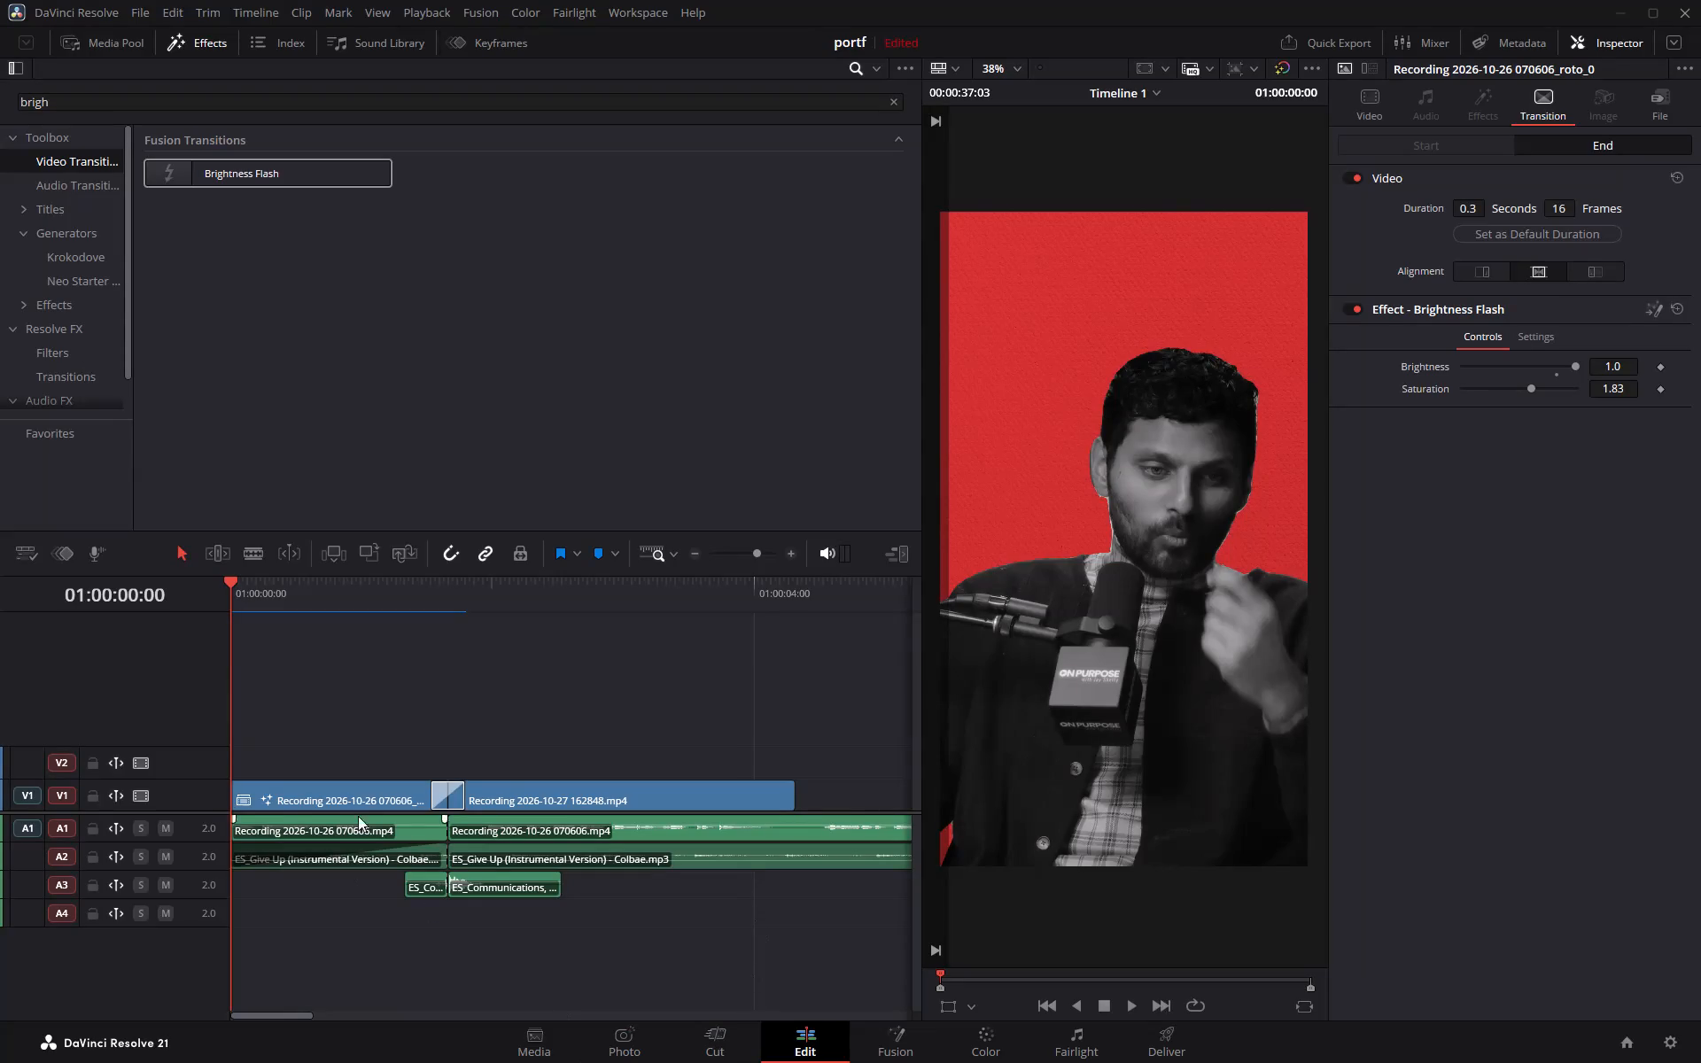
Open the first roto clip on V1 in the Fusion page.
{"action": "left_click", "coordinate": [354, 790]}
{"action": "right_click", "coordinate": [354, 790]}
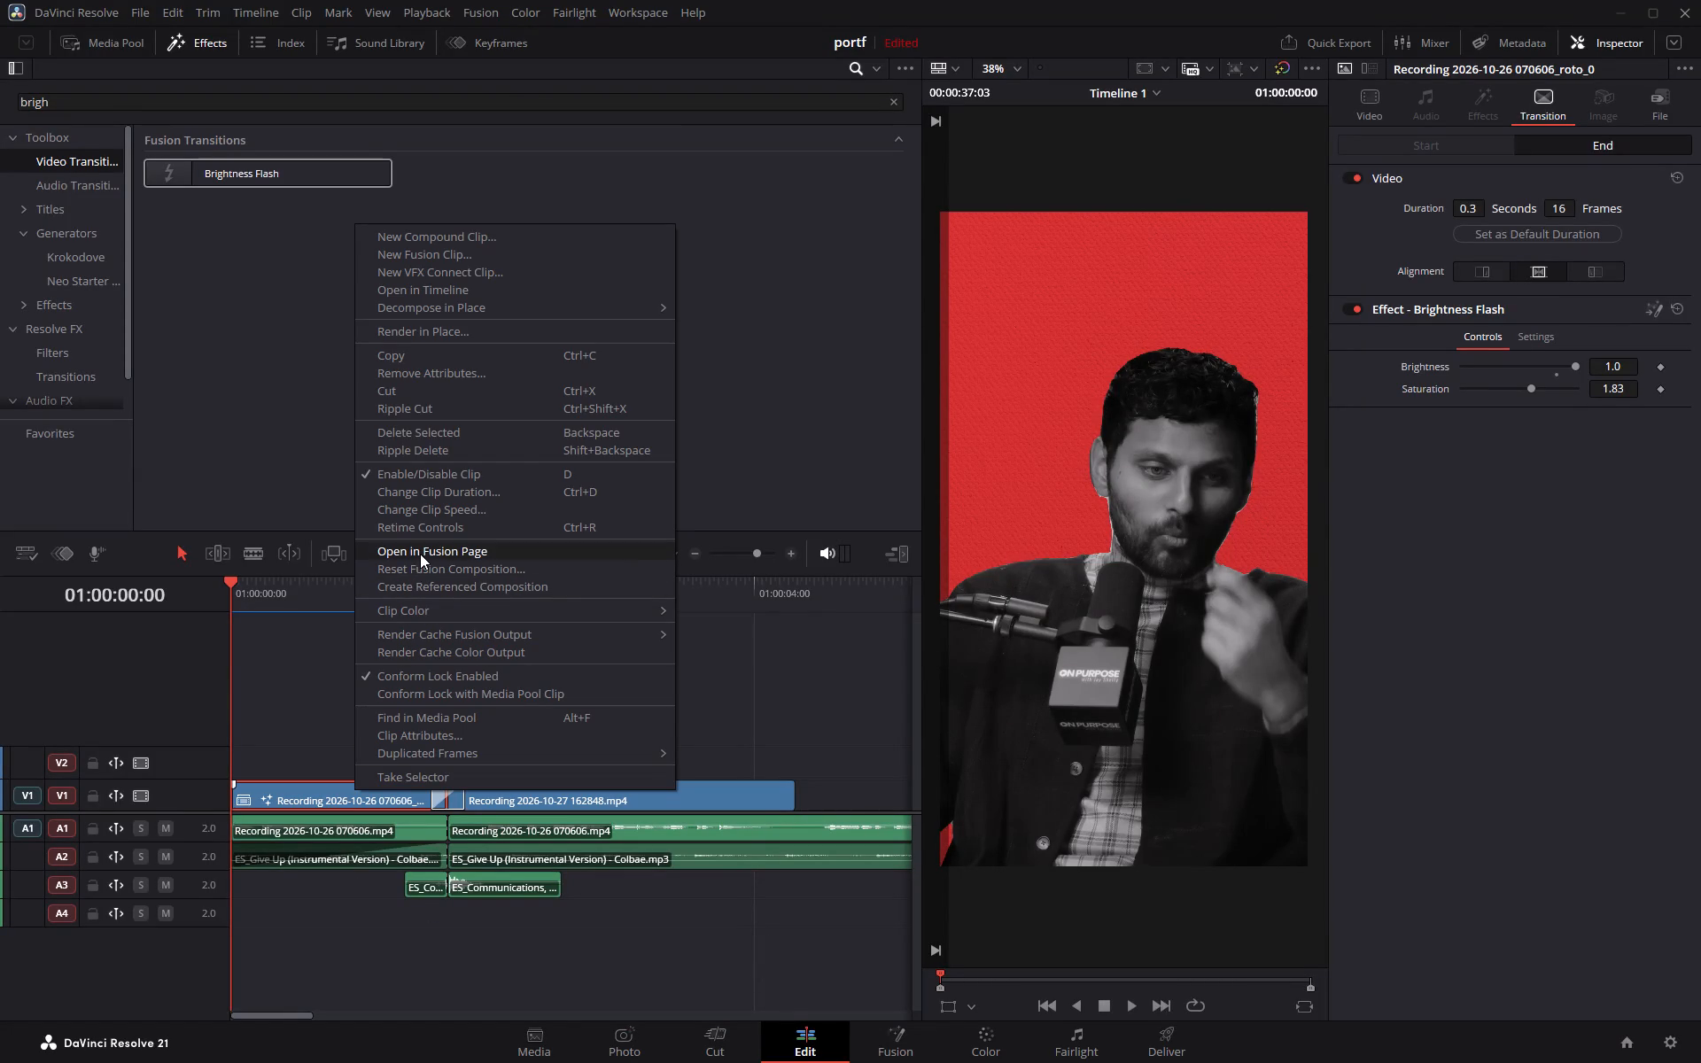
{"action": "left_click", "coordinate": [912, 1046]}
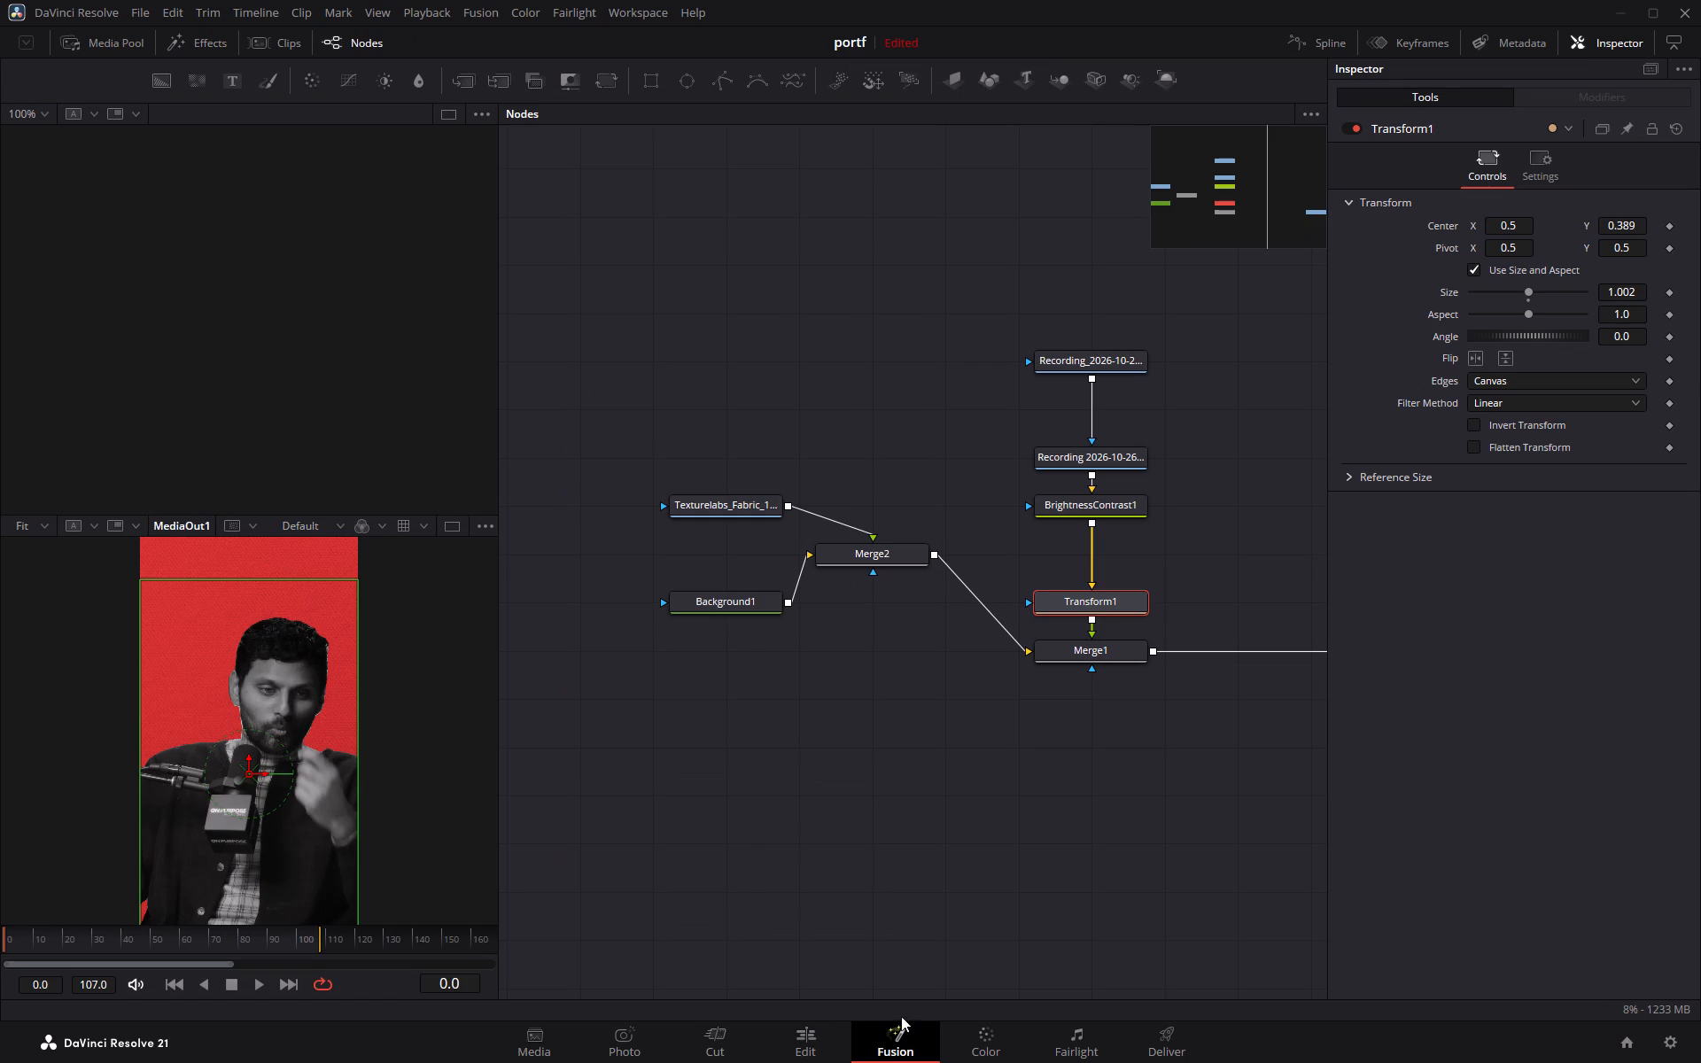
Load the MediaOut1 node into the first viewer and show it as a single viewer.
{"action": "left_click", "coordinate": [447, 113]}
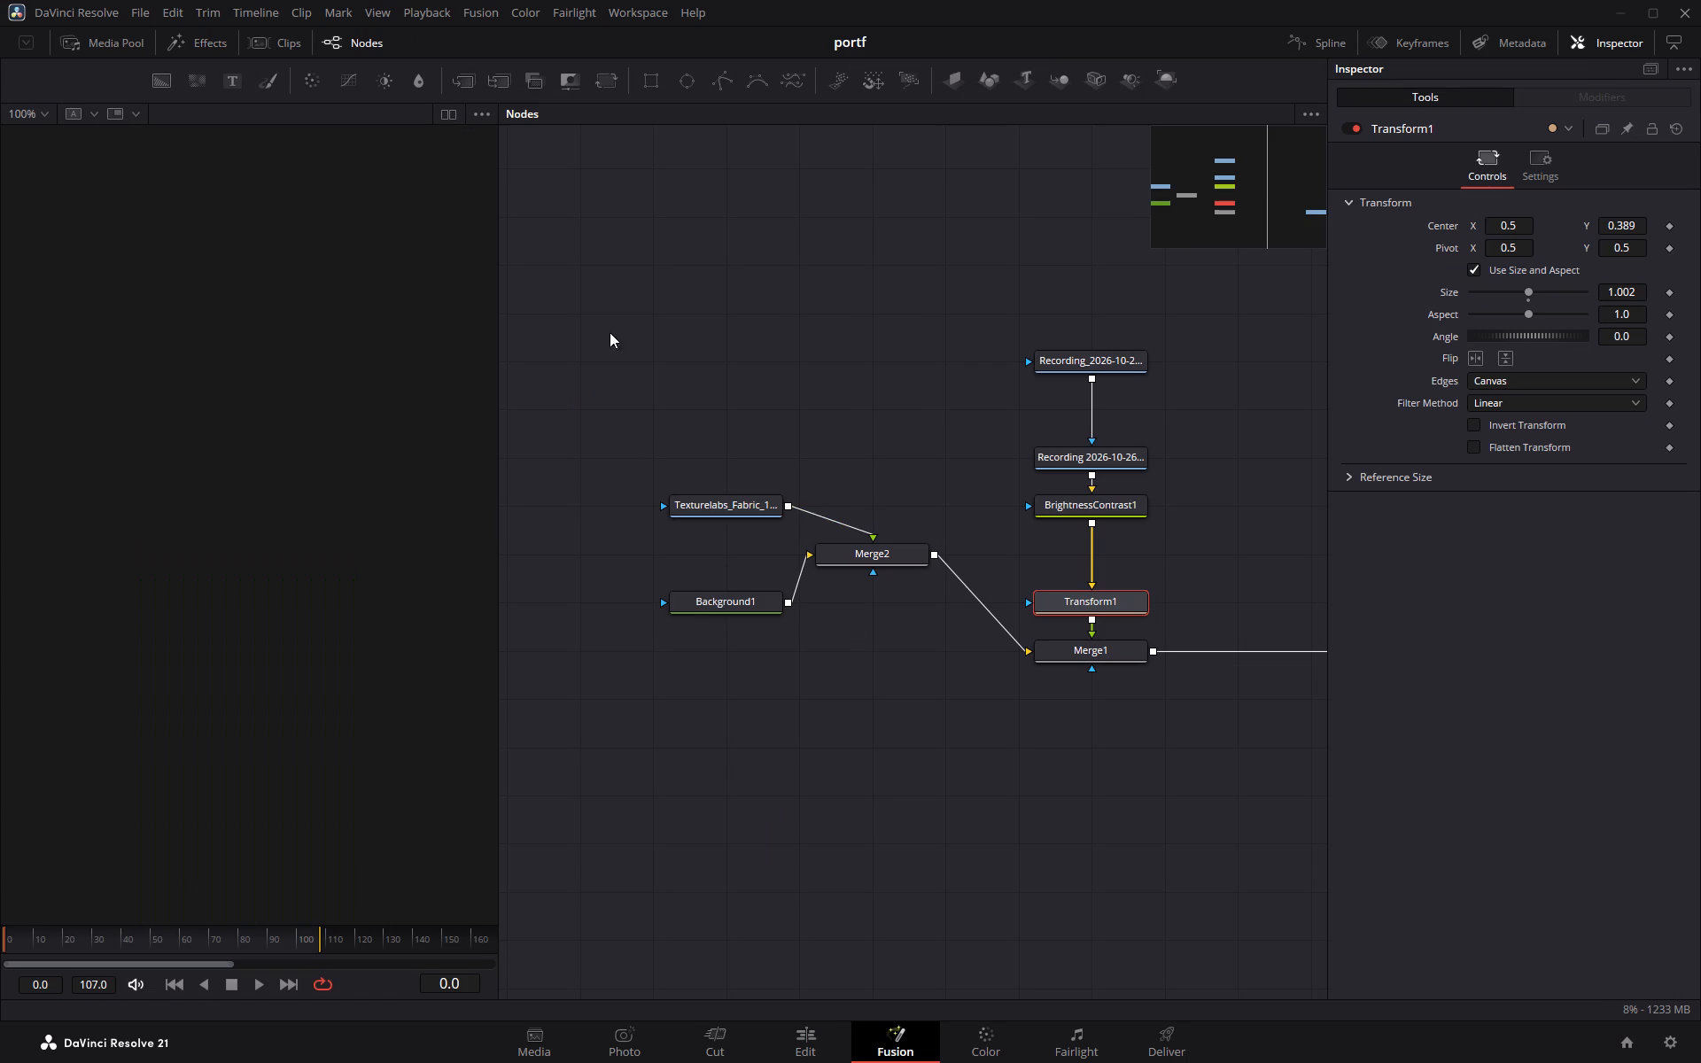
{"action": "left_click", "coordinate": [449, 113]}
{"action": "scroll", "coordinate": [911, 696], "scroll_direction": "down", "scroll_amount": 2}
{"action": "left_click", "coordinate": [1267, 671]}
{"action": "key", "text": "1"}
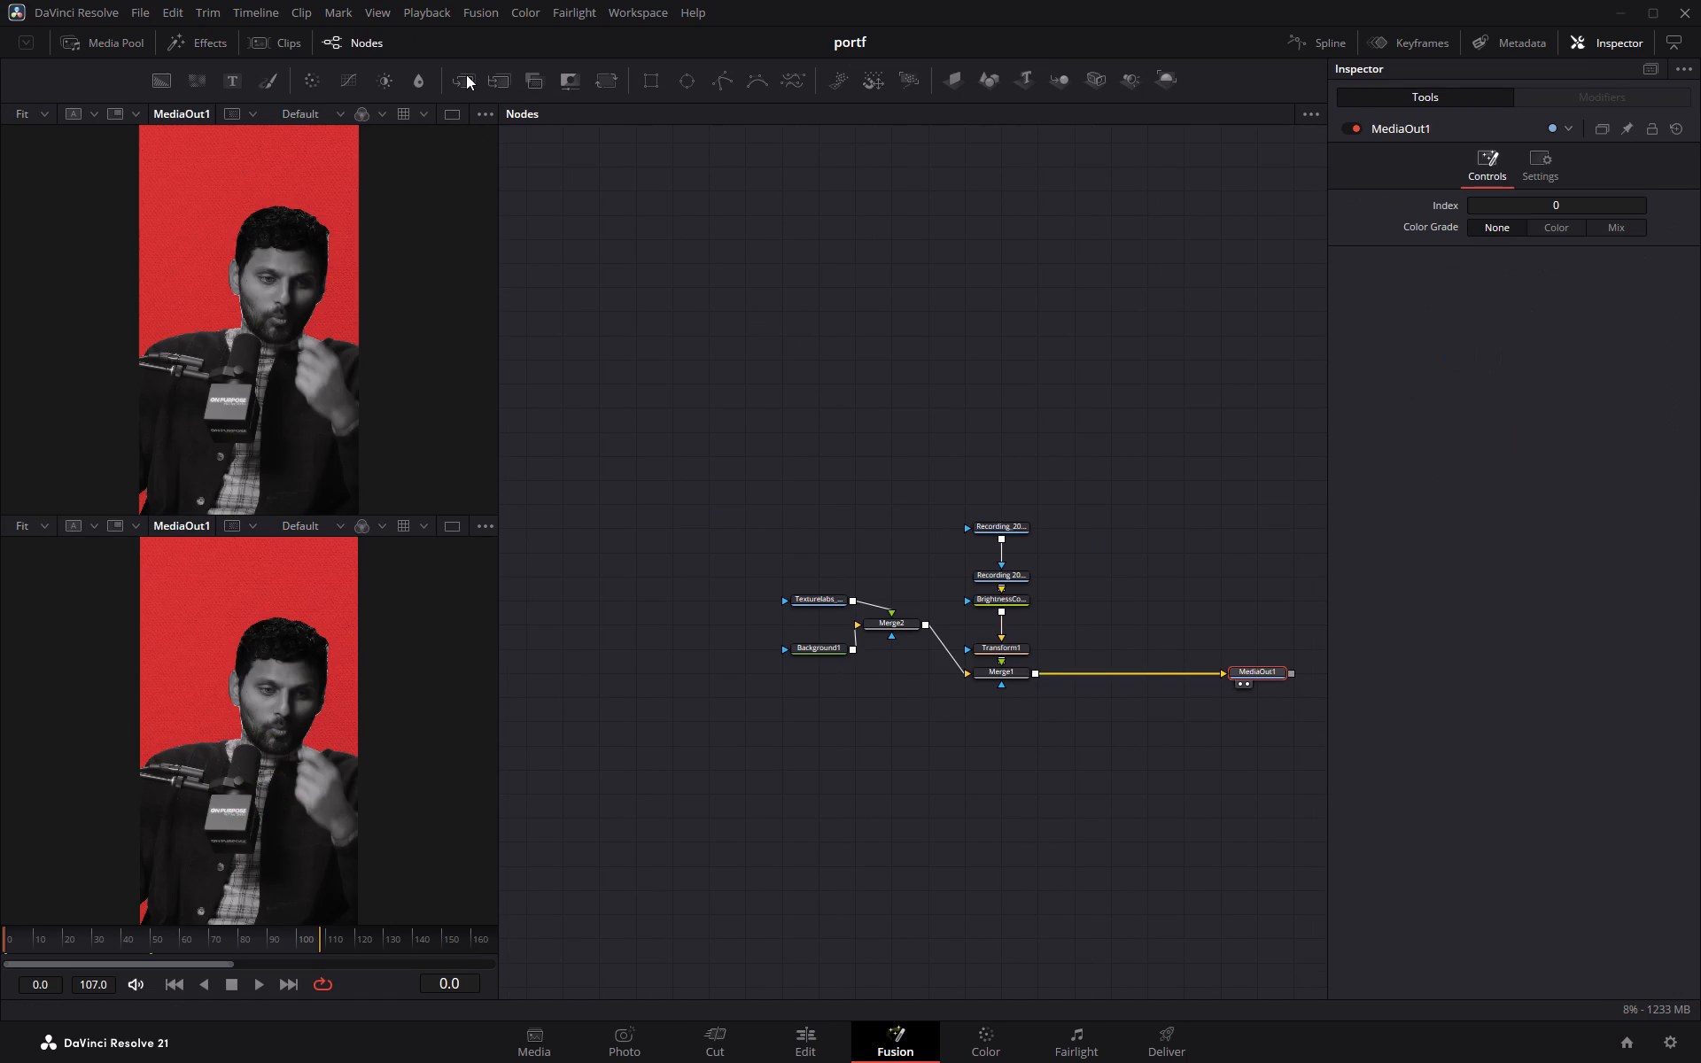
{"action": "left_click", "coordinate": [447, 114]}
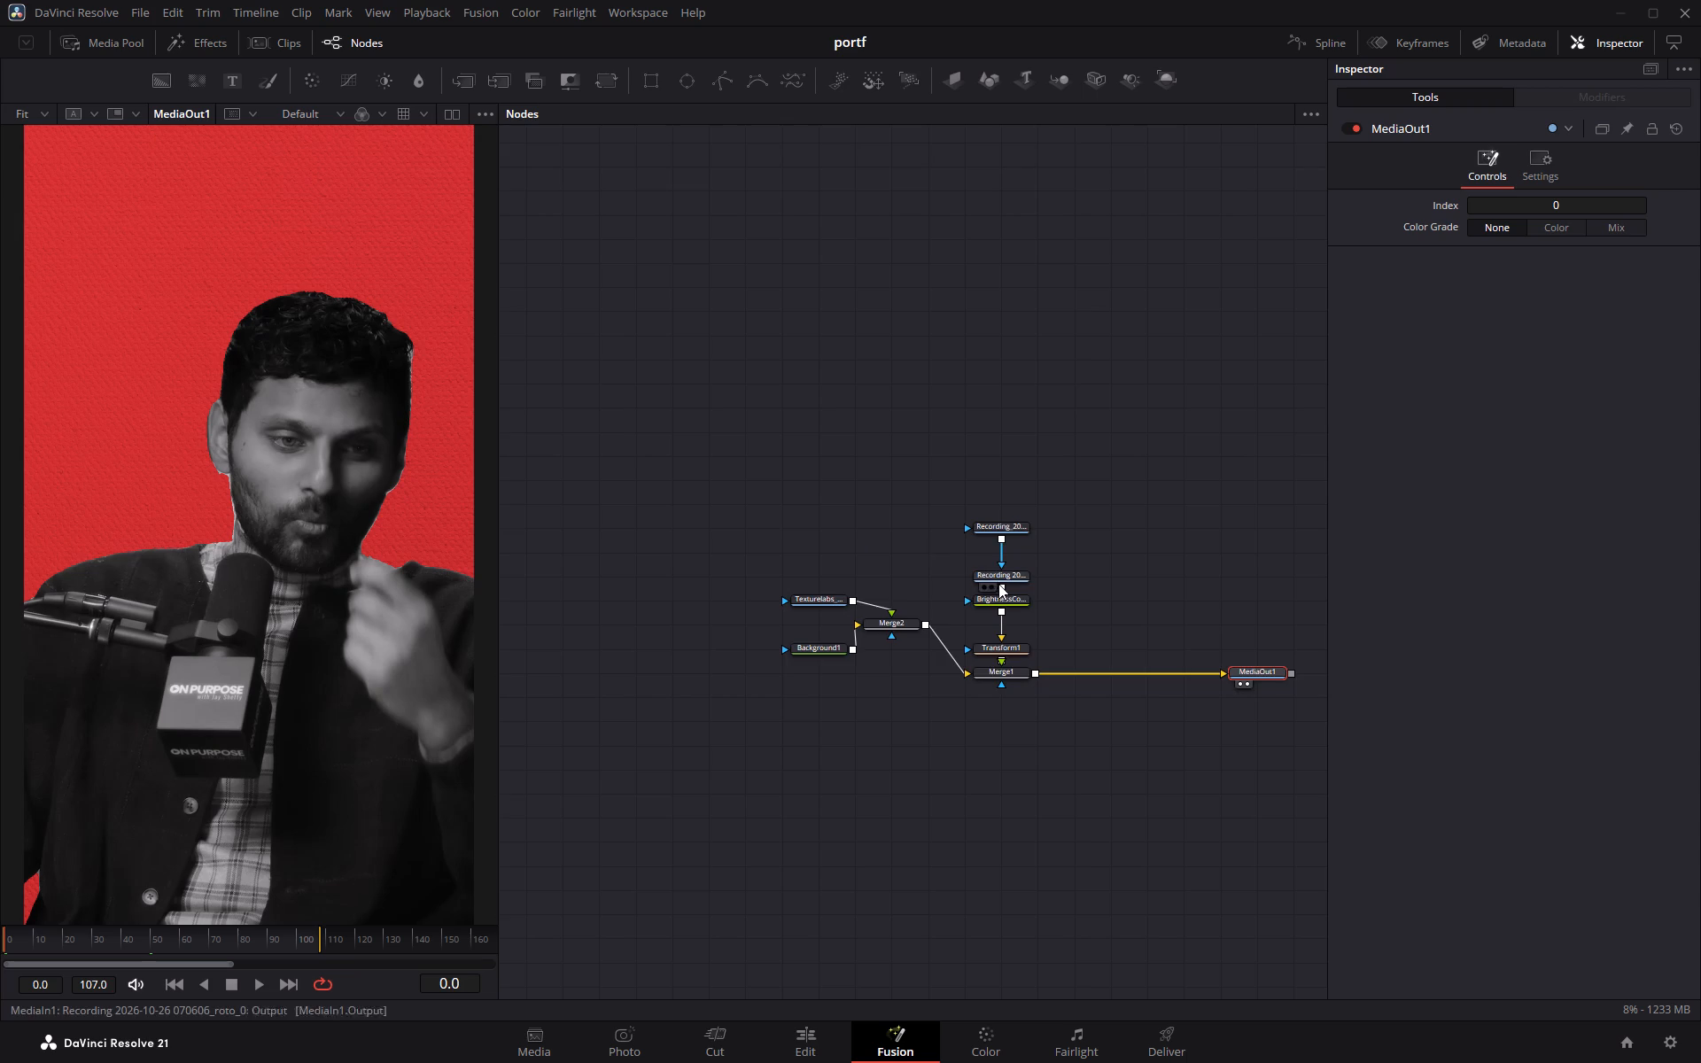
Show the alpha matte clip node in the second viewer alongside the MediaOut1 composite.
{"action": "scroll", "coordinate": [1006, 581], "scroll_direction": "up", "scroll_amount": 2}
{"action": "left_click", "coordinate": [1014, 470]}
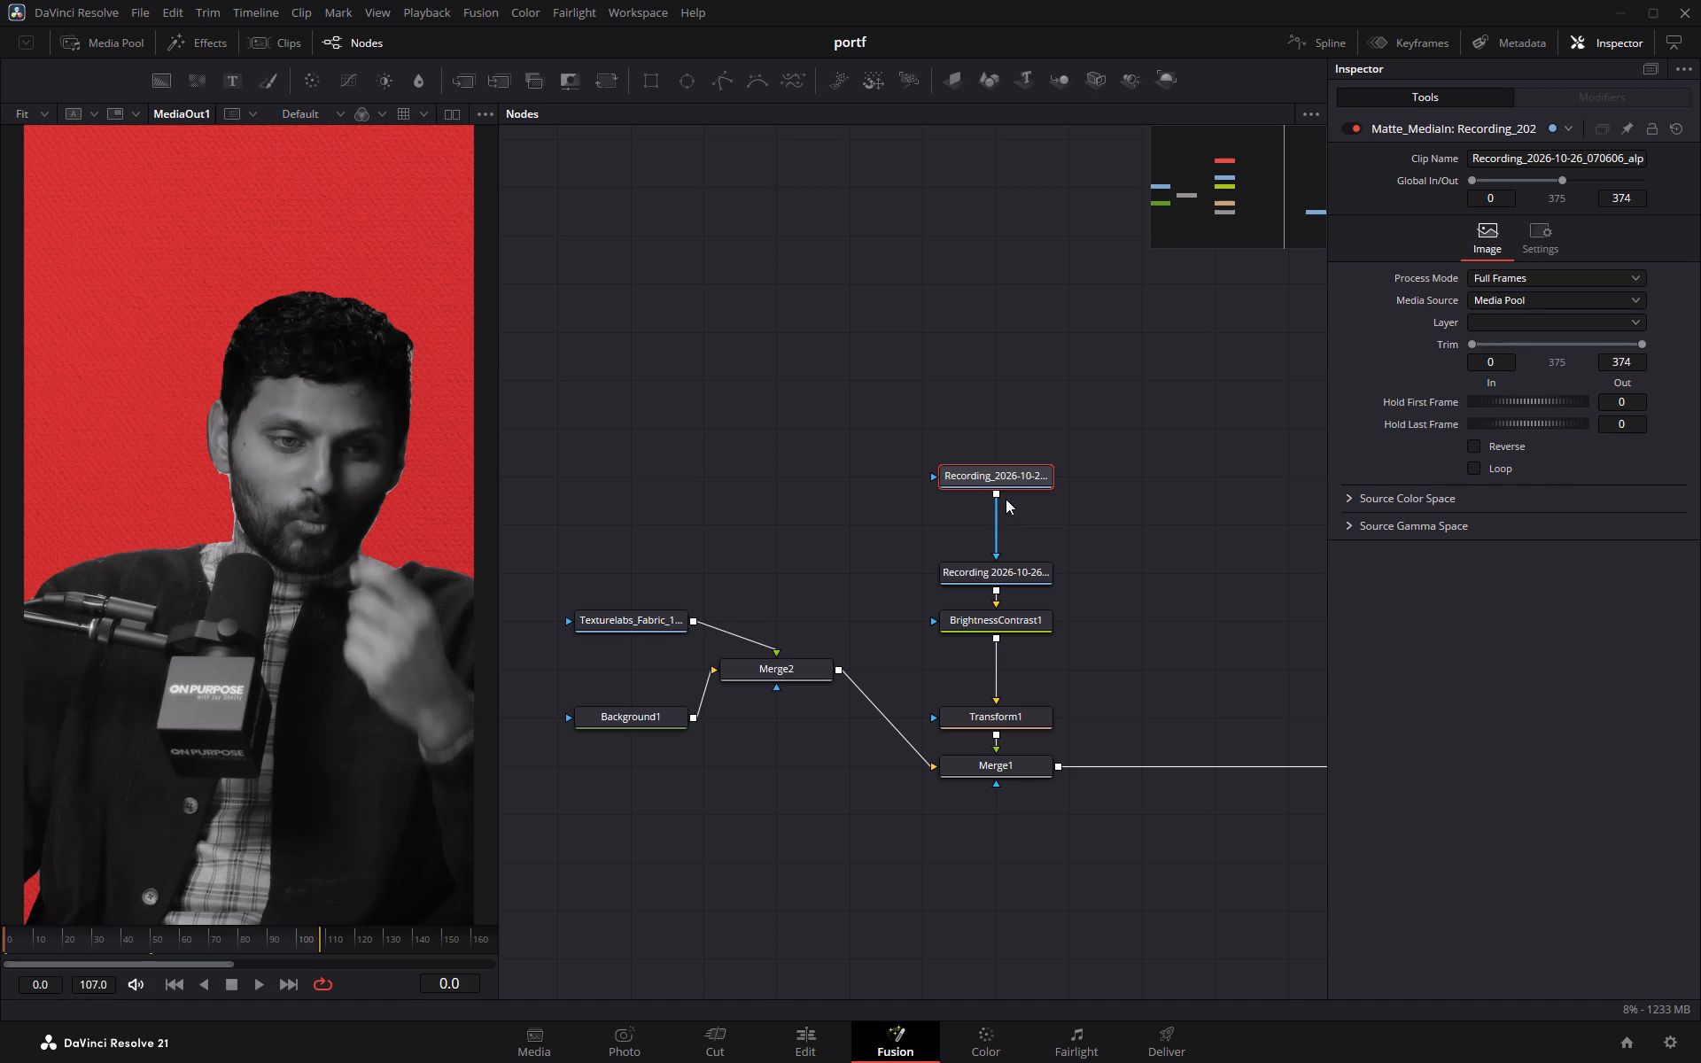
{"action": "left_click", "coordinate": [455, 120]}
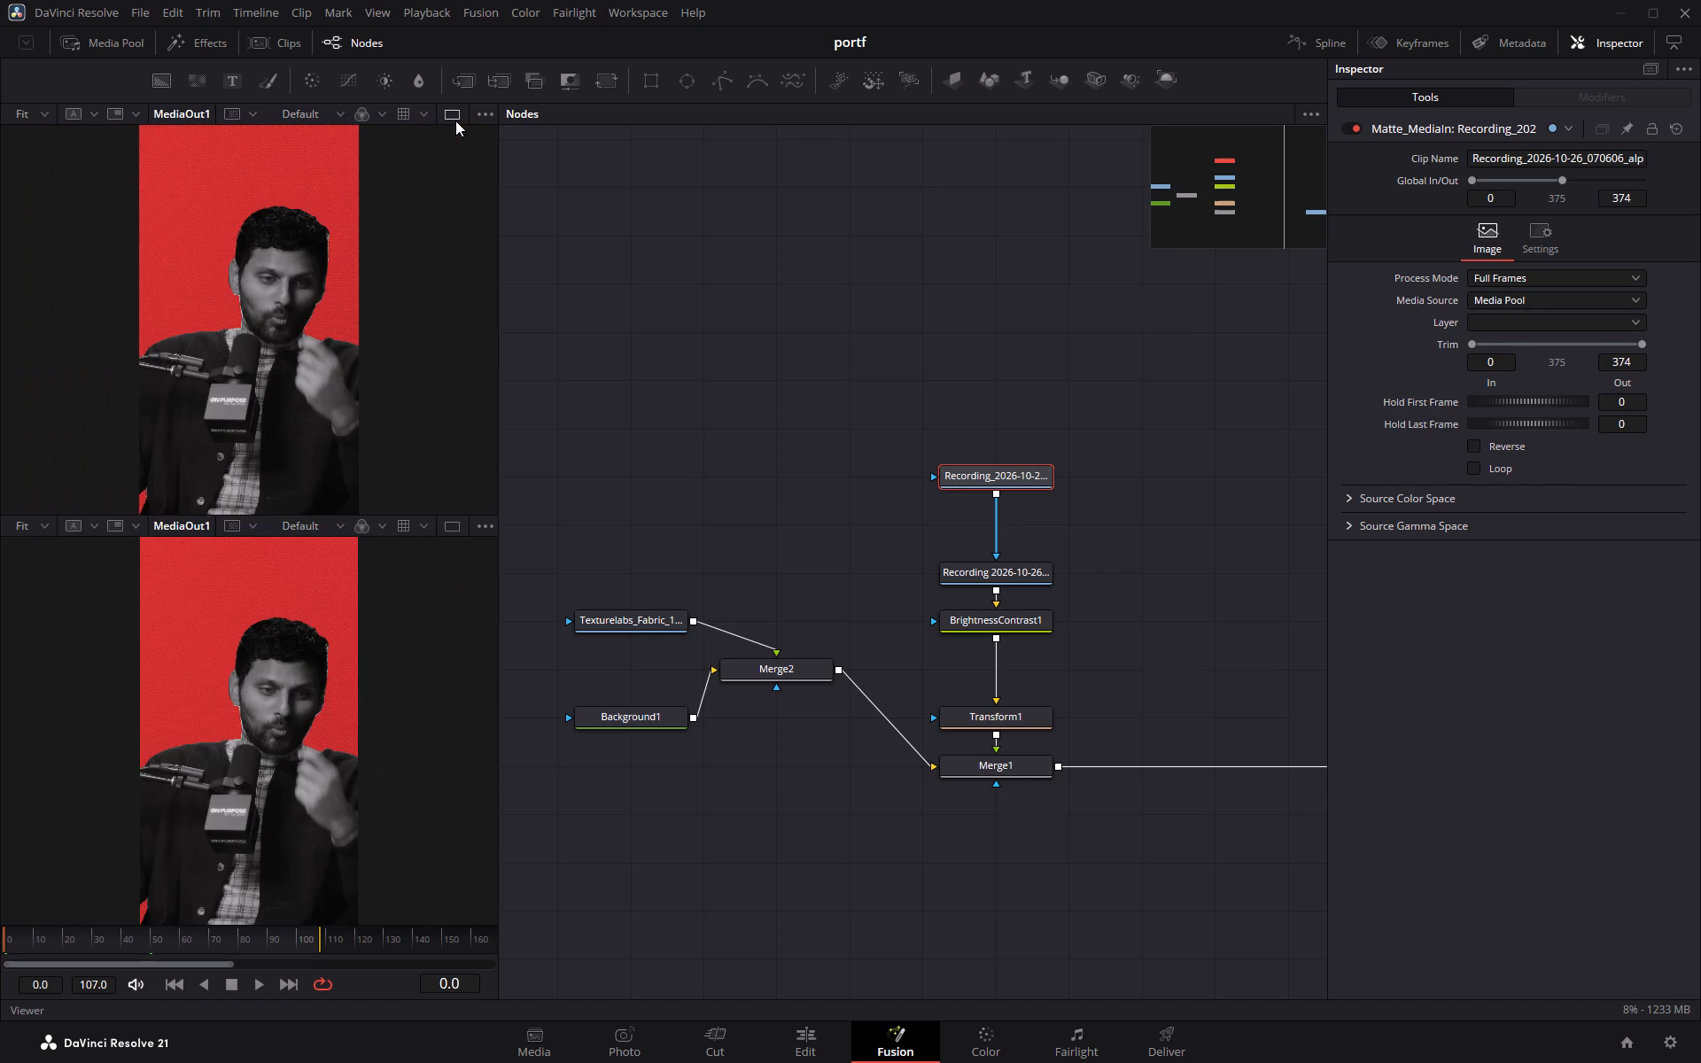
{"action": "key", "text": "2"}
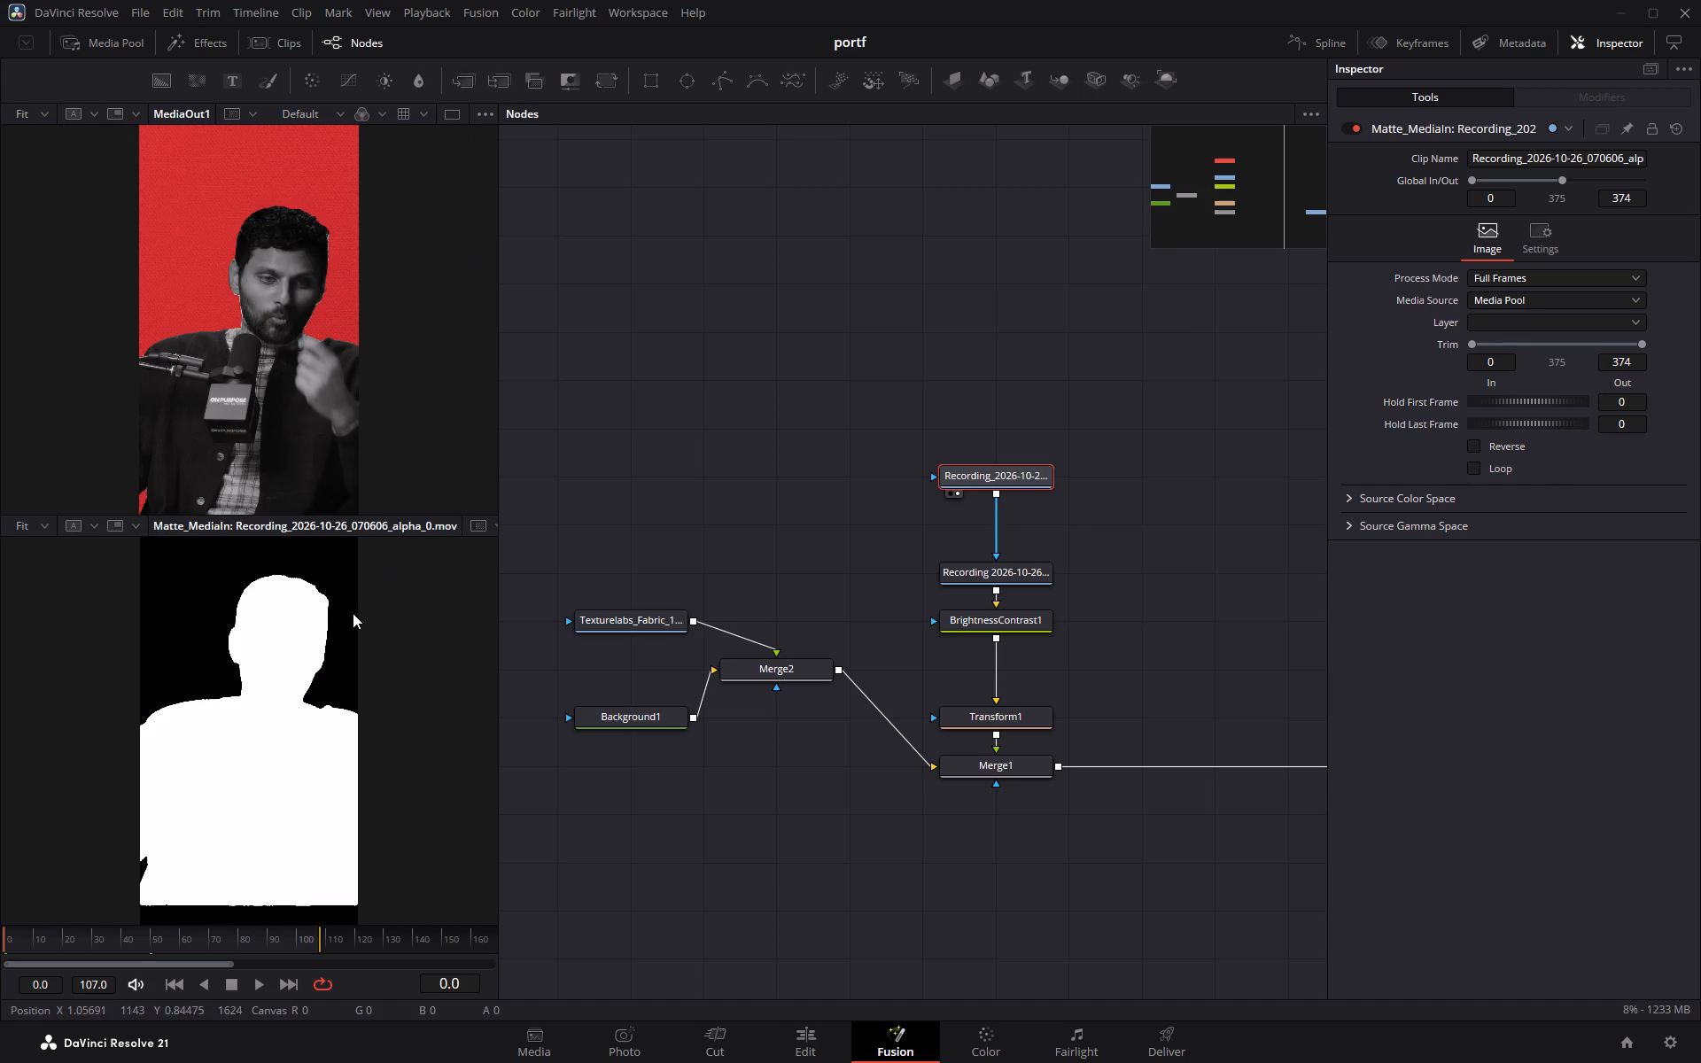
Examine the matte edge around the man's jaw and neck against the composite, ending with both viewers set to Fit.
{"action": "scroll", "coordinate": [235, 663], "scroll_direction": "up", "scroll_amount": 5}
{"action": "left_click", "coordinate": [280, 677]}
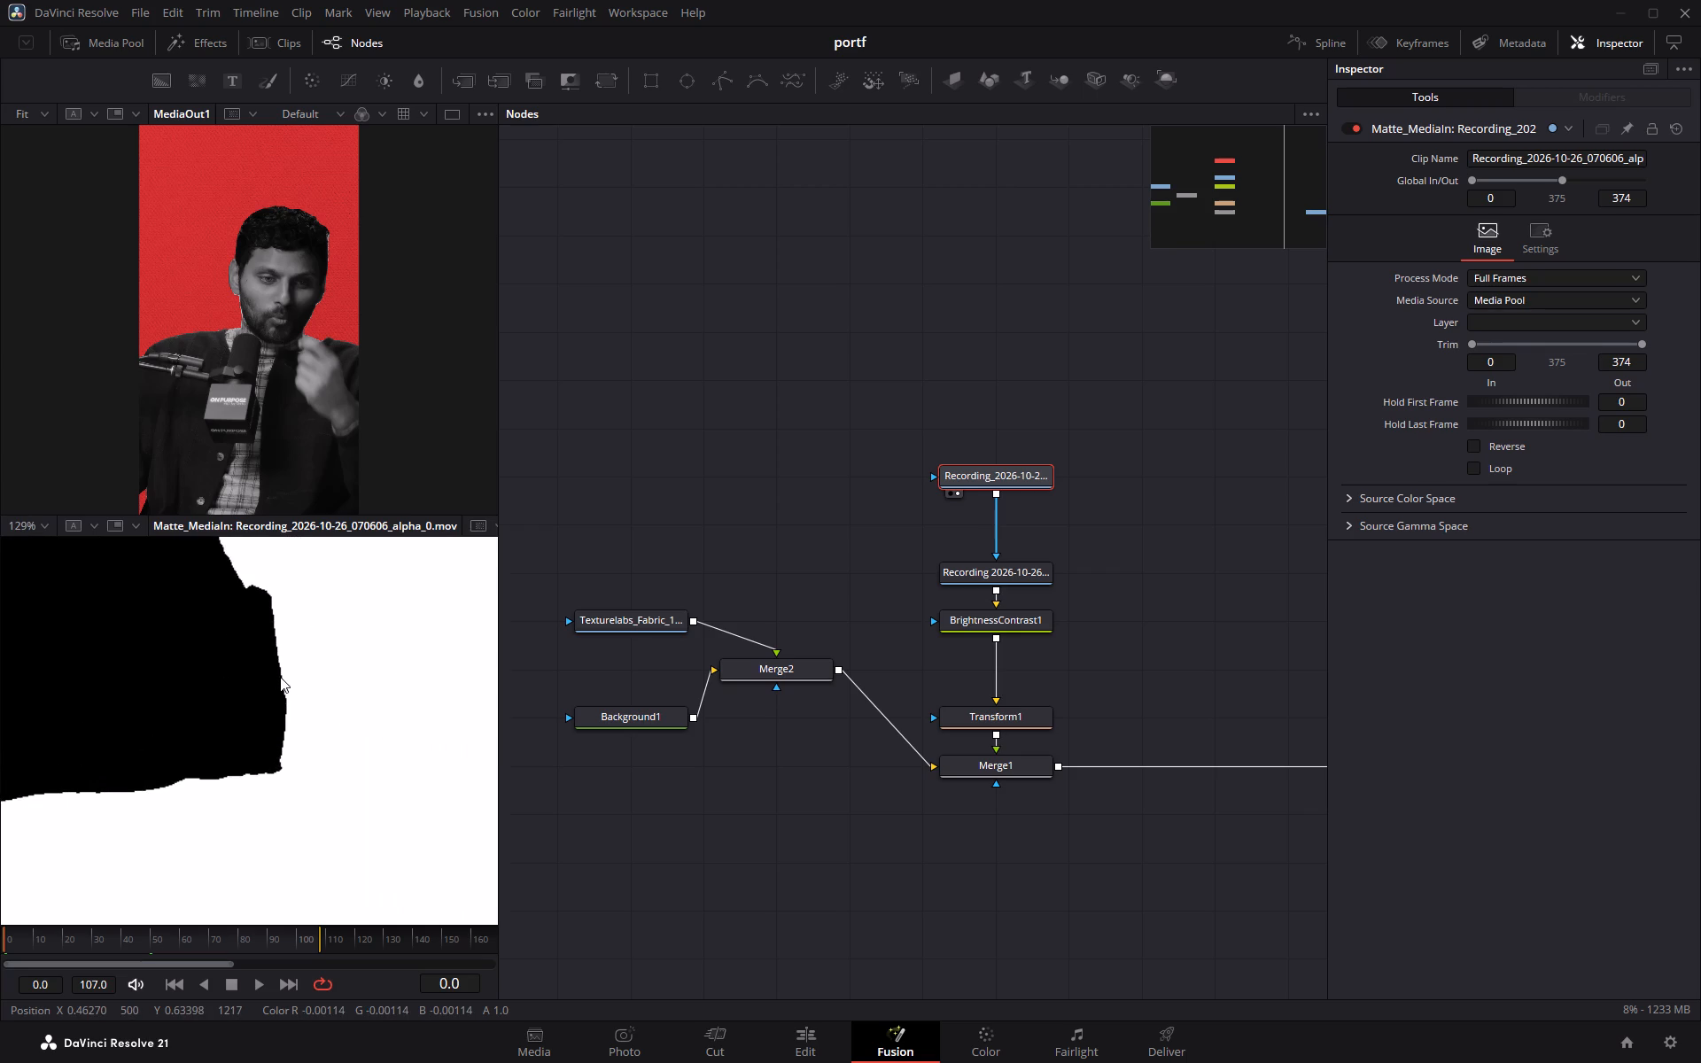
{"action": "scroll", "coordinate": [280, 672], "scroll_direction": "up", "scroll_amount": 1}
{"action": "scroll", "coordinate": [248, 319], "scroll_direction": "up", "scroll_amount": 5}
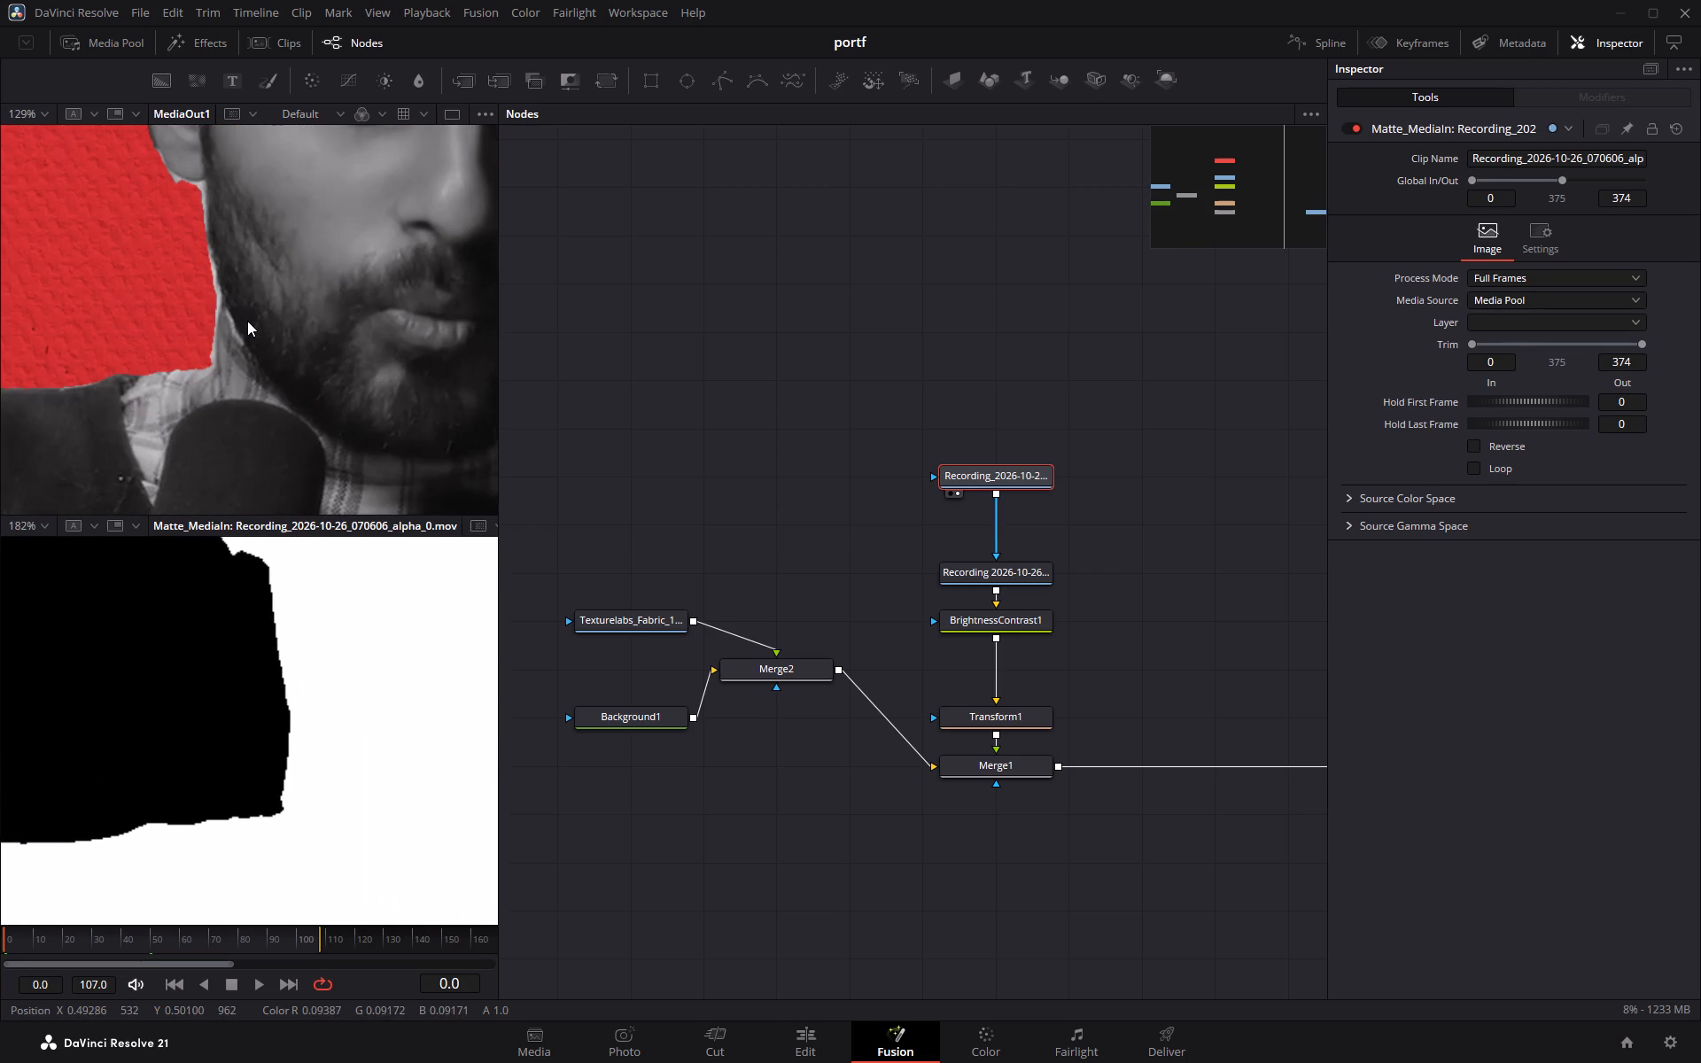
{"action": "left_click", "coordinate": [229, 299]}
{"action": "left_click_drag", "start_coordinate": [179, 198], "coordinate": [260, 346]}
{"action": "double_click", "coordinate": [208, 253]}
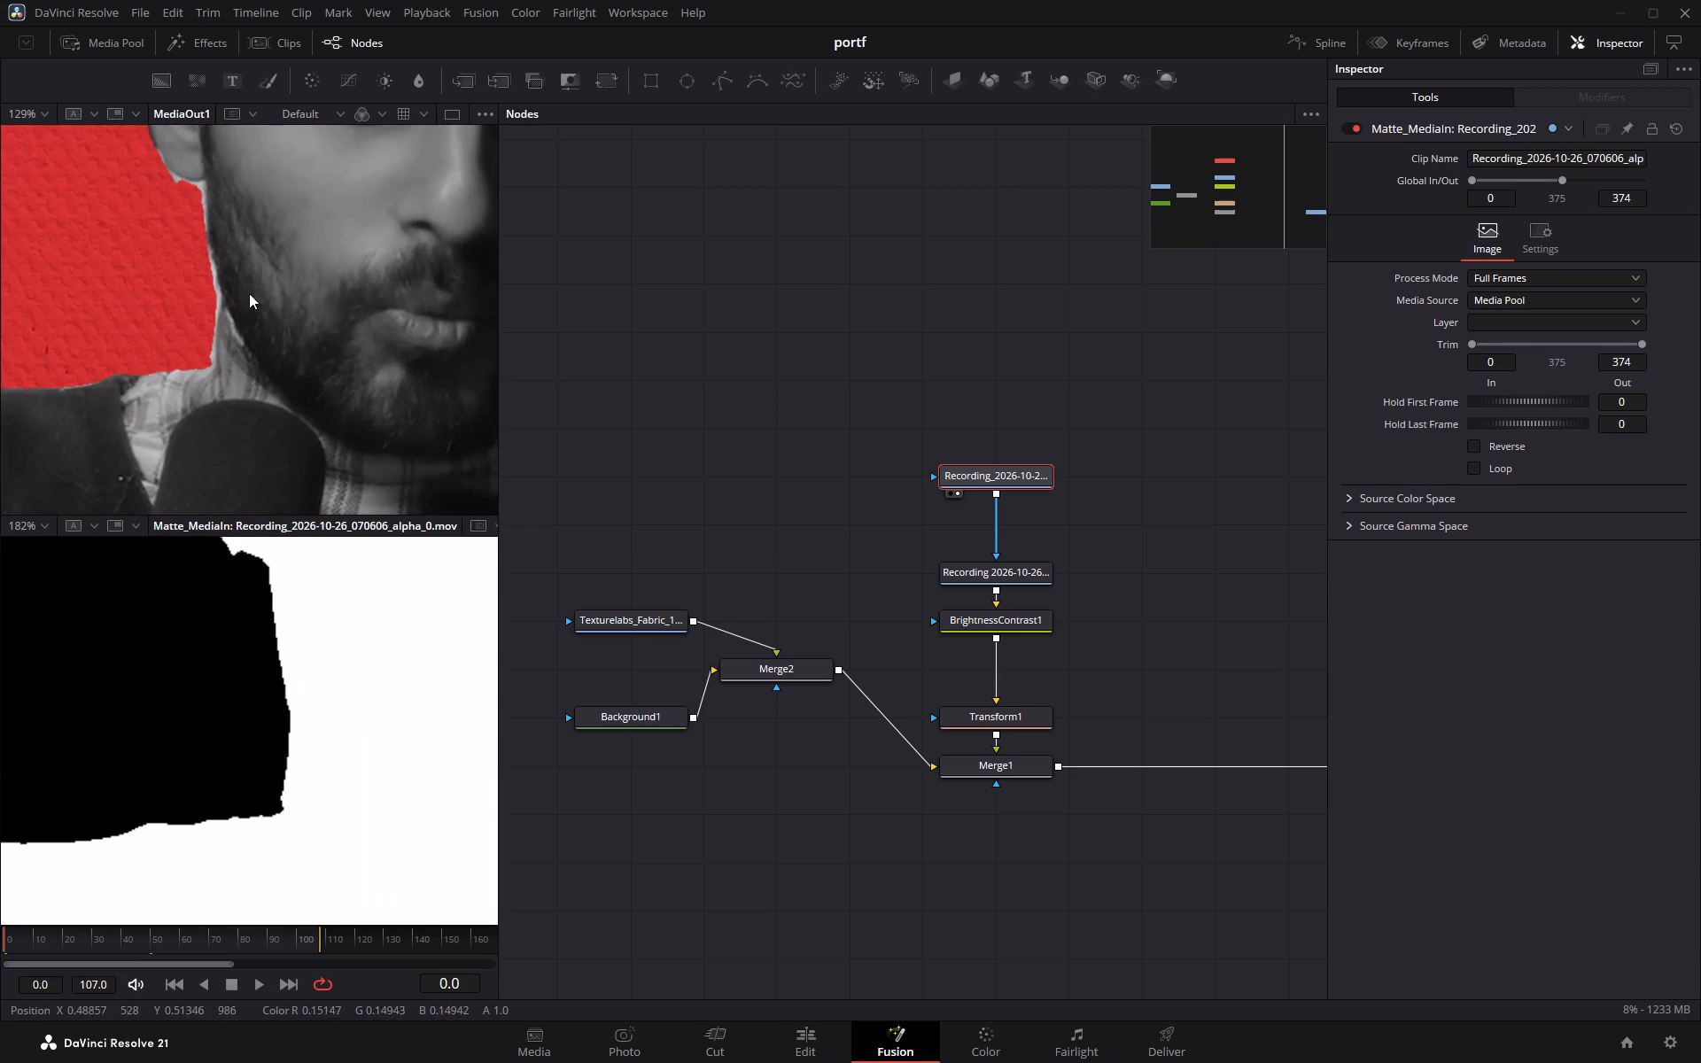
{"action": "scroll", "coordinate": [162, 766], "scroll_direction": "down", "scroll_amount": 2}
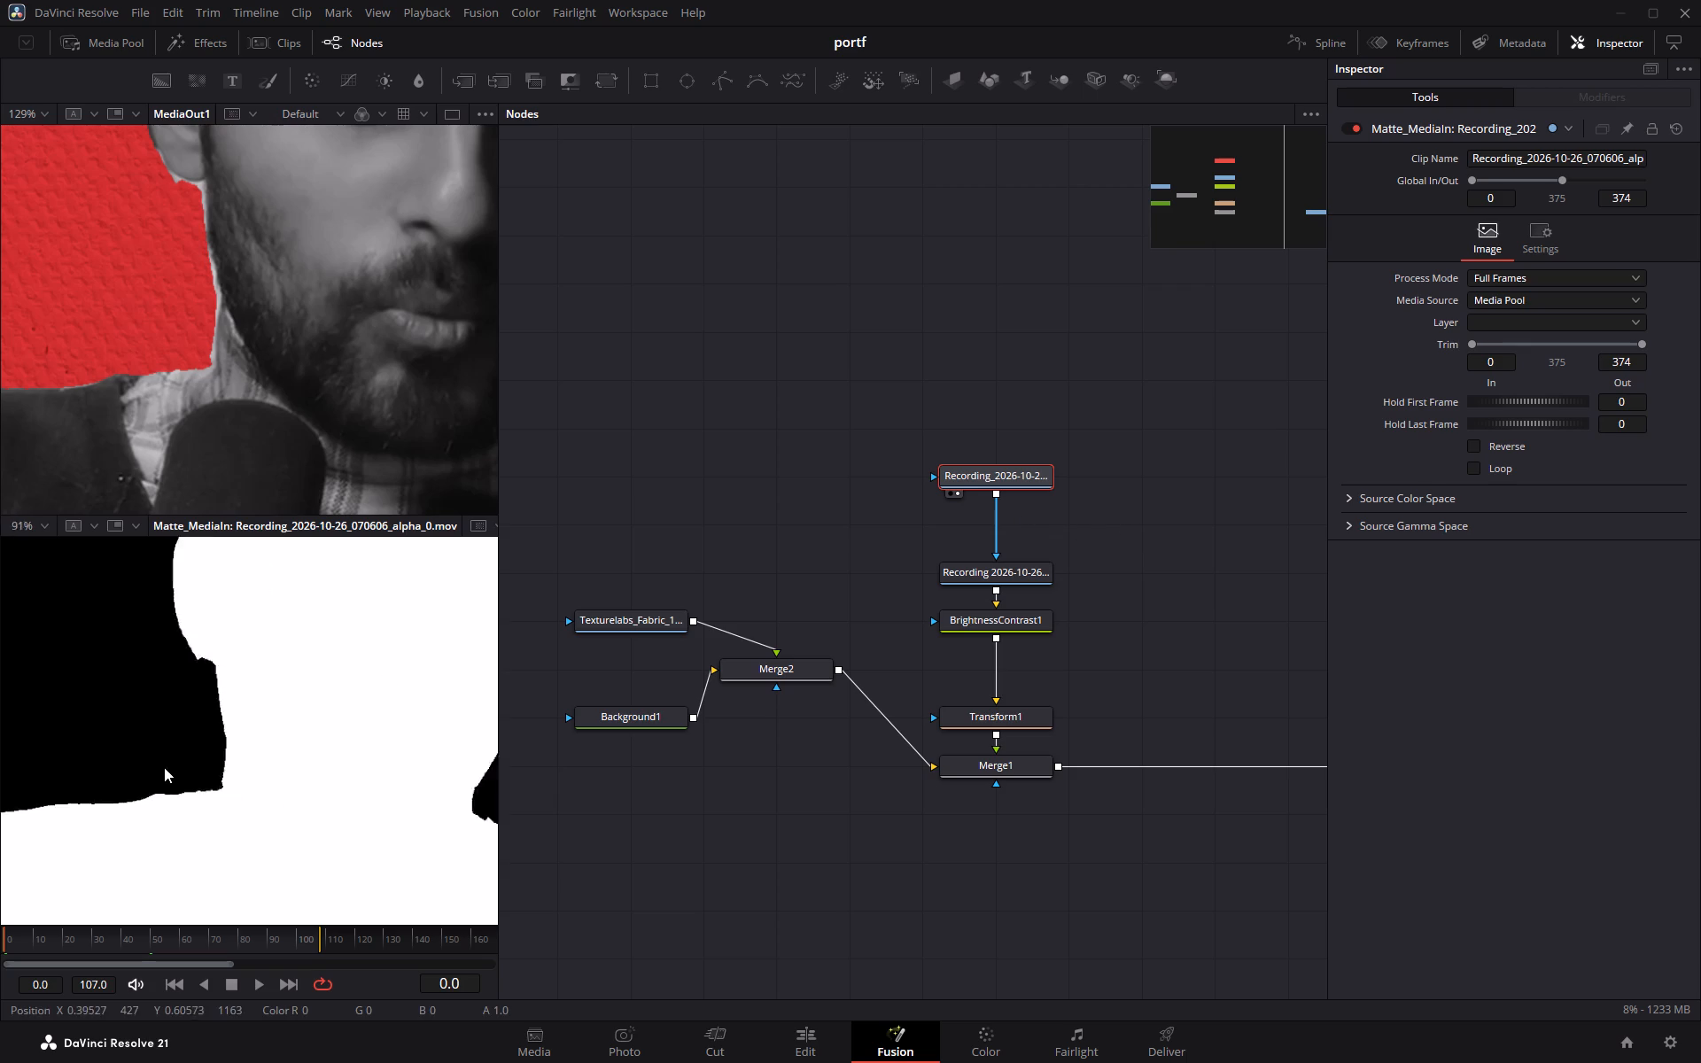
{"action": "scroll", "coordinate": [164, 767], "scroll_direction": "down", "scroll_amount": 4}
{"action": "scroll", "coordinate": [250, 432], "scroll_direction": "down", "scroll_amount": 7}
{"action": "scroll", "coordinate": [249, 438], "scroll_direction": "up", "scroll_amount": 1}
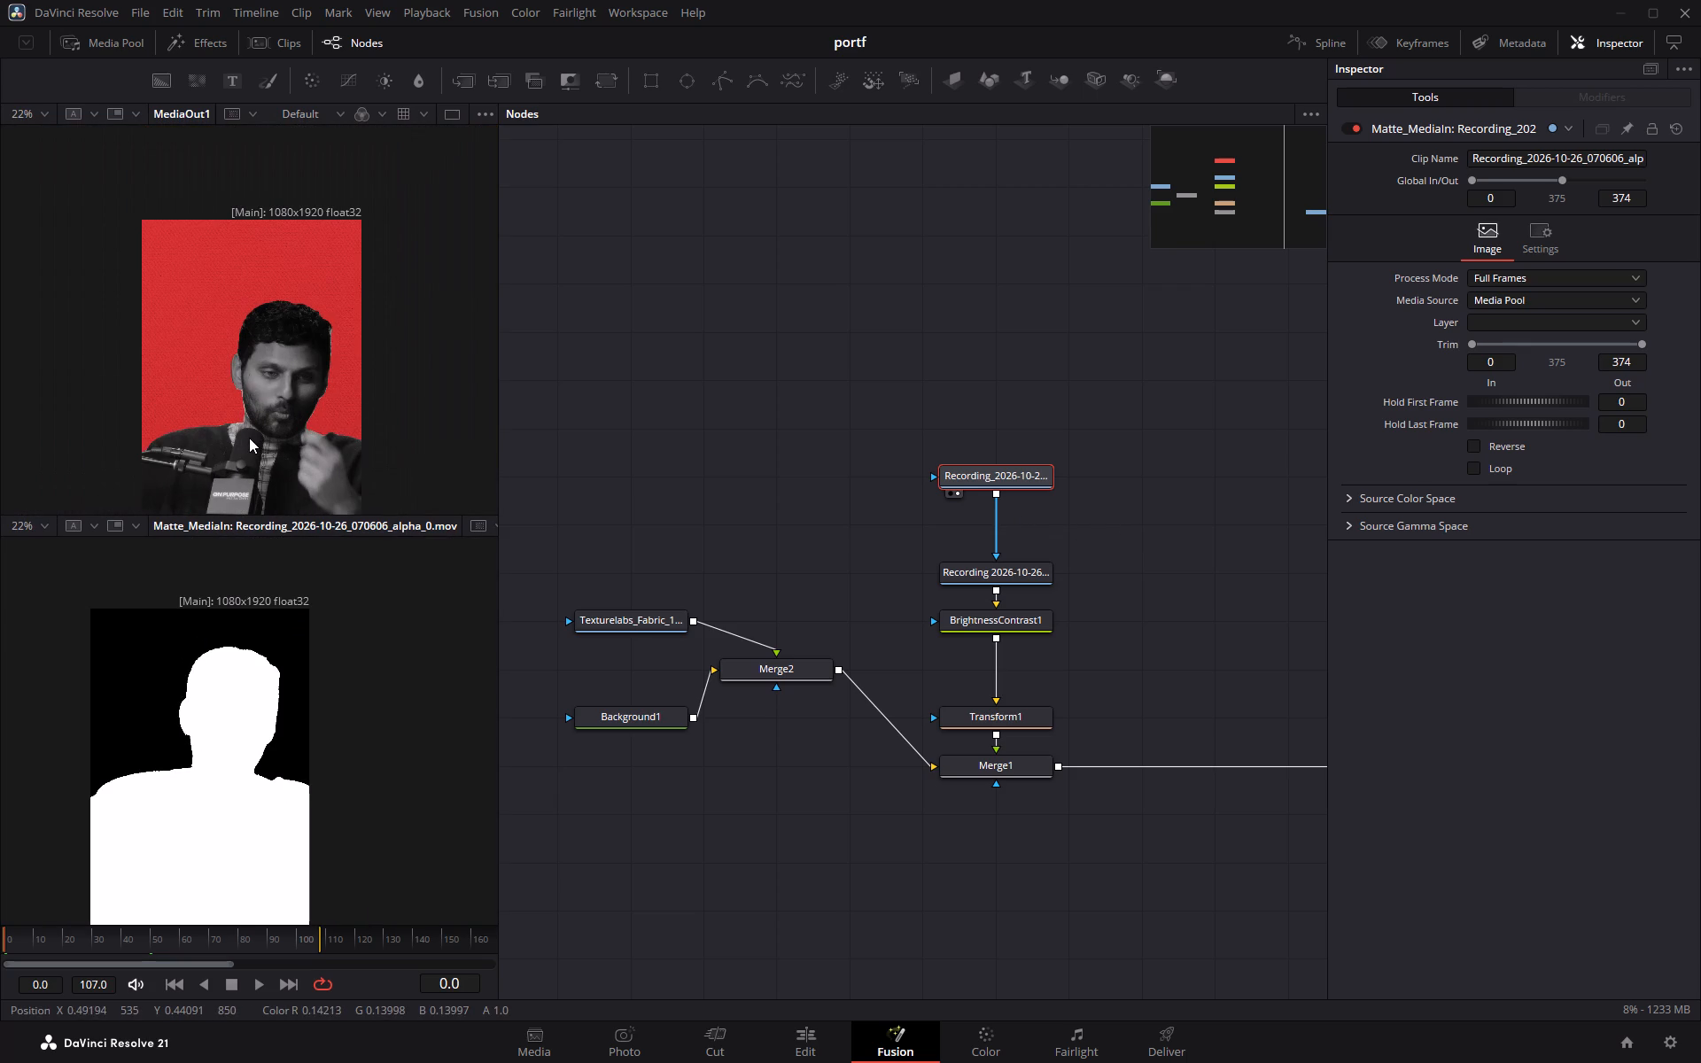
{"action": "scroll", "coordinate": [249, 438], "scroll_direction": "up", "scroll_amount": 1}
{"action": "left_click_drag", "start_coordinate": [249, 438], "coordinate": [253, 391]}
{"action": "left_click_drag", "start_coordinate": [379, 399], "coordinate": [383, 383]}
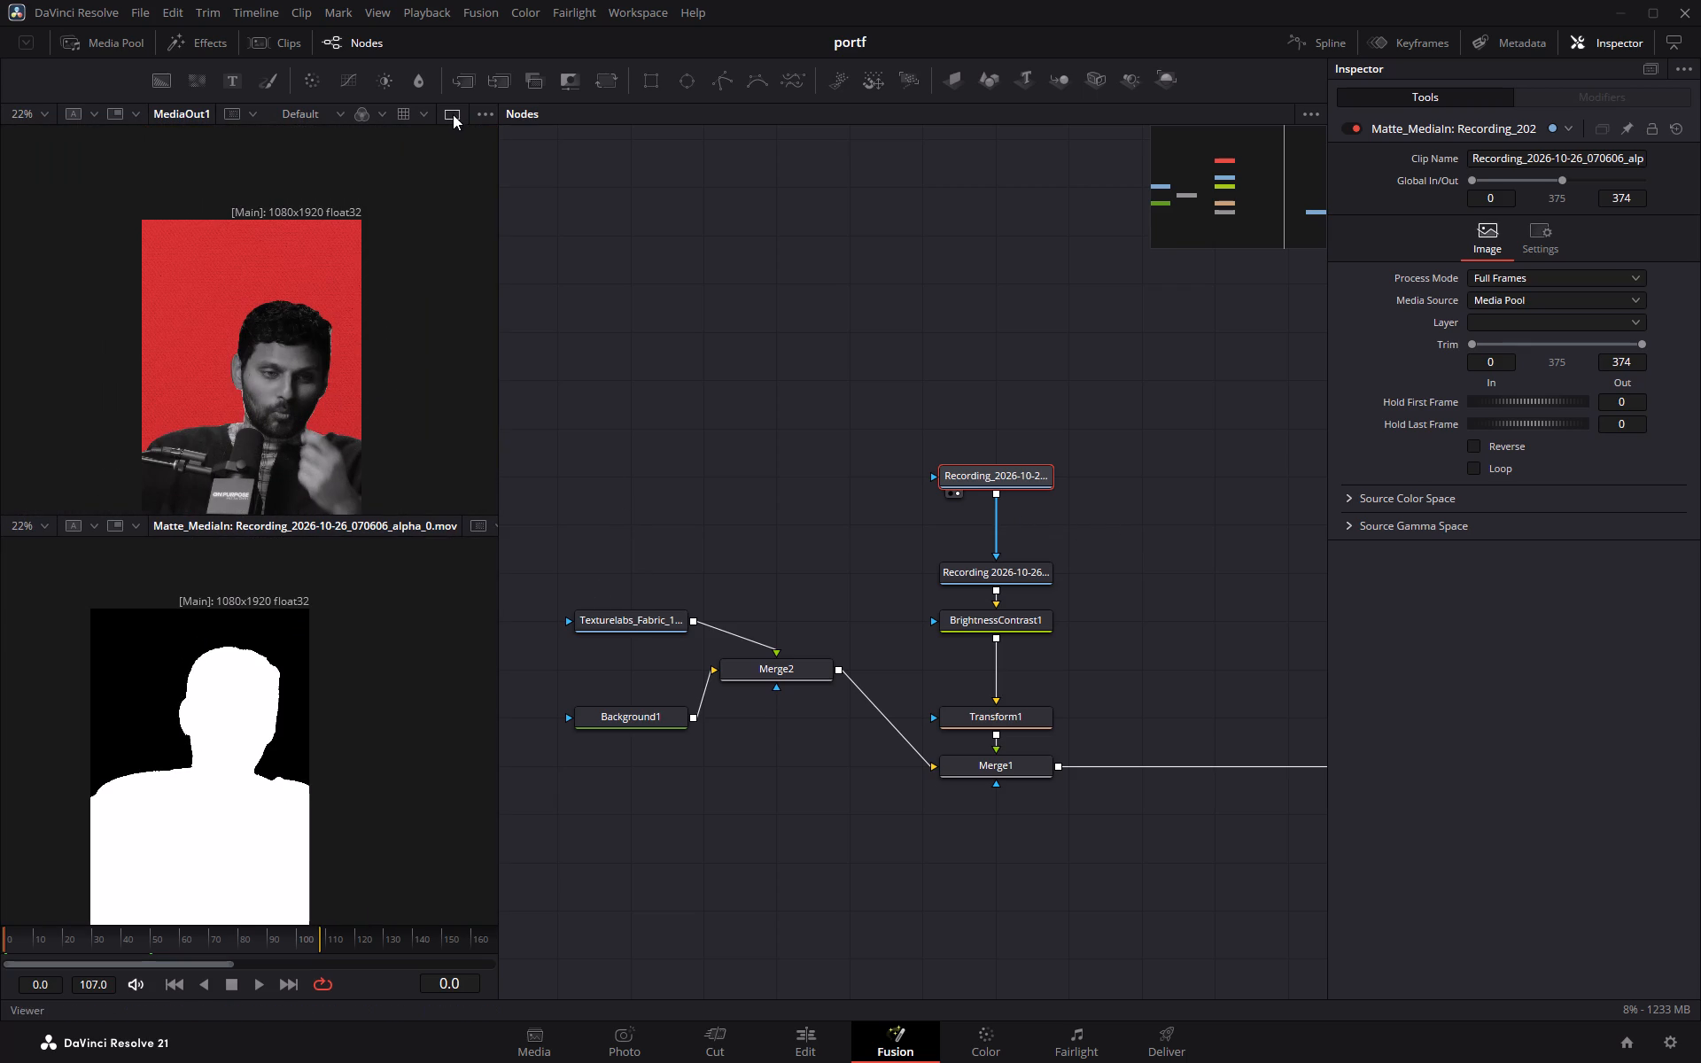
{"action": "left_click", "coordinate": [20, 113]}
{"action": "left_click", "coordinate": [35, 133]}
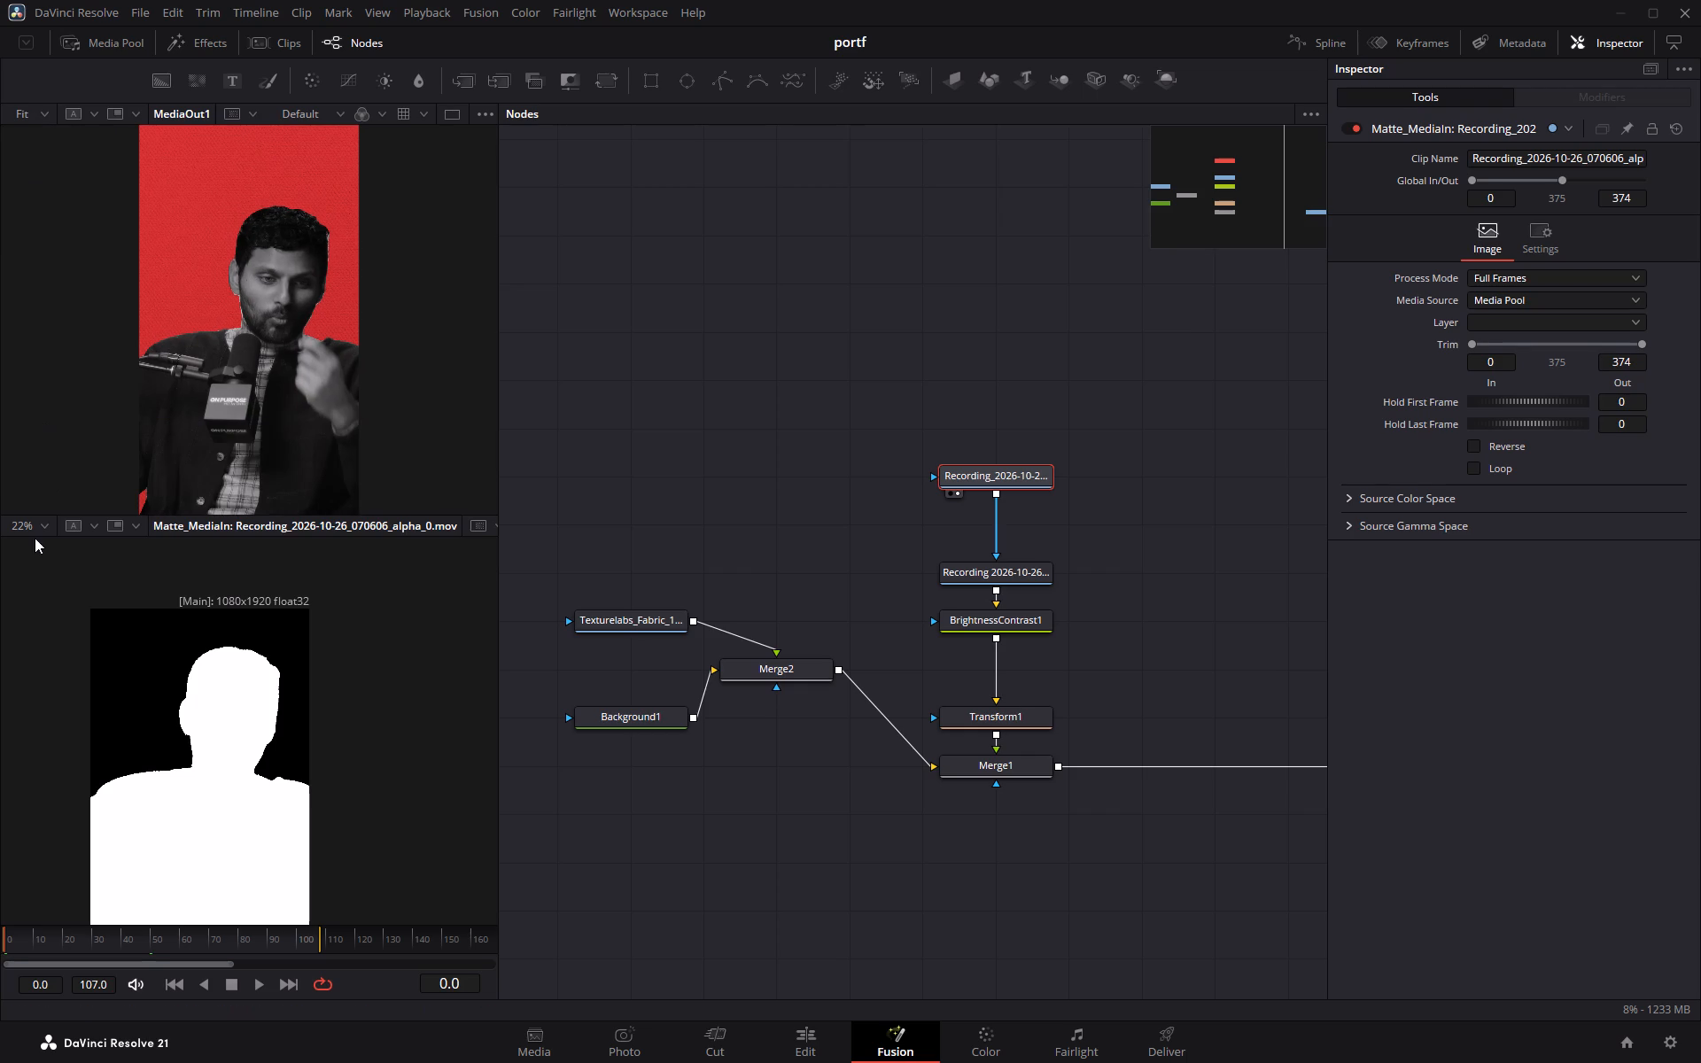
{"action": "left_click", "coordinate": [20, 520]}
{"action": "left_click", "coordinate": [35, 544]}
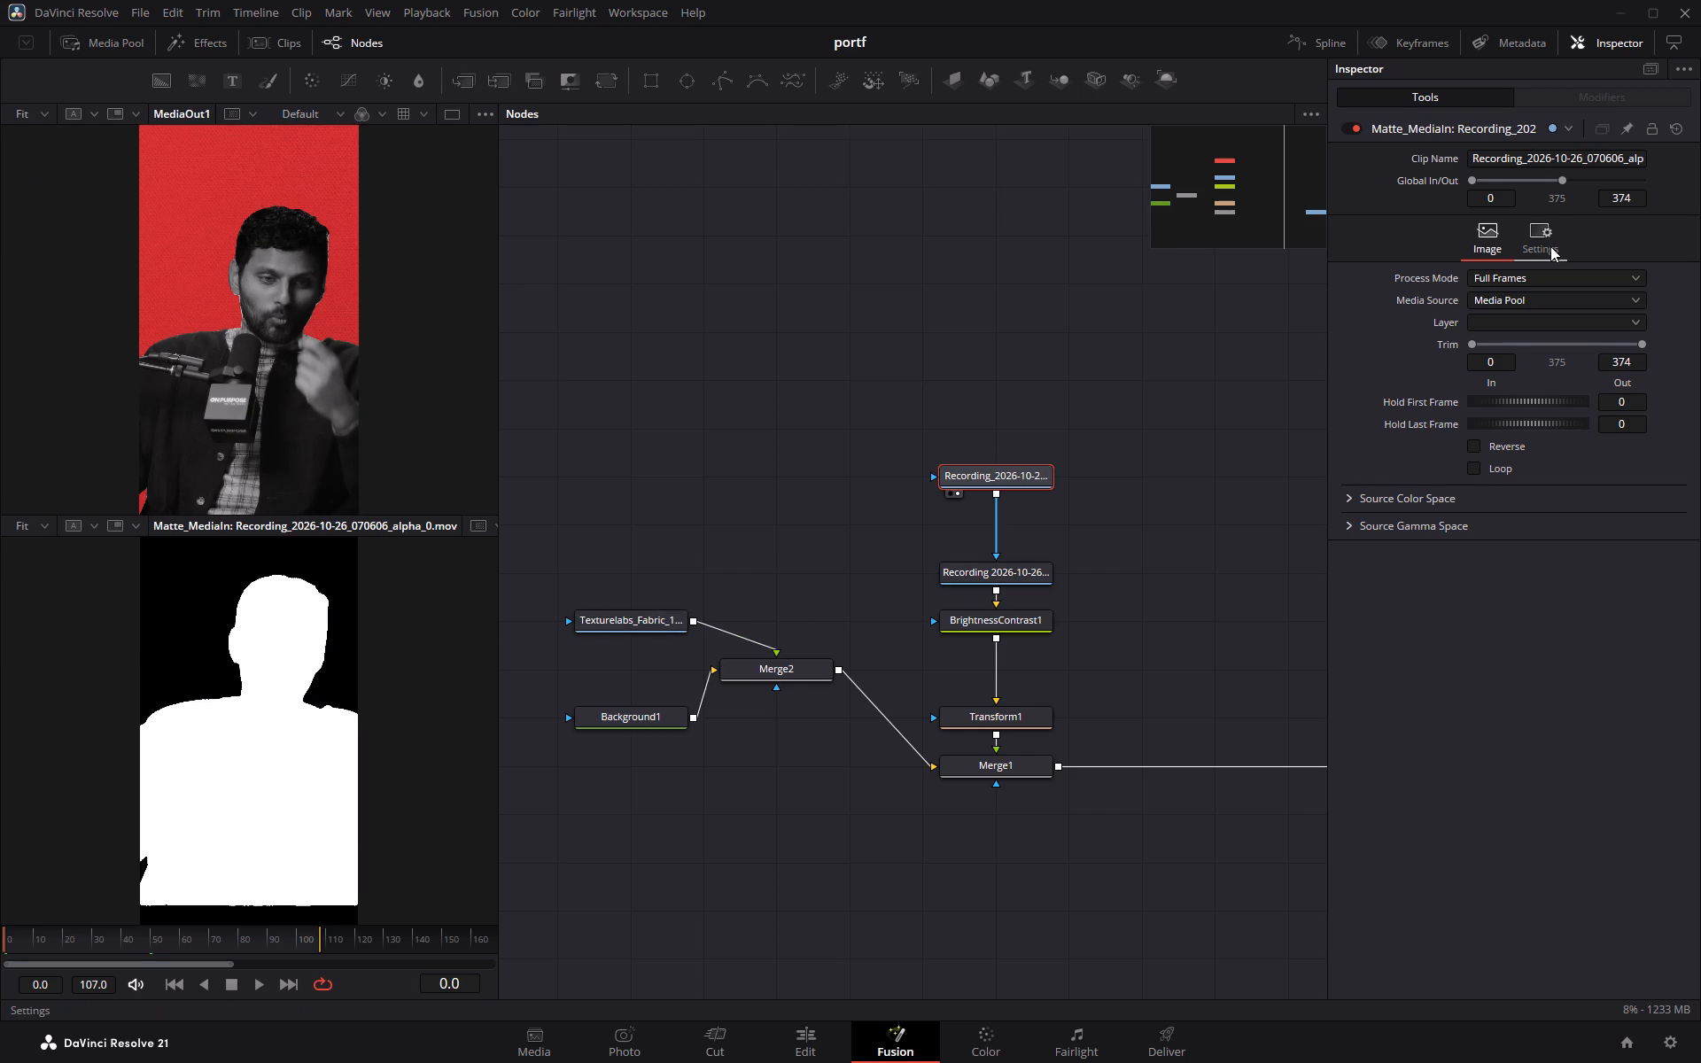
Expand the matte clip's Source Color Space and Source Gamma Space settings.
{"action": "left_click", "coordinate": [1350, 499]}
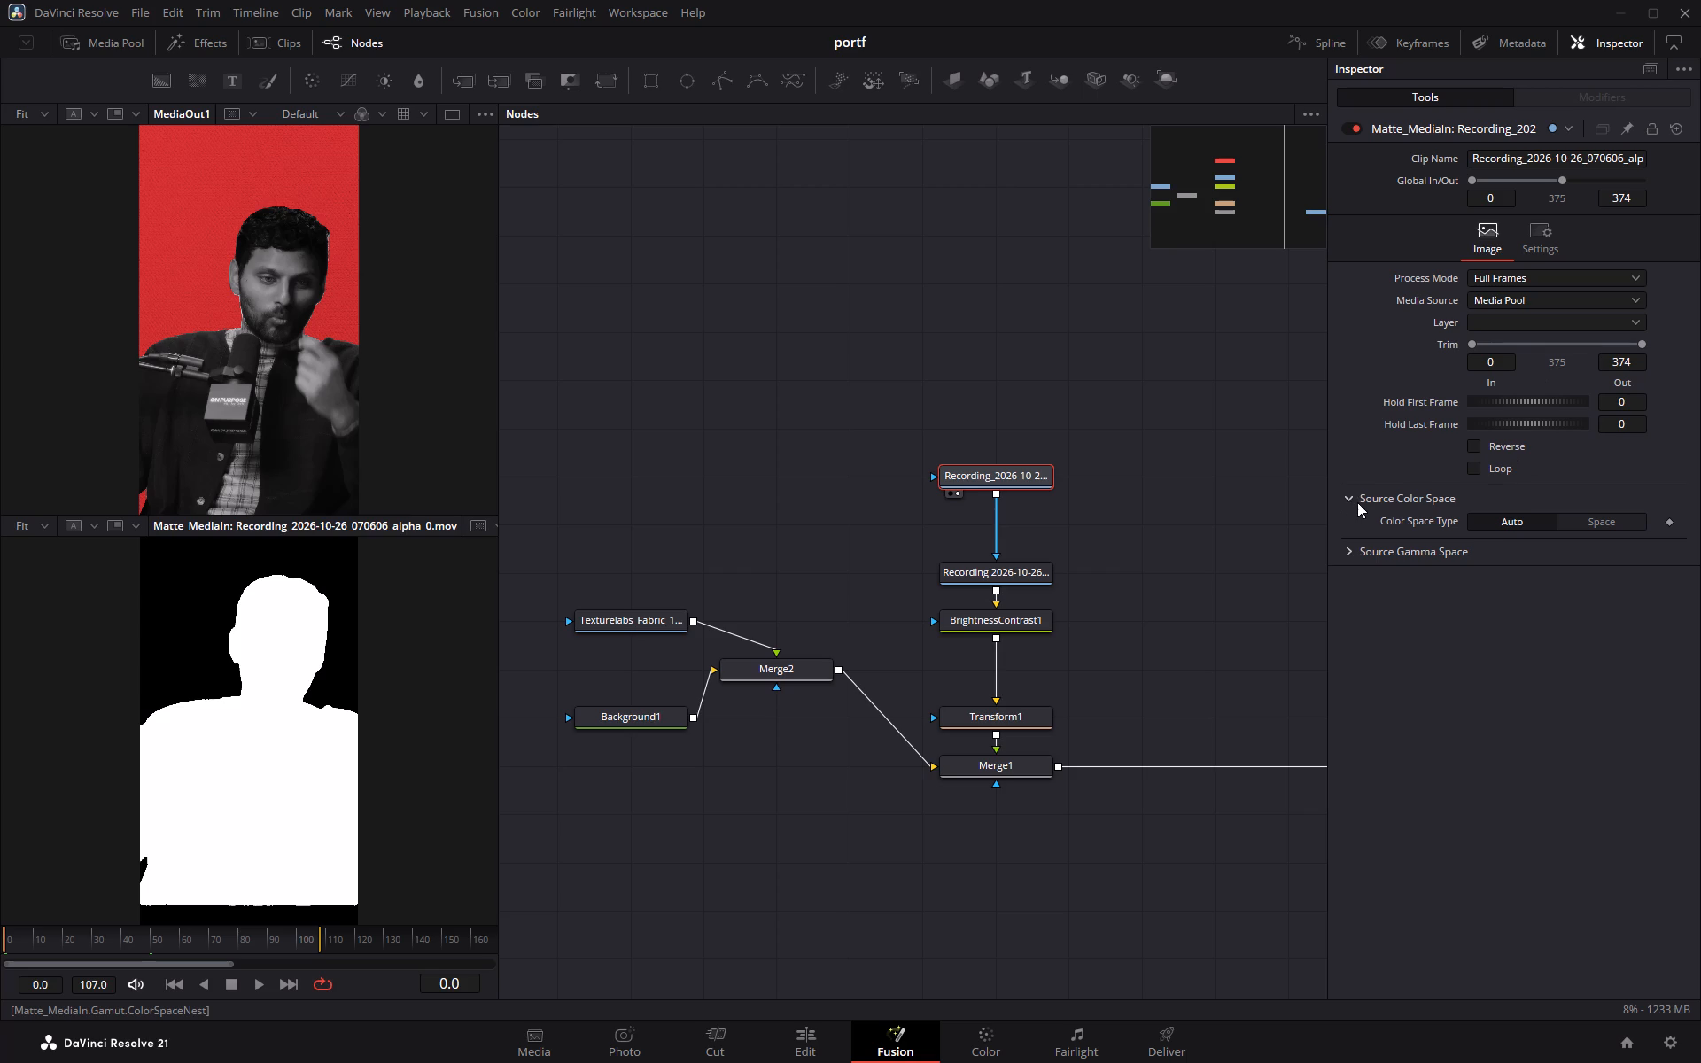
{"action": "left_click", "coordinate": [1355, 551]}
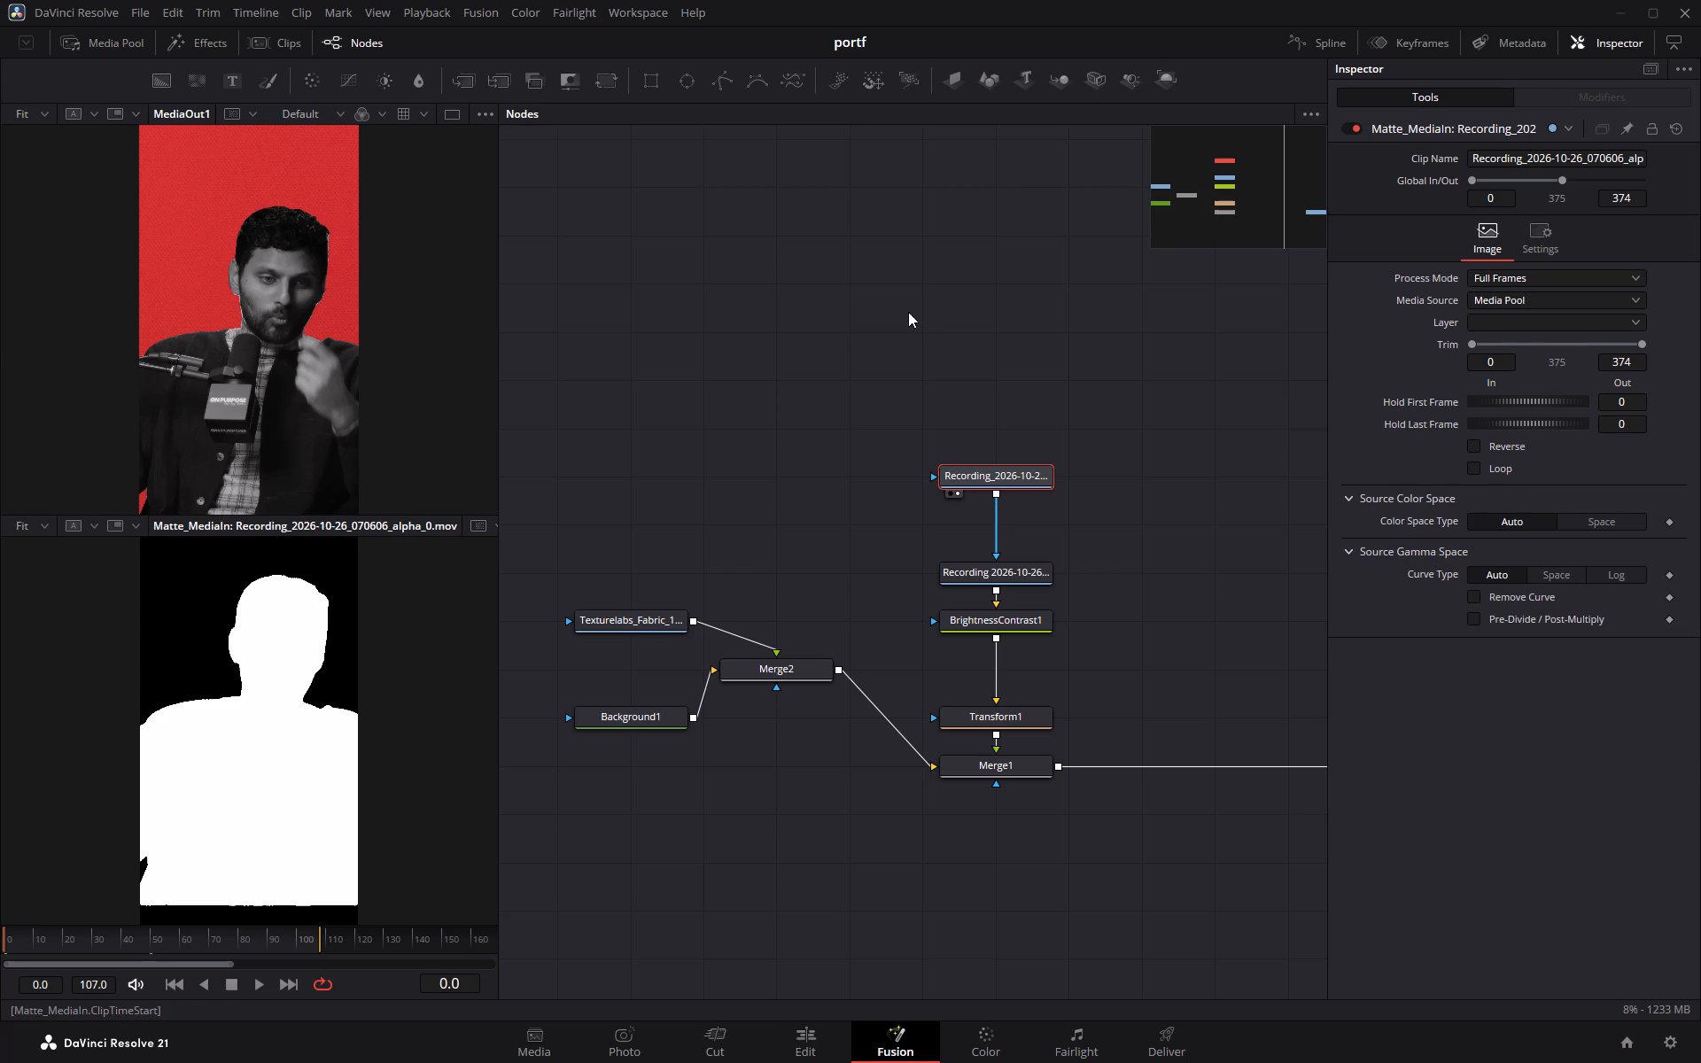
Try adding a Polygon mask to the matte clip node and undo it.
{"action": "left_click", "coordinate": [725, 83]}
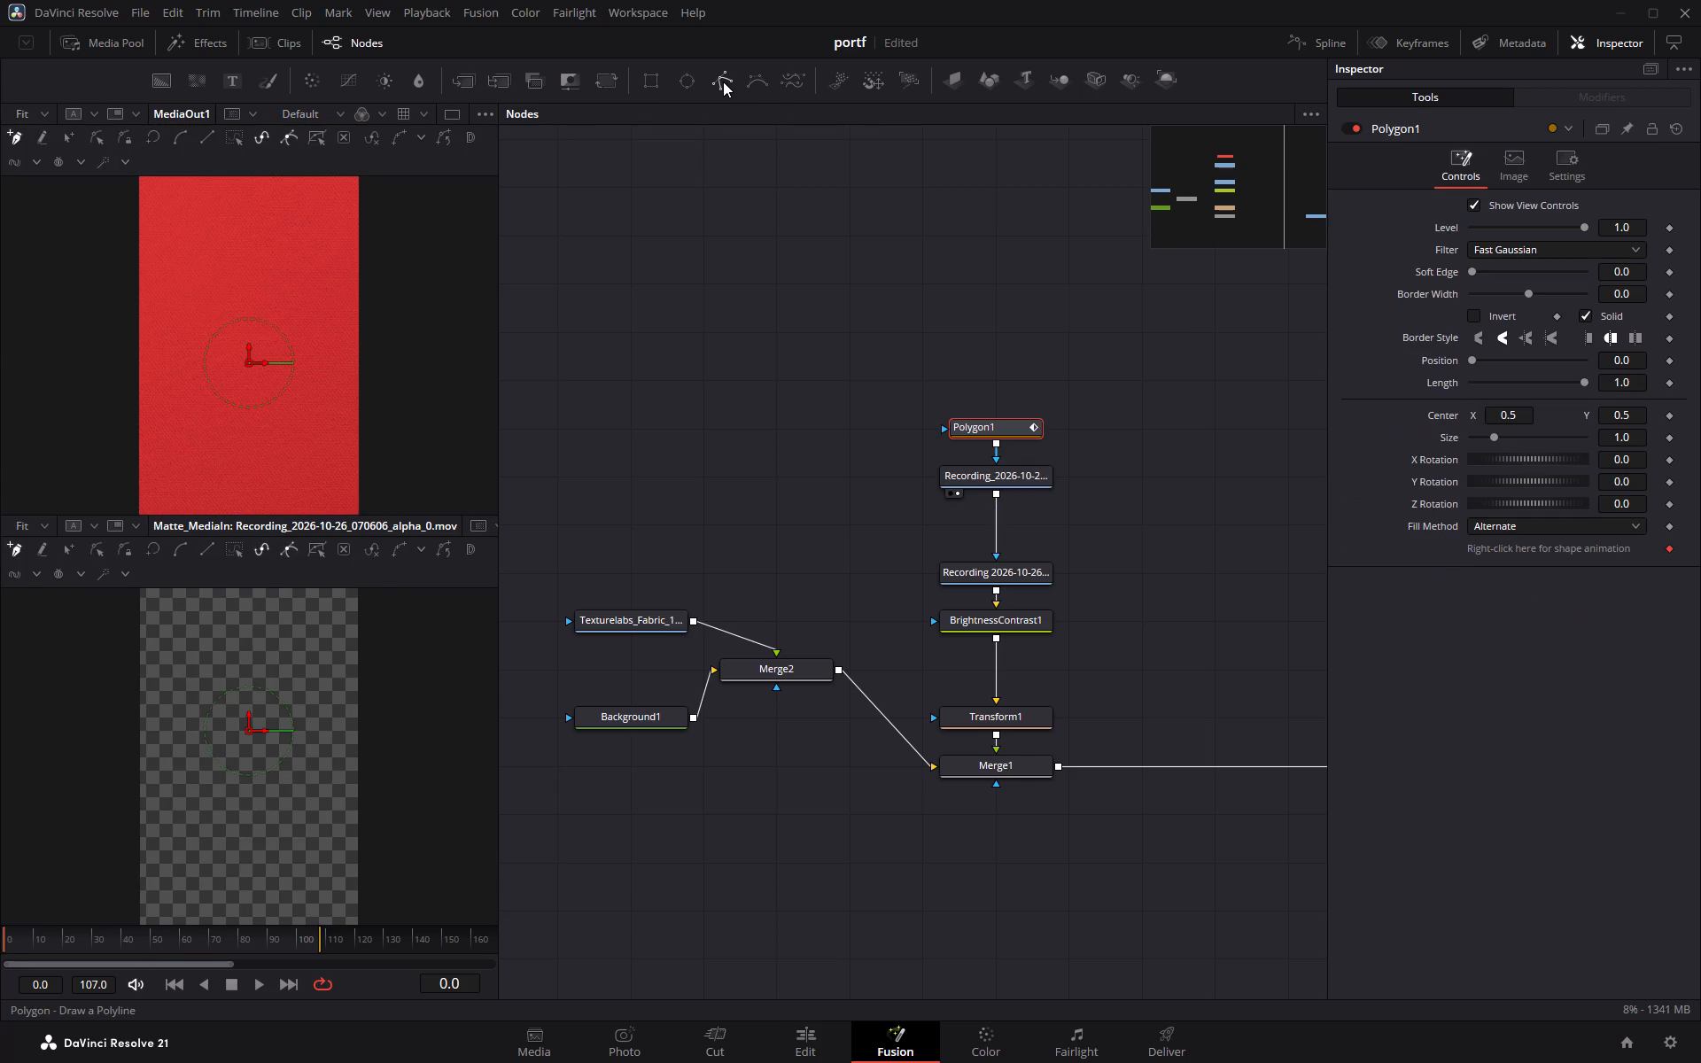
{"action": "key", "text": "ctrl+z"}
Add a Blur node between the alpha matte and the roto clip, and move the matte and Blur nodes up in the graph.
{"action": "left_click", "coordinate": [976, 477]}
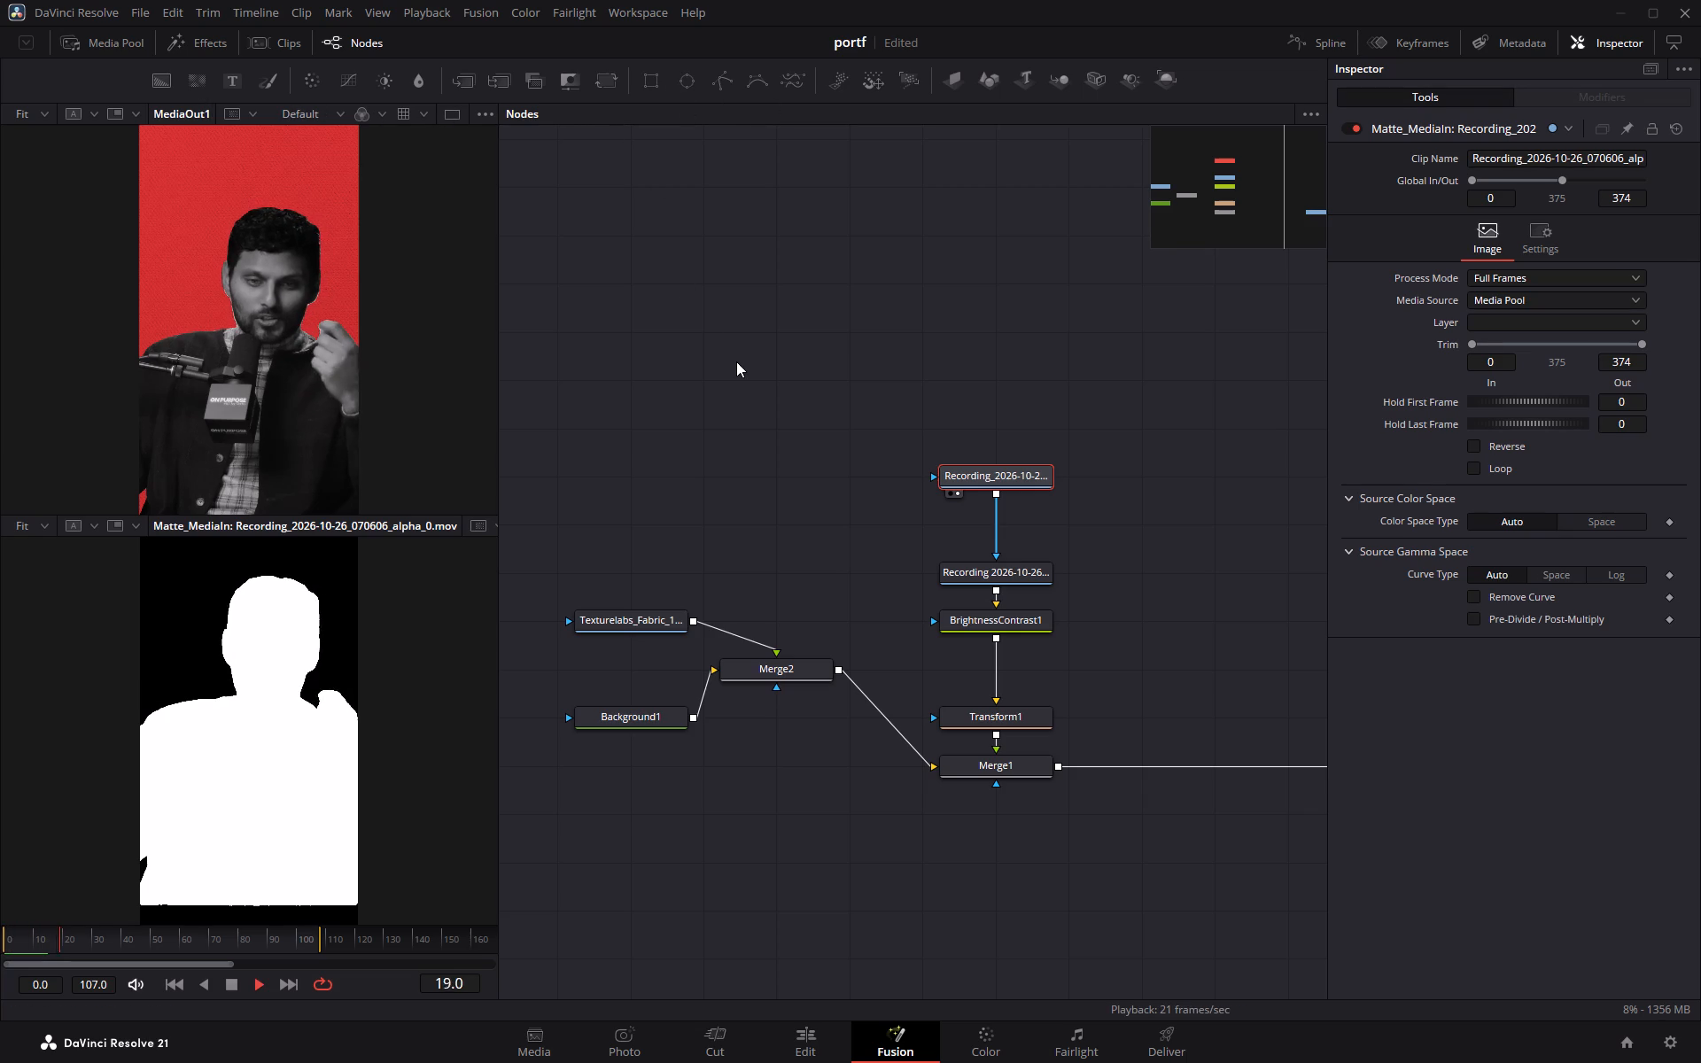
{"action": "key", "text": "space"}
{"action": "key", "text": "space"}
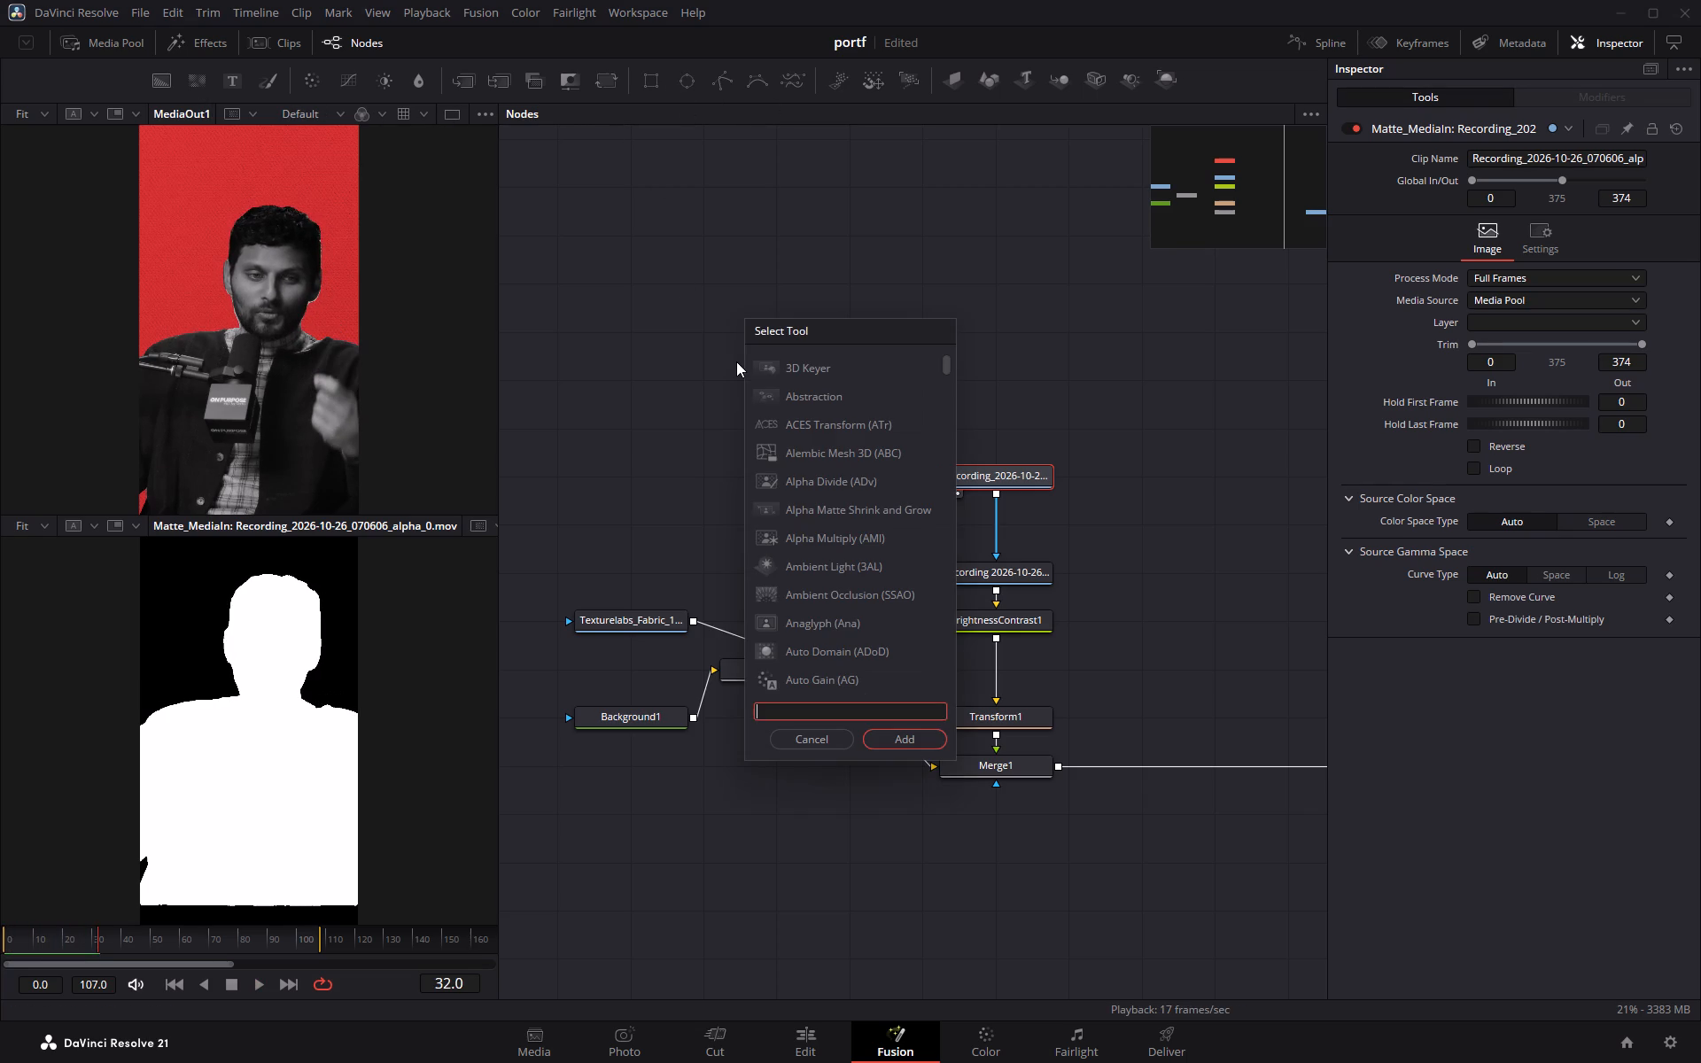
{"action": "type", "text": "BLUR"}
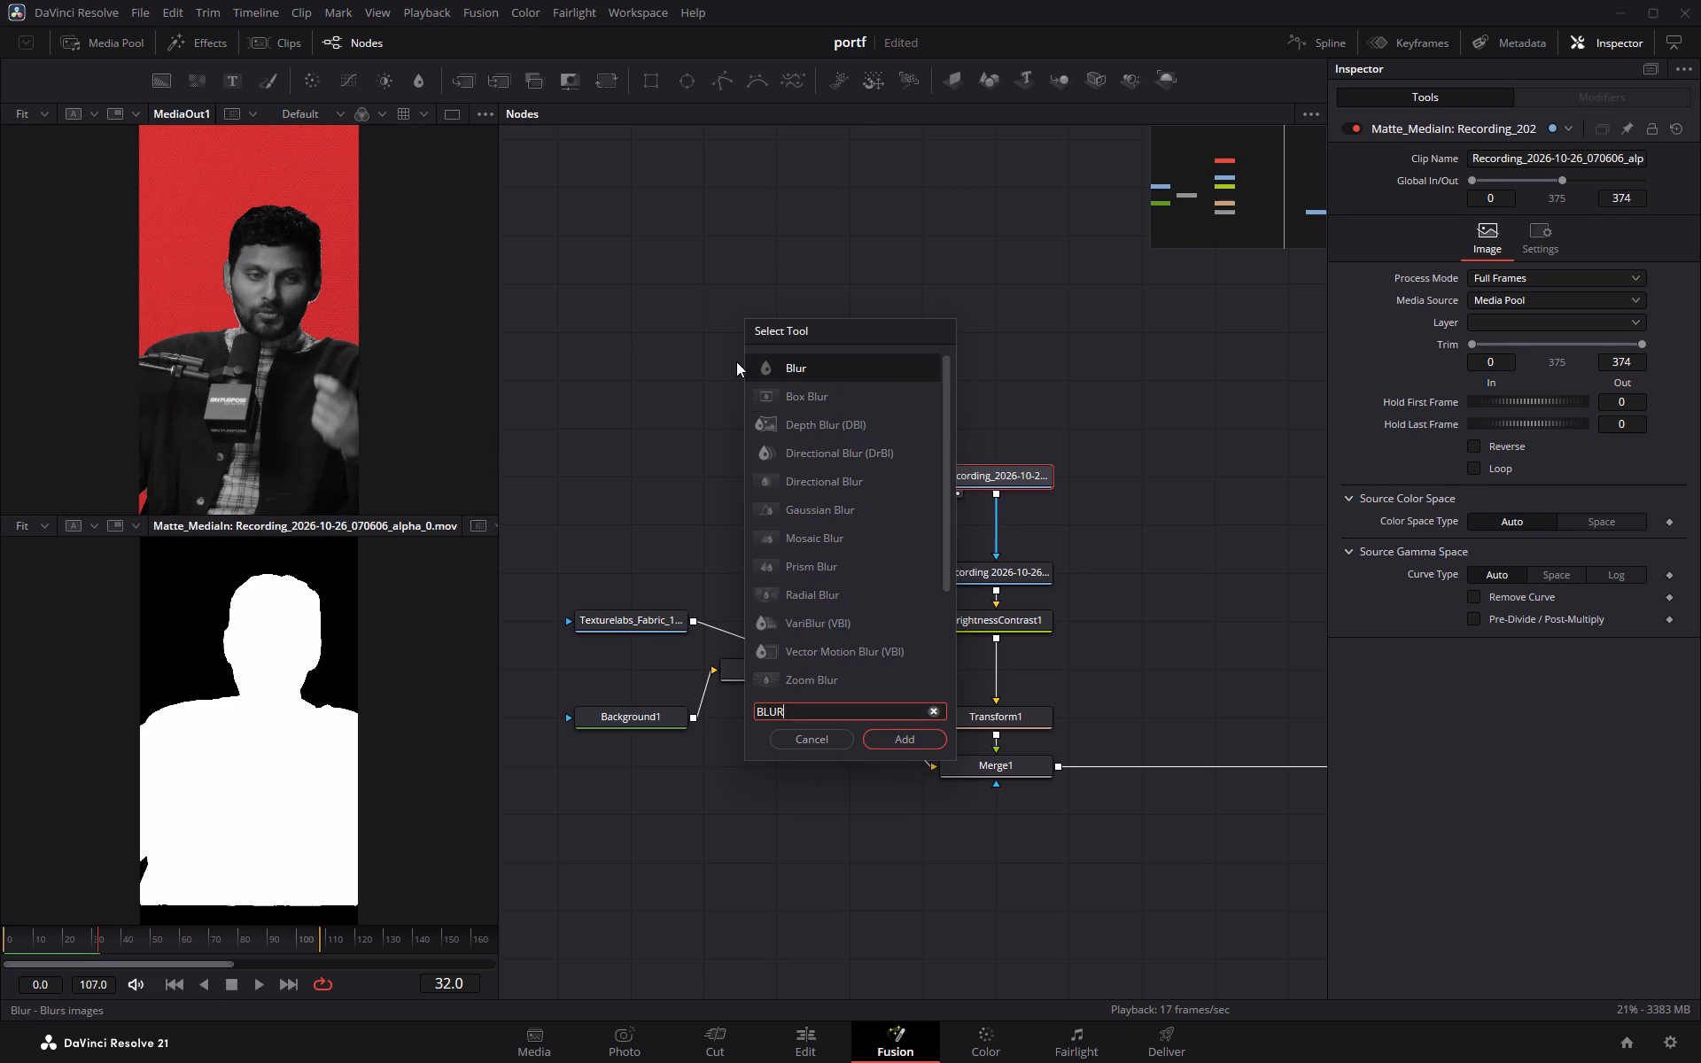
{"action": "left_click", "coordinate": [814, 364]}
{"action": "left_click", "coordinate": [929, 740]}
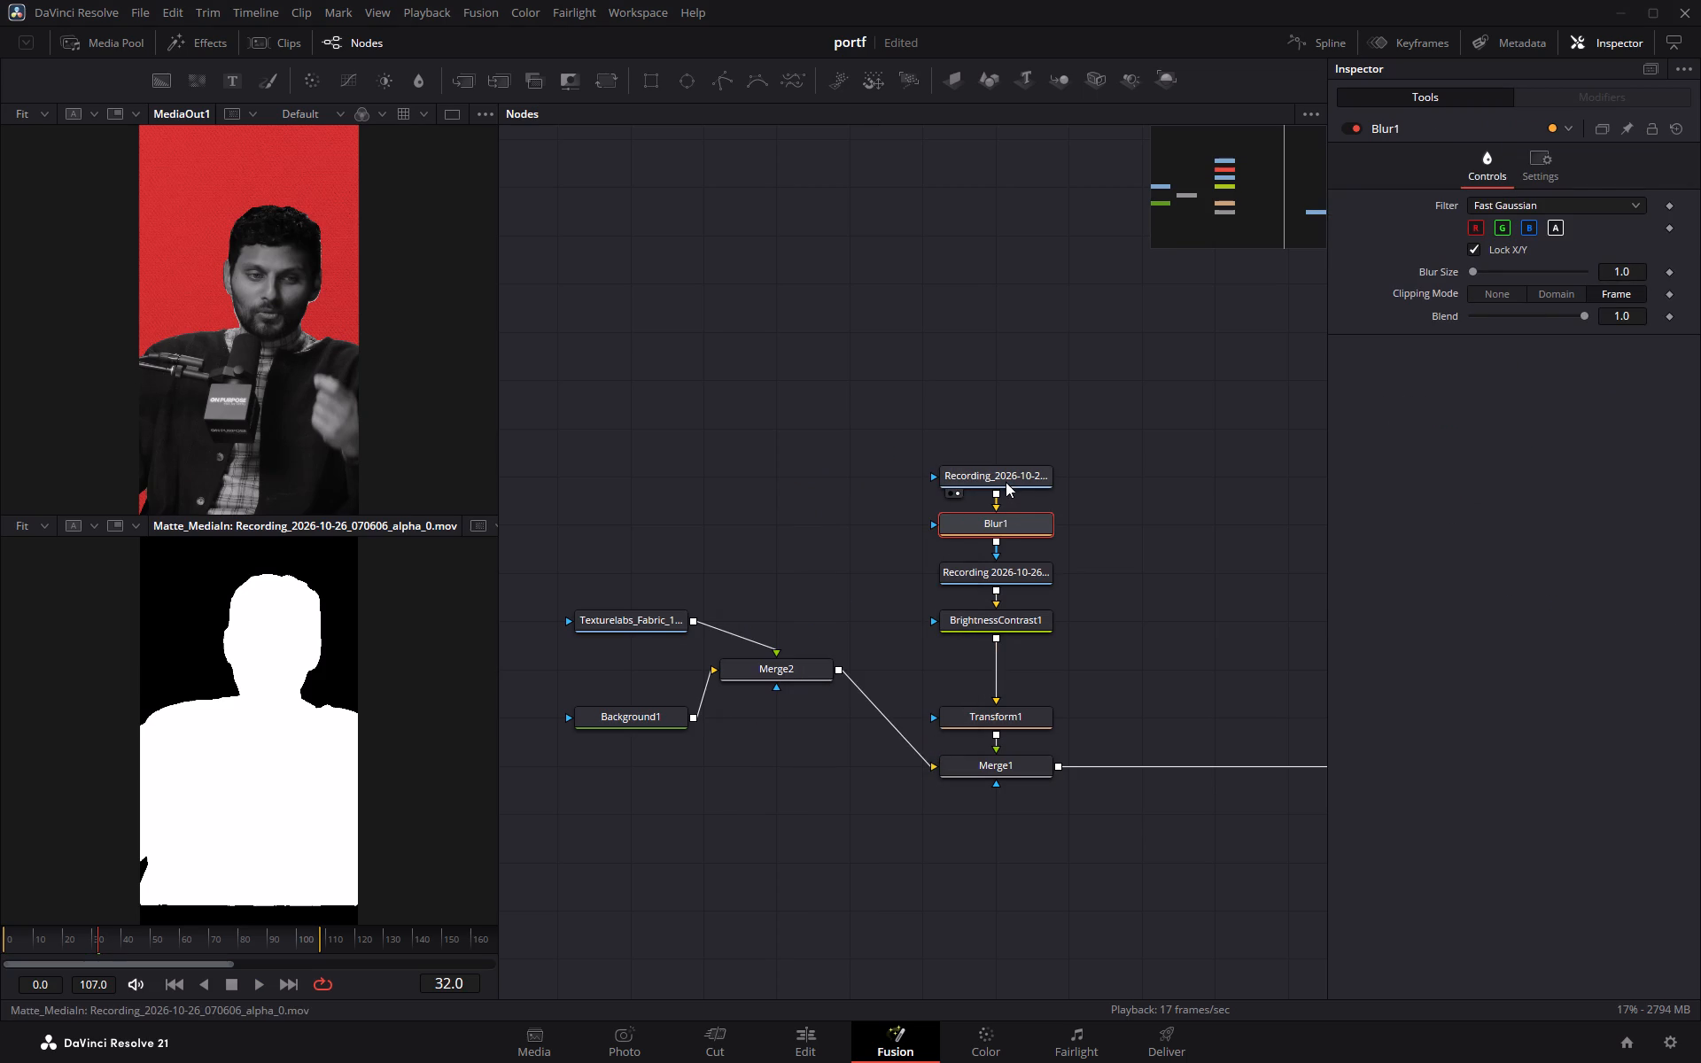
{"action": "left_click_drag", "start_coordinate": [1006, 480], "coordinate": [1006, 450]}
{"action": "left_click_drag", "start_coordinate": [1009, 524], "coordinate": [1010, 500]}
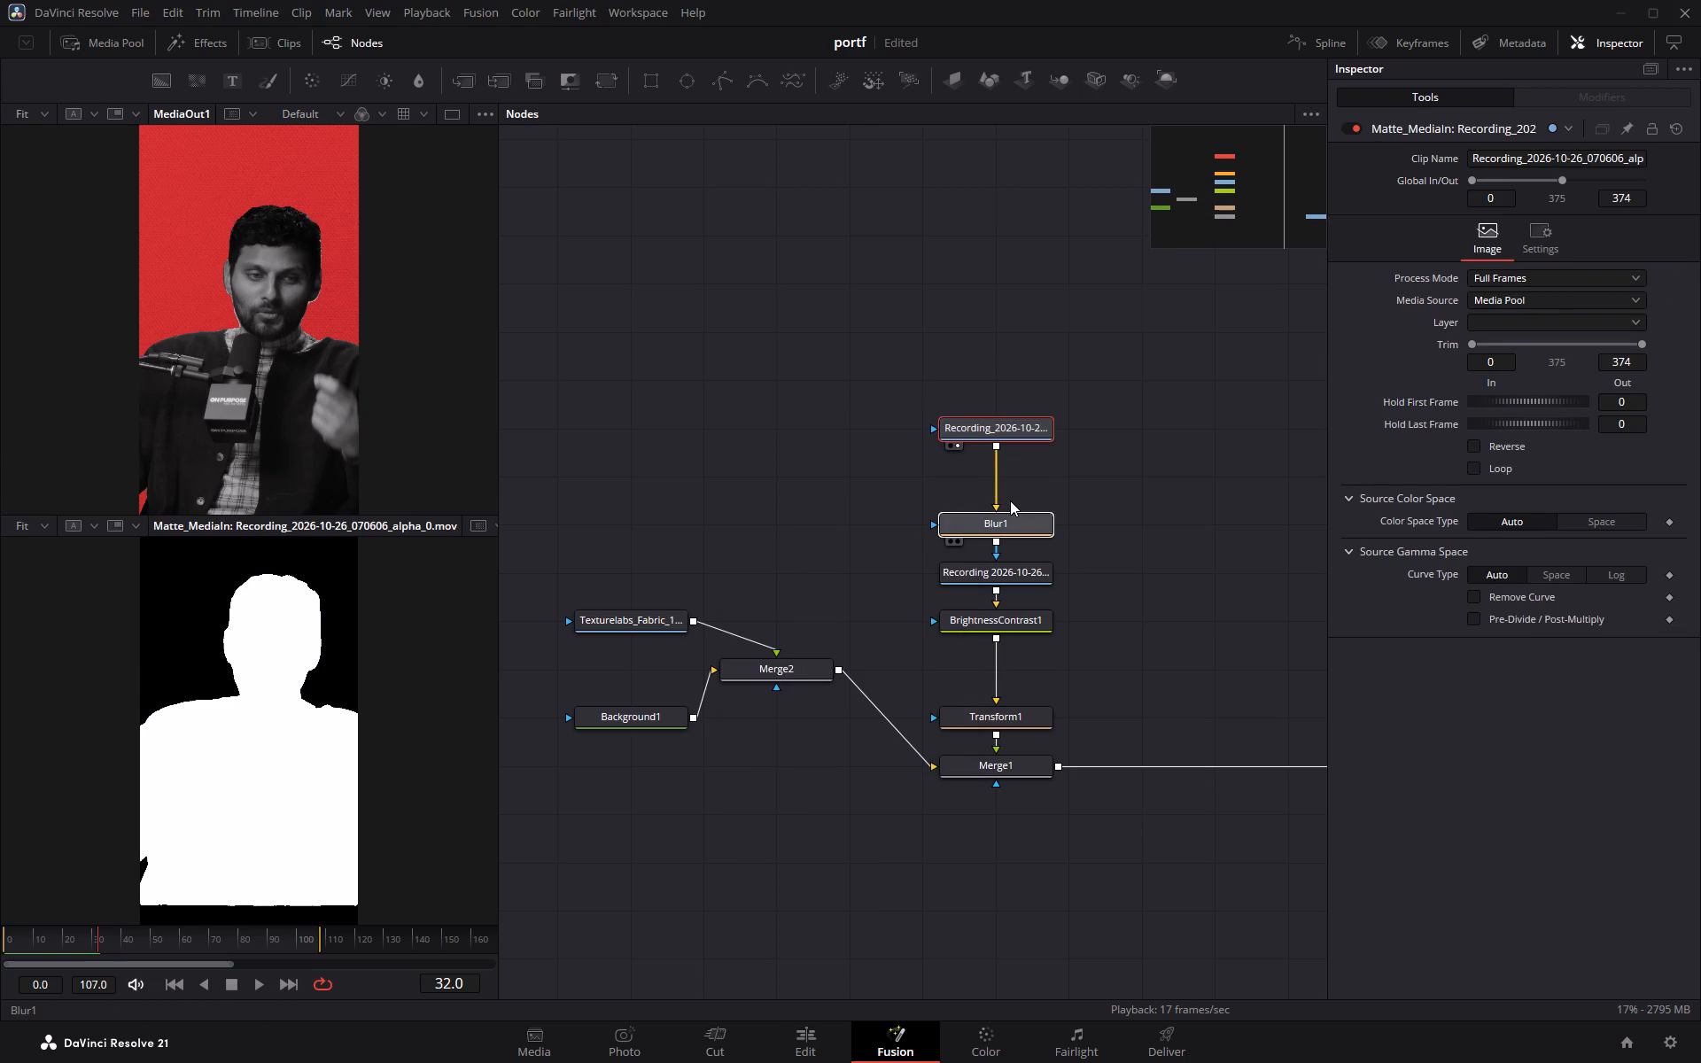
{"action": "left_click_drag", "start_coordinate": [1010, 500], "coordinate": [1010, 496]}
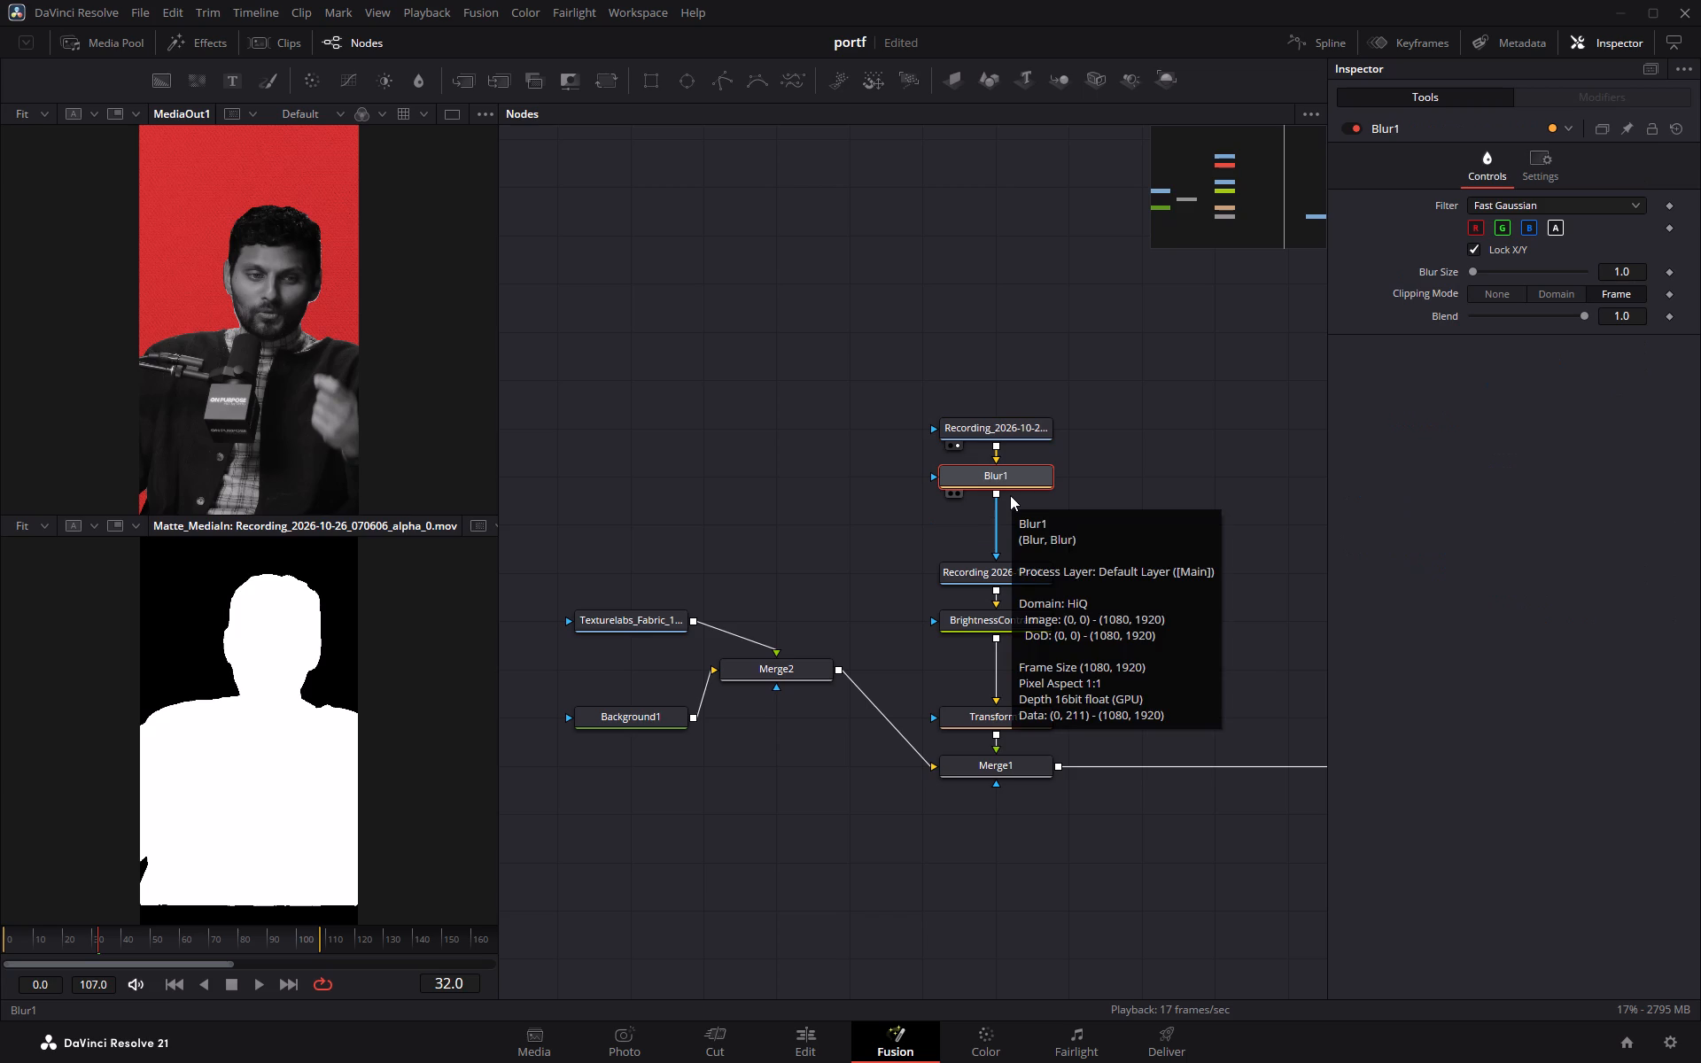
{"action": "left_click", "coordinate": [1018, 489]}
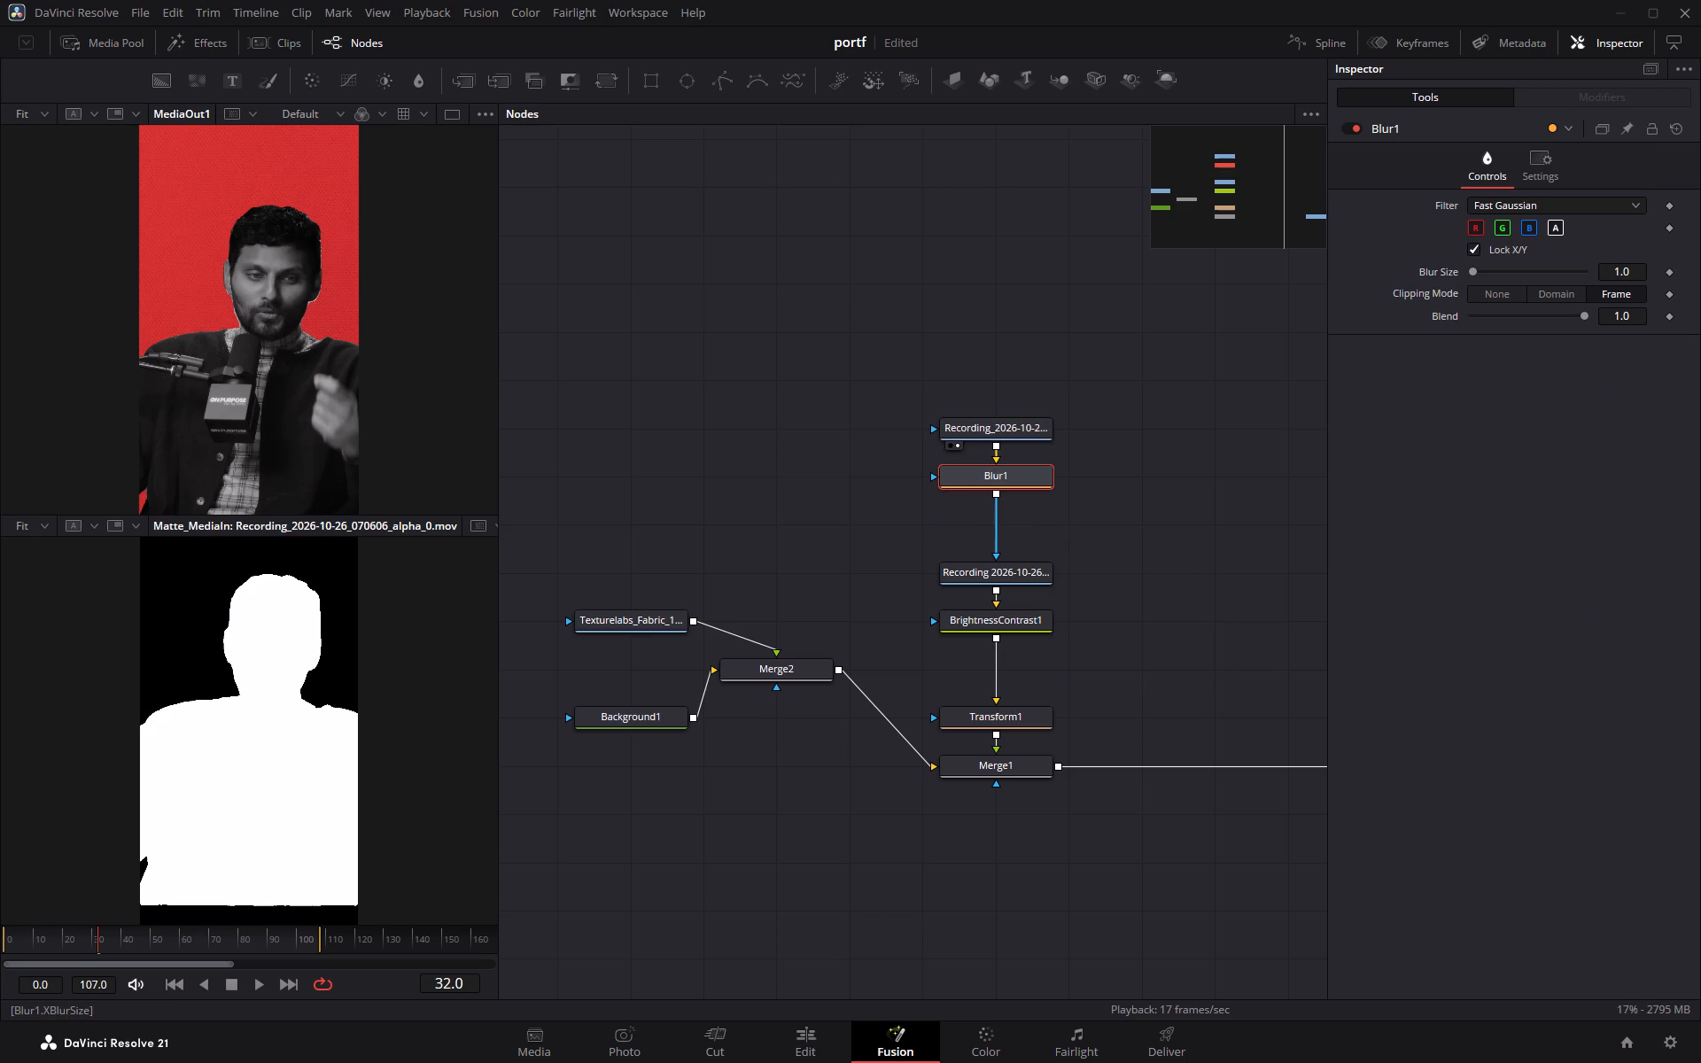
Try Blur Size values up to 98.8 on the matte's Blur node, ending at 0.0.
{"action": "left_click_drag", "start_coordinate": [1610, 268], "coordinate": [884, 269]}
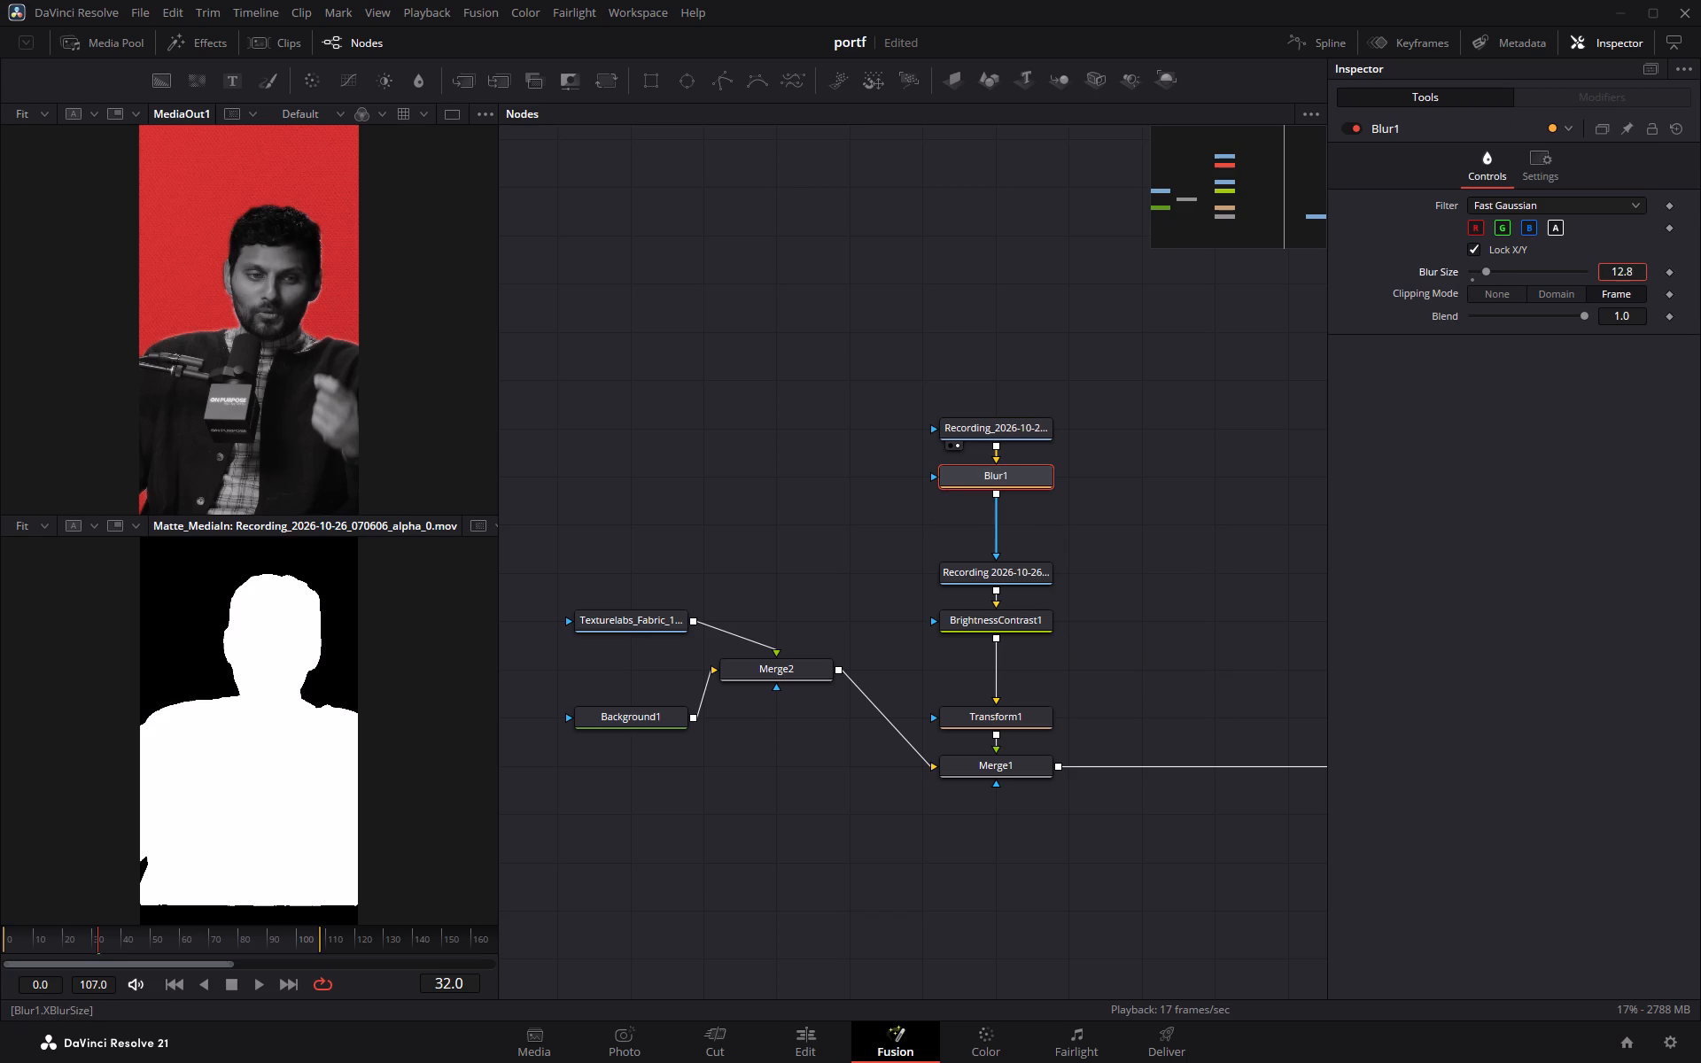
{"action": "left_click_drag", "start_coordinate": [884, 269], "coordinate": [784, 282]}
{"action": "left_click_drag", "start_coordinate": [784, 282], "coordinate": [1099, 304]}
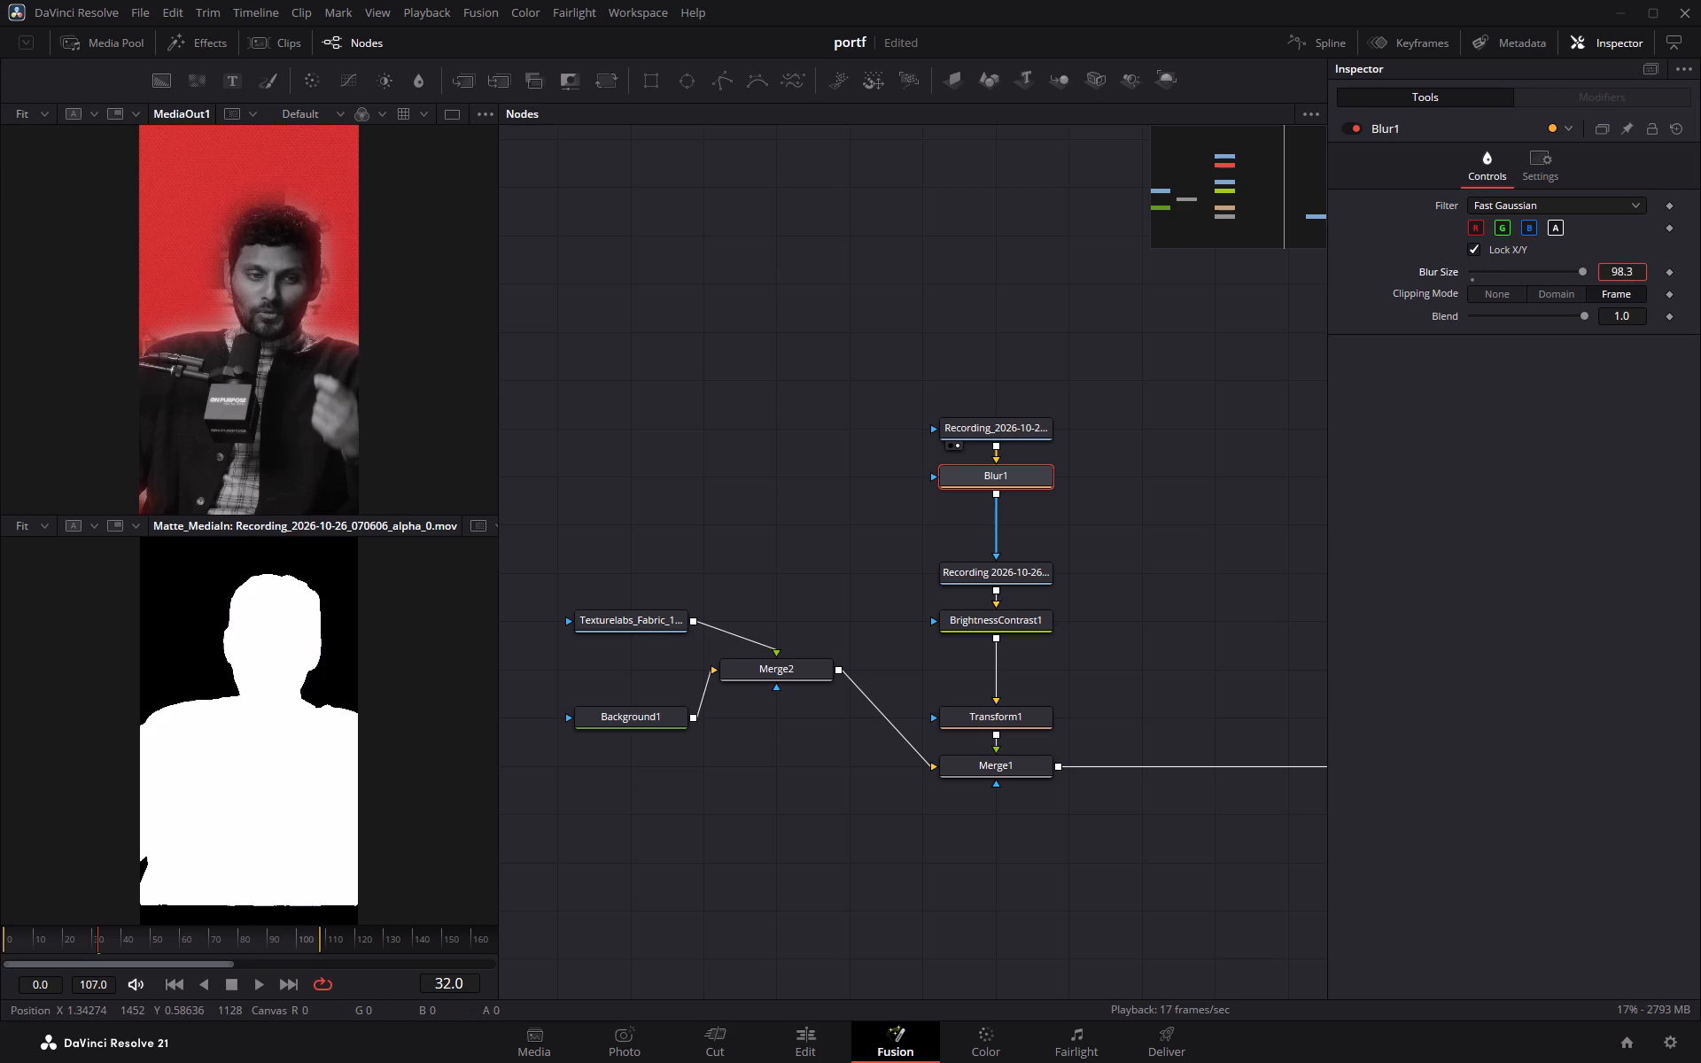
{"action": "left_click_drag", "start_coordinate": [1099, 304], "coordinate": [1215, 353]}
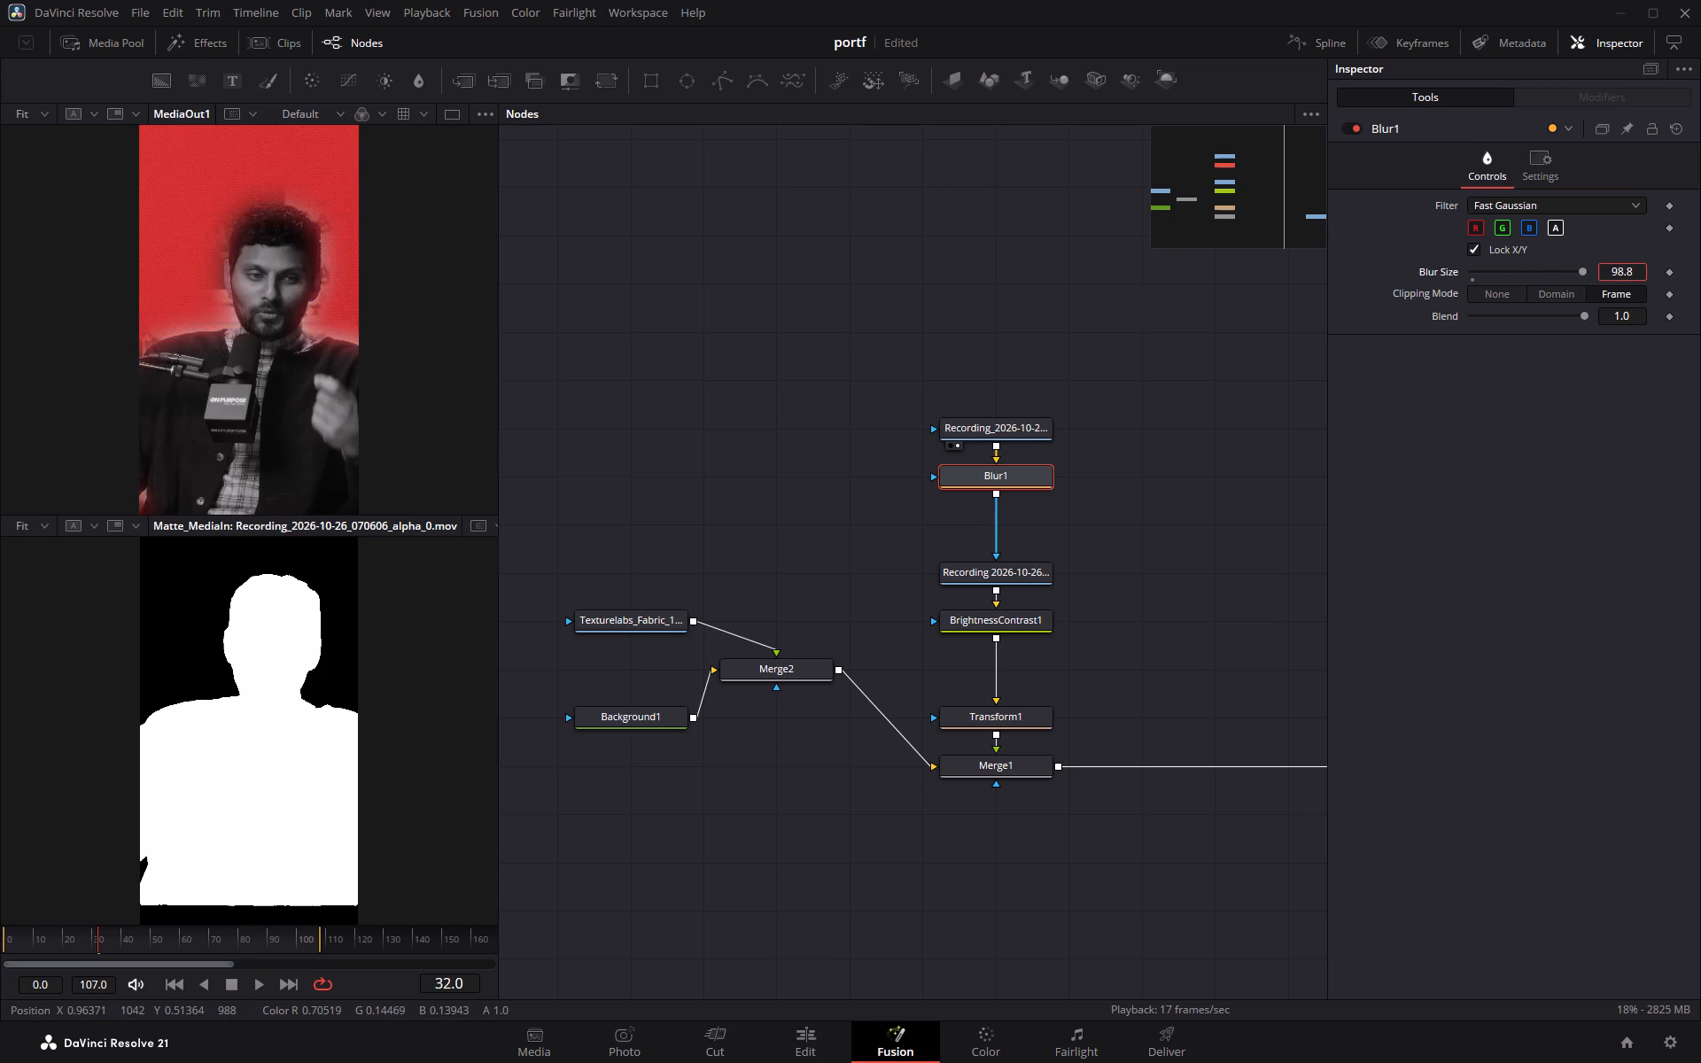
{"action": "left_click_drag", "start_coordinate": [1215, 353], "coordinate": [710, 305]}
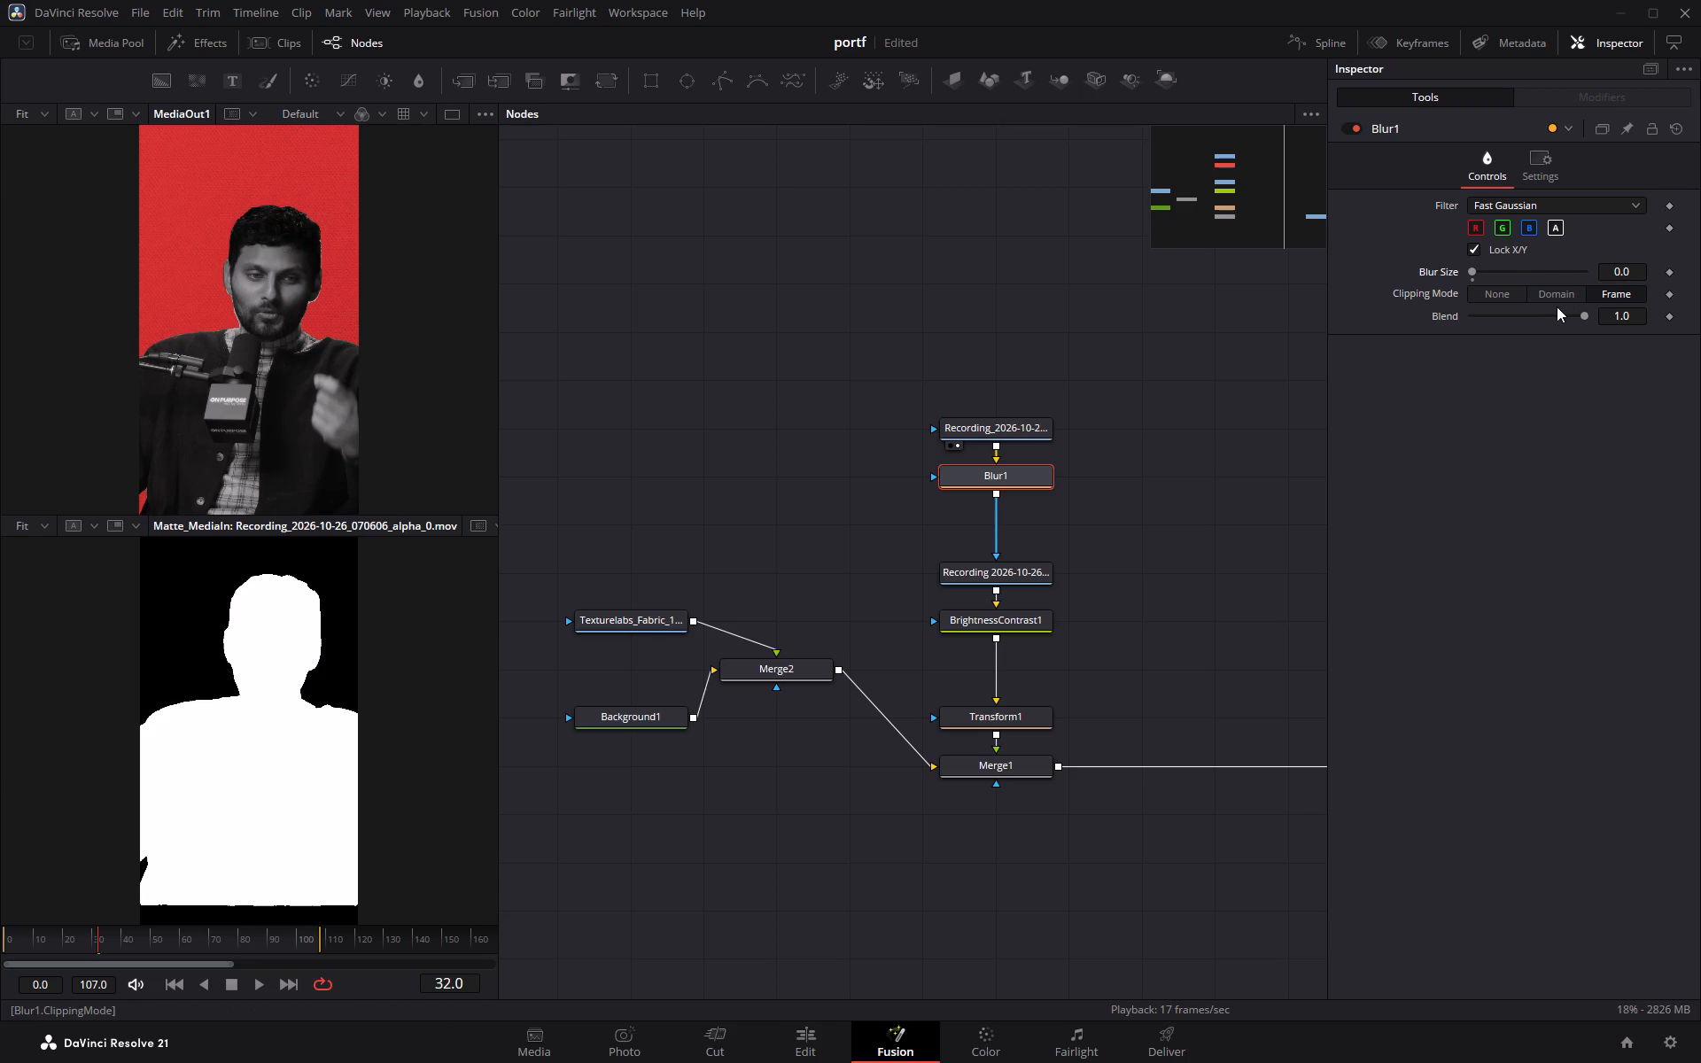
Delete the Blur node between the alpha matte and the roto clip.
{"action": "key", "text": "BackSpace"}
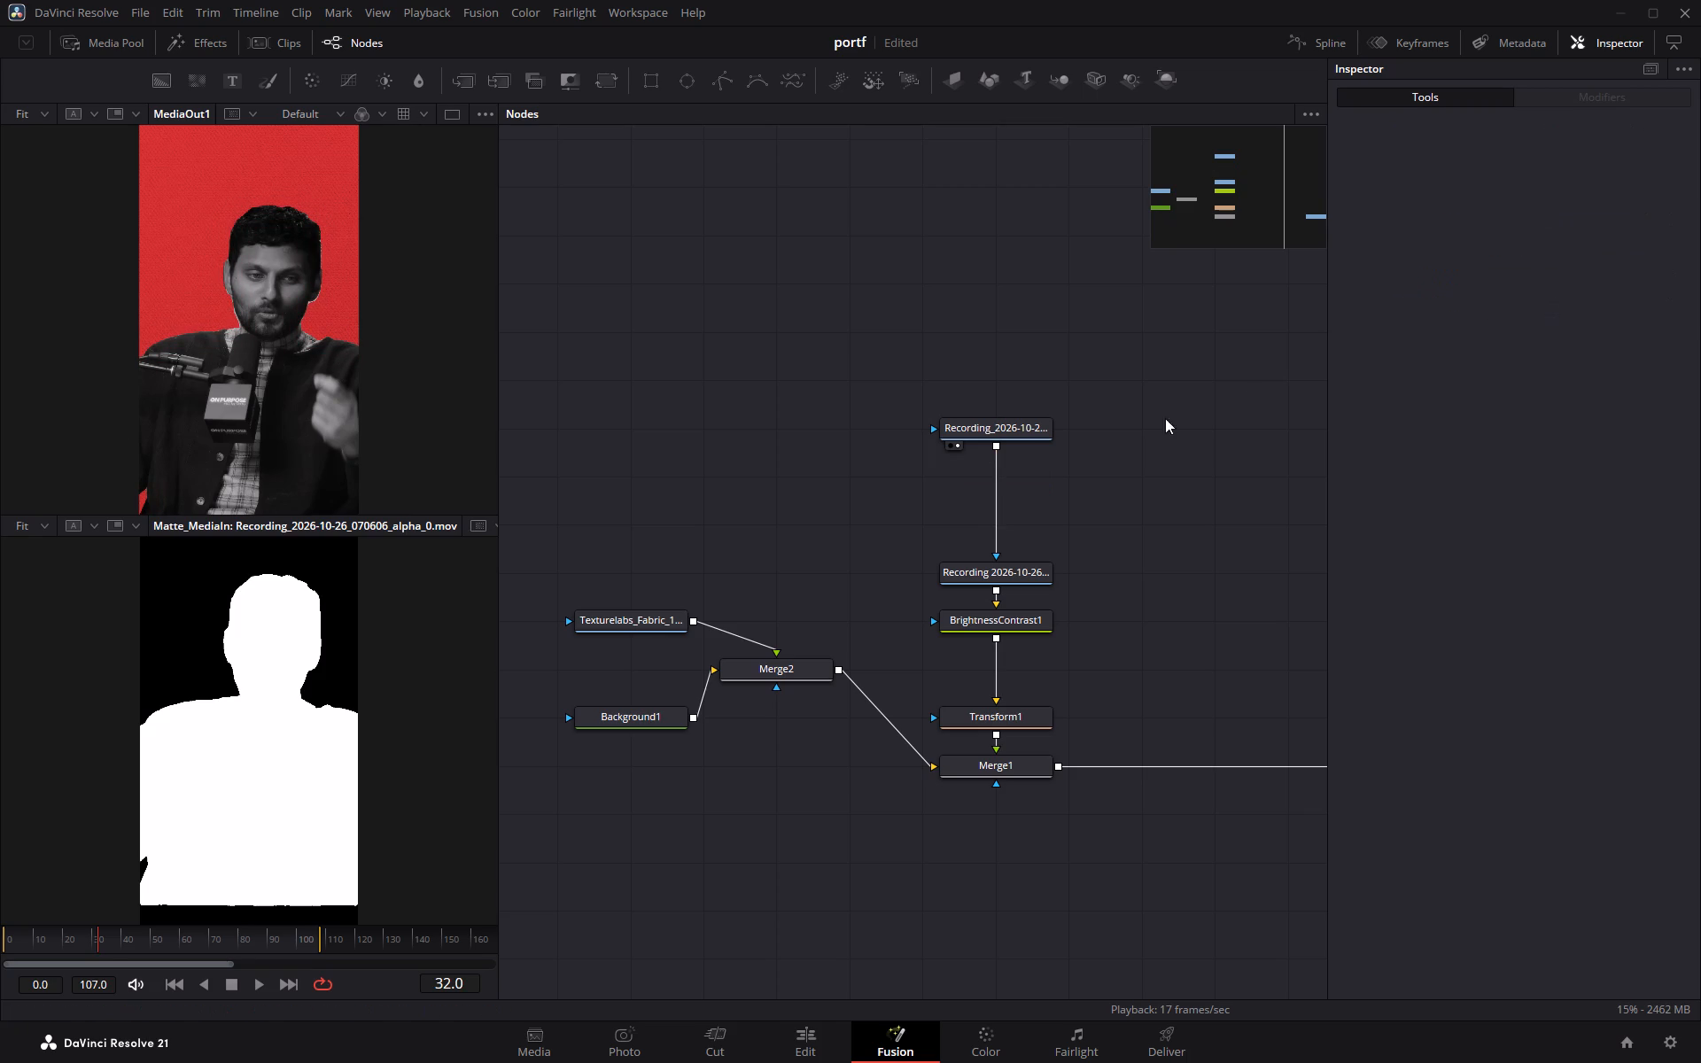
Examine the alpha matte clip's source settings and scrub the composition up to frame 59 to check the cutout edges.
{"action": "left_click", "coordinate": [1023, 425]}
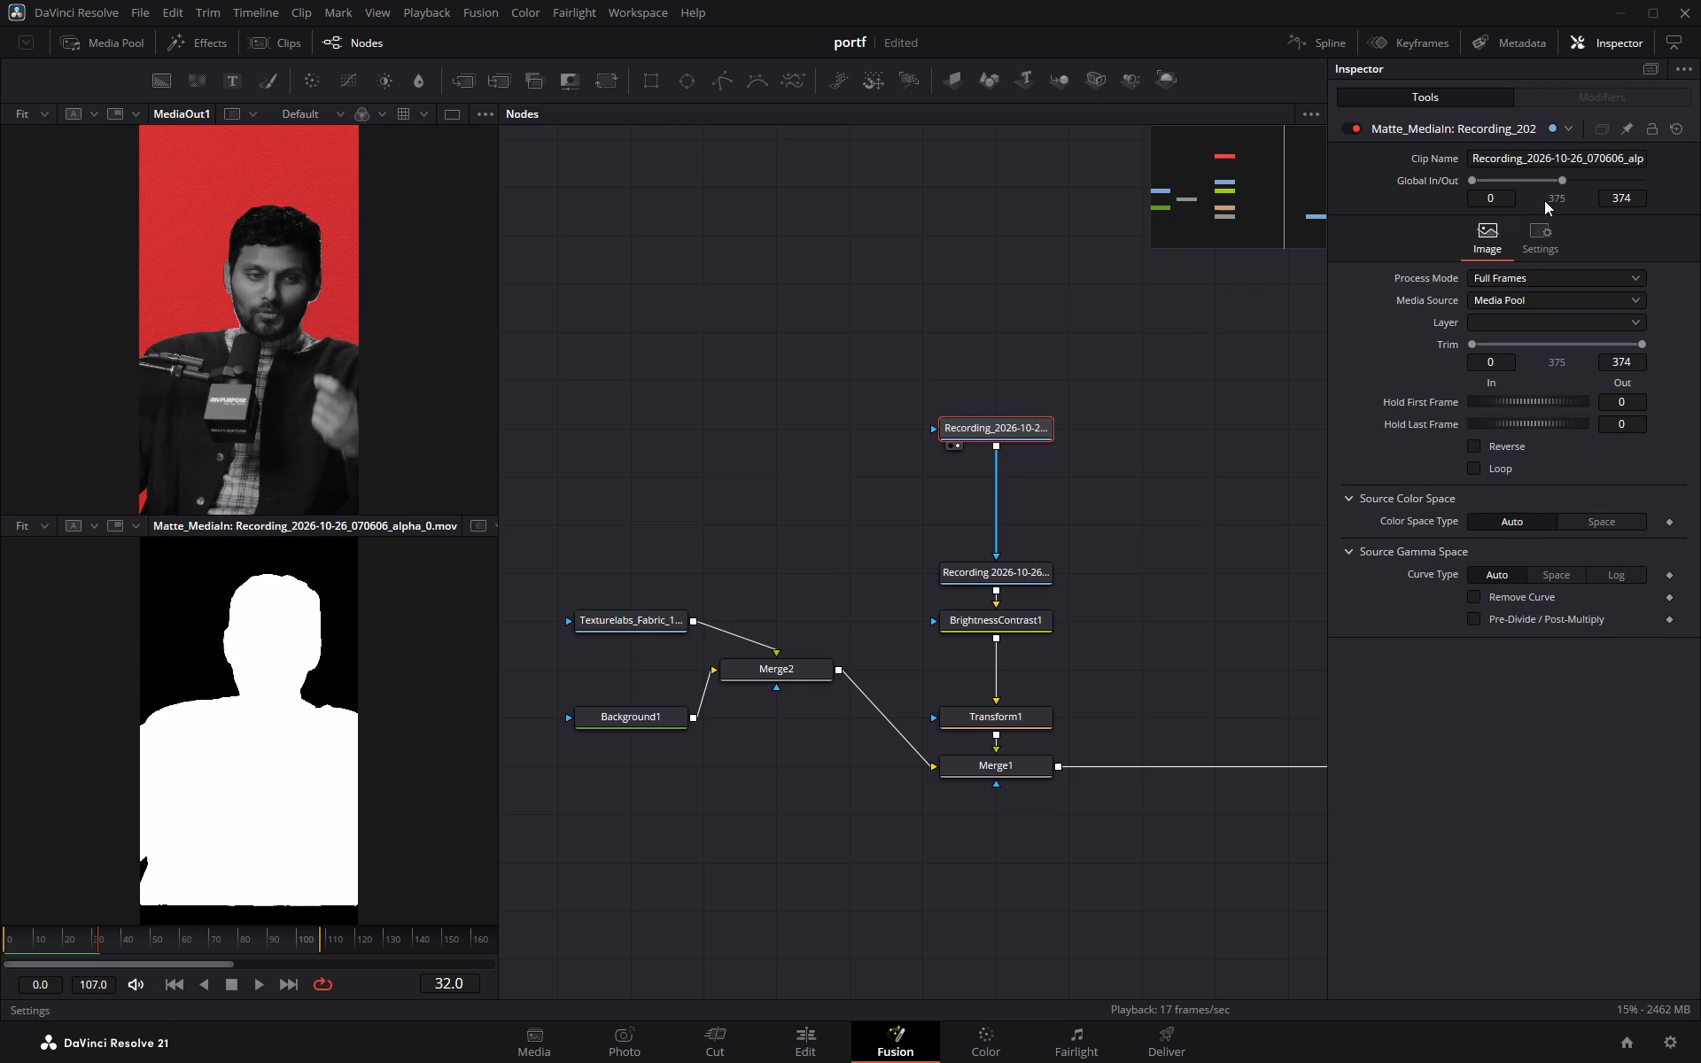
{"action": "left_click", "coordinate": [1512, 325]}
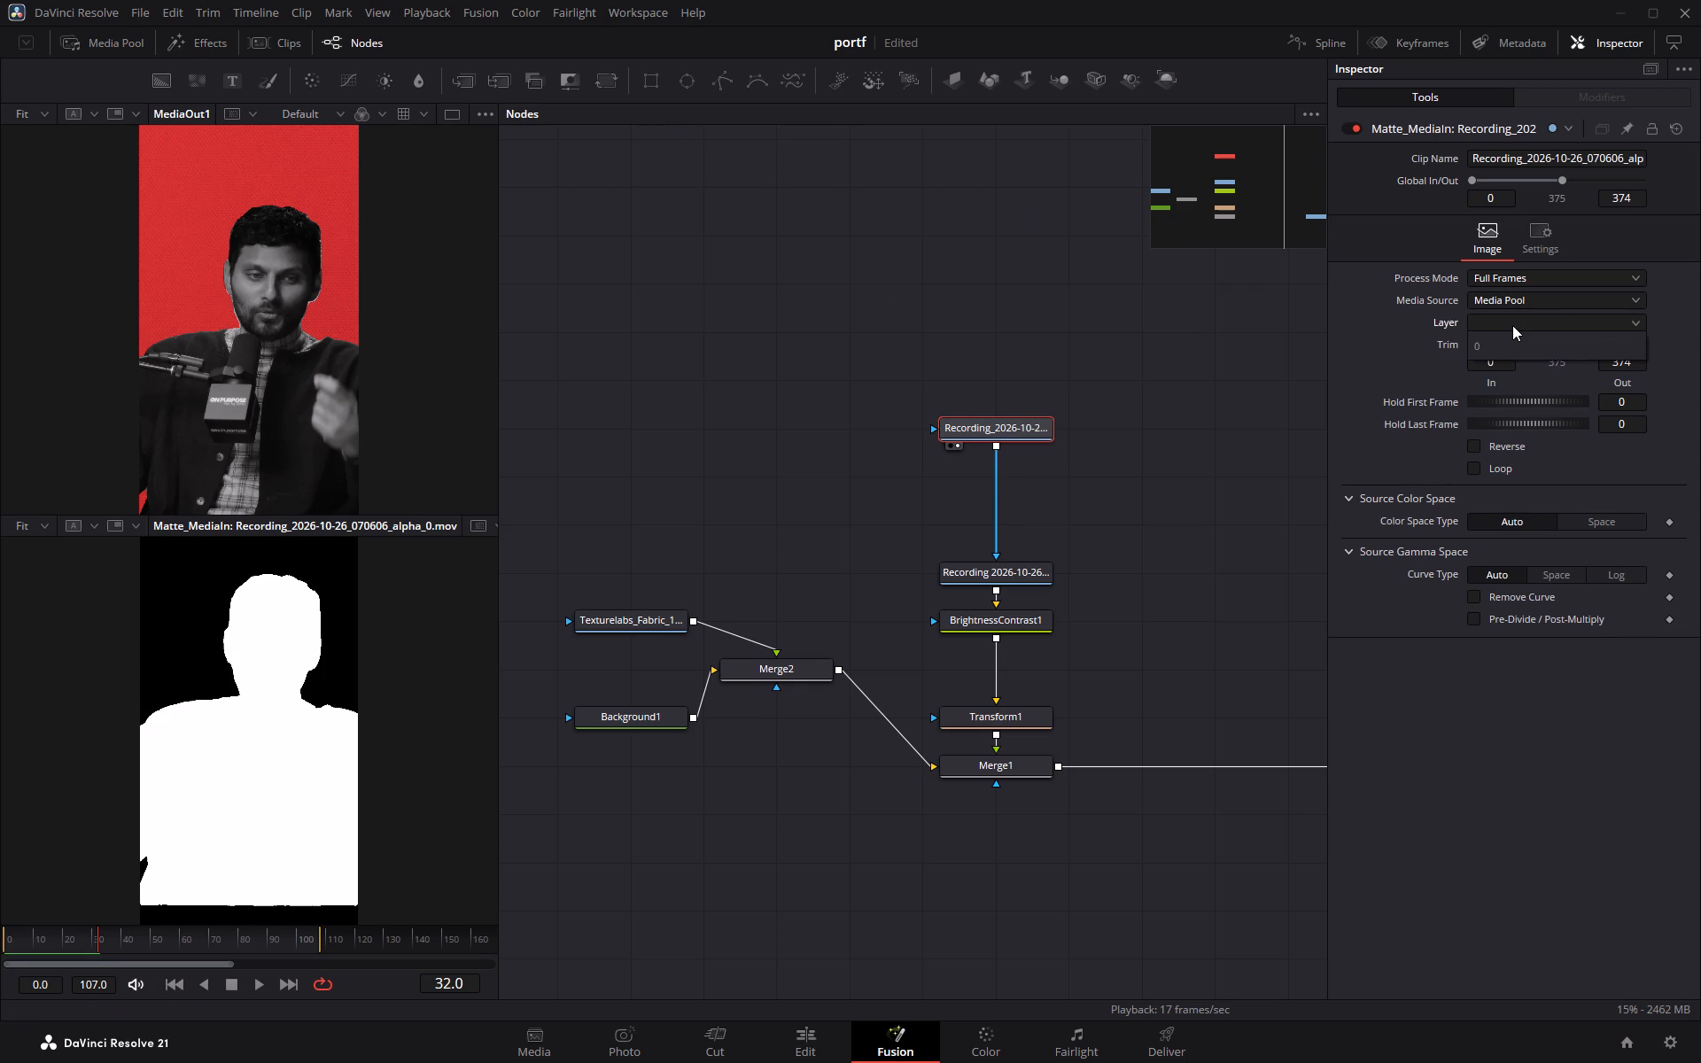
{"action": "left_click", "coordinate": [1512, 325]}
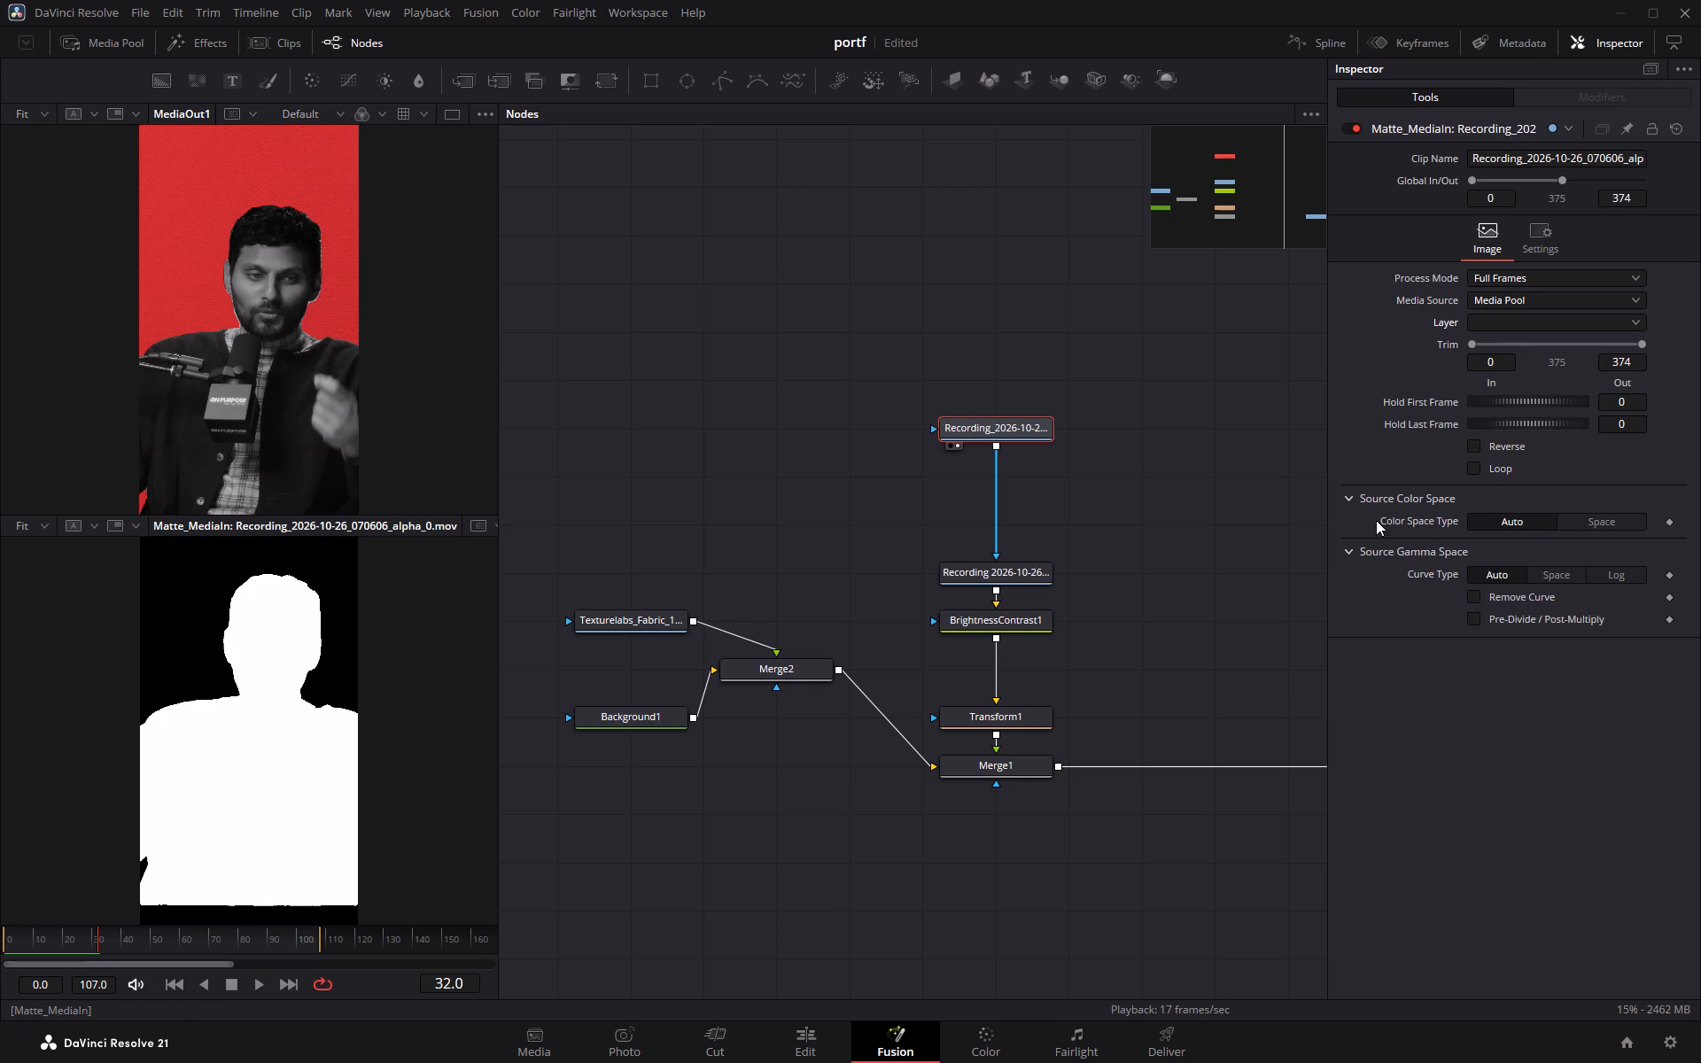
{"action": "left_click", "coordinate": [1355, 498]}
{"action": "left_click", "coordinate": [1354, 497]}
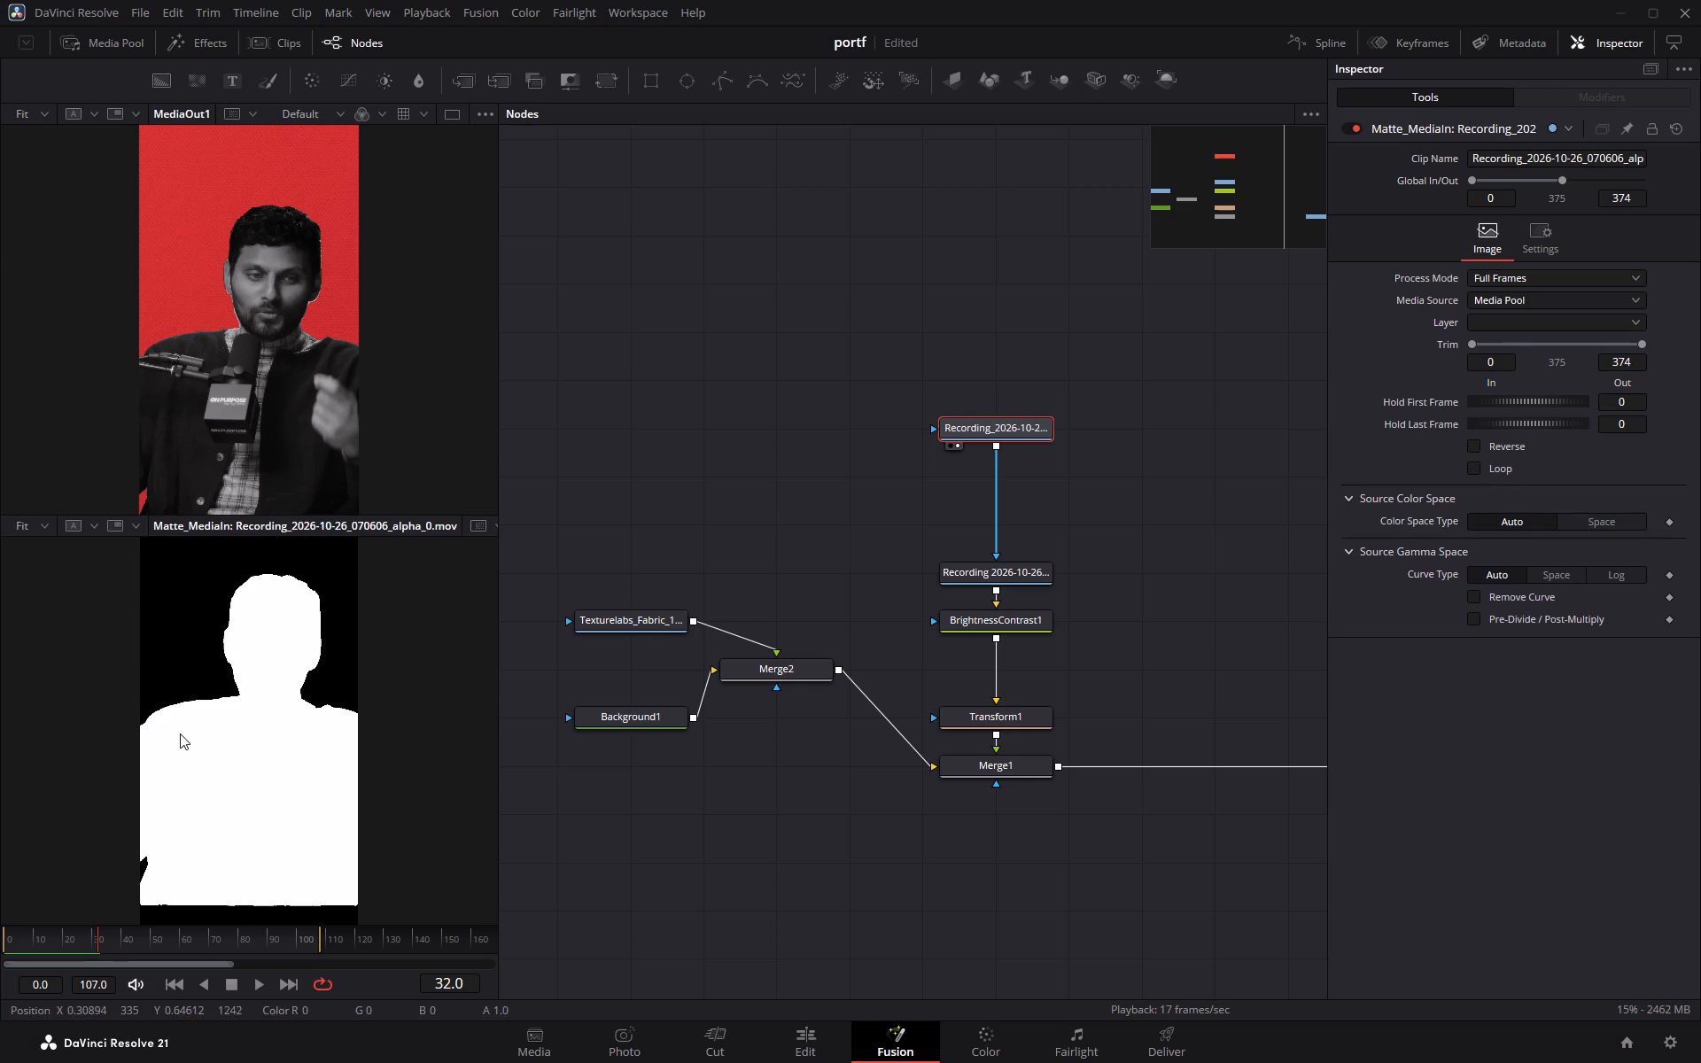
{"action": "left_click_drag", "start_coordinate": [91, 938], "coordinate": [43, 943]}
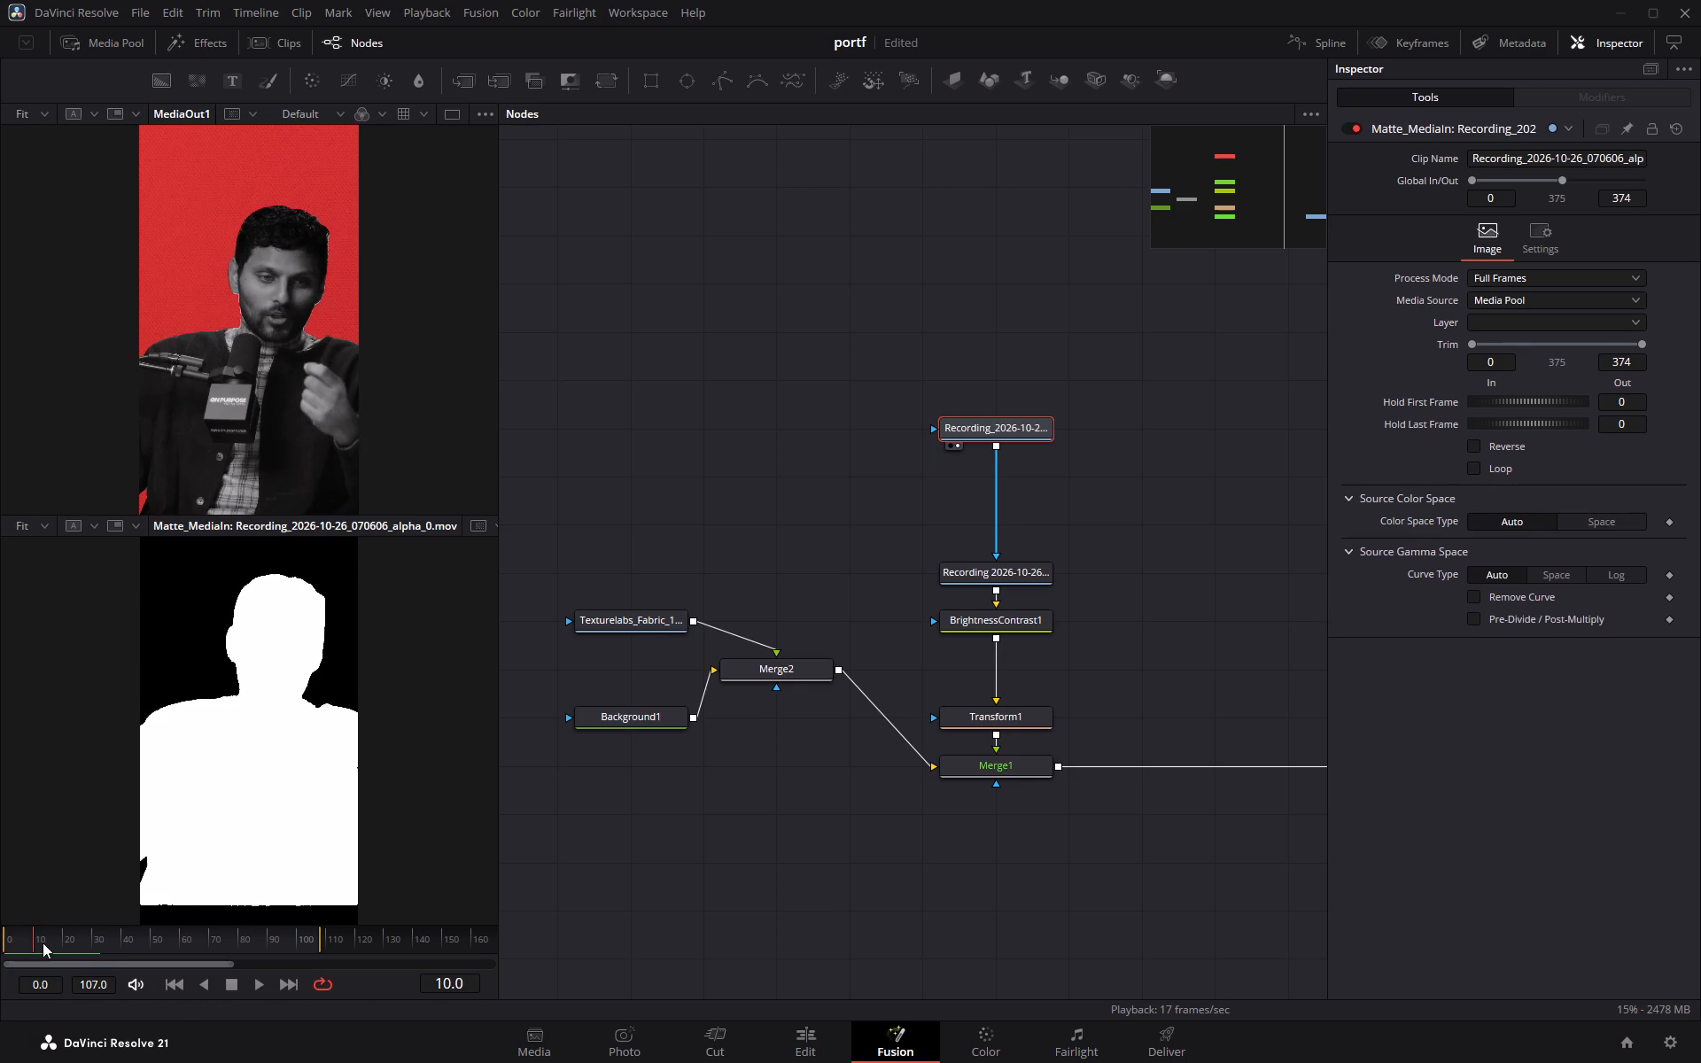
{"action": "left_click_drag", "start_coordinate": [43, 943], "coordinate": [182, 949]}
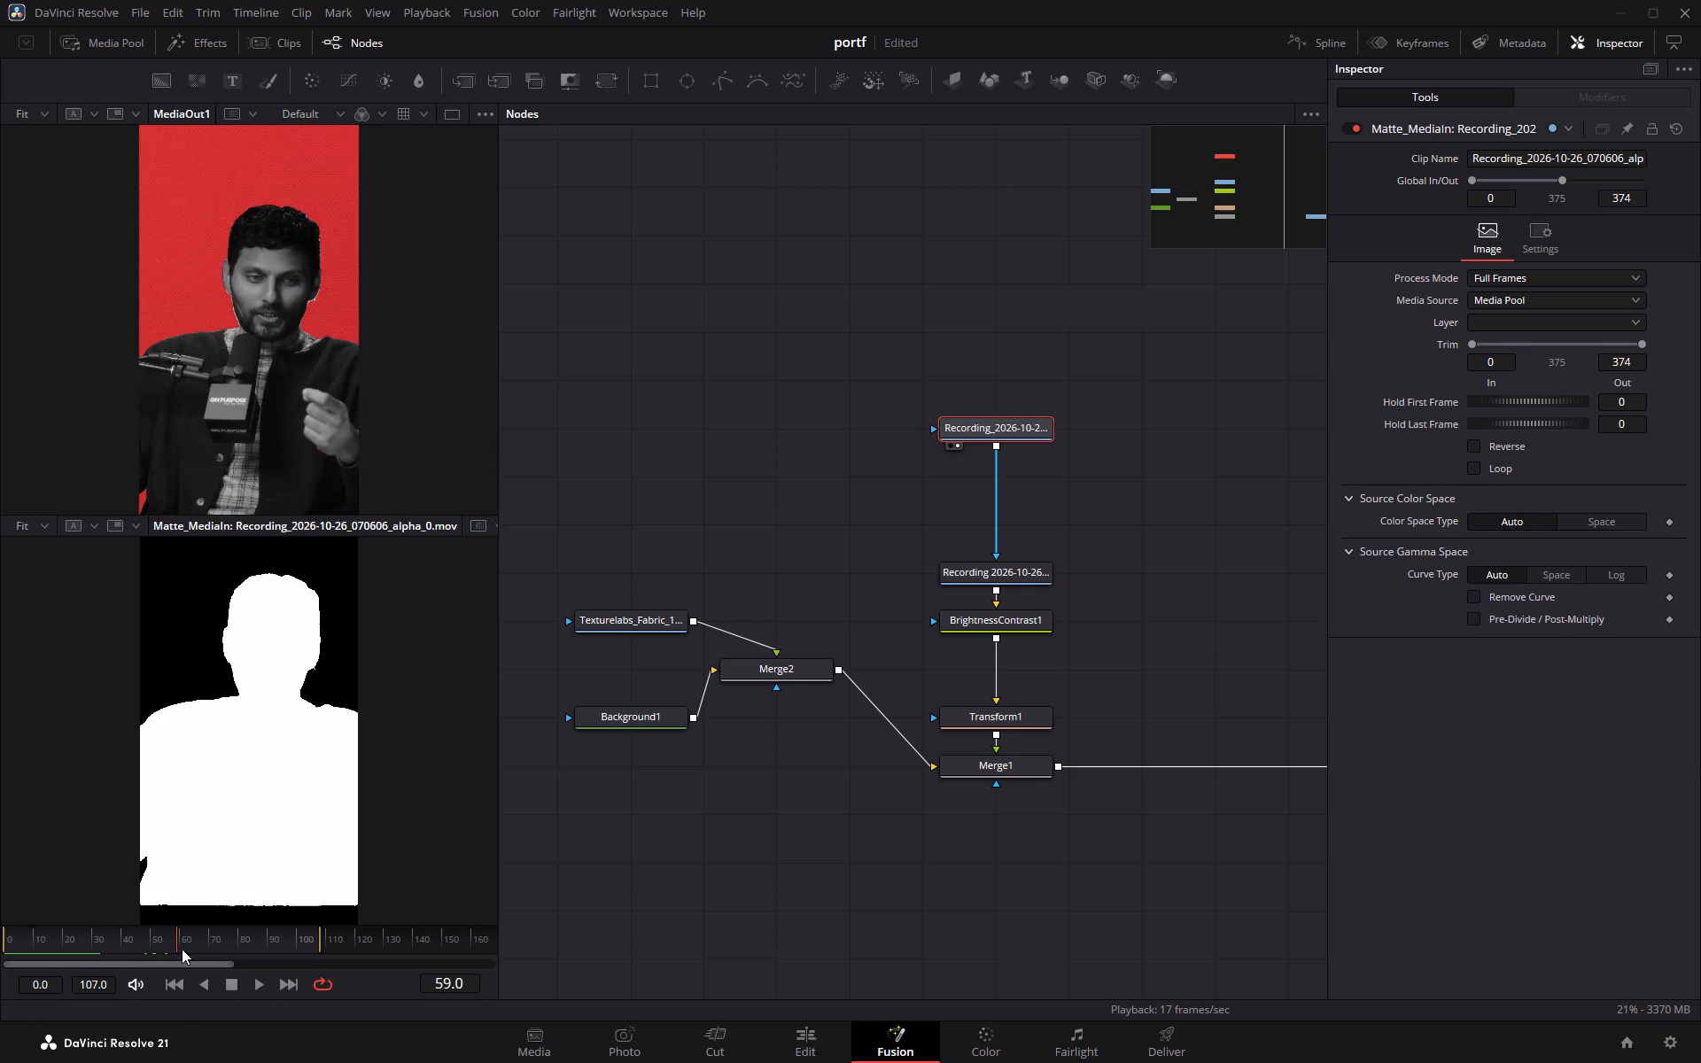
{"action": "left_click_drag", "start_coordinate": [182, 949], "coordinate": [178, 949]}
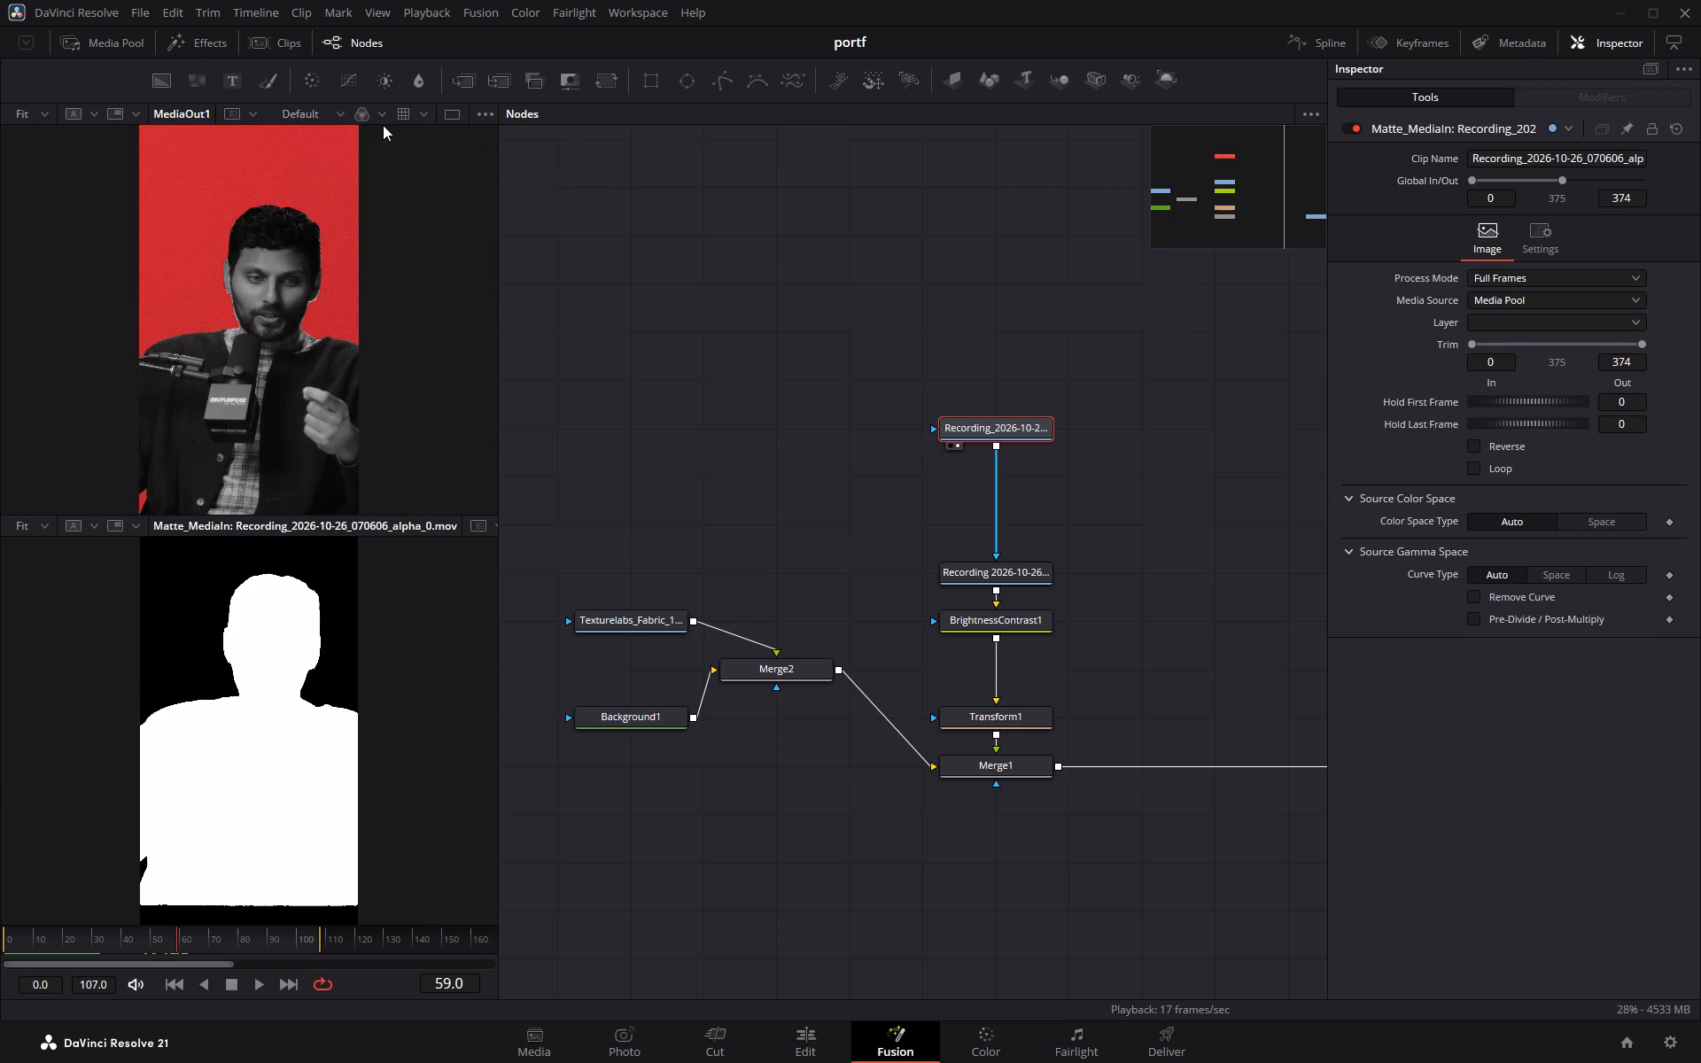
{"action": "left_click", "coordinate": [1182, 345]}
{"action": "left_click", "coordinate": [1600, 94]}
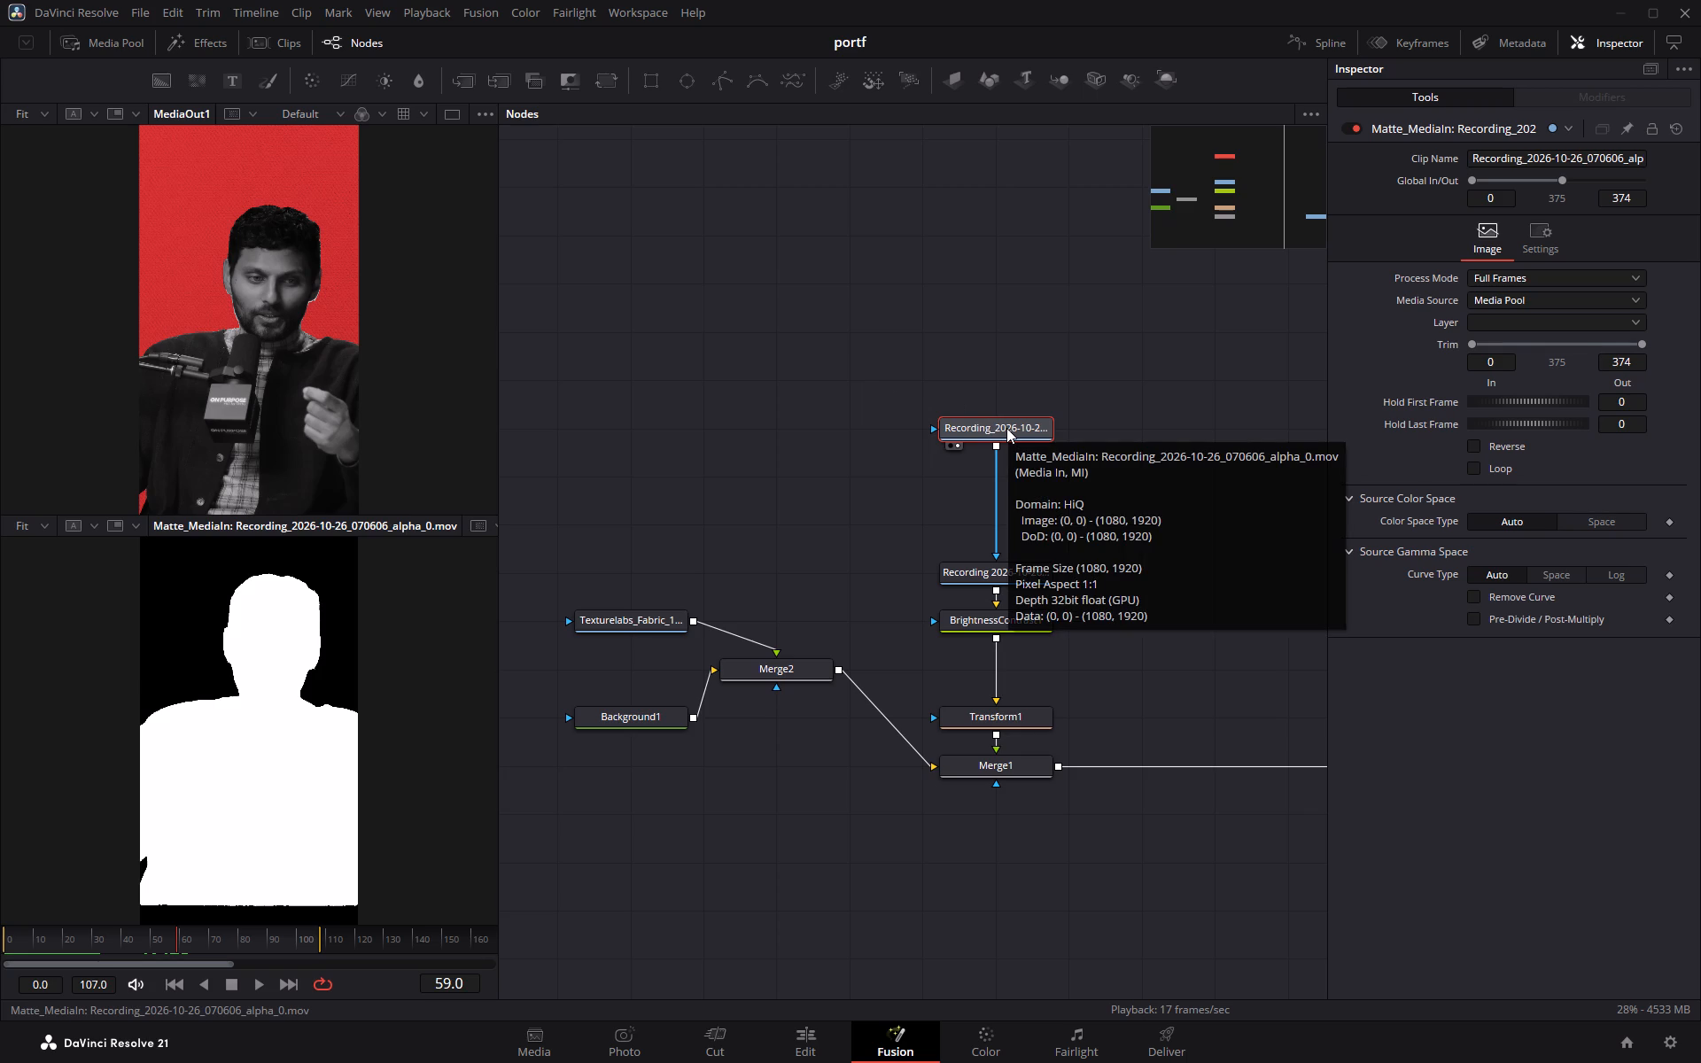
Add a Grid Warp node between the alpha matte and the roto clip.
{"action": "key", "text": "shift+space"}
{"action": "key", "text": "BackSpace"}
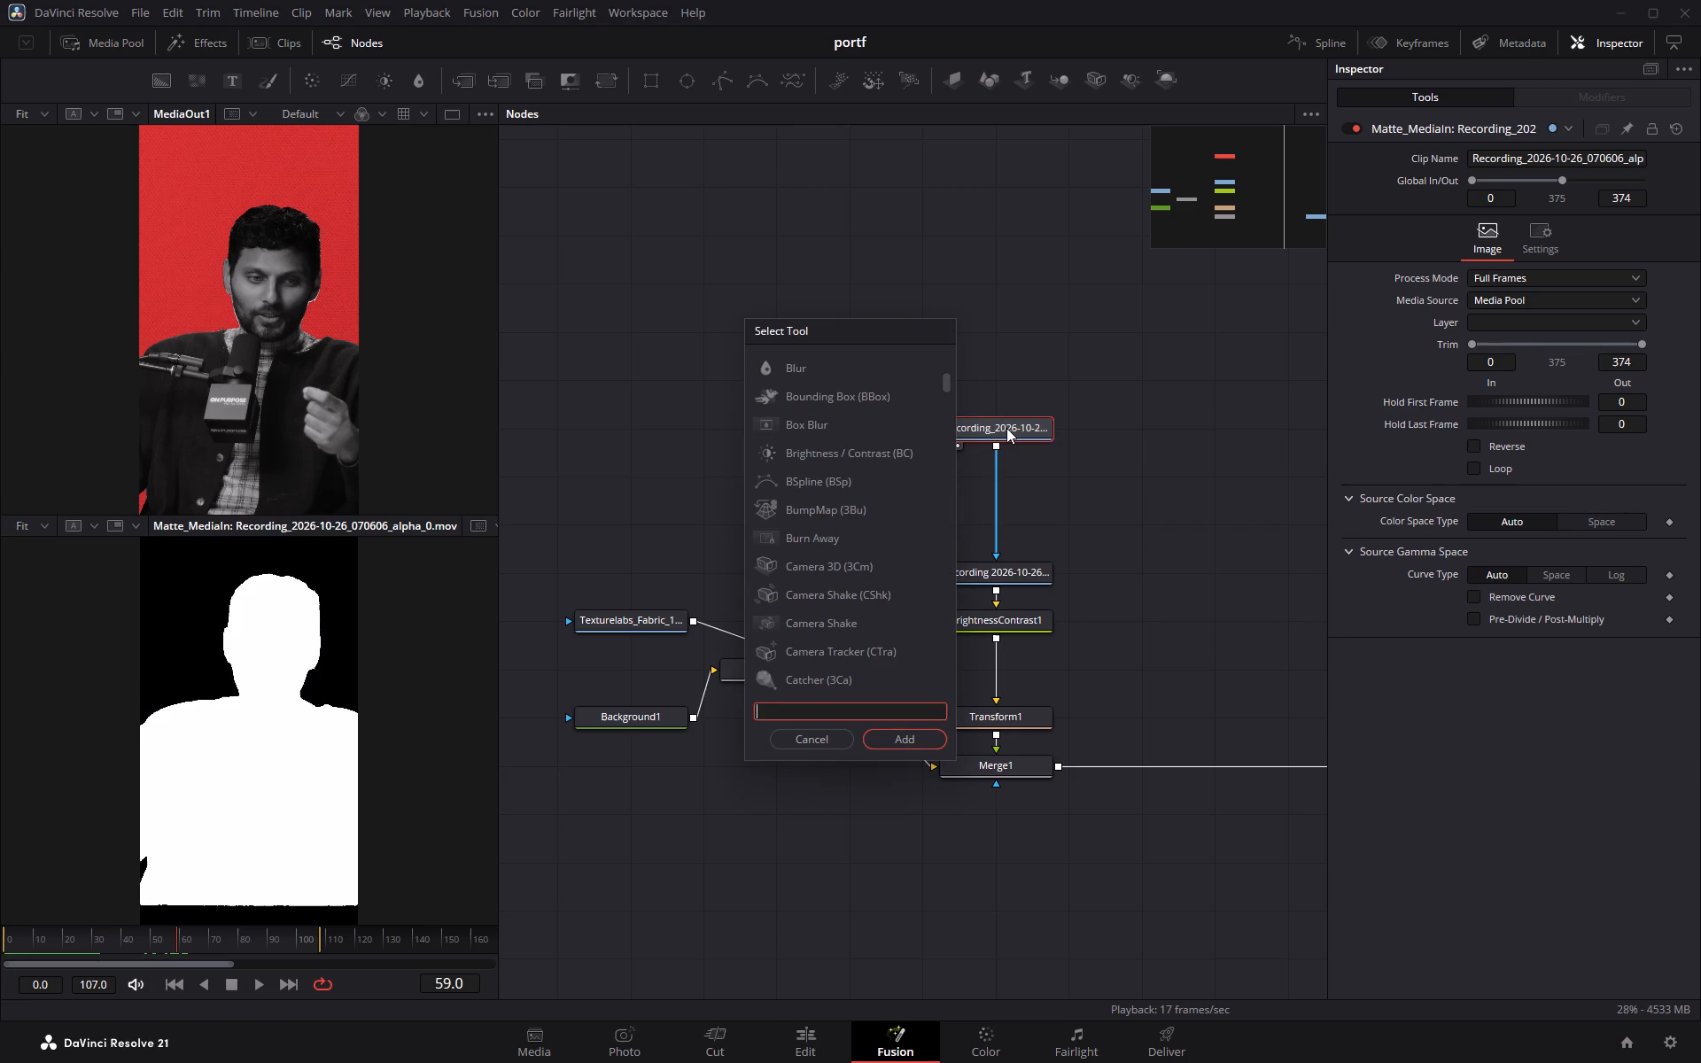
{"action": "type", "text": "GRID"}
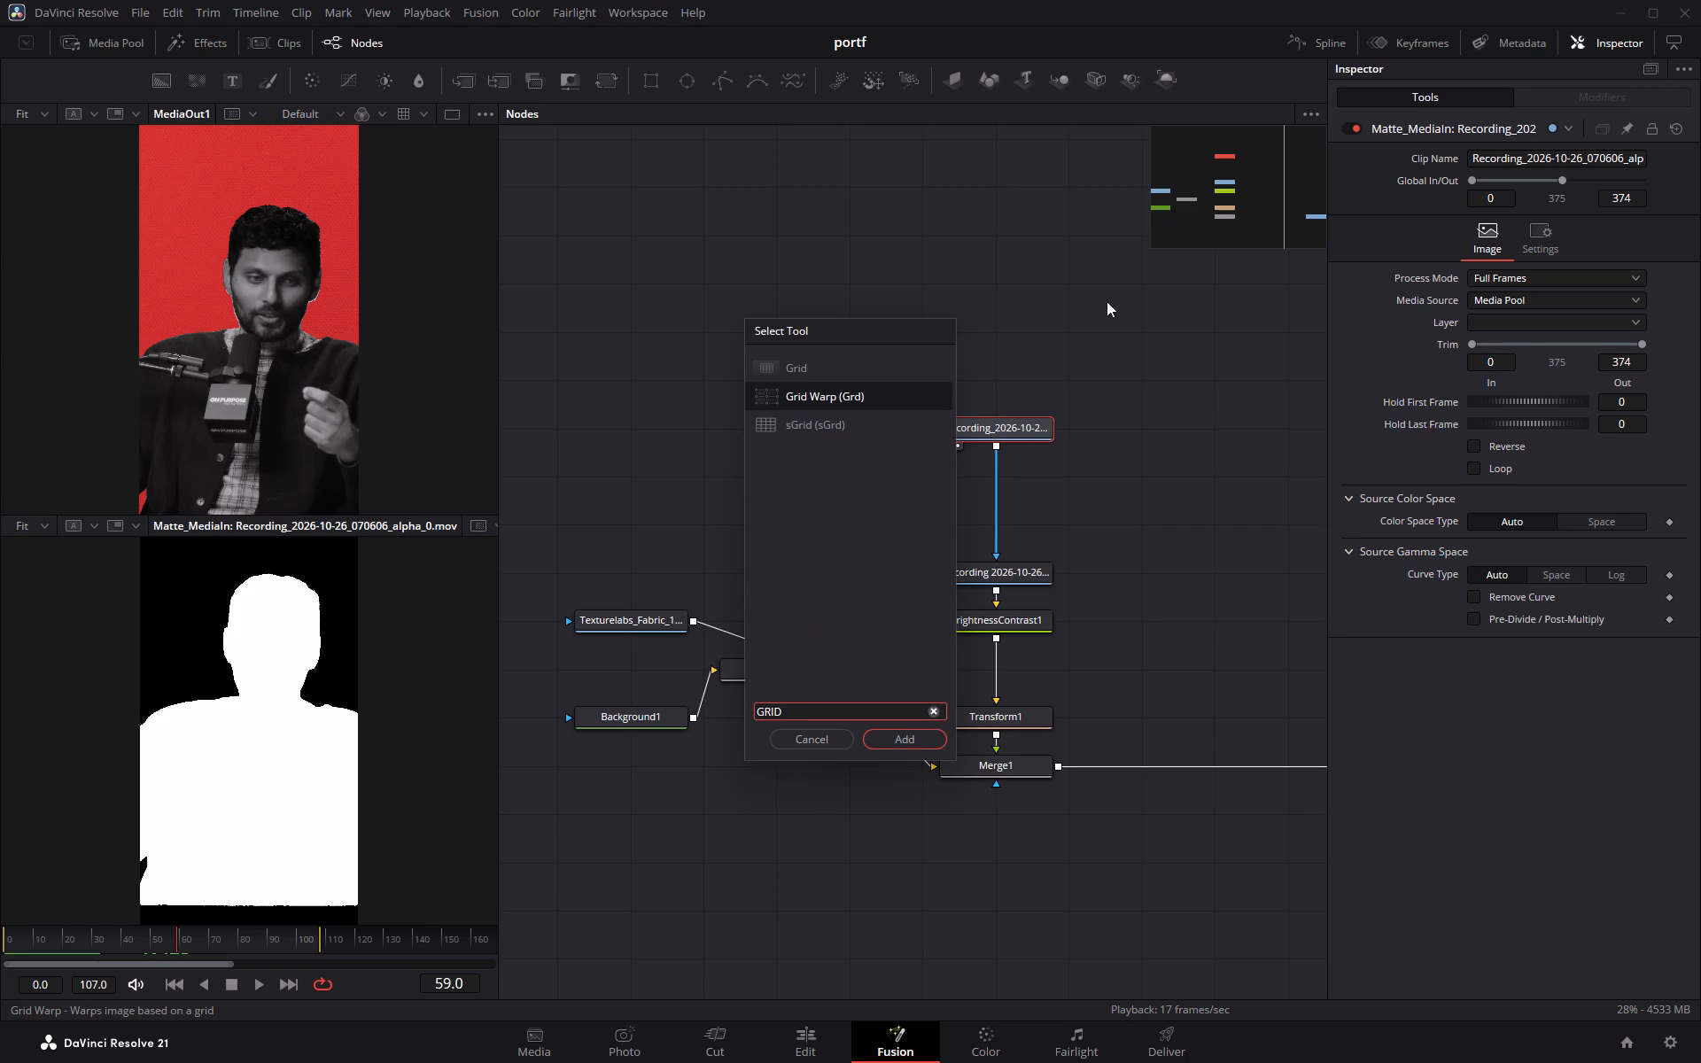
{"action": "left_click", "coordinate": [831, 404]}
{"action": "left_click", "coordinate": [922, 730]}
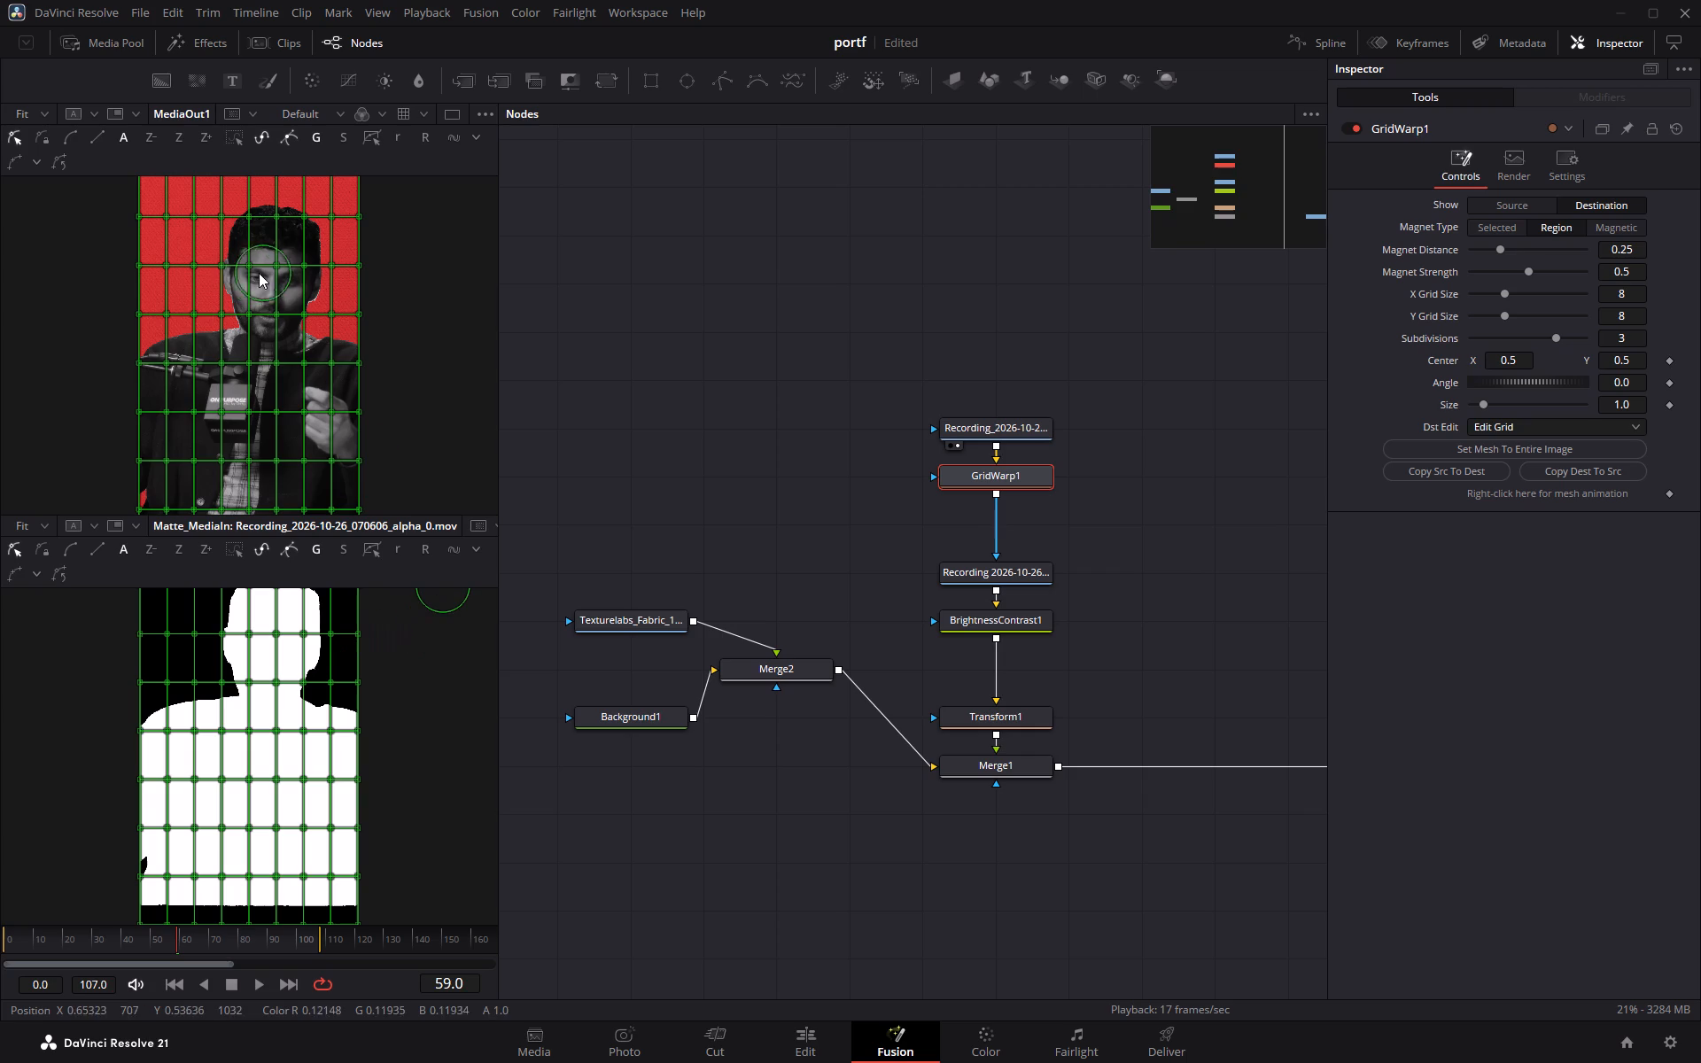
Nudge the Grid Warp mesh points on both sides of the speaker's neck in the matte, undoing one move along the way.
{"action": "left_click", "coordinate": [222, 681]}
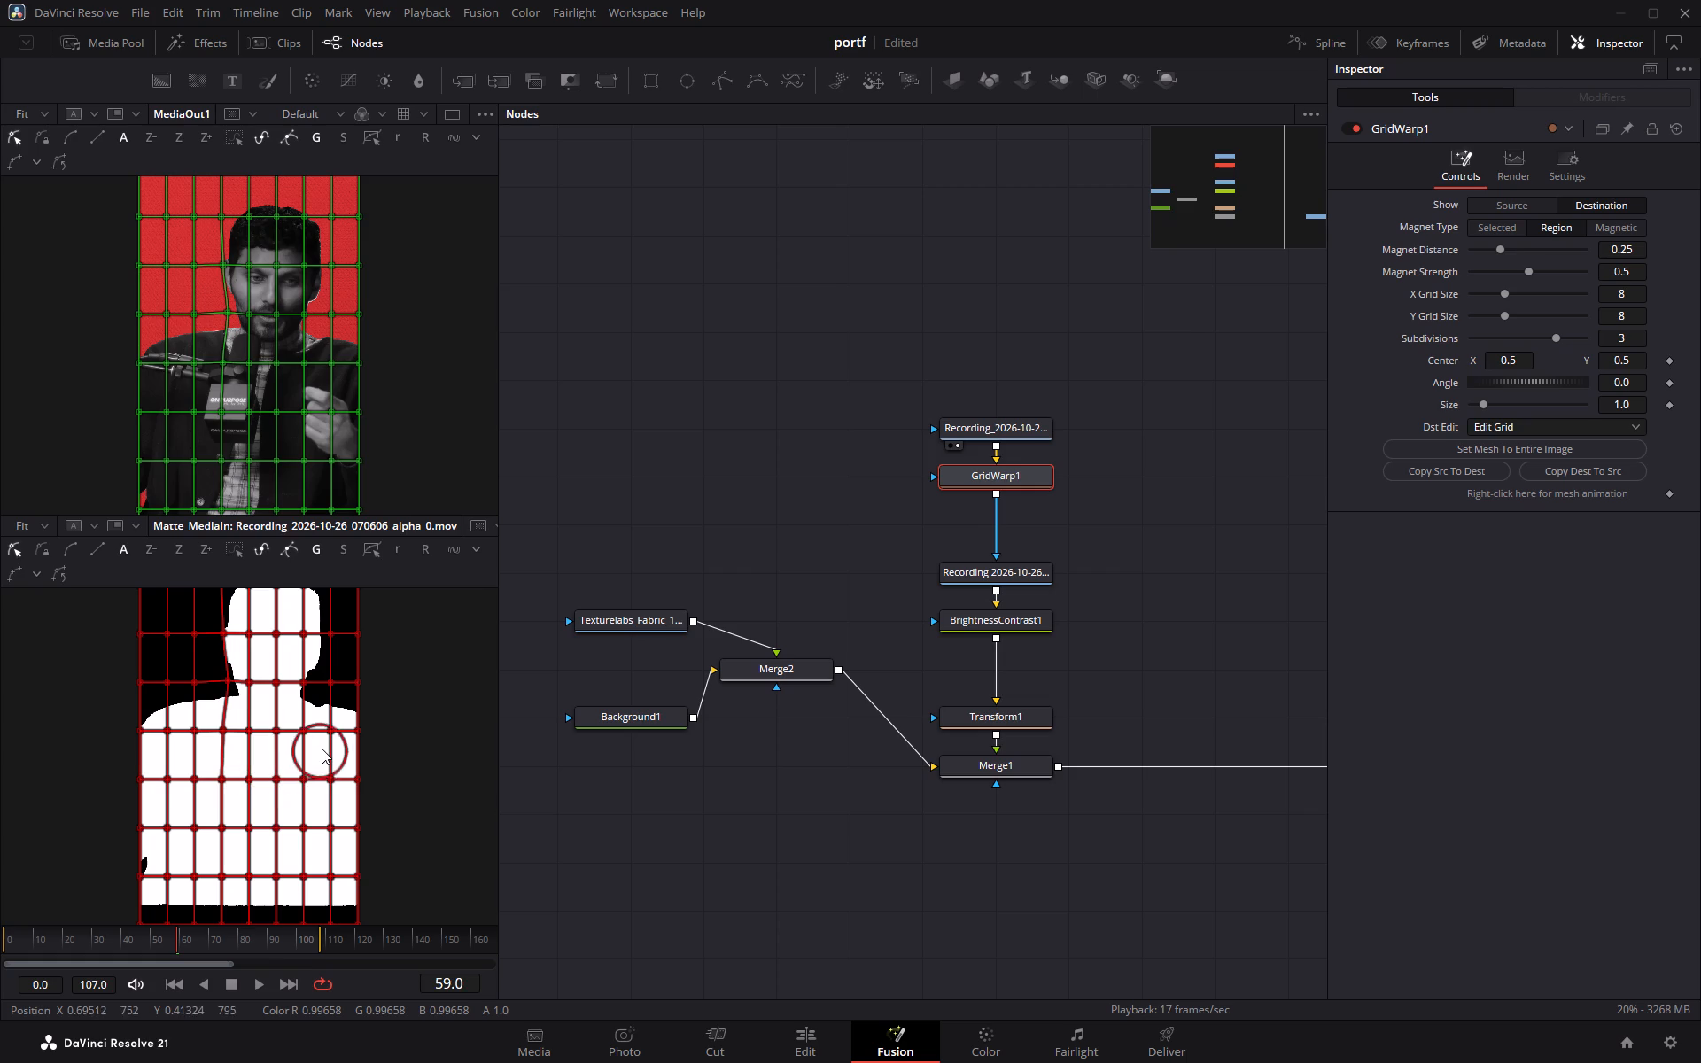
{"action": "left_click", "coordinate": [302, 682]}
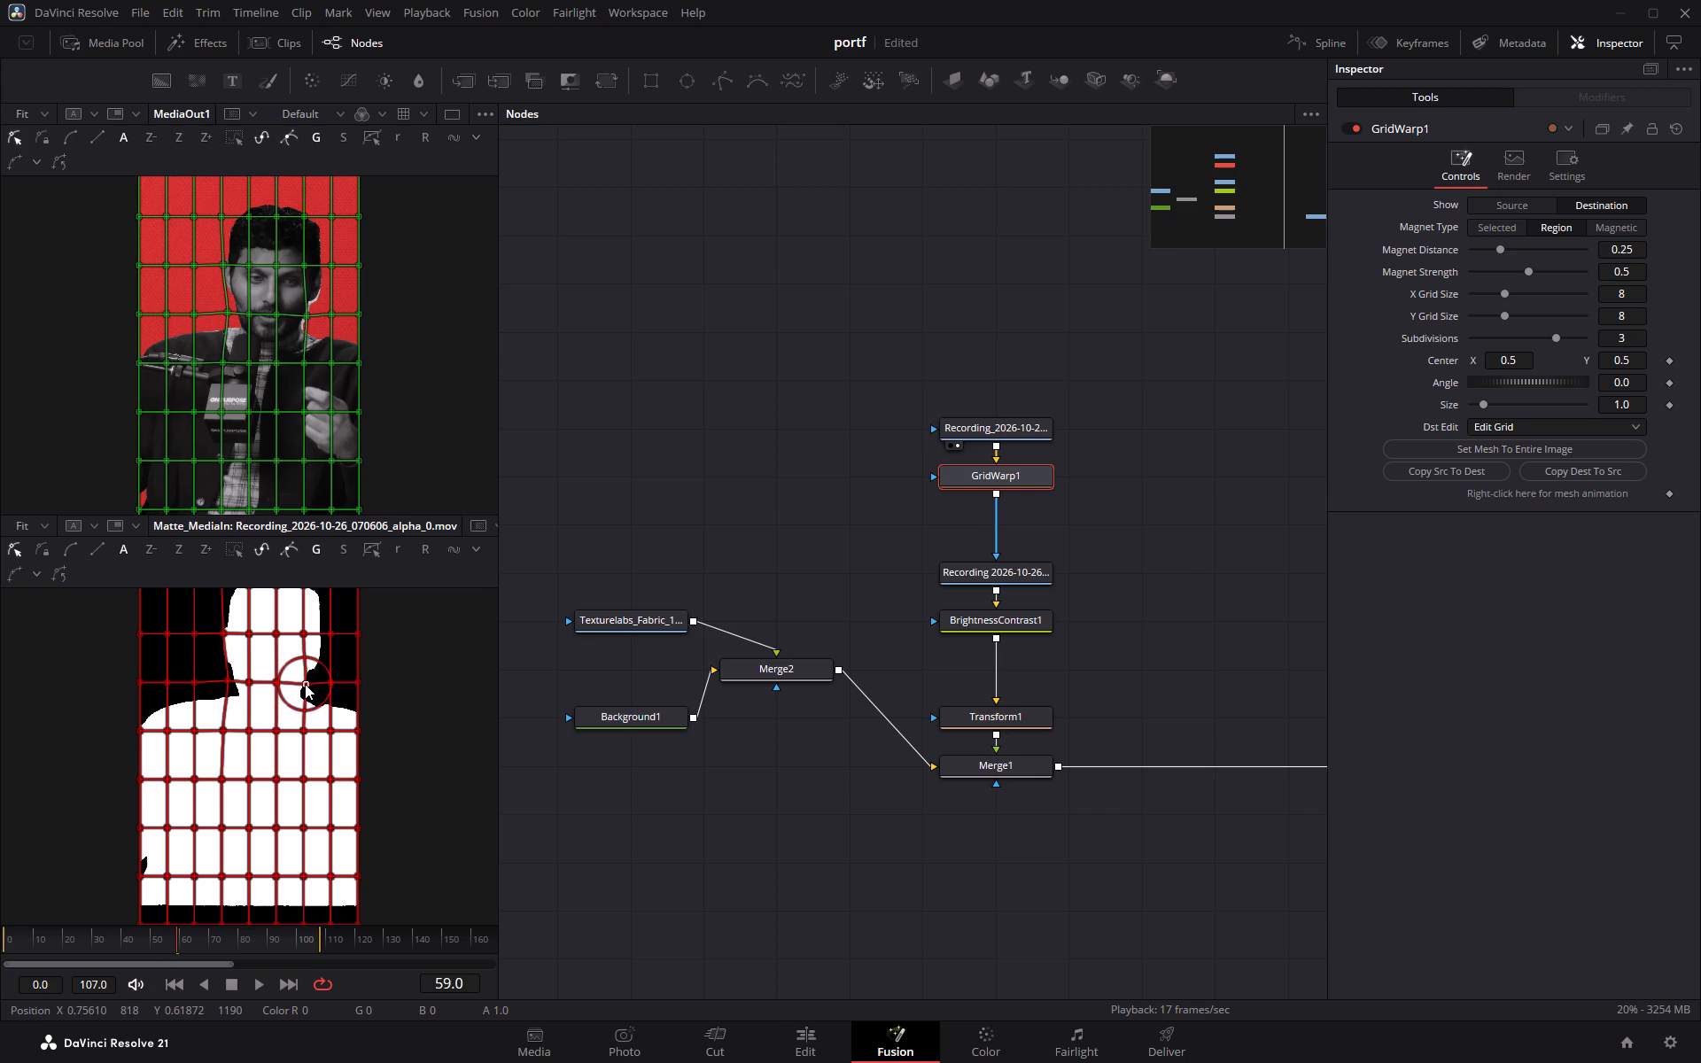
{"action": "key", "text": "ctrl+z"}
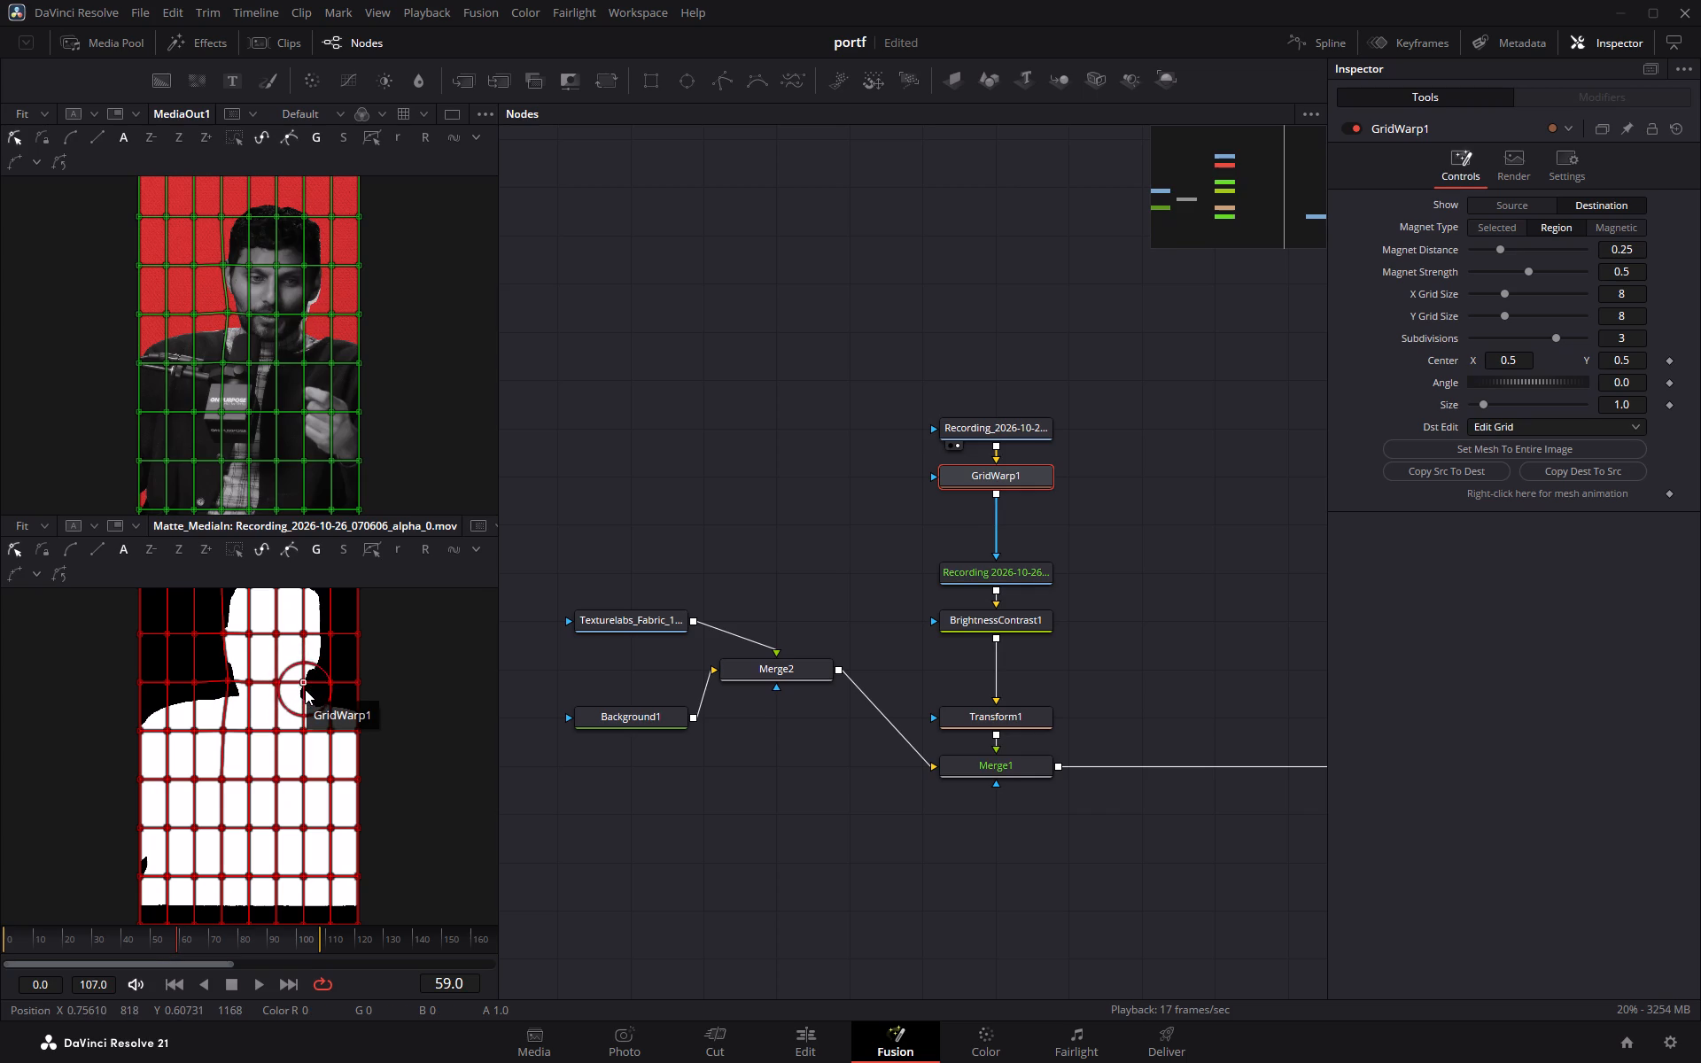
{"action": "left_click", "coordinate": [313, 681]}
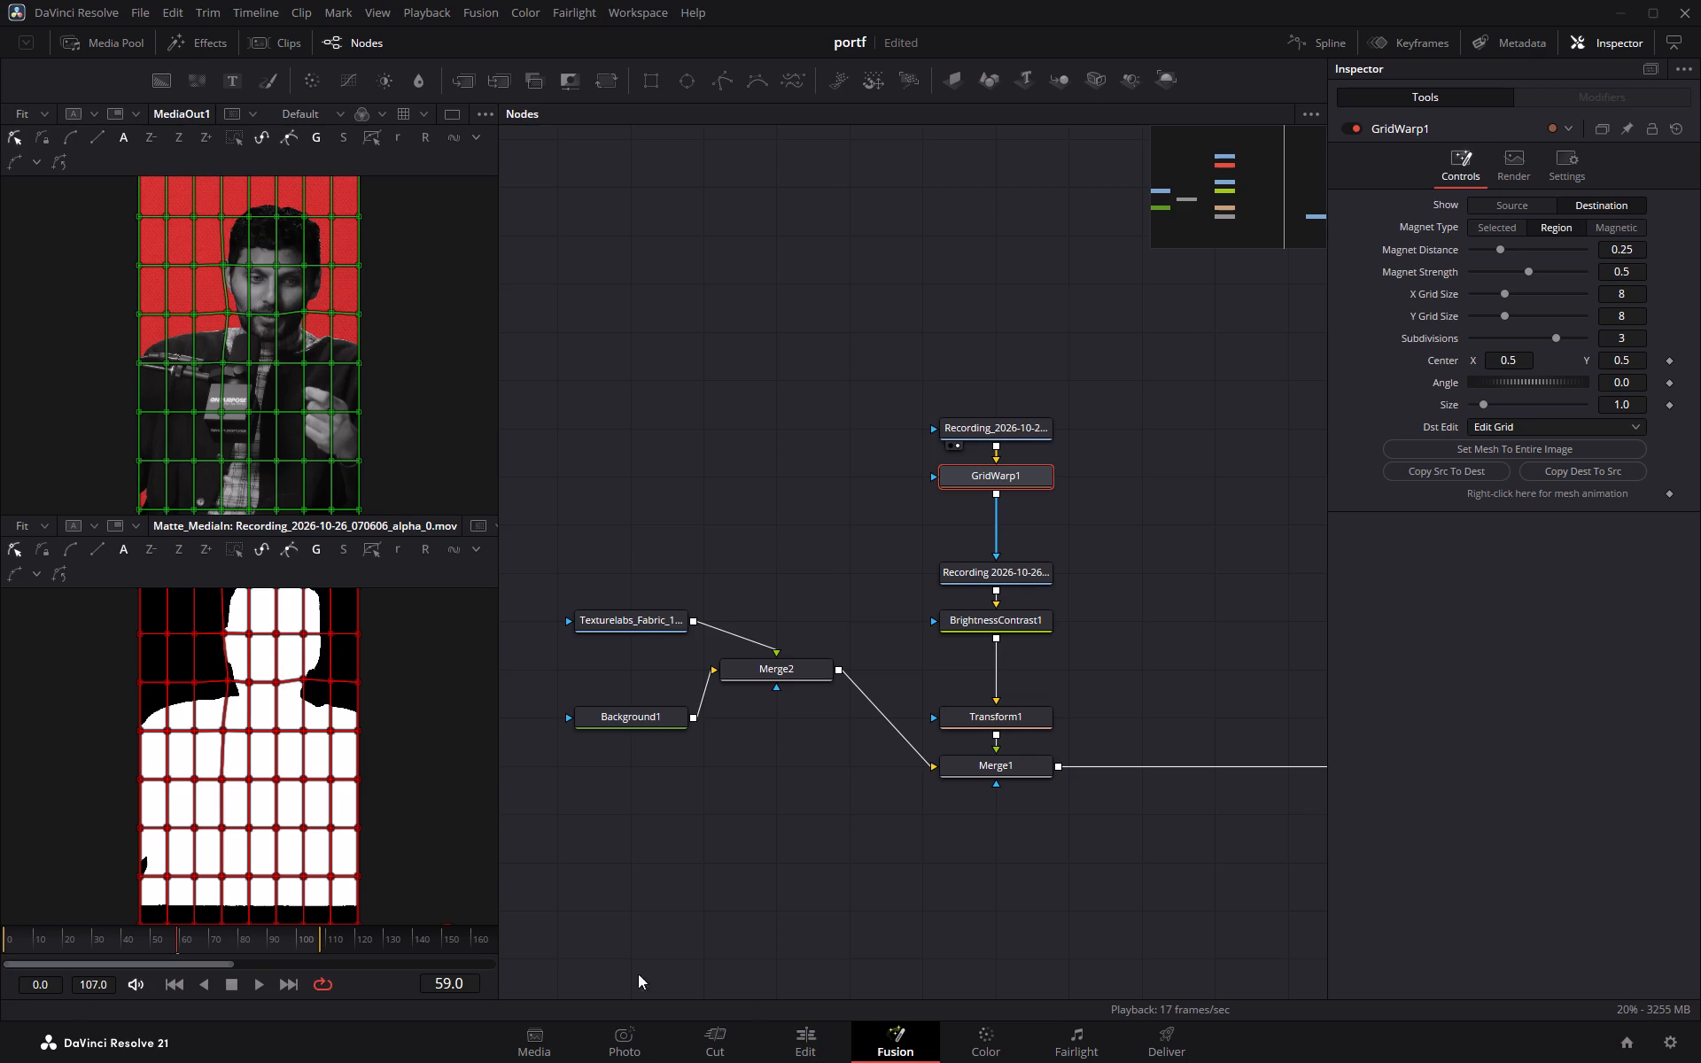
Scrub the Fusion composition and the first clip on the Edit page timeline to check the speaker's warped cutout.
{"action": "left_click_drag", "start_coordinate": [80, 945], "coordinate": [122, 946]}
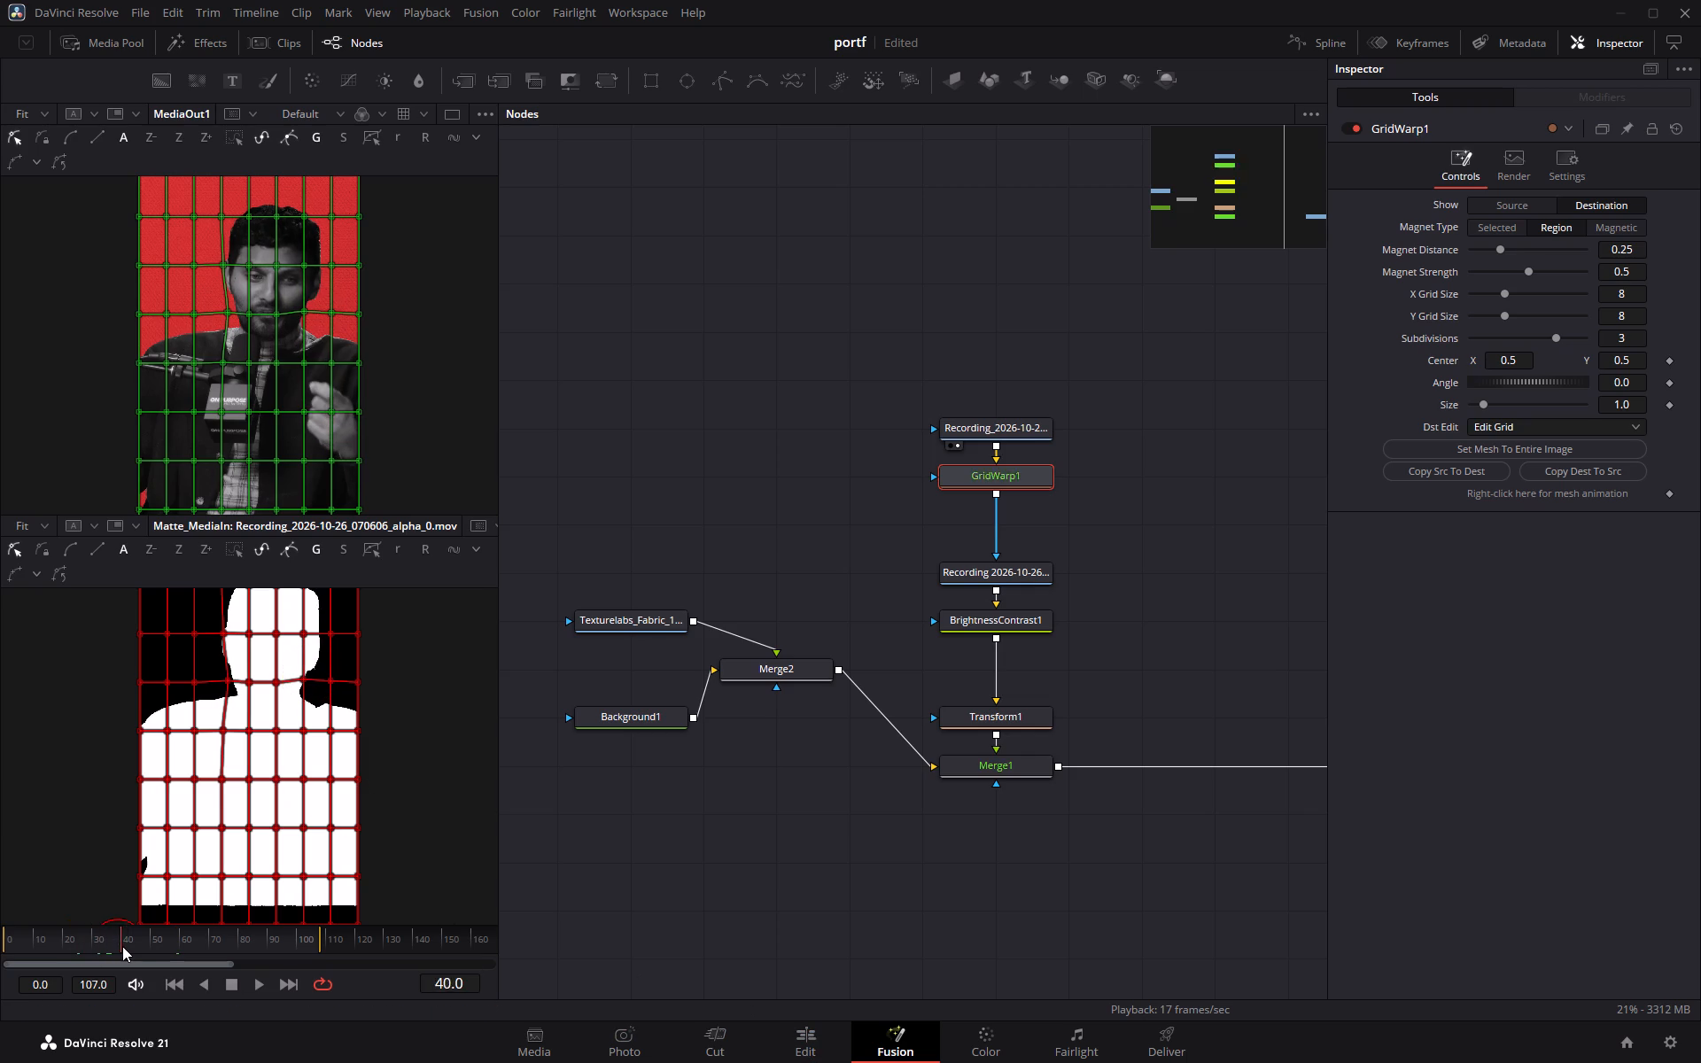
{"action": "left_click_drag", "start_coordinate": [122, 946], "coordinate": [181, 946]}
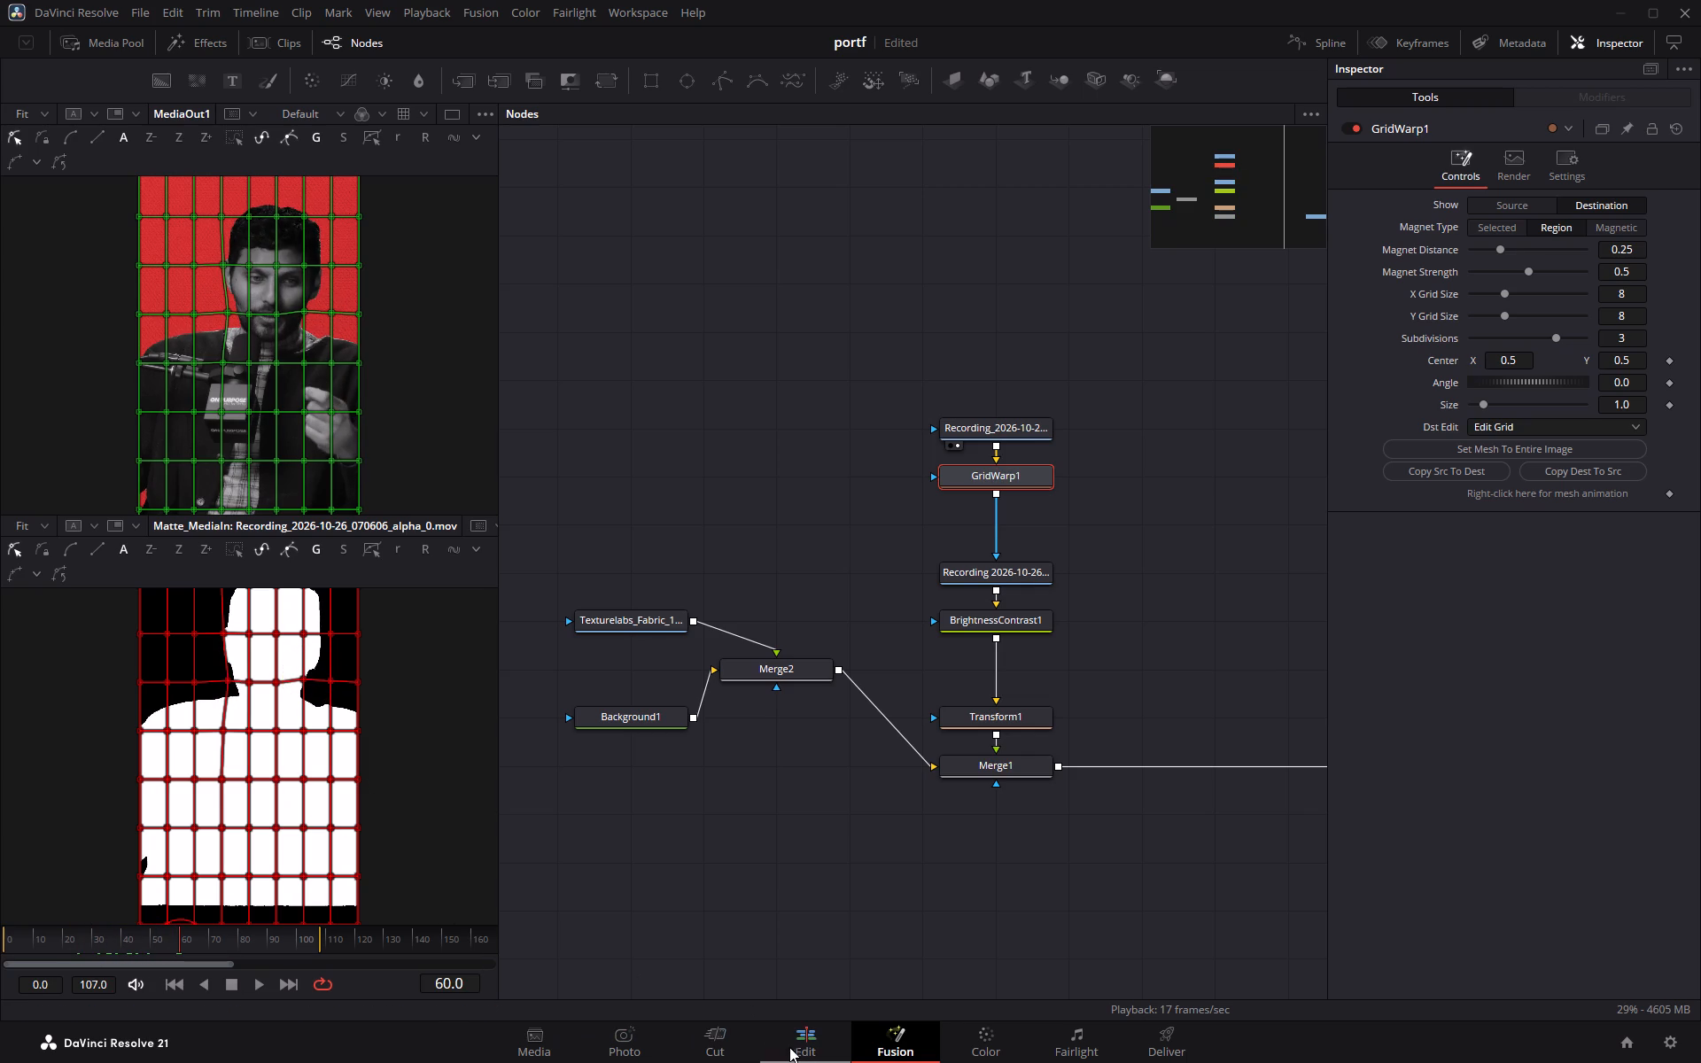
{"action": "left_click", "coordinate": [800, 1047]}
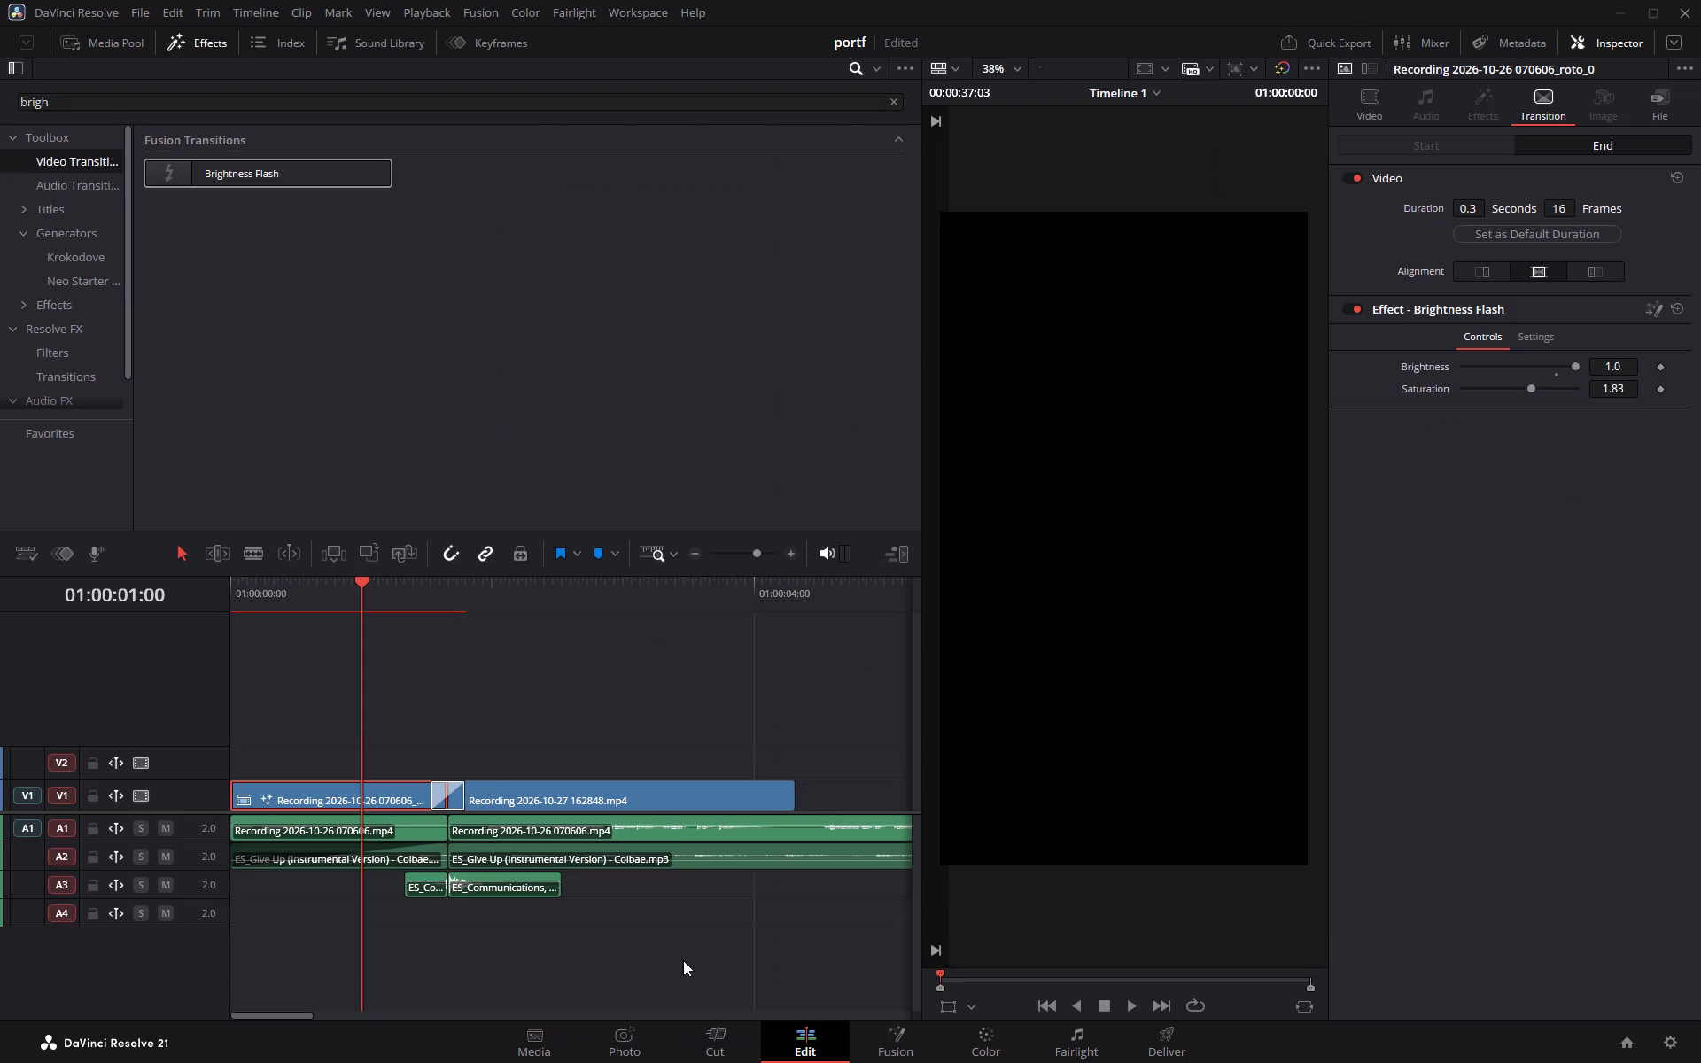
{"action": "left_click_drag", "start_coordinate": [363, 582], "coordinate": [333, 582]}
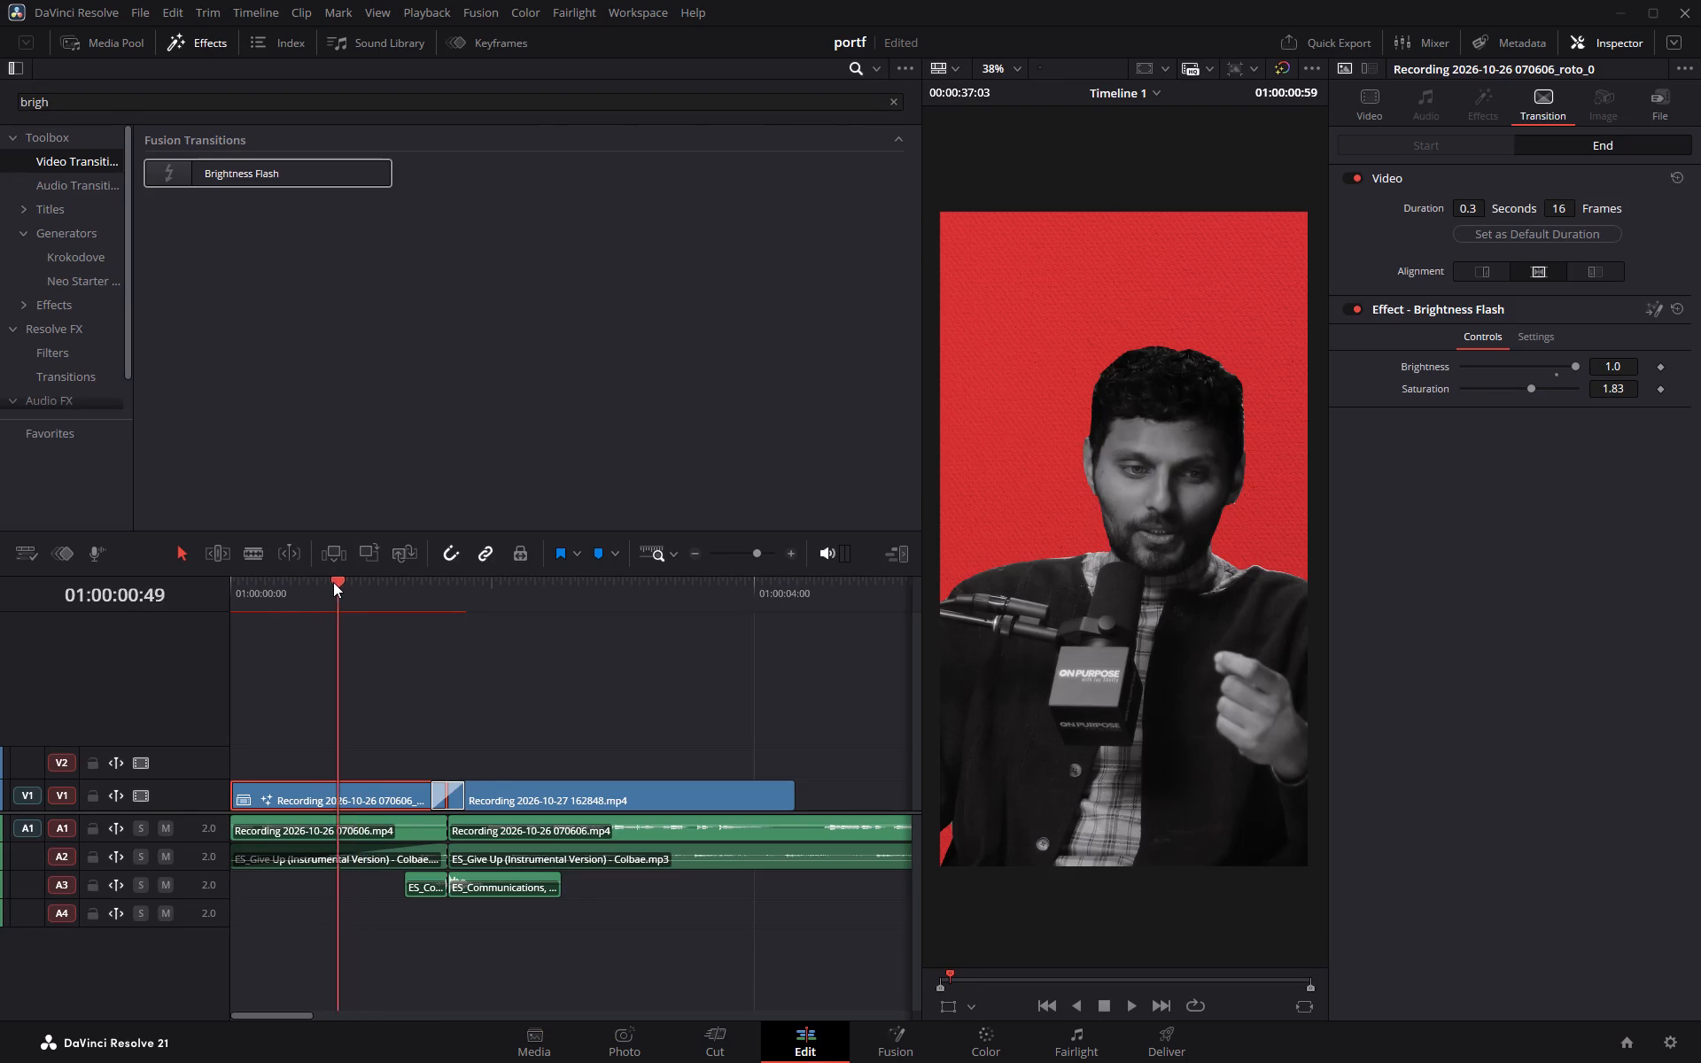
{"action": "left_click_drag", "start_coordinate": [333, 582], "coordinate": [217, 583]}
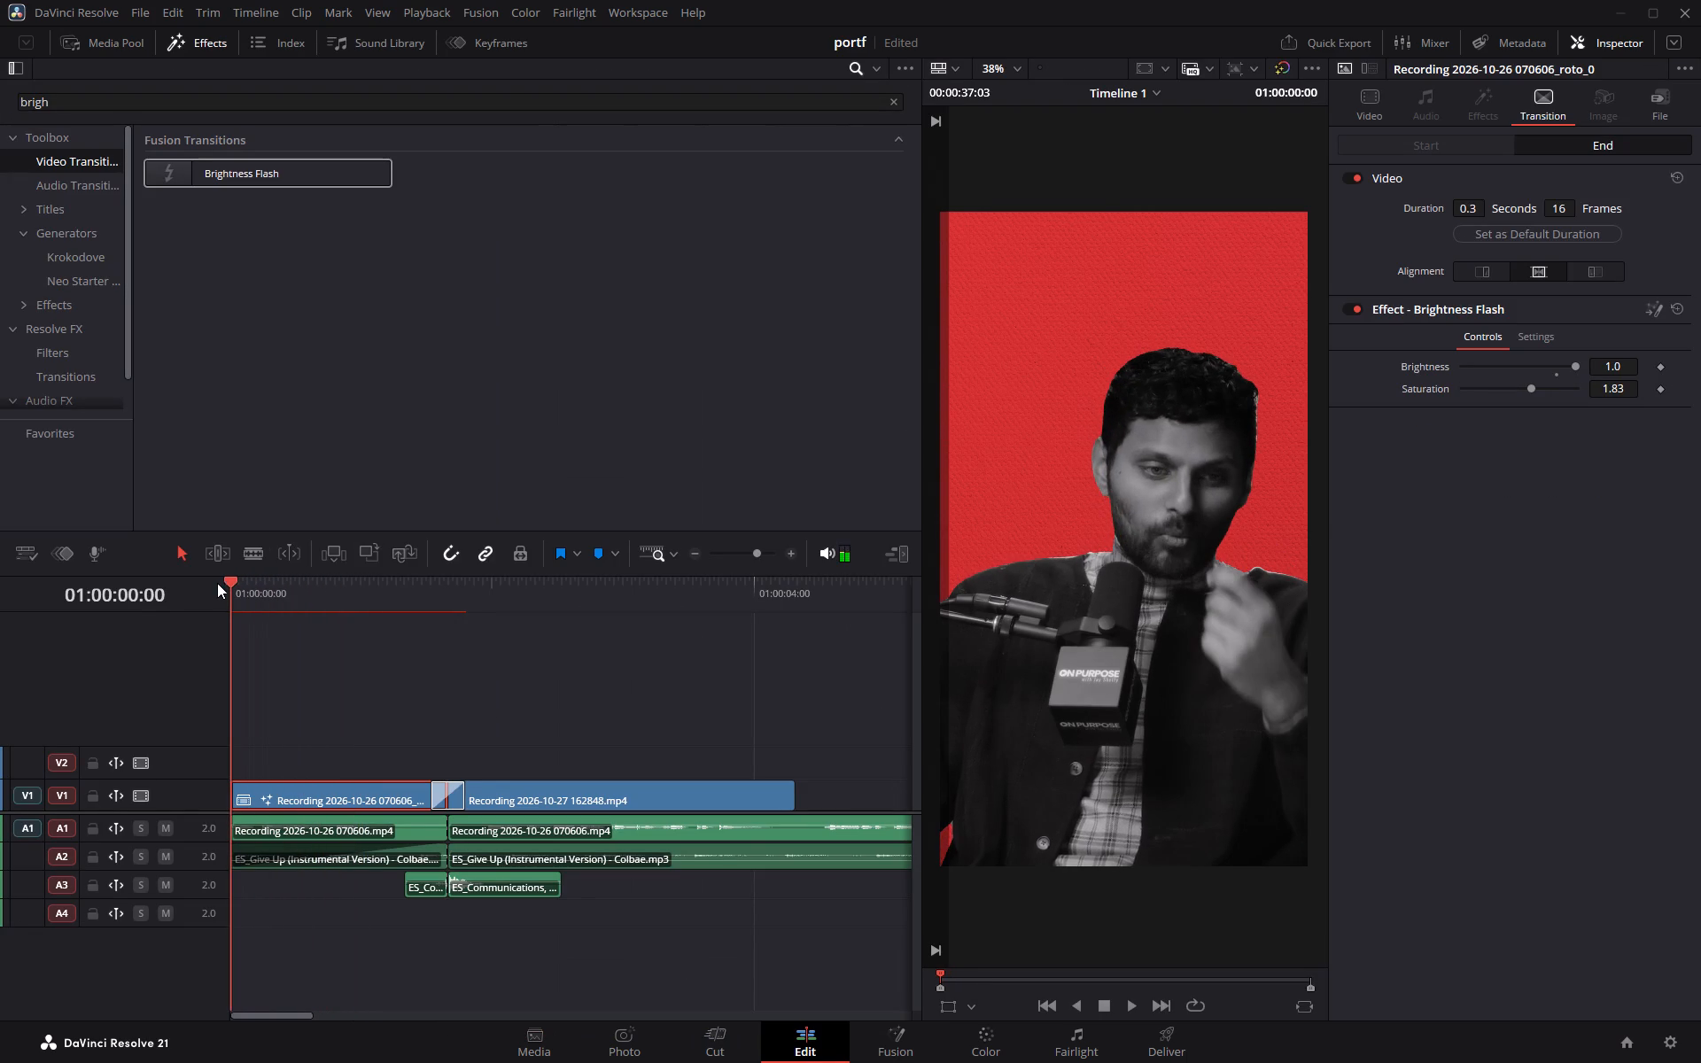
{"action": "left_click_drag", "start_coordinate": [217, 583], "coordinate": [337, 598]}
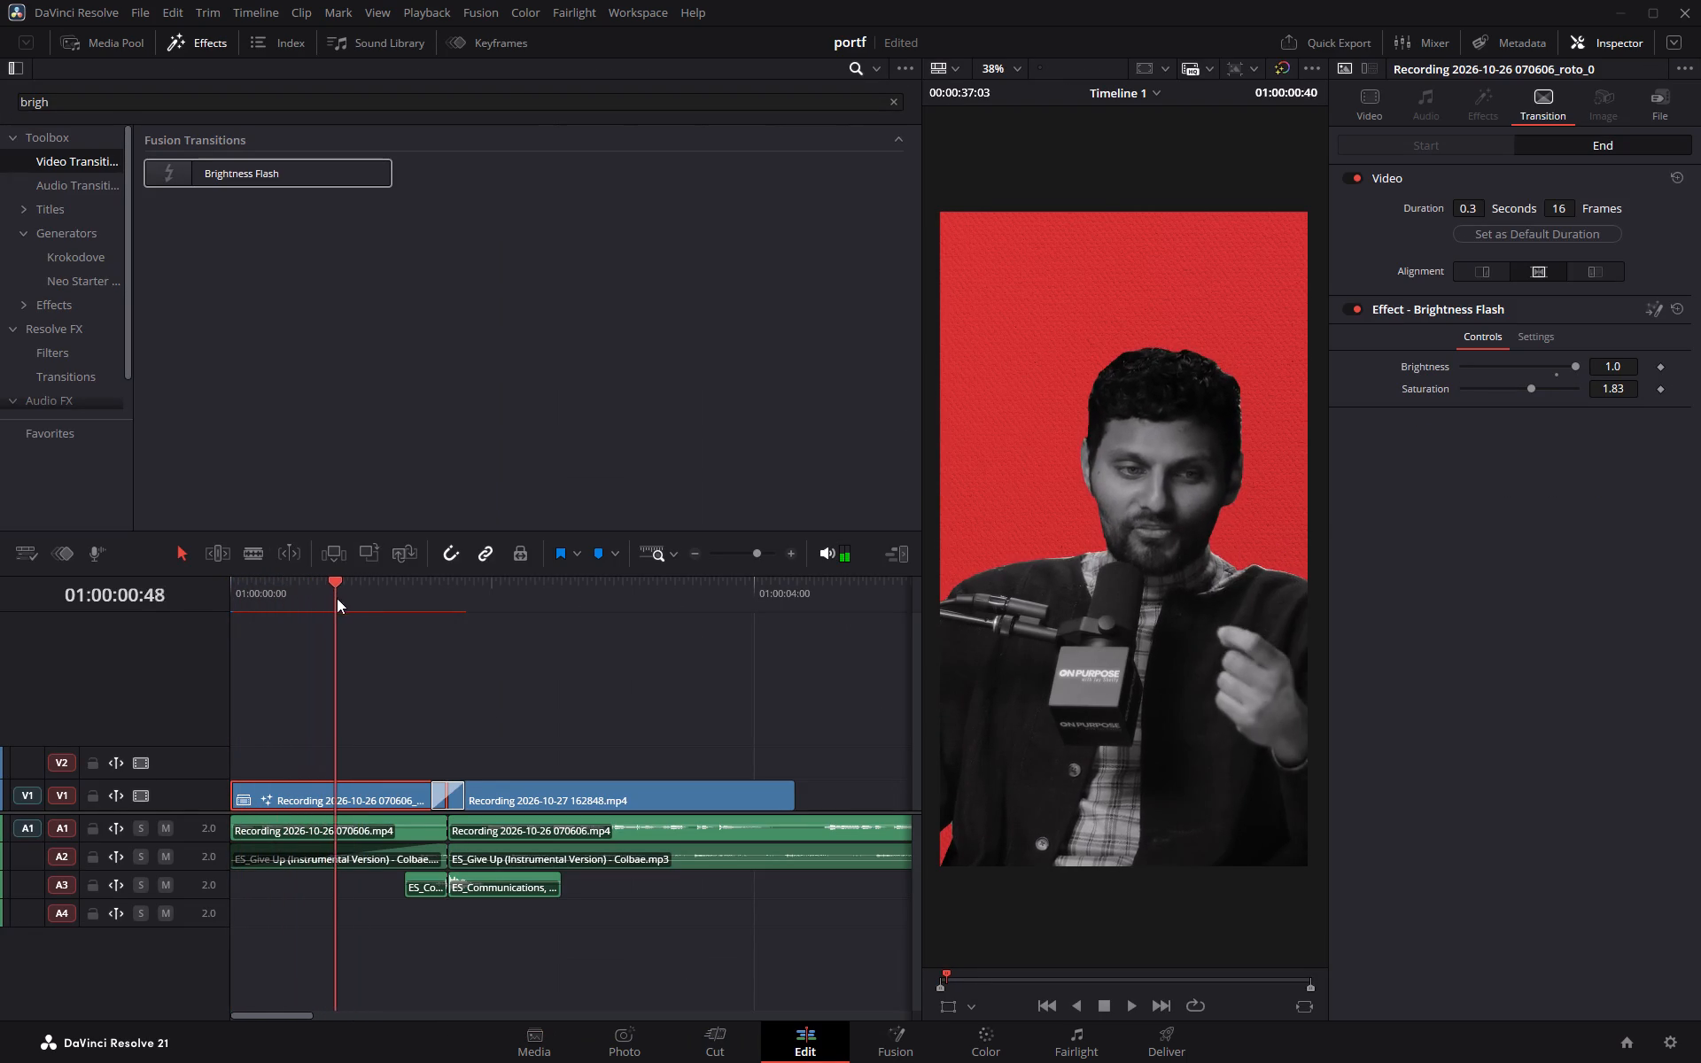
{"action": "left_click_drag", "start_coordinate": [337, 598], "coordinate": [451, 606]}
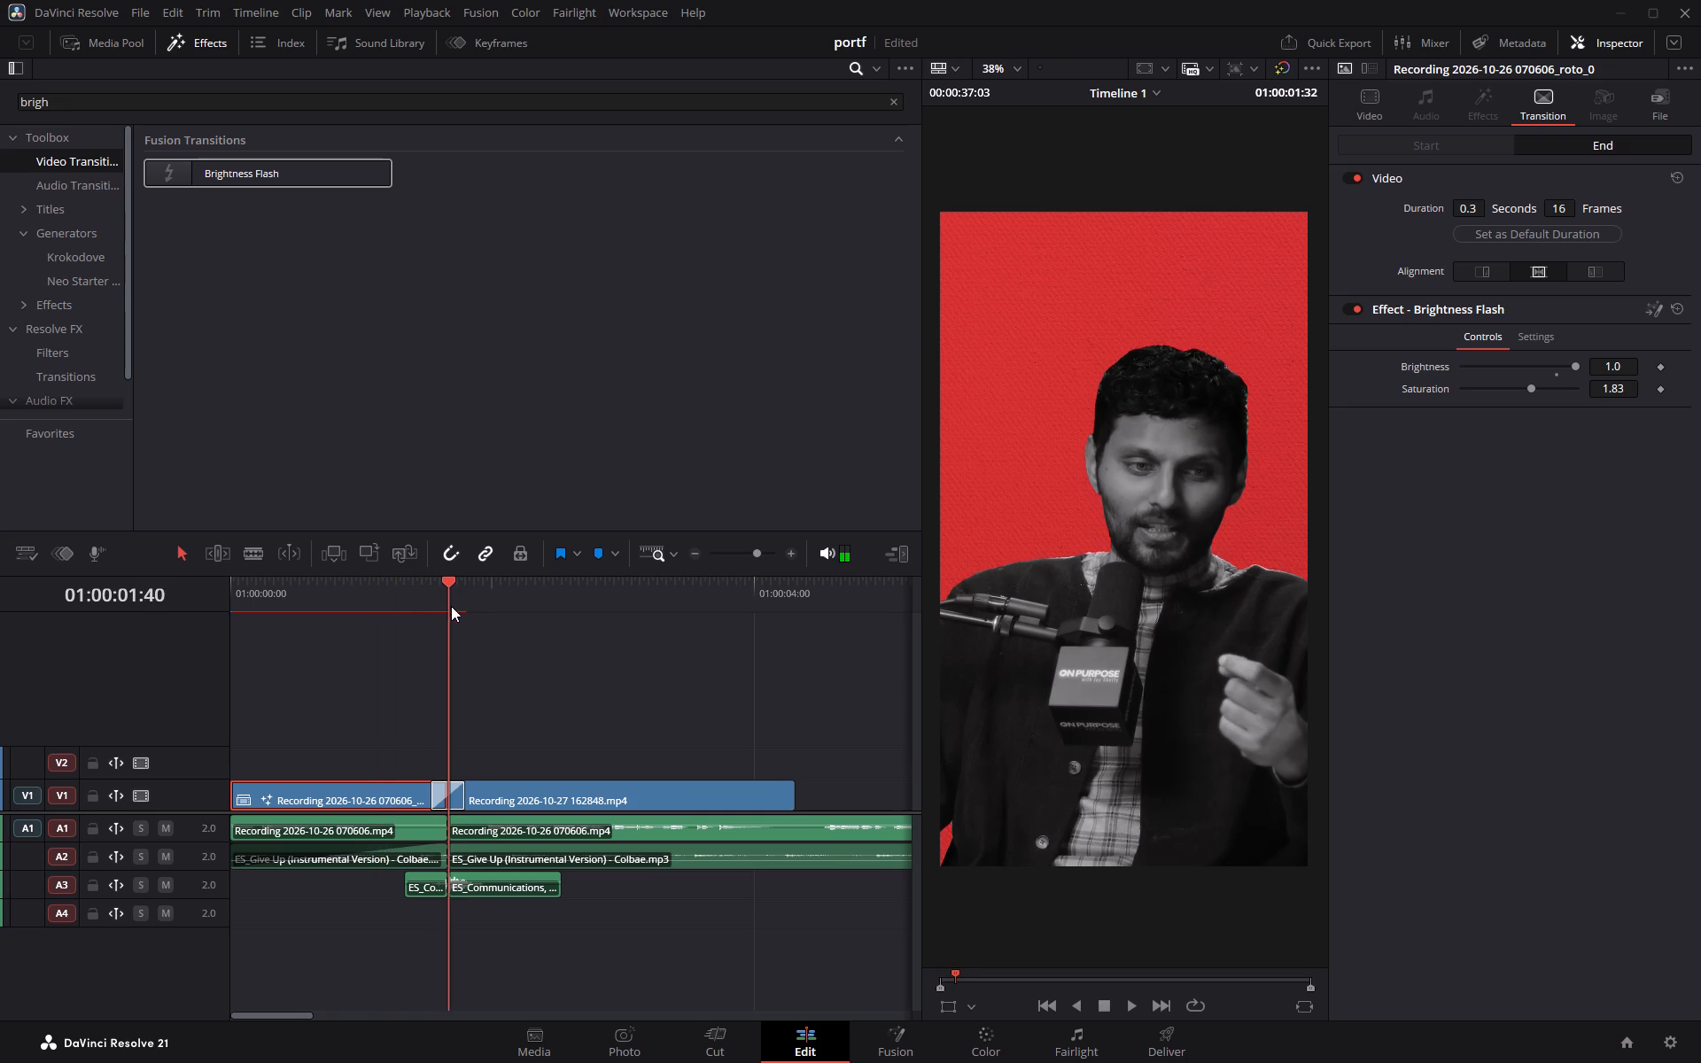
Play and scrub through the Brightness Flash transition and the following karting clip to examine how the clip opens.
{"action": "left_click_drag", "start_coordinate": [451, 606], "coordinate": [482, 603]}
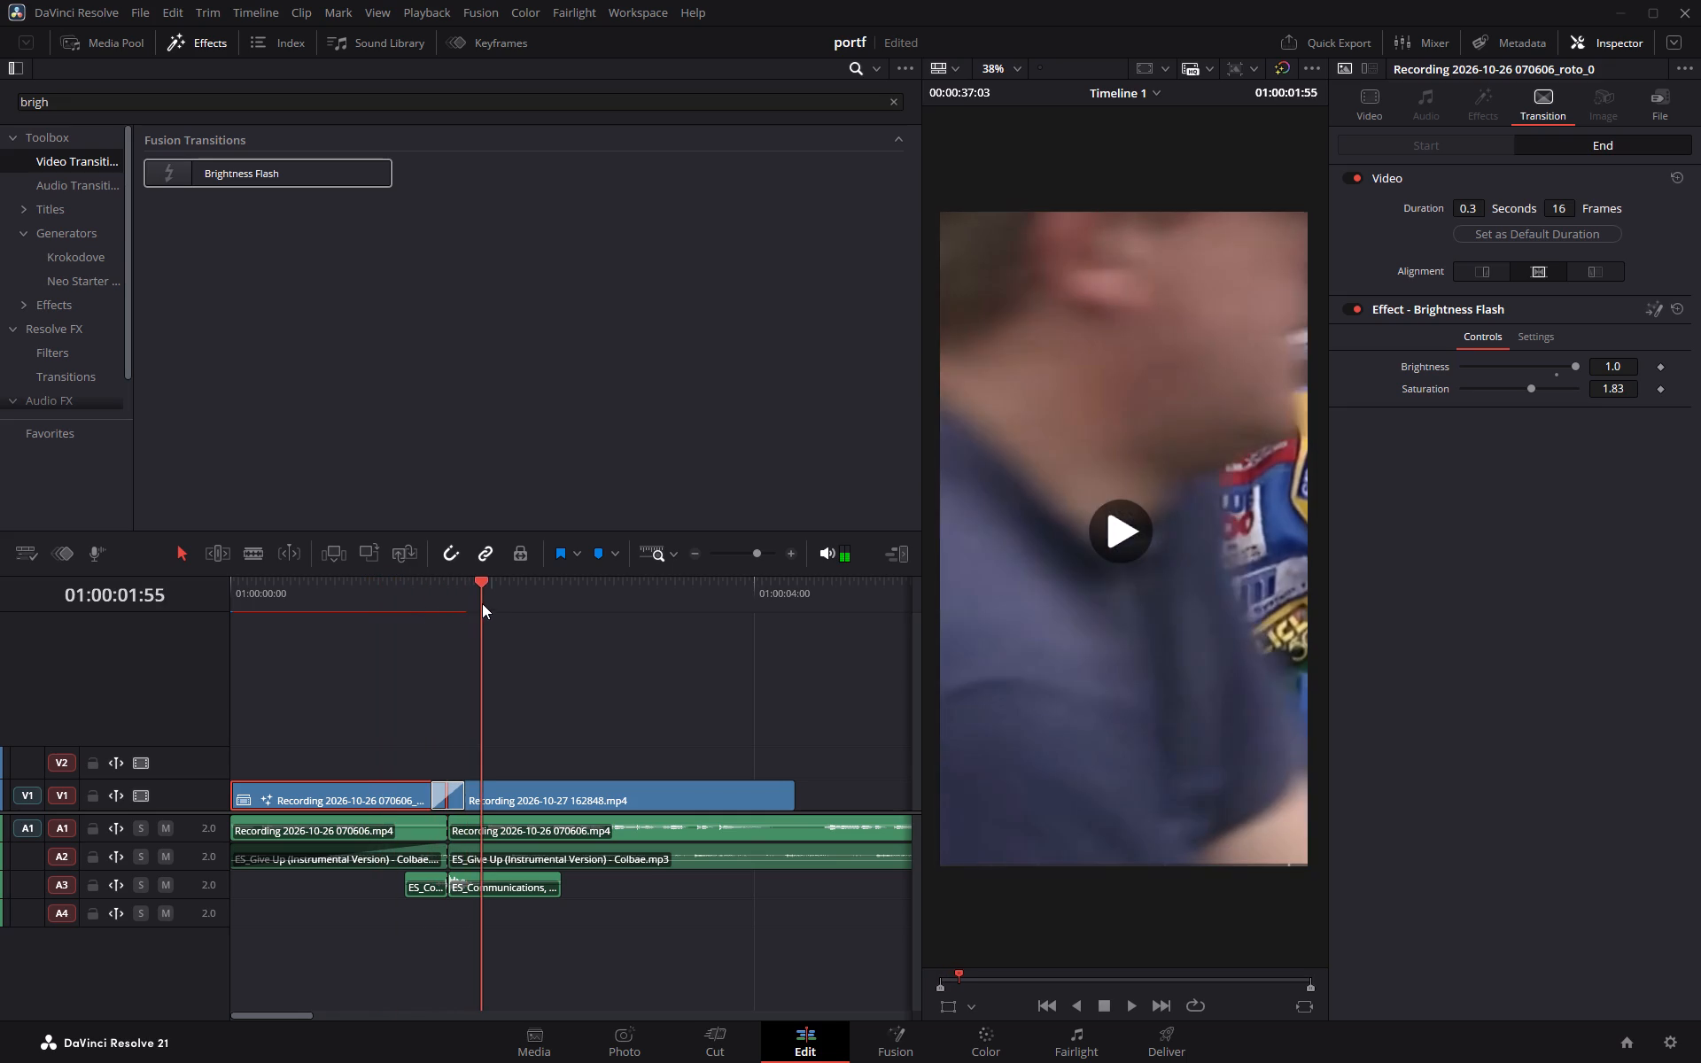
{"action": "left_click_drag", "start_coordinate": [482, 603], "coordinate": [456, 606]}
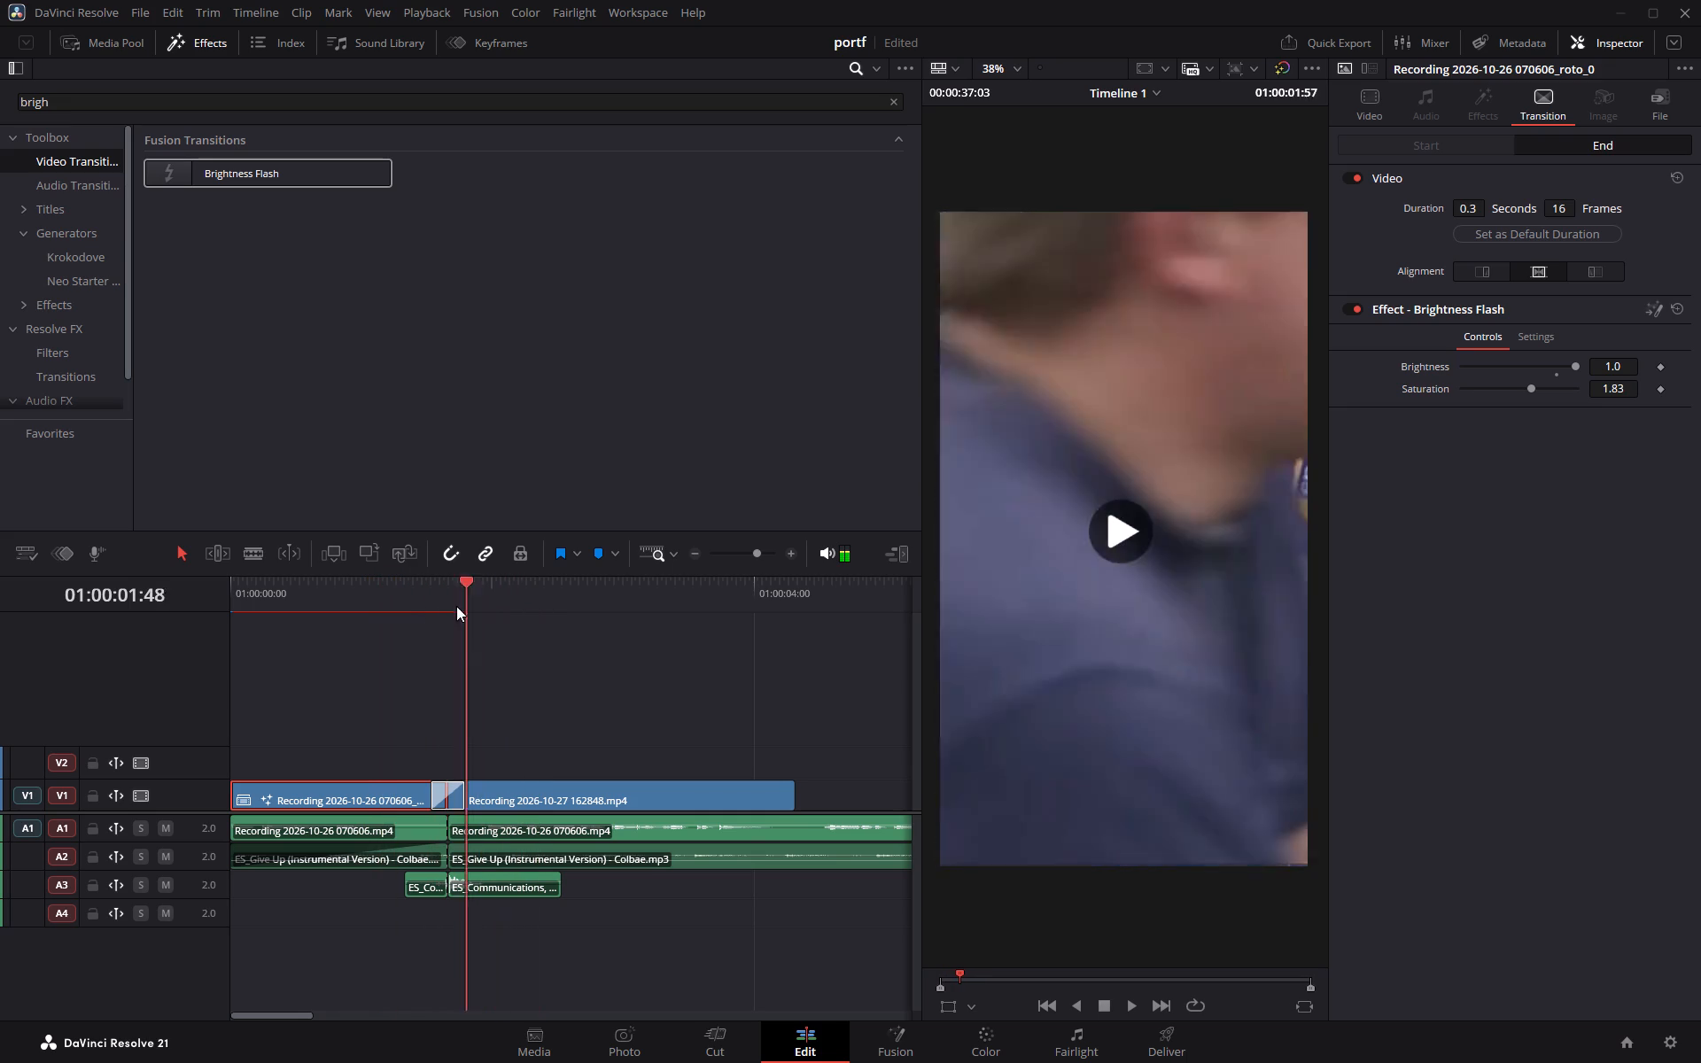
{"action": "left_click_drag", "start_coordinate": [456, 606], "coordinate": [448, 607]}
{"action": "key", "text": "space"}
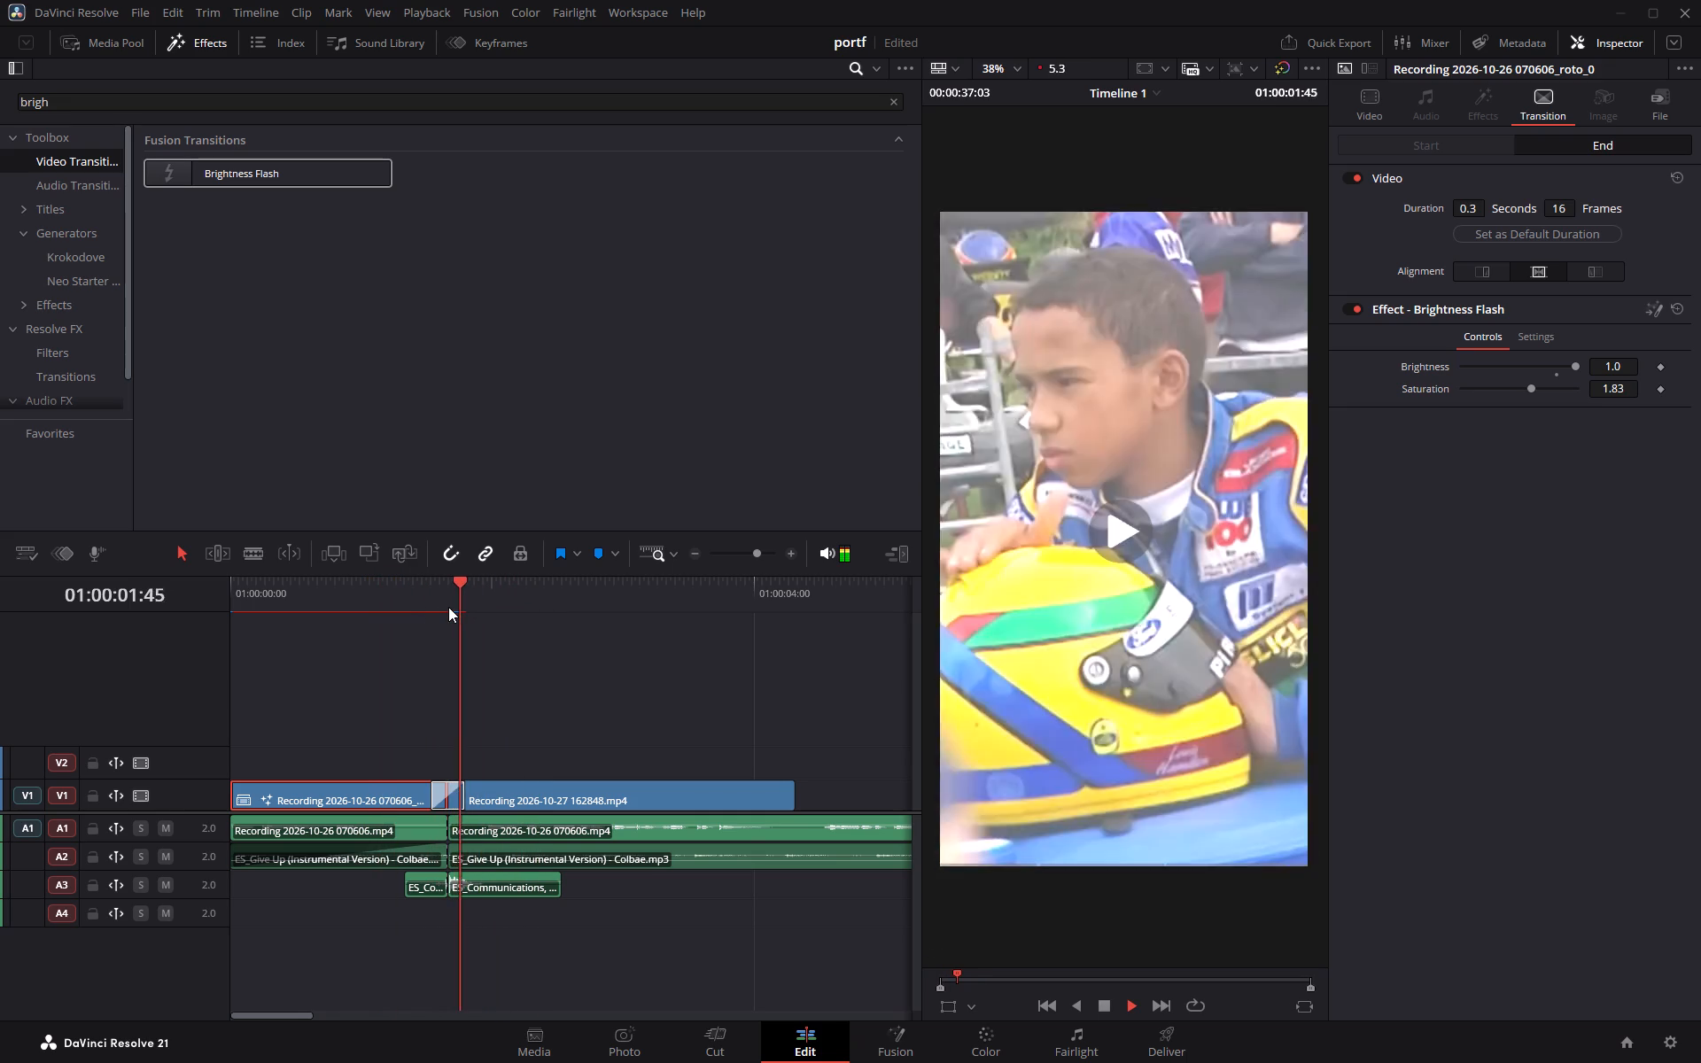
{"action": "key", "text": "space"}
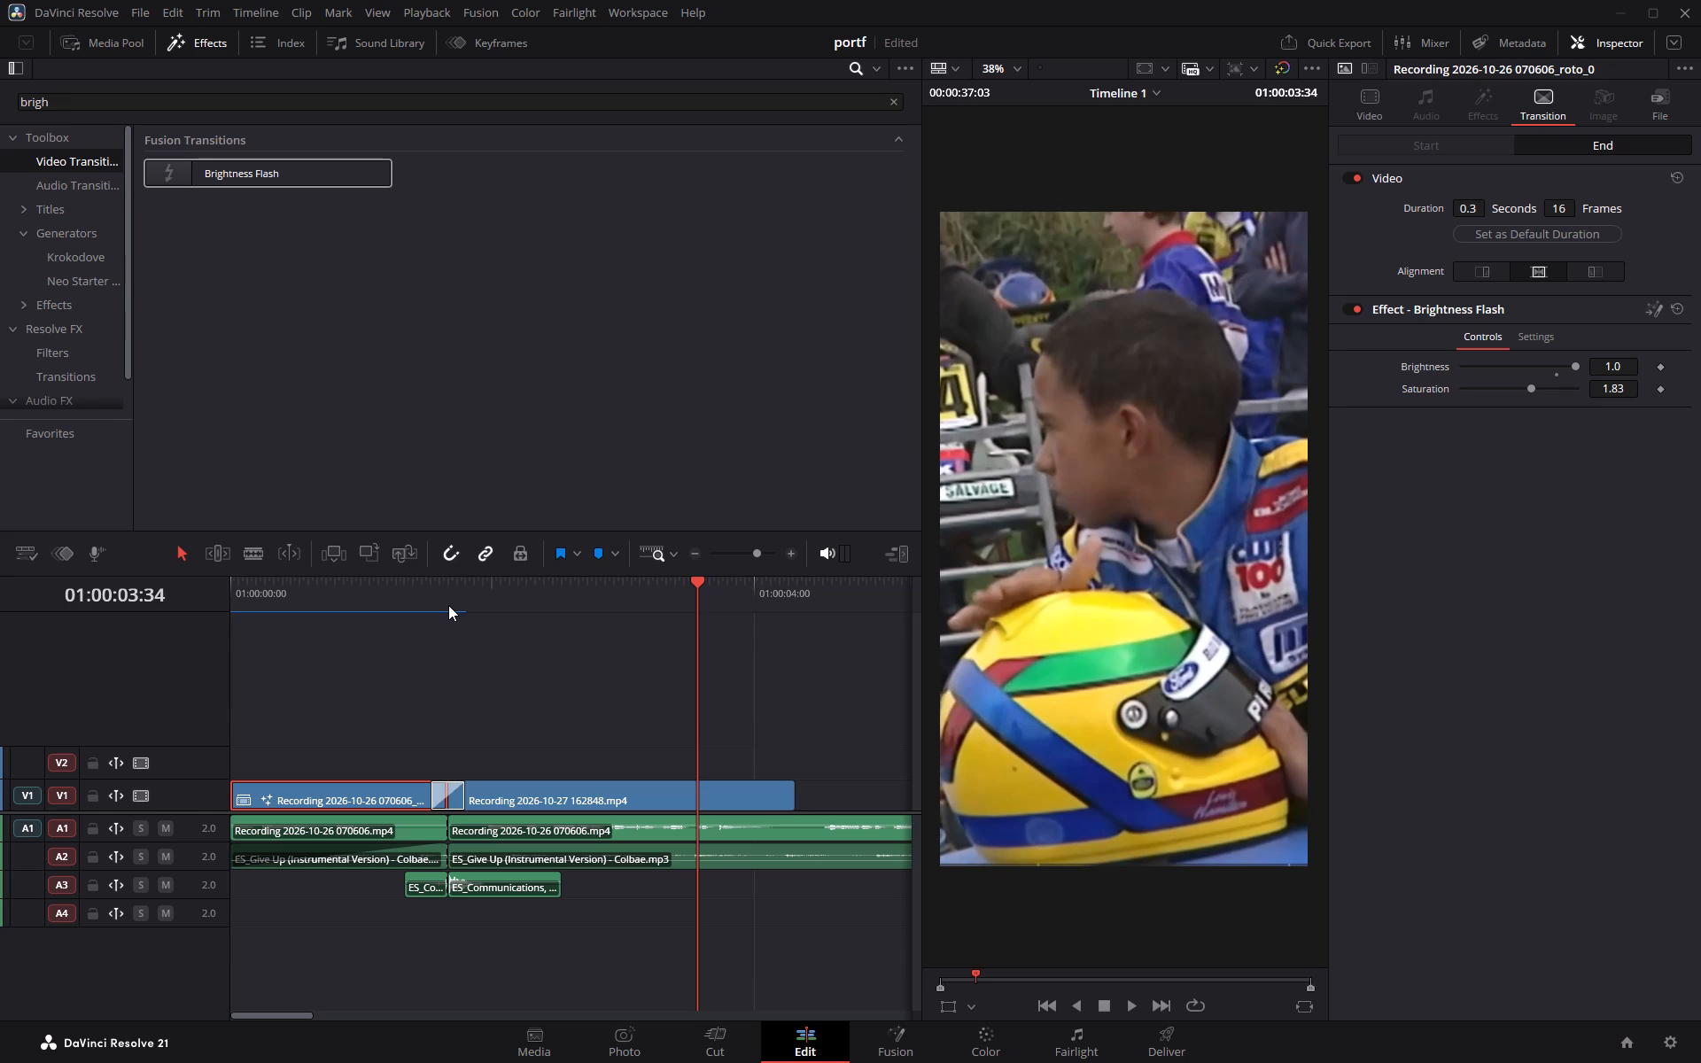
{"action": "left_click_drag", "start_coordinate": [697, 583], "coordinate": [391, 613]}
{"action": "key", "text": "space"}
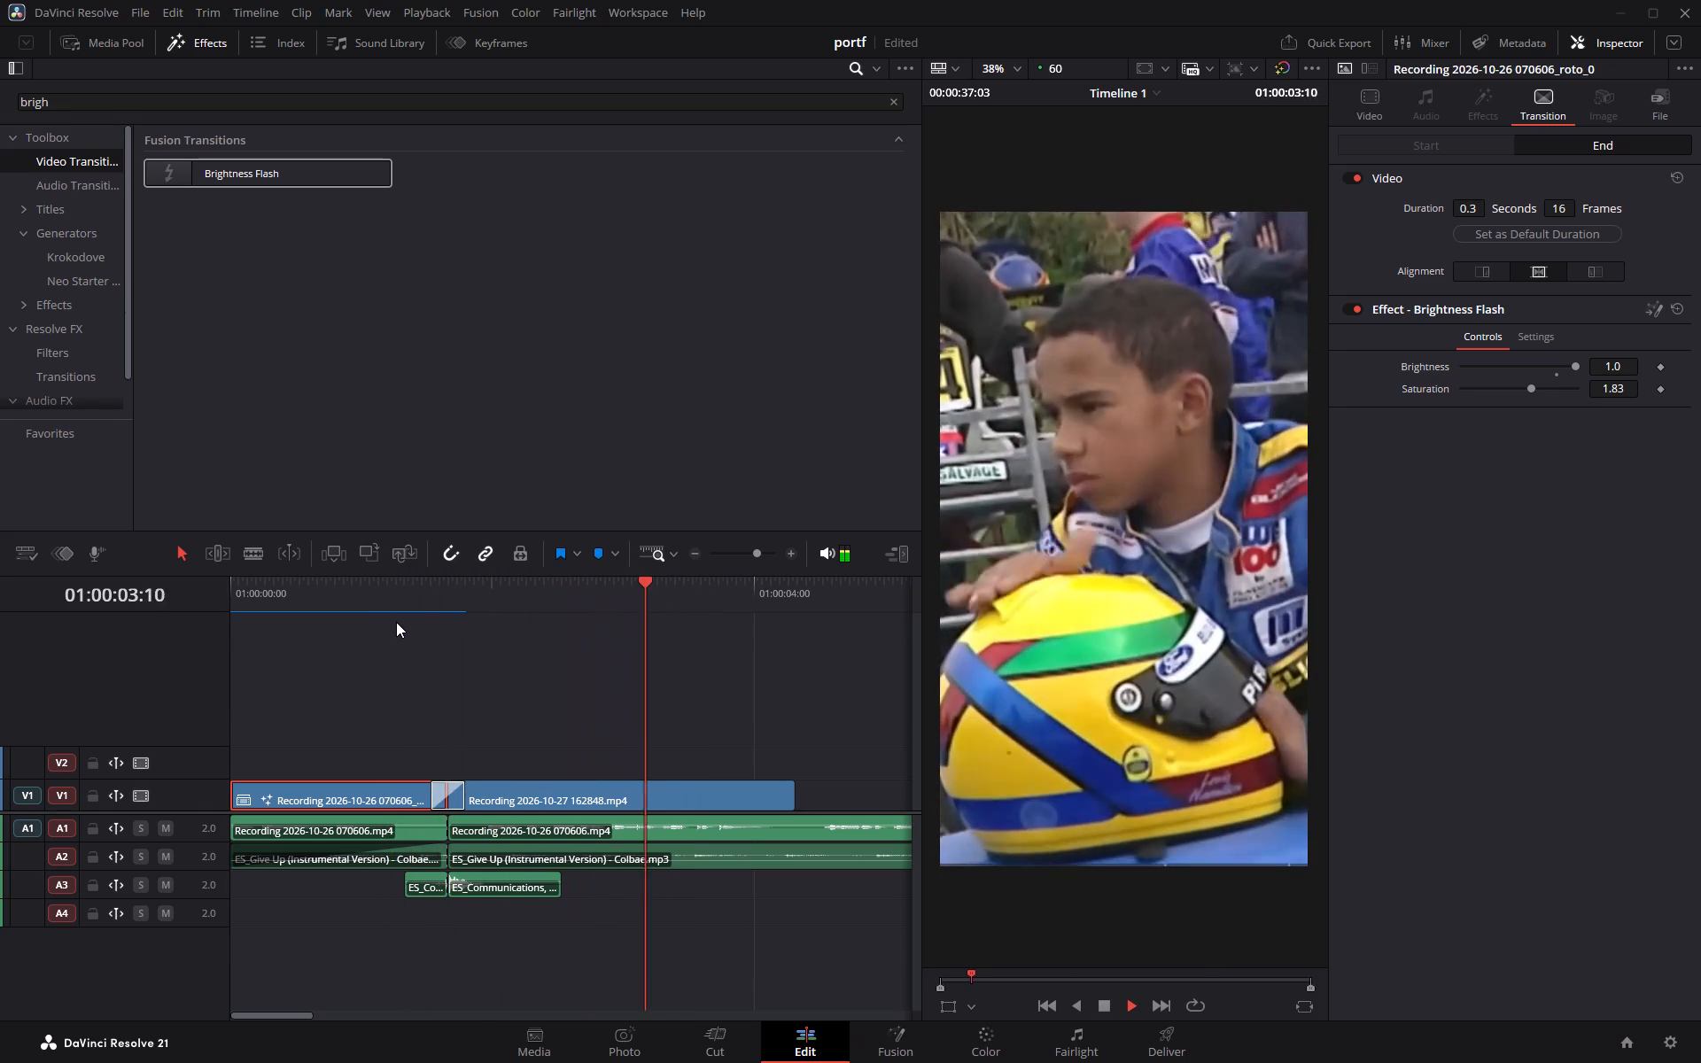
{"action": "key", "text": "space"}
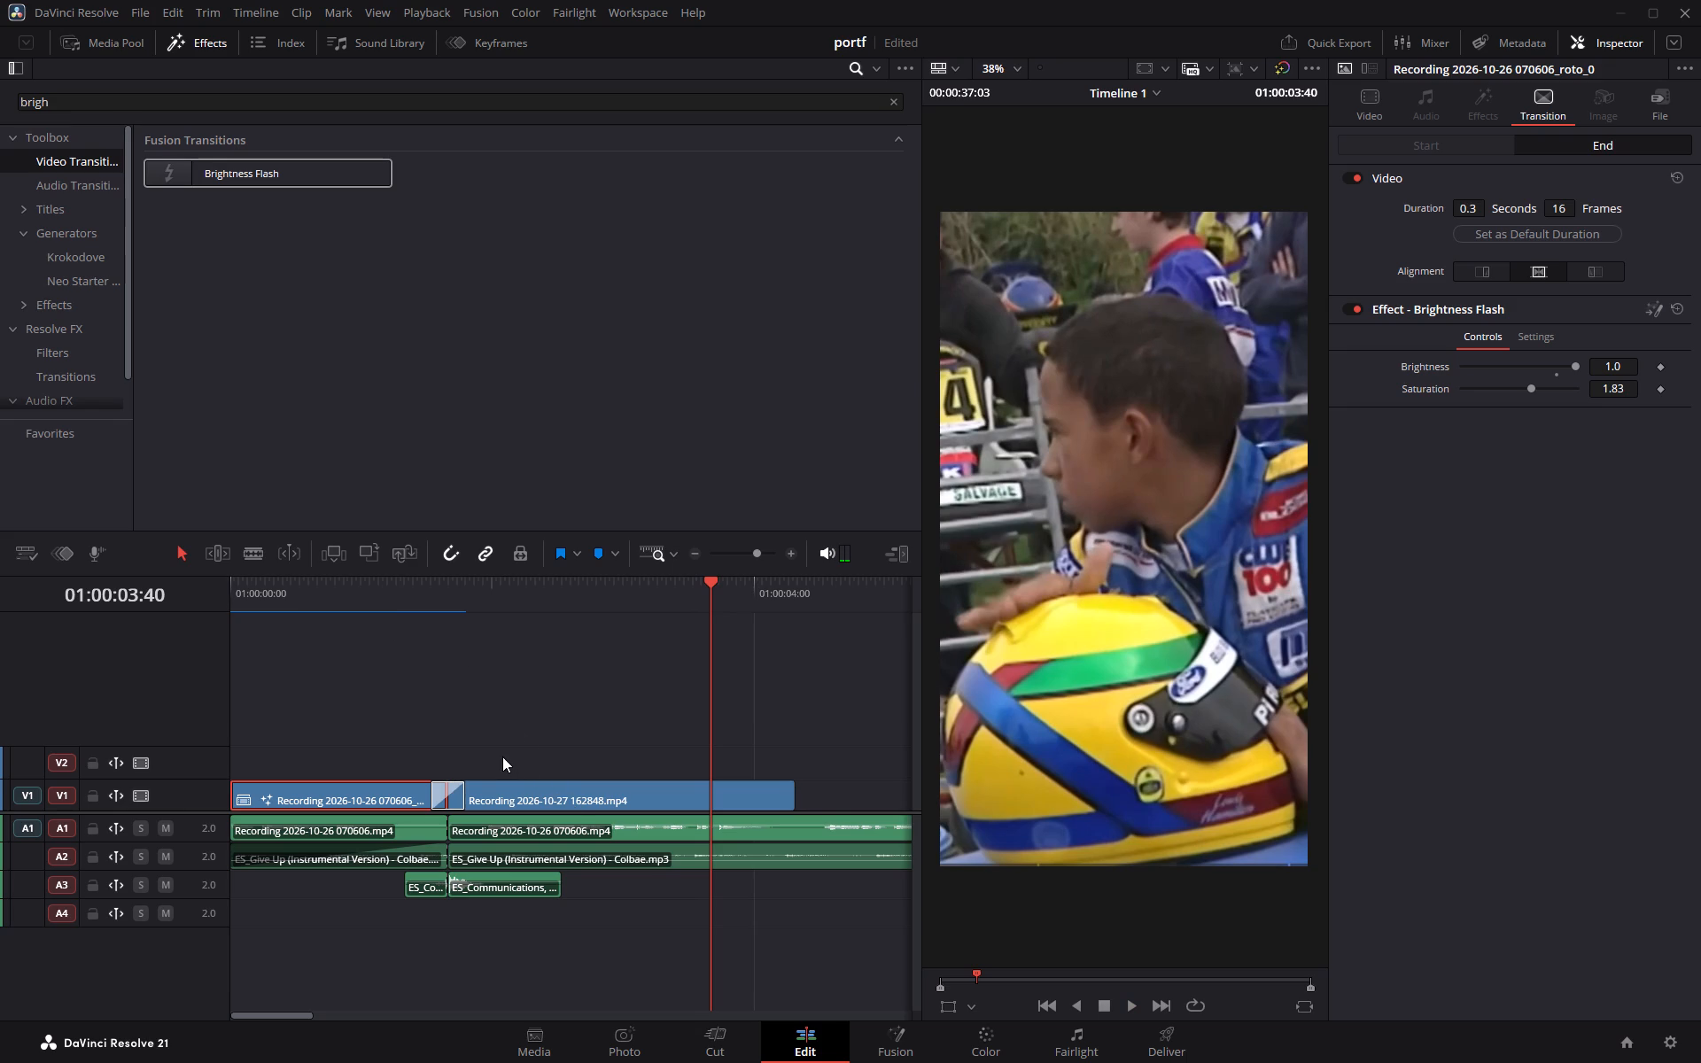
{"action": "left_click_drag", "start_coordinate": [709, 580], "coordinate": [533, 578]}
{"action": "key", "text": "space"}
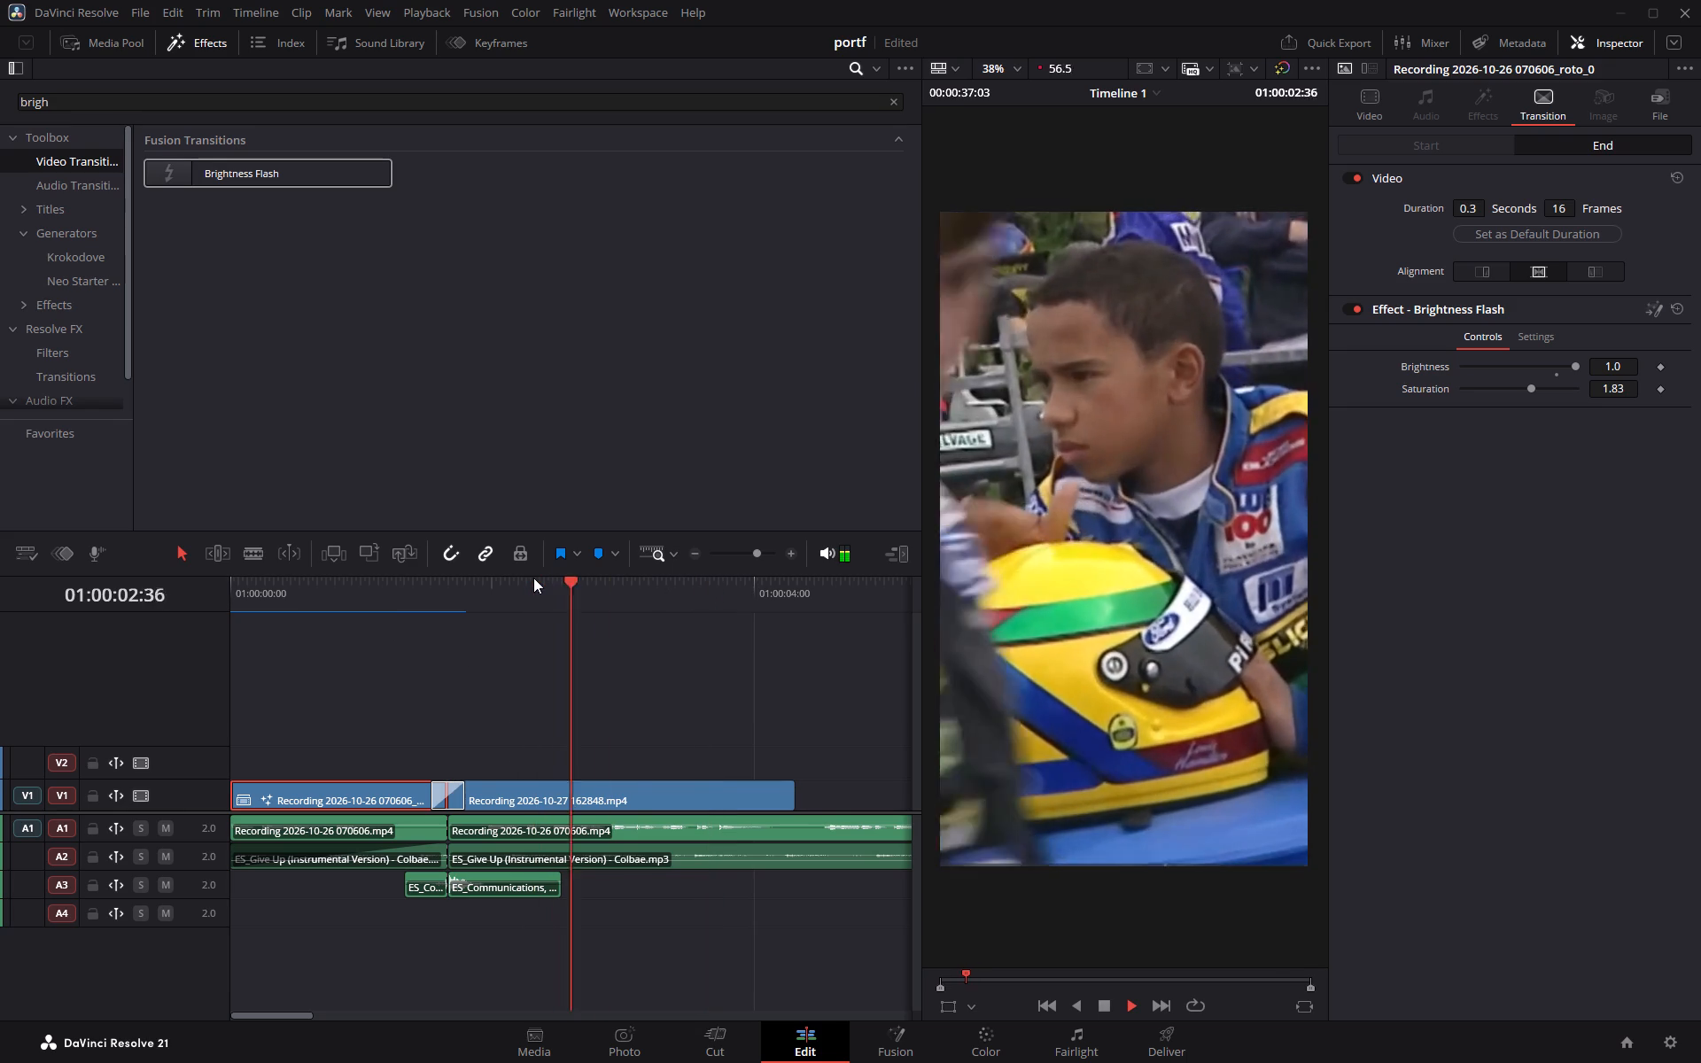
{"action": "key", "text": "space"}
Split the karting clip just after 2 seconds on the timeline and delete the short piece before the cut.
{"action": "left_click", "coordinate": [253, 555]}
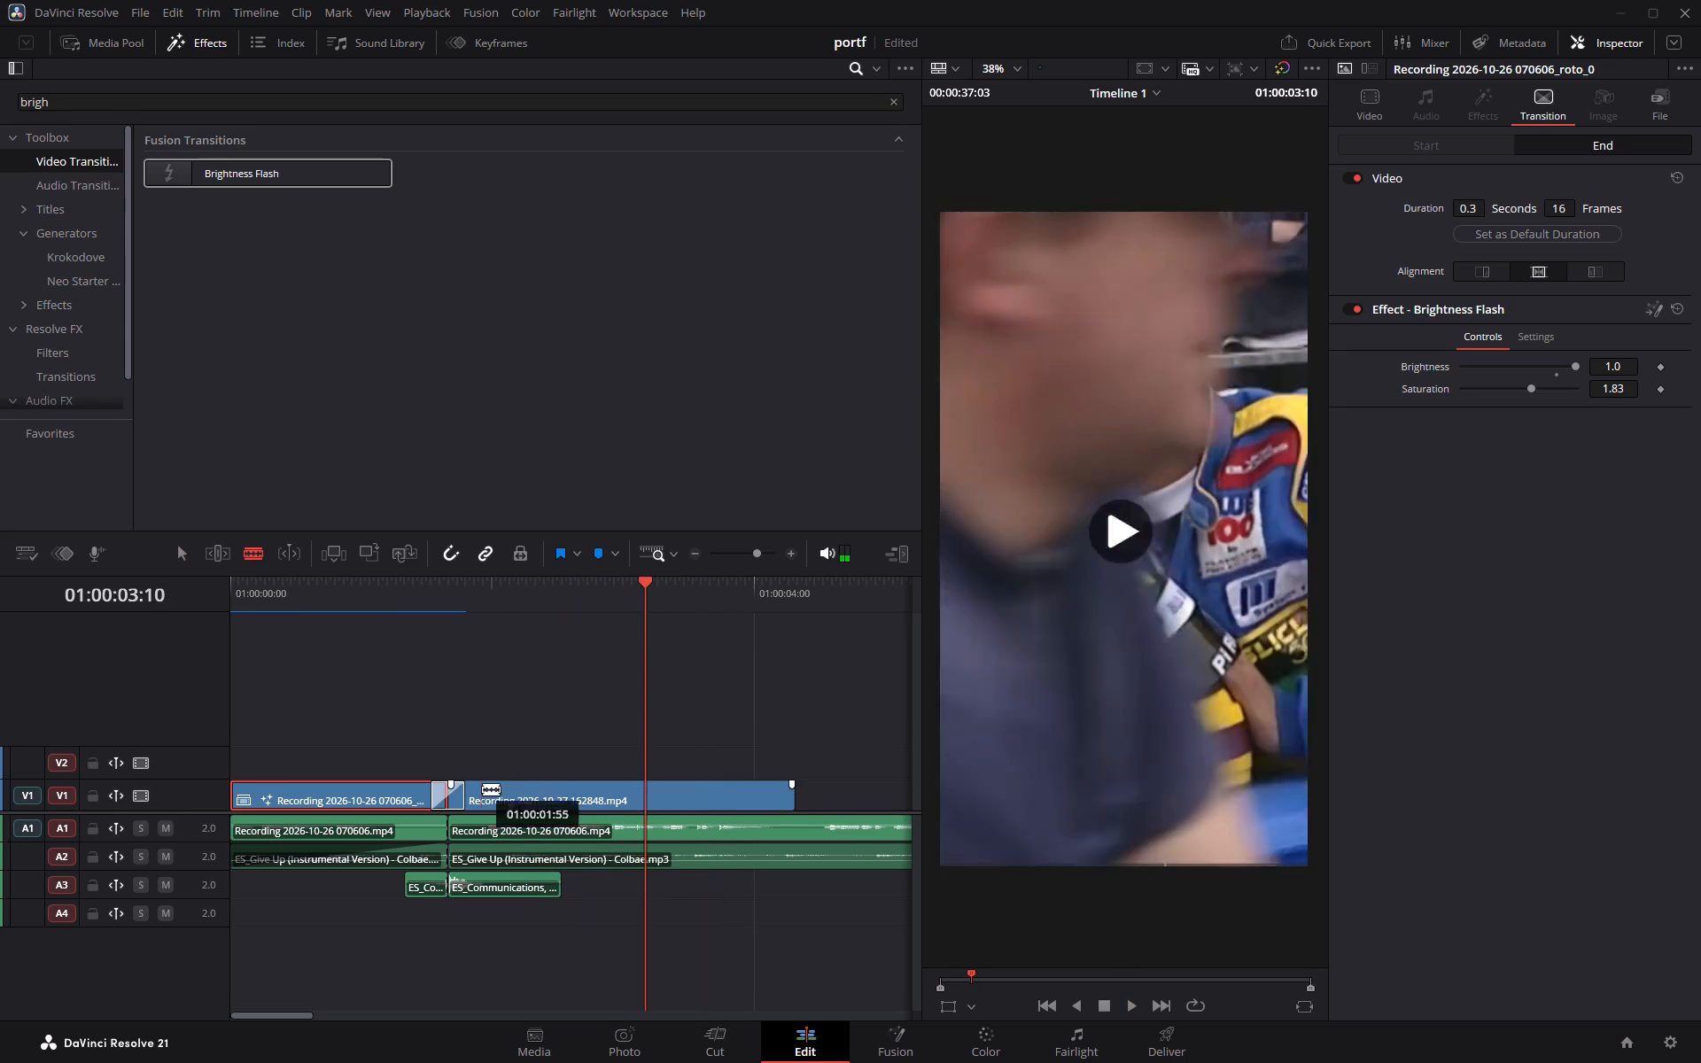
{"action": "left_click", "coordinate": [503, 794]}
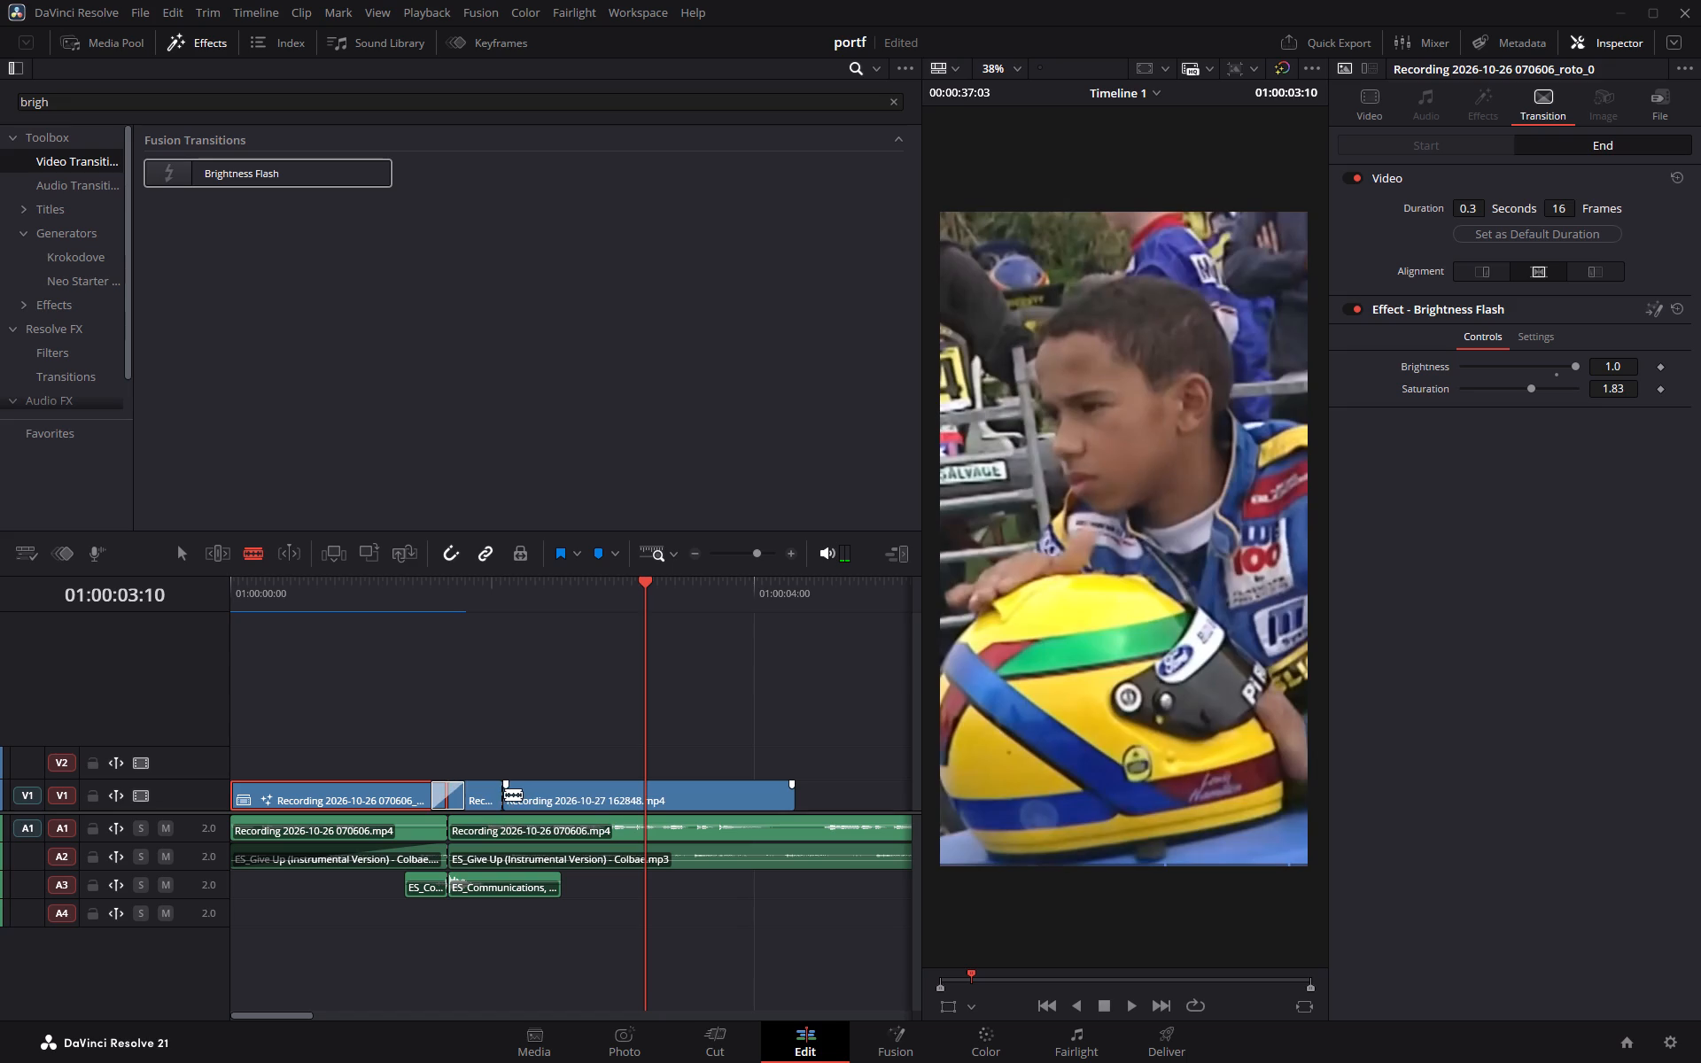
{"action": "left_click", "coordinate": [186, 555]}
{"action": "left_click_drag", "start_coordinate": [479, 748], "coordinate": [480, 770]}
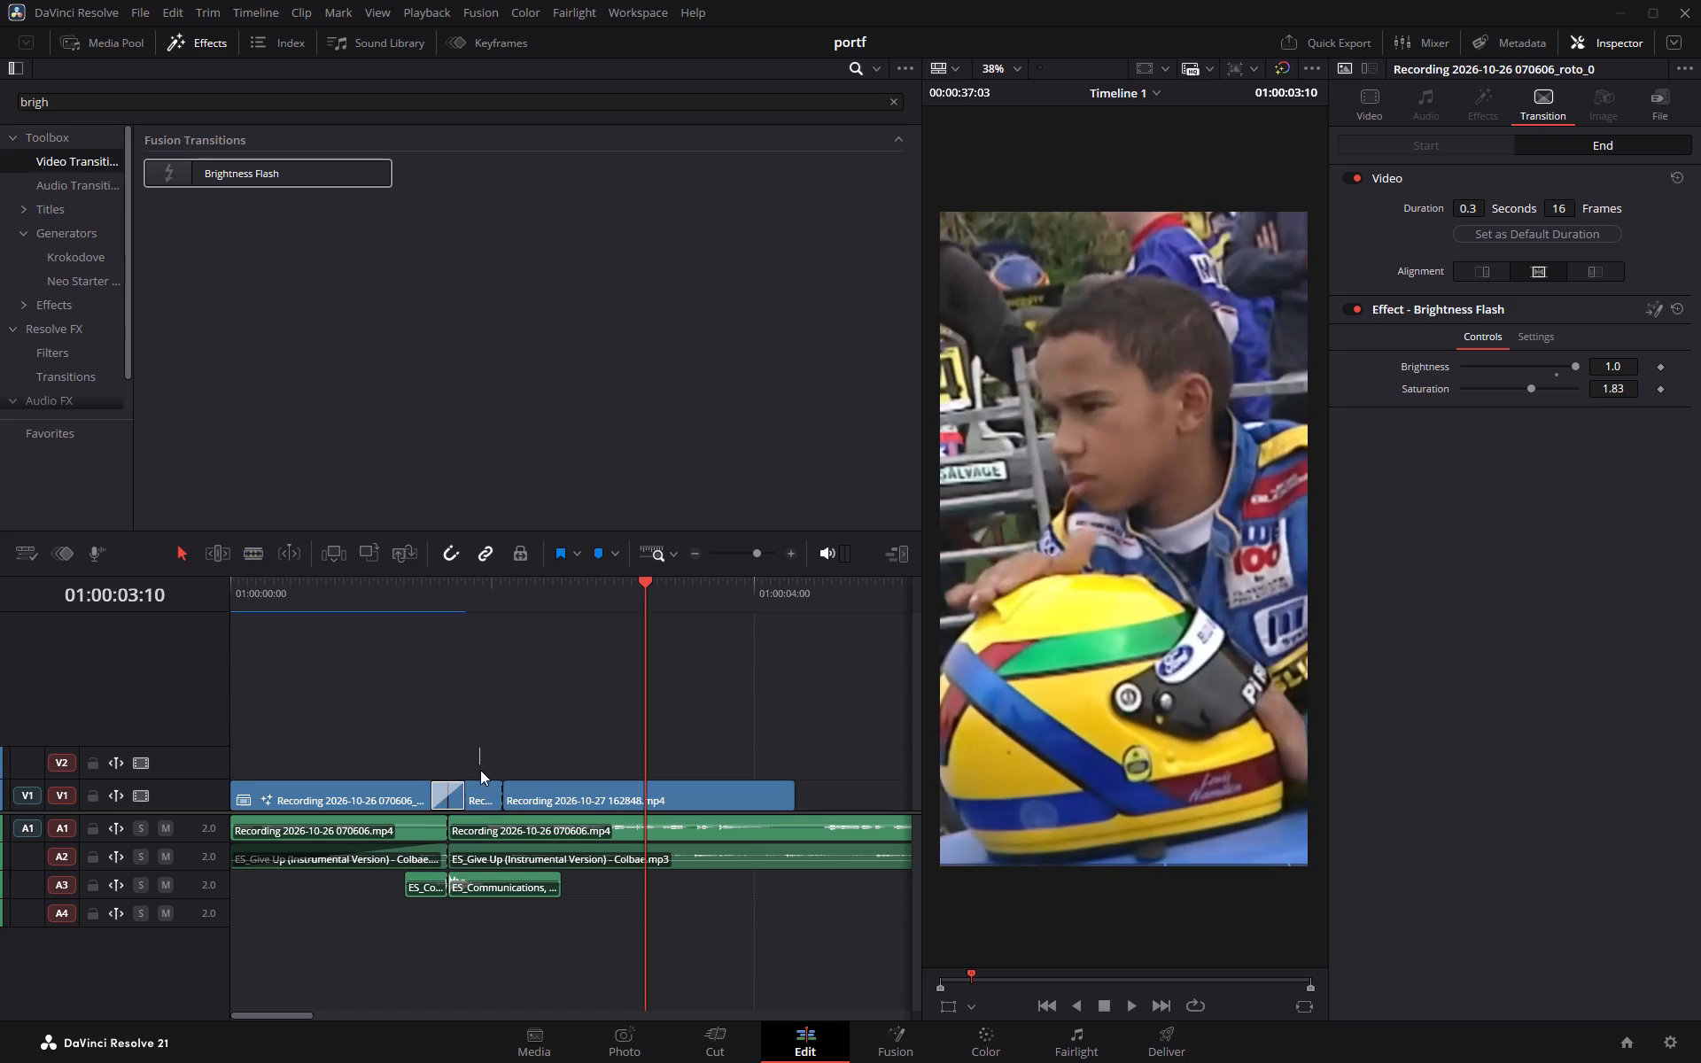
{"action": "left_click_drag", "start_coordinate": [480, 770], "coordinate": [480, 795]}
{"action": "key", "text": "BackSpace"}
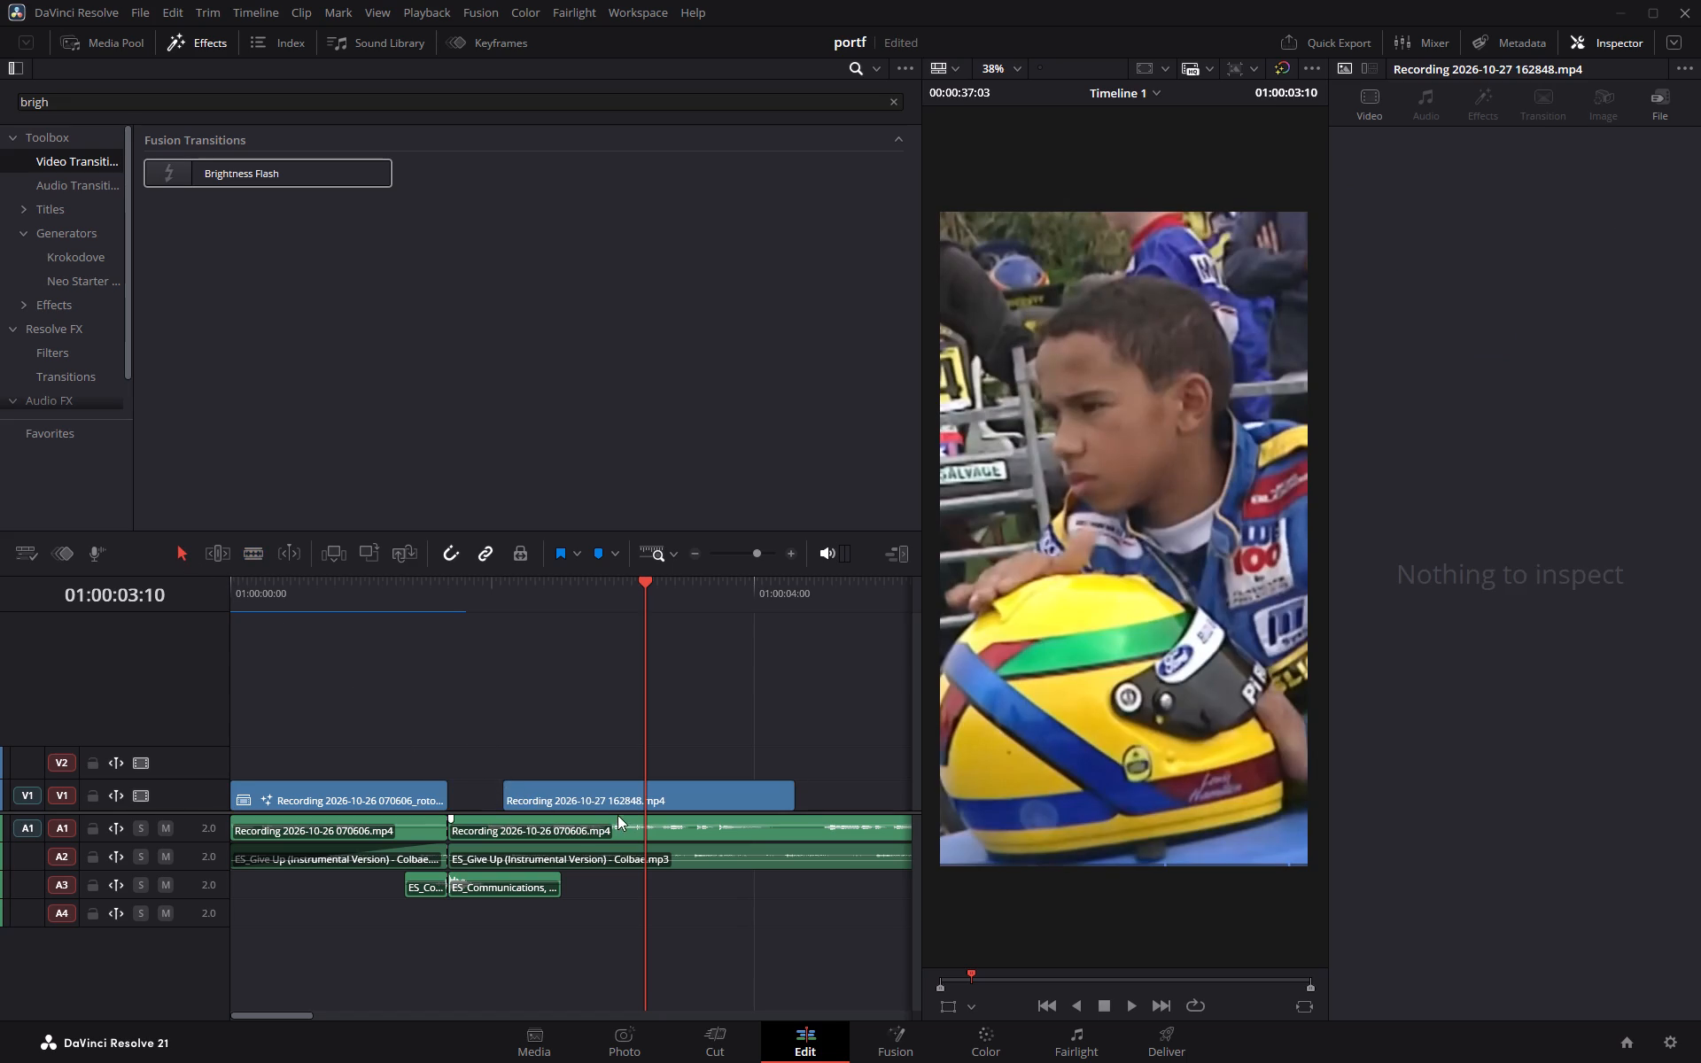
Close the gap on V1 by moving the remaining karting clip up against the end of the roto clip.
{"action": "left_click_drag", "start_coordinate": [612, 805], "coordinate": [559, 800]}
{"action": "left_click_drag", "start_coordinate": [646, 584], "coordinate": [624, 584]}
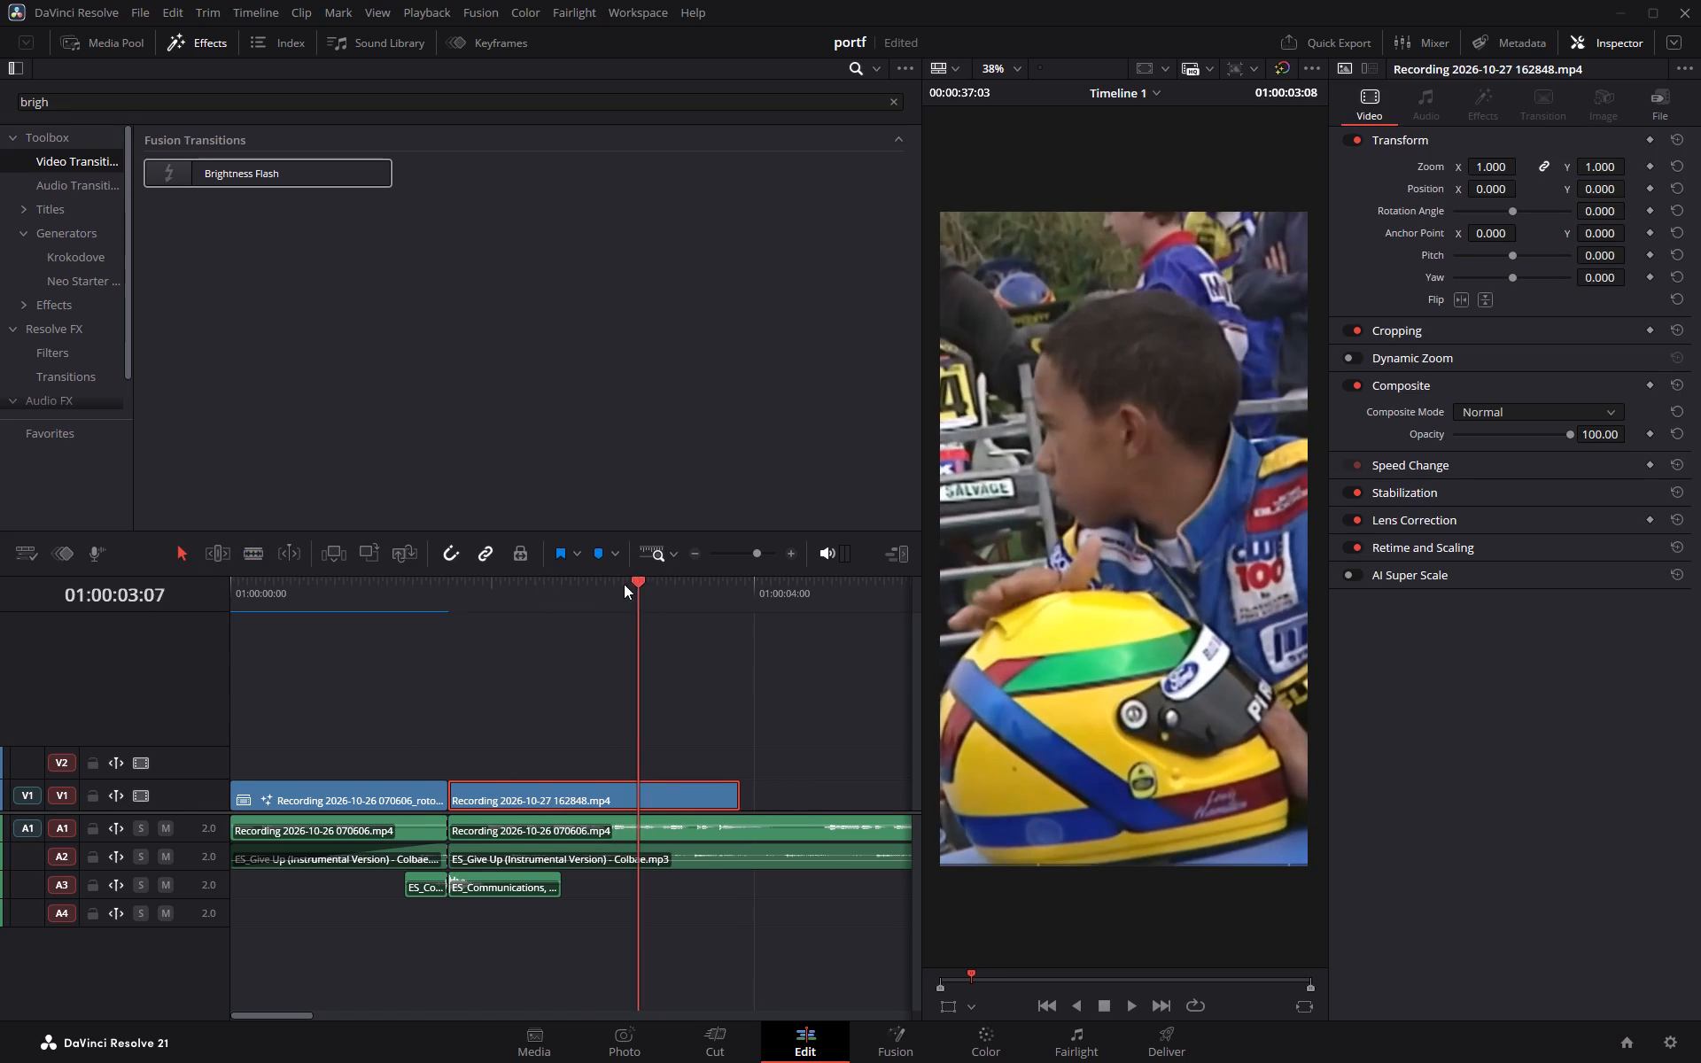
Play and scrub through the karting clip to examine where the passer-by crosses the frame after the cut from the roto clip.
{"action": "left_click_drag", "start_coordinate": [624, 584], "coordinate": [417, 578]}
{"action": "key", "text": "space"}
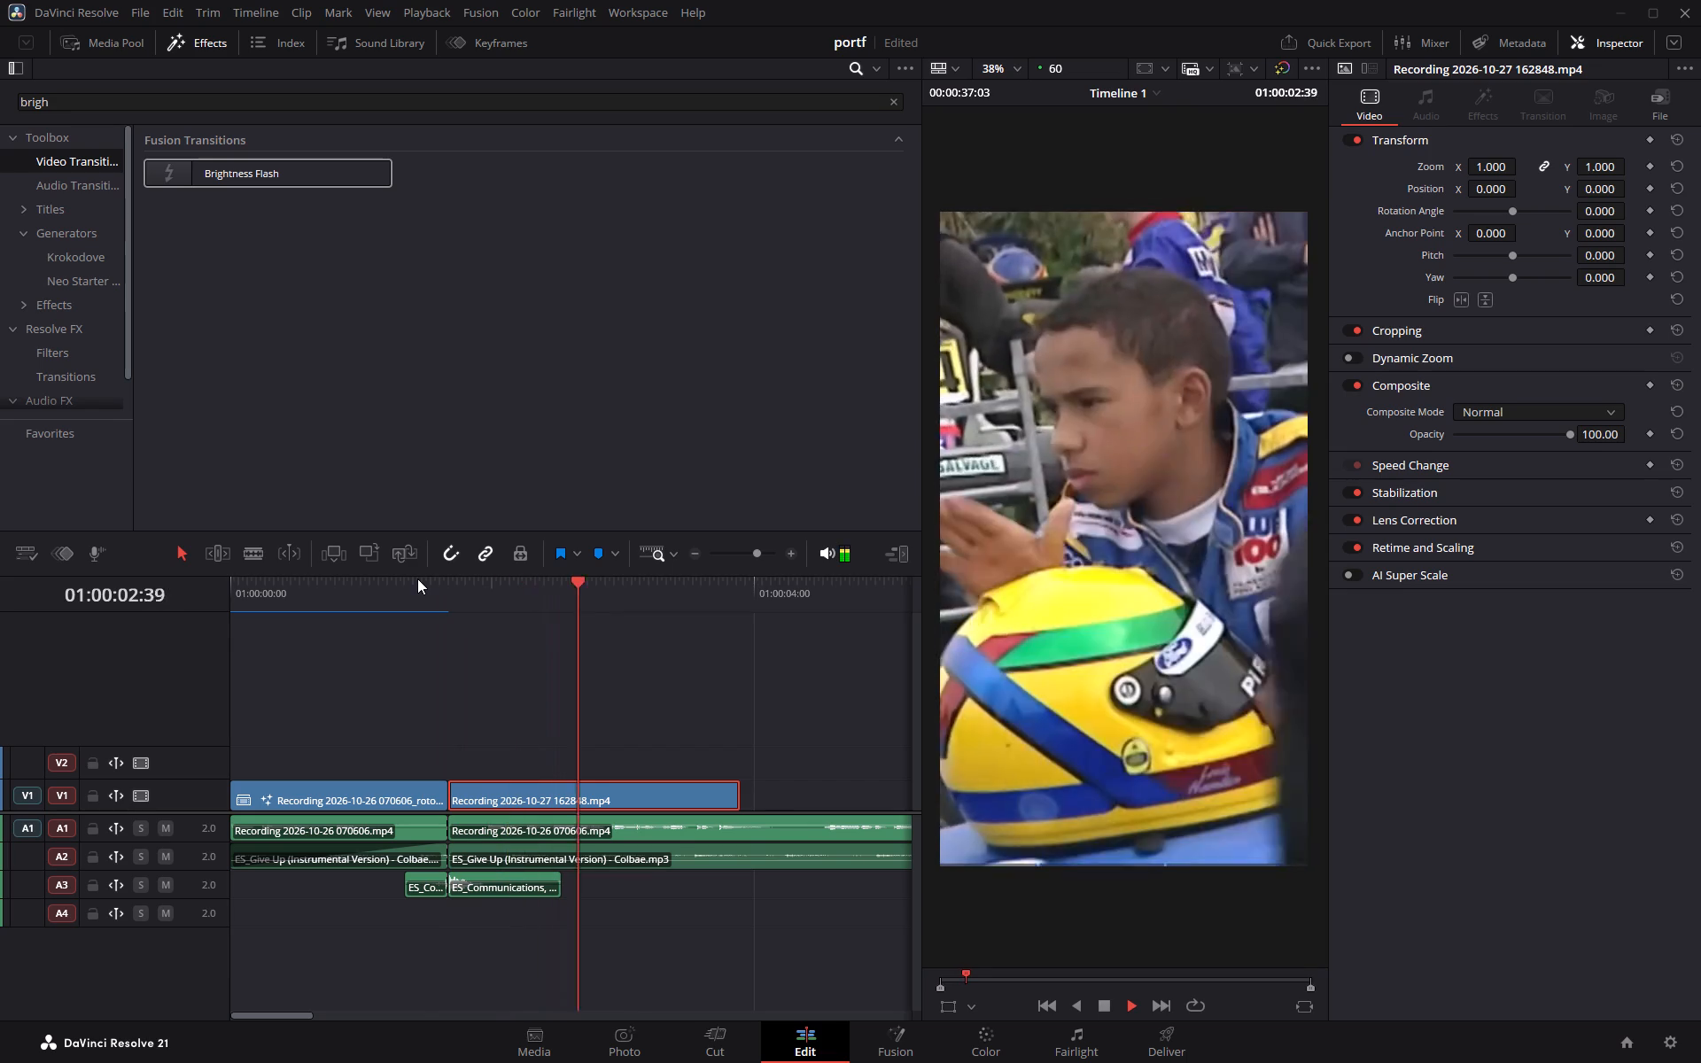
{"action": "key", "text": "space"}
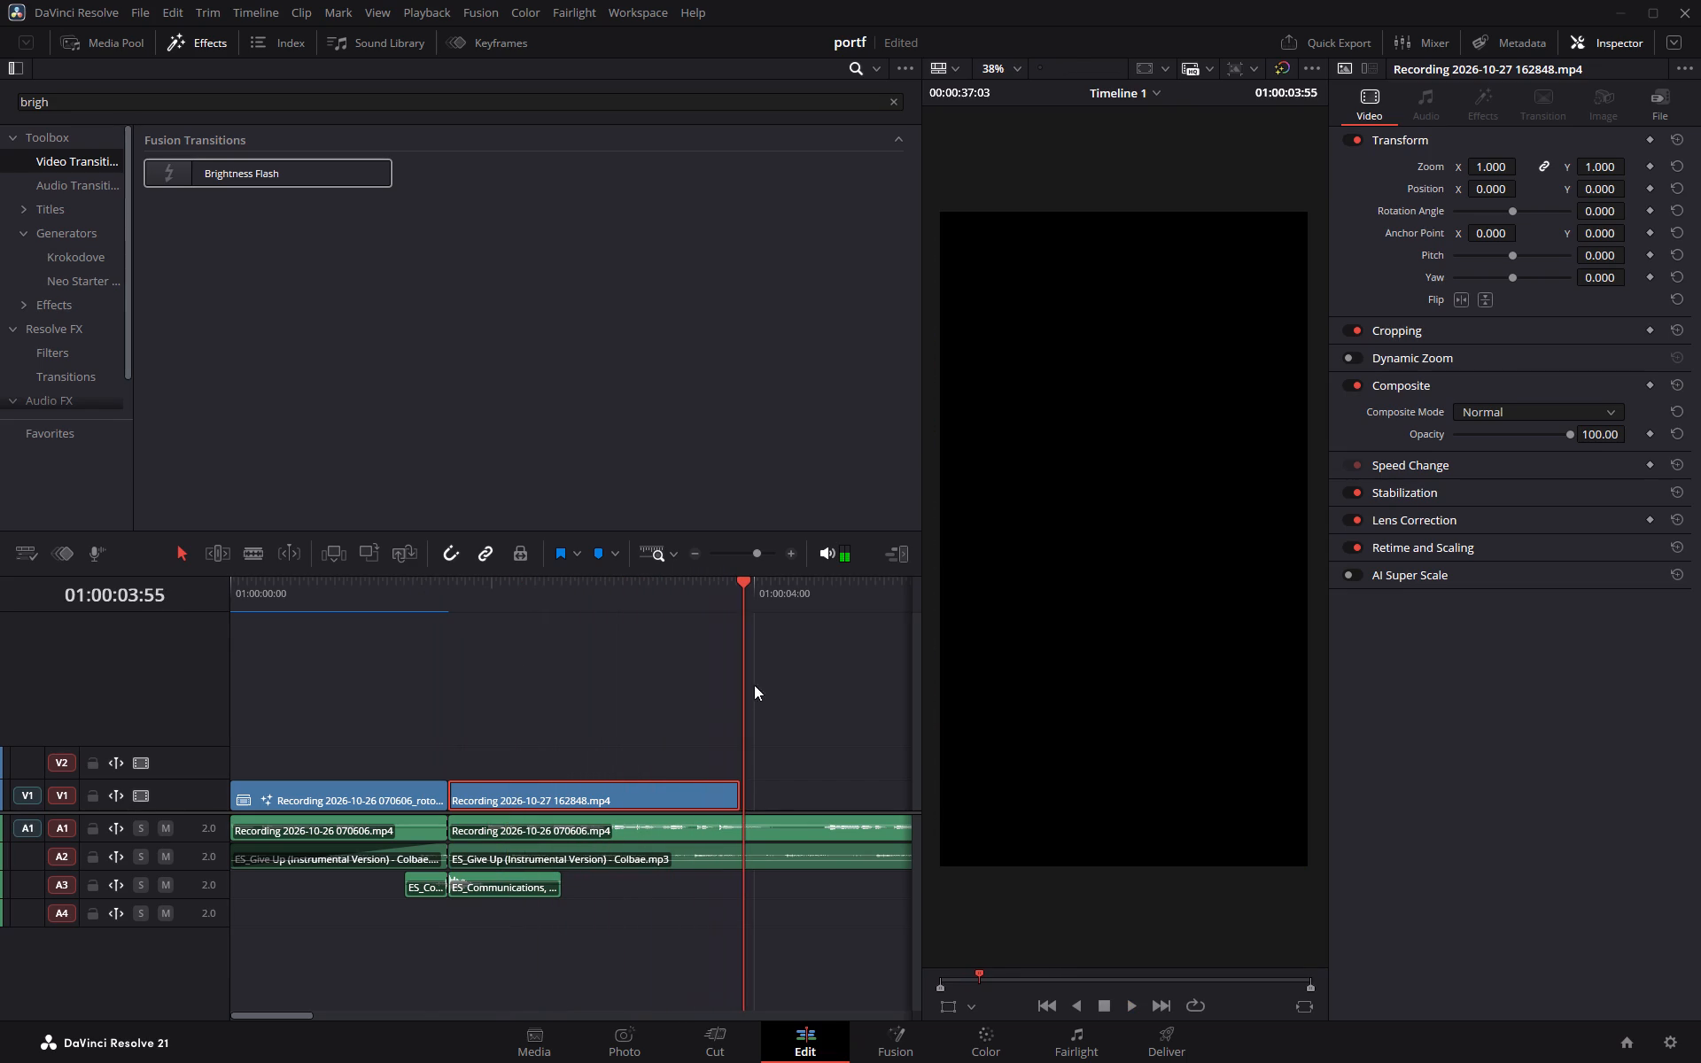
{"action": "left_click_drag", "start_coordinate": [739, 590], "coordinate": [532, 582]}
{"action": "key", "text": "space"}
{"action": "key", "text": "space"}
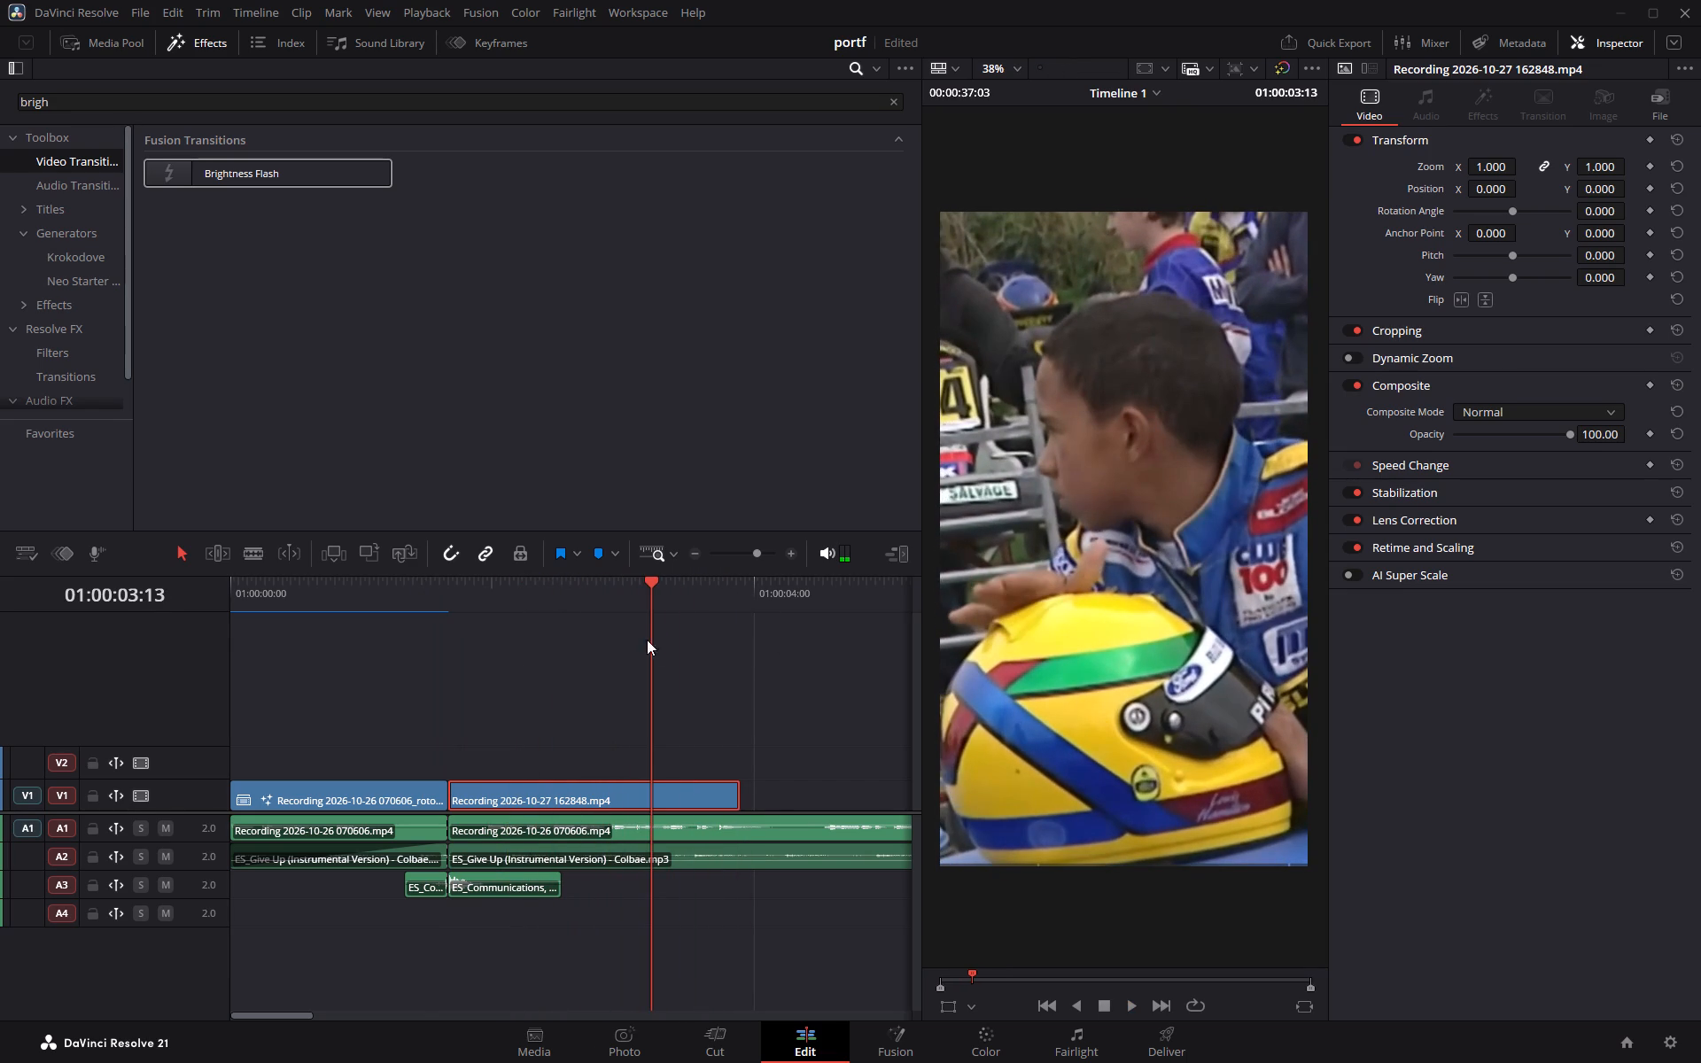
{"action": "left_click_drag", "start_coordinate": [650, 582], "coordinate": [552, 582]}
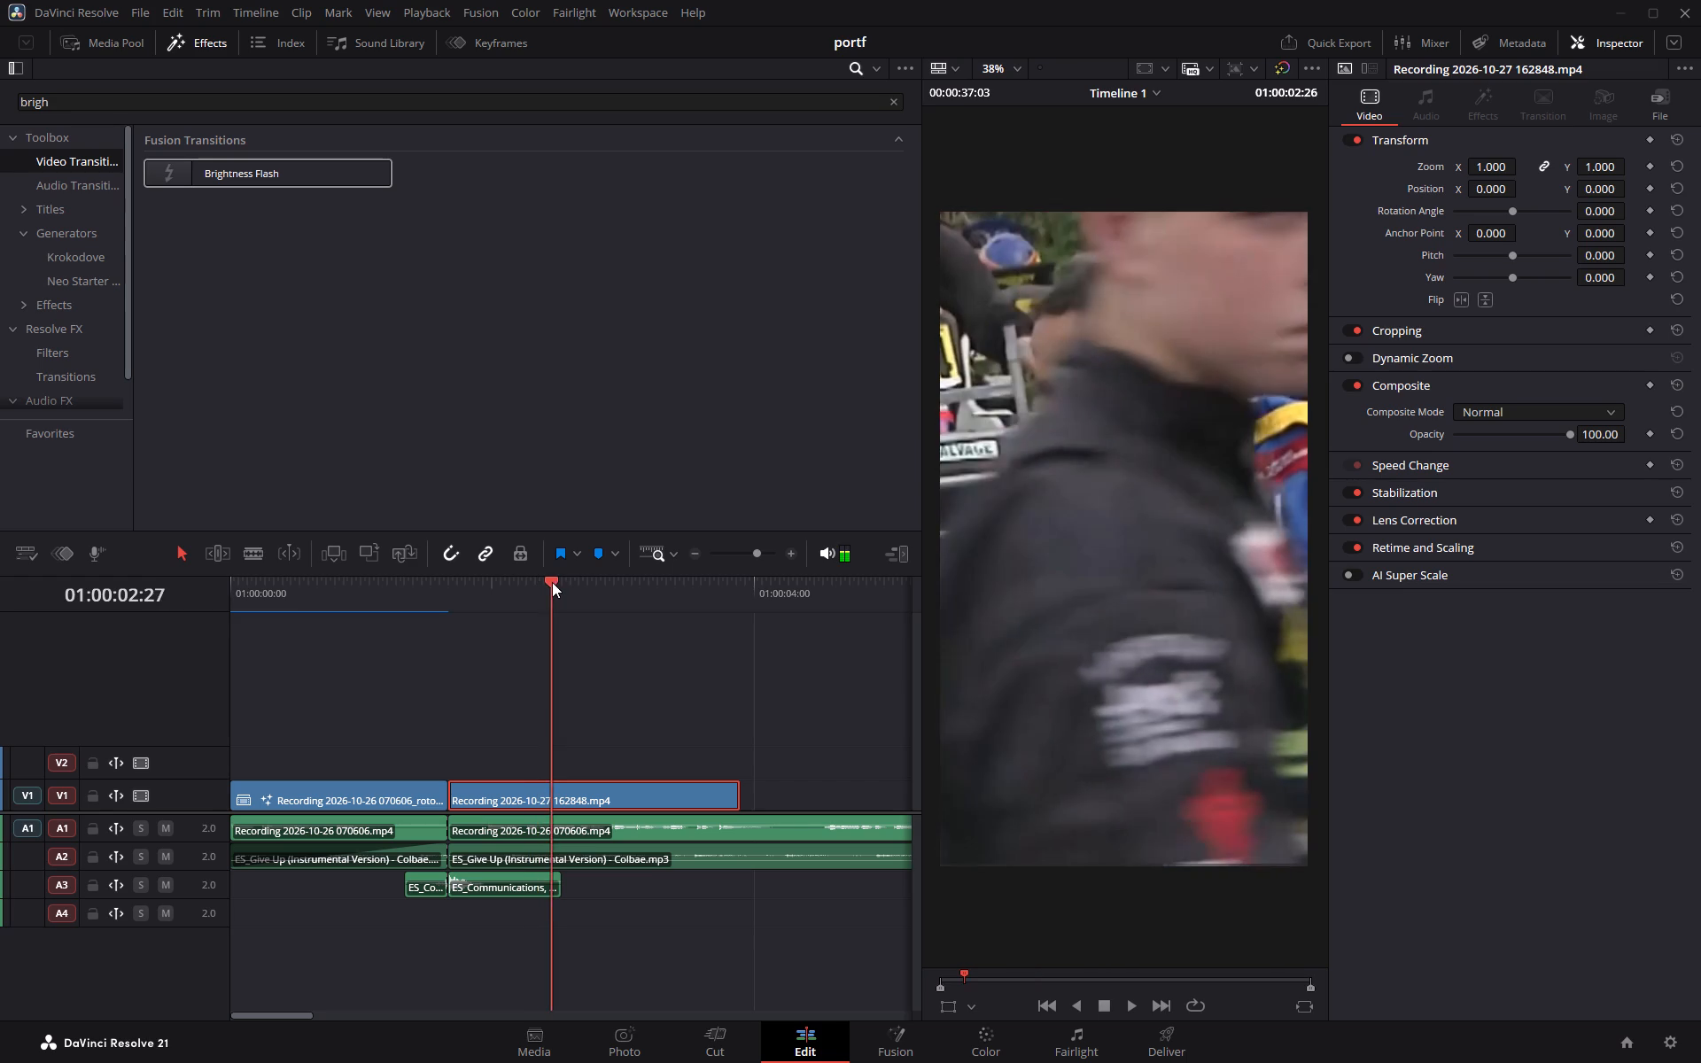
{"action": "left_click_drag", "start_coordinate": [552, 582], "coordinate": [558, 583]}
Split the karting clip on V1 just before the 2-second point and delete the short piece ahead of the cut.
{"action": "left_click", "coordinate": [261, 554]}
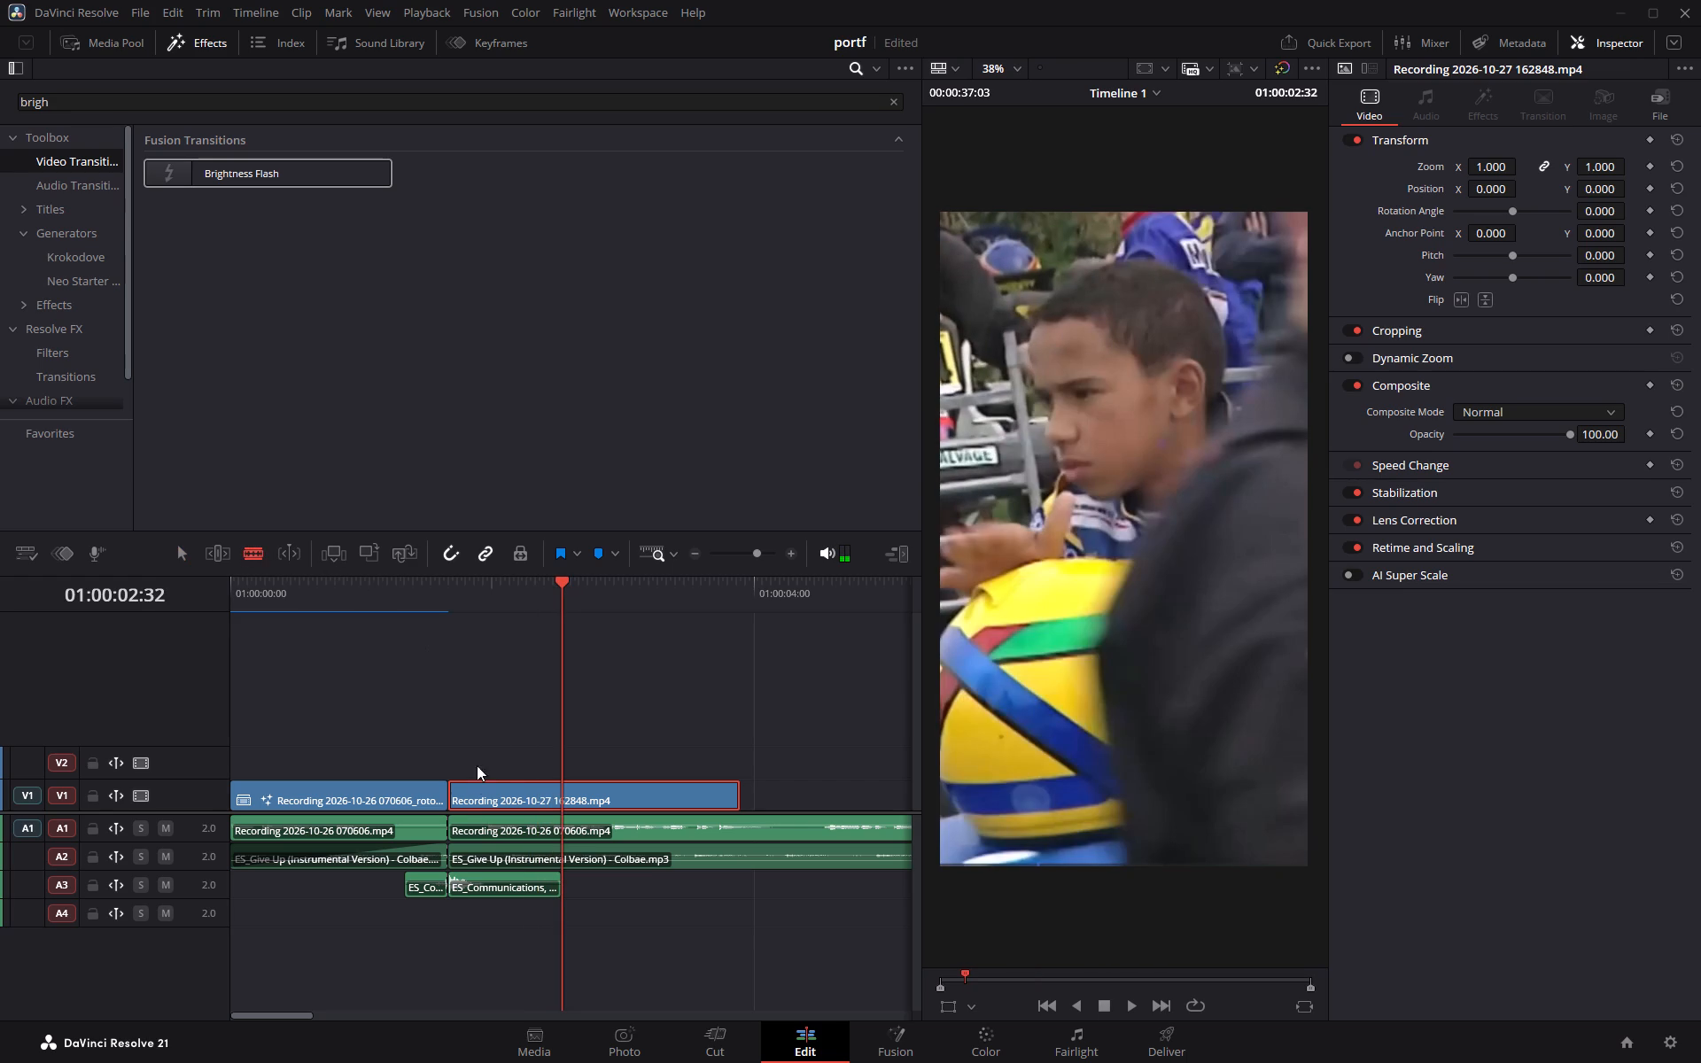
{"action": "left_click", "coordinate": [485, 790]}
{"action": "left_click", "coordinate": [183, 555]}
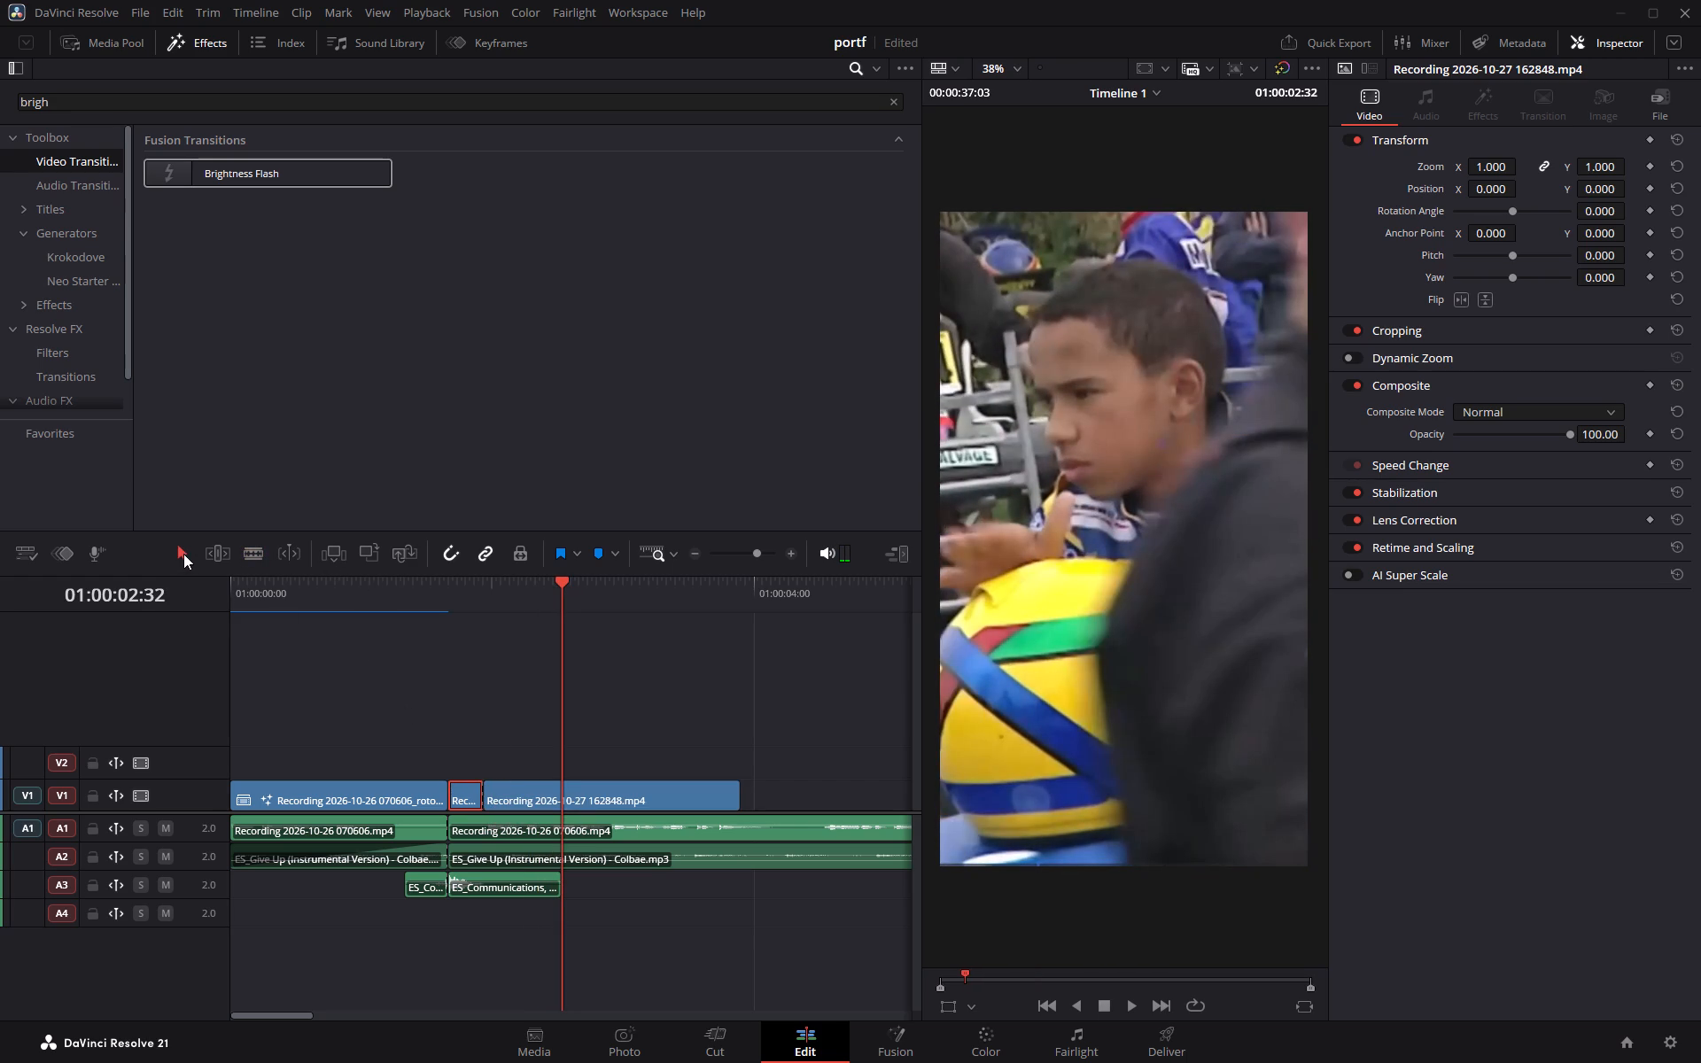
{"action": "left_click_drag", "start_coordinate": [461, 745], "coordinate": [465, 800]}
{"action": "key", "text": "BackSpace"}
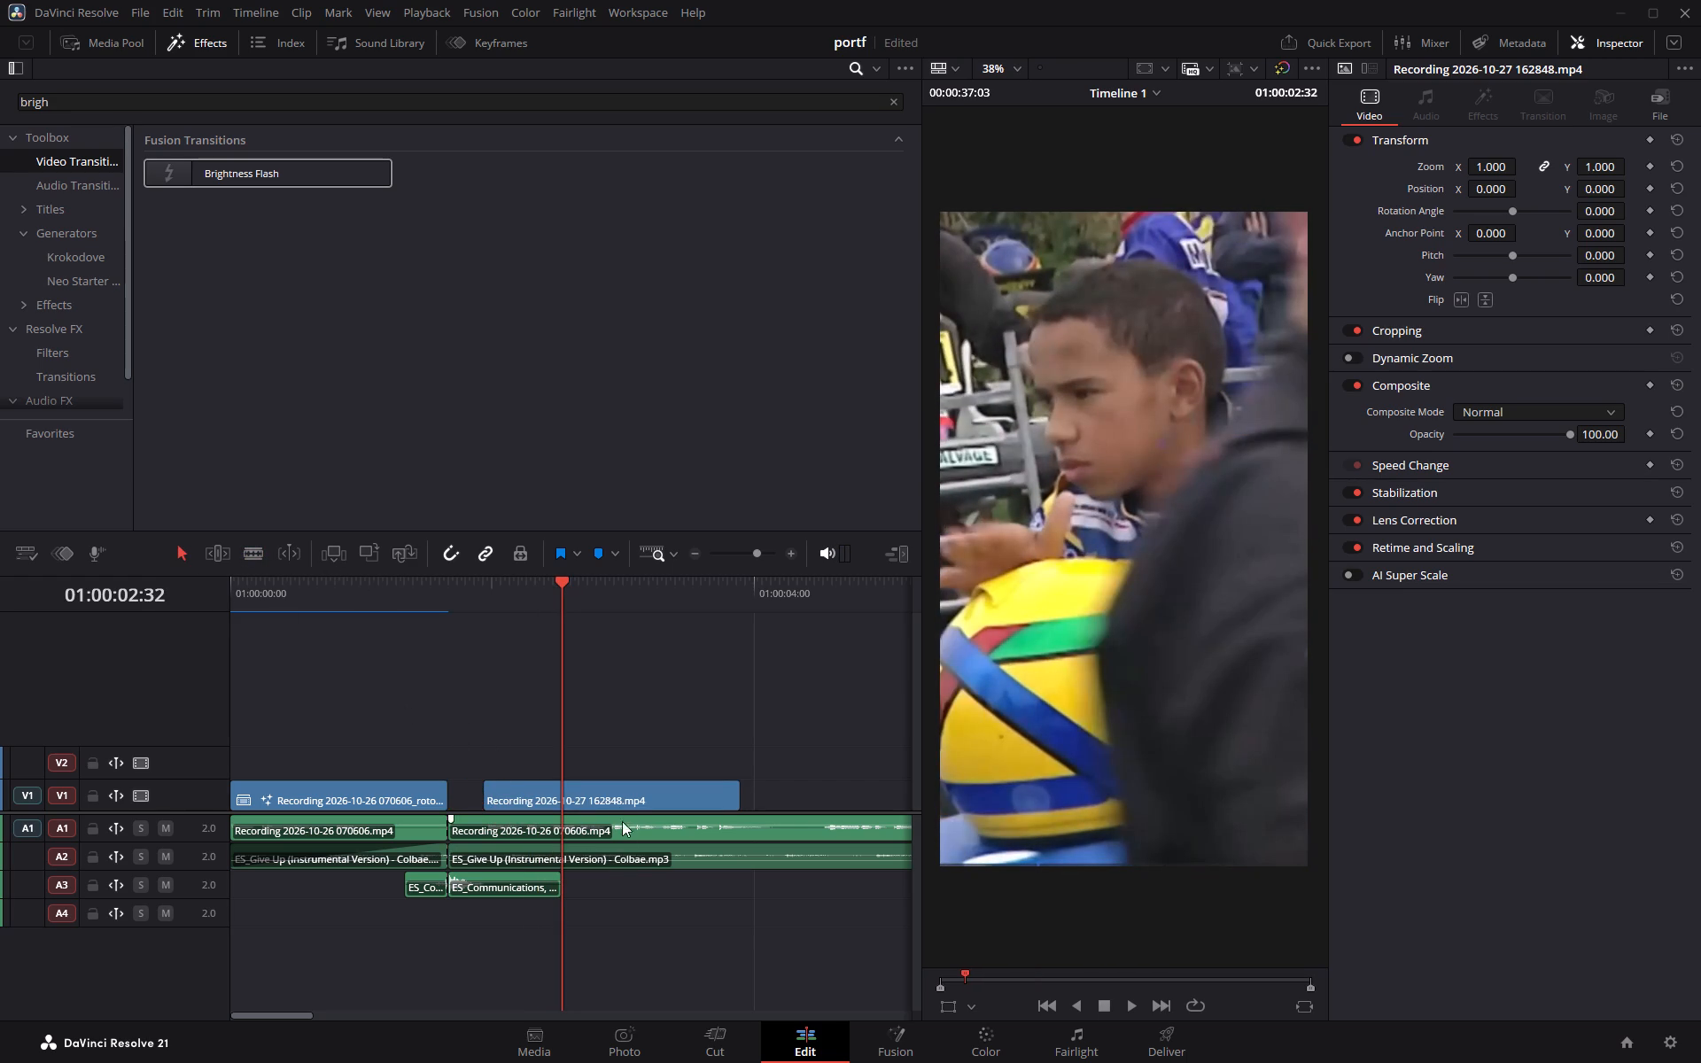
Close the V1 gap by moving the karting clip against the roto clip's end, and play the cut through.
{"action": "left_click_drag", "start_coordinate": [617, 799], "coordinate": [584, 796]}
{"action": "left_click_drag", "start_coordinate": [561, 581], "coordinate": [450, 582]}
{"action": "key", "text": "space"}
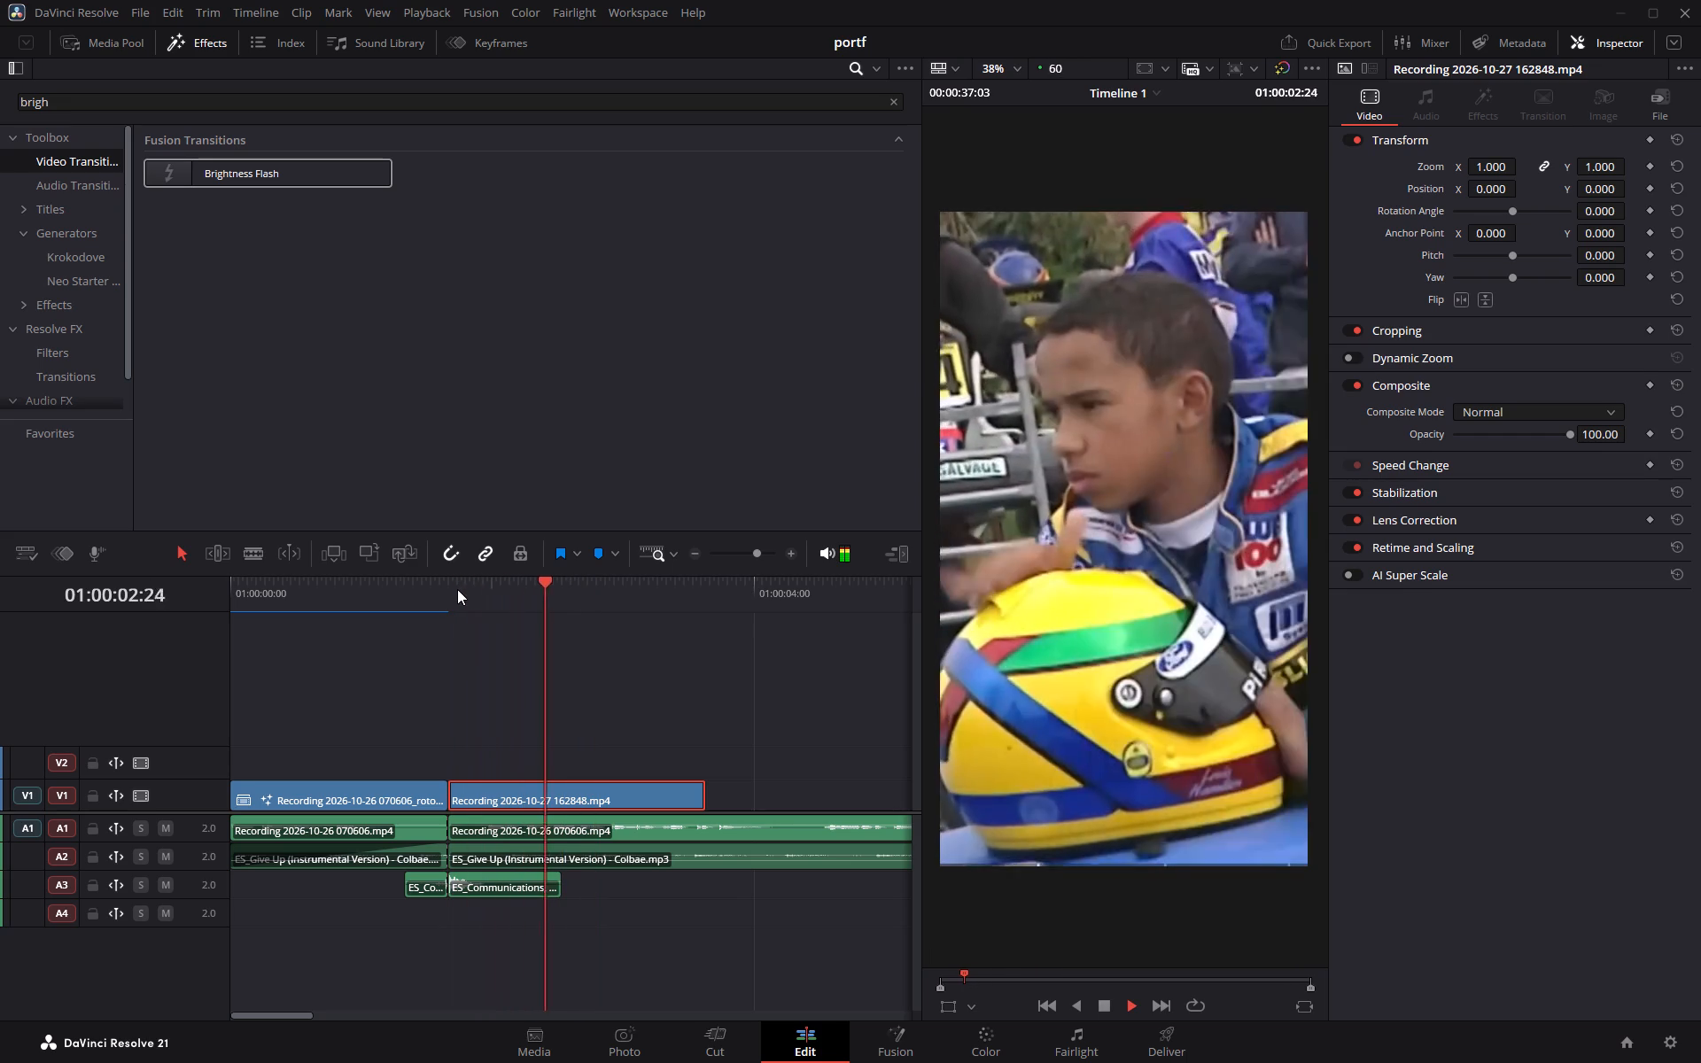
{"action": "key", "text": "space"}
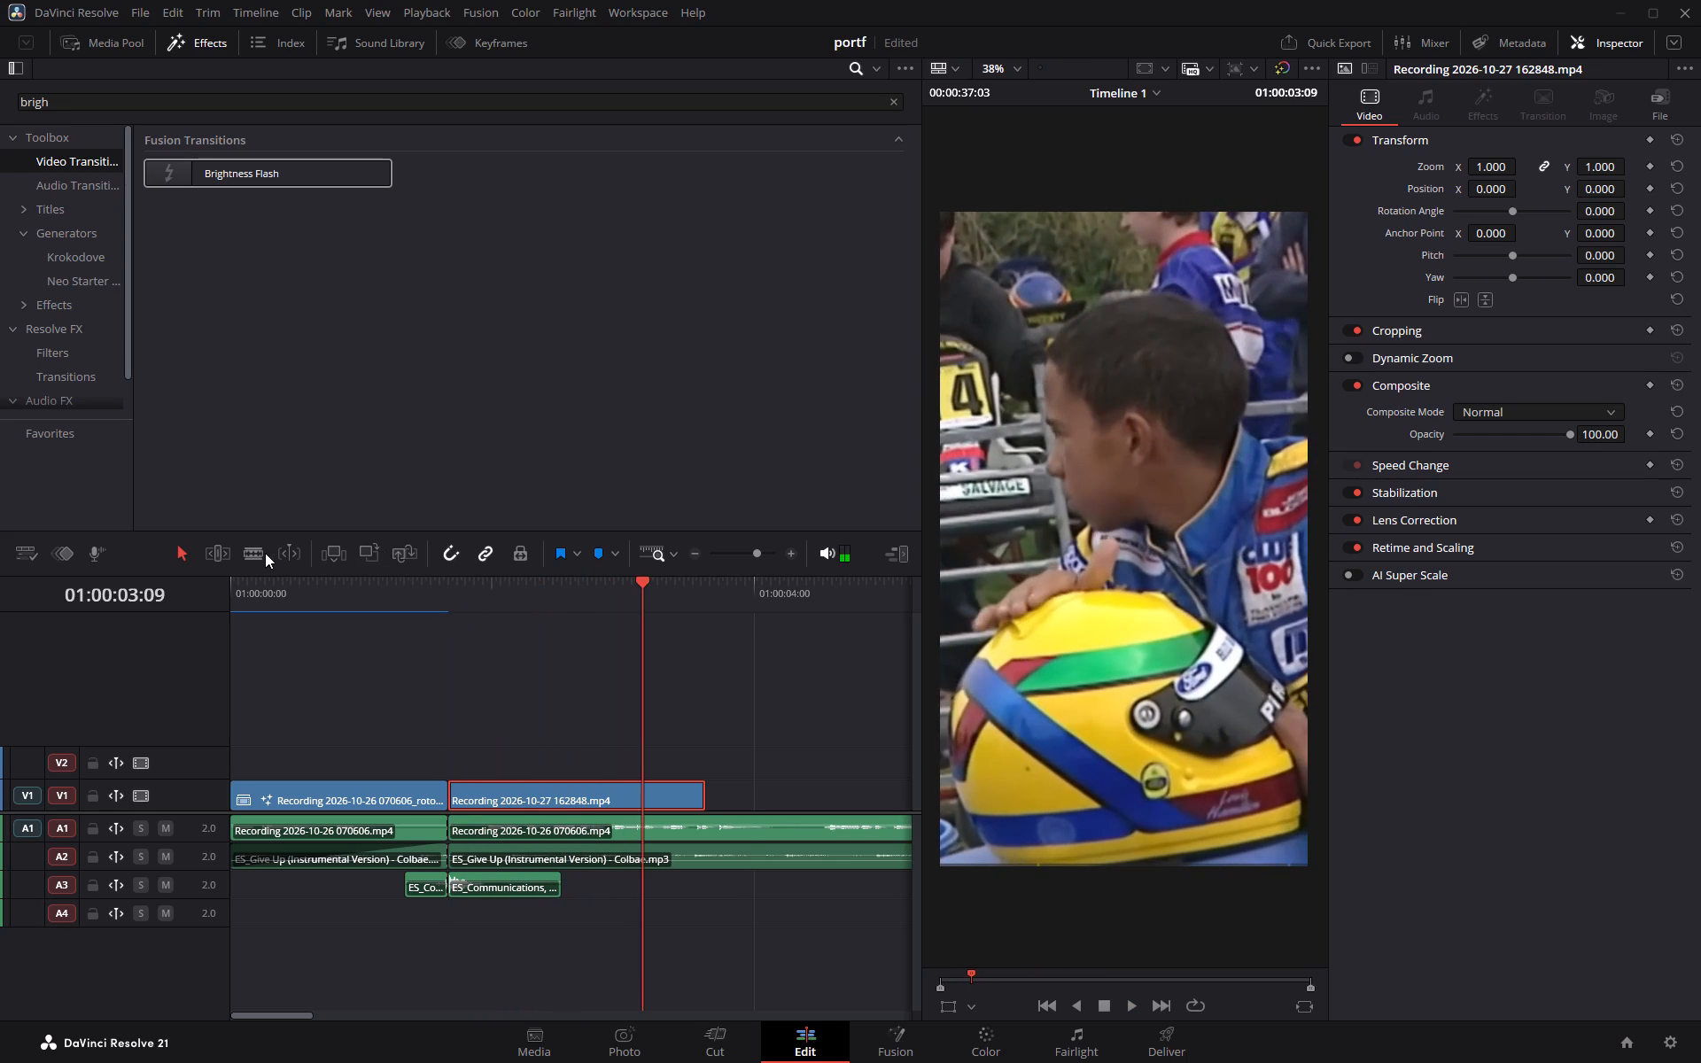
Play the karting clip's opening, split it at about 1.8 seconds on the timeline and delete the sliver before the split.
{"action": "left_click", "coordinate": [256, 552]}
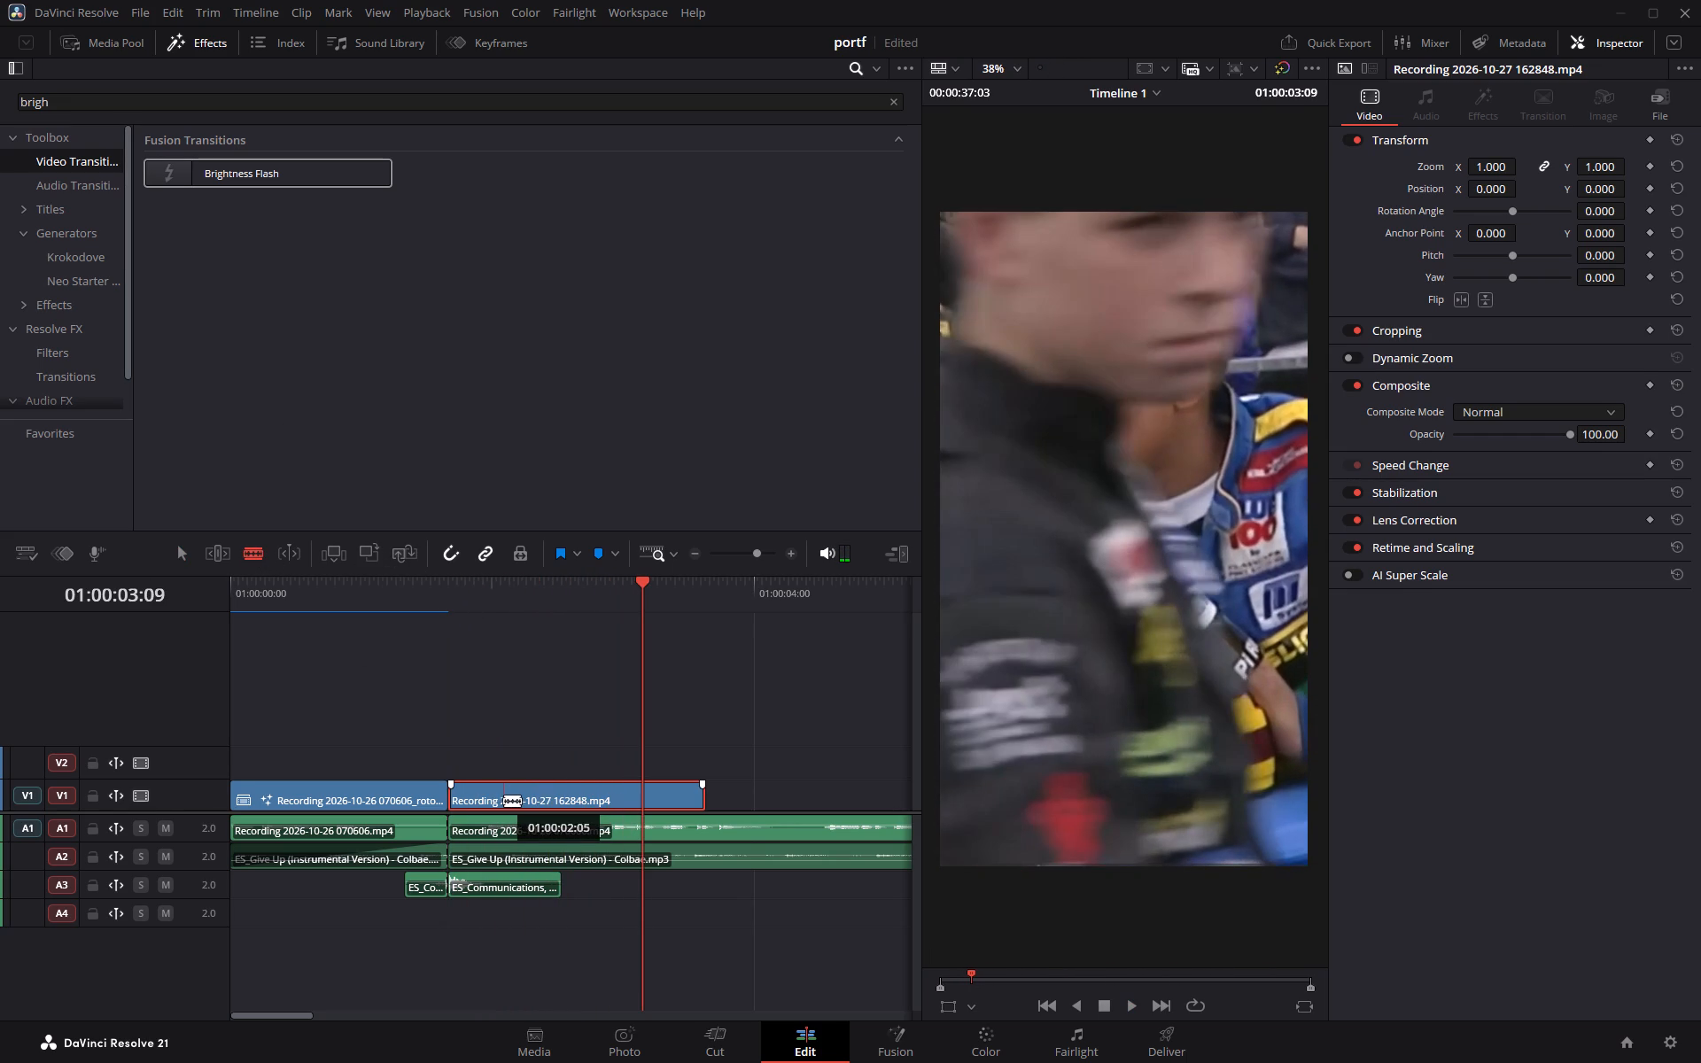
{"action": "left_click_drag", "start_coordinate": [642, 584], "coordinate": [440, 586]}
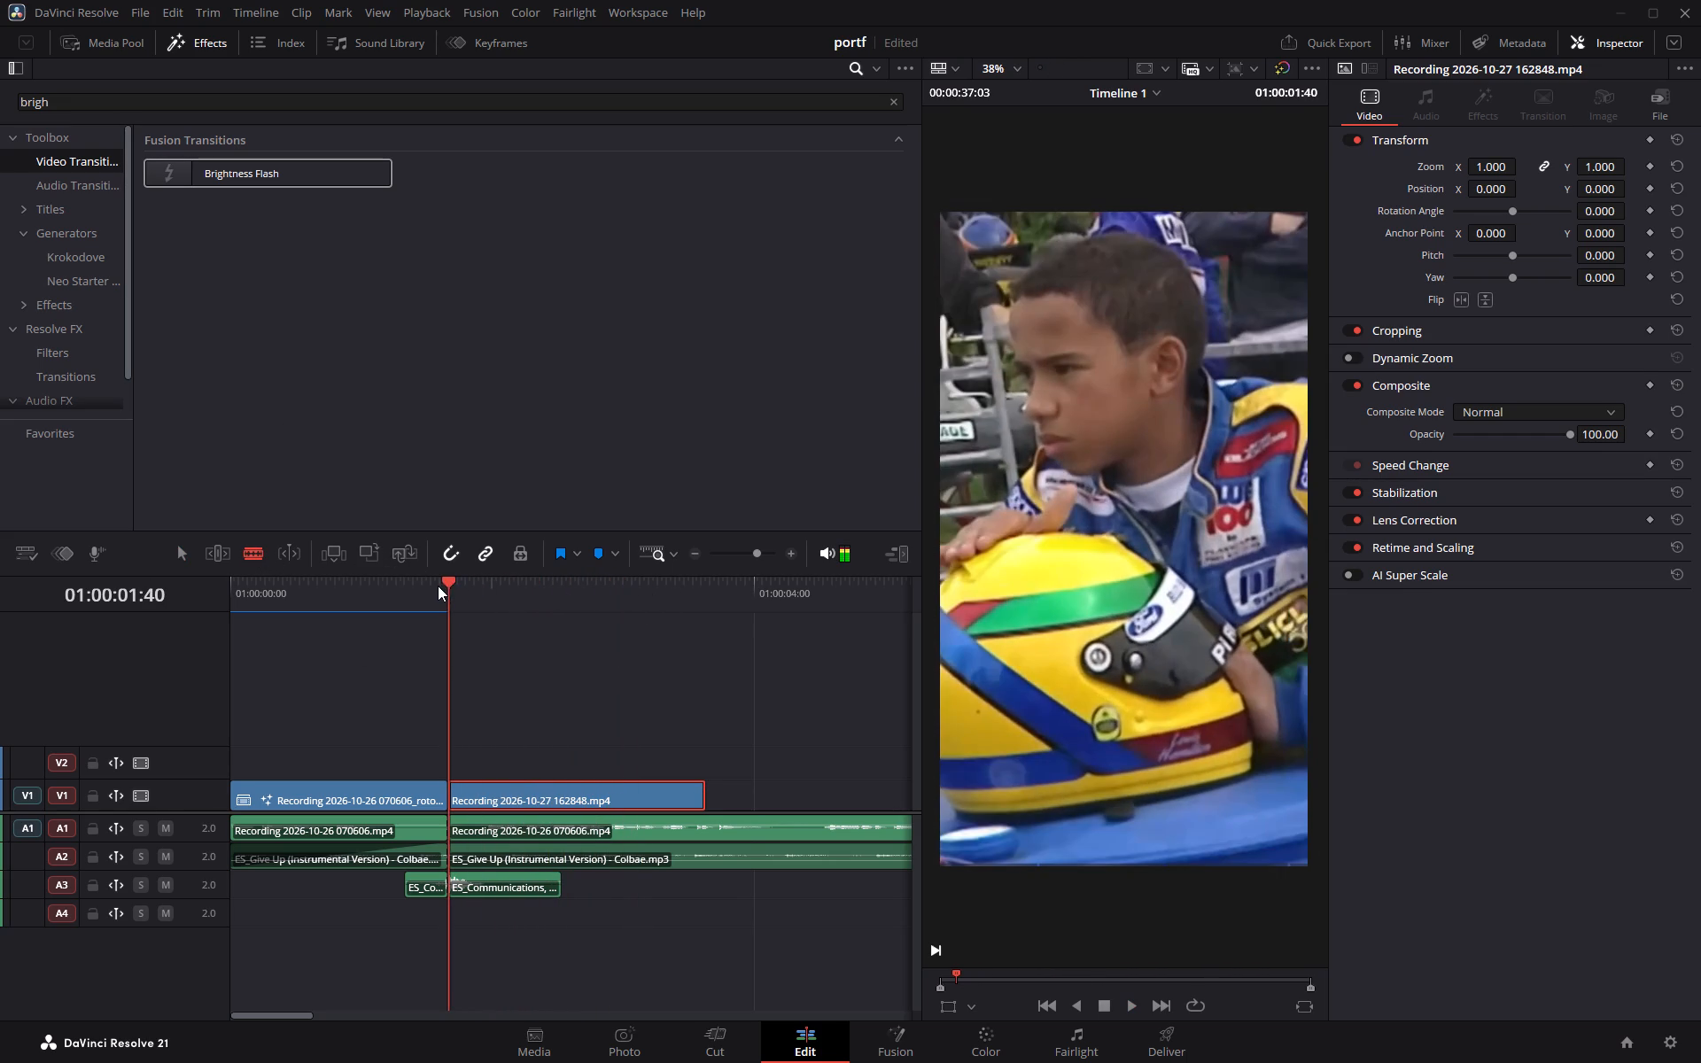
{"action": "key", "text": "space"}
{"action": "key", "text": "space"}
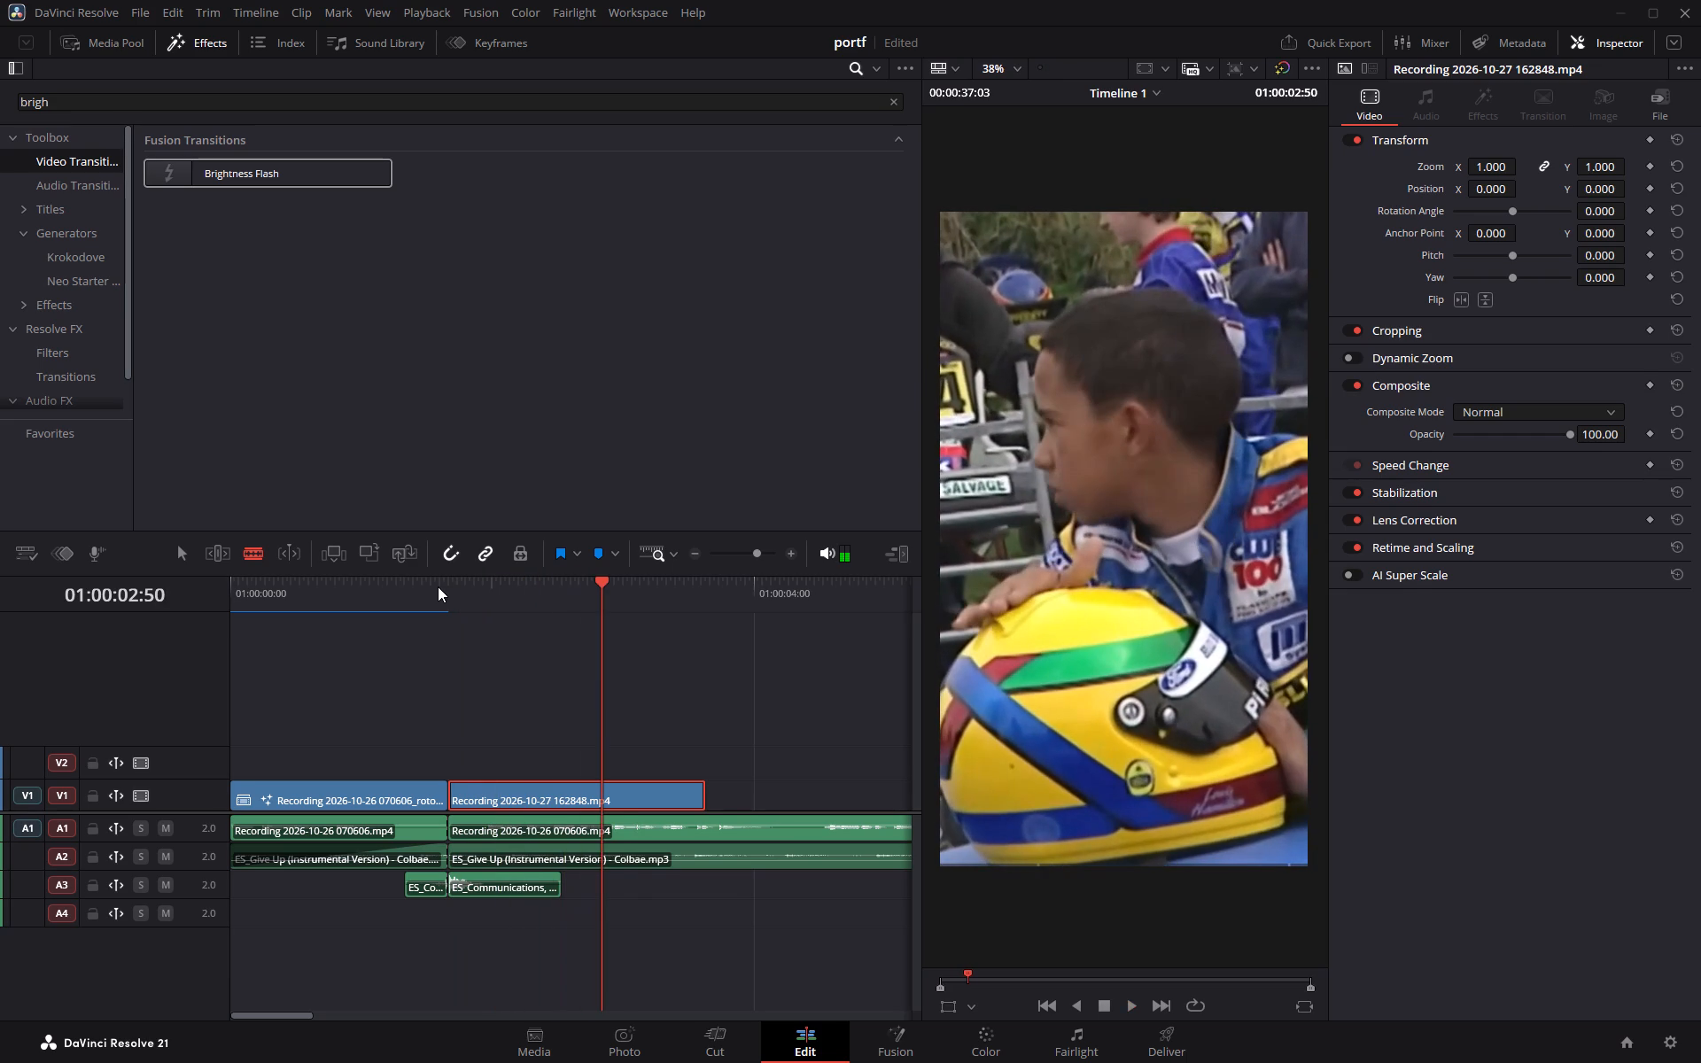
{"action": "key", "text": "space"}
{"action": "key", "text": "space"}
{"action": "left_click", "coordinate": [470, 804]}
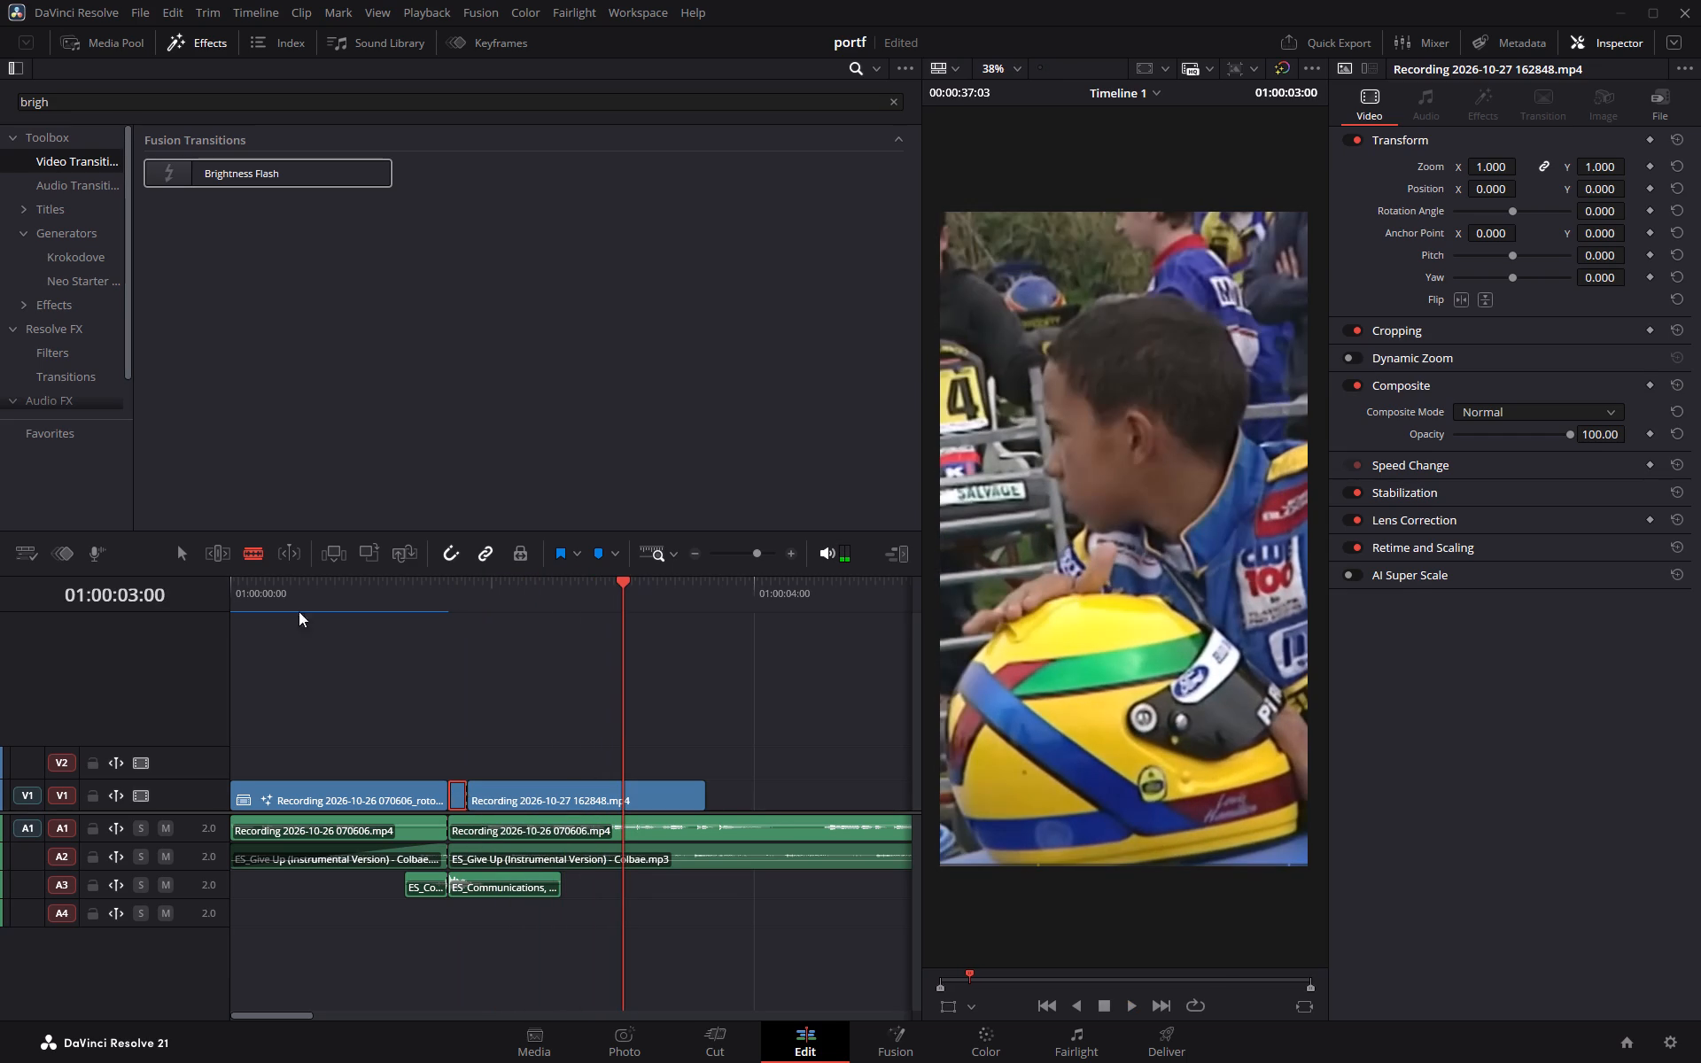
{"action": "left_click", "coordinate": [181, 557]}
{"action": "left_click_drag", "start_coordinate": [451, 756], "coordinate": [453, 803]}
{"action": "key", "text": "BackSpace"}
Move the karting clip back against the end of the roto clip on V1 and play across the cut.
{"action": "left_click_drag", "start_coordinate": [513, 803], "coordinate": [498, 801]}
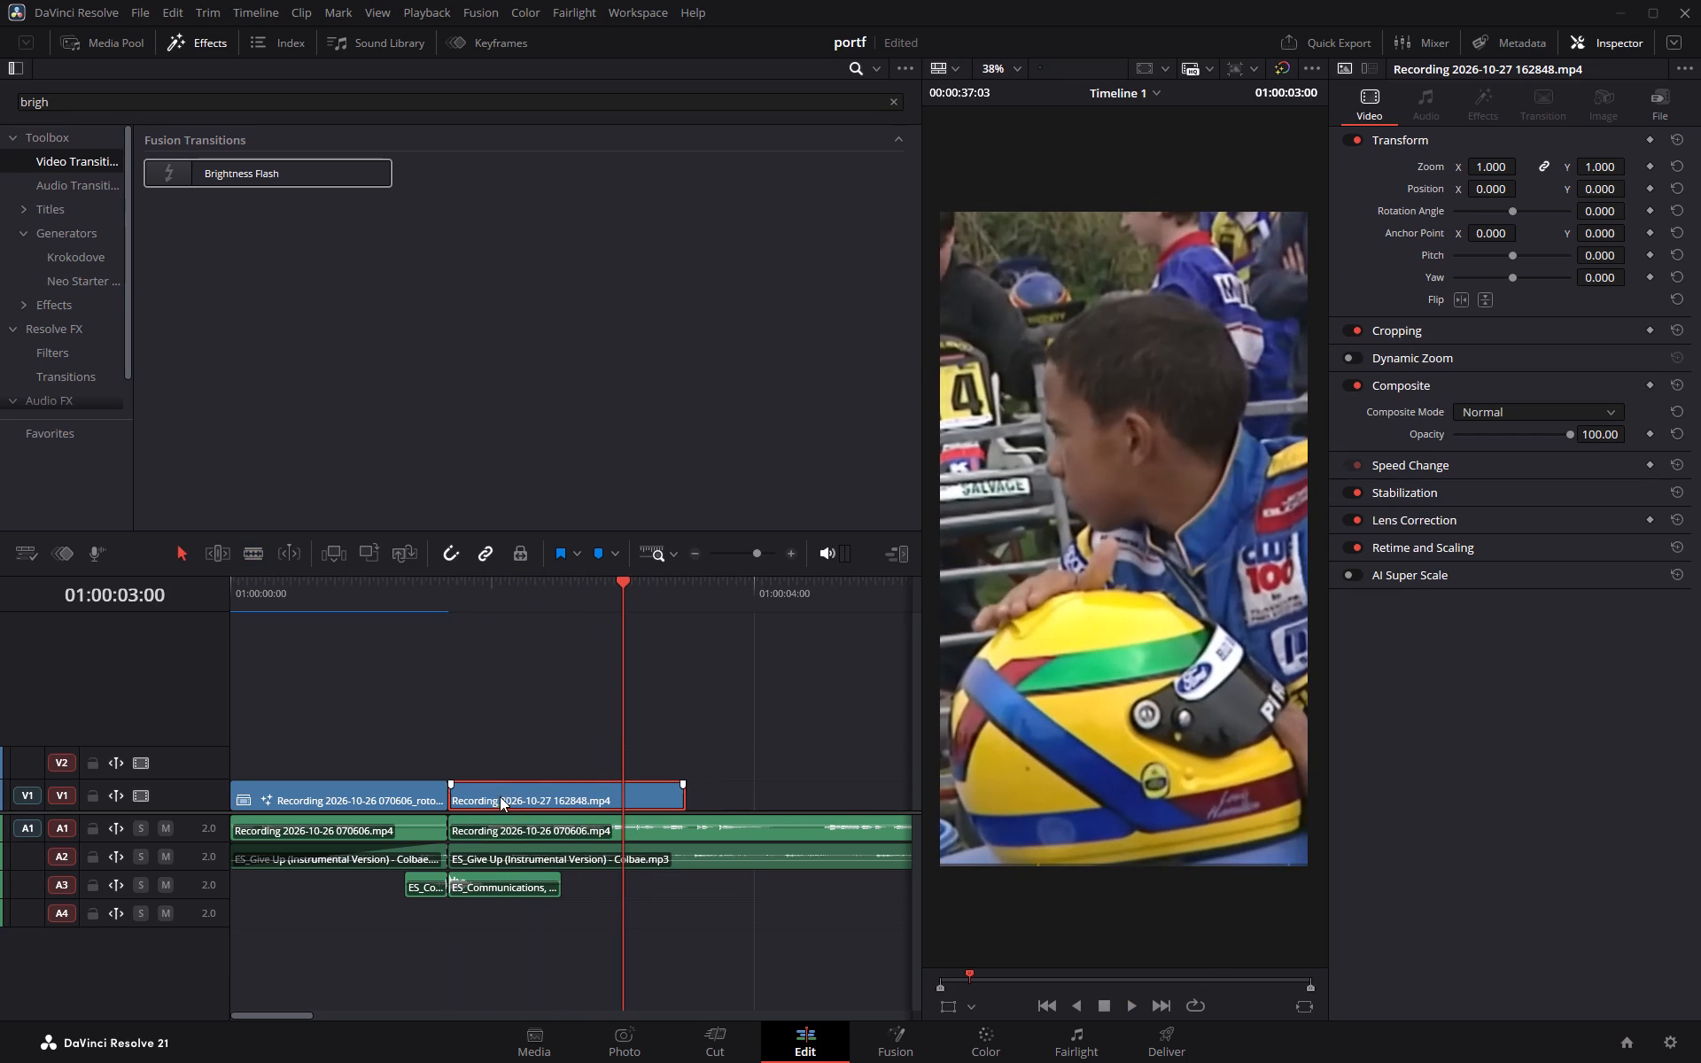
{"action": "left_click_drag", "start_coordinate": [623, 586], "coordinate": [382, 595]}
{"action": "key", "text": "space"}
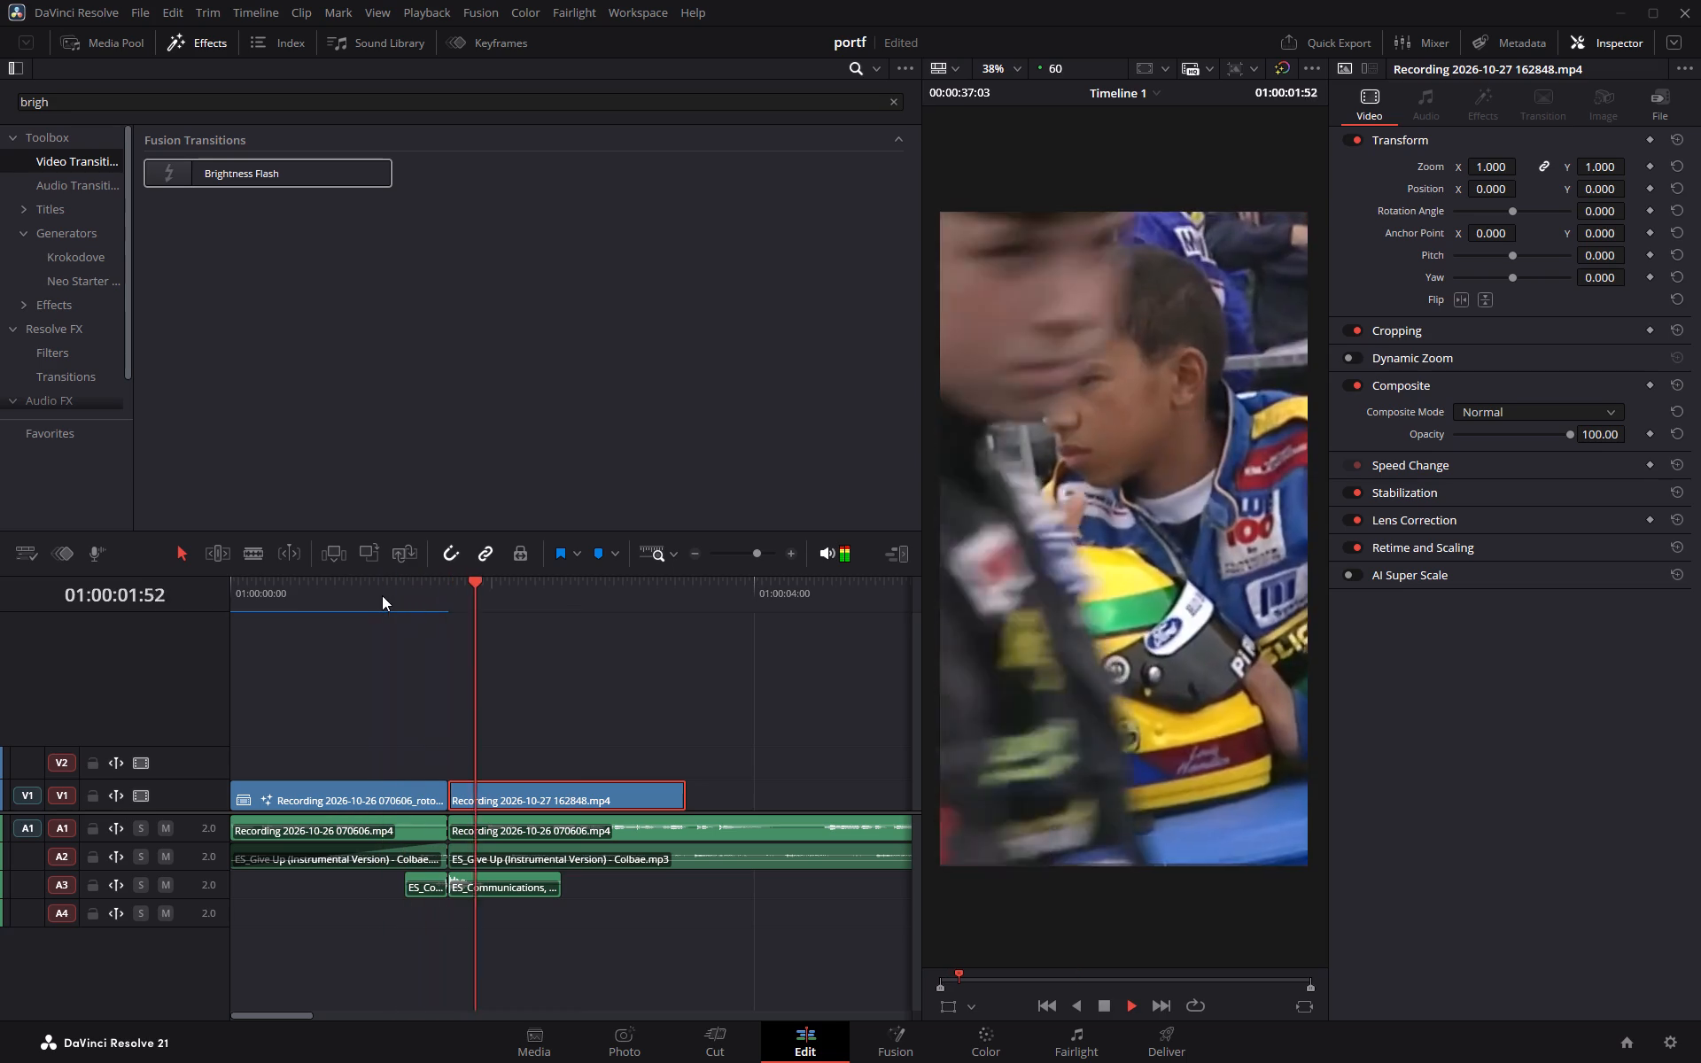
{"action": "key", "text": "space"}
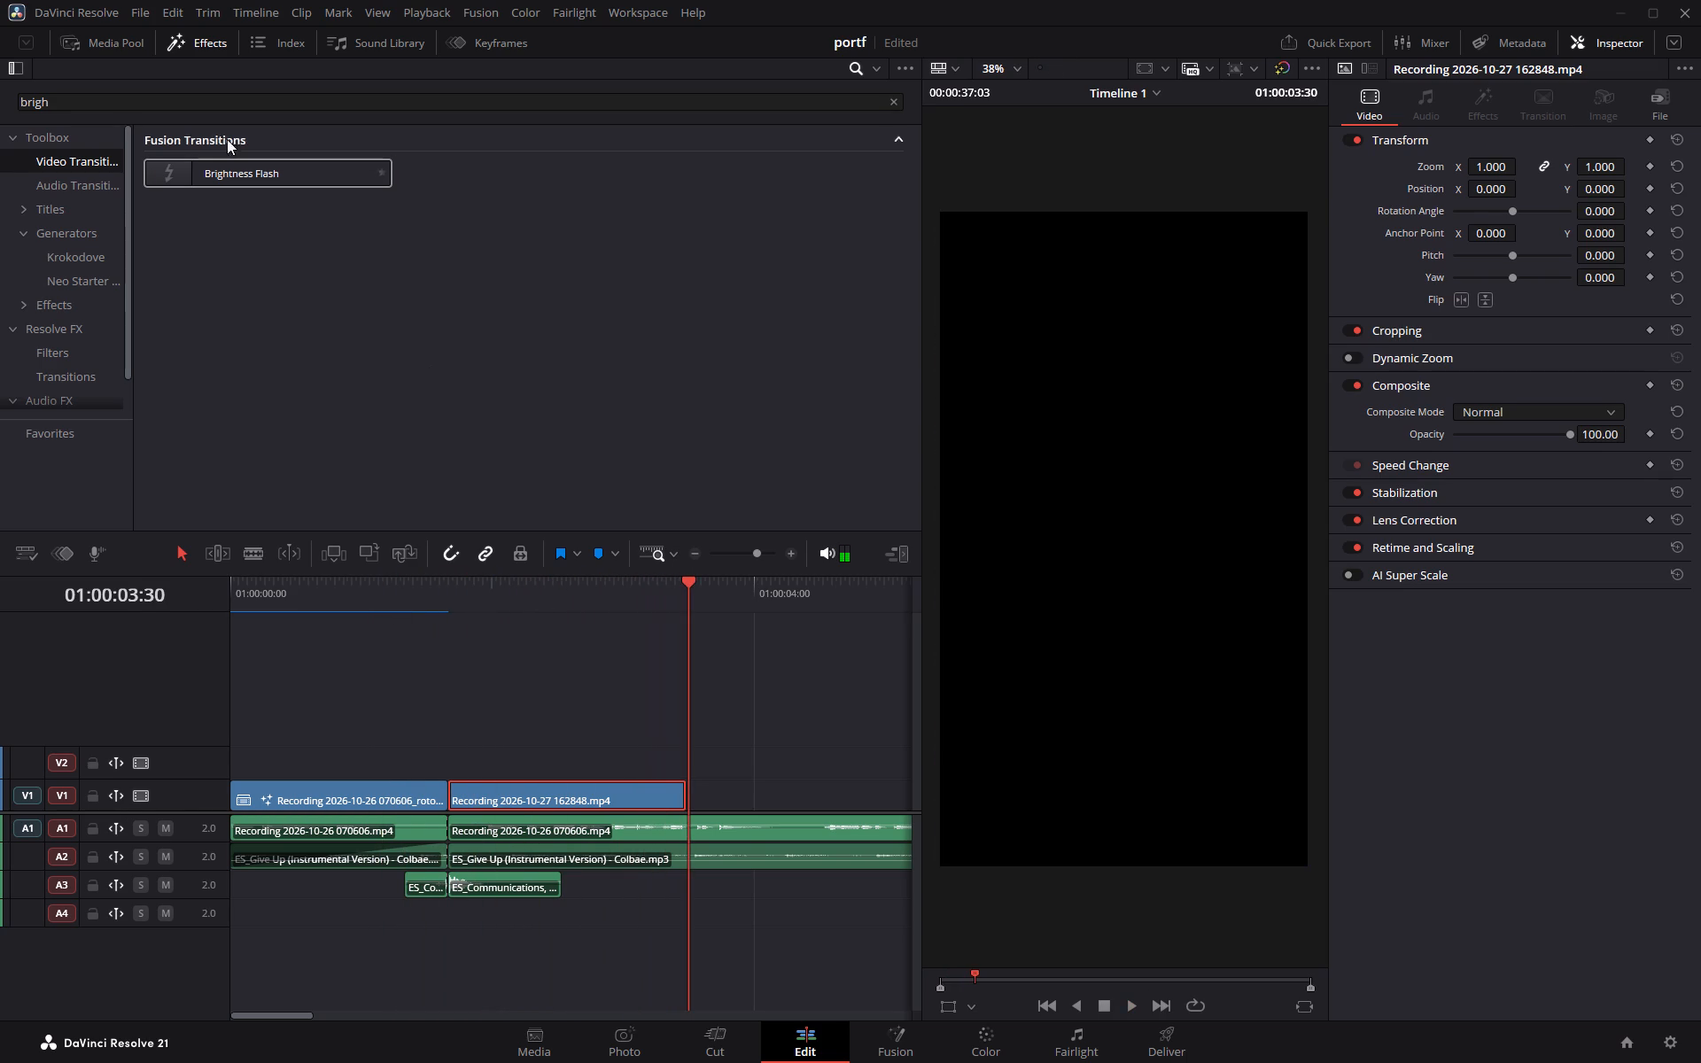
Add the Brightness Flash transition over the cut between the roto clip and the karting clip on V1.
{"action": "left_click_drag", "start_coordinate": [265, 181], "coordinate": [441, 800]}
{"action": "left_click_drag", "start_coordinate": [685, 580], "coordinate": [440, 600]}
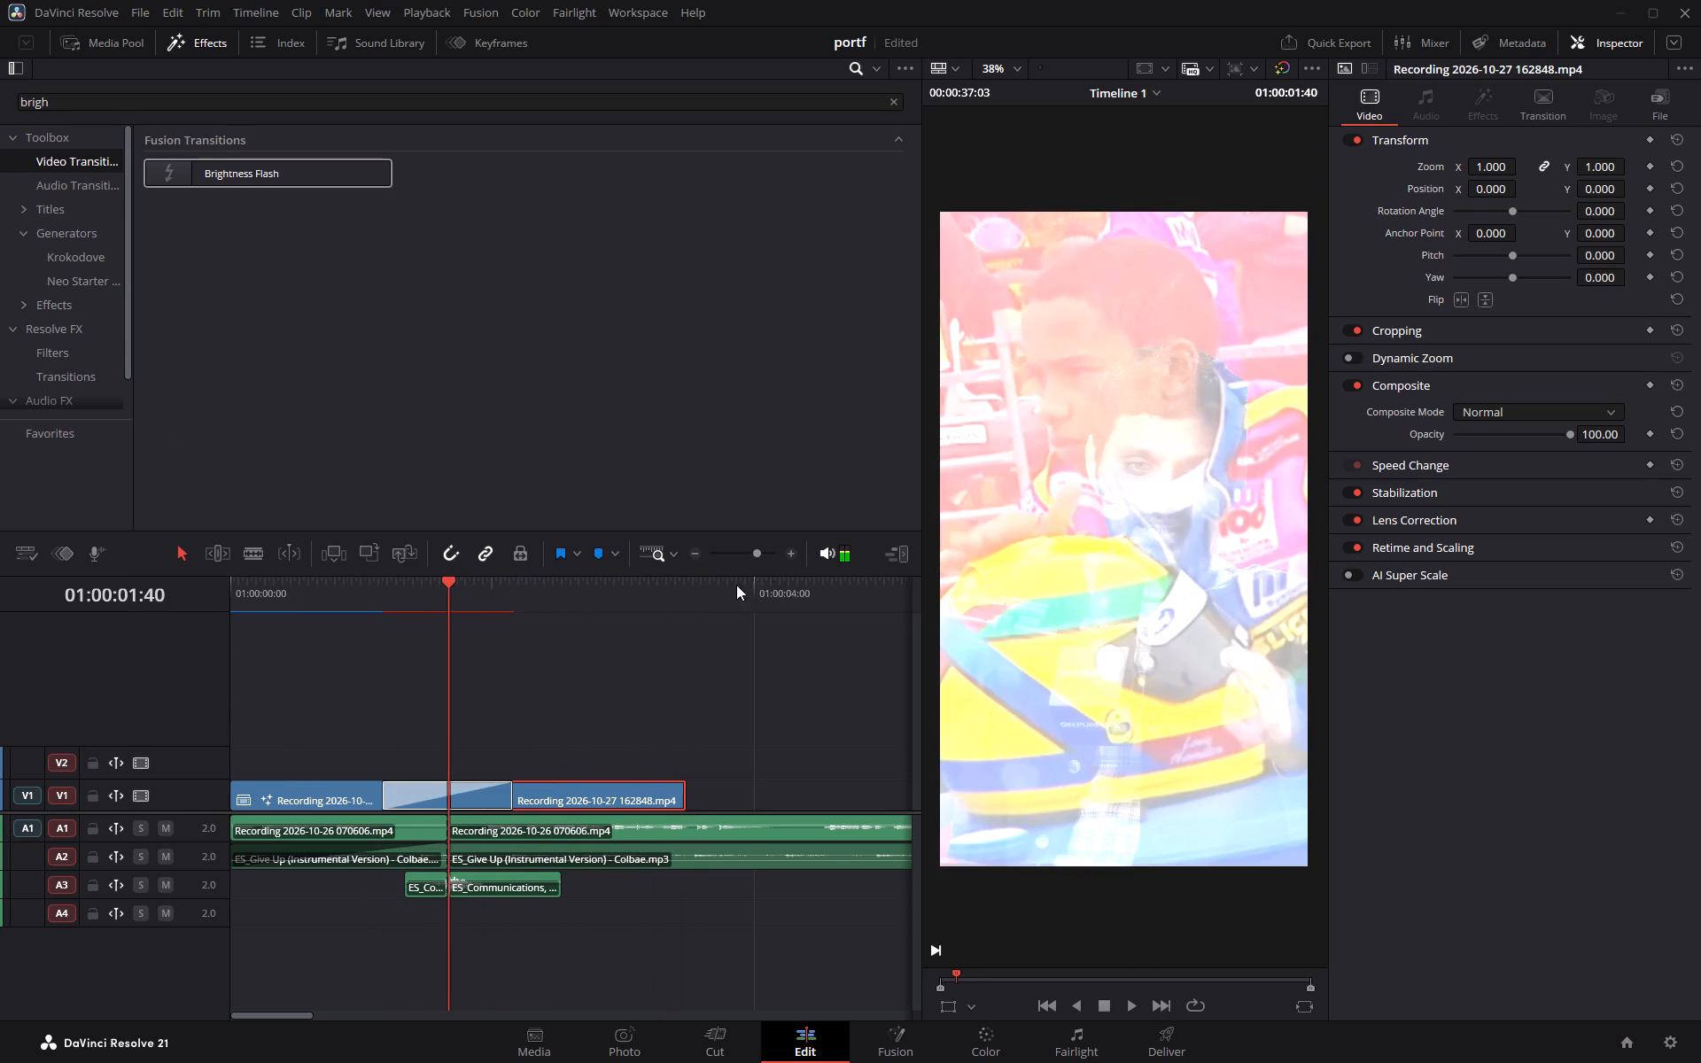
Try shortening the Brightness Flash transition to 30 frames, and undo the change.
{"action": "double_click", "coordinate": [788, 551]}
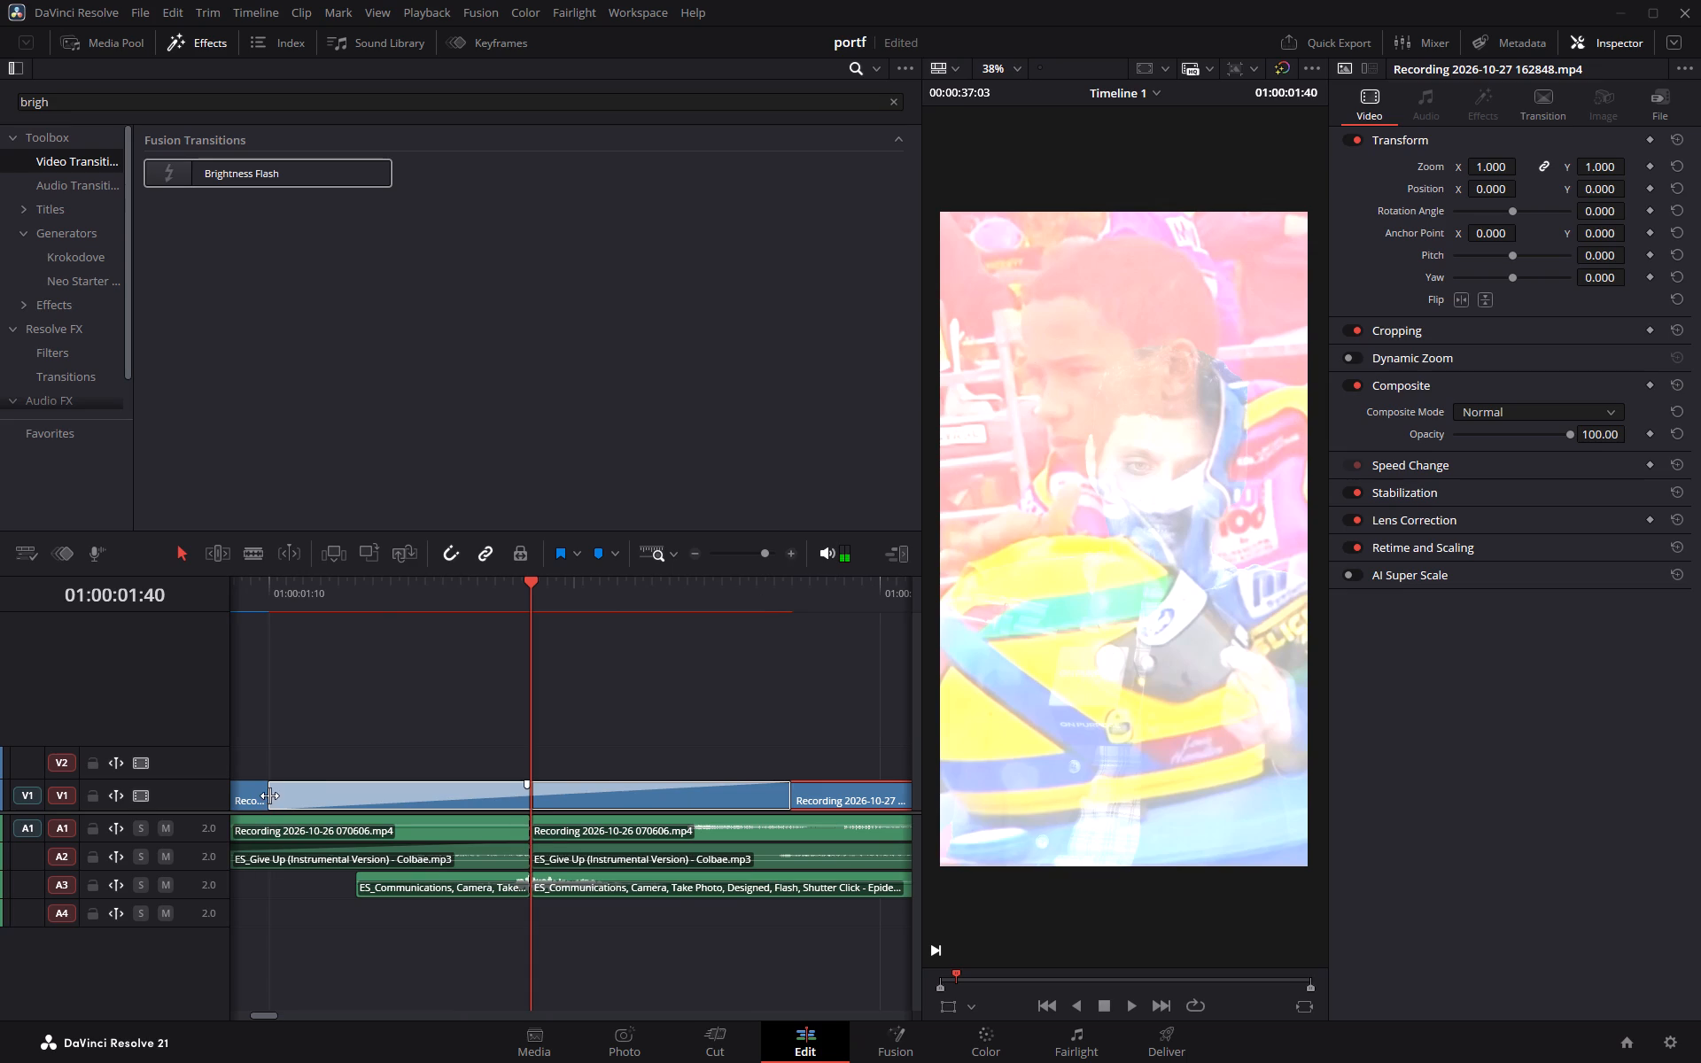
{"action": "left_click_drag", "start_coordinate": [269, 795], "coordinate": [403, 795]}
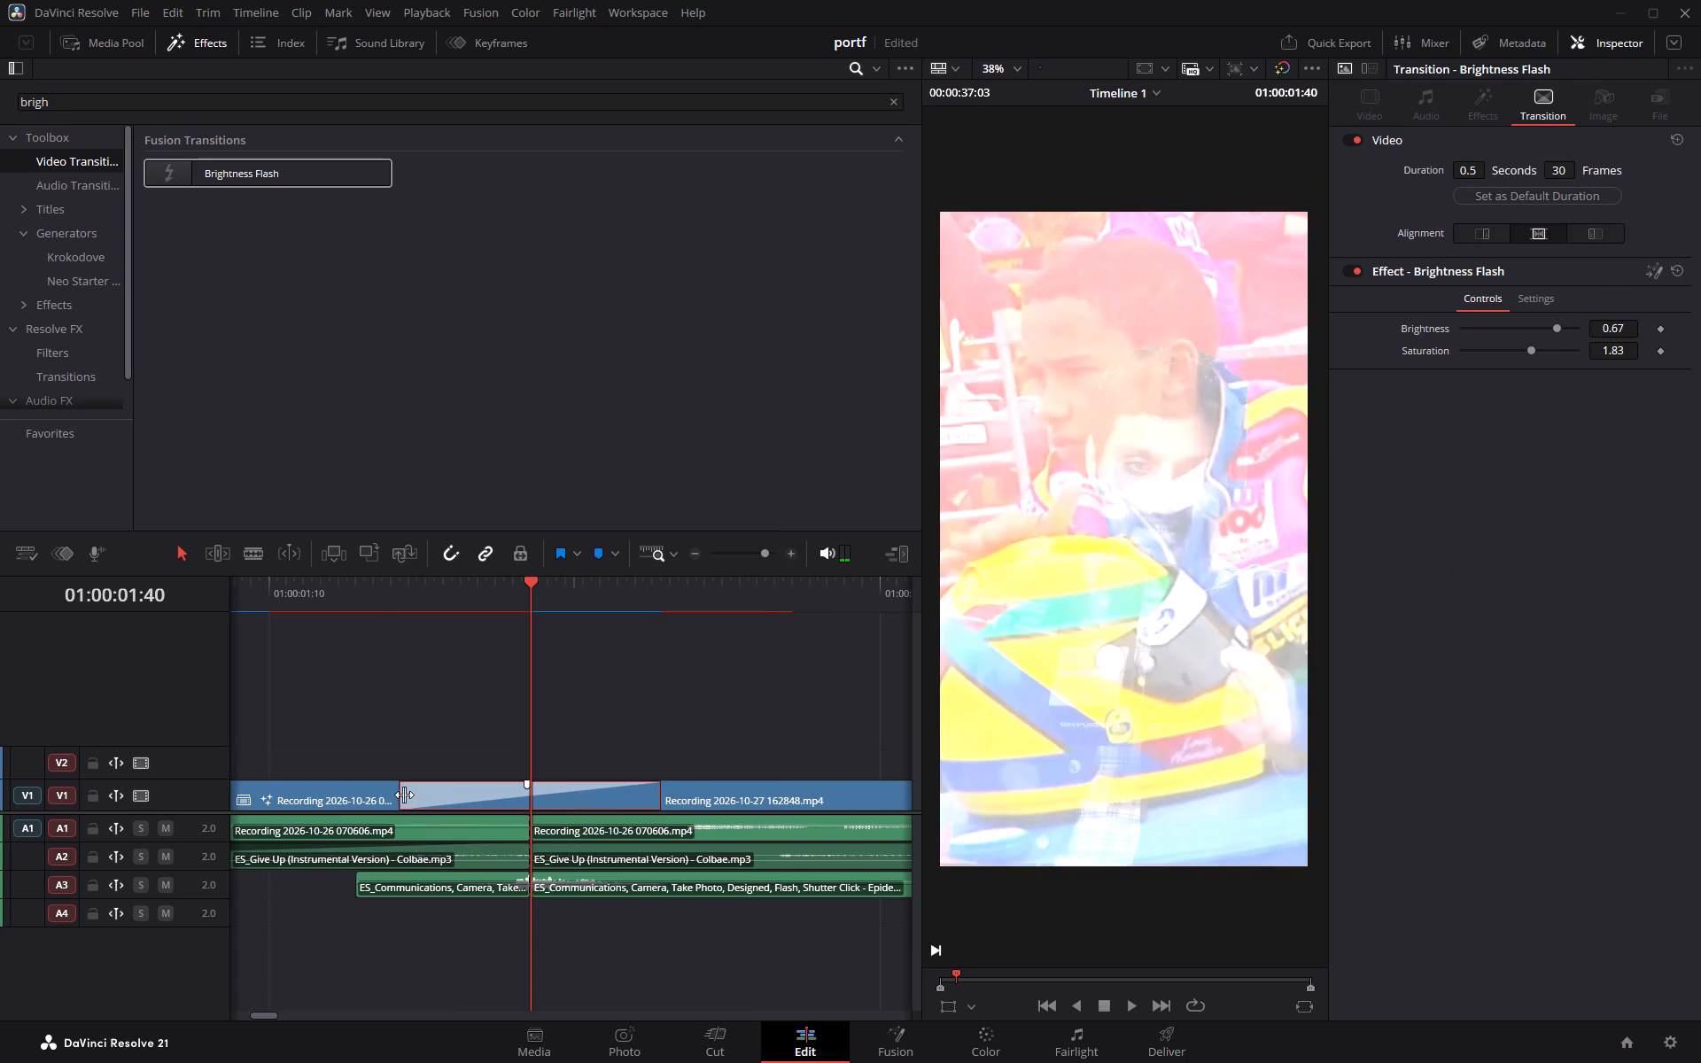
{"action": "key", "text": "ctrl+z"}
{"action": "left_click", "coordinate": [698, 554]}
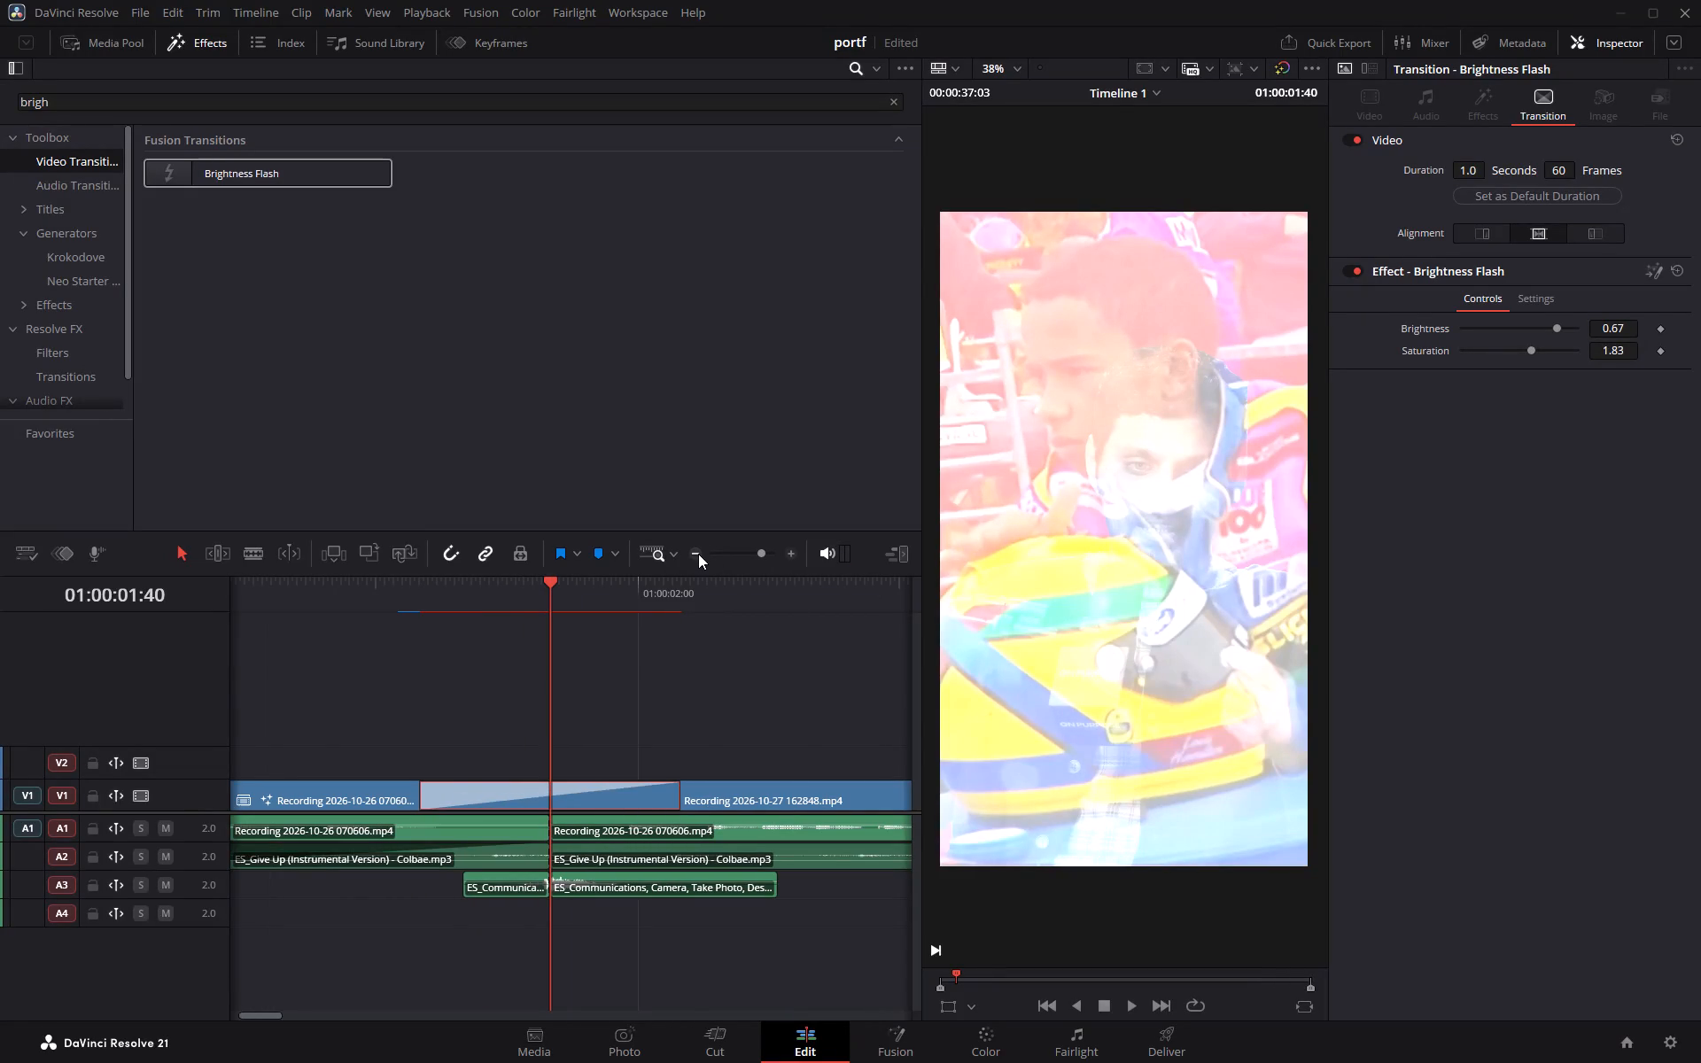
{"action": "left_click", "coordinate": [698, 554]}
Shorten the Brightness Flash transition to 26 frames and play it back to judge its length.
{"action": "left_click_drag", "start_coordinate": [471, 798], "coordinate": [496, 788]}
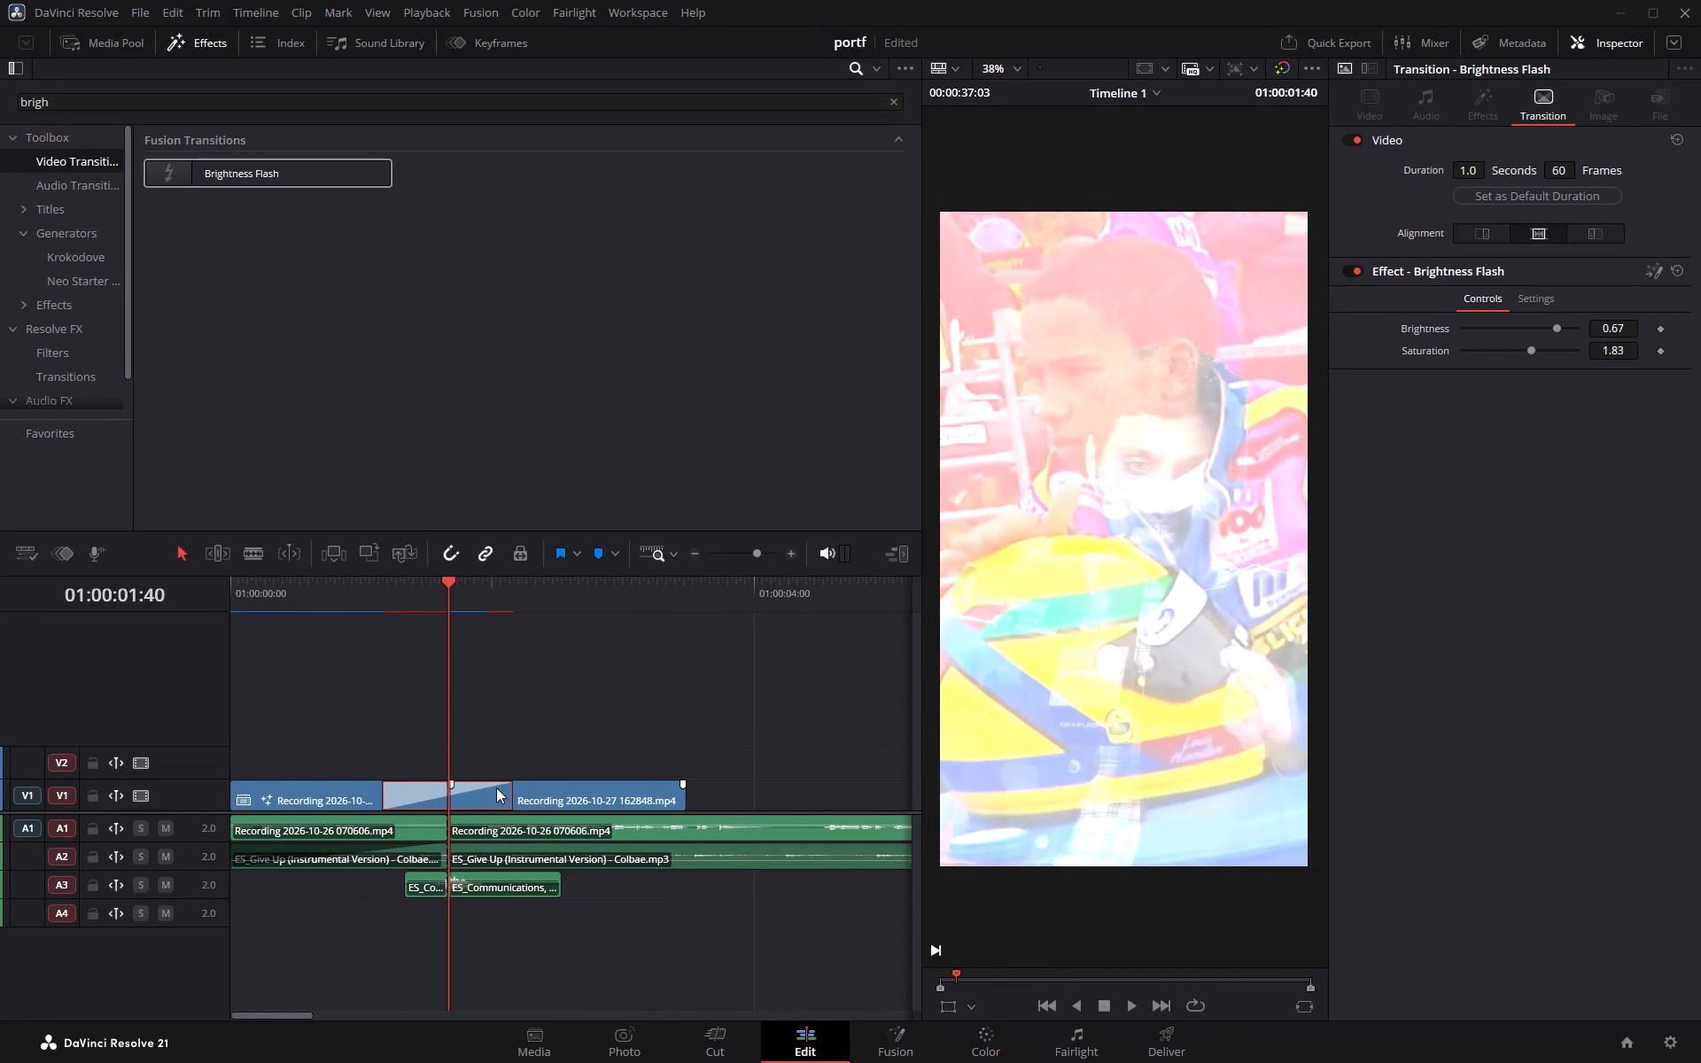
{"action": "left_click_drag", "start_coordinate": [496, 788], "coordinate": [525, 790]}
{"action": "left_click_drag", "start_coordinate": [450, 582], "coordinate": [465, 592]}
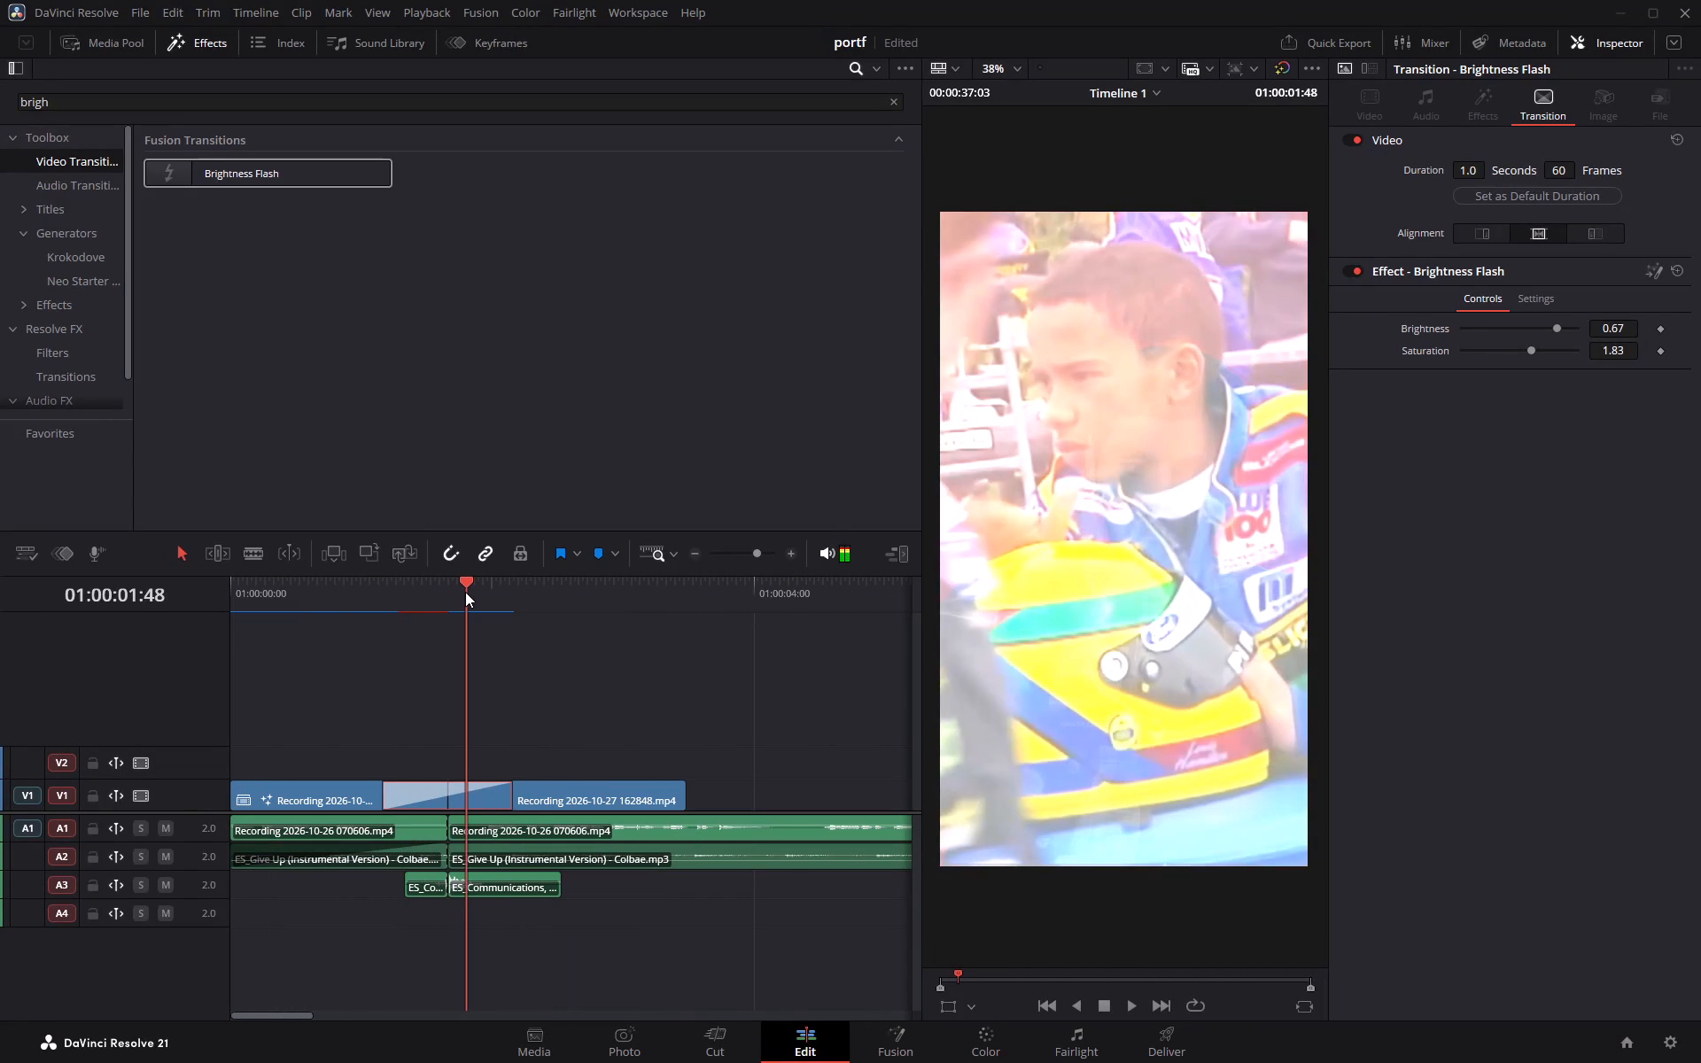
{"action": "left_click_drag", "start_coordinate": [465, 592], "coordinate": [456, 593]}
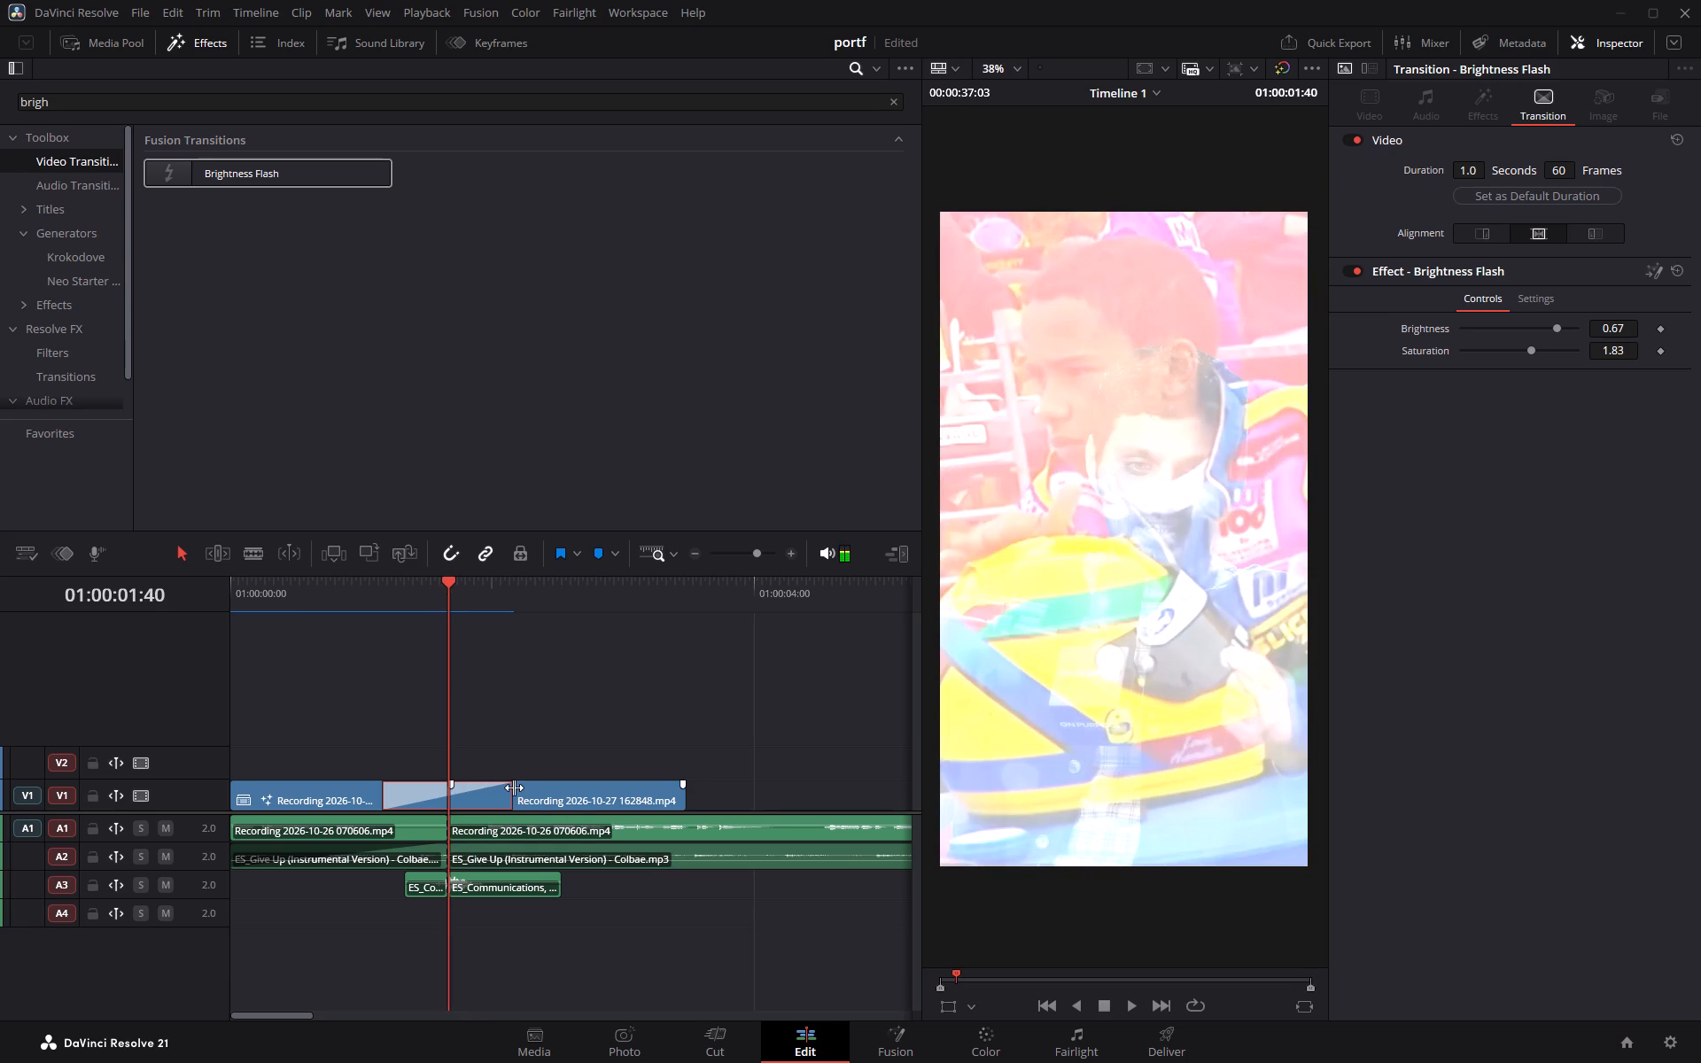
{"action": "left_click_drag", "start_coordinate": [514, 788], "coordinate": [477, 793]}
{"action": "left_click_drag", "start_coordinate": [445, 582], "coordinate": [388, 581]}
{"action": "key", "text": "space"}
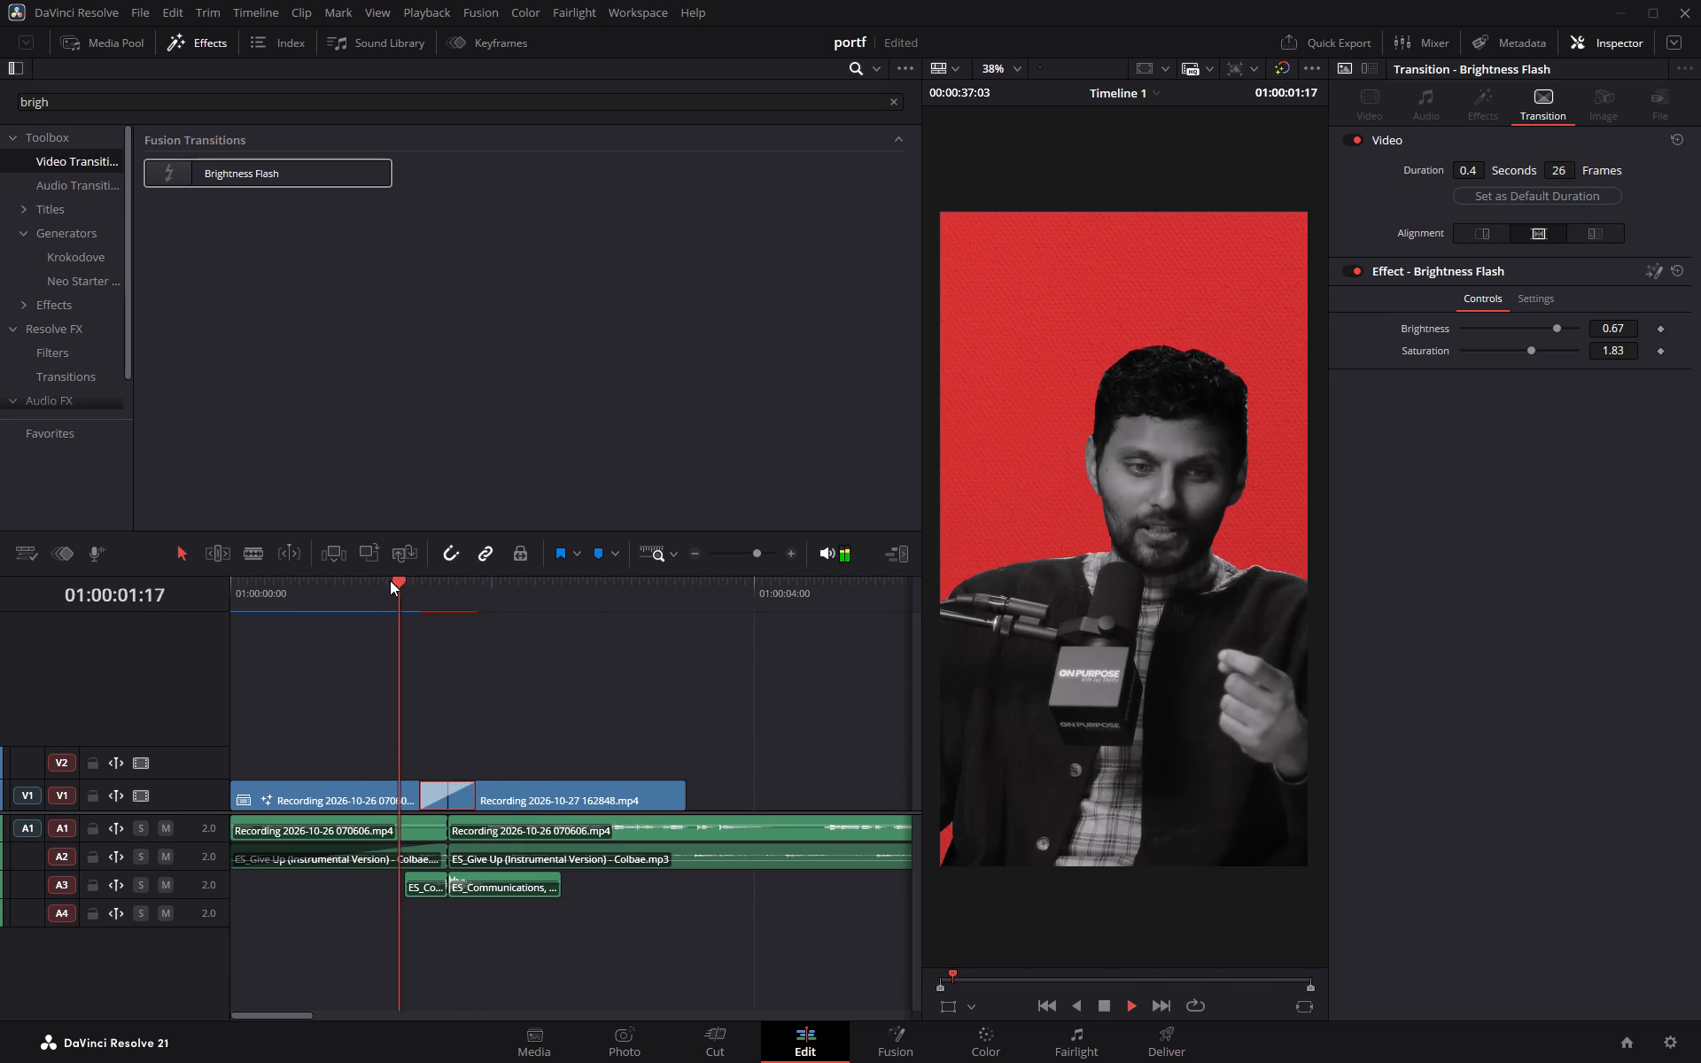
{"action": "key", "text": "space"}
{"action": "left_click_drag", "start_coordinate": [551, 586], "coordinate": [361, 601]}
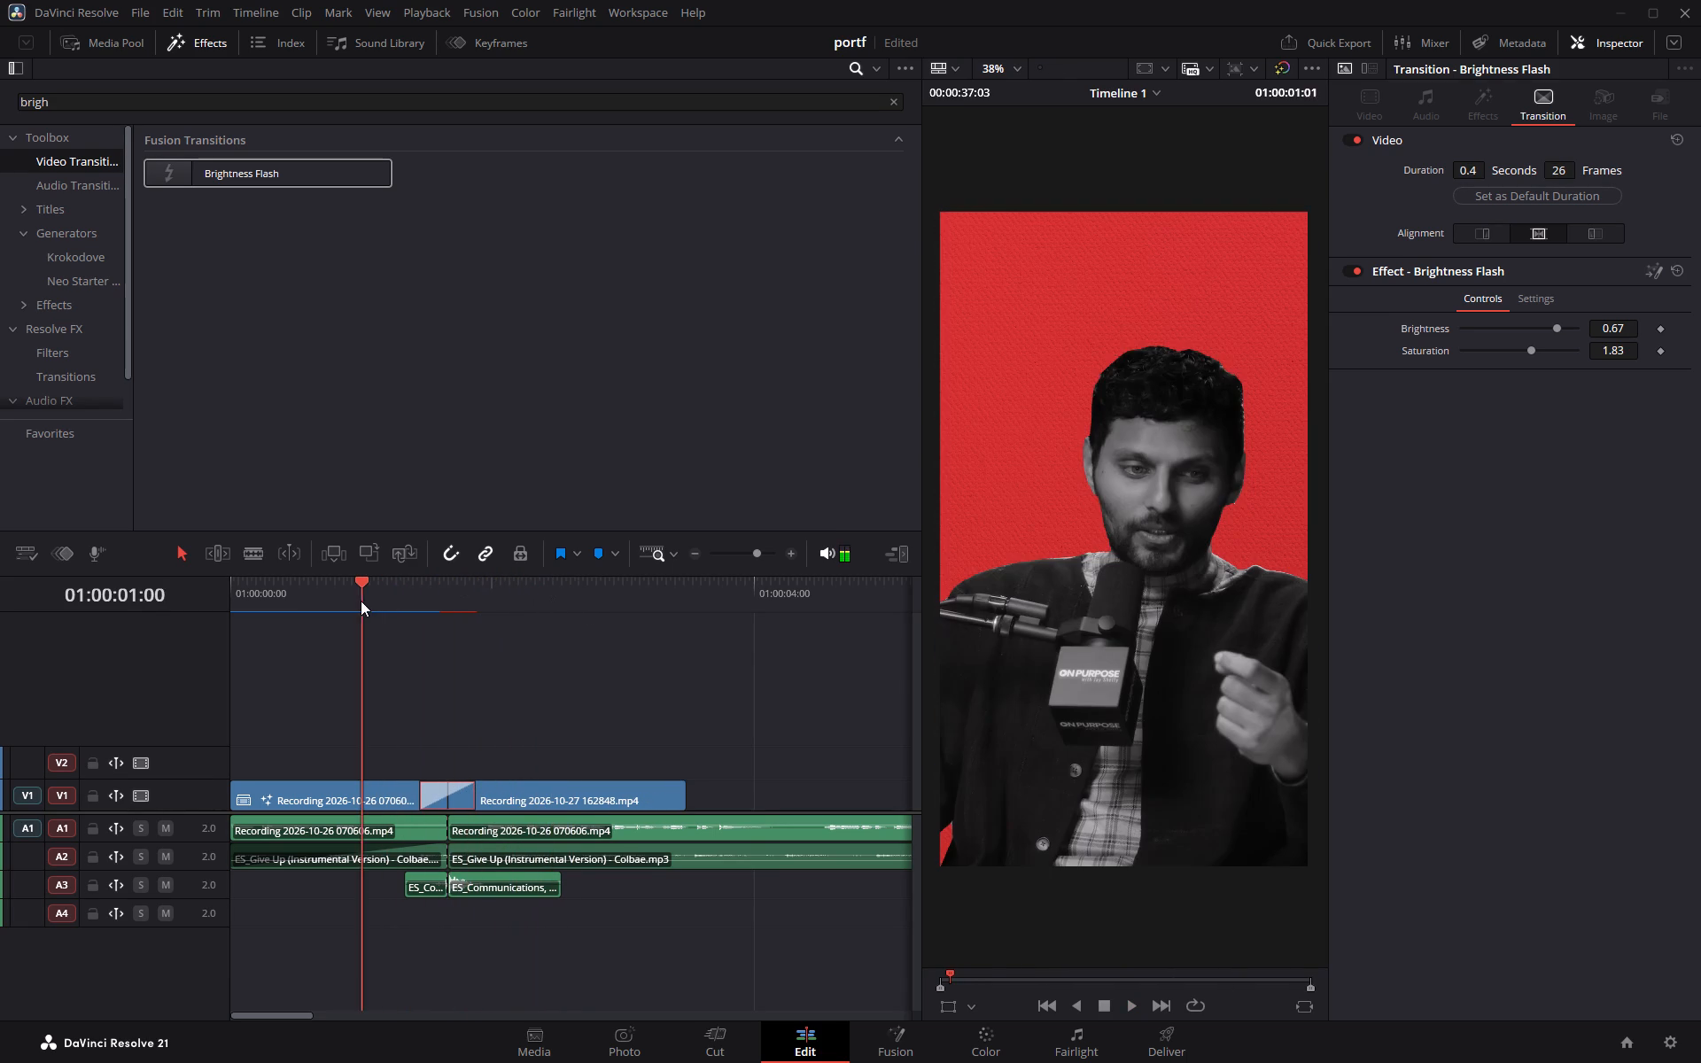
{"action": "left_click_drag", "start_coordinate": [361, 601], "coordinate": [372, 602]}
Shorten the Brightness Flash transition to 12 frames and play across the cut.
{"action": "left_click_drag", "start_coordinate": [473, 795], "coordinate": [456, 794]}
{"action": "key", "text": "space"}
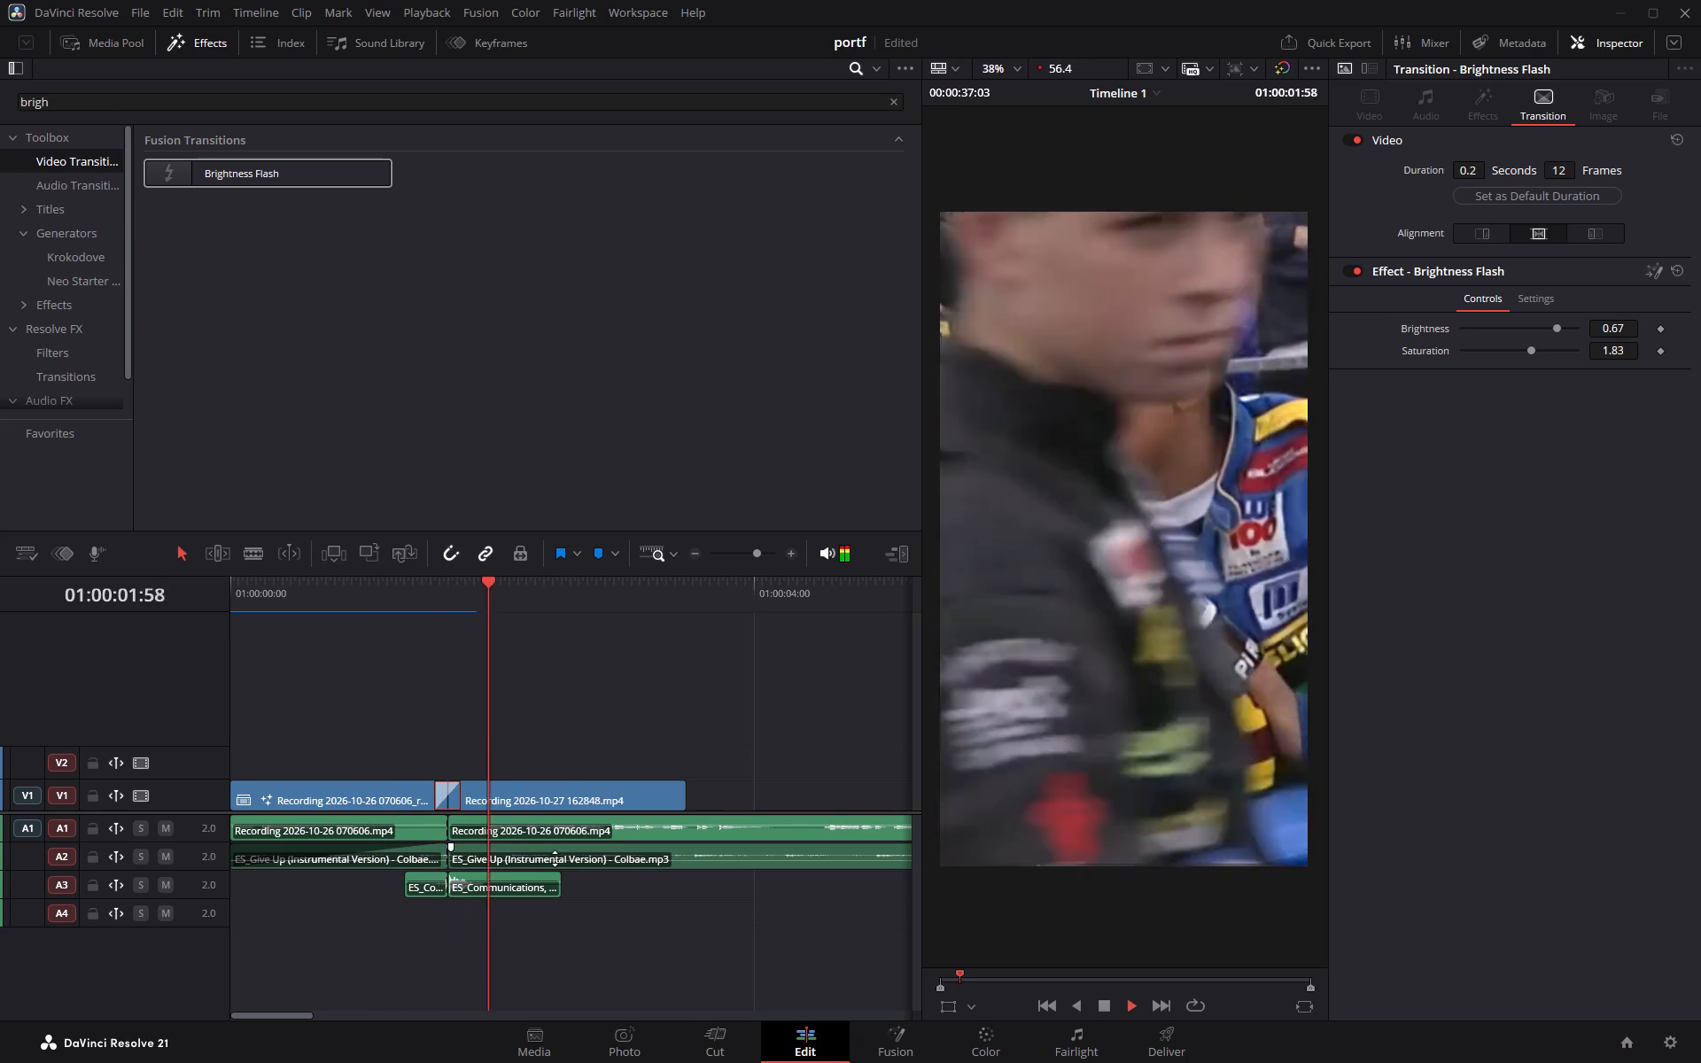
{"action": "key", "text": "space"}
Shorten the Brightness Flash transition between the roto and karting clips to 6 frames.
{"action": "left_click", "coordinate": [794, 554]}
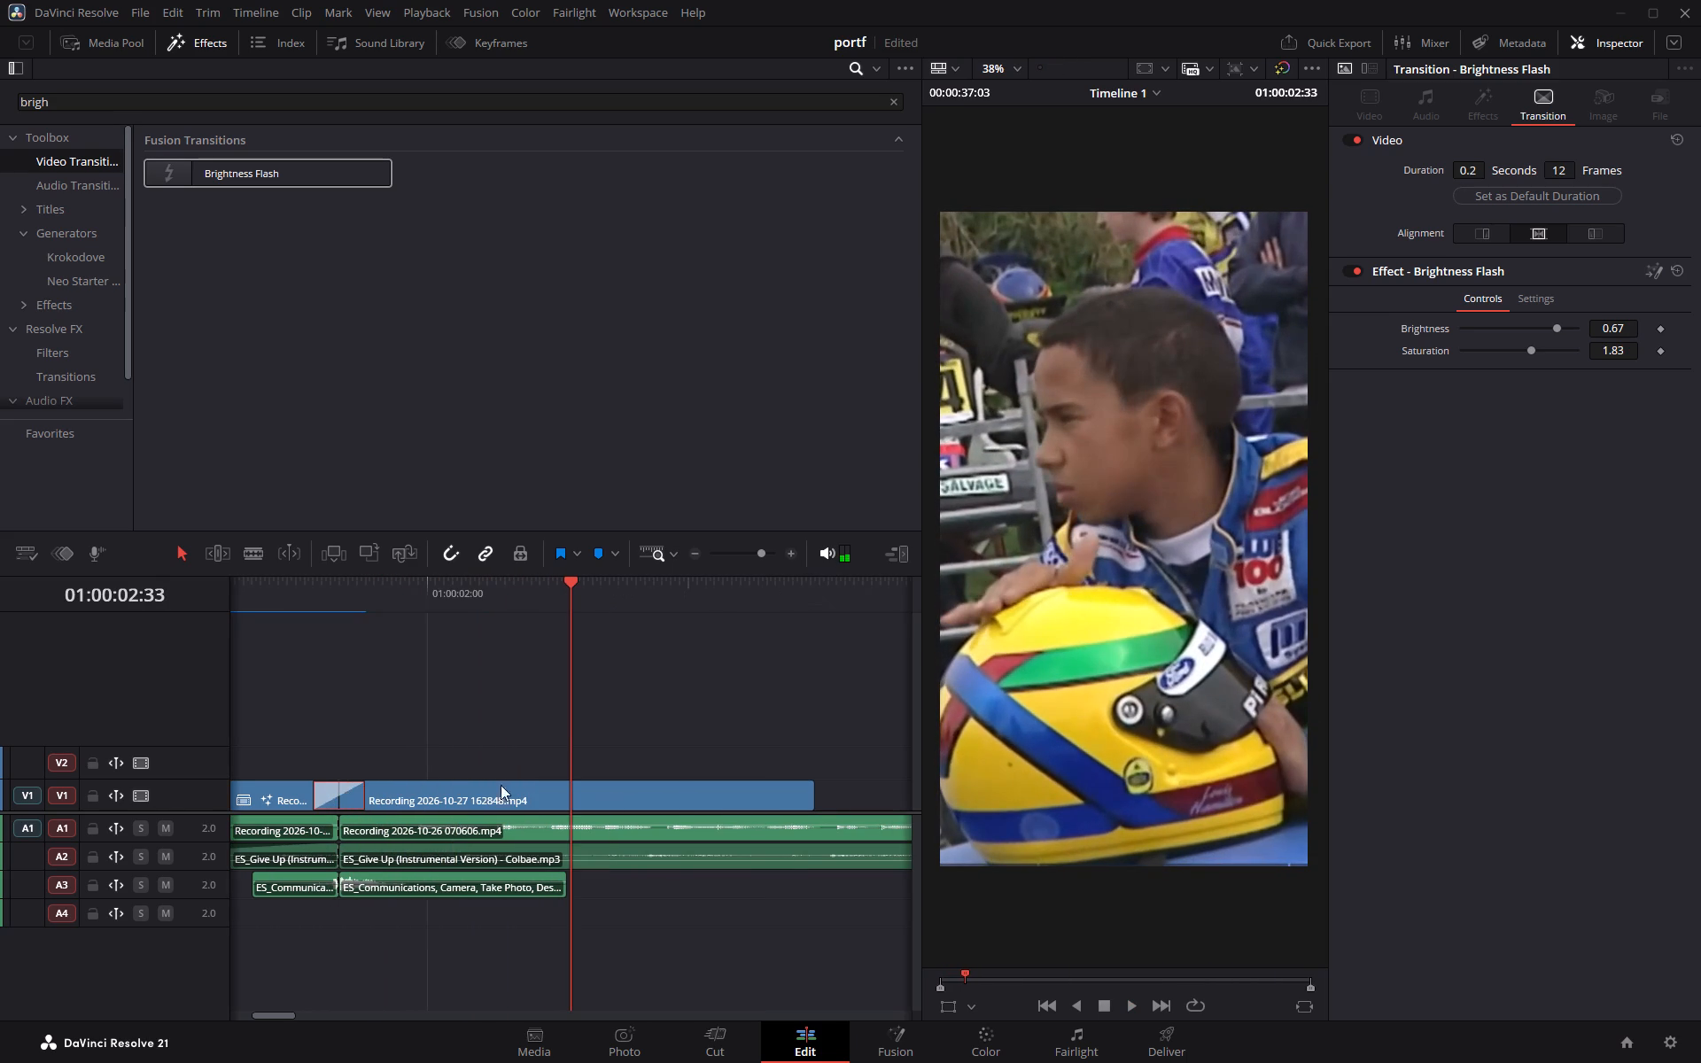
{"action": "left_click_drag", "start_coordinate": [563, 582], "coordinate": [349, 591]}
{"action": "triple_click", "coordinate": [790, 555]}
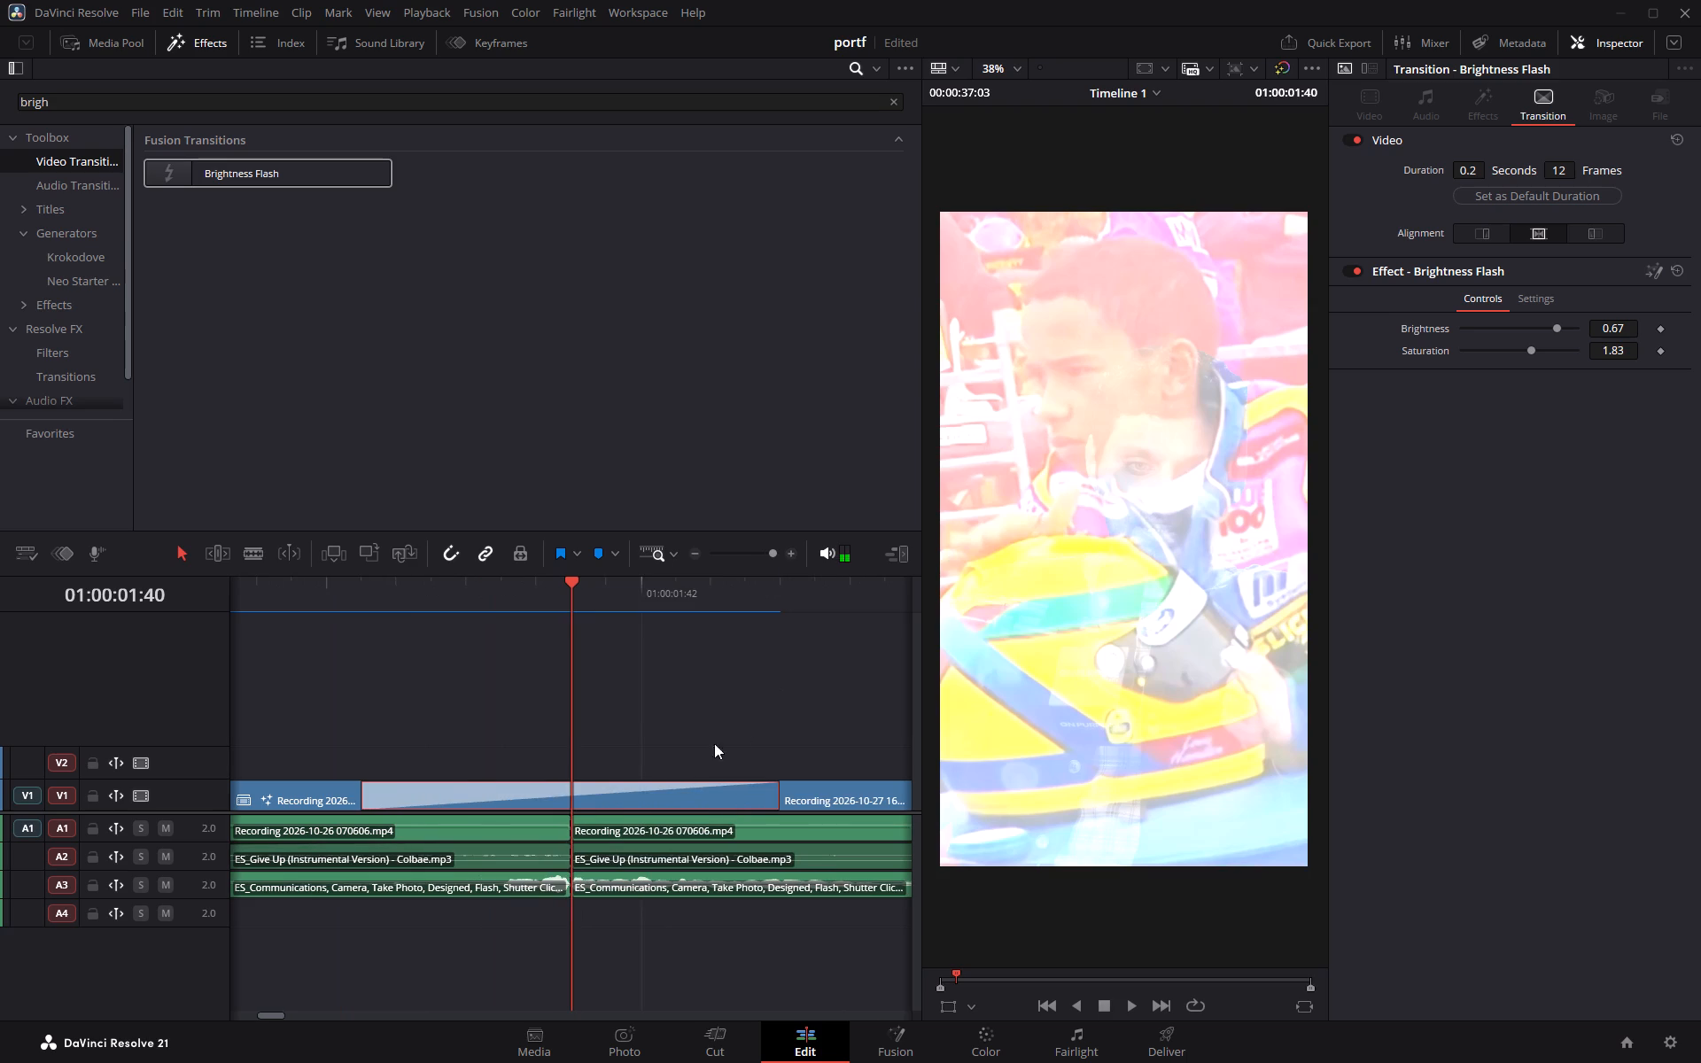
{"action": "left_click_drag", "start_coordinate": [362, 796], "coordinate": [429, 795]}
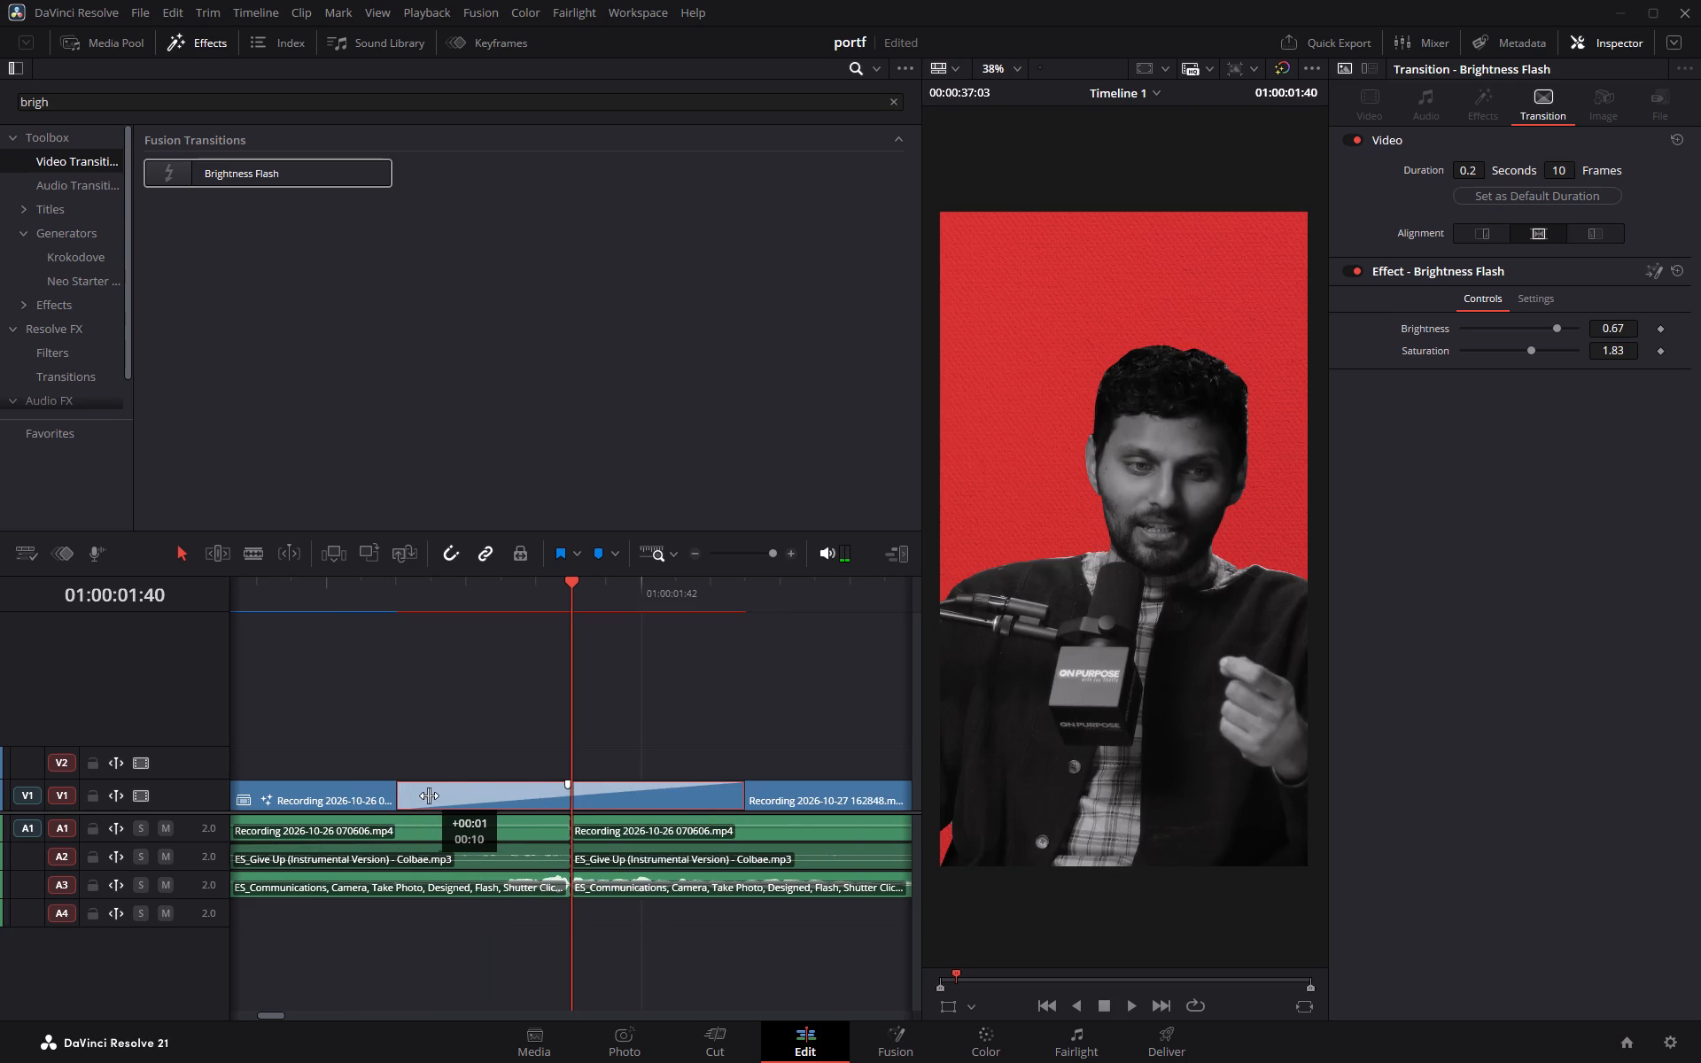
{"action": "left_click_drag", "start_coordinate": [429, 795], "coordinate": [480, 795]}
Play and scrub repeatedly through the 6-frame Brightness Flash transition to check its timing against the cut.
{"action": "triple_click", "coordinate": [695, 553]}
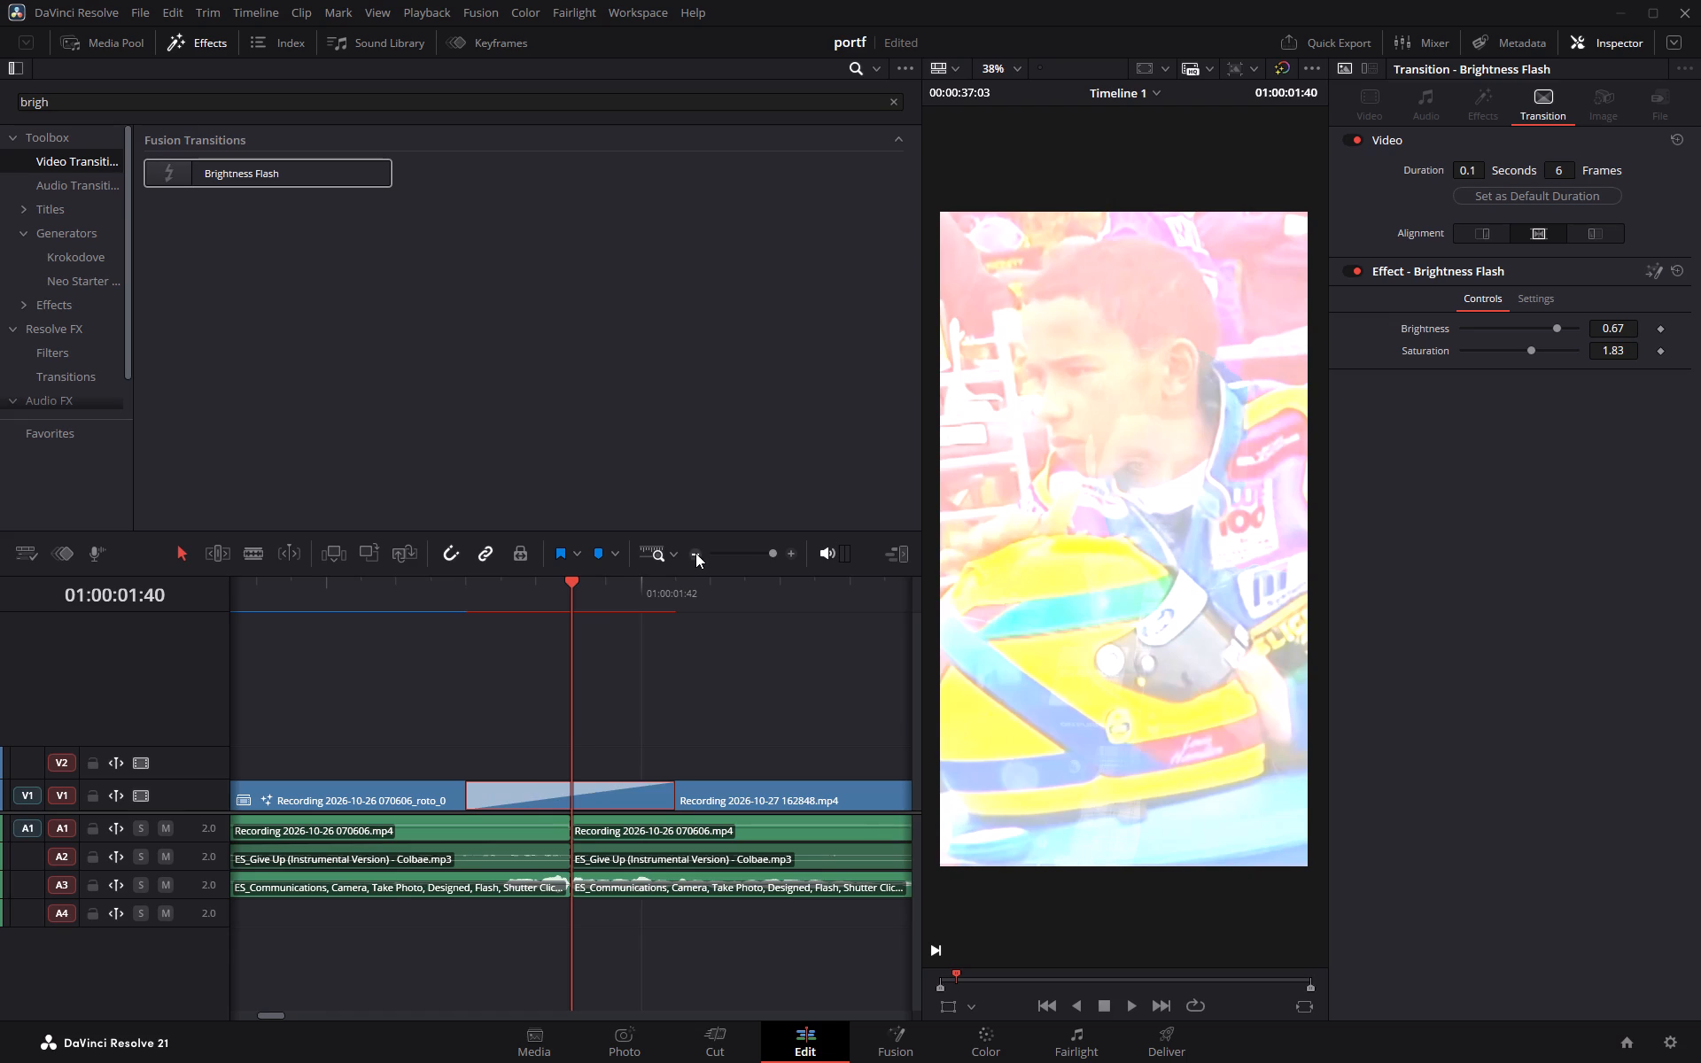
{"action": "left_click", "coordinate": [695, 553]}
{"action": "left_click_drag", "start_coordinate": [451, 579], "coordinate": [380, 579]}
{"action": "key", "text": "space"}
{"action": "key", "text": "space"}
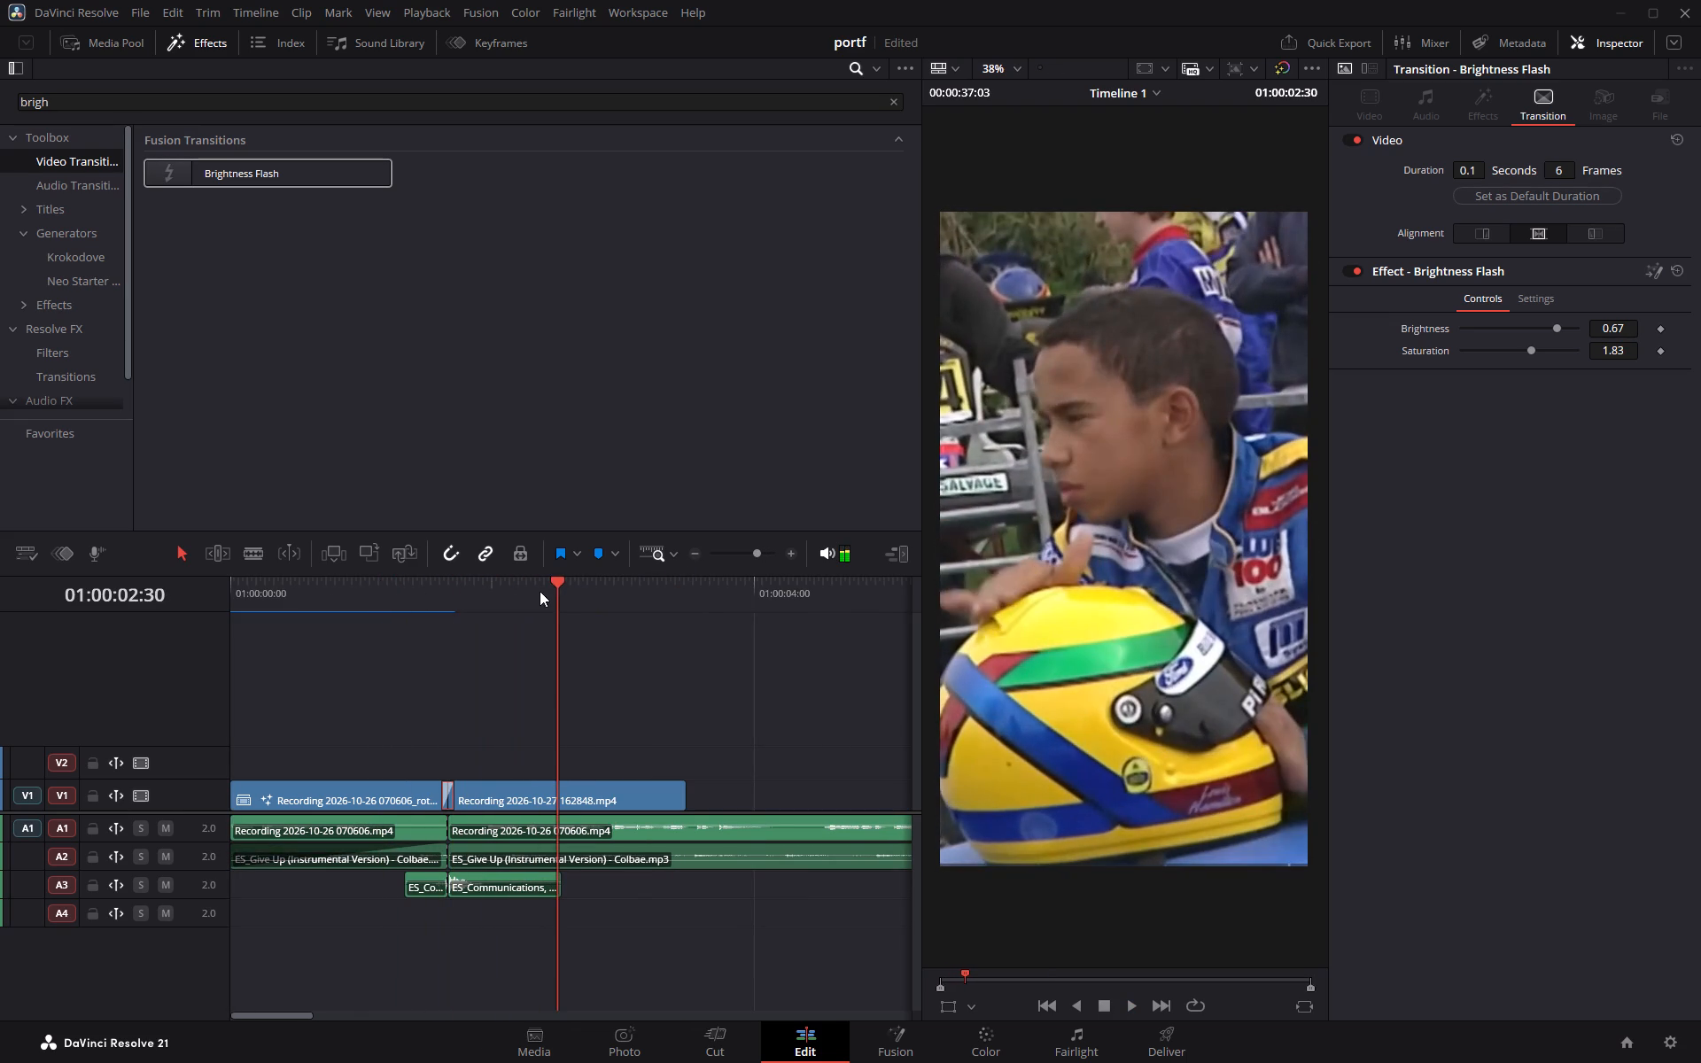
{"action": "left_click_drag", "start_coordinate": [549, 590], "coordinate": [377, 588]}
{"action": "key", "text": "space"}
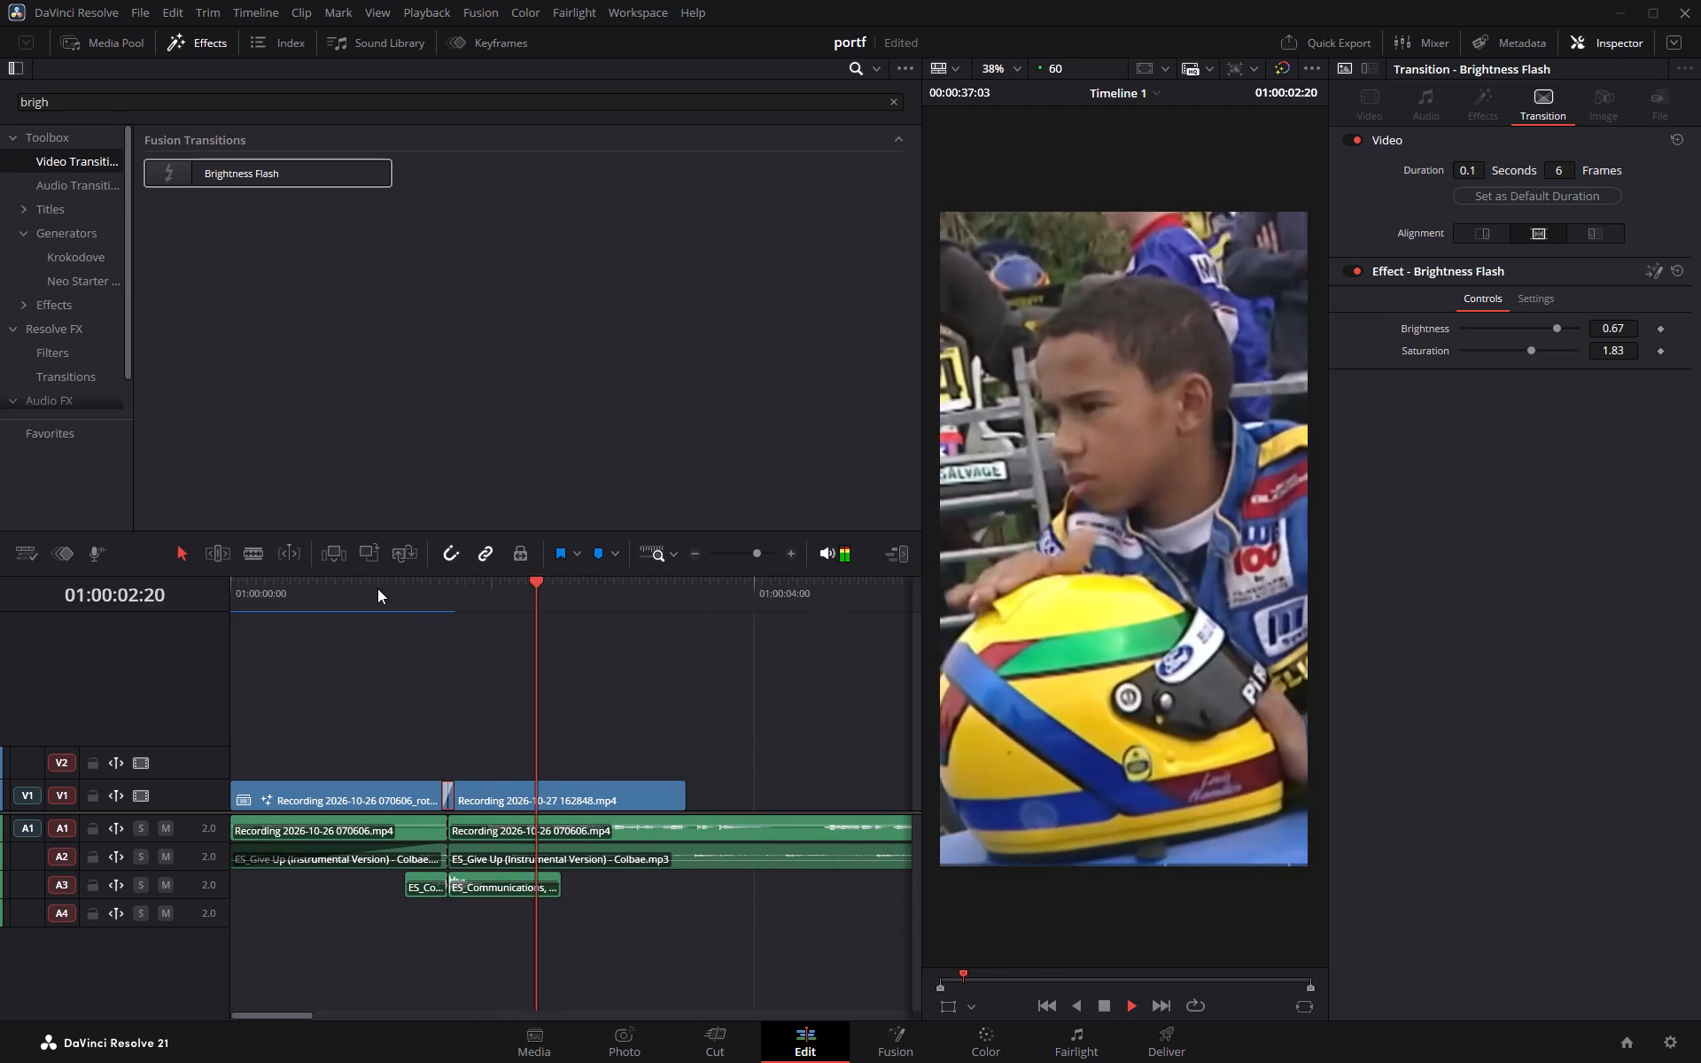
{"action": "key", "text": "space"}
{"action": "left_click_drag", "start_coordinate": [567, 584], "coordinate": [447, 590]}
{"action": "double_click", "coordinate": [788, 553]}
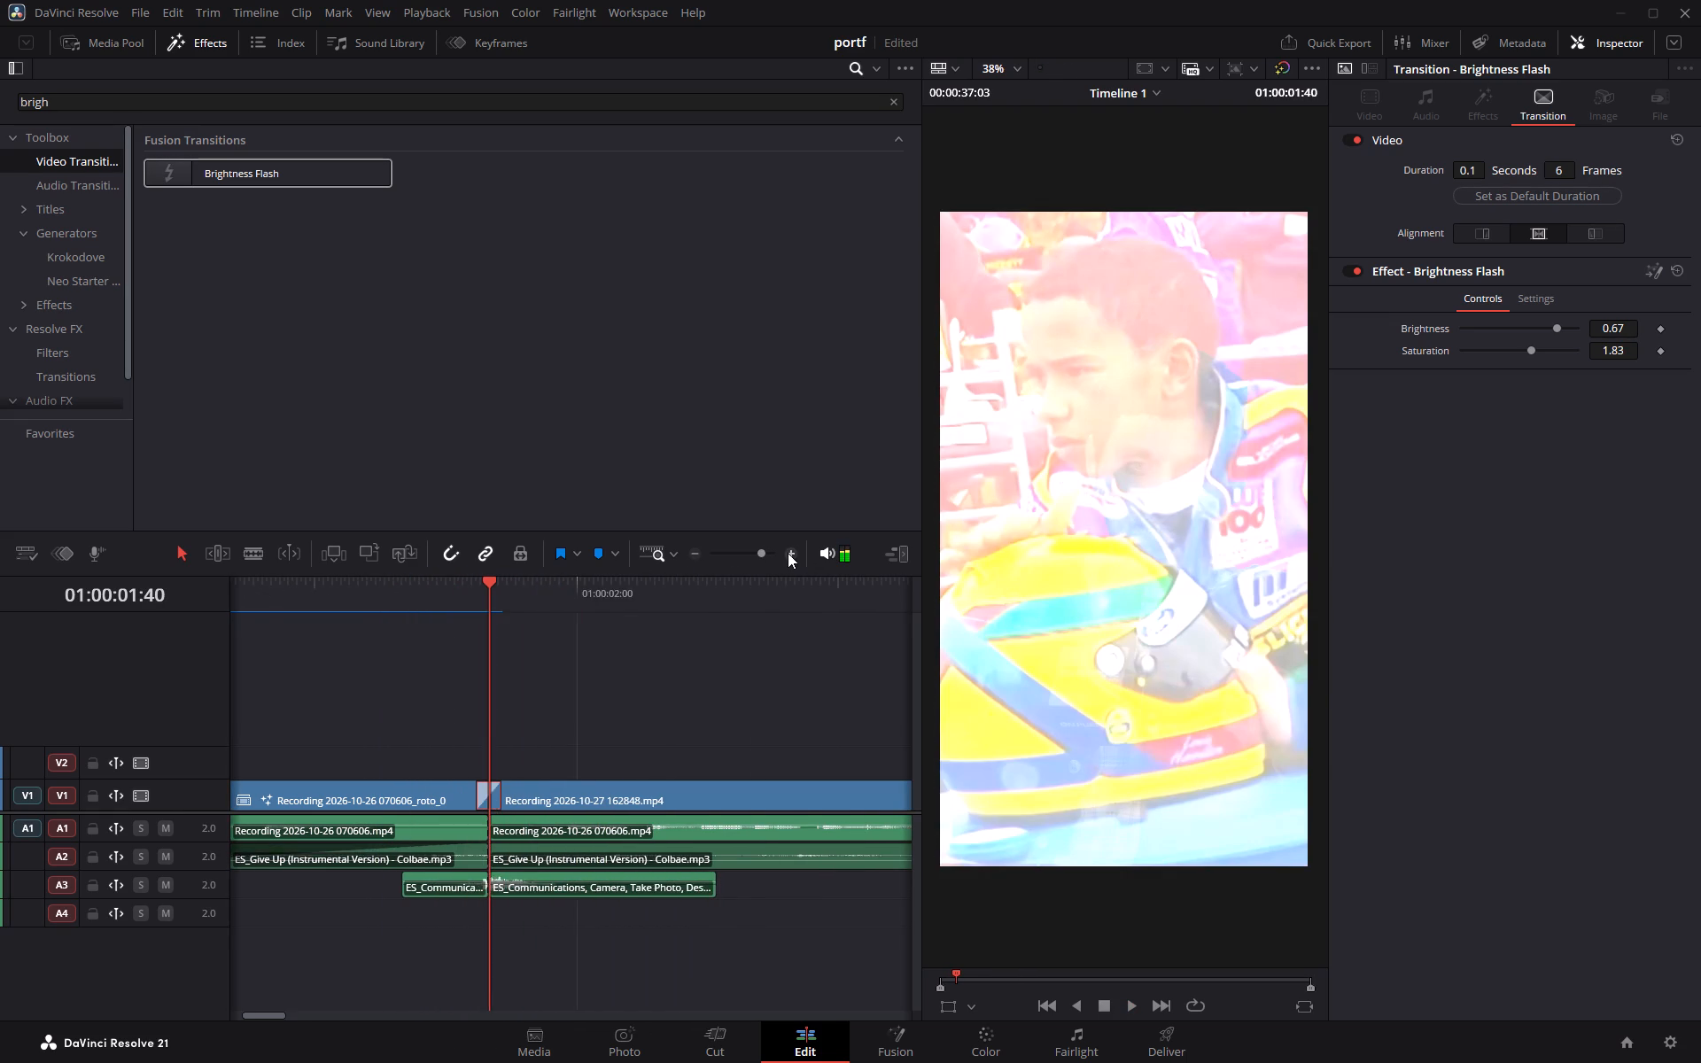
Lengthen the Brightness Flash transition to 10 frames and play repeatedly across the cut to judge it.
{"action": "left_click_drag", "start_coordinate": [554, 789], "coordinate": [576, 791]}
{"action": "left_click_drag", "start_coordinate": [529, 580], "coordinate": [369, 590]}
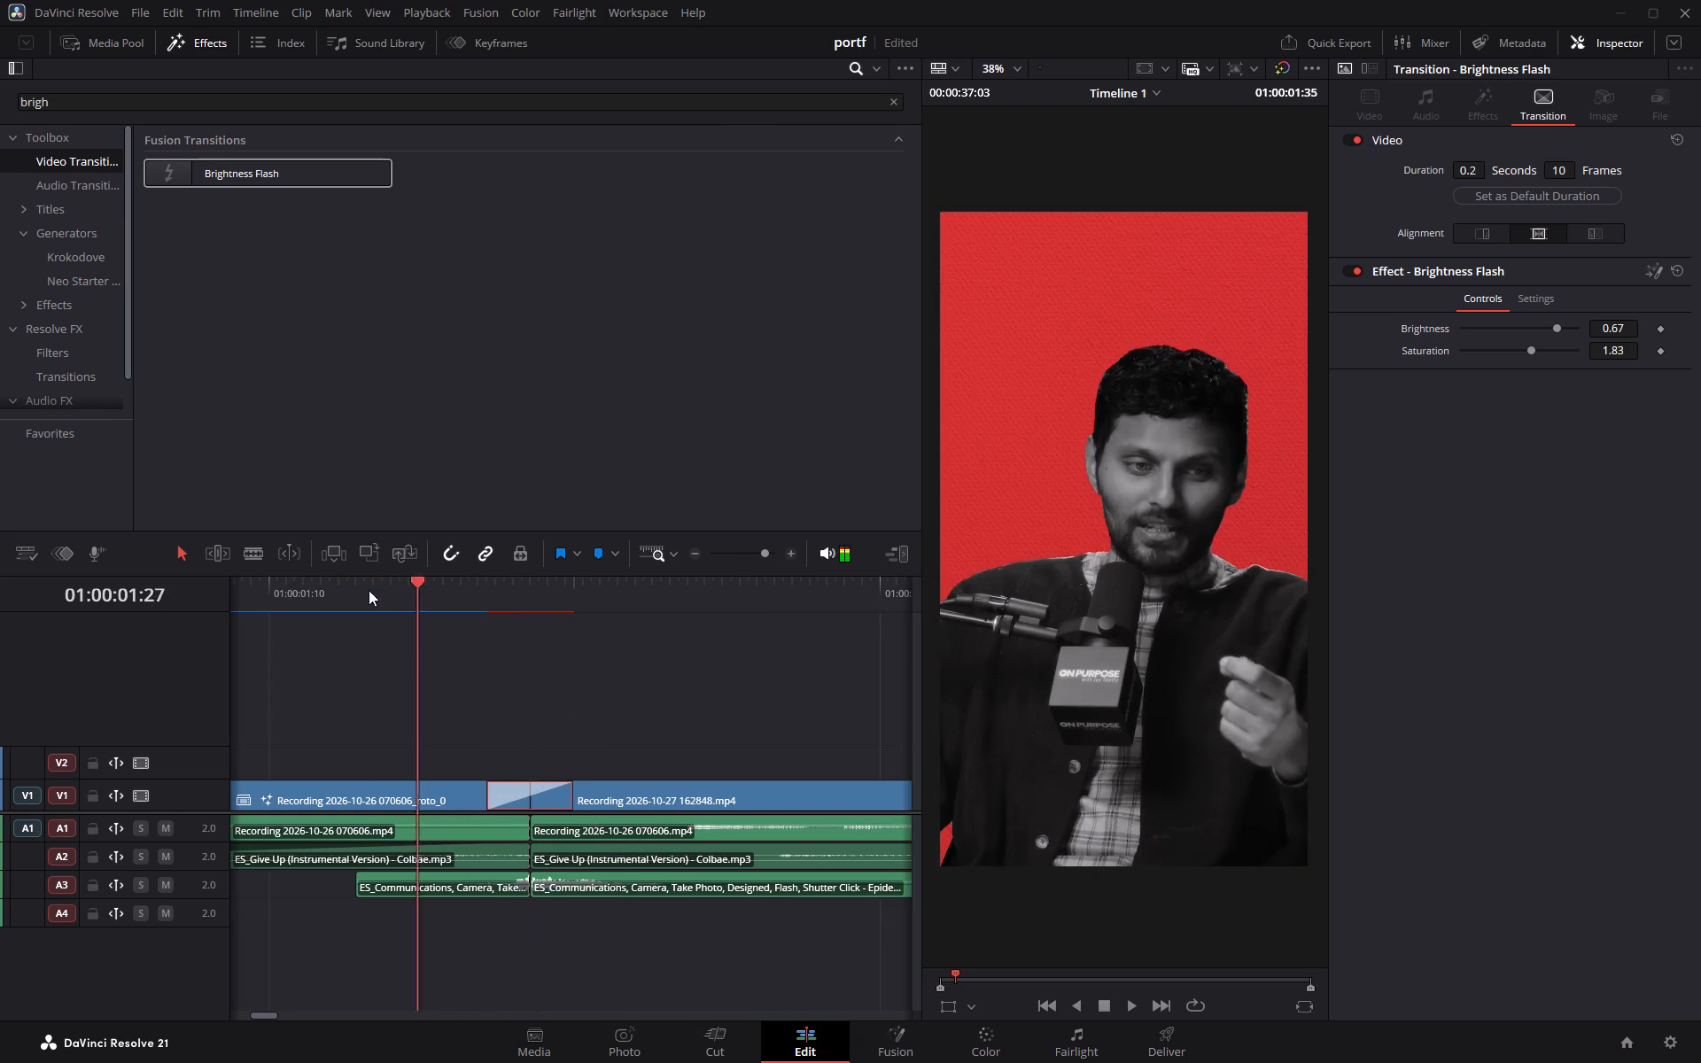
{"action": "left_click_drag", "start_coordinate": [369, 590], "coordinate": [367, 590]}
{"action": "key", "text": "space"}
{"action": "double_click", "coordinate": [697, 555]}
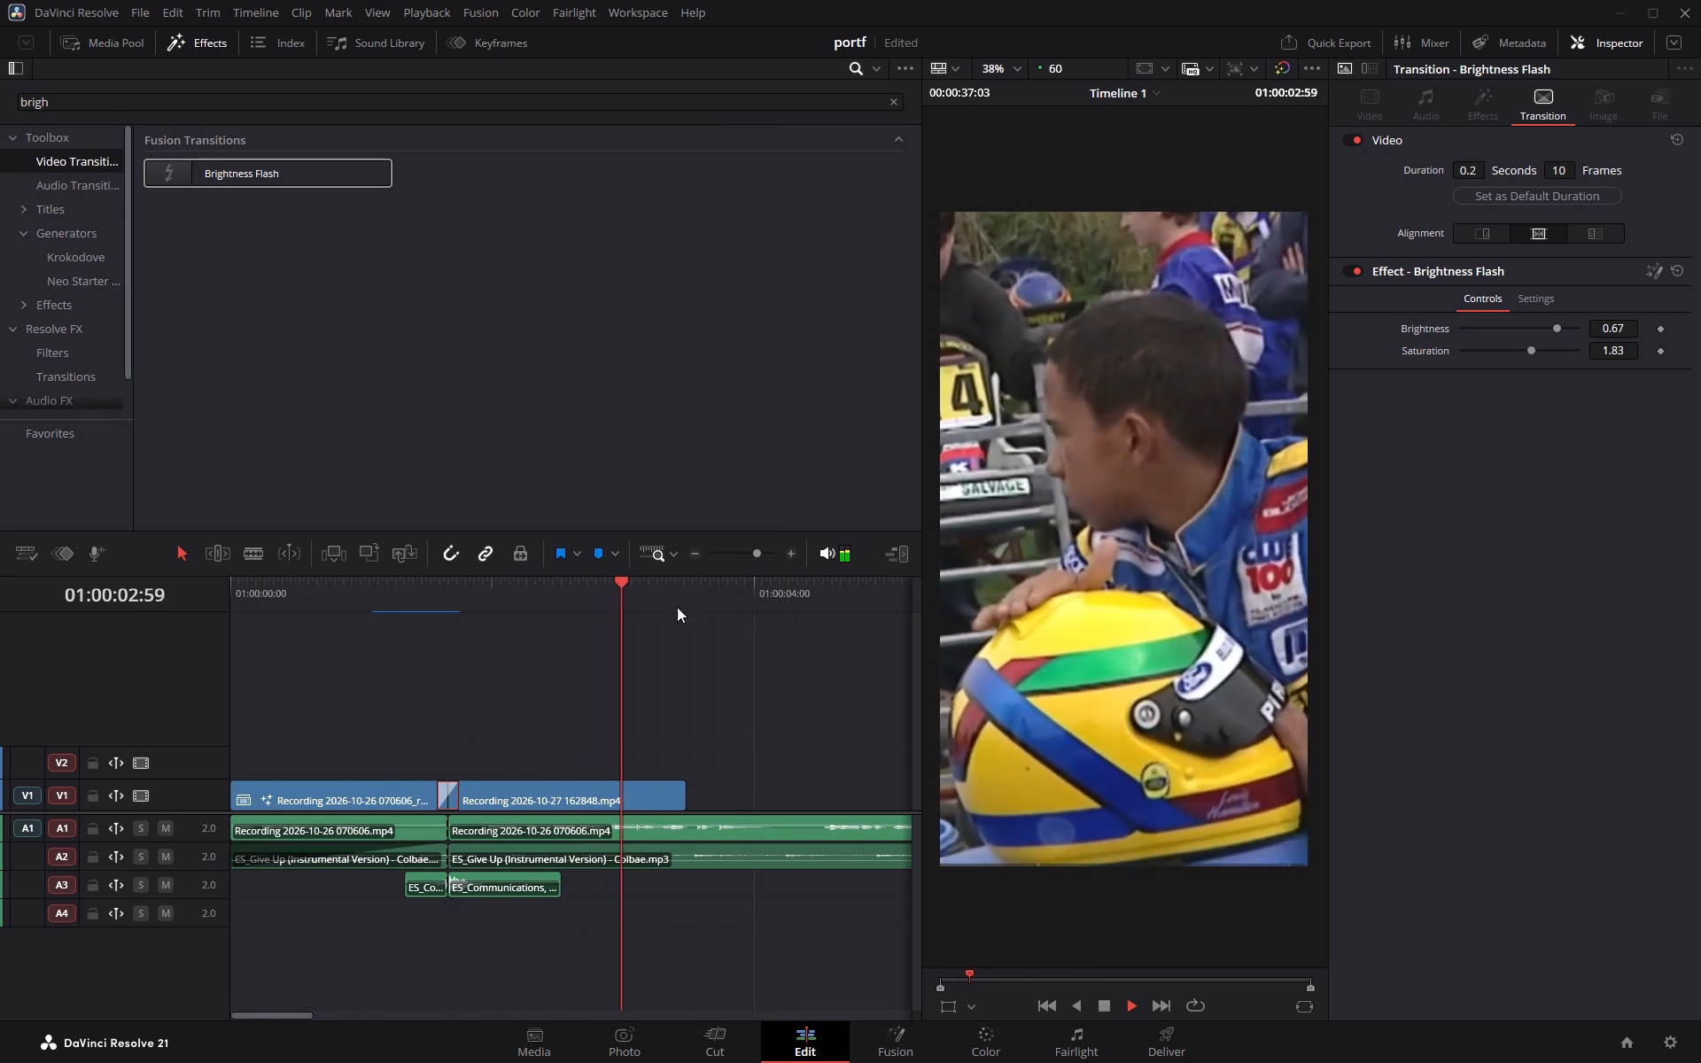
{"action": "left_click_drag", "start_coordinate": [634, 601], "coordinate": [340, 606]}
{"action": "key", "text": "space"}
{"action": "key", "text": "space"}
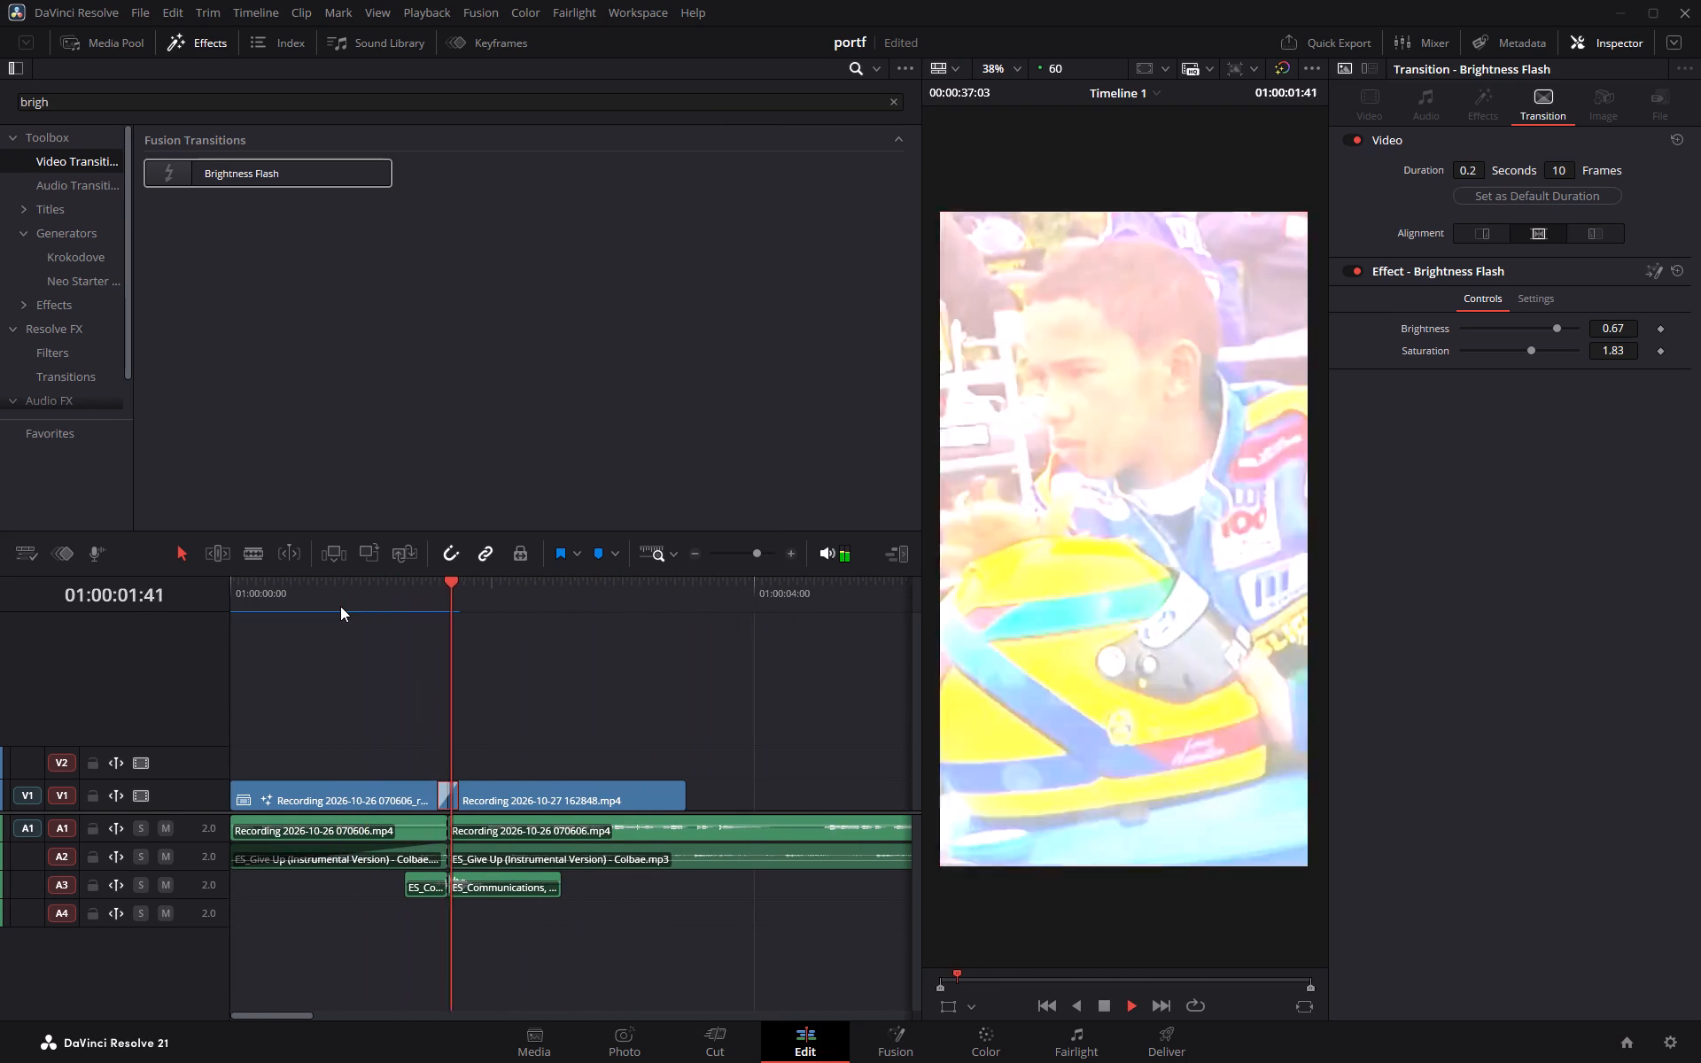
{"action": "key", "text": "space"}
{"action": "left_click_drag", "start_coordinate": [563, 594], "coordinate": [302, 603]}
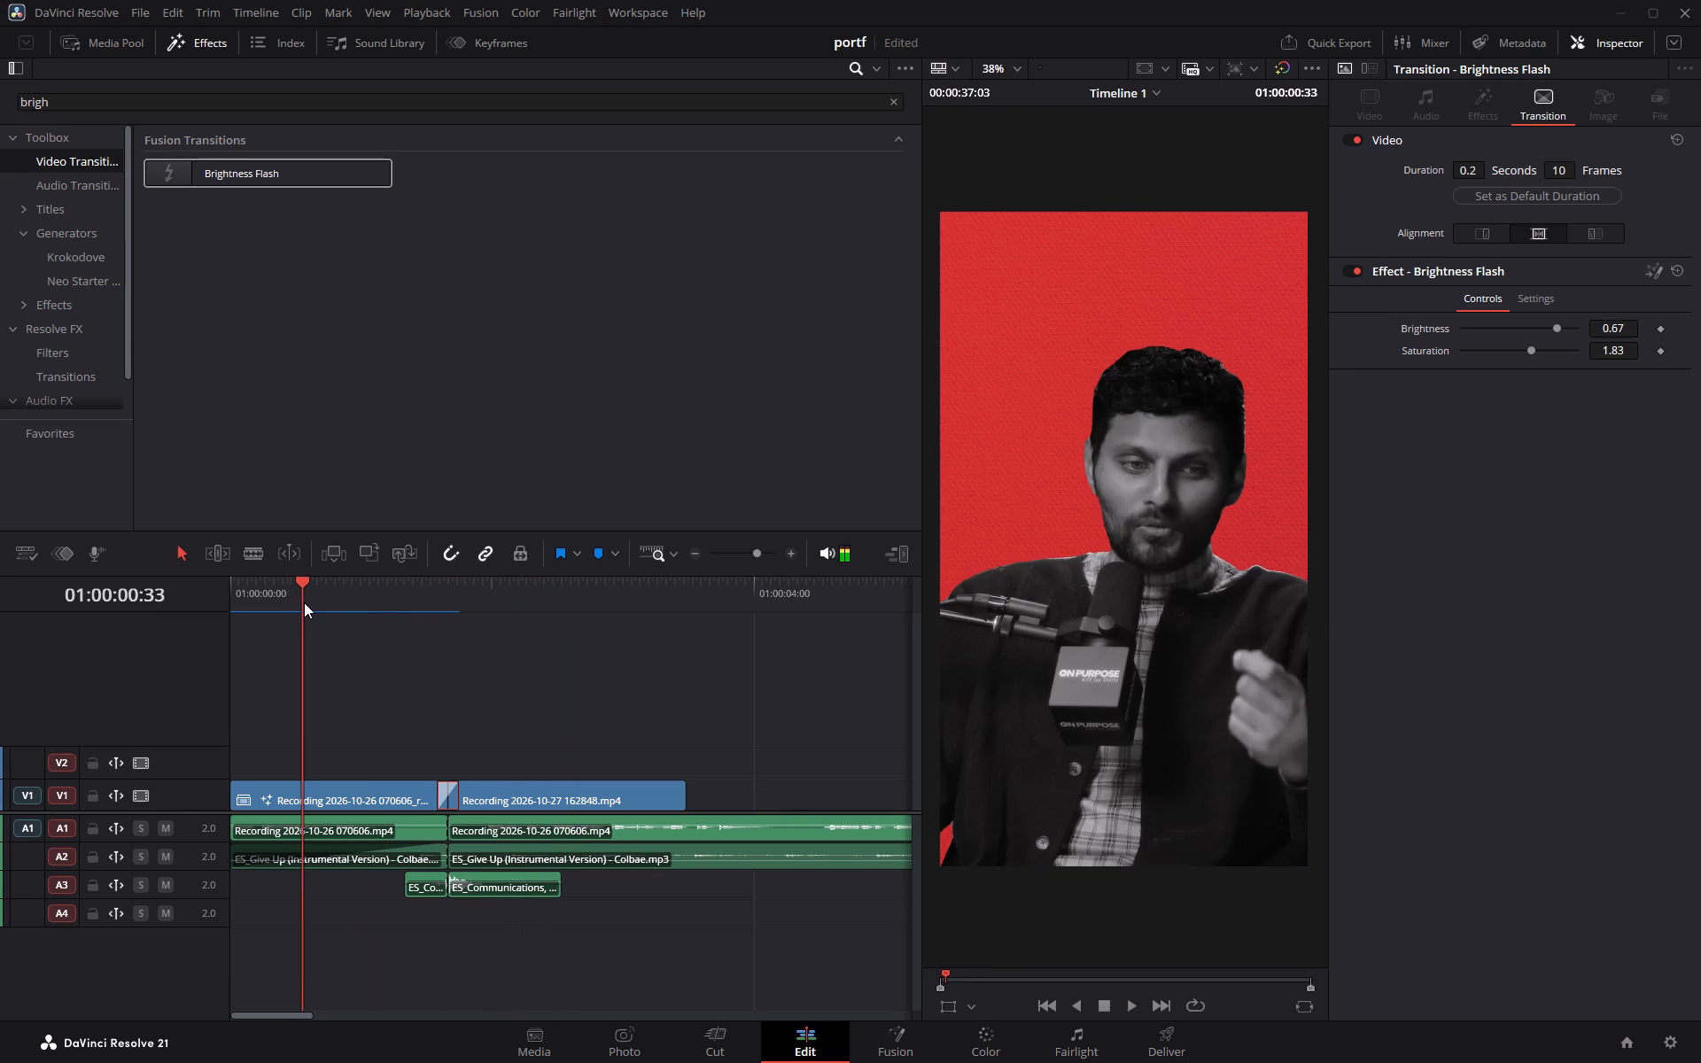
{"action": "key", "text": "space"}
{"action": "key", "text": "space"}
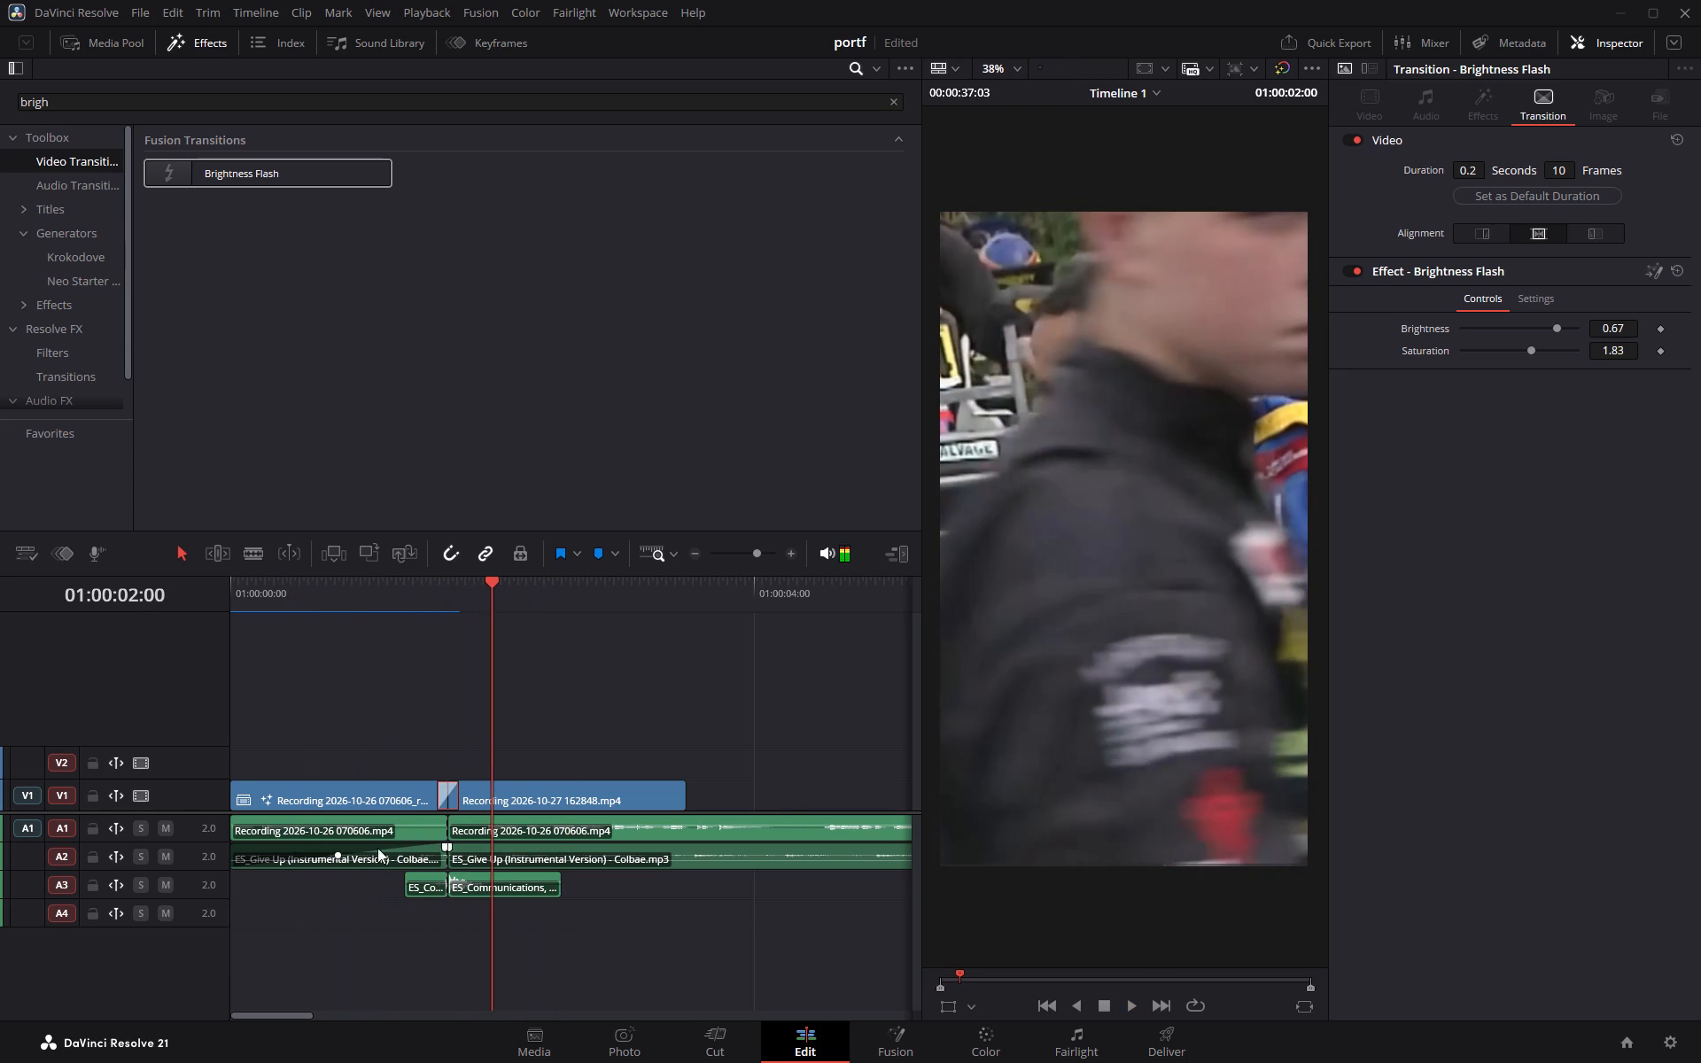
Select both camera shutter sound clips on A3, move them about two frames earlier, and play across the cut.
{"action": "left_click_drag", "start_coordinate": [392, 916], "coordinate": [536, 875]}
{"action": "left_click", "coordinate": [529, 889]}
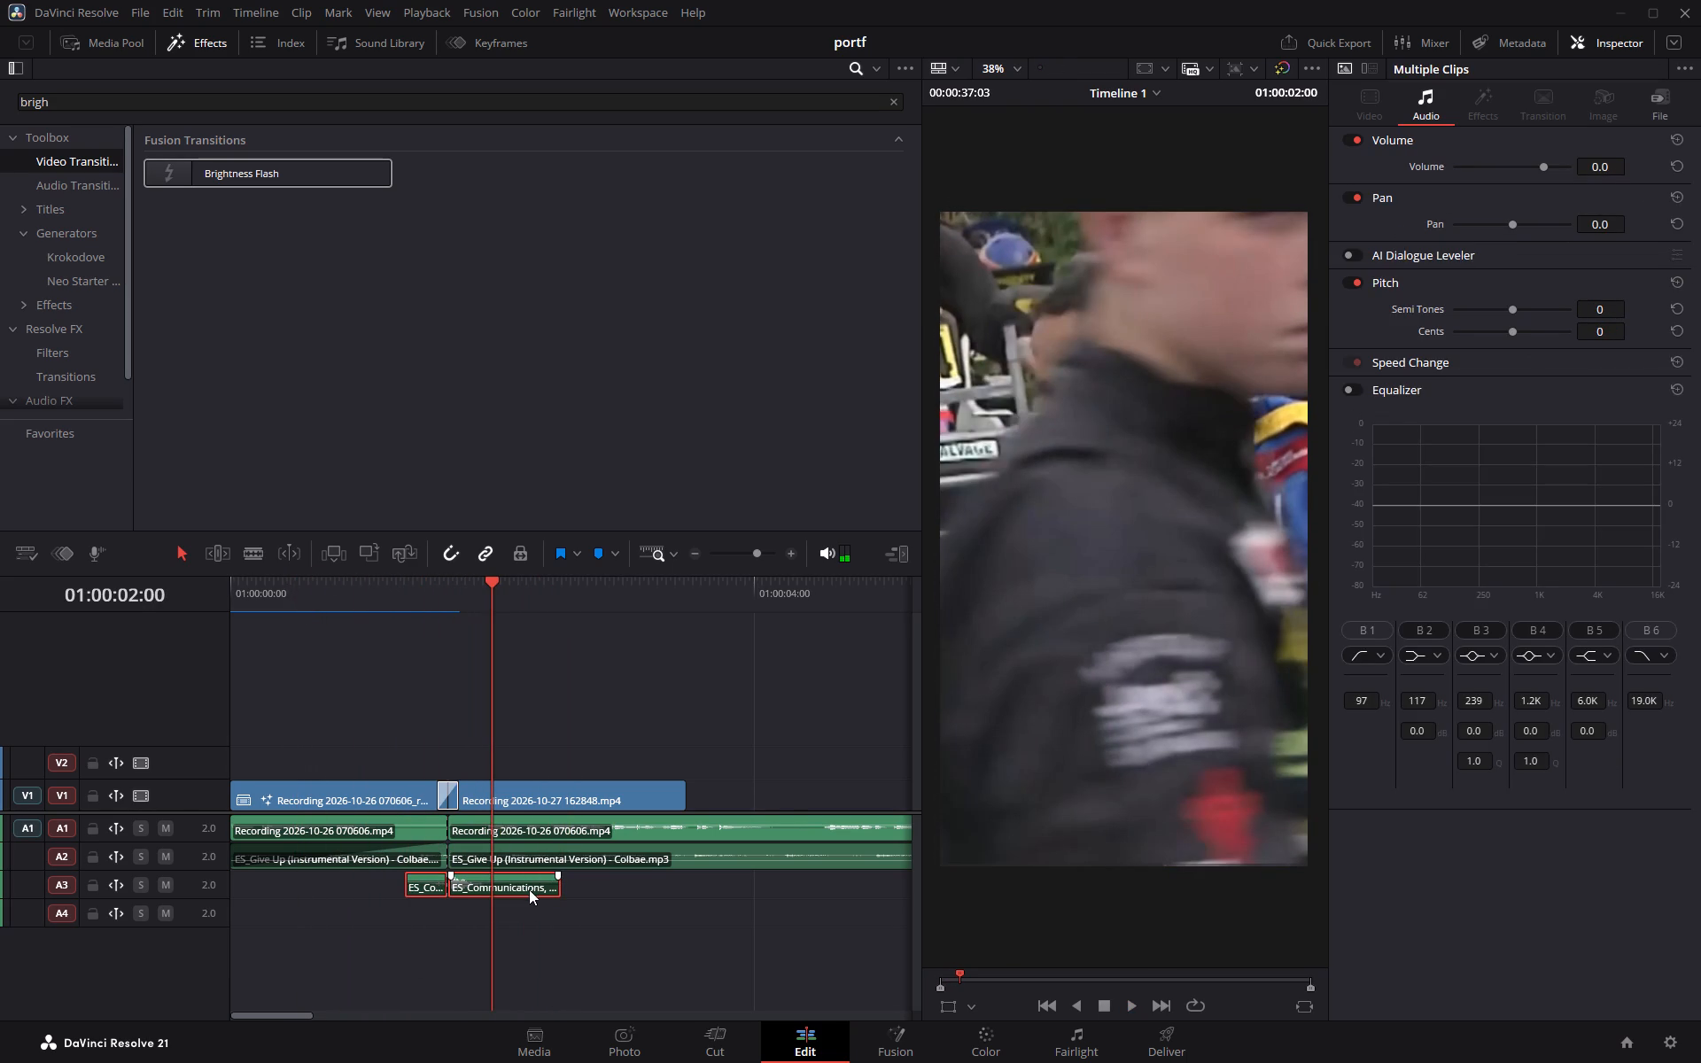
{"action": "left_click_drag", "start_coordinate": [486, 586], "coordinate": [452, 589]}
{"action": "double_click", "coordinate": [788, 552]}
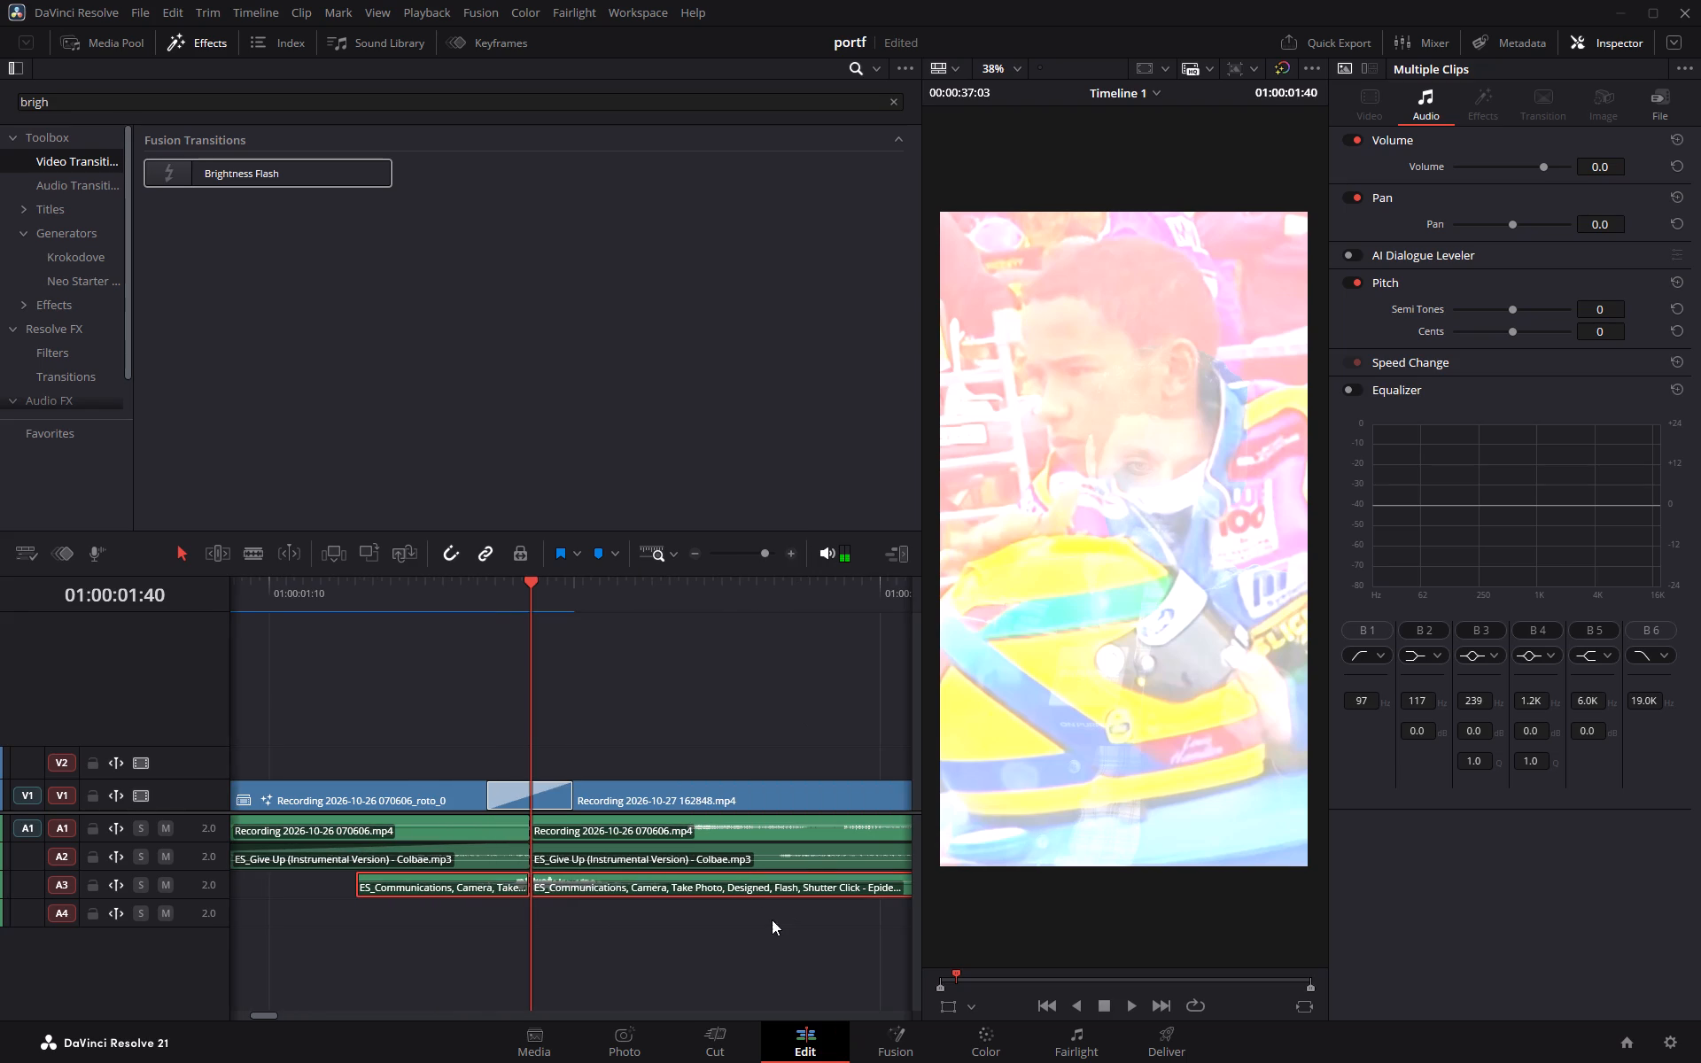
{"action": "left_click_drag", "start_coordinate": [748, 894], "coordinate": [737, 893]}
{"action": "left_click_drag", "start_coordinate": [737, 893], "coordinate": [726, 895]}
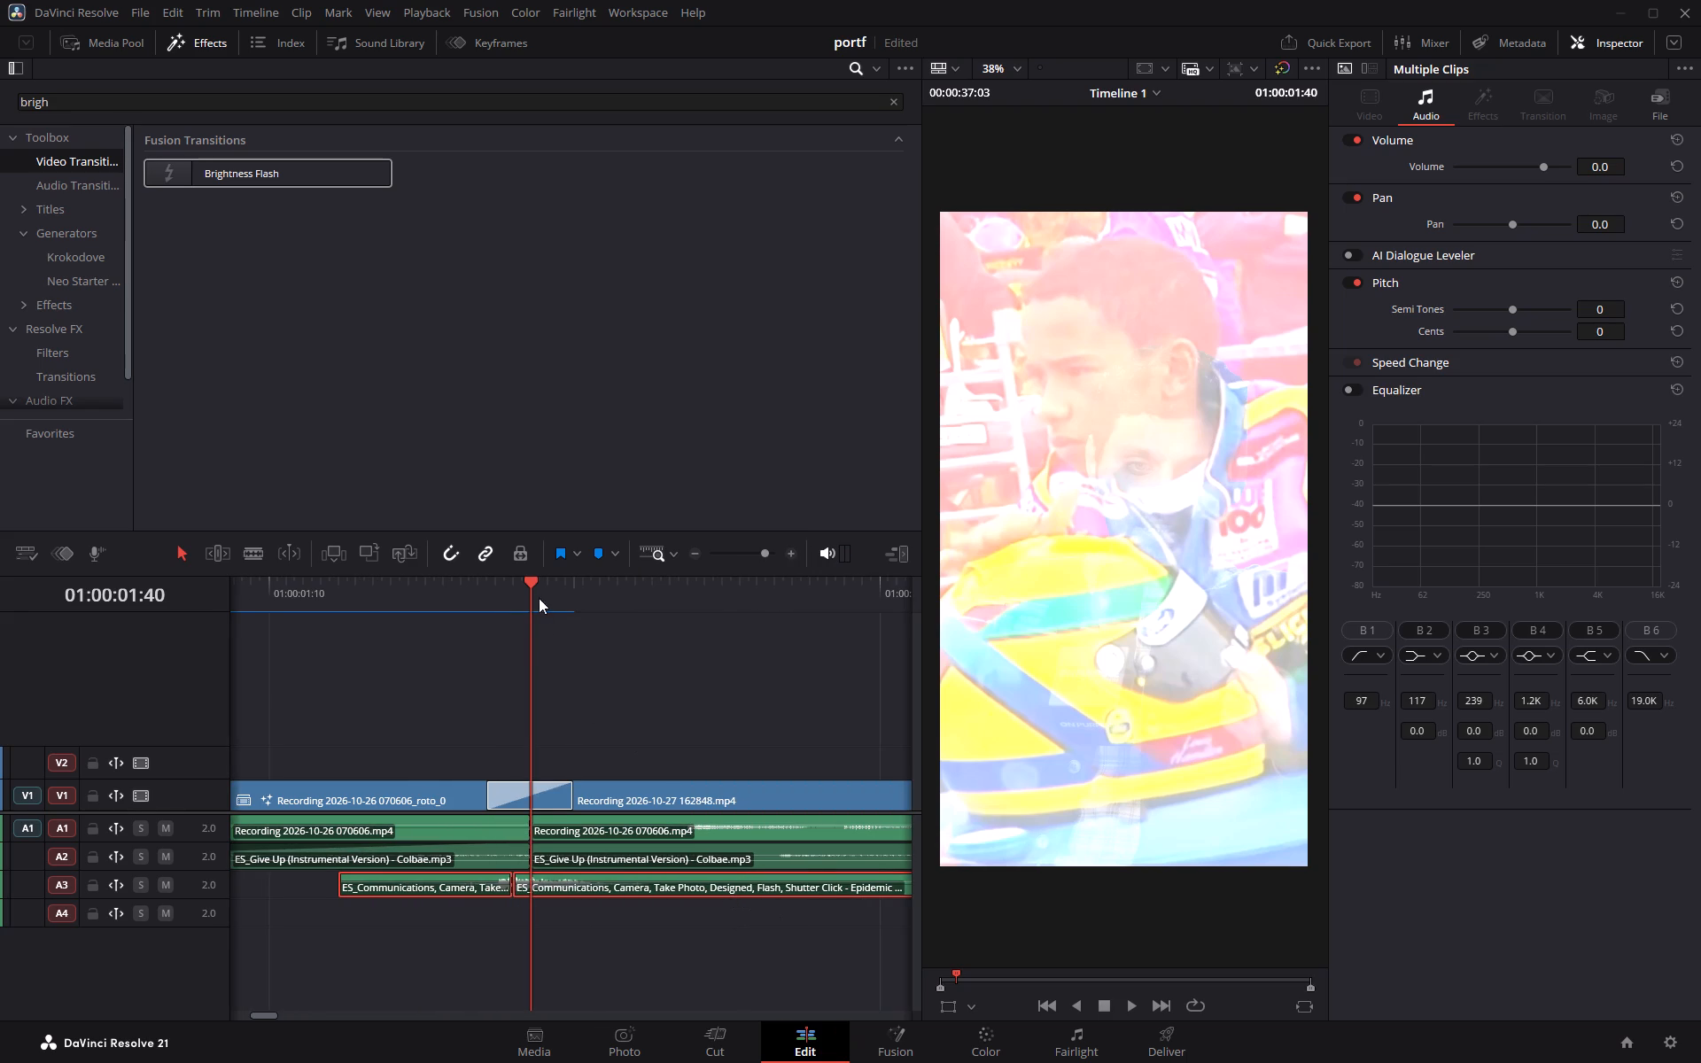
{"action": "left_click_drag", "start_coordinate": [523, 587], "coordinate": [416, 594]}
{"action": "key", "text": "space"}
{"action": "key", "text": "space"}
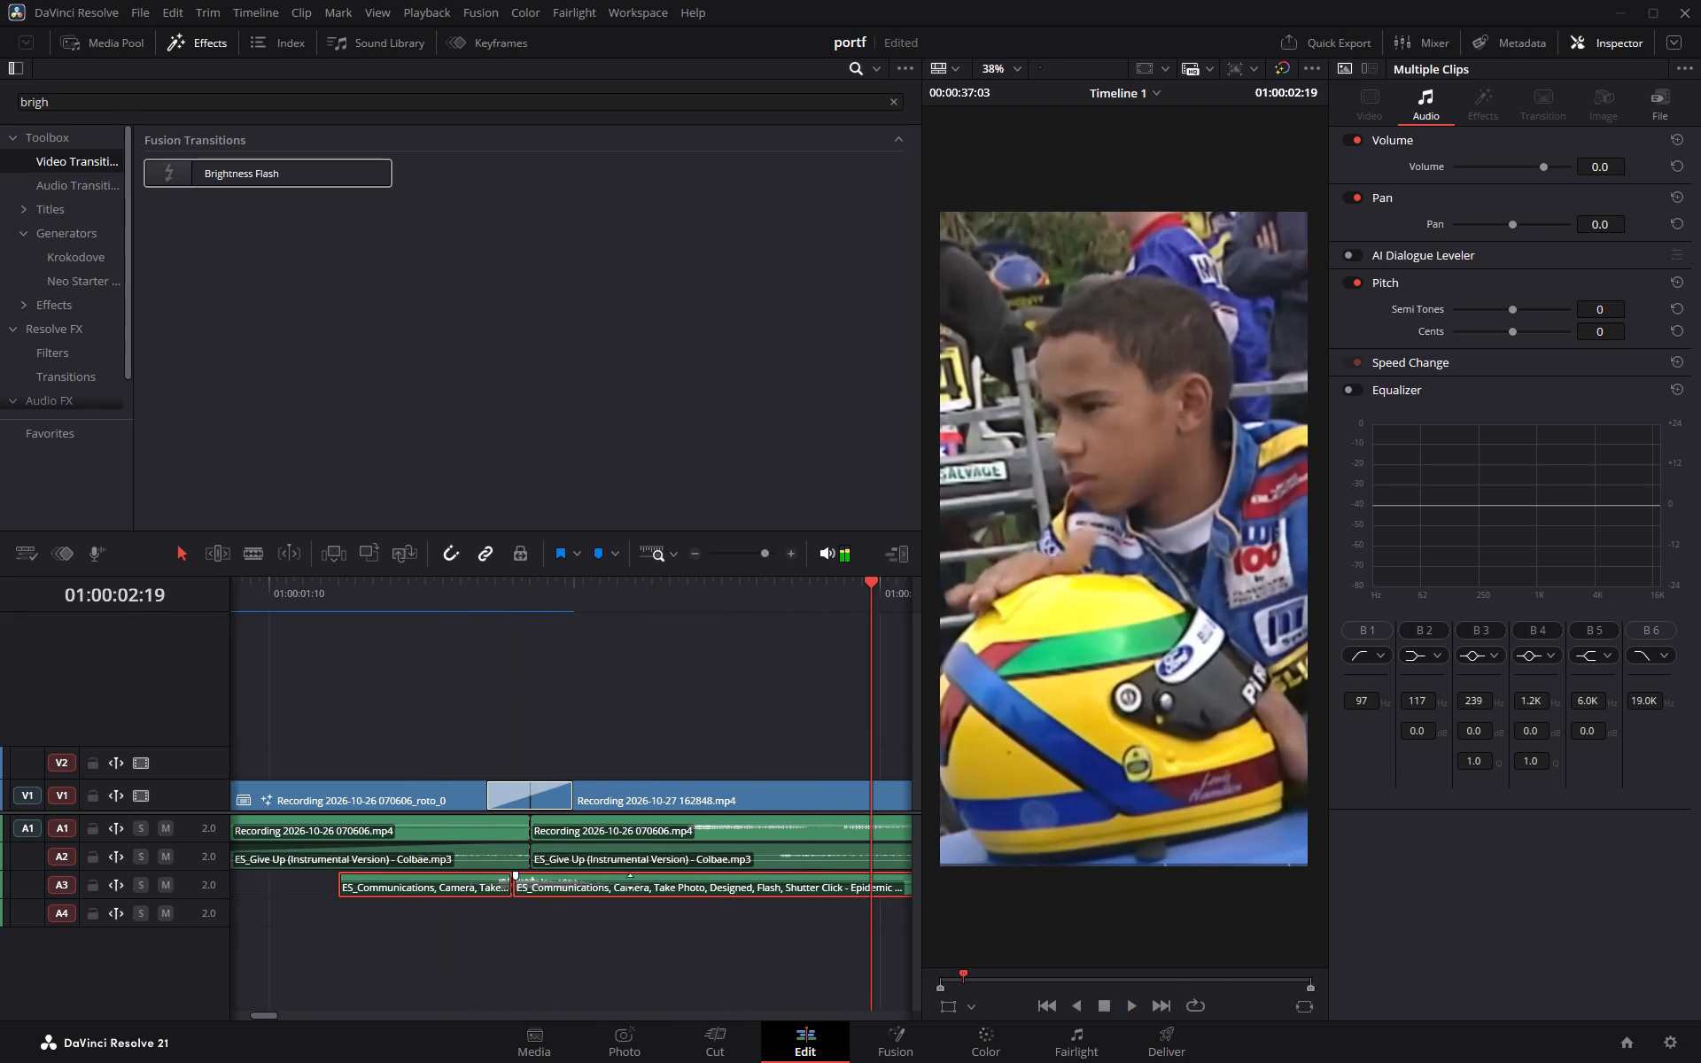
Nudge both shutter sound clips on A3 about one more frame earlier and replay the sequence to check the sync.
{"action": "left_click_drag", "start_coordinate": [658, 892], "coordinate": [647, 892]}
{"action": "left_click_drag", "start_coordinate": [873, 590], "coordinate": [419, 606]}
{"action": "key", "text": "space"}
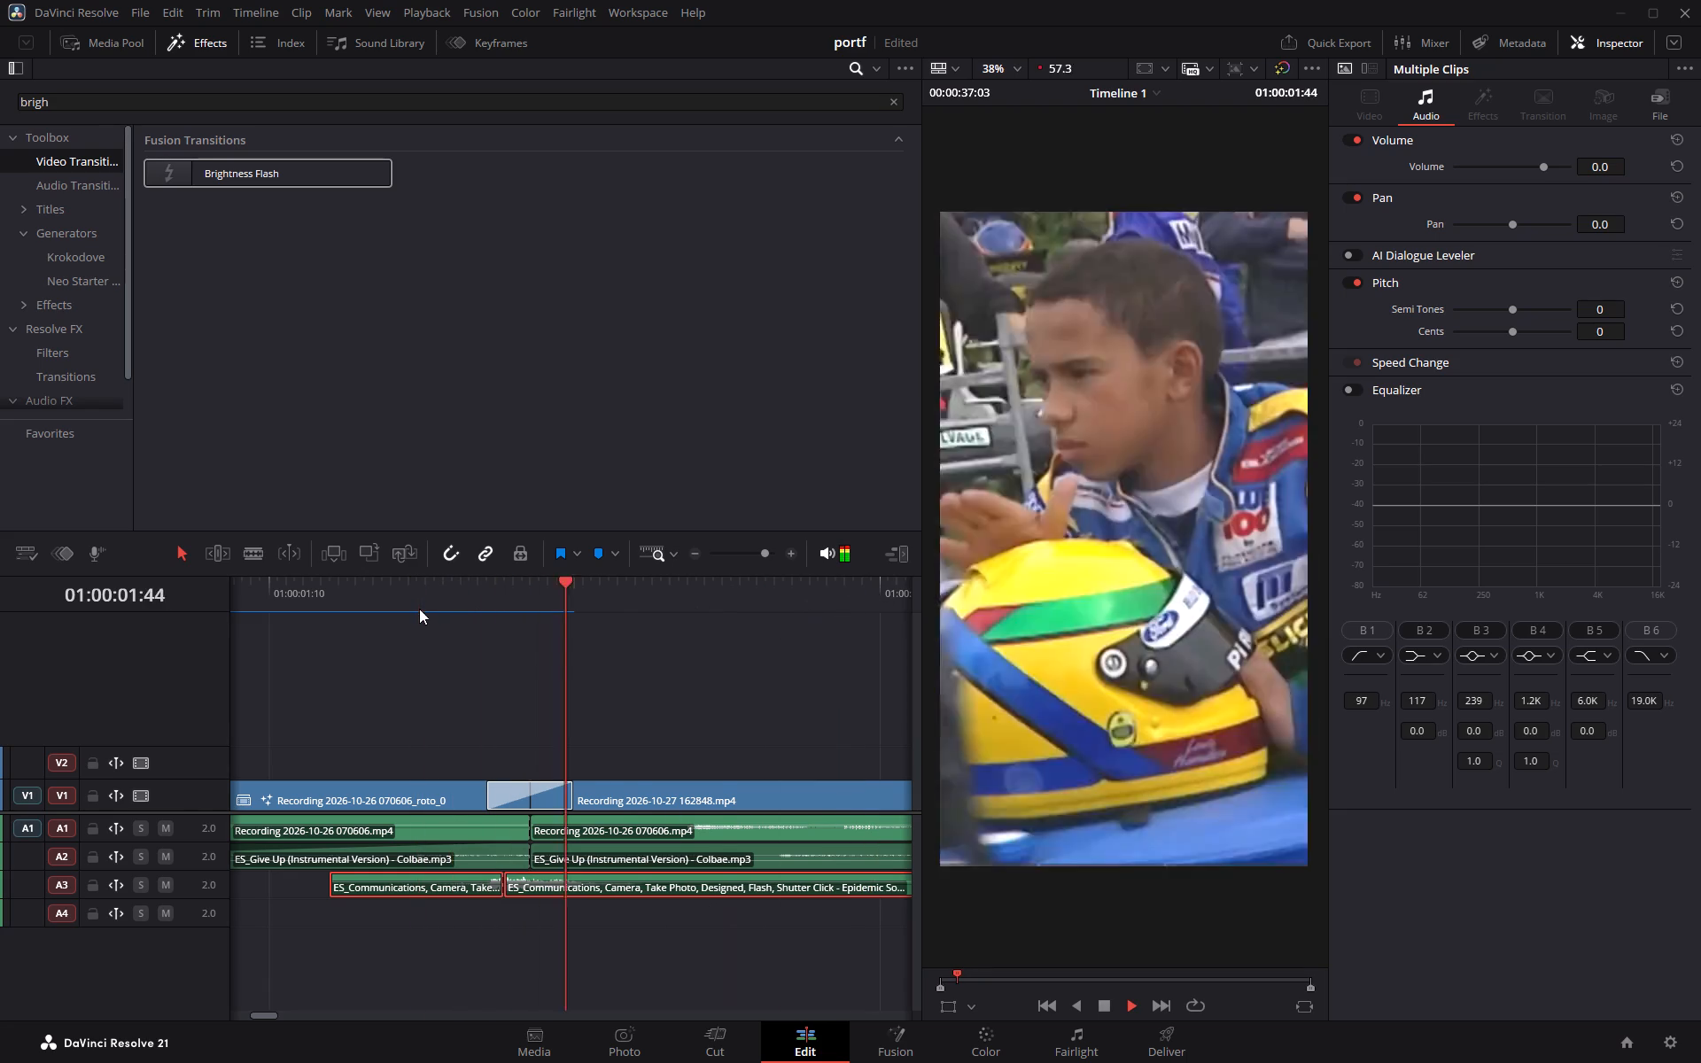
{"action": "double_click", "coordinate": [693, 548]}
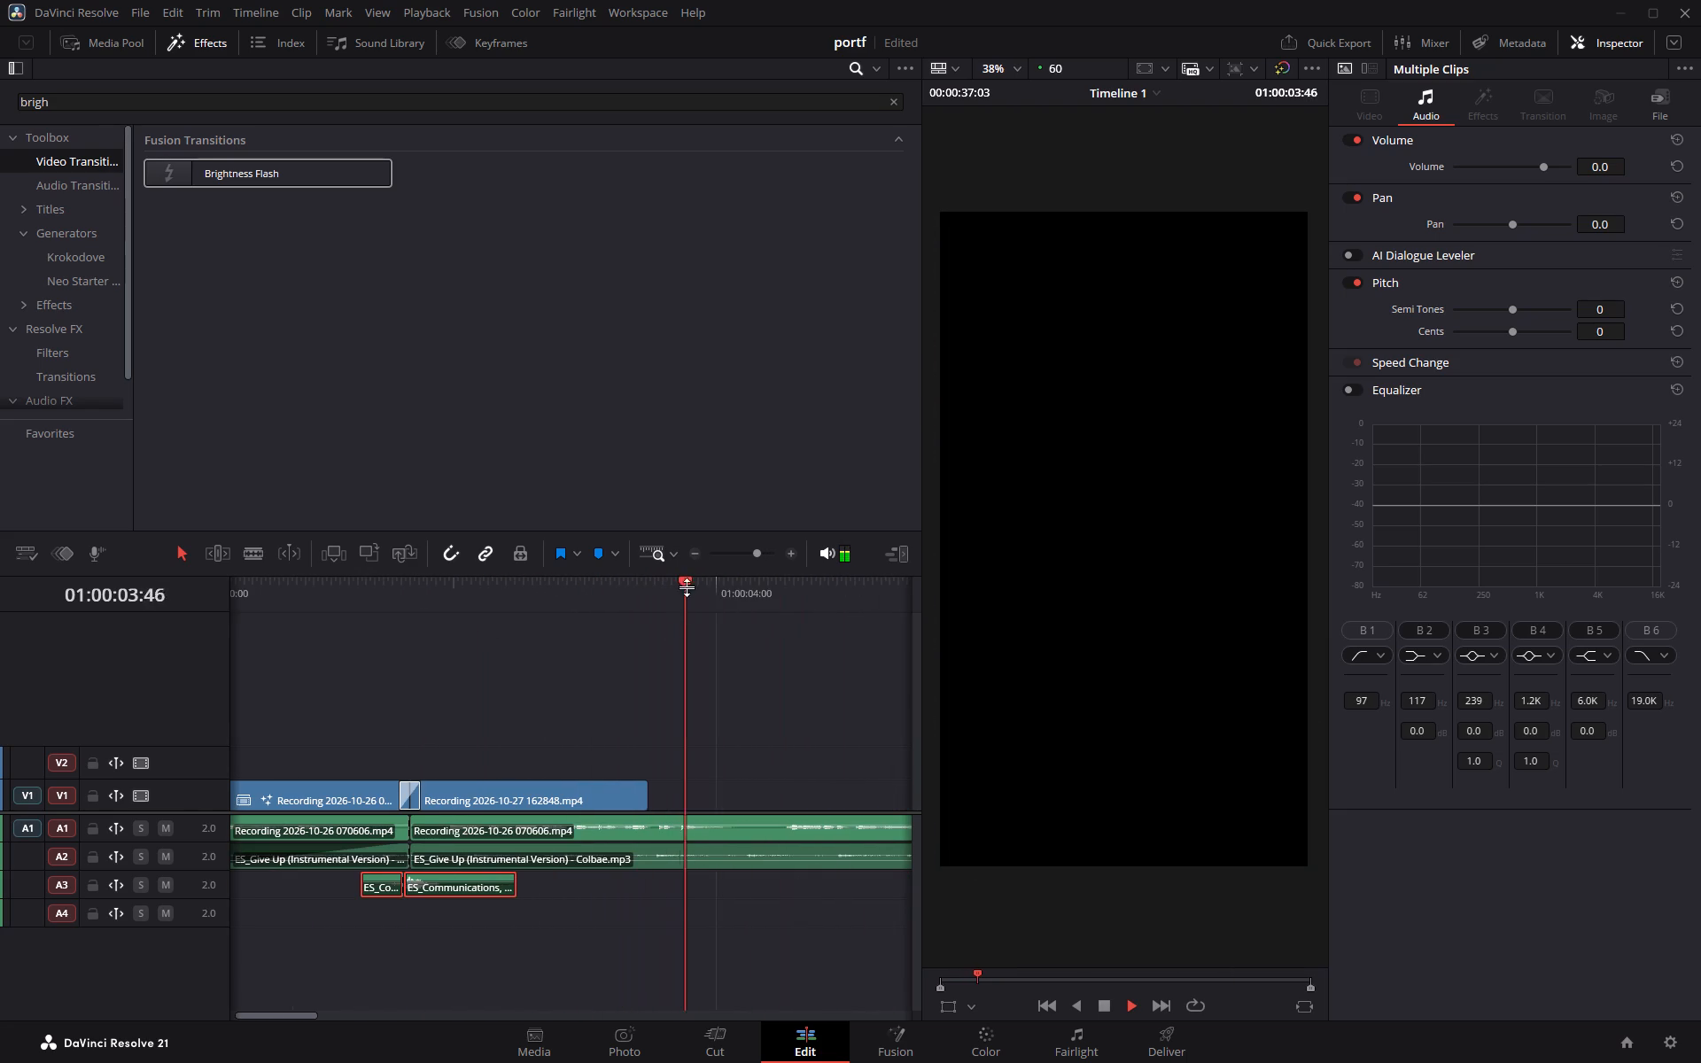
{"action": "left_click_drag", "start_coordinate": [690, 631], "coordinate": [244, 622]}
{"action": "left_click_drag", "start_coordinate": [877, 578], "coordinate": [0, 588]}
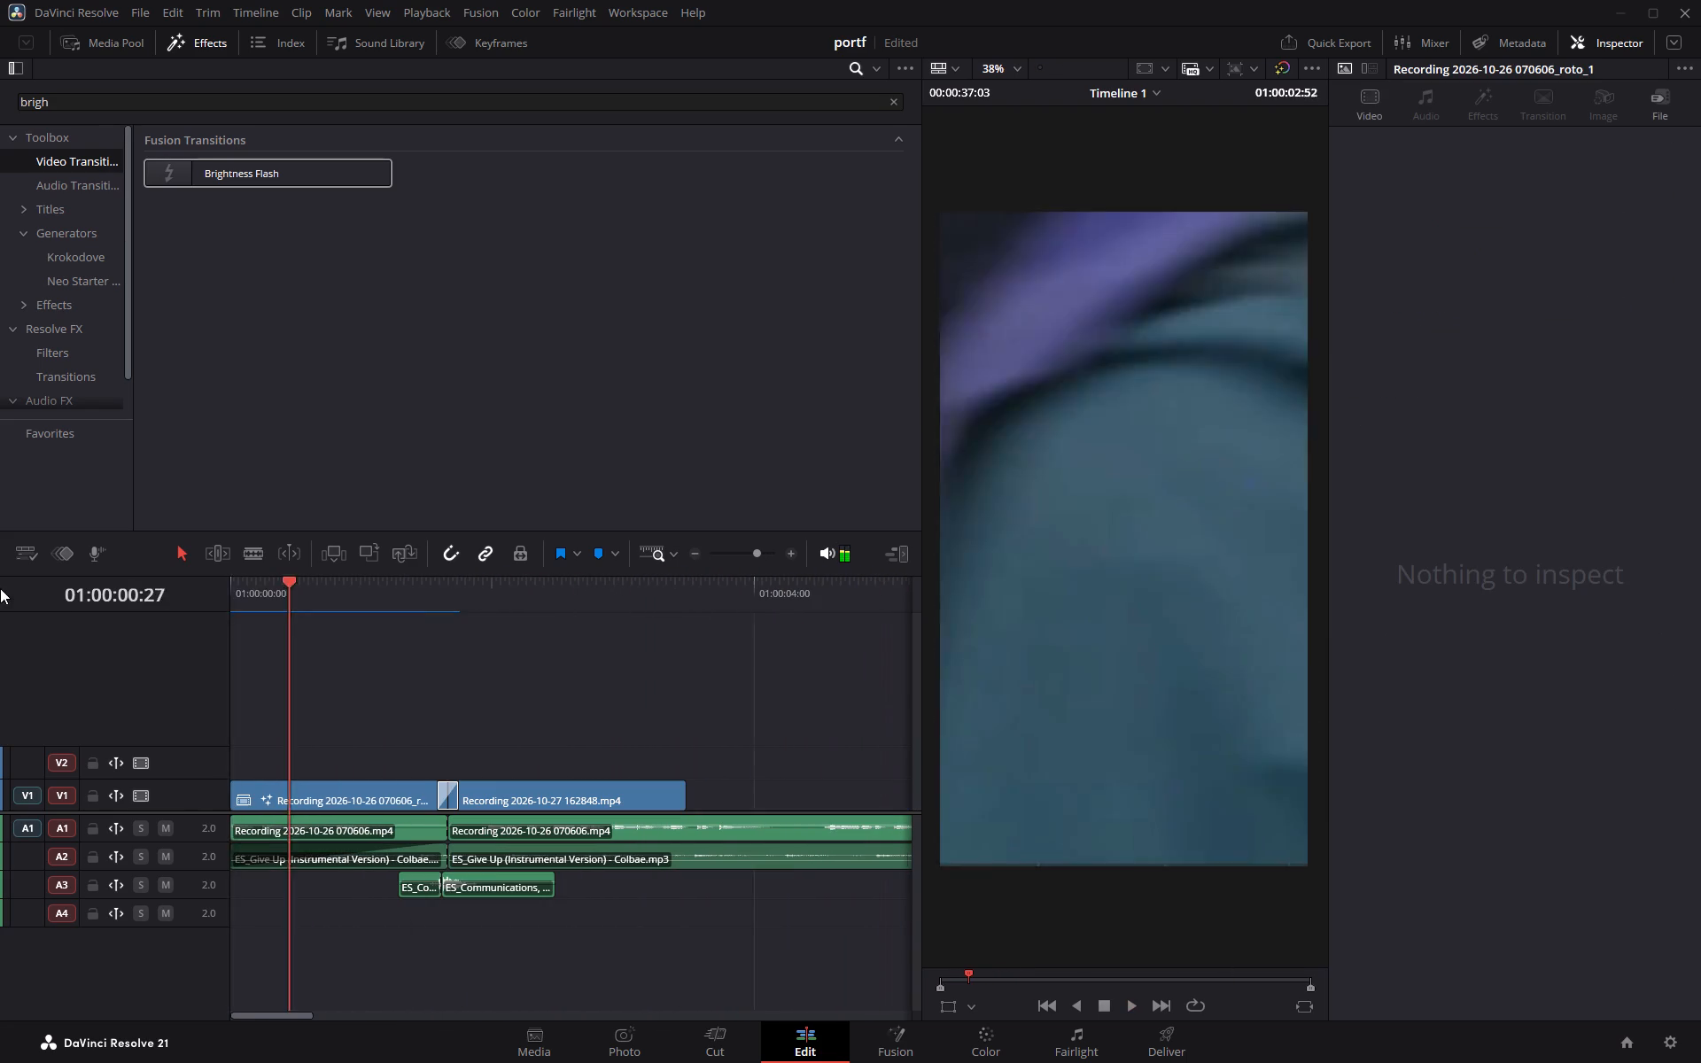
{"action": "left_click_drag", "start_coordinate": [0, 588], "coordinate": [0, 601]}
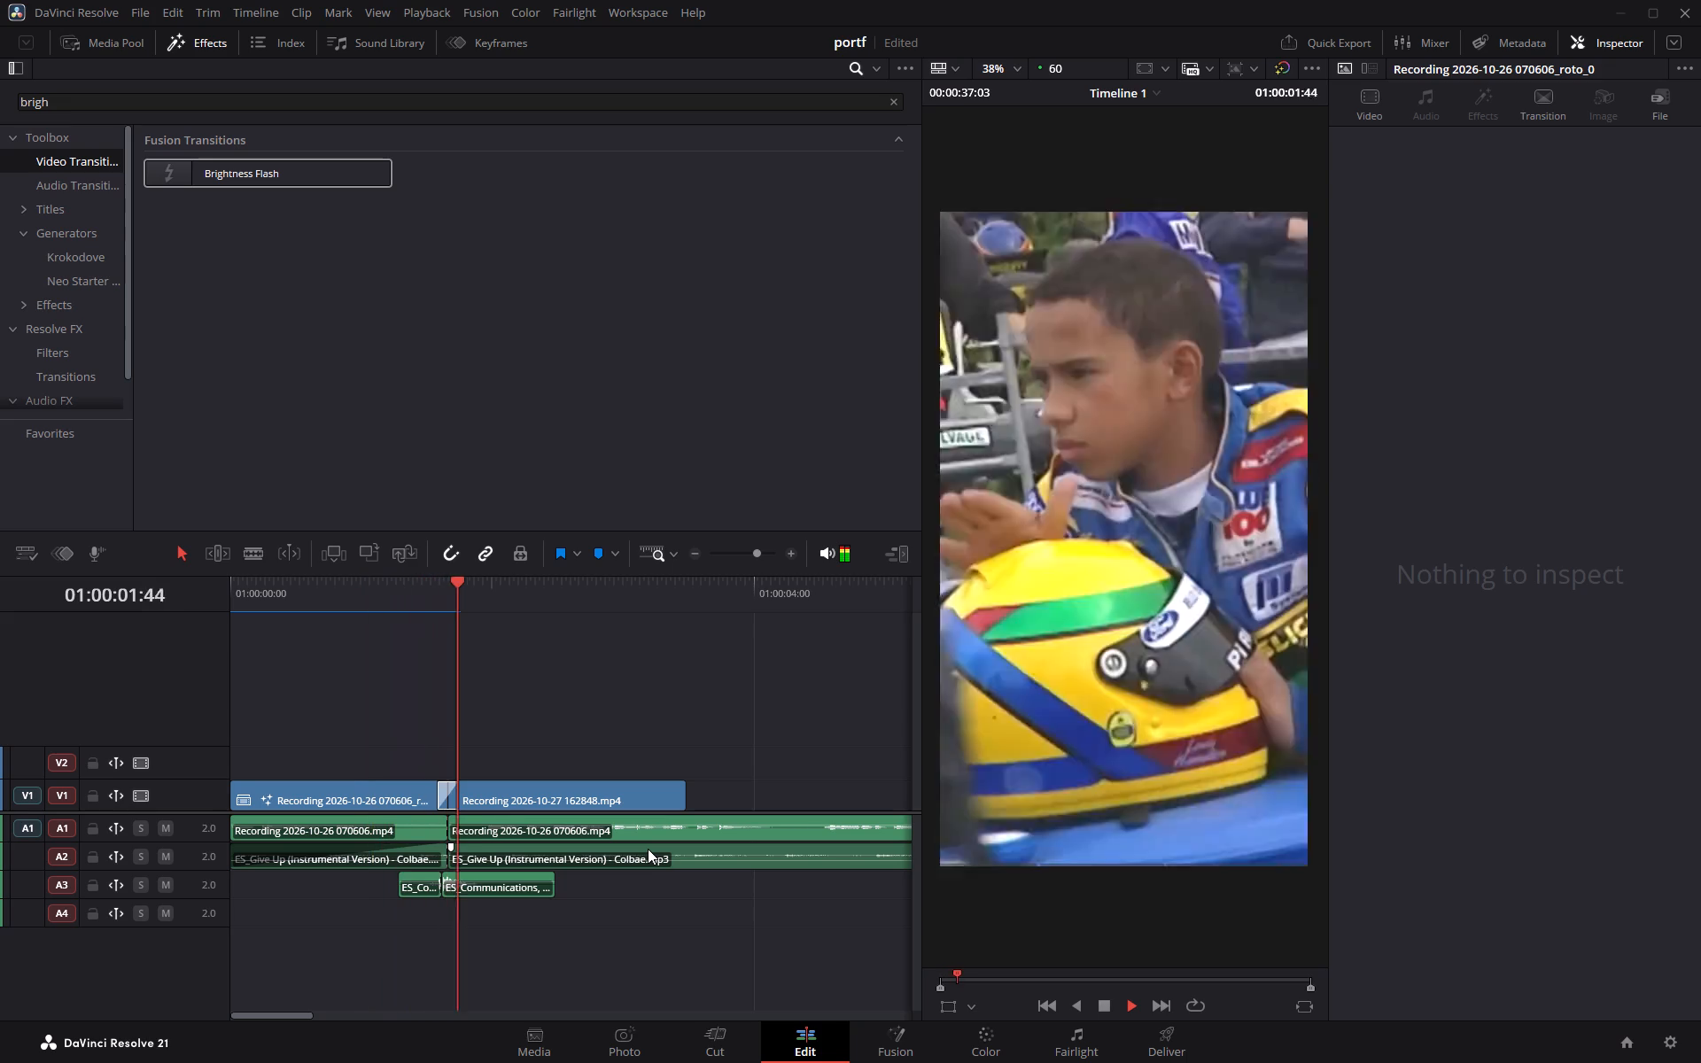
{"action": "key", "text": "space"}
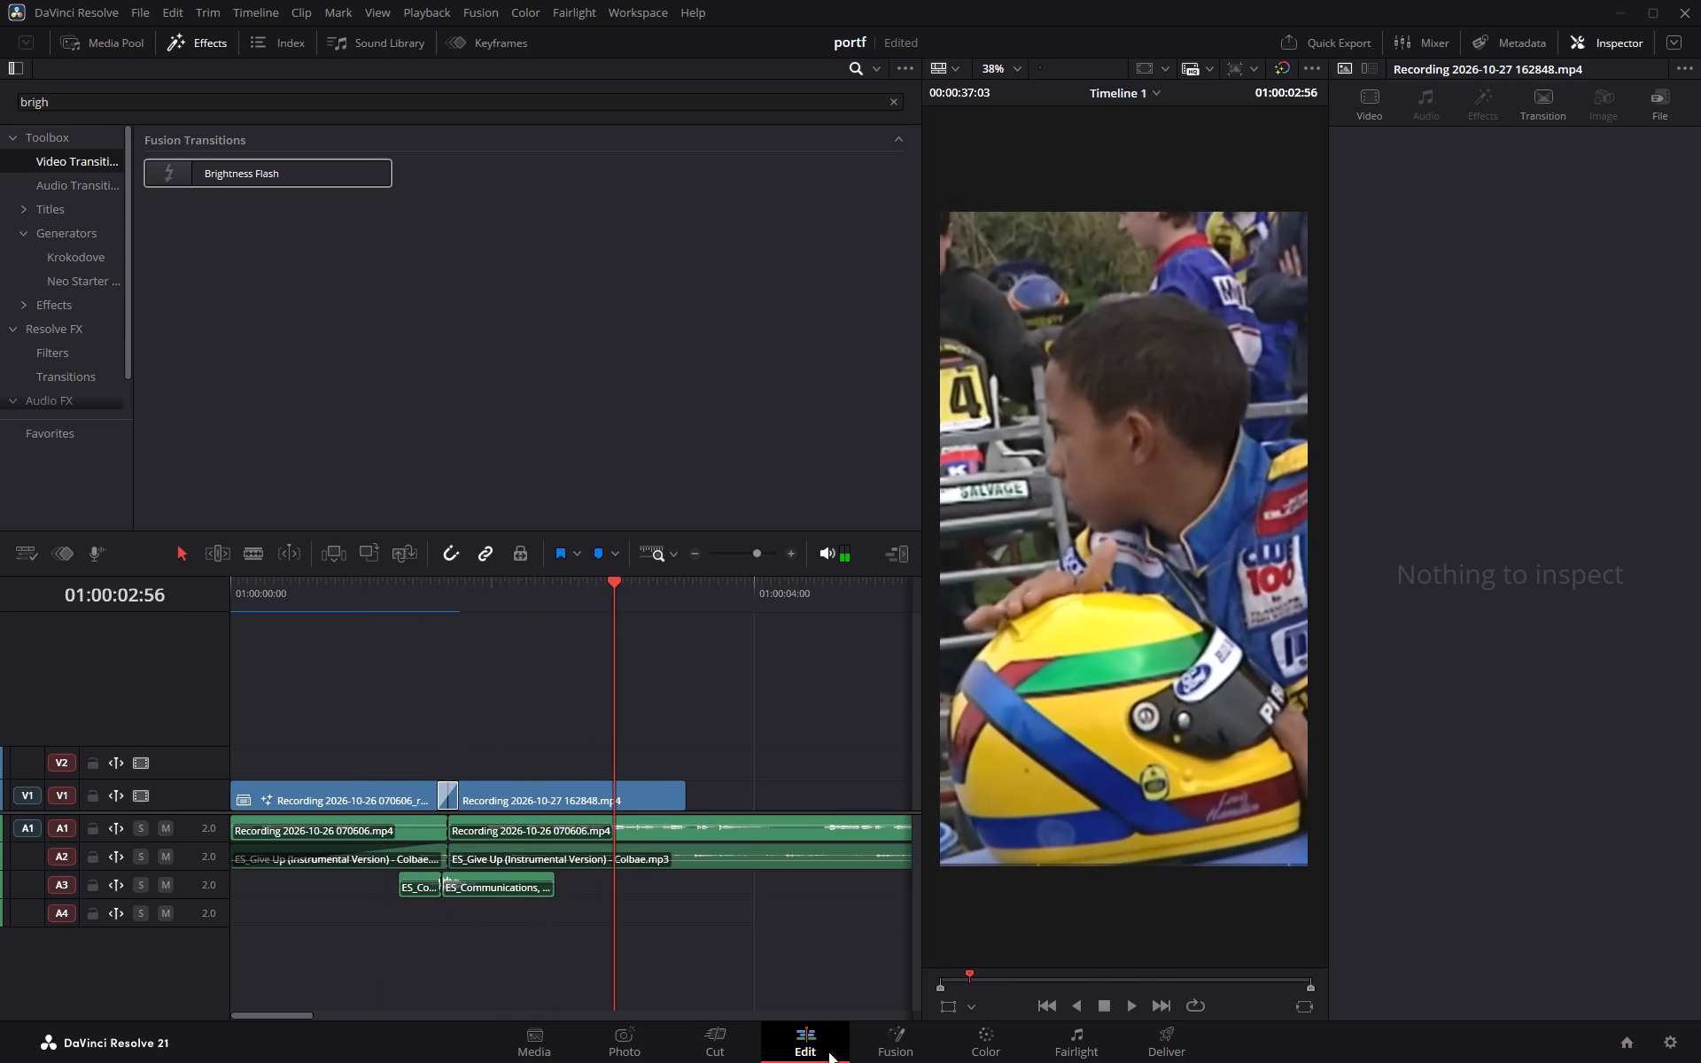
Close the portf project and create a new project named TEMP.
{"action": "left_click", "coordinate": [141, 15]}
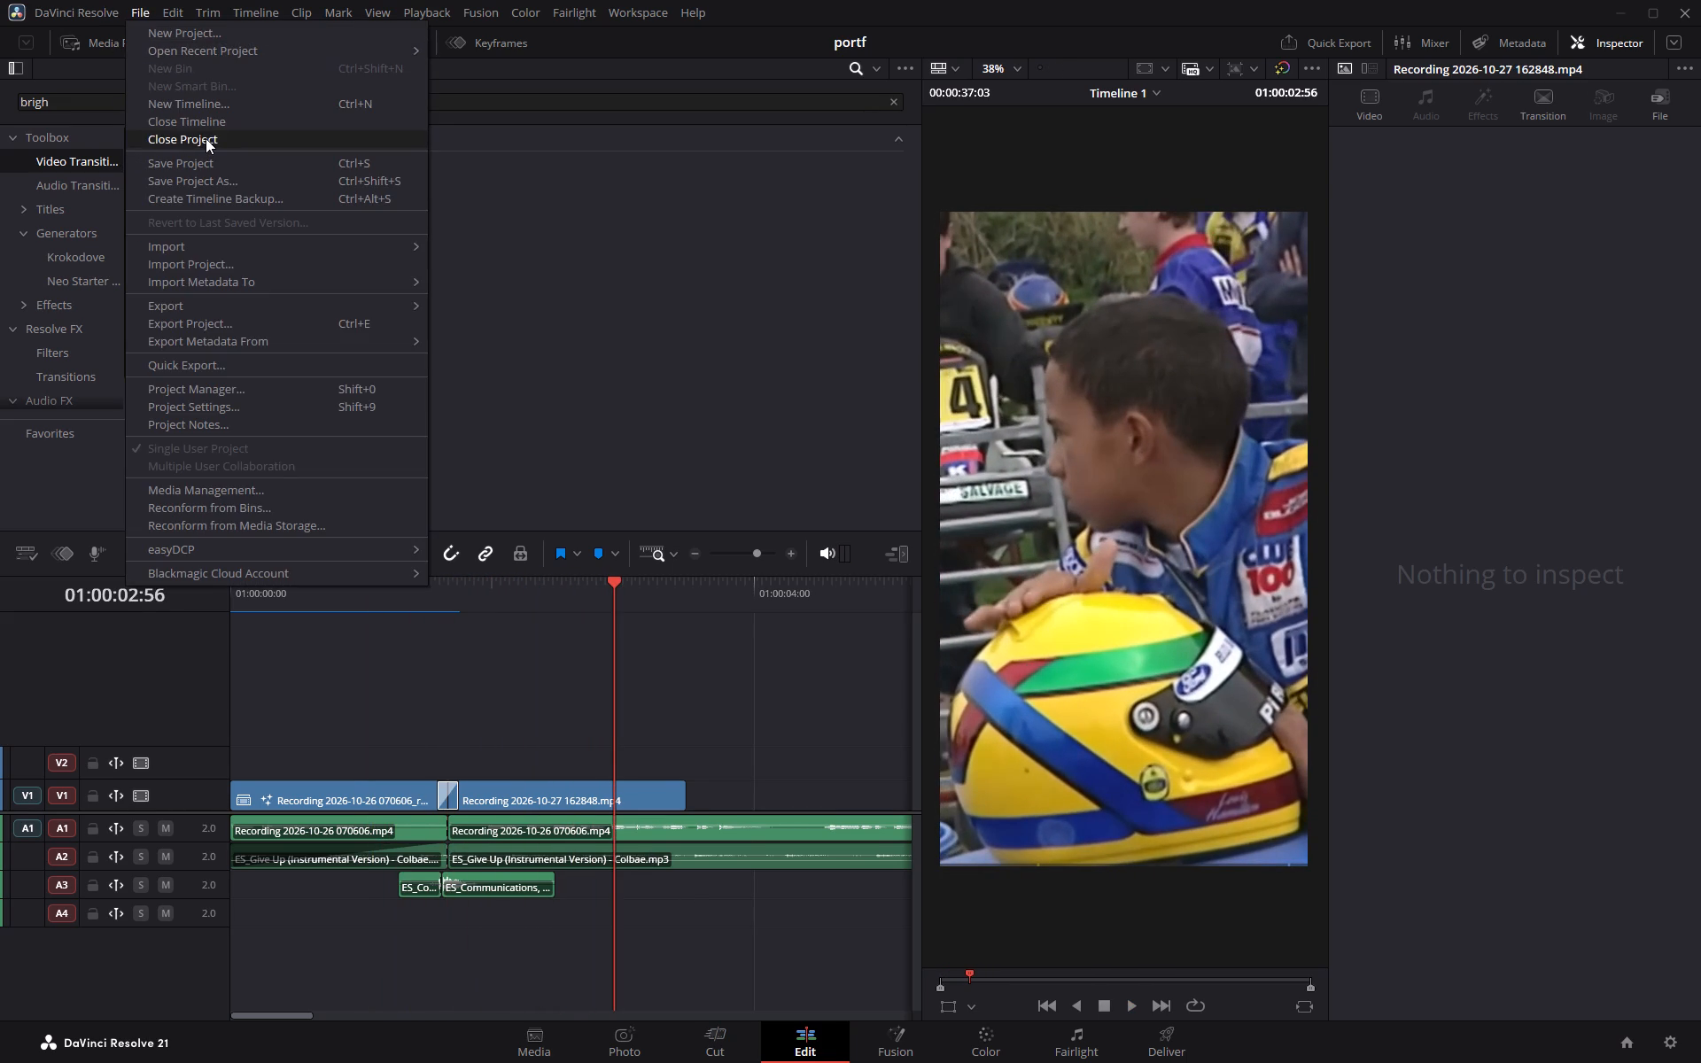
{"action": "left_click", "coordinate": [206, 138]}
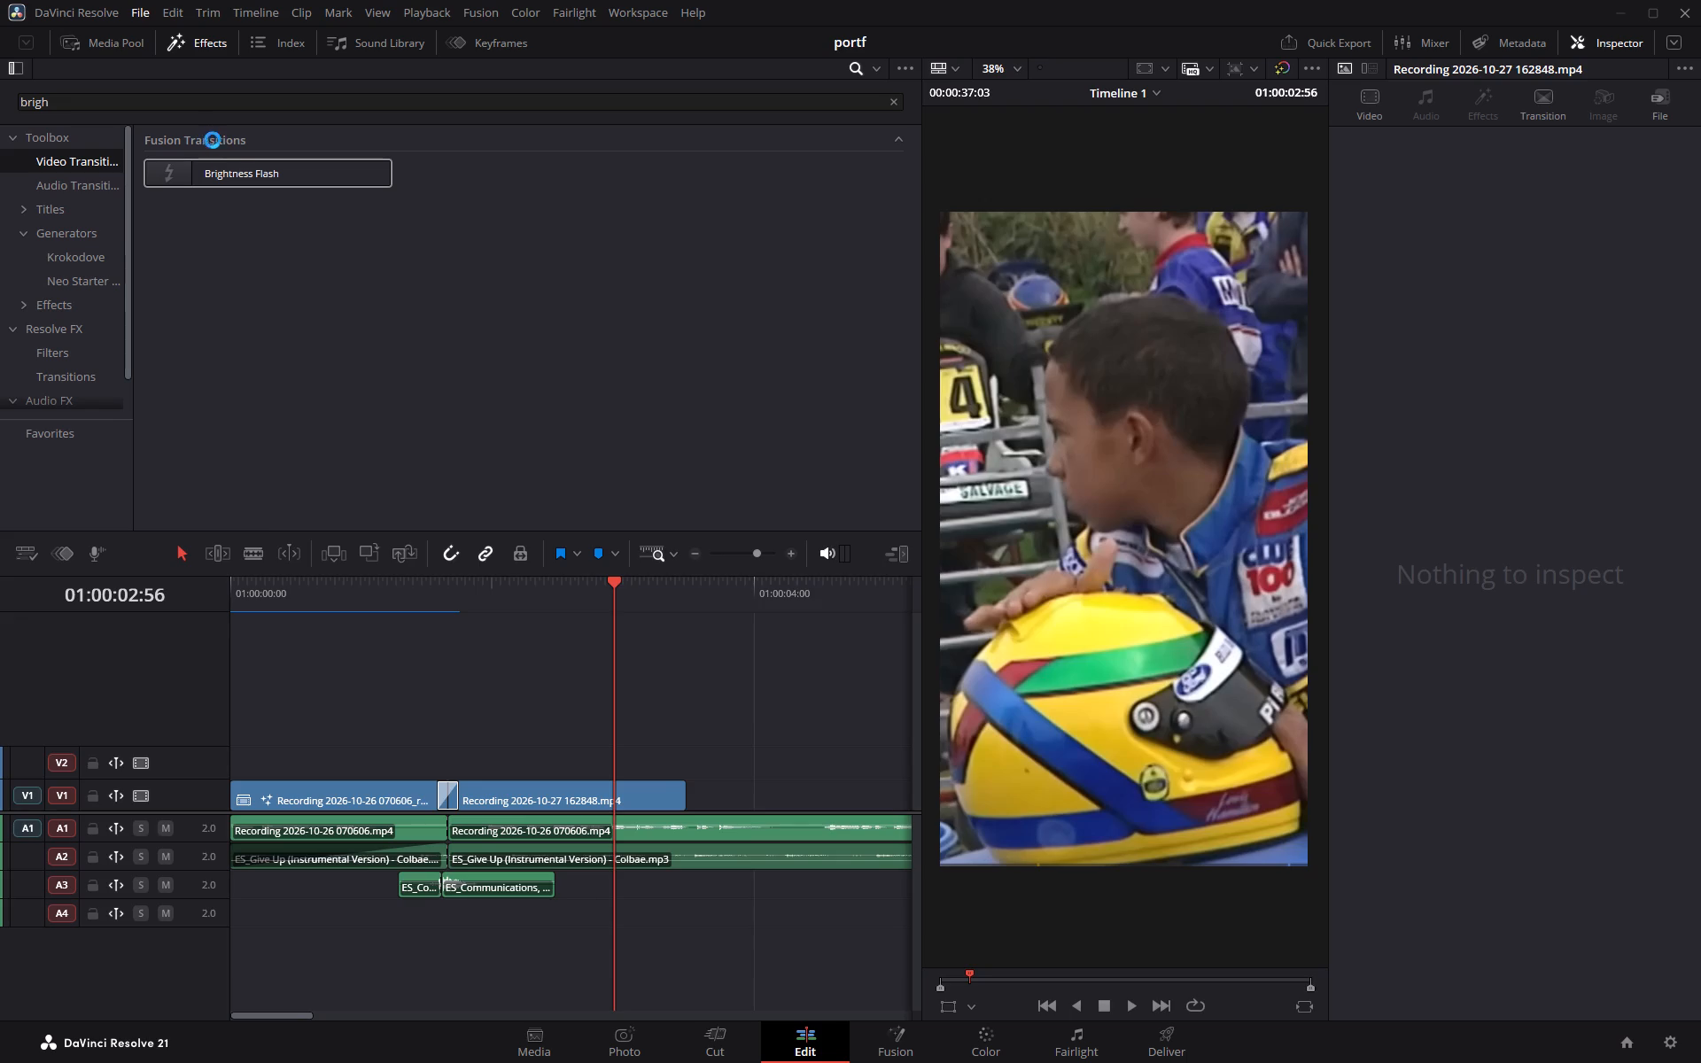
{"action": "double_click", "coordinate": [646, 374]}
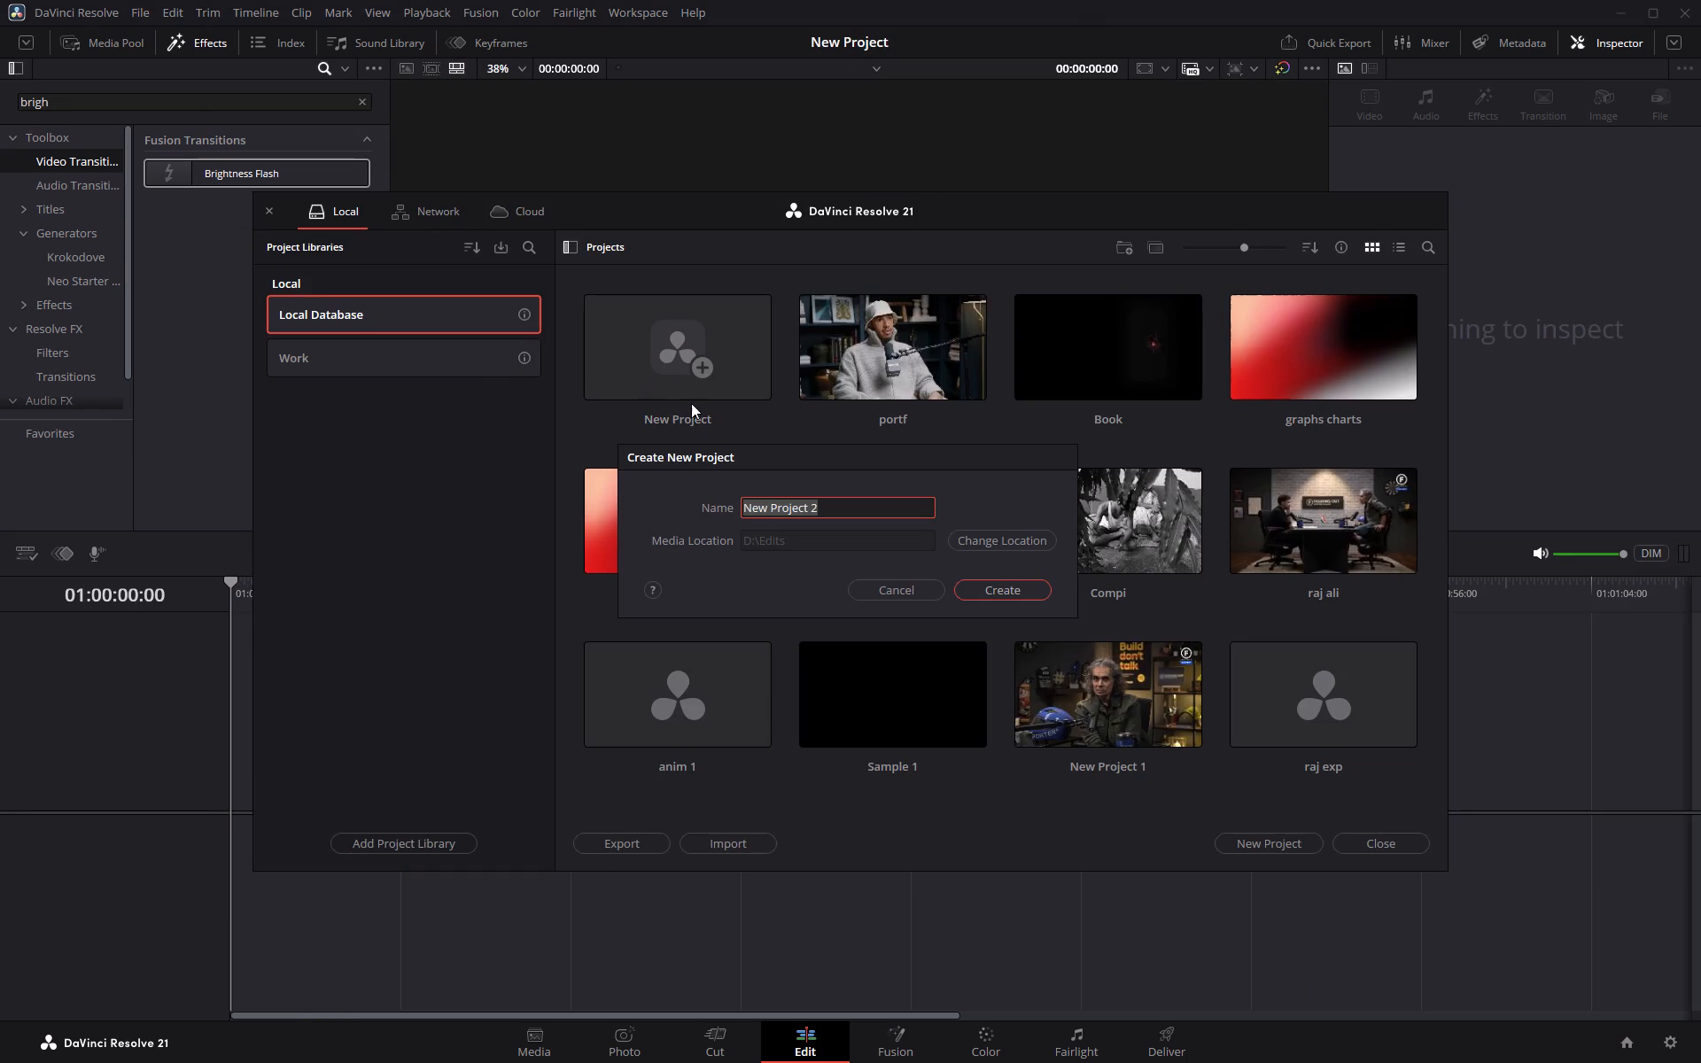
{"action": "key", "text": "BackSpace"}
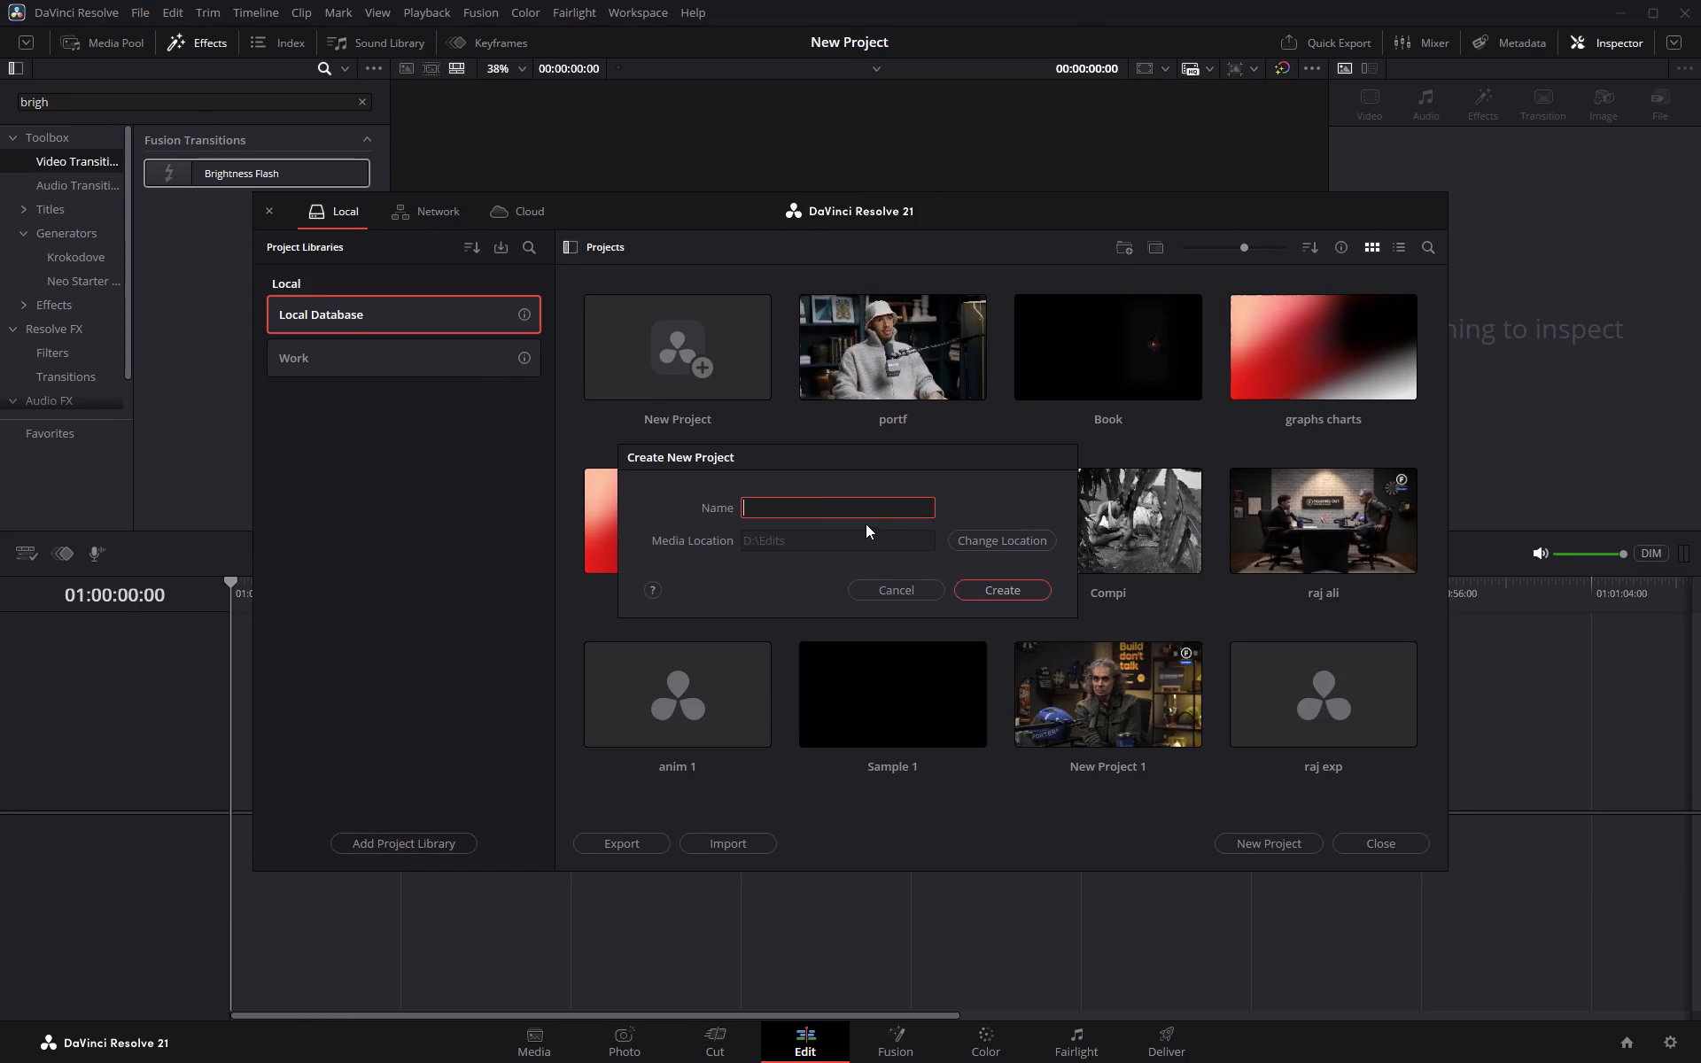
{"action": "type", "text": "TEMP"}
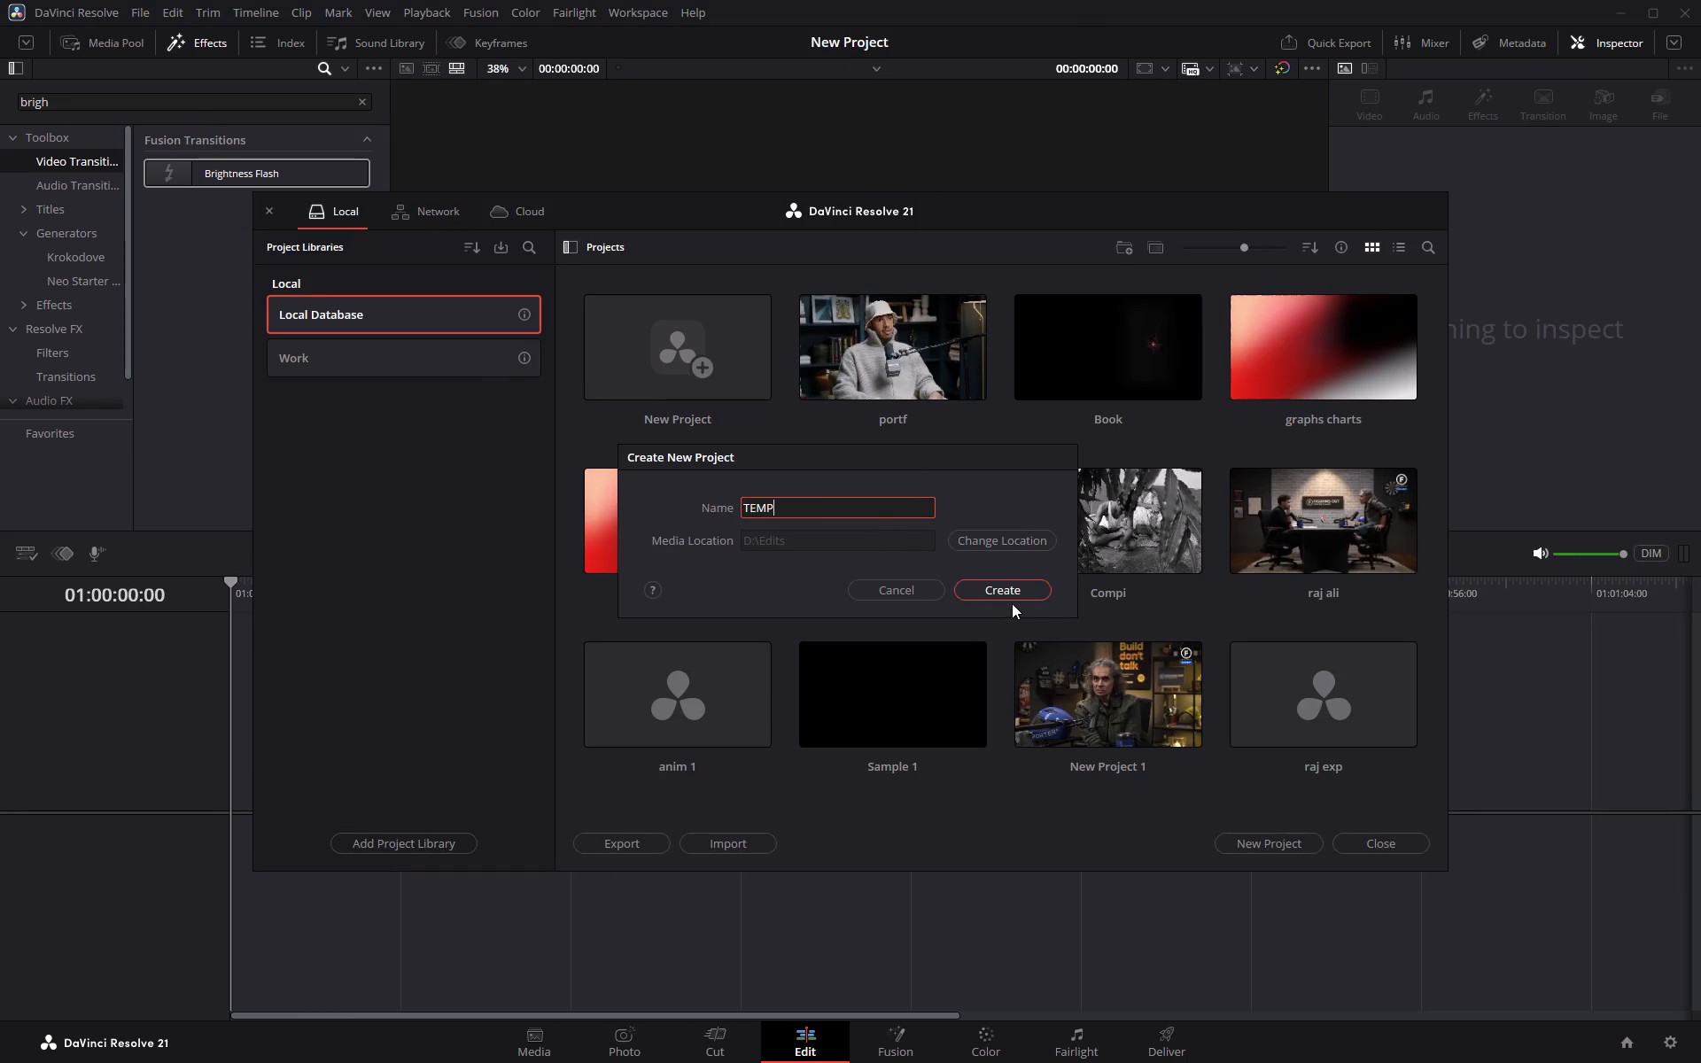
{"action": "left_click", "coordinate": [1013, 590]}
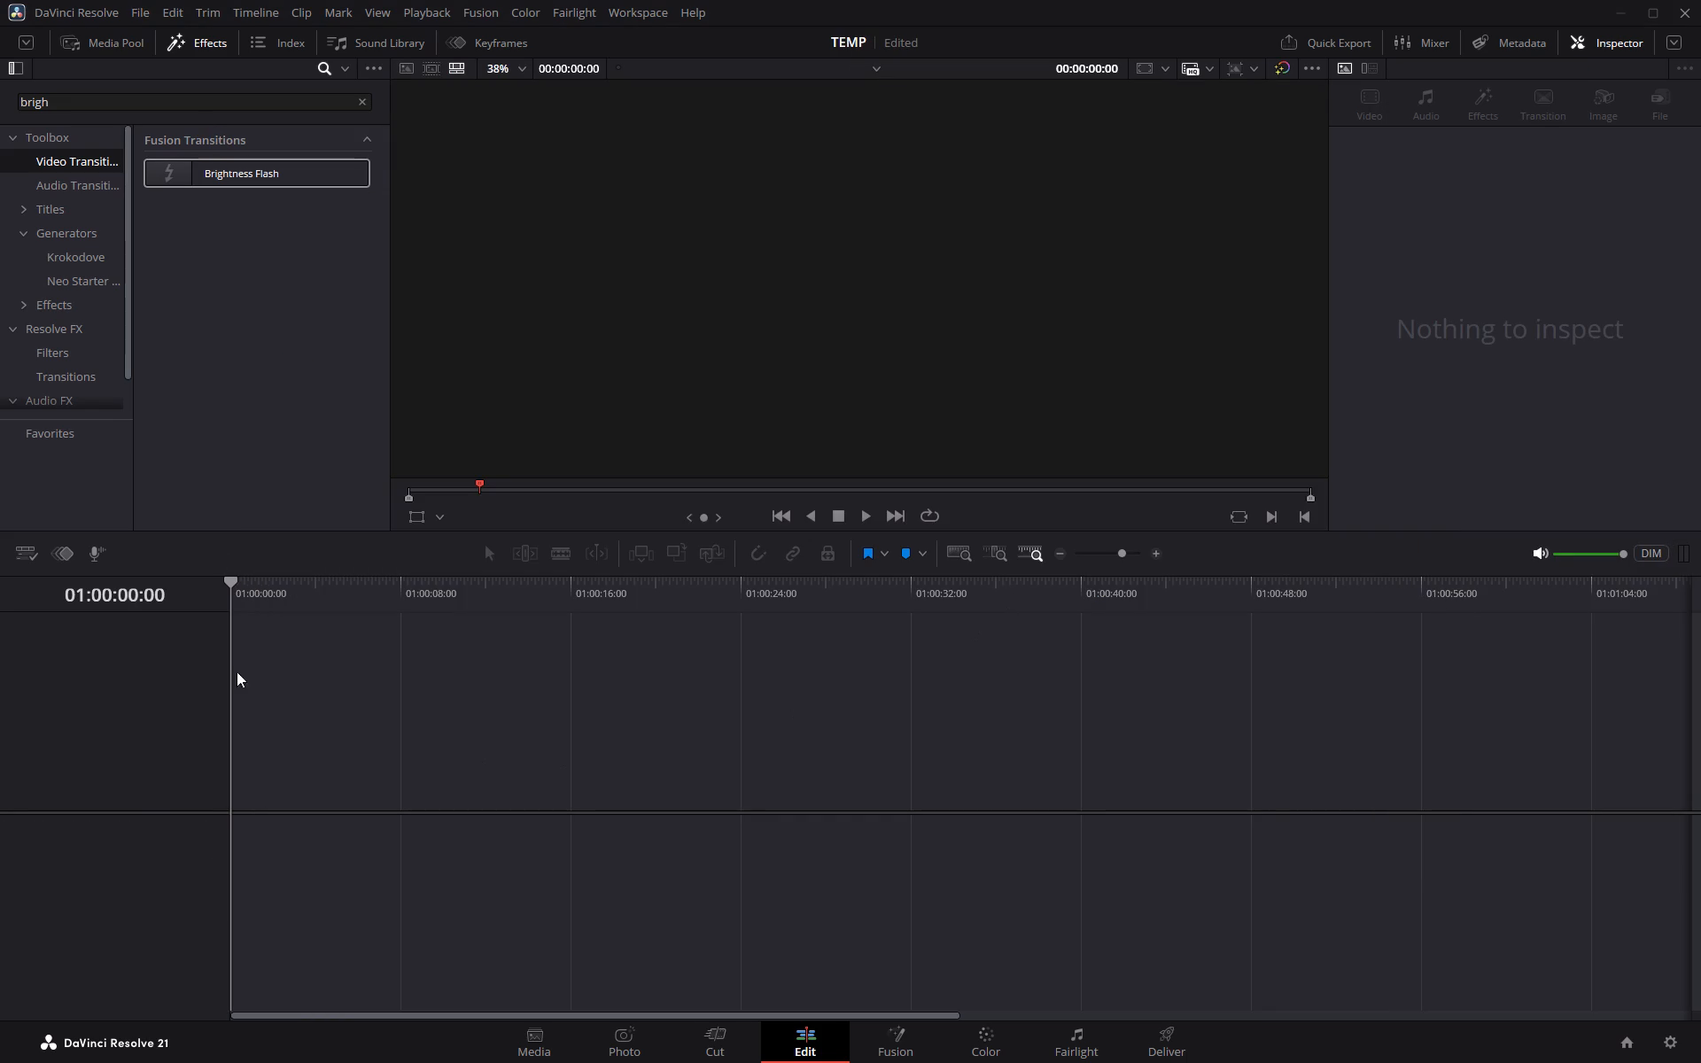
Switch to Google Chrome, open the first browser profile and go to YouTube.
{"action": "key", "text": "super+d"}
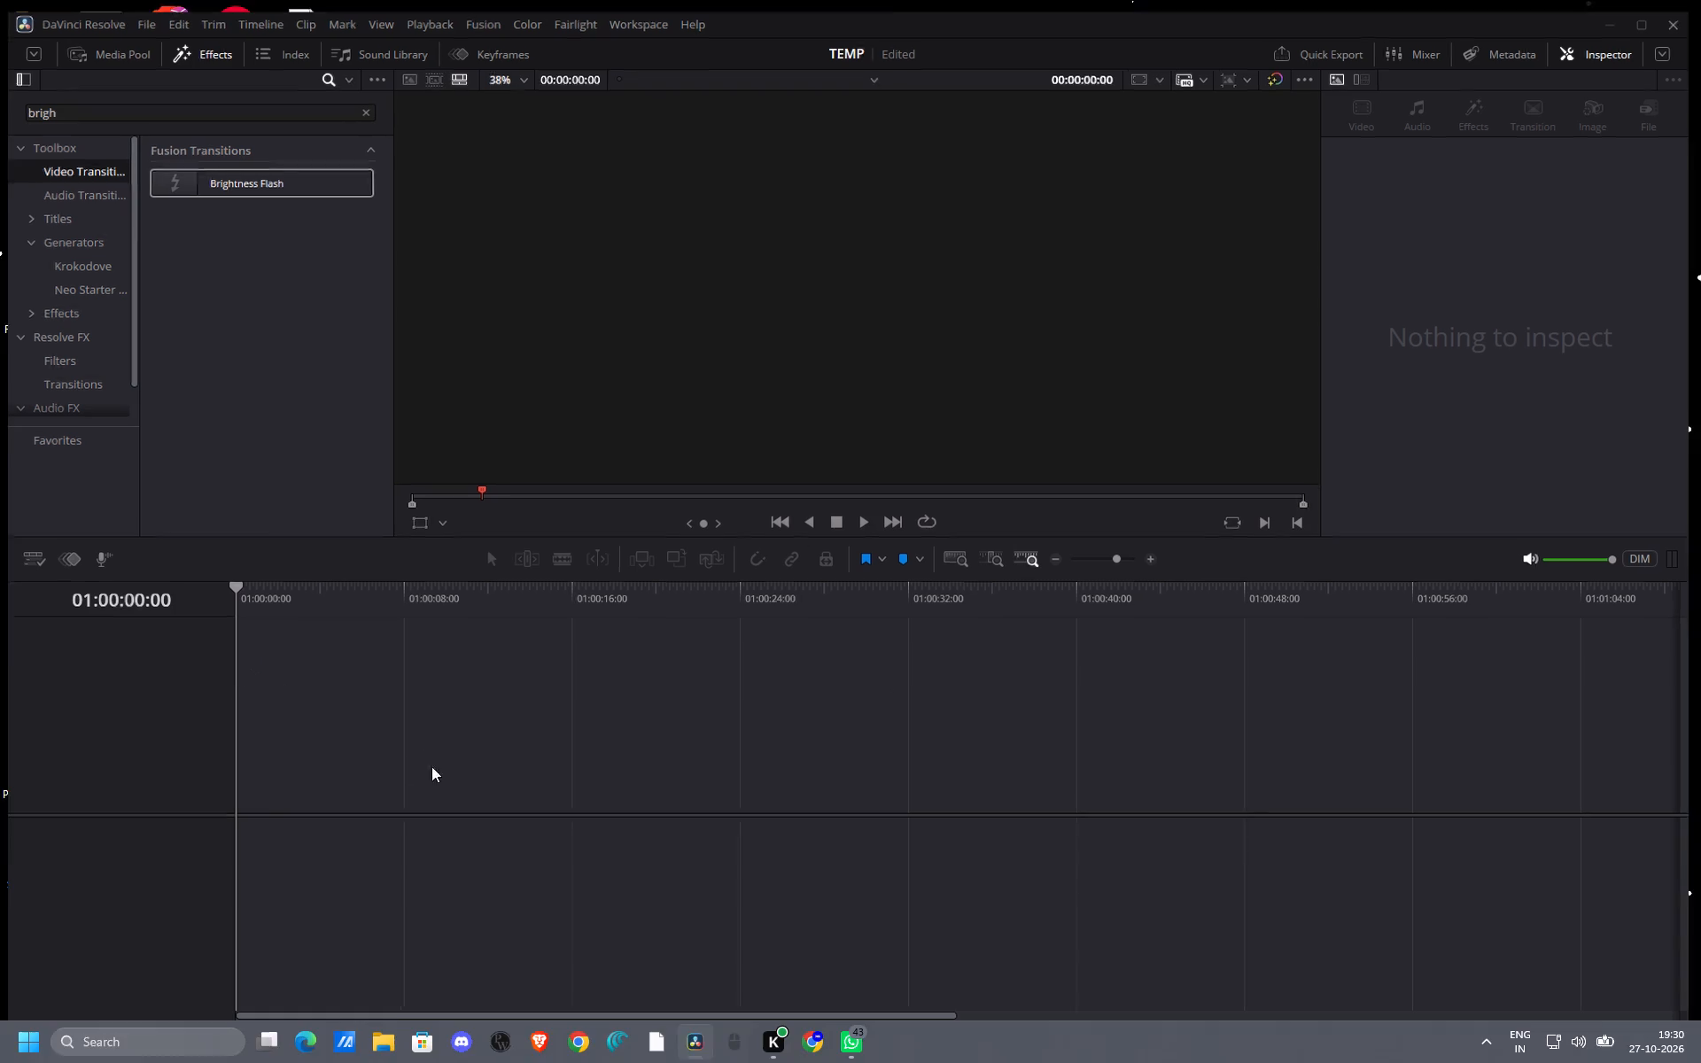
{"action": "double_click", "coordinate": [583, 1058]}
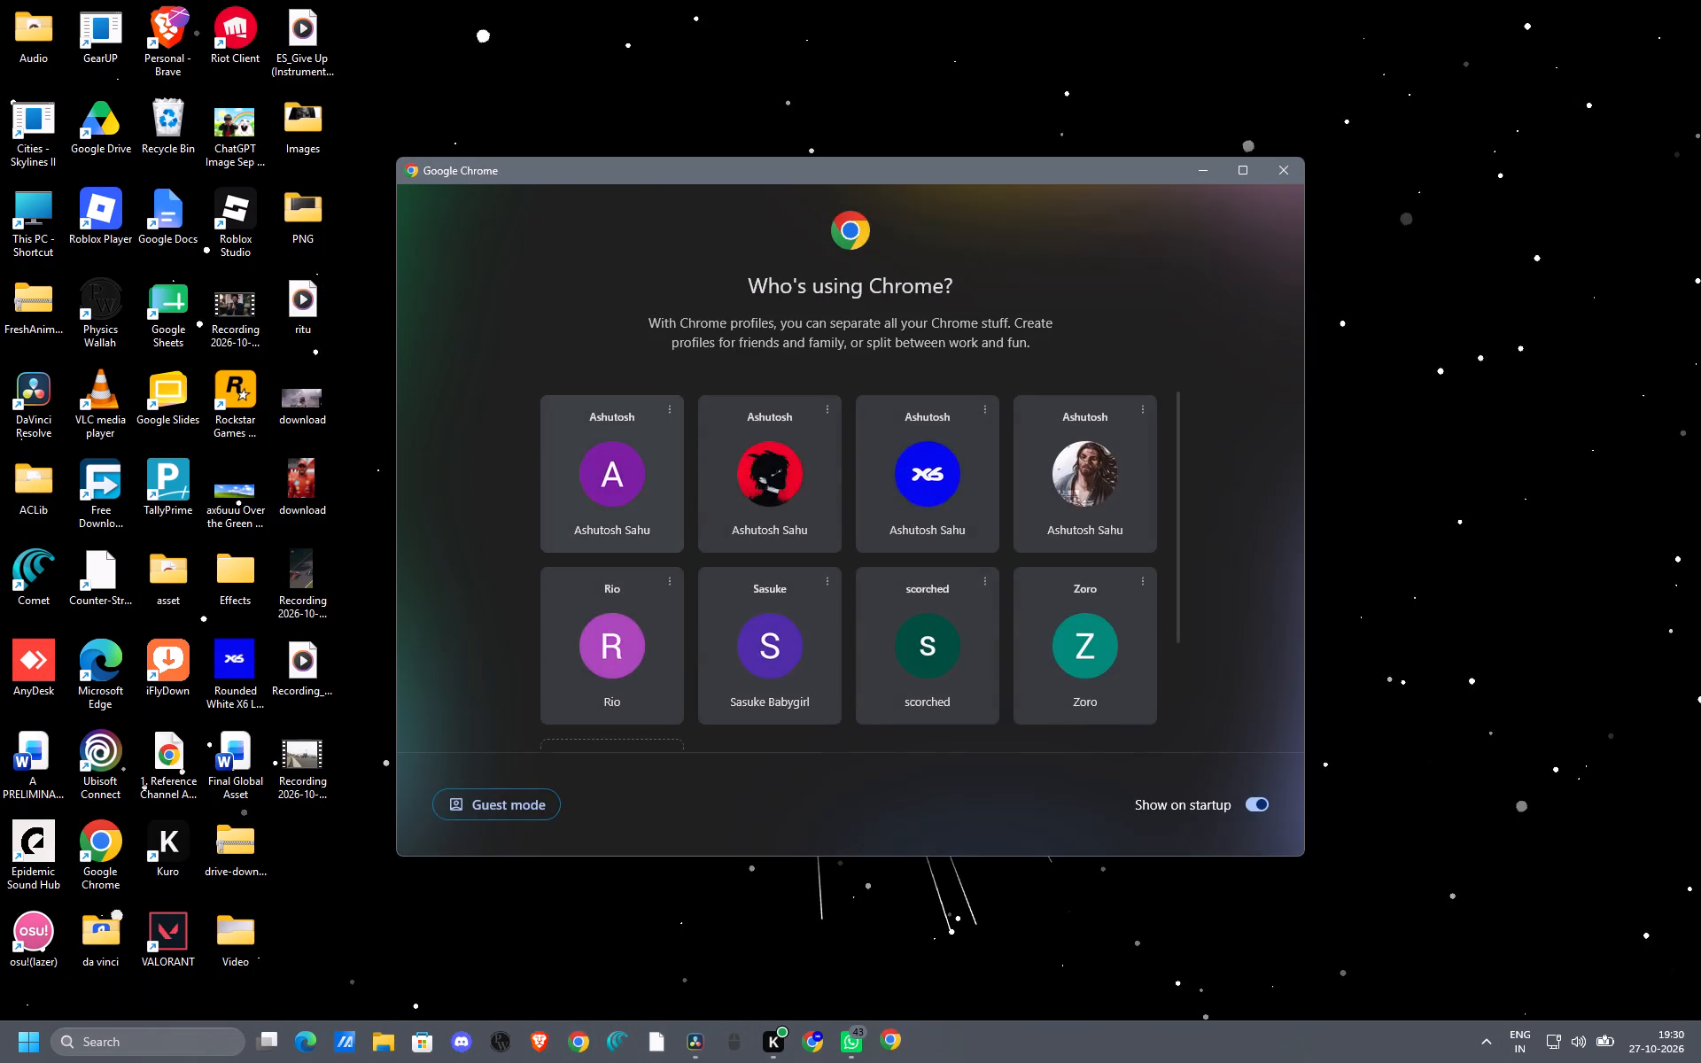
{"action": "left_click", "coordinate": [610, 490]}
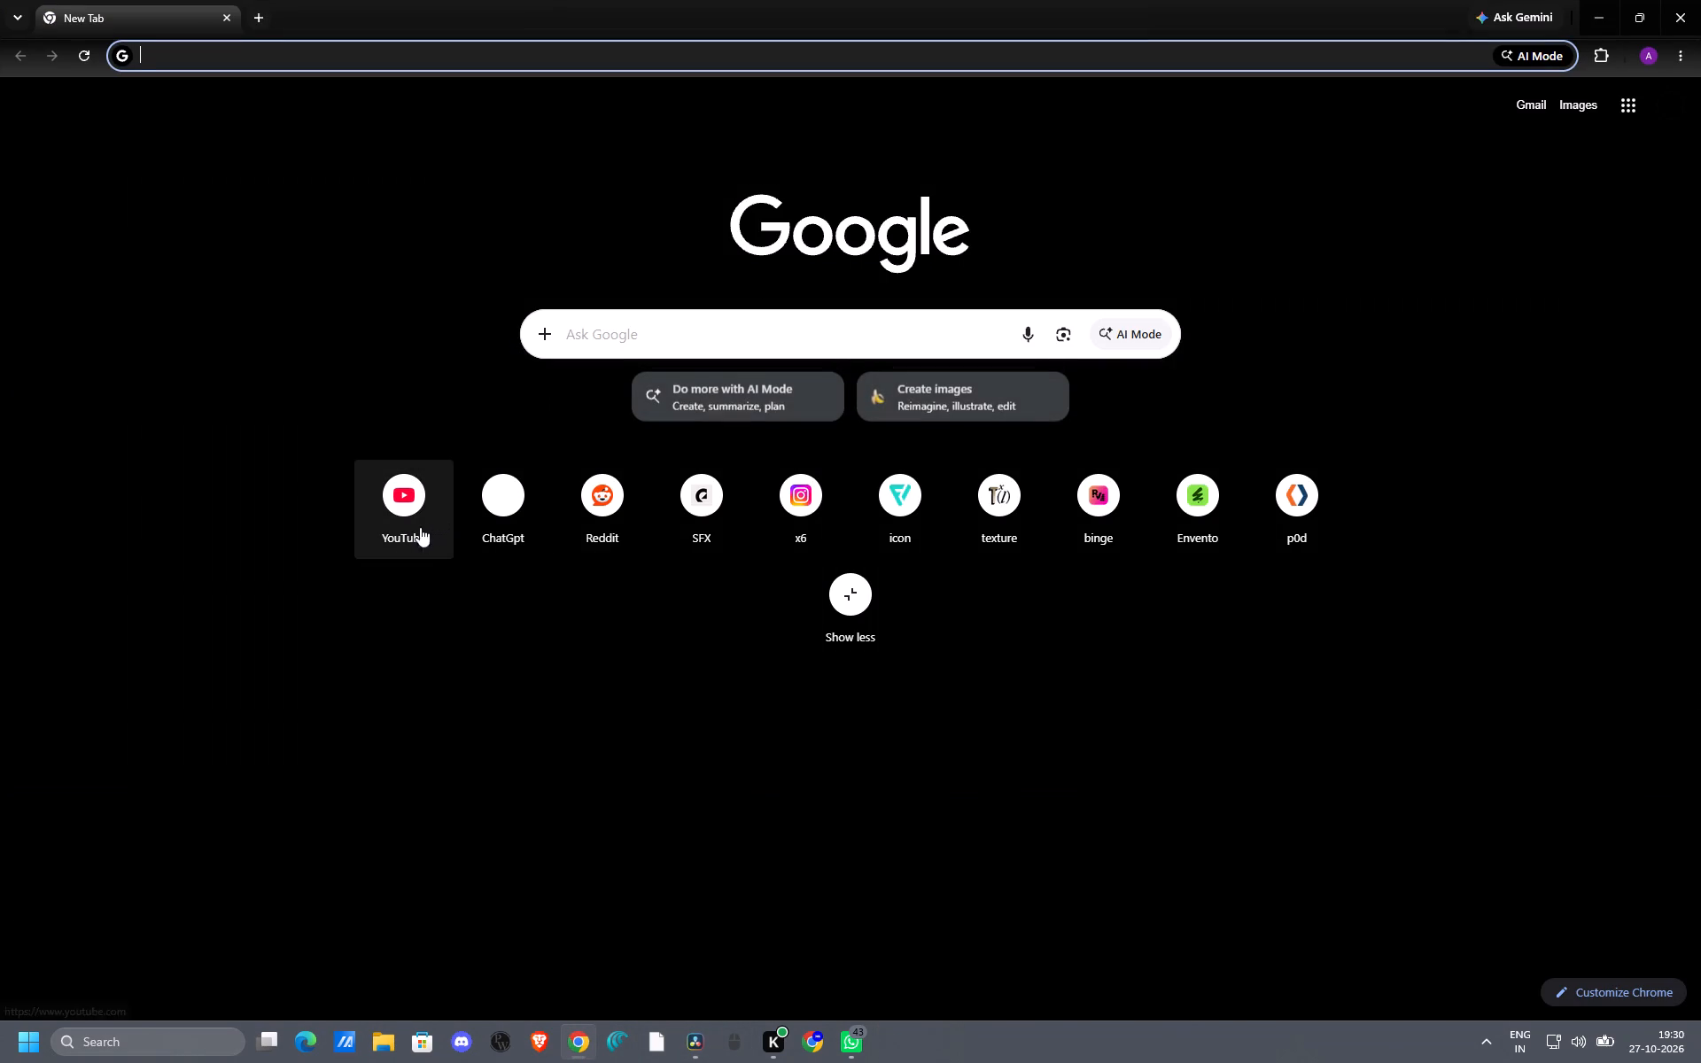
{"action": "left_click", "coordinate": [420, 527]}
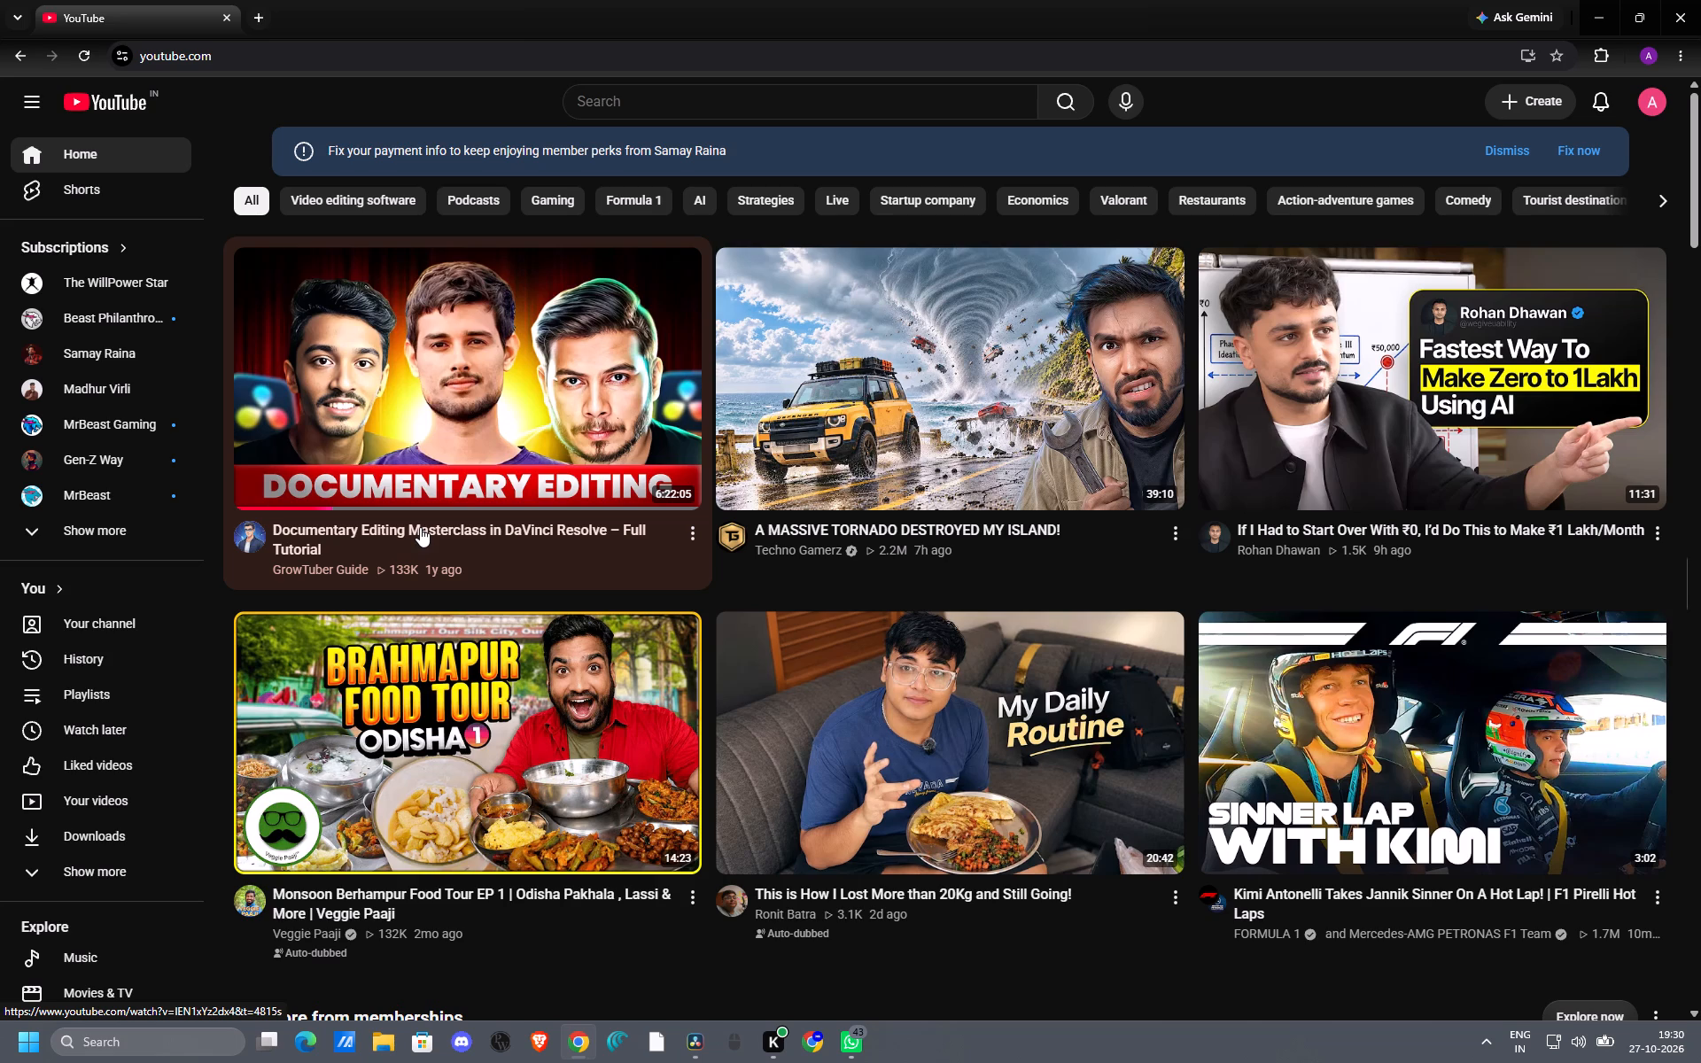
Watch the Animation-06 section of the Documentary Editing Masterclass in DaVinci Resolve, rewinding to about 1 h 14 min, and leave the video.
{"action": "left_click", "coordinate": [439, 367]}
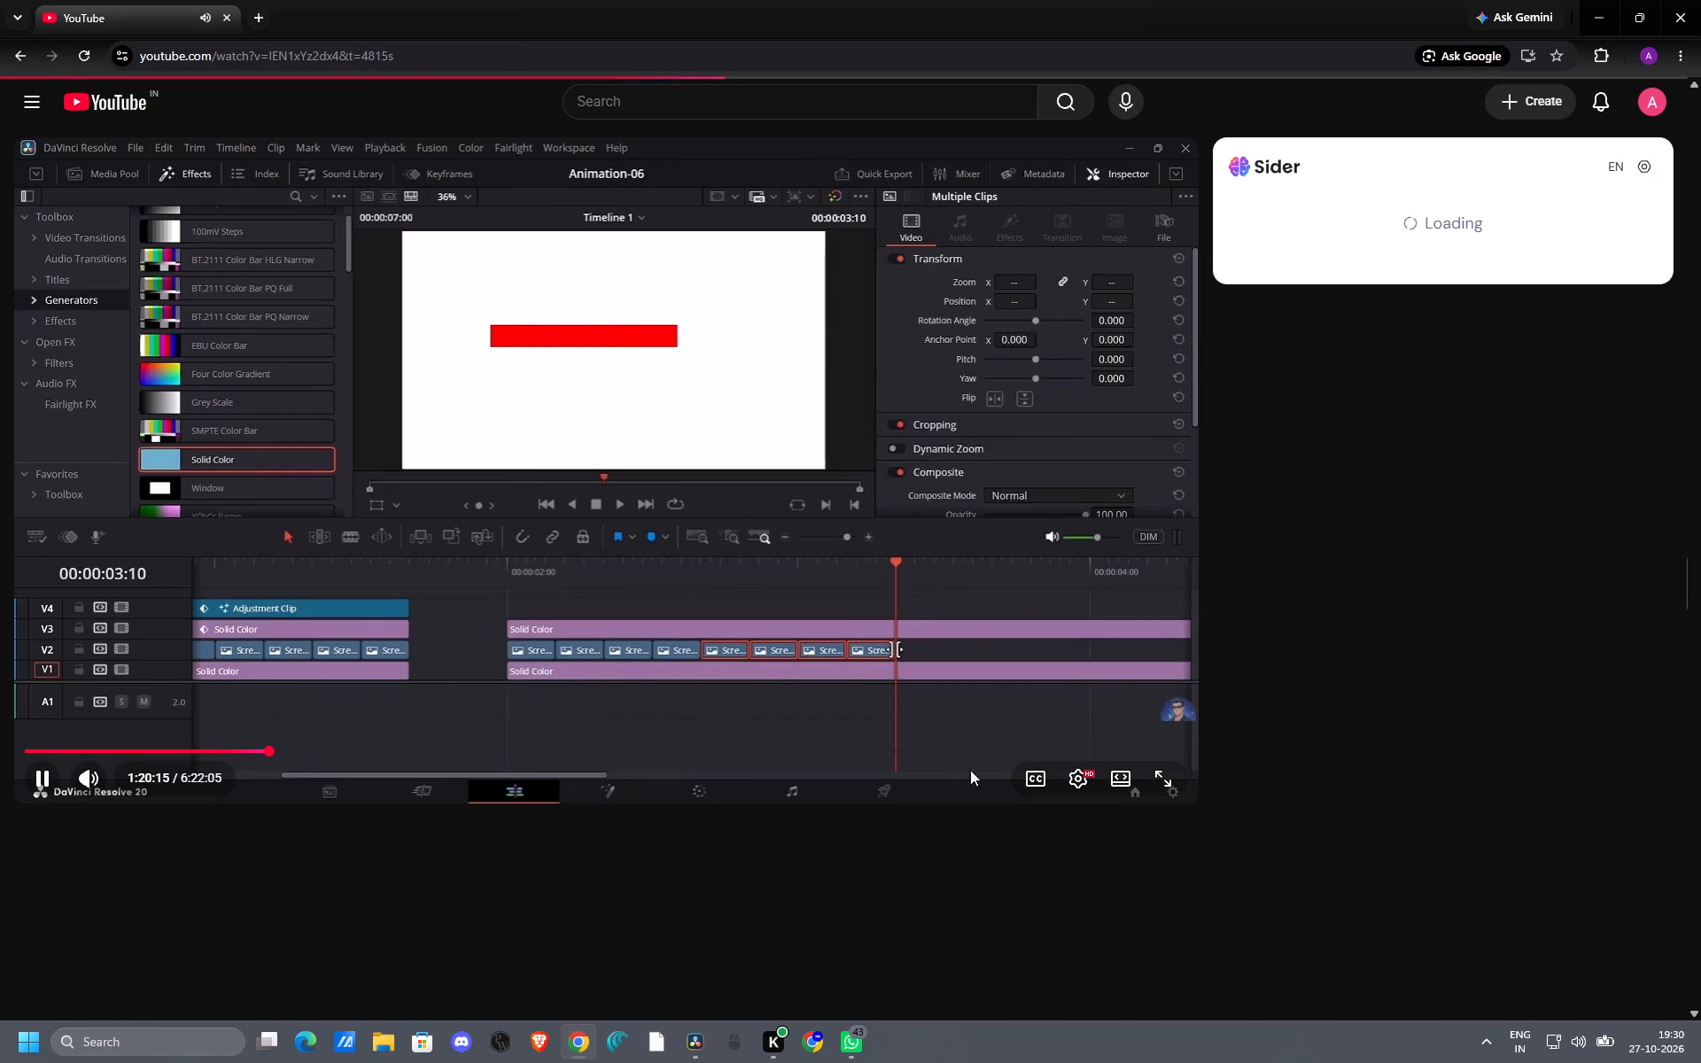
{"action": "left_click", "coordinate": [1170, 780]}
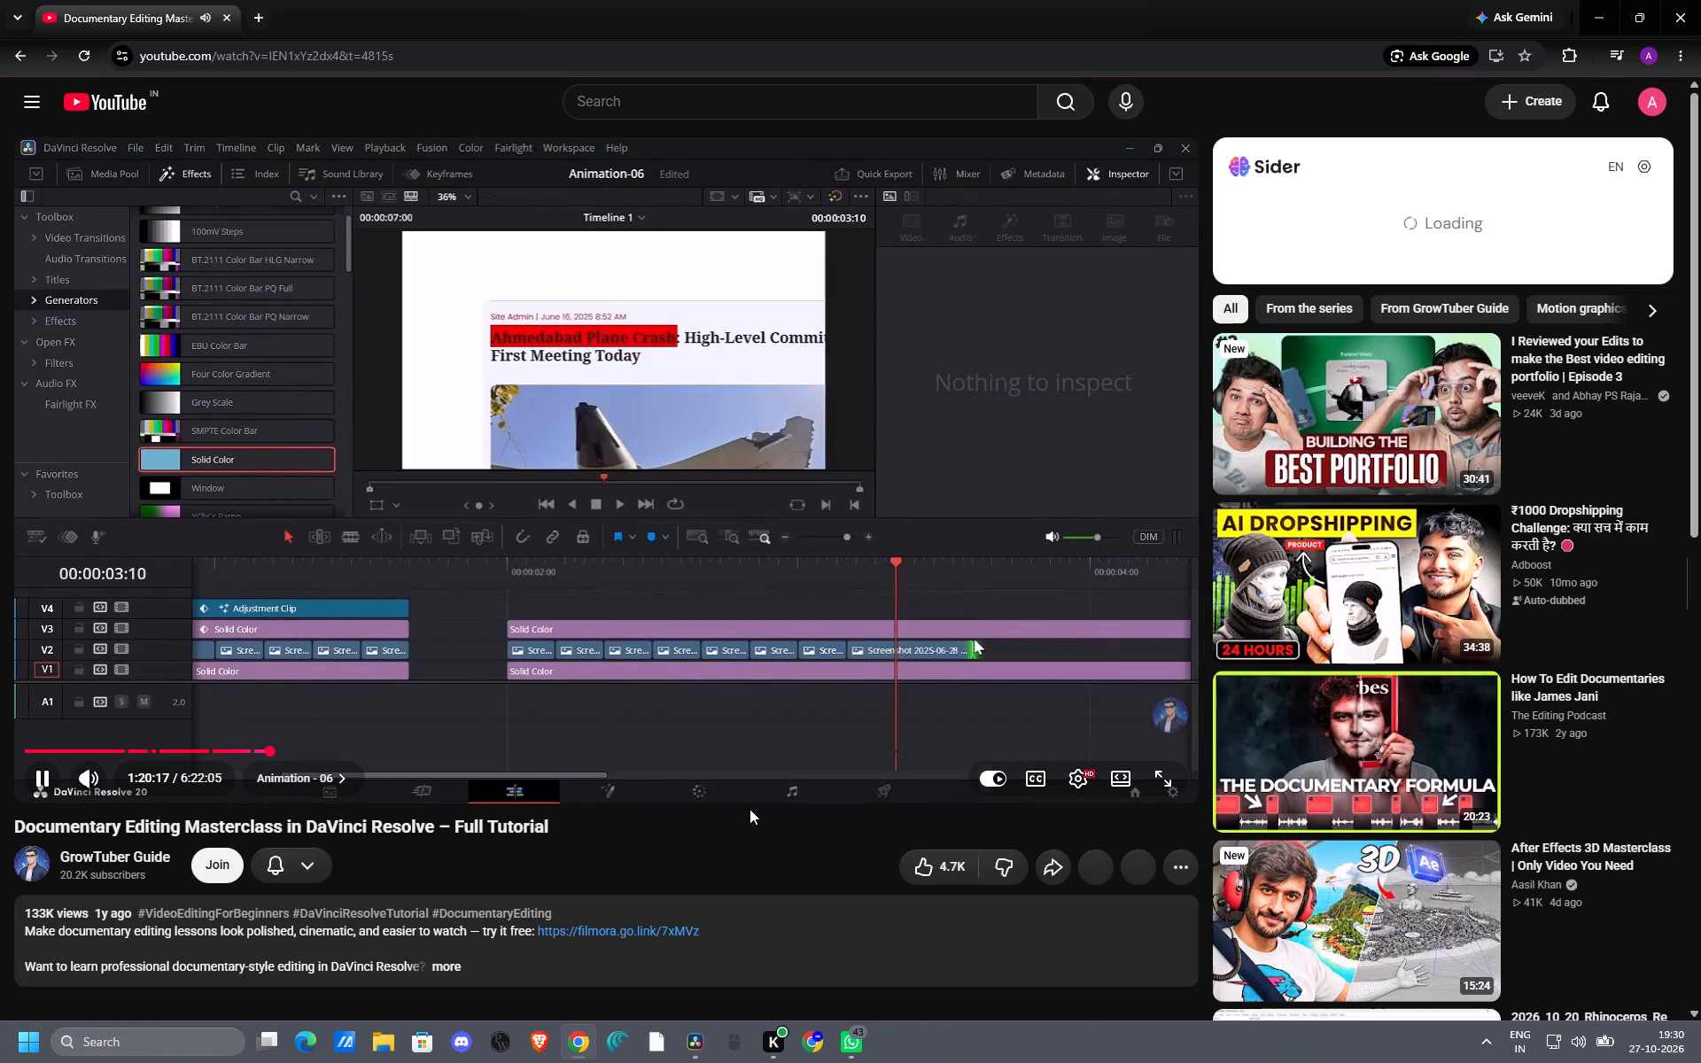
{"action": "left_click_drag", "start_coordinate": [263, 750], "coordinate": [253, 750]}
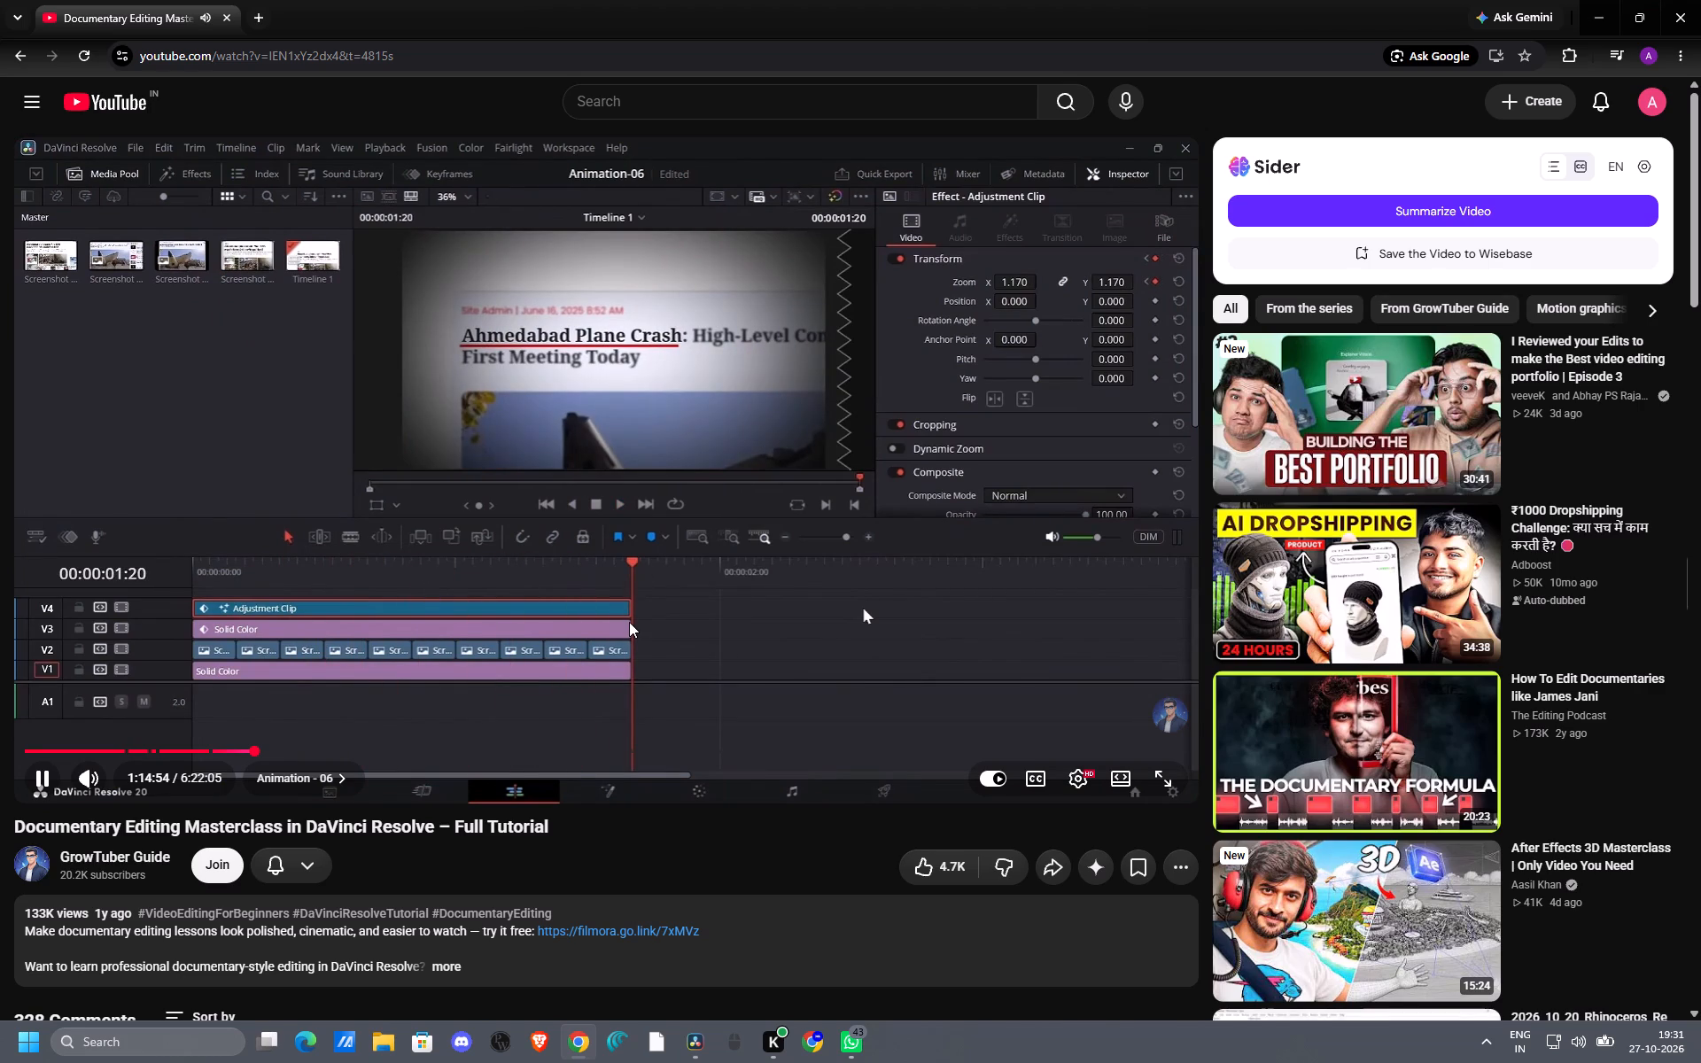
{"action": "key", "text": "Left"}
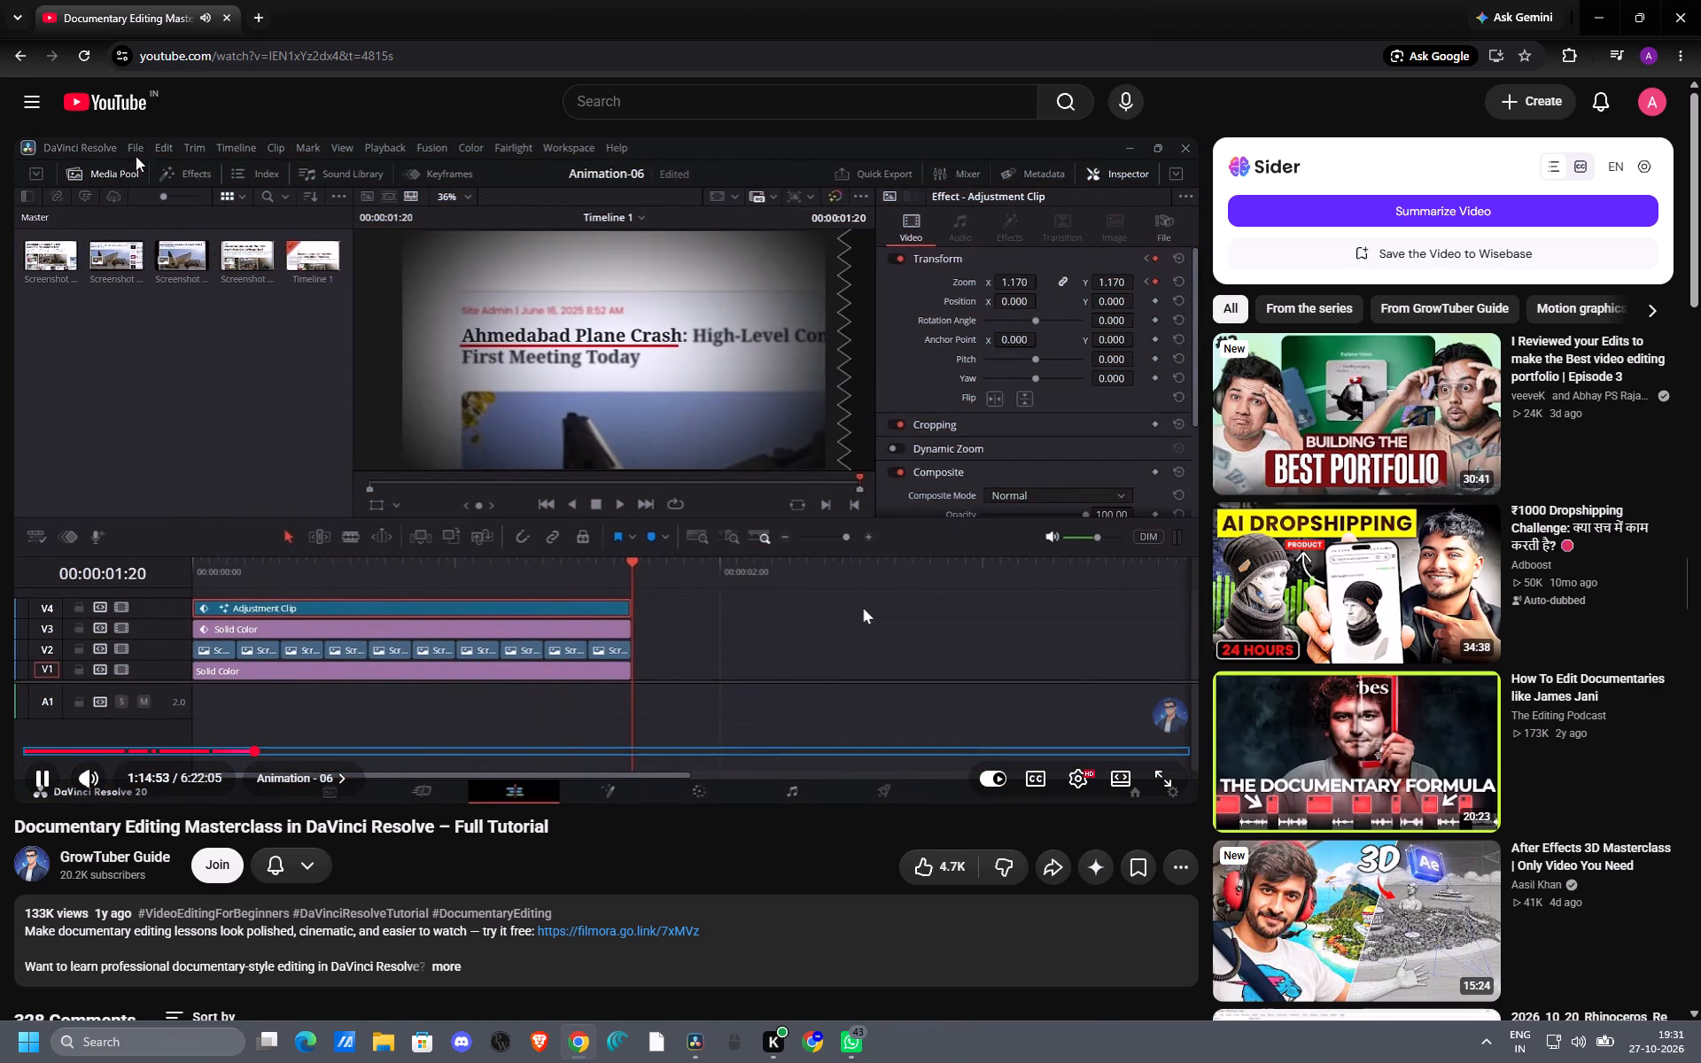
{"action": "left_click", "coordinate": [17, 56]}
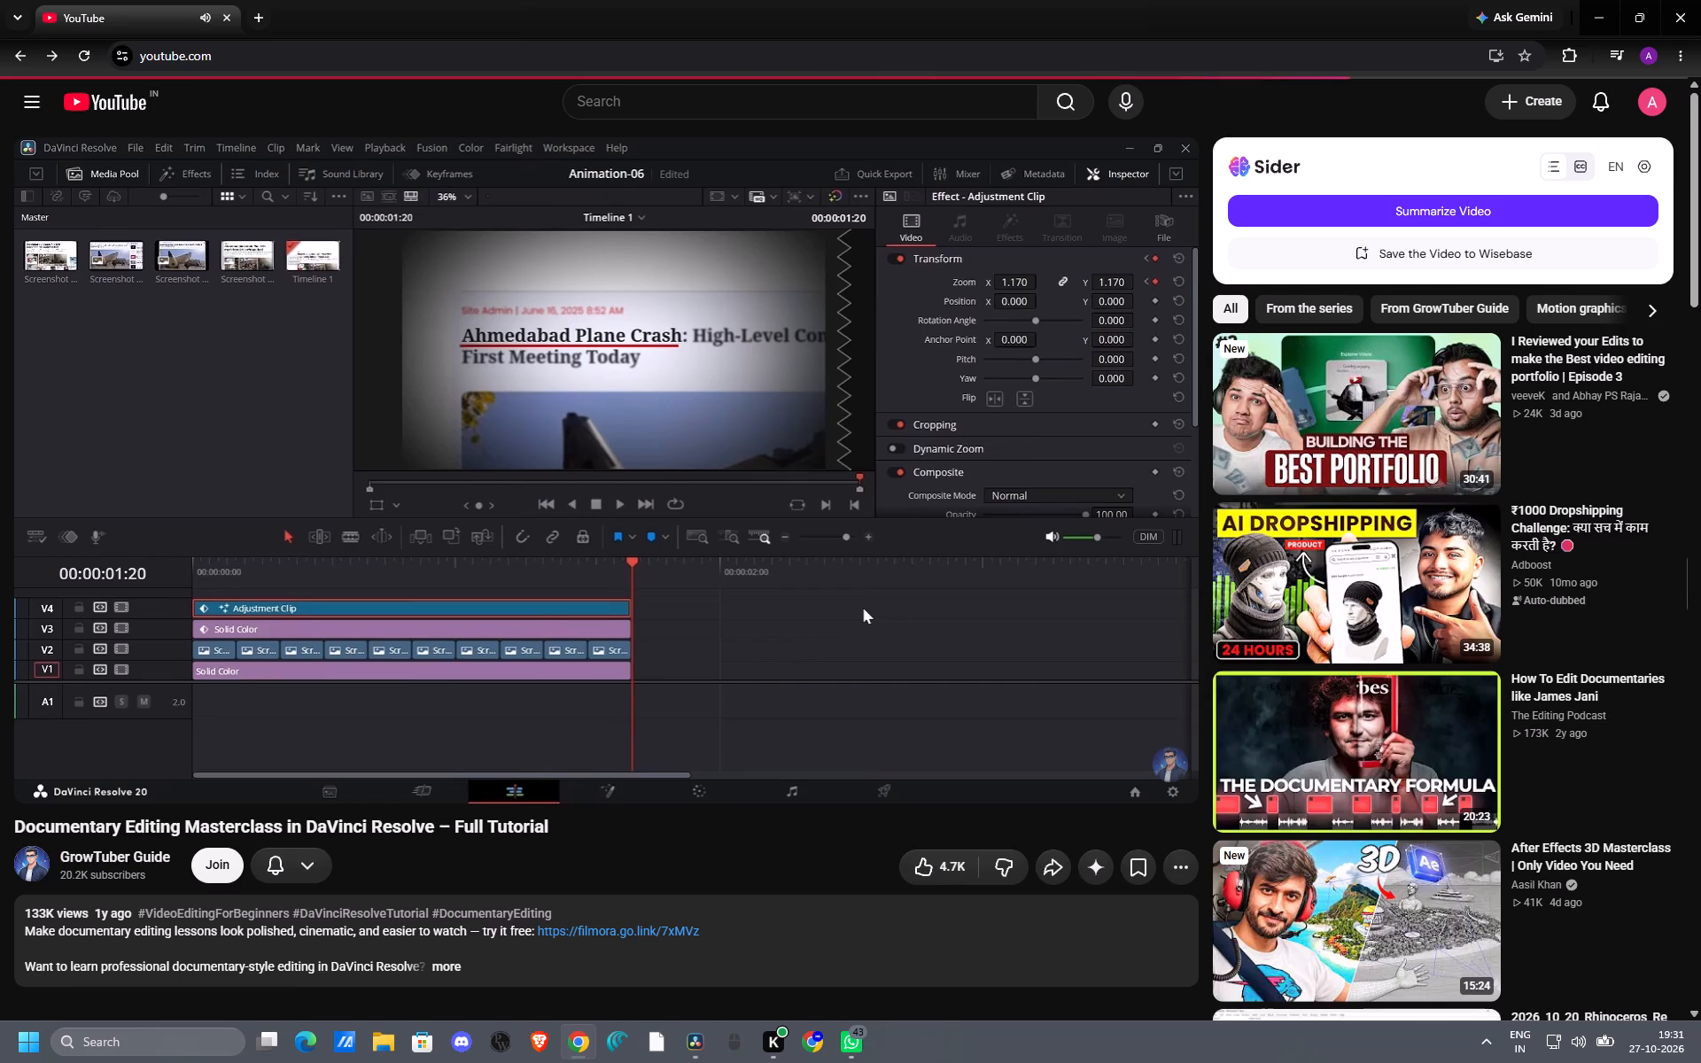
Search YouTube for "MATCH CUT ANIMATION" and refine the search to "MATCH CUT ANIMATION DA VINCI".
{"action": "left_click", "coordinate": [647, 110]}
{"action": "key", "text": "m"}
{"action": "type", "text": "ATCH CUT ANIMATION"}
{"action": "key", "text": "Return"}
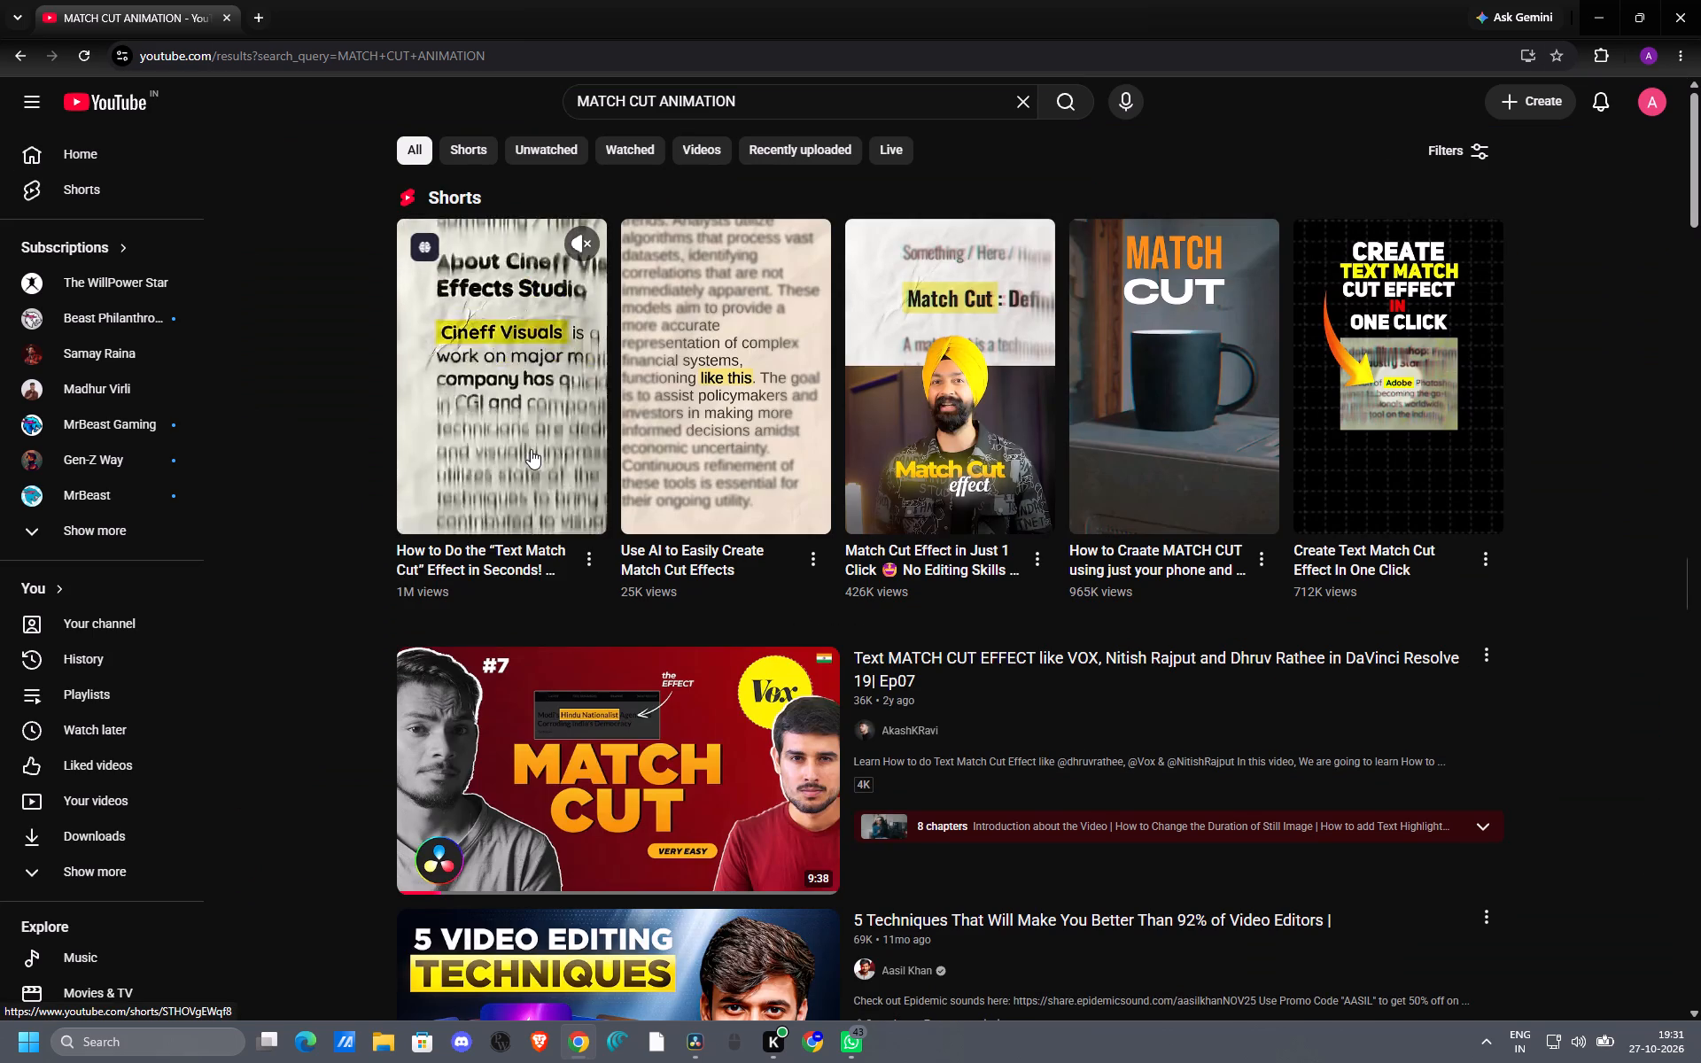
{"action": "left_click", "coordinate": [788, 103]}
{"action": "key", "text": "space"}
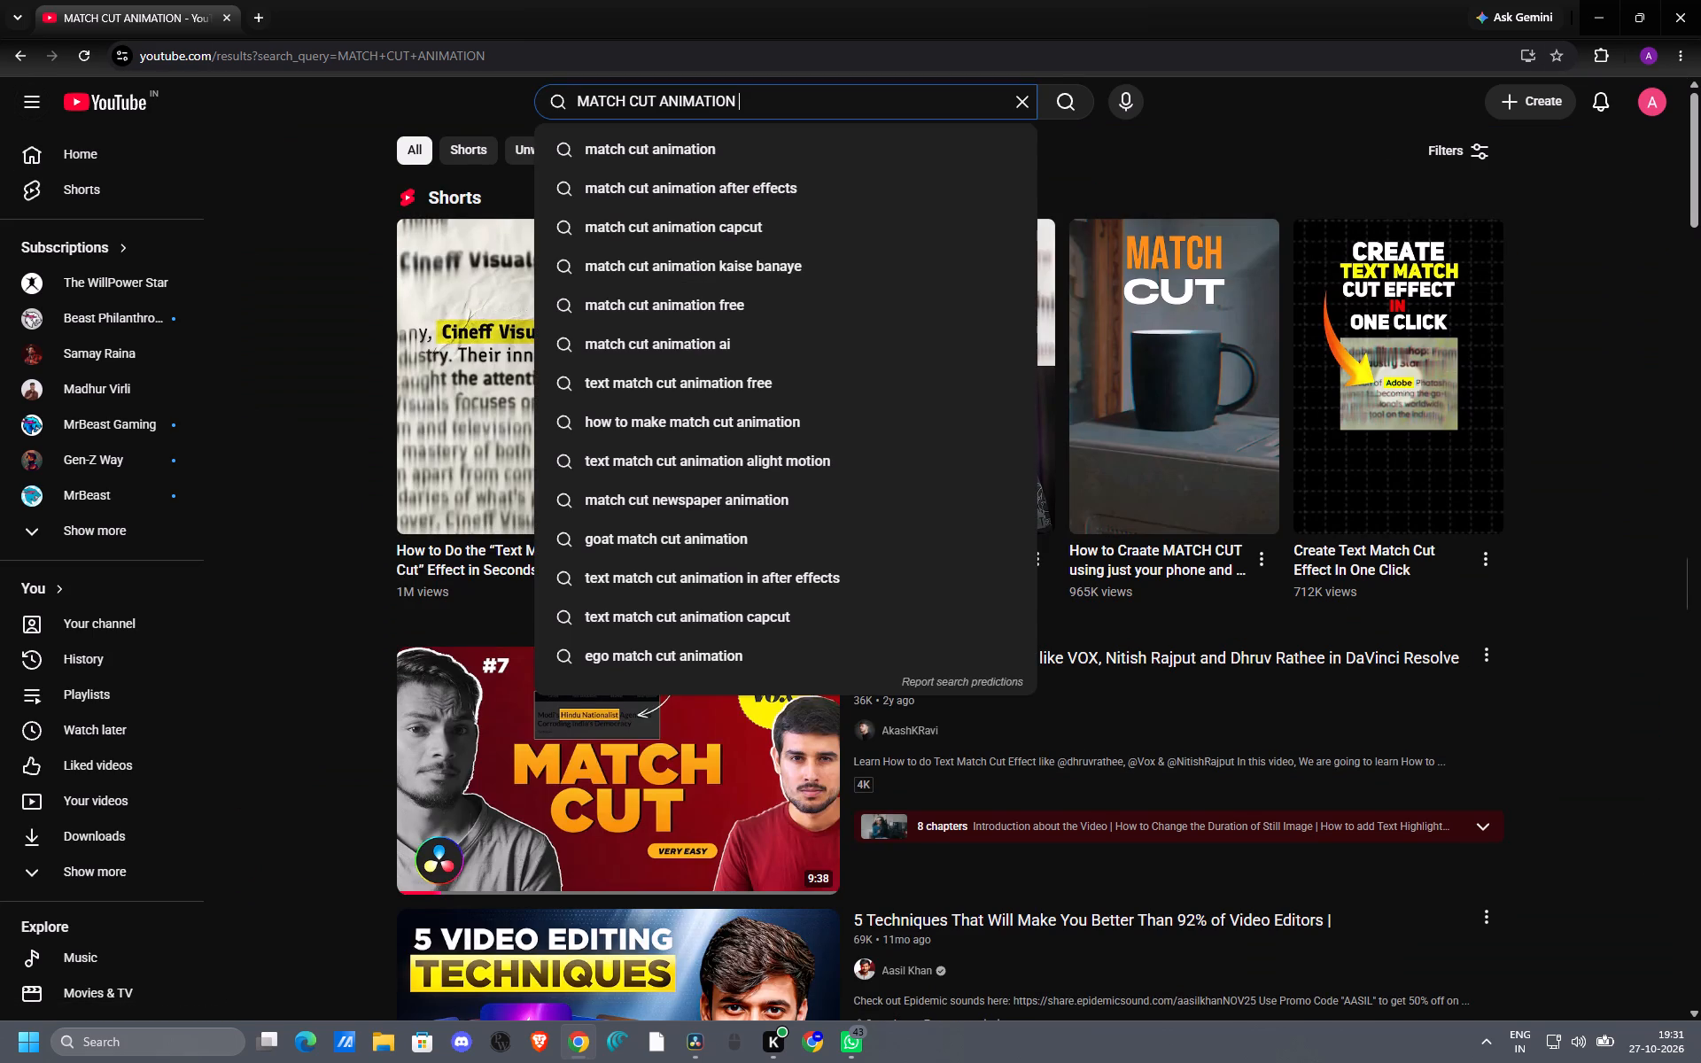
{"action": "type", "text": "DA VINCI"}
{"action": "key", "text": "Return"}
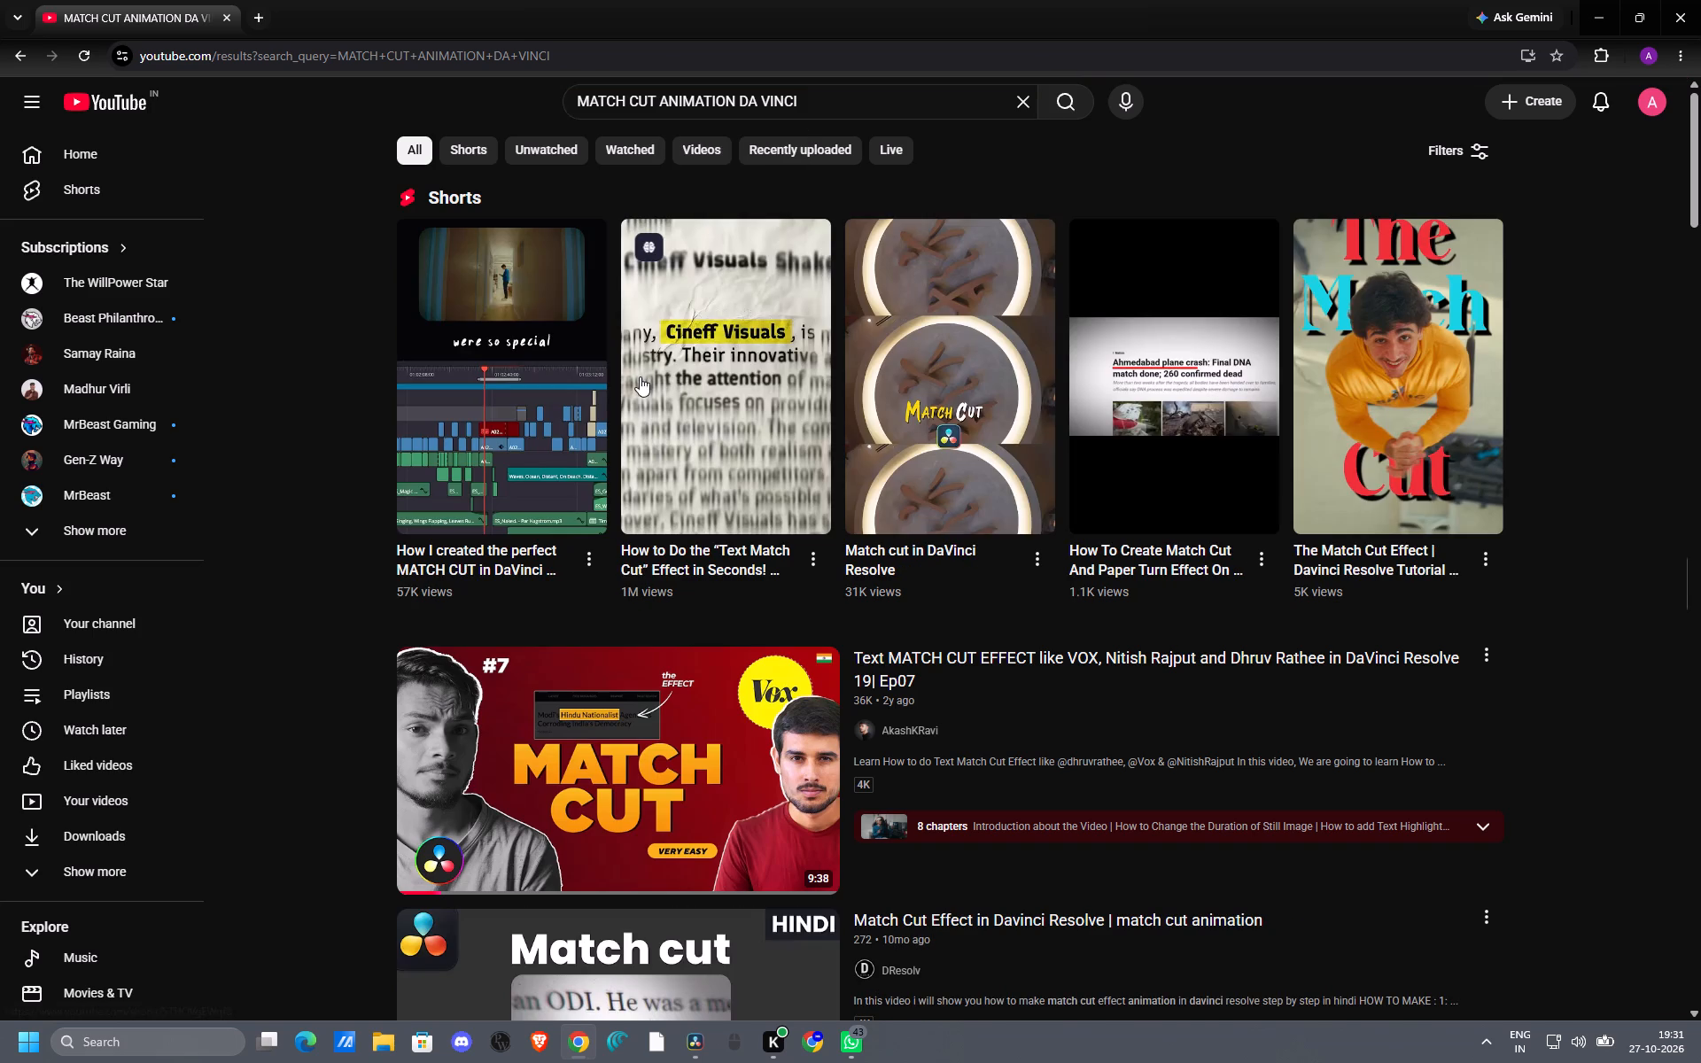
Watch the Cineff Visuals short on the text match cut effect and return to the search results.
{"action": "left_click", "coordinate": [722, 390]}
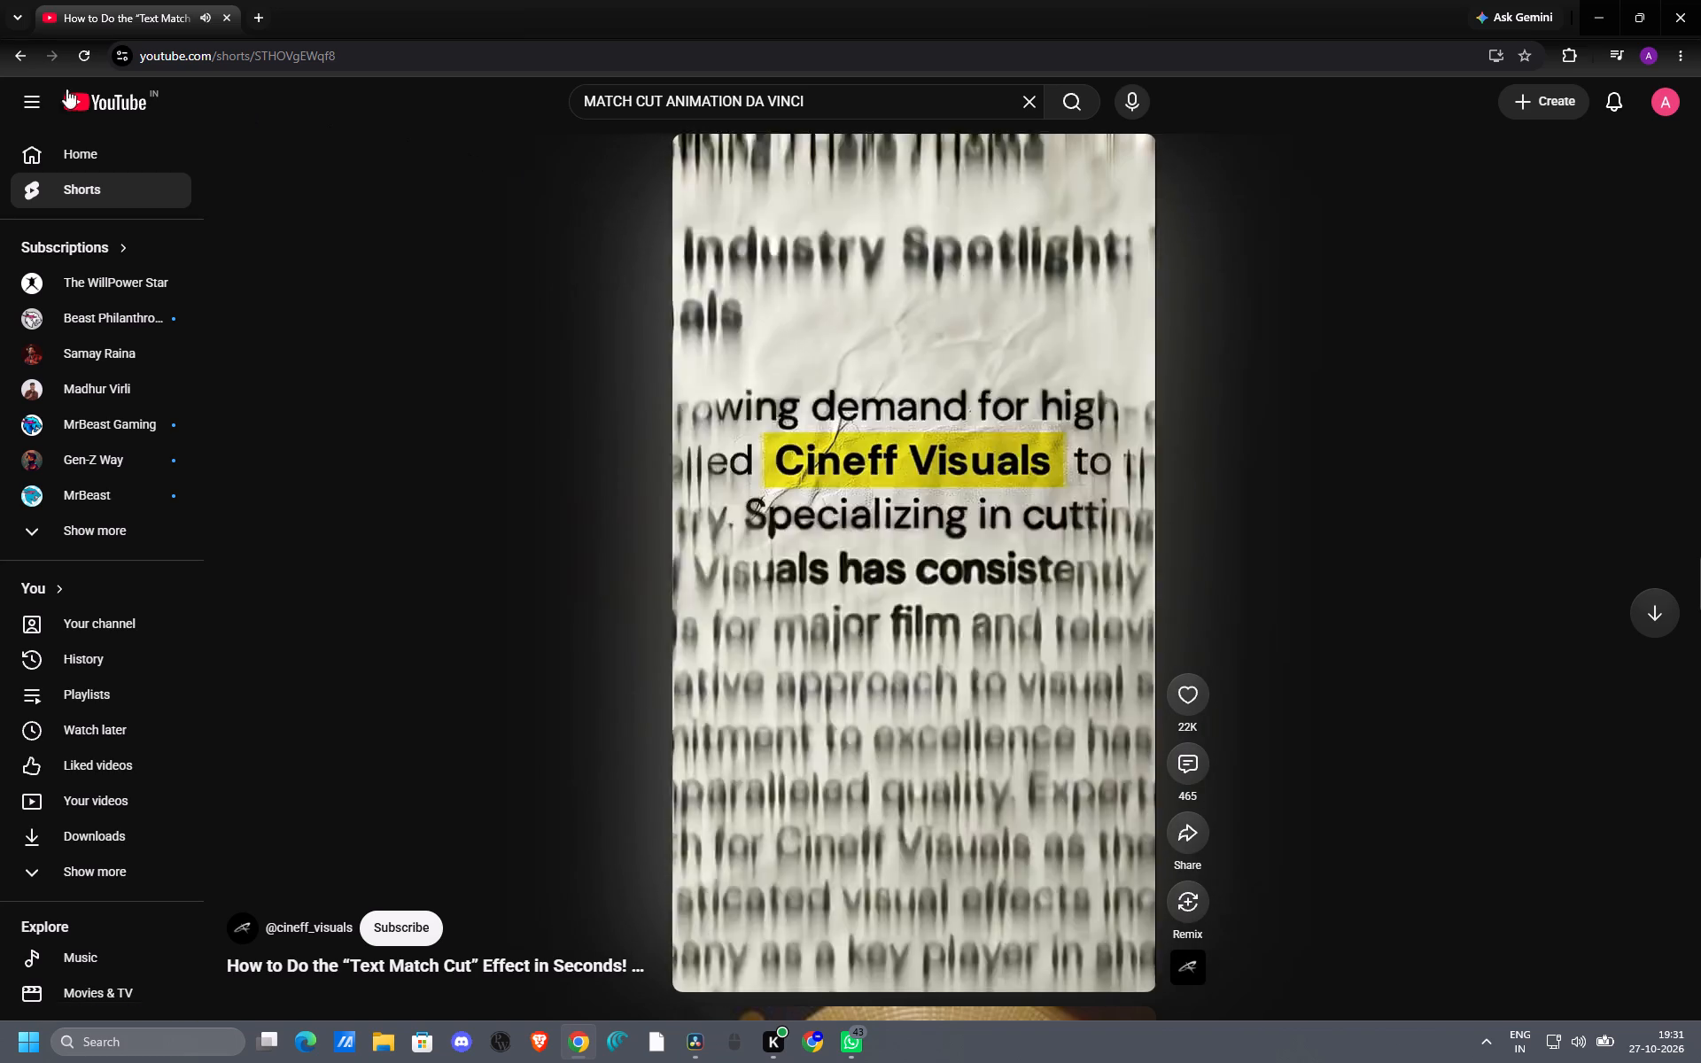
{"action": "left_click", "coordinate": [10, 53]}
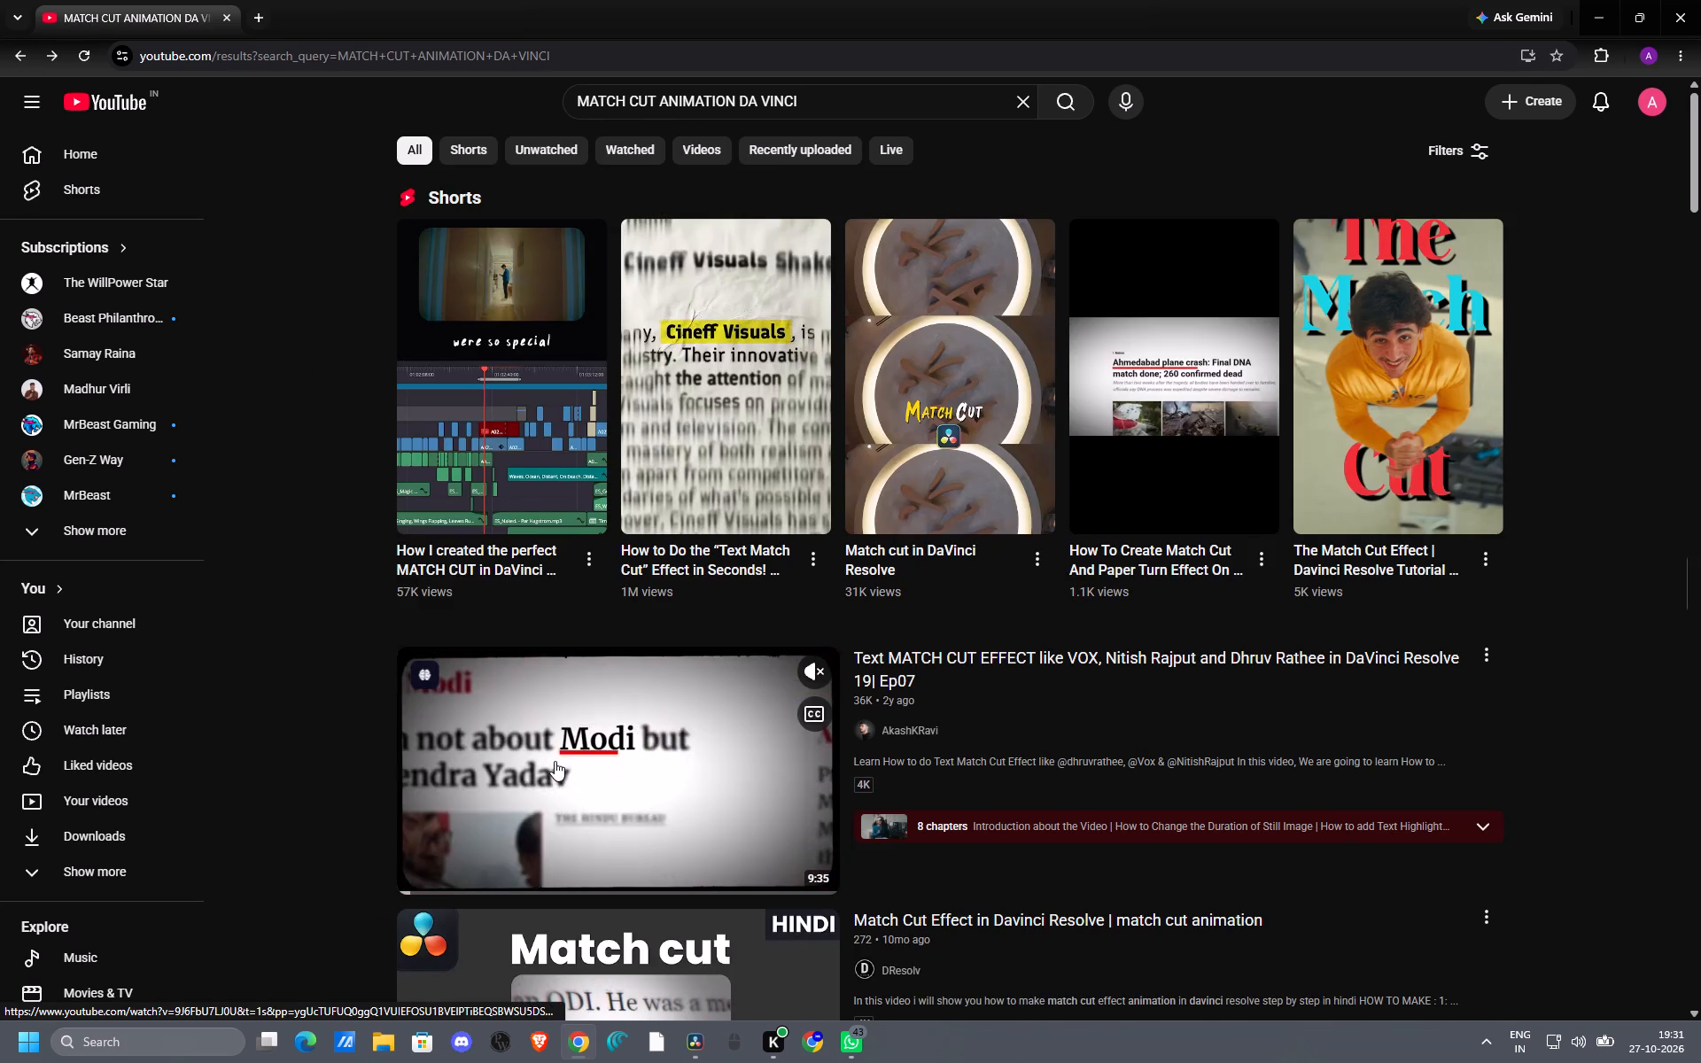
Open the AkashKRavi video on the text match cut effect in DaVinci Resolve 19 from the search results.
{"action": "left_click", "coordinate": [551, 764]}
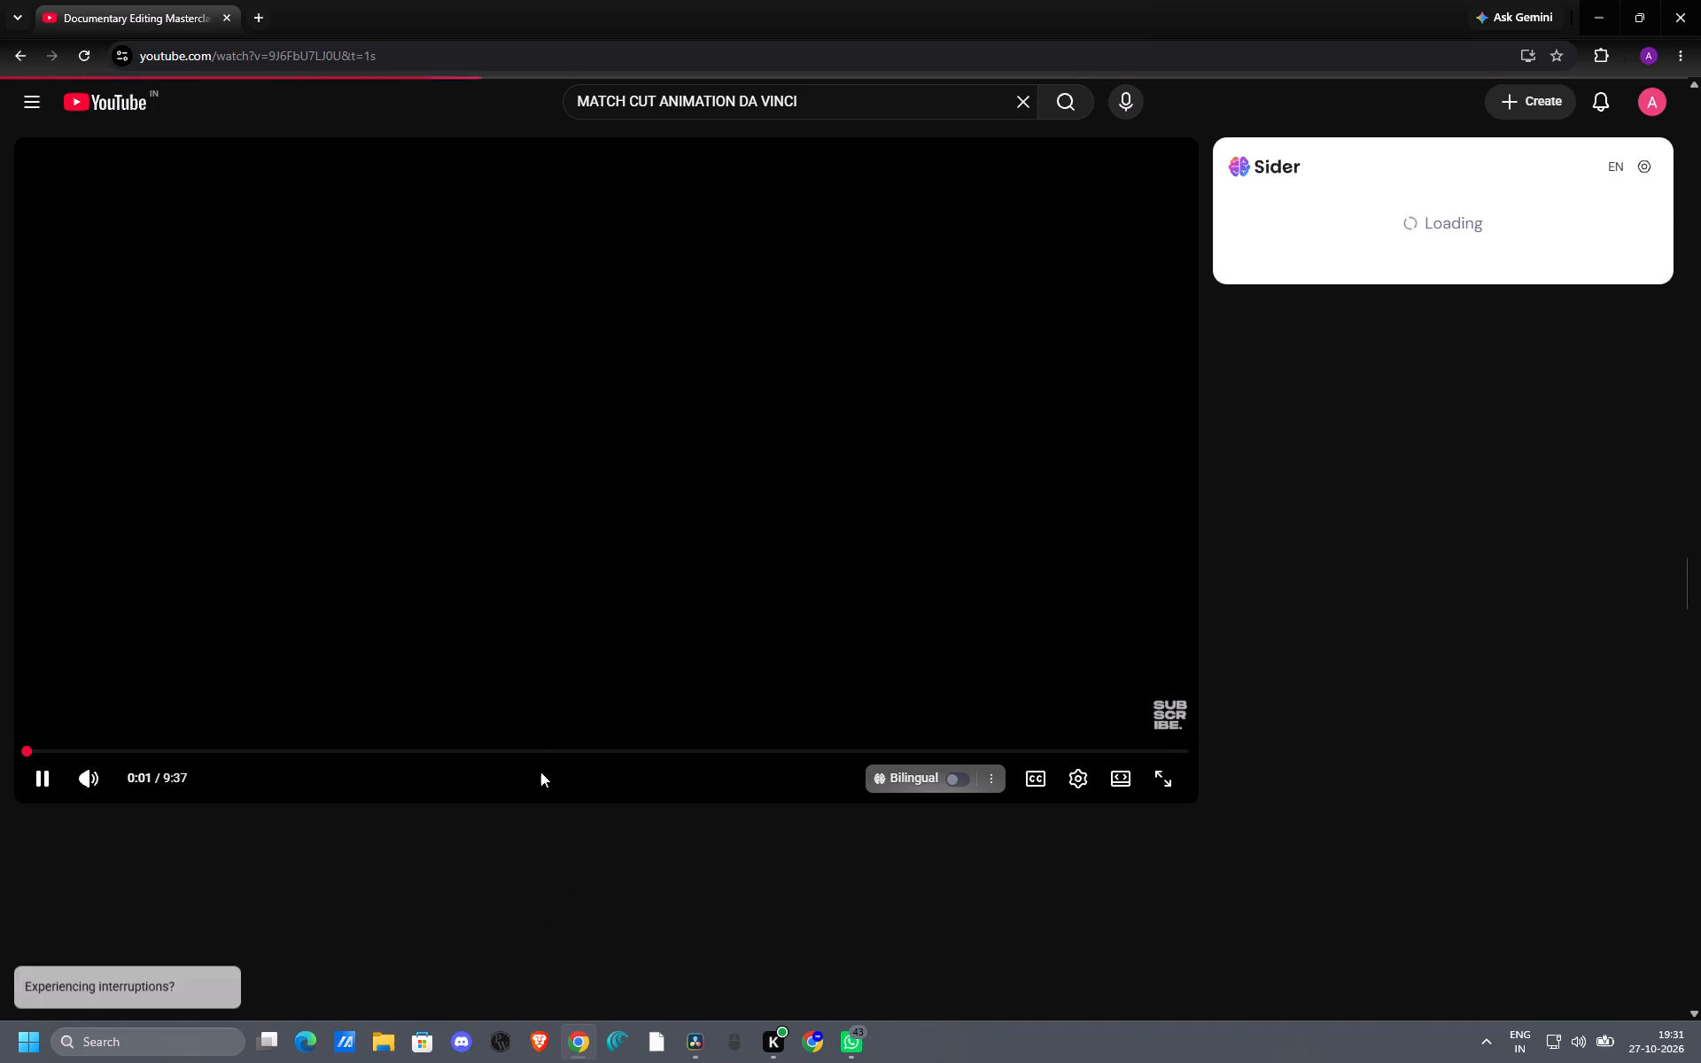
Search Google for "PAPERANIMATOR" in a new browser tab and open the PaperAnimator.com website.
{"action": "left_click", "coordinate": [255, 9]}
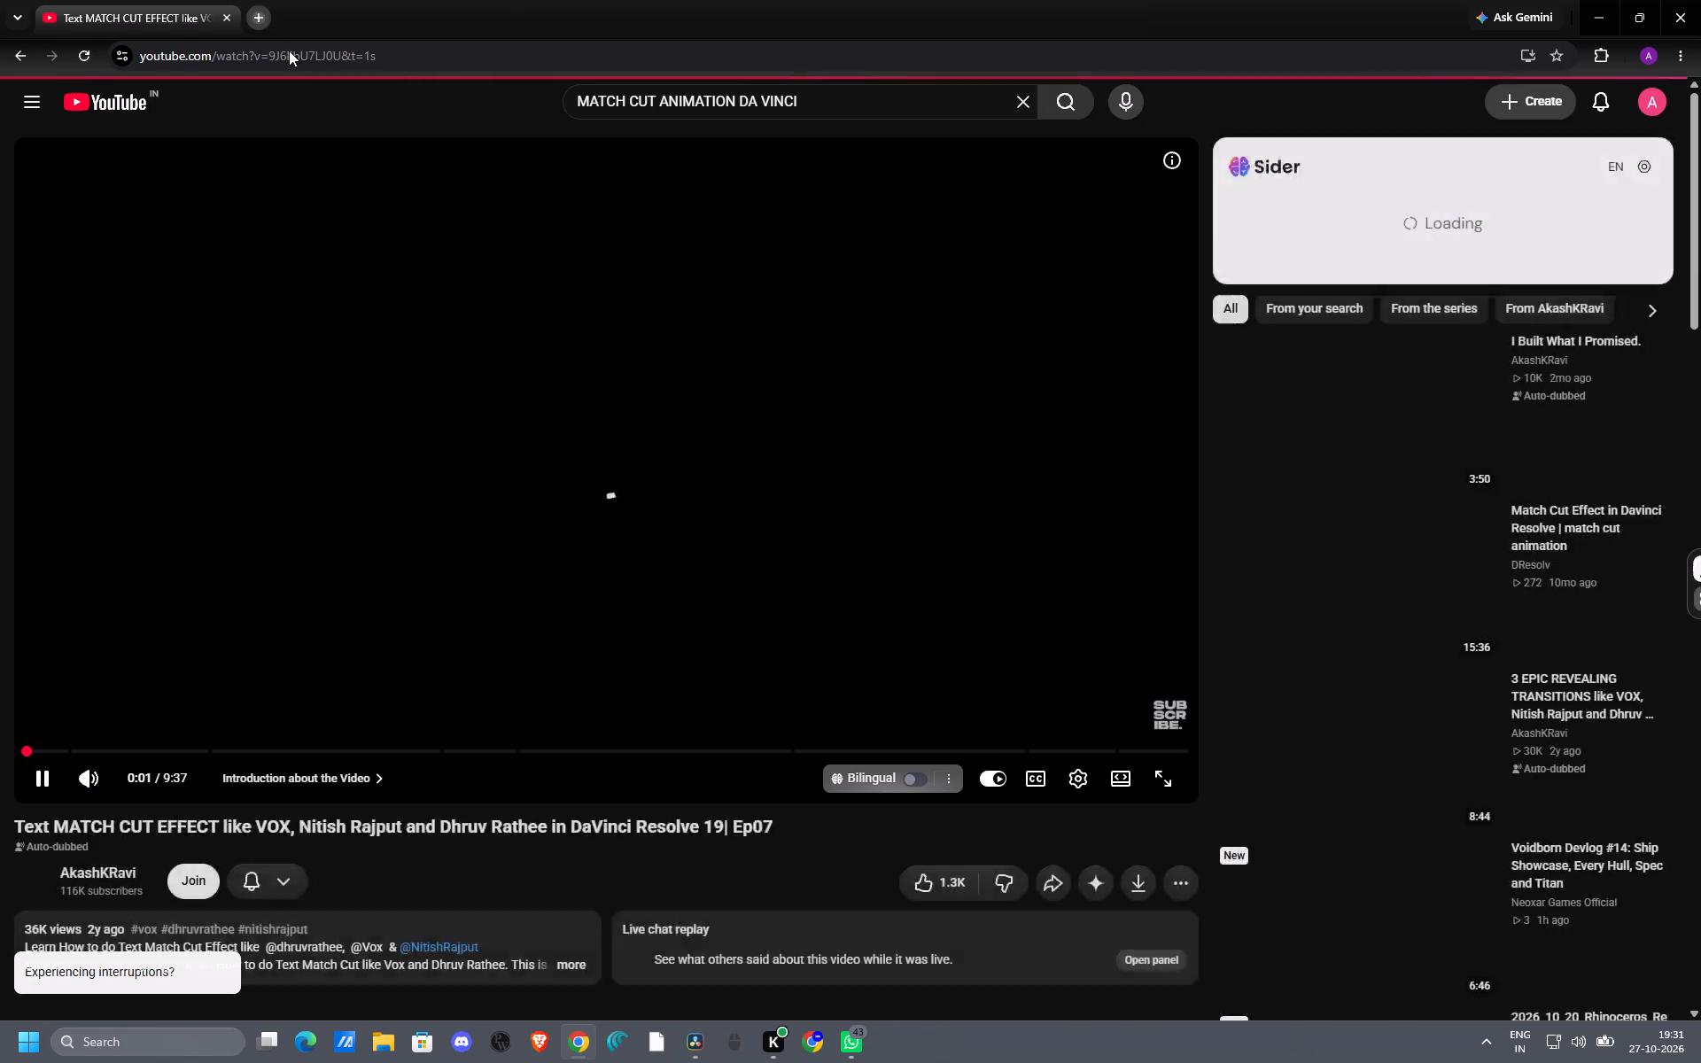
{"action": "type", "text": "PAPERANIMATOR"}
{"action": "key", "text": "Return"}
{"action": "left_click", "coordinate": [384, 314]}
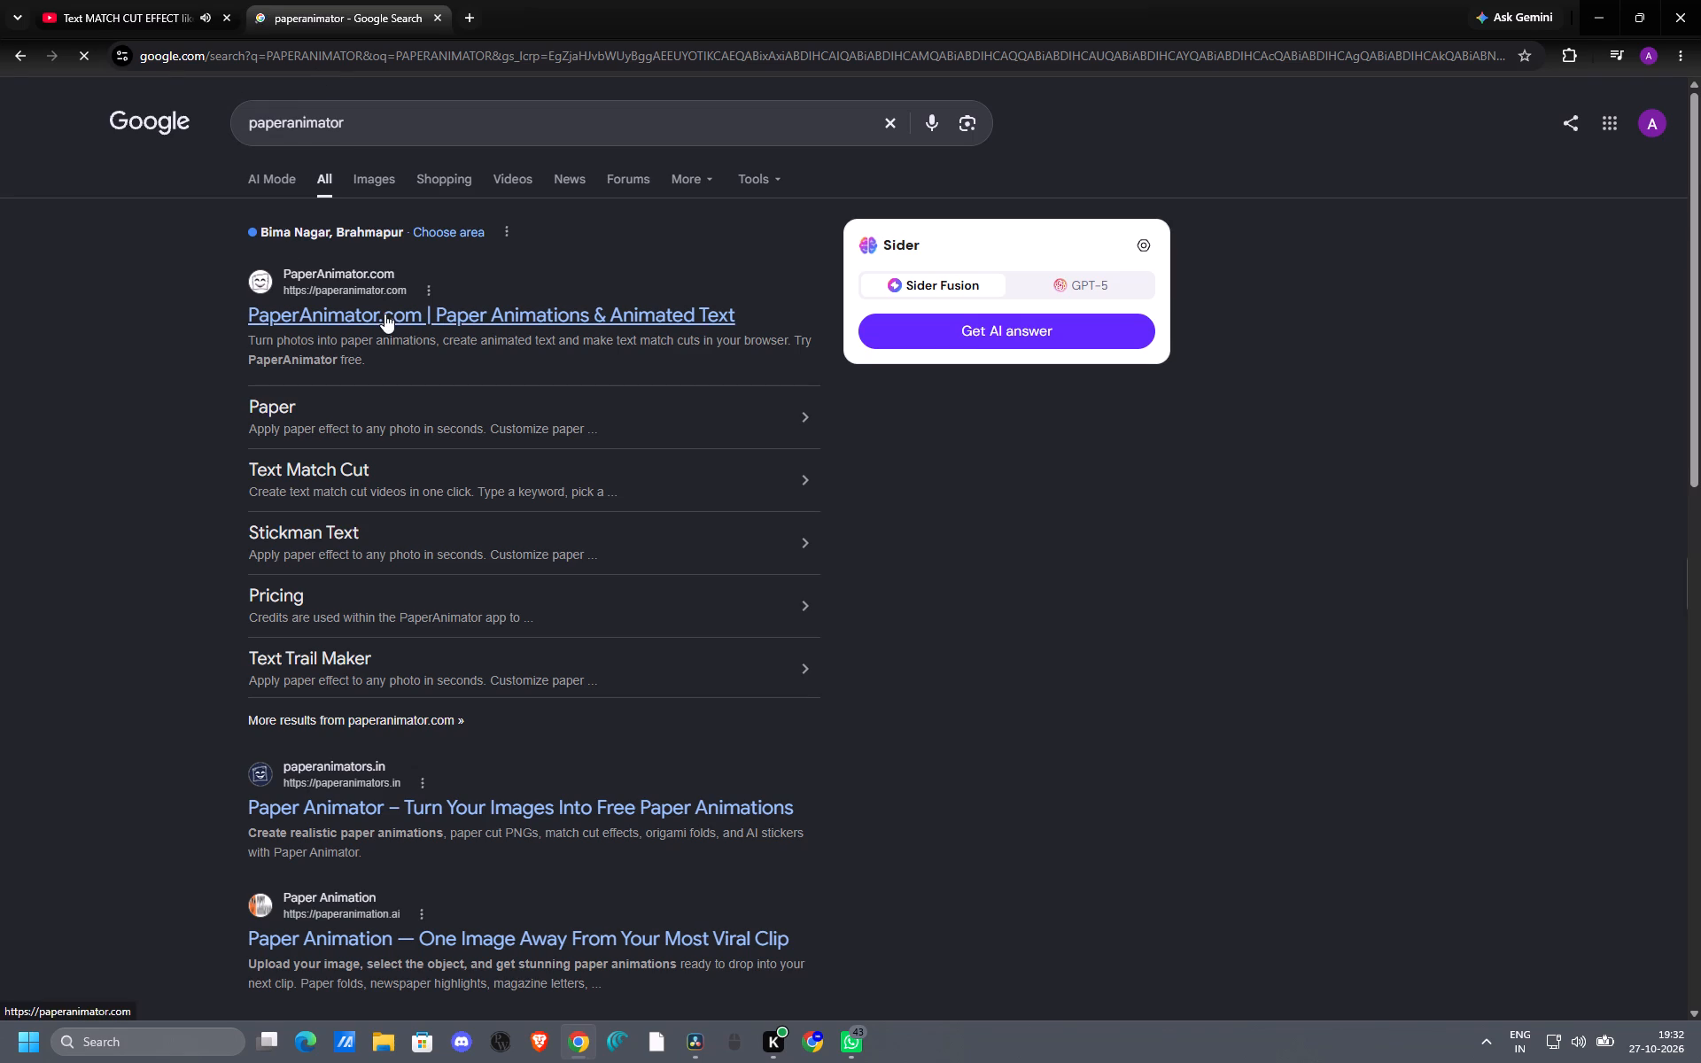
Watch the AkashKRavi match cut tutorial from the introduction to about 0:46, skipping forward through the opening.
{"action": "left_click", "coordinate": [142, 7]}
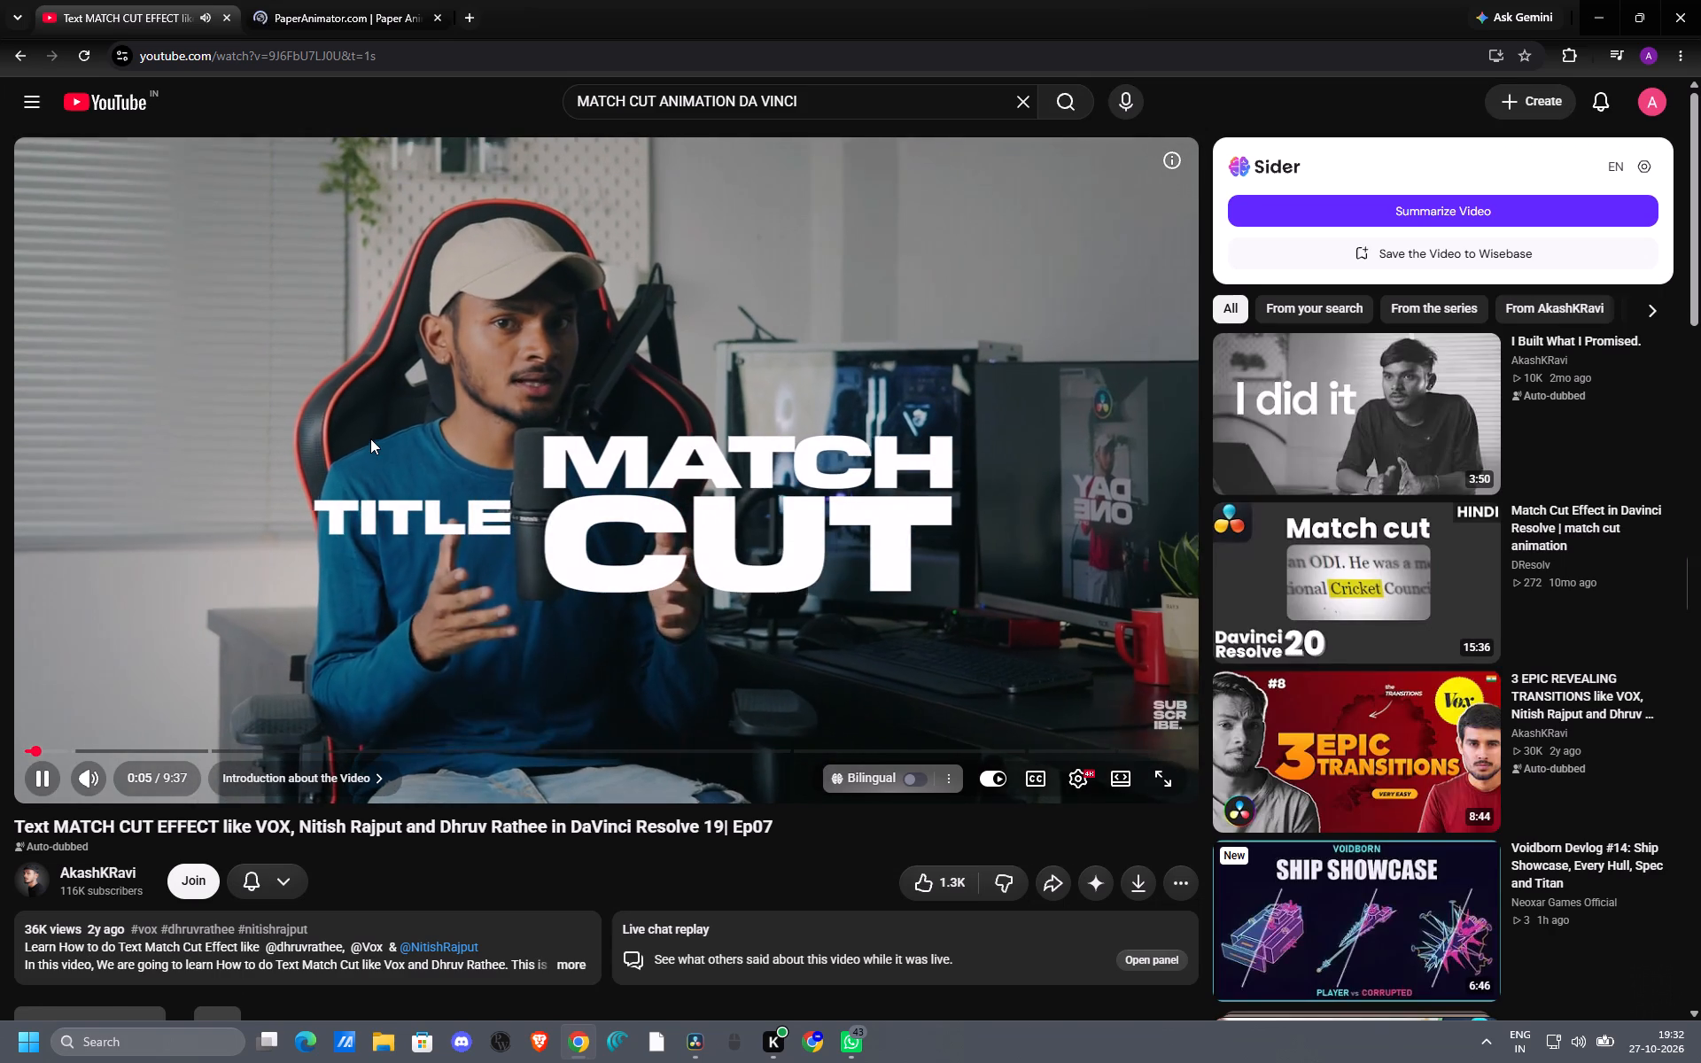
{"action": "key", "text": "Right"}
{"action": "key", "text": "Right"}
{"action": "key", "text": "Right"}
{"action": "key", "text": "Right"}
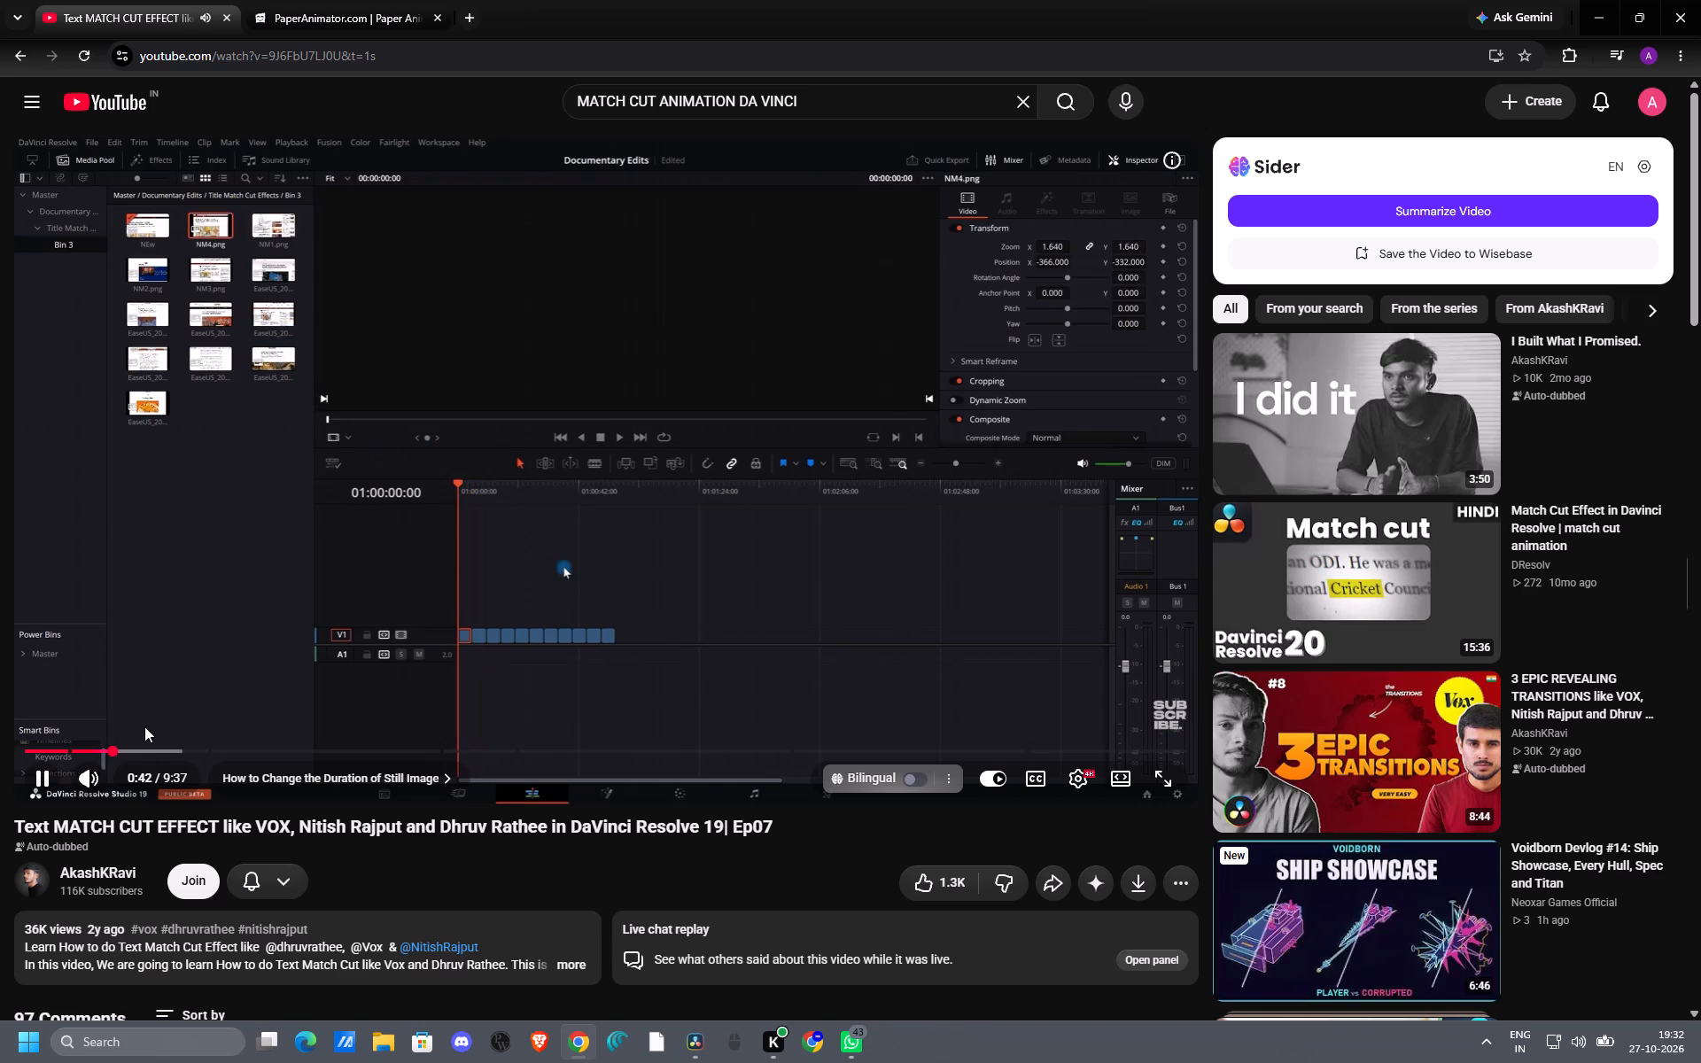
{"action": "left_click", "coordinate": [307, 4]}
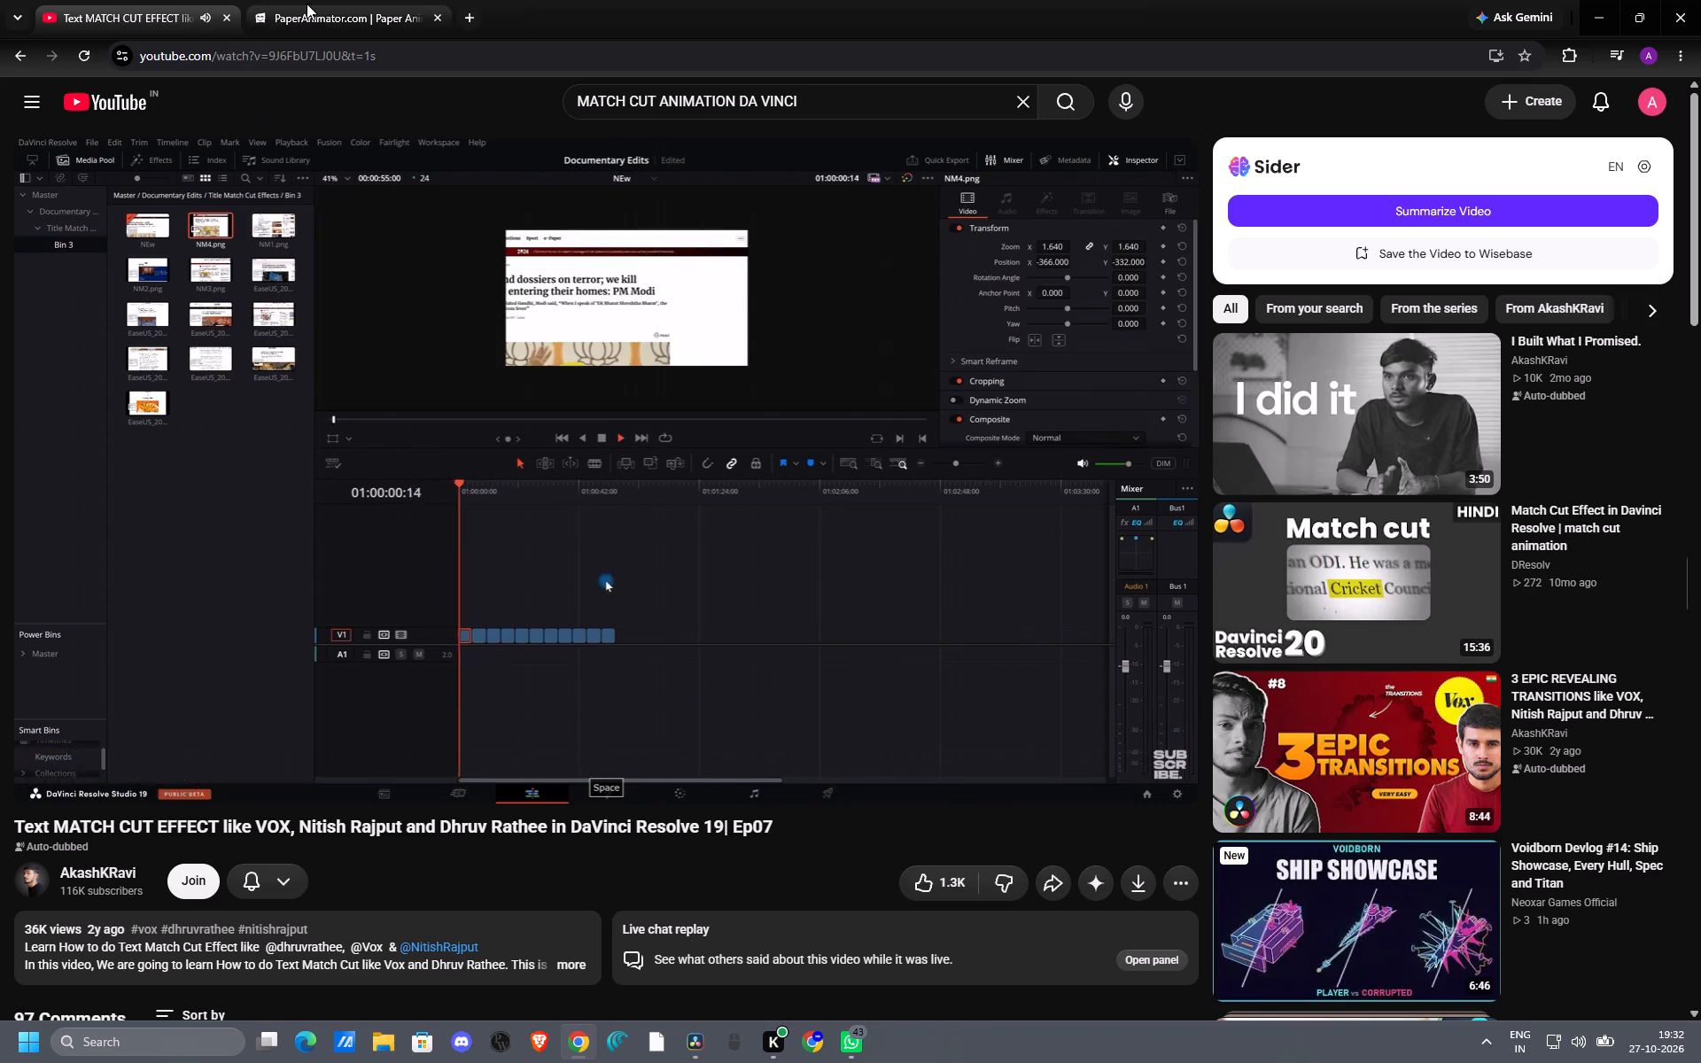
{"action": "left_click", "coordinate": [93, 0]}
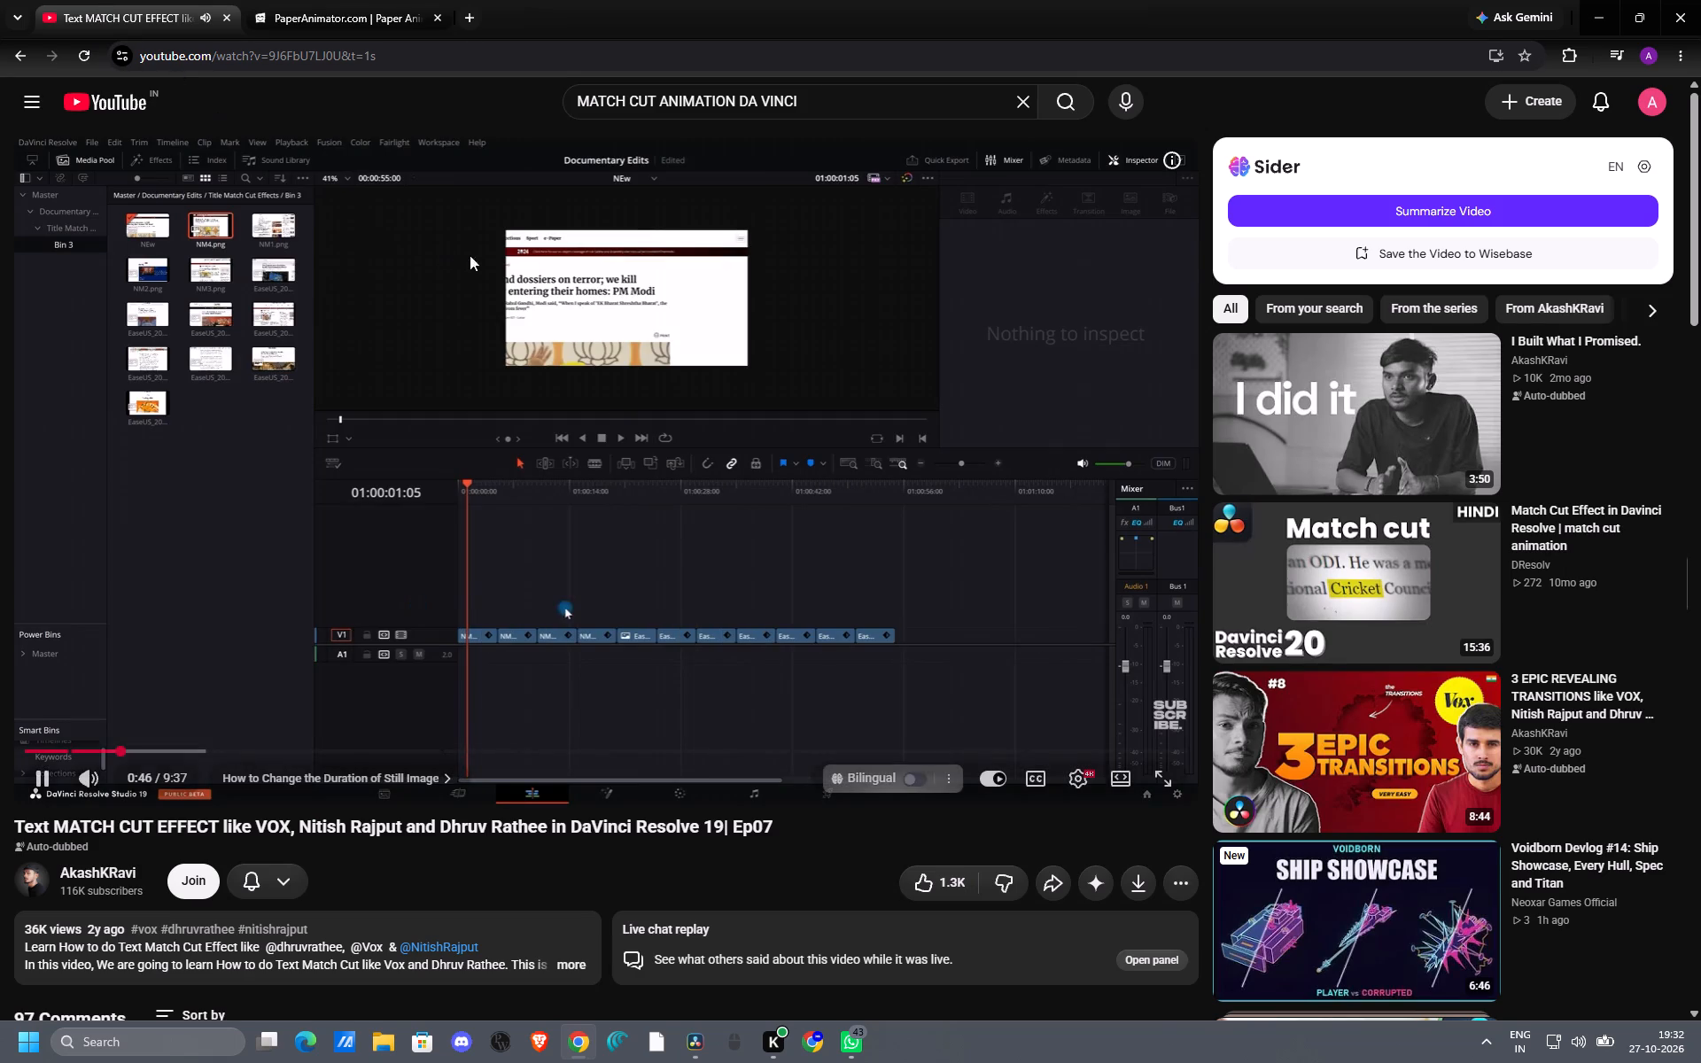
{"action": "key", "text": "b"}
{"action": "key", "text": "space"}
Return to the PaperAnimator.com homepage and launch its web app.
{"action": "left_click", "coordinate": [348, 0]}
{"action": "left_click", "coordinate": [701, 421]}
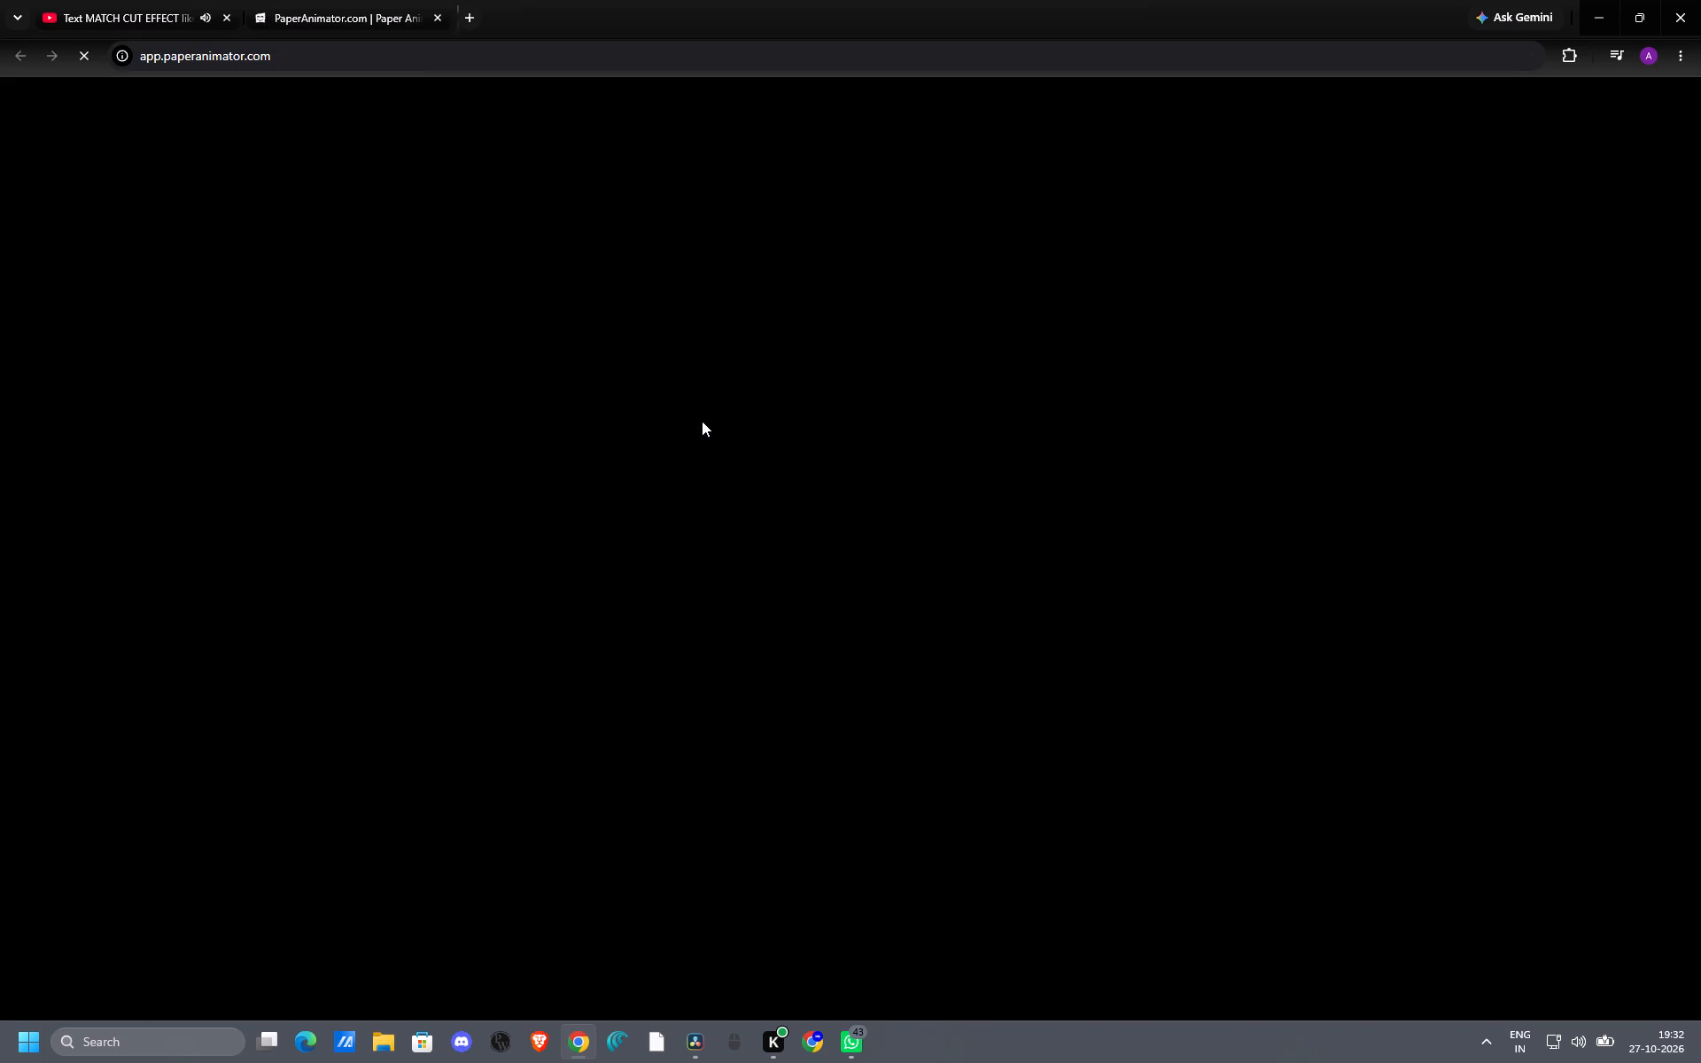
Resume the match cut tutorial, watch the still image duration and text highlight sections to about 1:55, and pause it.
{"action": "left_click", "coordinate": [46, 0]}
{"action": "key", "text": "space"}
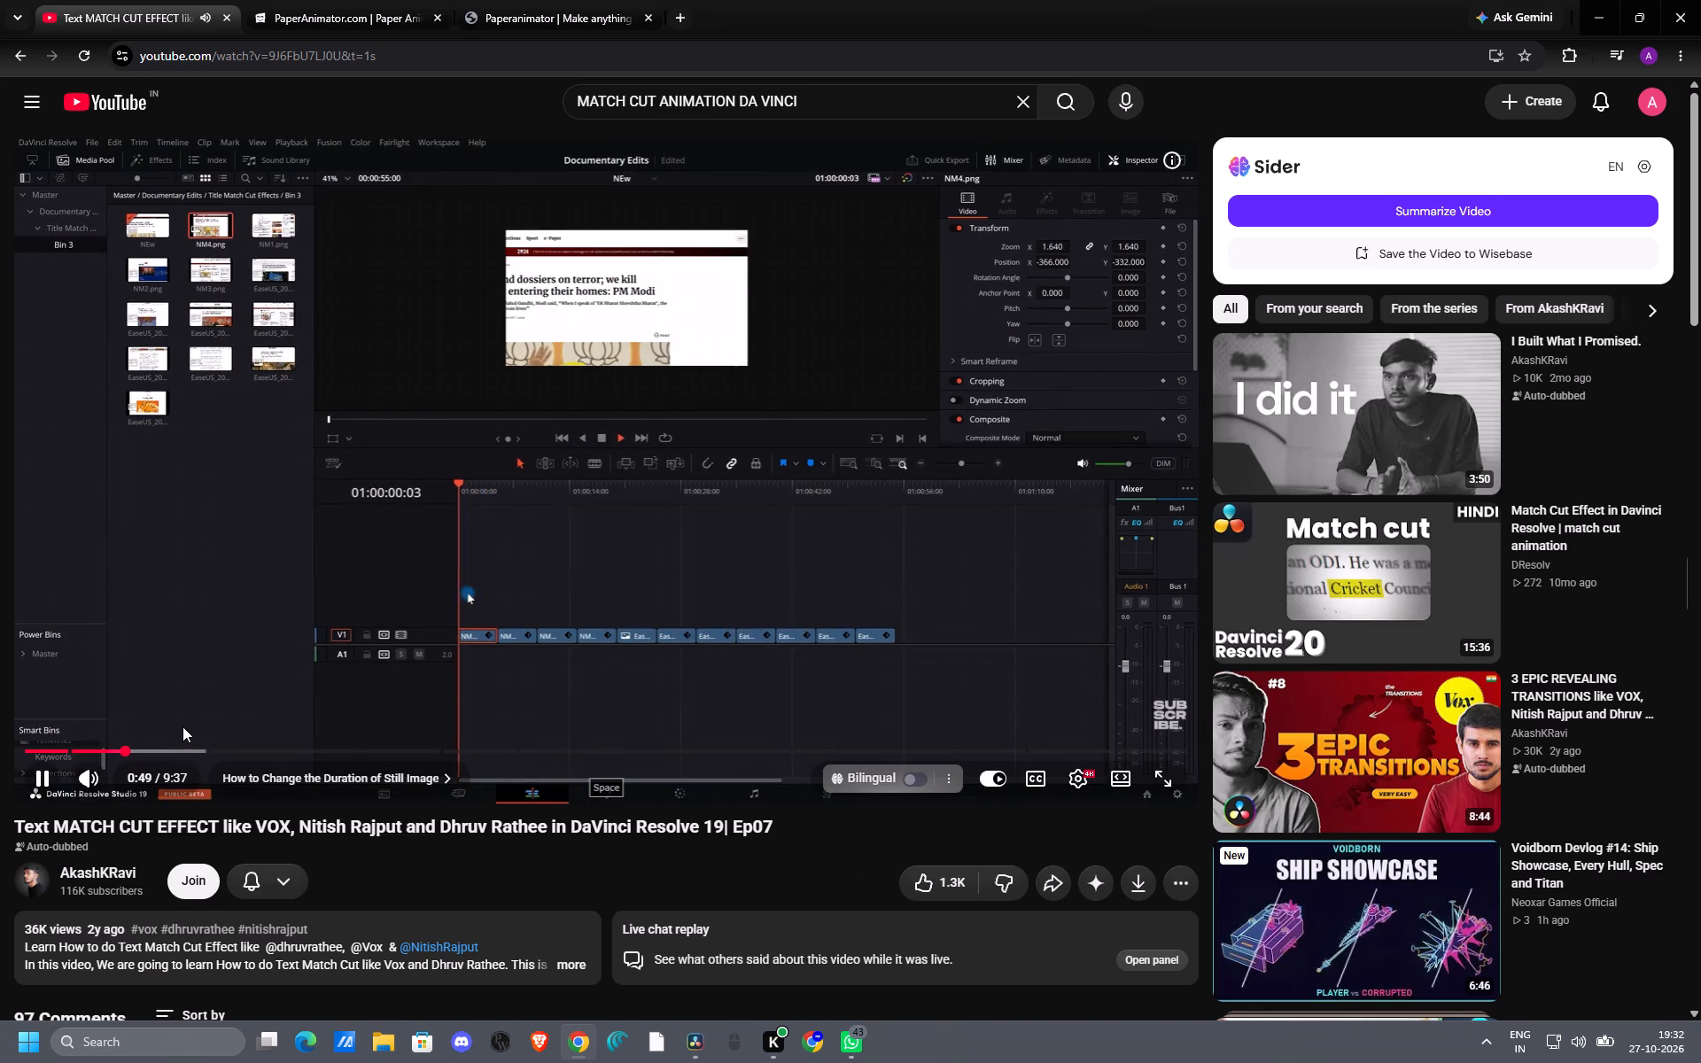
{"action": "key", "text": "Right"}
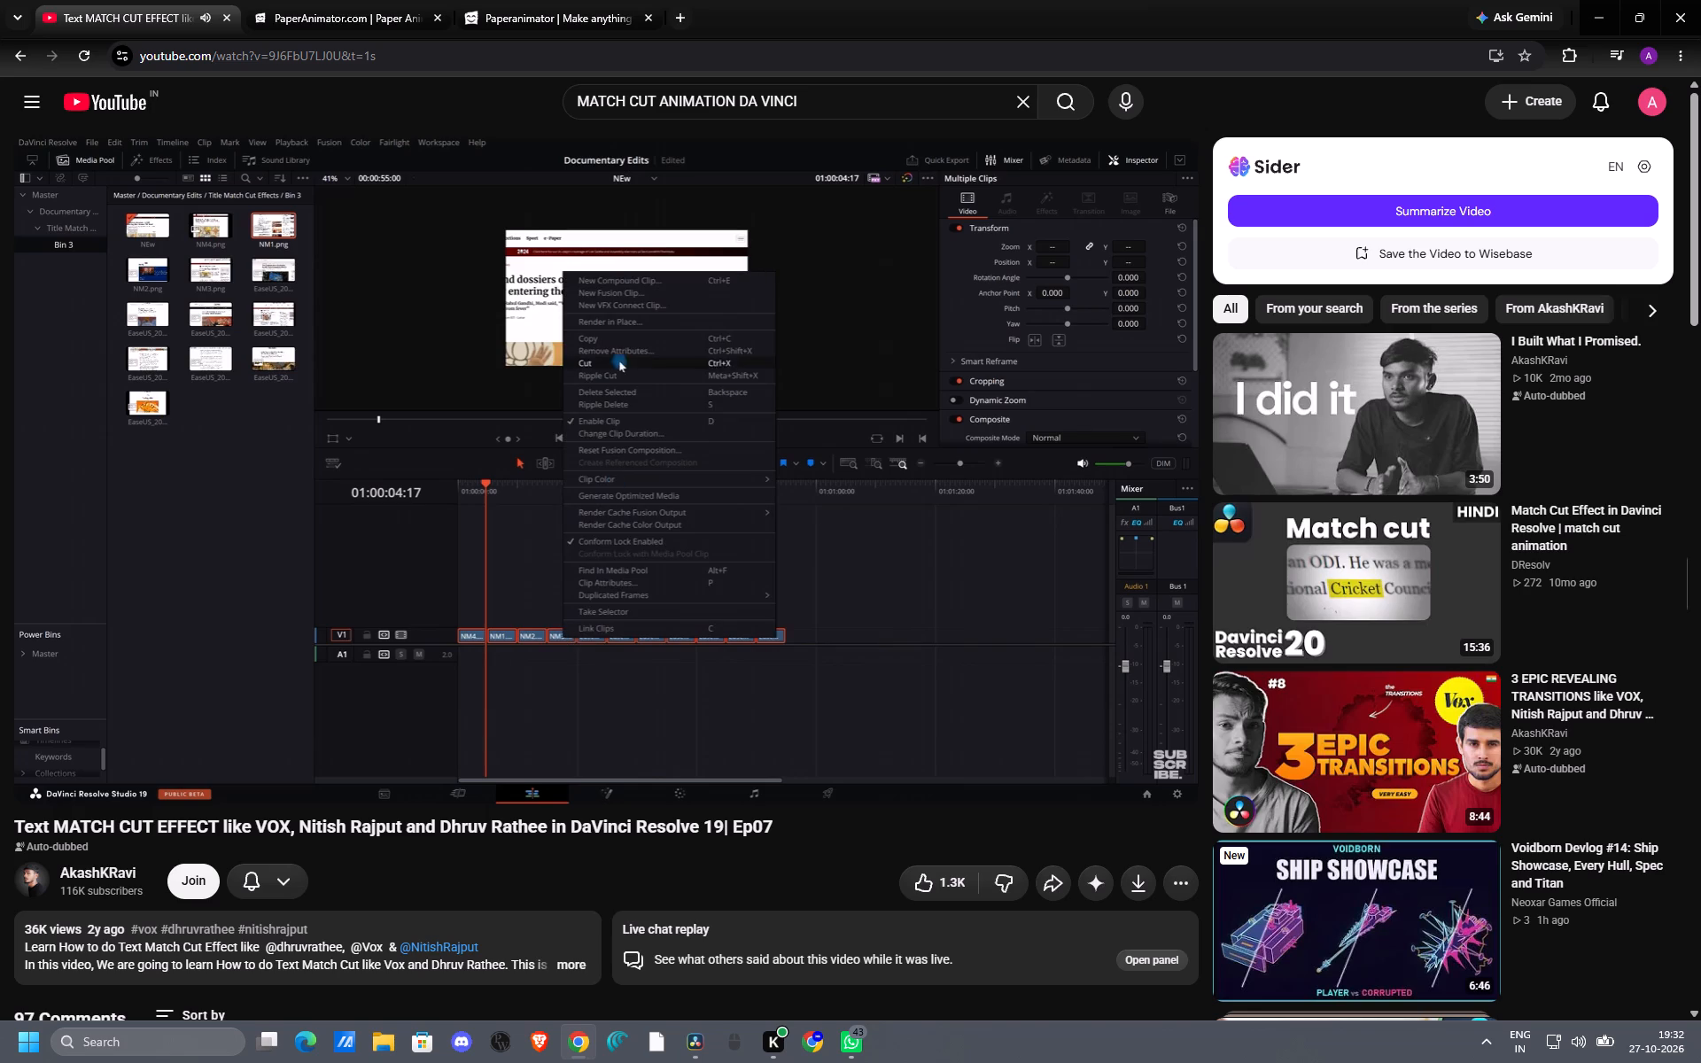
{"action": "key", "text": "Right"}
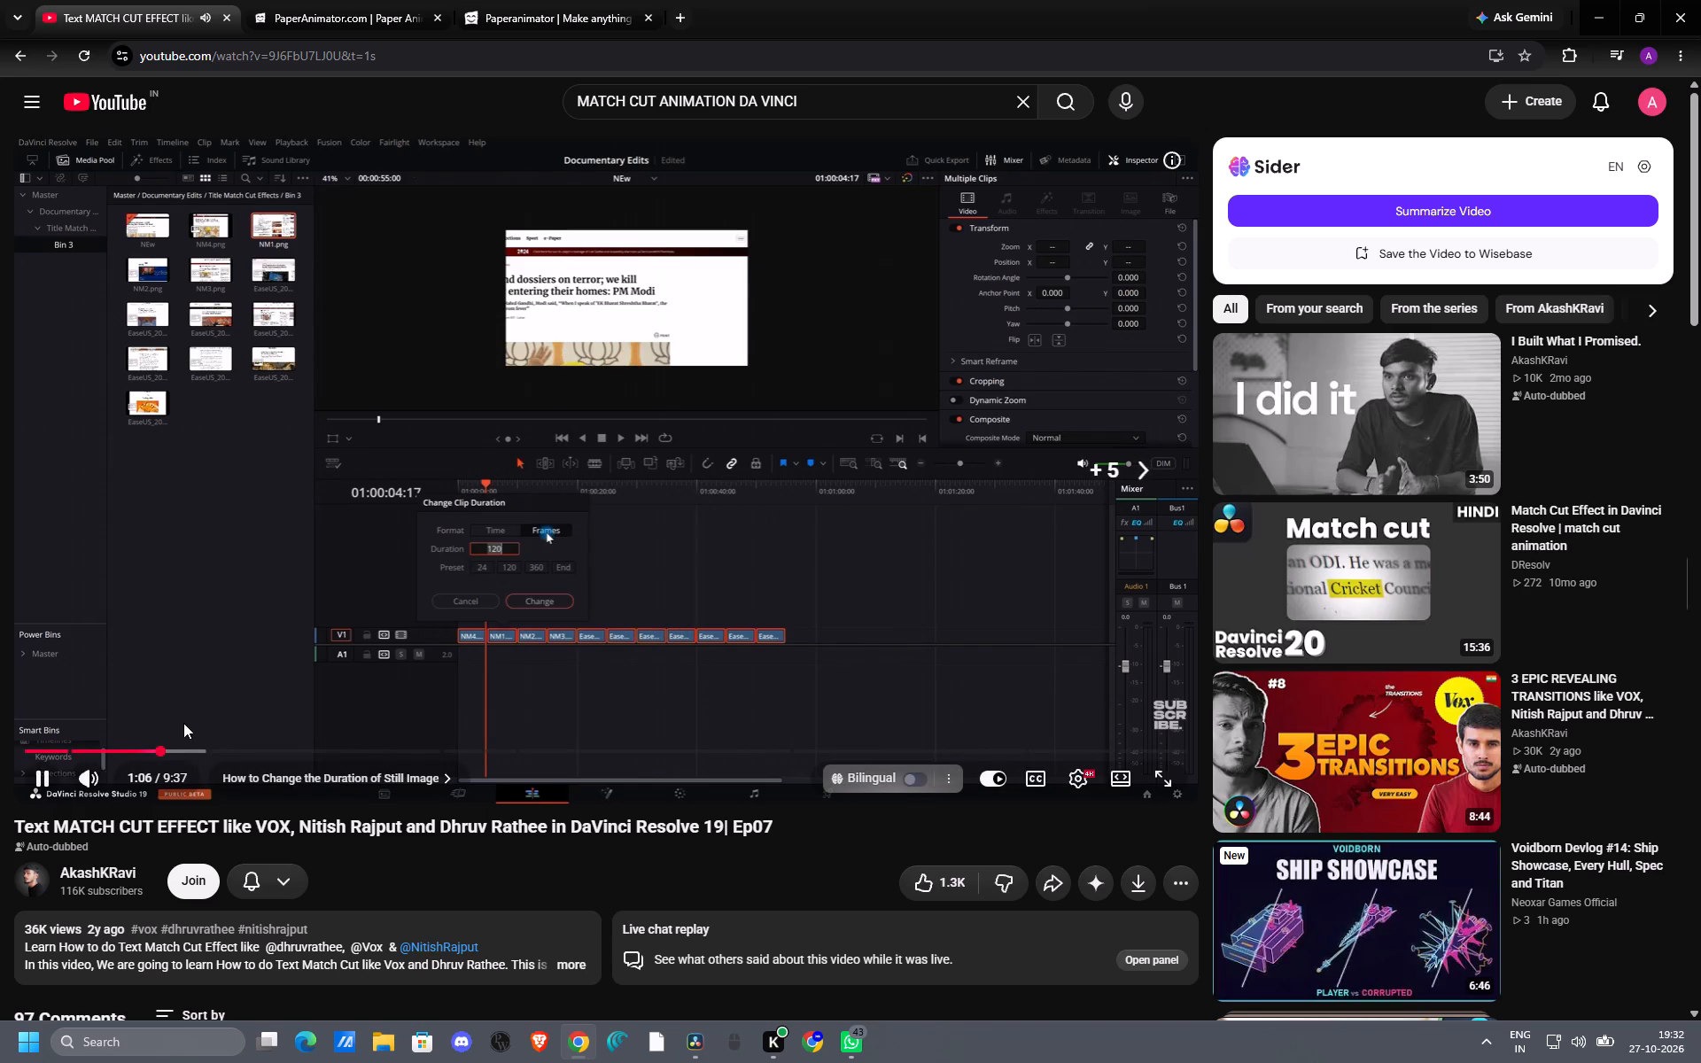
{"action": "key", "text": "Right"}
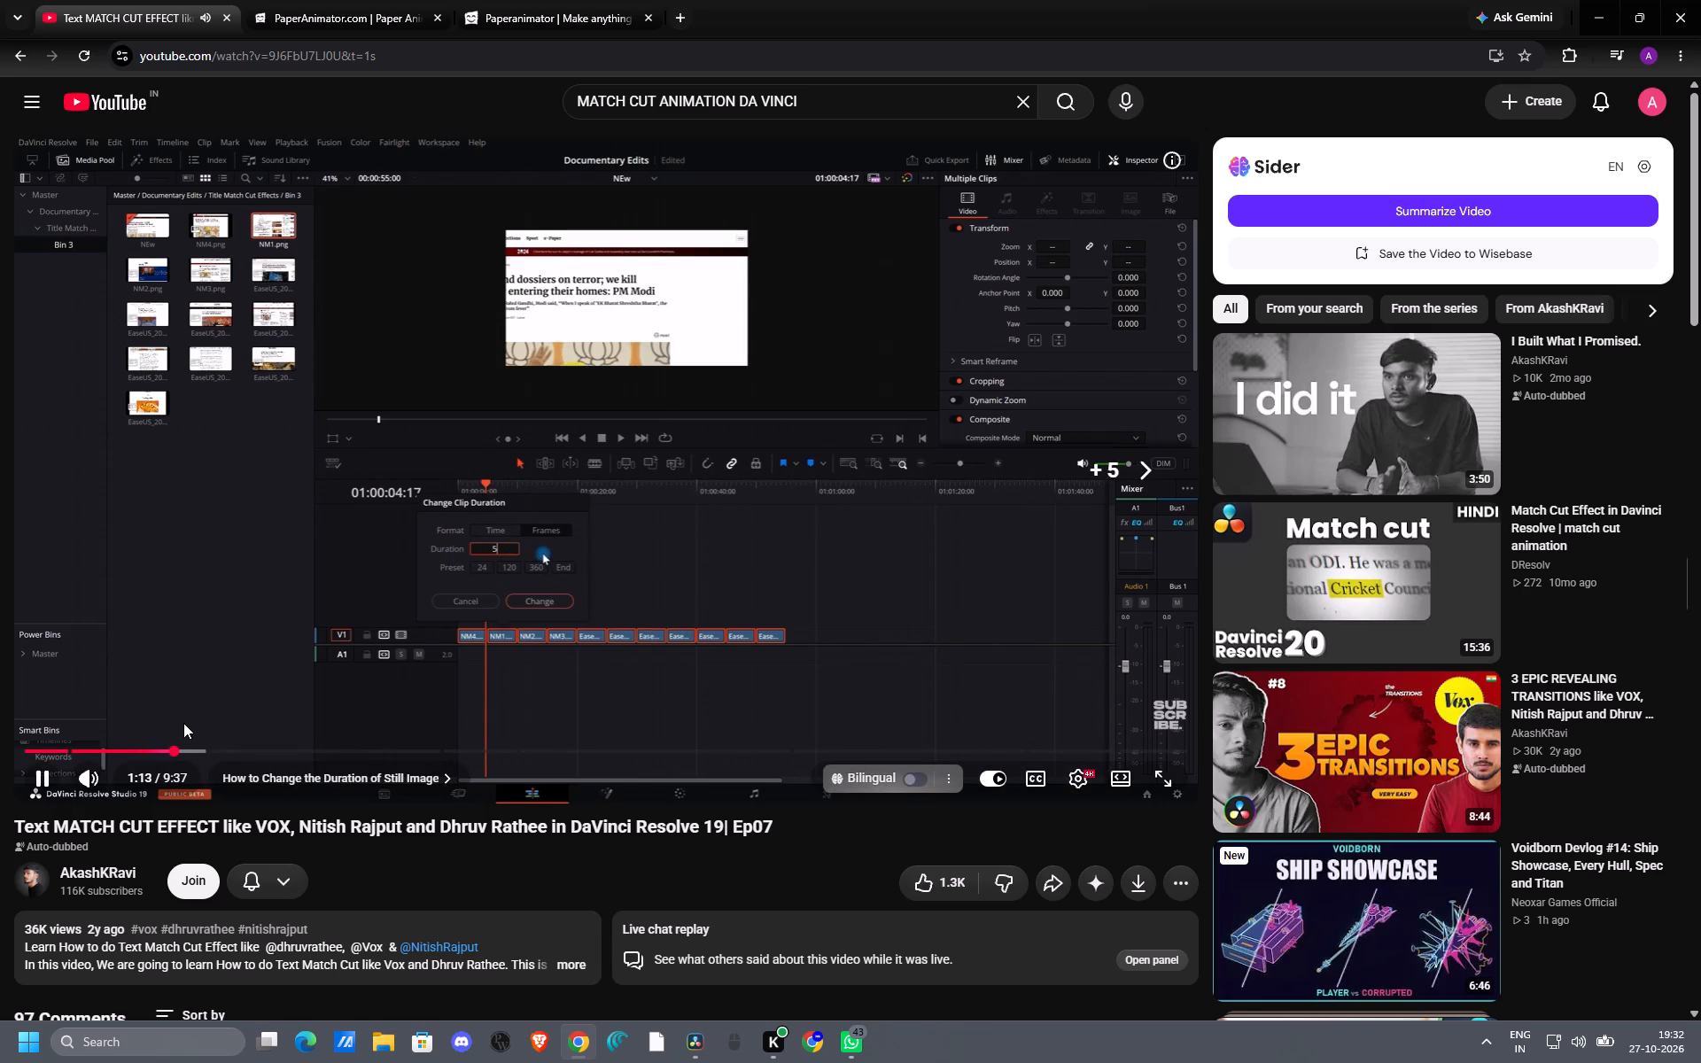
{"action": "key", "text": "Right"}
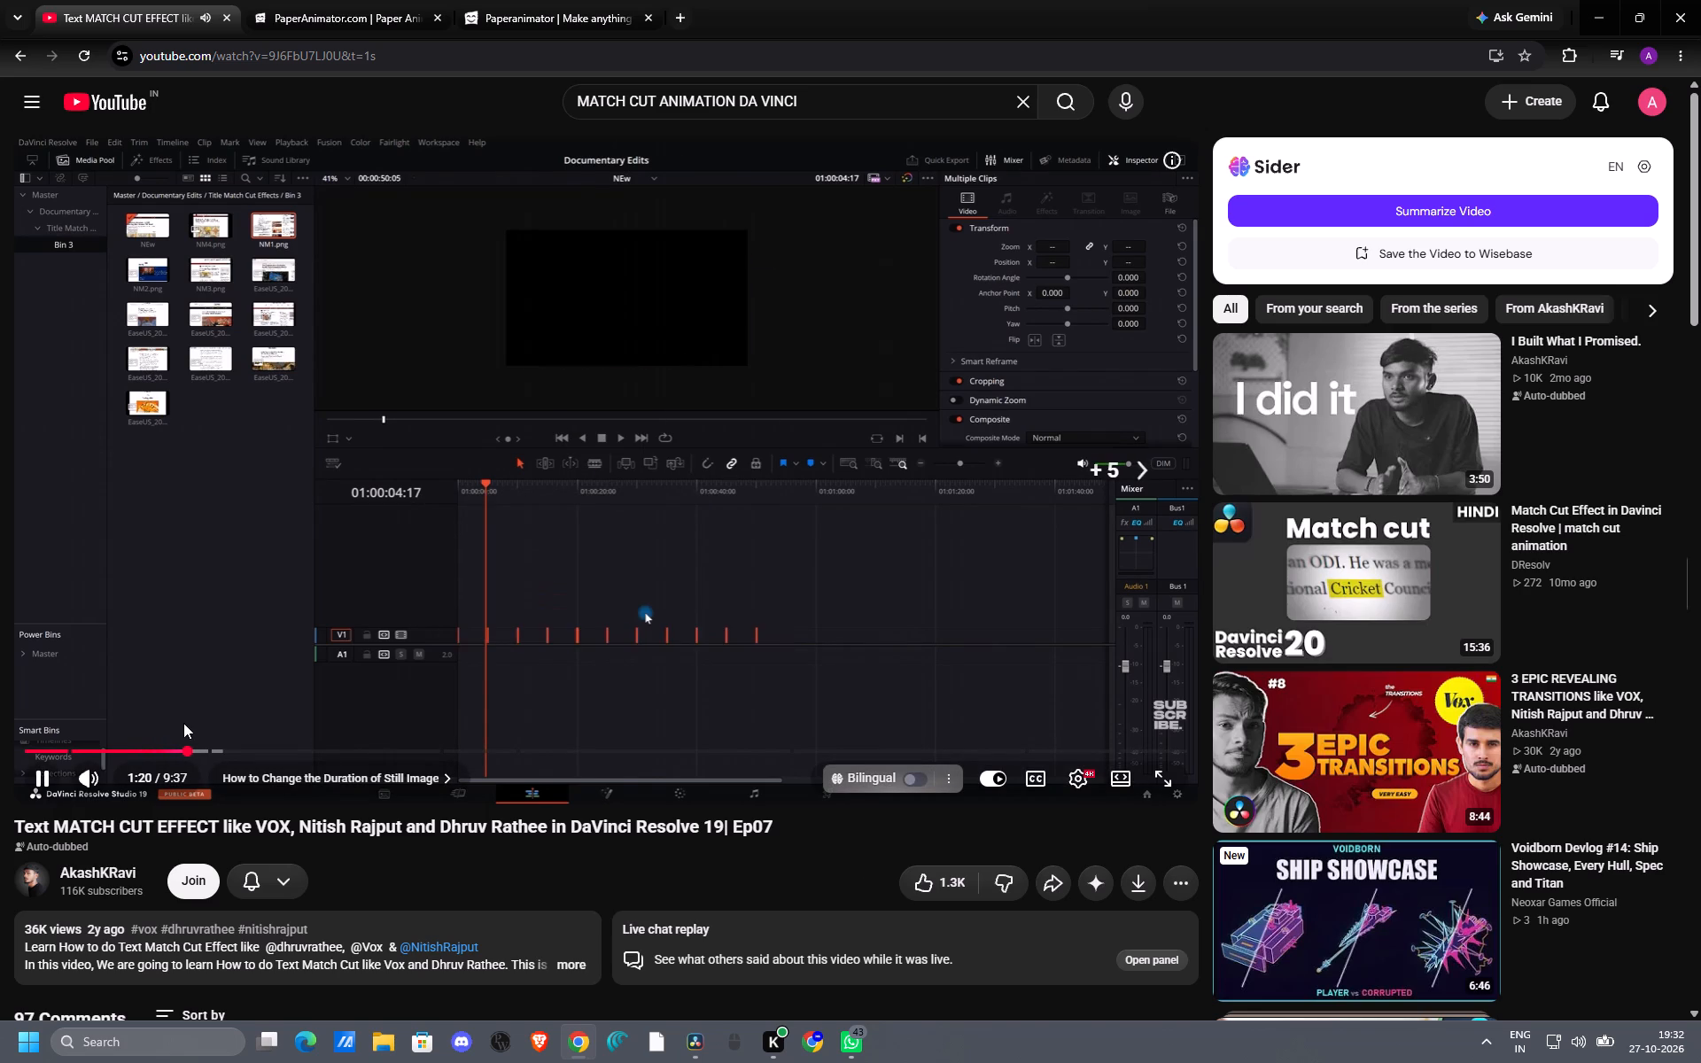
{"action": "key", "text": "Right"}
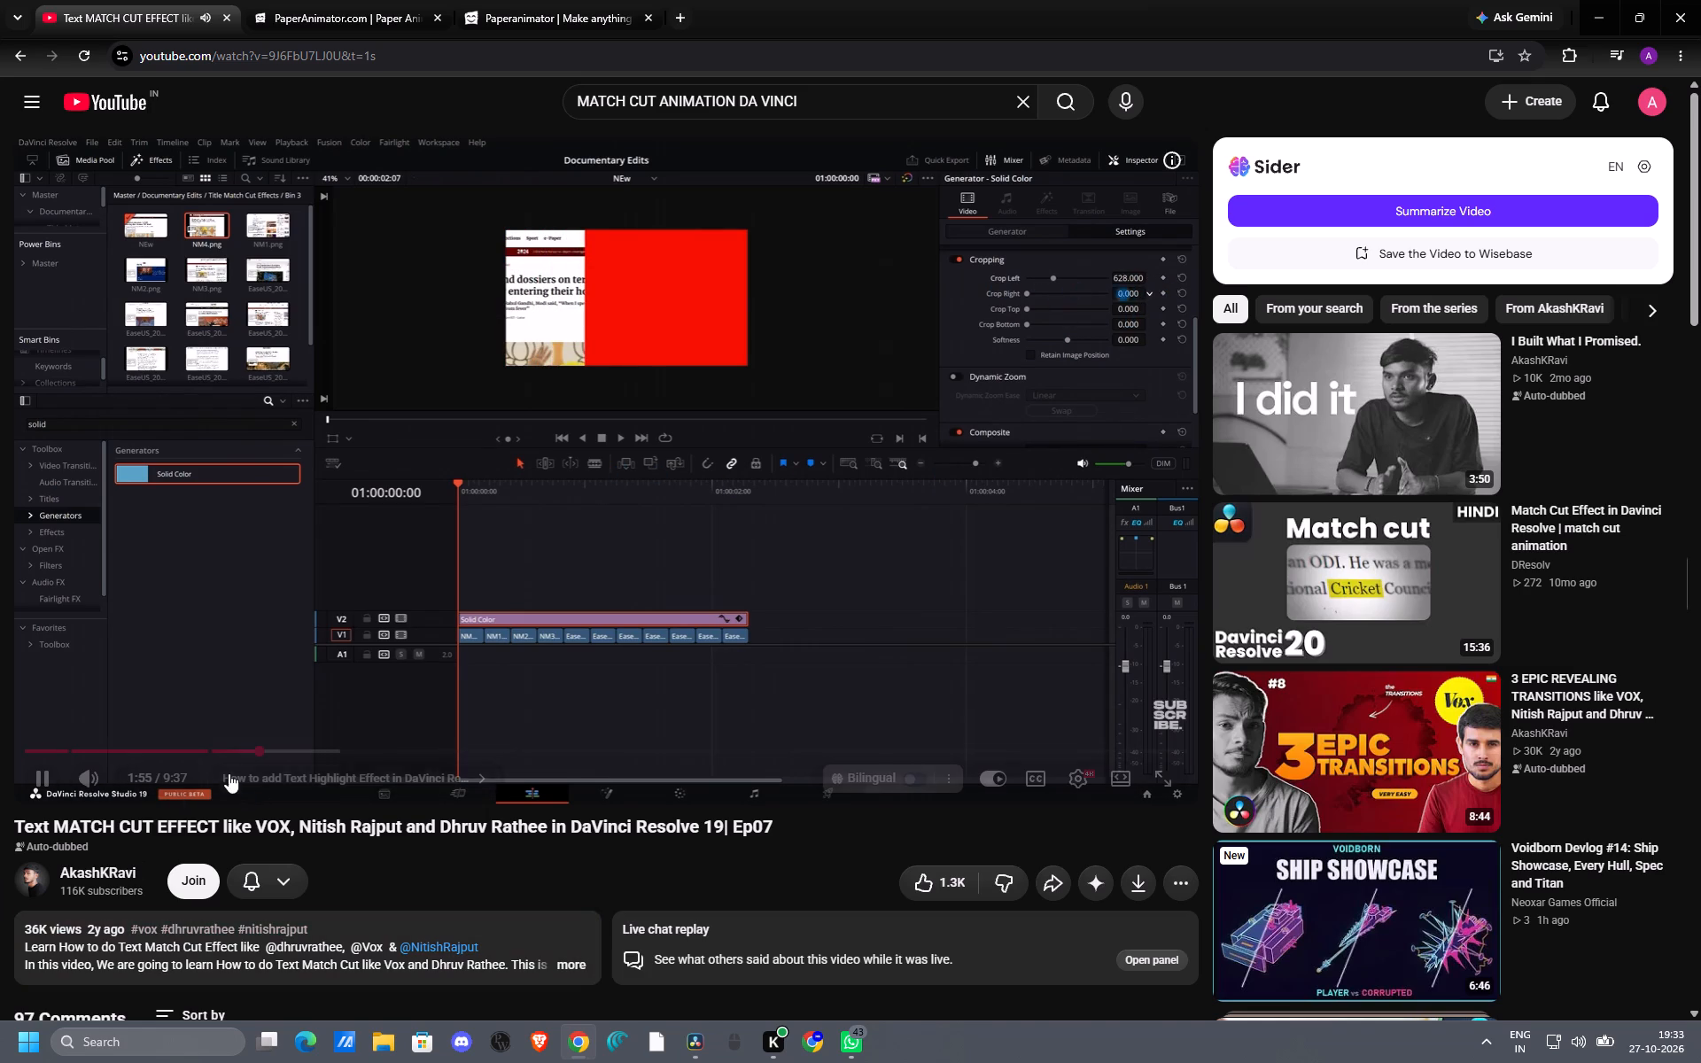
{"action": "key", "text": "space"}
Switch to the PaperAnimator web app and open its Text Match Cut tool.
{"action": "left_click", "coordinate": [564, 4]}
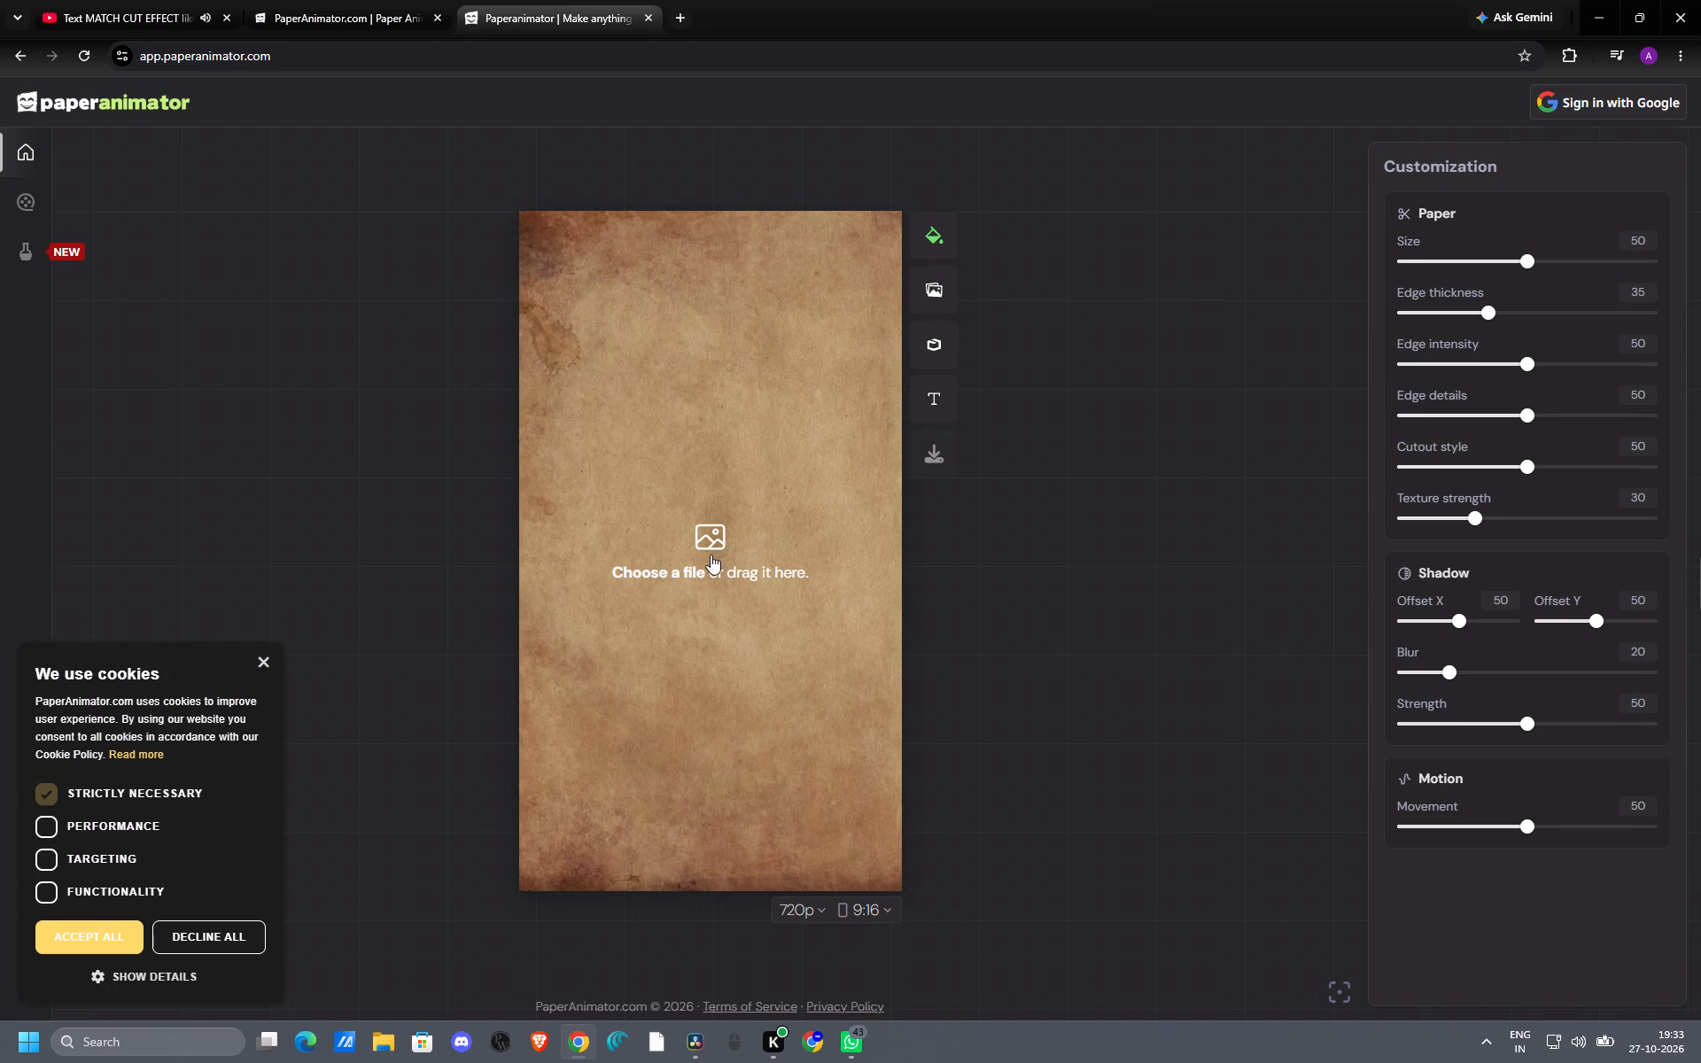
{"action": "left_click", "coordinate": [707, 555]}
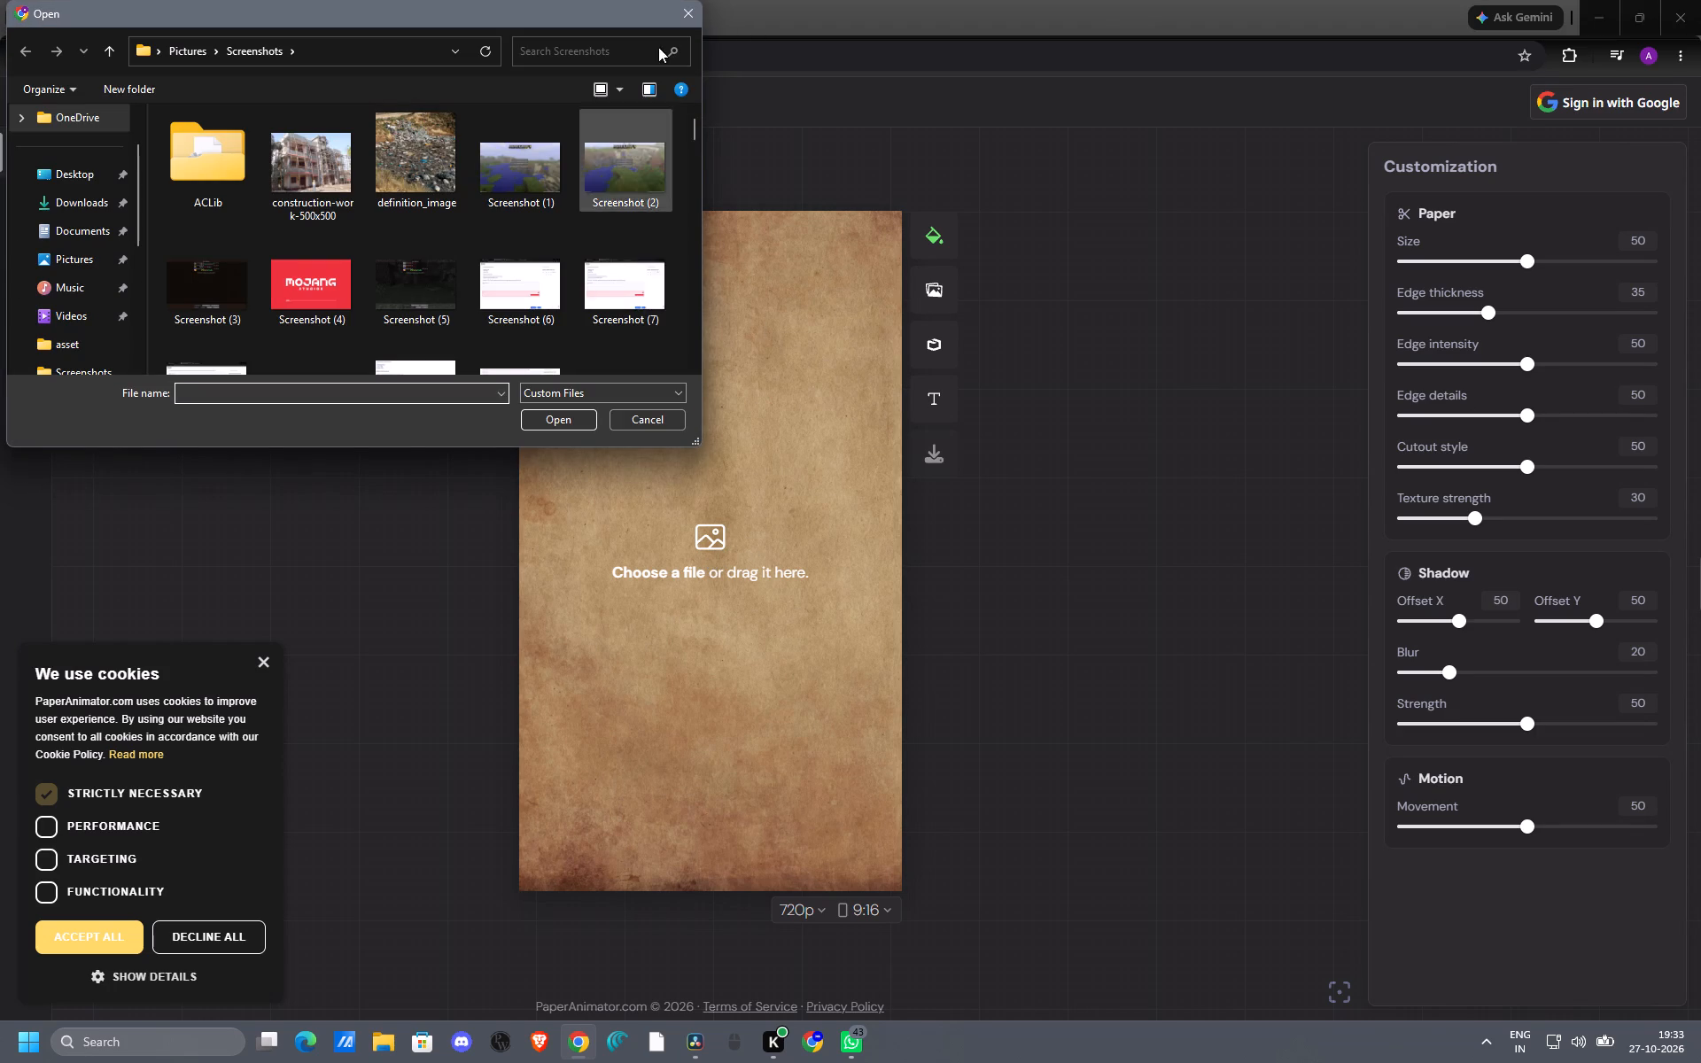
{"action": "left_click", "coordinate": [683, 12]}
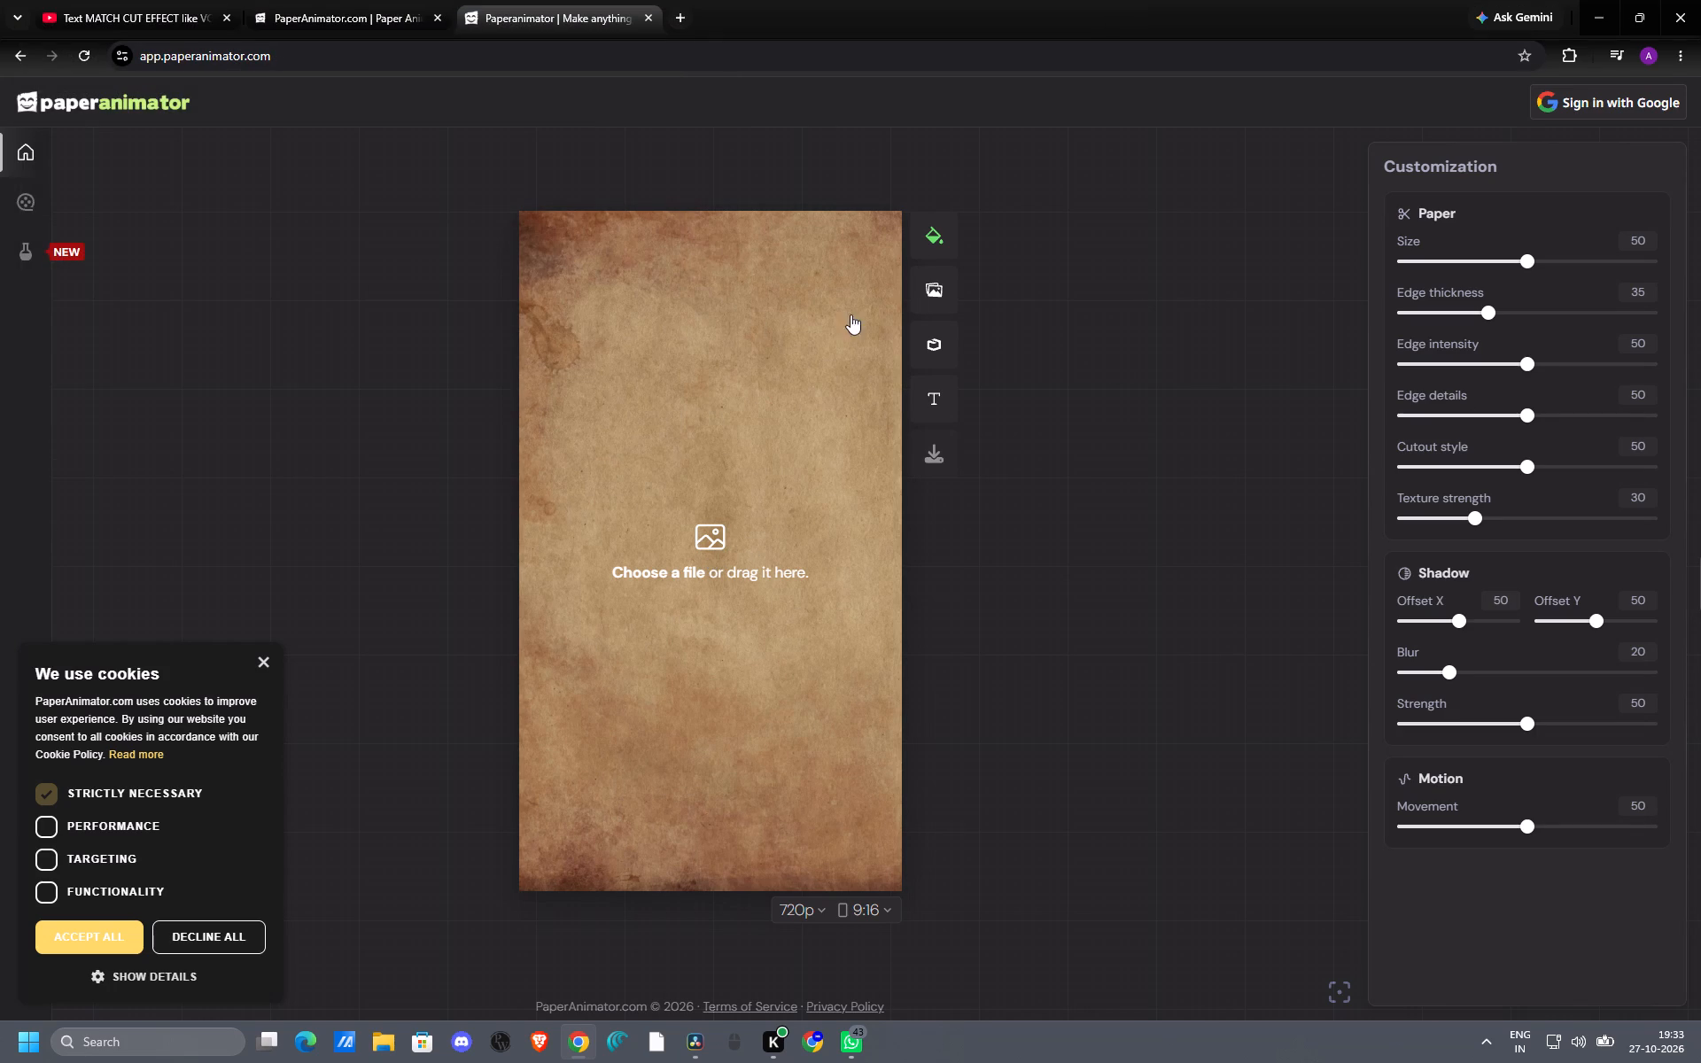
{"action": "left_click", "coordinate": [13, 205]}
Enter "Lewis Hamilton" as the keyword and request the text match cut.
{"action": "left_click", "coordinate": [700, 515]}
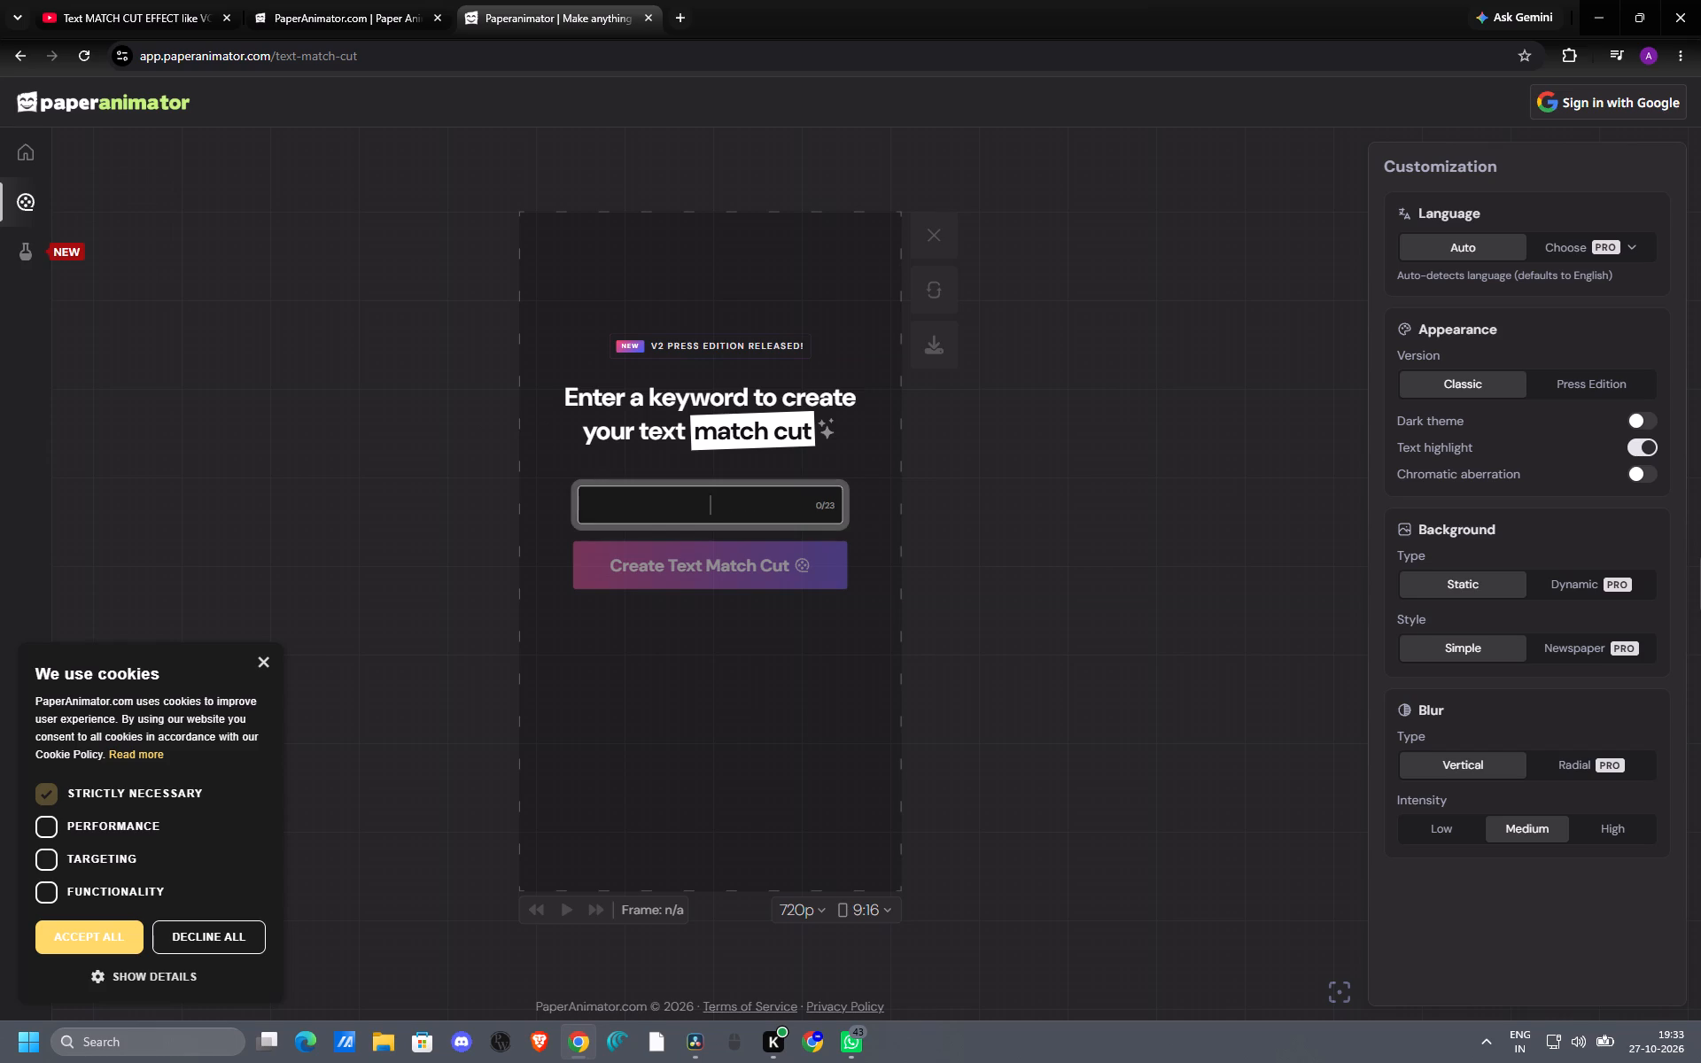
{"action": "type", "text": "lEWIS"}
{"action": "key", "text": "BackSpace"}
{"action": "key", "text": "BackSpace"}
{"action": "key", "text": "BackSpace"}
{"action": "key", "text": "BackSpace"}
{"action": "key", "text": "BackSpace"}
{"action": "key", "text": "BackSpace"}
{"action": "key", "text": "BackSpace"}
{"action": "key", "text": "BackSpace"}
{"action": "key", "text": "BackSpace"}
{"action": "key", "text": "BackSpace"}
{"action": "key", "text": "BackSpace"}
{"action": "key", "text": "BackSpace"}
{"action": "key", "text": "shift+l"}
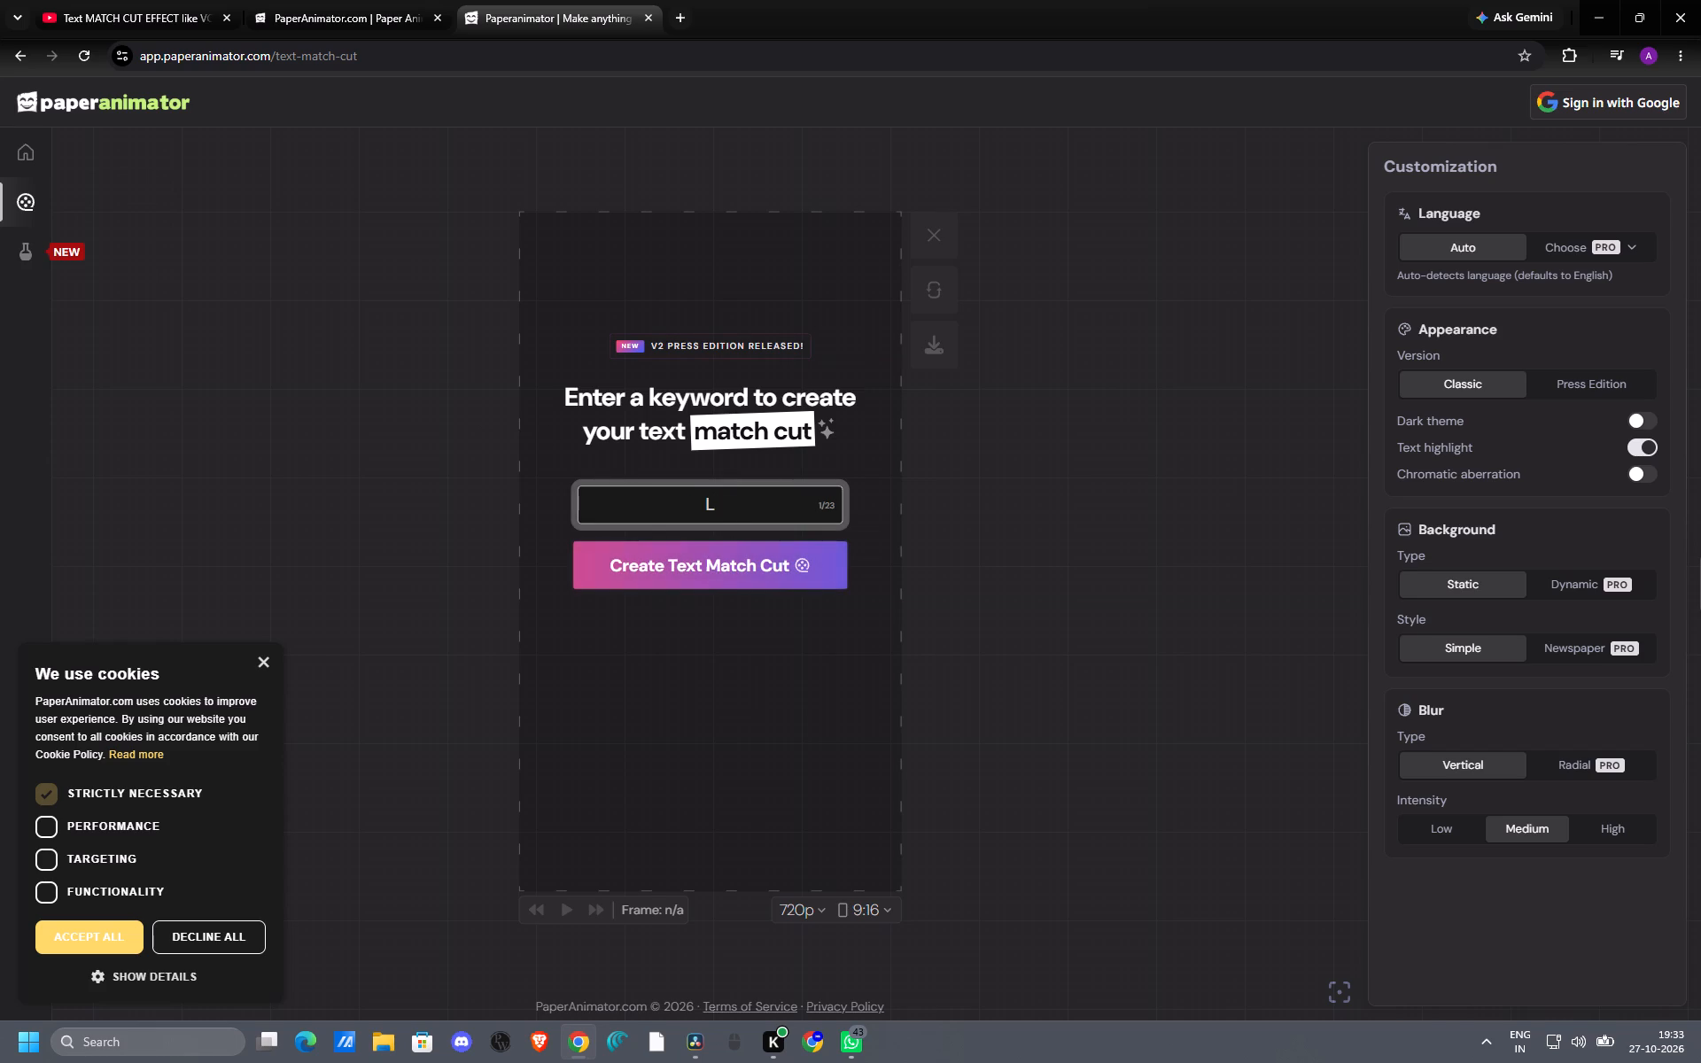
{"action": "type", "text": "ewis Hamilton"}
{"action": "left_click", "coordinate": [715, 570]}
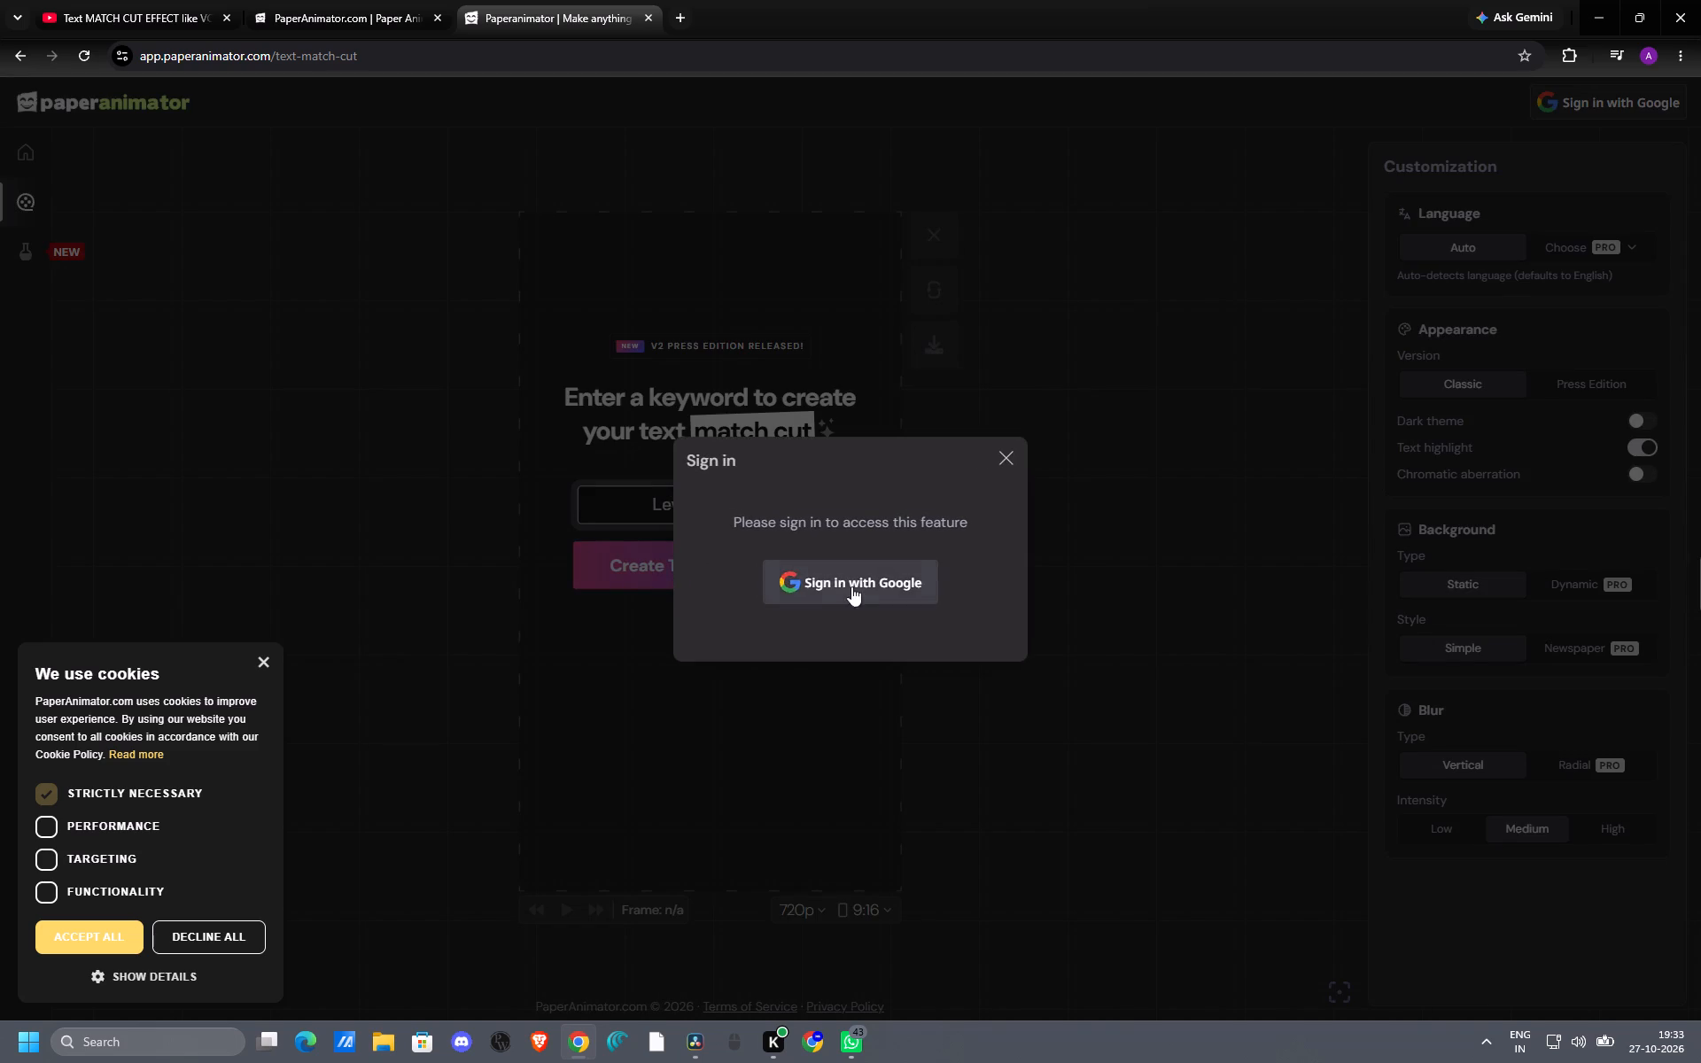
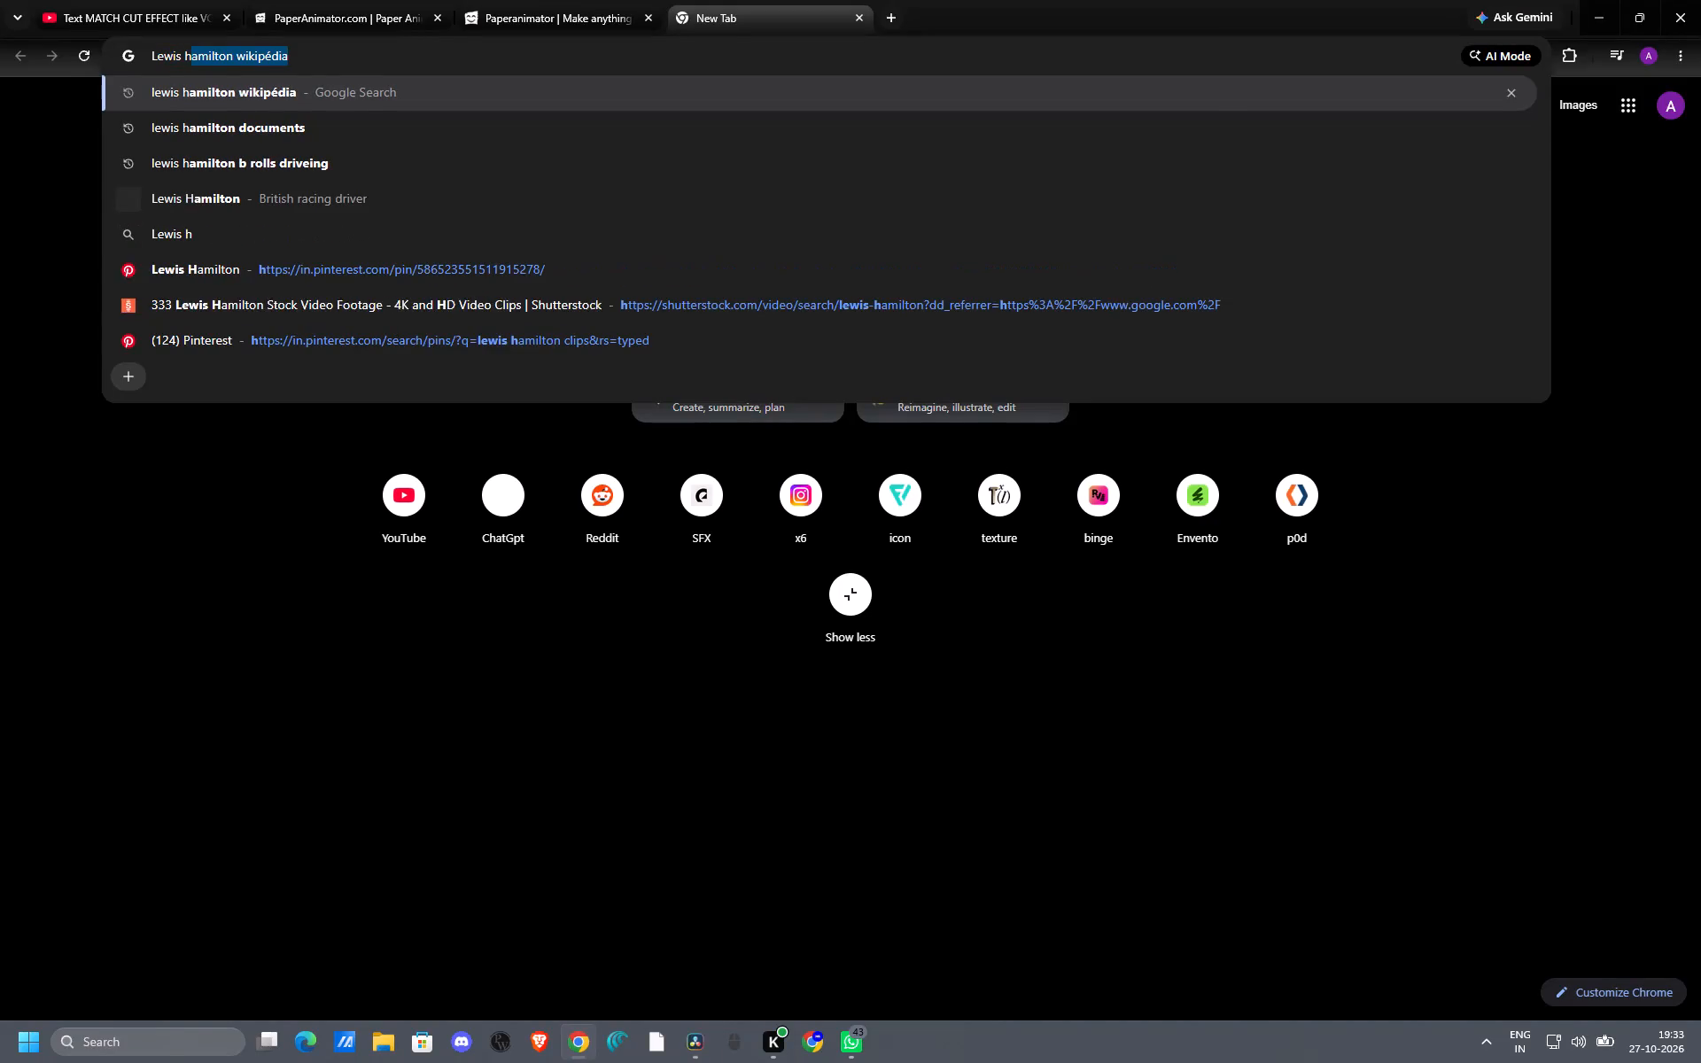
Search Google's AI Mode for "lewis hamilton wikipédia".
{"action": "type", "text": "a"}
{"action": "key", "text": "Tab"}
{"action": "key", "text": "Return"}
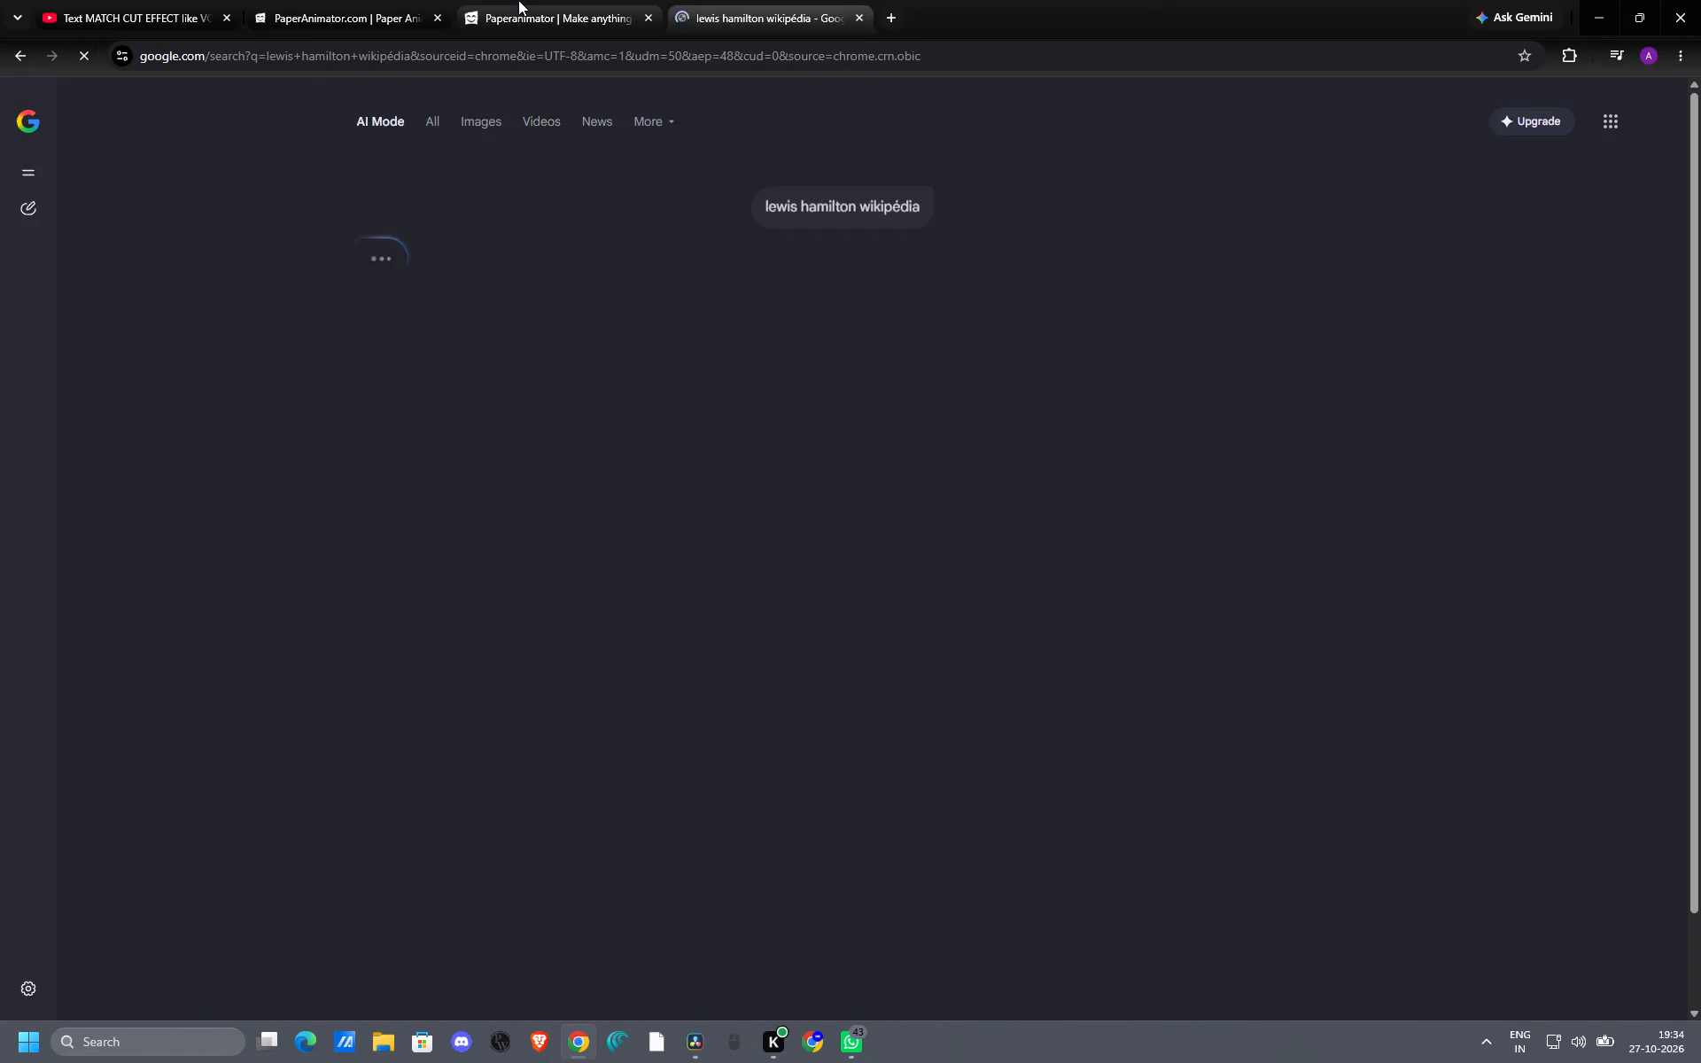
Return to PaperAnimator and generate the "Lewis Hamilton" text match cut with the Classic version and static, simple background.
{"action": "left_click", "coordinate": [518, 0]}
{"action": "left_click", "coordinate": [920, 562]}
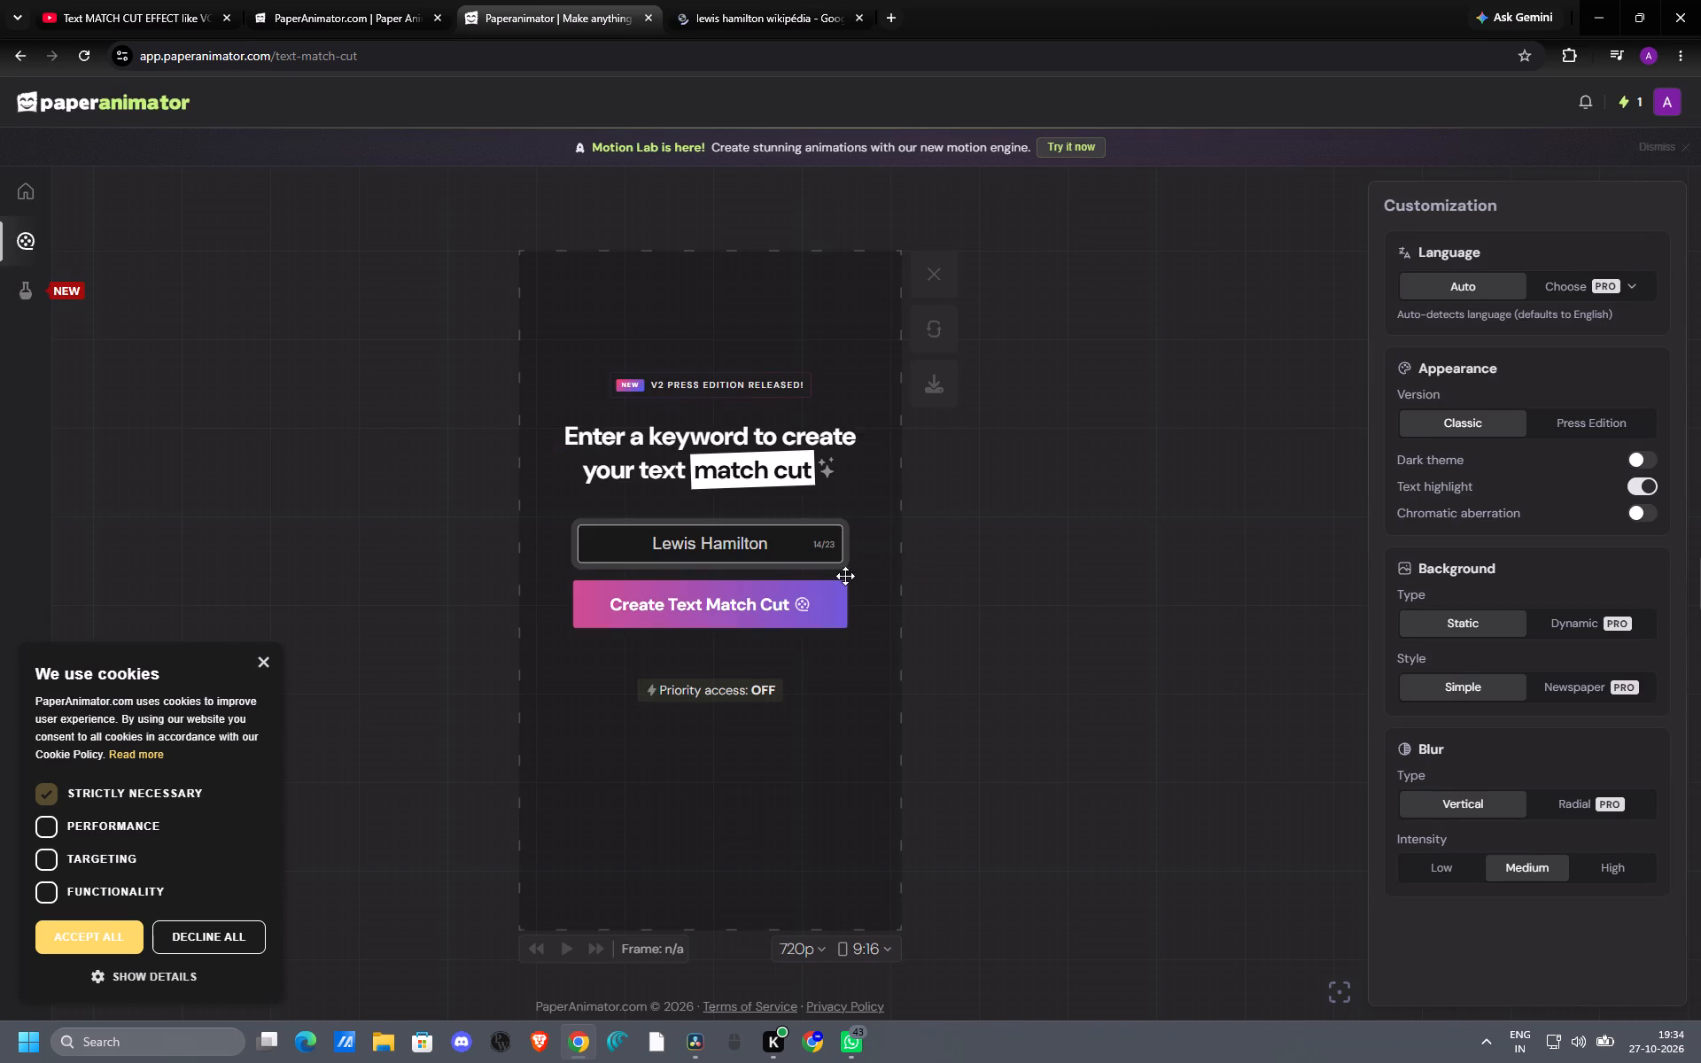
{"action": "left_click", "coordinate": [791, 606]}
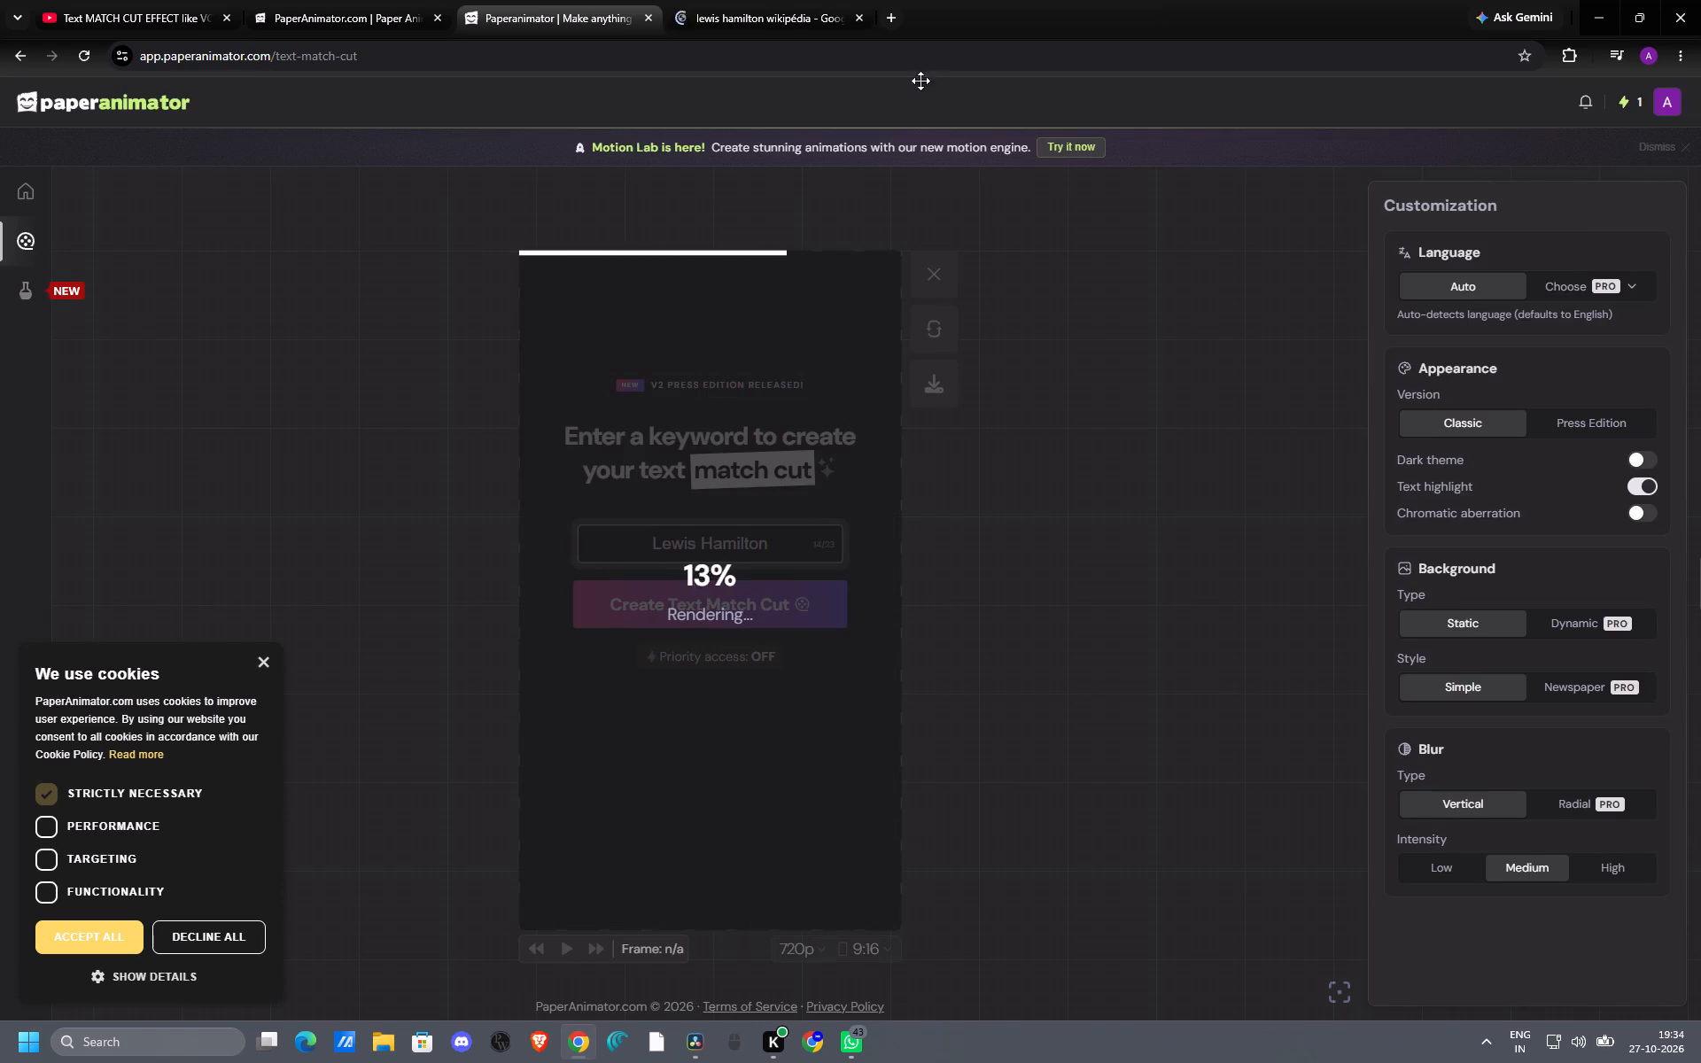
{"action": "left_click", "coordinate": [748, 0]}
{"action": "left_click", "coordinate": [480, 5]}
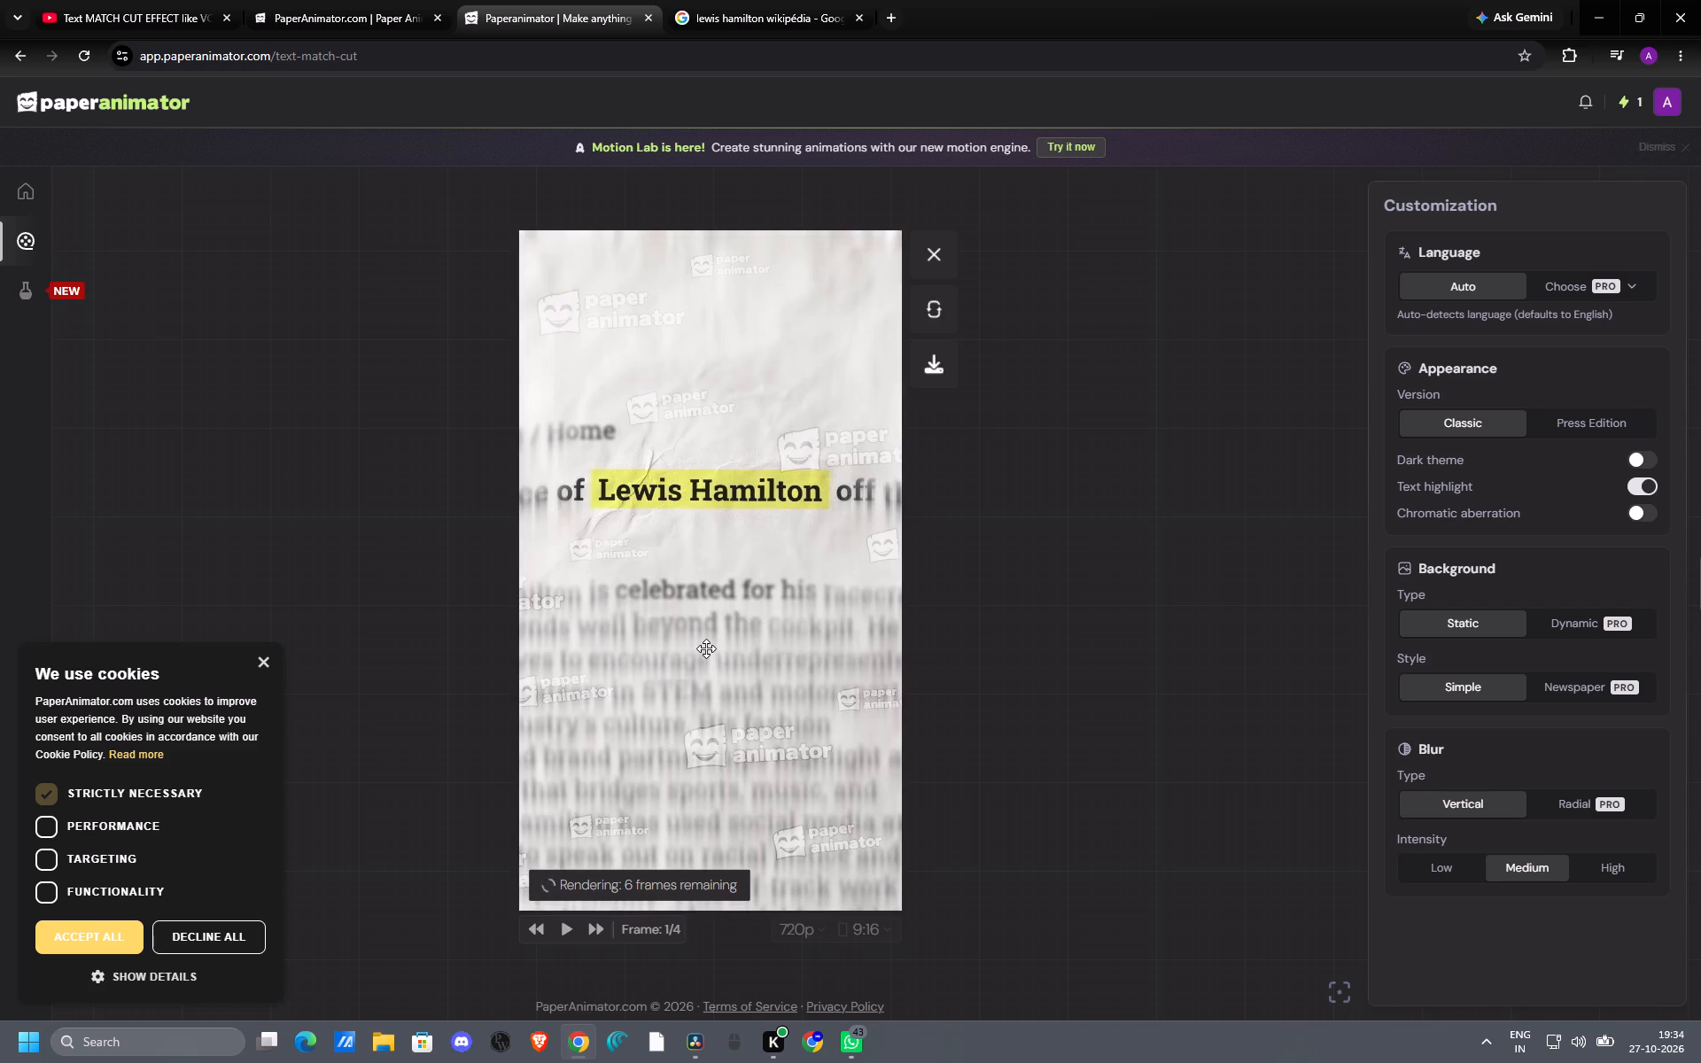
Play the partially rendered "Lewis Hamilton" match cut preview several times to review its frames.
{"action": "left_click", "coordinate": [563, 932]}
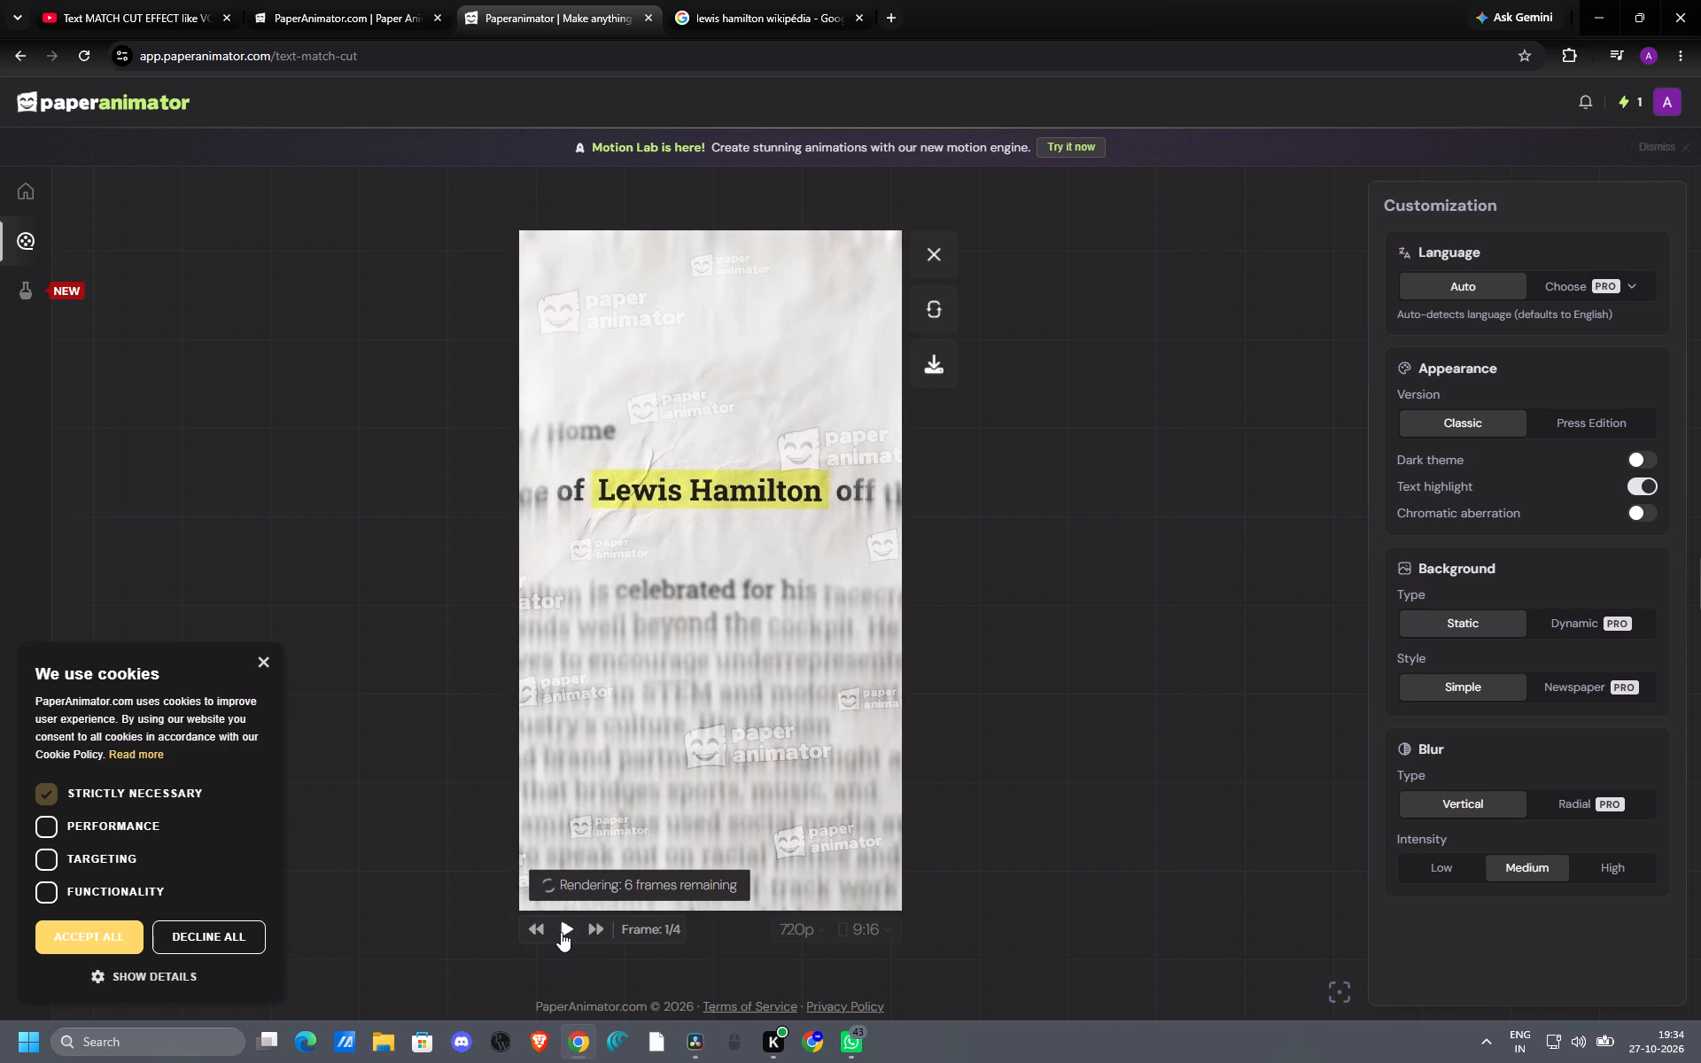
{"action": "left_click", "coordinate": [561, 932]}
{"action": "left_click", "coordinate": [560, 932]}
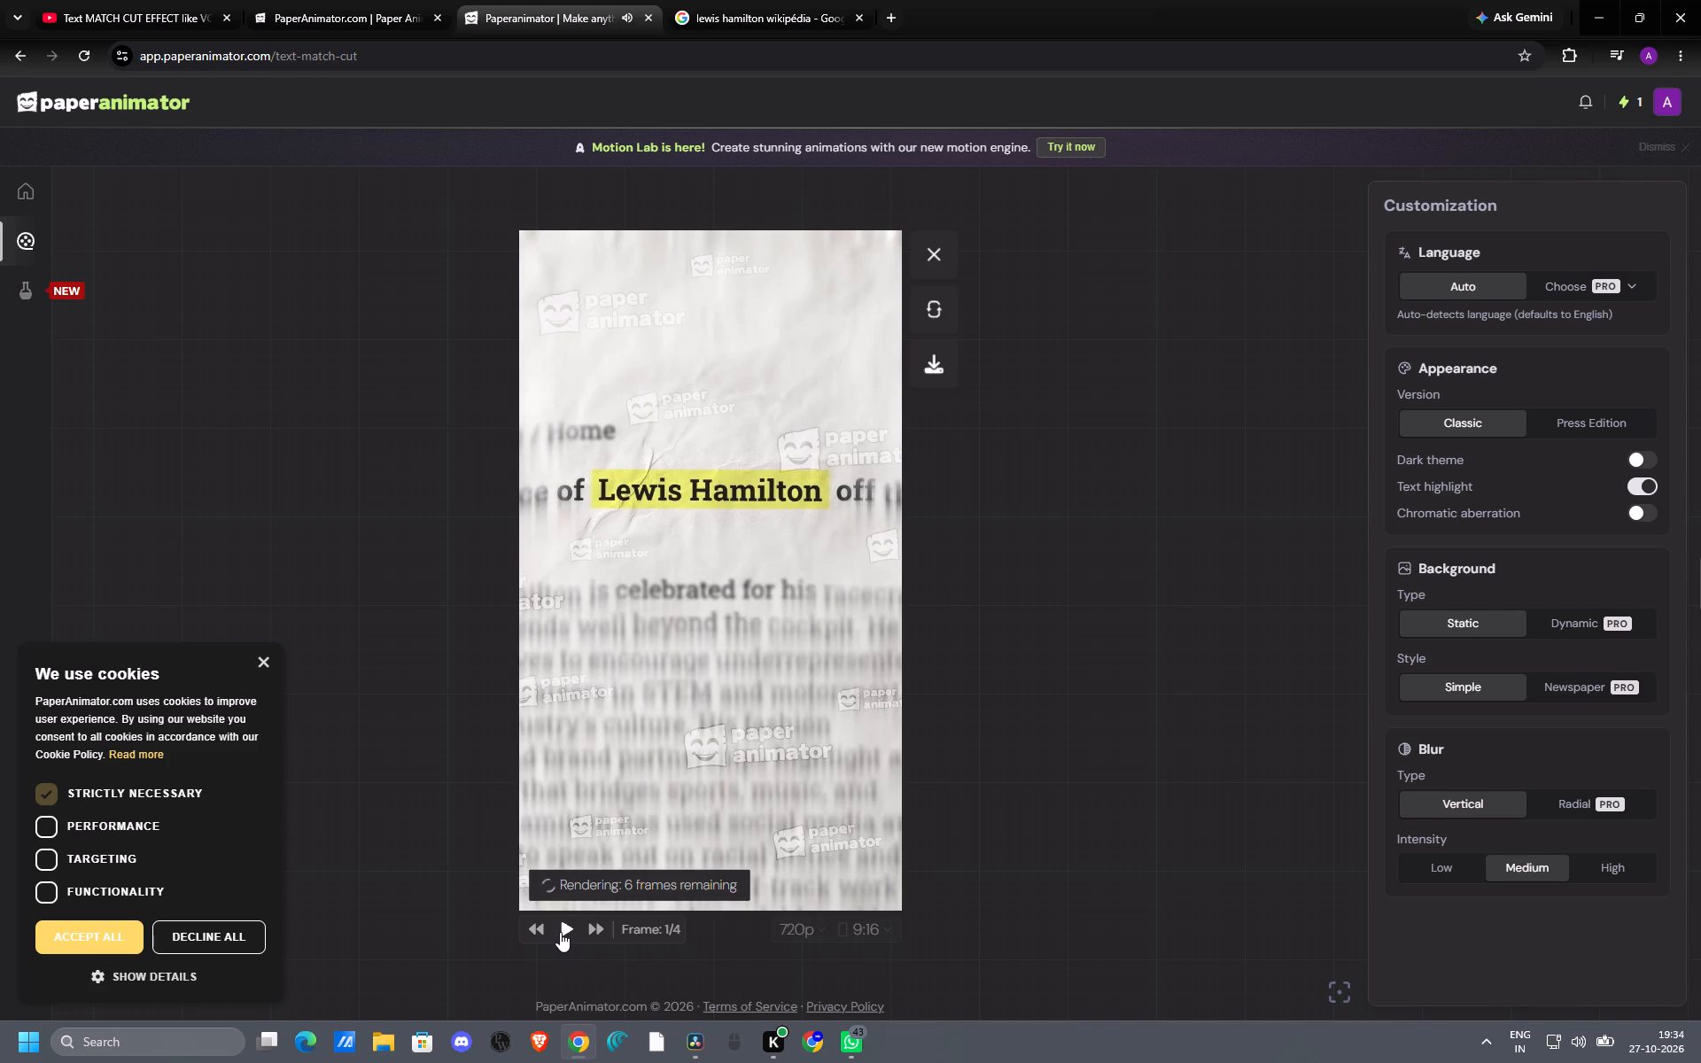
{"action": "left_click", "coordinate": [558, 929]}
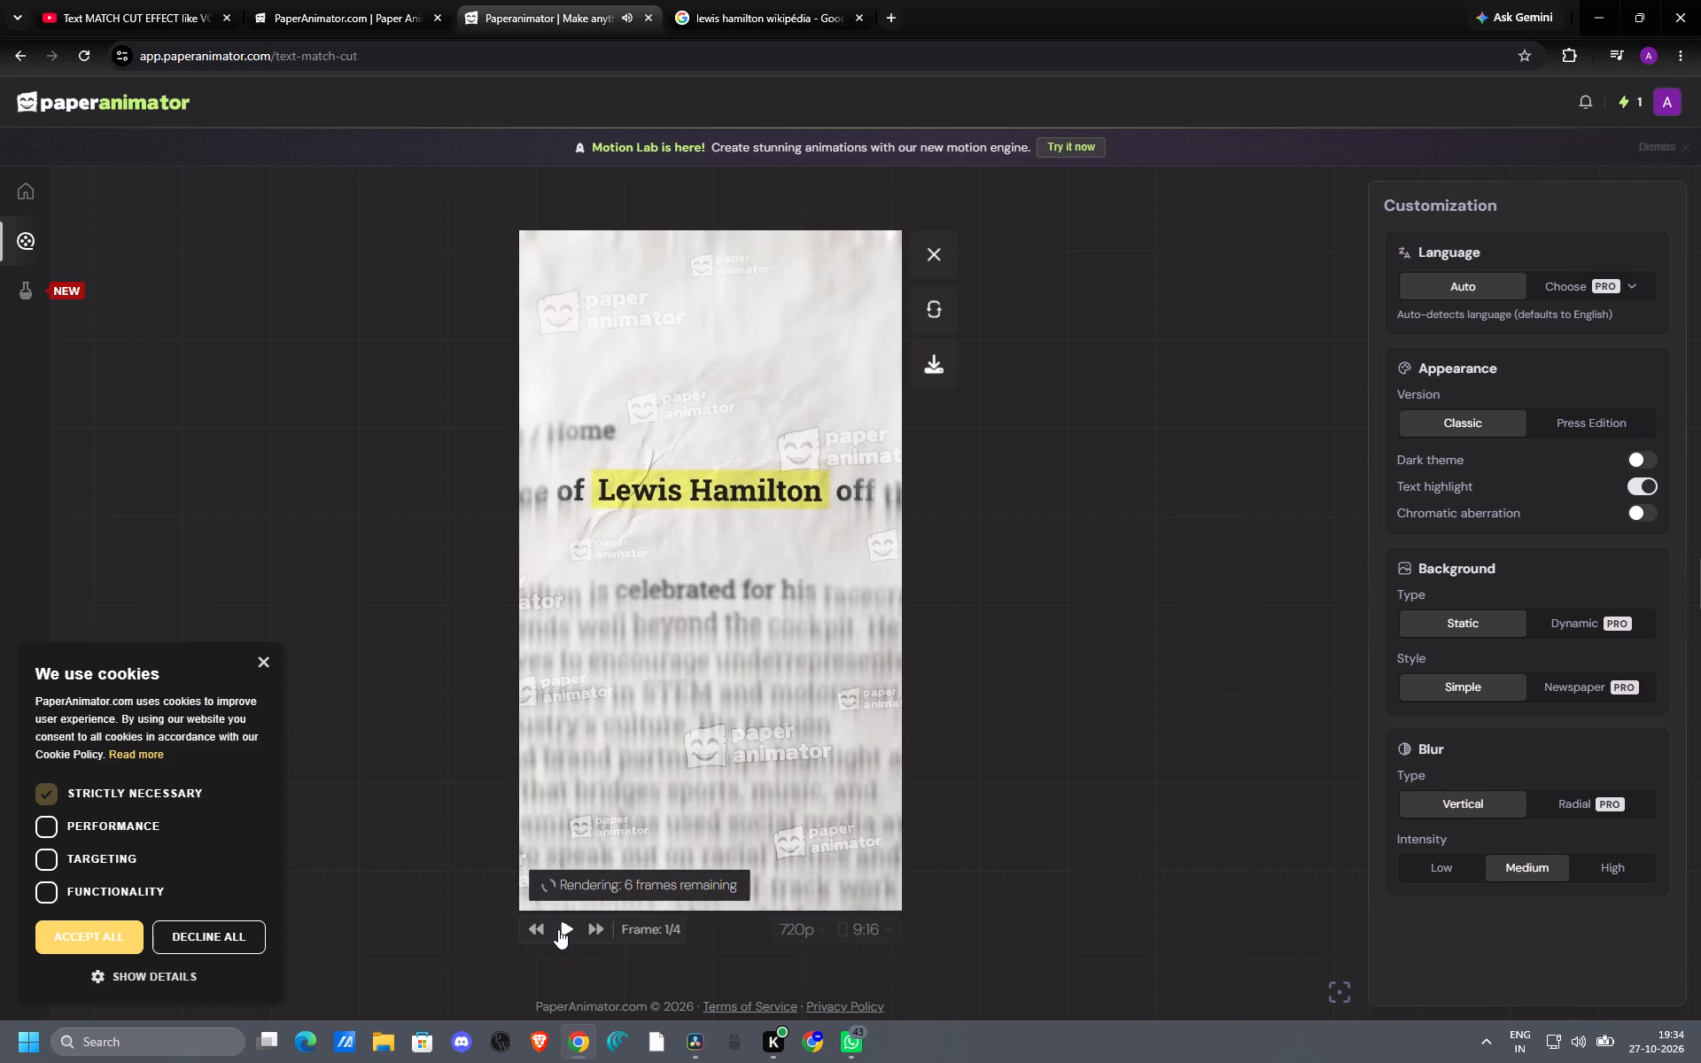
{"action": "left_click", "coordinate": [558, 929]}
{"action": "left_click", "coordinate": [558, 929]}
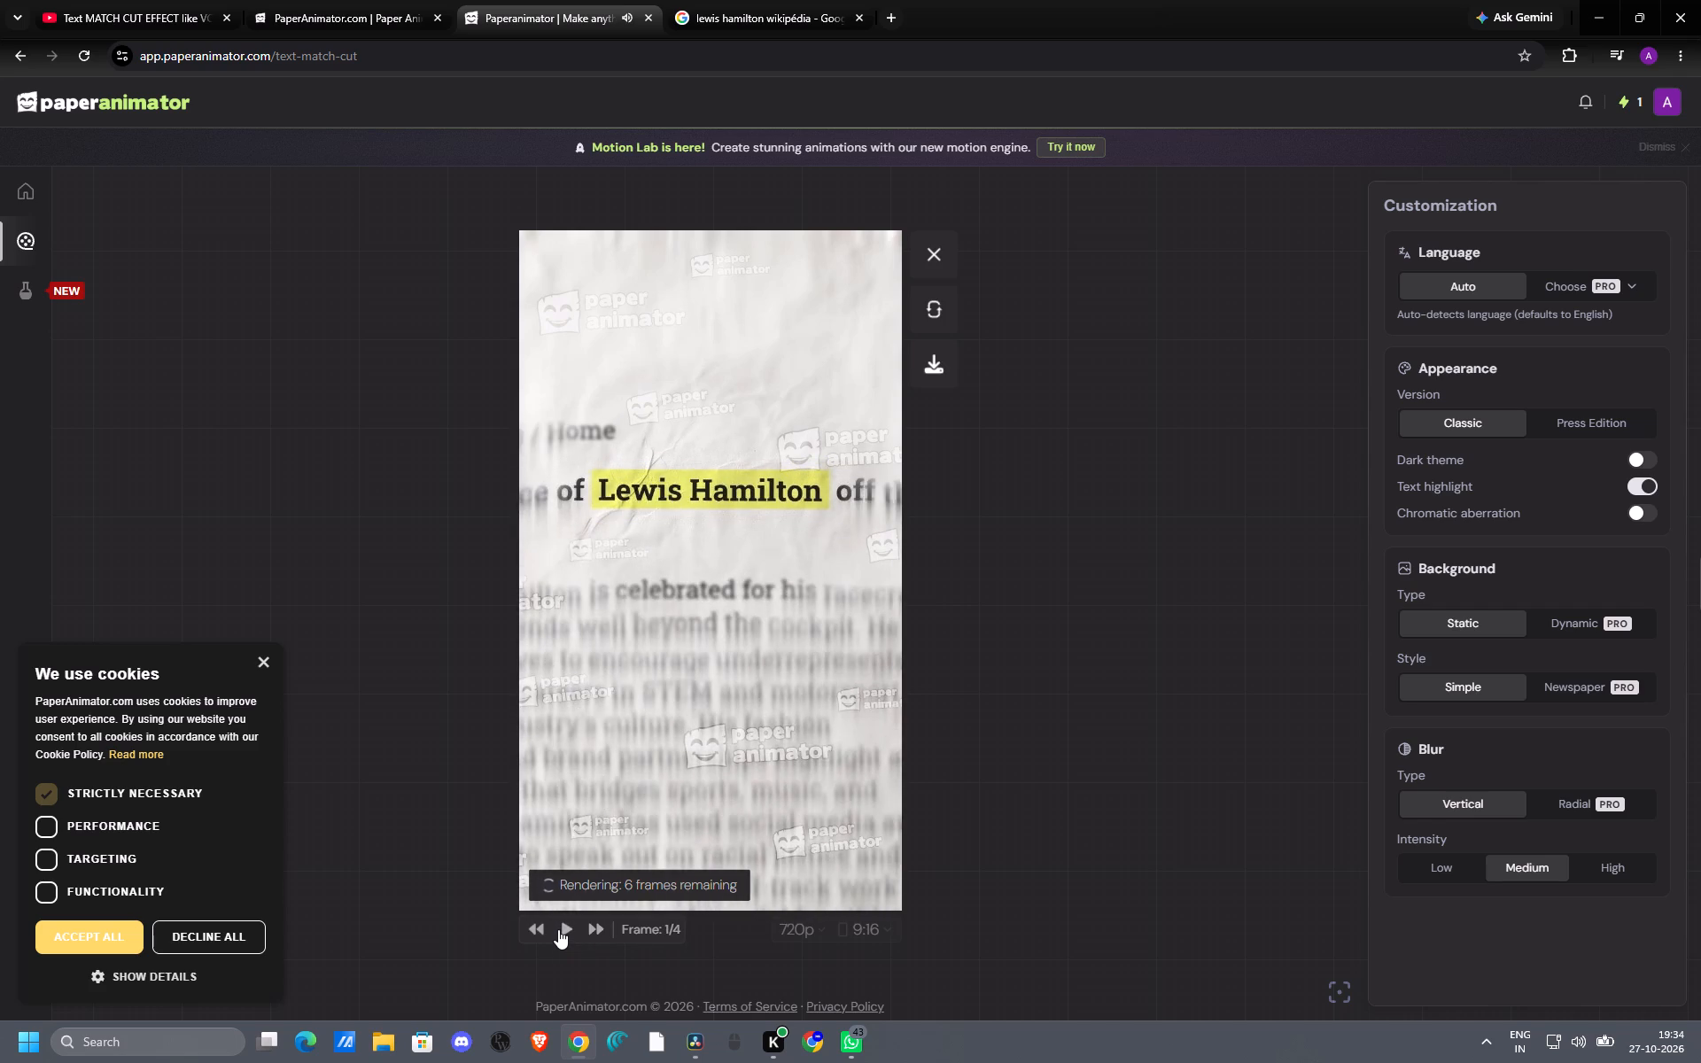
{"action": "left_click", "coordinate": [558, 929]}
{"action": "left_click", "coordinate": [733, 23]}
{"action": "left_click", "coordinate": [610, 4]}
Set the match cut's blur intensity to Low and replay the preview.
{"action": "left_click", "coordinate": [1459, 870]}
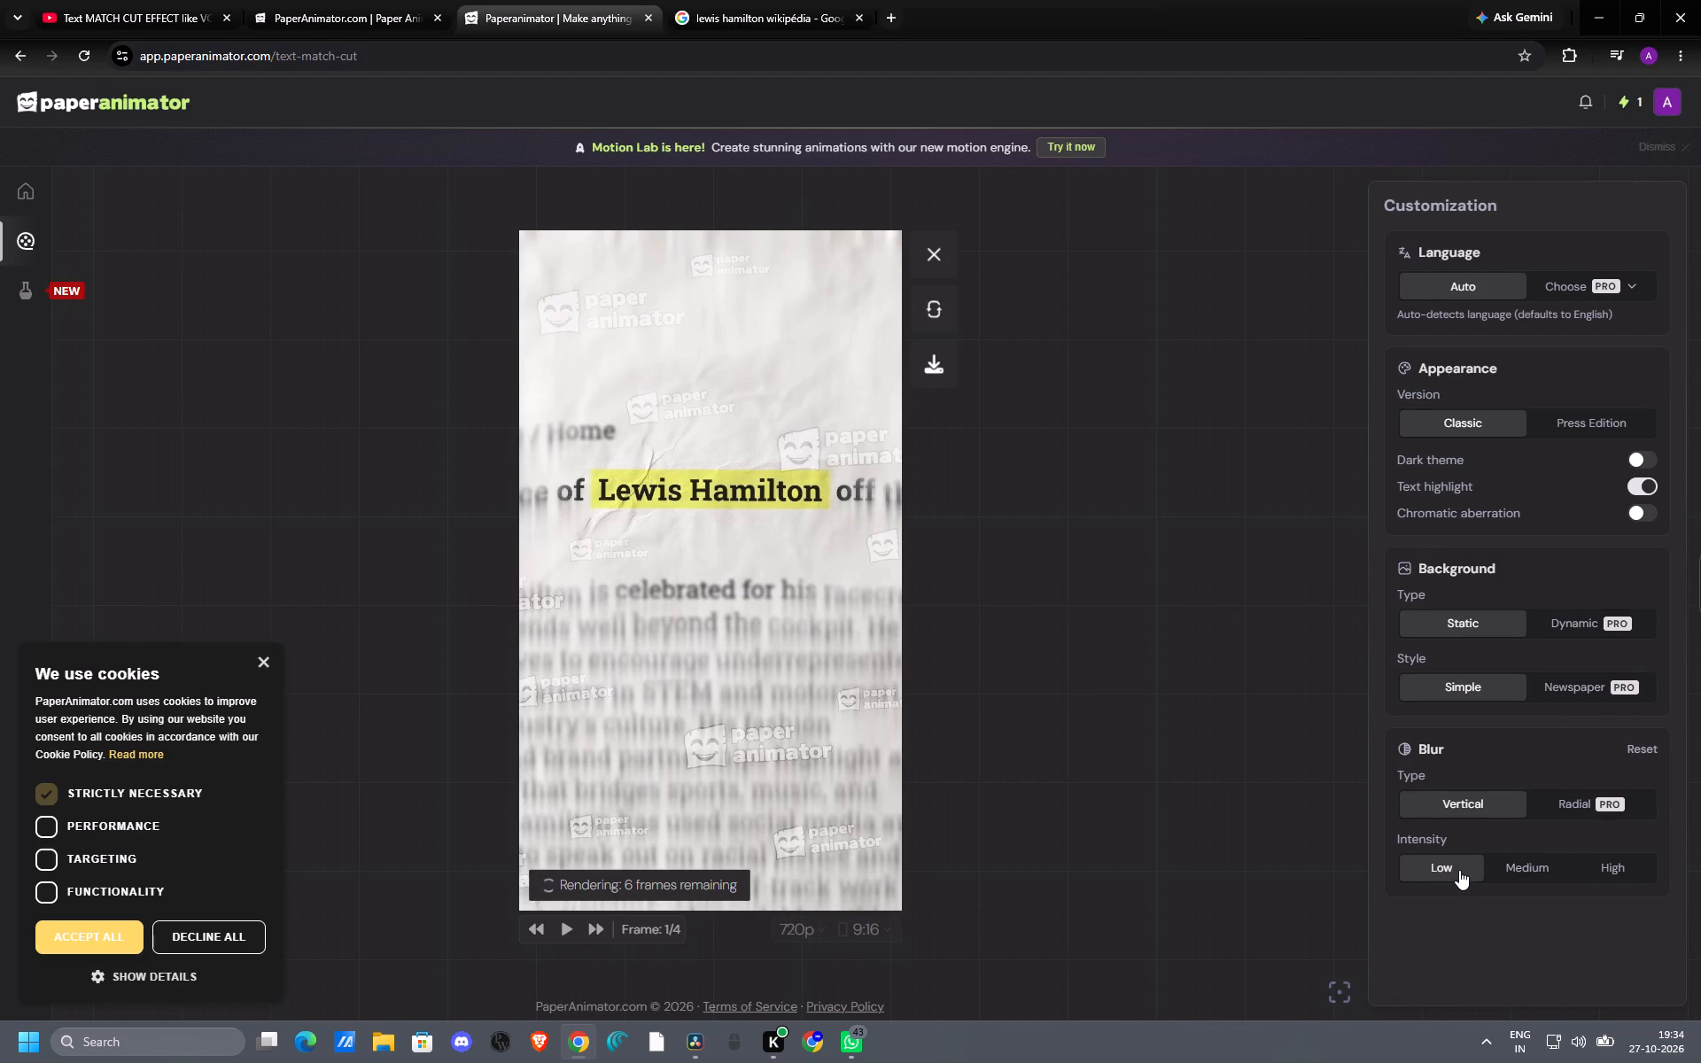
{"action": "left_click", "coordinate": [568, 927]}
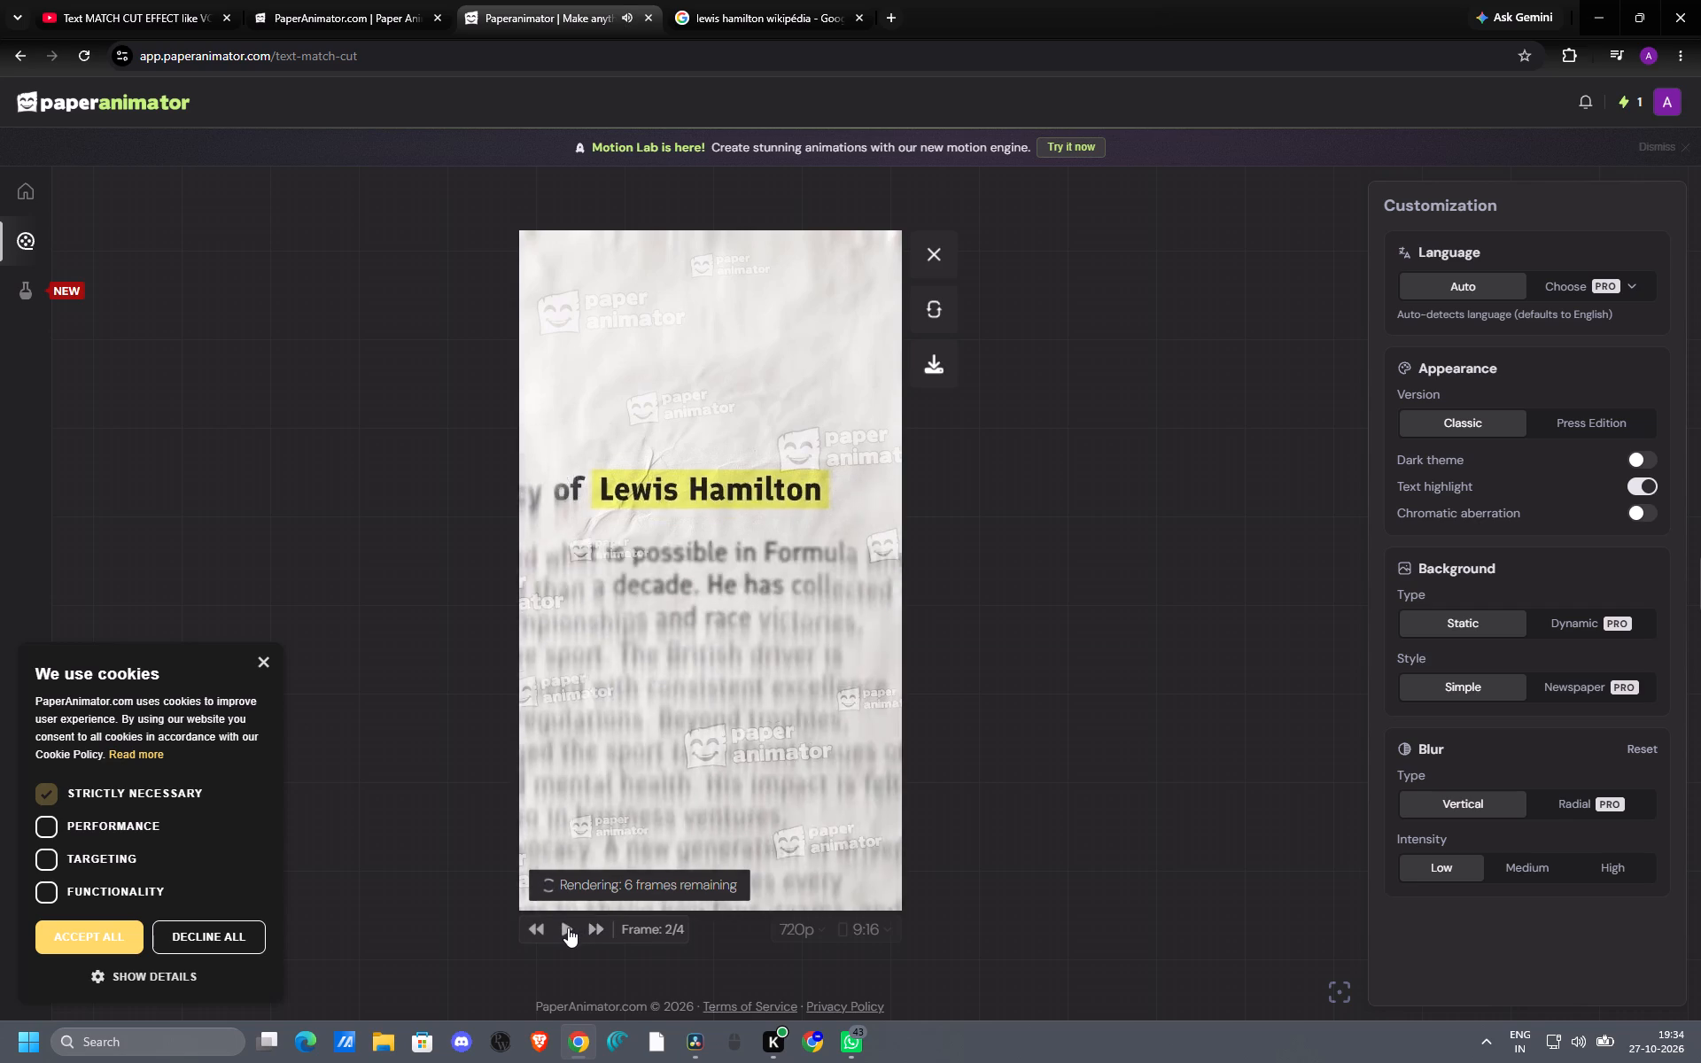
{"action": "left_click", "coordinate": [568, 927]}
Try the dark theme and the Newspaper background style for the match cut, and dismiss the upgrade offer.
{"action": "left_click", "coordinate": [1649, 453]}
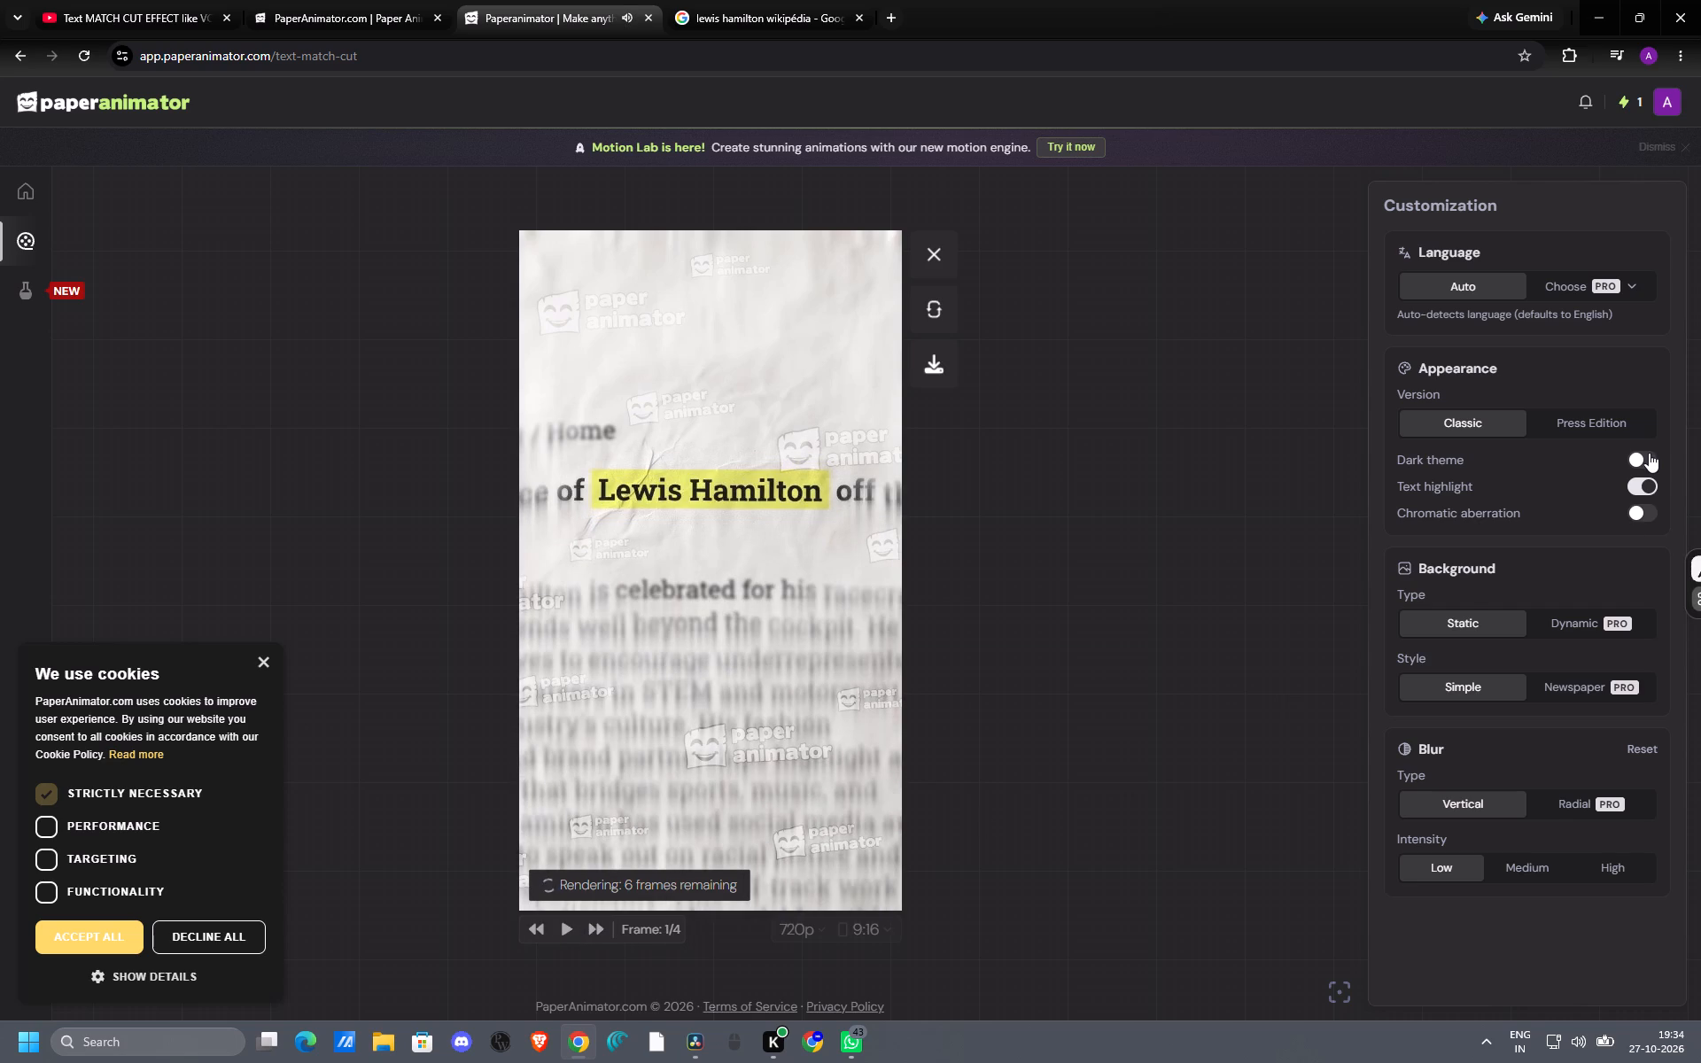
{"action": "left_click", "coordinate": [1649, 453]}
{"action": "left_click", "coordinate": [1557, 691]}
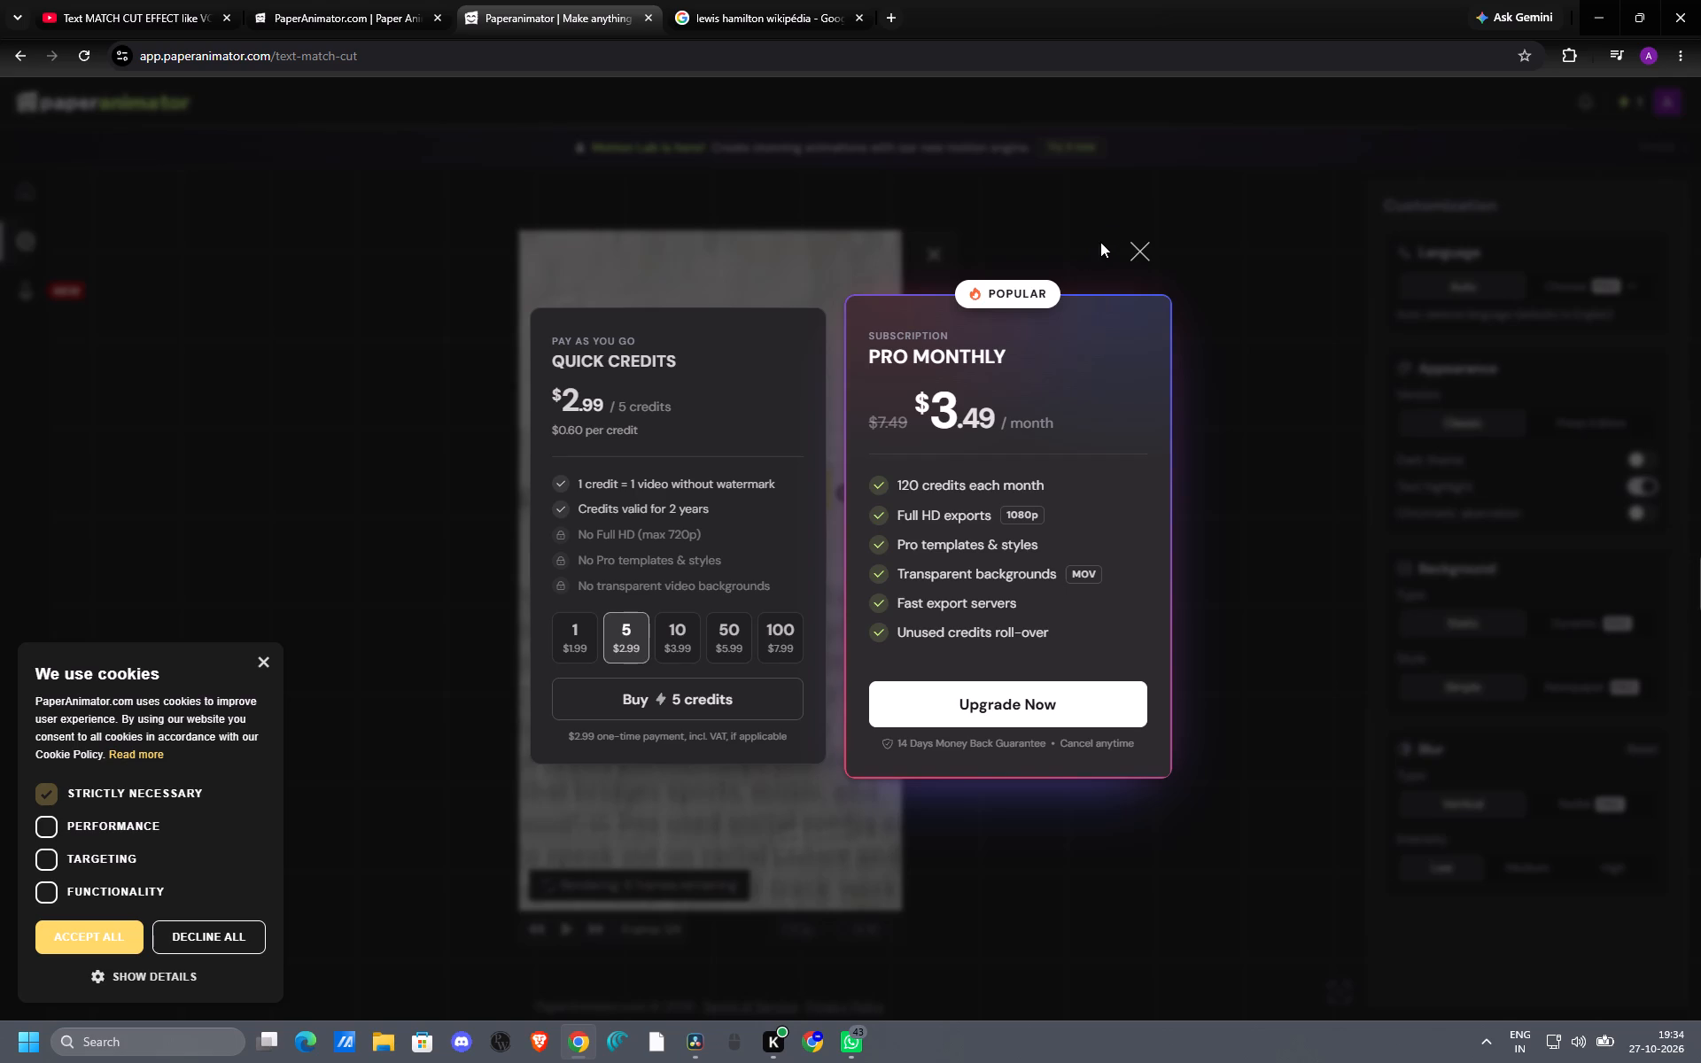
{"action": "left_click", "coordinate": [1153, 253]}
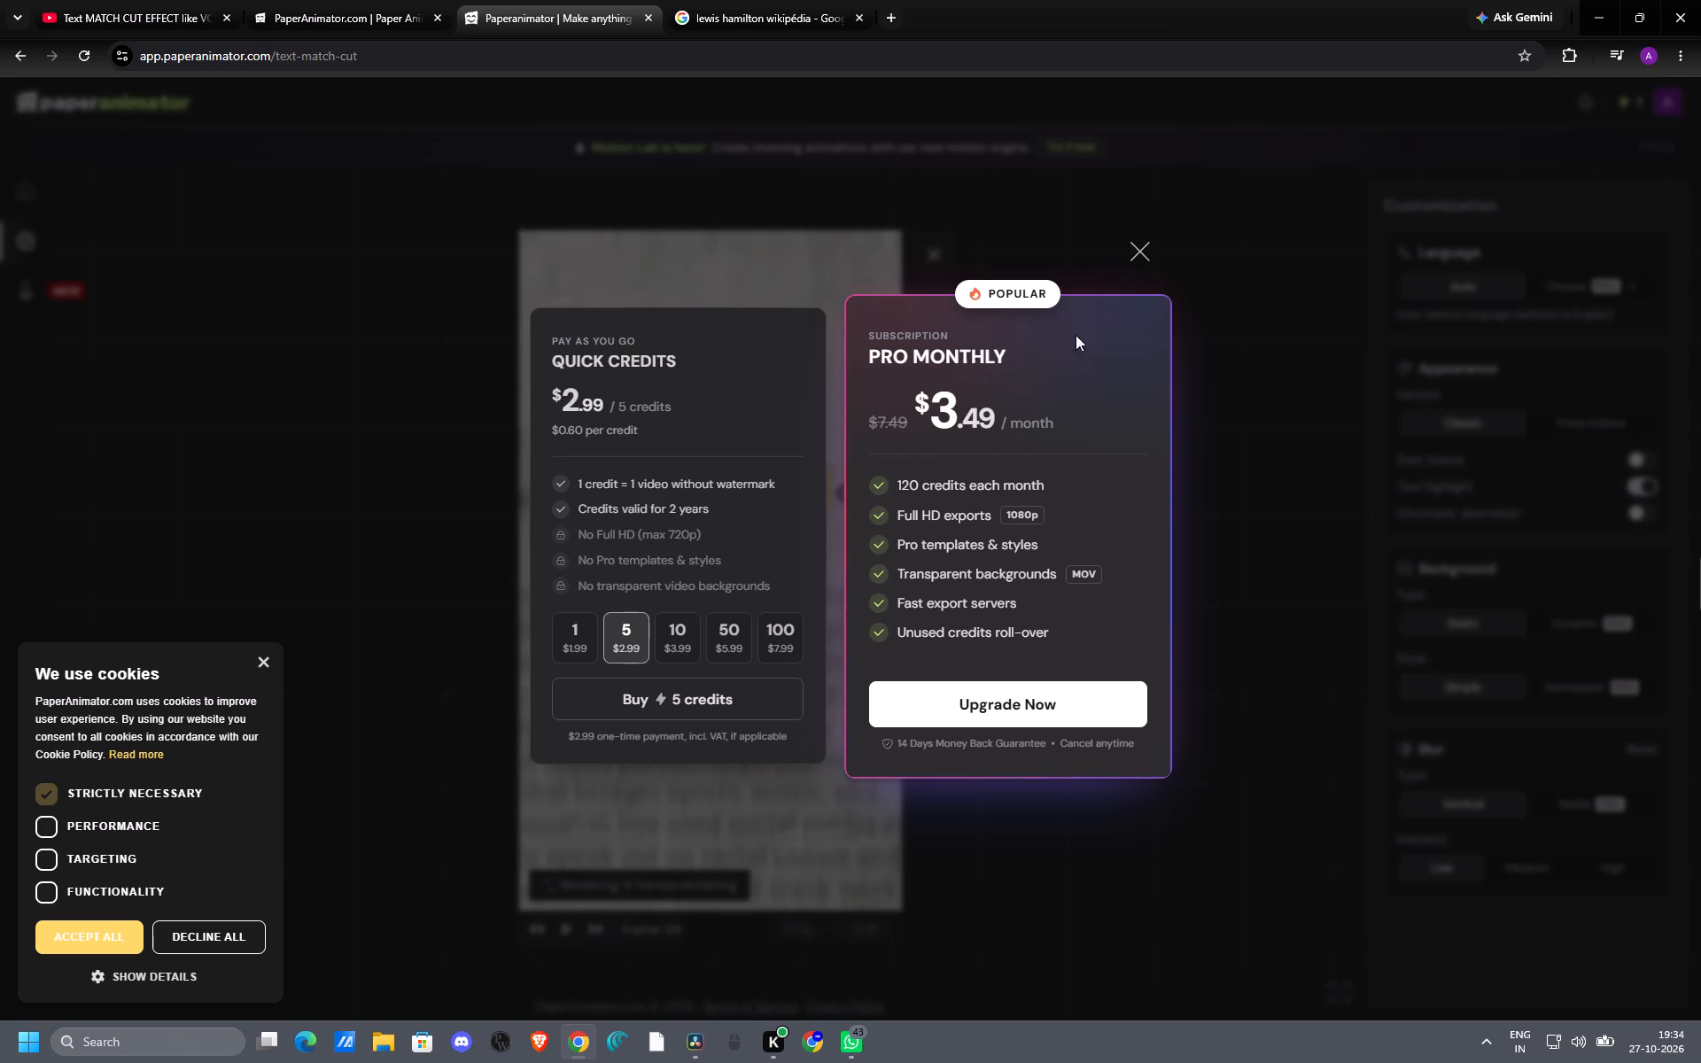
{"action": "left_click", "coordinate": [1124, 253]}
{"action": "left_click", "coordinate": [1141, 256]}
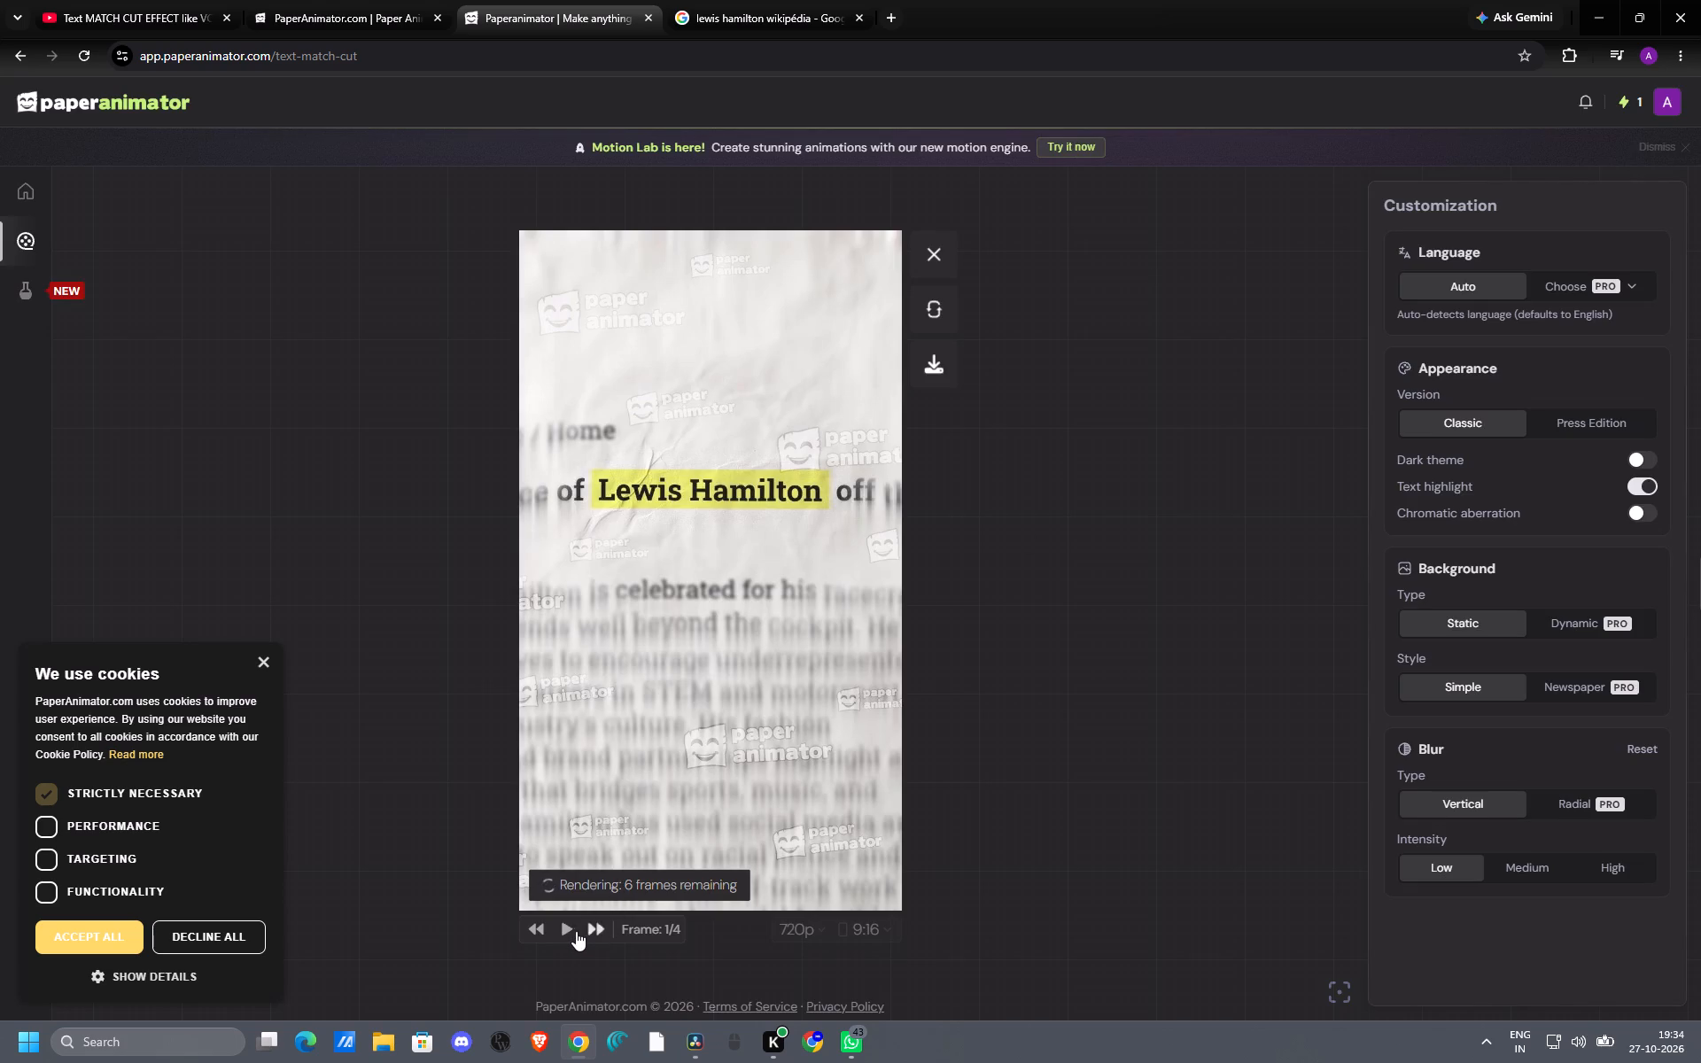
Replay the match cut preview to check how its highlighted text frames look.
{"action": "left_click", "coordinate": [569, 931]}
{"action": "left_click", "coordinate": [568, 931]}
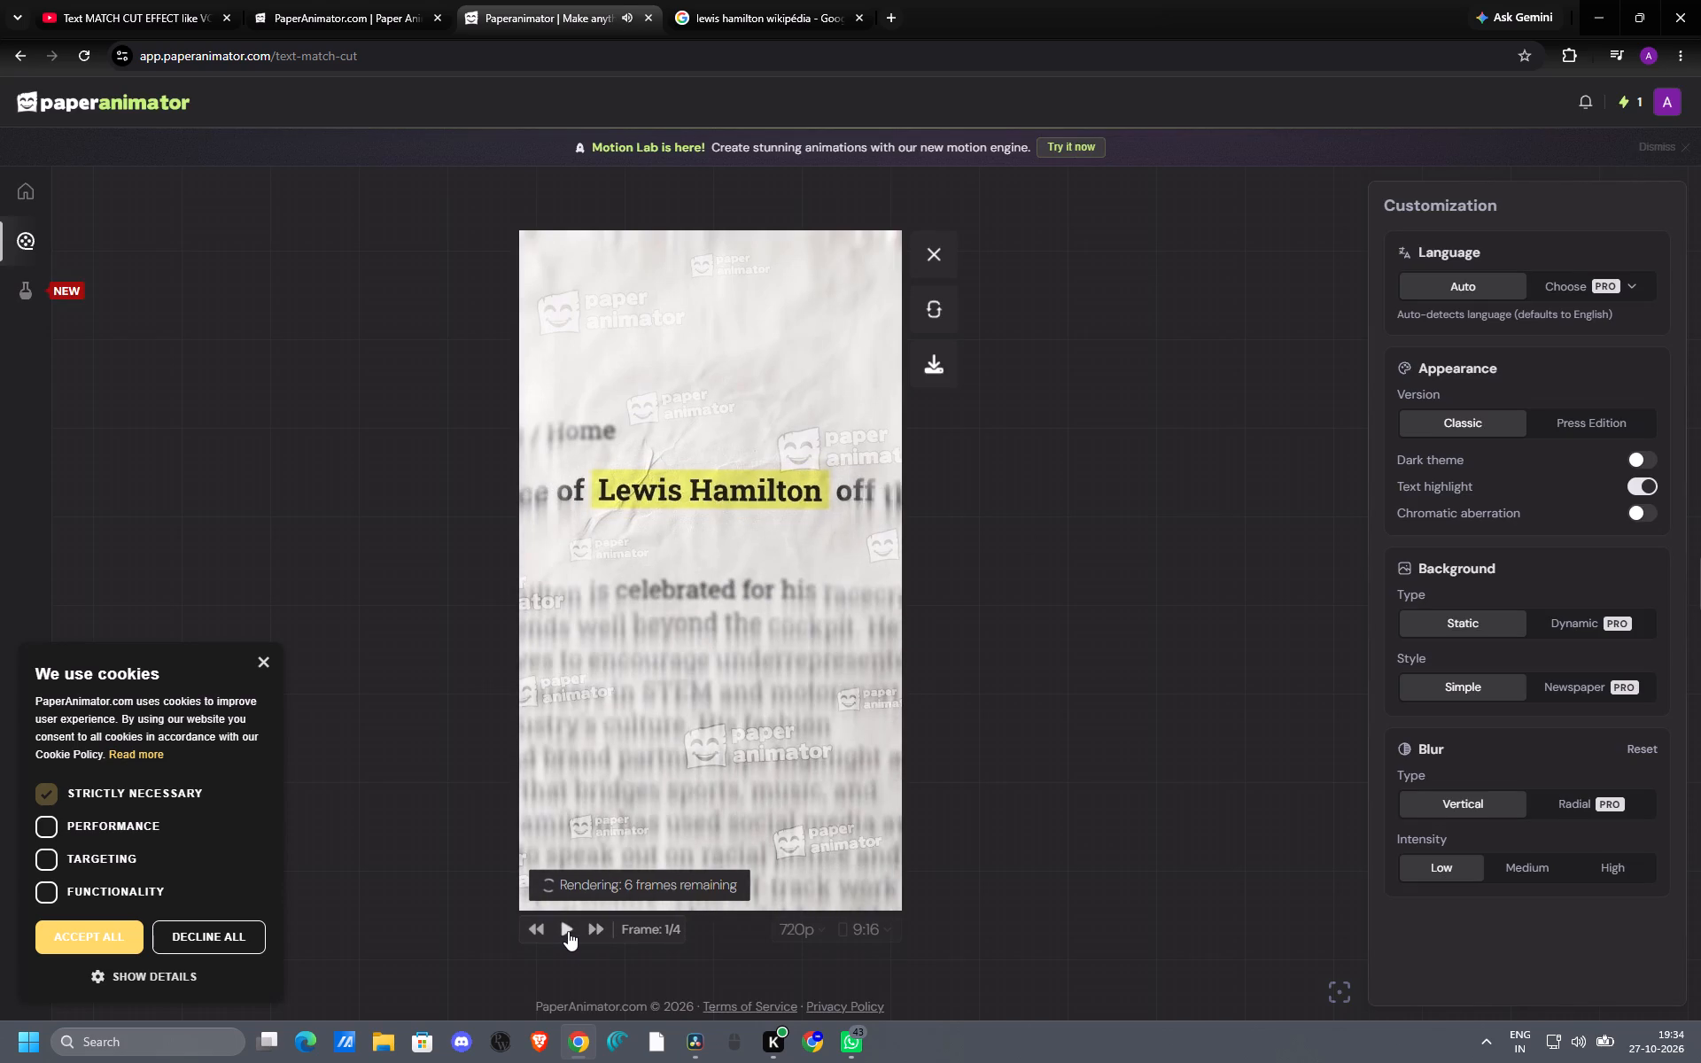
{"action": "left_click", "coordinate": [567, 931]}
{"action": "left_click", "coordinate": [567, 931]}
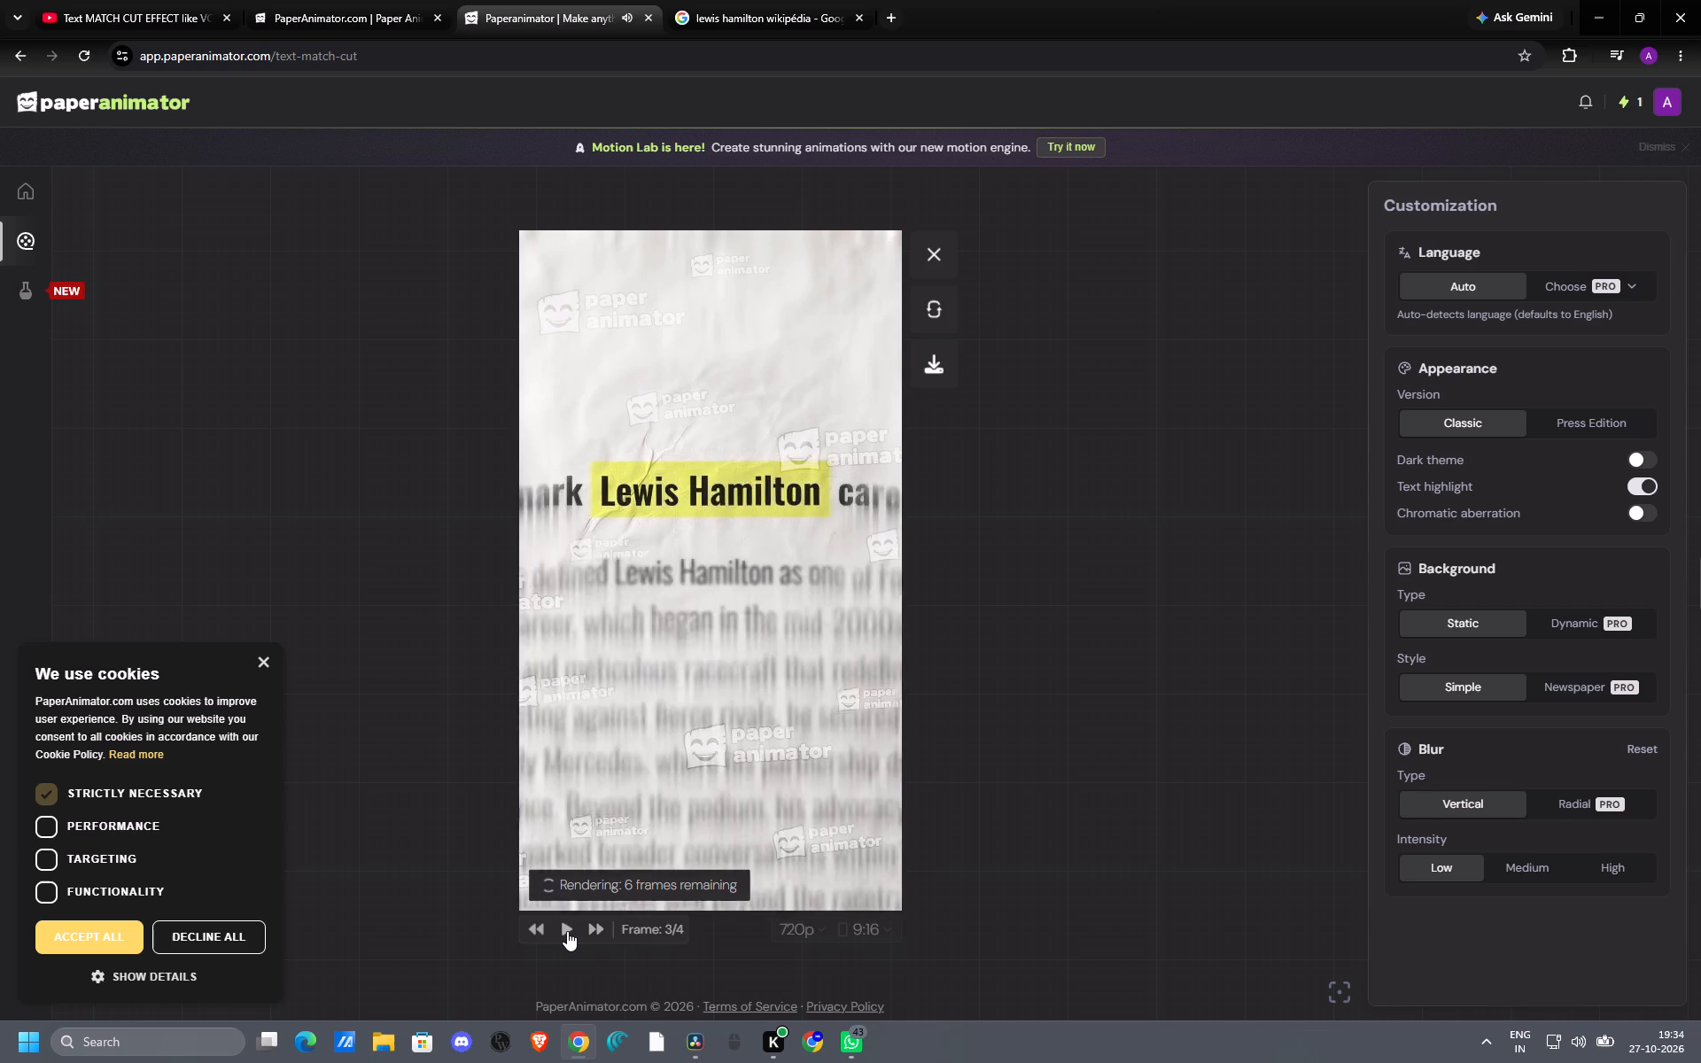
{"action": "left_click", "coordinate": [567, 931]}
Look at the Motion Lab's Stickman Text template, return to the Text Match Cut tool, and replay the preview.
{"action": "left_click", "coordinate": [23, 291]}
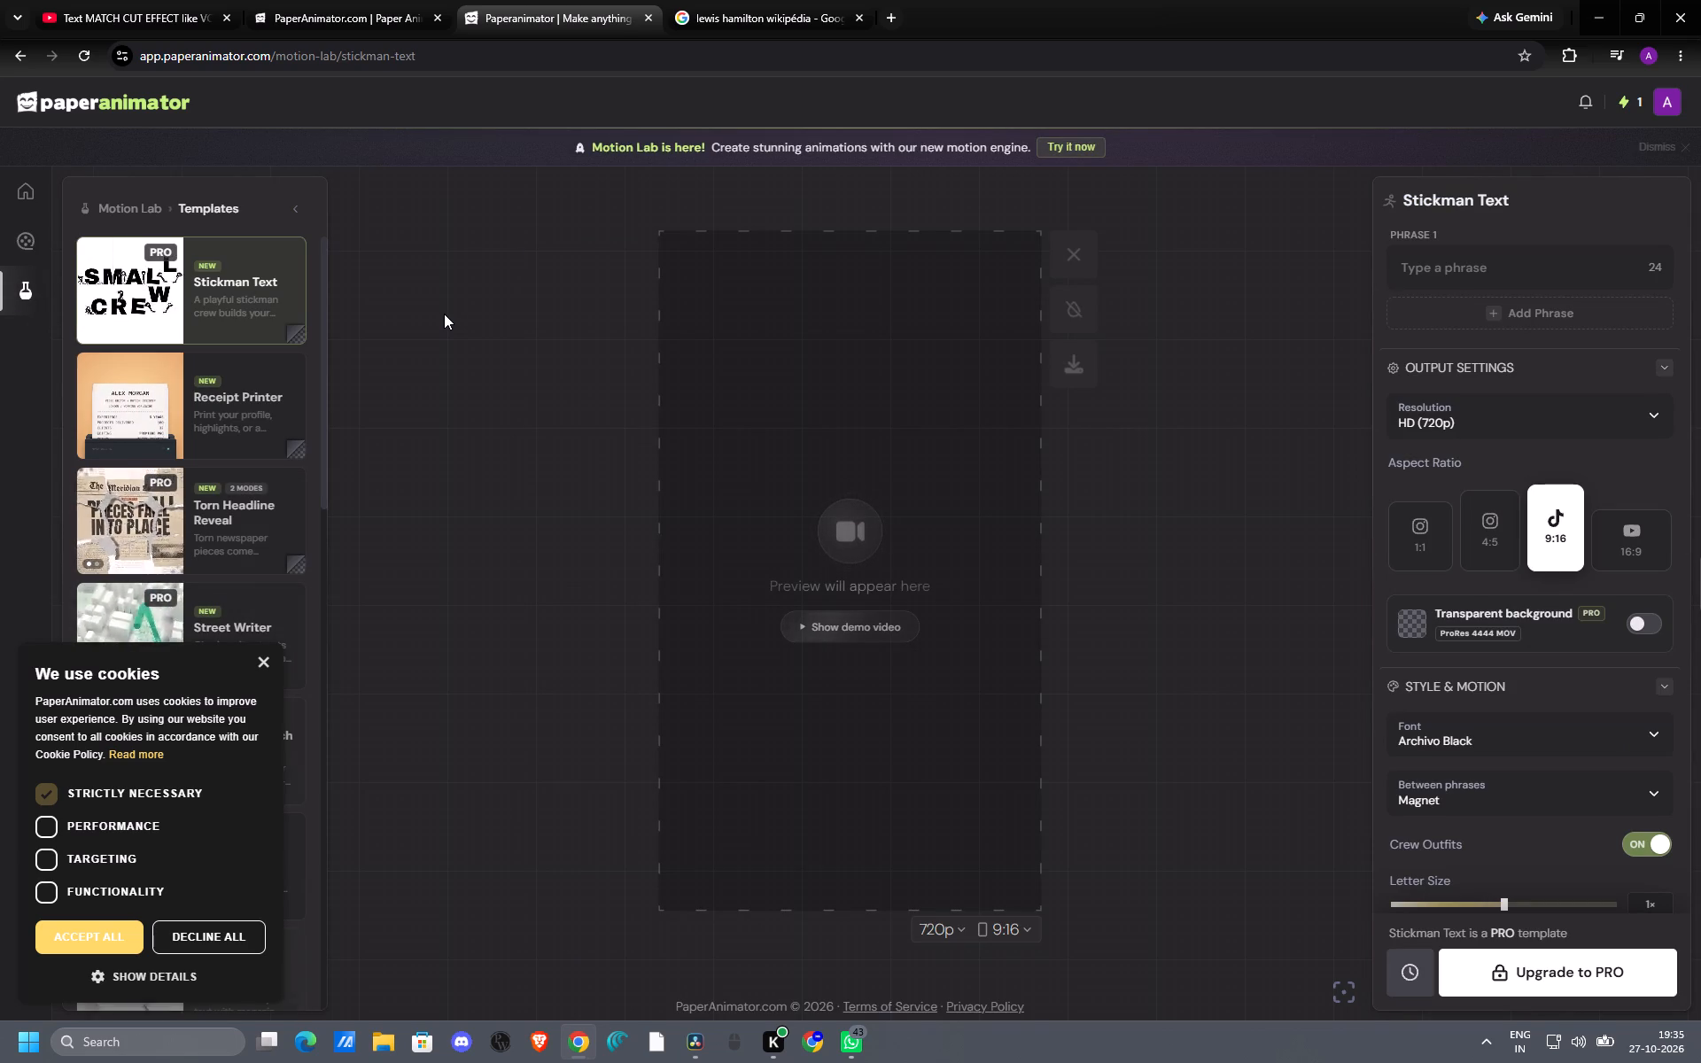
{"action": "left_click", "coordinate": [25, 245]}
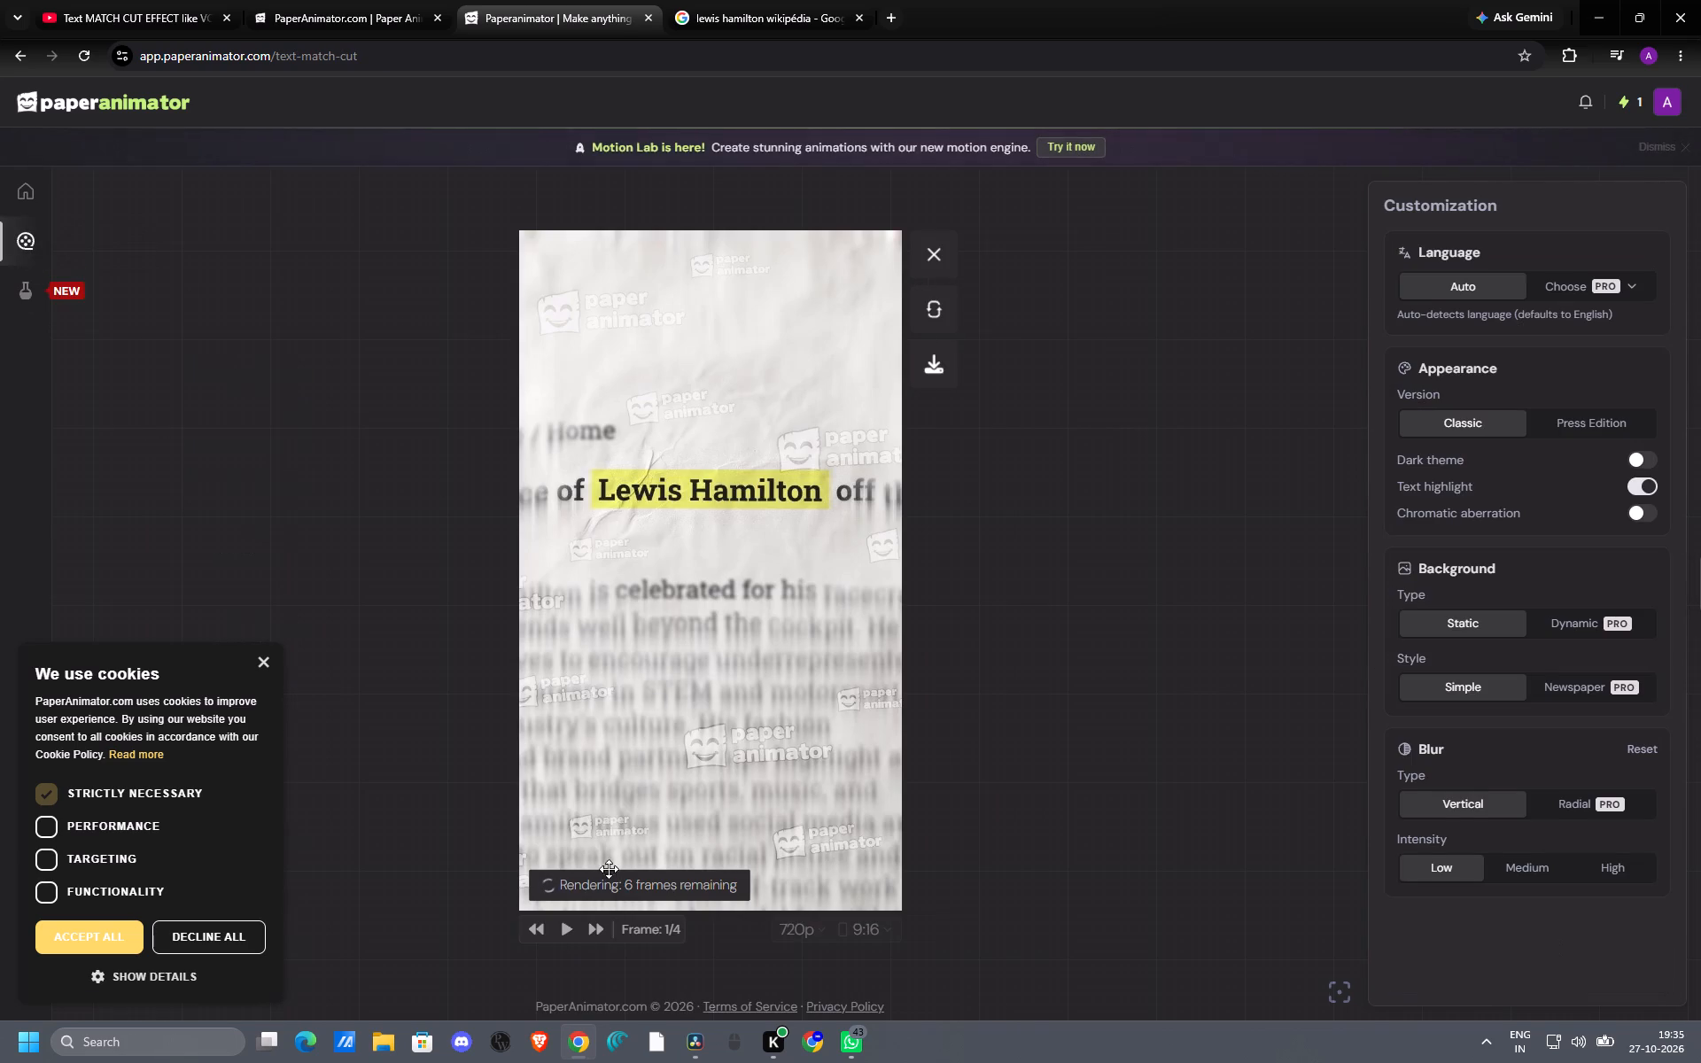
{"action": "left_click", "coordinate": [561, 929]}
{"action": "left_click", "coordinate": [559, 932]}
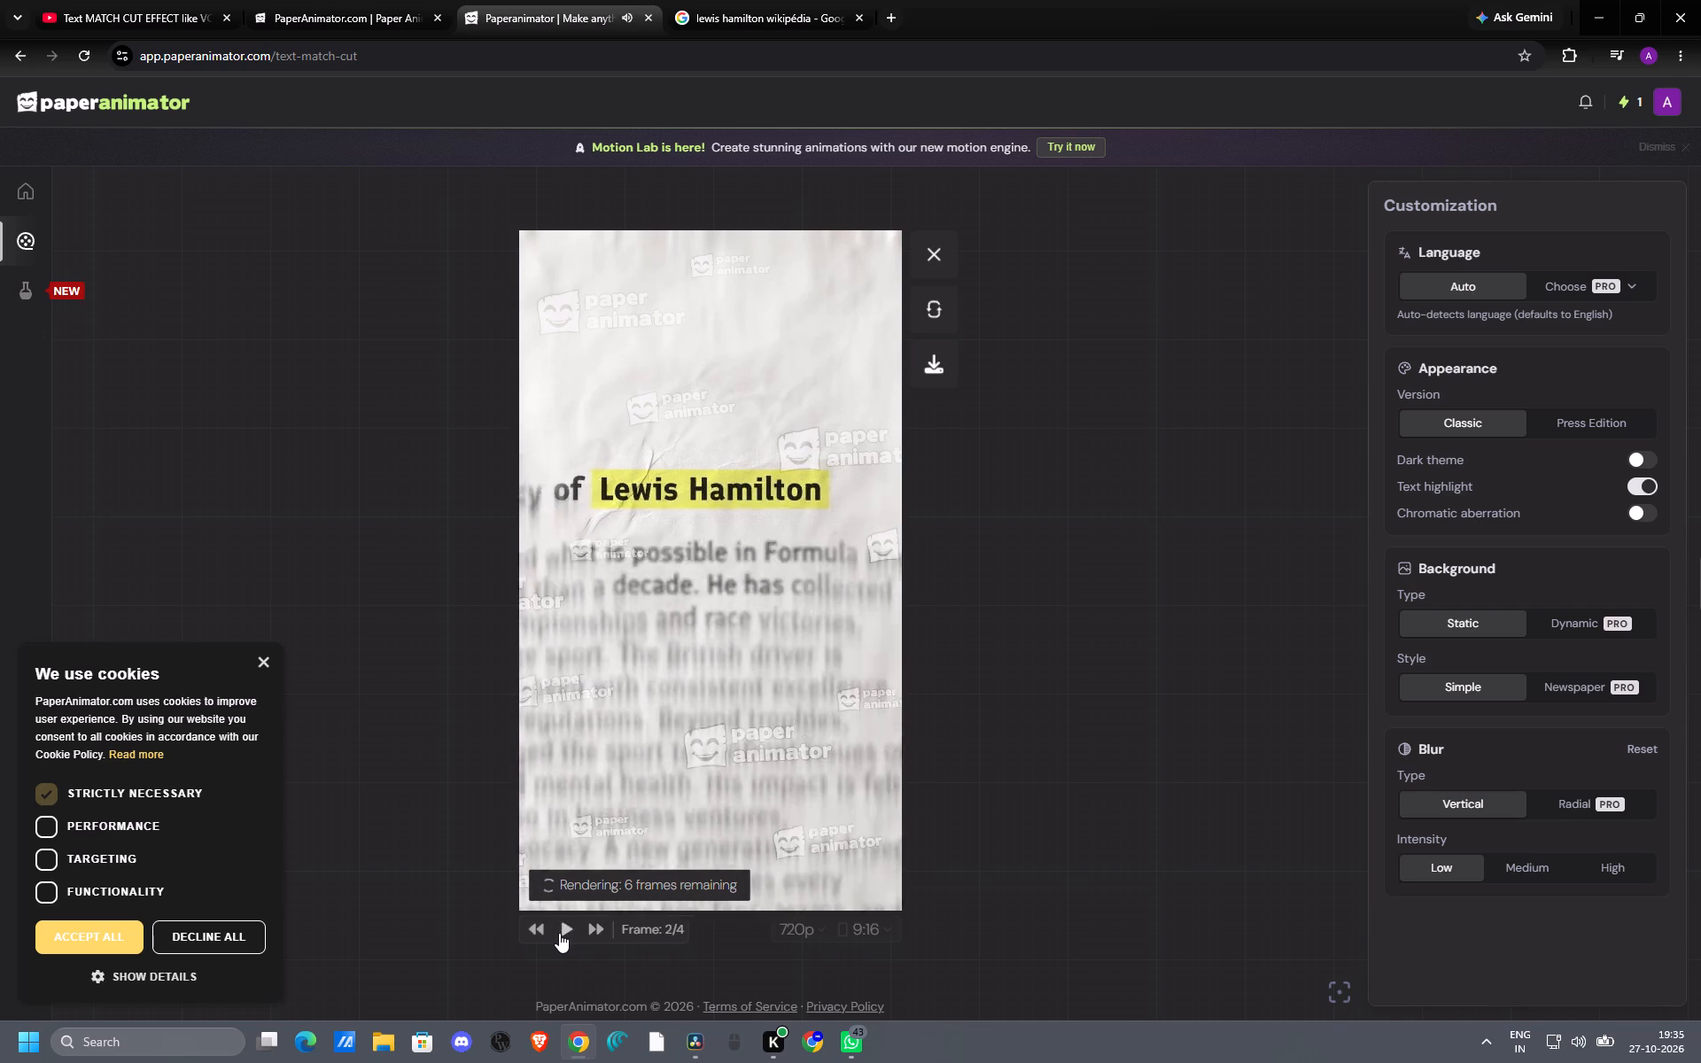
{"action": "left_click", "coordinate": [22, 55]}
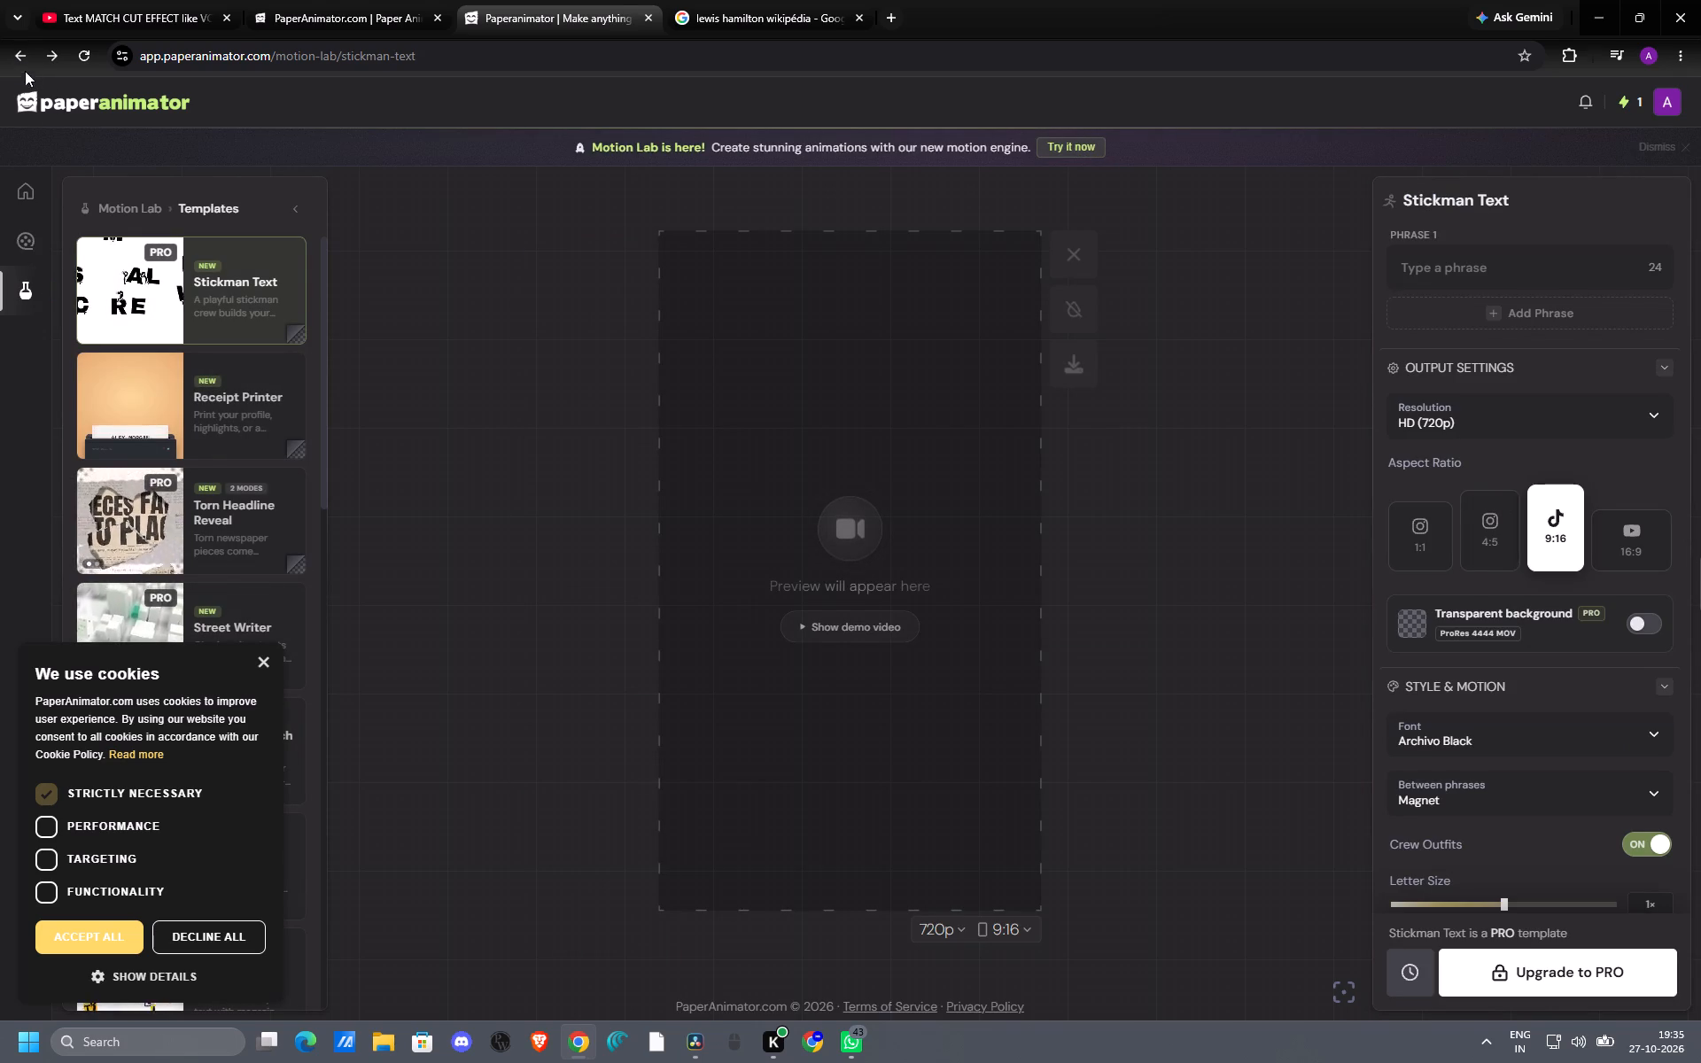
{"action": "left_click", "coordinate": [18, 62]}
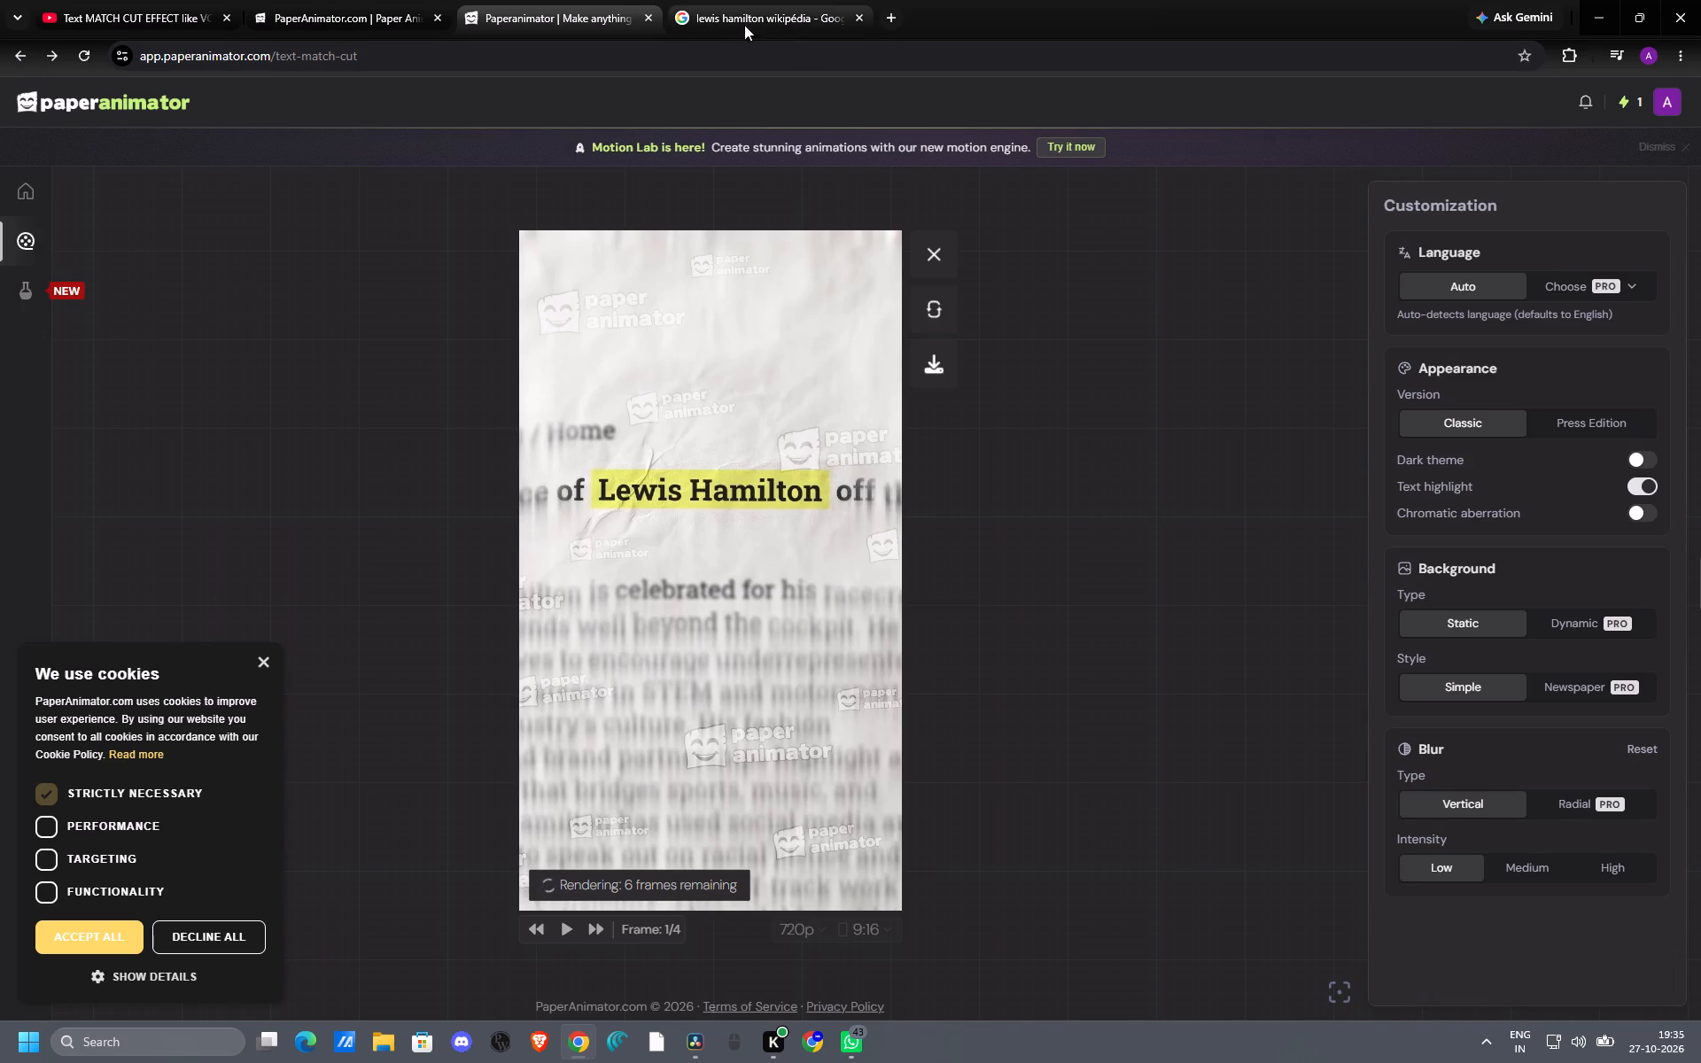
Close the Lewis Hamilton Wikipedia search and leave the PaperAnimator web app, closing its tab.
{"action": "left_click", "coordinate": [858, 19]}
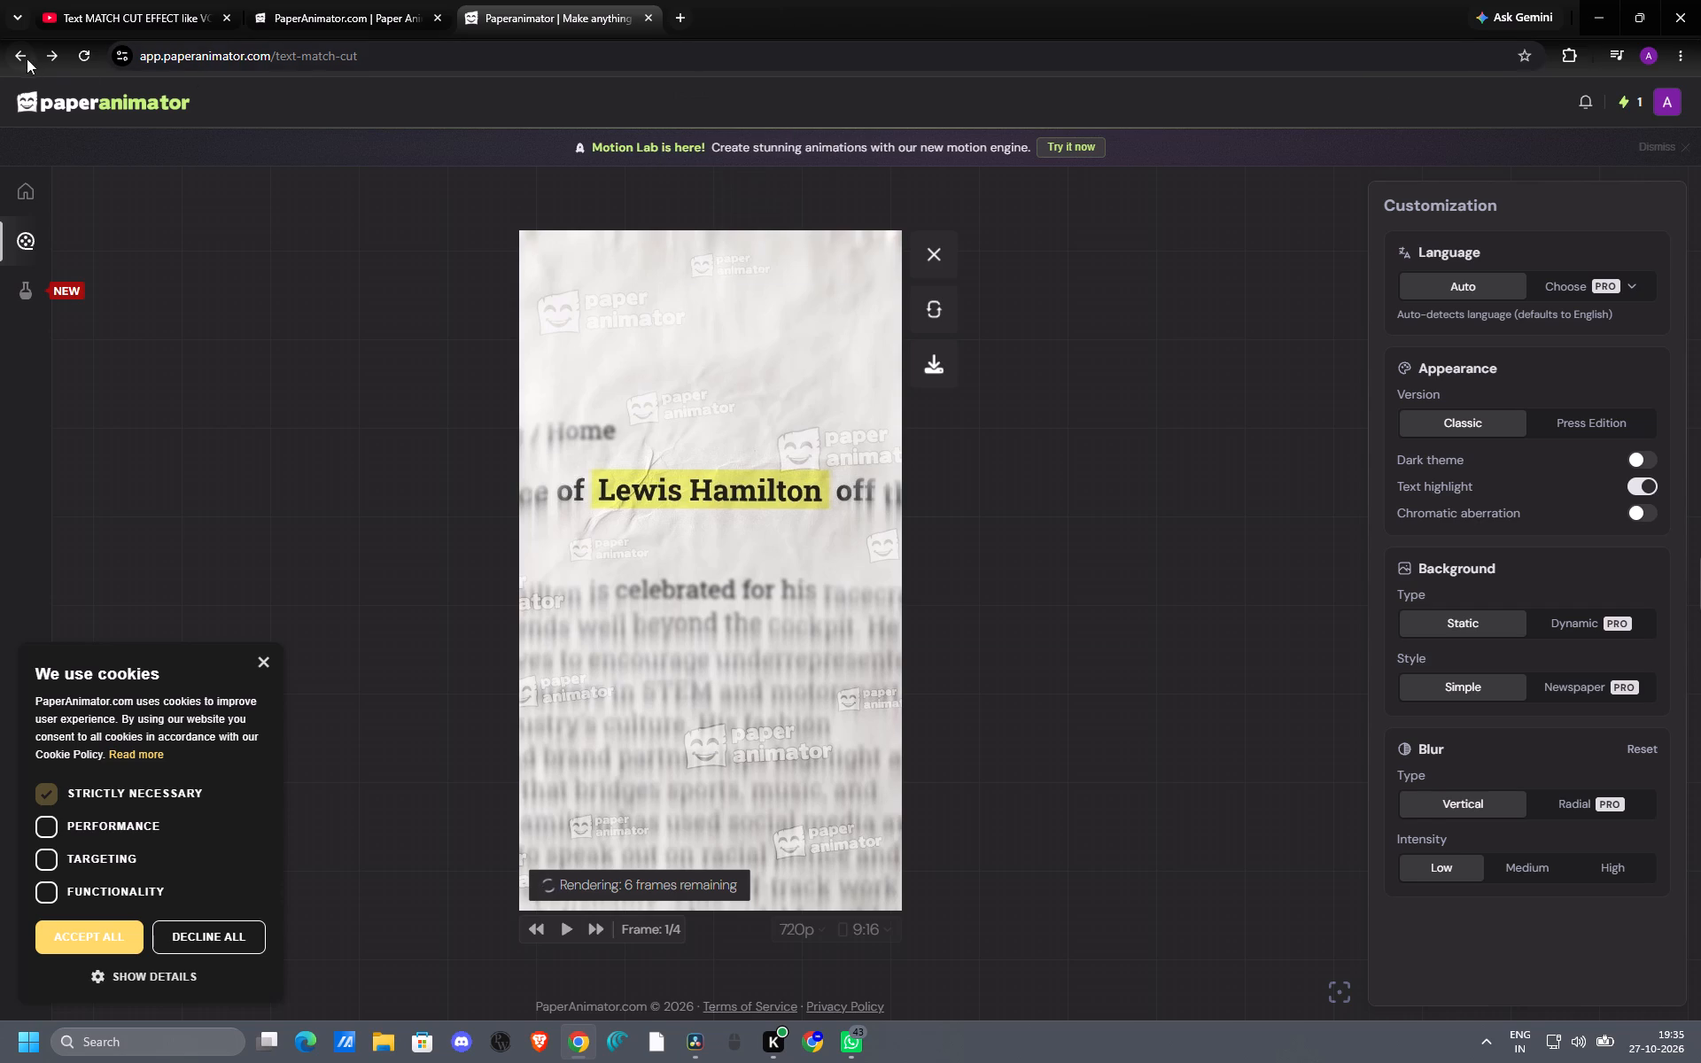
{"action": "left_click", "coordinate": [20, 53]}
{"action": "left_click", "coordinate": [19, 52]}
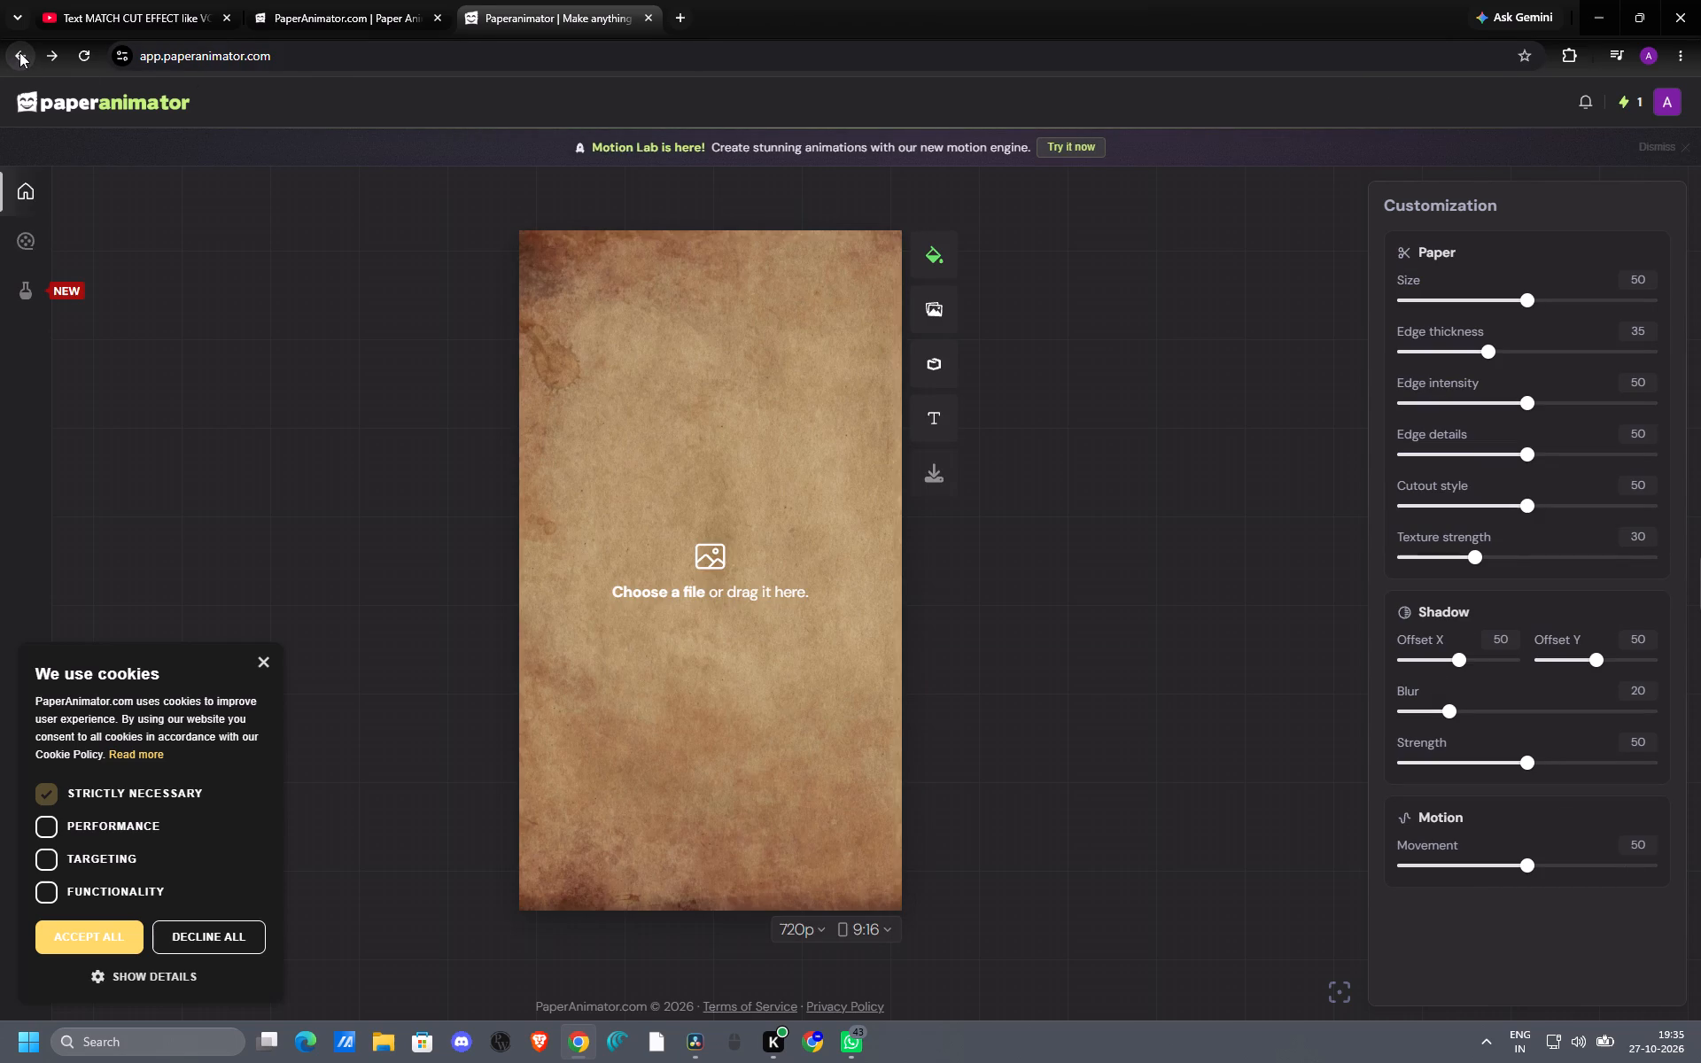
{"action": "left_click", "coordinate": [19, 52]}
{"action": "left_click", "coordinate": [20, 56]}
{"action": "left_click", "coordinate": [20, 57]}
{"action": "left_click", "coordinate": [192, 929]}
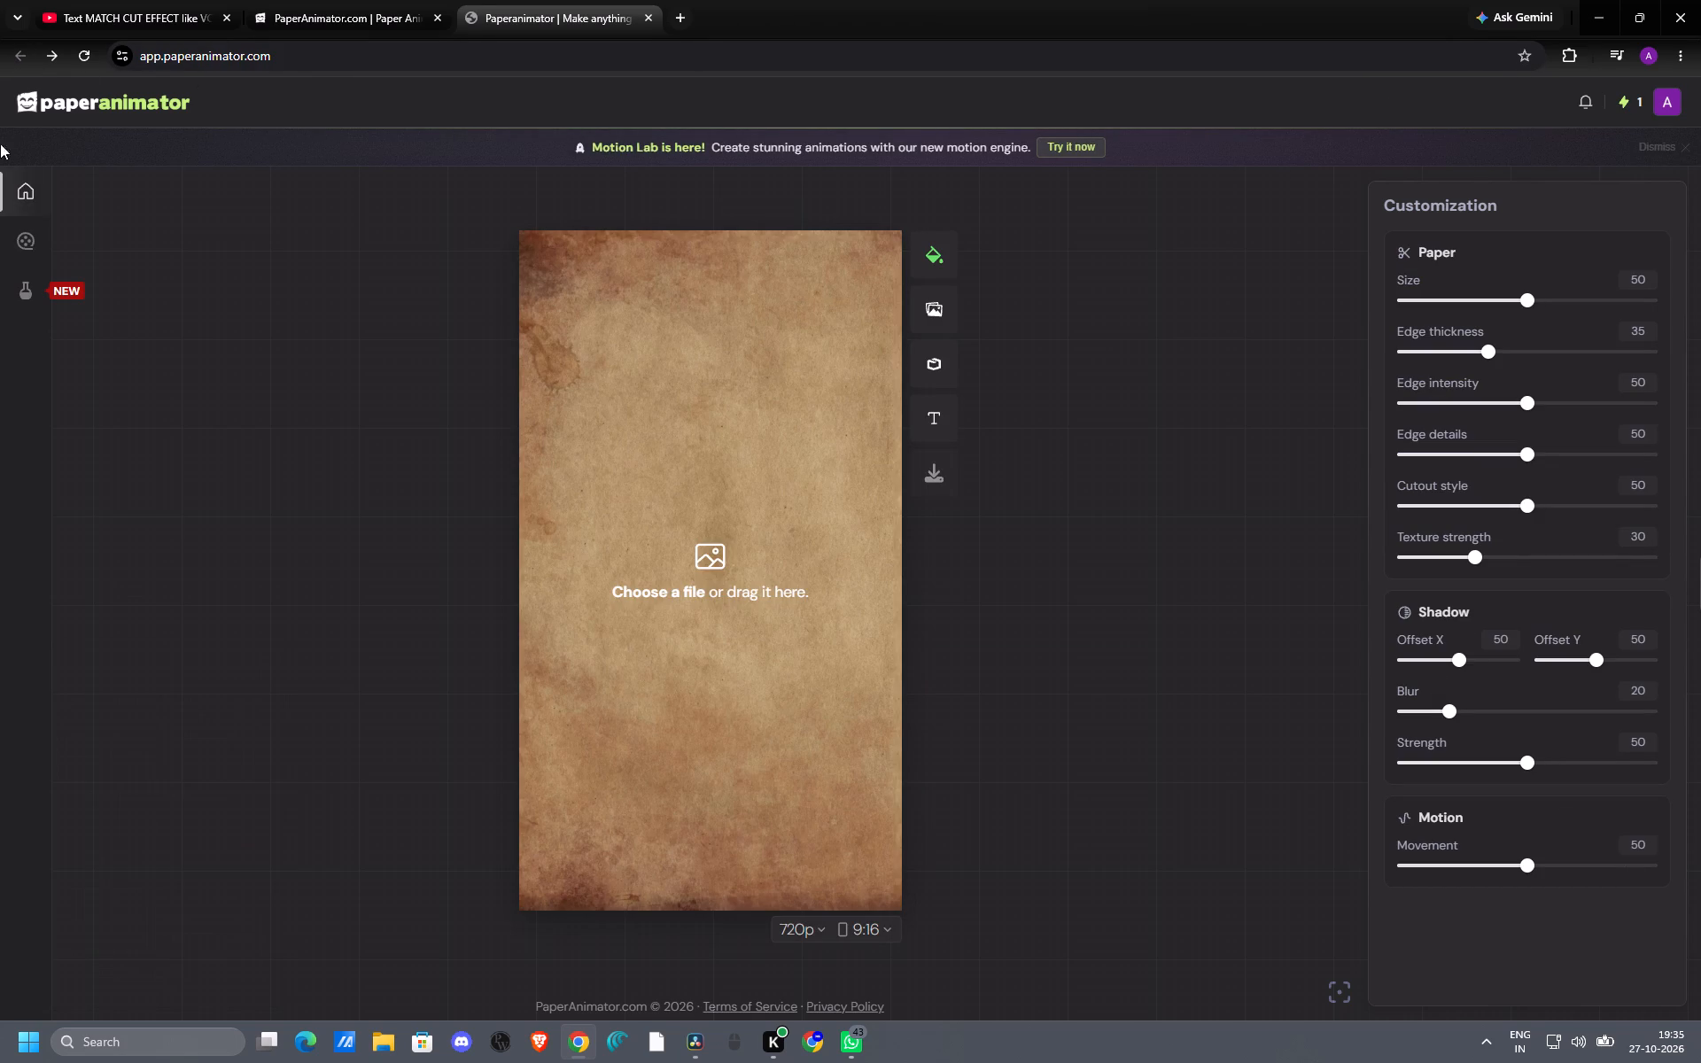
{"action": "left_click", "coordinate": [22, 56]}
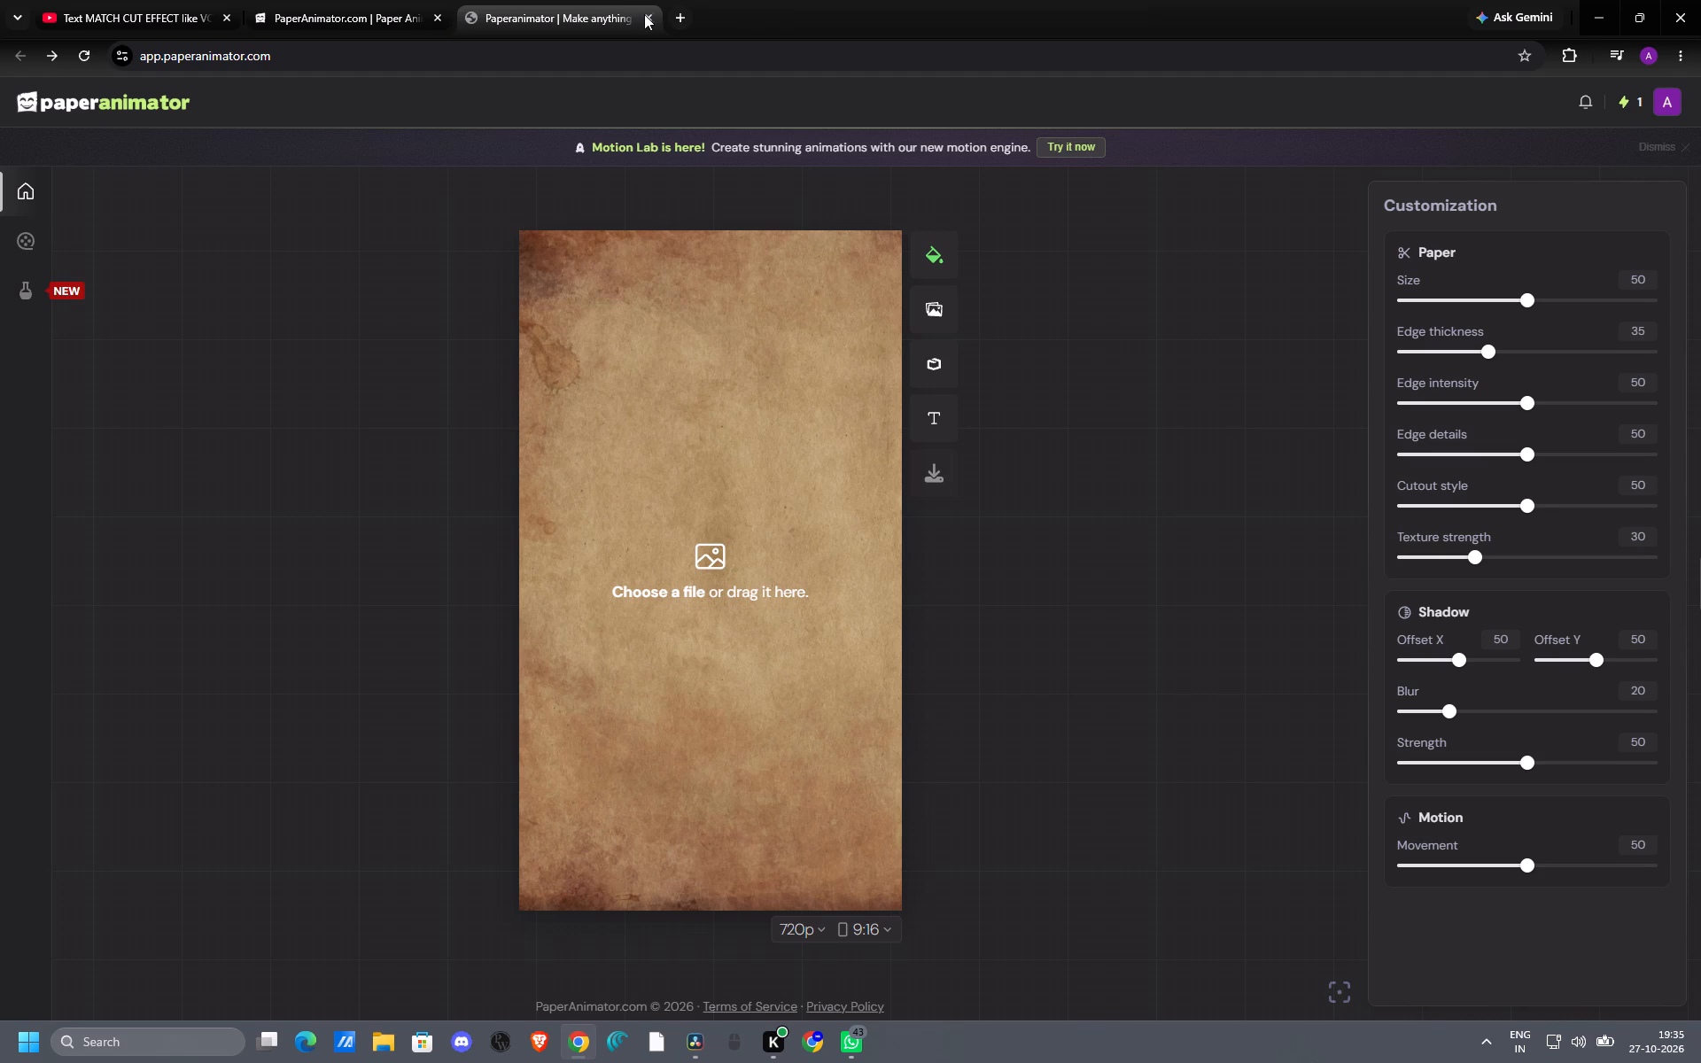
{"action": "left_click", "coordinate": [644, 14]}
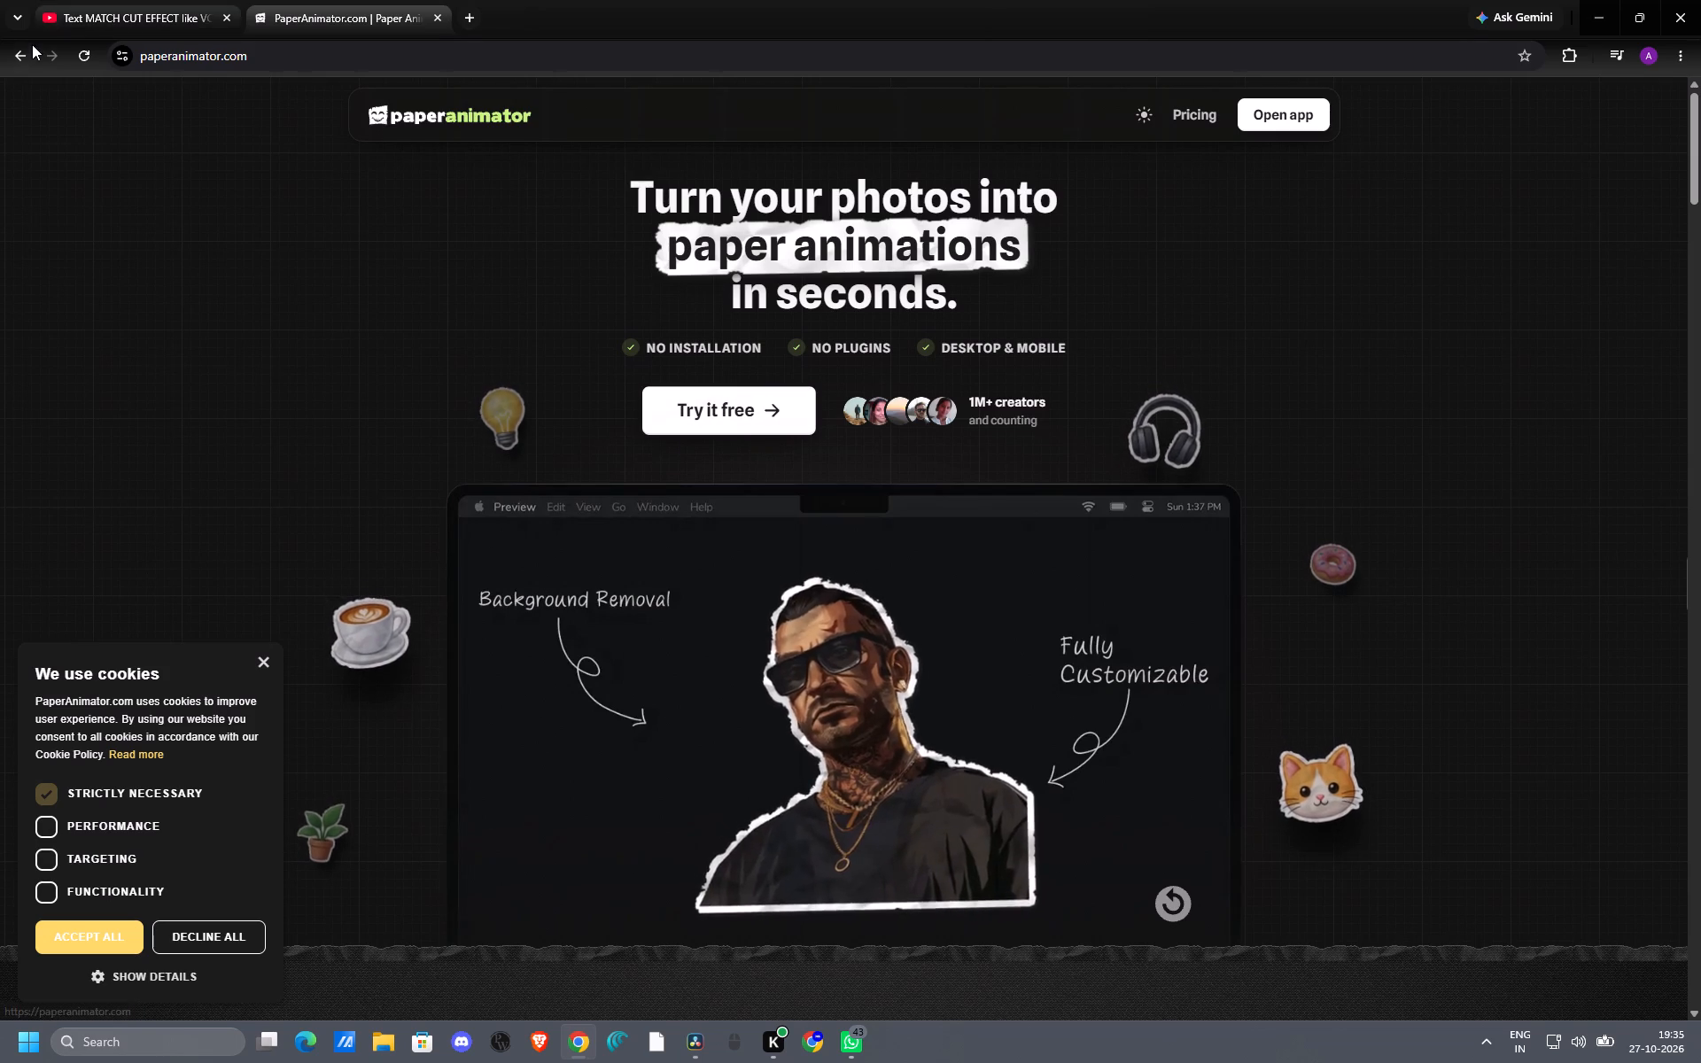
Go back to the "paperanimator" search results and open the Paper Animation site, paperanimation.ai.
{"action": "left_click", "coordinate": [30, 46]}
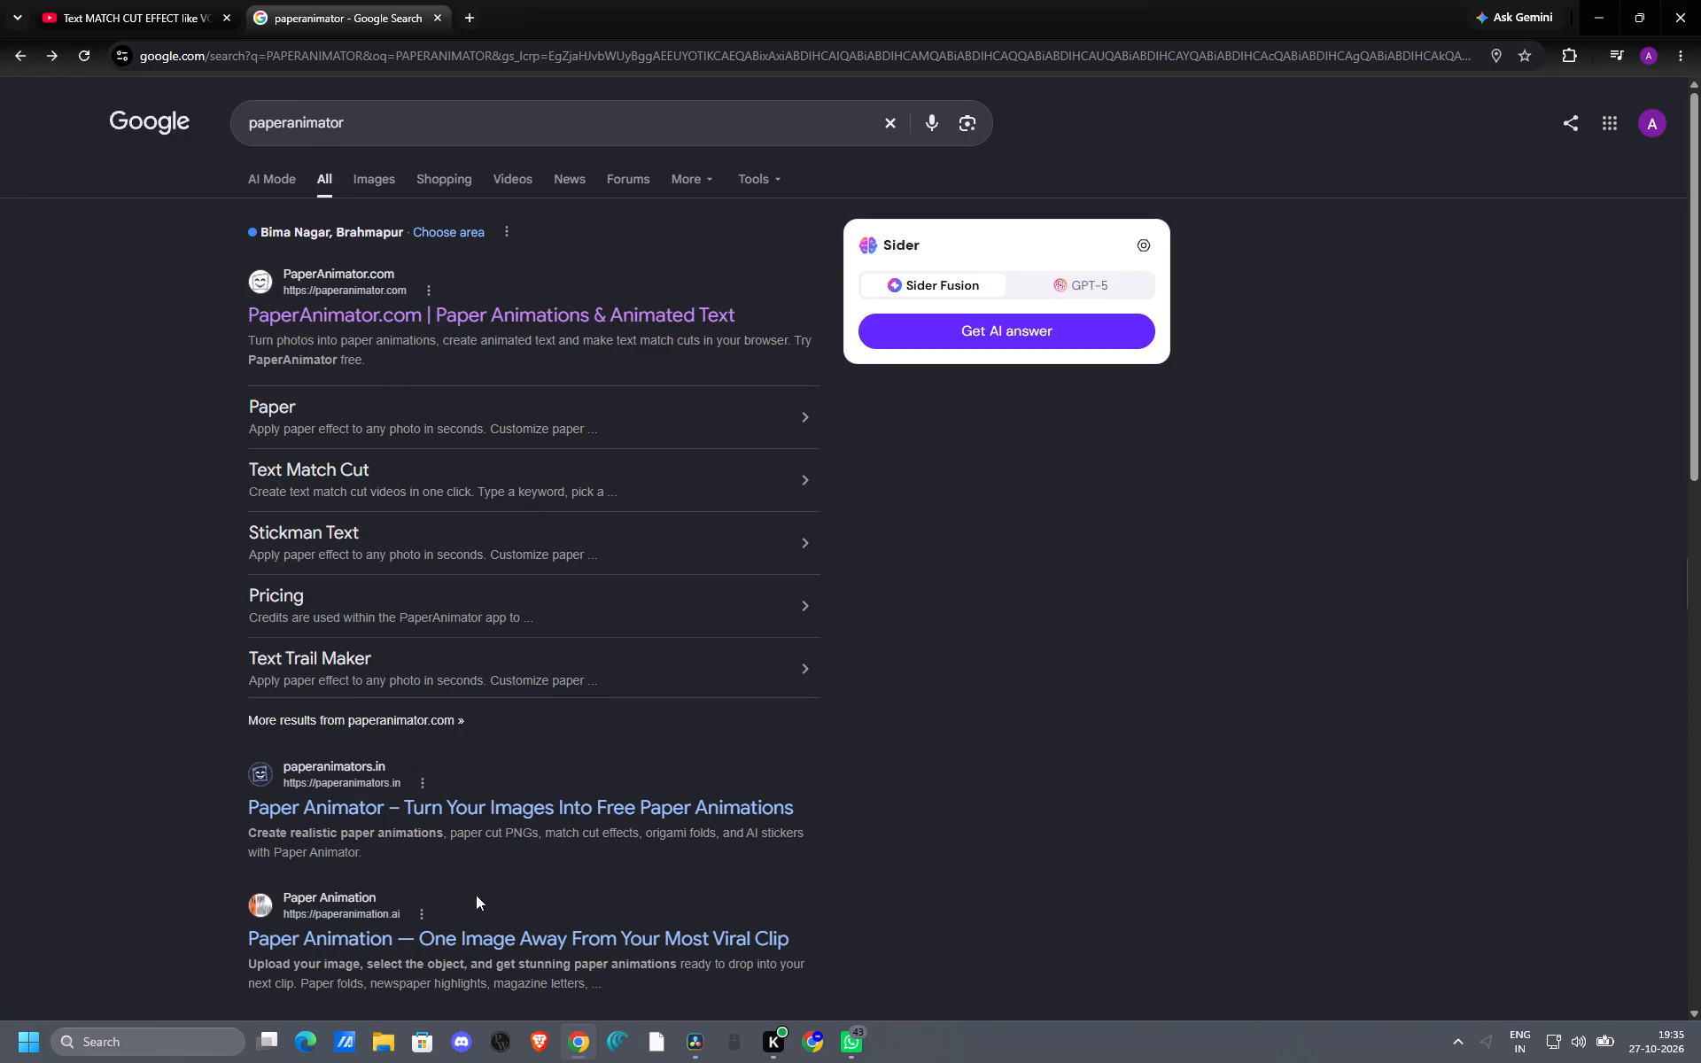
{"action": "left_click", "coordinate": [489, 936]}
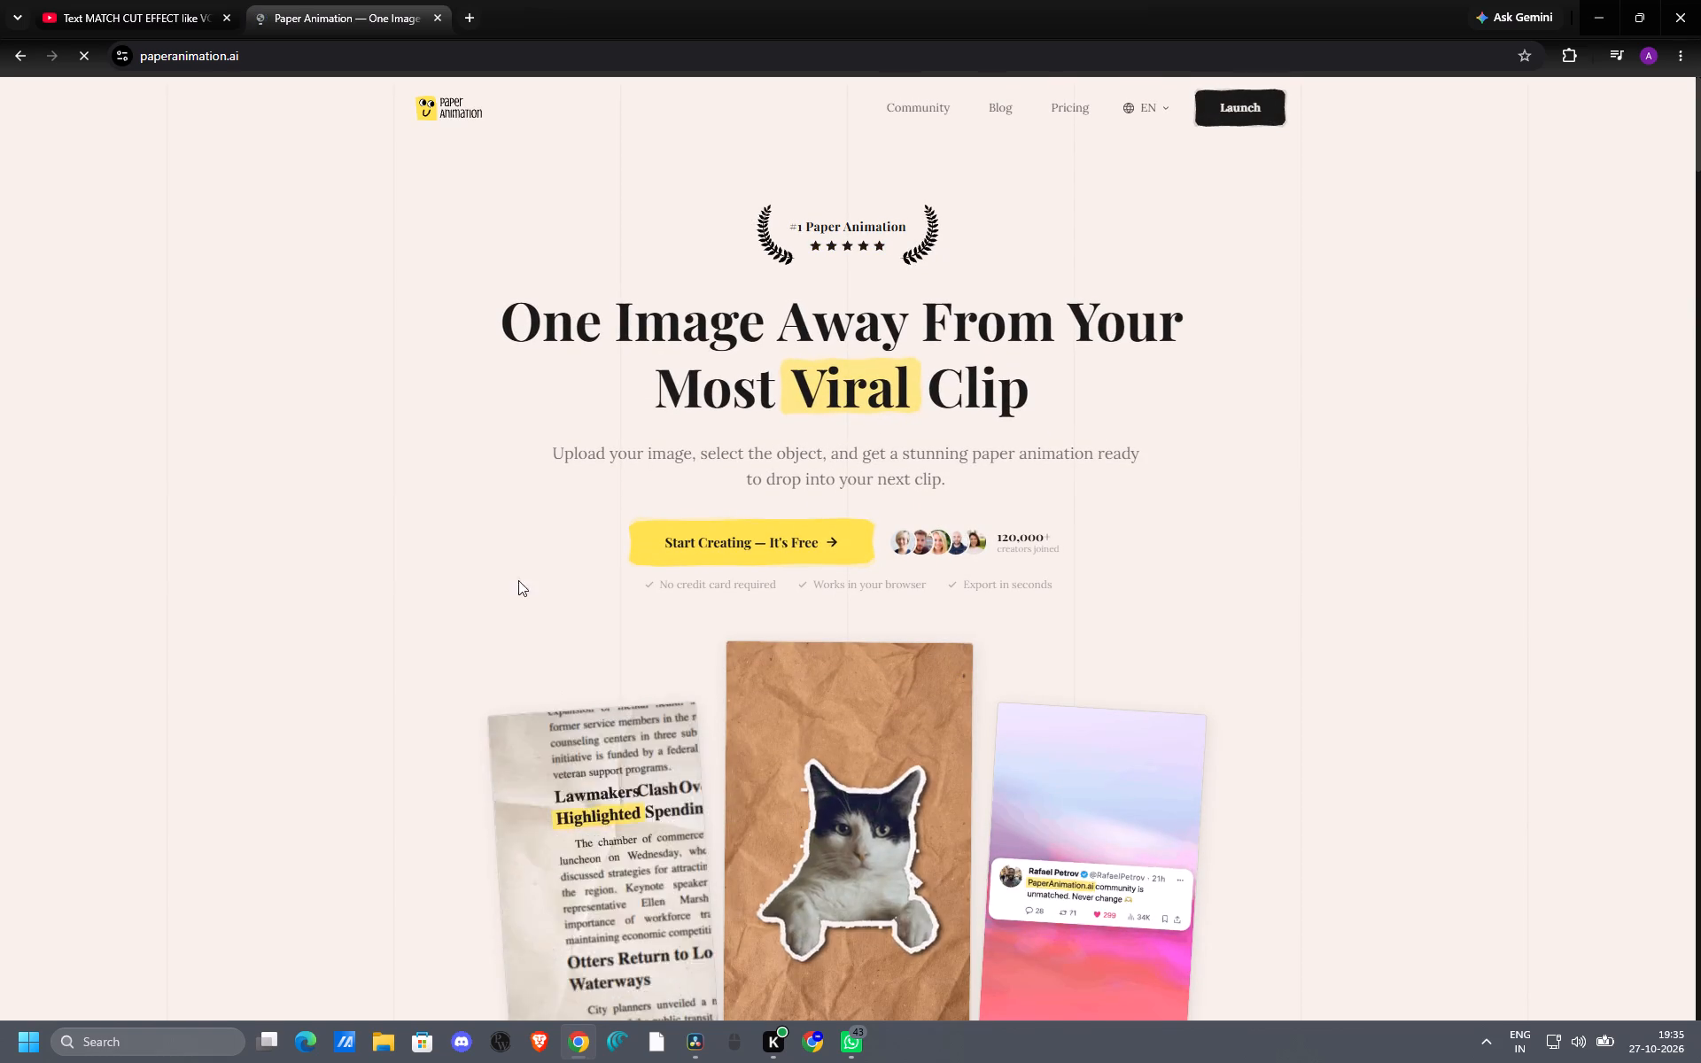
Close the Paper Animation site and search Google for "Lewis Hamilton Articals" in a new tab.
{"action": "left_click", "coordinate": [468, 22]}
{"action": "left_click", "coordinate": [433, 17]}
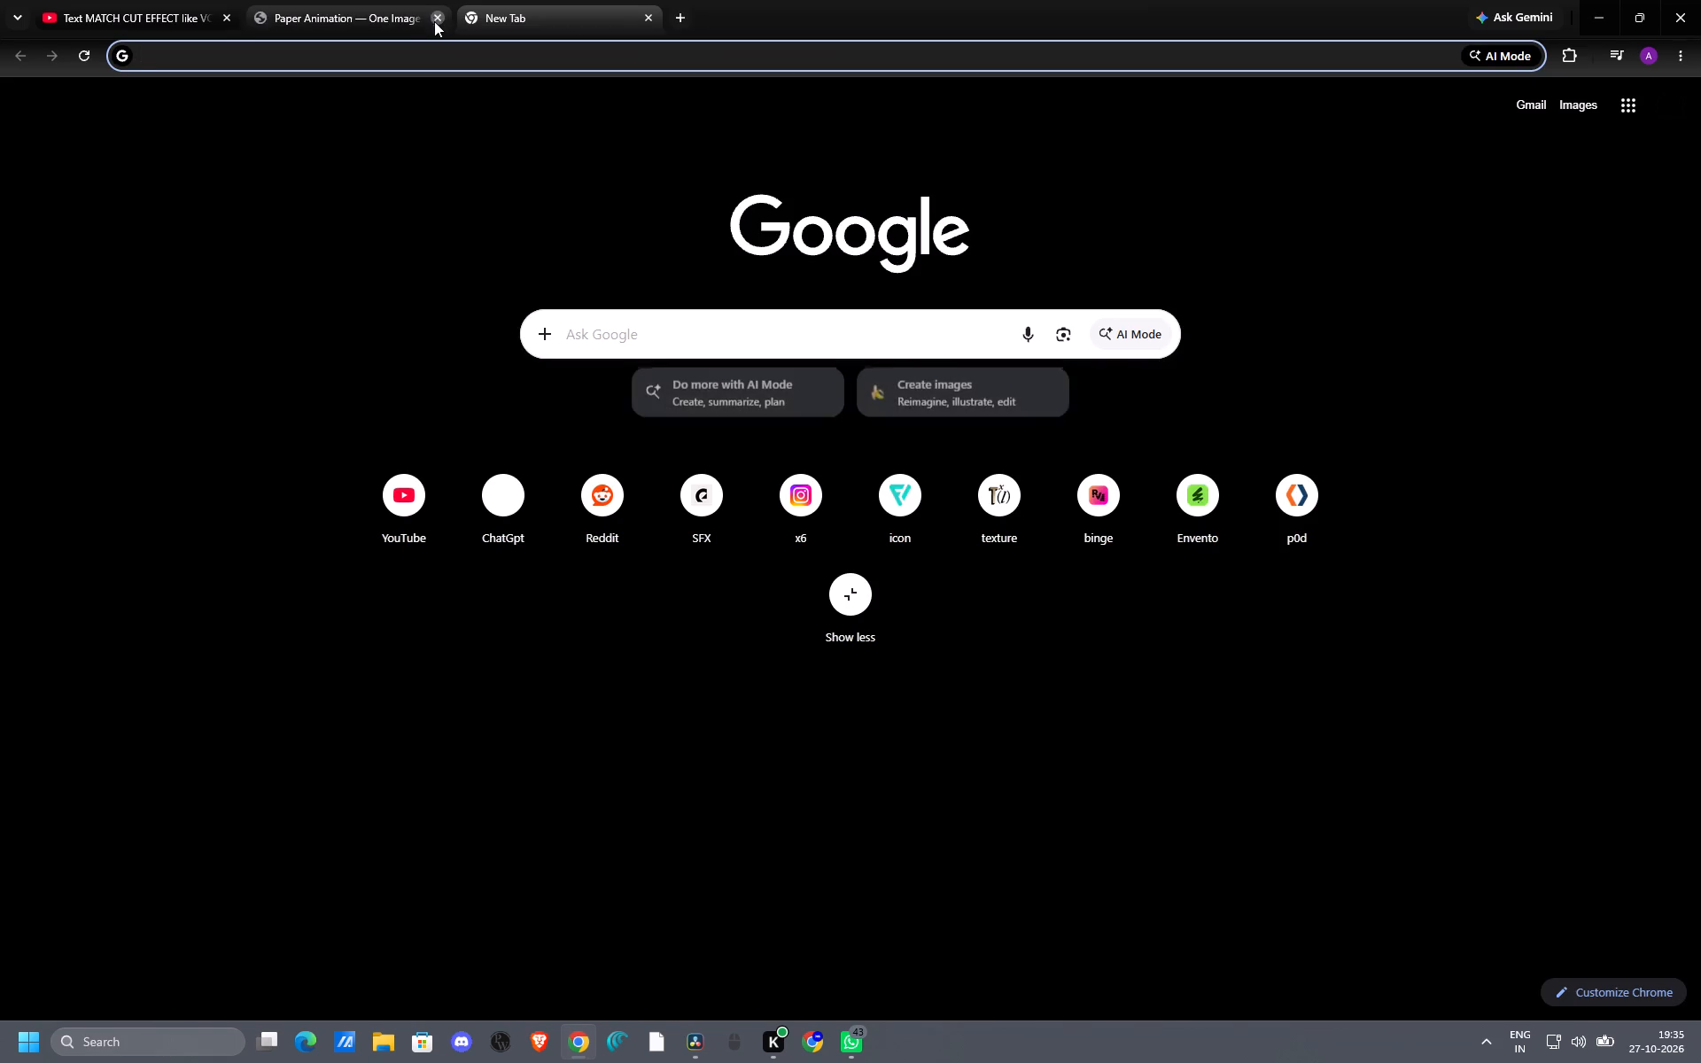
{"action": "type", "text": "Lw"}
{"action": "key", "text": "BackSpace"}
{"action": "type", "text": "ewis"}
{"action": "key", "text": "shift+space"}
{"action": "type", "text": "Hamilton"}
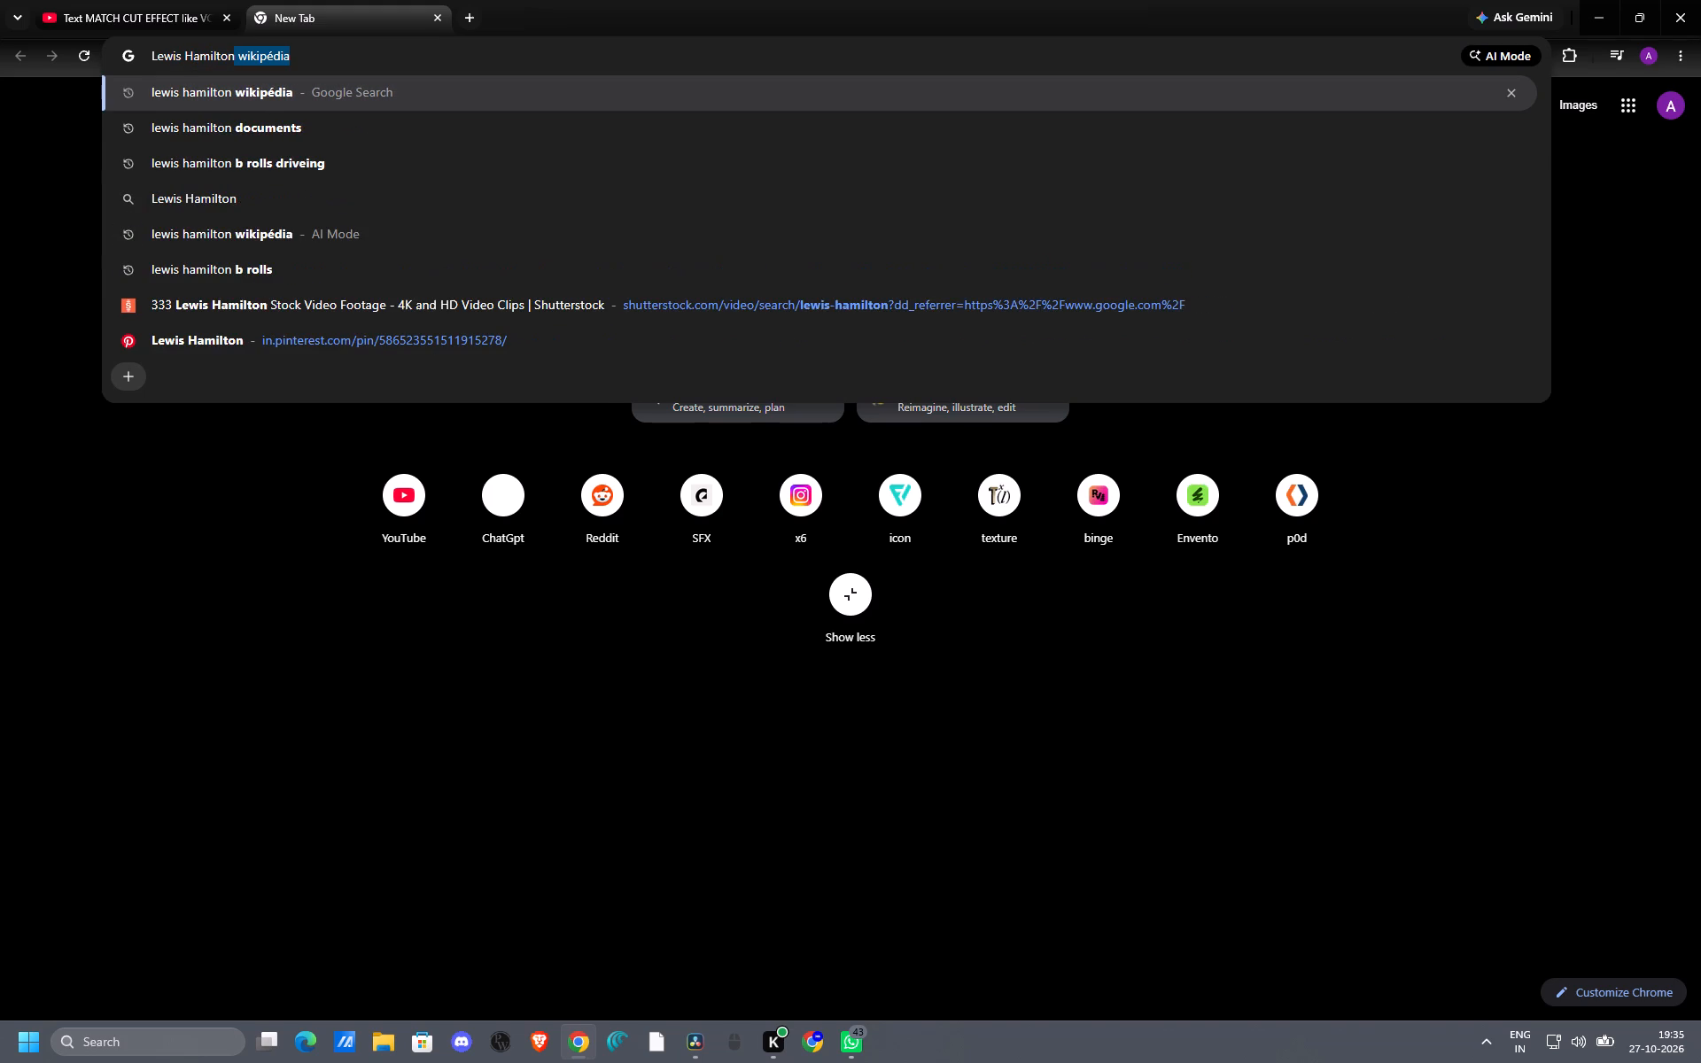
{"action": "key", "text": "space"}
{"action": "type", "text": "Articals"}
{"action": "key", "text": "Return"}
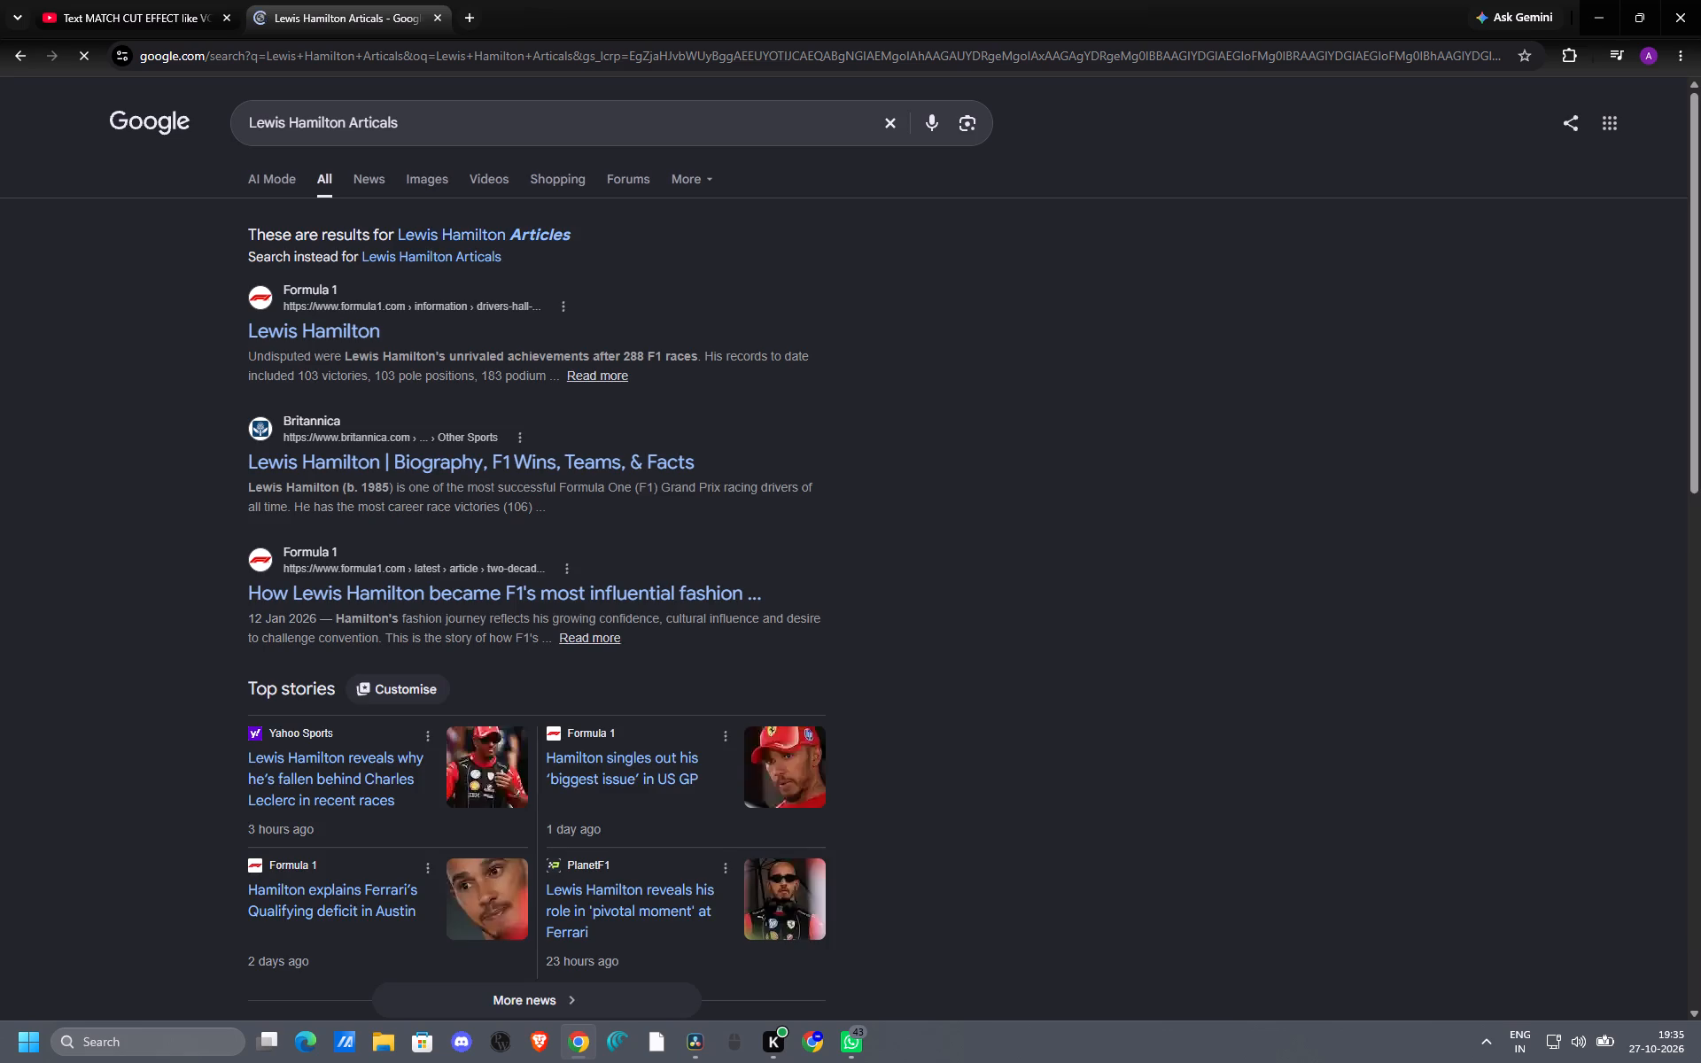
Look over the Formula 1 Hall of Fame page on Lewis Hamilton and return to the search results.
{"action": "left_click", "coordinate": [321, 338]}
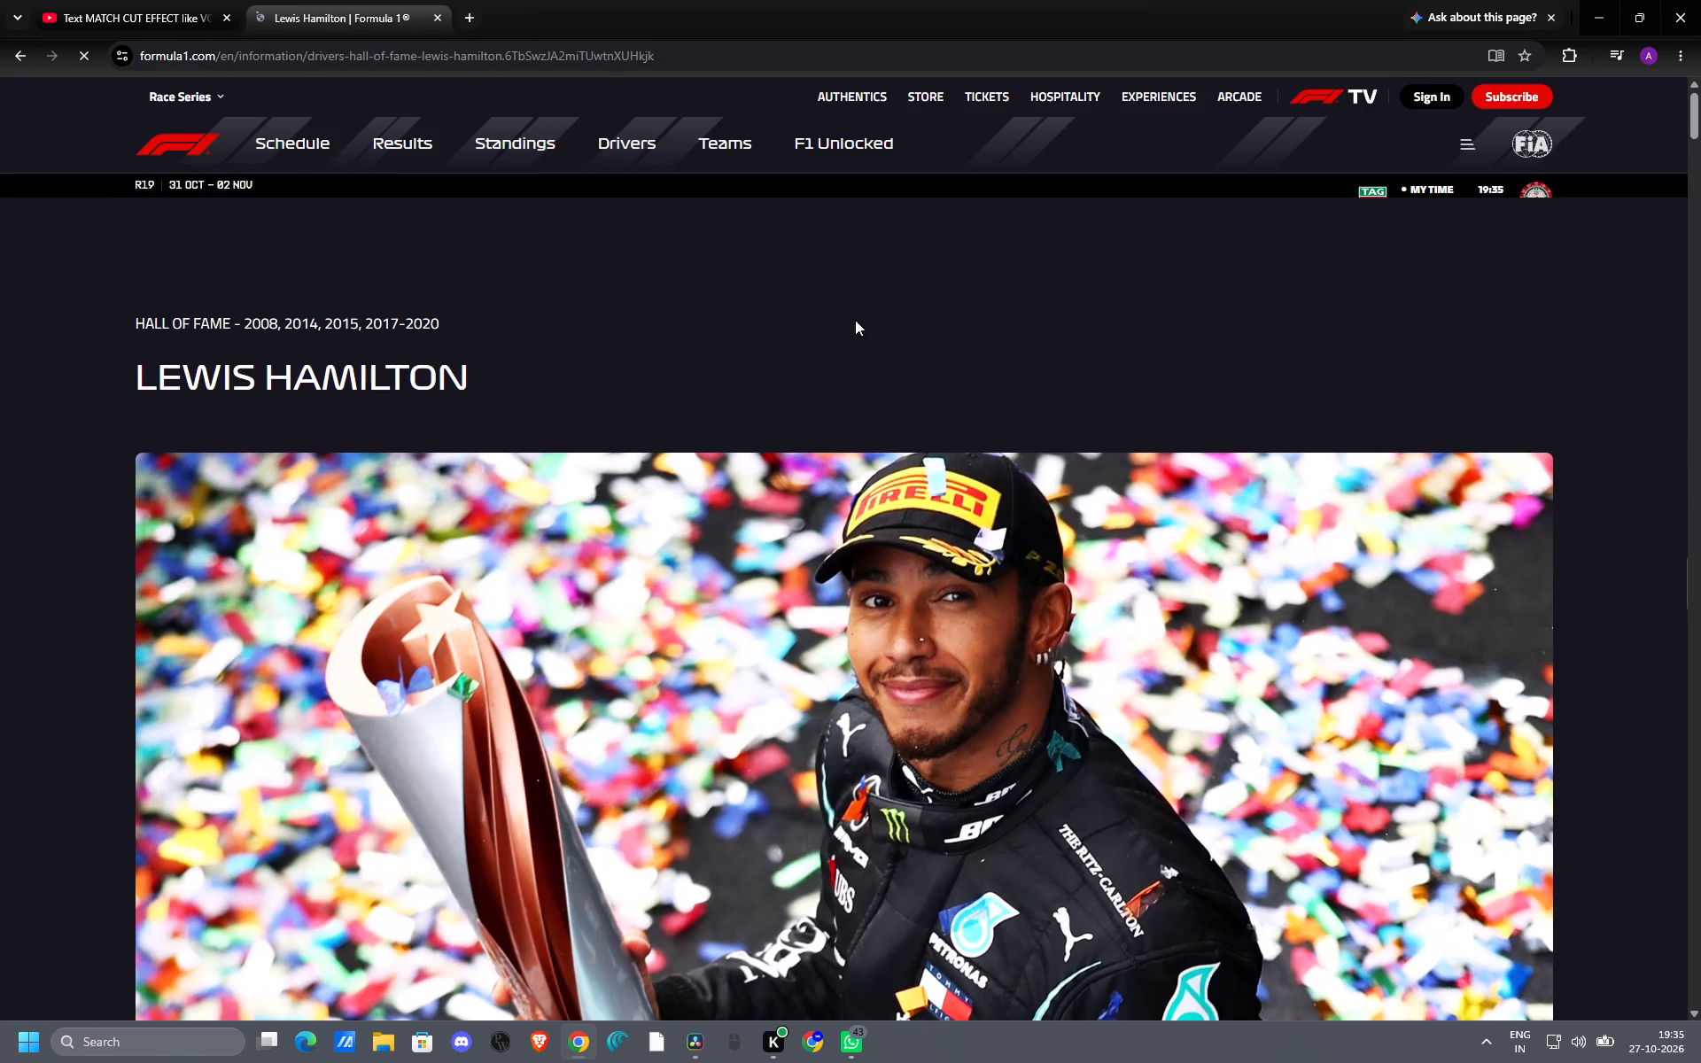
{"action": "scroll", "coordinate": [529, 415], "scroll_direction": "down", "scroll_amount": 5}
{"action": "scroll", "coordinate": [512, 415], "scroll_direction": "up", "scroll_amount": 6}
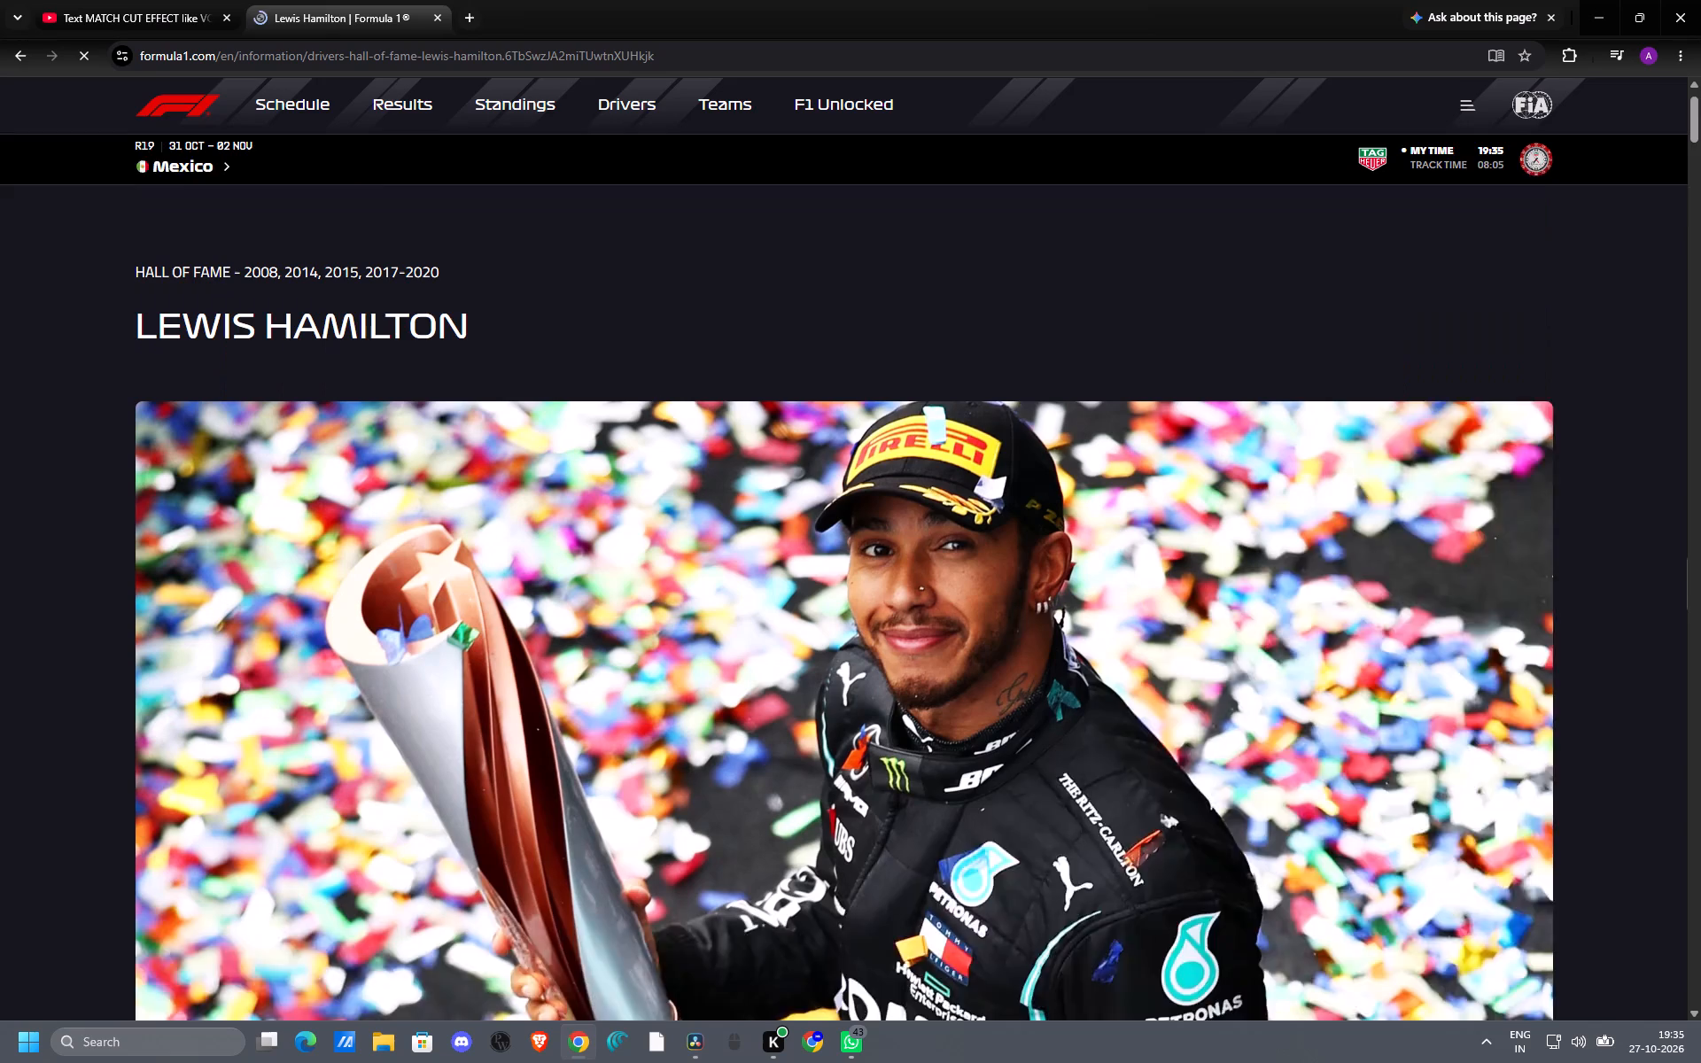
{"action": "left_click", "coordinate": [24, 62]}
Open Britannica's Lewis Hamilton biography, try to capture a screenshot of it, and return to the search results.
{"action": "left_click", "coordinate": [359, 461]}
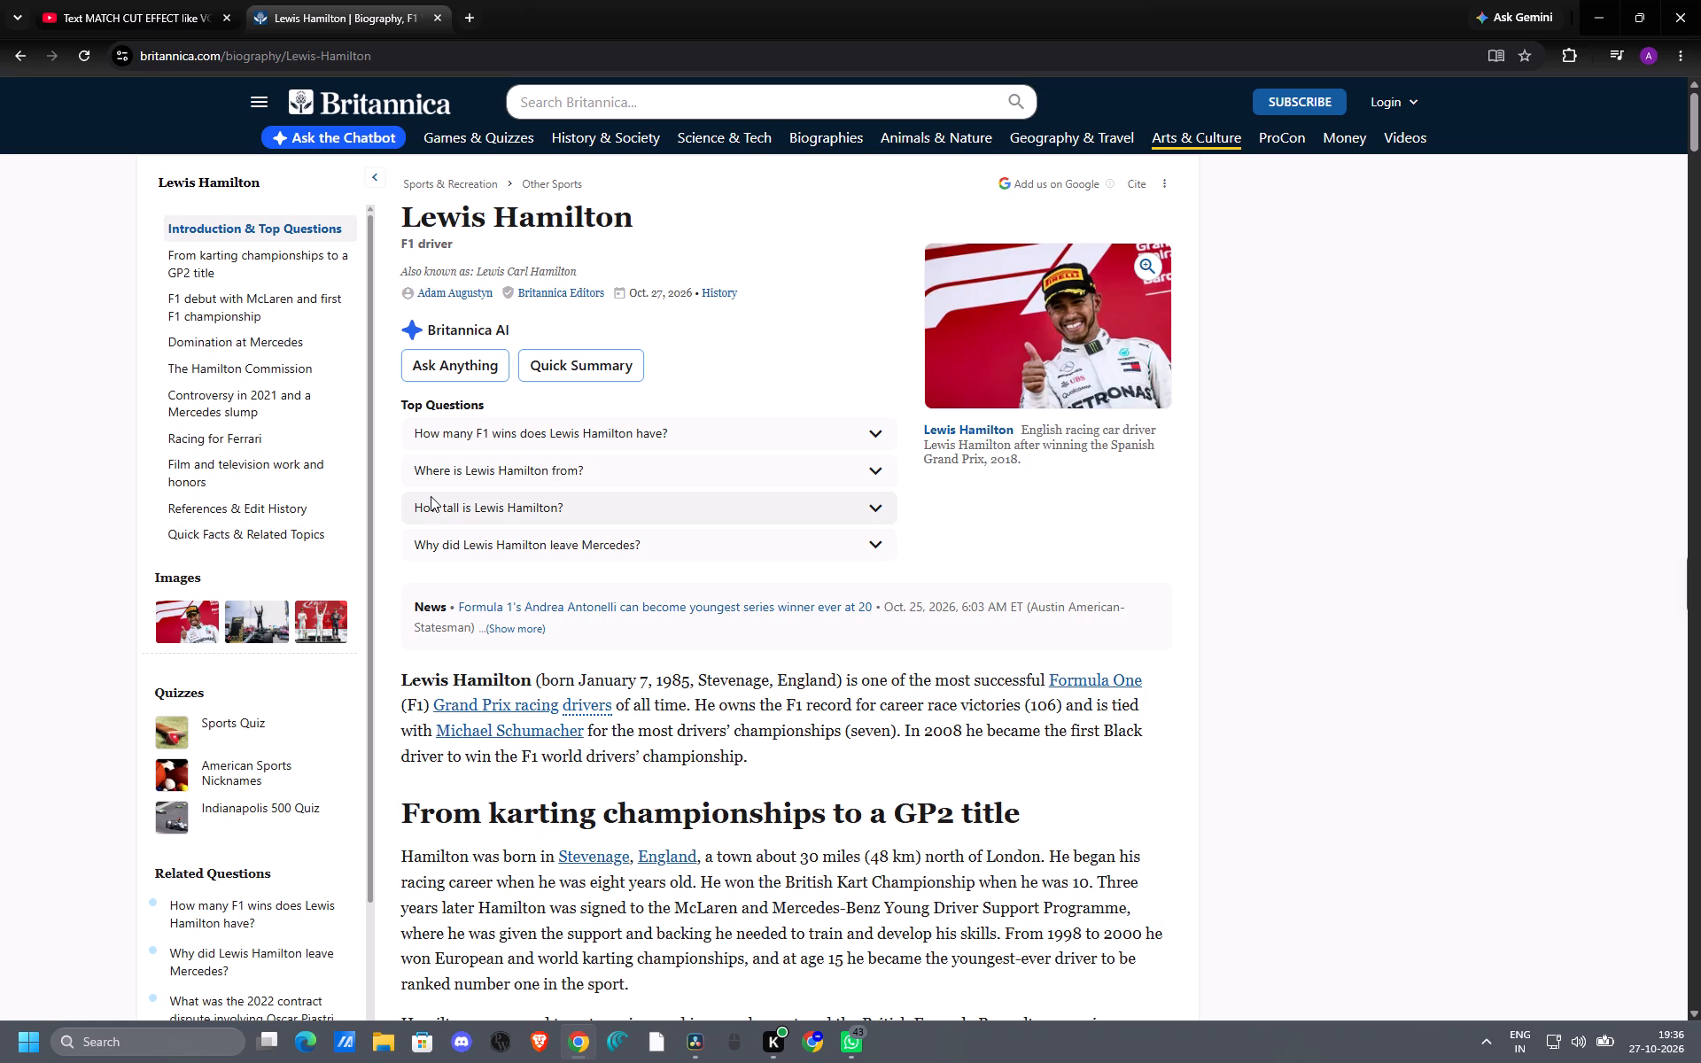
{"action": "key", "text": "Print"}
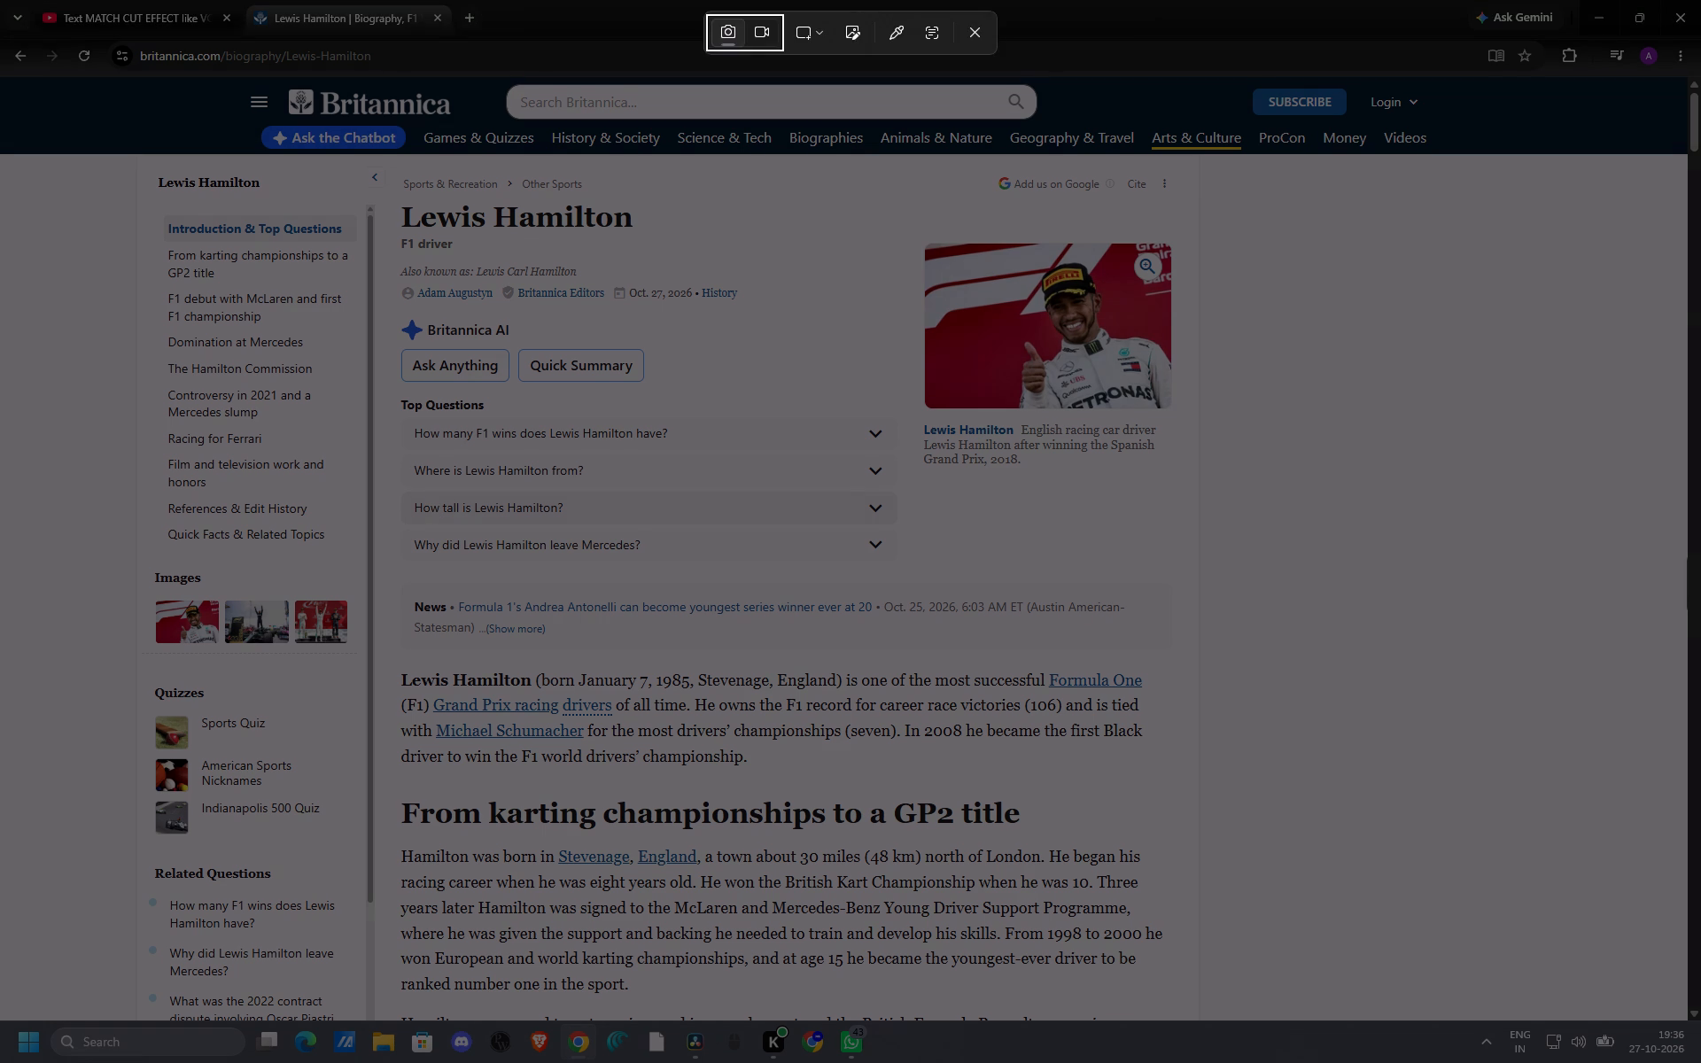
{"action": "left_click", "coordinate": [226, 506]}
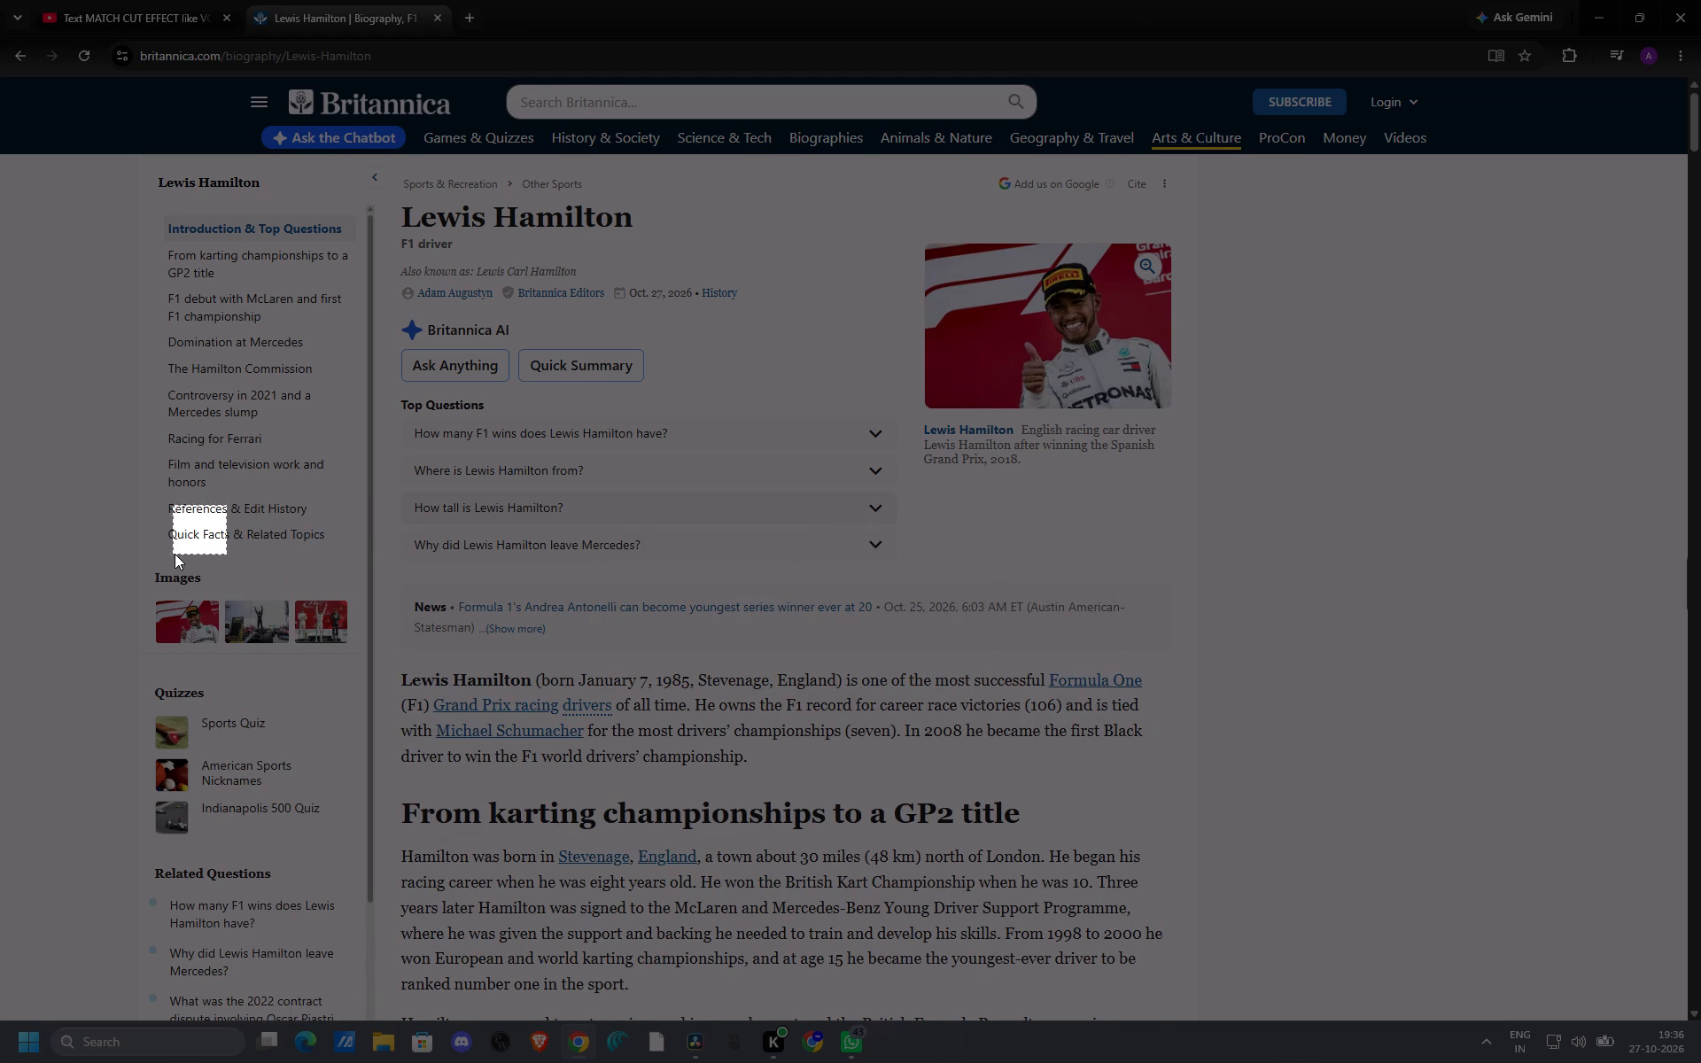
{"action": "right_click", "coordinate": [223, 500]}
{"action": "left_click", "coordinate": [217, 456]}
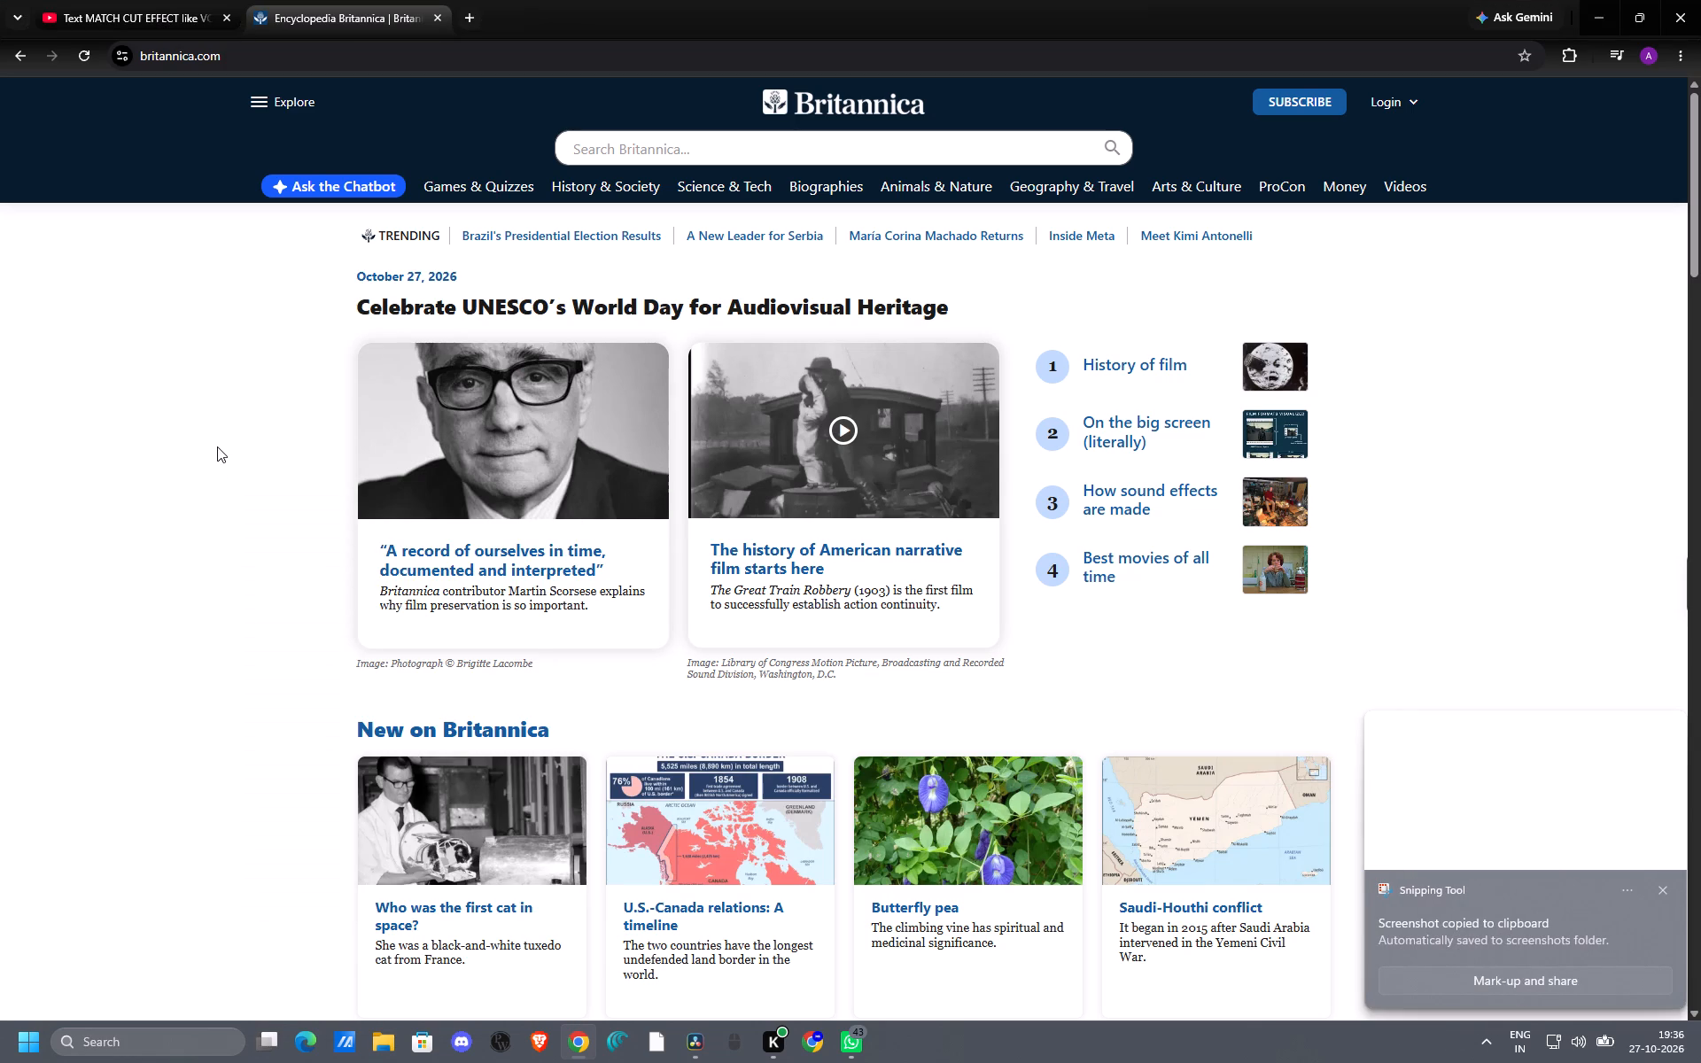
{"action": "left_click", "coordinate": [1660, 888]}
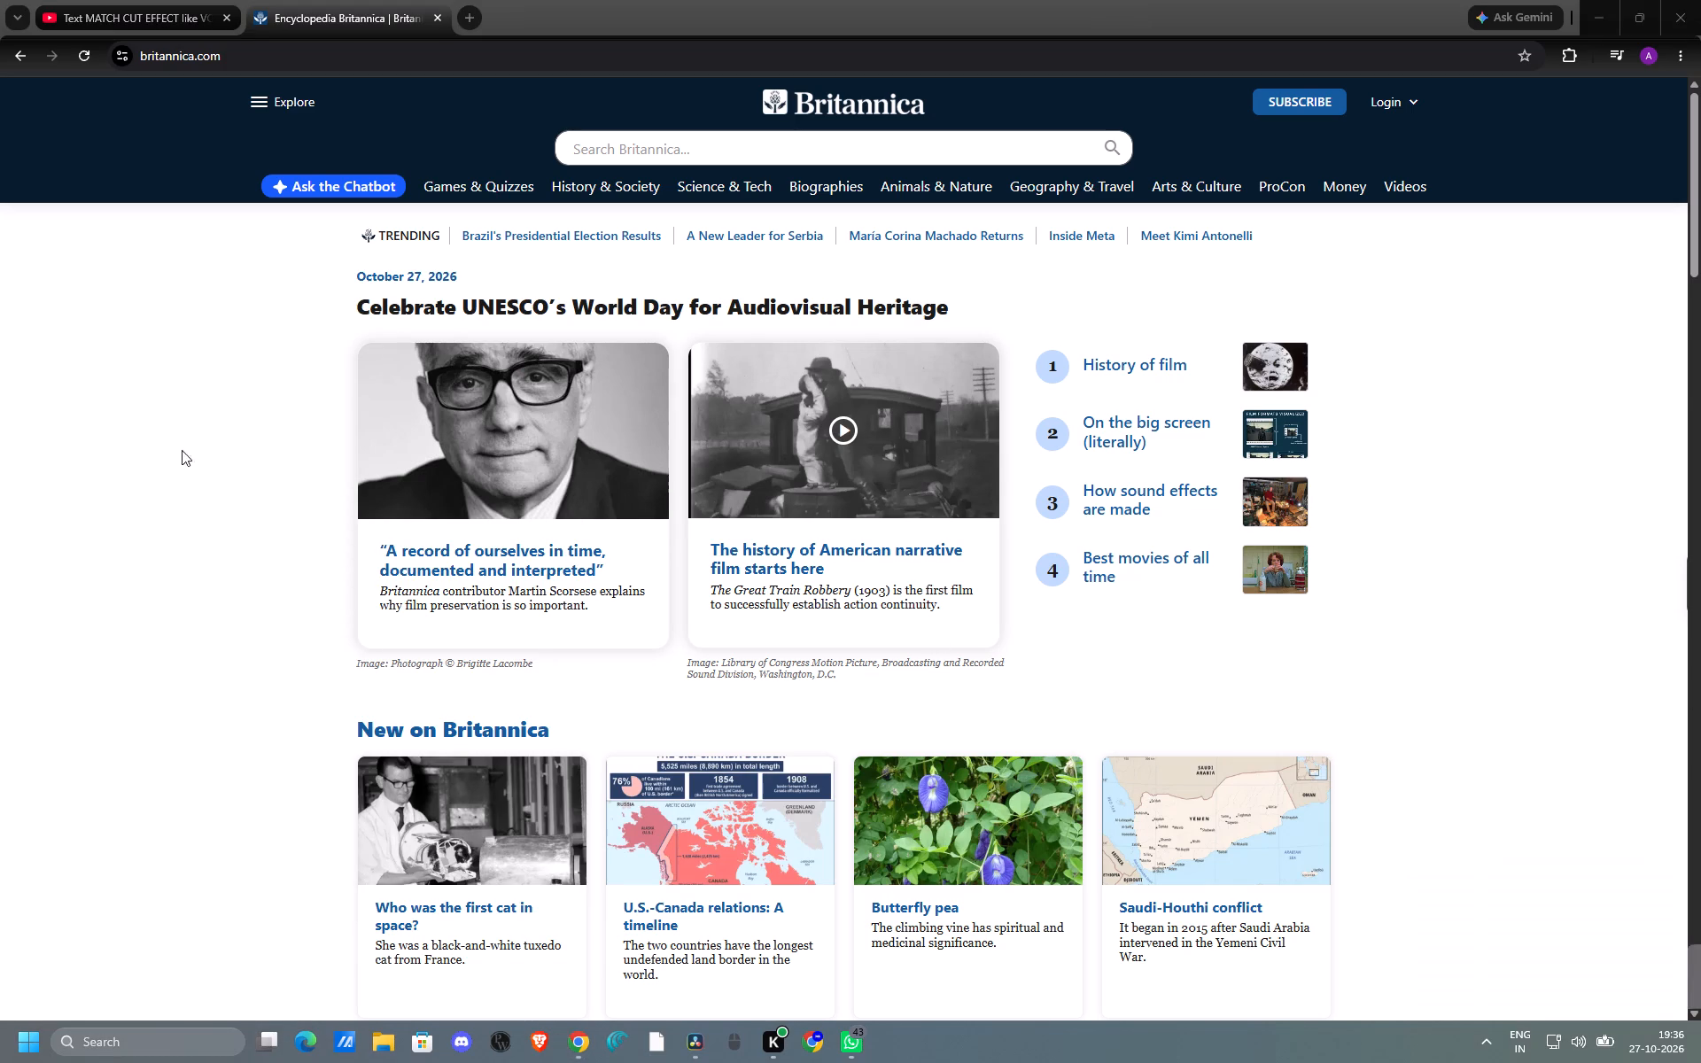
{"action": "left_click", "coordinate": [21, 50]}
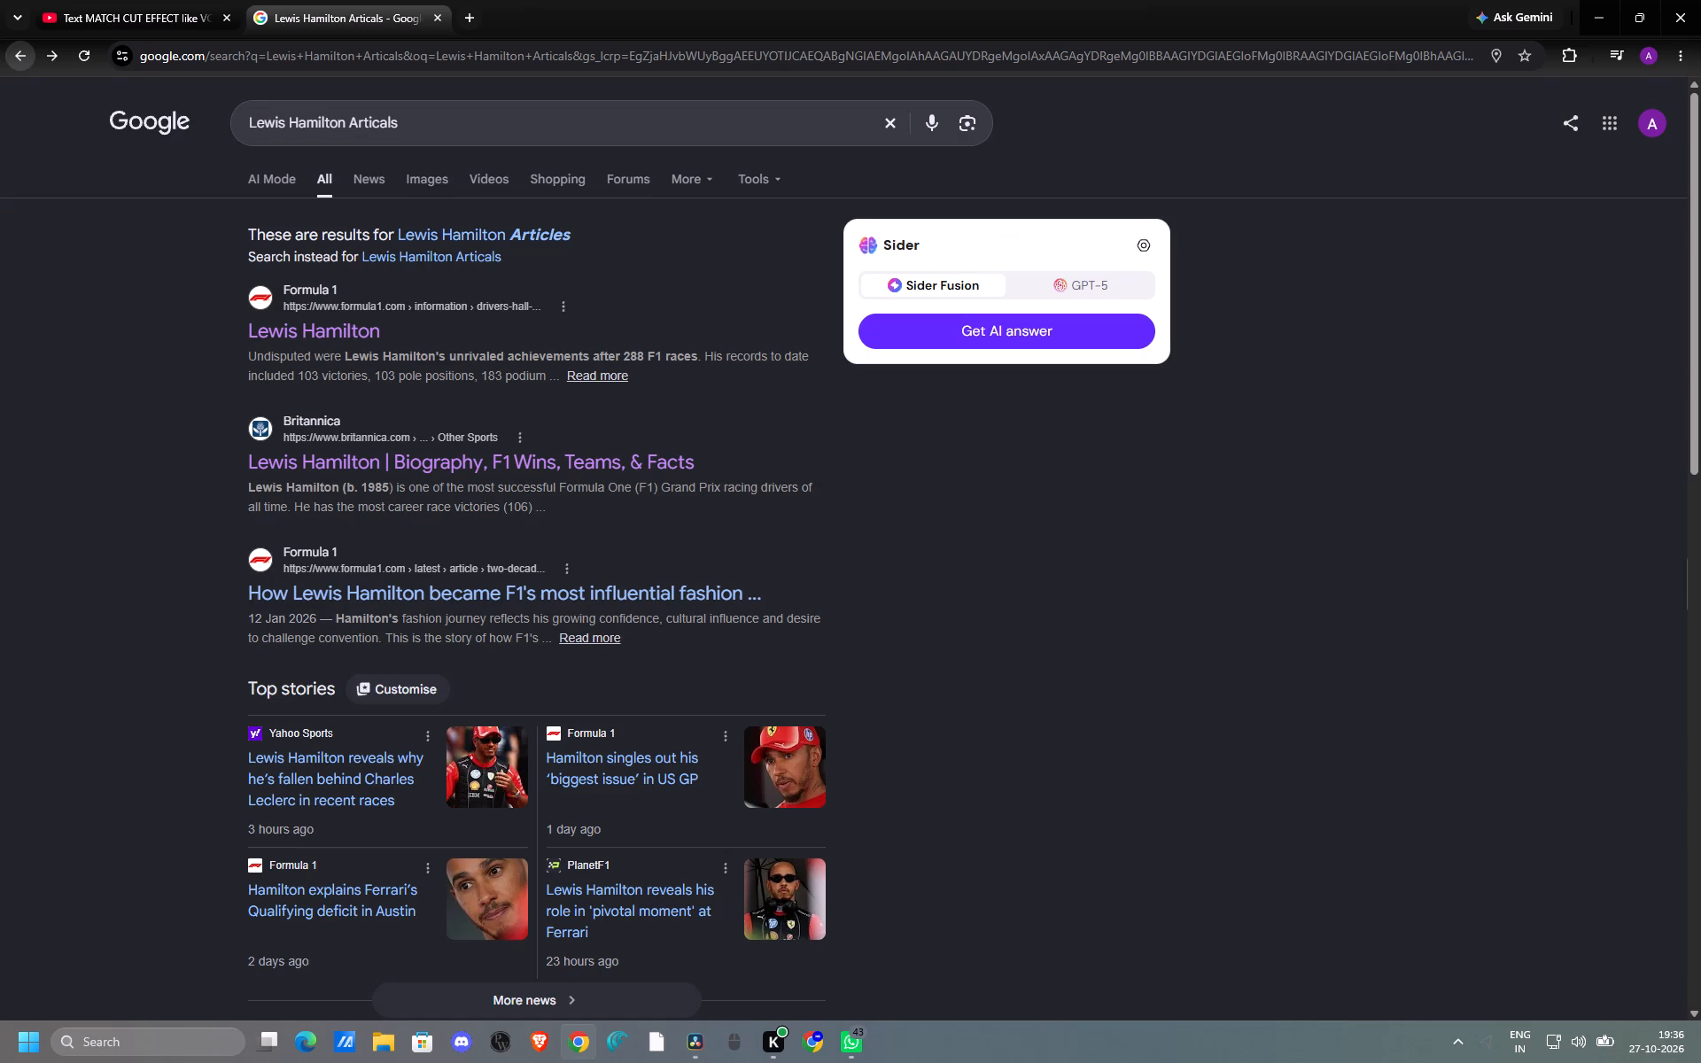
Reopen Britannica's Lewis Hamilton biography and capture a screenshot region spanning the Top Questions, the introduction and the karting section.
{"action": "left_click", "coordinate": [366, 458]}
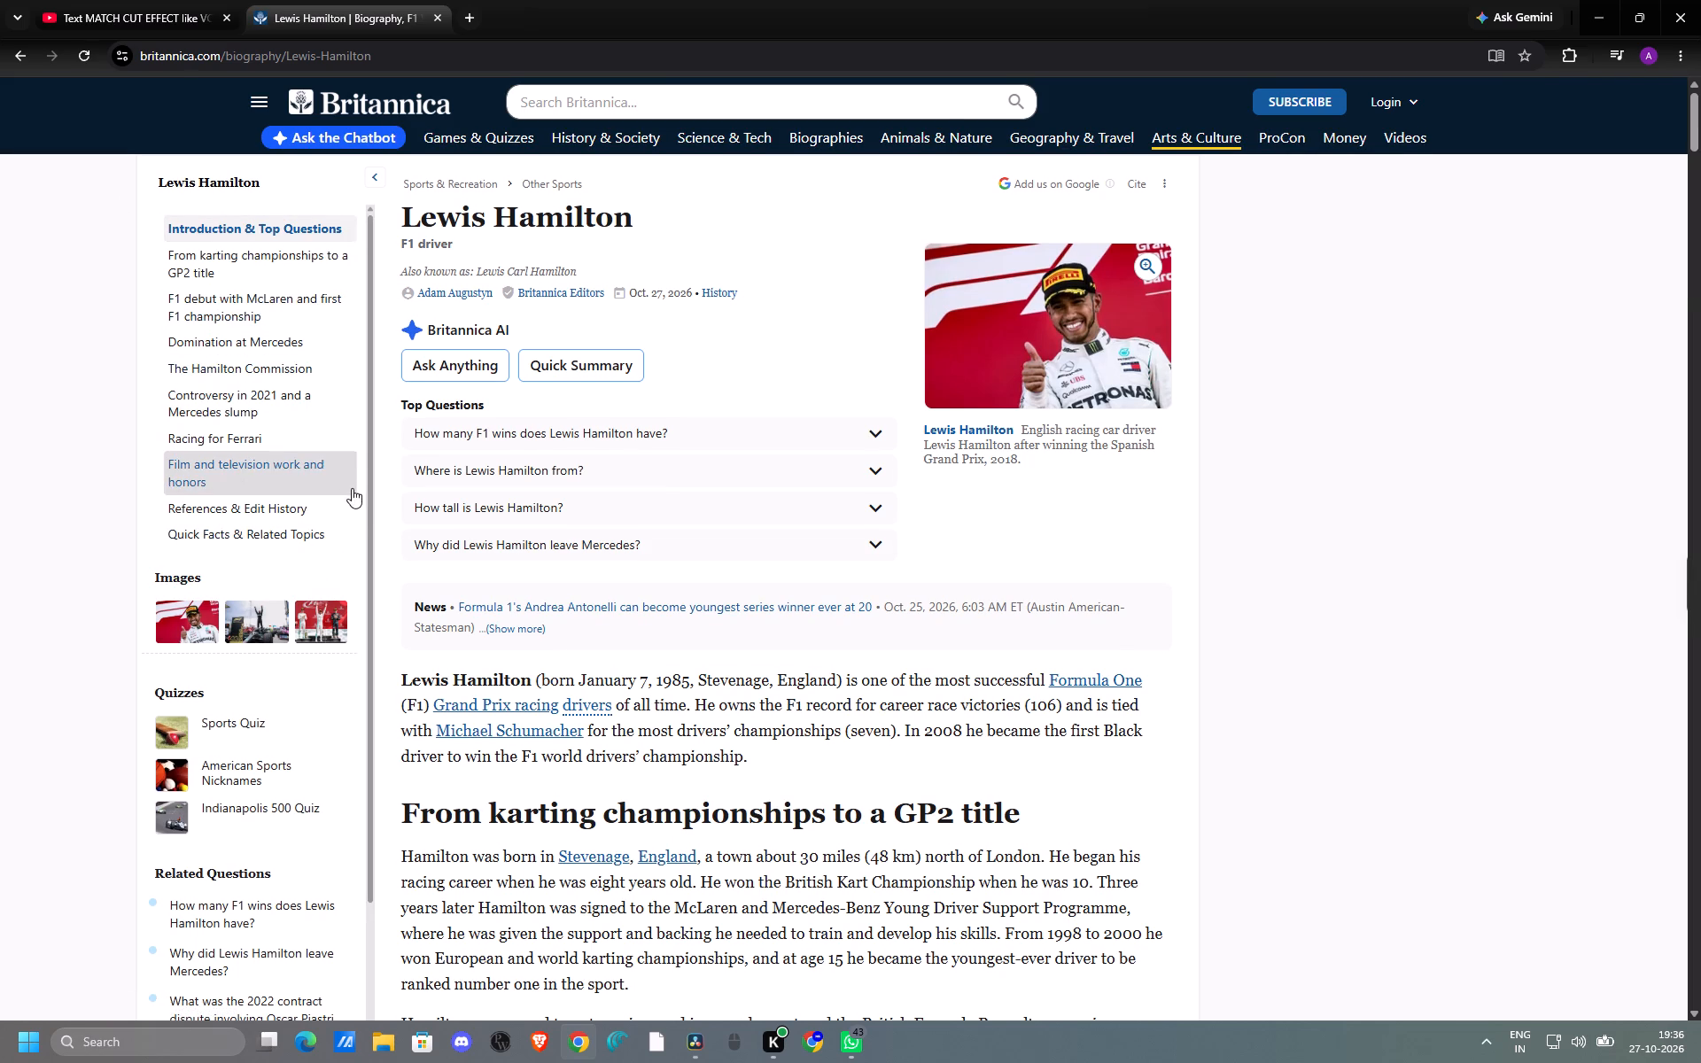
{"action": "left_click_drag", "start_coordinate": [299, 552], "coordinate": [552, 671]}
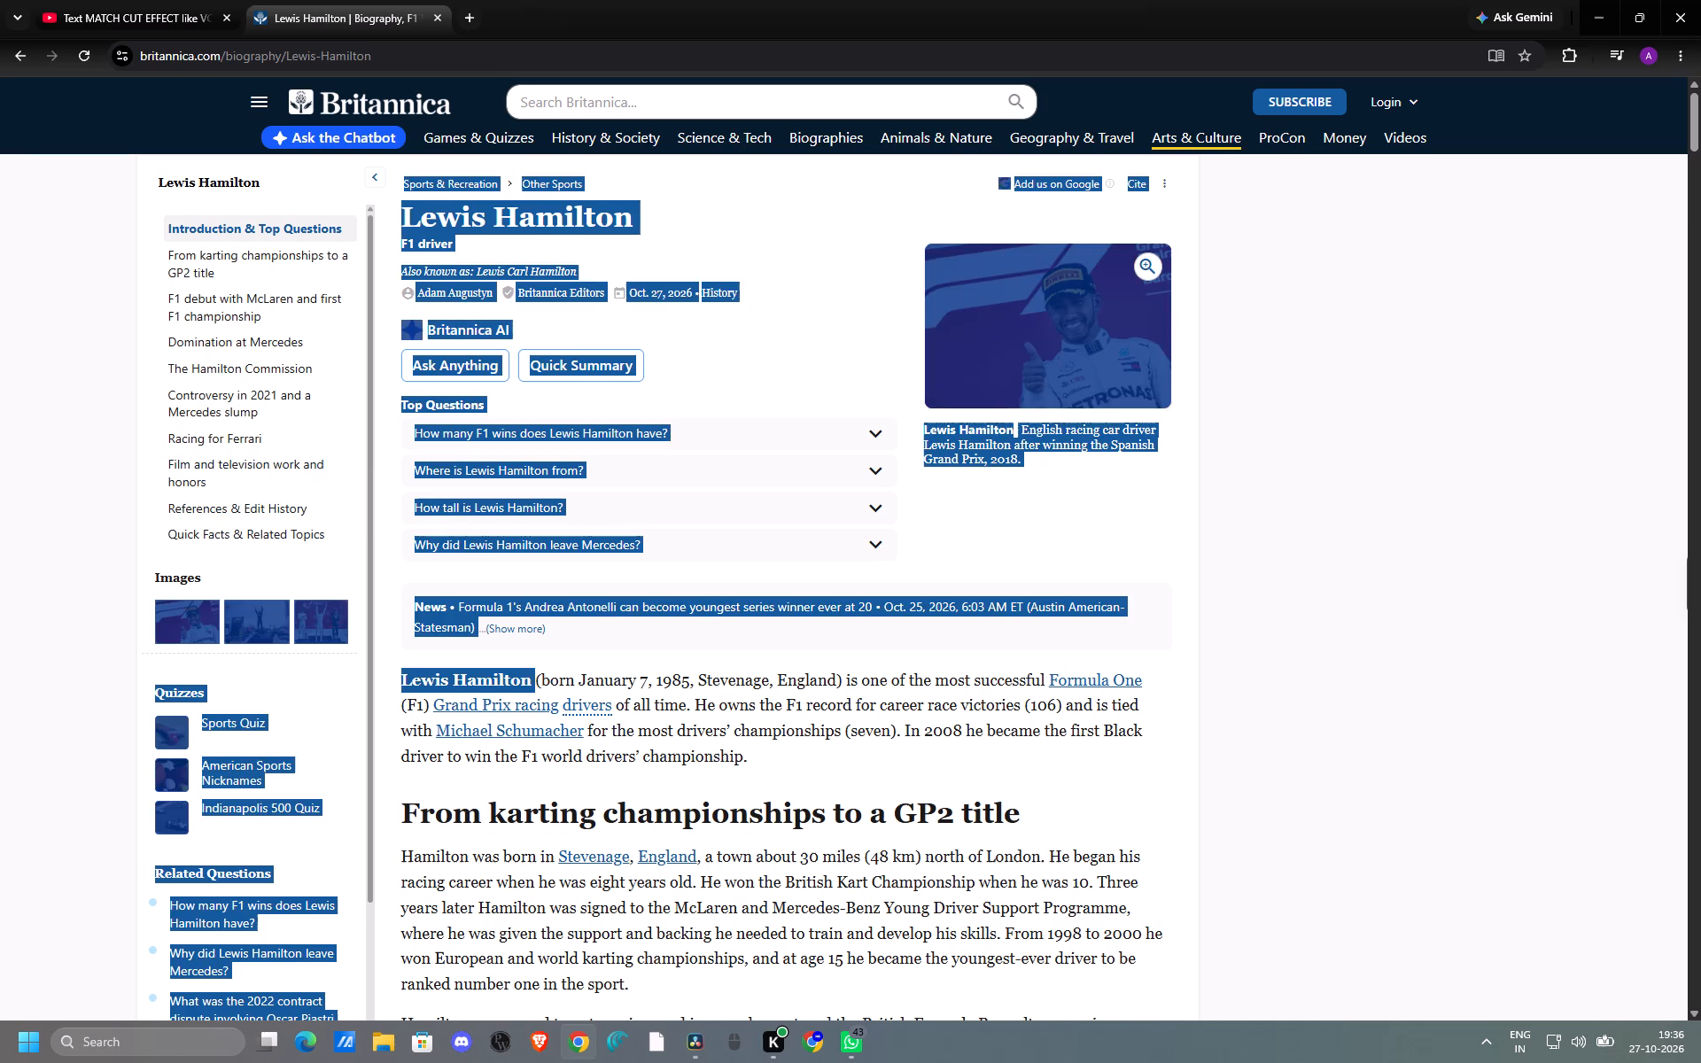
{"action": "left_click_drag", "start_coordinate": [552, 671], "coordinate": [346, 608]}
{"action": "left_click", "coordinate": [338, 558]}
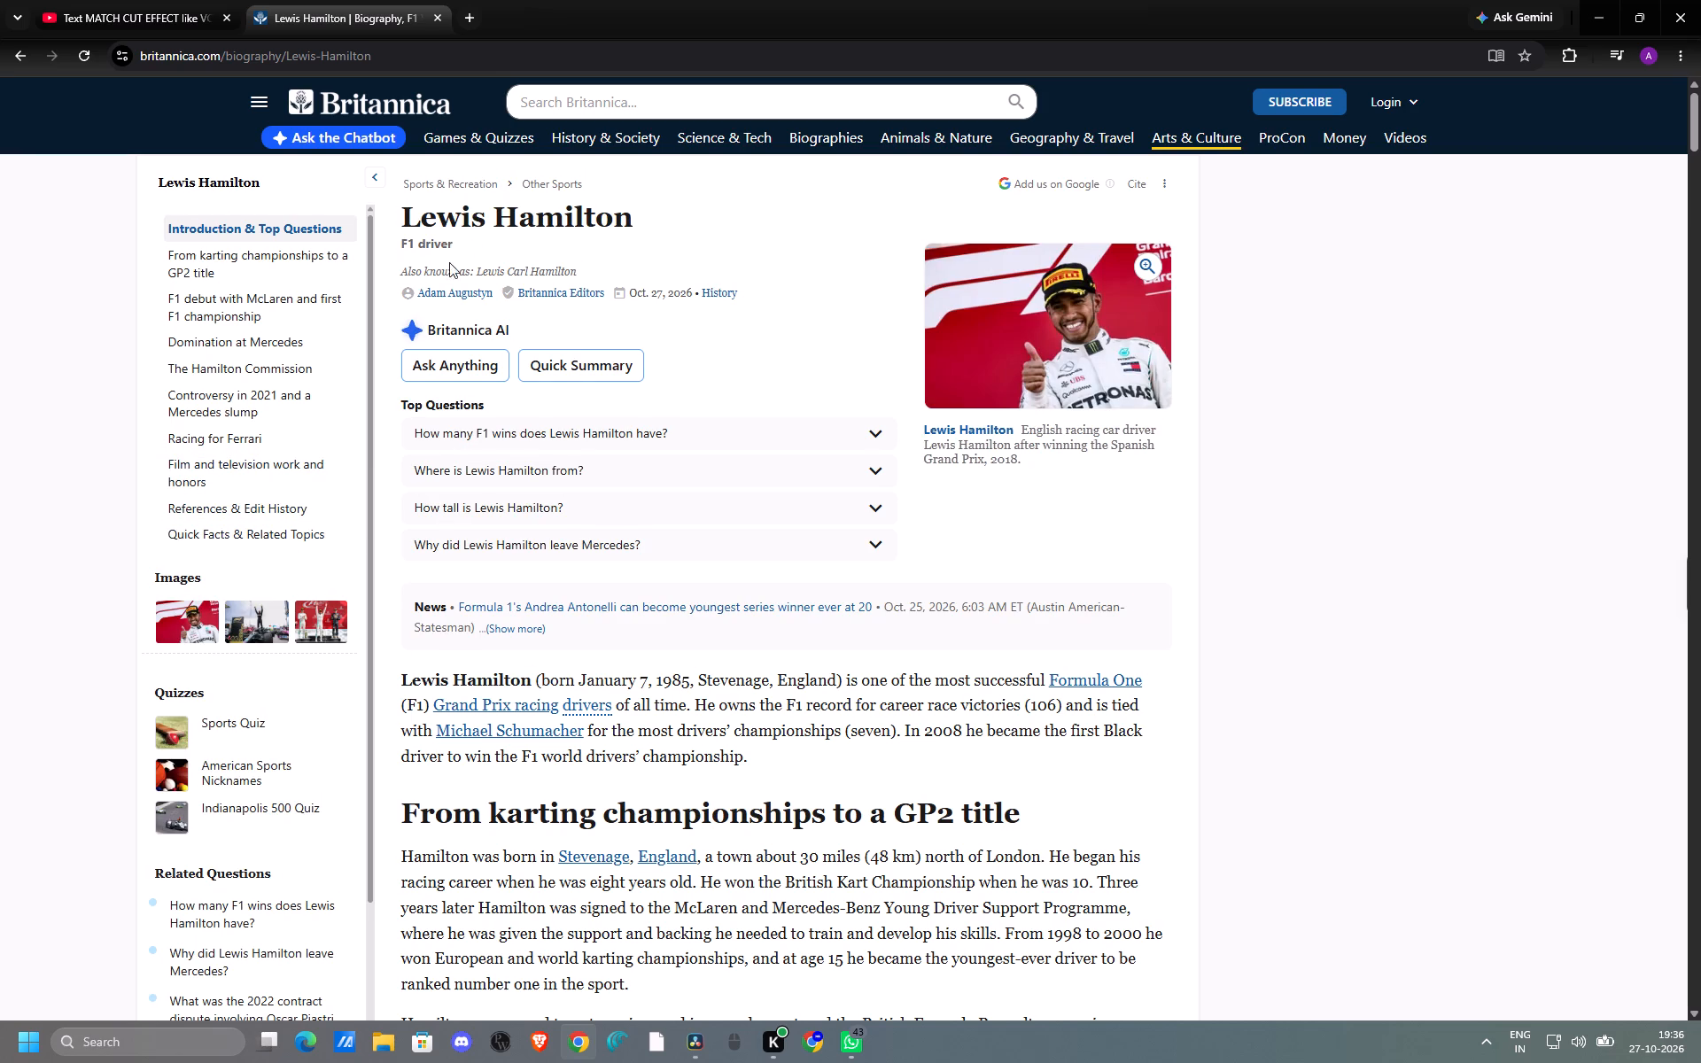
{"action": "key", "text": "Print"}
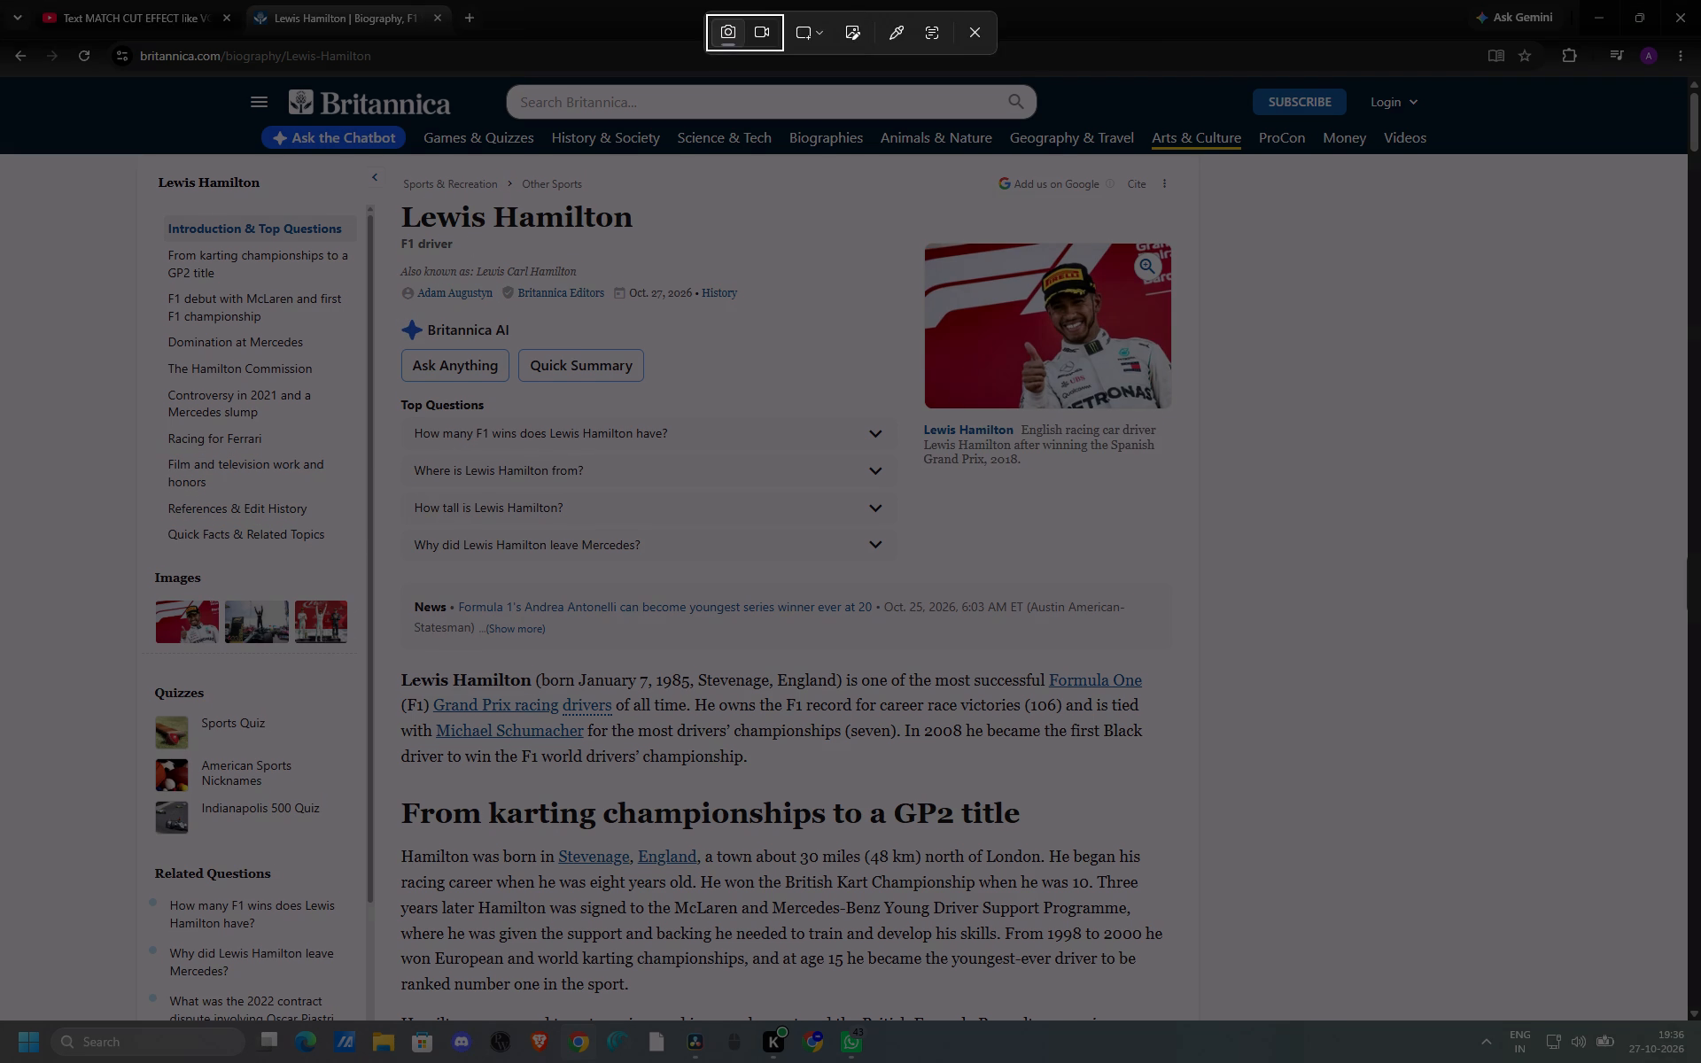
{"action": "left_click_drag", "start_coordinate": [209, 338], "coordinate": [1163, 950]}
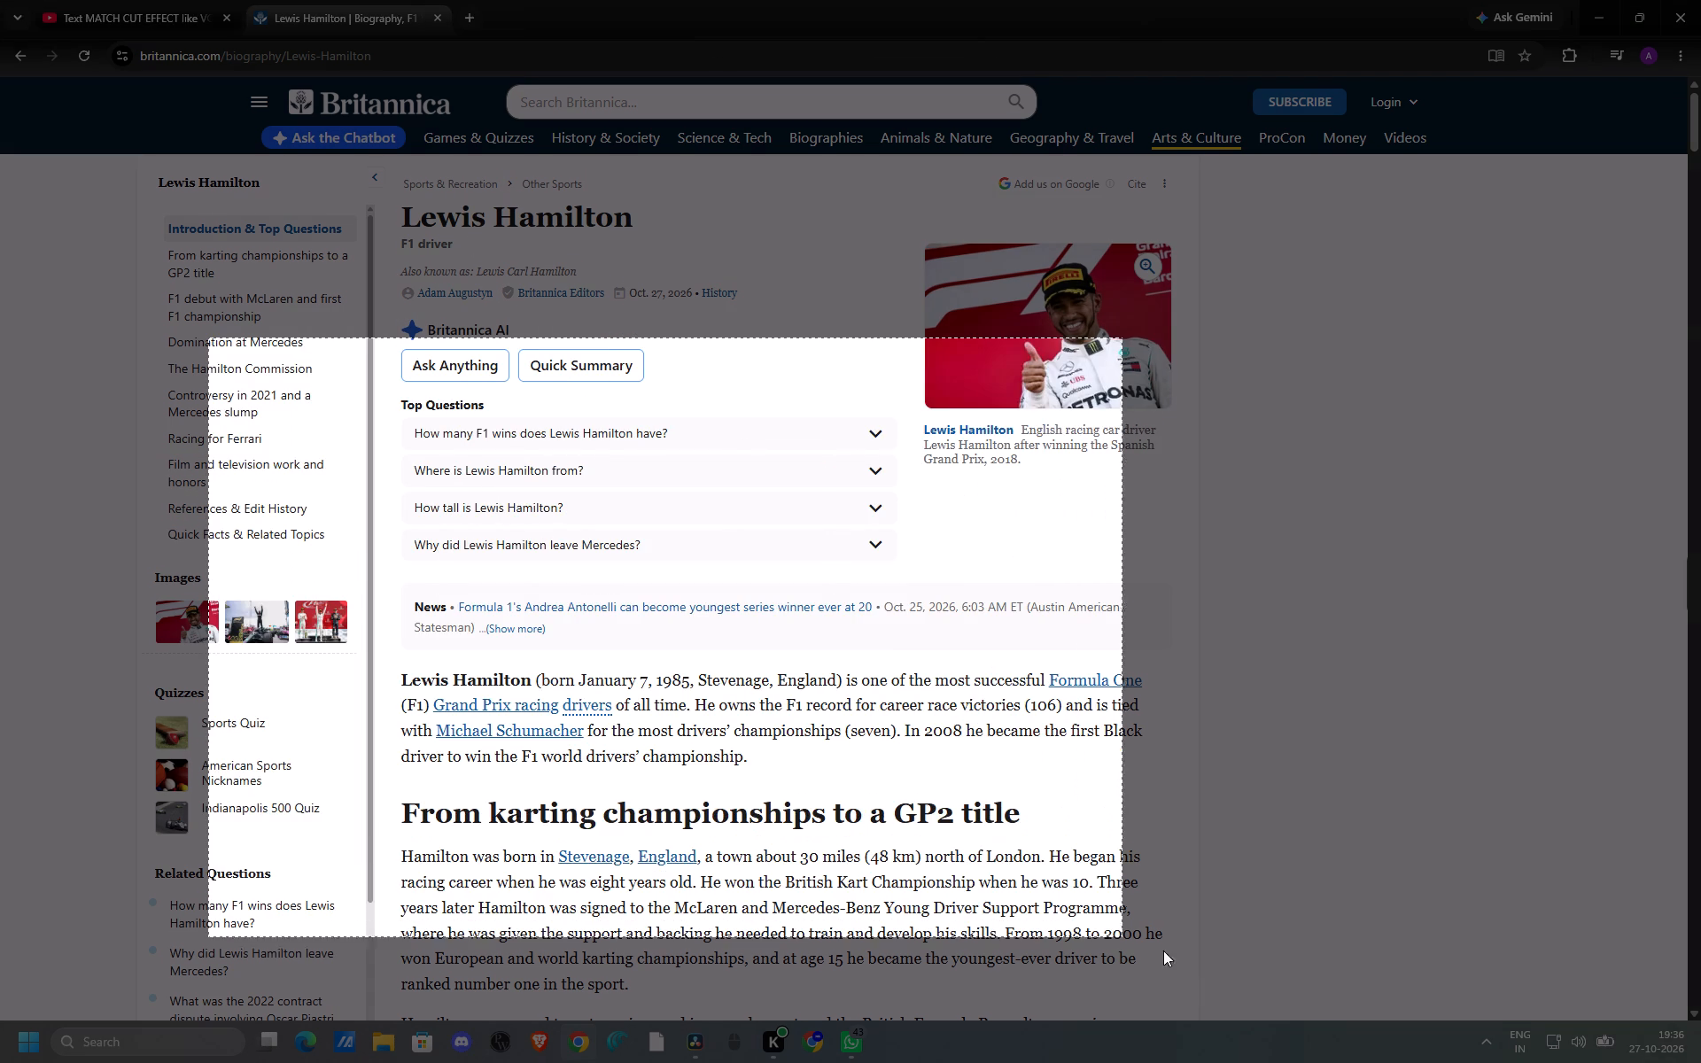
{"action": "left_click_drag", "start_coordinate": [1163, 950], "coordinate": [1260, 1020]}
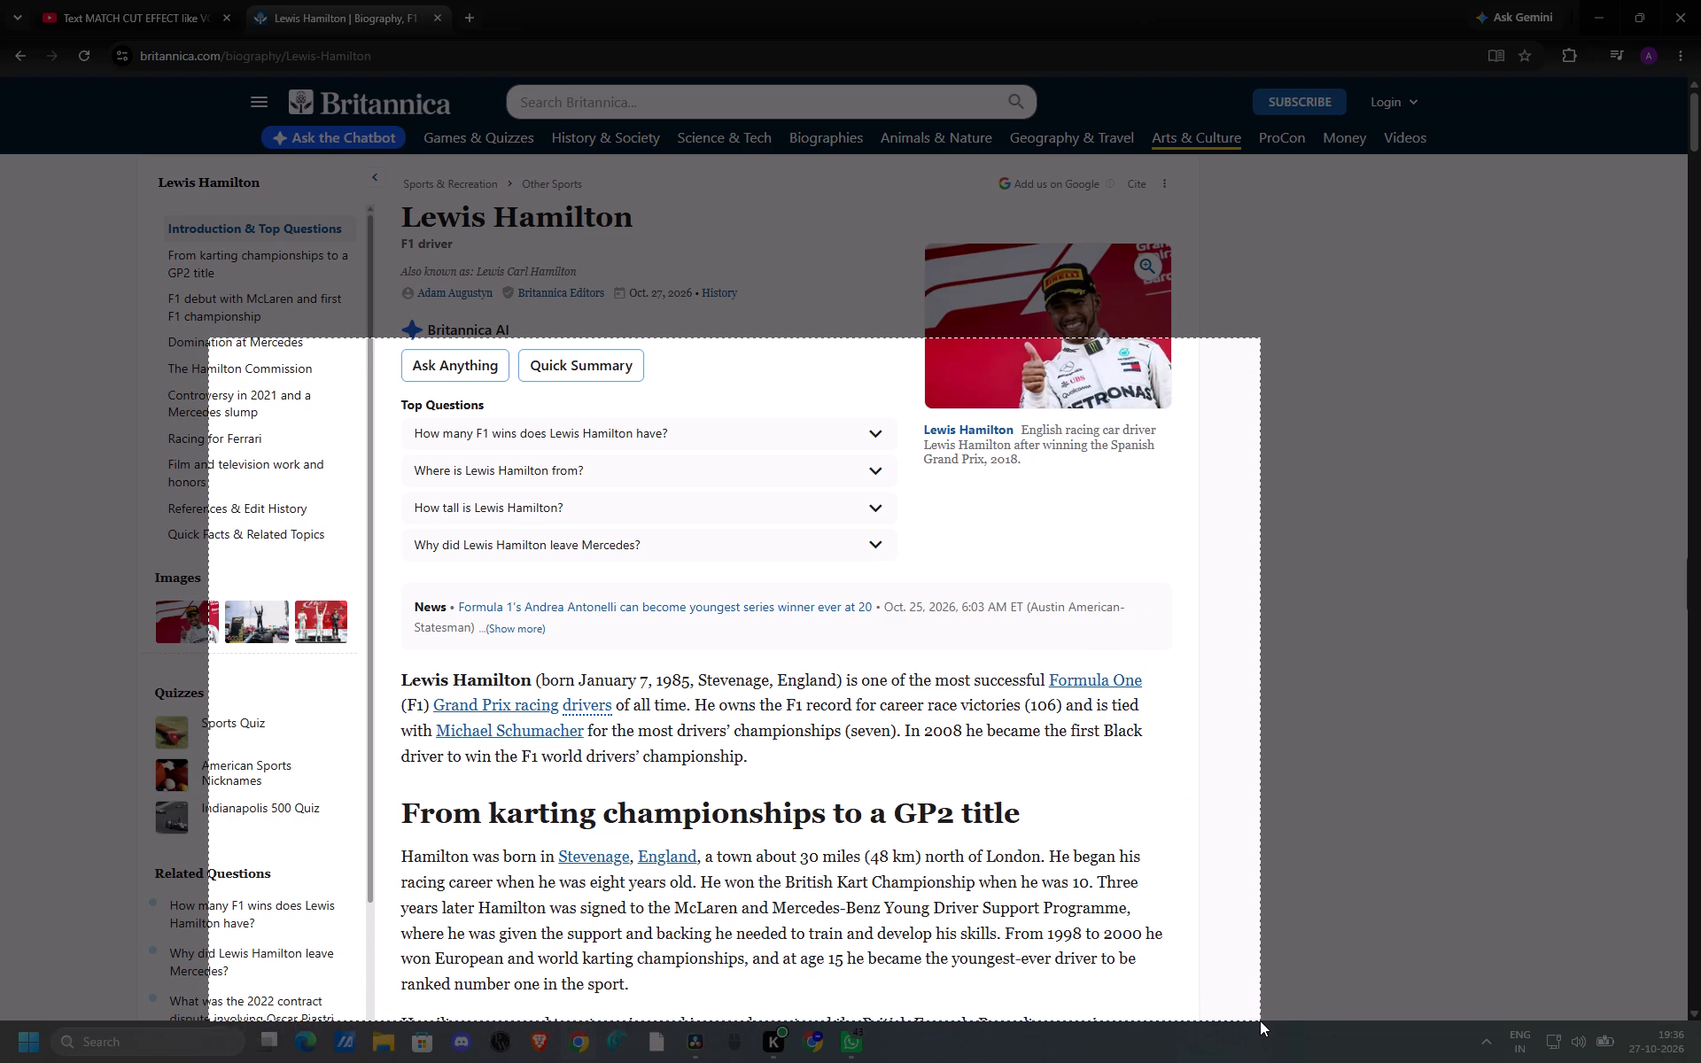
{"action": "left_click_drag", "start_coordinate": [1260, 1020], "coordinate": [1261, 1019]}
Look through the rest of the Britannica biography, from the McLaren debut to the film and television section.
{"action": "scroll", "coordinate": [857, 770], "scroll_direction": "down", "scroll_amount": 12}
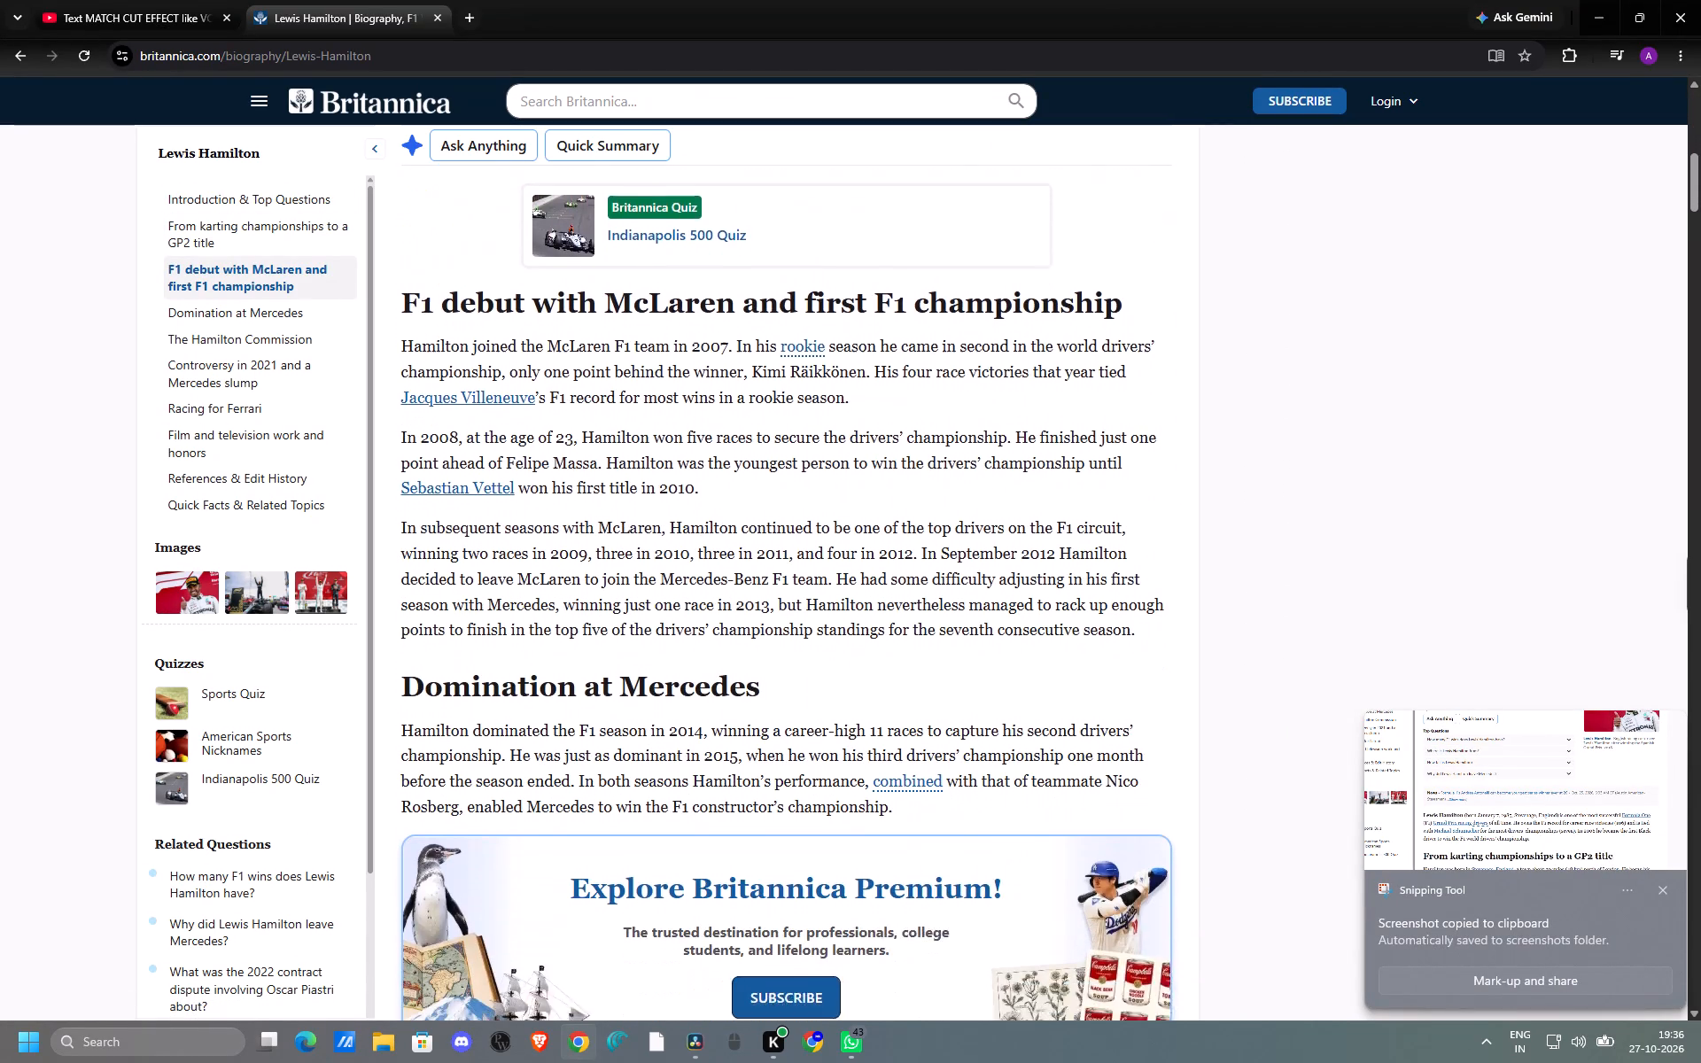
{"action": "scroll", "coordinate": [838, 761], "scroll_direction": "down", "scroll_amount": 10}
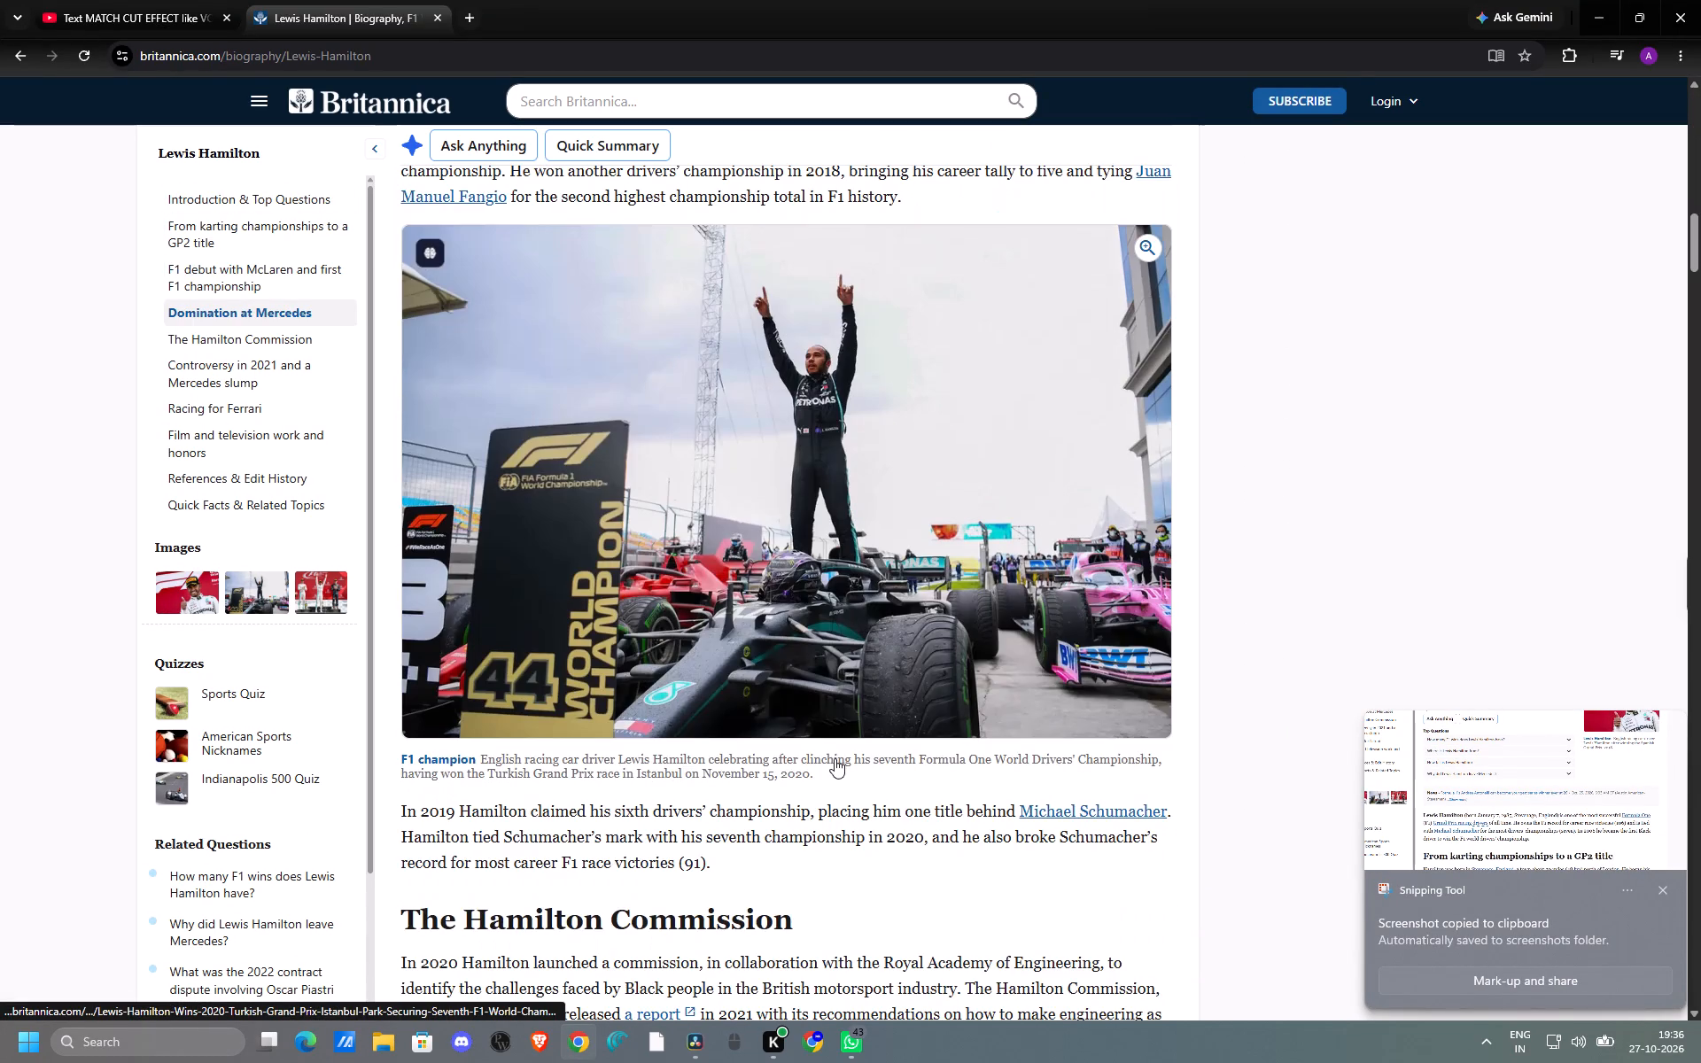
{"action": "scroll", "coordinate": [834, 758], "scroll_direction": "down", "scroll_amount": 9}
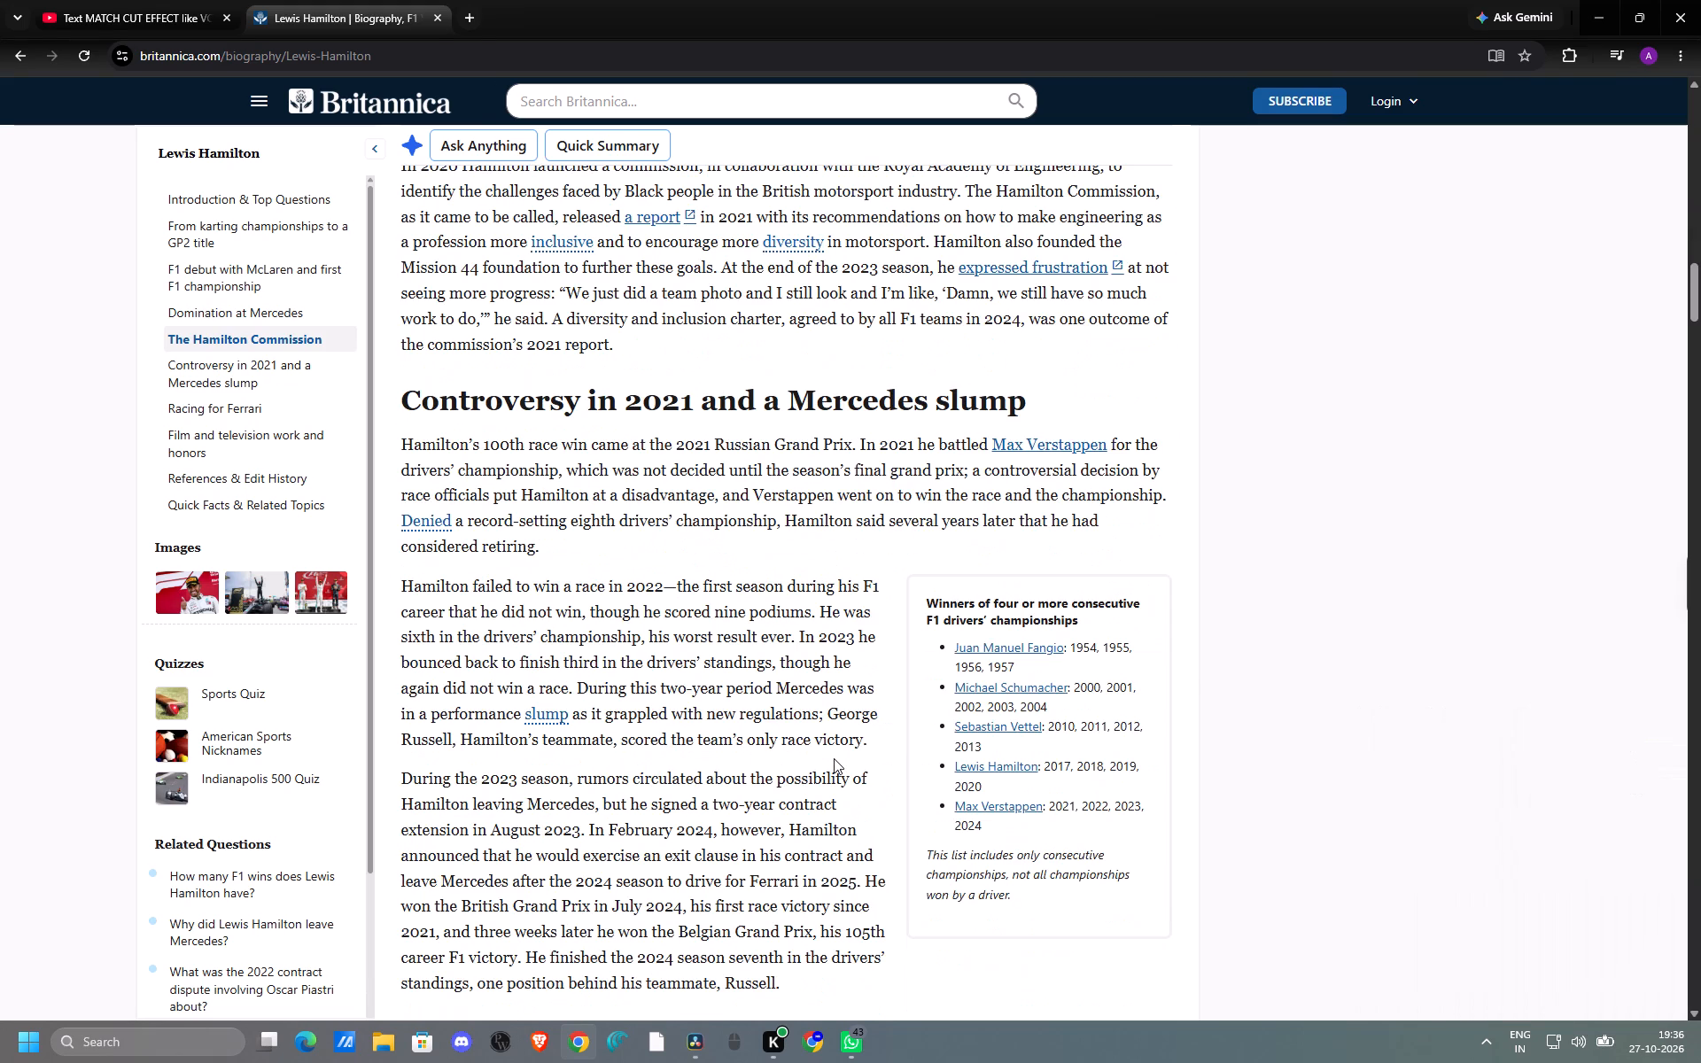
{"action": "scroll", "coordinate": [834, 758], "scroll_direction": "down", "scroll_amount": 10}
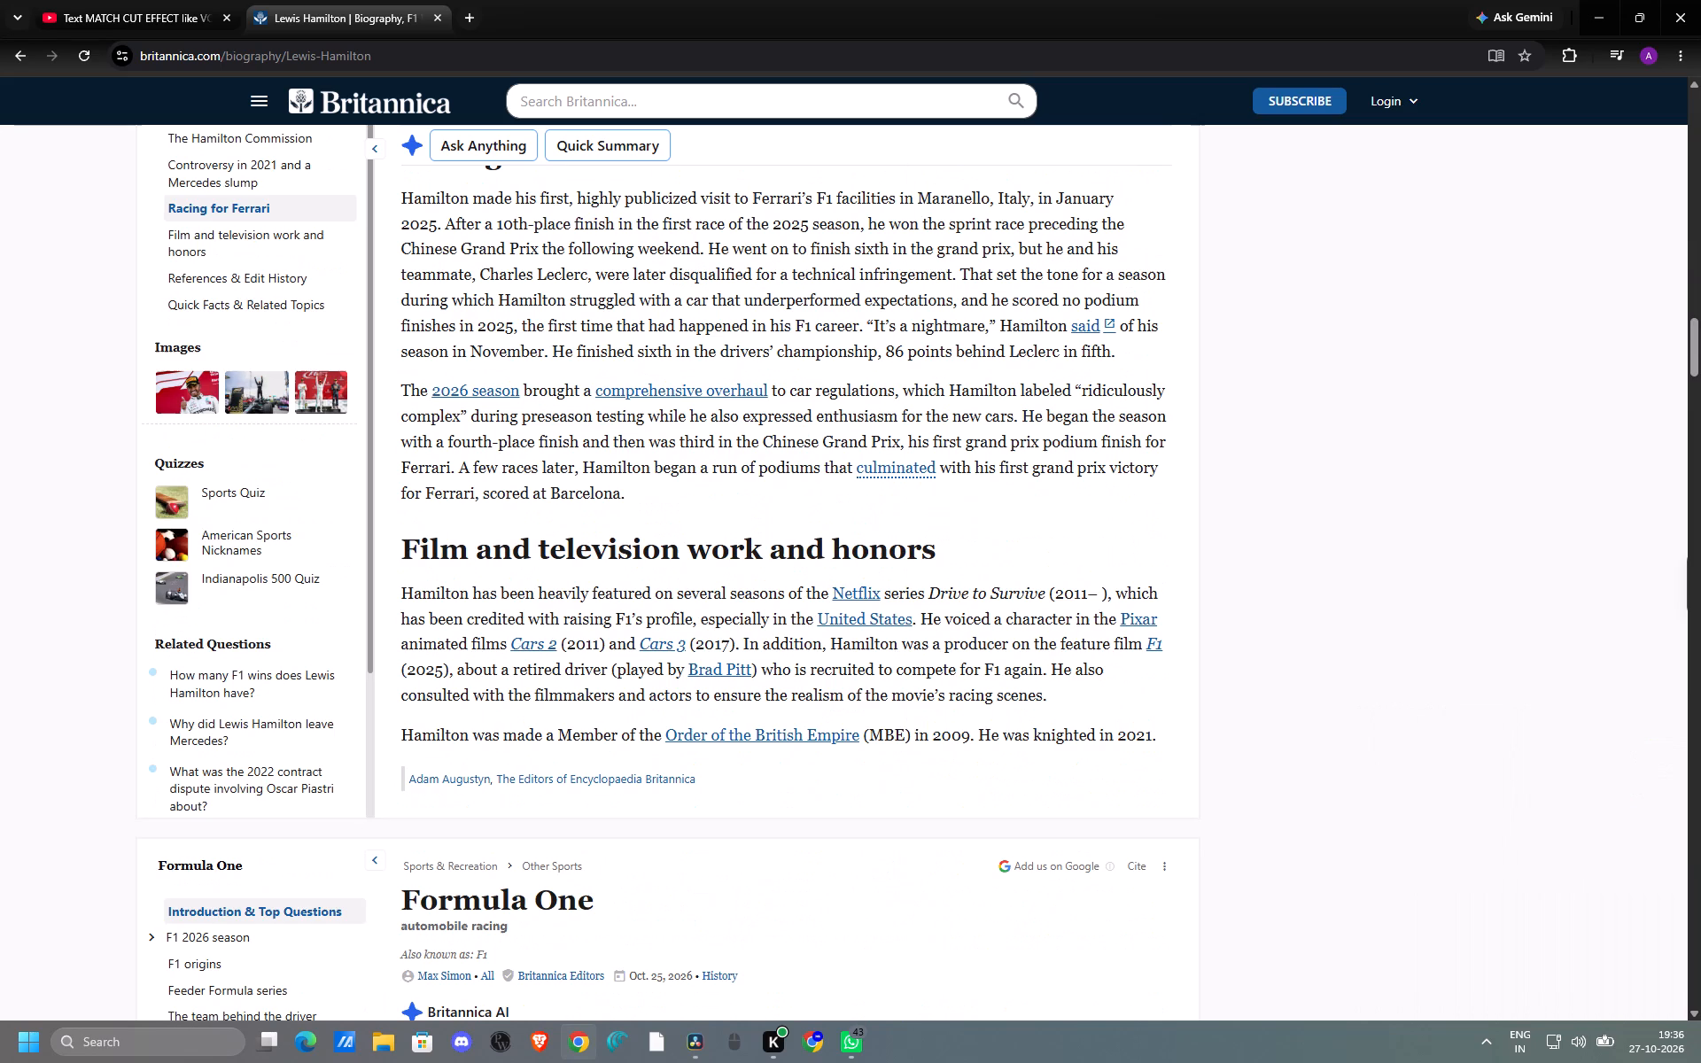
Examine the Formula One article below the biography, return to the biography's top, and view the "Where is Lewis Hamilton from?" answer.
{"action": "scroll", "coordinate": [833, 758], "scroll_direction": "down", "scroll_amount": 8}
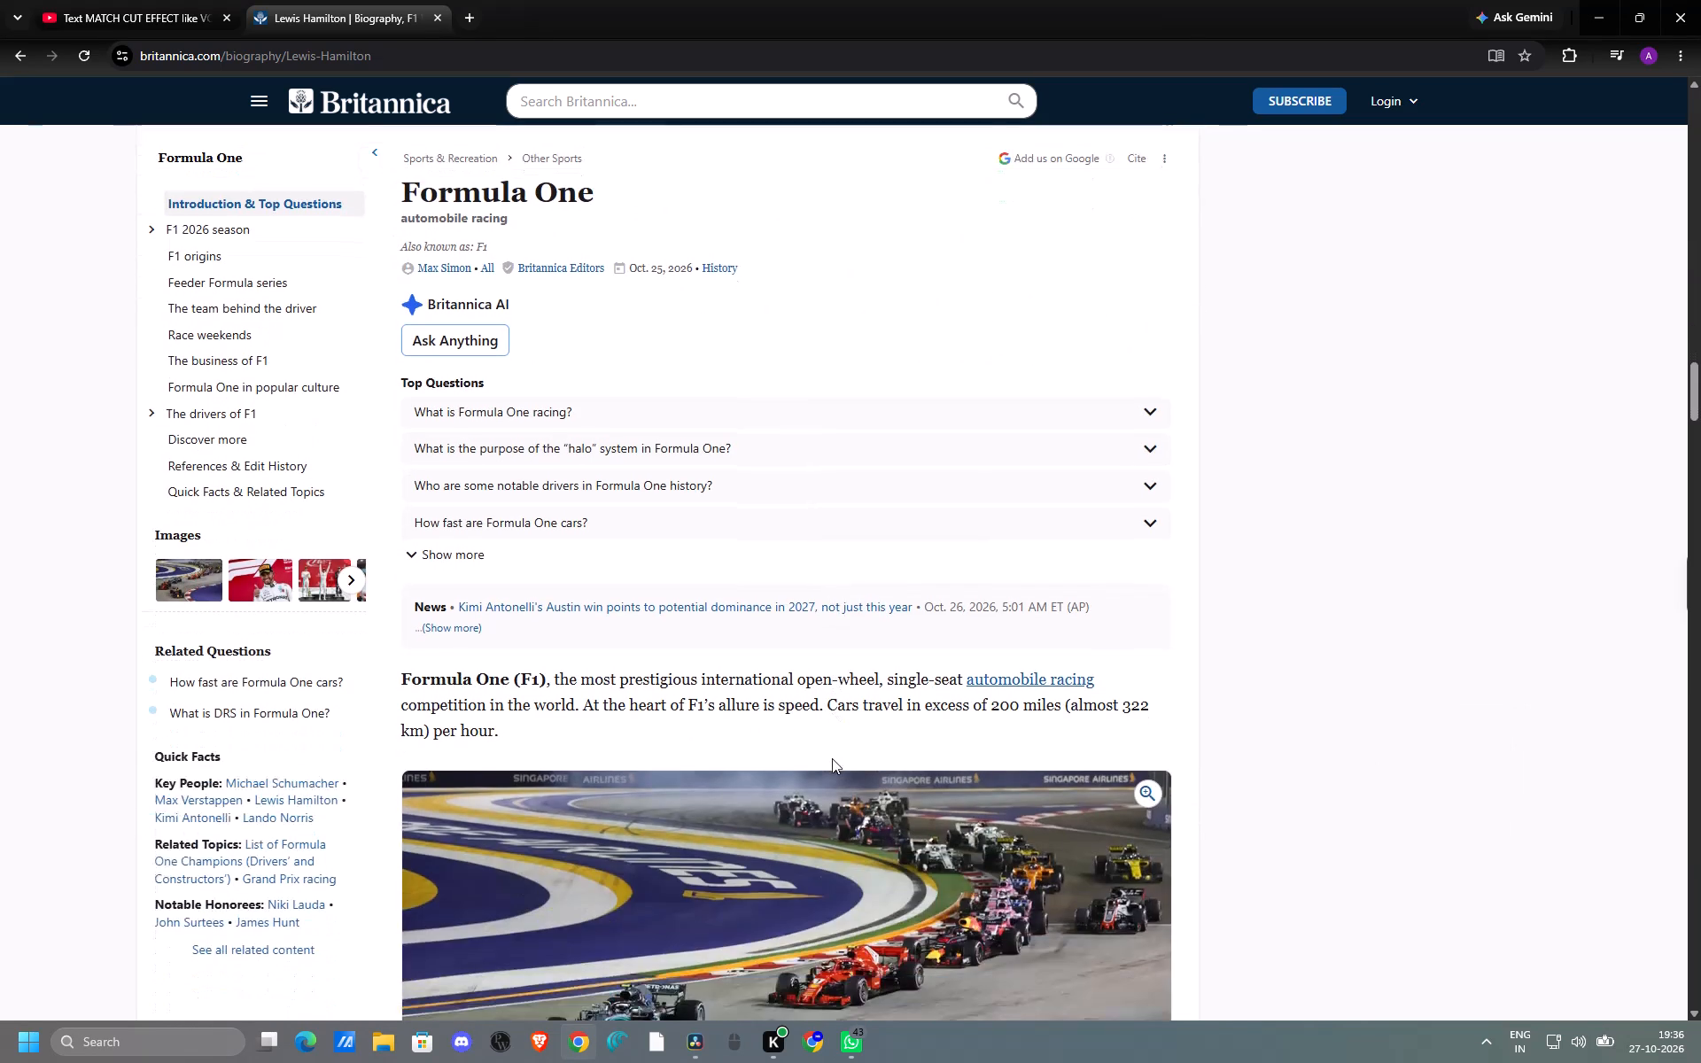
{"action": "scroll", "coordinate": [832, 758], "scroll_direction": "down", "scroll_amount": 6}
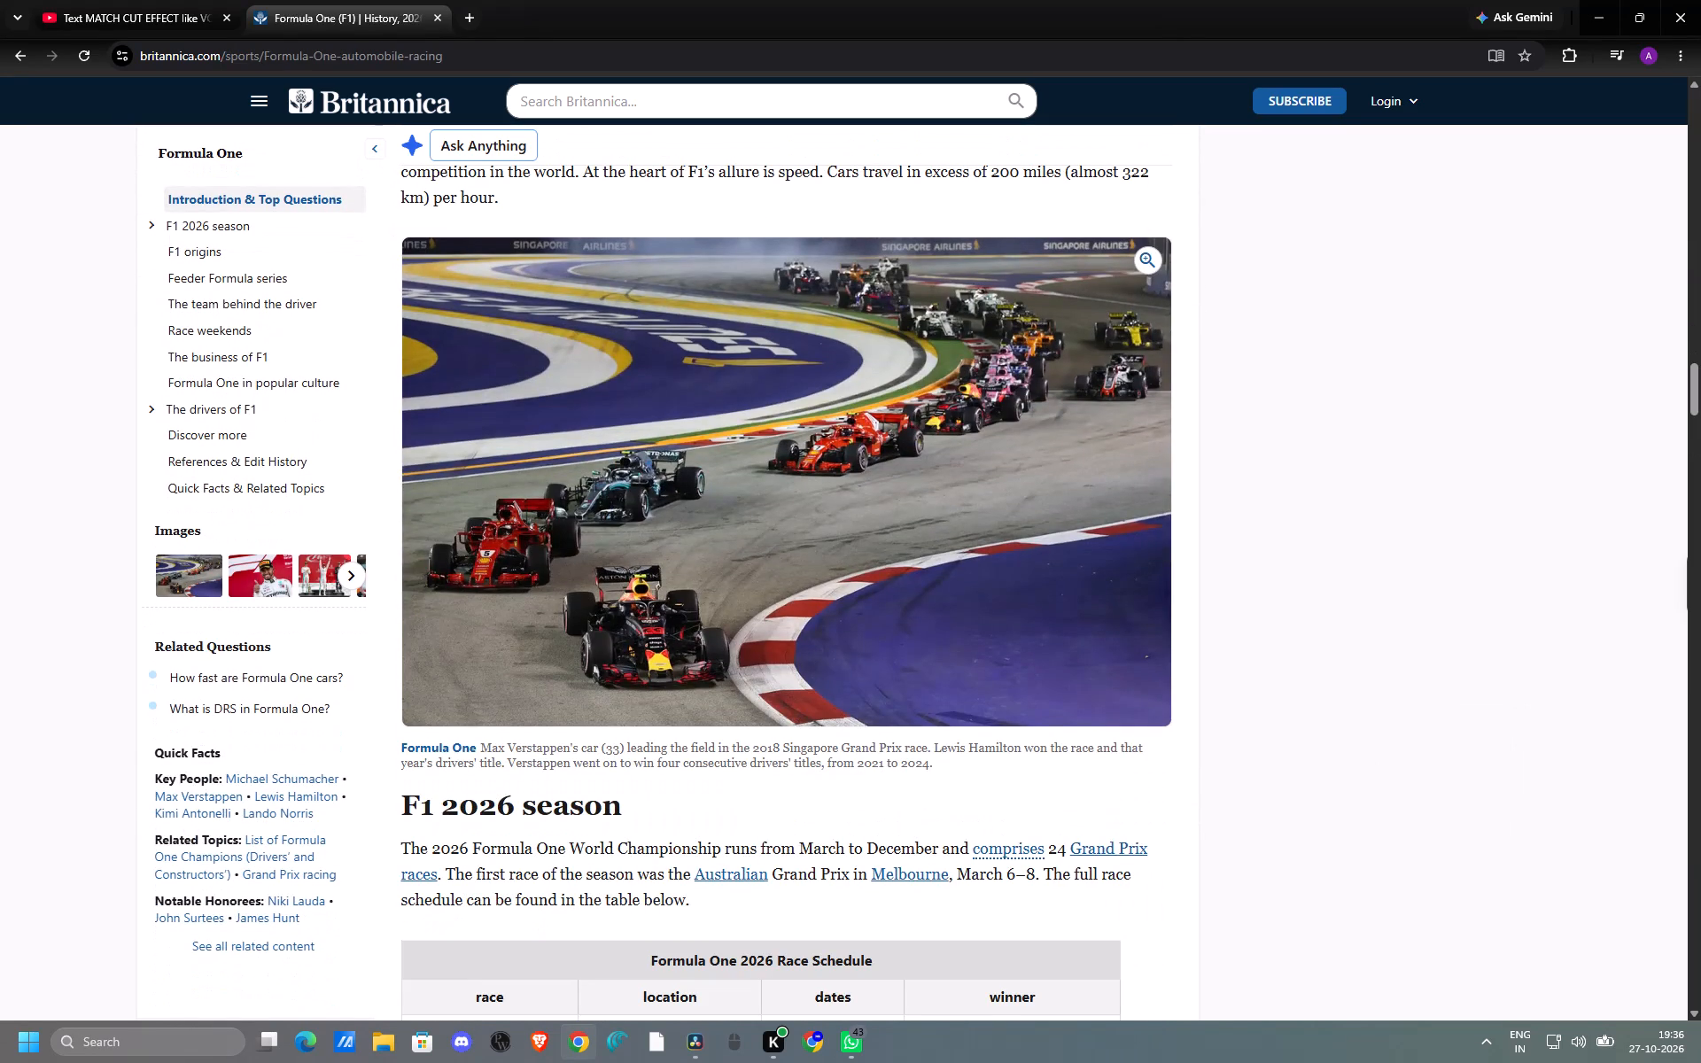
{"action": "scroll", "coordinate": [831, 758], "scroll_direction": "down", "scroll_amount": 10}
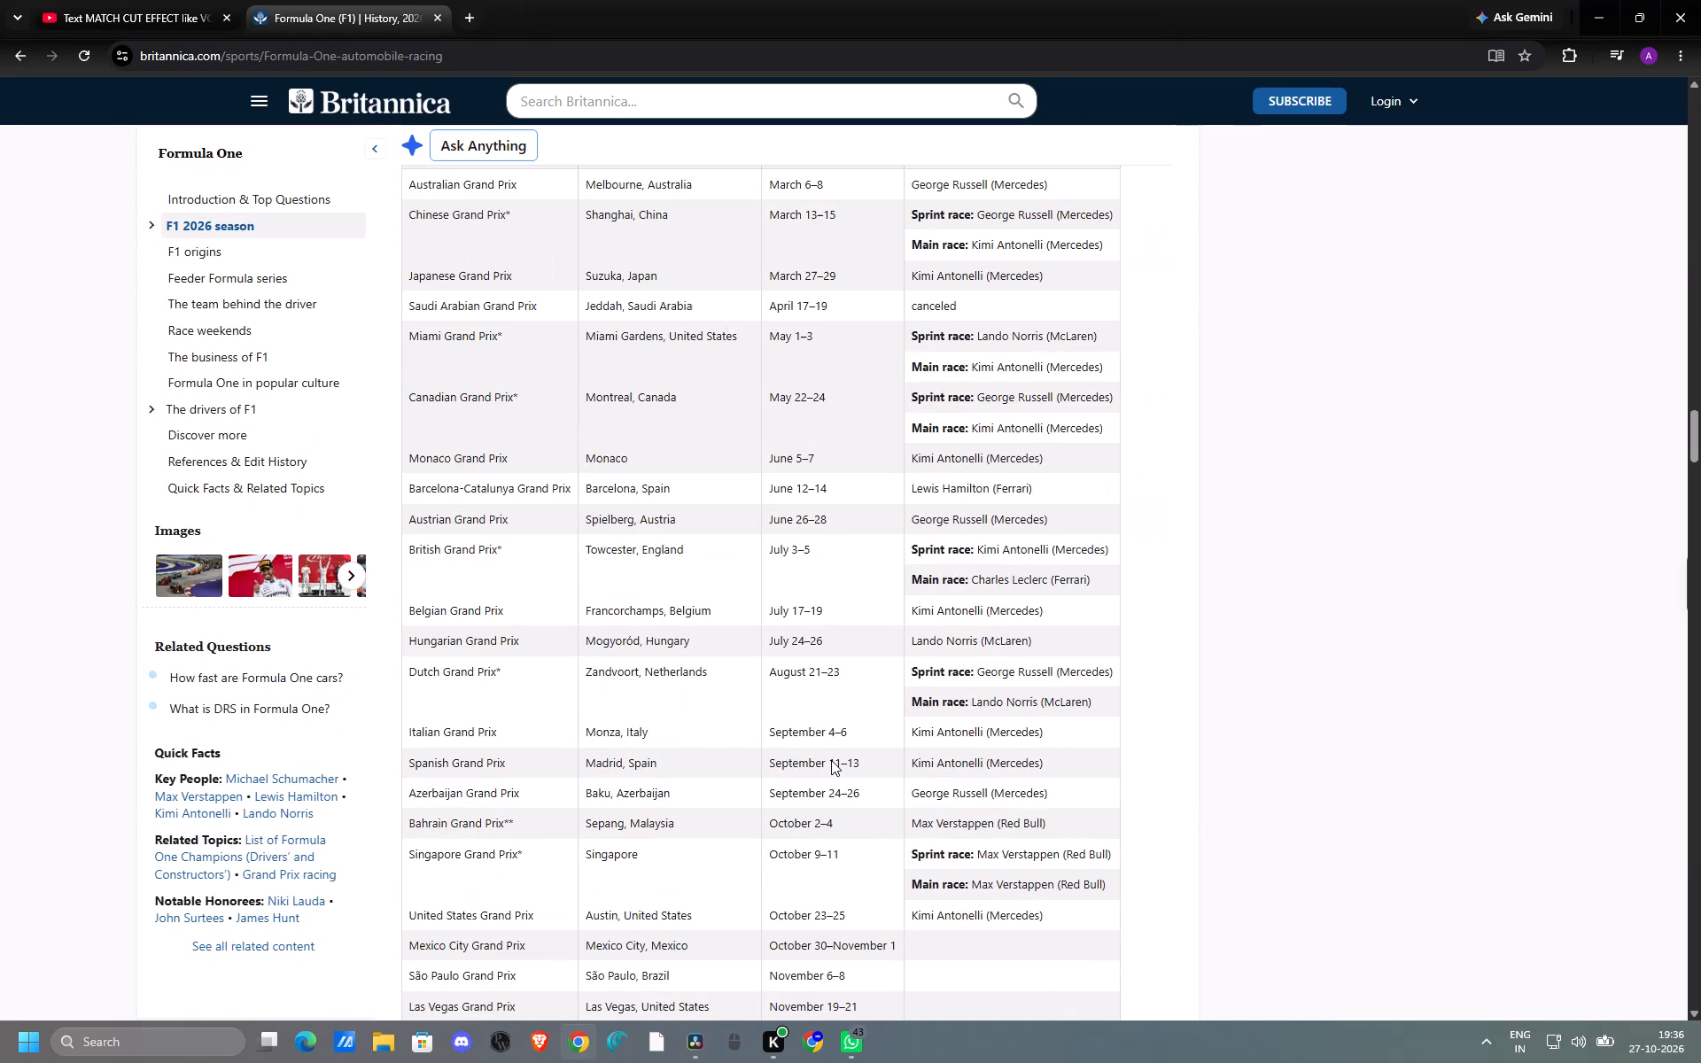
{"action": "scroll", "coordinate": [831, 762], "scroll_direction": "down", "scroll_amount": 13}
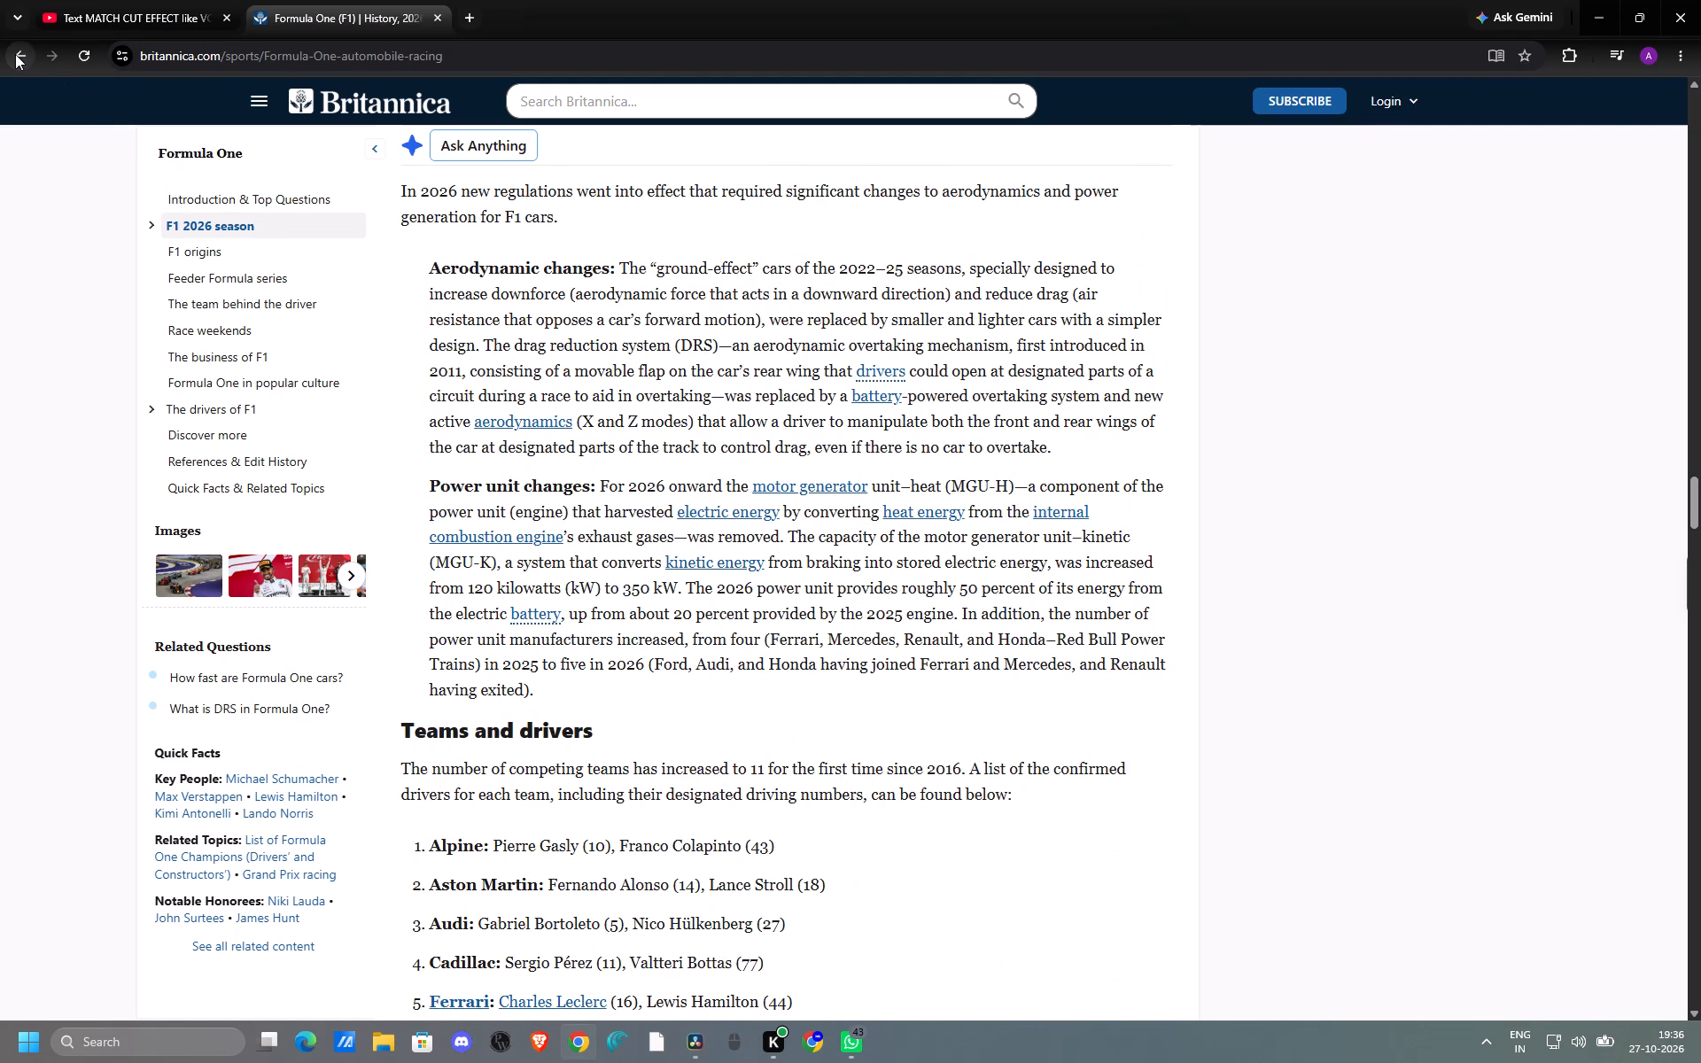
{"action": "scroll", "coordinate": [709, 597], "scroll_direction": "up", "scroll_amount": 8}
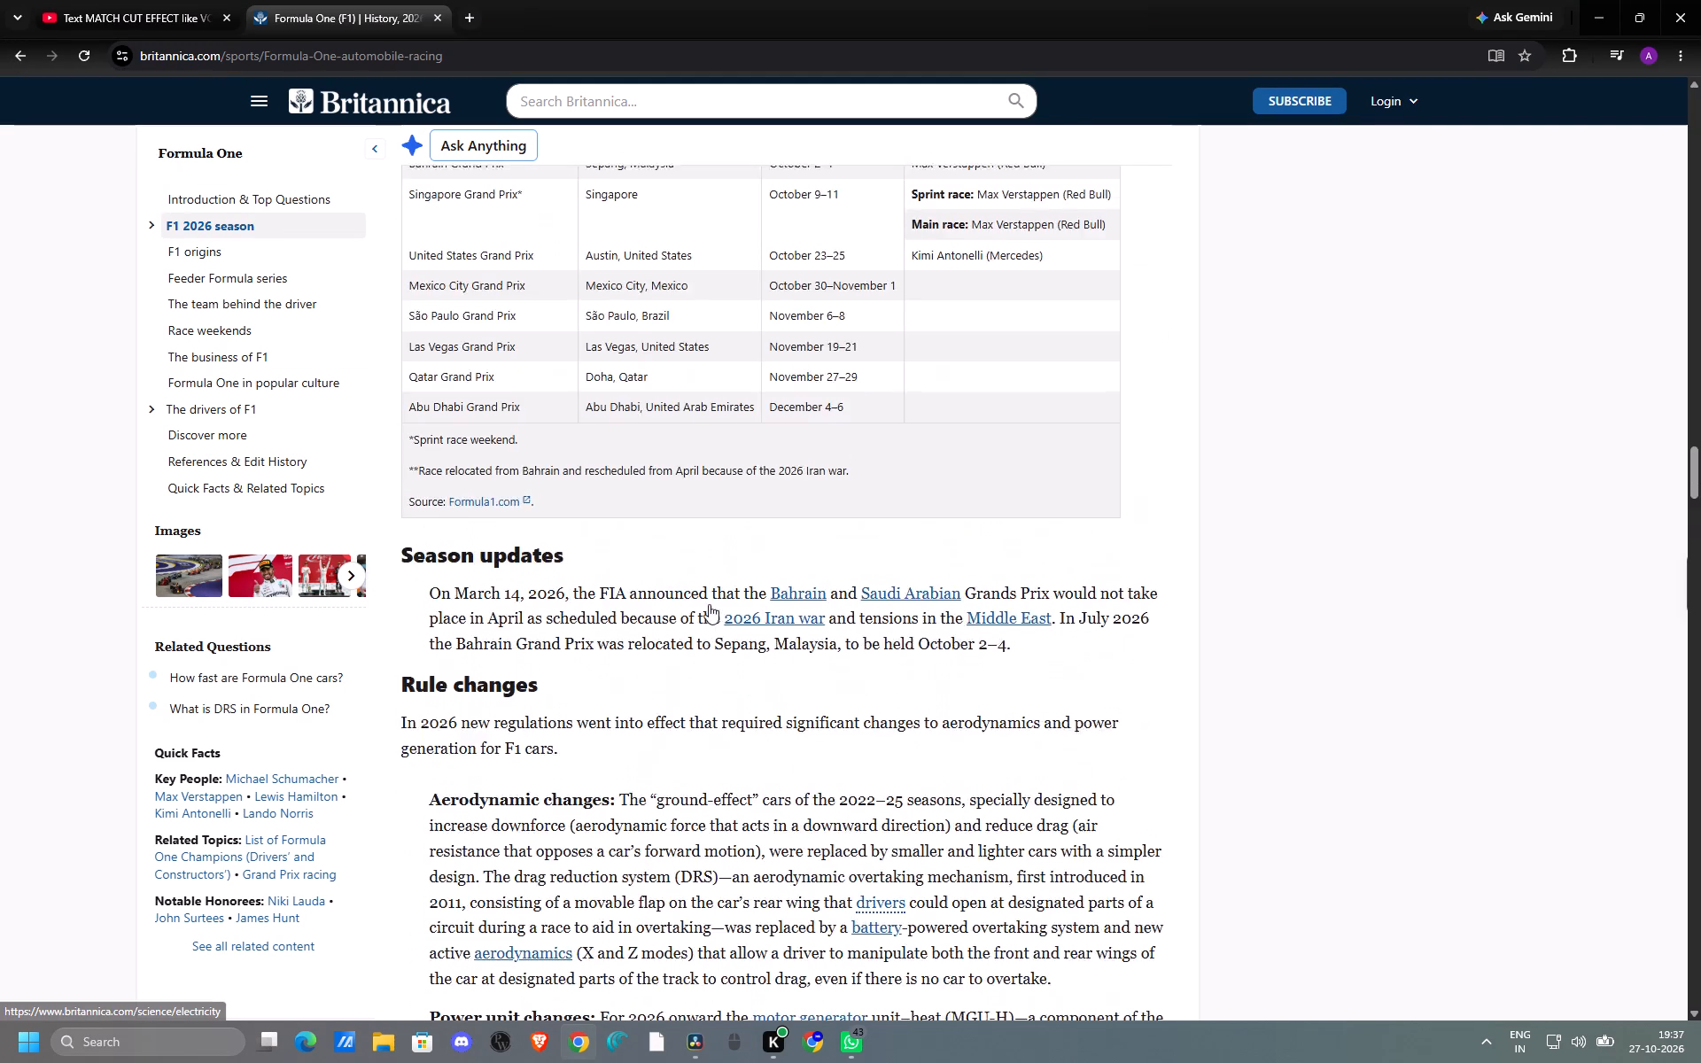
{"action": "scroll", "coordinate": [709, 604], "scroll_direction": "up", "scroll_amount": 20}
{"action": "scroll", "coordinate": [709, 604], "scroll_direction": "up", "scroll_amount": 7}
{"action": "scroll", "coordinate": [708, 607], "scroll_direction": "up", "scroll_amount": 15}
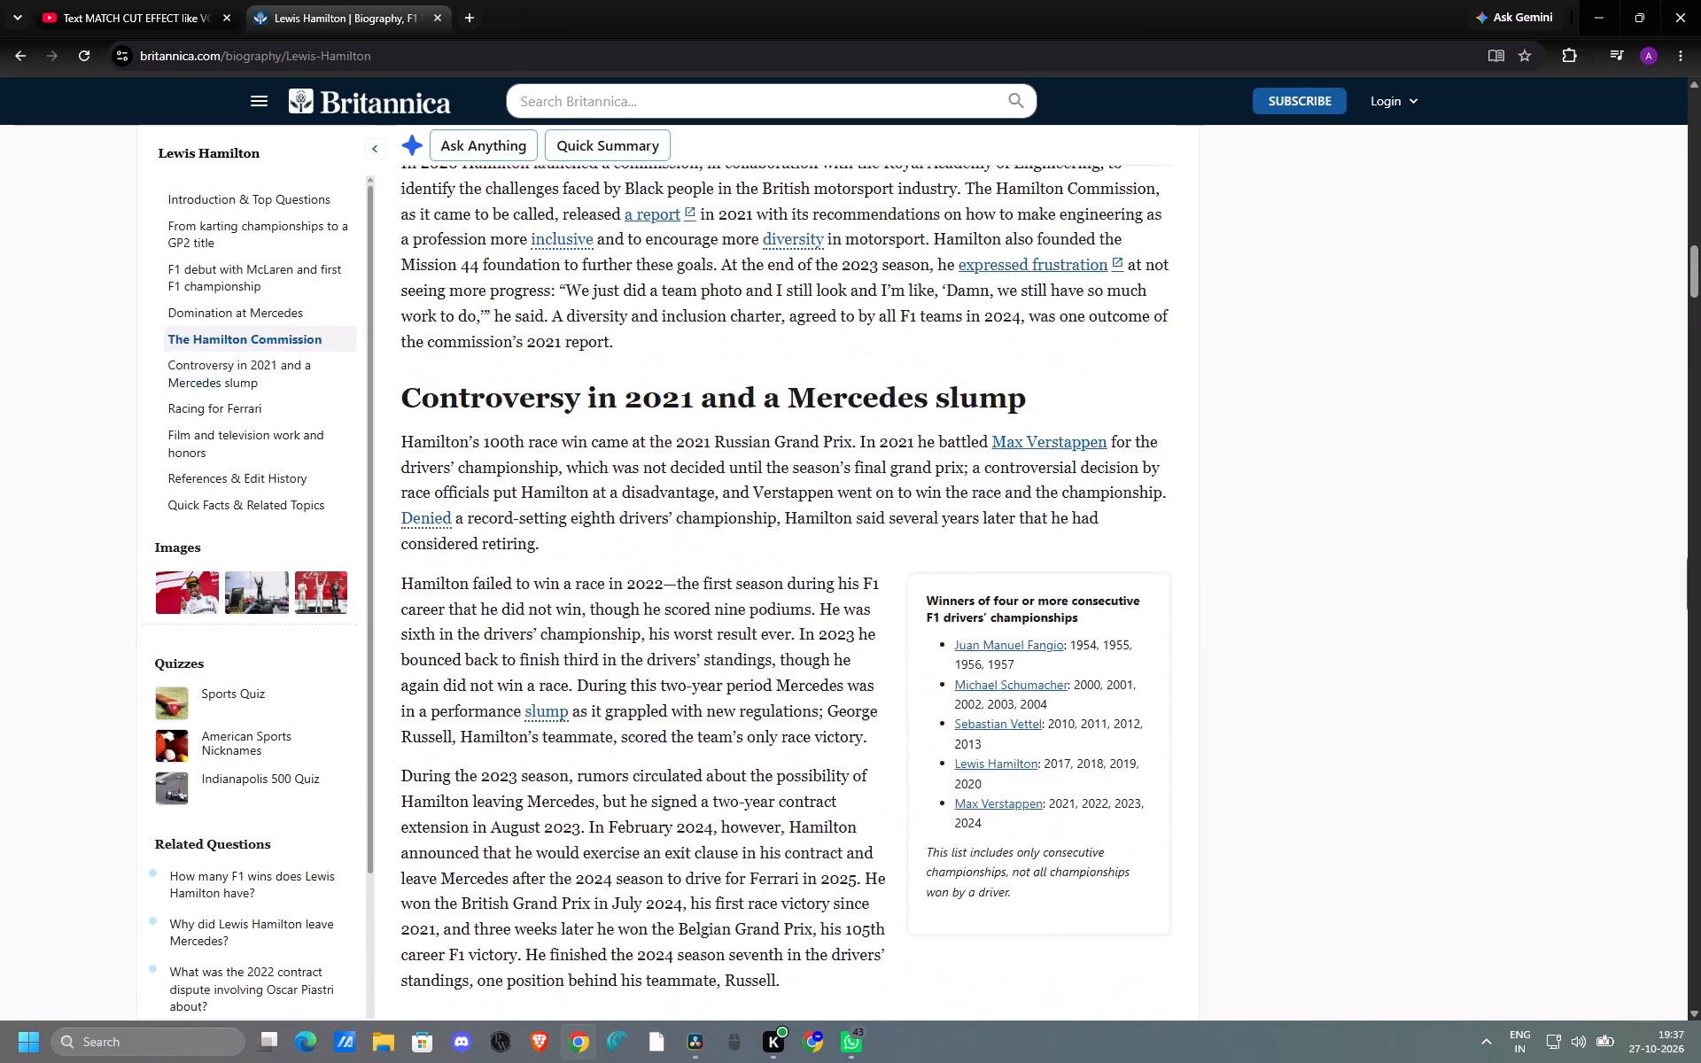
{"action": "scroll", "coordinate": [708, 608], "scroll_direction": "up", "scroll_amount": 13}
{"action": "scroll", "coordinate": [711, 612], "scroll_direction": "up", "scroll_amount": 13}
{"action": "scroll", "coordinate": [711, 613], "scroll_direction": "up", "scroll_amount": 8}
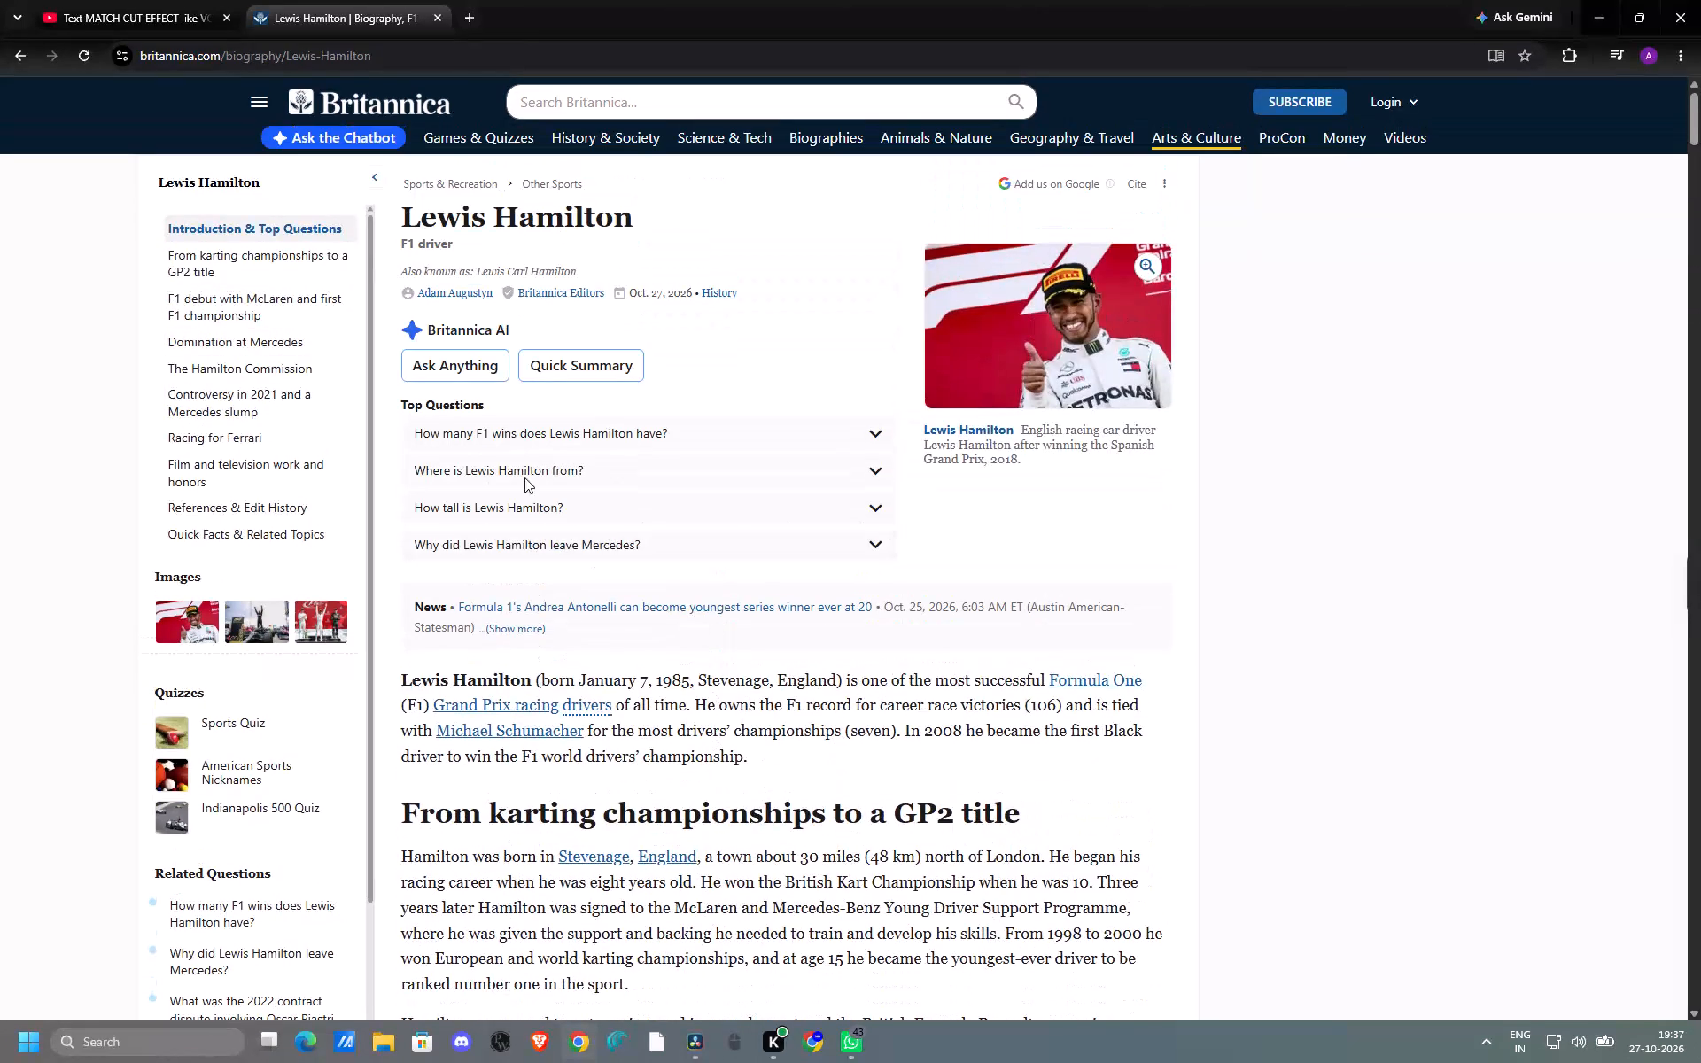
{"action": "left_click", "coordinate": [512, 472]}
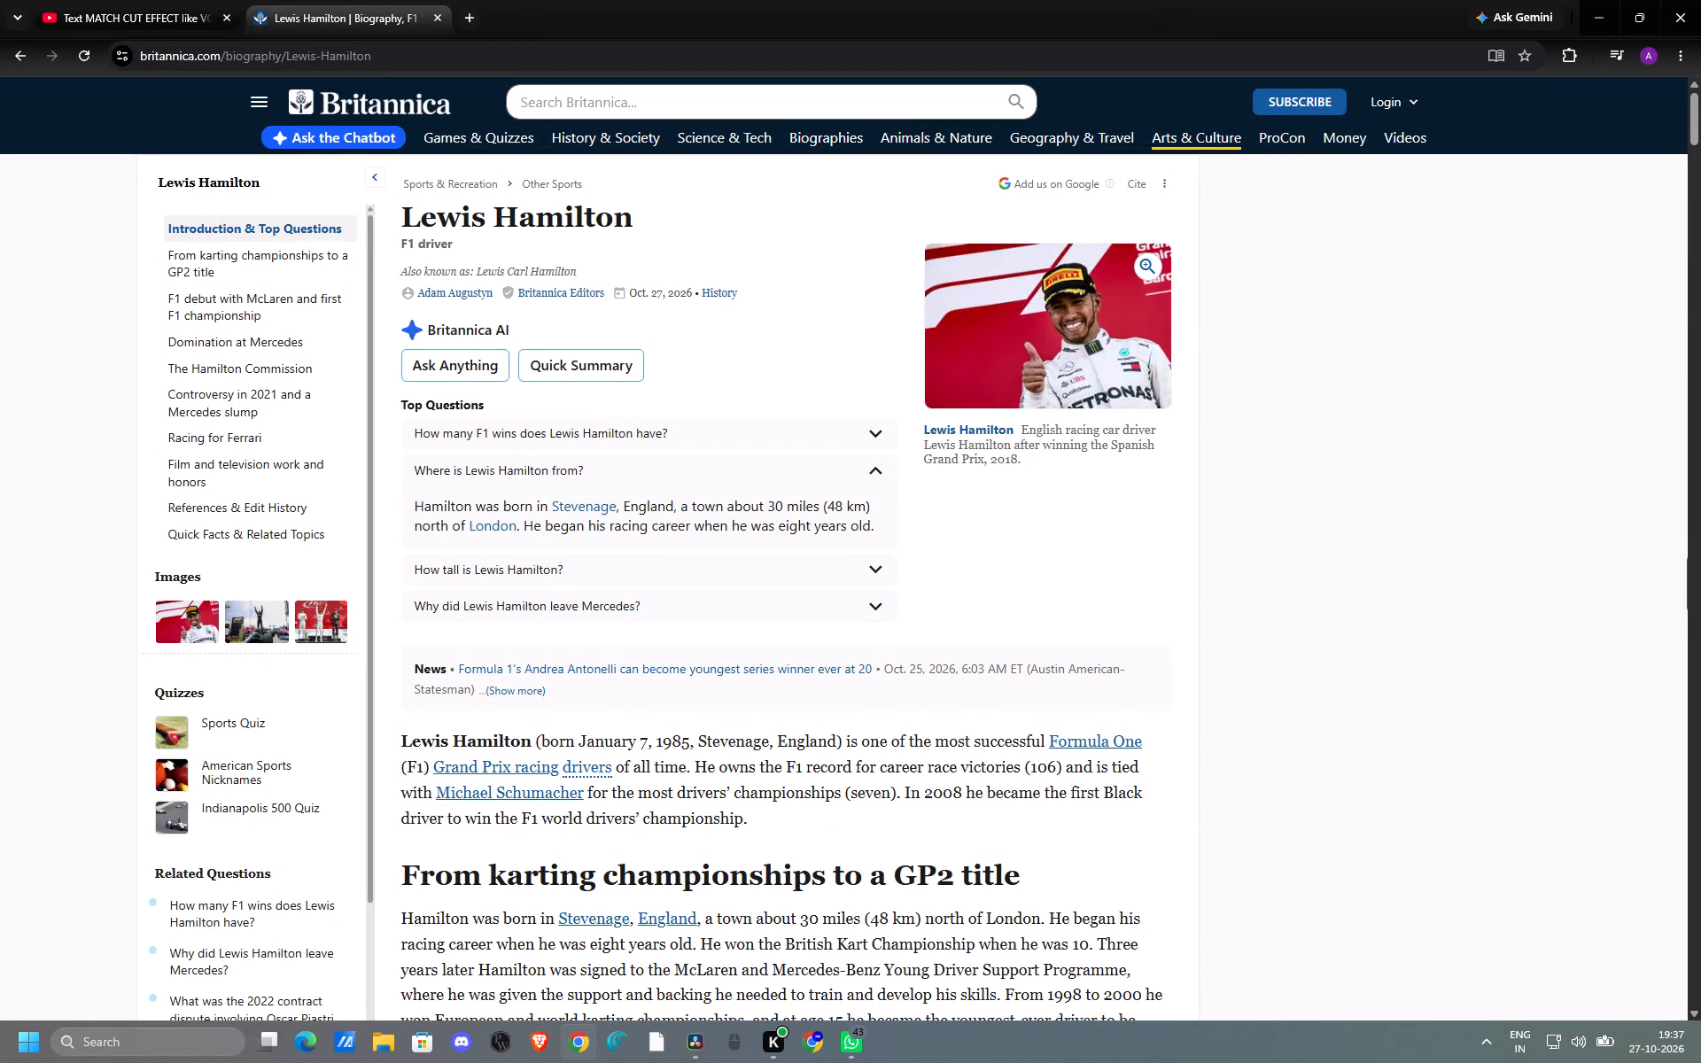
{"action": "left_click", "coordinate": [525, 475]}
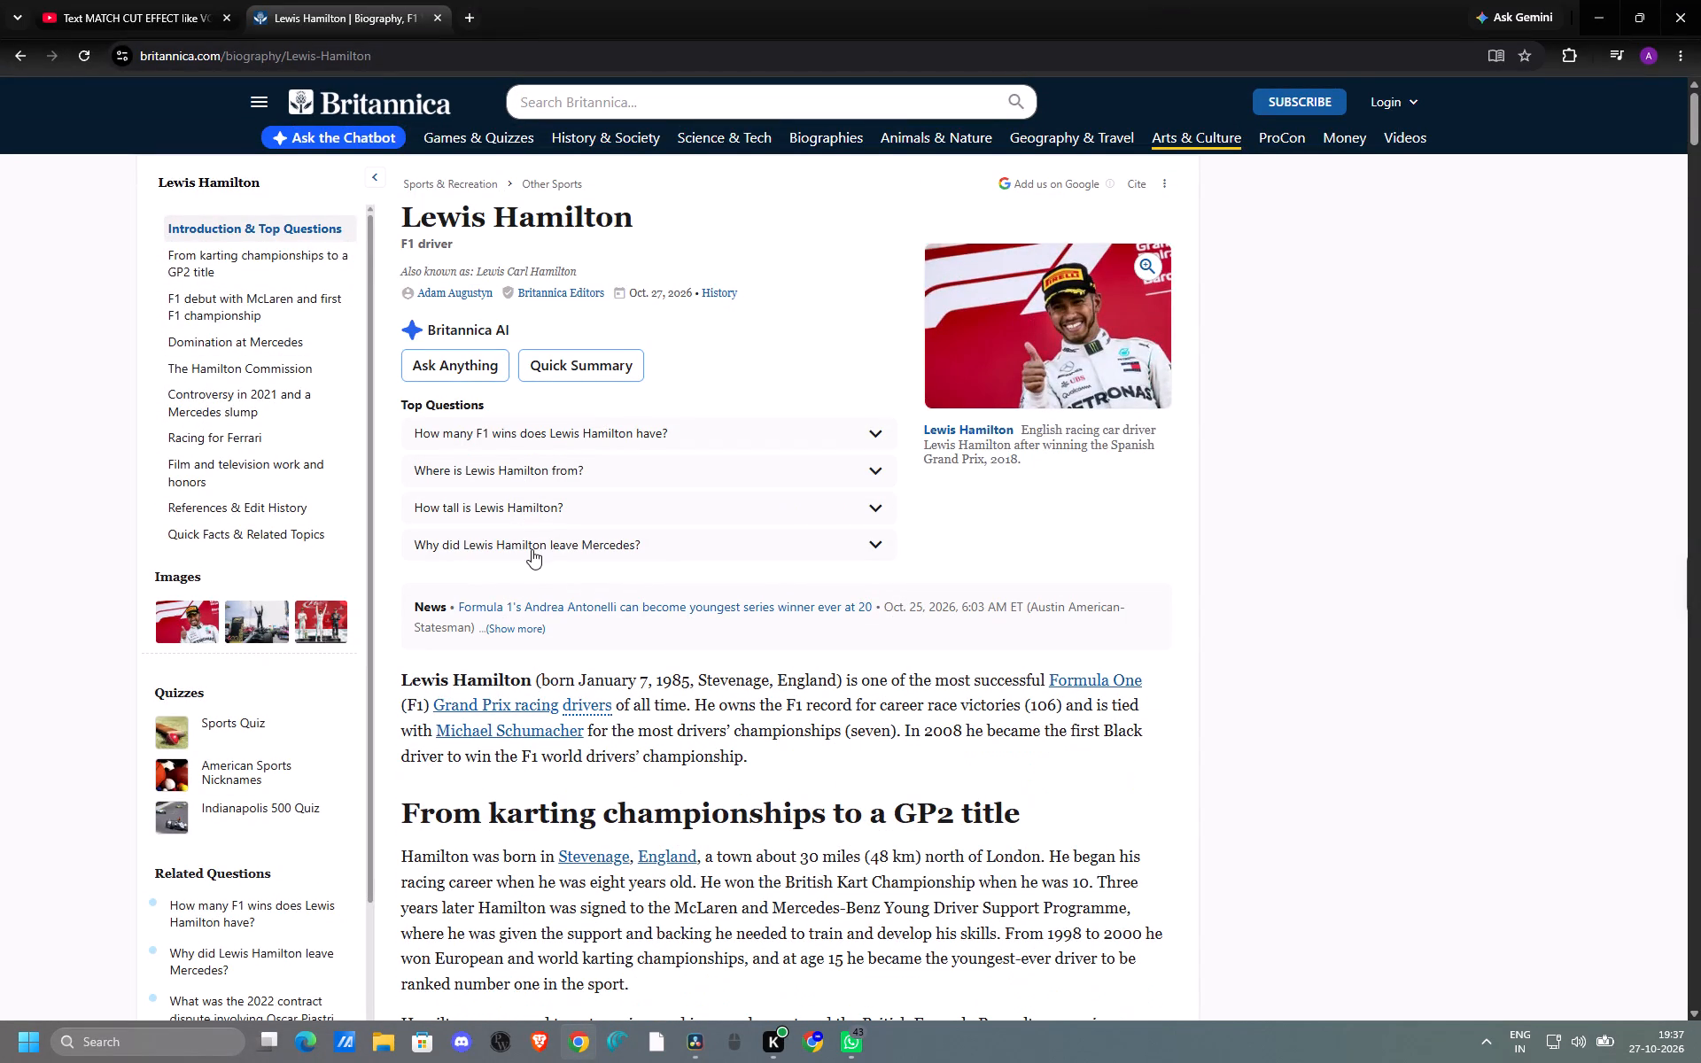
Return to the "Lewis Hamilton Articals" search results and open the Forbes profile of Lewis Hamilton to look it over.
{"action": "left_click", "coordinate": [18, 58]}
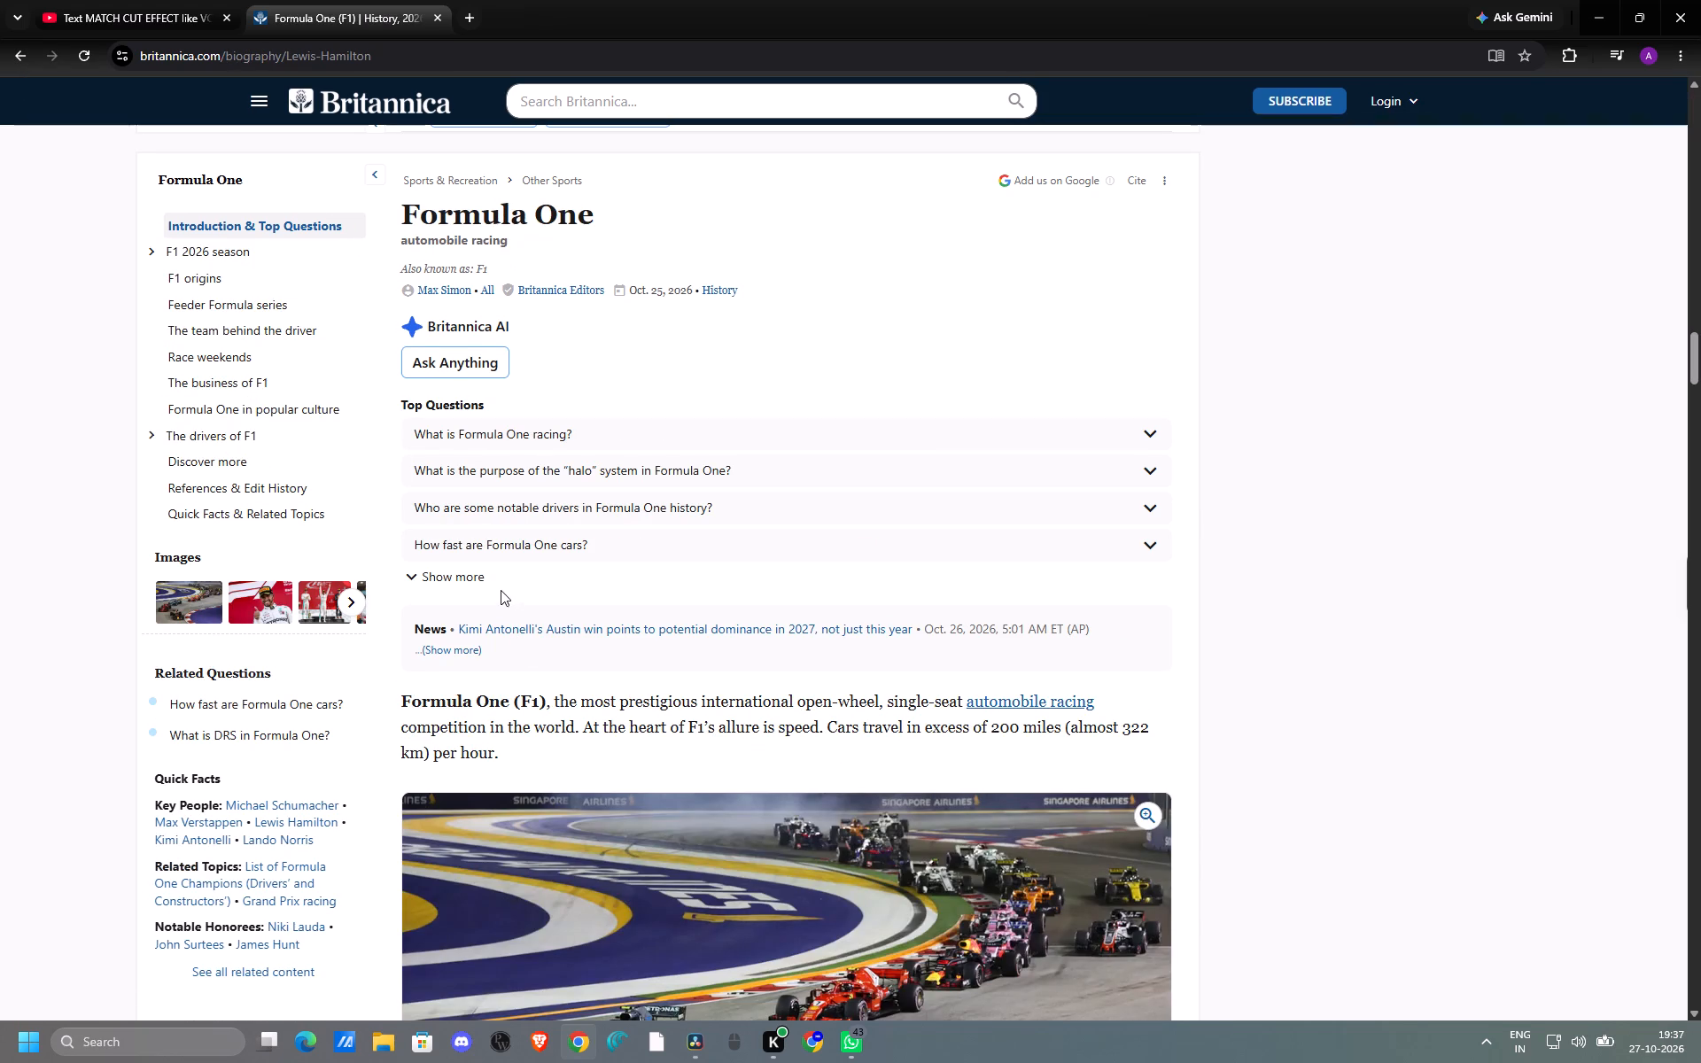
{"action": "left_click", "coordinate": [13, 58]}
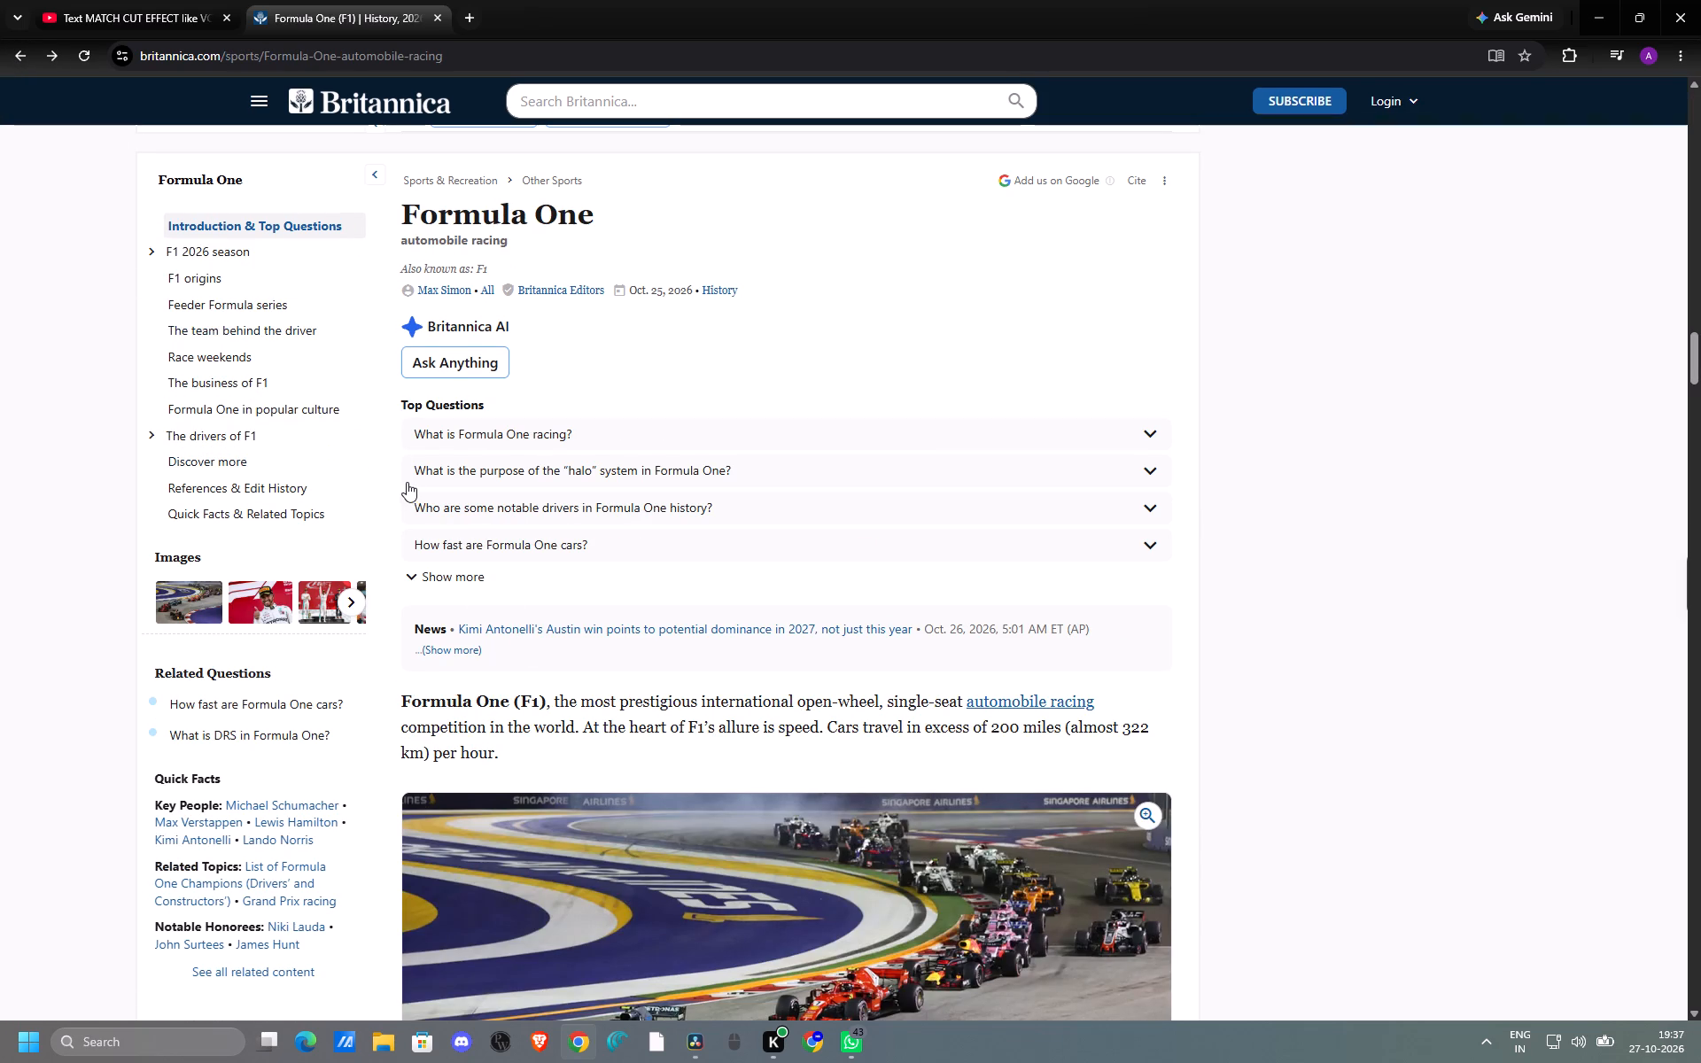
{"action": "left_click", "coordinate": [19, 54]}
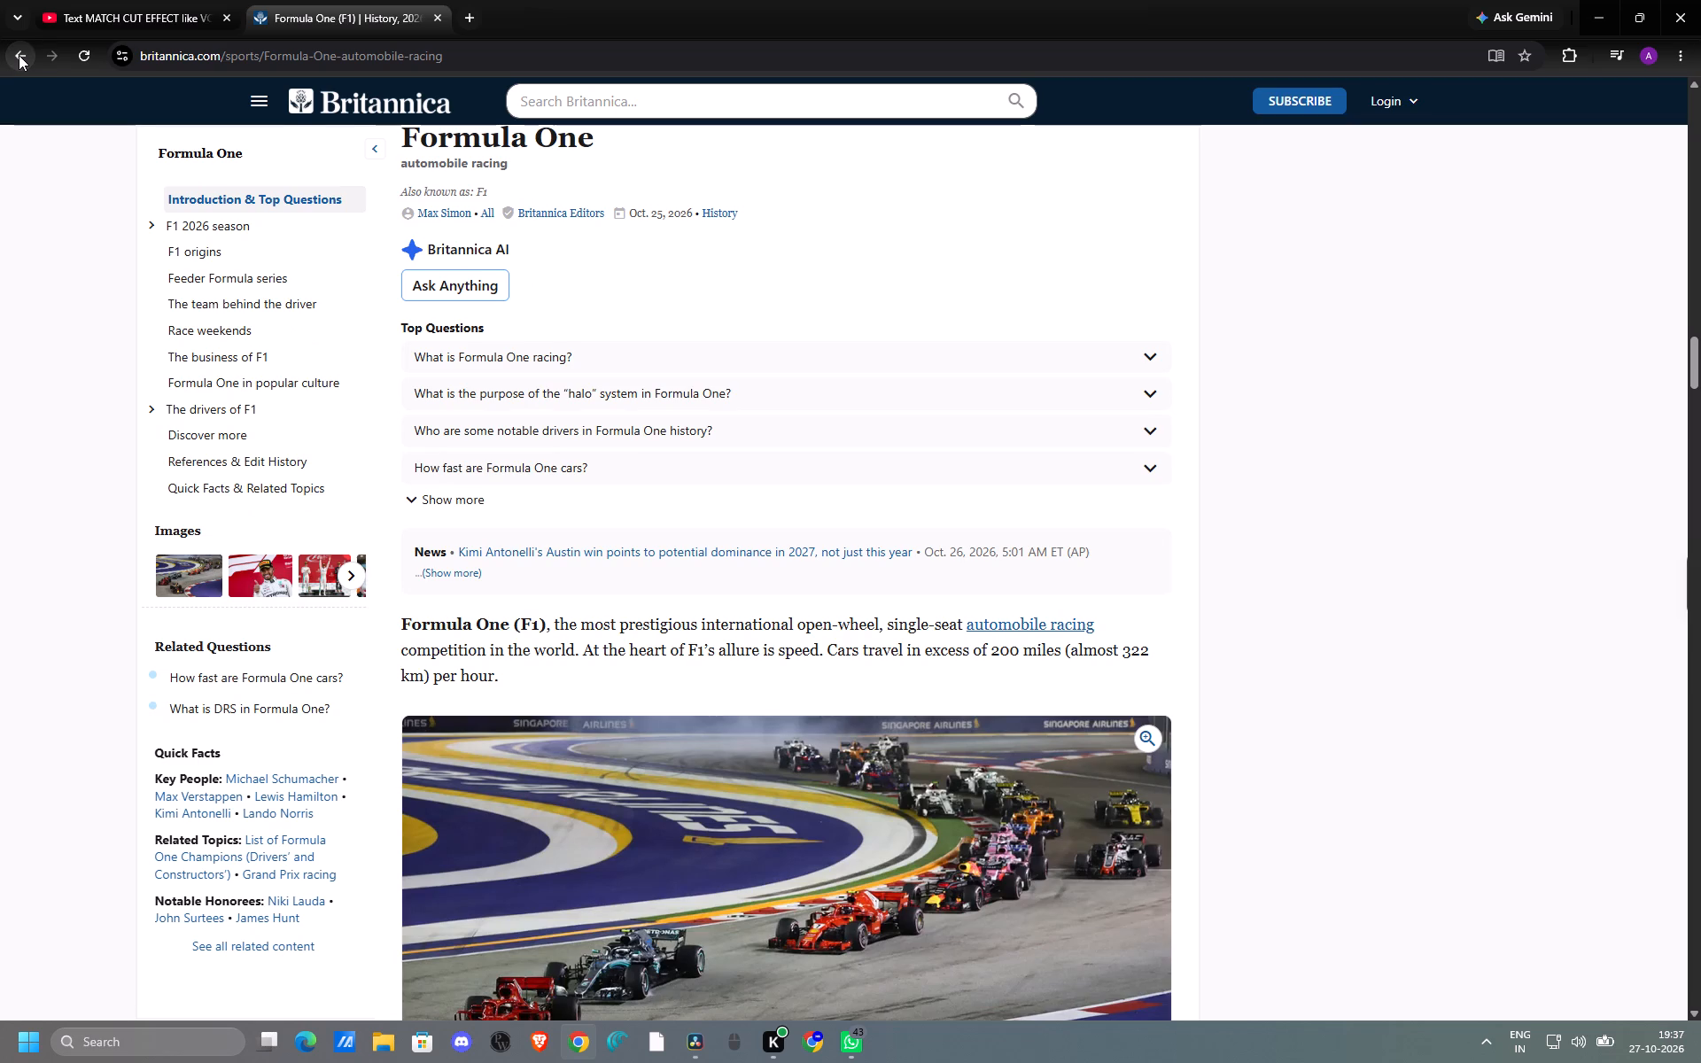
{"action": "left_click", "coordinate": [19, 55]}
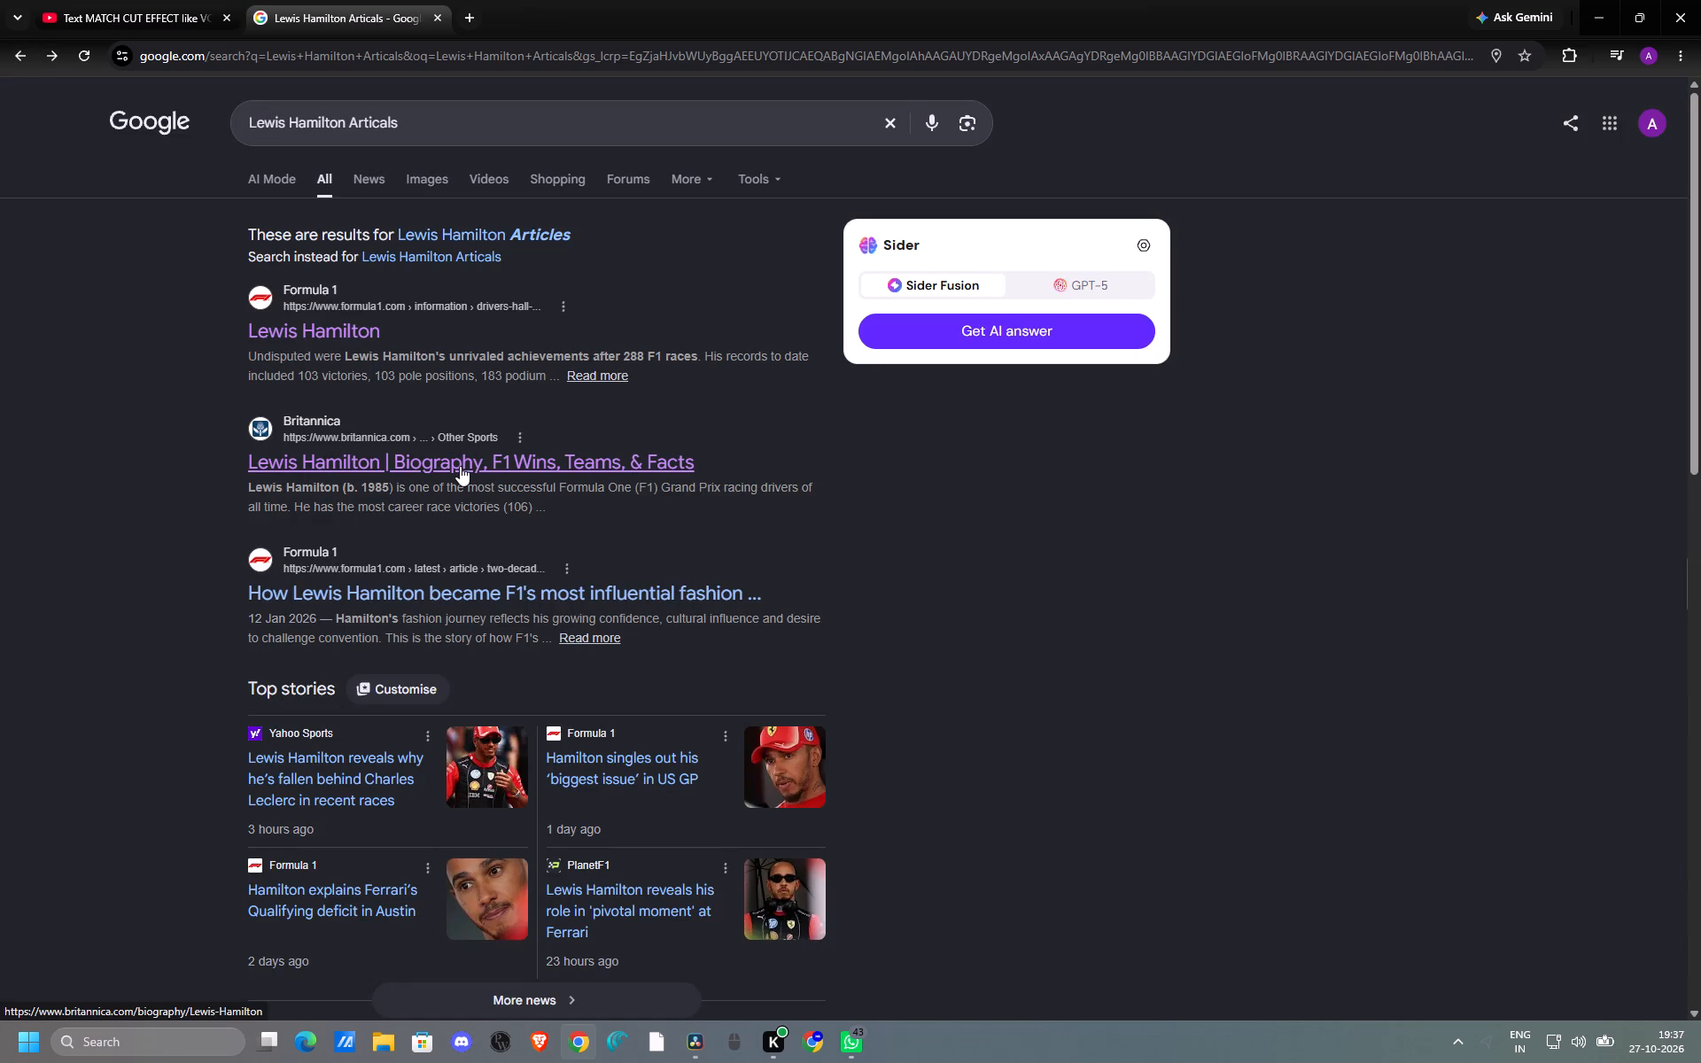
{"action": "left_click", "coordinate": [460, 466]}
{"action": "left_click", "coordinate": [10, 52]}
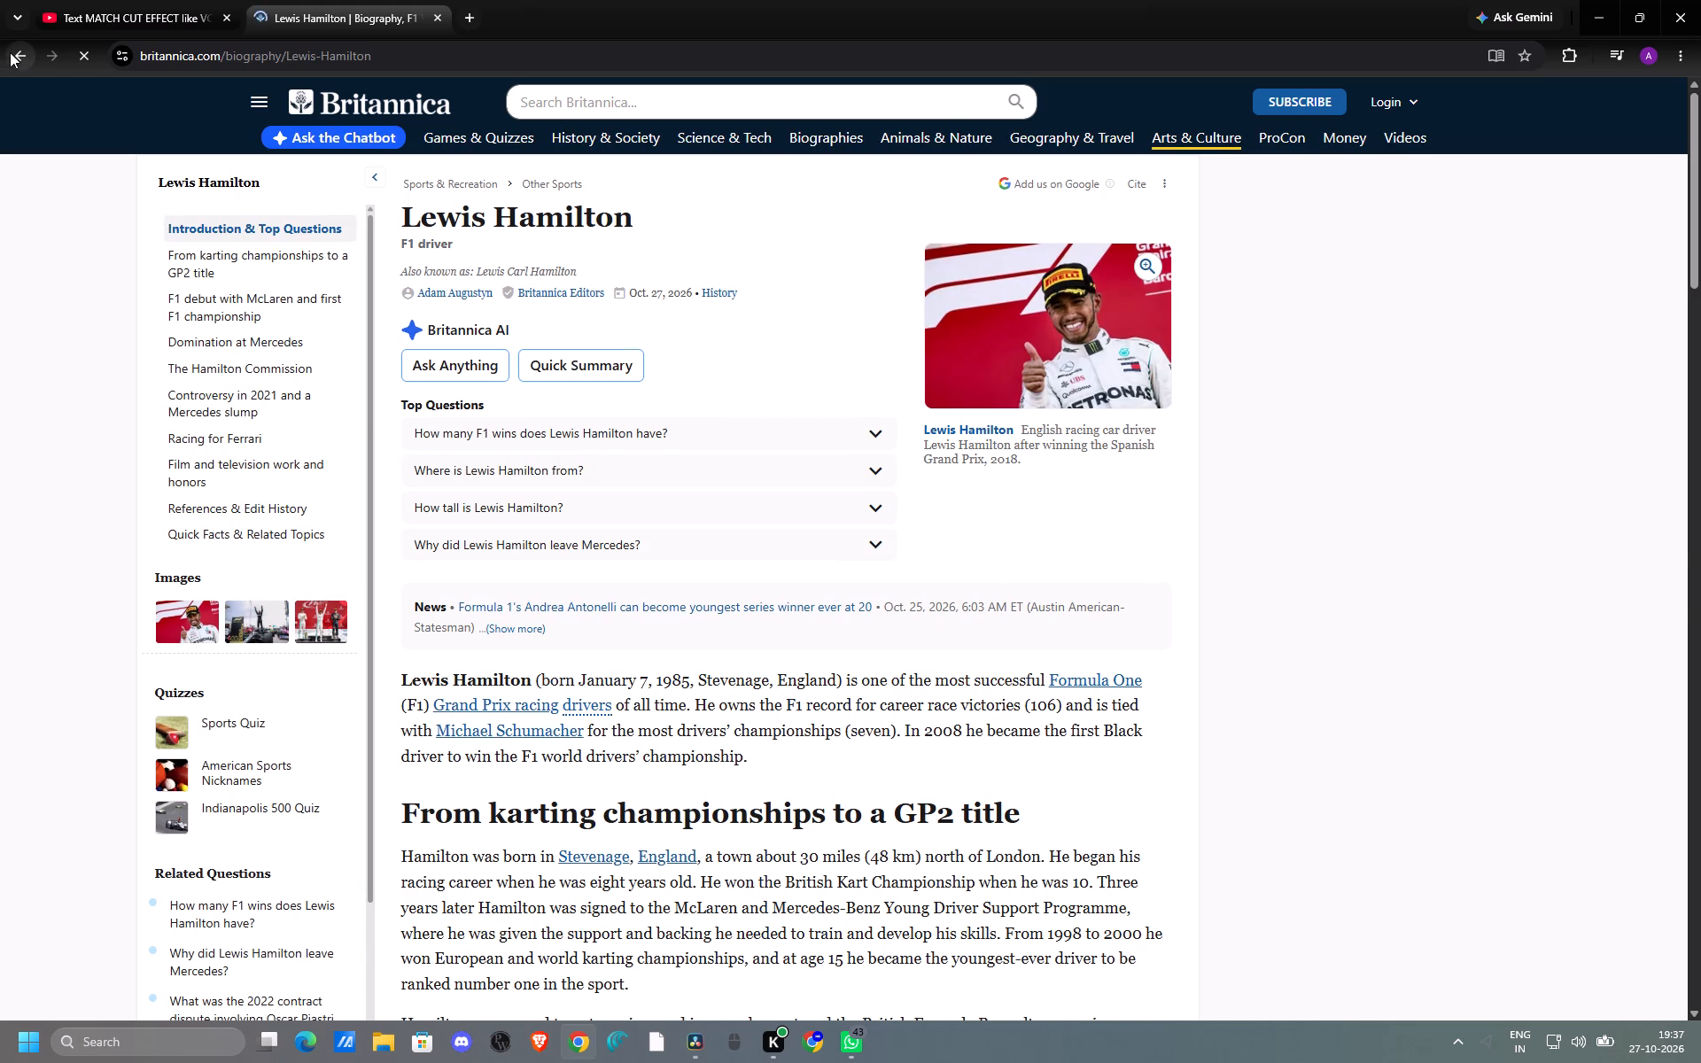
{"action": "scroll", "coordinate": [466, 675], "scroll_direction": "down", "scroll_amount": 8}
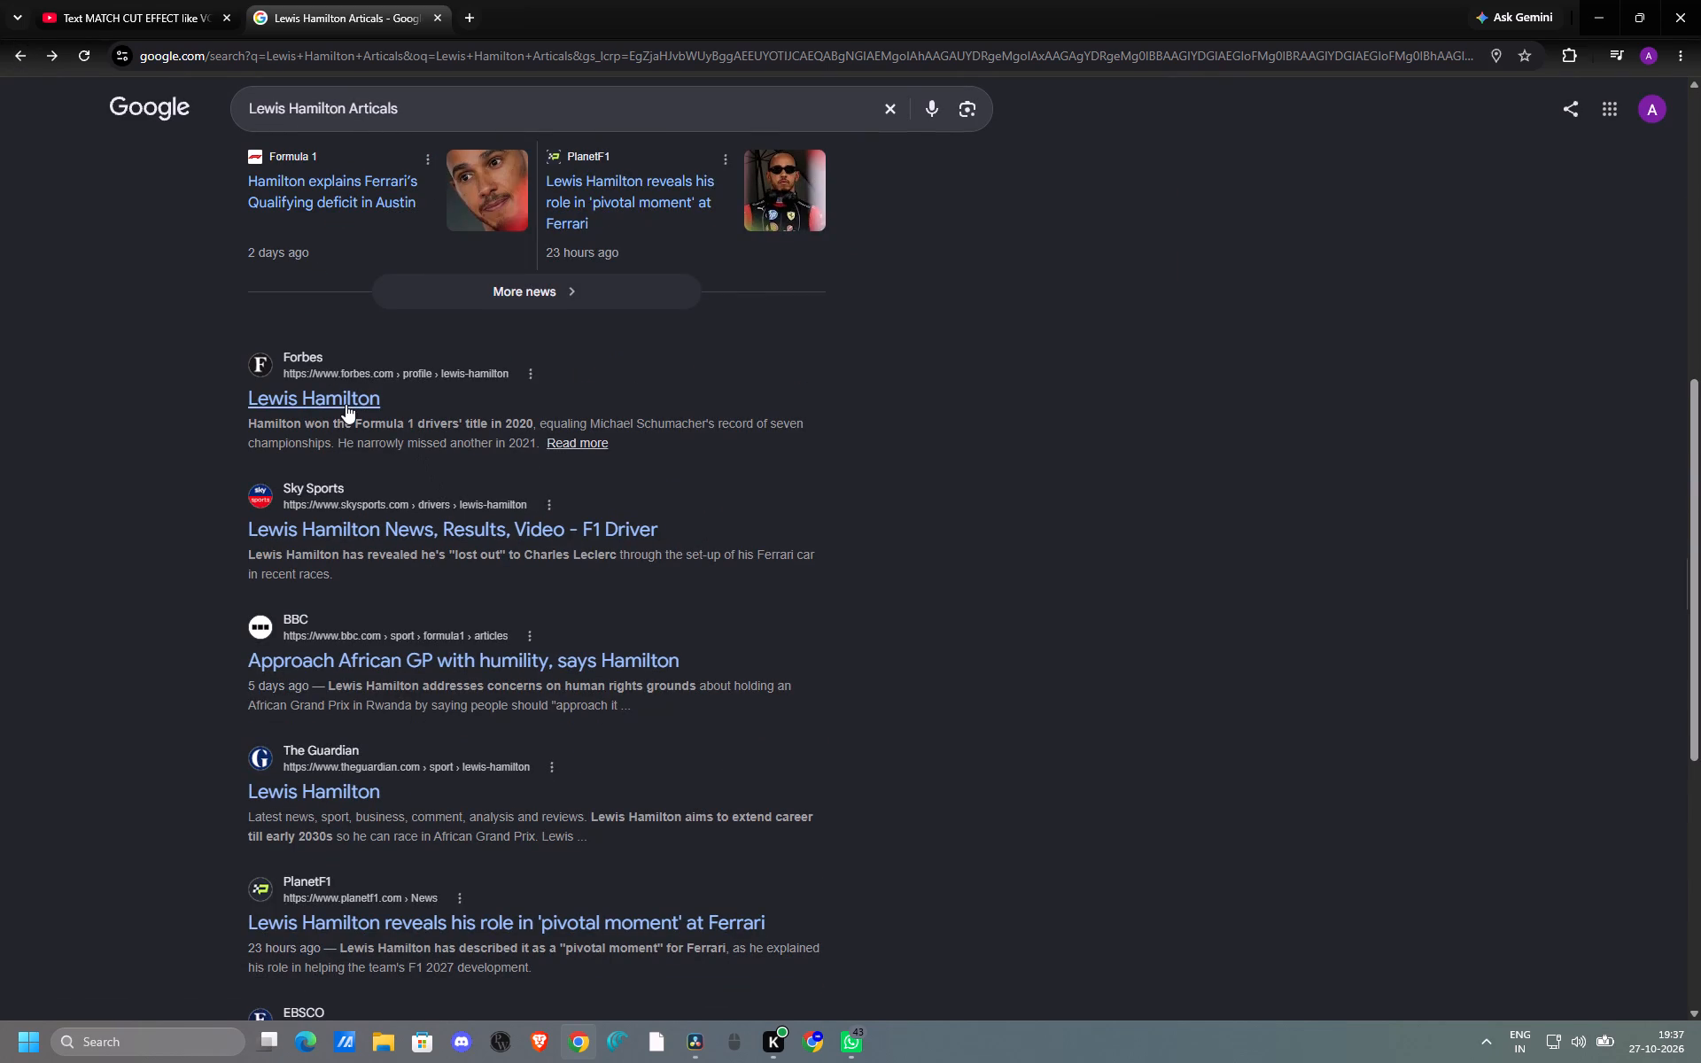
{"action": "left_click", "coordinate": [342, 402]}
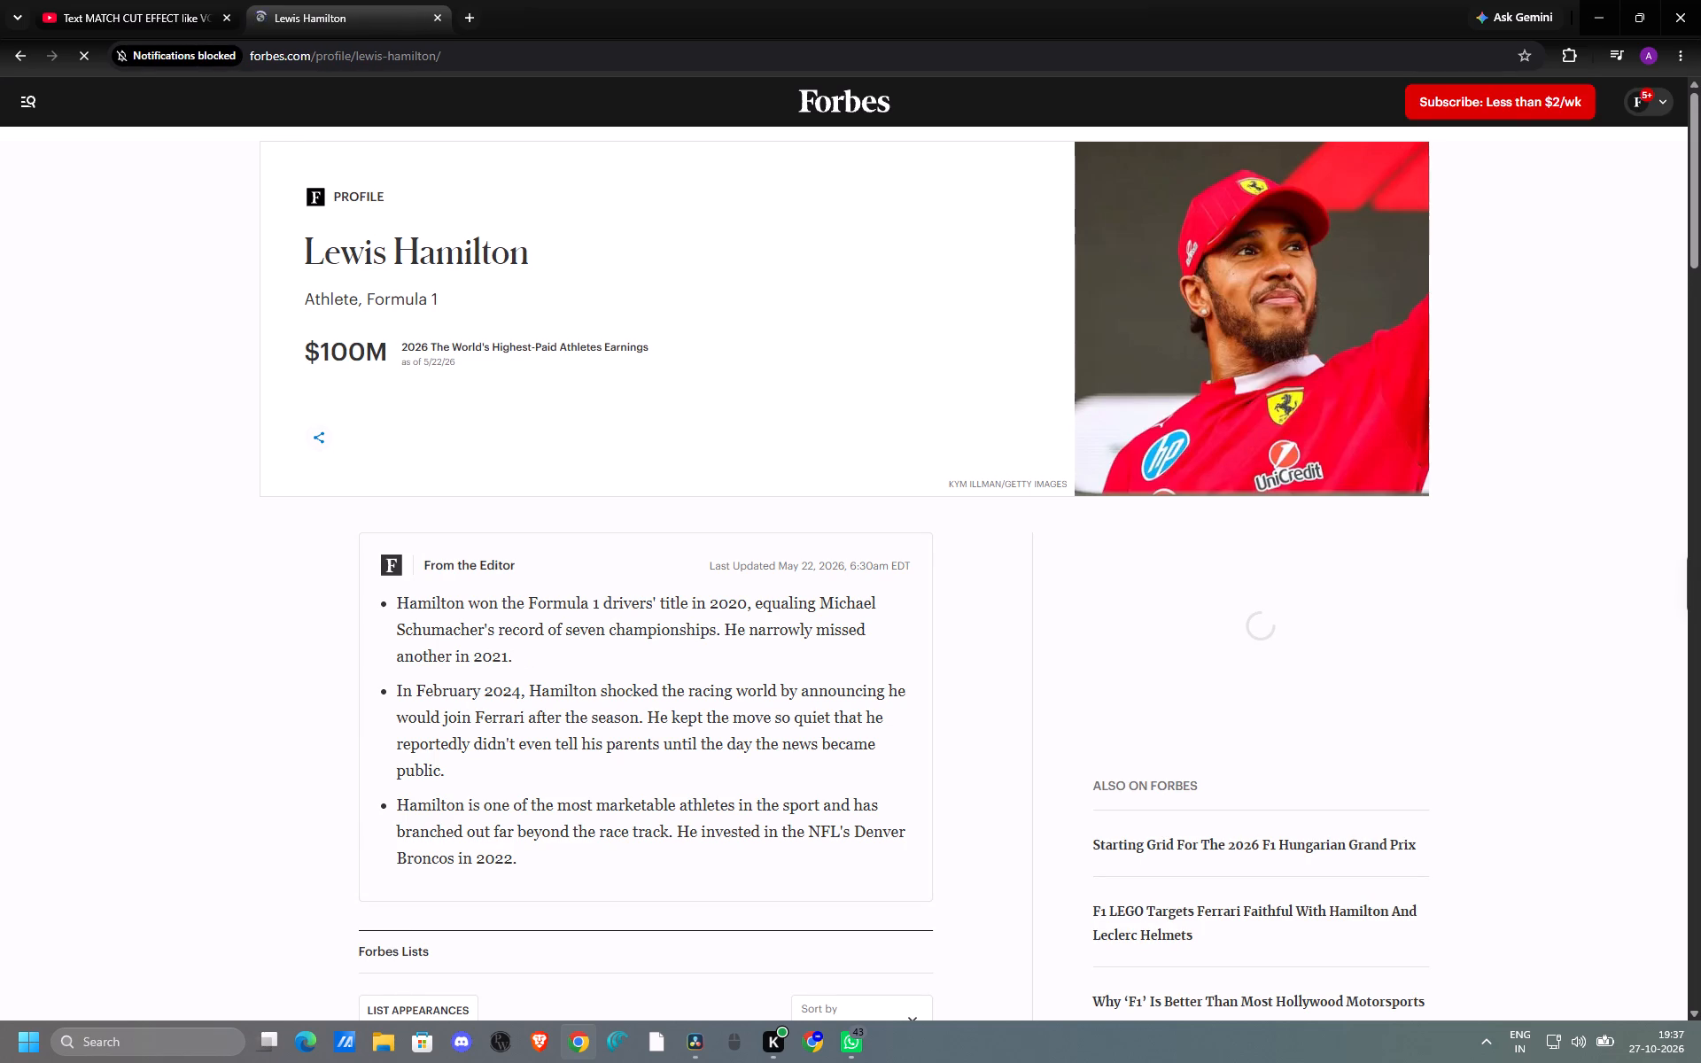
{"action": "scroll", "coordinate": [517, 741], "scroll_direction": "down", "scroll_amount": 4}
{"action": "scroll", "coordinate": [517, 741], "scroll_direction": "up", "scroll_amount": 6}
Capture a screenshot region of the Forbes profile spanning the Lewis Hamilton heading, part of the photo and the From the Editor notes.
{"action": "key", "text": "Print"}
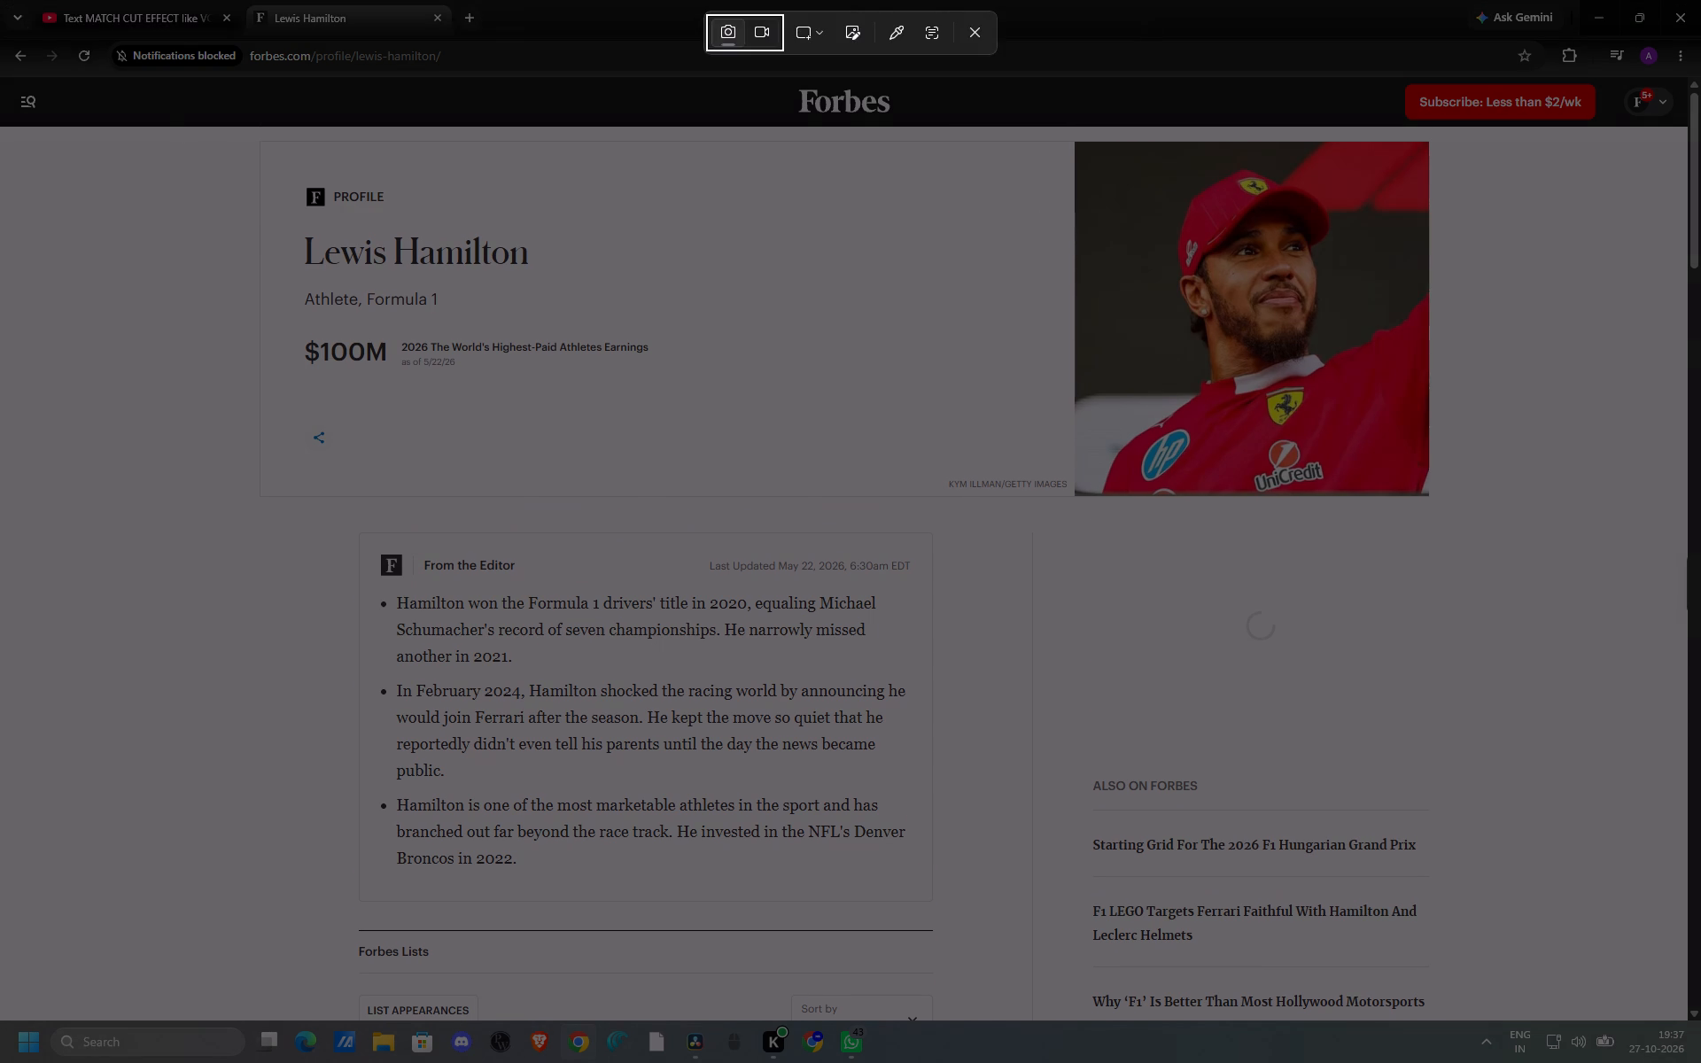
{"action": "left_click_drag", "start_coordinate": [84, 97], "coordinate": [1223, 950]}
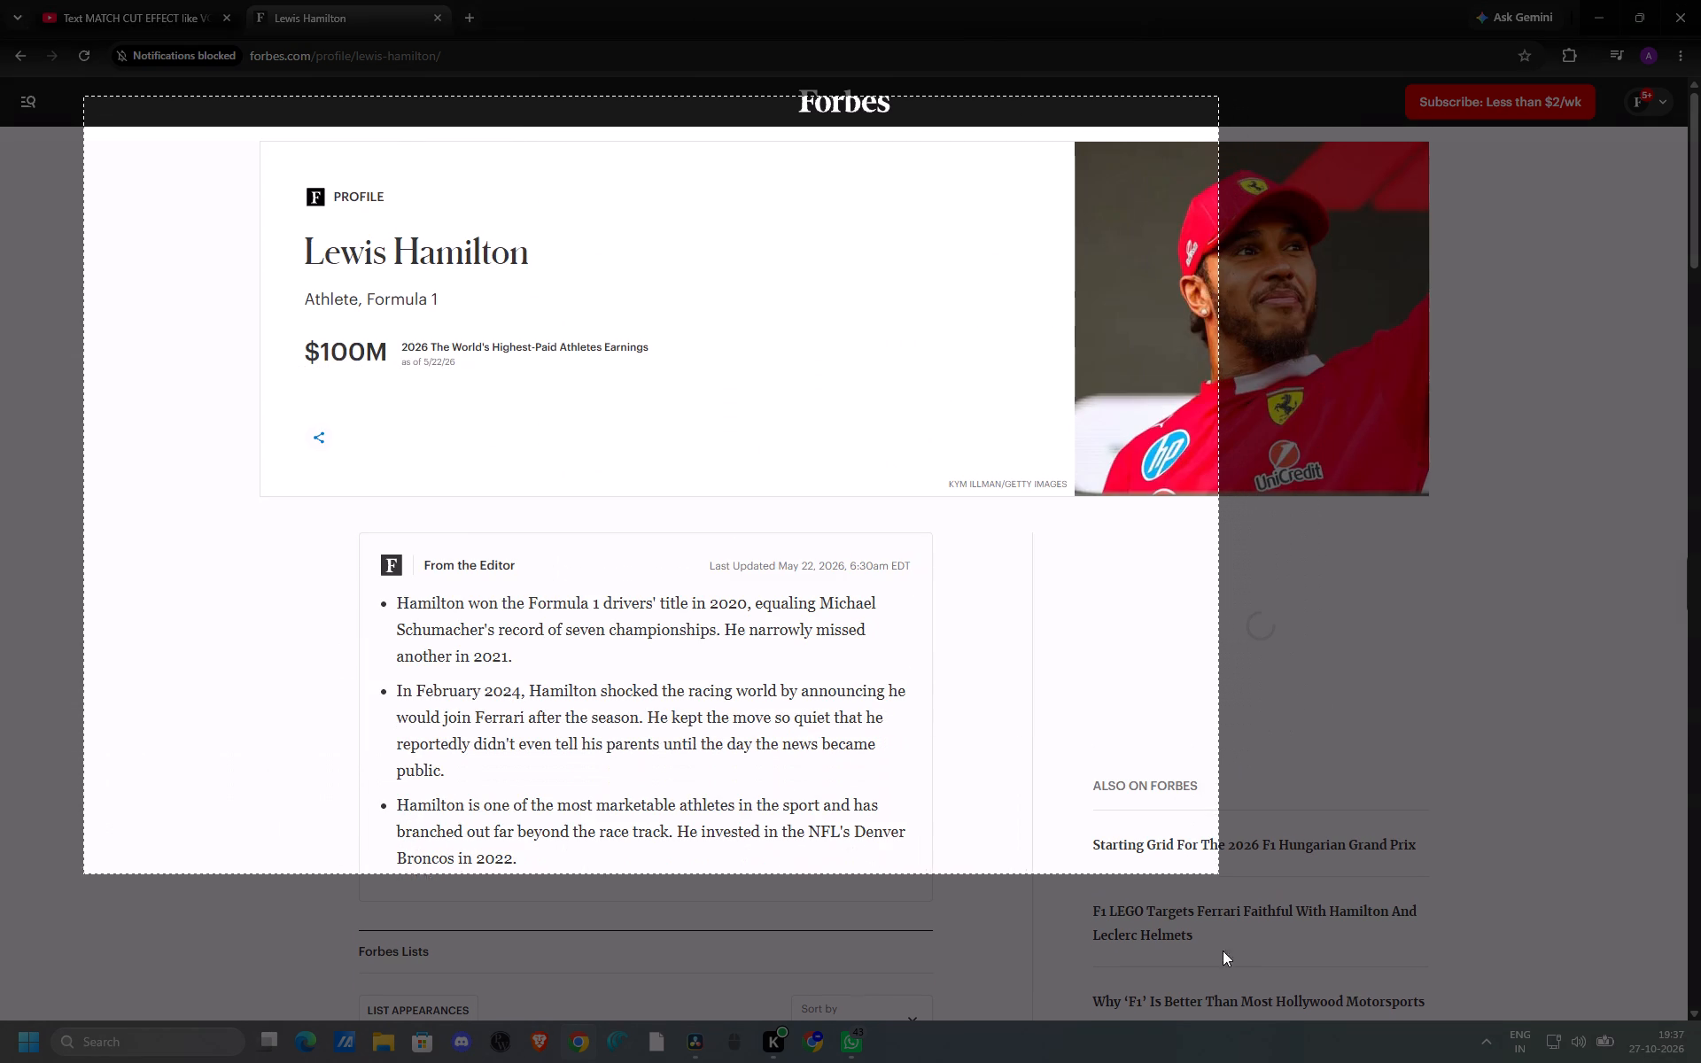
{"action": "left_click_drag", "start_coordinate": [1223, 950], "coordinate": [1223, 968]}
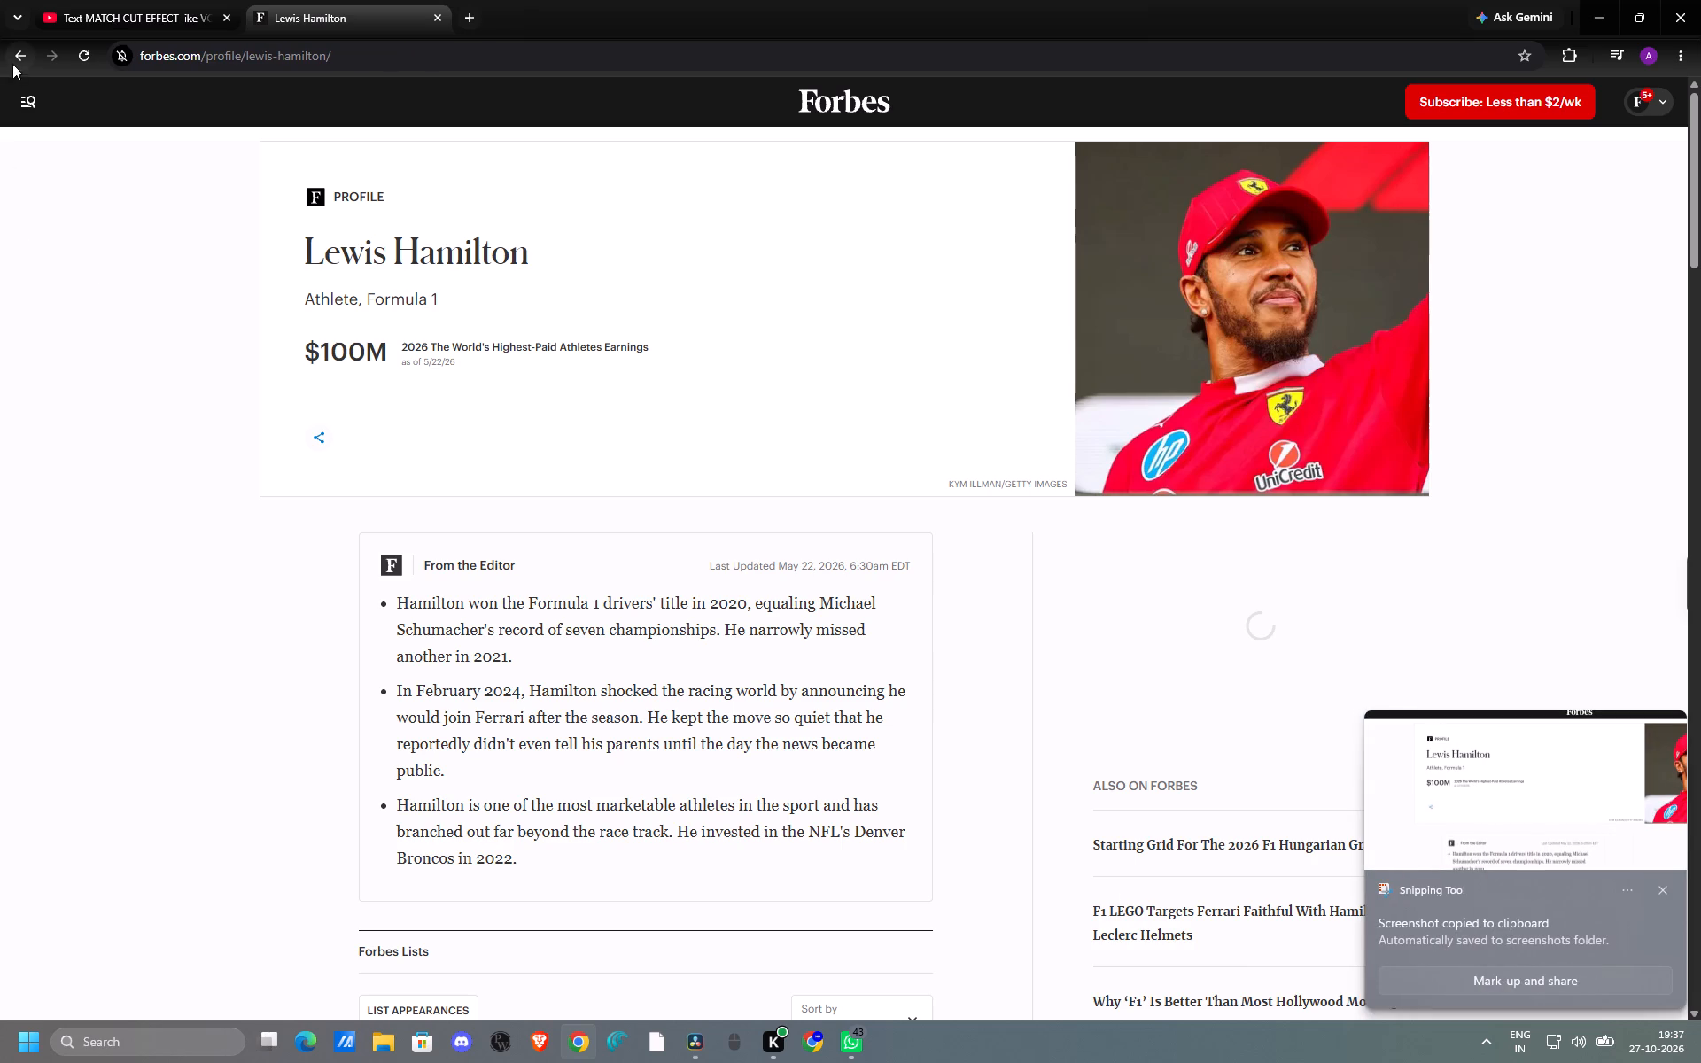
Return to the search results, open EBSCO's Lewis Hamilton biography and capture a screenshot region from the title through the Early Life section.
{"action": "left_click", "coordinate": [15, 58]}
{"action": "scroll", "coordinate": [559, 711], "scroll_direction": "down", "scroll_amount": 3}
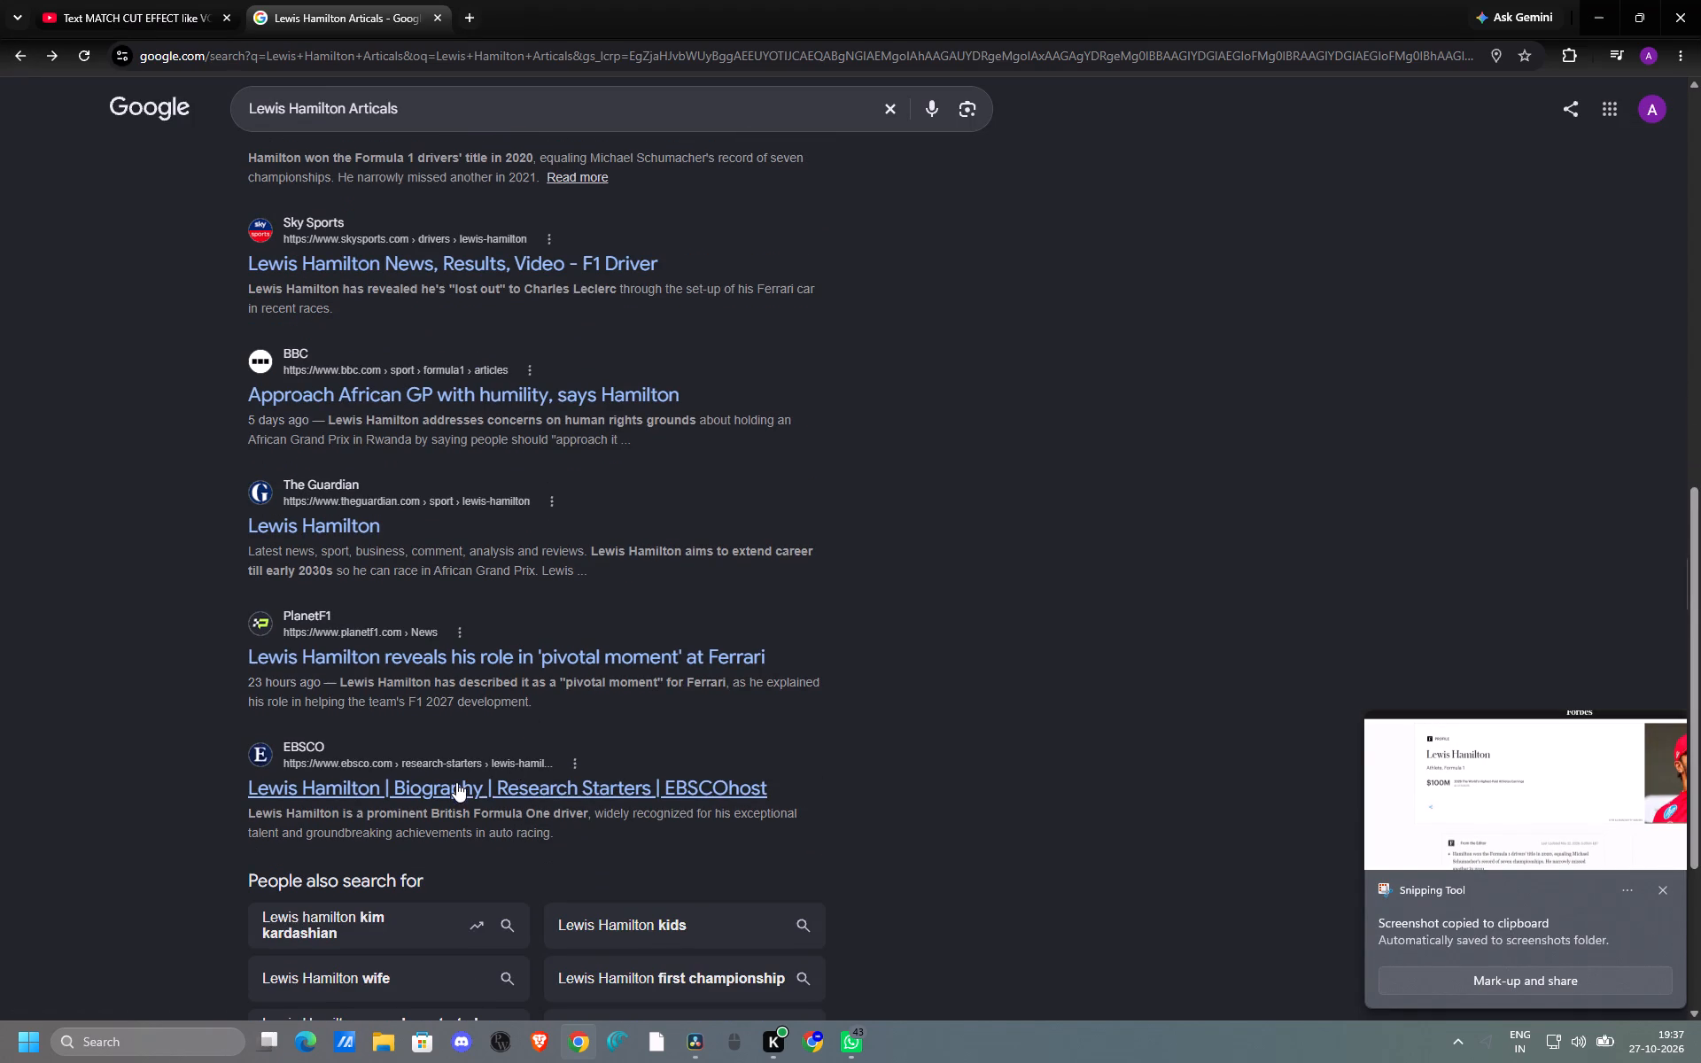
{"action": "left_click", "coordinate": [456, 782]}
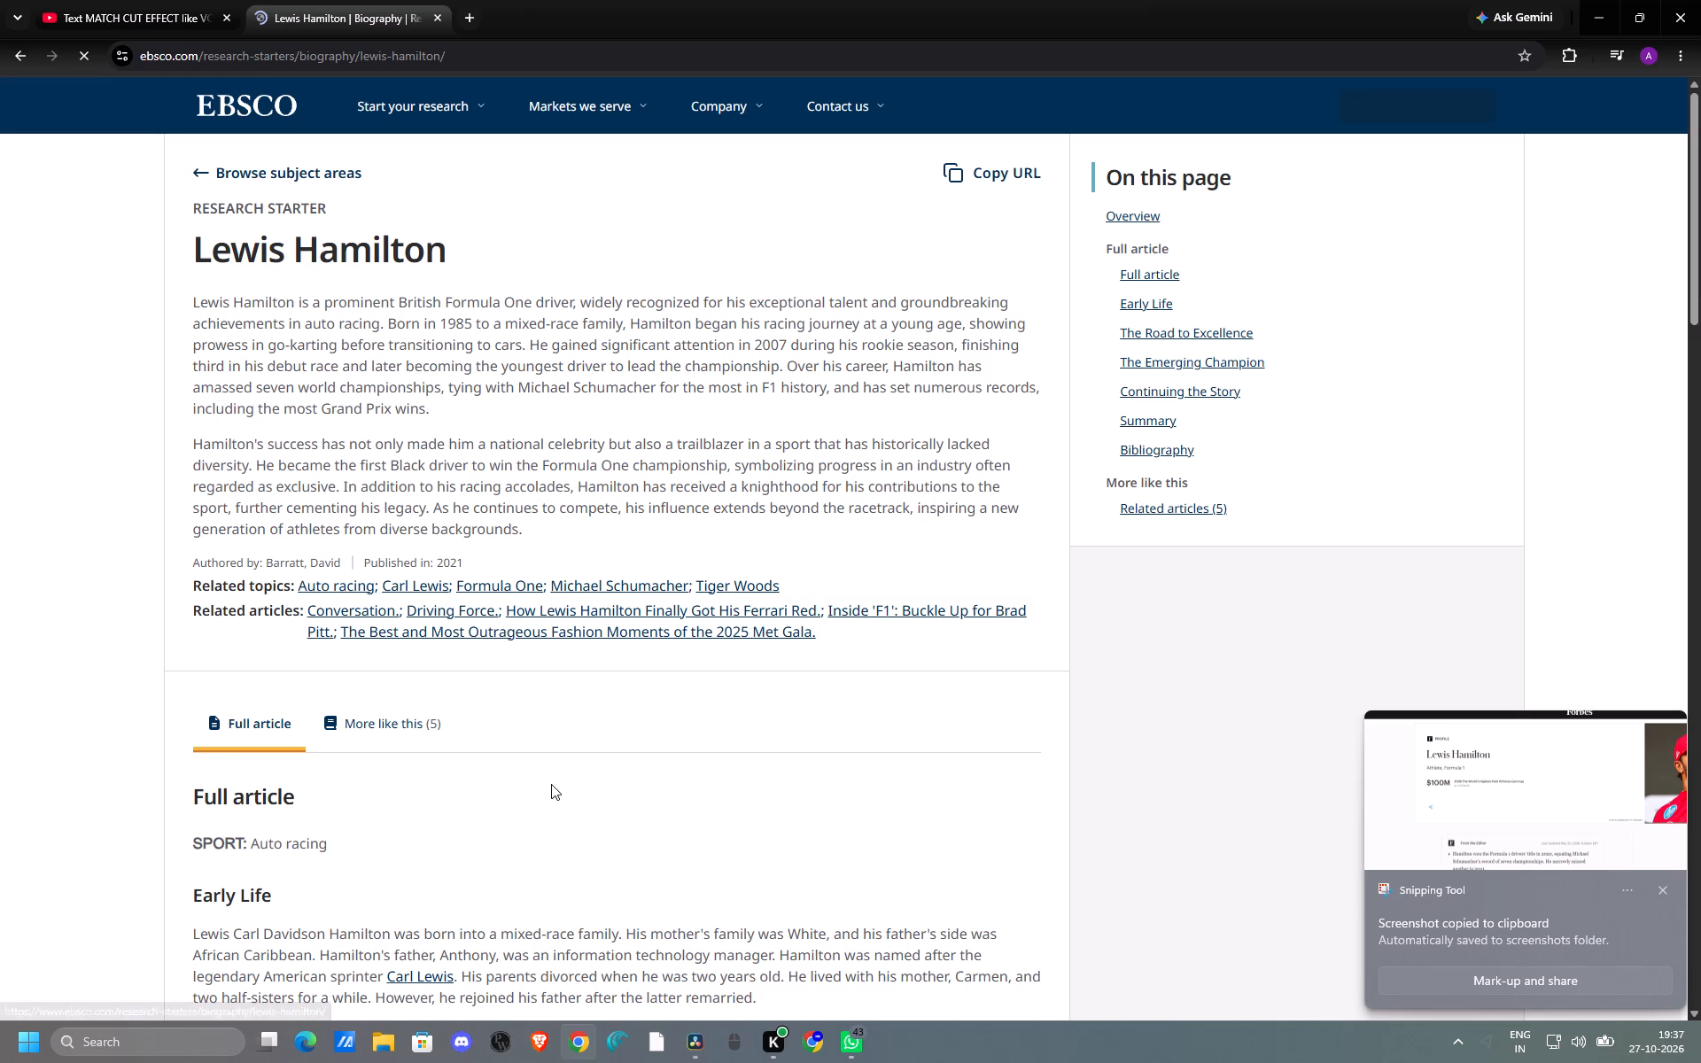
{"action": "key", "text": "Print"}
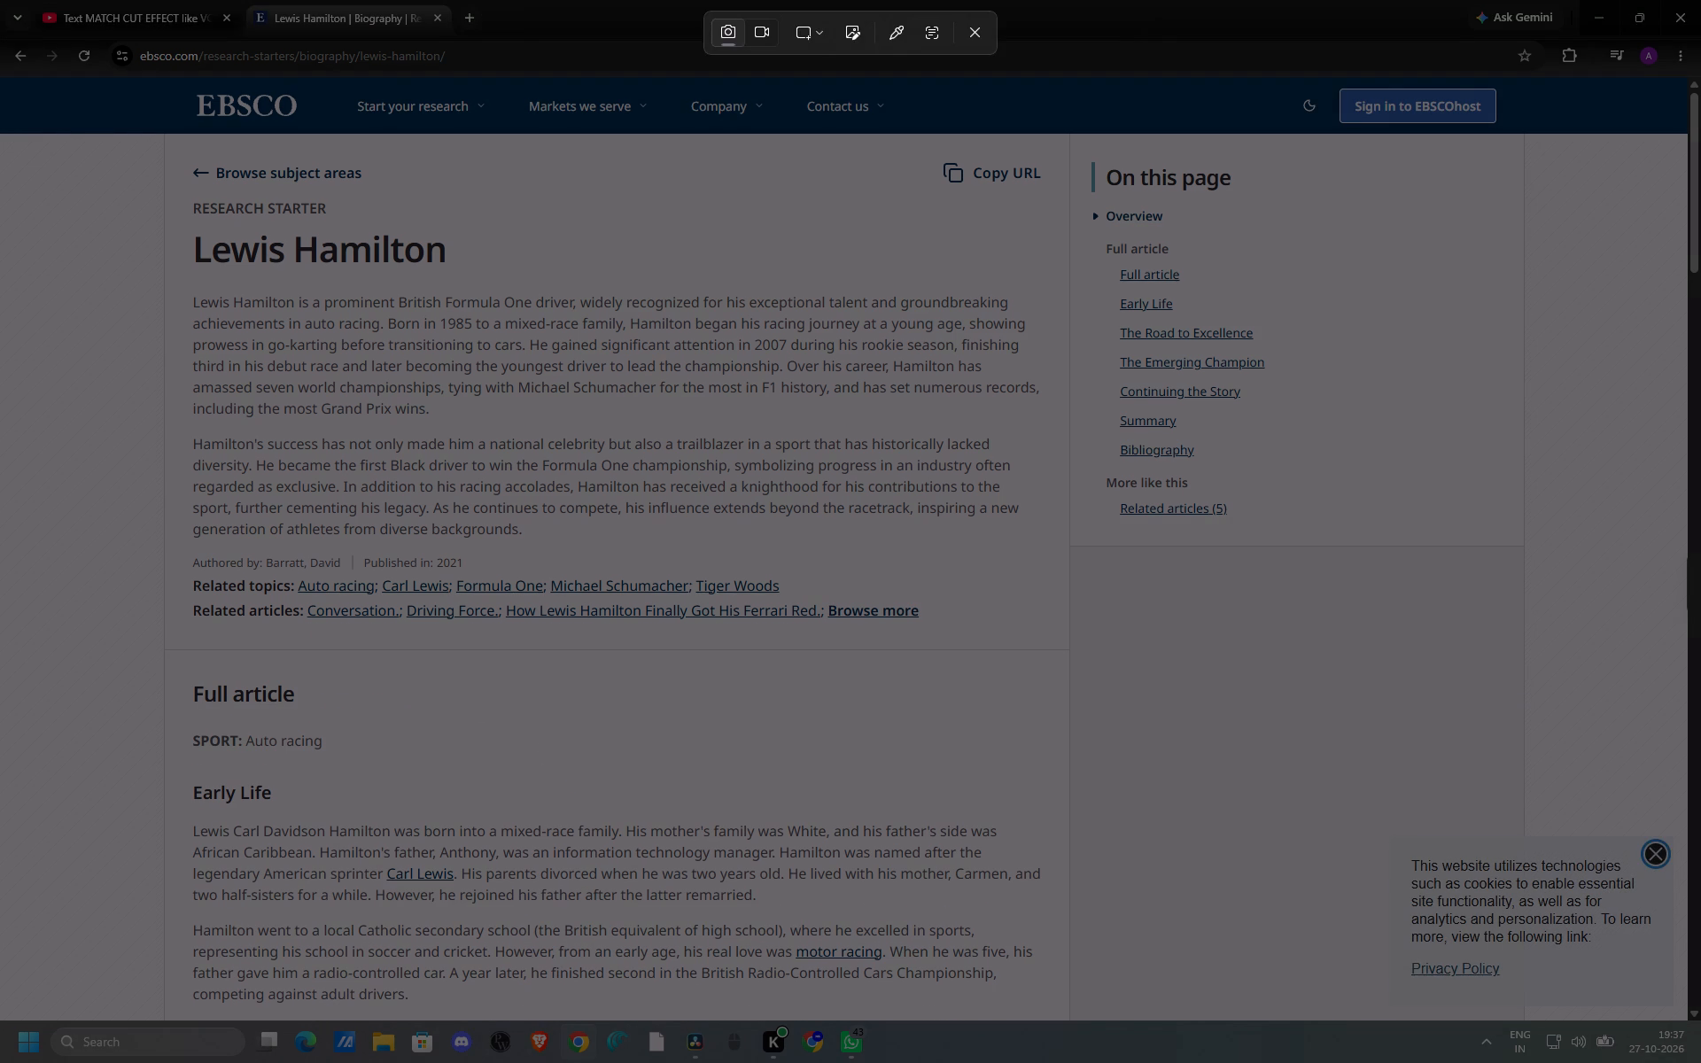
{"action": "left_click_drag", "start_coordinate": [87, 221], "coordinate": [1432, 997]}
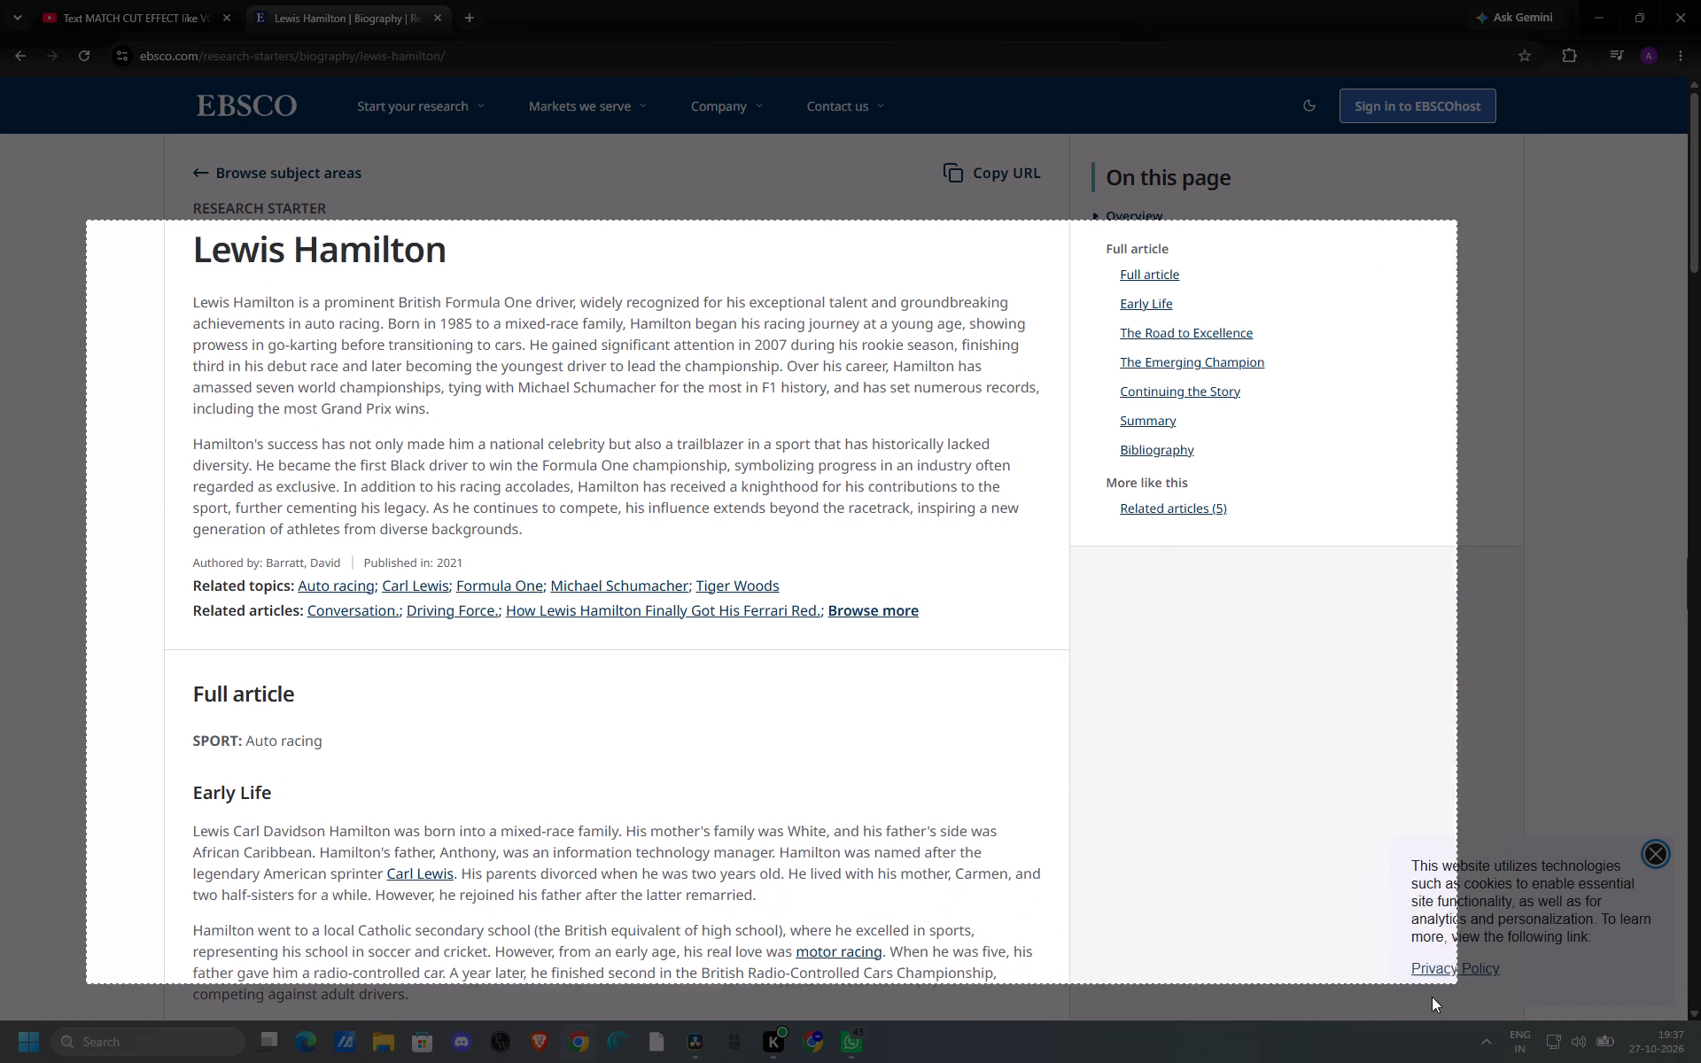
{"action": "left_click_drag", "start_coordinate": [1432, 997], "coordinate": [1118, 1010]}
Look through the rest of the EBSCO biography, from Early Life to the Summary and Bibliography.
{"action": "scroll", "coordinate": [730, 800], "scroll_direction": "down", "scroll_amount": 6}
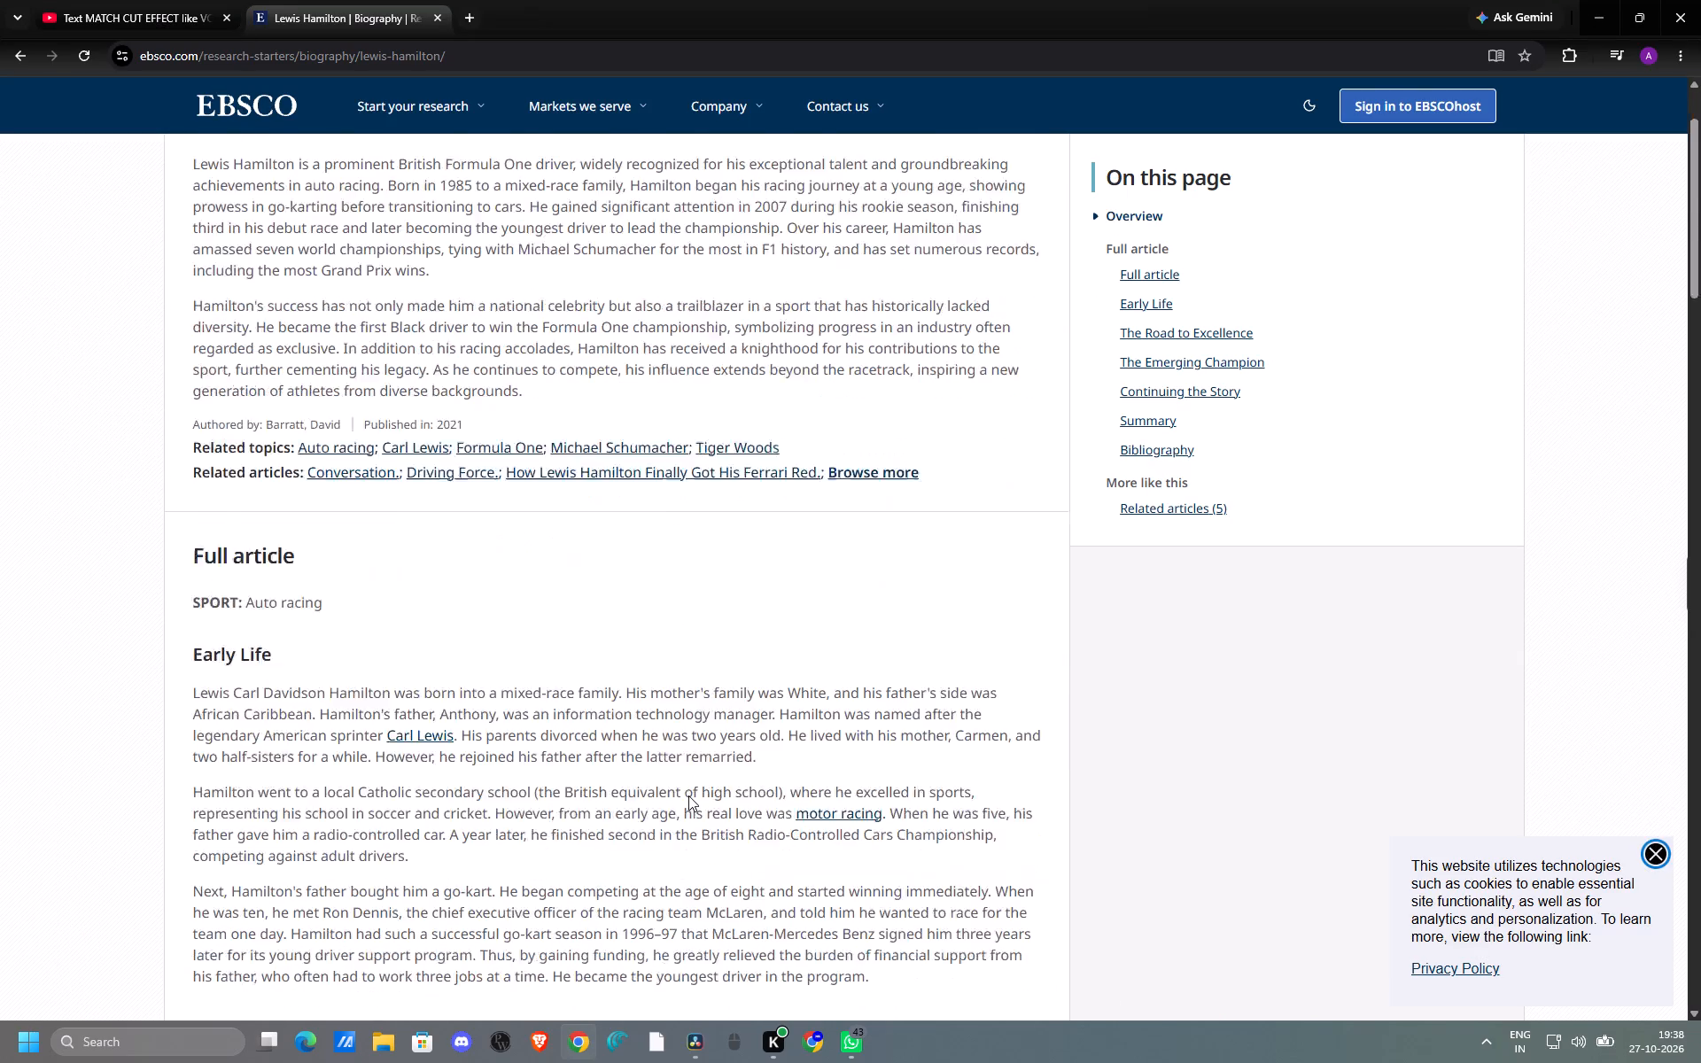
{"action": "scroll", "coordinate": [688, 795], "scroll_direction": "down", "scroll_amount": 5}
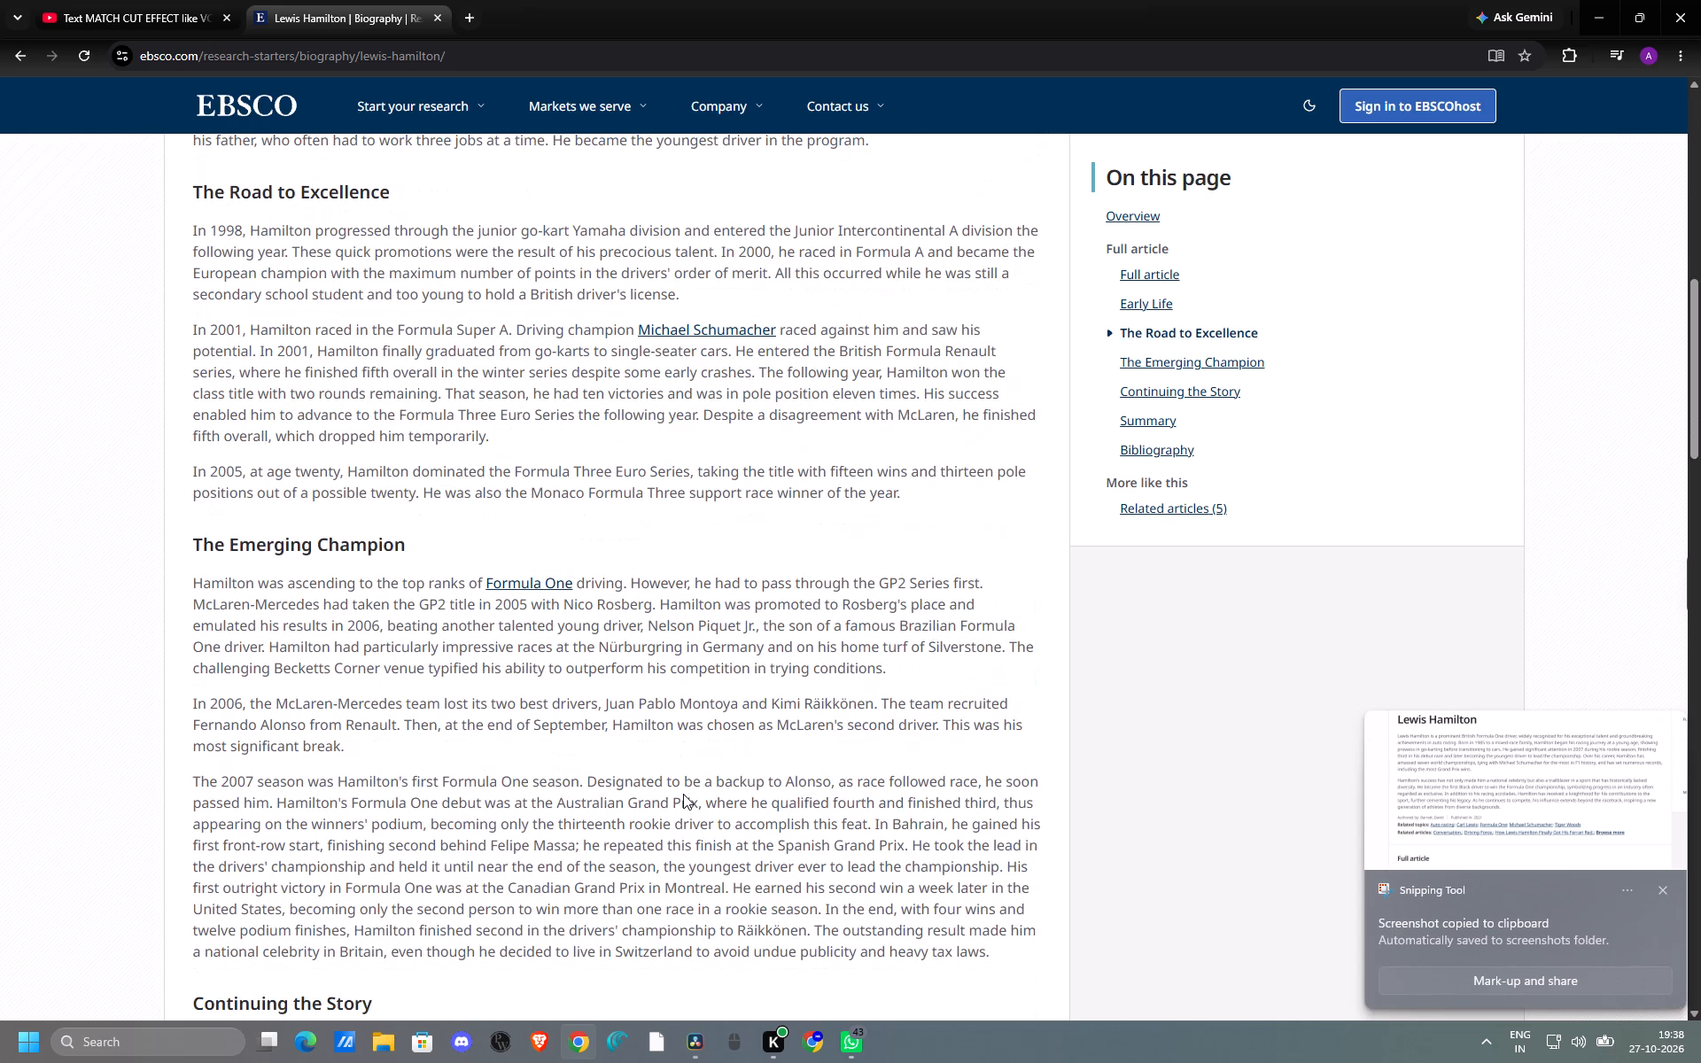
{"action": "scroll", "coordinate": [683, 793], "scroll_direction": "down", "scroll_amount": 4}
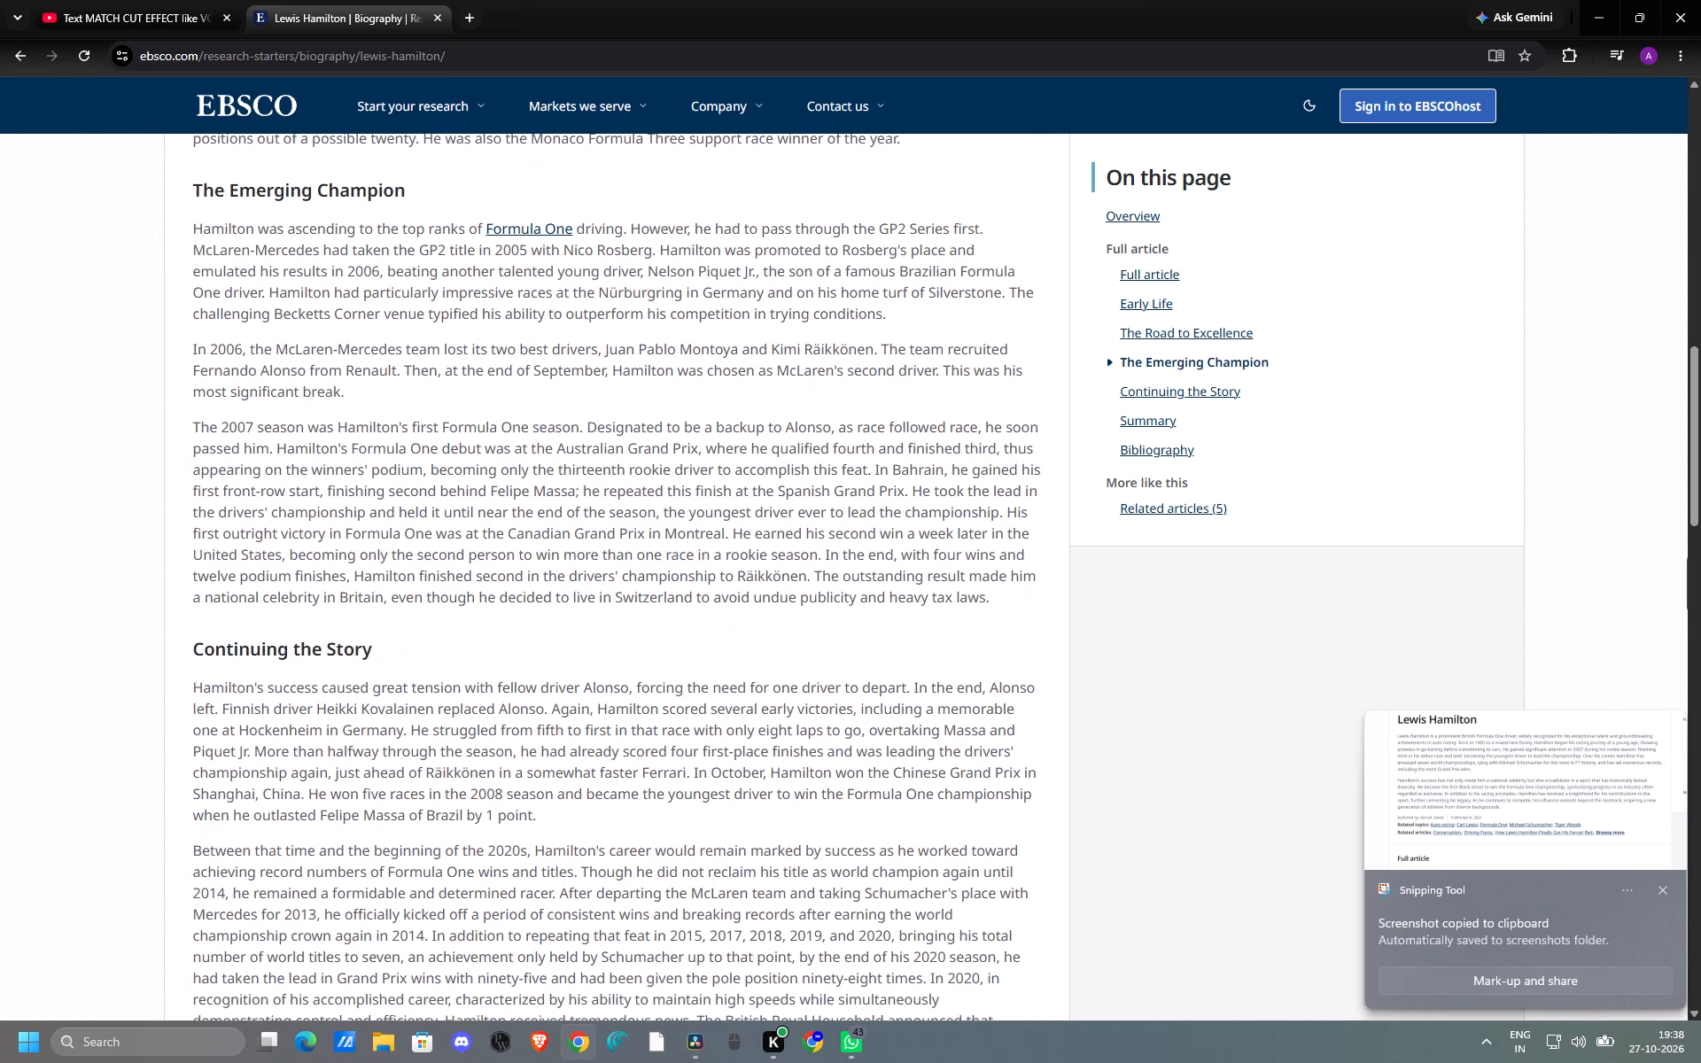
{"action": "scroll", "coordinate": [683, 793], "scroll_direction": "down", "scroll_amount": 5}
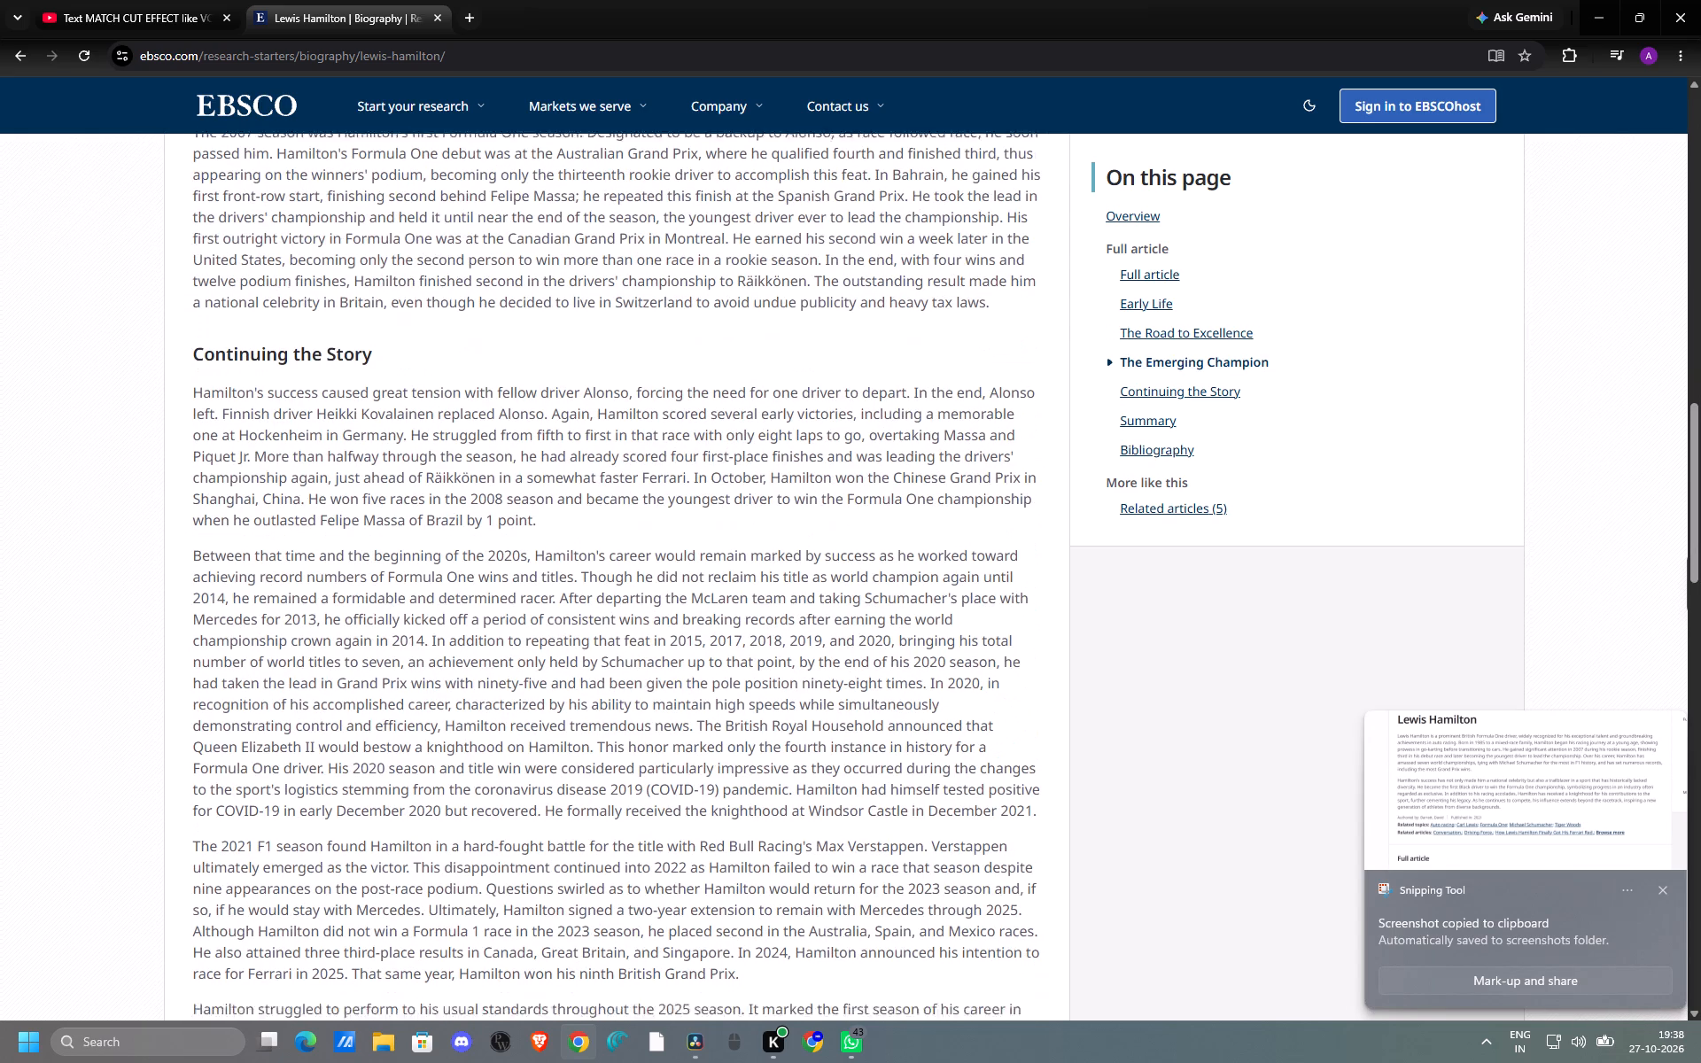
{"action": "scroll", "coordinate": [683, 792], "scroll_direction": "down", "scroll_amount": 5}
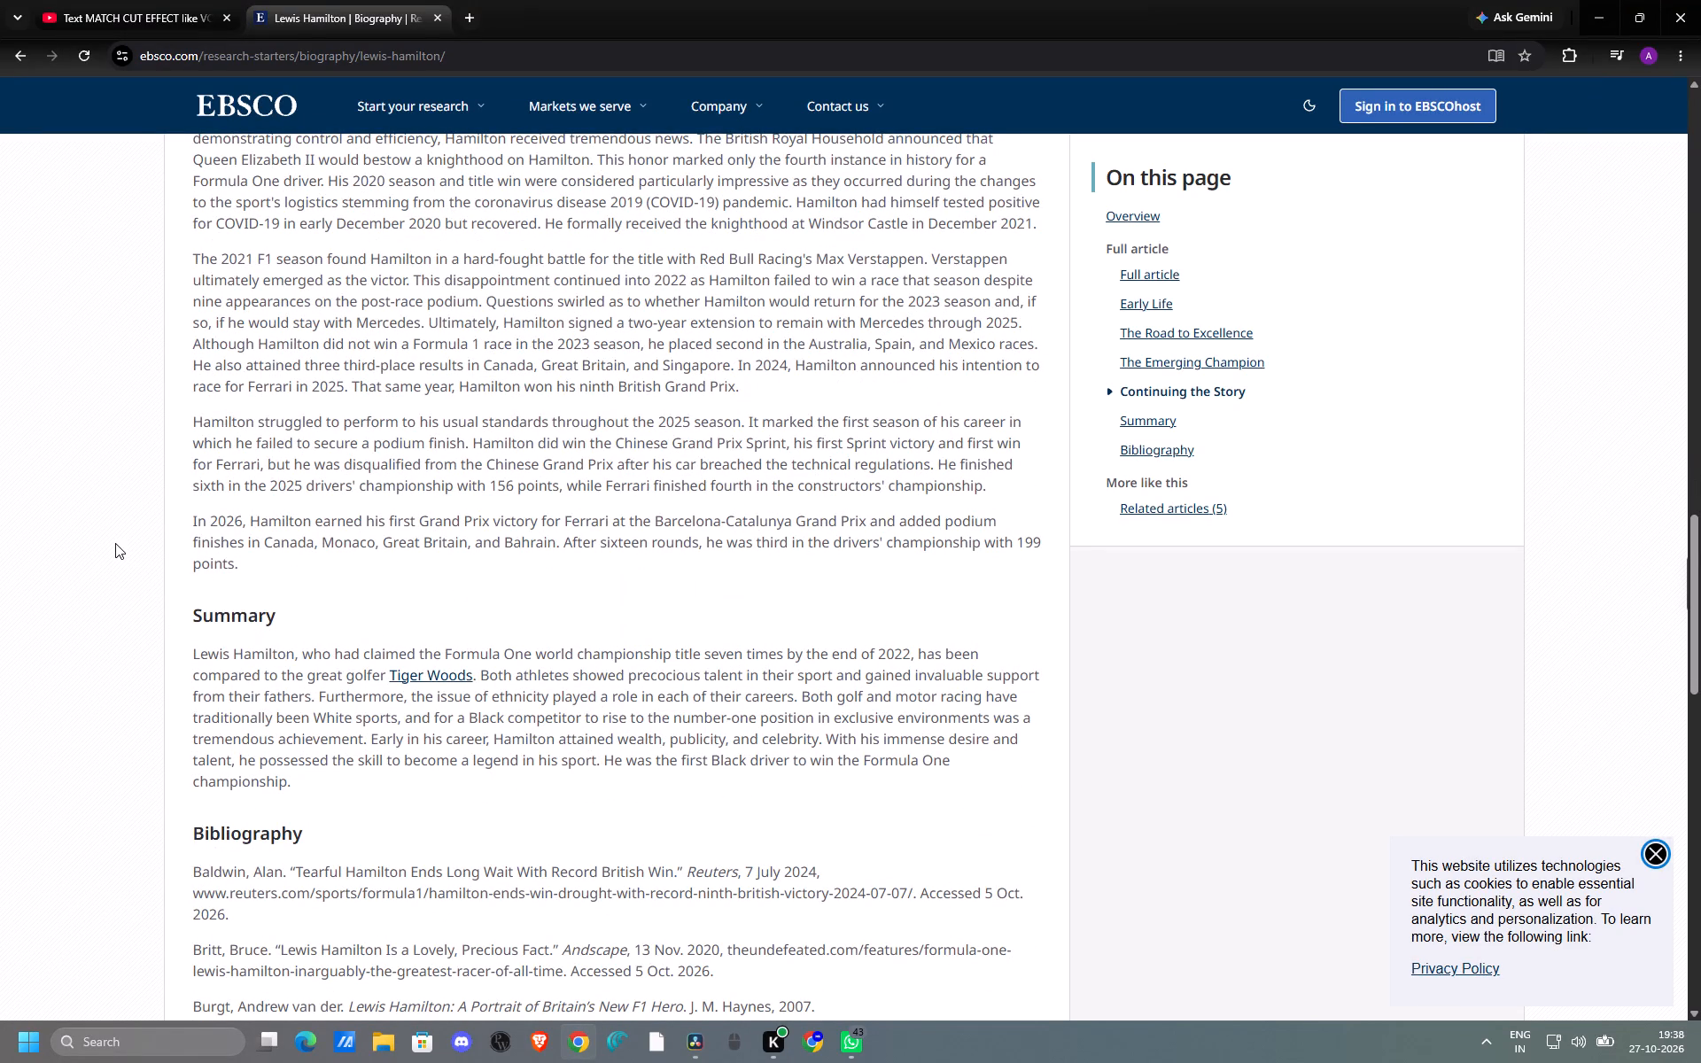
Return to the search results, search for "Lewis Hamilton match cut" instead, and look over the expanded AI overview and the results.
{"action": "left_click", "coordinate": [22, 56]}
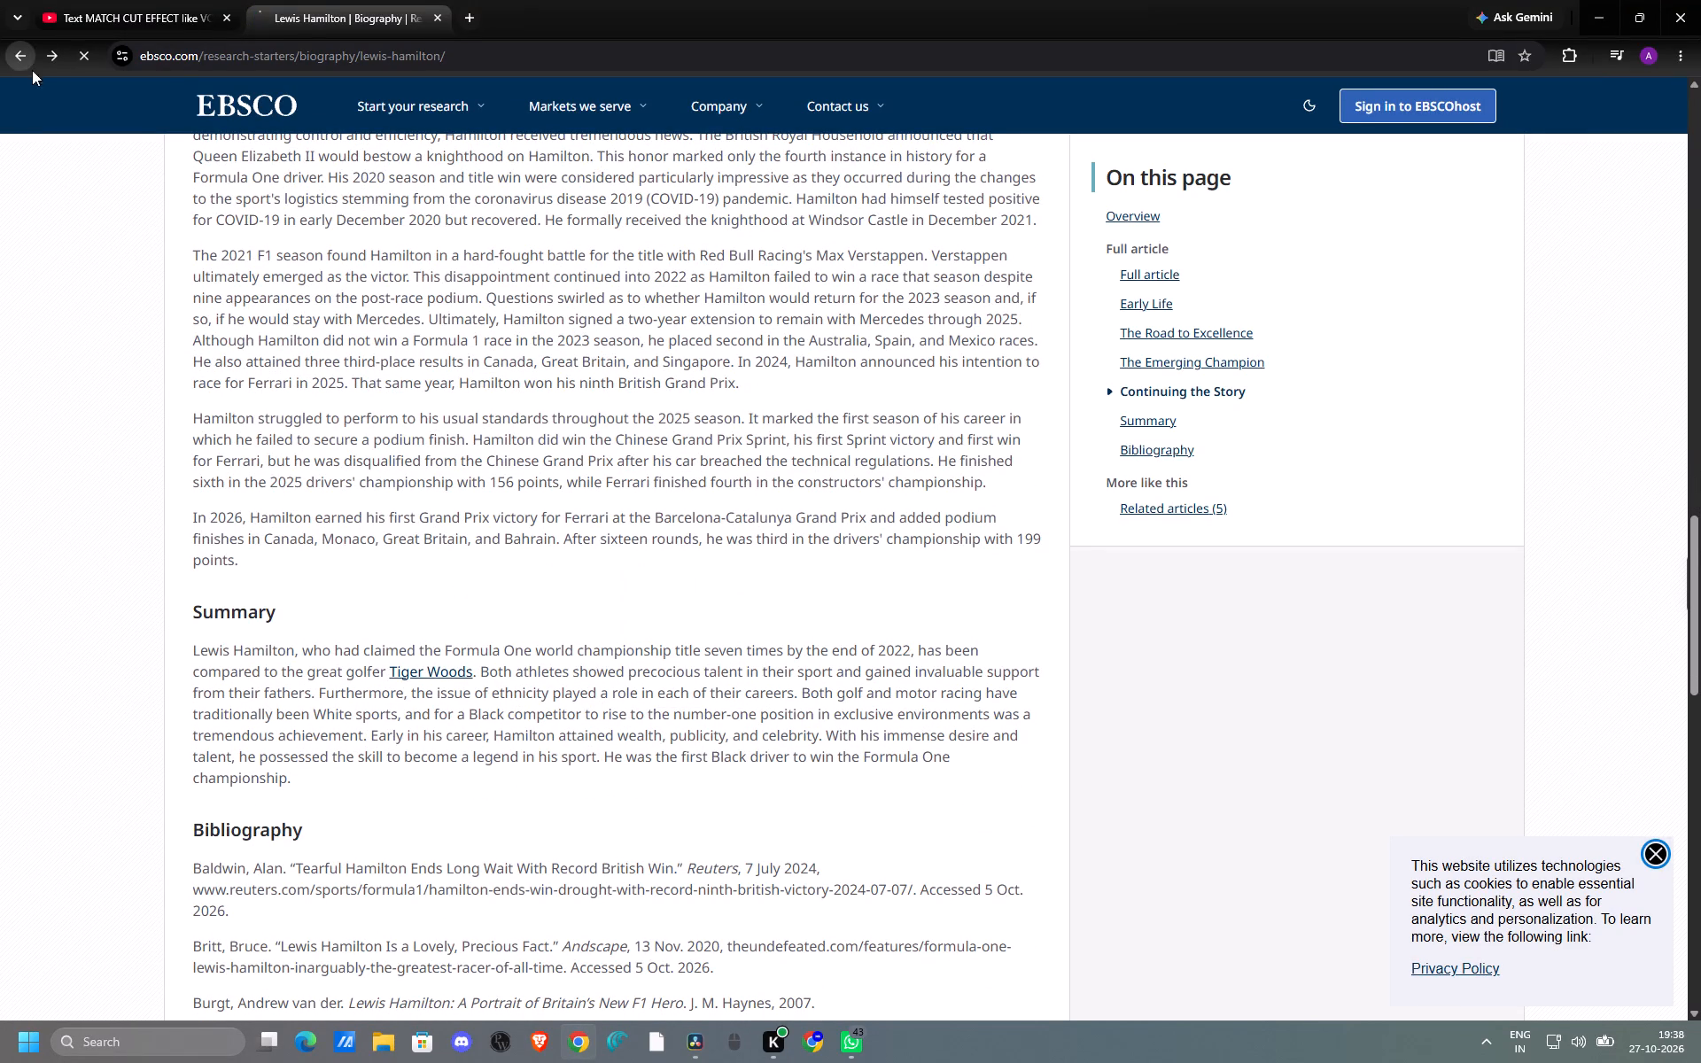
{"action": "scroll", "coordinate": [534, 572], "scroll_direction": "down", "scroll_amount": 6}
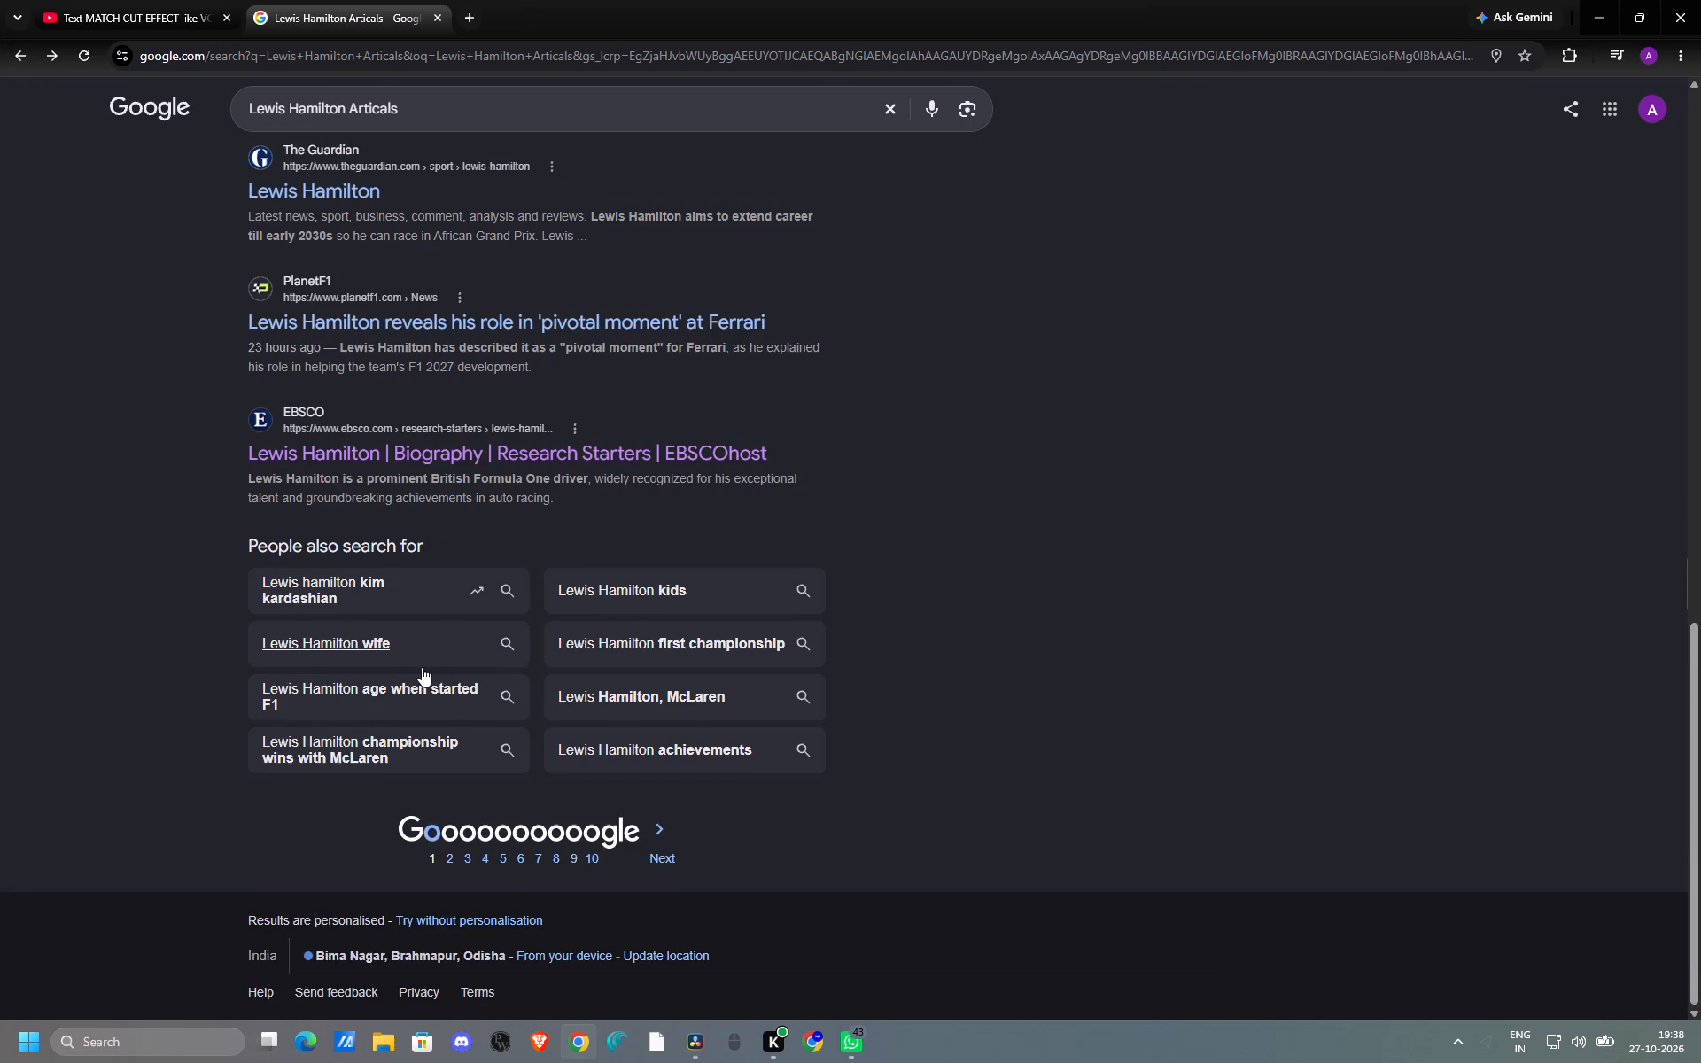
{"action": "scroll", "coordinate": [517, 557], "scroll_direction": "up", "scroll_amount": 5}
{"action": "left_click", "coordinate": [714, 115]}
{"action": "key", "text": "BackSpace"}
{"action": "key", "text": "BackSpace"}
{"action": "key", "text": "BackSpace"}
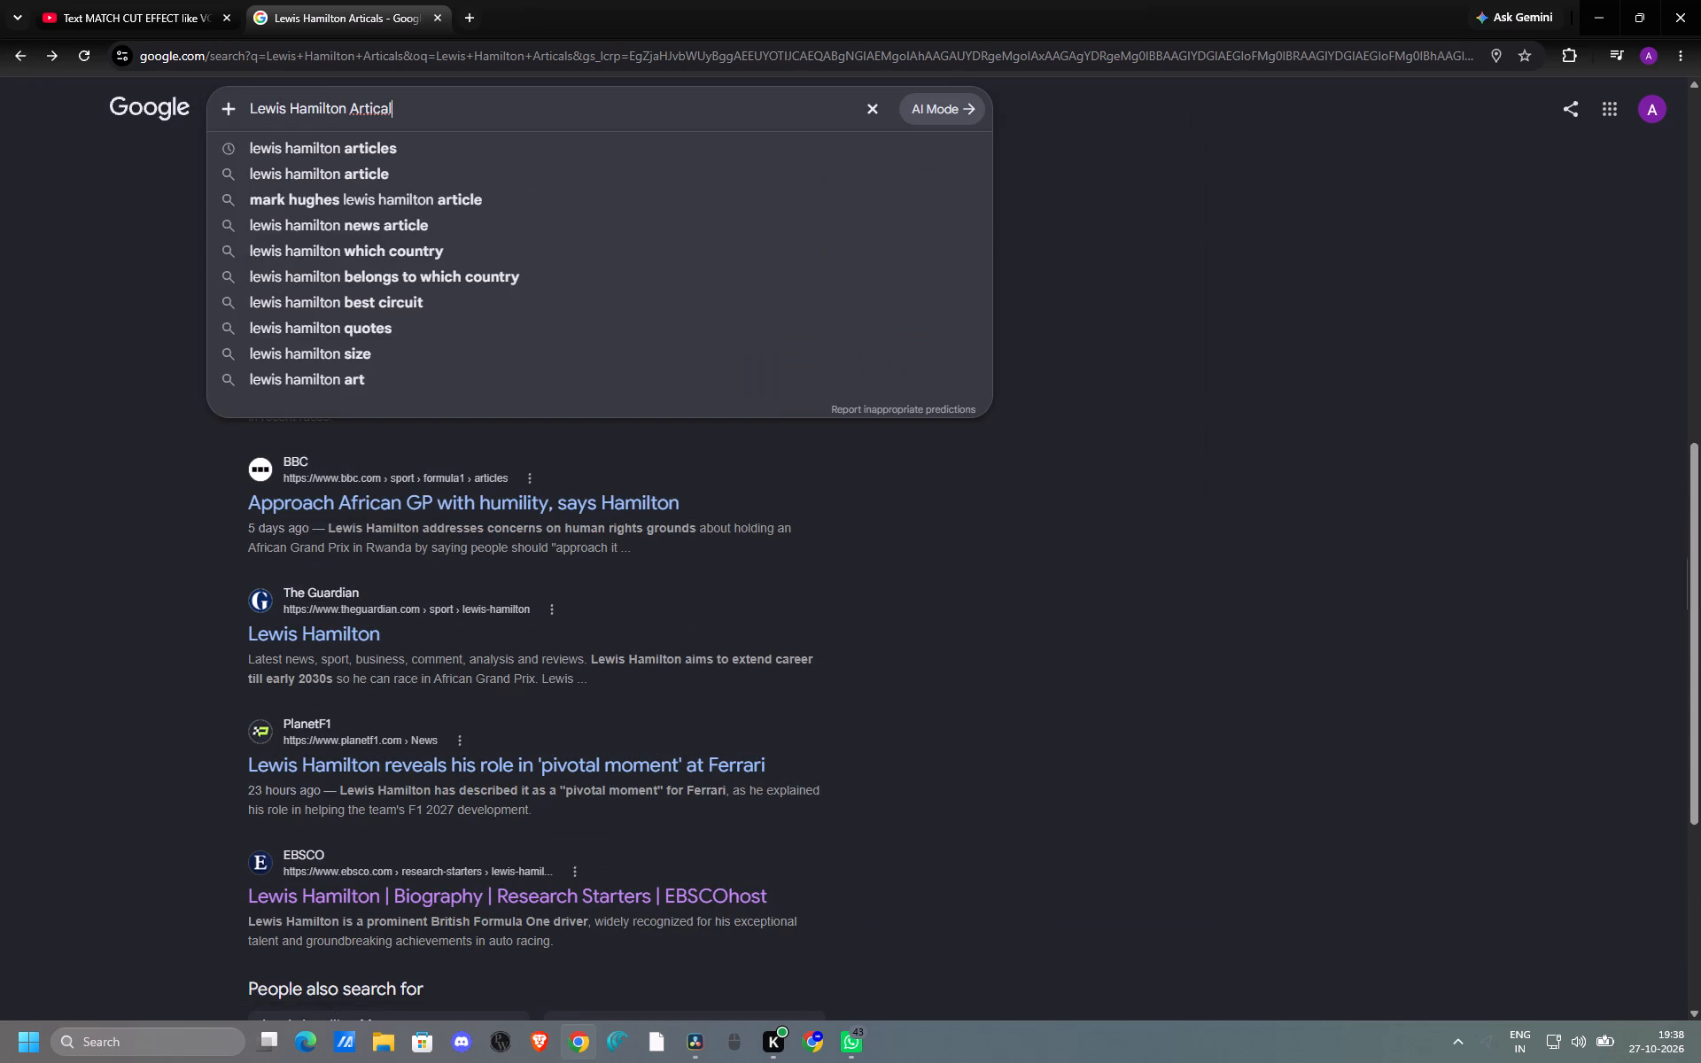
{"action": "key", "text": "BackSpace"}
{"action": "key", "text": "BackSpace"}
{"action": "key", "text": "BackSpace"}
{"action": "key", "text": "BackSpace"}
{"action": "key", "text": "BackSpace"}
{"action": "type", "text": "match cut"}
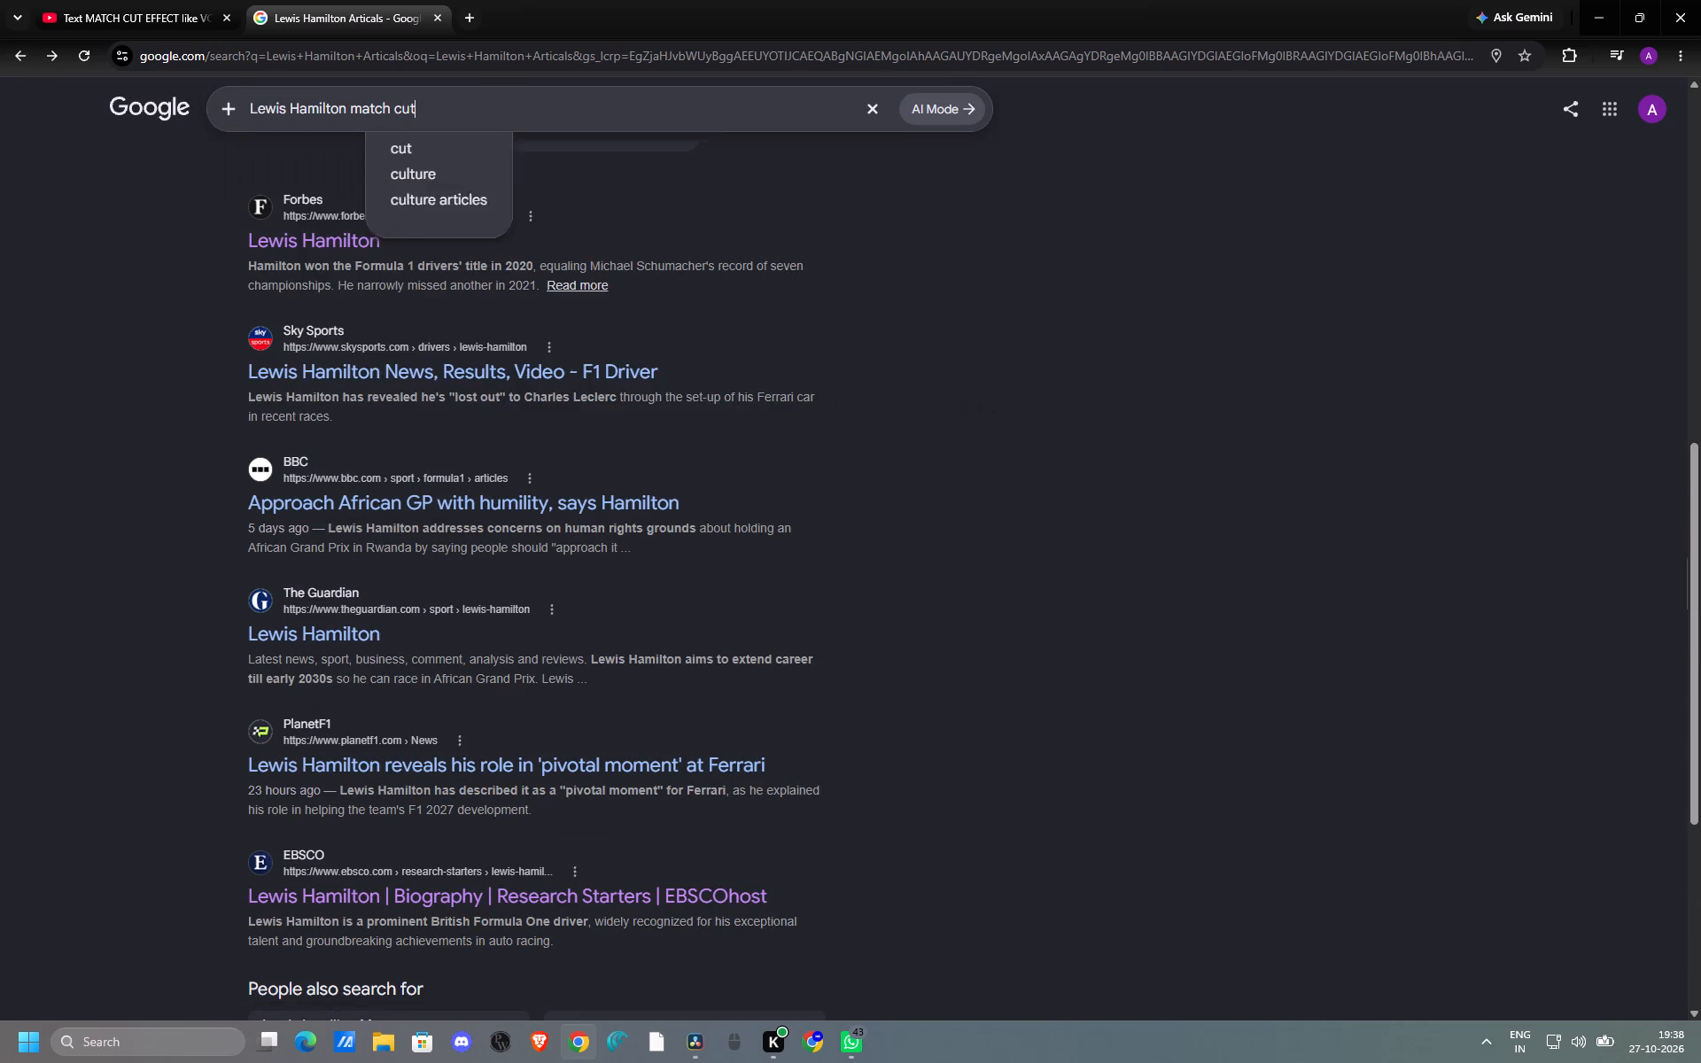
{"action": "key", "text": "Return"}
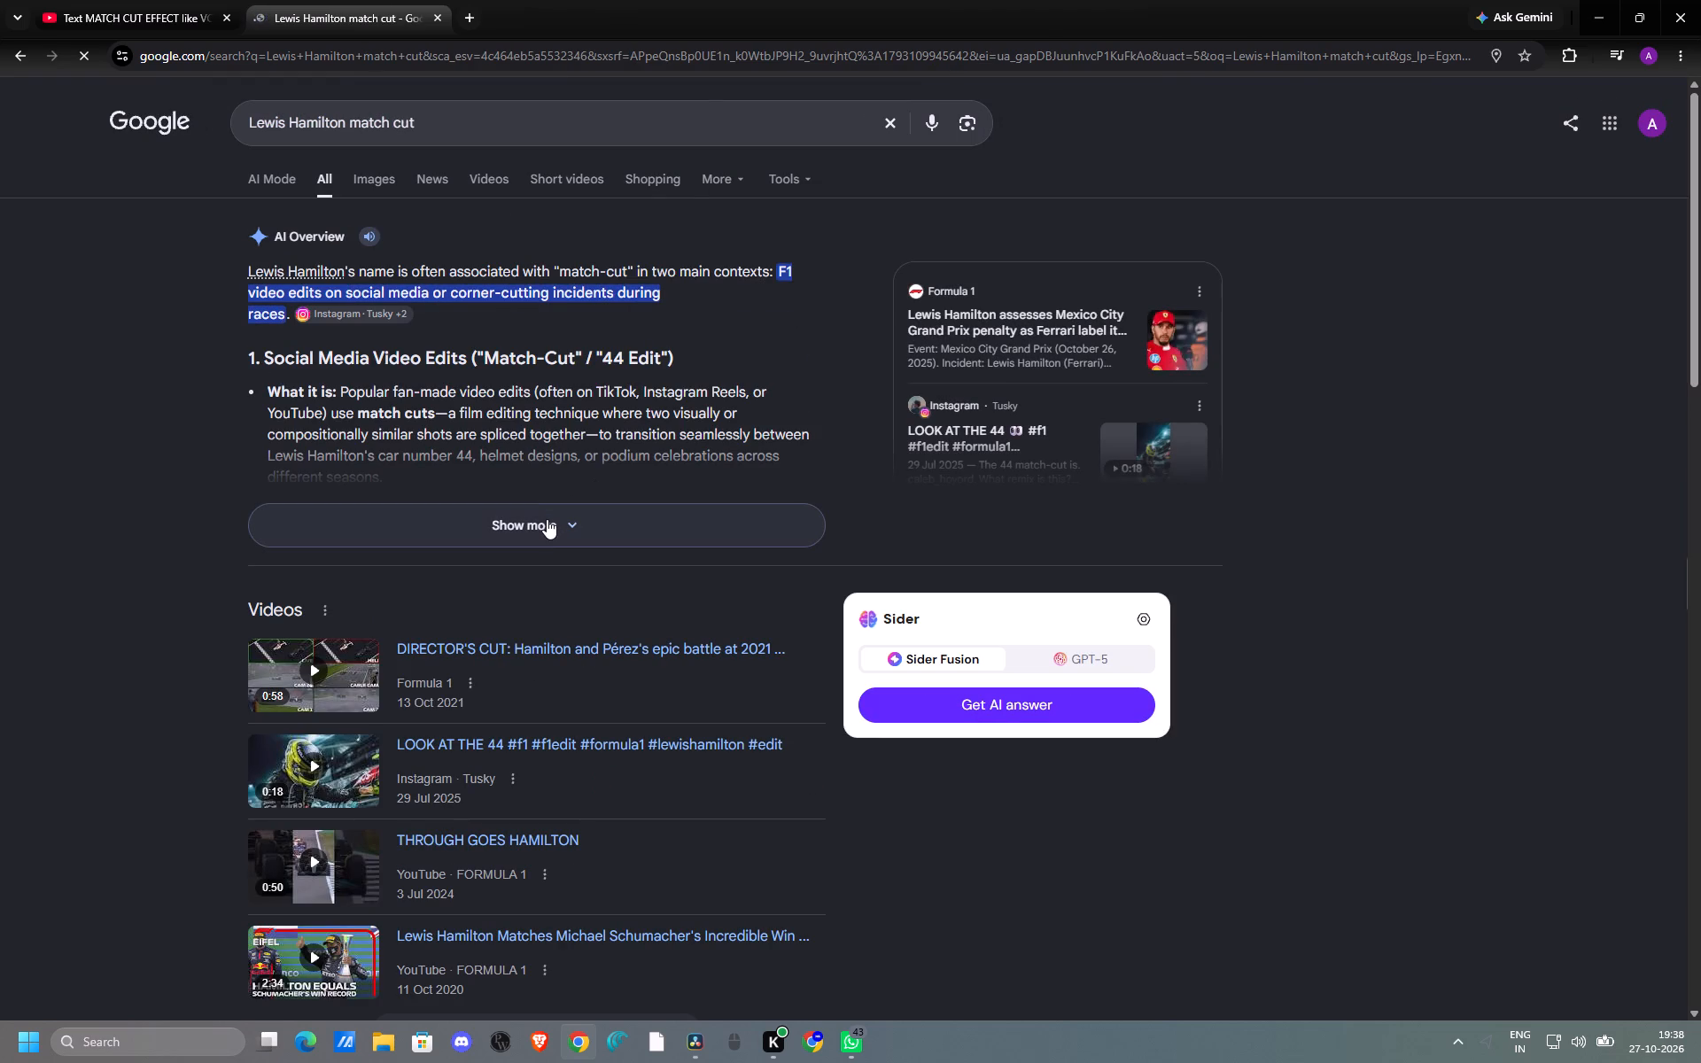
{"action": "left_click", "coordinate": [547, 519]}
{"action": "scroll", "coordinate": [504, 494], "scroll_direction": "down", "scroll_amount": 15}
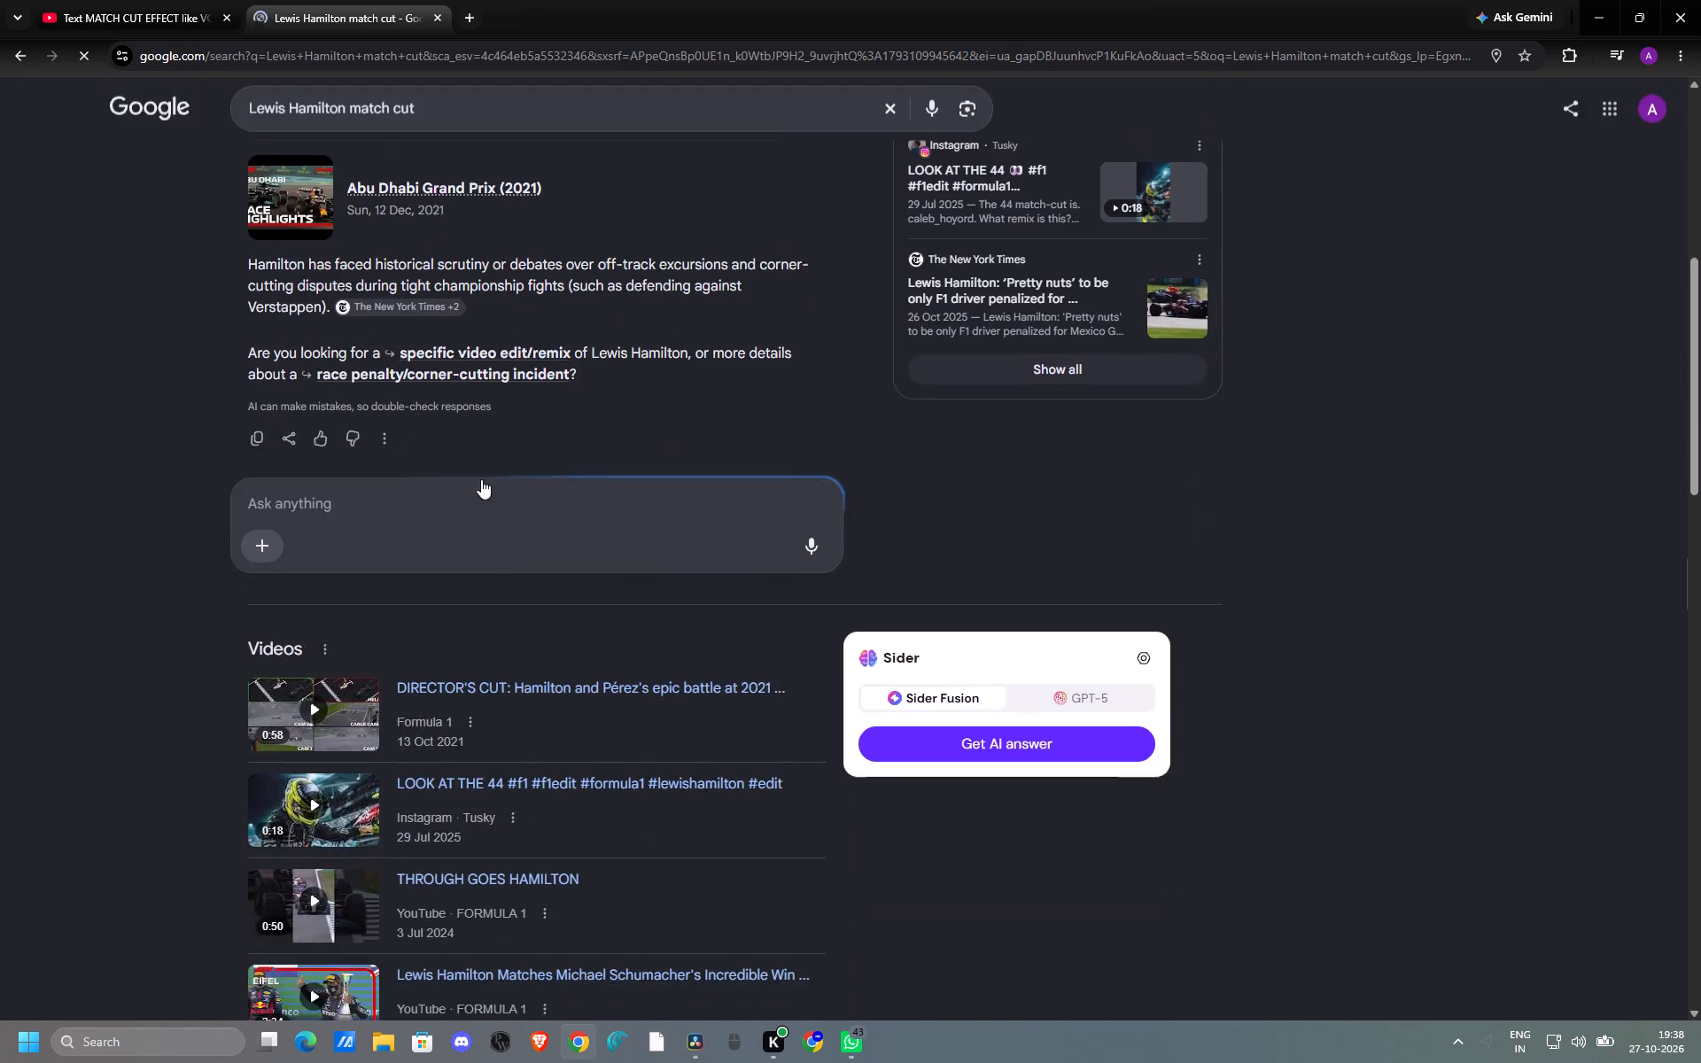
{"action": "scroll", "coordinate": [479, 480], "scroll_direction": "down", "scroll_amount": 7}
Refine the search to "Lewis Hamilton match cut animation" and look through the results.
{"action": "left_click", "coordinate": [501, 112]}
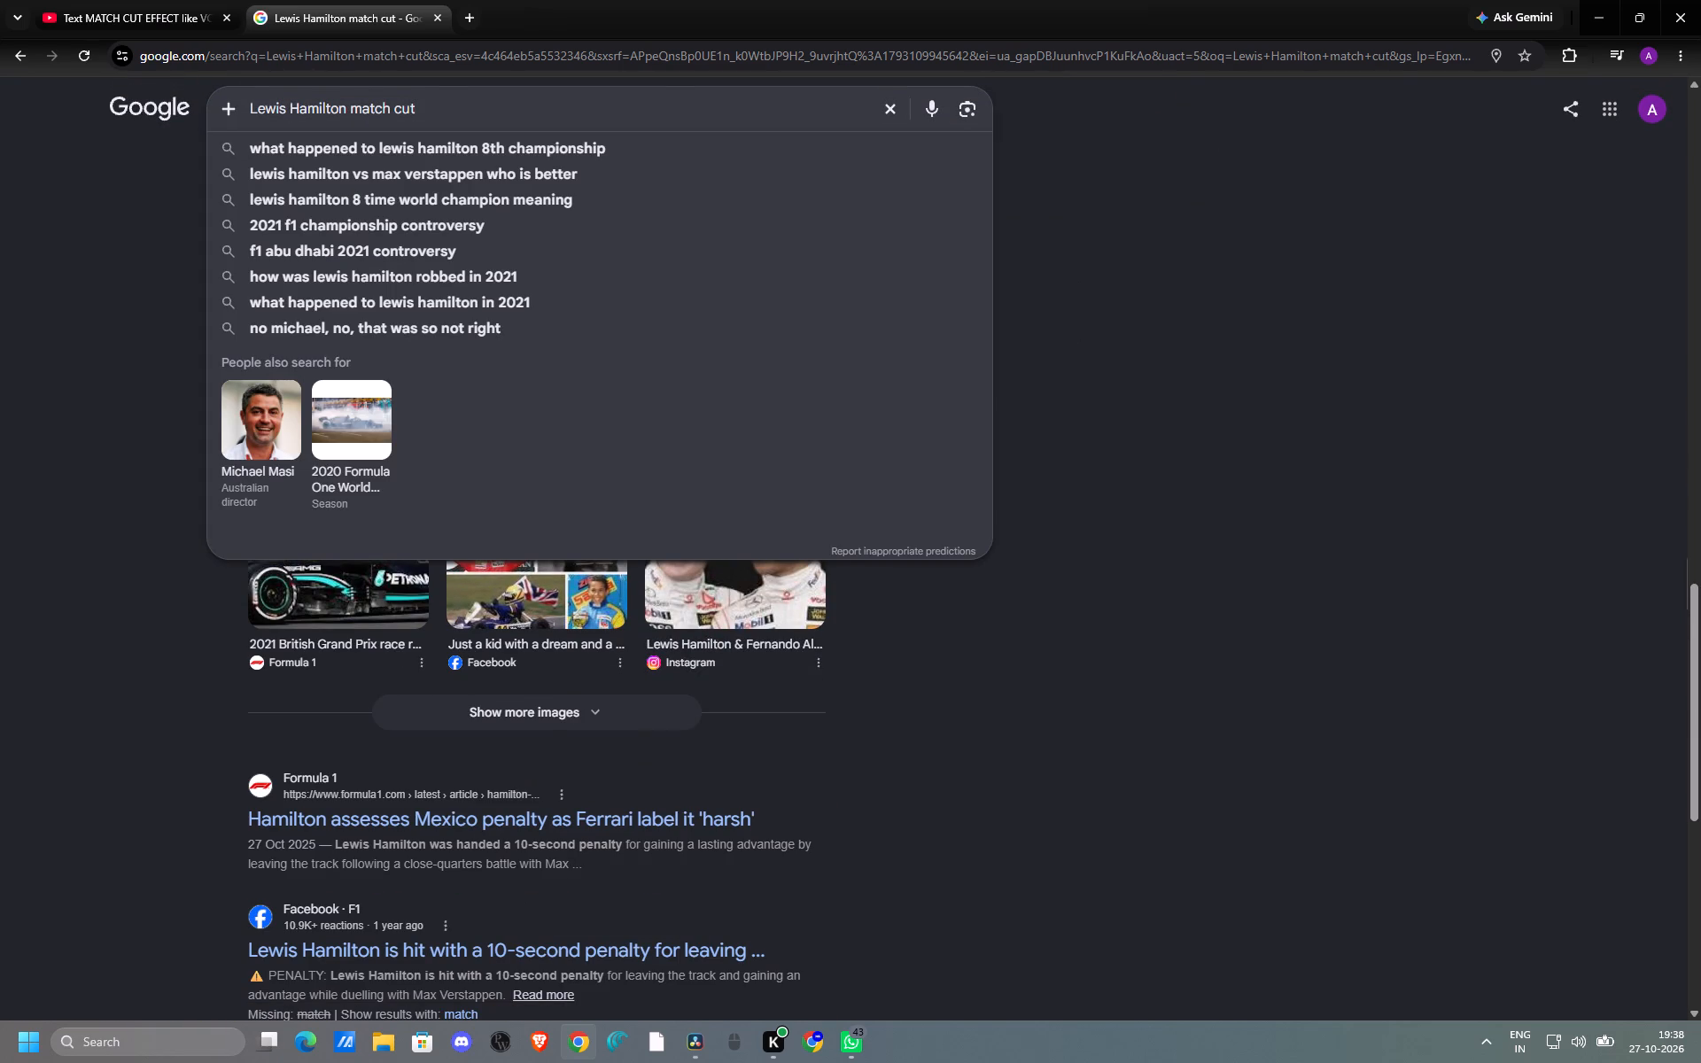
{"action": "key", "text": "space"}
{"action": "type", "text": "animai"}
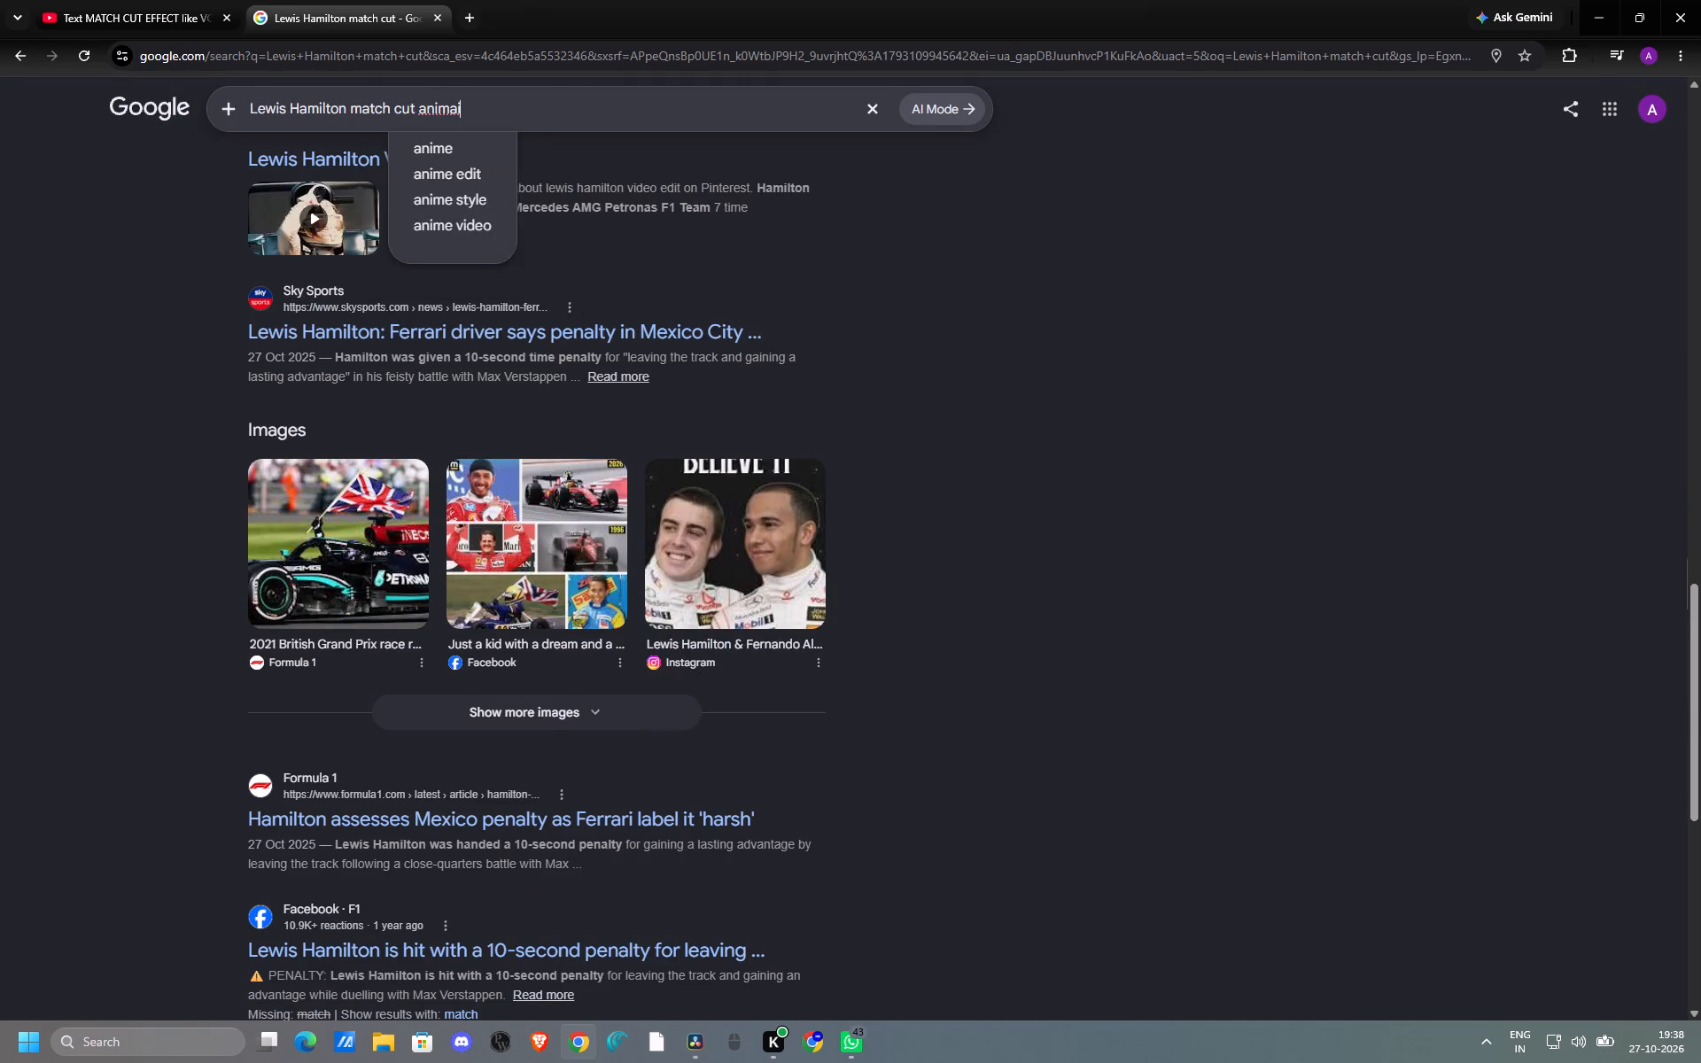
{"action": "key", "text": "BackSpace"}
{"action": "type", "text": "tion"}
{"action": "key", "text": "Return"}
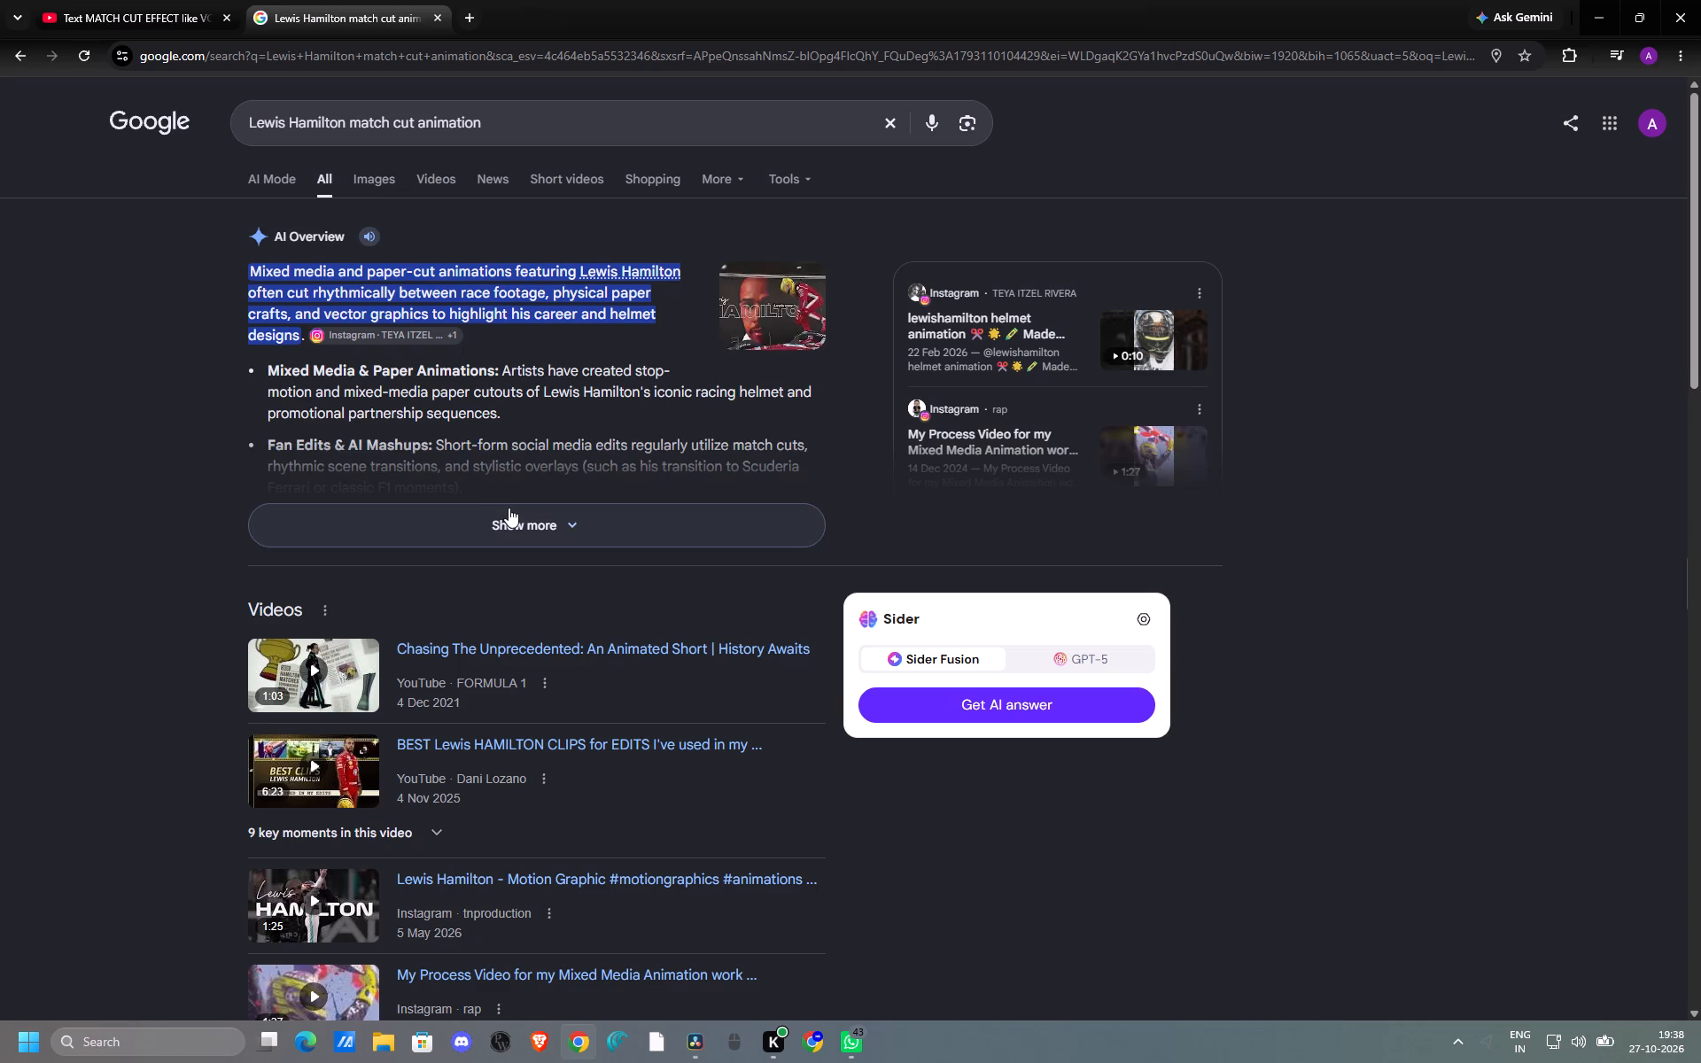
{"action": "scroll", "coordinate": [503, 508], "scroll_direction": "down", "scroll_amount": 6}
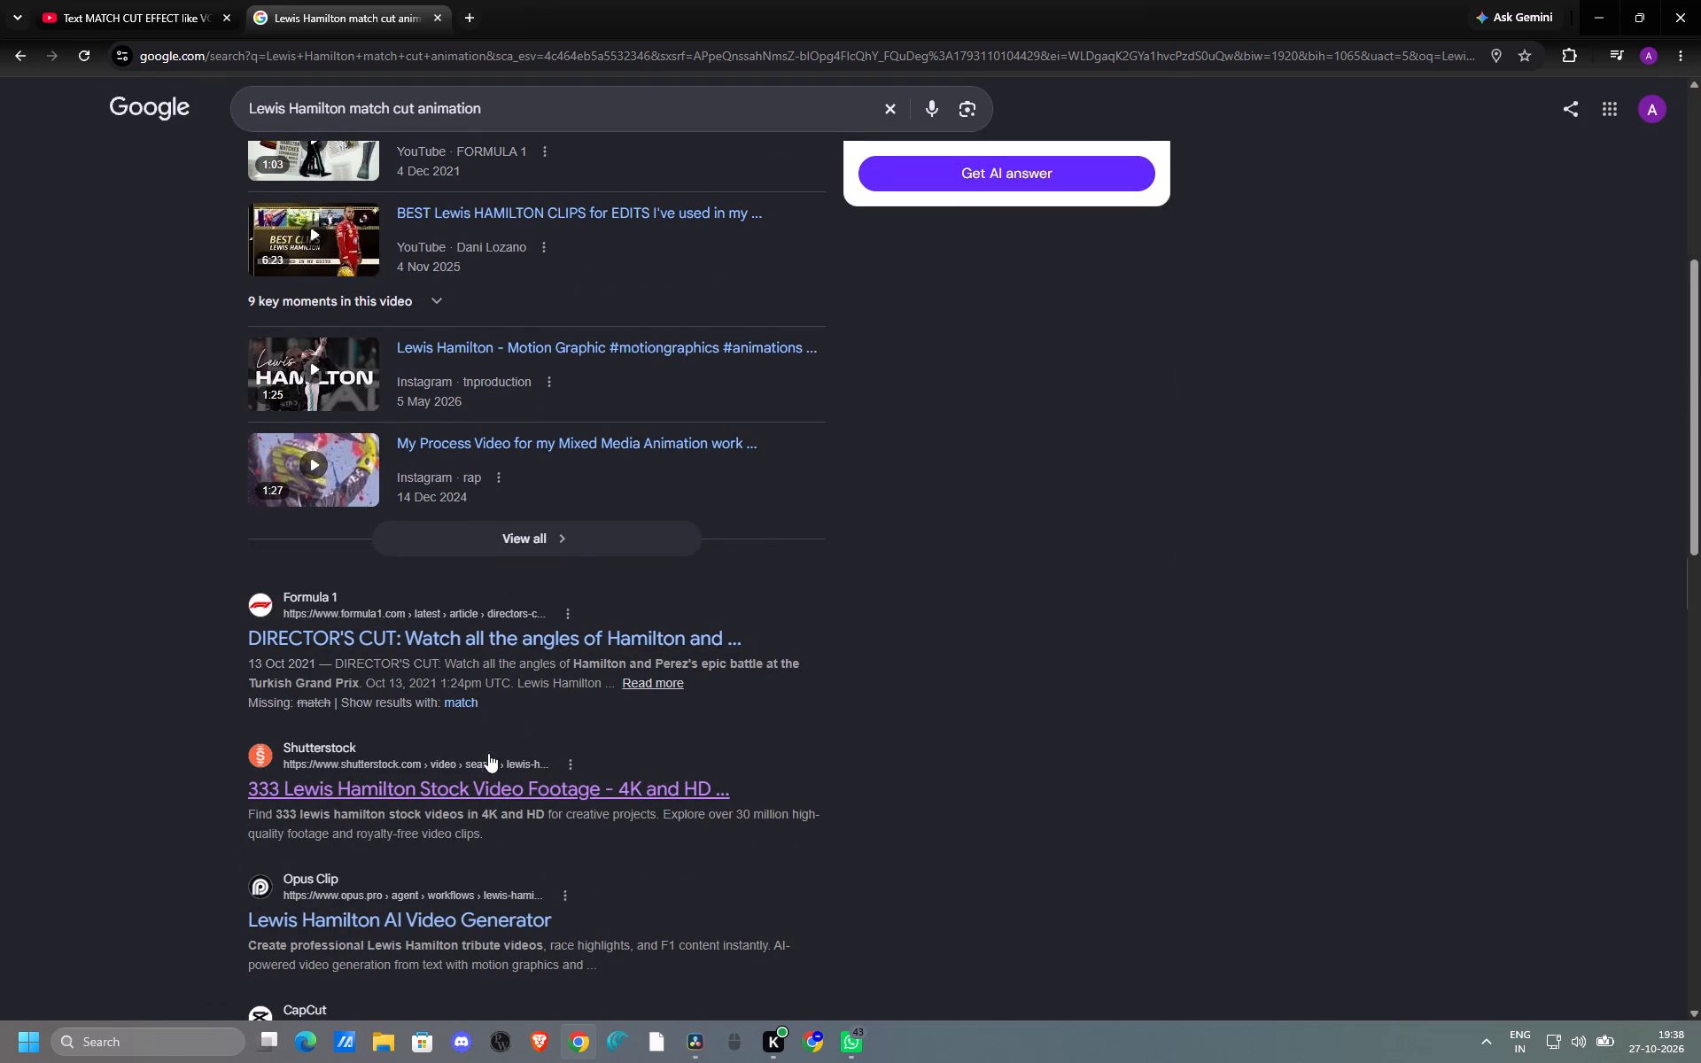
{"action": "scroll", "coordinate": [478, 741], "scroll_direction": "down", "scroll_amount": 2}
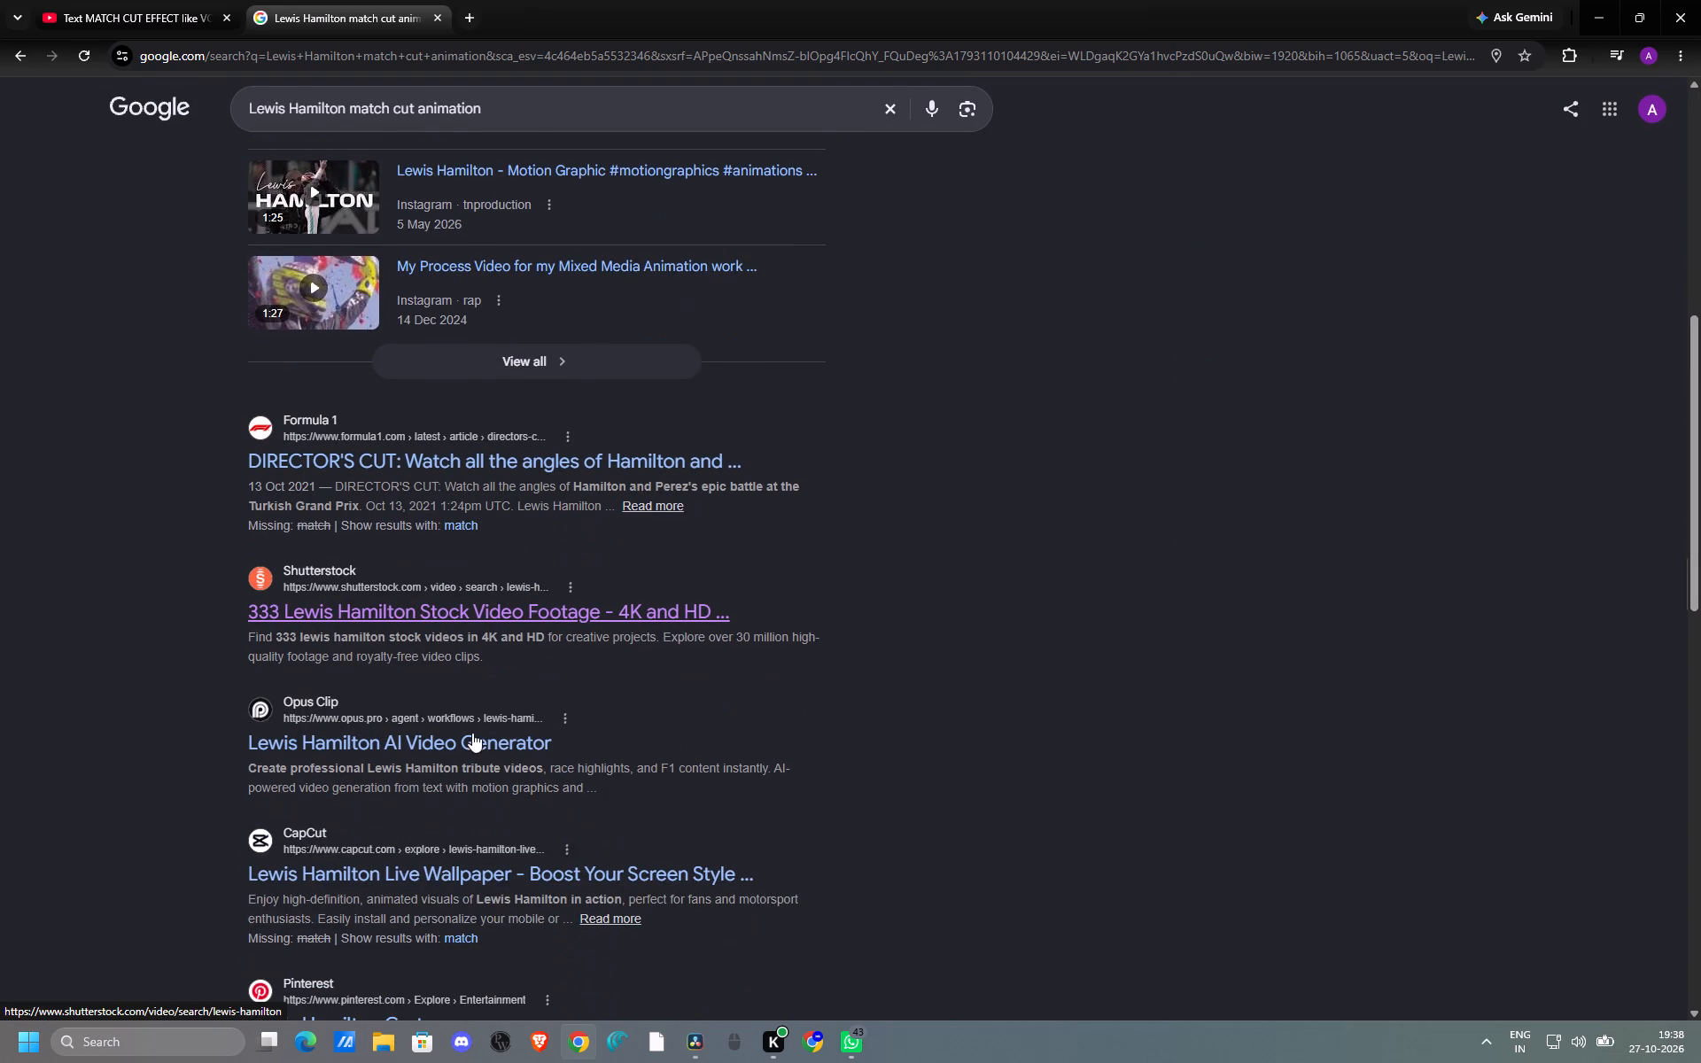
{"action": "scroll", "coordinate": [234, 367], "scroll_direction": "down", "scroll_amount": 2}
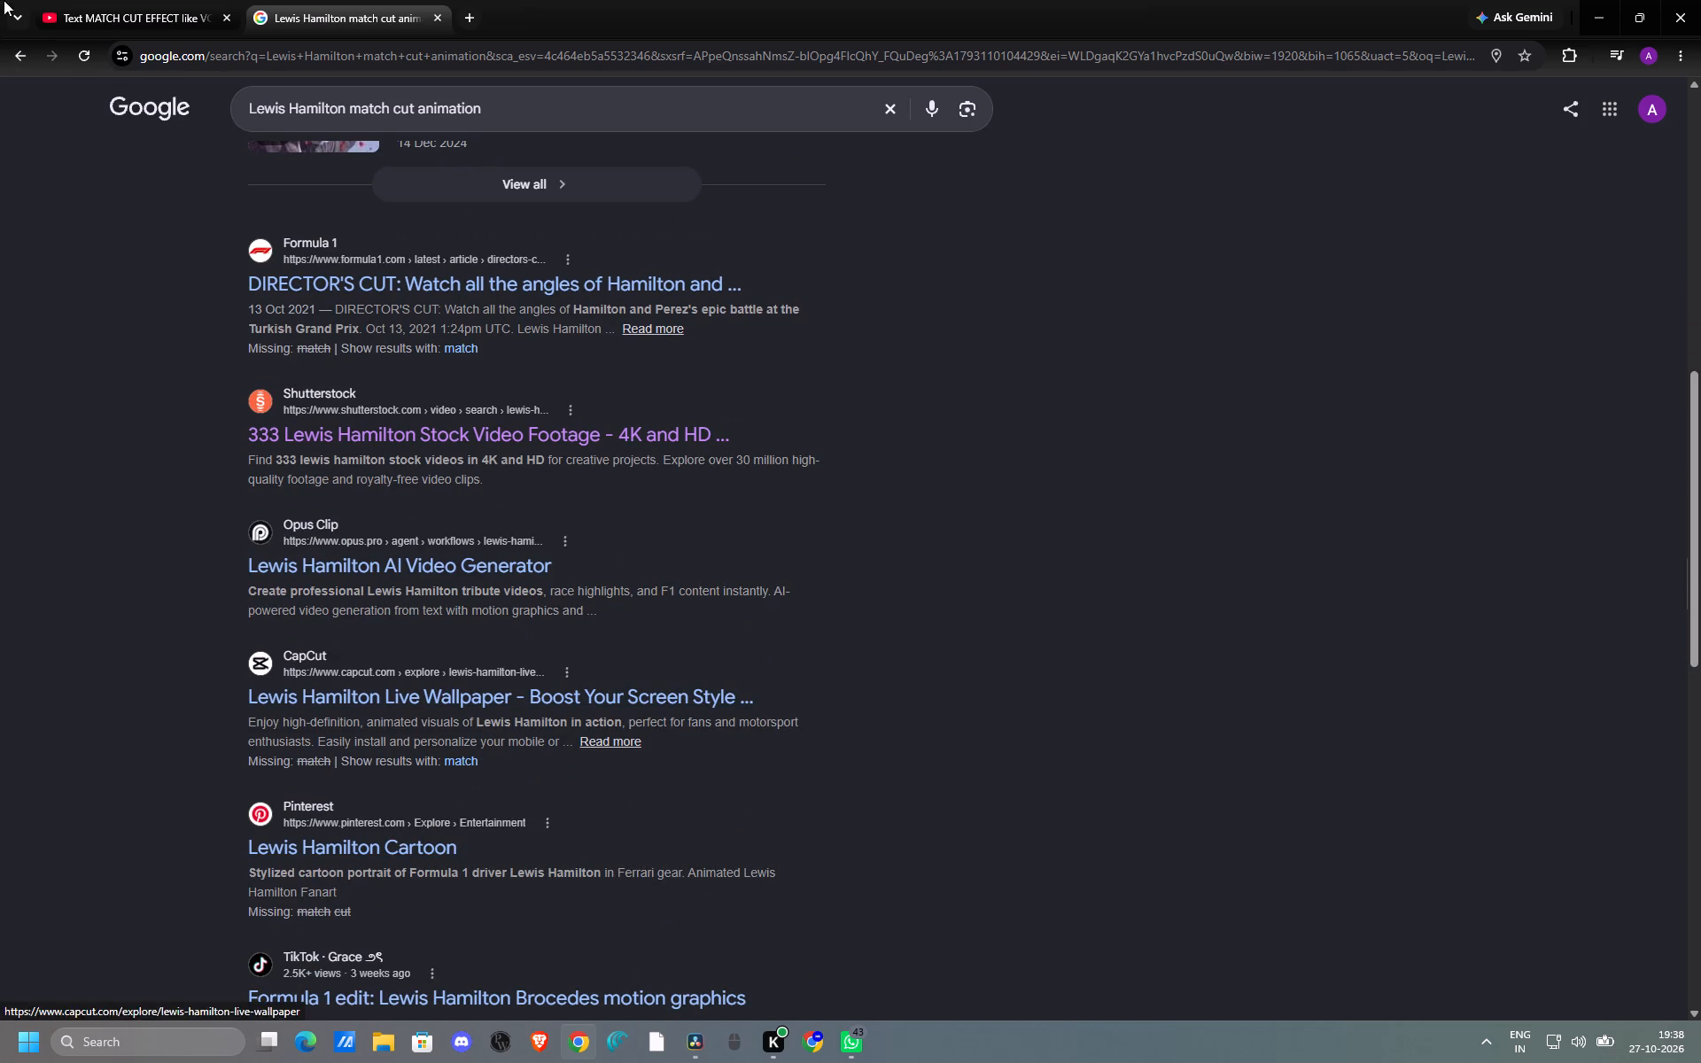
Go back to the new tab page and search Google for "Lewis hamilton achivements".
{"action": "left_click", "coordinate": [20, 58]}
{"action": "left_click", "coordinate": [20, 58]}
{"action": "double_click", "coordinate": [20, 58]}
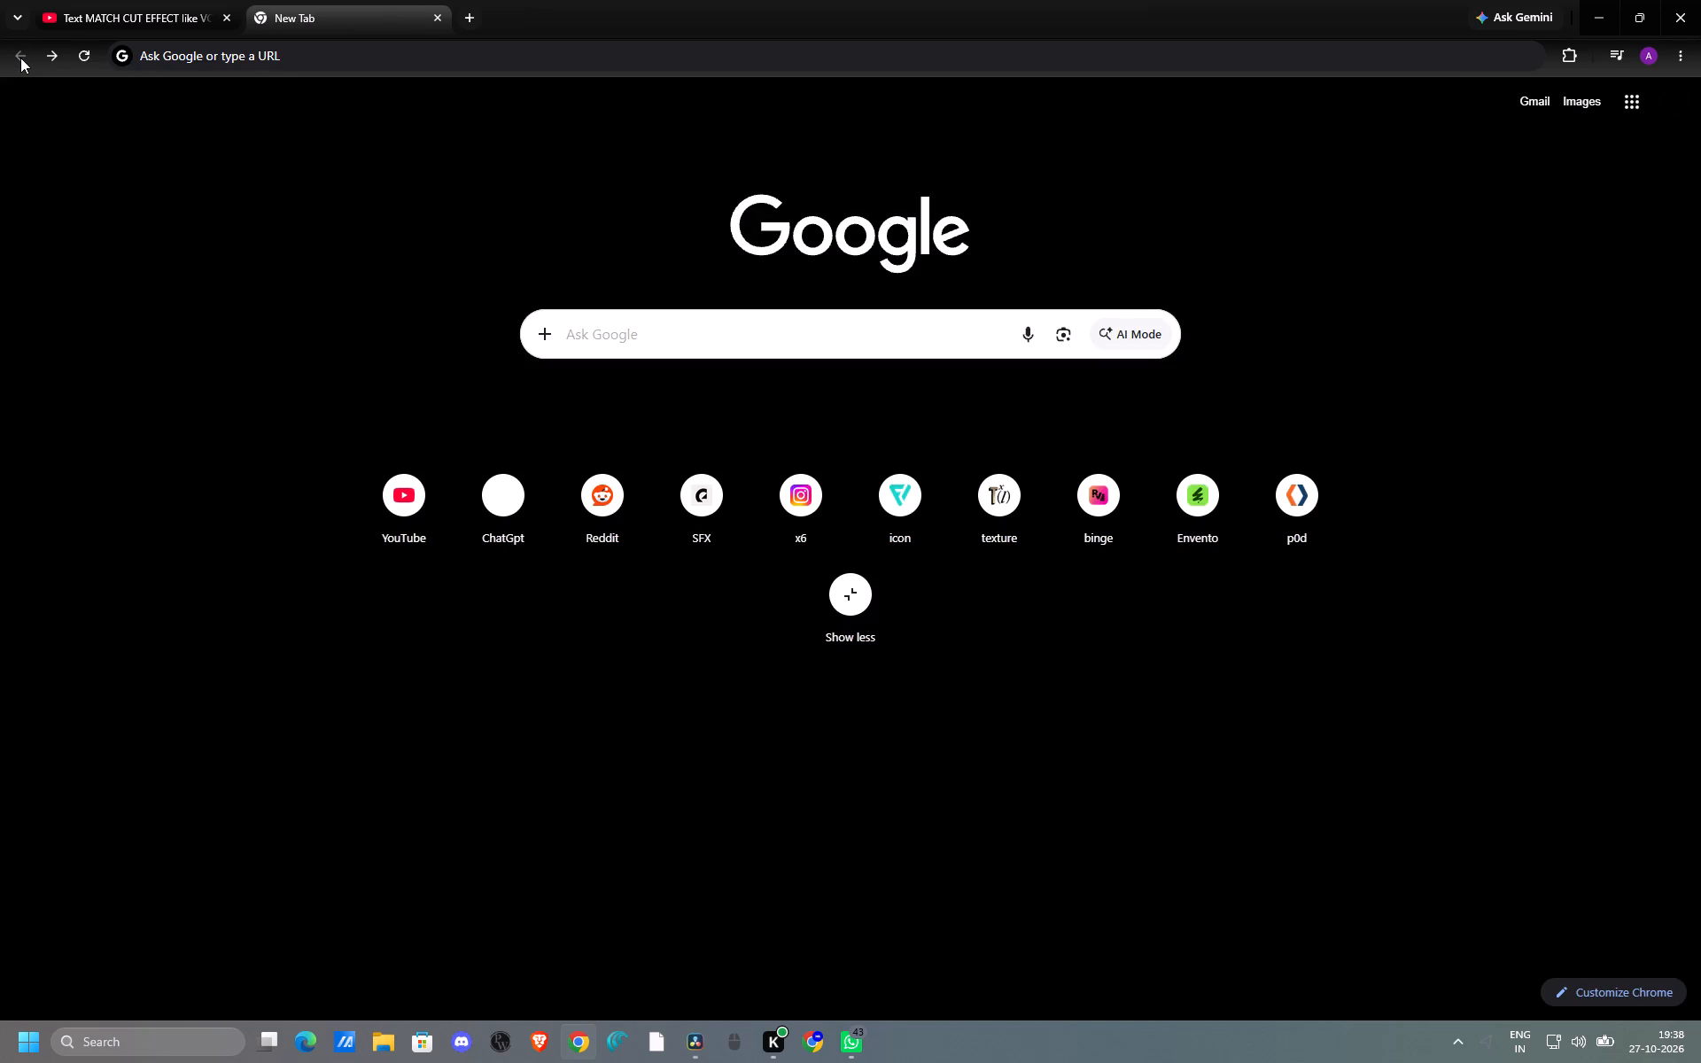
{"action": "left_click", "coordinate": [610, 300]}
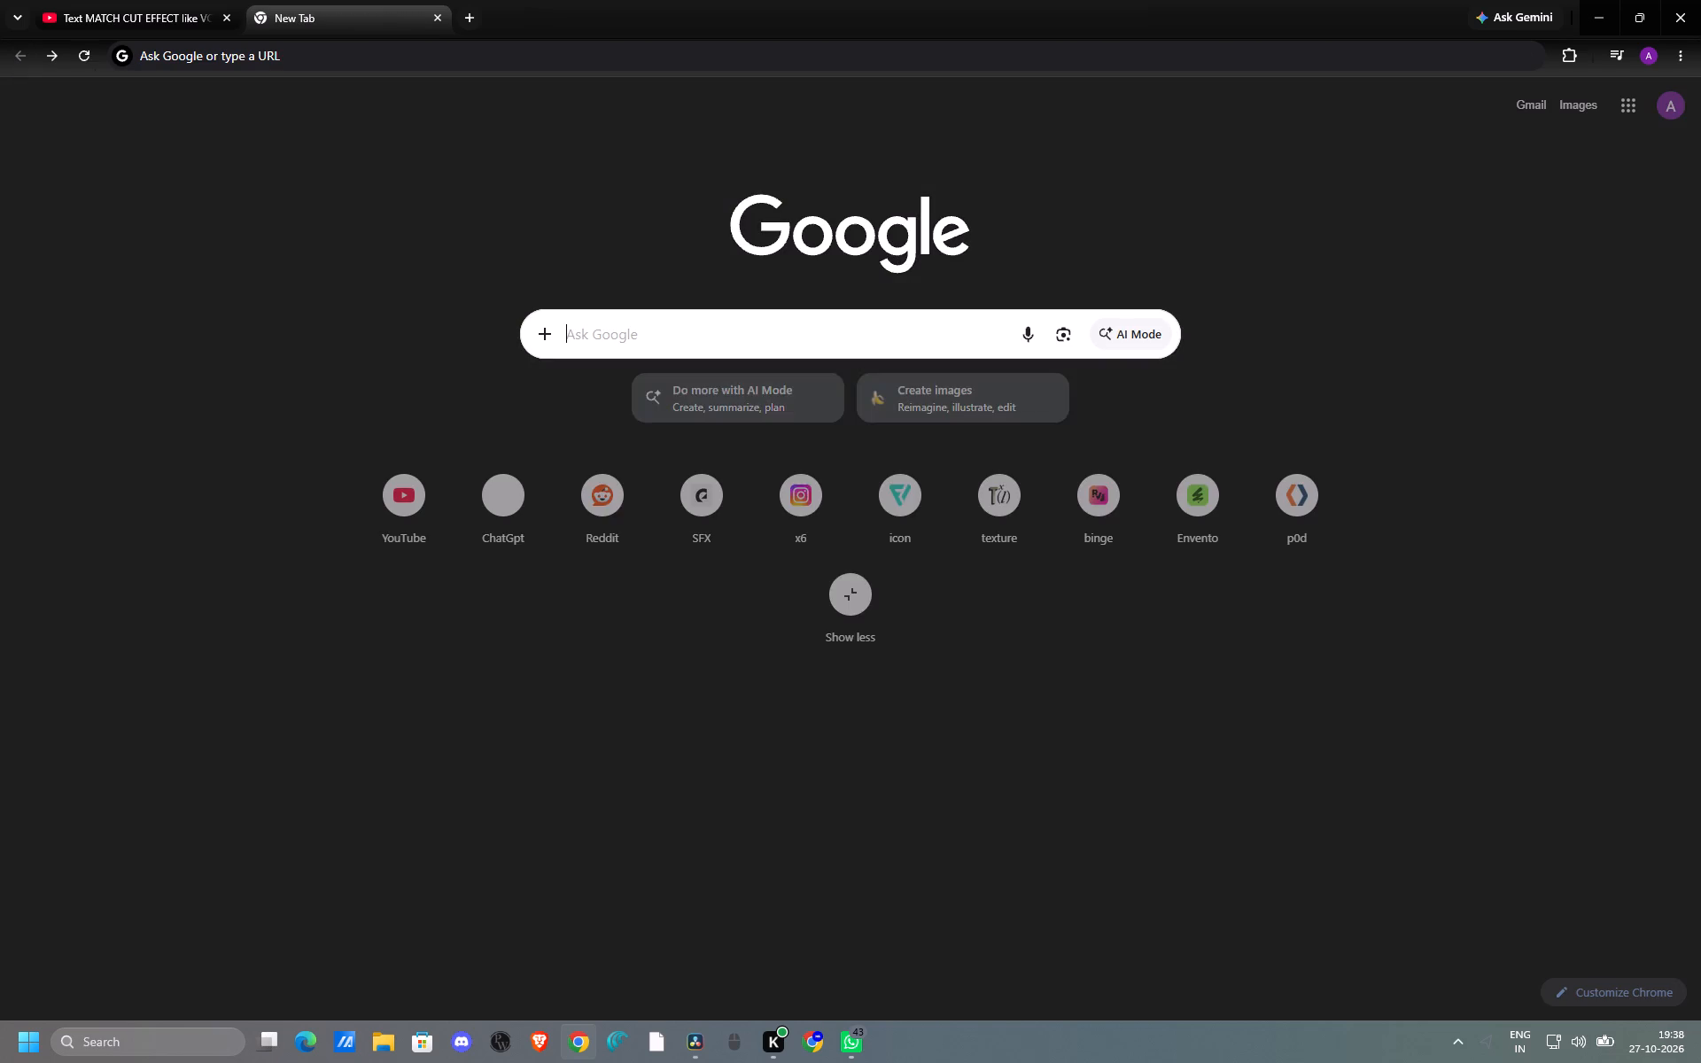
{"action": "left_click", "coordinate": [629, 325]}
{"action": "type", "text": "Leewis"}
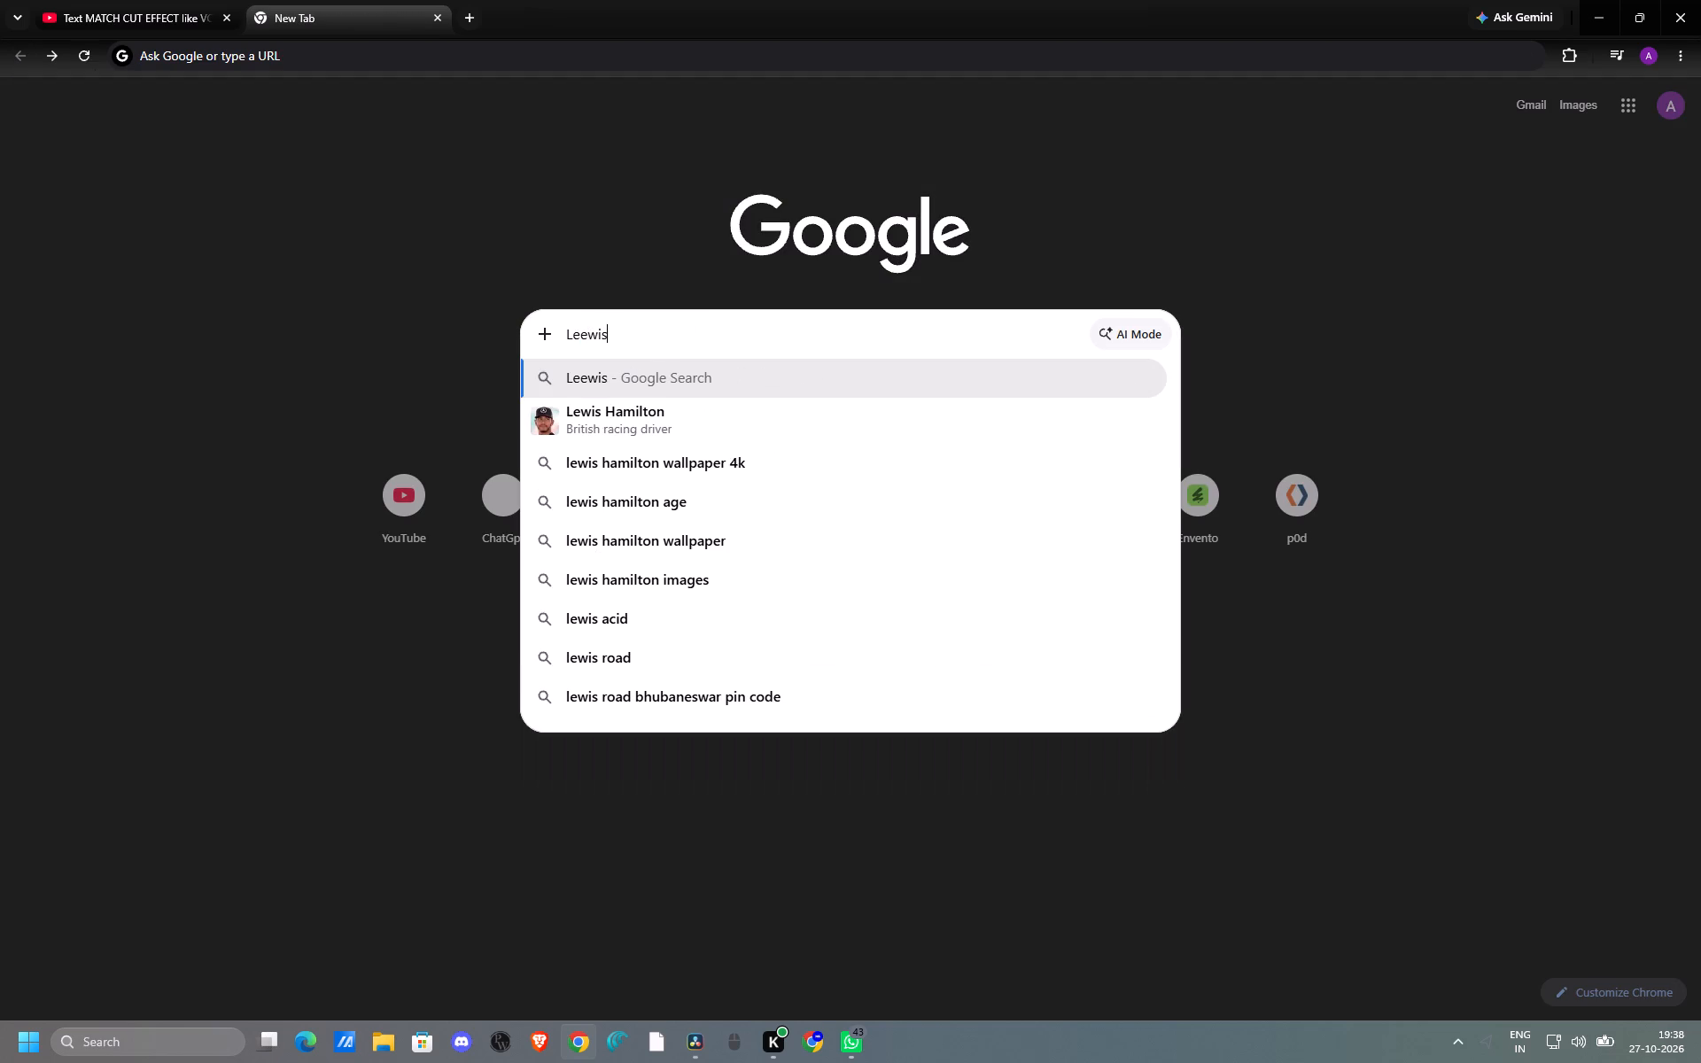
{"action": "key", "text": "space"}
{"action": "type", "text": "hamiton"}
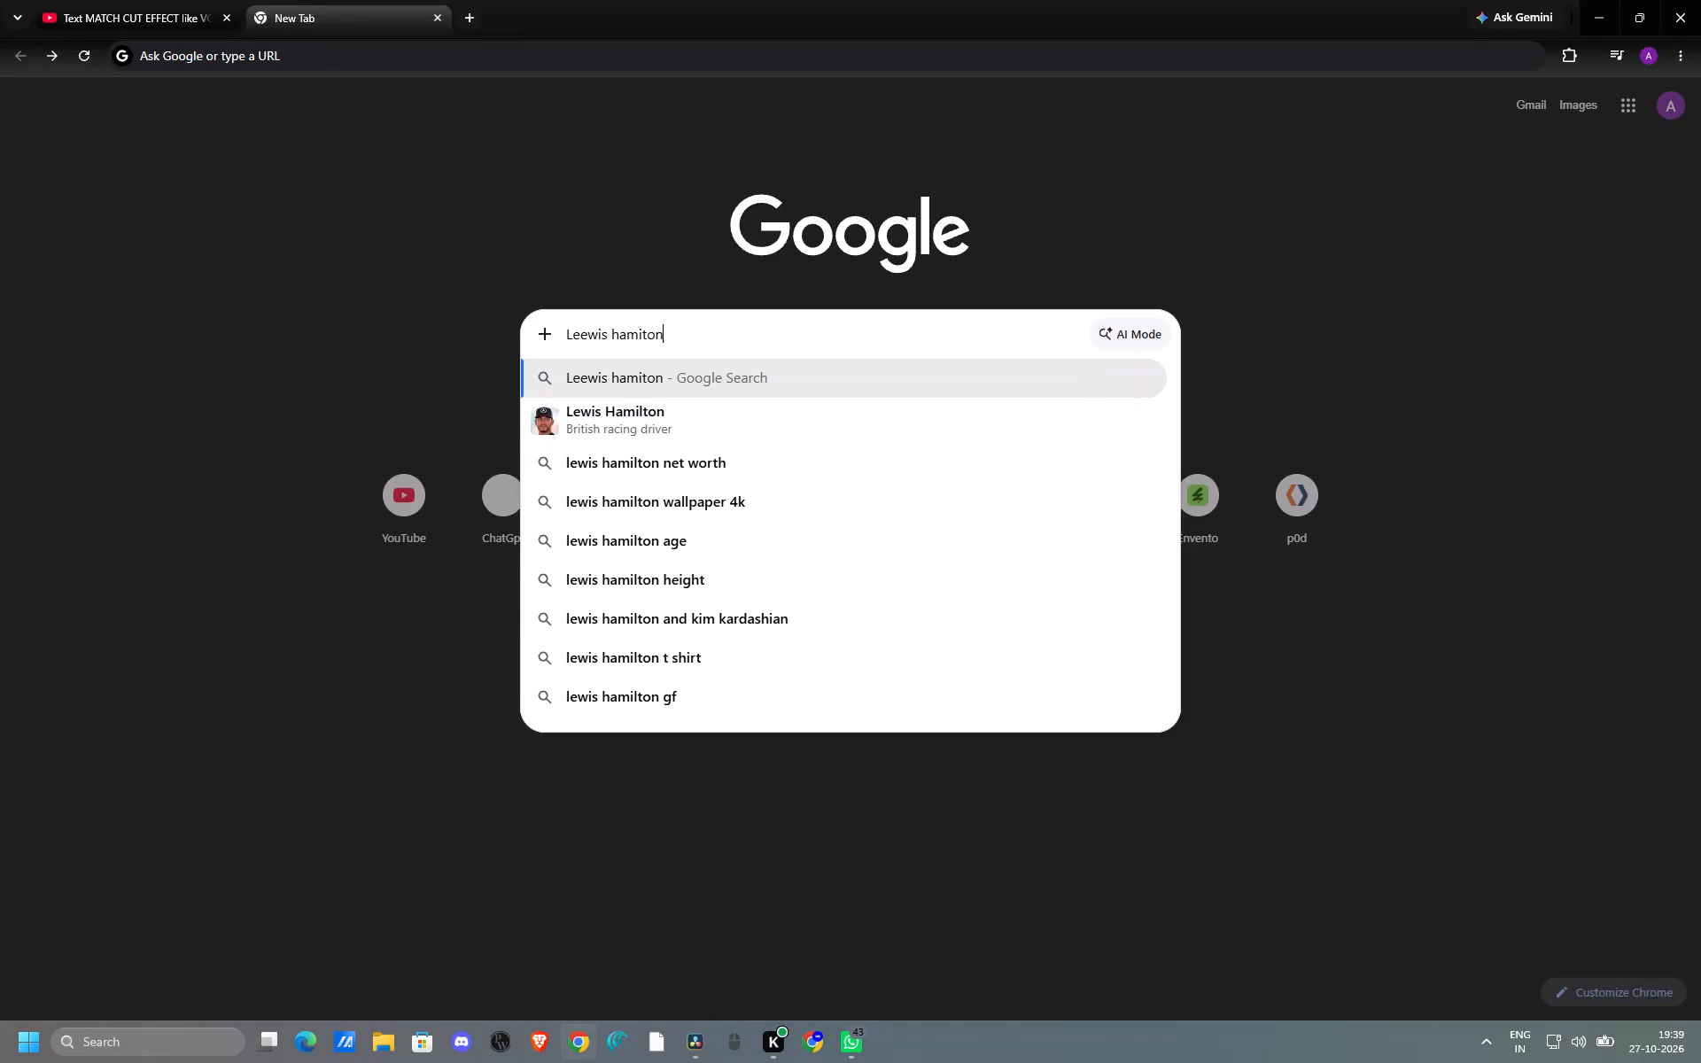
{"action": "key", "text": "BackSpace"}
{"action": "key", "text": "BackSpace"}
{"action": "key", "text": "BackSpace"}
{"action": "type", "text": "lton"}
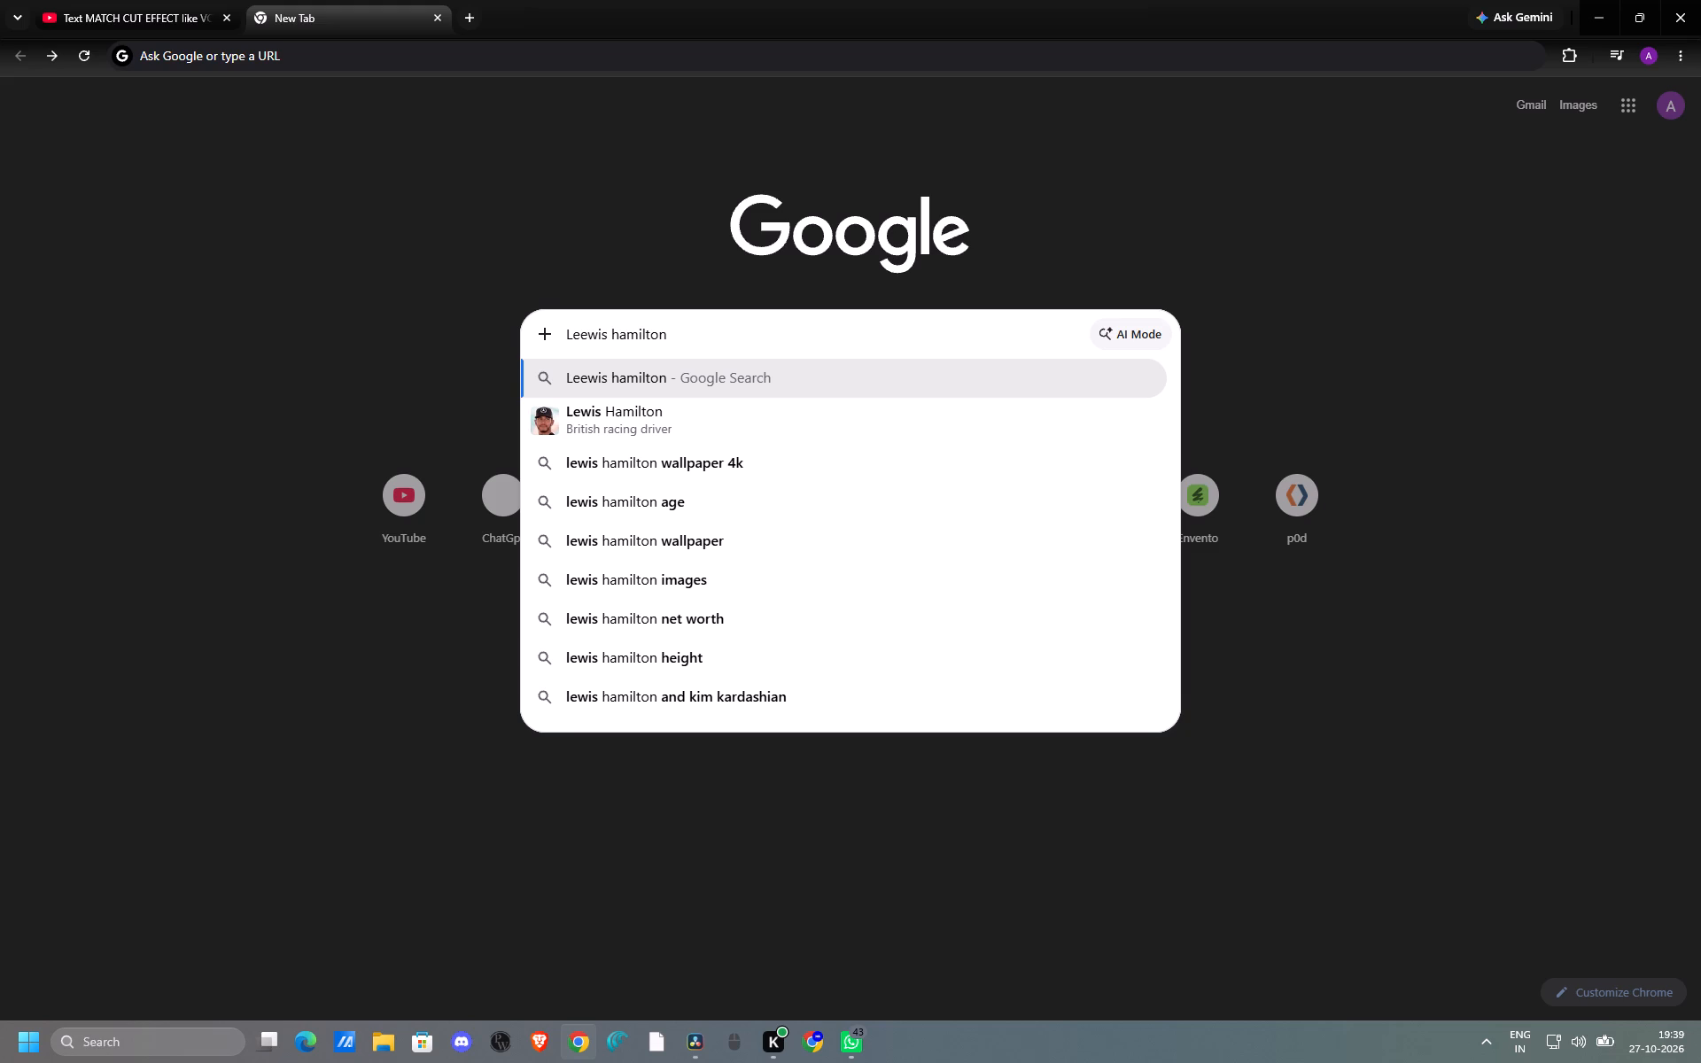
{"action": "left_click", "coordinate": [585, 330]}
{"action": "key", "text": "BackSpace"}
{"action": "left_click", "coordinate": [690, 333]}
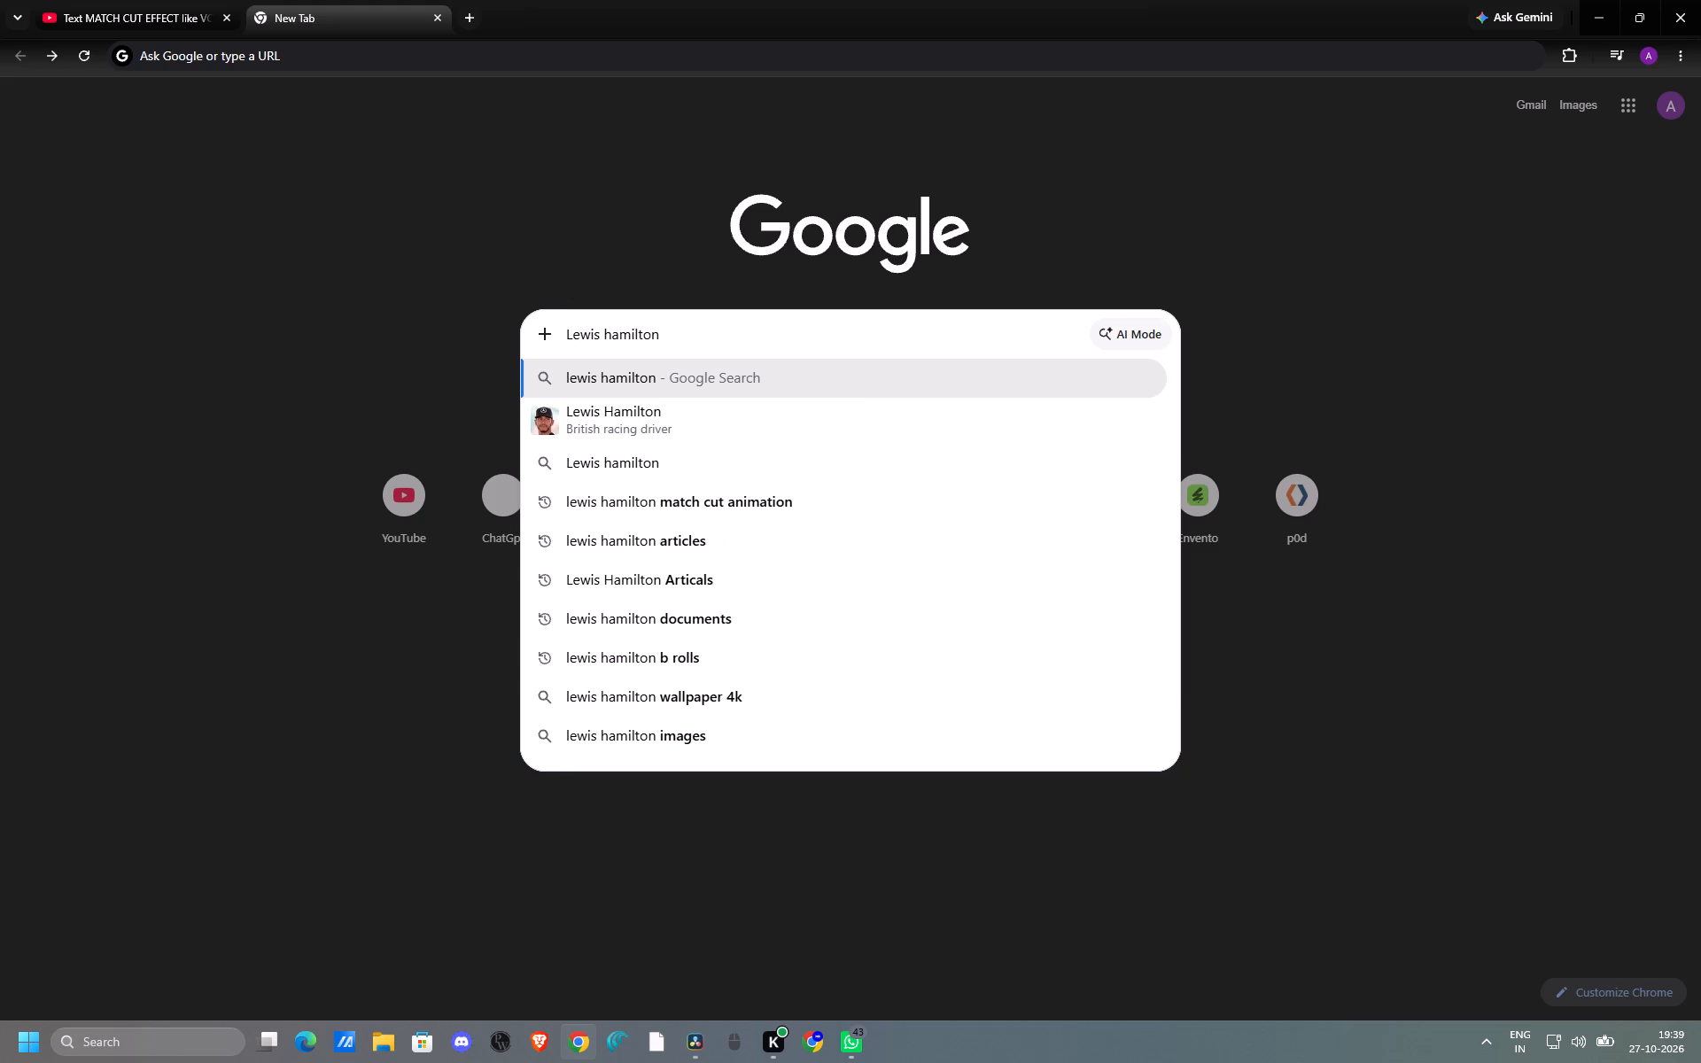
{"action": "key", "text": "space"}
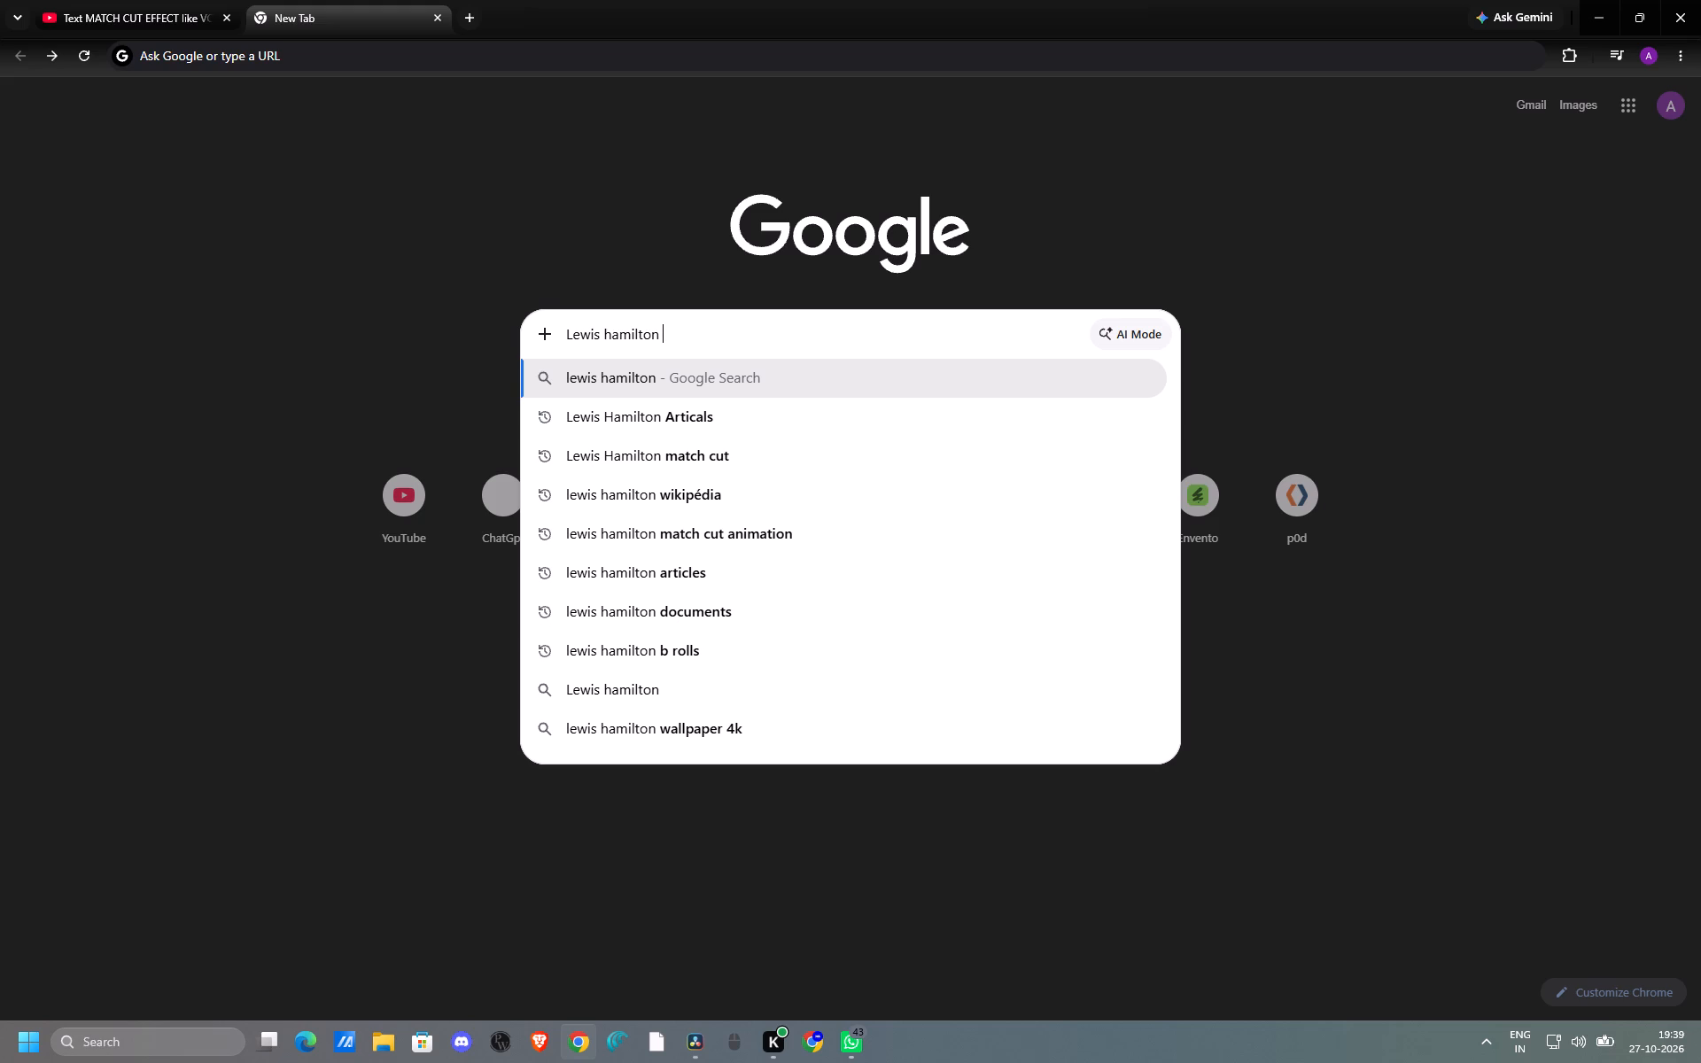
{"action": "type", "text": "achivements"}
{"action": "key", "text": "Return"}
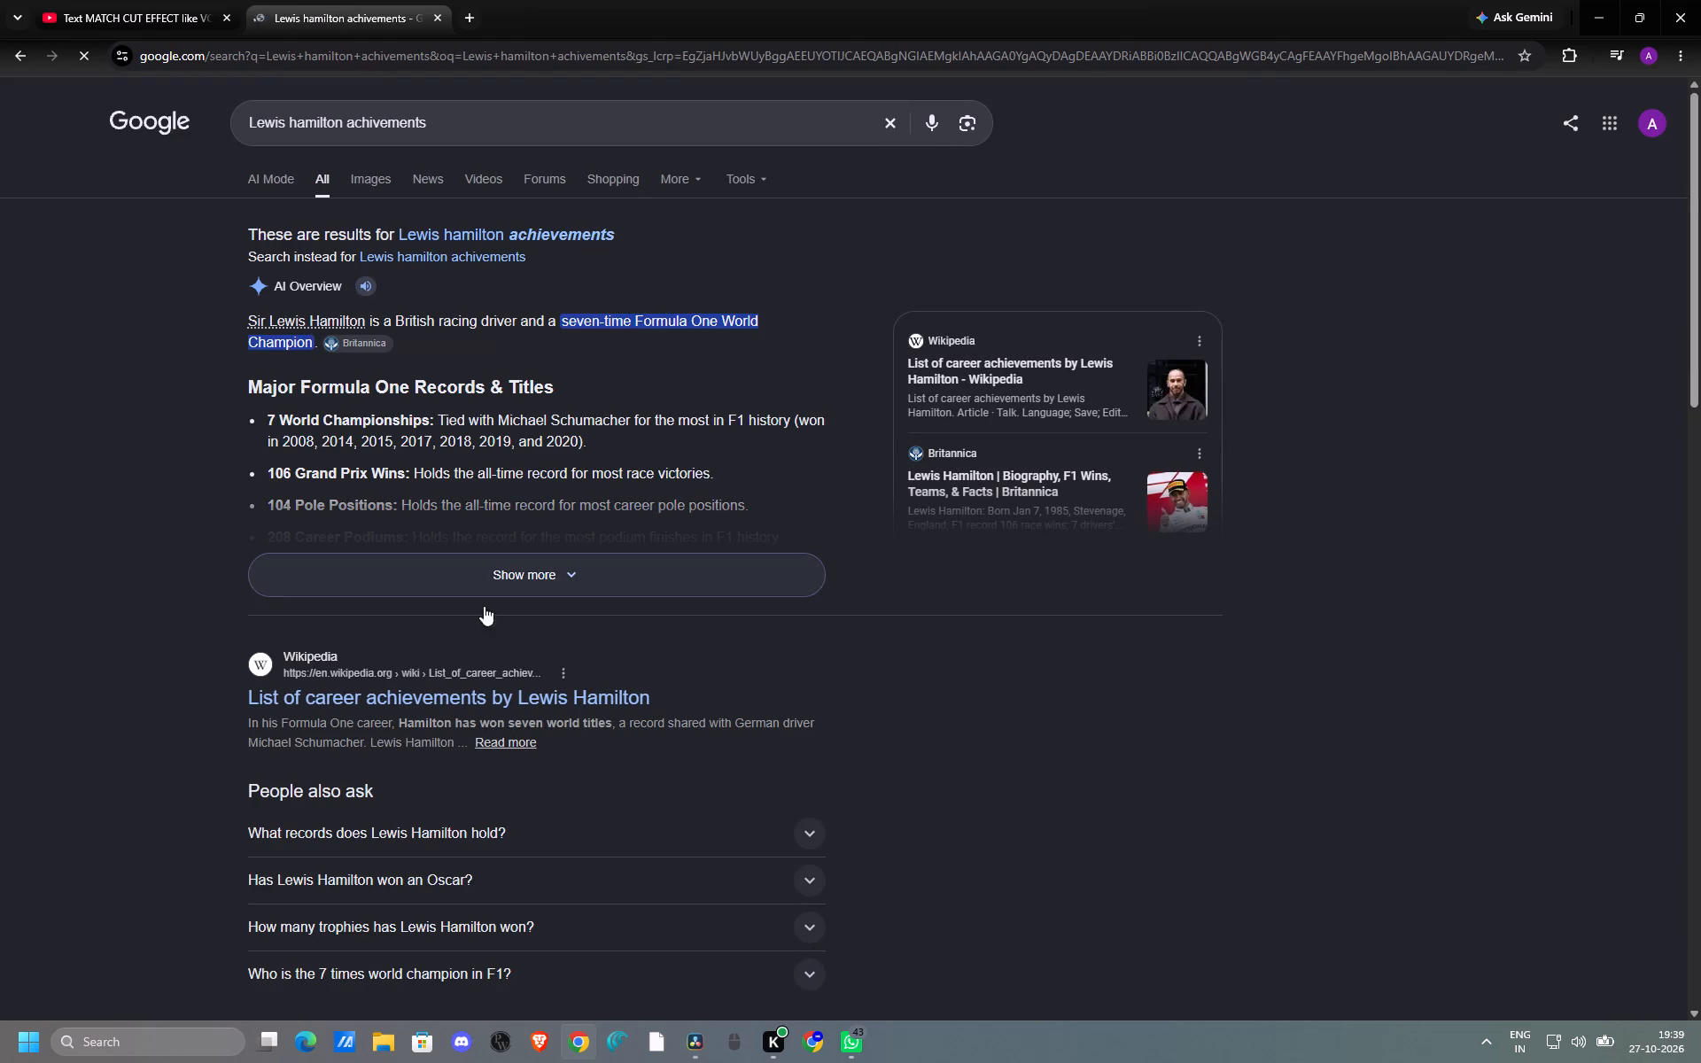
Capture a screenshot of Wikipedia's "List of career achievements by Lewis Hamilton" from its heading to the top of the World titles table, and return to the results.
{"action": "left_click", "coordinate": [384, 698]}
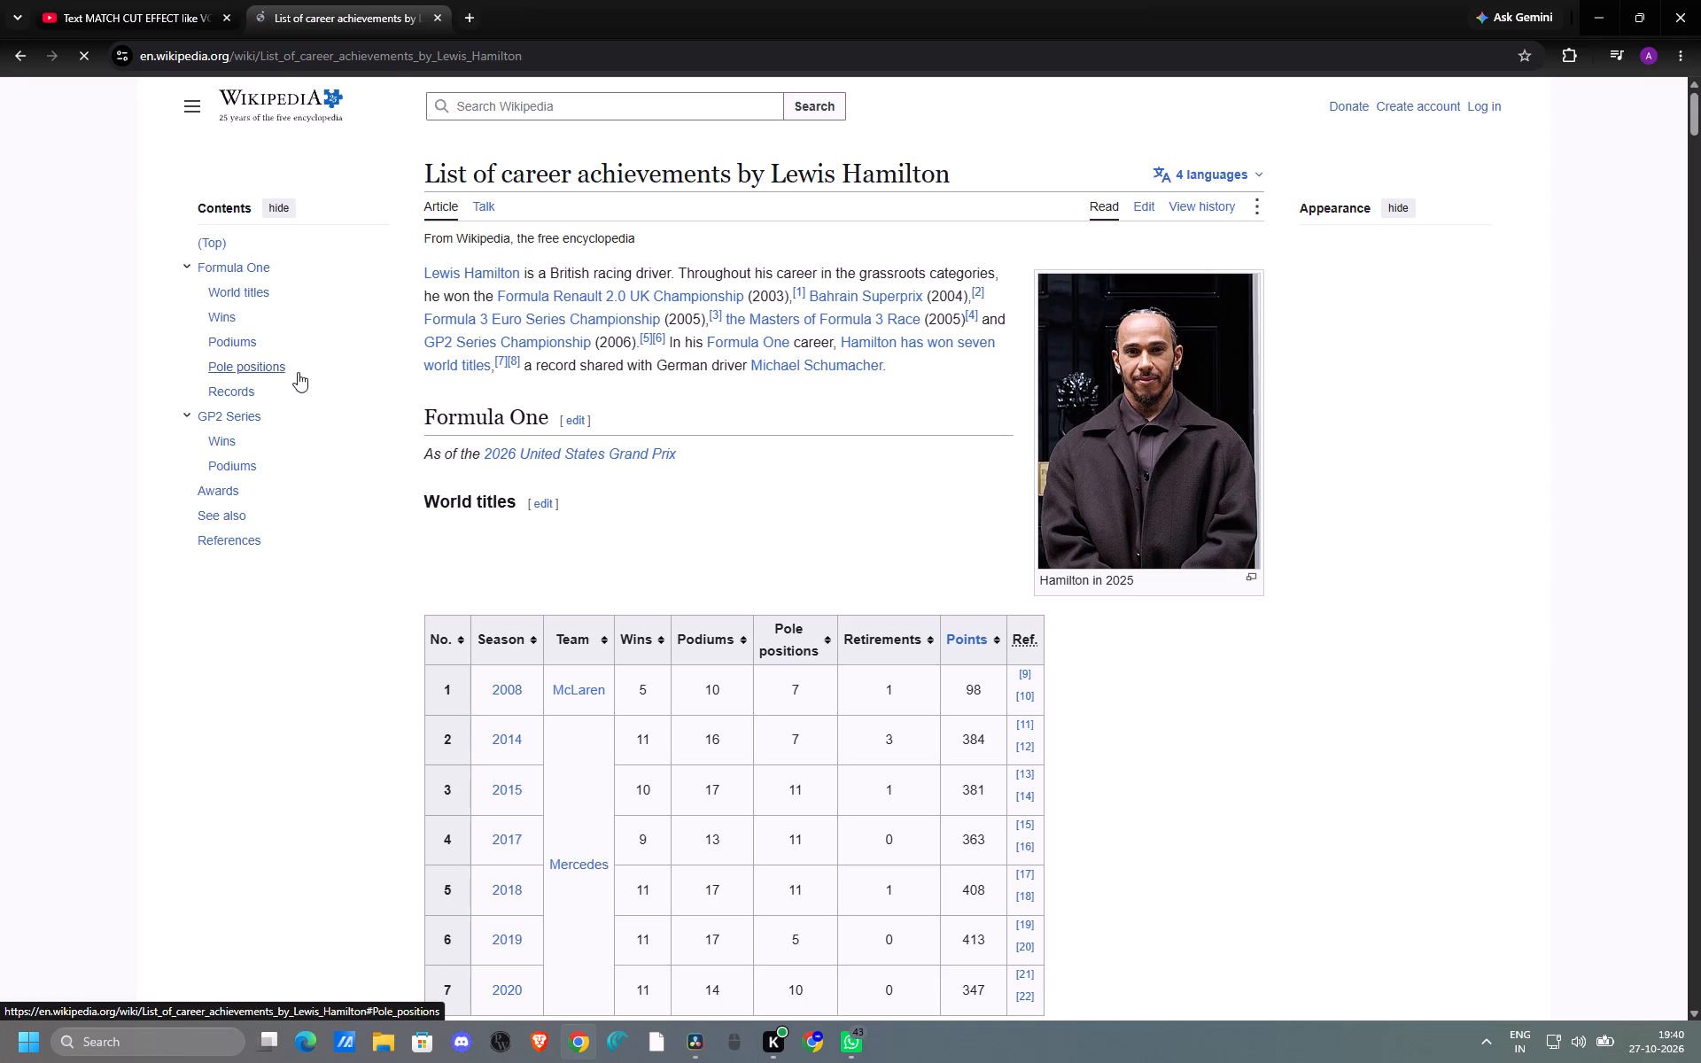
{"action": "scroll", "coordinate": [454, 379], "scroll_direction": "down", "scroll_amount": 10}
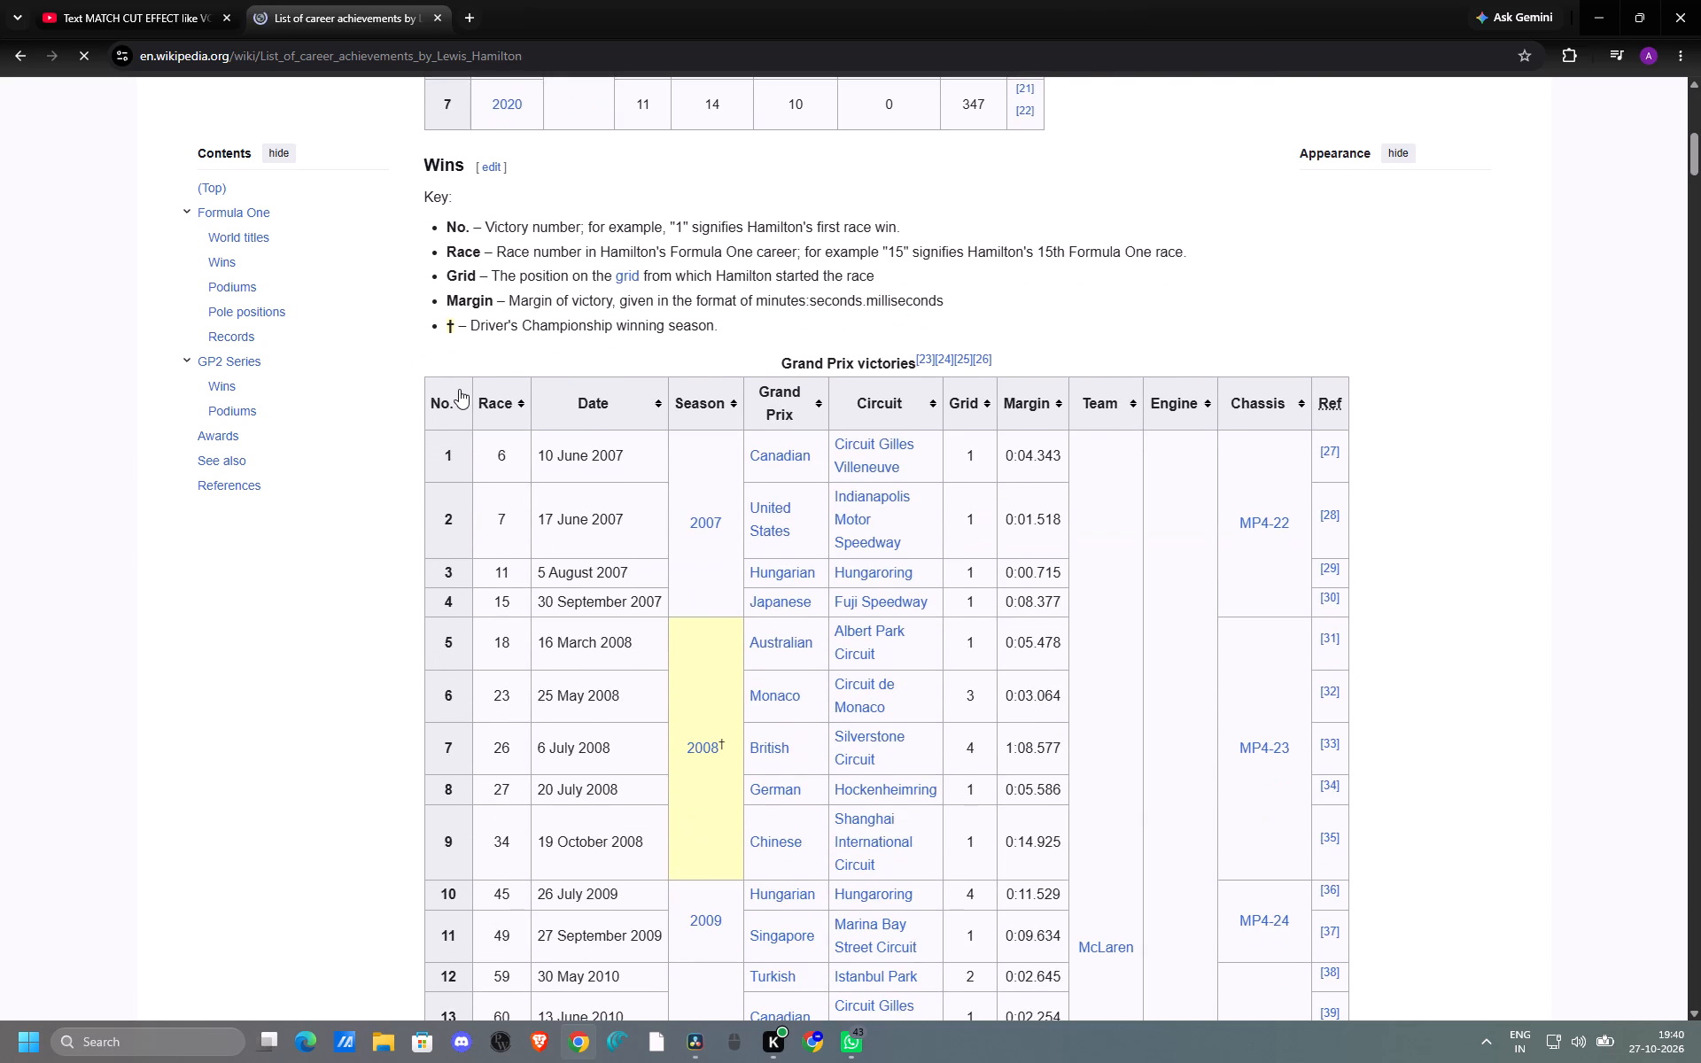
{"action": "scroll", "coordinate": [459, 389], "scroll_direction": "up", "scroll_amount": 20}
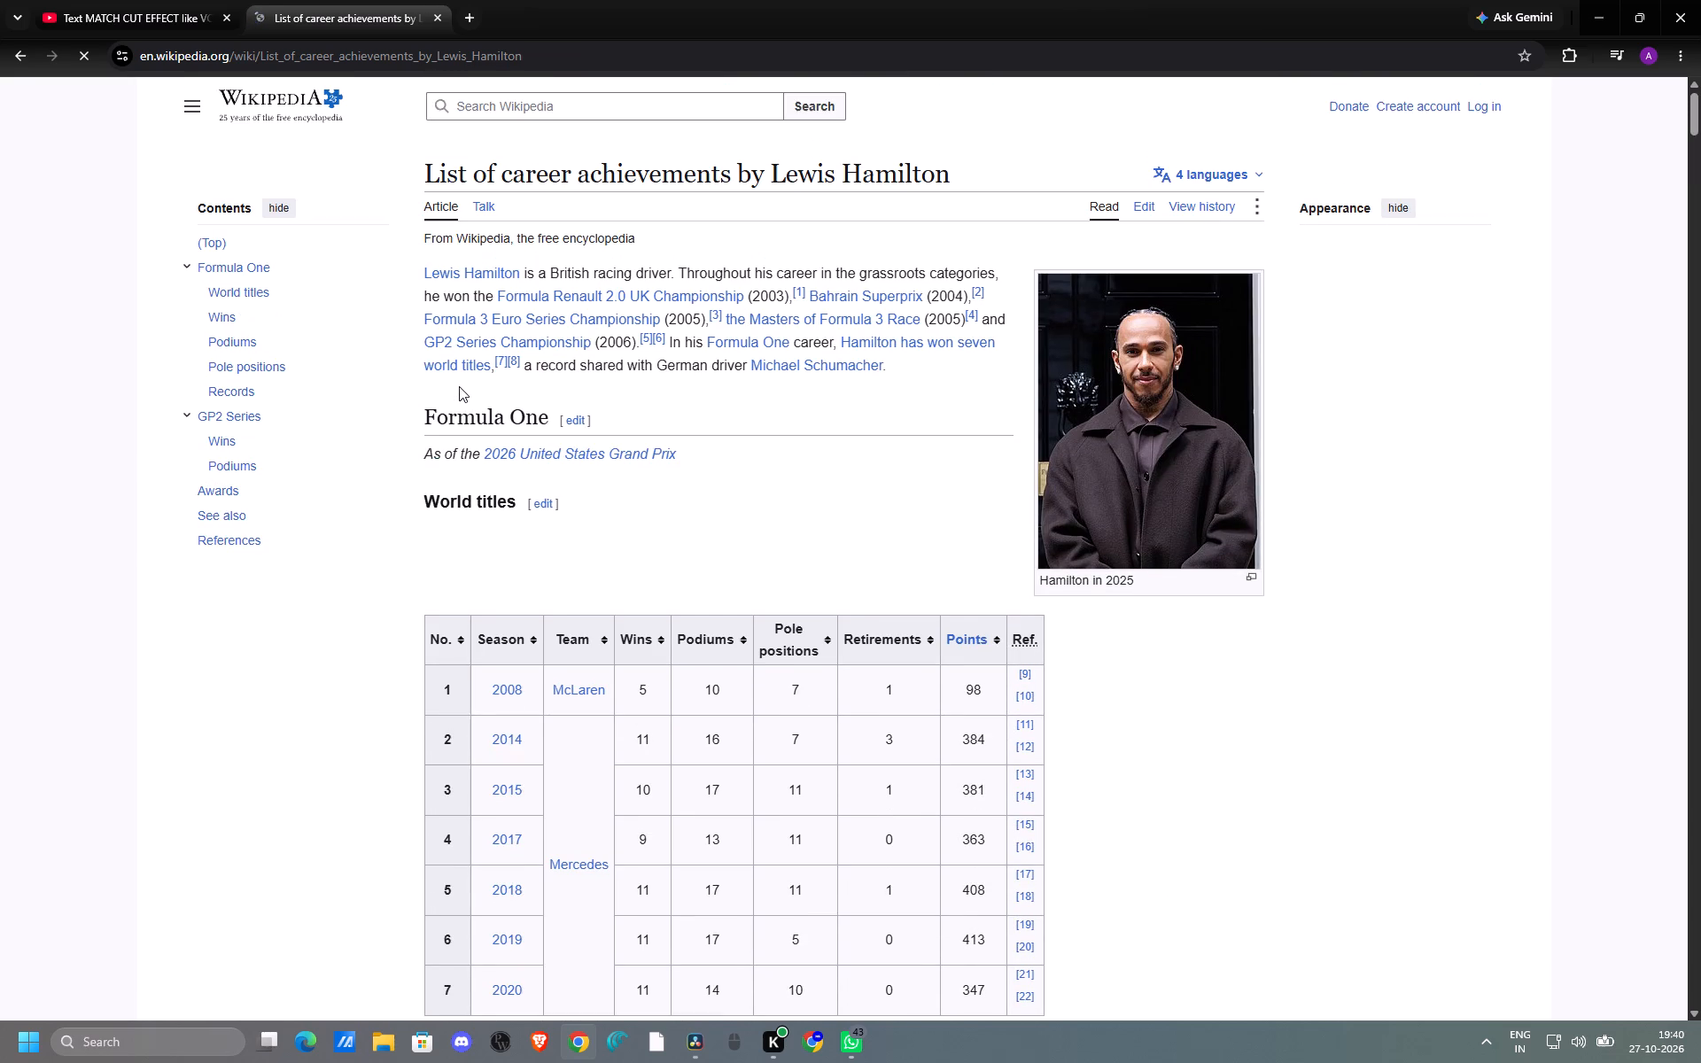
{"action": "key", "text": "Print"}
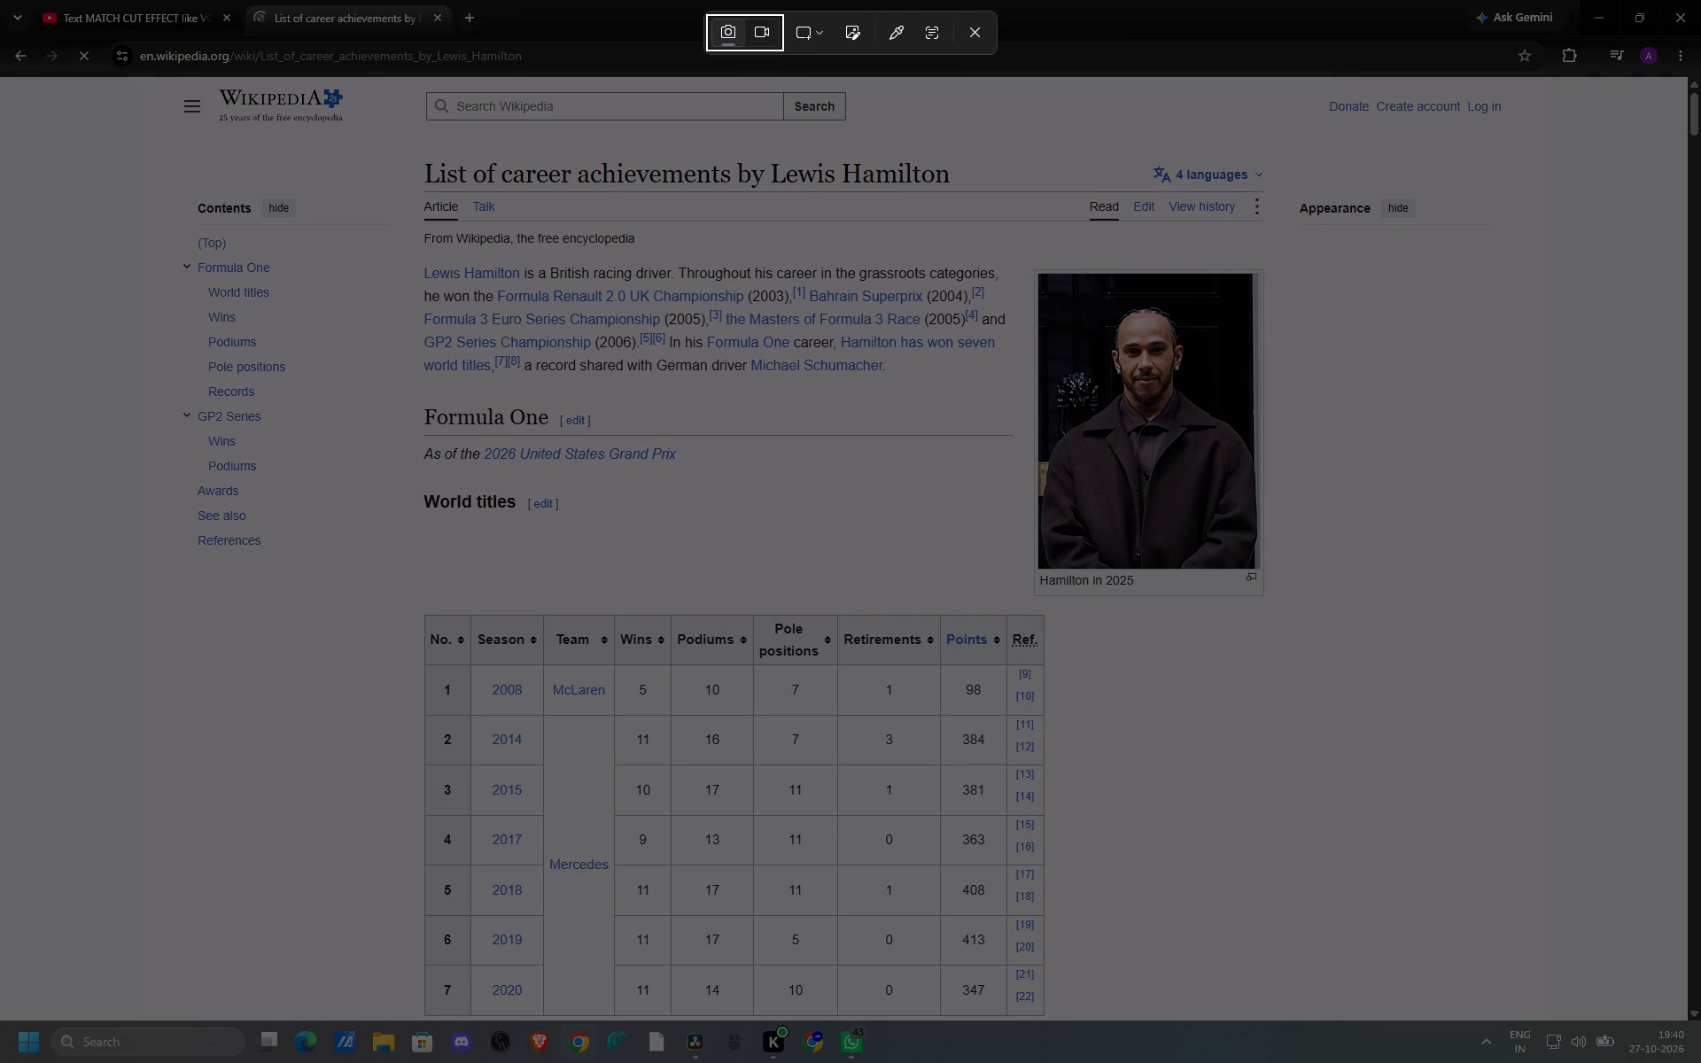
{"action": "left_click_drag", "start_coordinate": [378, 95], "coordinate": [1324, 779]}
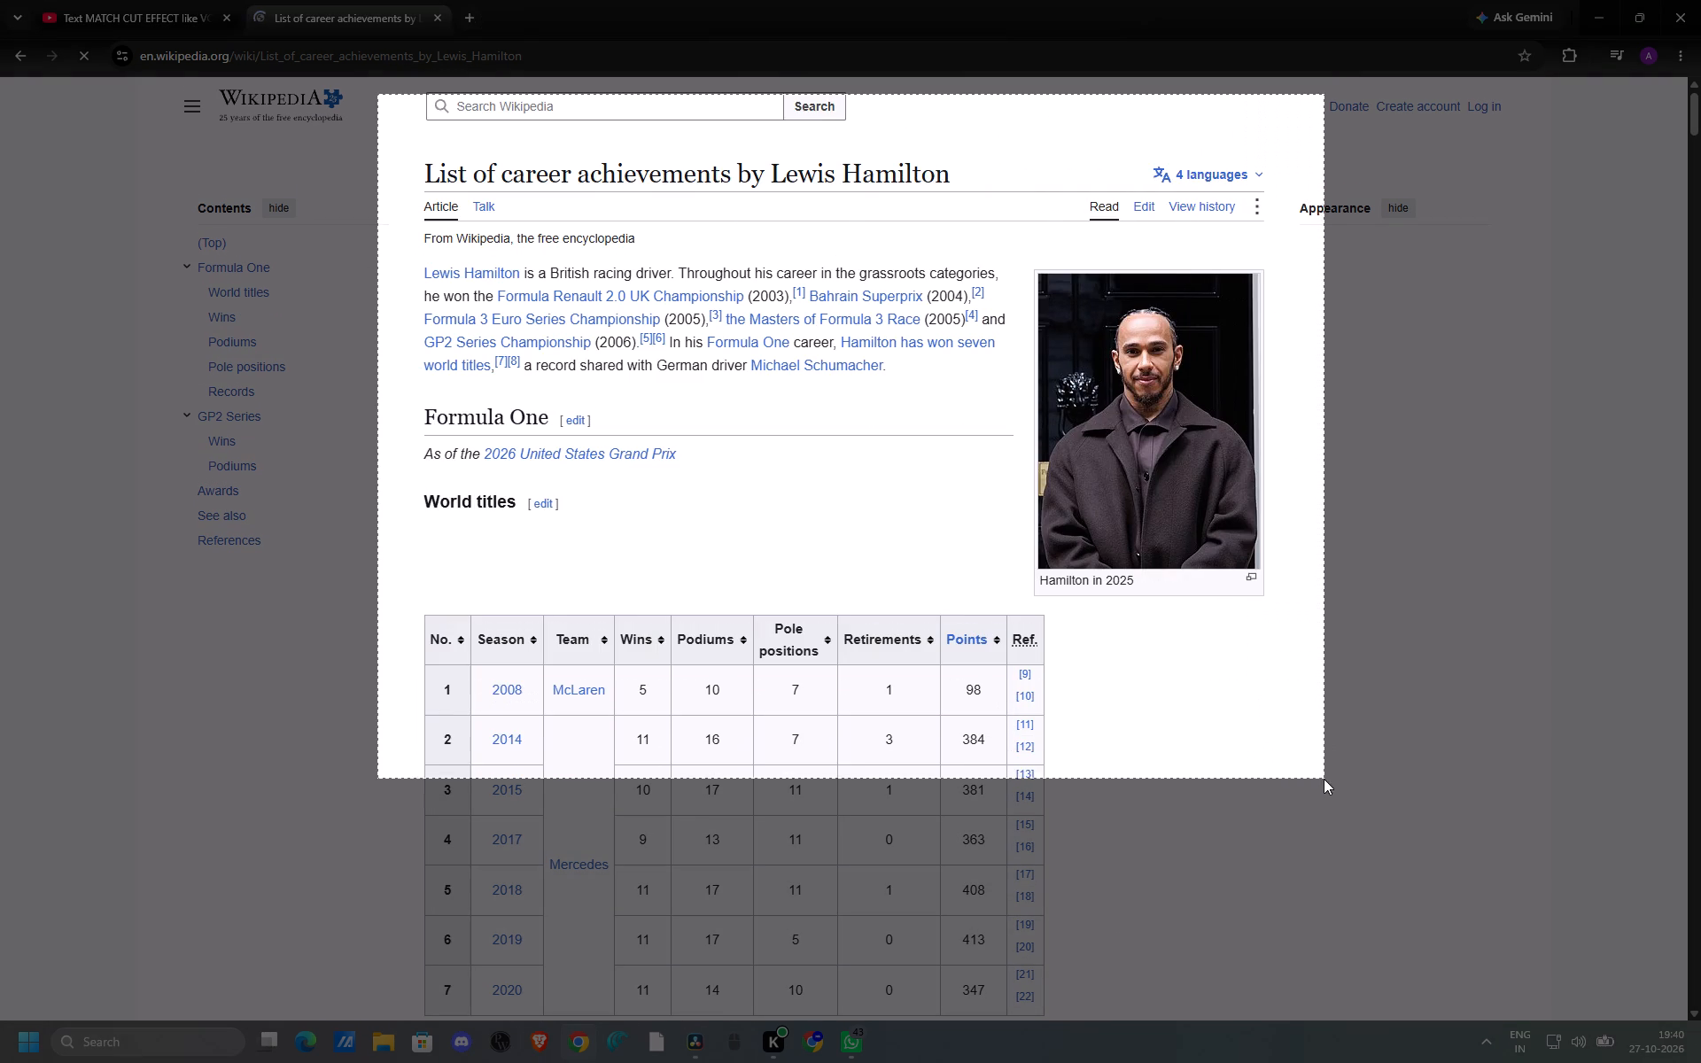
{"action": "left_click_drag", "start_coordinate": [1324, 779], "coordinate": [1332, 812]}
{"action": "left_click", "coordinate": [20, 58]}
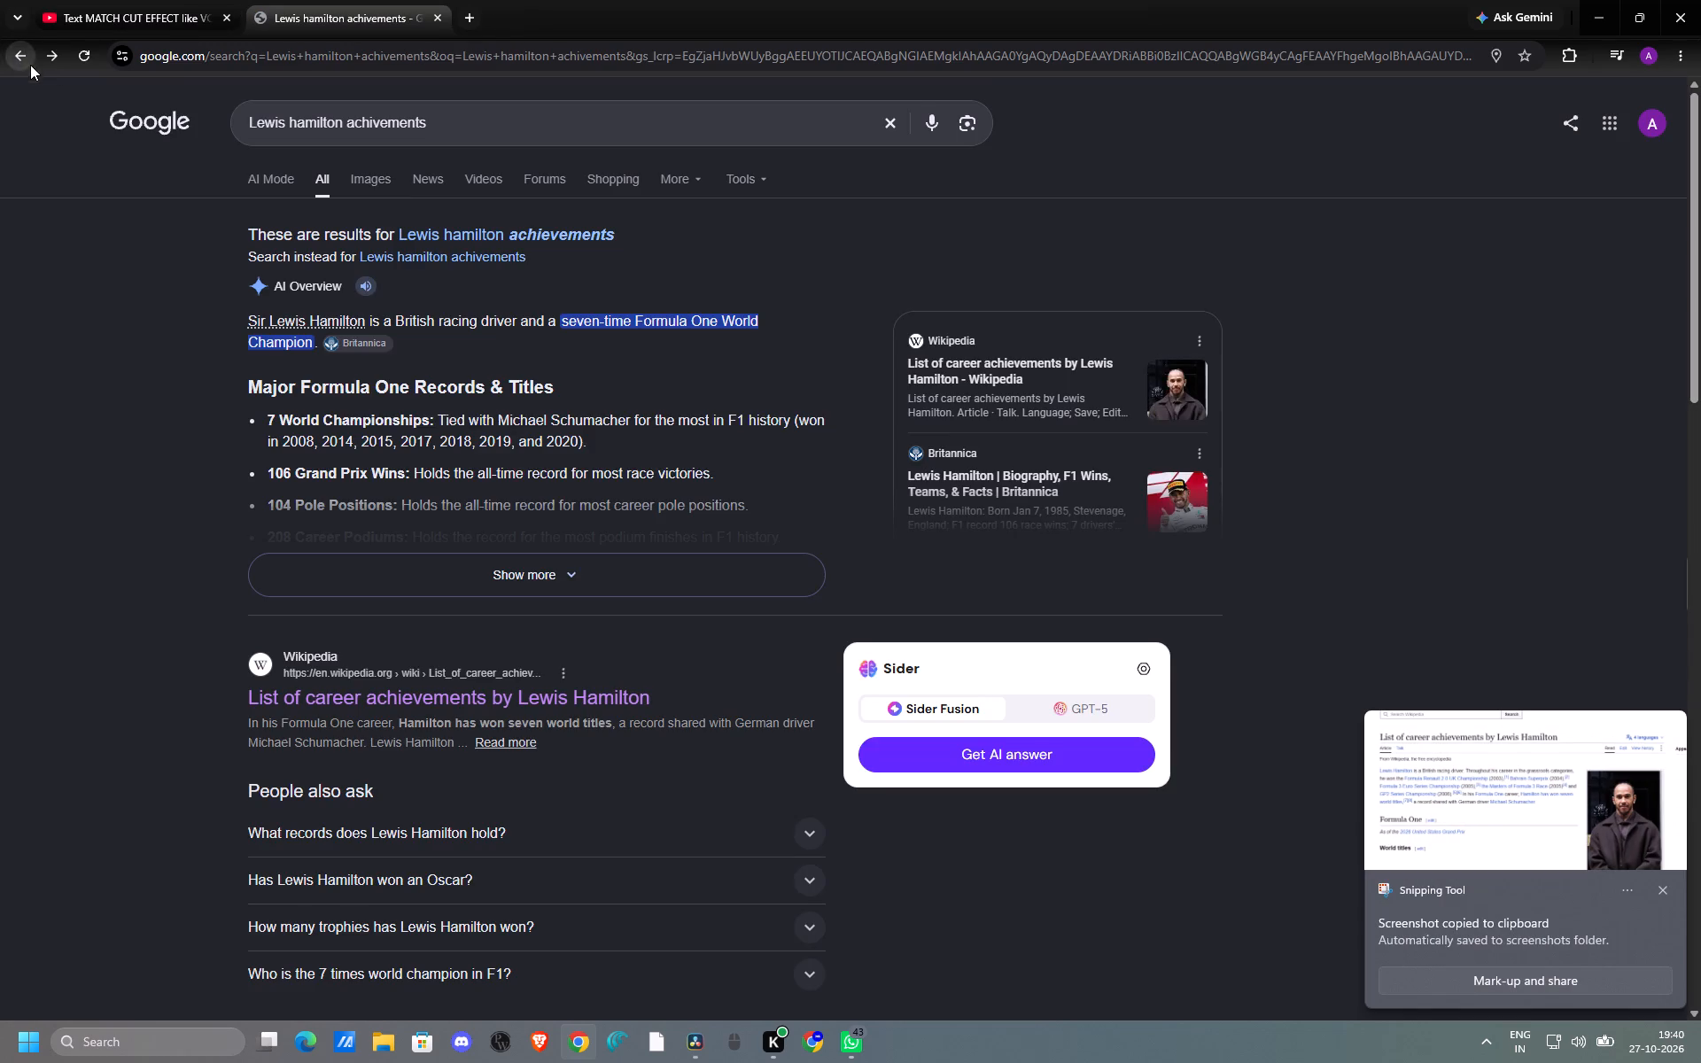
Open the F1 History page on Lewis Hamilton, screenshot its introduction and personal details table, and return to the results.
{"action": "scroll", "coordinate": [482, 438], "scroll_direction": "down", "scroll_amount": 5}
{"action": "scroll", "coordinate": [478, 524], "scroll_direction": "down", "scroll_amount": 1}
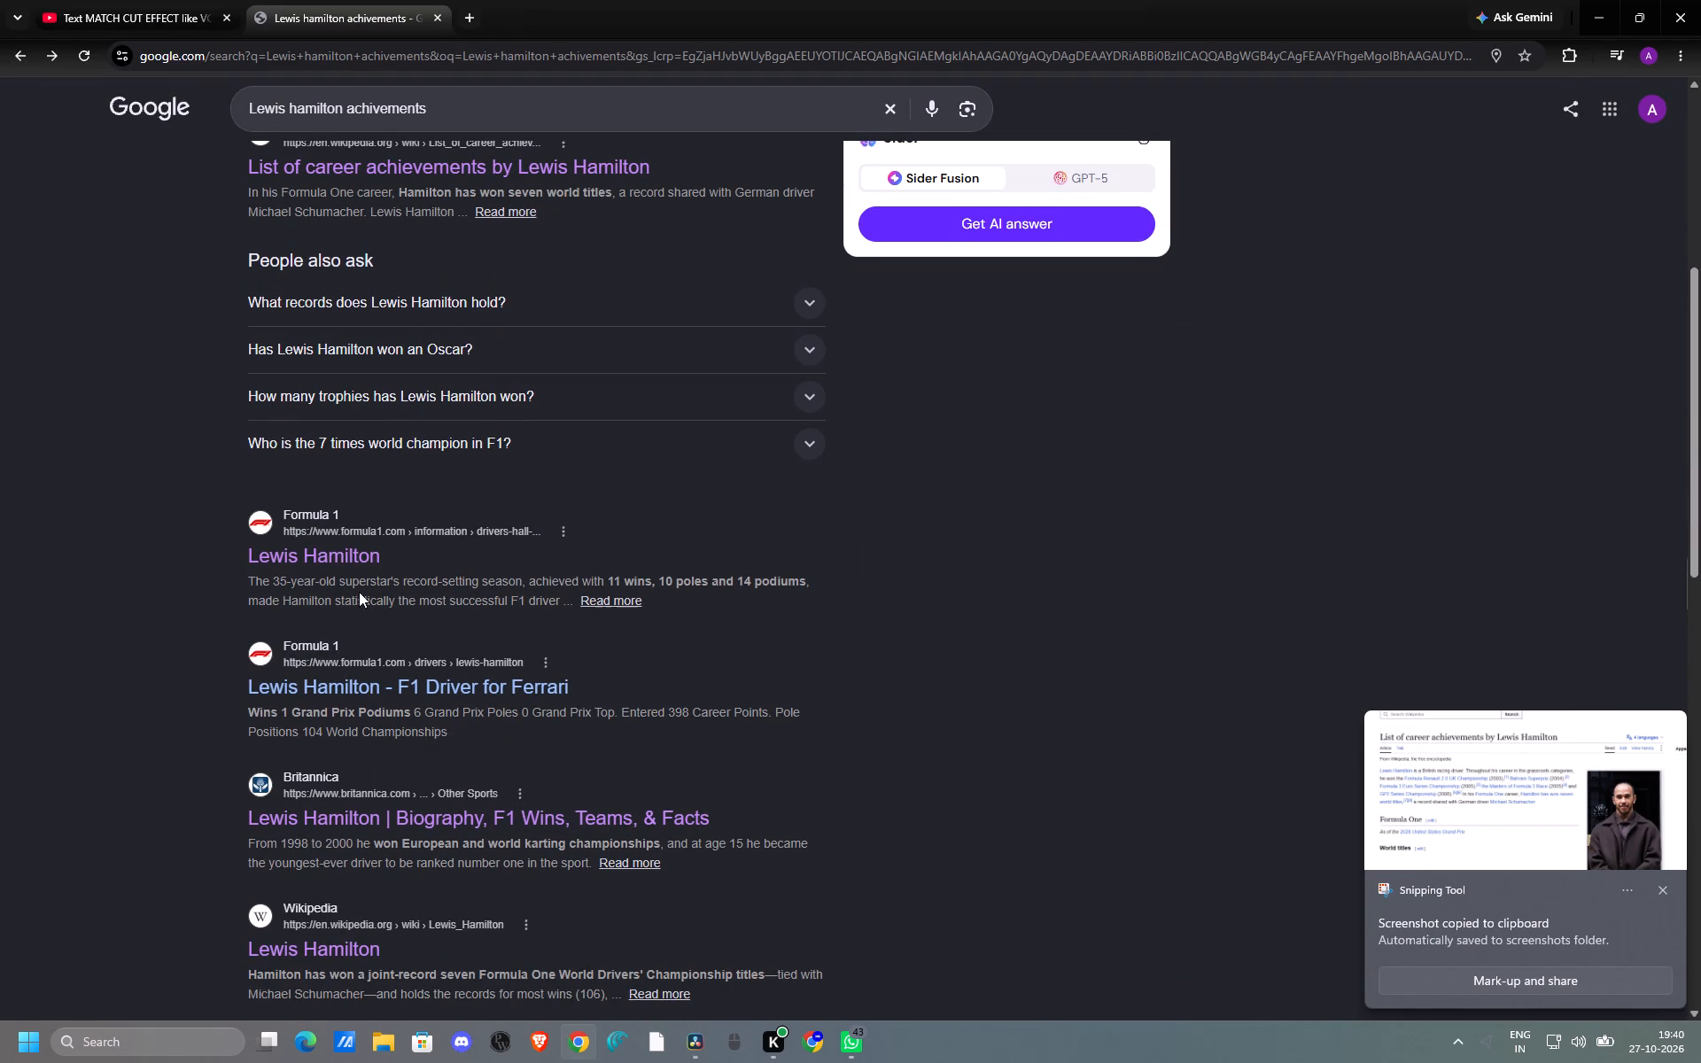
{"action": "scroll", "coordinate": [373, 687], "scroll_direction": "down", "scroll_amount": 4}
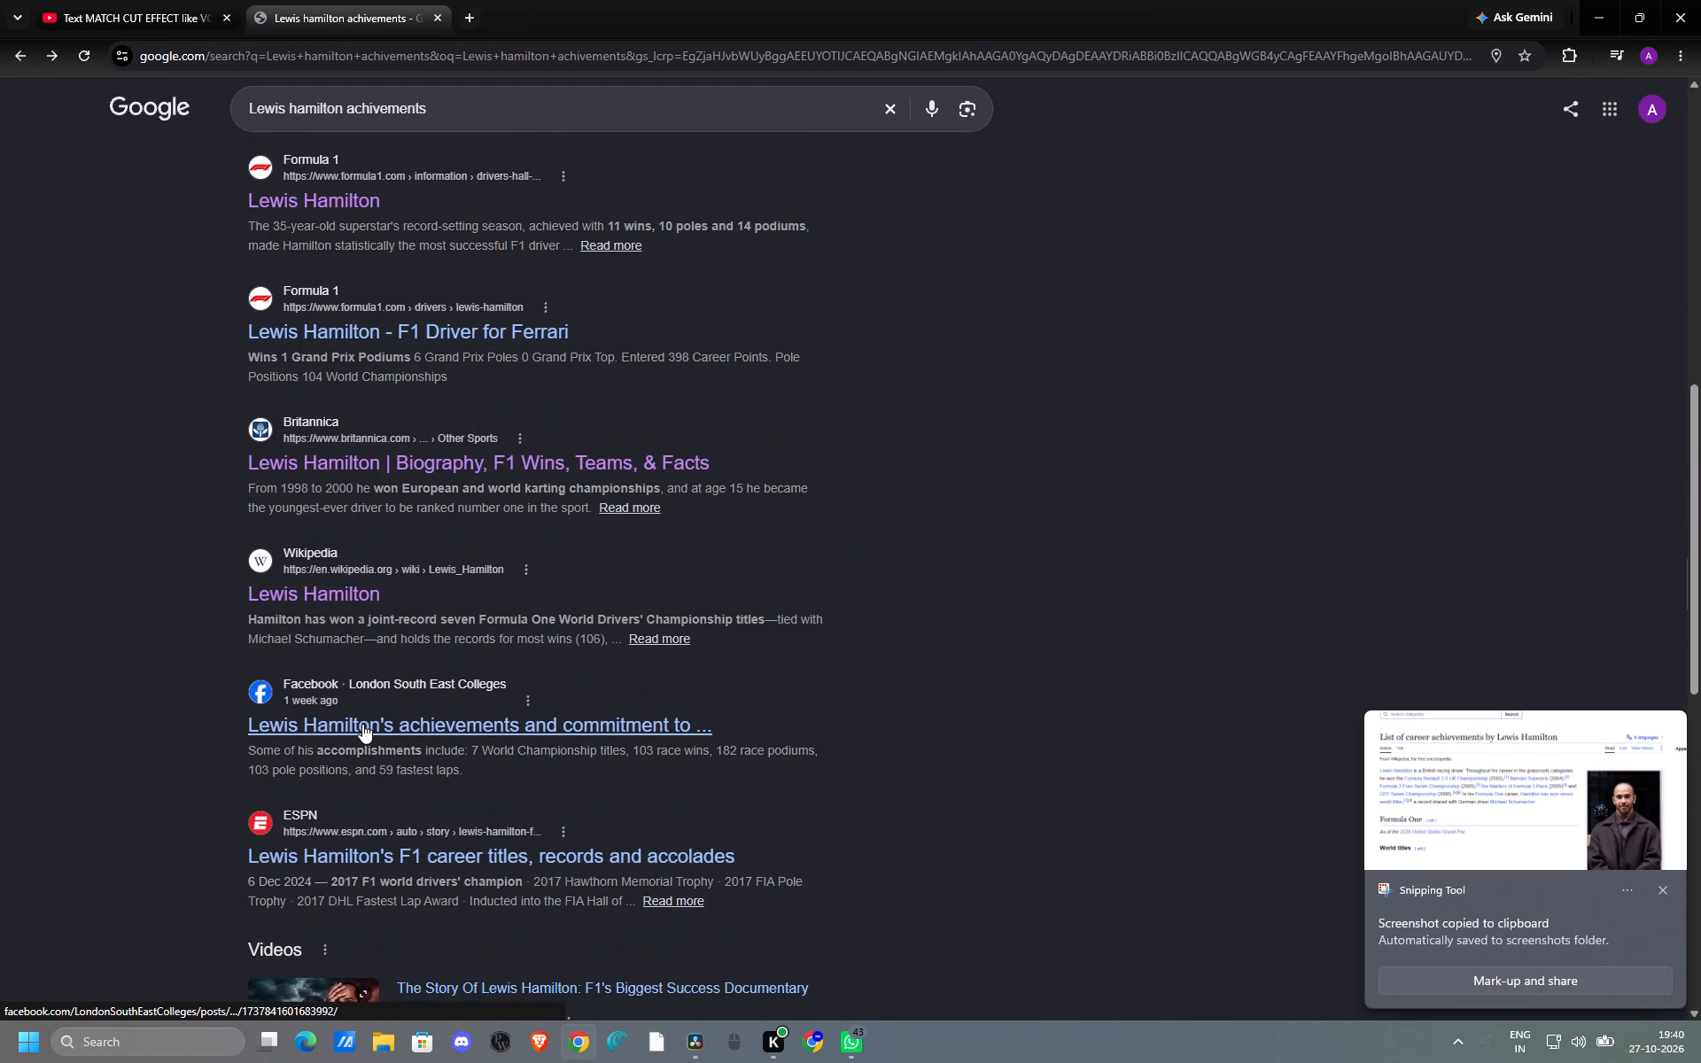
{"action": "scroll", "coordinate": [387, 771], "scroll_direction": "down", "scroll_amount": 8}
{"action": "left_click", "coordinate": [394, 664]}
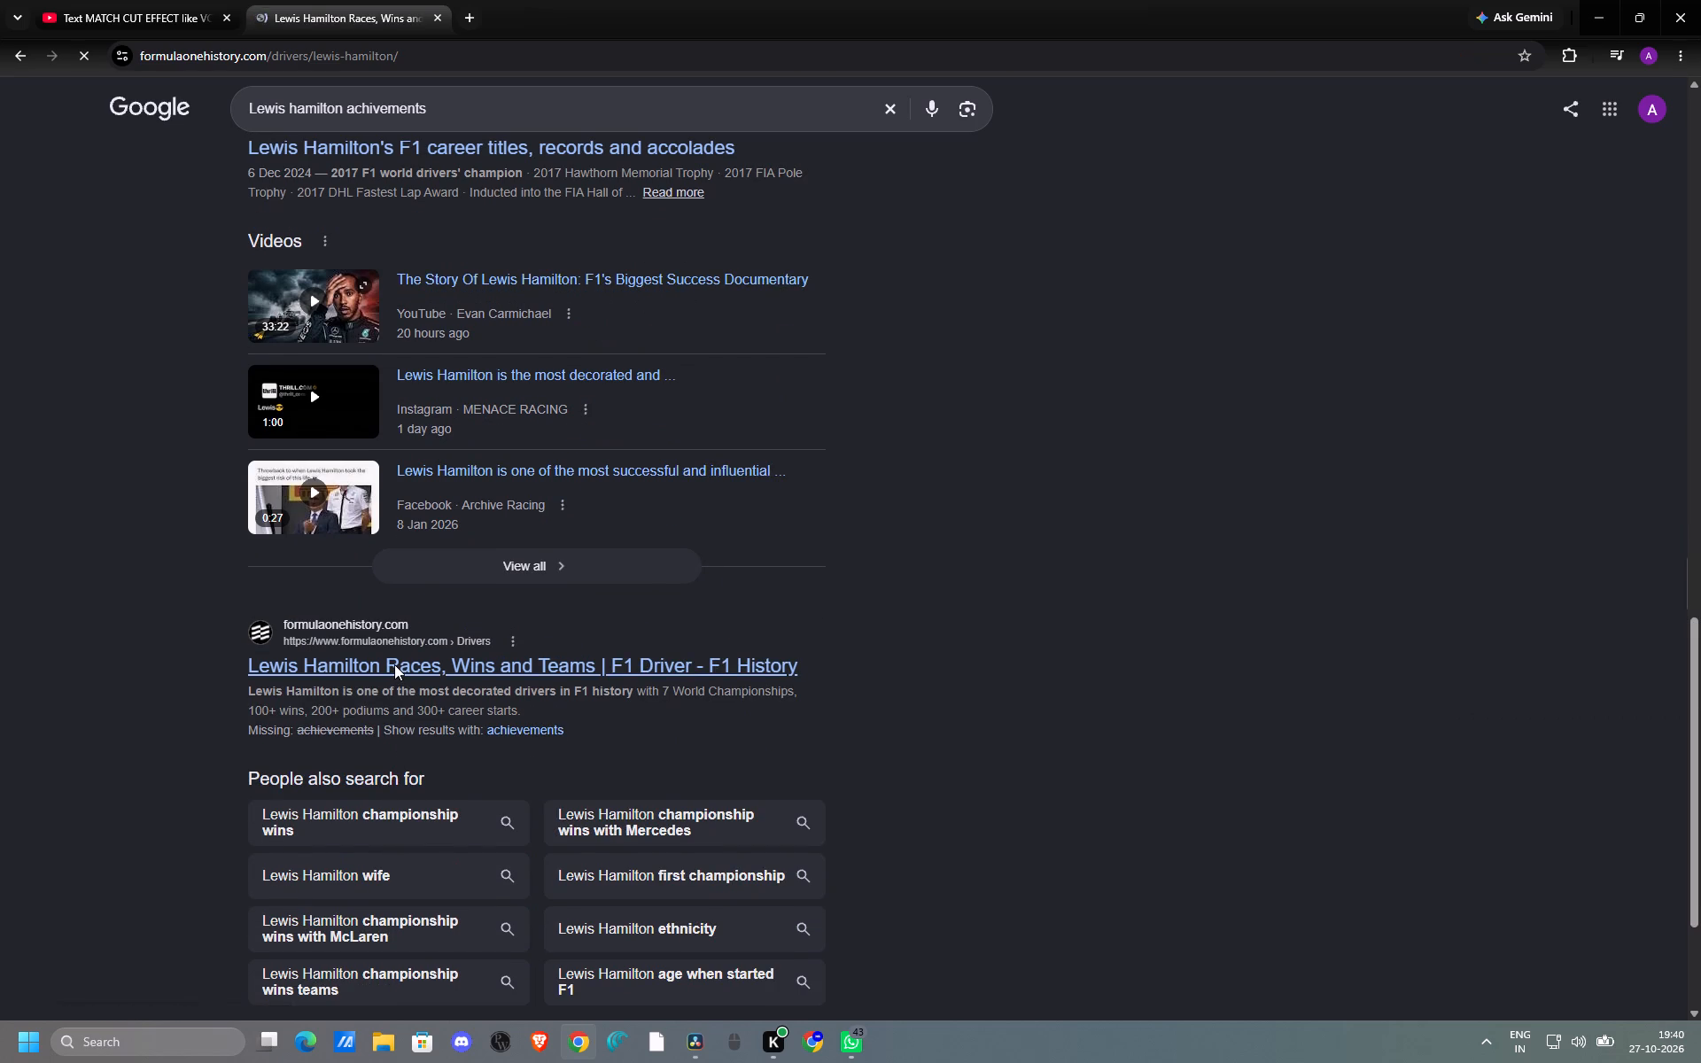
{"action": "scroll", "coordinate": [396, 660], "scroll_direction": "down", "scroll_amount": 2}
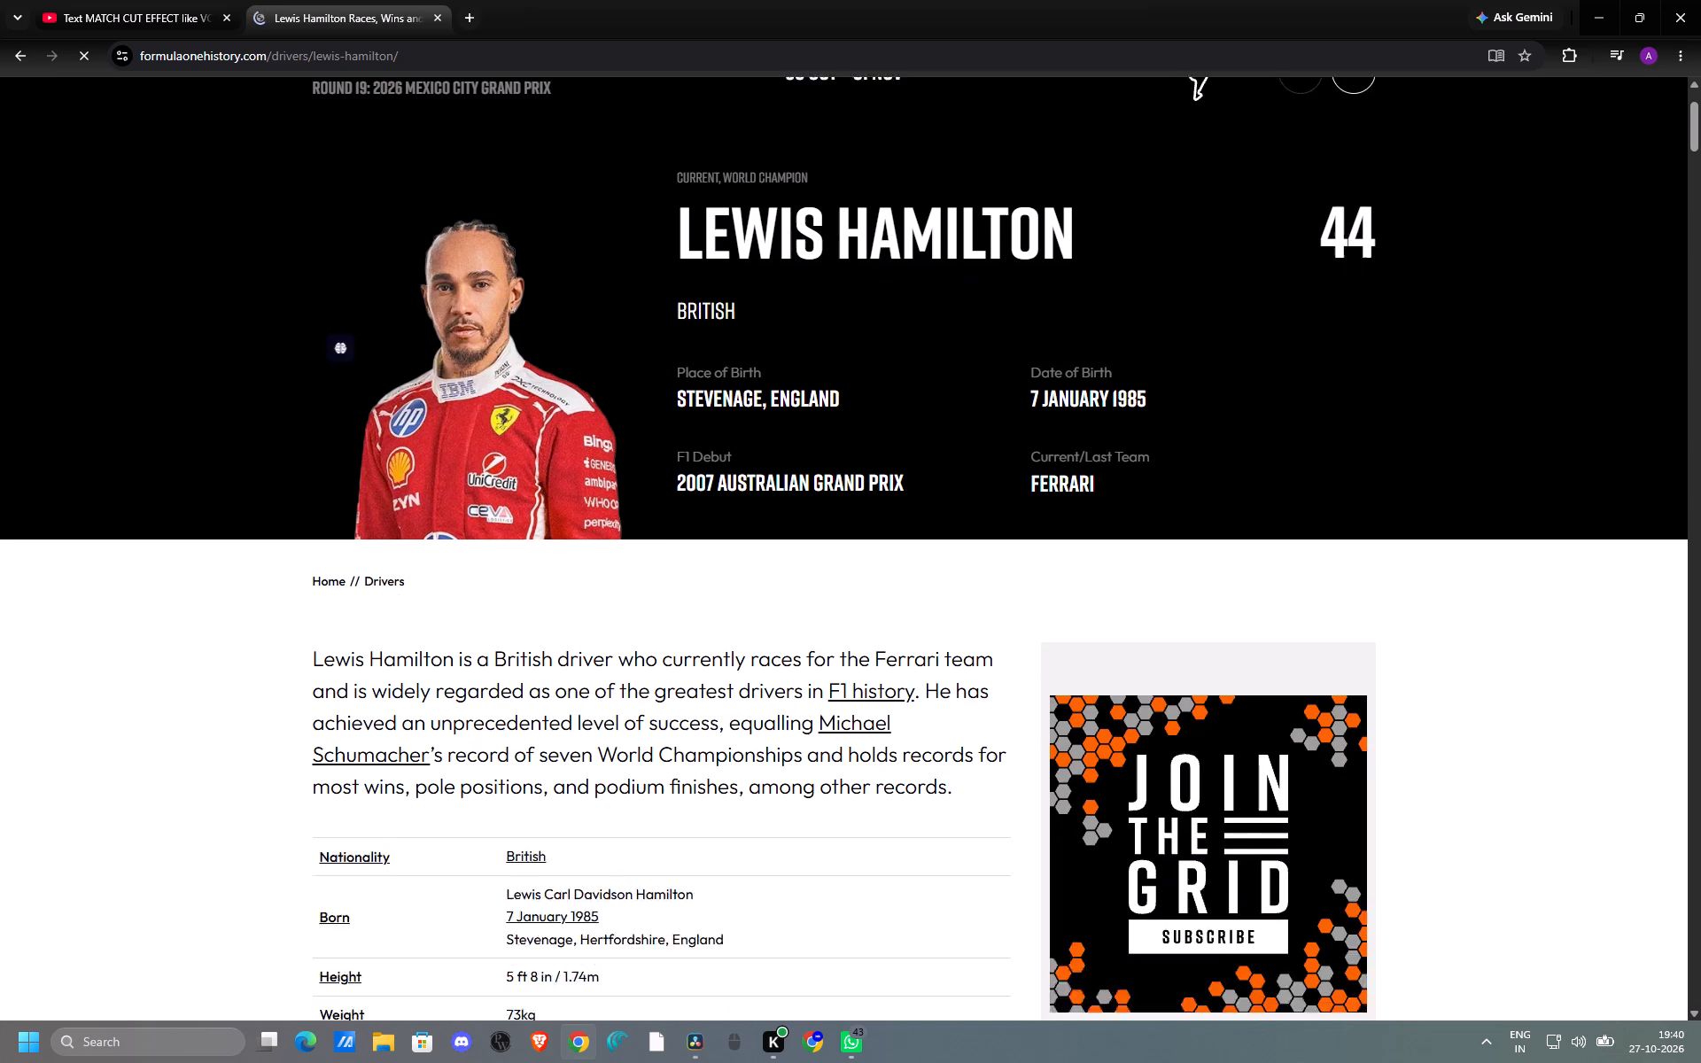
{"action": "scroll", "coordinate": [396, 657], "scroll_direction": "down", "scroll_amount": 2}
{"action": "key", "text": "Print"}
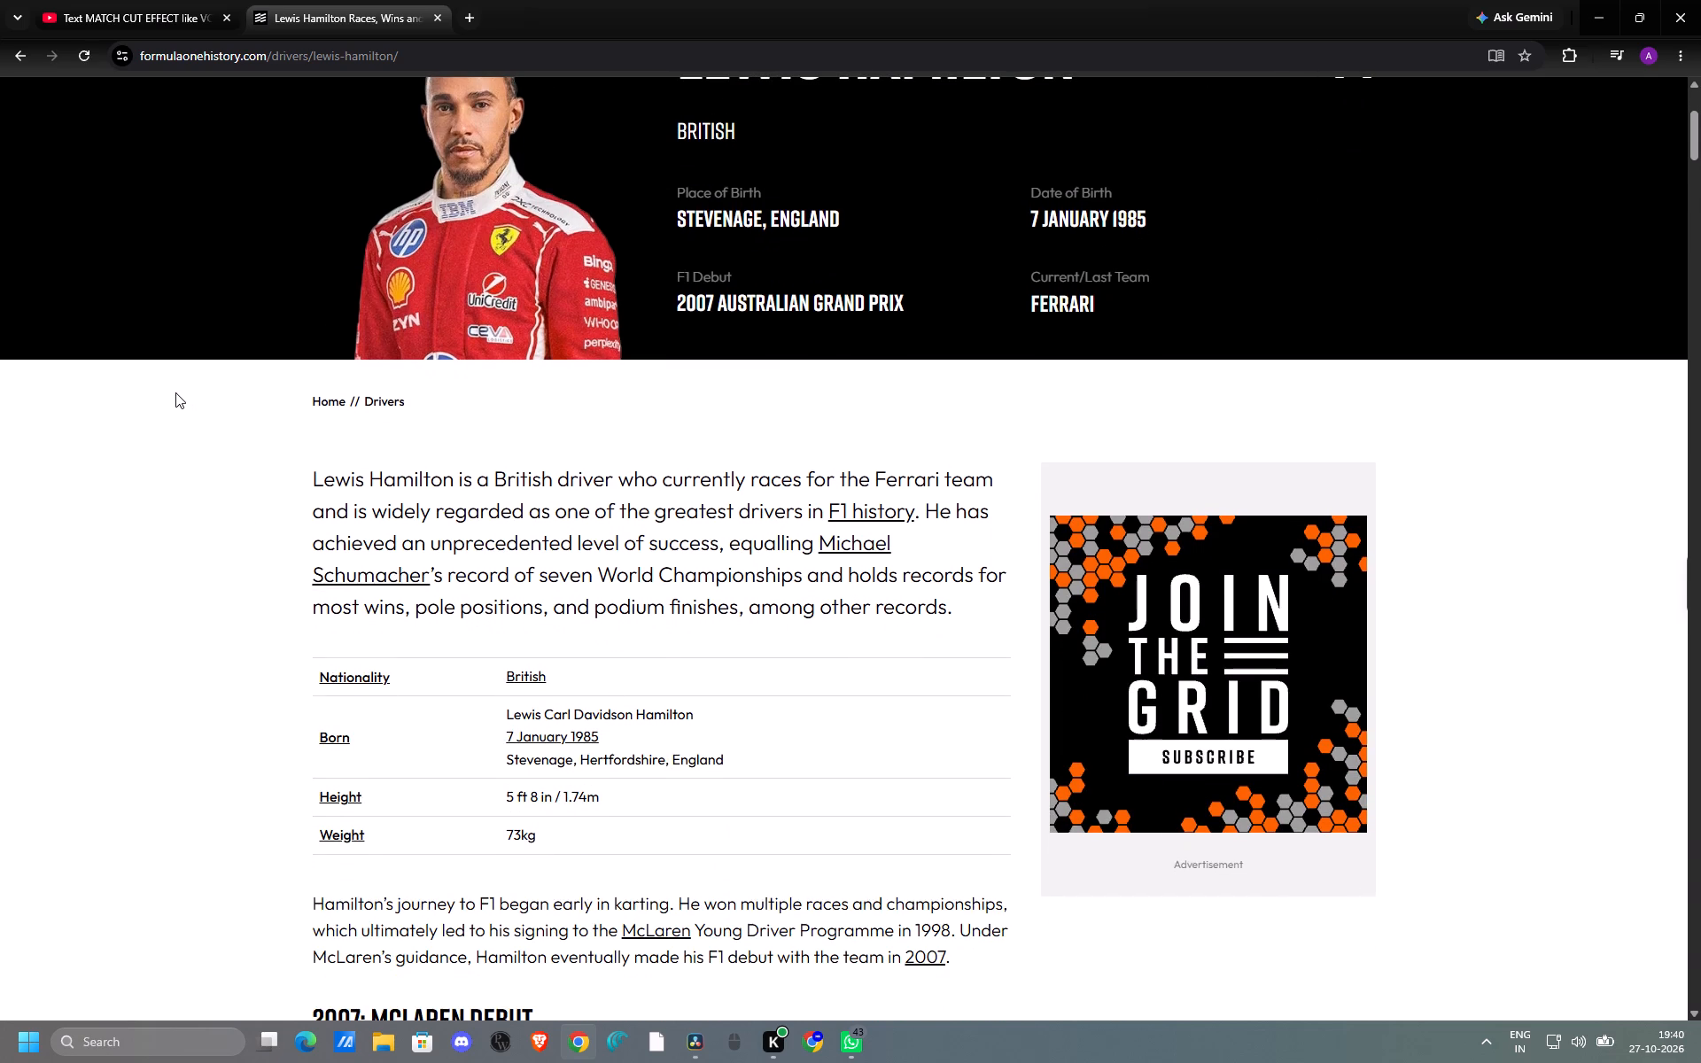
{"action": "left_click_drag", "start_coordinate": [122, 358], "coordinate": [1126, 991]}
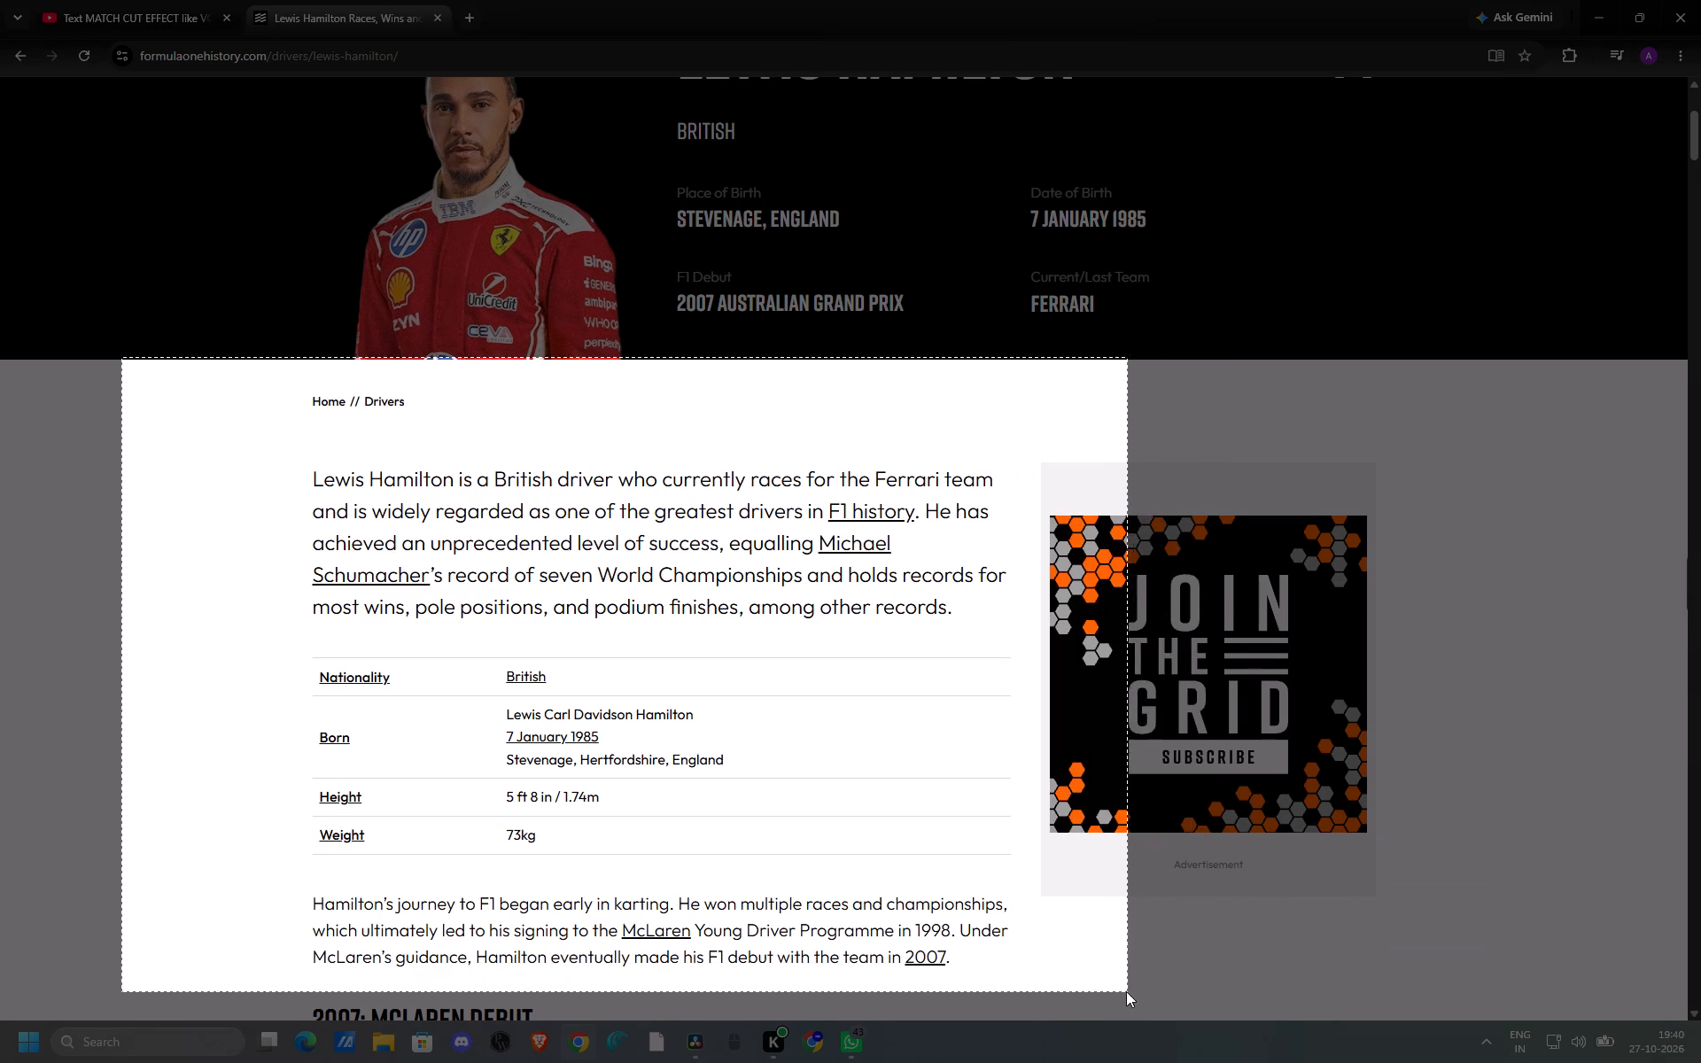
{"action": "left_click_drag", "start_coordinate": [1126, 991], "coordinate": [1118, 989]}
{"action": "left_click", "coordinate": [11, 52]}
{"action": "scroll", "coordinate": [502, 518], "scroll_direction": "down", "scroll_amount": 5}
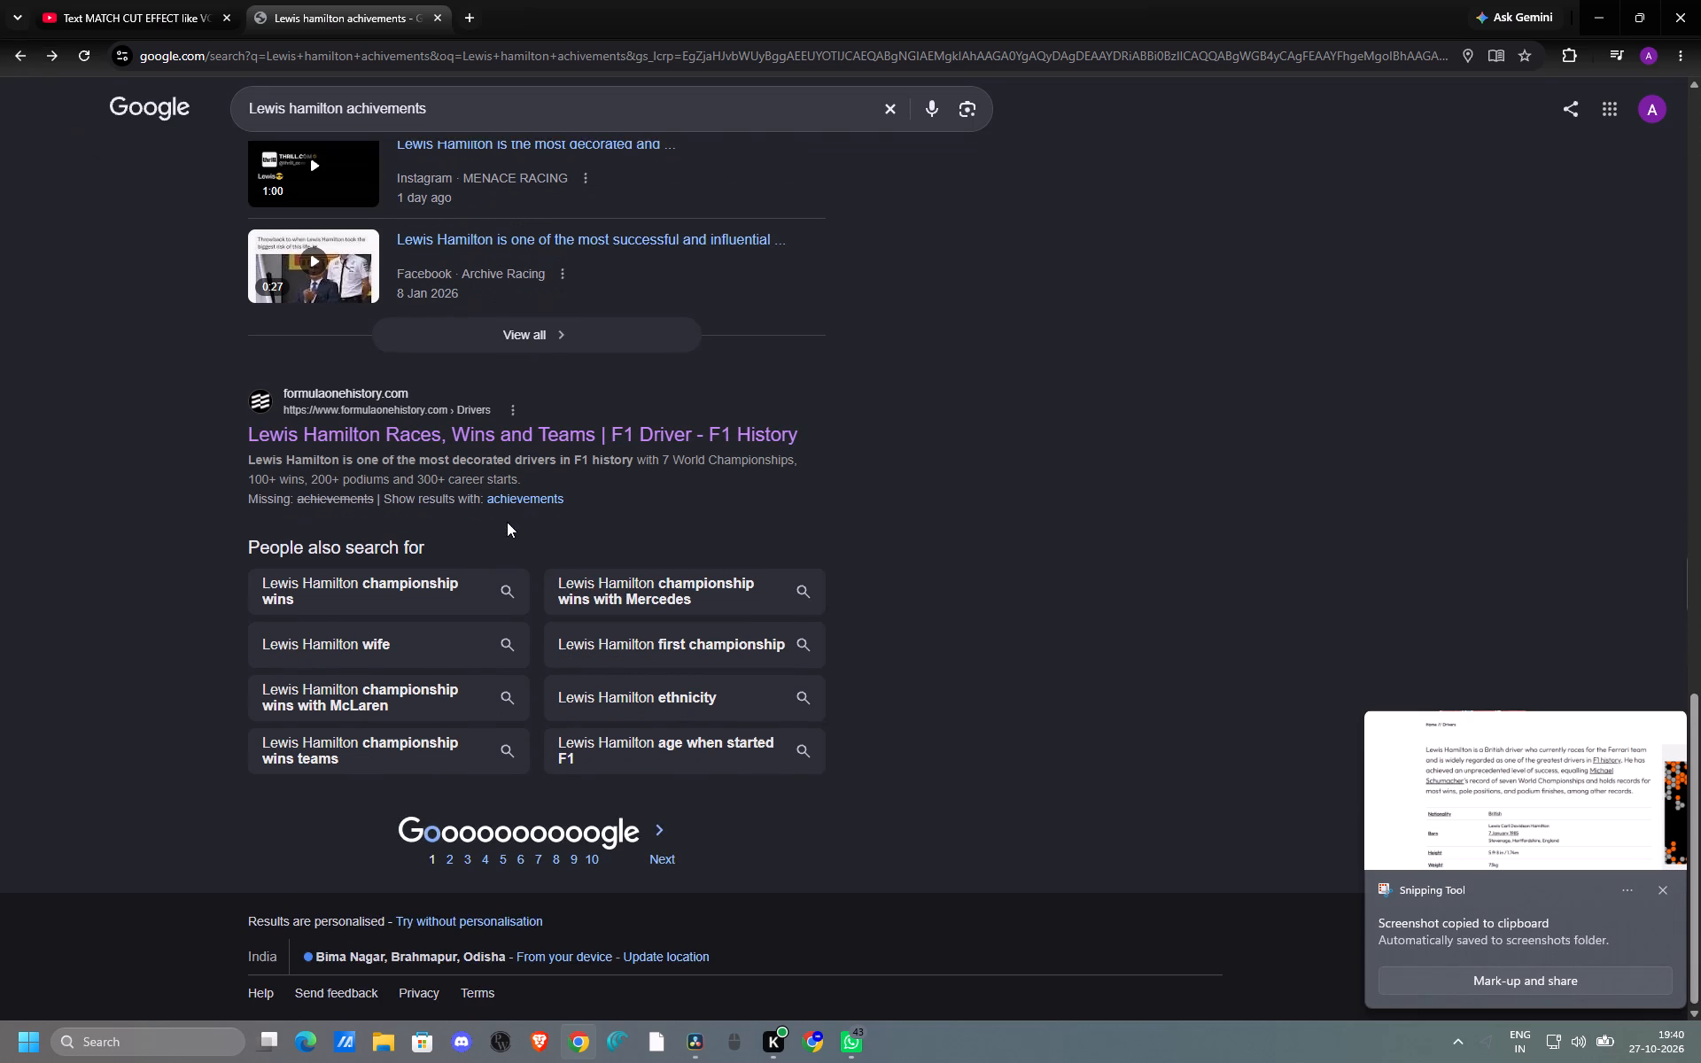
Check the text match cut tutorial and the TEMP project in DaVinci Resolve, ending back in the browser.
{"action": "left_click", "coordinate": [76, 4]}
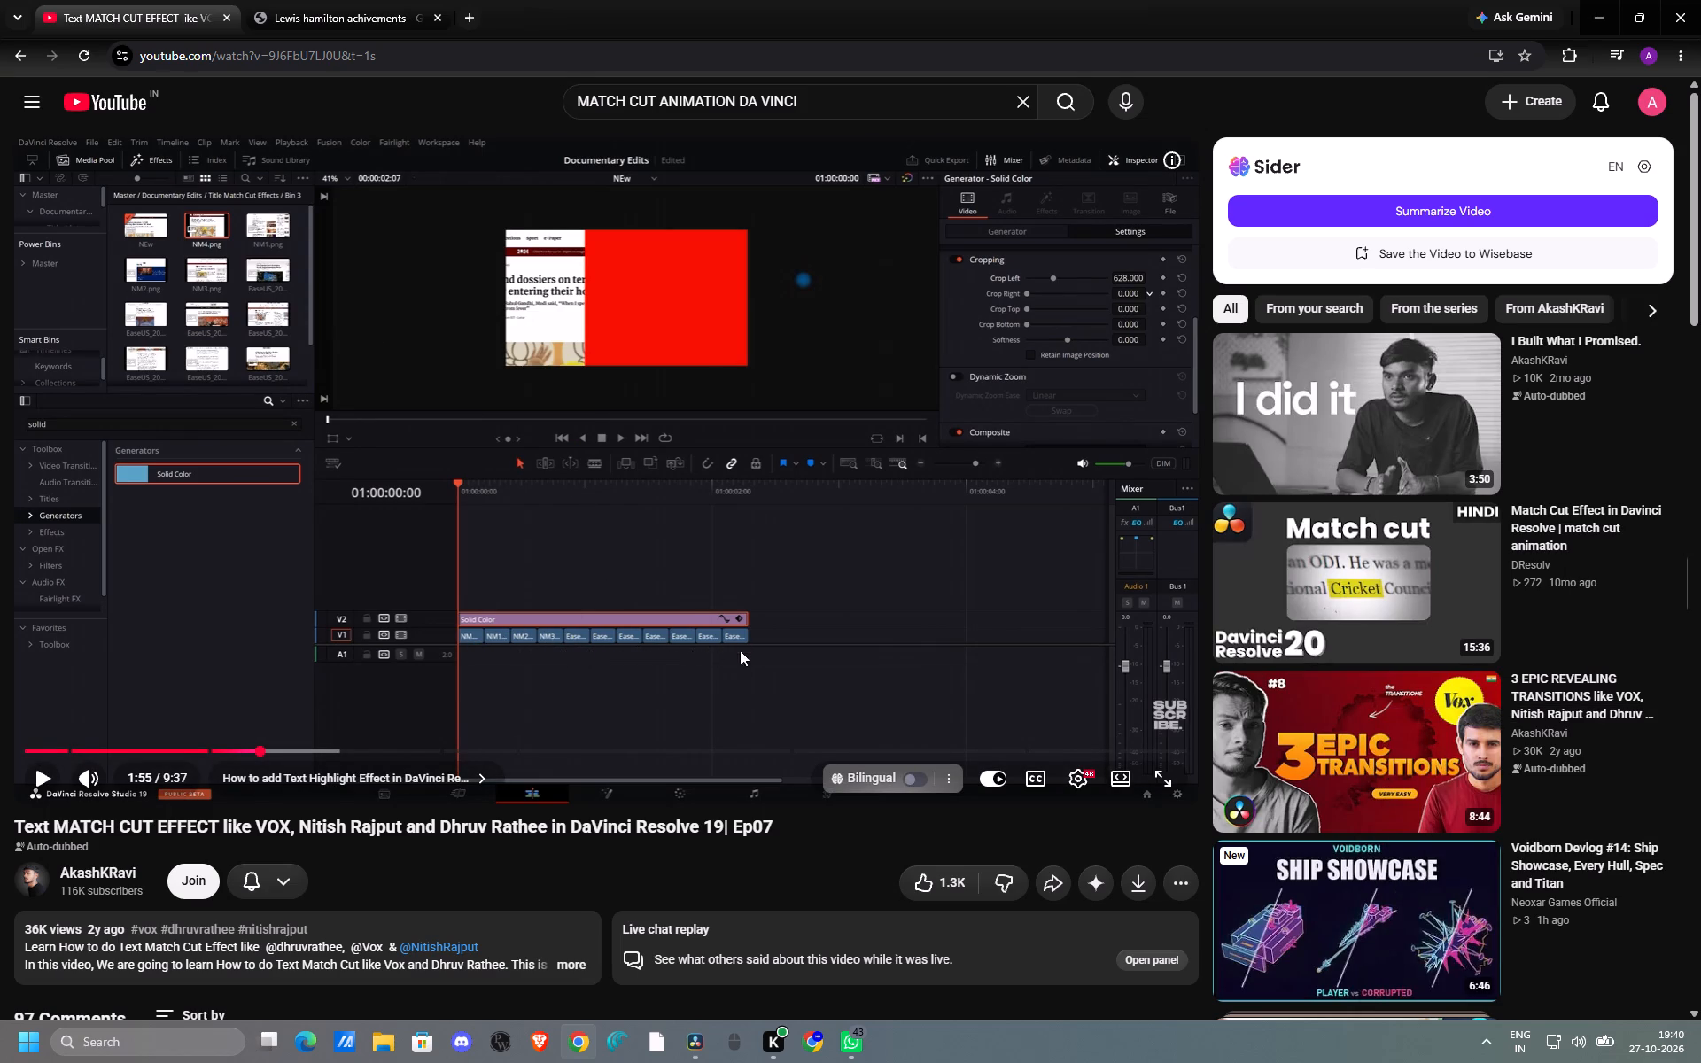
{"action": "key", "text": "alt+Tab"}
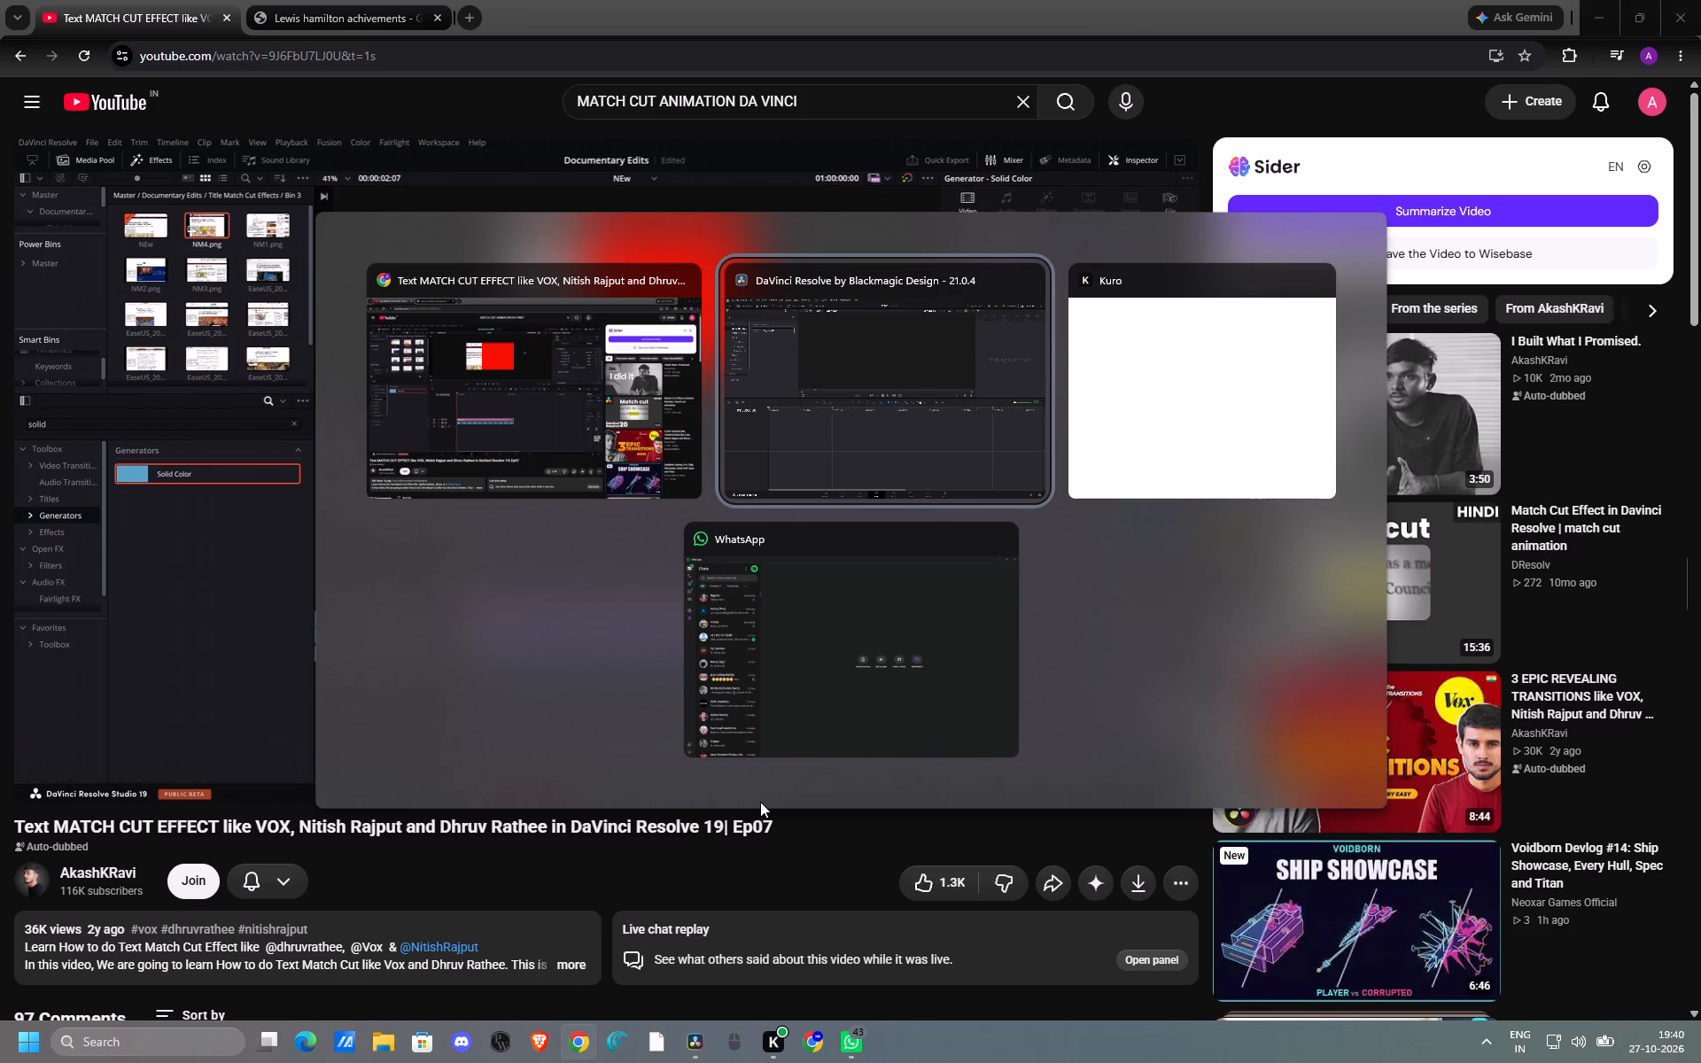
{"action": "key", "text": "alt+Tab"}
{"action": "key", "text": "alt+Tab"}
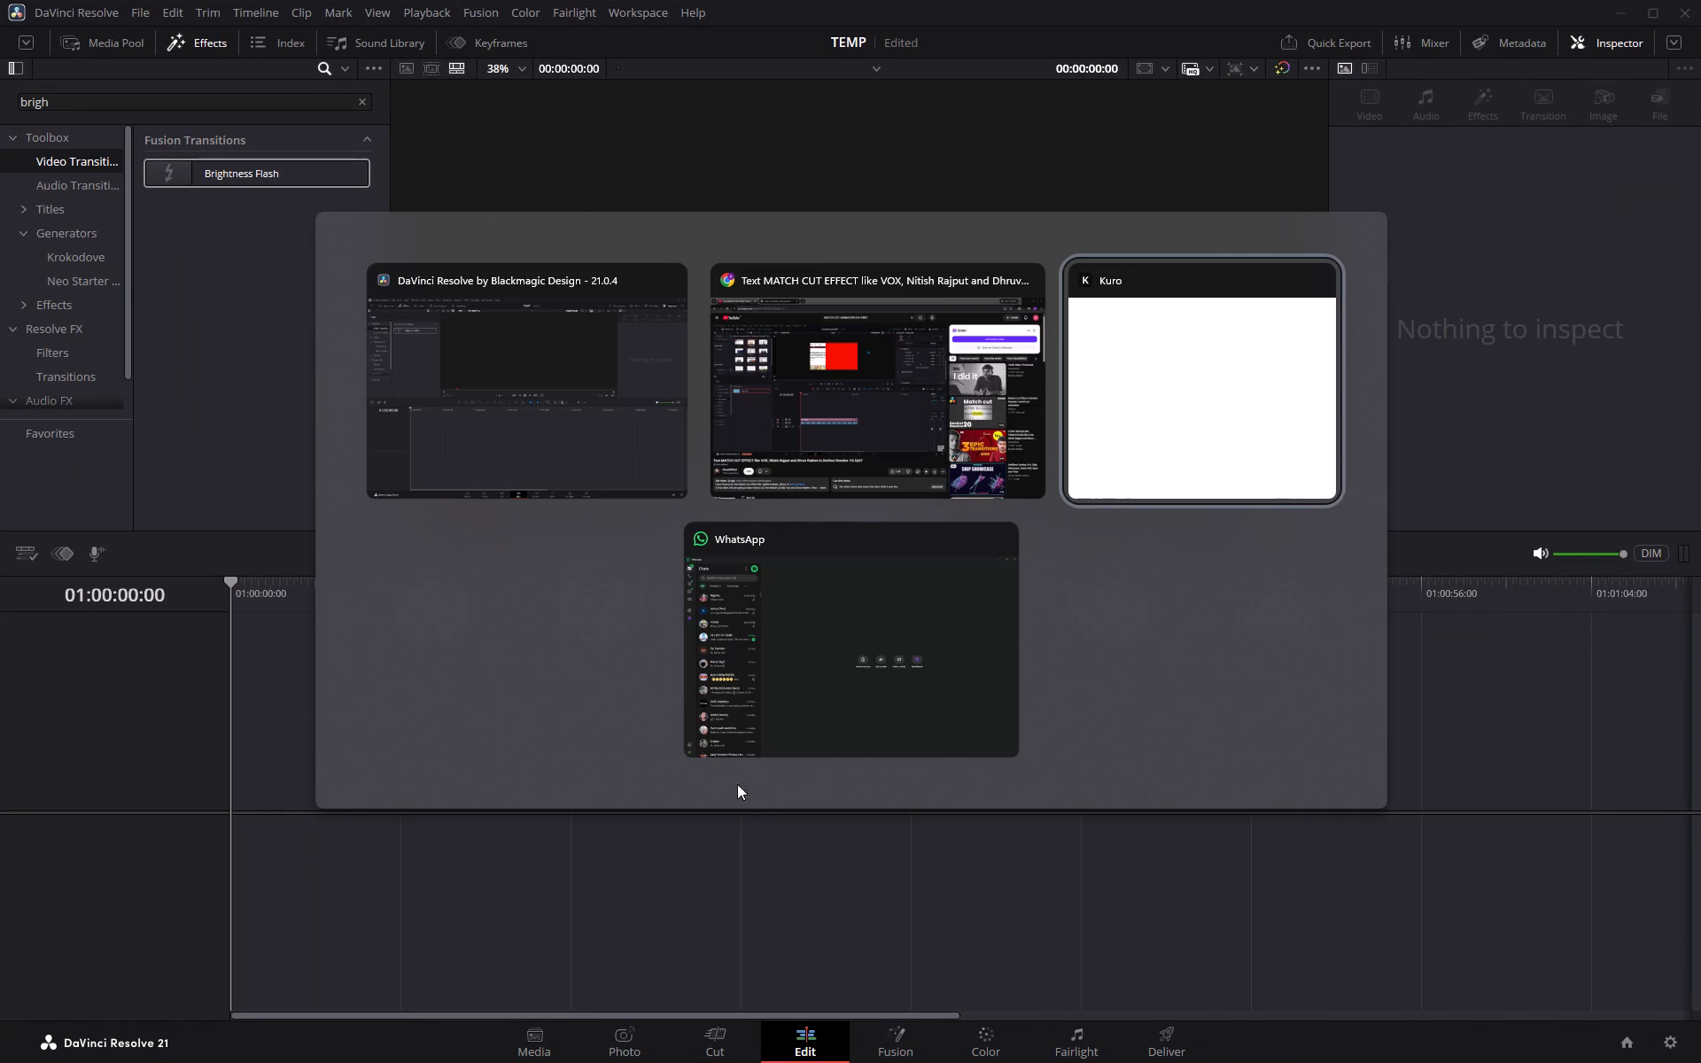
{"action": "left_click", "coordinate": [763, 430], "text": "alt"}
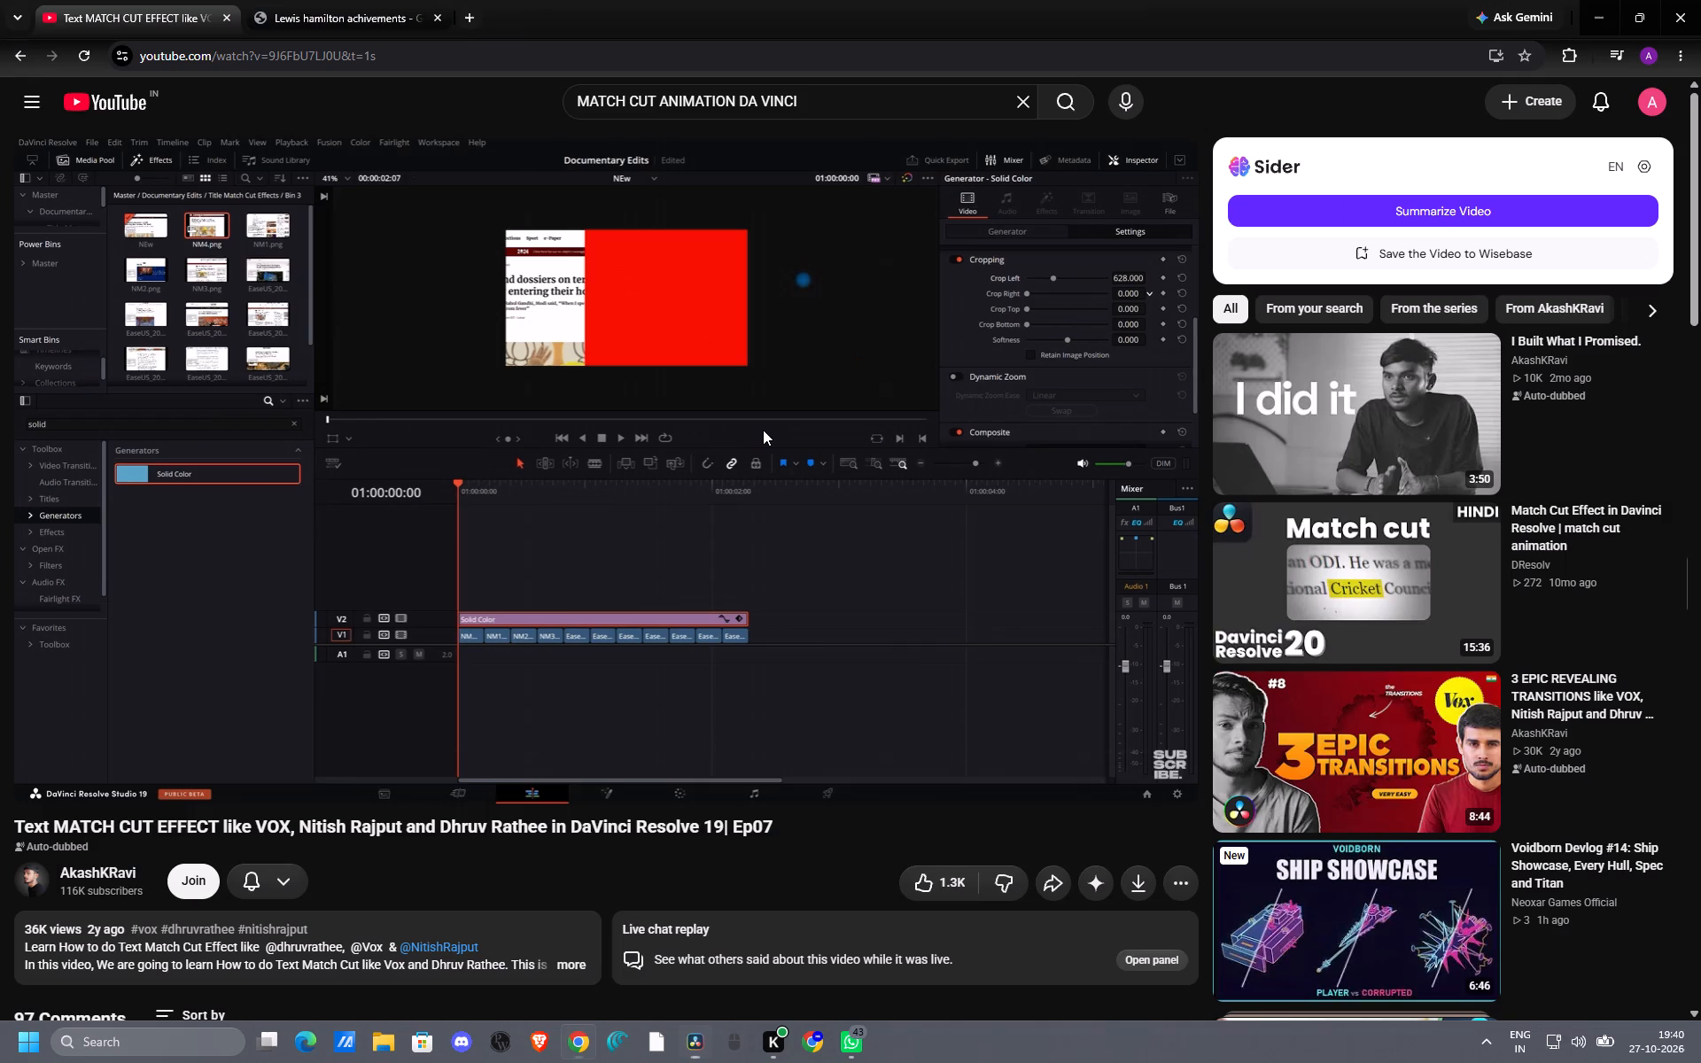
From the achievements search results, open ESPN's "Lewis Hamilton's F1 career titles, records and accolades" article and look through it.
{"action": "left_click", "coordinate": [357, 8]}
{"action": "scroll", "coordinate": [523, 493], "scroll_direction": "up", "scroll_amount": 4}
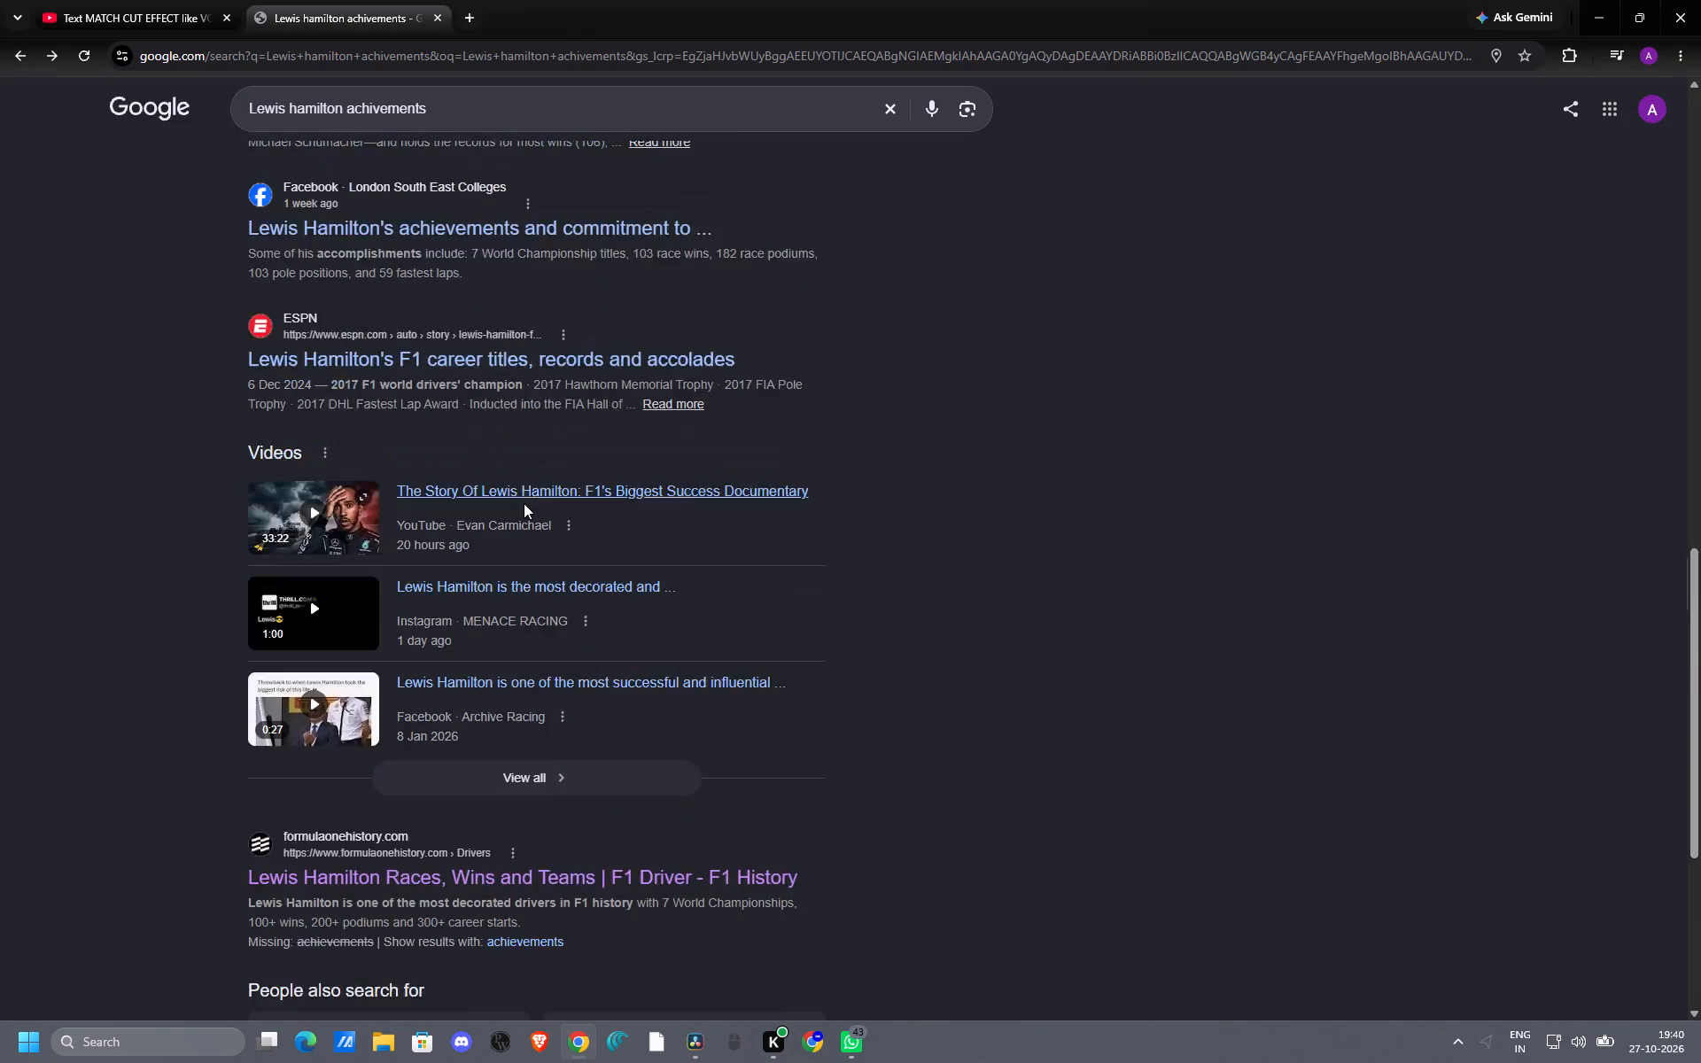
{"action": "scroll", "coordinate": [524, 503], "scroll_direction": "up", "scroll_amount": 15}
{"action": "scroll", "coordinate": [496, 539], "scroll_direction": "down", "scroll_amount": 9}
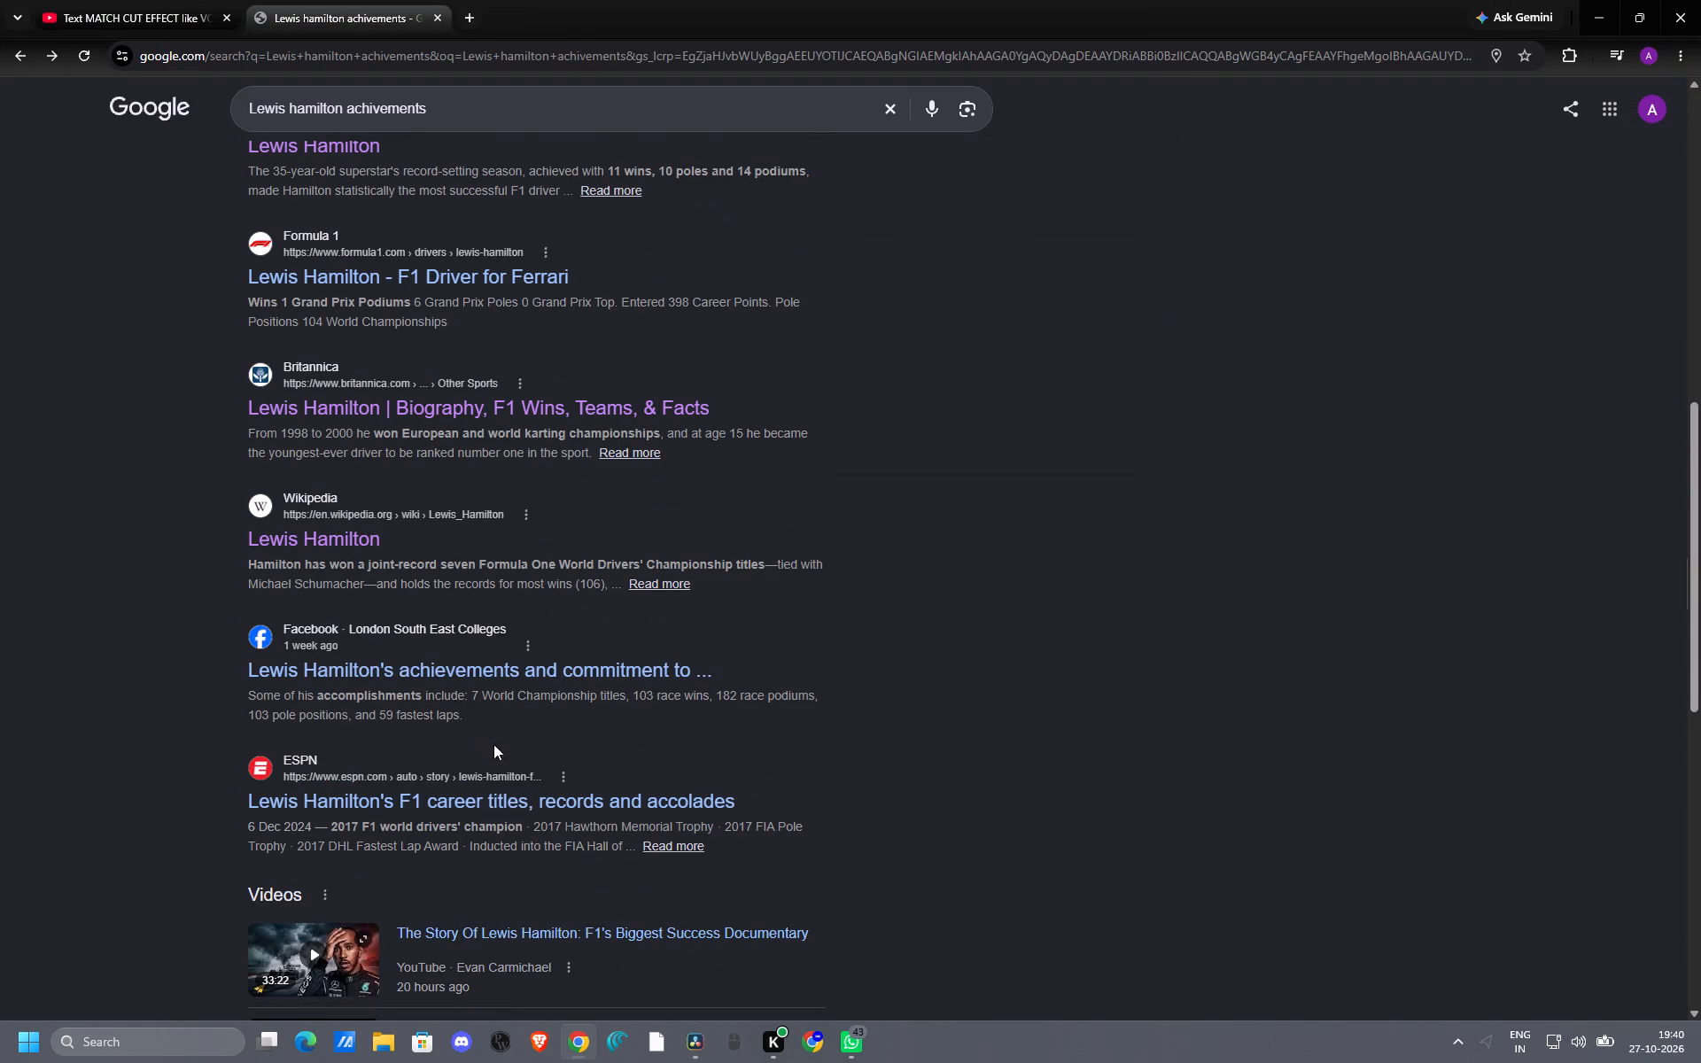
{"action": "left_click", "coordinate": [508, 795]}
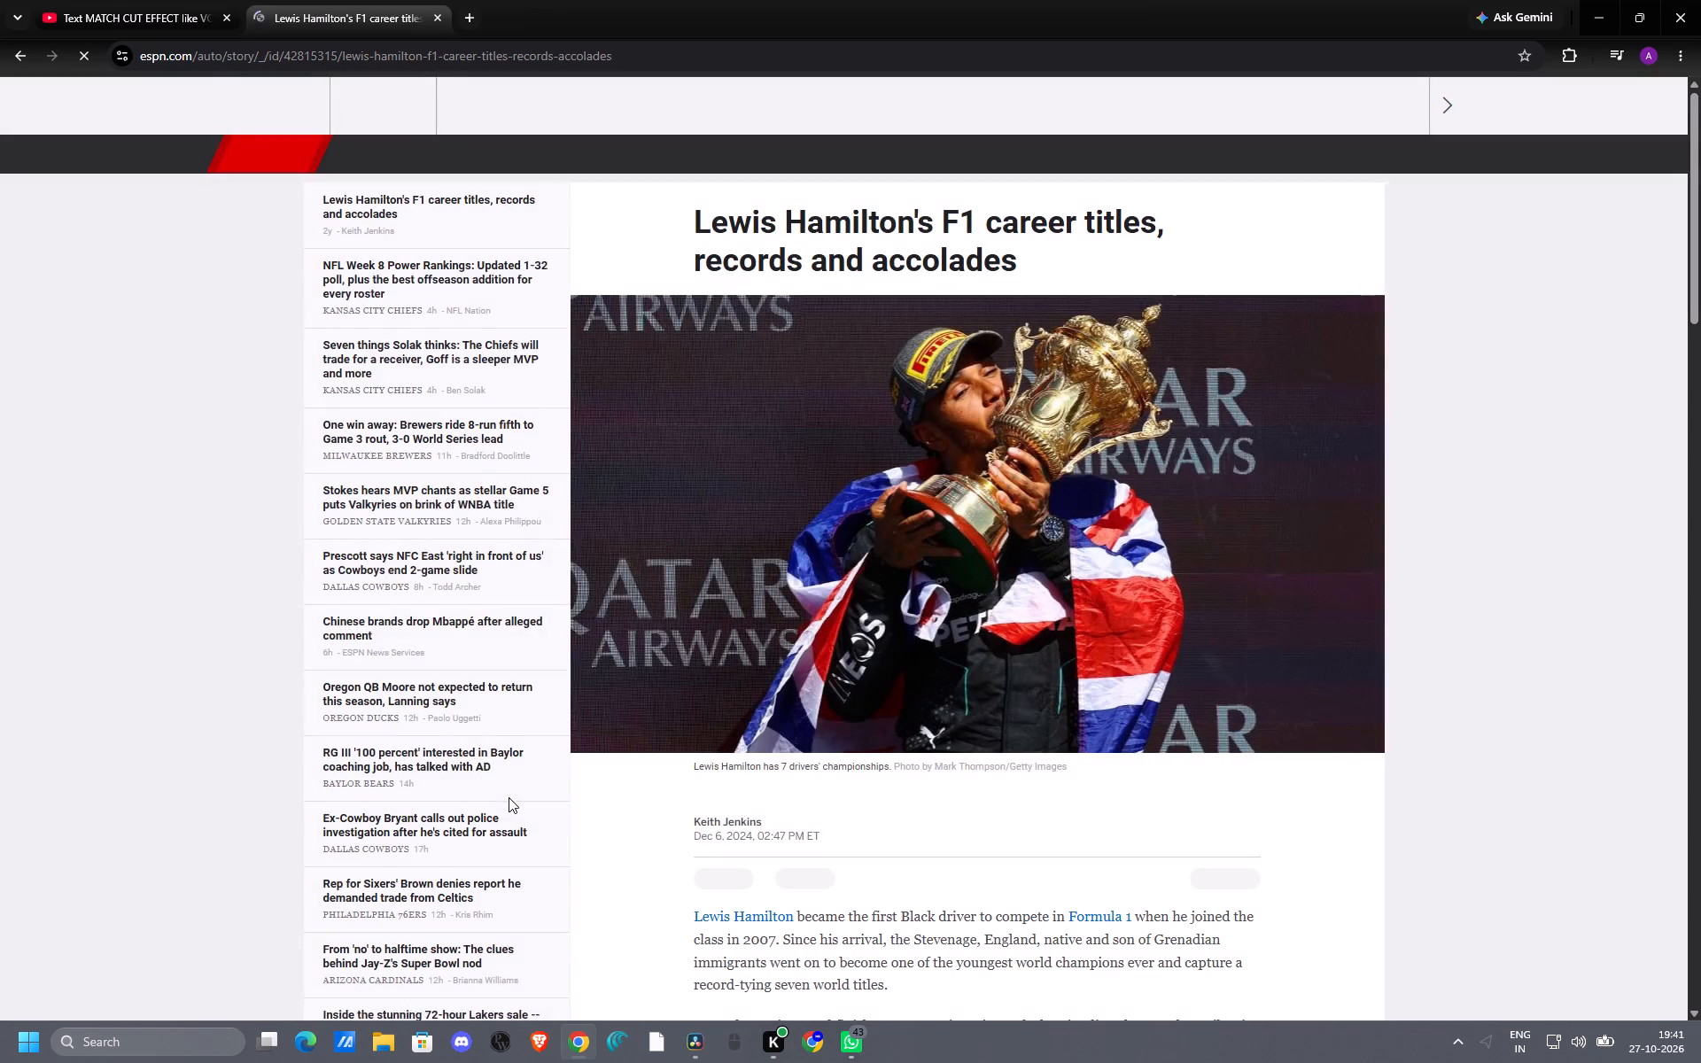
{"action": "scroll", "coordinate": [579, 693], "scroll_direction": "down", "scroll_amount": 4}
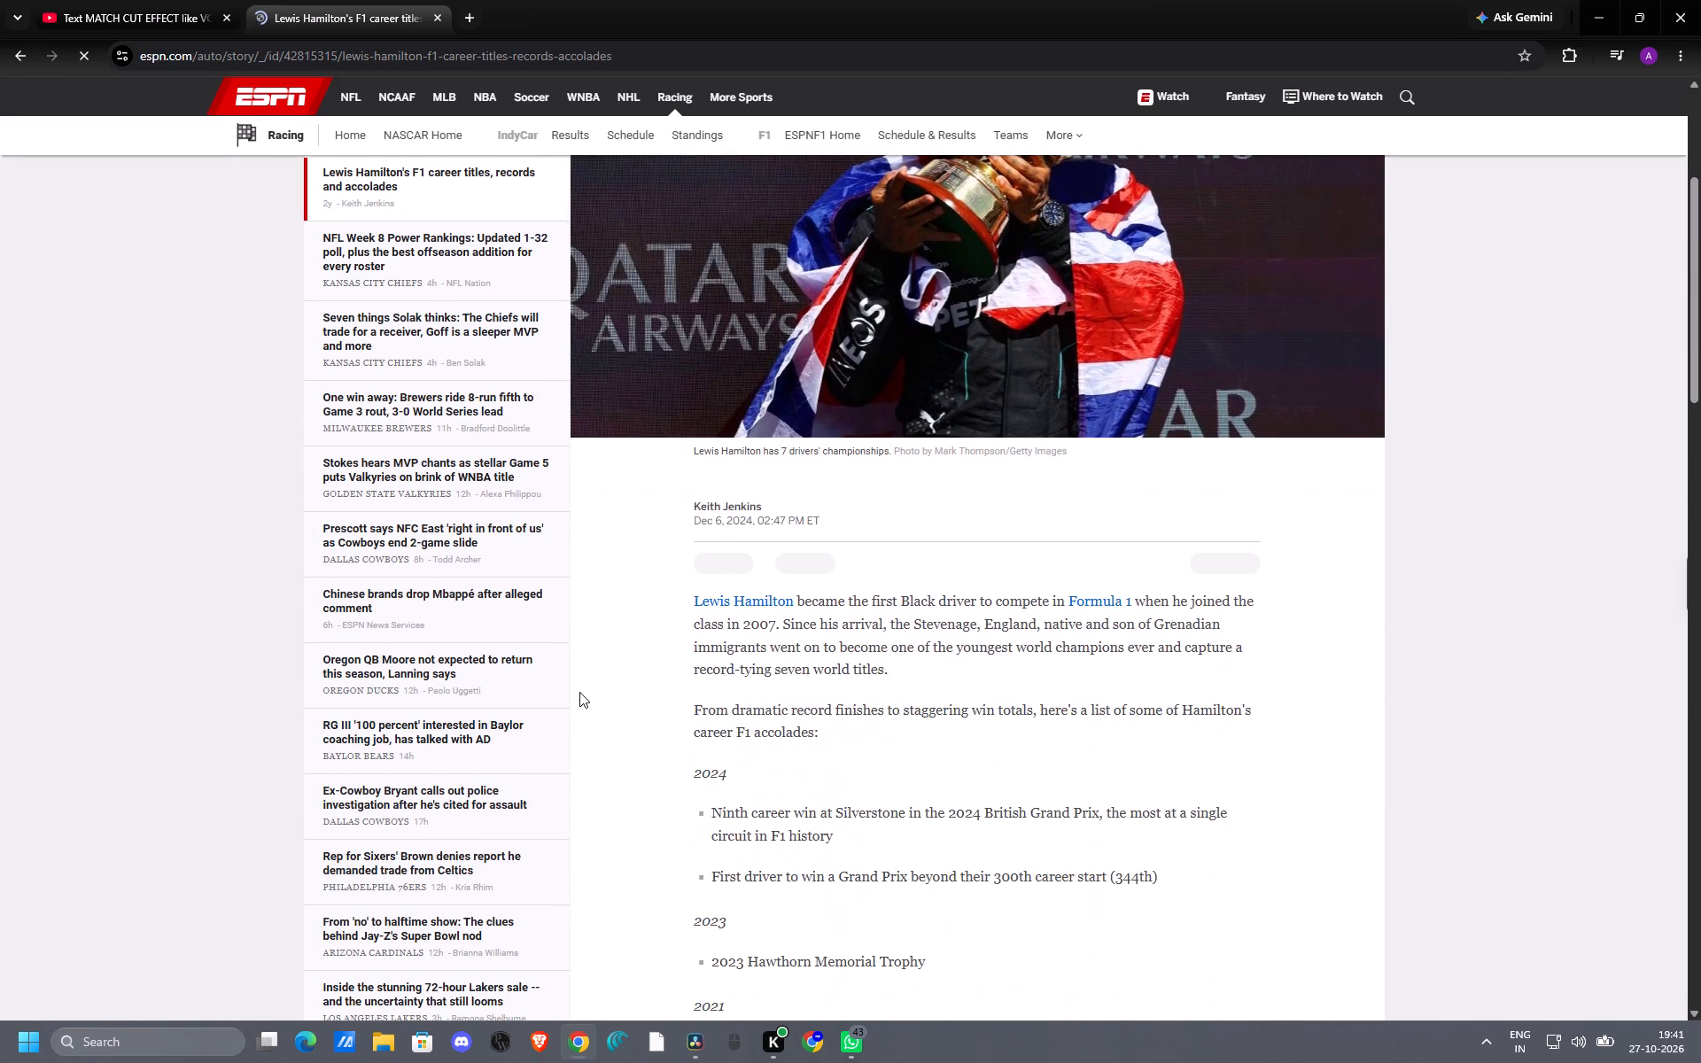
{"action": "scroll", "coordinate": [579, 692], "scroll_direction": "down", "scroll_amount": 3}
{"action": "scroll", "coordinate": [579, 692], "scroll_direction": "up", "scroll_amount": 5}
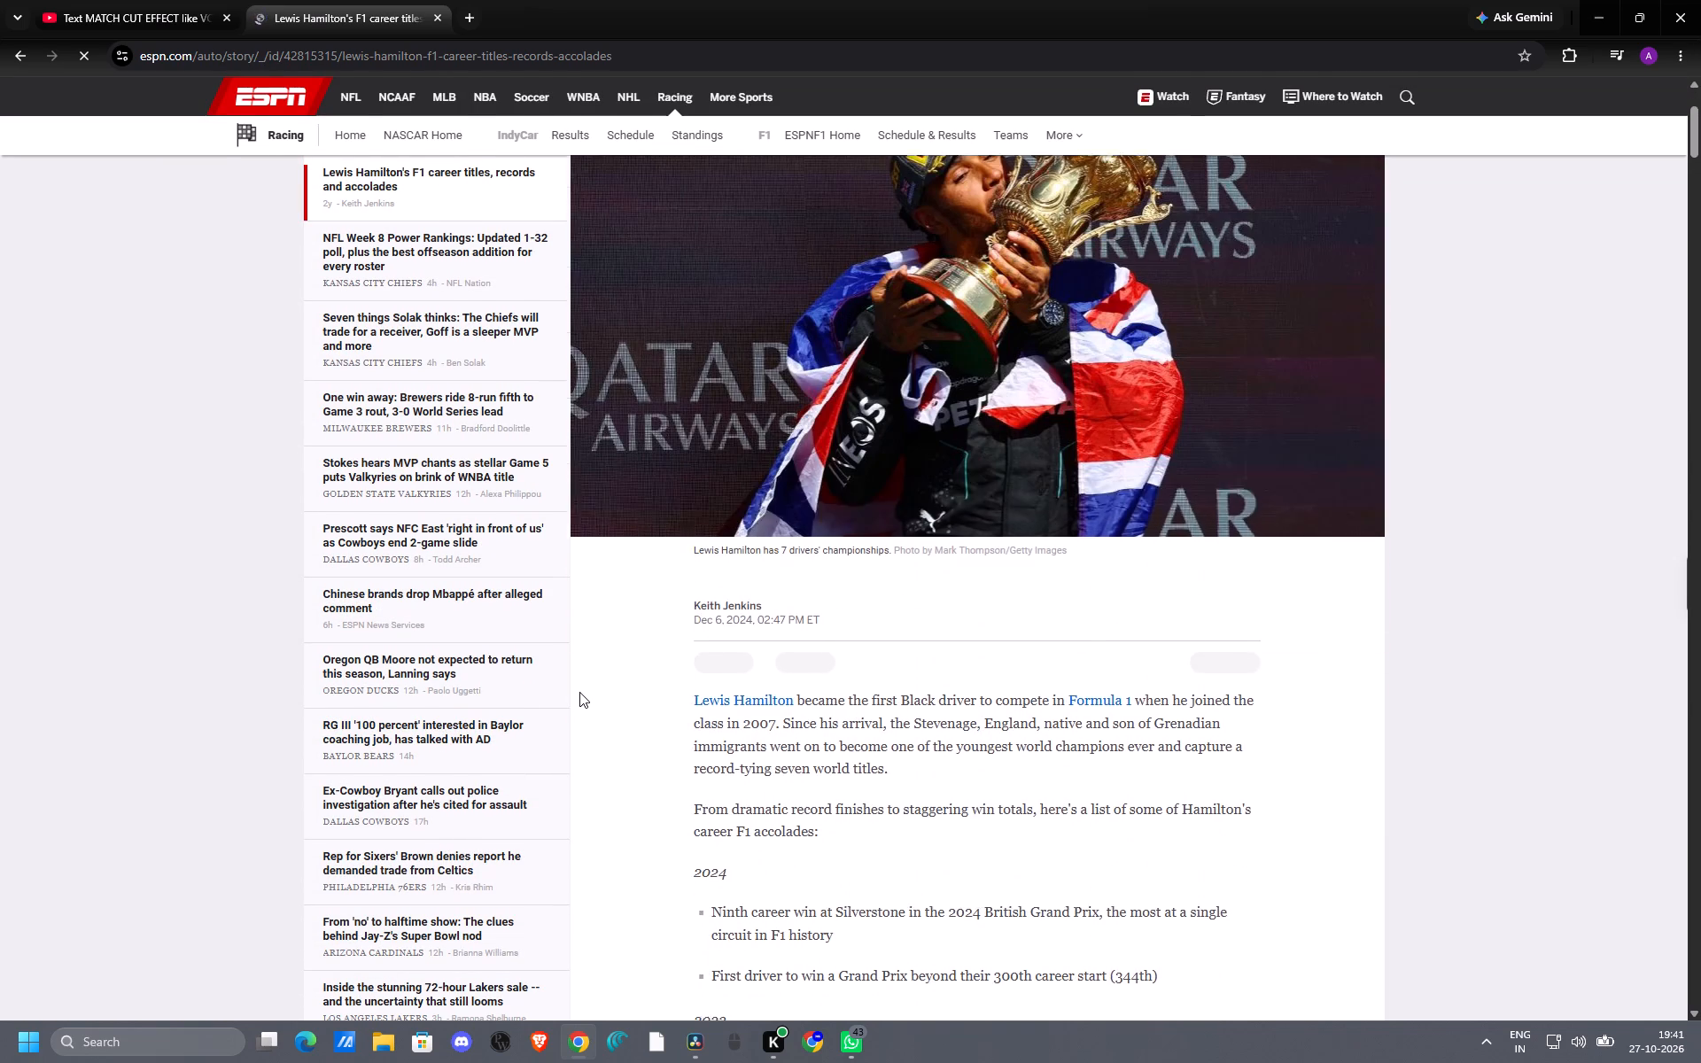
{"action": "scroll", "coordinate": [579, 692], "scroll_direction": "up", "scroll_amount": 9}
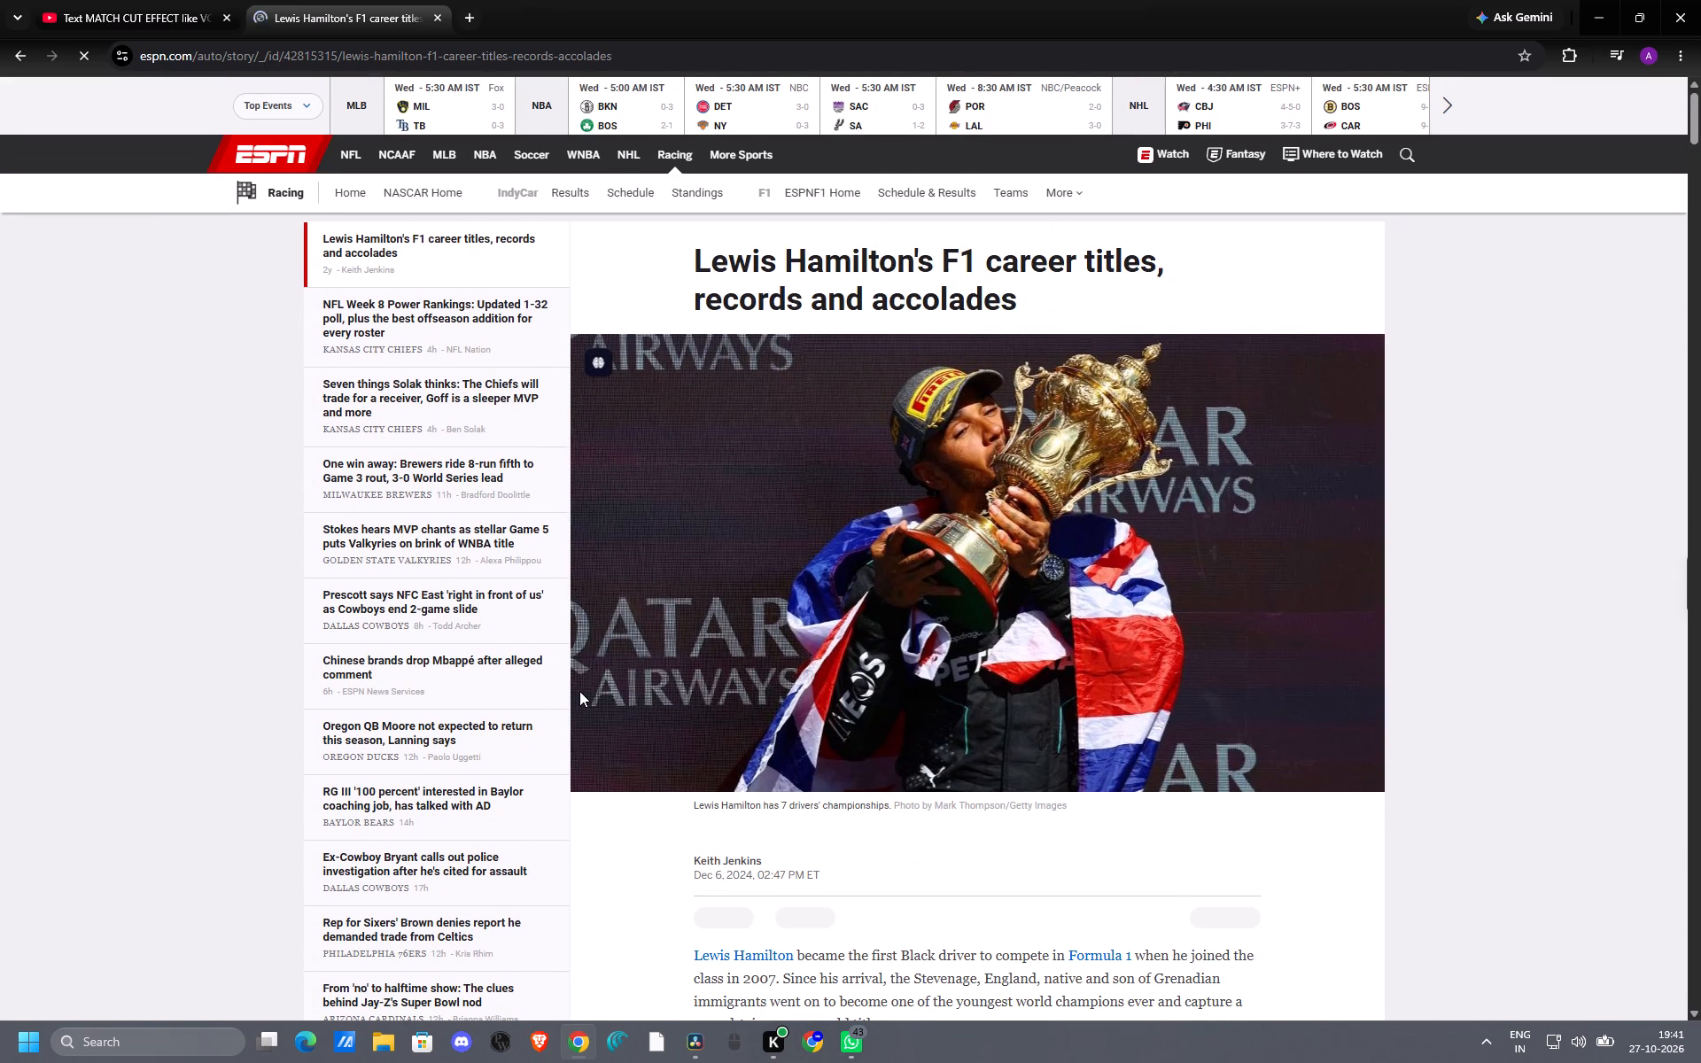
{"action": "scroll", "coordinate": [579, 691], "scroll_direction": "down", "scroll_amount": 20}
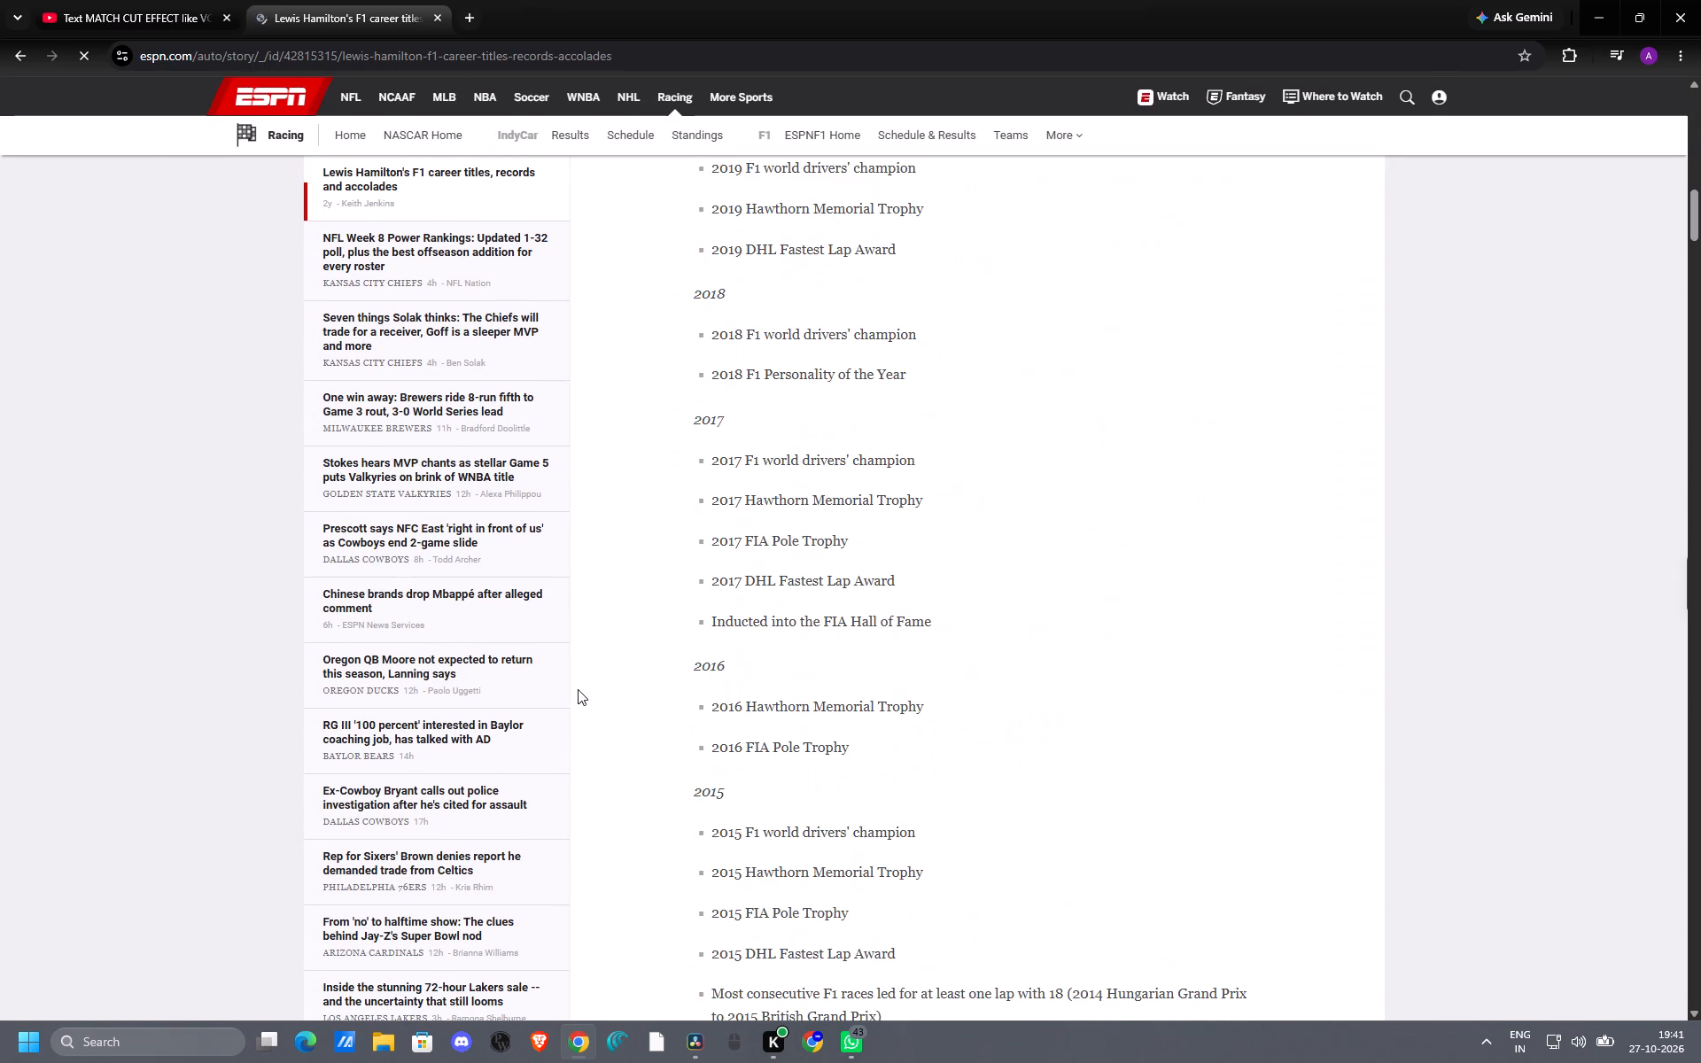
{"action": "scroll", "coordinate": [578, 689], "scroll_direction": "down", "scroll_amount": 11}
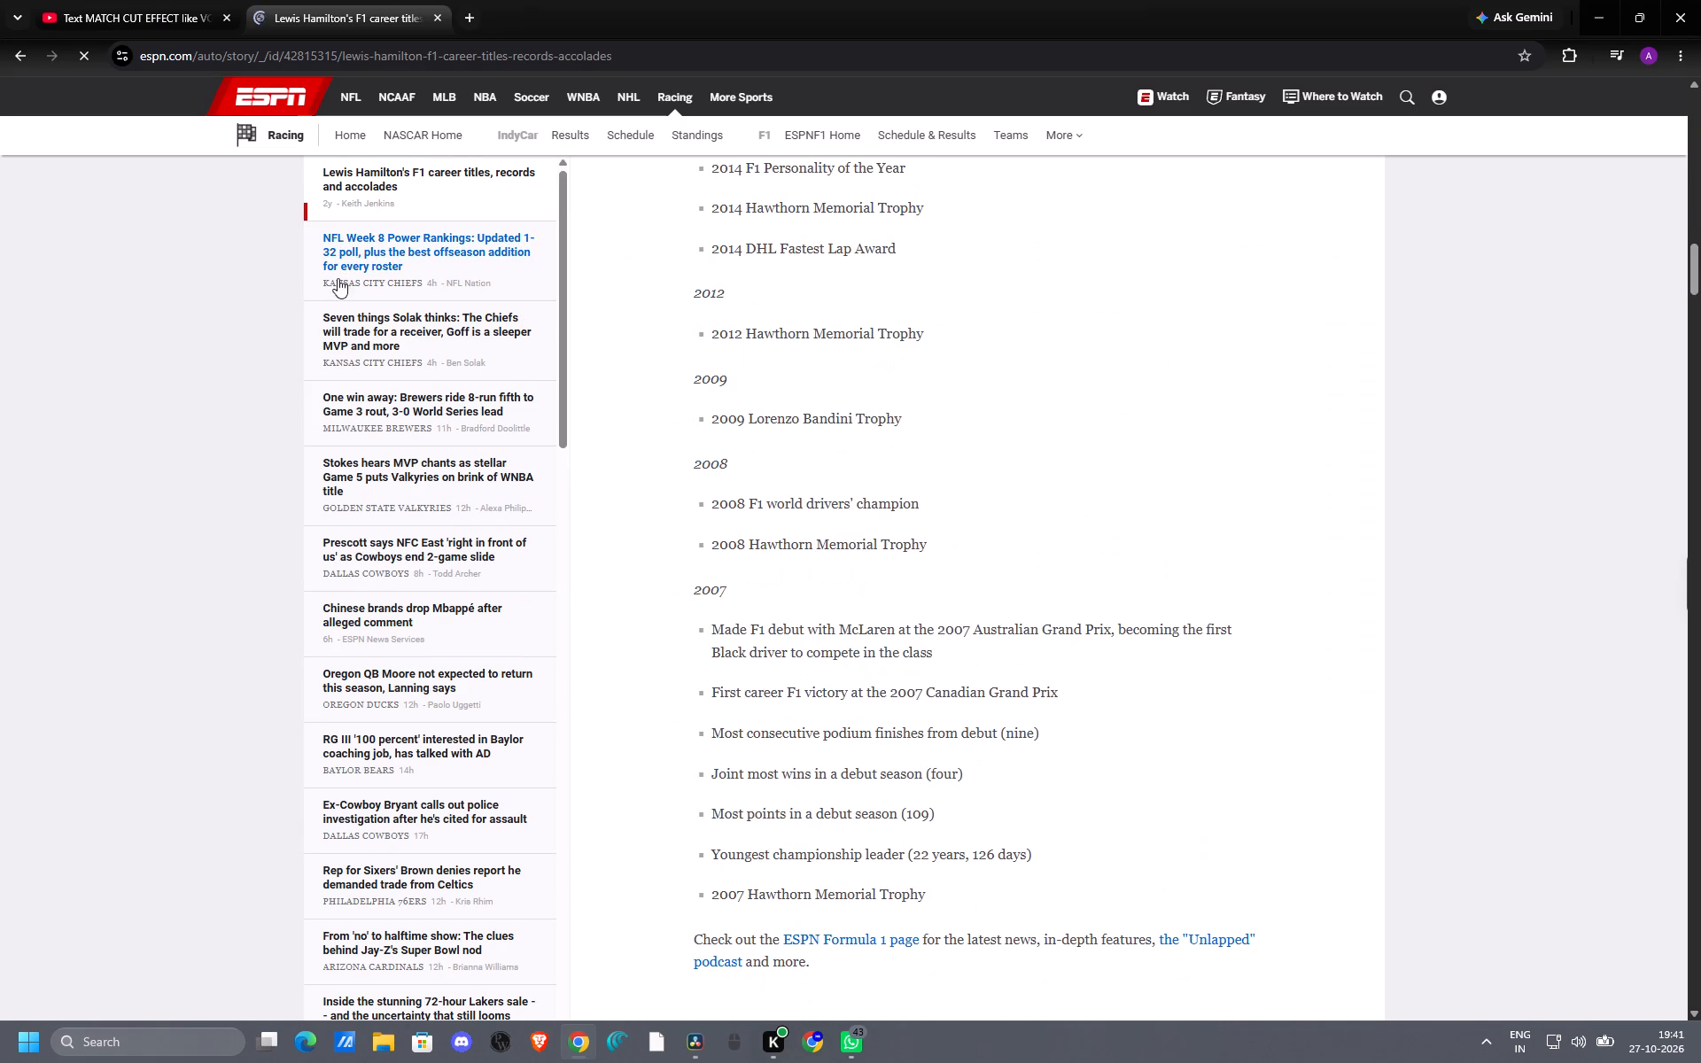
Reopen the ESPN article from its headline, look through its yearly accolades list again, and return to the search results.
{"action": "left_click", "coordinate": [387, 178]}
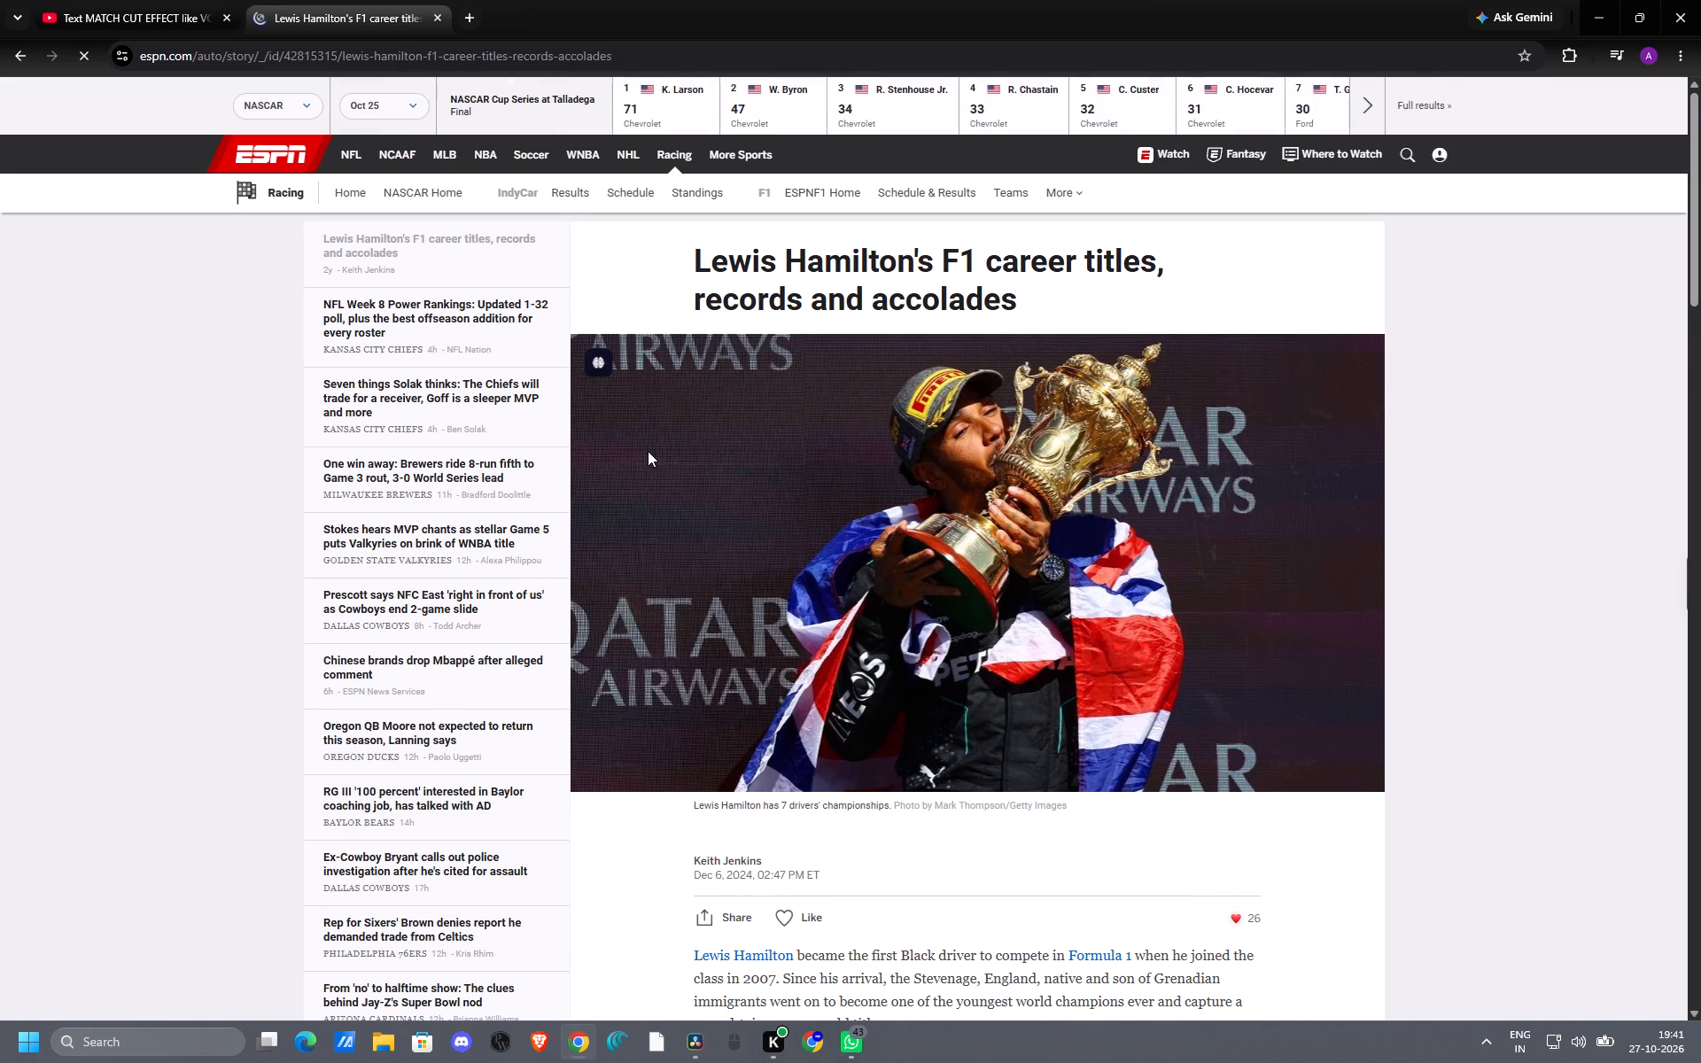
{"action": "scroll", "coordinate": [648, 454], "scroll_direction": "down", "scroll_amount": 16}
{"action": "scroll", "coordinate": [726, 487], "scroll_direction": "down", "scroll_amount": 8}
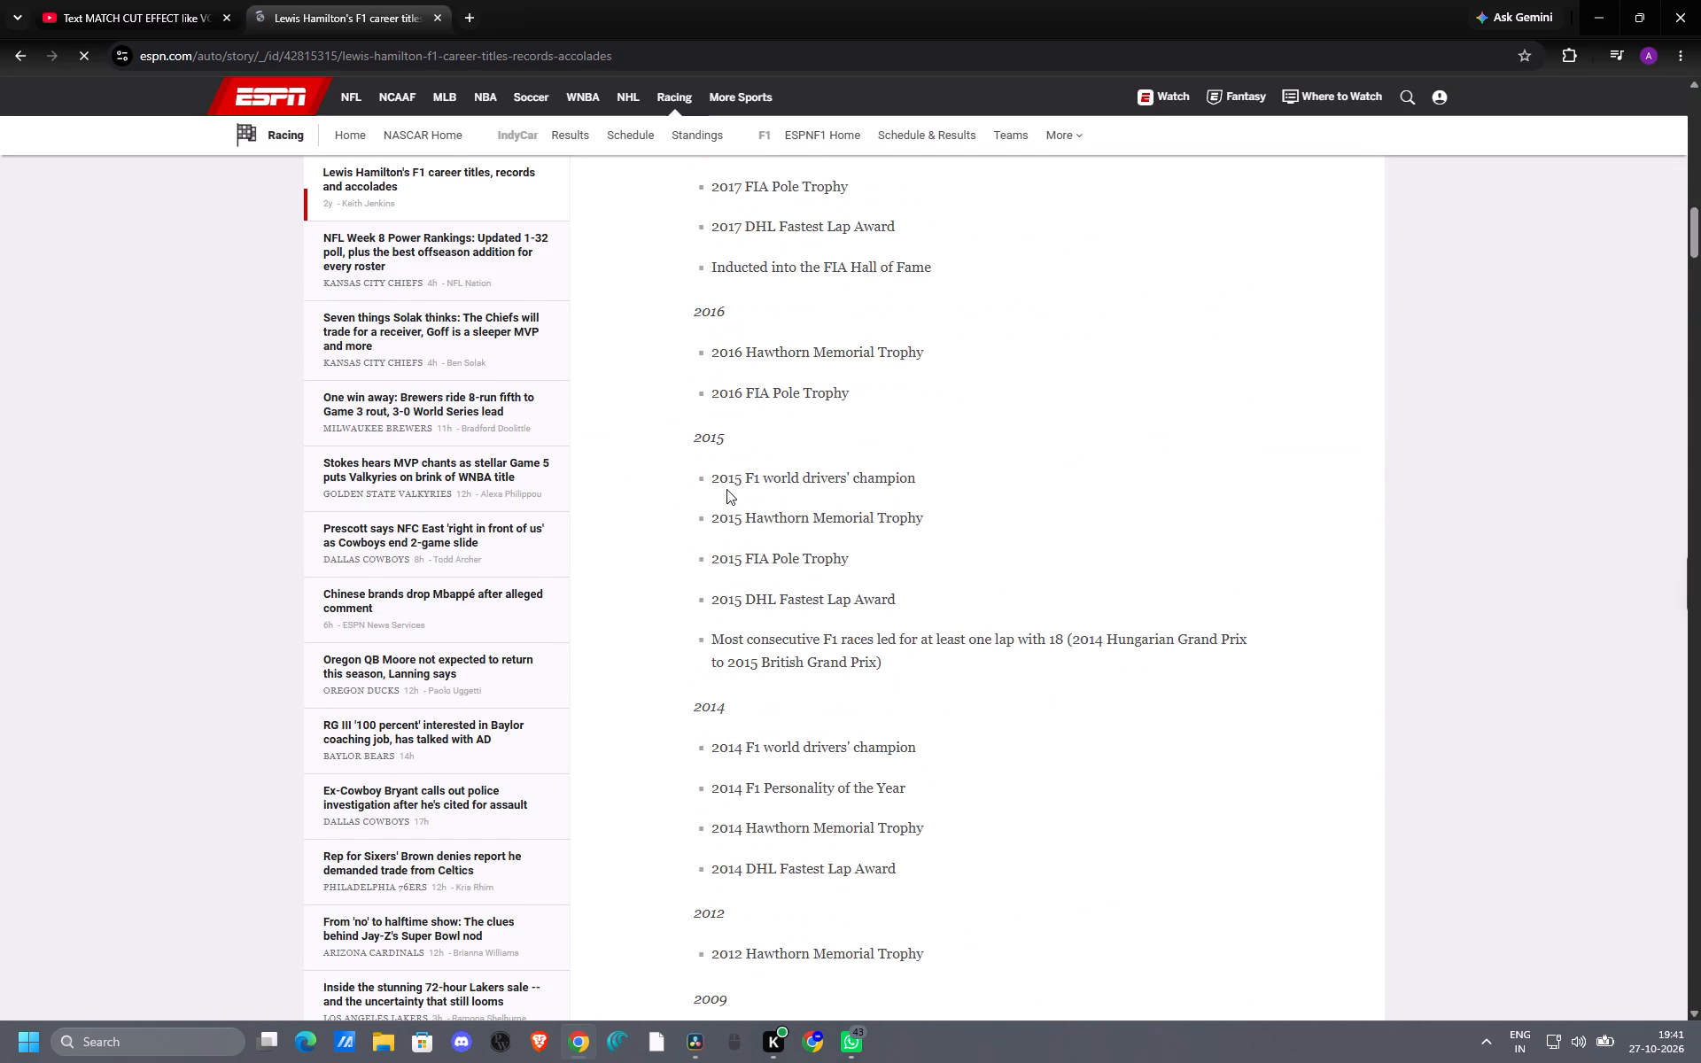
{"action": "scroll", "coordinate": [790, 385], "scroll_direction": "down", "scroll_amount": 1}
{"action": "scroll", "coordinate": [797, 459], "scroll_direction": "up", "scroll_amount": 8}
{"action": "scroll", "coordinate": [802, 485], "scroll_direction": "down", "scroll_amount": 19}
{"action": "scroll", "coordinate": [802, 485], "scroll_direction": "up", "scroll_amount": 9}
{"action": "scroll", "coordinate": [802, 485], "scroll_direction": "down", "scroll_amount": 9}
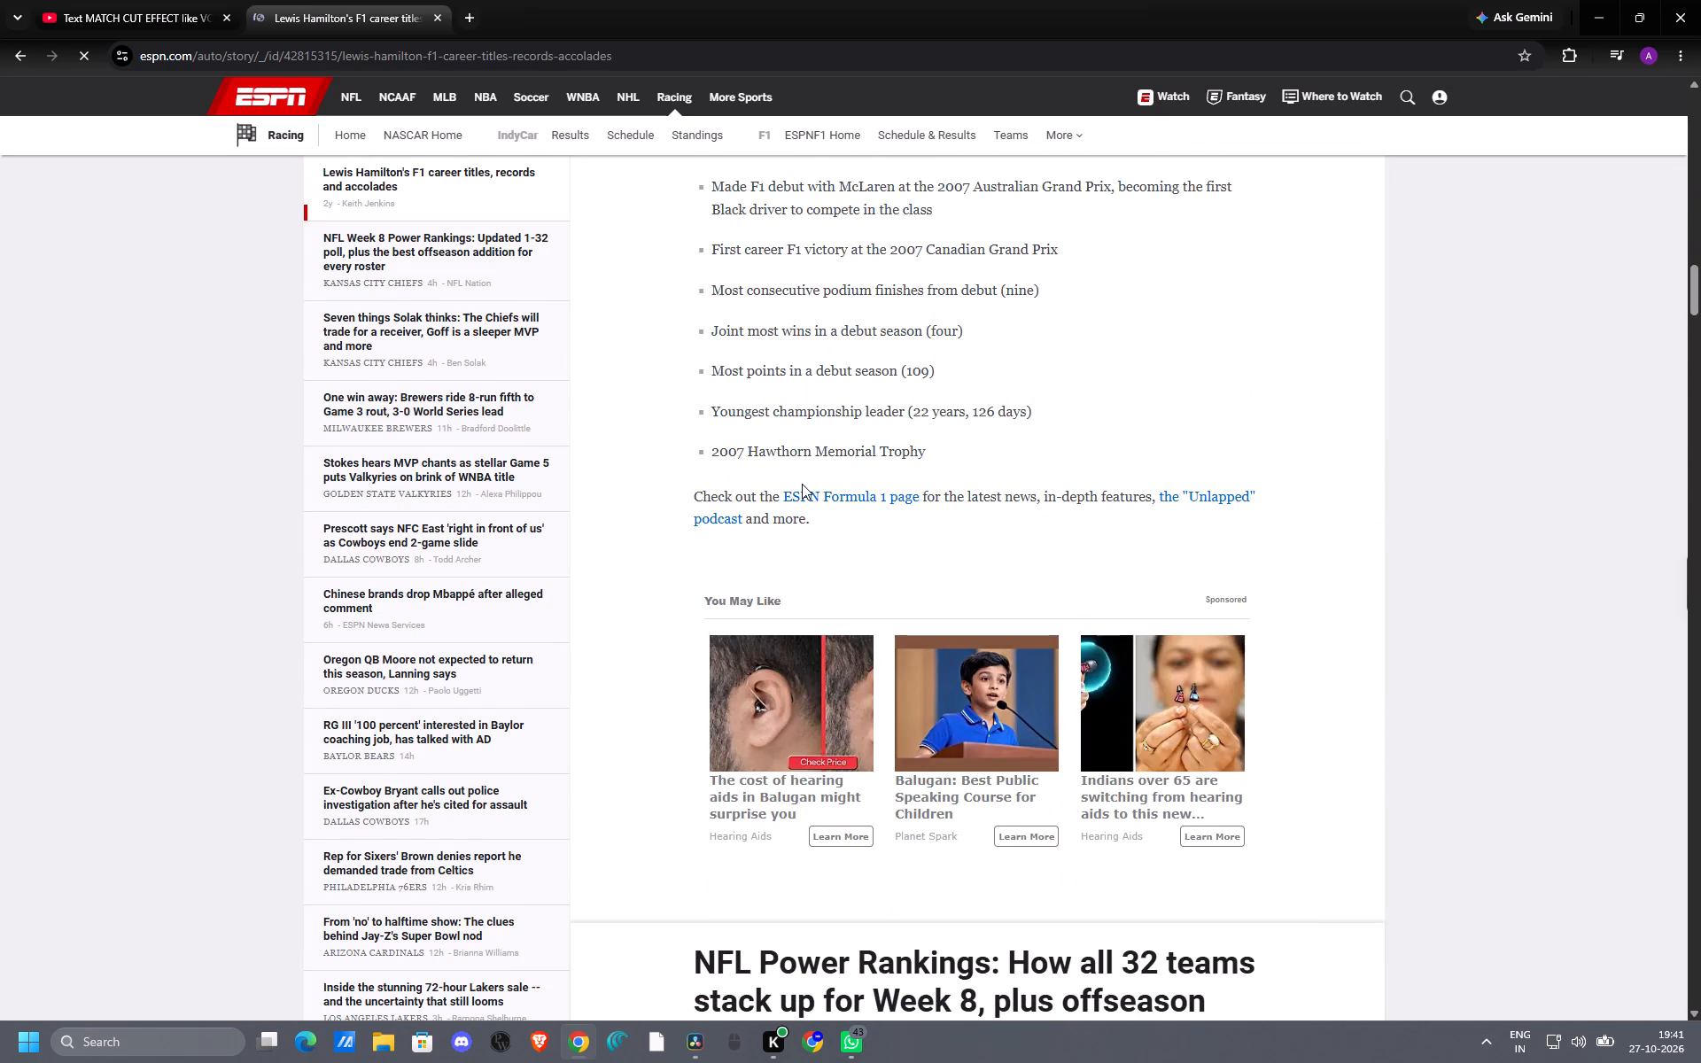
{"action": "scroll", "coordinate": [802, 484], "scroll_direction": "up", "scroll_amount": 20}
{"action": "scroll", "coordinate": [802, 484], "scroll_direction": "up", "scroll_amount": 19}
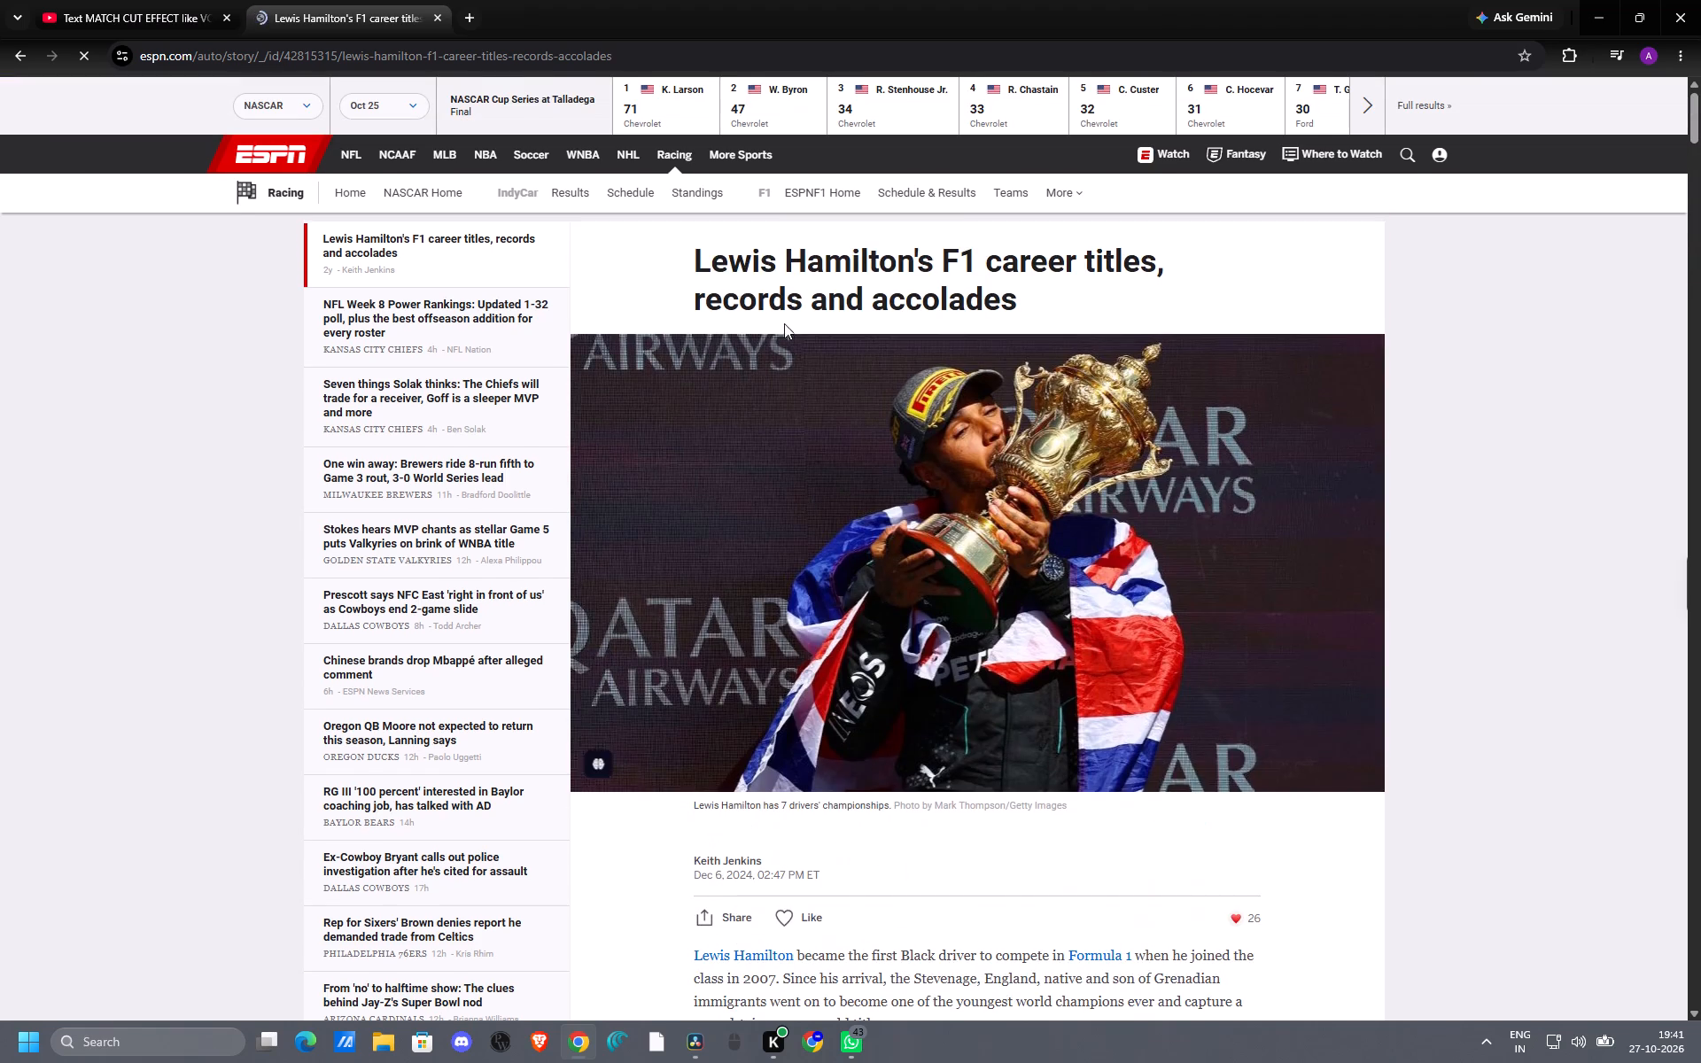
{"action": "left_click", "coordinate": [786, 265]}
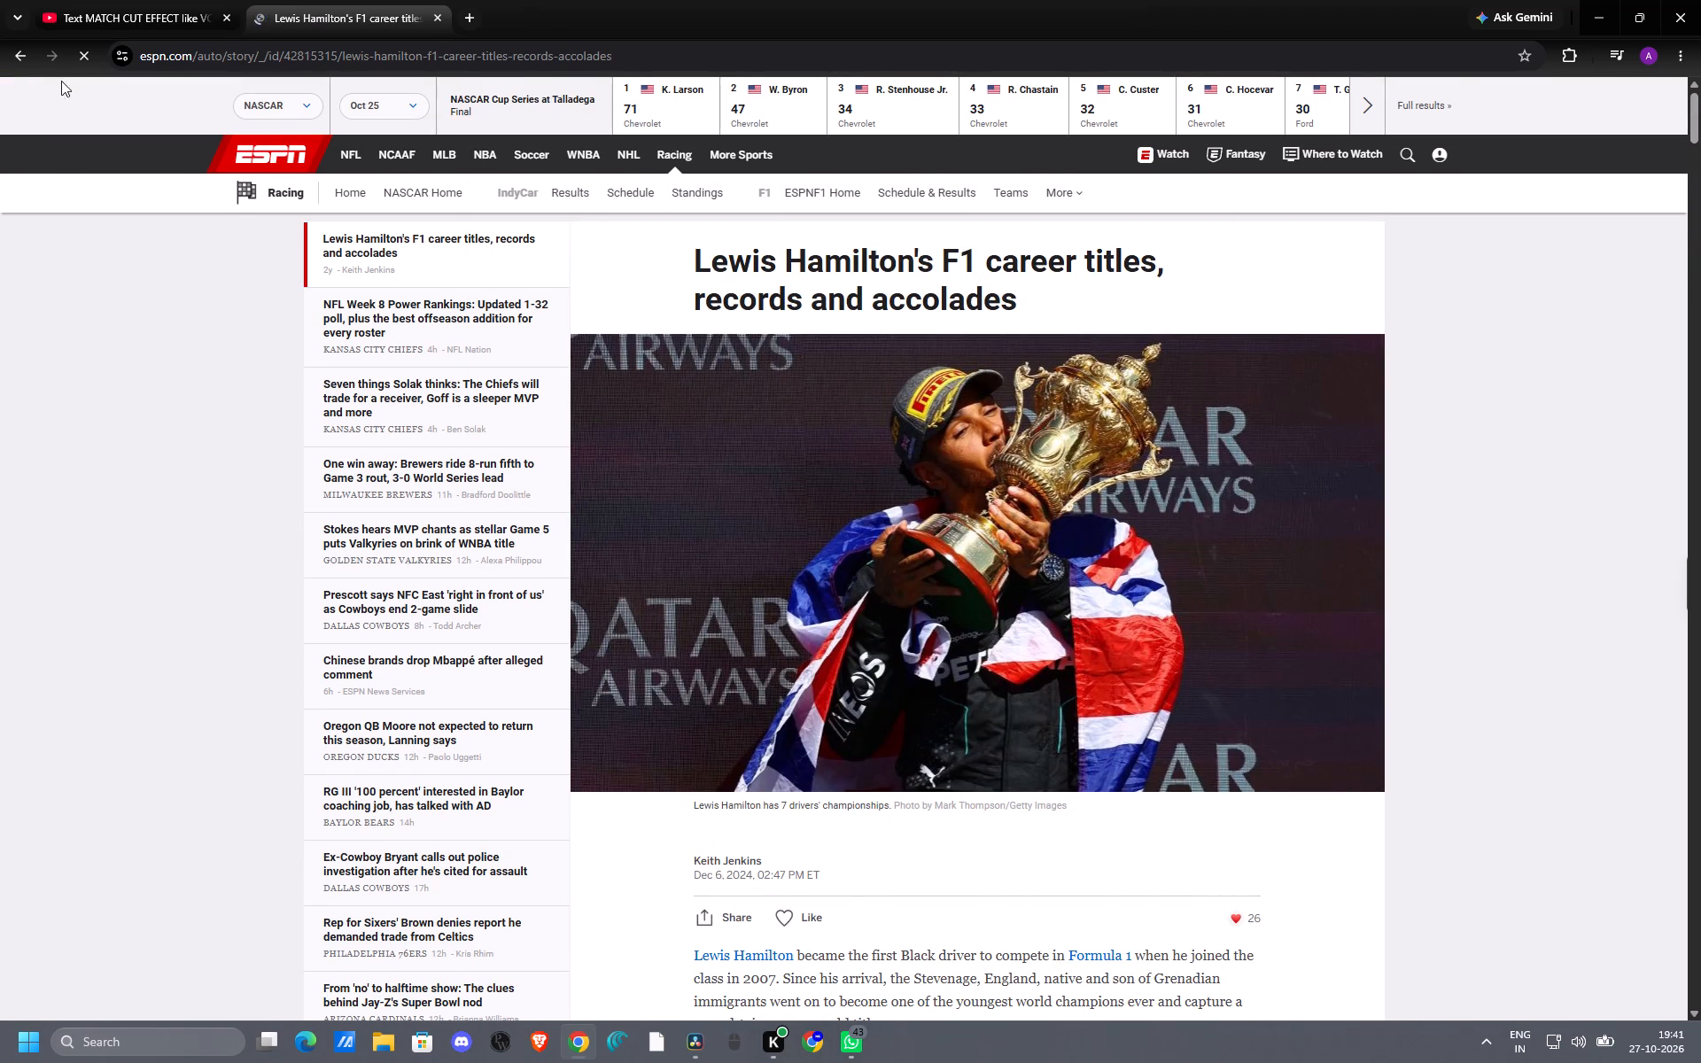
{"action": "left_click", "coordinate": [18, 58]}
{"action": "left_click", "coordinate": [18, 58]}
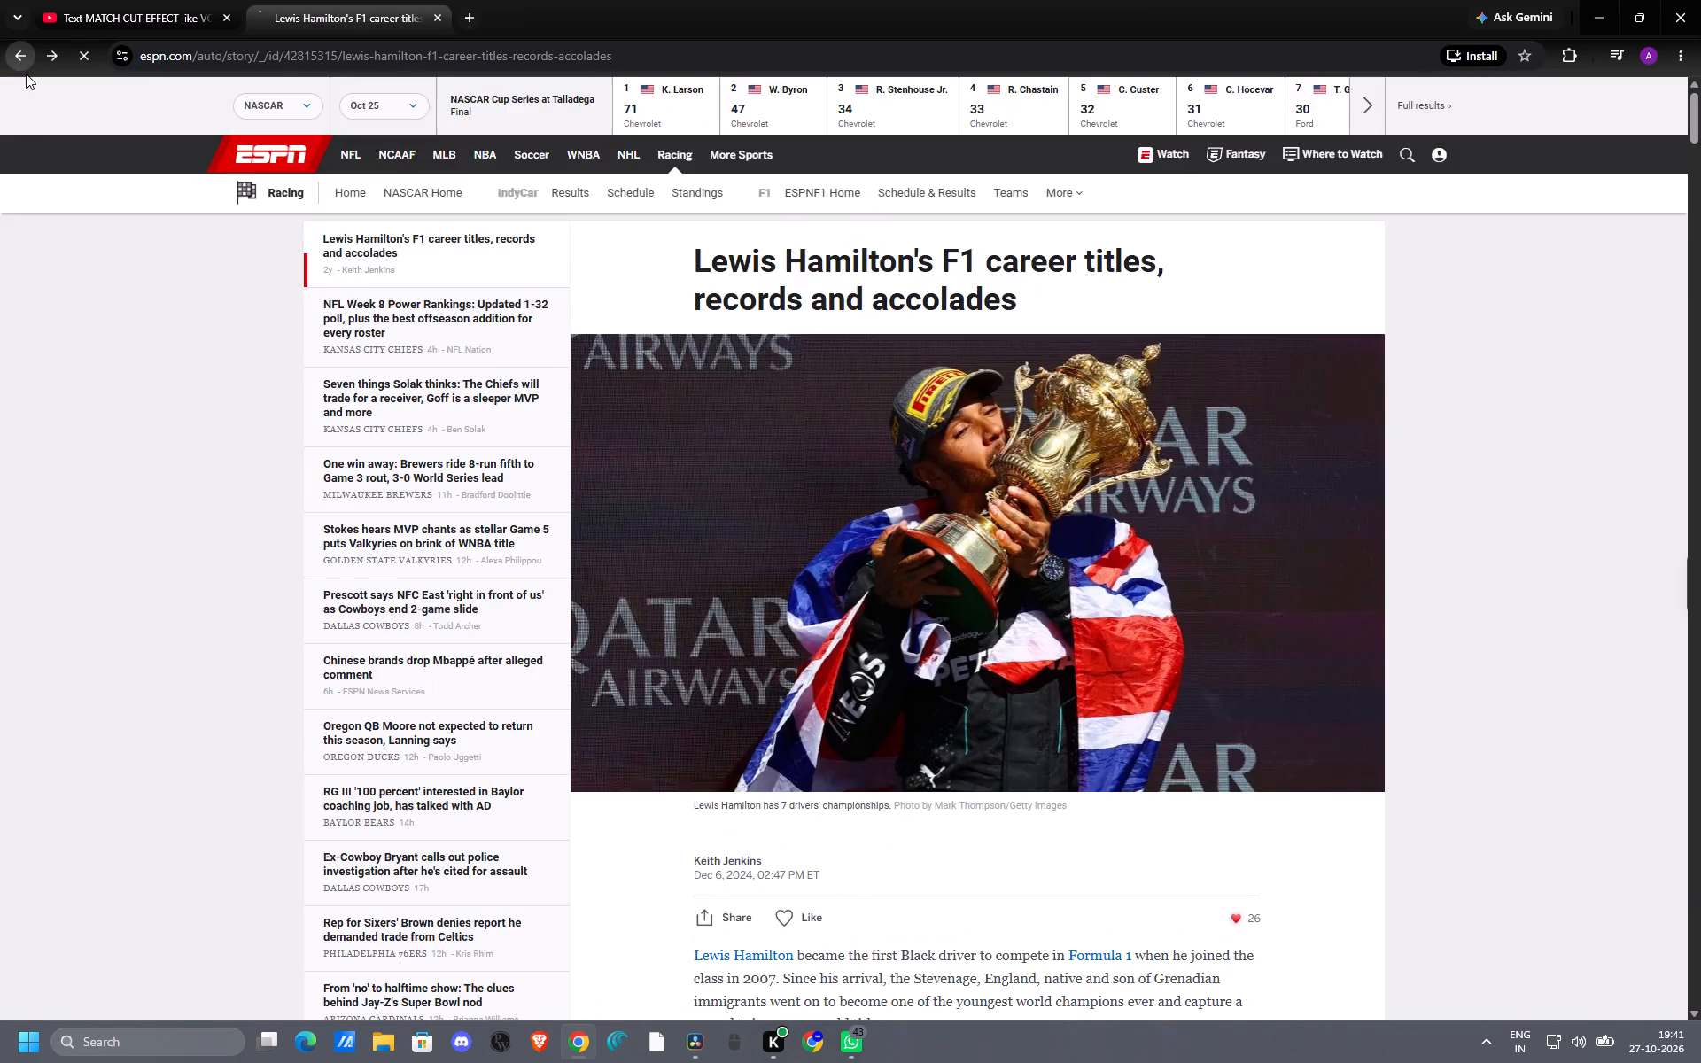
From the achievements results, run the related search "Lewis Hamilton championship wins".
{"action": "scroll", "coordinate": [430, 527], "scroll_direction": "down", "scroll_amount": 7}
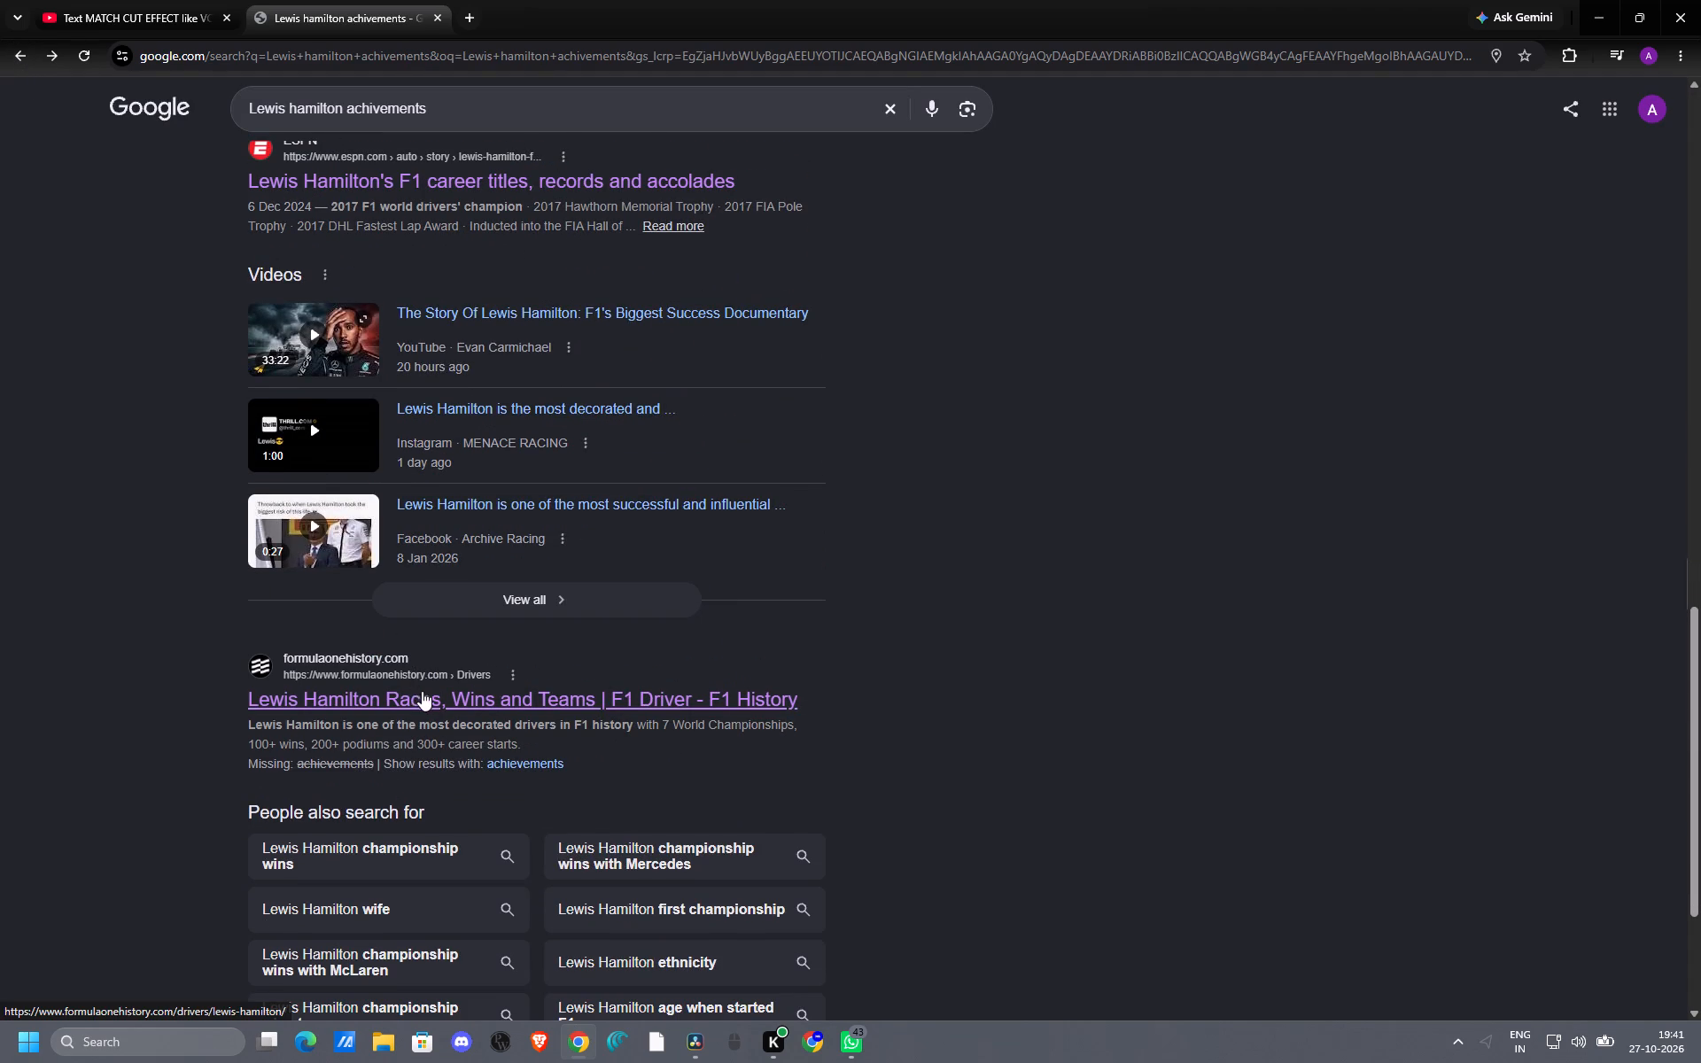
{"action": "scroll", "coordinate": [426, 689], "scroll_direction": "down", "scroll_amount": 7}
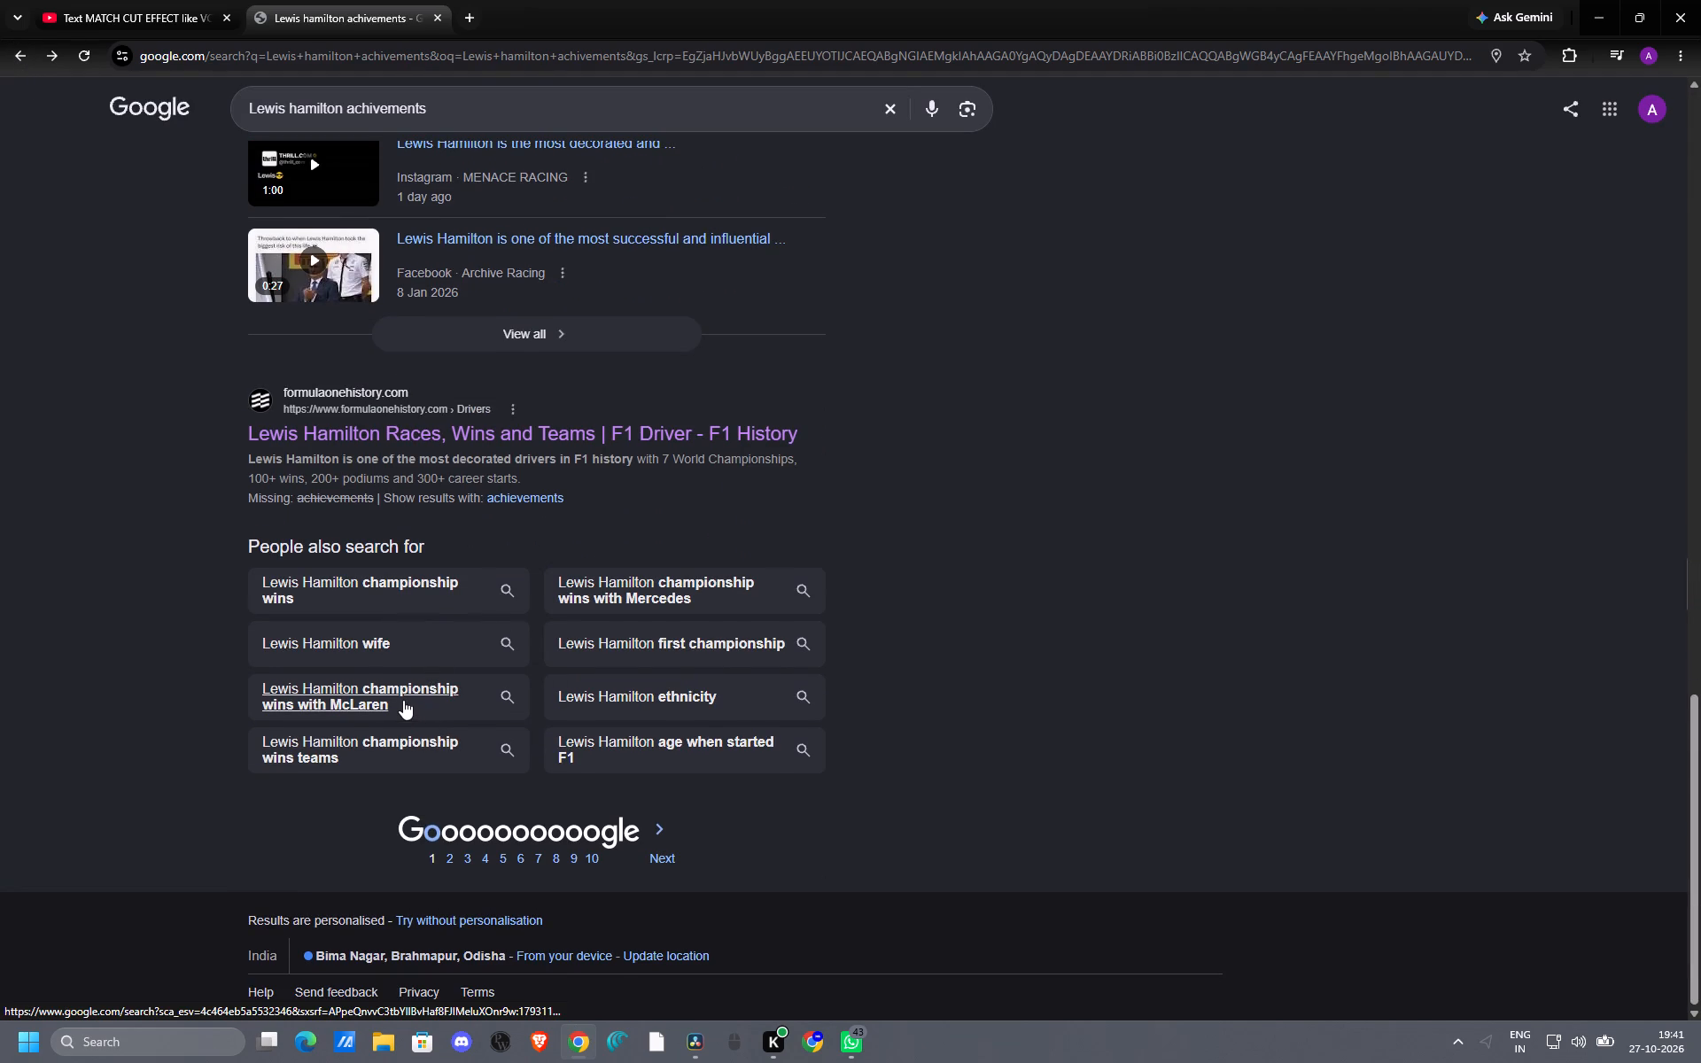
{"action": "left_click", "coordinate": [379, 570]}
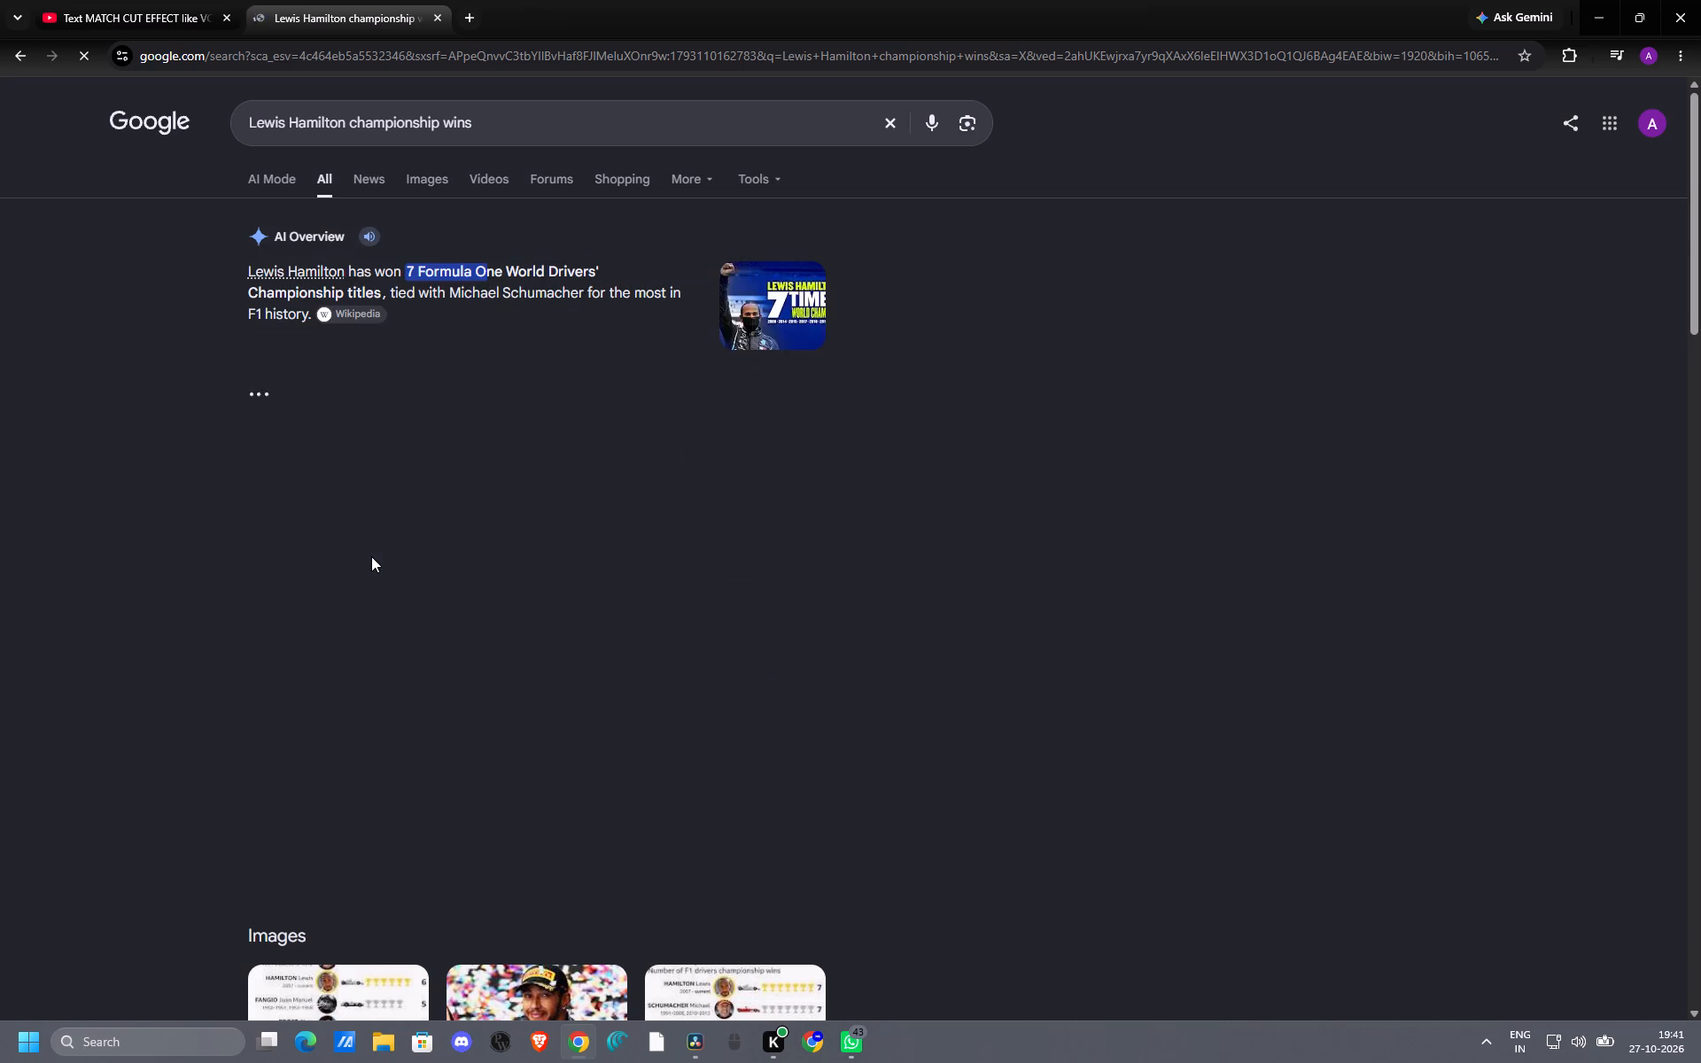
Open the F1 History page on Lewis Hamilton from the championship wins results and look over its introduction and debut sections.
{"action": "scroll", "coordinate": [369, 589], "scroll_direction": "down", "scroll_amount": 4}
{"action": "scroll", "coordinate": [388, 680], "scroll_direction": "down", "scroll_amount": 8}
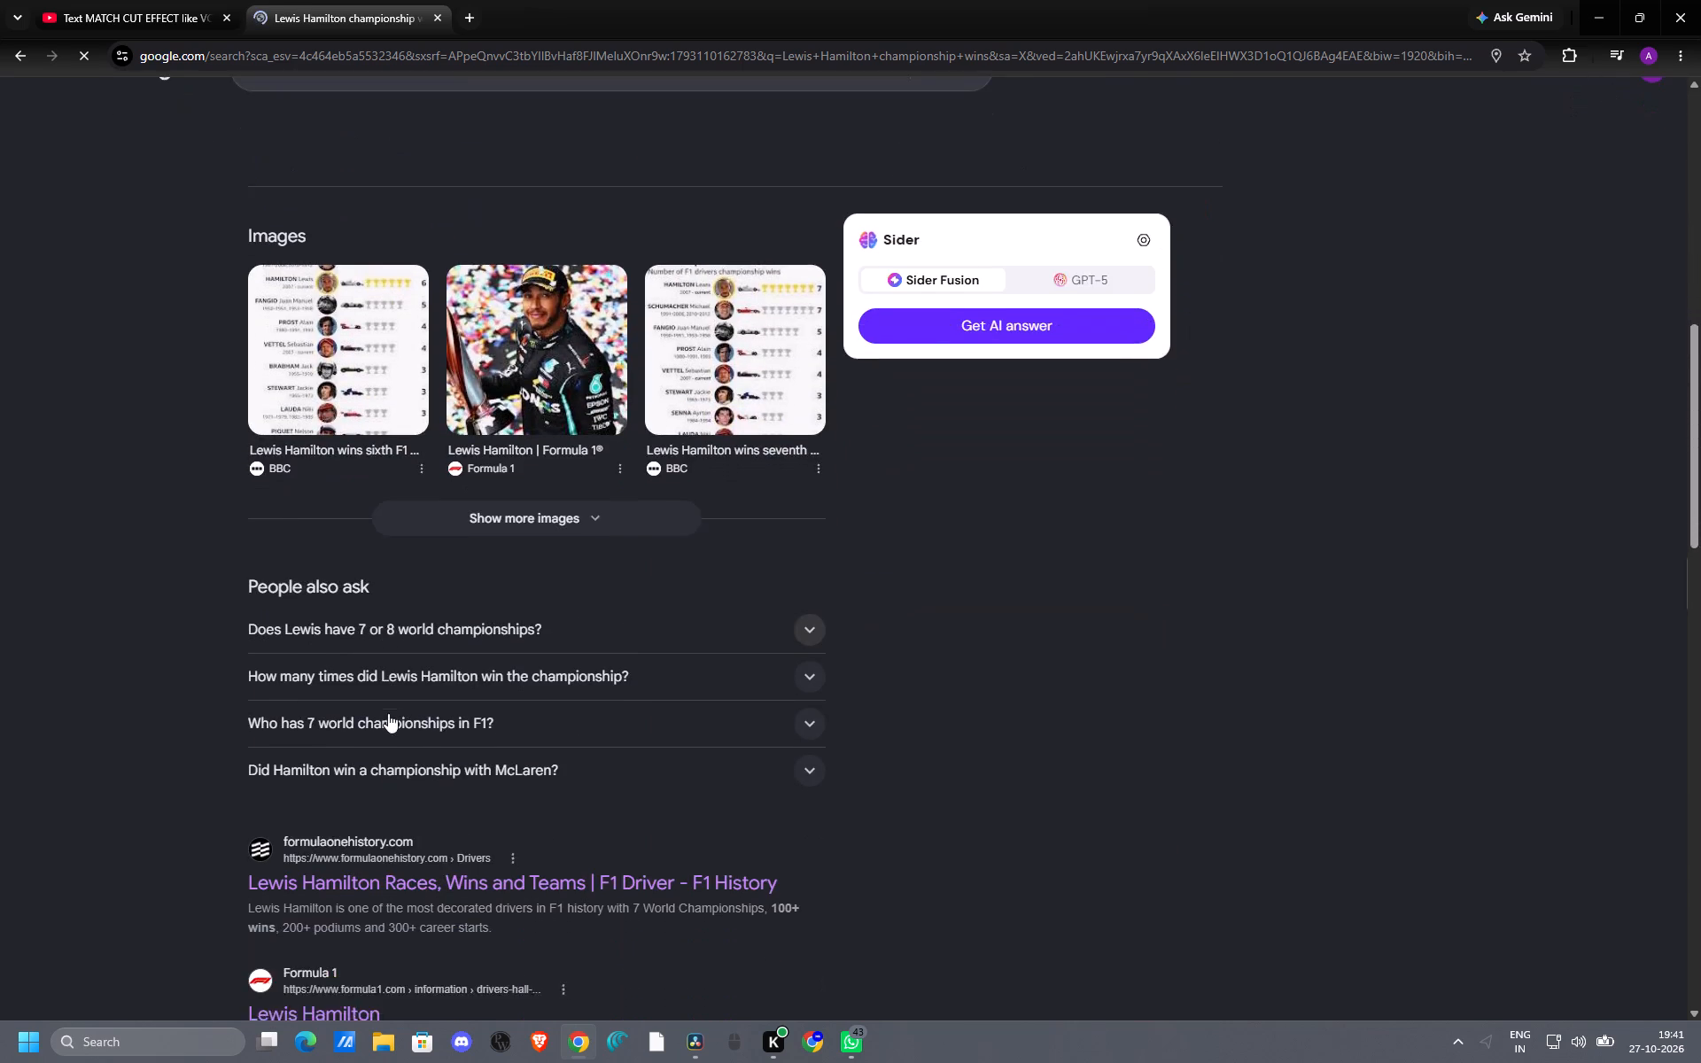
{"action": "scroll", "coordinate": [388, 713], "scroll_direction": "down", "scroll_amount": 1}
{"action": "left_click", "coordinate": [405, 706]}
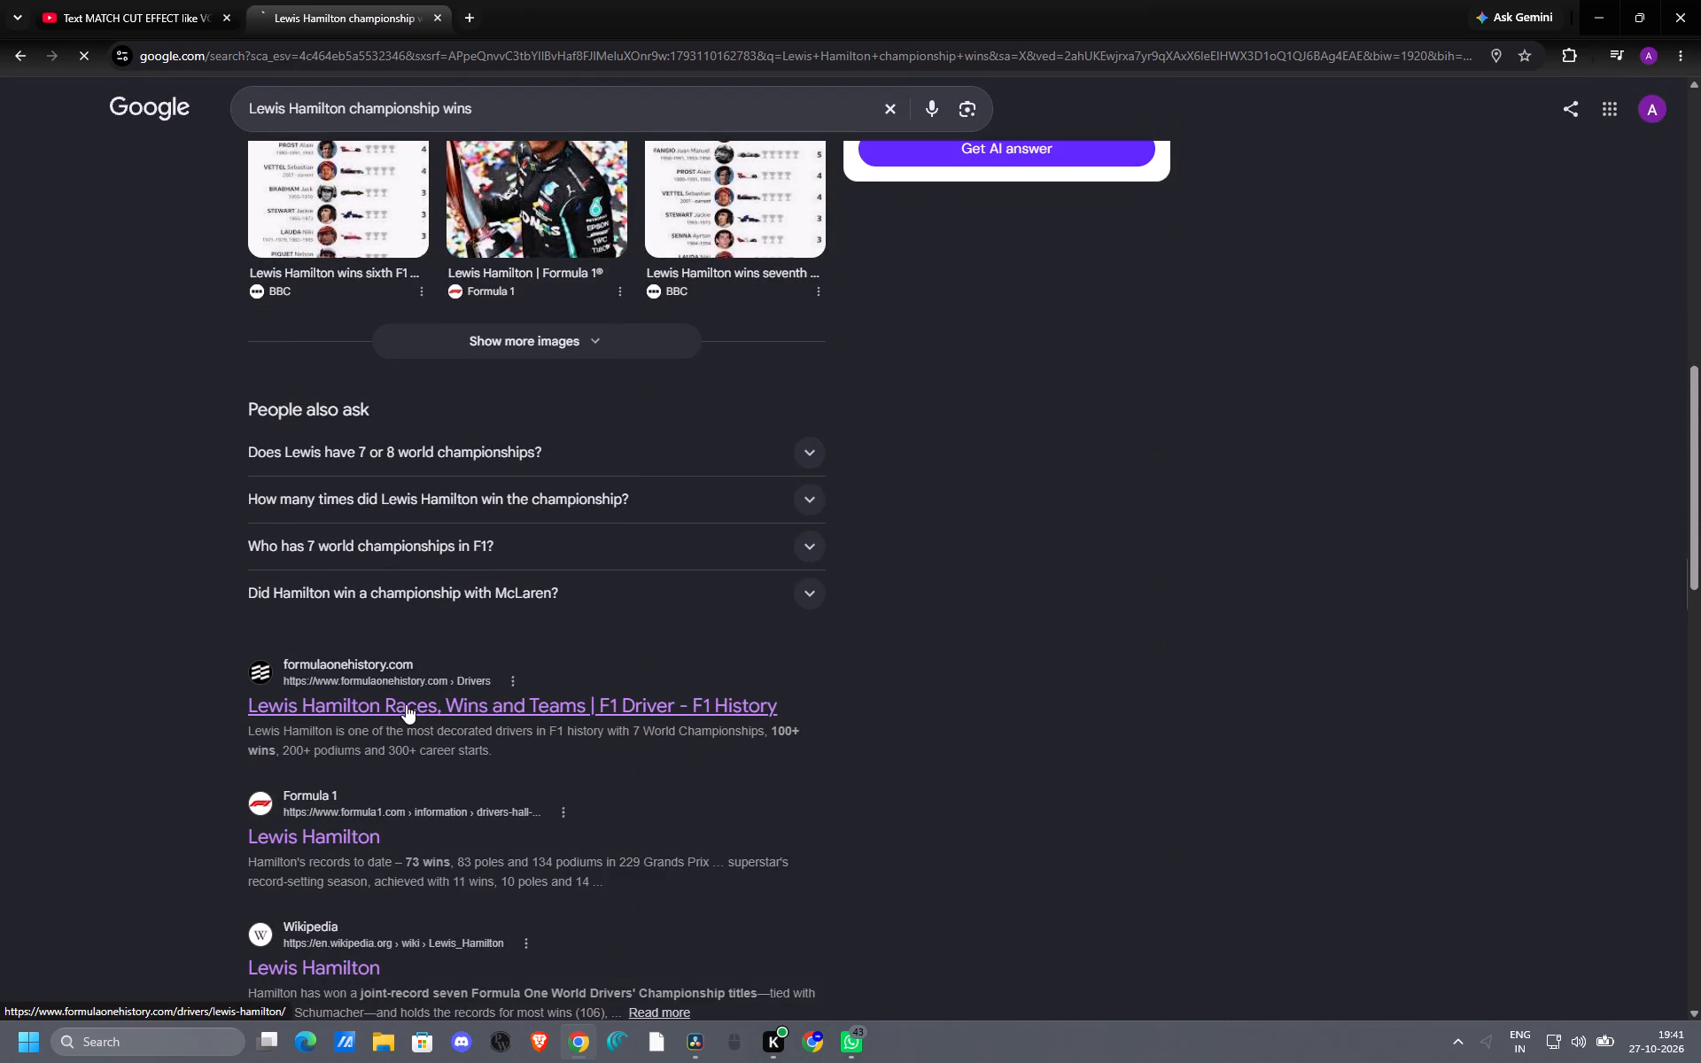
{"action": "scroll", "coordinate": [412, 702], "scroll_direction": "down", "scroll_amount": 5}
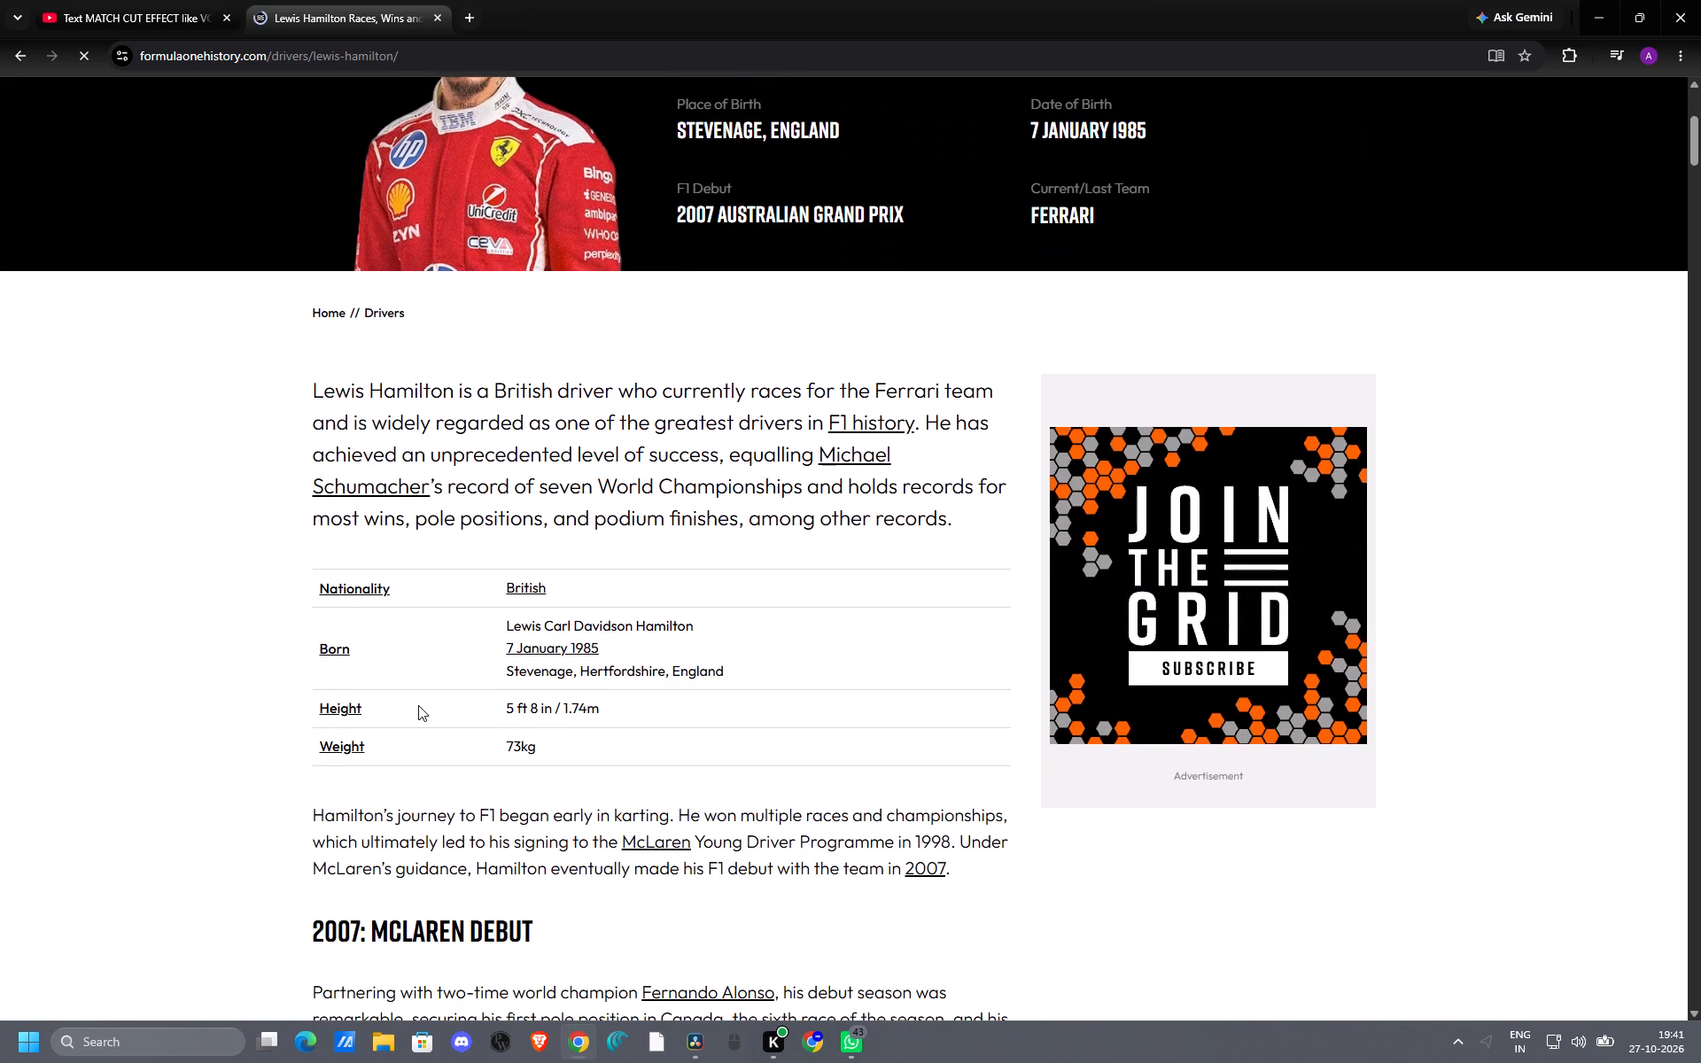
{"action": "scroll", "coordinate": [417, 702], "scroll_direction": "down", "scroll_amount": 6}
{"action": "scroll", "coordinate": [418, 703], "scroll_direction": "up", "scroll_amount": 5}
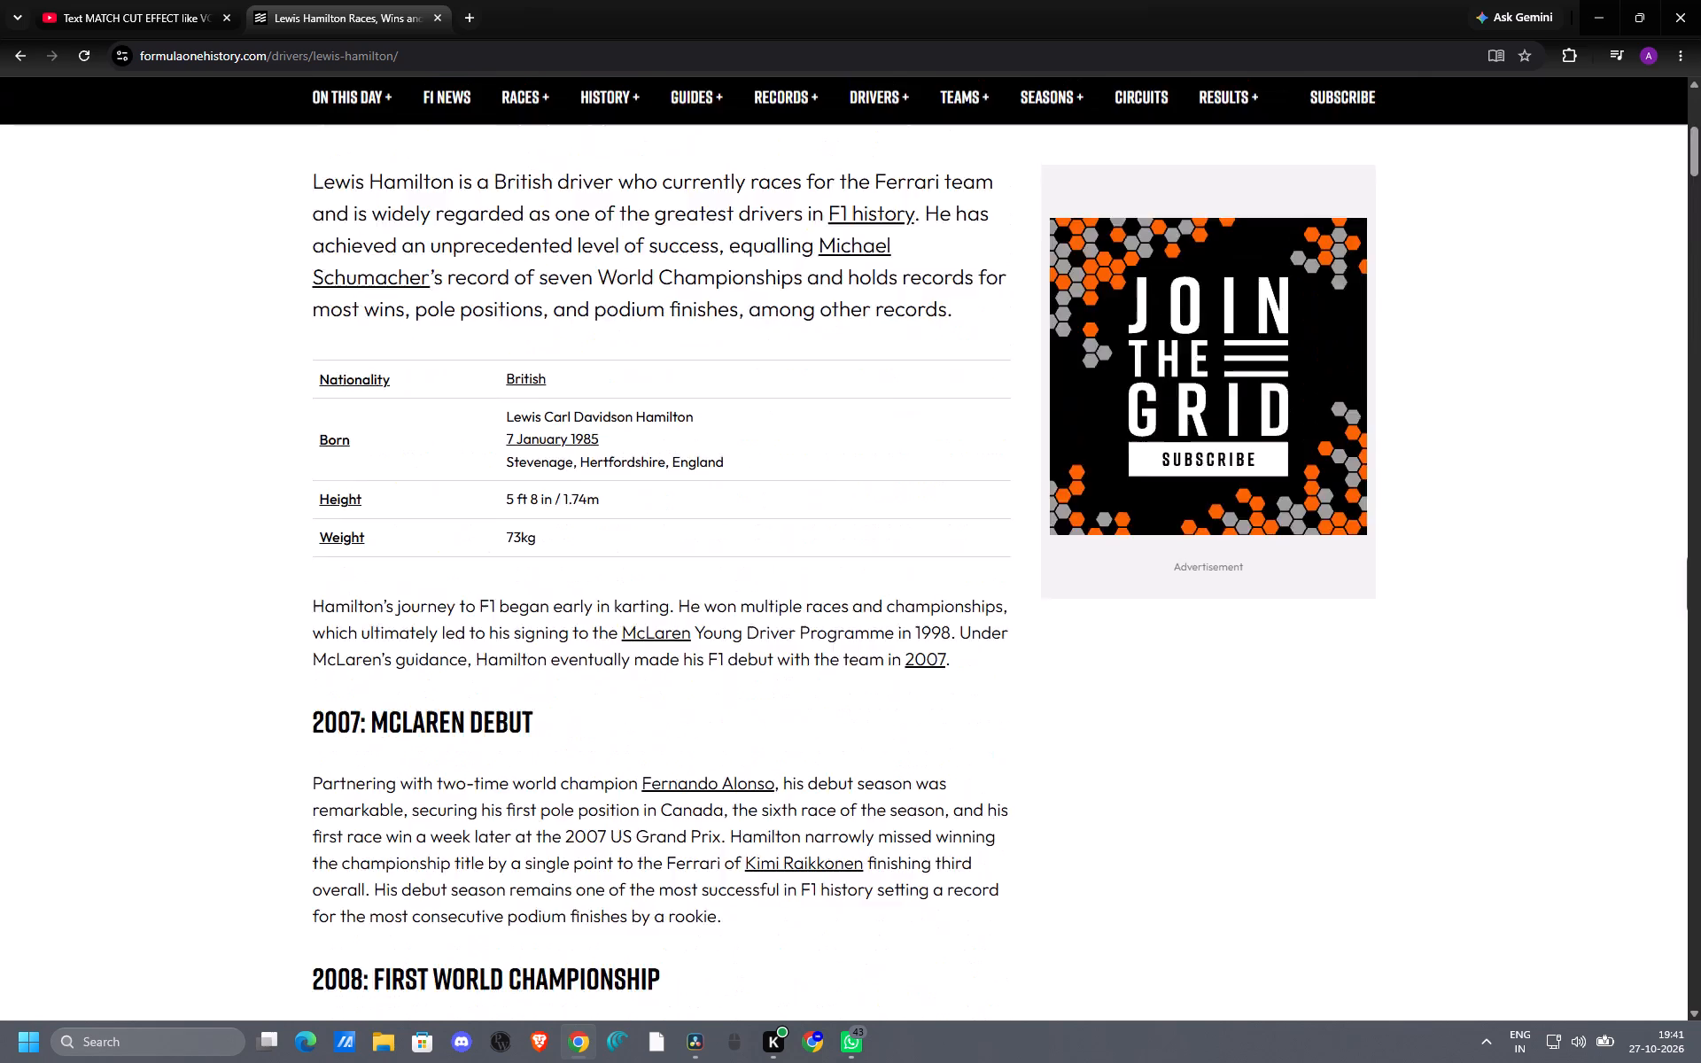
{"action": "scroll", "coordinate": [418, 705], "scroll_direction": "up", "scroll_amount": 2}
{"action": "scroll", "coordinate": [620, 712], "scroll_direction": "down", "scroll_amount": 1}
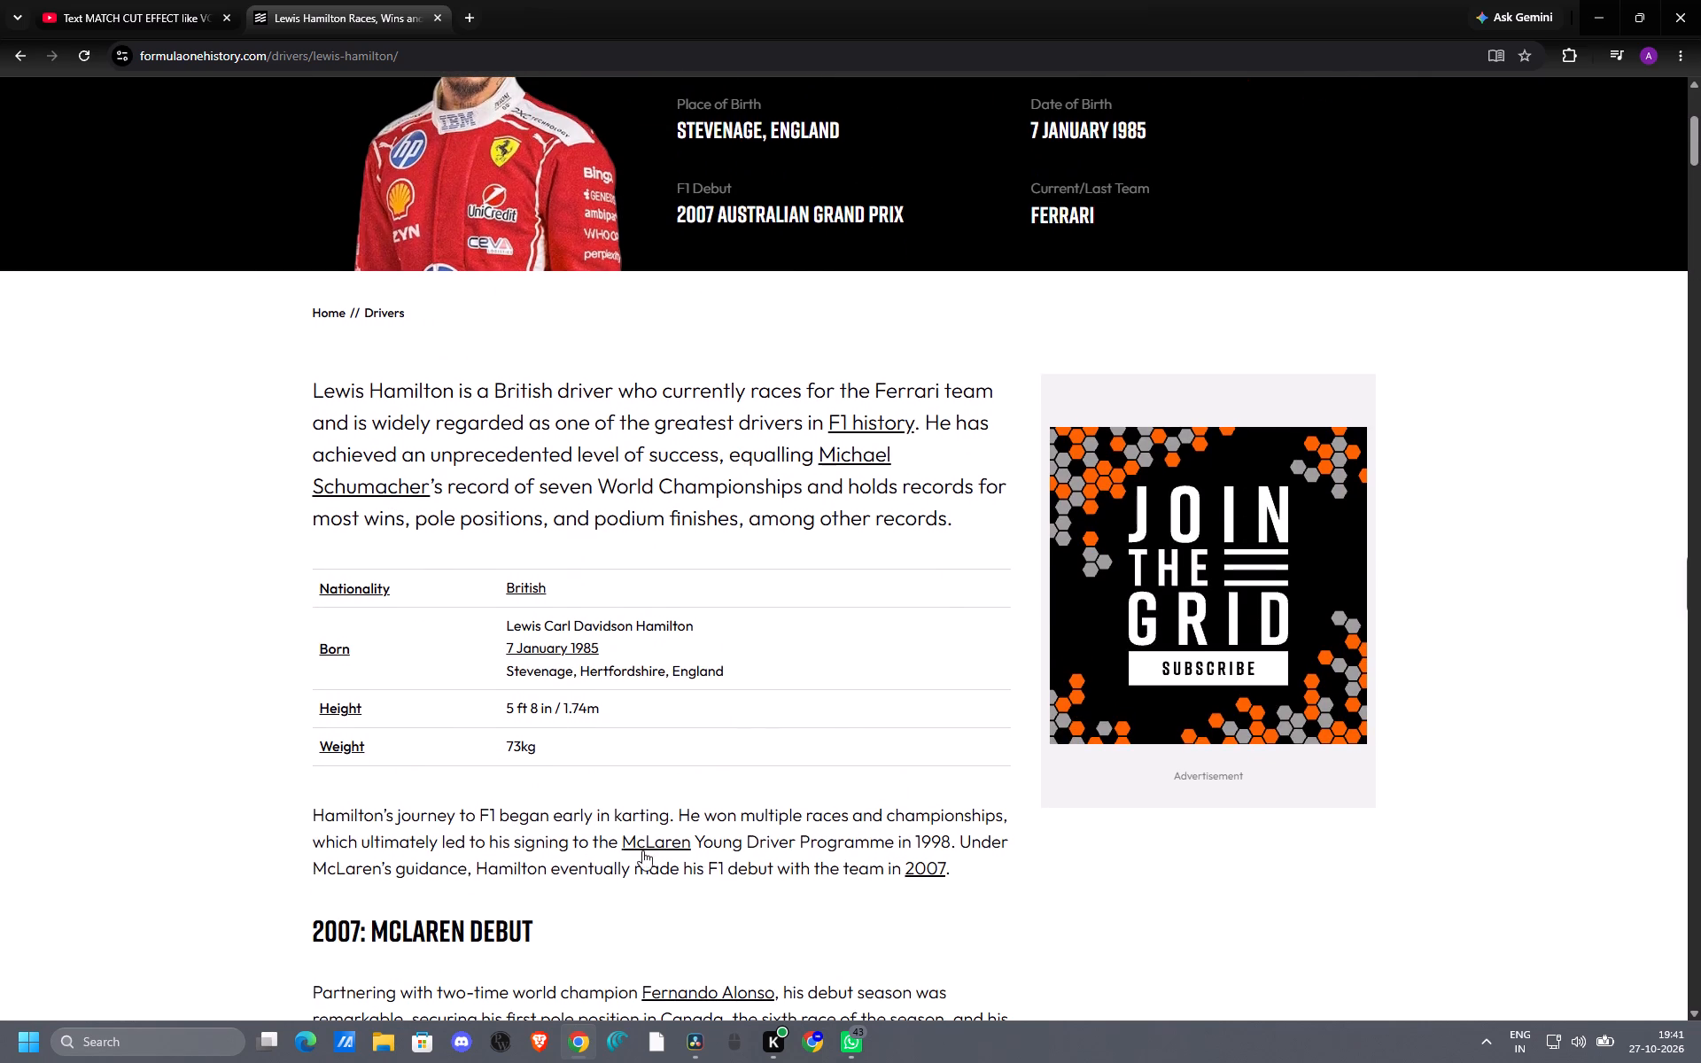
Open the McLaren team page linked in the karting paragraph, look through it, and return to the championship wins results.
{"action": "left_click", "coordinate": [645, 839]}
{"action": "scroll", "coordinate": [581, 724], "scroll_direction": "down", "scroll_amount": 3}
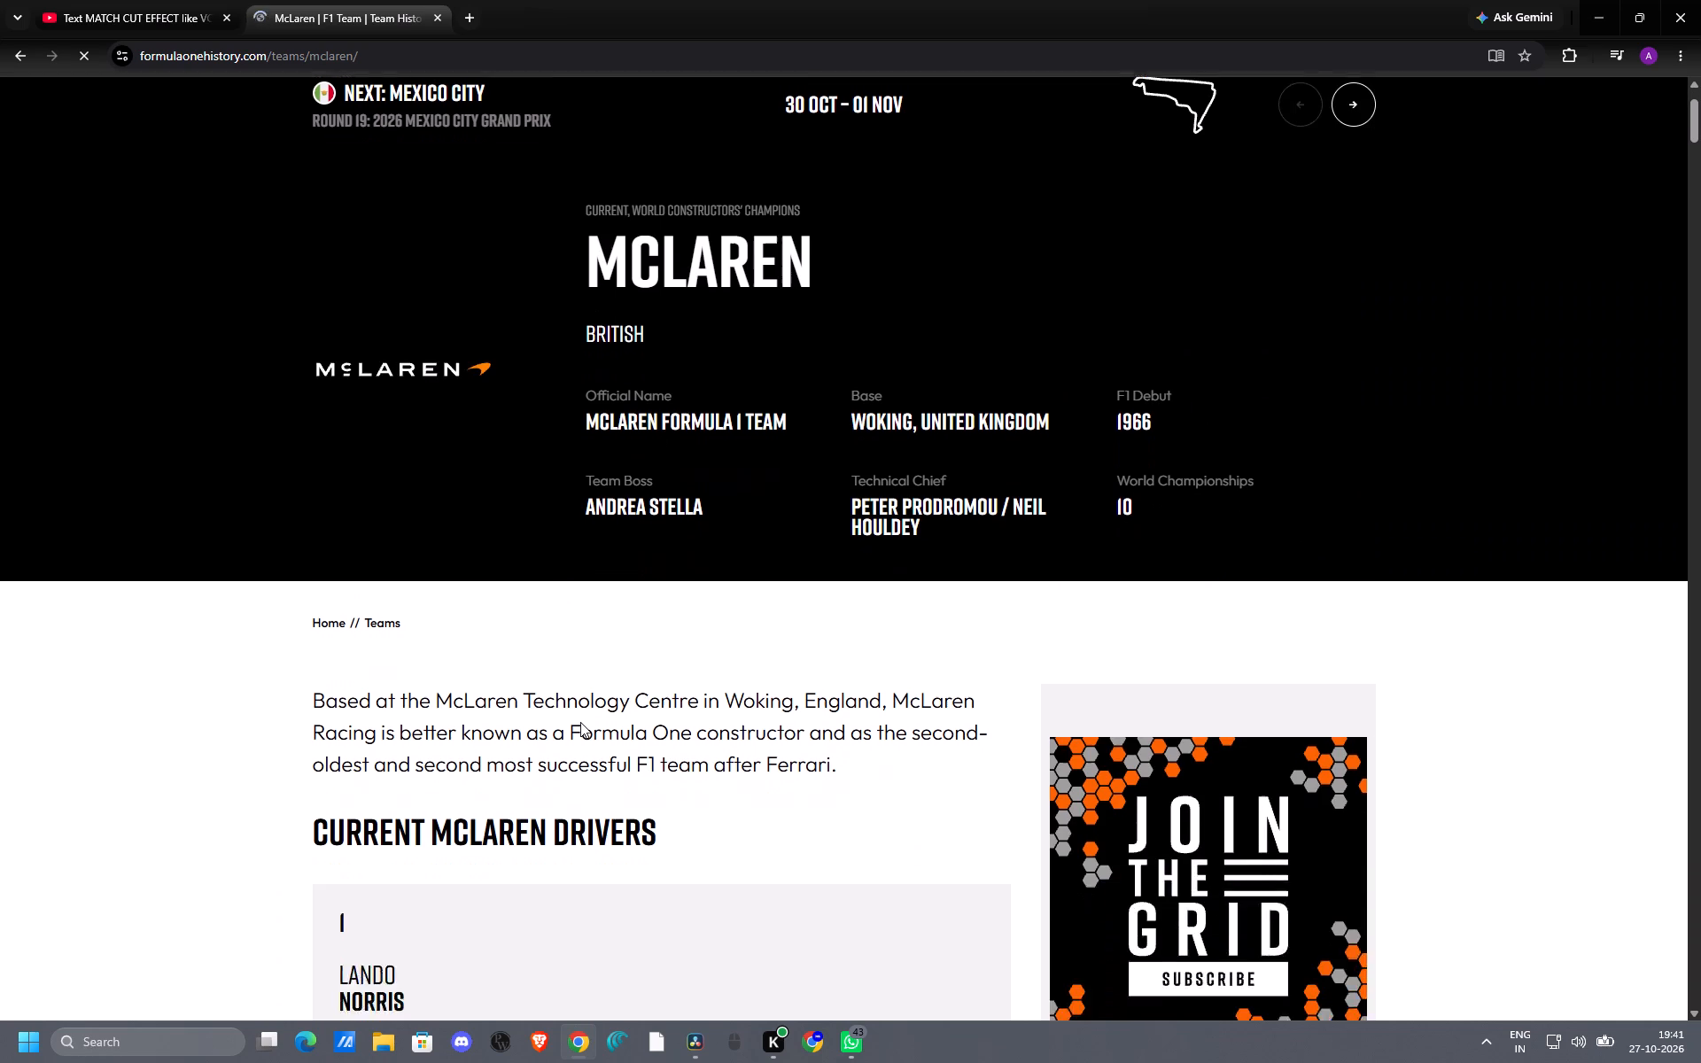
{"action": "scroll", "coordinate": [580, 722], "scroll_direction": "down", "scroll_amount": 9}
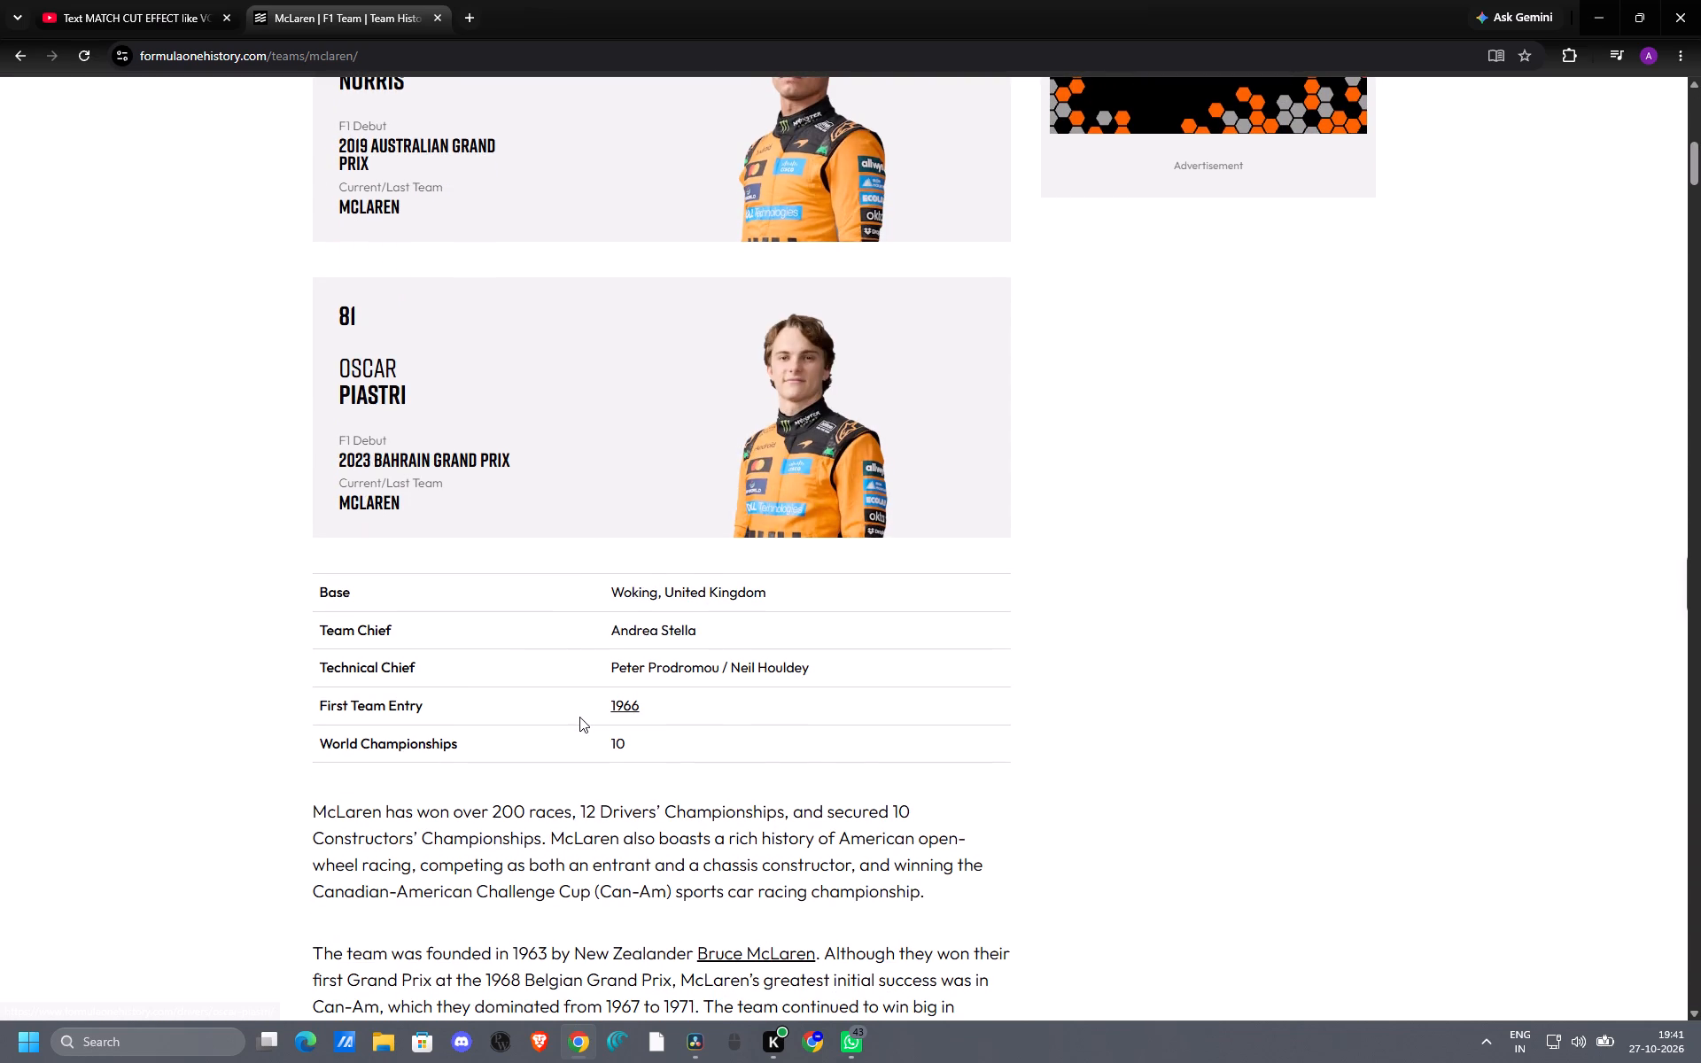
{"action": "scroll", "coordinate": [580, 718], "scroll_direction": "down", "scroll_amount": 5}
{"action": "left_click", "coordinate": [18, 53]}
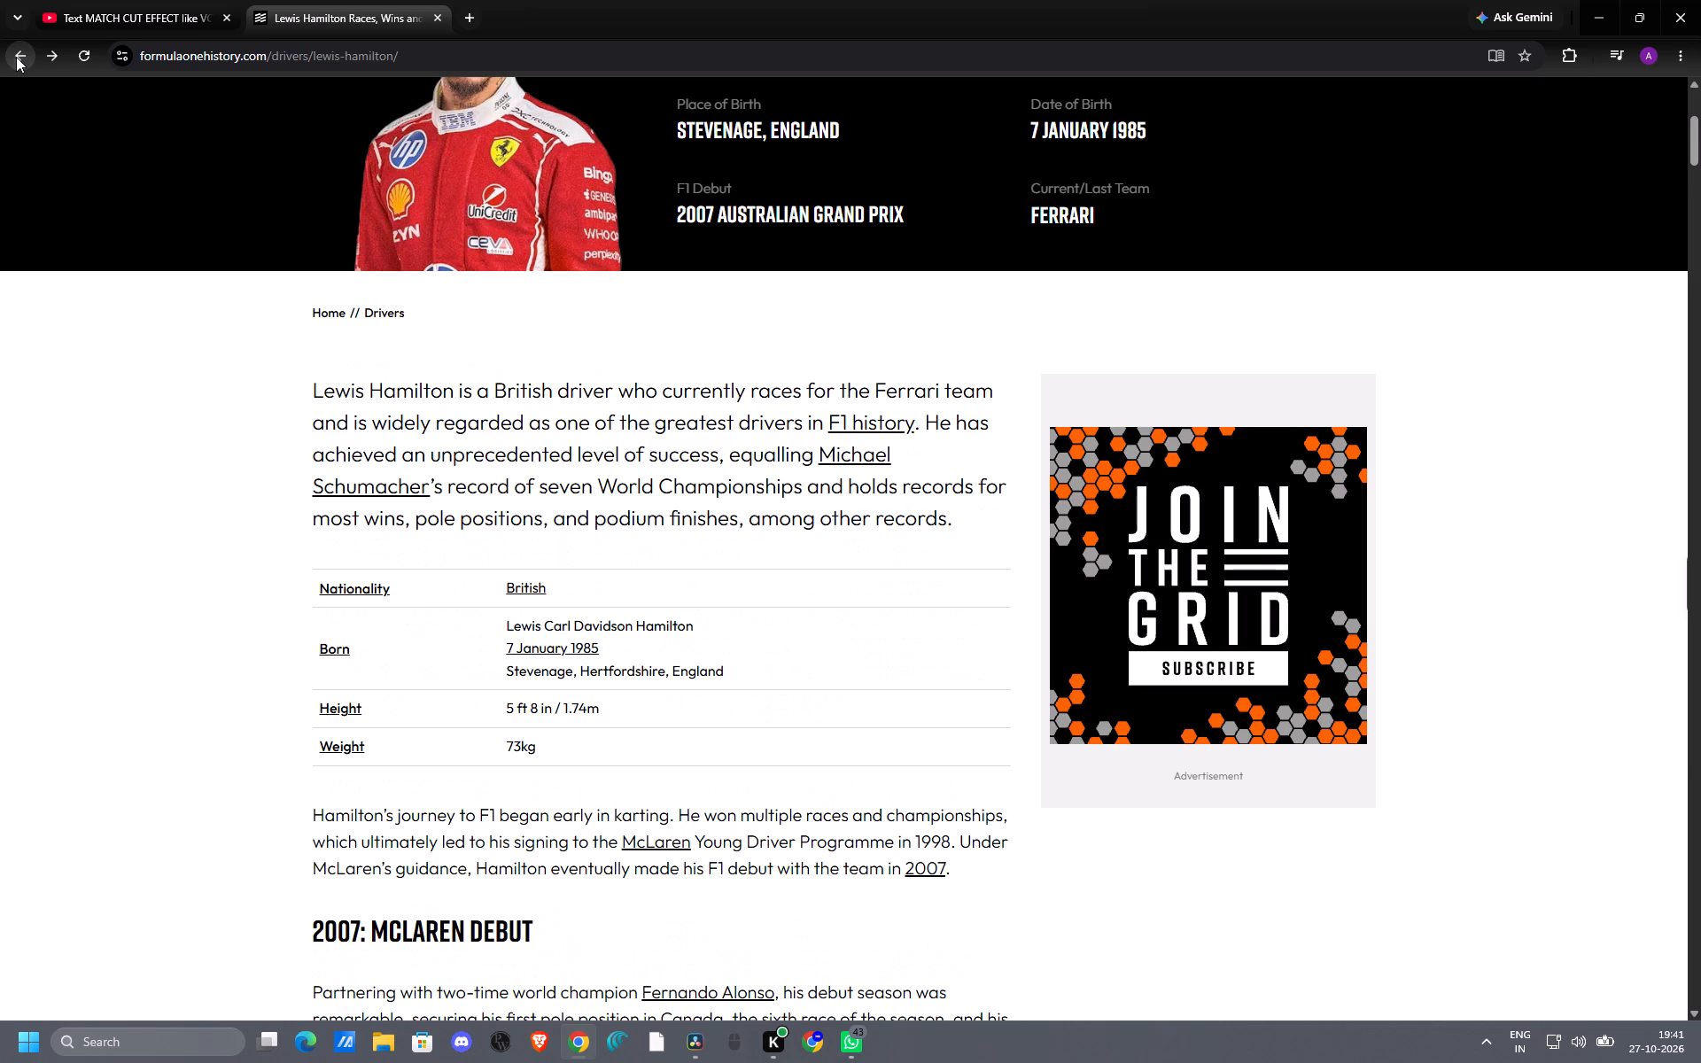
{"action": "left_click", "coordinate": [6, 46]}
Look through the championship wins results for usable articles, then check the overview at the top.
{"action": "scroll", "coordinate": [439, 518], "scroll_direction": "down", "scroll_amount": 5}
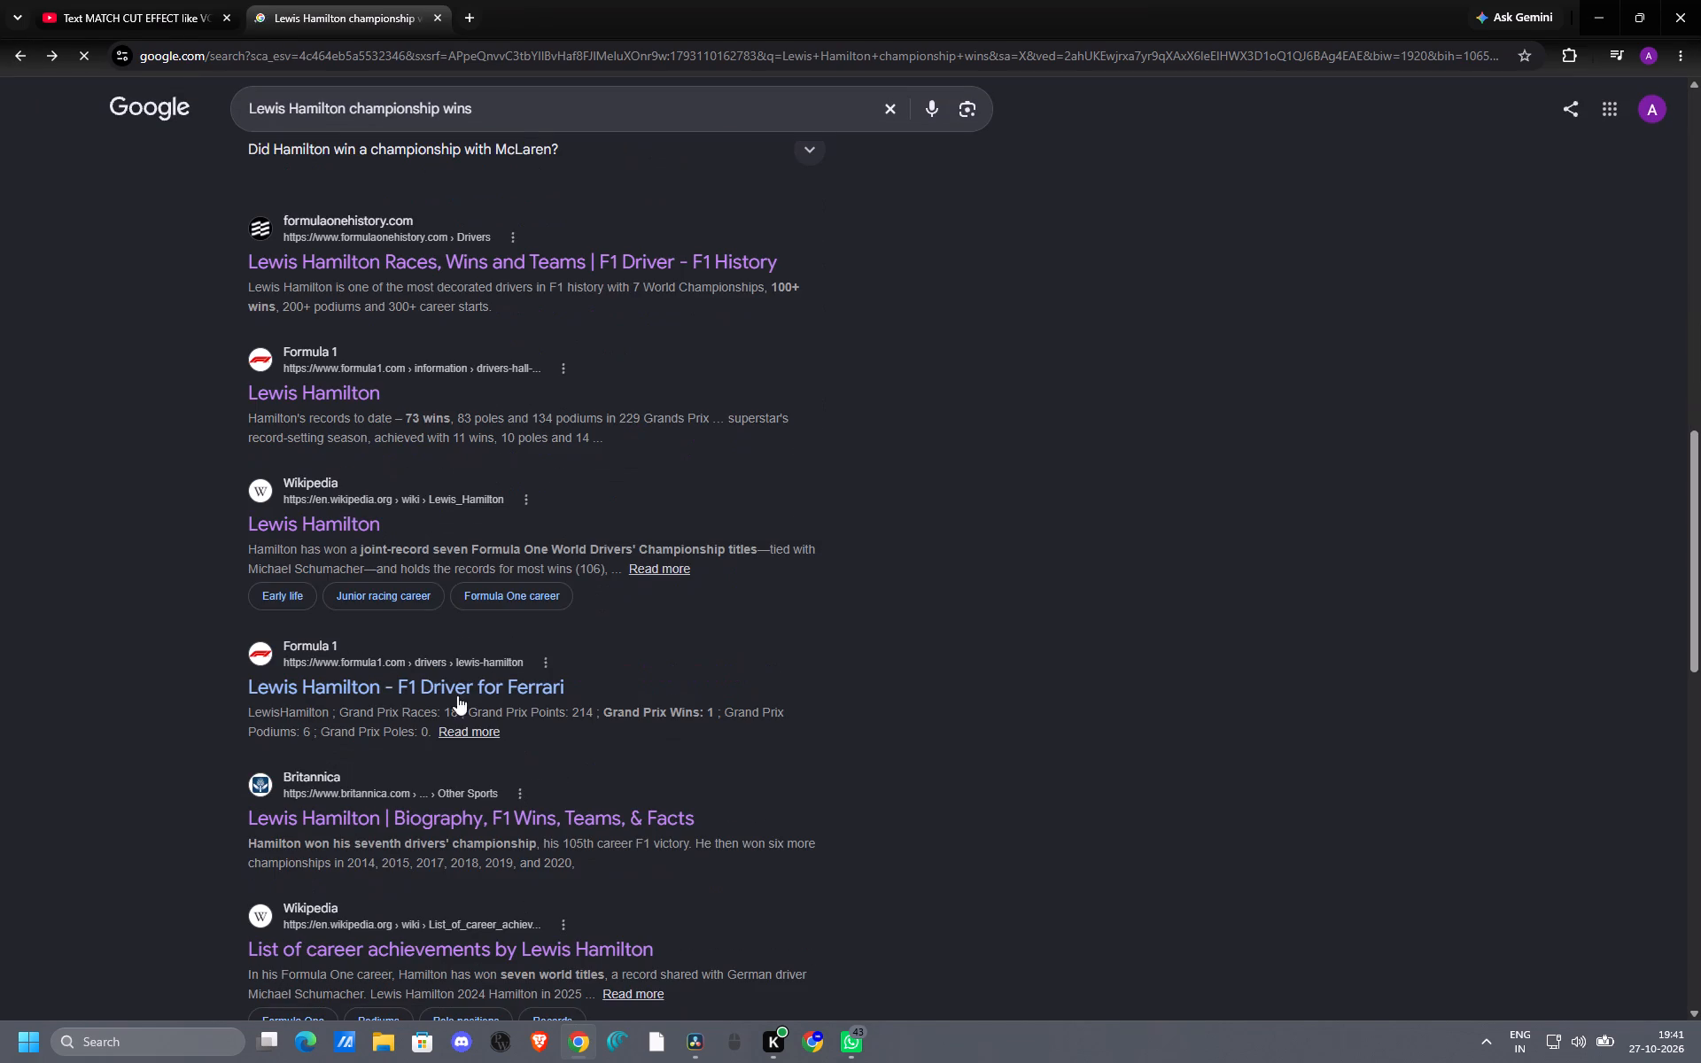
{"action": "scroll", "coordinate": [449, 740], "scroll_direction": "down", "scroll_amount": 4}
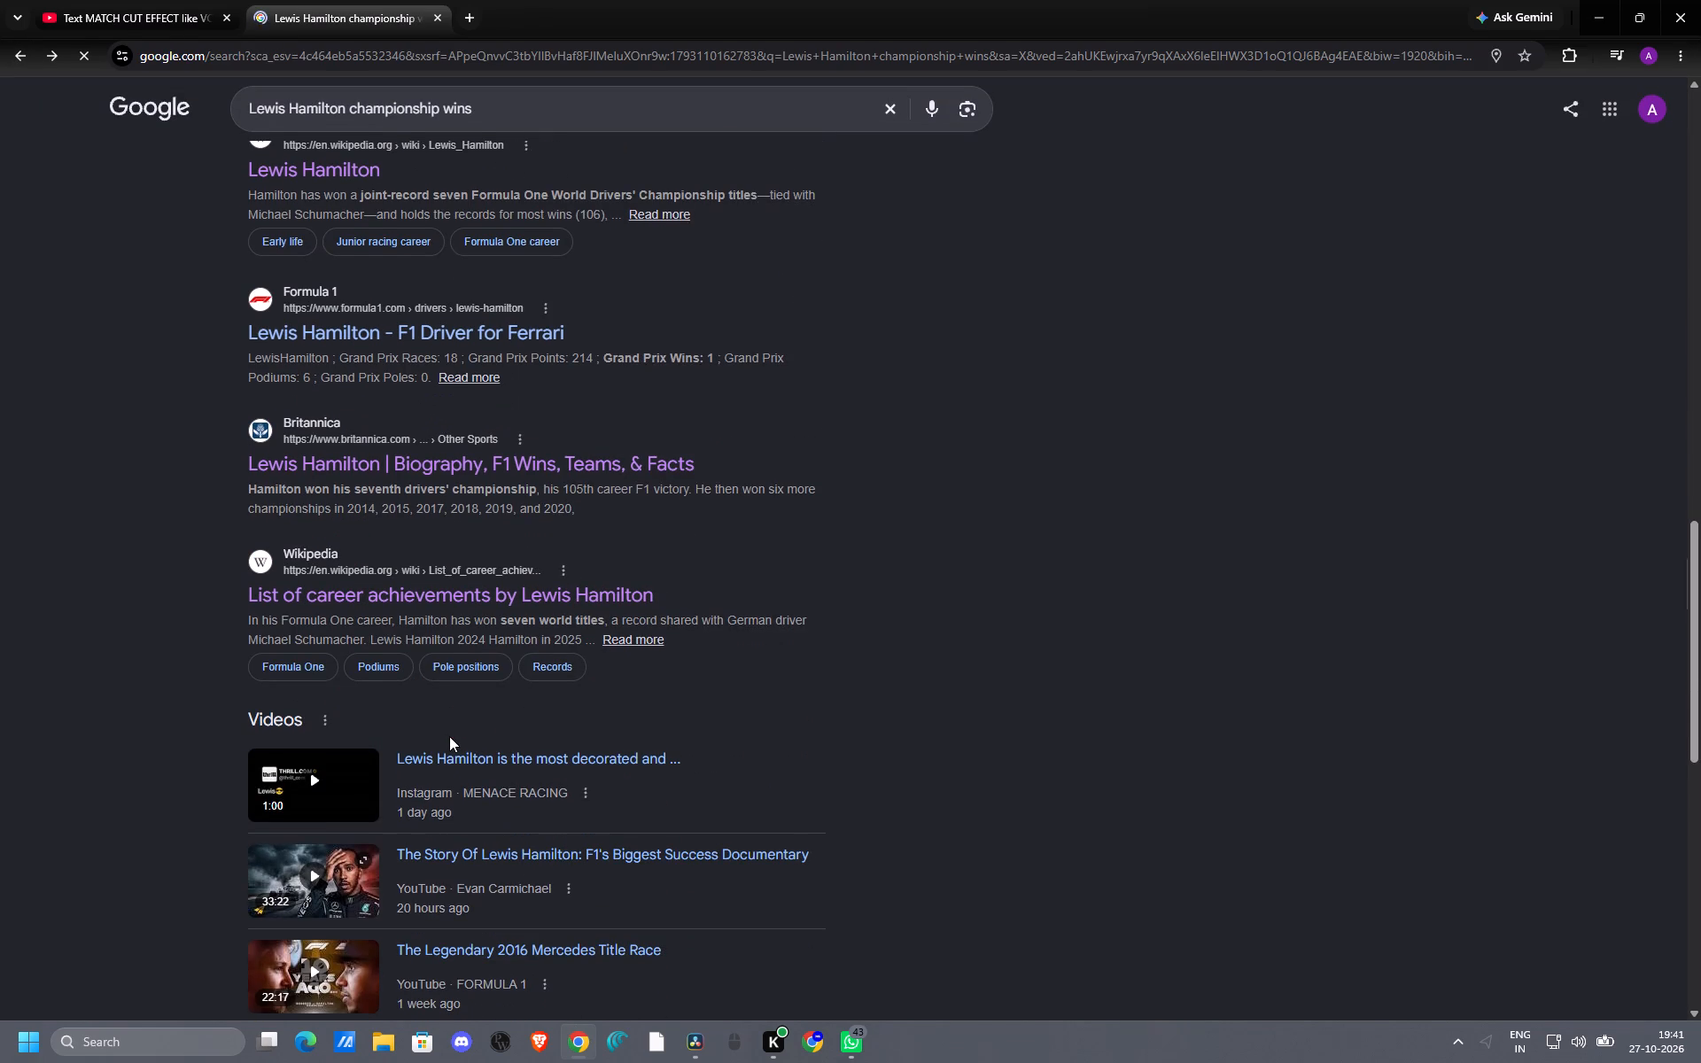
{"action": "scroll", "coordinate": [450, 734], "scroll_direction": "down", "scroll_amount": 4}
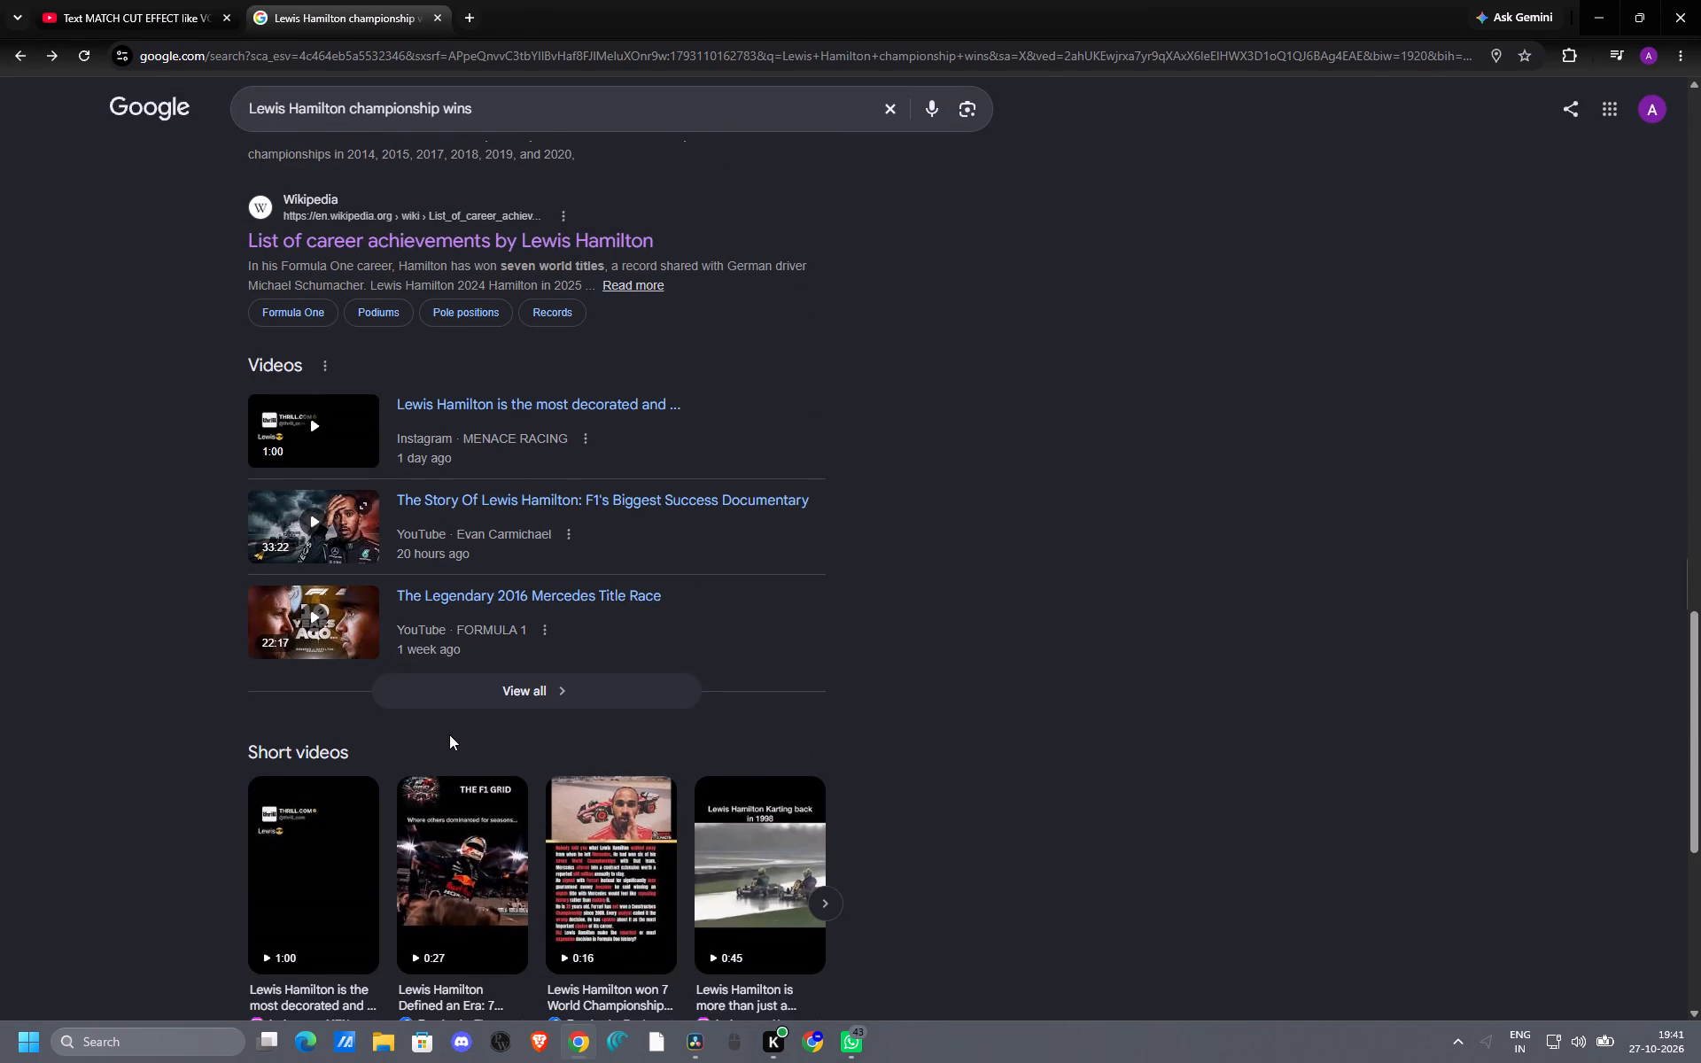
{"action": "scroll", "coordinate": [449, 733], "scroll_direction": "down", "scroll_amount": 4}
{"action": "scroll", "coordinate": [448, 732], "scroll_direction": "up", "scroll_amount": 7}
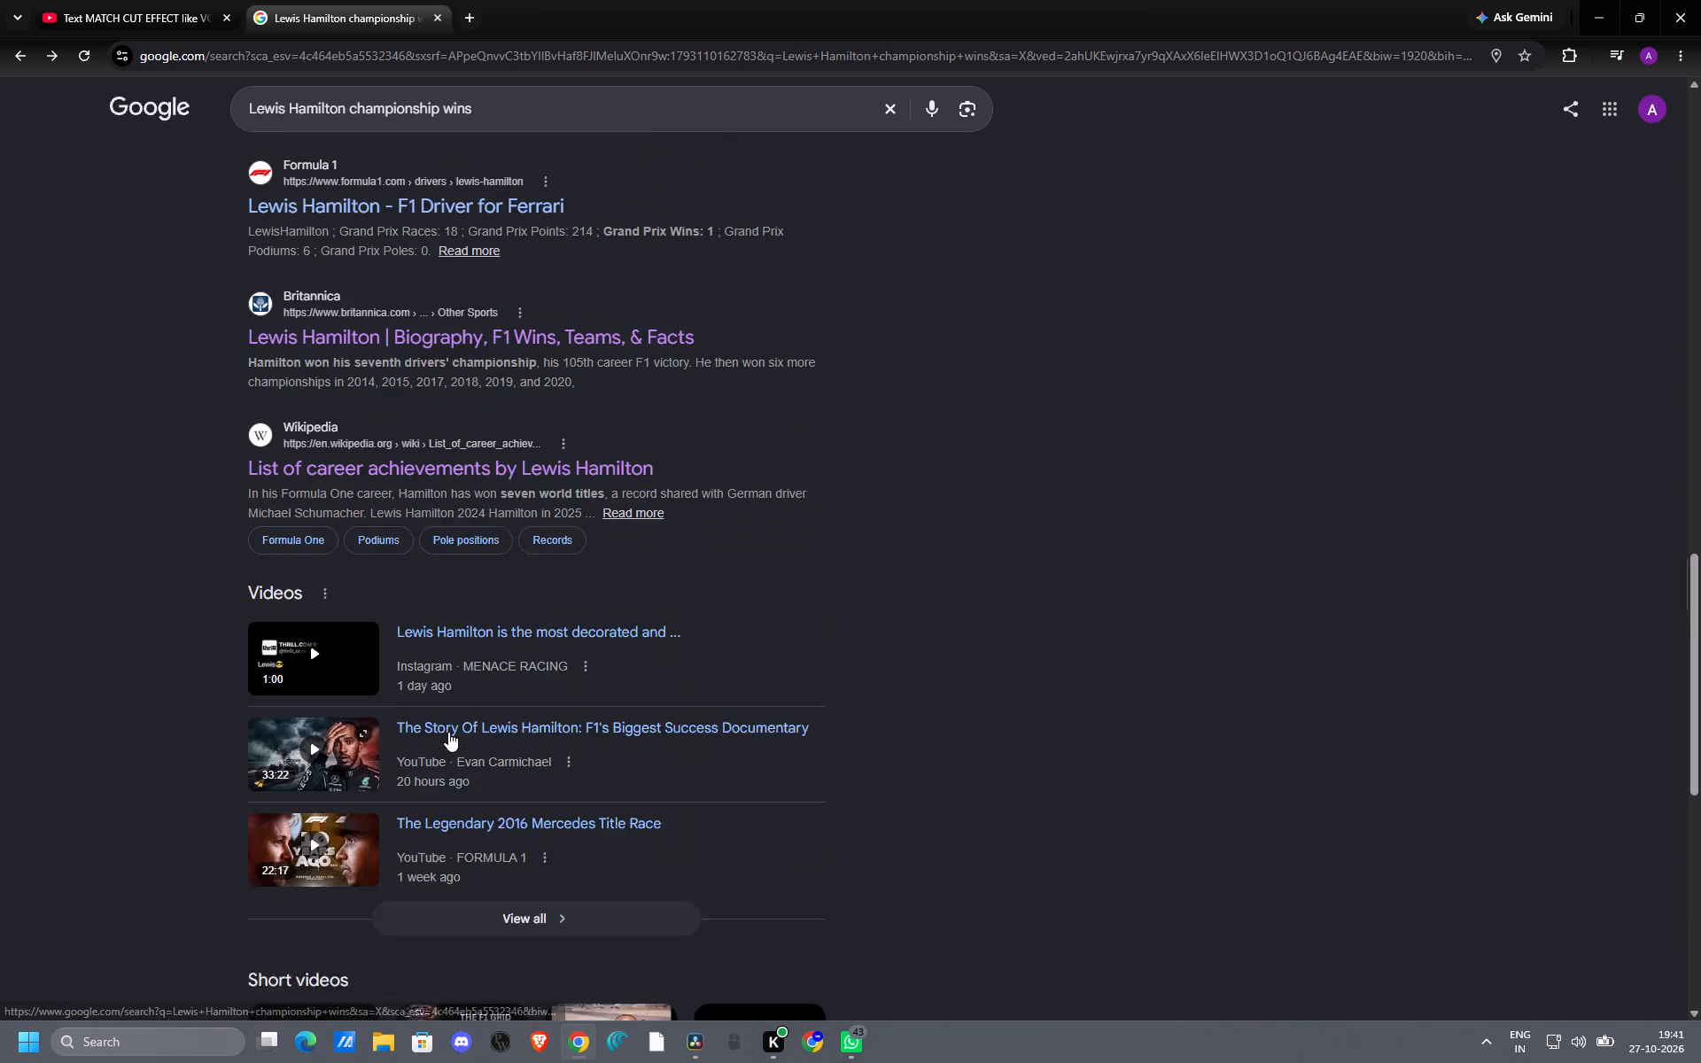
{"action": "scroll", "coordinate": [448, 732], "scroll_direction": "up", "scroll_amount": 15}
{"action": "scroll", "coordinate": [448, 727], "scroll_direction": "up", "scroll_amount": 6}
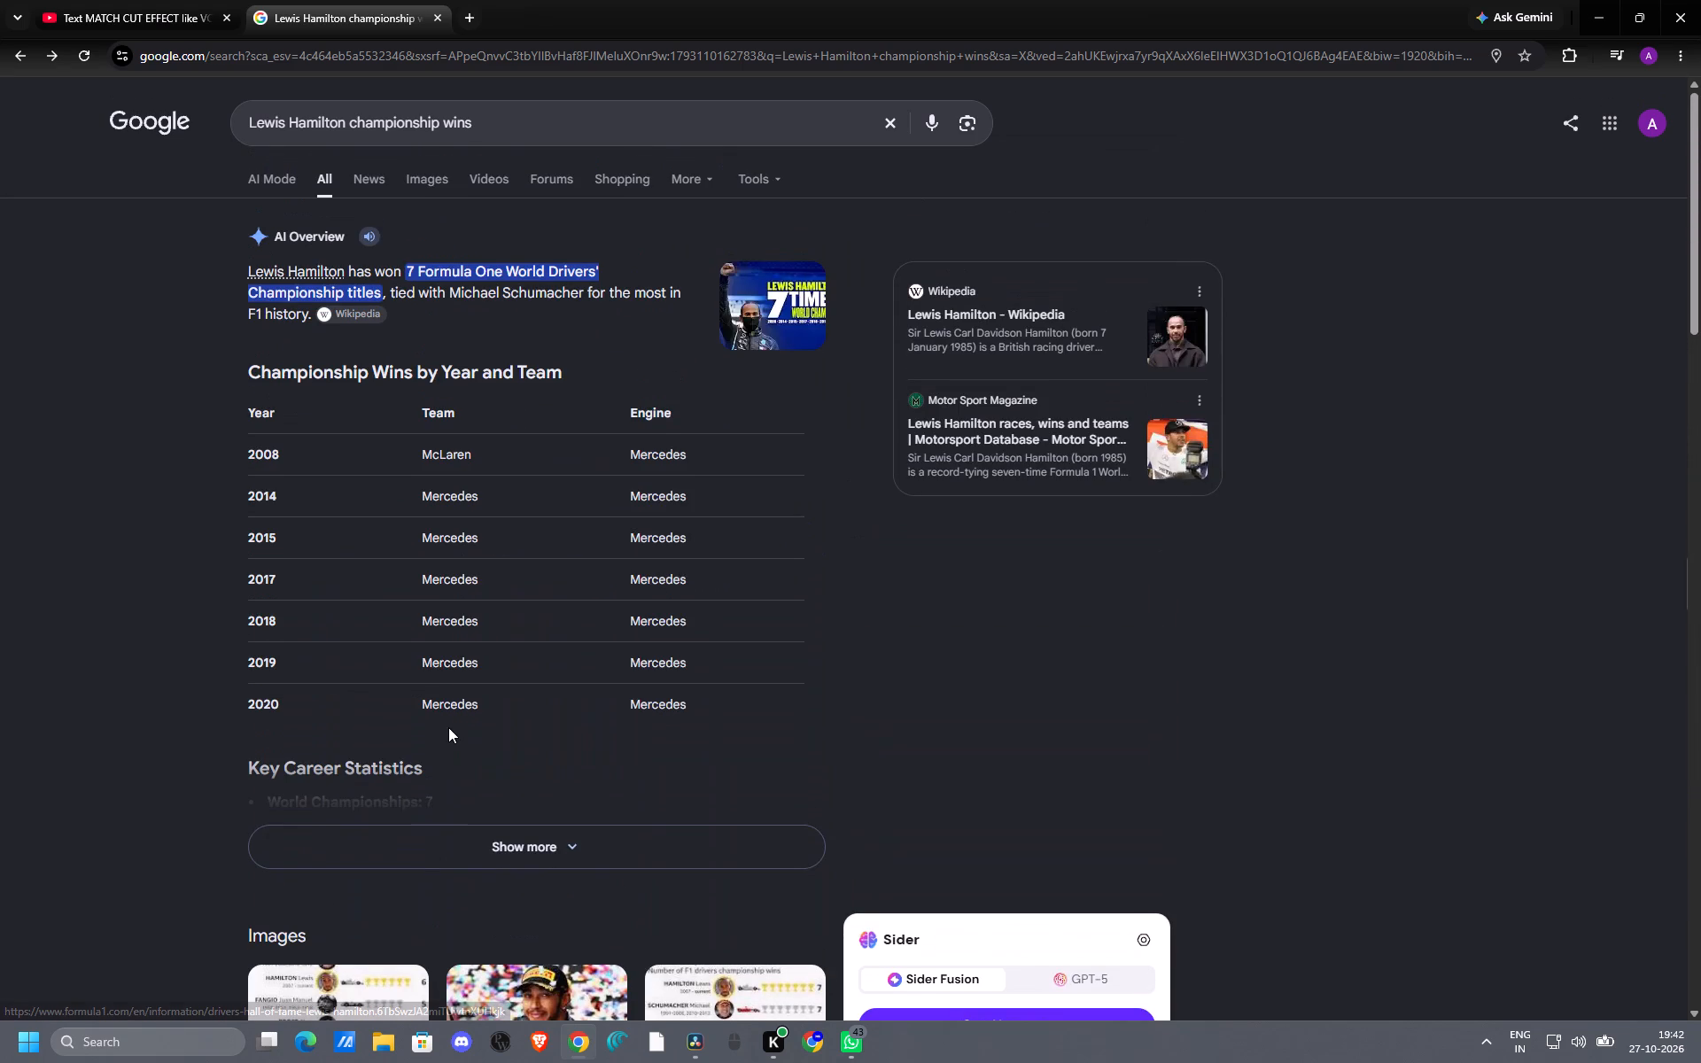
{"action": "scroll", "coordinate": [471, 674], "scroll_direction": "up", "scroll_amount": 6}
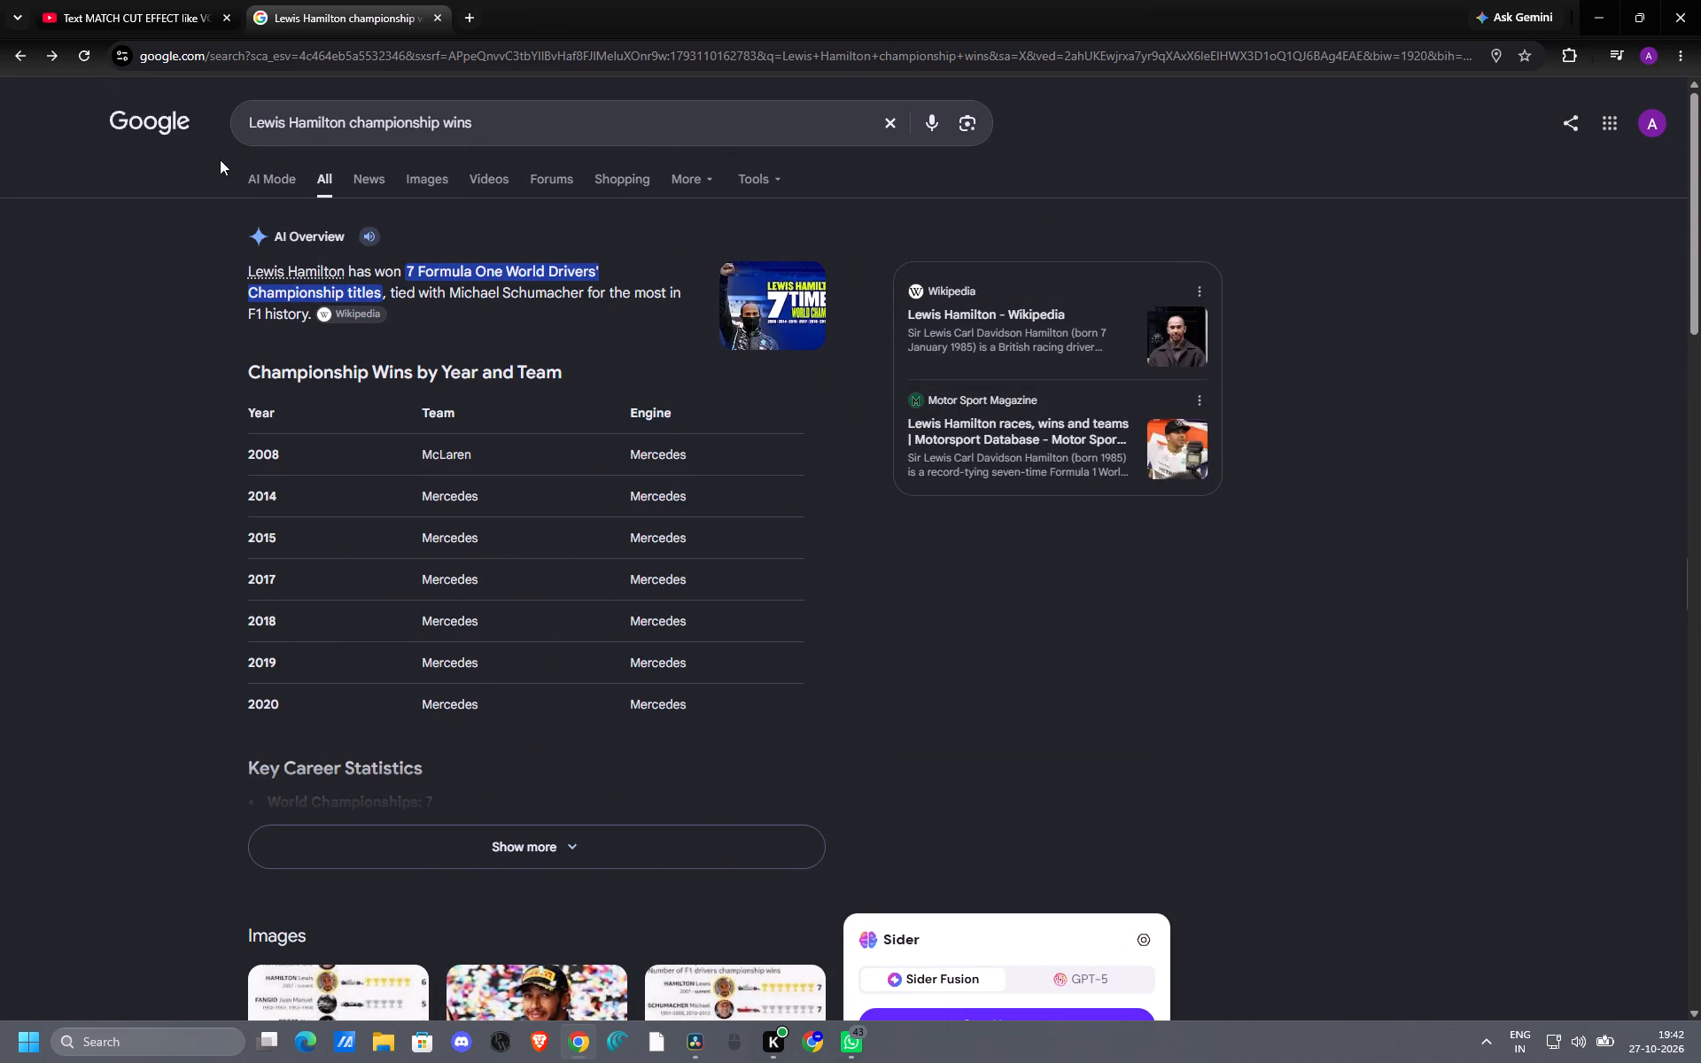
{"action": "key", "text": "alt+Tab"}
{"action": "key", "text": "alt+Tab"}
Go back to the new tab page and search for "Lewis hamiton is from".
{"action": "left_click", "coordinate": [25, 53]}
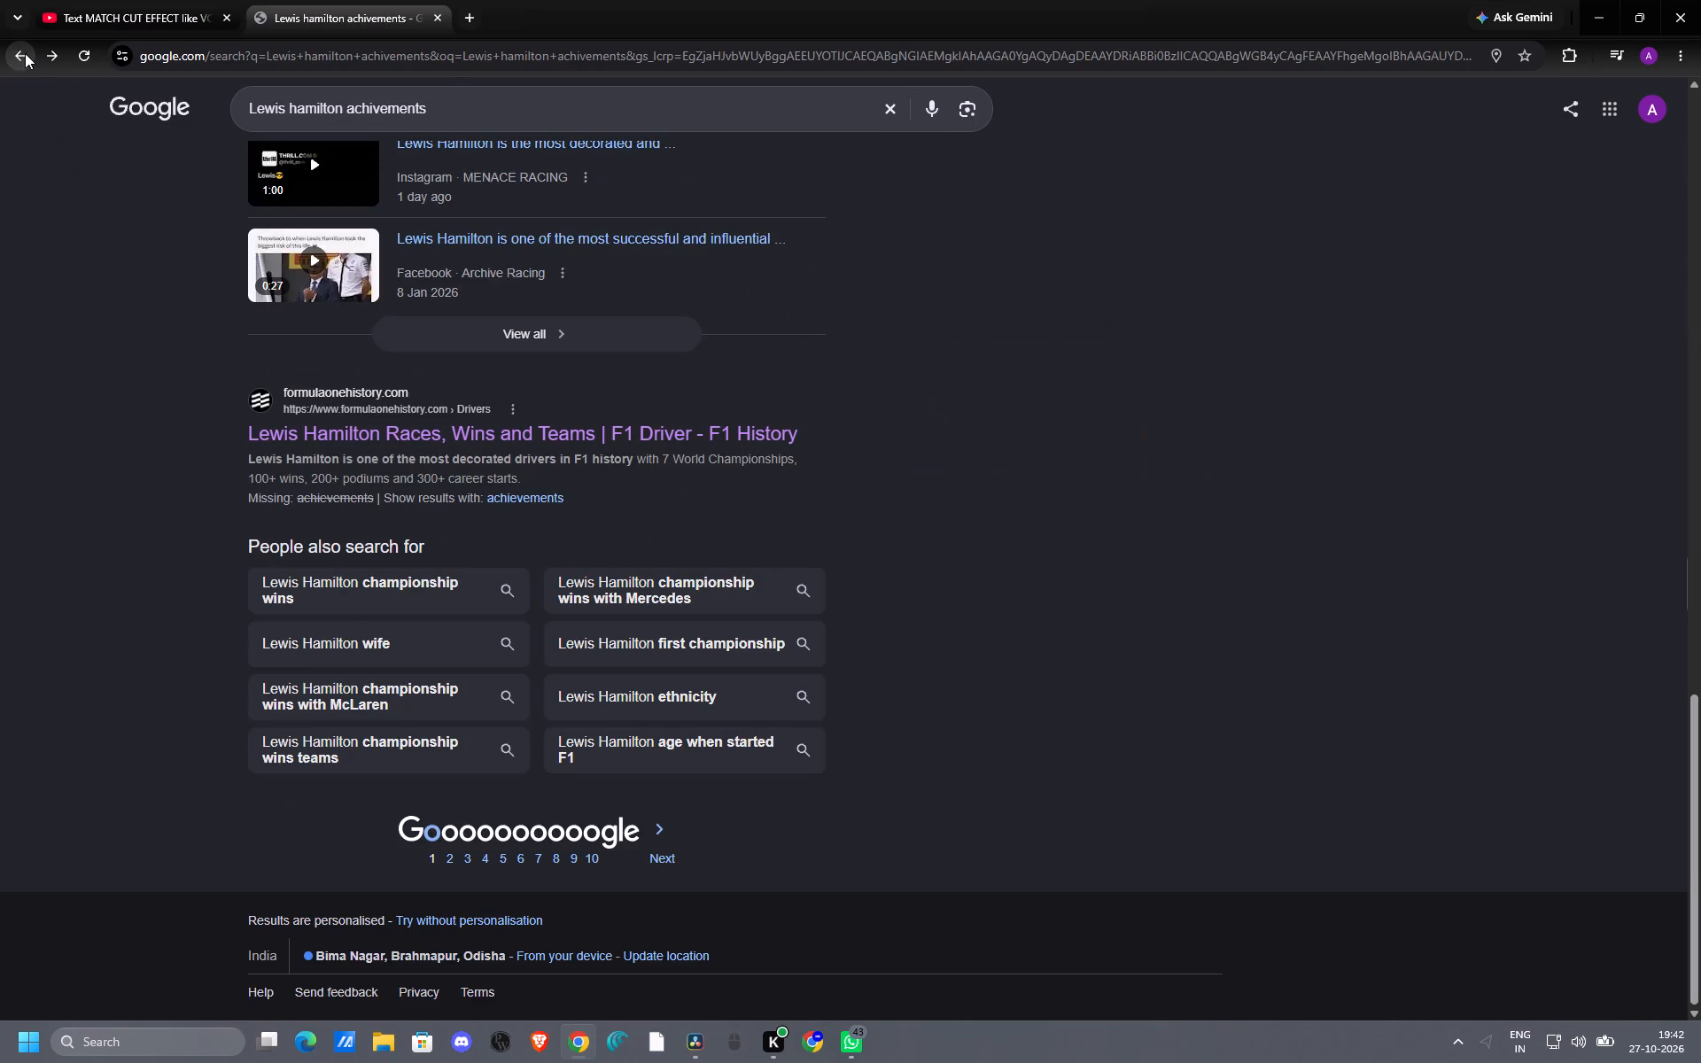
{"action": "left_click", "coordinate": [25, 53]}
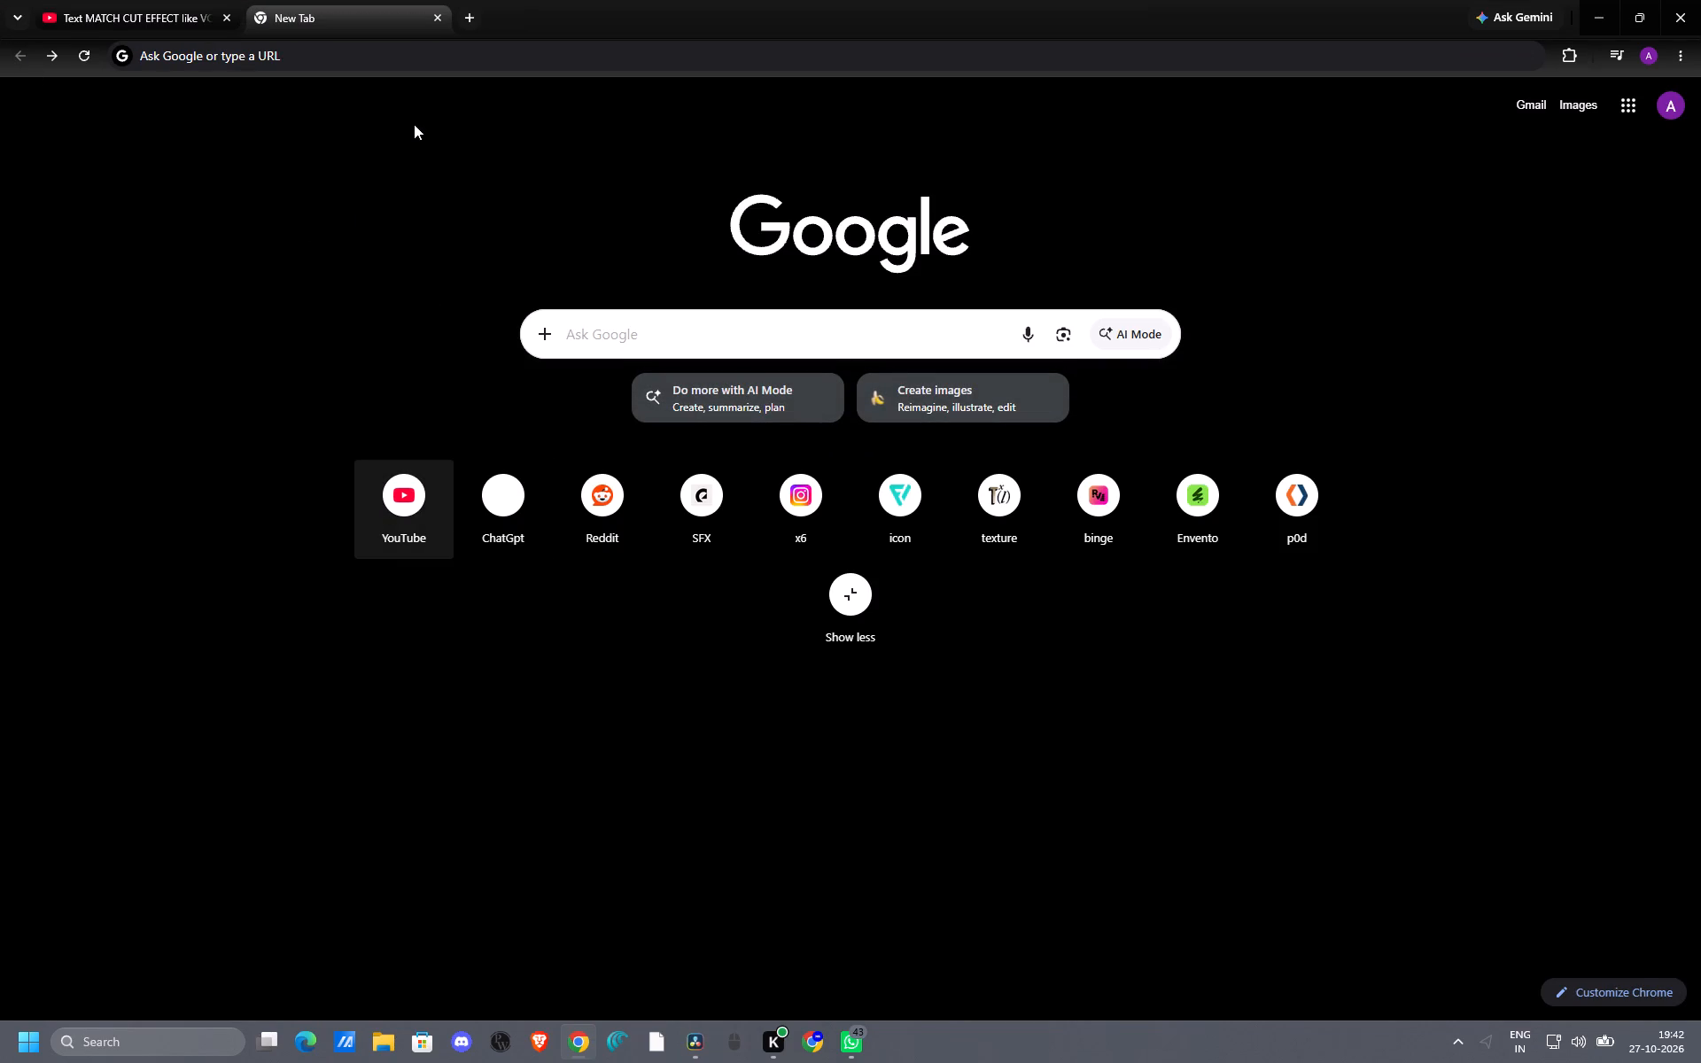
{"action": "left_click", "coordinate": [410, 58]}
{"action": "type", "text": "Leiw"}
{"action": "key", "text": "BackSpace"}
{"action": "key", "text": "BackSpace"}
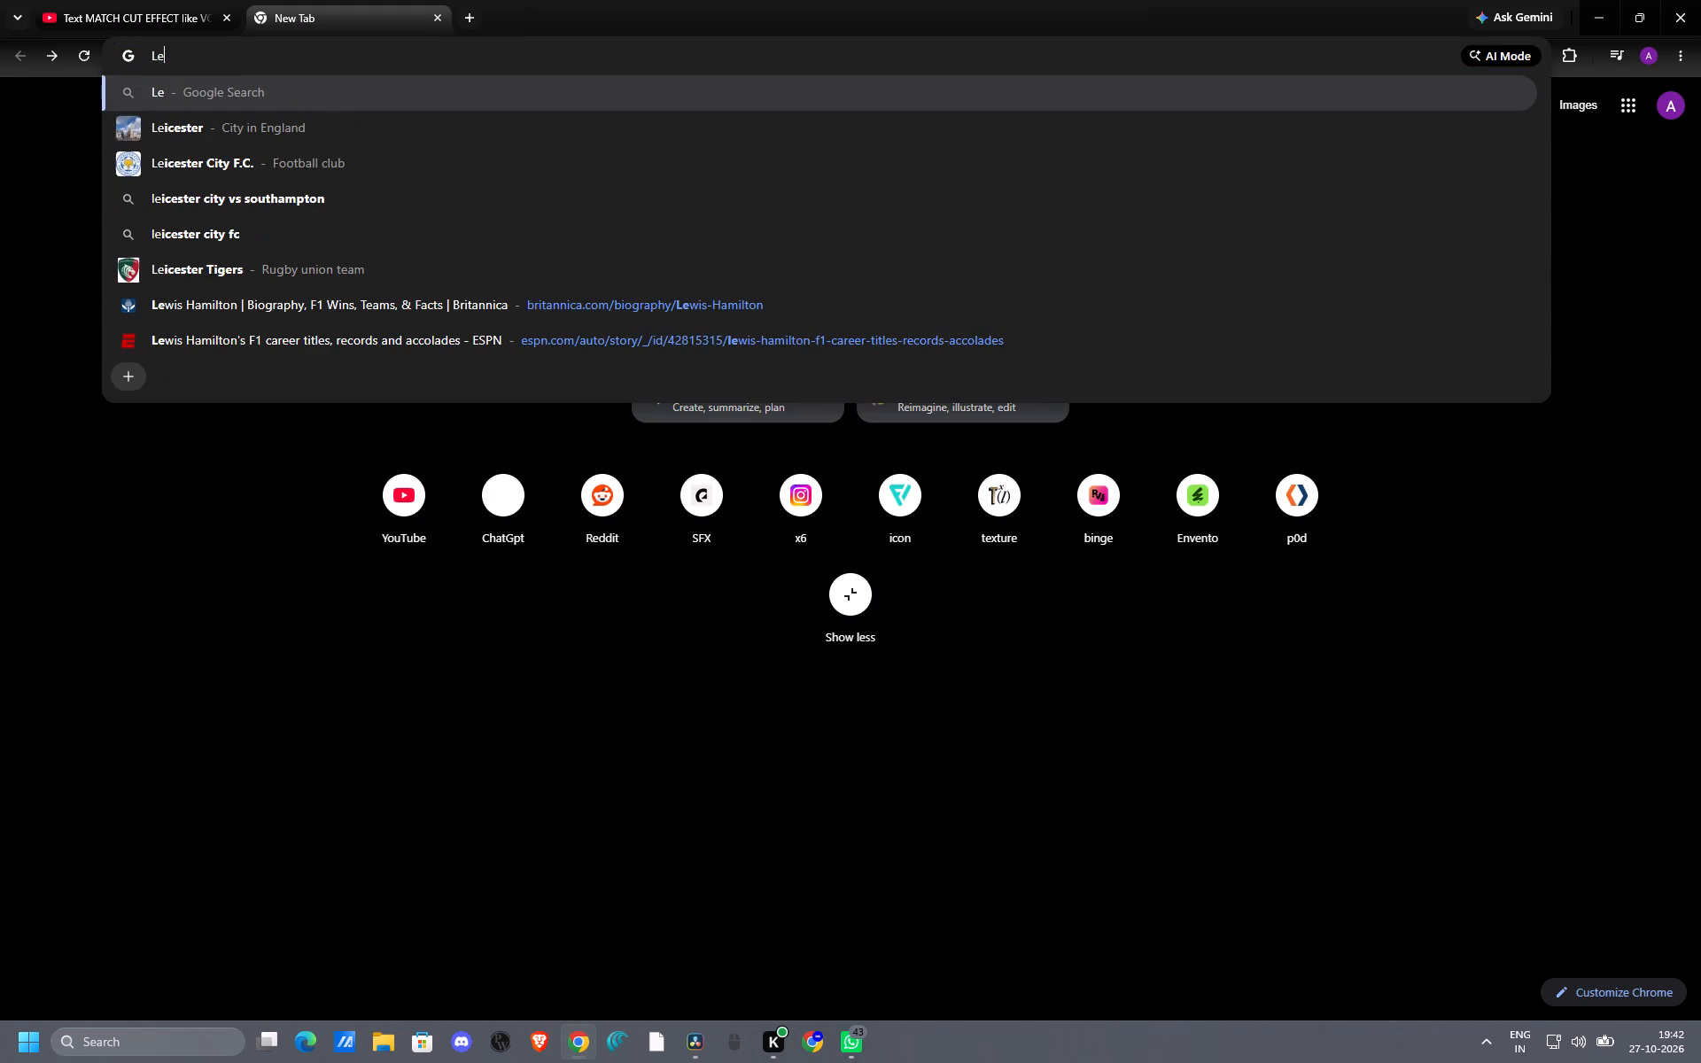
{"action": "type", "text": "wis hamiton is from"}
{"action": "key", "text": "Return"}
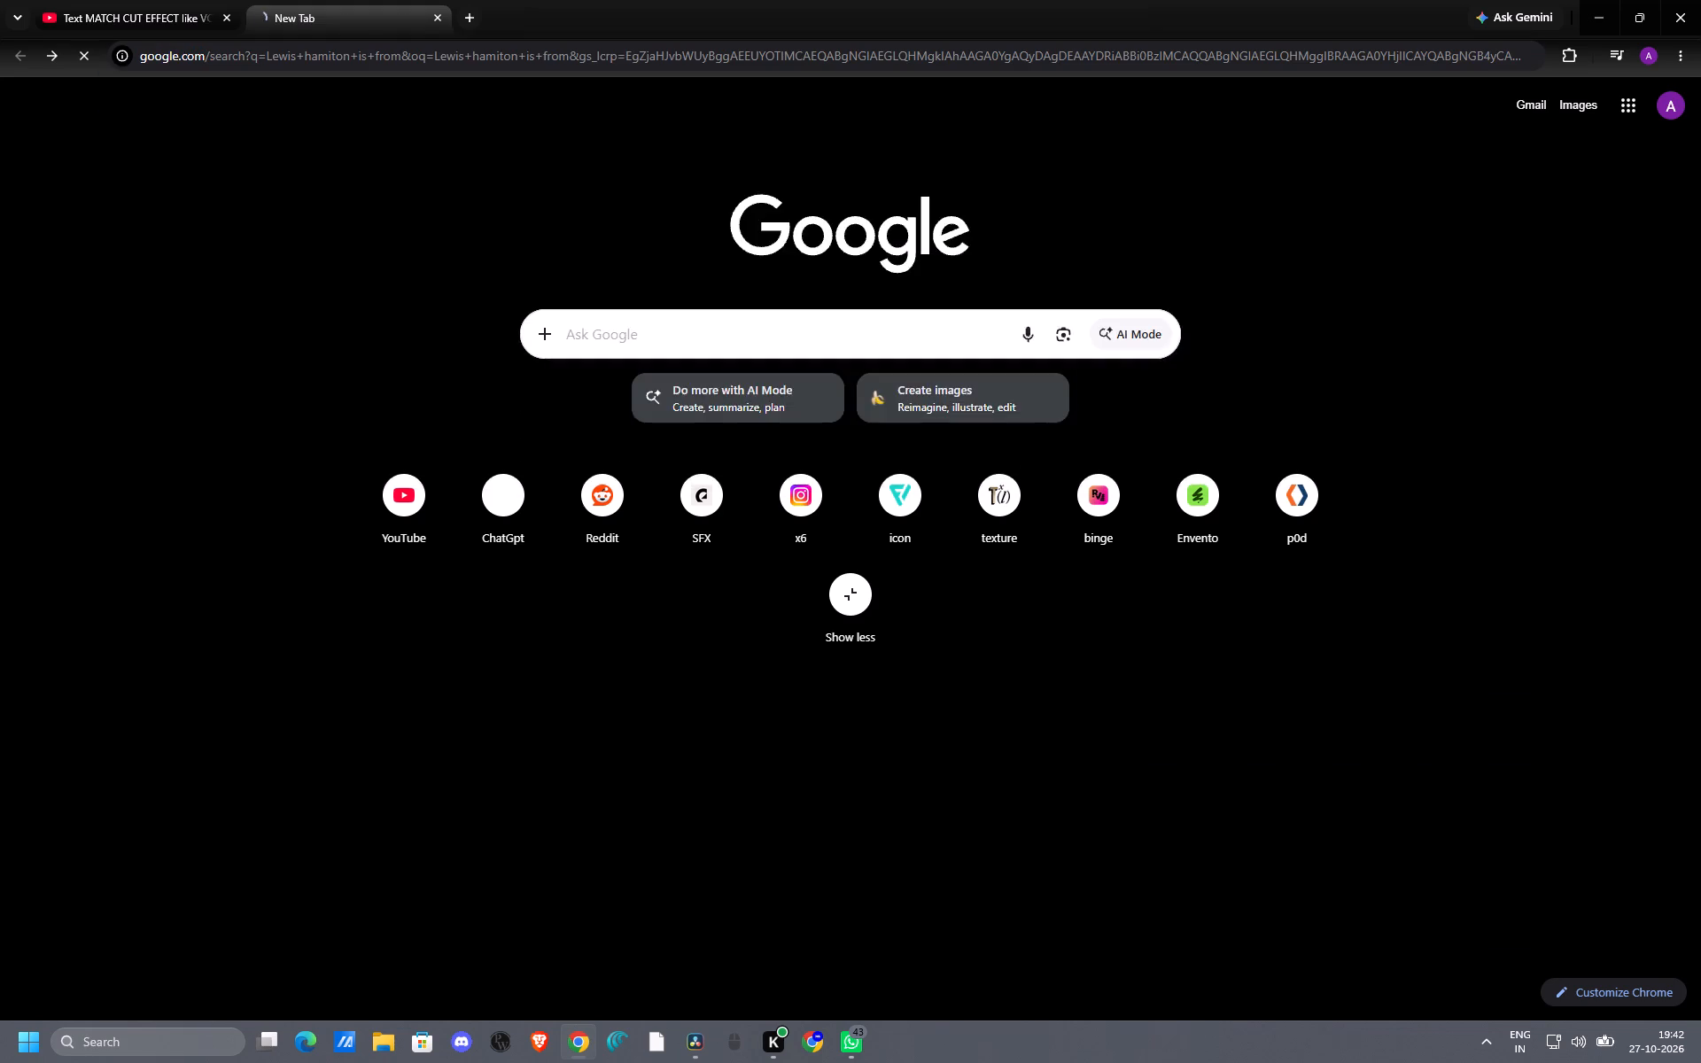
Open the Lewis Hamilton Wikipedia article, read through its early life, junior racing and McLaren sections, and return to the results.
{"action": "left_click", "coordinate": [333, 697]}
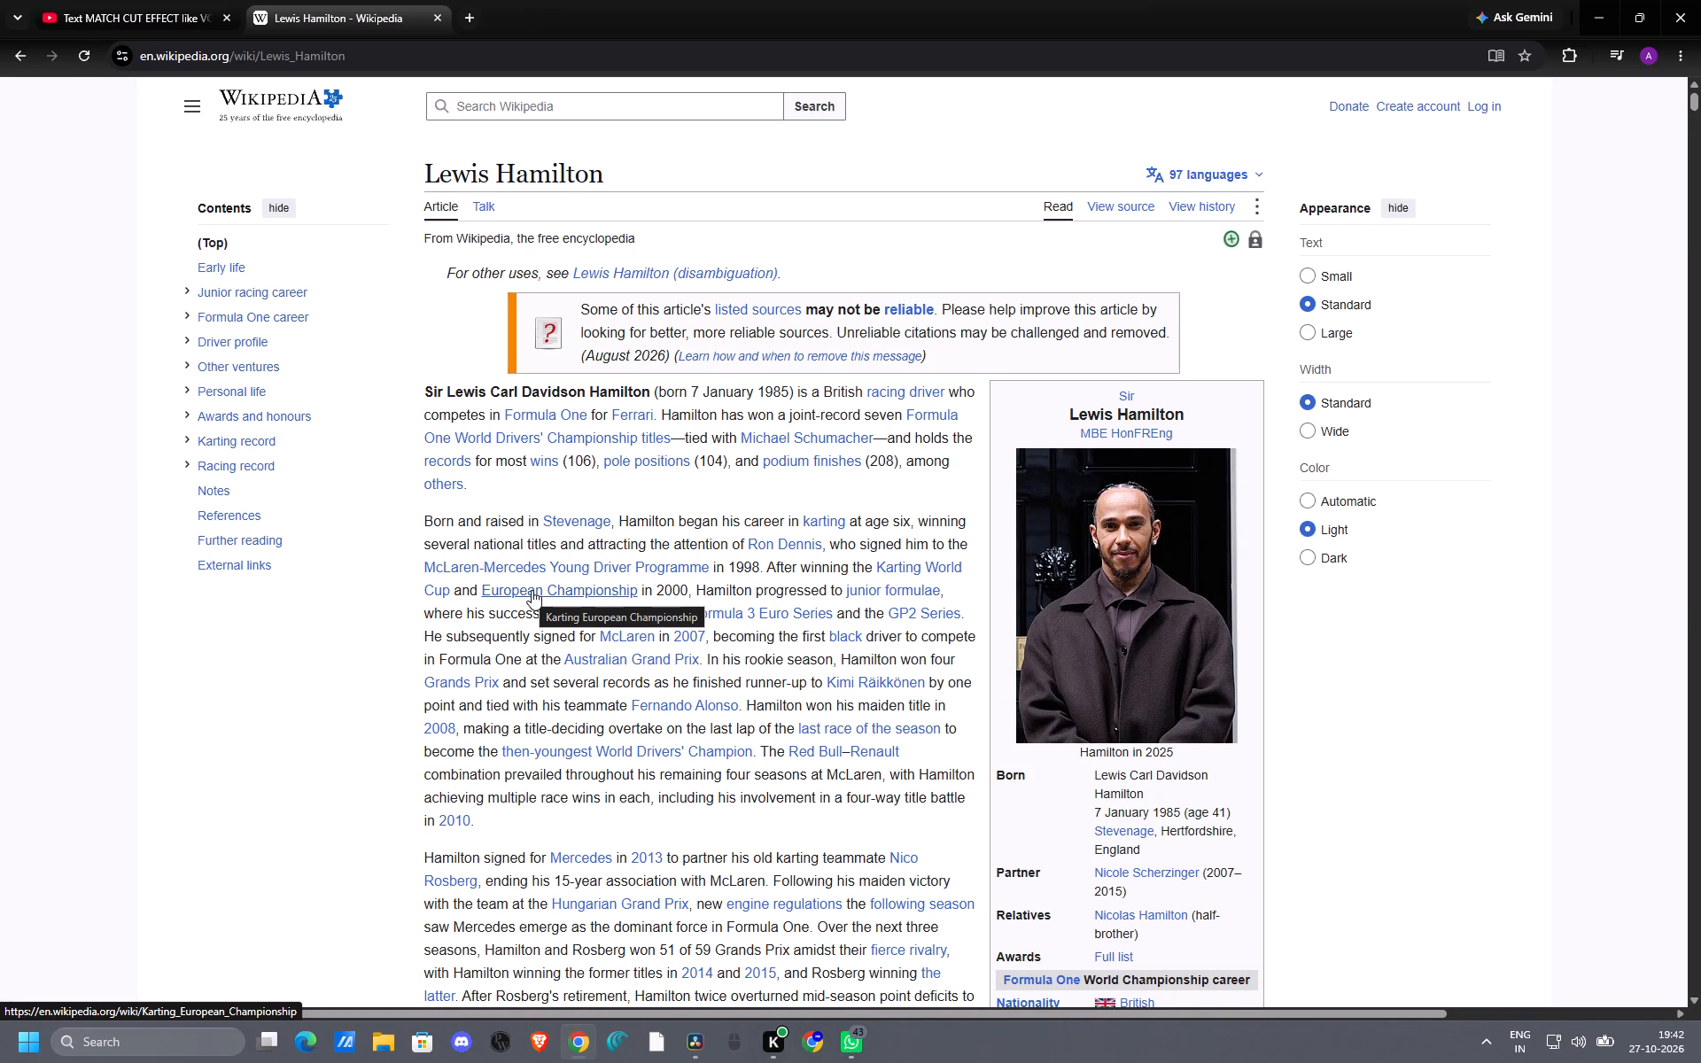
{"action": "scroll", "coordinate": [532, 591], "scroll_direction": "down", "scroll_amount": 9}
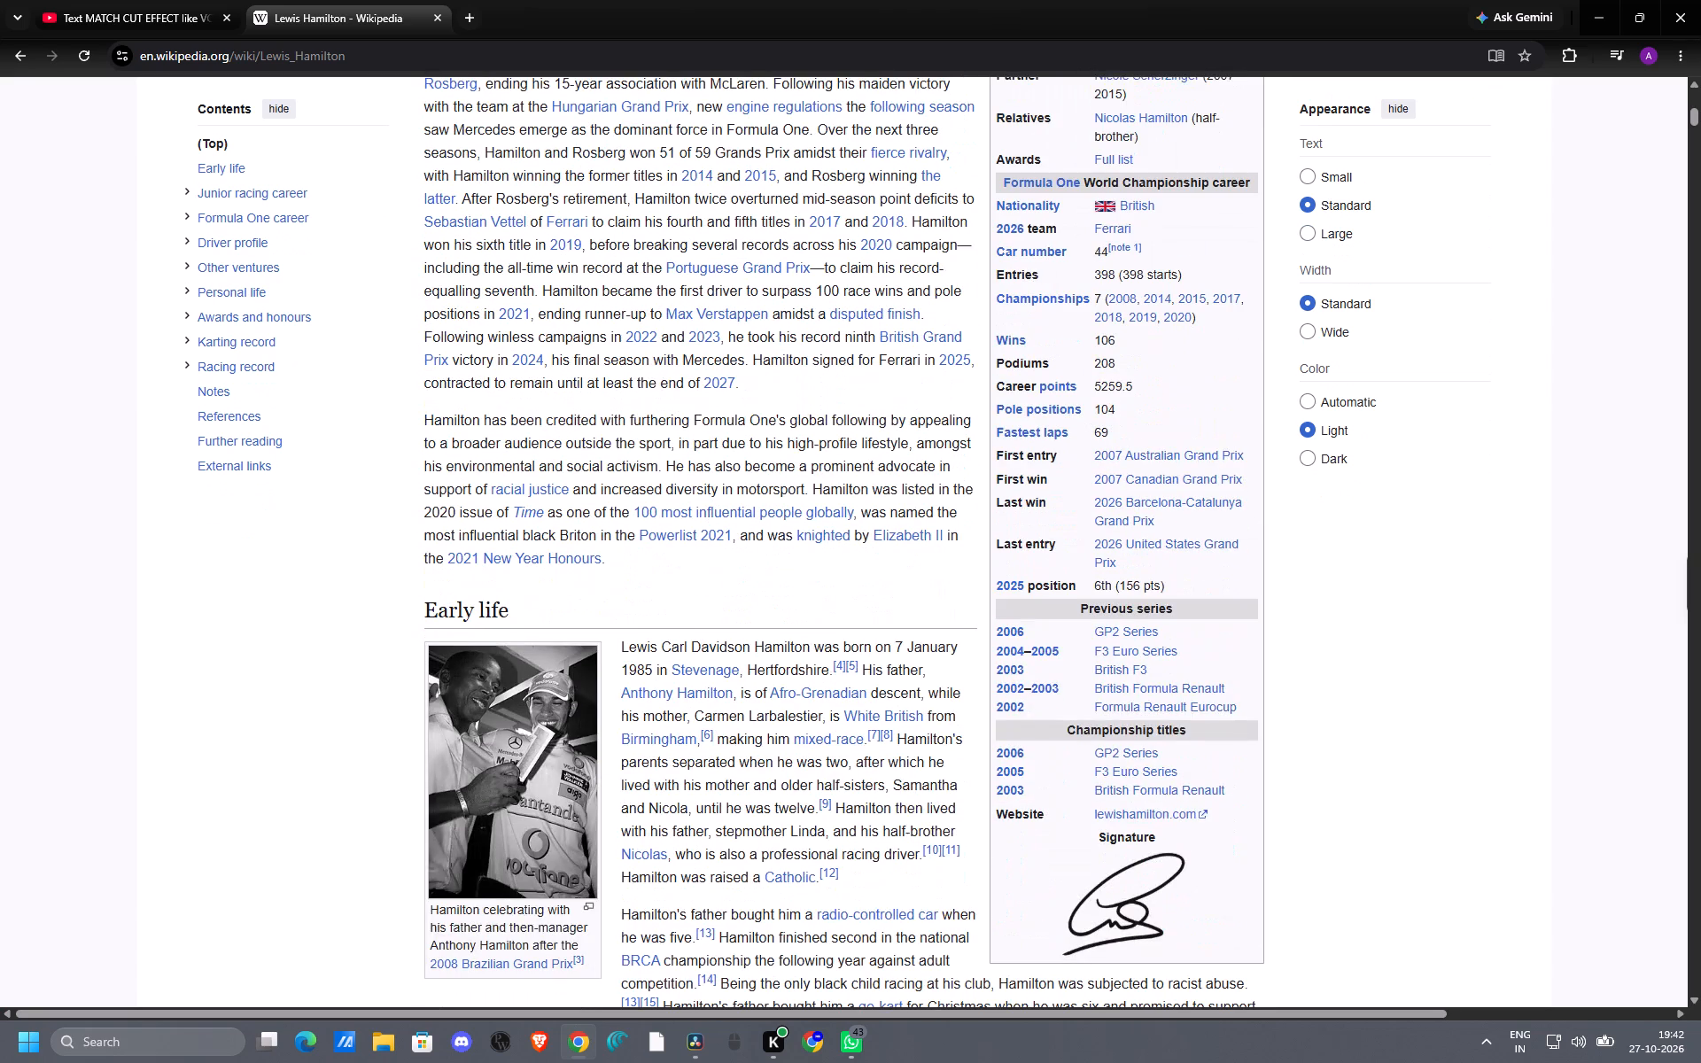
{"action": "scroll", "coordinate": [532, 592], "scroll_direction": "down", "scroll_amount": 11}
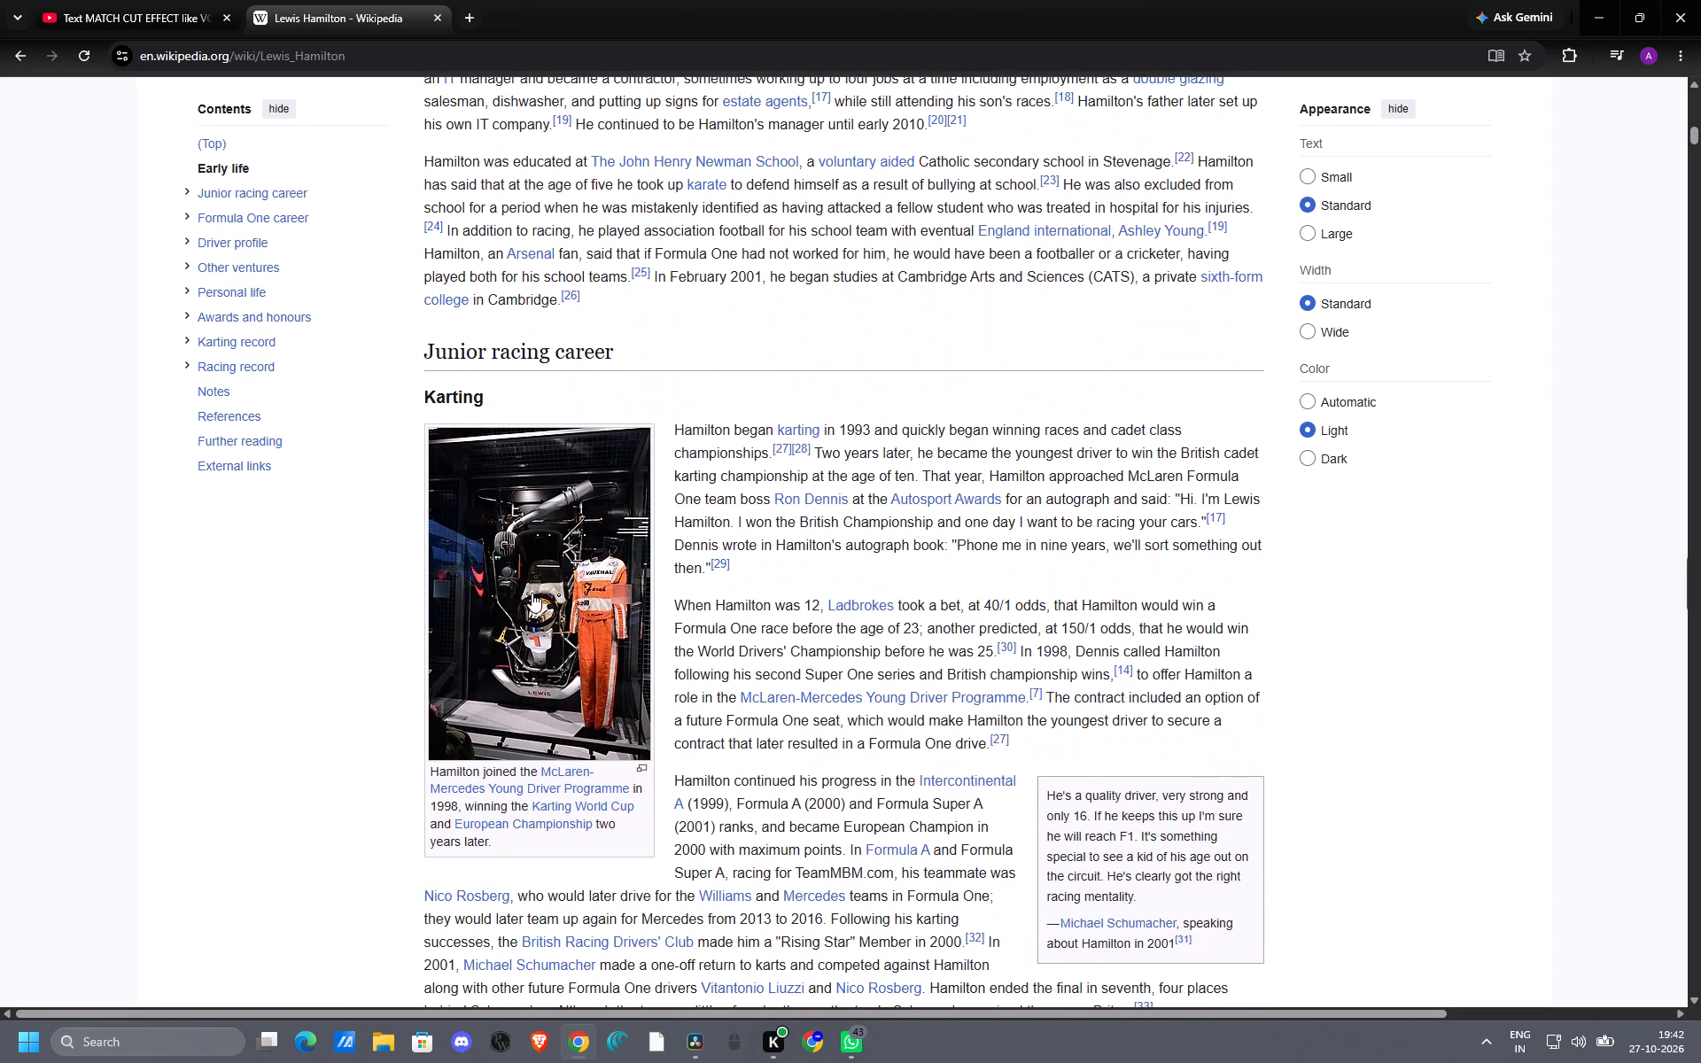
{"action": "scroll", "coordinate": [532, 595], "scroll_direction": "down", "scroll_amount": 3}
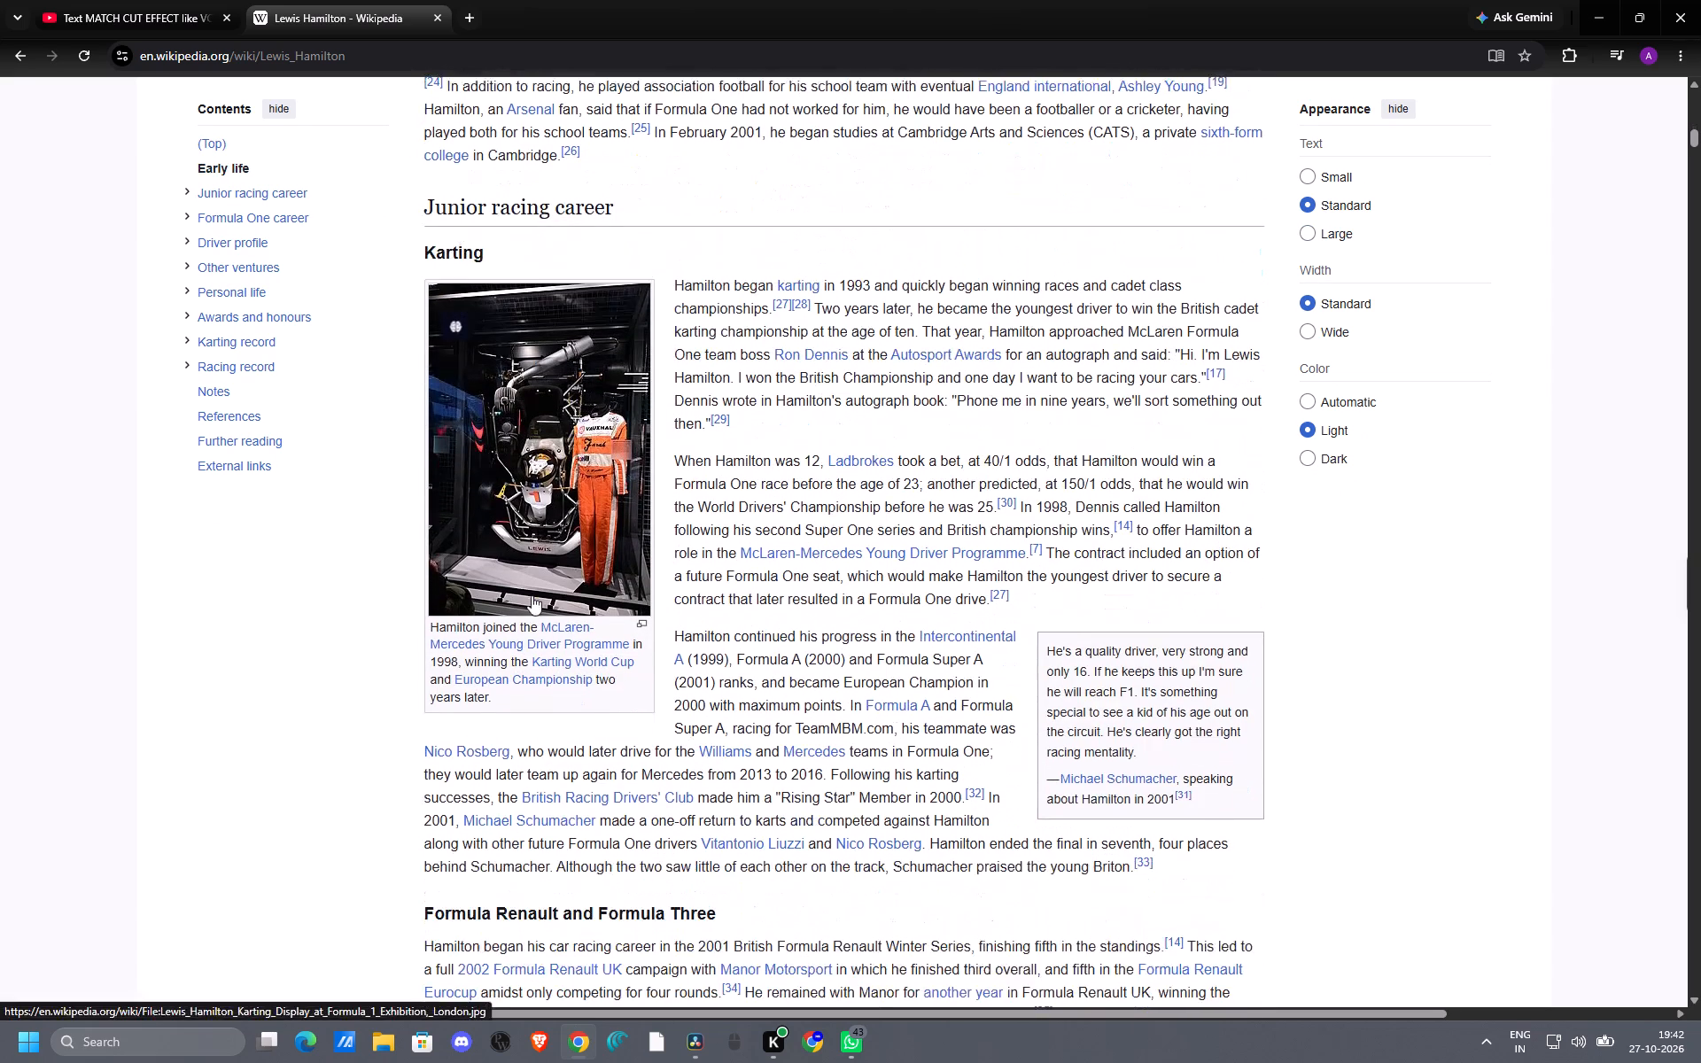
{"action": "scroll", "coordinate": [532, 595], "scroll_direction": "down", "scroll_amount": 6}
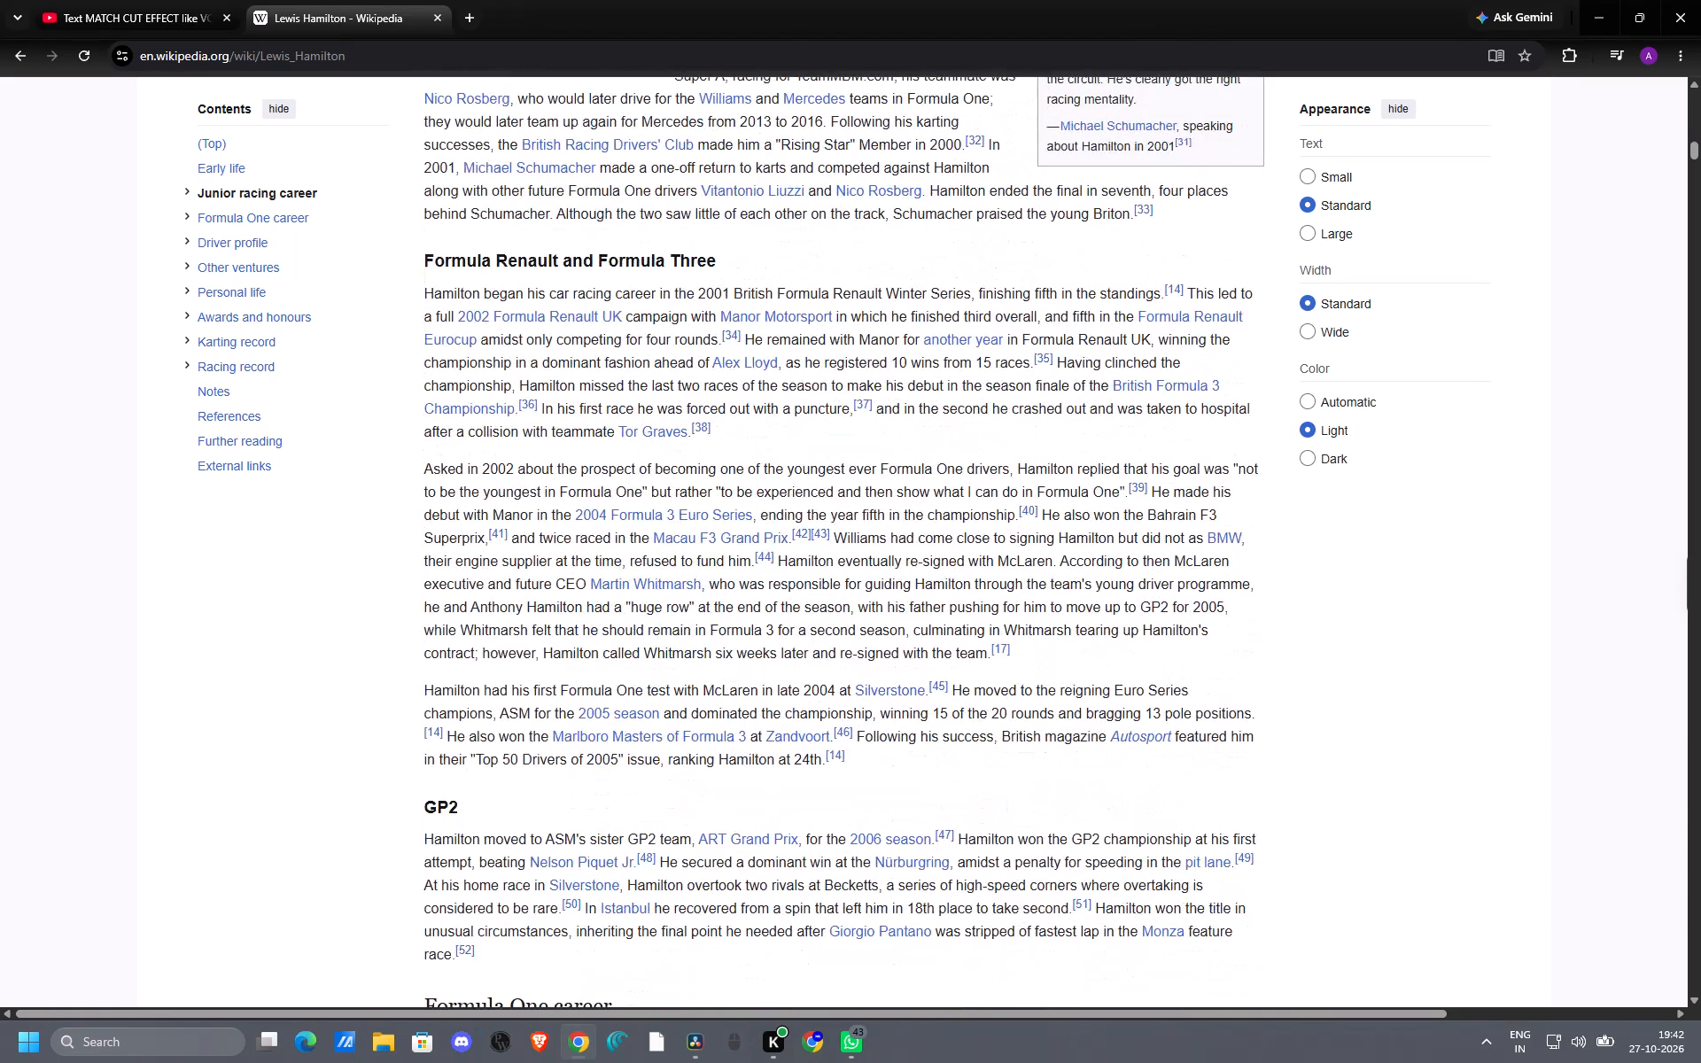
{"action": "scroll", "coordinate": [532, 600], "scroll_direction": "down", "scroll_amount": 10}
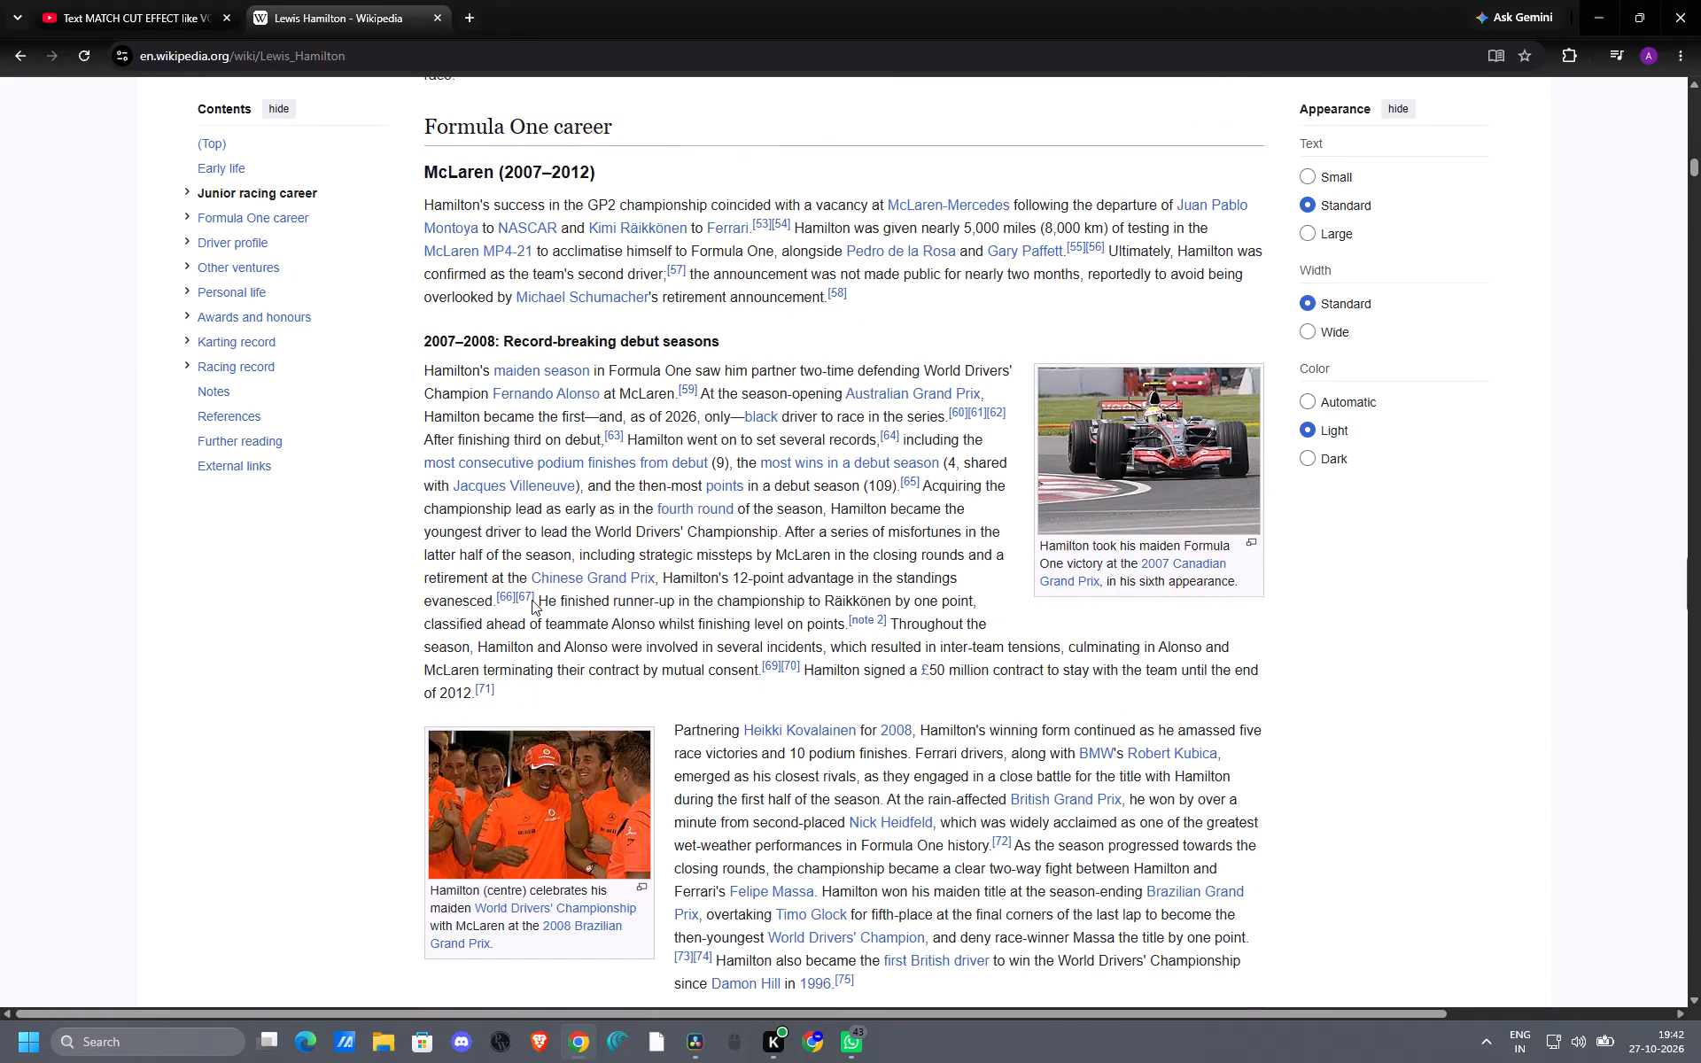
{"action": "scroll", "coordinate": [531, 600], "scroll_direction": "down", "scroll_amount": 4}
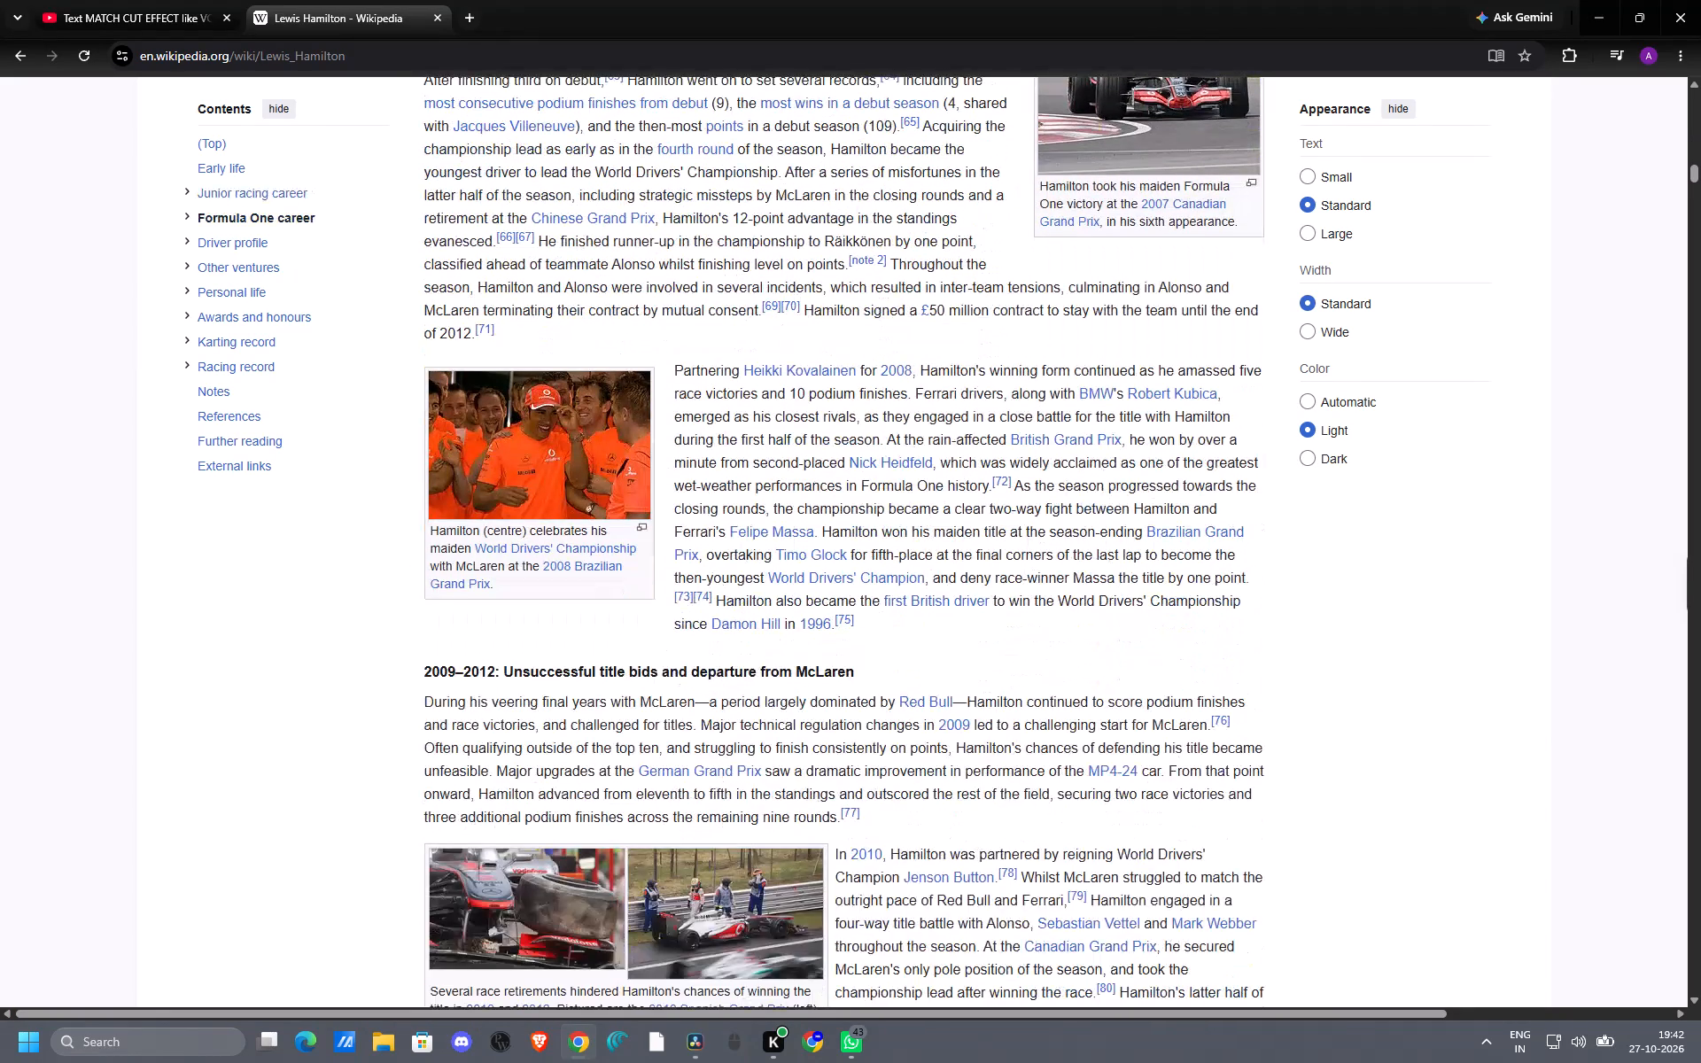
{"action": "left_click", "coordinate": [19, 56]}
Look through the remaining results of the origin search, open the IMDb "Lewis Hamilton - Biography" result, and go back.
{"action": "scroll", "coordinate": [418, 551], "scroll_direction": "down", "scroll_amount": 11}
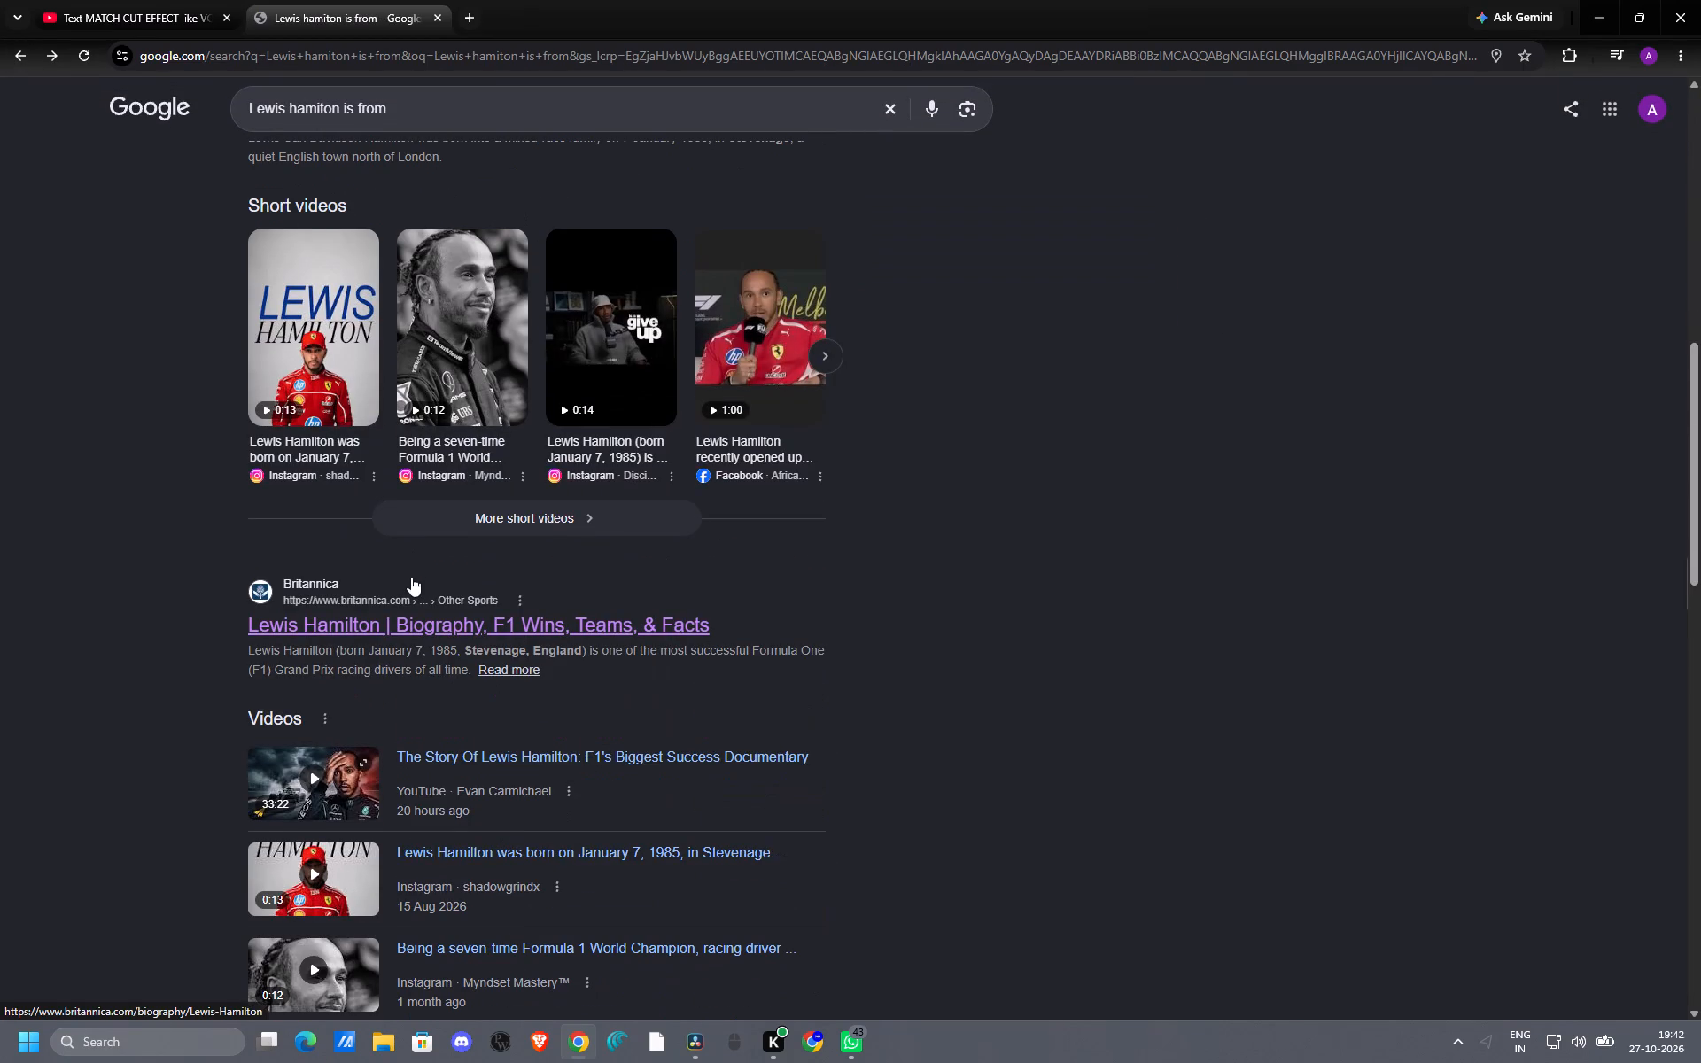
{"action": "scroll", "coordinate": [411, 576], "scroll_direction": "up", "scroll_amount": 2}
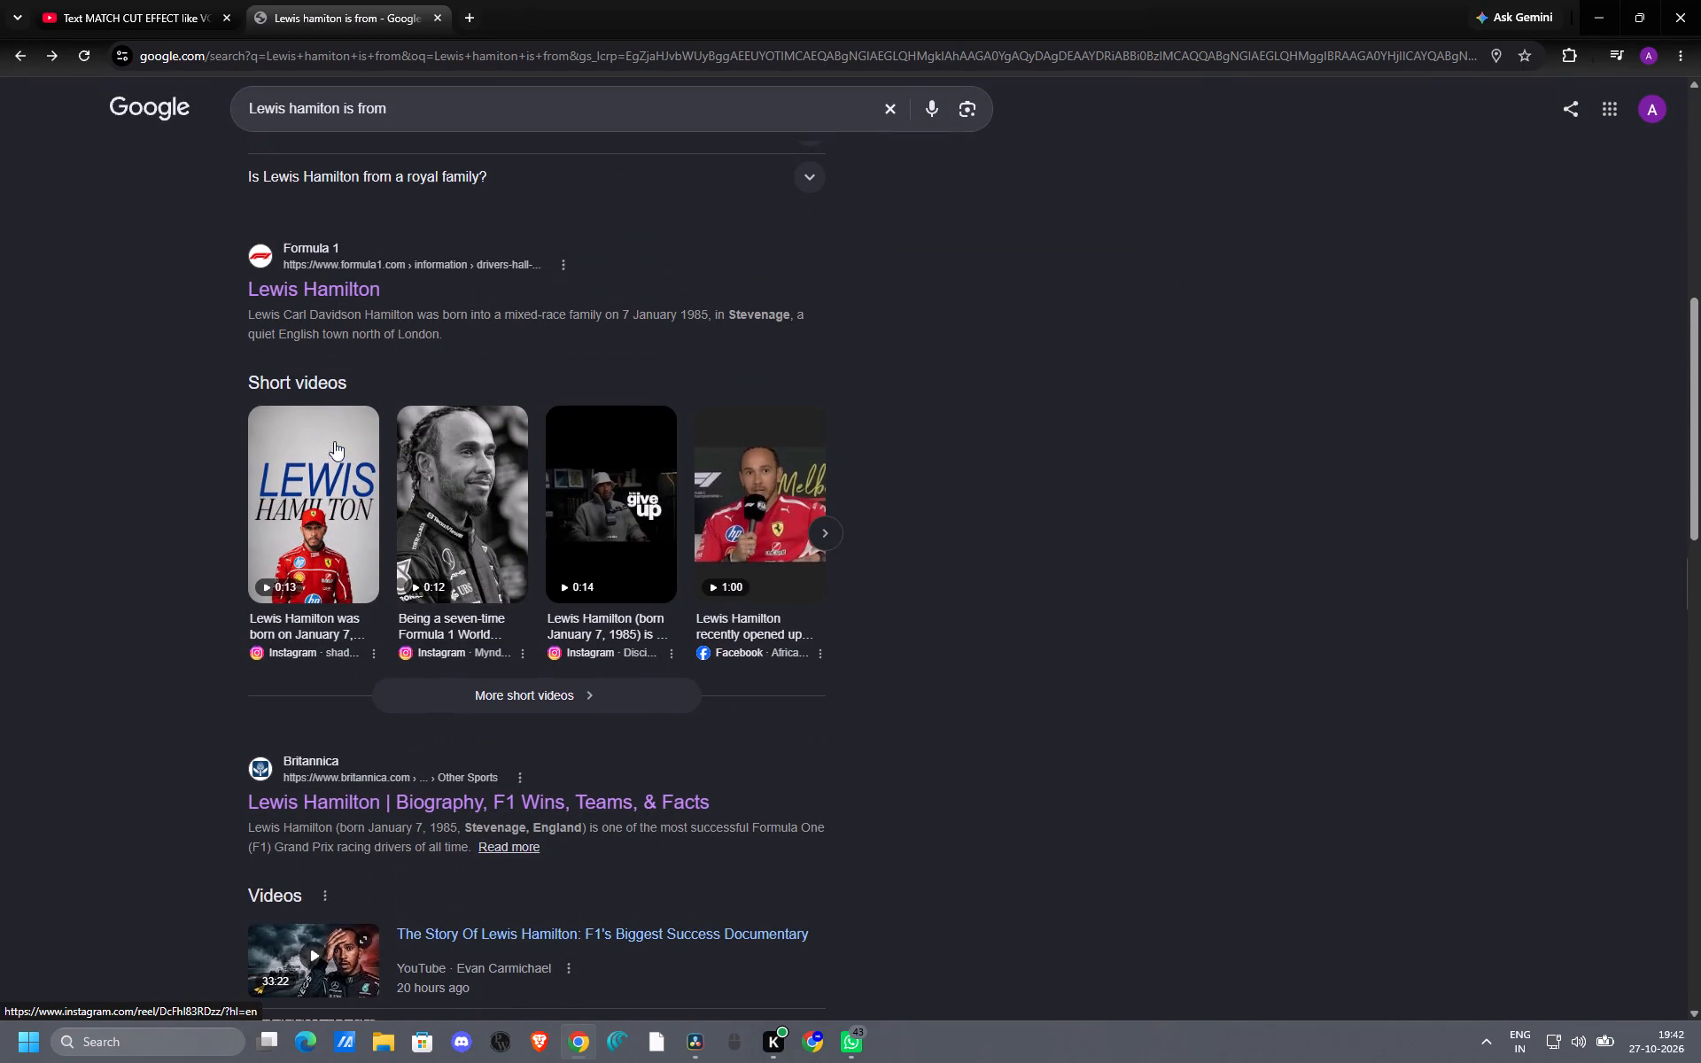
{"action": "scroll", "coordinate": [457, 802], "scroll_direction": "down", "scroll_amount": 6}
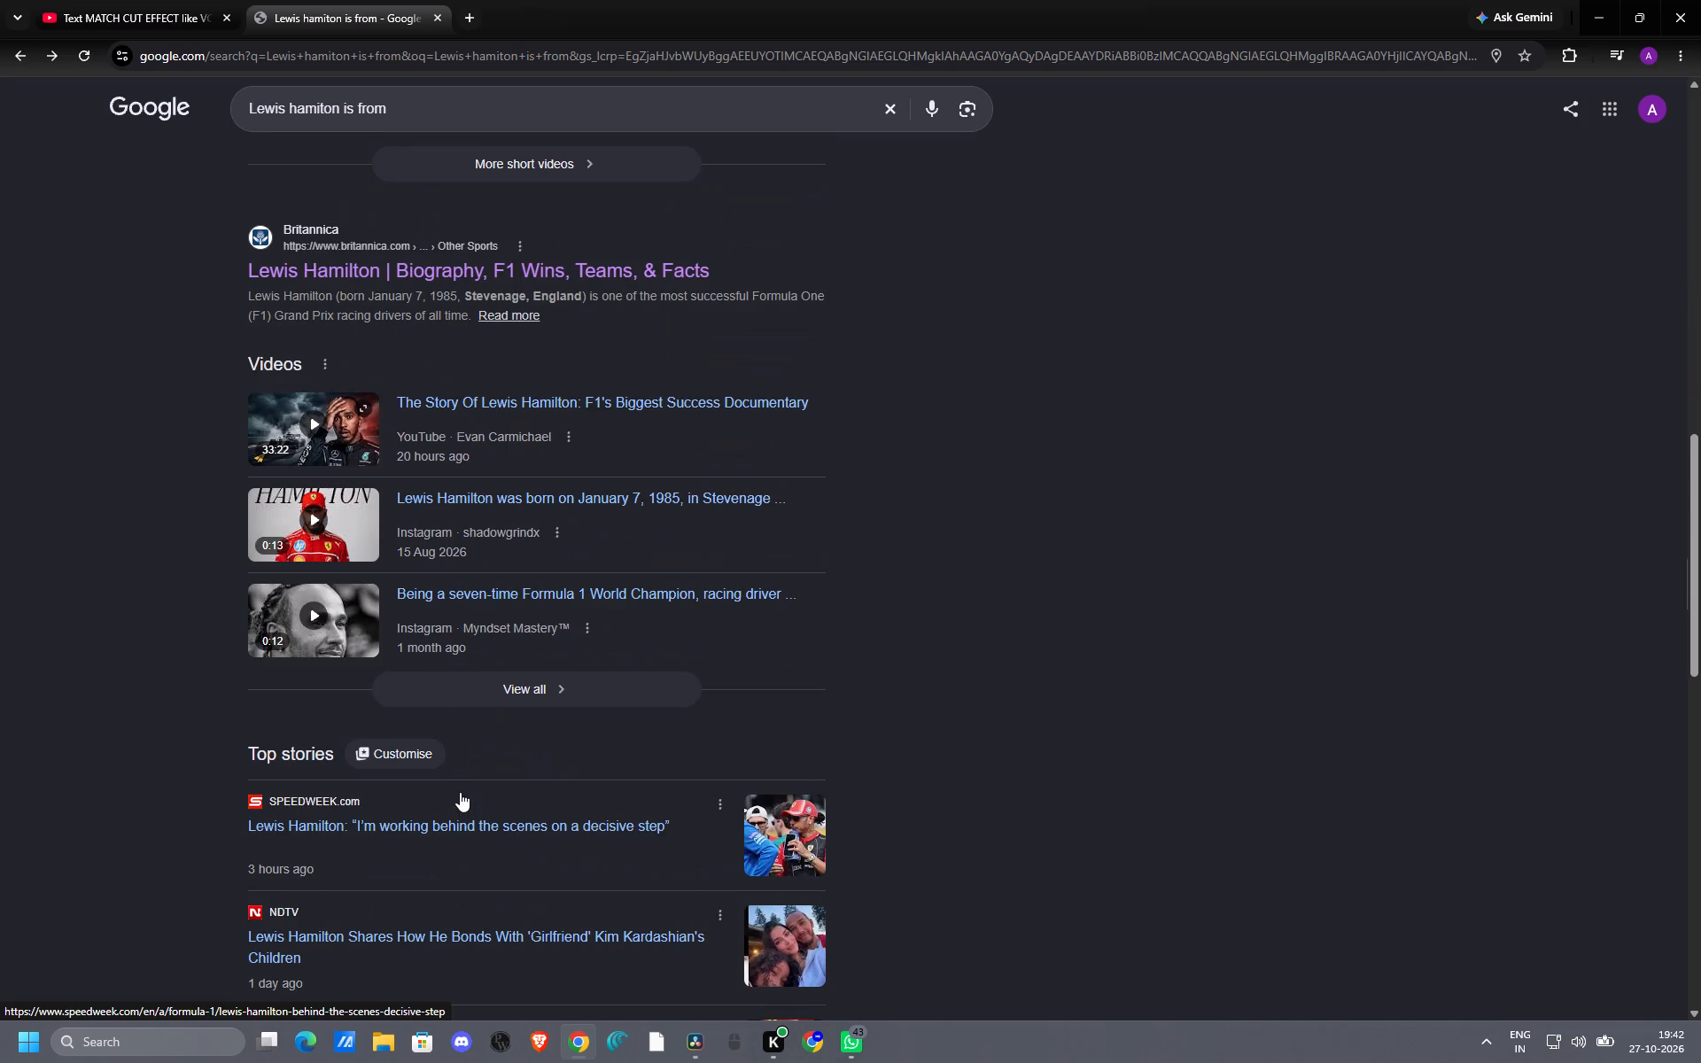
{"action": "scroll", "coordinate": [460, 791], "scroll_direction": "down", "scroll_amount": 5}
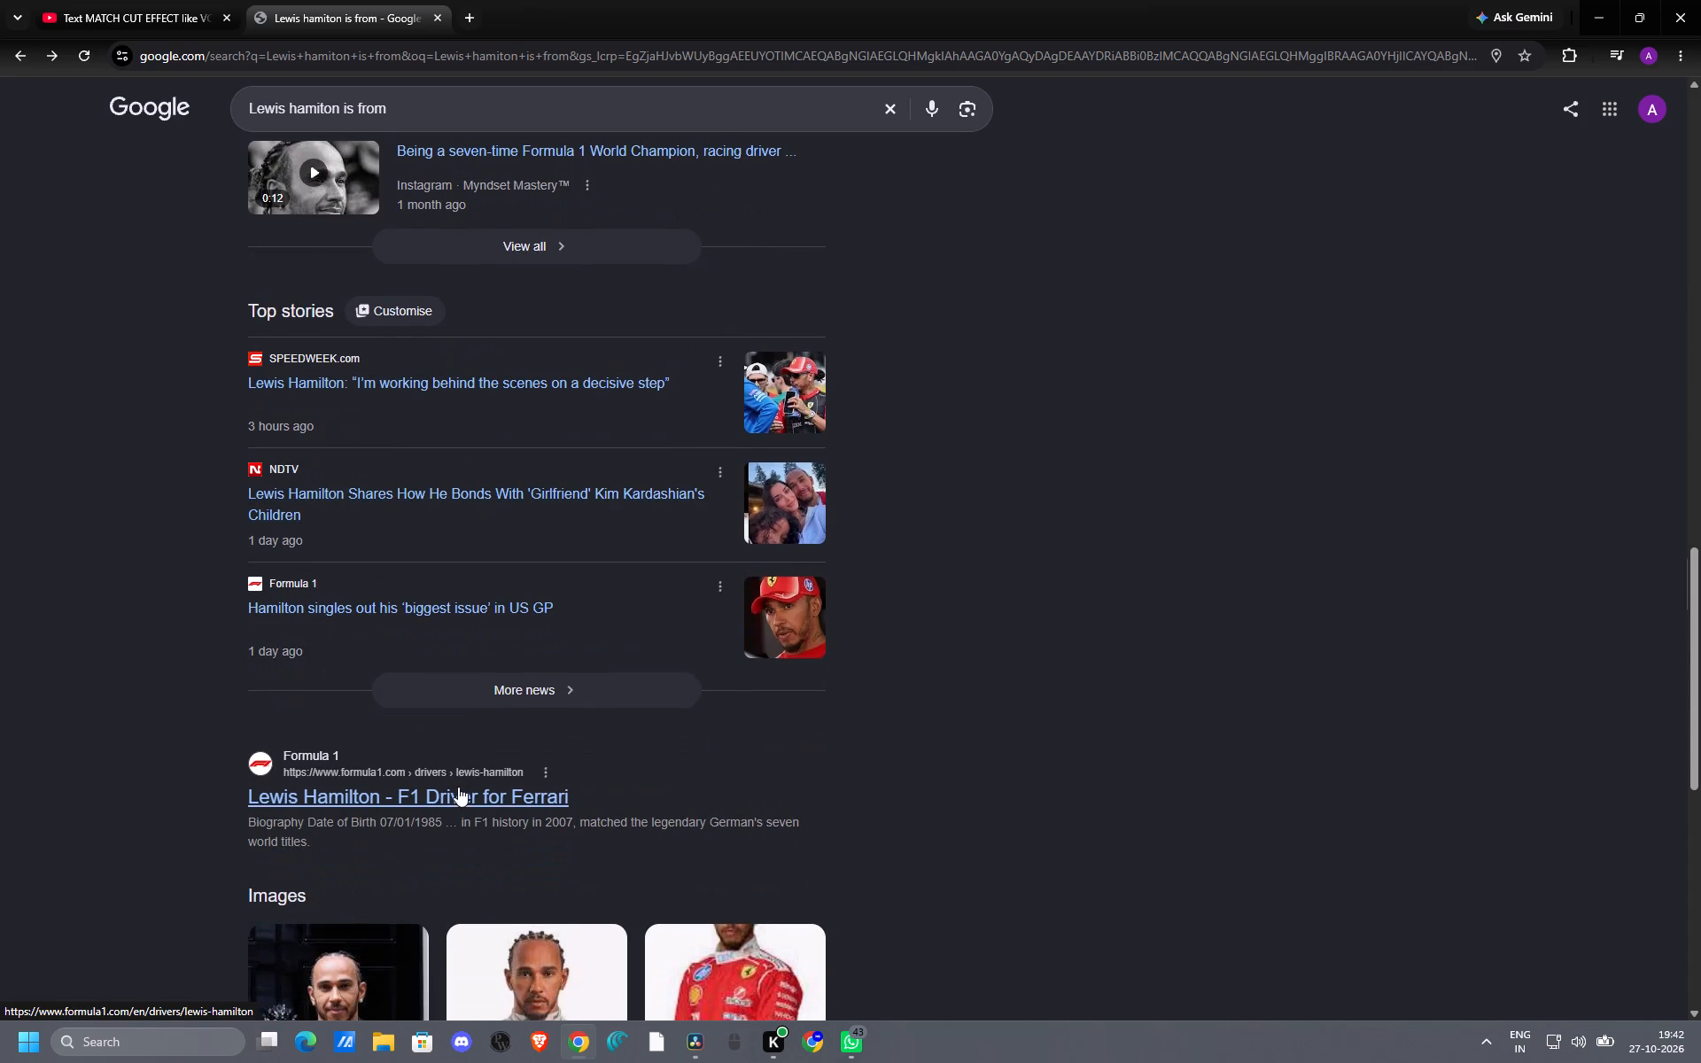
{"action": "scroll", "coordinate": [458, 788], "scroll_direction": "down", "scroll_amount": 6}
{"action": "left_click", "coordinate": [450, 761]}
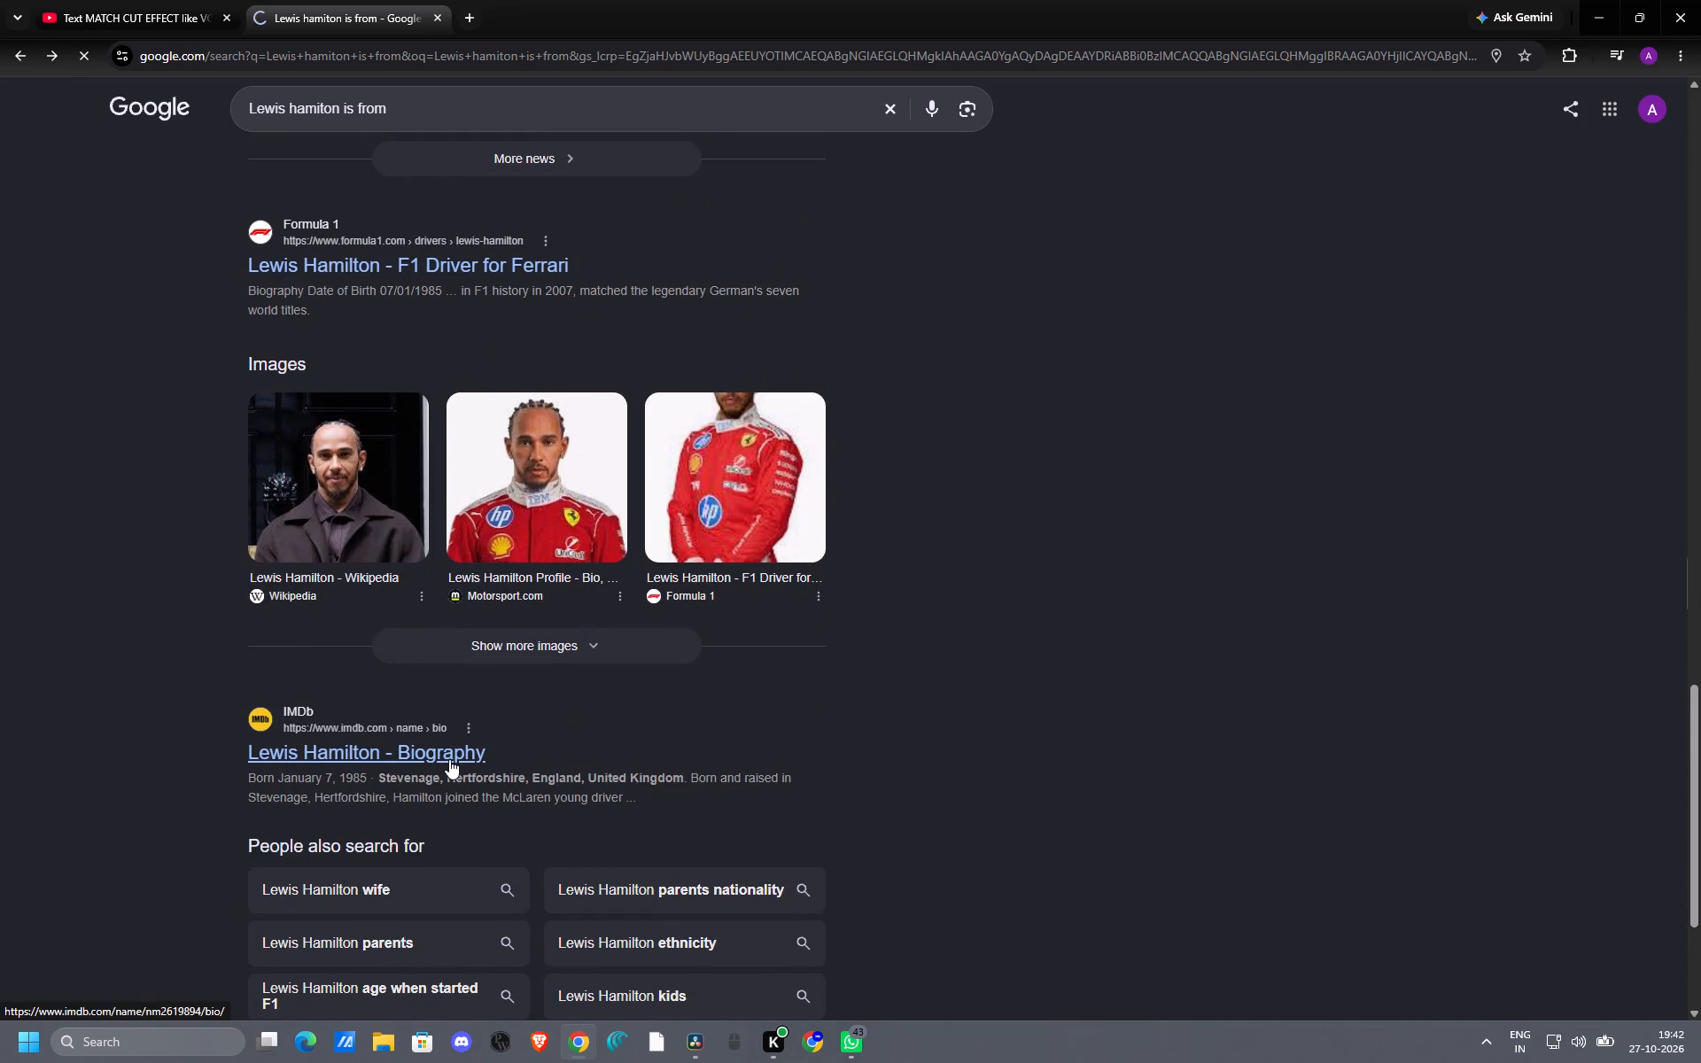
{"action": "left_click", "coordinate": [19, 63]}
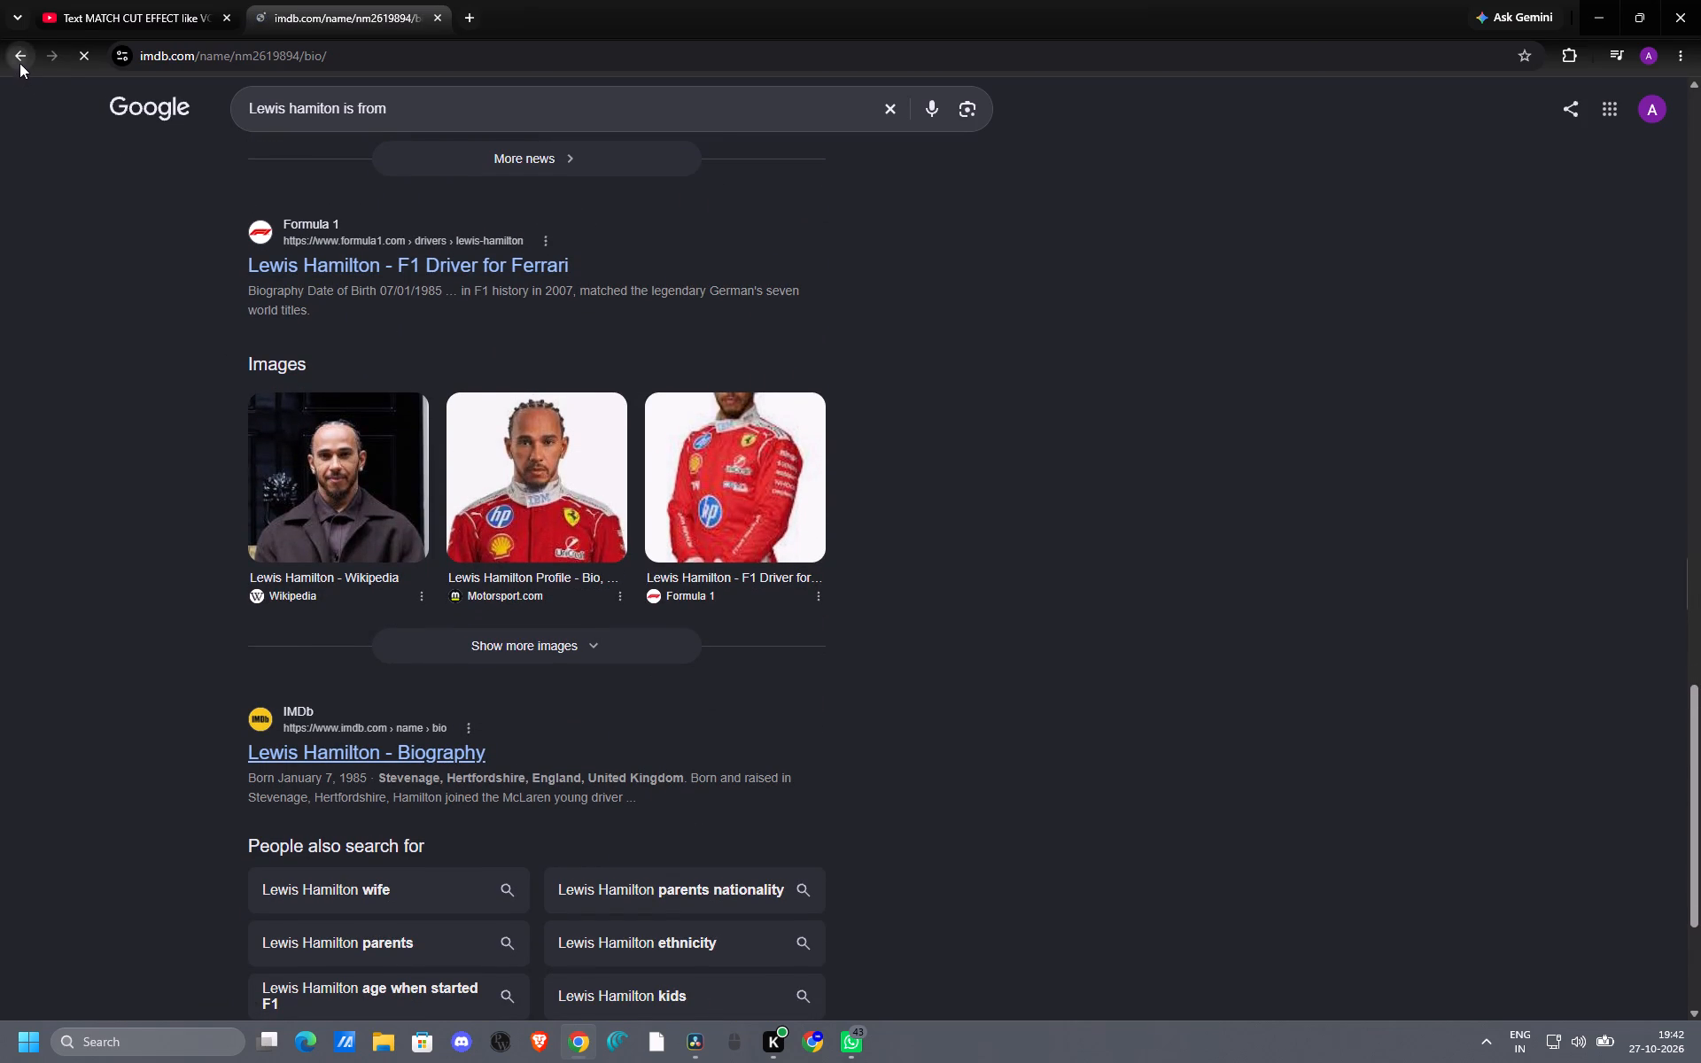
Look through the origin search results, check the Formula 1 Hall of Fame page on Lewis Hamilton, and return to the results.
{"action": "scroll", "coordinate": [460, 691], "scroll_direction": "down", "scroll_amount": 8}
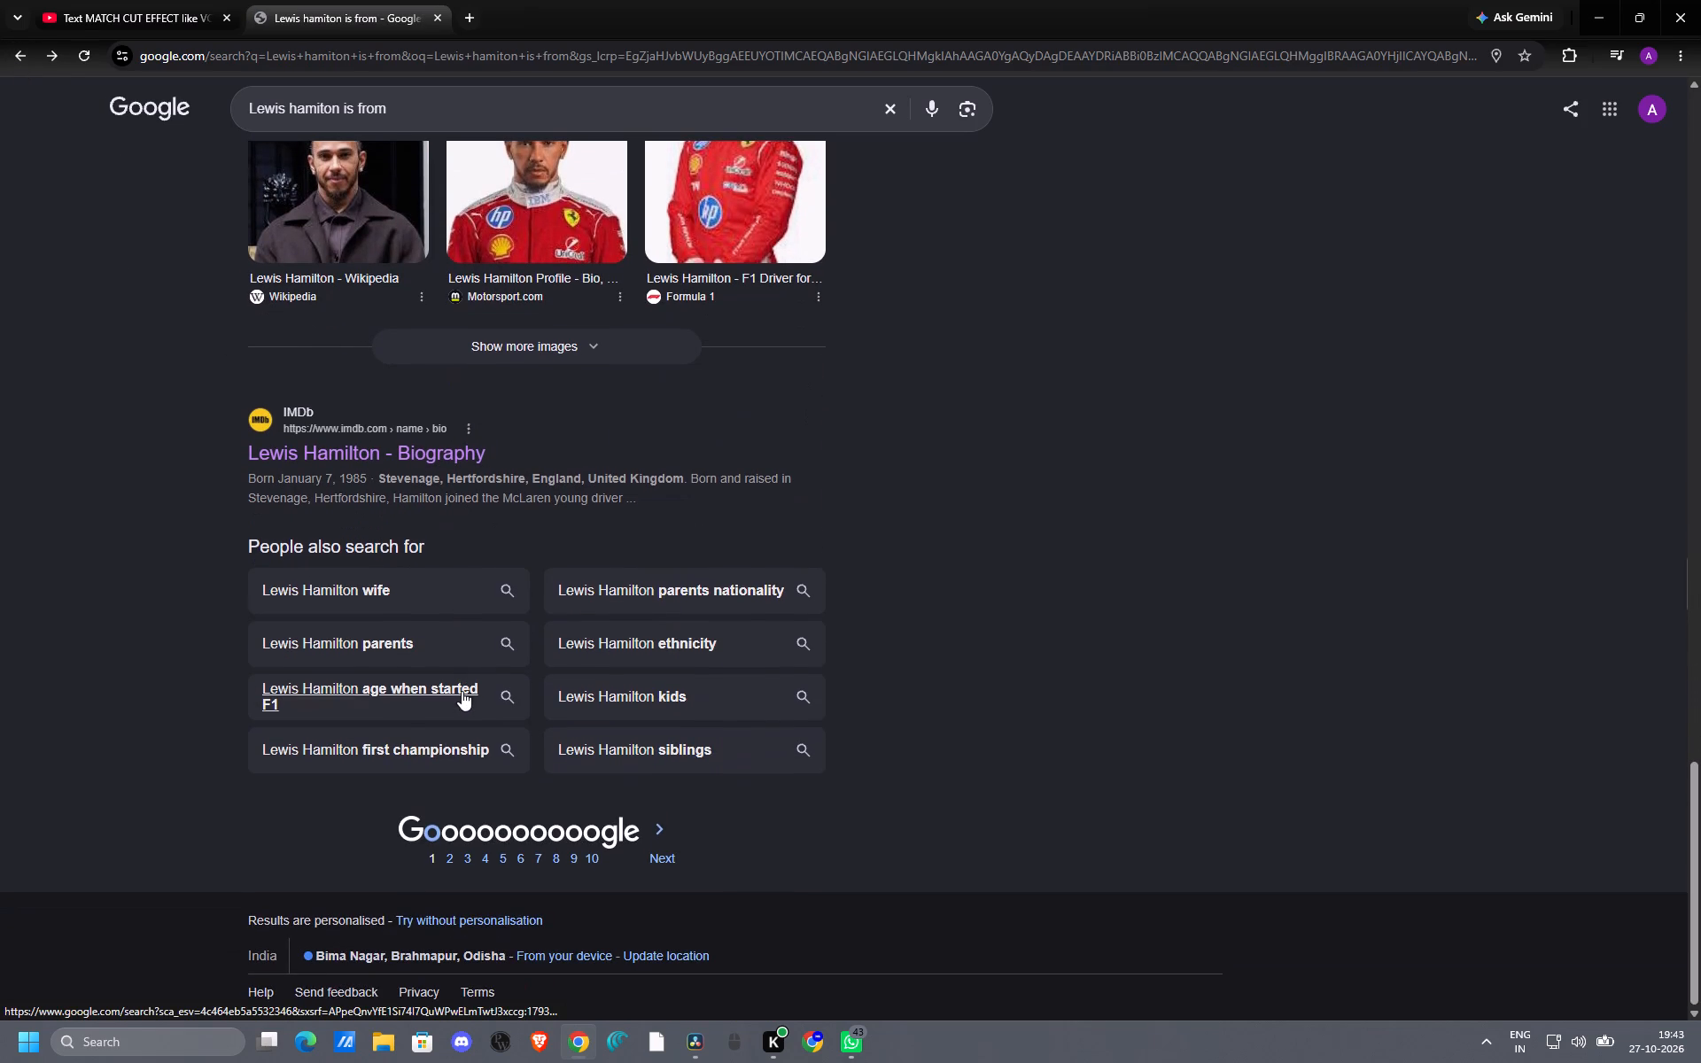
{"action": "scroll", "coordinate": [455, 683], "scroll_direction": "up", "scroll_amount": 20}
{"action": "scroll", "coordinate": [455, 683], "scroll_direction": "up", "scroll_amount": 2}
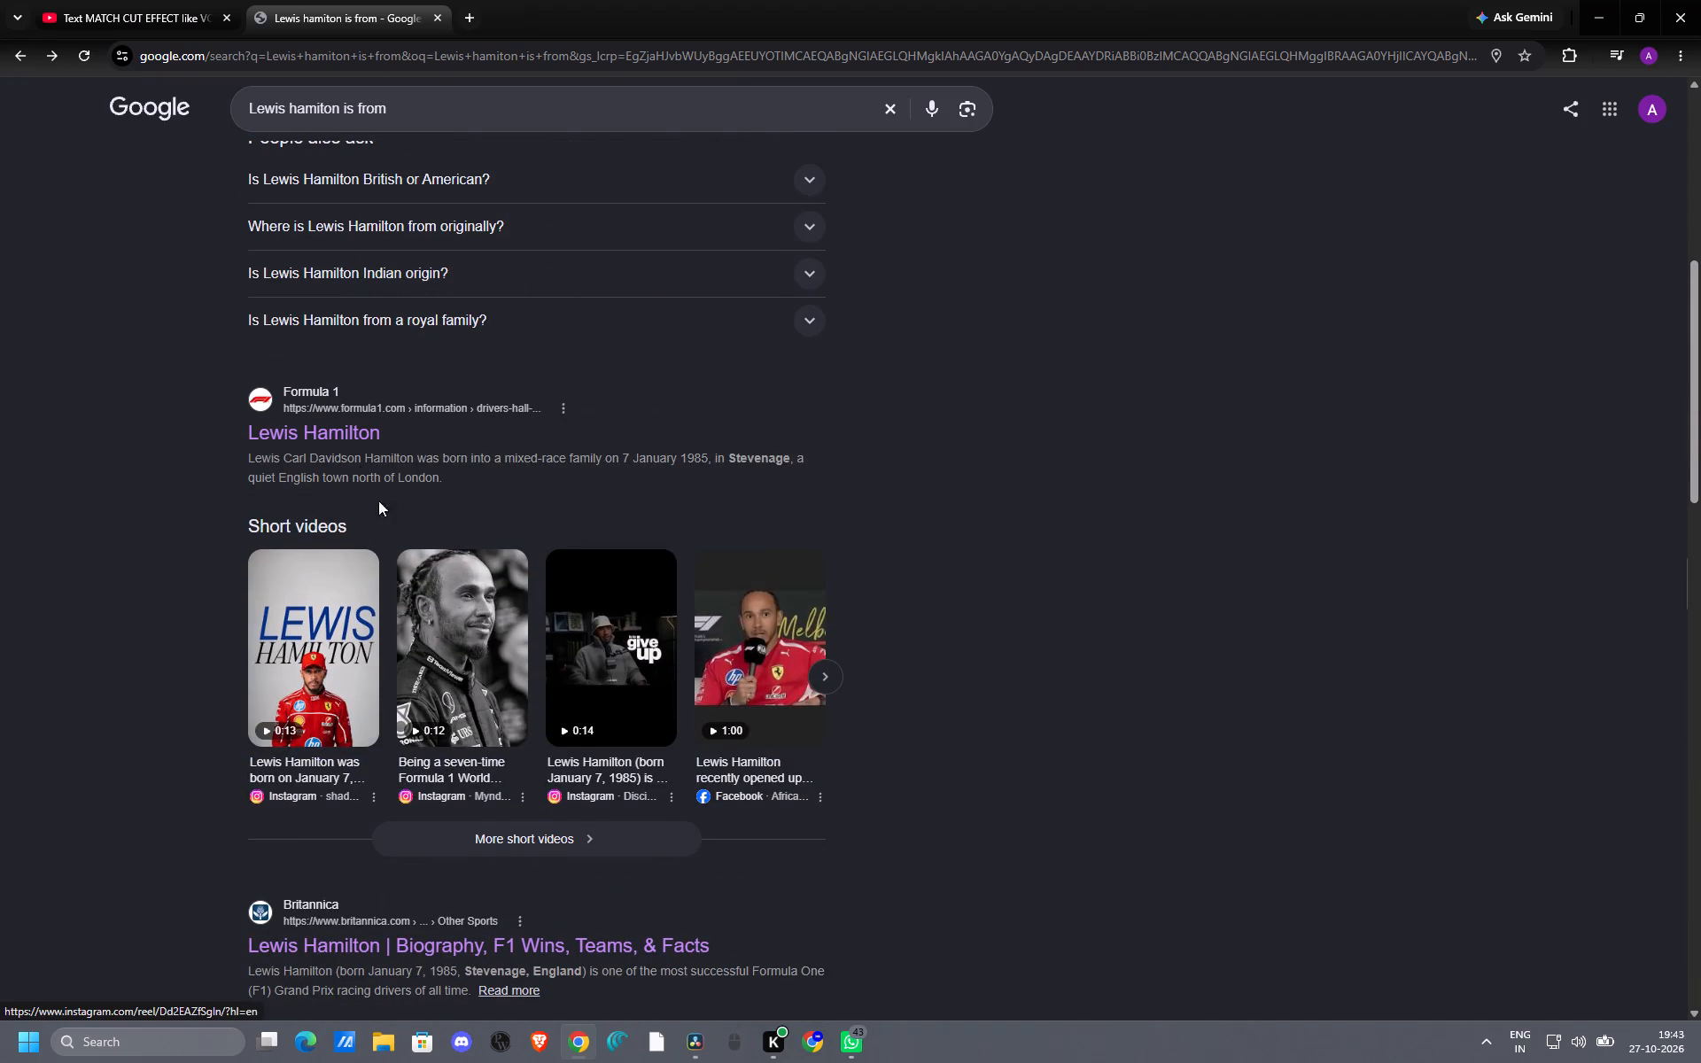
{"action": "left_click", "coordinate": [341, 438]}
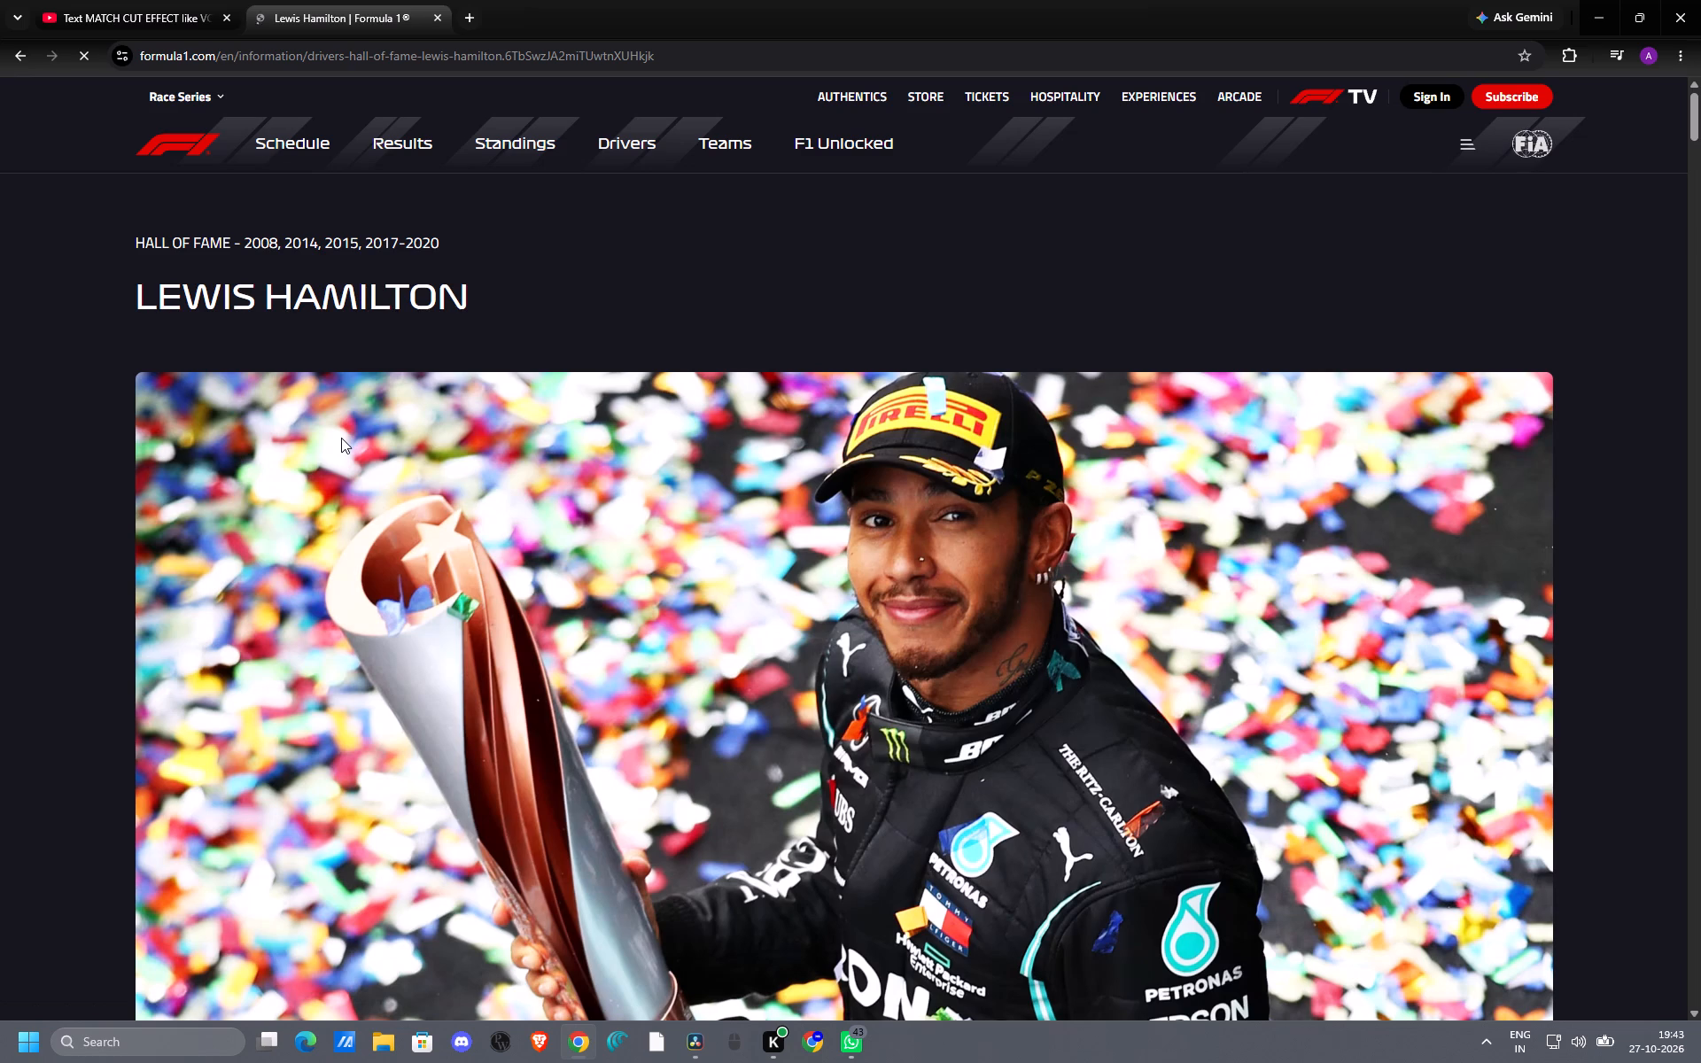
{"action": "left_click", "coordinate": [17, 49]}
{"action": "scroll", "coordinate": [407, 526], "scroll_direction": "up", "scroll_amount": 11}
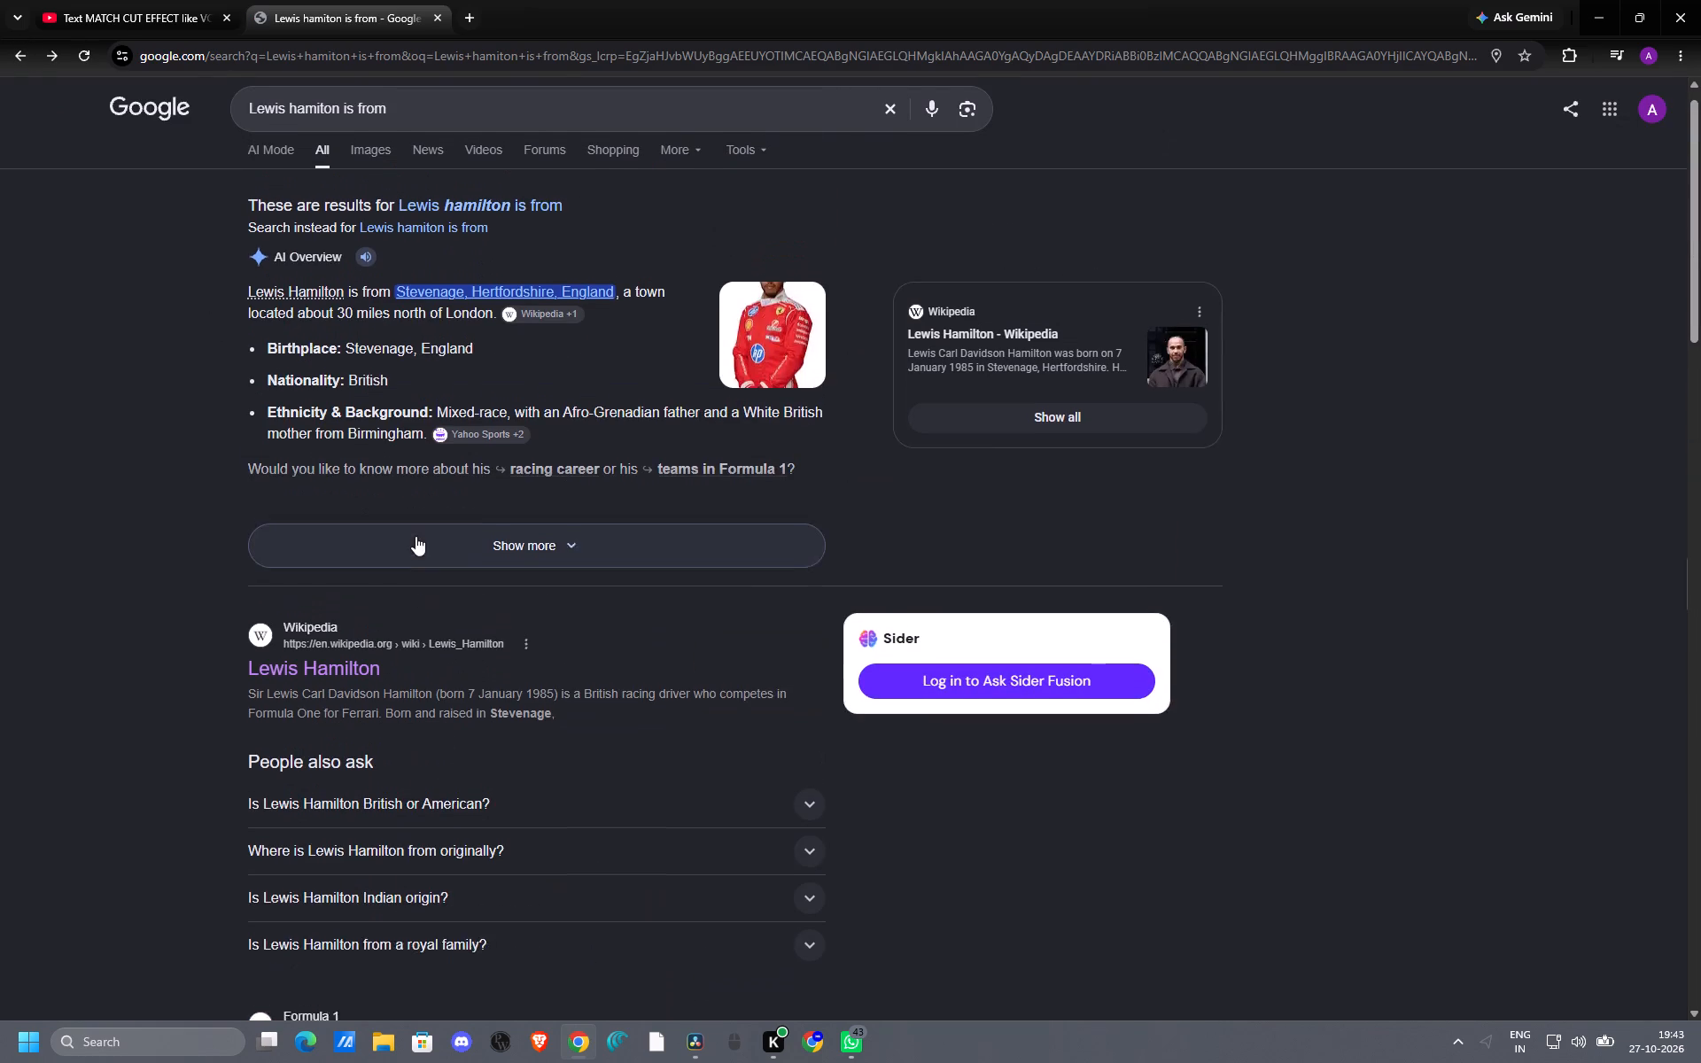
{"action": "scroll", "coordinate": [416, 536], "scroll_direction": "up", "scroll_amount": 9}
Switch the search to news results and check the RacingNews365, SPEEDWEEK and NDTV articles, going back to the list after each.
{"action": "left_click", "coordinate": [414, 175]}
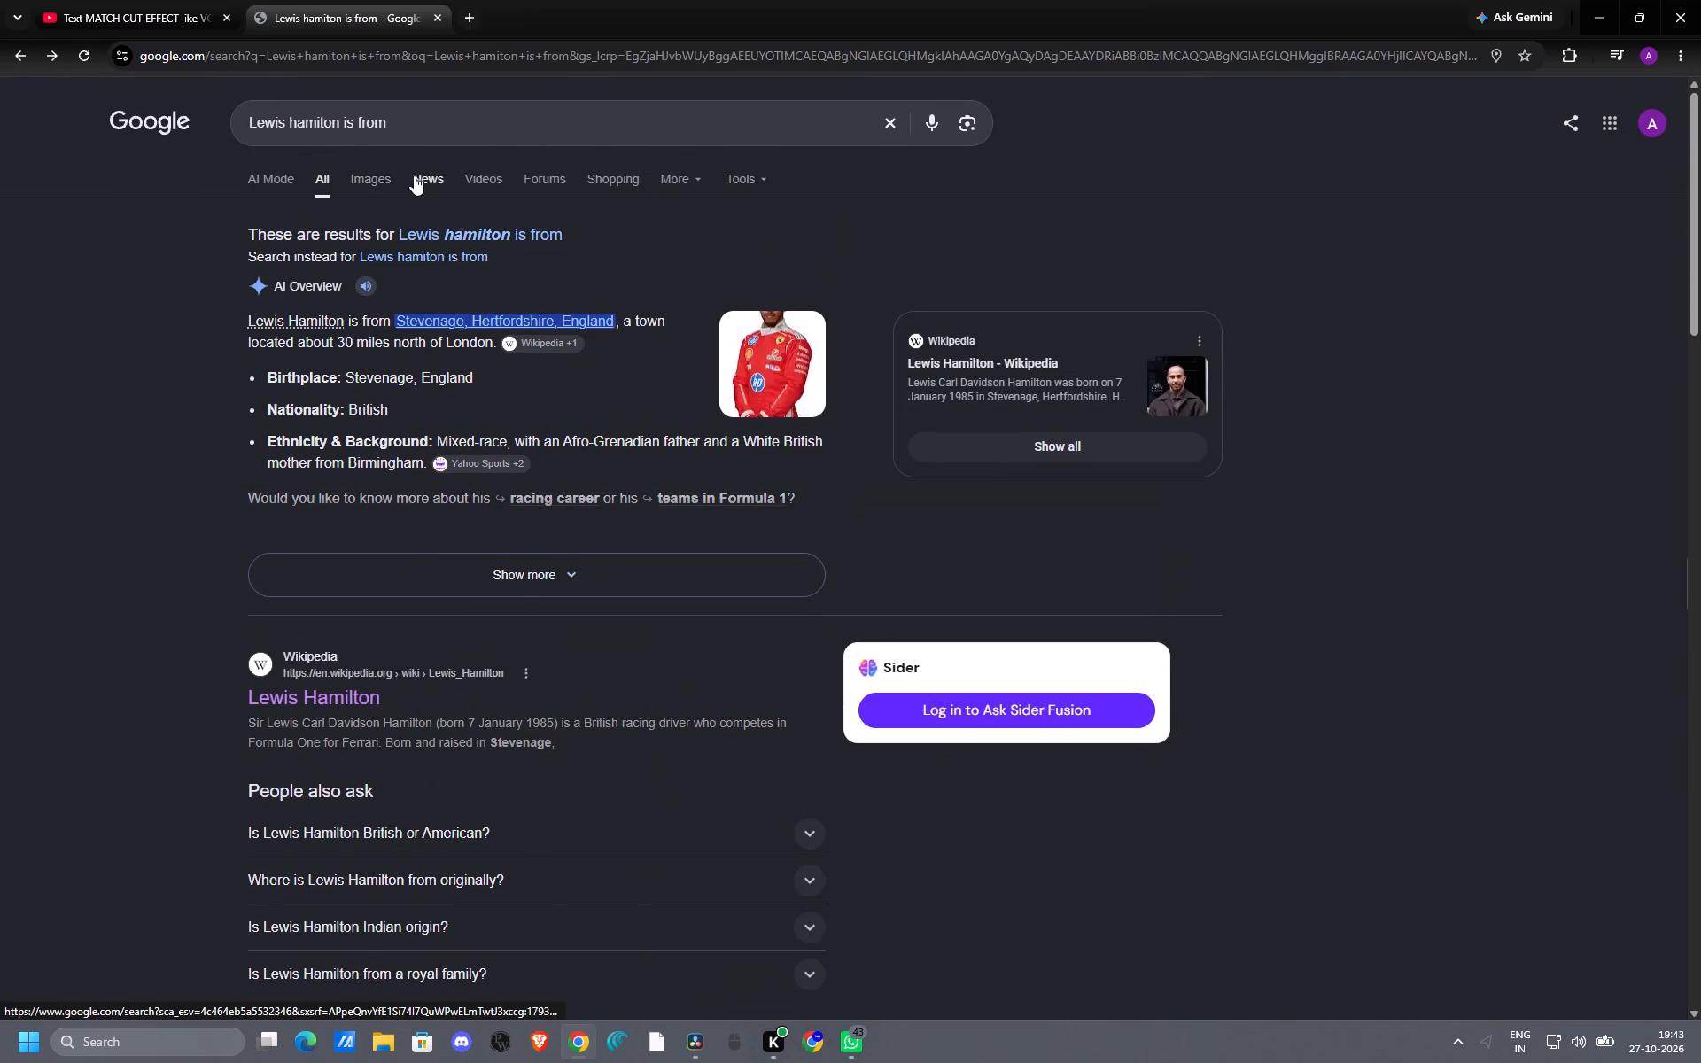
{"action": "left_click", "coordinate": [400, 252]}
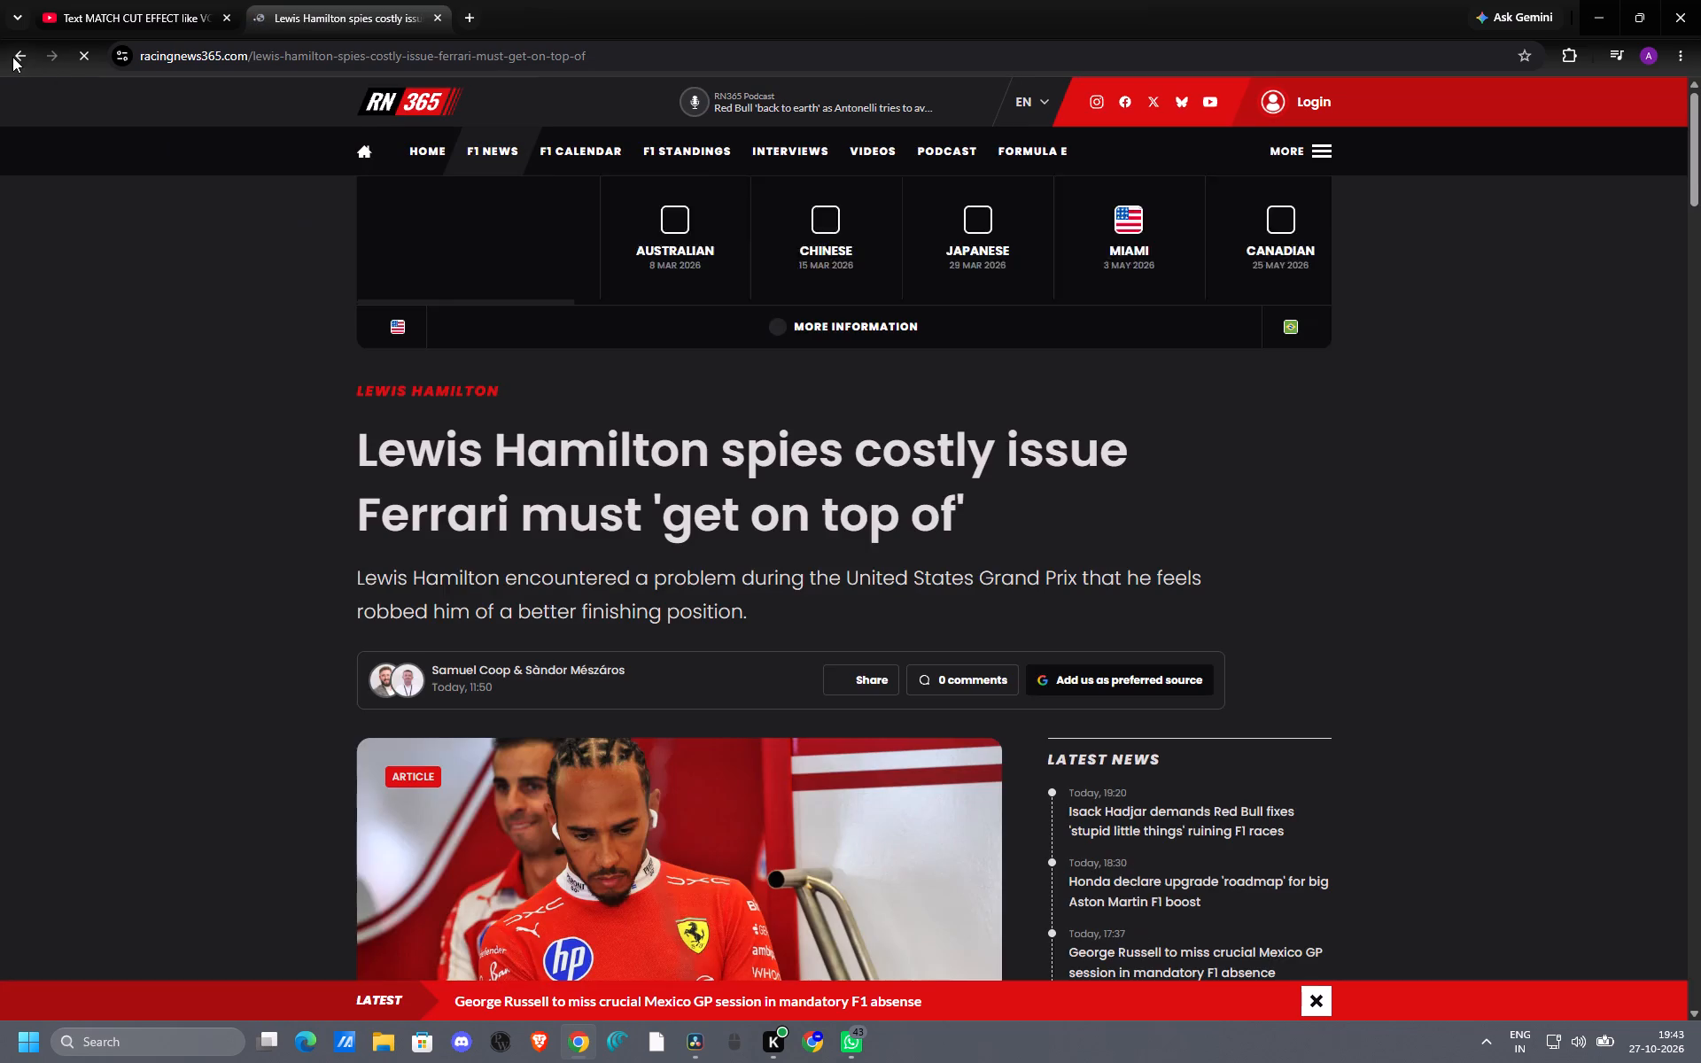
{"action": "left_click", "coordinate": [12, 57]}
{"action": "left_click", "coordinate": [304, 402]}
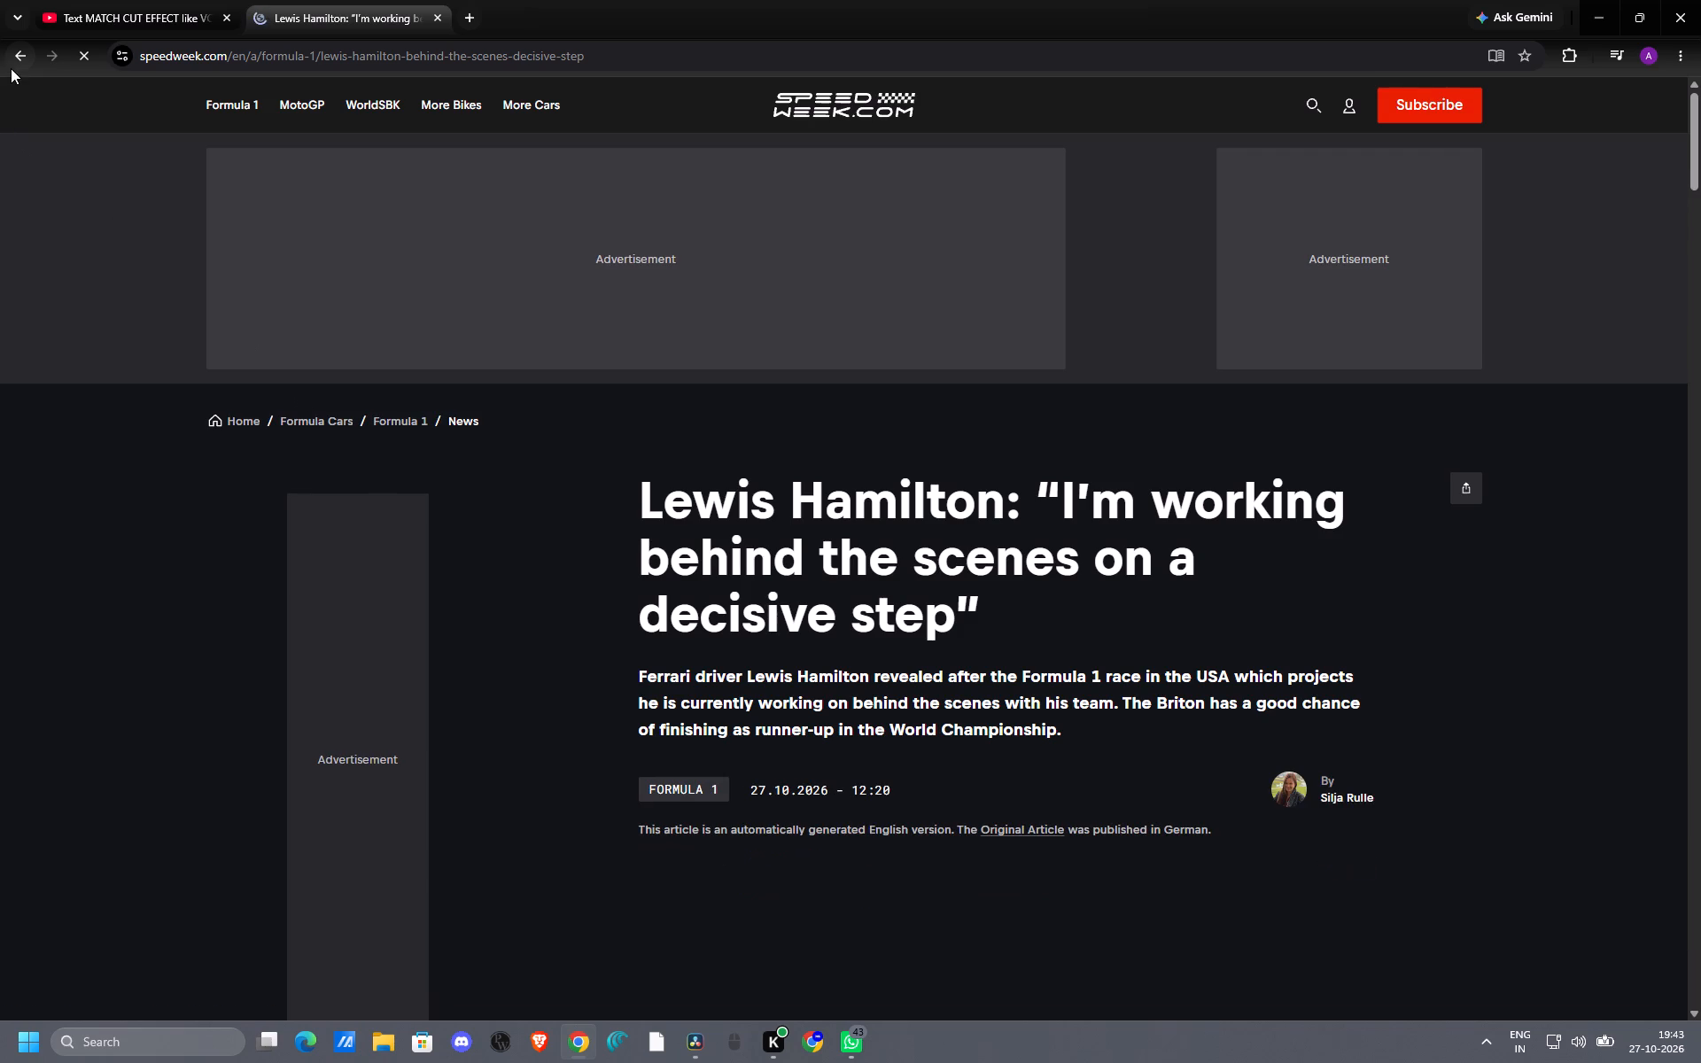
{"action": "left_click", "coordinate": [16, 58]}
{"action": "left_click", "coordinate": [397, 836]}
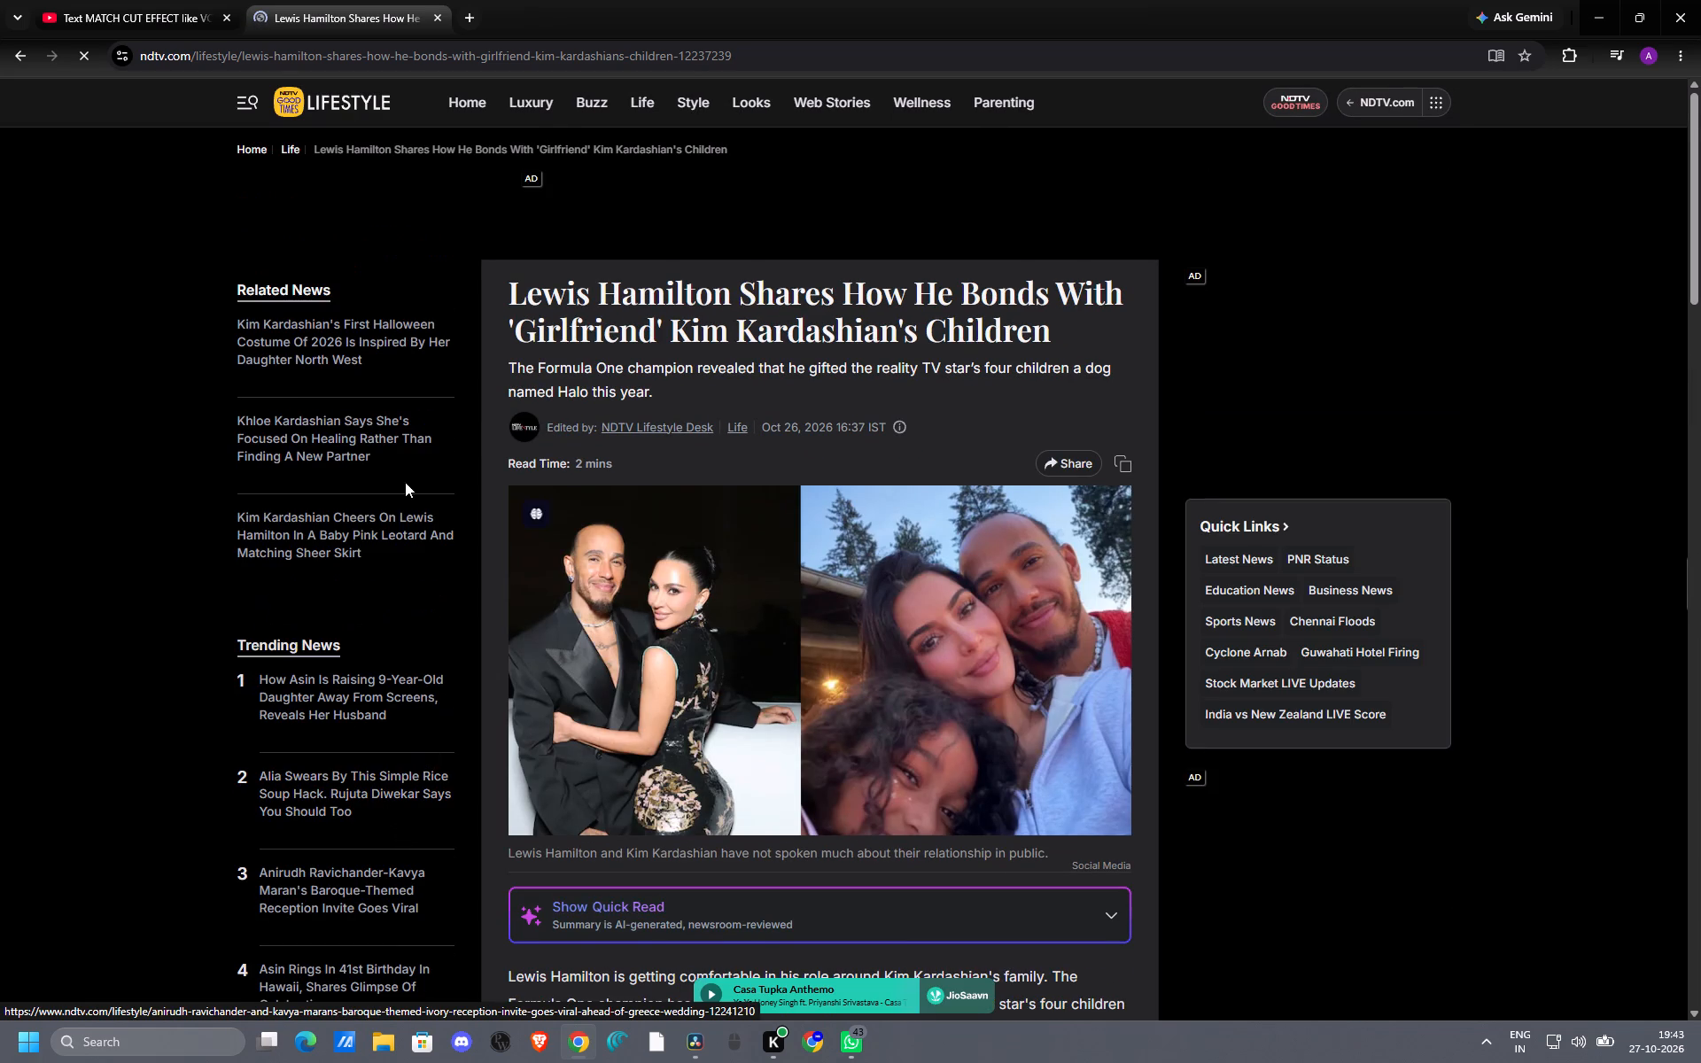
{"action": "left_click", "coordinate": [21, 59]}
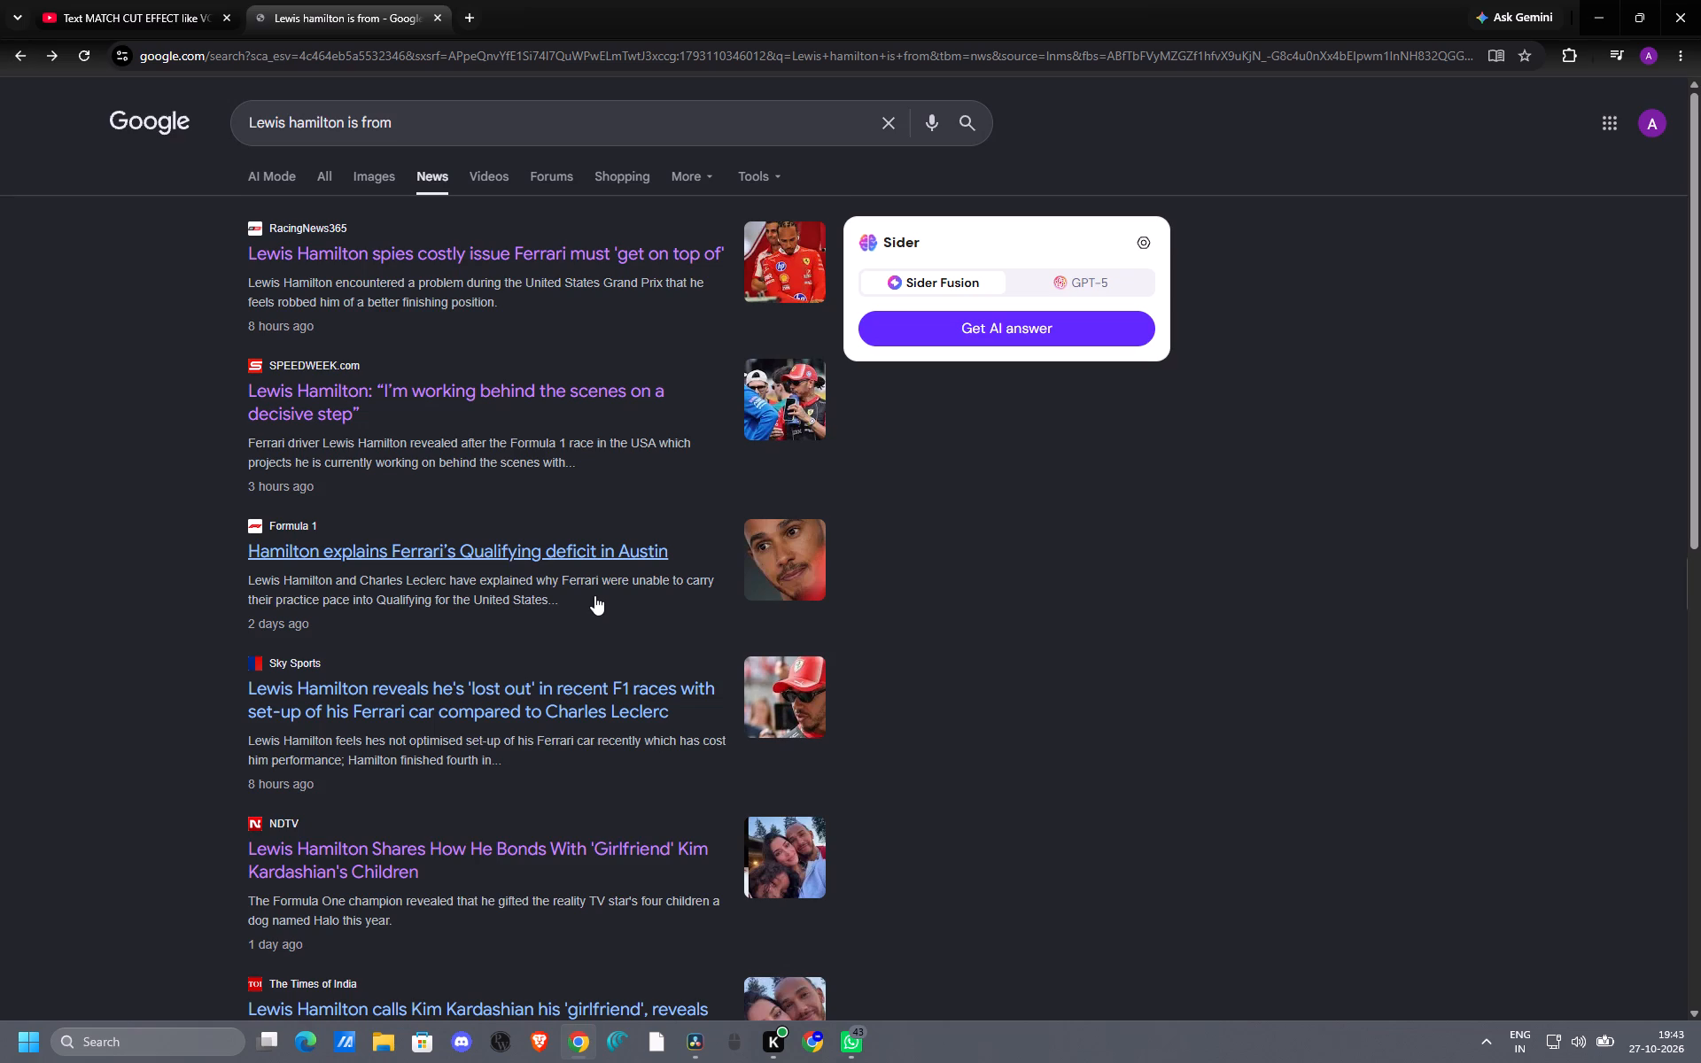
Open the Guardian article about Lewis Hamilton extending his career to race in the African Grand Prix and decline its cookies.
{"action": "scroll", "coordinate": [556, 580], "scroll_direction": "down", "scroll_amount": 5}
{"action": "left_click", "coordinate": [364, 741]}
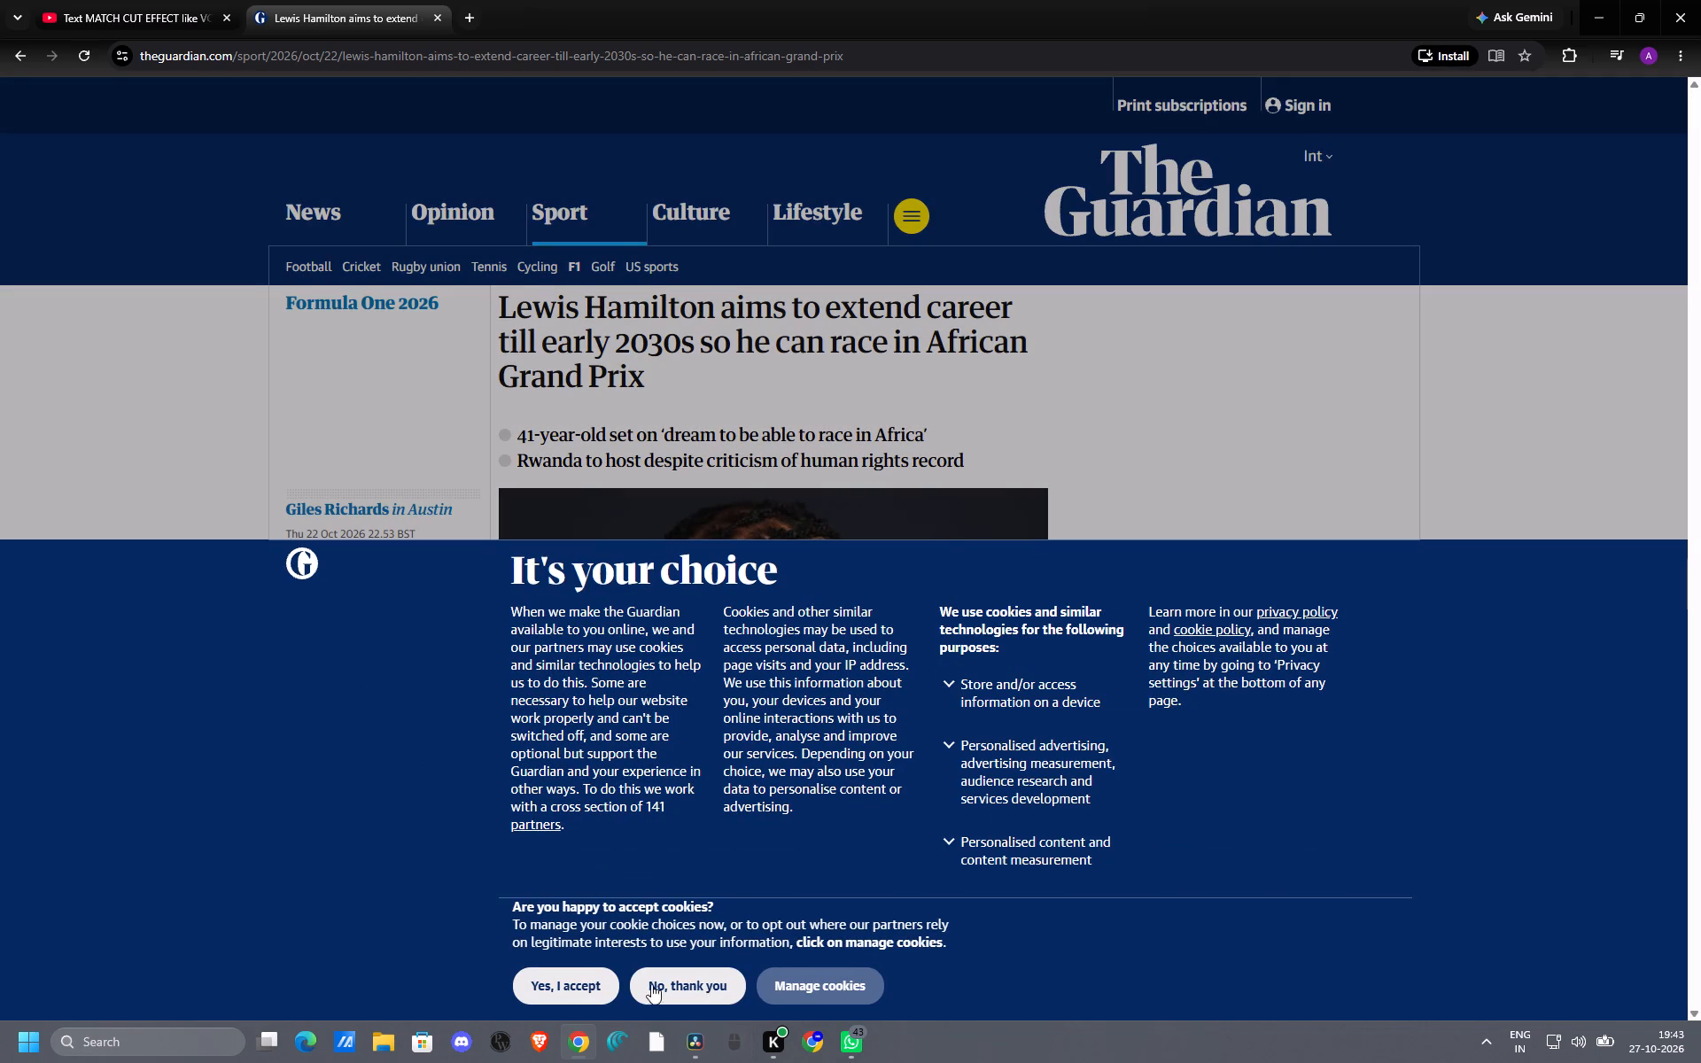
{"action": "left_click", "coordinate": [689, 985]}
Capture a rectangular screenshot of the Guardian article's photo and opening paragraphs, check it in Snipping Tool, and close the preview.
{"action": "scroll", "coordinate": [657, 908], "scroll_direction": "down", "scroll_amount": 4}
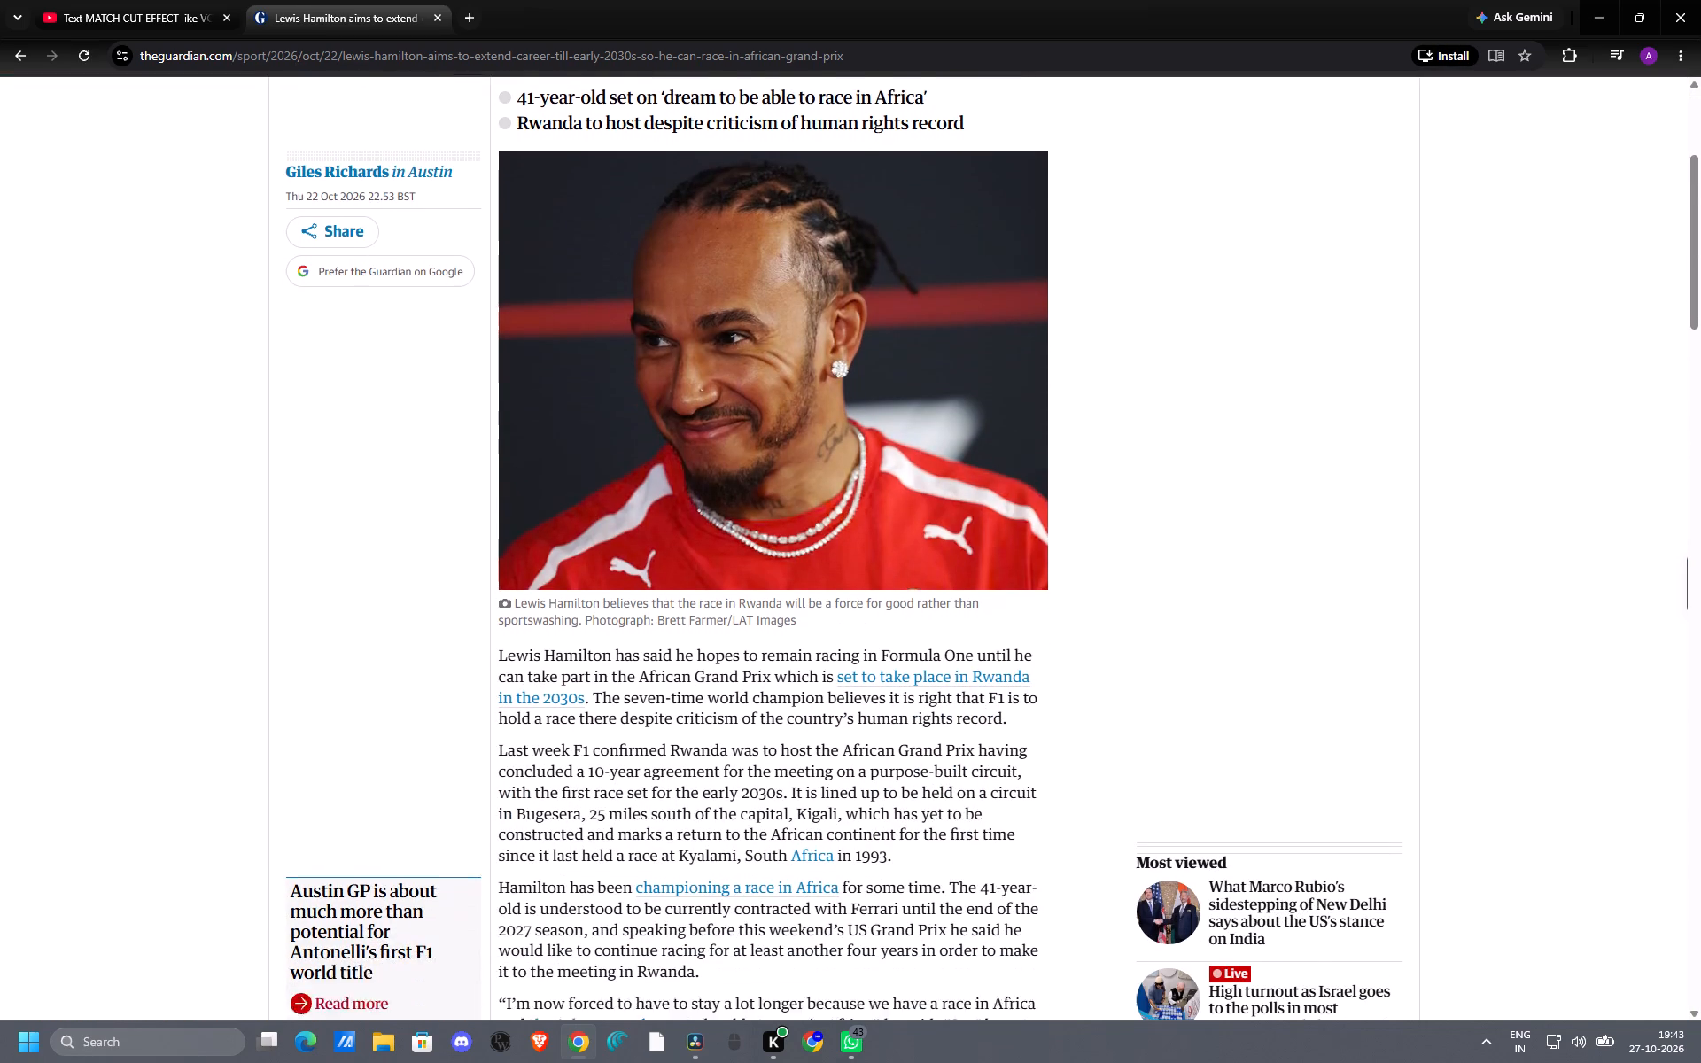
{"action": "key", "text": "Print"}
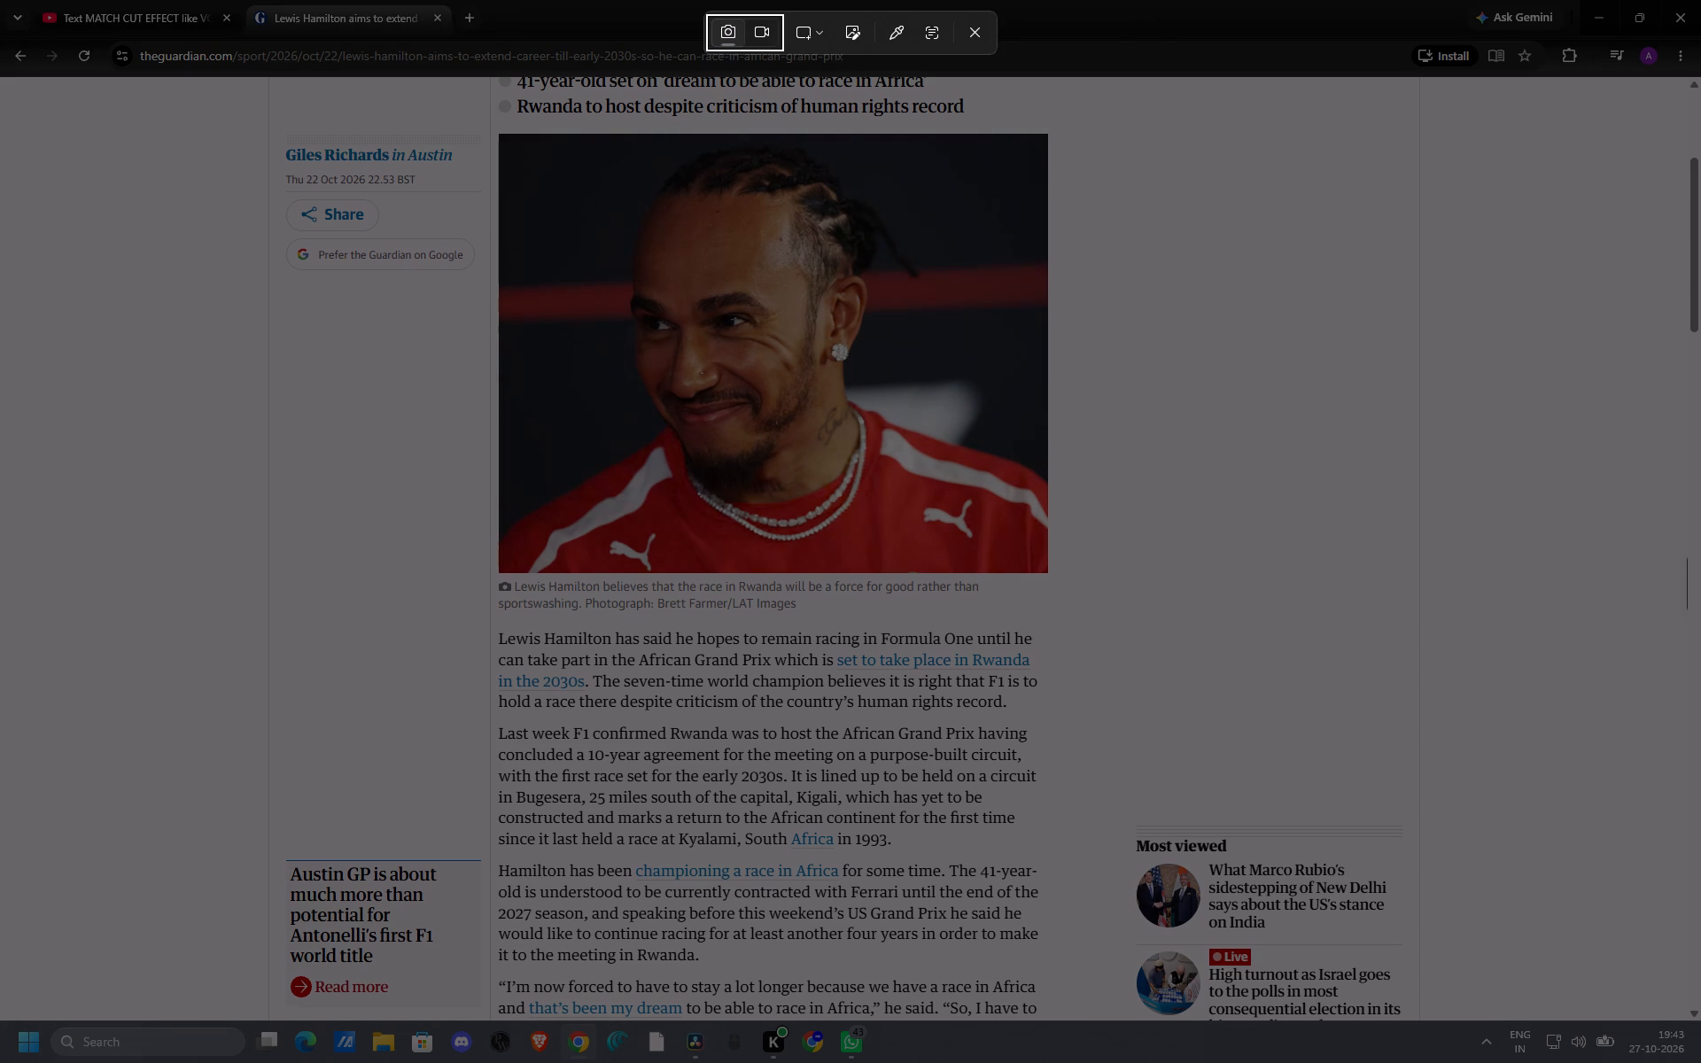
{"action": "left_click_drag", "start_coordinate": [226, 102], "coordinate": [1223, 989]}
{"action": "scroll", "coordinate": [1149, 893], "scroll_direction": "up", "scroll_amount": 1}
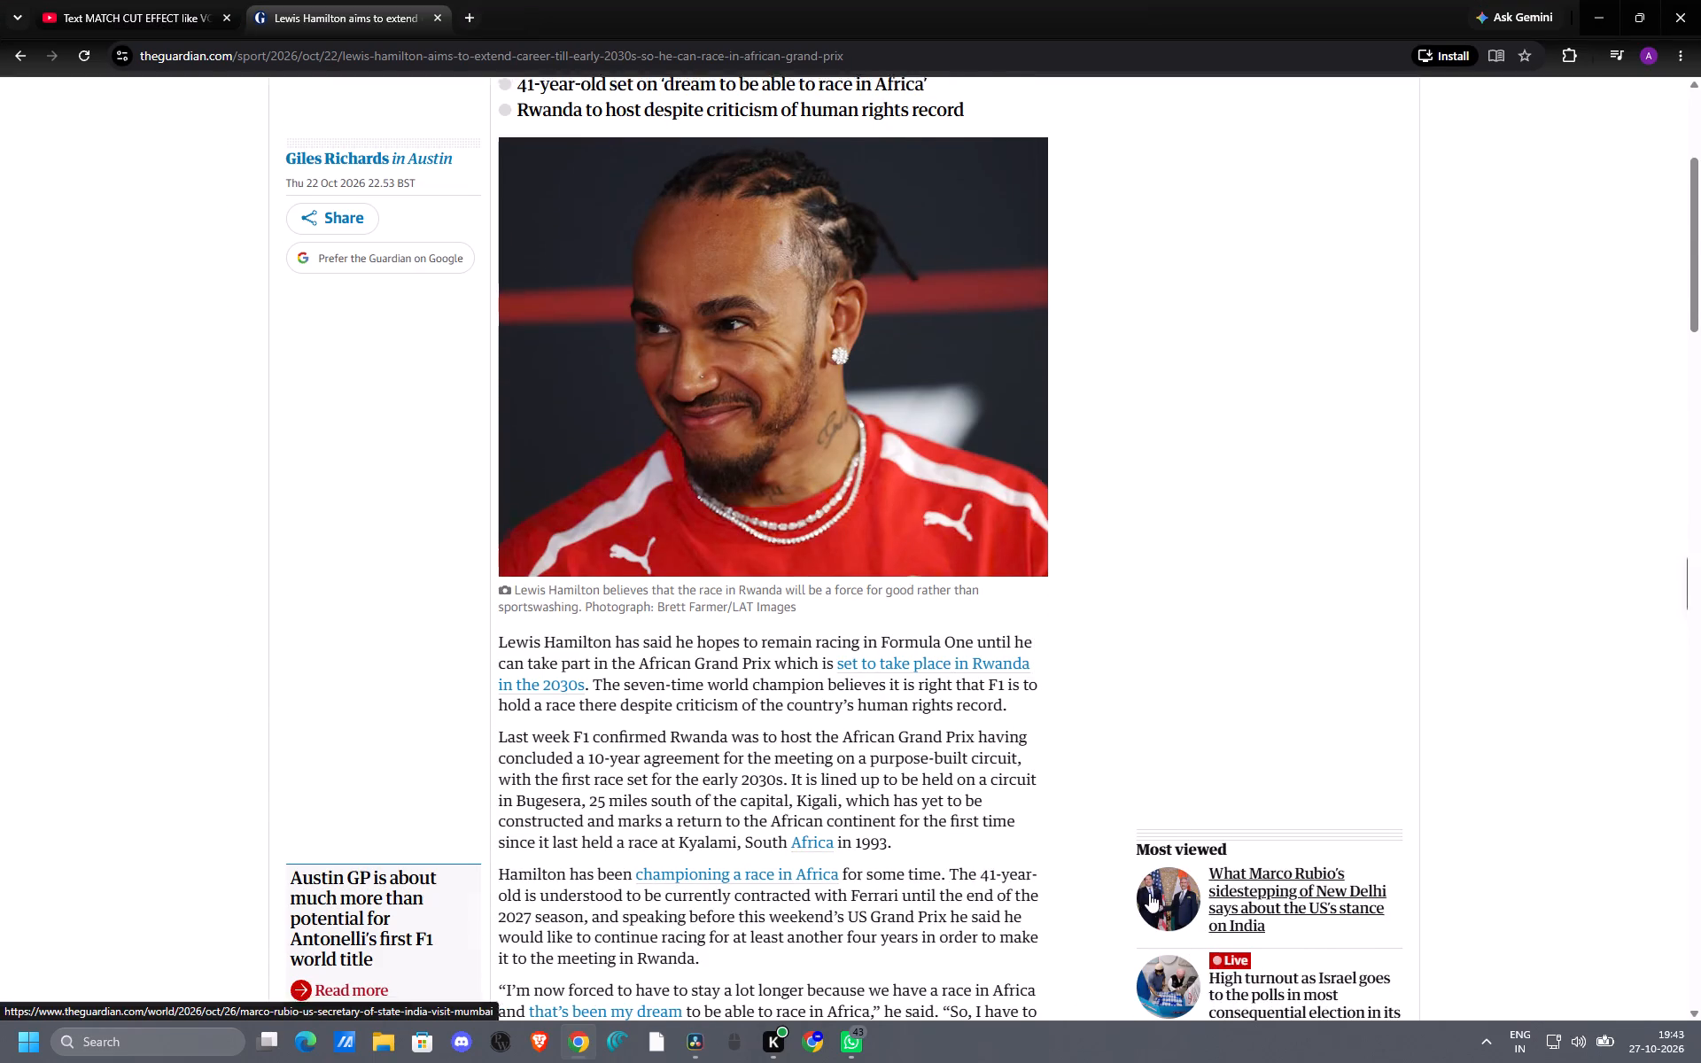
{"action": "scroll", "coordinate": [1149, 893], "scroll_direction": "up", "scroll_amount": 1}
{"action": "scroll", "coordinate": [1148, 892], "scroll_direction": "down", "scroll_amount": 7}
{"action": "left_click", "coordinate": [1581, 894]}
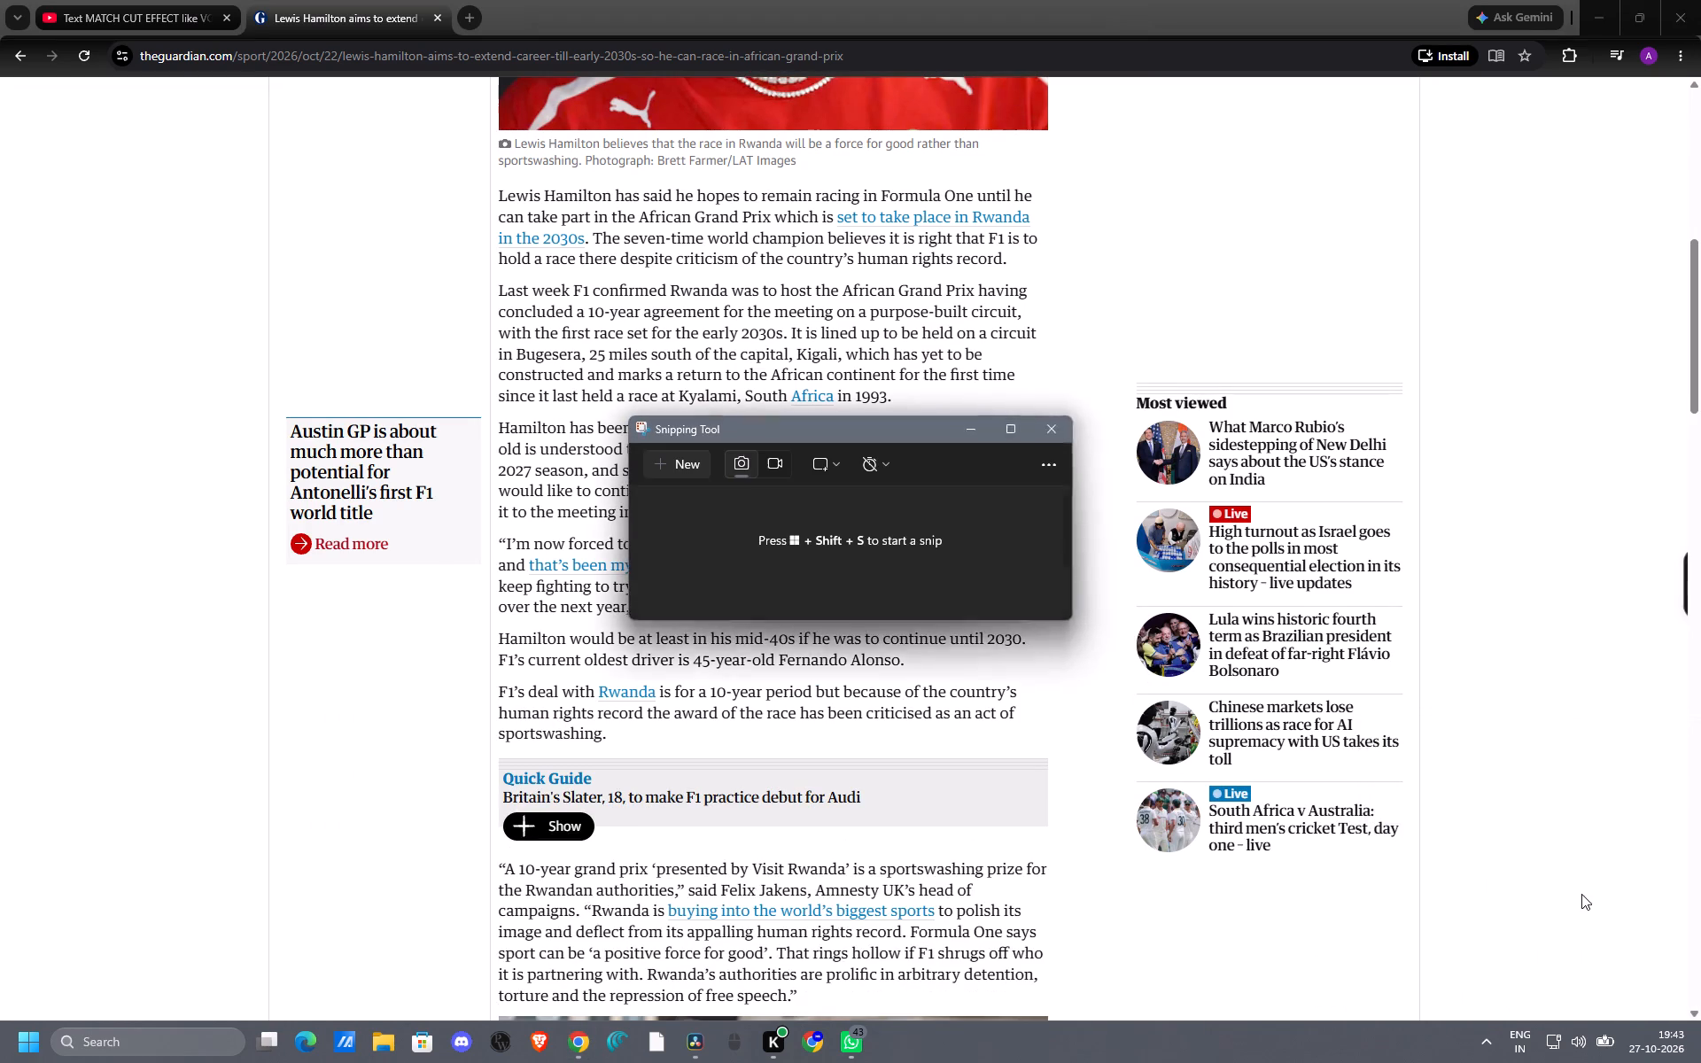
{"action": "left_click_drag", "start_coordinate": [1227, 432], "coordinate": [1161, 384]}
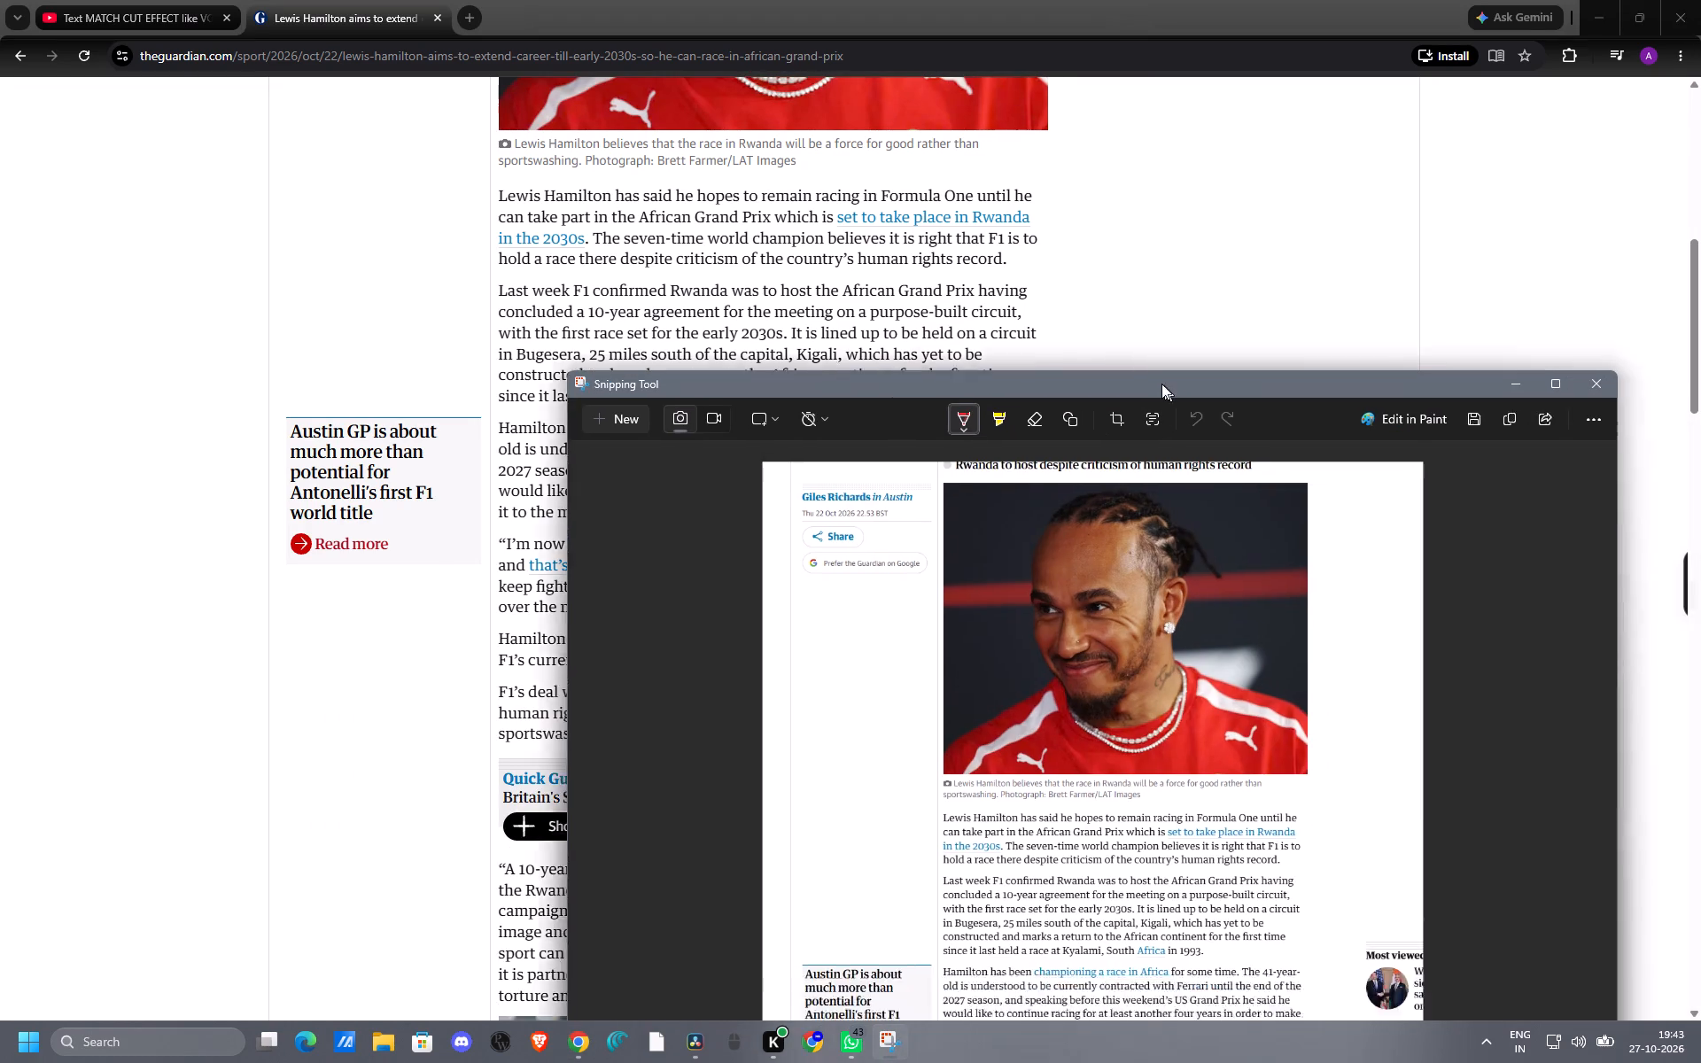
{"action": "left_click_drag", "start_coordinate": [1161, 384], "coordinate": [900, 195]}
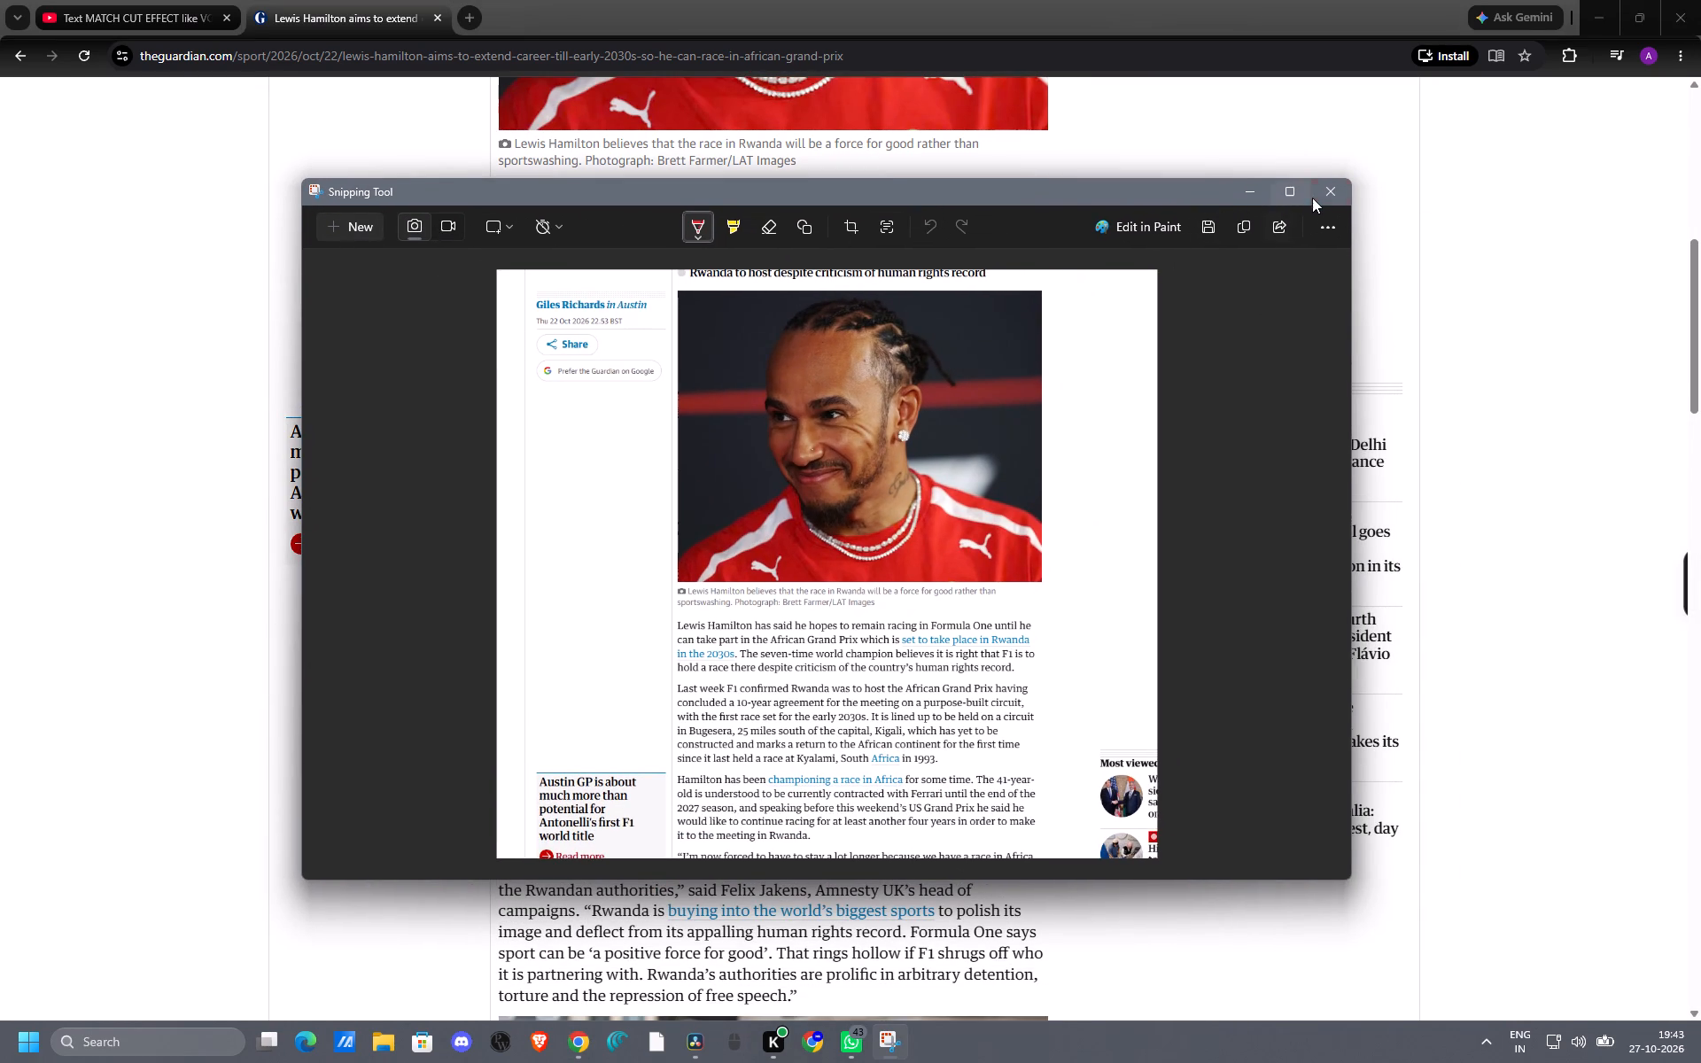
{"action": "left_click", "coordinate": [1318, 196]}
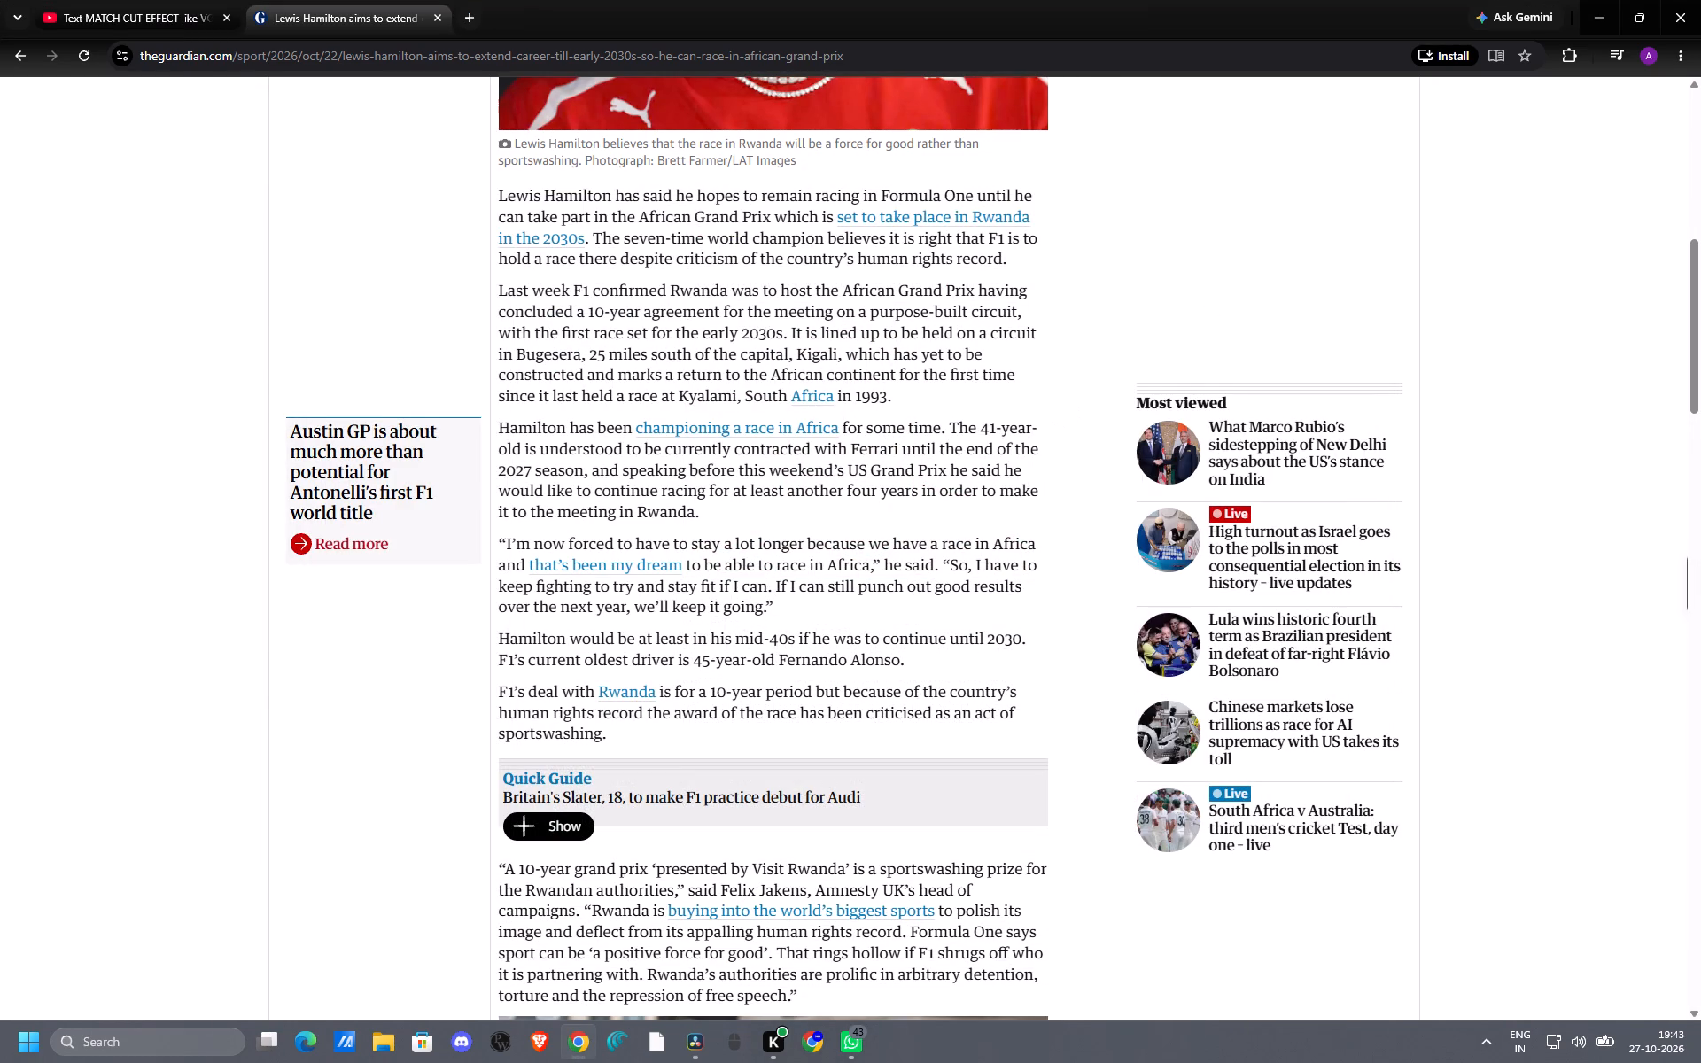
Look through the rest of the Guardian article down to its related topics.
{"action": "scroll", "coordinate": [895, 806], "scroll_direction": "down", "scroll_amount": 19}
{"action": "scroll", "coordinate": [889, 803], "scroll_direction": "down", "scroll_amount": 5}
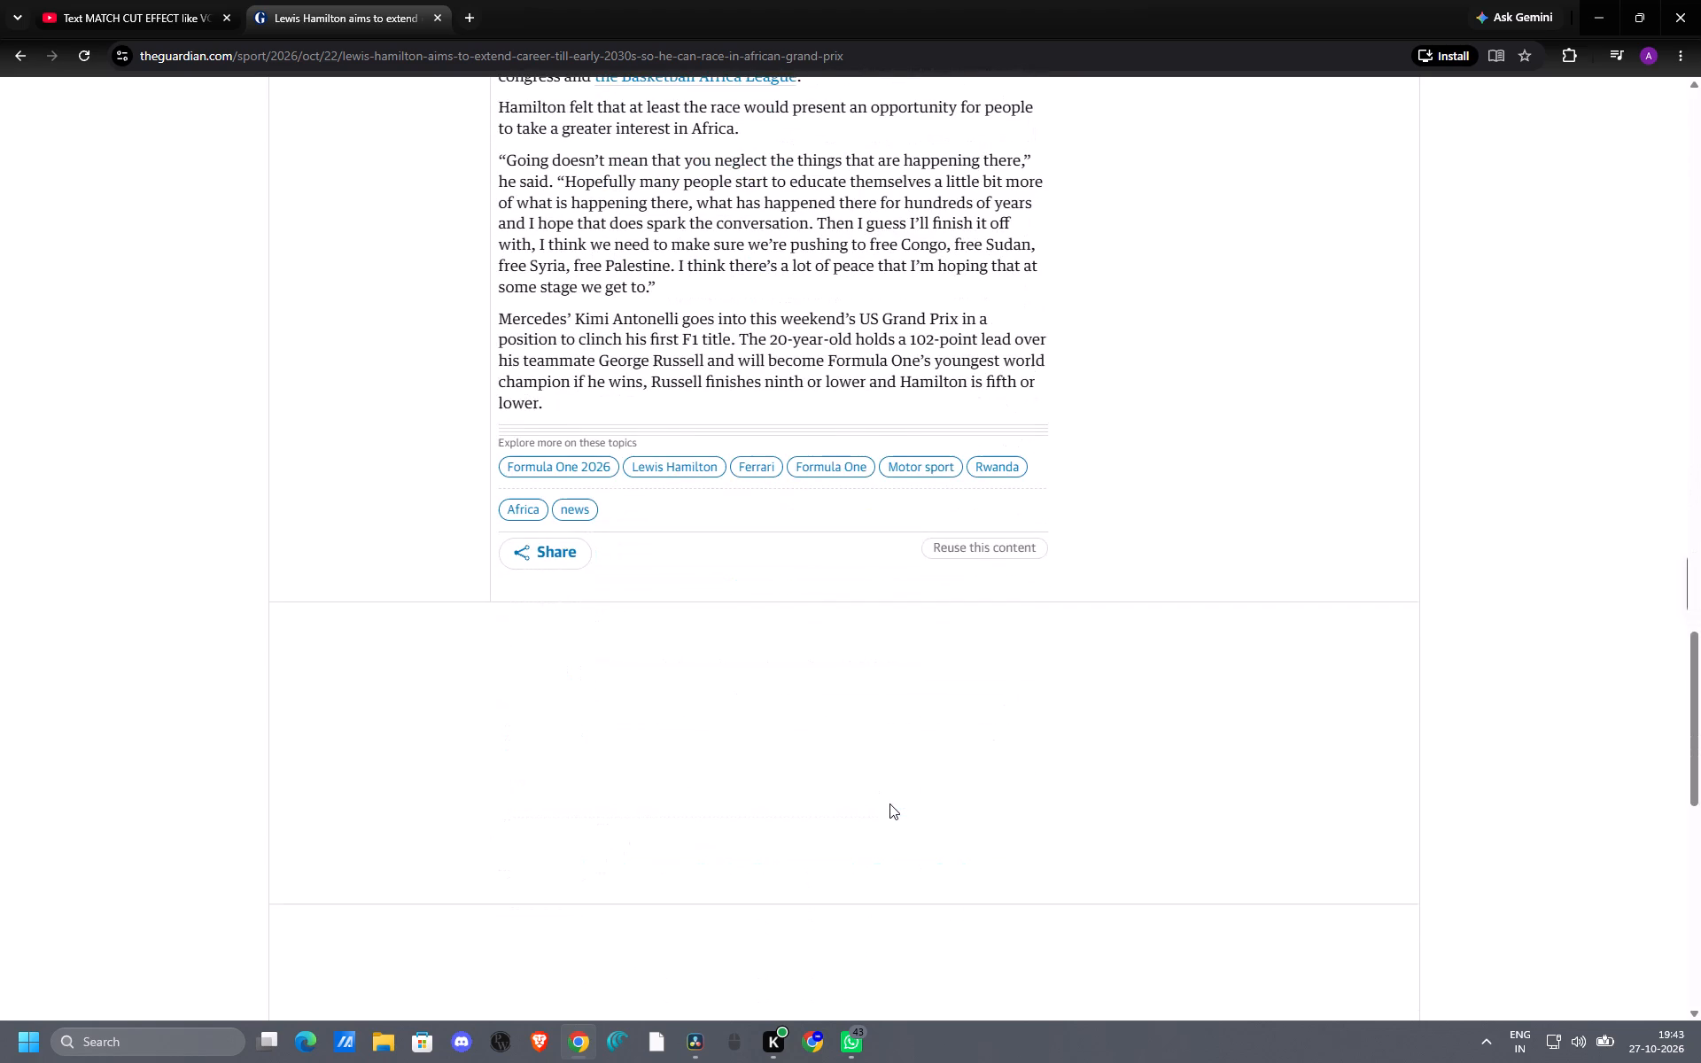
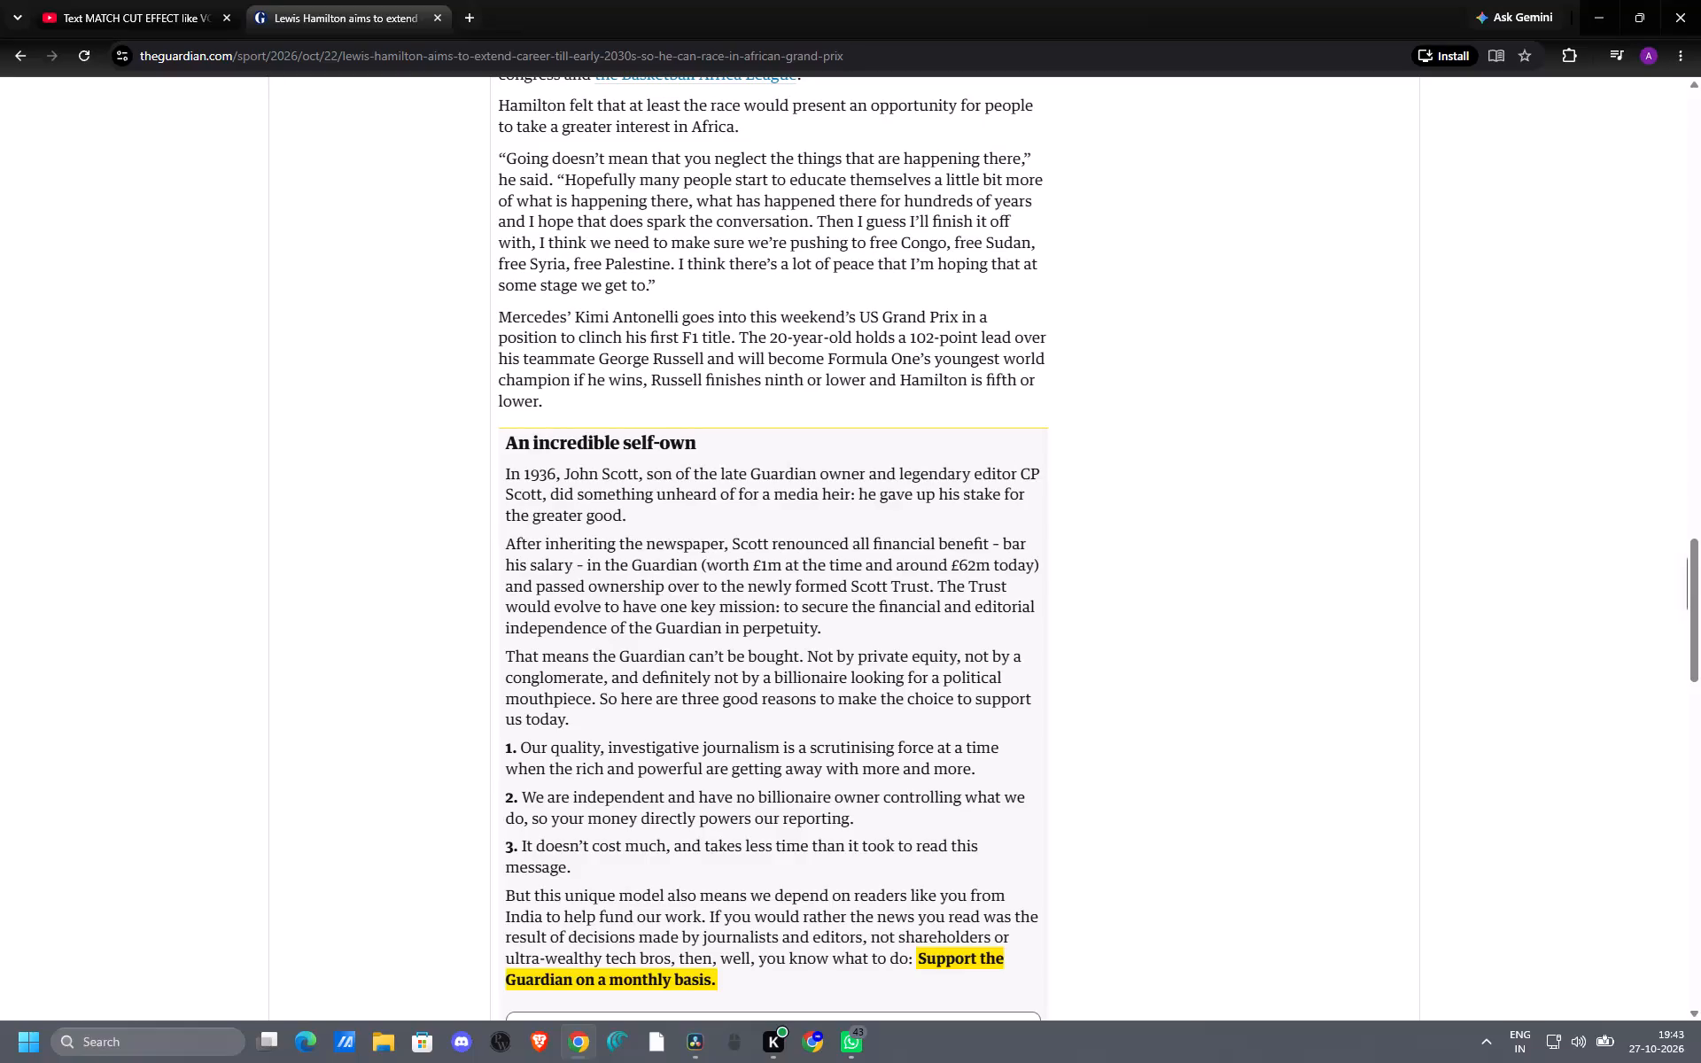
Return from the Guardian article to the news results and open the Independent article about Hamilton falling behind Charles Leclerc.
{"action": "scroll", "coordinate": [890, 799], "scroll_direction": "down", "scroll_amount": 8}
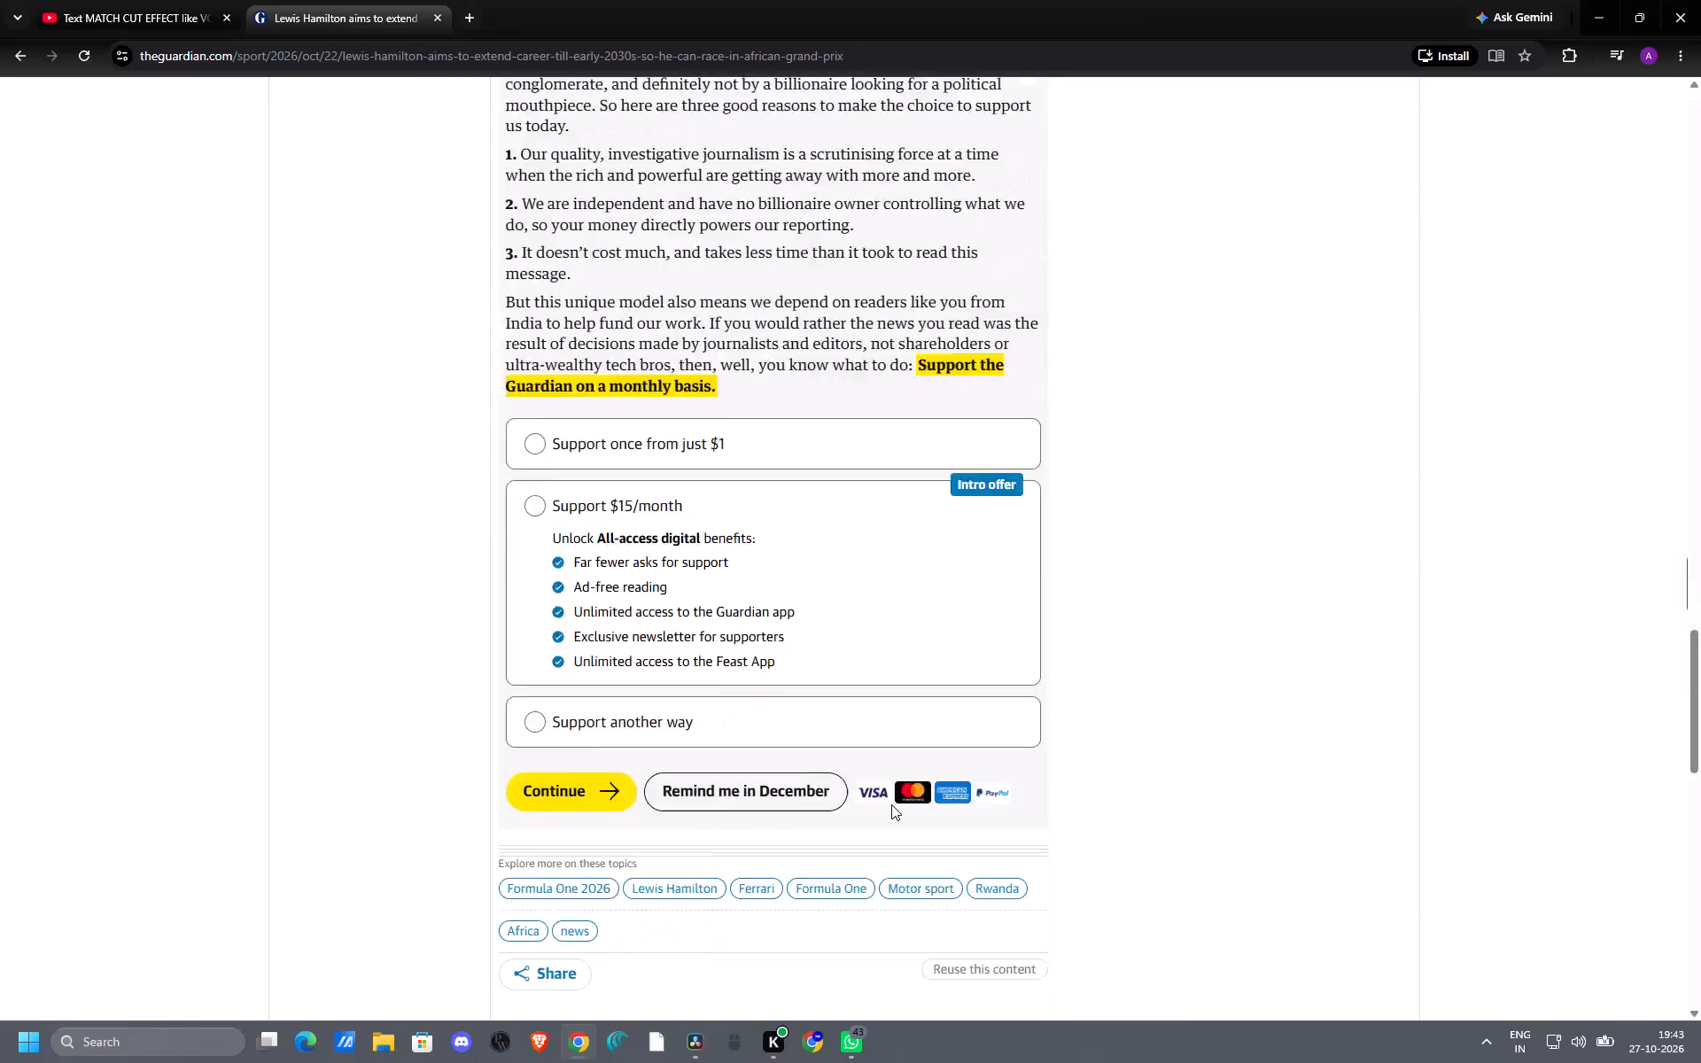
{"action": "left_click", "coordinate": [26, 59]}
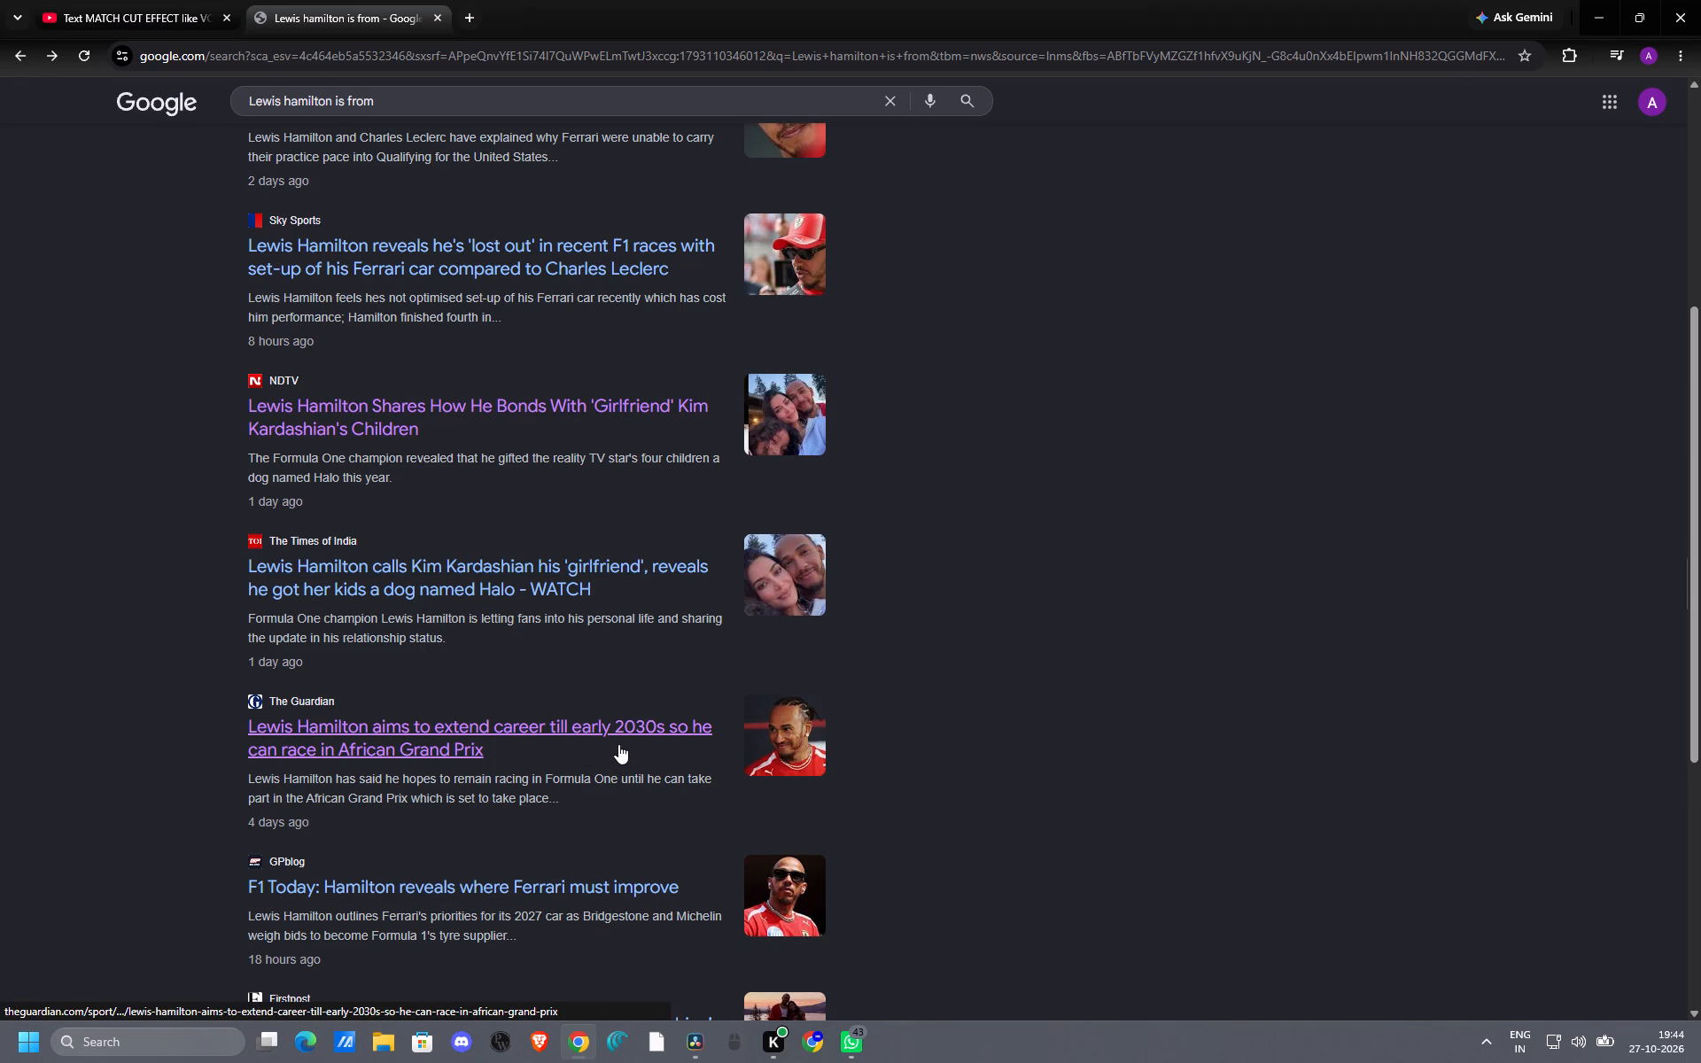
{"action": "left_click", "coordinate": [511, 735]}
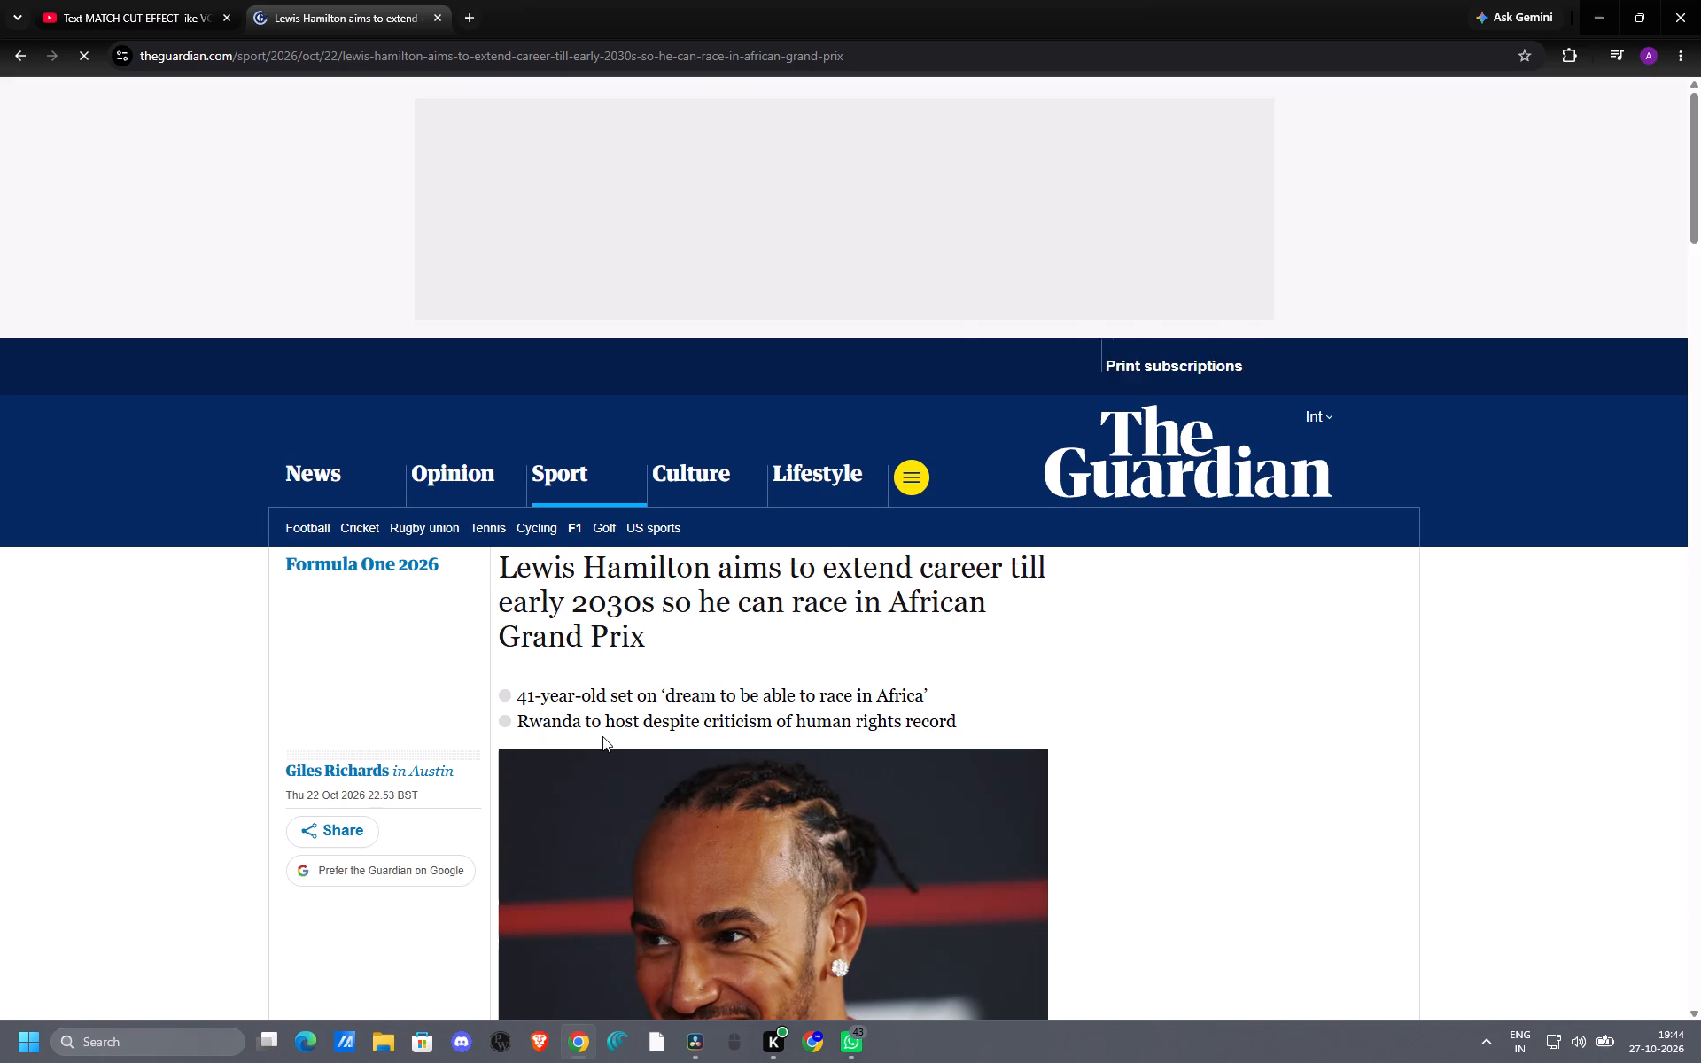
{"action": "left_click", "coordinate": [9, 43]}
{"action": "scroll", "coordinate": [303, 648], "scroll_direction": "down", "scroll_amount": 9}
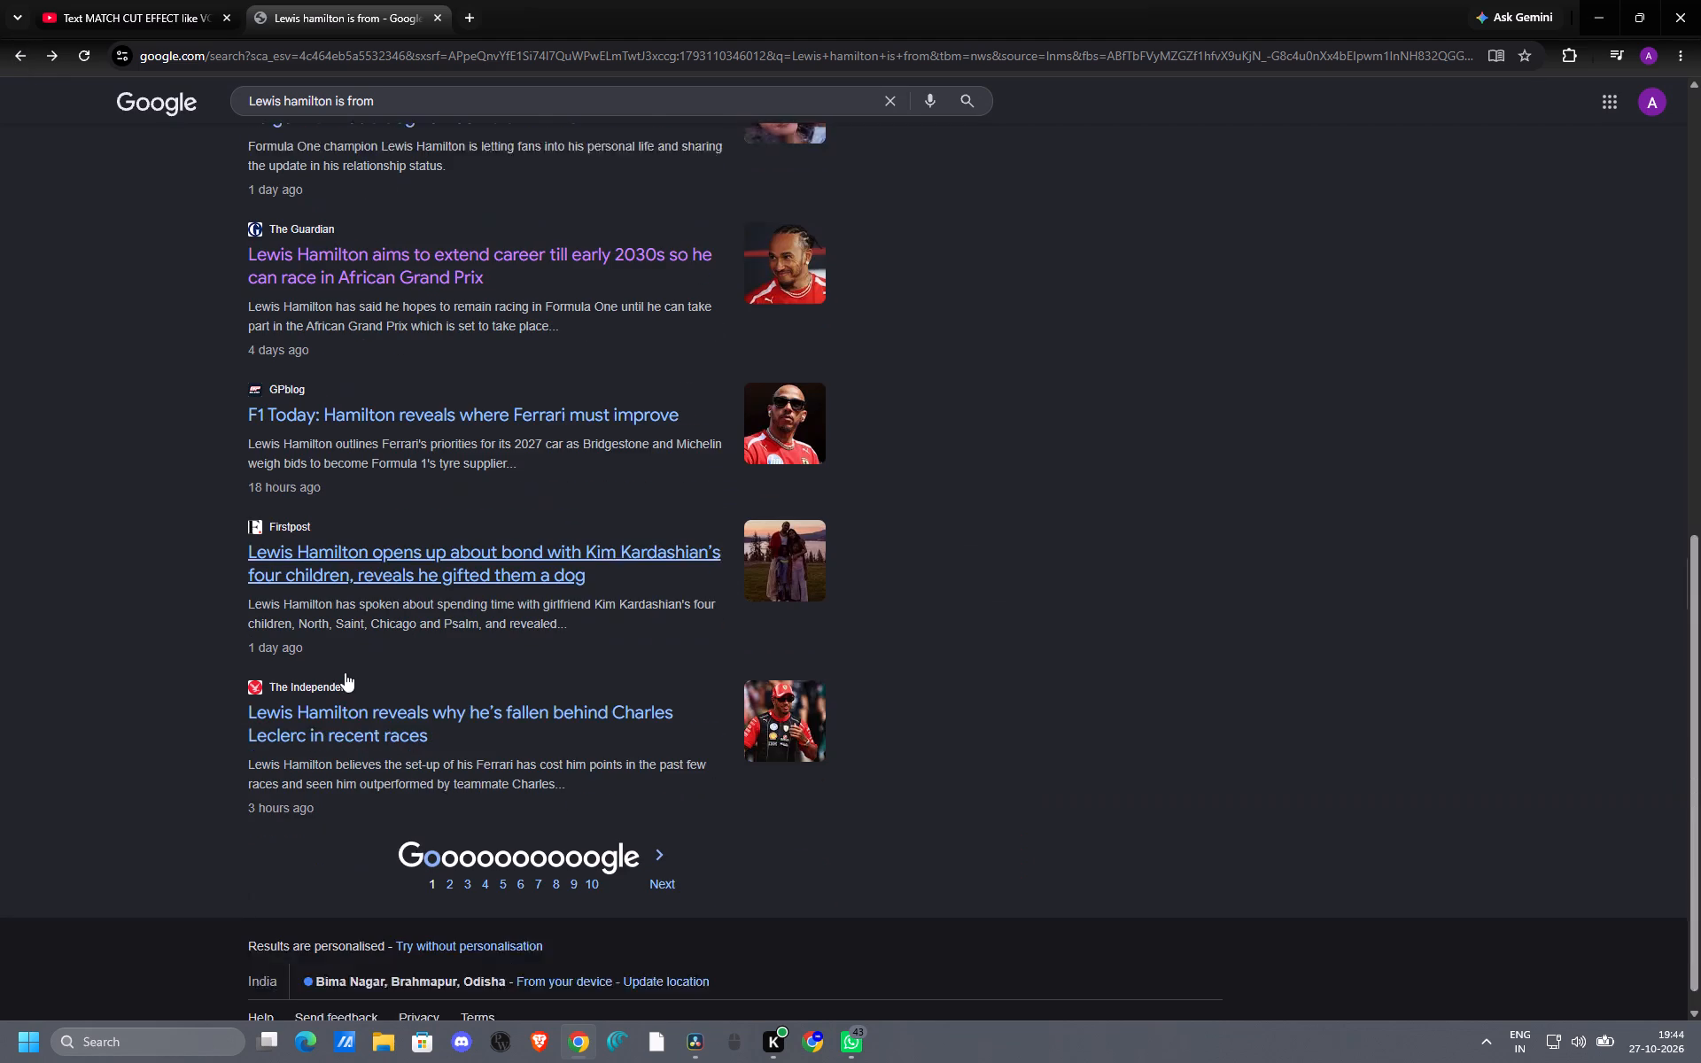
{"action": "left_click", "coordinate": [361, 687]}
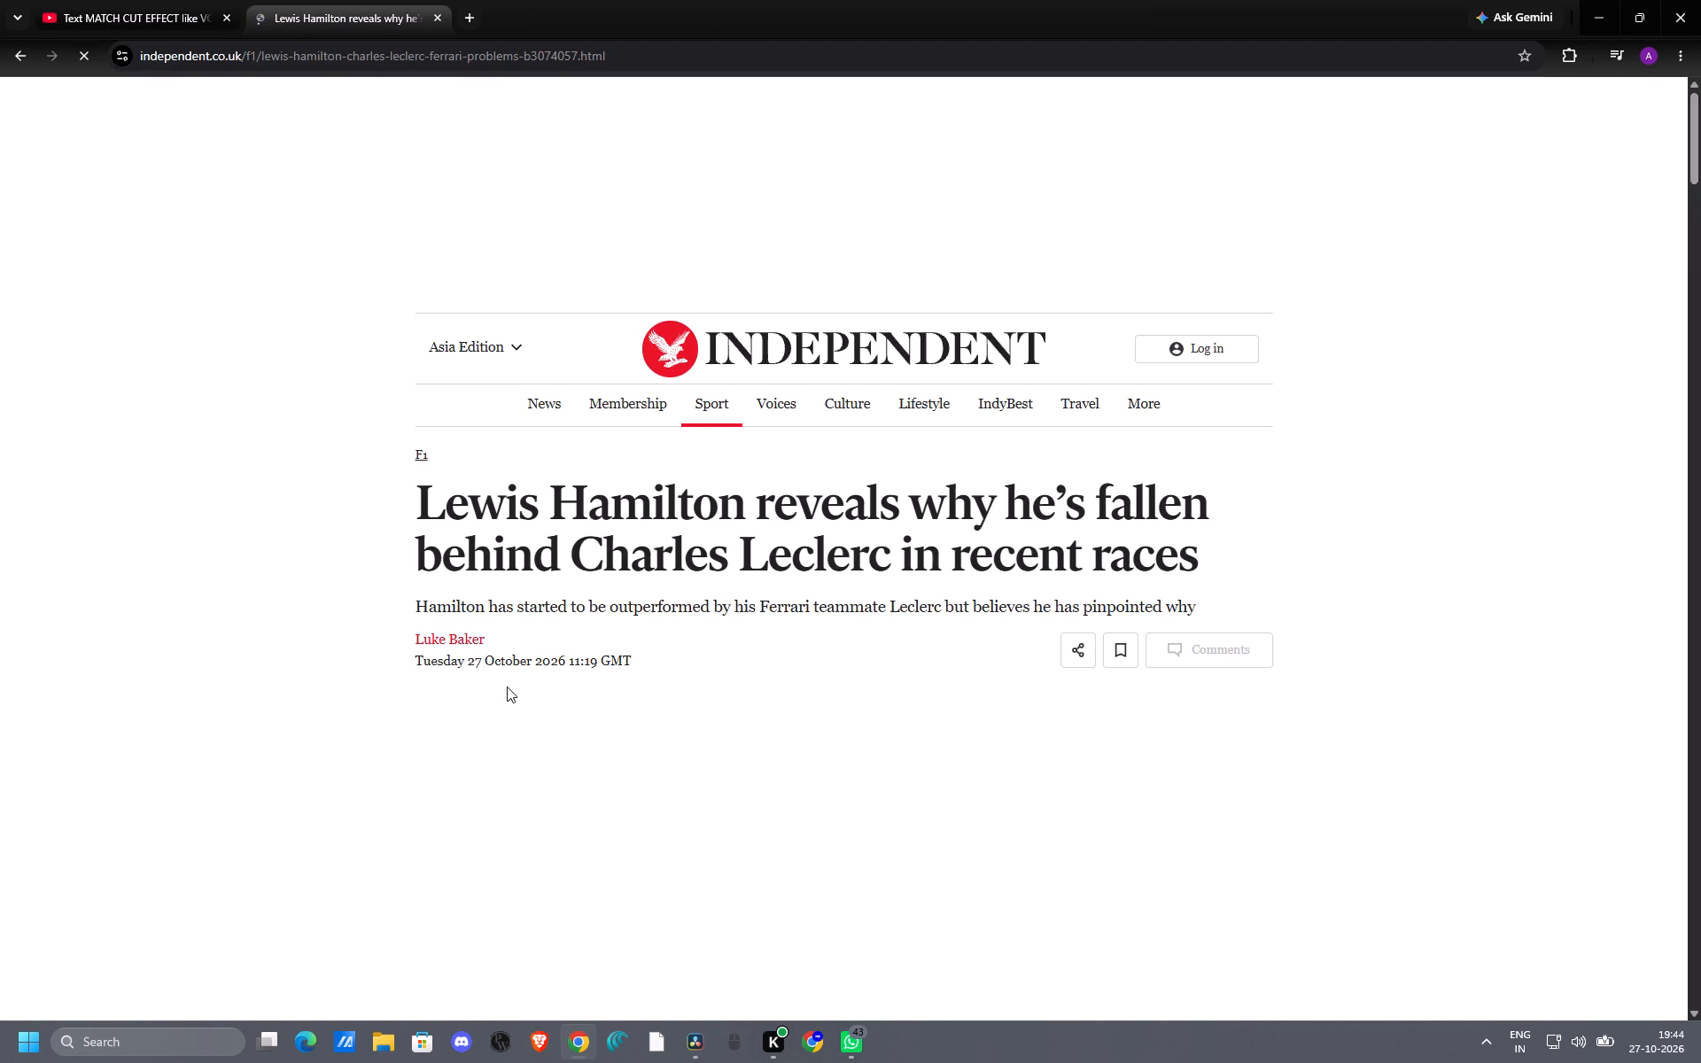
Capture a rectangular screenshot of the Independent article page with its headline and photo, and go back to the news results.
{"action": "key", "text": "Print"}
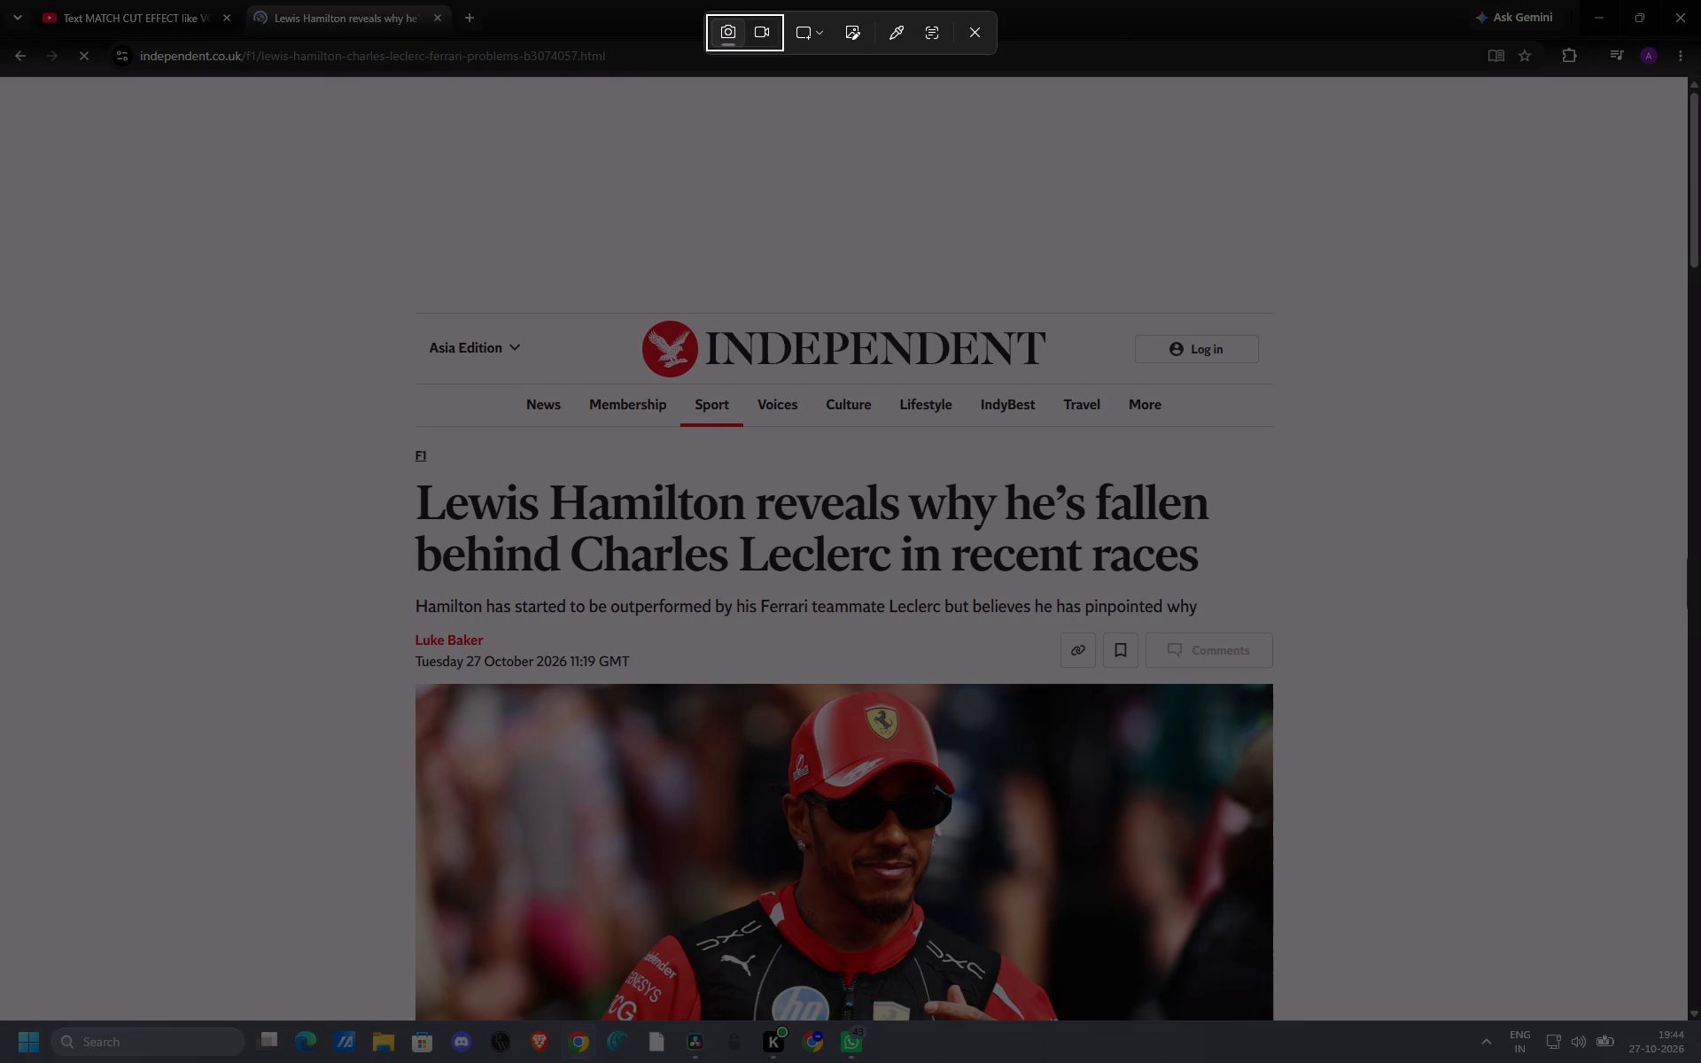
{"action": "left_click_drag", "start_coordinate": [2, 81], "coordinate": [1700, 1010]}
{"action": "left_click", "coordinate": [18, 54]}
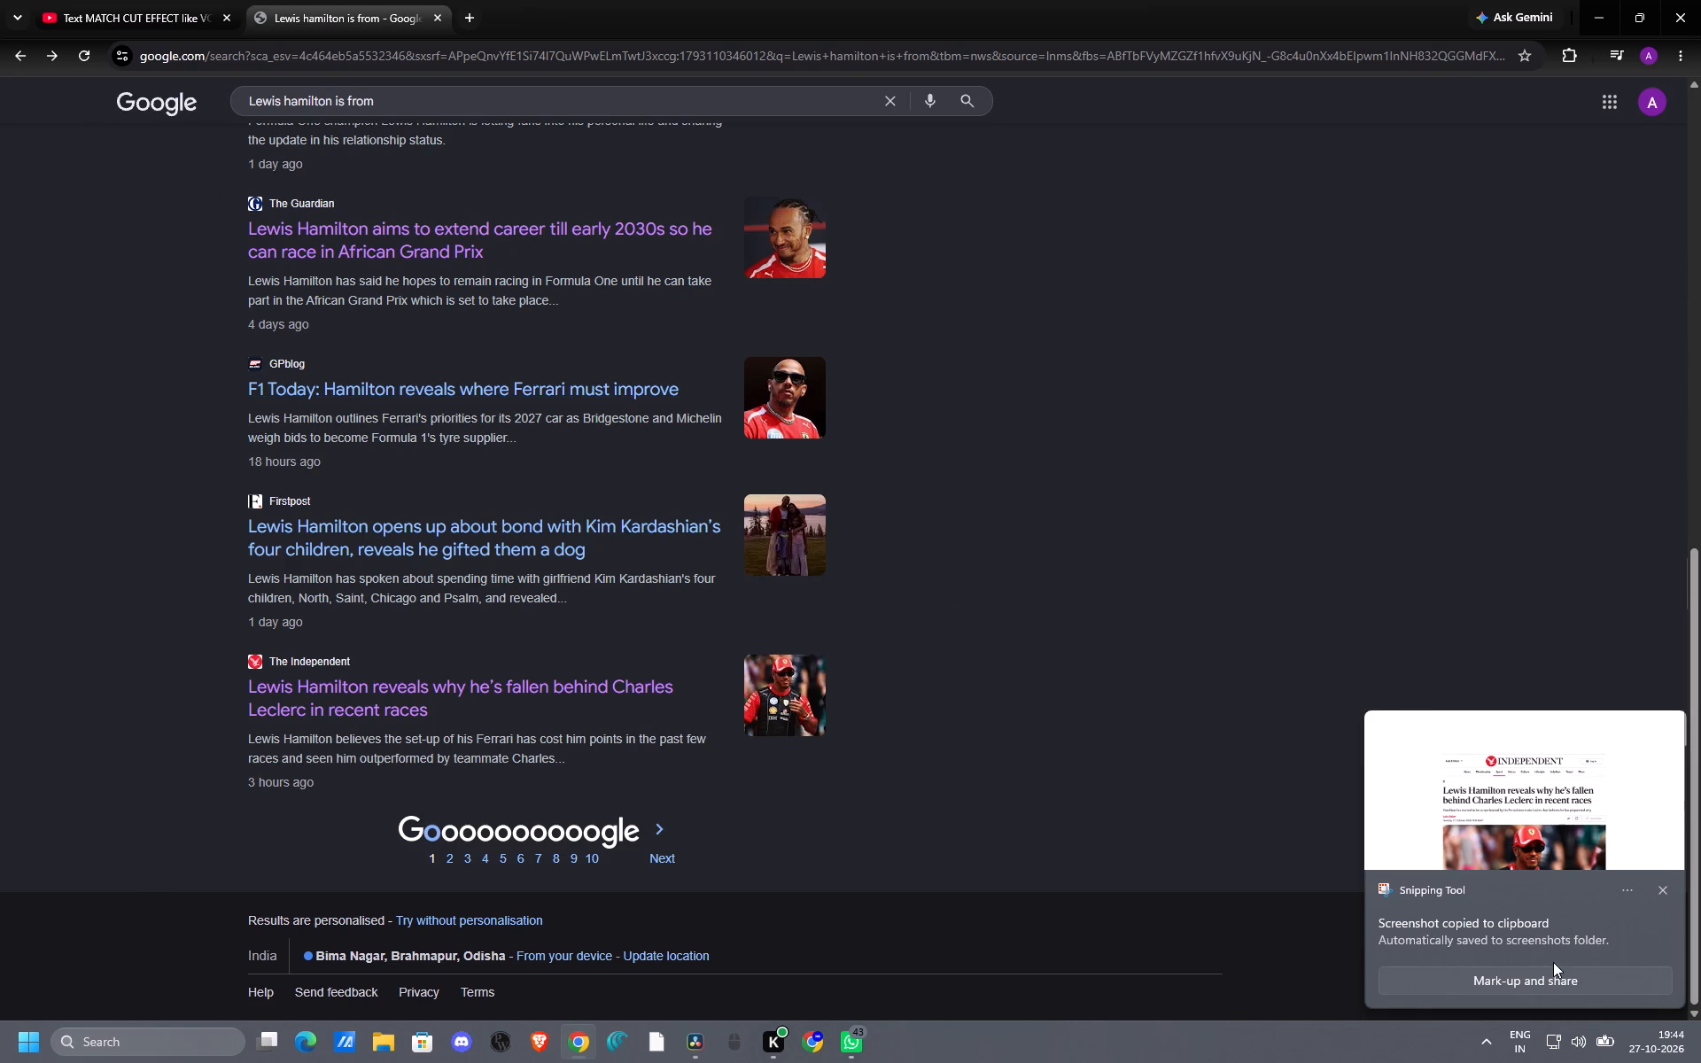
{"action": "left_click", "coordinate": [1627, 888]}
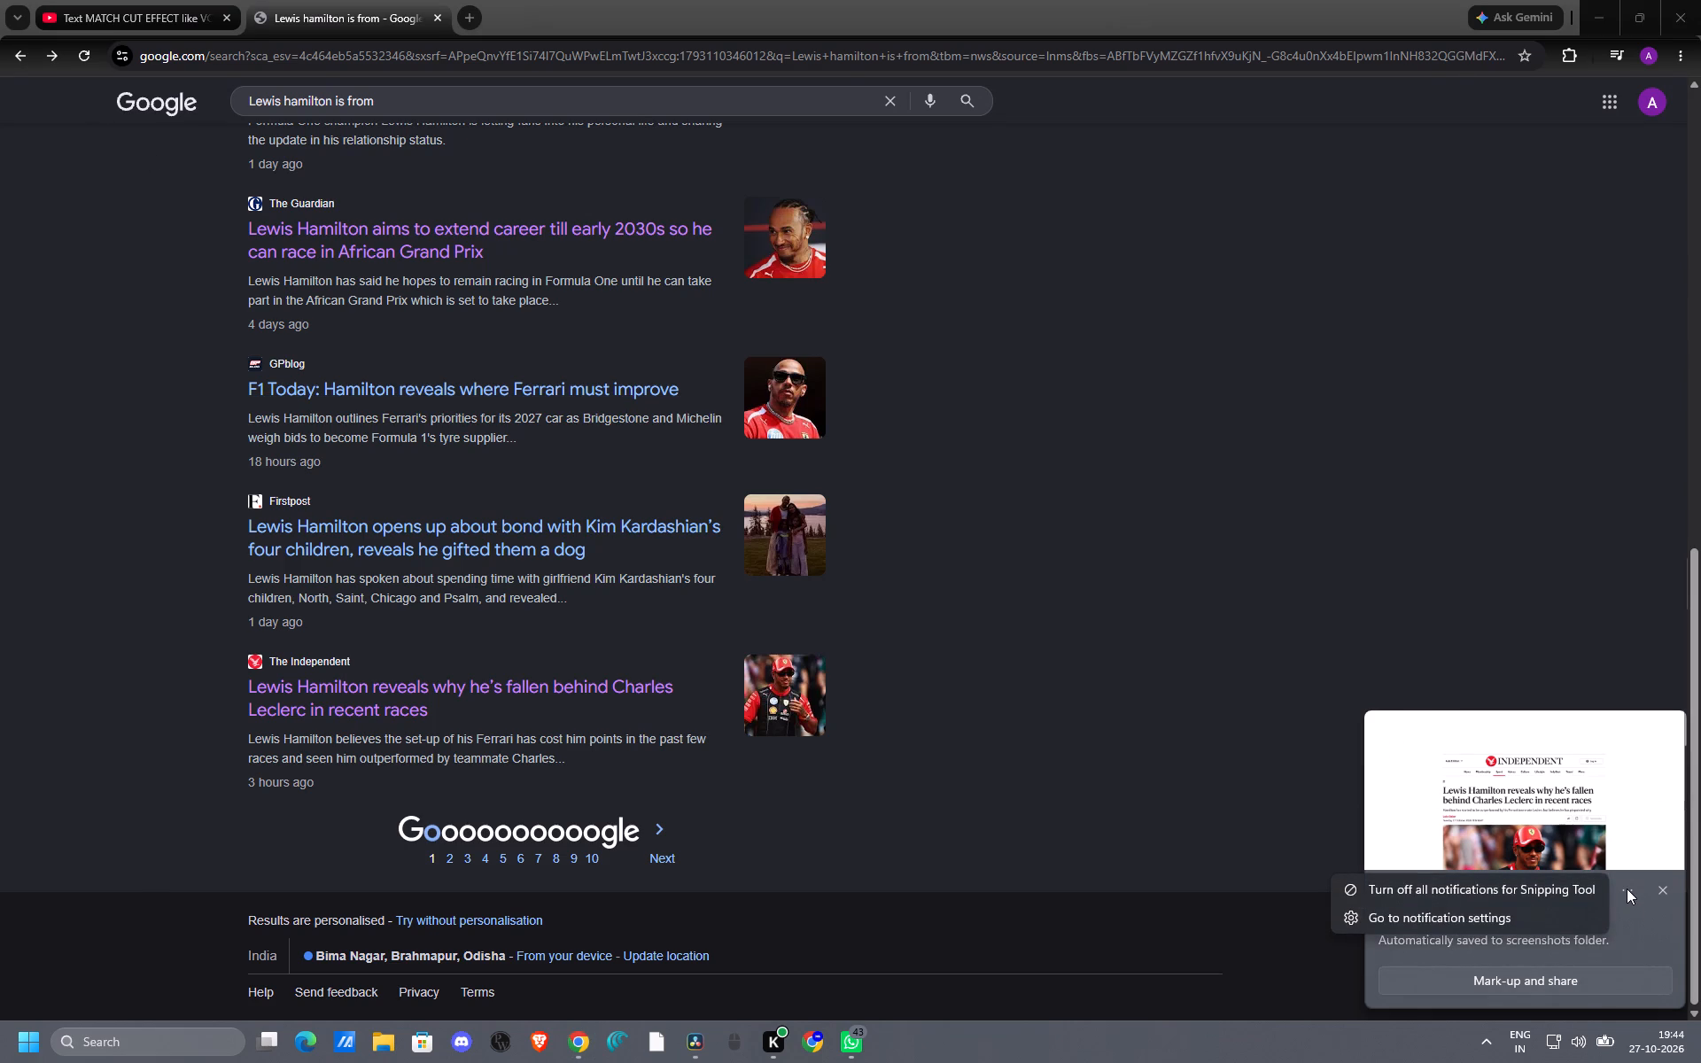
{"action": "left_click", "coordinate": [1627, 888]}
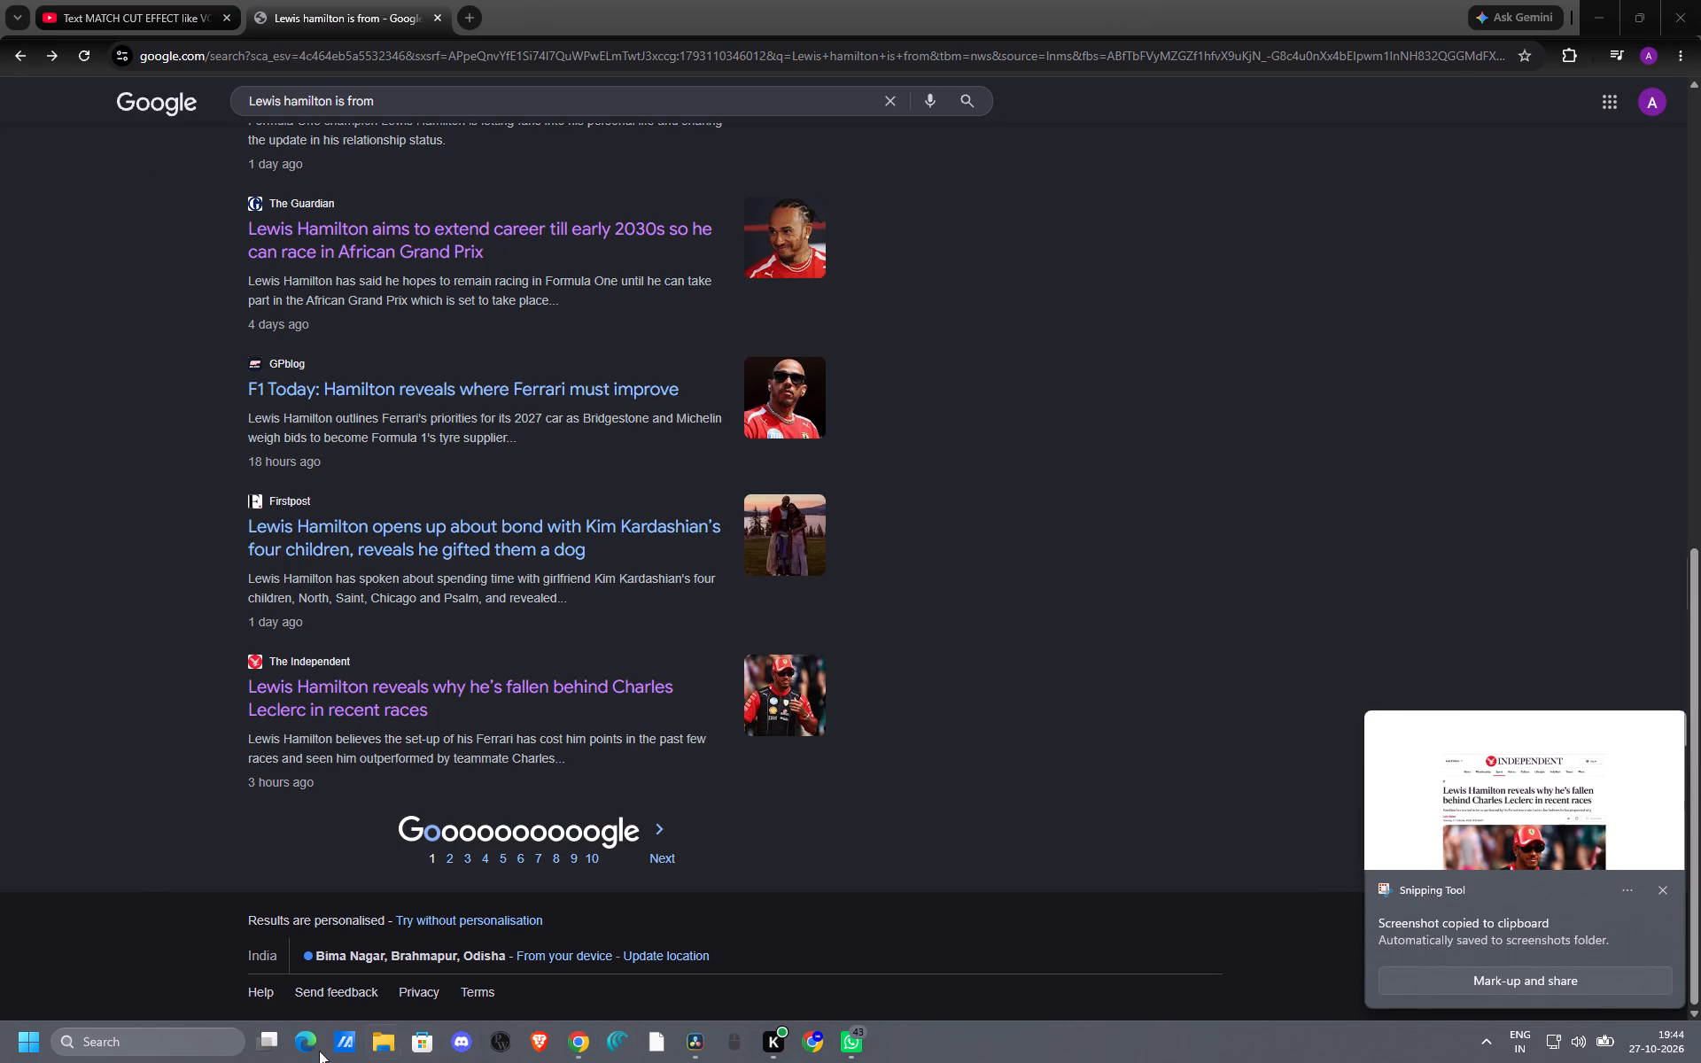
{"action": "left_click", "coordinate": [379, 1048]}
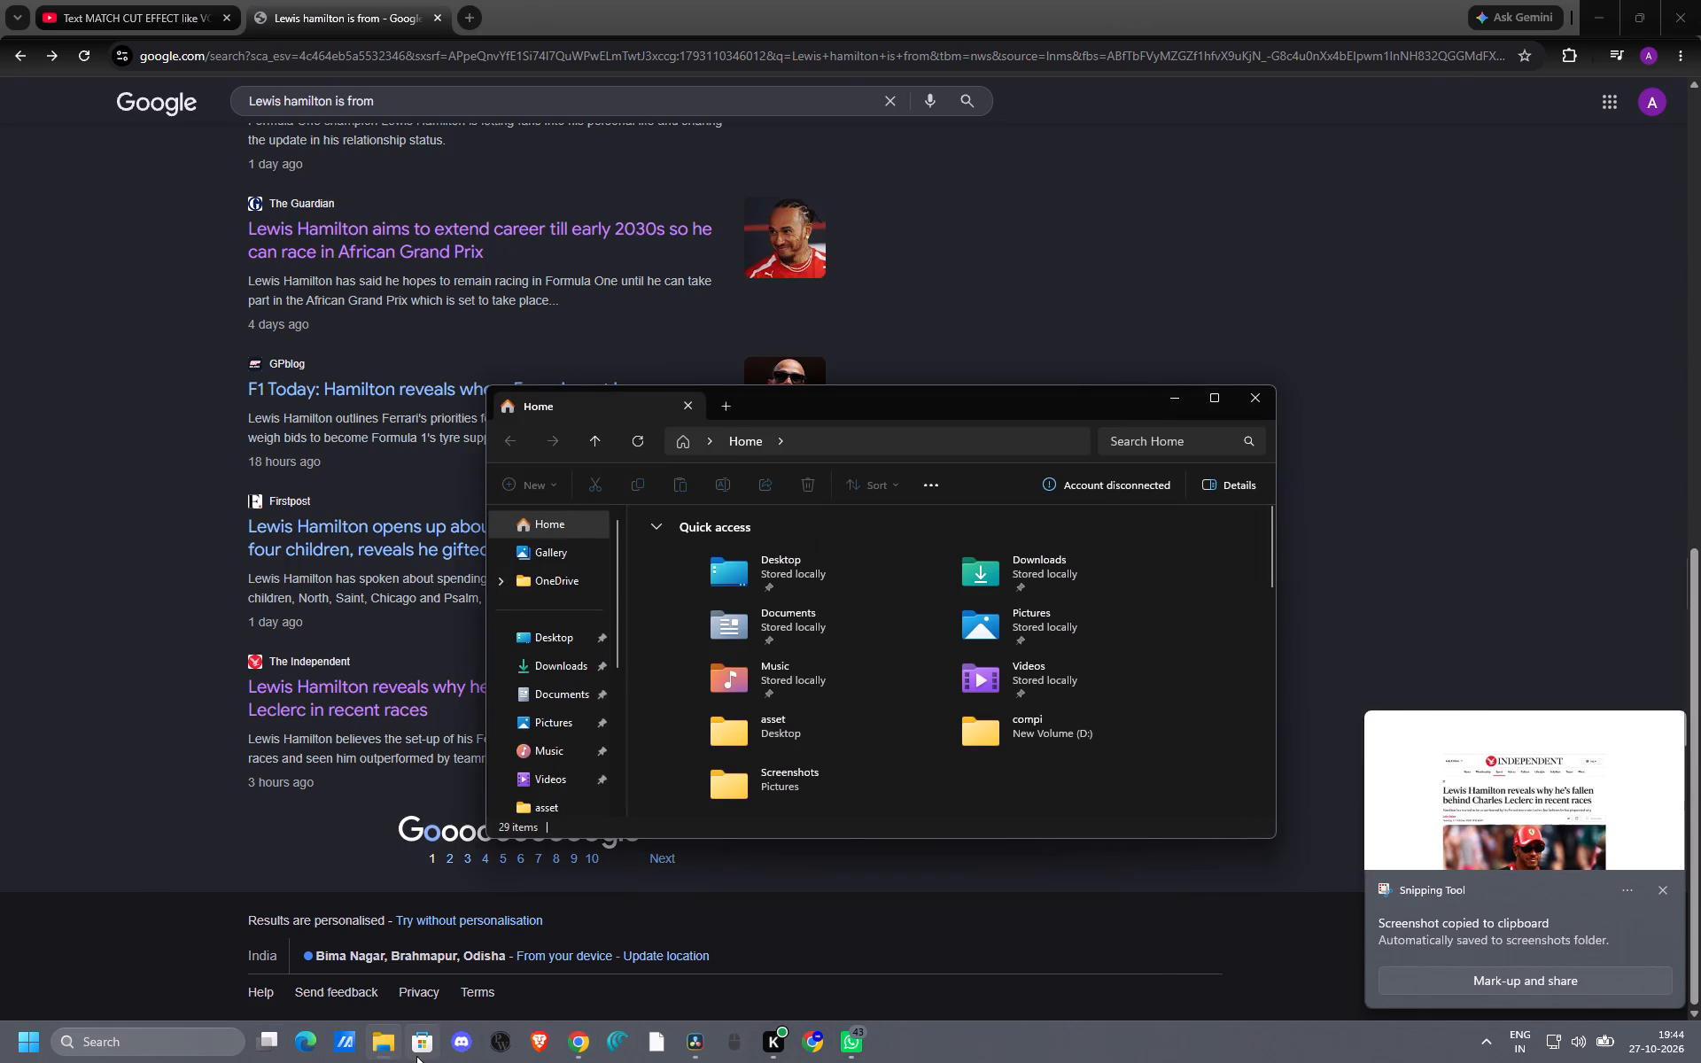
{"action": "scroll", "coordinate": [562, 769], "scroll_direction": "down", "scroll_amount": 2}
{"action": "left_click", "coordinate": [571, 655]}
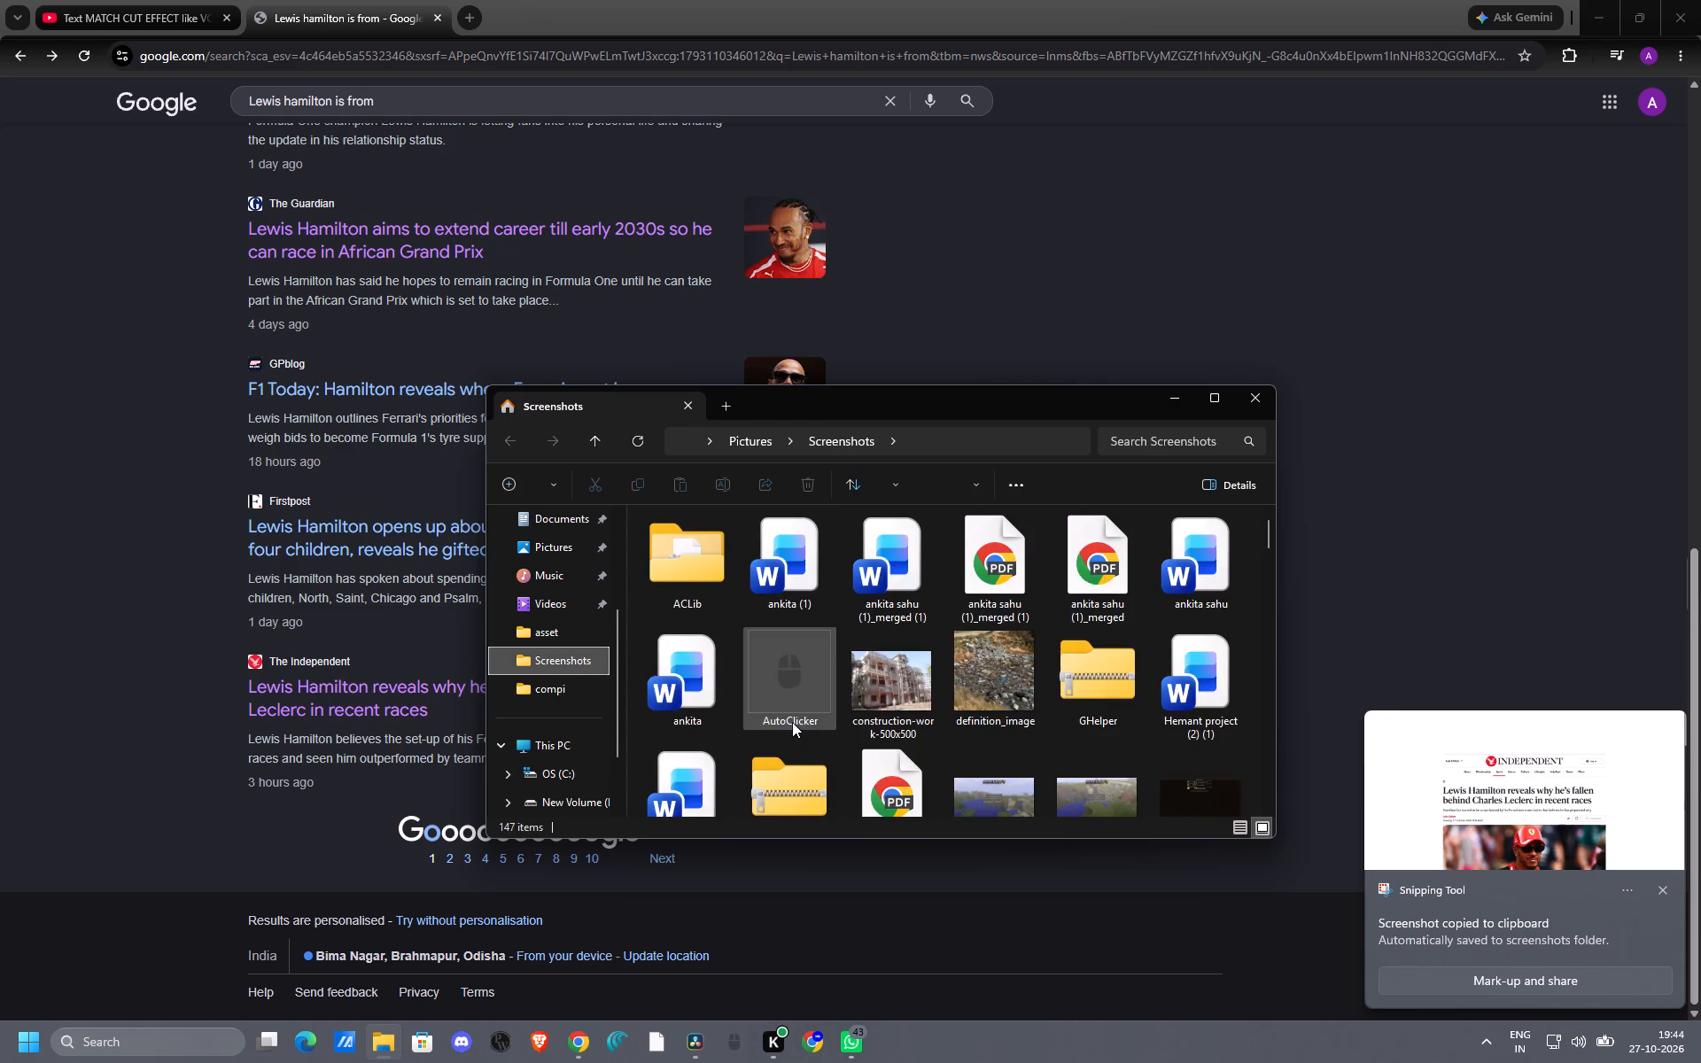
{"action": "scroll", "coordinate": [803, 706], "scroll_direction": "down", "scroll_amount": 20}
{"action": "scroll", "coordinate": [803, 706], "scroll_direction": "down", "scroll_amount": 20}
{"action": "scroll", "coordinate": [803, 706], "scroll_direction": "down", "scroll_amount": 17}
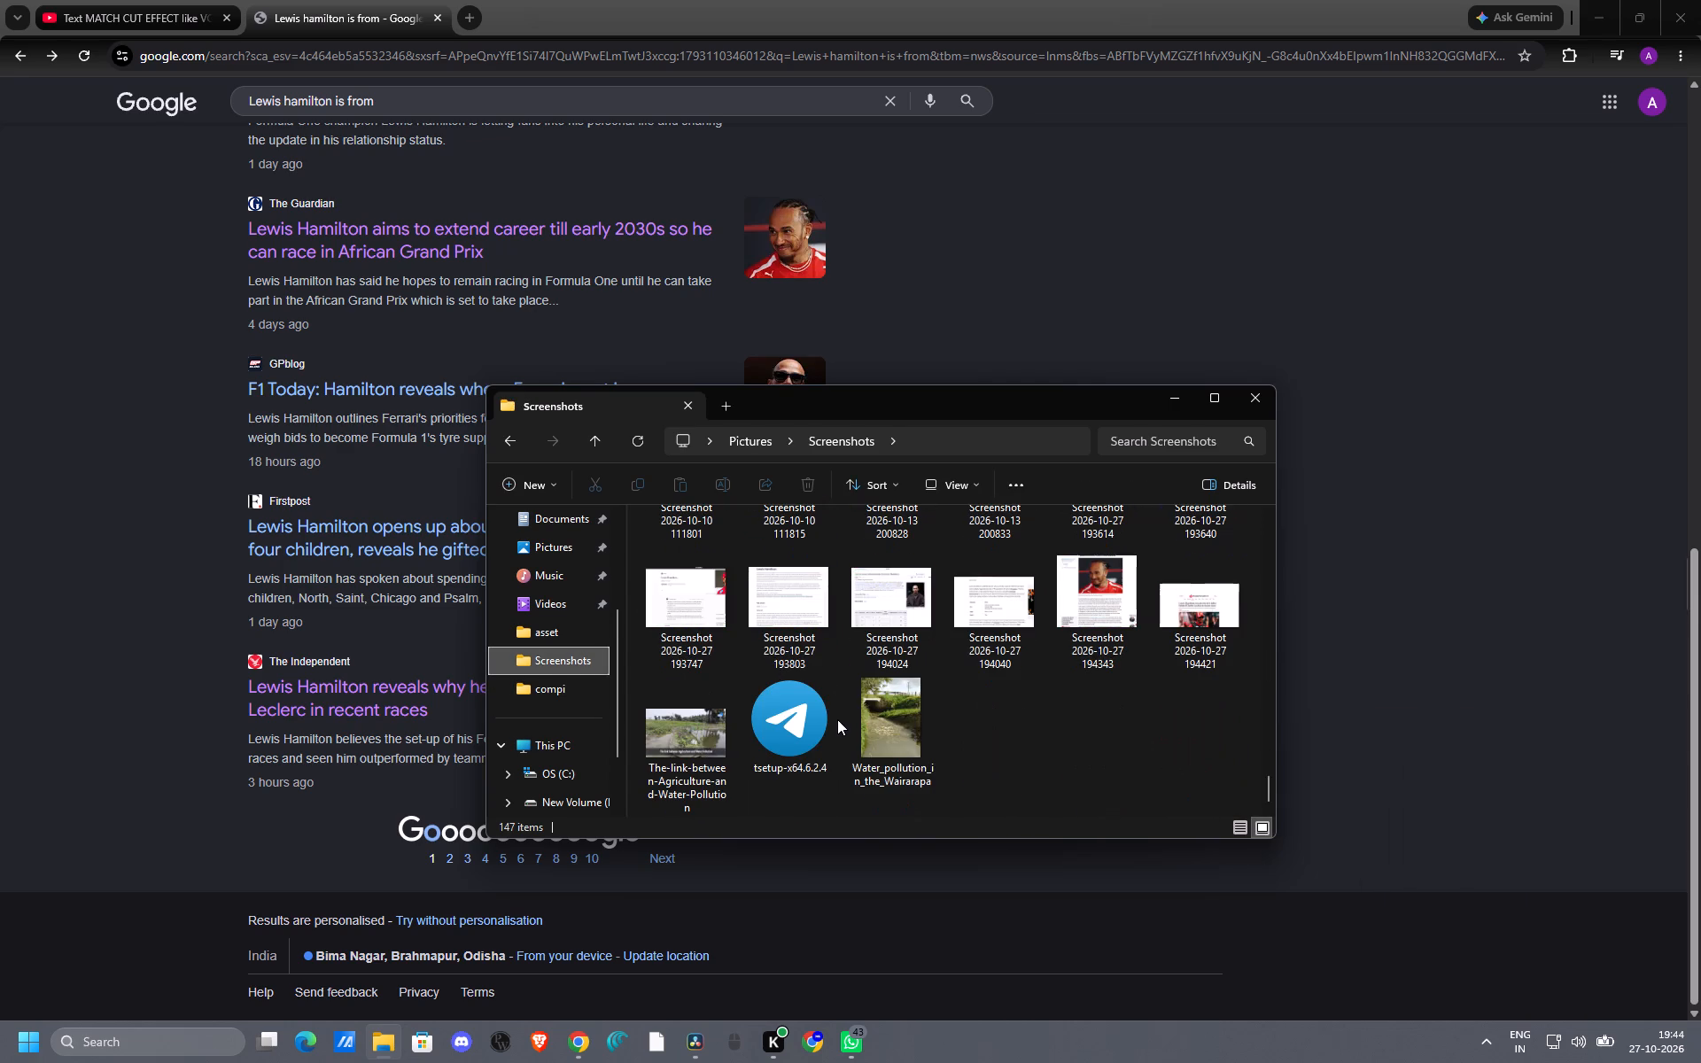
{"action": "scroll", "coordinate": [837, 719], "scroll_direction": "down", "scroll_amount": 12}
{"action": "scroll", "coordinate": [1080, 691], "scroll_direction": "up", "scroll_amount": 1}
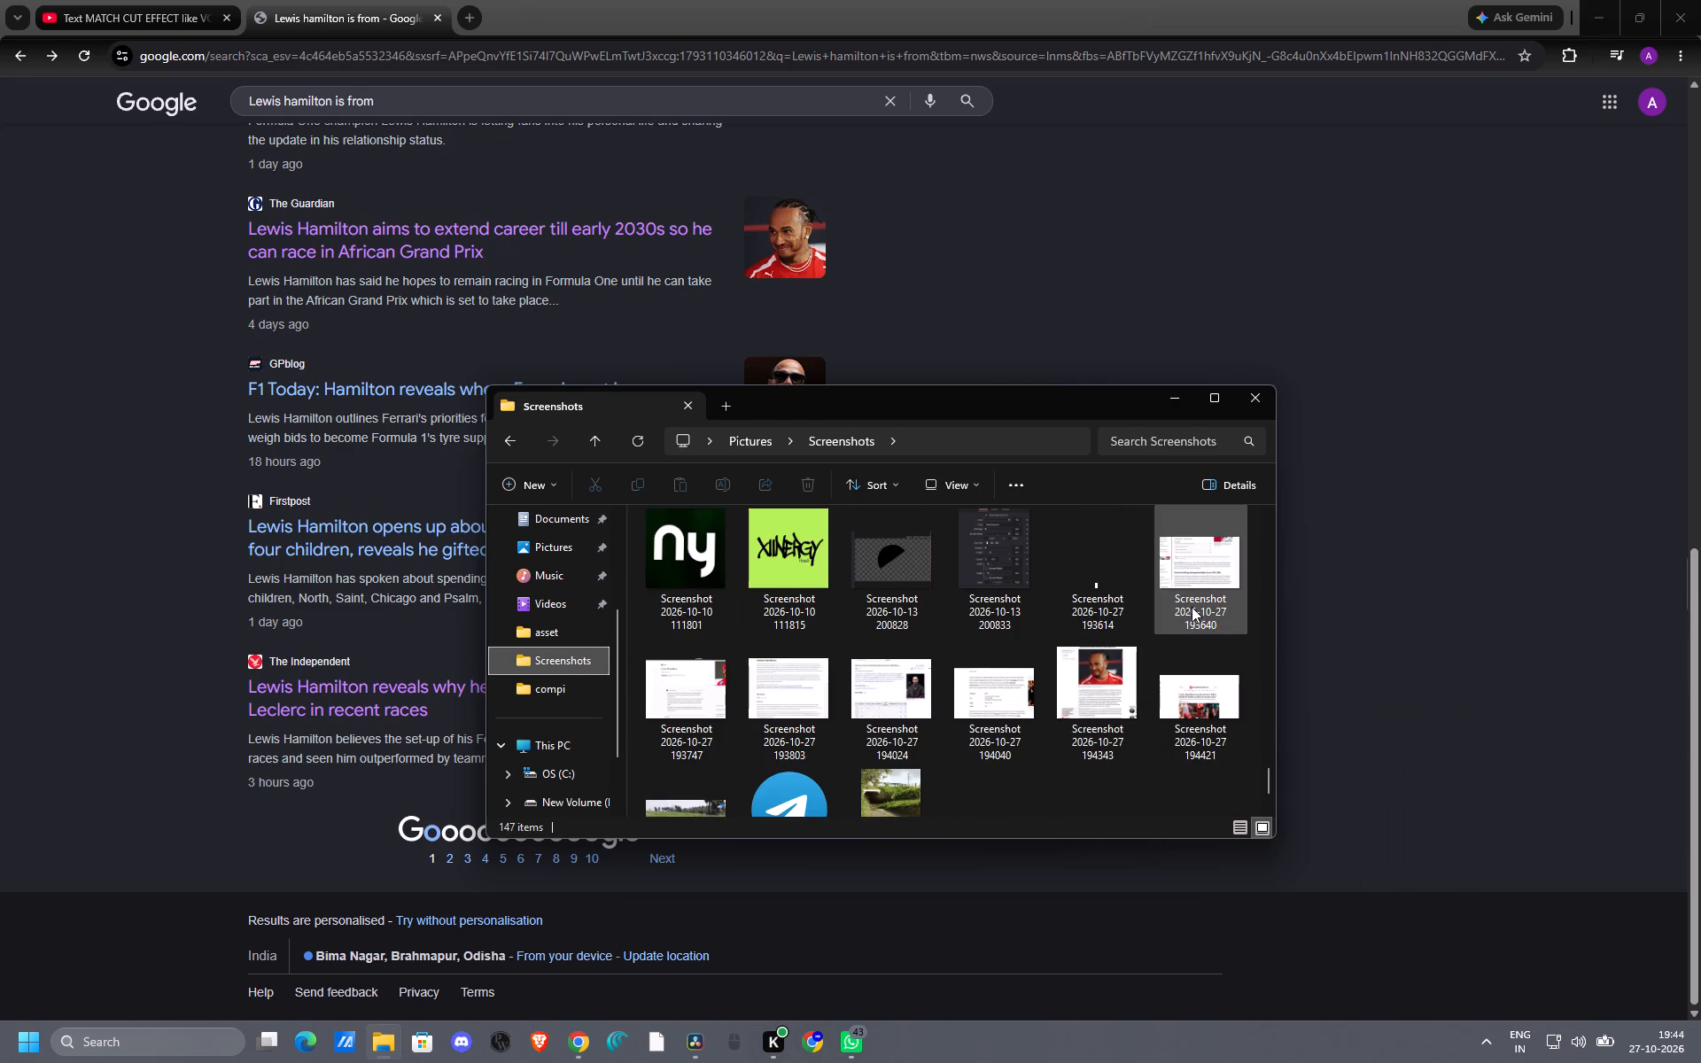
{"action": "double_click", "coordinate": [1111, 583]}
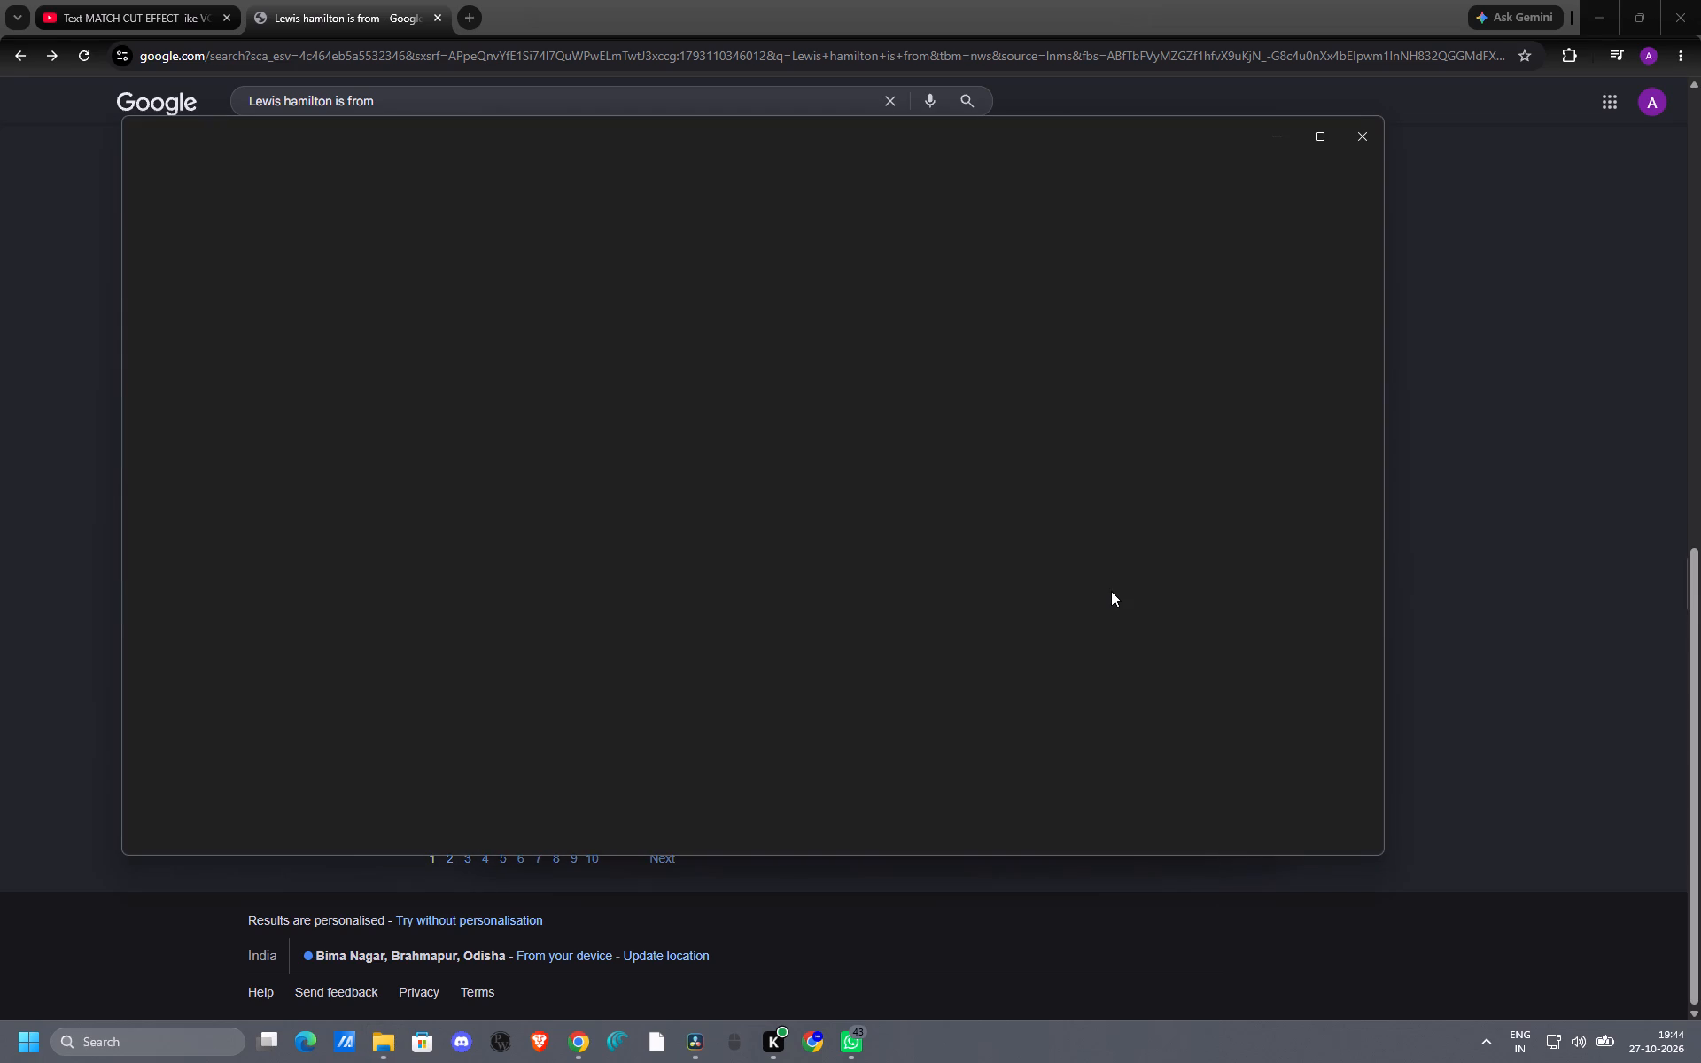
{"action": "scroll", "coordinate": [756, 508], "scroll_direction": "up", "scroll_amount": 8}
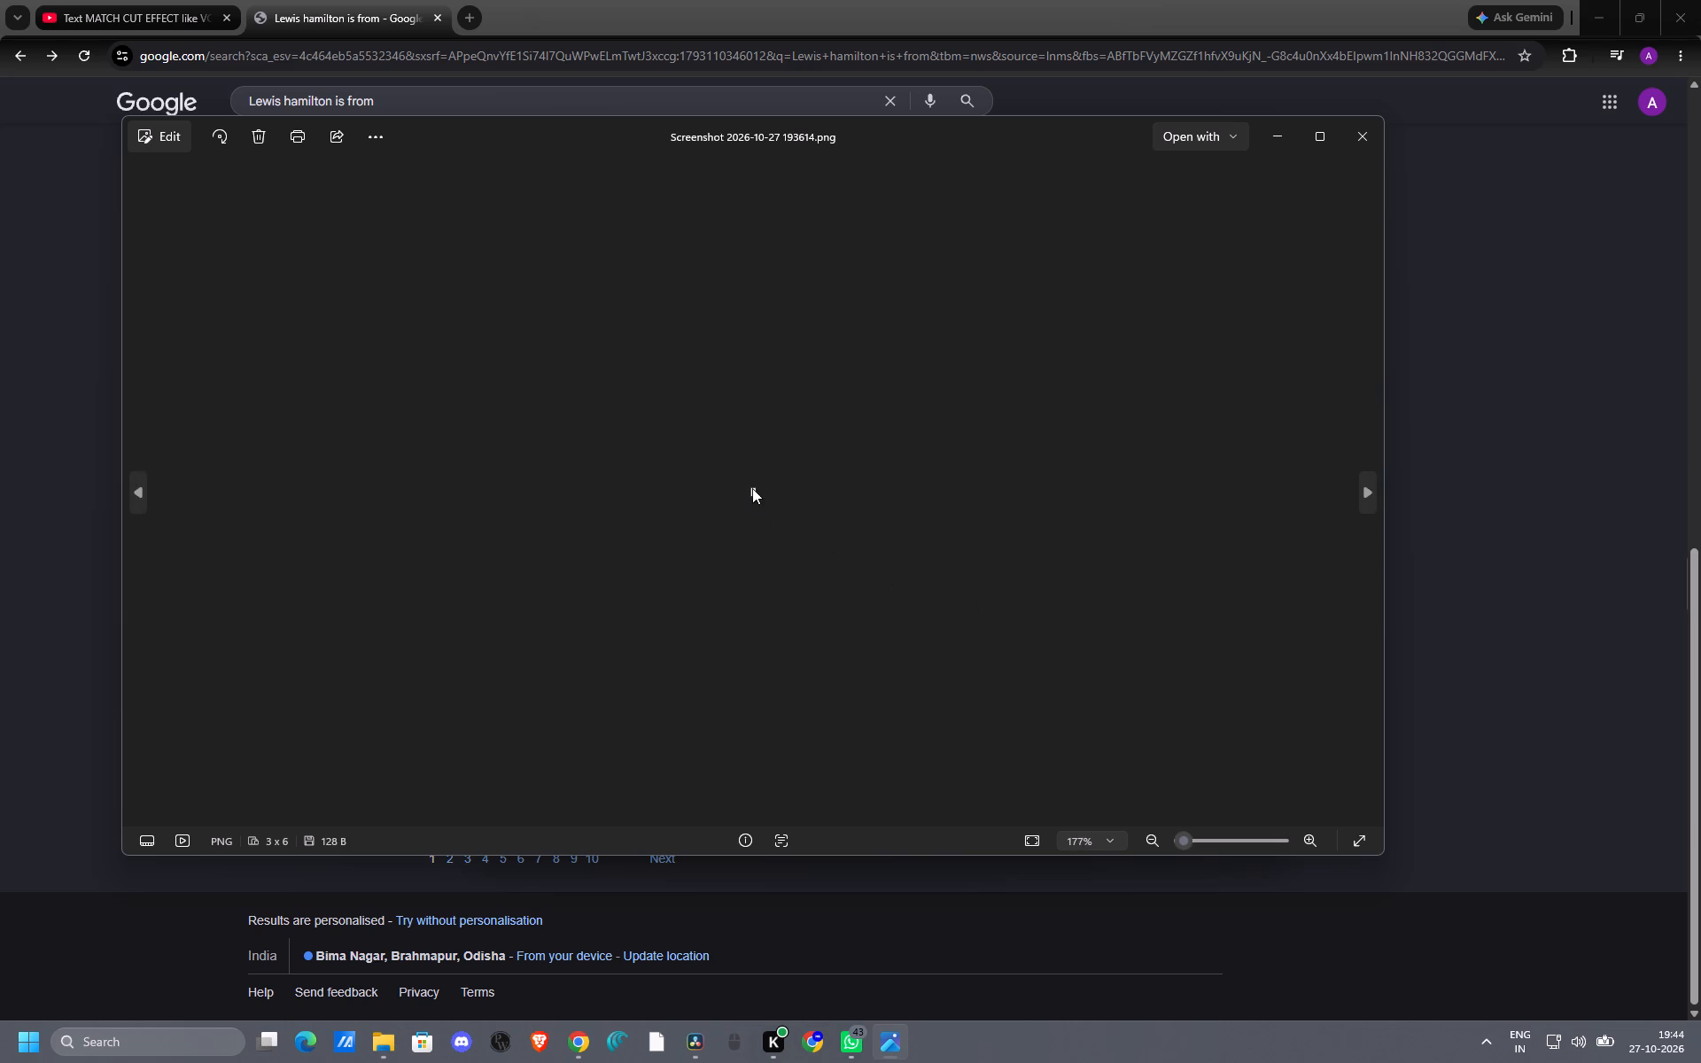
{"action": "scroll", "coordinate": [752, 488], "scroll_direction": "up", "scroll_amount": 16}
{"action": "left_click", "coordinate": [1368, 131]}
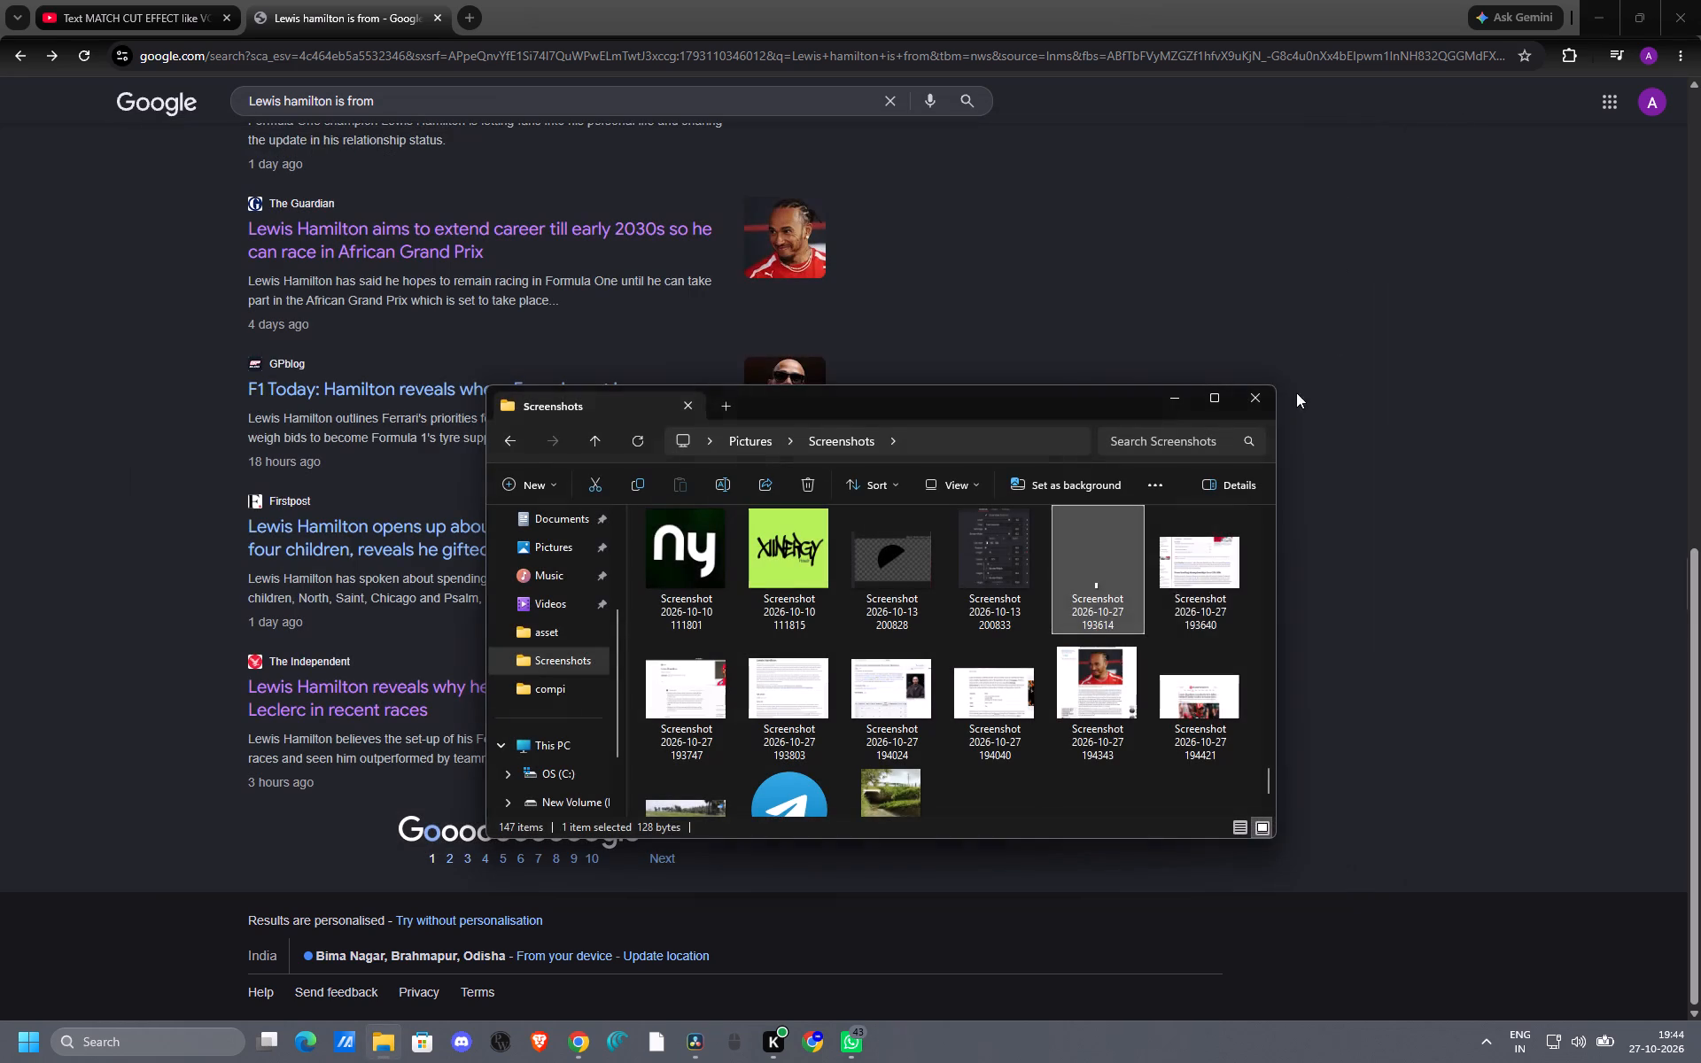
{"action": "right_click", "coordinate": [1093, 583]}
{"action": "left_click", "coordinate": [1354, 284]}
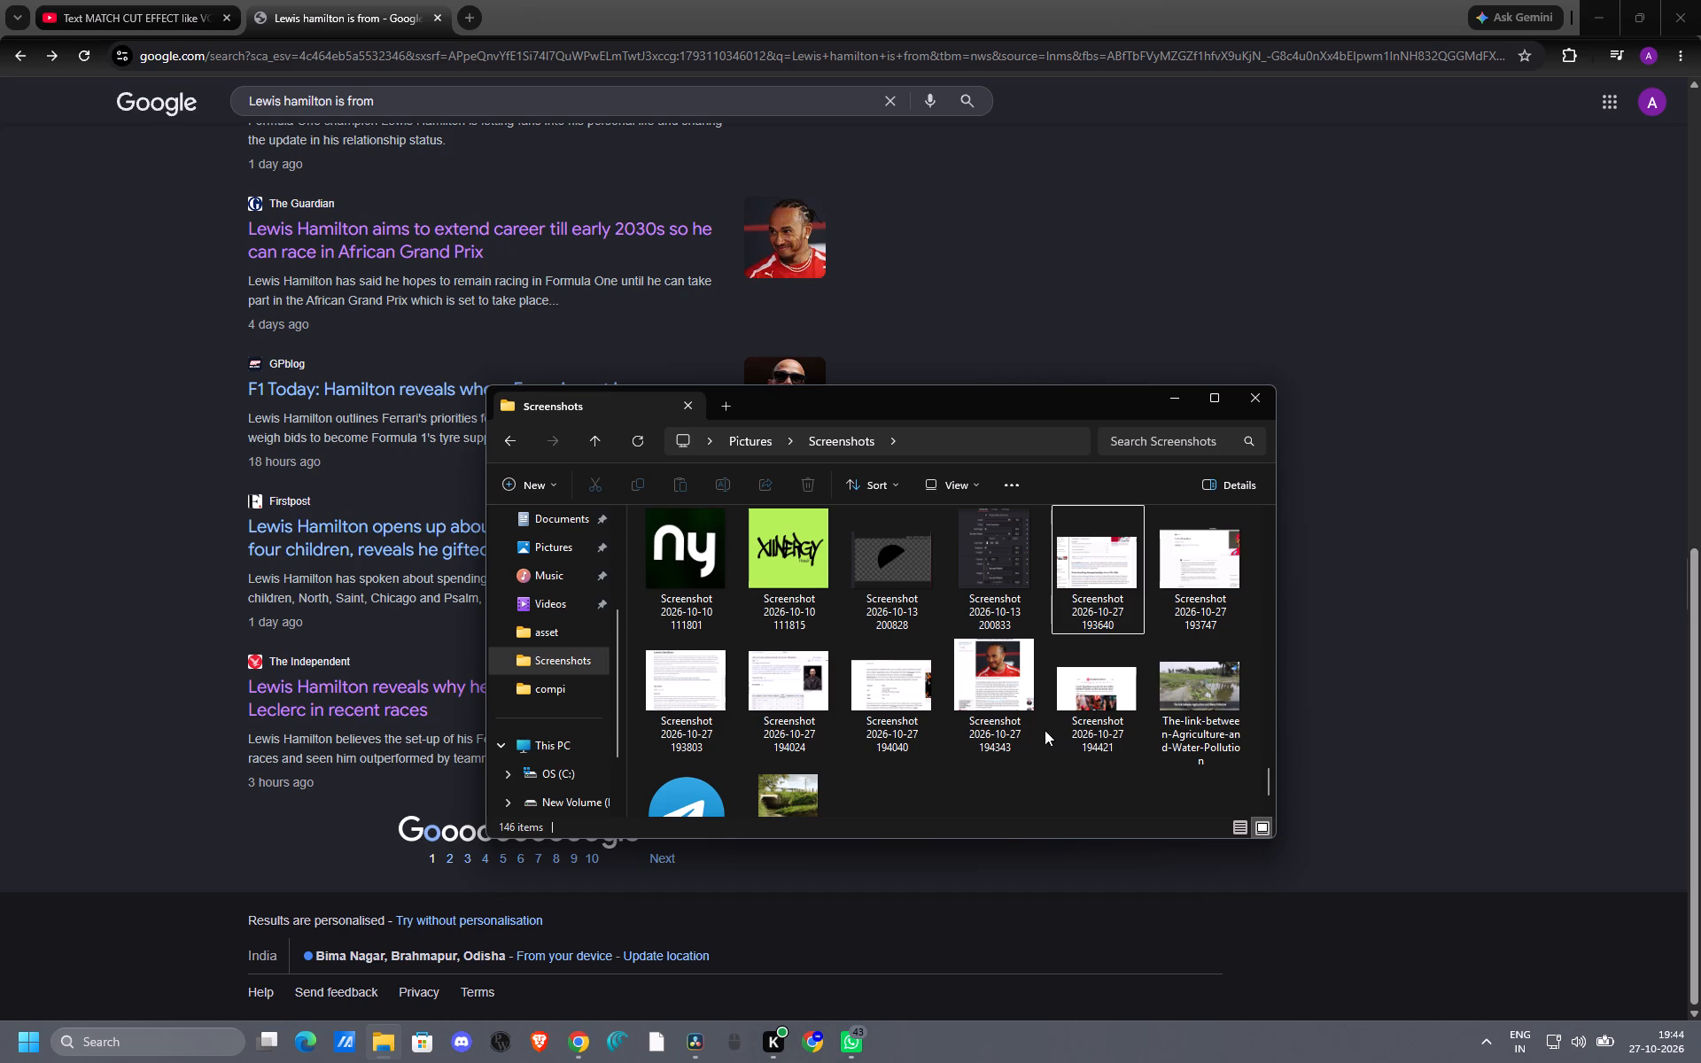
{"action": "left_click", "coordinate": [1258, 396]}
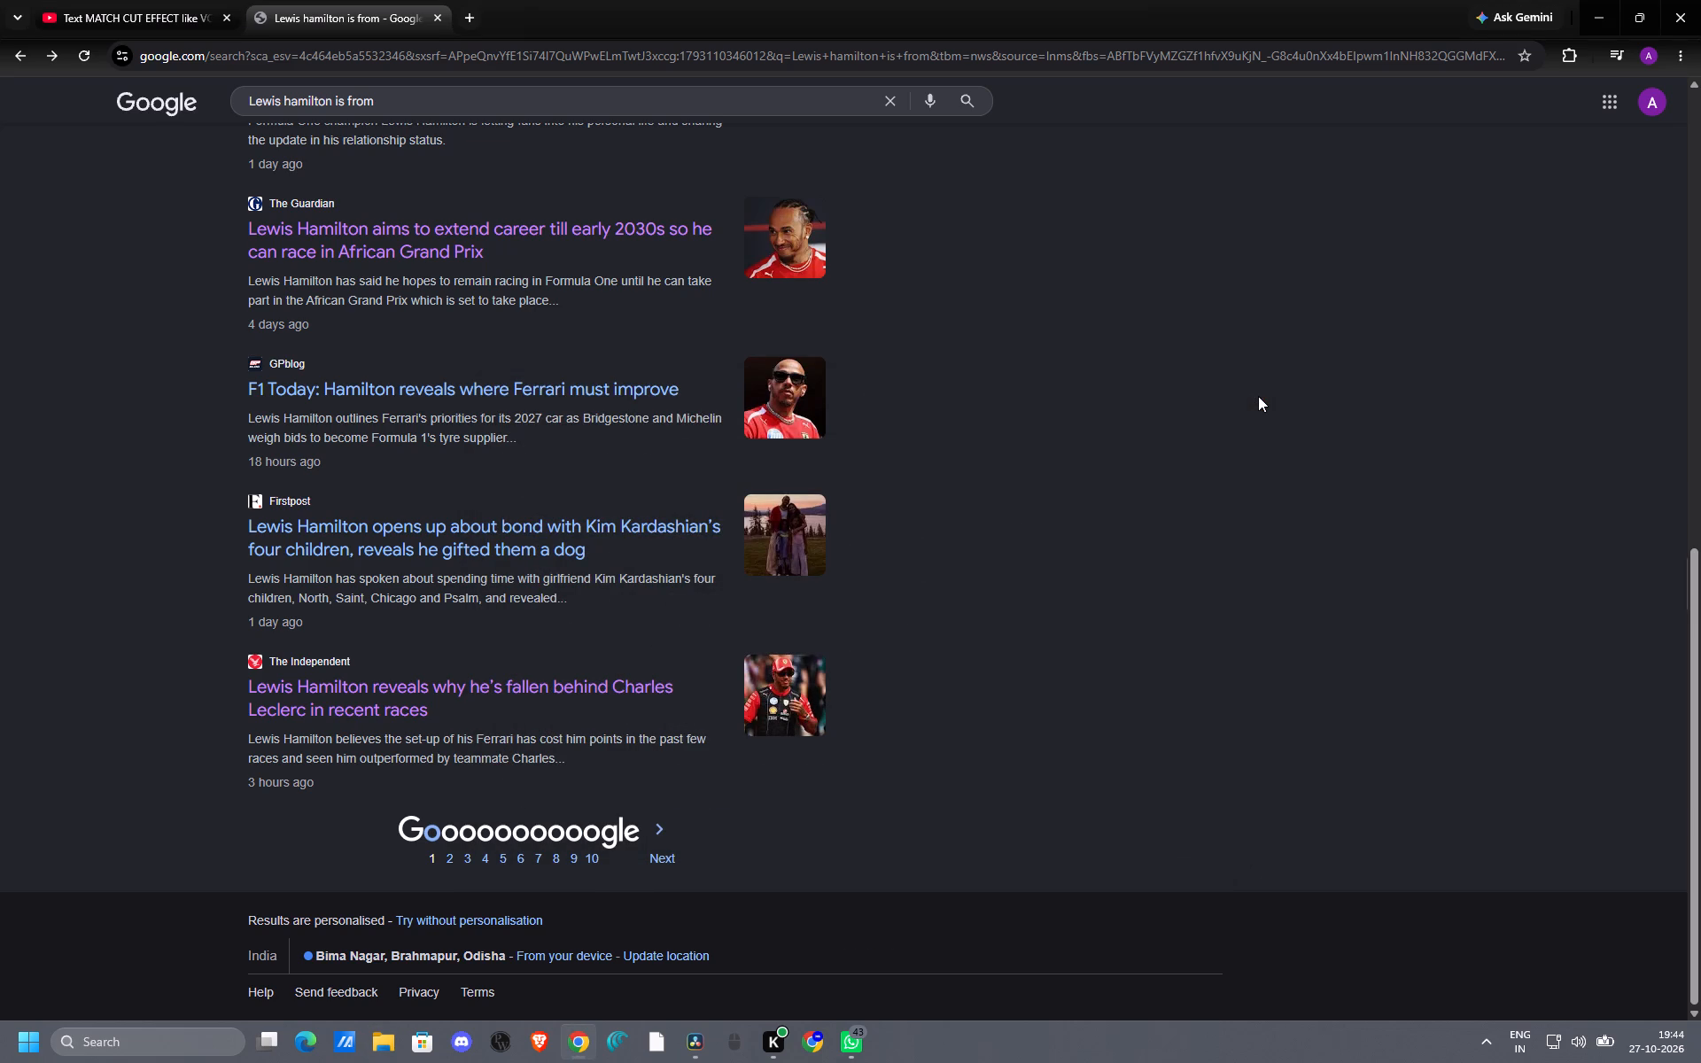
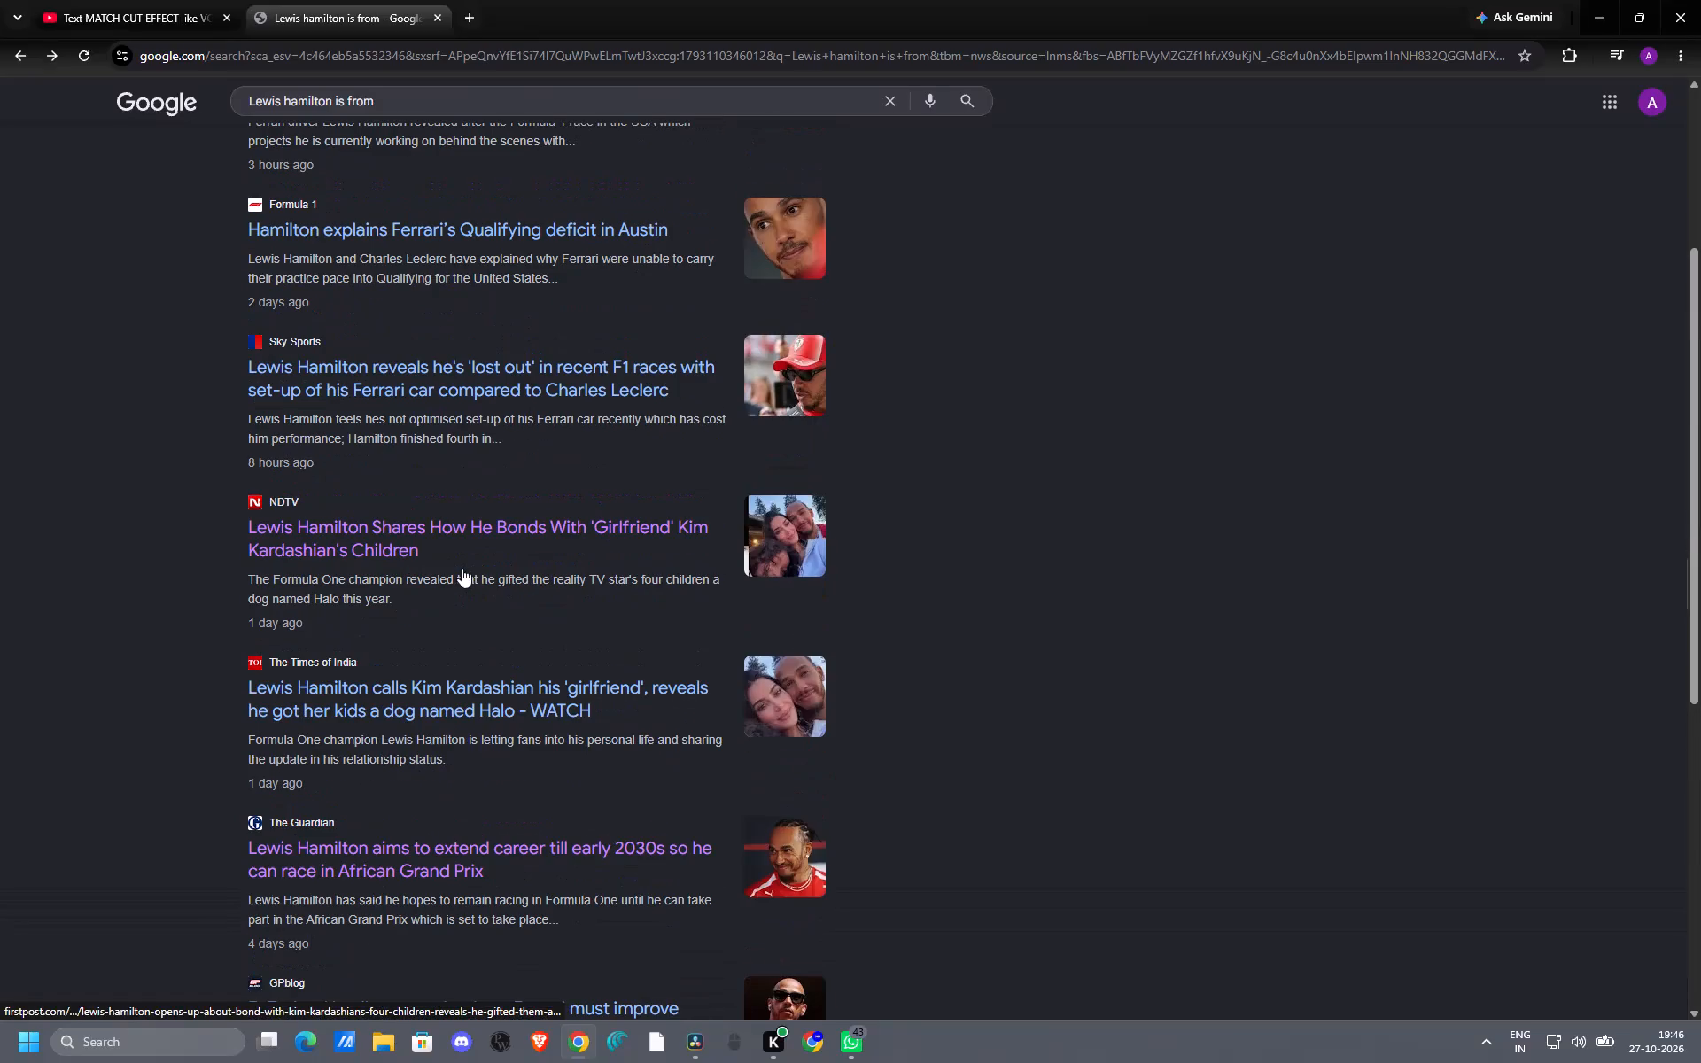
Return to the Text MATCH CUT EFFECT tutorial, resume it, and skip to about 2:39 to watch the text highlight section.
{"action": "scroll", "coordinate": [462, 568], "scroll_direction": "up", "scroll_amount": 13}
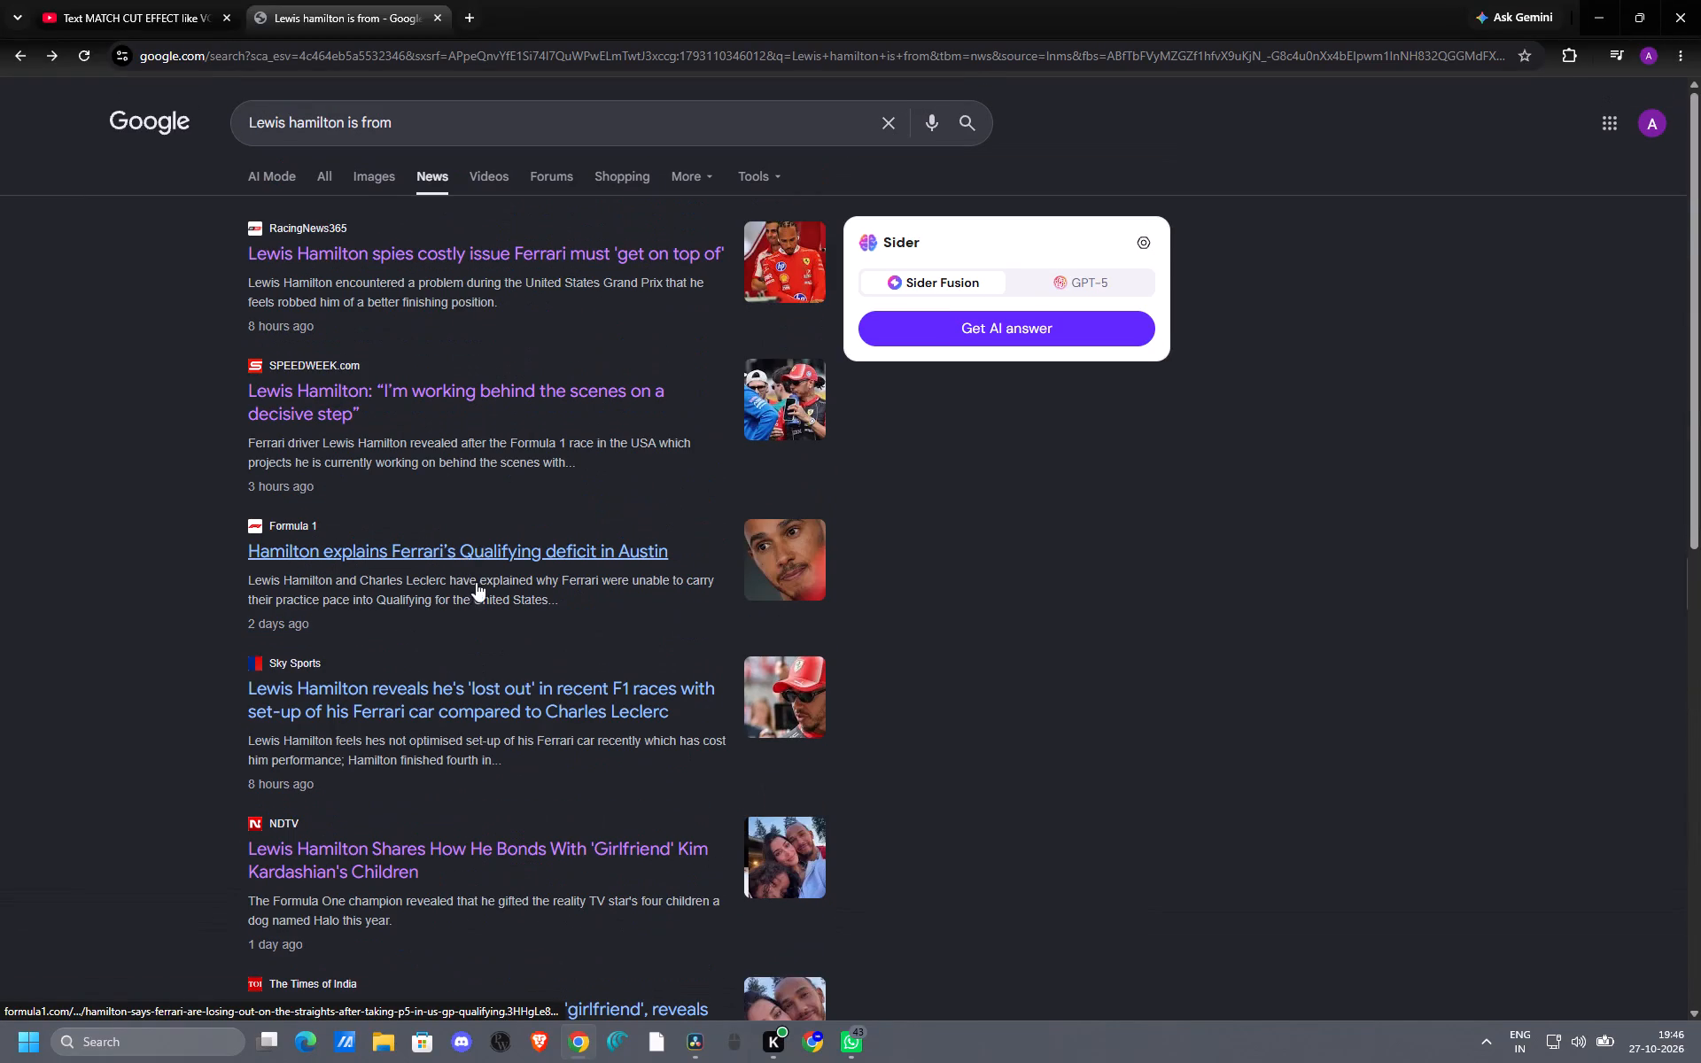
{"action": "left_click", "coordinate": [200, 0]}
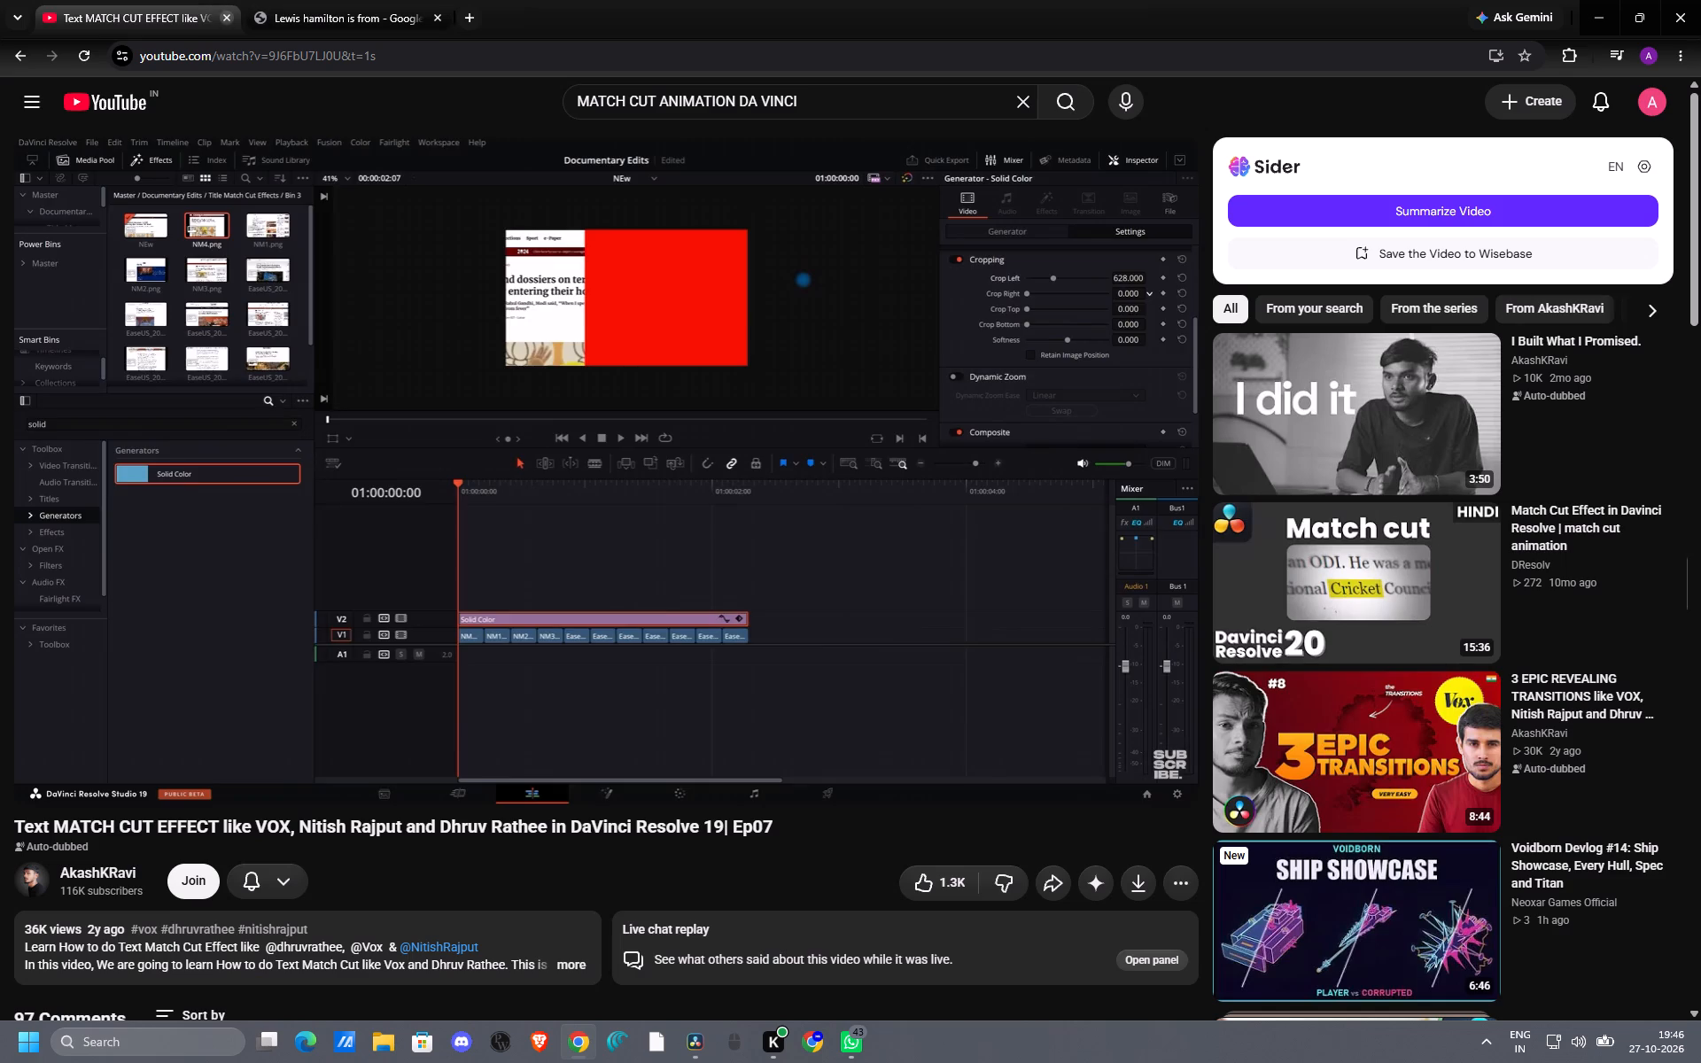
{"action": "left_click", "coordinate": [558, 433]}
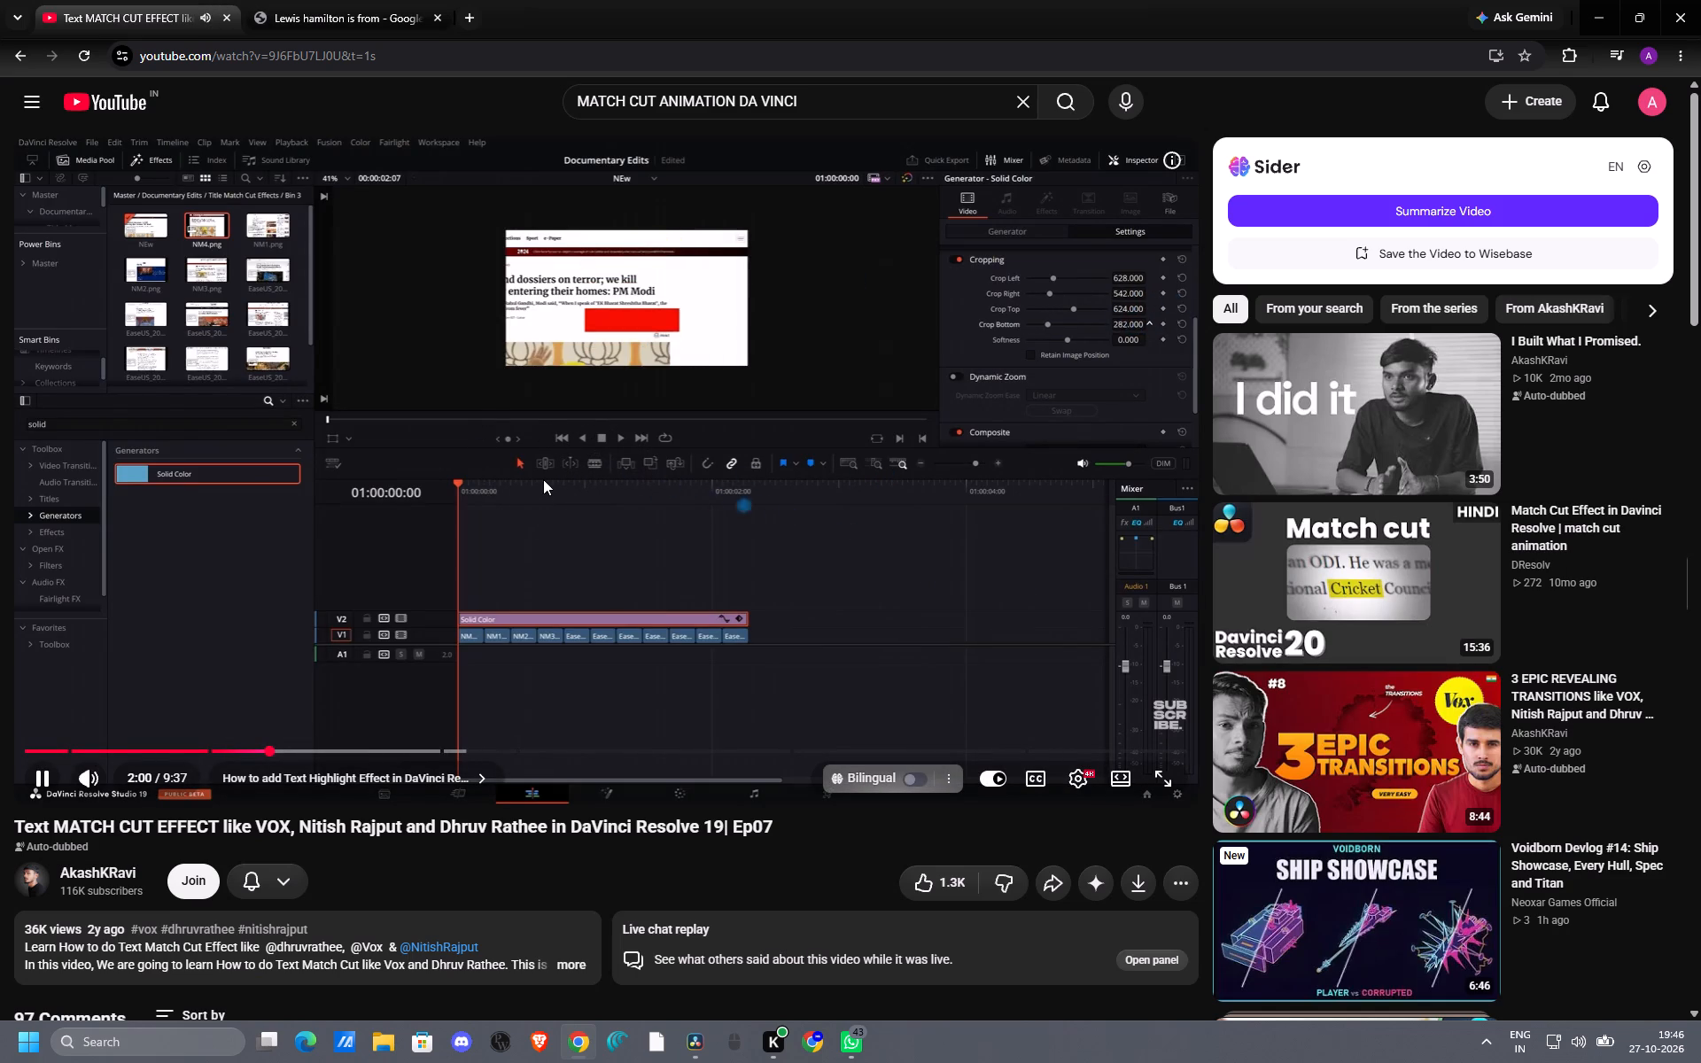
{"action": "left_click", "coordinate": [346, 741]}
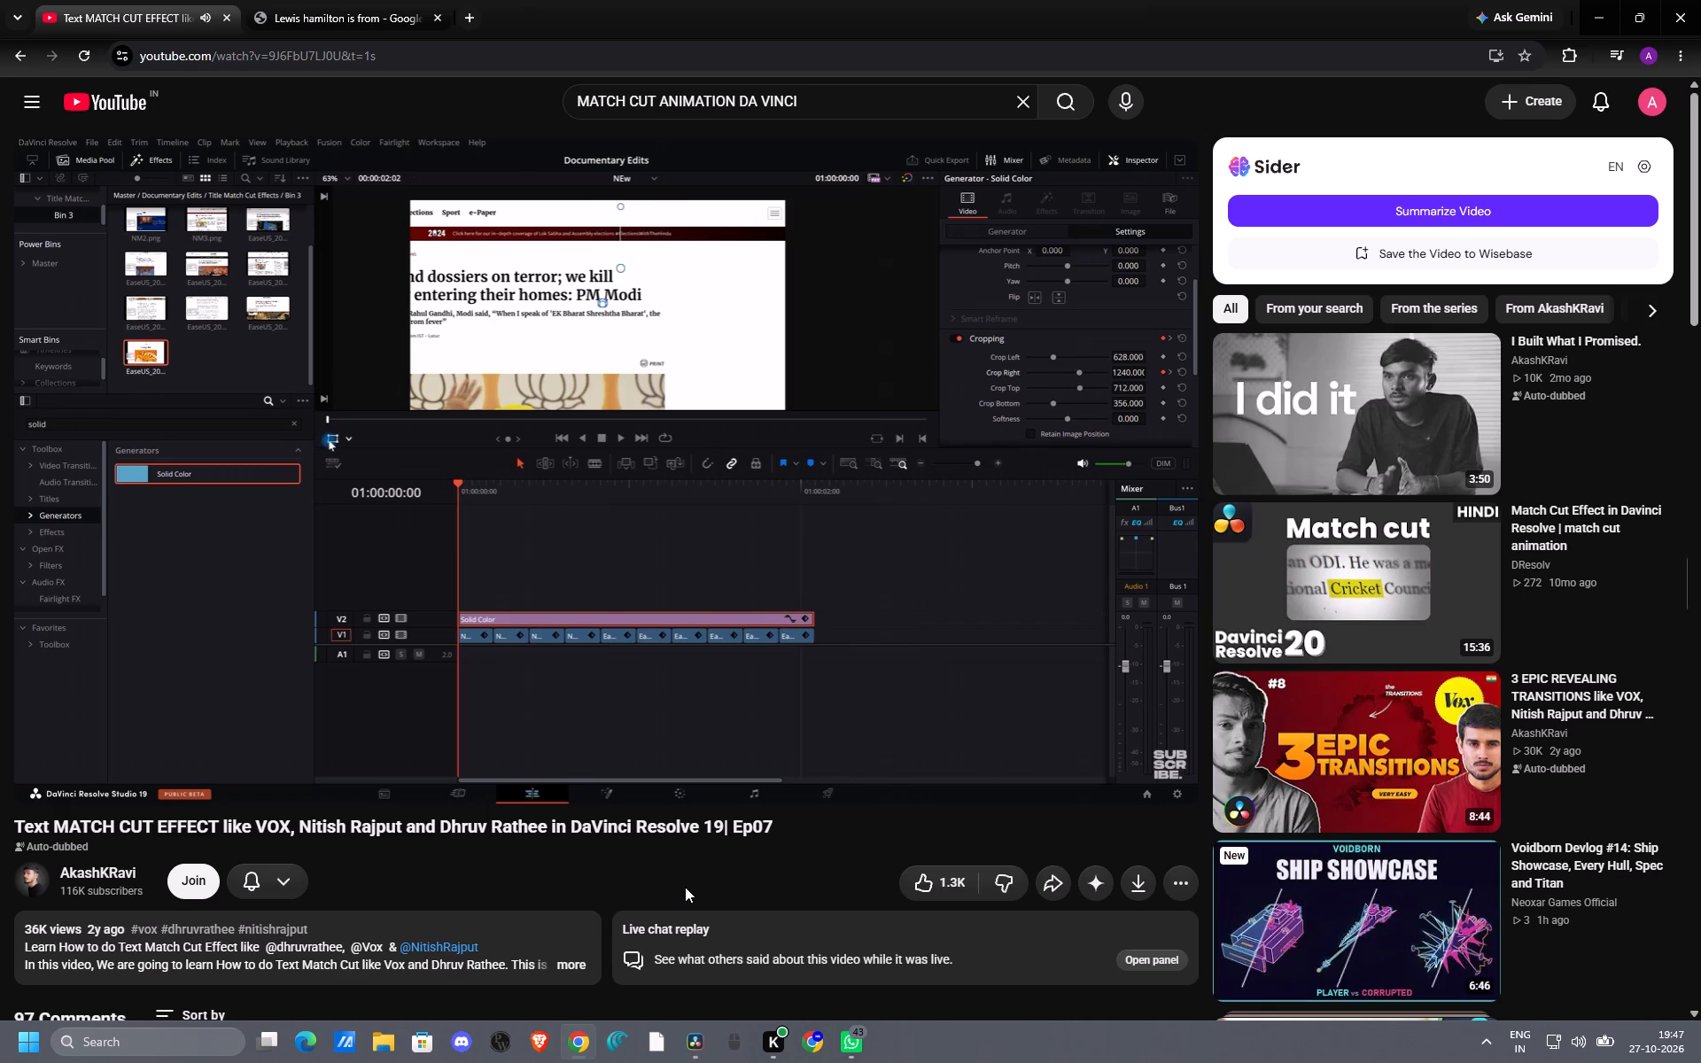
Skip ahead to the tutorial's section on adding blur and vignette, watch it with replays of the adjustment clip part, and pause the video.
{"action": "key", "text": "Right"}
{"action": "key", "text": "Right"}
{"action": "key", "text": "Right"}
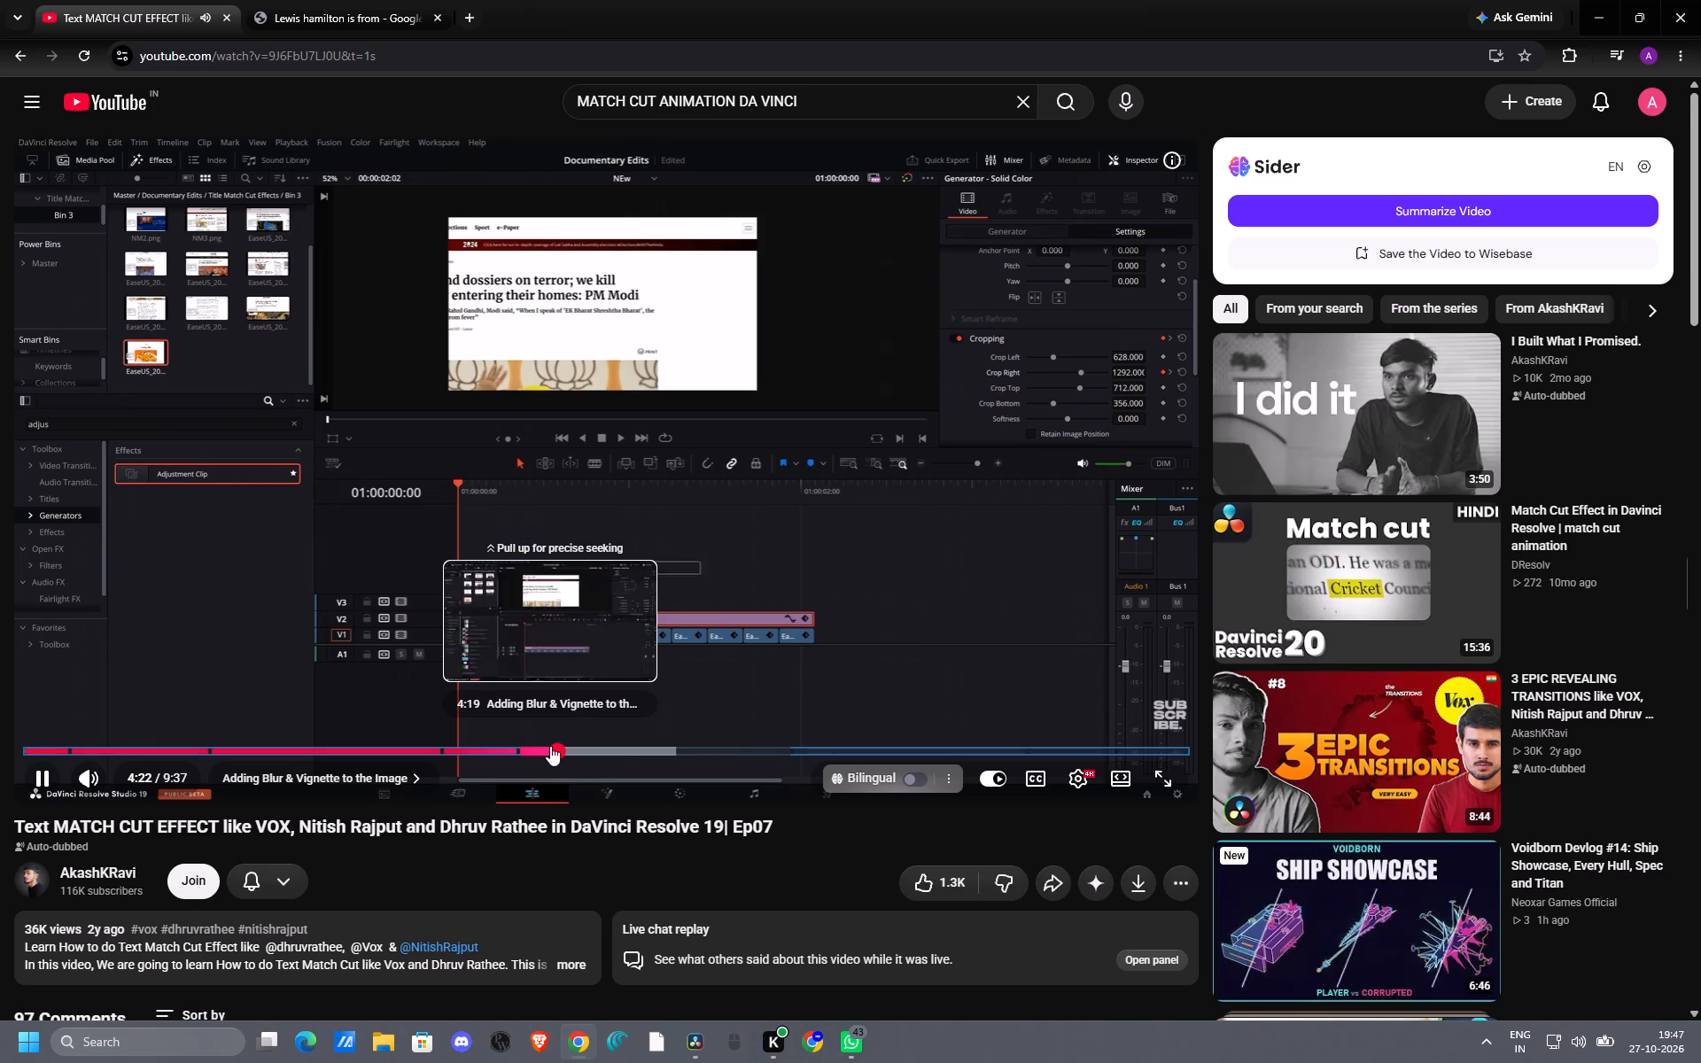
{"action": "key", "text": "Right"}
{"action": "key", "text": "Right"}
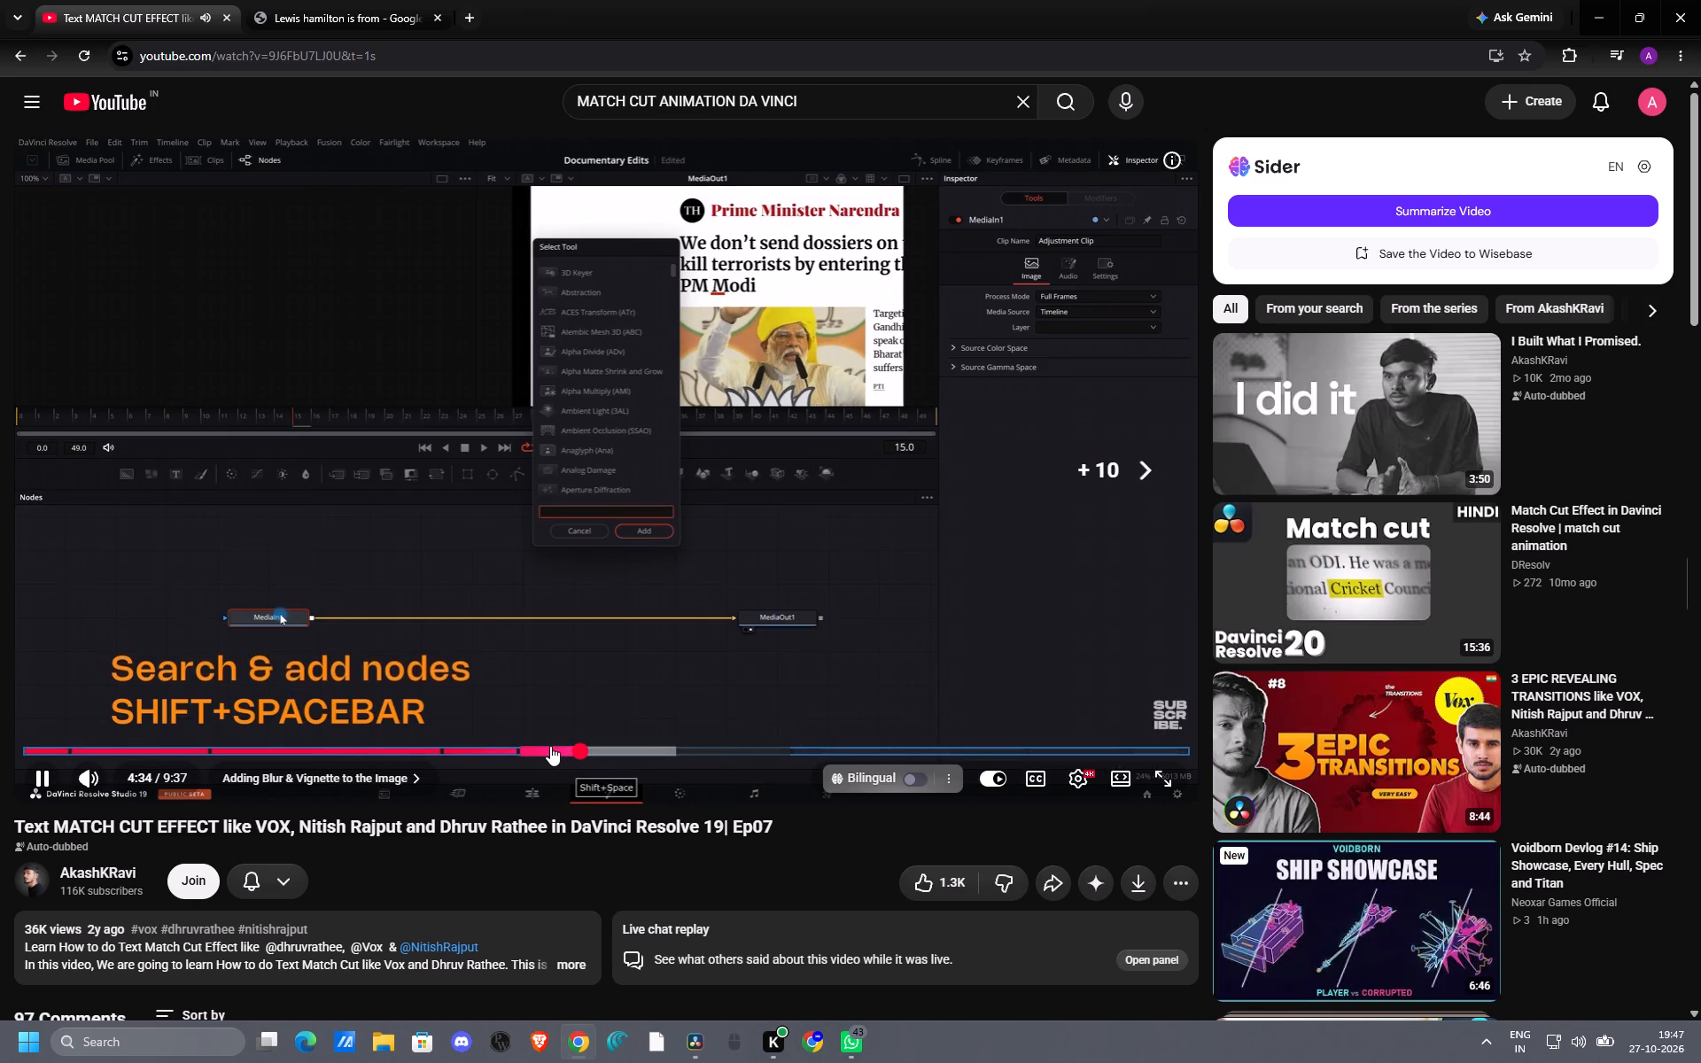
{"action": "key", "text": "Left"}
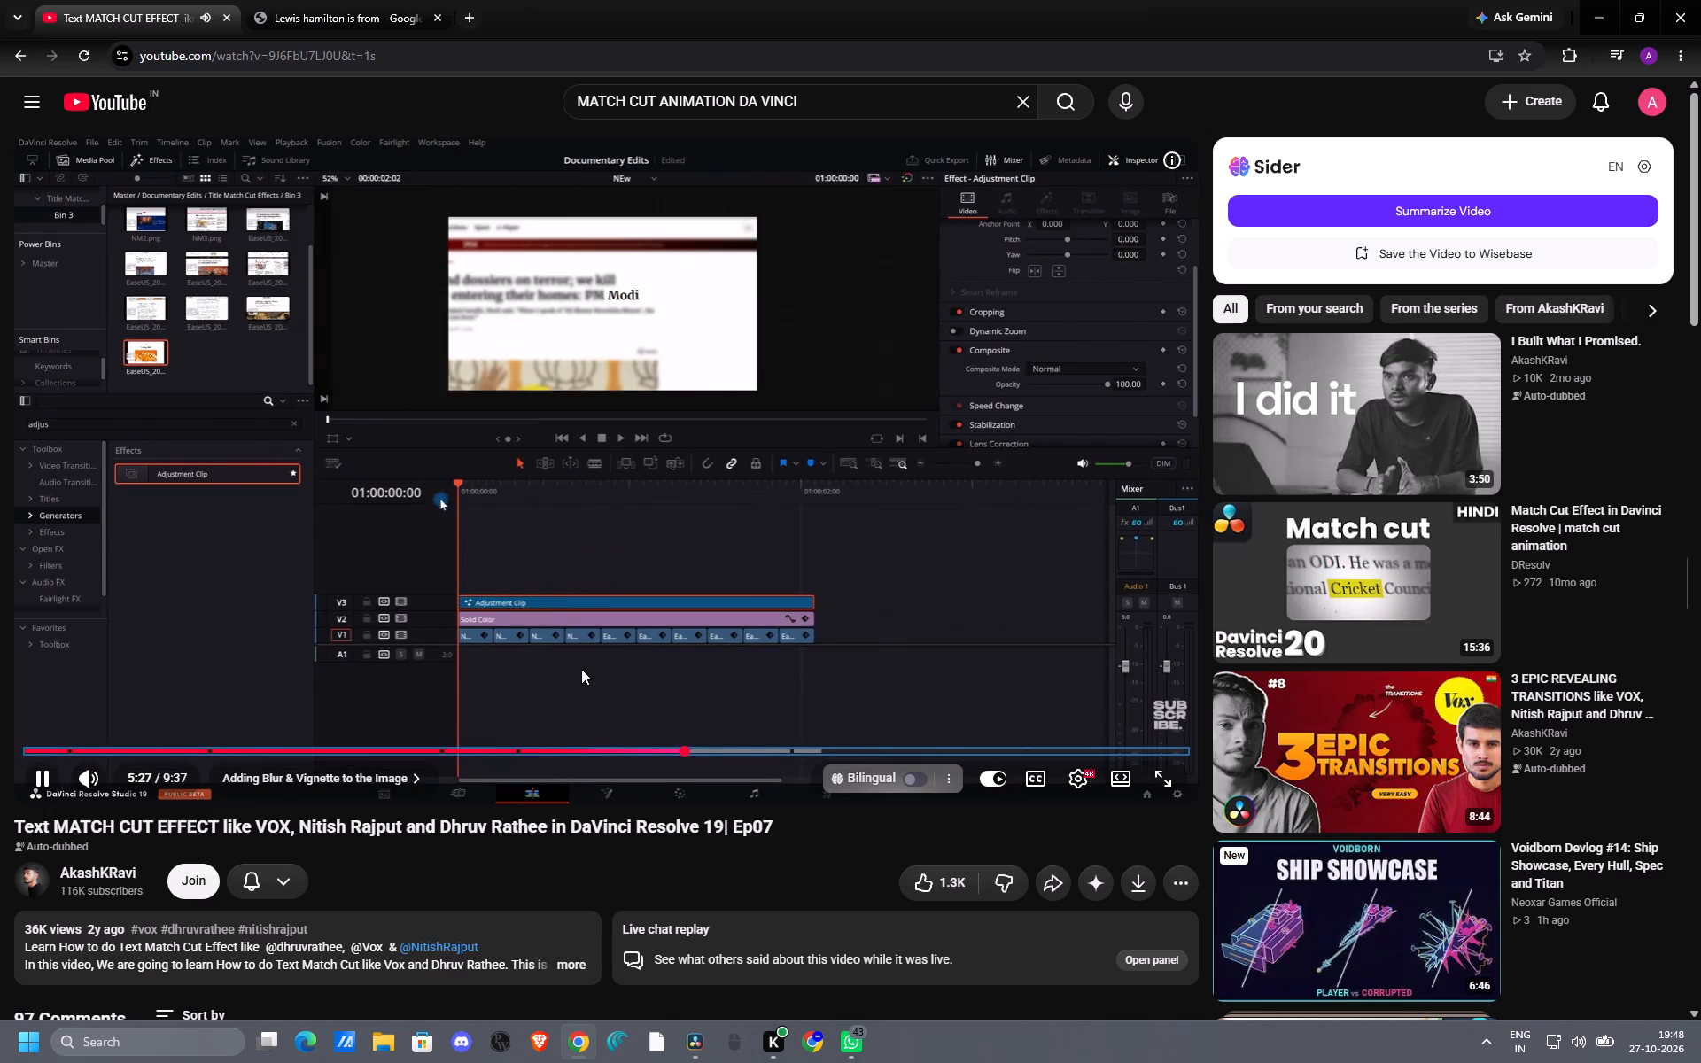
{"action": "key", "text": "space"}
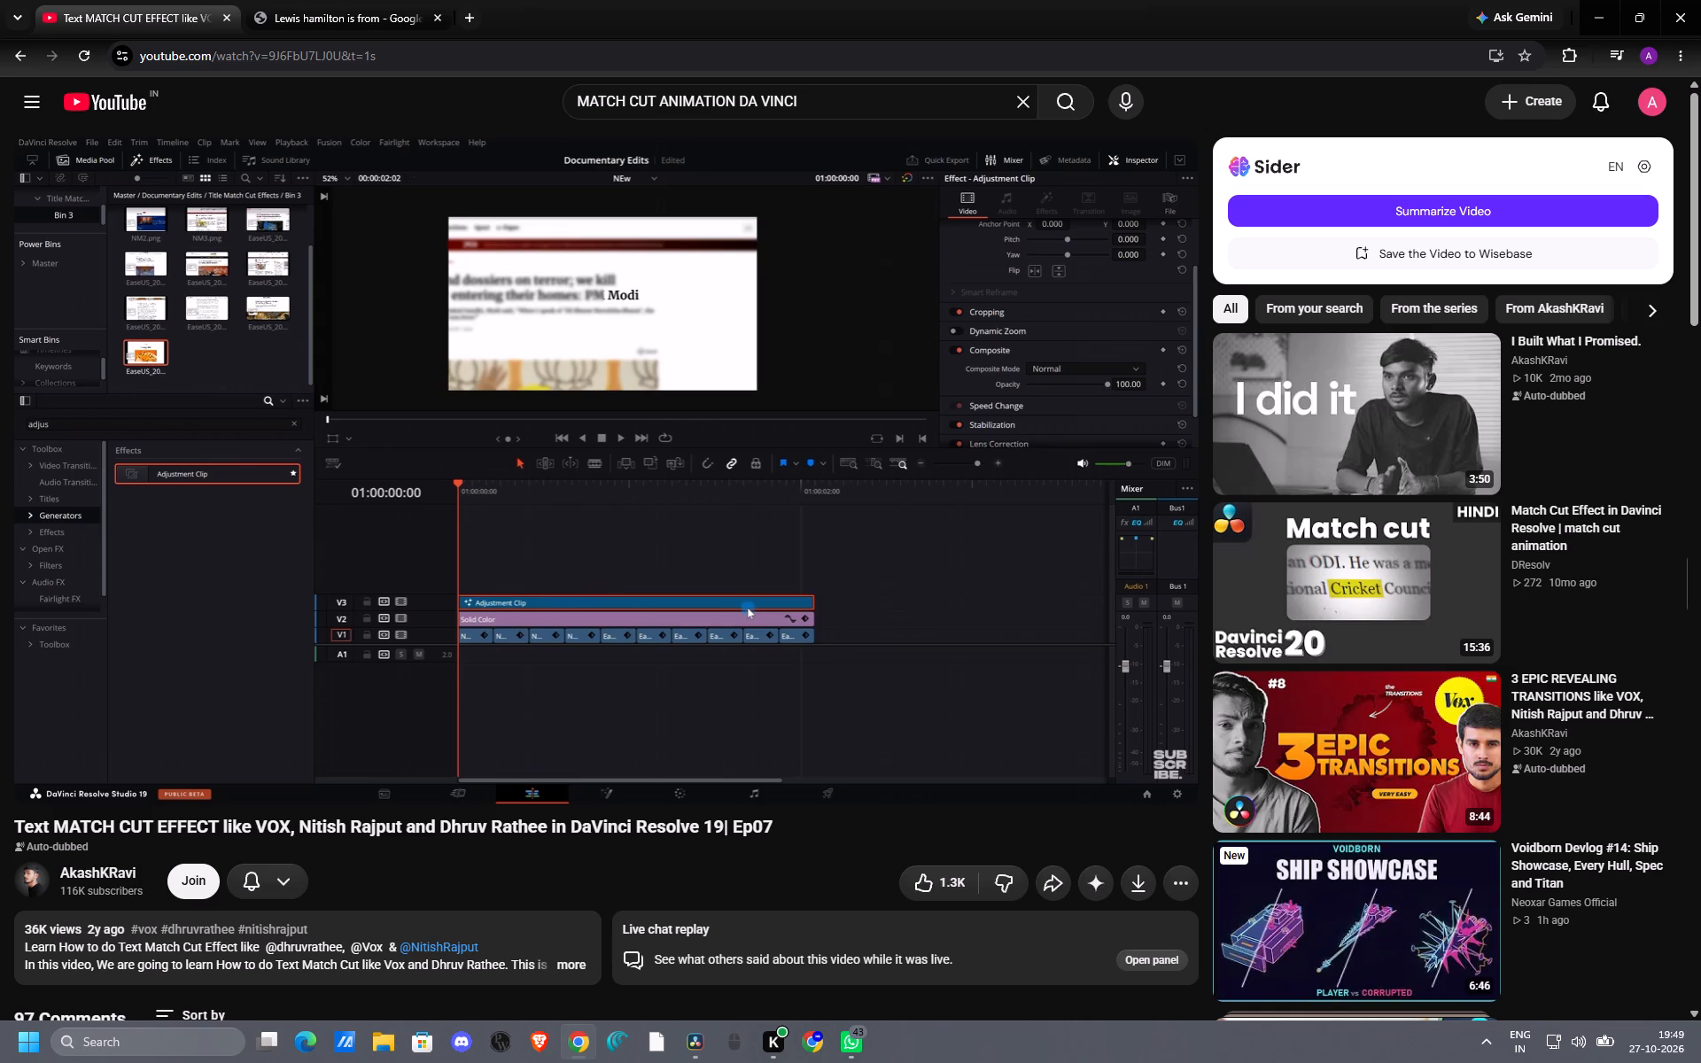
{"action": "key", "text": "space"}
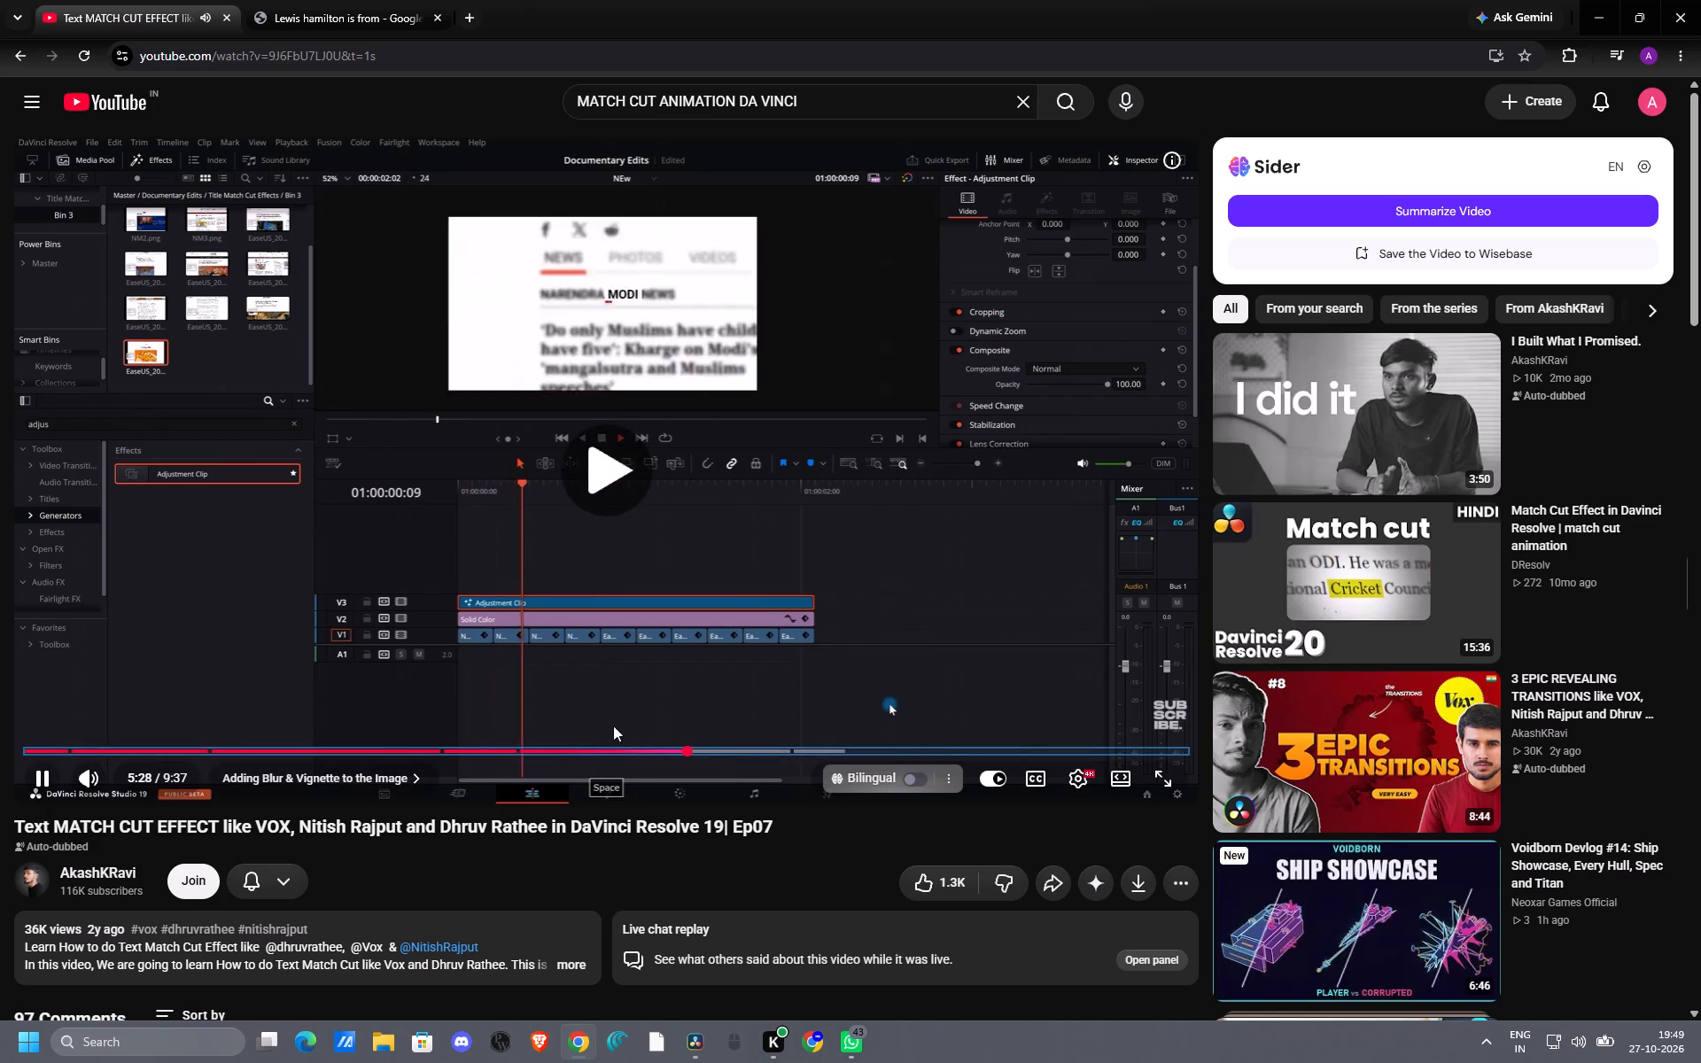
{"action": "key", "text": "space"}
{"action": "key", "text": "Left"}
{"action": "key", "text": "Left"}
{"action": "key", "text": "space"}
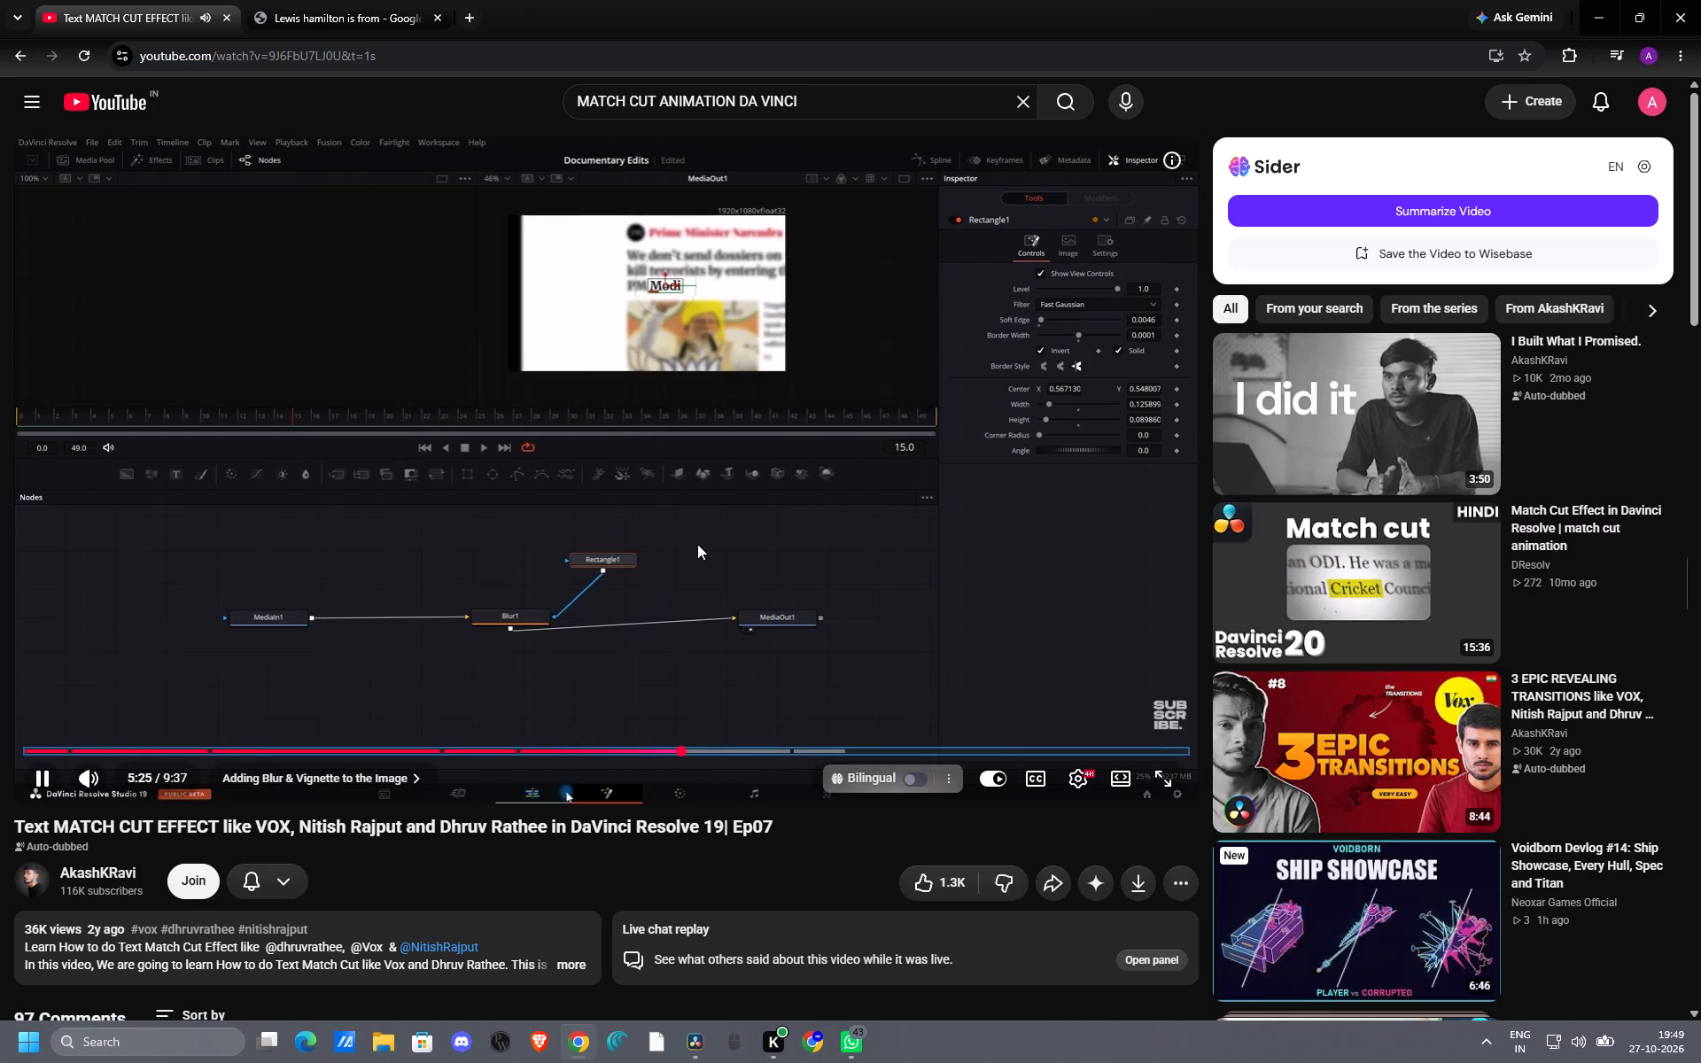
{"action": "key", "text": "Right"}
{"action": "key", "text": "Right"}
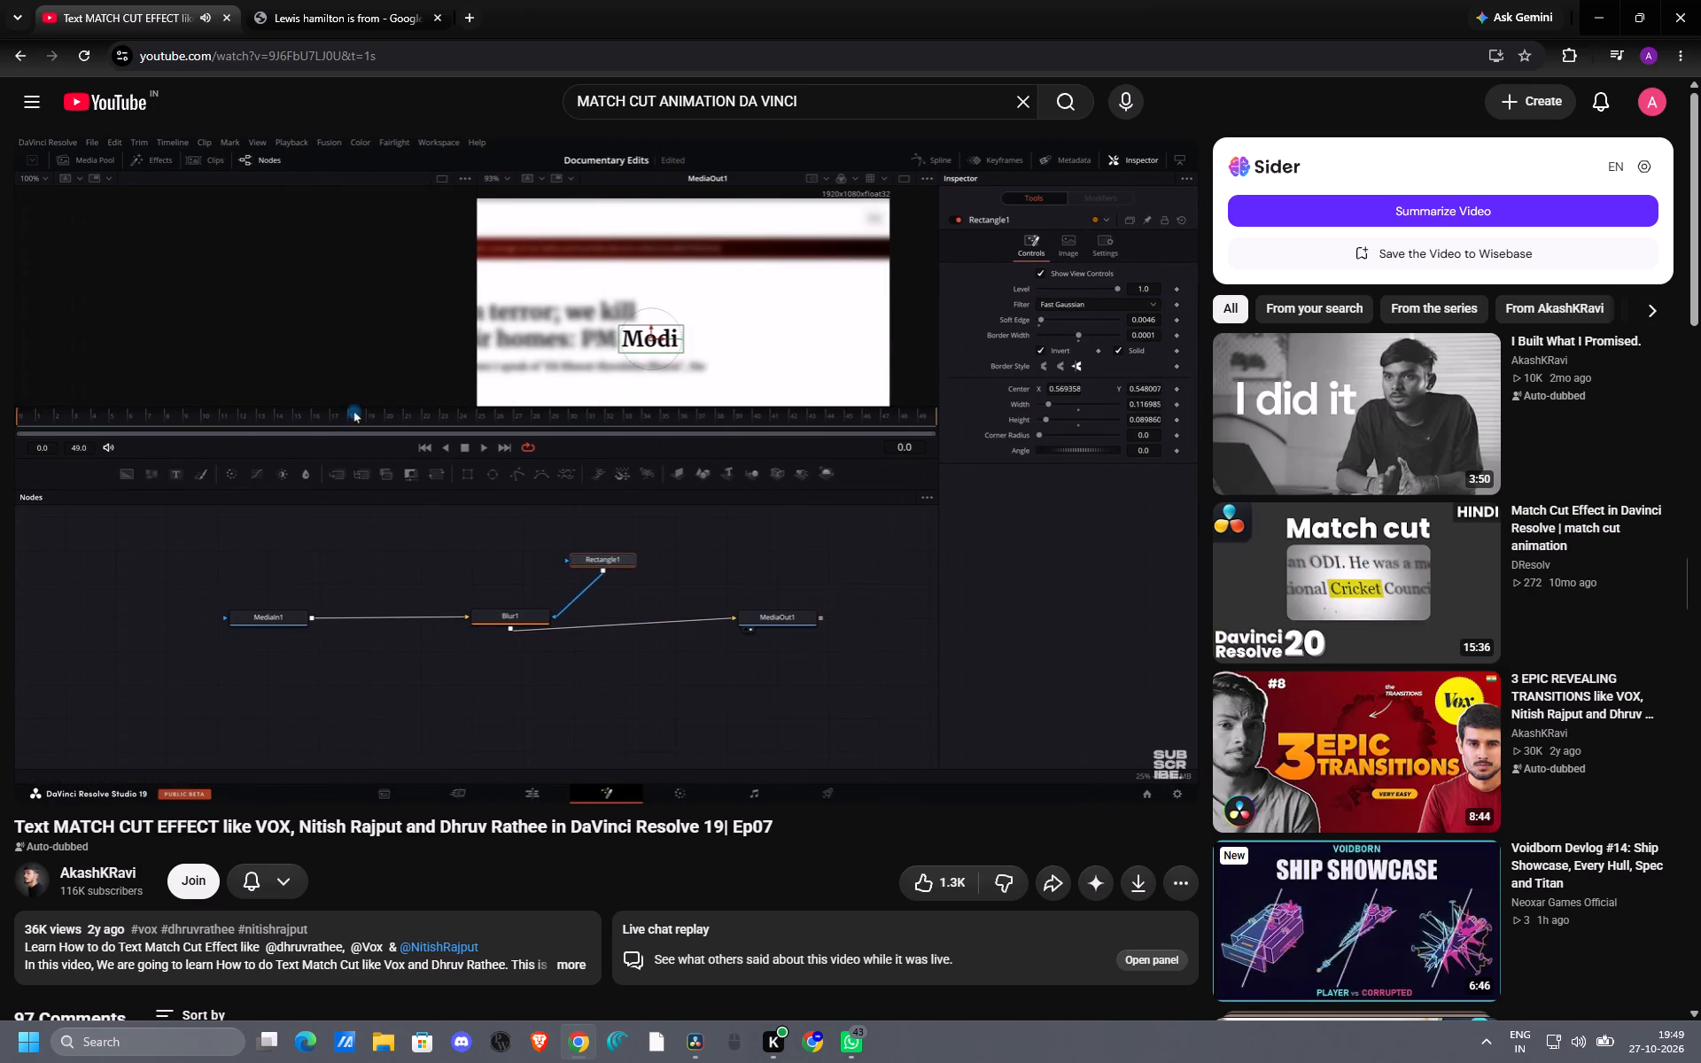
{"action": "key", "text": "Right"}
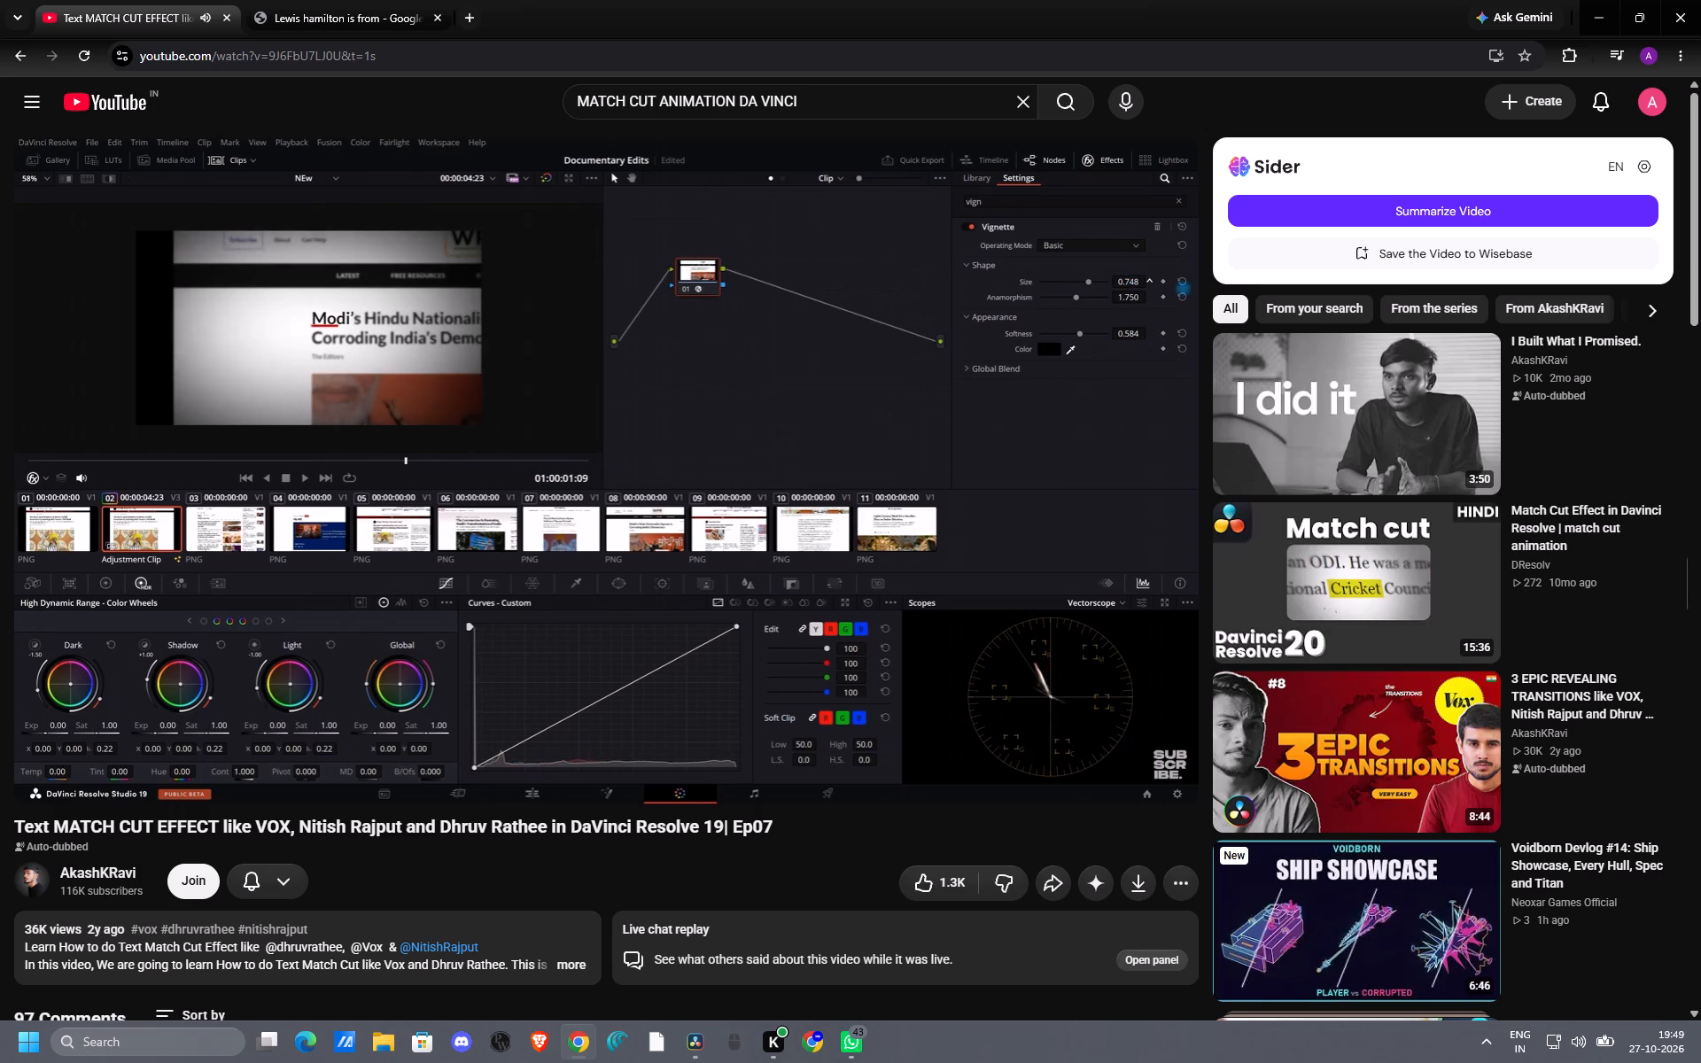
{"action": "key", "text": "space"}
Switch from the tutorial to the TEMP project in DaVinci Resolve, and clear the windows to the desktop to open File Explorer.
{"action": "left_click", "coordinate": [688, 1041]}
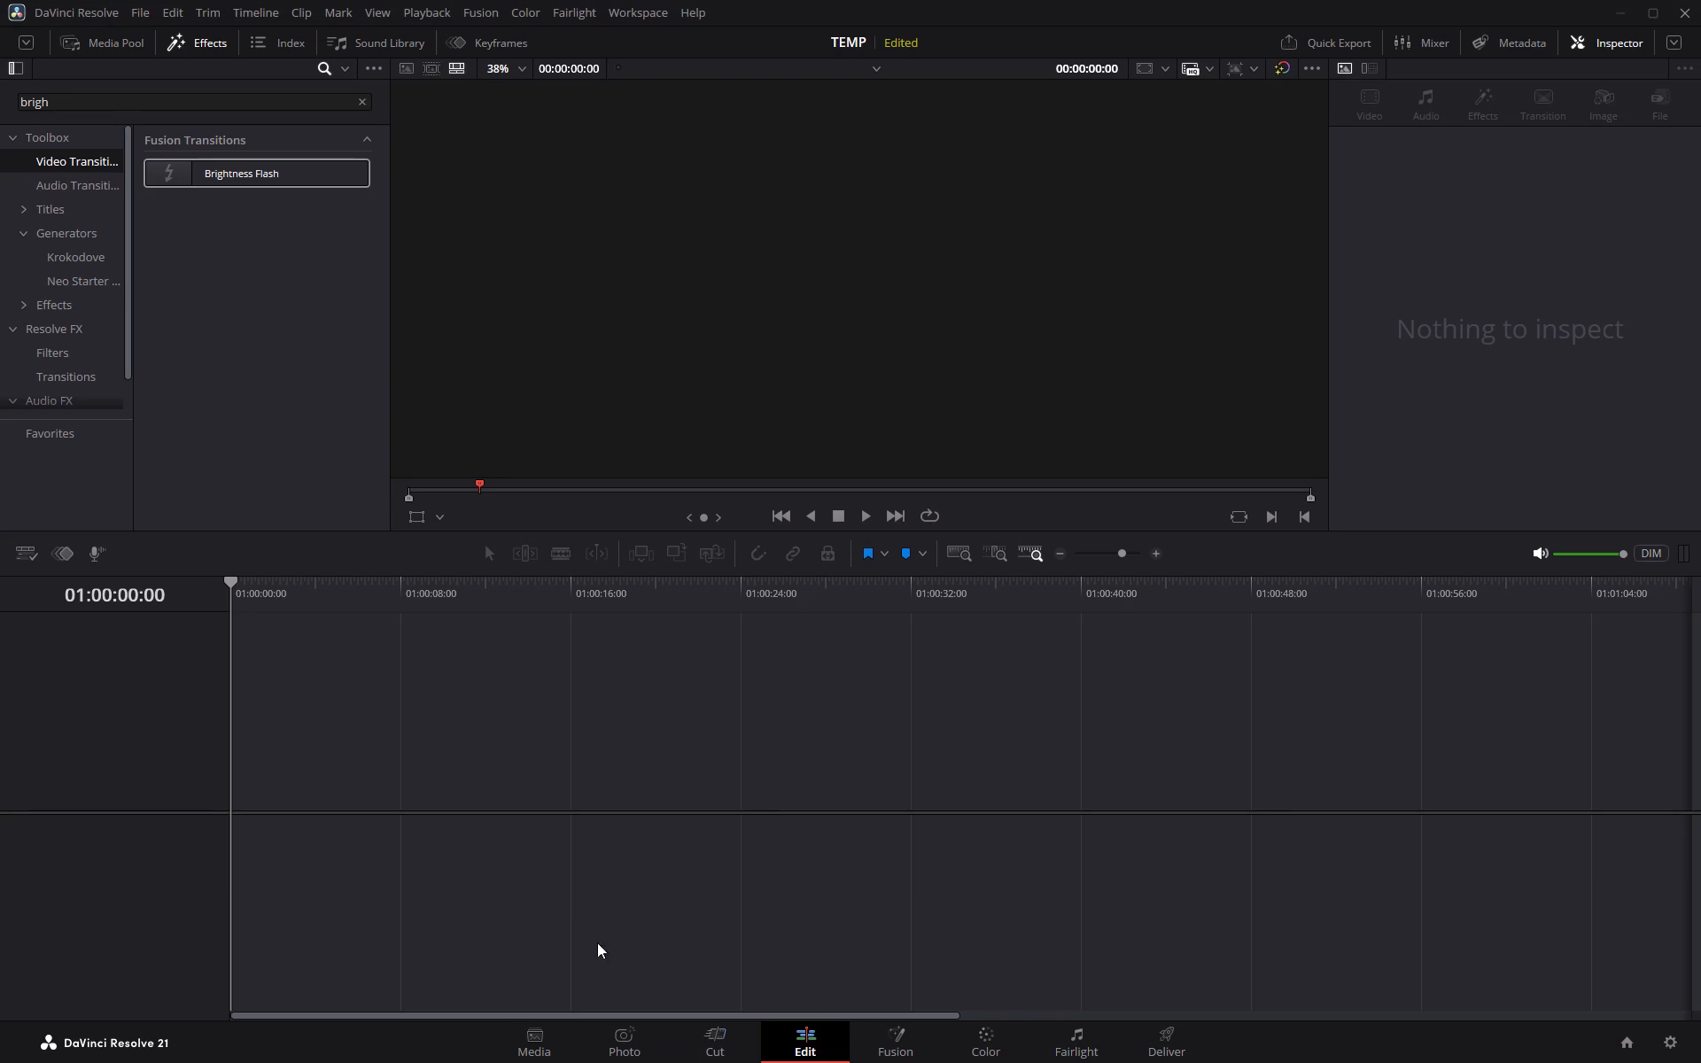
{"action": "key", "text": "alt+Tab"}
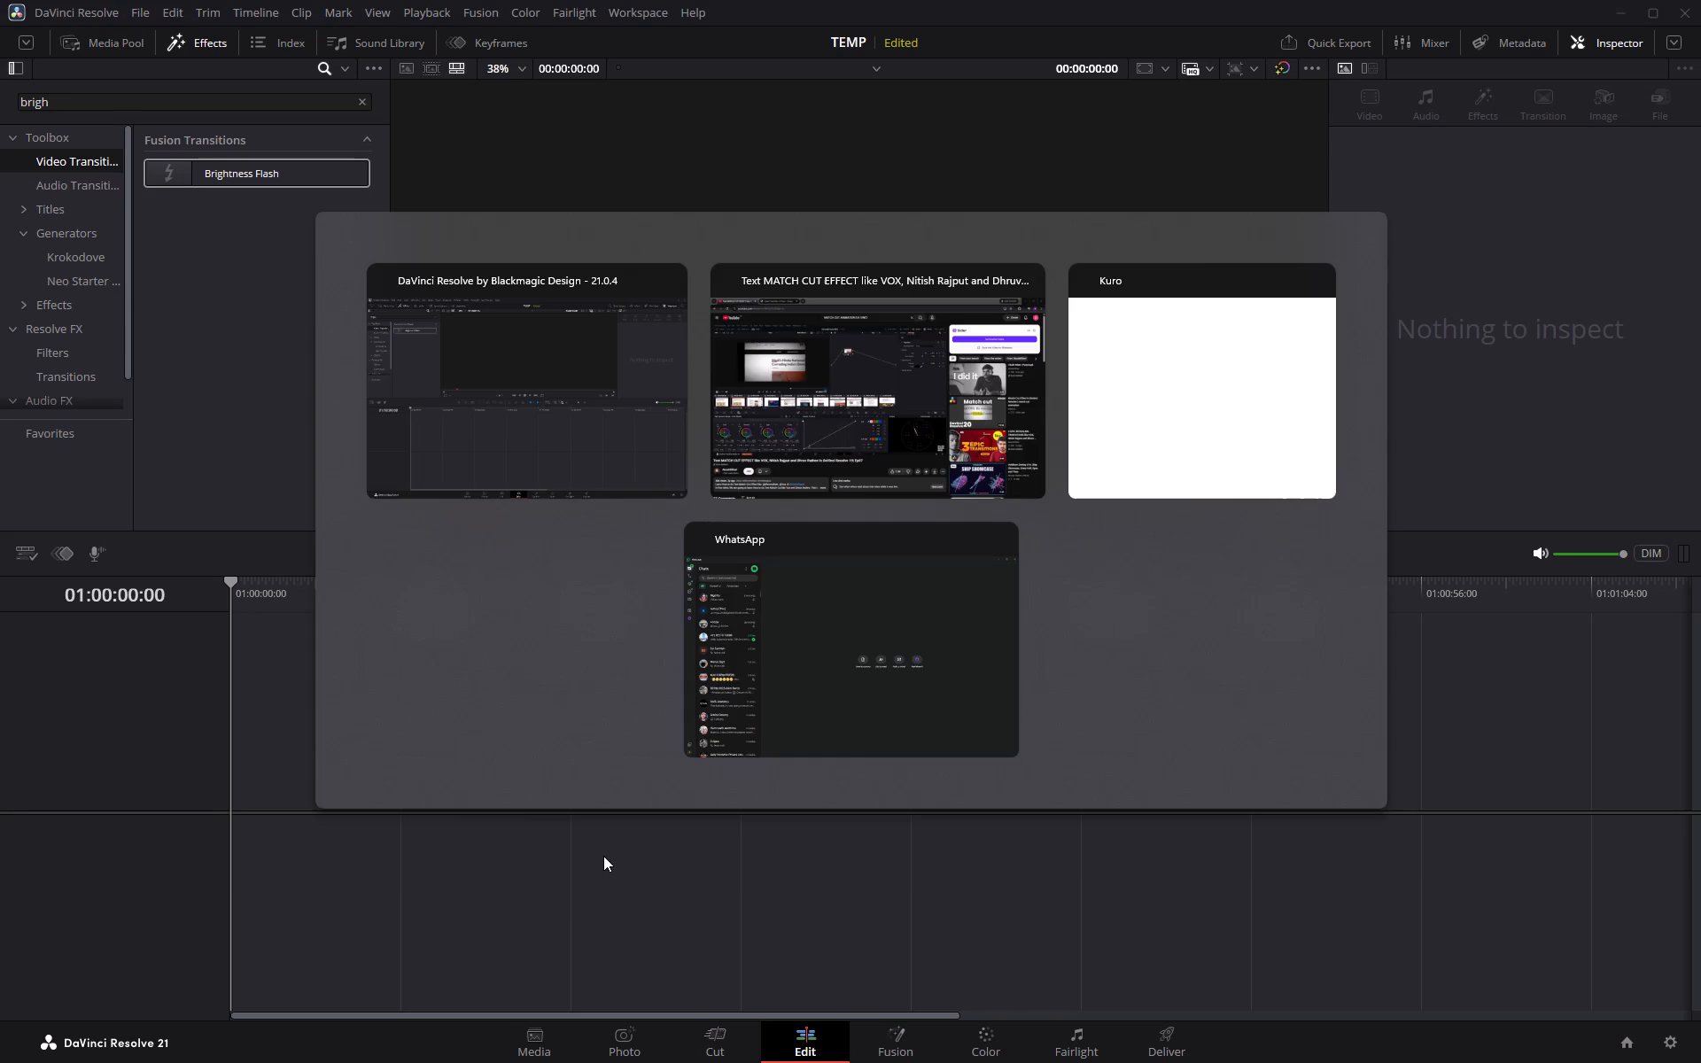
{"action": "left_click", "coordinate": [556, 423], "text": "alt"}
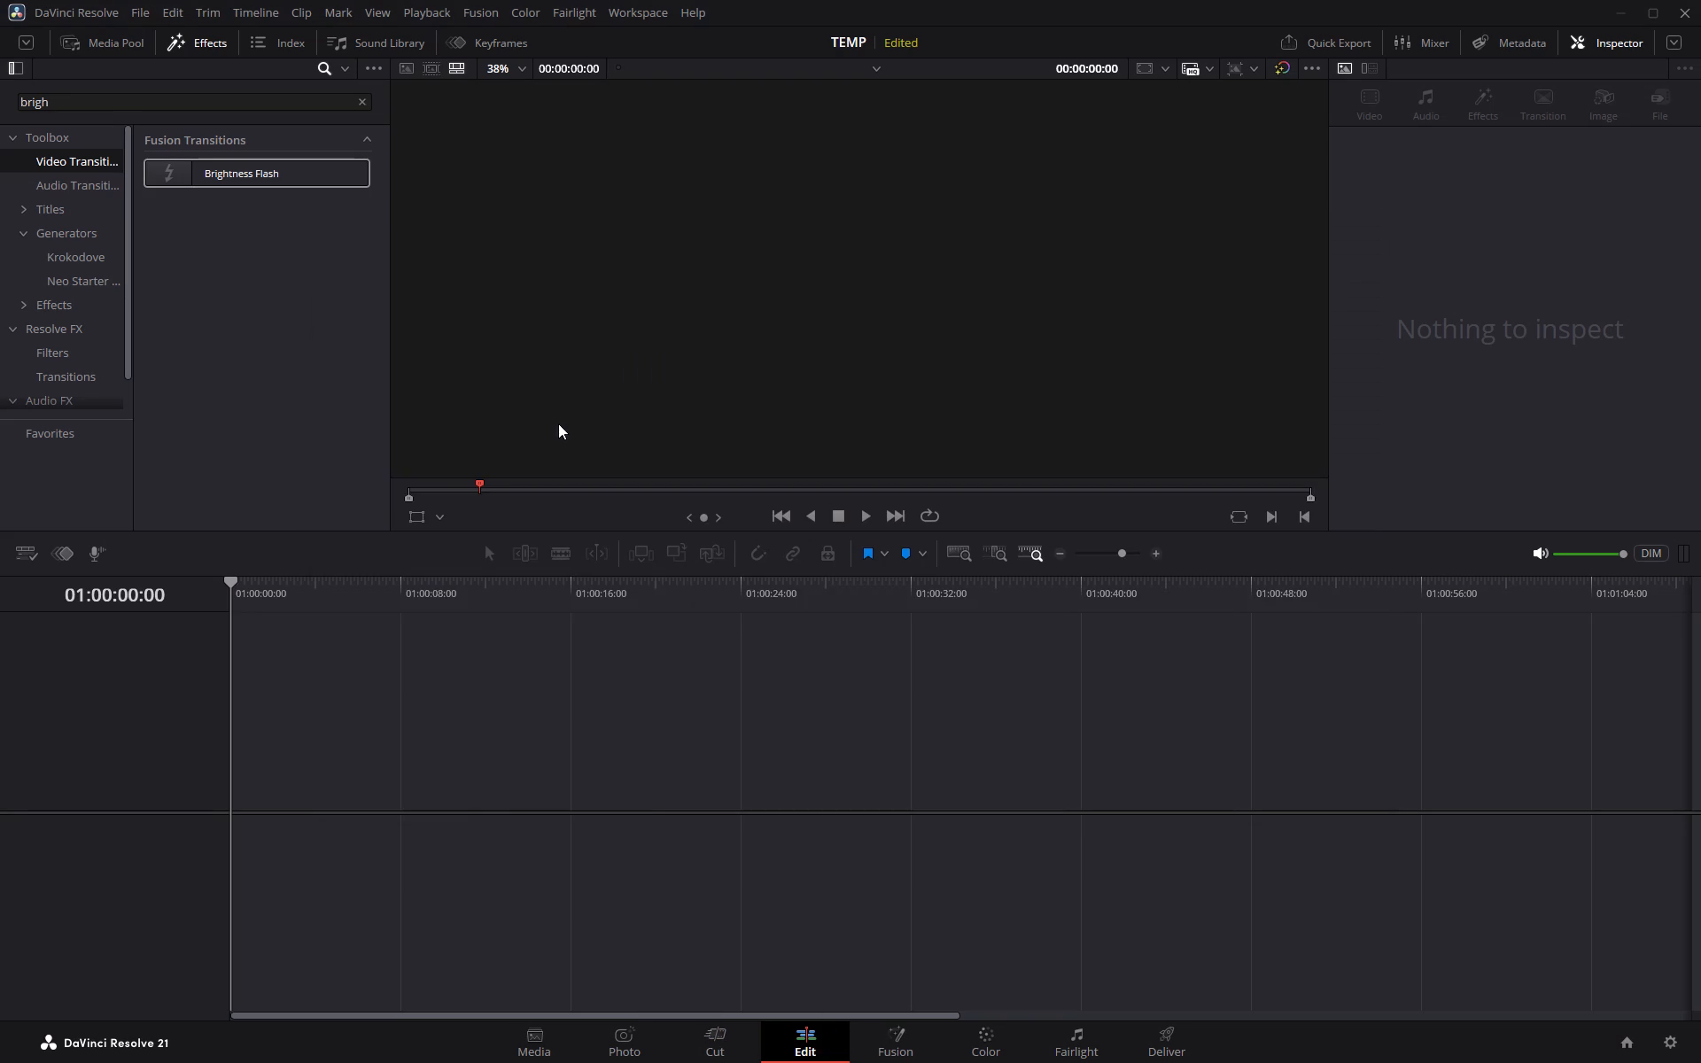
{"action": "key", "text": "super+d"}
{"action": "double_click", "coordinate": [388, 1031]}
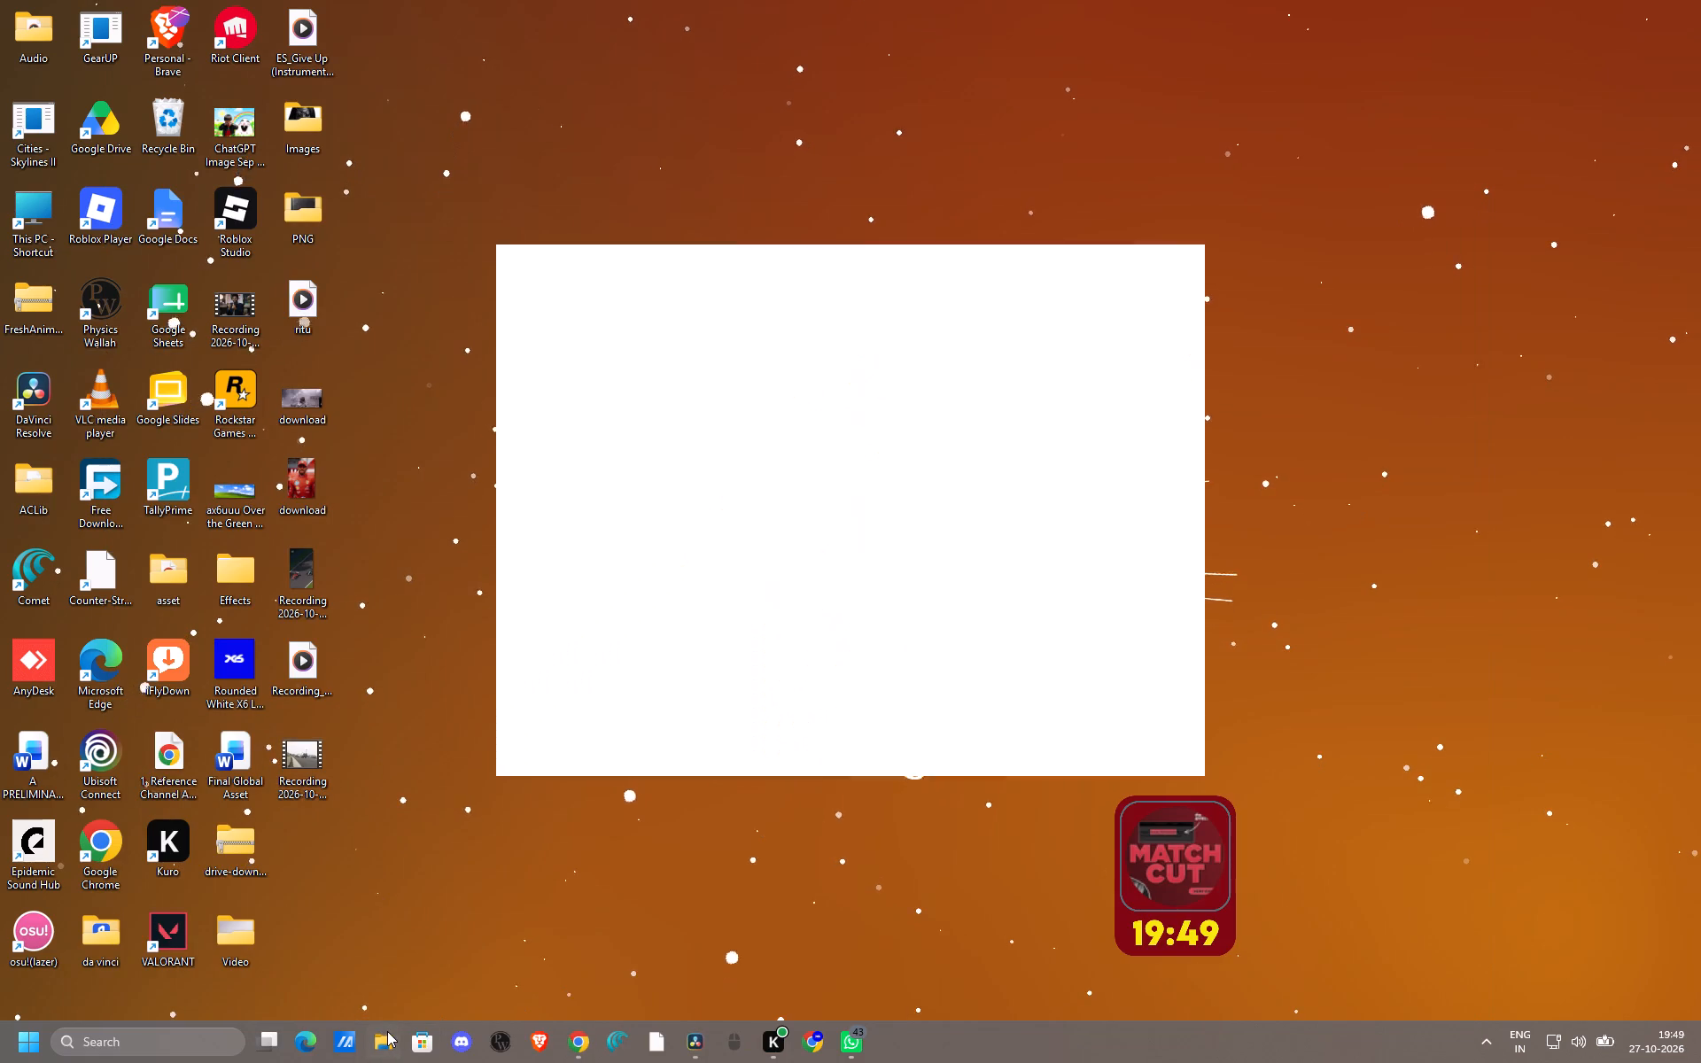
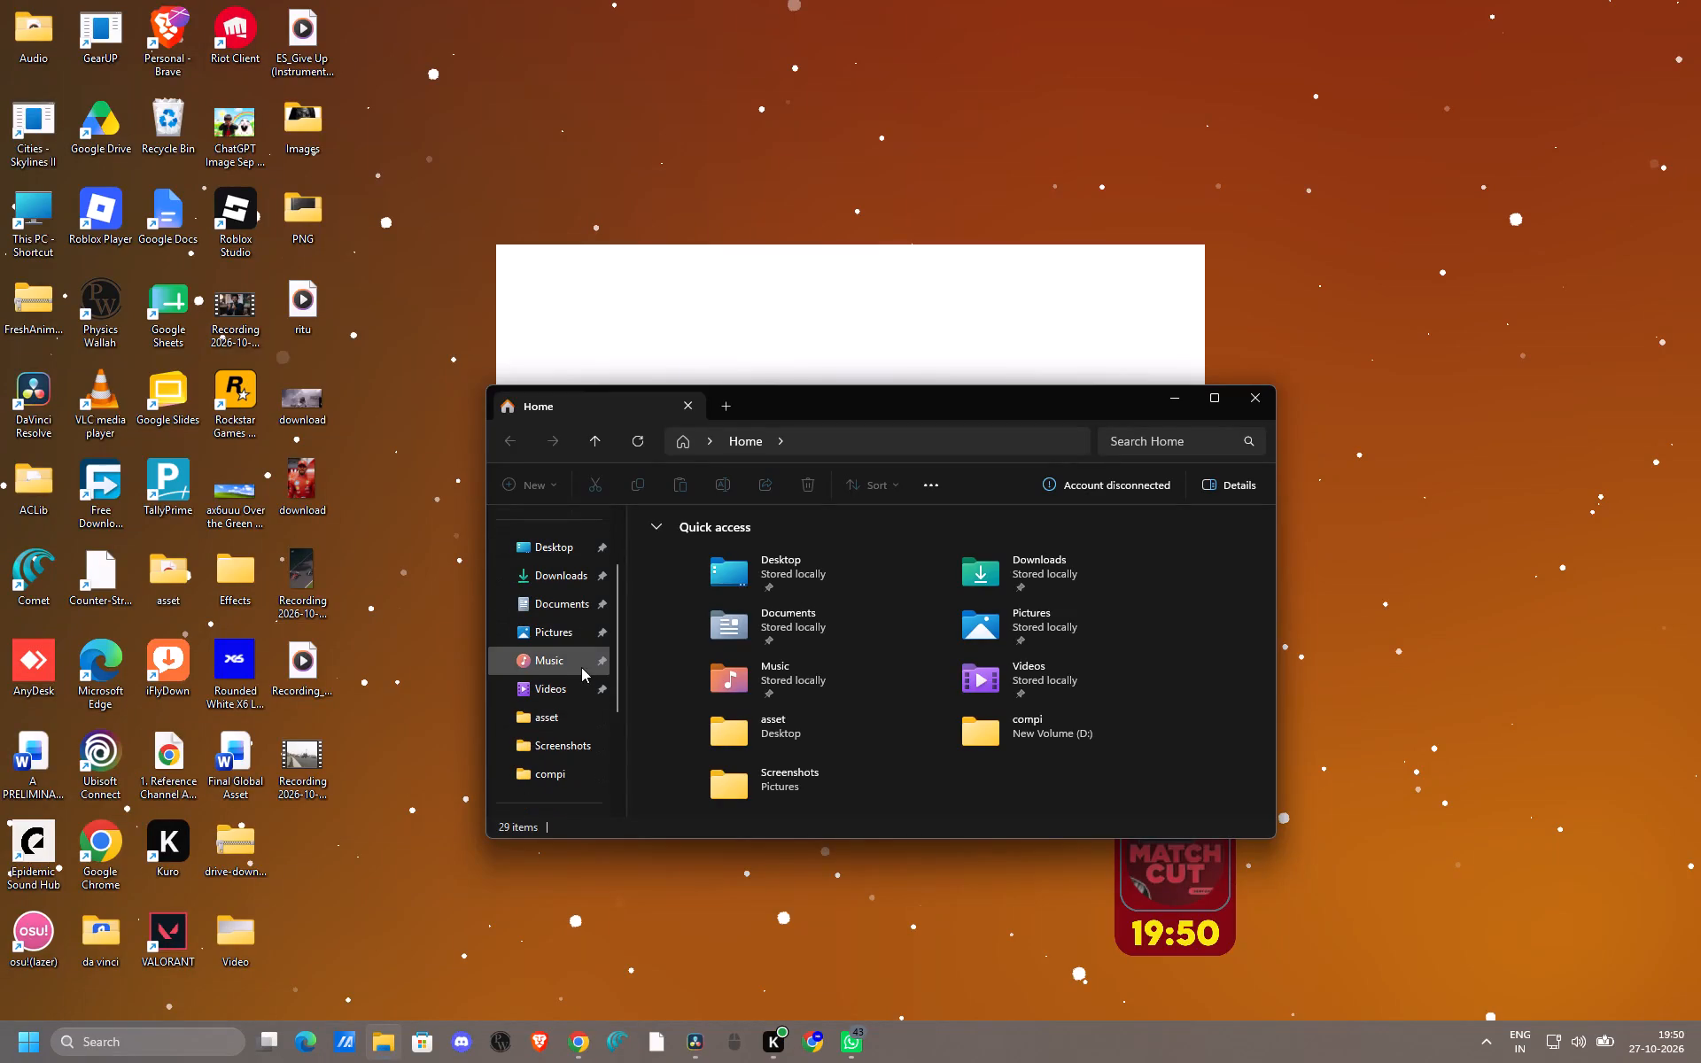
{"action": "left_click", "coordinate": [577, 741]}
{"action": "scroll", "coordinate": [808, 683], "scroll_direction": "down", "scroll_amount": 7}
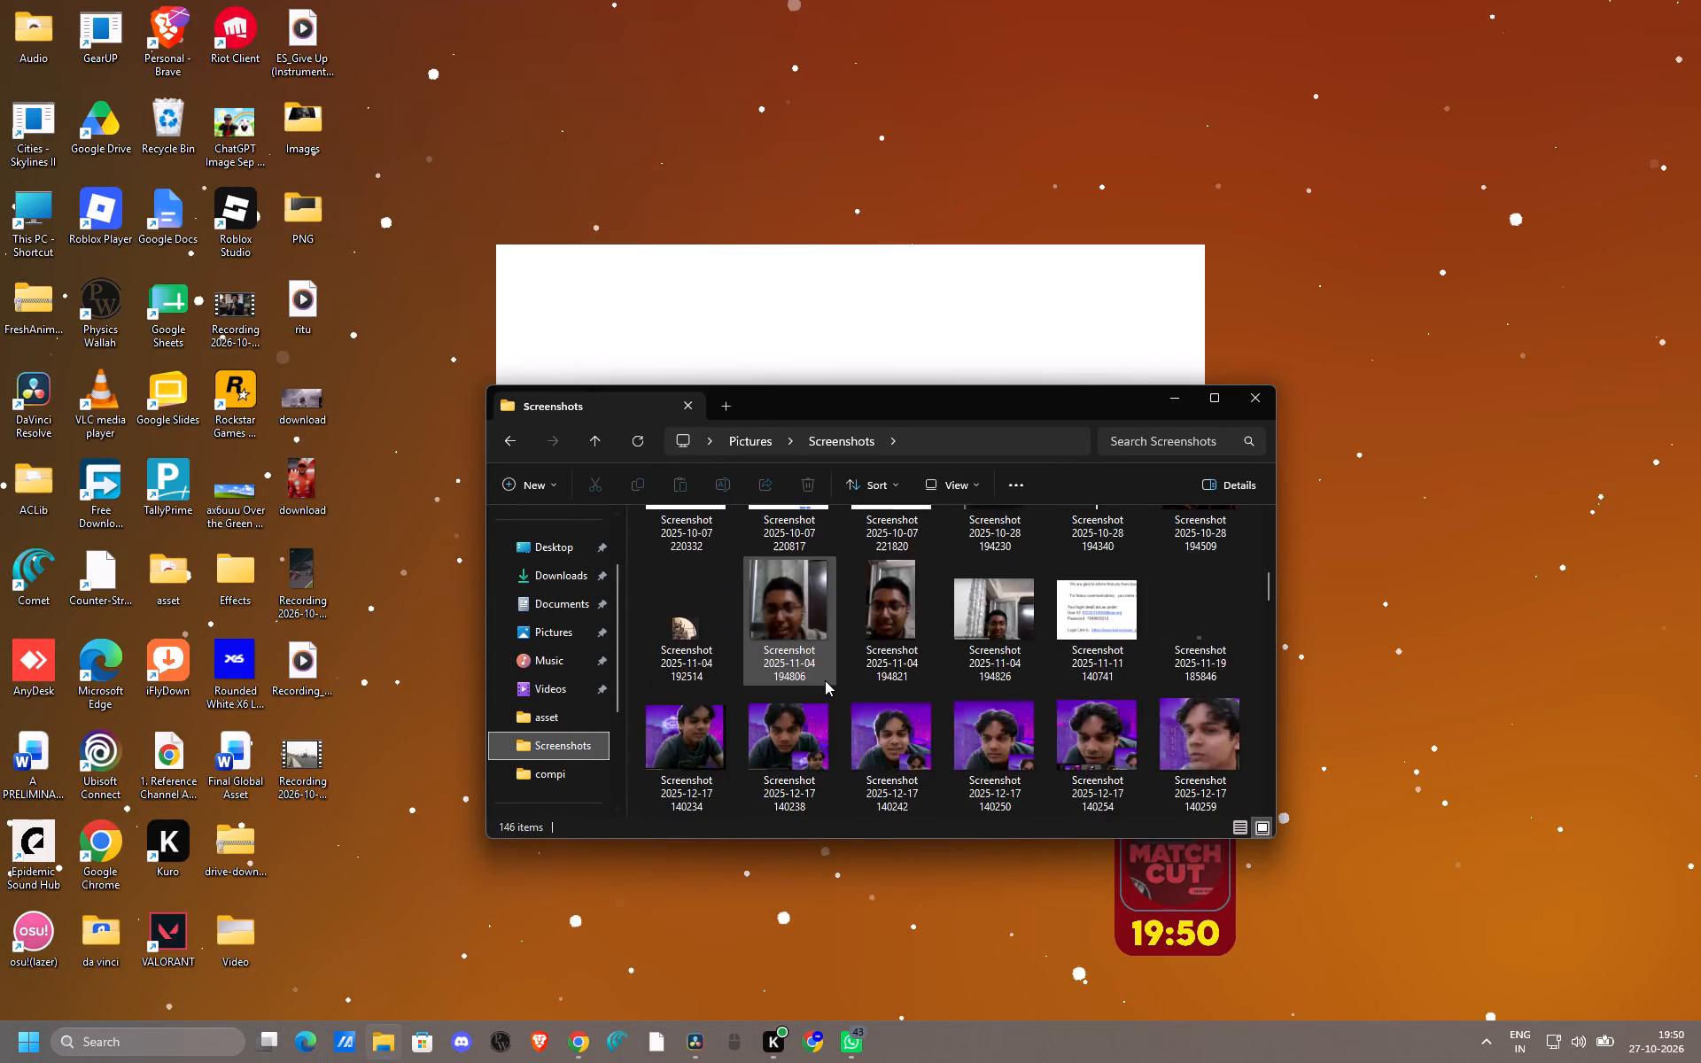
{"action": "scroll", "coordinate": [825, 680], "scroll_direction": "down", "scroll_amount": 20}
{"action": "scroll", "coordinate": [825, 680], "scroll_direction": "down", "scroll_amount": 2}
{"action": "key", "text": "alt+Tab"}
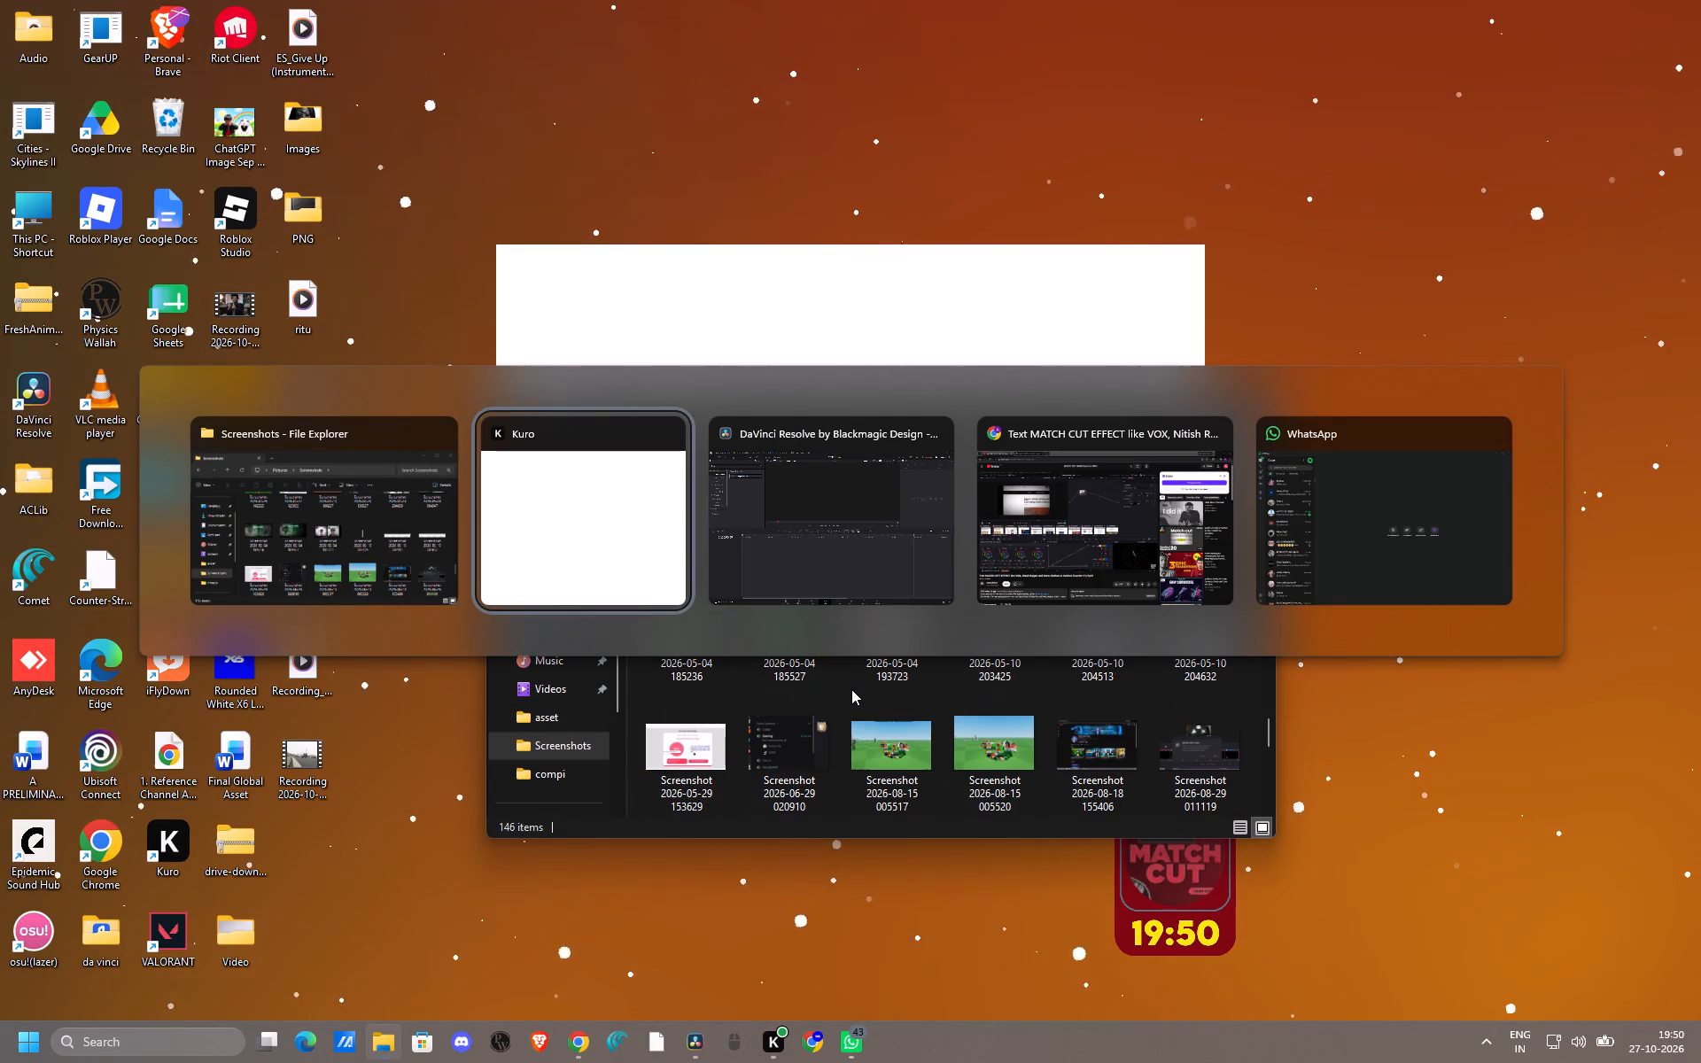
{"action": "key", "text": "alt+Tab"}
{"action": "key", "text": "alt+Tab"}
{"action": "key", "text": "alt+Tab"}
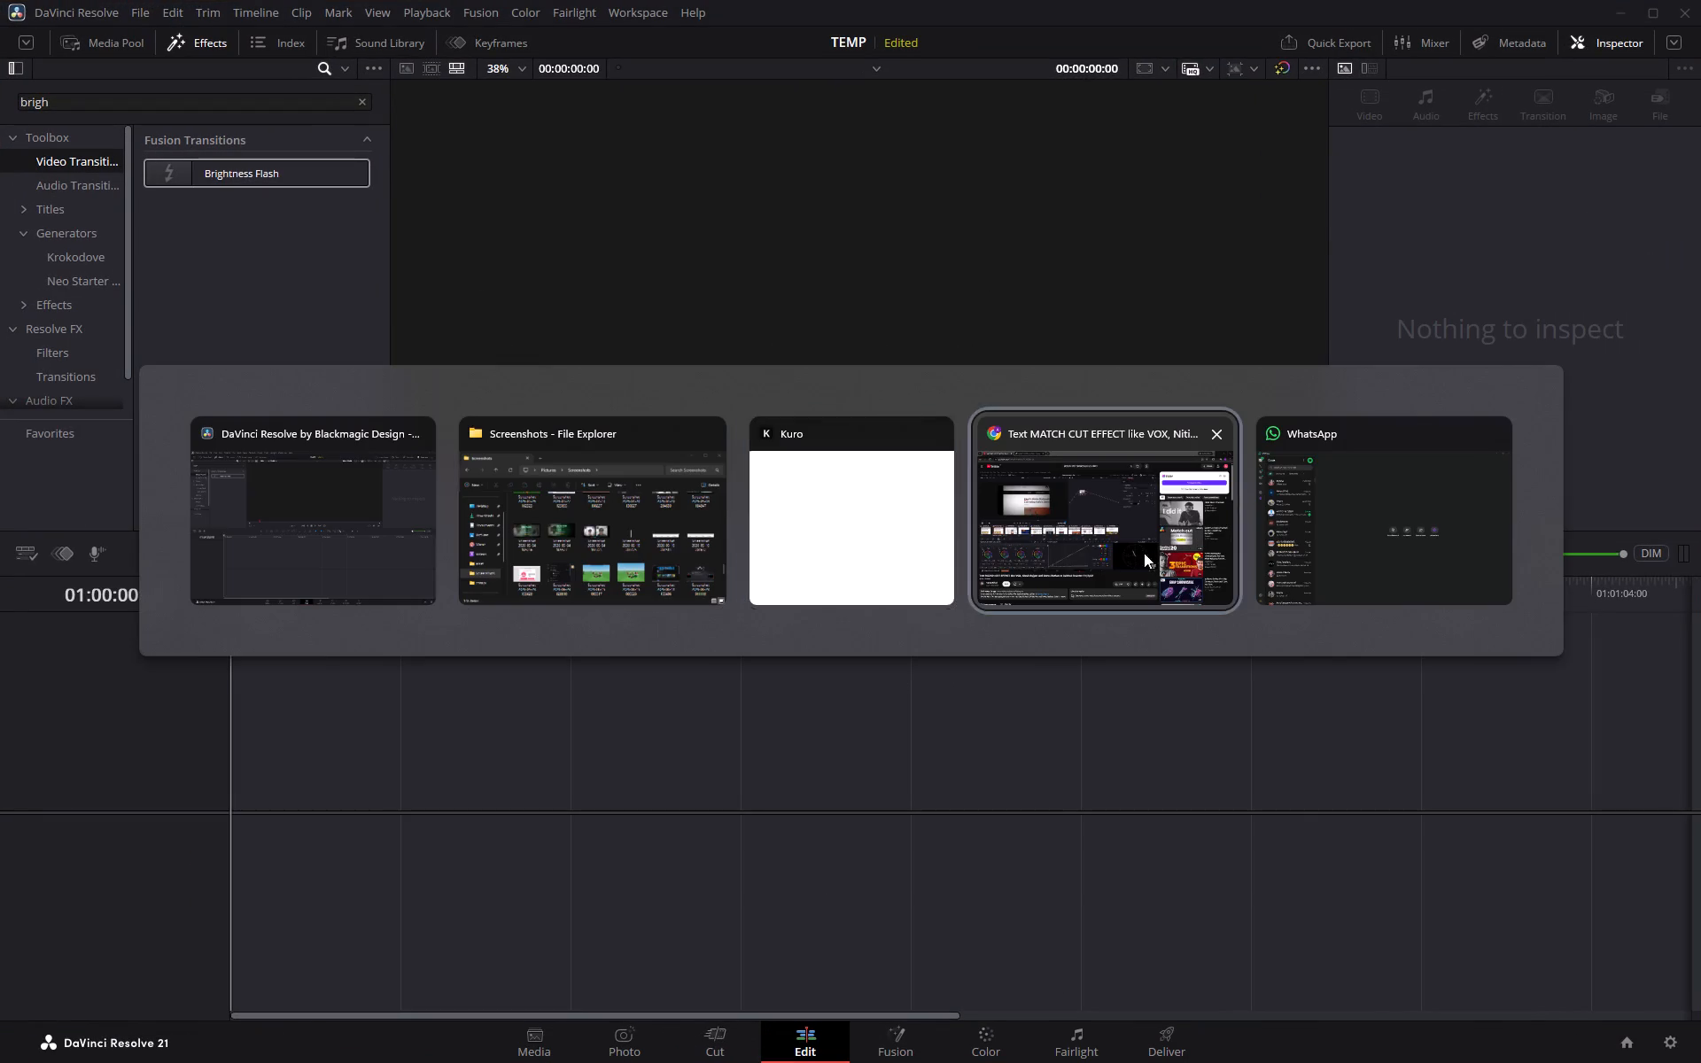
{"action": "key", "text": "alt+Tab"}
{"action": "key", "text": "alt+Tab"}
{"action": "left_click", "coordinate": [653, 546], "text": "alt"}
{"action": "scroll", "coordinate": [1040, 628], "scroll_direction": "down", "scroll_amount": 15}
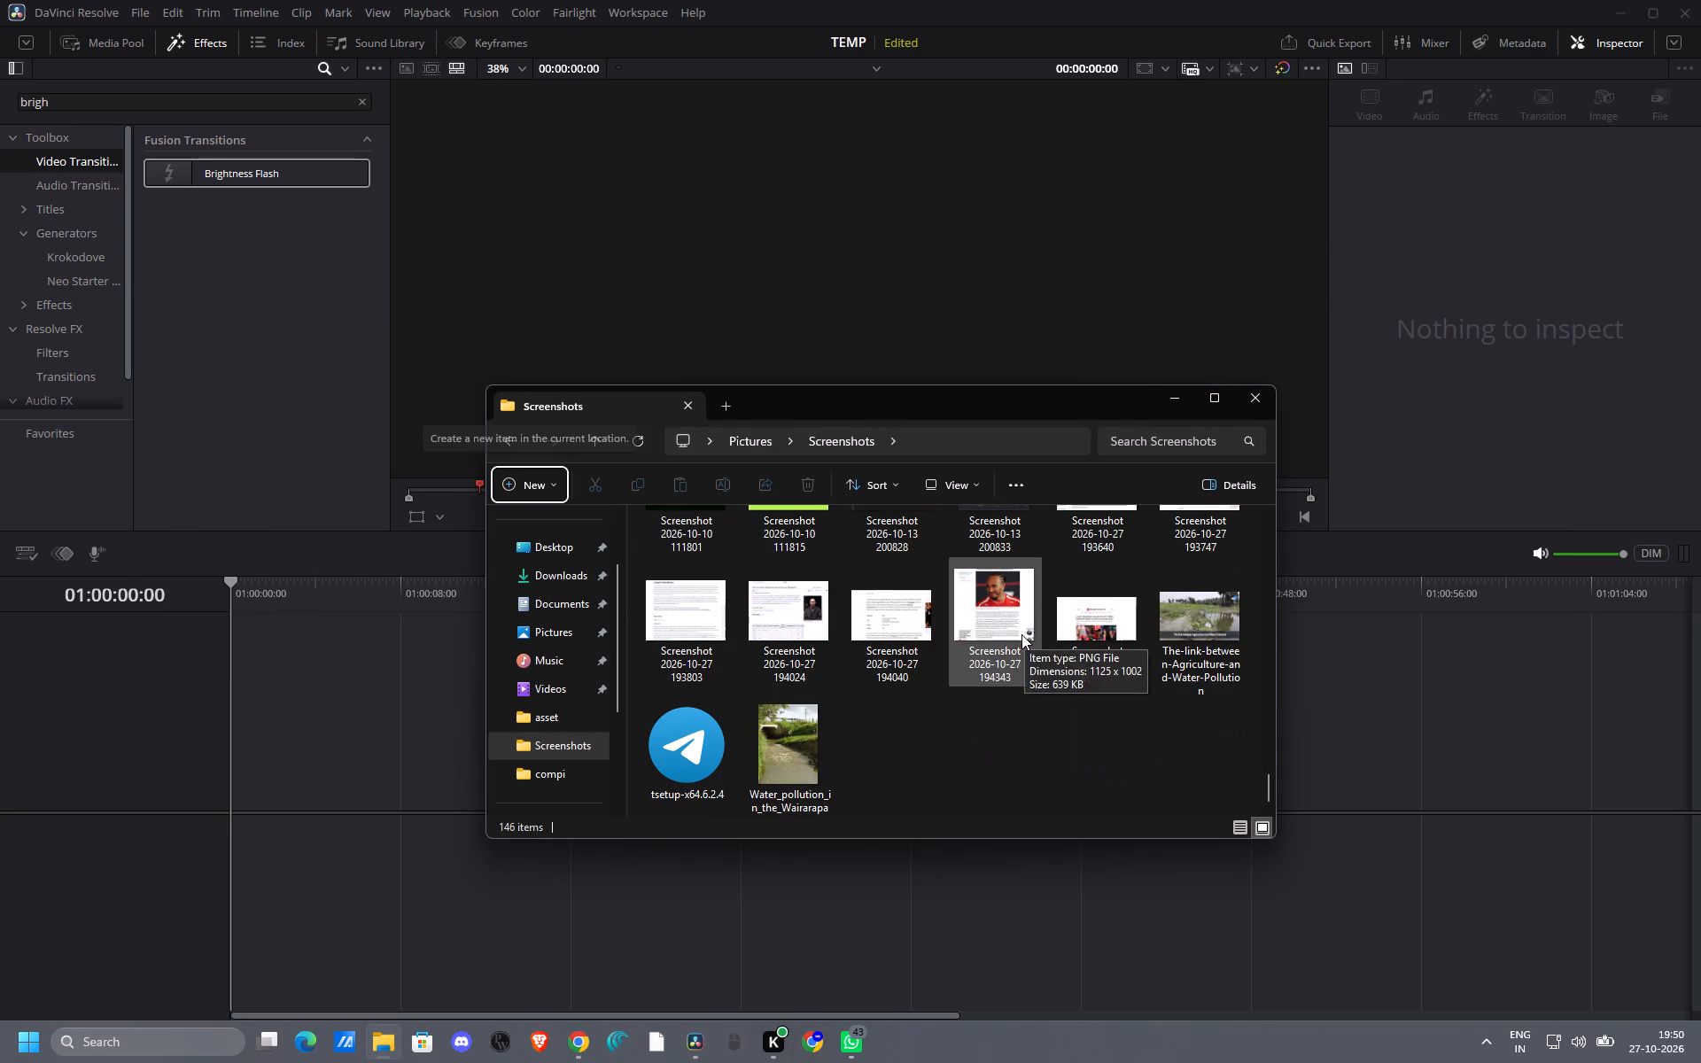
{"action": "scroll", "coordinate": [1050, 487], "scroll_direction": "up", "scroll_amount": 1}
{"action": "left_click_drag", "start_coordinate": [1049, 400], "coordinate": [1037, 264]}
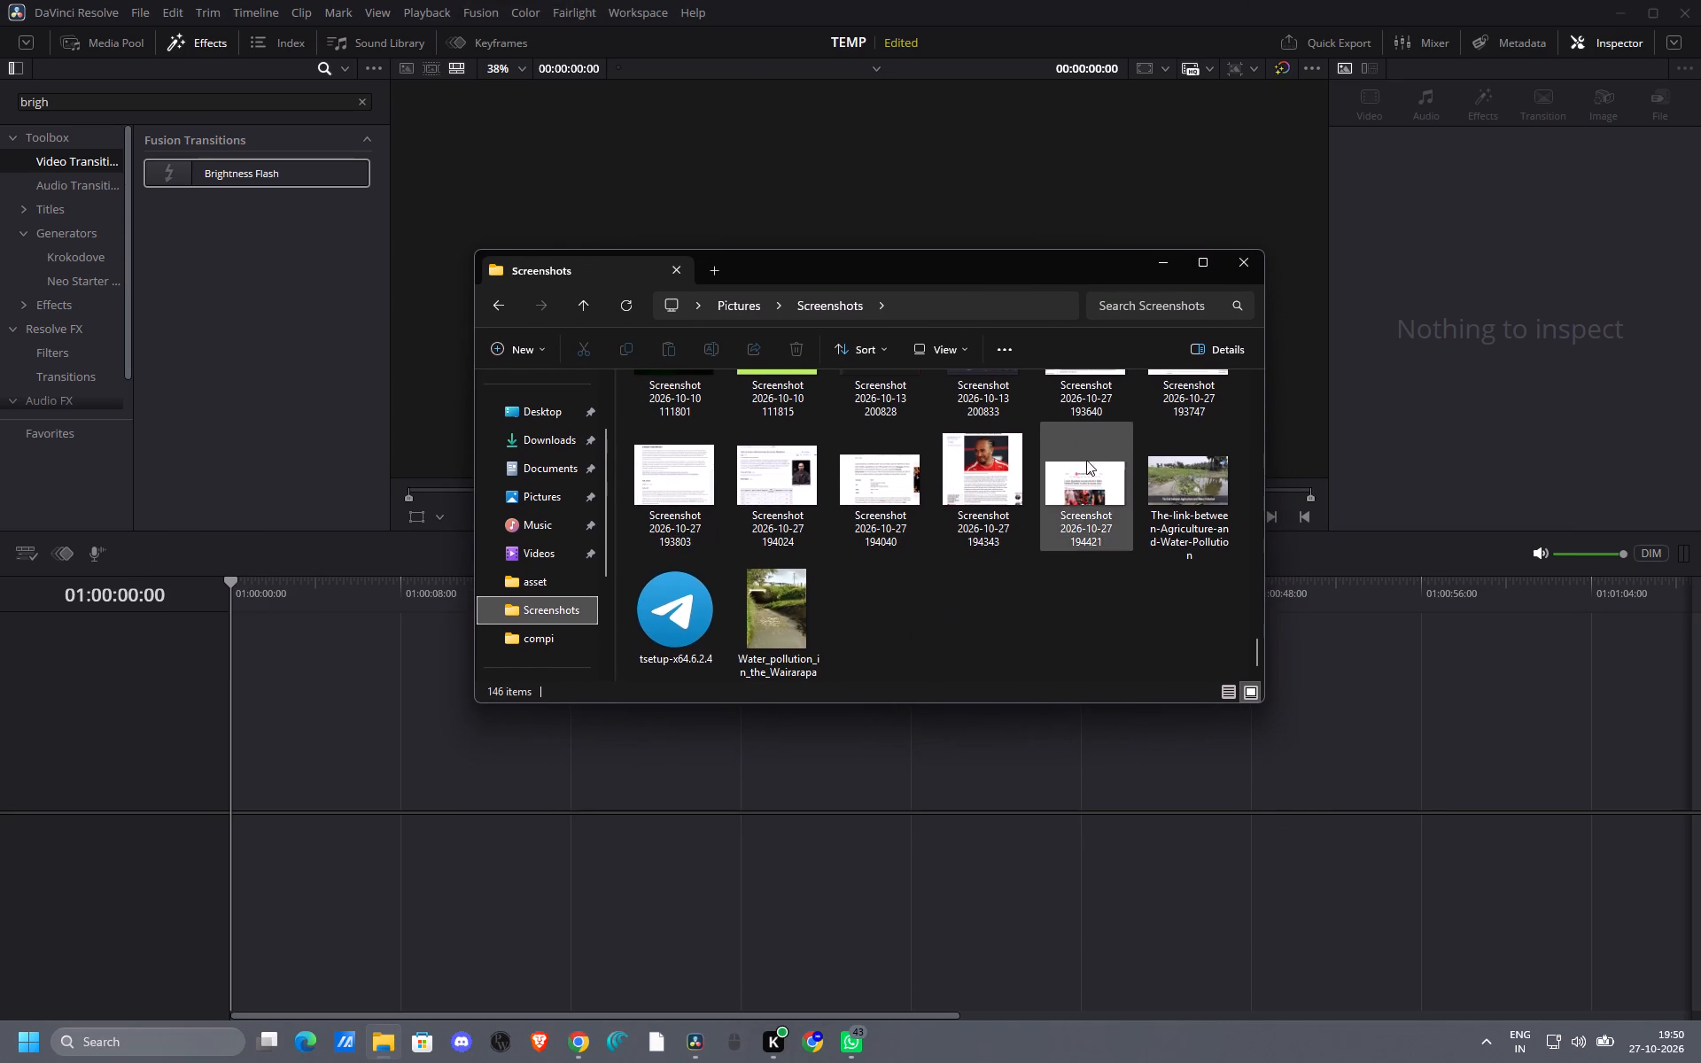
{"action": "scroll", "coordinate": [1089, 464], "scroll_direction": "up", "scroll_amount": 1}
{"action": "left_click_drag", "start_coordinate": [1085, 432], "coordinate": [268, 847]}
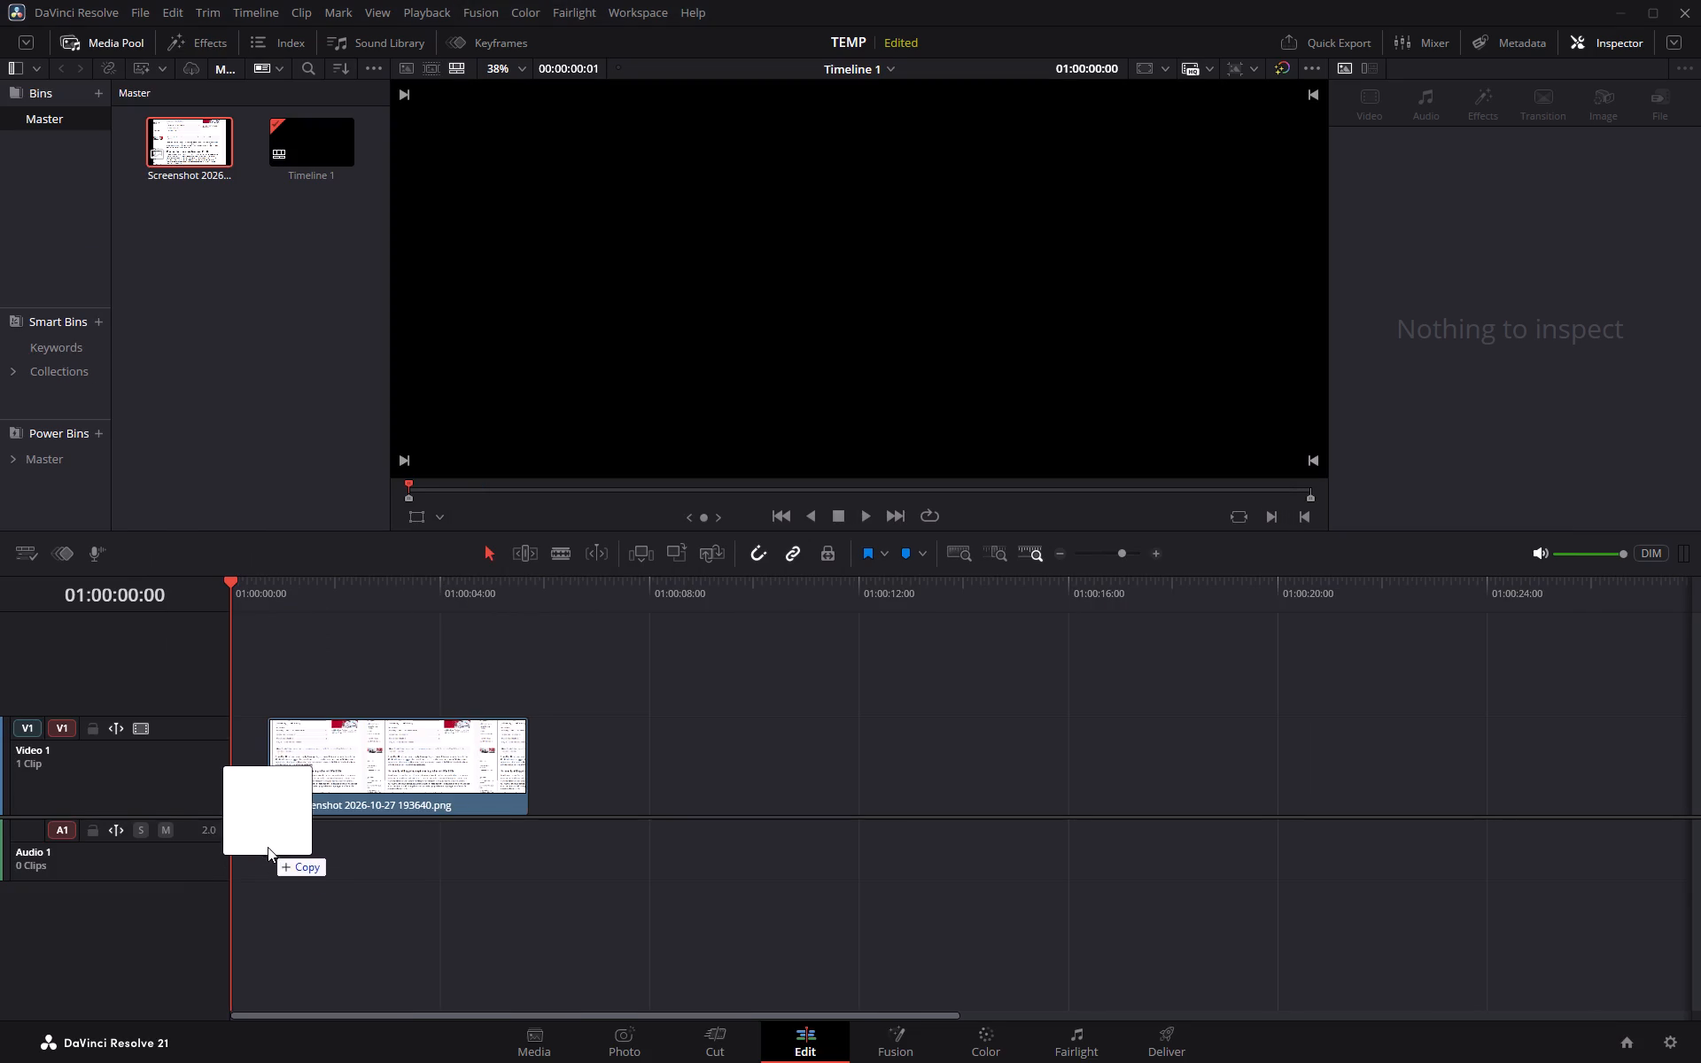
{"action": "left_click_drag", "start_coordinate": [268, 847], "coordinate": [226, 835]}
Append the other six article screenshots, 193747 through 194421, end to end after the first clip on Video 1.
{"action": "key", "text": "alt+Tab"}
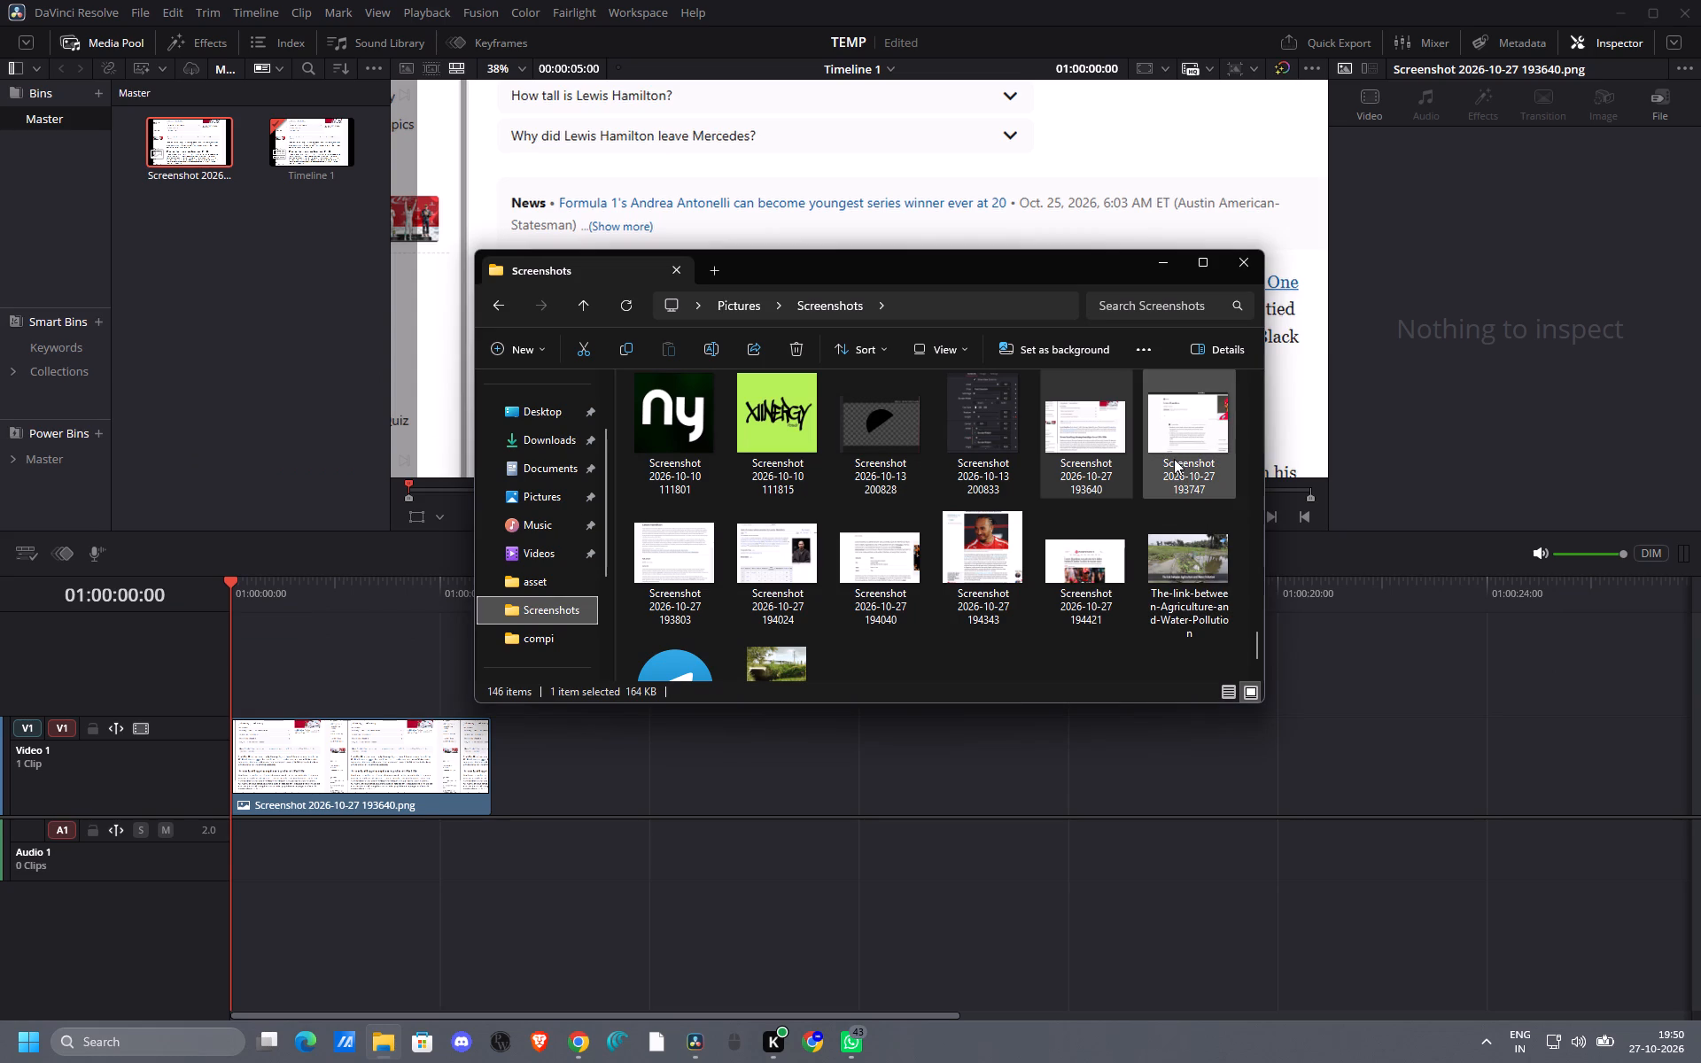
{"action": "left_click_drag", "start_coordinate": [1175, 456], "coordinate": [499, 813]}
{"action": "key", "text": "alt+Tab"}
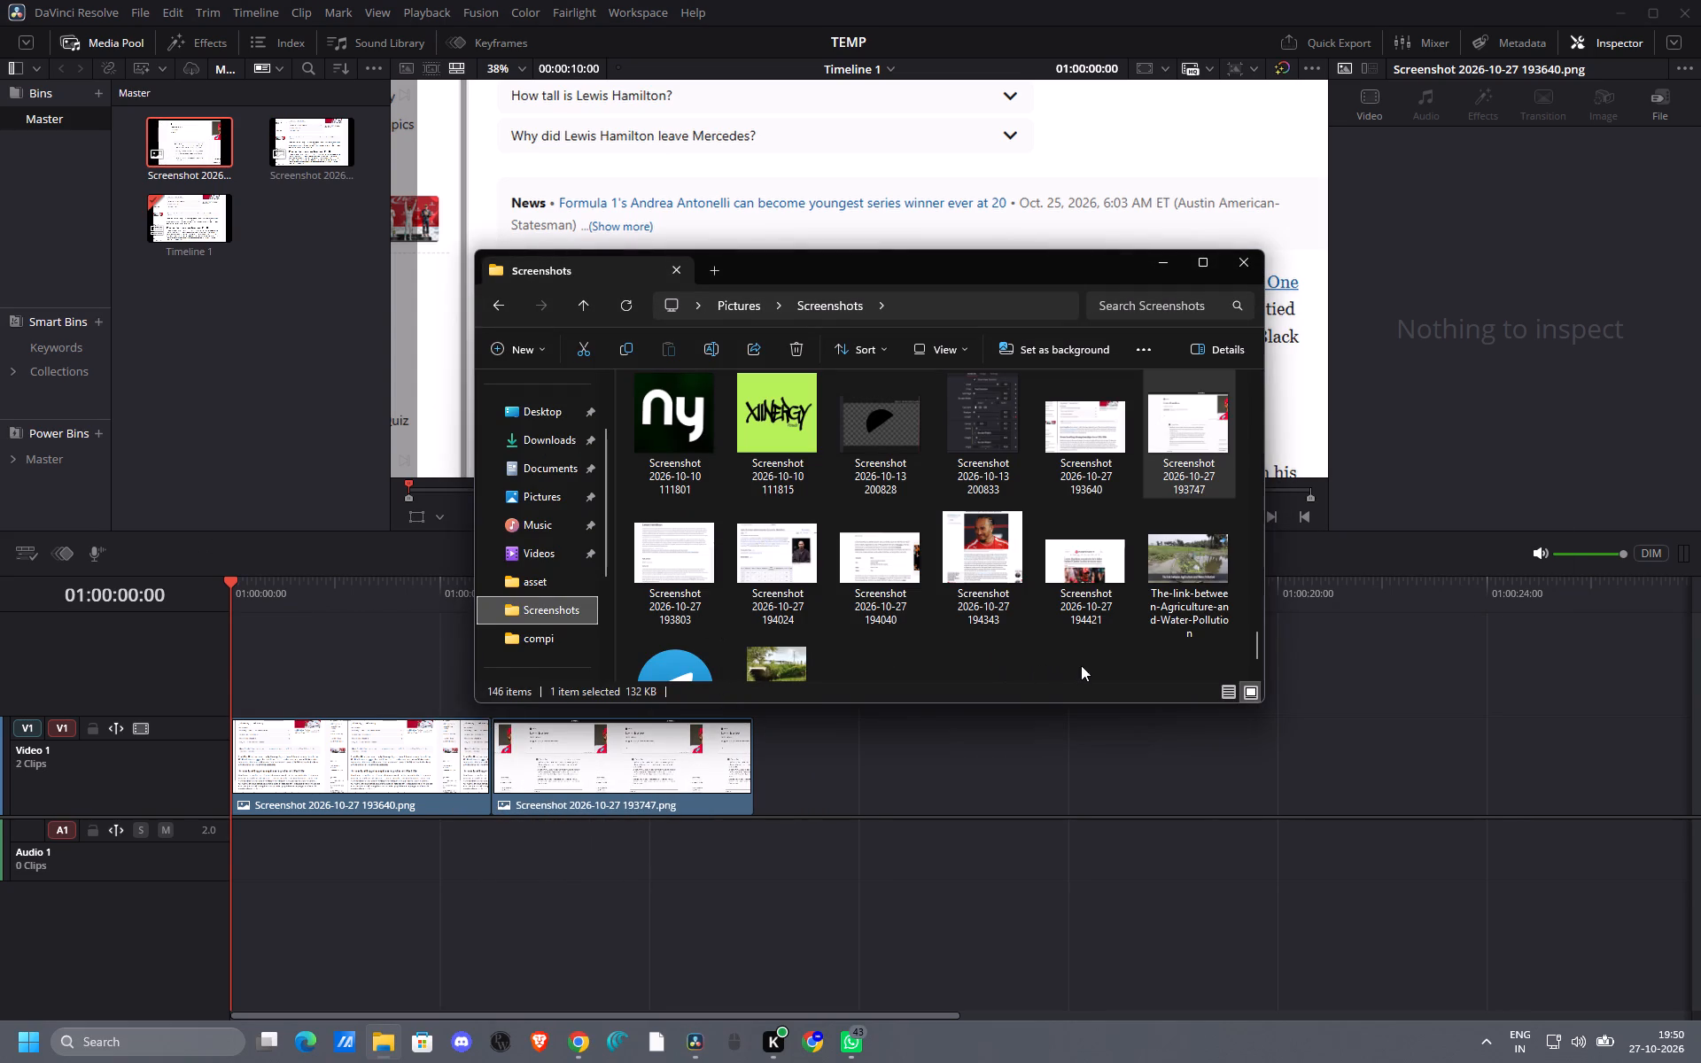
{"action": "left_click_drag", "start_coordinate": [1091, 632], "coordinate": [680, 561]}
{"action": "left_click_drag", "start_coordinate": [676, 558], "coordinate": [784, 780]}
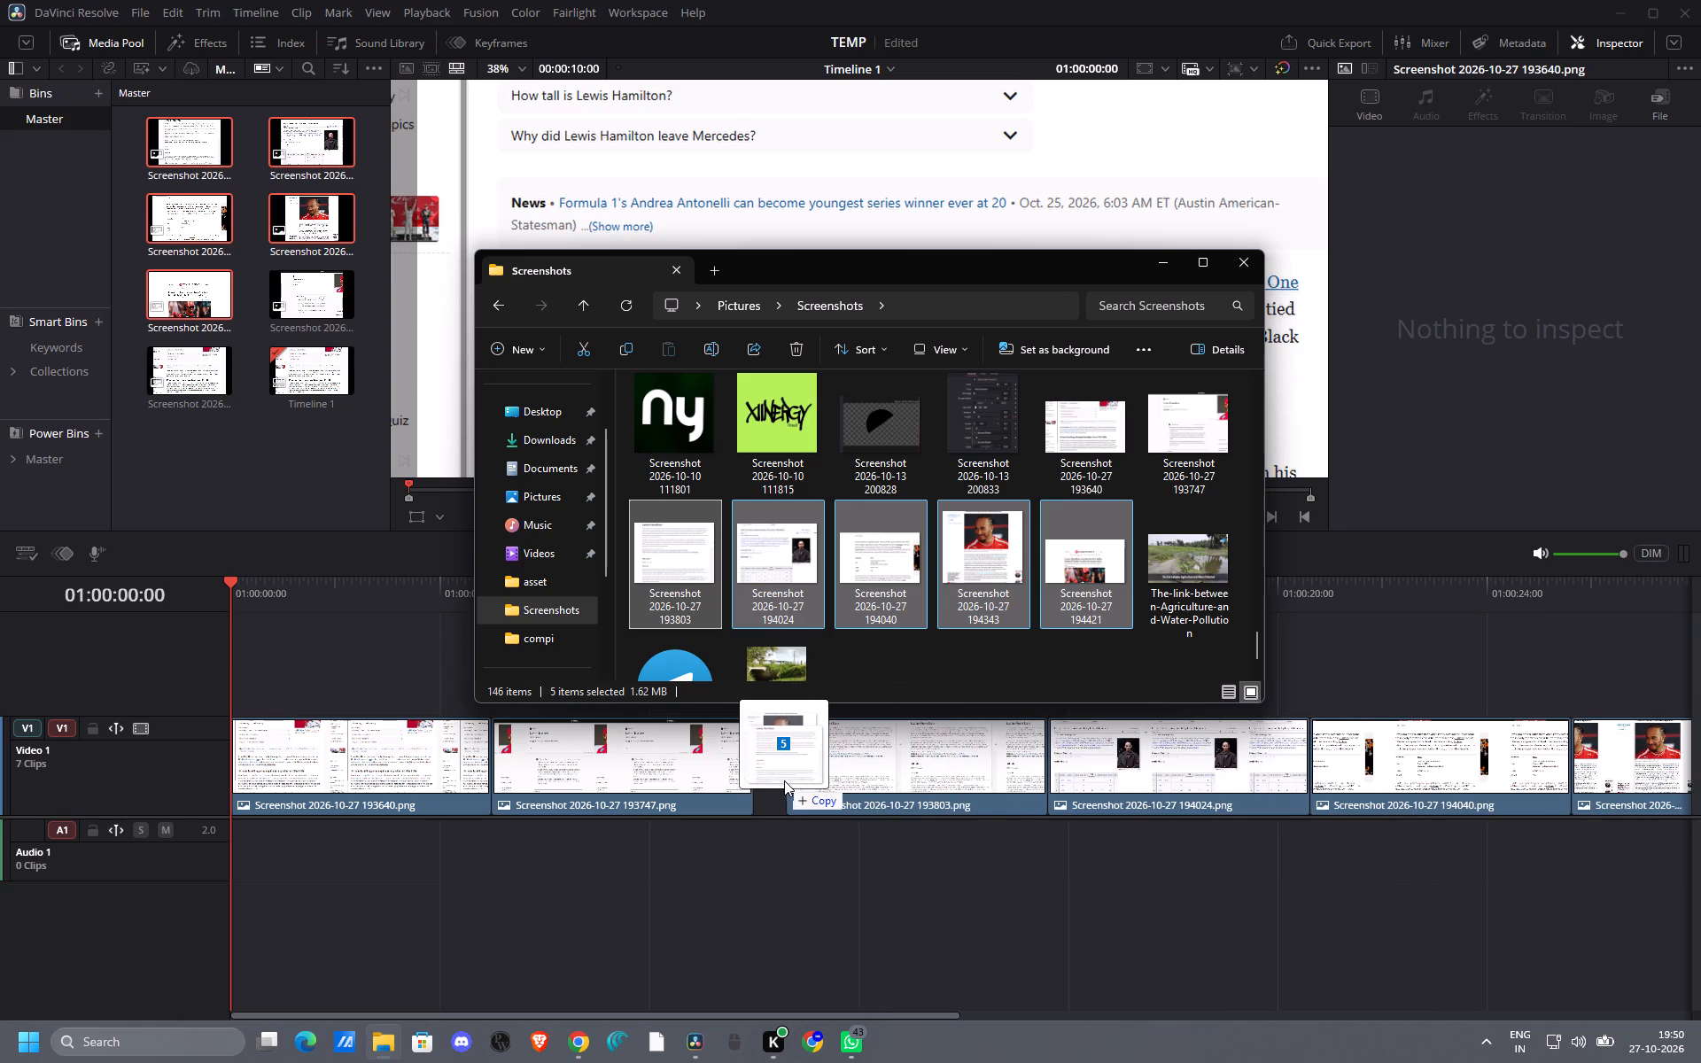
{"action": "left_click_drag", "start_coordinate": [784, 780], "coordinate": [754, 780]}
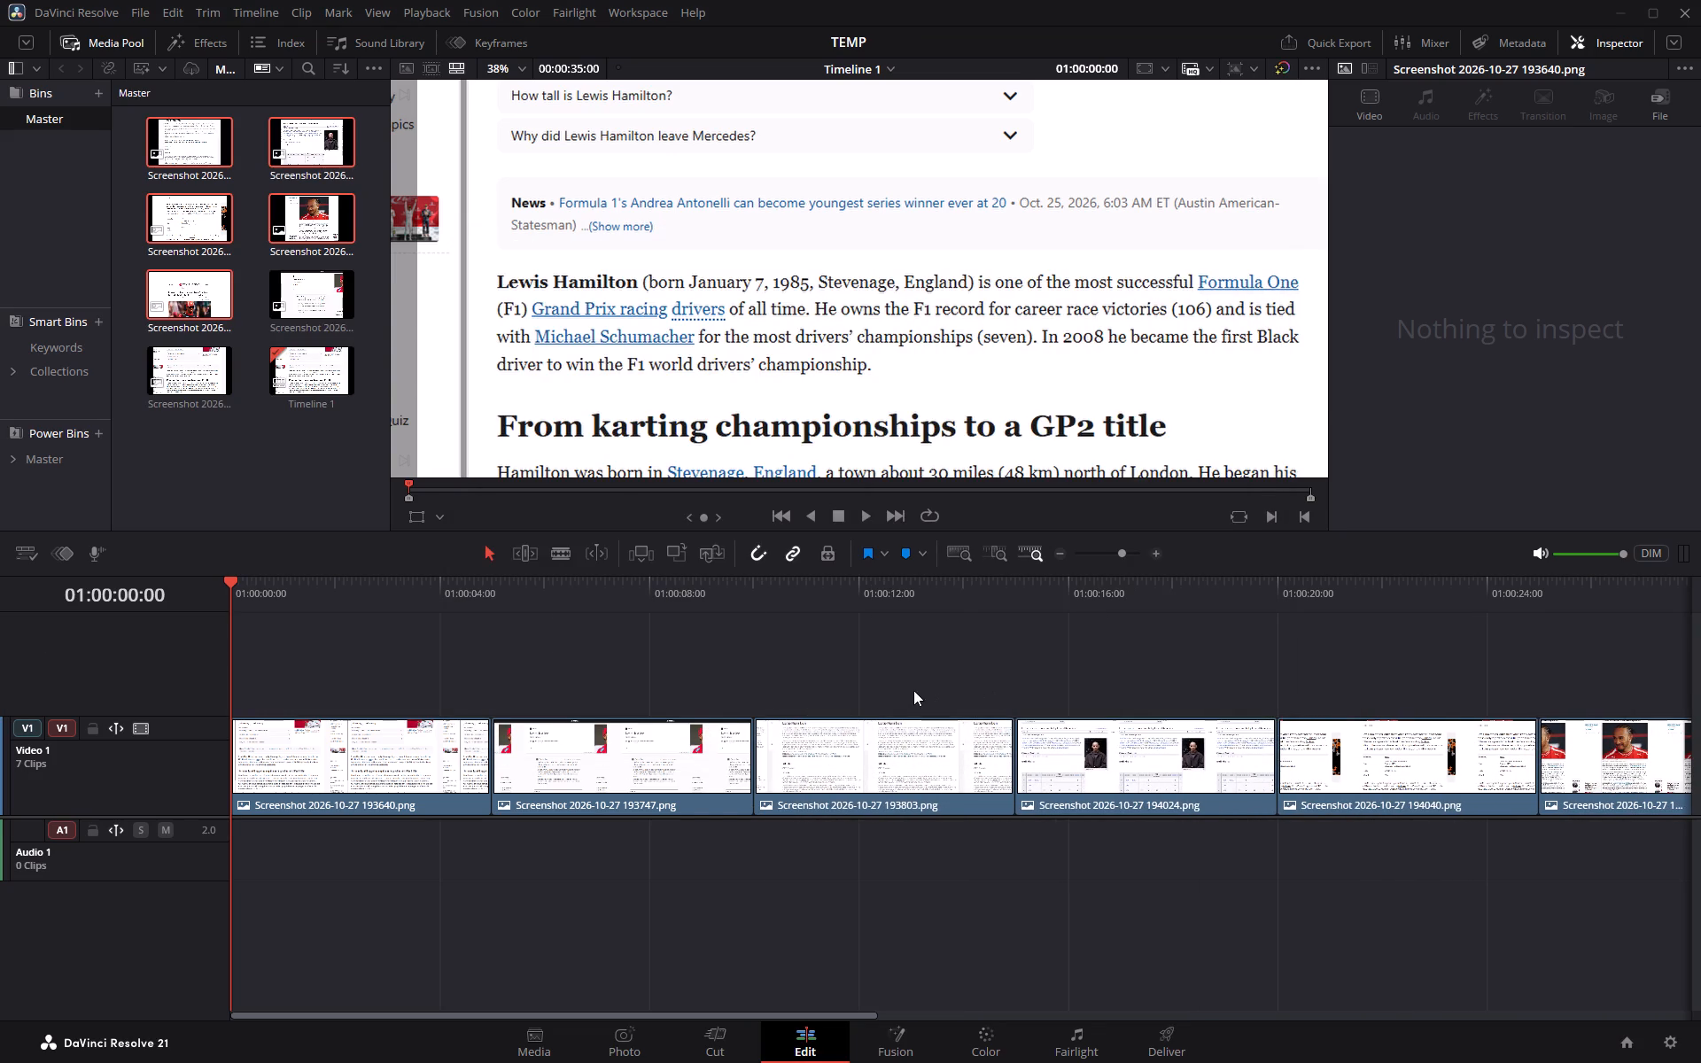
Select all seven screenshot clips on Video 1.
{"action": "scroll", "coordinate": [717, 736], "scroll_direction": "down", "scroll_amount": 3}
{"action": "left_click", "coordinate": [1063, 558]}
{"action": "left_click_drag", "start_coordinate": [268, 644], "coordinate": [1183, 911]}
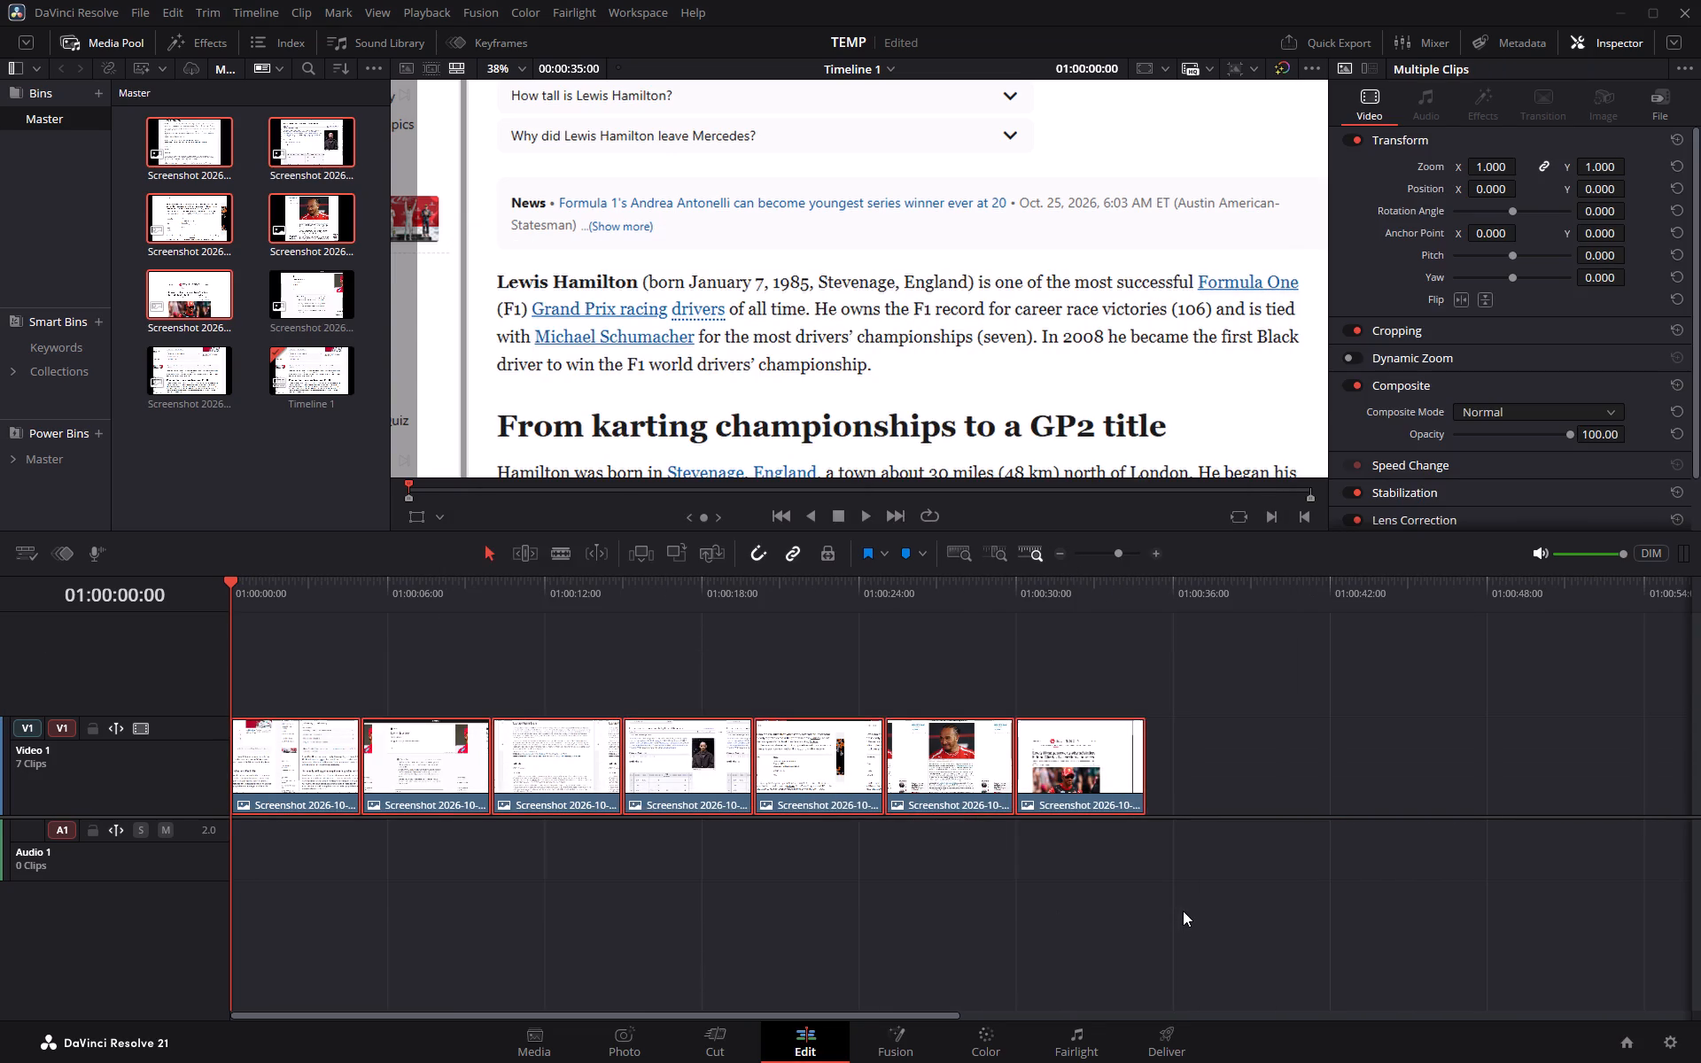
{"action": "key", "text": "alt+d"}
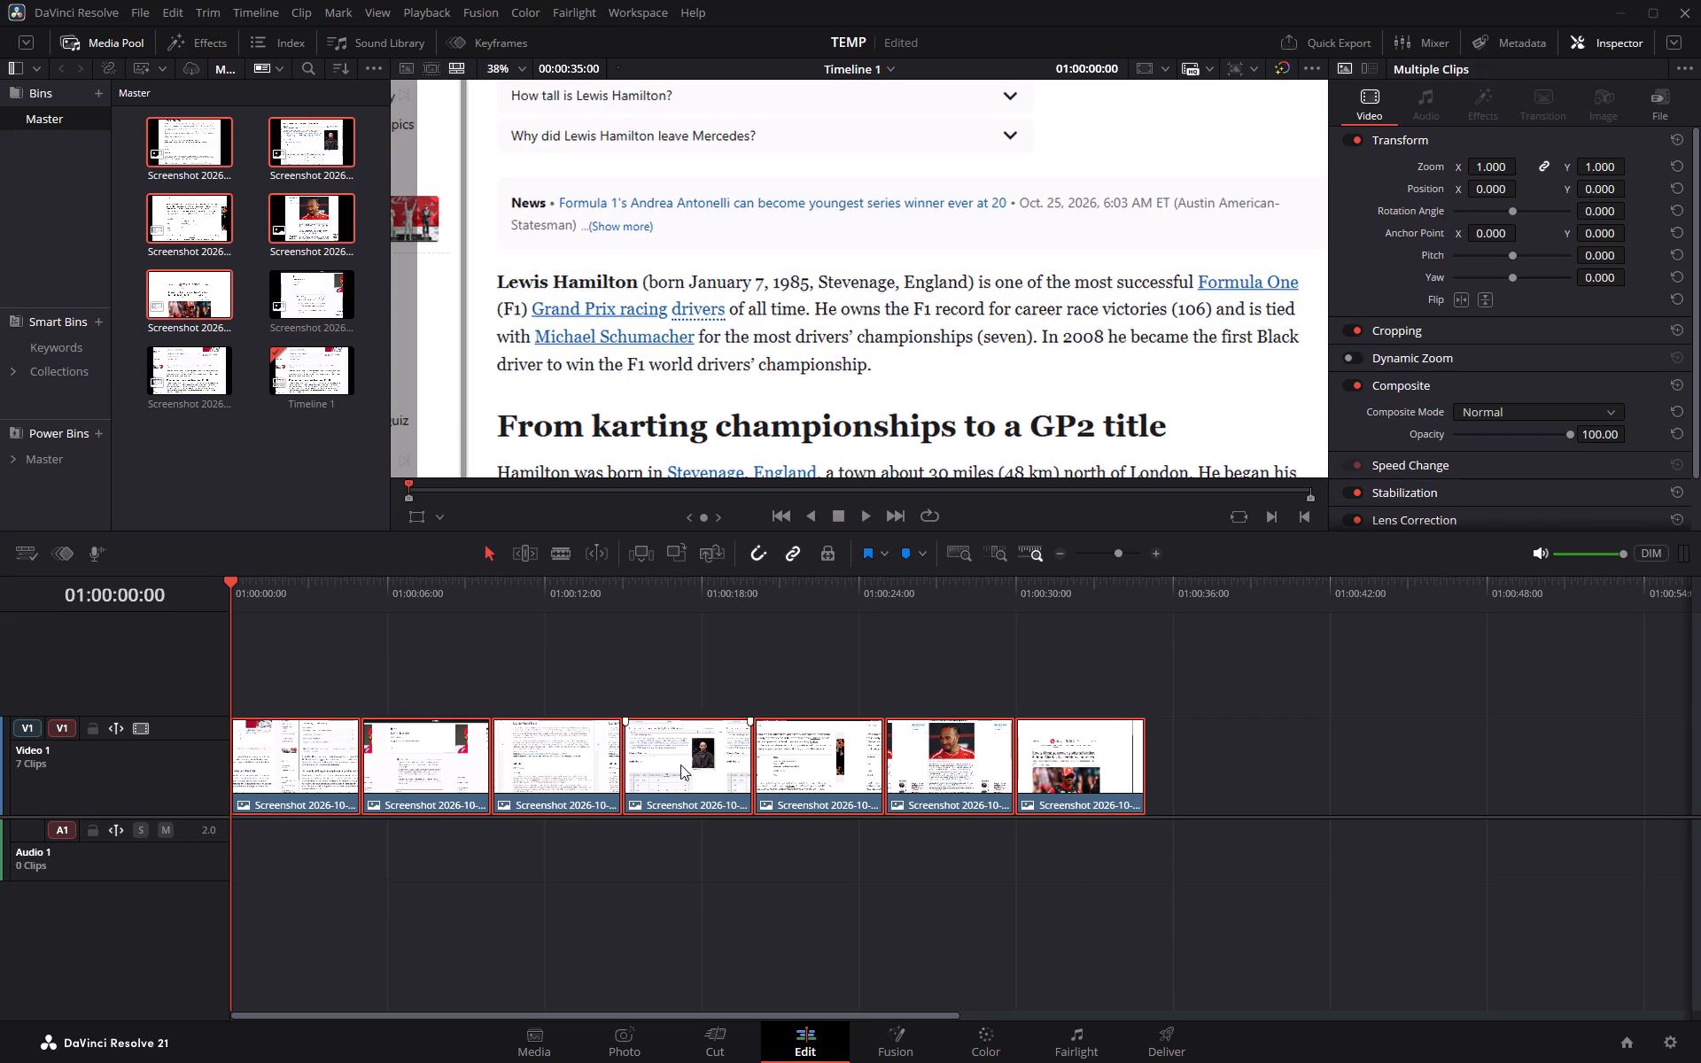
Search the keyboard customization commands for "duration" to look up the Change Clip Duration shortcut.
{"action": "left_click", "coordinate": [108, 8]}
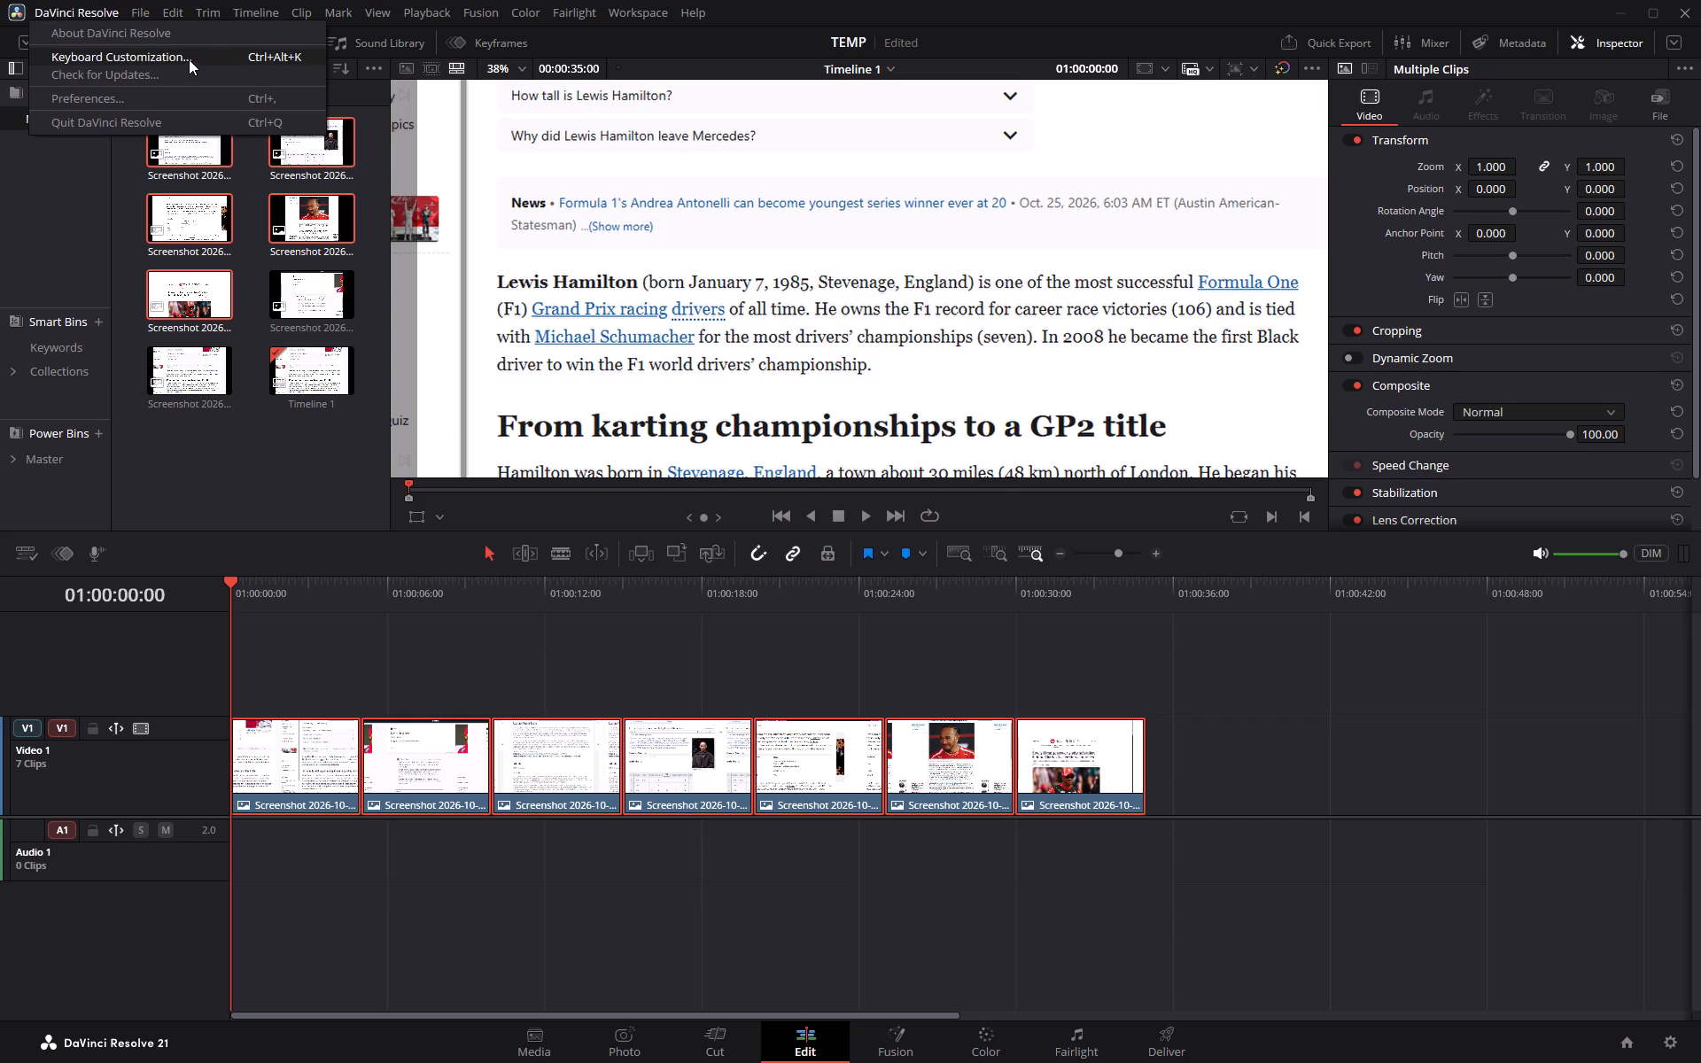
{"action": "left_click", "coordinate": [189, 59]}
{"action": "left_click", "coordinate": [1200, 435]}
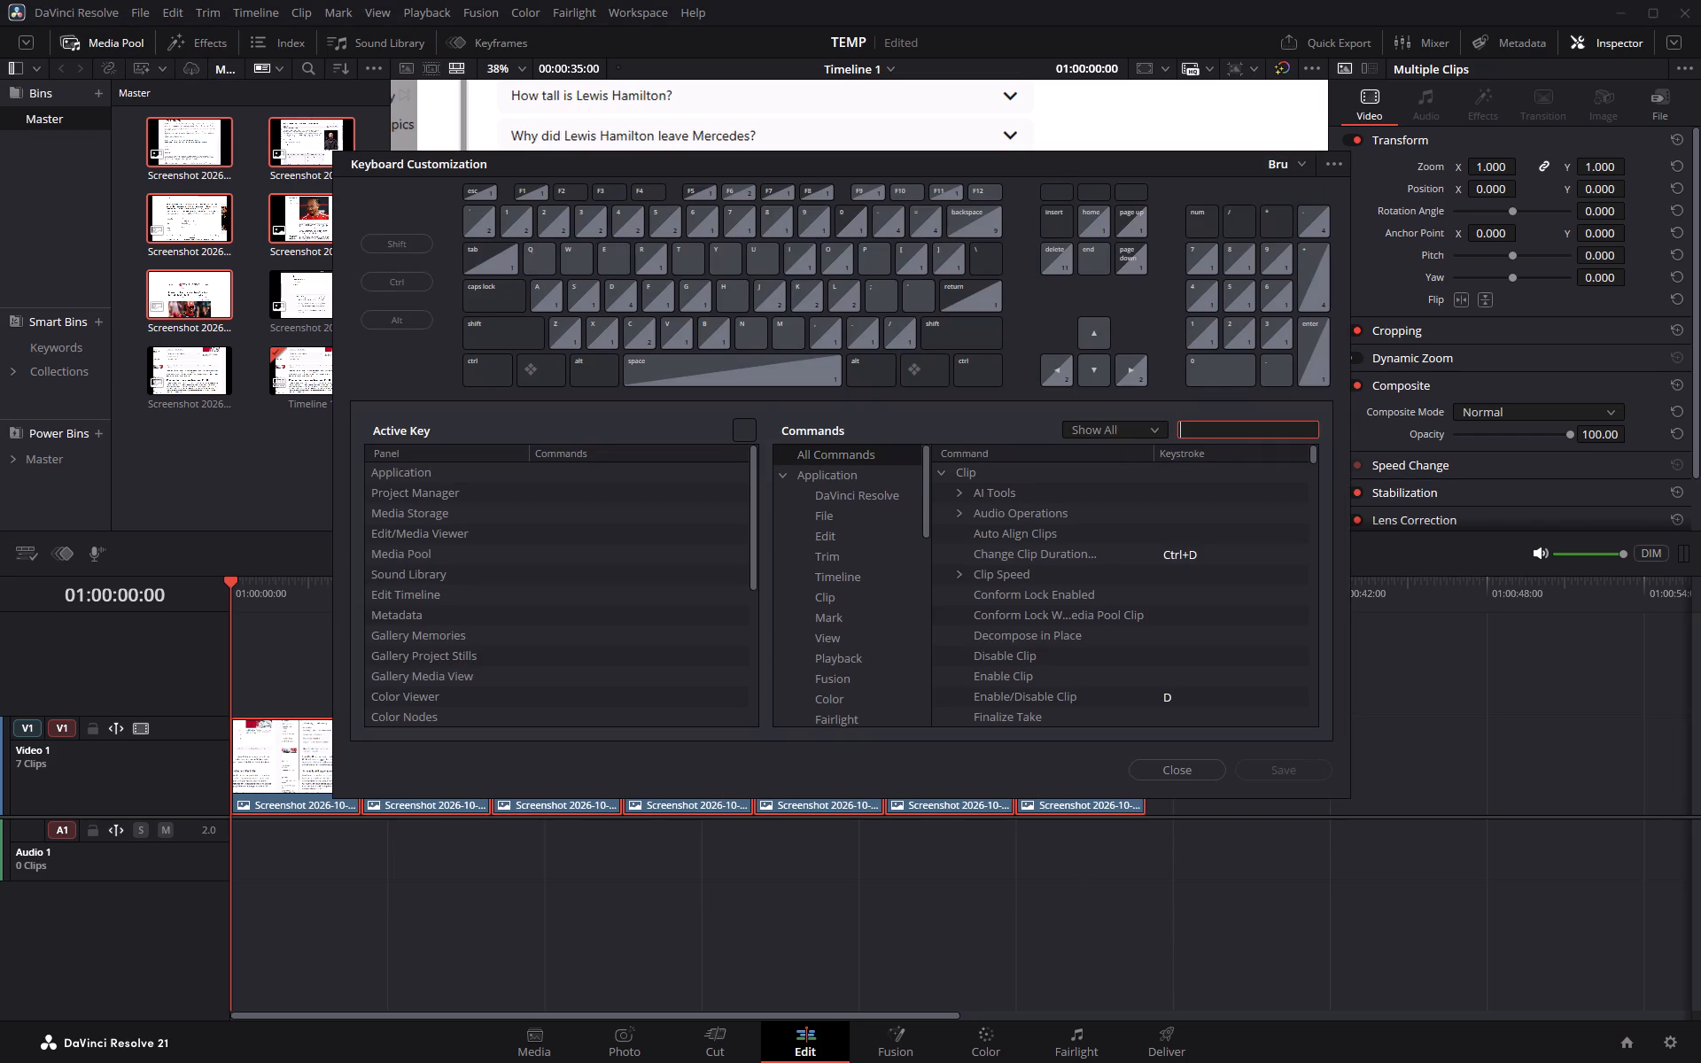
{"action": "type", "text": "duration"}
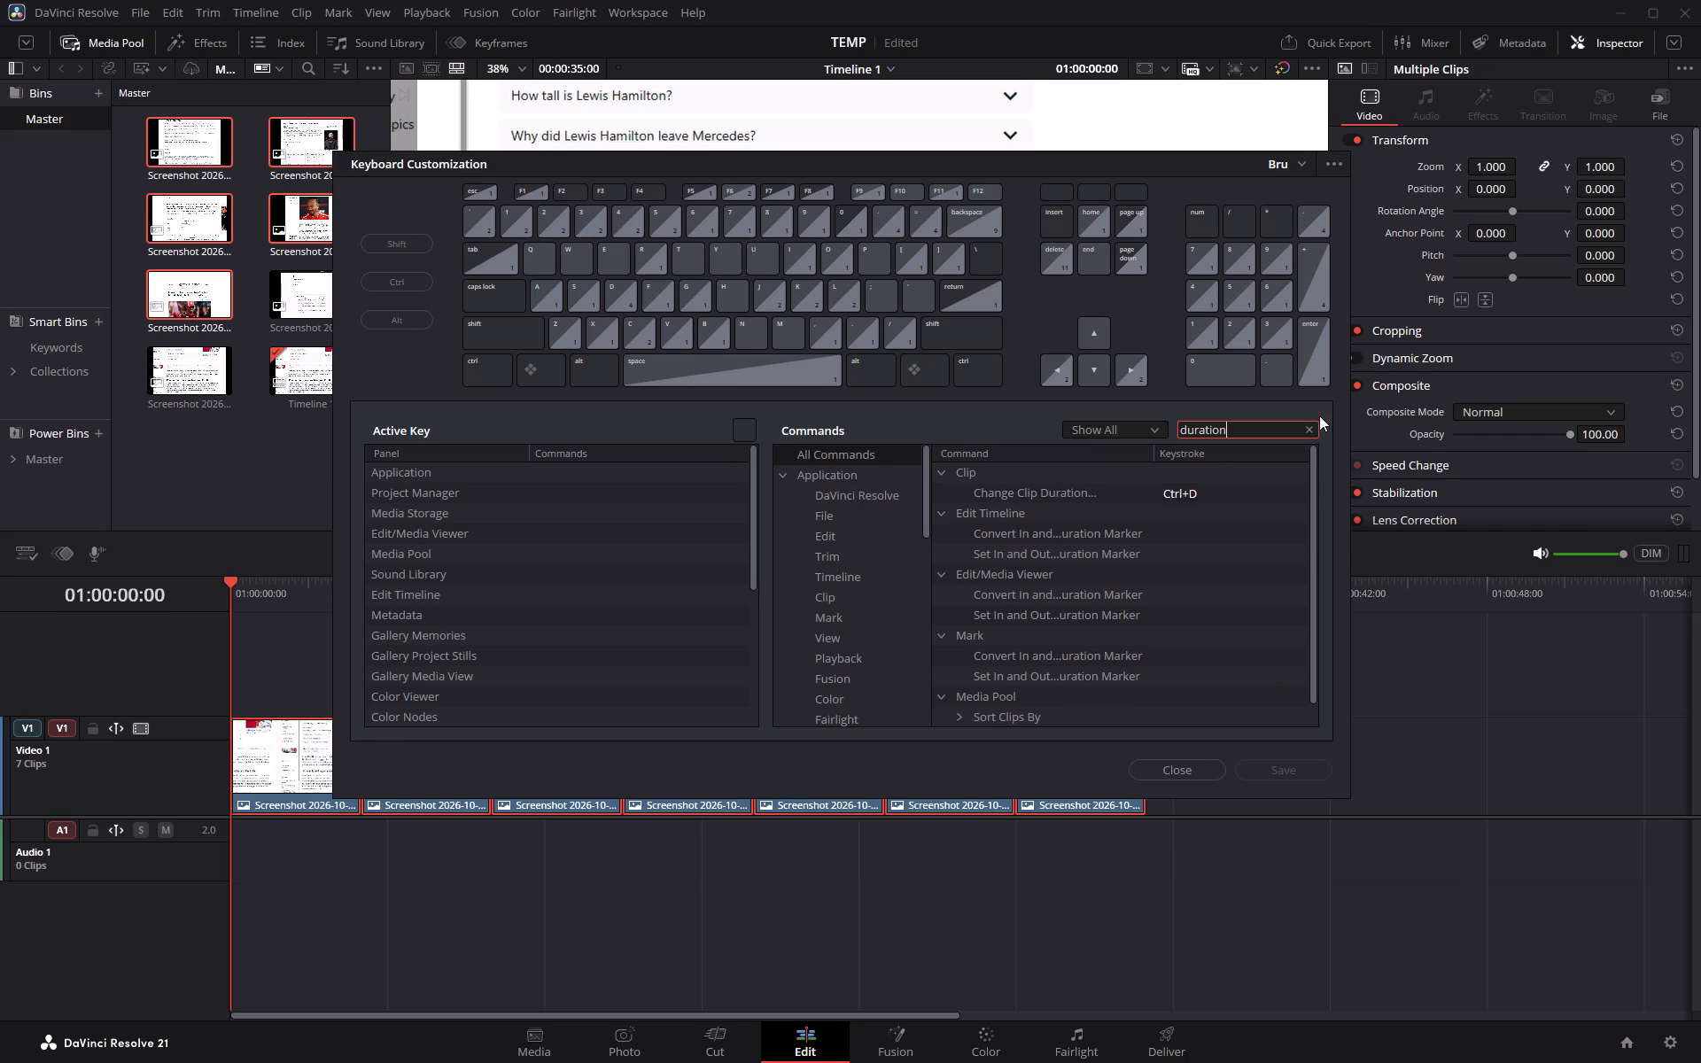
{"action": "left_click", "coordinate": [1171, 767]}
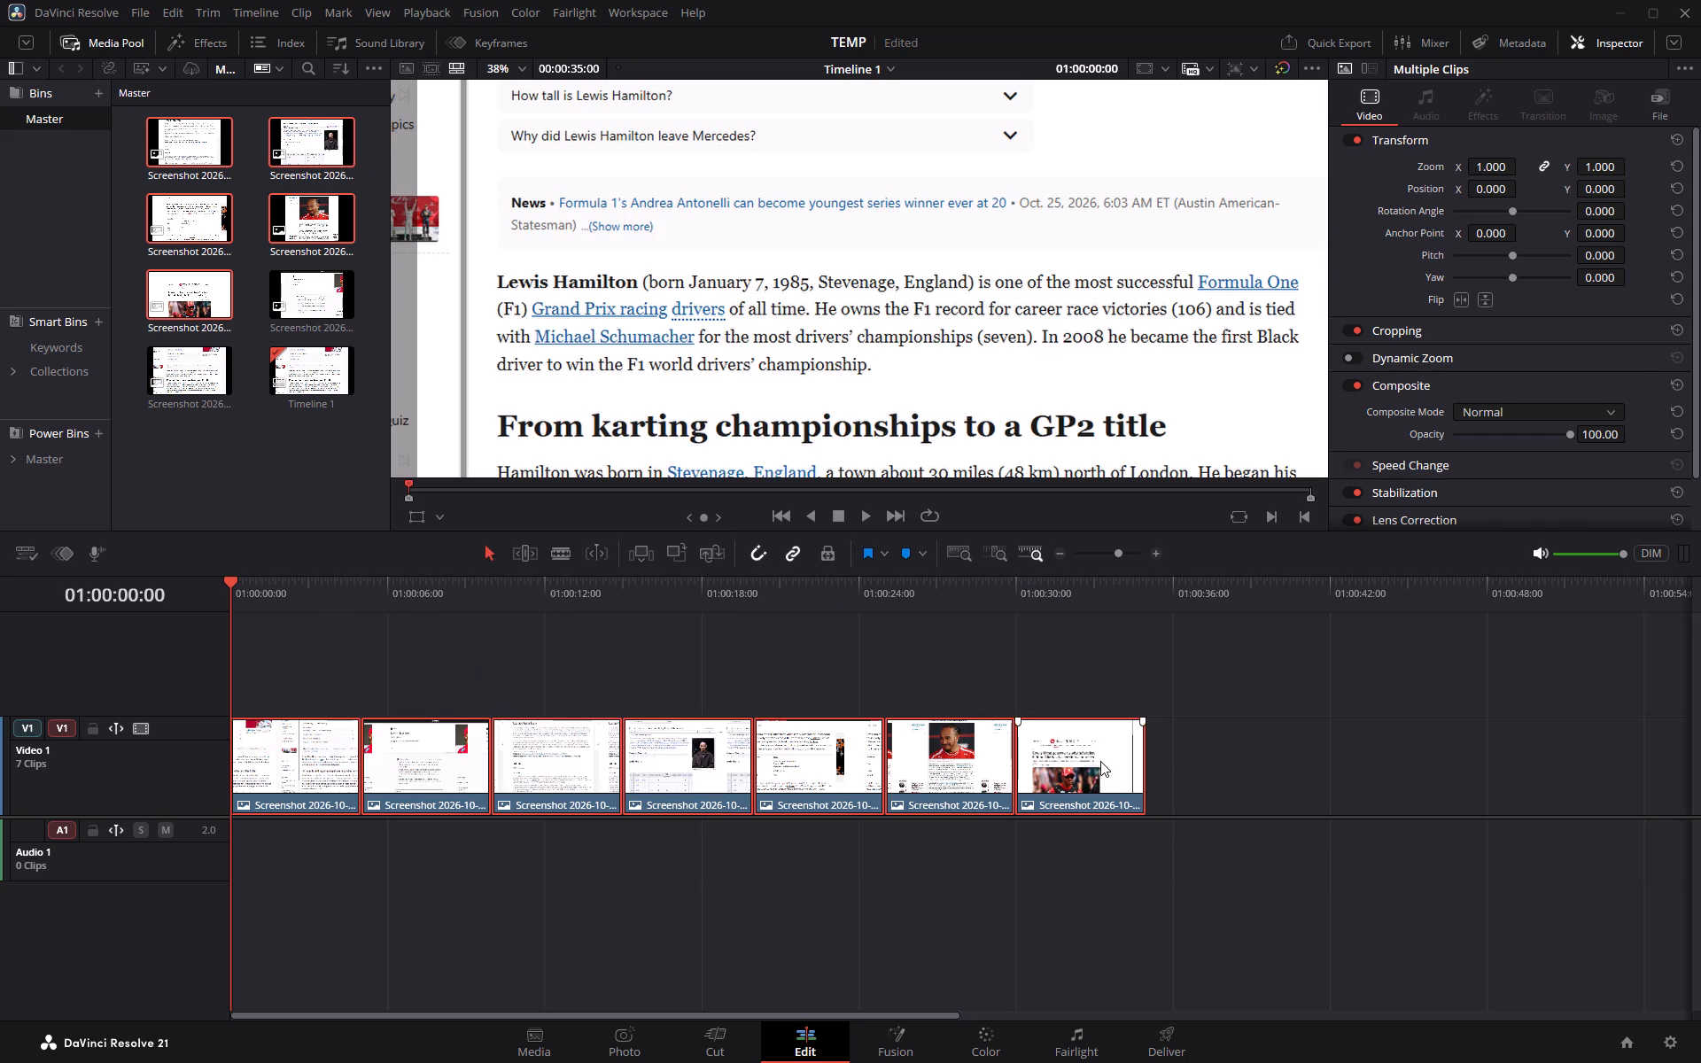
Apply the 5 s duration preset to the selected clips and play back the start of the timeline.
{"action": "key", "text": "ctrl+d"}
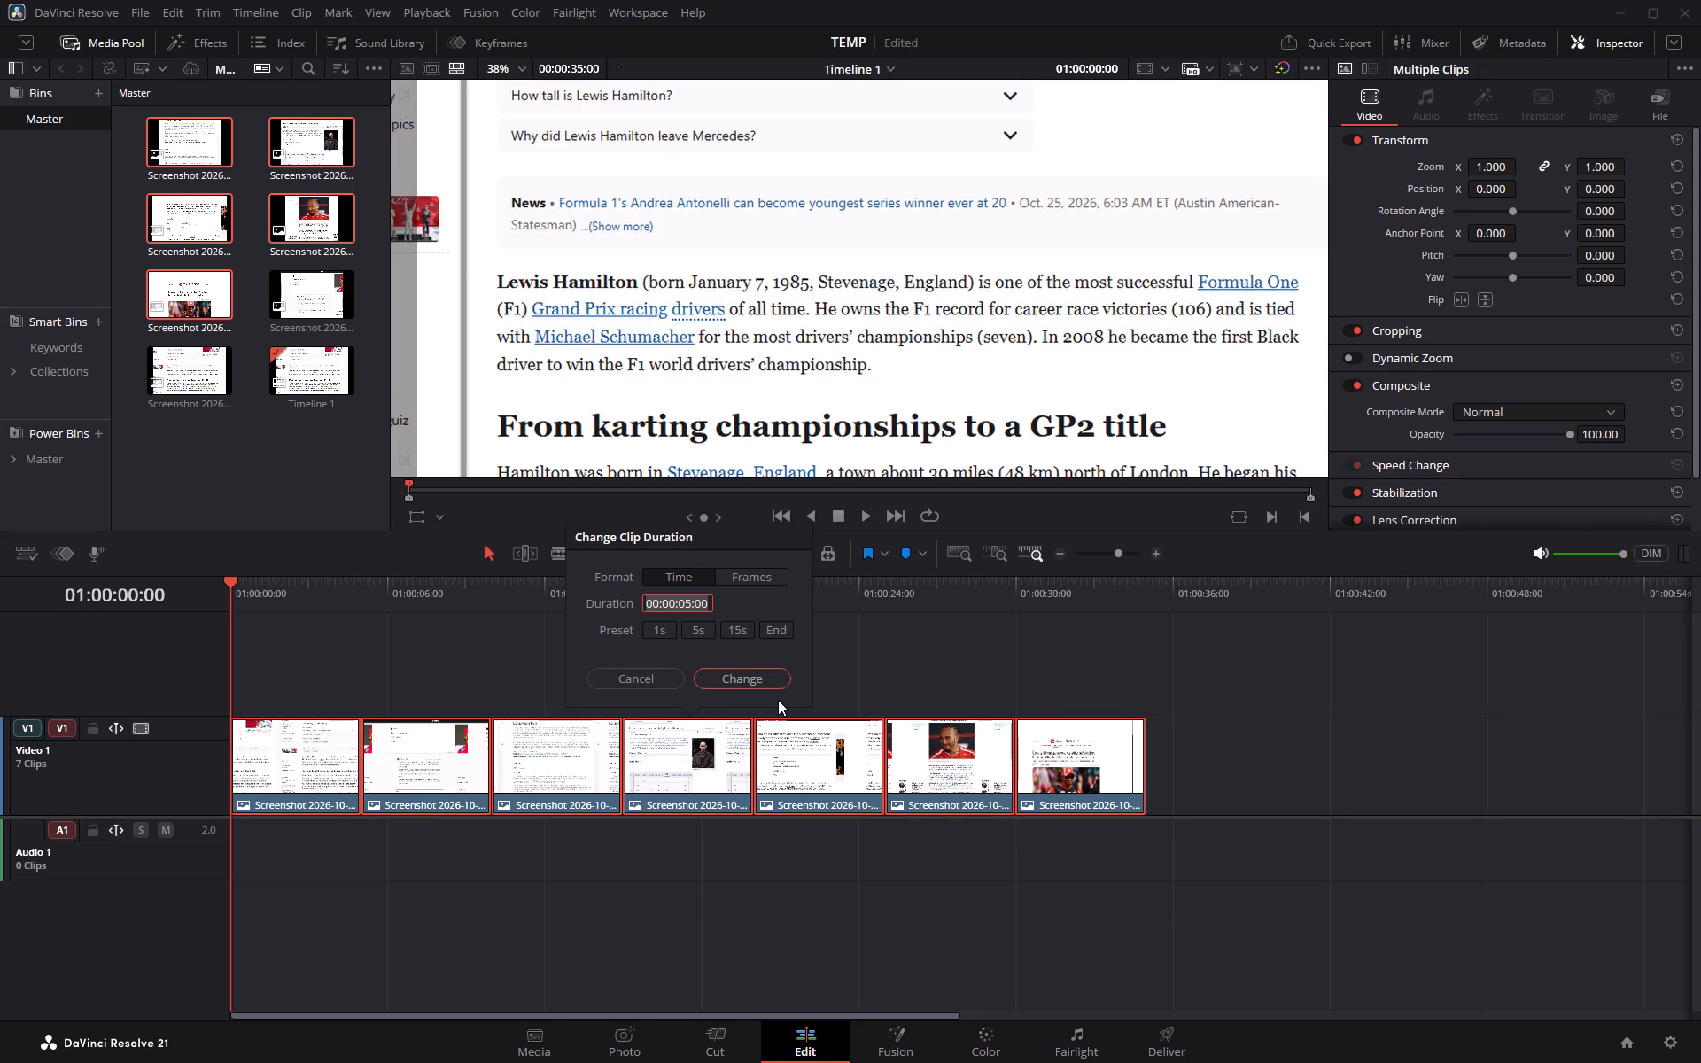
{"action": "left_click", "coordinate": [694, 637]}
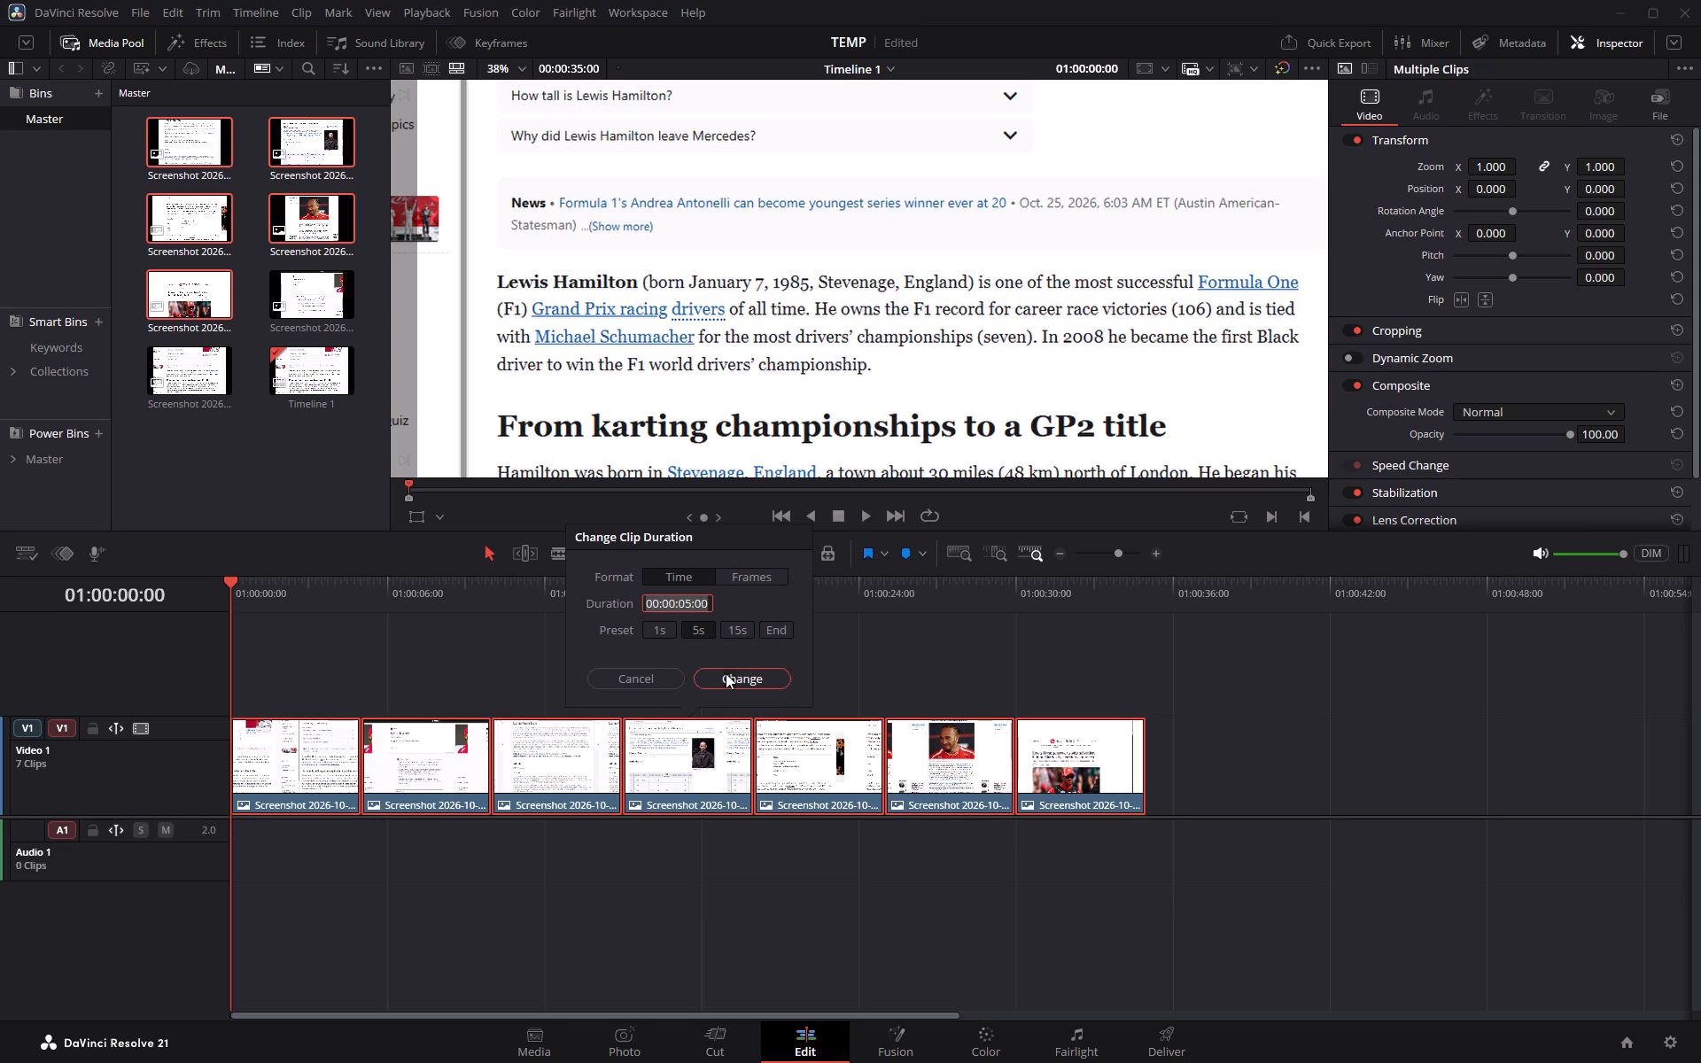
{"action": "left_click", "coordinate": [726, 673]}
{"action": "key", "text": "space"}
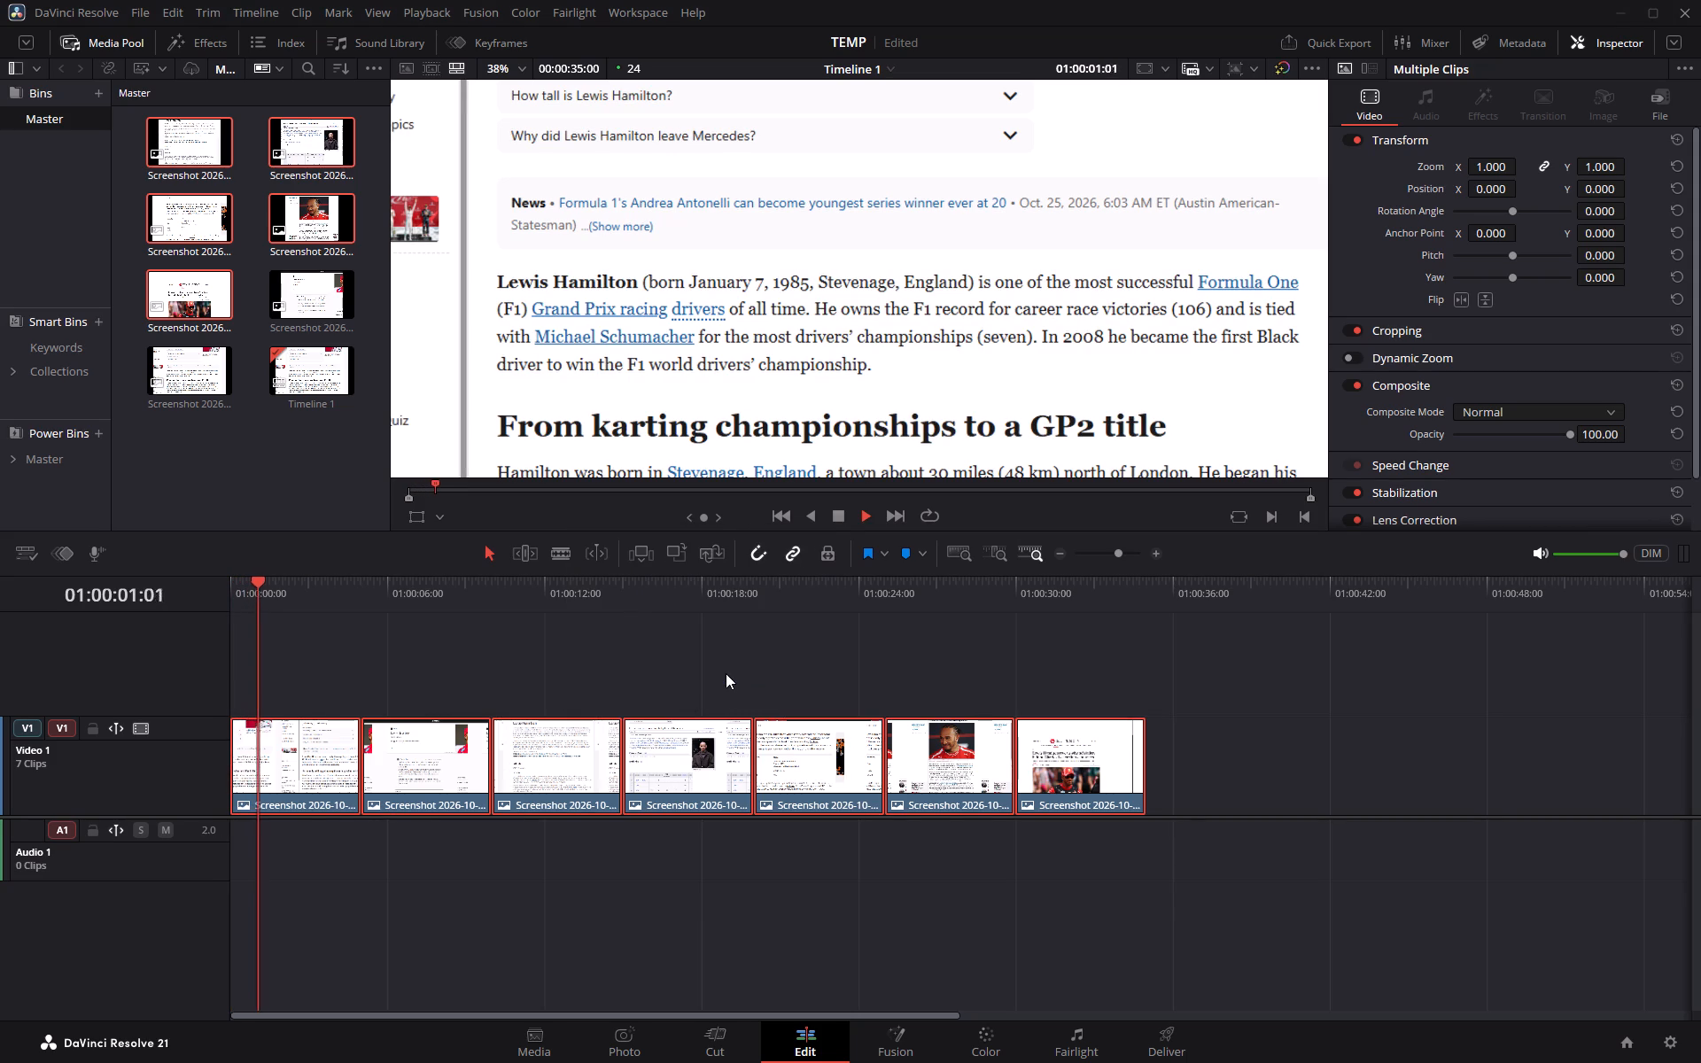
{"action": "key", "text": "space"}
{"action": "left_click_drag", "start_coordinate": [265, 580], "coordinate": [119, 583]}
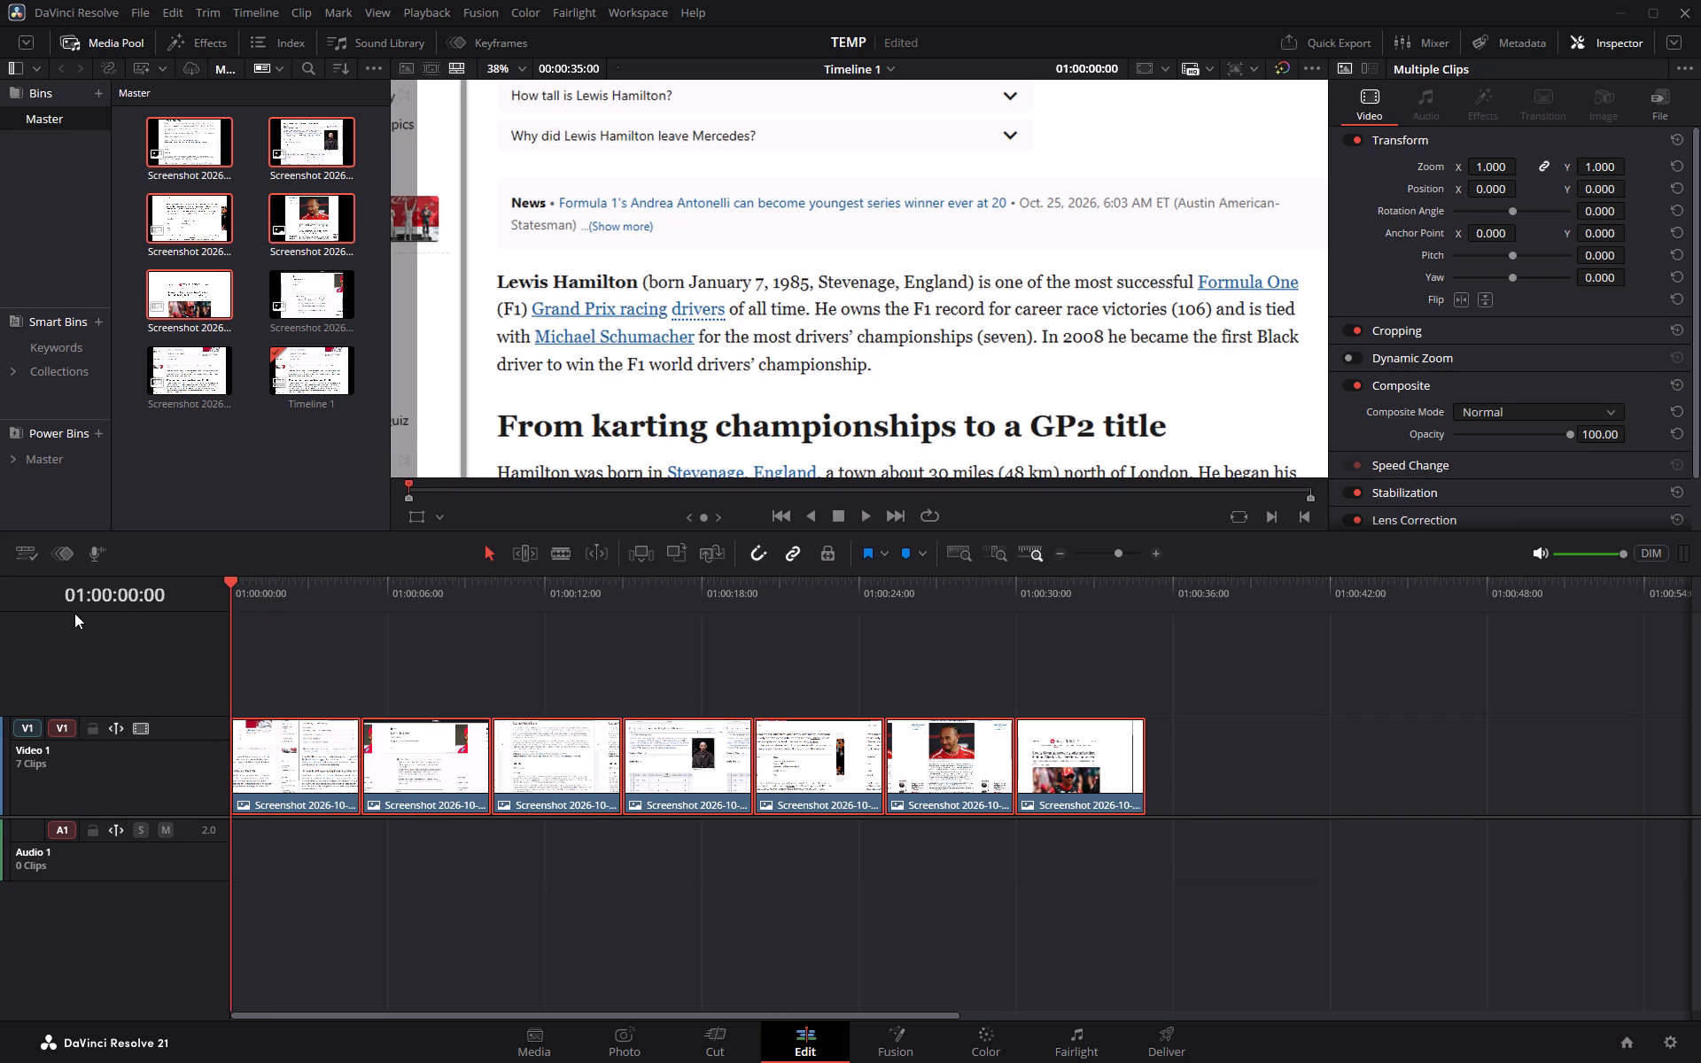
Switch to the tutorial and rewatch how to change the duration of still images, pausing at about 1:09.
{"action": "key", "text": "alt+Tab"}
{"action": "key", "text": "alt+Tab"}
{"action": "key", "text": "alt+Tab"}
{"action": "key", "text": "alt+Tab"}
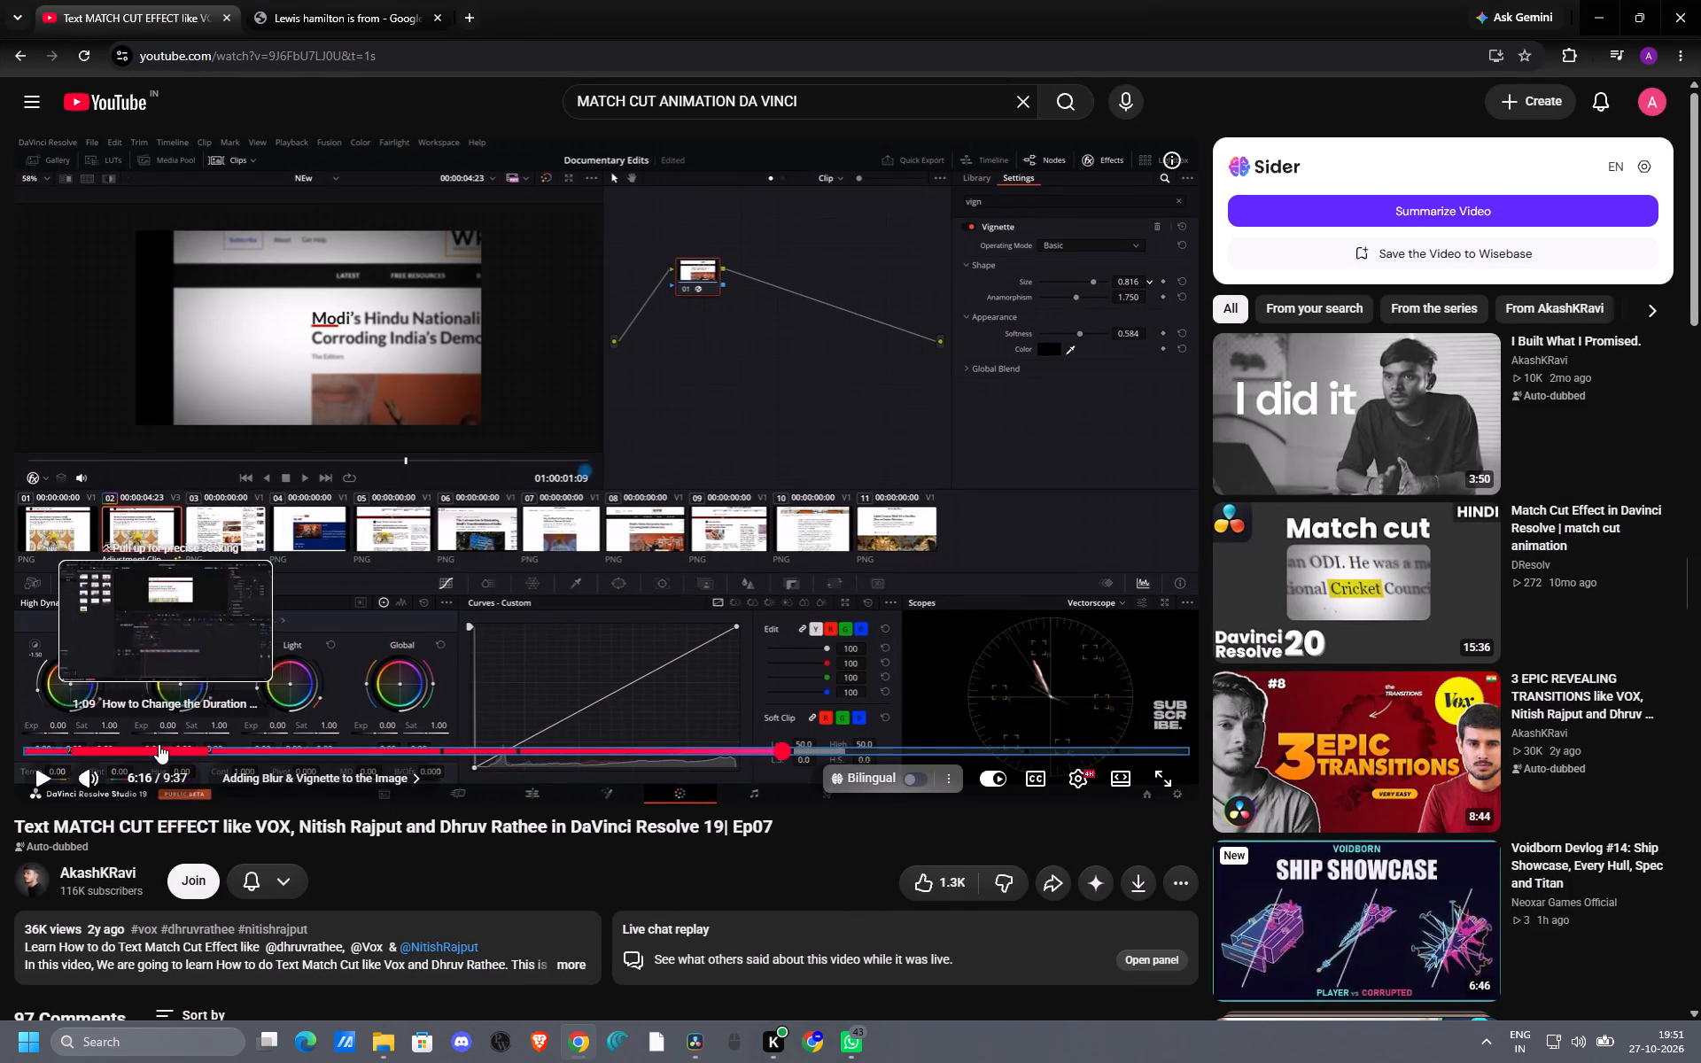
{"action": "left_click_drag", "start_coordinate": [152, 744], "coordinate": [71, 747]}
{"action": "key", "text": "space"}
{"action": "key", "text": "Right"}
{"action": "key", "text": "Right"}
{"action": "key", "text": "Right"}
{"action": "key", "text": "Right"}
{"action": "key", "text": "Right"}
{"action": "key", "text": "Right"}
{"action": "key", "text": "Right"}
{"action": "key", "text": "Right"}
{"action": "key", "text": "Right"}
{"action": "key", "text": "Right"}
{"action": "key", "text": "Right"}
{"action": "key", "text": "Right"}
{"action": "key", "text": "Right"}
{"action": "key", "text": "Right"}
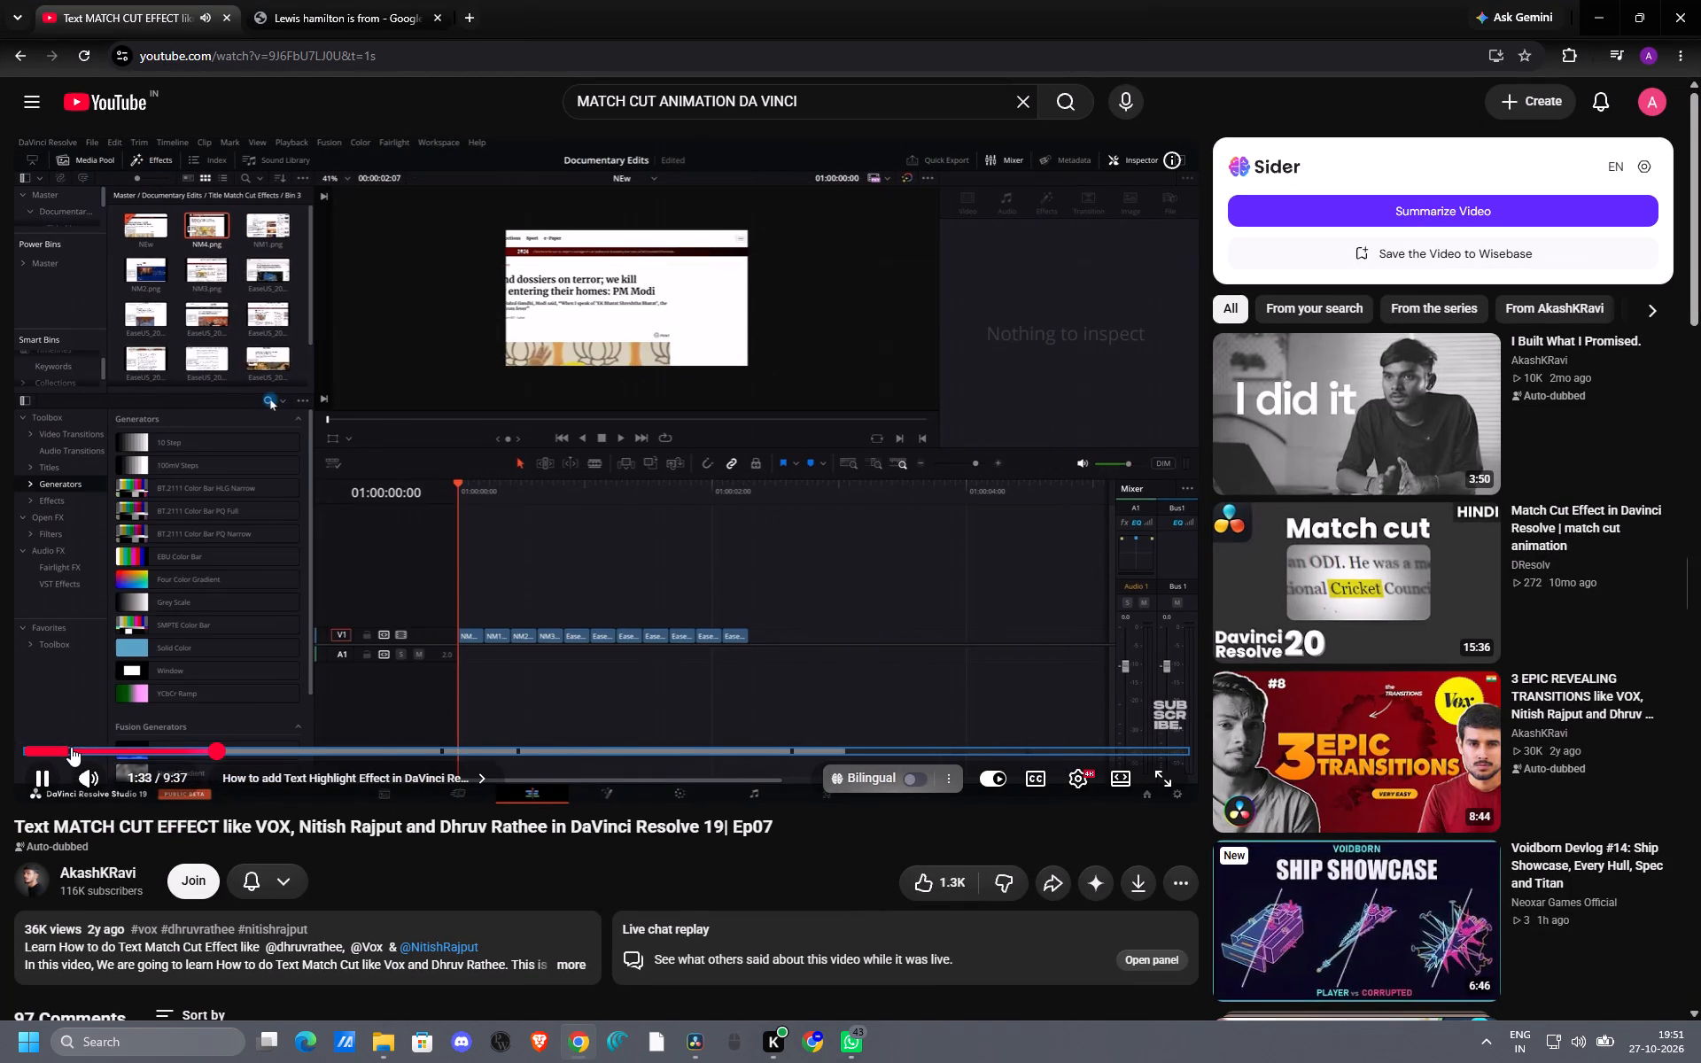
{"action": "key", "text": "Left"}
{"action": "key", "text": "Left"}
{"action": "key", "text": "Left"}
{"action": "key", "text": "Left"}
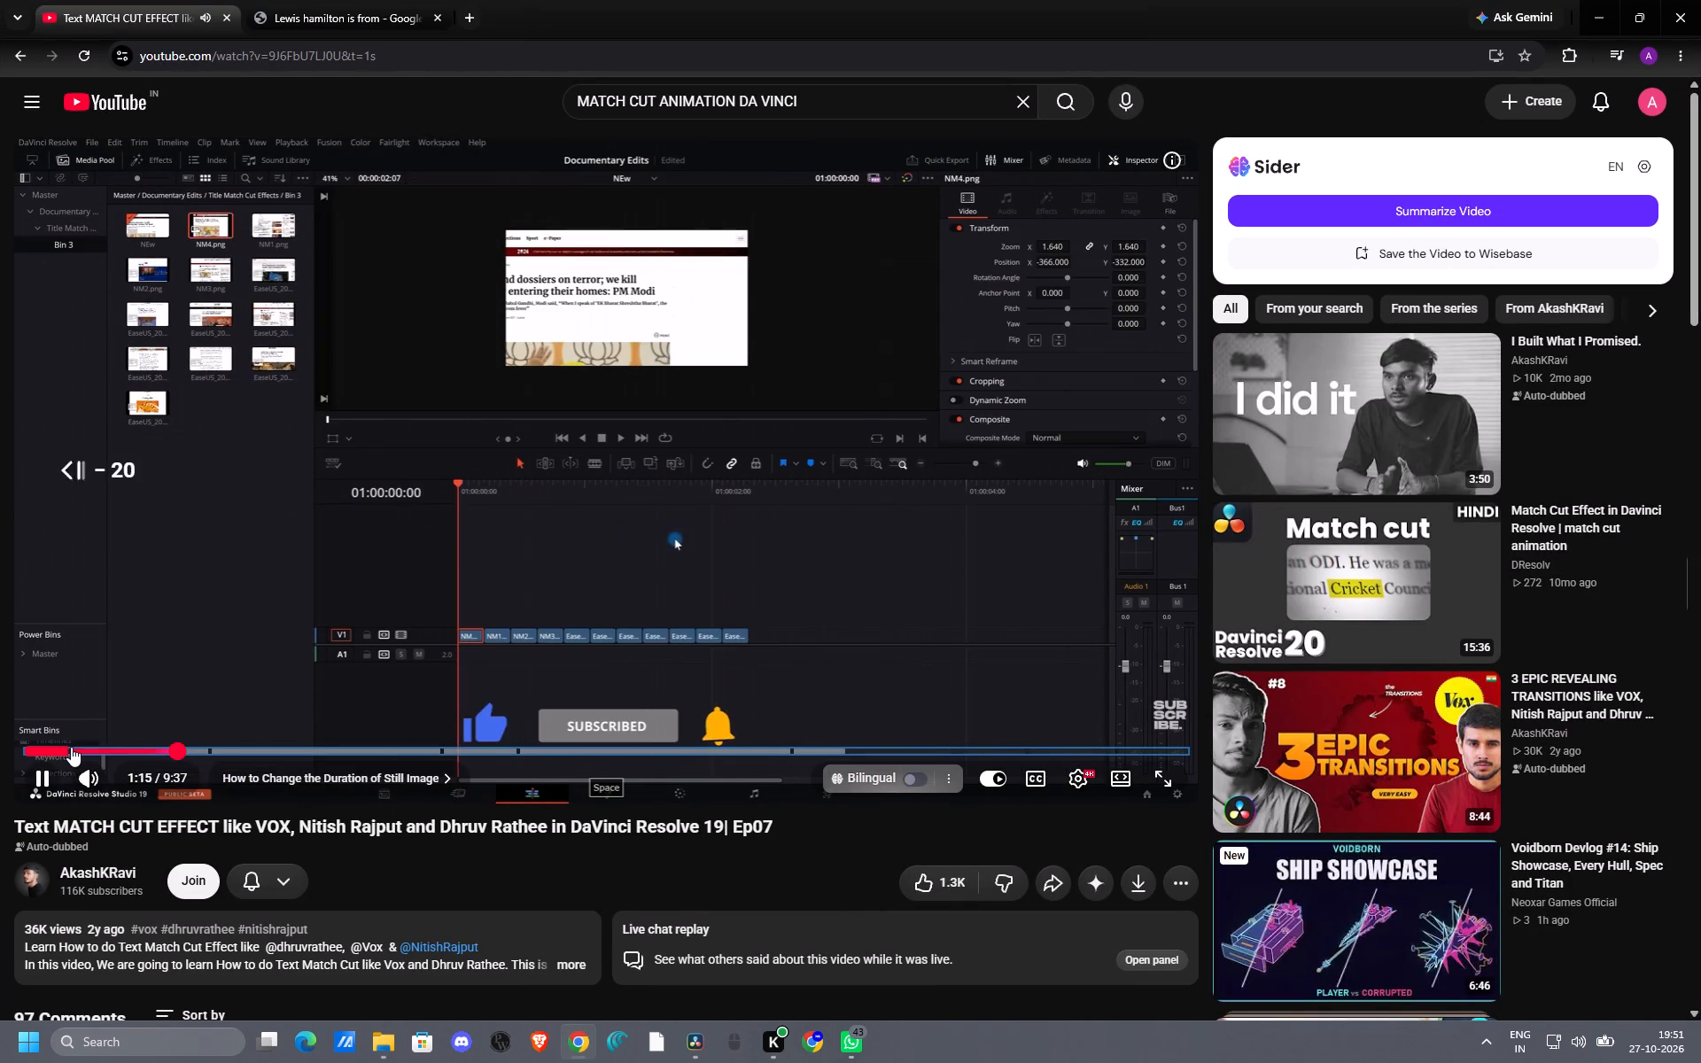
{"action": "key", "text": "Left"}
{"action": "key", "text": "Left"}
{"action": "key", "text": "Left"}
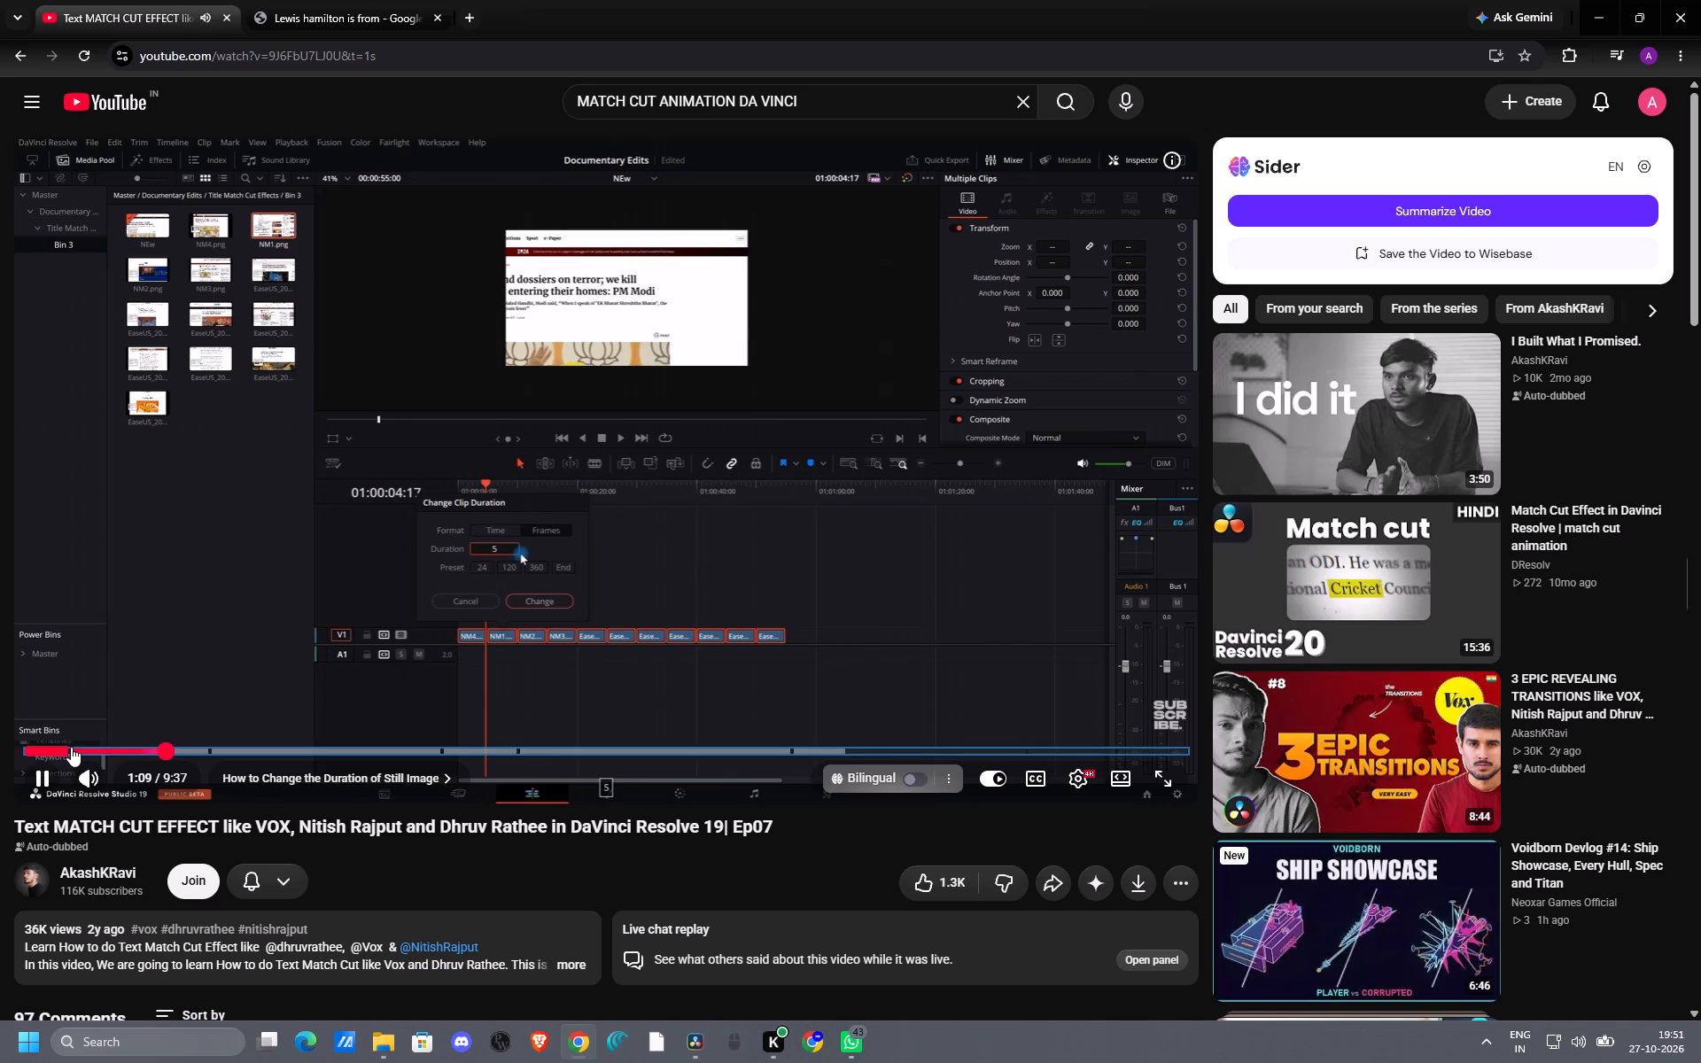
{"action": "key", "text": "space"}
Switch back to the TEMP project and set the duration of all seven selected clips to 5 frames.
{"action": "key", "text": "alt+Tab"}
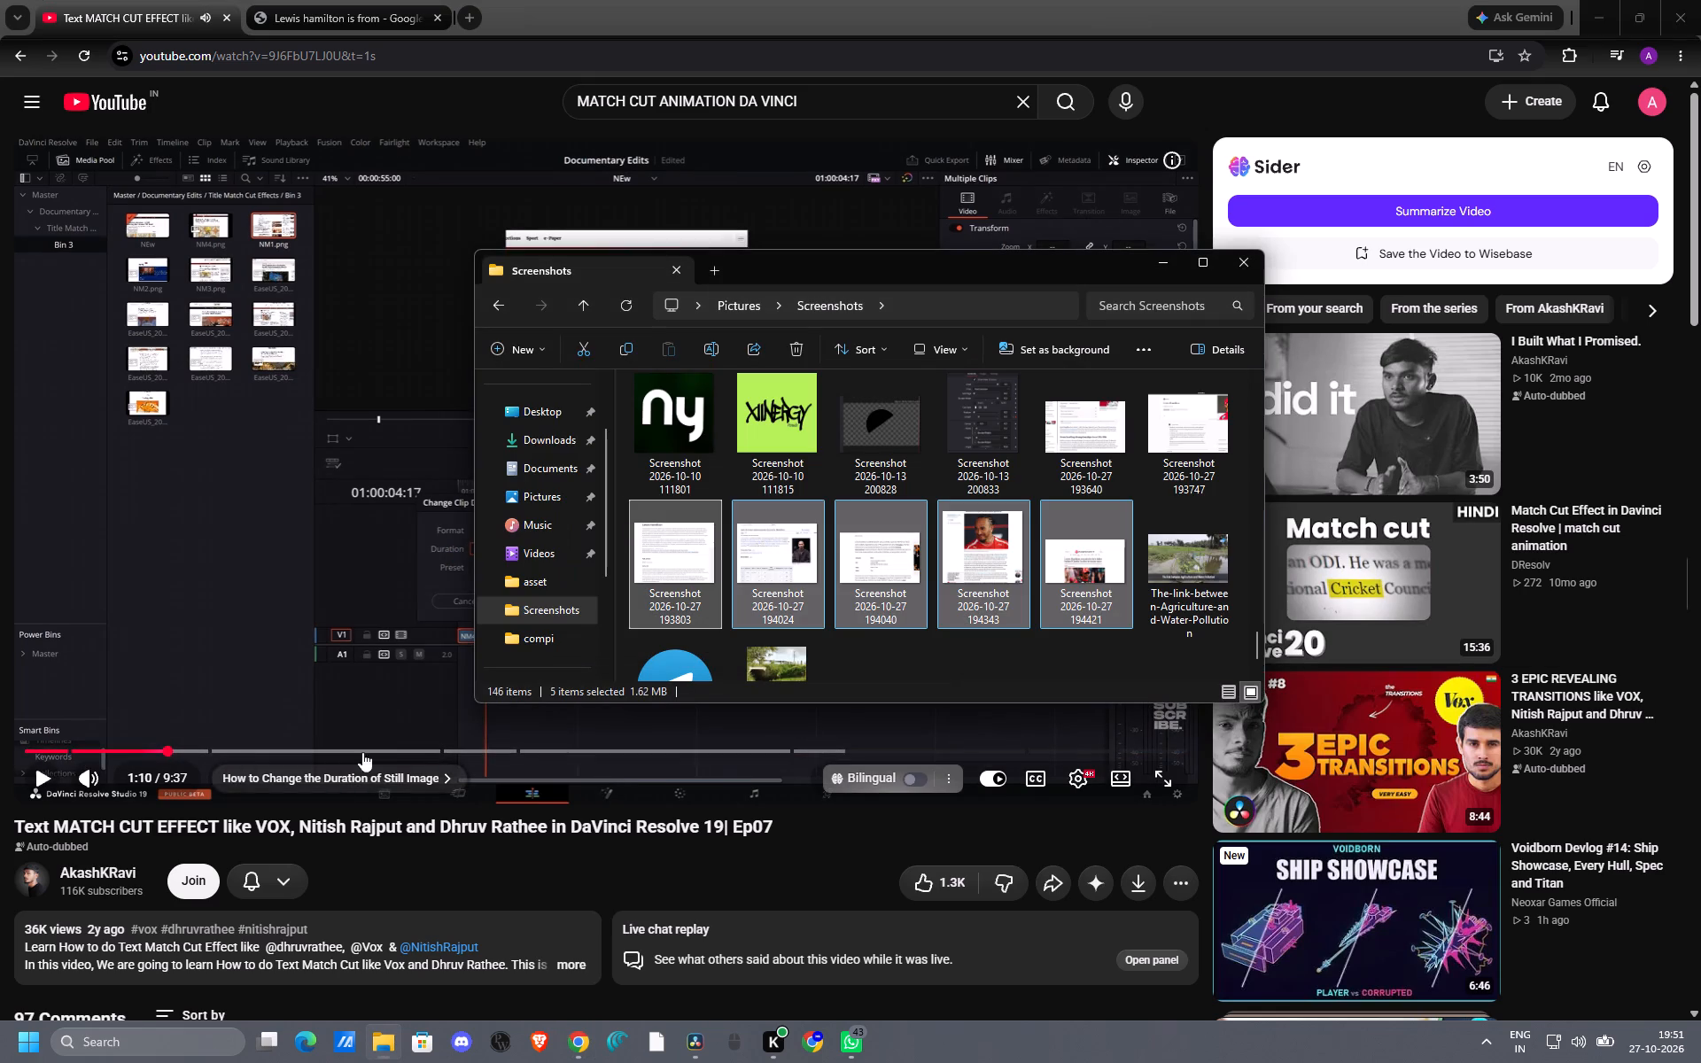
{"action": "key", "text": "alt+Tab"}
{"action": "key", "text": "alt+Tab"}
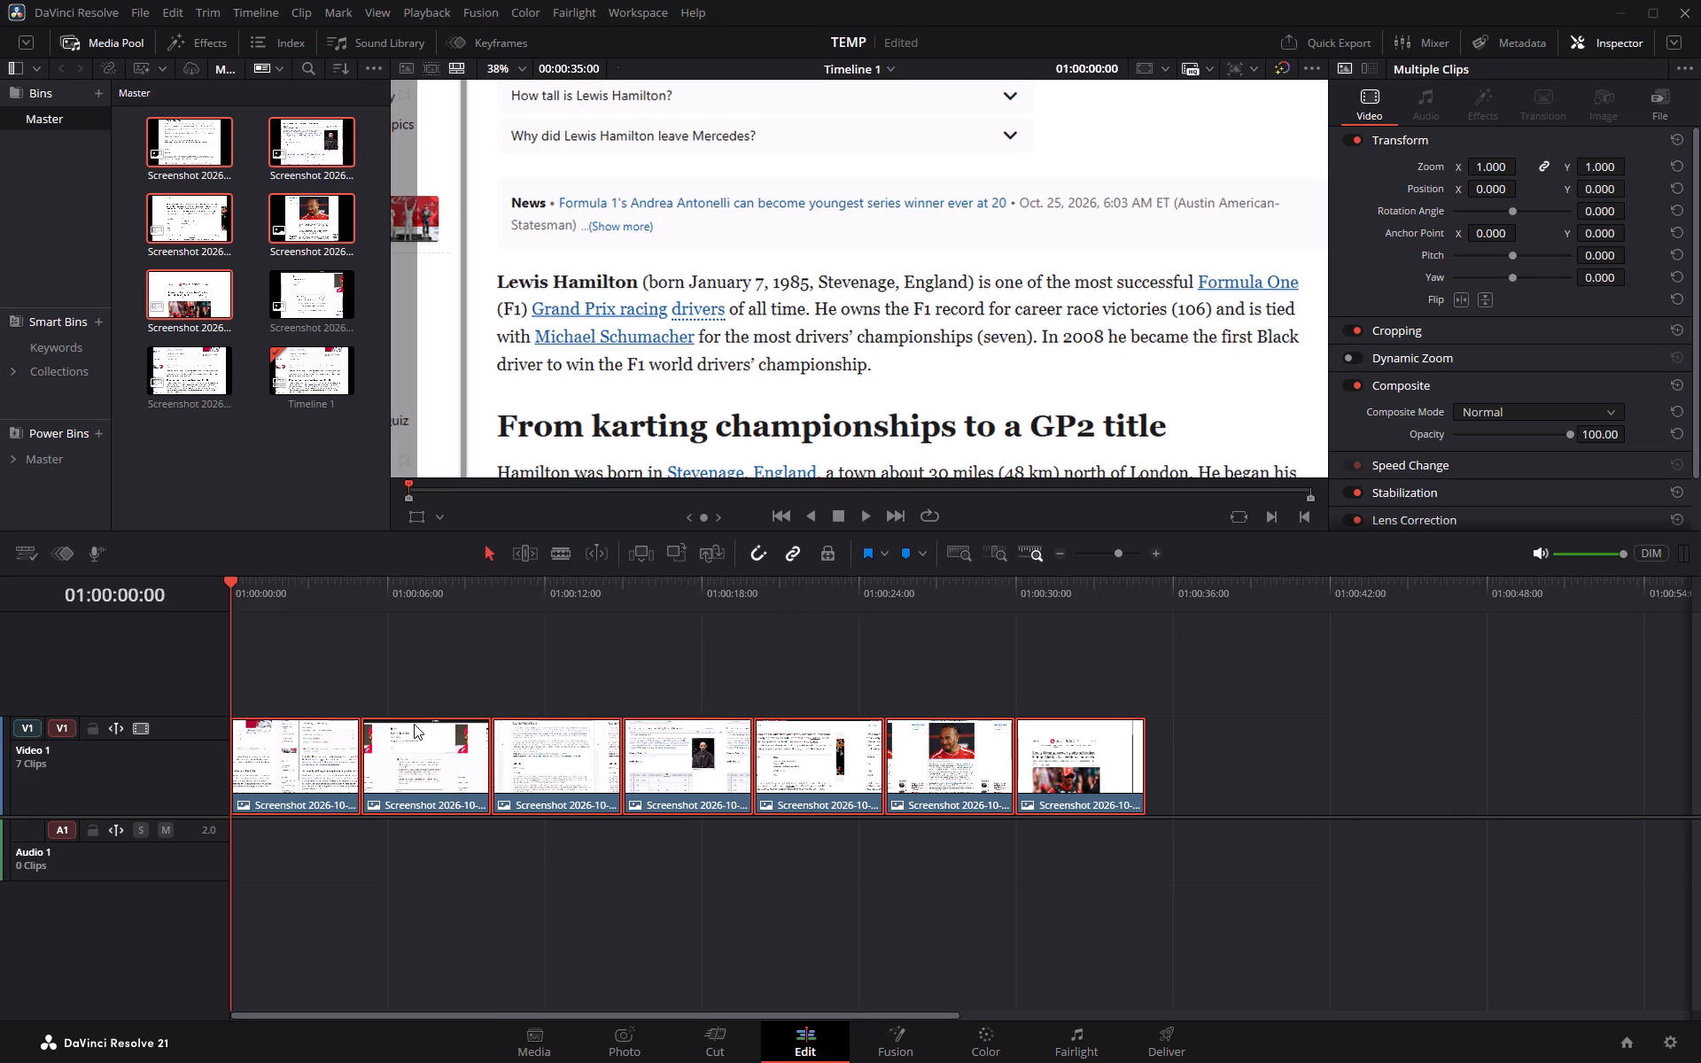
{"action": "key", "text": "ctrl+d"}
{"action": "left_click", "coordinate": [759, 578]}
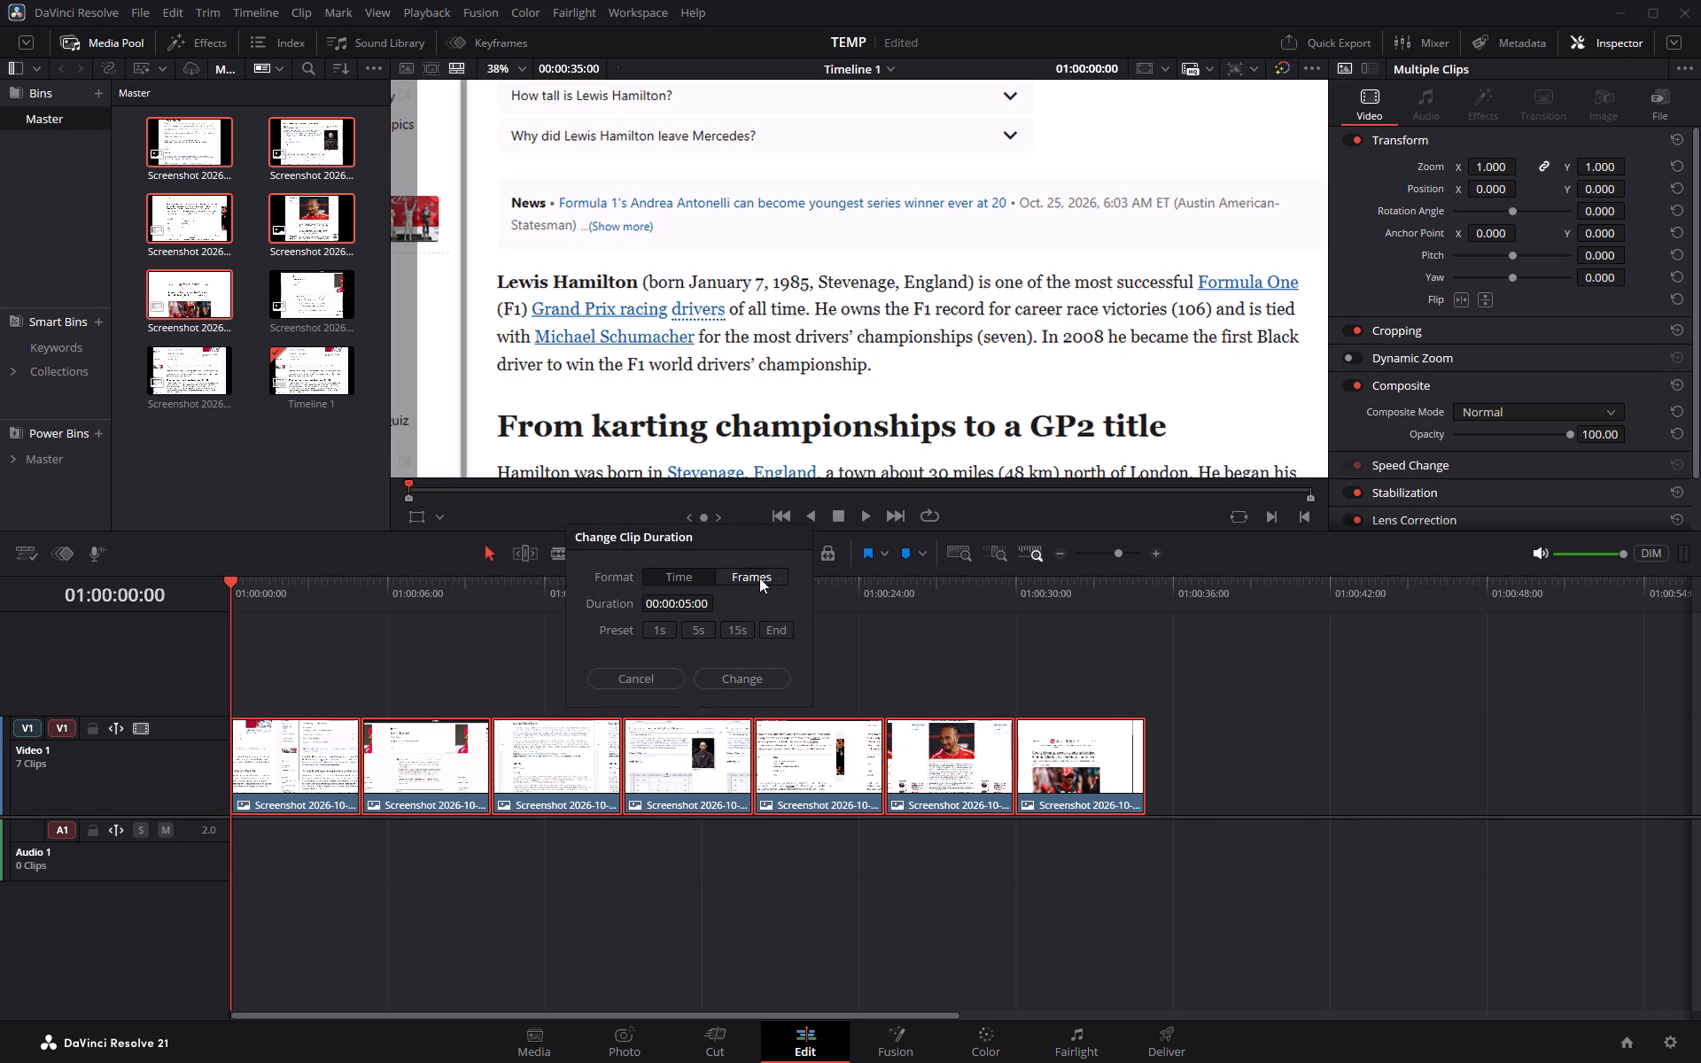
Set the duration of the seven selected timeline clips to 5 frames.
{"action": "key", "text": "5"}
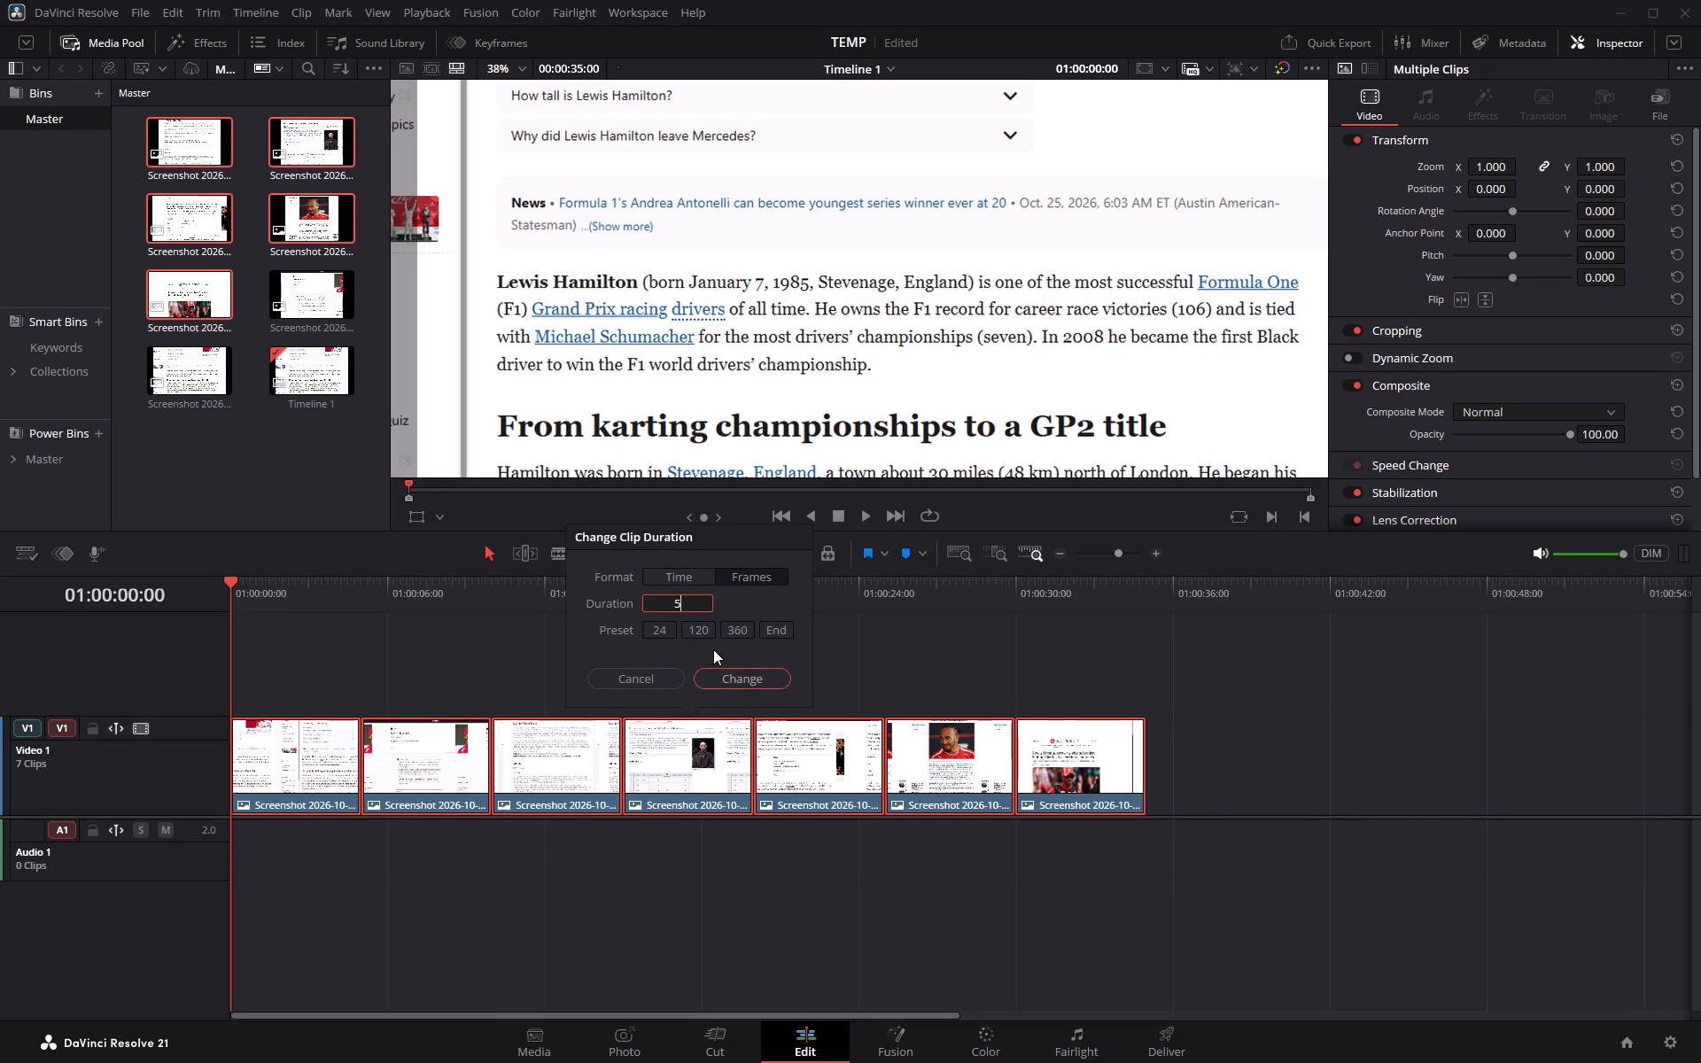
{"action": "left_click", "coordinate": [736, 683]}
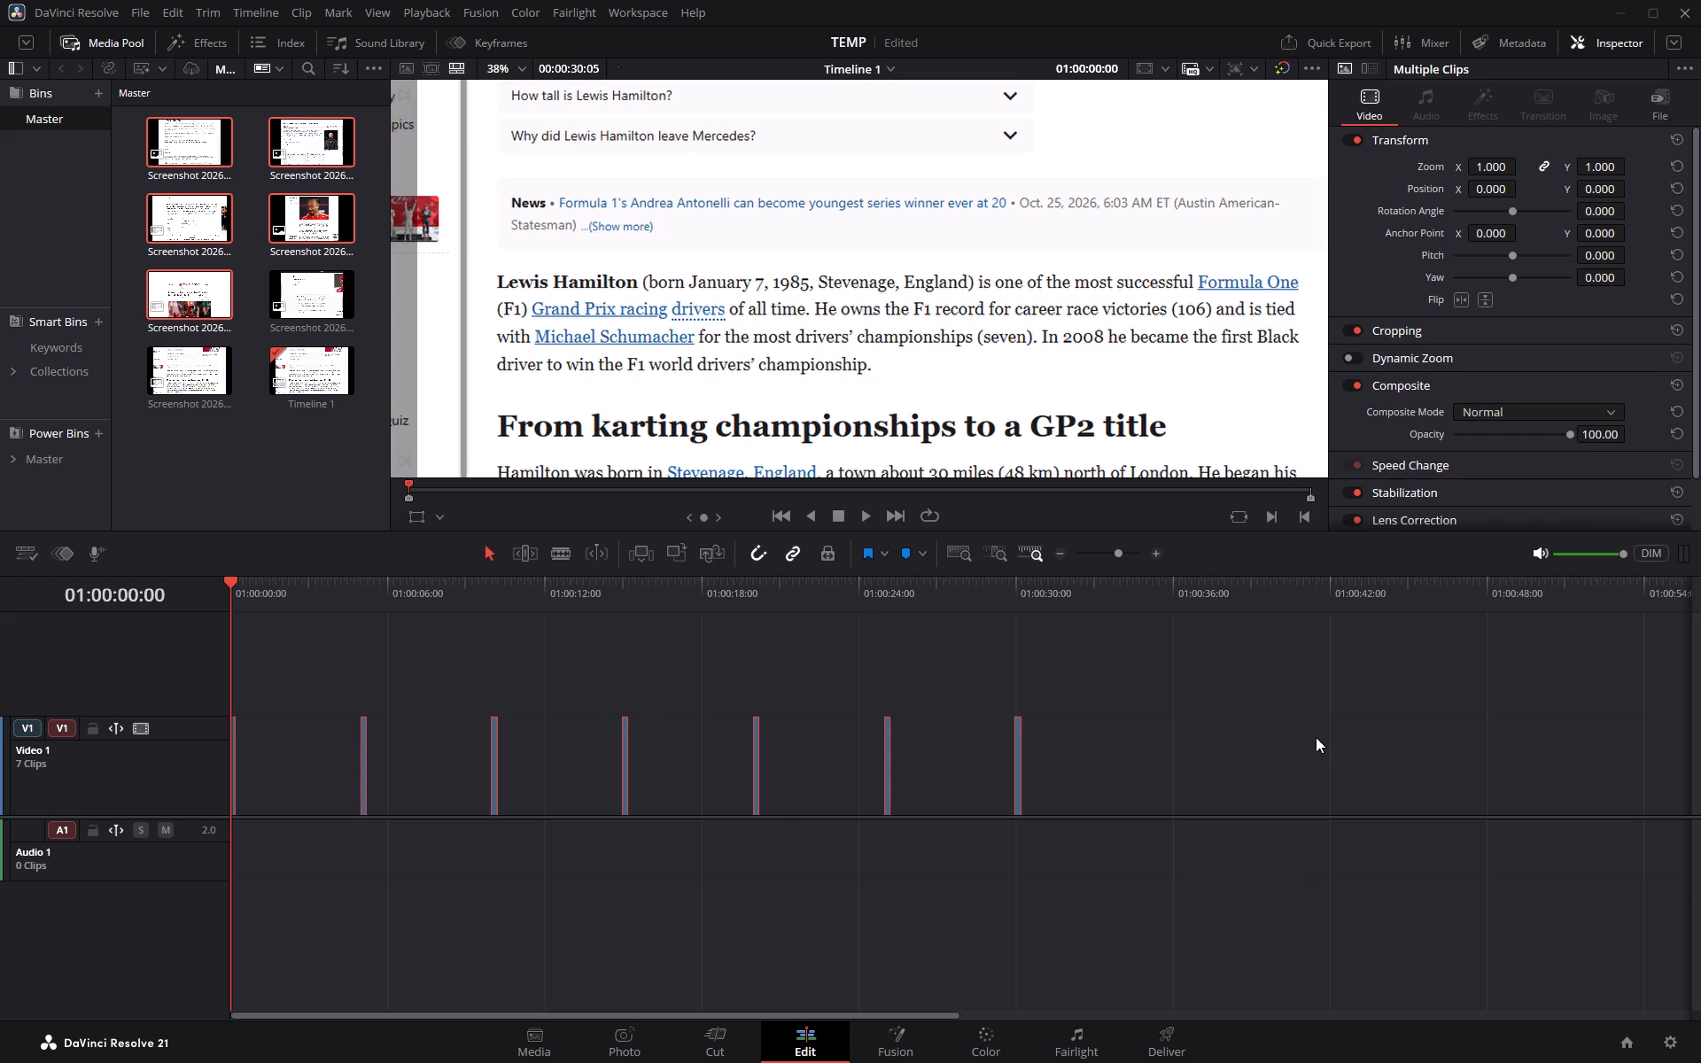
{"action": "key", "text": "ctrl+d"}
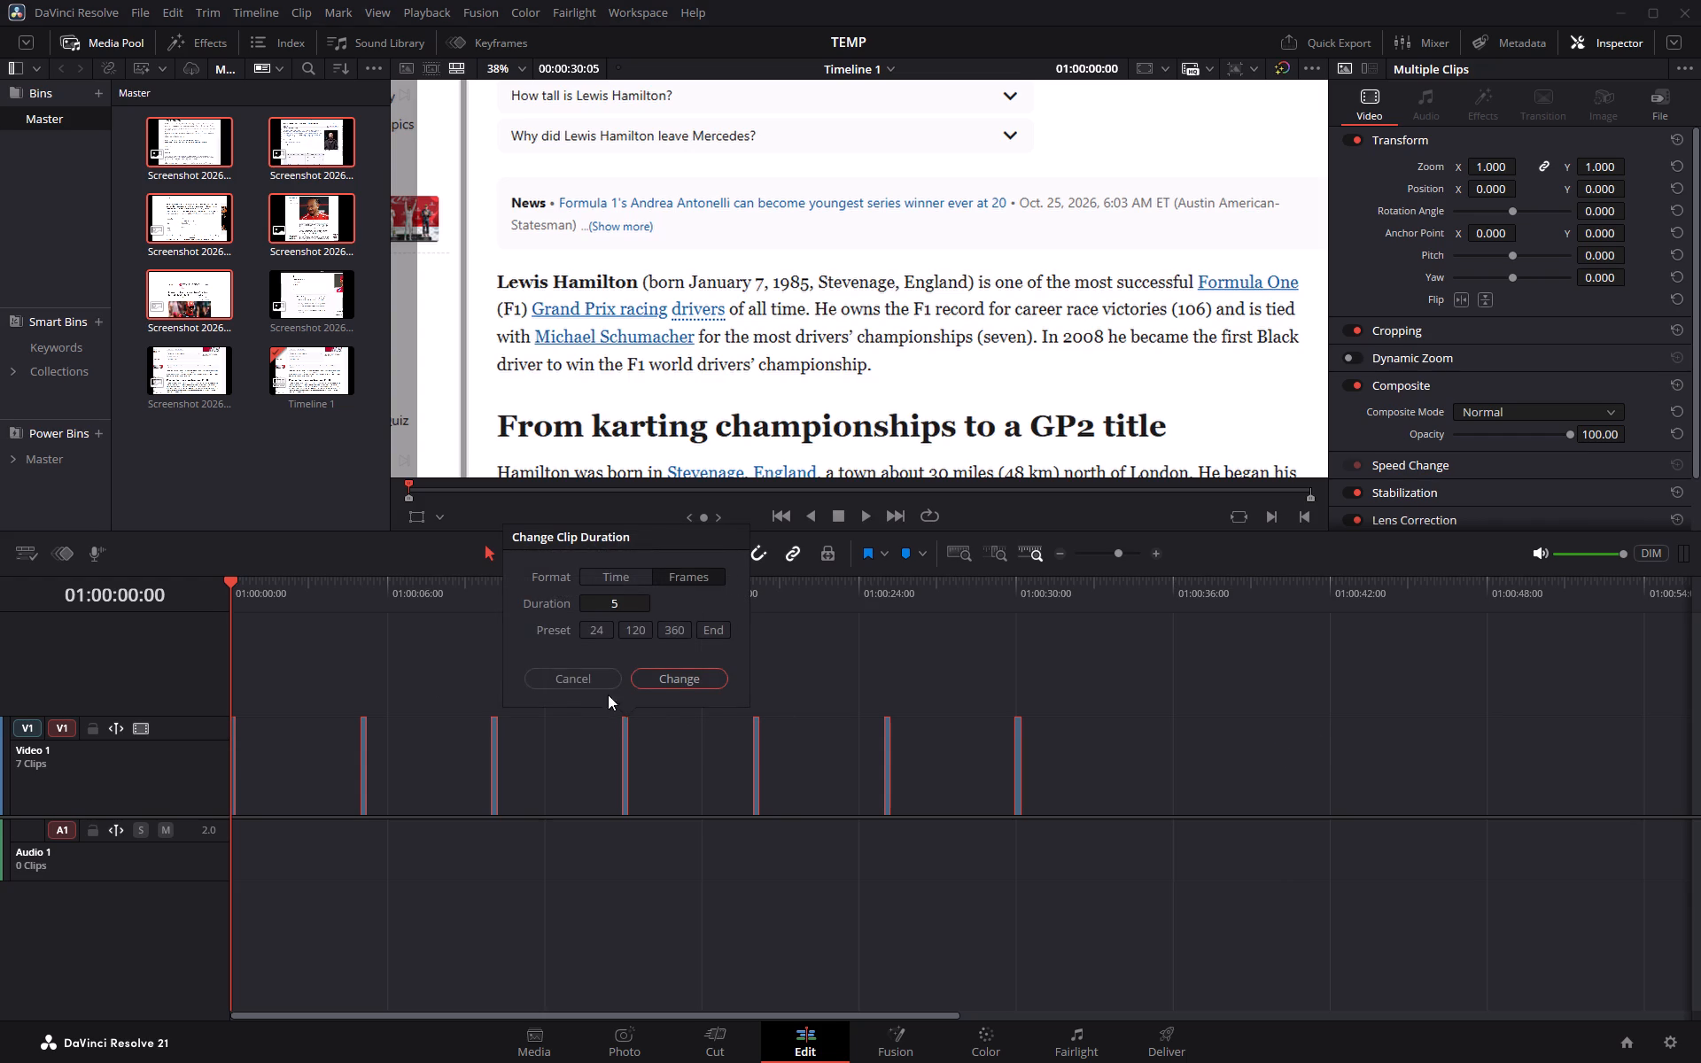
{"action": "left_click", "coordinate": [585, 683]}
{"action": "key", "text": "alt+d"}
Switch to the YouTube tutorial and watch how to close the gaps between the shortened clips, pausing at about 1:22.
{"action": "key", "text": "alt+Tab"}
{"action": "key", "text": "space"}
{"action": "key", "text": "alt+Tab"}
{"action": "key", "text": "alt+Tab"}
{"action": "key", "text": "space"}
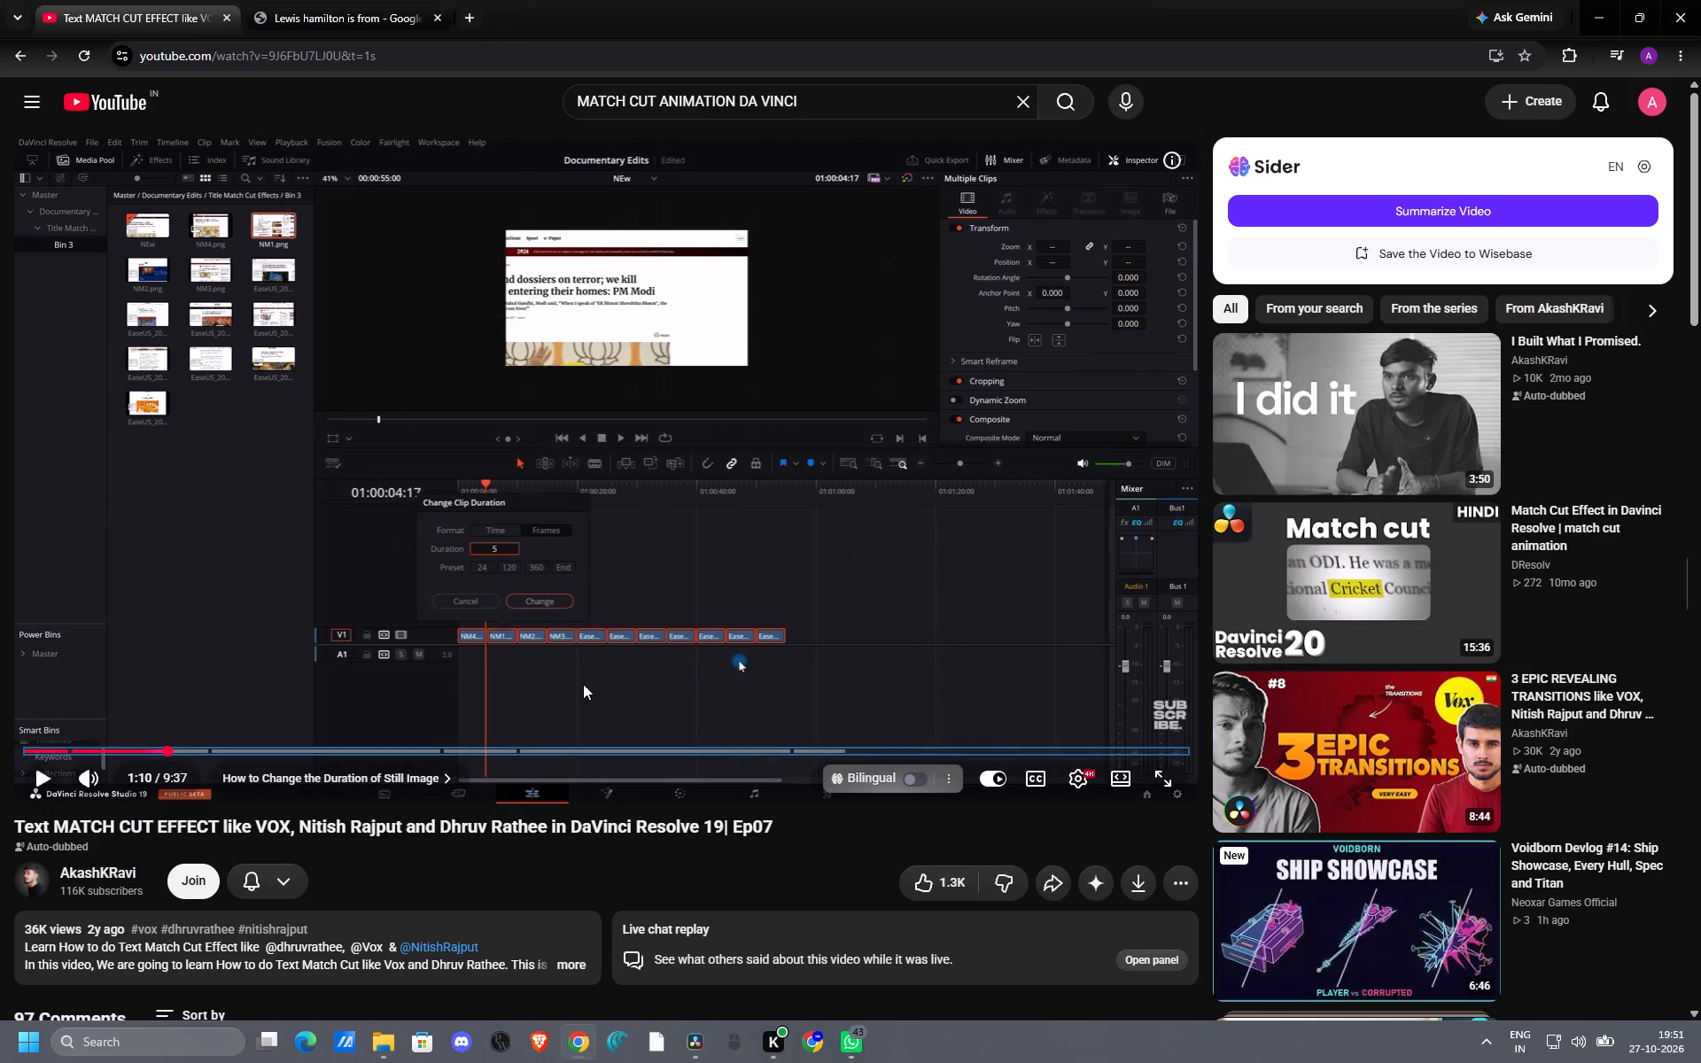
{"action": "key", "text": "Right"}
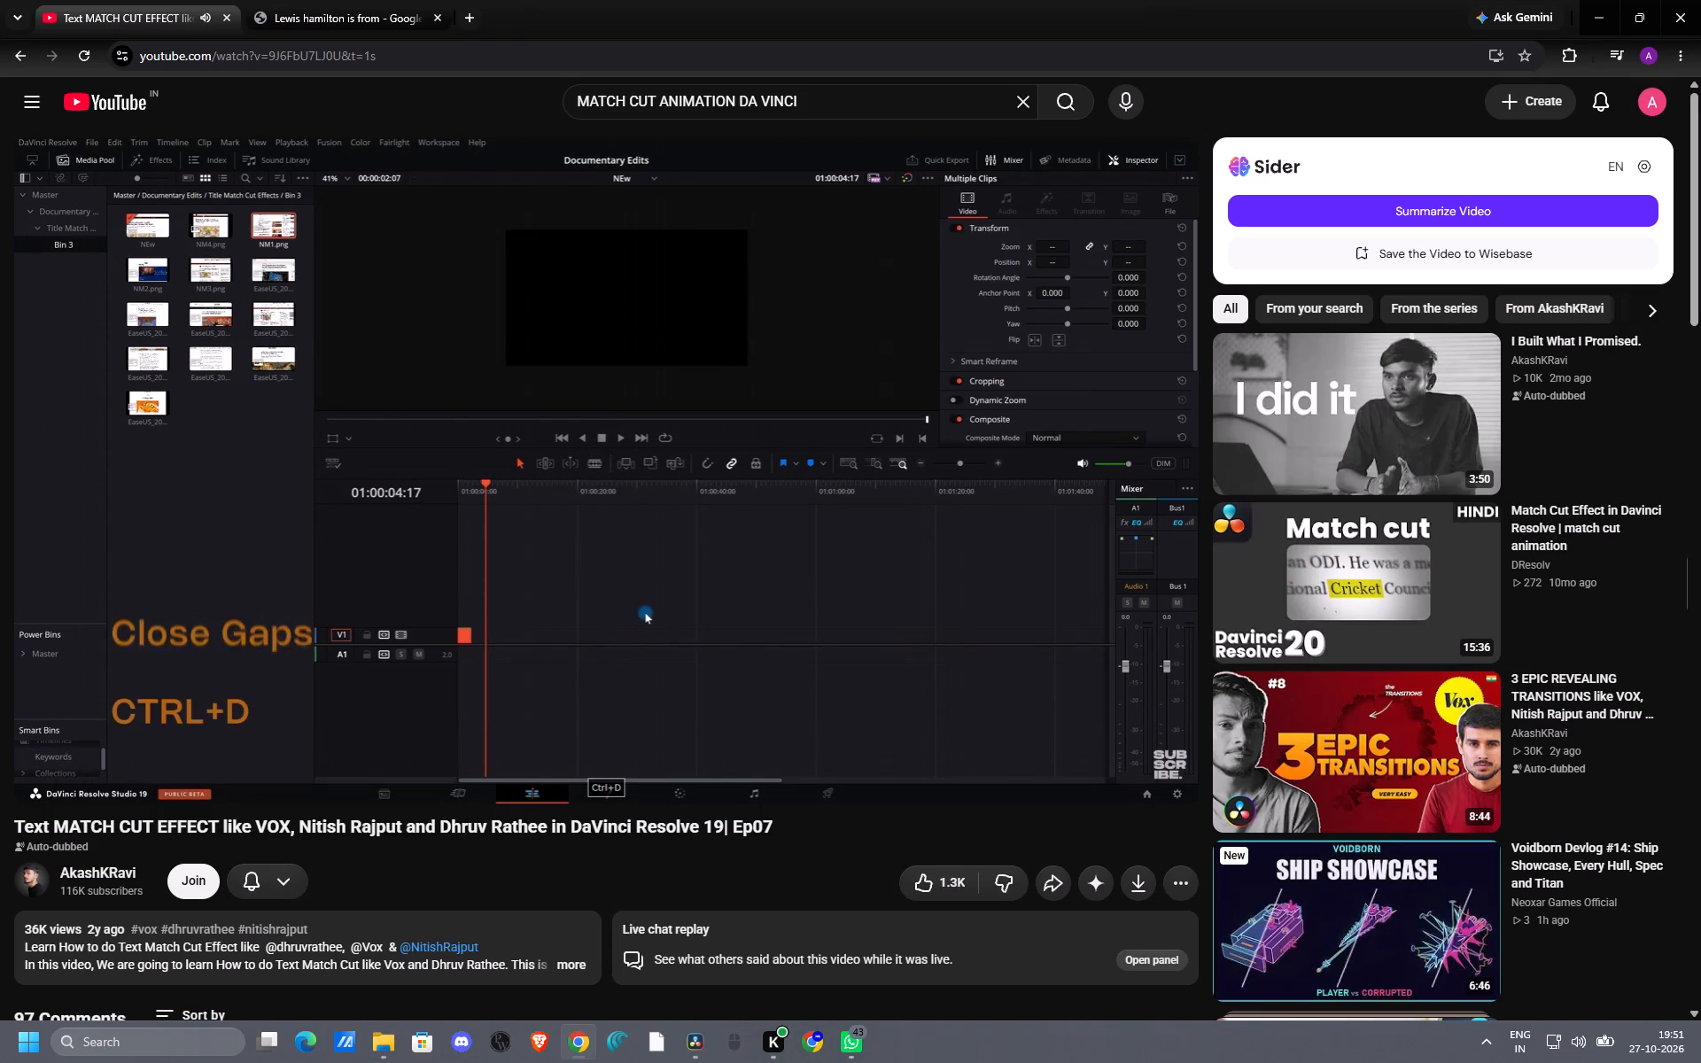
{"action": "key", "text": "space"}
{"action": "key", "text": "alt+Tab"}
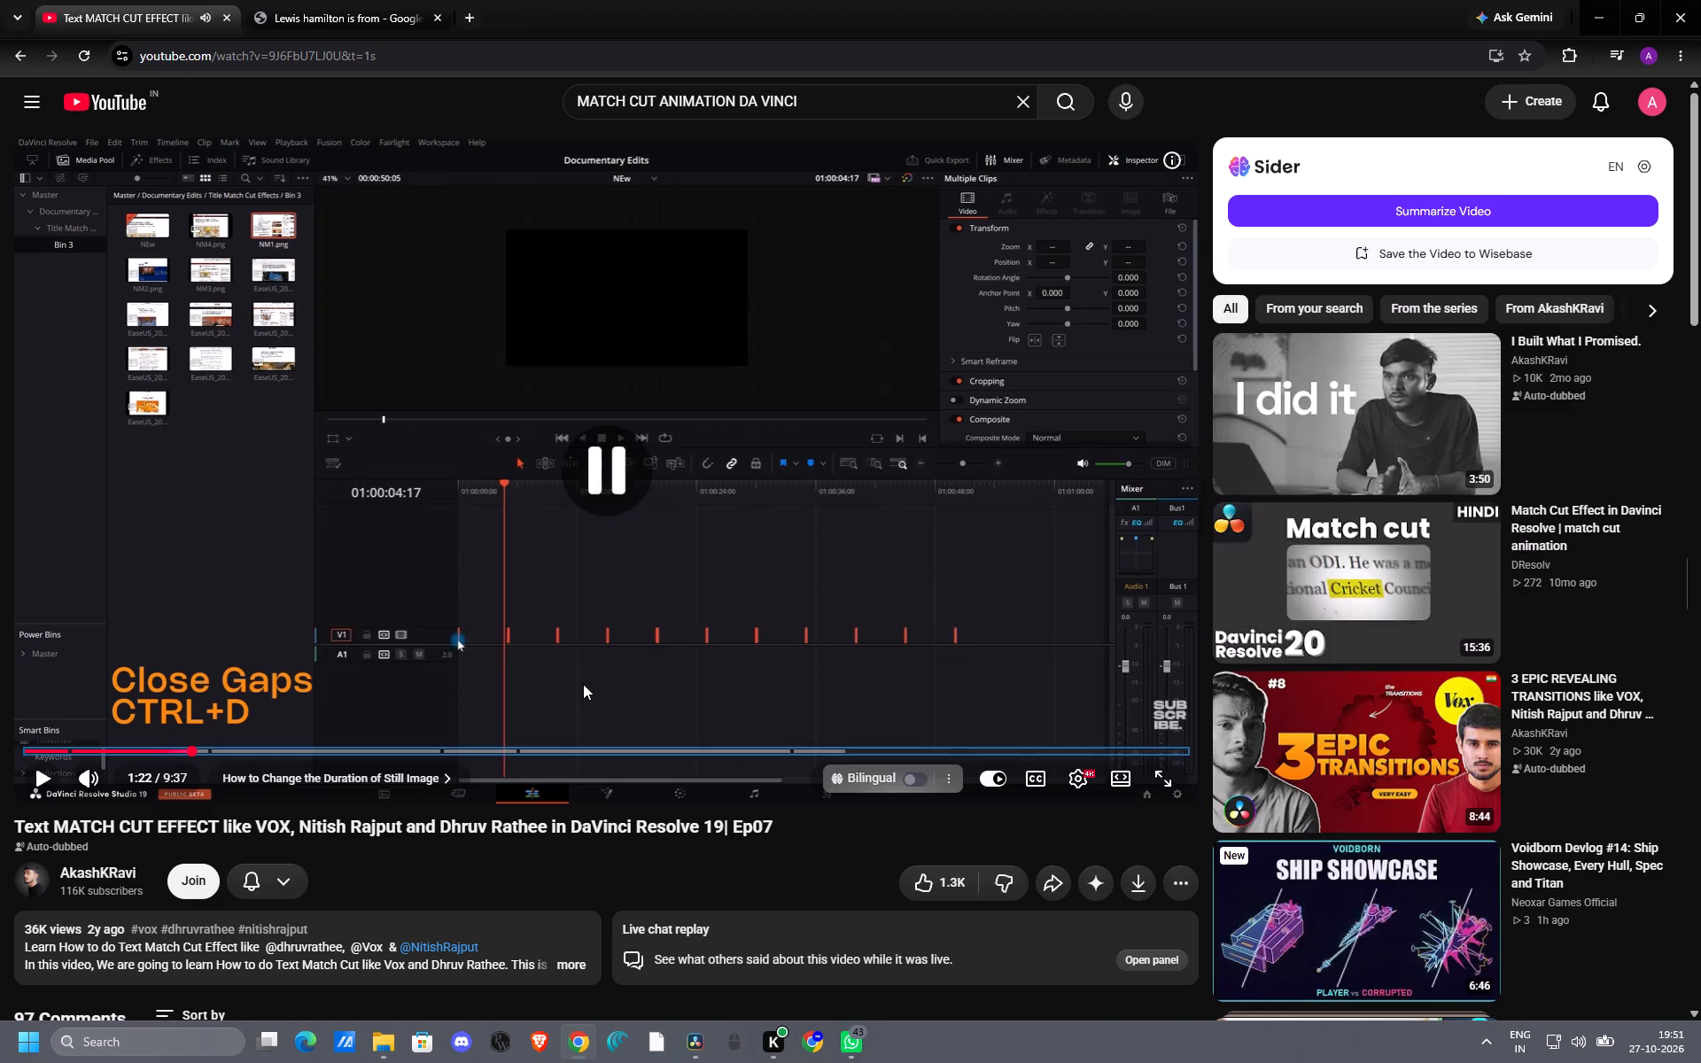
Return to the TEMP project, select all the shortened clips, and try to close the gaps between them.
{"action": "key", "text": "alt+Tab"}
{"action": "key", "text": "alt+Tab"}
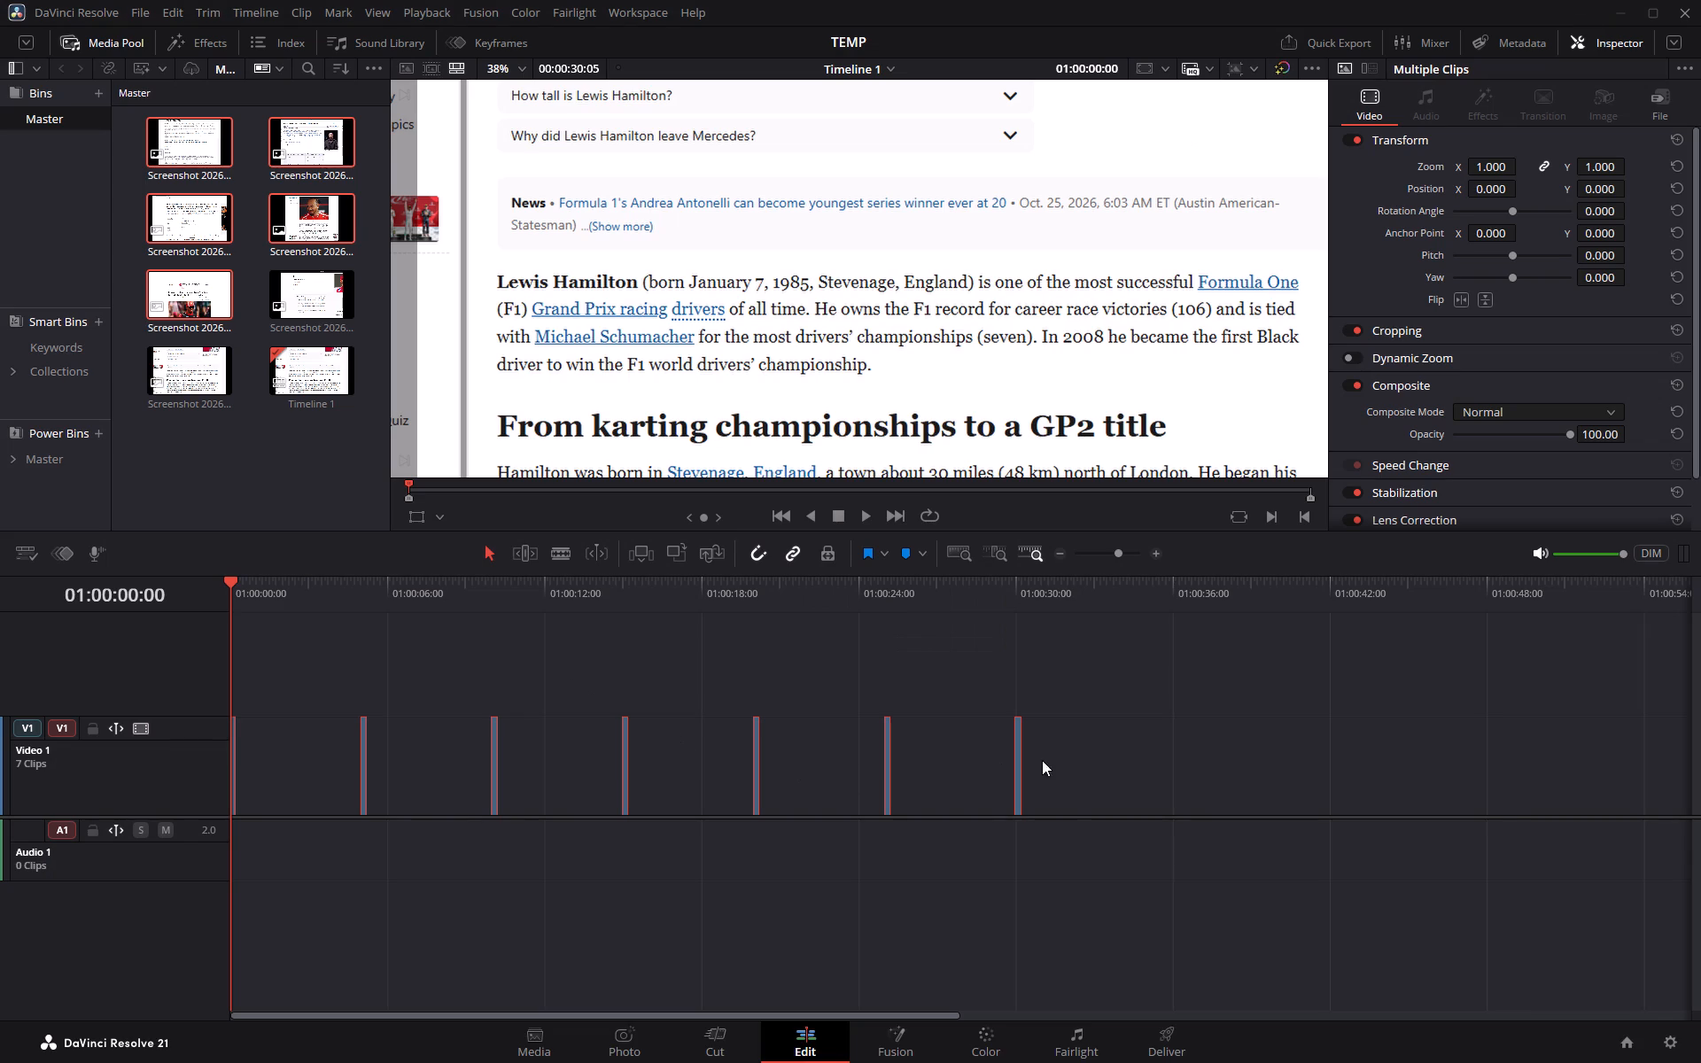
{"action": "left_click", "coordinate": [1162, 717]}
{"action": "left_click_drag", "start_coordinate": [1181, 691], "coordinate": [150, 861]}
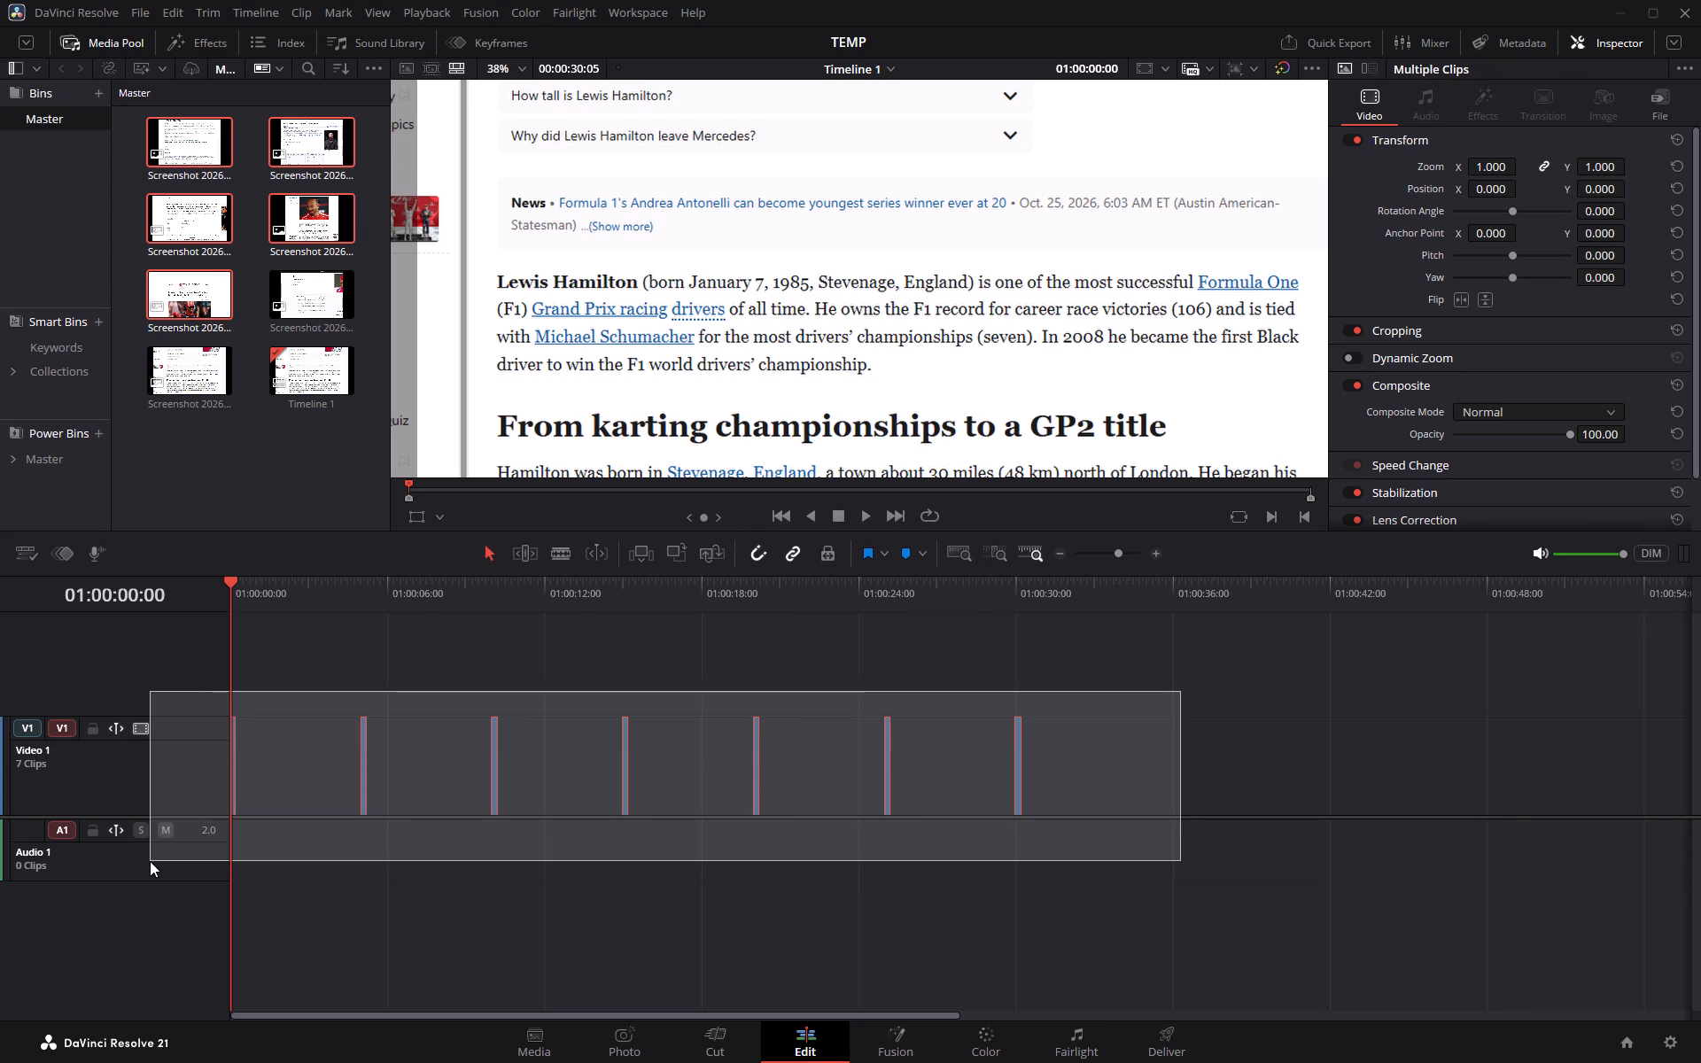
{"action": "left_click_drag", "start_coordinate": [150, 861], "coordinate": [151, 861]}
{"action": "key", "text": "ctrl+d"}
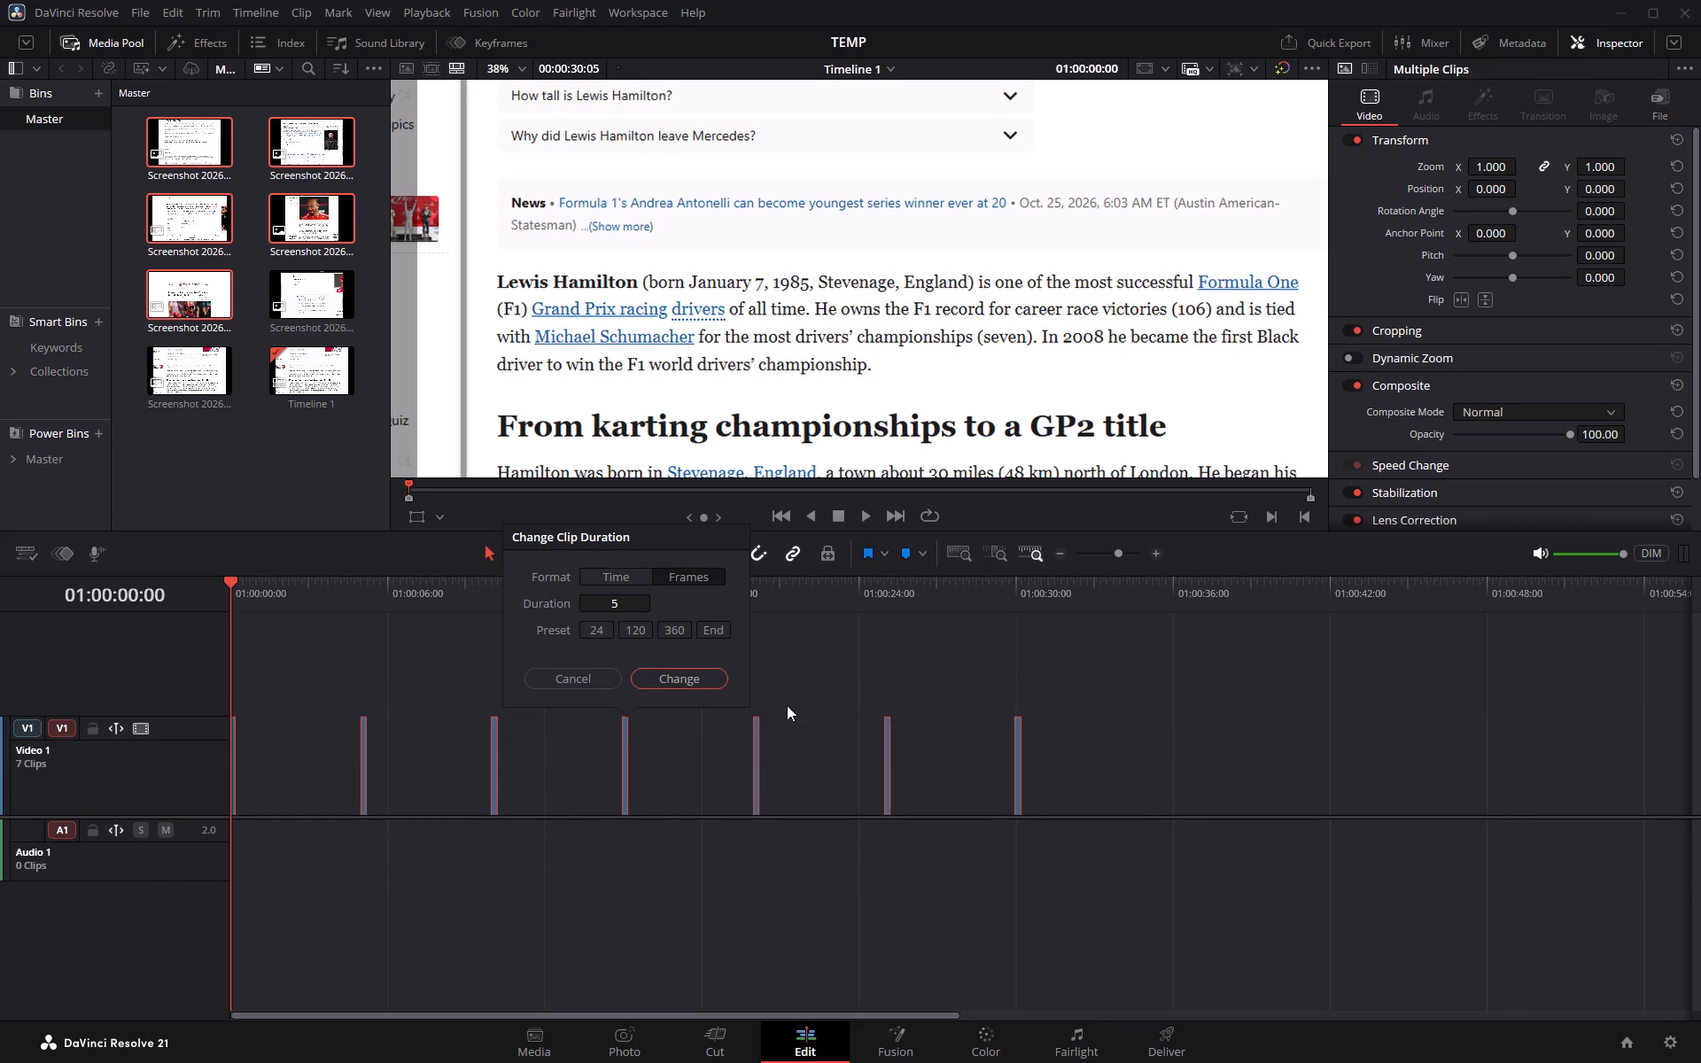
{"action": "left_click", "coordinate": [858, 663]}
Assign the shortcut Alt+D to the Delete Gaps command in the keyboard customization and save it.
{"action": "left_click", "coordinate": [67, 8]}
{"action": "left_click", "coordinate": [135, 58]}
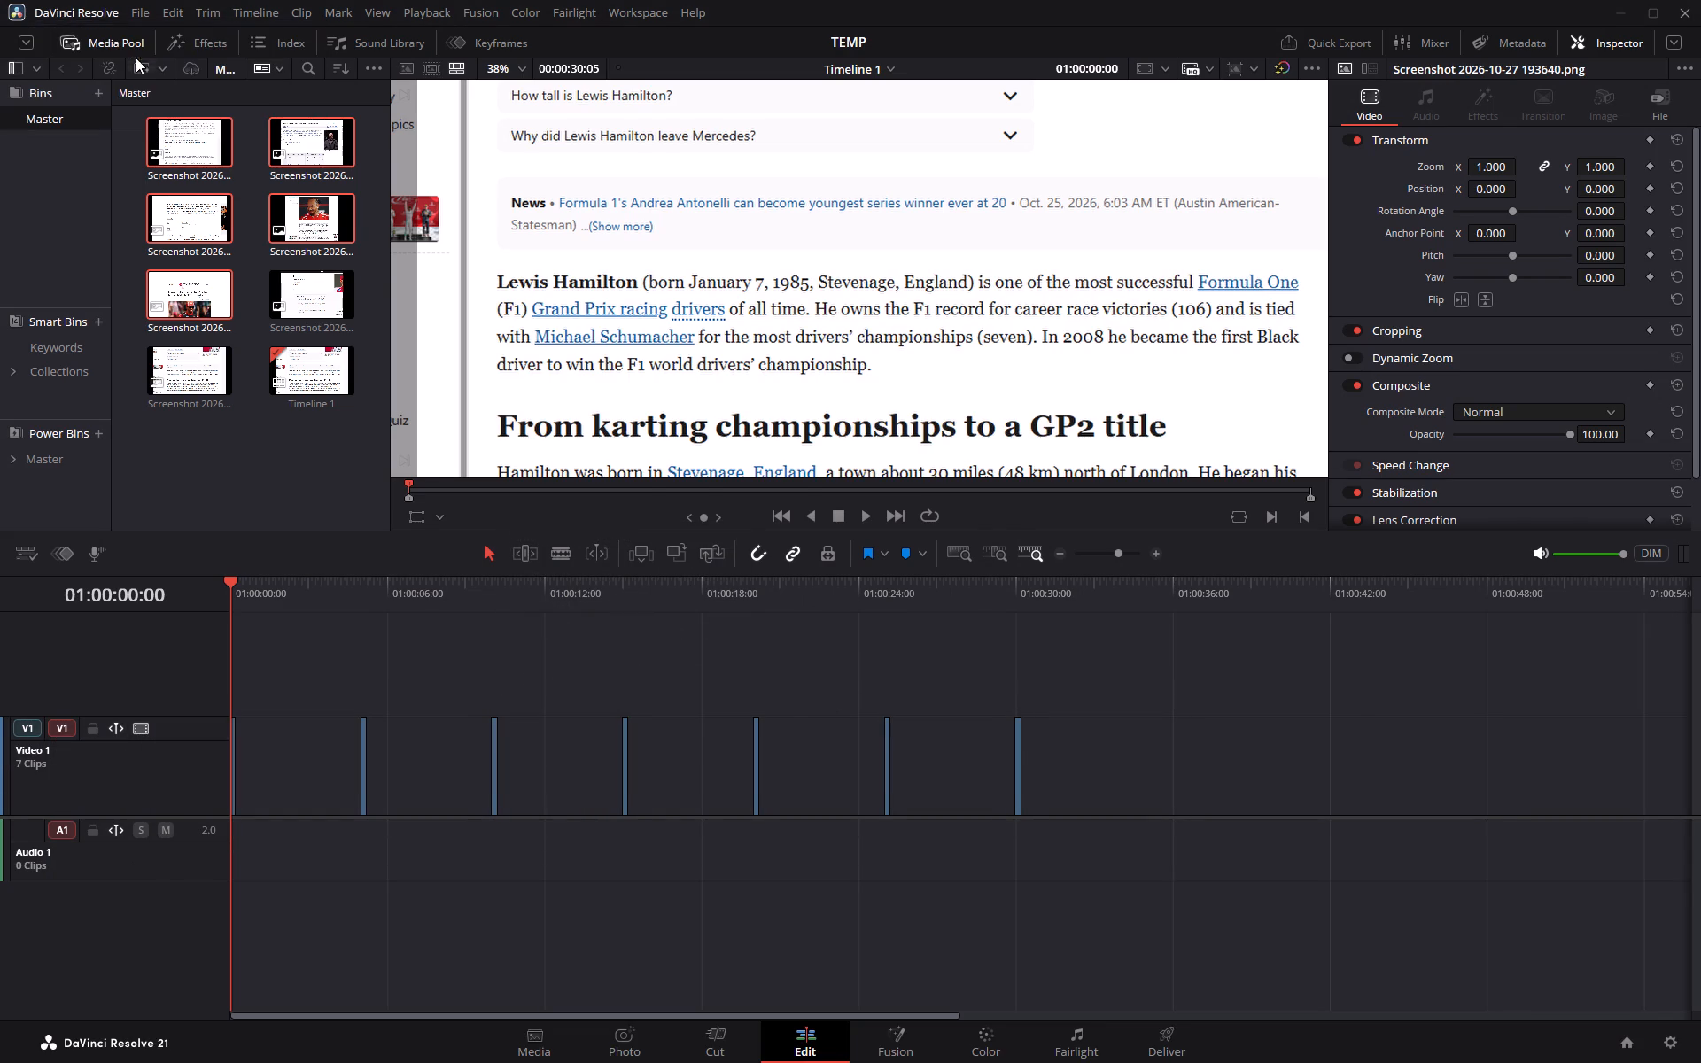
{"action": "left_click", "coordinate": [1247, 423]}
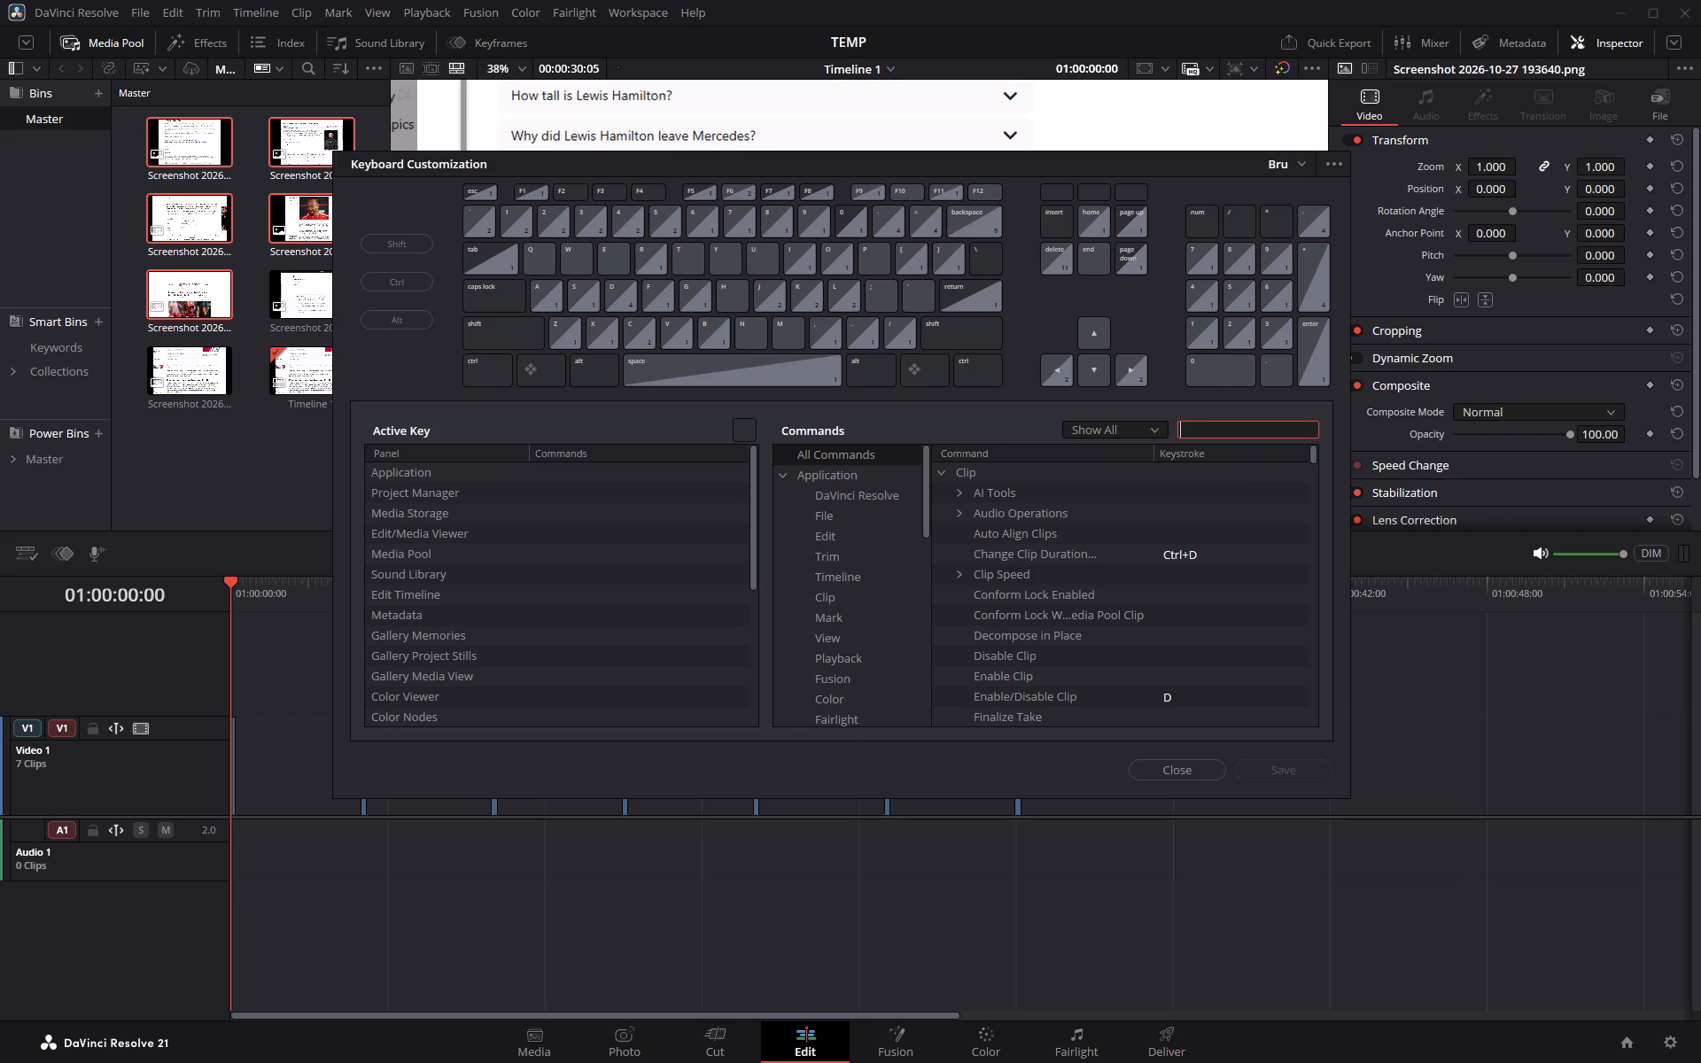
{"action": "type", "text": "gap"}
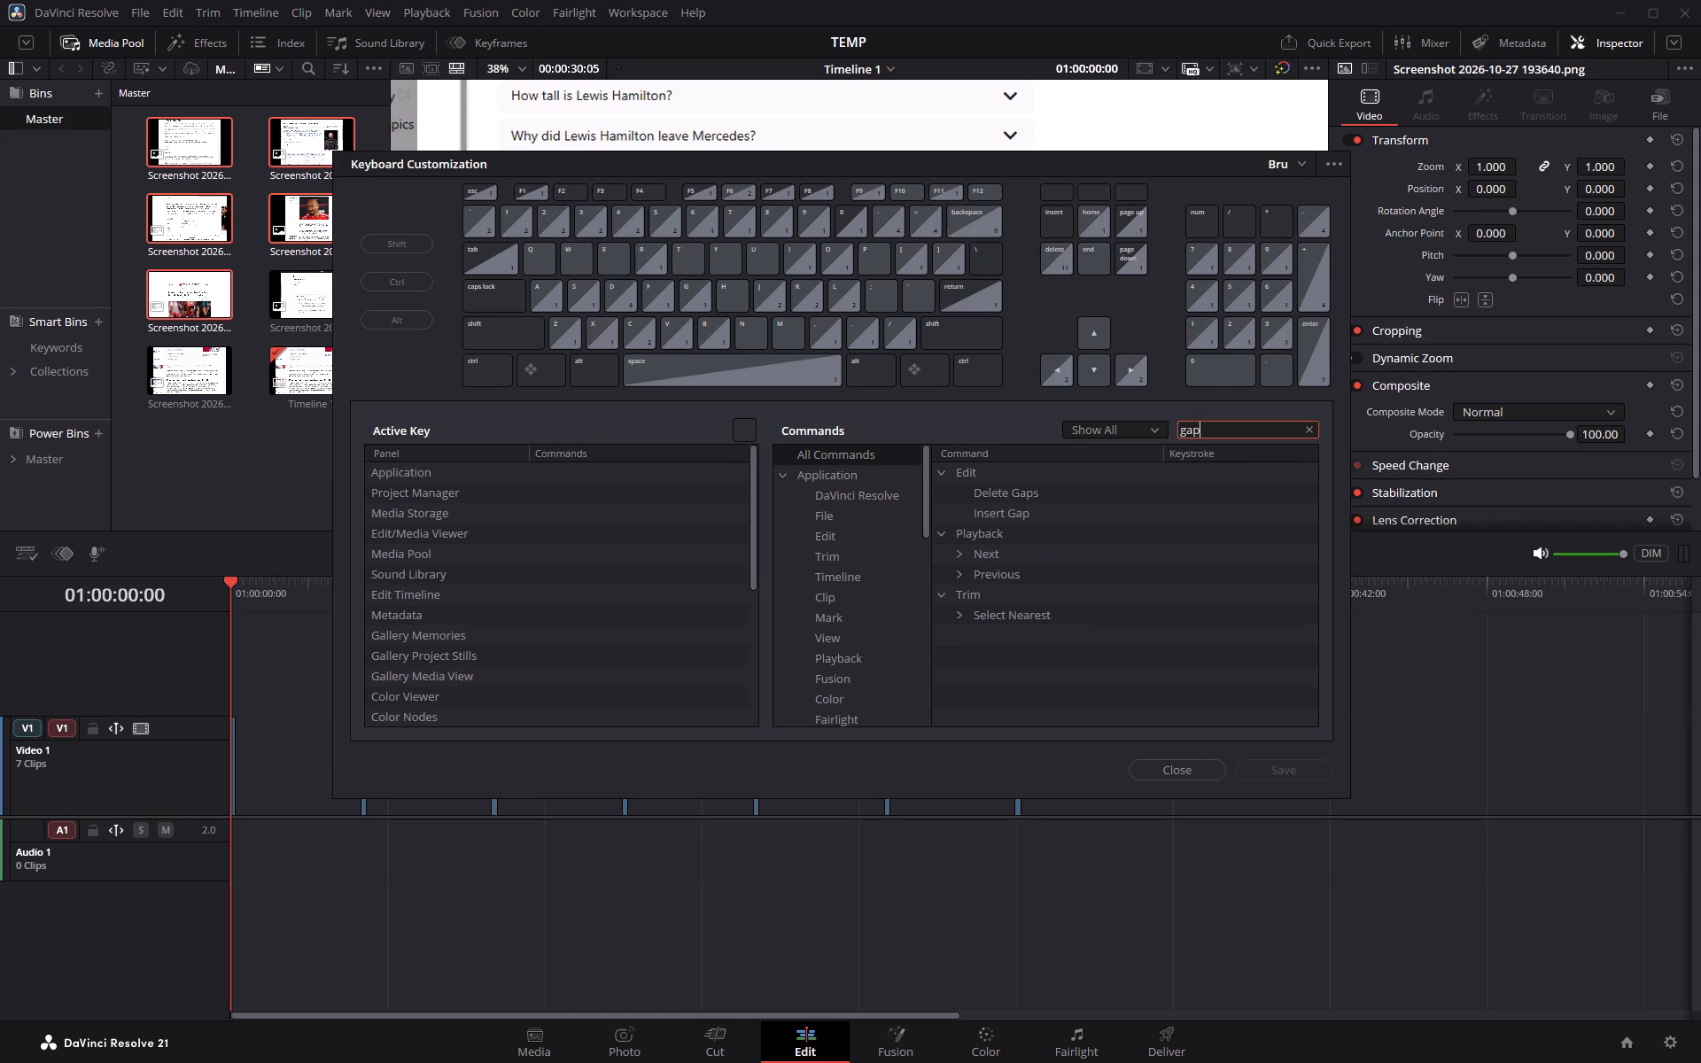
{"action": "left_click", "coordinate": [1152, 486]}
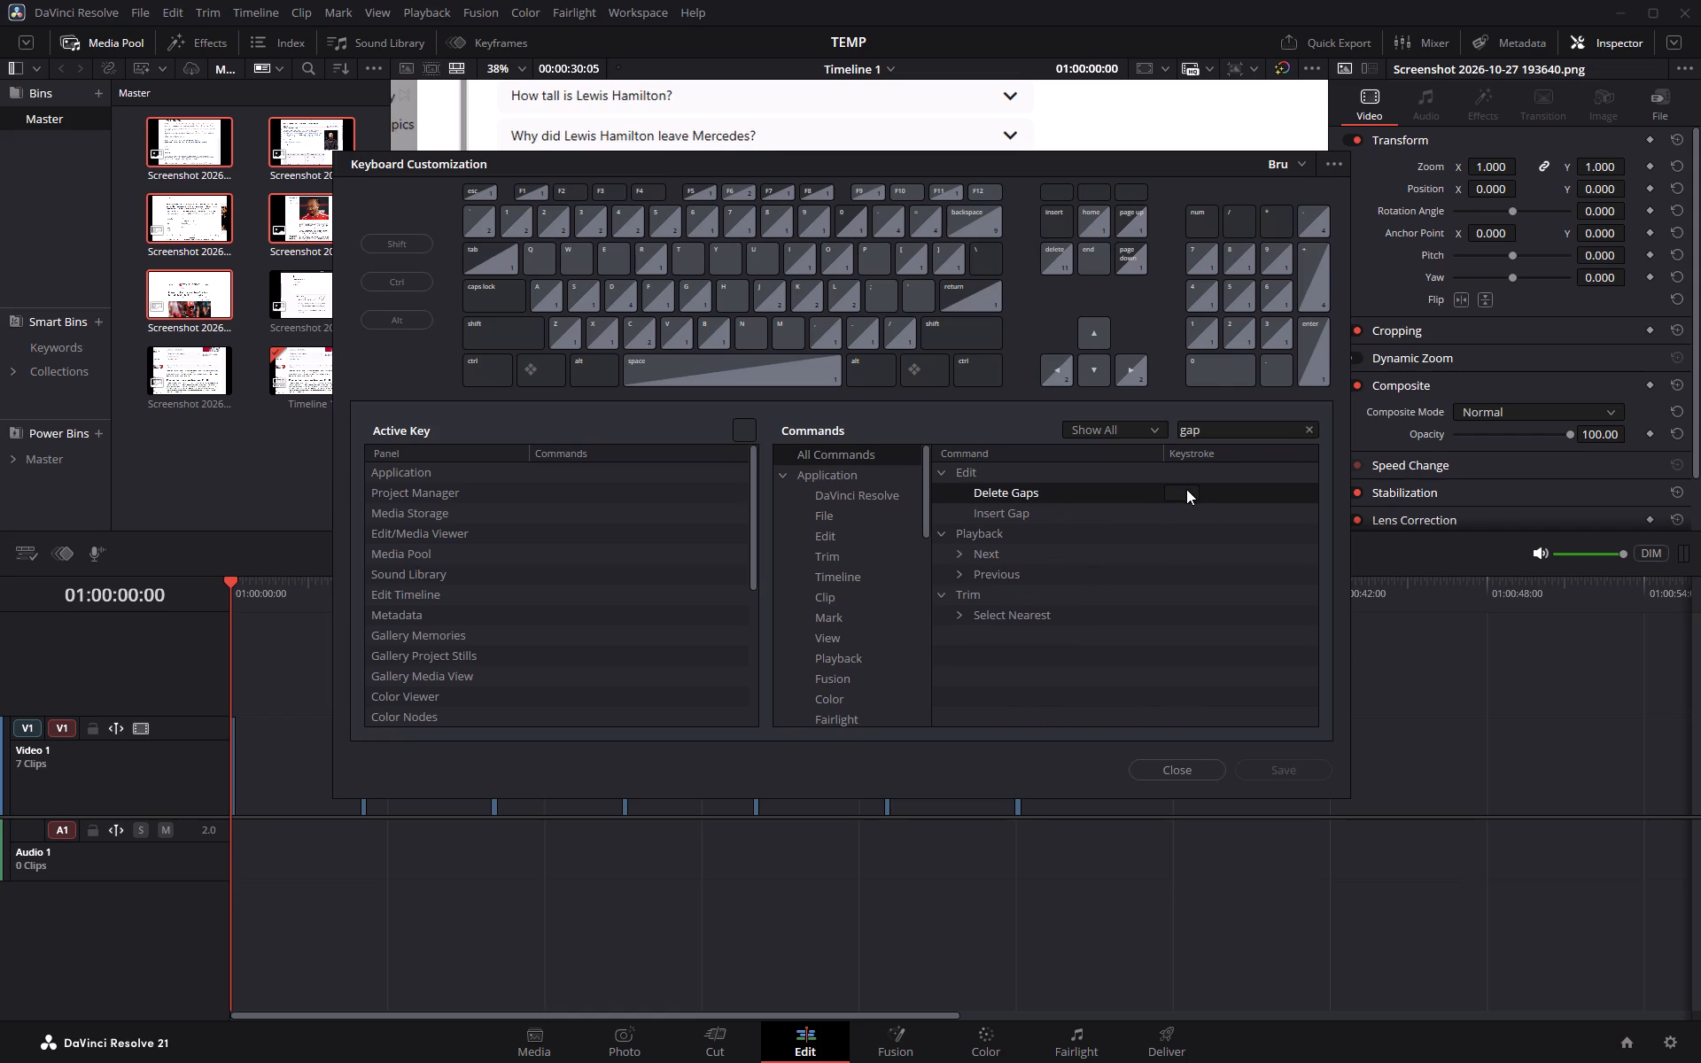
{"action": "left_click", "coordinate": [1185, 489]}
{"action": "key", "text": "alt+d"}
{"action": "left_click", "coordinate": [1275, 764]}
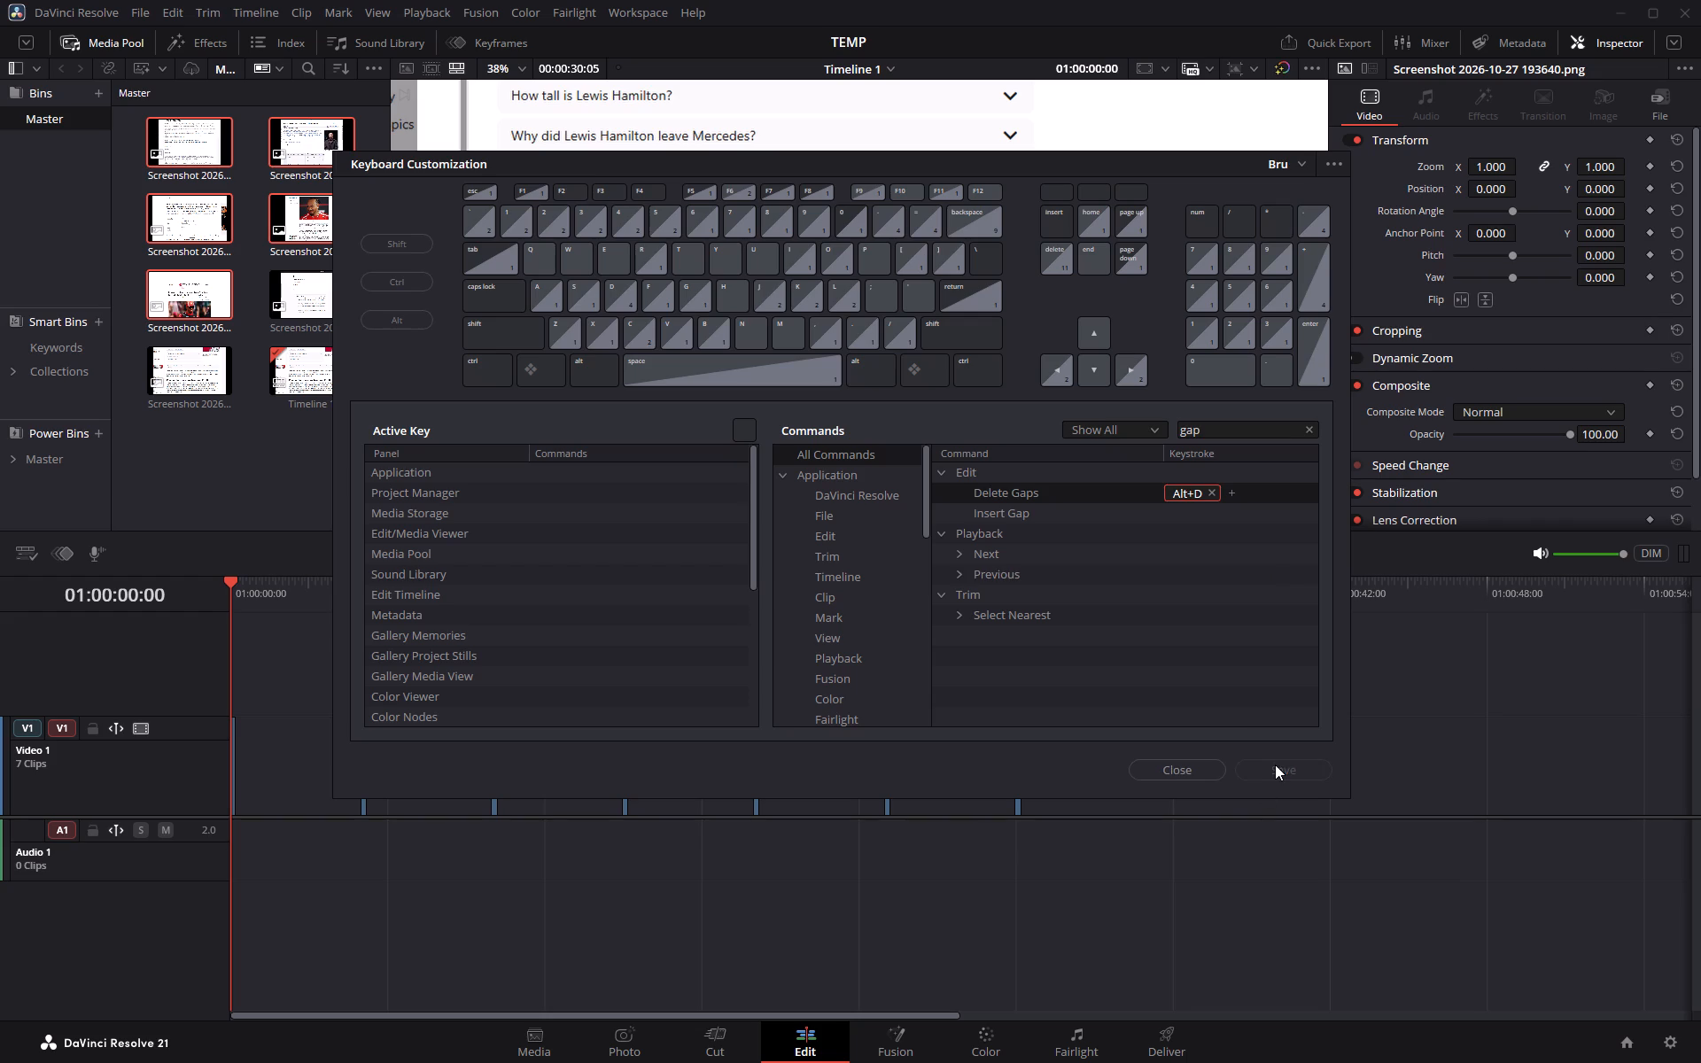
{"action": "left_click", "coordinate": [1190, 769]}
Select all seven clips on Video 1, delete the gaps between them, and play back the sequence.
{"action": "left_click_drag", "start_coordinate": [1208, 749], "coordinate": [153, 790]}
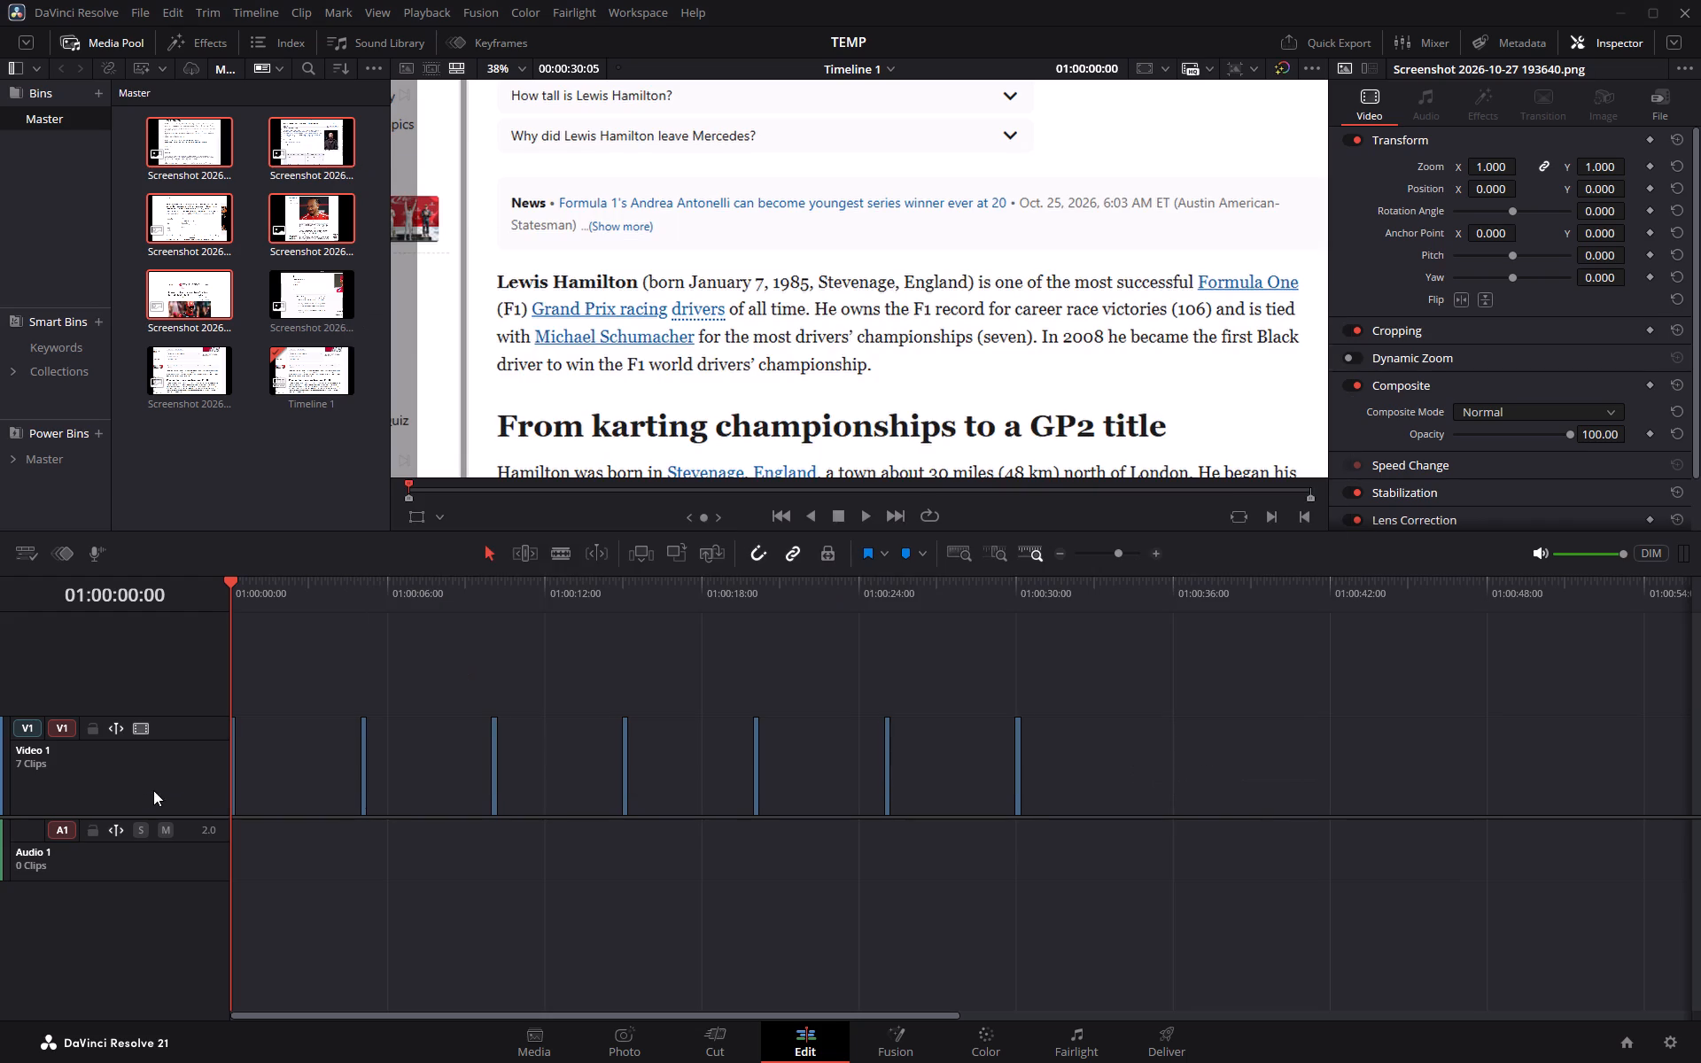
{"action": "left_click_drag", "start_coordinate": [153, 790], "coordinate": [158, 789]}
{"action": "key", "text": "alt+d"}
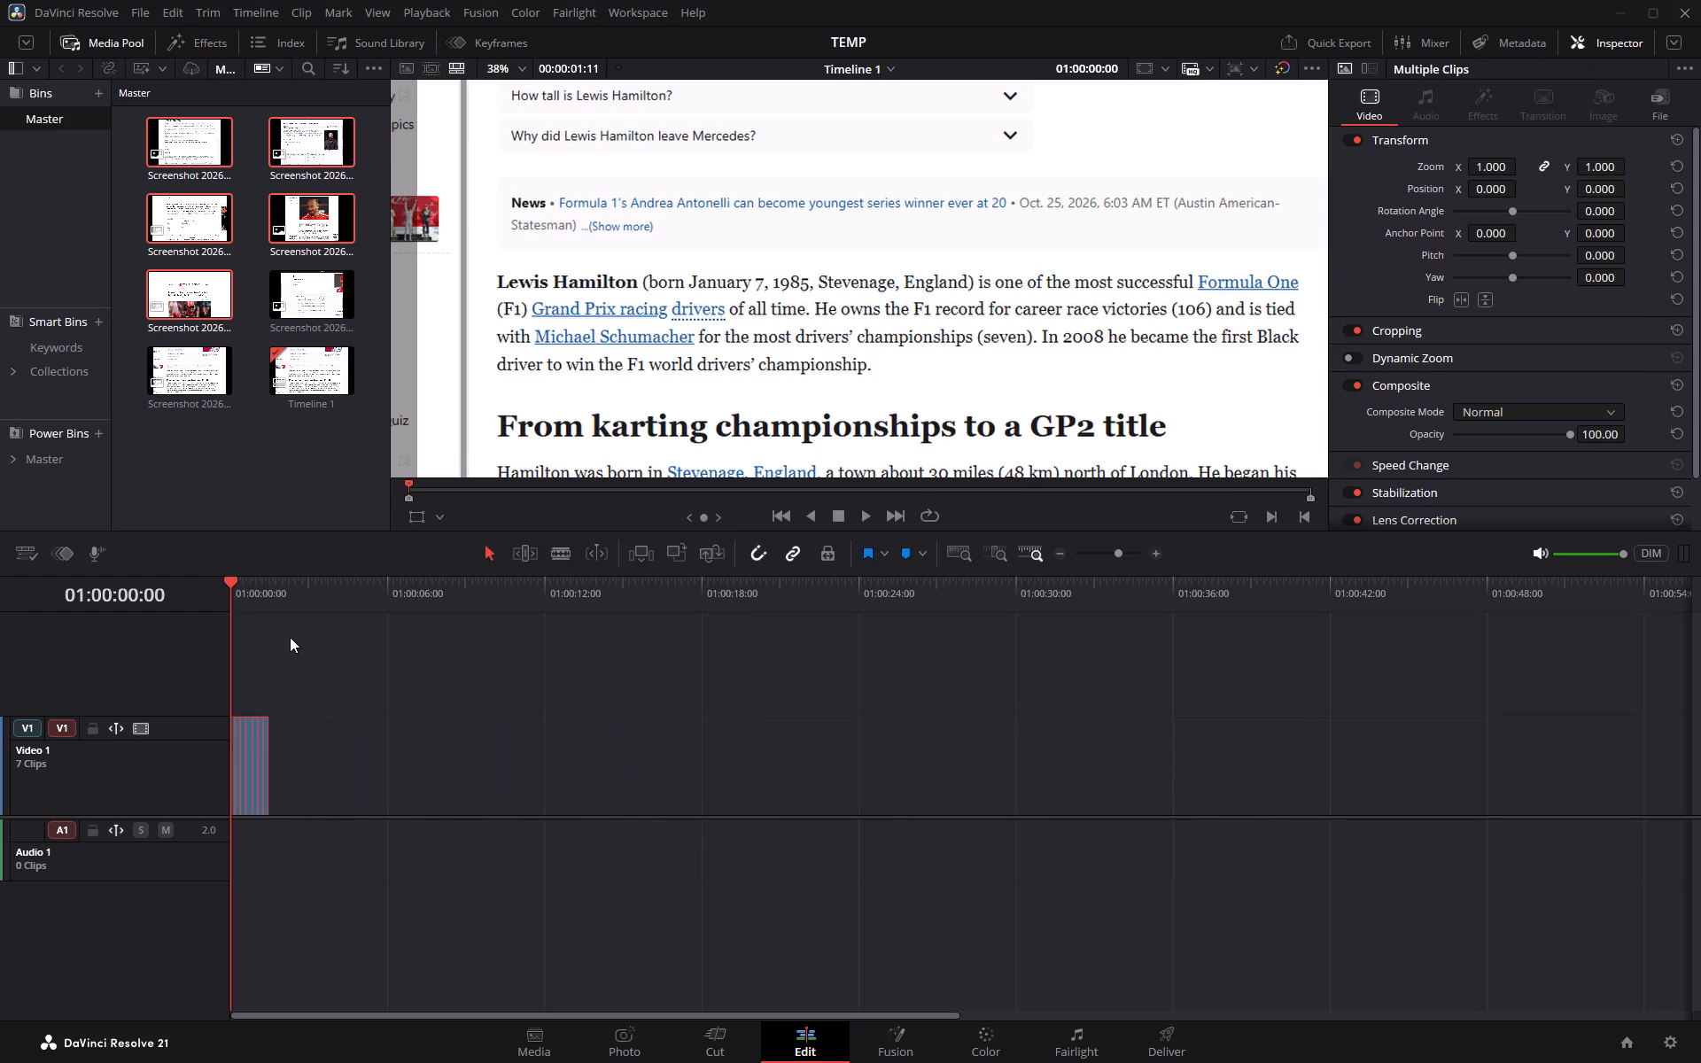
{"action": "key", "text": "space"}
{"action": "key", "text": "space"}
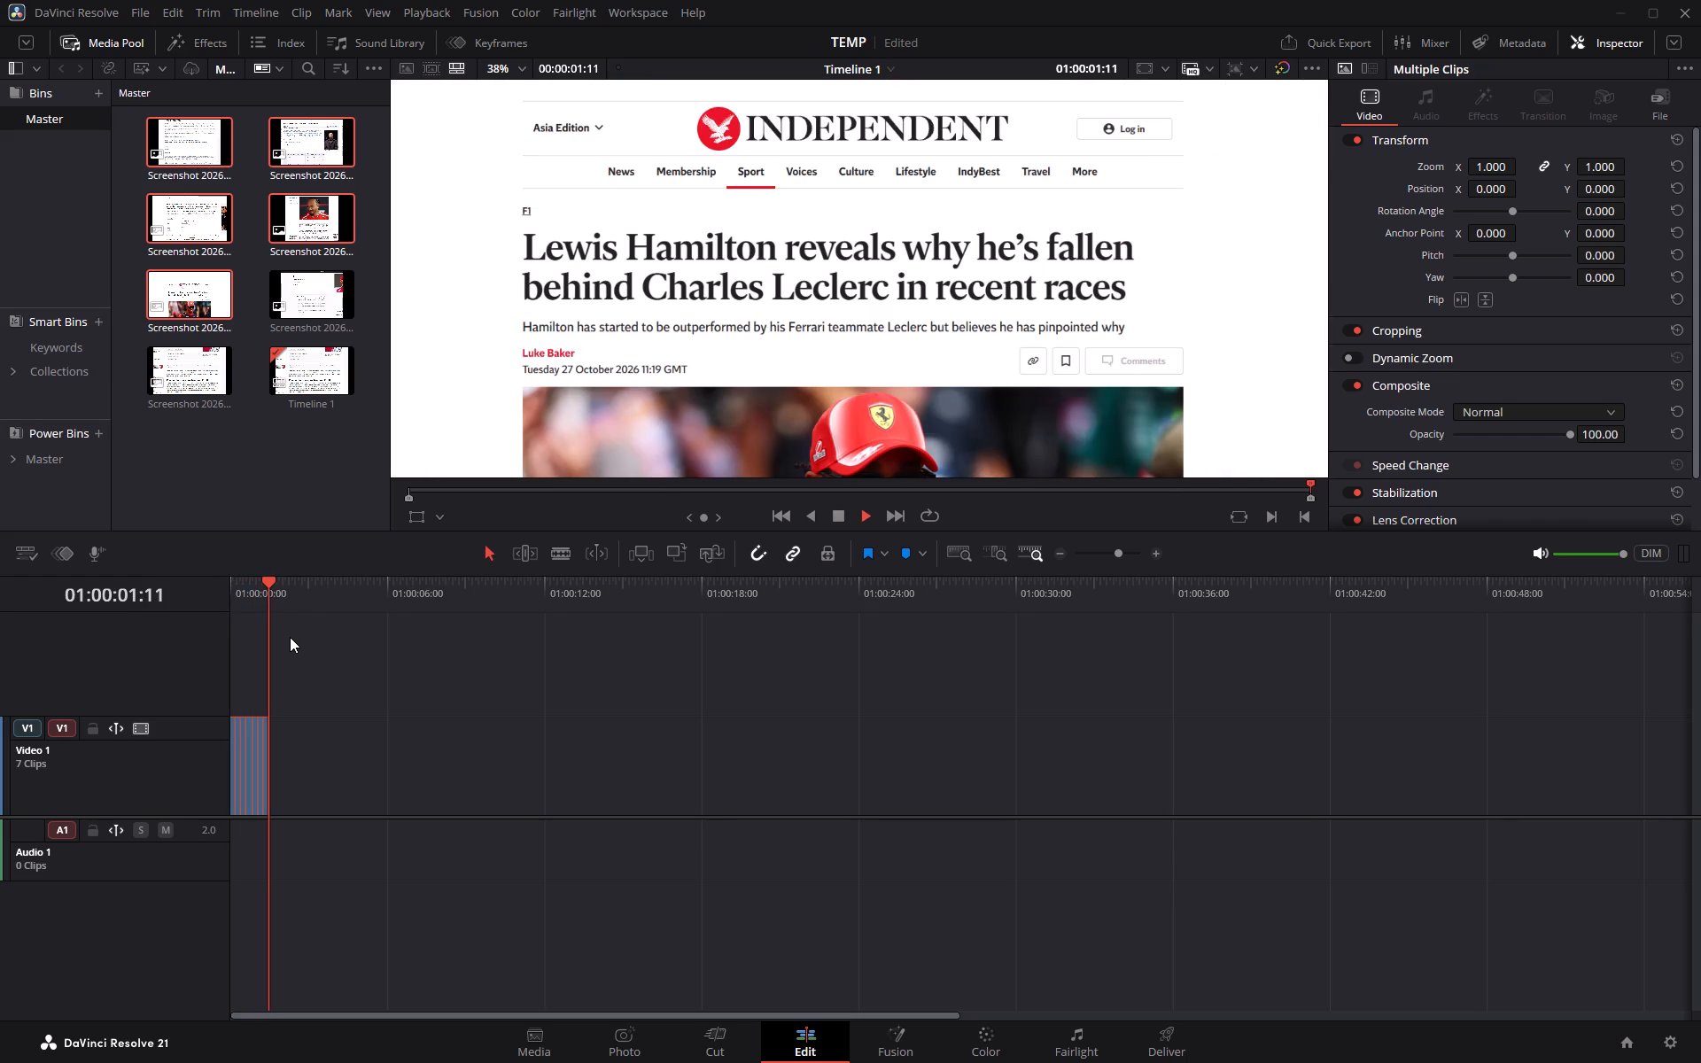
Select the first clip, bring the playhead to the timeline start, and scrub through the opening clips to check their framing.
{"action": "double_click", "coordinate": [386, 760]}
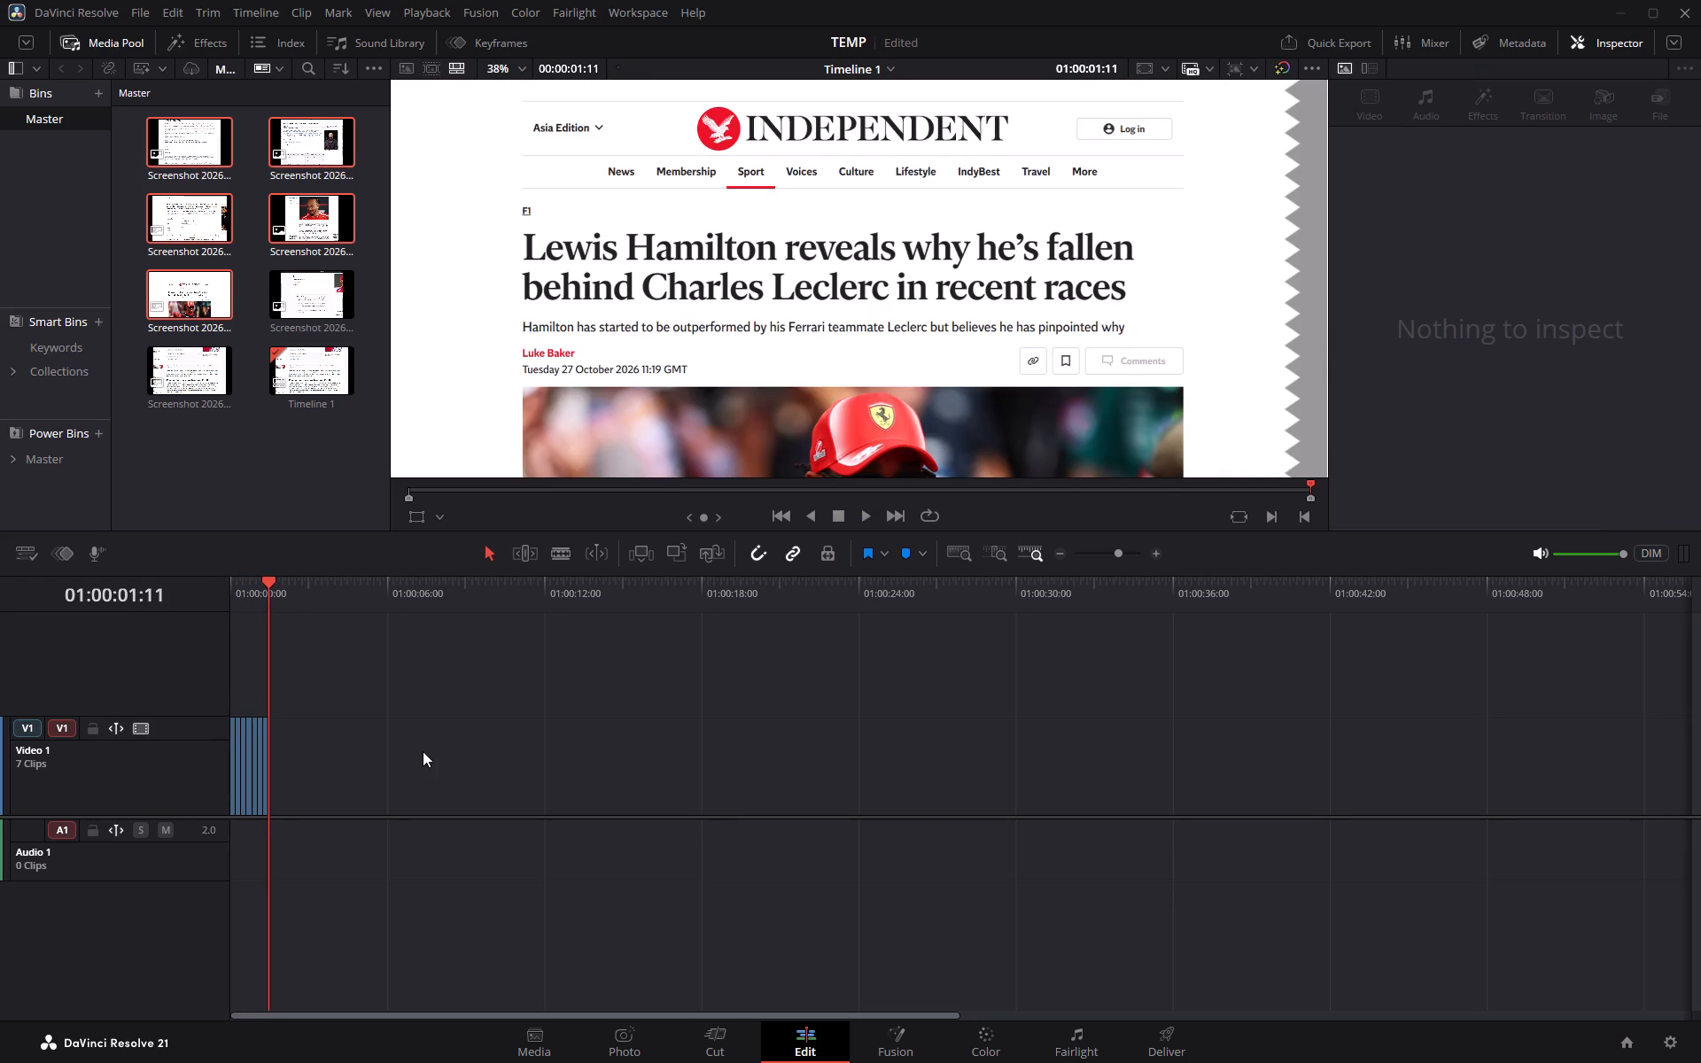
{"action": "left_click", "coordinate": [1160, 551]}
{"action": "left_click", "coordinate": [1159, 551]}
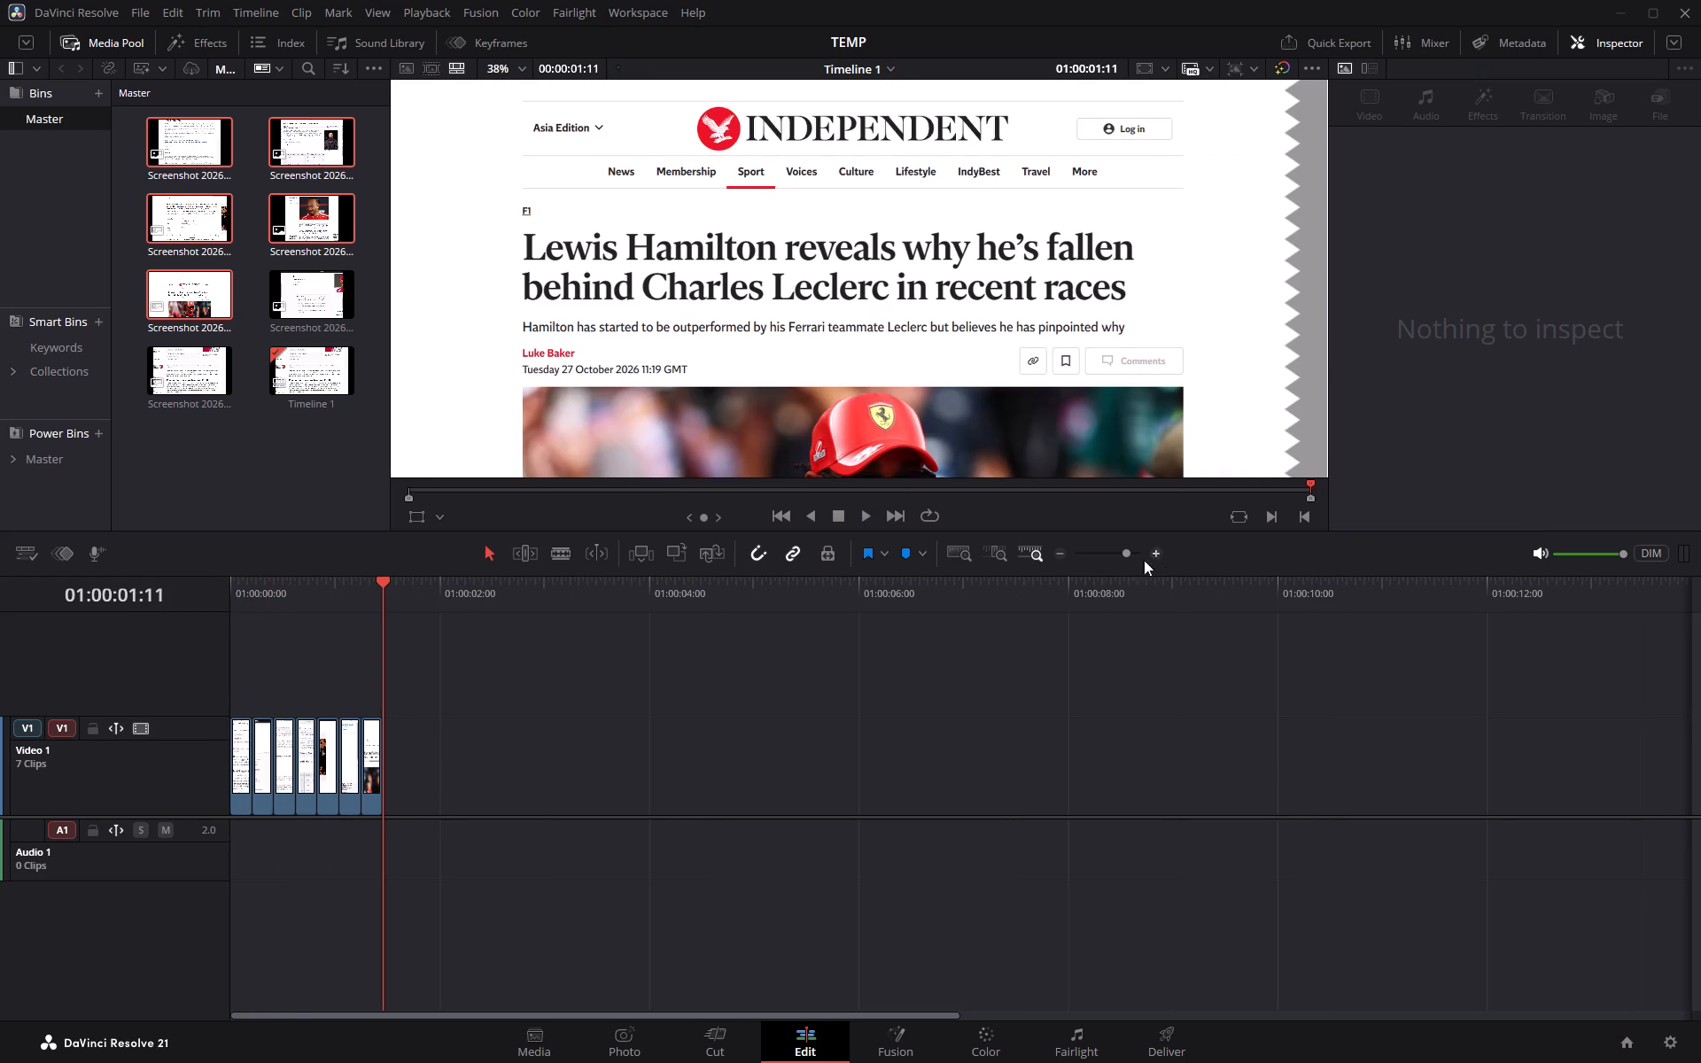
{"action": "left_click", "coordinate": [237, 767]}
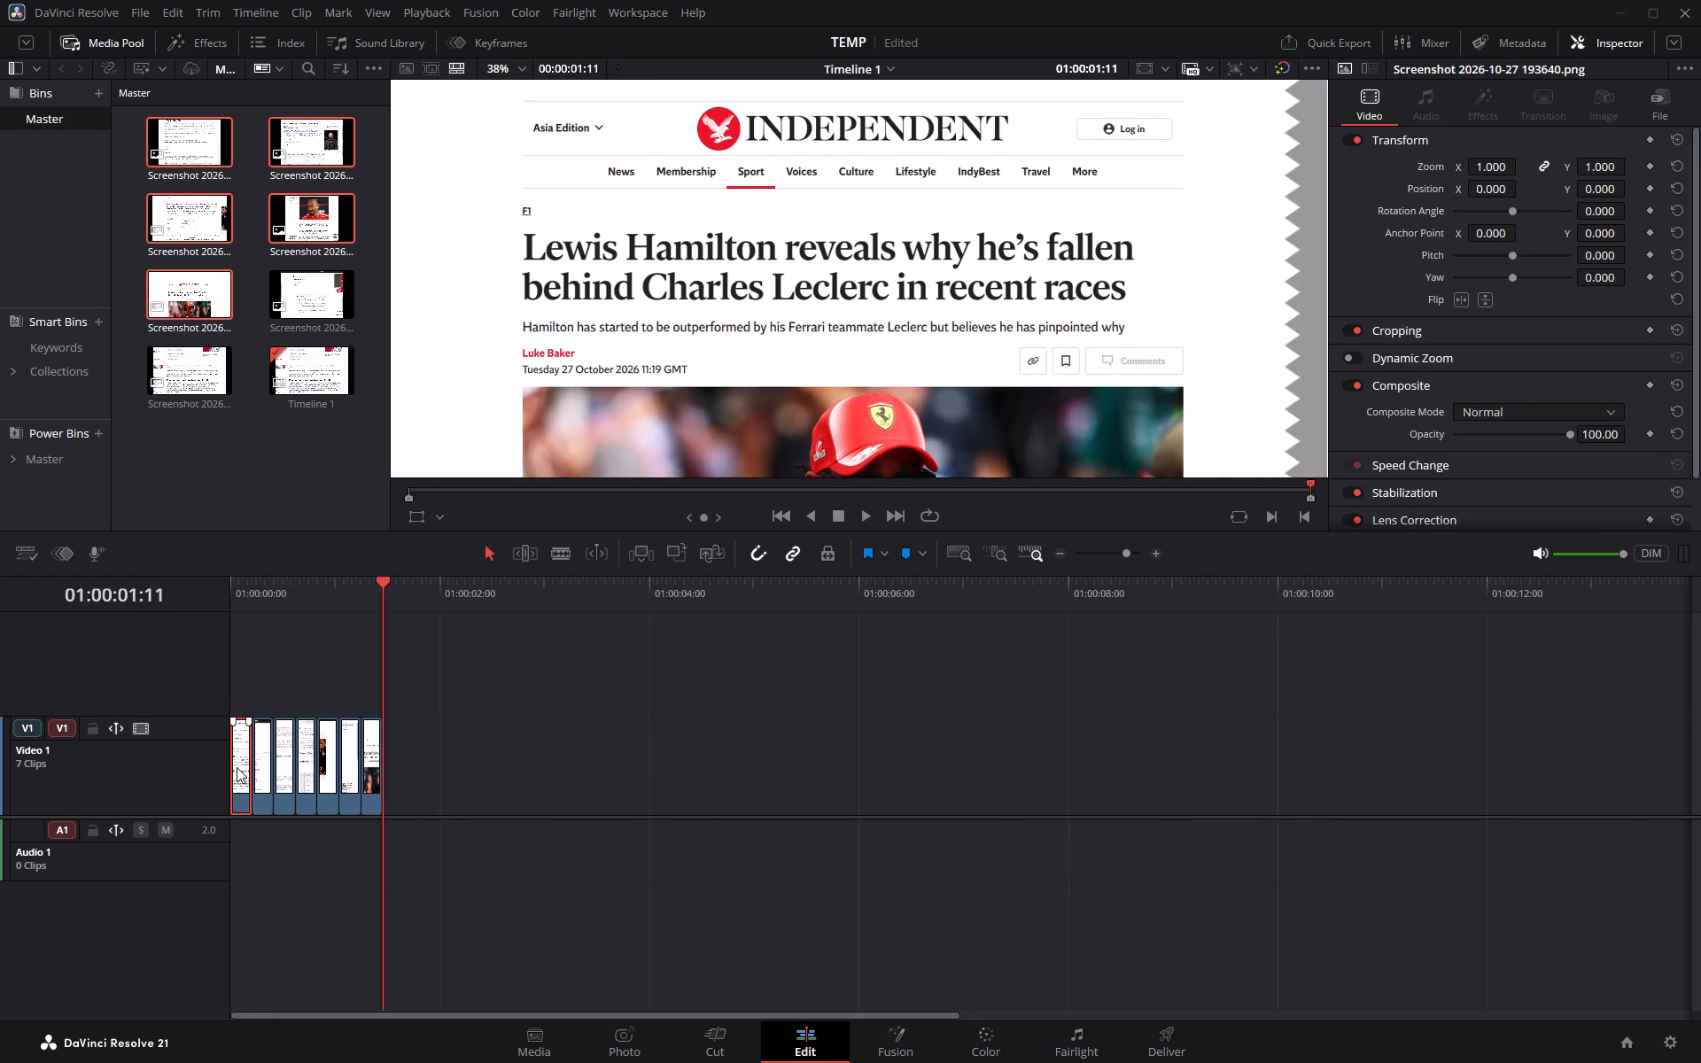
{"action": "left_click_drag", "start_coordinate": [375, 580], "coordinate": [132, 590]}
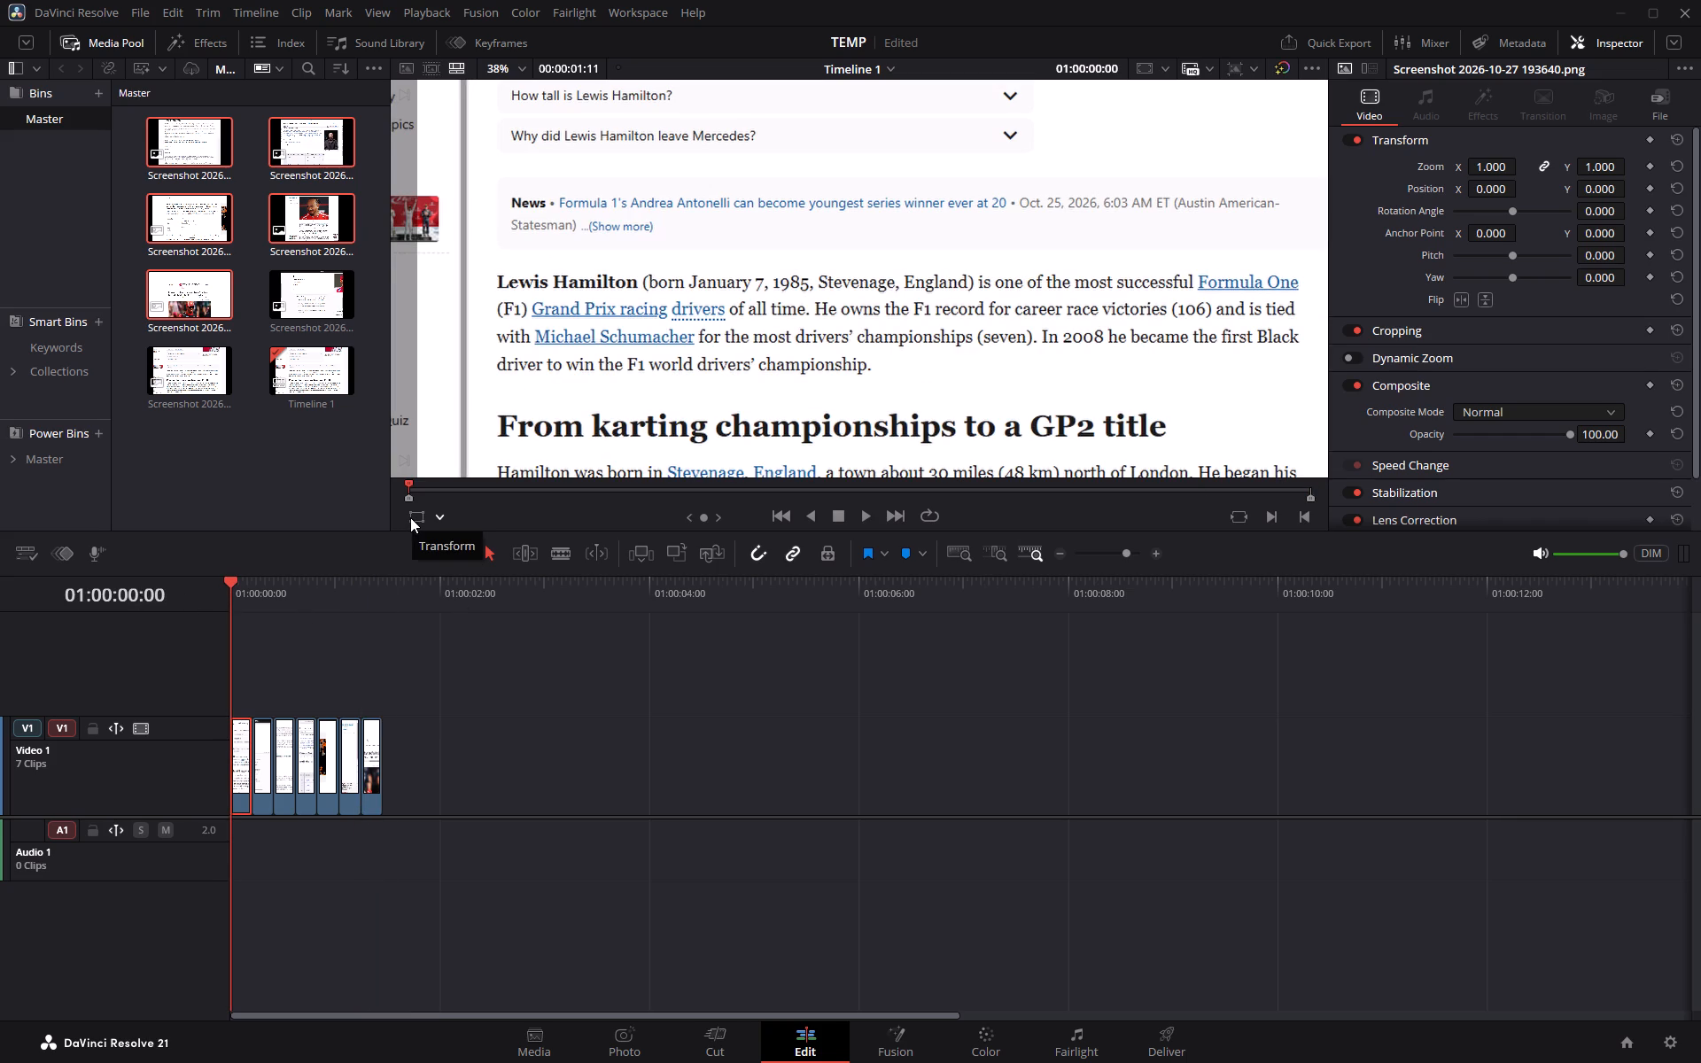
{"action": "left_click", "coordinate": [595, 363]}
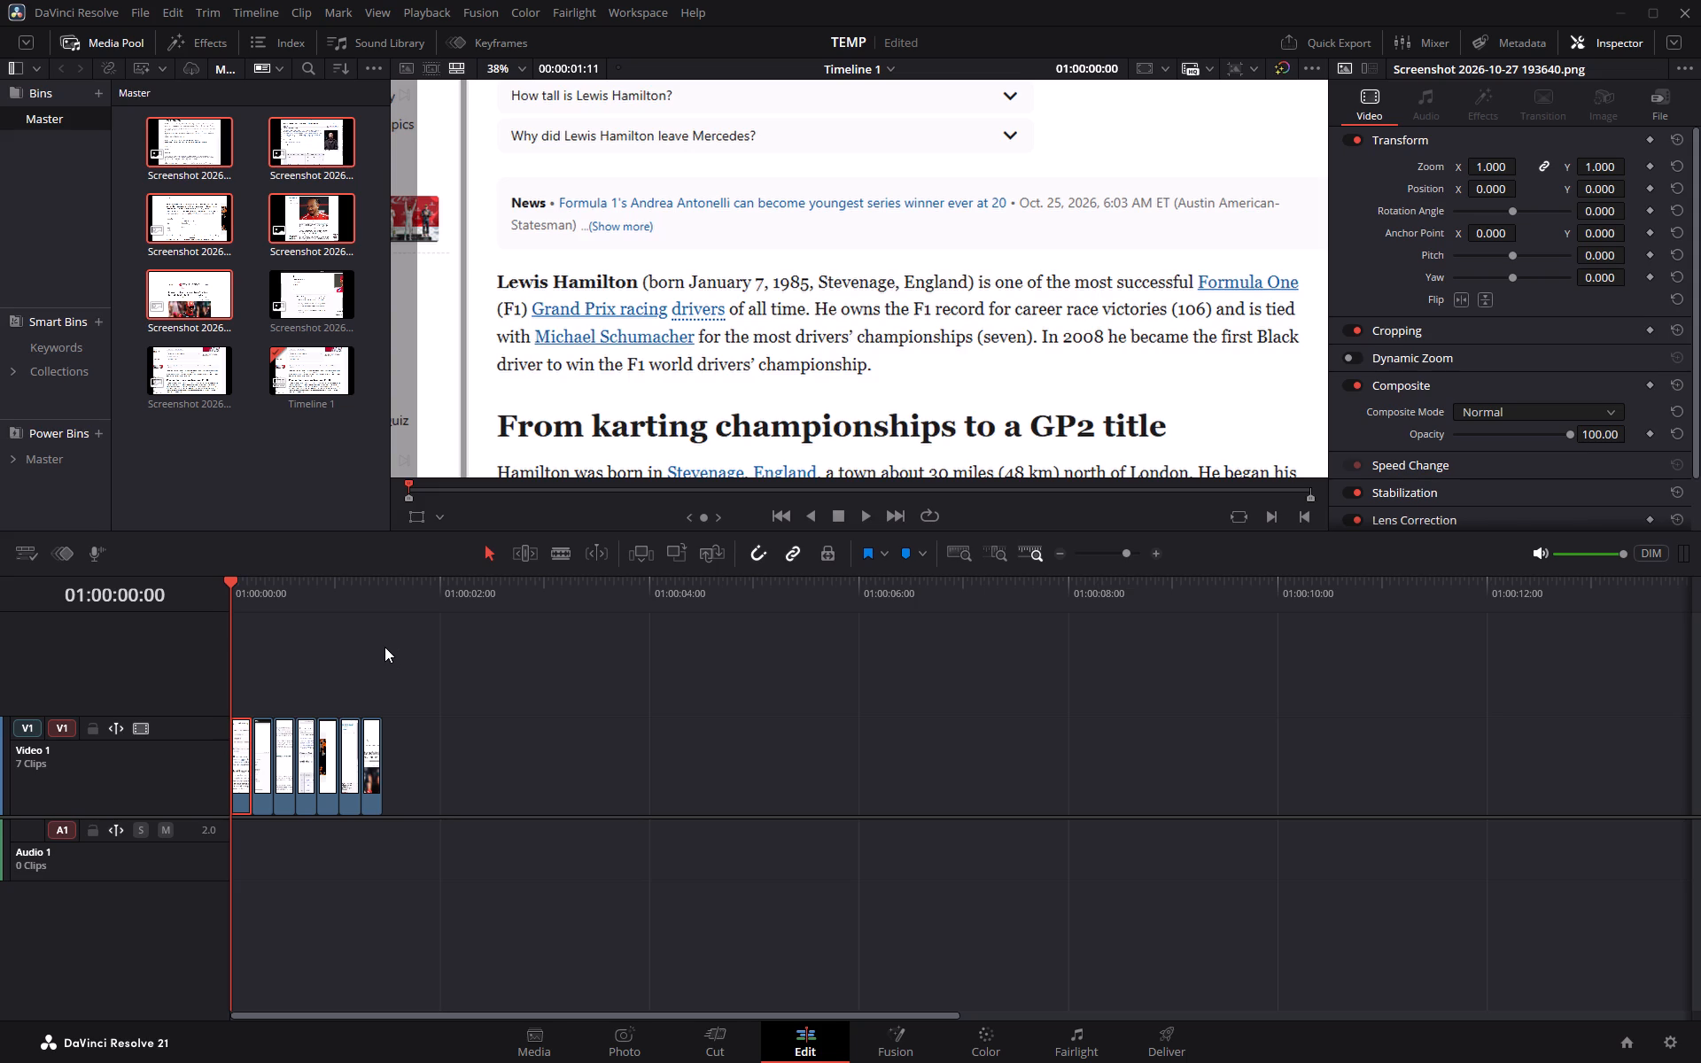
{"action": "left_click_drag", "start_coordinate": [229, 578], "coordinate": [300, 593]}
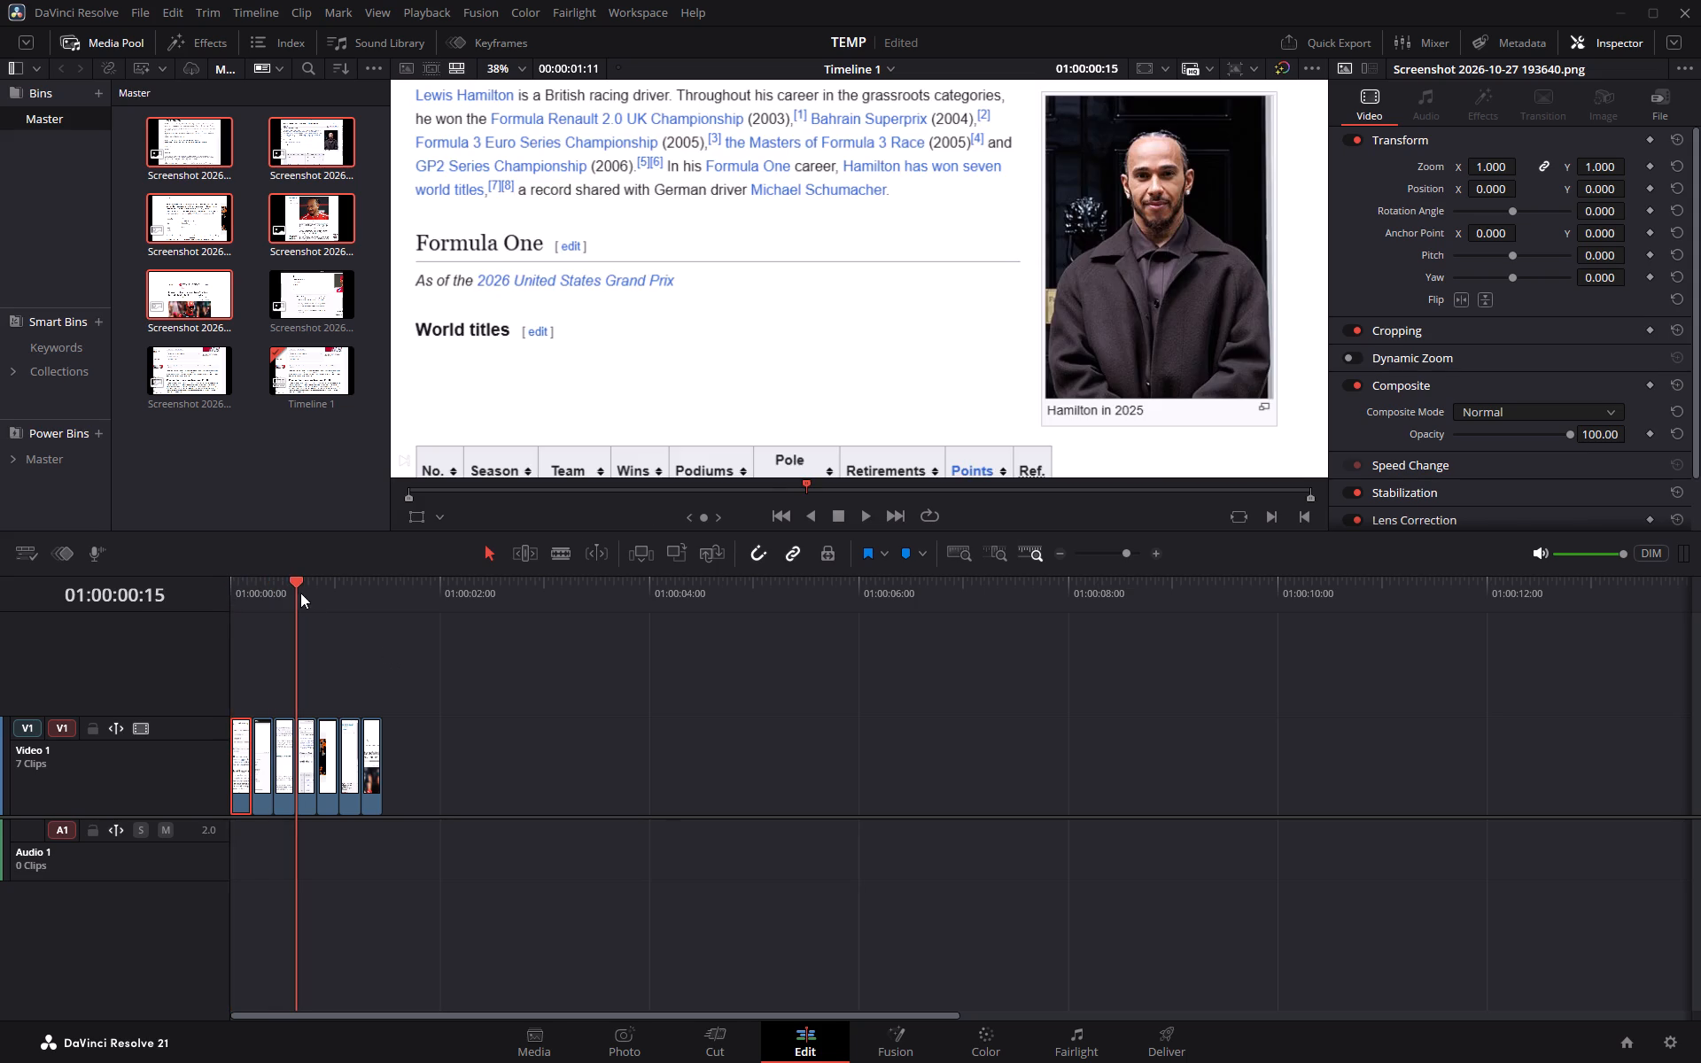
{"action": "left_click_drag", "start_coordinate": [300, 593], "coordinate": [179, 592]}
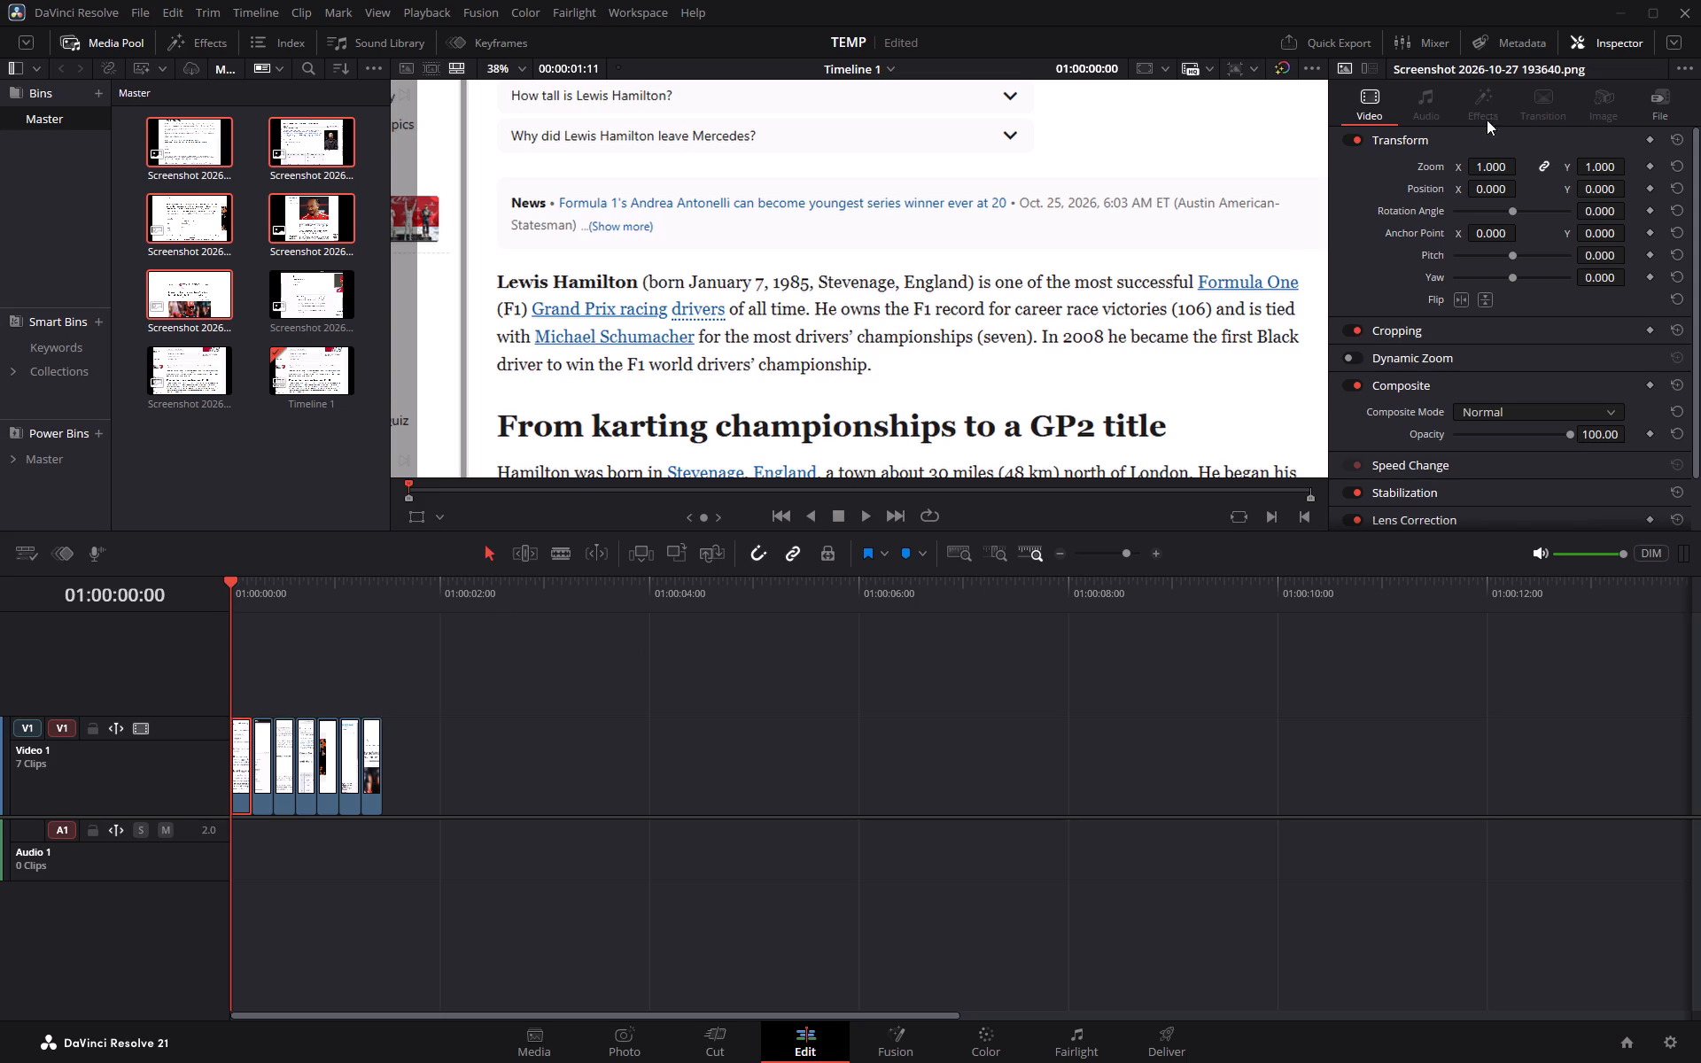
Load the "faster playback" preset in the project settings to switch the timeline to vertical 1080 x 1920 HD.
{"action": "left_click", "coordinate": [1674, 1036]}
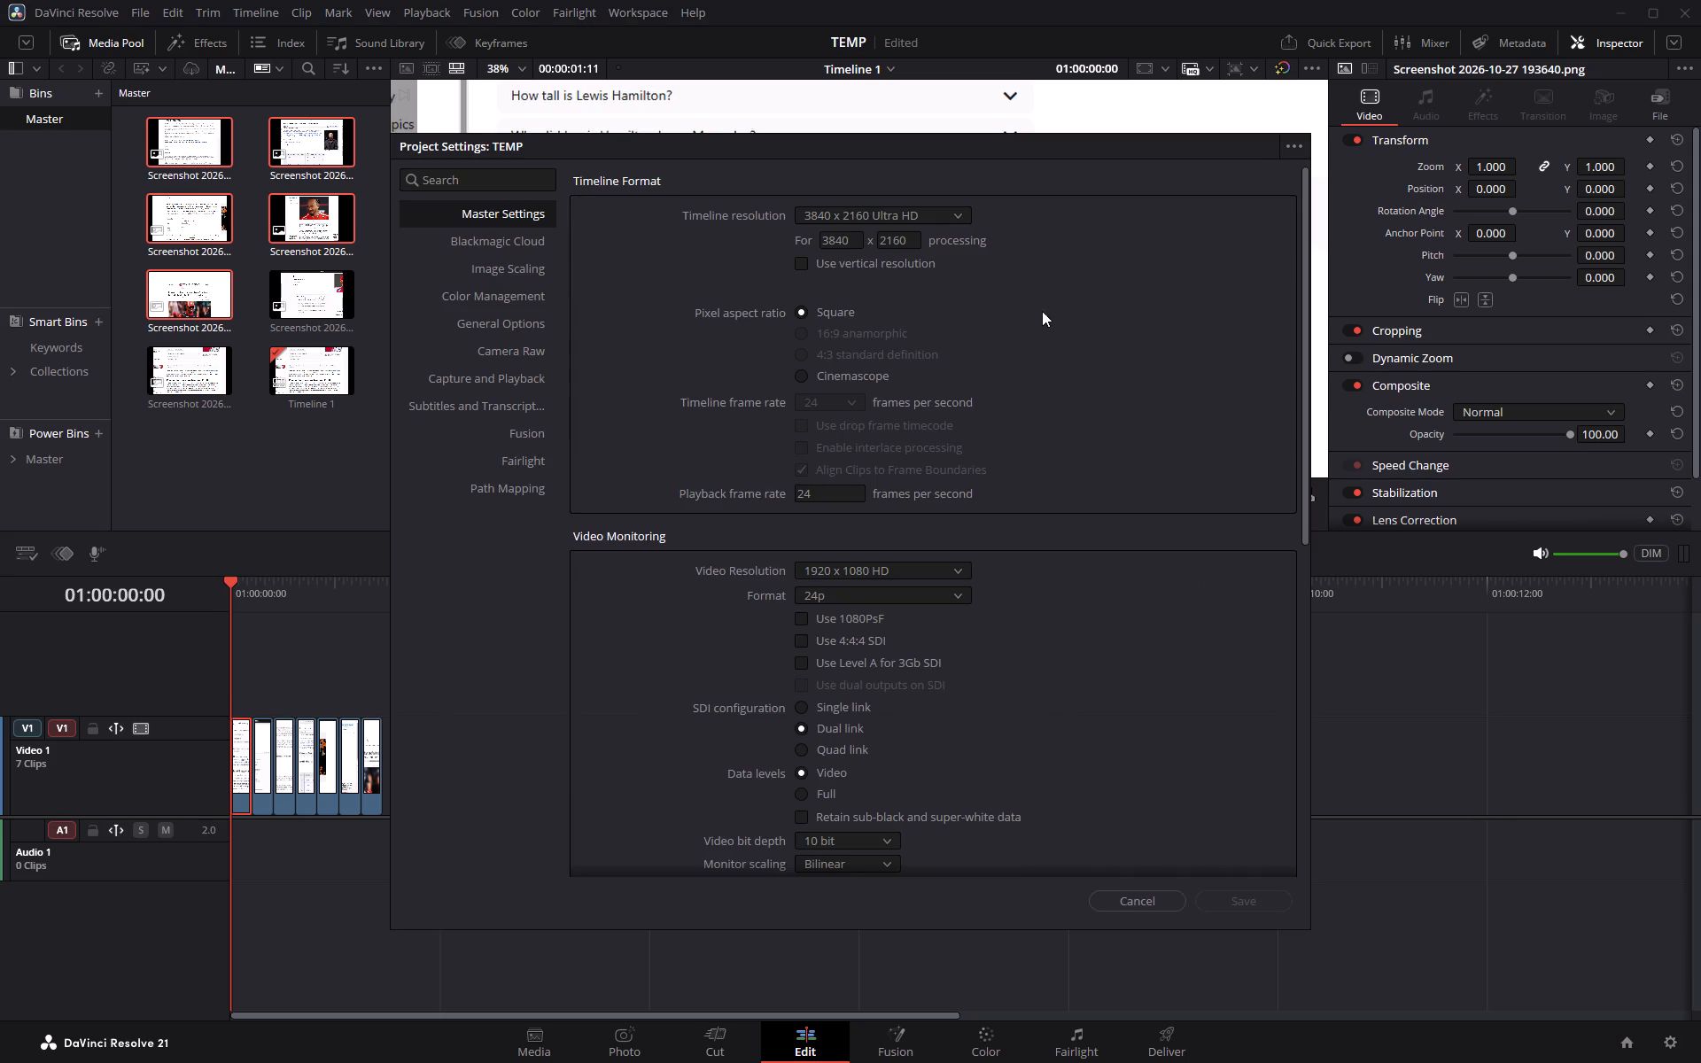
{"action": "left_click", "coordinate": [1293, 153]}
{"action": "left_click", "coordinate": [1213, 194]}
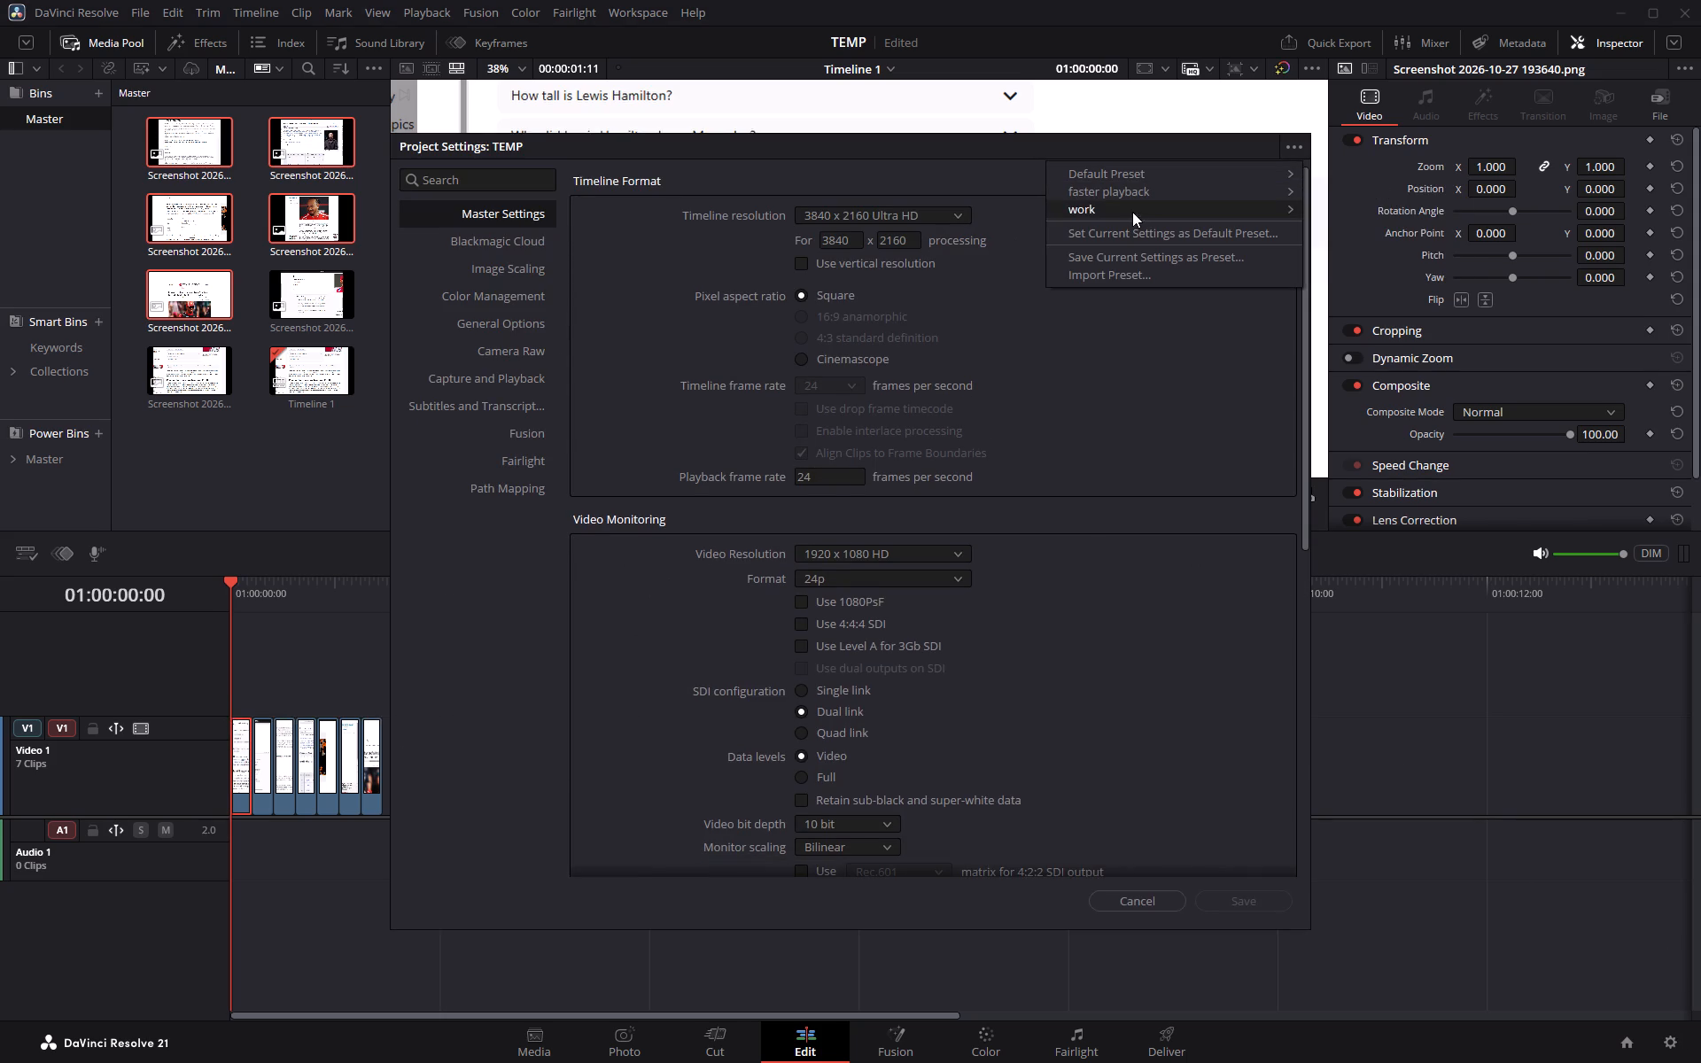
{"action": "left_click", "coordinate": [1125, 198]}
{"action": "left_click", "coordinate": [1372, 194]}
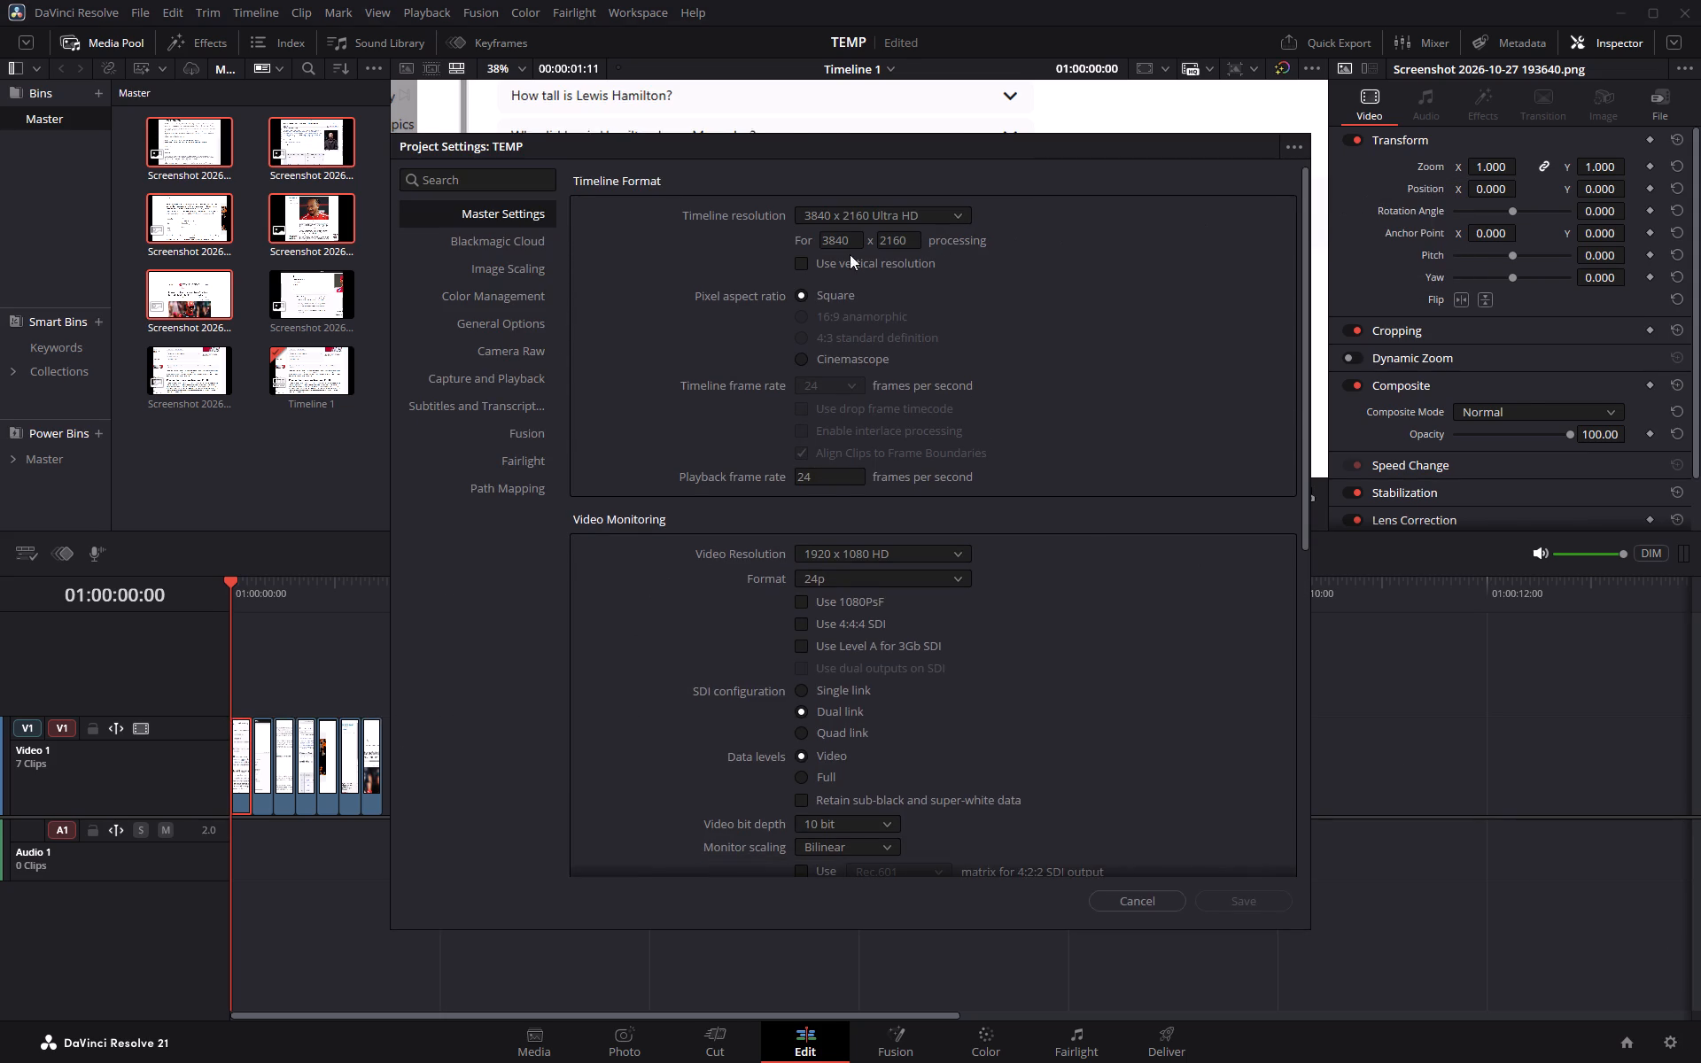
{"action": "left_click", "coordinate": [1116, 899]}
Keep the first clip's zoom at 1.000 and shift it horizontally to Position X 304.
{"action": "left_click", "coordinate": [1683, 558]}
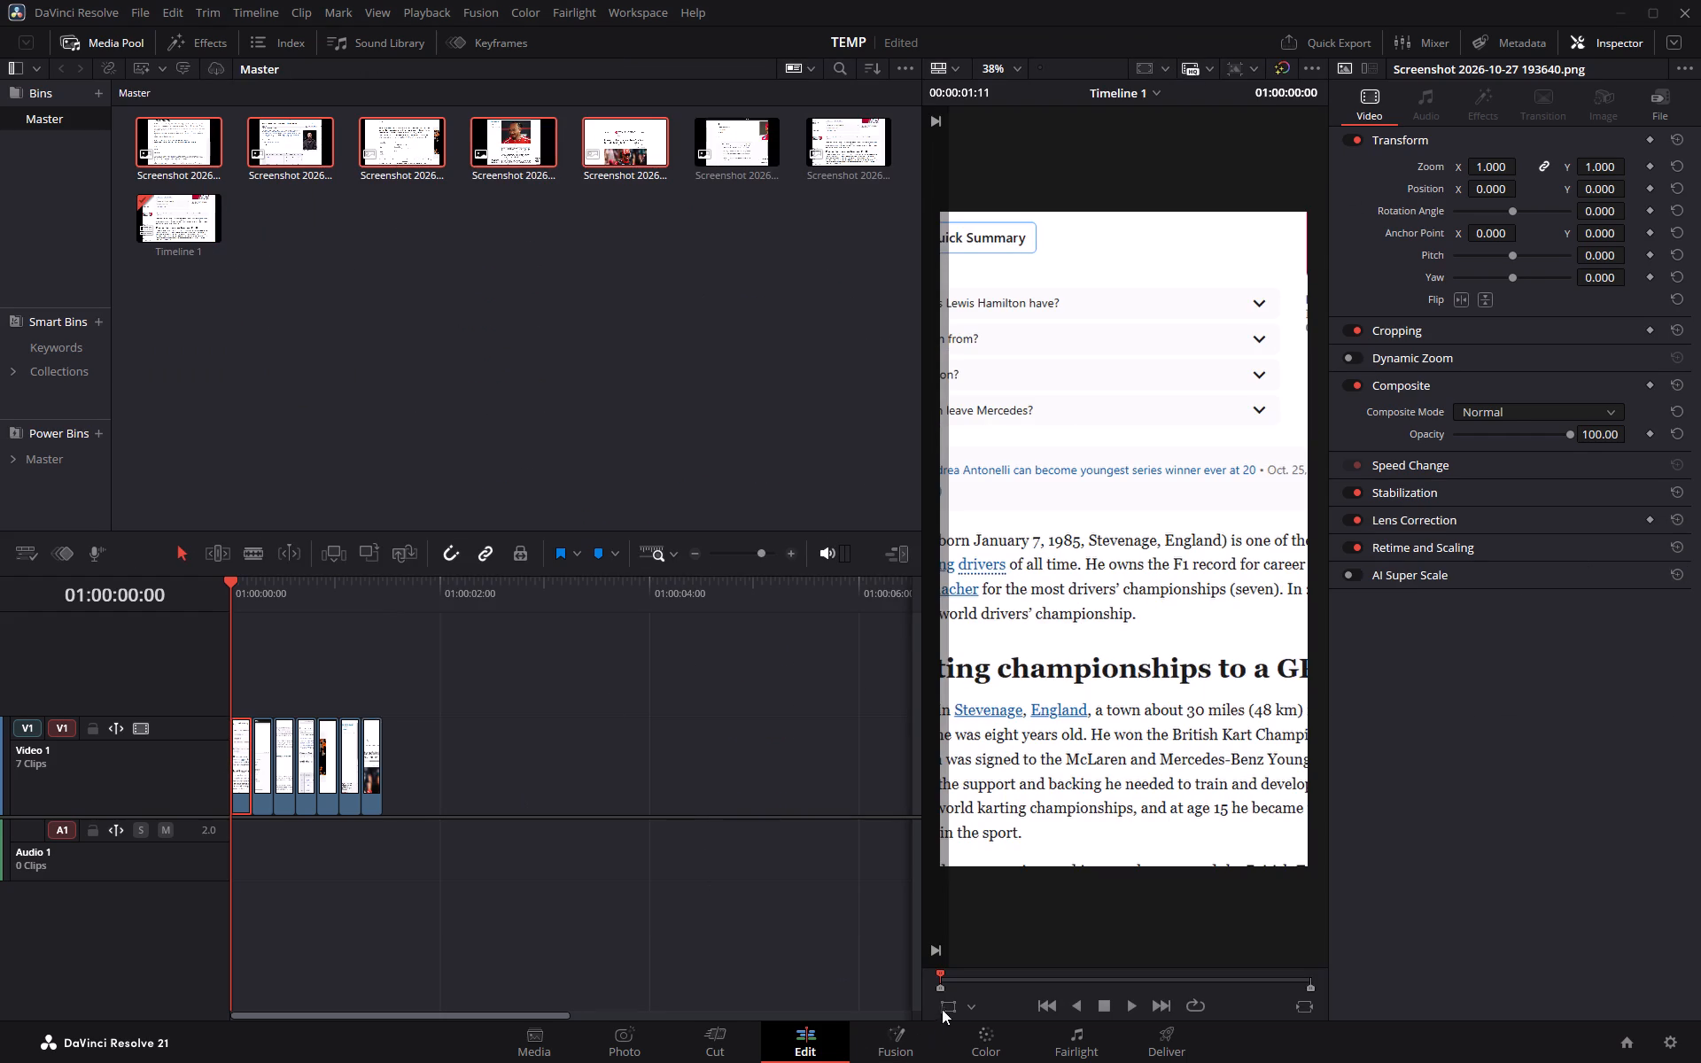
{"action": "left_click", "coordinate": [1480, 167]}
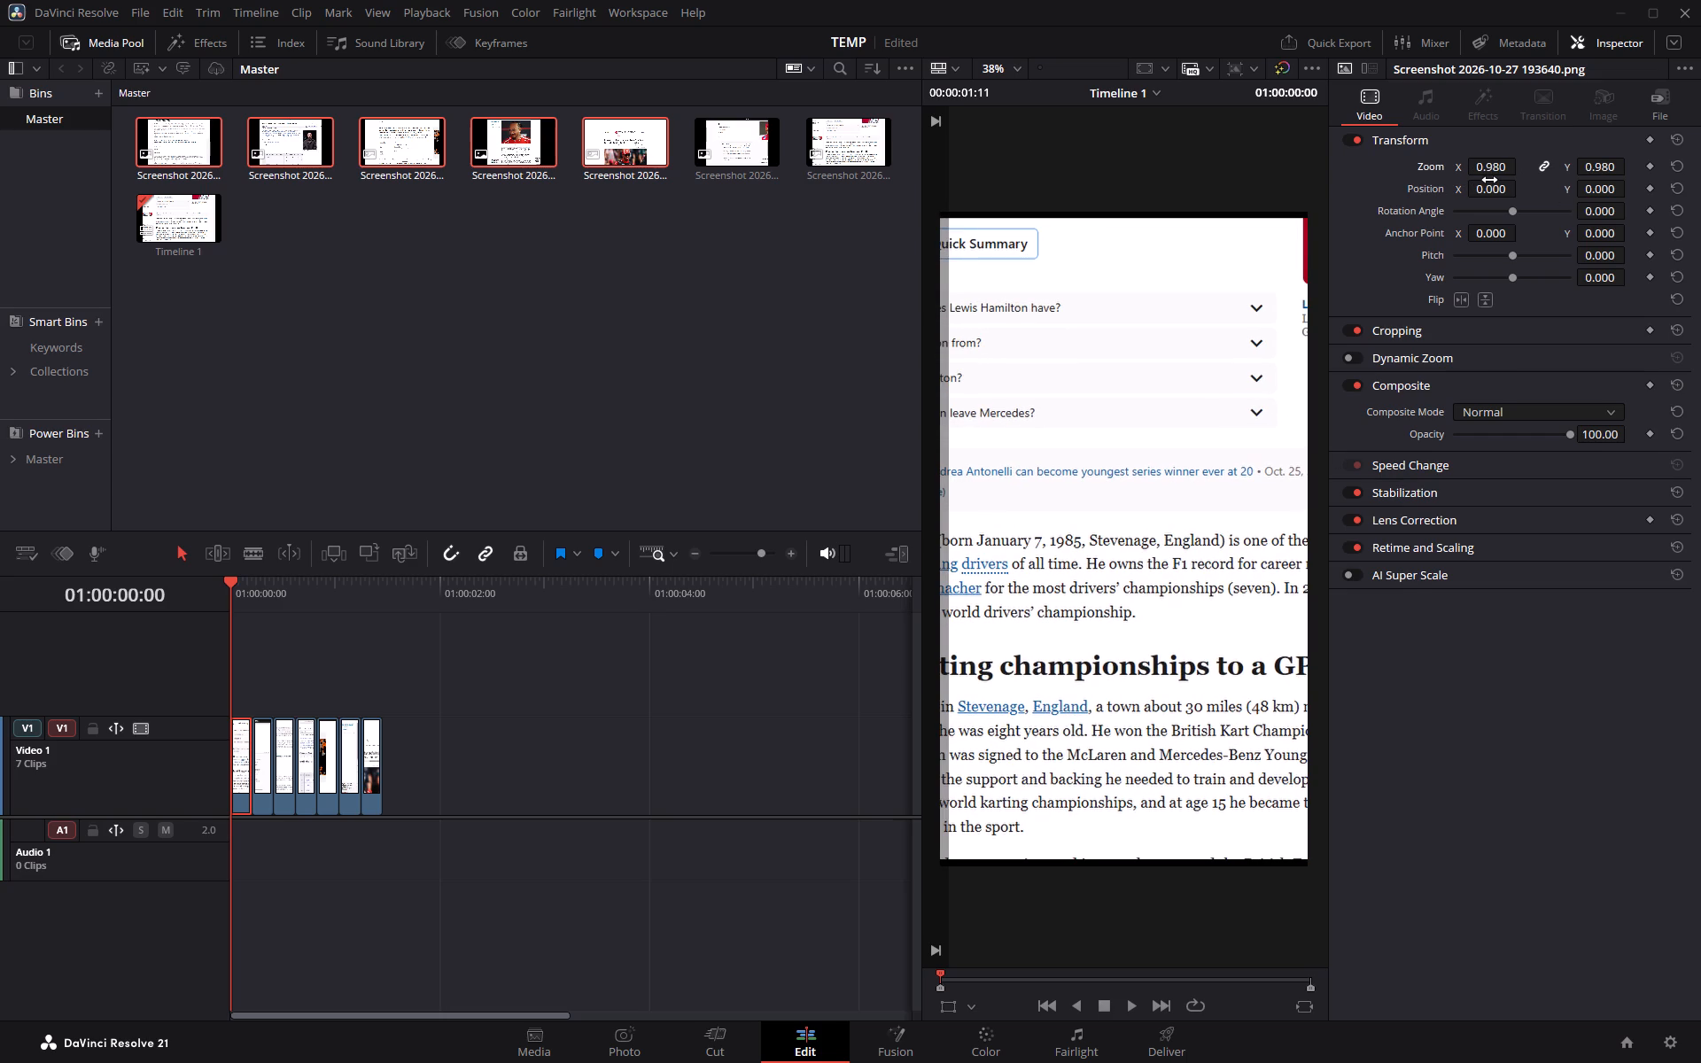
{"action": "left_click", "coordinate": [1678, 165]}
{"action": "left_click_drag", "start_coordinate": [1483, 190], "coordinate": [1485, 190]}
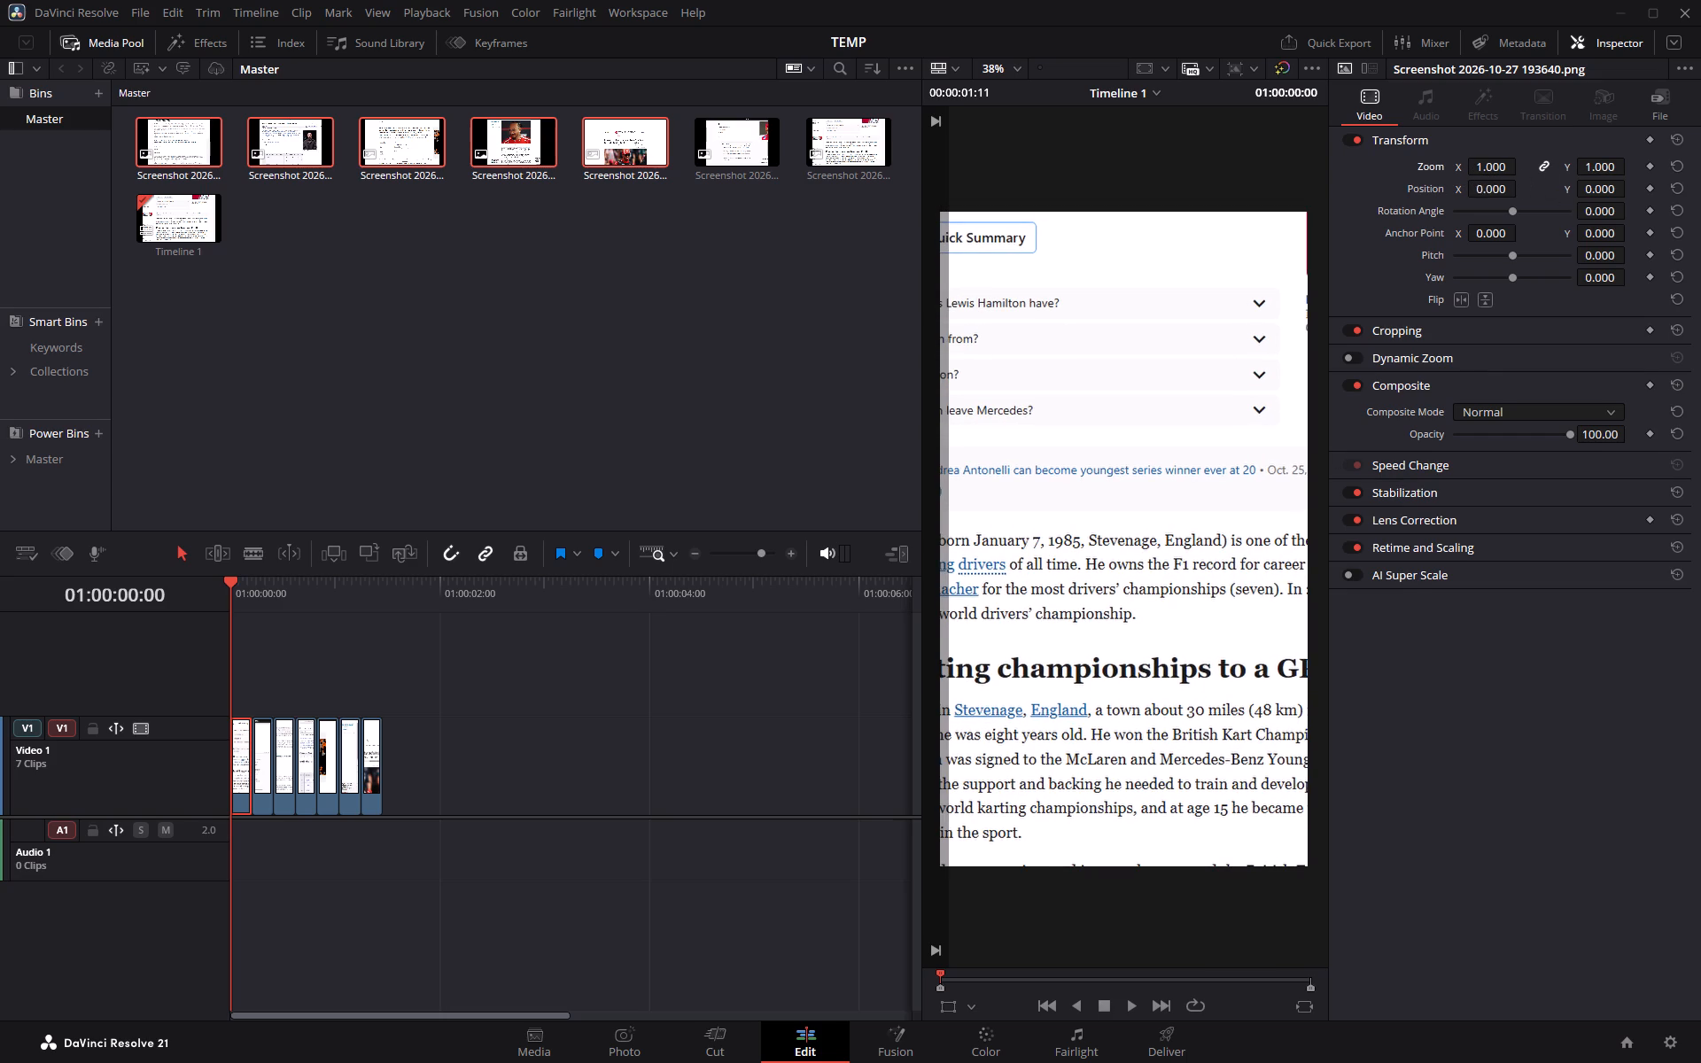
{"action": "left_click_drag", "start_coordinate": [1485, 190], "coordinate": [905, 528]}
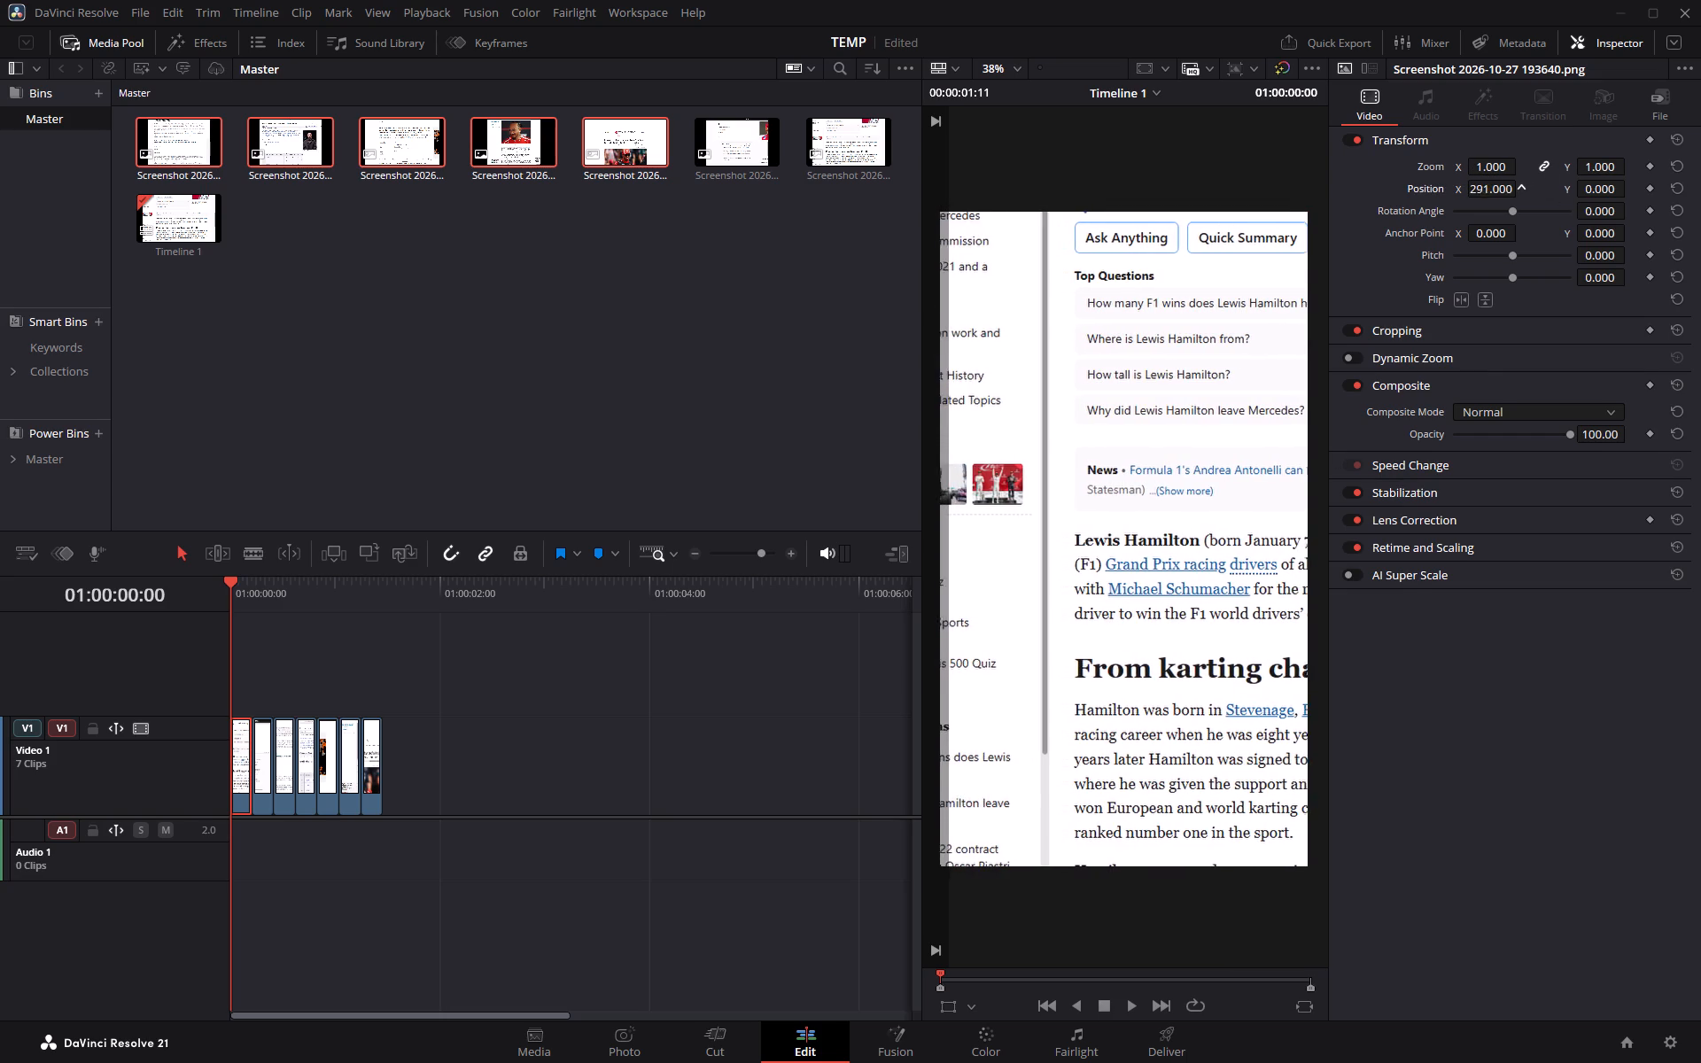
{"action": "left_click_drag", "start_coordinate": [905, 528], "coordinate": [916, 529]}
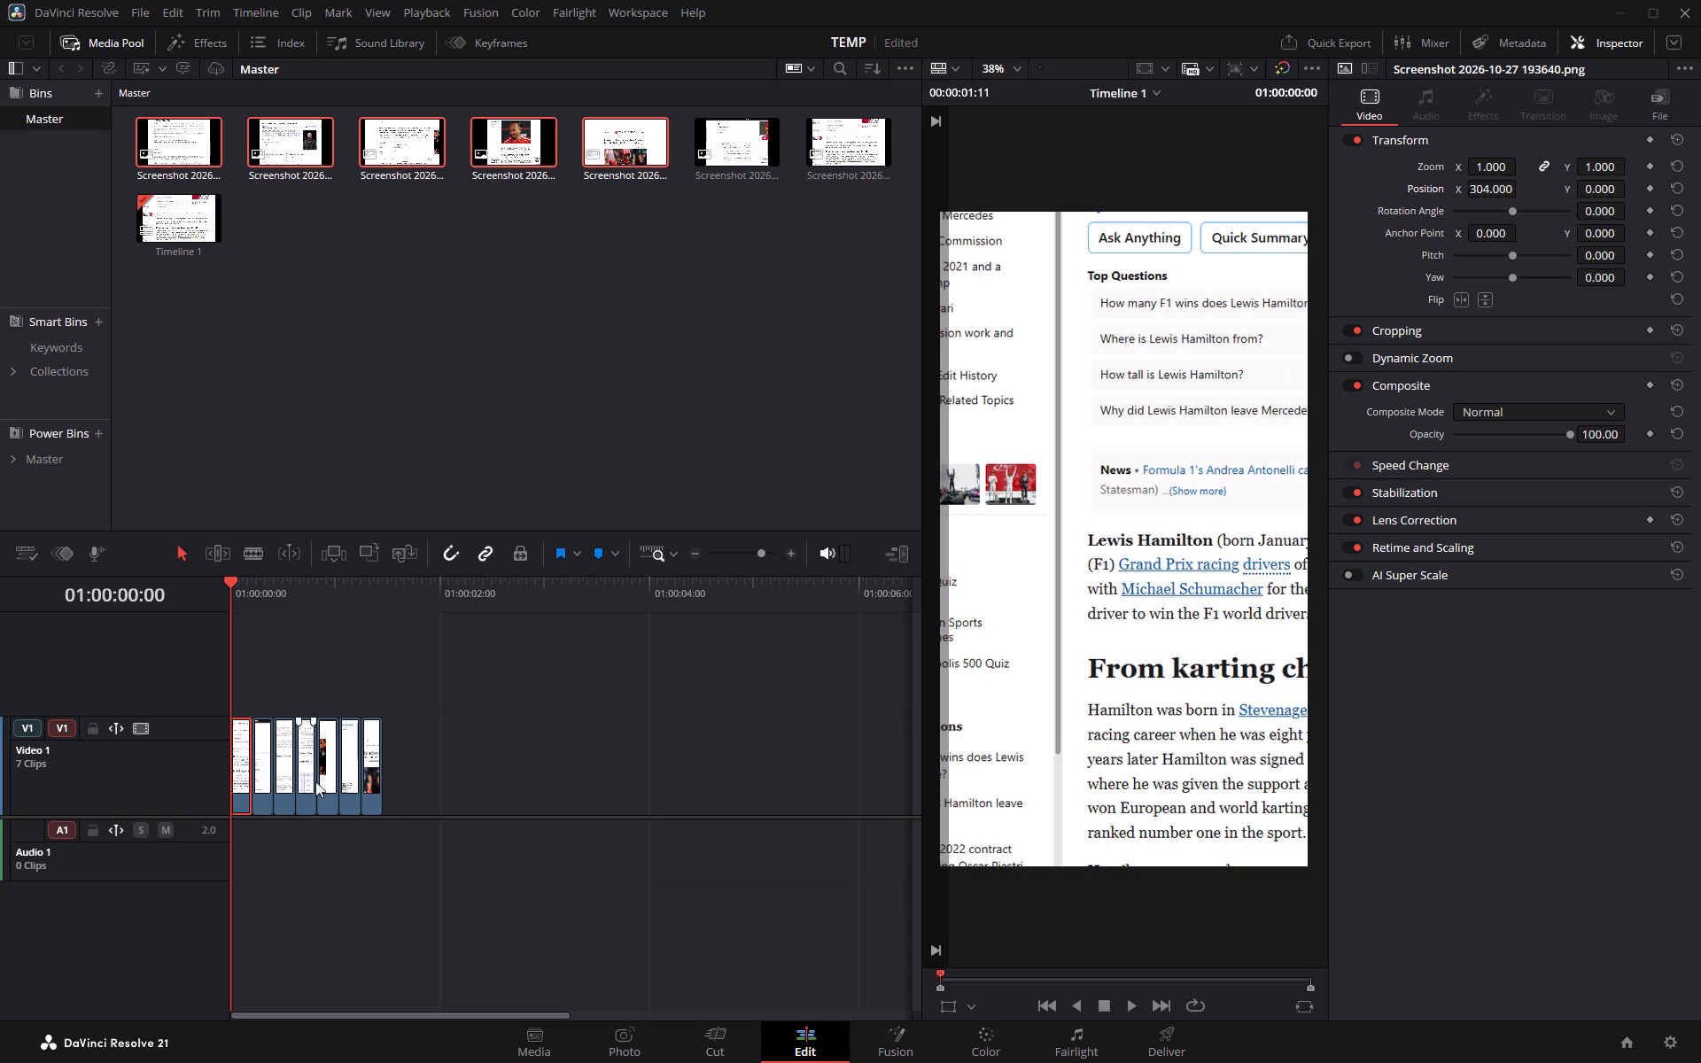
{"action": "left_click", "coordinate": [352, 654]}
Show the effects library and hide the media pool and the Inspector.
{"action": "left_click", "coordinate": [212, 43]}
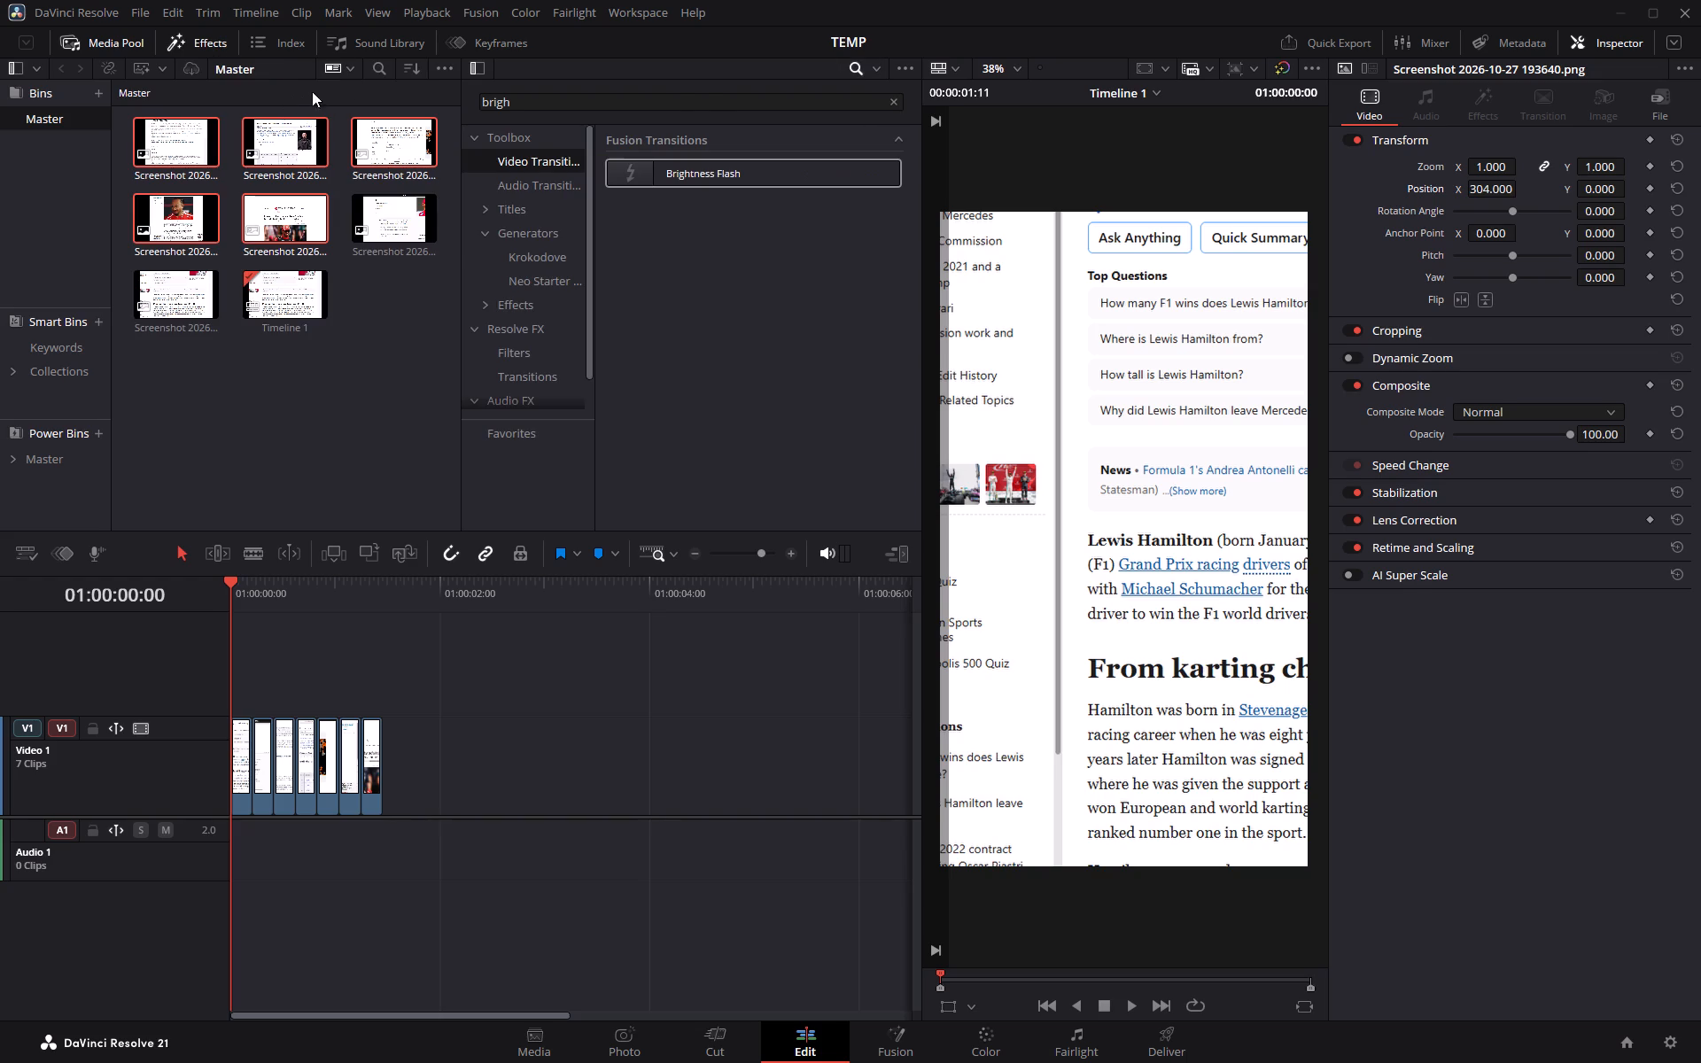
{"action": "left_click", "coordinate": [1595, 45]}
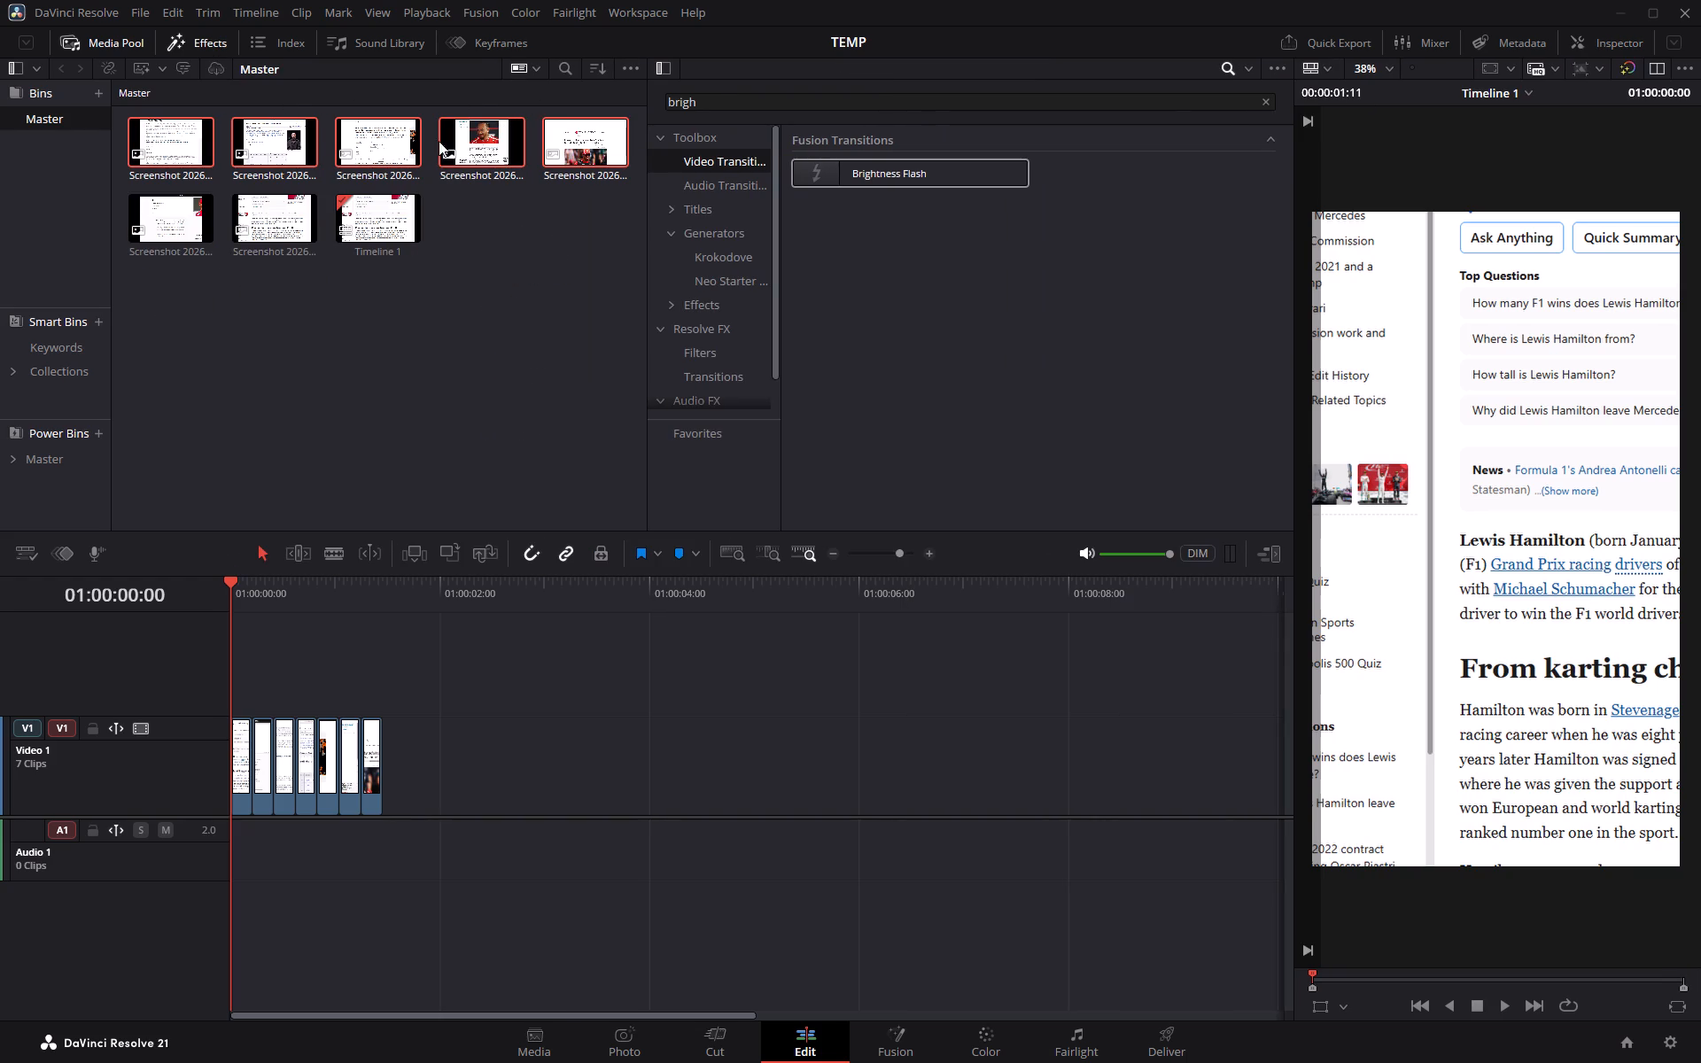
{"action": "left_click", "coordinate": [97, 43]}
{"action": "left_click", "coordinate": [668, 91]}
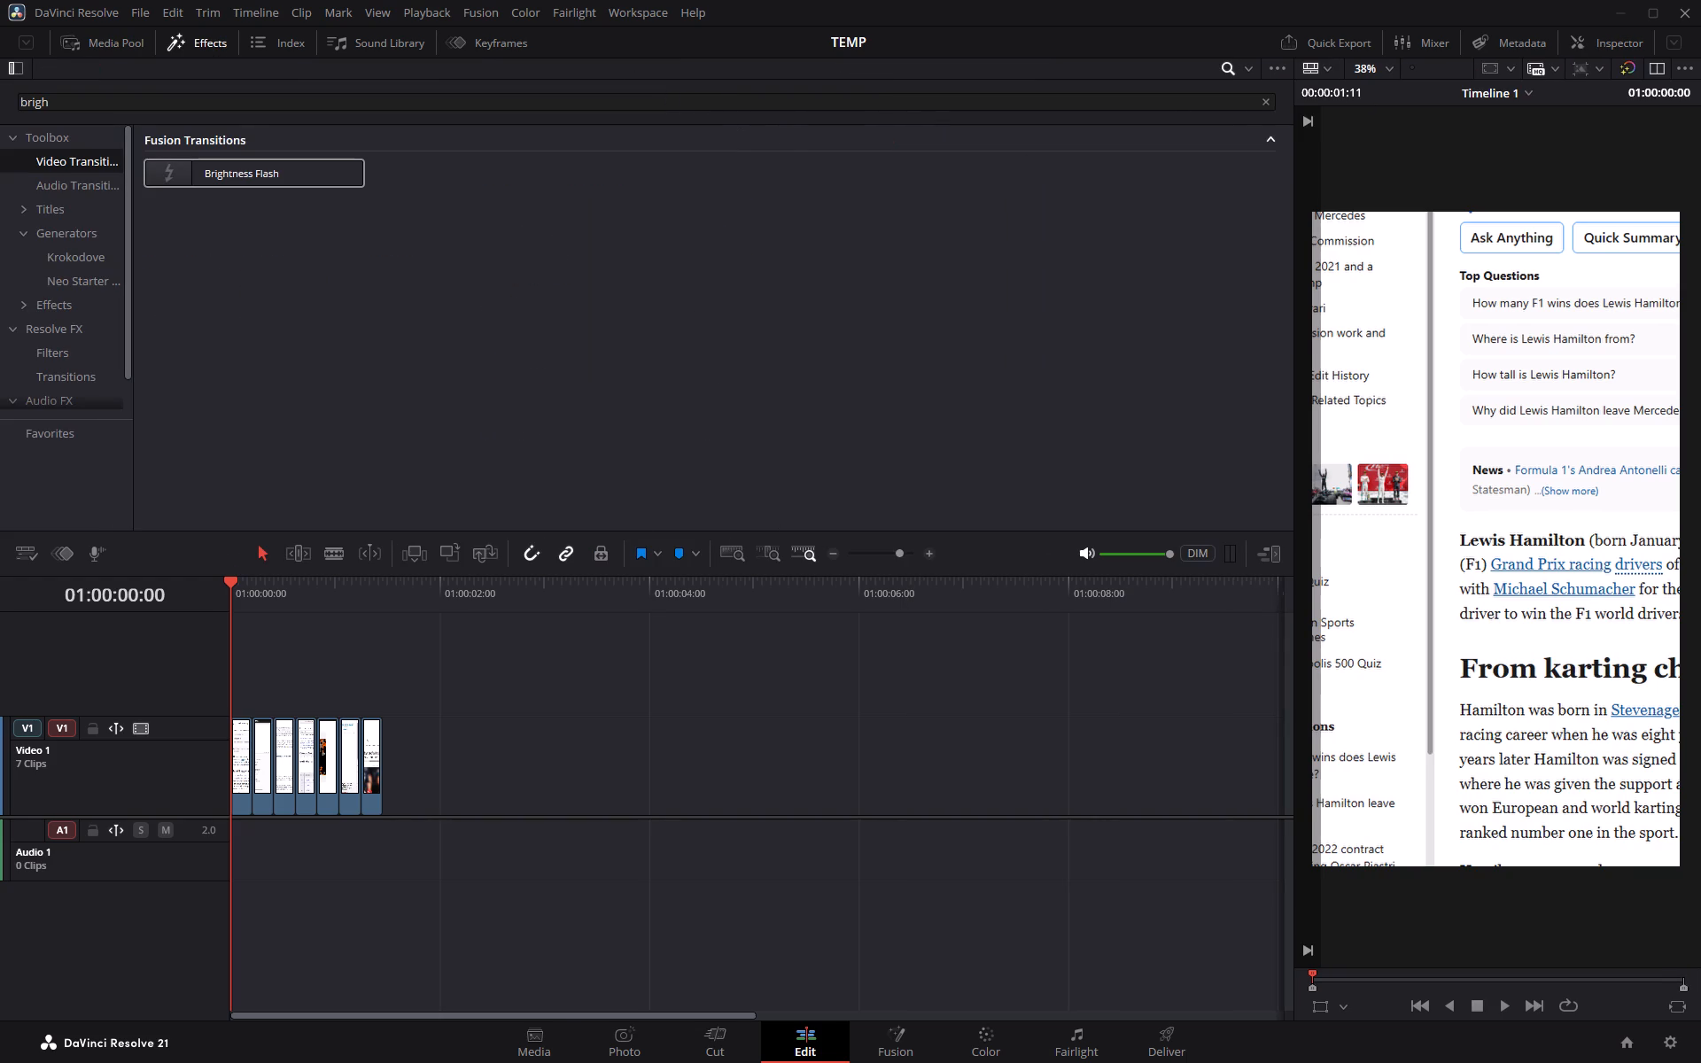
Search the whole effects Toolbox for "solid" and add the Solid Color generator above the screenshots at the timeline start.
{"action": "left_click", "coordinate": [1267, 103]}
{"action": "left_click", "coordinate": [1099, 105]}
{"action": "type", "text": "solid"}
{"action": "key", "text": "BackSpace"}
{"action": "key", "text": "BackSpace"}
{"action": "key", "text": "BackSpace"}
{"action": "key", "text": "BackSpace"}
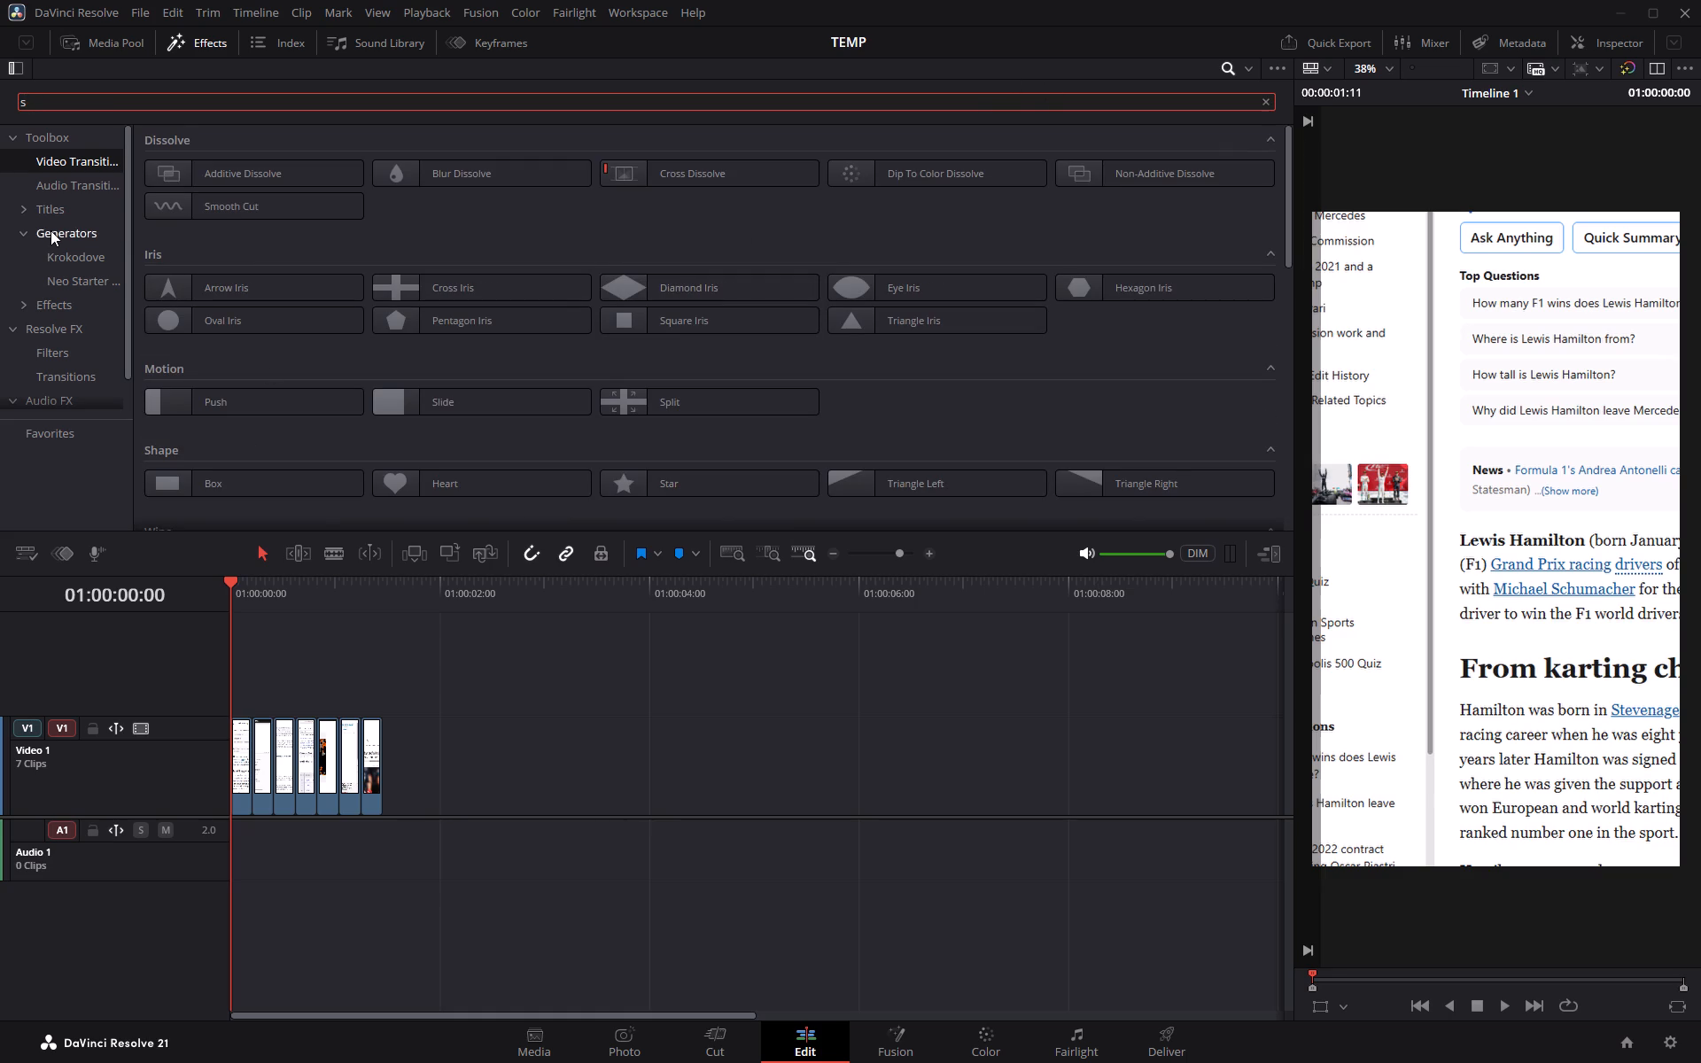
{"action": "left_click", "coordinate": [51, 143]}
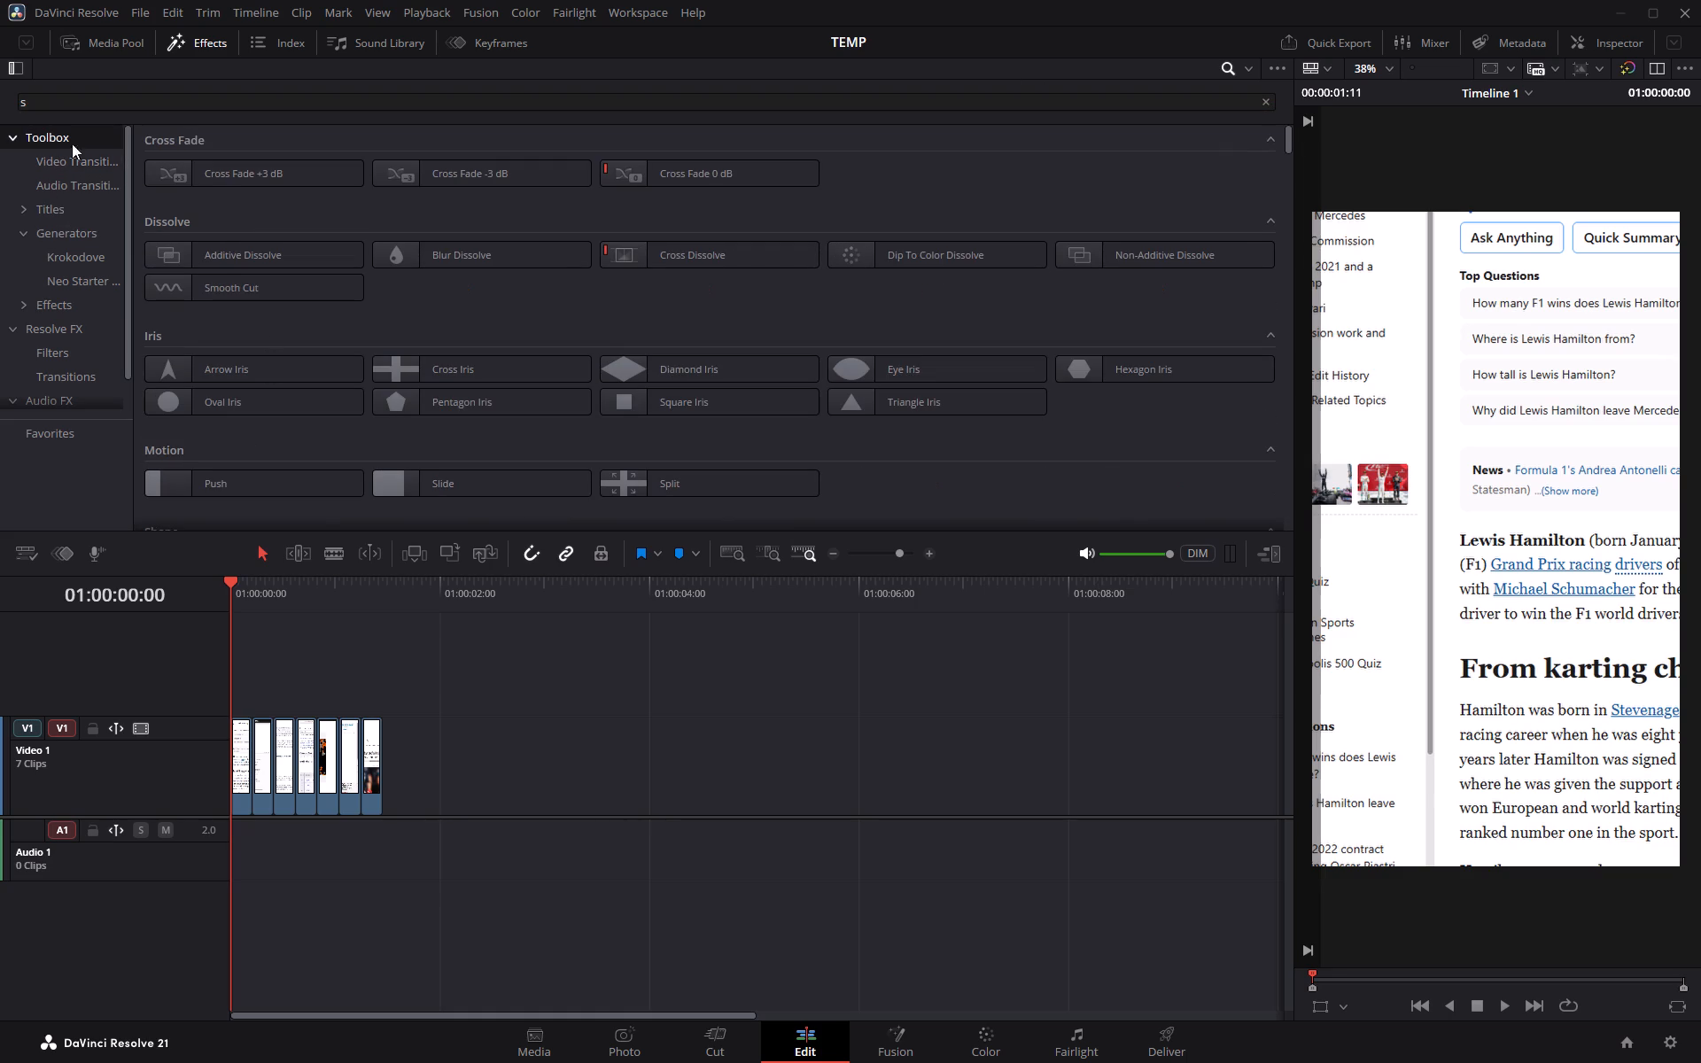
{"action": "left_click", "coordinate": [173, 96]}
{"action": "type", "text": "olid"}
{"action": "left_click_drag", "start_coordinate": [257, 174], "coordinate": [278, 276]}
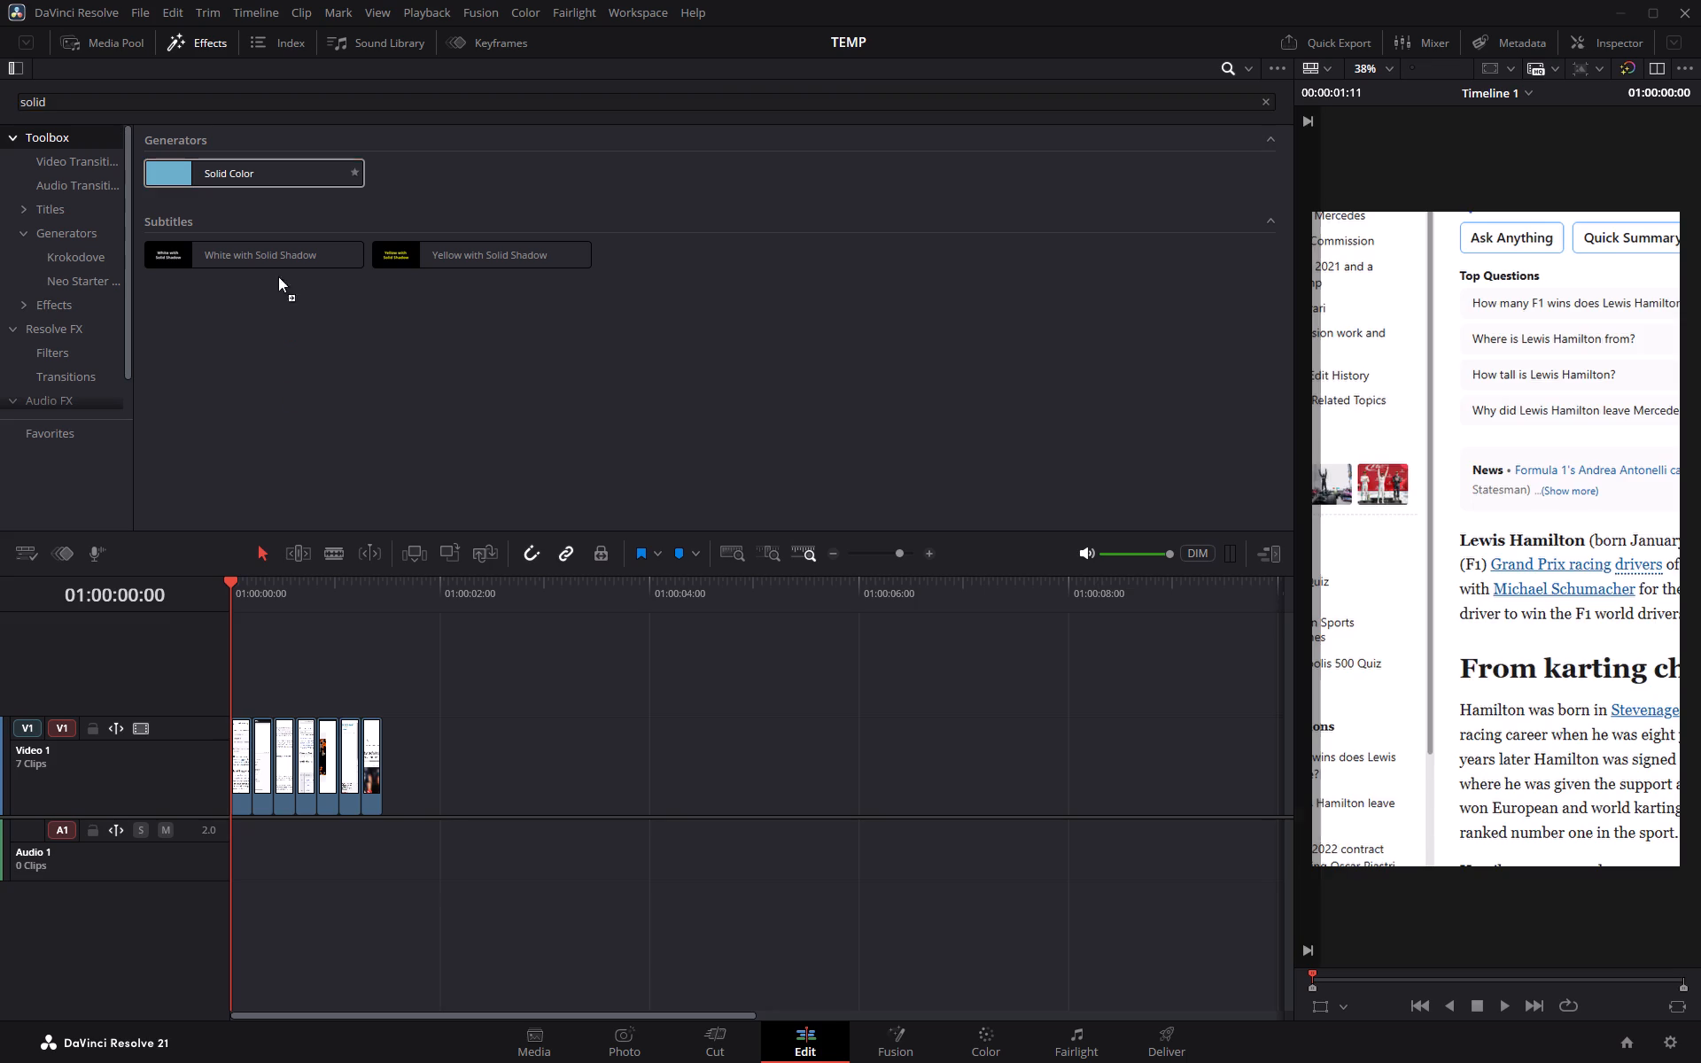
{"action": "left_click_drag", "start_coordinate": [278, 276], "coordinate": [227, 699]}
{"action": "left_click", "coordinate": [382, 685]}
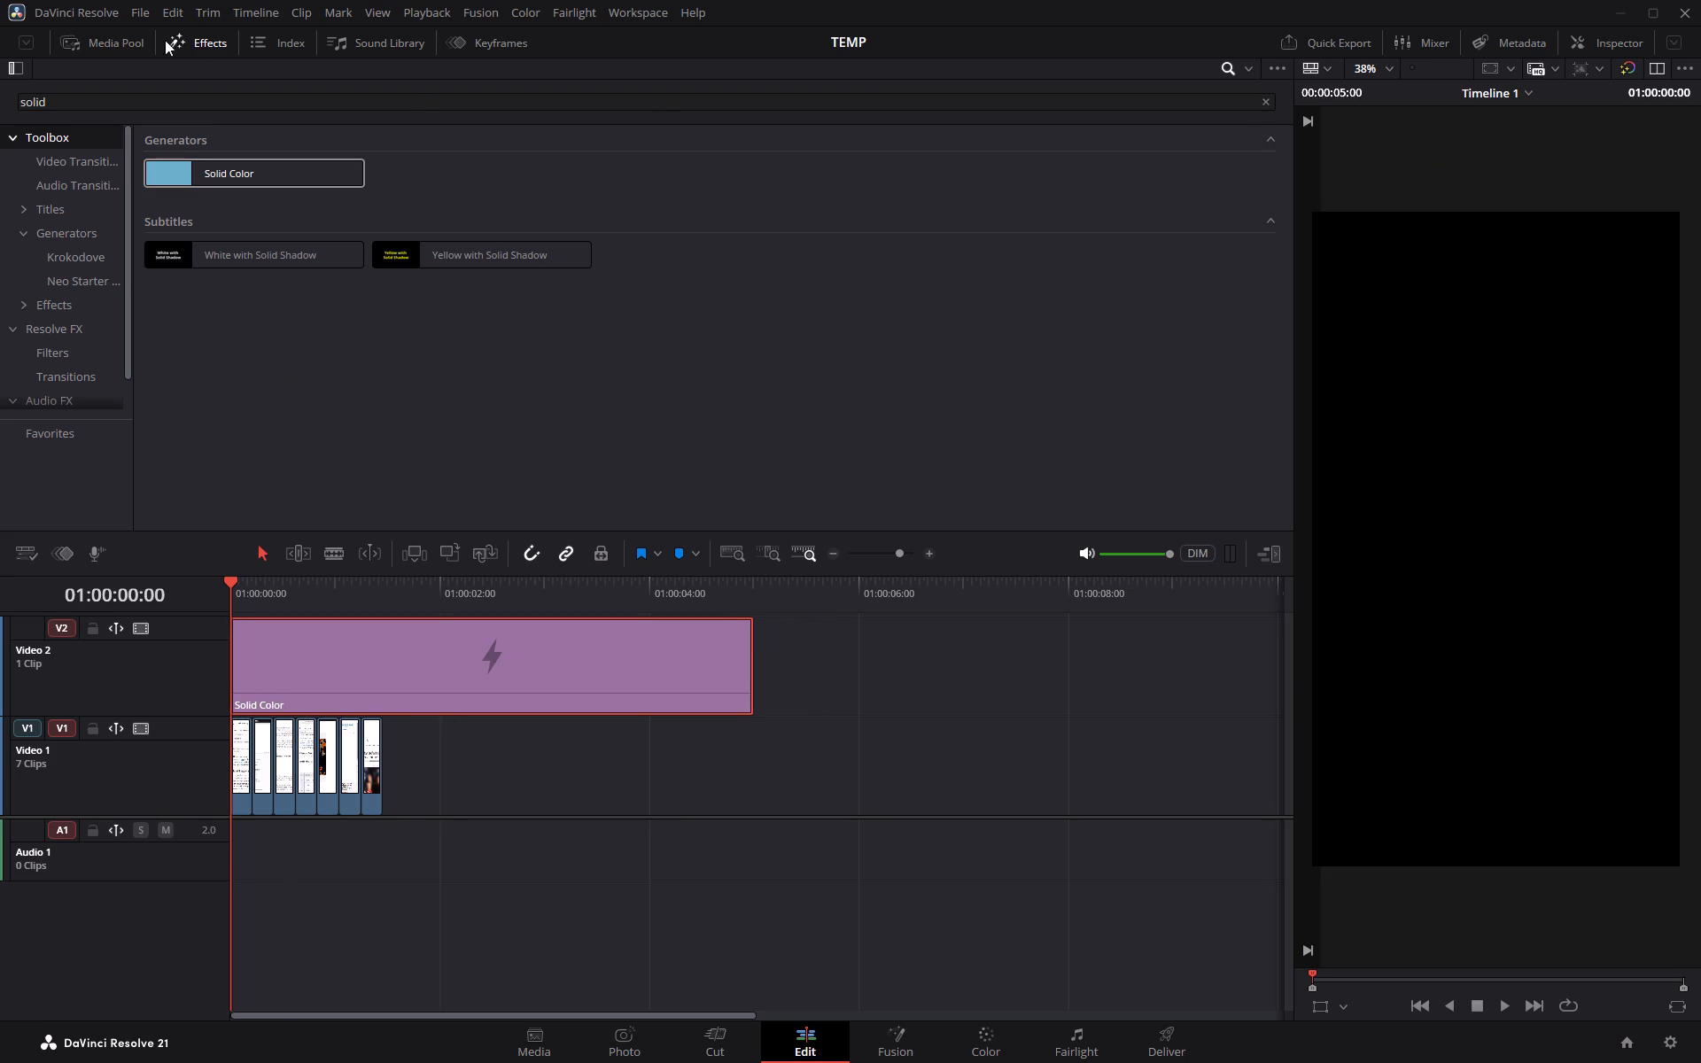
Resize the workspace to give the viewer more width and the timeline more height, shrinking the effects library.
{"action": "left_click", "coordinate": [207, 45]}
{"action": "left_click_drag", "start_coordinate": [1295, 500], "coordinate": [860, 524]}
{"action": "left_click_drag", "start_coordinate": [827, 530], "coordinate": [824, 493]}
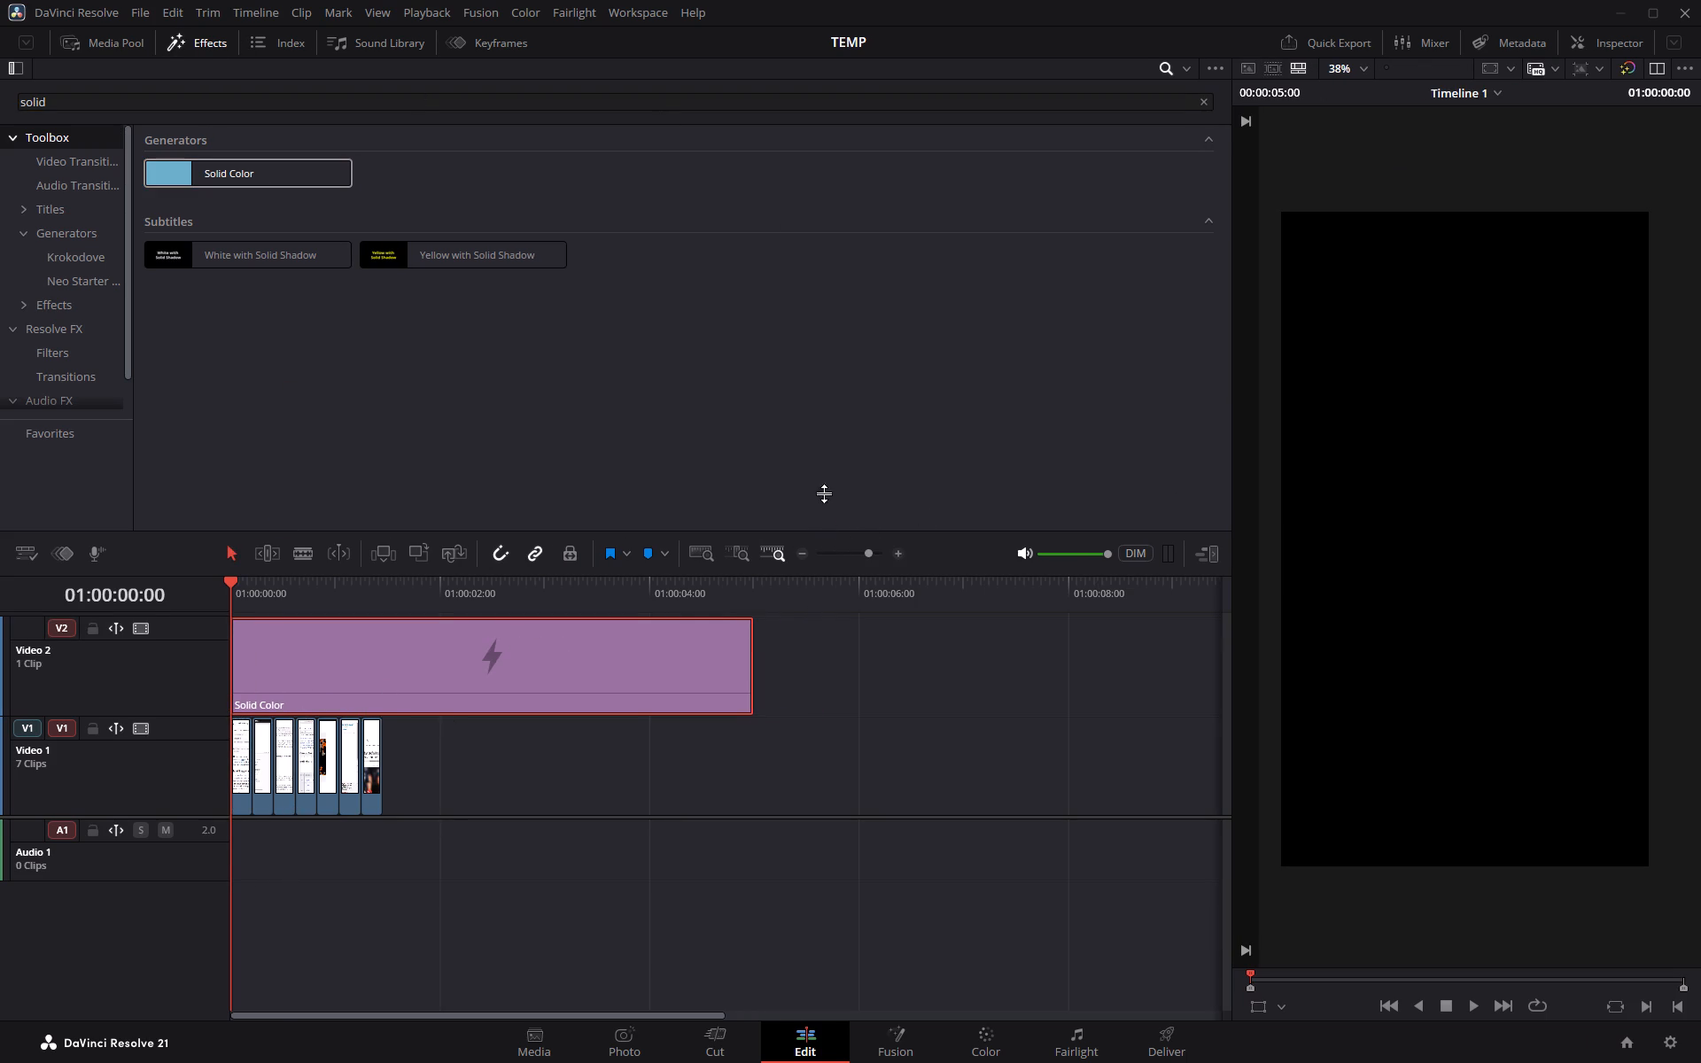
{"action": "left_click_drag", "start_coordinate": [824, 493], "coordinate": [803, 267]}
Show the Inspector and change the Solid Color generator's color to dark yellow #b3b600.
{"action": "left_click", "coordinate": [1619, 41]}
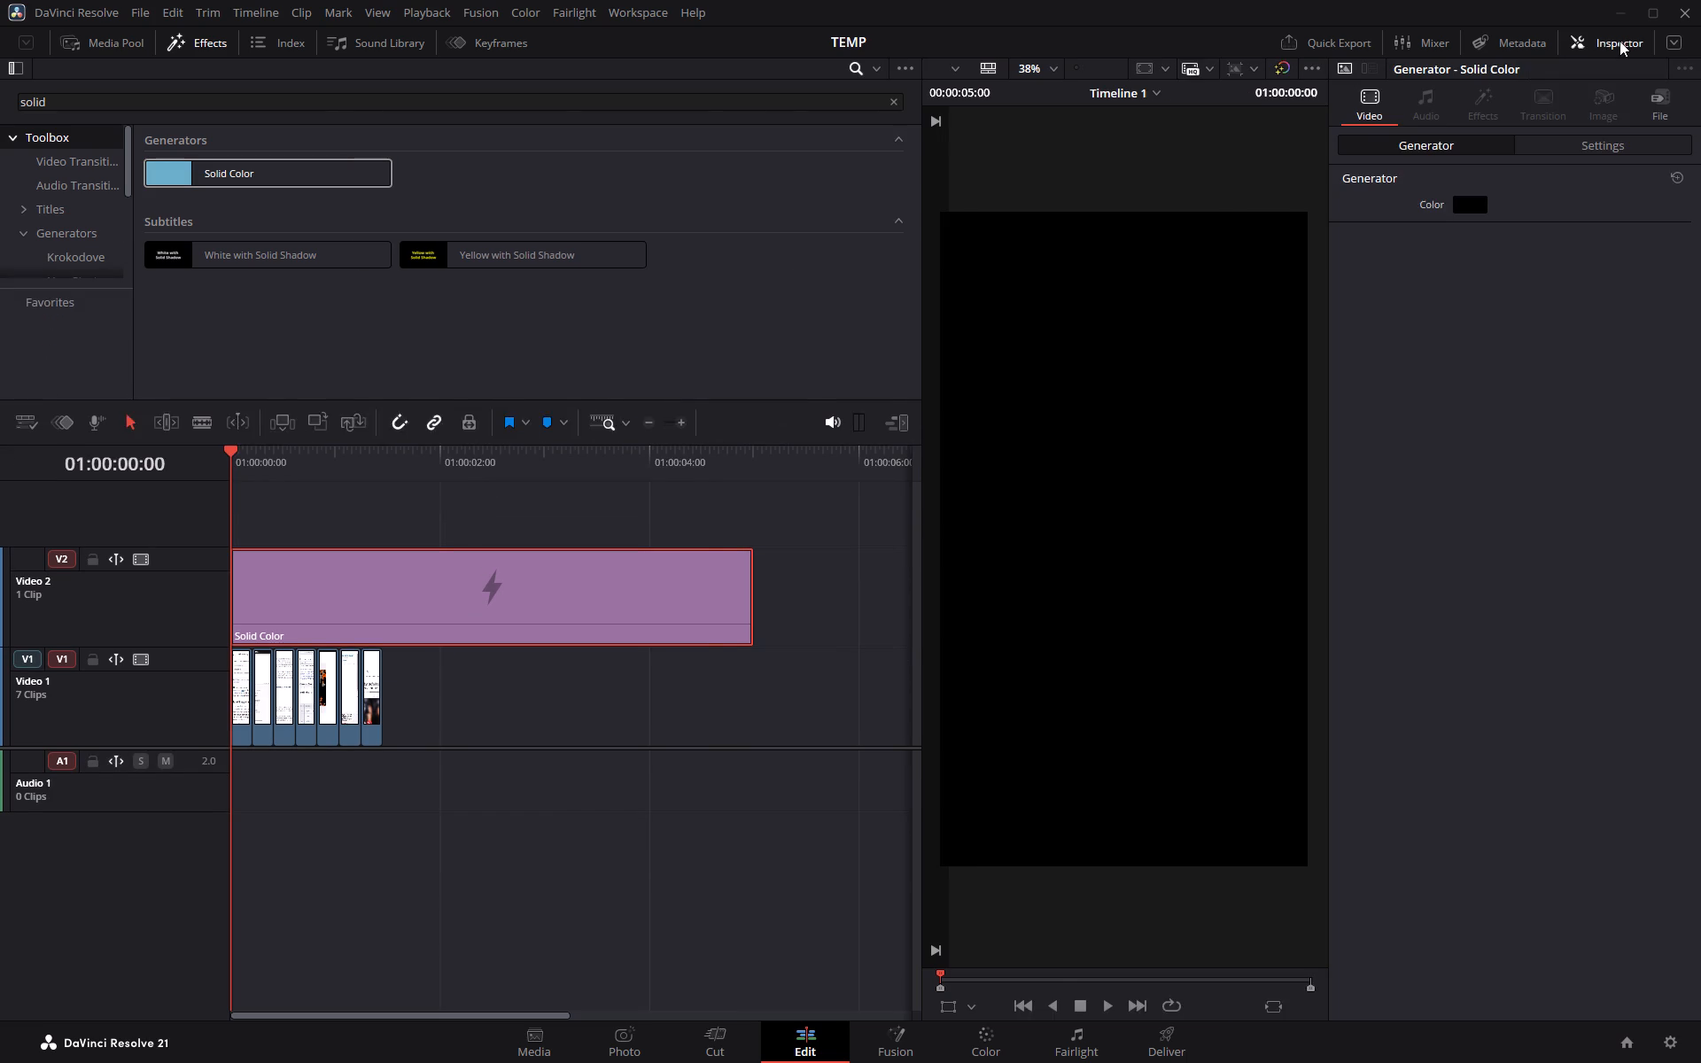
{"action": "left_click", "coordinate": [1473, 198]}
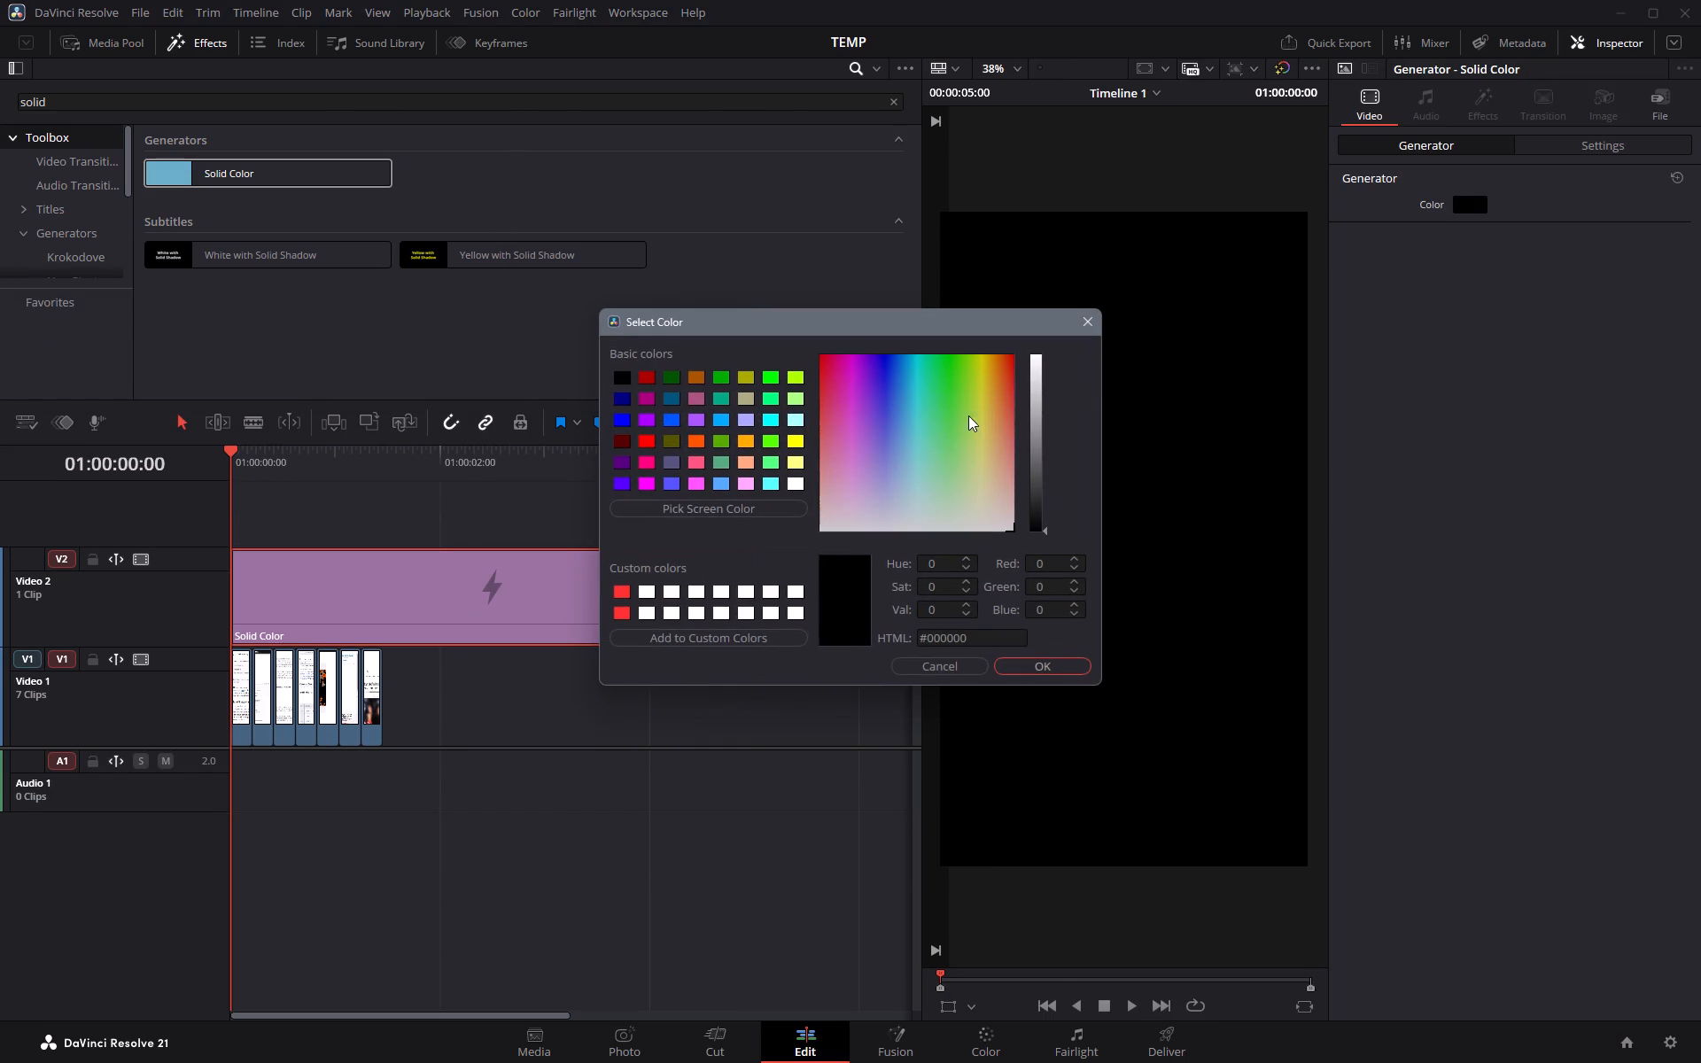
{"action": "left_click_drag", "start_coordinate": [988, 377], "coordinate": [981, 353]}
{"action": "left_click_drag", "start_coordinate": [1031, 376], "coordinate": [1038, 435]}
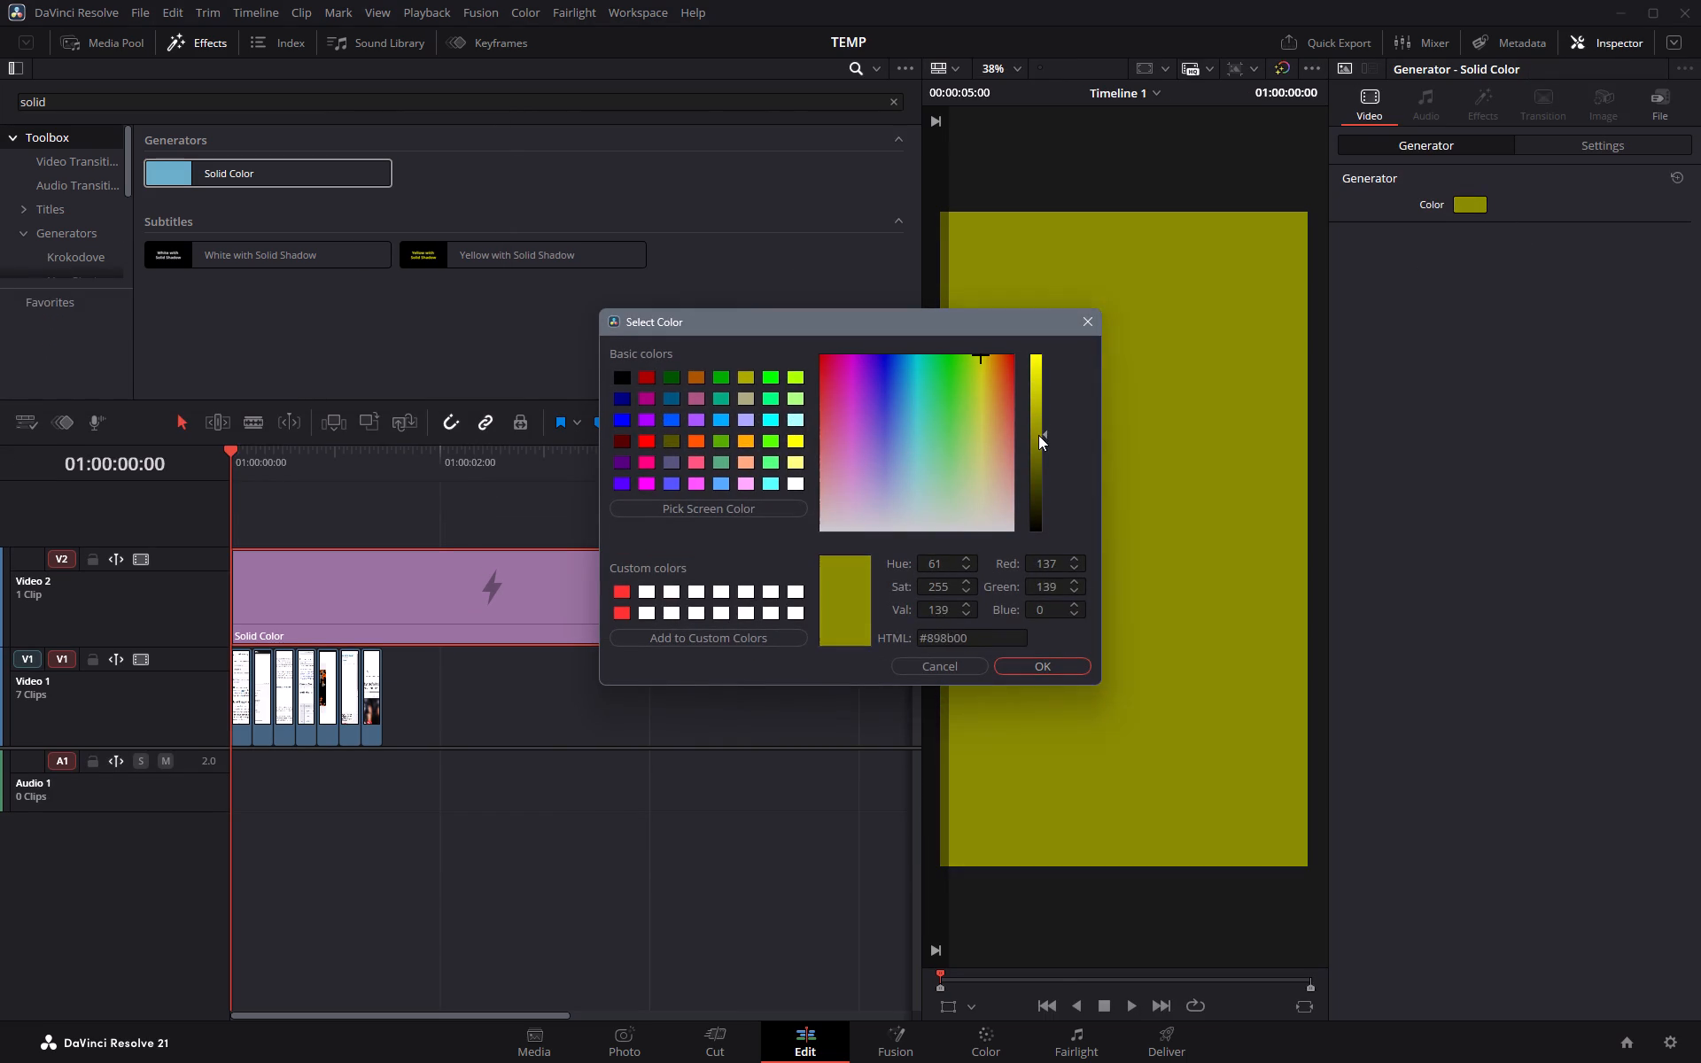
{"action": "left_click_drag", "start_coordinate": [1038, 435], "coordinate": [1036, 405]}
{"action": "left_click", "coordinate": [1041, 665]}
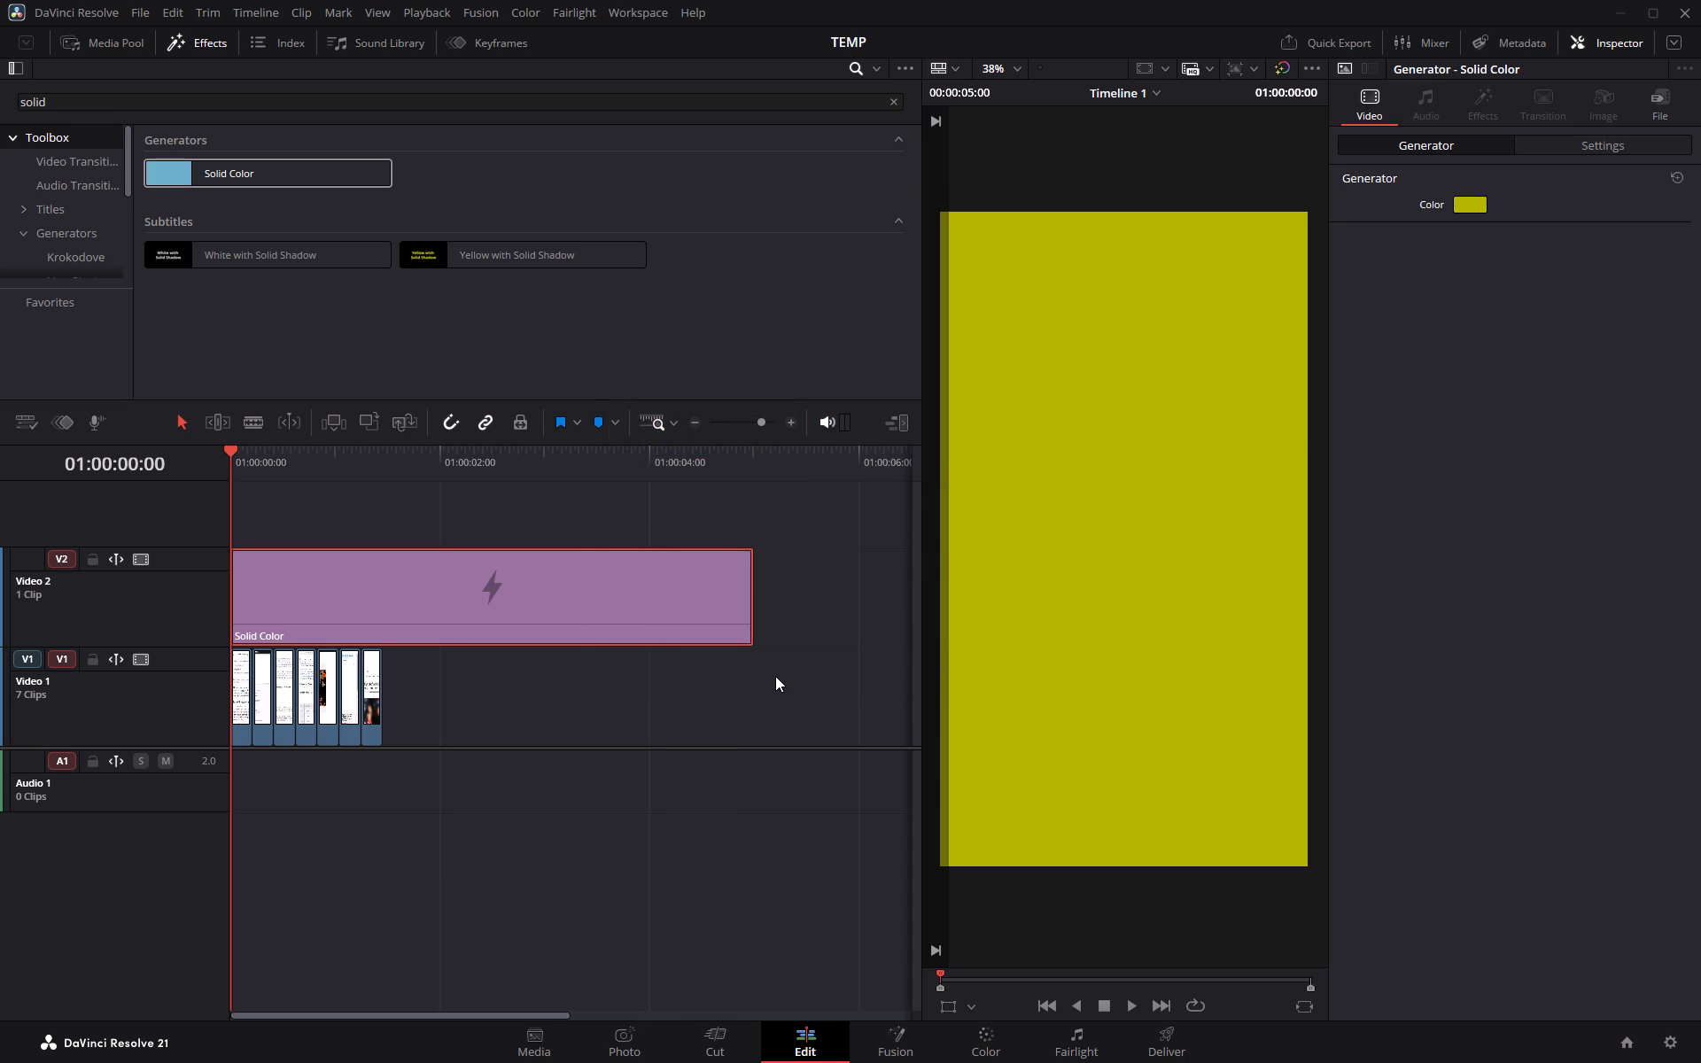
Switch to the YouTube match cut tutorial in Chrome, skim ahead to the Solid Color highlight part, and return to DaVinci Resolve.
{"action": "key", "text": "alt+Tab"}
{"action": "key", "text": "alt+Tab"}
{"action": "key", "text": "space"}
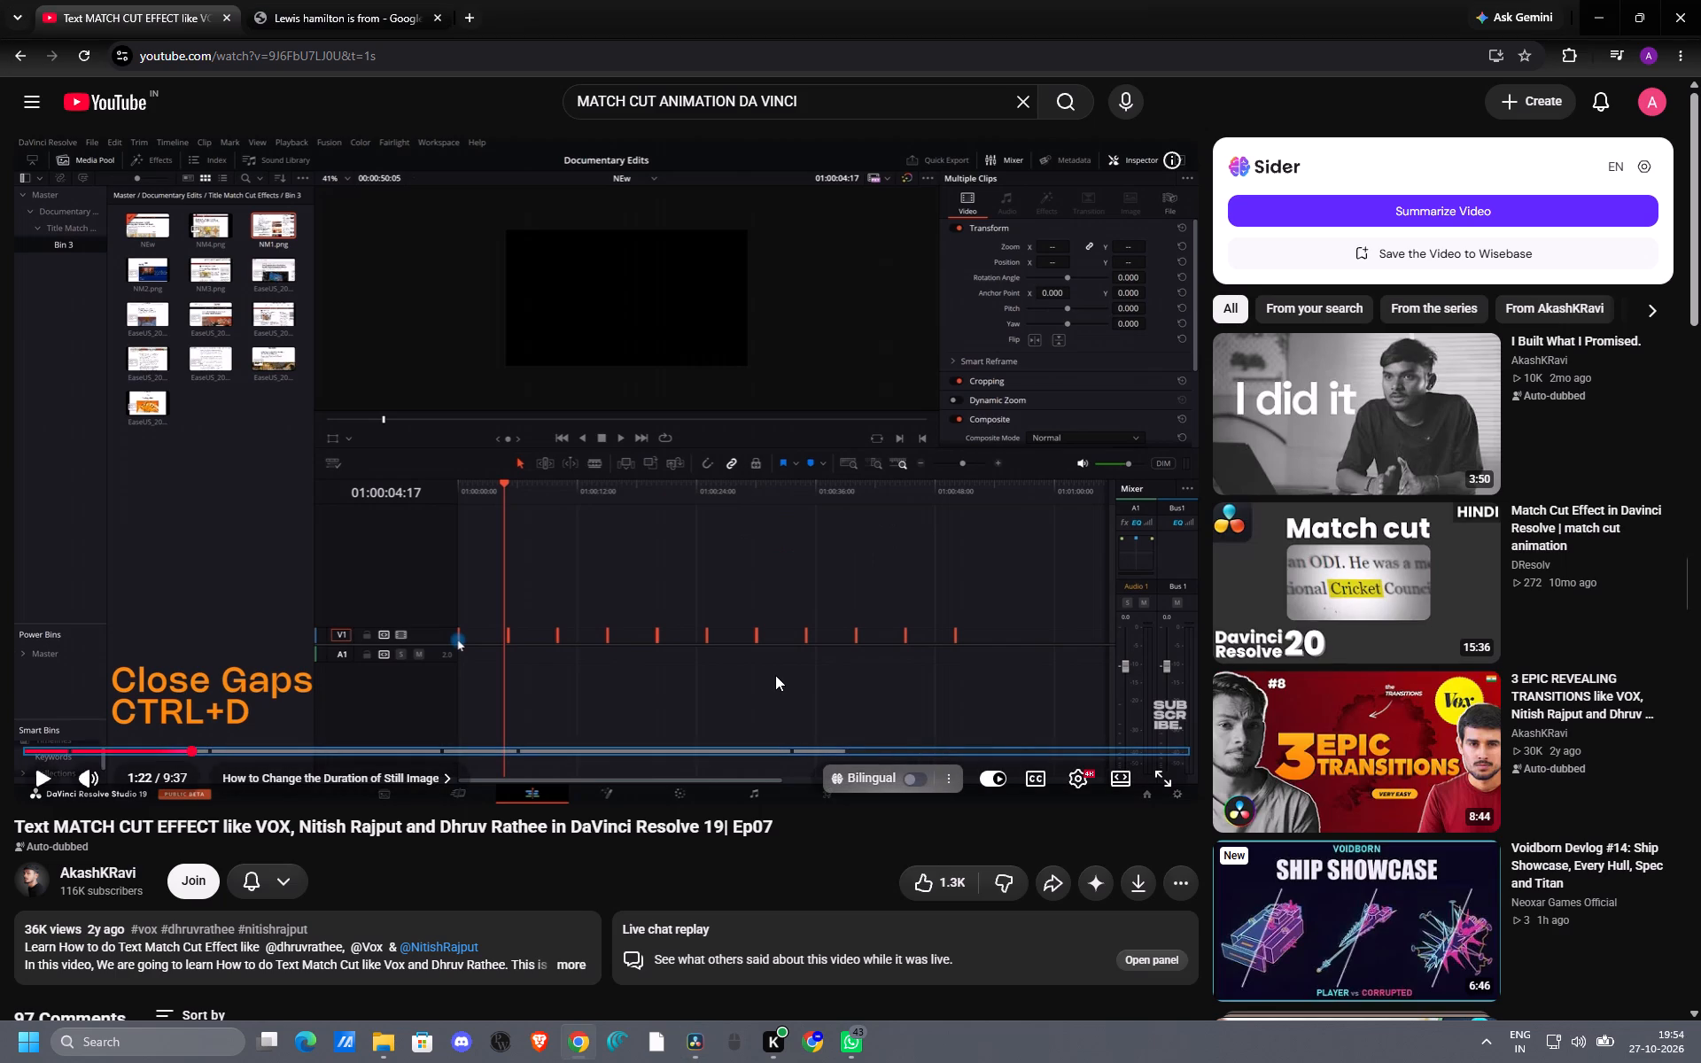
{"action": "key", "text": "Right"}
{"action": "key", "text": "Right"}
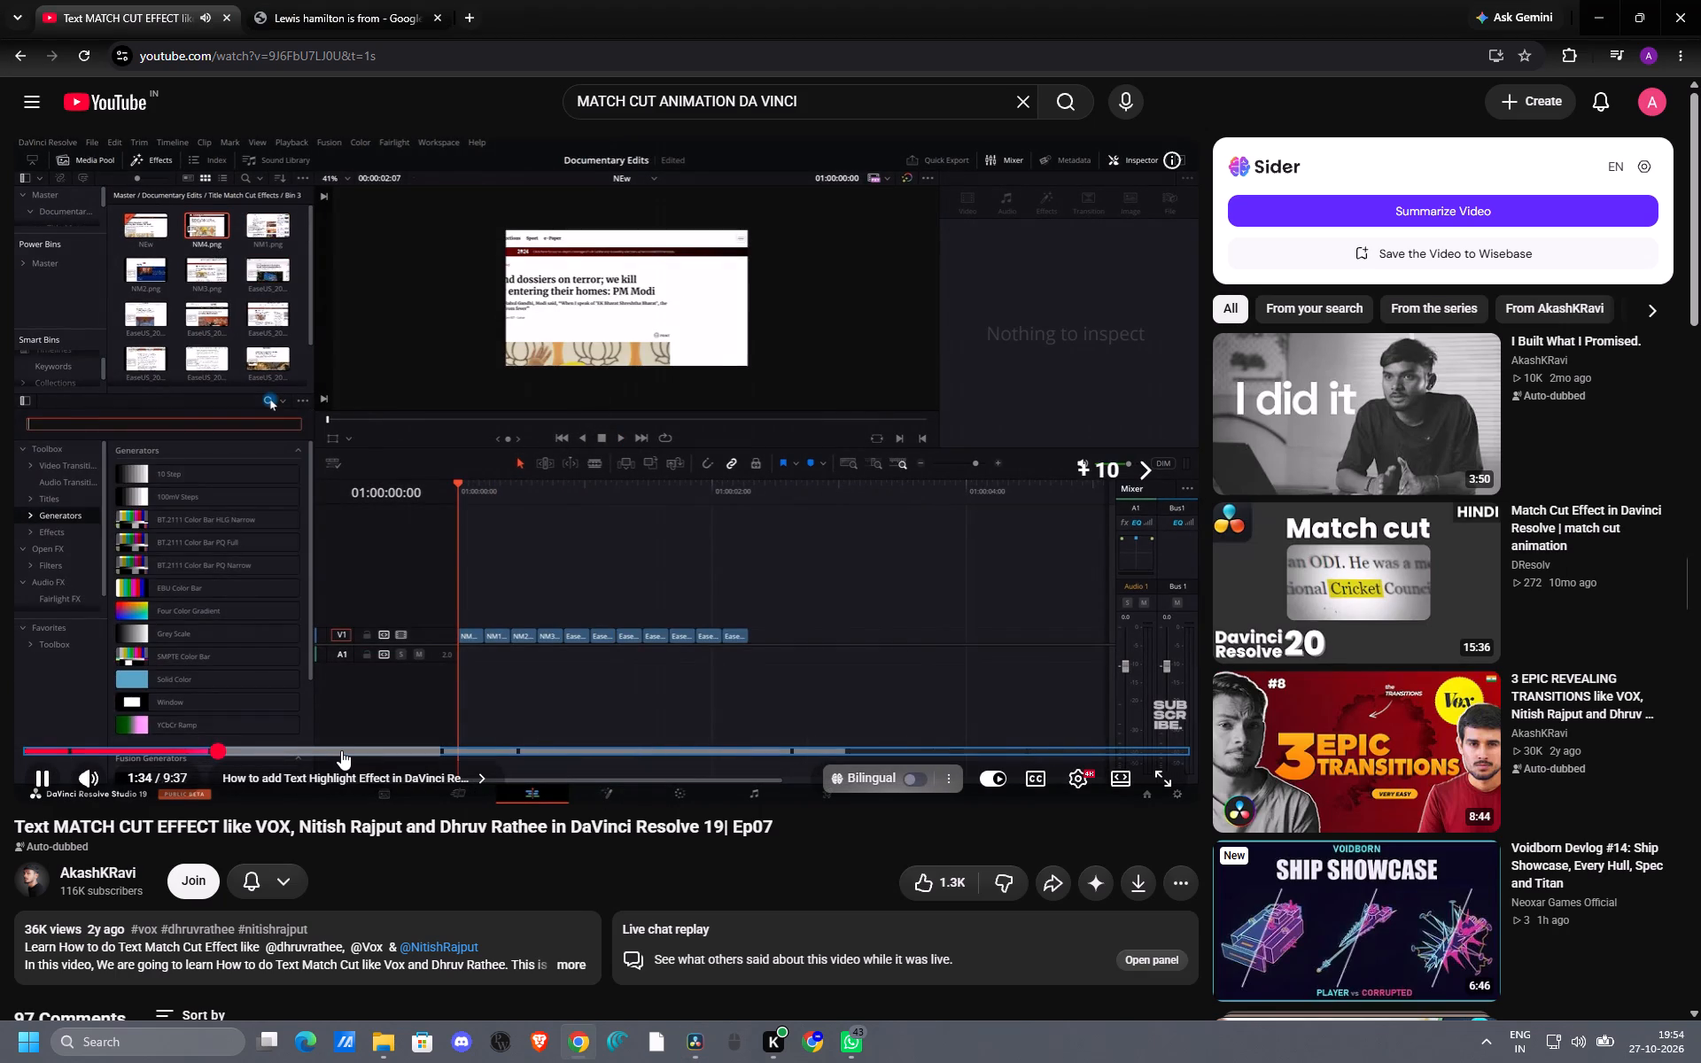
{"action": "key", "text": "Right"}
{"action": "key", "text": "Right"}
{"action": "key", "text": "space"}
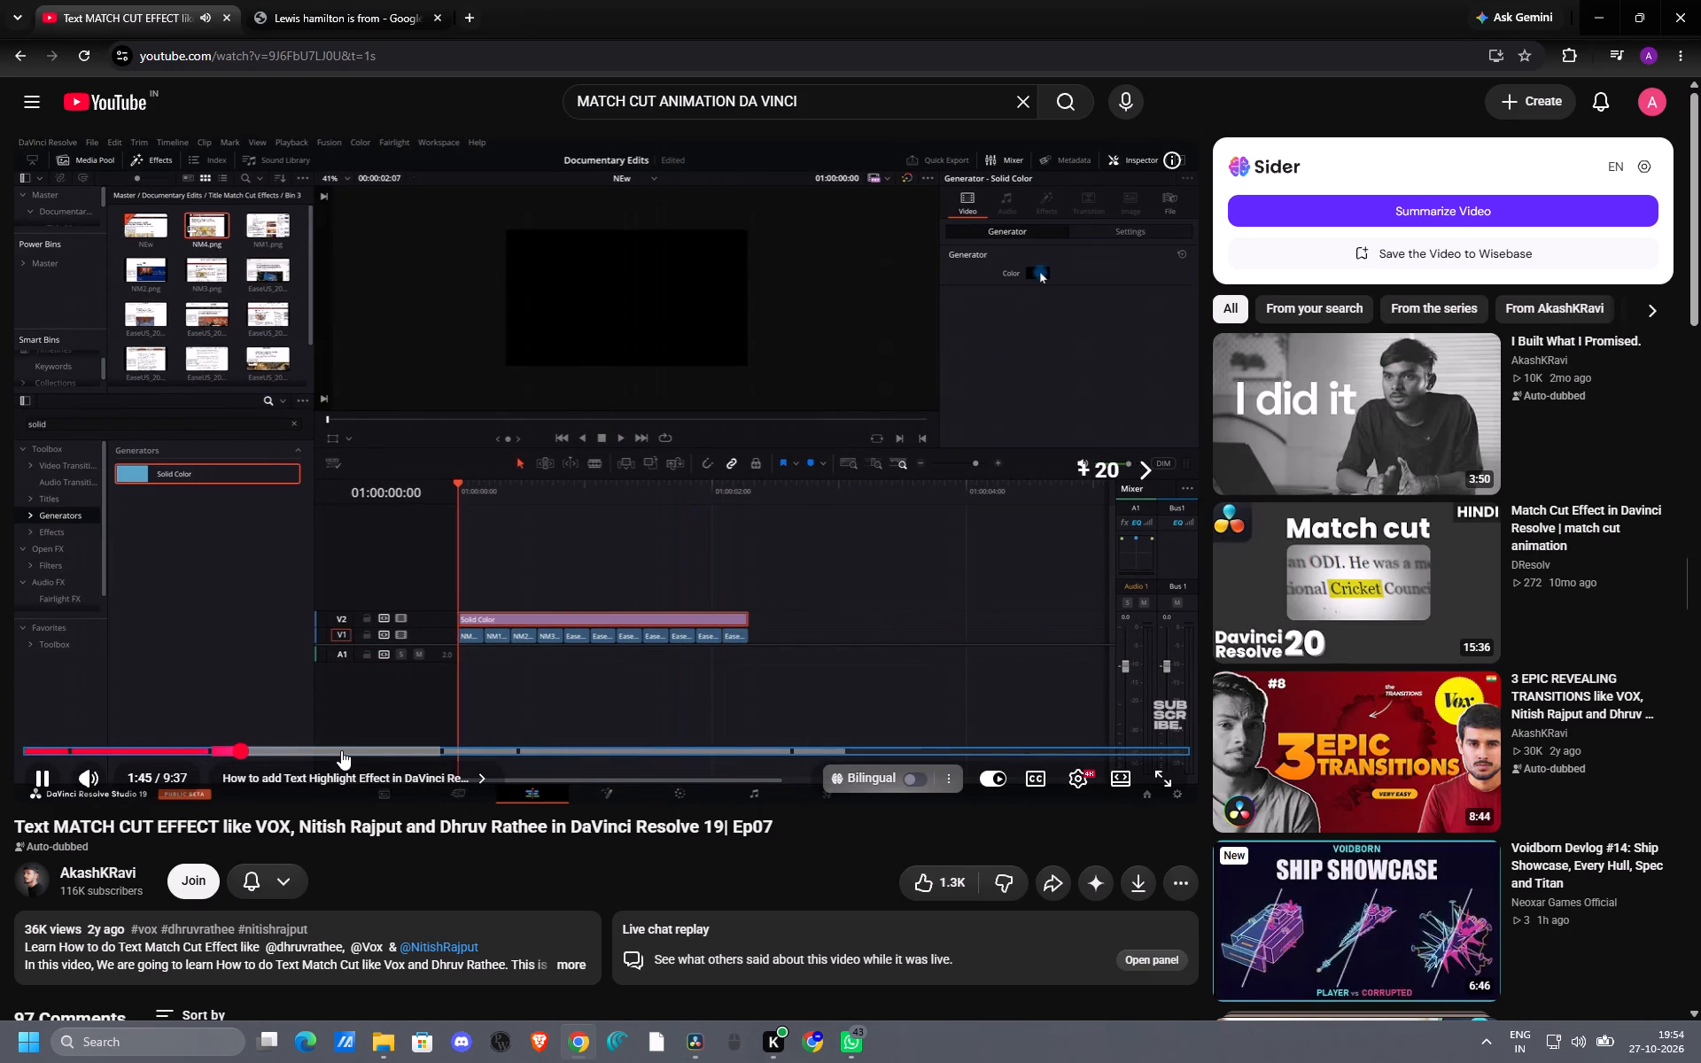
{"action": "key", "text": "alt+Tab"}
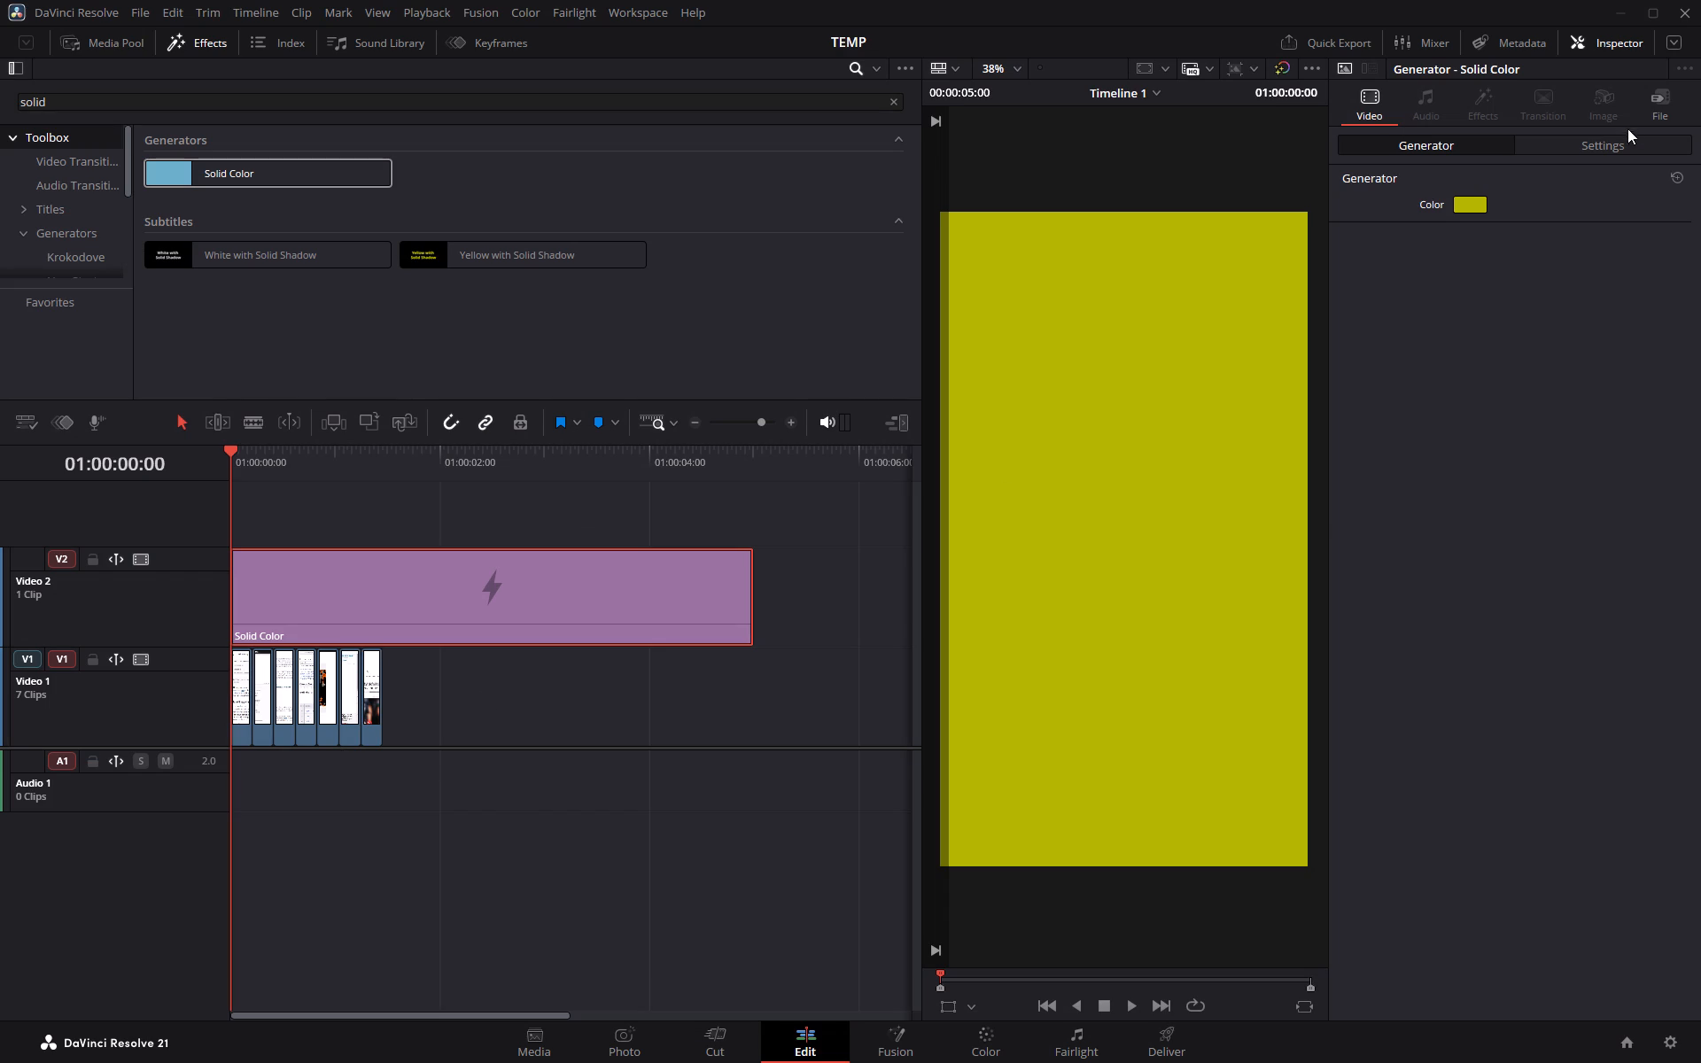
Lower the Solid Color clip's opacity to about 50 so the article text shows through.
{"action": "left_click", "coordinate": [1625, 139]}
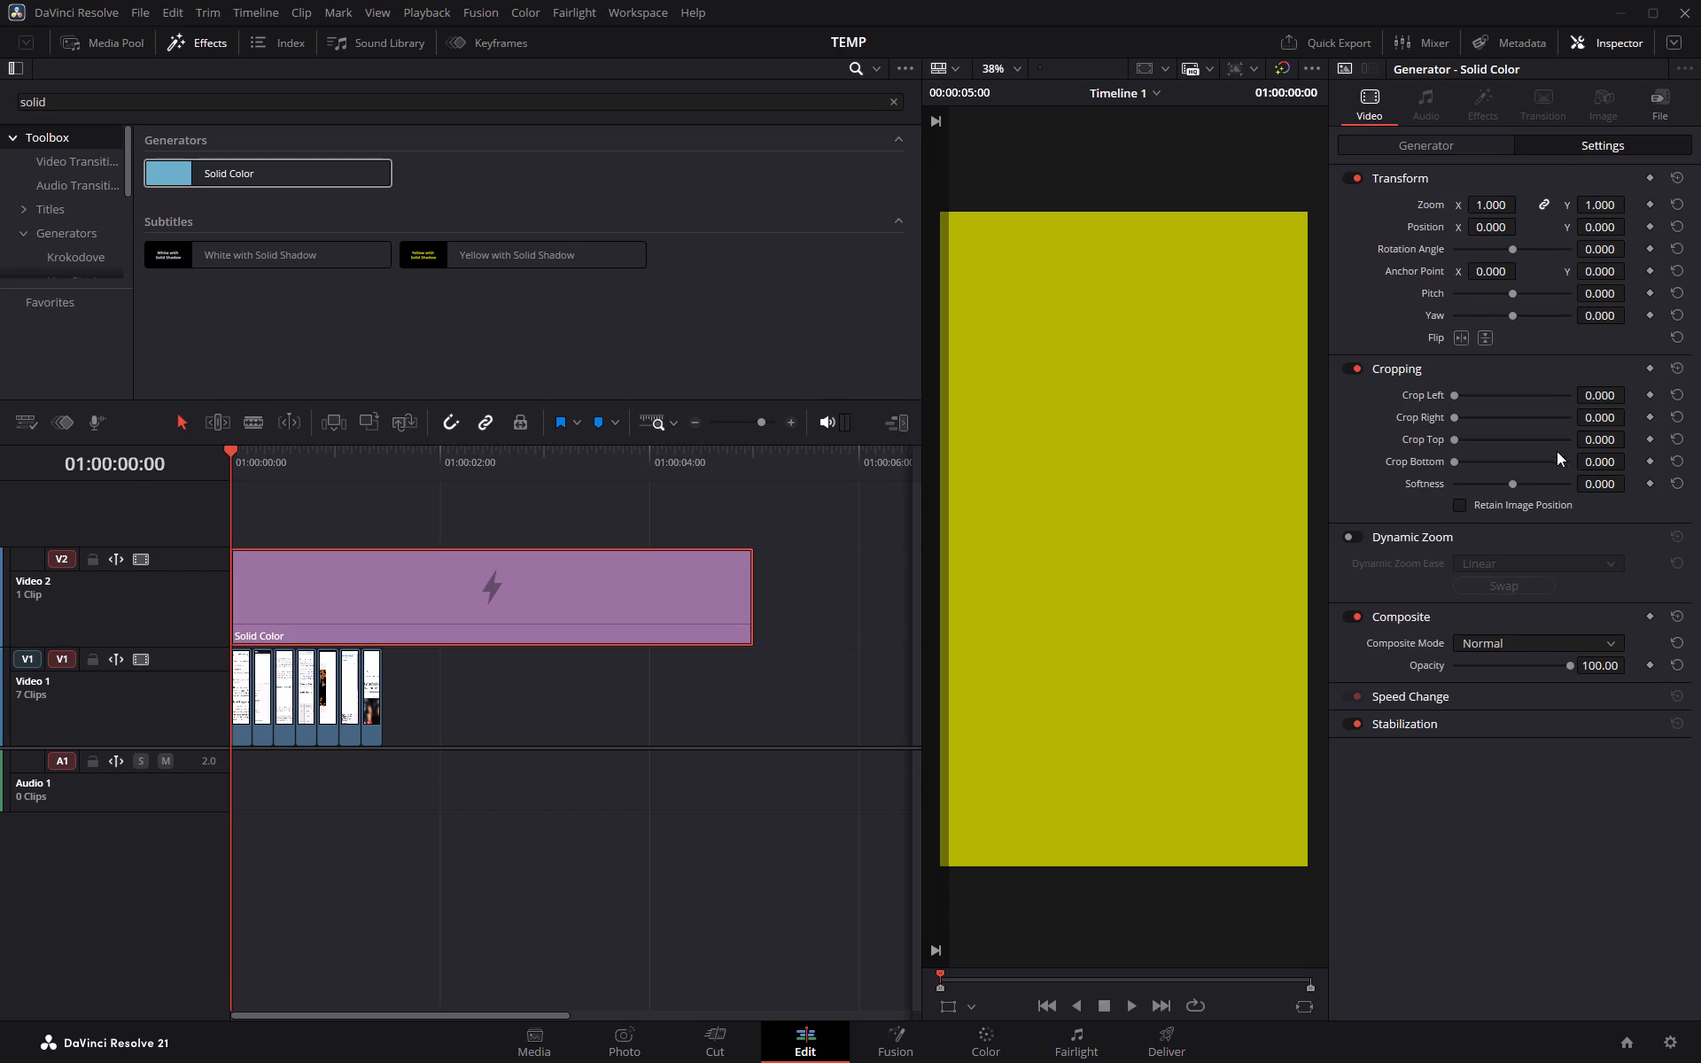
{"action": "left_click_drag", "start_coordinate": [1567, 664], "coordinate": [1562, 668]}
{"action": "left_click_drag", "start_coordinate": [1562, 668], "coordinate": [1505, 676]}
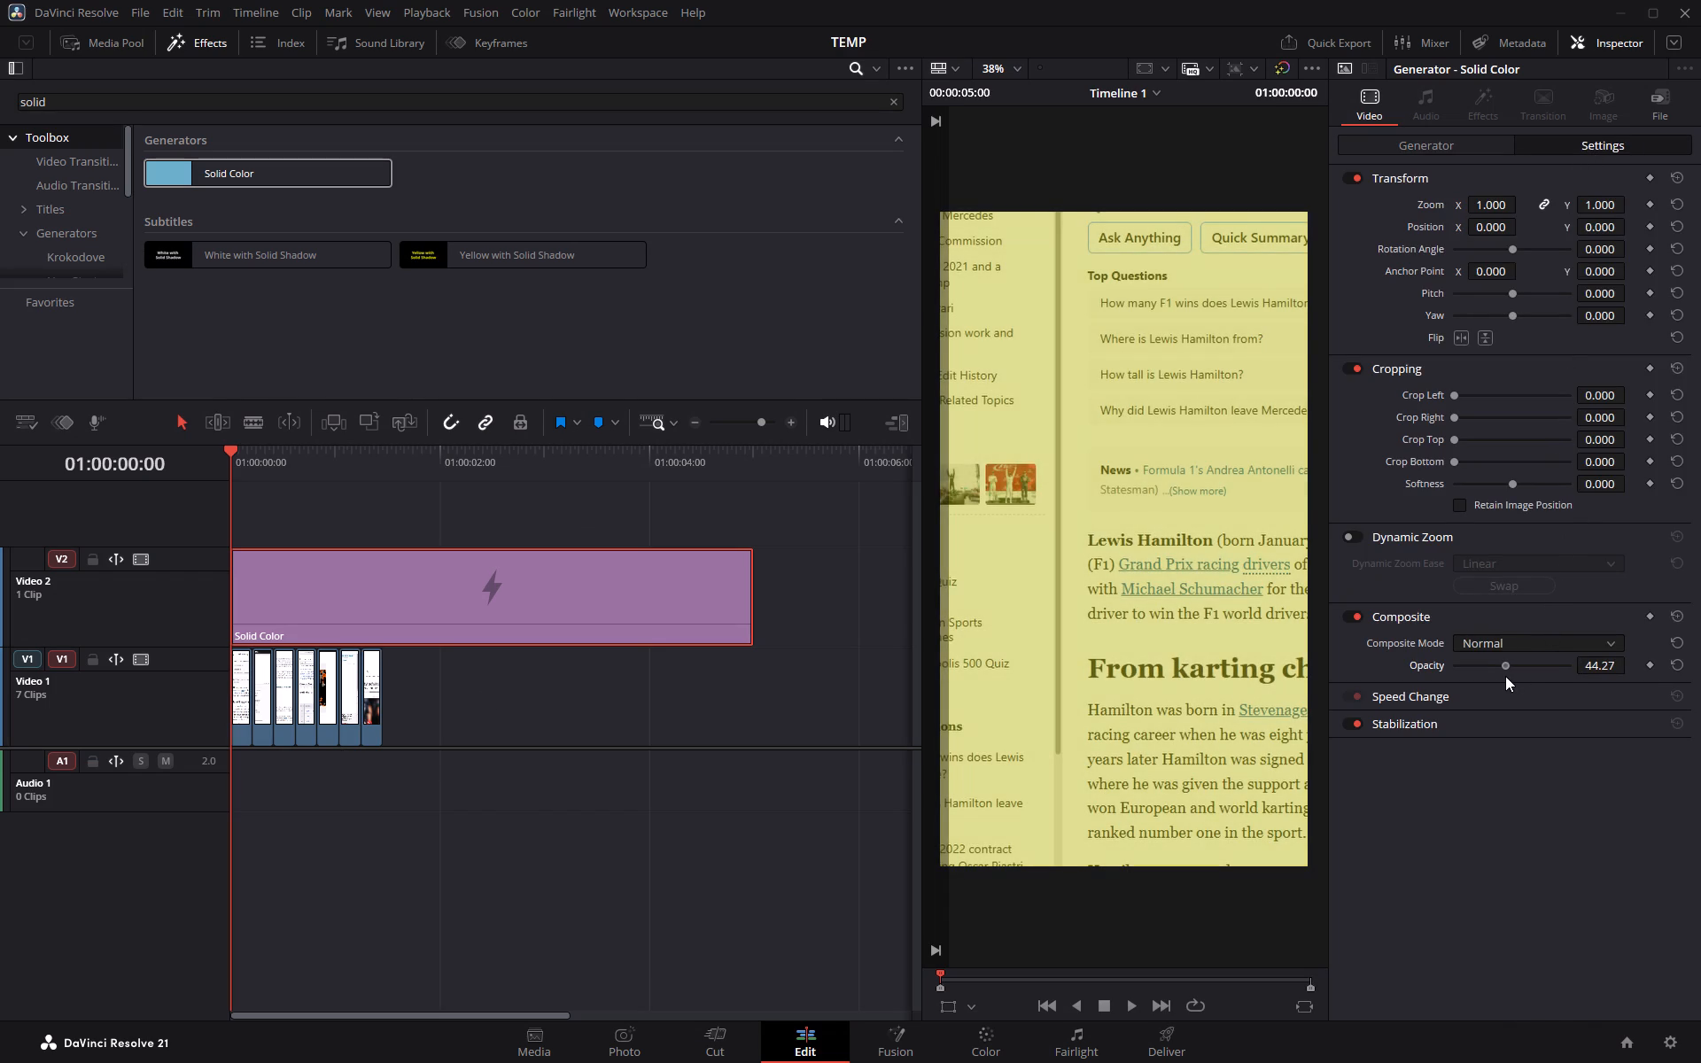
{"action": "left_click_drag", "start_coordinate": [1505, 676], "coordinate": [1512, 676]}
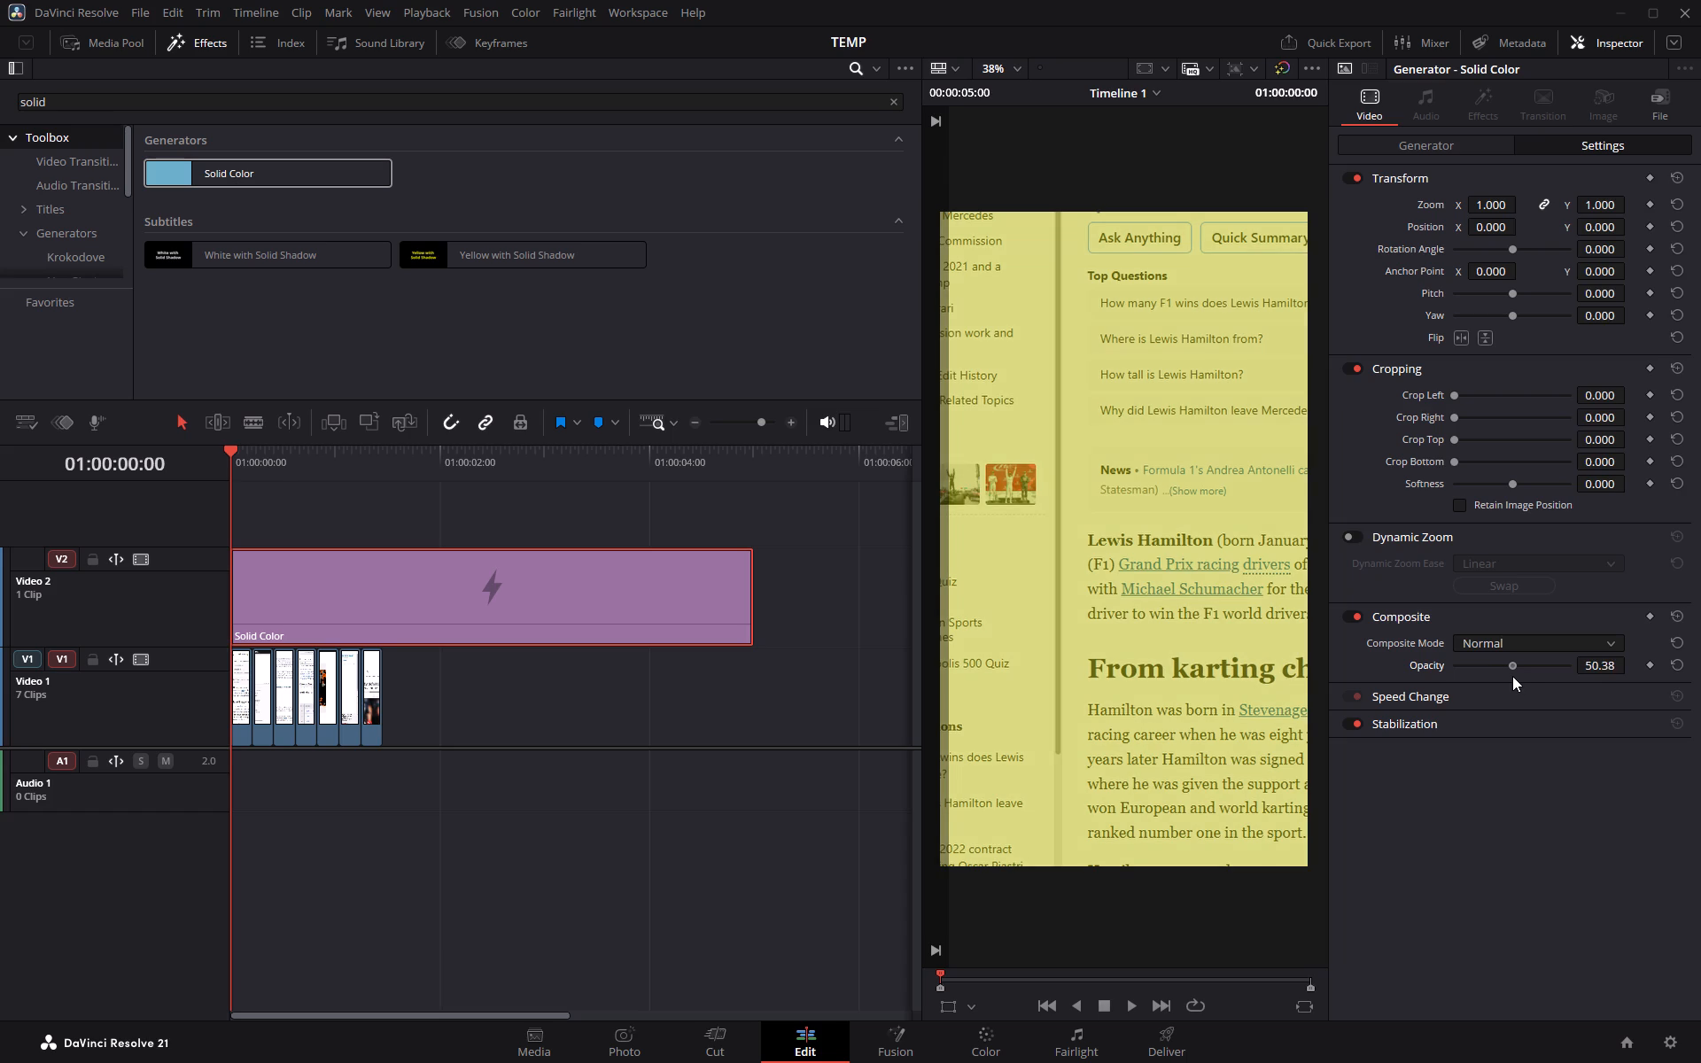
{"action": "left_click_drag", "start_coordinate": [1512, 676], "coordinate": [1487, 678]}
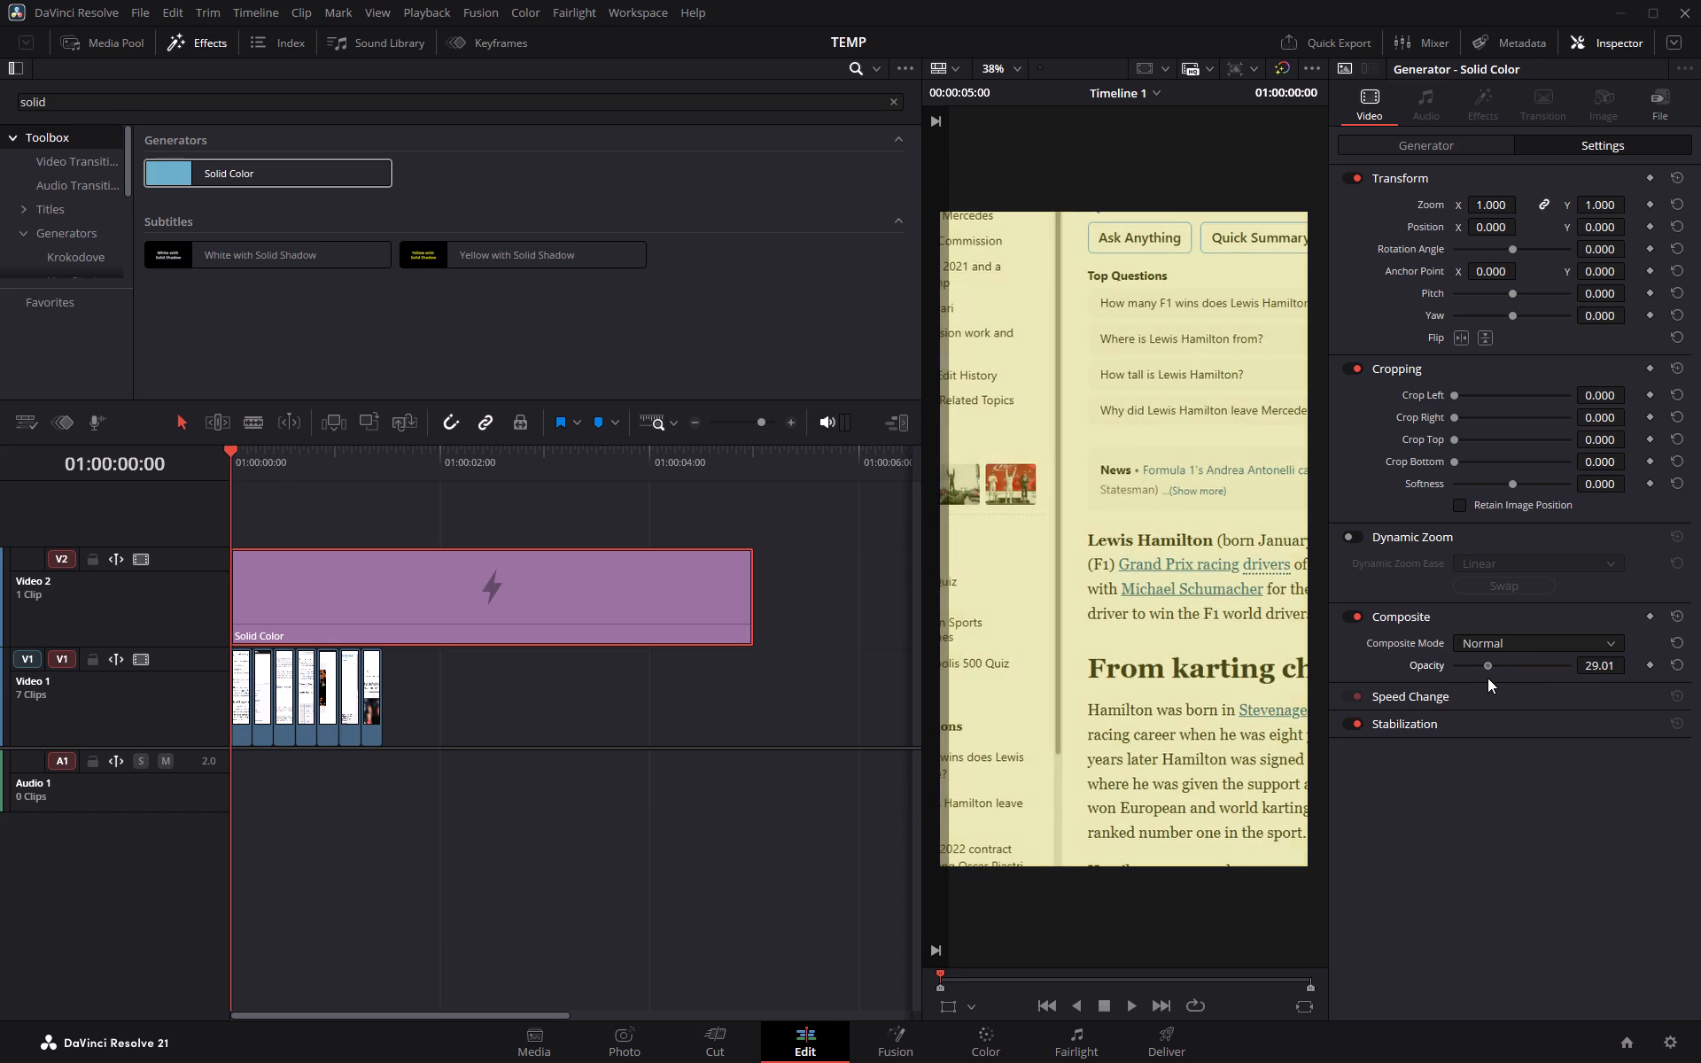
{"action": "left_click_drag", "start_coordinate": [1487, 678], "coordinate": [1507, 679]}
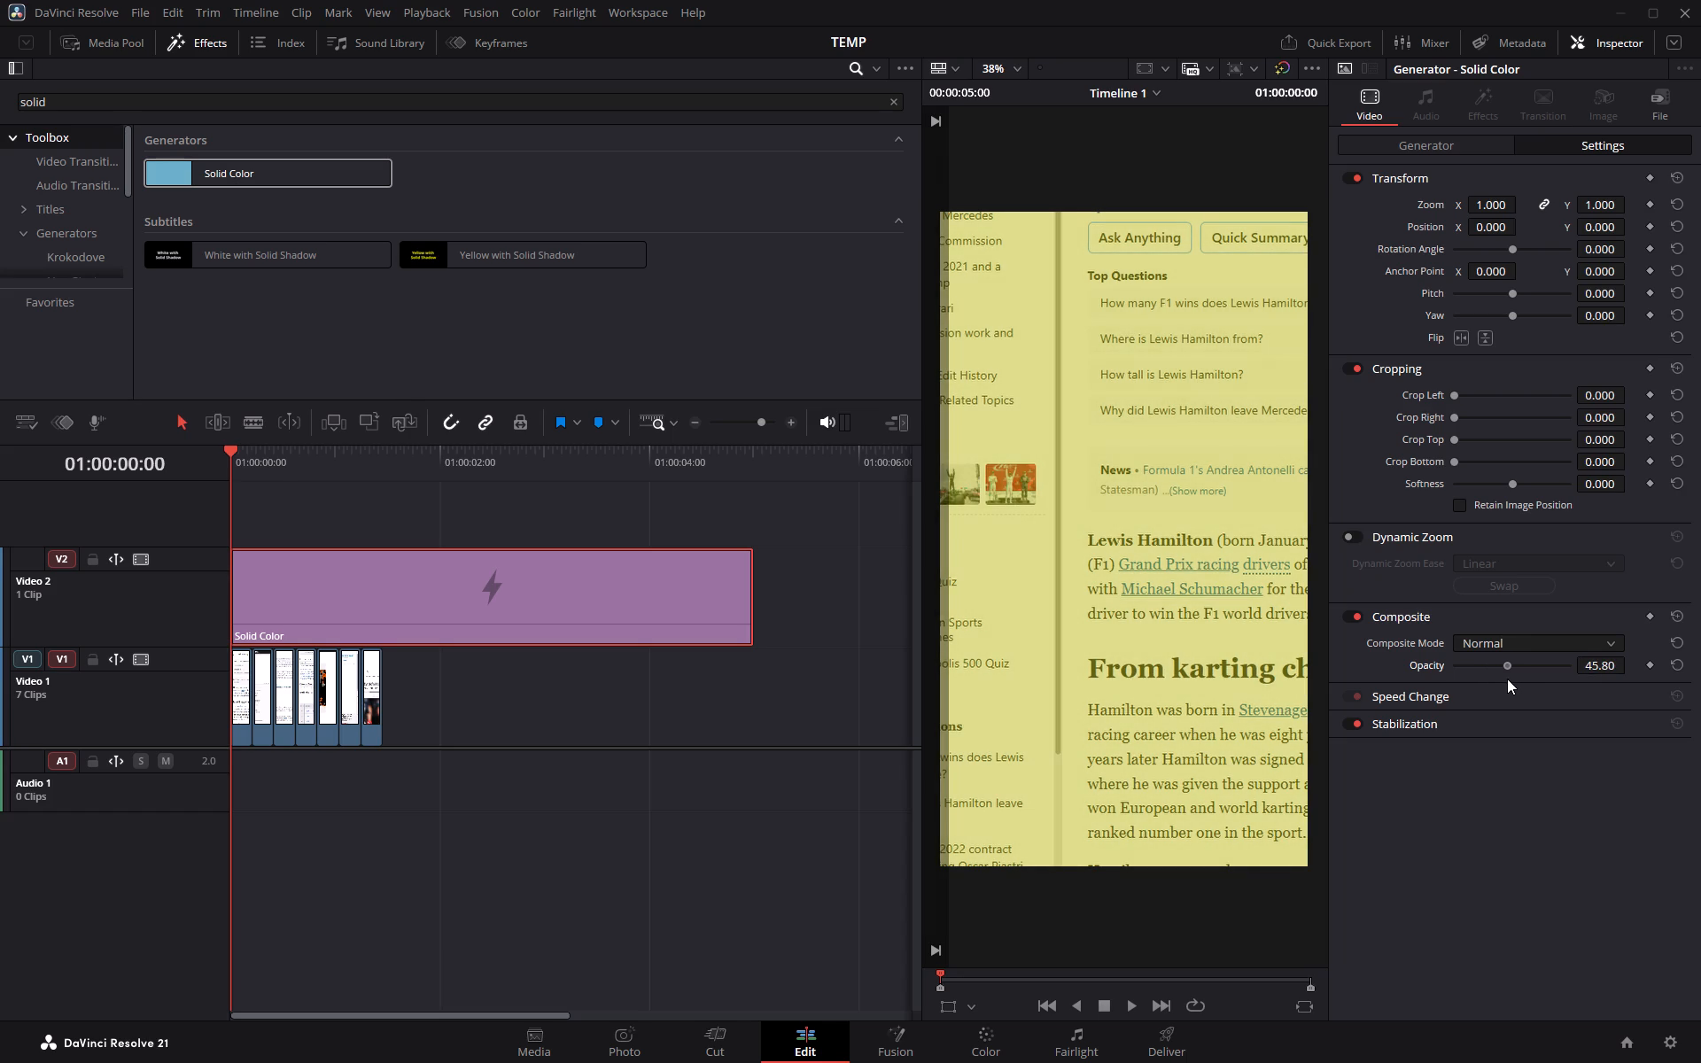
{"action": "left_click_drag", "start_coordinate": [1507, 679], "coordinate": [1511, 679]}
{"action": "left_click_drag", "start_coordinate": [1511, 679], "coordinate": [1512, 679]}
Trim the end of the Solid Color clip to line up with the end of the last screenshot.
{"action": "left_click_drag", "start_coordinate": [750, 614], "coordinate": [392, 619]}
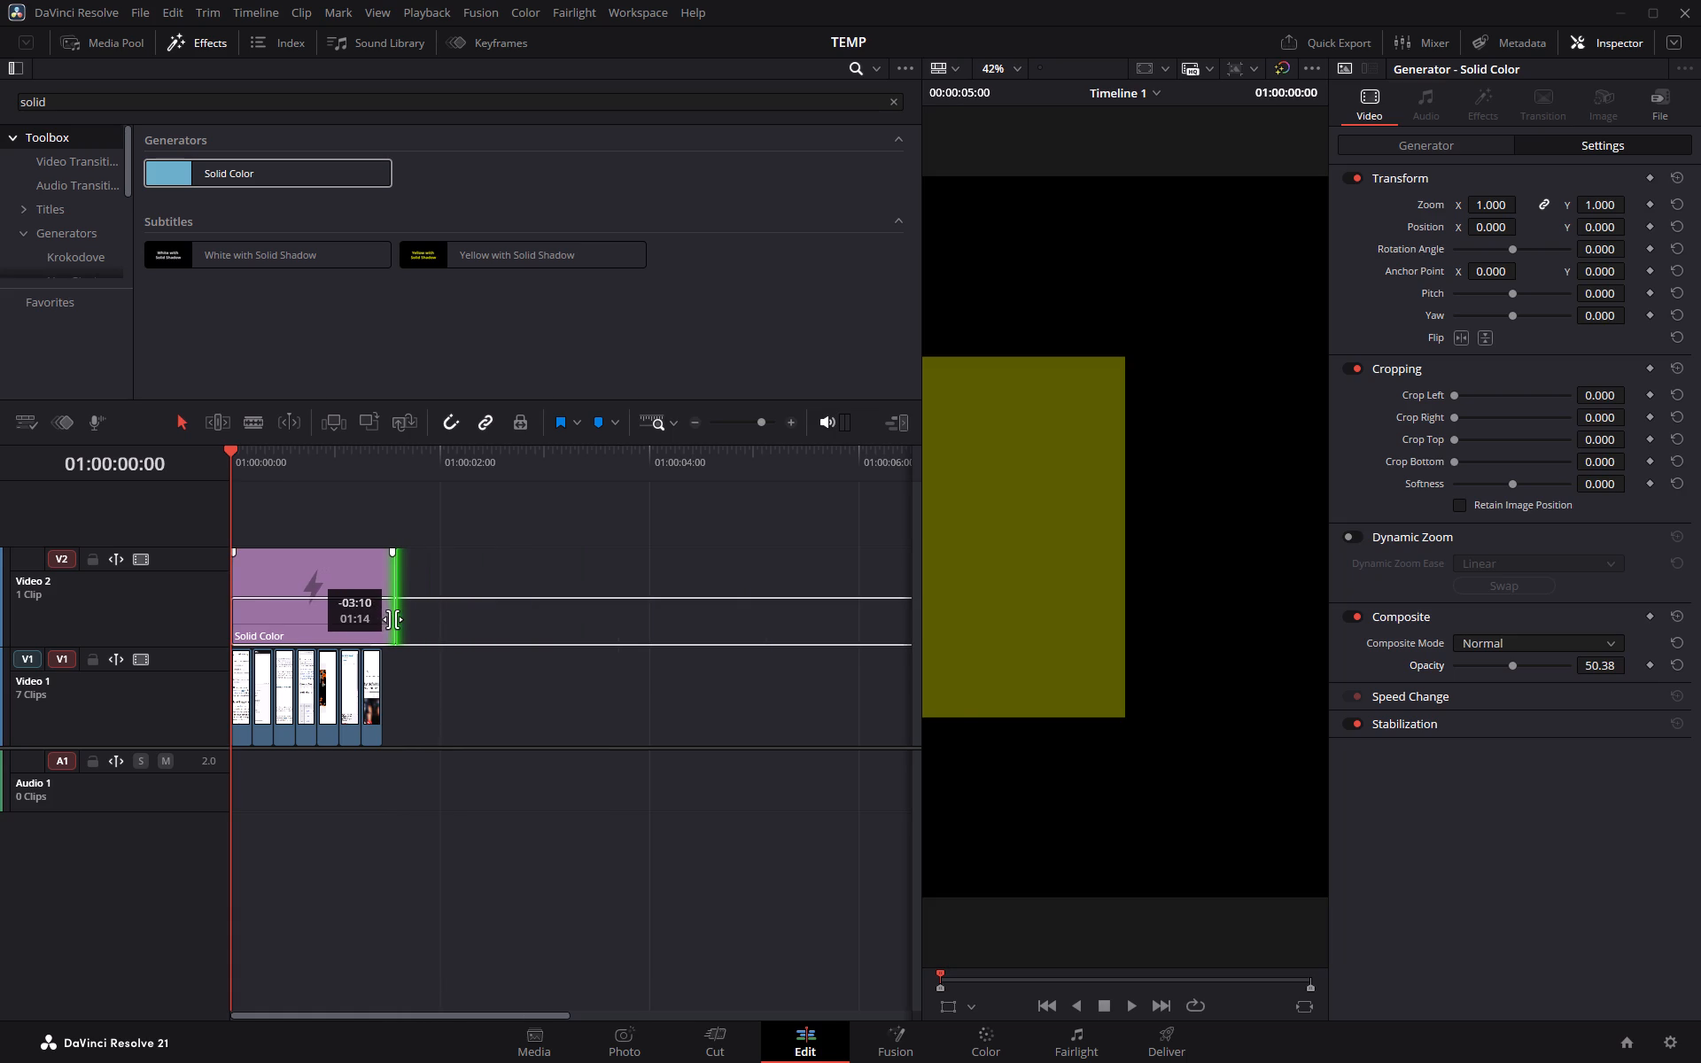
{"action": "left_click_drag", "start_coordinate": [392, 619], "coordinate": [384, 619]}
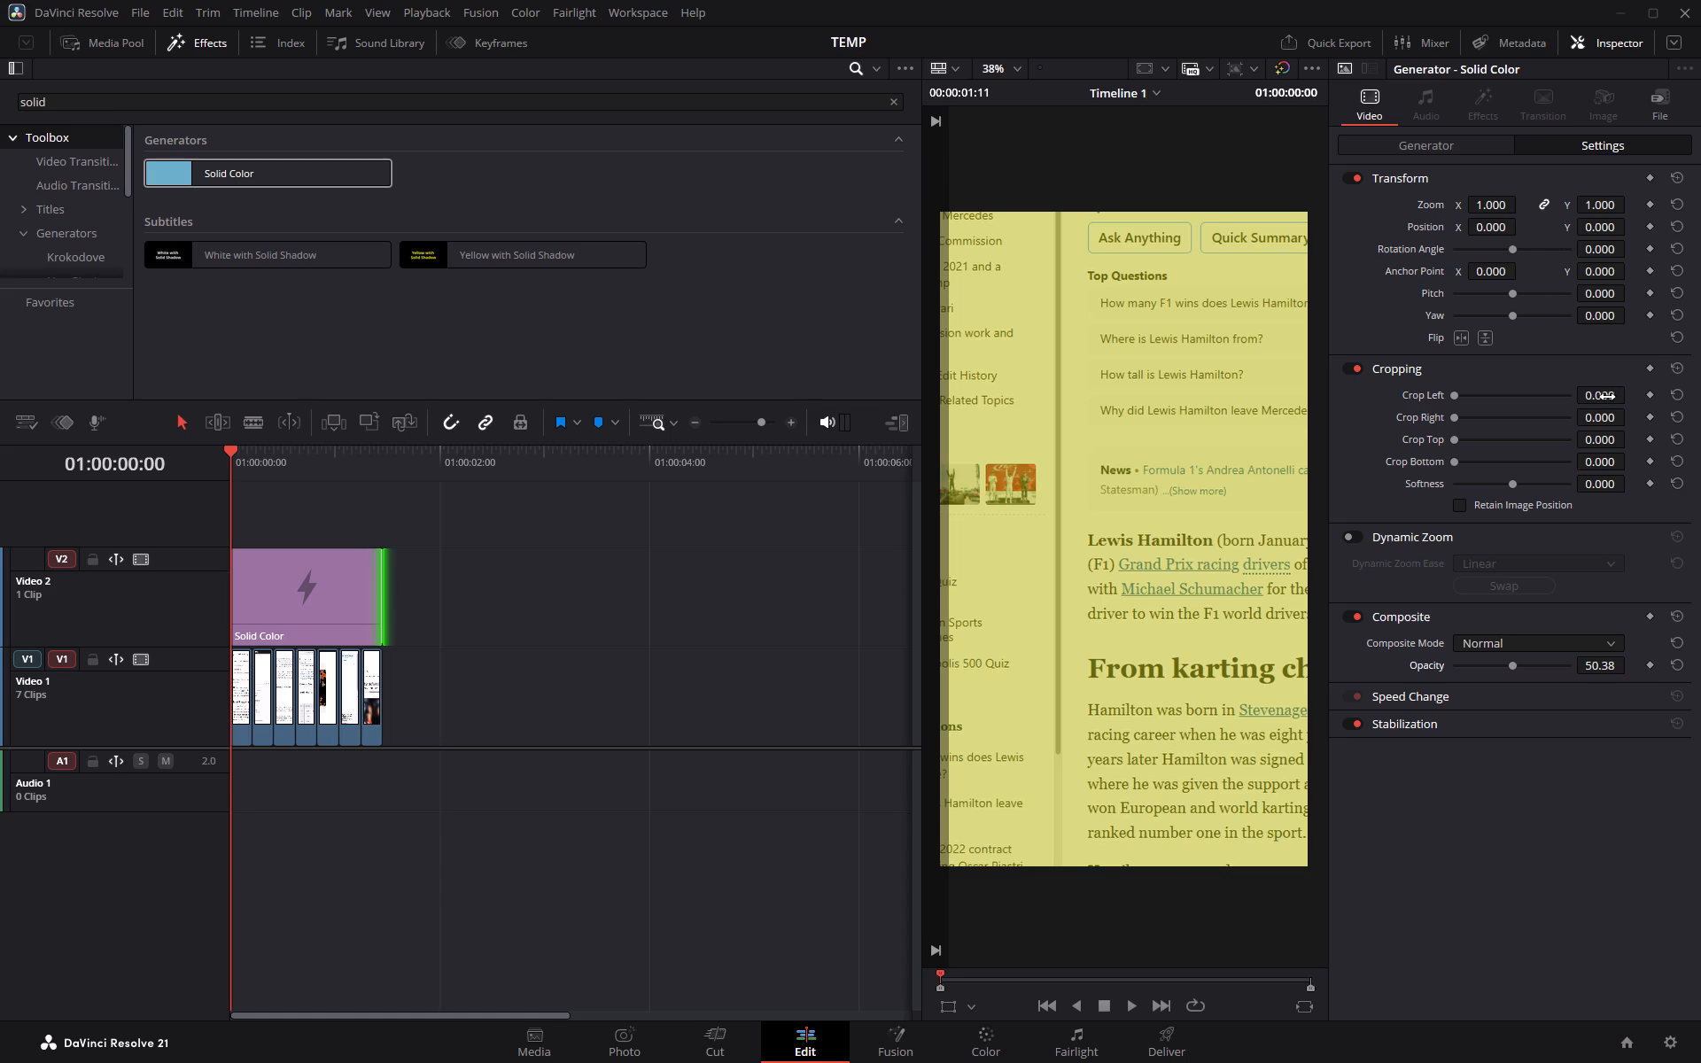
Crop the Solid Color to a strip over "Lewis Hamilton": Left 420, Right 278, Top 938, Bottom 929.
{"action": "left_click_drag", "start_coordinate": [1607, 397], "coordinate": [1325, 407]}
{"action": "left_click_drag", "start_coordinate": [1325, 407], "coordinate": [1615, 398]}
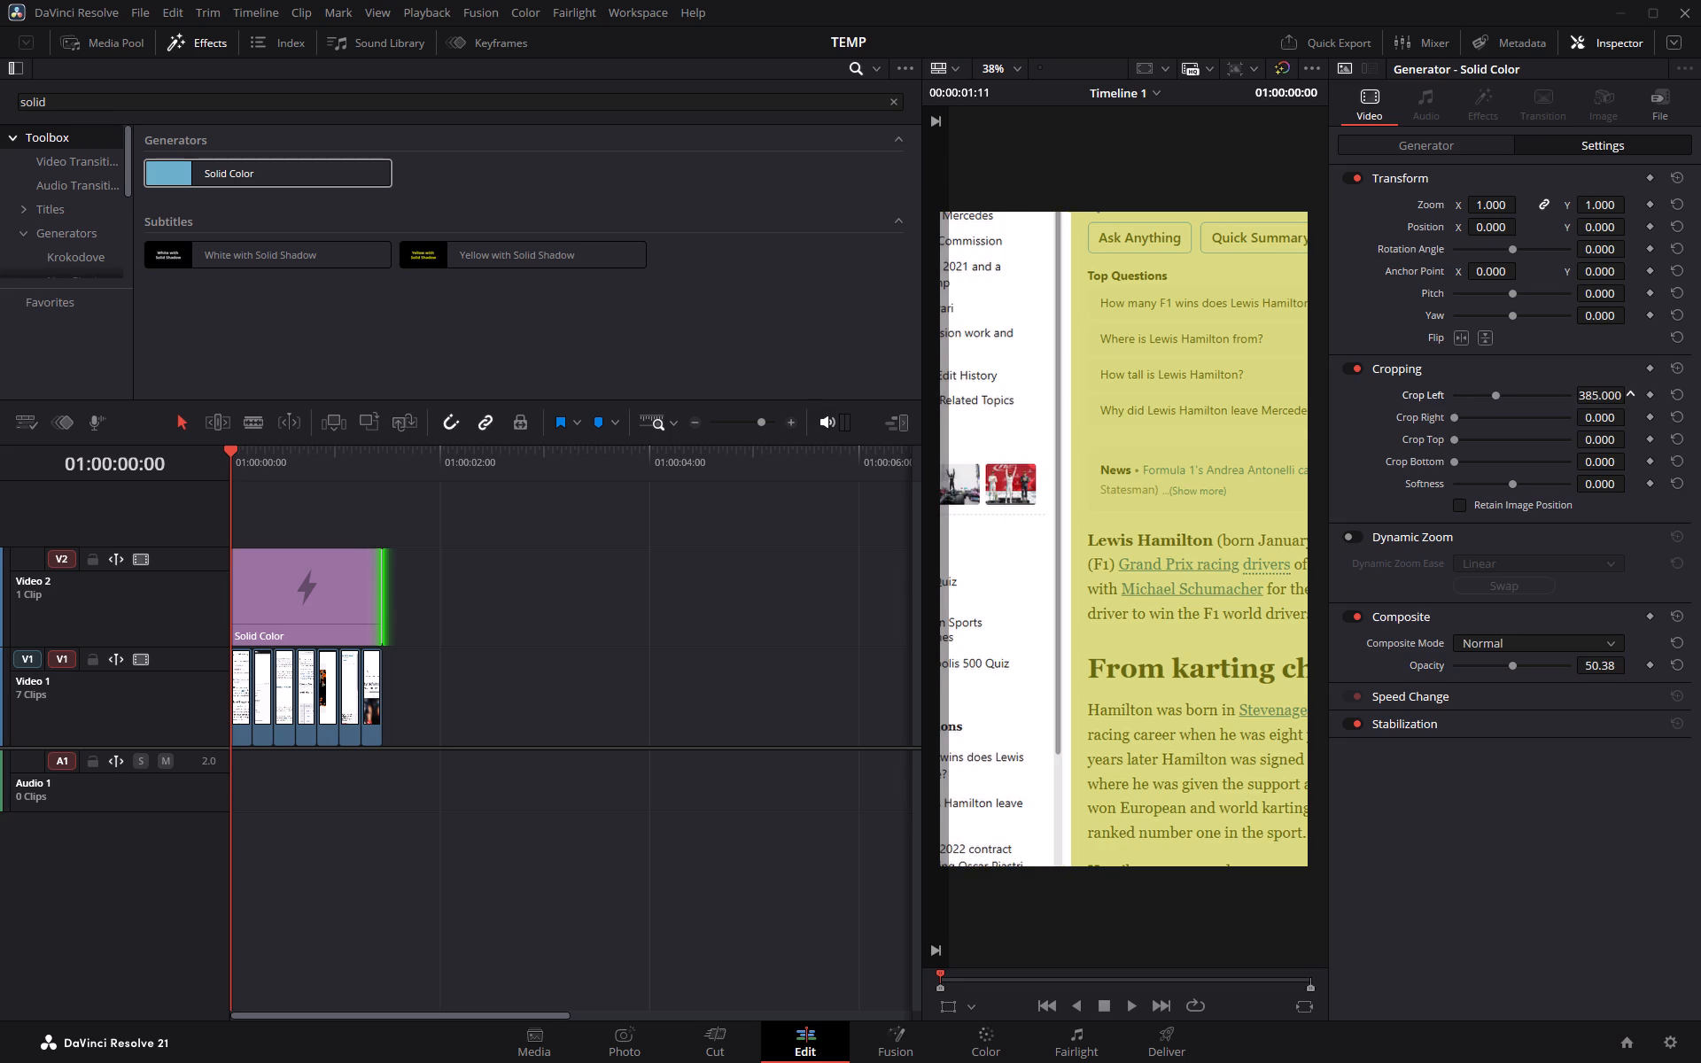
{"action": "left_click_drag", "start_coordinate": [1615, 398], "coordinate": [1646, 396]}
{"action": "left_click_drag", "start_coordinate": [1598, 417], "coordinate": [1542, 422]}
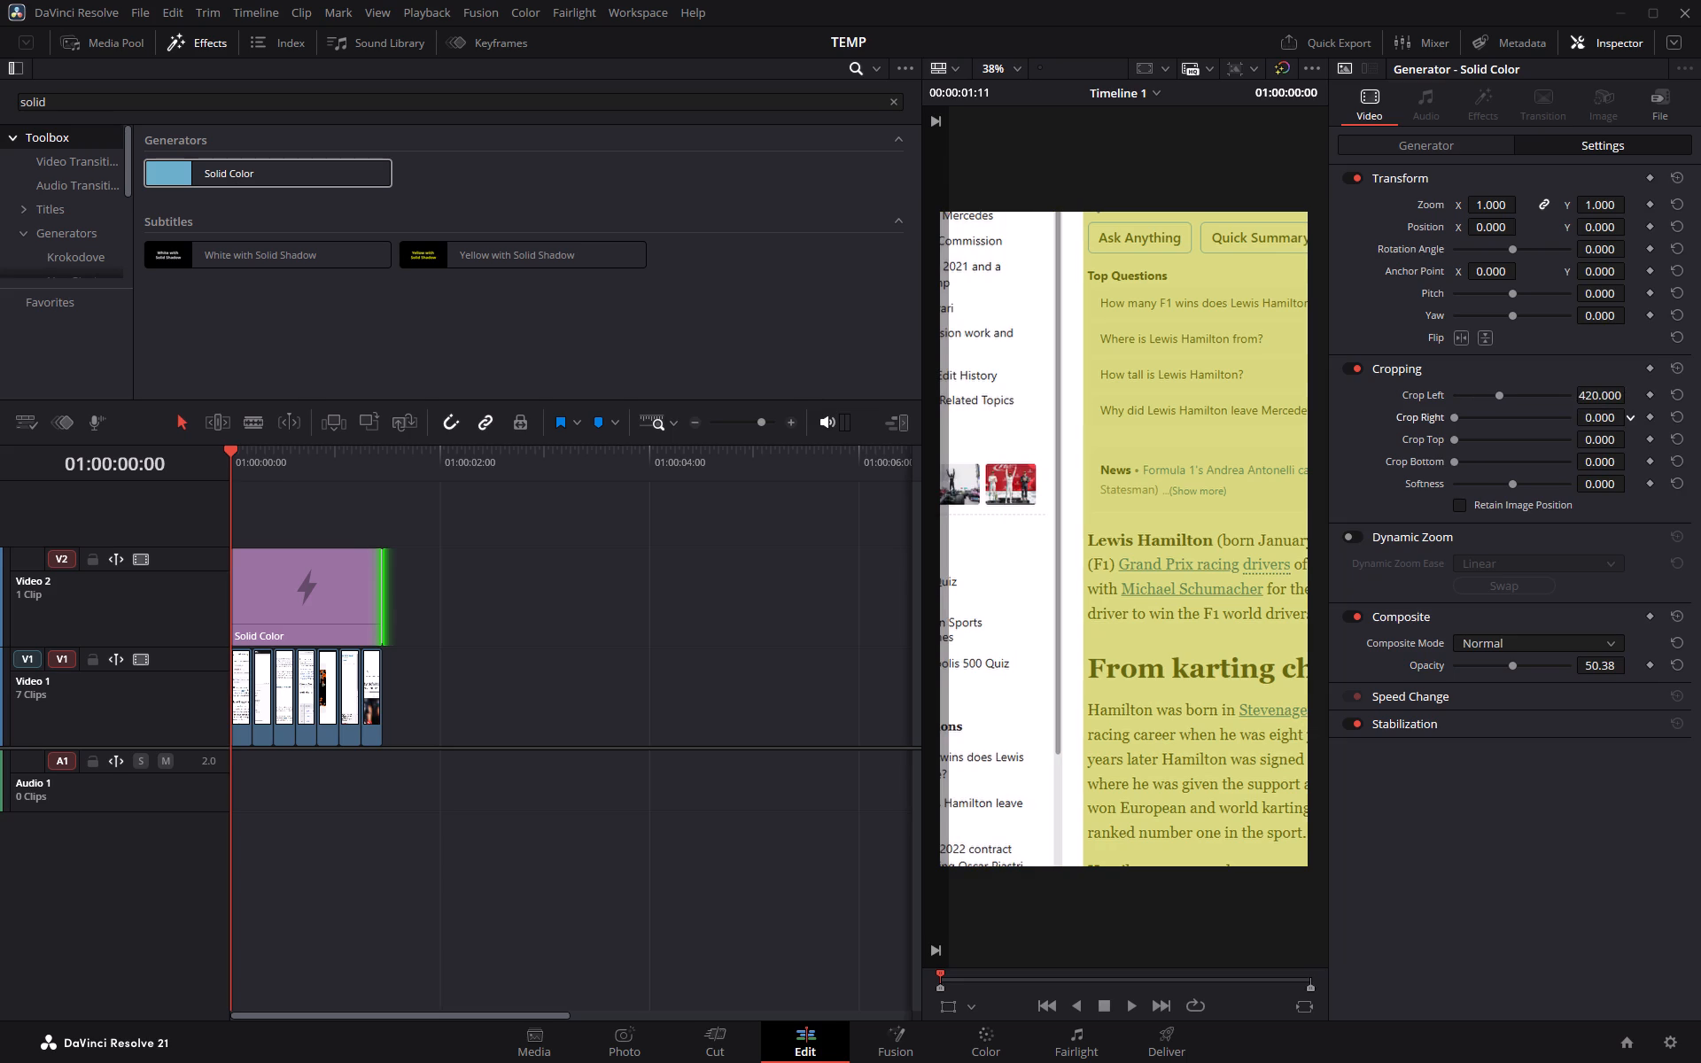
{"action": "left_click_drag", "start_coordinate": [1542, 422], "coordinate": [793, 515]}
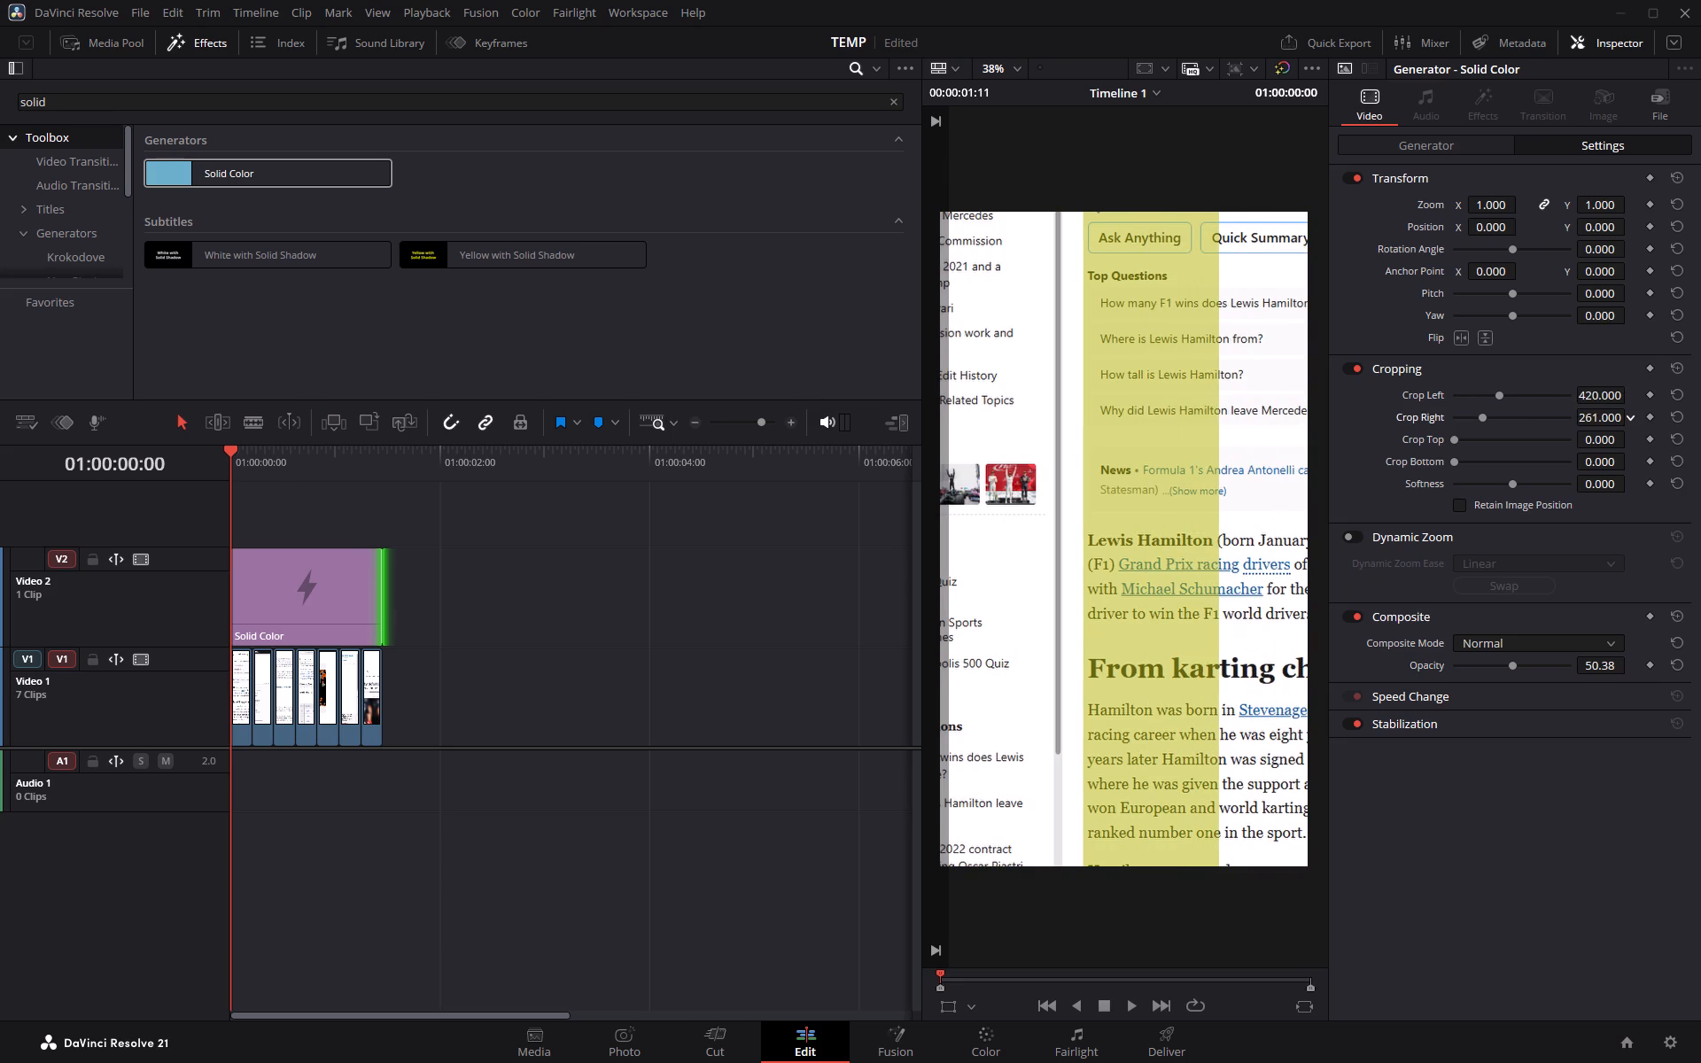
{"action": "left_click_drag", "start_coordinate": [793, 515], "coordinate": [801, 516]}
{"action": "left_click_drag", "start_coordinate": [1590, 464], "coordinate": [1637, 464]}
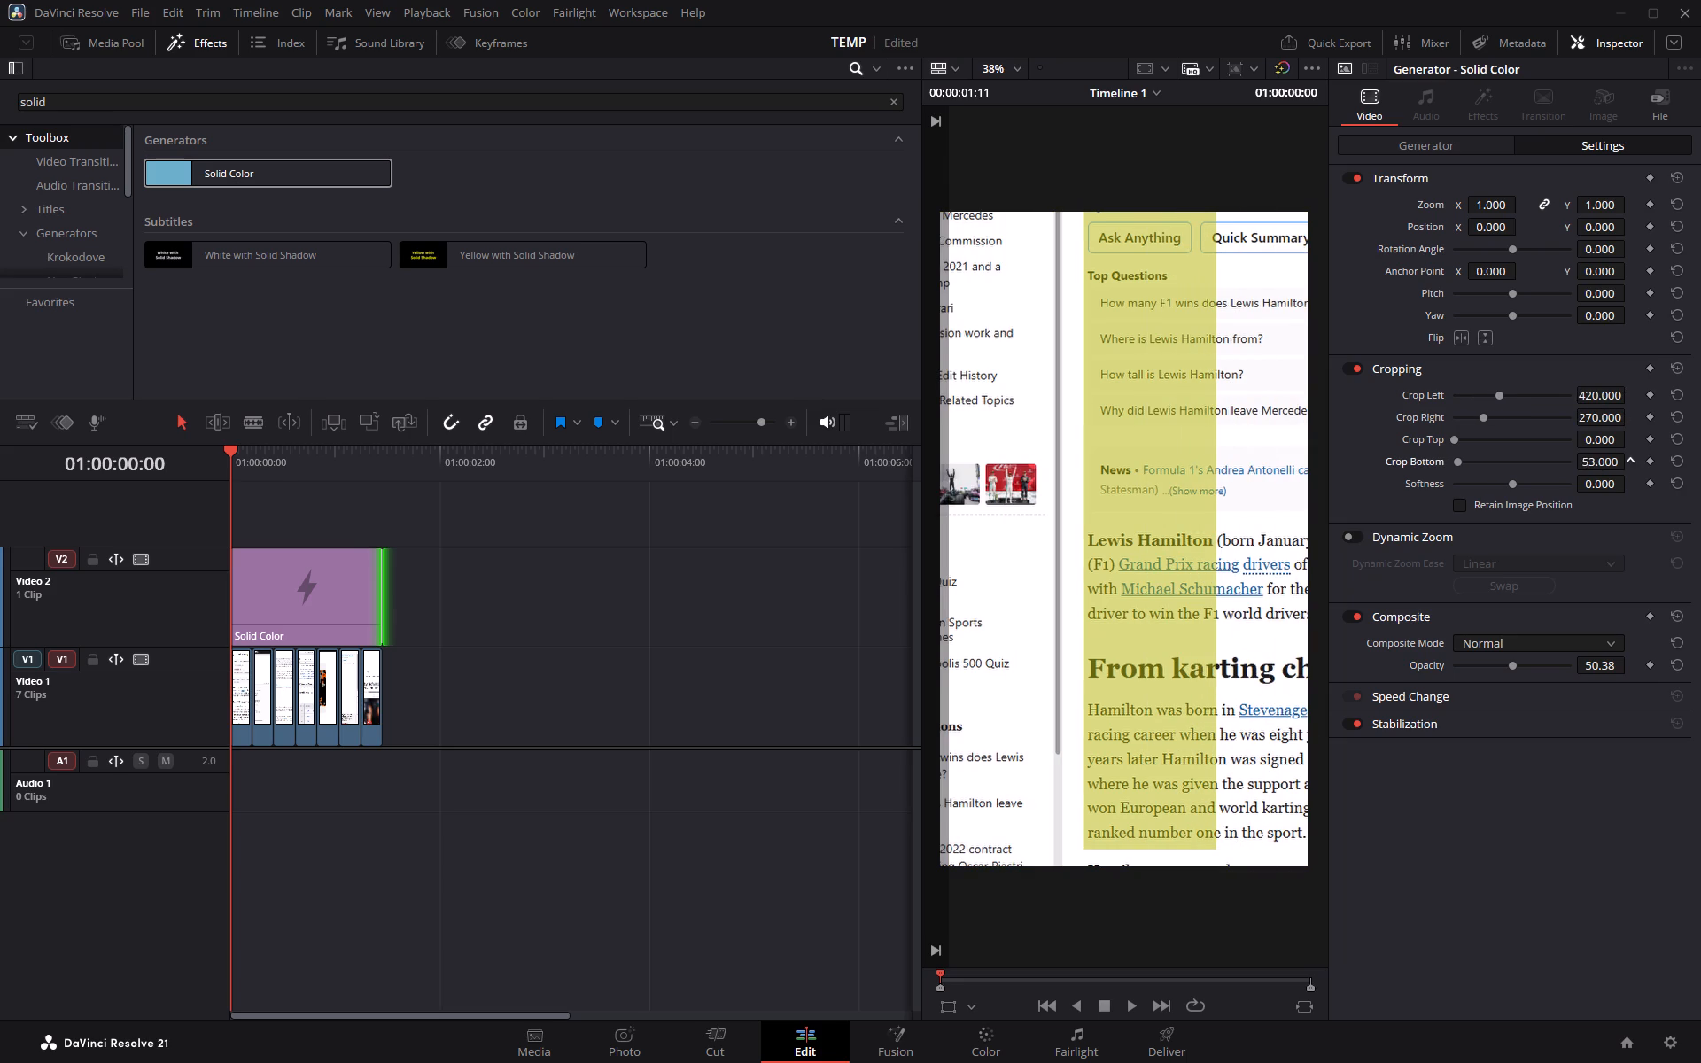
{"action": "left_click_drag", "start_coordinate": [1637, 464], "coordinate": [1579, 348]}
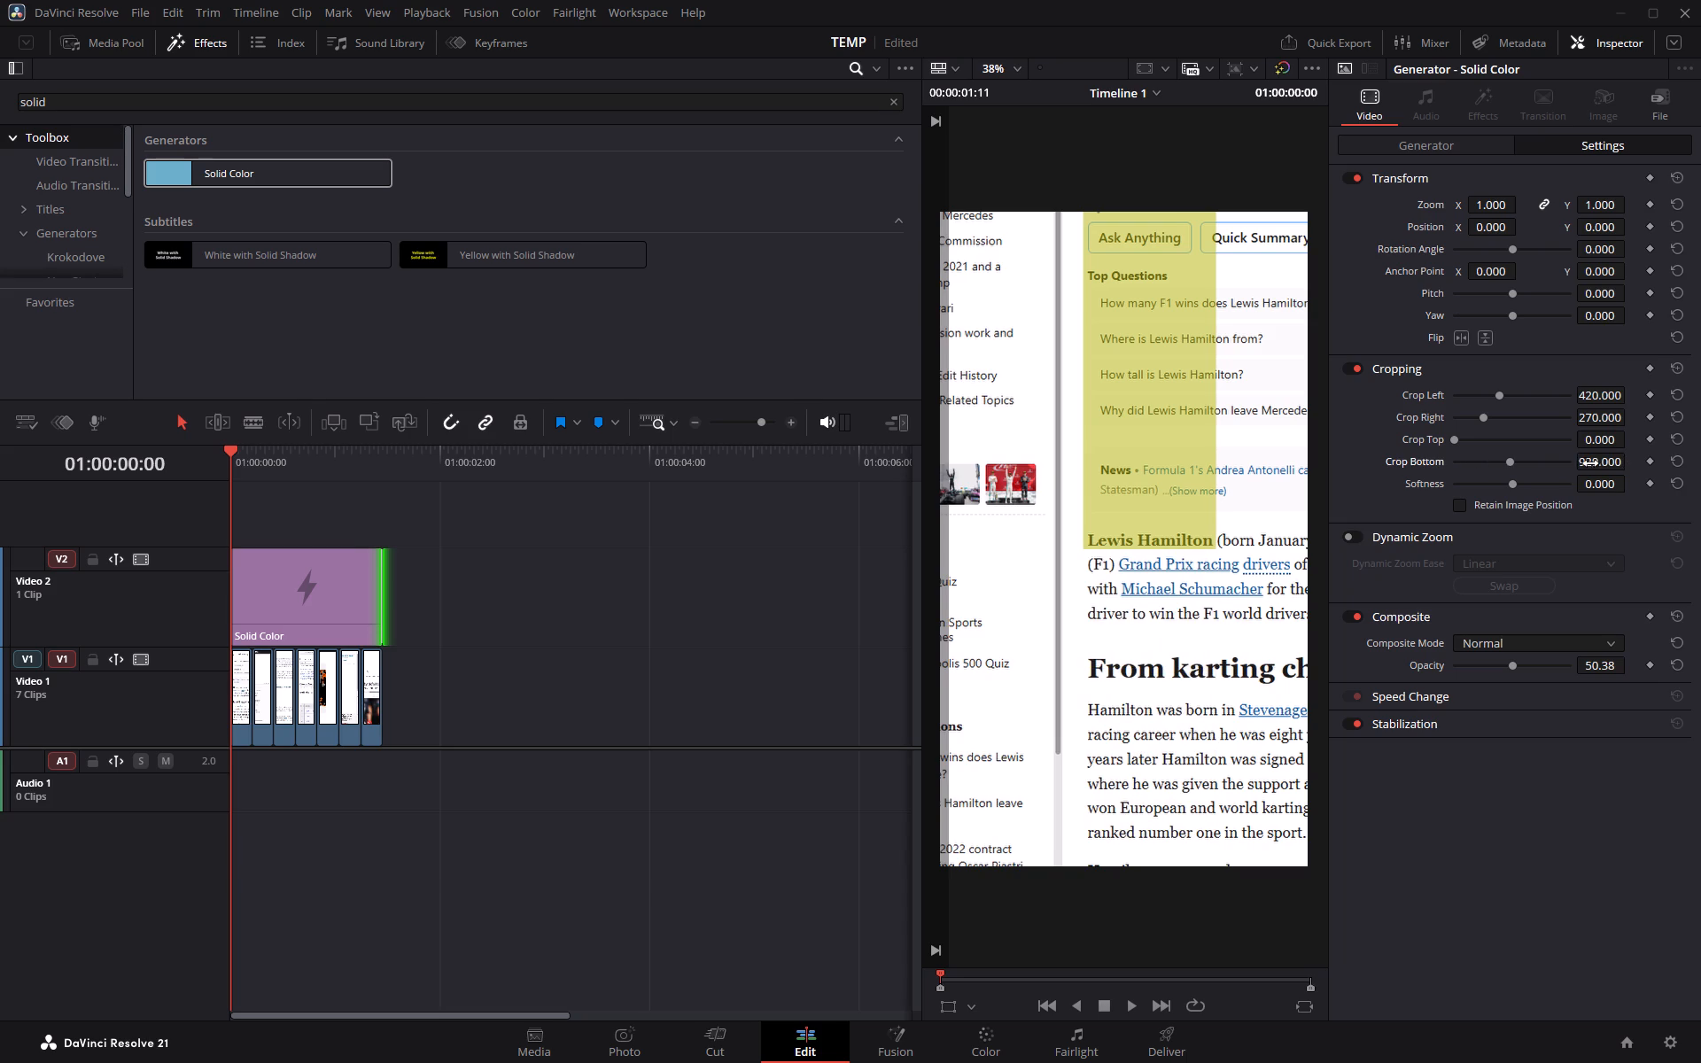
{"action": "left_click_drag", "start_coordinate": [1588, 415], "coordinate": [780, 532]}
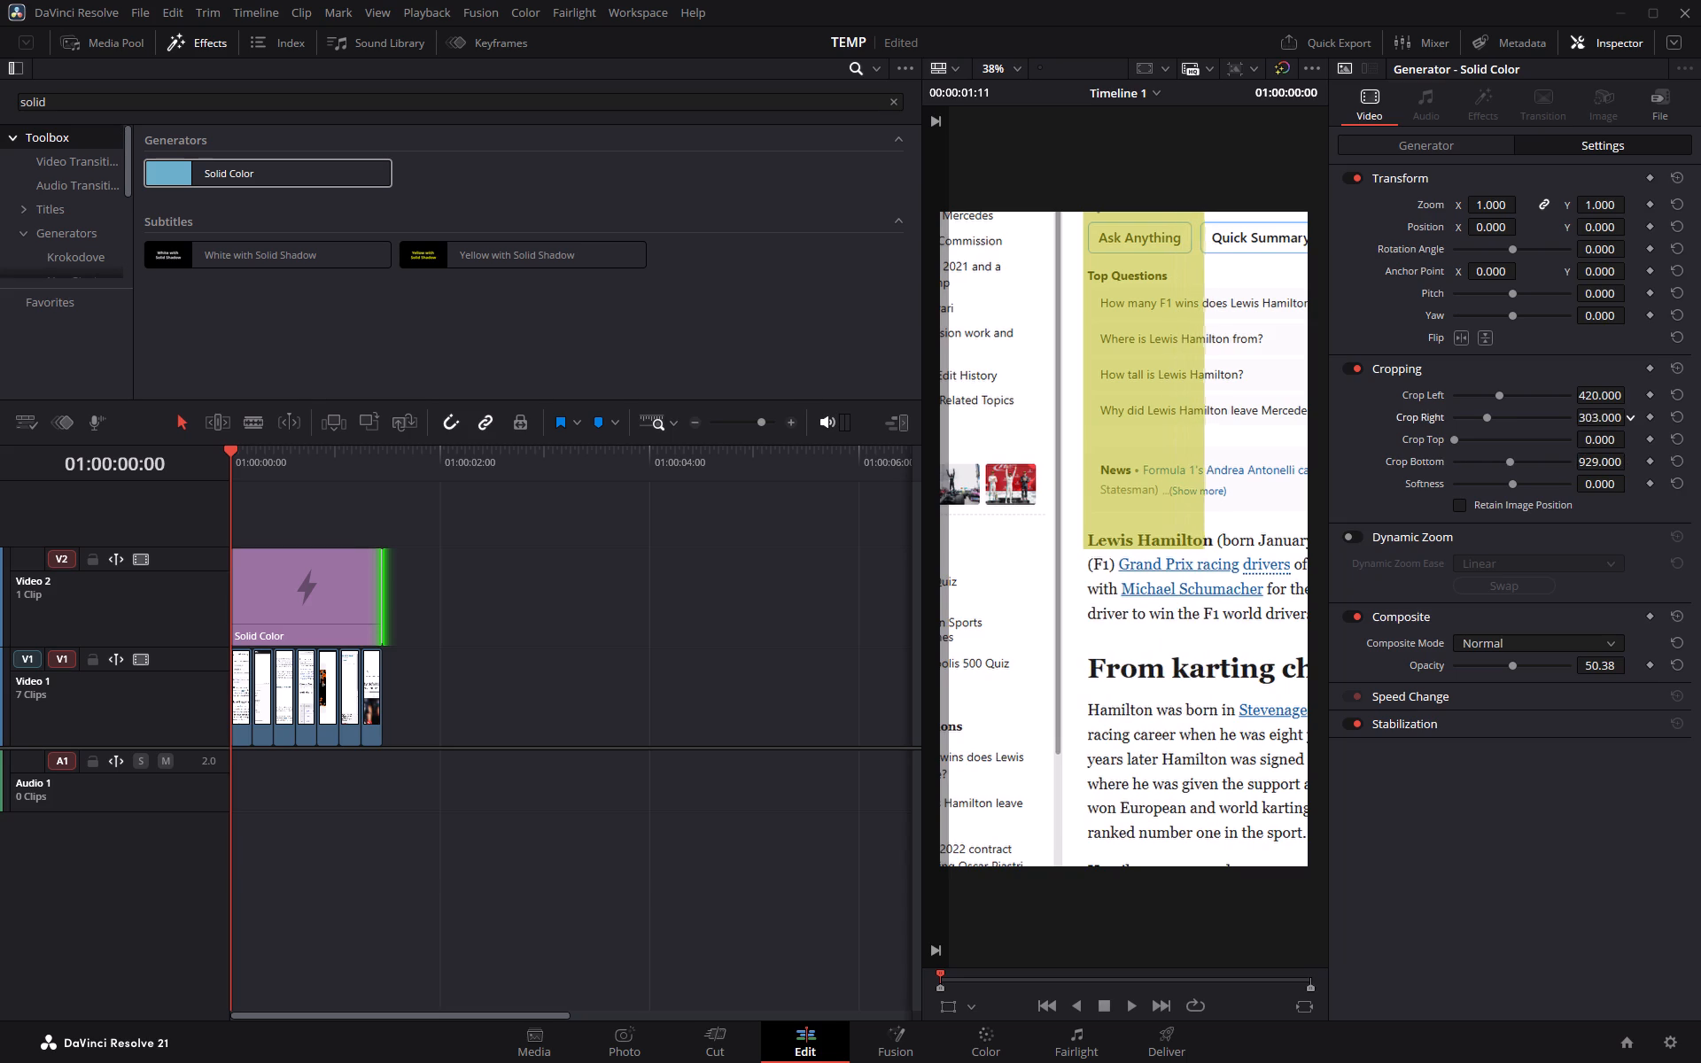
{"action": "left_click_drag", "start_coordinate": [780, 532], "coordinate": [758, 532]}
{"action": "left_click_drag", "start_coordinate": [1588, 445], "coordinate": [946, 524]}
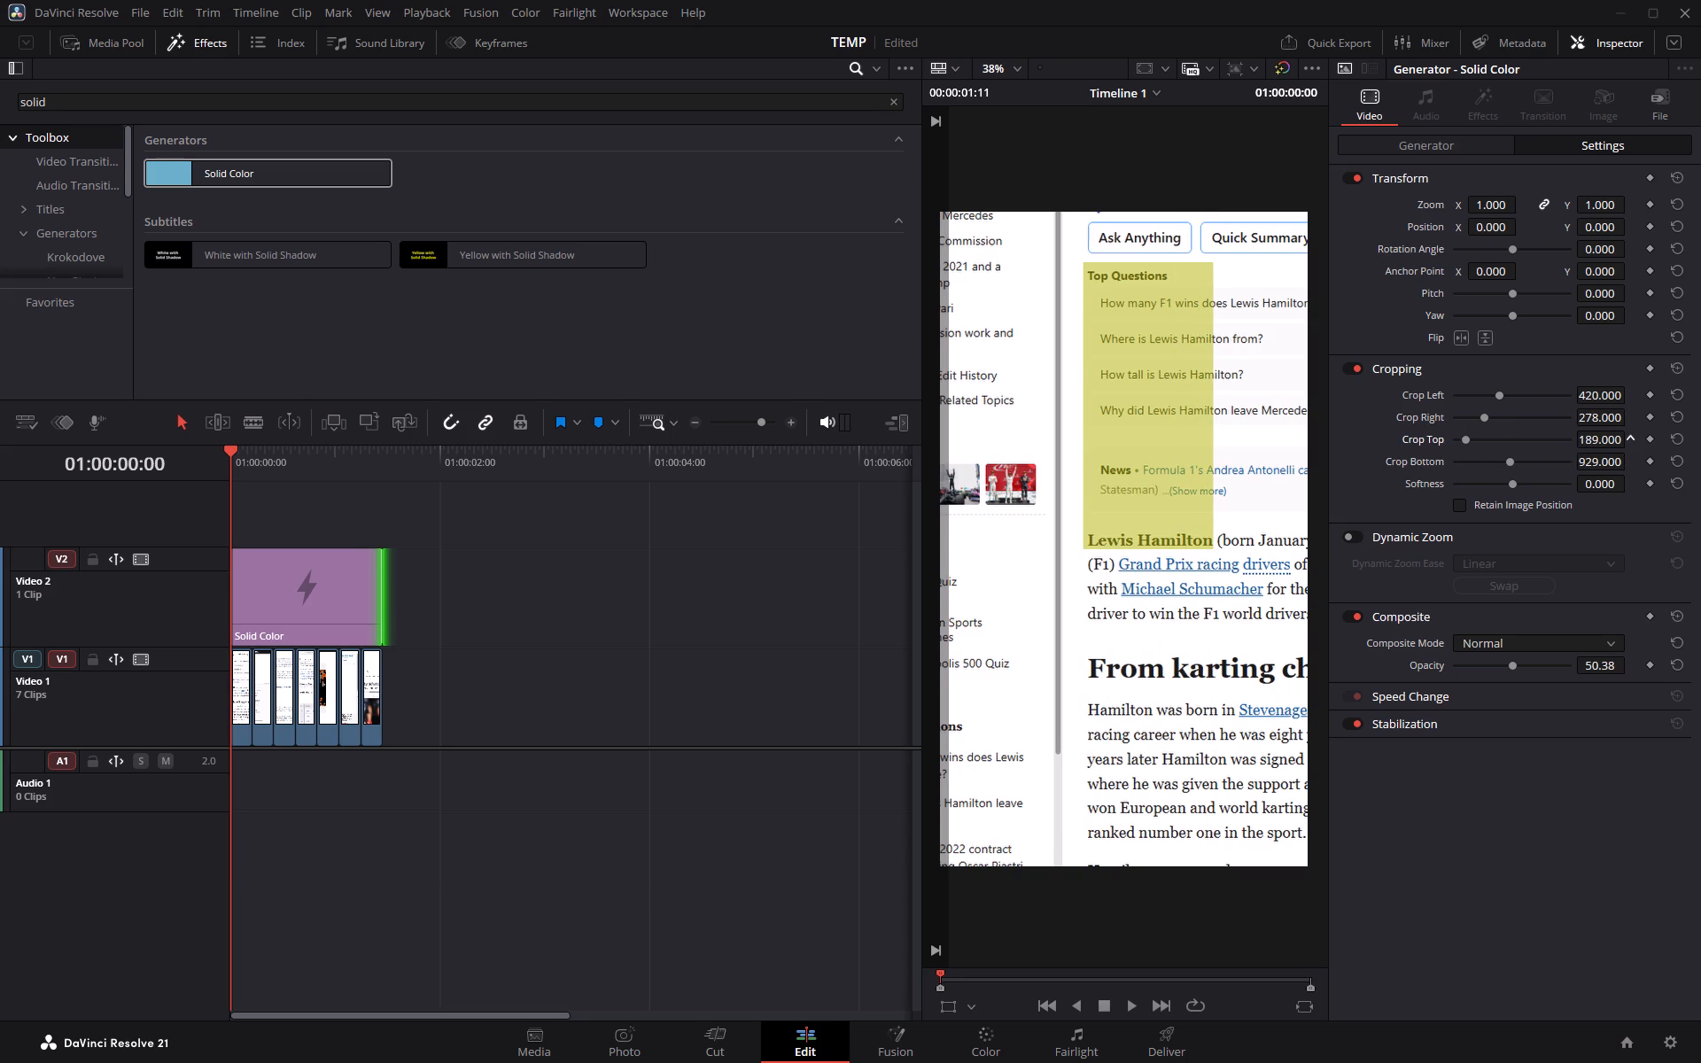
{"action": "left_click_drag", "start_coordinate": [946, 524], "coordinate": [1579, 575]}
{"action": "left_click", "coordinate": [1596, 441]}
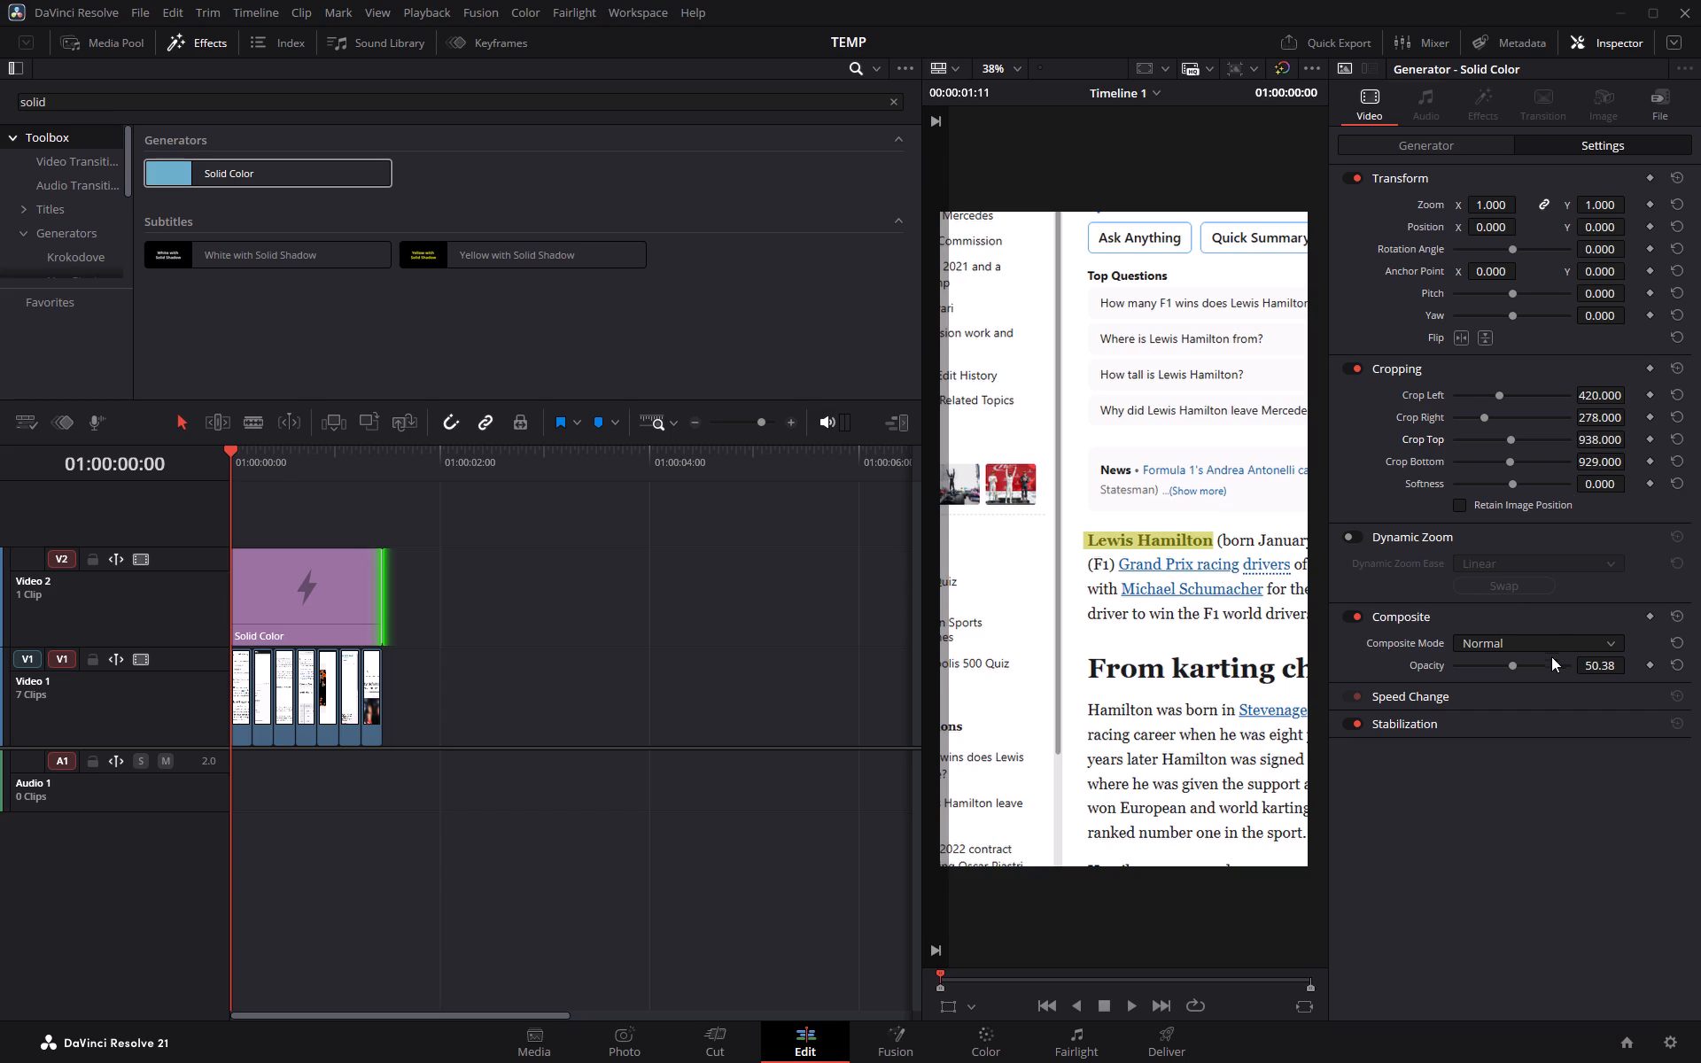
Reduce the highlight strip's opacity to 36.78.
{"action": "left_click_drag", "start_coordinate": [1616, 664], "coordinate": [1550, 667]}
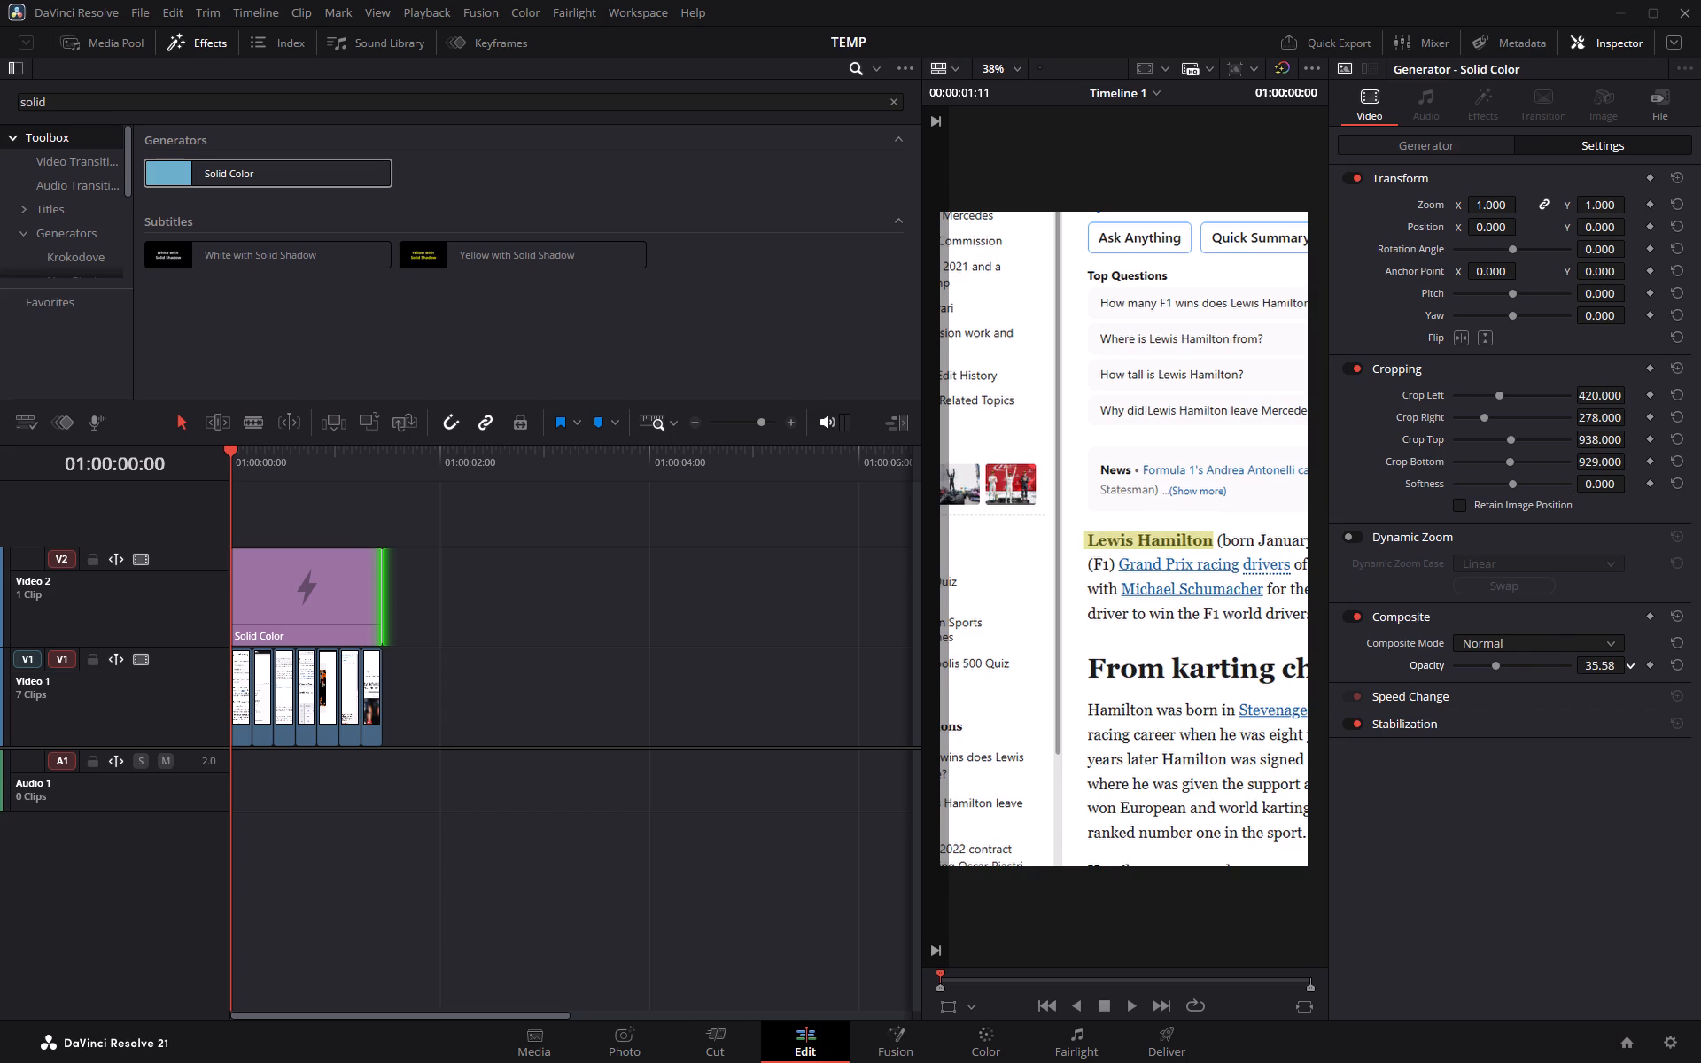
{"action": "left_click_drag", "start_coordinate": [1550, 667], "coordinate": [1556, 667]}
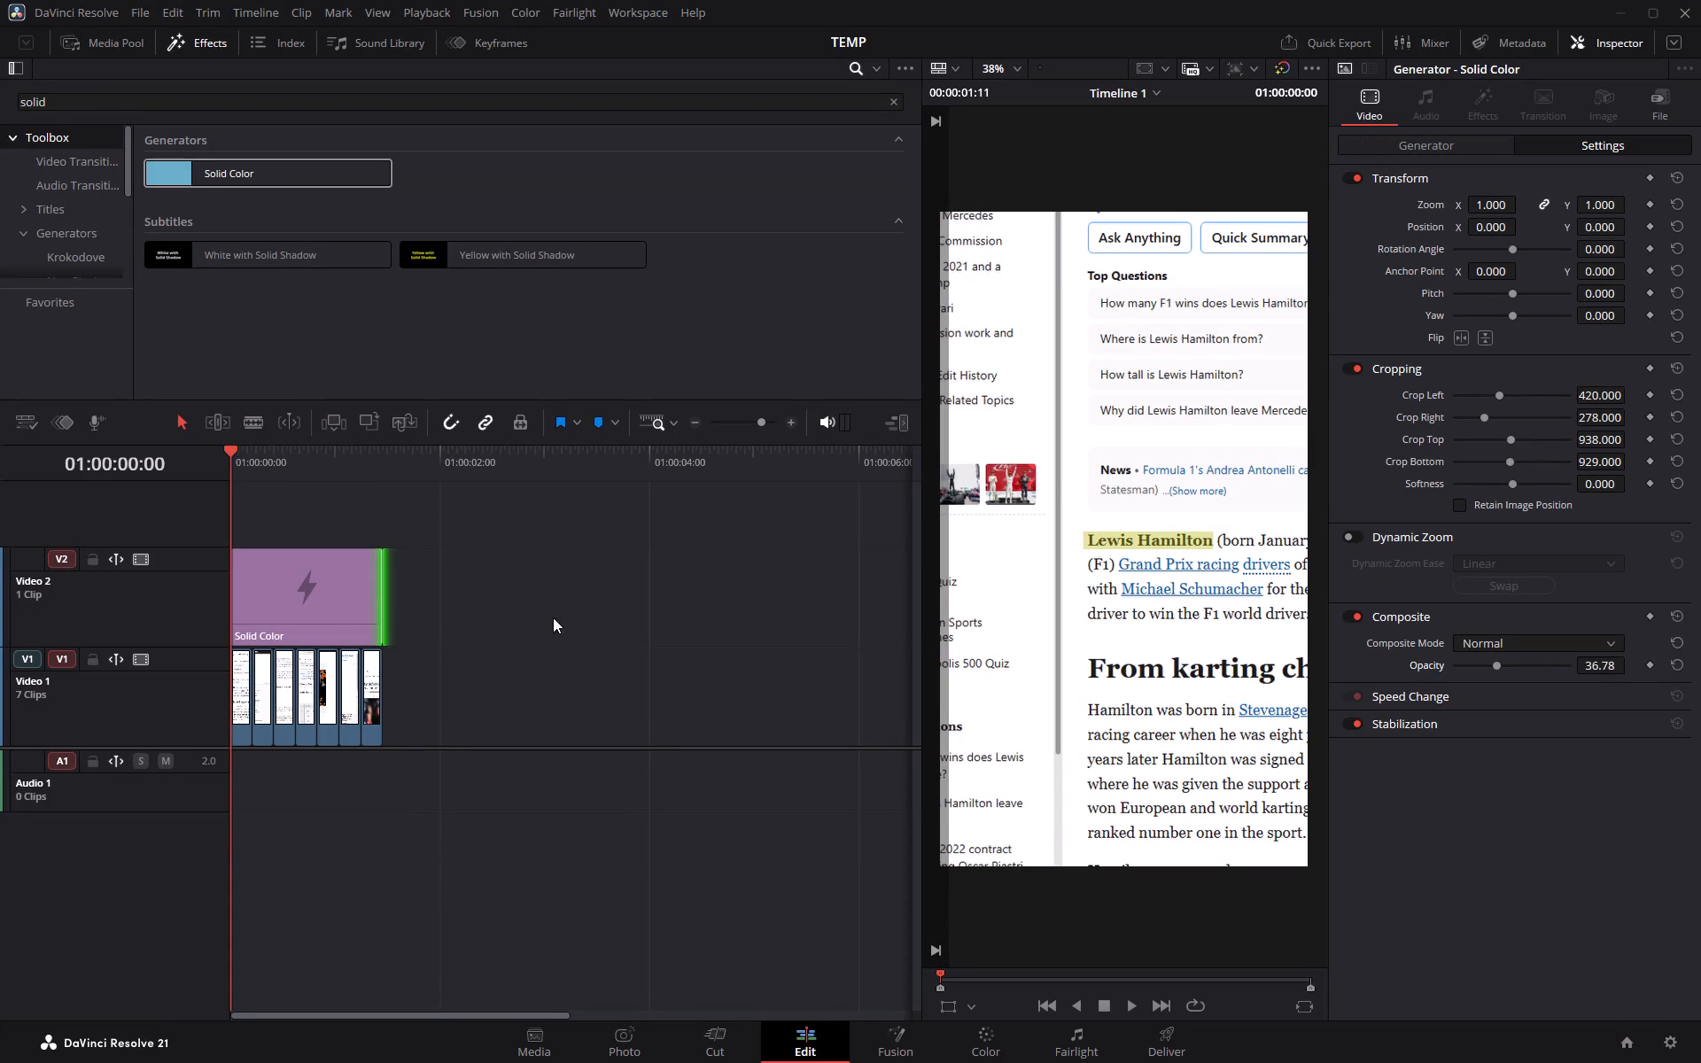
Brighten the Solid Color generator's yellow to full brightness.
{"action": "left_click", "coordinate": [328, 610]}
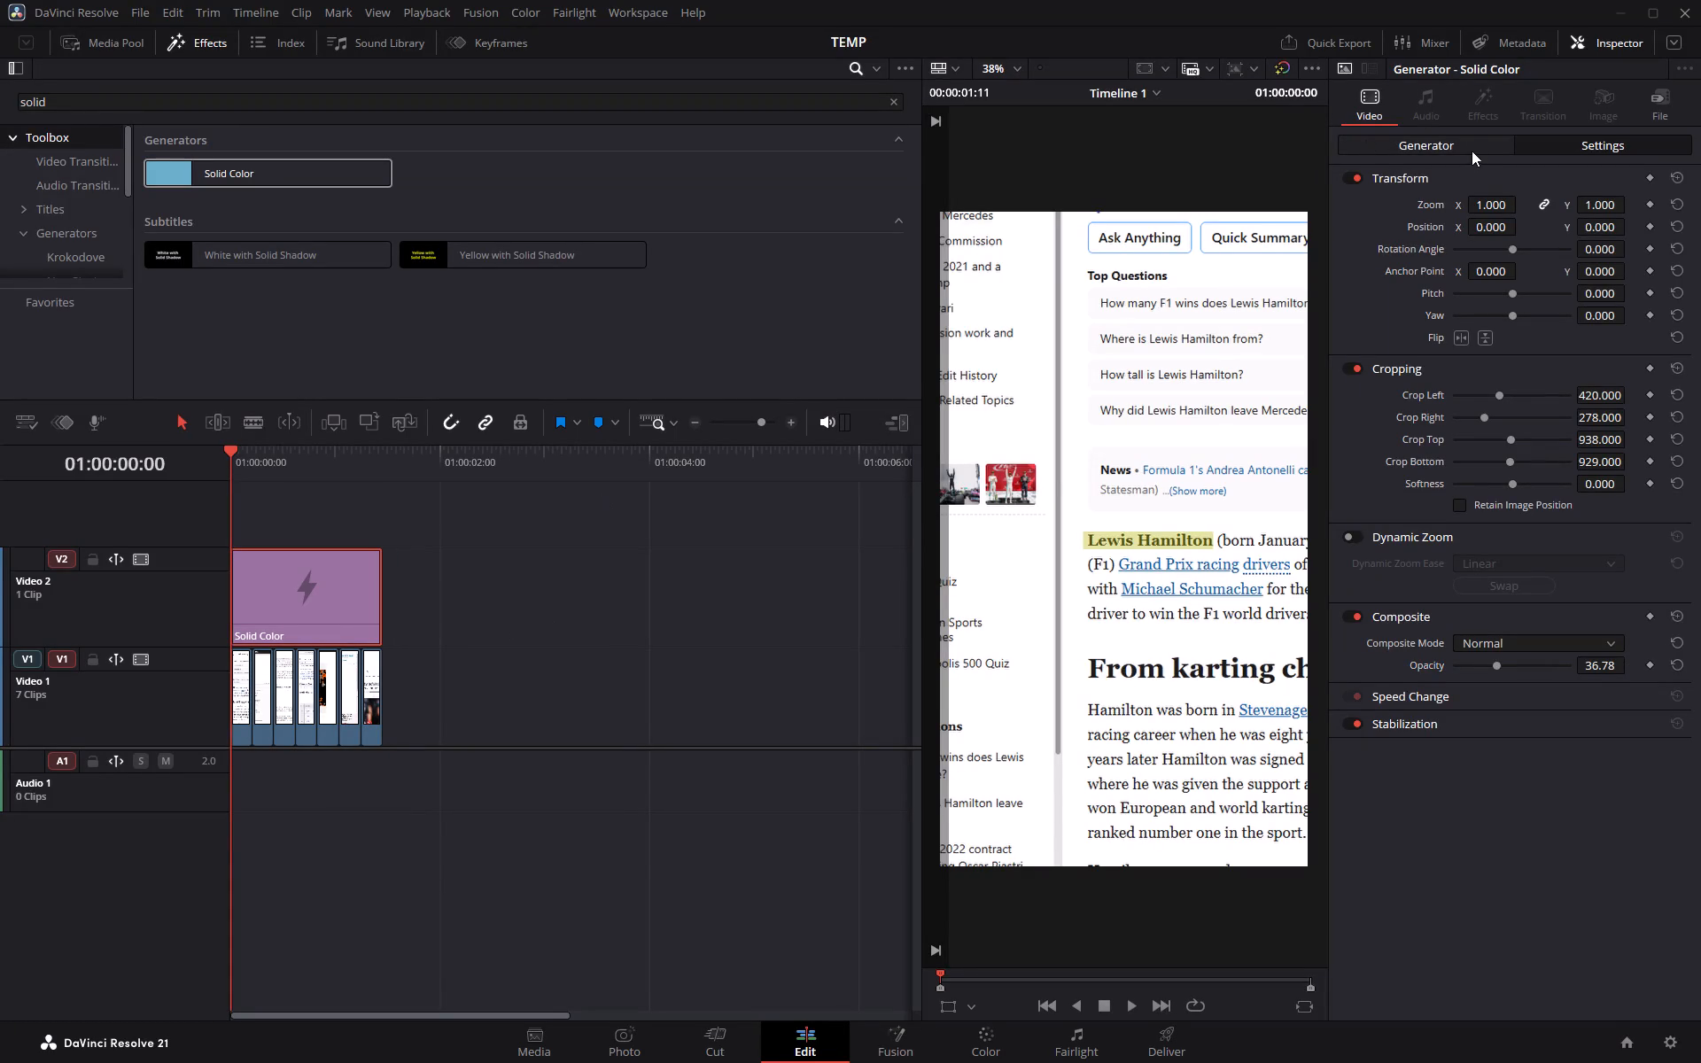
{"action": "left_click", "coordinate": [1465, 150]}
{"action": "left_click", "coordinate": [1471, 204]}
{"action": "left_click_drag", "start_coordinate": [1034, 404], "coordinate": [1033, 348]}
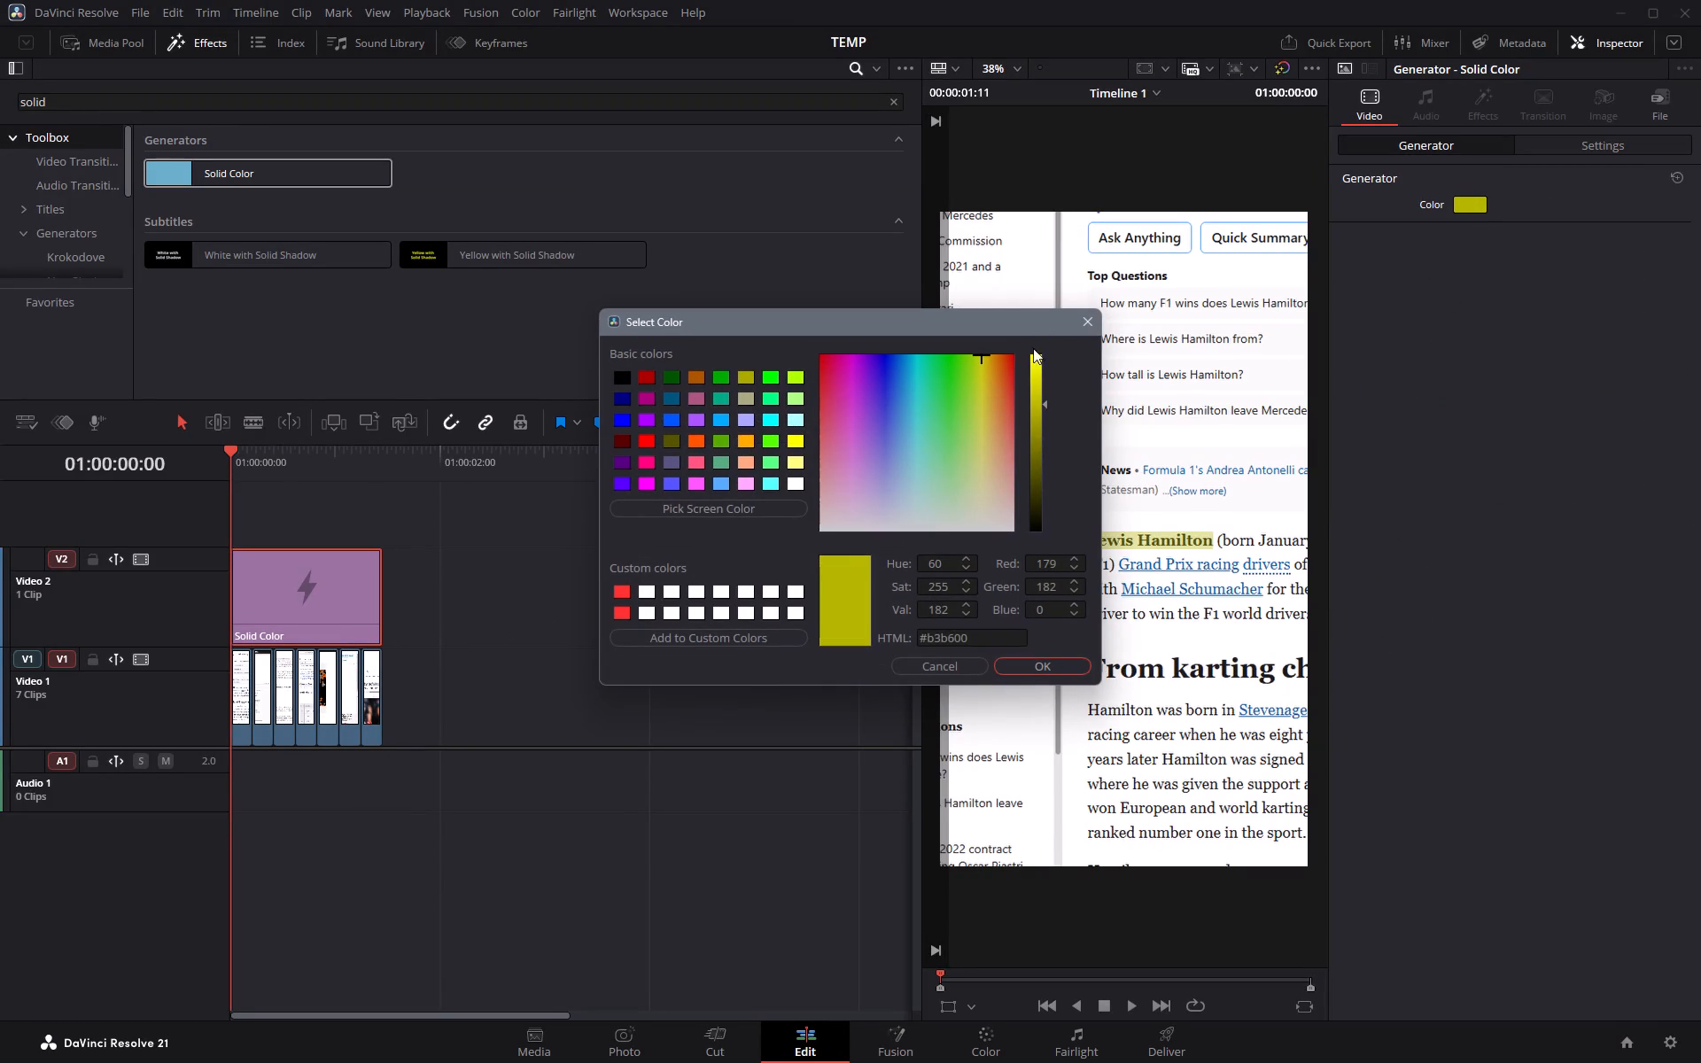
{"action": "left_click_drag", "start_coordinate": [1033, 348], "coordinate": [1035, 322]}
{"action": "left_click", "coordinate": [1035, 656]}
{"action": "left_click", "coordinate": [1041, 661]}
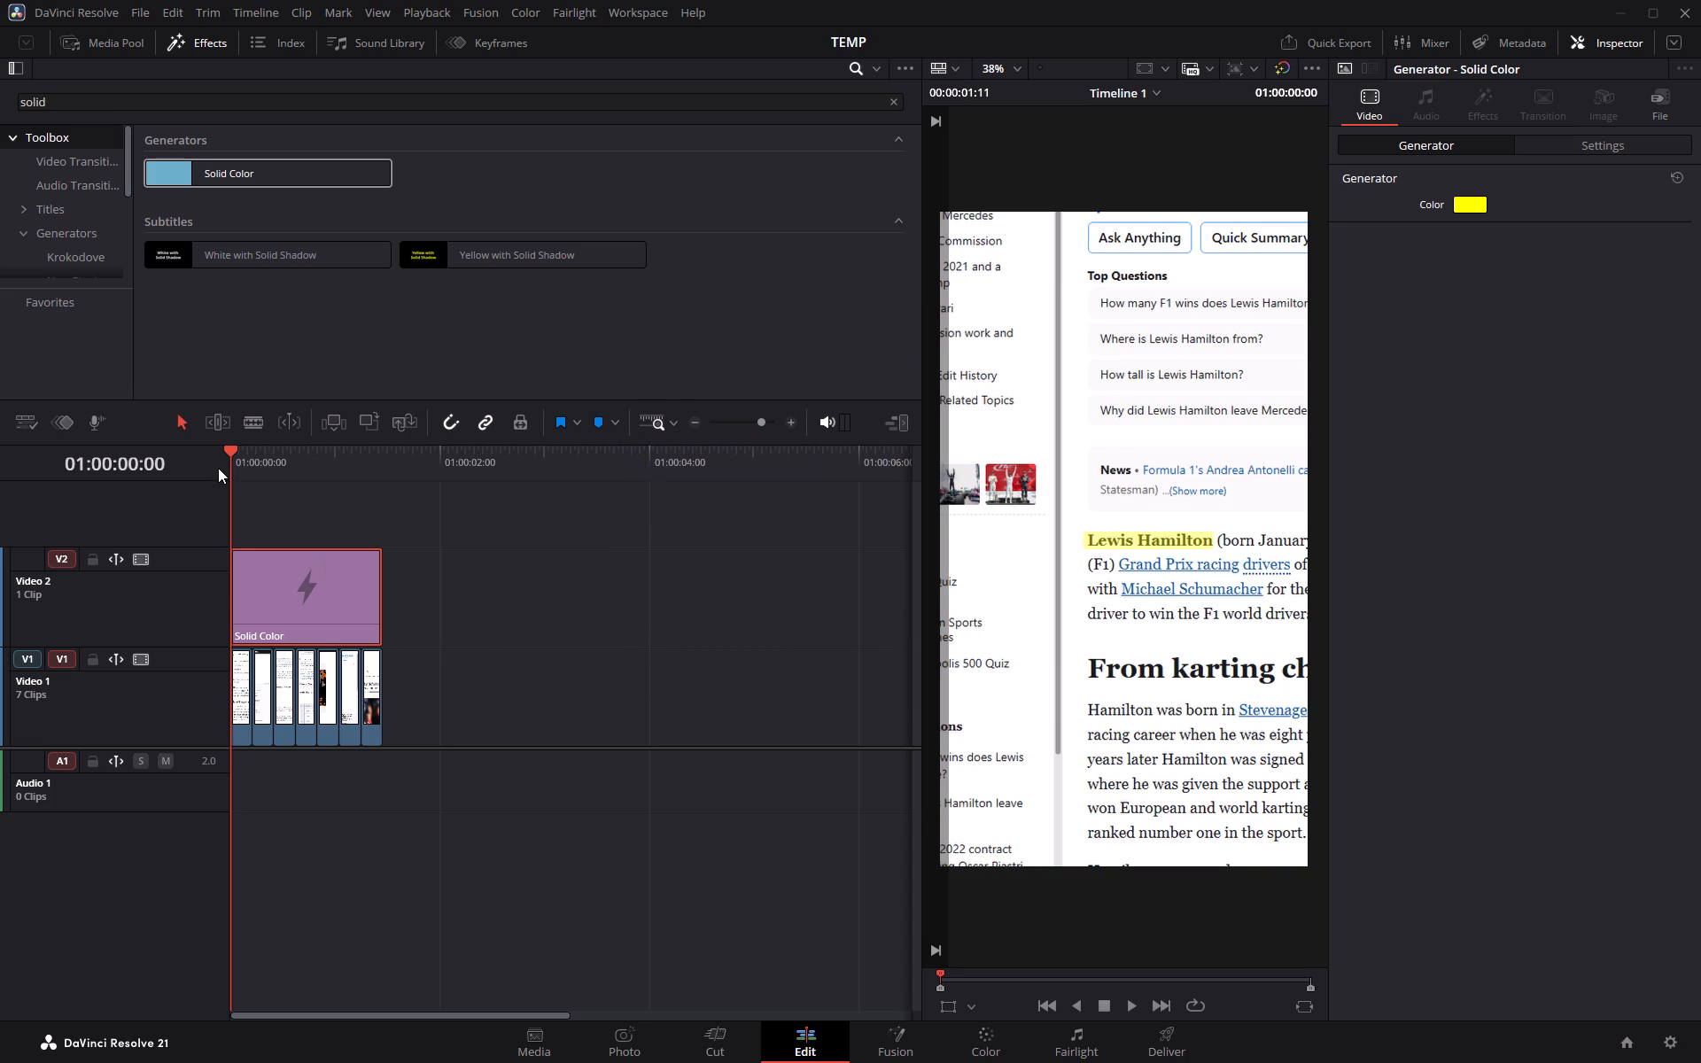
Play the match cut repeatedly from the timeline start to check the highlight against each screenshot.
{"action": "key", "text": "space"}
{"action": "key", "text": "space"}
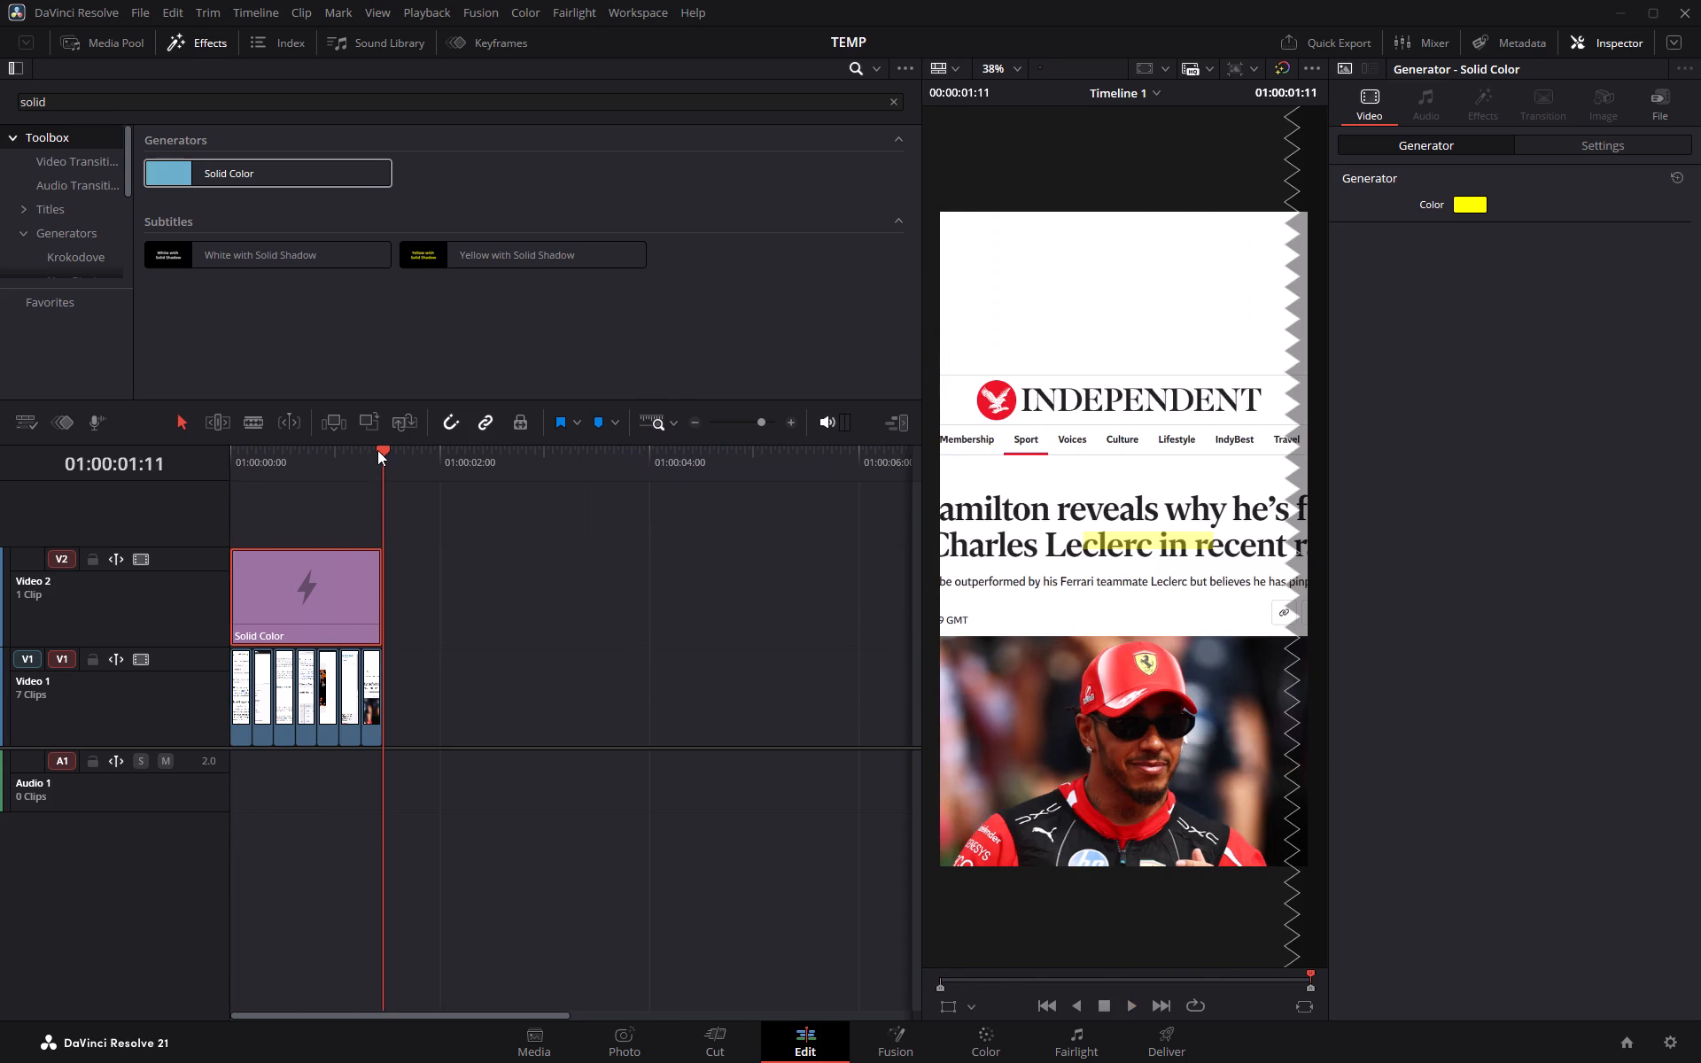
{"action": "left_click_drag", "start_coordinate": [377, 450], "coordinate": [199, 451]}
{"action": "key", "text": "space"}
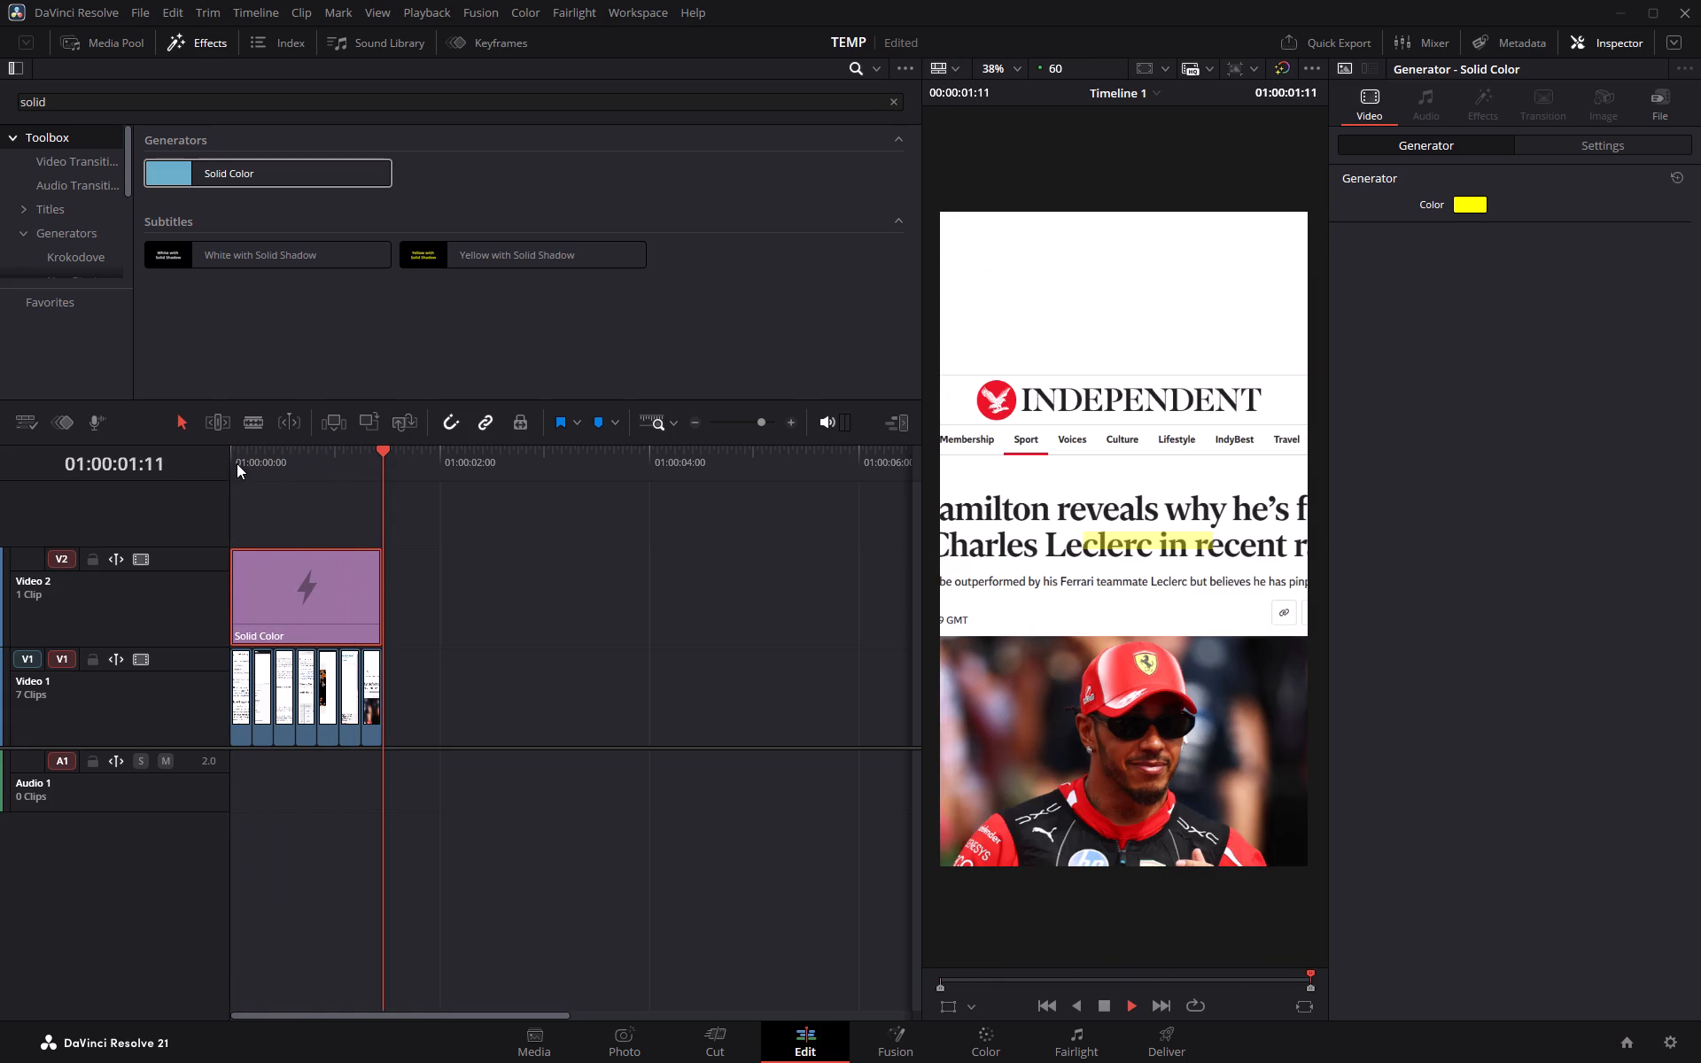
{"action": "key", "text": "space"}
{"action": "left_click_drag", "start_coordinate": [379, 453], "coordinate": [214, 455]}
{"action": "key", "text": "space"}
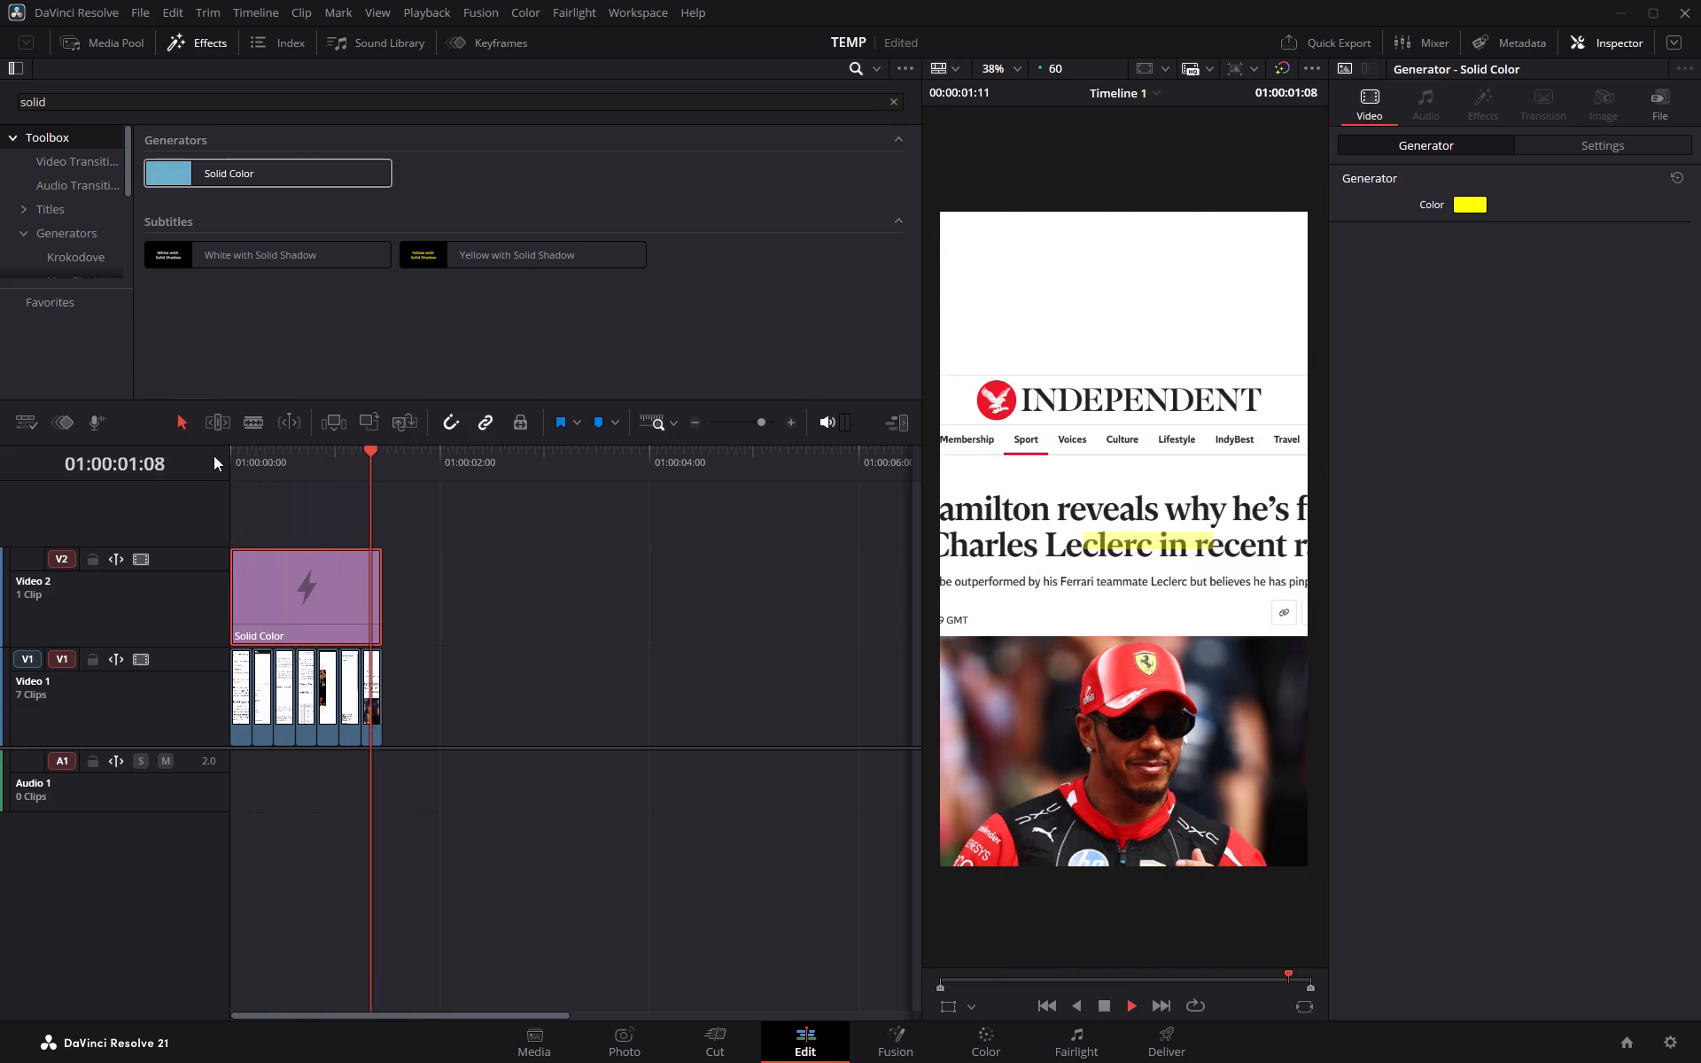
Duplicate all seven screenshot clips on Video 1, placing the copies directly after the originals at 01:00:01:11.
{"action": "key", "text": "space"}
{"action": "left_click_drag", "start_coordinate": [384, 450], "coordinate": [193, 449]}
{"action": "left_click_drag", "start_coordinate": [438, 690], "coordinate": [291, 694]}
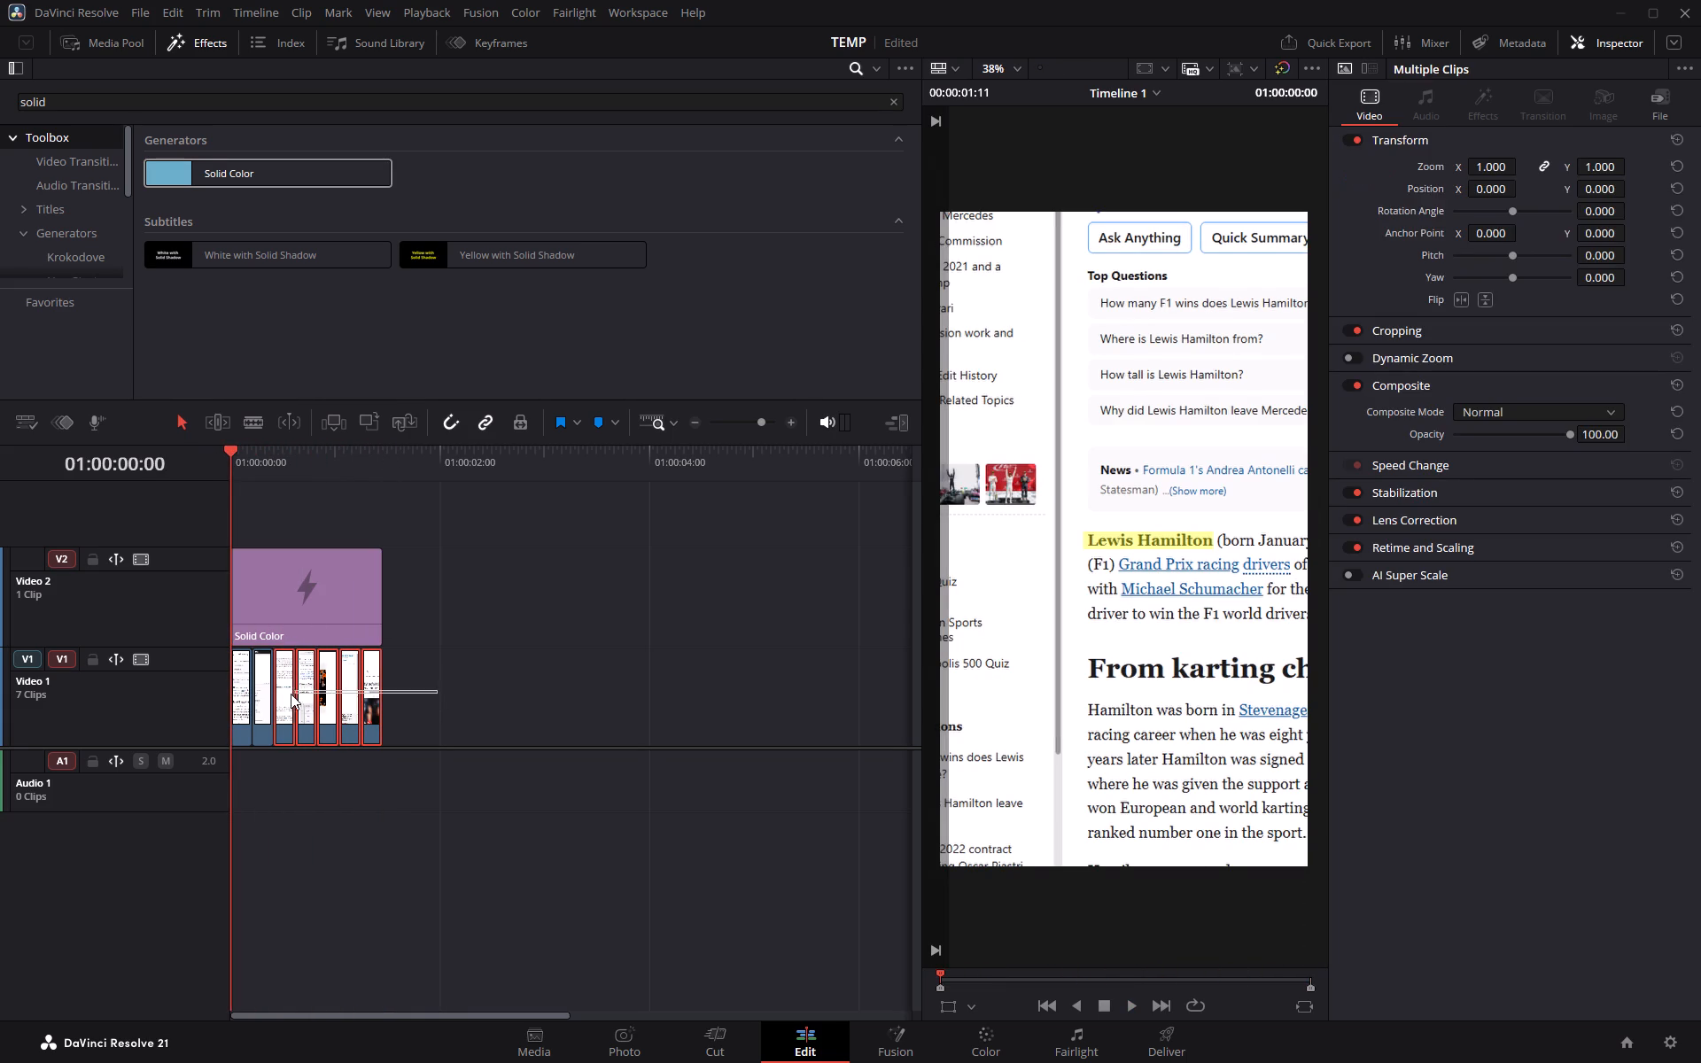
{"action": "left_click_drag", "start_coordinate": [291, 694], "coordinate": [234, 698]}
{"action": "key", "text": "ctrl+c"}
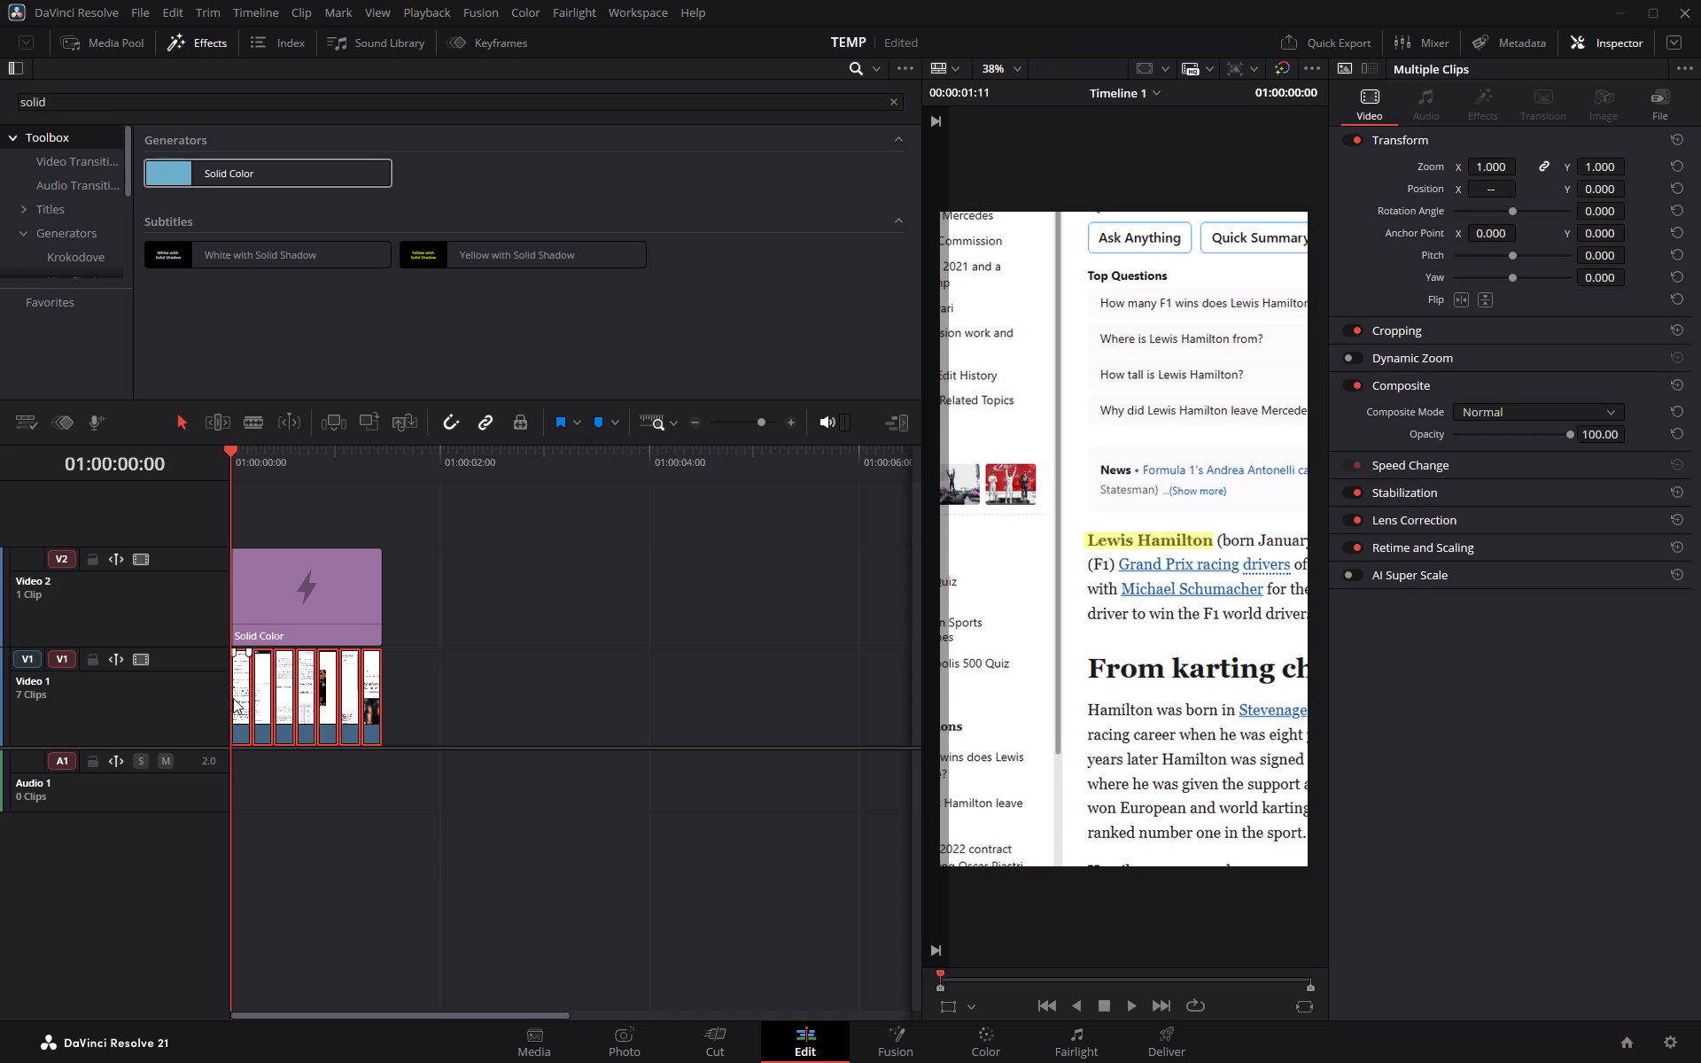
{"action": "left_click", "coordinate": [425, 710]}
{"action": "key", "text": "ctrl+v"}
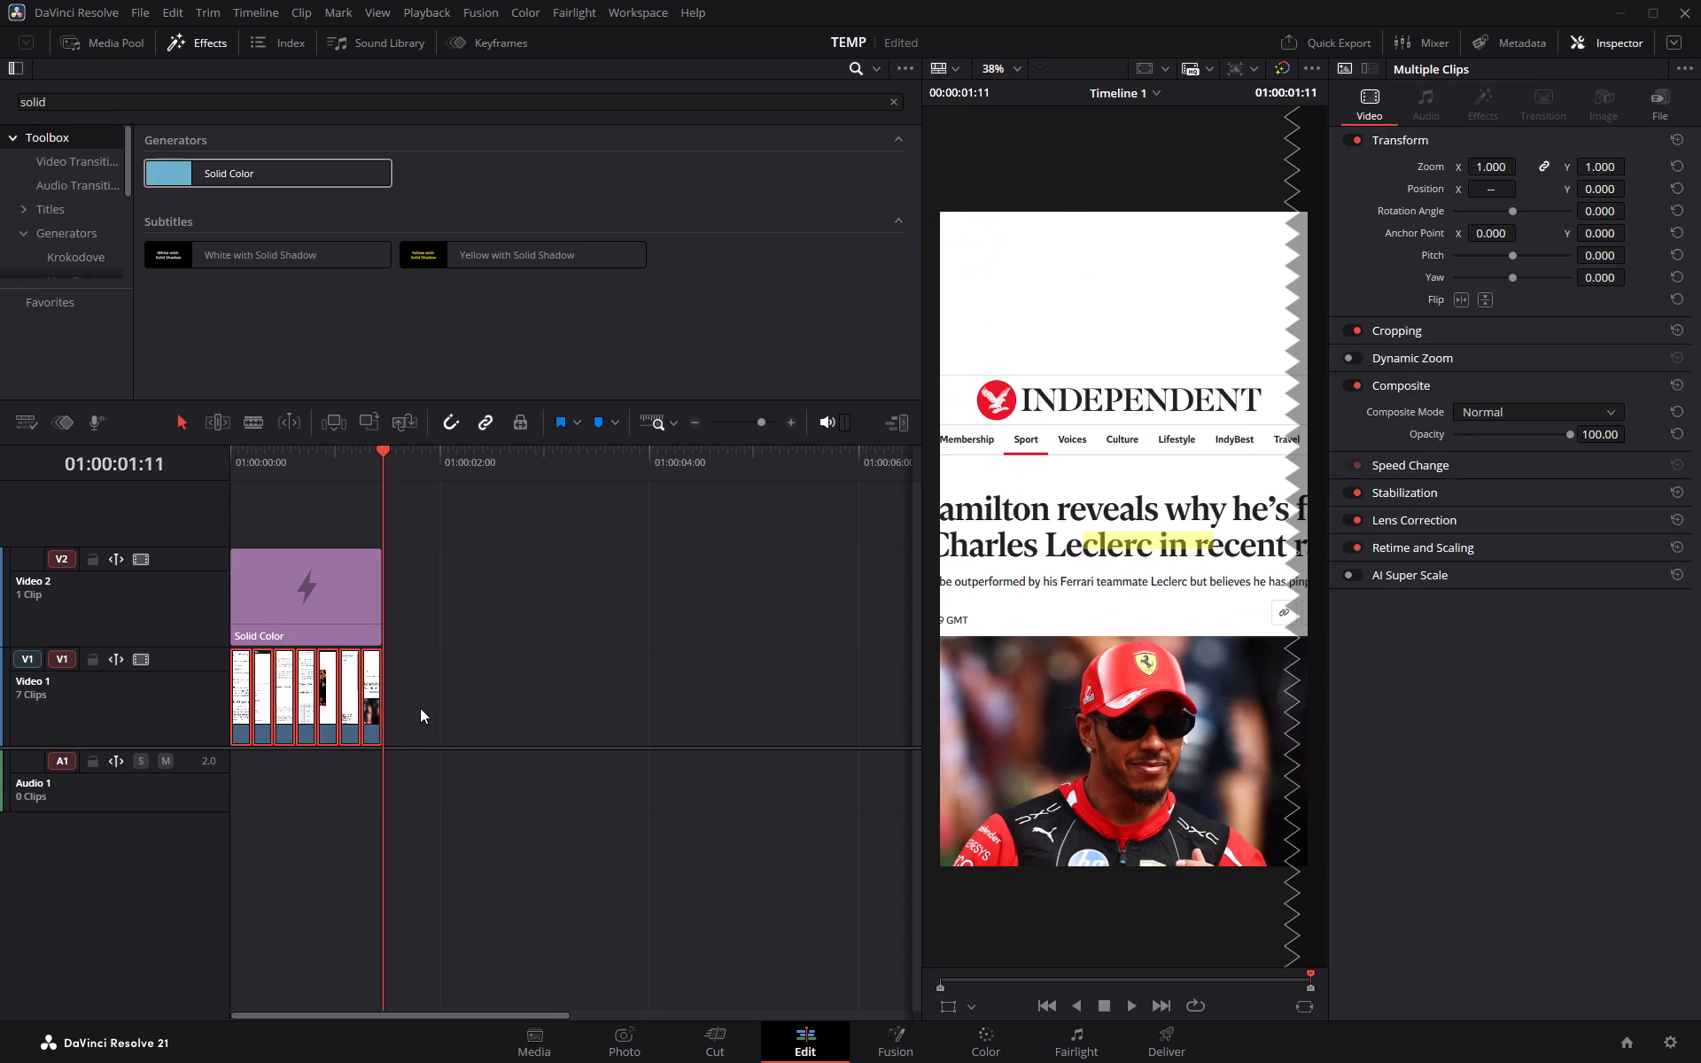
{"action": "key", "text": "ctrl+z"}
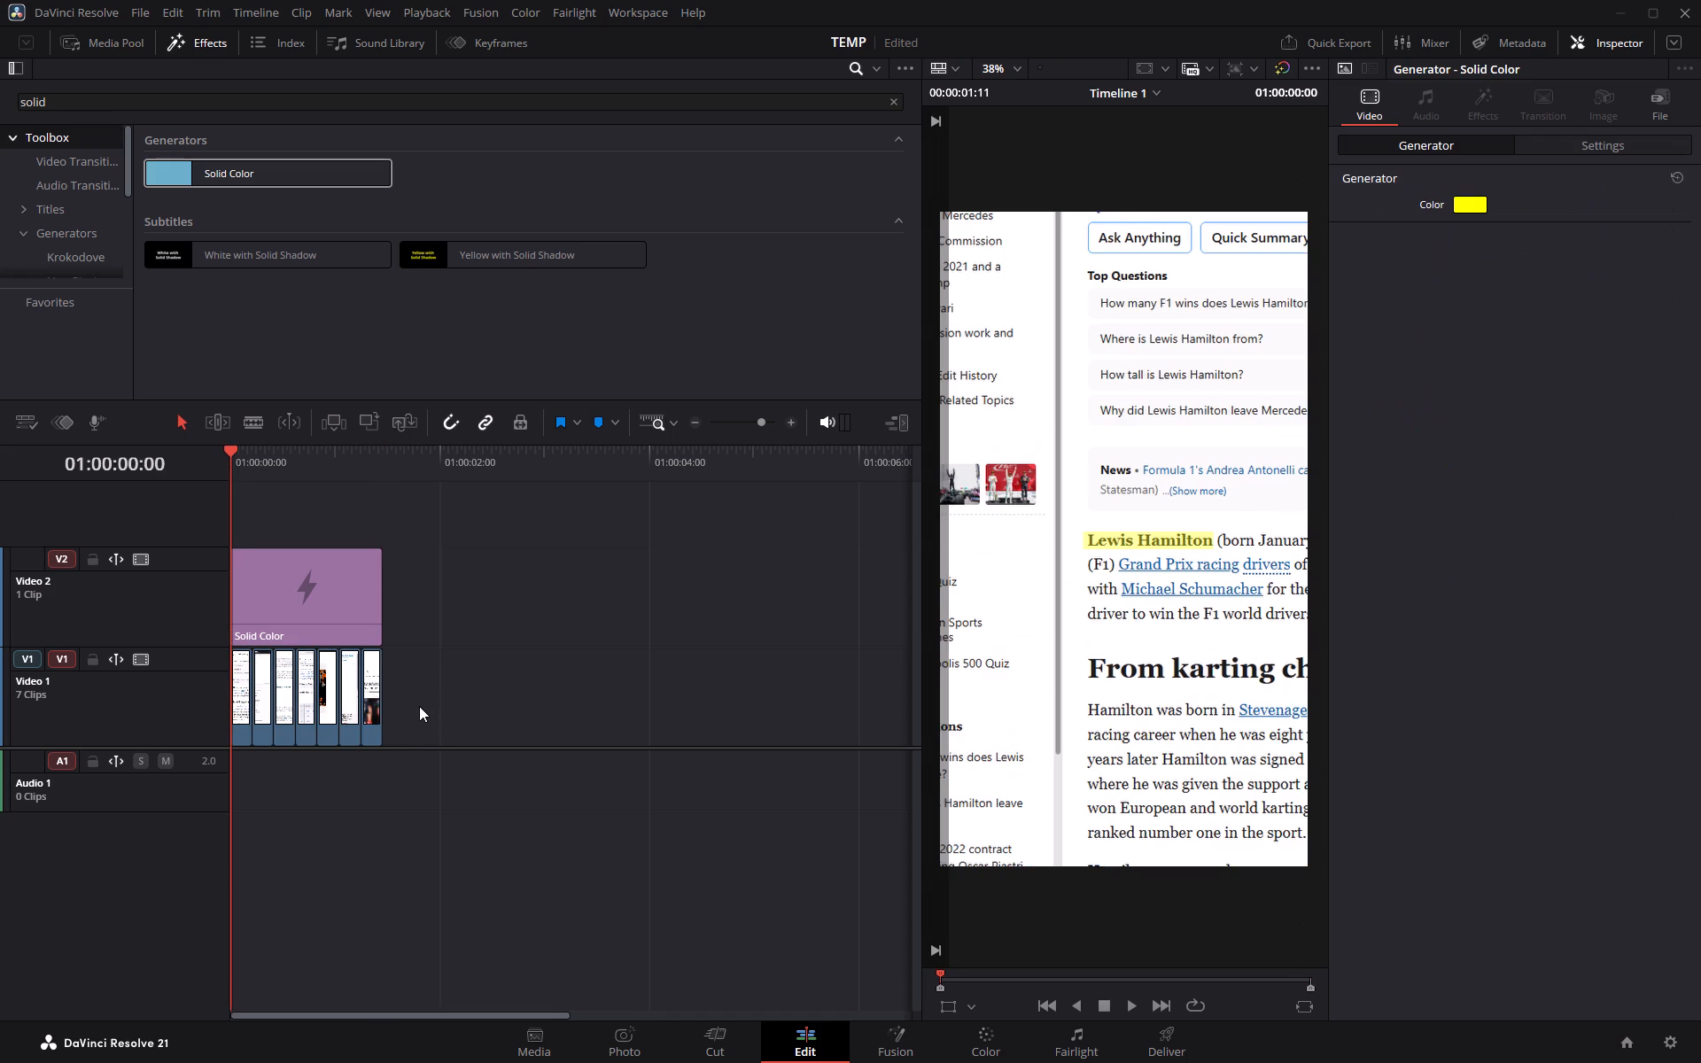
{"action": "left_click_drag", "start_coordinate": [233, 452], "coordinate": [373, 479]}
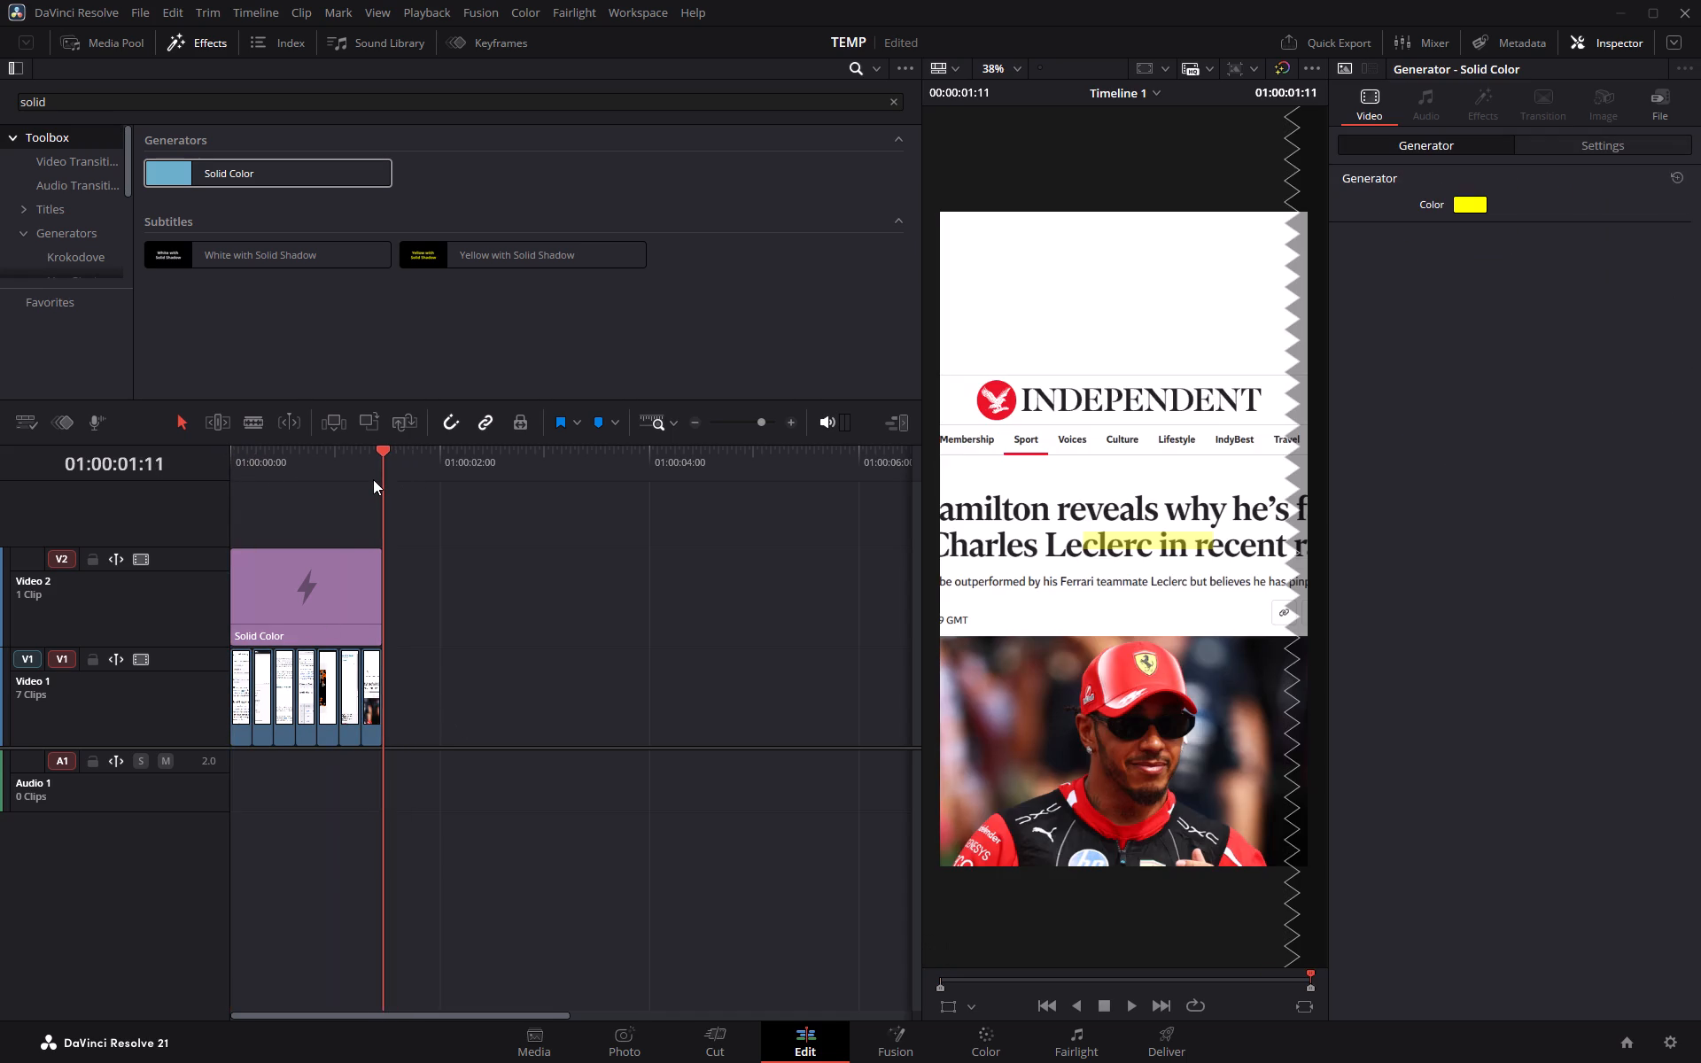
{"action": "left_click_drag", "start_coordinate": [373, 479], "coordinate": [375, 480]}
{"action": "key", "text": "ctrl+v"}
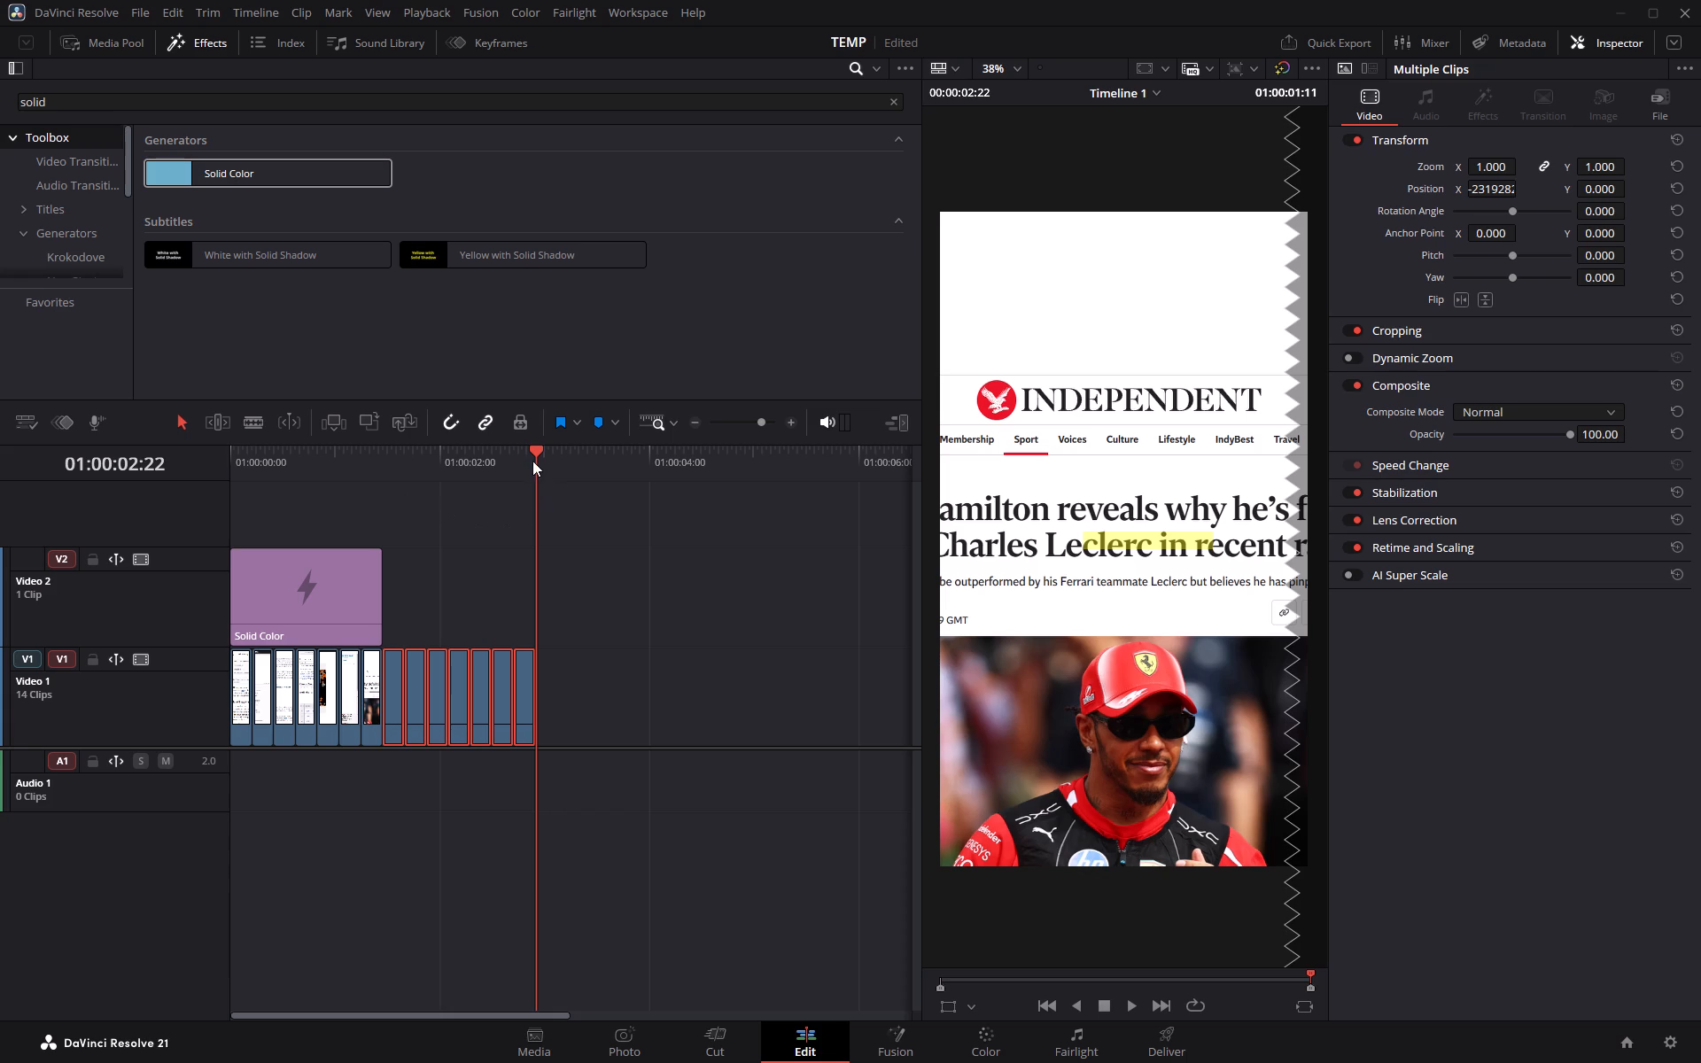
Extend the Solid Color clip to 01:00:02:22, the end of the duplicated screenshots, and play the match cut from the start.
{"action": "left_click_drag", "start_coordinate": [381, 590], "coordinate": [484, 597]}
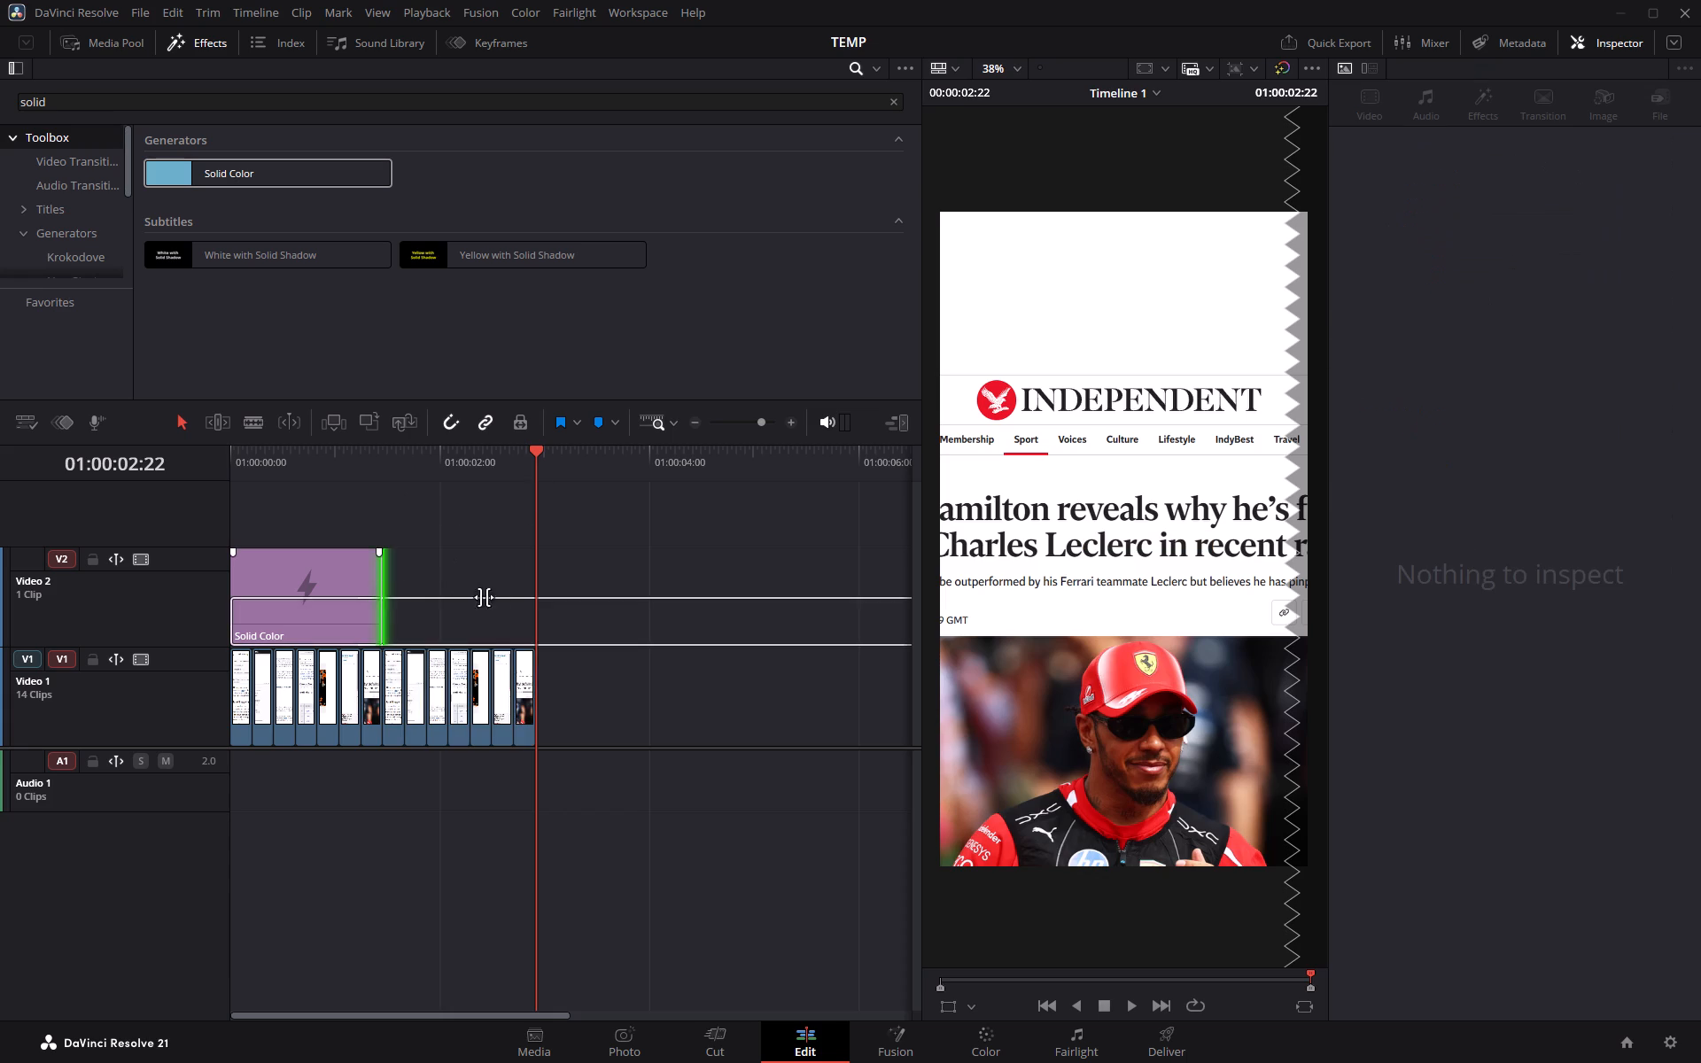
{"action": "left_click_drag", "start_coordinate": [484, 597], "coordinate": [544, 601]}
{"action": "left_click_drag", "start_coordinate": [532, 451], "coordinate": [157, 466]}
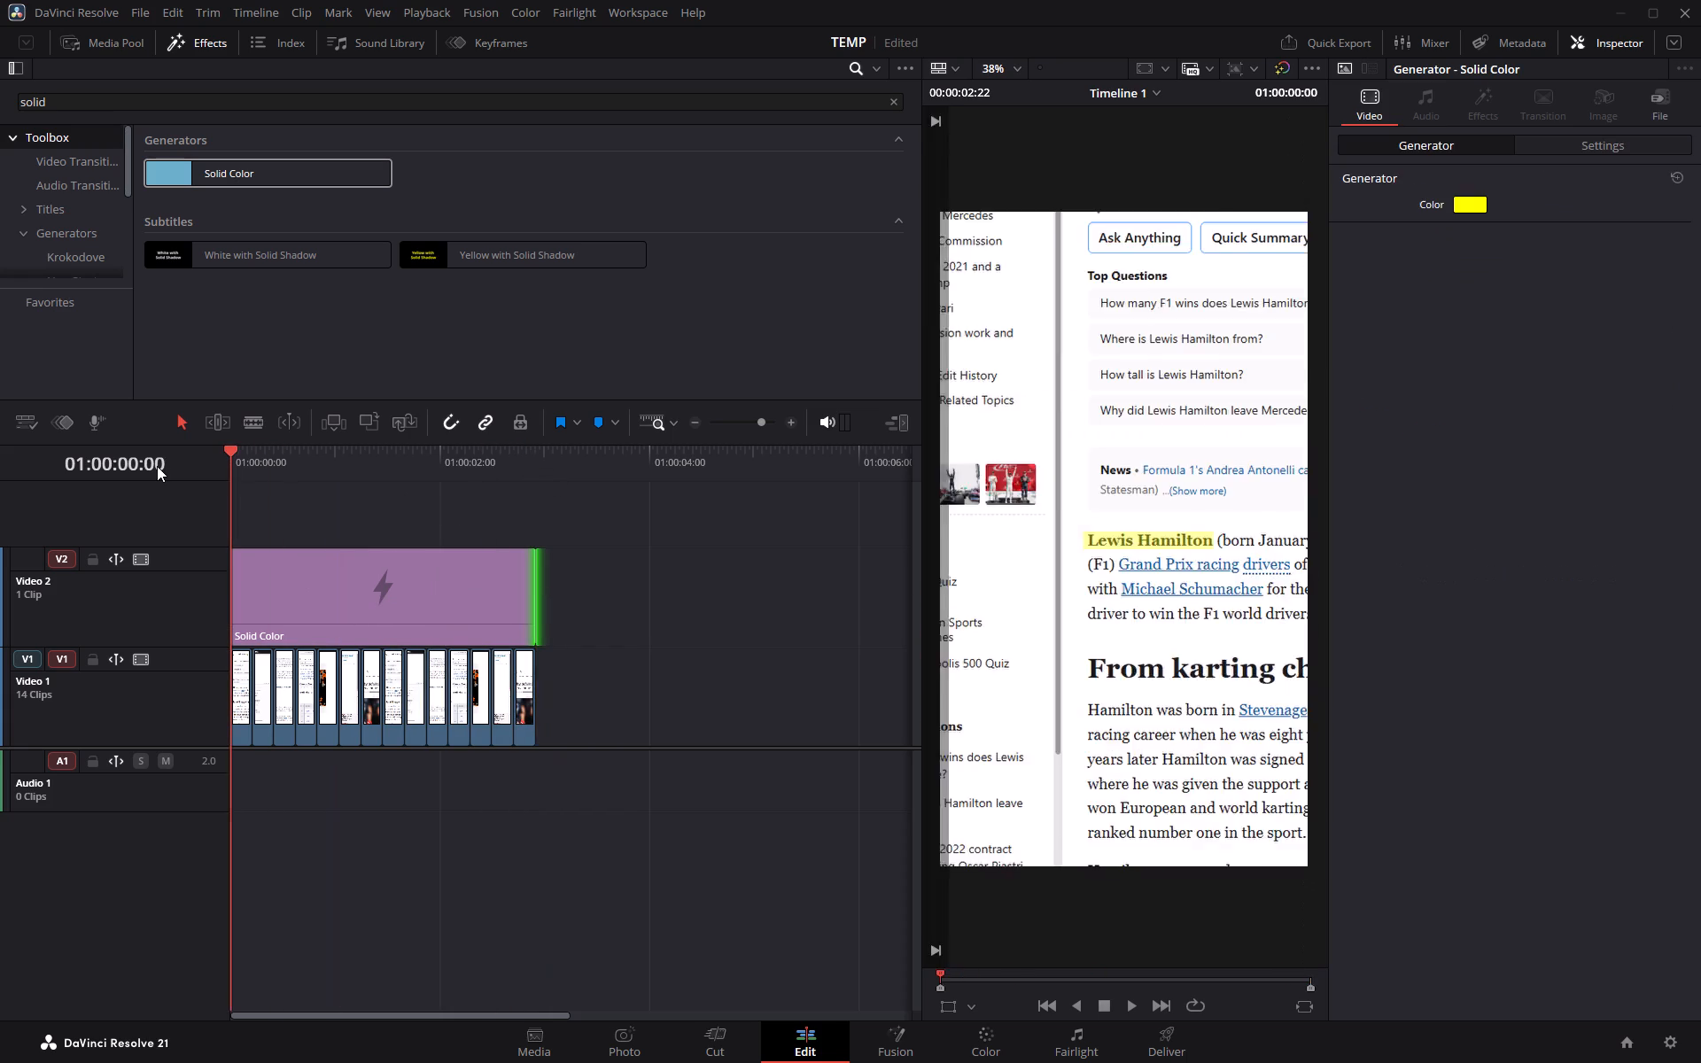
{"action": "key", "text": "space"}
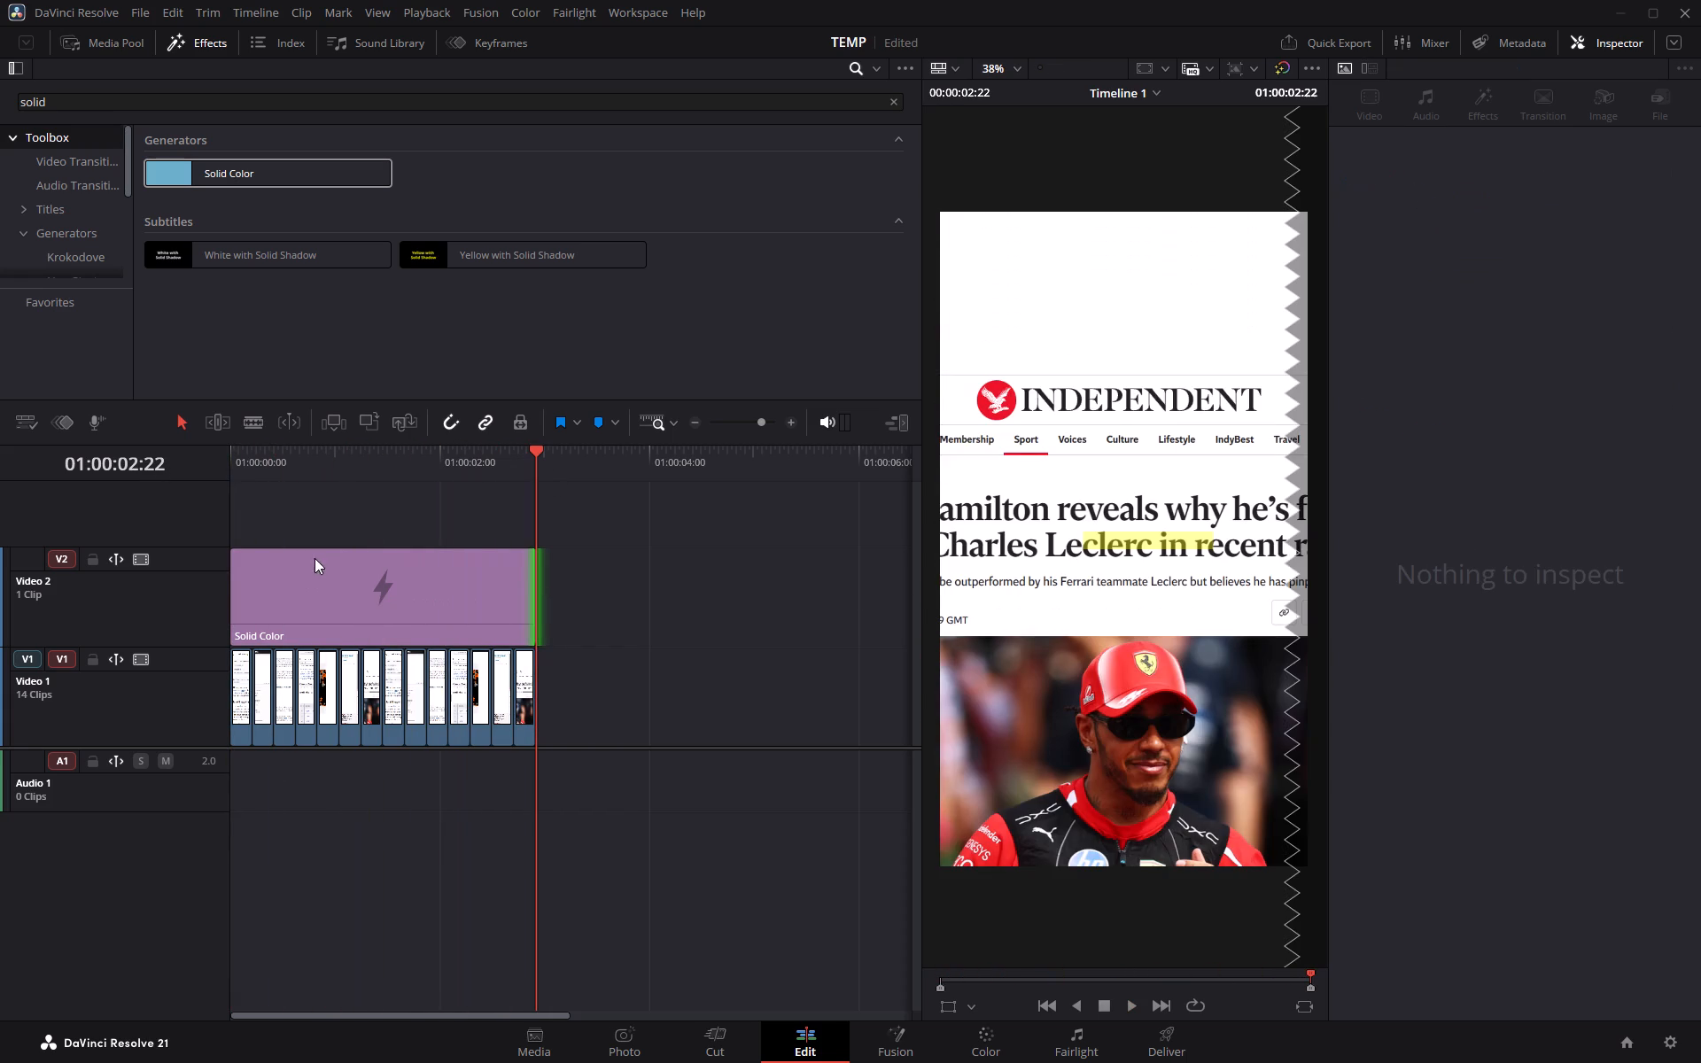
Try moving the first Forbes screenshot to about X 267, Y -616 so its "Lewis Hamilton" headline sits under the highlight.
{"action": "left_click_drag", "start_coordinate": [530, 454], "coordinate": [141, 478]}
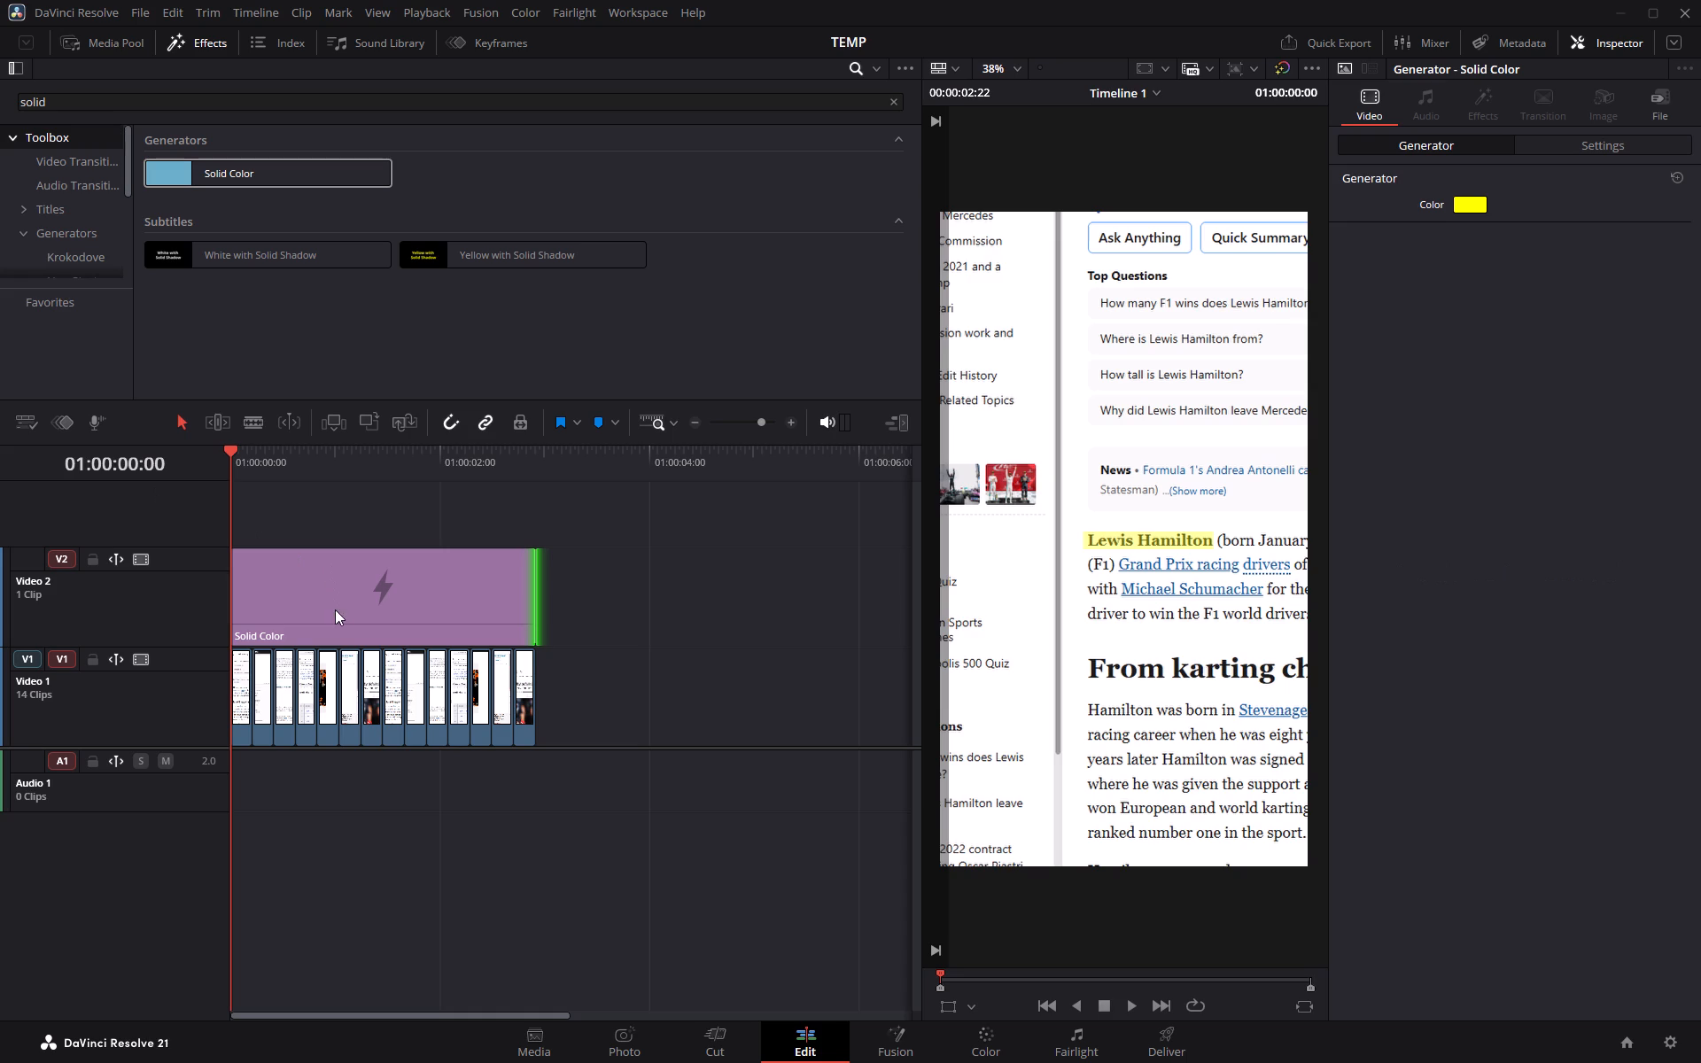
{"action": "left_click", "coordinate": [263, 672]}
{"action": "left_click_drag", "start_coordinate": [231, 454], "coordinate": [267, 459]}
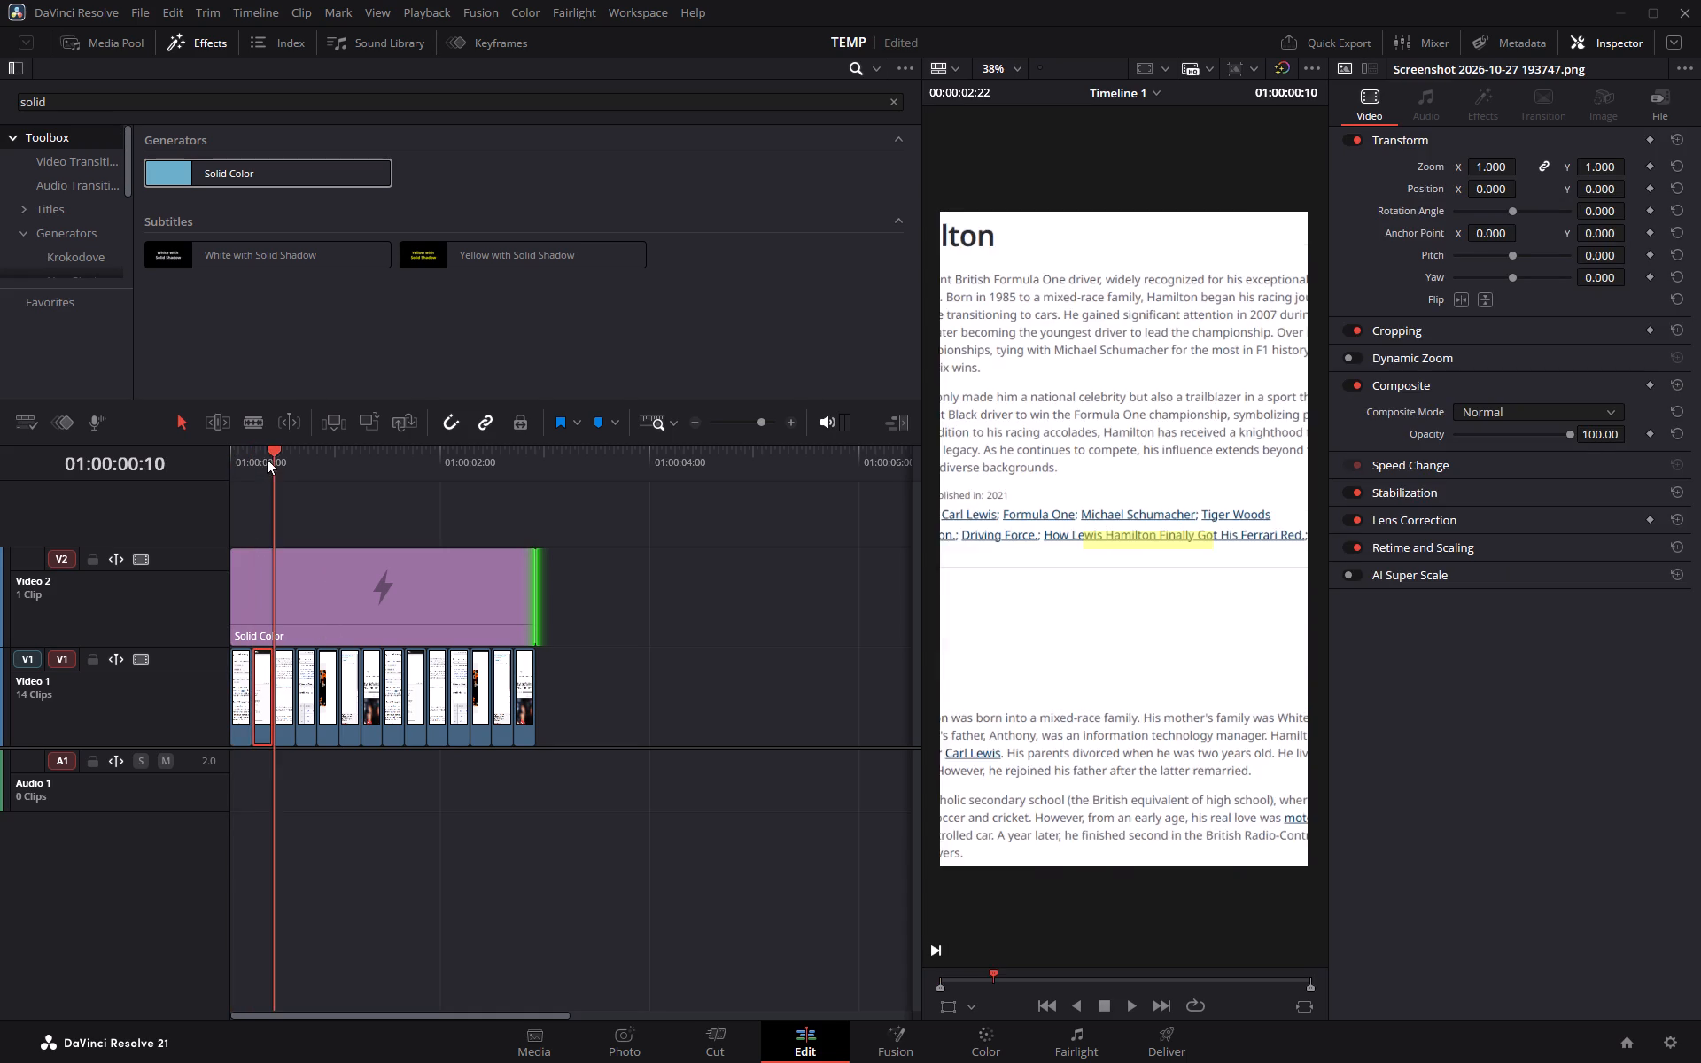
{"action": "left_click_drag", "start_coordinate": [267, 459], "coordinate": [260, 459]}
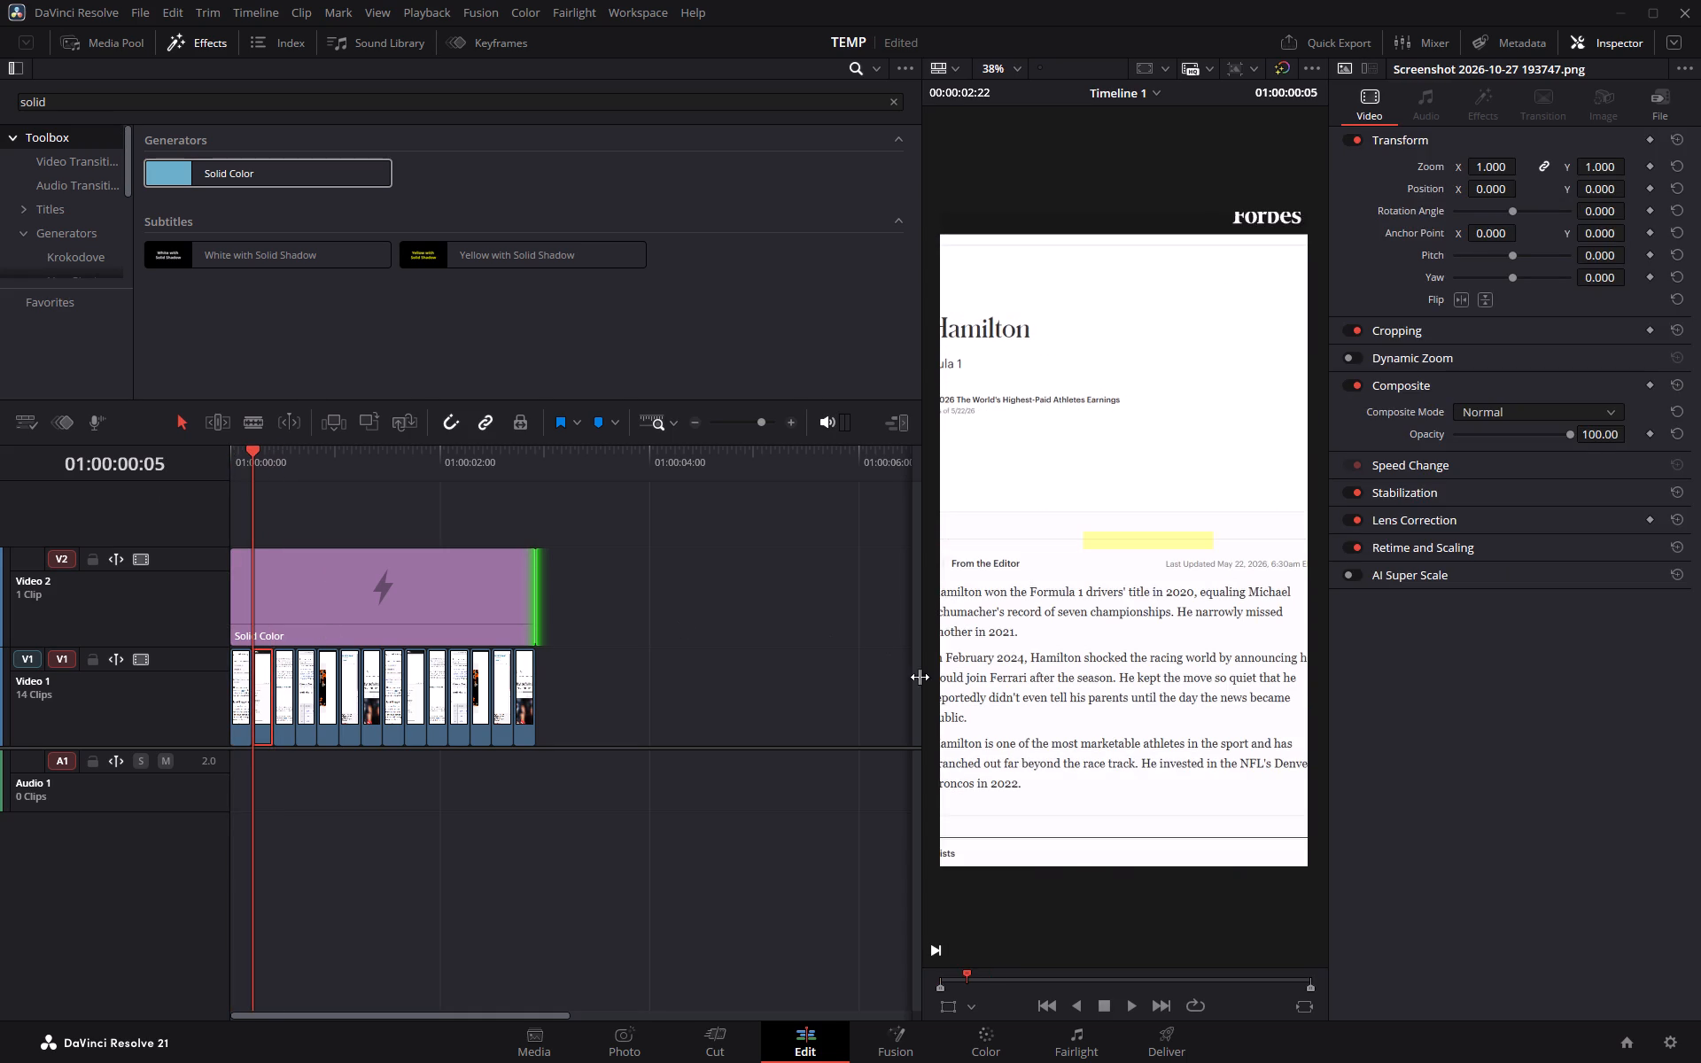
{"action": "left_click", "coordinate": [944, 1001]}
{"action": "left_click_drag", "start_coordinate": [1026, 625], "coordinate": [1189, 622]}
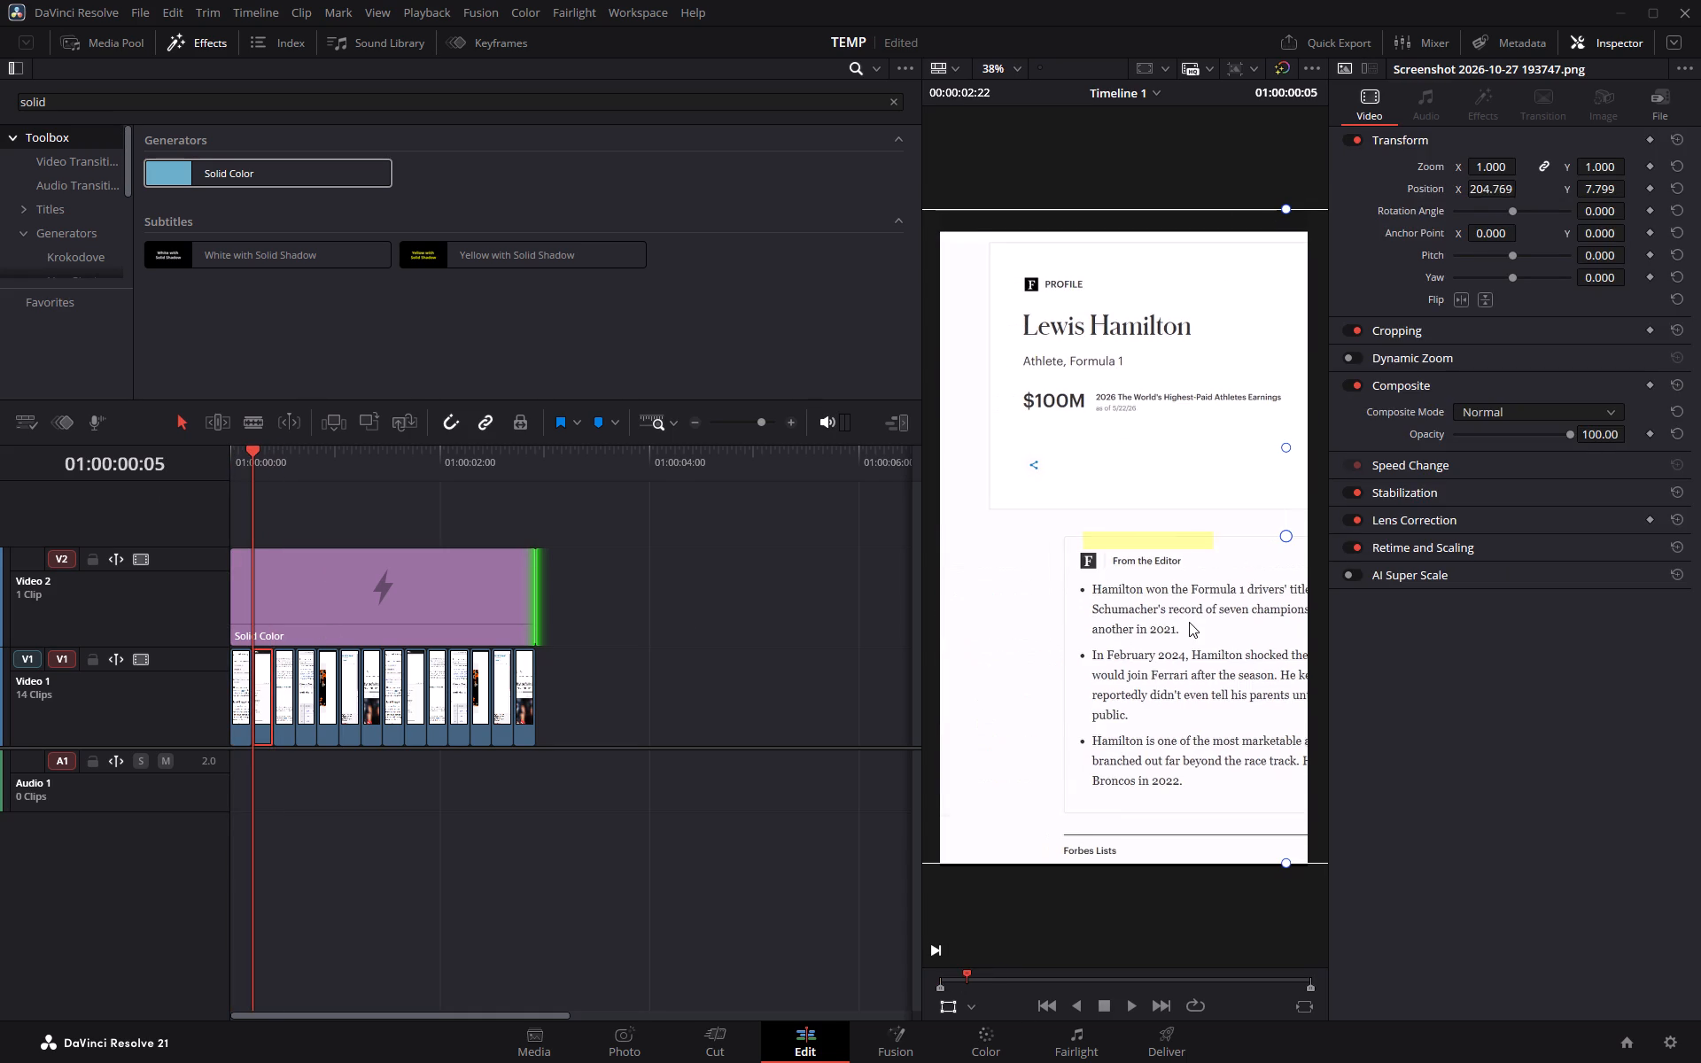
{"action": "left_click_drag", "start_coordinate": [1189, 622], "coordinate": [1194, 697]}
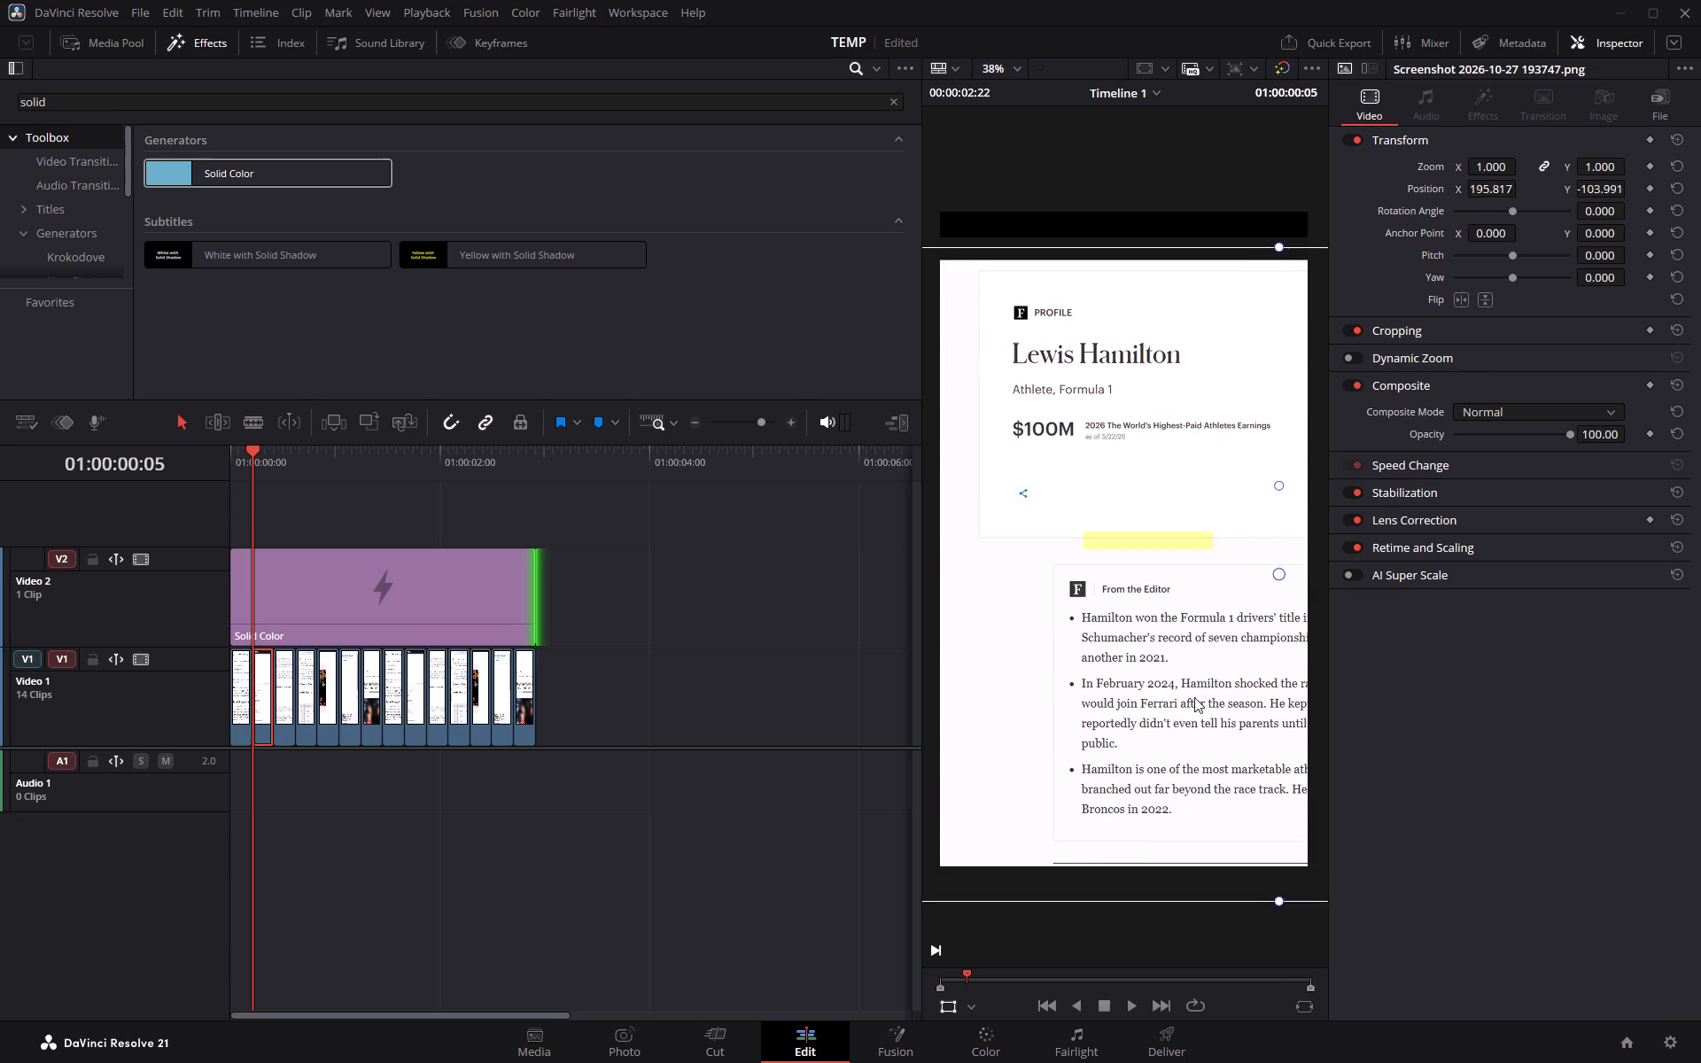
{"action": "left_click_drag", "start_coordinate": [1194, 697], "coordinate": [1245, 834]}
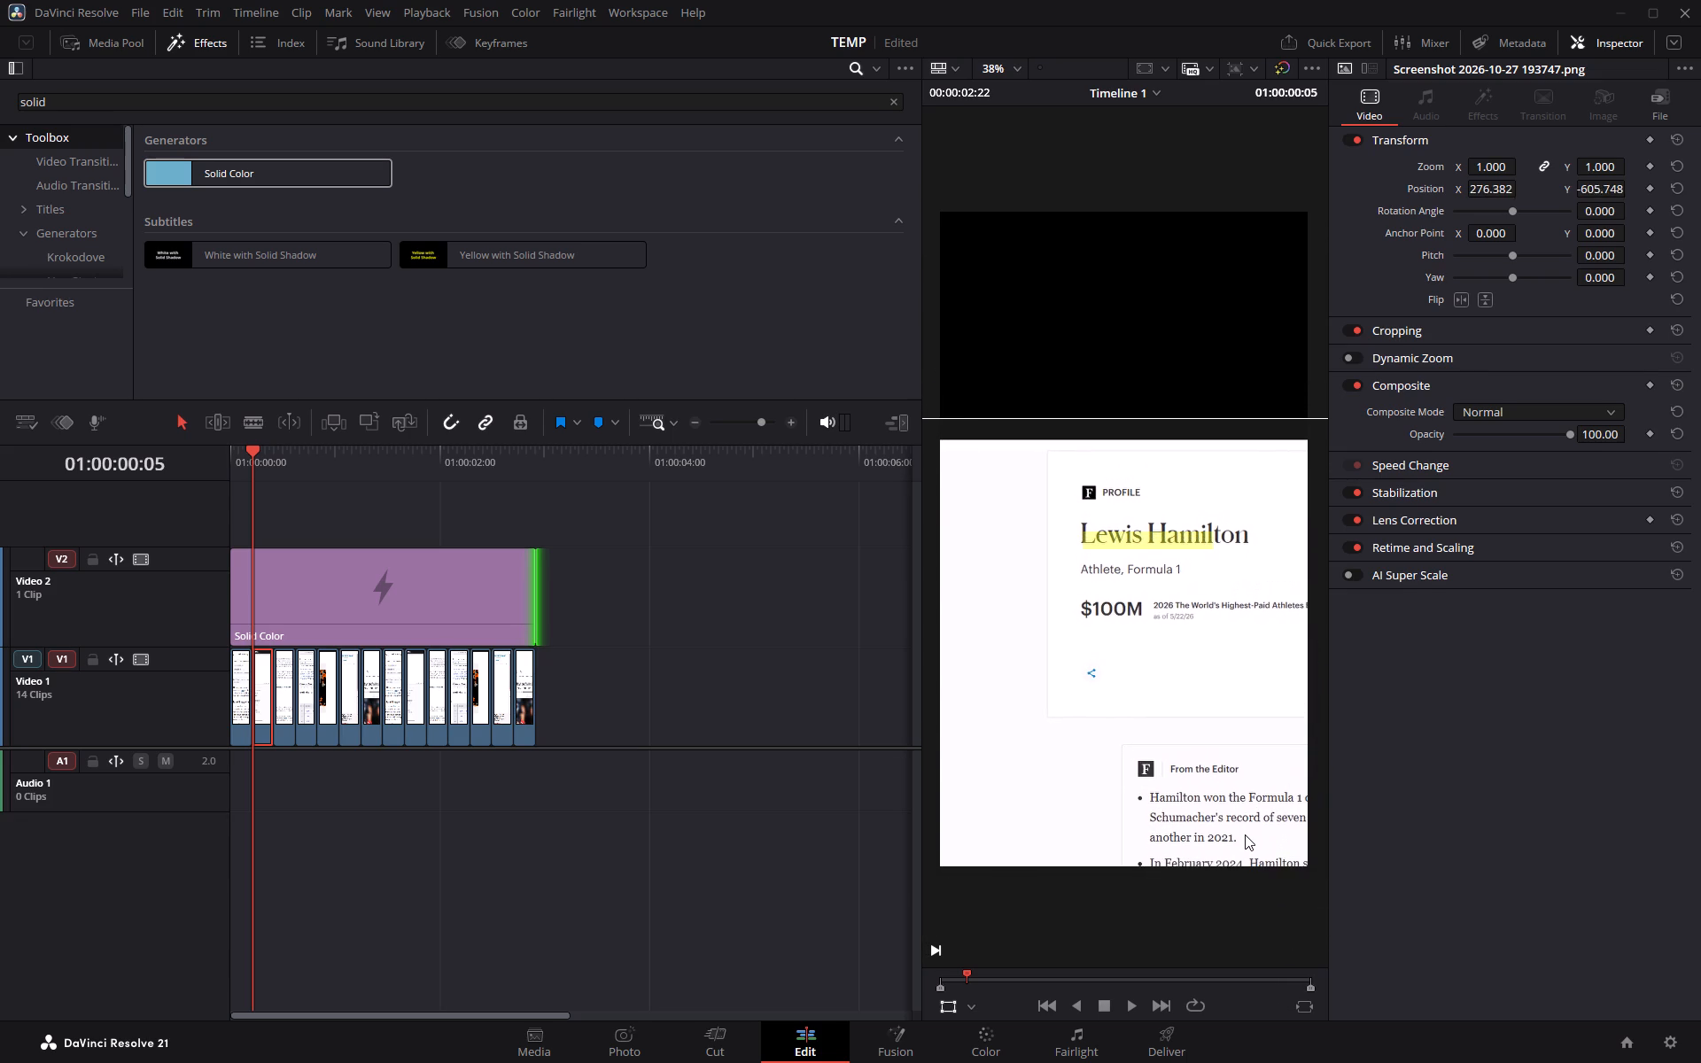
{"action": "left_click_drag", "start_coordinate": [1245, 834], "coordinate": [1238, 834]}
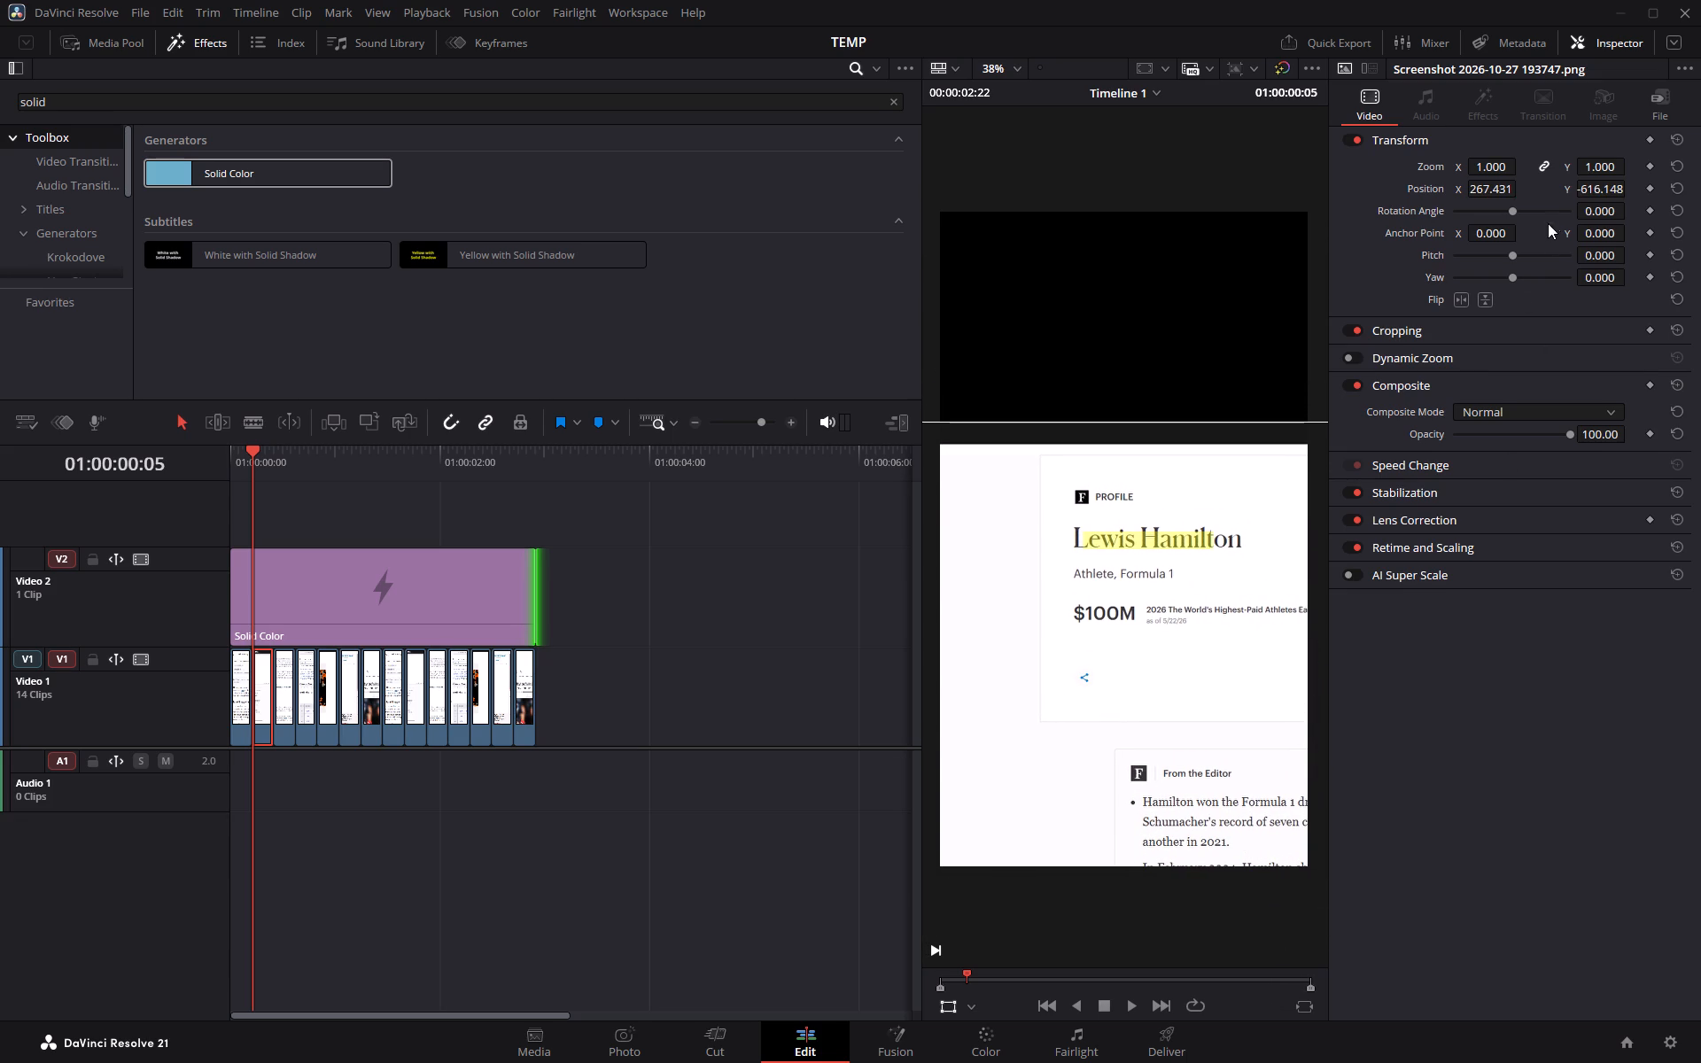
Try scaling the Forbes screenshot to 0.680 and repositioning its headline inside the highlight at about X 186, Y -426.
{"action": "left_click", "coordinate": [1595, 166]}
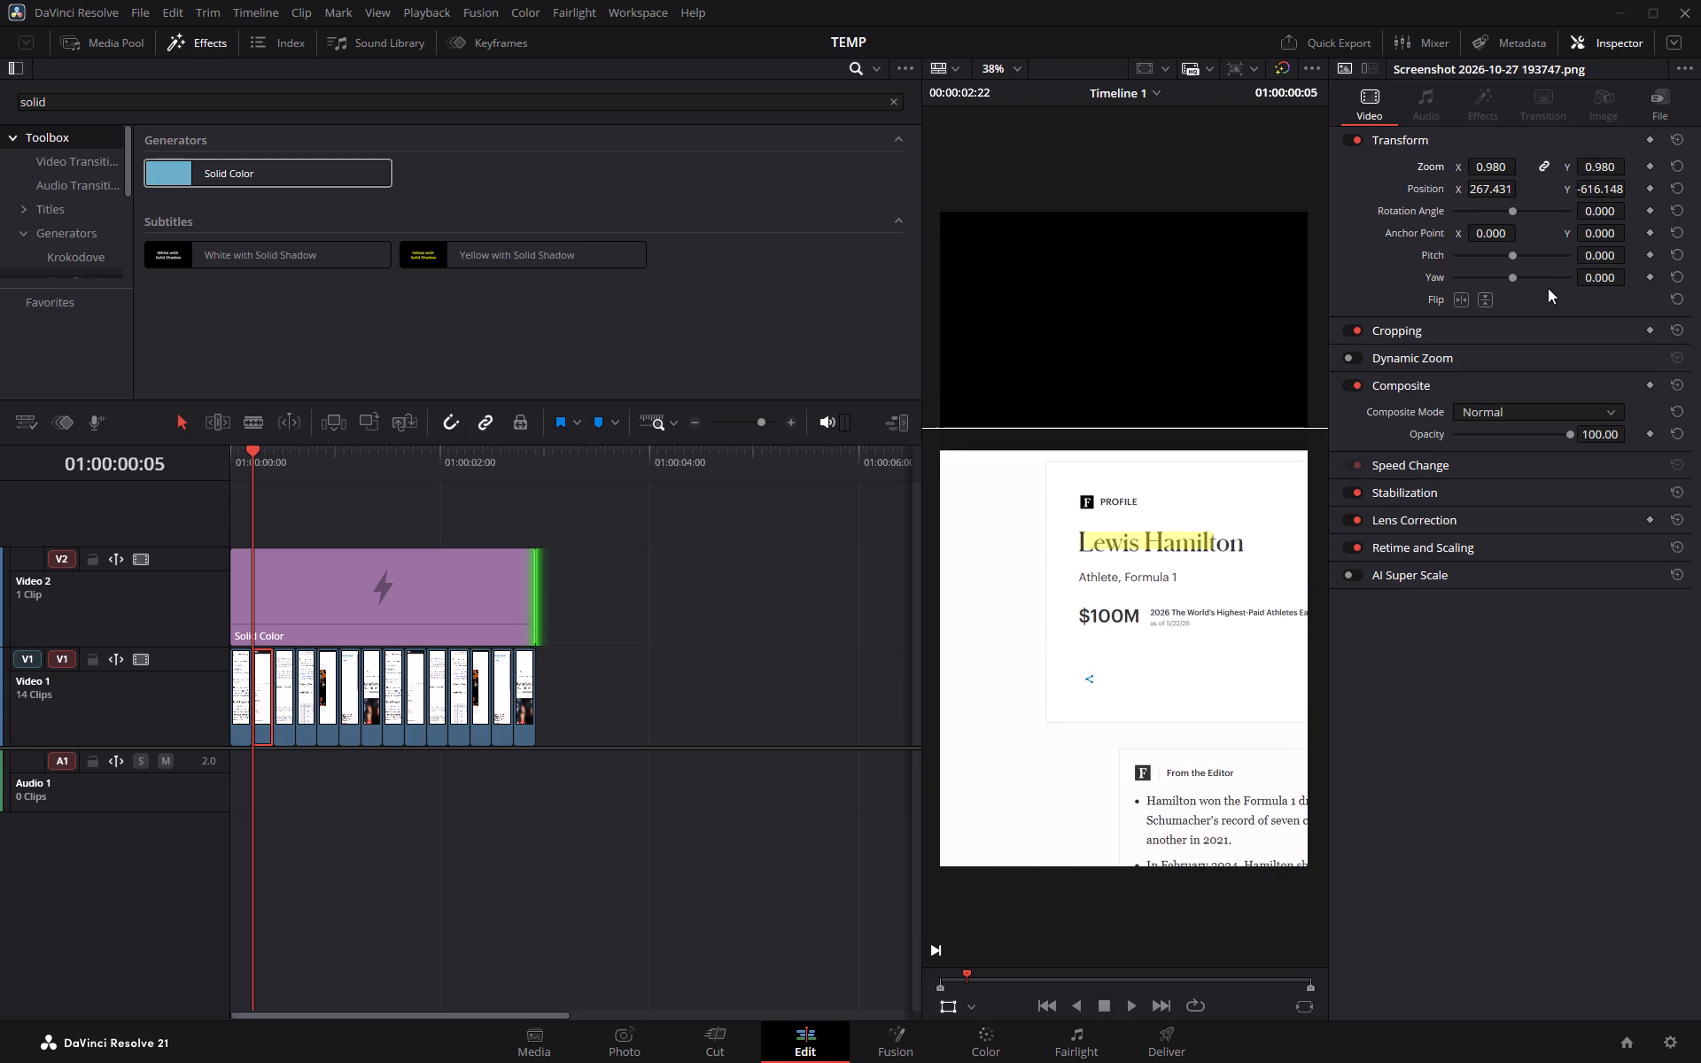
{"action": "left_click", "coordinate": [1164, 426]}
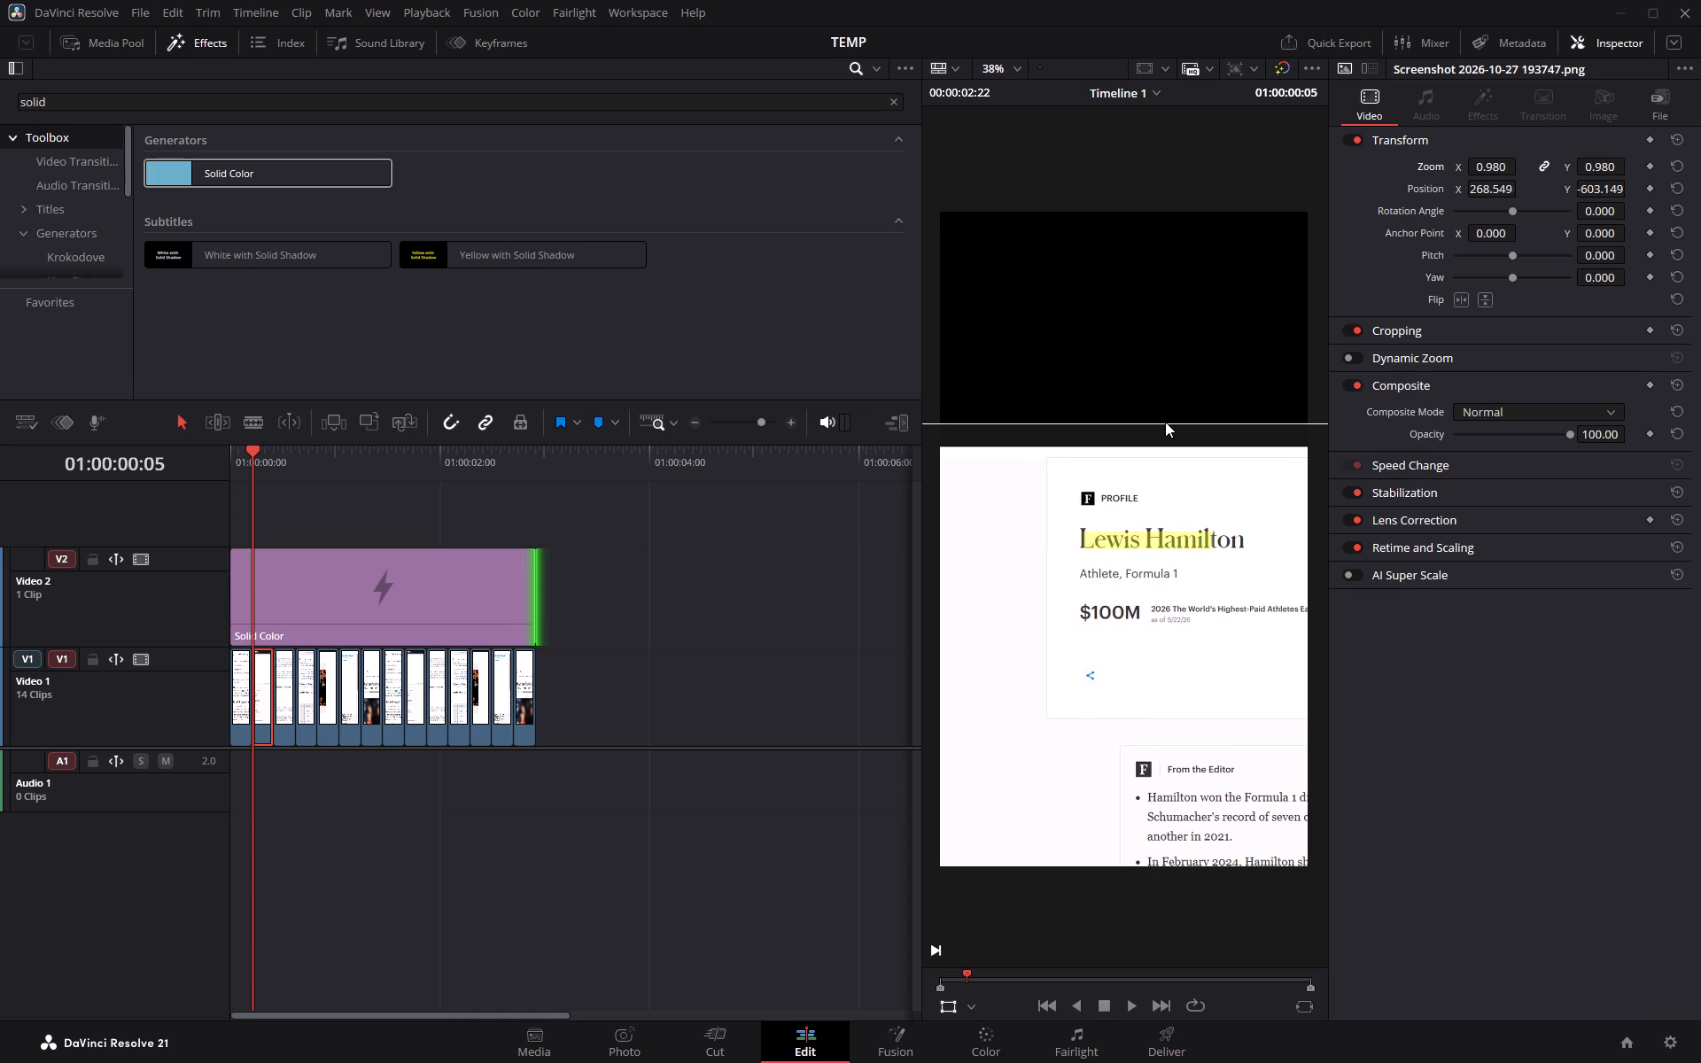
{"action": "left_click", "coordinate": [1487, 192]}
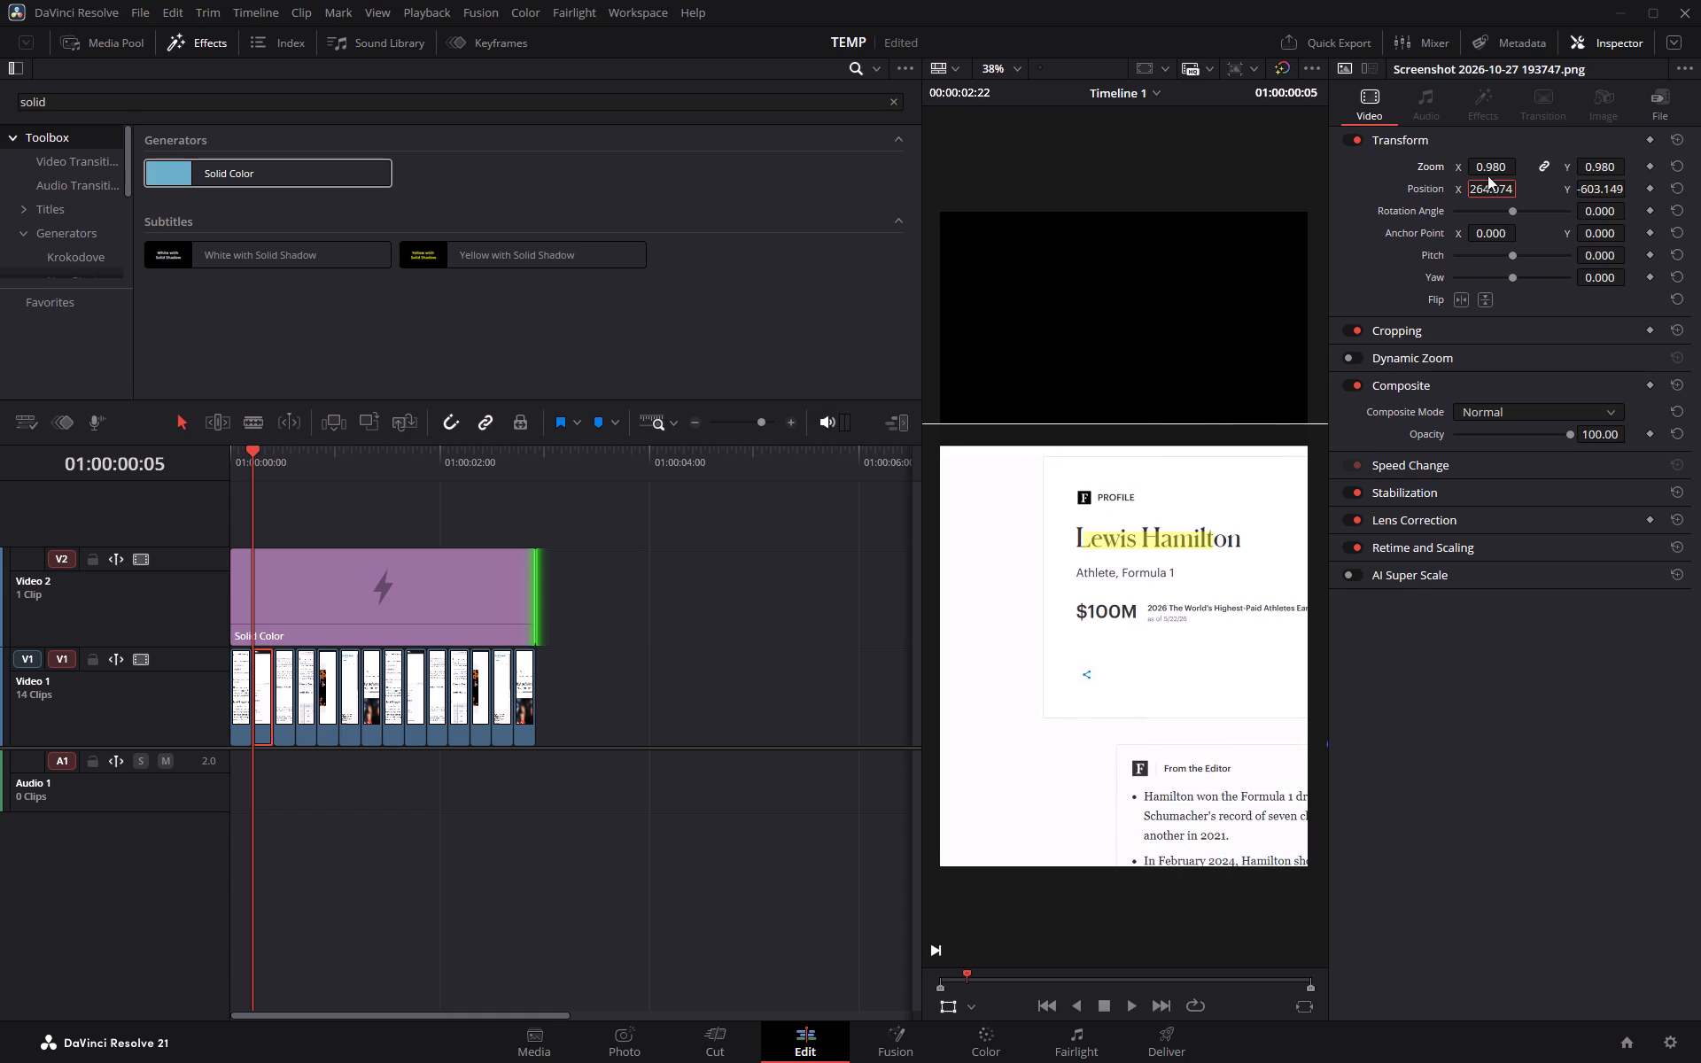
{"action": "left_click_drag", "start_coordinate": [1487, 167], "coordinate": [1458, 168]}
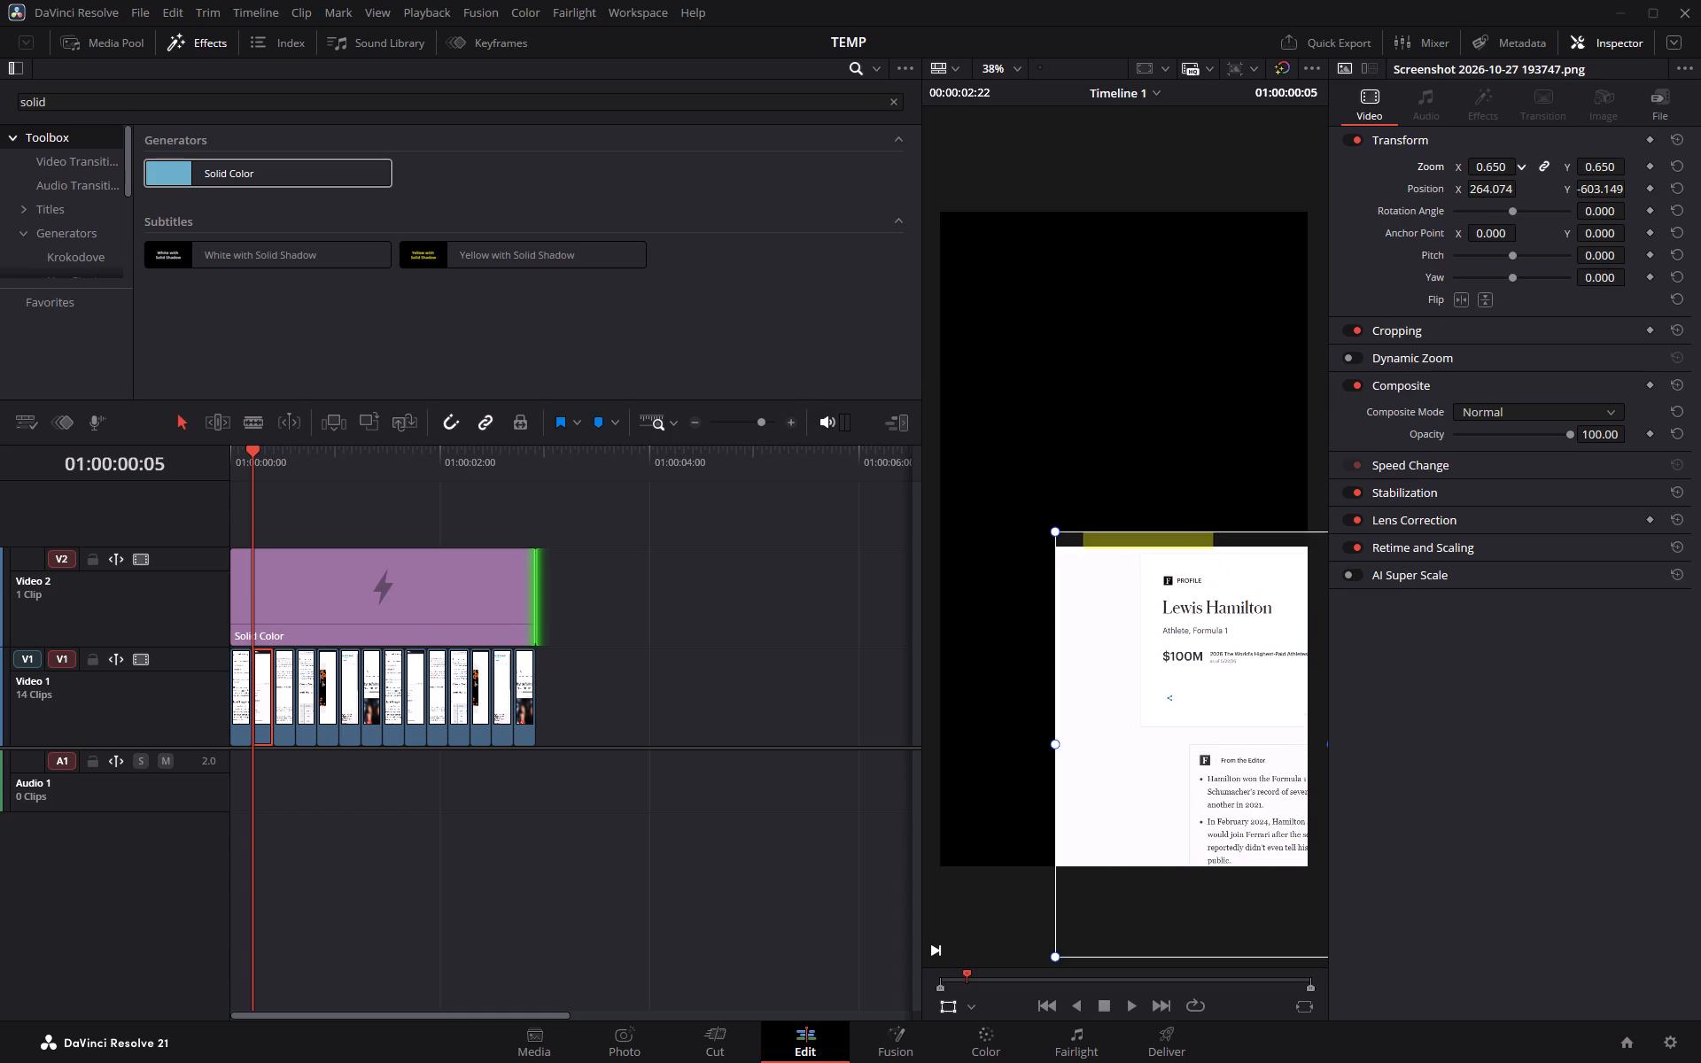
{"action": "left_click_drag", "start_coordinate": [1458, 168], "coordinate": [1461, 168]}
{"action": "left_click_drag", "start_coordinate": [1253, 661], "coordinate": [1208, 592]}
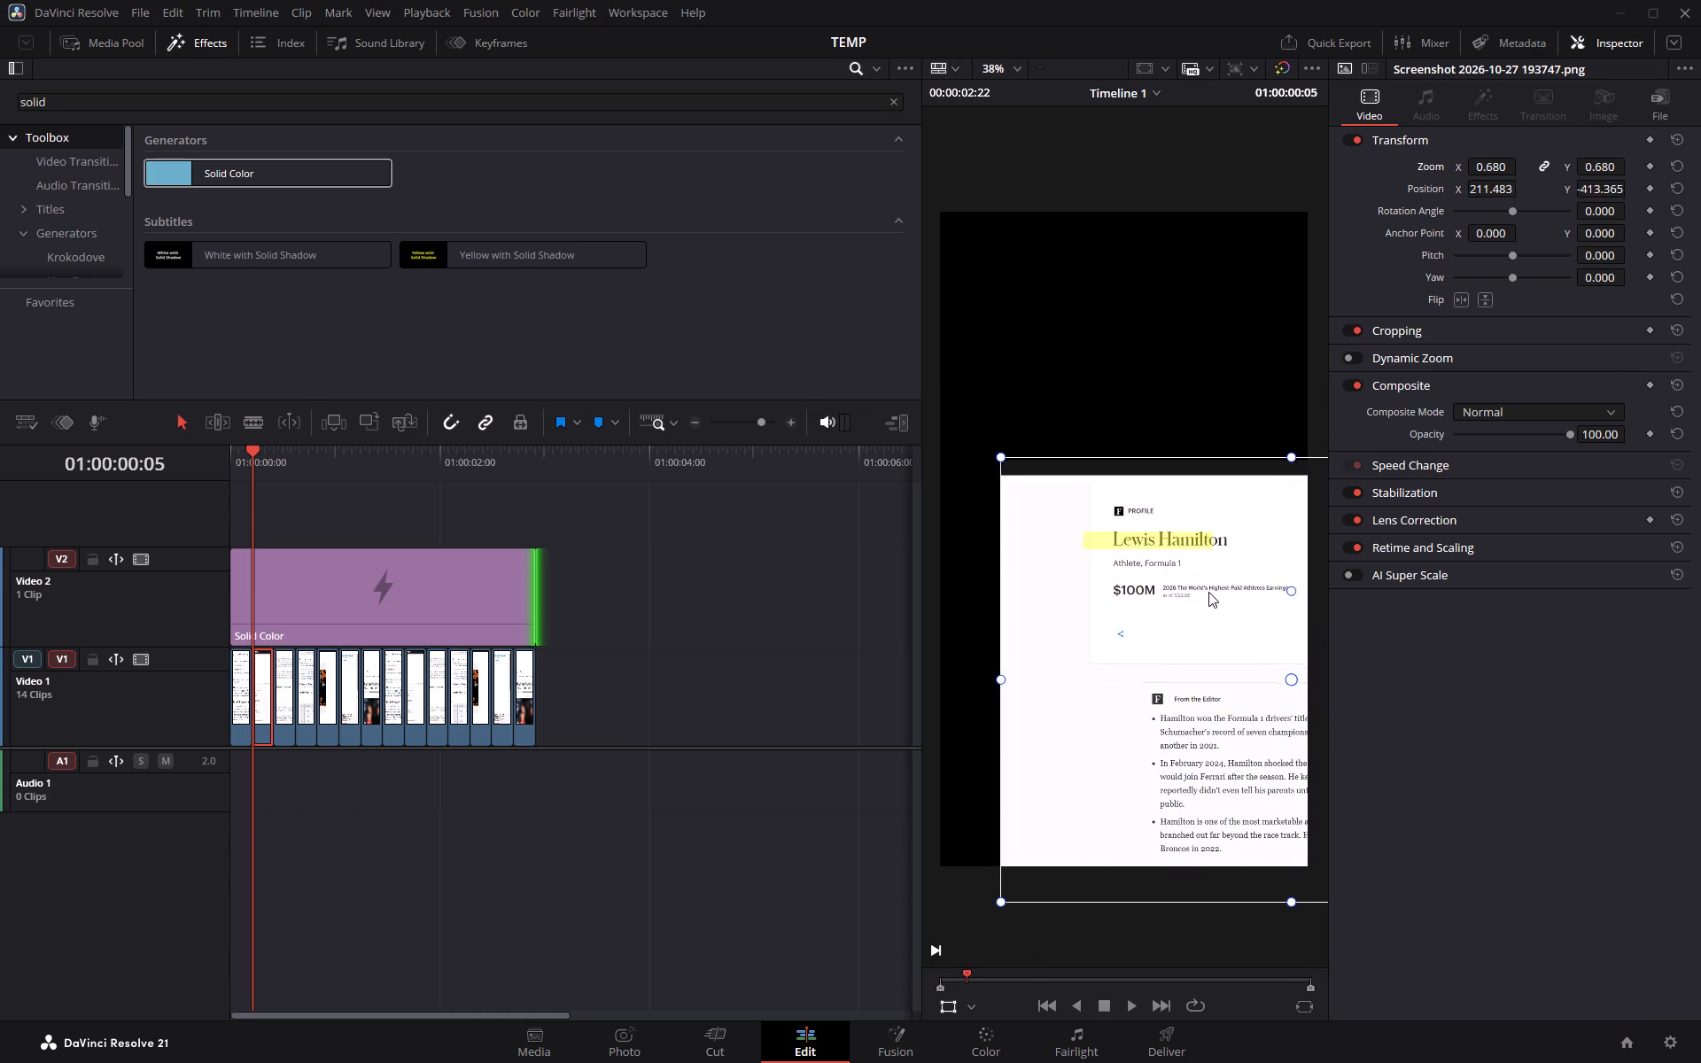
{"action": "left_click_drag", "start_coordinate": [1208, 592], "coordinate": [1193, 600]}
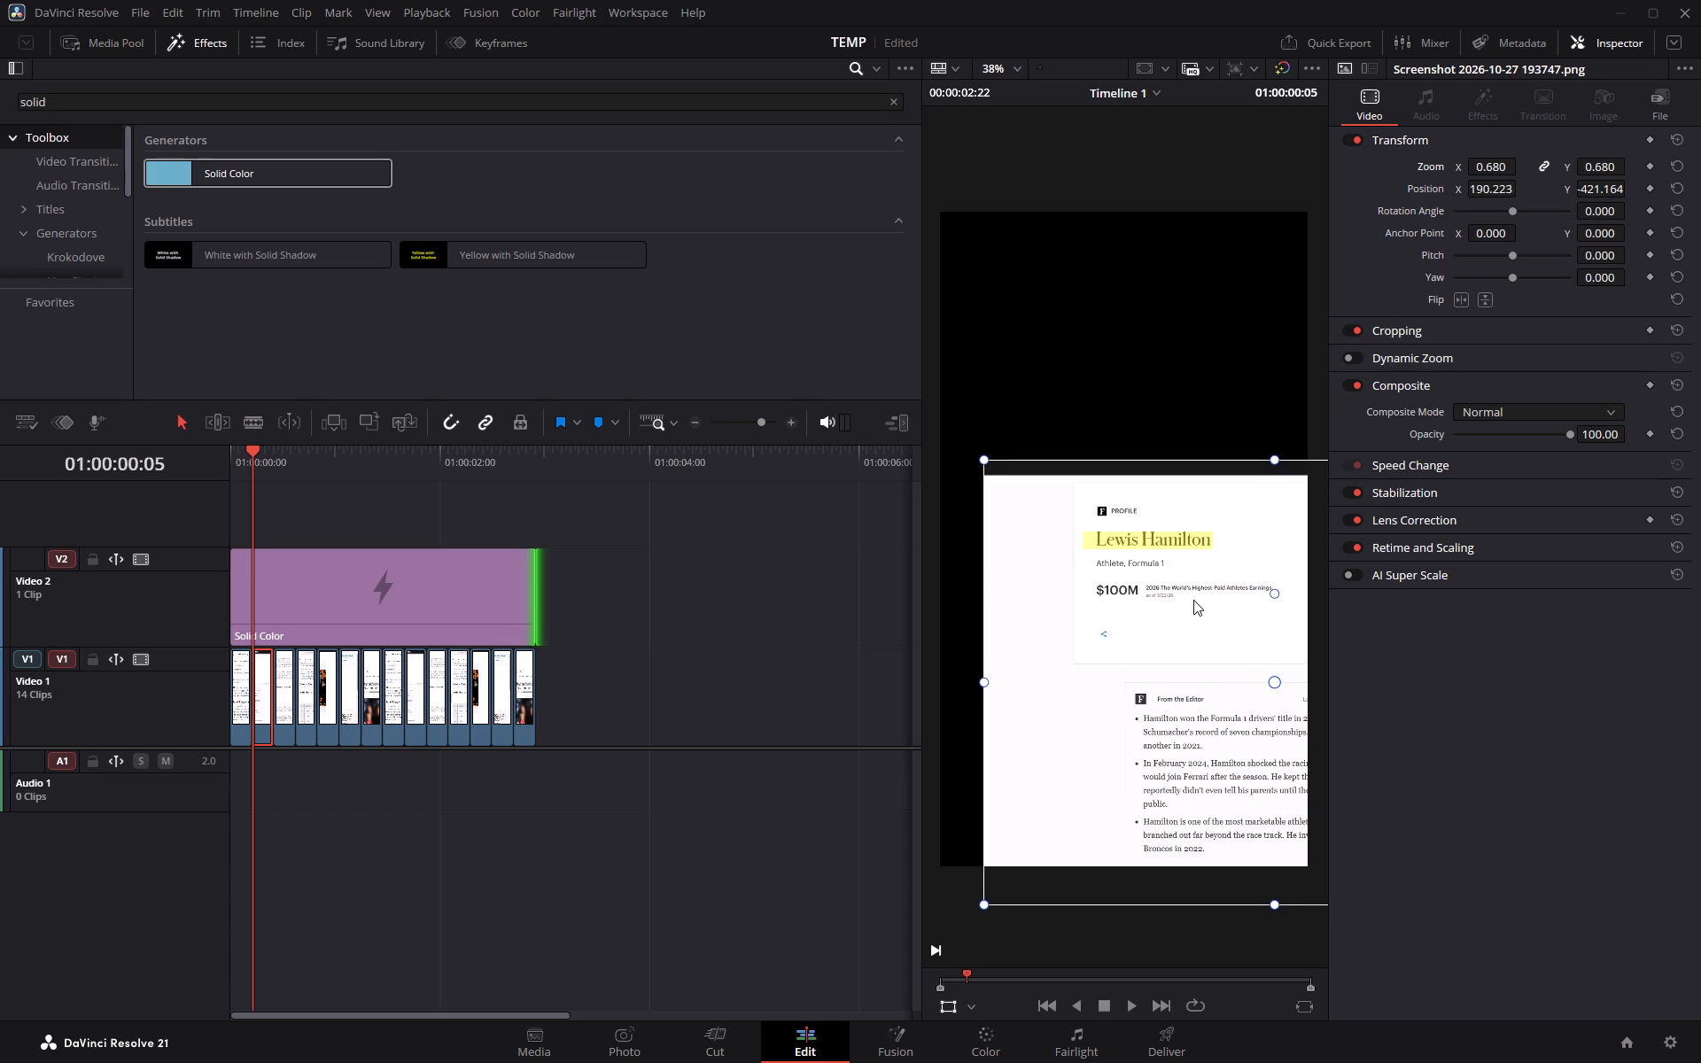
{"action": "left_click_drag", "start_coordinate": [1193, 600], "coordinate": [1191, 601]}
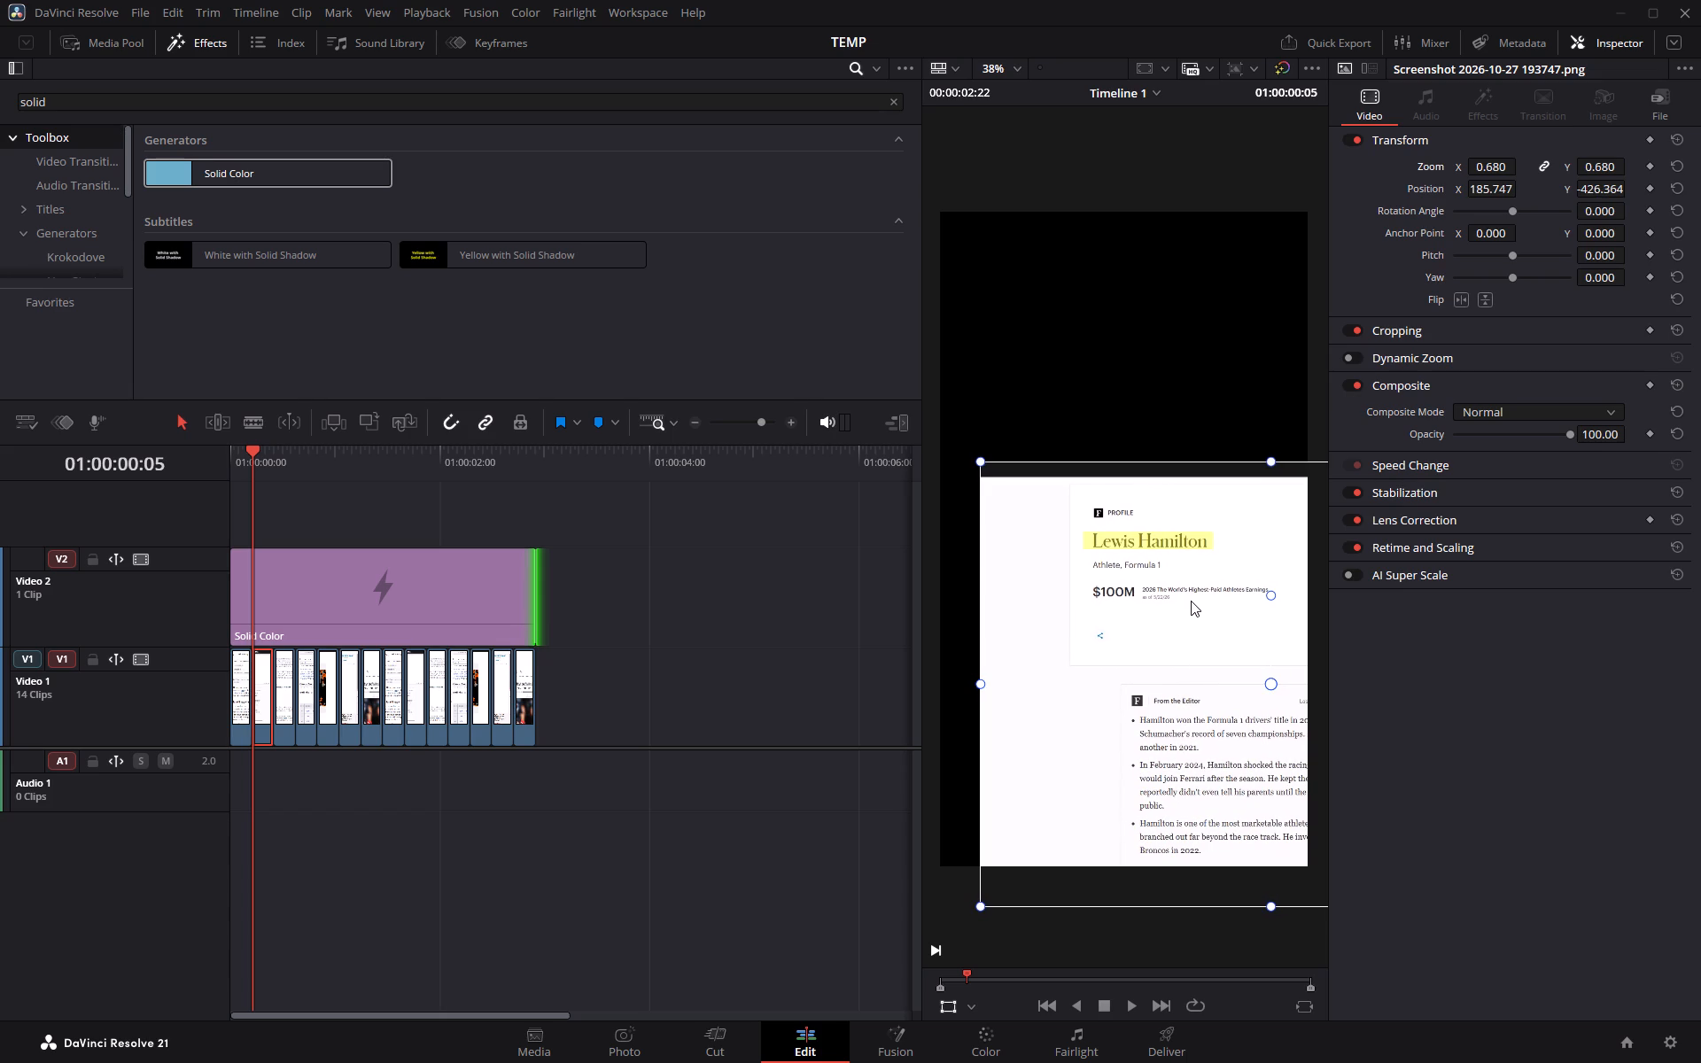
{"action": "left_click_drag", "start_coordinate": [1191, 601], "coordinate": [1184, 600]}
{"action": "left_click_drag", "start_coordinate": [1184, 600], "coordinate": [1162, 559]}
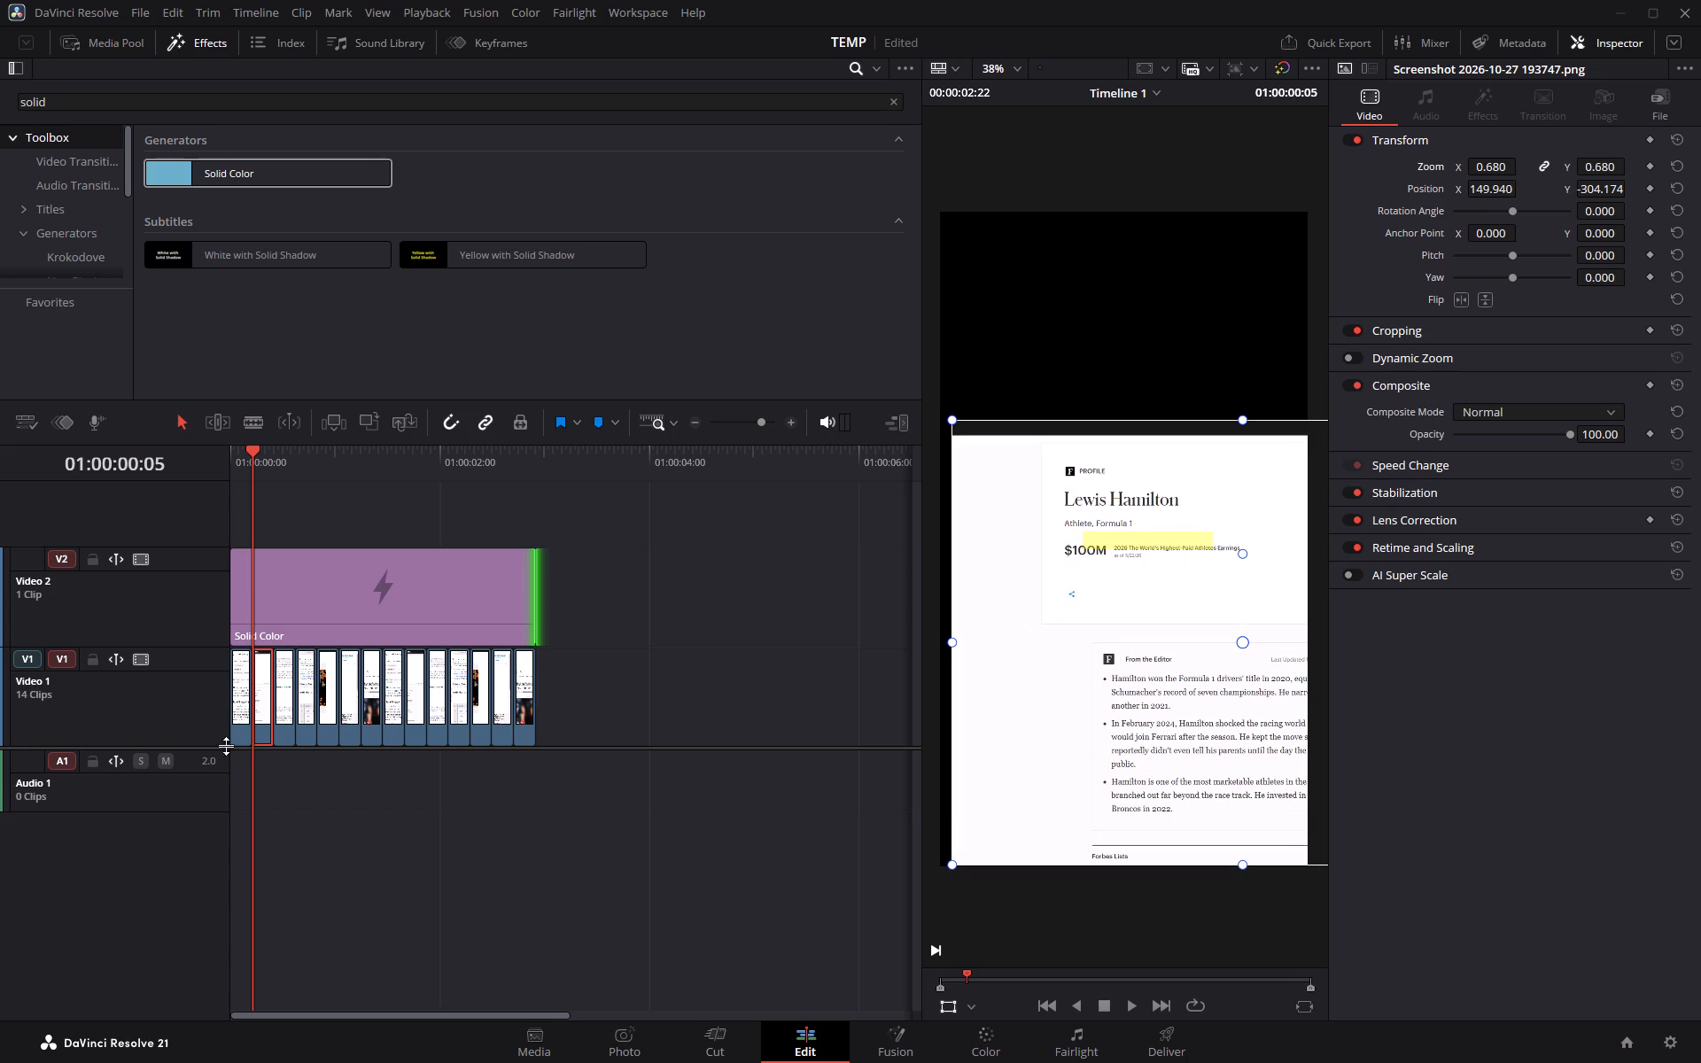
Delete the Forbes screenshot, the second clip on Video 1.
{"action": "key", "text": "BackSpace"}
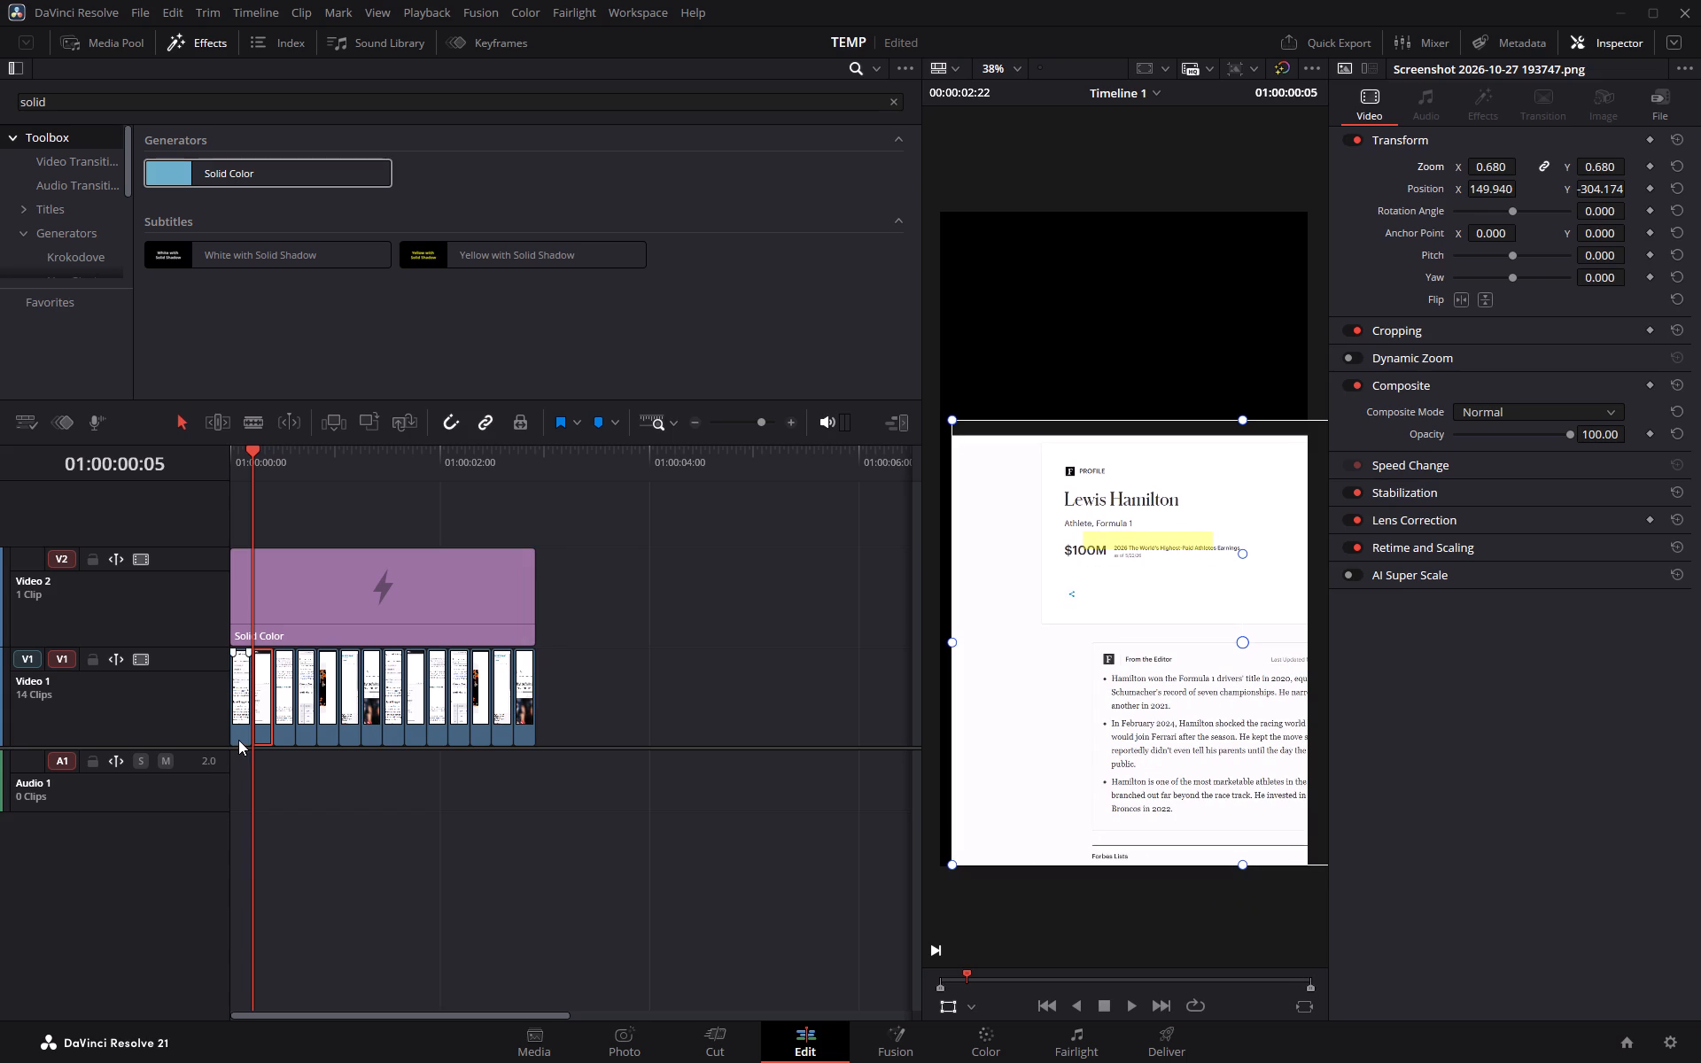
{"action": "left_click", "coordinate": [260, 732]}
{"action": "key", "text": "BackSpace"}
{"action": "left_click", "coordinate": [376, 811]}
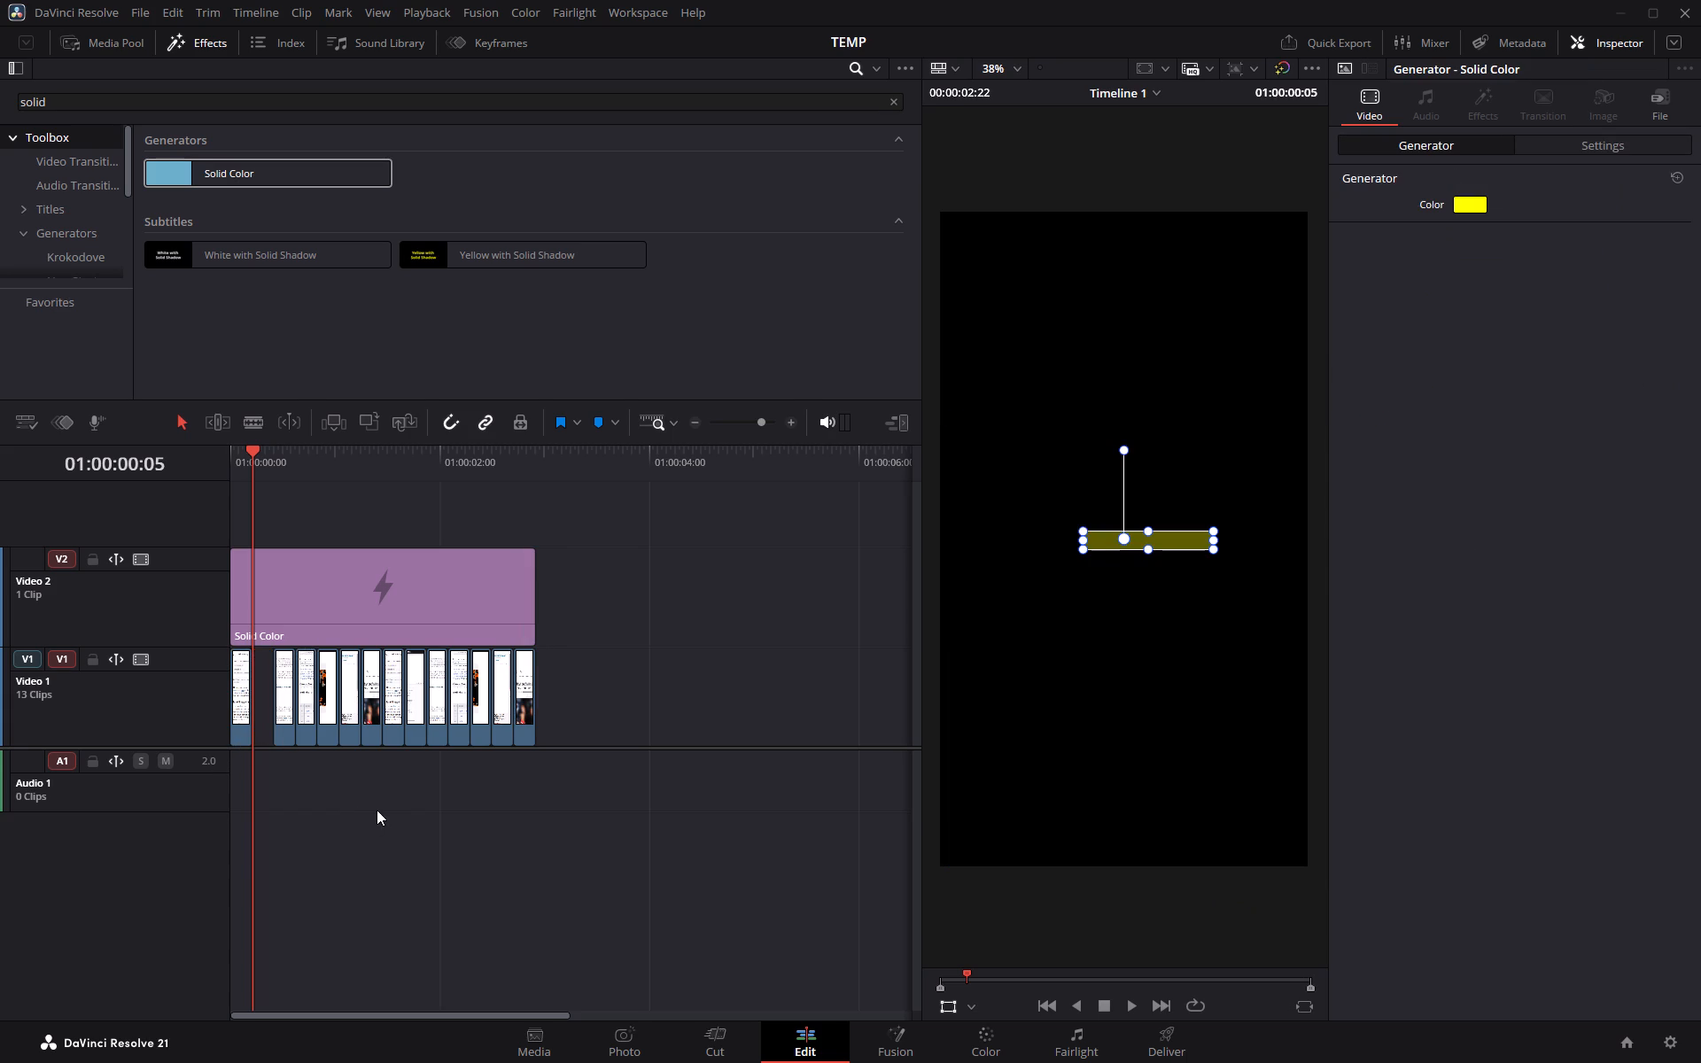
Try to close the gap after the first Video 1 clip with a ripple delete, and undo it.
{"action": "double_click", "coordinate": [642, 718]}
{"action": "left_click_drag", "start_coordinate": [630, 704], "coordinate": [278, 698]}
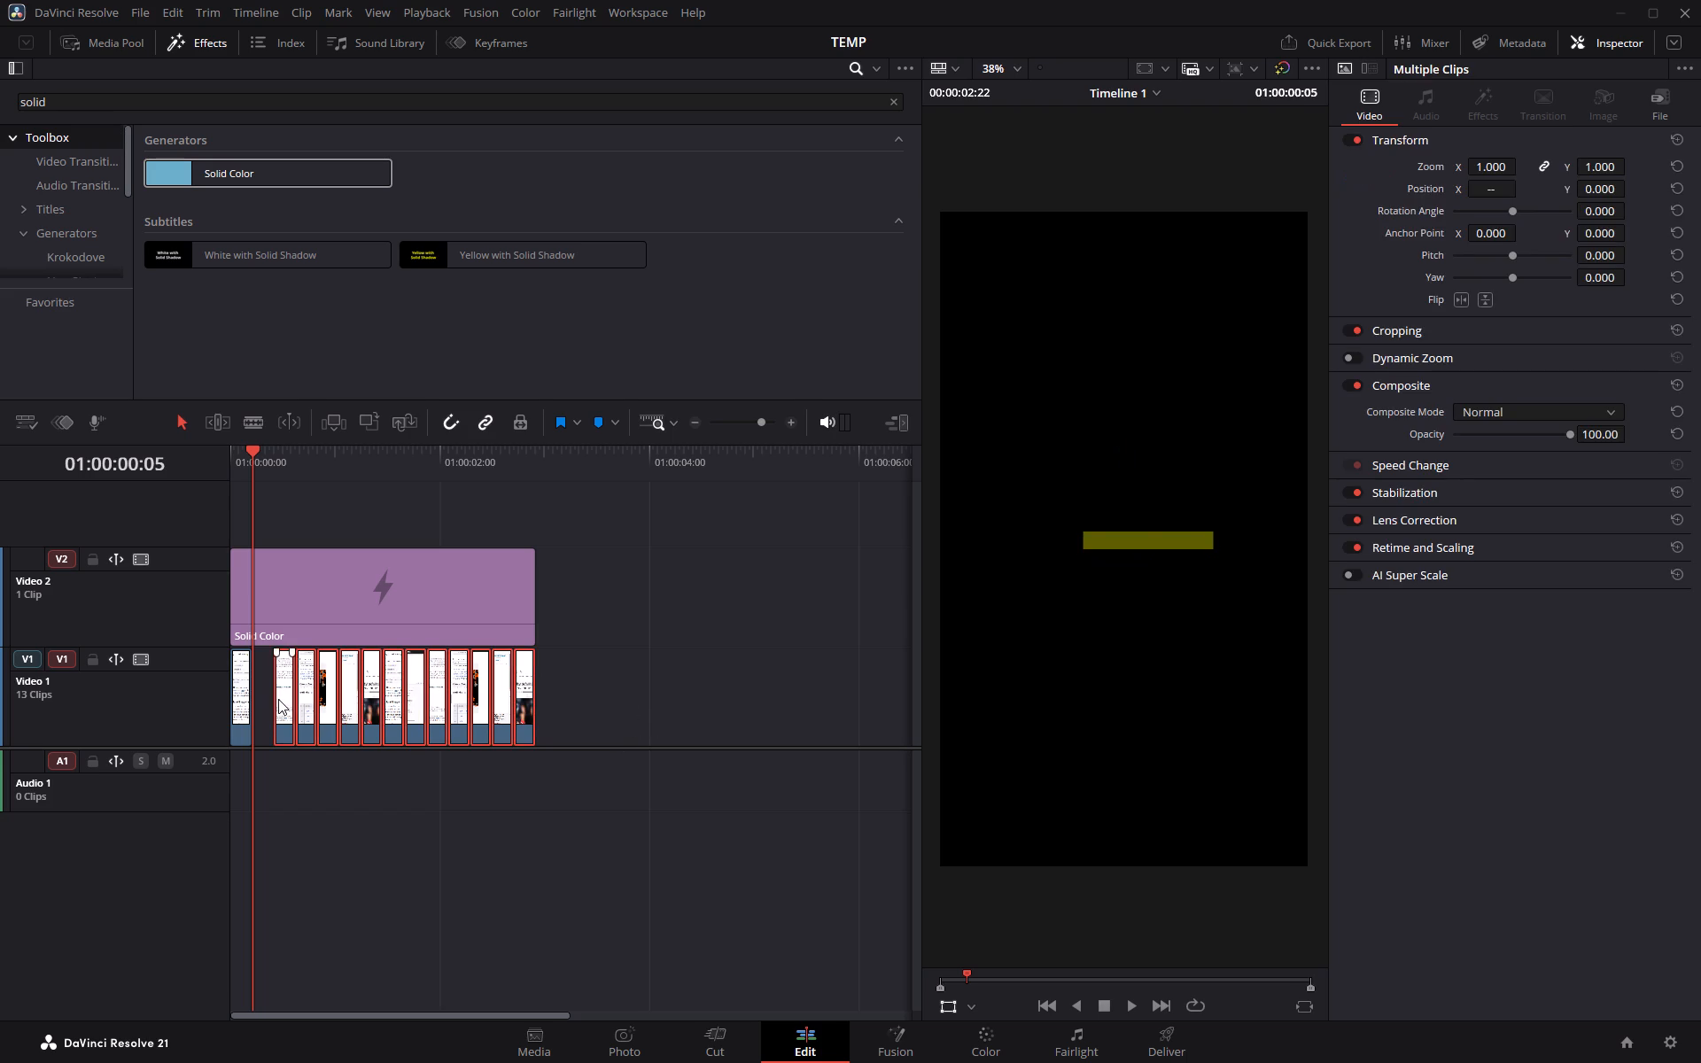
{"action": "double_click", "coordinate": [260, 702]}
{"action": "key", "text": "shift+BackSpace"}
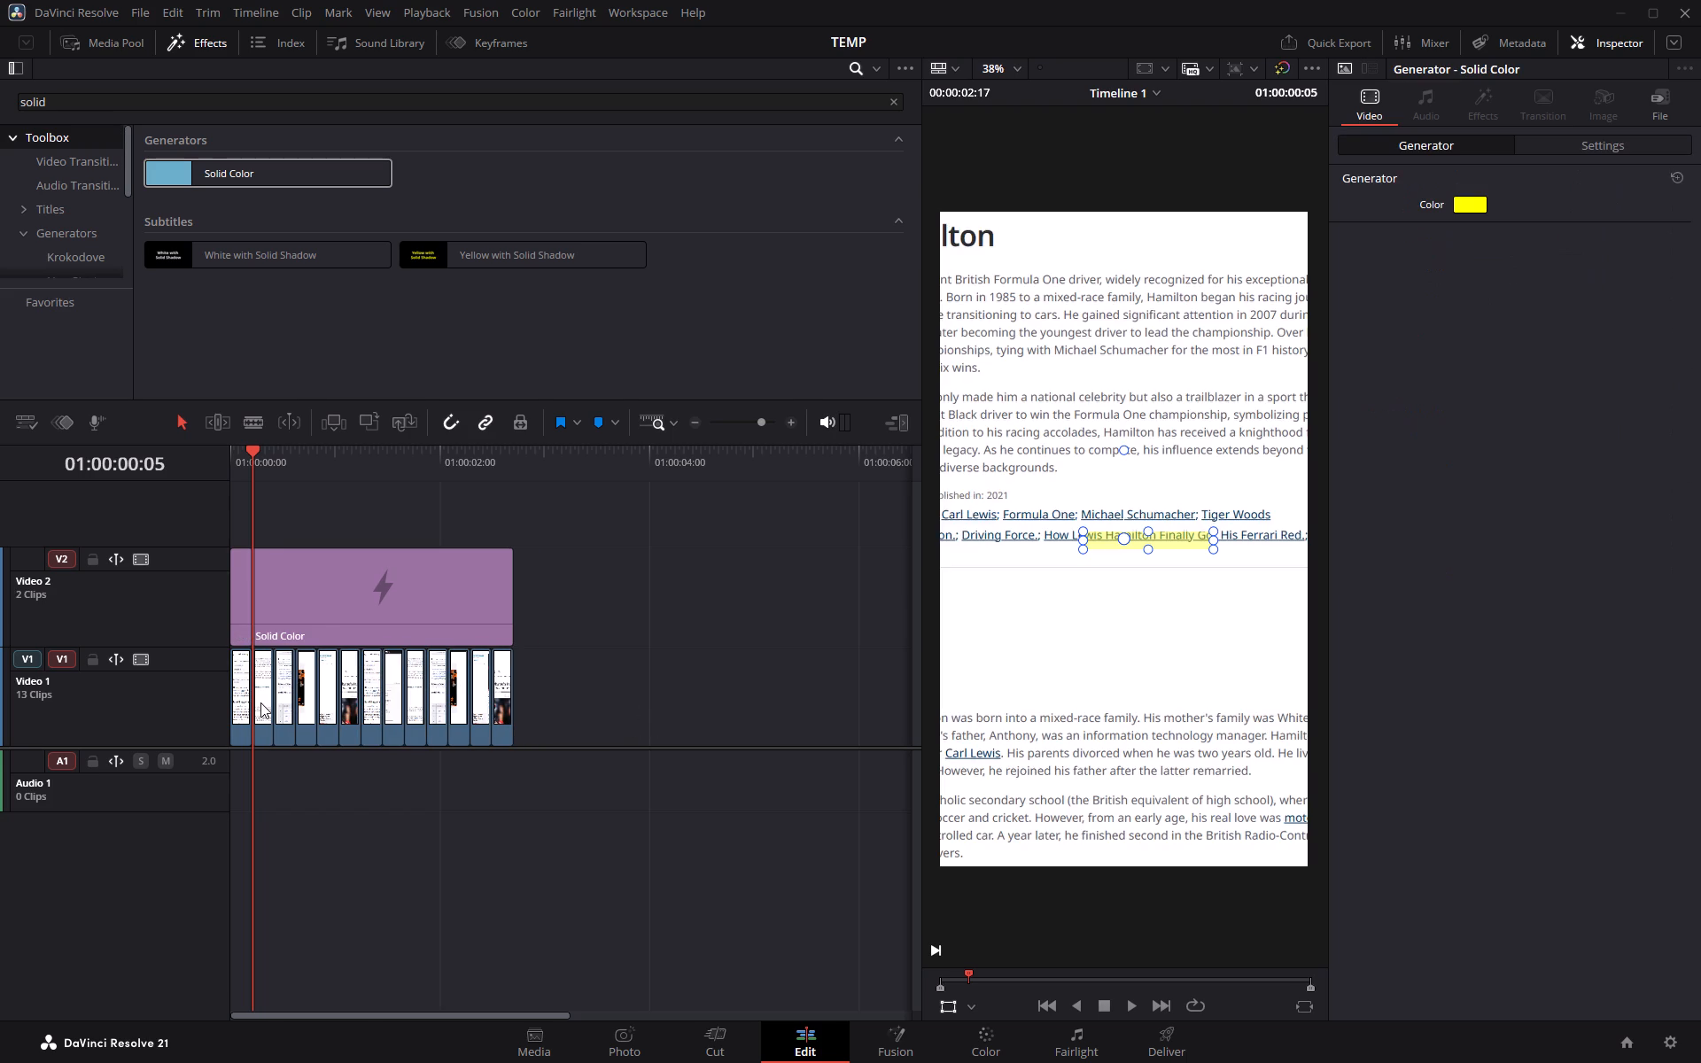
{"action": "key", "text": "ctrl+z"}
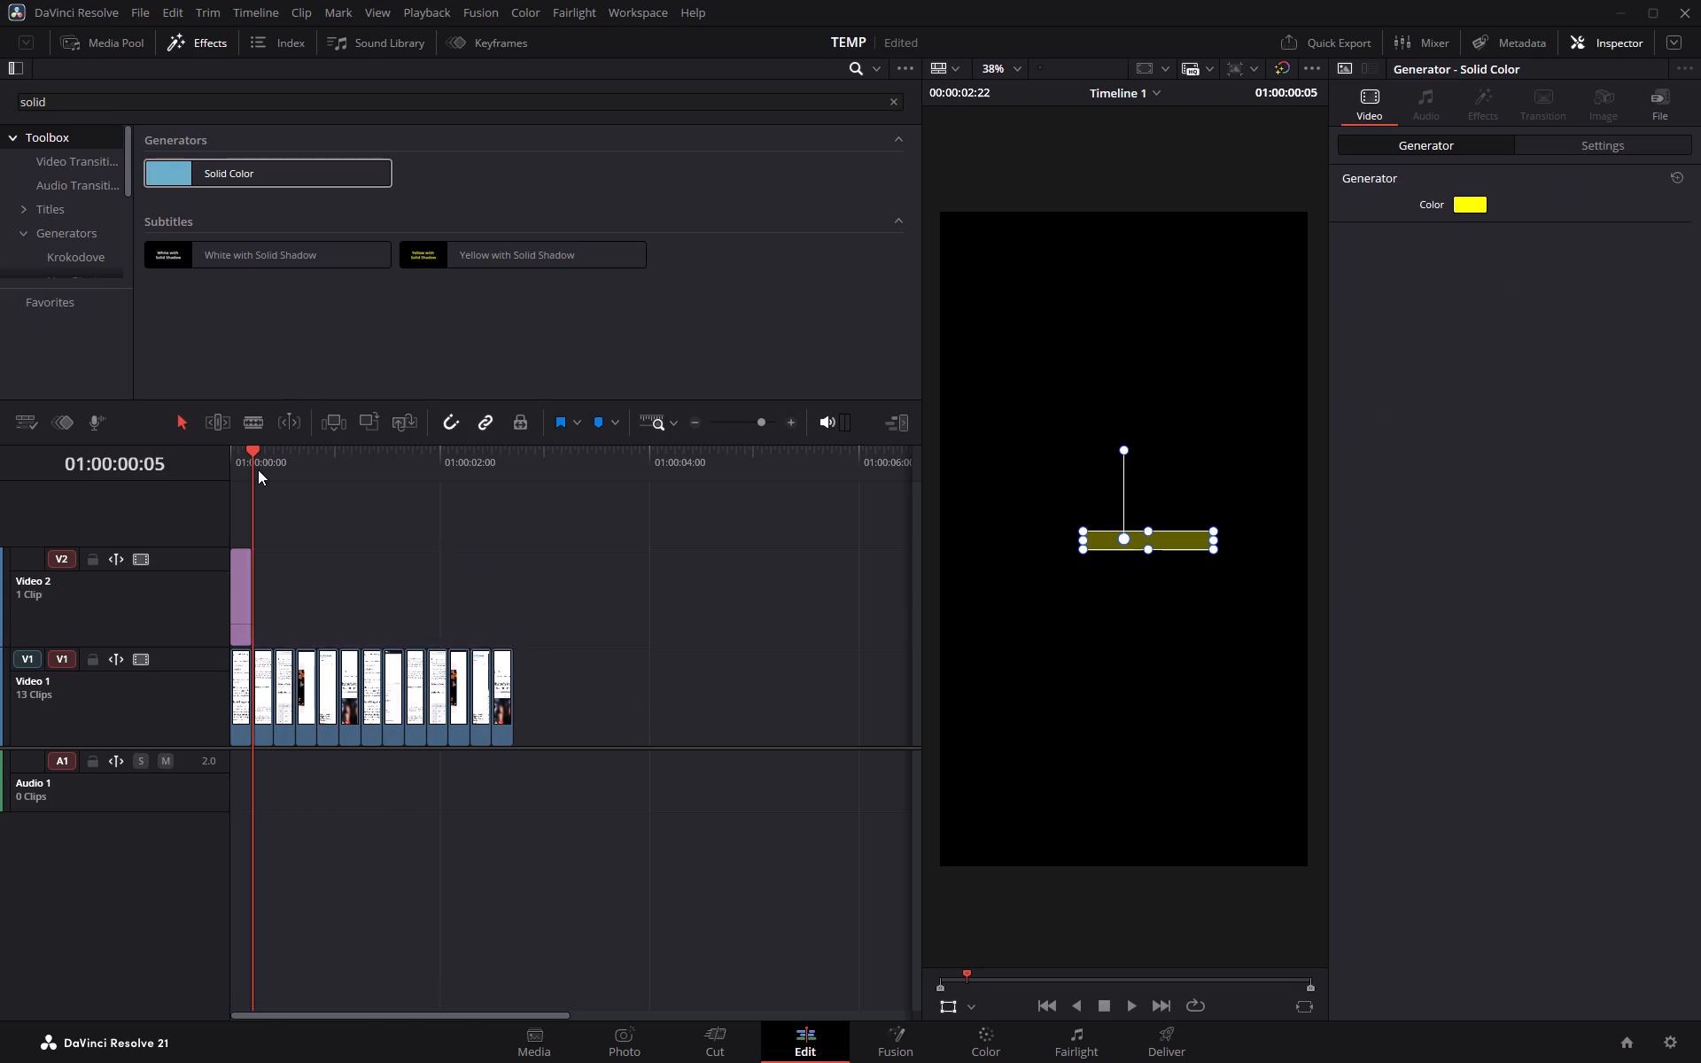
Ripple-delete the gap between the first two remaining clips on Video 1 so the screenshots play back to back.
{"action": "left_click", "coordinate": [269, 697]}
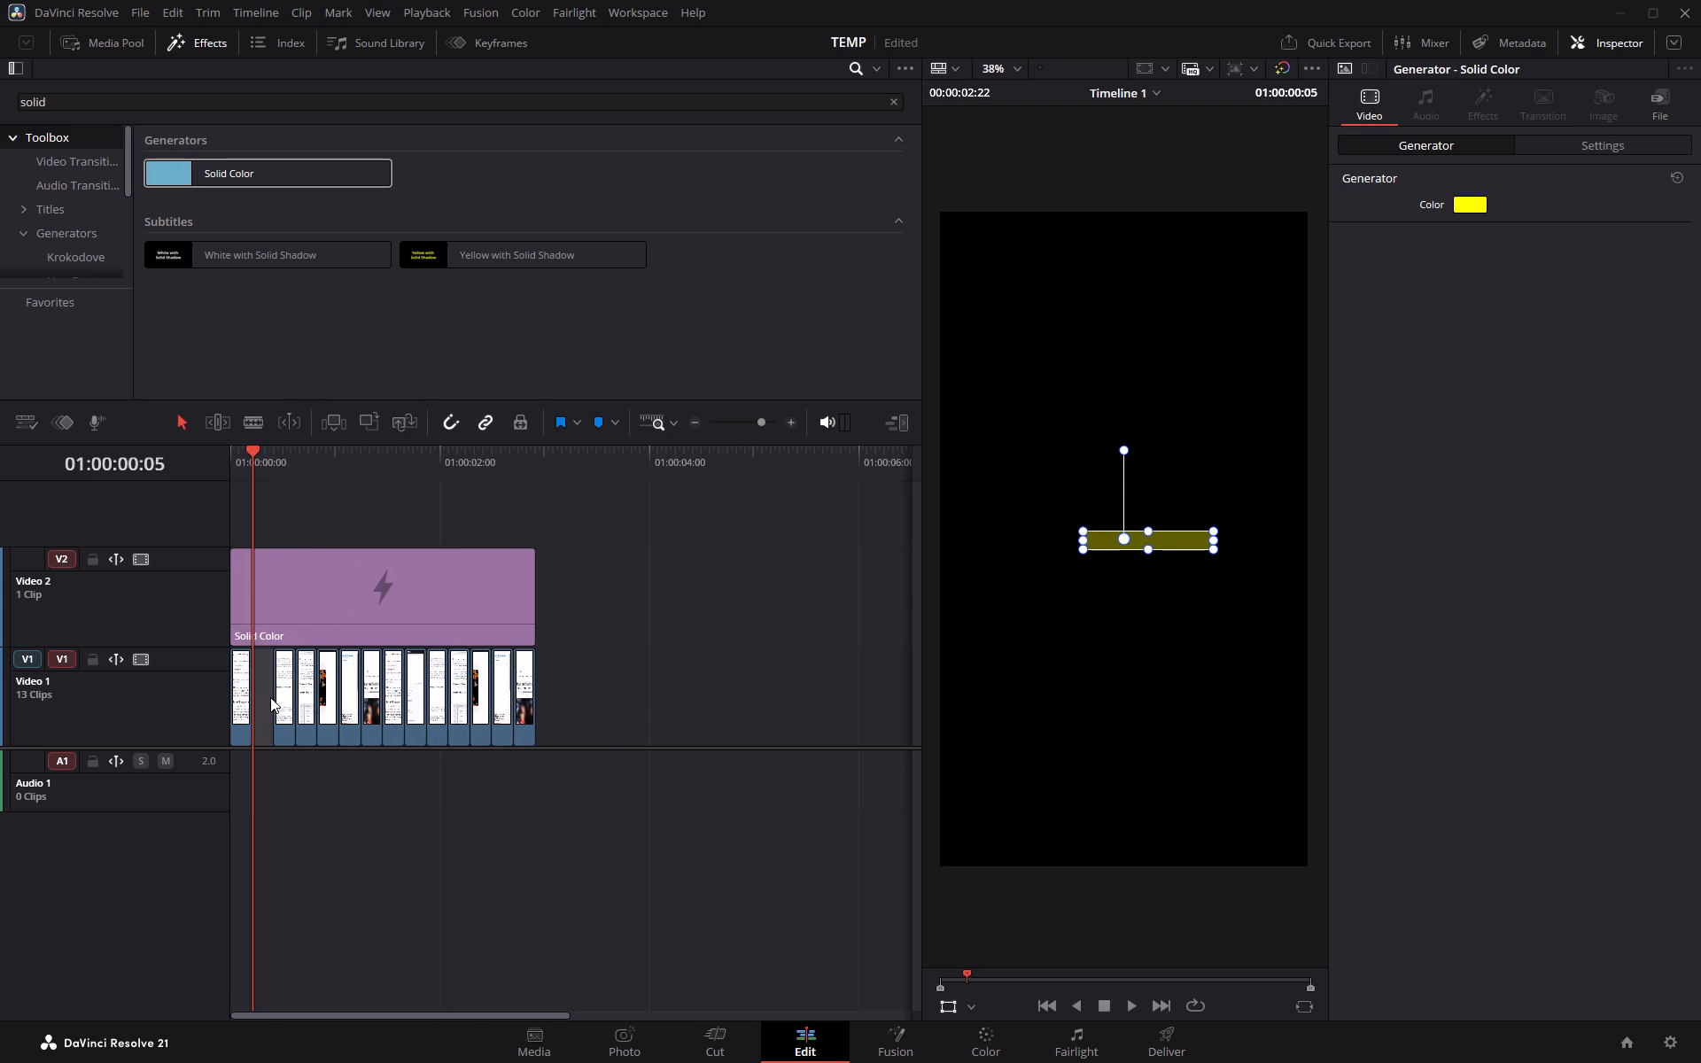
{"action": "key", "text": "BackSpace"}
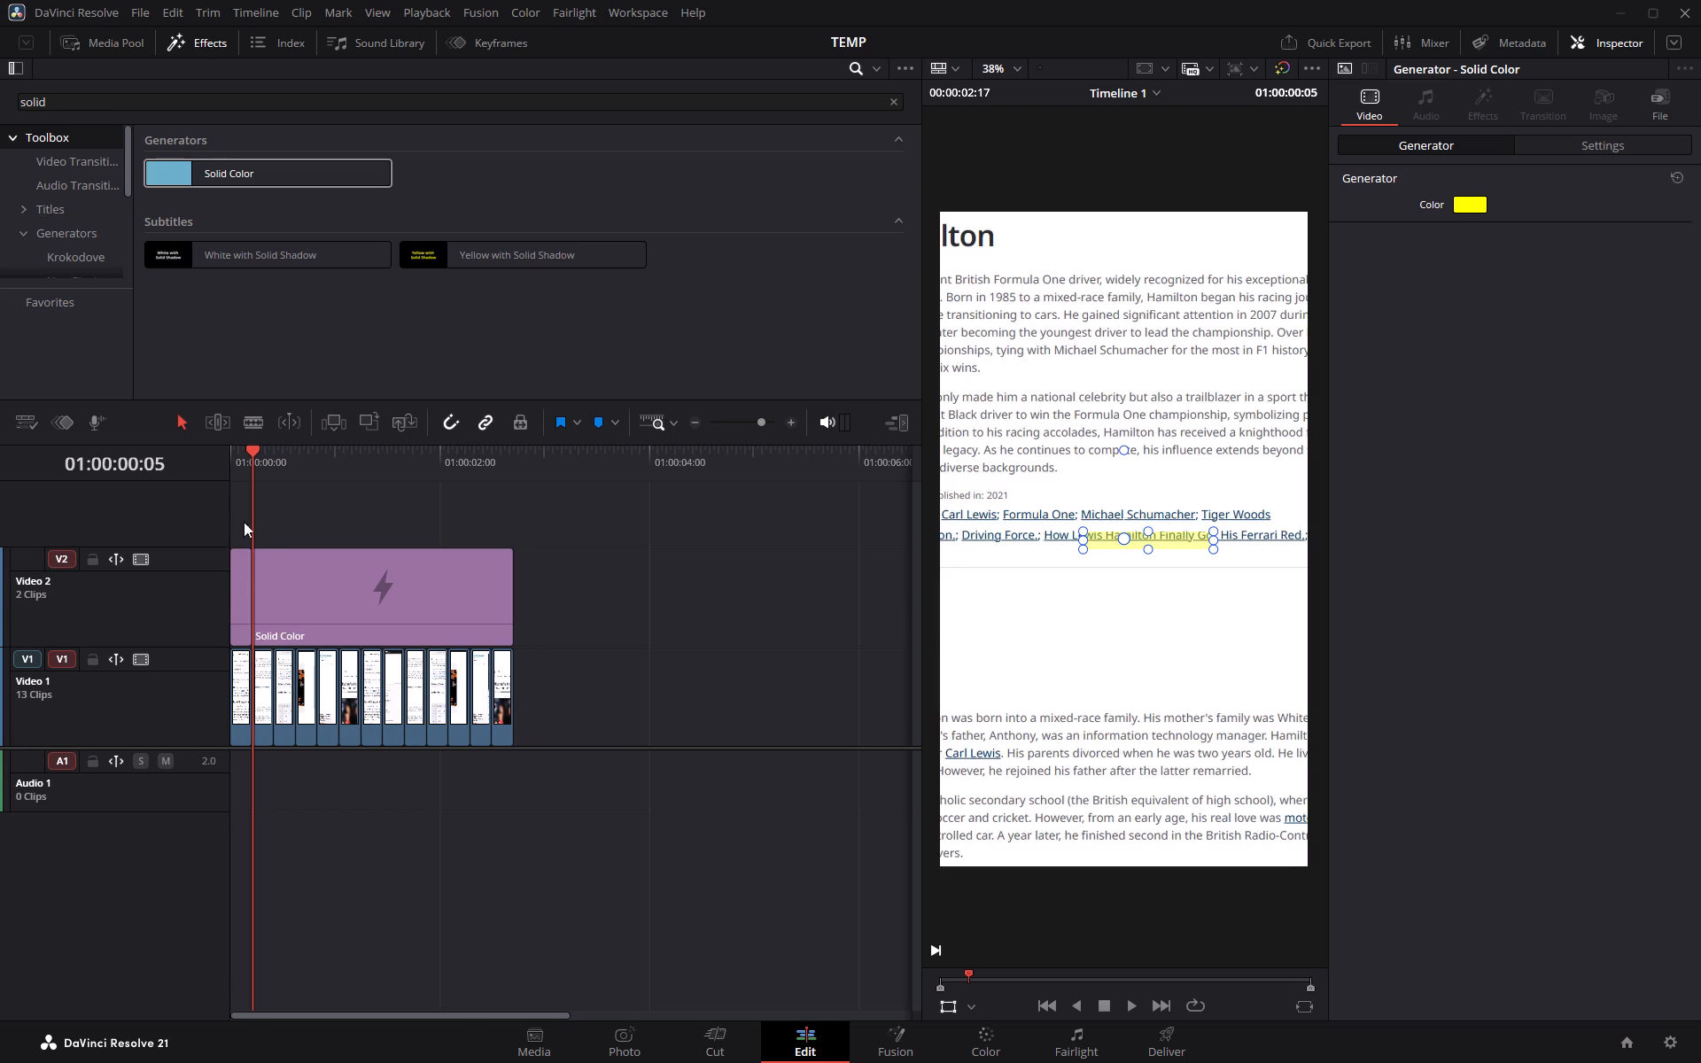
{"action": "left_click", "coordinate": [252, 455]}
Combine the two yellow Solid Color clips on Video 2 into a new compound clip.
{"action": "left_click_drag", "start_coordinate": [672, 577], "coordinate": [248, 575]}
{"action": "right_click", "coordinate": [247, 578]}
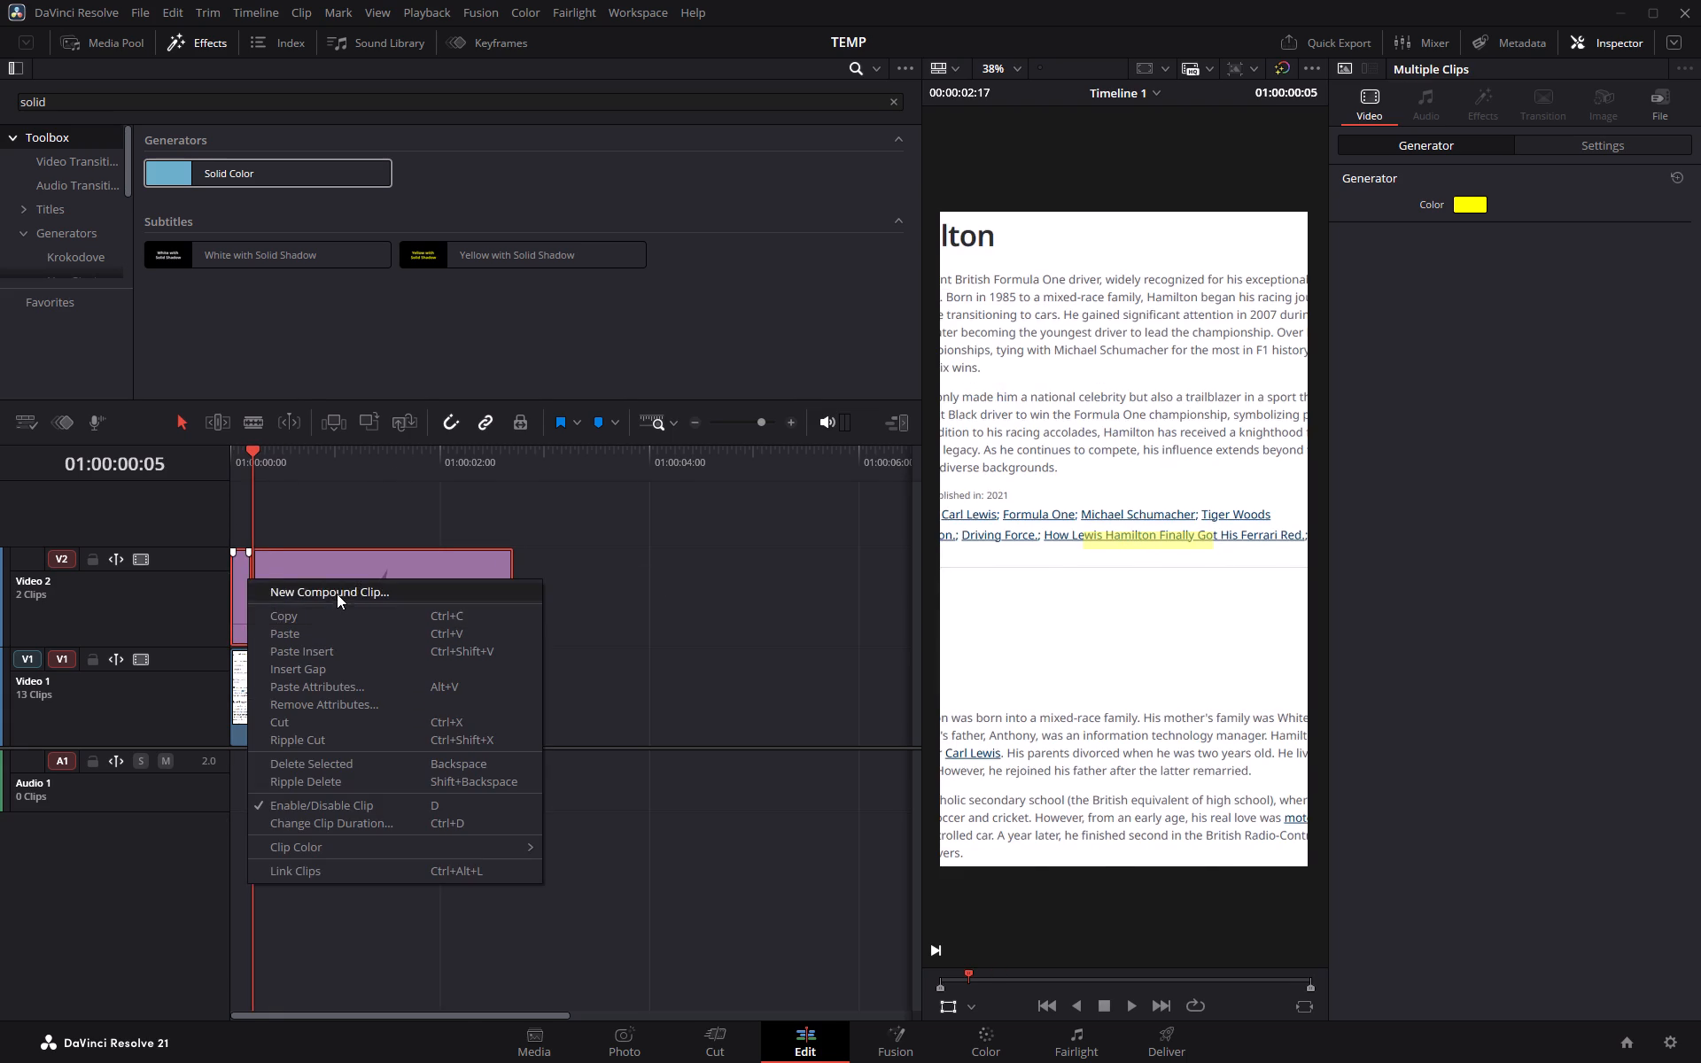
{"action": "left_click", "coordinate": [337, 594]}
{"action": "left_click", "coordinate": [973, 573]}
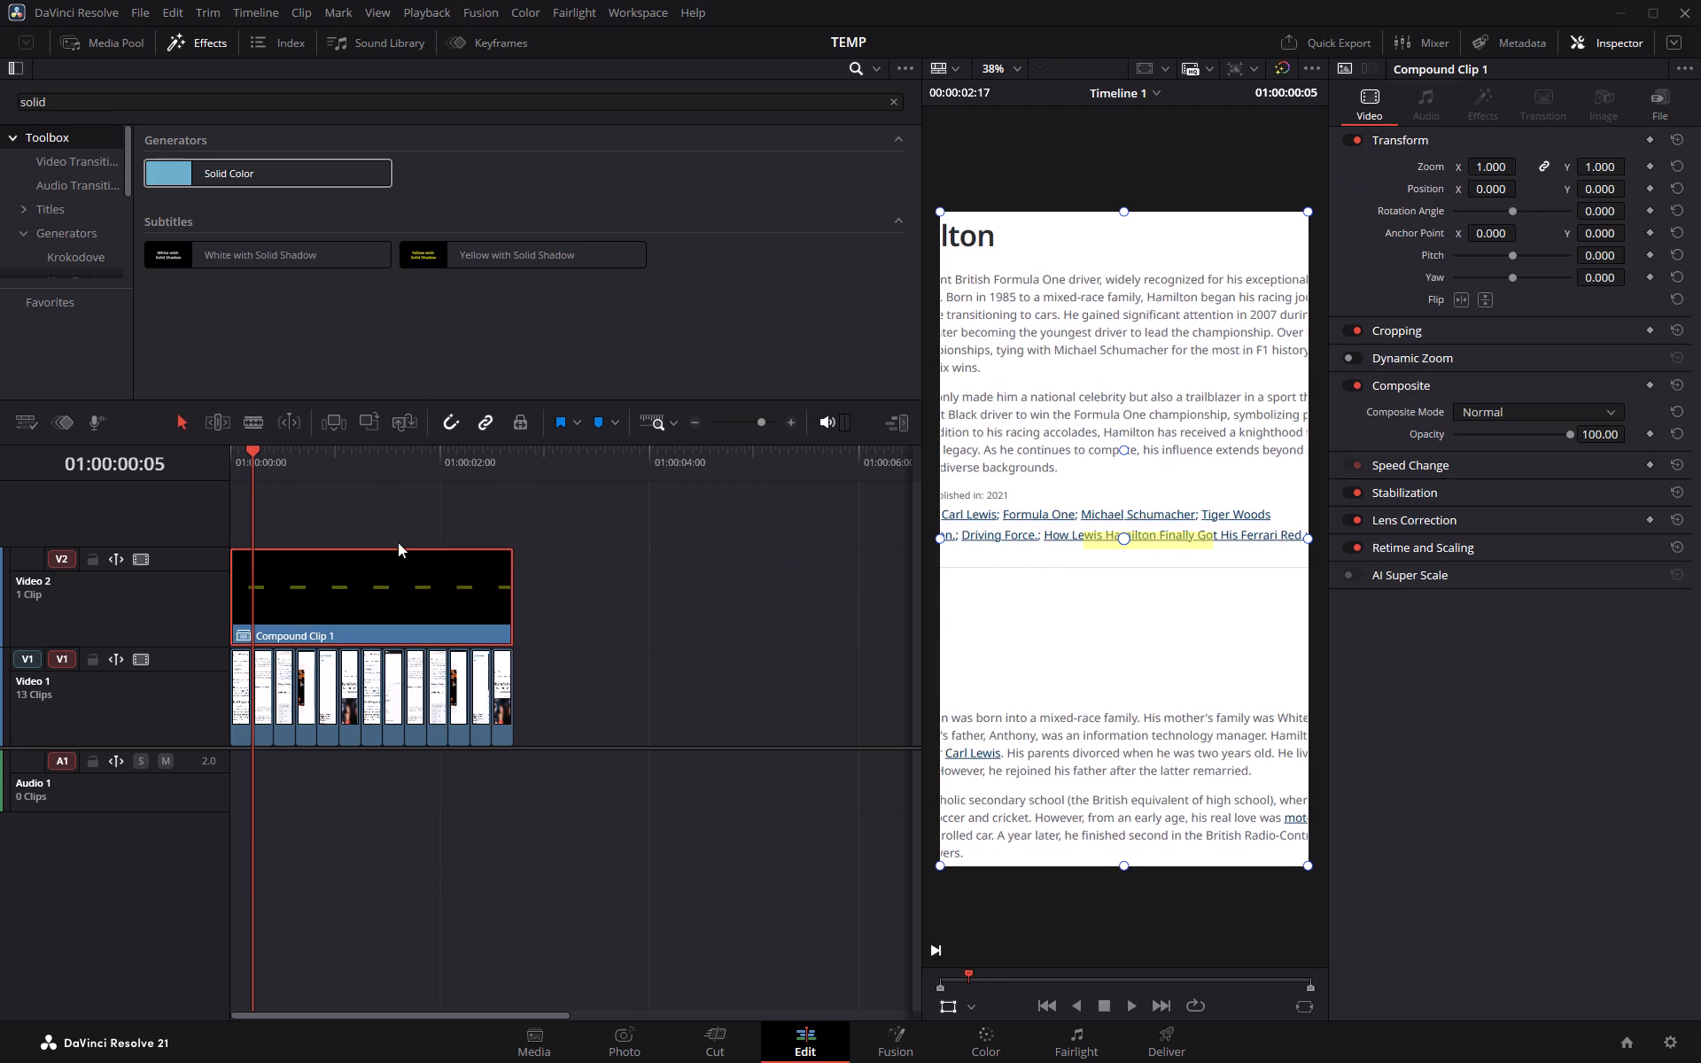
Reposition the second Video 1 screenshot so its body-text "Lewis Hamilton" sits inside the highlight, at about X 412, Y -767.
{"action": "left_click_drag", "start_coordinate": [256, 455], "coordinate": [281, 468]}
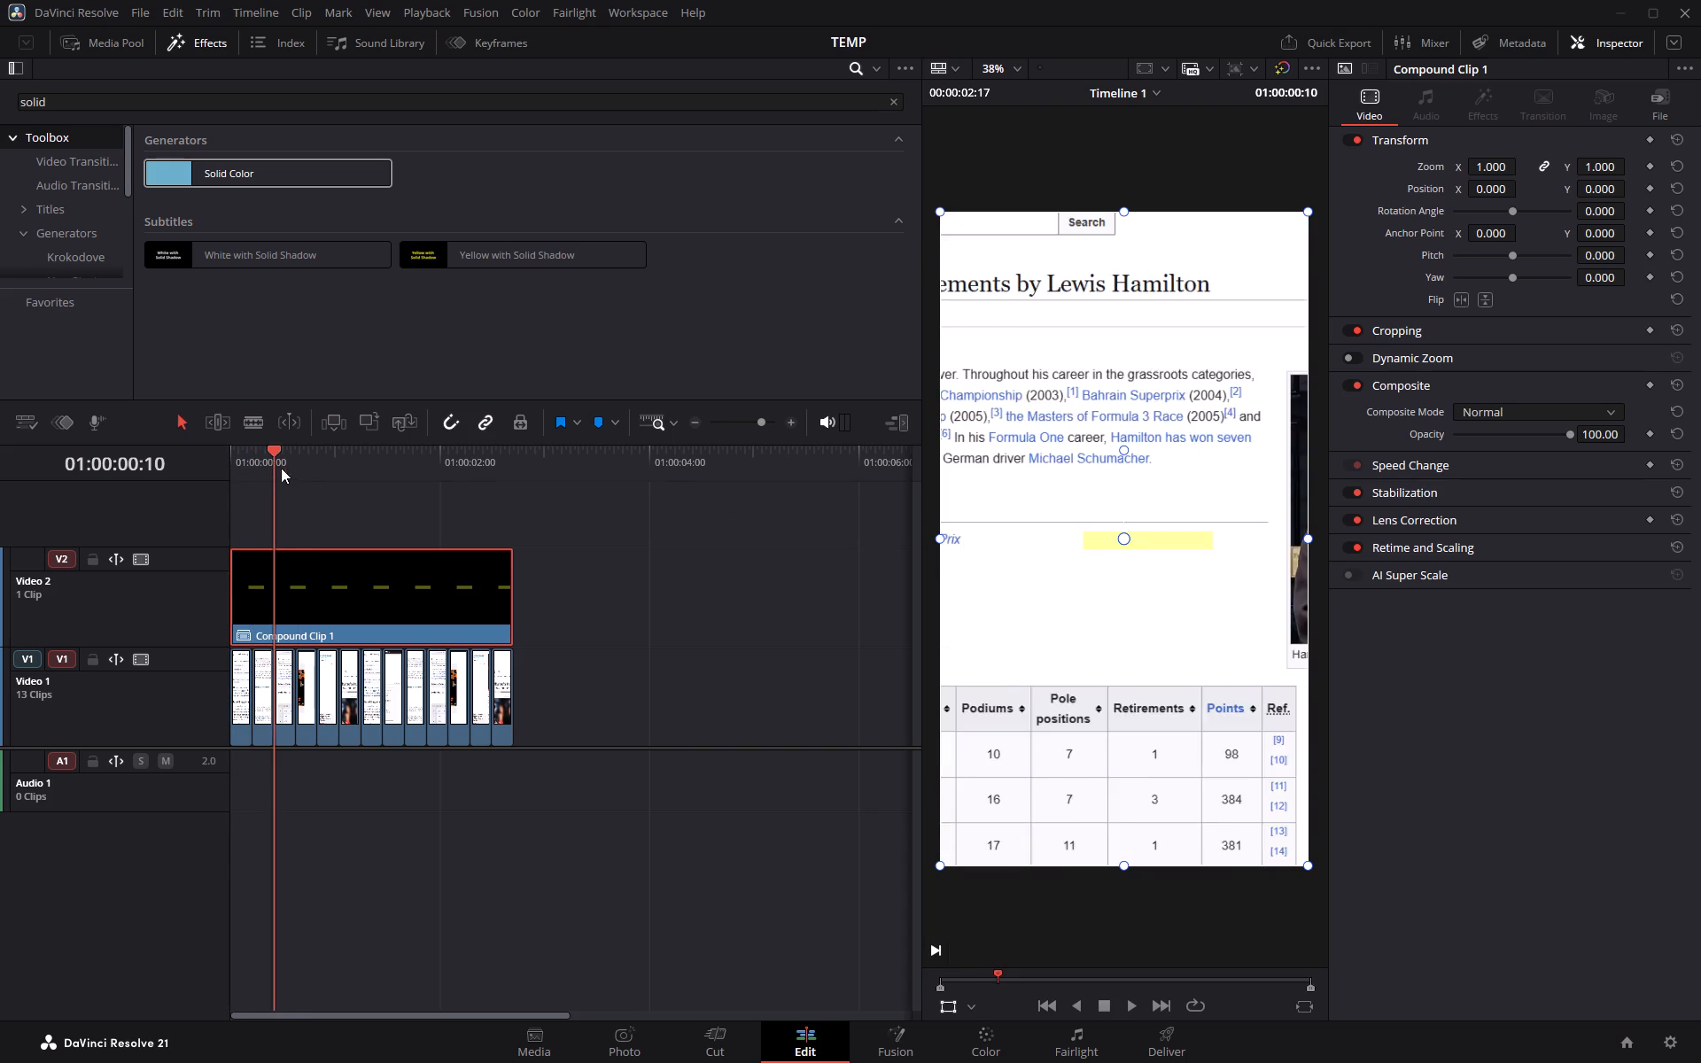
{"action": "left_click_drag", "start_coordinate": [281, 468], "coordinate": [213, 465]}
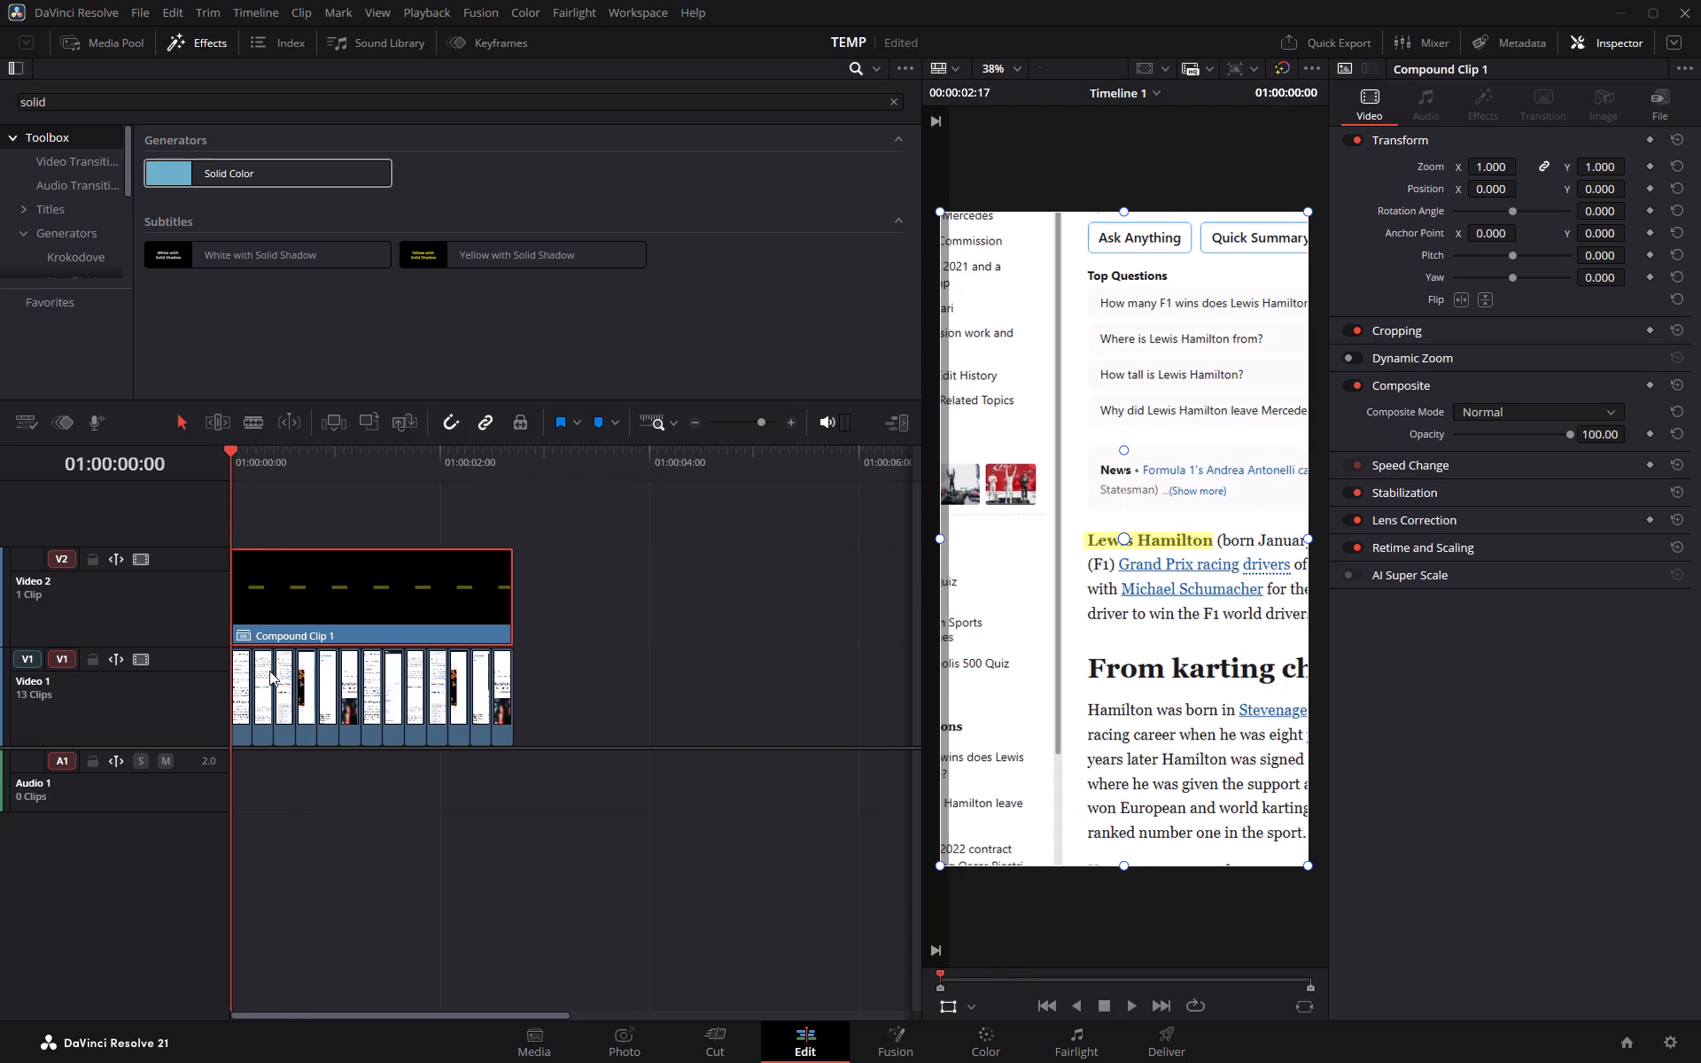
{"action": "left_click", "coordinate": [260, 689]}
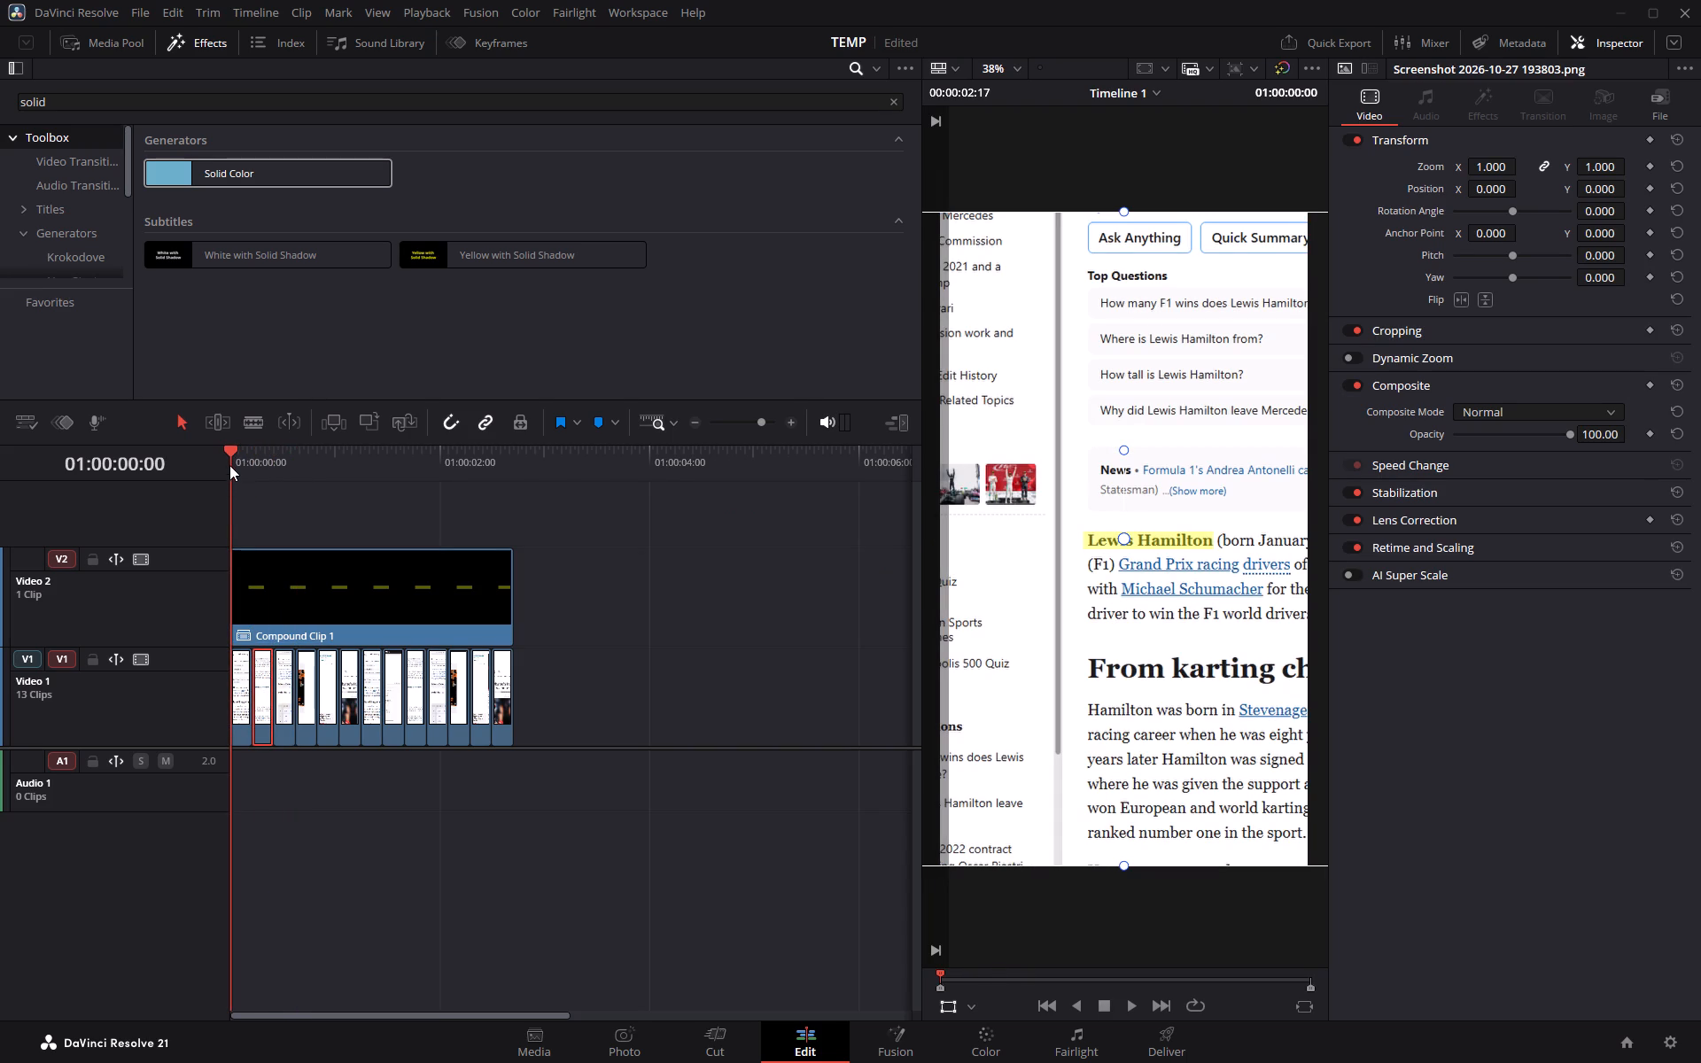
{"action": "left_click_drag", "start_coordinate": [229, 446], "coordinate": [245, 452]}
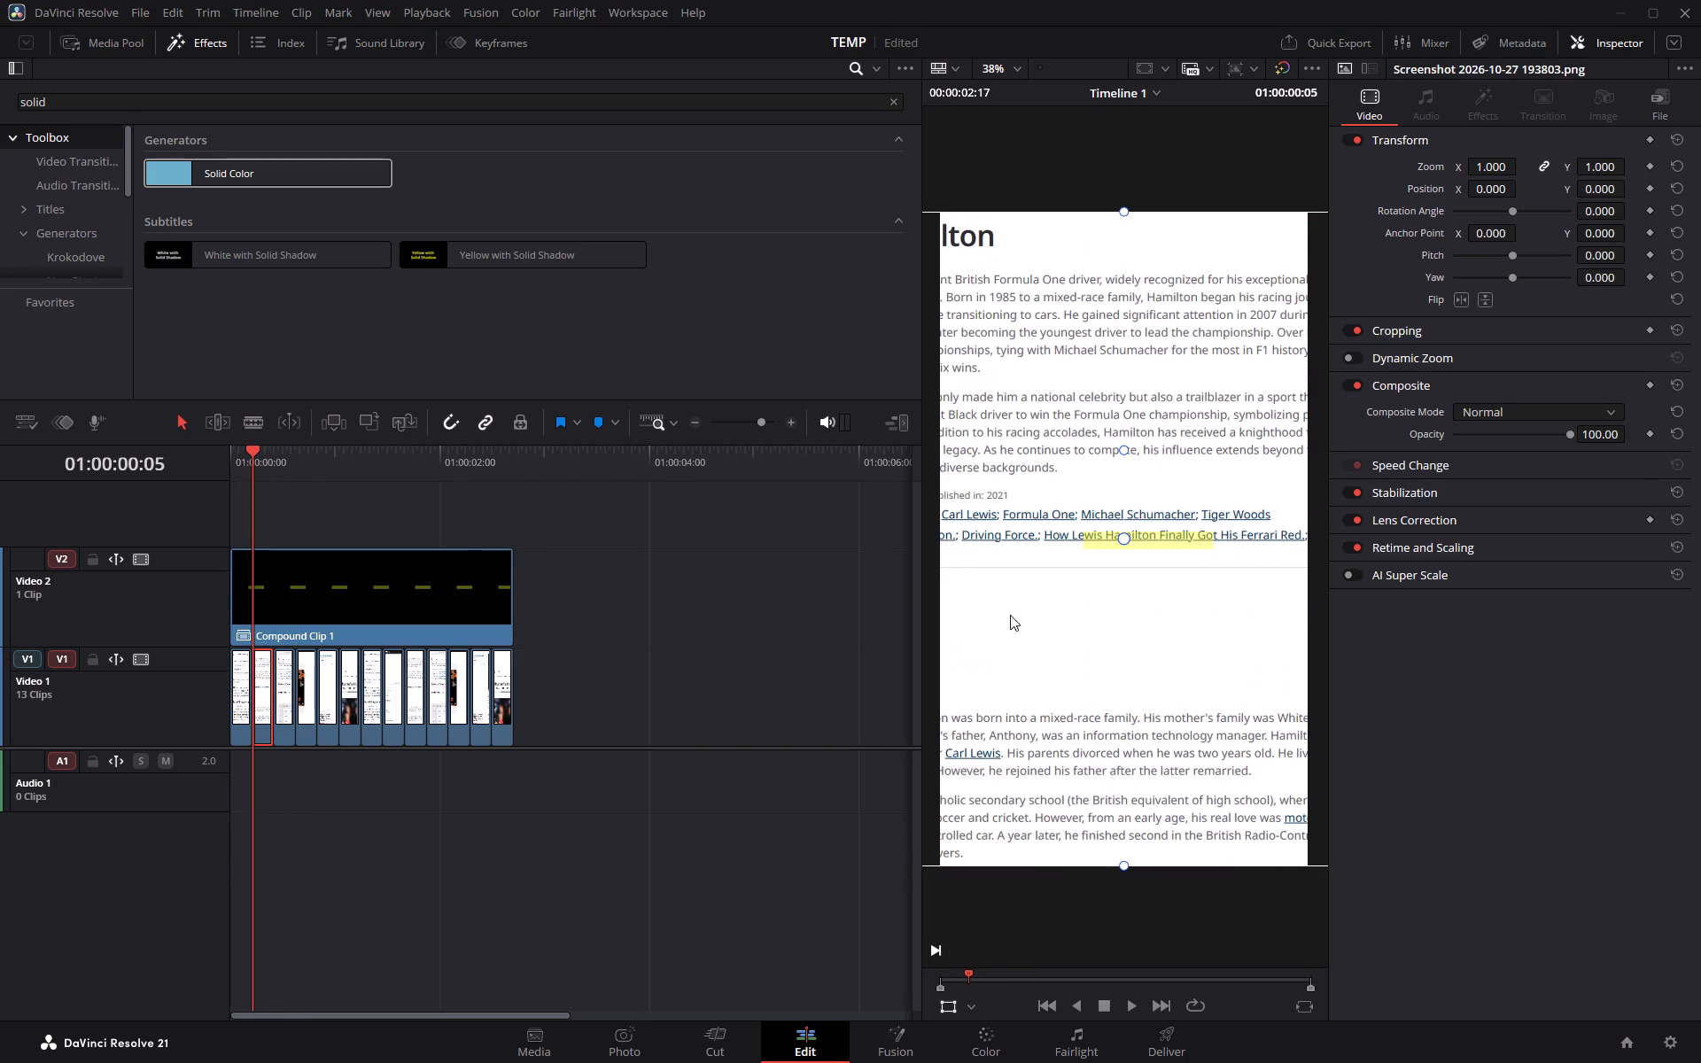
{"action": "left_click_drag", "start_coordinate": [1059, 607], "coordinate": [1269, 651]}
{"action": "left_click_drag", "start_coordinate": [1084, 636], "coordinate": [1099, 643]}
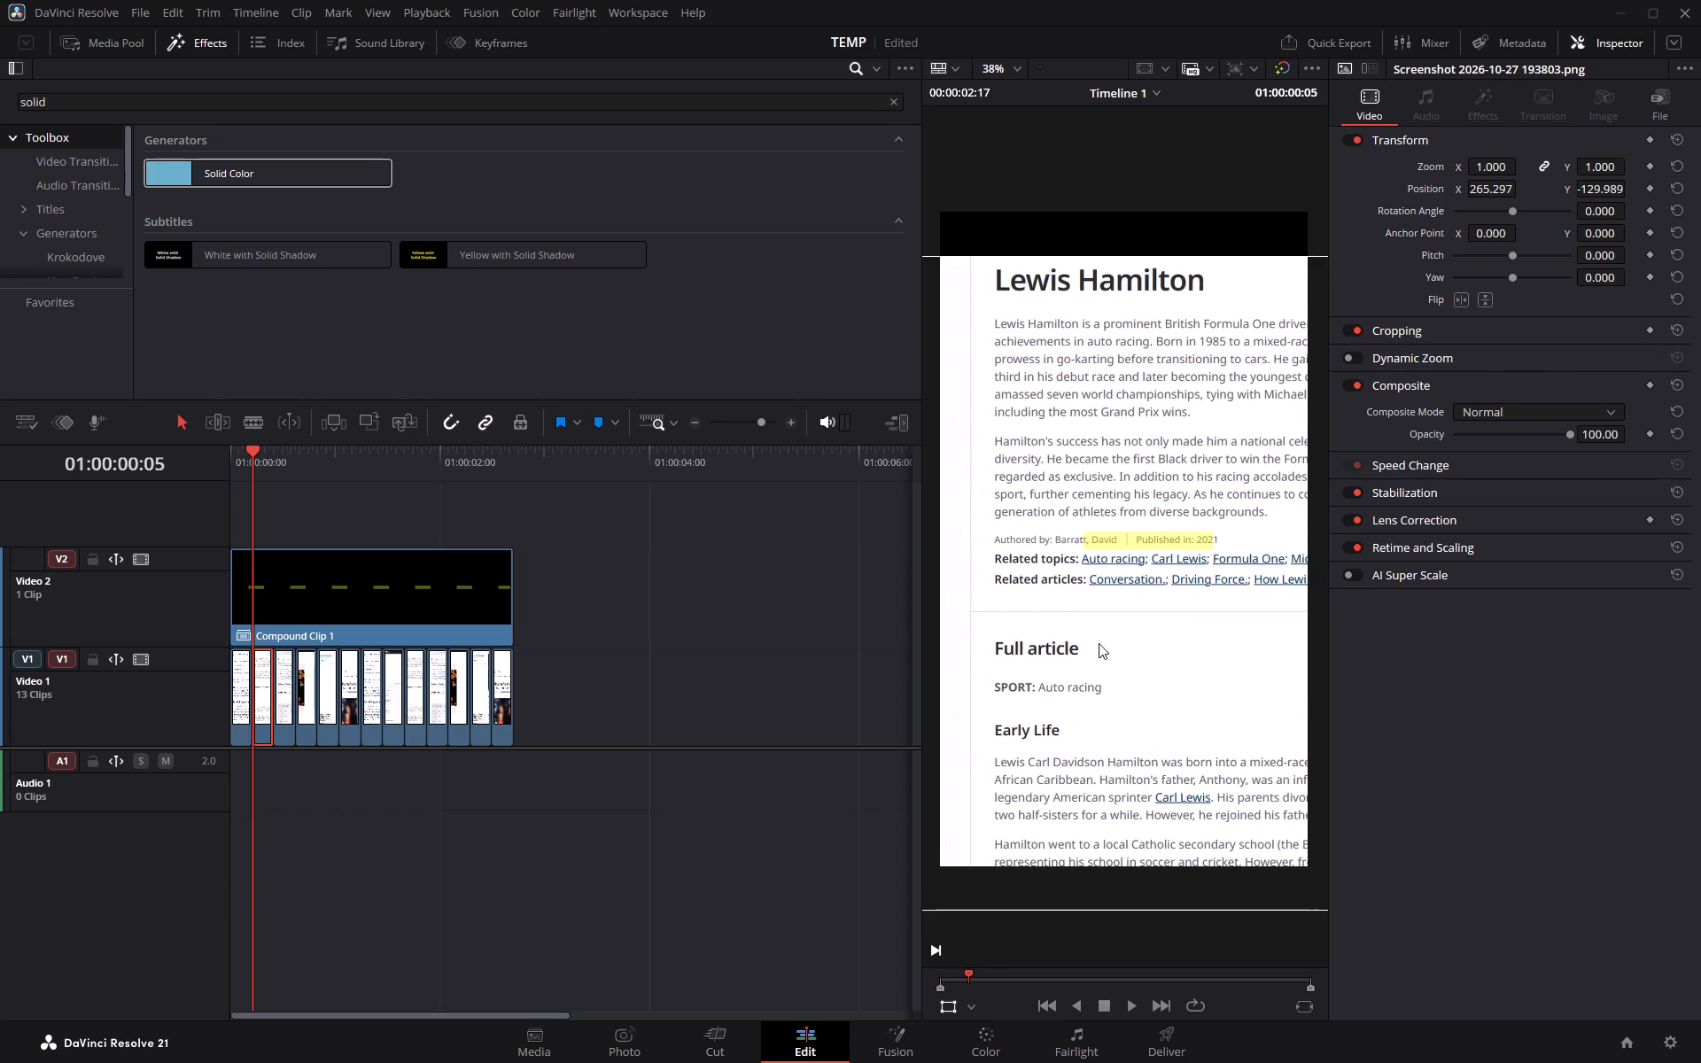
{"action": "left_click_drag", "start_coordinate": [1099, 643], "coordinate": [1153, 794]}
{"action": "left_click_drag", "start_coordinate": [1134, 670], "coordinate": [1176, 729]}
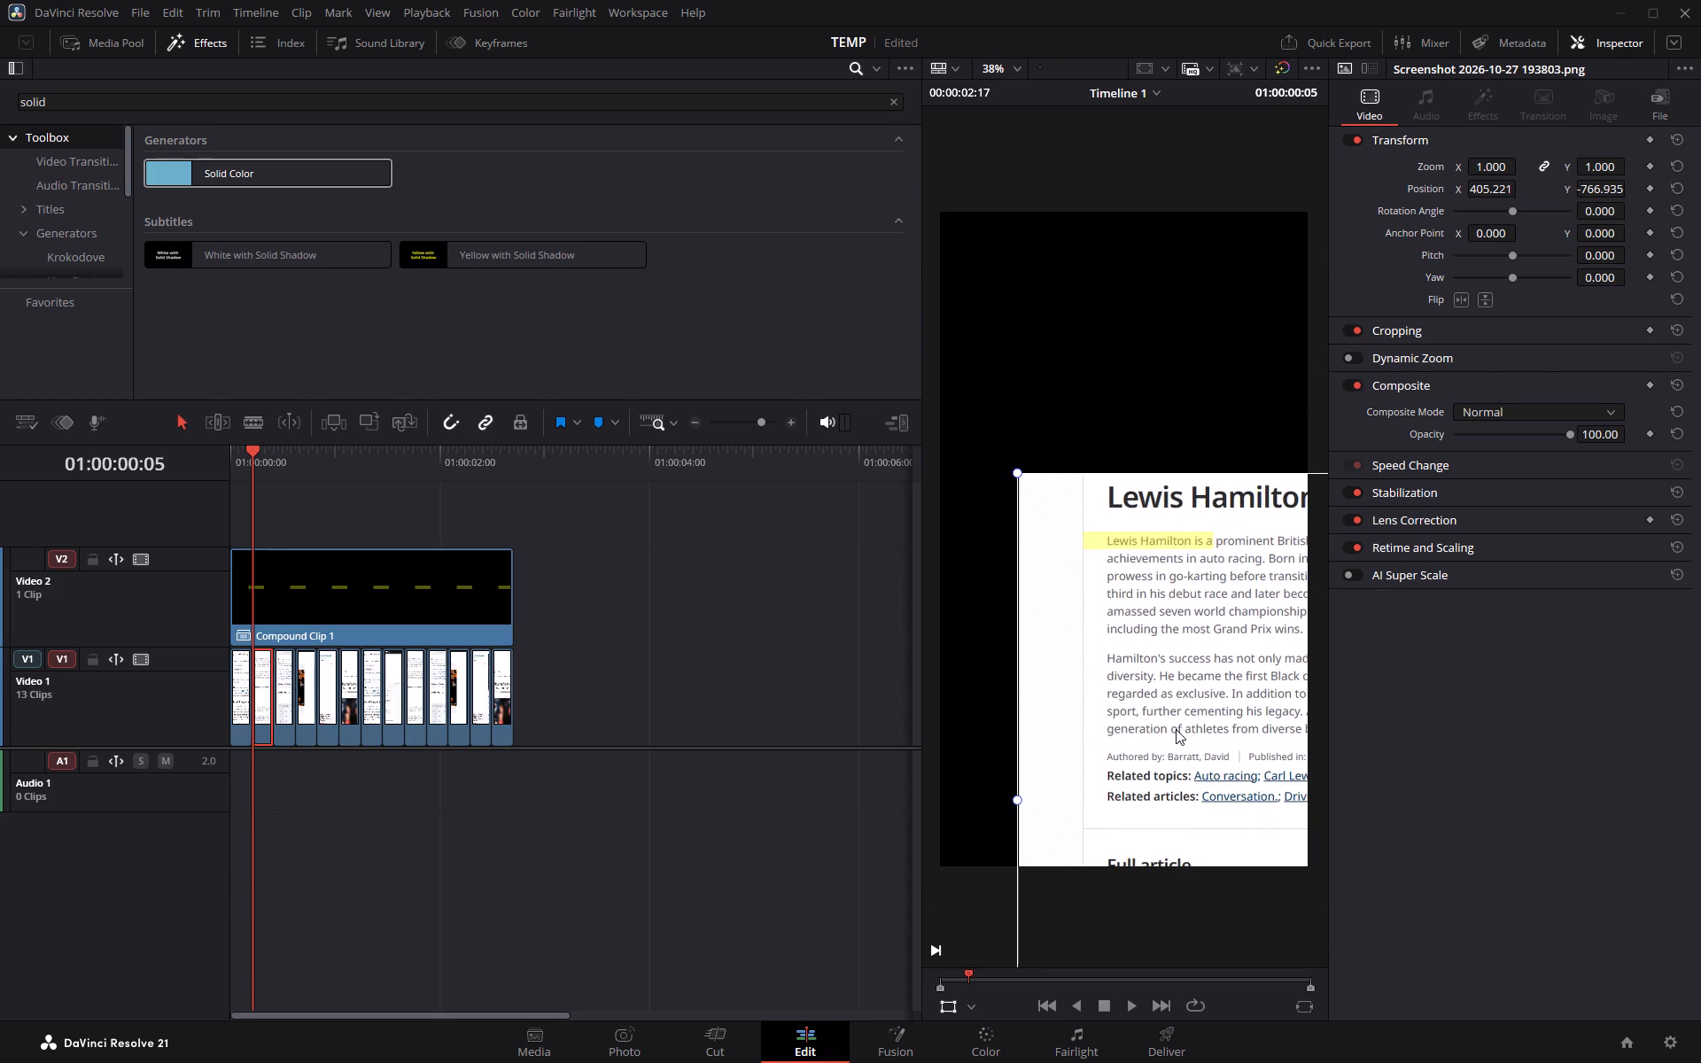
{"action": "left_click_drag", "start_coordinate": [1176, 729], "coordinate": [1181, 729]}
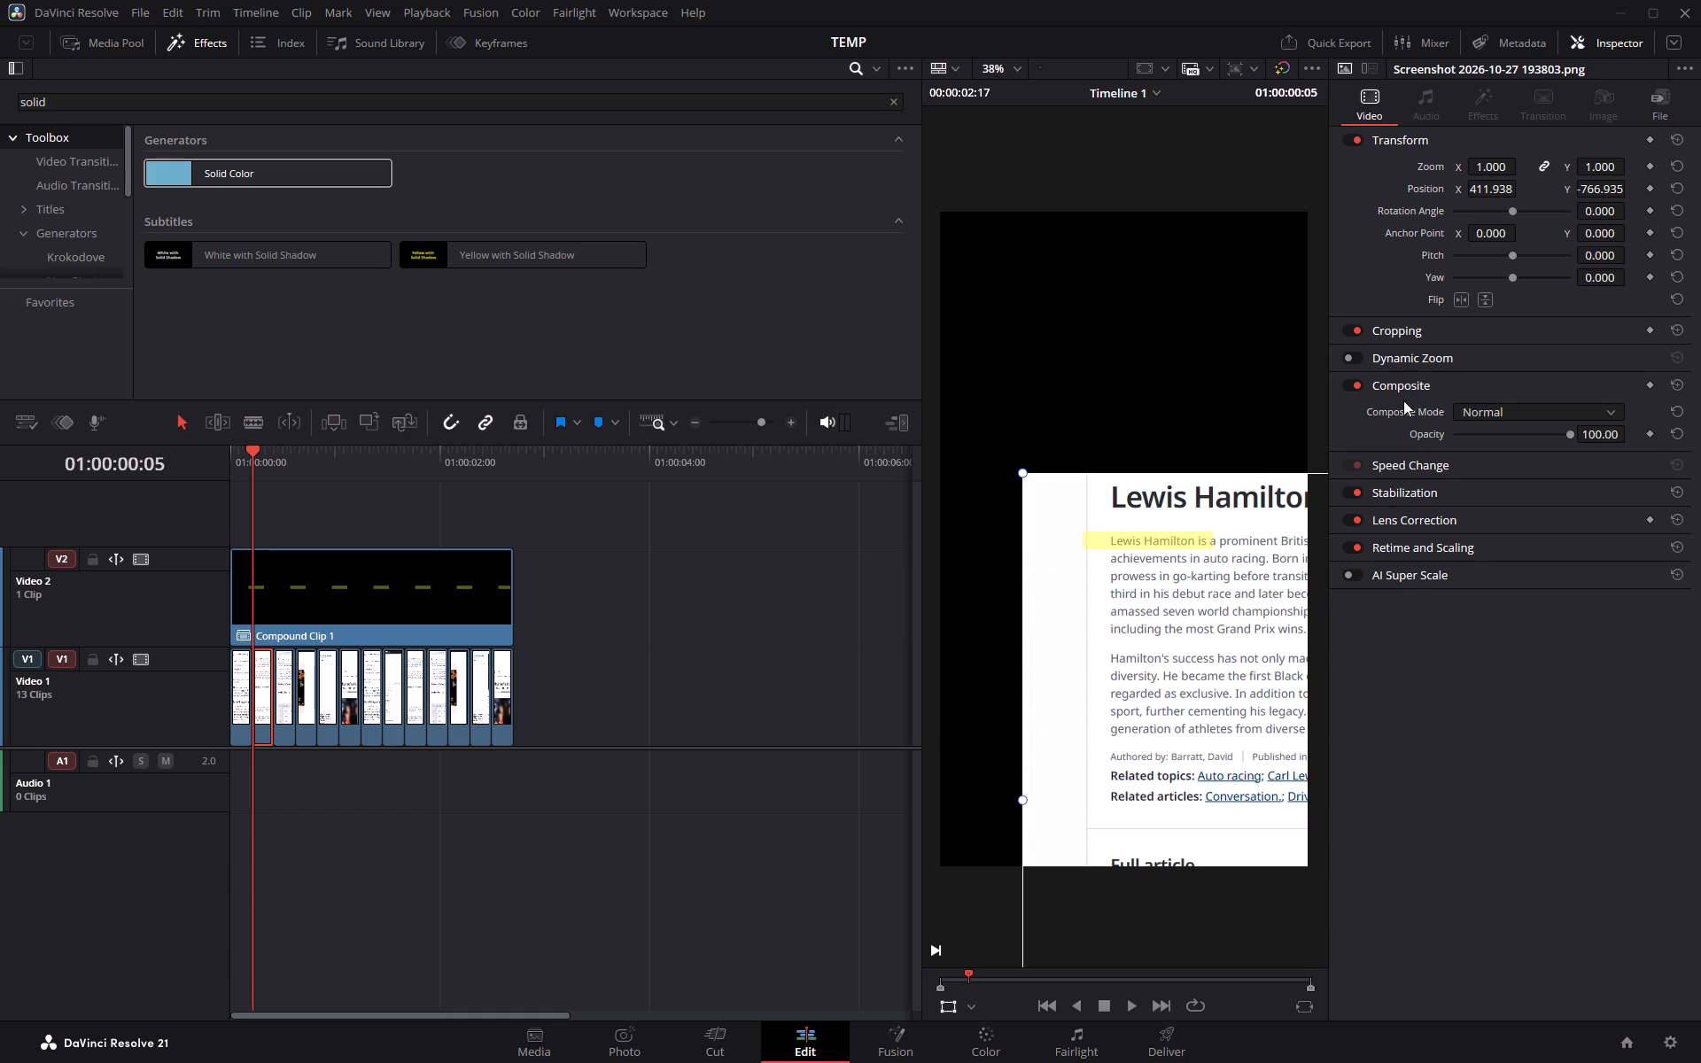
Scale the second screenshot to 1.170 and realign its body-text name with the highlight at about X 474, Y -897.
{"action": "left_click", "coordinate": [1500, 190]}
{"action": "left_click_drag", "start_coordinate": [1477, 164], "coordinate": [1492, 167]}
{"action": "left_click_drag", "start_coordinate": [1184, 675], "coordinate": [1248, 741]}
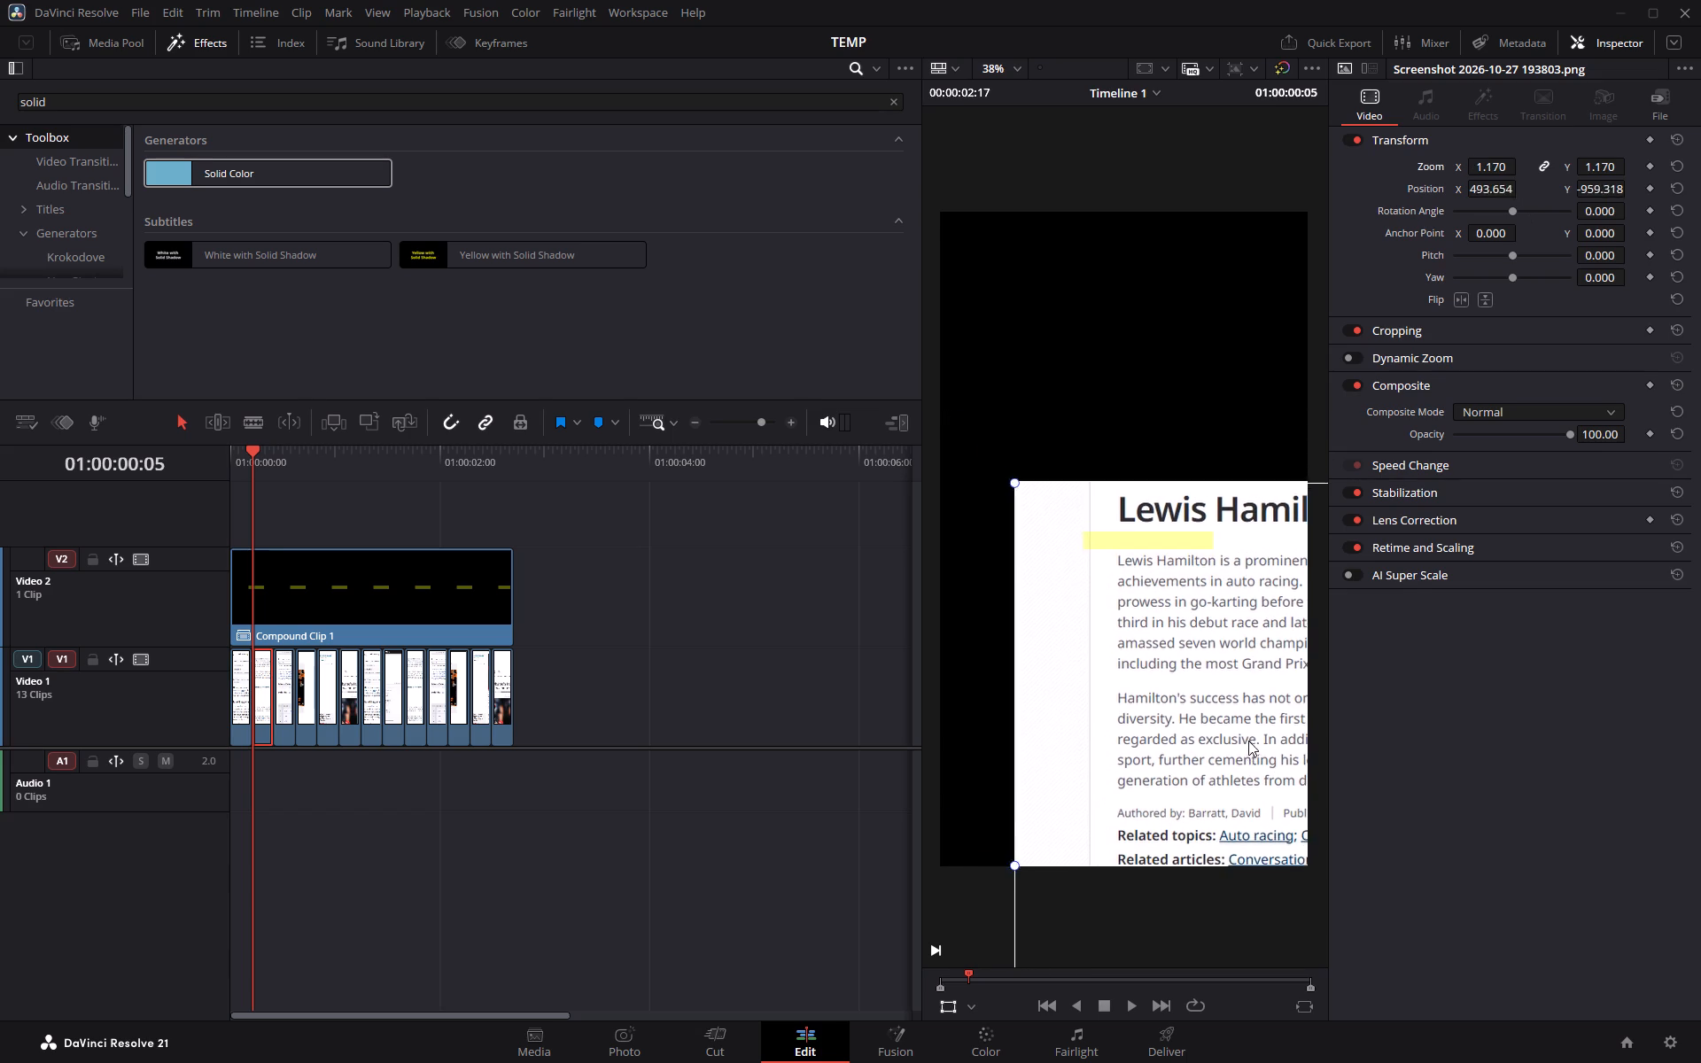
{"action": "left_click_drag", "start_coordinate": [1248, 741], "coordinate": [1169, 764]}
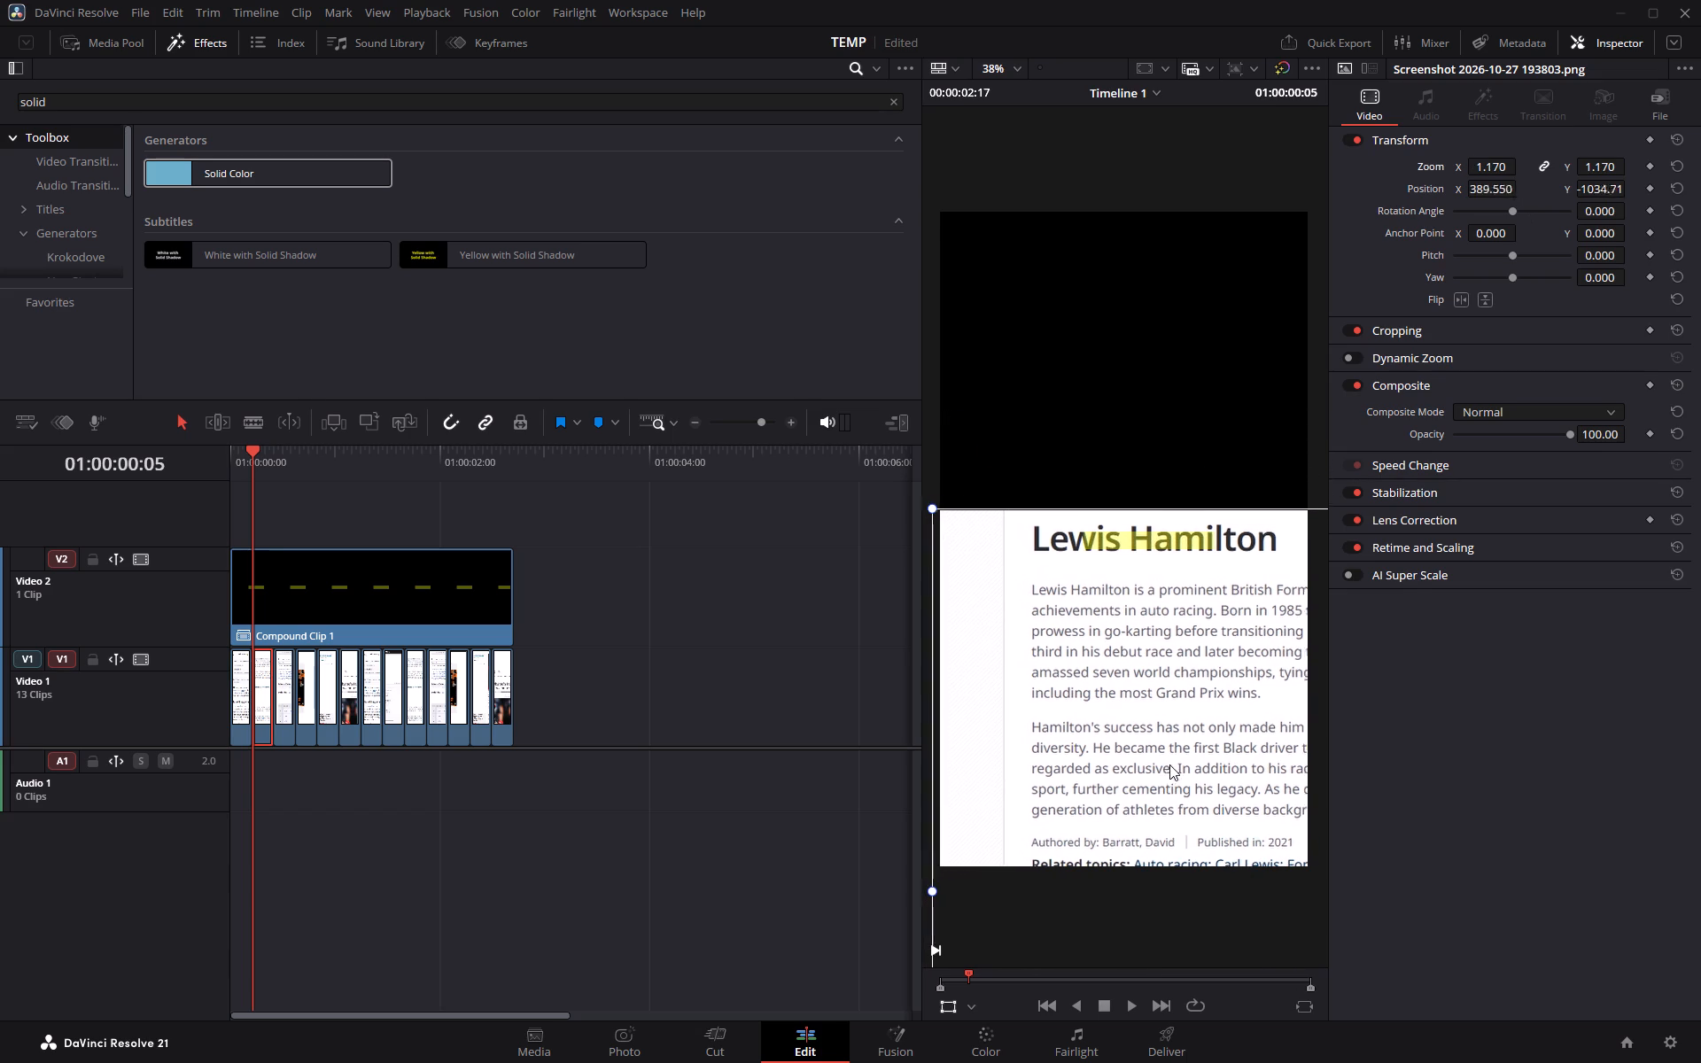
{"action": "left_click_drag", "start_coordinate": [1169, 764], "coordinate": [1213, 718]}
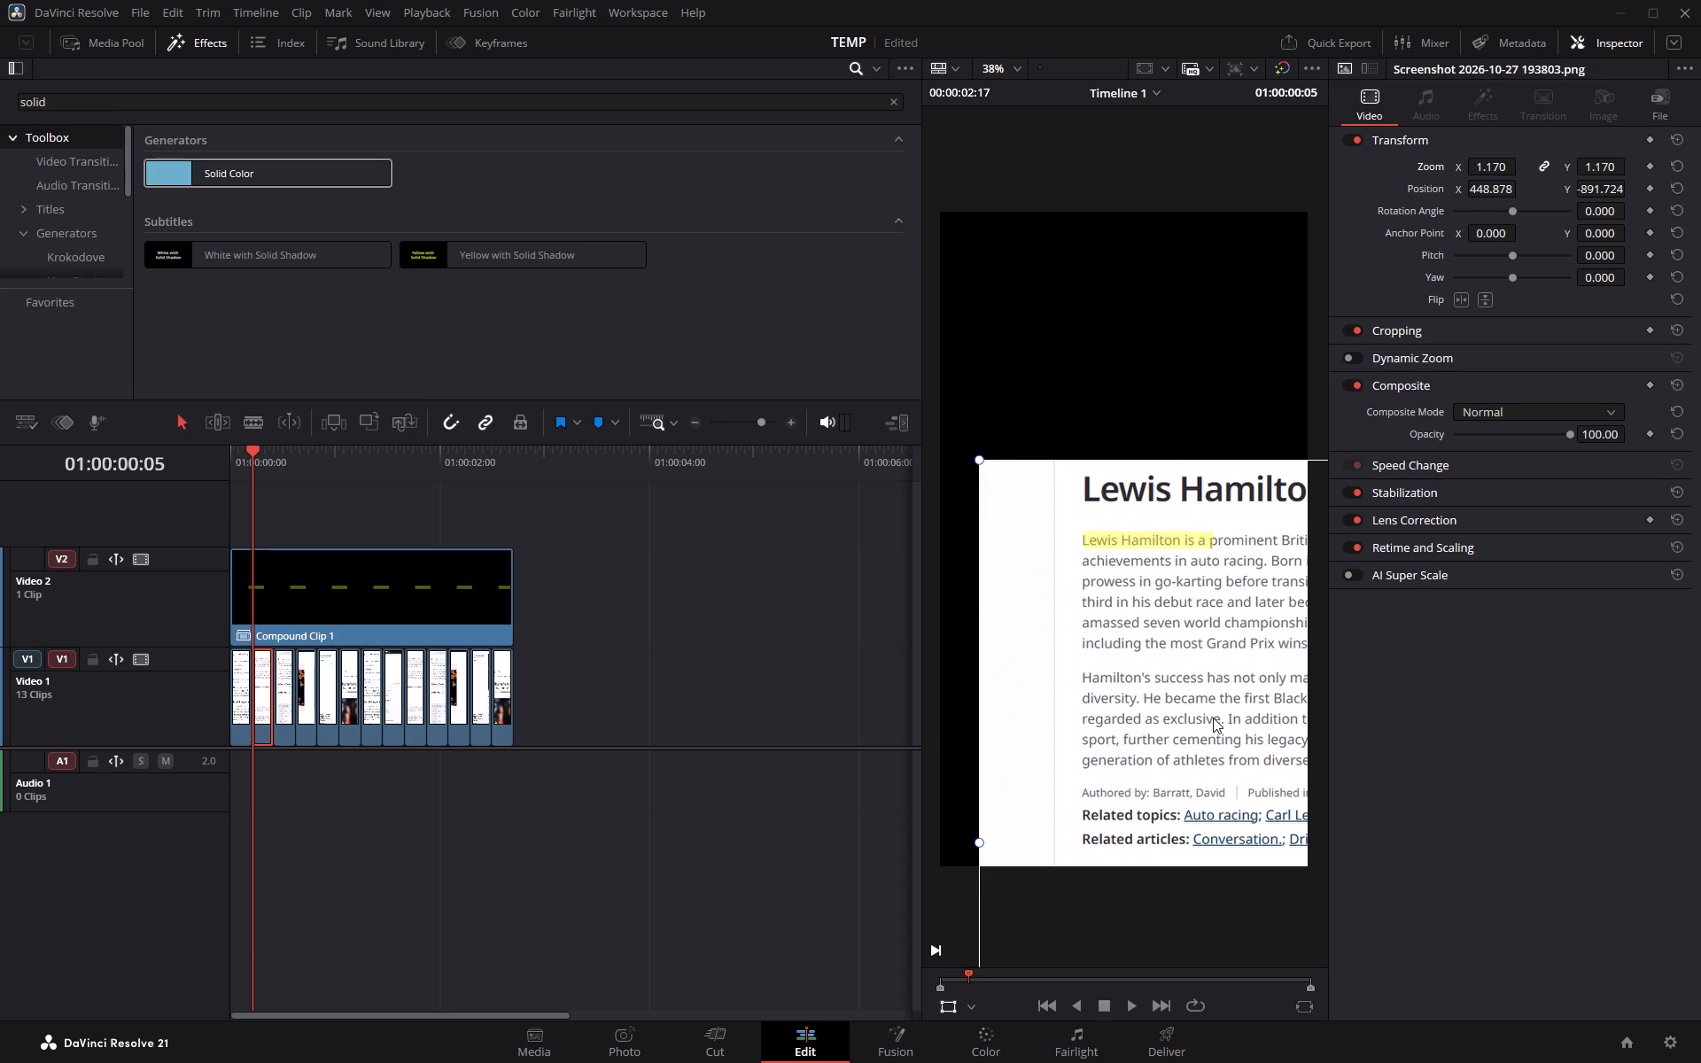
{"action": "left_click_drag", "start_coordinate": [1213, 718], "coordinate": [1232, 719]}
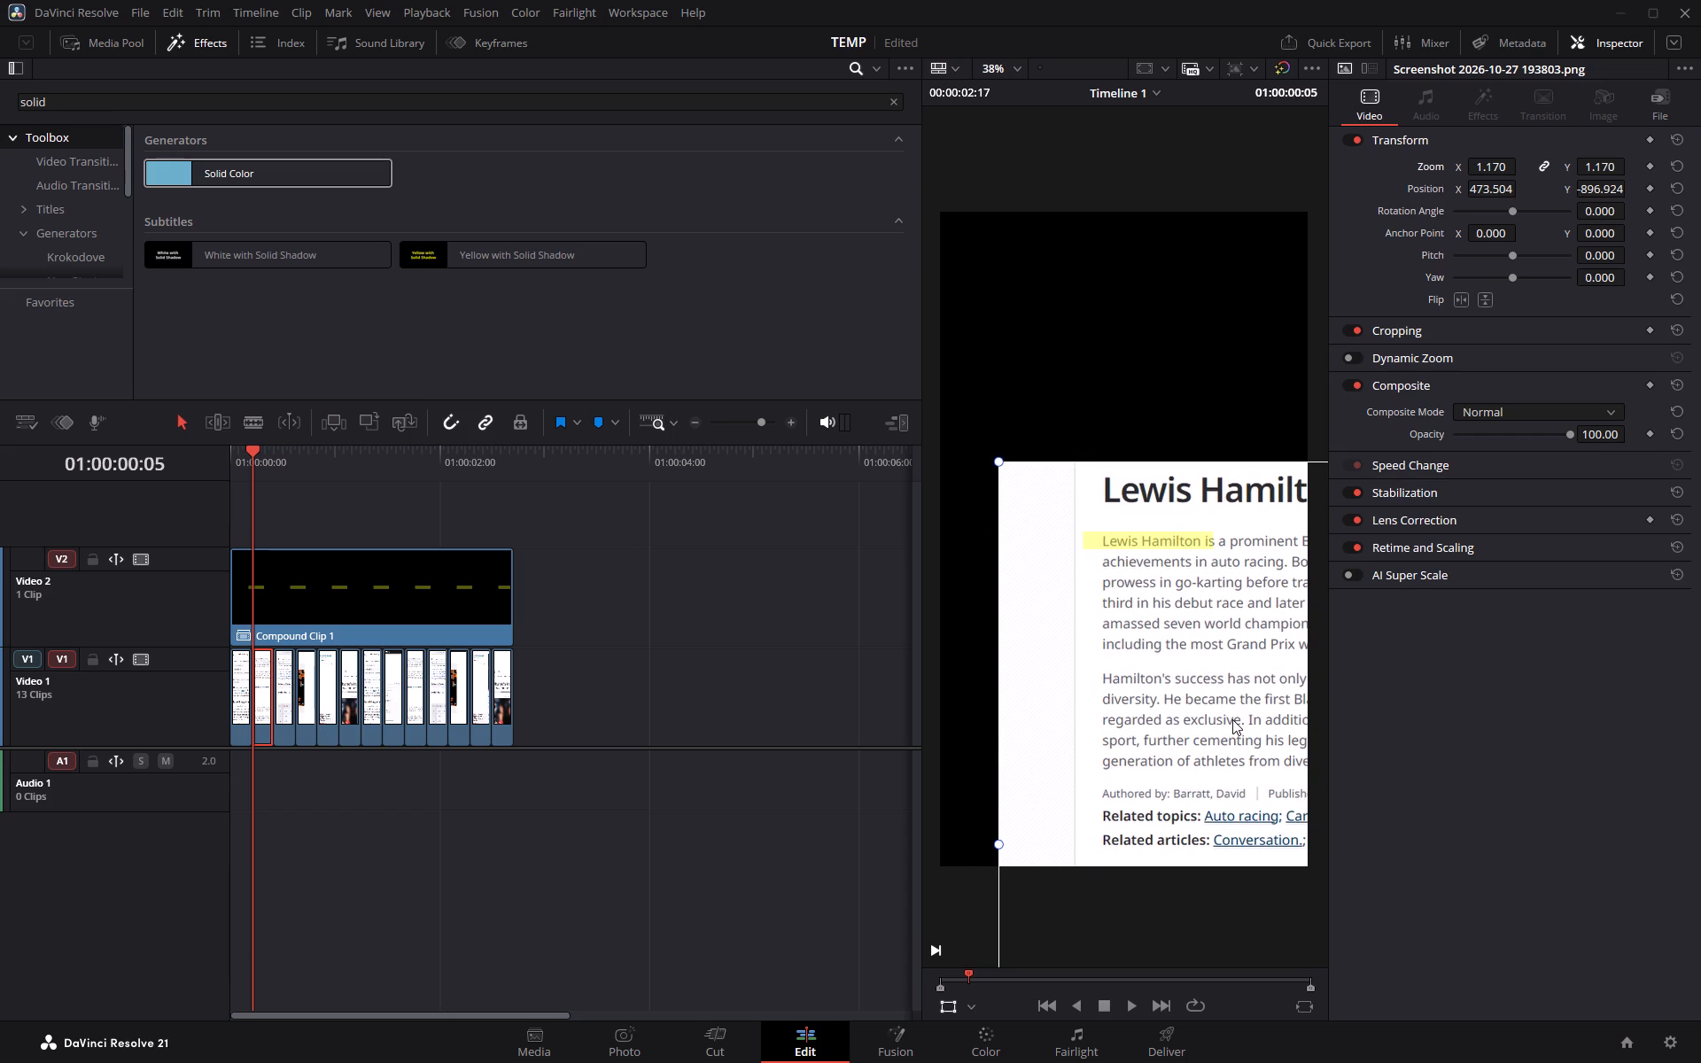
{"action": "left_click_drag", "start_coordinate": [1232, 719], "coordinate": [1232, 718]}
Enlarge the second screenshot to 1.250 and move its body-text name back inside the highlight, near X 517, Y -952.
{"action": "left_click", "coordinate": [1591, 168]}
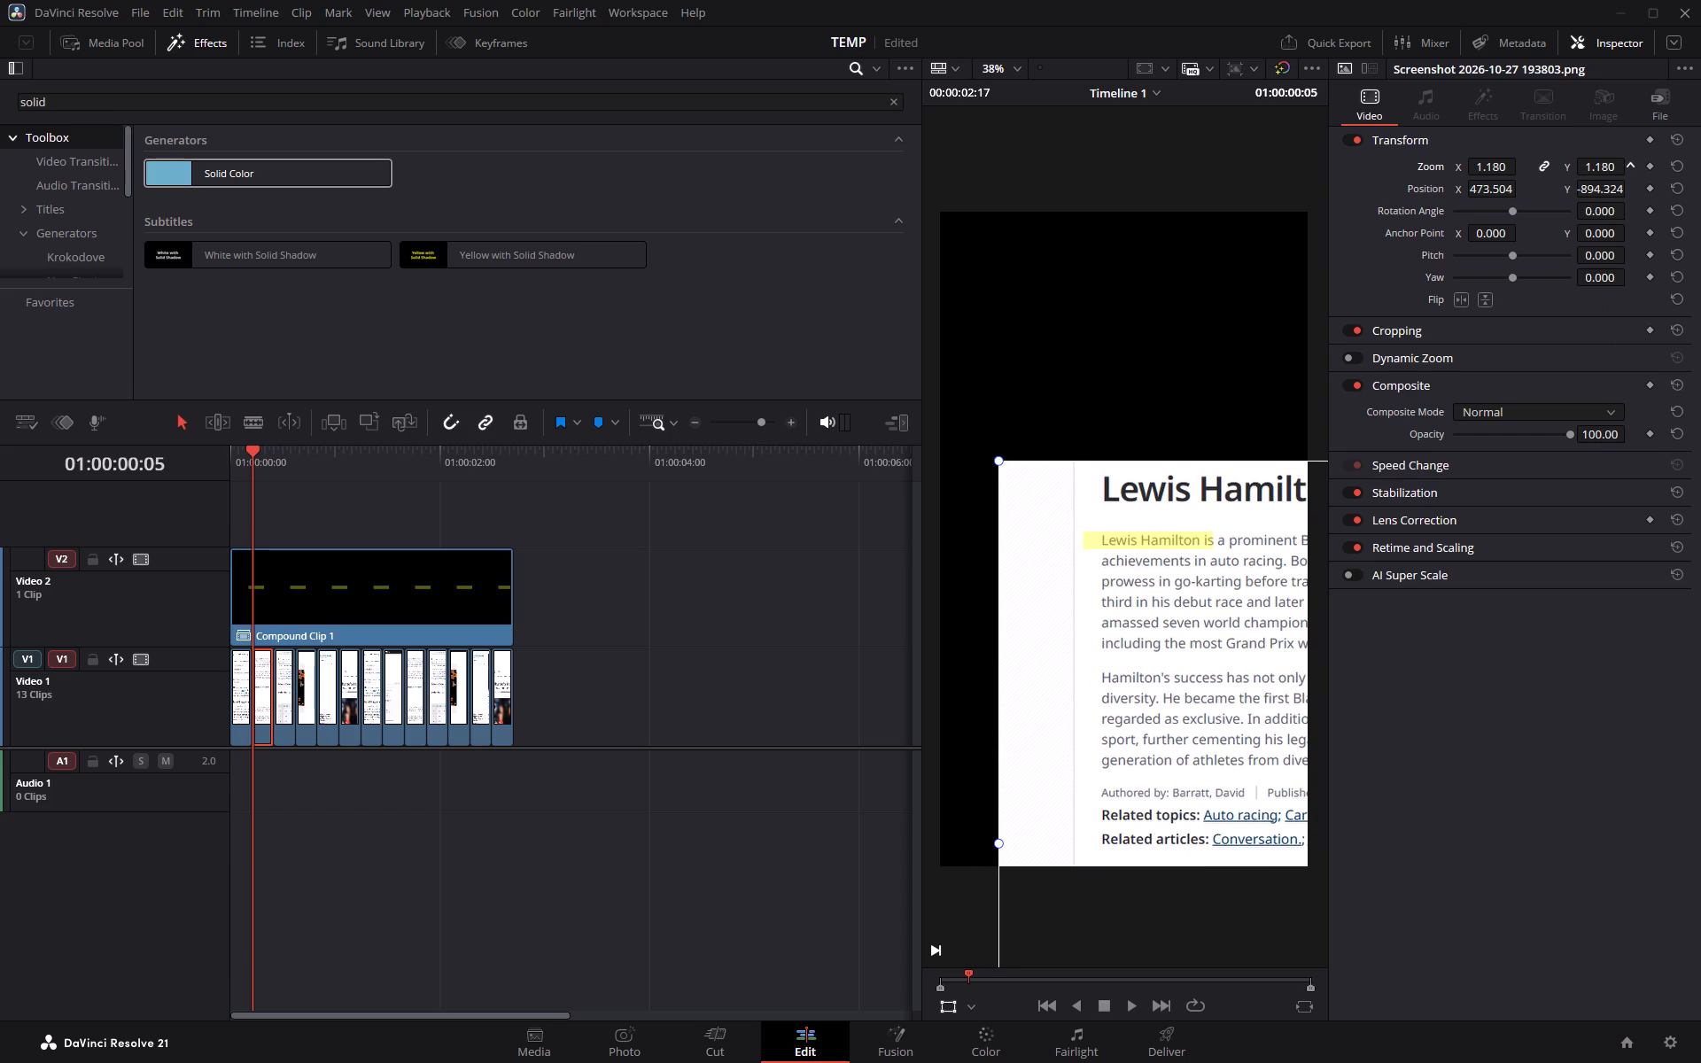
{"action": "left_click_drag", "start_coordinate": [1176, 605], "coordinate": [1216, 619]}
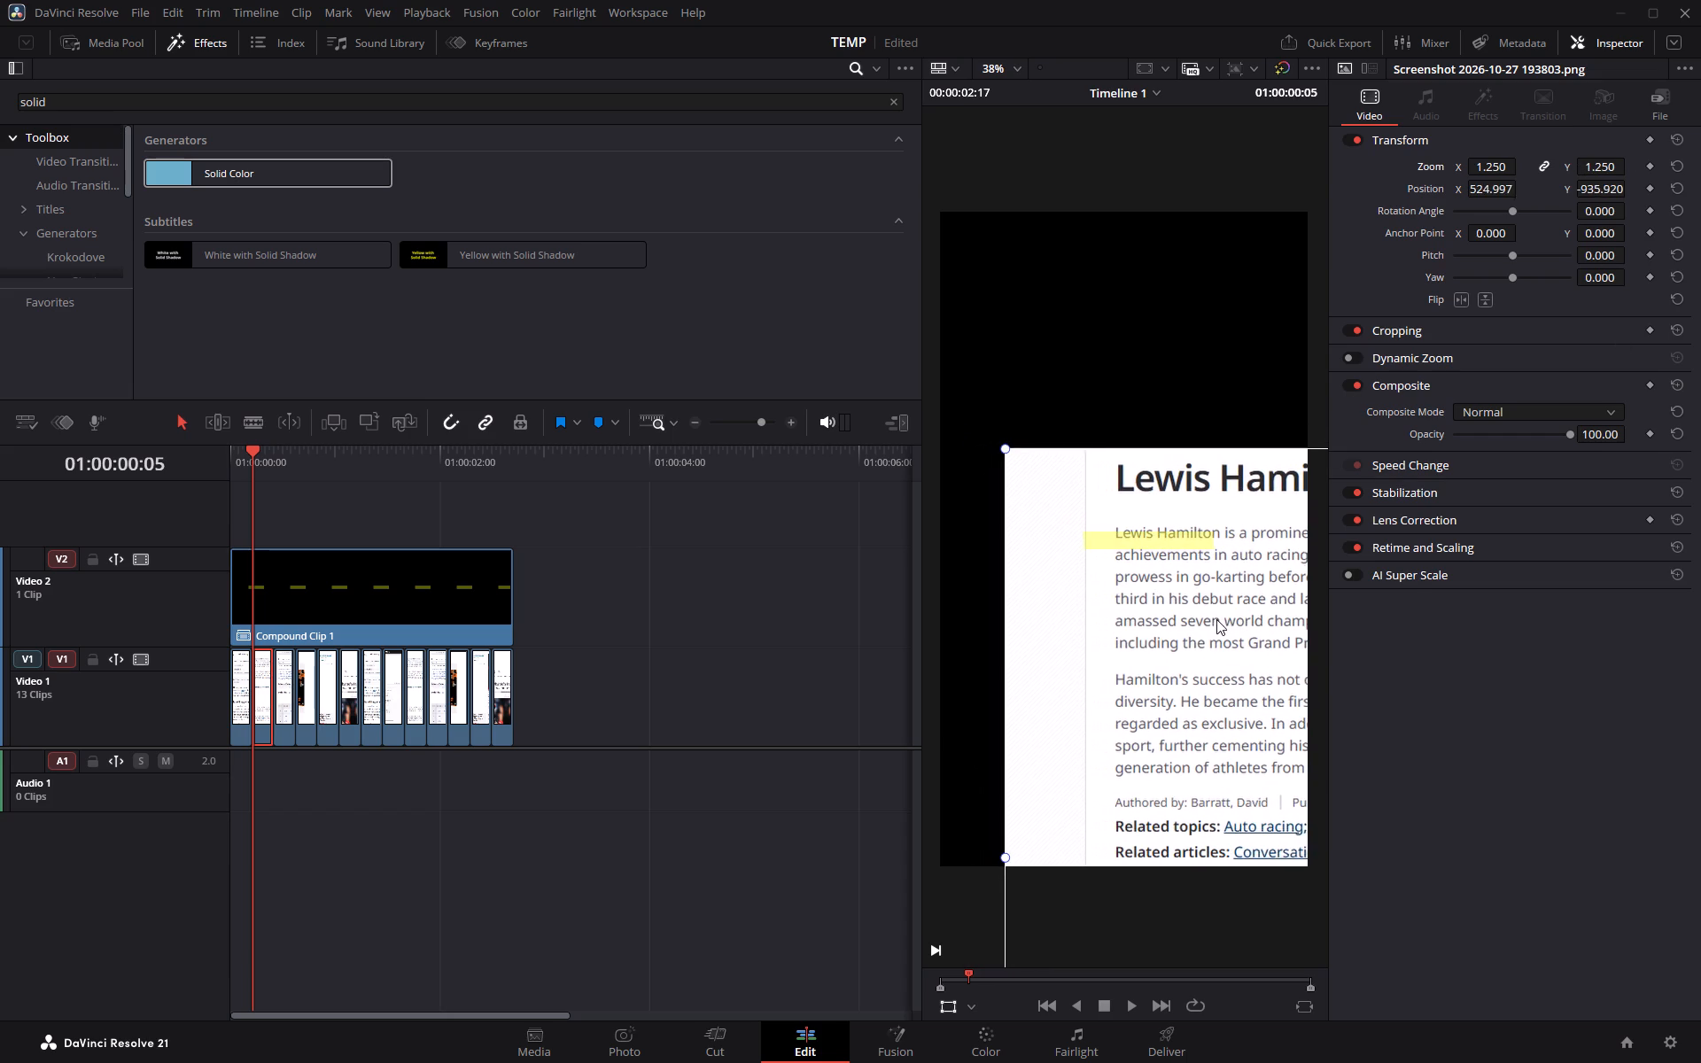
{"action": "left_click_drag", "start_coordinate": [1216, 619], "coordinate": [1210, 625]}
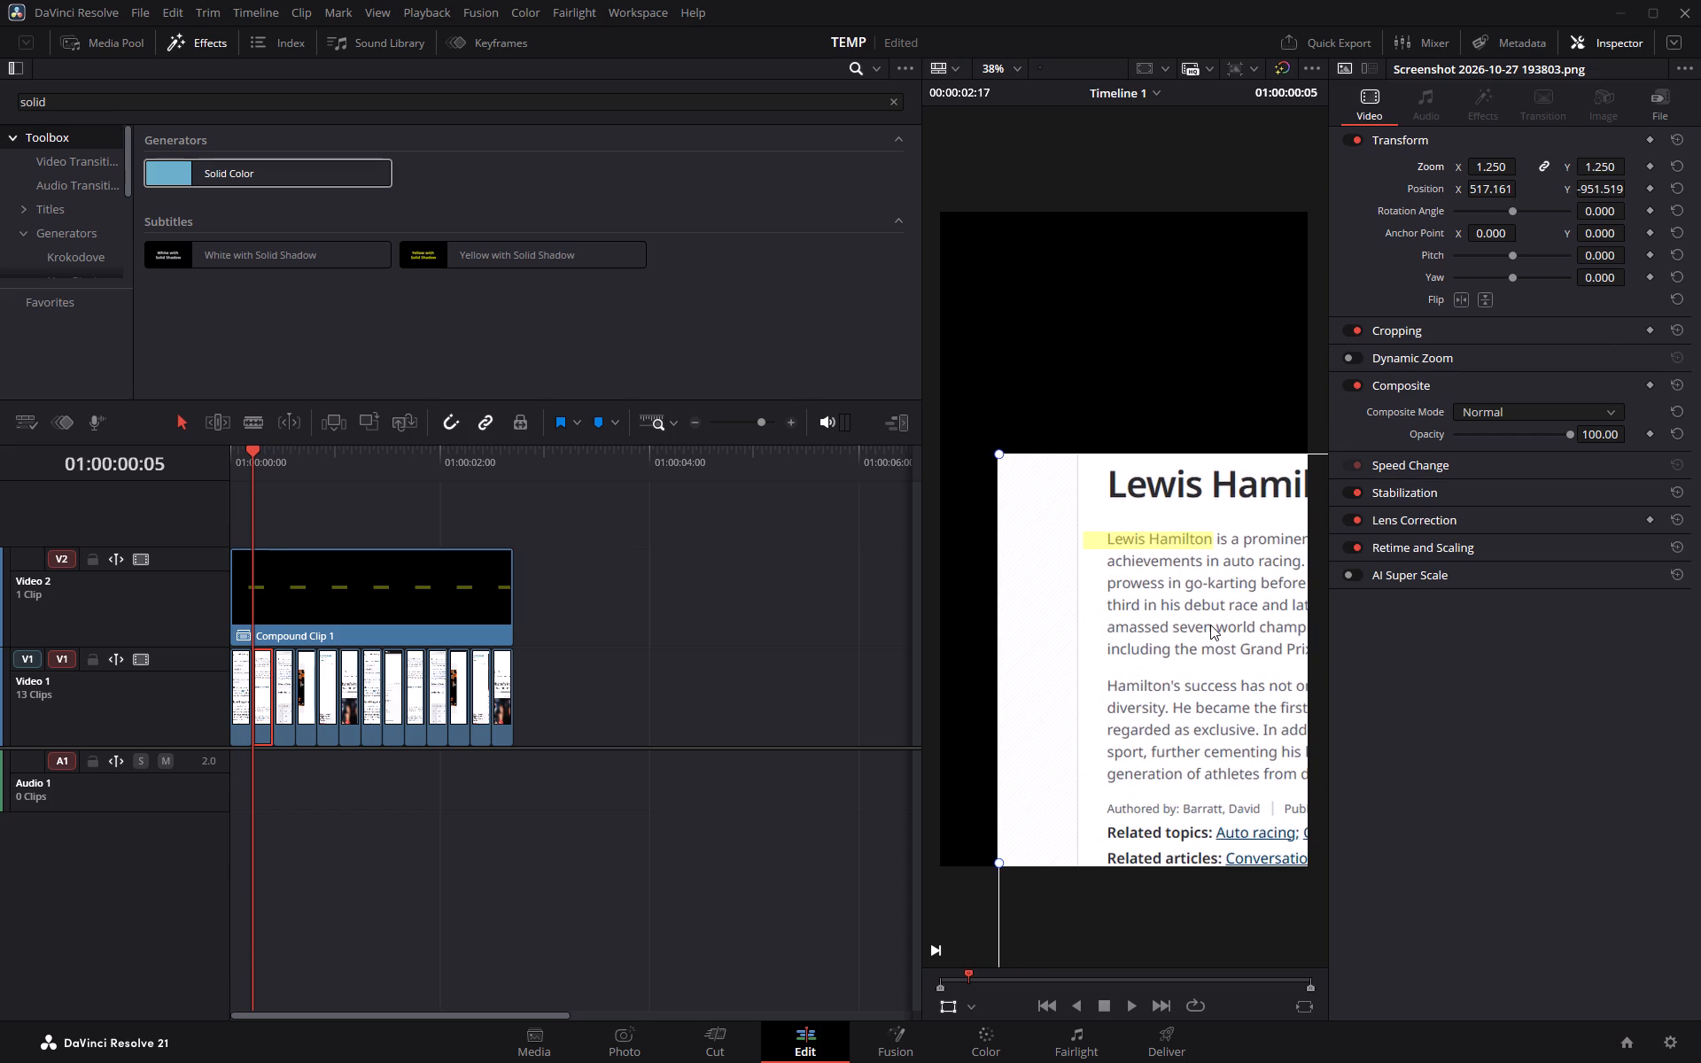
{"action": "left_click_drag", "start_coordinate": [1210, 625], "coordinate": [1206, 625]}
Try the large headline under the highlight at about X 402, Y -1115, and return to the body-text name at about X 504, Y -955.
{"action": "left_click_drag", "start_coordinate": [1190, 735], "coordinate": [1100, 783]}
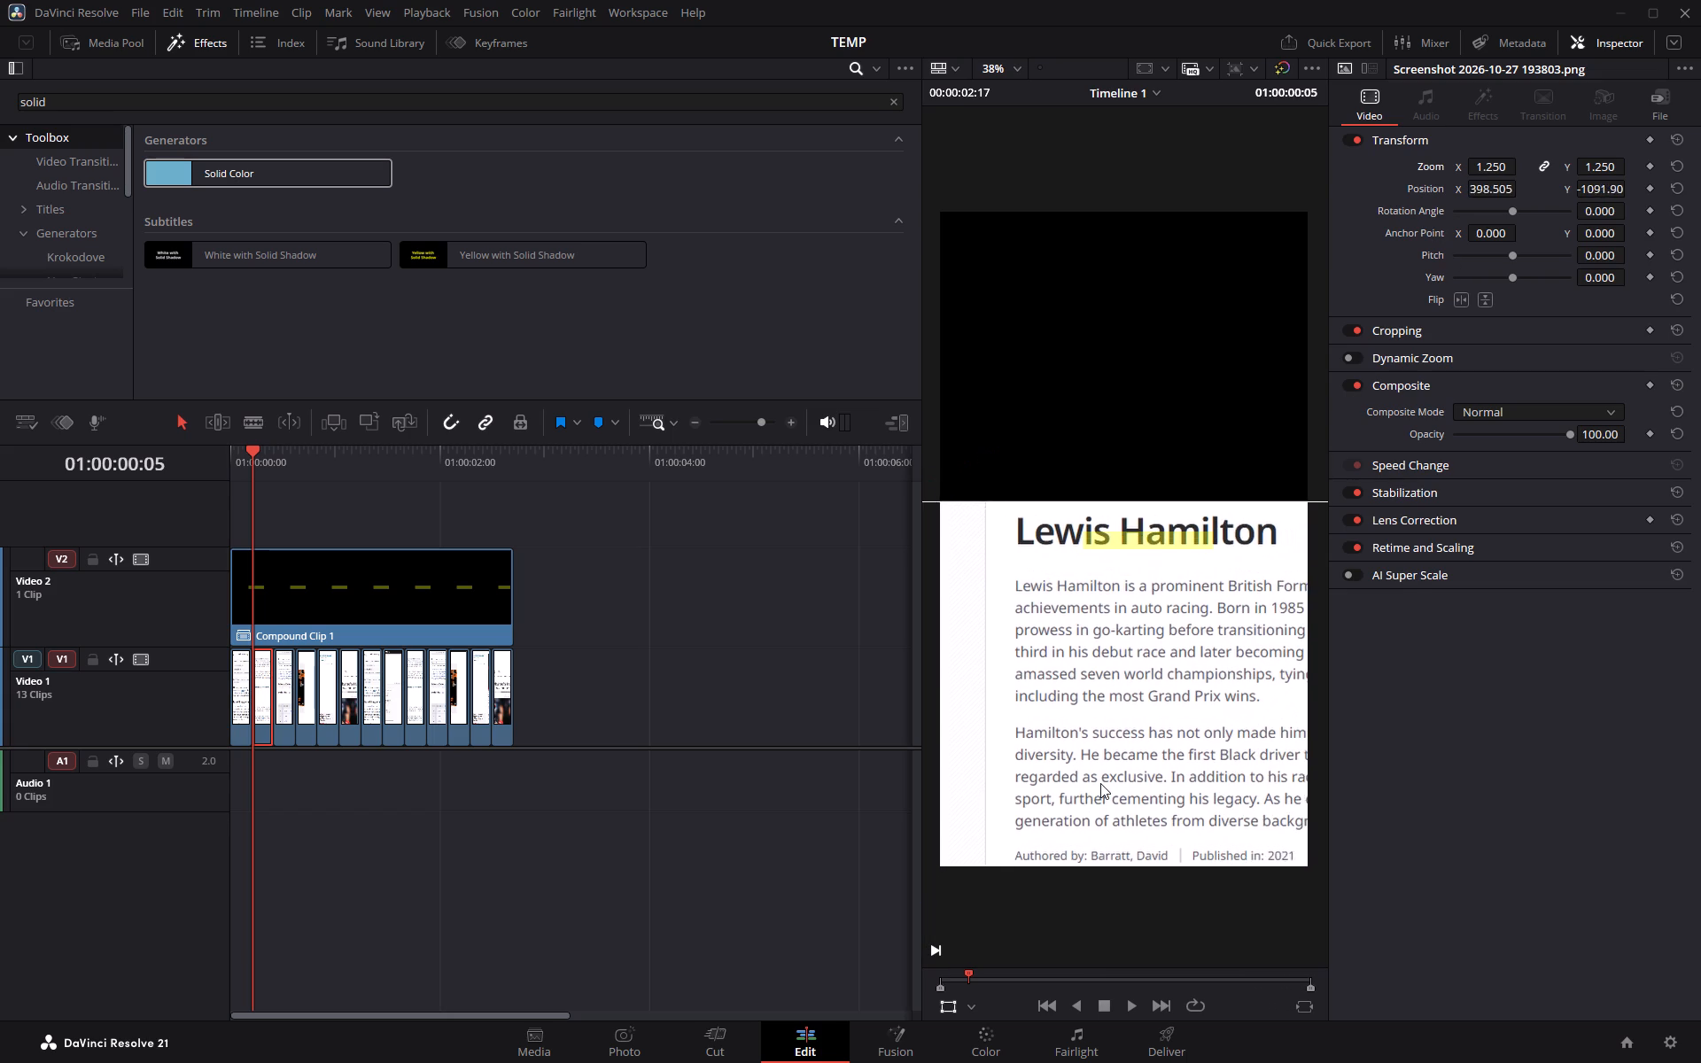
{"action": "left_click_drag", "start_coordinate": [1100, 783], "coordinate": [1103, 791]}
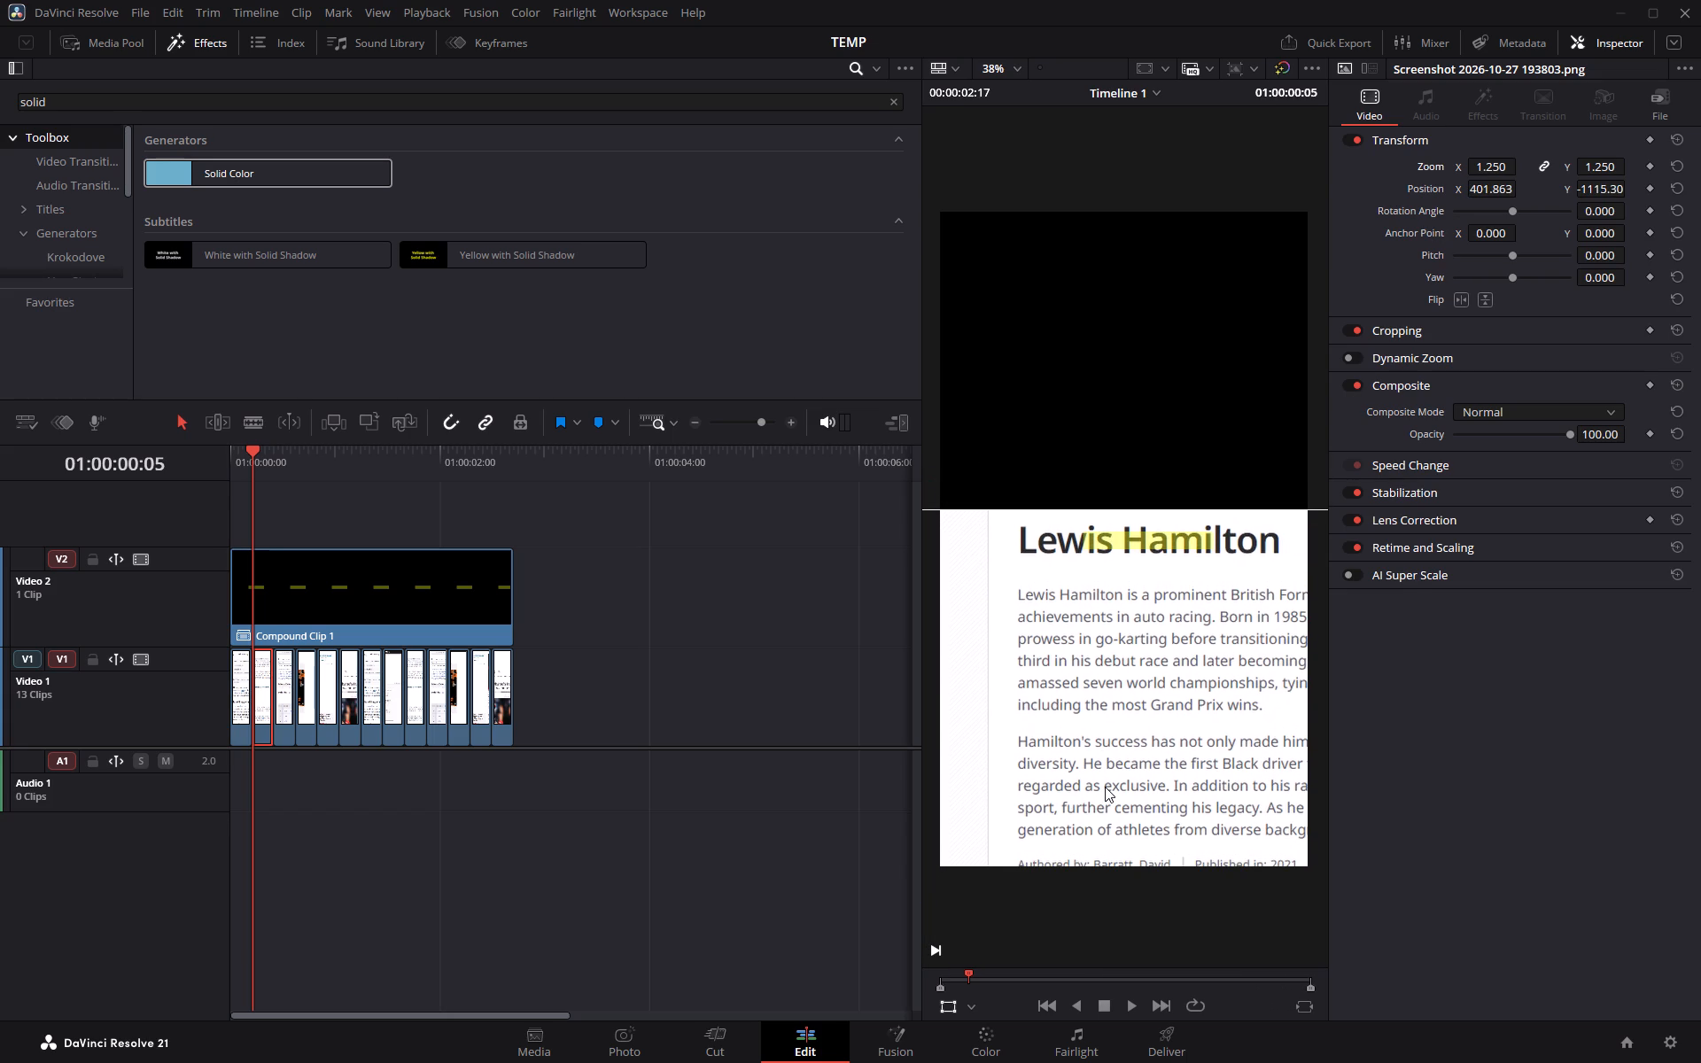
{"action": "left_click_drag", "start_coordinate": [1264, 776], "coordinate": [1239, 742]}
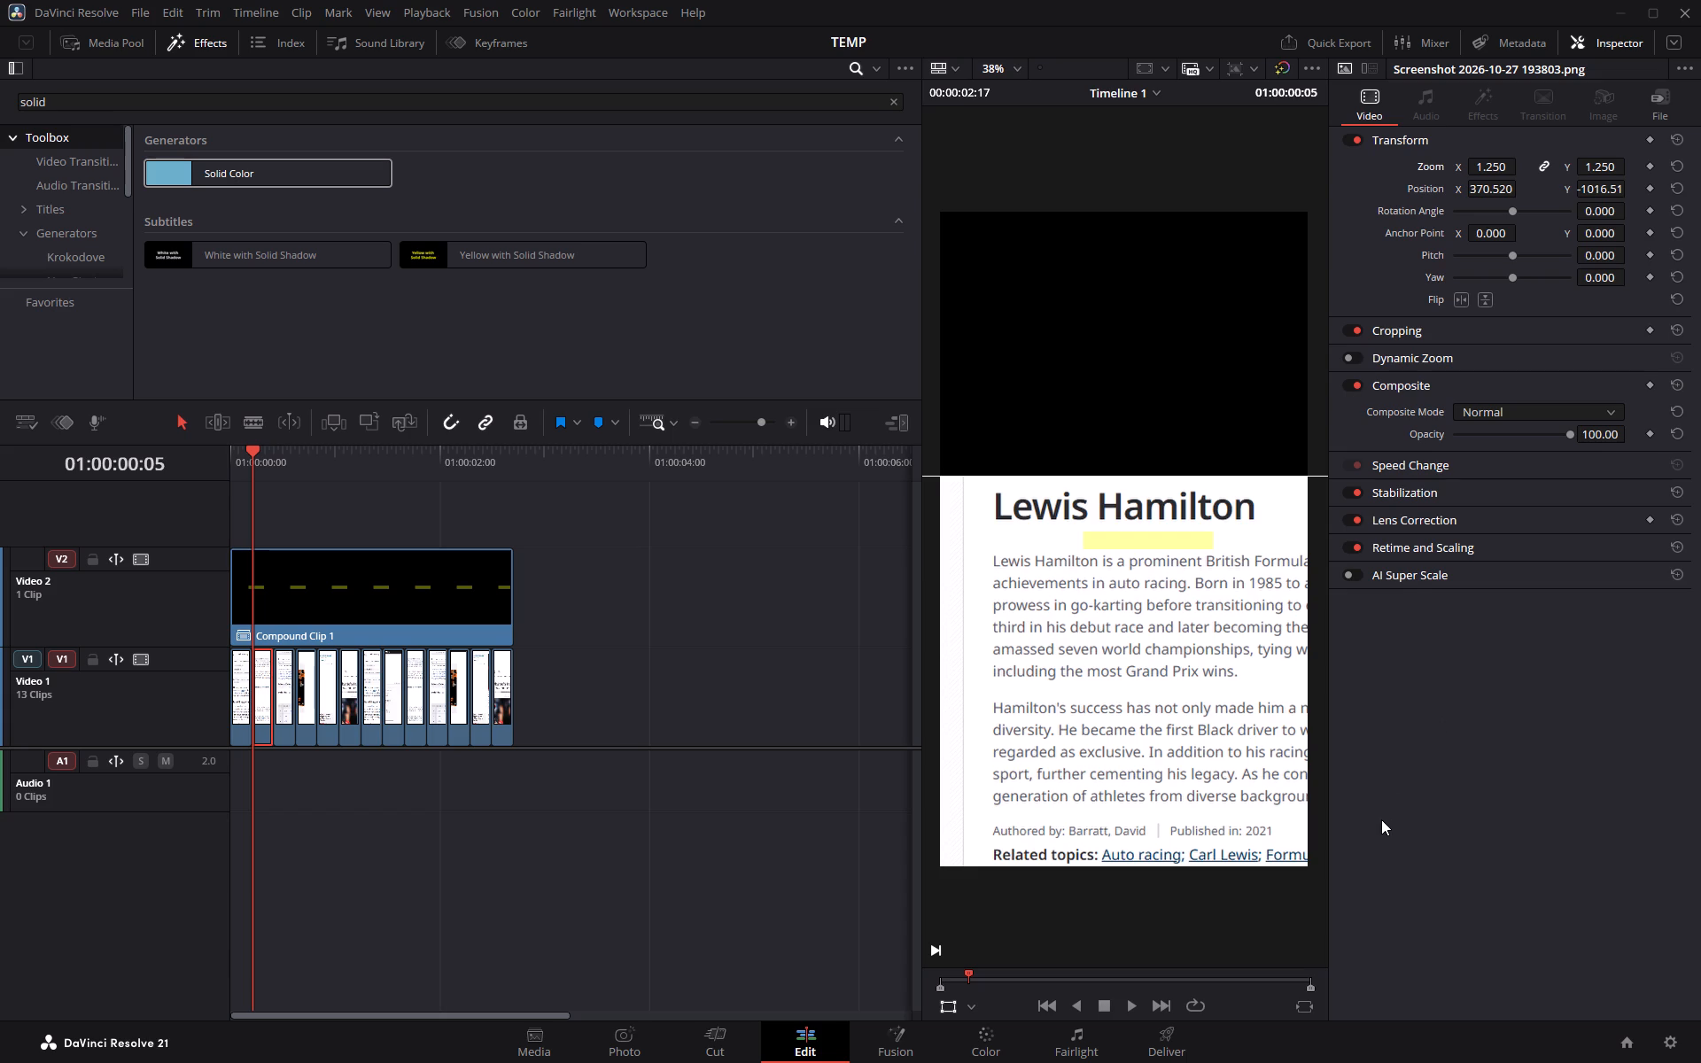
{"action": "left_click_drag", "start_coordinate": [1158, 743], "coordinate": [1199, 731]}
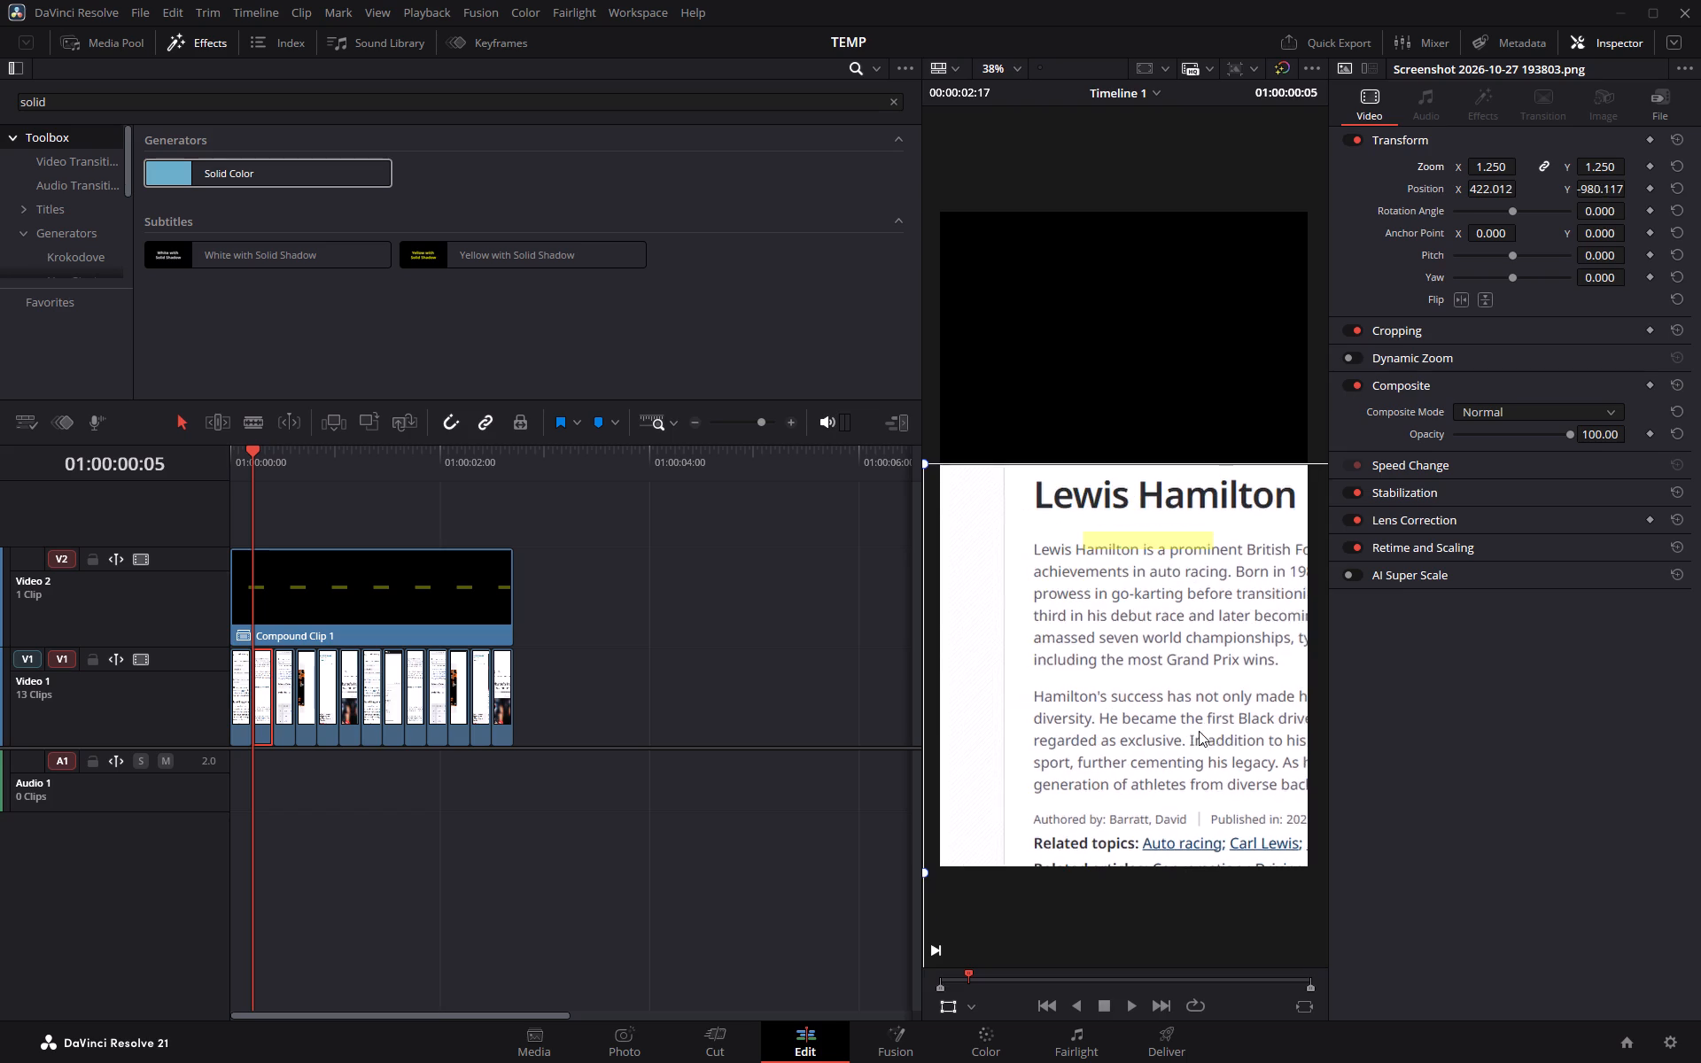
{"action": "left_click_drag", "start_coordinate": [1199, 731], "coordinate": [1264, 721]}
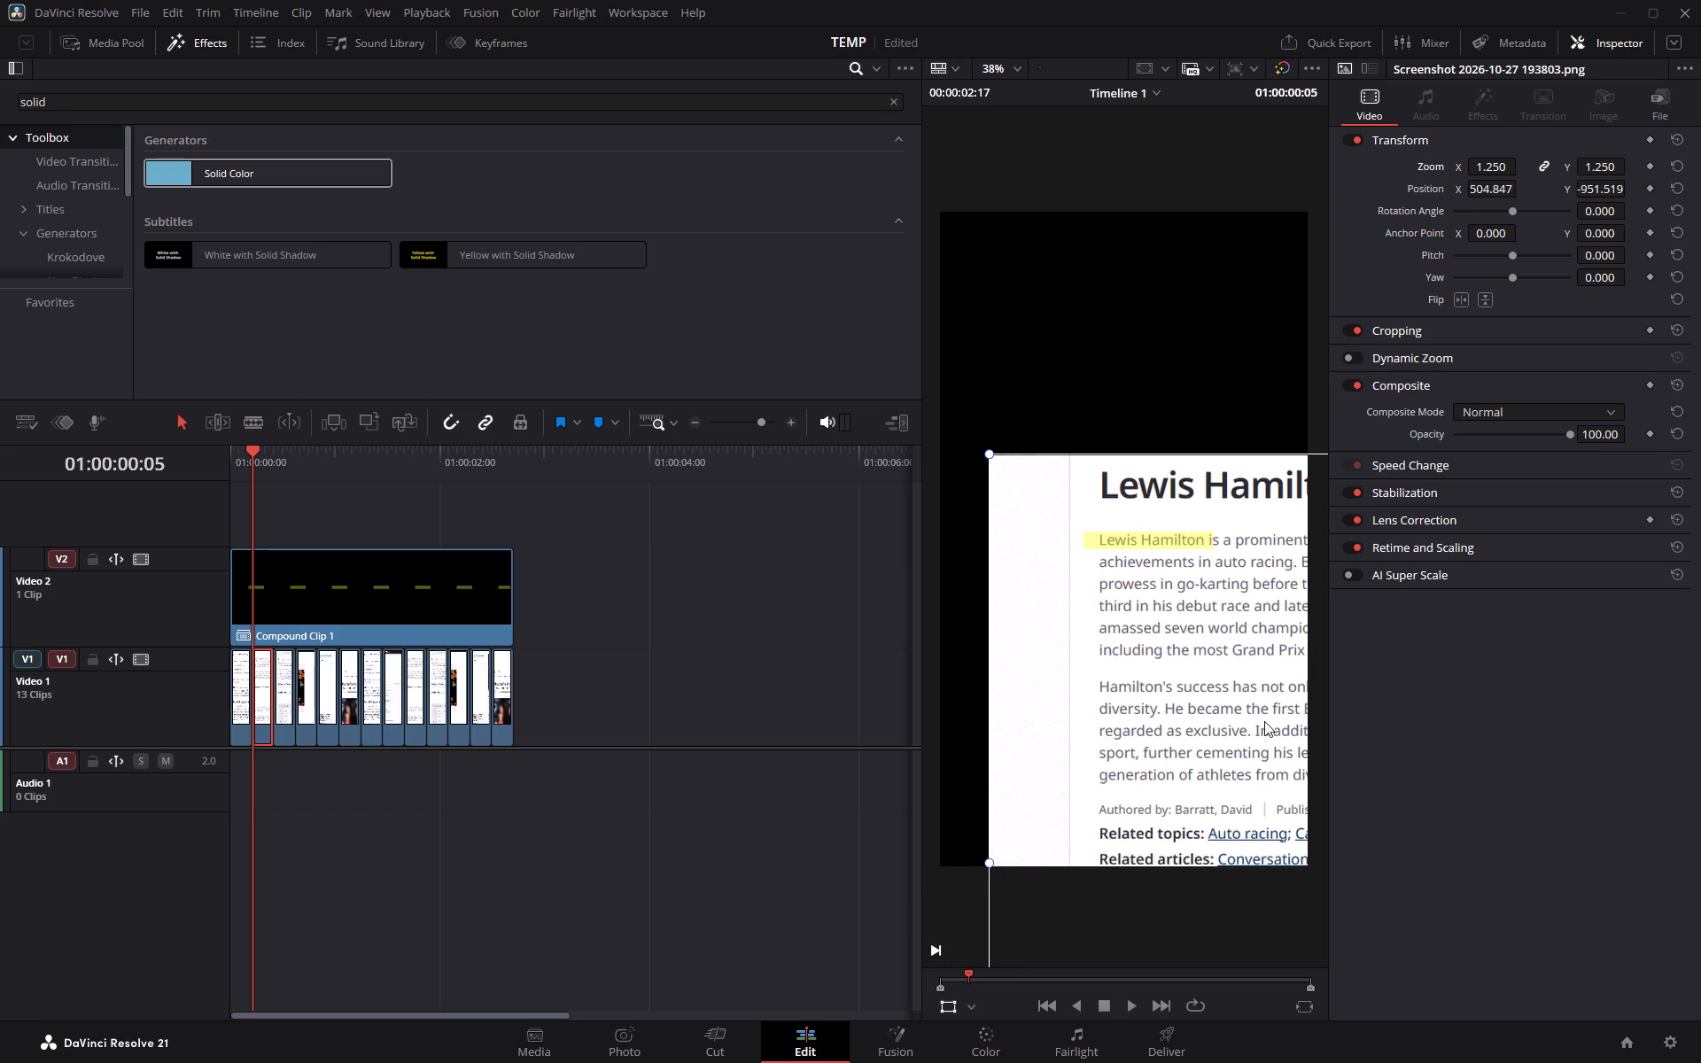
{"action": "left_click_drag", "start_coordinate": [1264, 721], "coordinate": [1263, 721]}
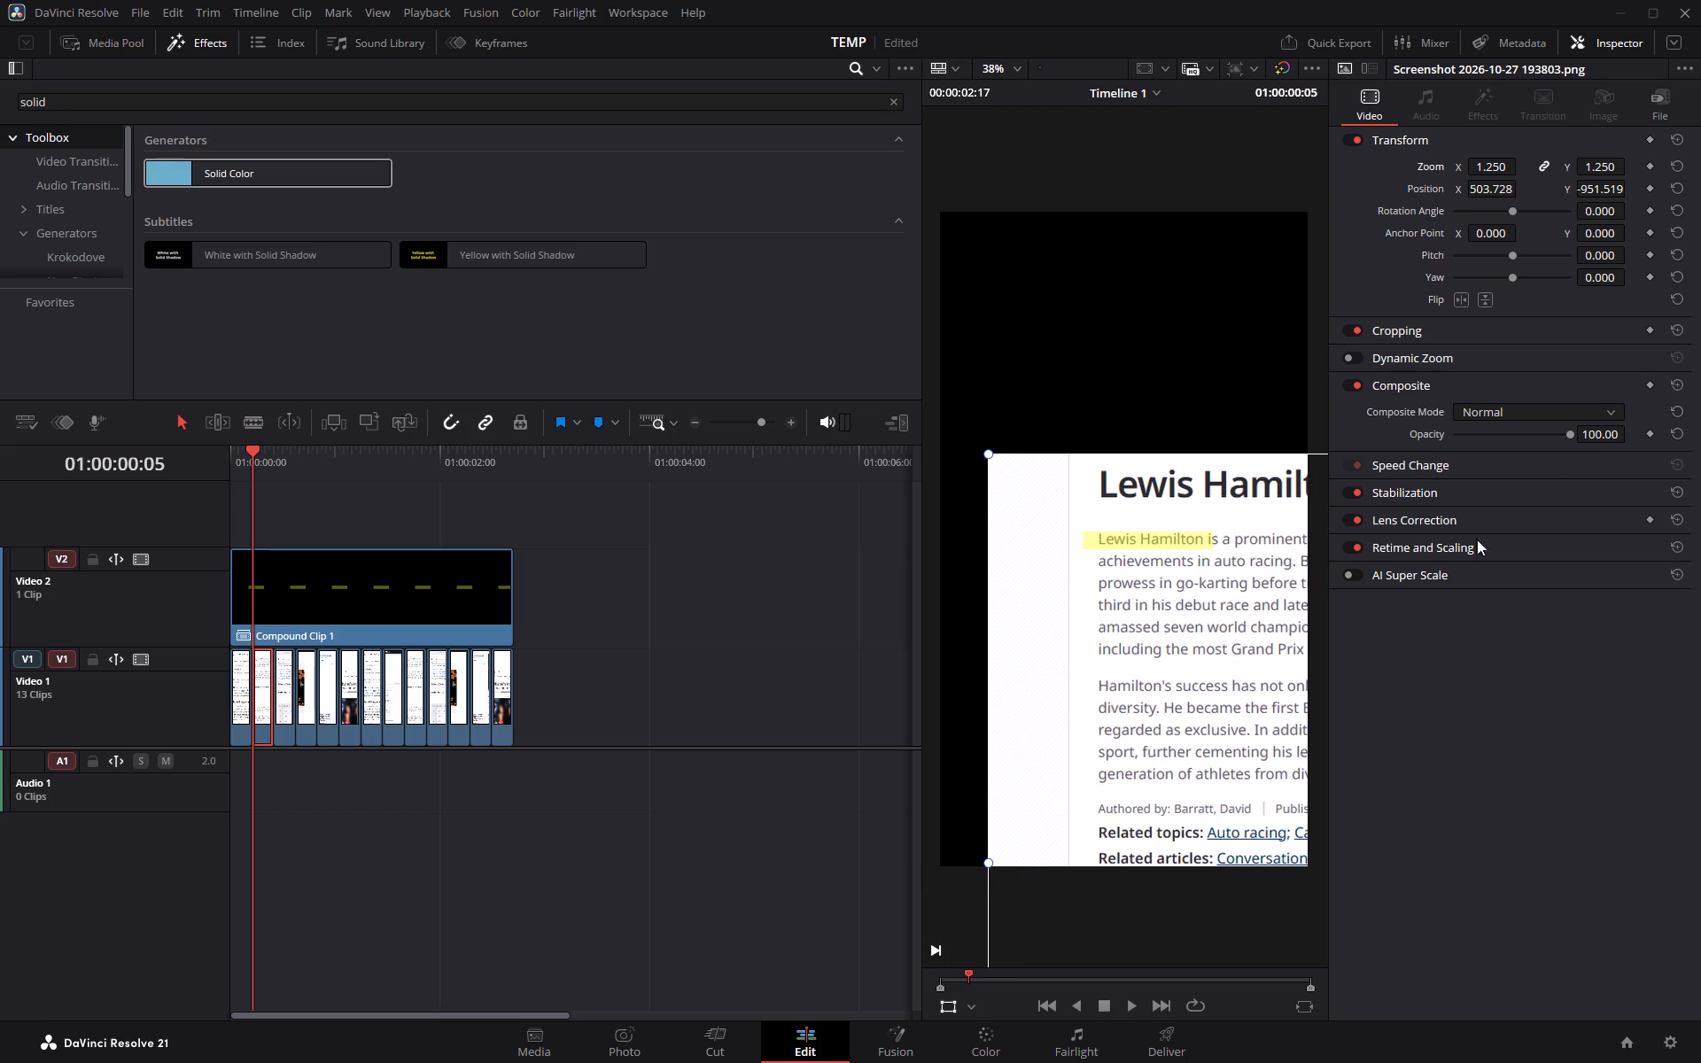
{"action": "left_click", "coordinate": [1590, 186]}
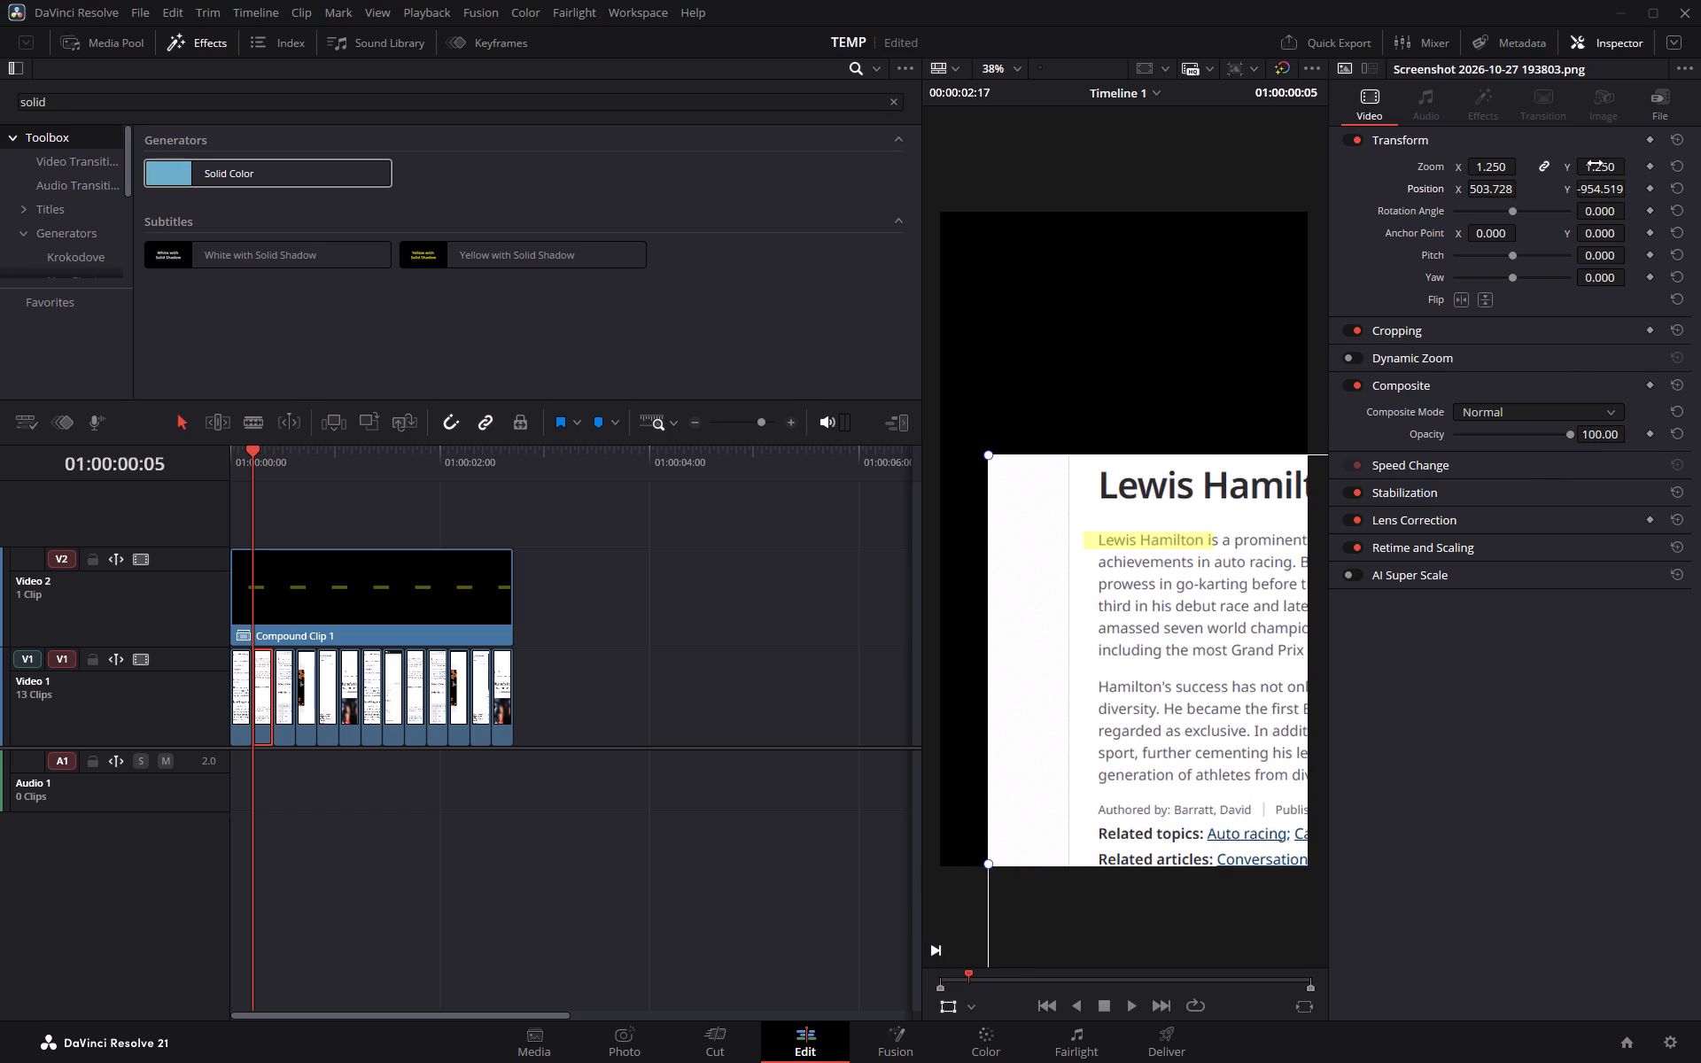
Enlarge the second screenshot to 1.380 and align its body-text name inside the highlight at about X 547, Y -1053.
{"action": "left_click", "coordinate": [1594, 166]}
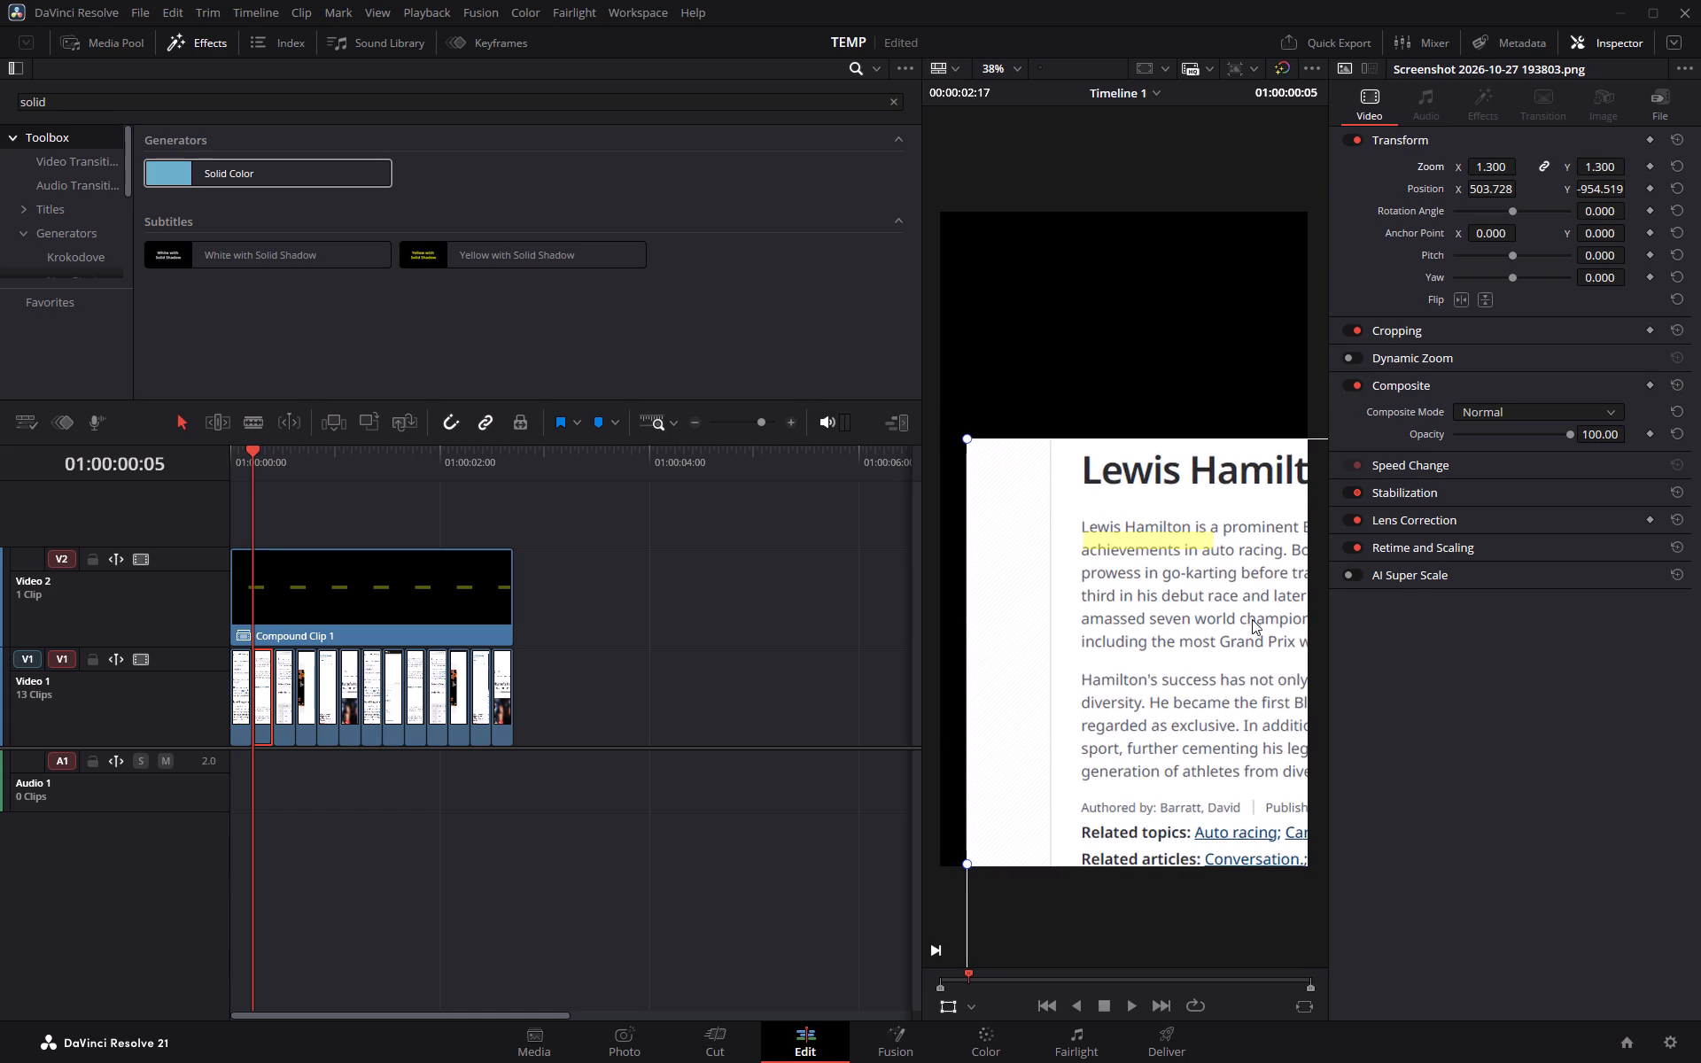
{"action": "left_click_drag", "start_coordinate": [1249, 624], "coordinate": [1262, 635]}
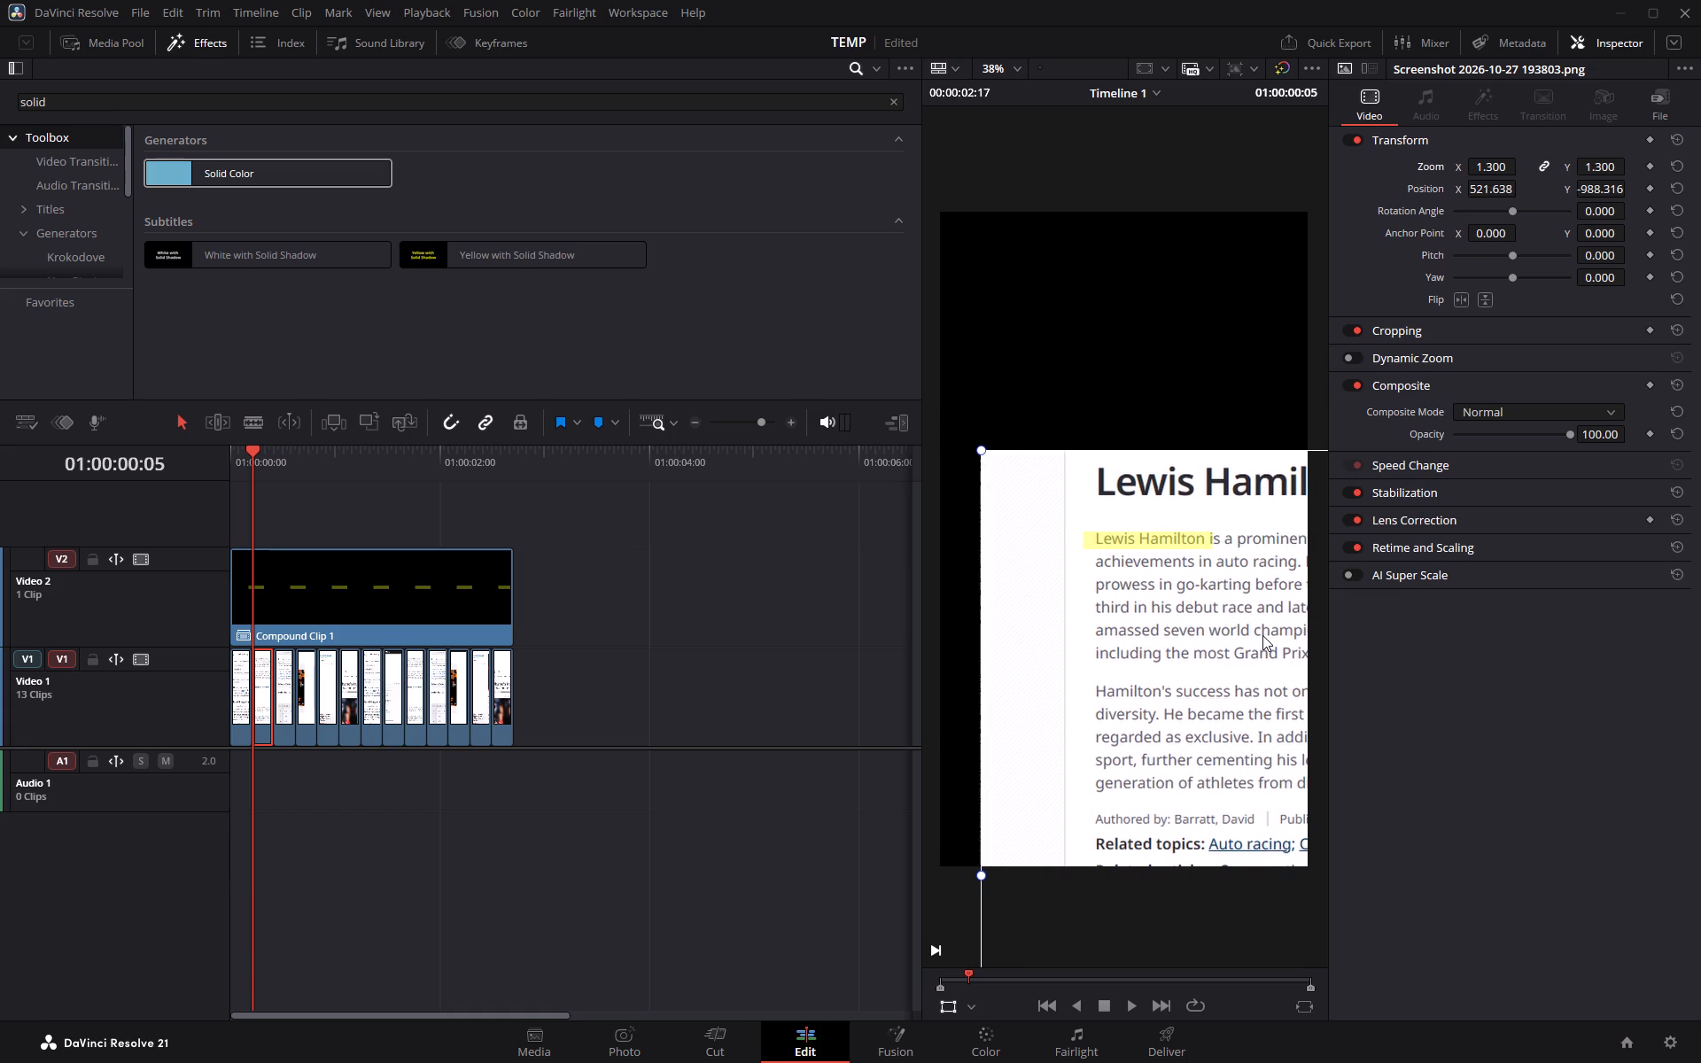
{"action": "left_click_drag", "start_coordinate": [1262, 635], "coordinate": [1261, 637]}
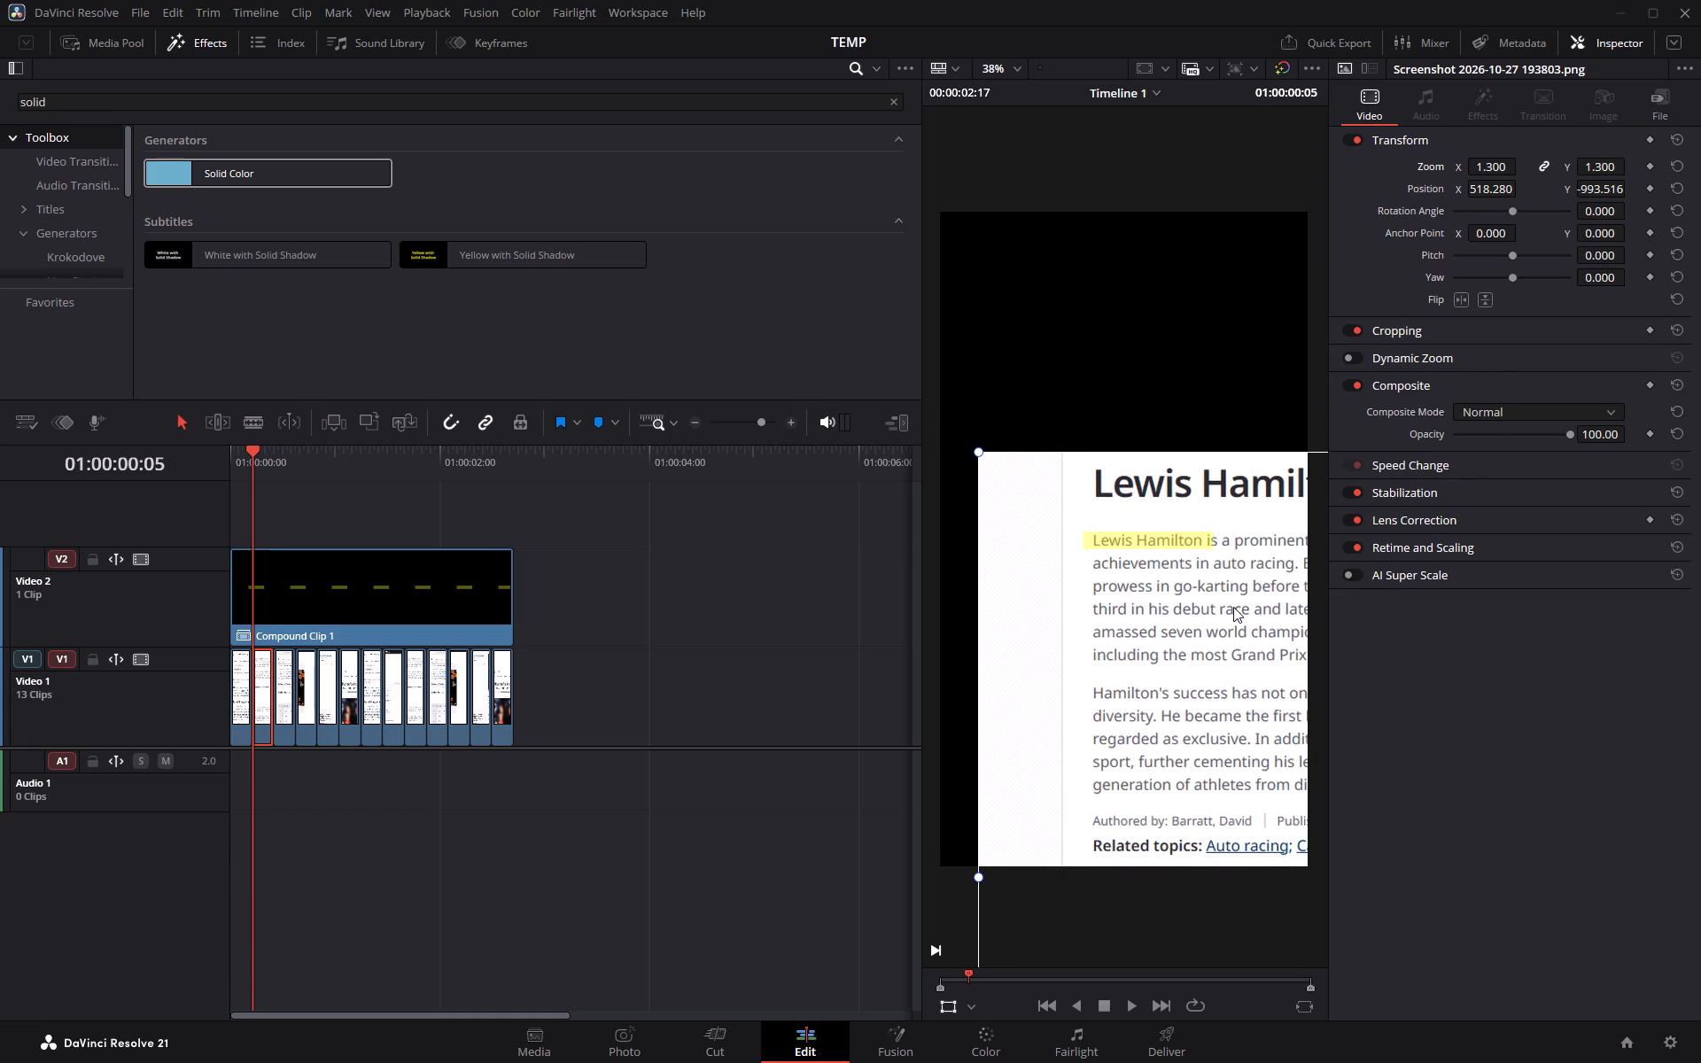
{"action": "left_click", "coordinate": [1185, 611]}
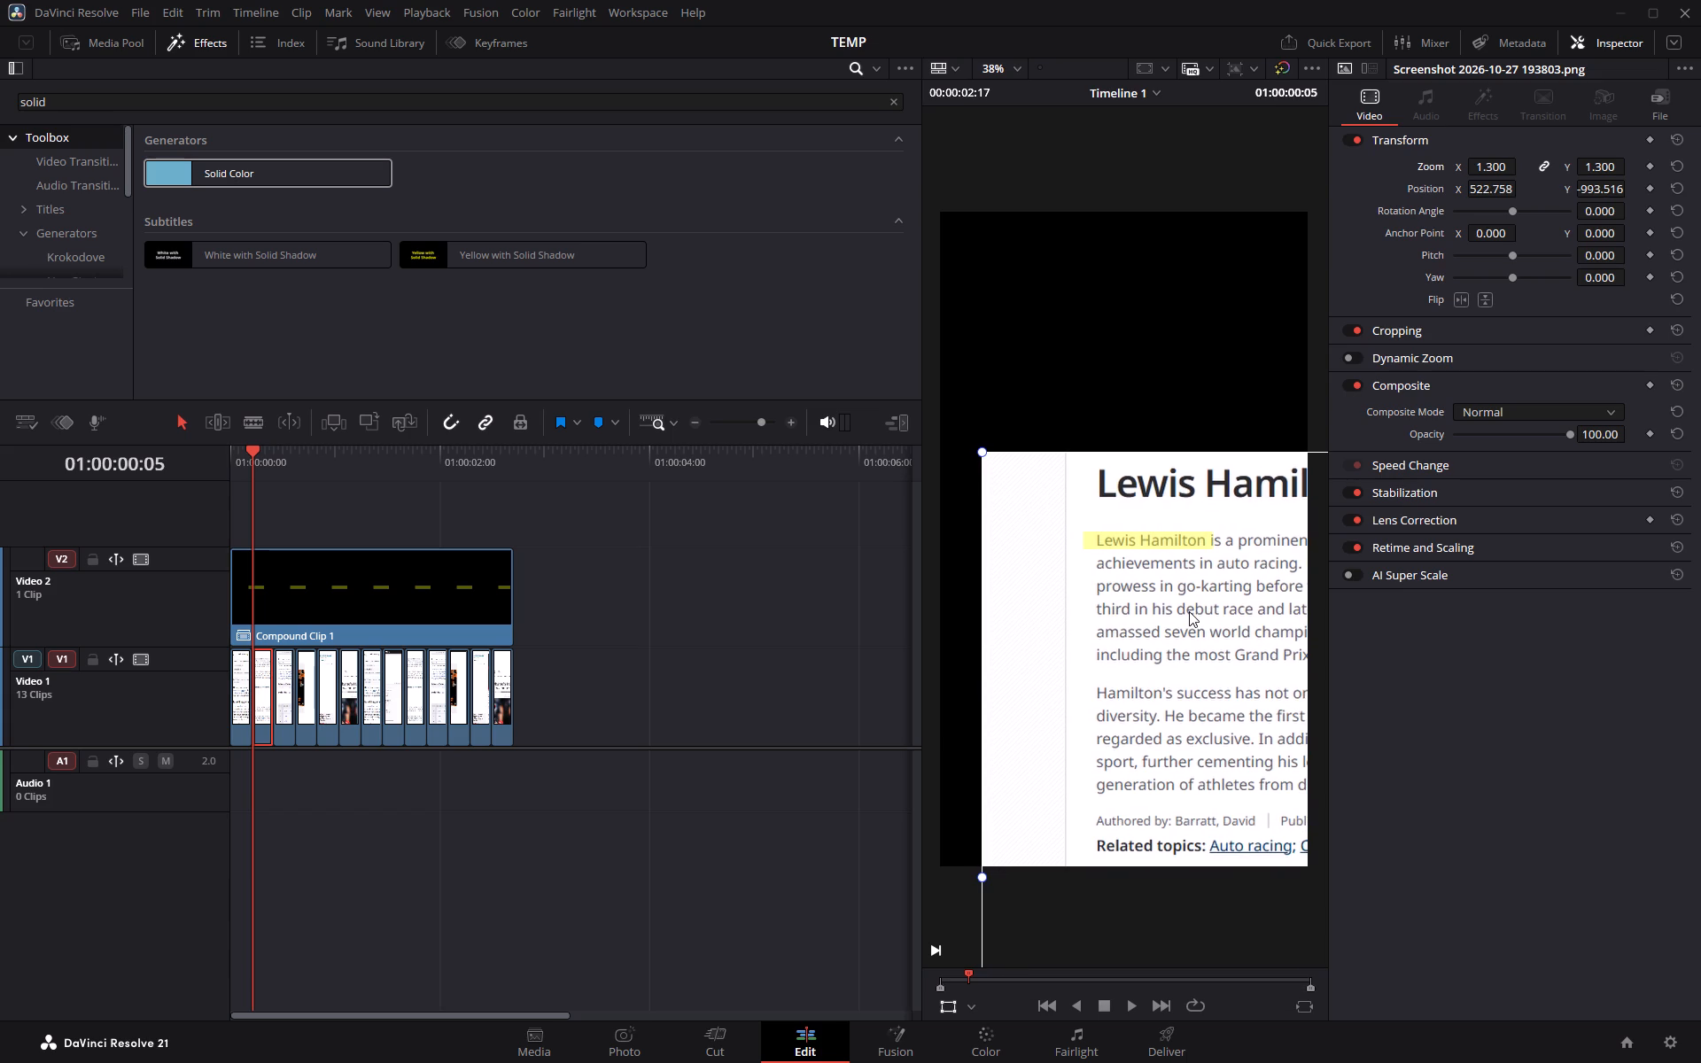
{"action": "left_click", "coordinate": [1590, 169]}
{"action": "left_click_drag", "start_coordinate": [1220, 649], "coordinate": [1229, 660]}
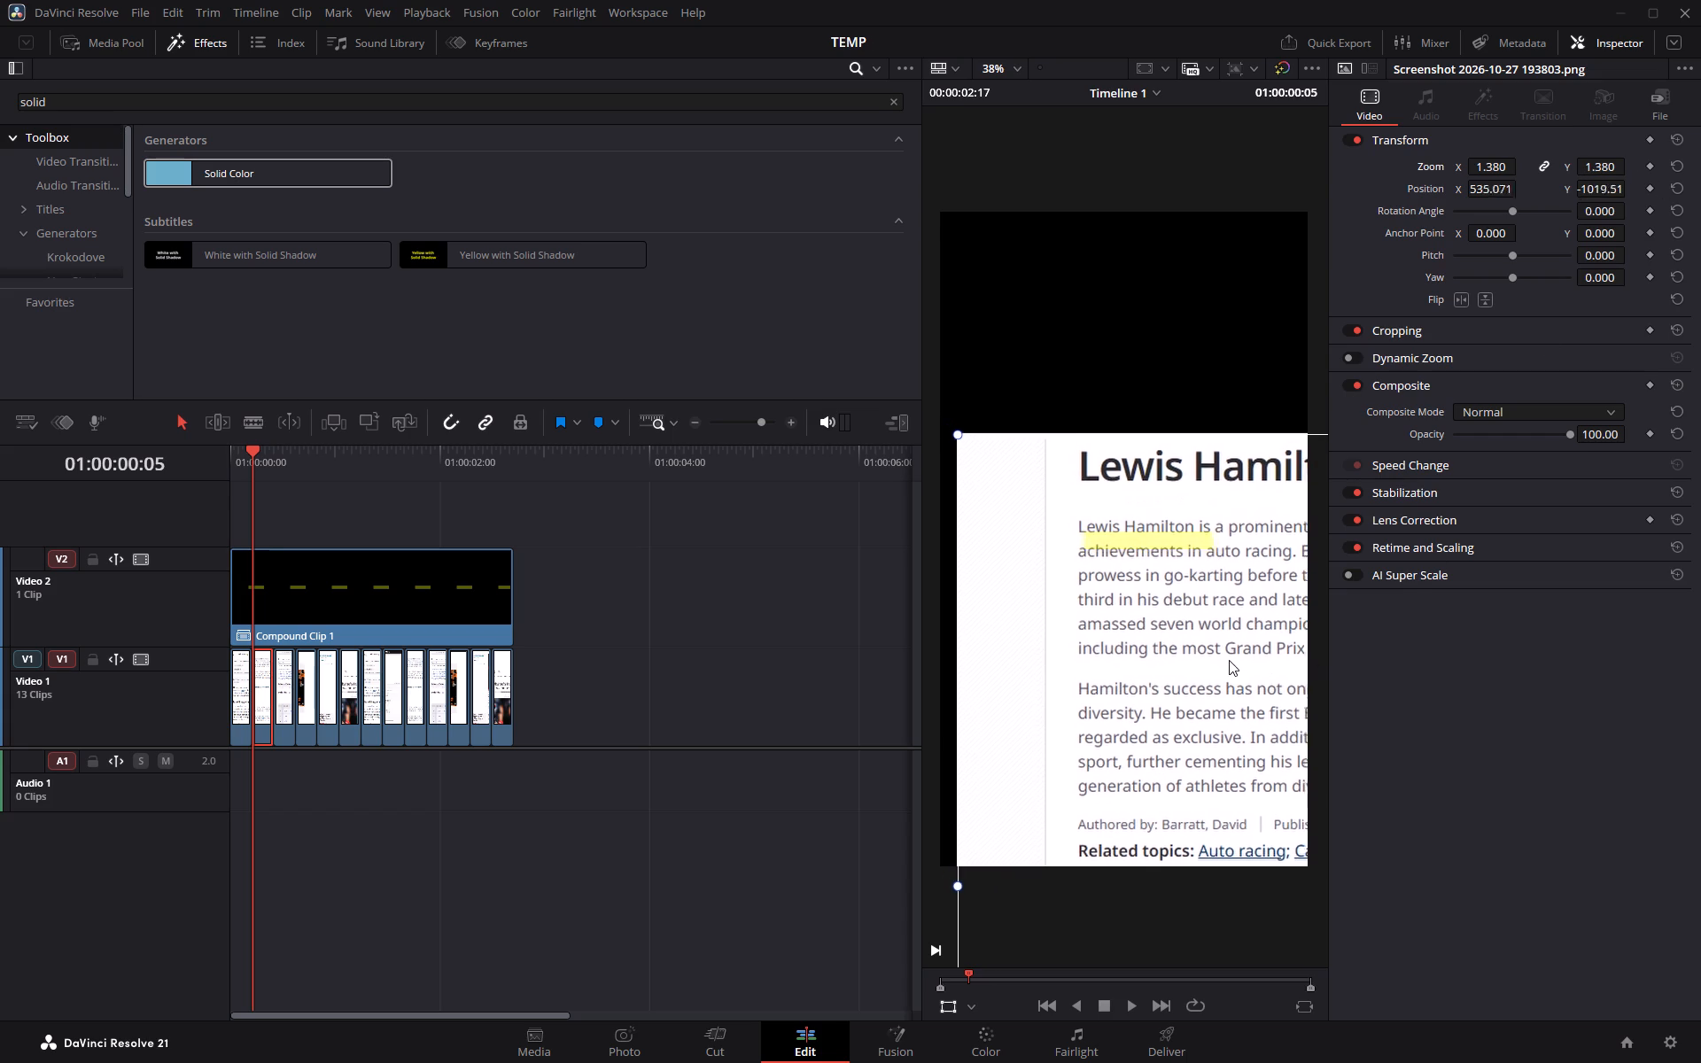
{"action": "left_click_drag", "start_coordinate": [1229, 660], "coordinate": [1238, 670]}
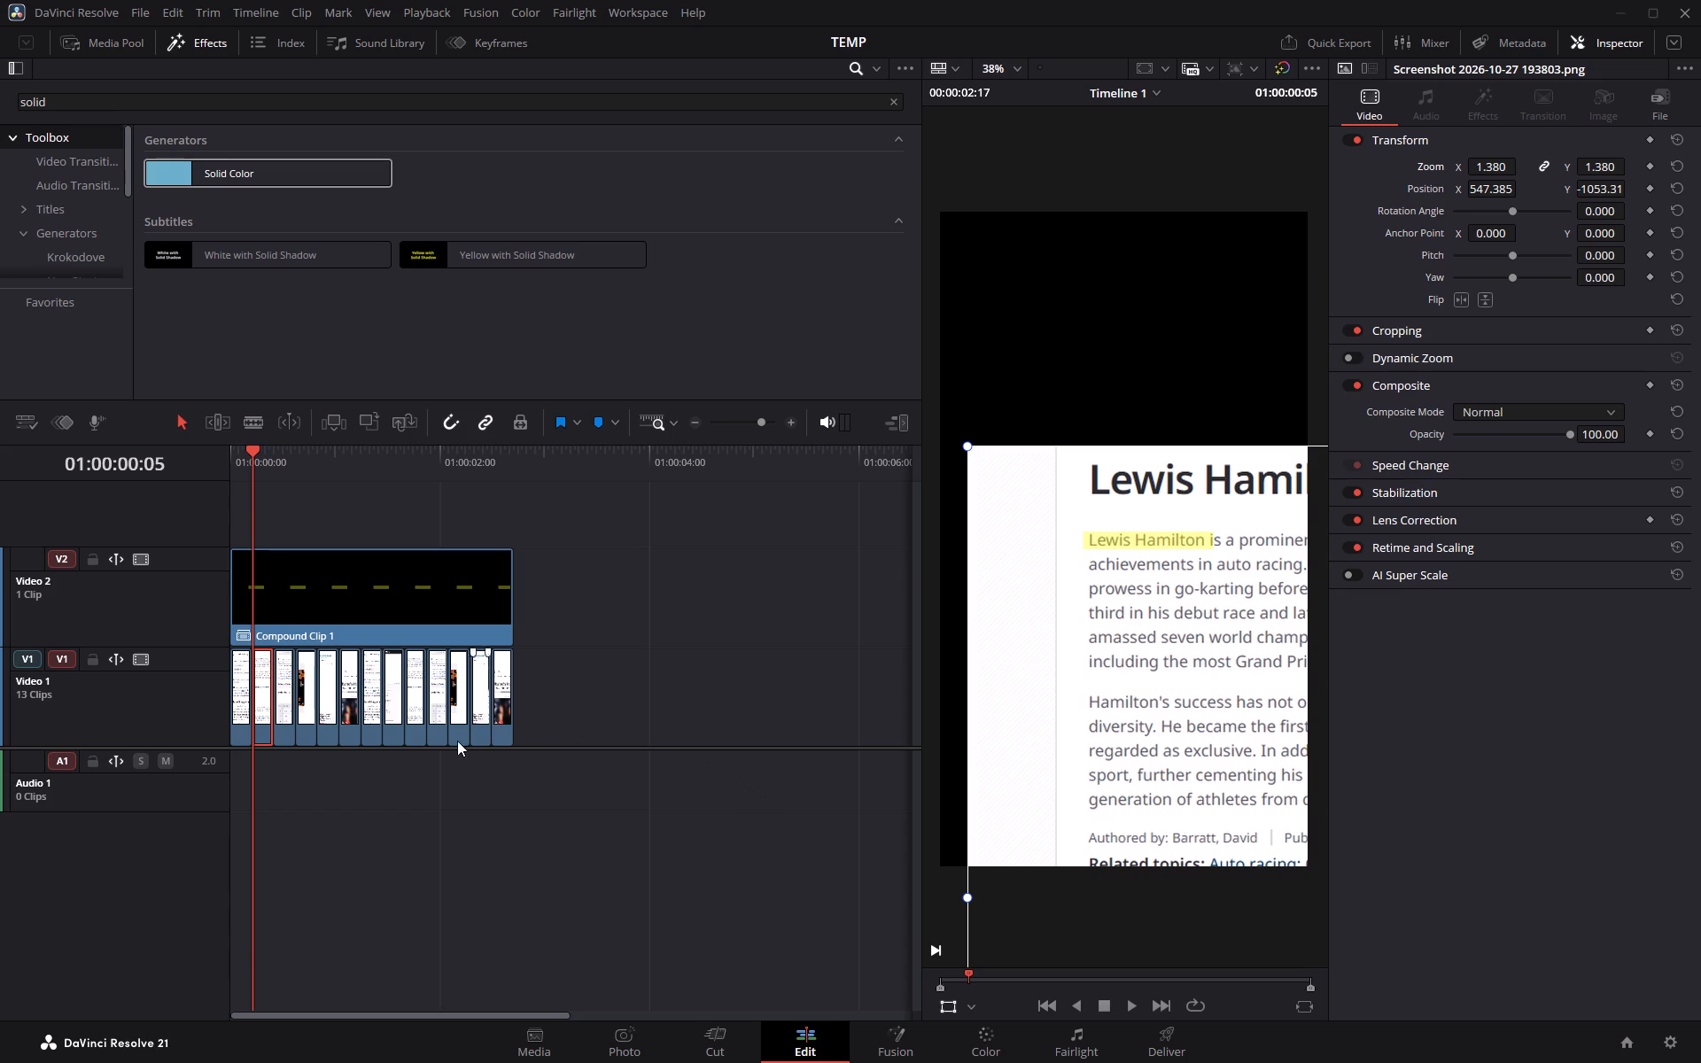
Move the yellow highlight compound clip up to Video 3, leaving Video 2 empty.
{"action": "left_click_drag", "start_coordinate": [316, 612], "coordinate": [315, 554]}
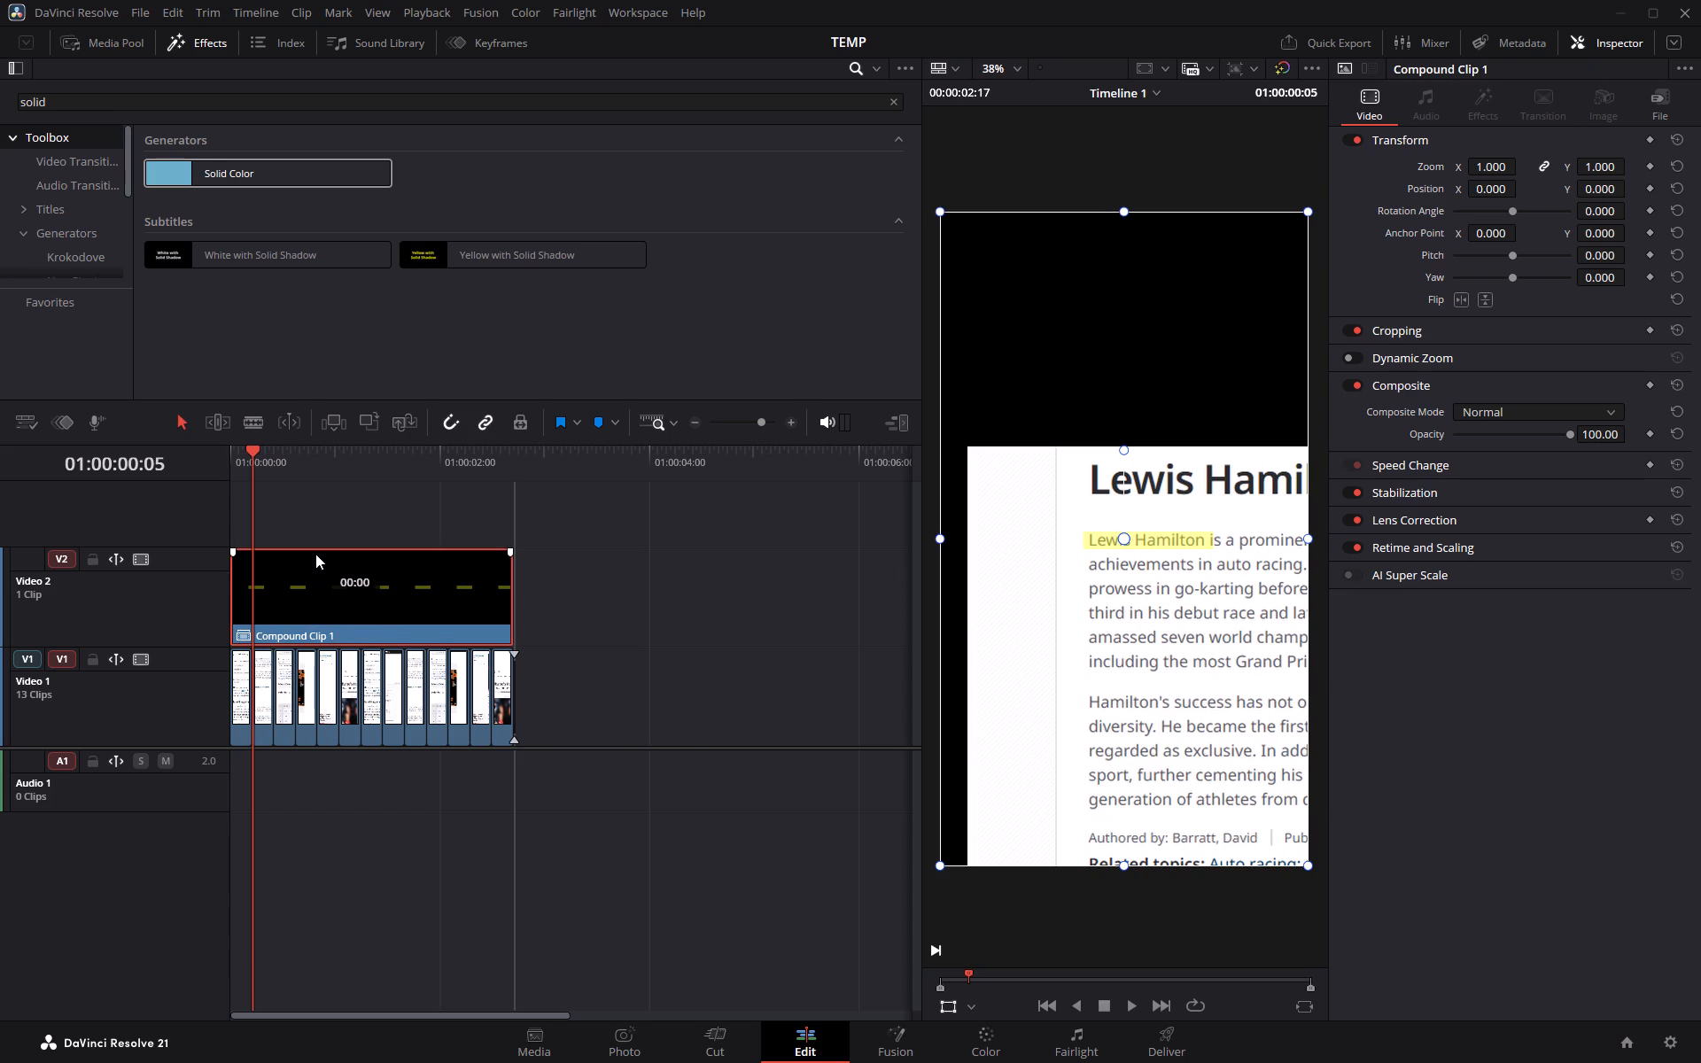
{"action": "left_click_drag", "start_coordinate": [315, 554], "coordinate": [315, 539]}
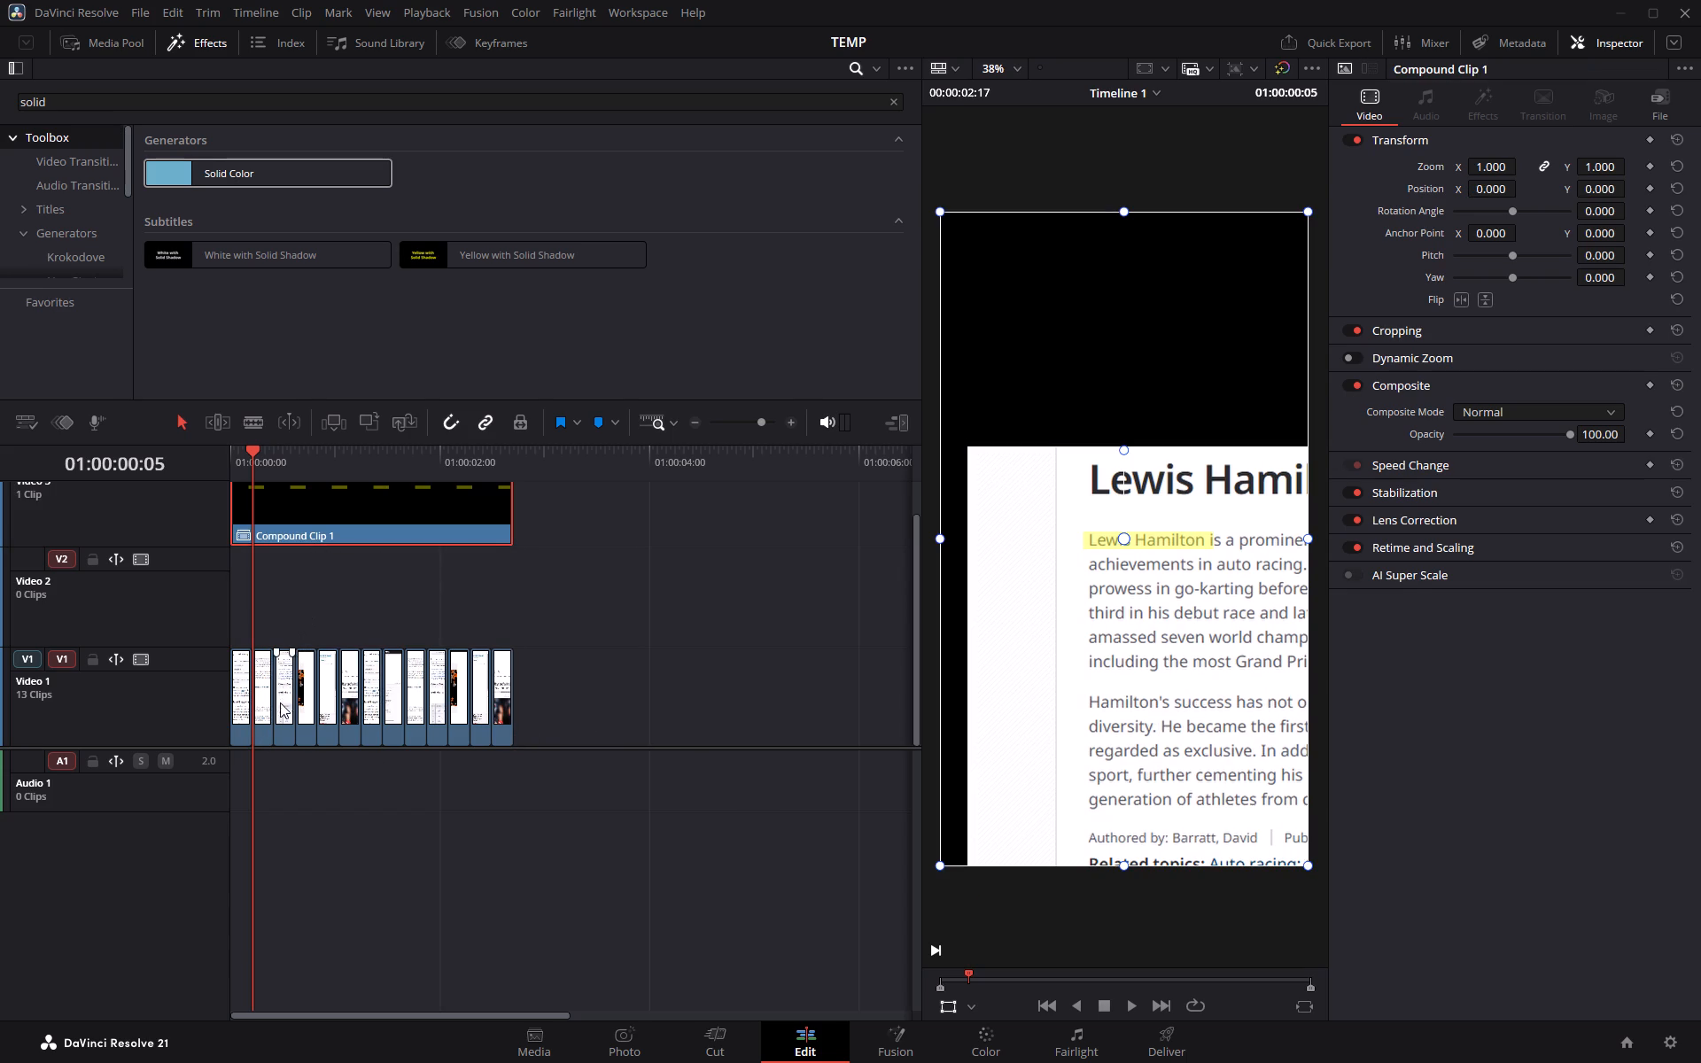
Duplicate the second Video 1 screenshot onto Video 2, directly above the original.
{"action": "left_click", "coordinate": [268, 720]}
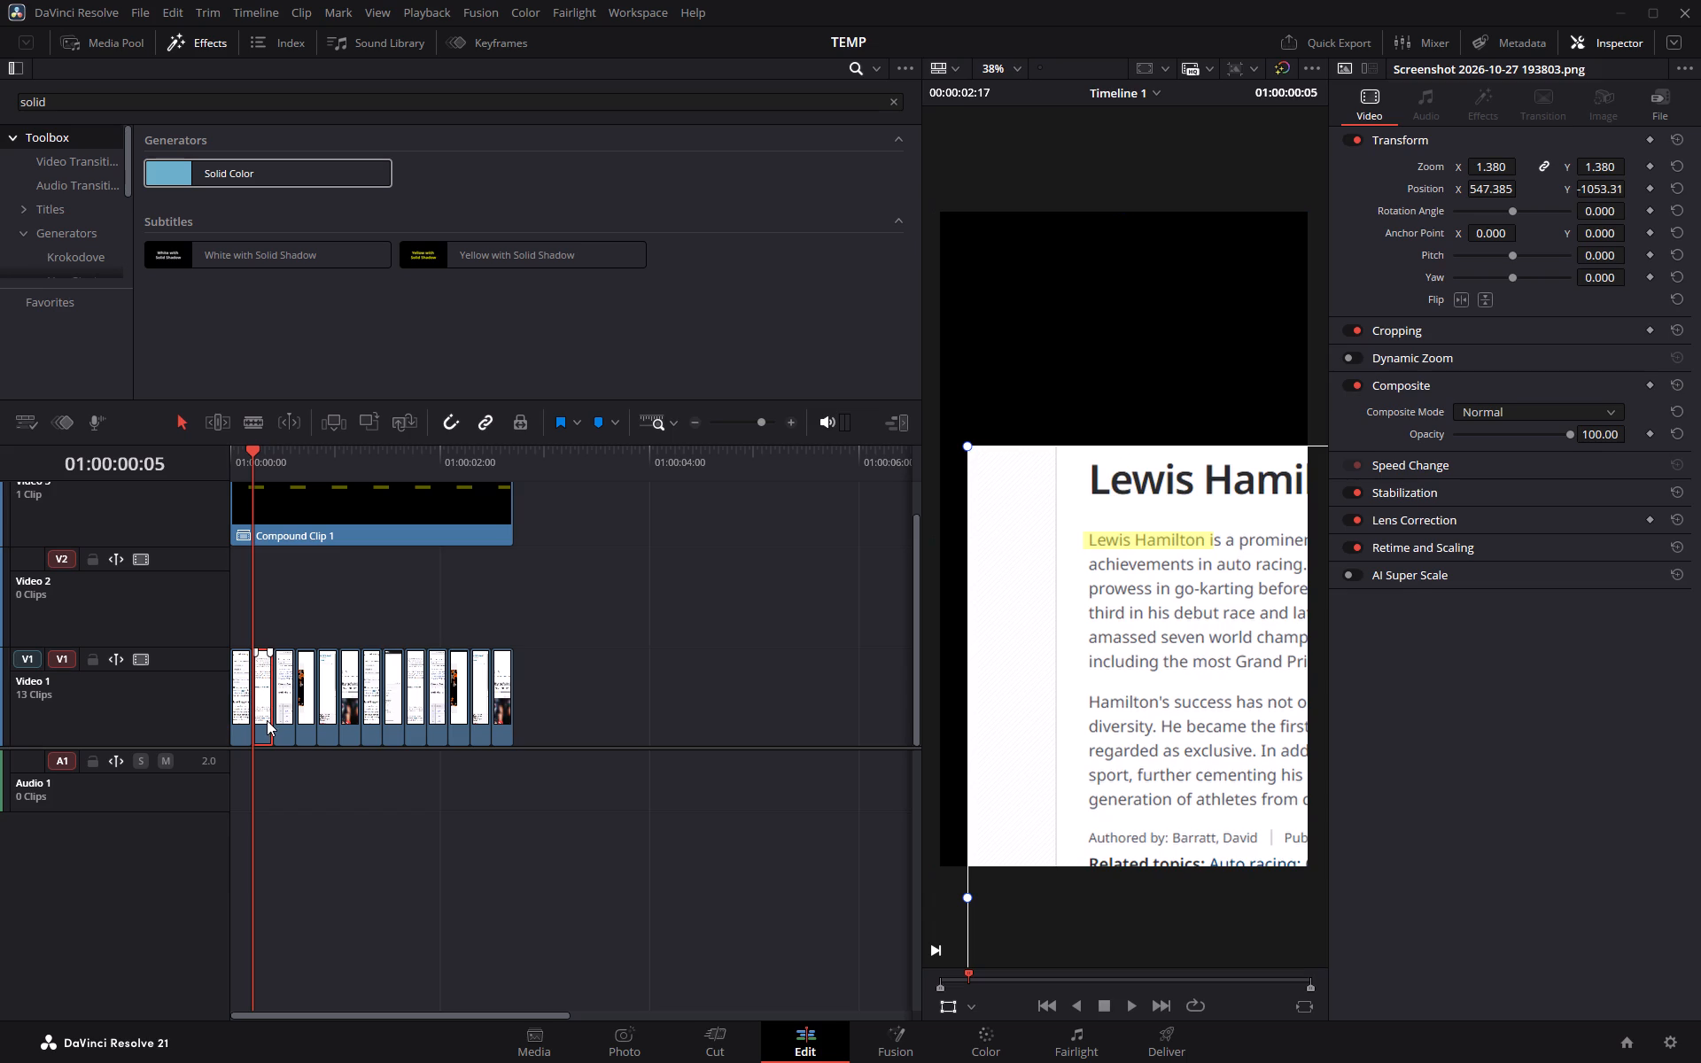
{"action": "left_click_drag", "start_coordinate": [267, 720], "coordinate": [256, 618]}
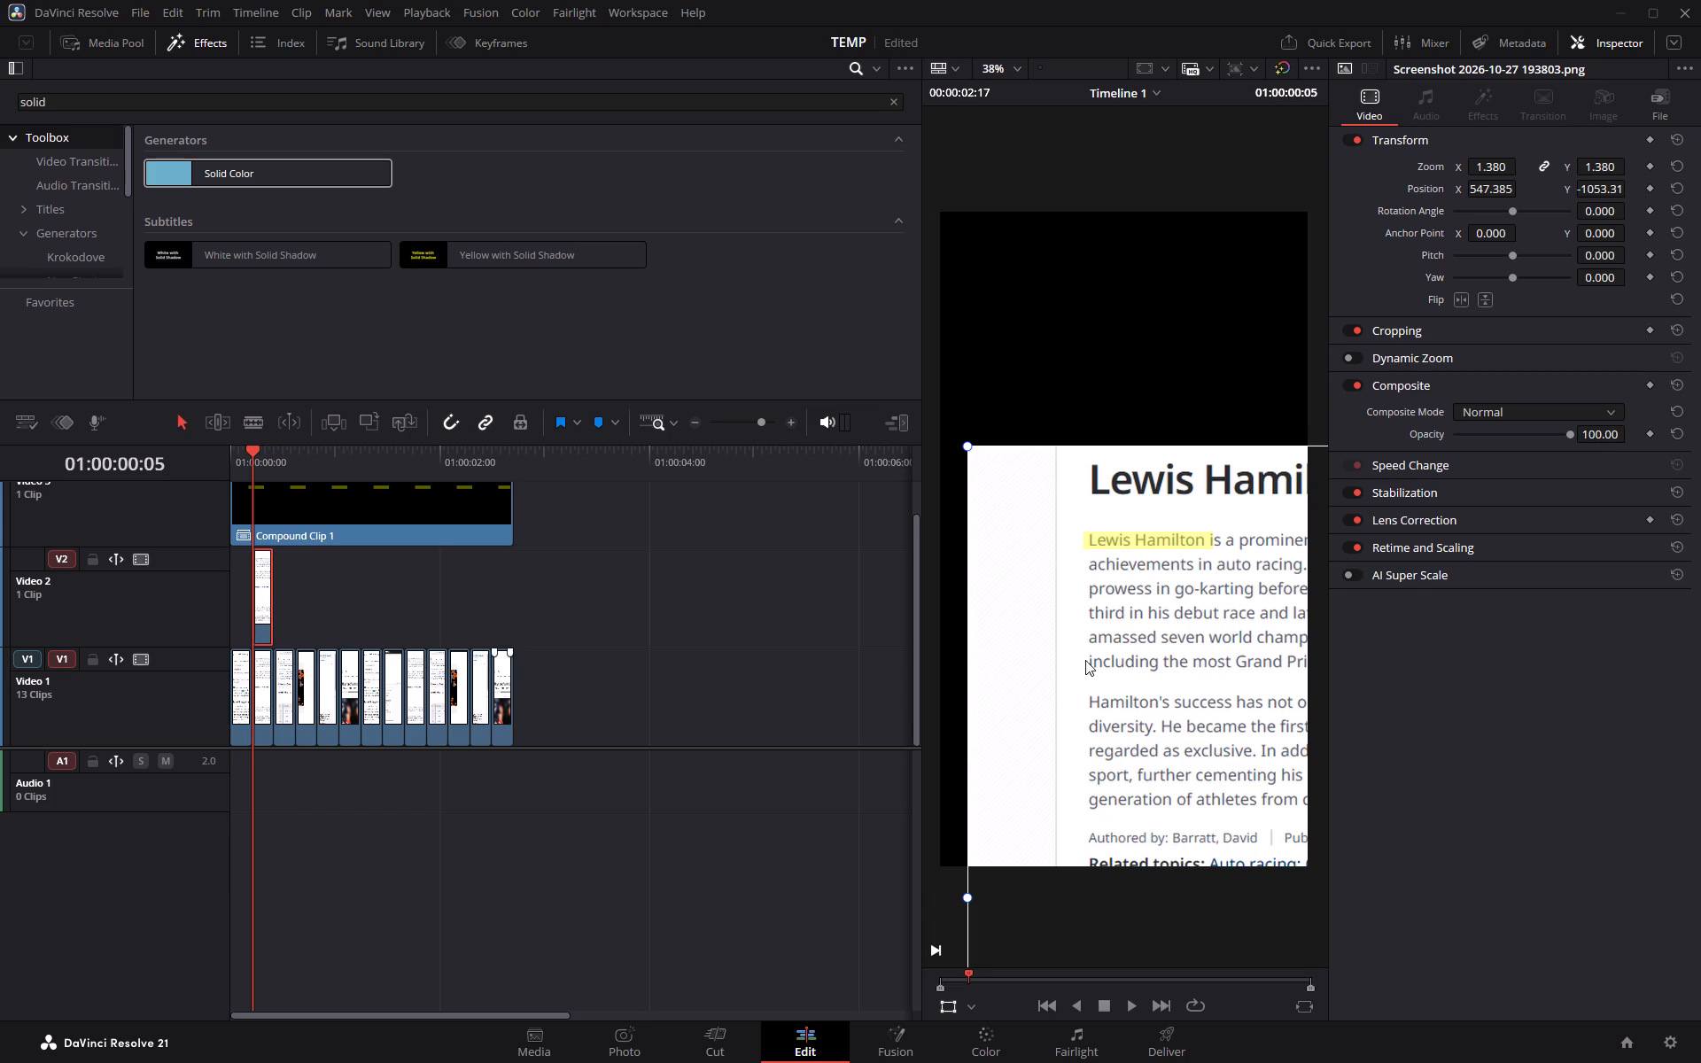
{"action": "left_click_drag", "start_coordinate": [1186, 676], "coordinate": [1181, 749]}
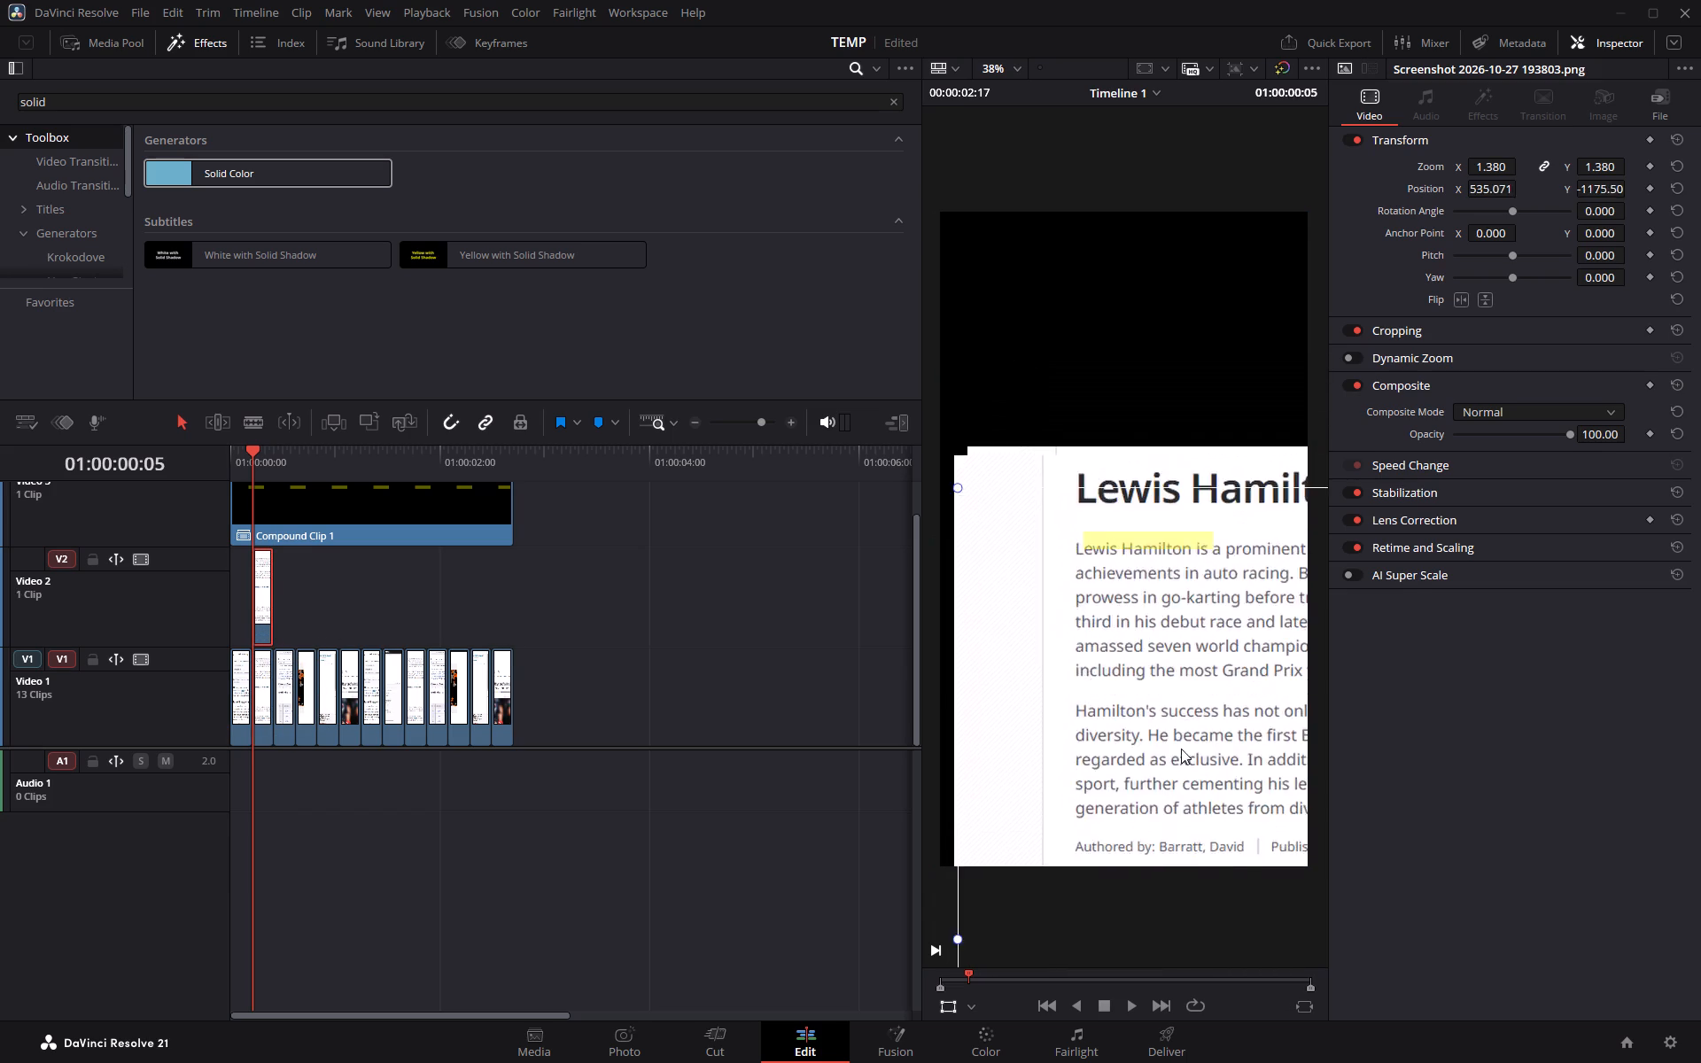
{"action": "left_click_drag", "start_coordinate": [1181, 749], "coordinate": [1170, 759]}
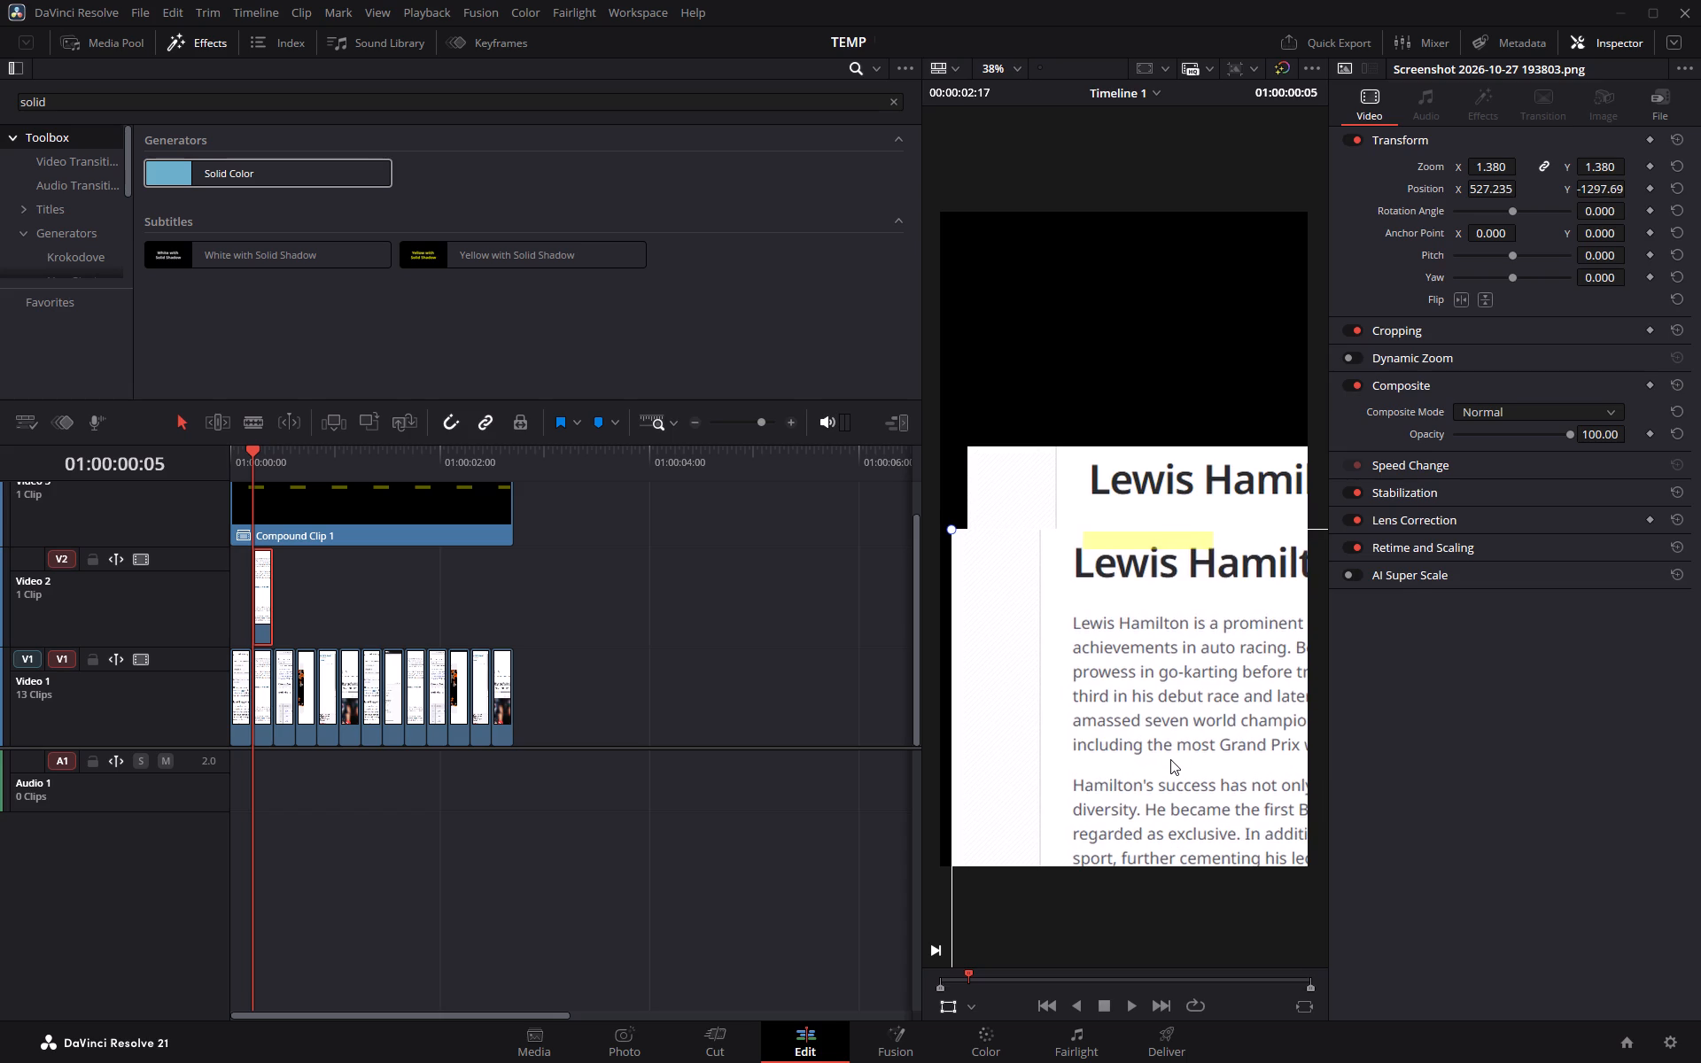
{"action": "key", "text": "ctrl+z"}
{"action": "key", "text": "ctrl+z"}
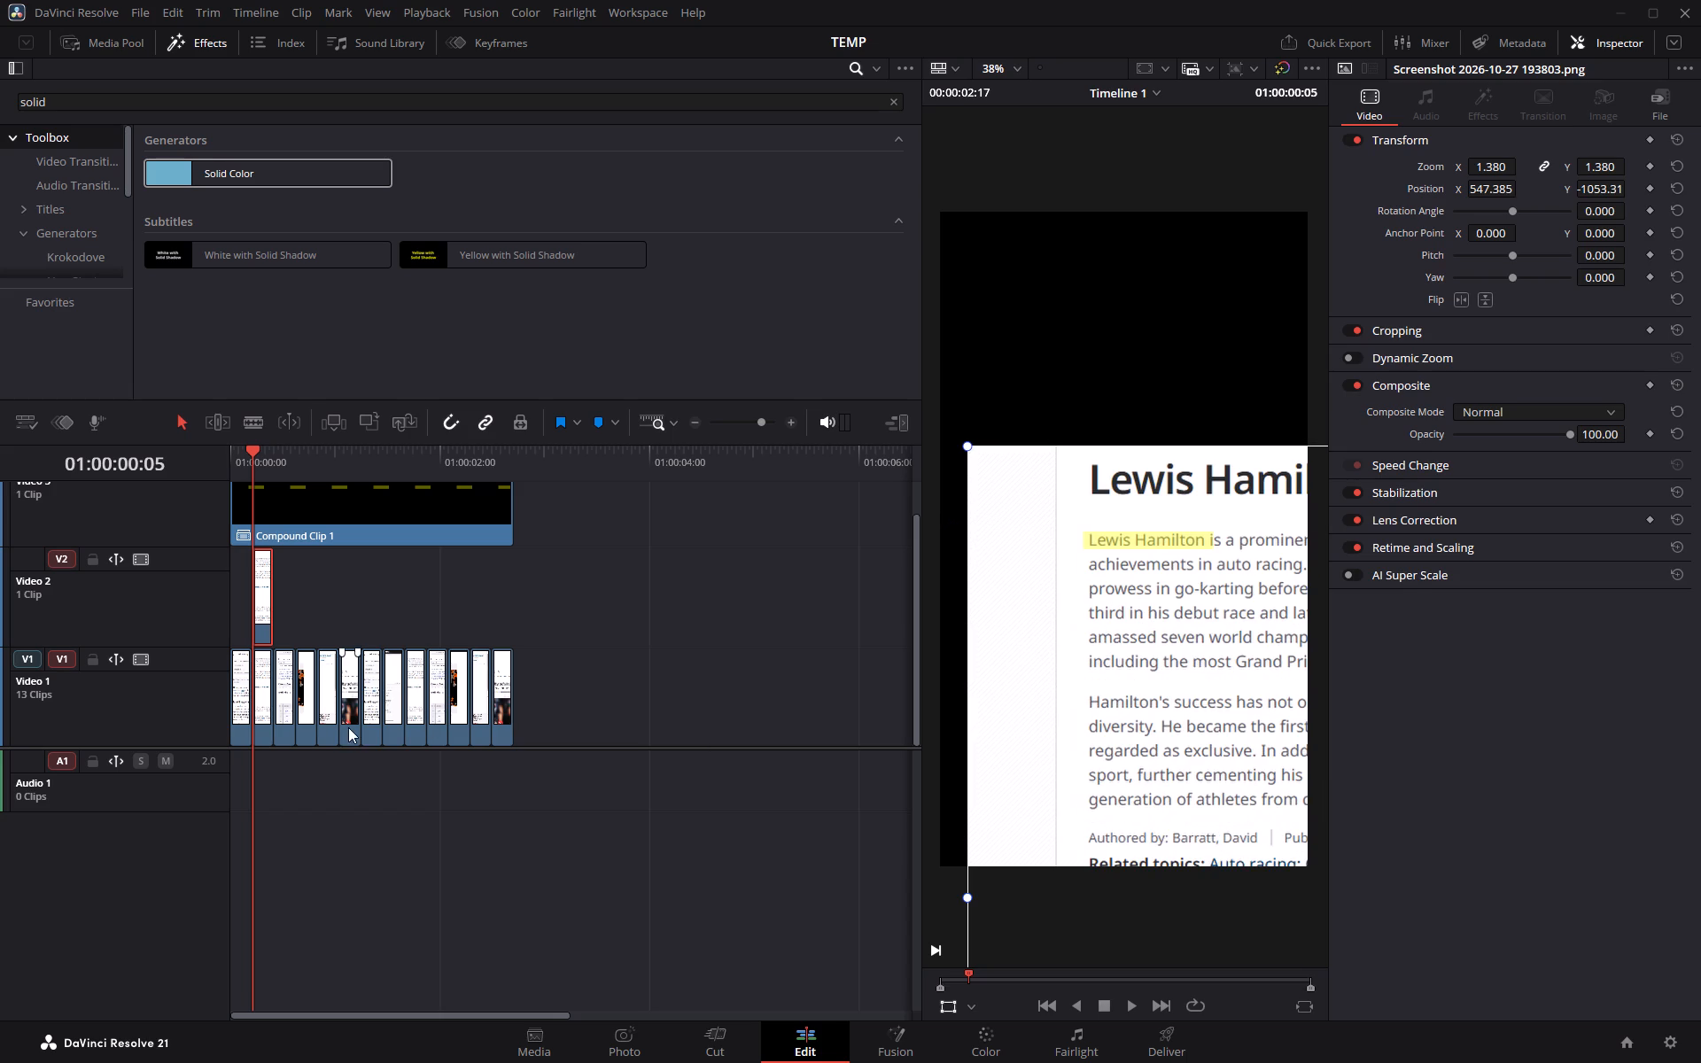
Move the original second screenshot on Video 1 up to about X 546, Y 13, filling the empty area above its duplicate.
{"action": "left_click", "coordinate": [264, 720]}
{"action": "left_click_drag", "start_coordinate": [1192, 761], "coordinate": [1115, 291]}
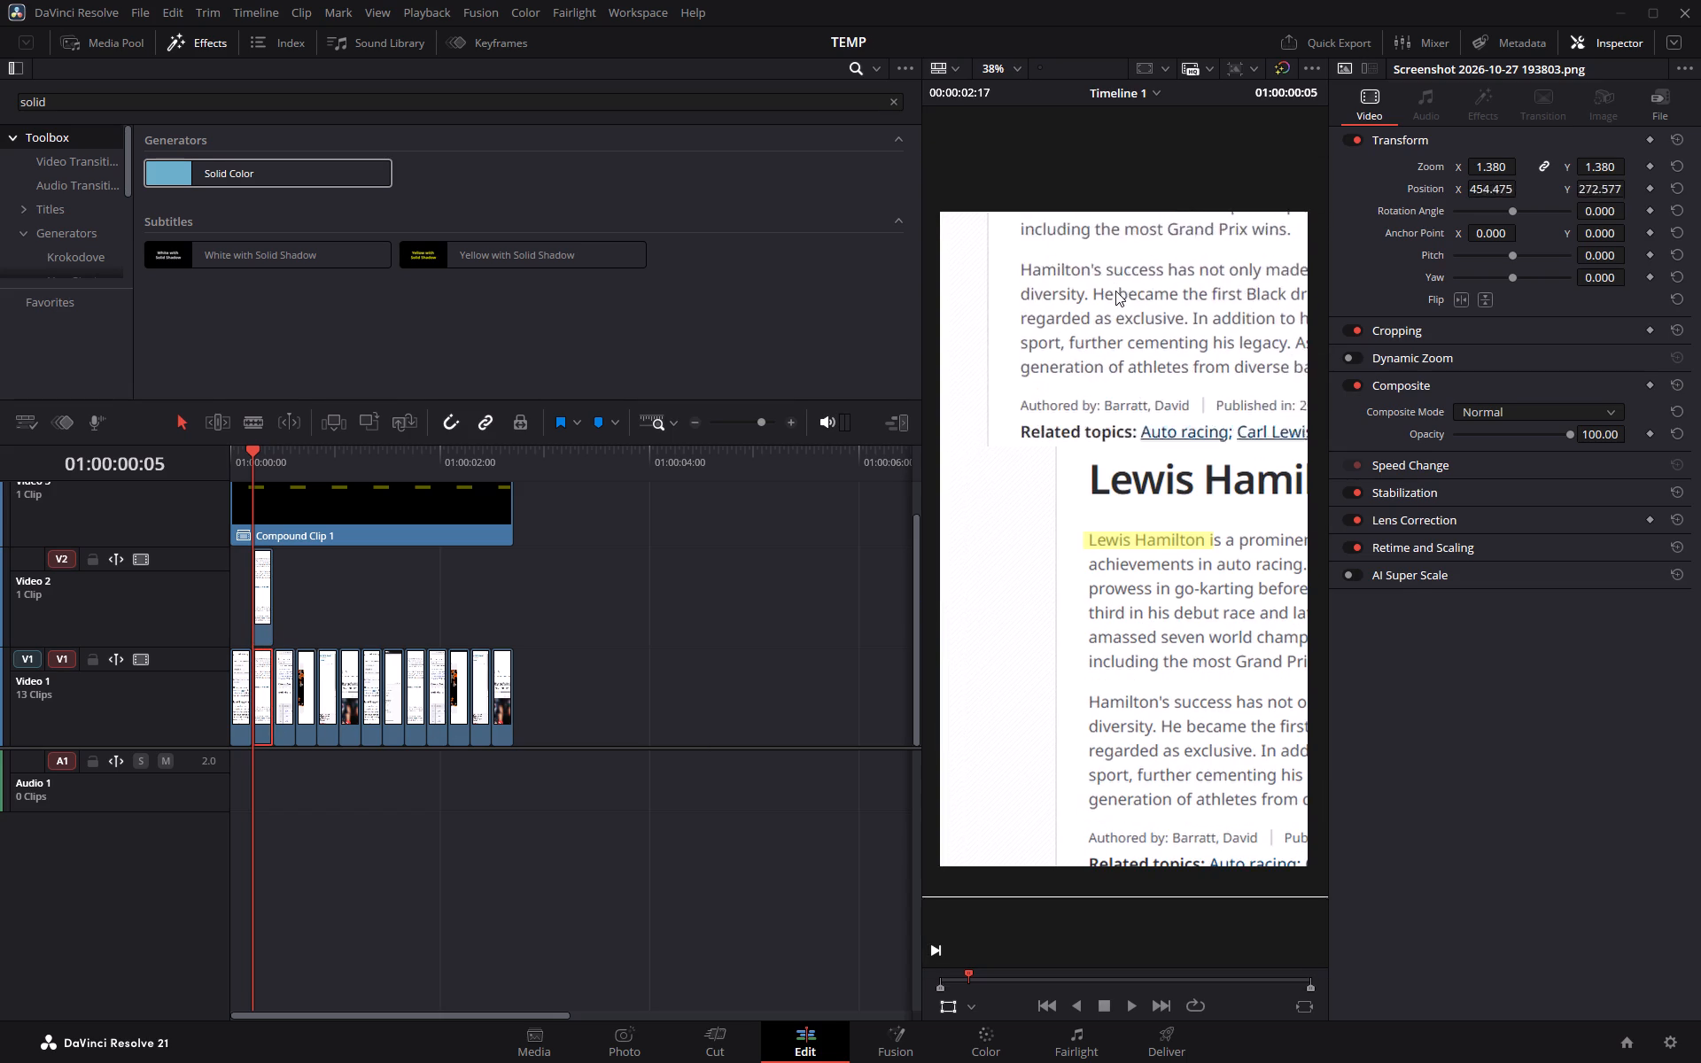
{"action": "left_click_drag", "start_coordinate": [1115, 291], "coordinate": [1129, 393]}
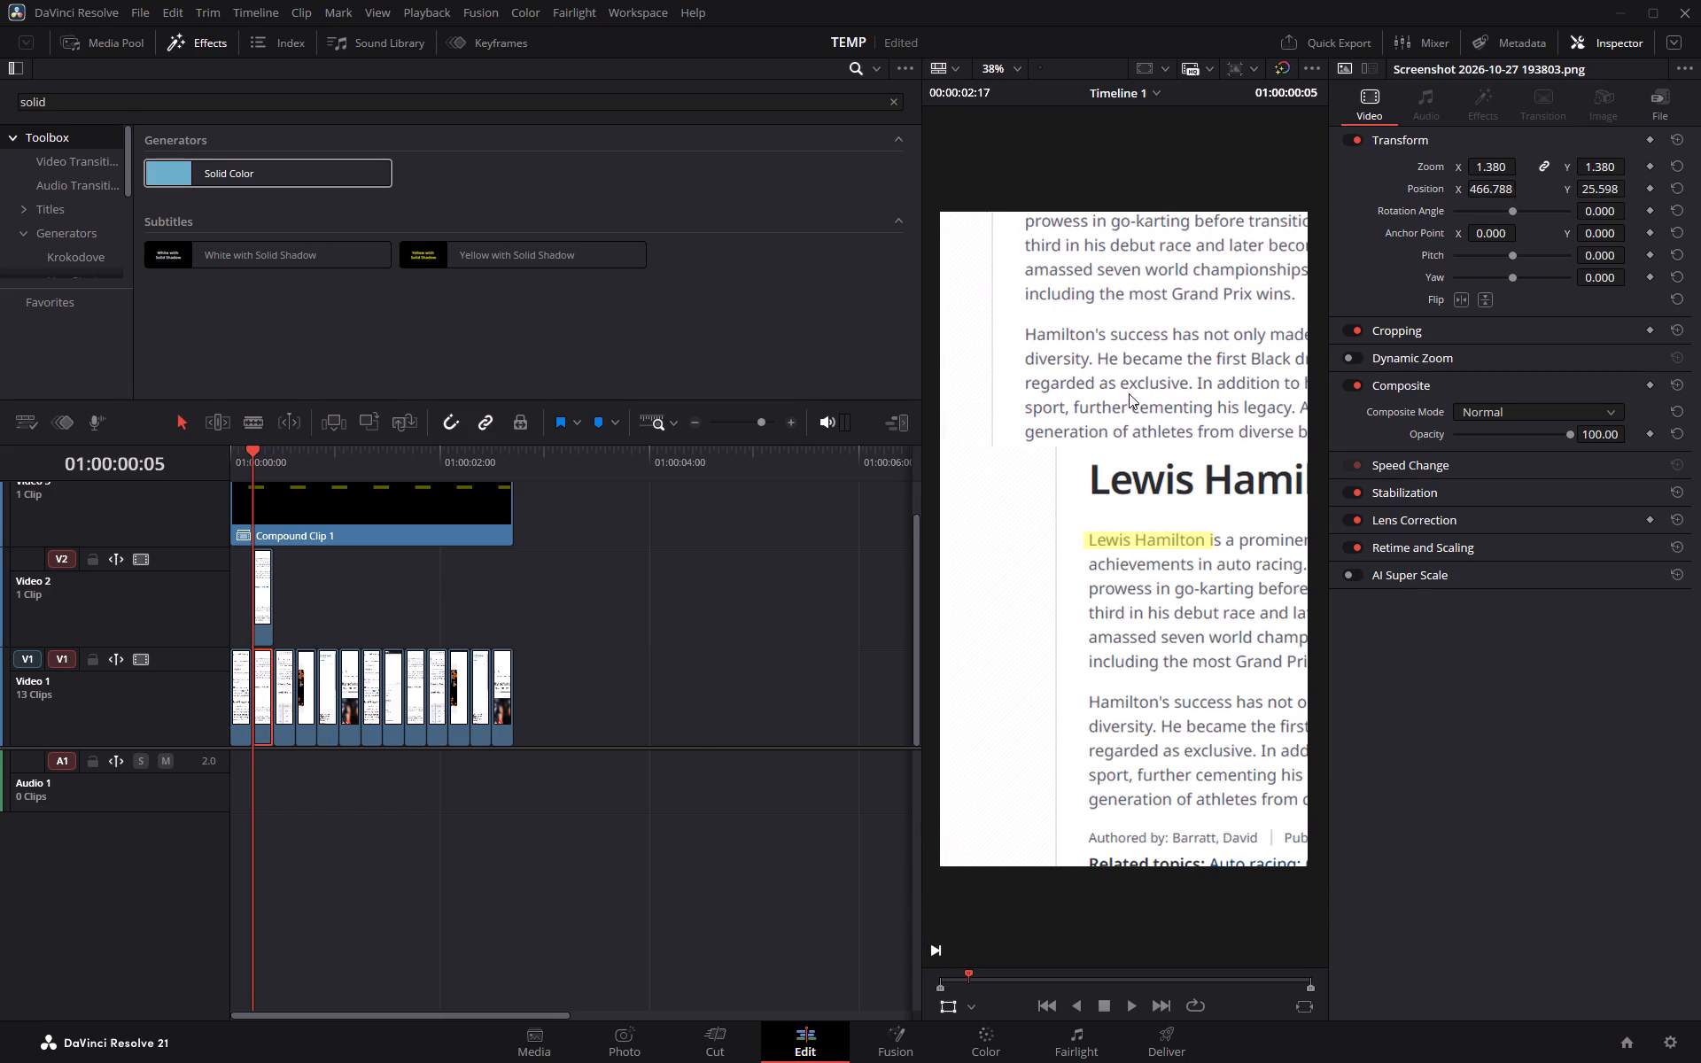
{"action": "left_click_drag", "start_coordinate": [1129, 393], "coordinate": [1190, 403]}
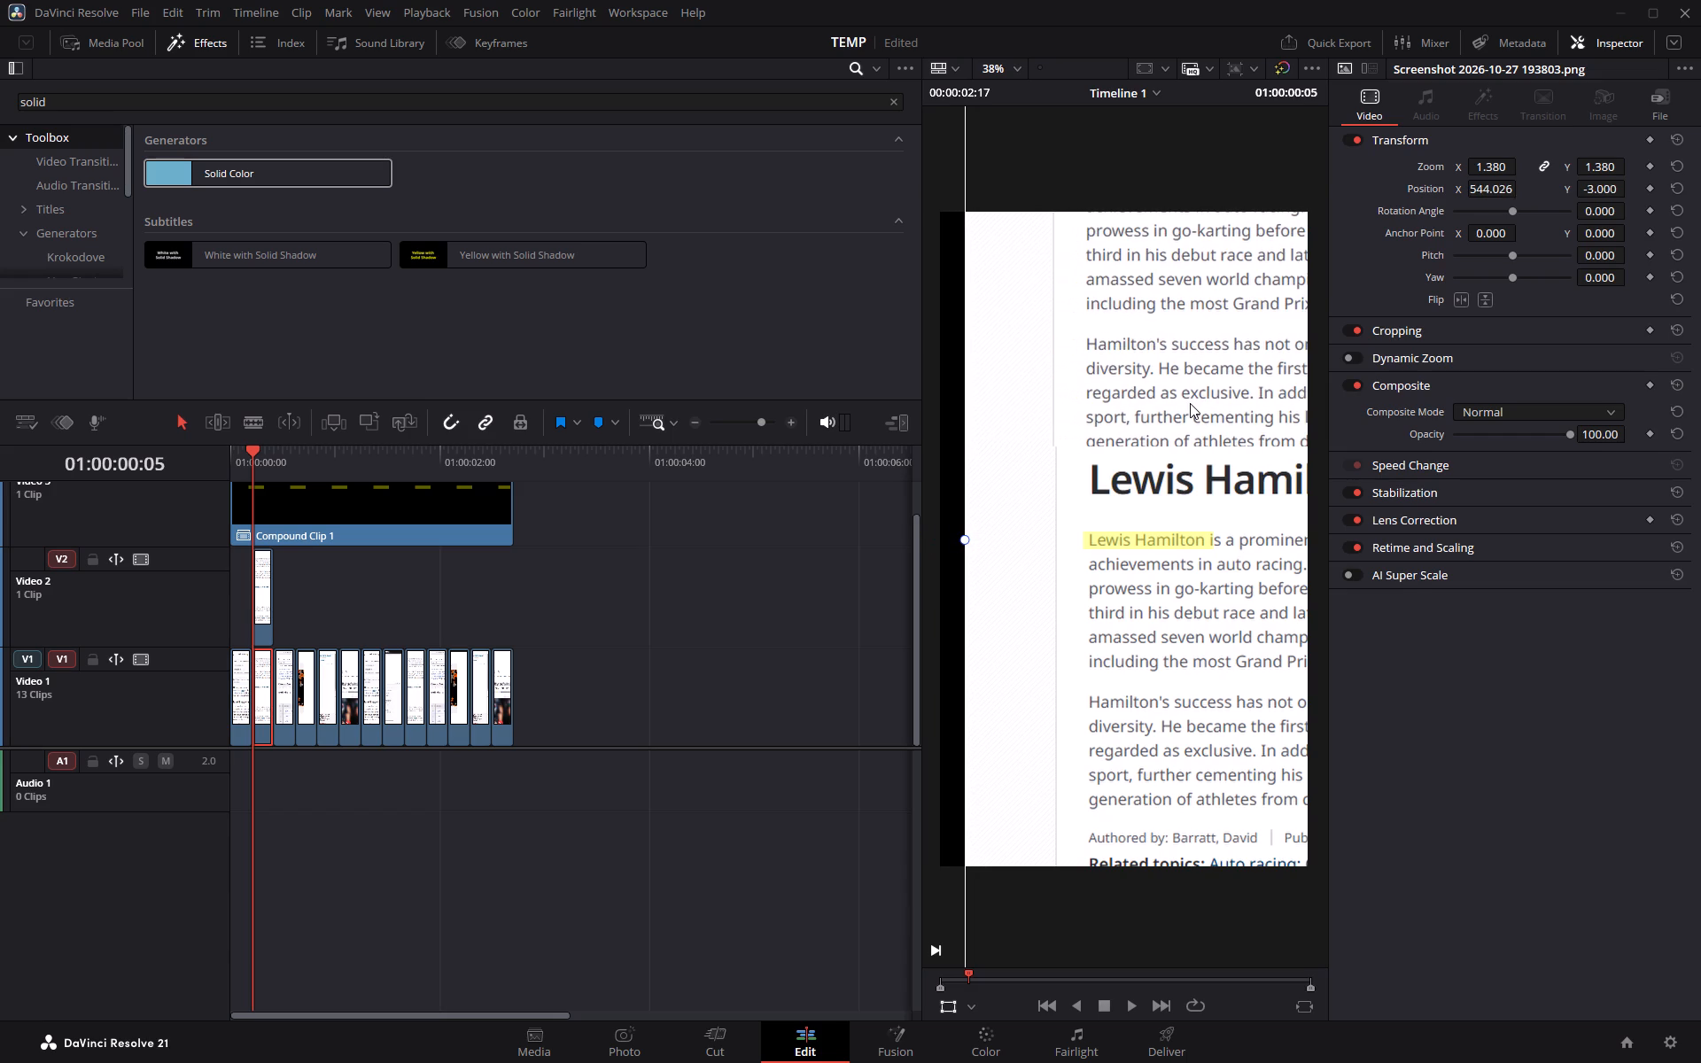
{"action": "left_click_drag", "start_coordinate": [1190, 403], "coordinate": [1192, 403]}
{"action": "left_click", "coordinate": [1215, 403]}
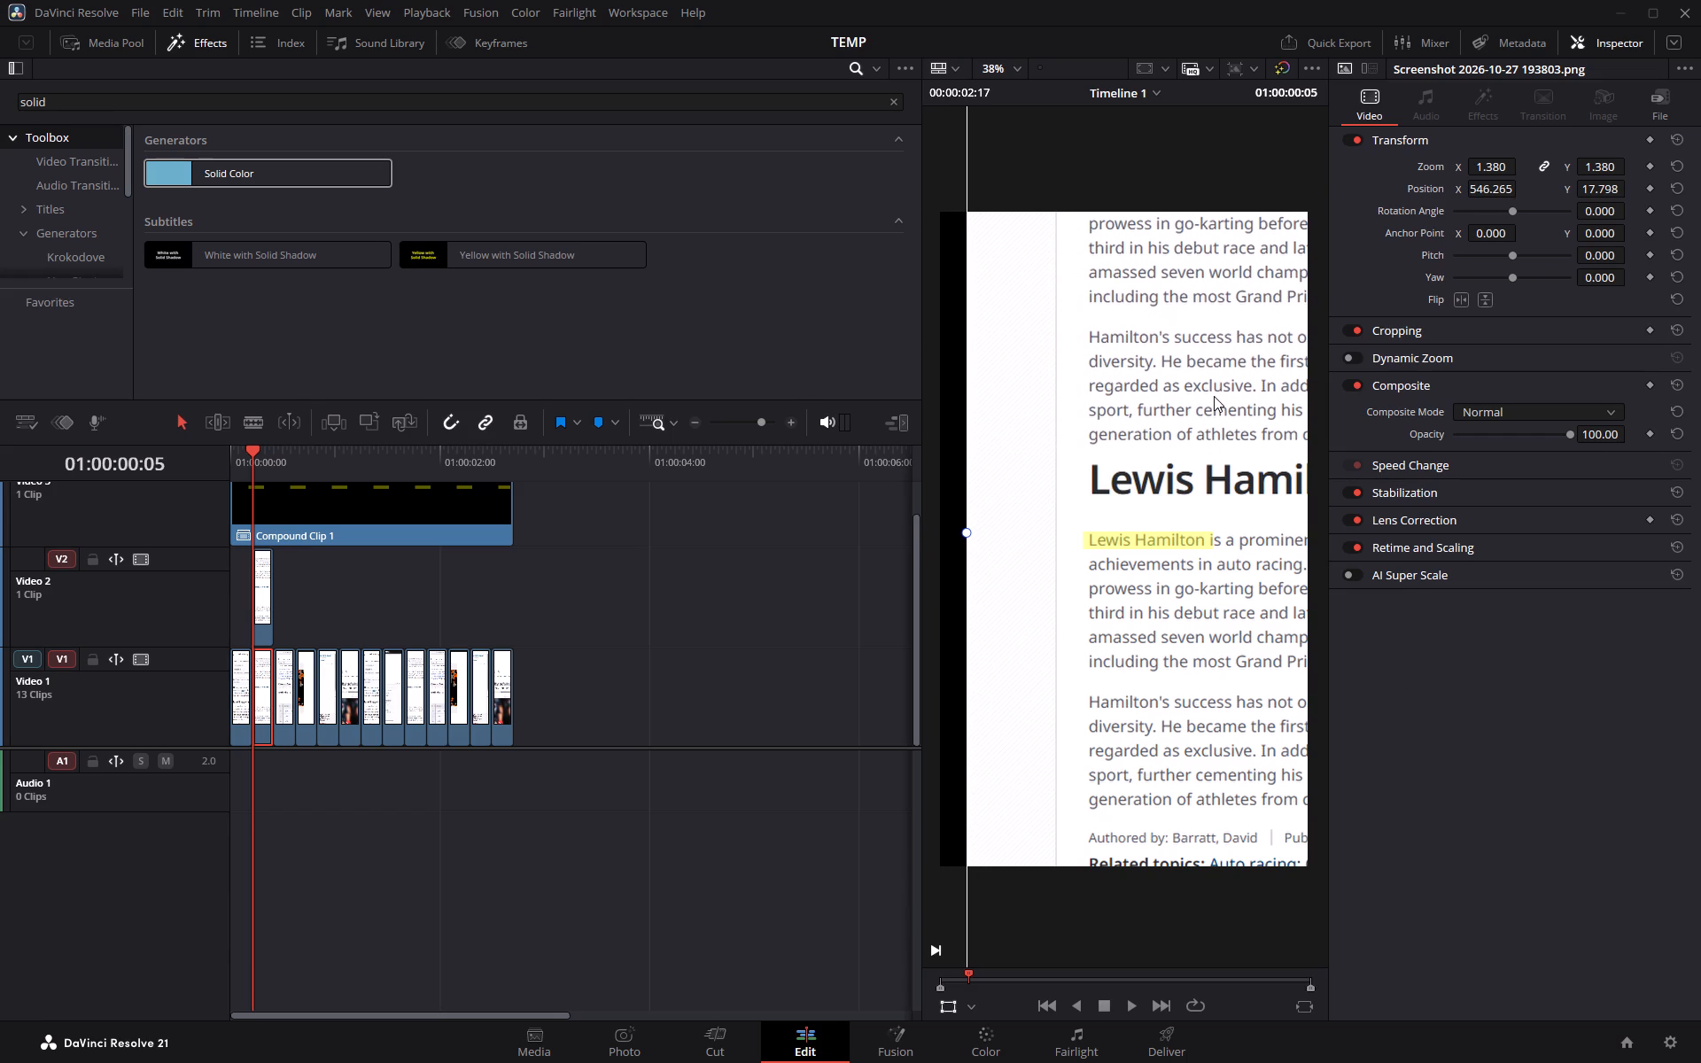
{"action": "left_click", "coordinate": [1214, 396]}
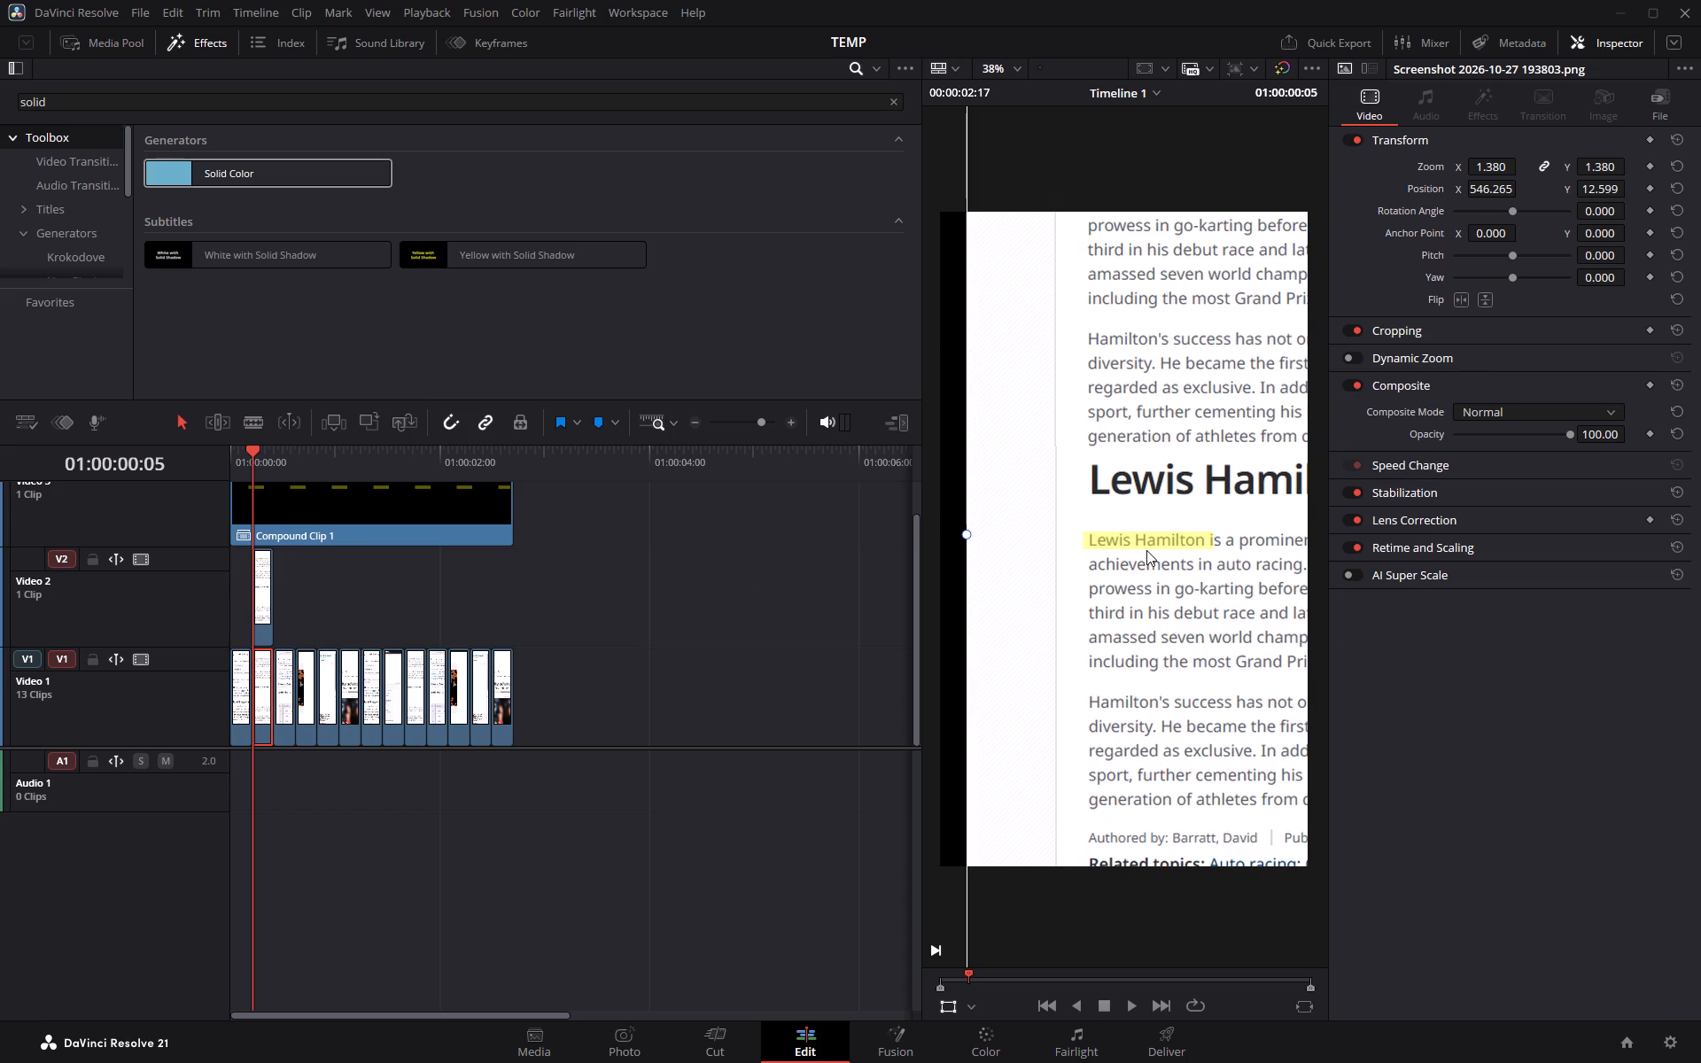
Set the Video 2 duplicate's X position to 546.385 so its left edge lines up with the Video 1 original.
{"action": "left_click", "coordinate": [265, 583]}
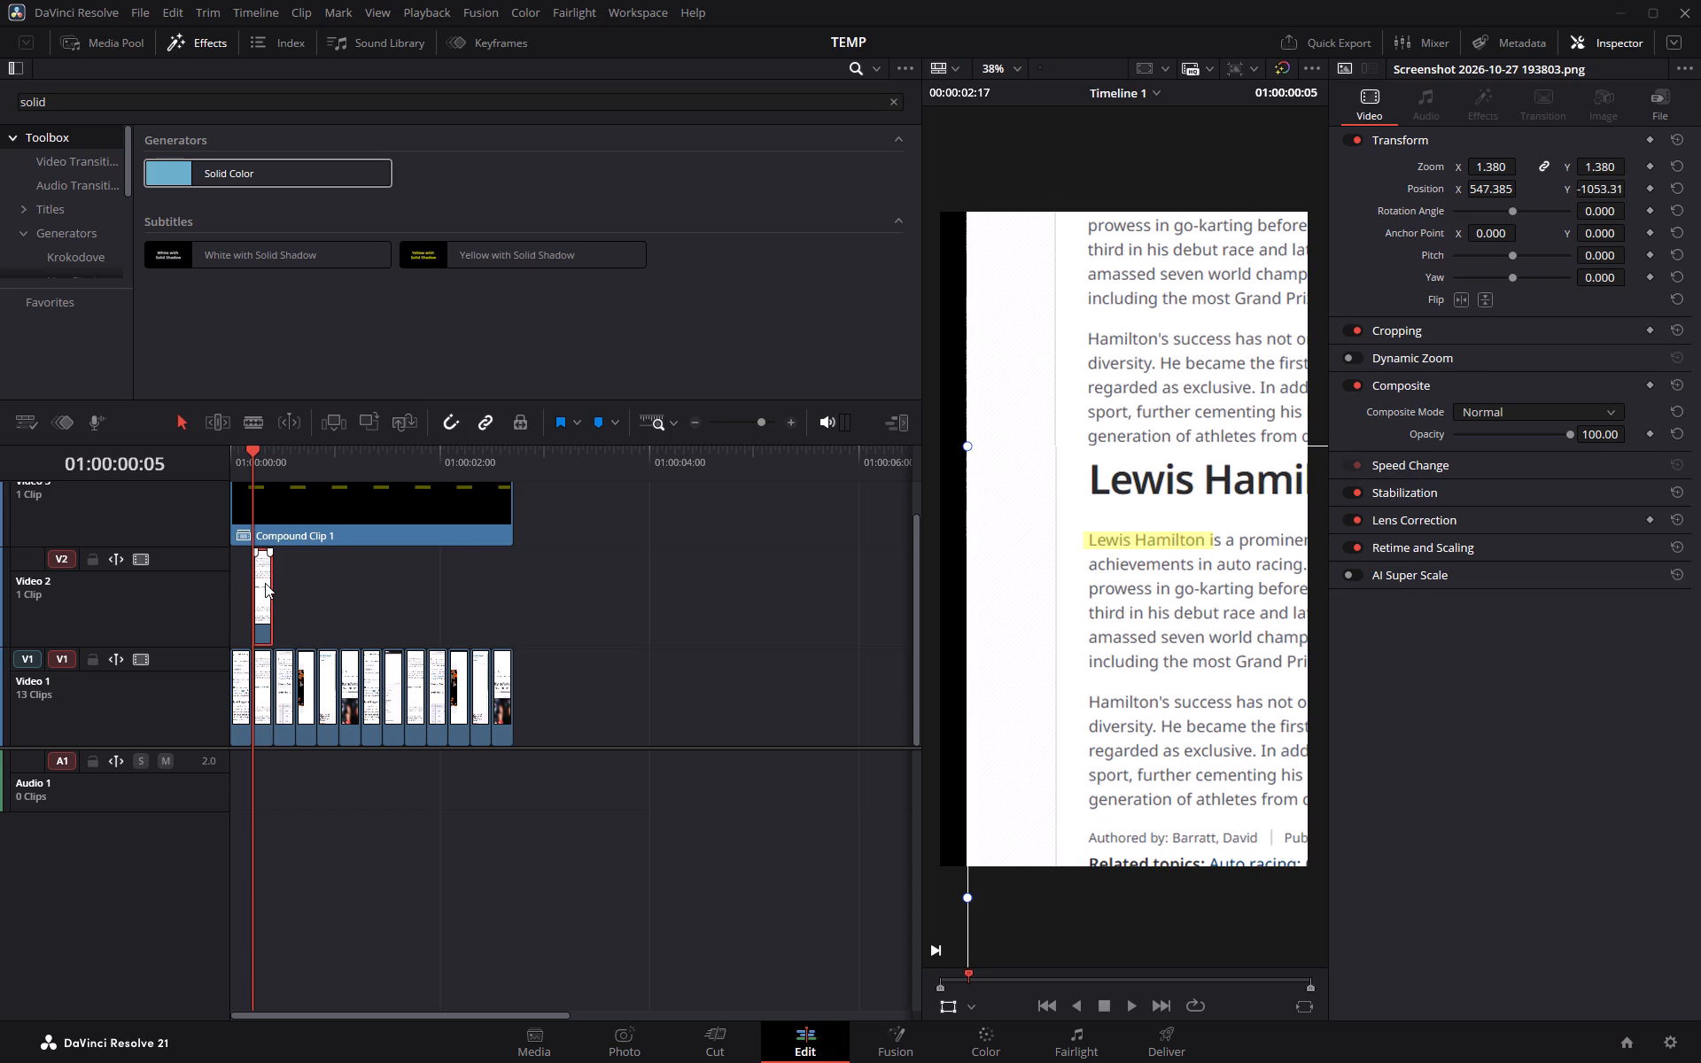
{"action": "left_click", "coordinate": [261, 688]}
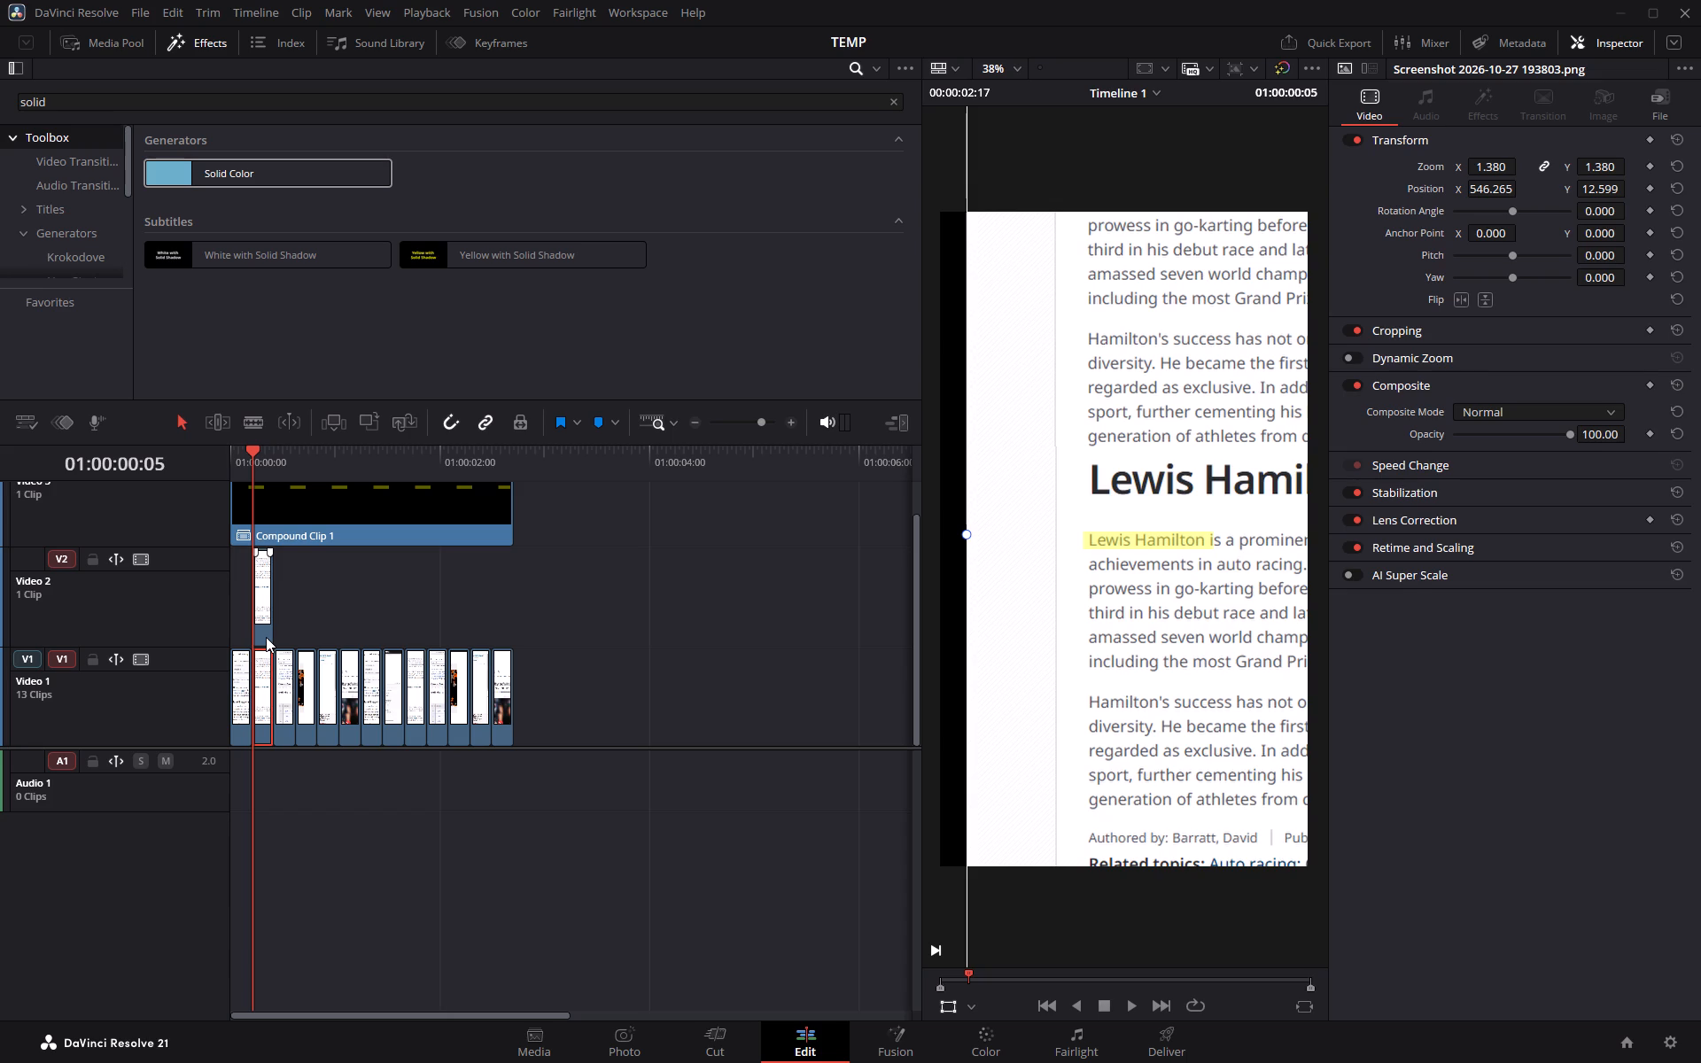
{"action": "left_click", "coordinate": [266, 637]}
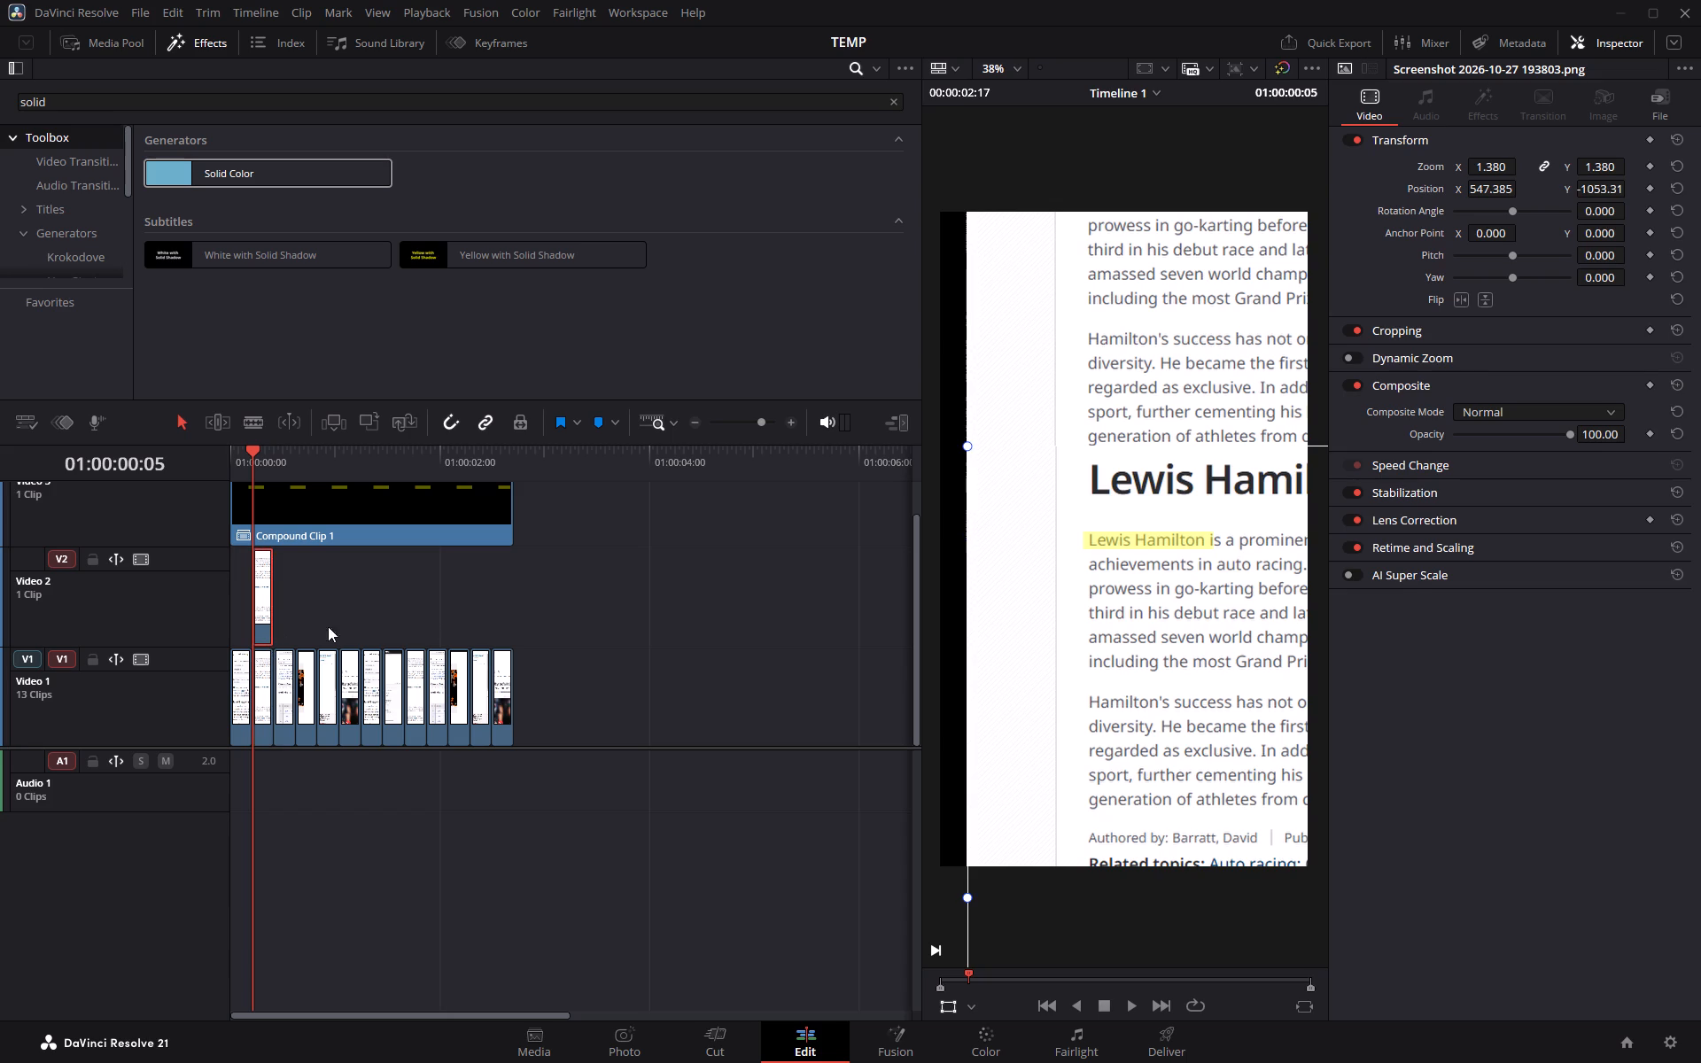
{"action": "left_click", "coordinate": [1488, 190]}
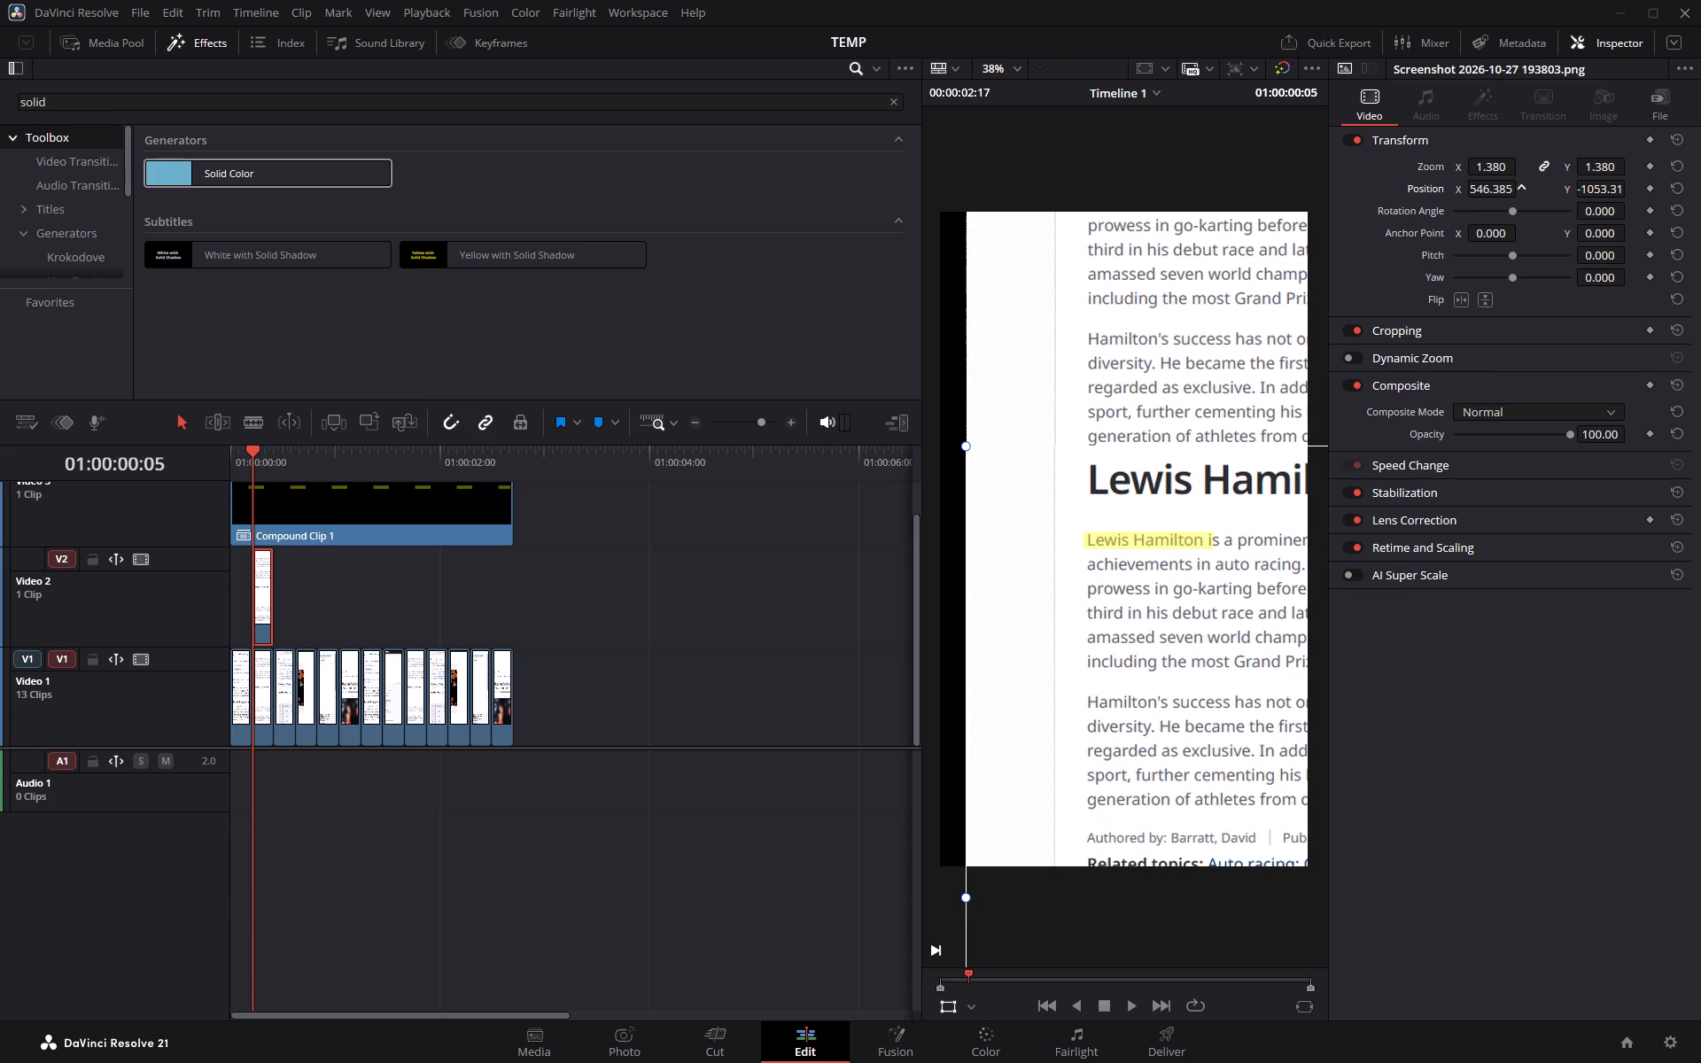
{"action": "left_click", "coordinate": [1498, 733]}
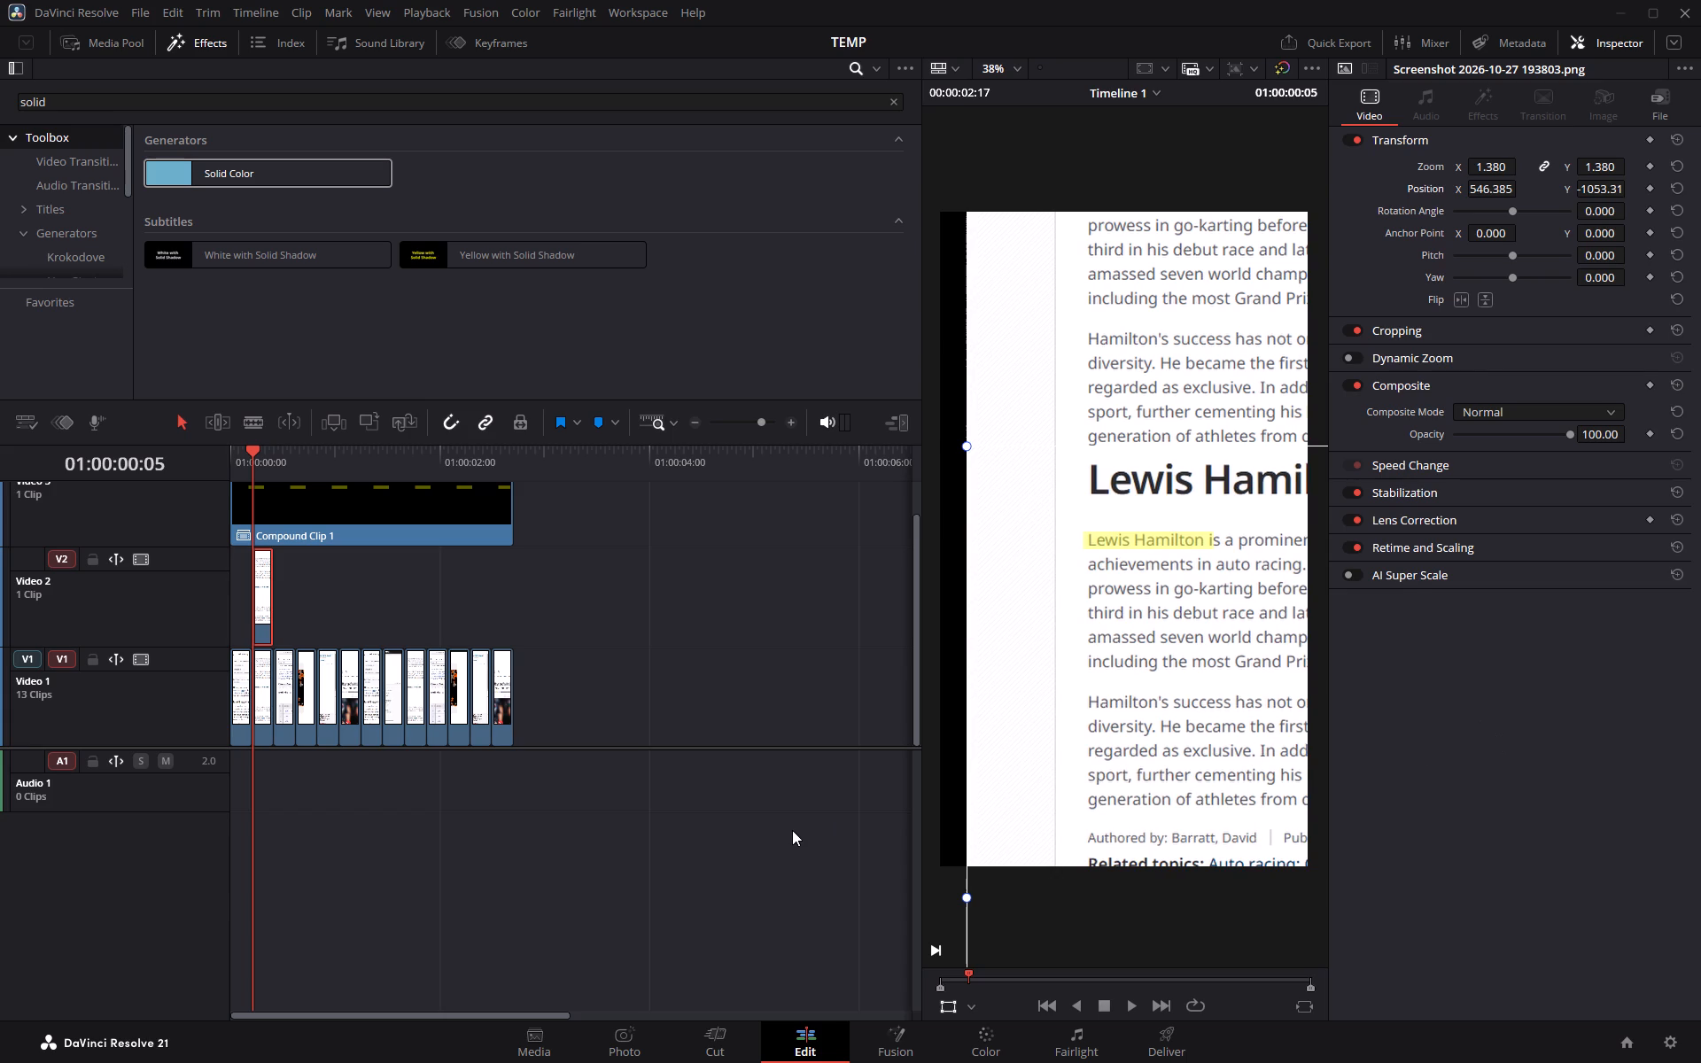
{"action": "left_click", "coordinate": [792, 830]}
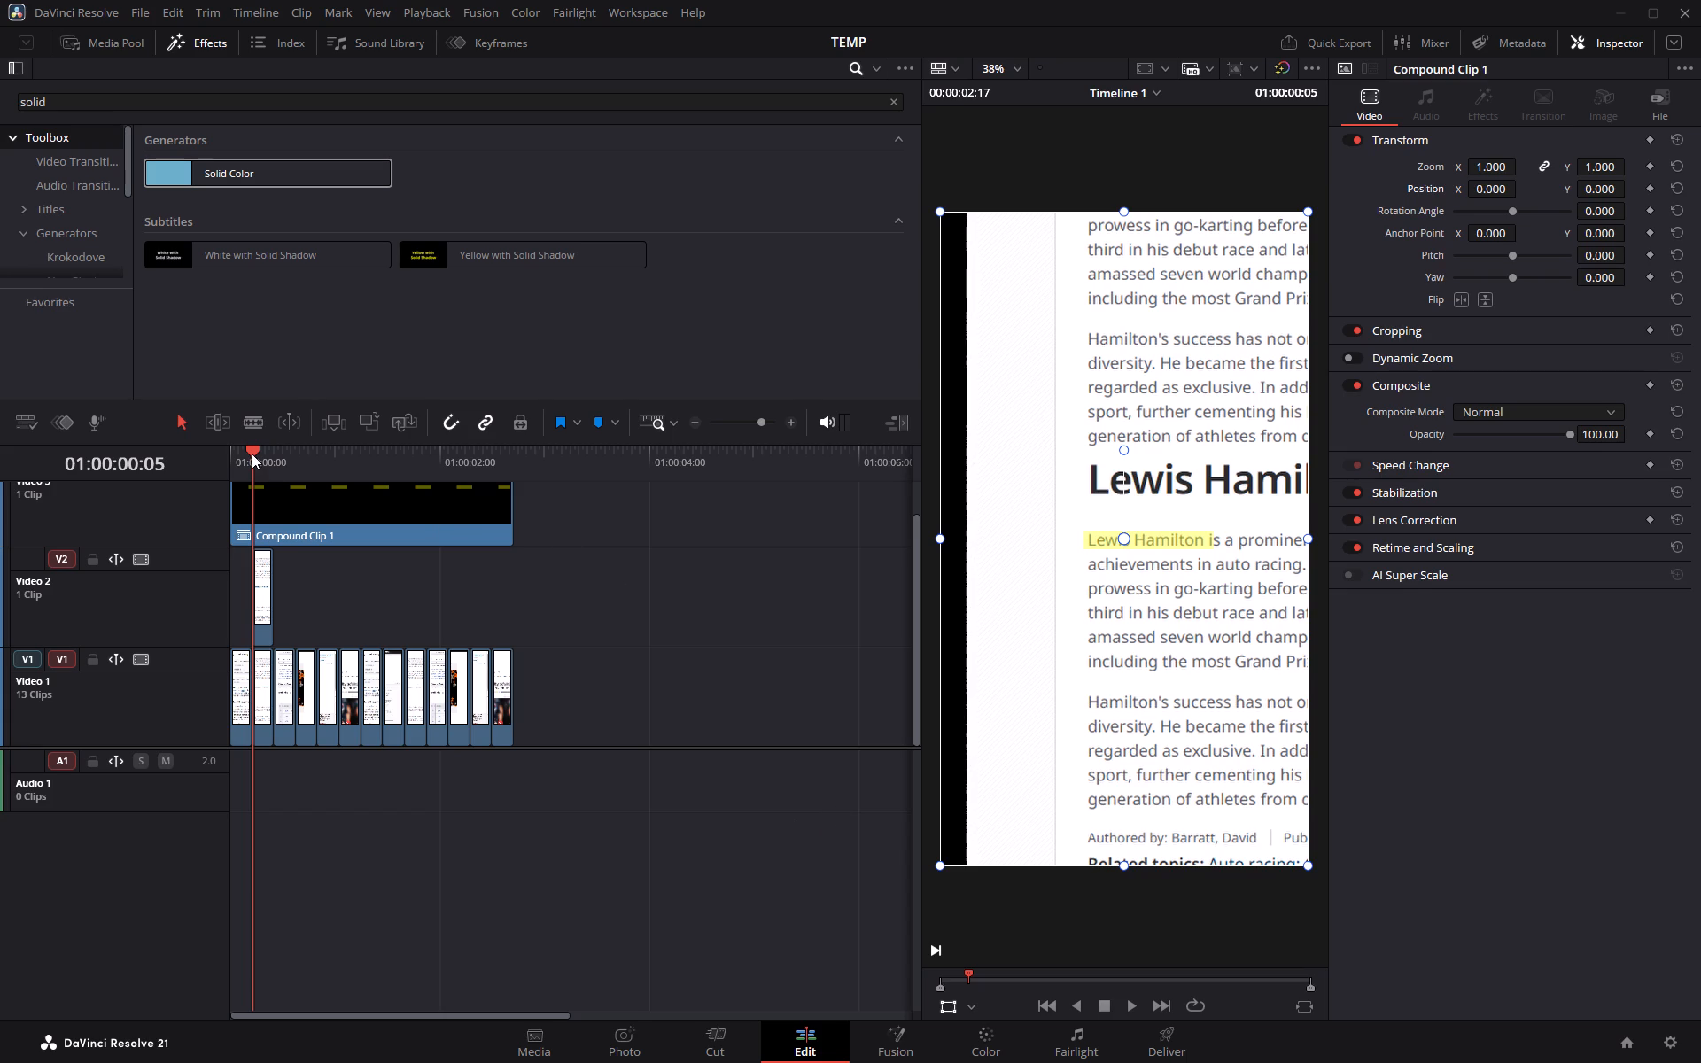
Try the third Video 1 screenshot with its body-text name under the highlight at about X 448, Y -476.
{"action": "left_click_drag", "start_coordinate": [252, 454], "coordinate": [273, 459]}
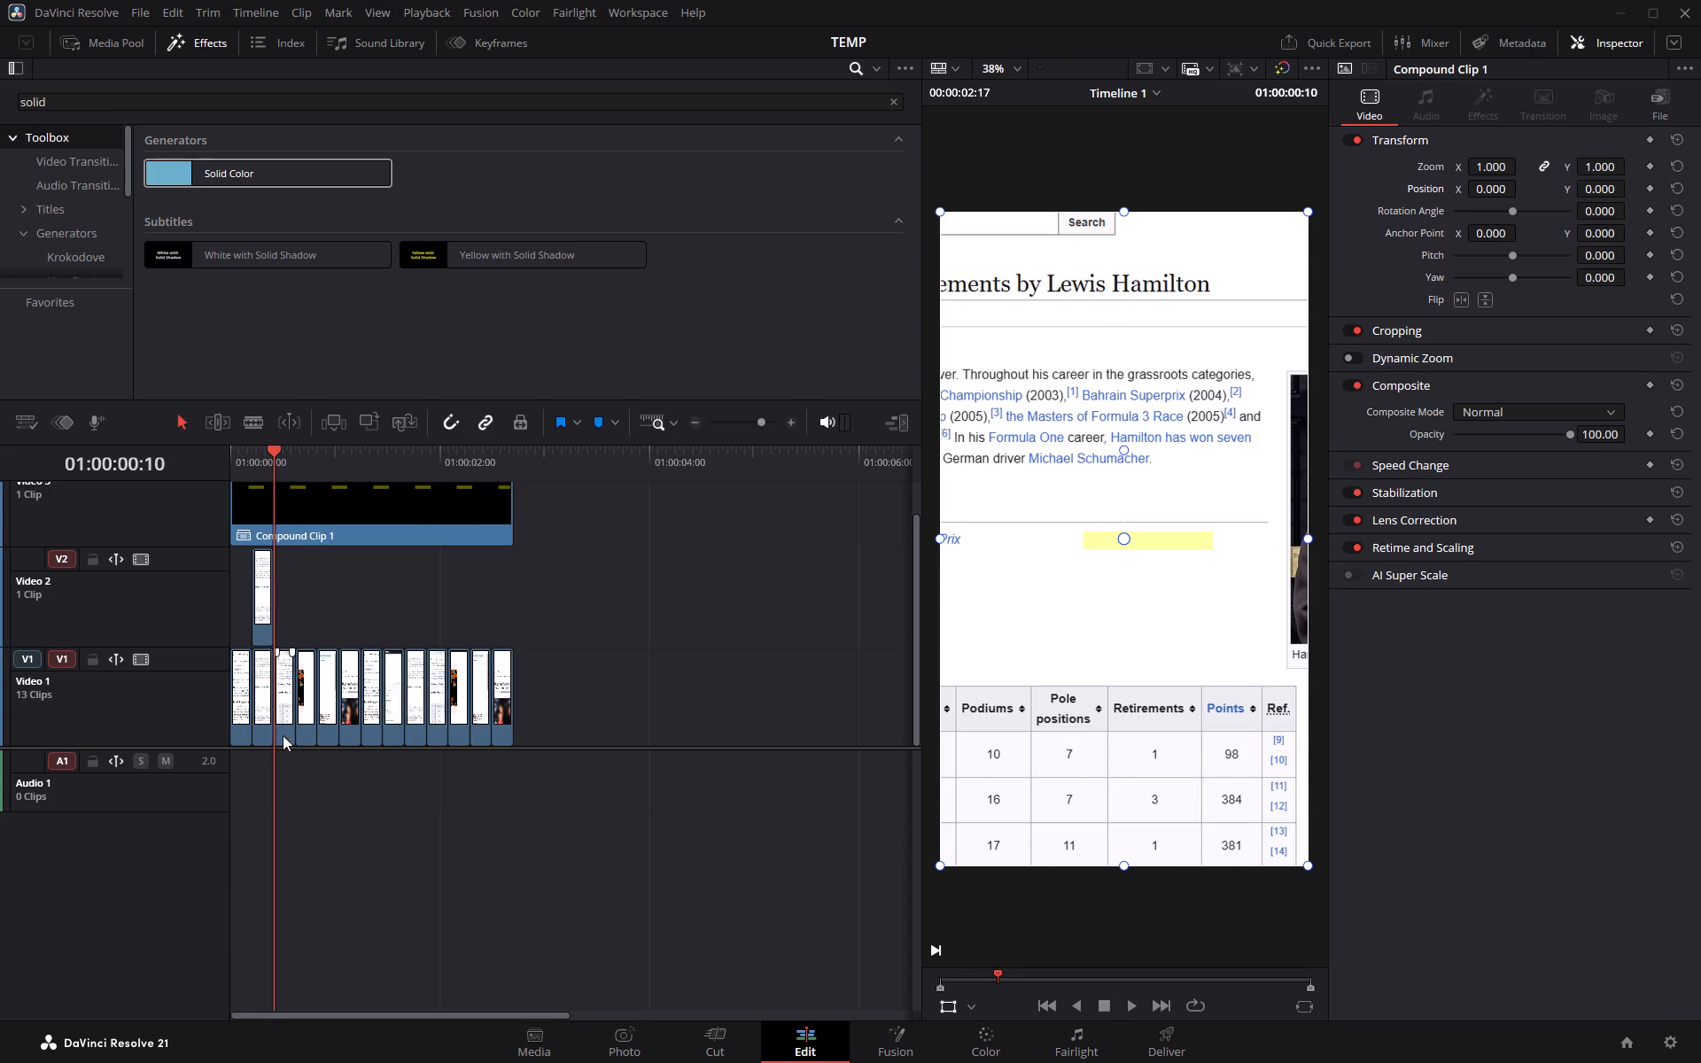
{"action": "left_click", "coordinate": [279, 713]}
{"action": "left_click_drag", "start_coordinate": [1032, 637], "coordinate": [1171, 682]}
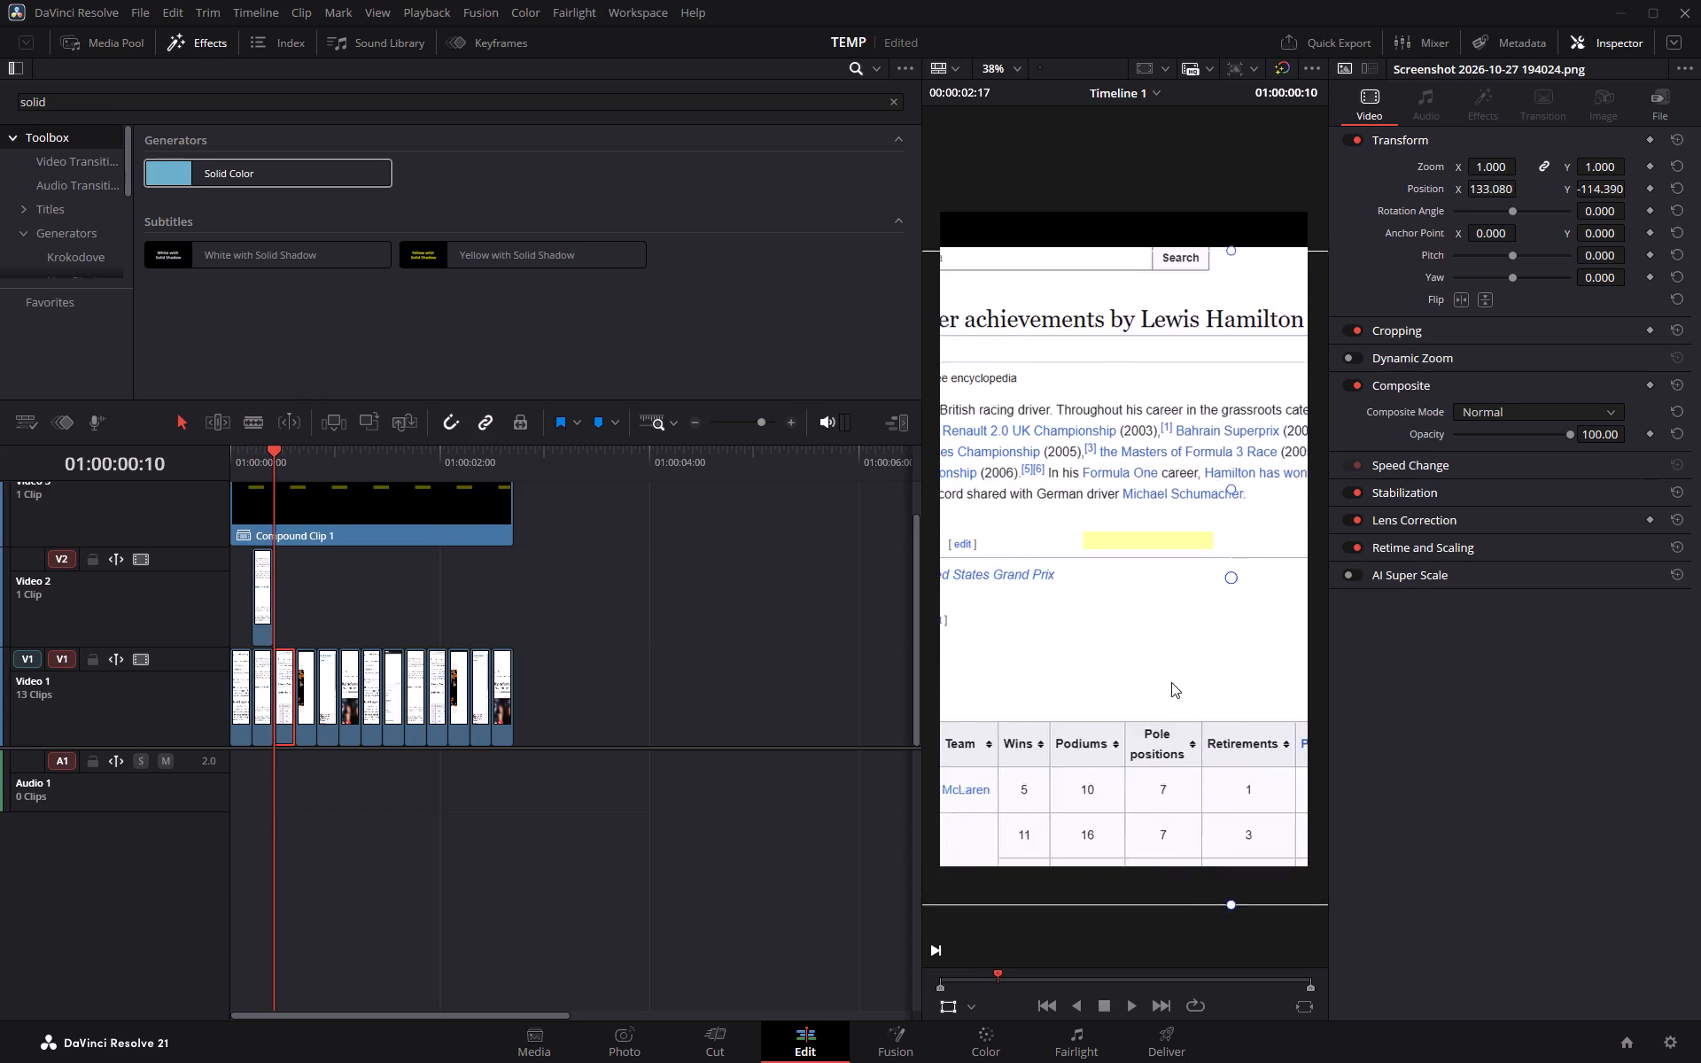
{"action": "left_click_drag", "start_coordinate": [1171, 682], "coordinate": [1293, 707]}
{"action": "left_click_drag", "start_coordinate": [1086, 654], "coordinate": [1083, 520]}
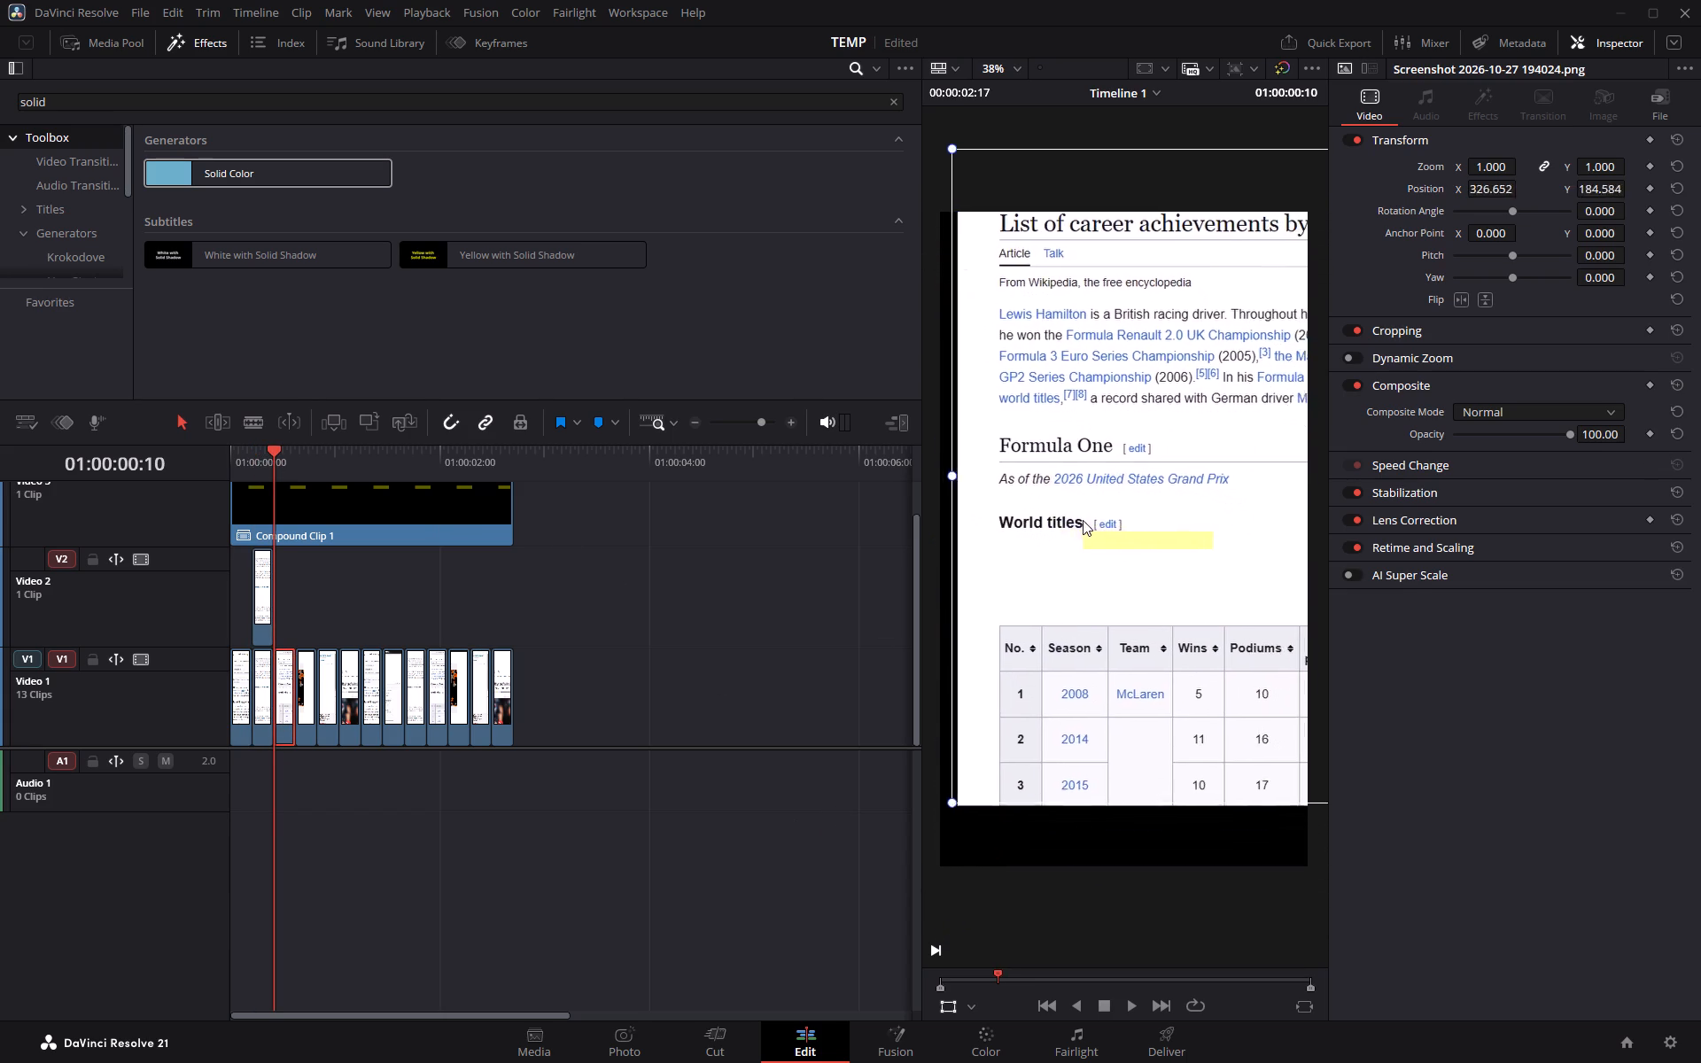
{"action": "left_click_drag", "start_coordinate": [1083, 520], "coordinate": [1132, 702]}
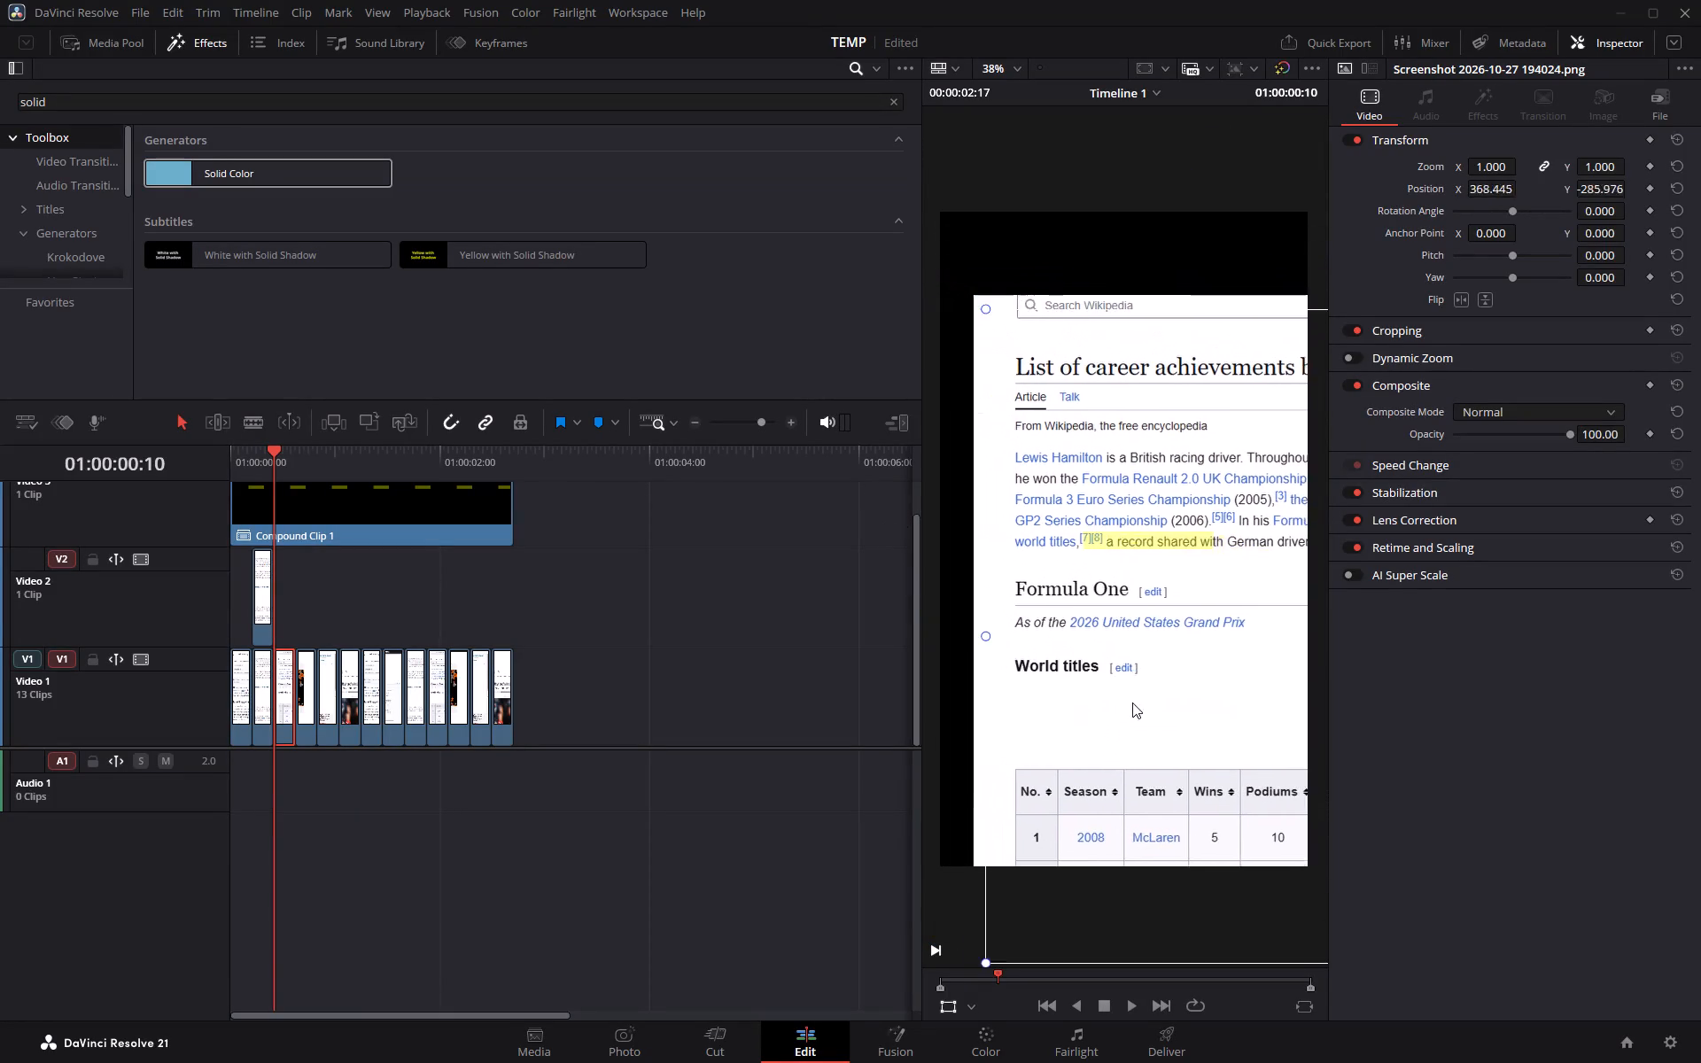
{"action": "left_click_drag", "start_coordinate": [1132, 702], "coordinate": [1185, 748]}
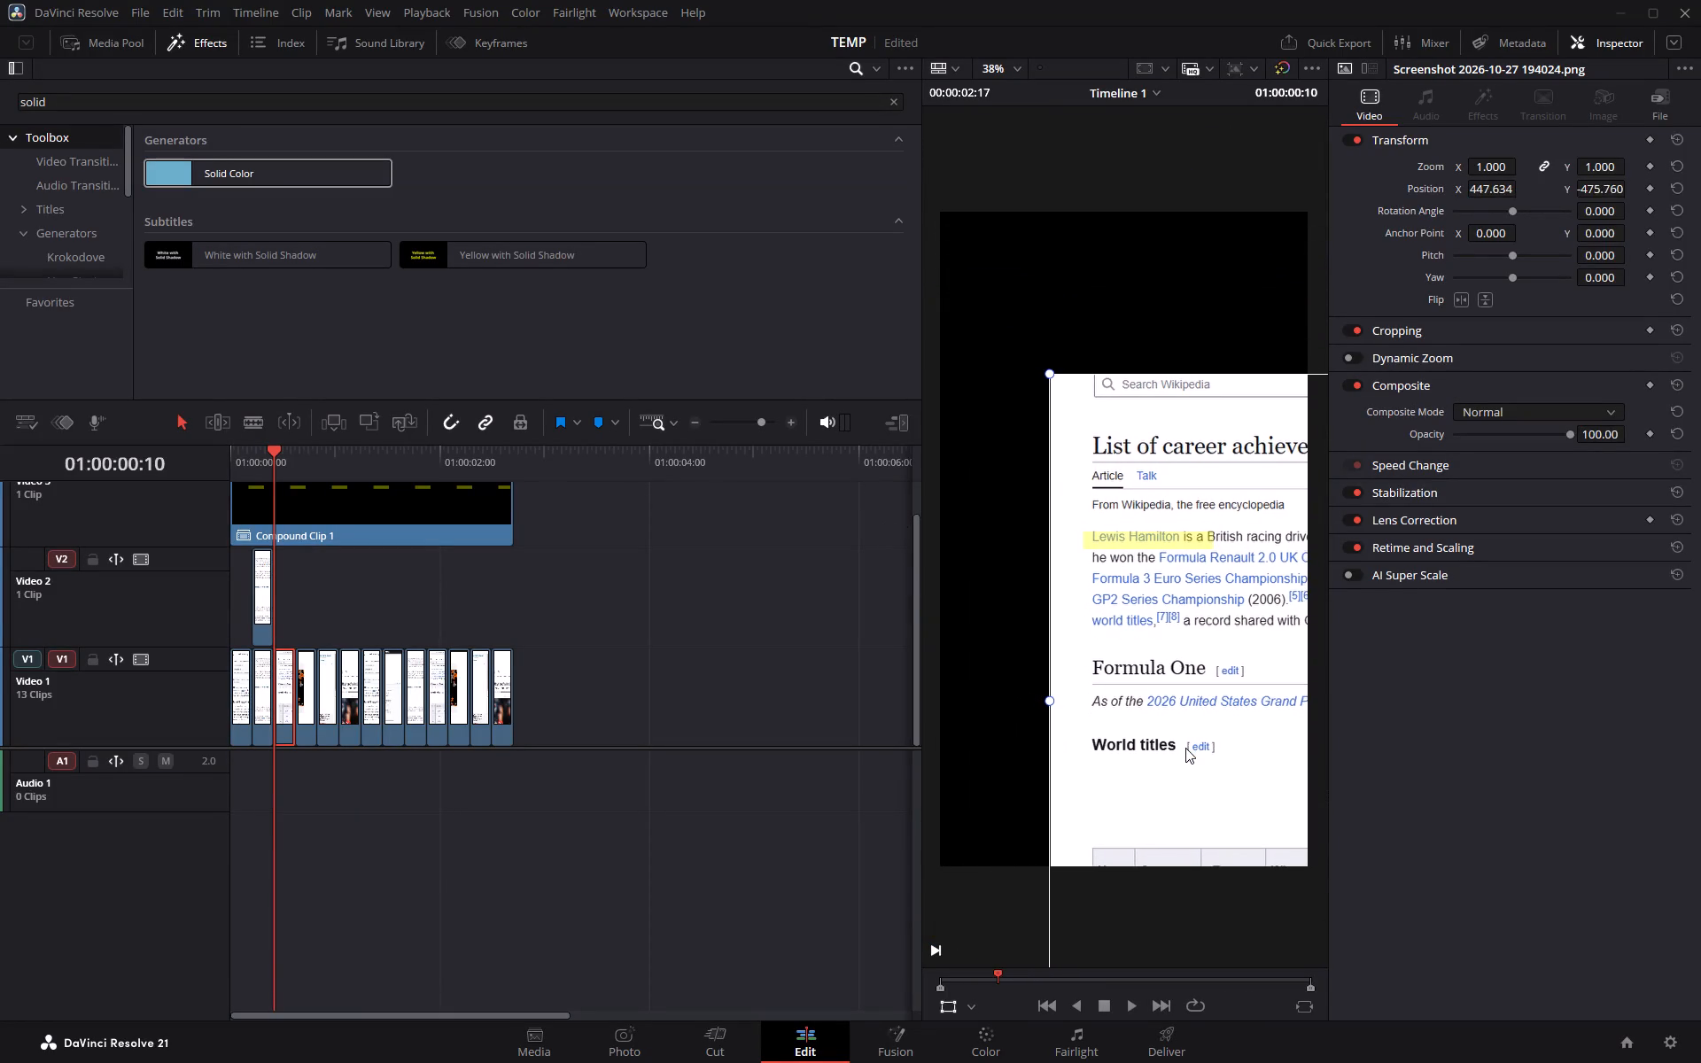
Reposition the third screenshot so the headline's "Lewis Hamilton" sits under the highlight at about X 32, Y -749.
{"action": "left_click_drag", "start_coordinate": [1185, 748], "coordinate": [914, 803]}
{"action": "left_click_drag", "start_coordinate": [1187, 729], "coordinate": [1130, 764]}
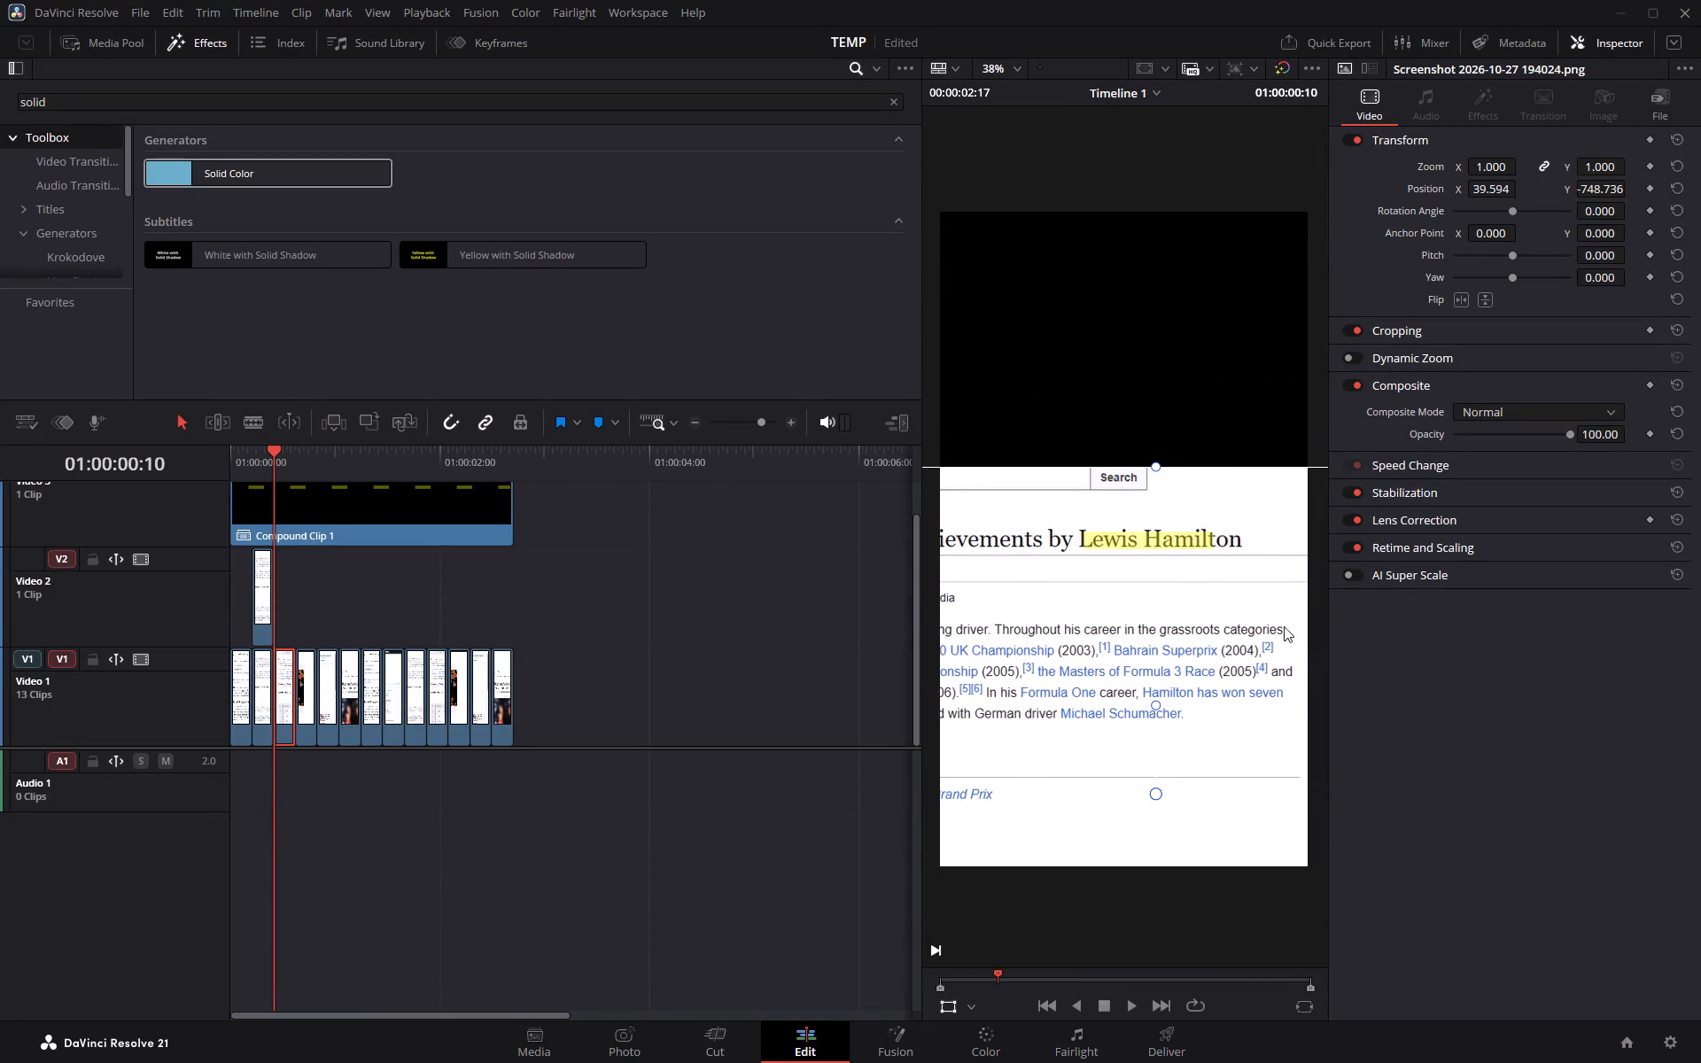
{"action": "left_click", "coordinate": [1495, 190]}
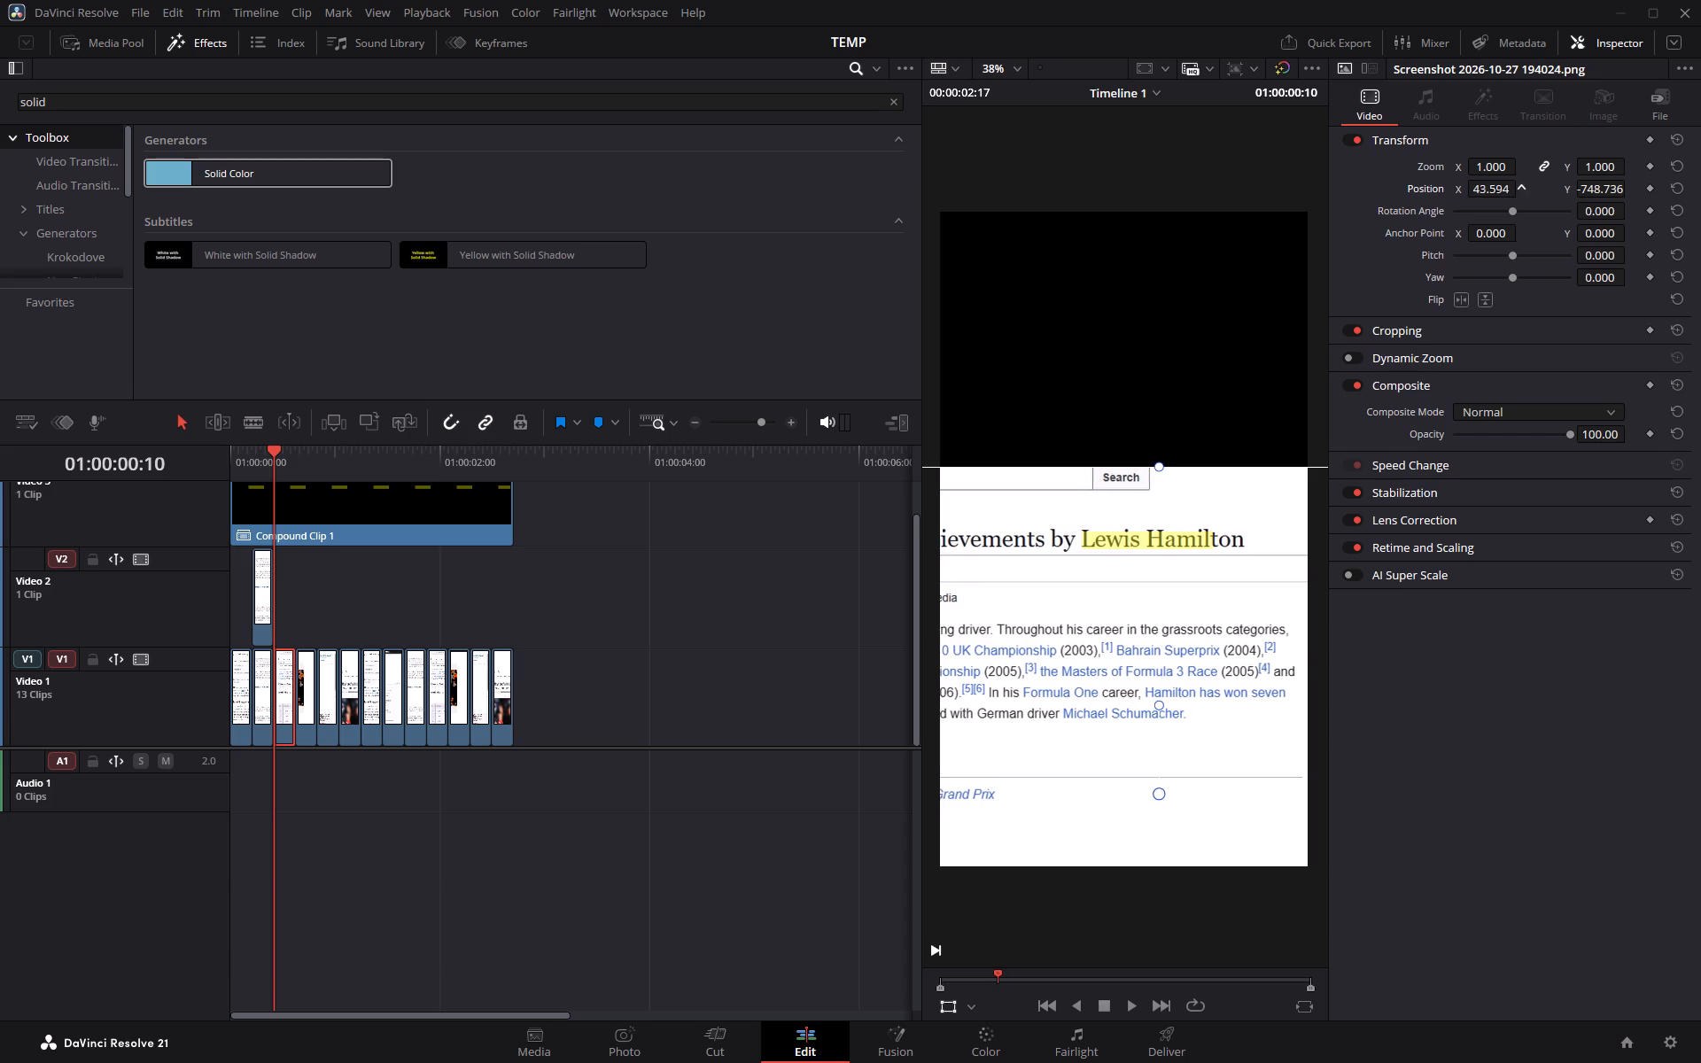
{"action": "left_click", "coordinate": [1599, 188]}
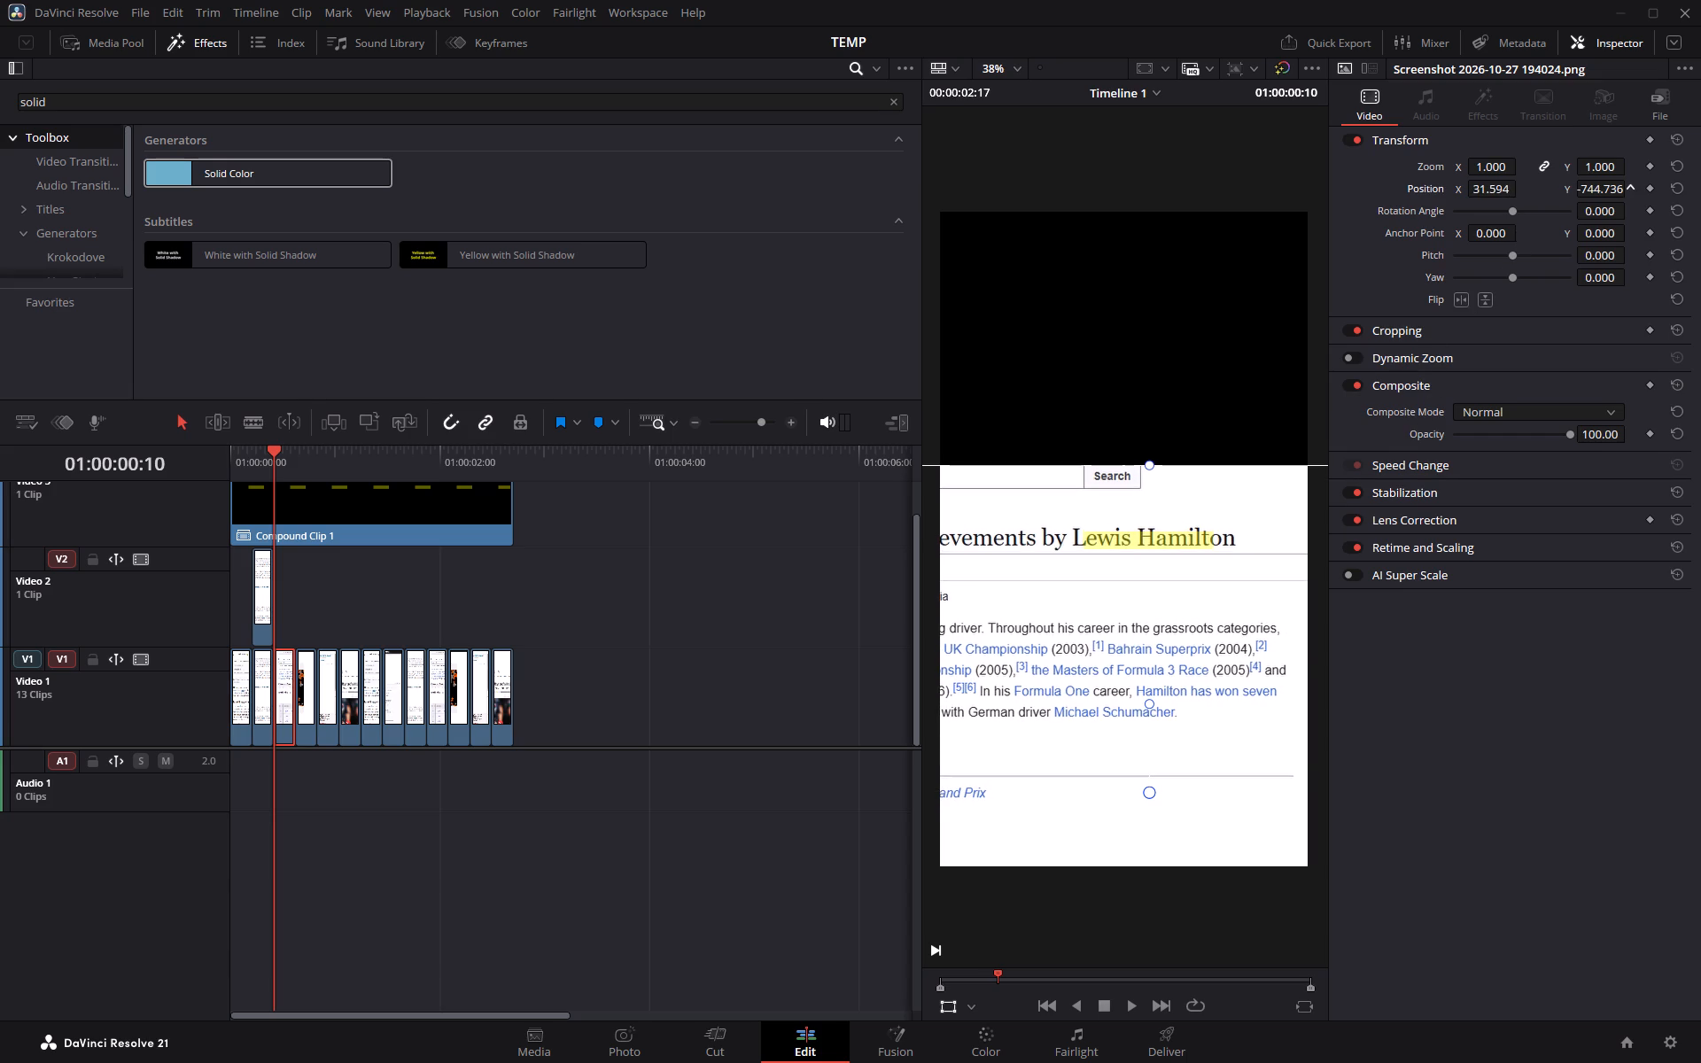
Scale the third screenshot to 0.760 and align its headline name inside the highlight at about X 24, Y -575.
{"action": "left_click_drag", "start_coordinate": [1602, 167], "coordinate": [1597, 168]}
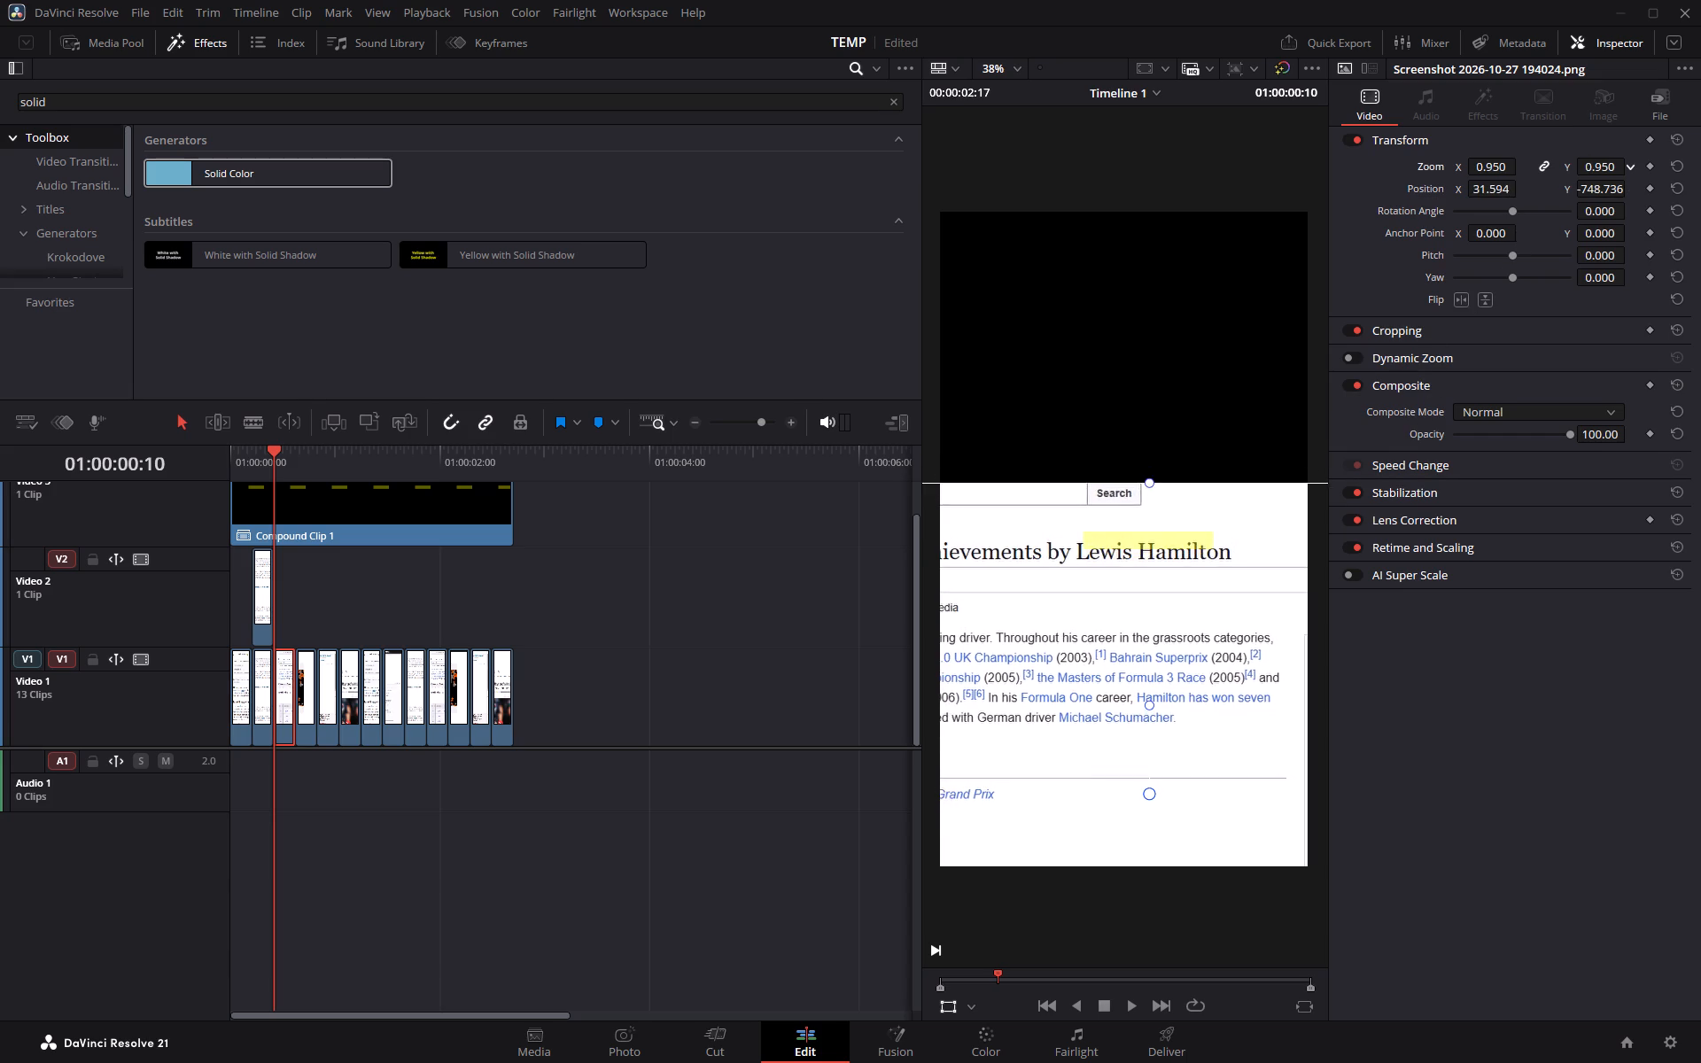
{"action": "left_click_drag", "start_coordinate": [1597, 168], "coordinate": [1592, 169]}
{"action": "left_click_drag", "start_coordinate": [1225, 683], "coordinate": [1224, 654]}
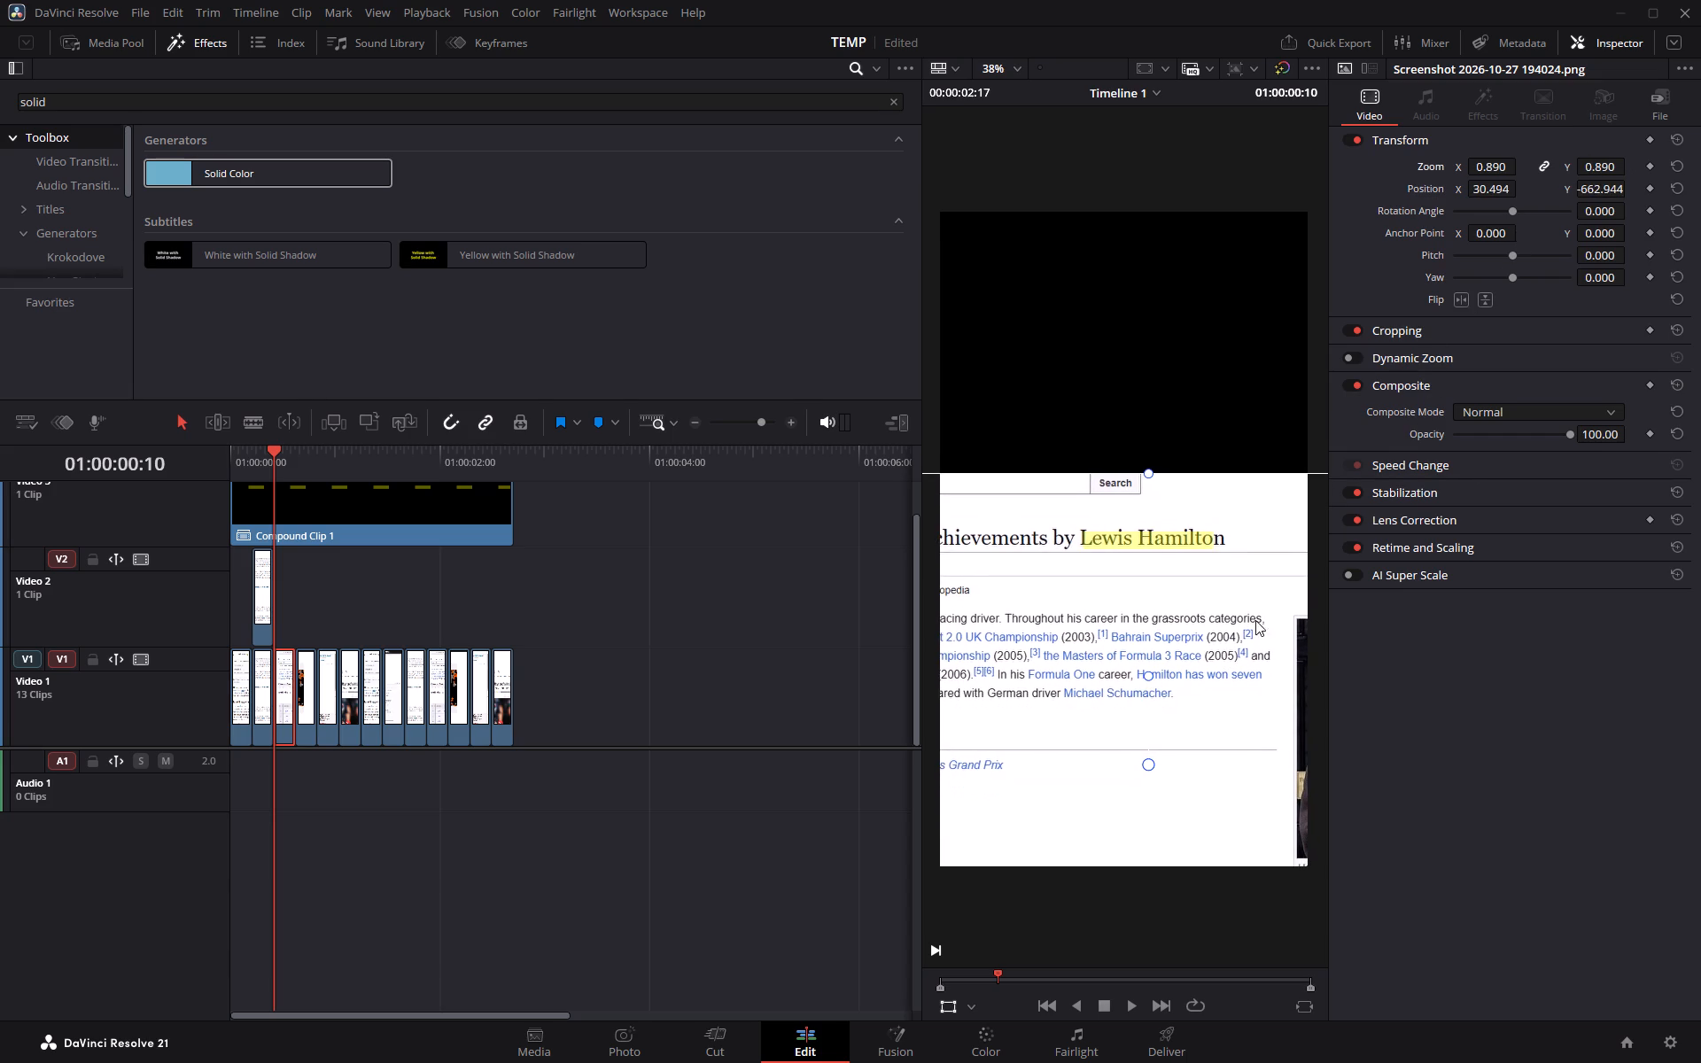
{"action": "left_click_drag", "start_coordinate": [1600, 176], "coordinate": [1587, 175]}
{"action": "left_click_drag", "start_coordinate": [1599, 171], "coordinate": [1584, 171]}
{"action": "left_click_drag", "start_coordinate": [1333, 638], "coordinate": [1331, 620]}
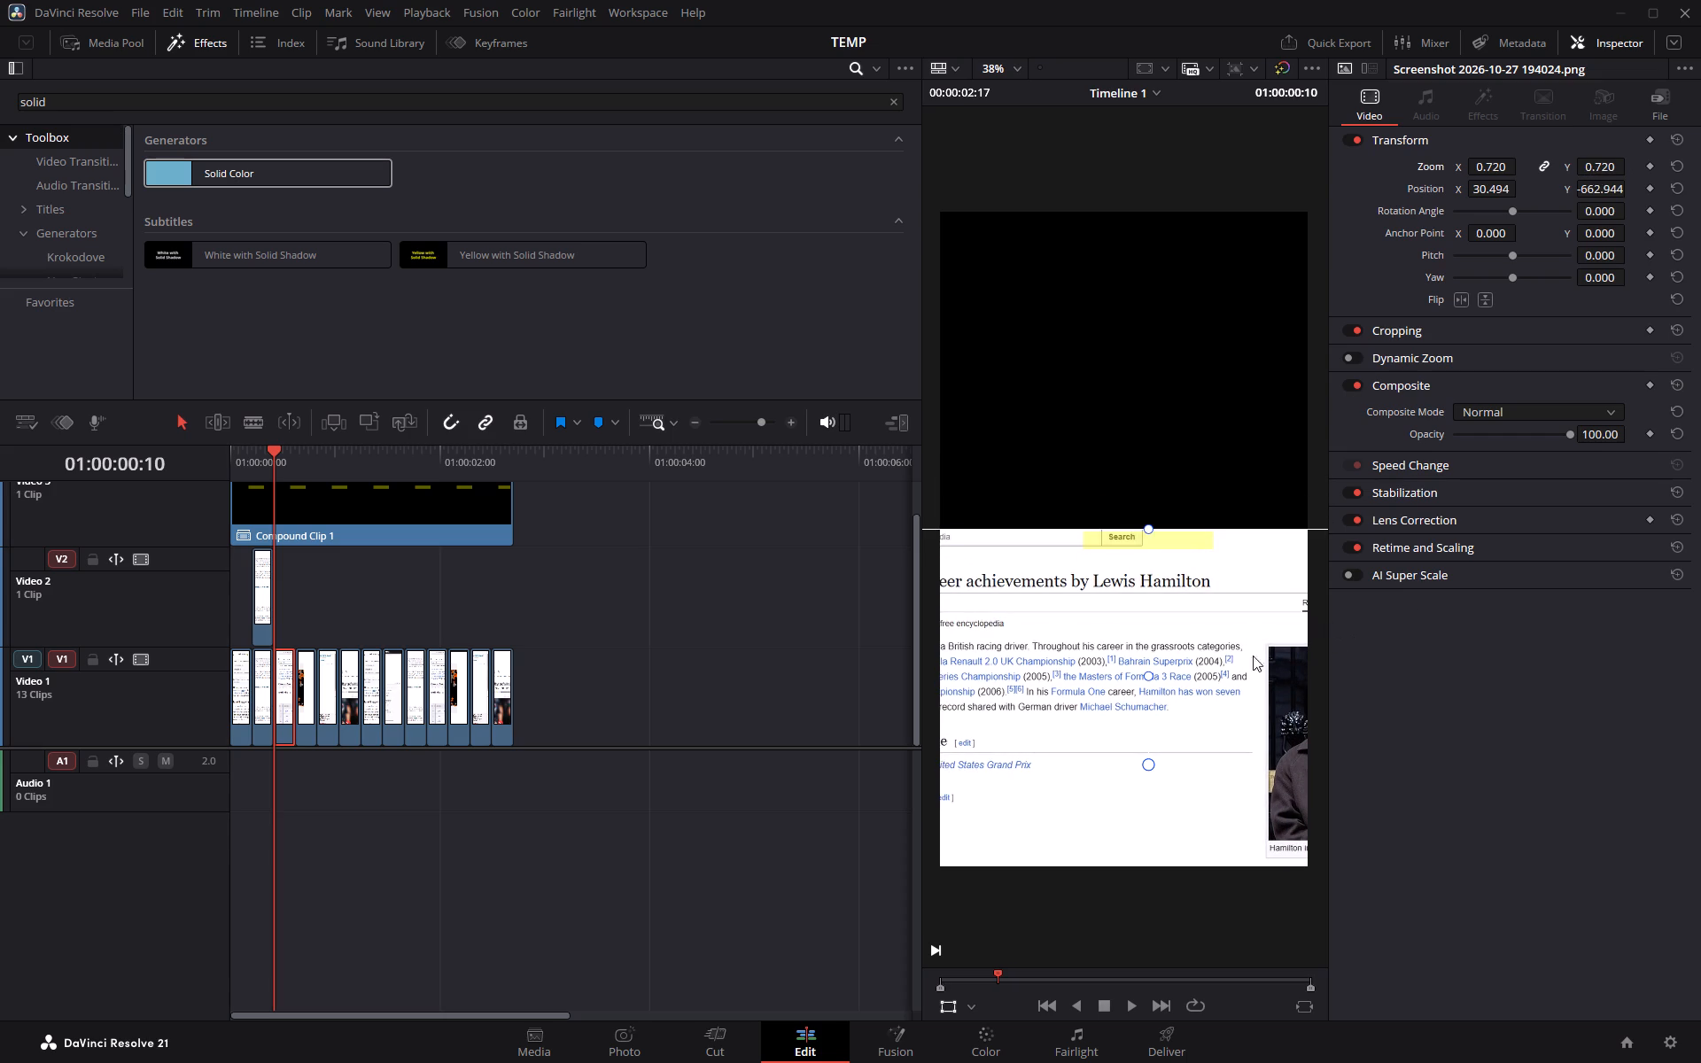
{"action": "left_click_drag", "start_coordinate": [1232, 664], "coordinate": [1234, 623]}
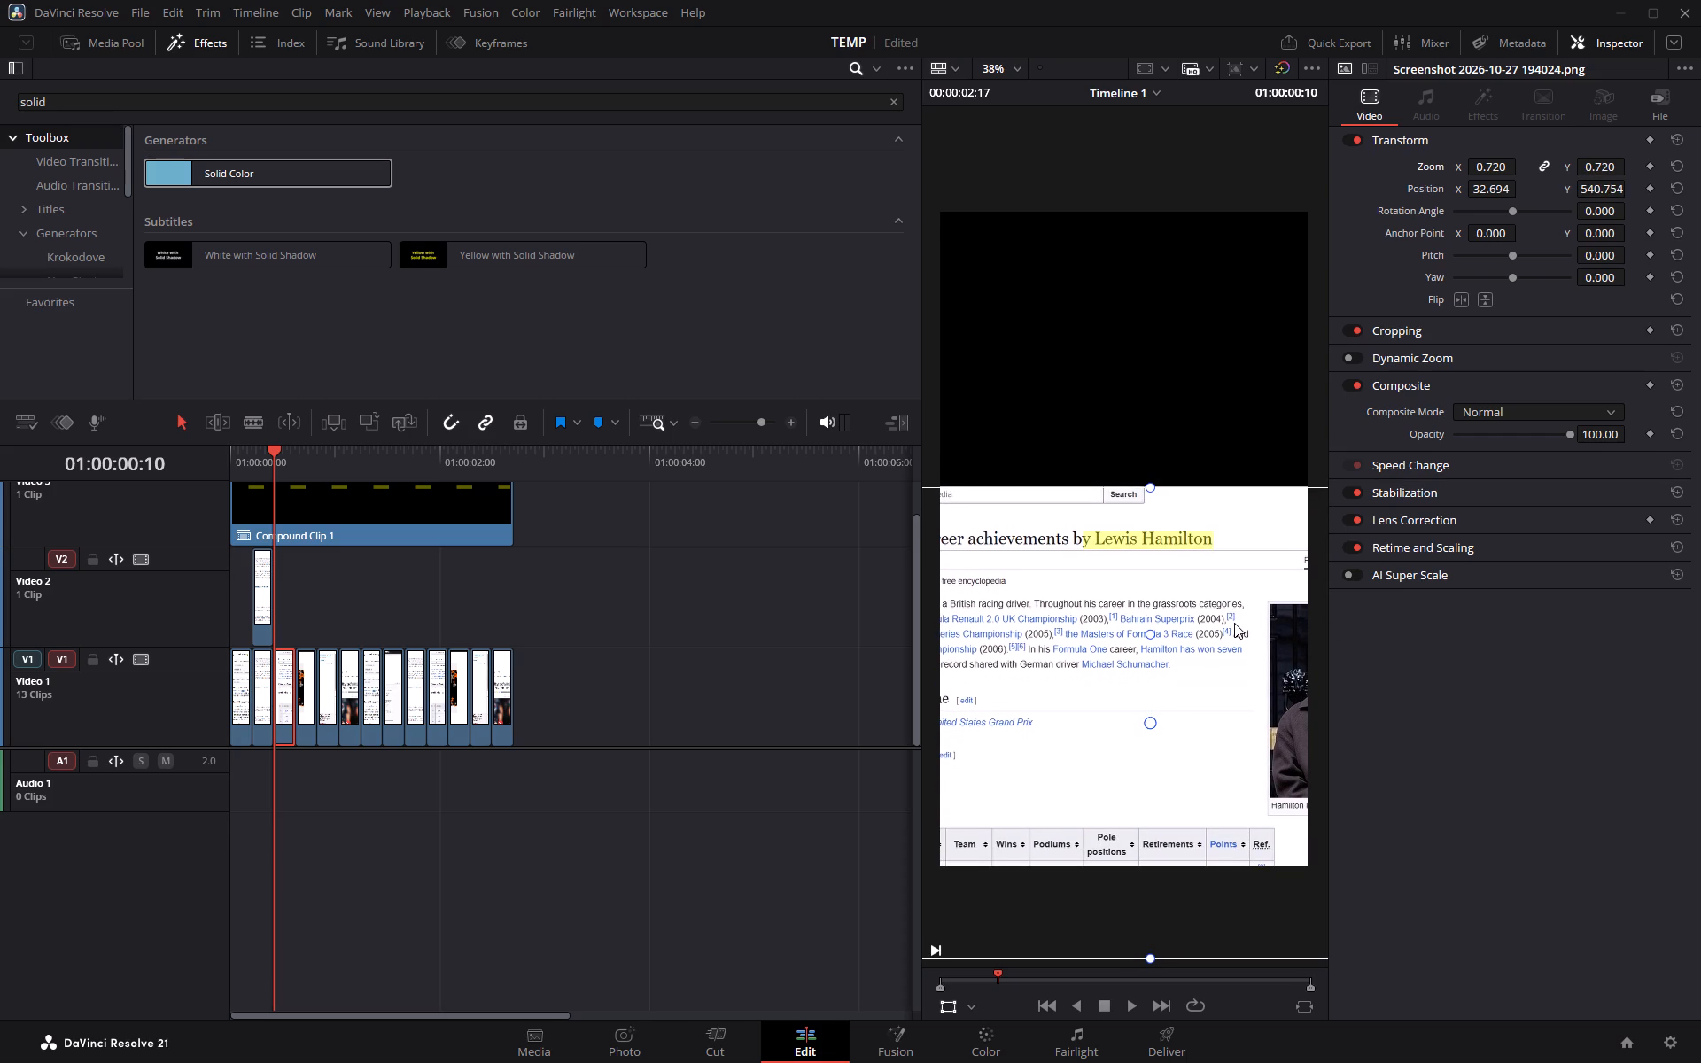
{"action": "left_click_drag", "start_coordinate": [1234, 623], "coordinate": [1233, 624]}
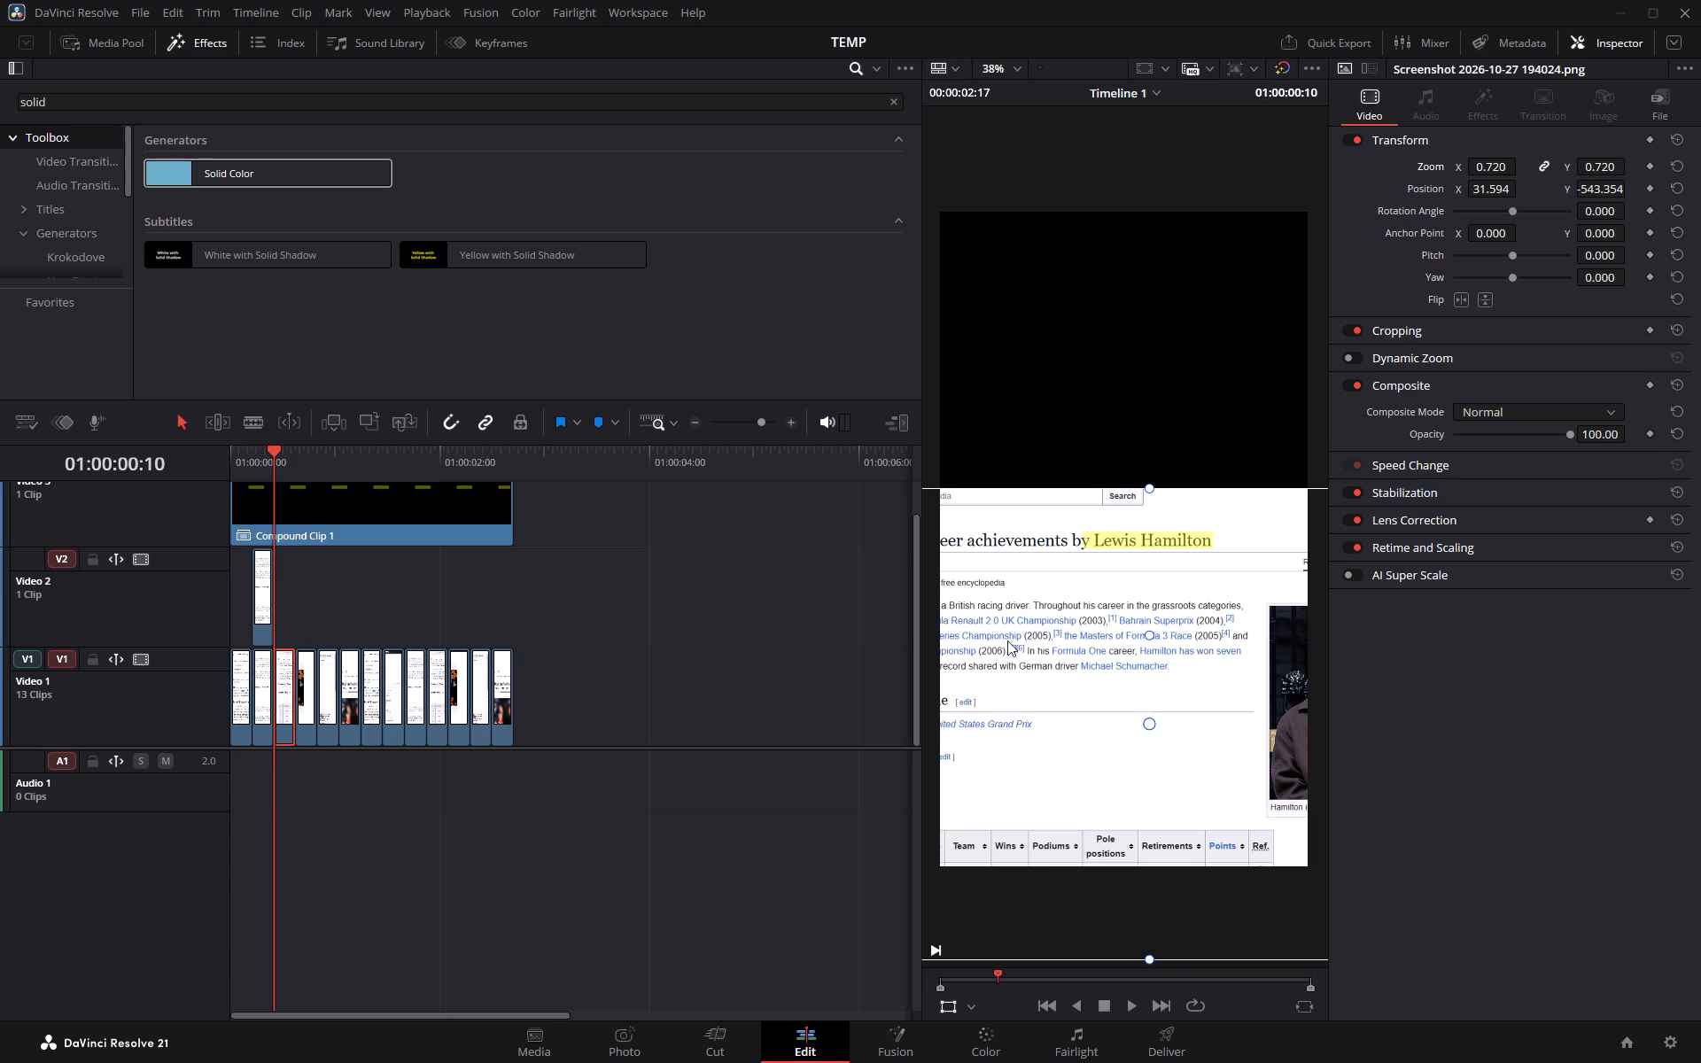
{"action": "left_click", "coordinate": [270, 450]}
{"action": "left_click", "coordinate": [1107, 697]}
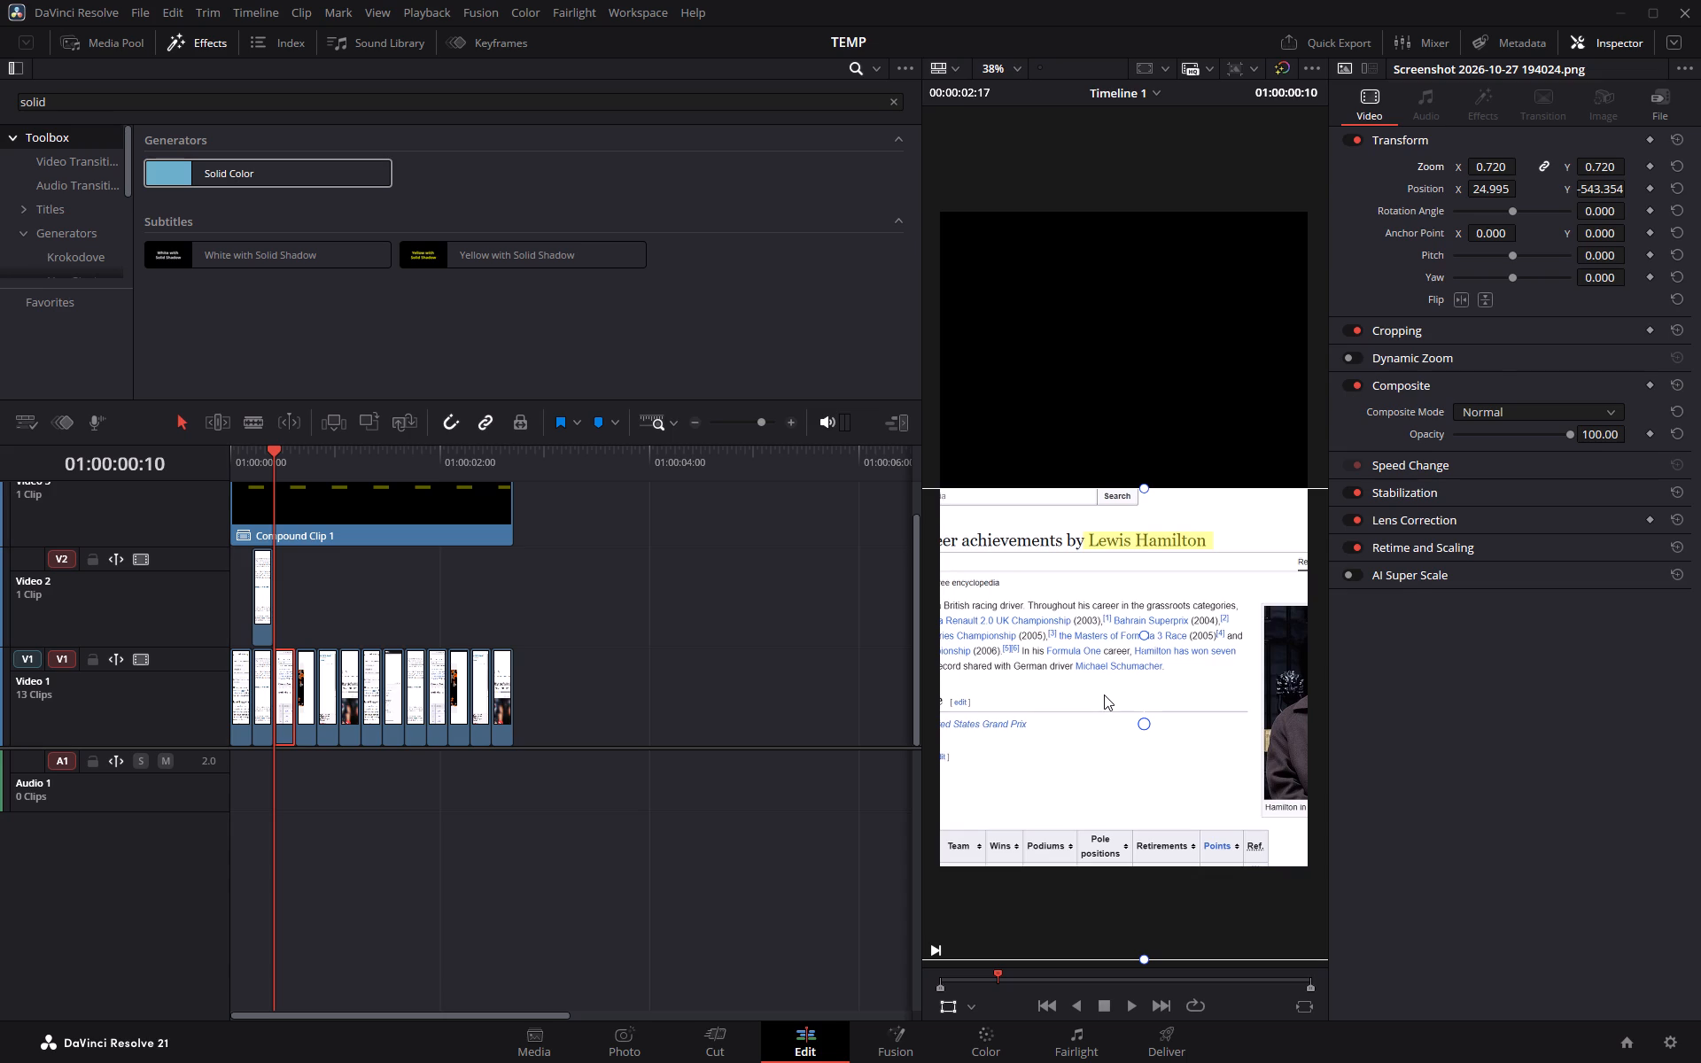
{"action": "left_click", "coordinate": [1598, 171]}
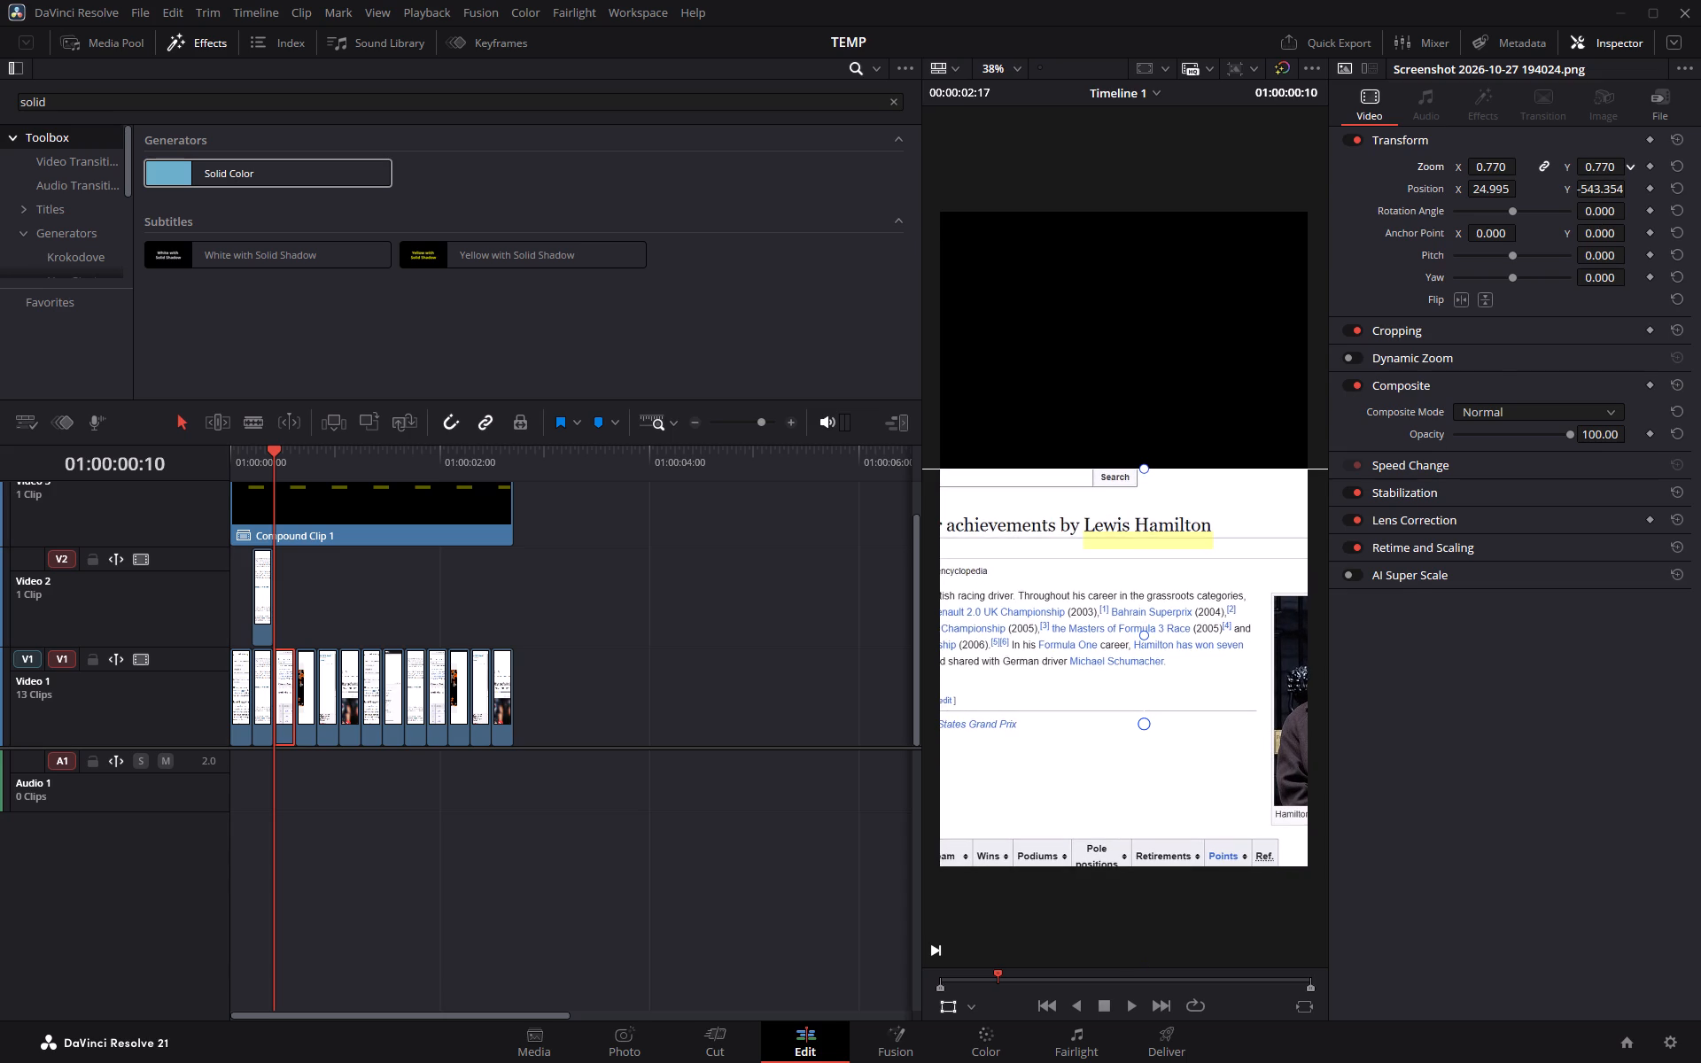
{"action": "left_click_drag", "start_coordinate": [1254, 624], "coordinate": [1254, 633]}
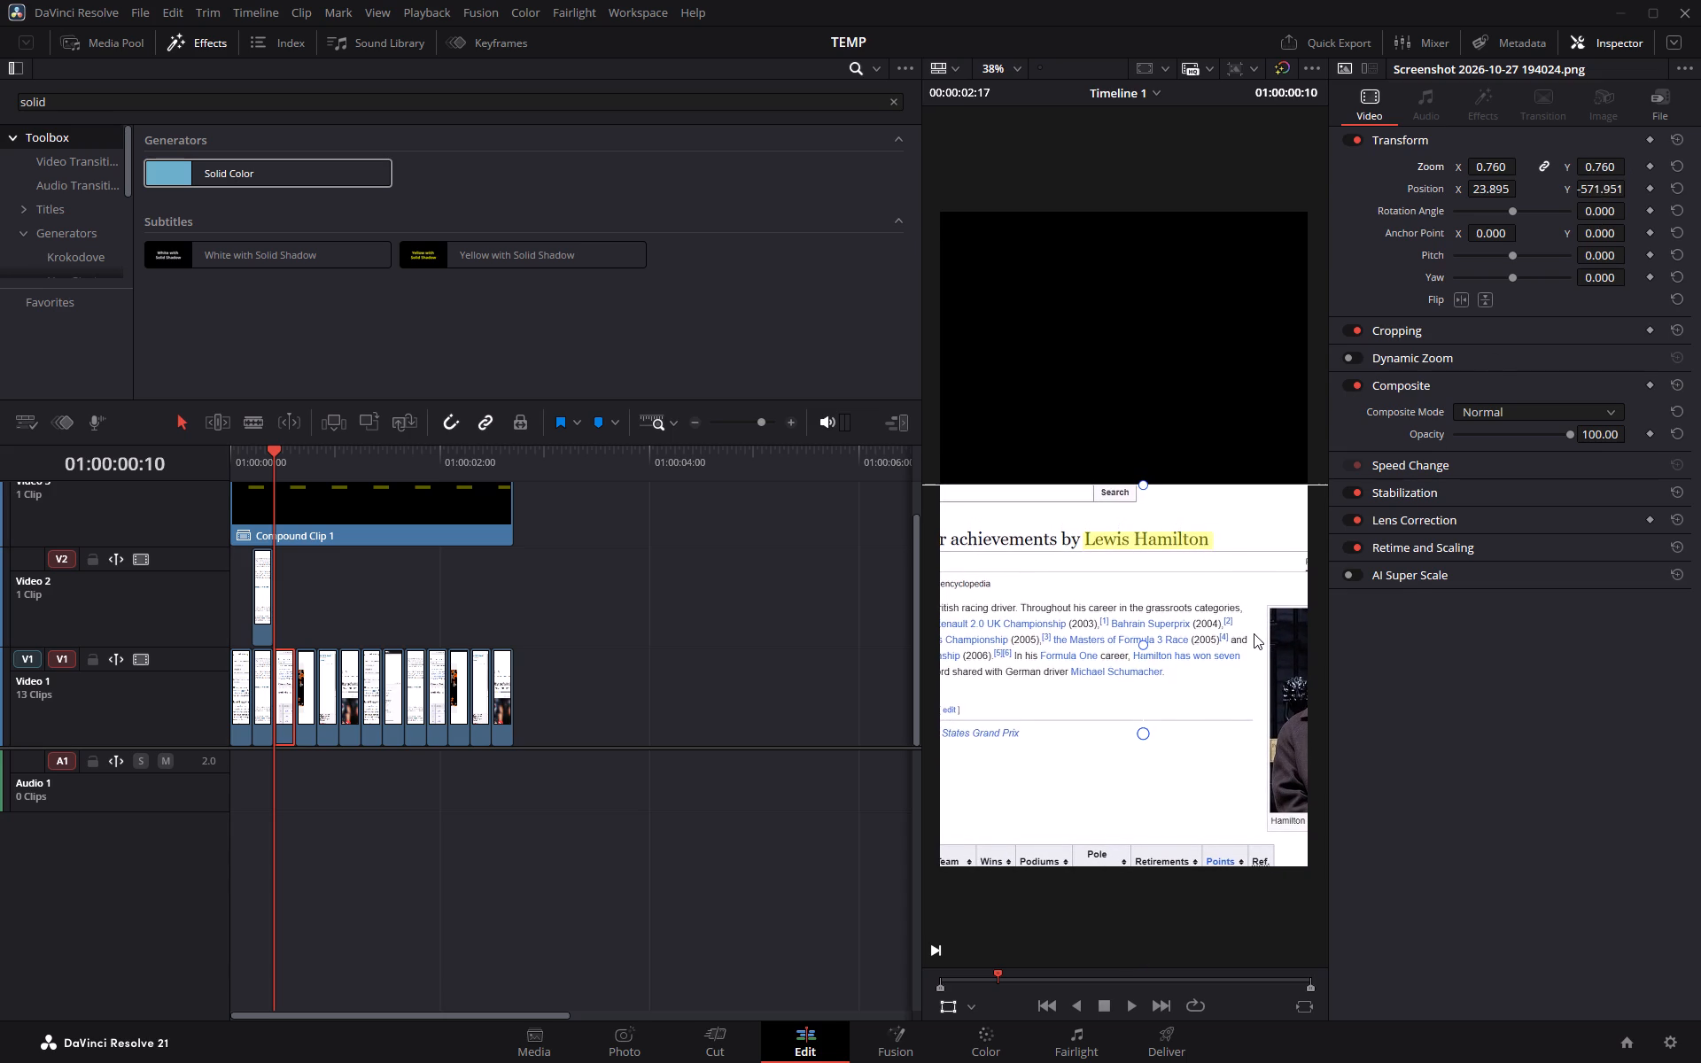
{"action": "left_click_drag", "start_coordinate": [1254, 633], "coordinate": [1254, 634]}
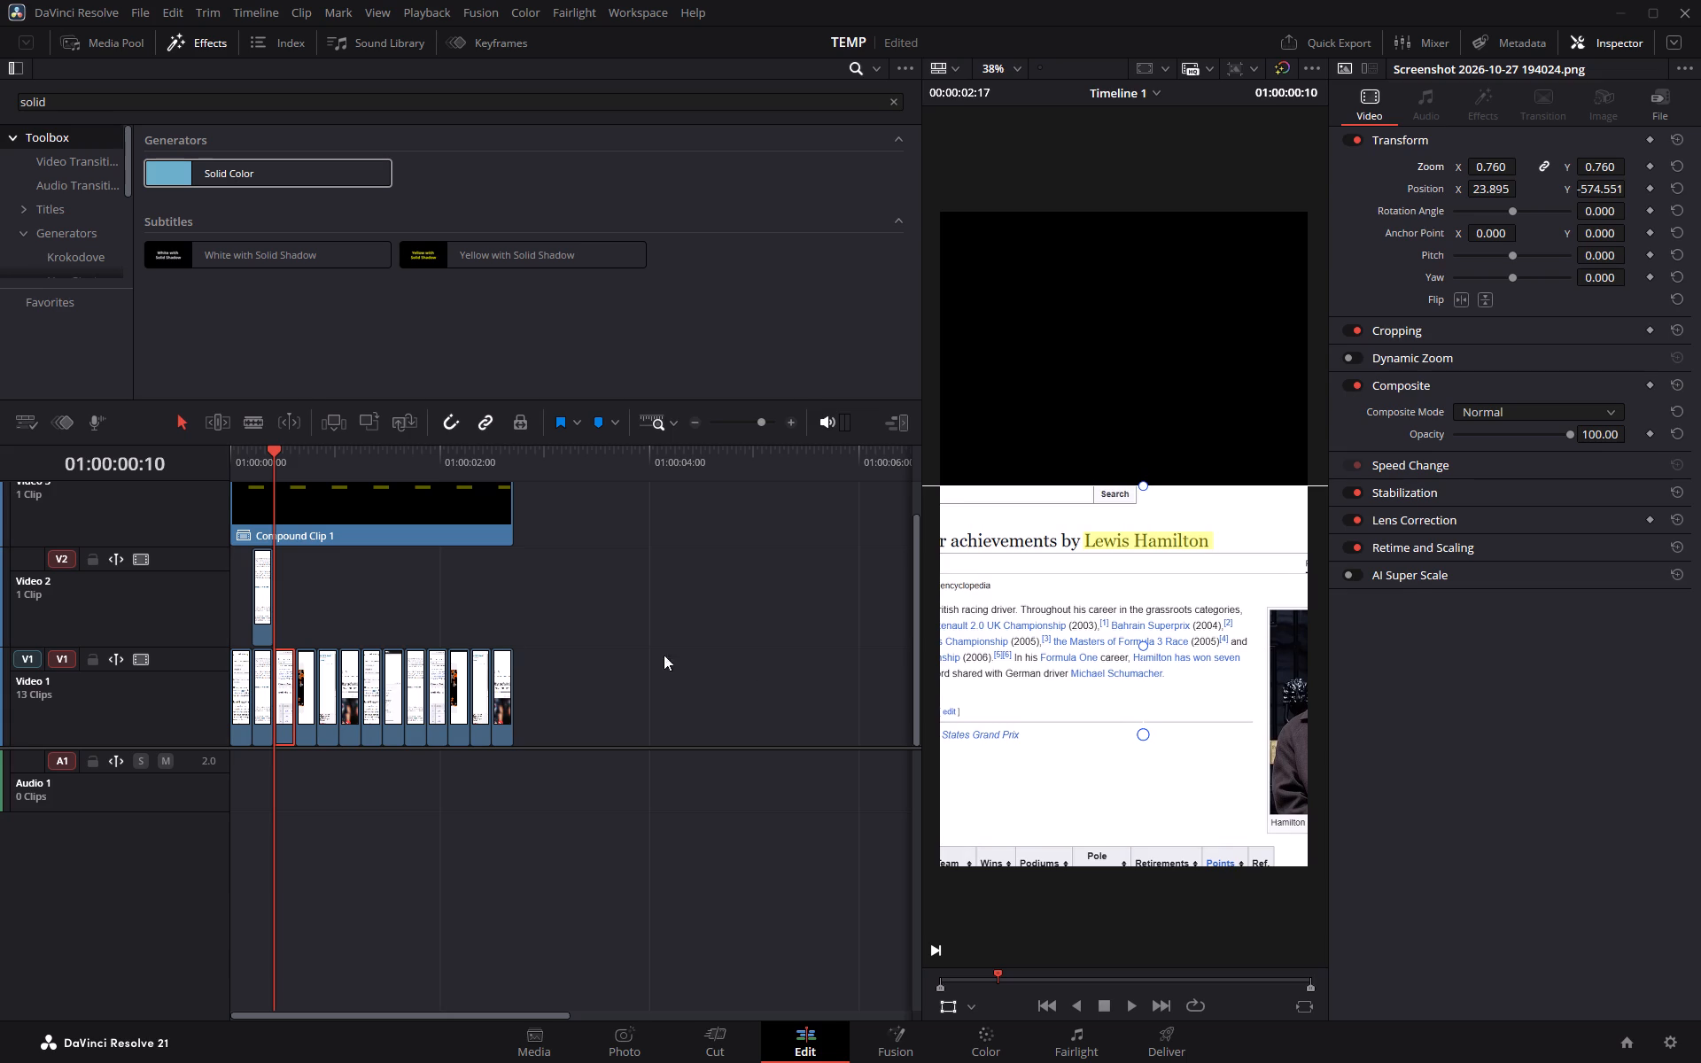
Play the match cut from the third screenshot onward.
{"action": "key", "text": "space"}
{"action": "key", "text": "space"}
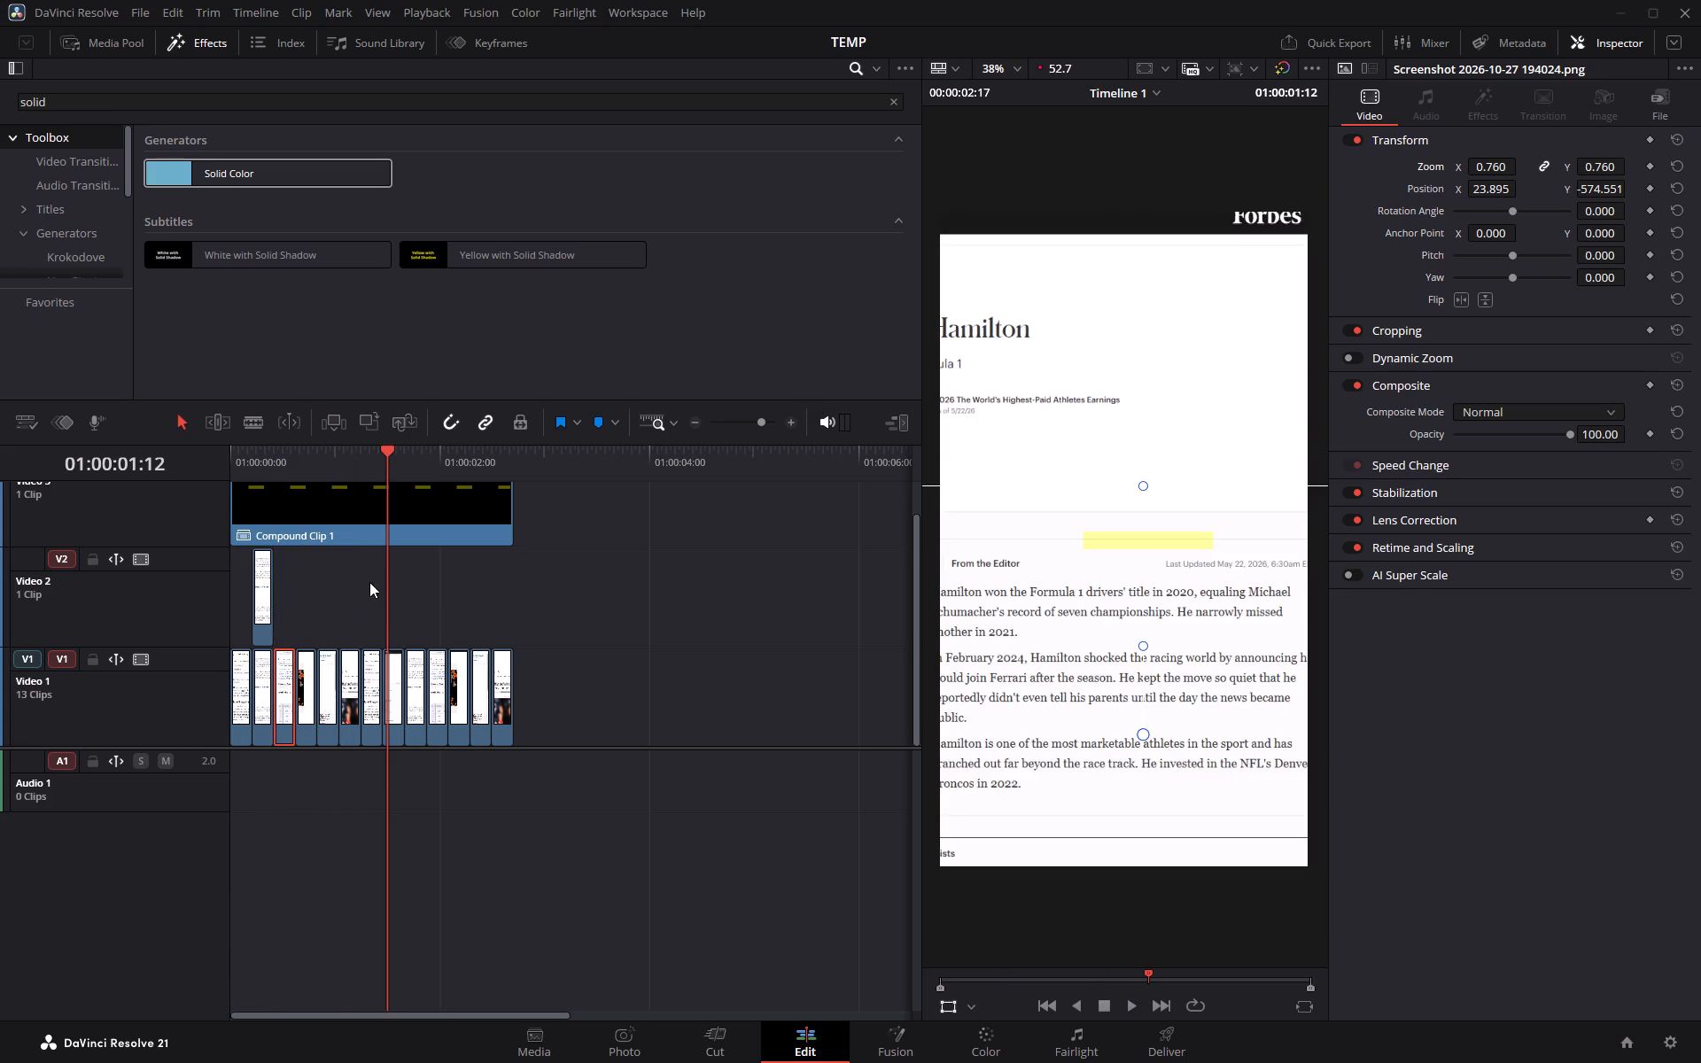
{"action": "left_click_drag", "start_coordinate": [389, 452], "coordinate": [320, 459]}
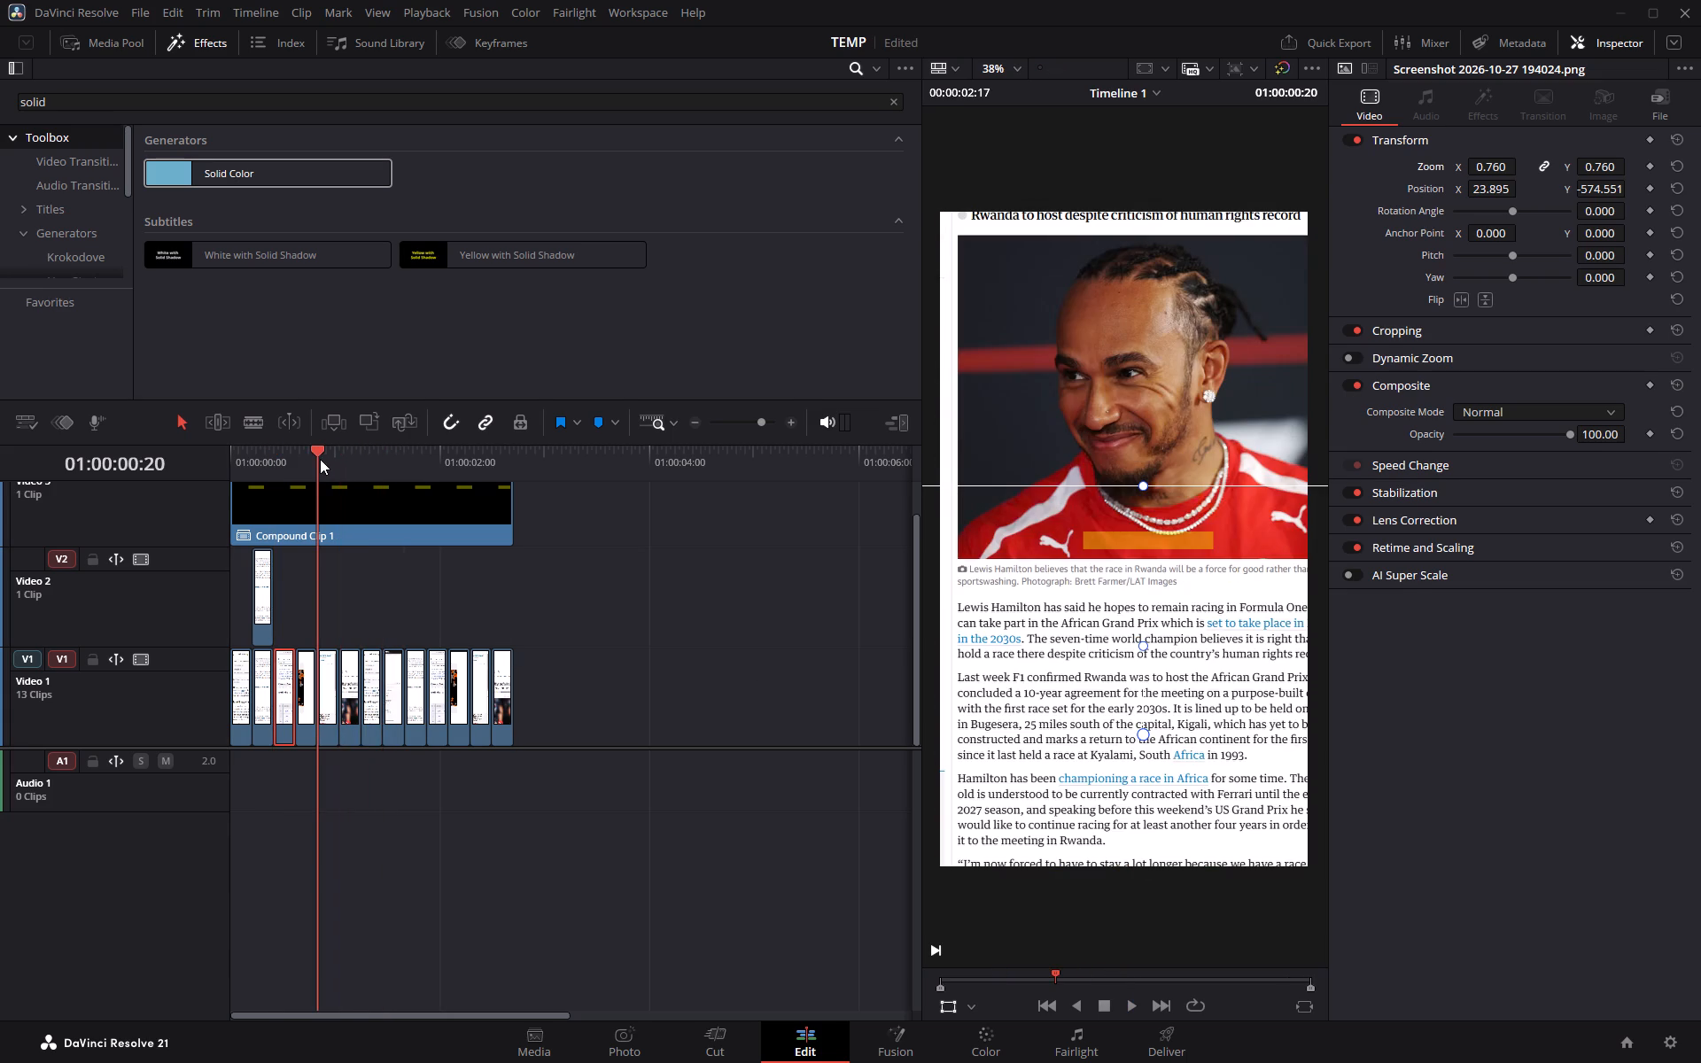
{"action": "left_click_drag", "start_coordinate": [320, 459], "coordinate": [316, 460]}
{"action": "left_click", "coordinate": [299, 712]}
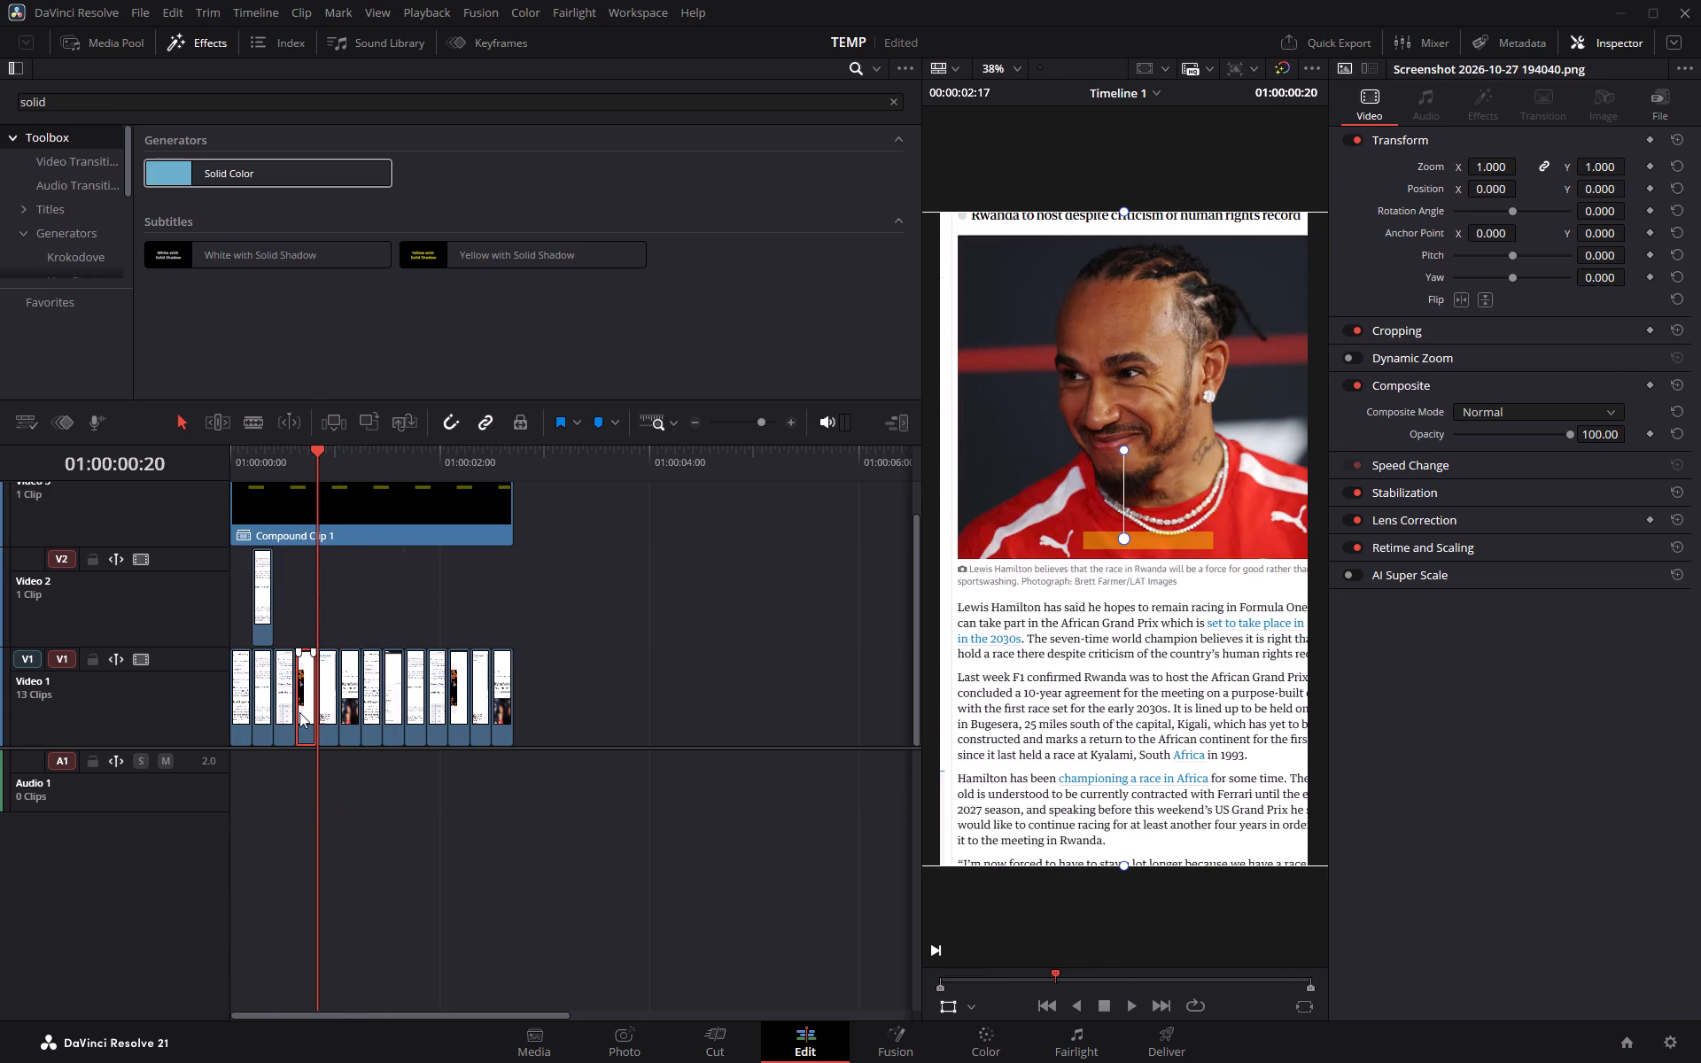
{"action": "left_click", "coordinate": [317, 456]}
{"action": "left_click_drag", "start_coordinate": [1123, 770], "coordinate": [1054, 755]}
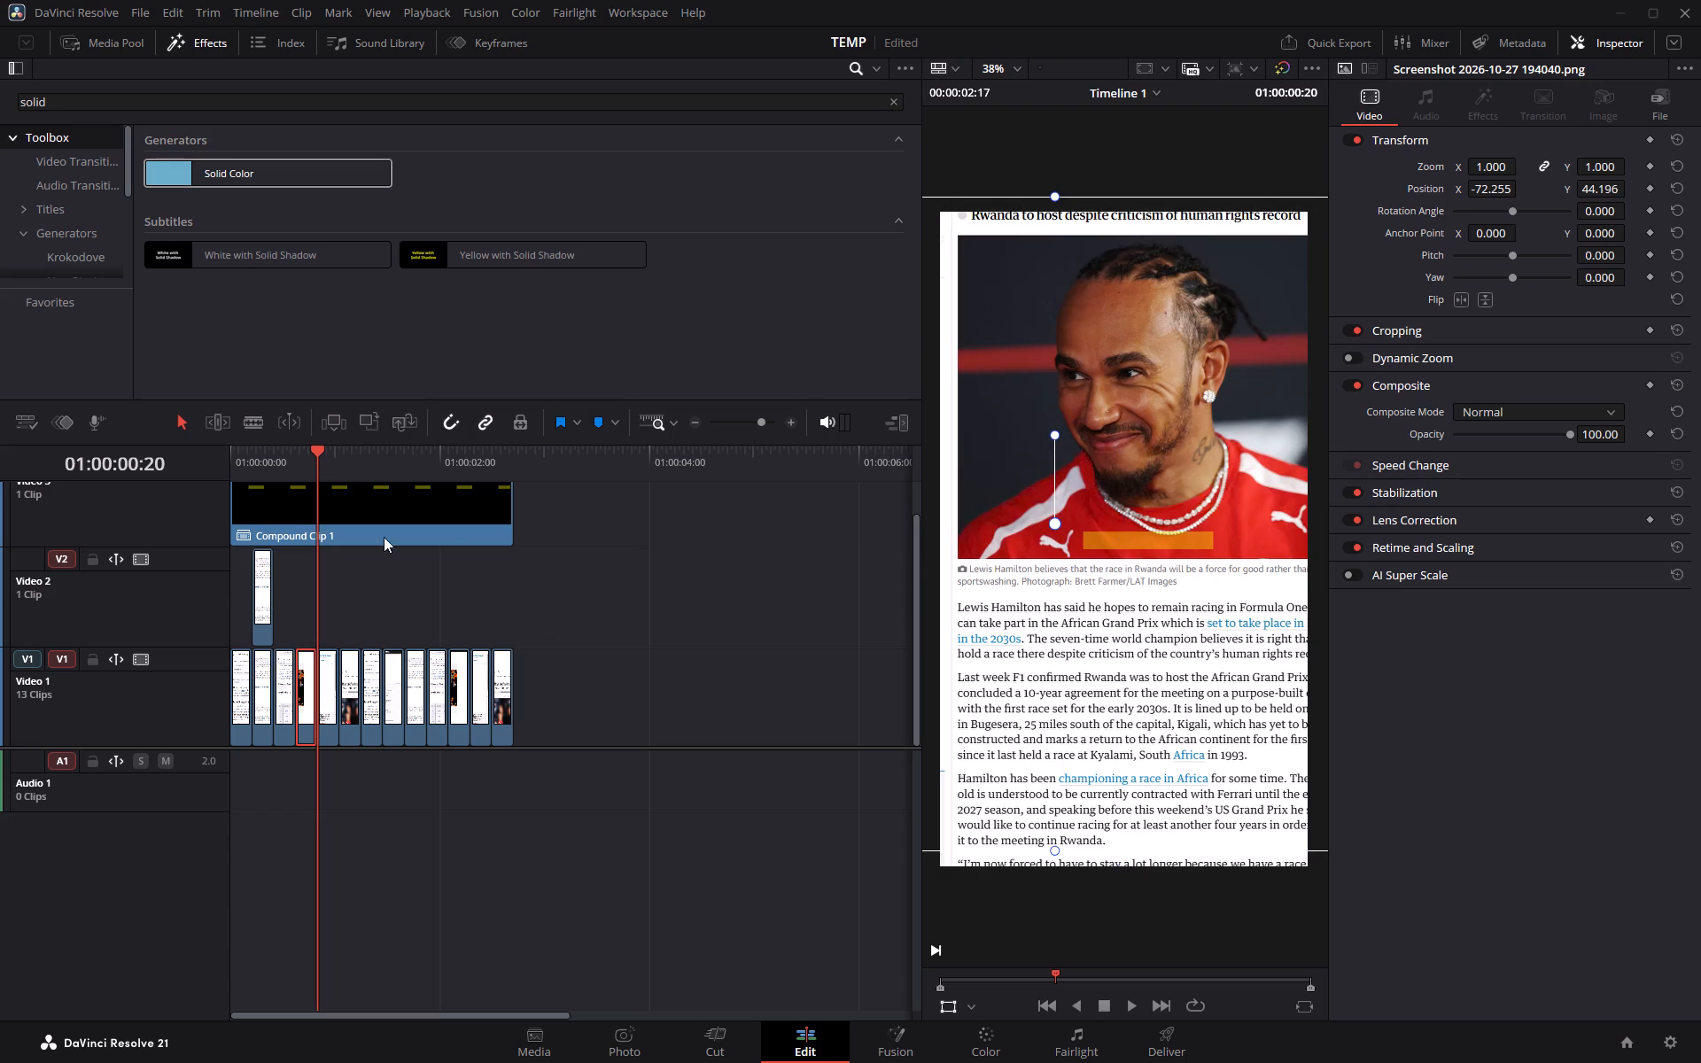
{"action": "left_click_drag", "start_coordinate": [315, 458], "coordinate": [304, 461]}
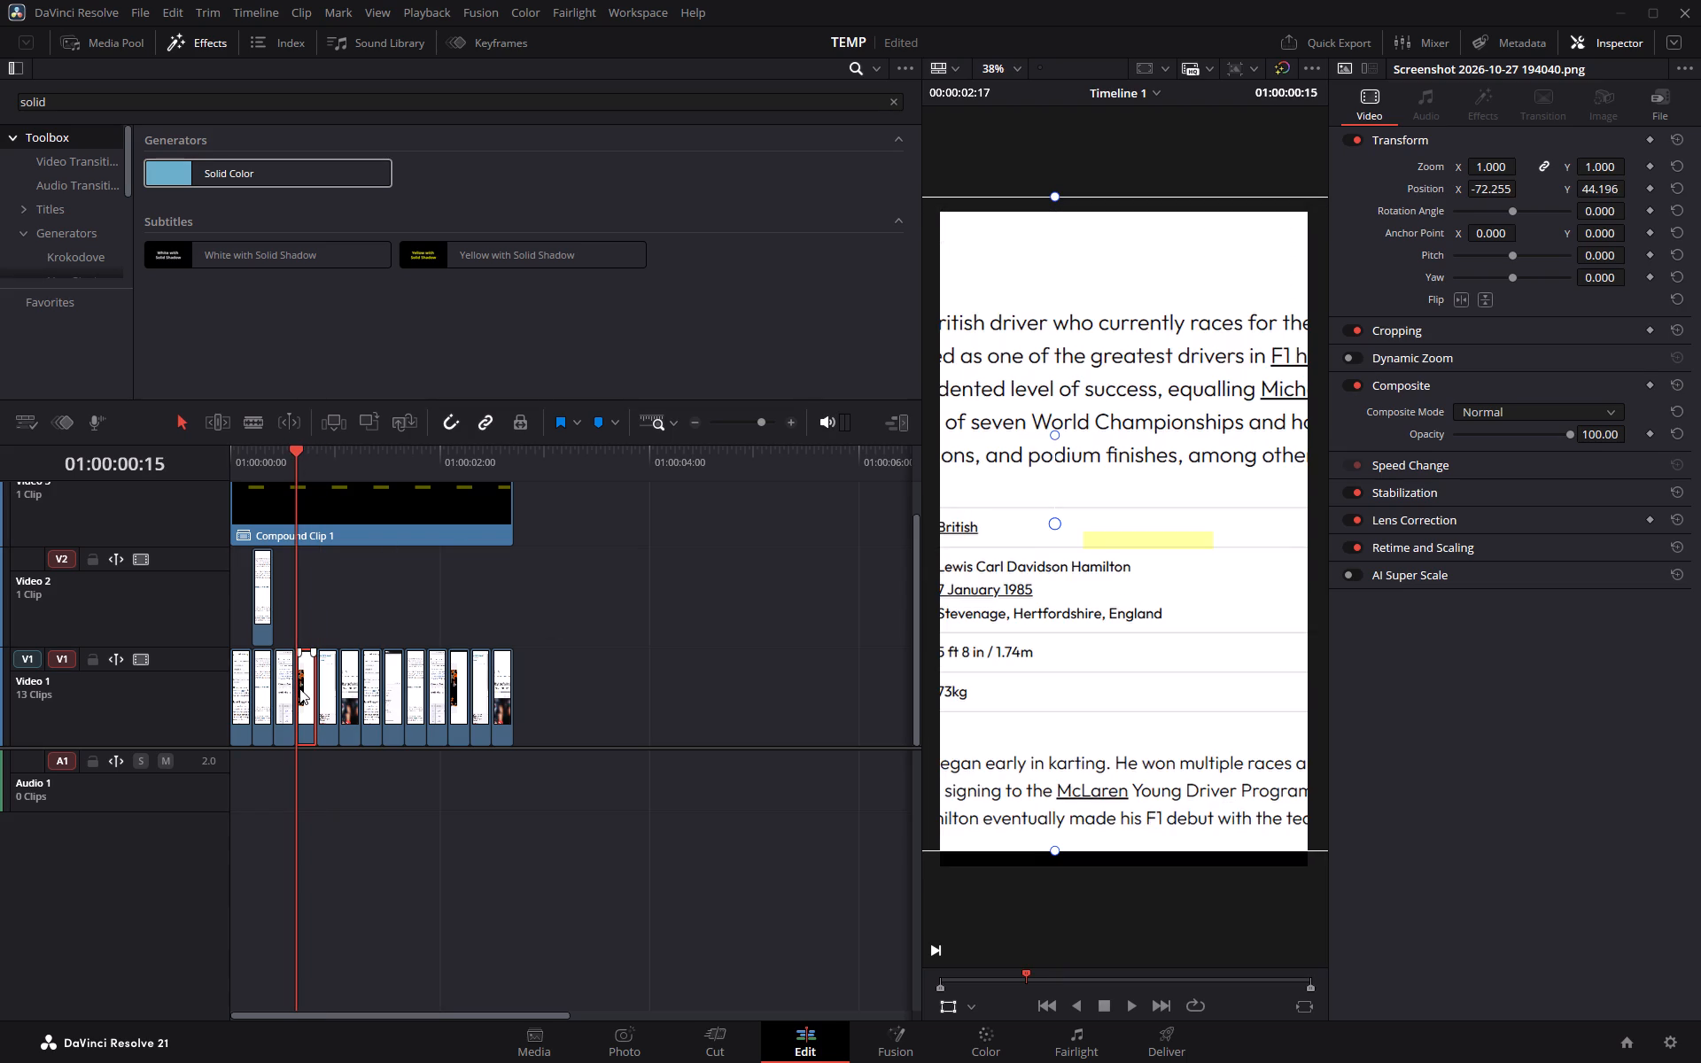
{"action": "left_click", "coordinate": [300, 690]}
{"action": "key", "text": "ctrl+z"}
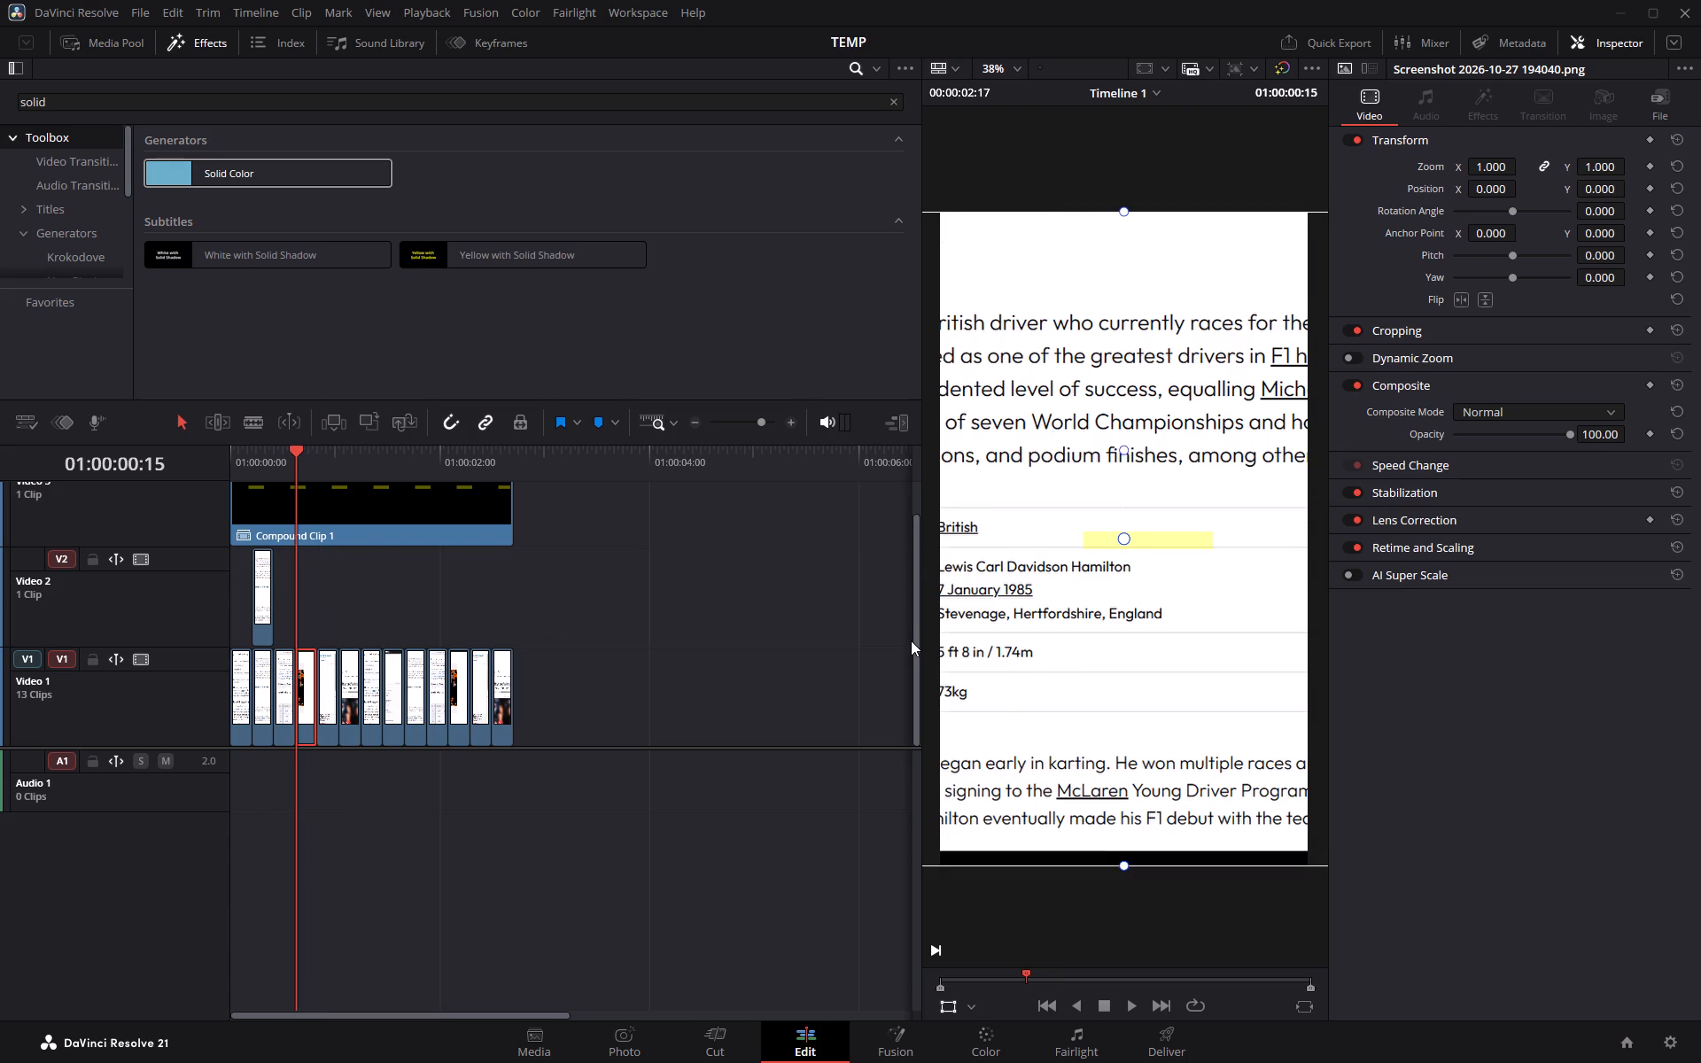
Position the fourth Video 1 screenshot so its body-text "Lewis Hamilton" sits under the highlight at about X 273, Y -589.
{"action": "left_click_drag", "start_coordinate": [1091, 642], "coordinate": [1289, 739]}
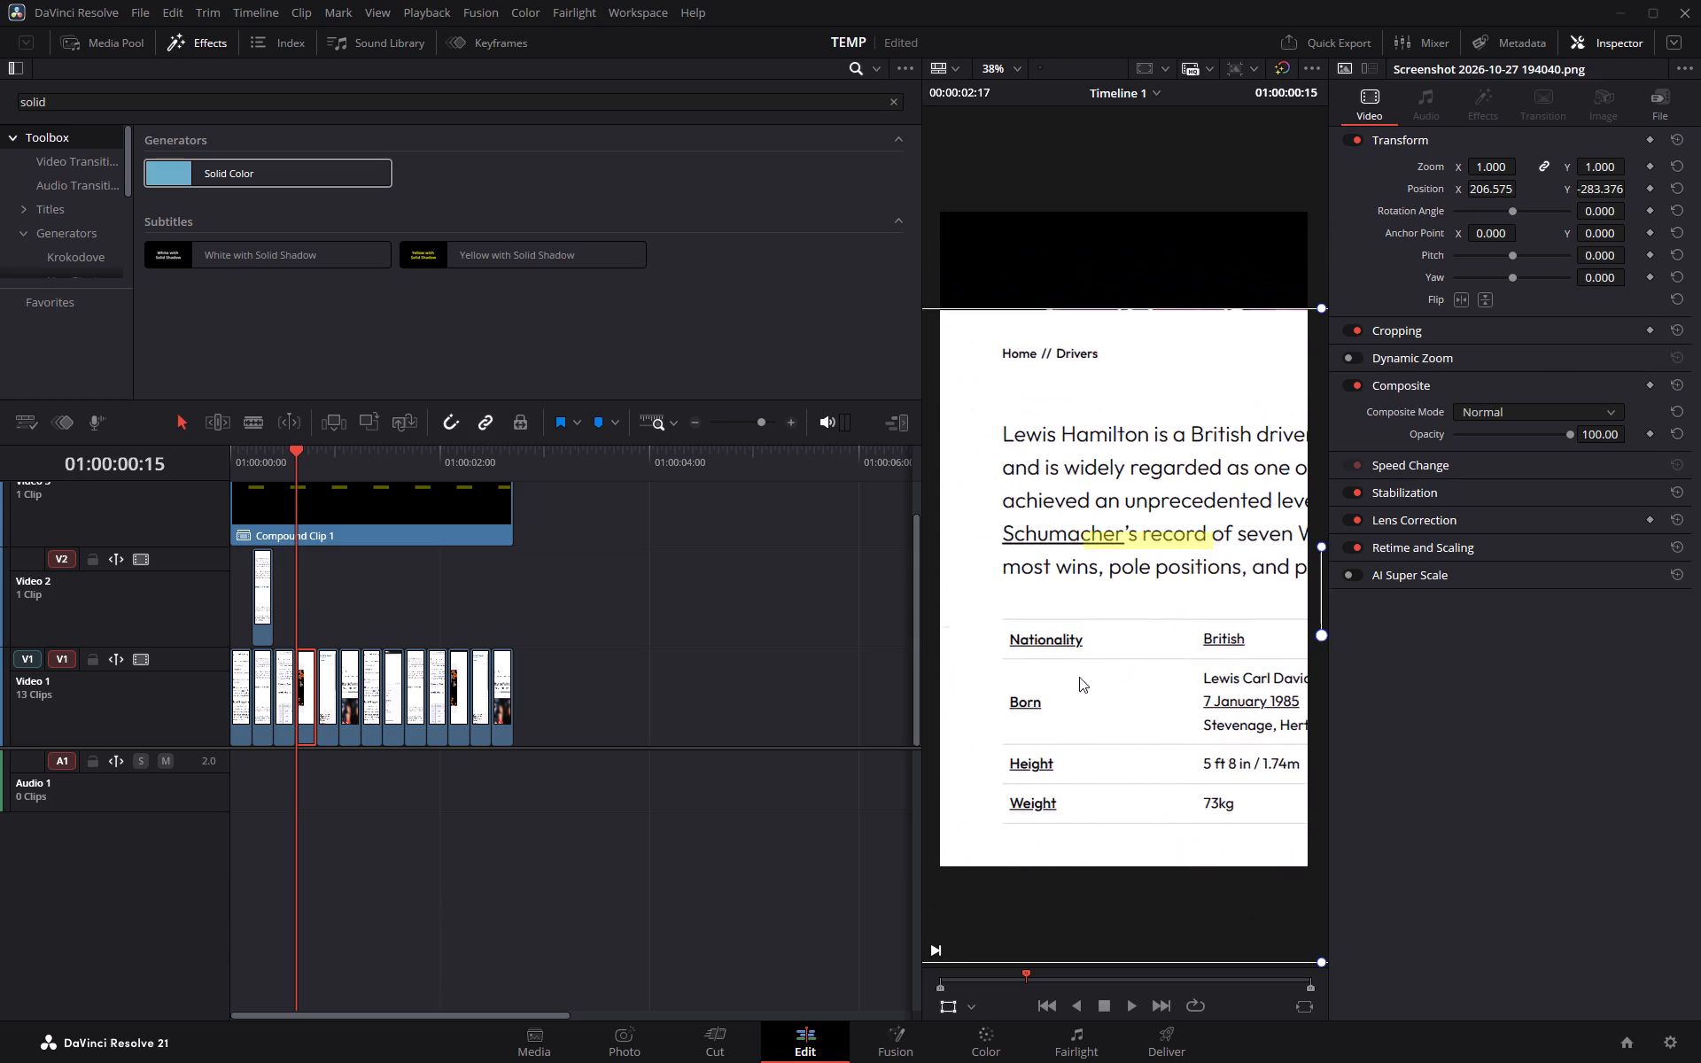
{"action": "left_click_drag", "start_coordinate": [1044, 655], "coordinate": [1040, 617]}
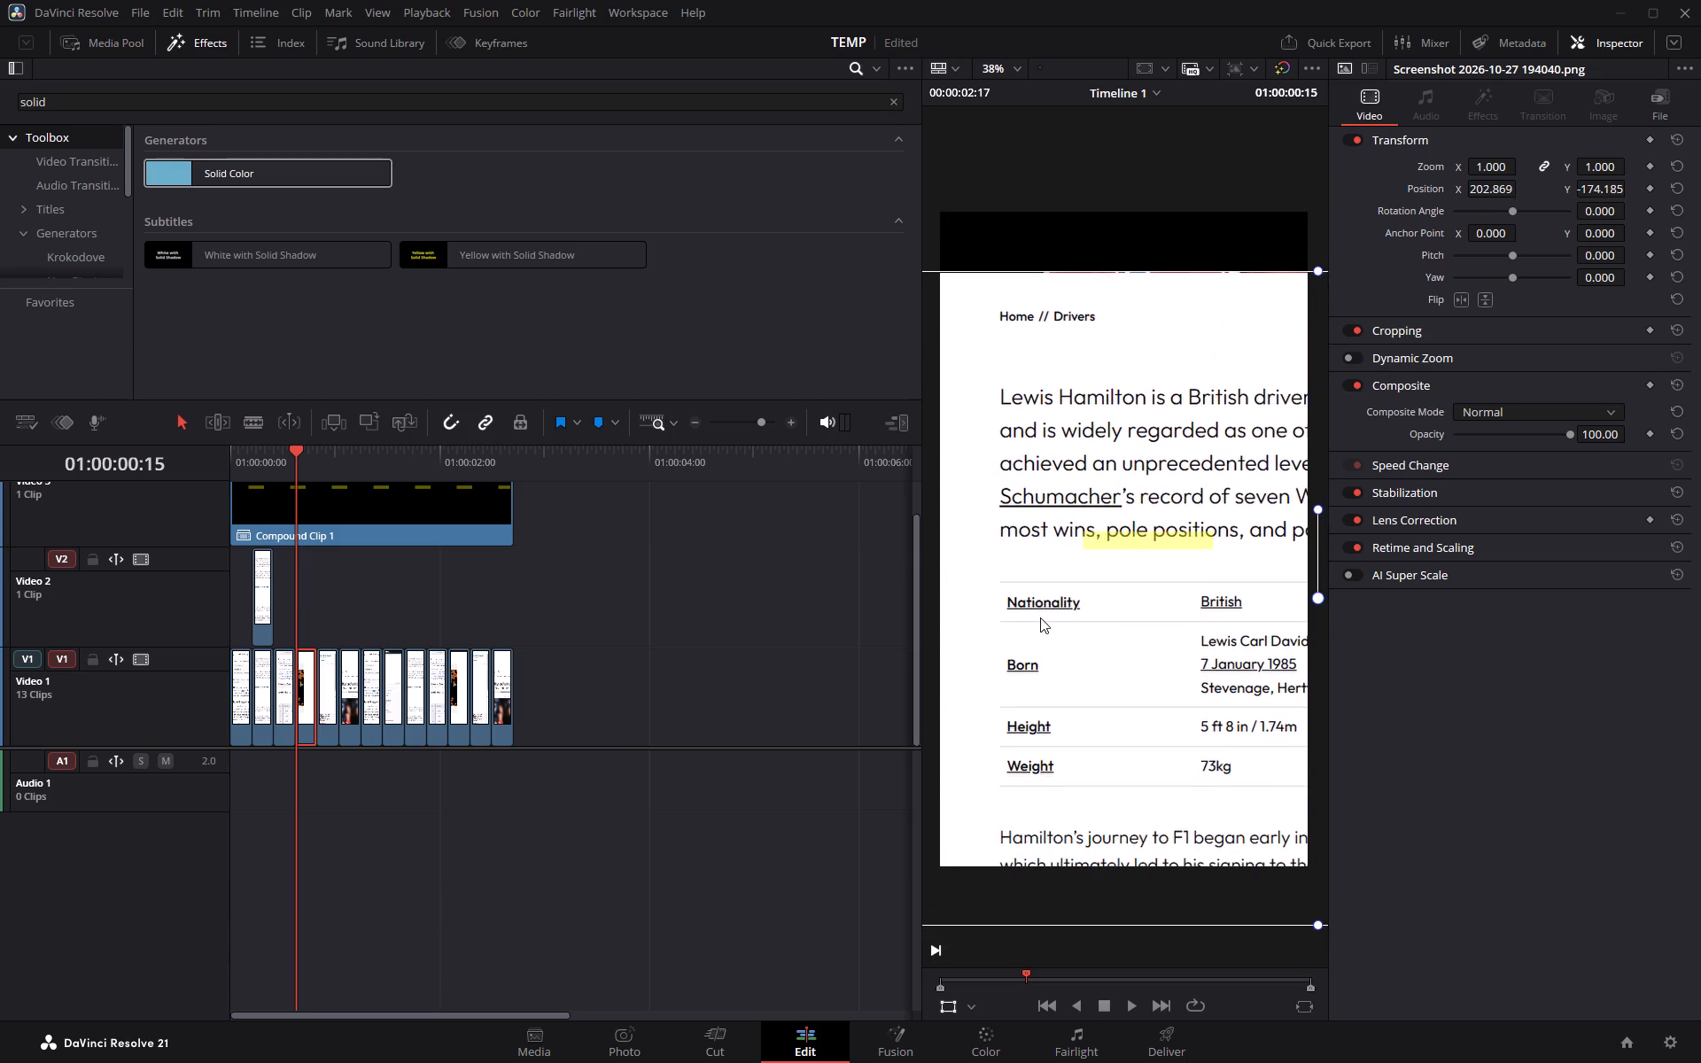
{"action": "left_click_drag", "start_coordinate": [1040, 617], "coordinate": [1112, 760]}
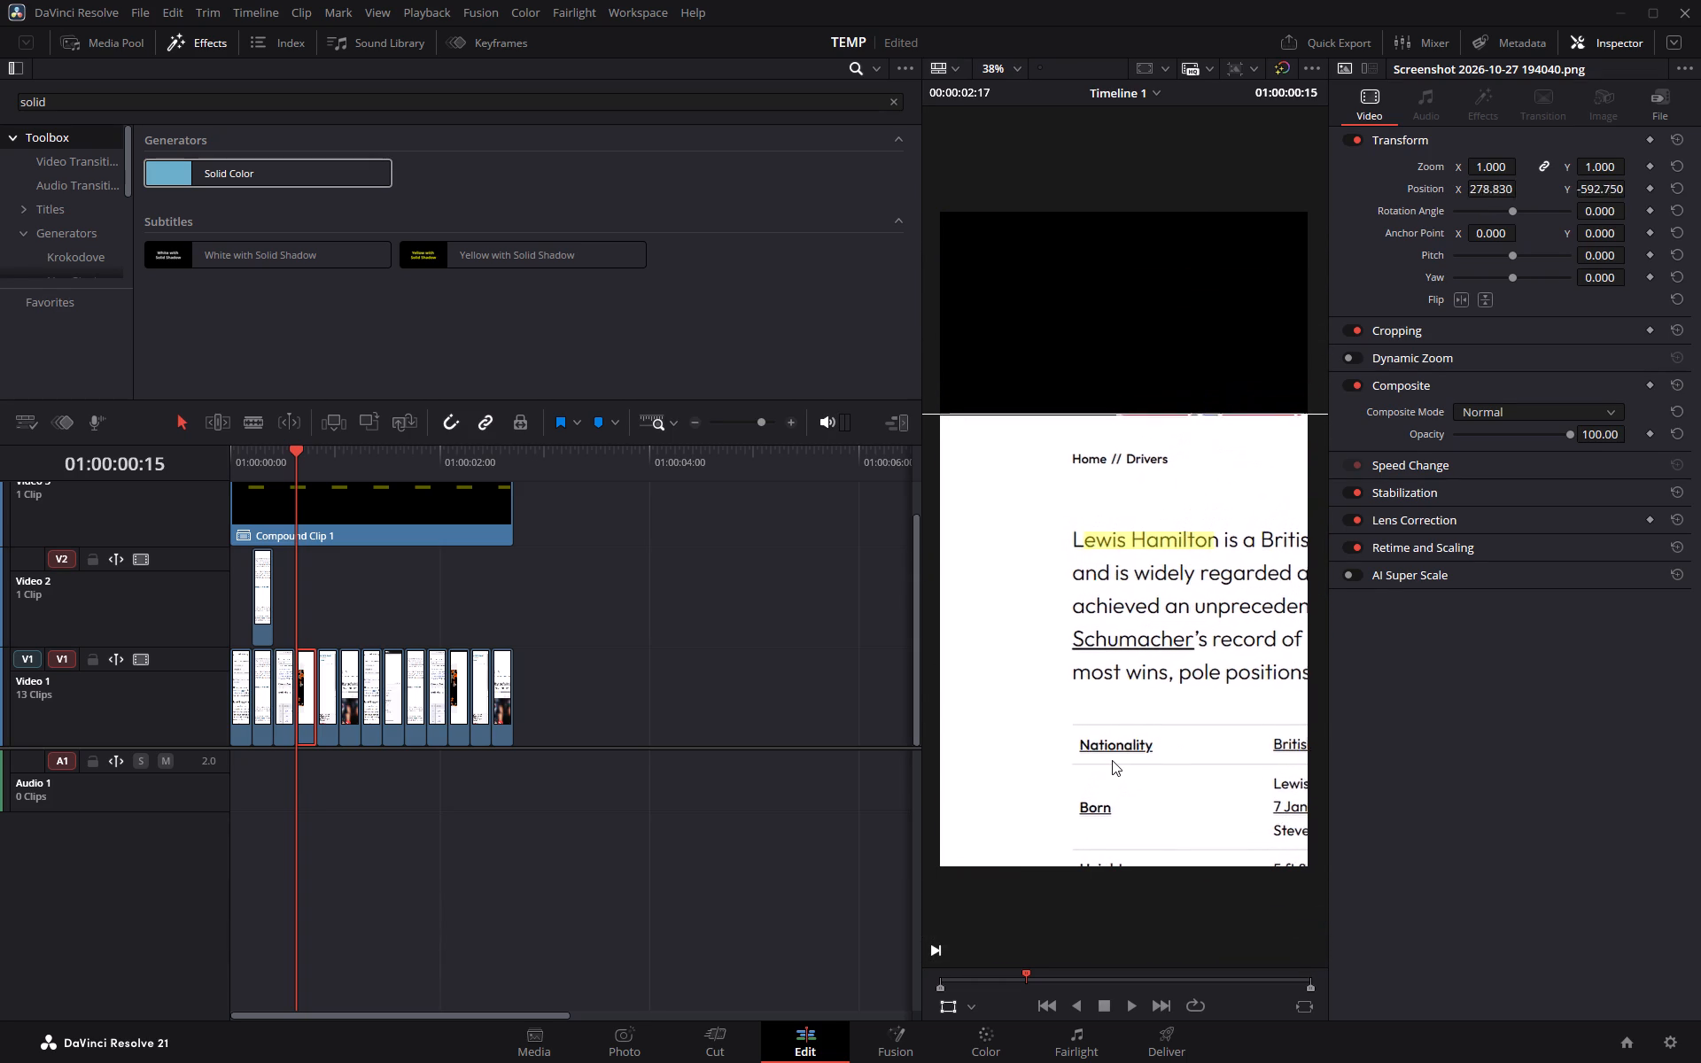
{"action": "left_click_drag", "start_coordinate": [1112, 760], "coordinate": [1113, 757]}
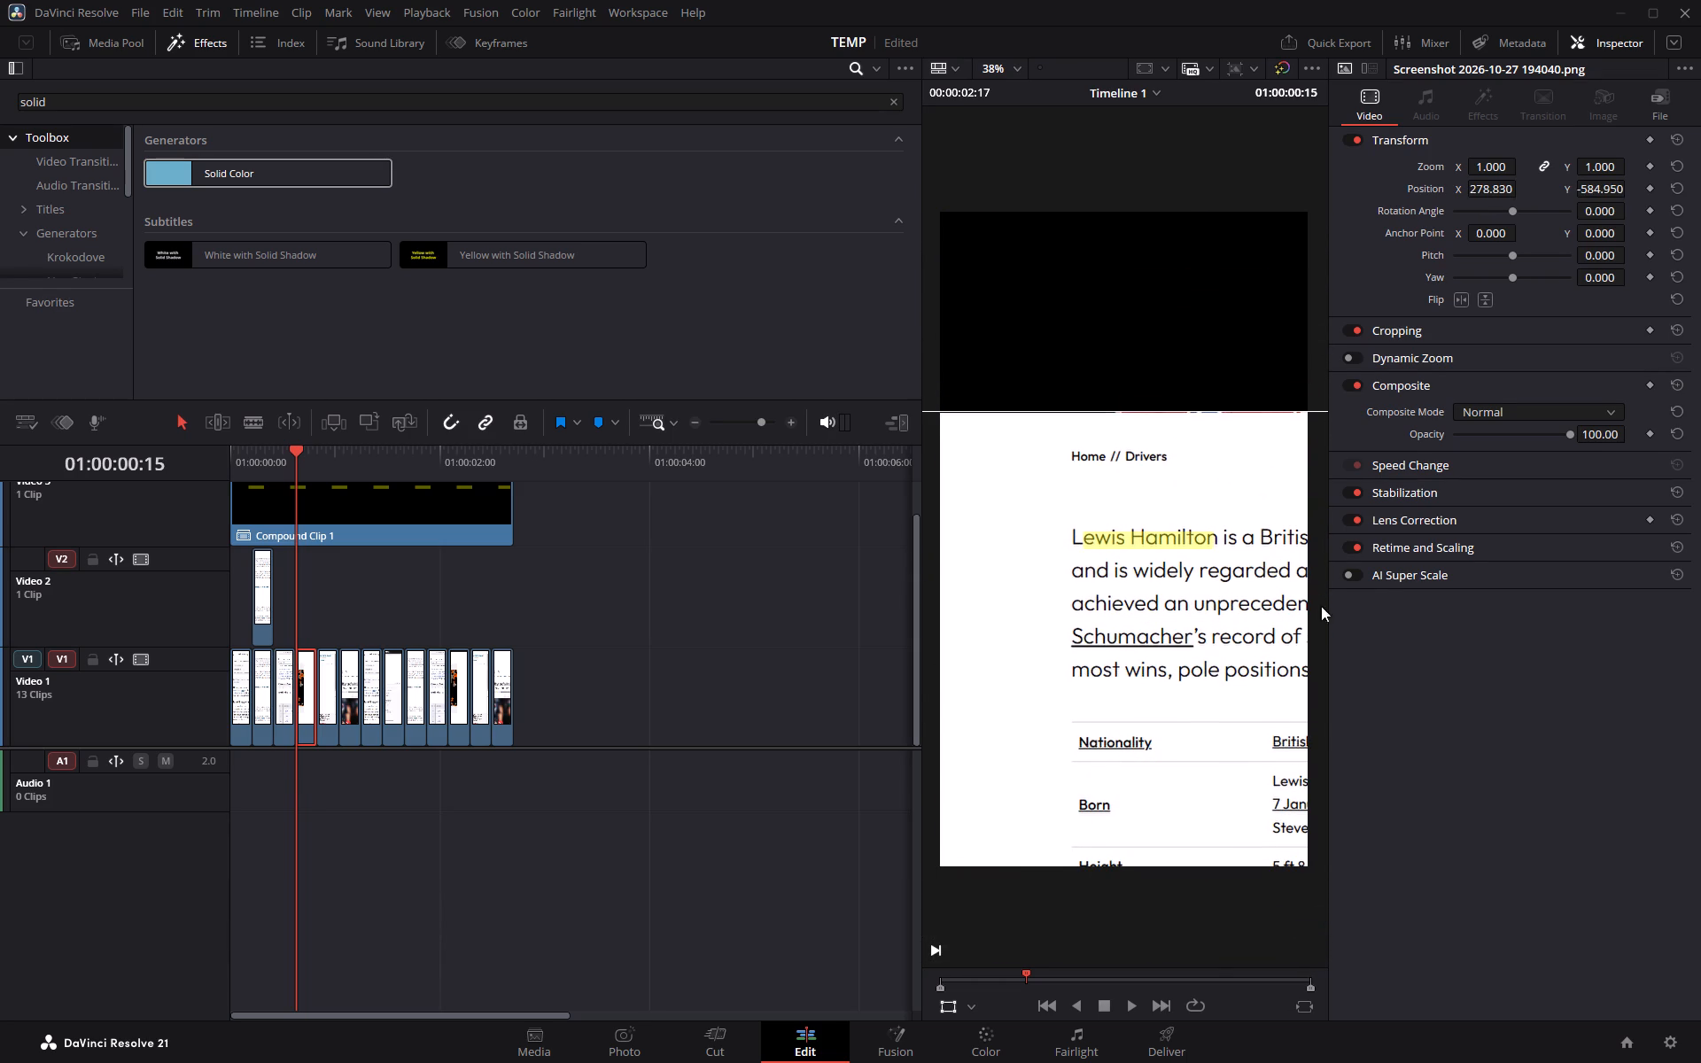
{"action": "left_click", "coordinate": [1480, 191]}
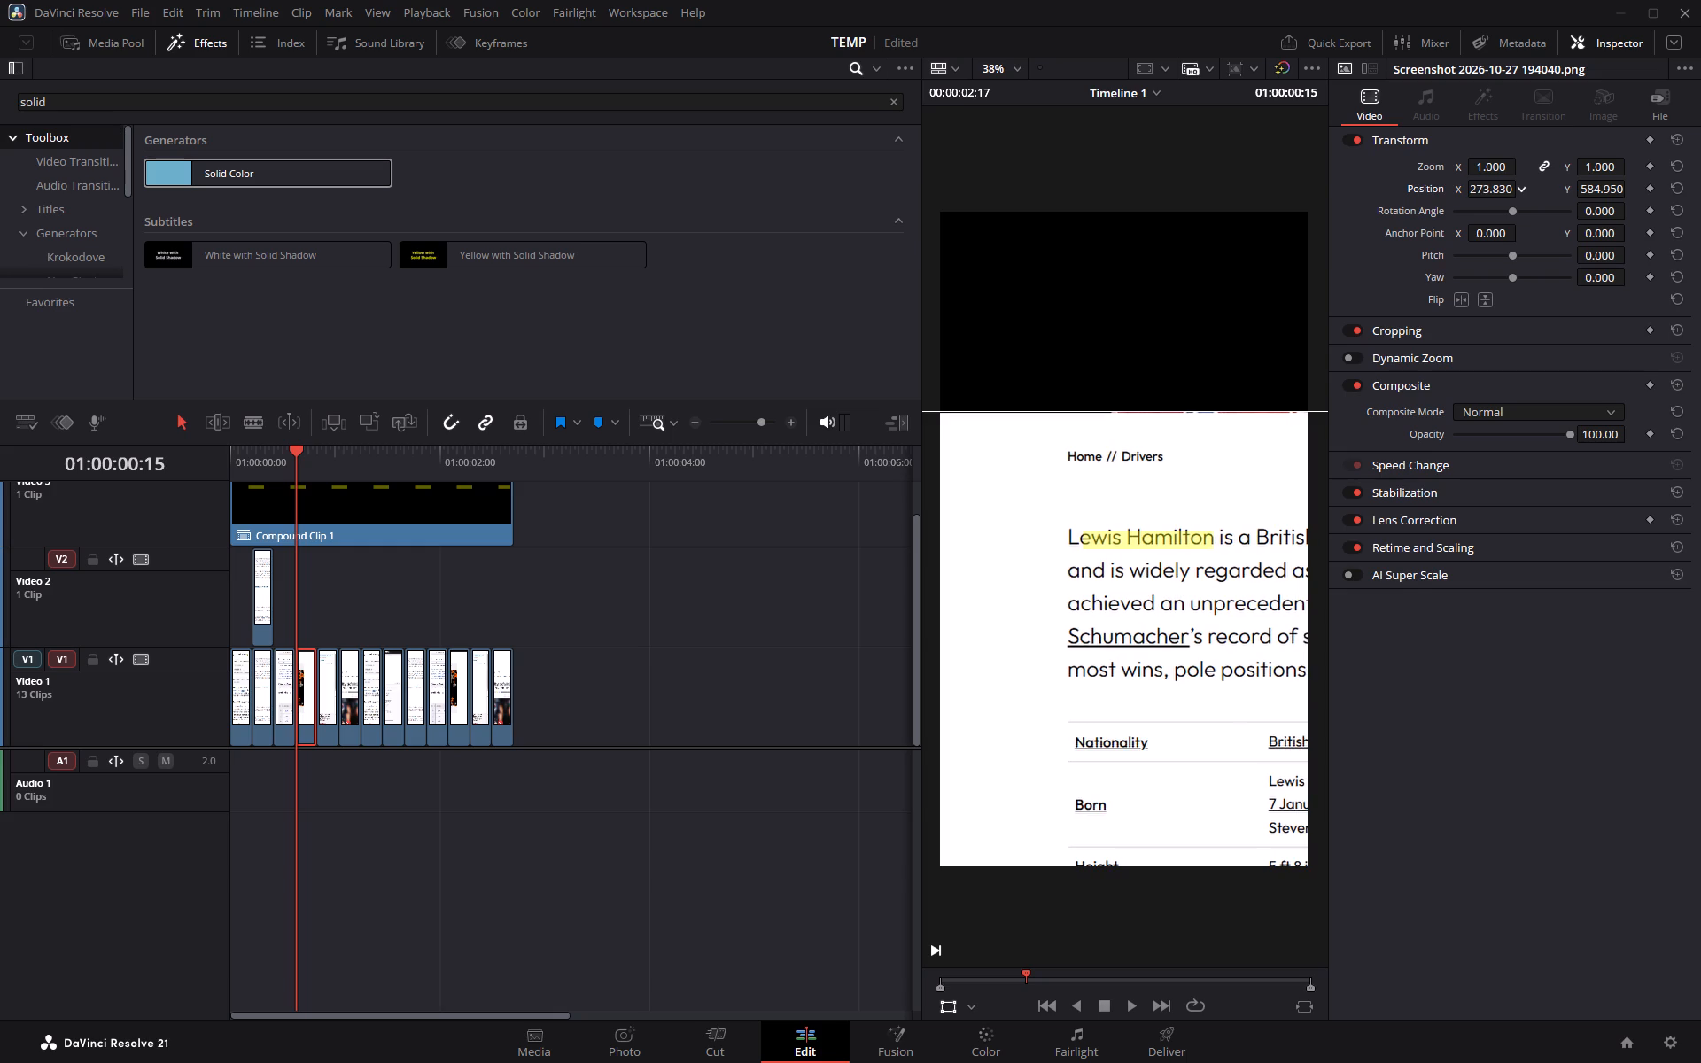
{"action": "left_click", "coordinate": [1590, 190]}
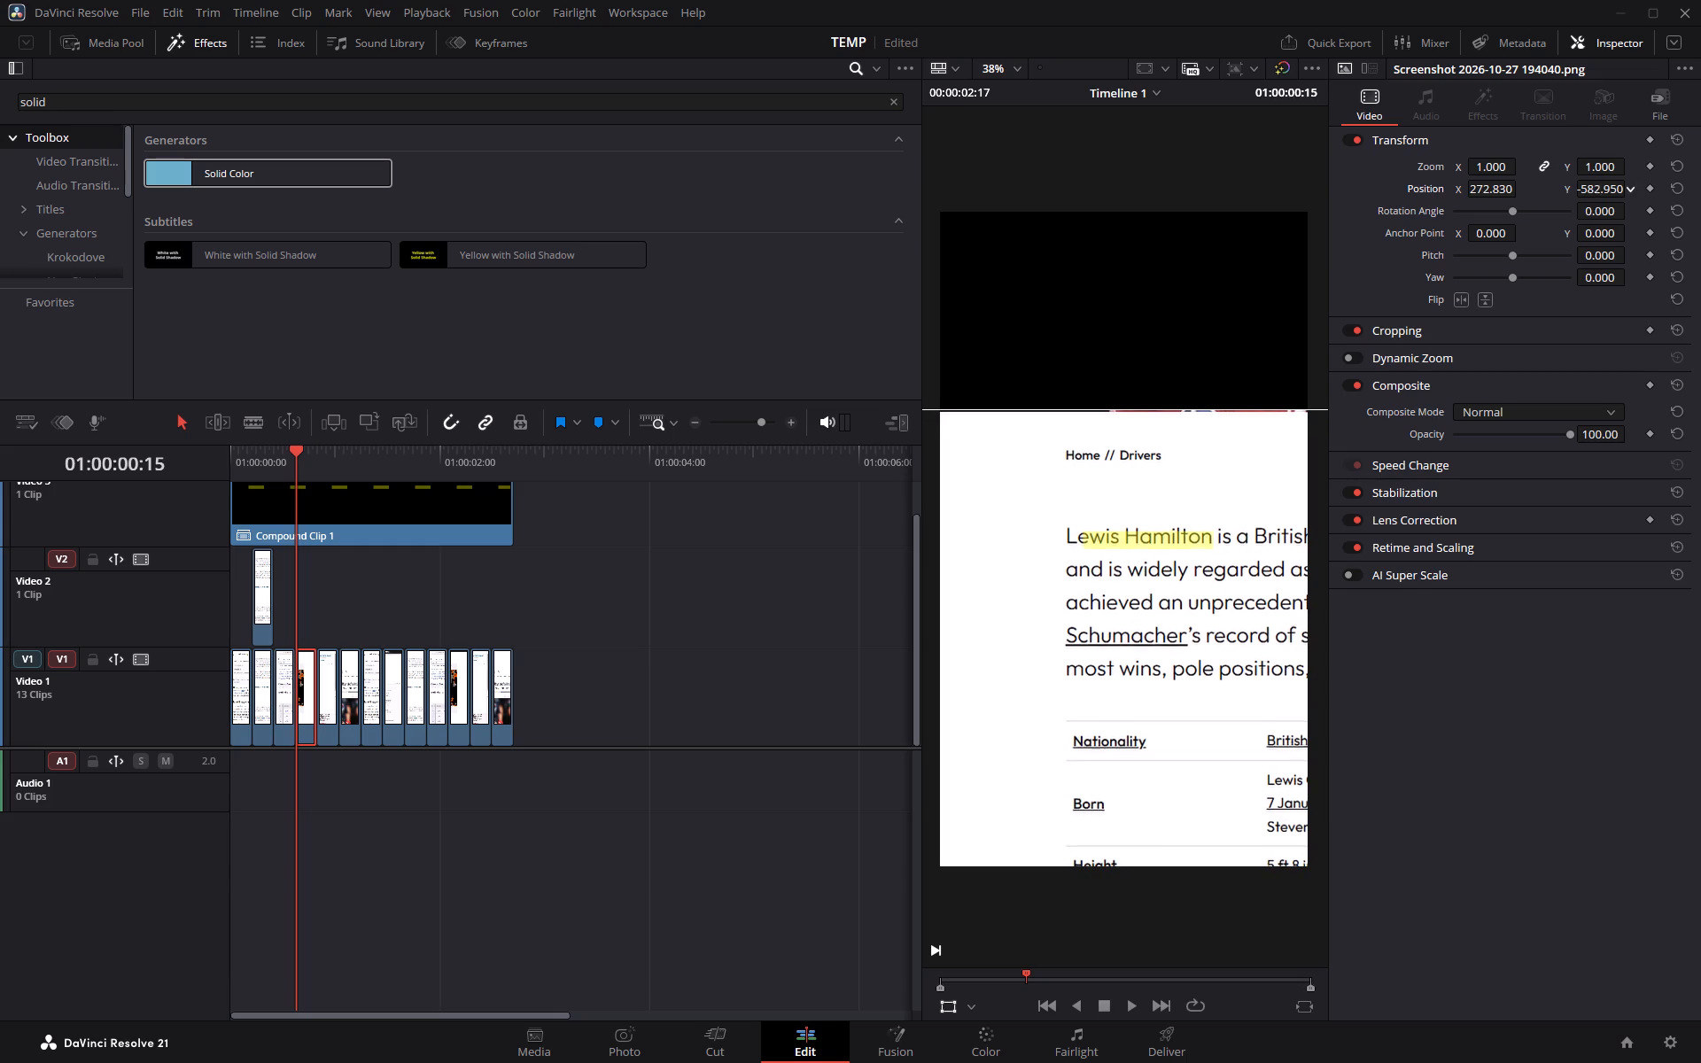
Scale the fourth screenshot to 0.840 and align its body-text name inside the highlight at about X 242, Y -498.
{"action": "left_click", "coordinate": [1487, 166]}
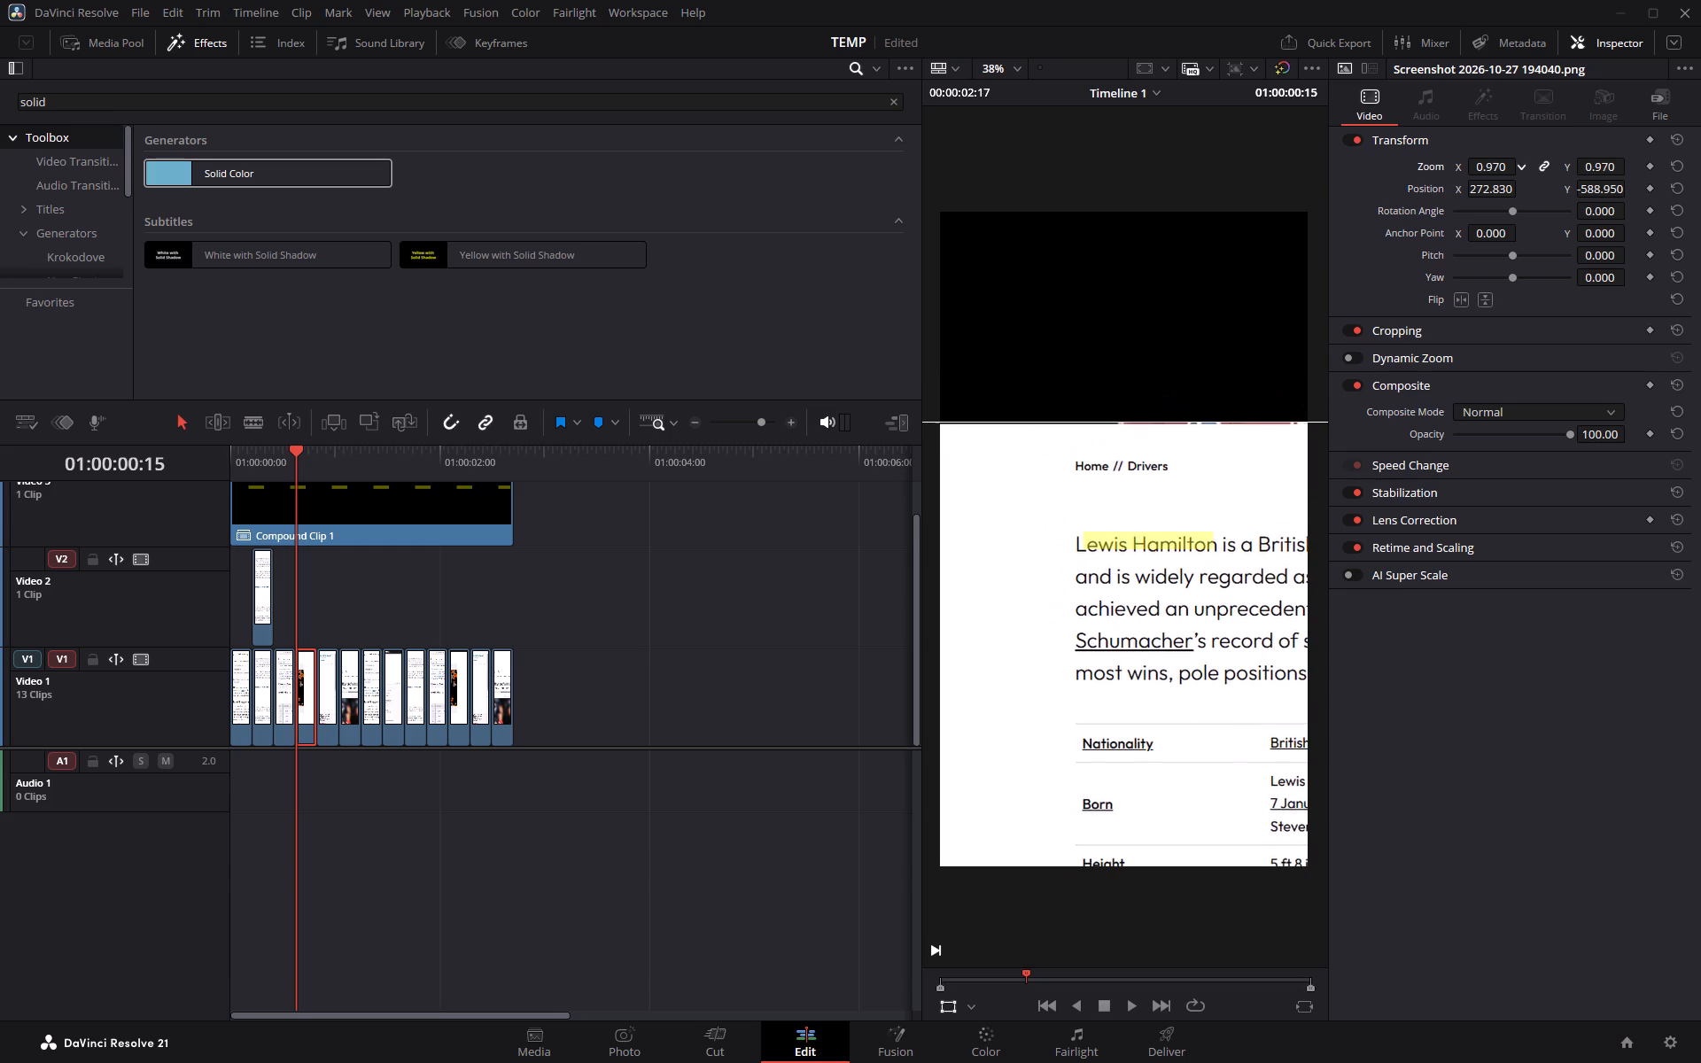
{"action": "left_click_drag", "start_coordinate": [1169, 630], "coordinate": [1165, 617]}
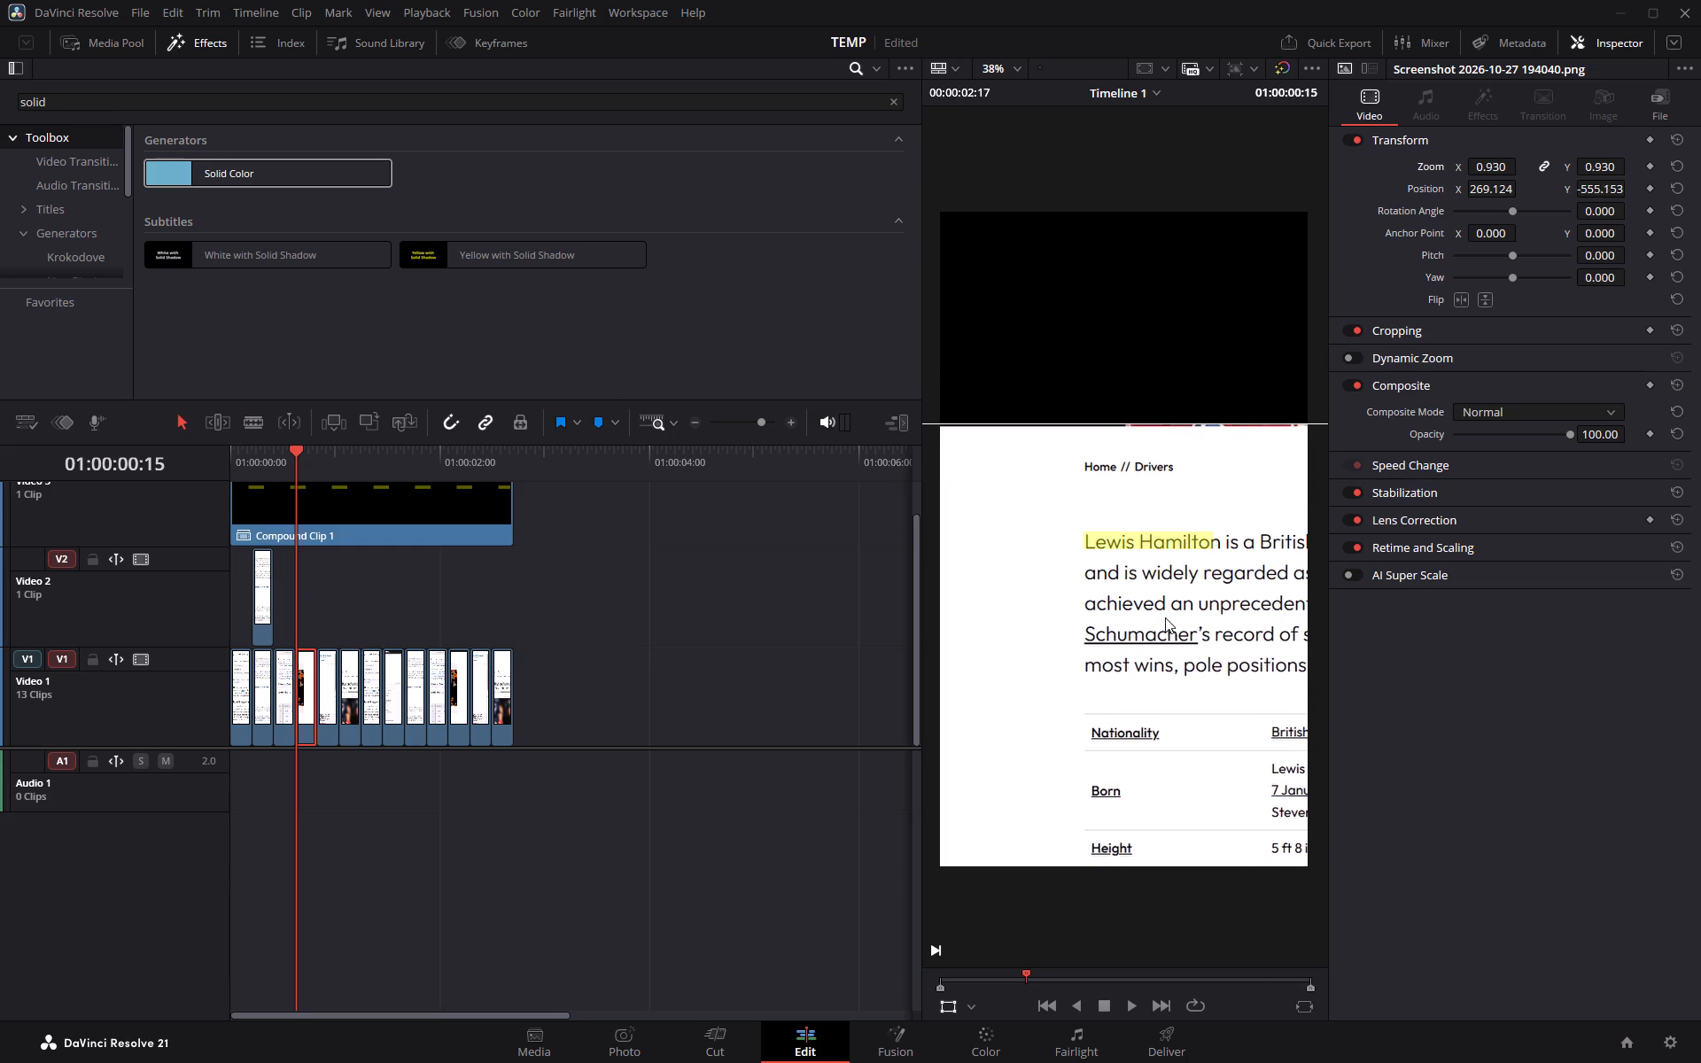
{"action": "left_click_drag", "start_coordinate": [1165, 617], "coordinate": [1164, 617]}
{"action": "left_click_drag", "start_coordinate": [1486, 172], "coordinate": [1484, 171]}
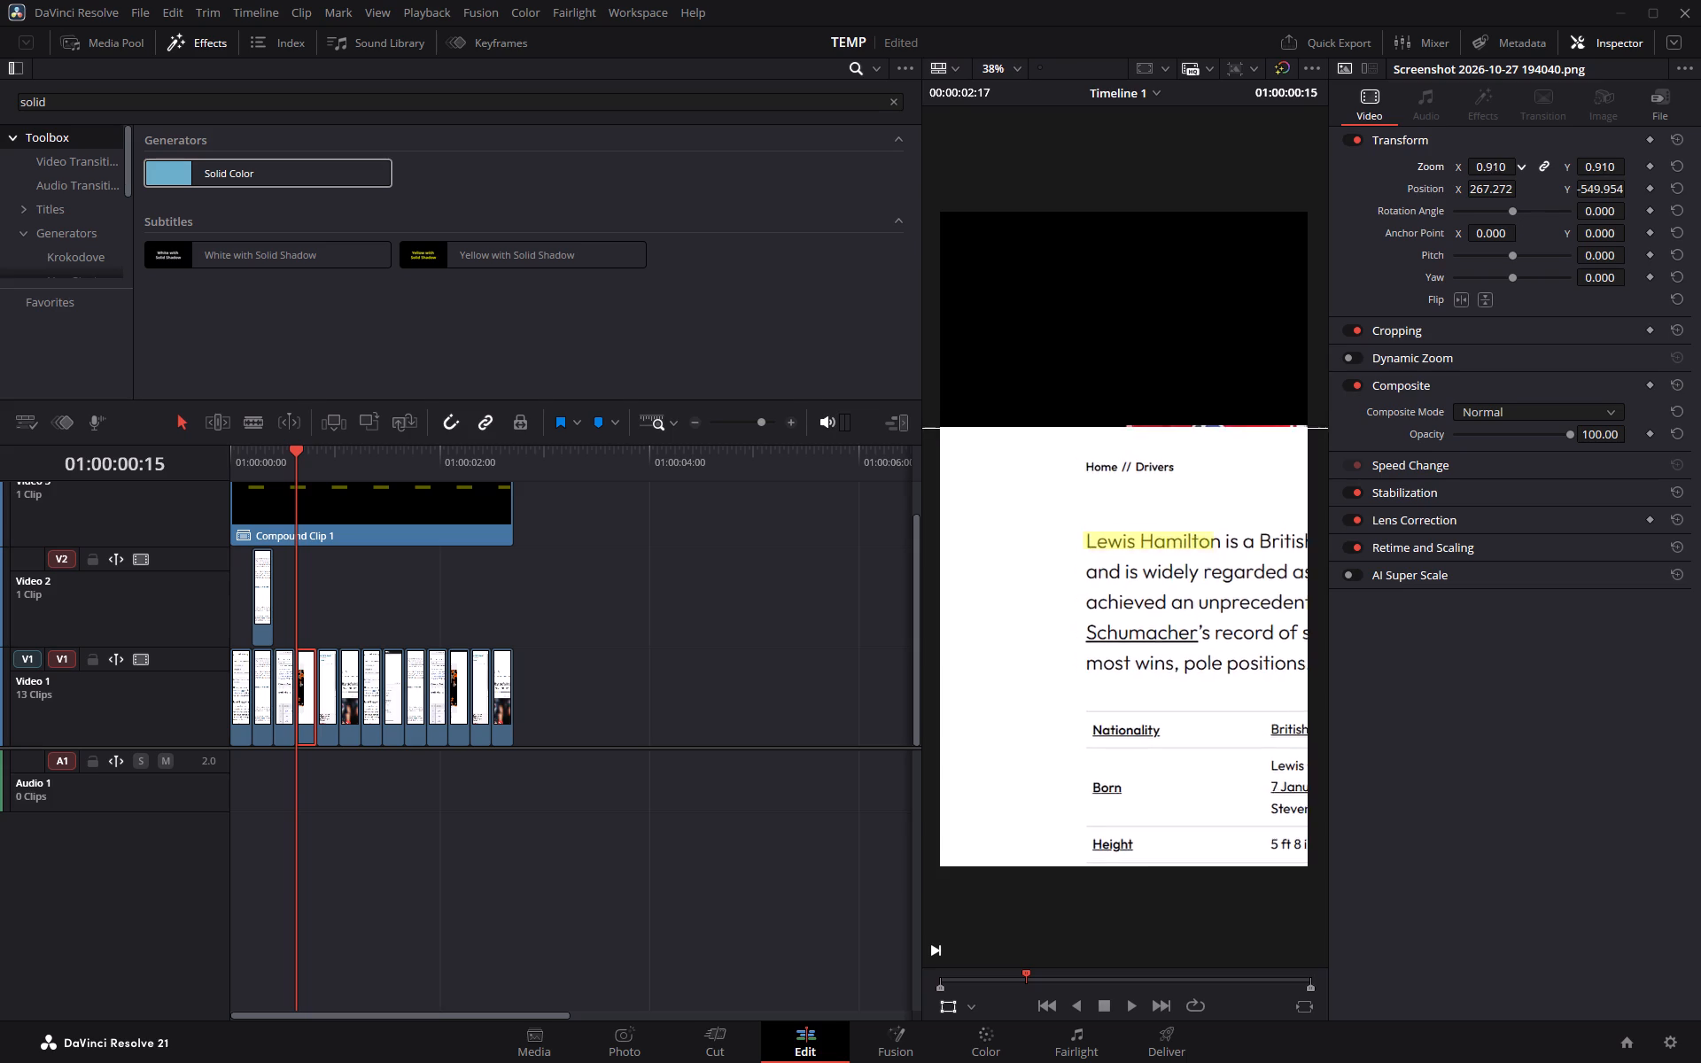
{"action": "left_click_drag", "start_coordinate": [1484, 171], "coordinate": [1478, 171]}
{"action": "left_click_drag", "start_coordinate": [1218, 665], "coordinate": [1195, 650]}
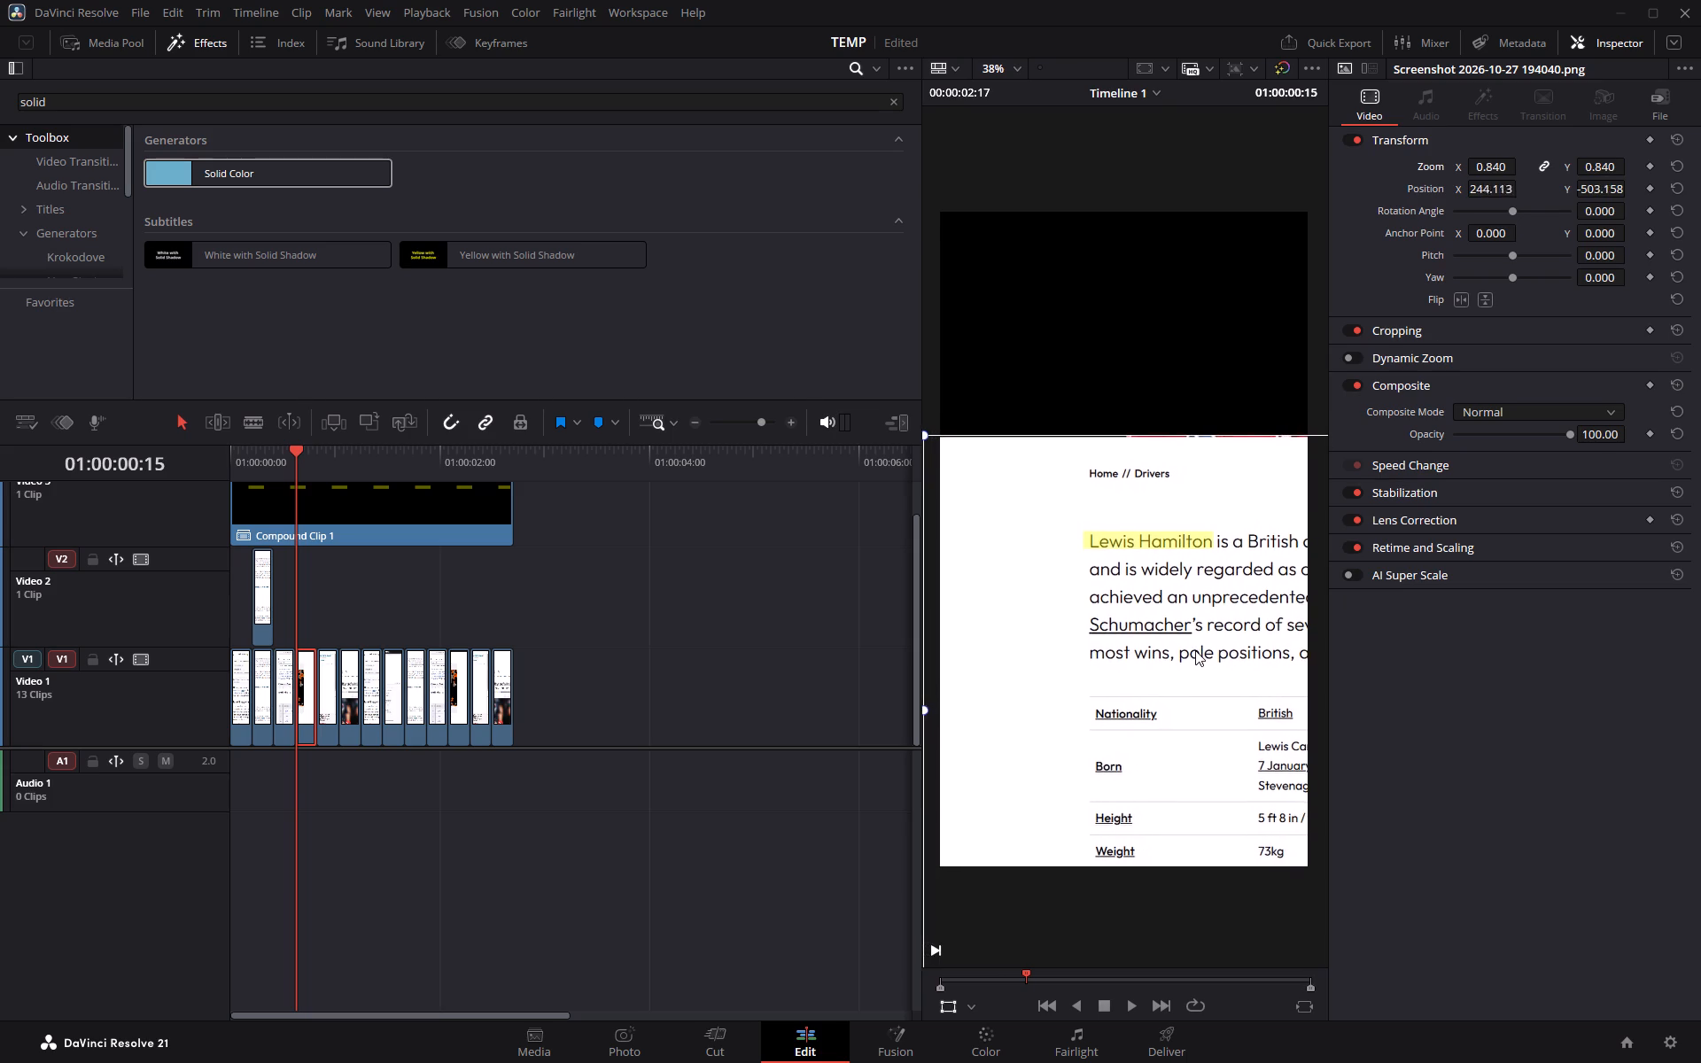
{"action": "left_click_drag", "start_coordinate": [1195, 650], "coordinate": [1194, 648]}
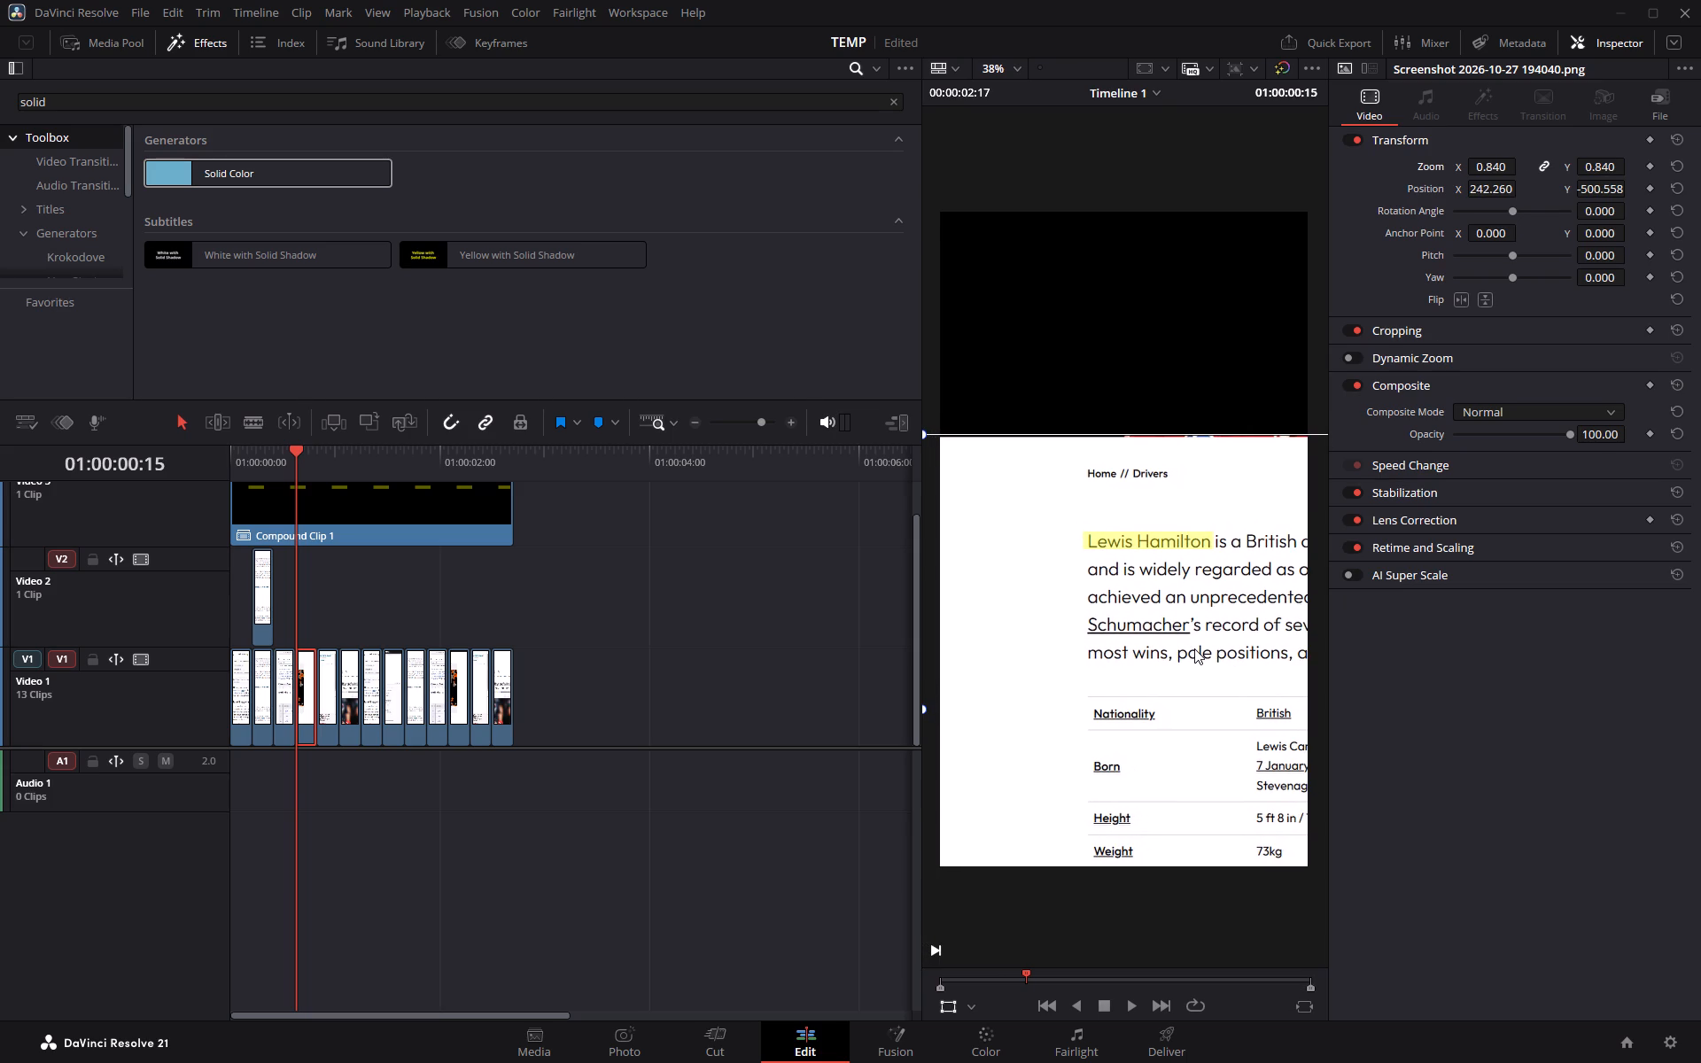
{"action": "left_click_drag", "start_coordinate": [1194, 648], "coordinate": [1194, 648]}
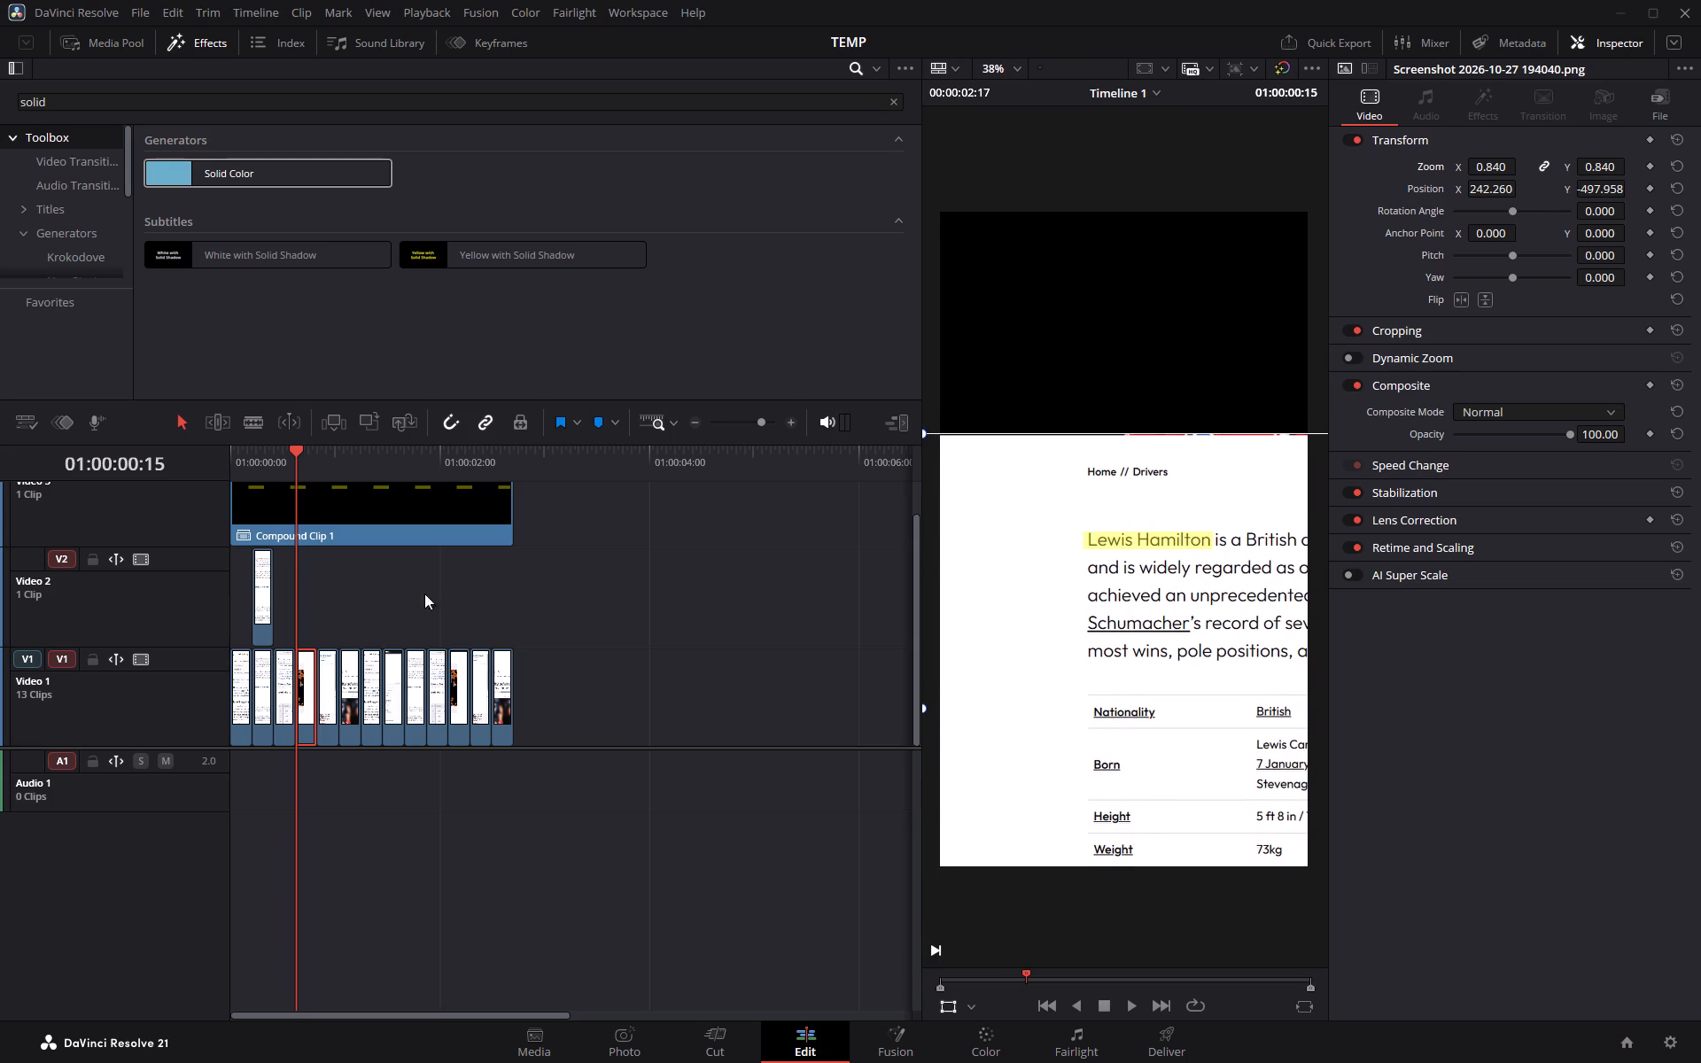
Scrub back and forth between the earlier screenshots and the fourth one to check the name's alignment under the highlight.
{"action": "left_click_drag", "start_coordinate": [291, 449], "coordinate": [245, 452]}
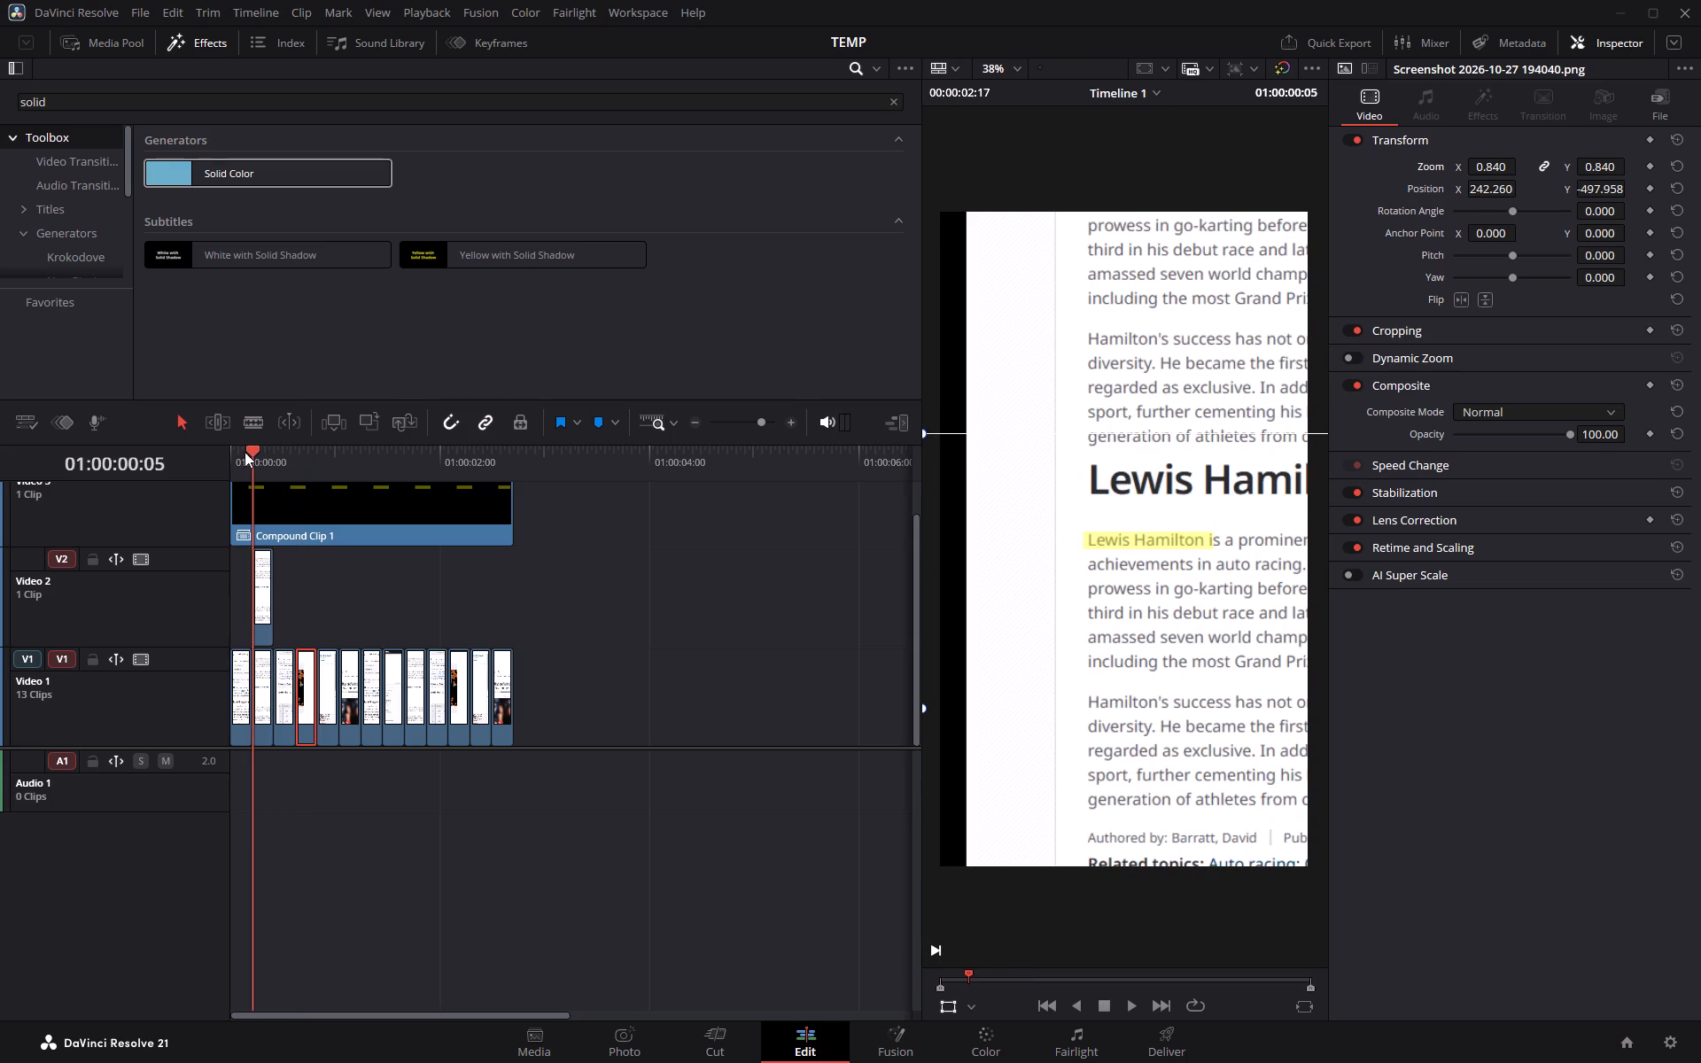
{"action": "left_click_drag", "start_coordinate": [245, 452], "coordinate": [308, 455]}
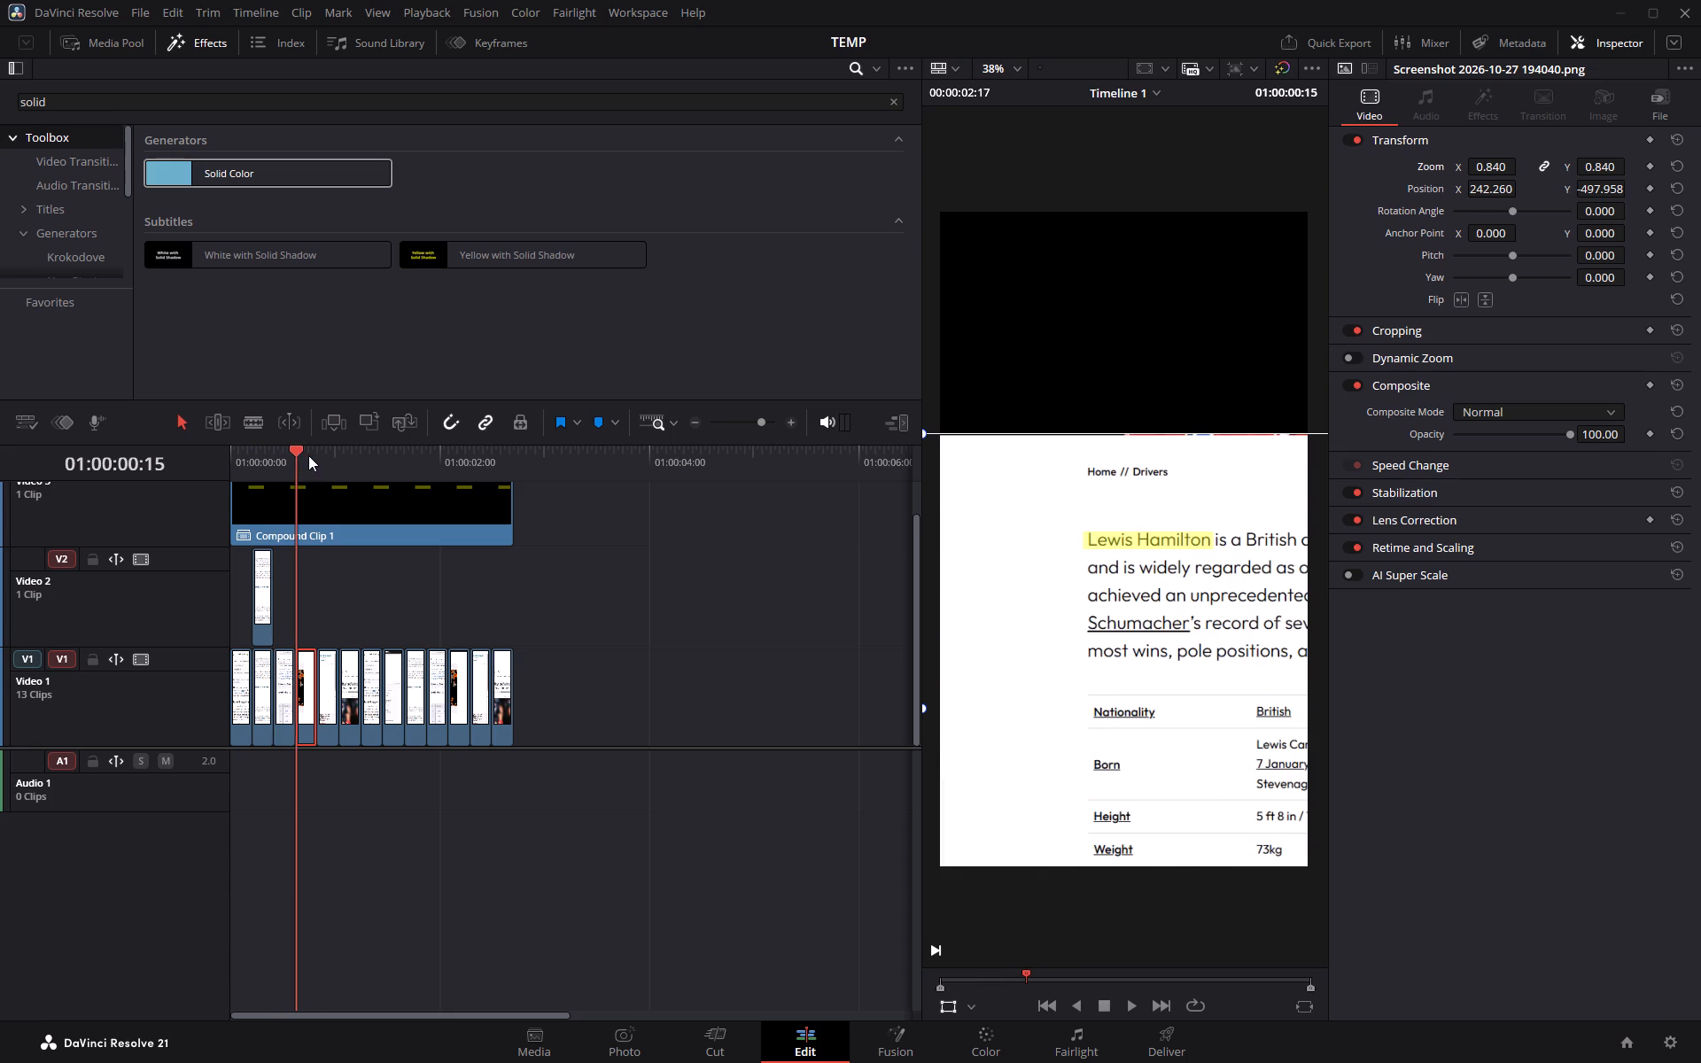
{"action": "left_click_drag", "start_coordinate": [308, 455], "coordinate": [286, 457]}
{"action": "left_click_drag", "start_coordinate": [286, 457], "coordinate": [291, 461]}
{"action": "left_click", "coordinate": [300, 683]}
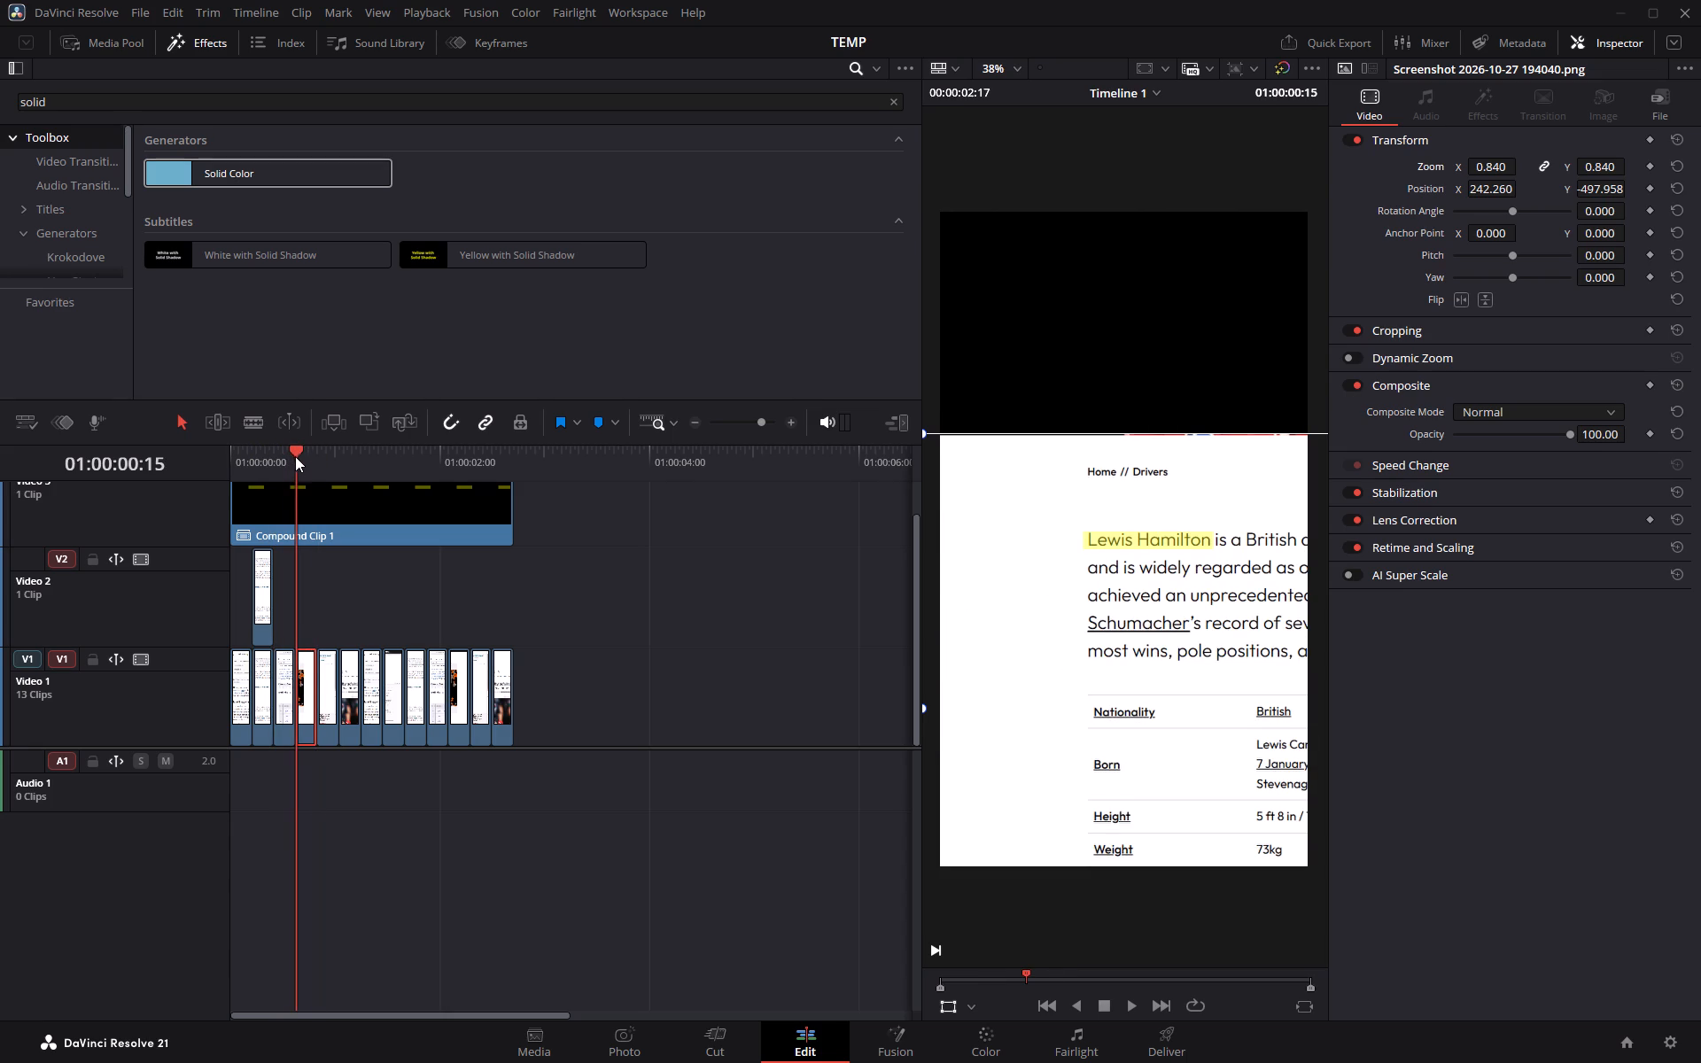
{"action": "left_click", "coordinate": [295, 455]}
{"action": "key", "text": "Right"}
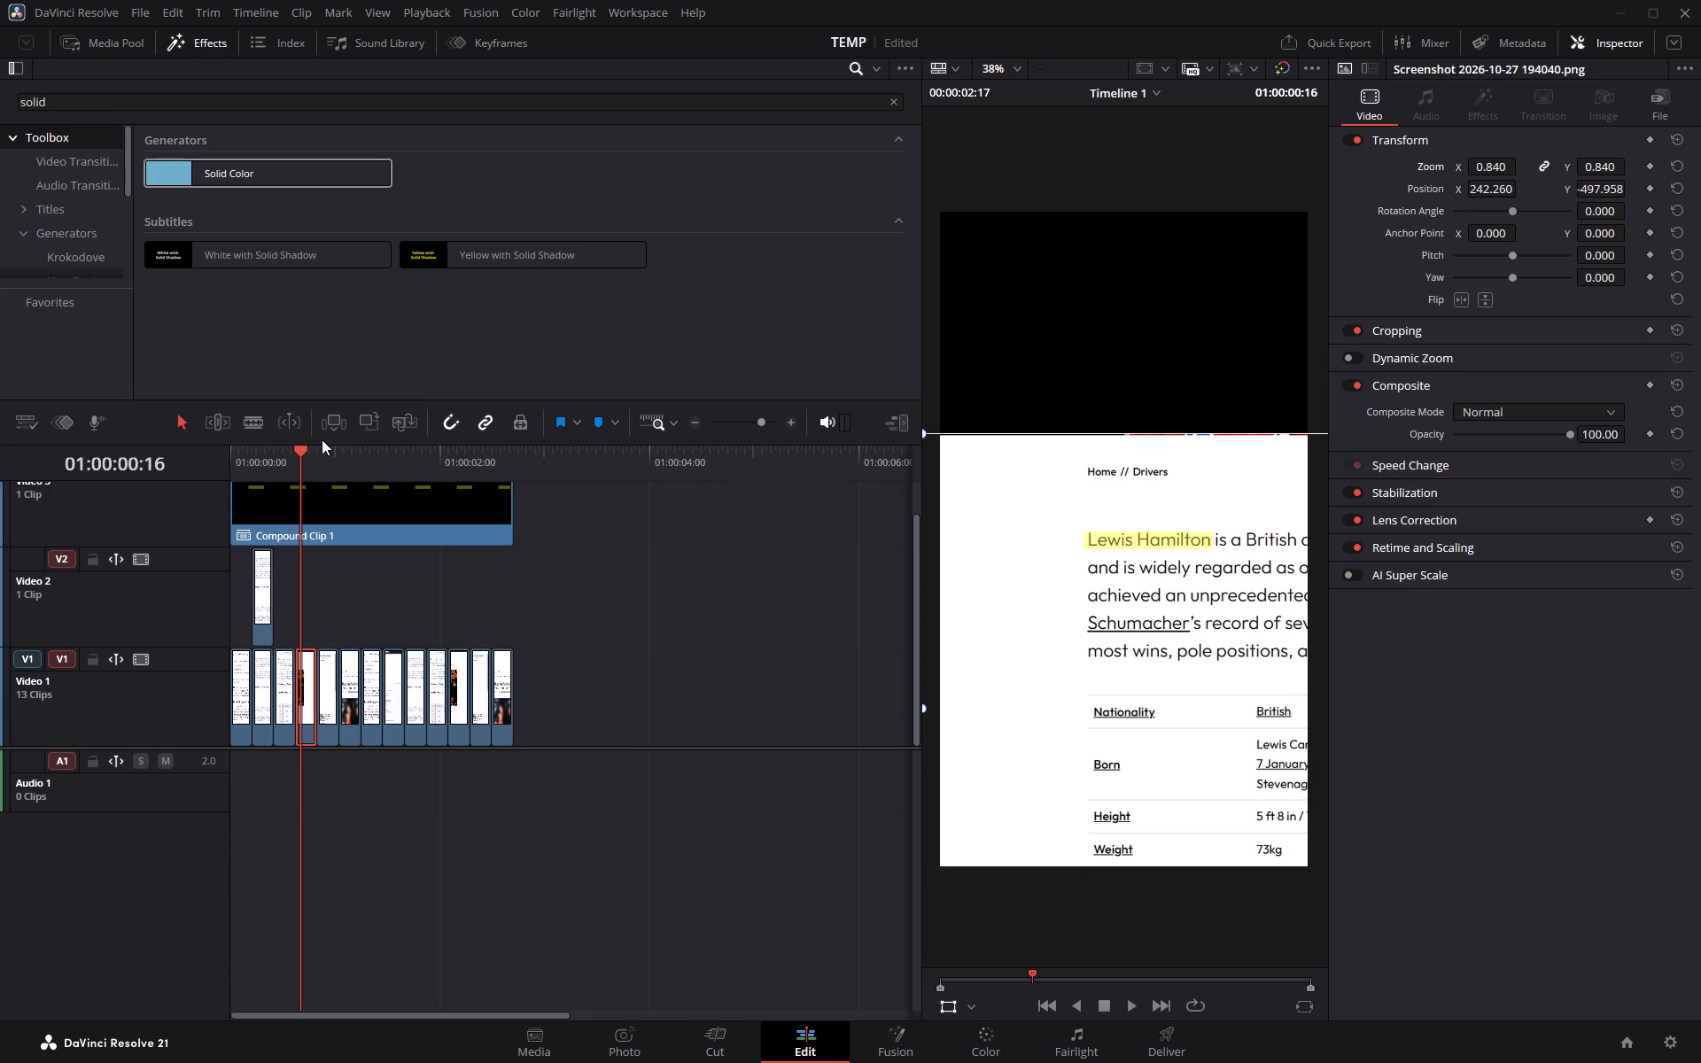
Position the fifth Video 1 screenshot so the first paragraph's "Lewis Hamilton" sits under the highlight at about X 208, Y 198.
{"action": "left_click_drag", "start_coordinate": [304, 452], "coordinate": [310, 457]}
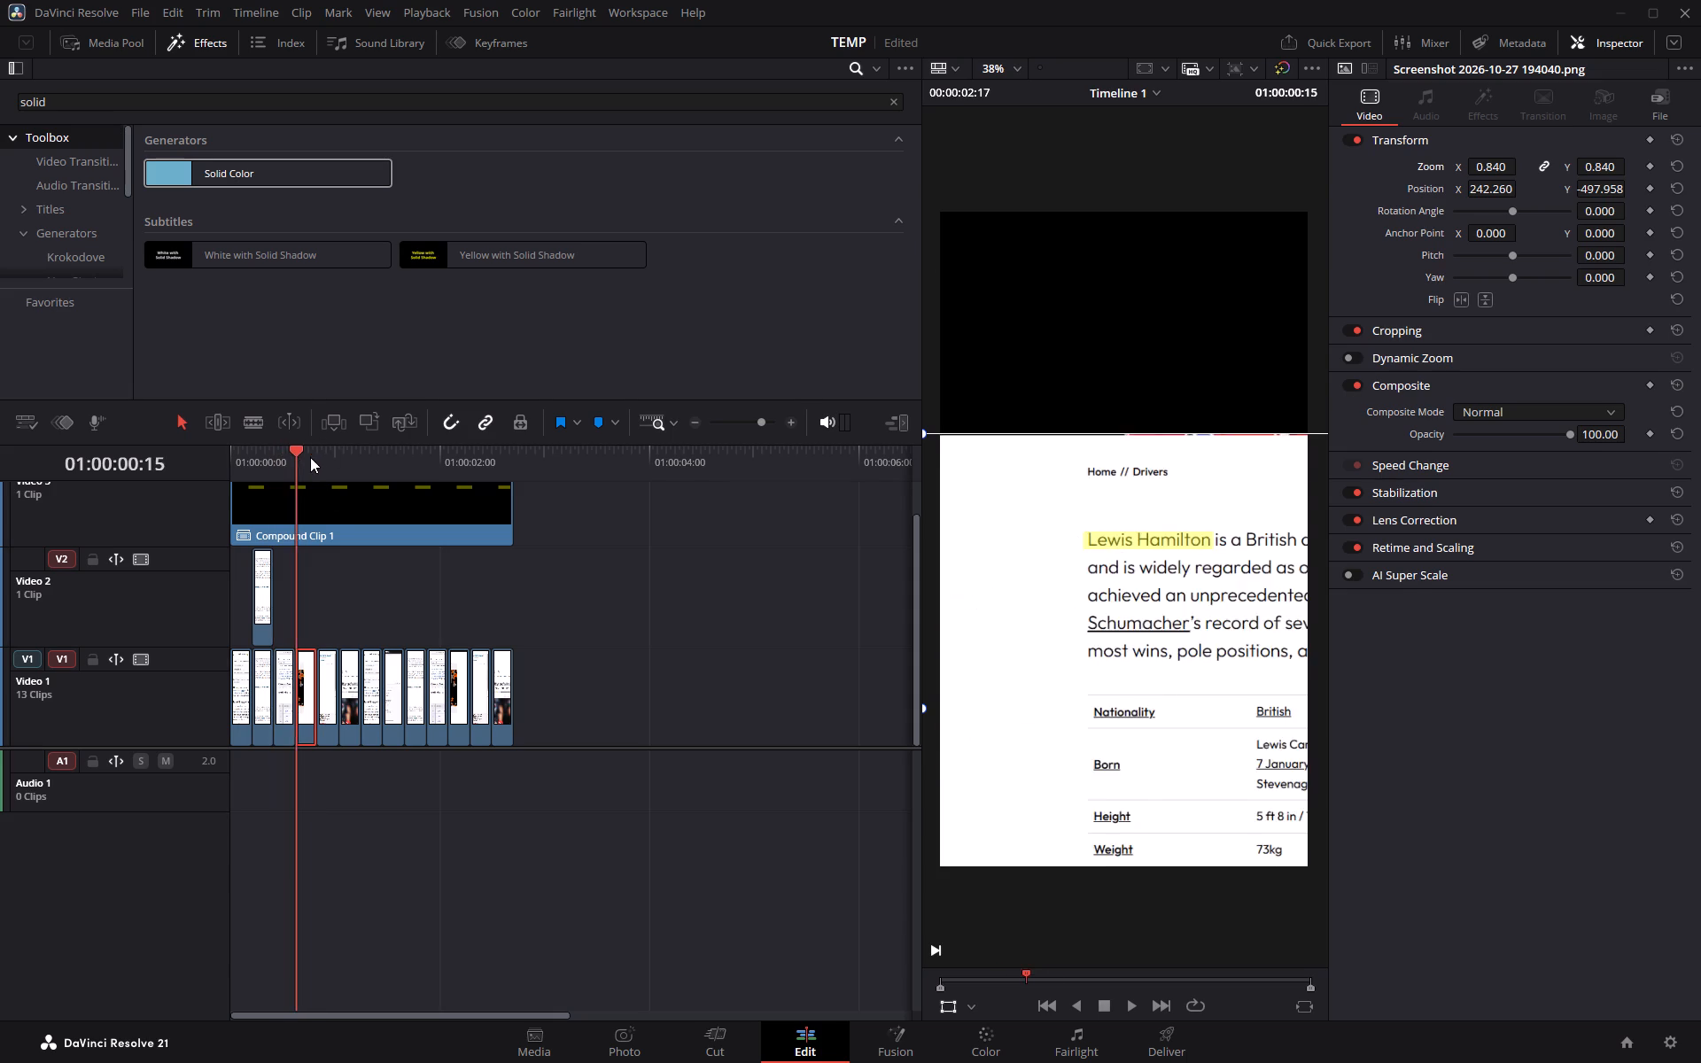
{"action": "left_click_drag", "start_coordinate": [310, 457], "coordinate": [315, 458]}
{"action": "left_click", "coordinate": [329, 691]}
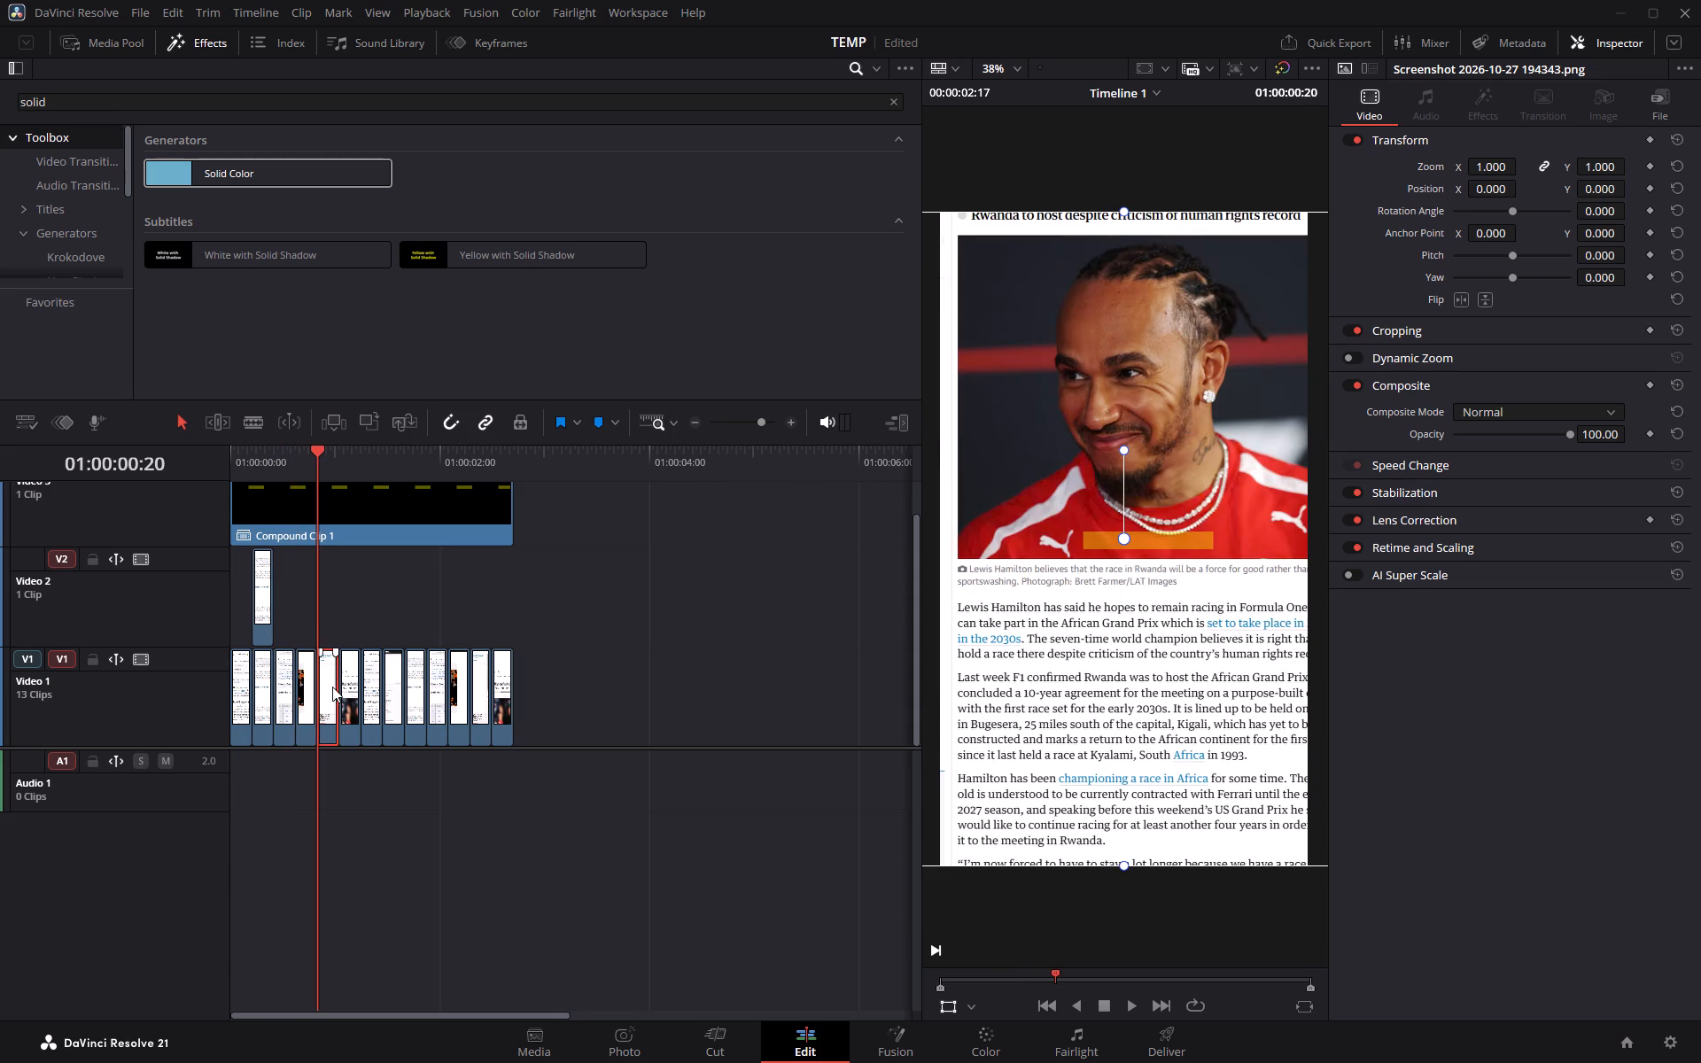
{"action": "left_click_drag", "start_coordinate": [1070, 641], "coordinate": [1106, 796]}
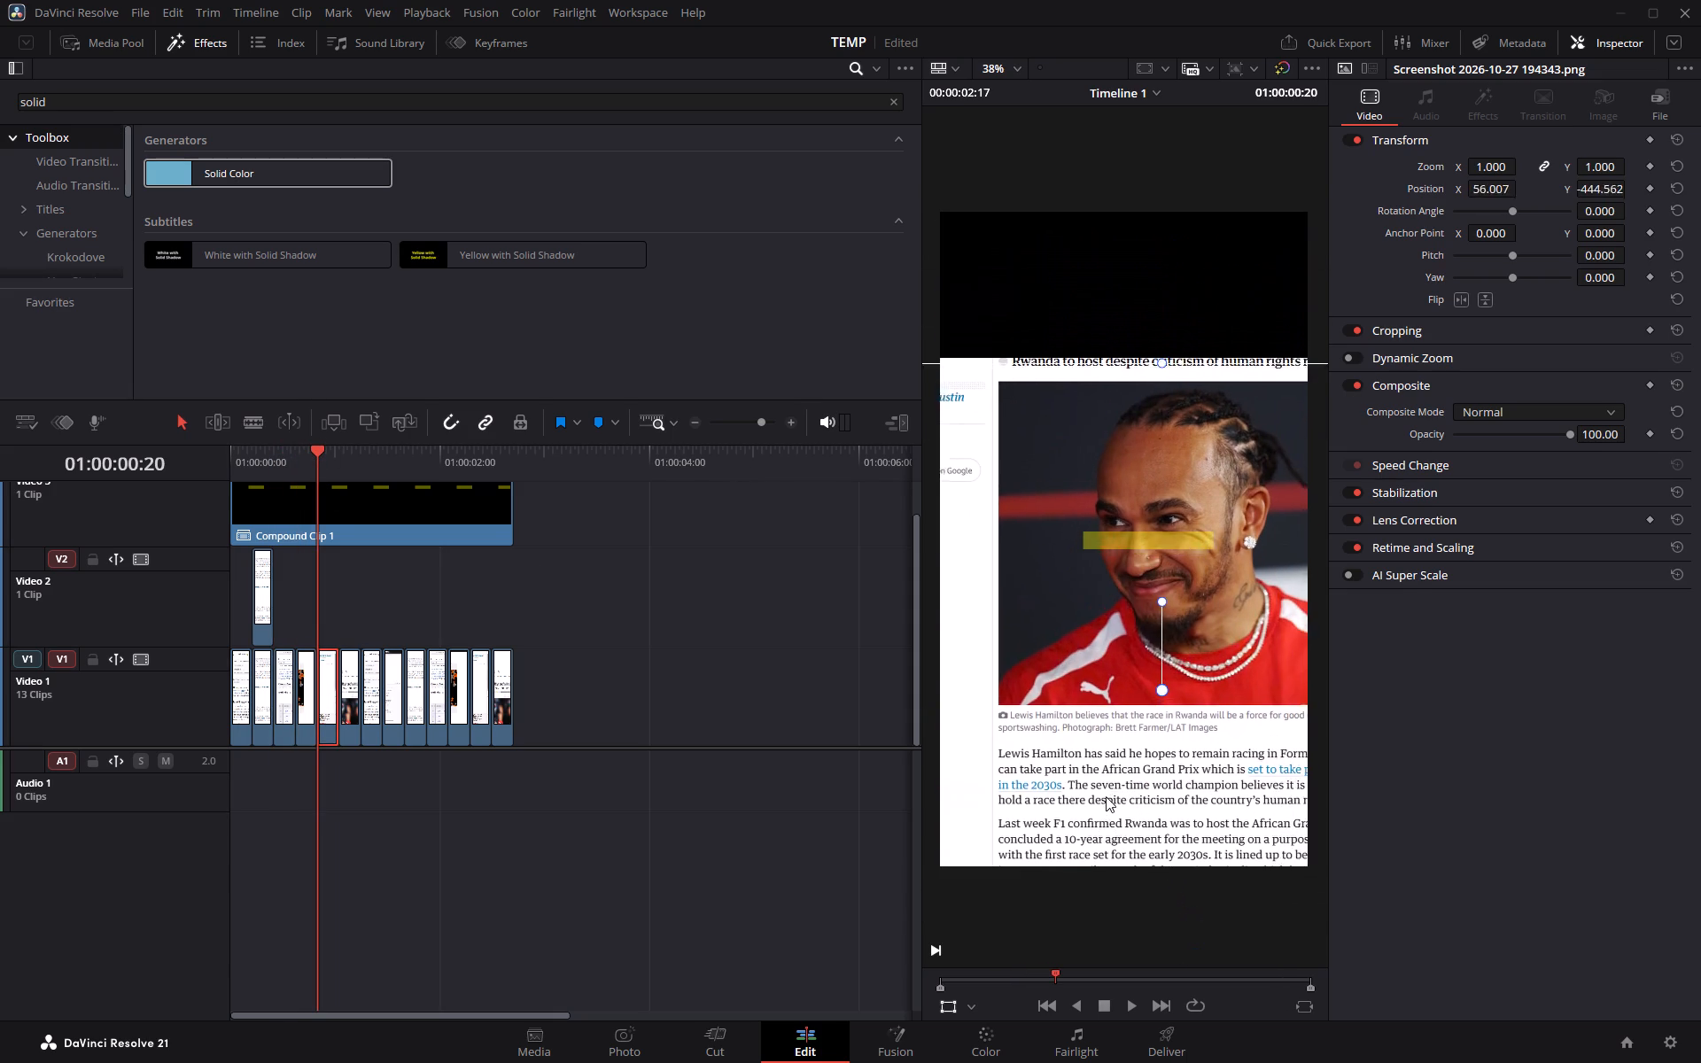
{"action": "left_click_drag", "start_coordinate": [1106, 796], "coordinate": [1146, 620]}
{"action": "left_click_drag", "start_coordinate": [1099, 630], "coordinate": [1150, 585]}
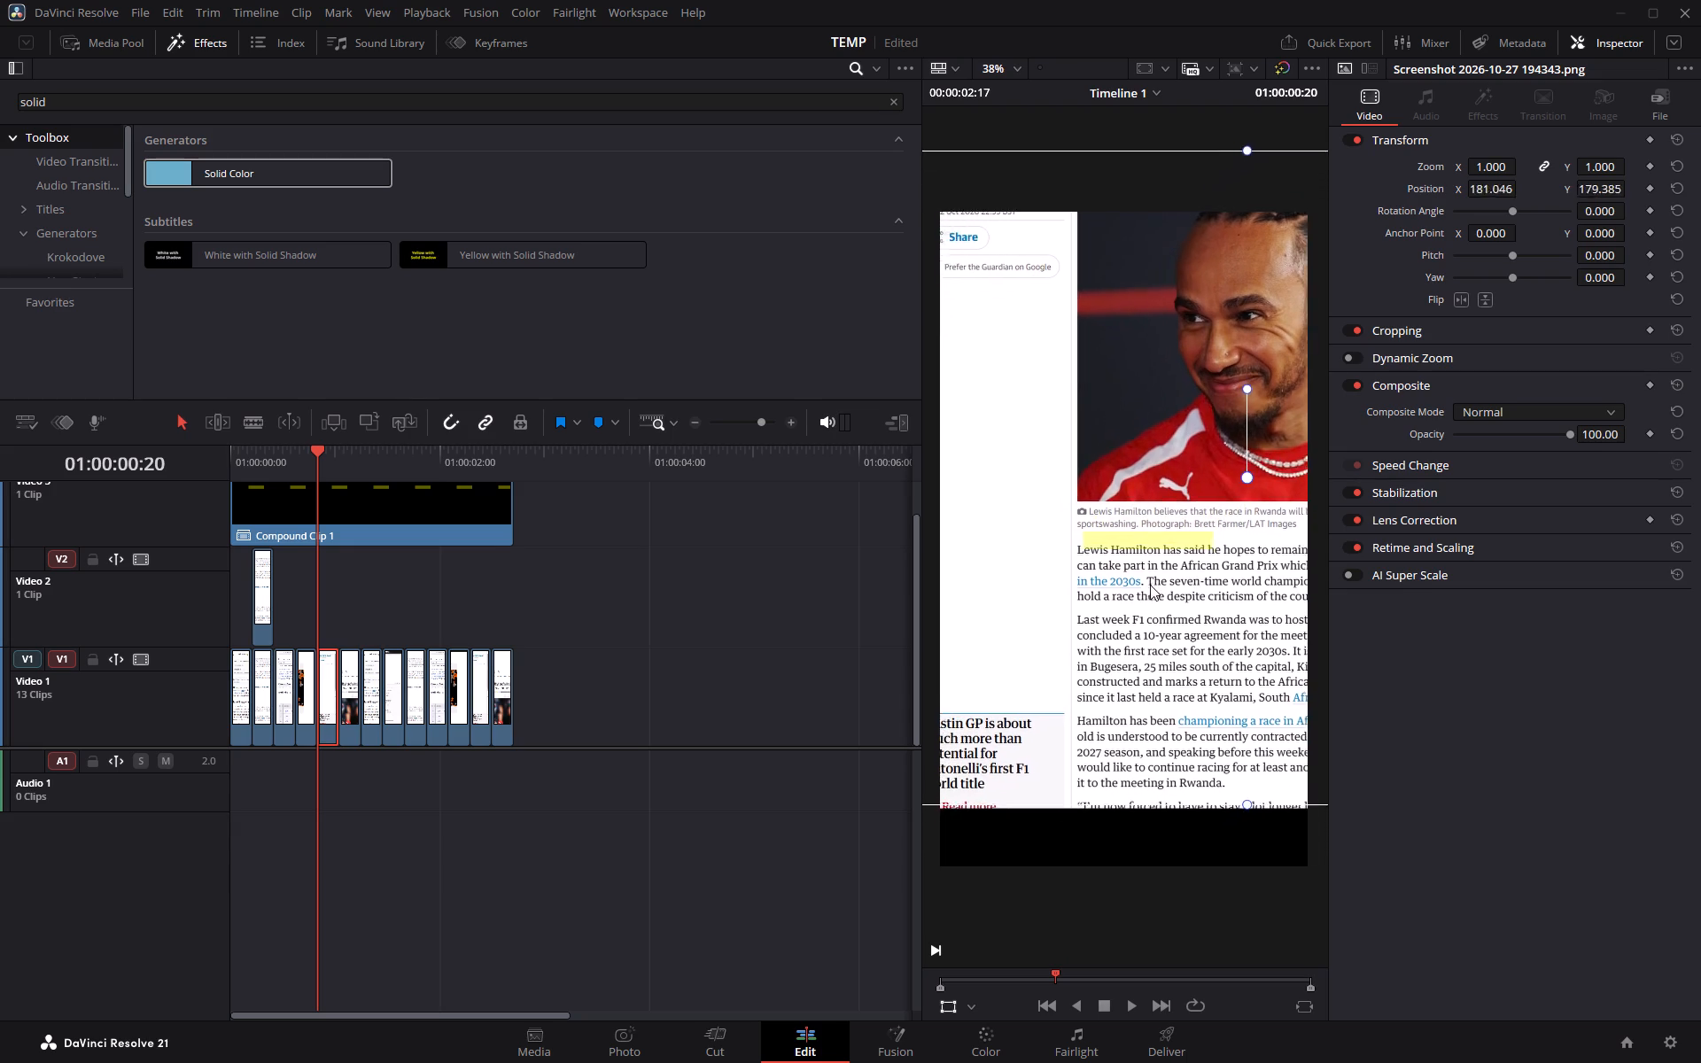
{"action": "left_click_drag", "start_coordinate": [1150, 585], "coordinate": [1164, 584]}
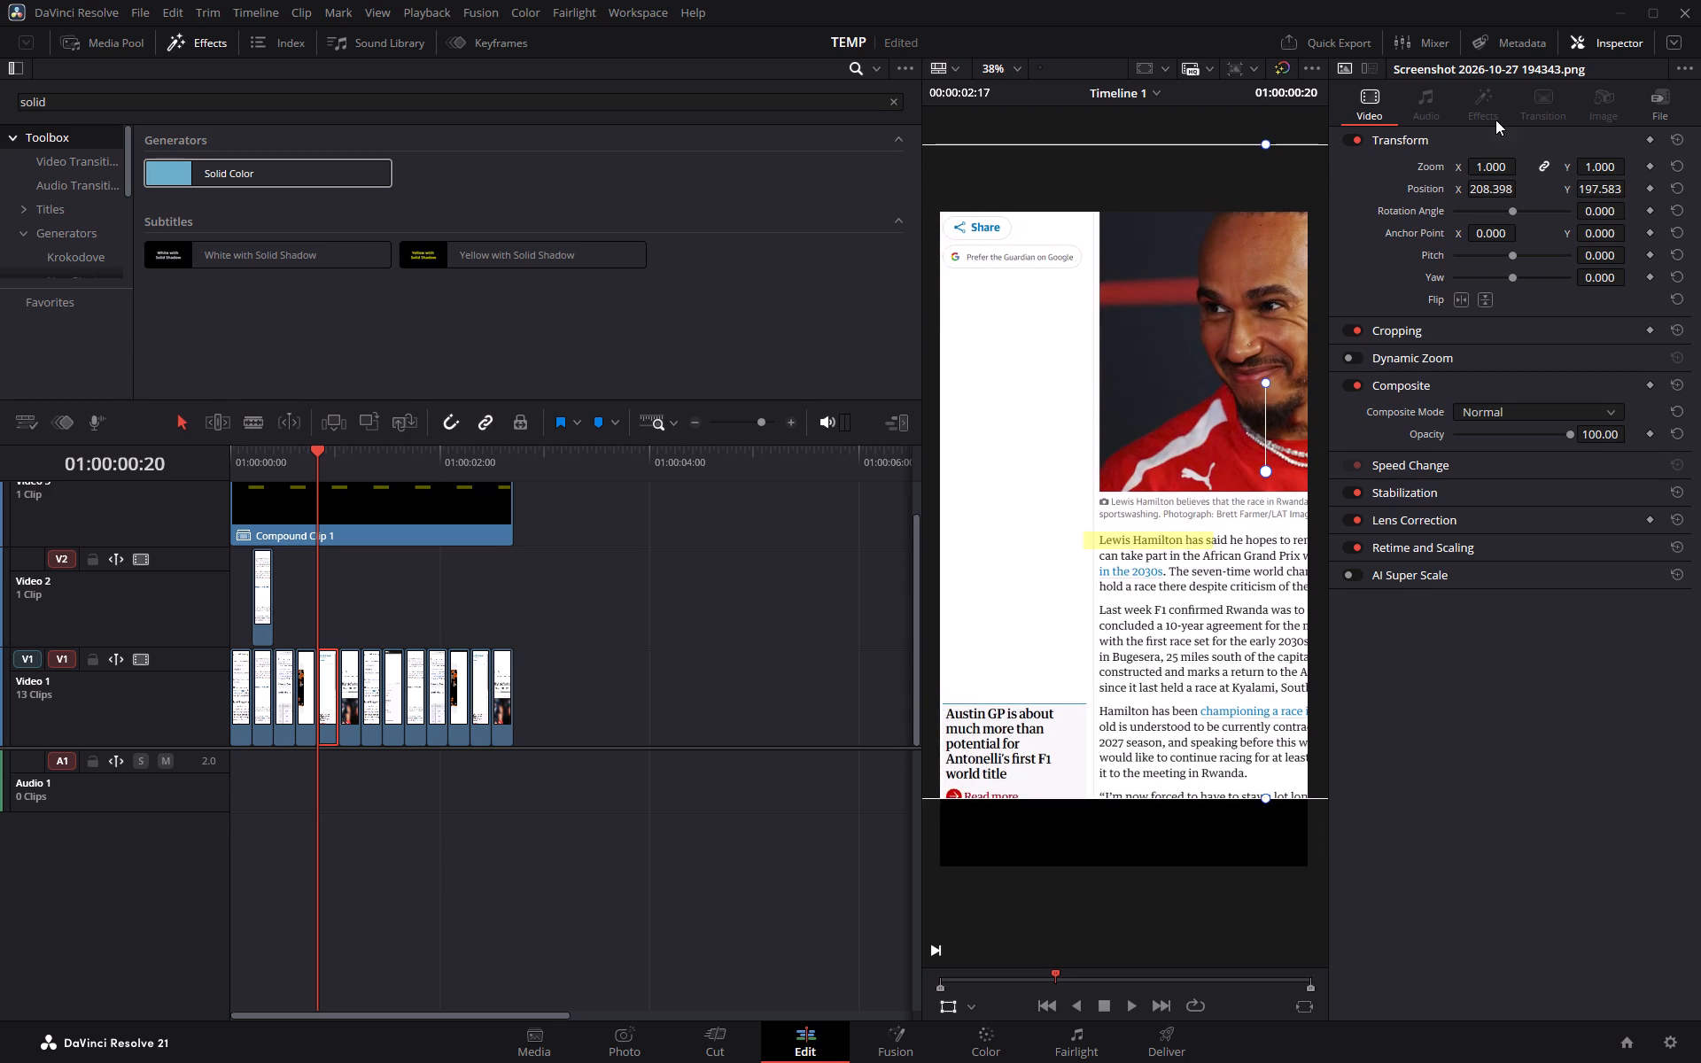
Scale the fifth screenshot to 1.440 and align its first-paragraph name inside the highlight at about X 301, Y 286.
{"action": "left_click_drag", "start_coordinate": [1487, 170], "coordinate": [1513, 172]}
{"action": "left_click_drag", "start_coordinate": [1072, 732], "coordinate": [1114, 709]}
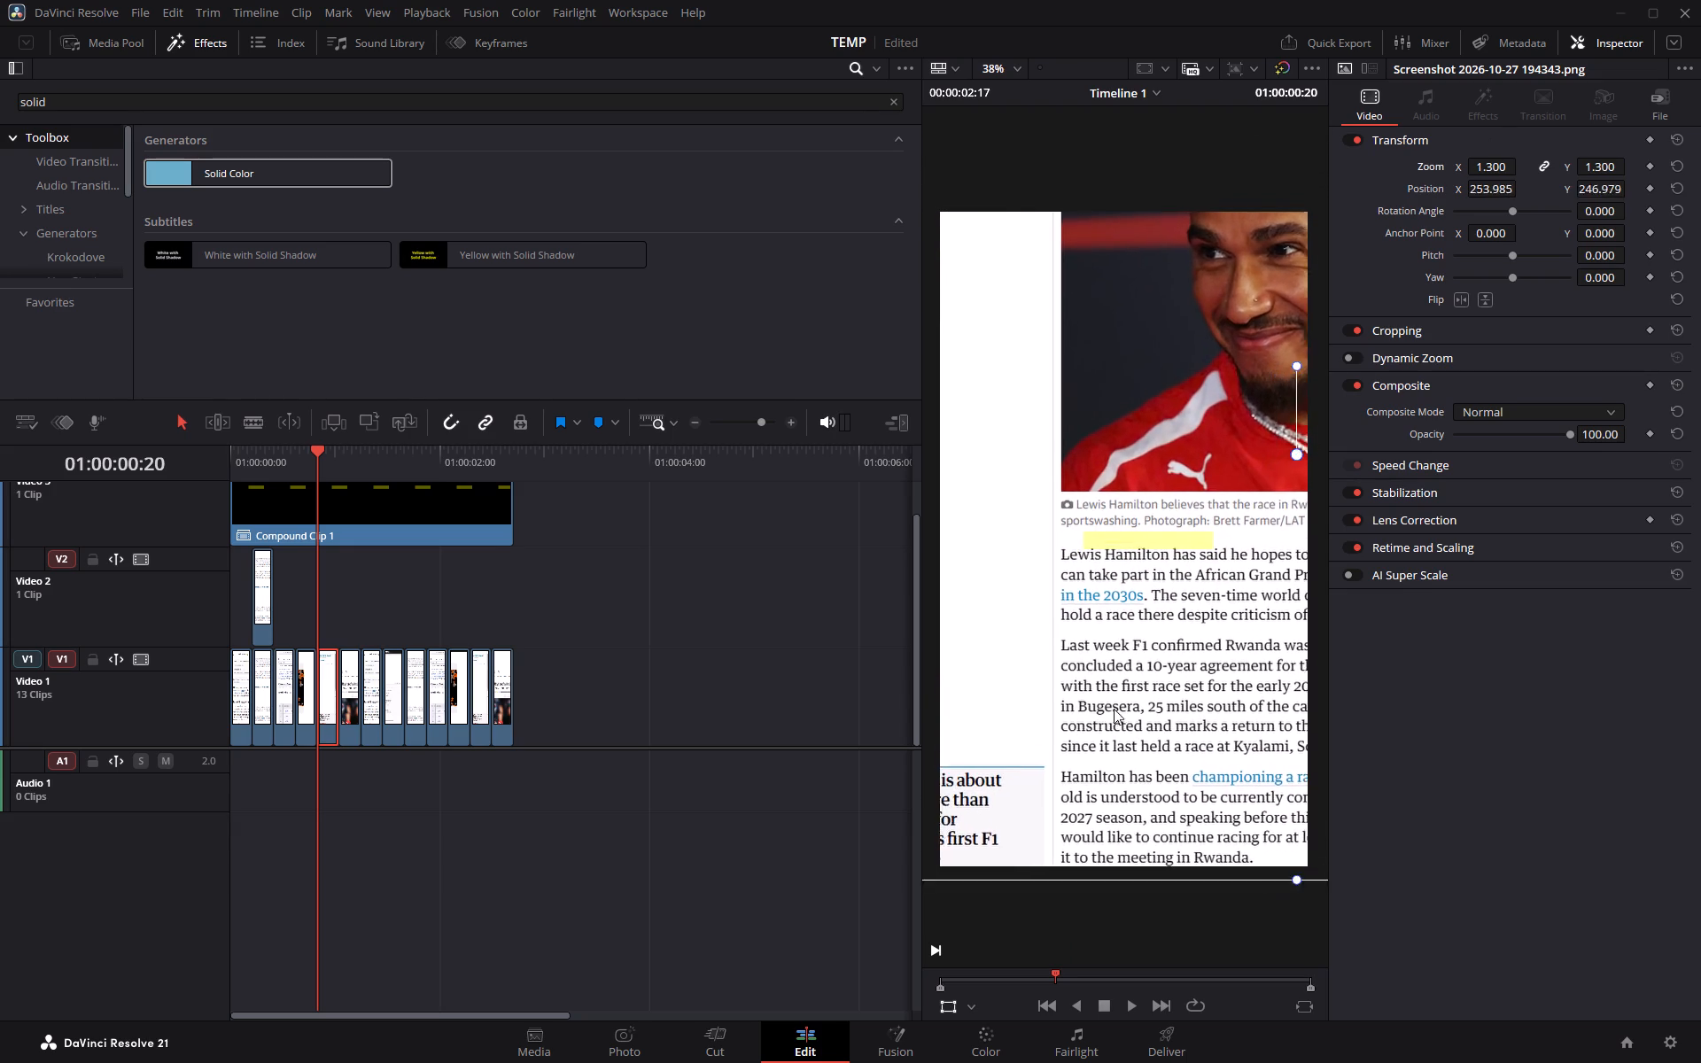
{"action": "left_click_drag", "start_coordinate": [1114, 709], "coordinate": [1122, 707]}
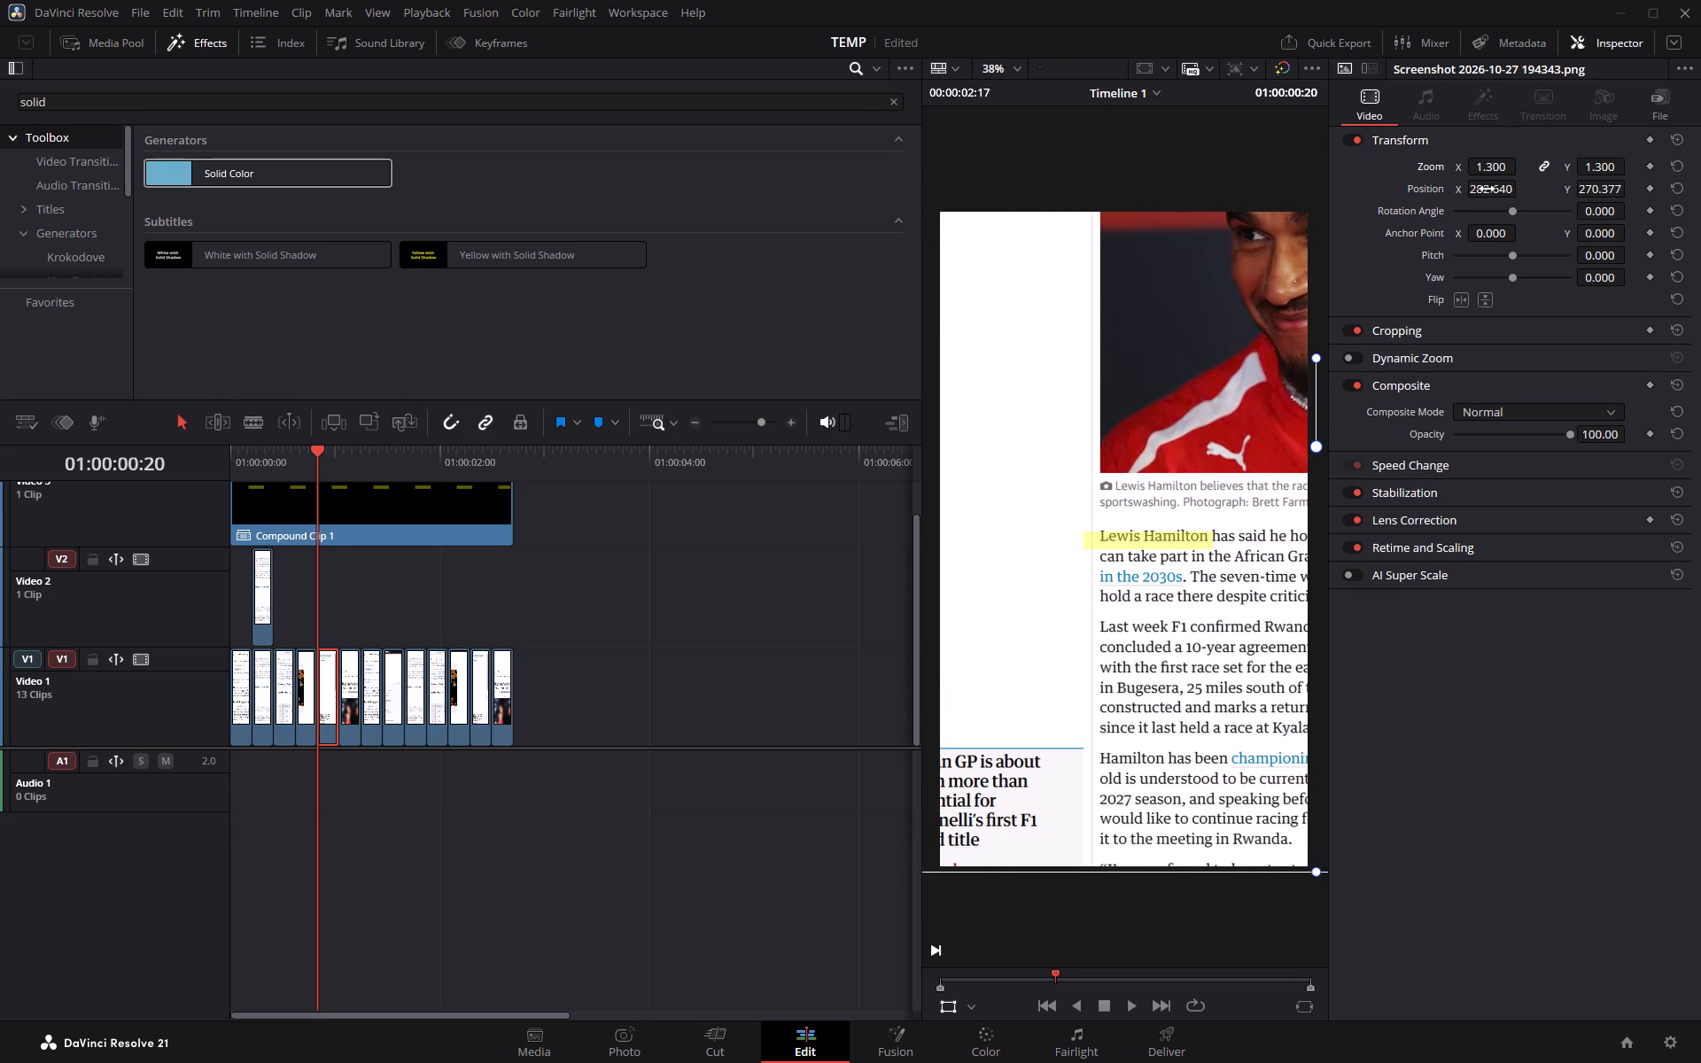
{"action": "left_click_drag", "start_coordinate": [1484, 171], "coordinate": [1516, 174]}
{"action": "left_click_drag", "start_coordinate": [1062, 695], "coordinate": [1112, 674]}
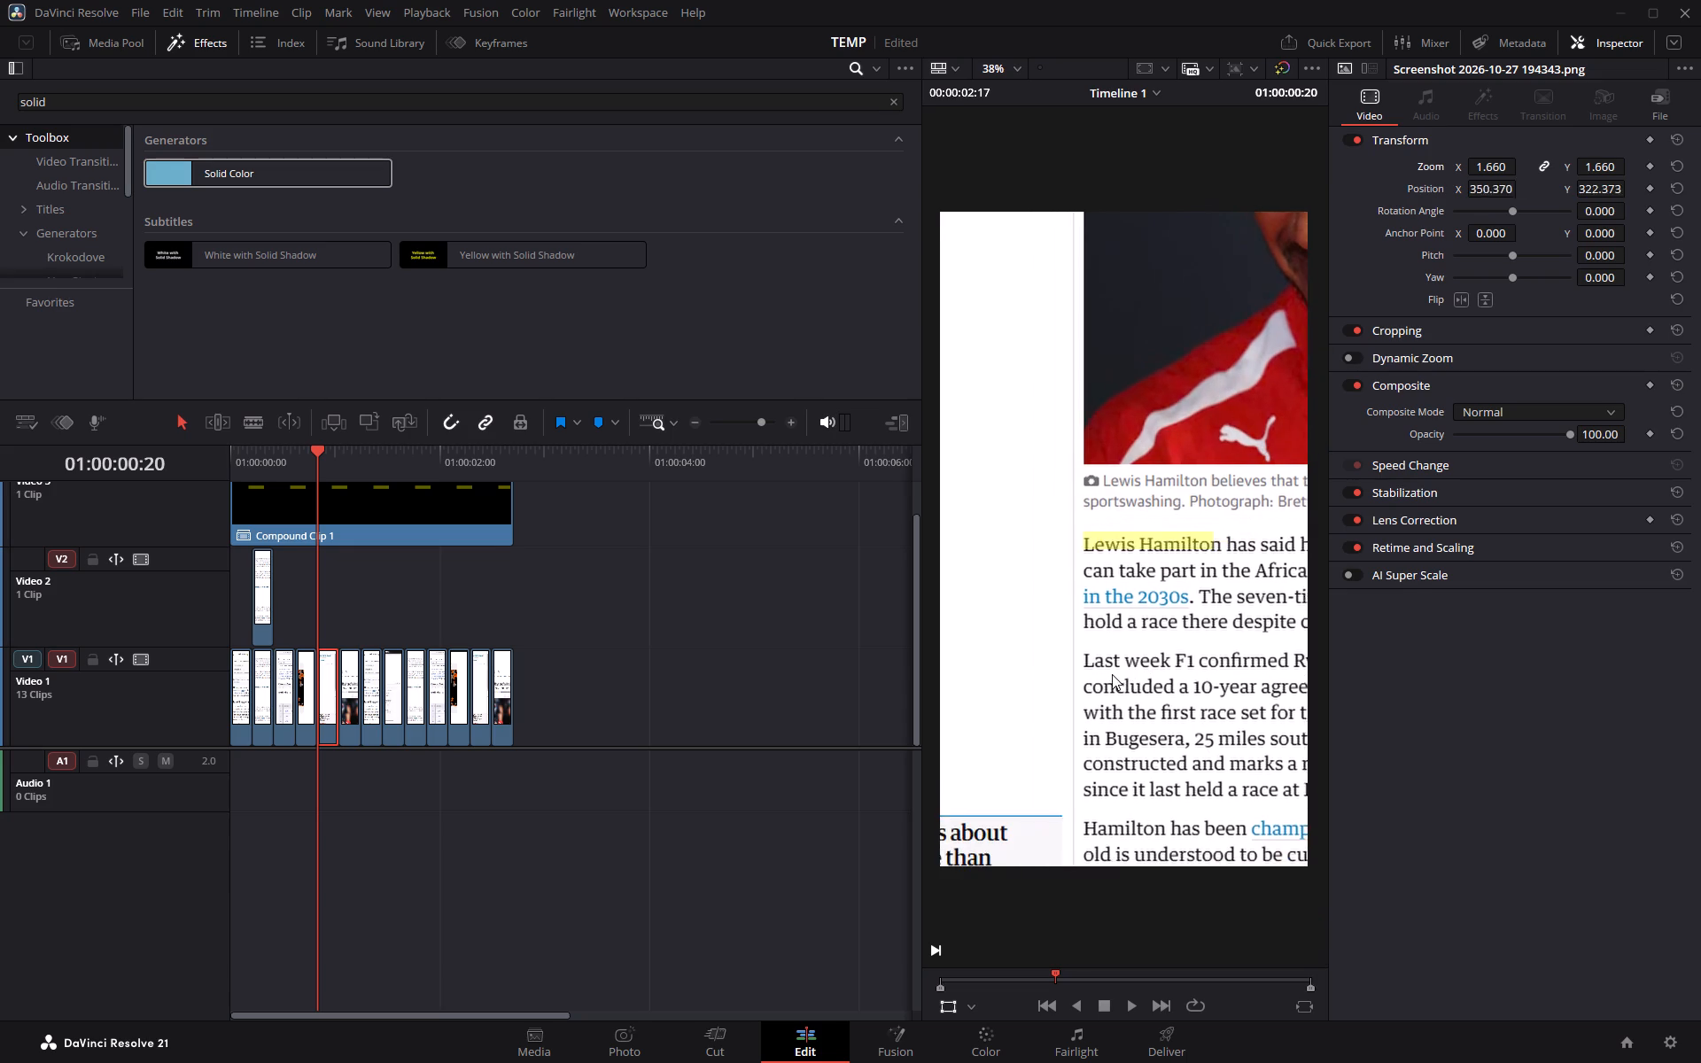
{"action": "left_click_drag", "start_coordinate": [1112, 674], "coordinate": [1106, 673]}
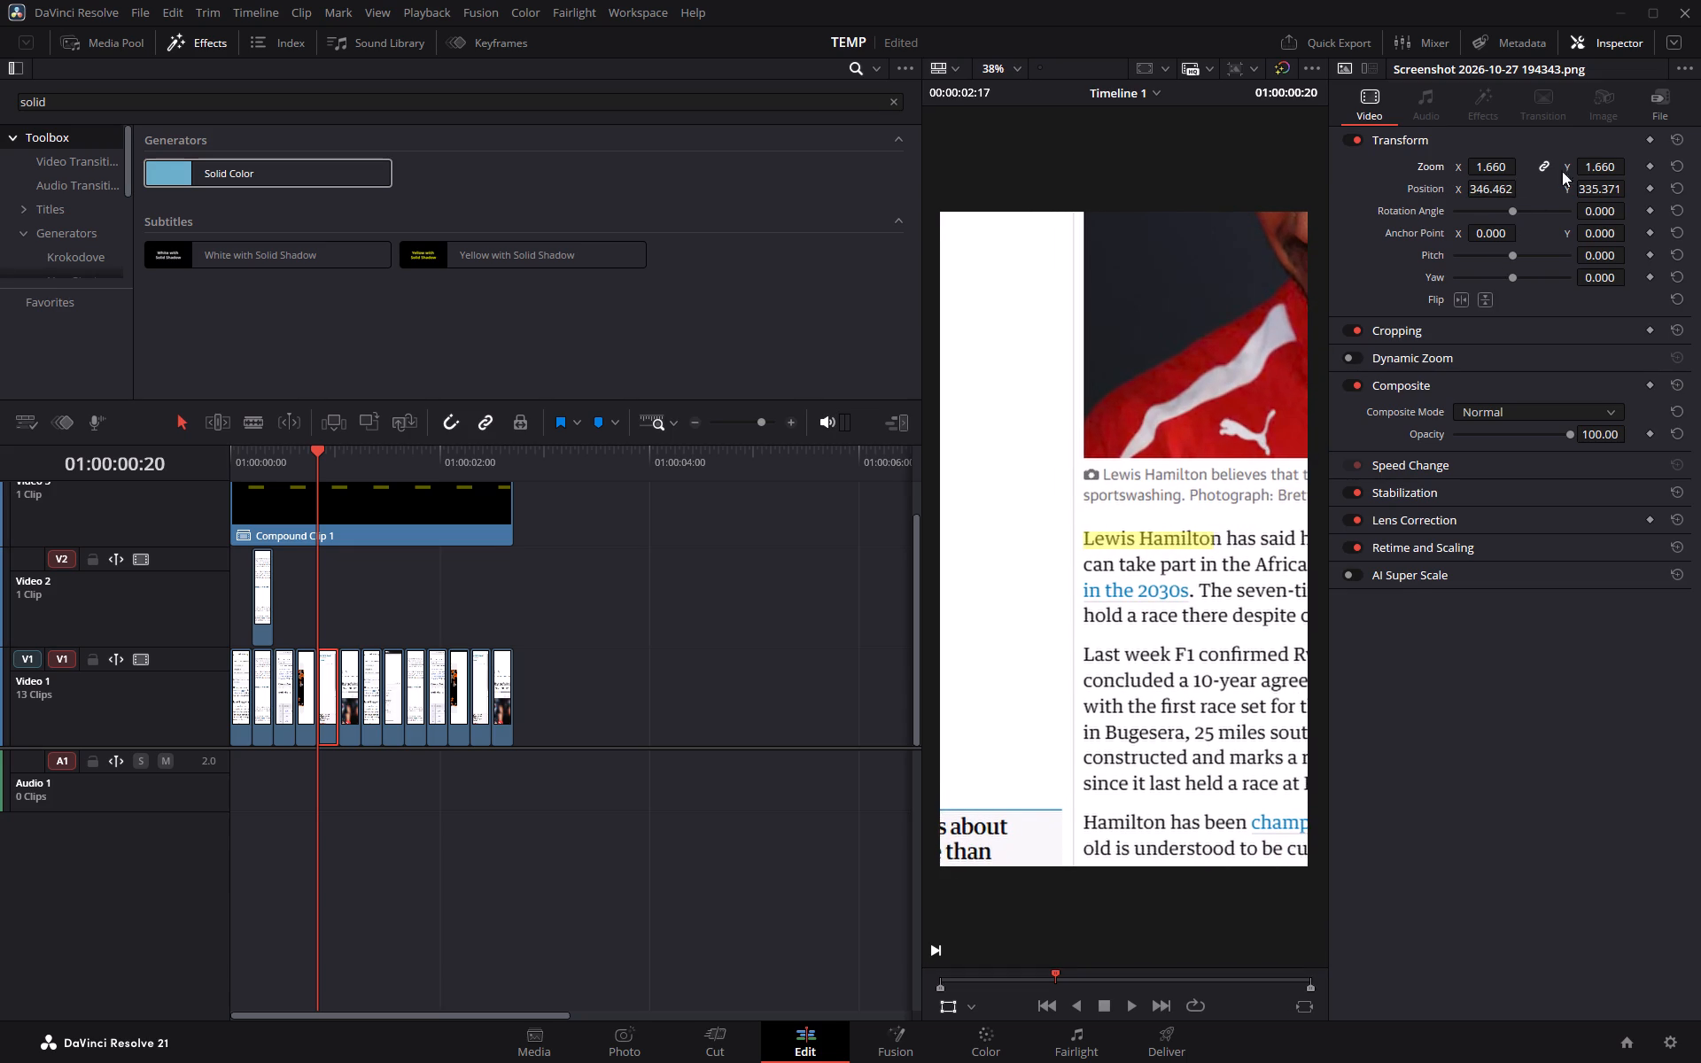
{"action": "left_click_drag", "start_coordinate": [1597, 167], "coordinate": [1578, 175]}
{"action": "left_click_drag", "start_coordinate": [1250, 373], "coordinate": [1231, 383]}
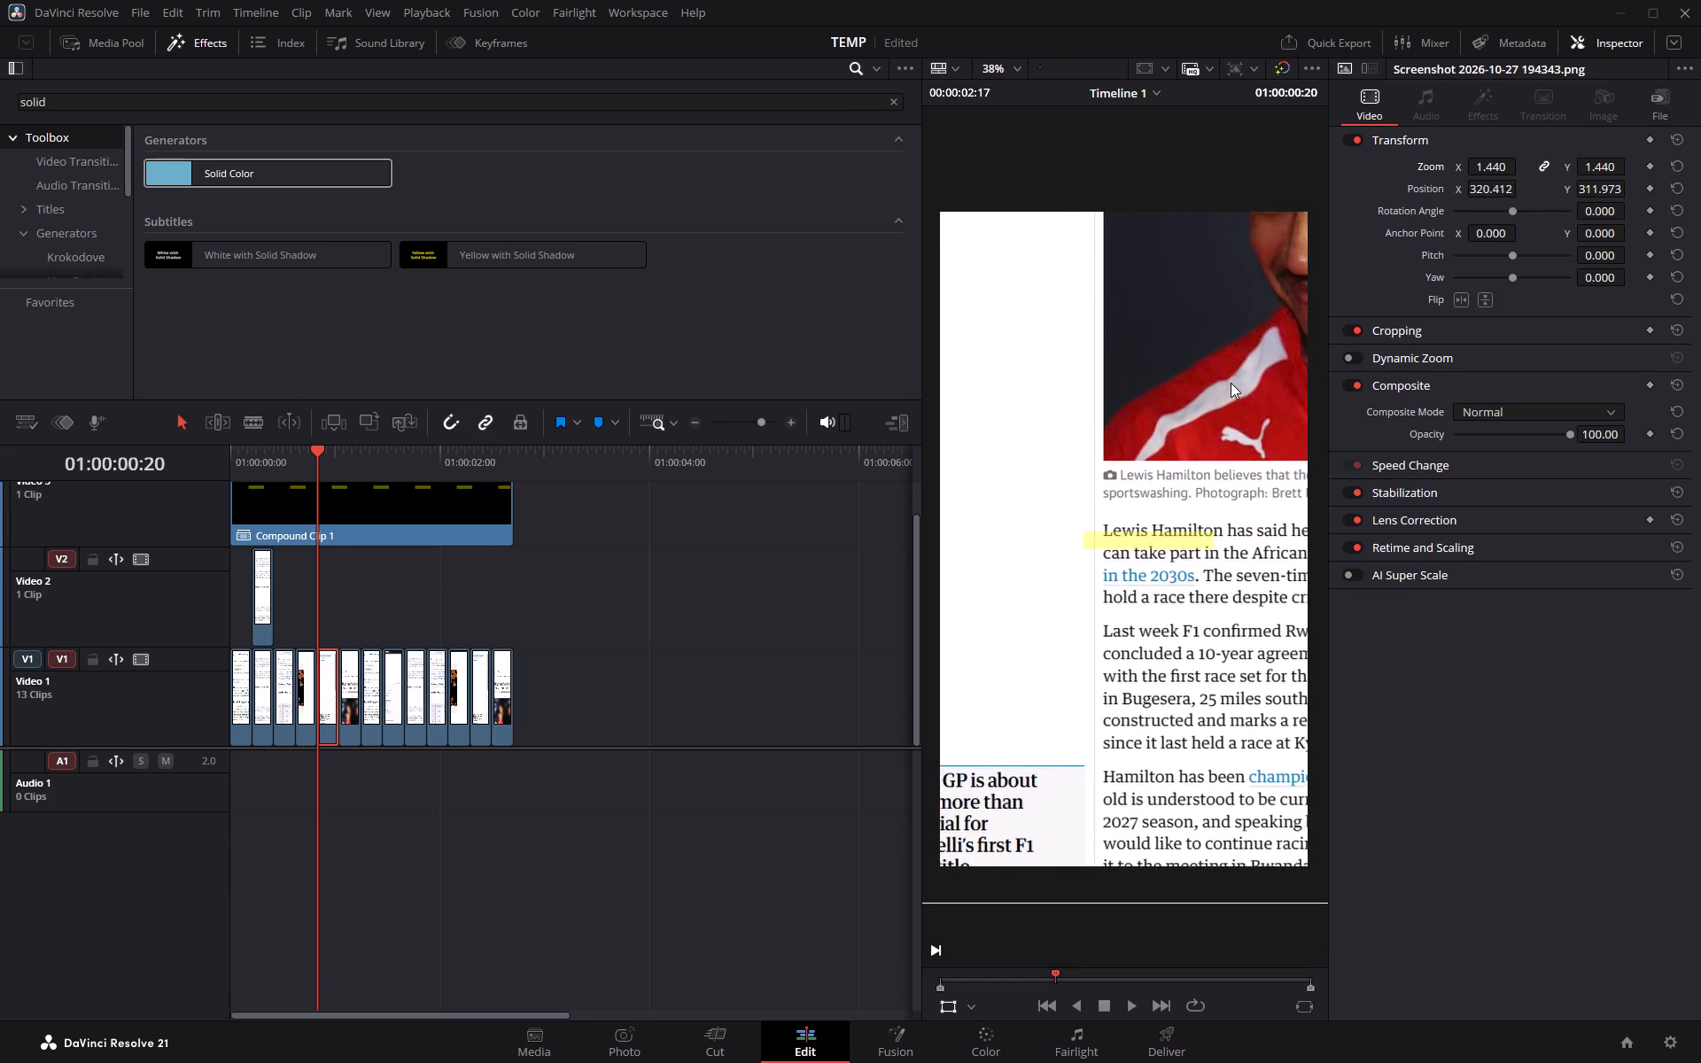
{"action": "left_click_drag", "start_coordinate": [1231, 383], "coordinate": [1220, 390]}
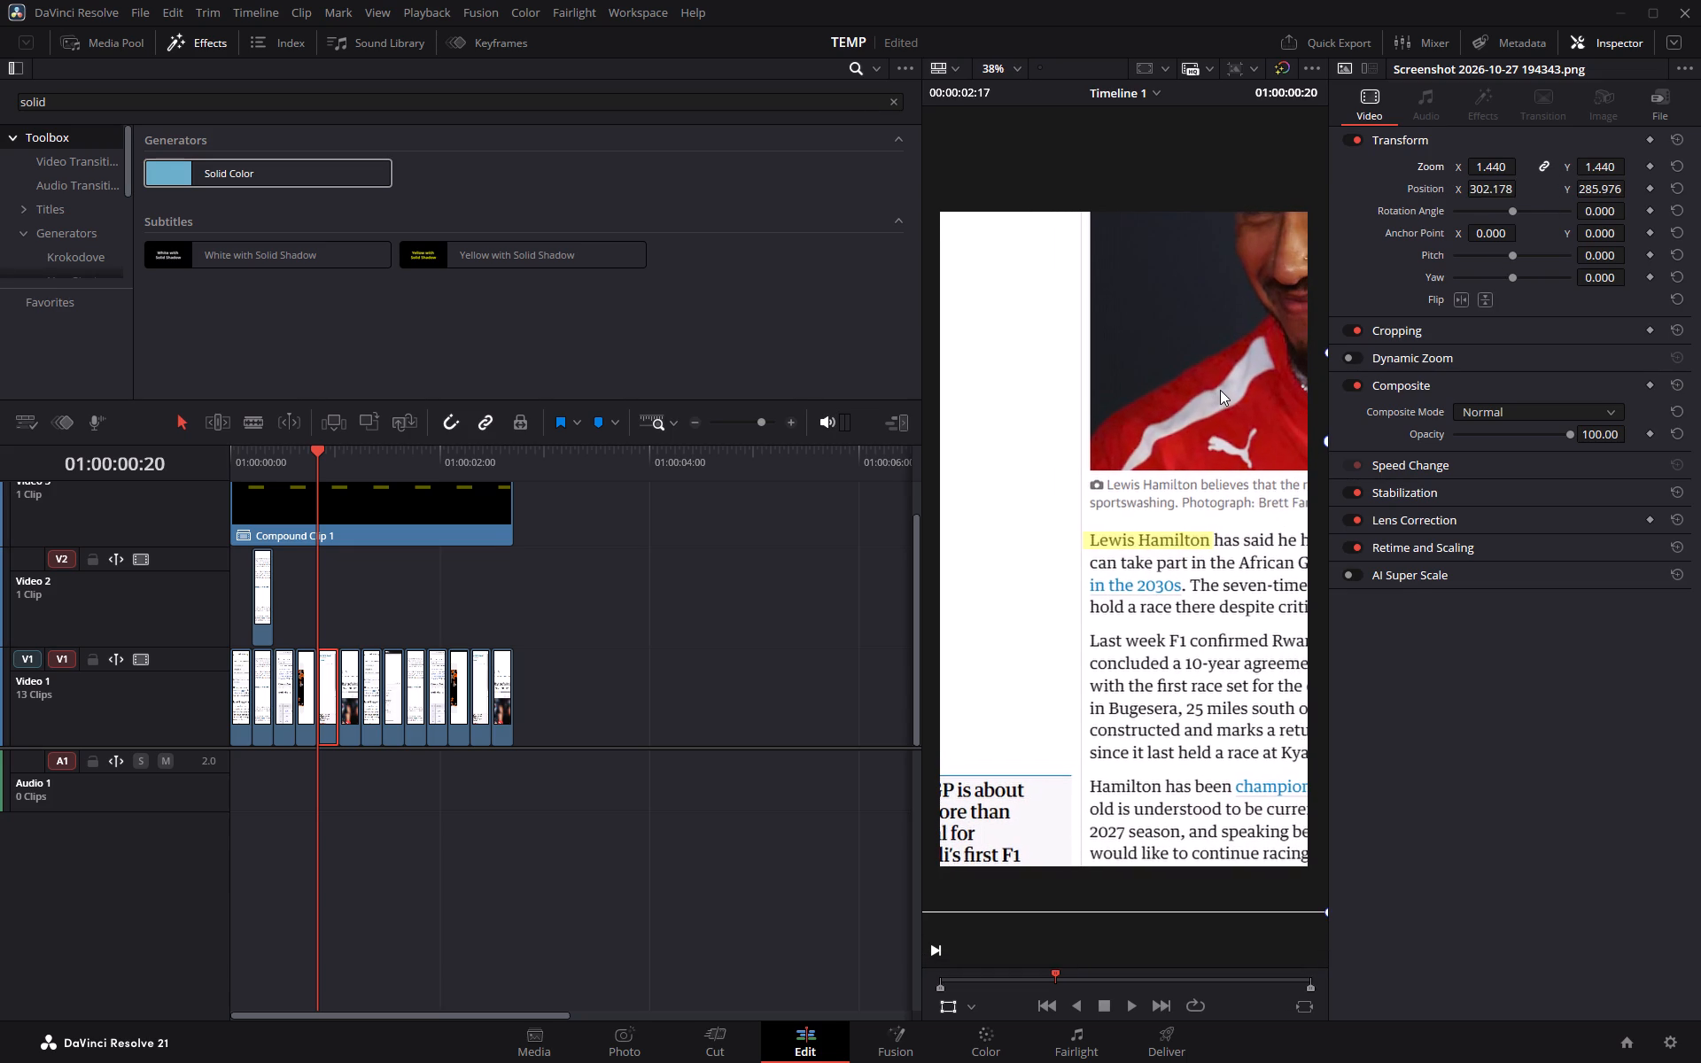
{"action": "left_click_drag", "start_coordinate": [1220, 390], "coordinate": [1219, 390]}
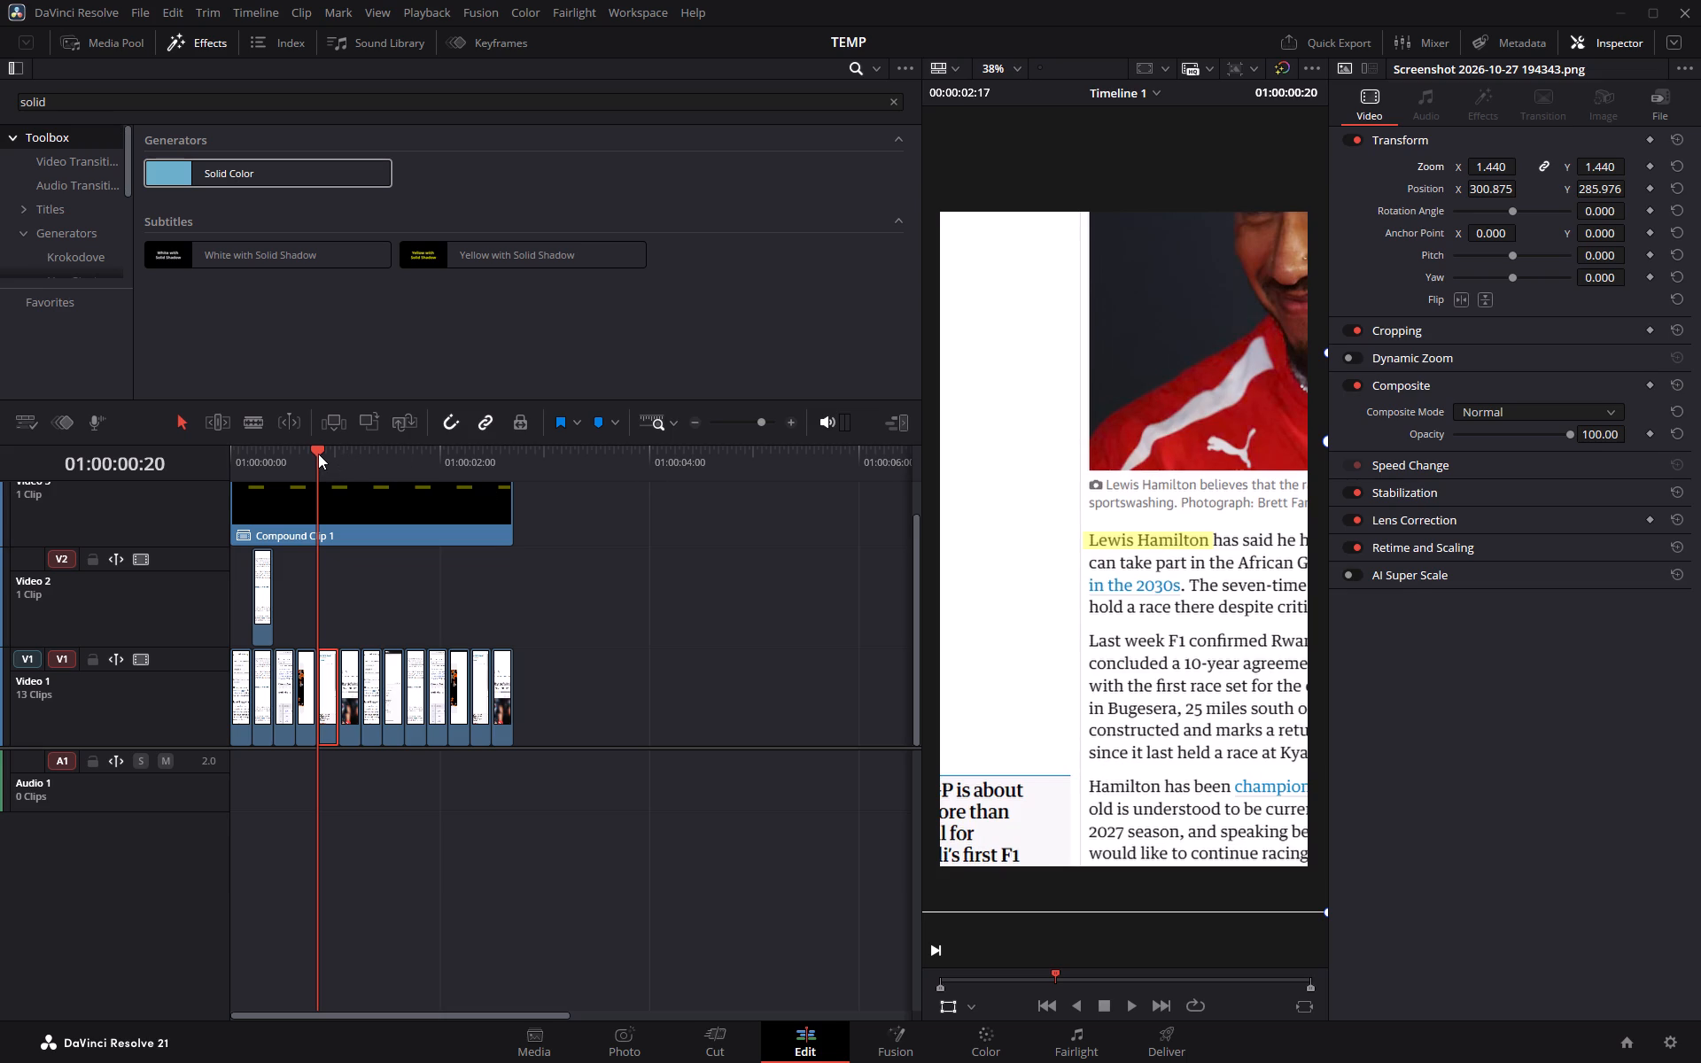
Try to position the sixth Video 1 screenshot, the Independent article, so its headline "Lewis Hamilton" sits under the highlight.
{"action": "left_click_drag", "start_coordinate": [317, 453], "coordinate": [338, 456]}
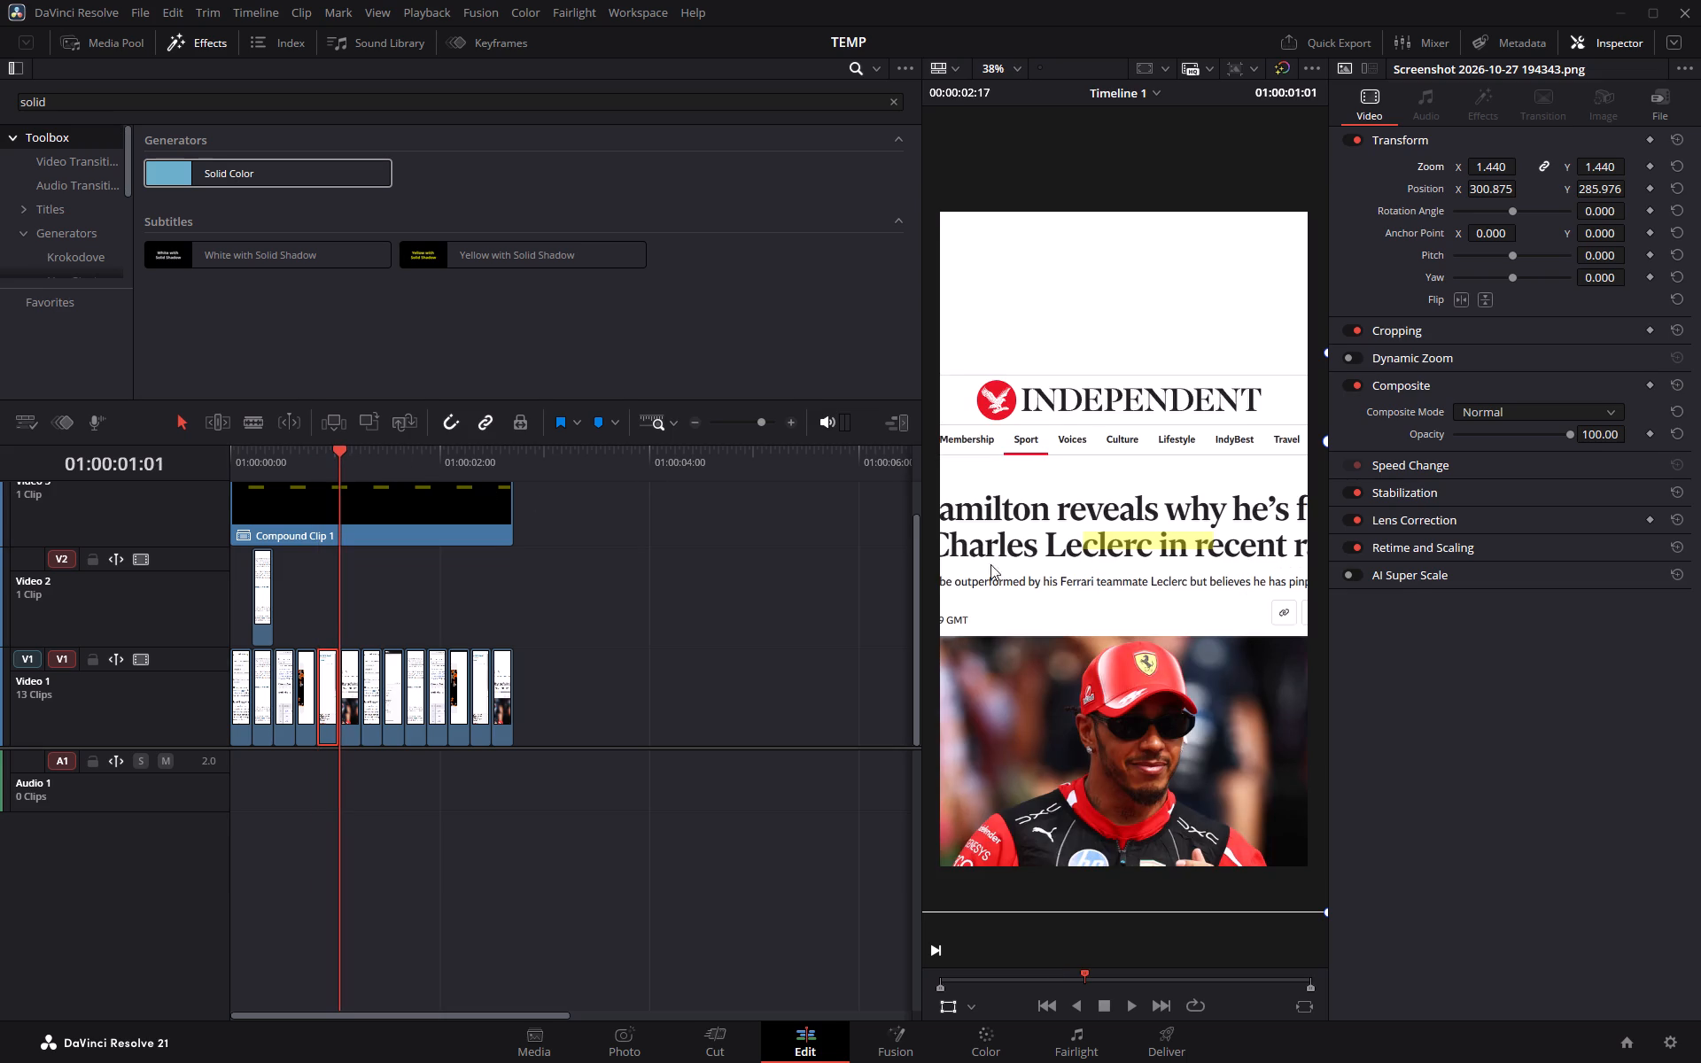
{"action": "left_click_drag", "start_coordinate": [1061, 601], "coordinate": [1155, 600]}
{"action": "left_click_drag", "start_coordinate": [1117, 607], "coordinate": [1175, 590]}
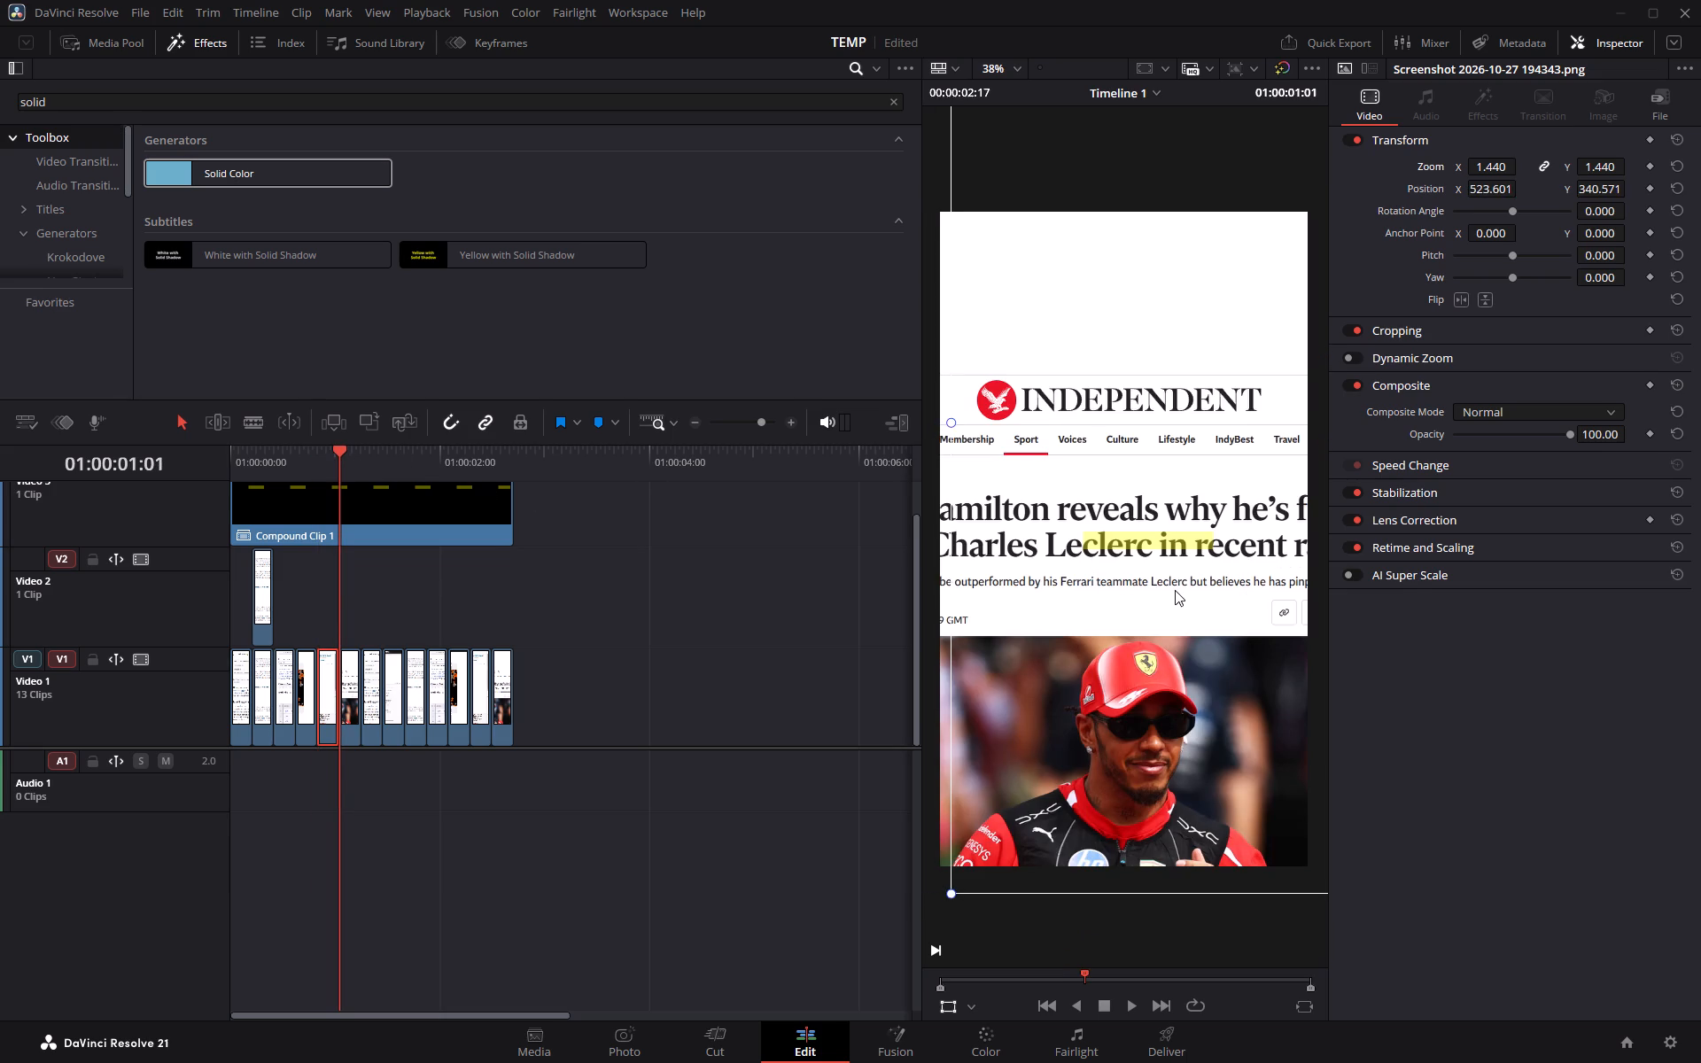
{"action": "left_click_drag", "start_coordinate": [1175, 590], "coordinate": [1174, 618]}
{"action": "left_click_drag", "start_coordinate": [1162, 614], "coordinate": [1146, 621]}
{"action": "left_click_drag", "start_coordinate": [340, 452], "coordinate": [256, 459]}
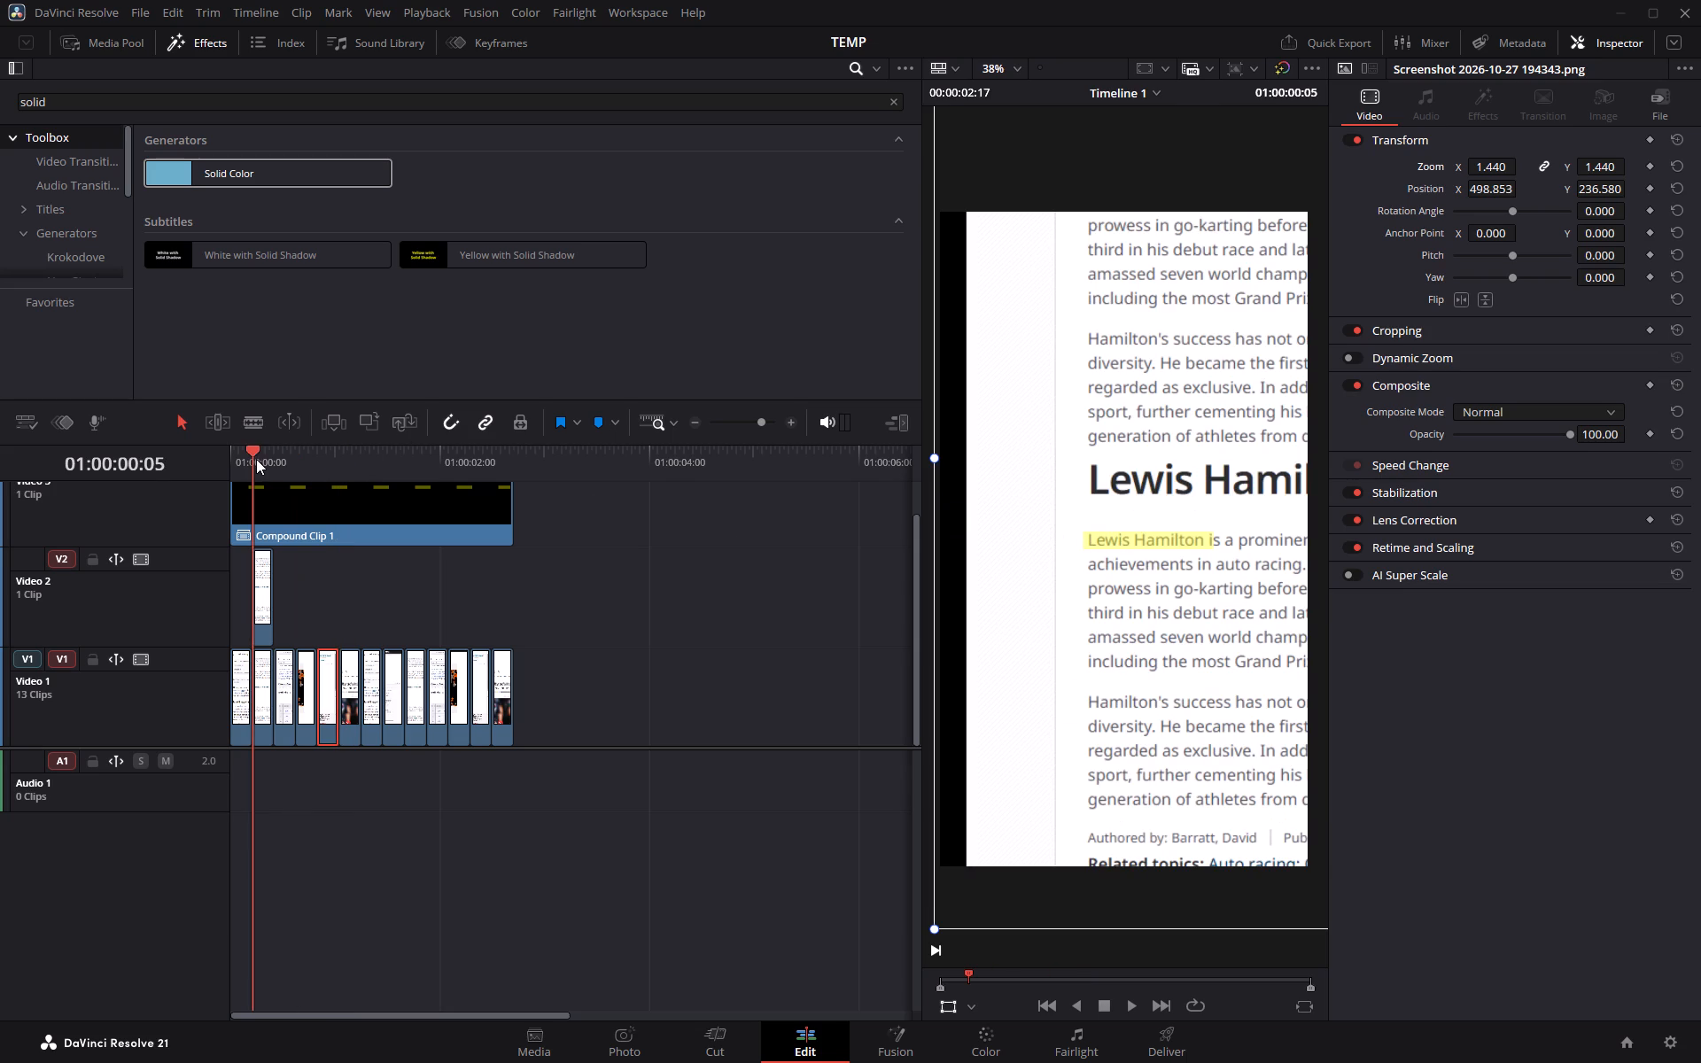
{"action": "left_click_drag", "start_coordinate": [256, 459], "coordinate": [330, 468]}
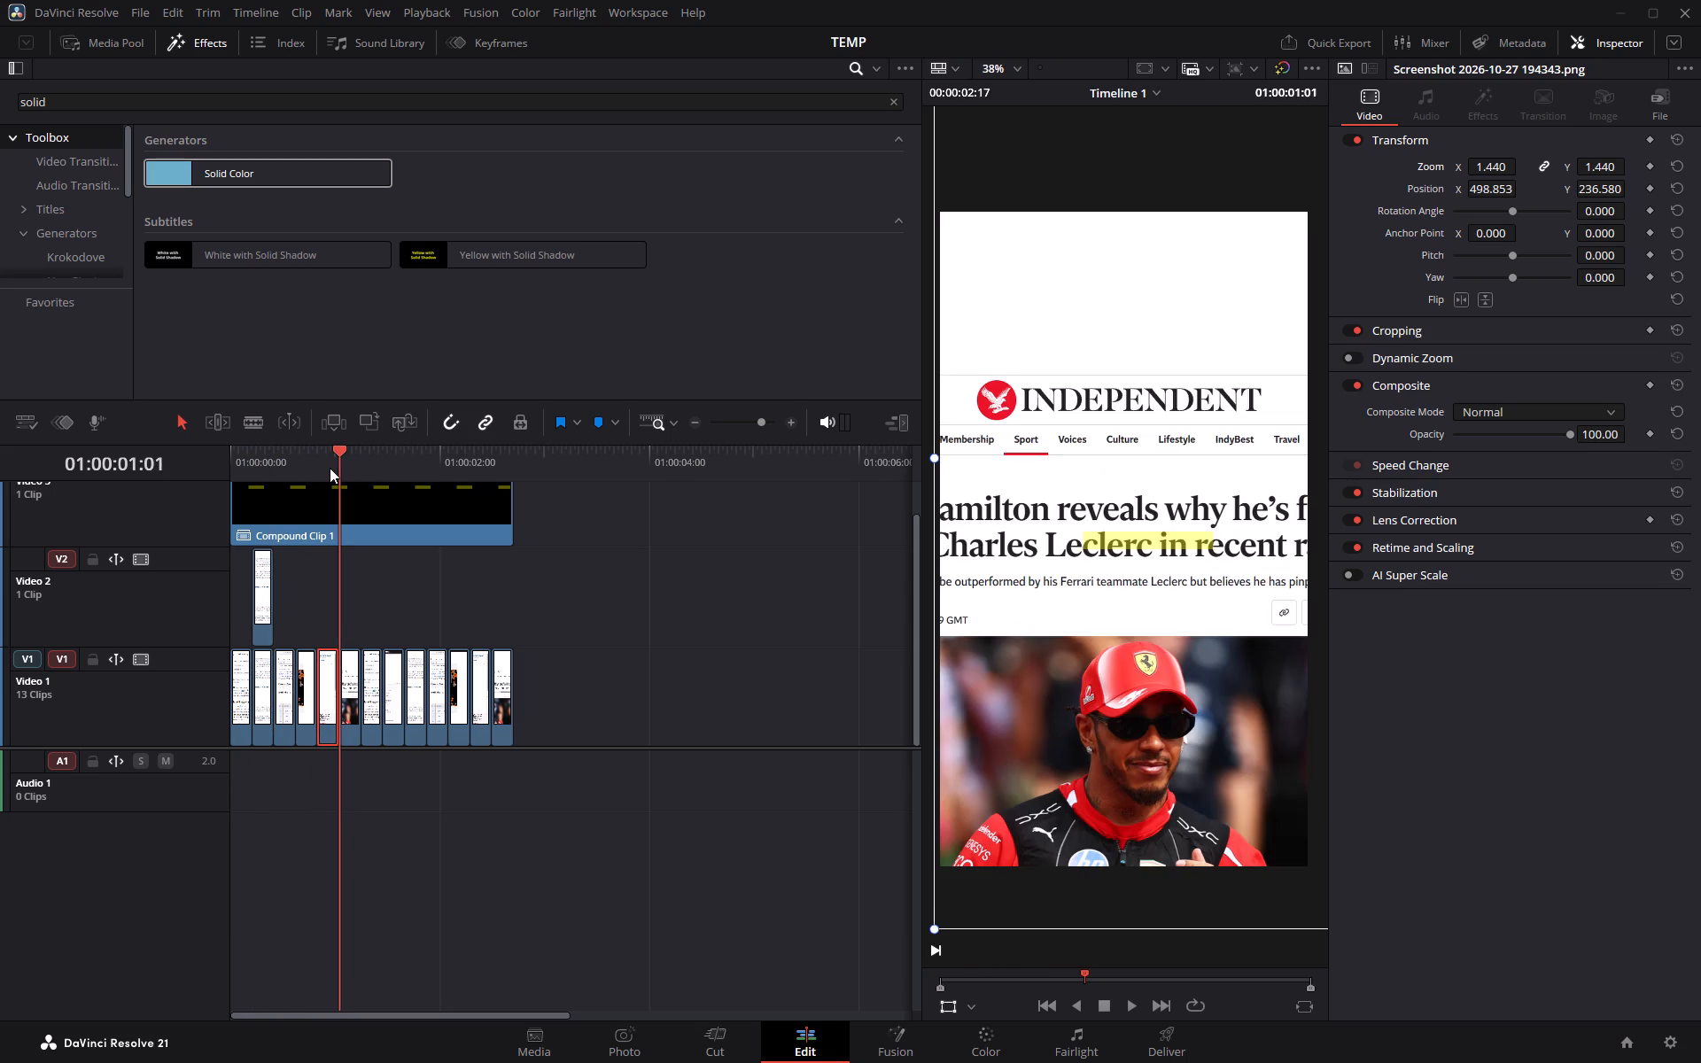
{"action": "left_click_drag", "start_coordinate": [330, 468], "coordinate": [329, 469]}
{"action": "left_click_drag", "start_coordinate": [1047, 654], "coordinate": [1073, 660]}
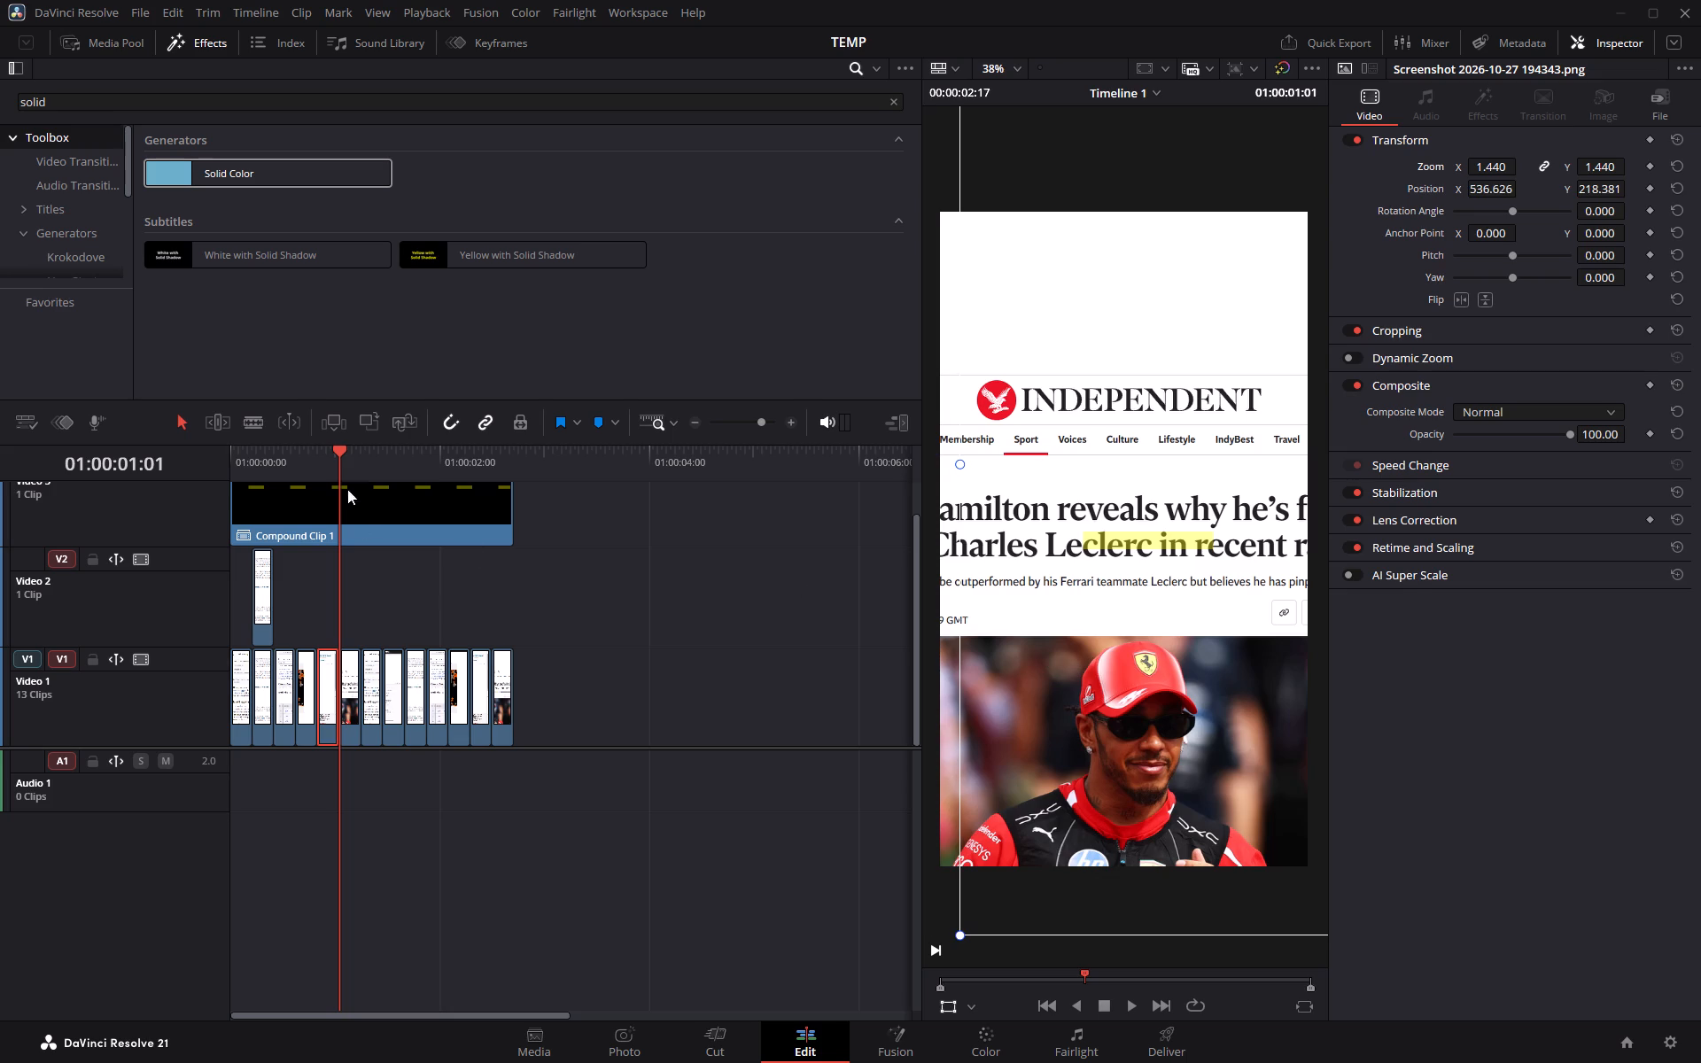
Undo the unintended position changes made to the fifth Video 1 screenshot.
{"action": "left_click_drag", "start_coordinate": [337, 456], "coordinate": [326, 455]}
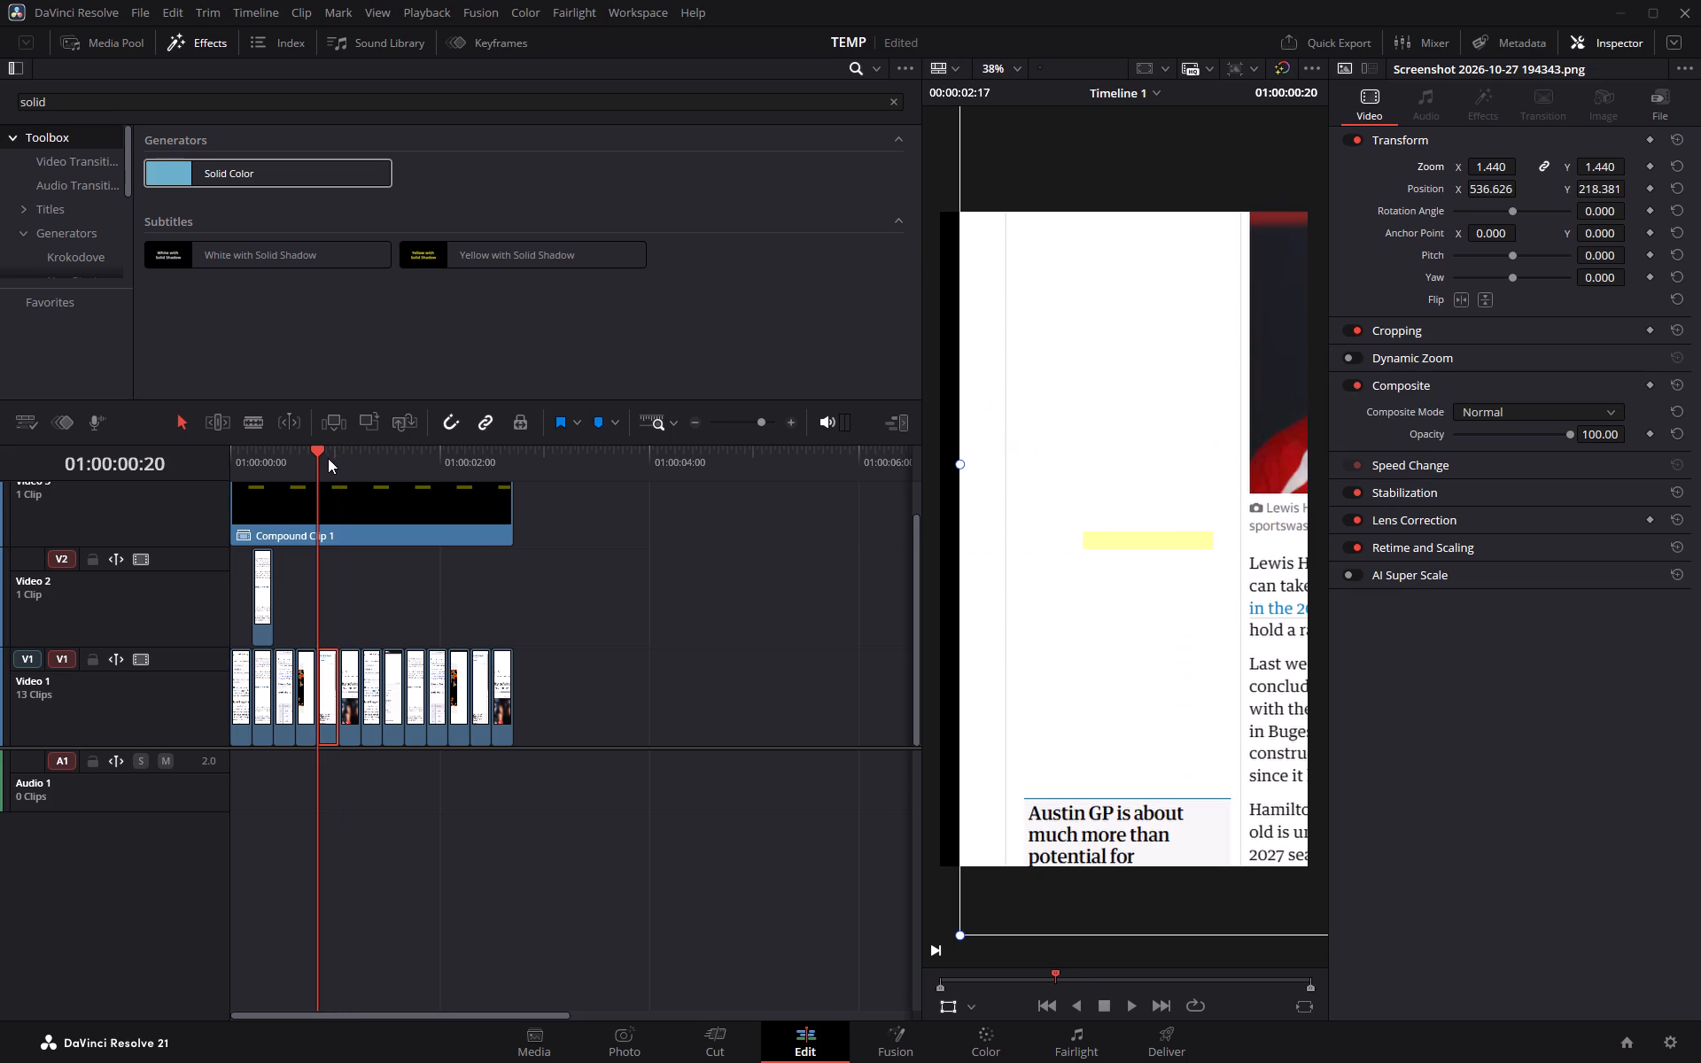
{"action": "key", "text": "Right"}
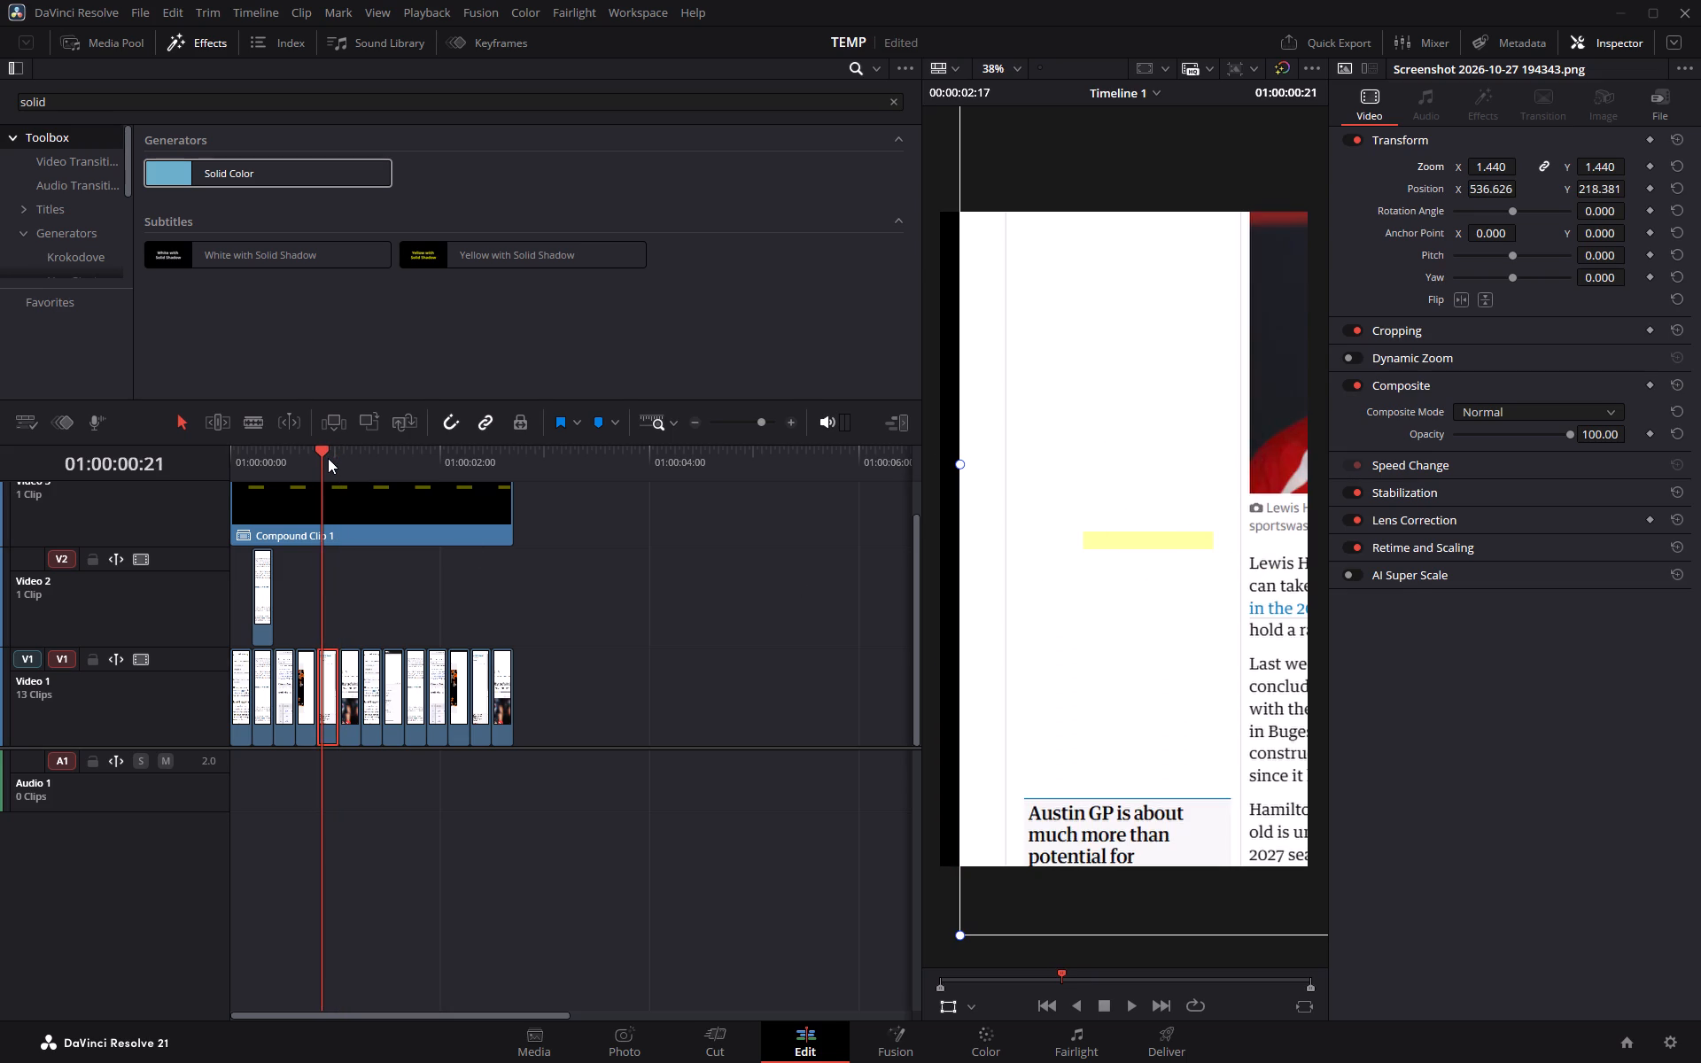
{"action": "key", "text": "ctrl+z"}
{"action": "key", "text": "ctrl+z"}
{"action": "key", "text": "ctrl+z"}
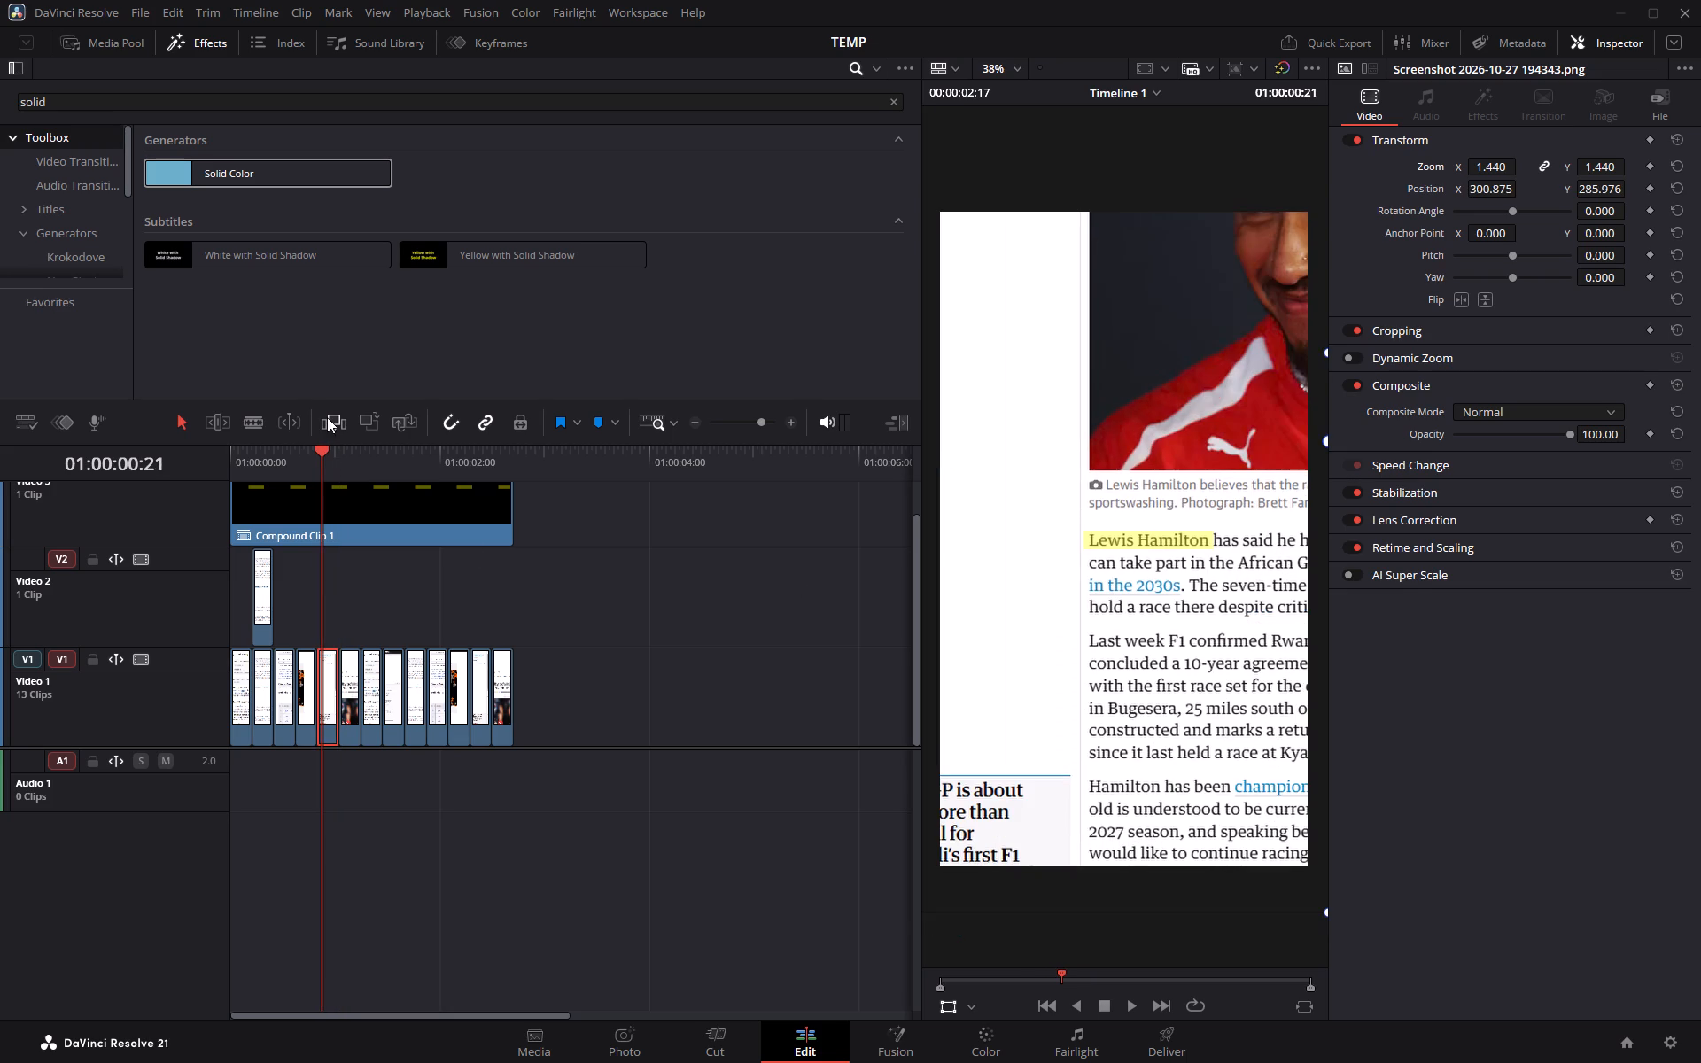
Scale the sixth Video 1 screenshot to 0.550 and align its headline "Lewis Hamilton" inside the highlight at about X 116, Y -49.
{"action": "left_click_drag", "start_coordinate": [318, 454], "coordinate": [342, 462]}
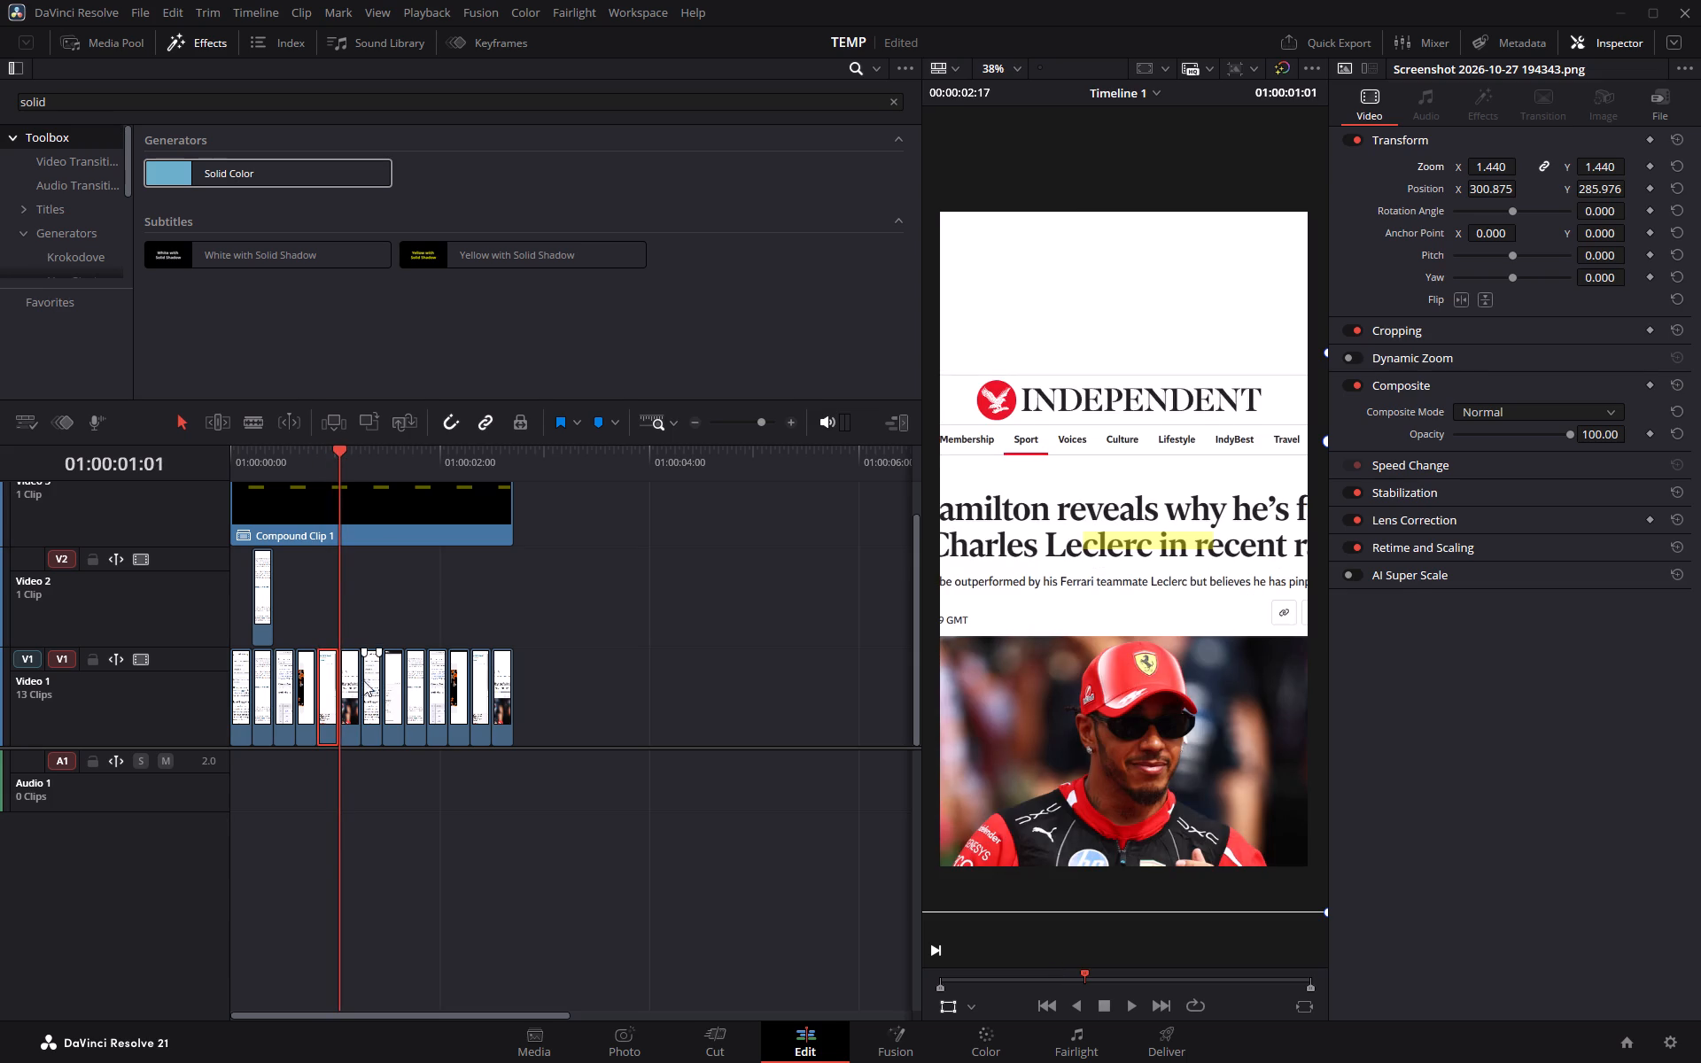
{"action": "left_click", "coordinate": [346, 708]}
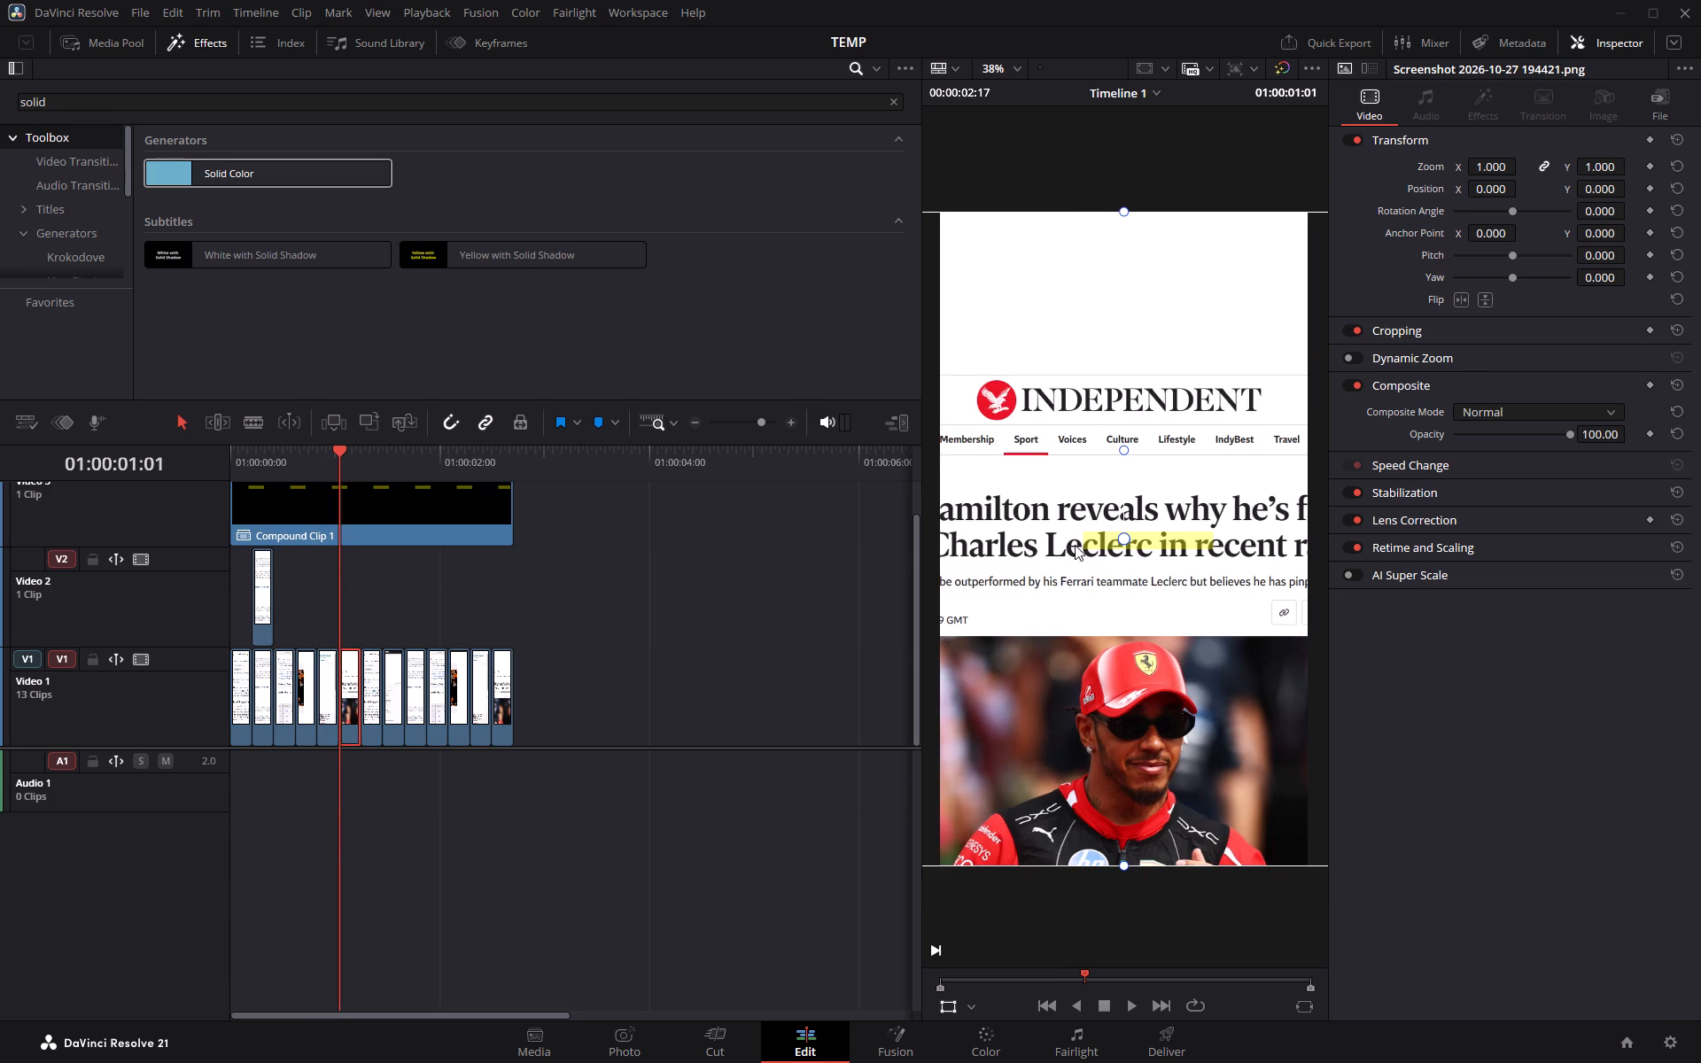
{"action": "left_click_drag", "start_coordinate": [1136, 603], "coordinate": [1346, 628]}
{"action": "left_click", "coordinate": [1171, 639]}
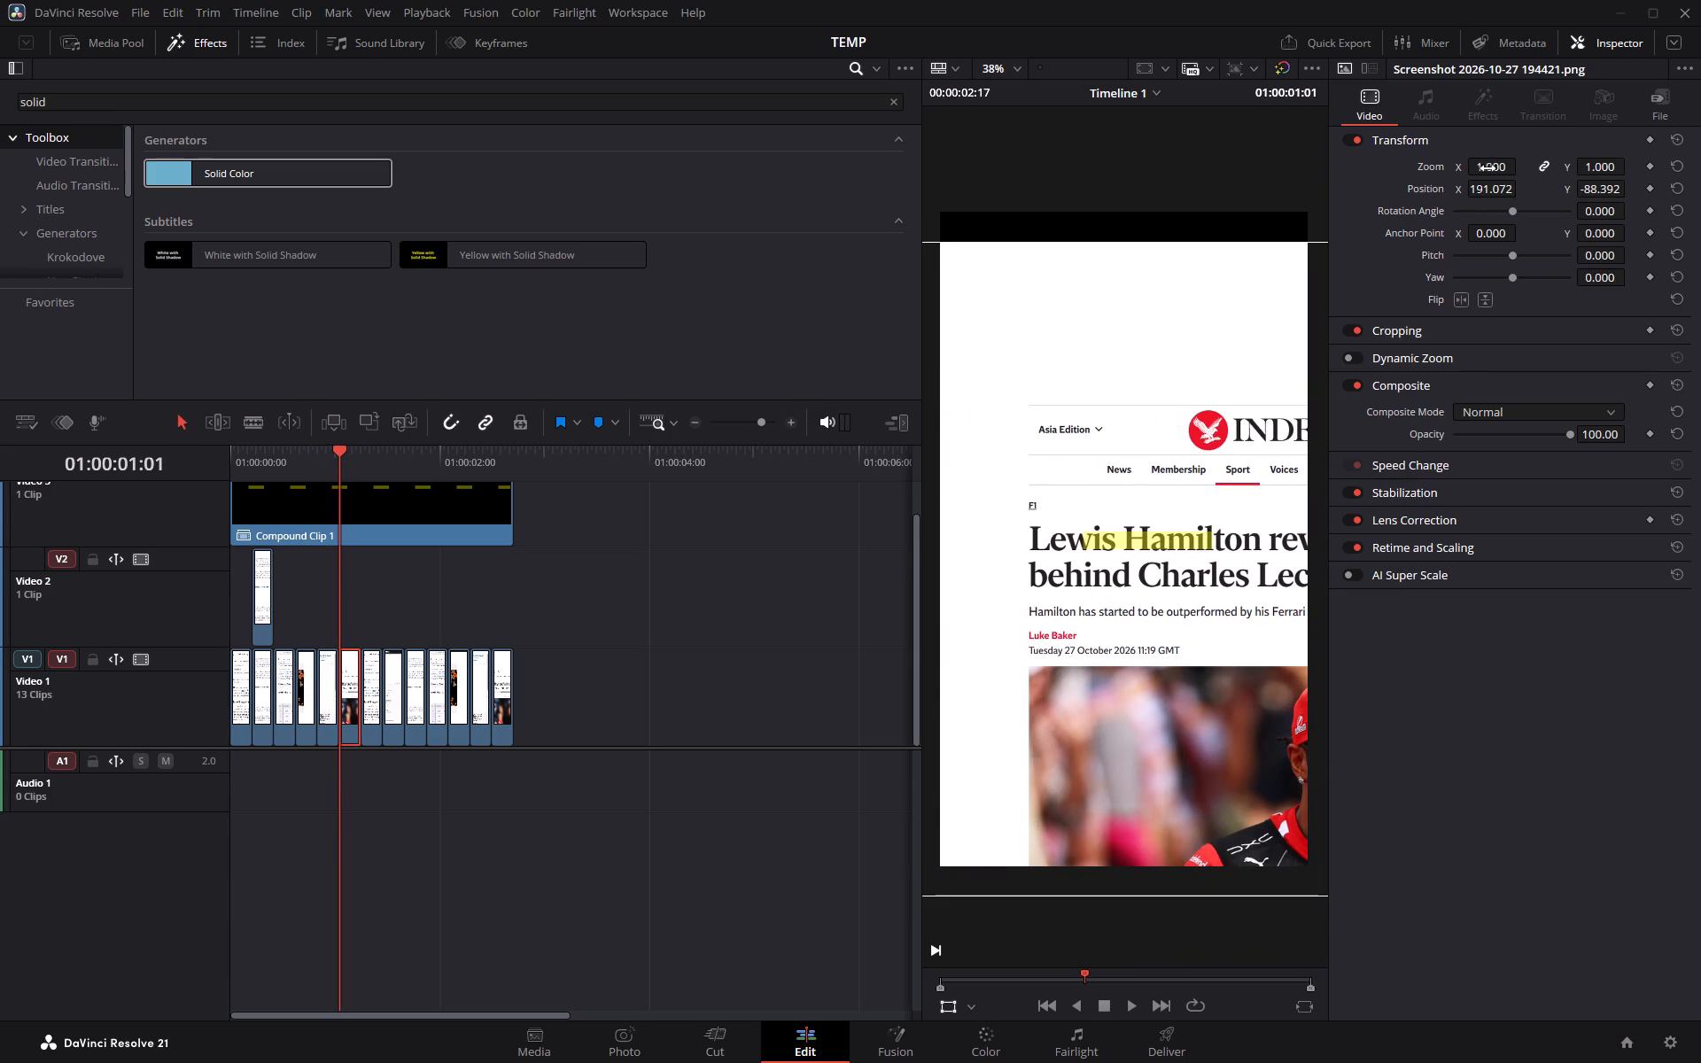
{"action": "left_click_drag", "start_coordinate": [1487, 169], "coordinate": [1450, 170]}
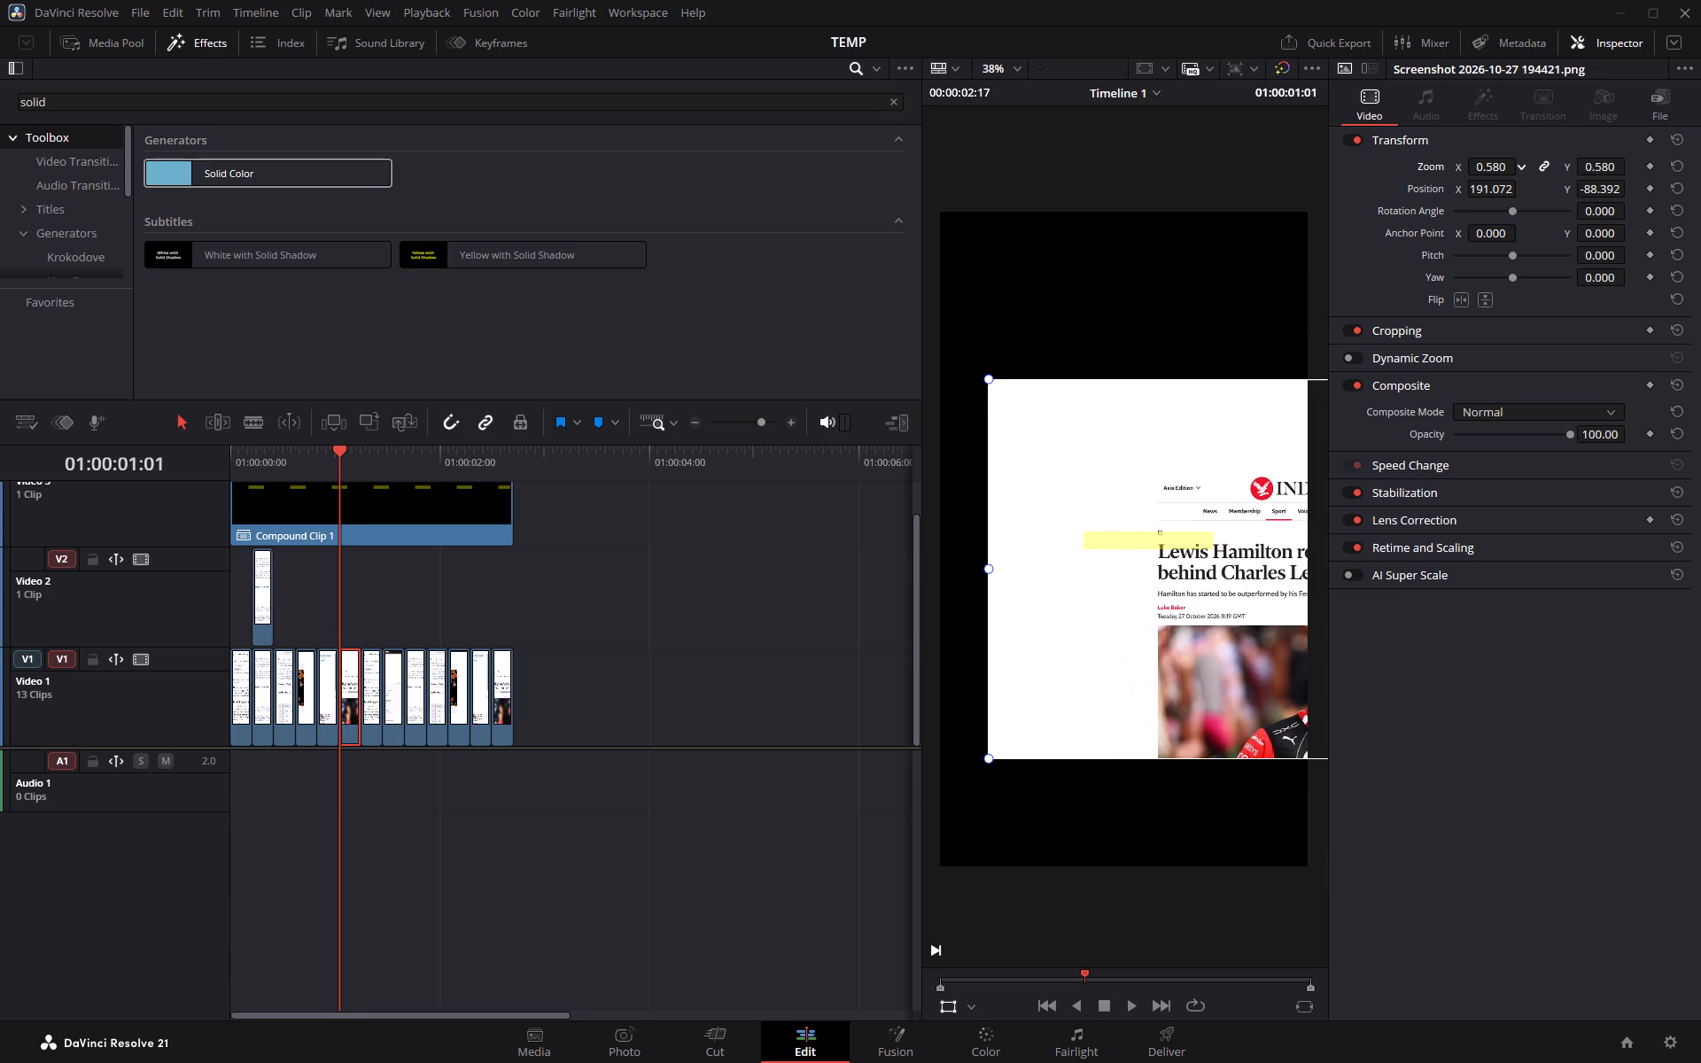
{"action": "left_click_drag", "start_coordinate": [1450, 170], "coordinate": [1449, 170]}
{"action": "left_click_drag", "start_coordinate": [1240, 456], "coordinate": [1190, 449]}
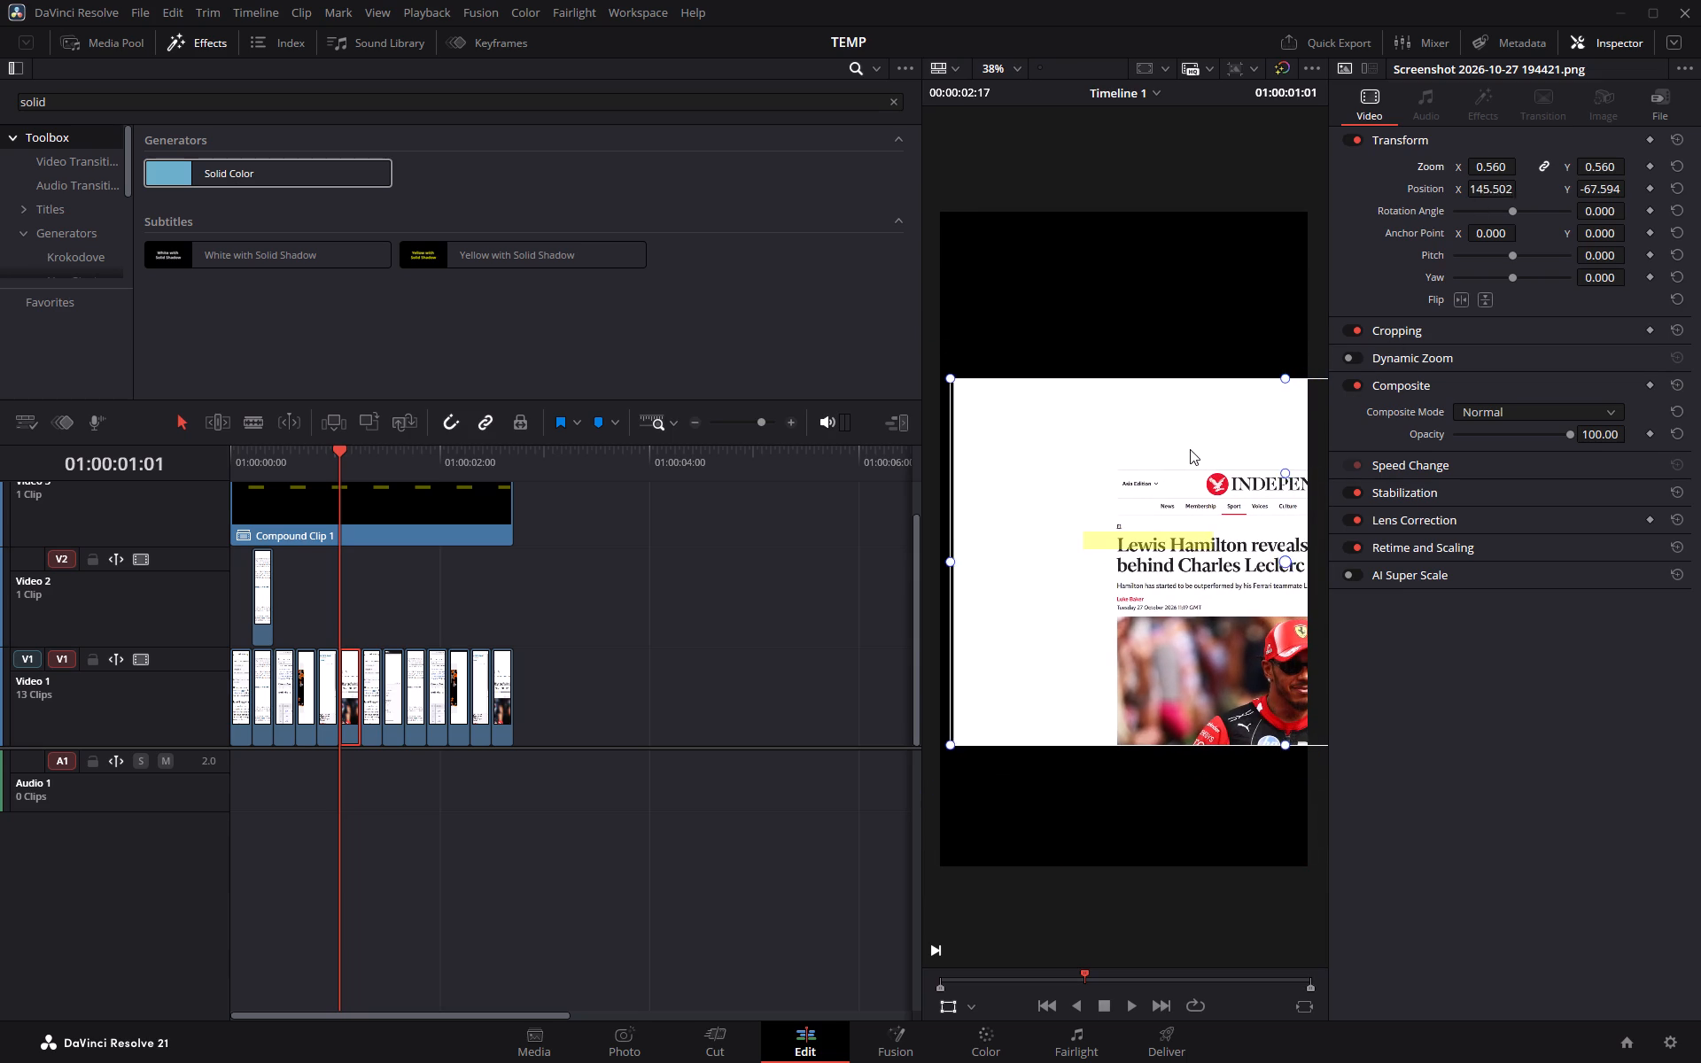
{"action": "left_click_drag", "start_coordinate": [1190, 449], "coordinate": [1161, 442]}
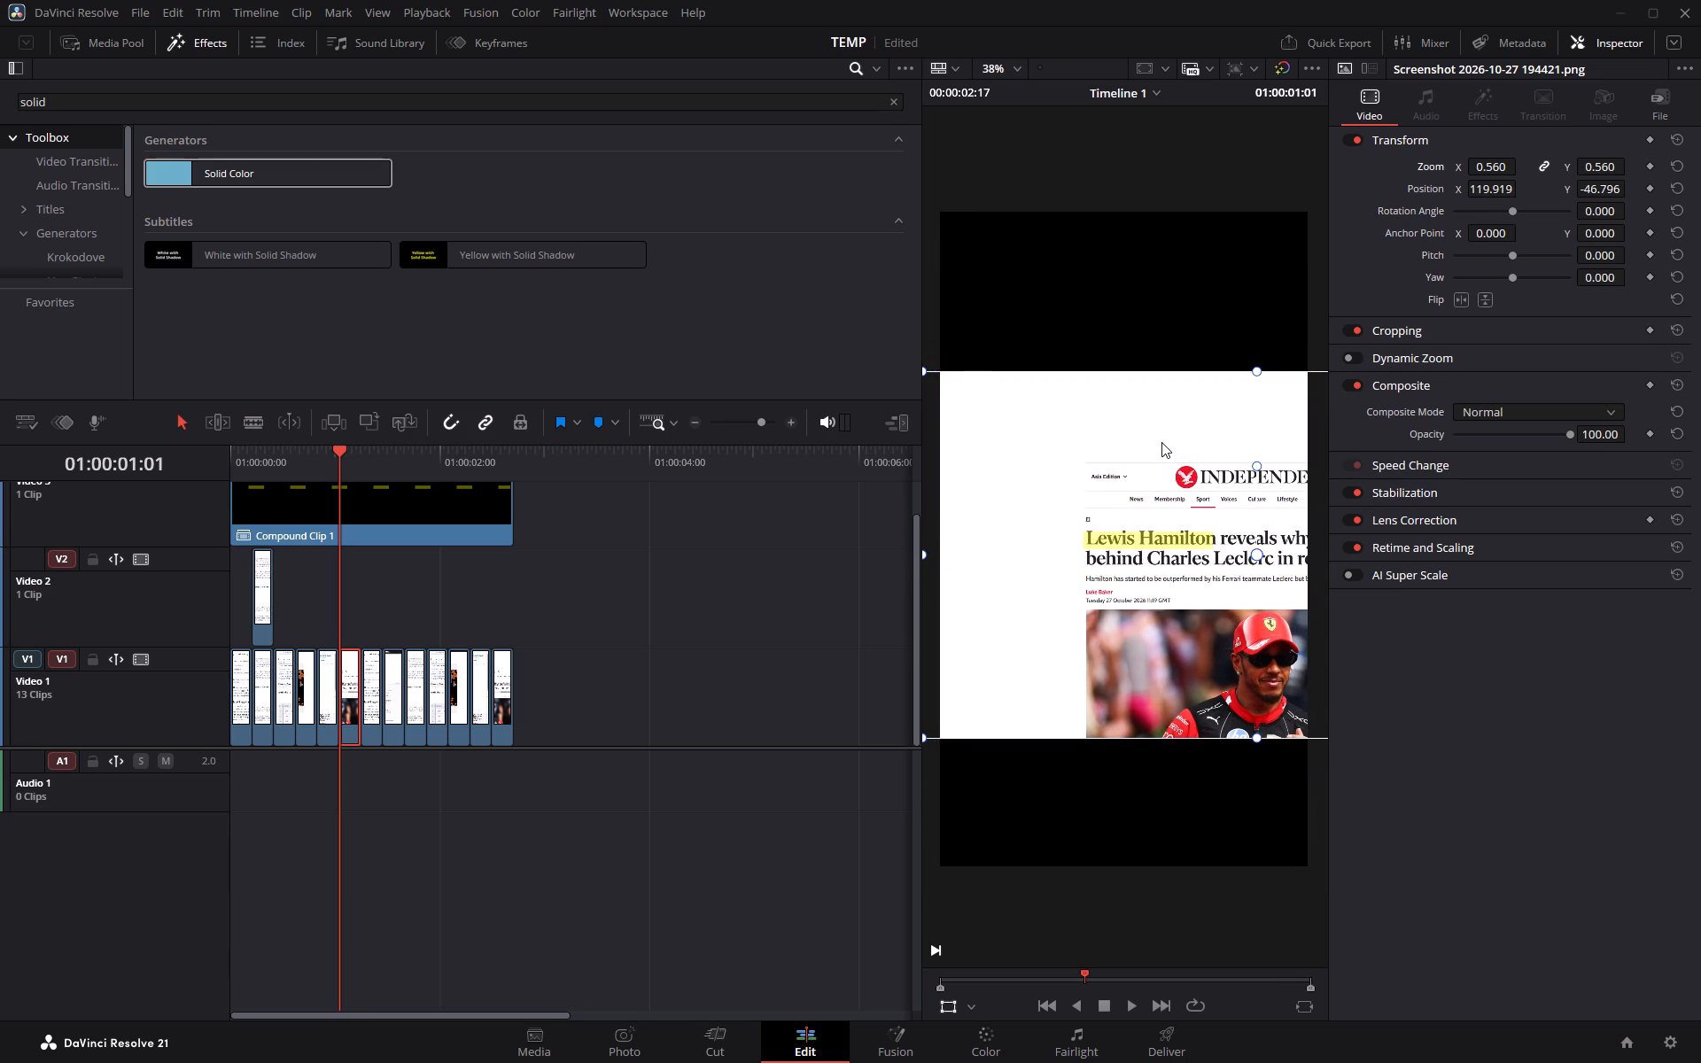
{"action": "left_click_drag", "start_coordinate": [1161, 442], "coordinate": [1159, 443]}
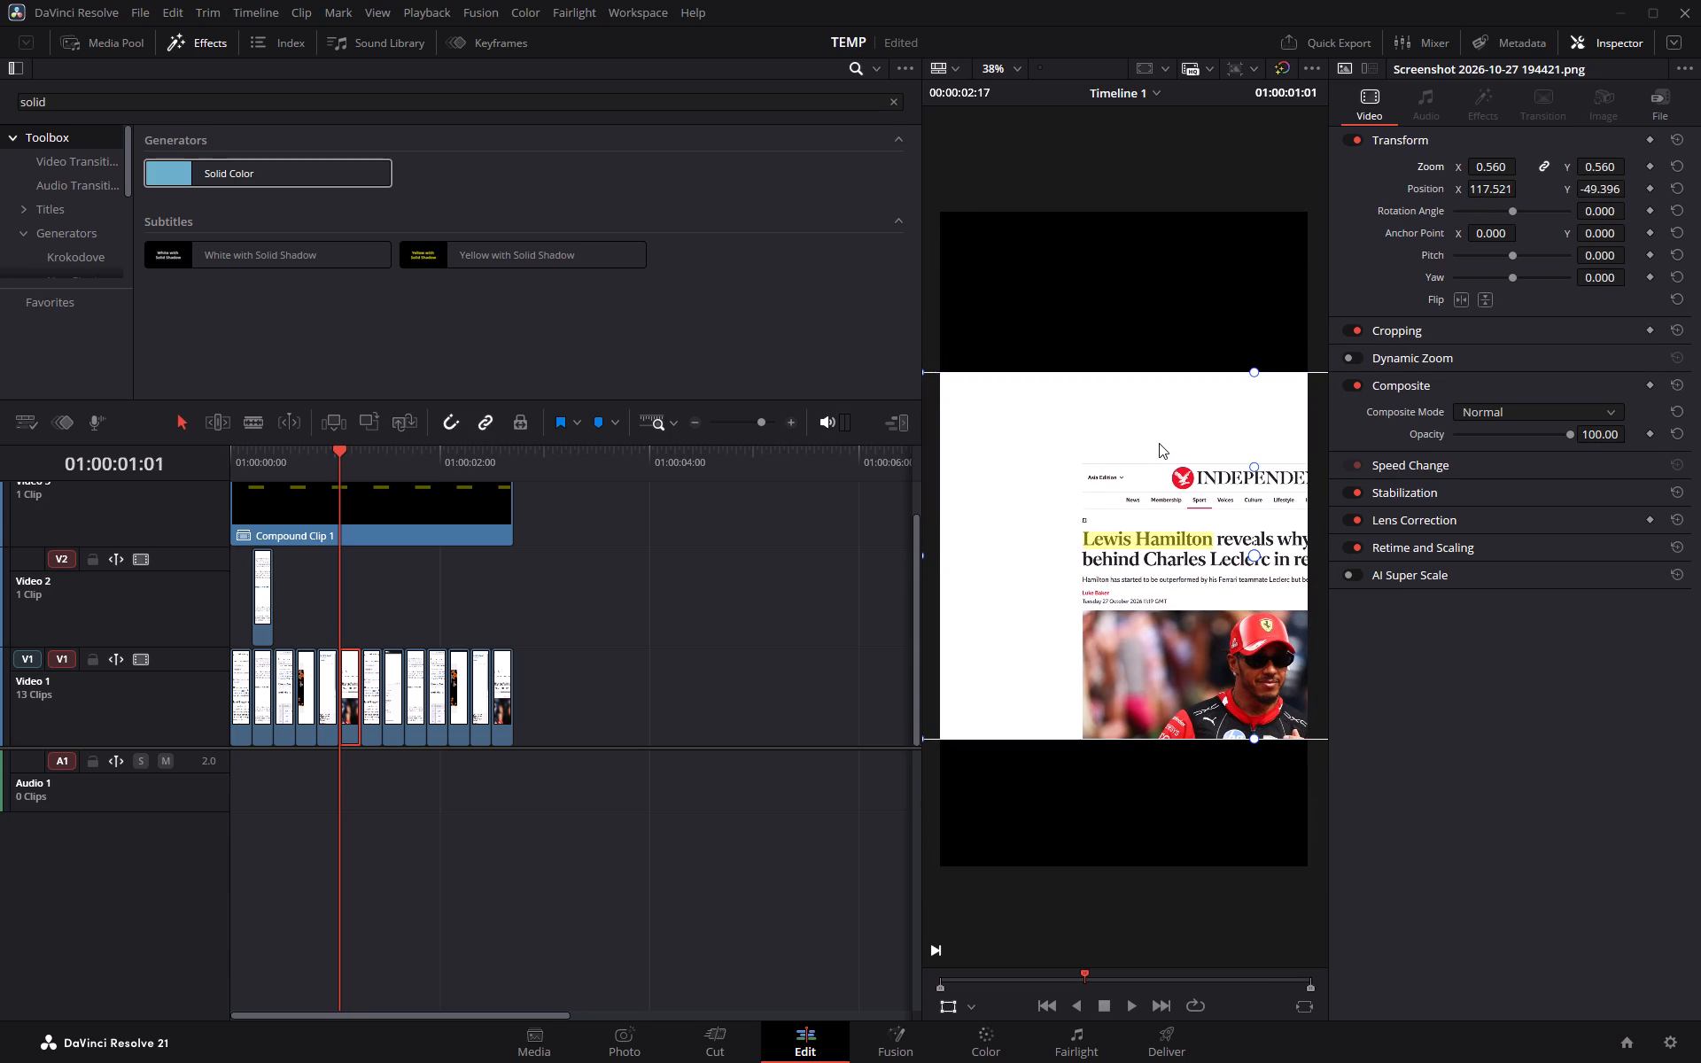
{"action": "left_click_drag", "start_coordinate": [1159, 443], "coordinate": [1159, 445]}
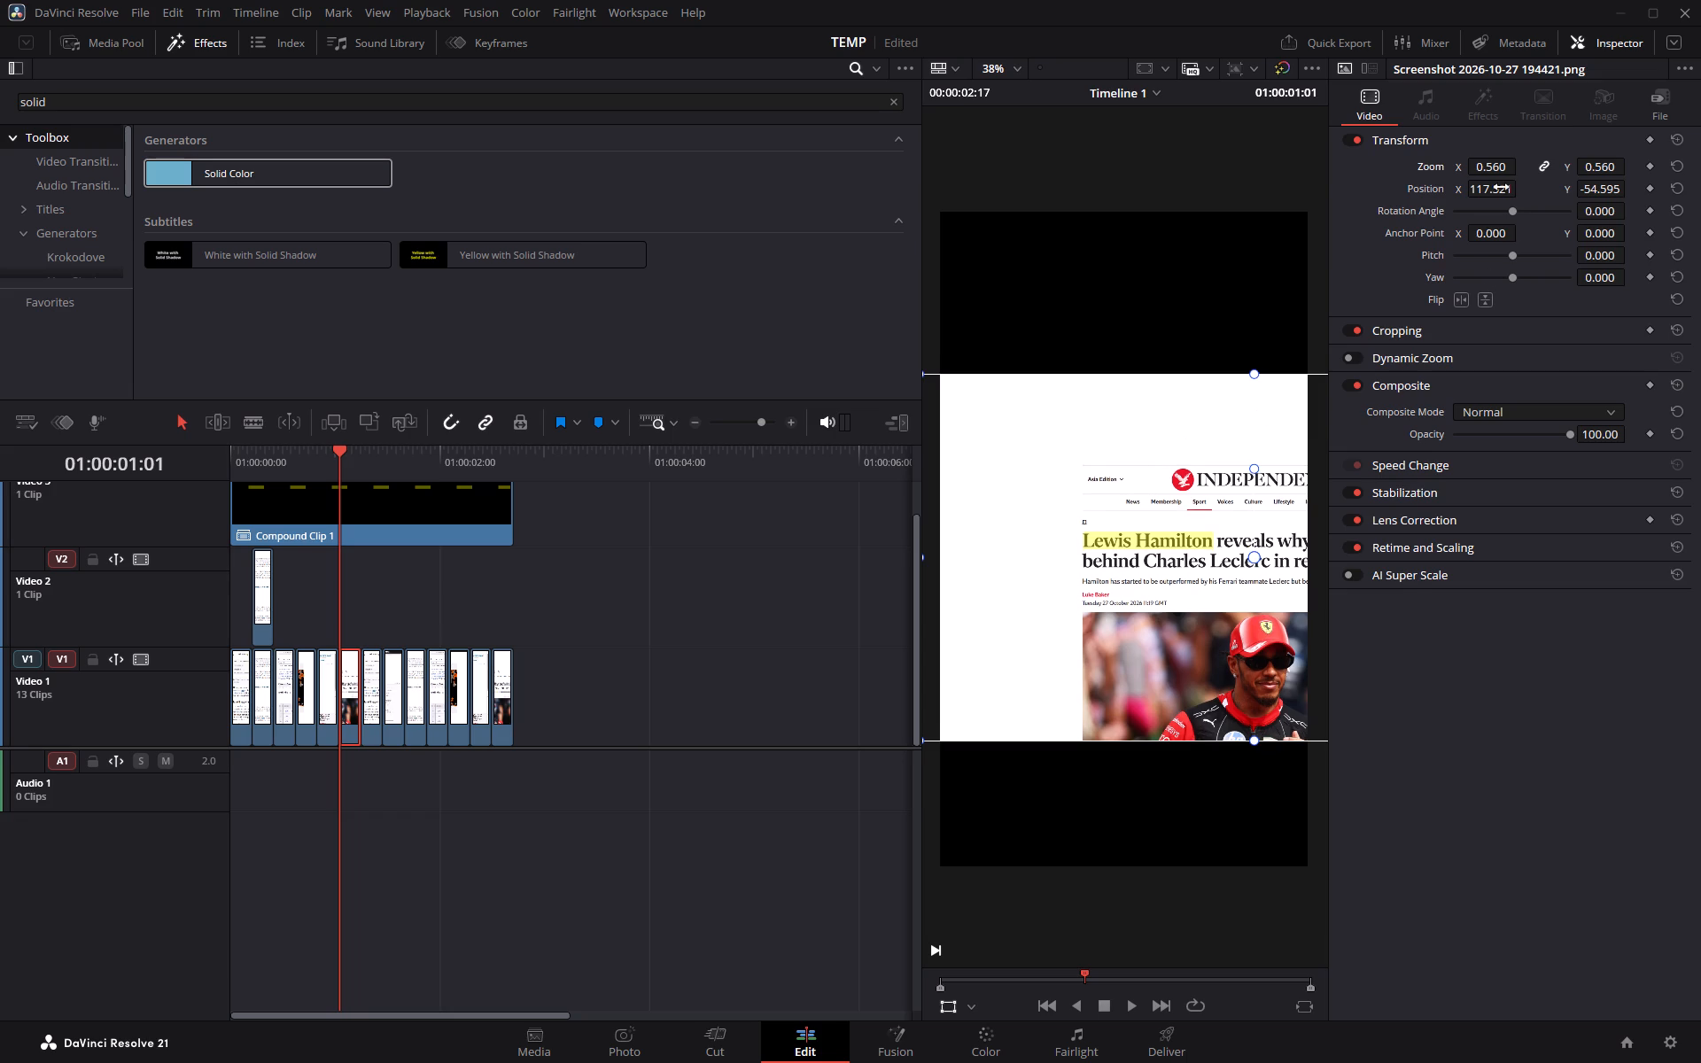
{"action": "left_click", "coordinate": [1607, 169]}
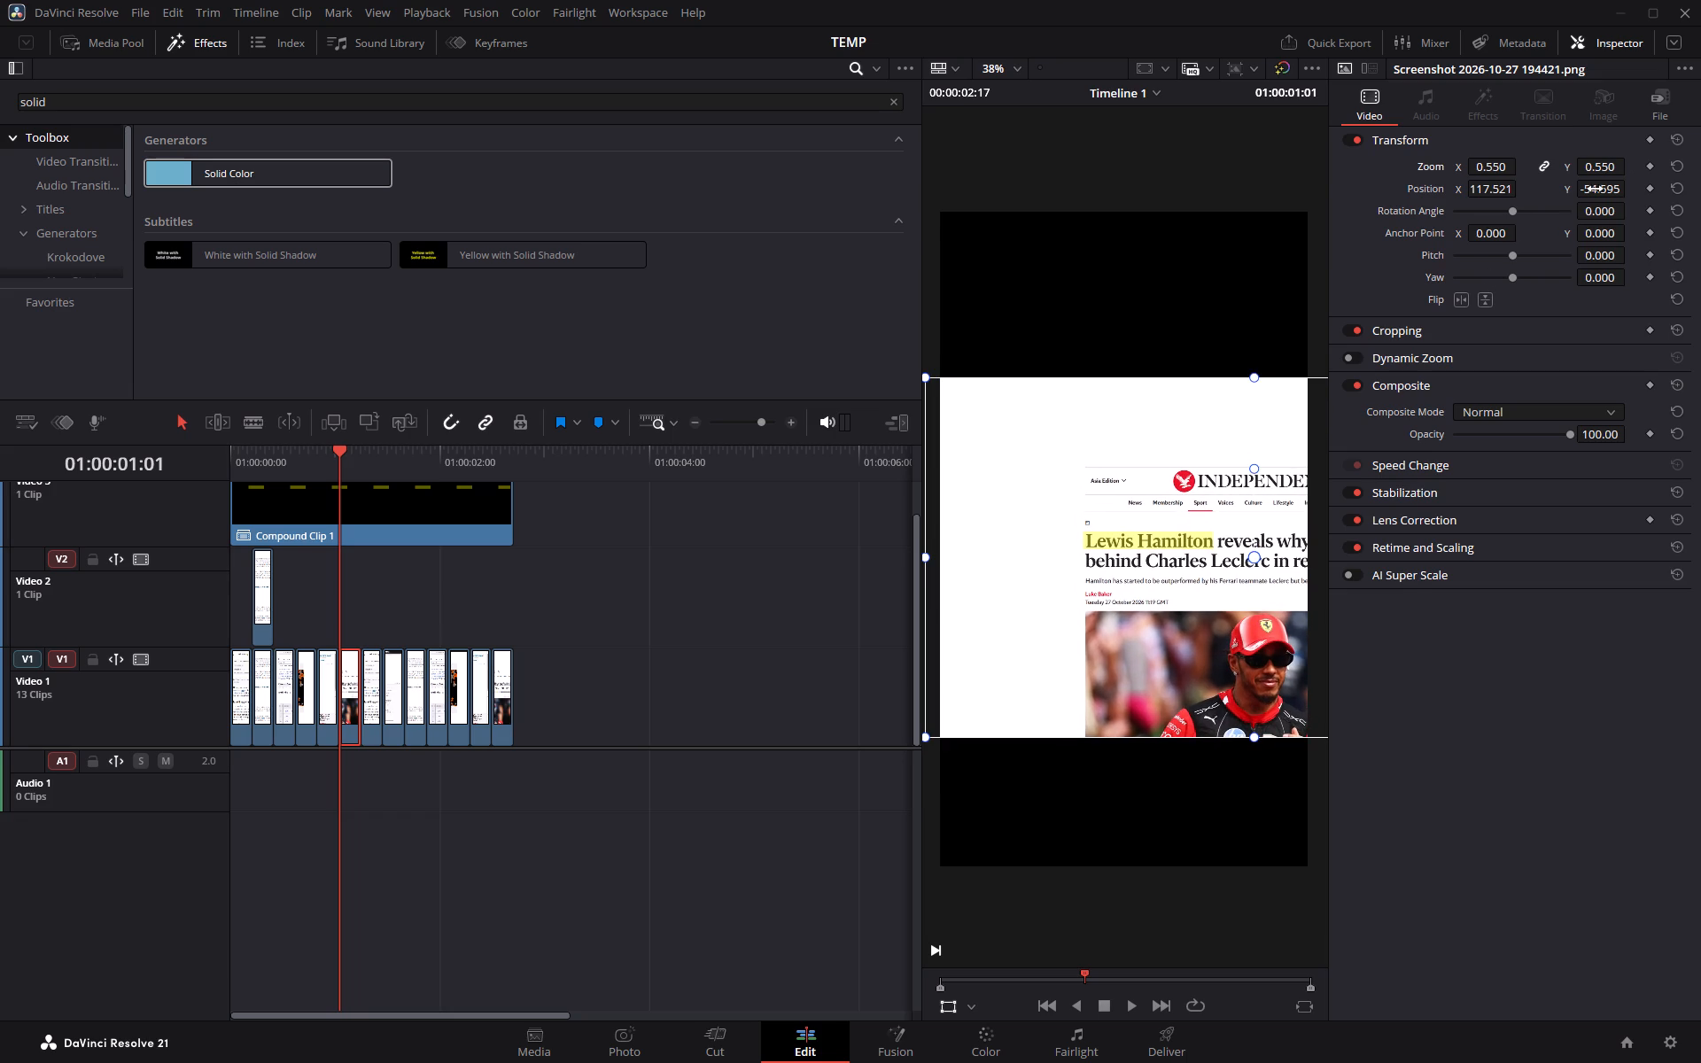
{"action": "left_click", "coordinate": [1251, 449]}
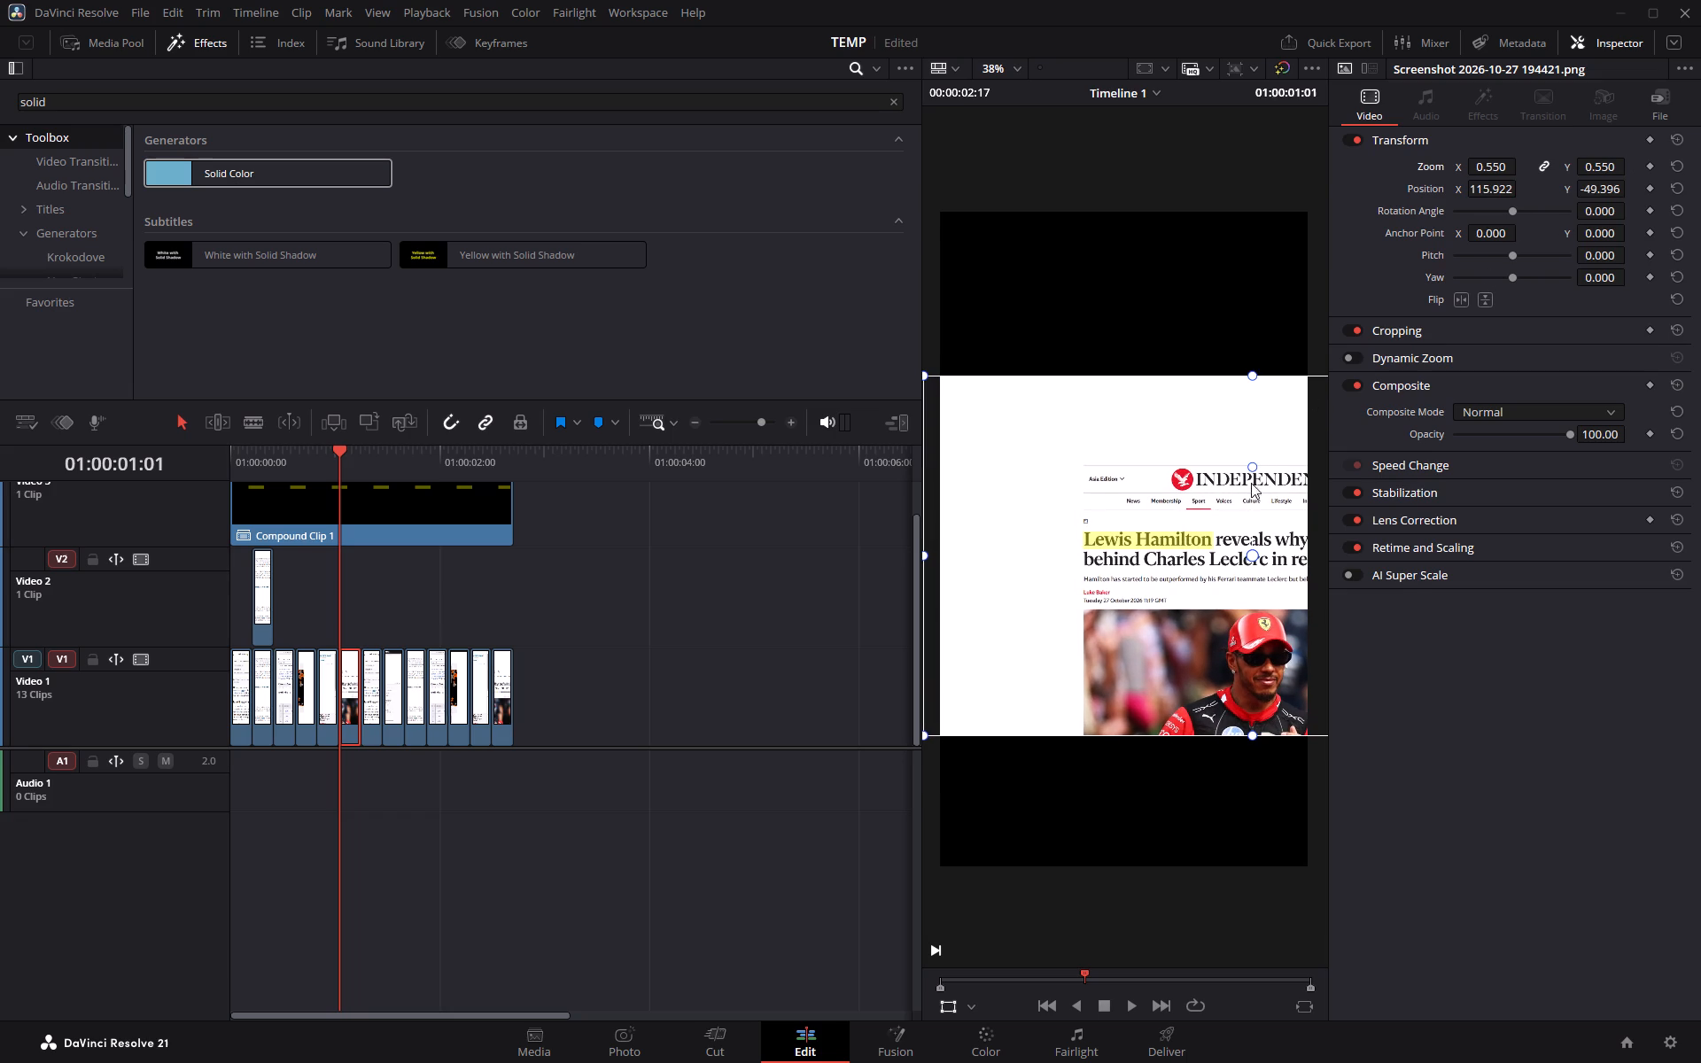
Scrub between the sixth screenshot, the following two and the earlier ones to compare the name's alignment under the highlight.
{"action": "left_click_drag", "start_coordinate": [339, 458], "coordinate": [344, 458]}
{"action": "left_click_drag", "start_coordinate": [344, 458], "coordinate": [355, 458]}
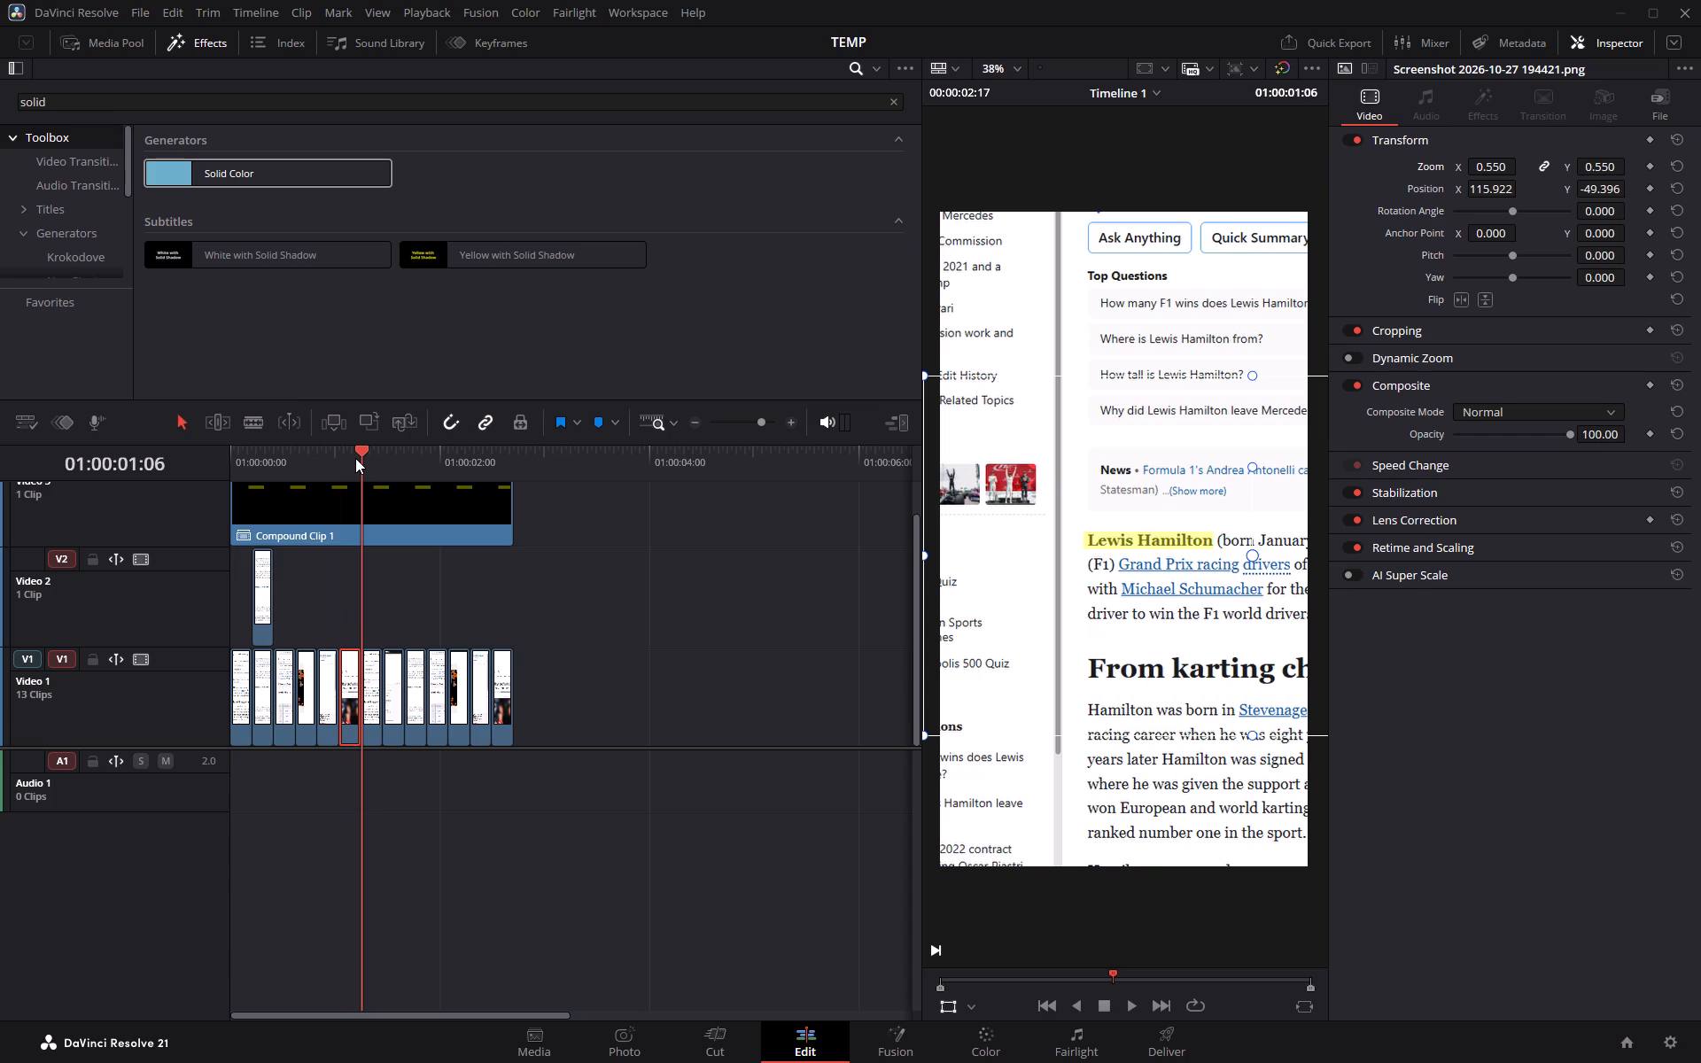
{"action": "left_click_drag", "start_coordinate": [355, 458], "coordinate": [377, 458]}
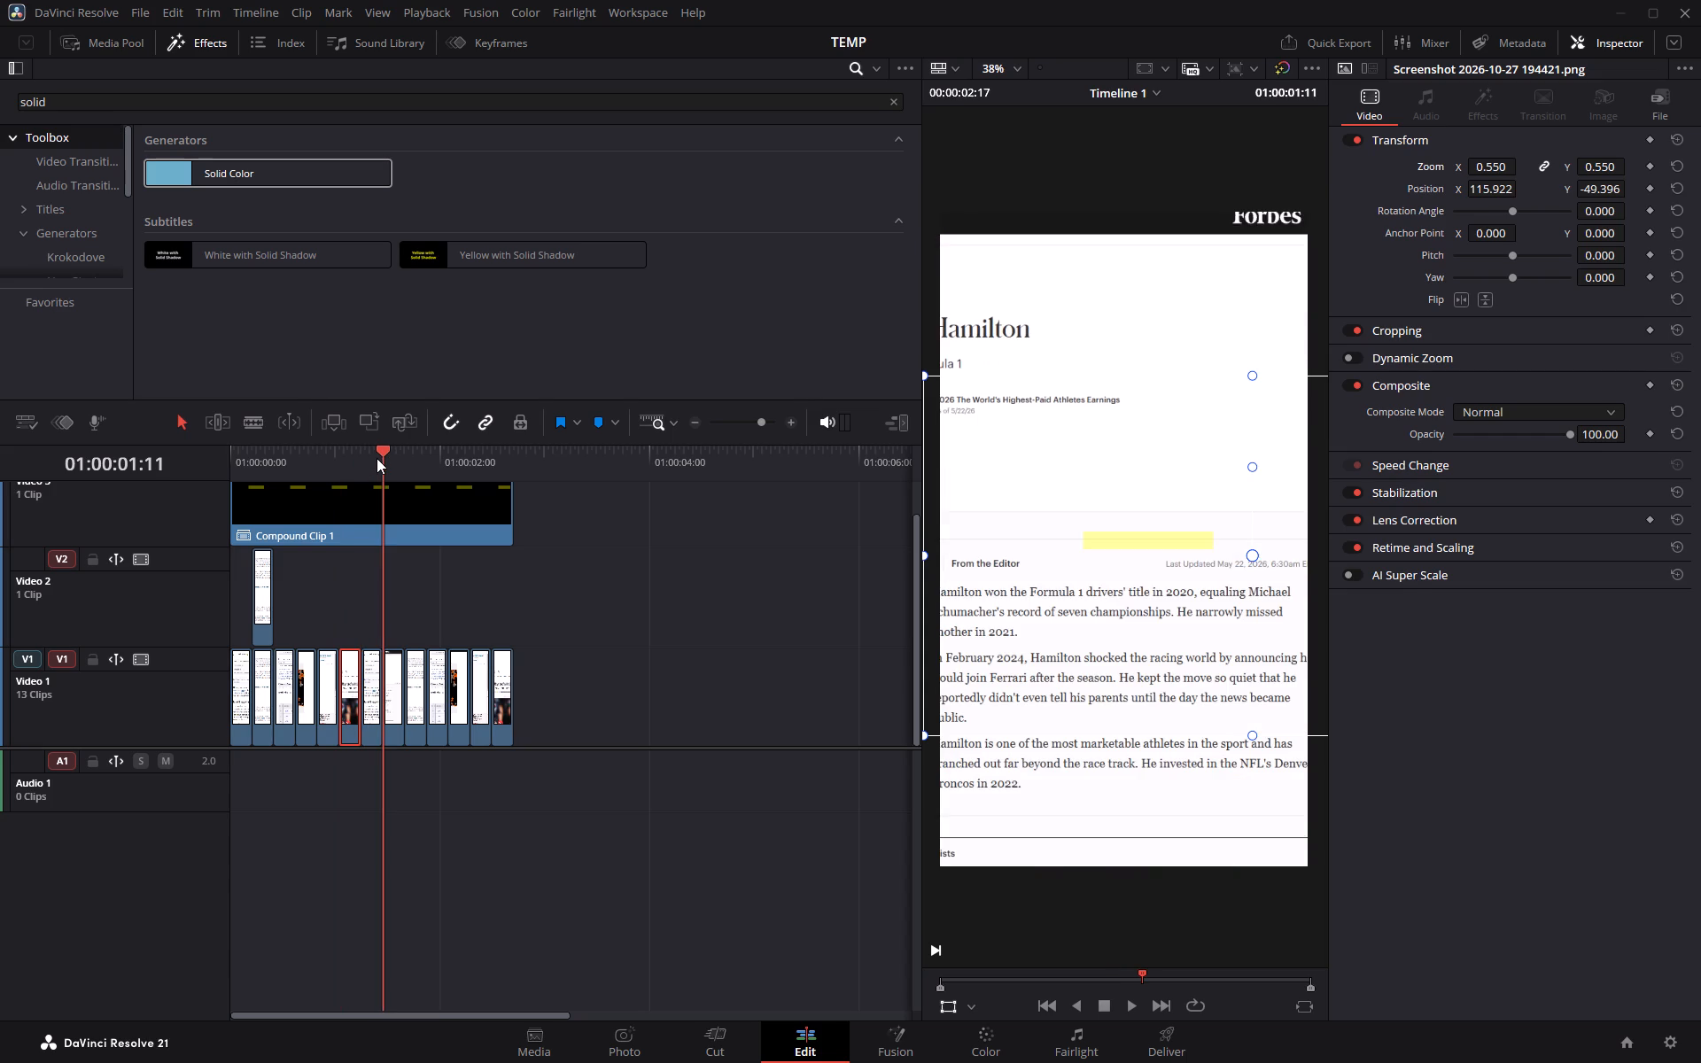
{"action": "left_click_drag", "start_coordinate": [377, 458], "coordinate": [386, 458]}
{"action": "left_click_drag", "start_coordinate": [386, 458], "coordinate": [370, 456]}
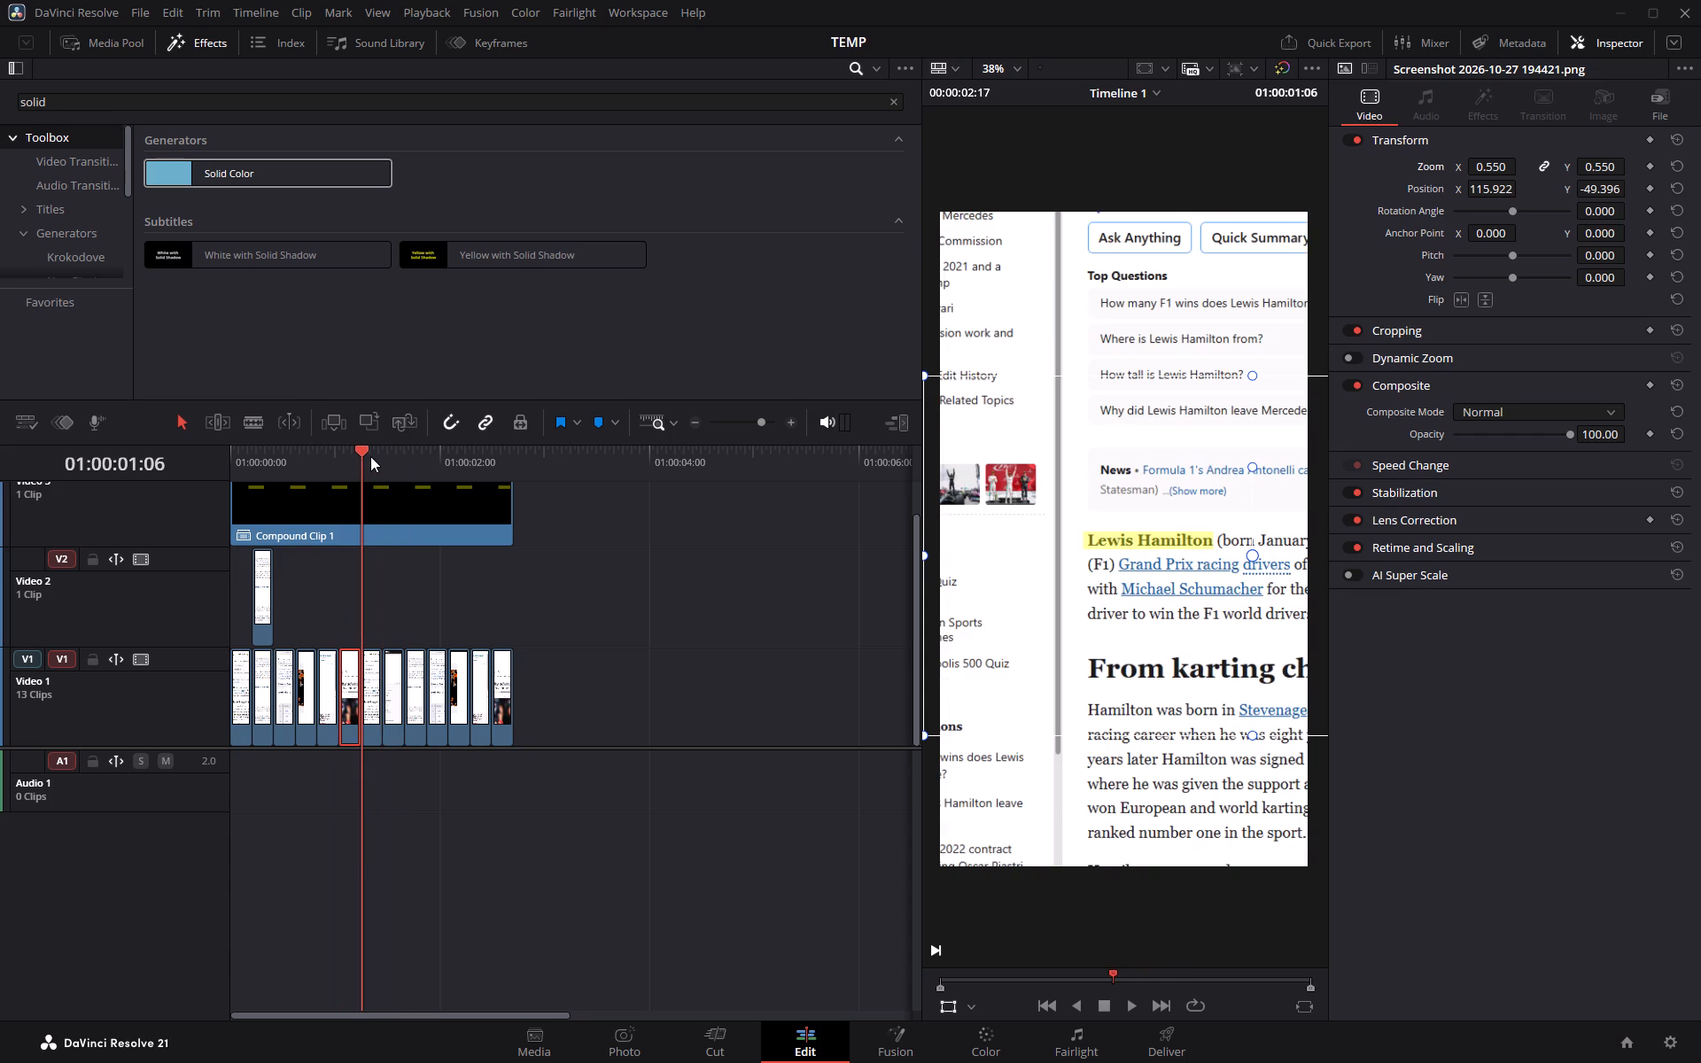
{"action": "left_click_drag", "start_coordinate": [370, 456], "coordinate": [251, 459]}
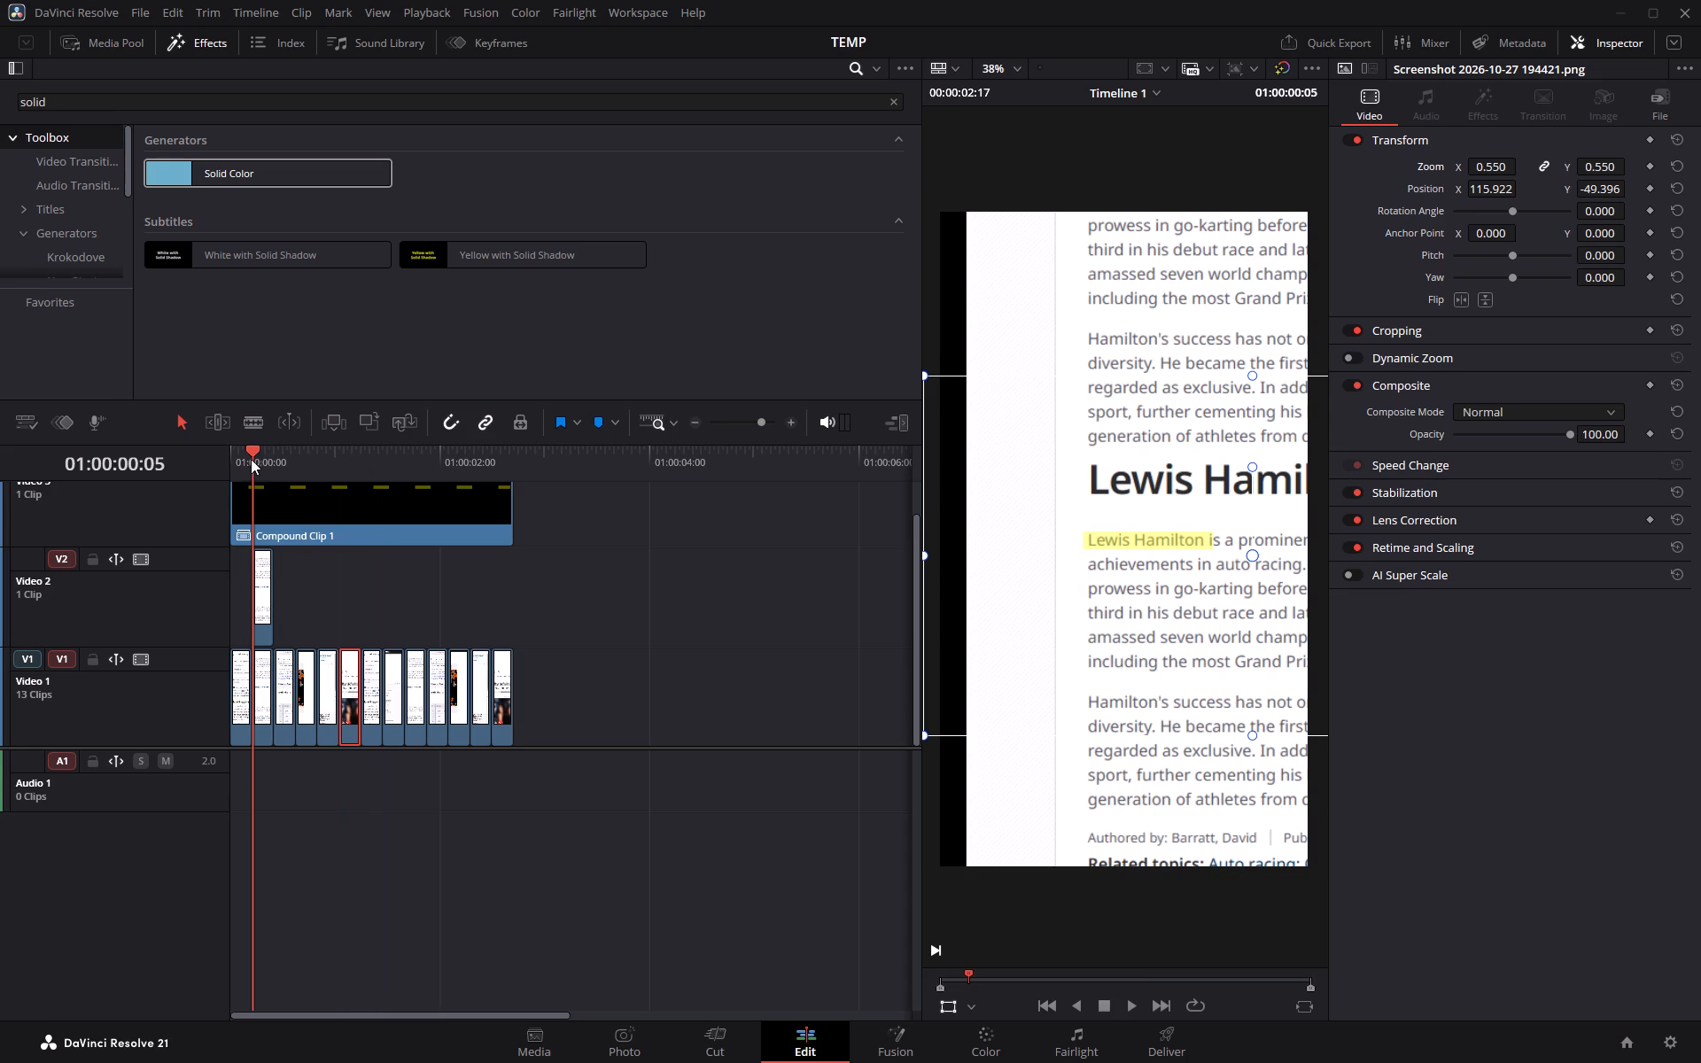
{"action": "left_click_drag", "start_coordinate": [251, 459], "coordinate": [338, 458]}
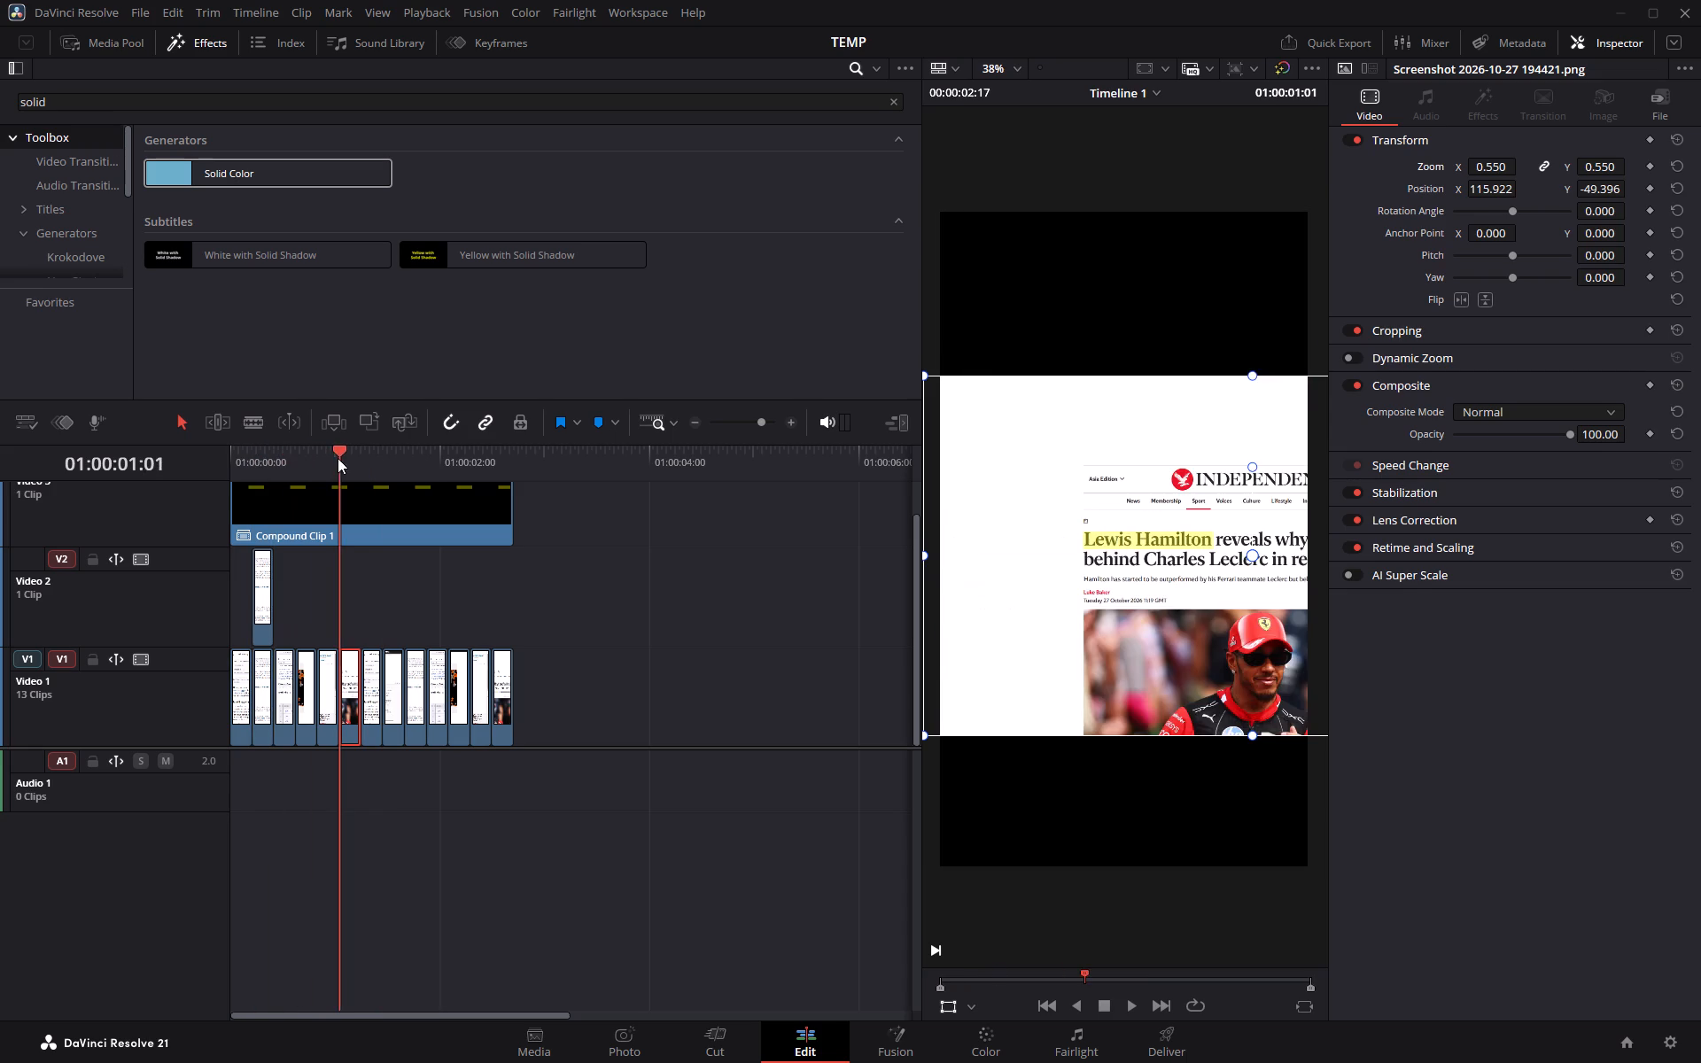
{"action": "left_click_drag", "start_coordinate": [338, 458], "coordinate": [354, 458]}
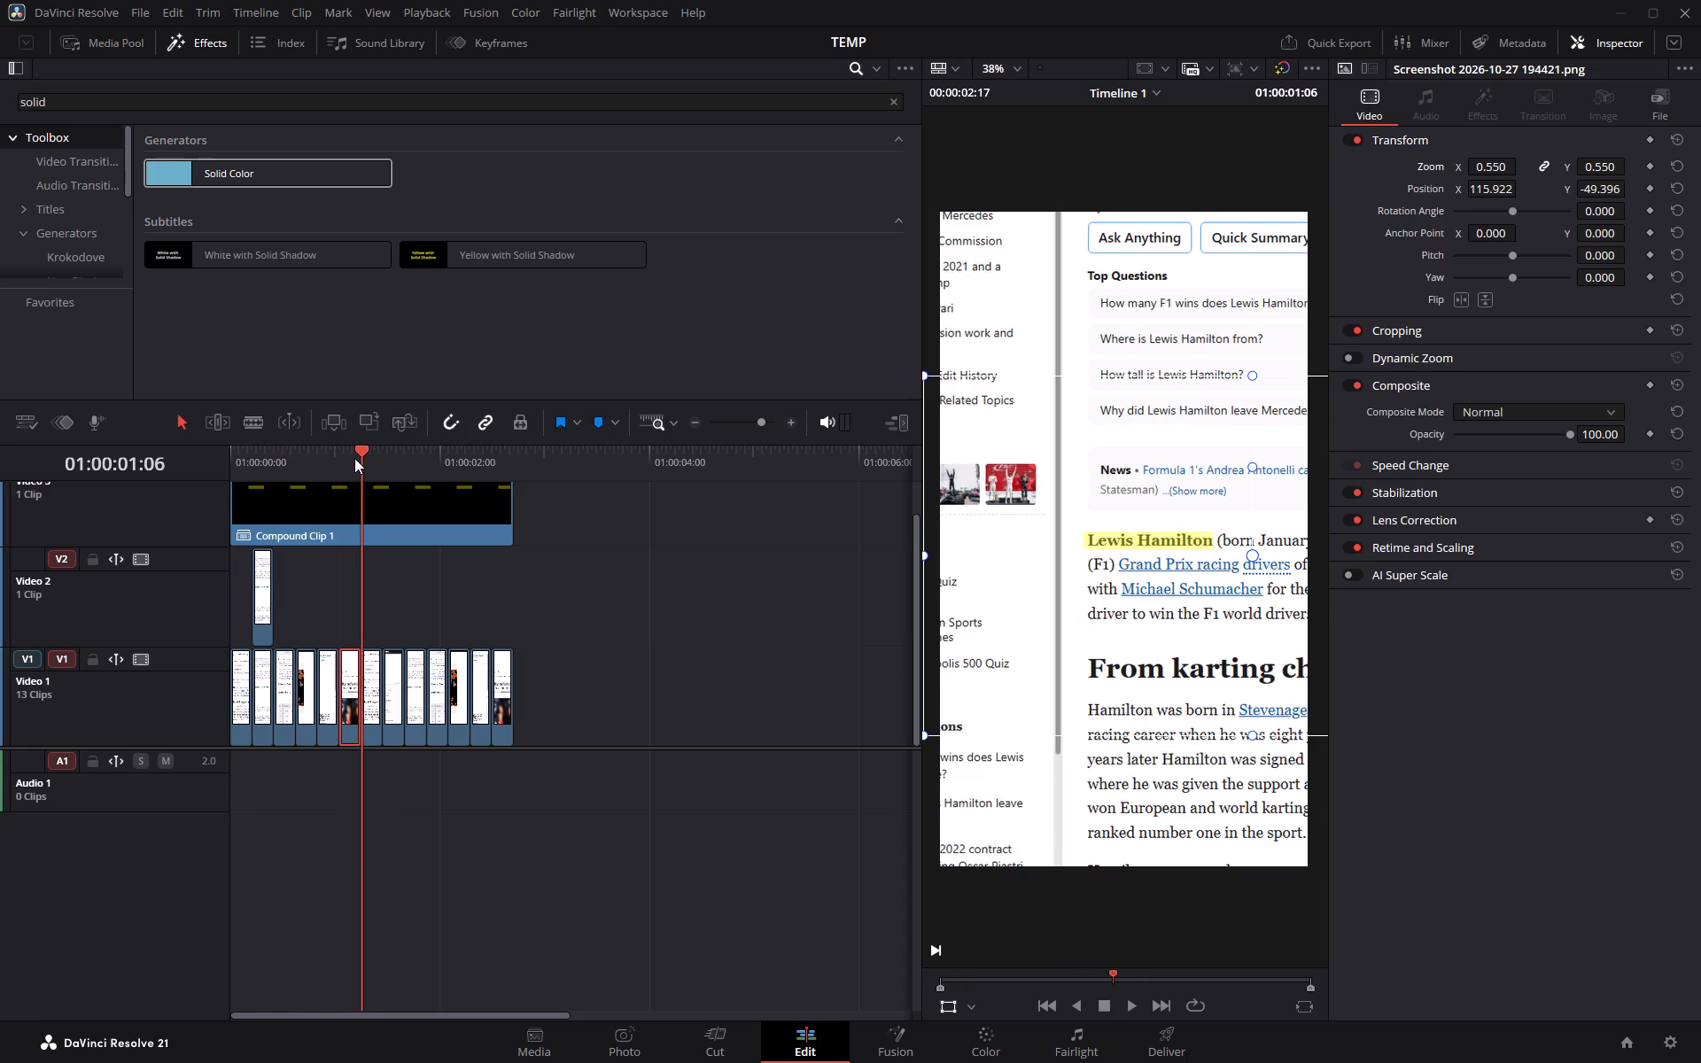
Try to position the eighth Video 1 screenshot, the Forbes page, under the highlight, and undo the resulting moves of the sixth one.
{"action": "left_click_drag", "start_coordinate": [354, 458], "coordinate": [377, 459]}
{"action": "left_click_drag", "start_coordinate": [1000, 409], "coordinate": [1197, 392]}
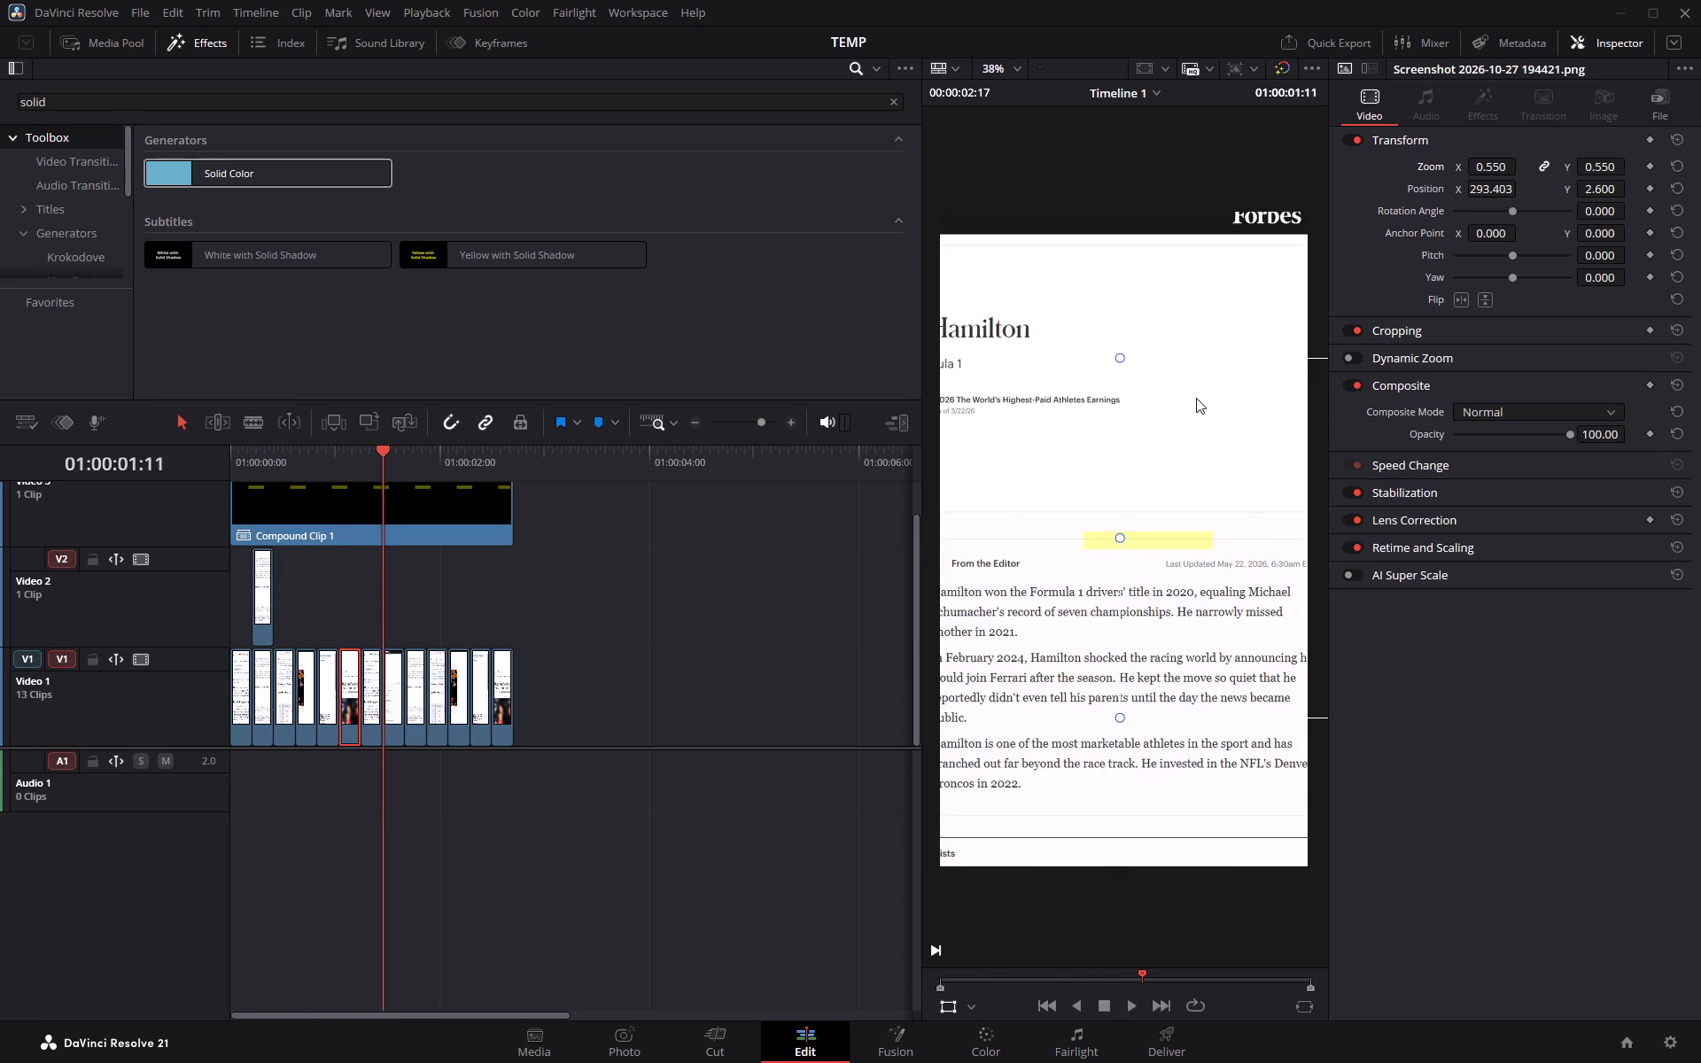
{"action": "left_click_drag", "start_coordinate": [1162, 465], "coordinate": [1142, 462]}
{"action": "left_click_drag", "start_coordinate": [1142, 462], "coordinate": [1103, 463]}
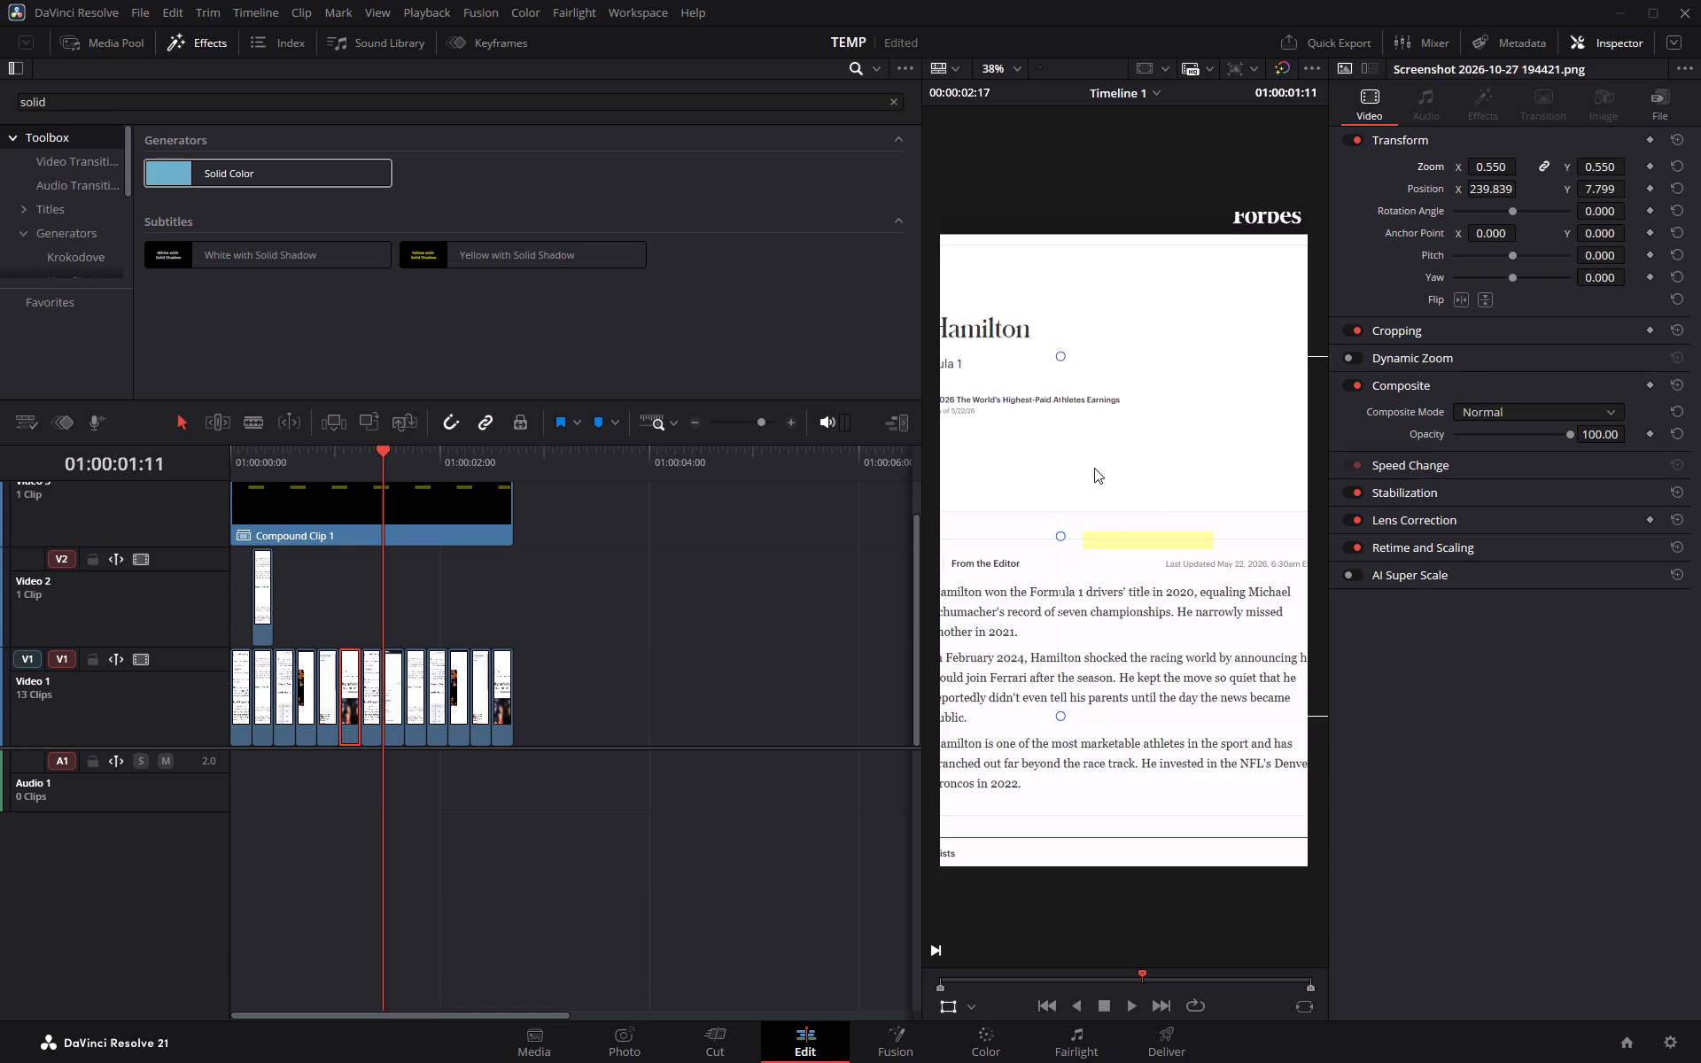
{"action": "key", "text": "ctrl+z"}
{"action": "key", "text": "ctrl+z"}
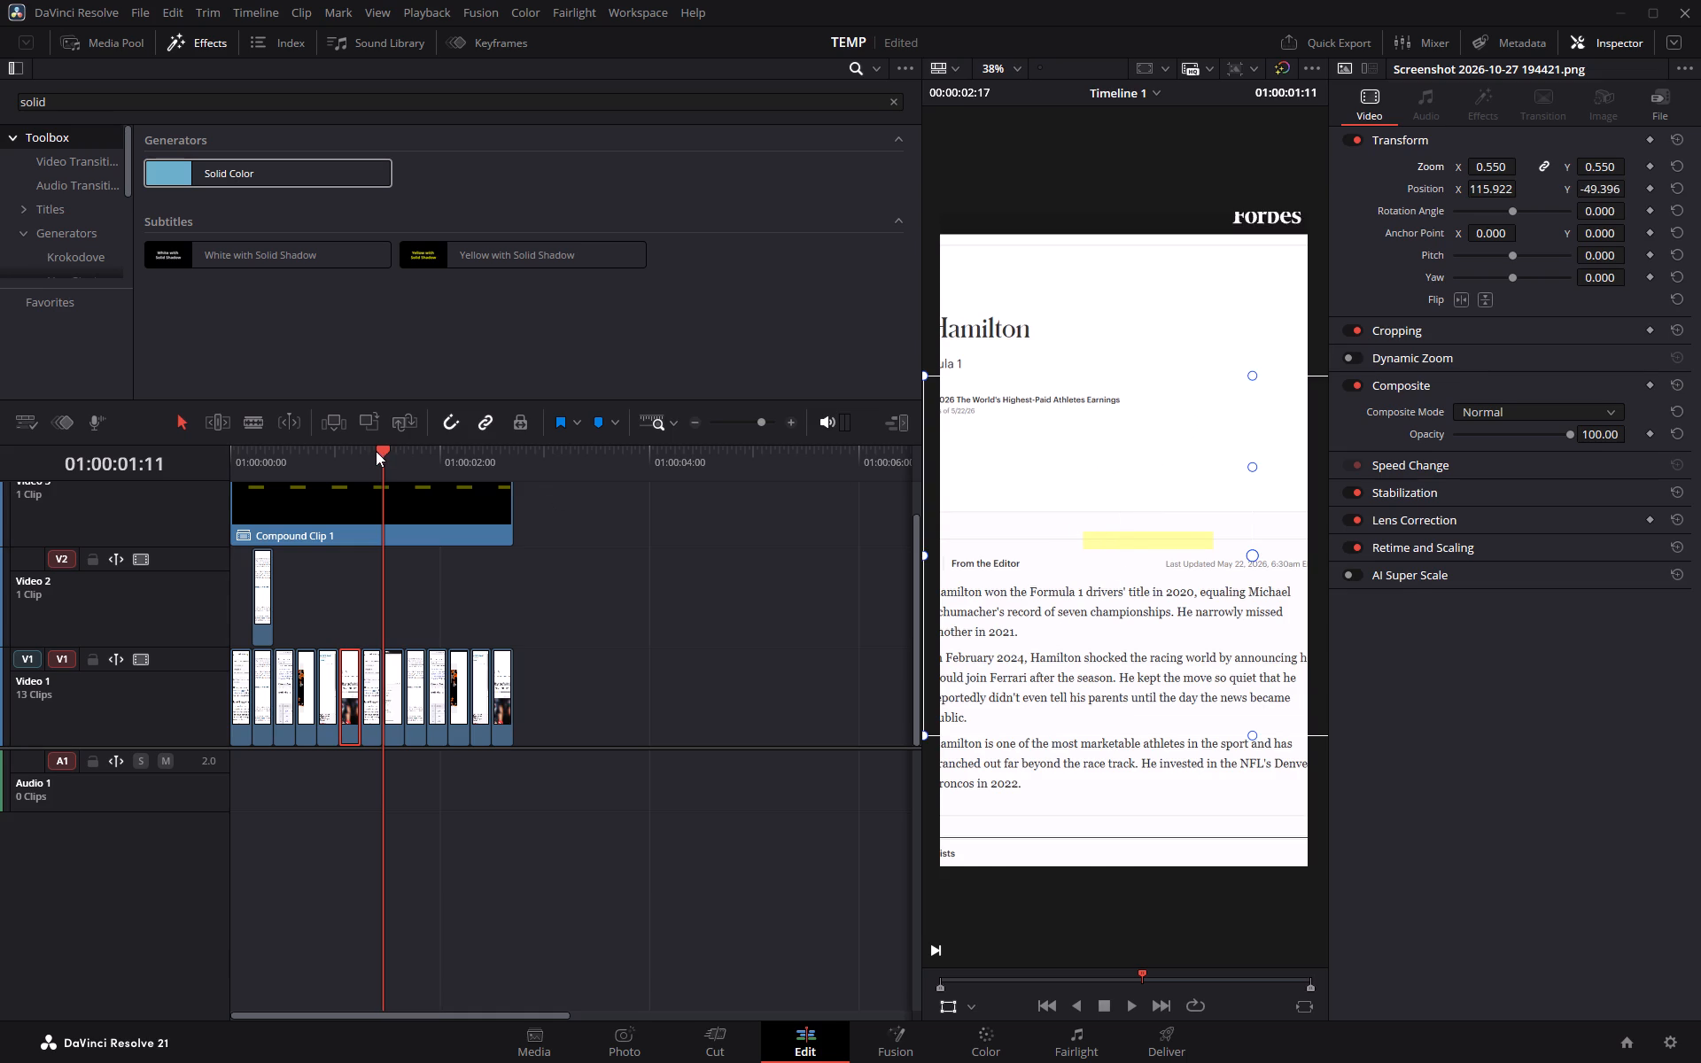
Select the seventh Video 1 screenshot and examine its name alignment frame by frame, continuing to the screenshots after it.
{"action": "left_click_drag", "start_coordinate": [382, 452], "coordinate": [361, 454]}
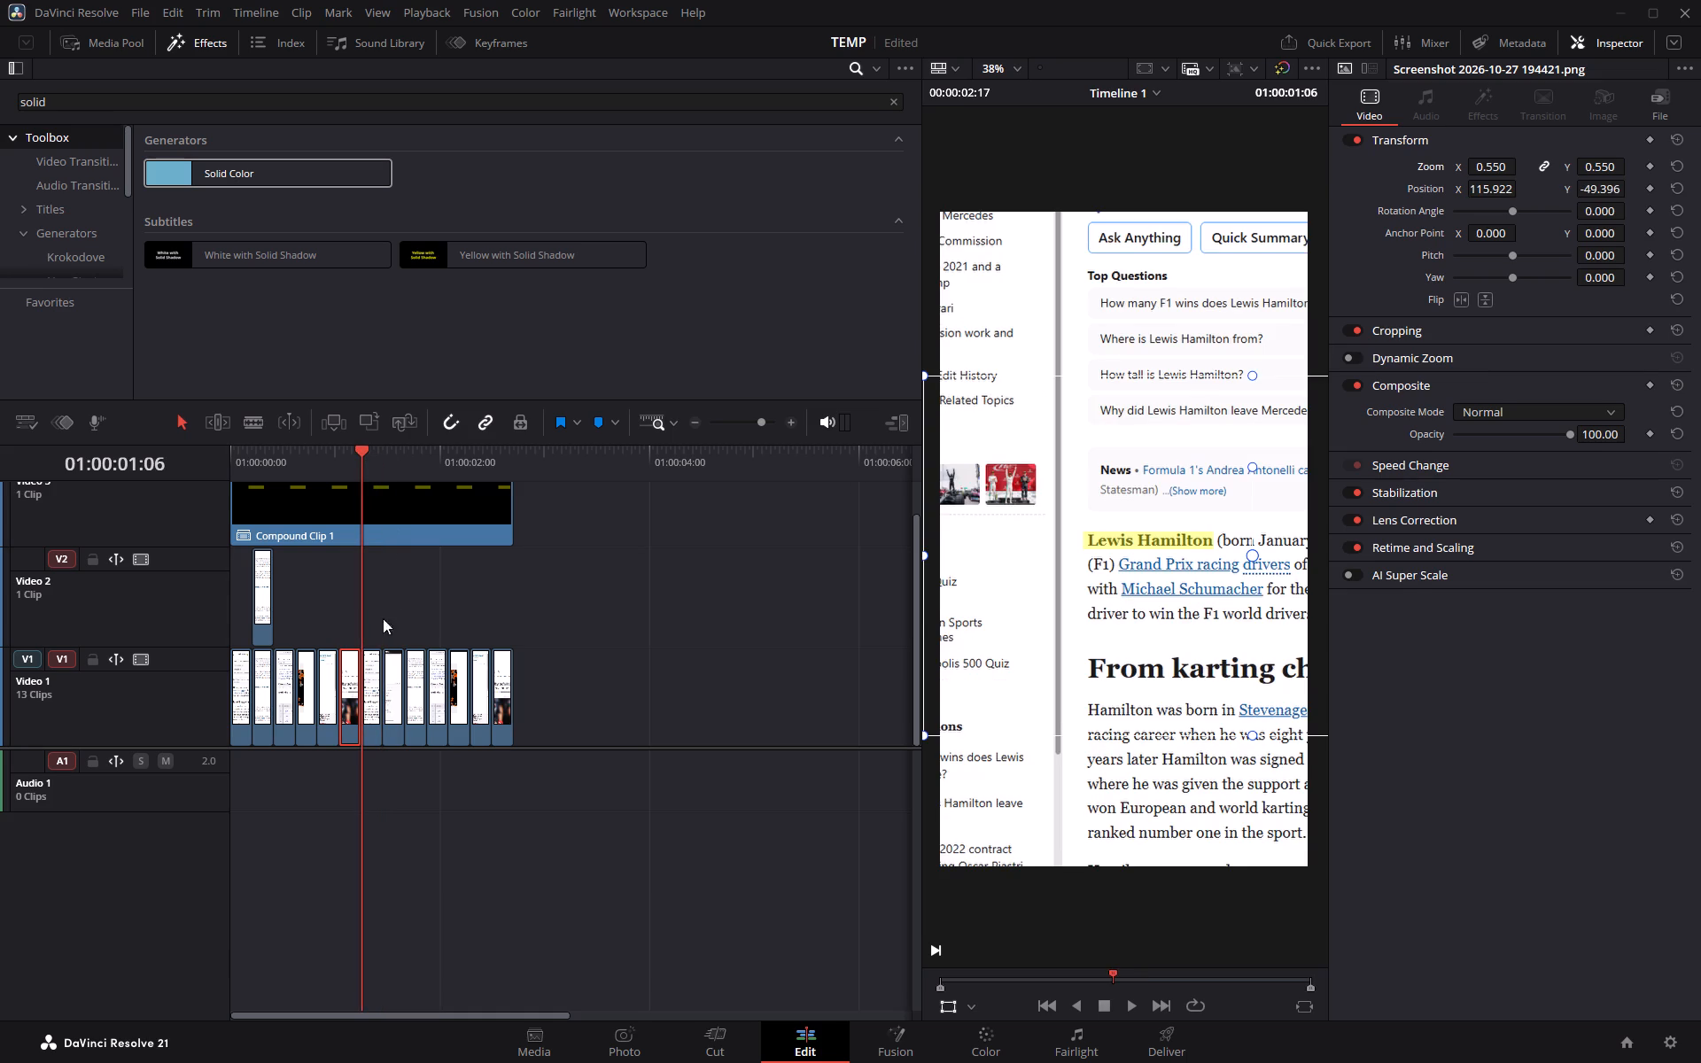
{"action": "left_click", "coordinate": [363, 688]}
{"action": "key", "text": "Right"}
{"action": "key", "text": "Right"}
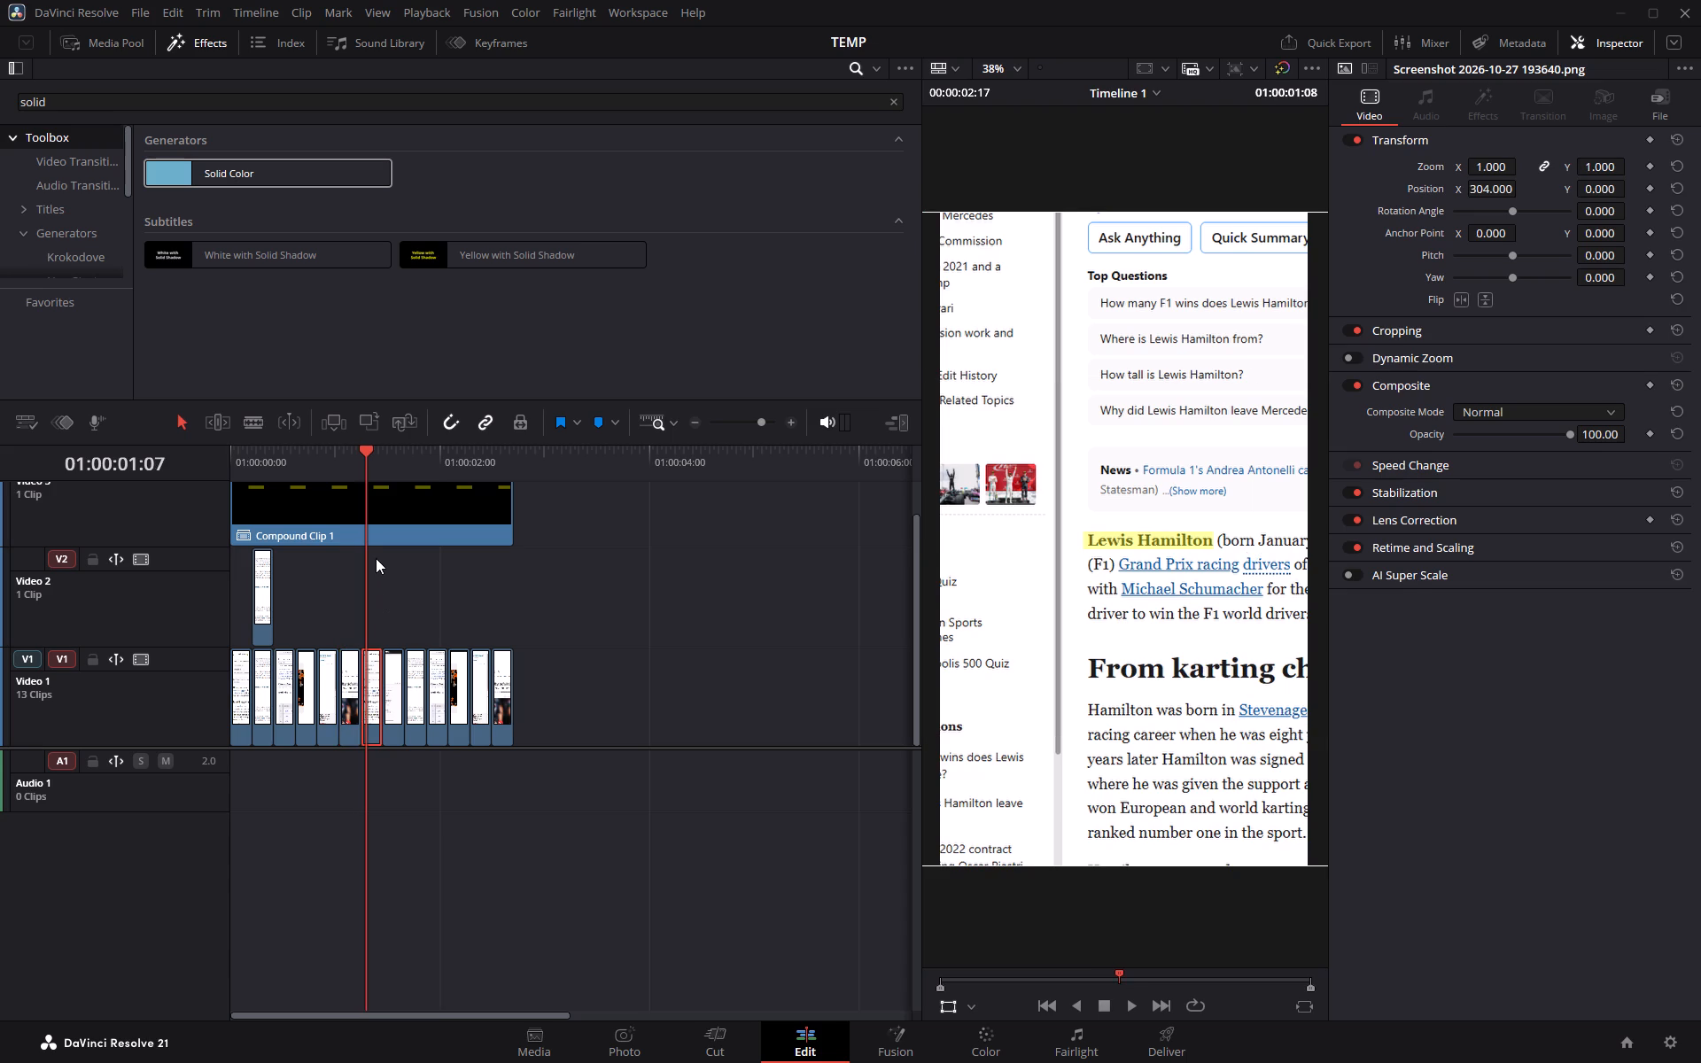
{"action": "key", "text": "Right"}
{"action": "left_click_drag", "start_coordinate": [371, 451], "coordinate": [364, 451]}
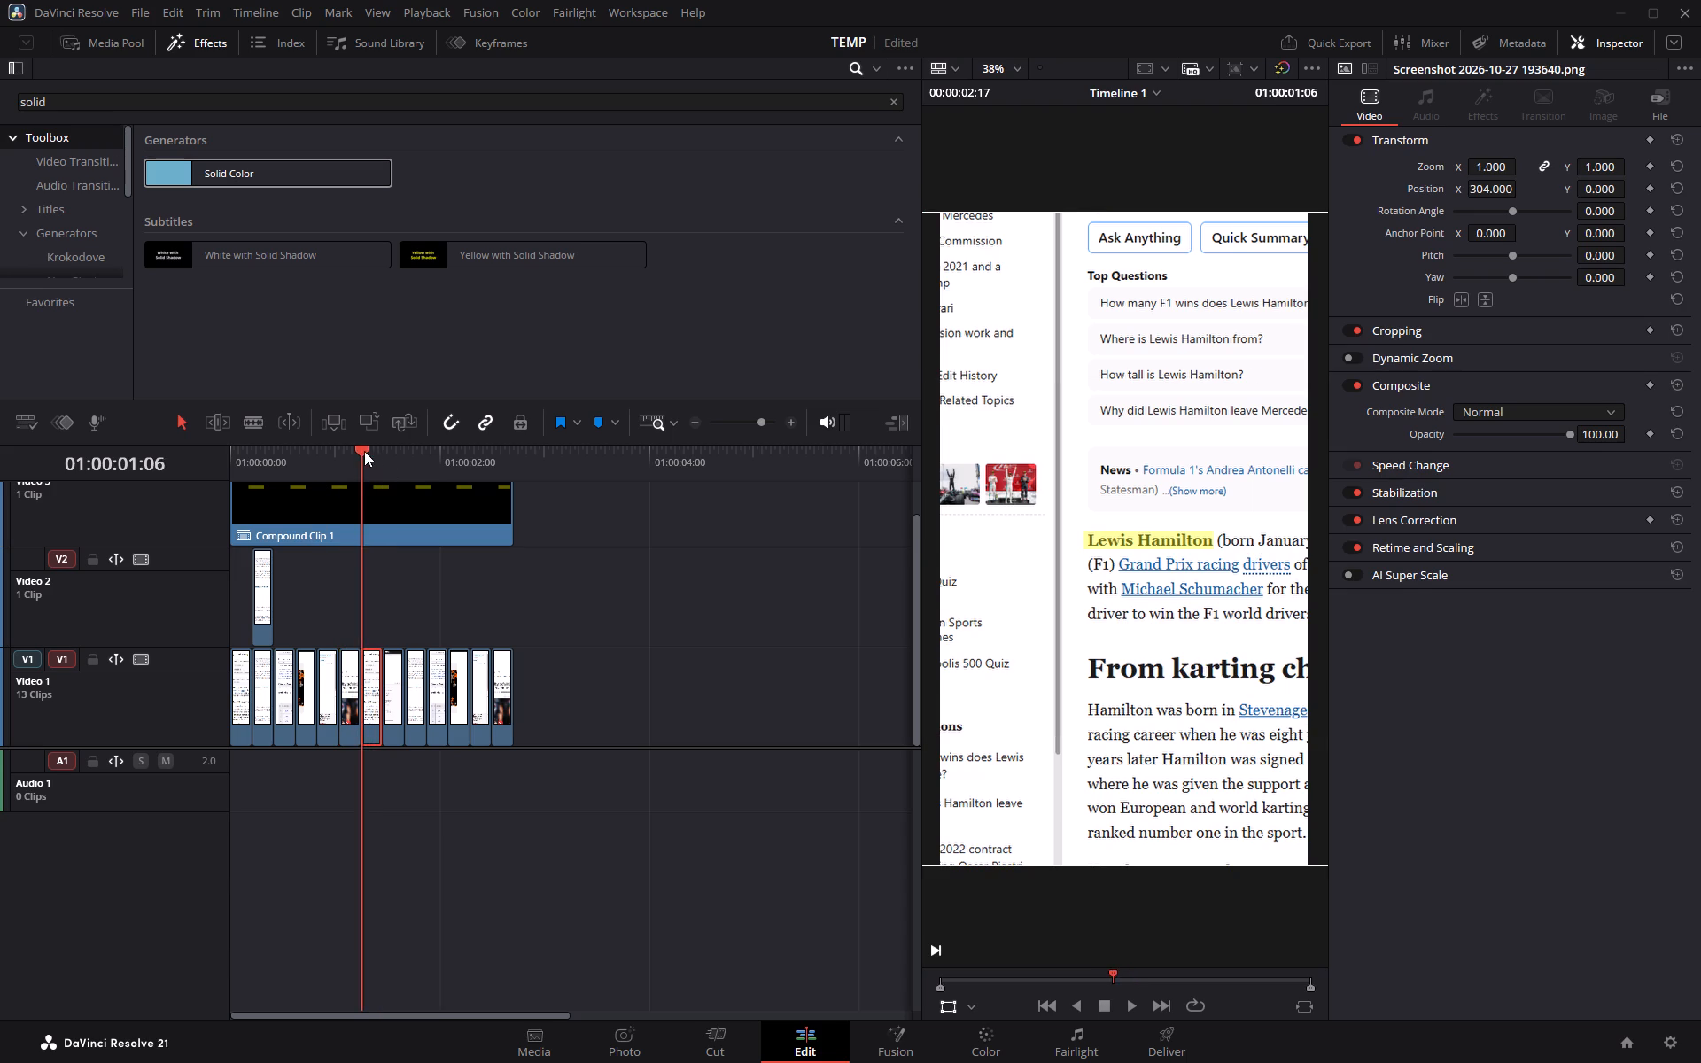
{"action": "left_click_drag", "start_coordinate": [364, 451], "coordinate": [396, 456]}
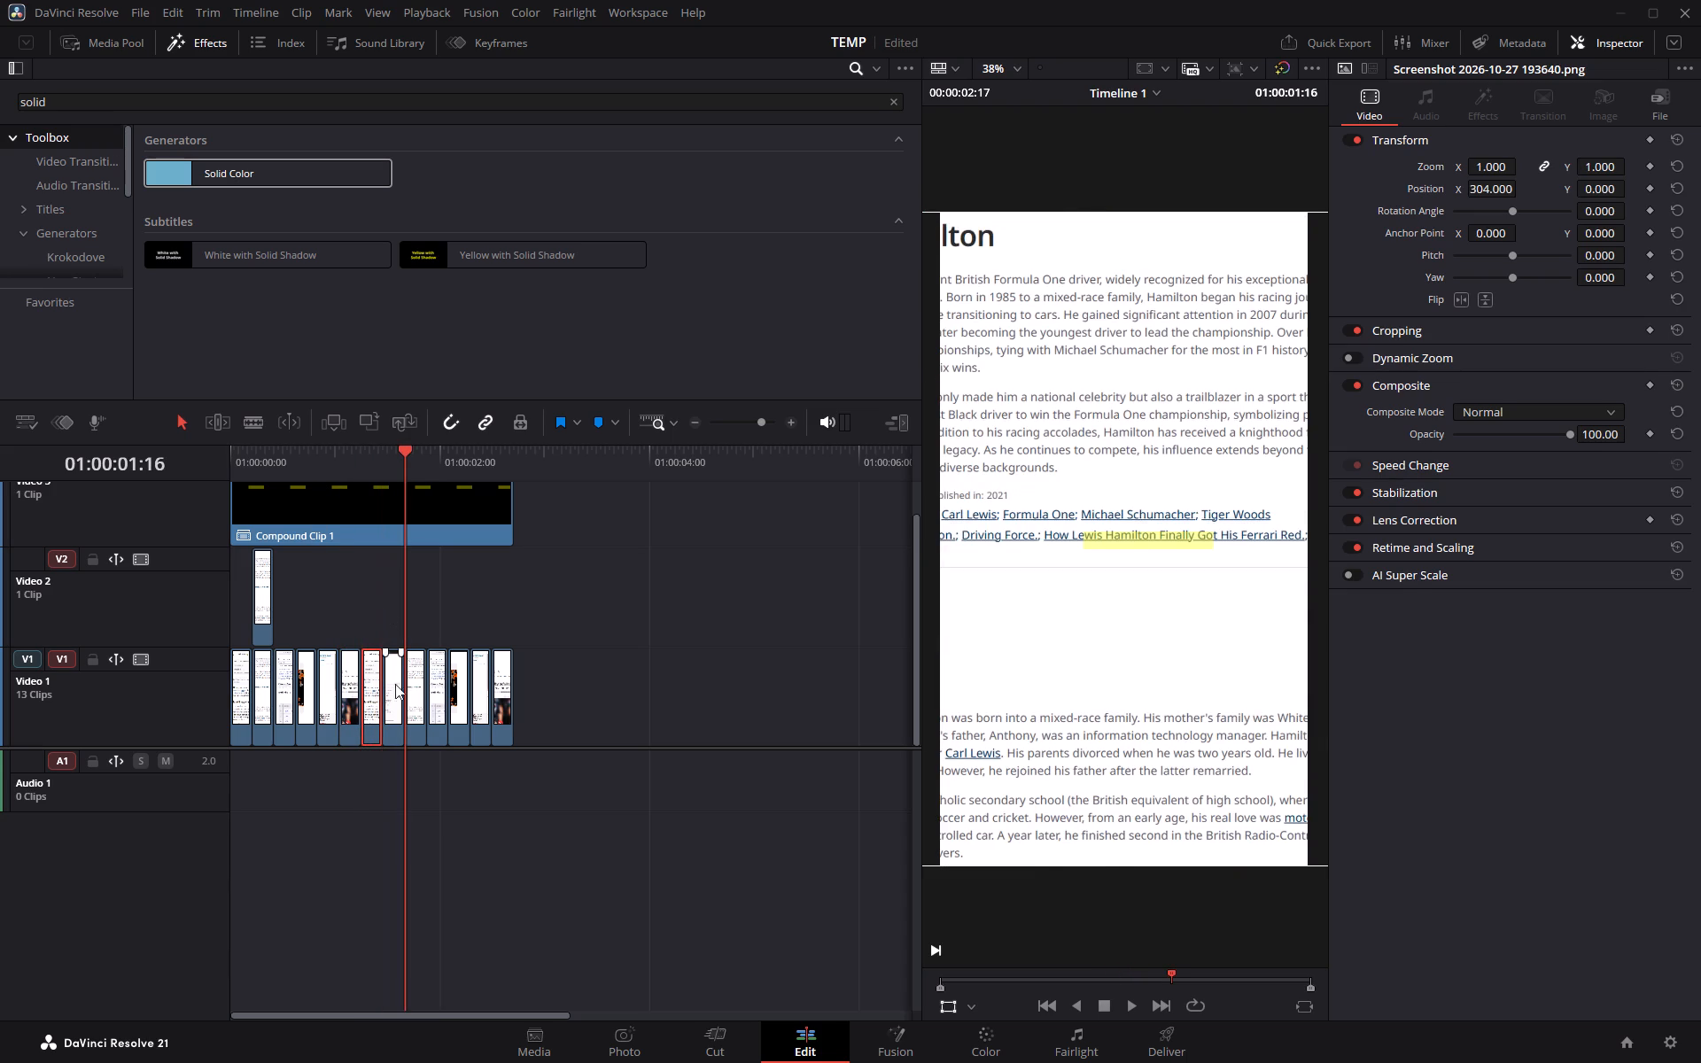
Try moving the eighth Video 1 screenshot, the Forbes profile page, toward the highlight, and delete that clip from the timeline.
{"action": "left_click", "coordinate": [390, 687]}
{"action": "key", "text": "Left"}
{"action": "key", "text": "Left"}
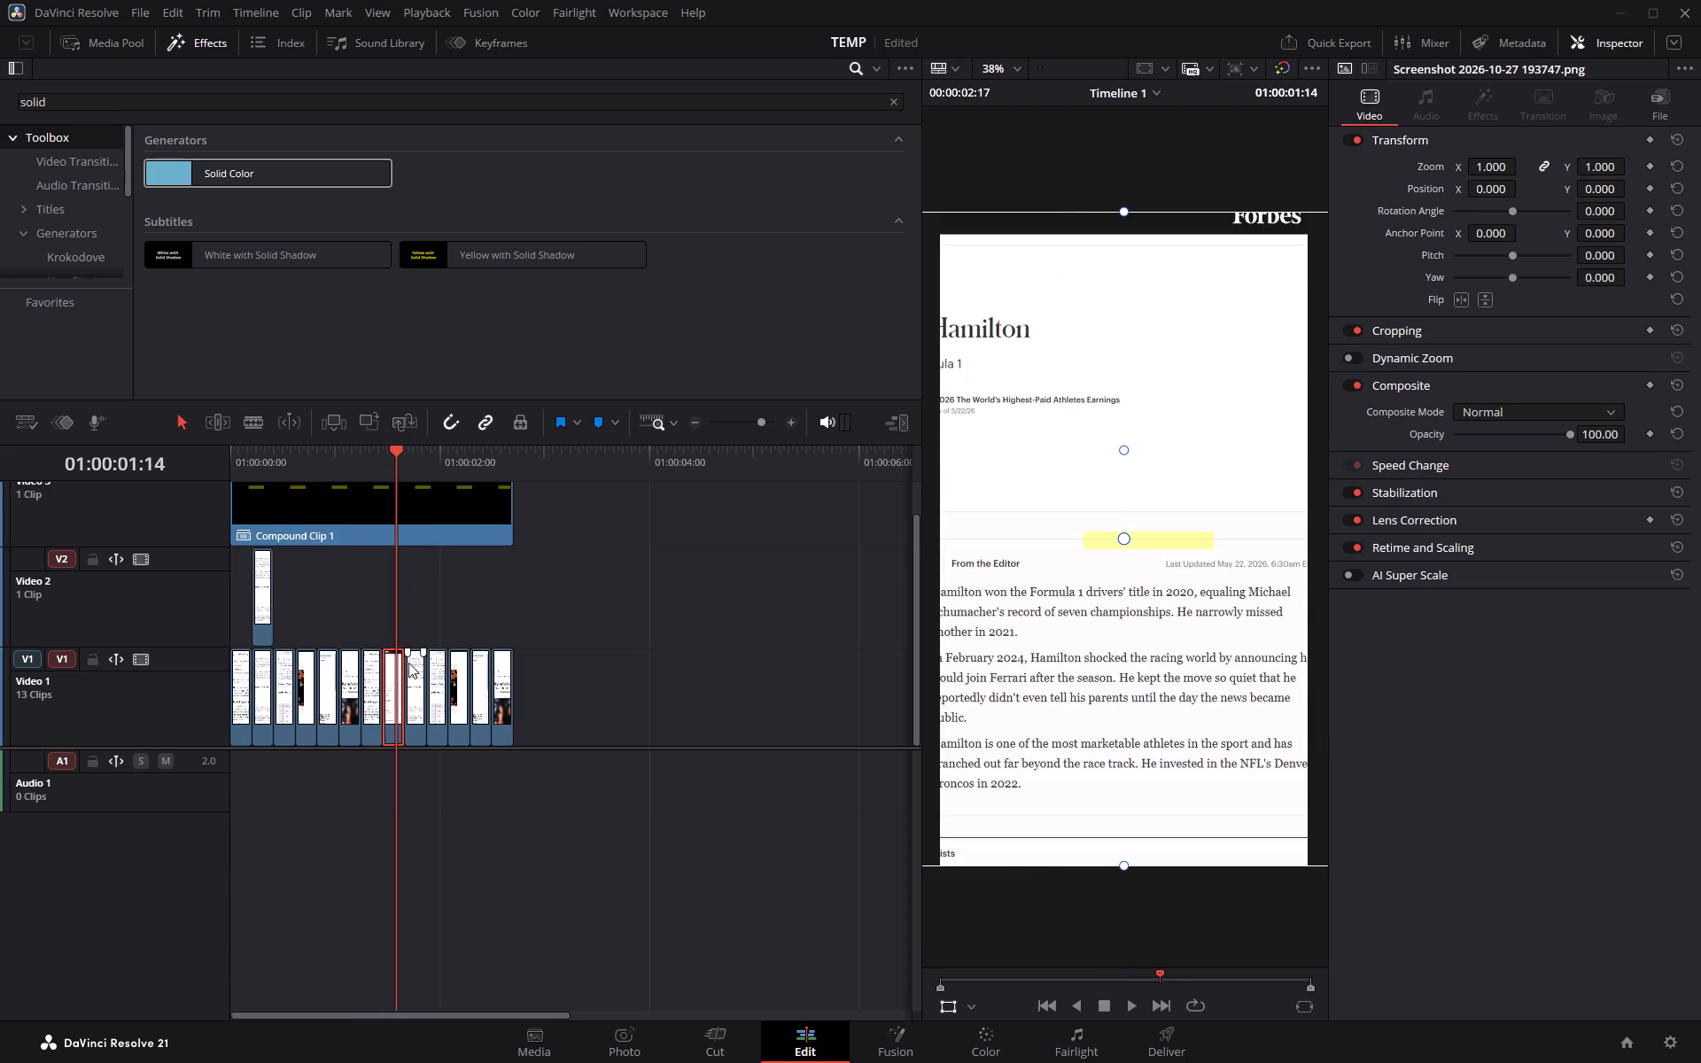
{"action": "left_click_drag", "start_coordinate": [1037, 430], "coordinate": [1233, 421]}
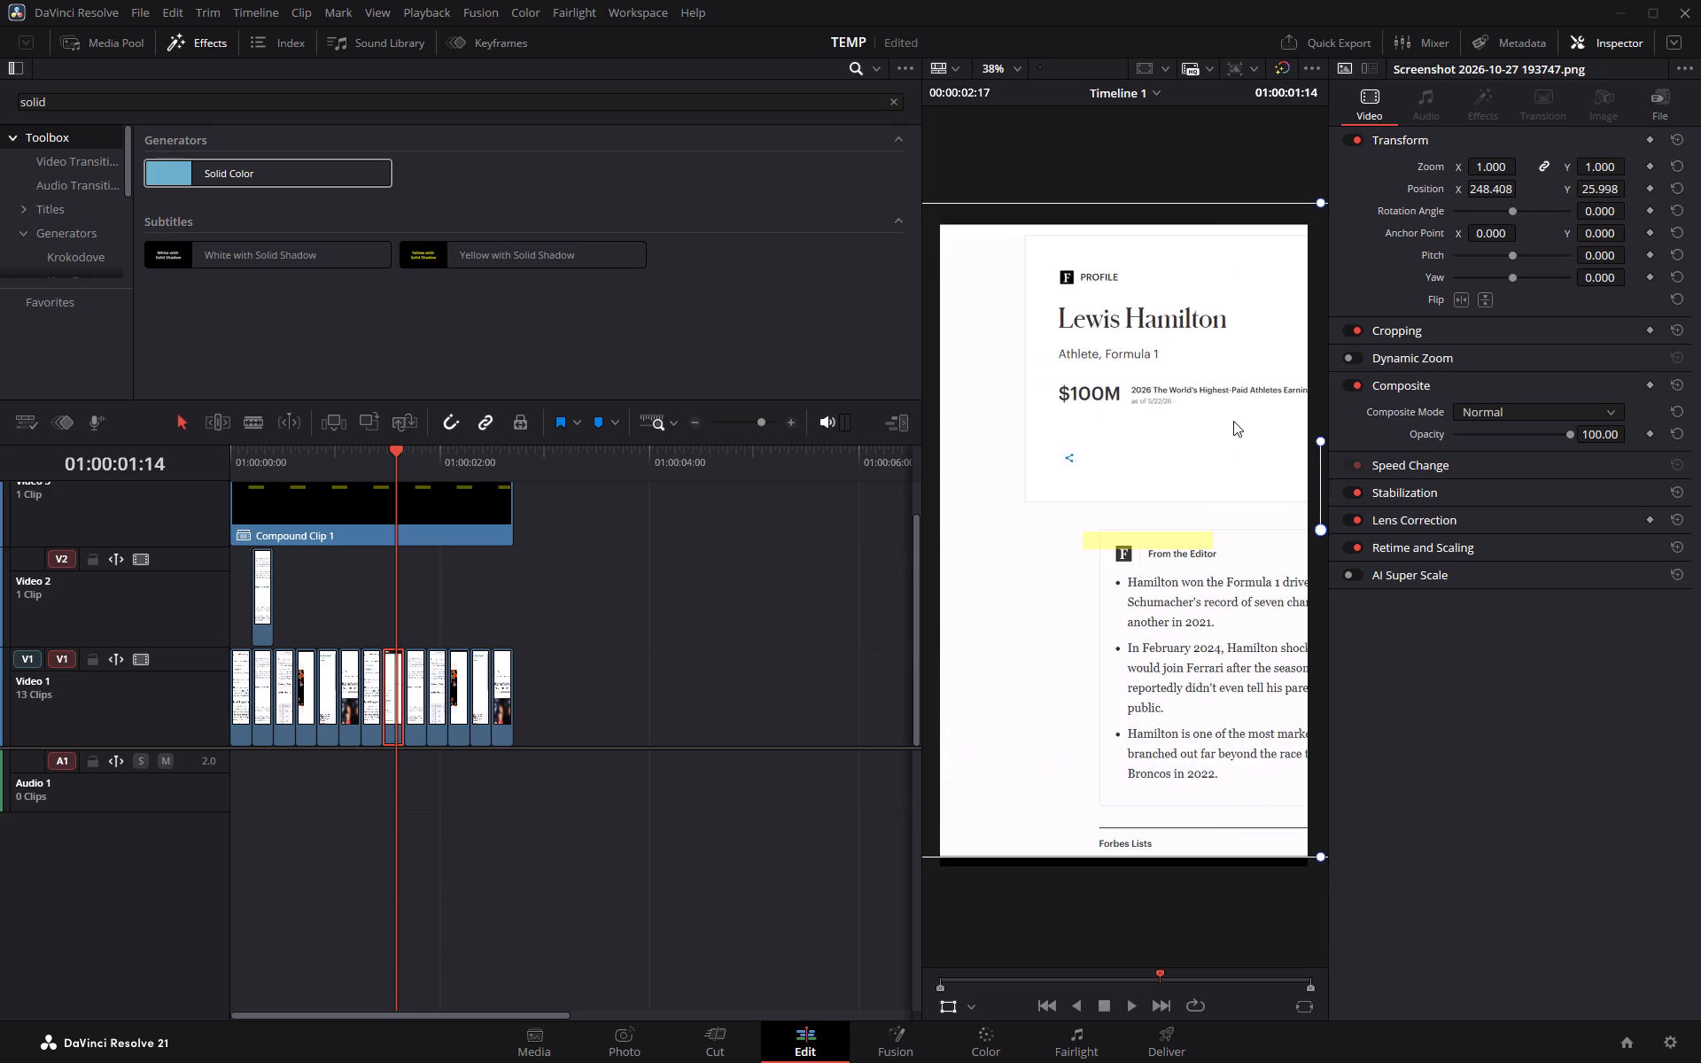
{"action": "left_click_drag", "start_coordinate": [1233, 421], "coordinate": [1215, 439]}
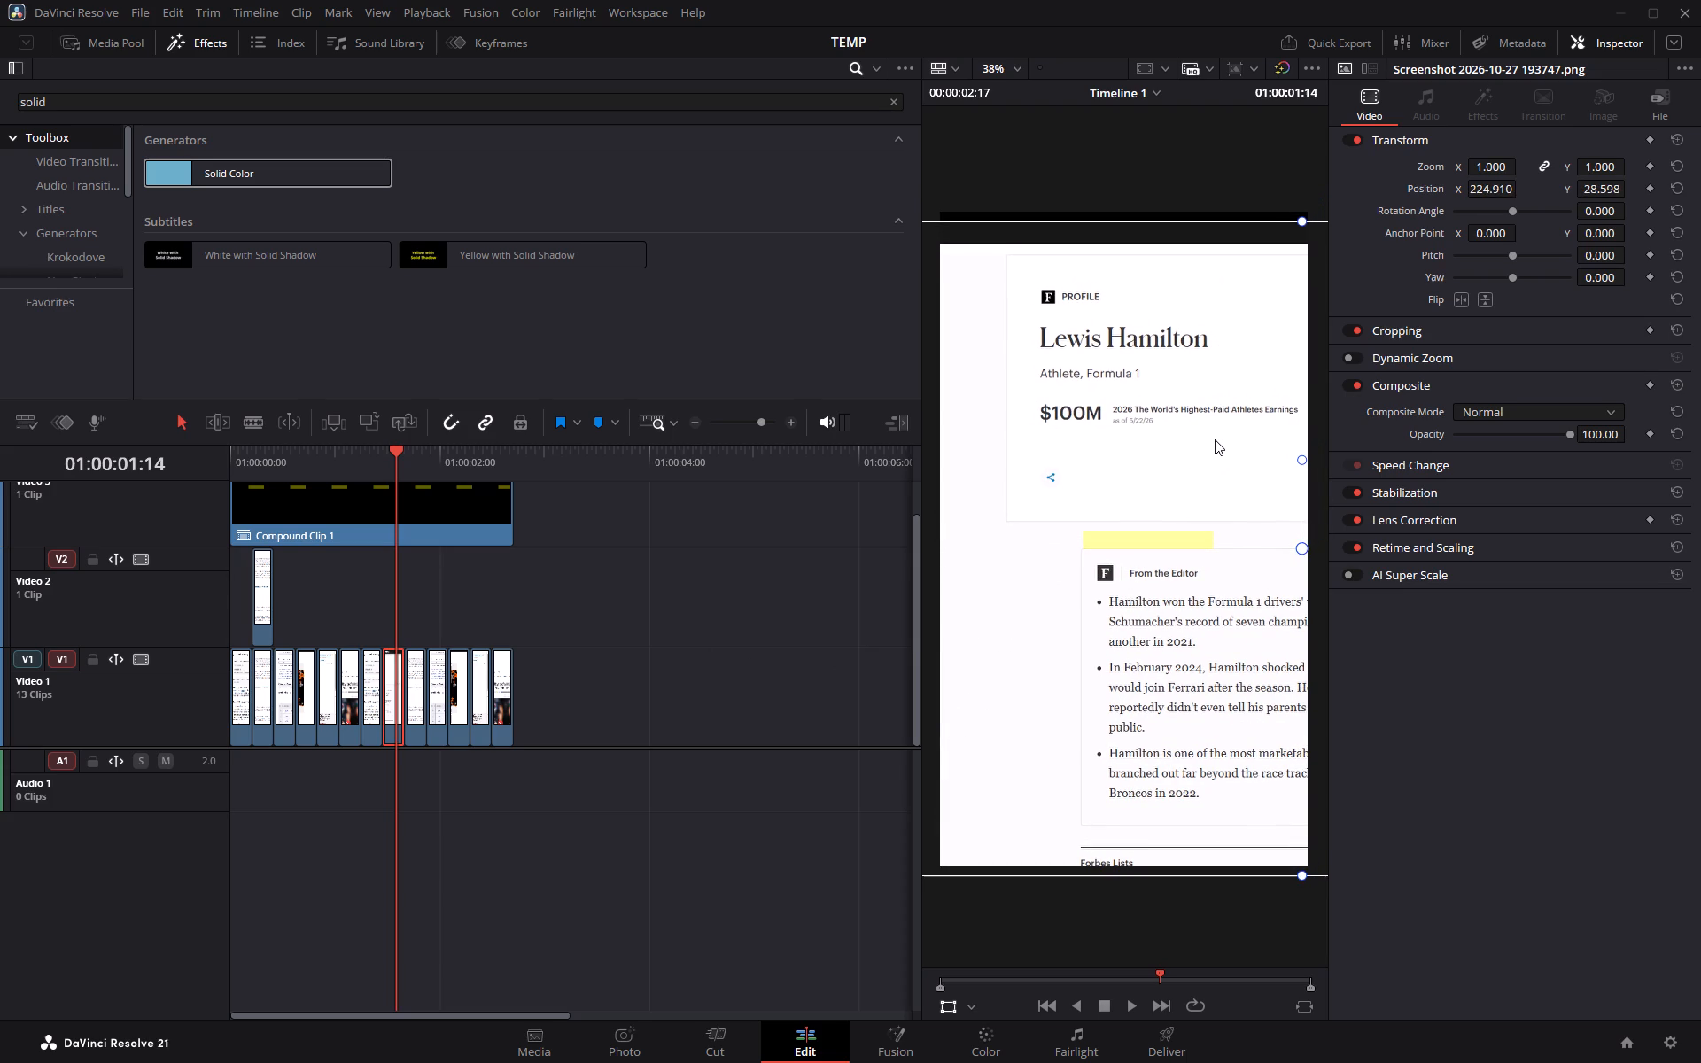
{"action": "key", "text": "BackSpace"}
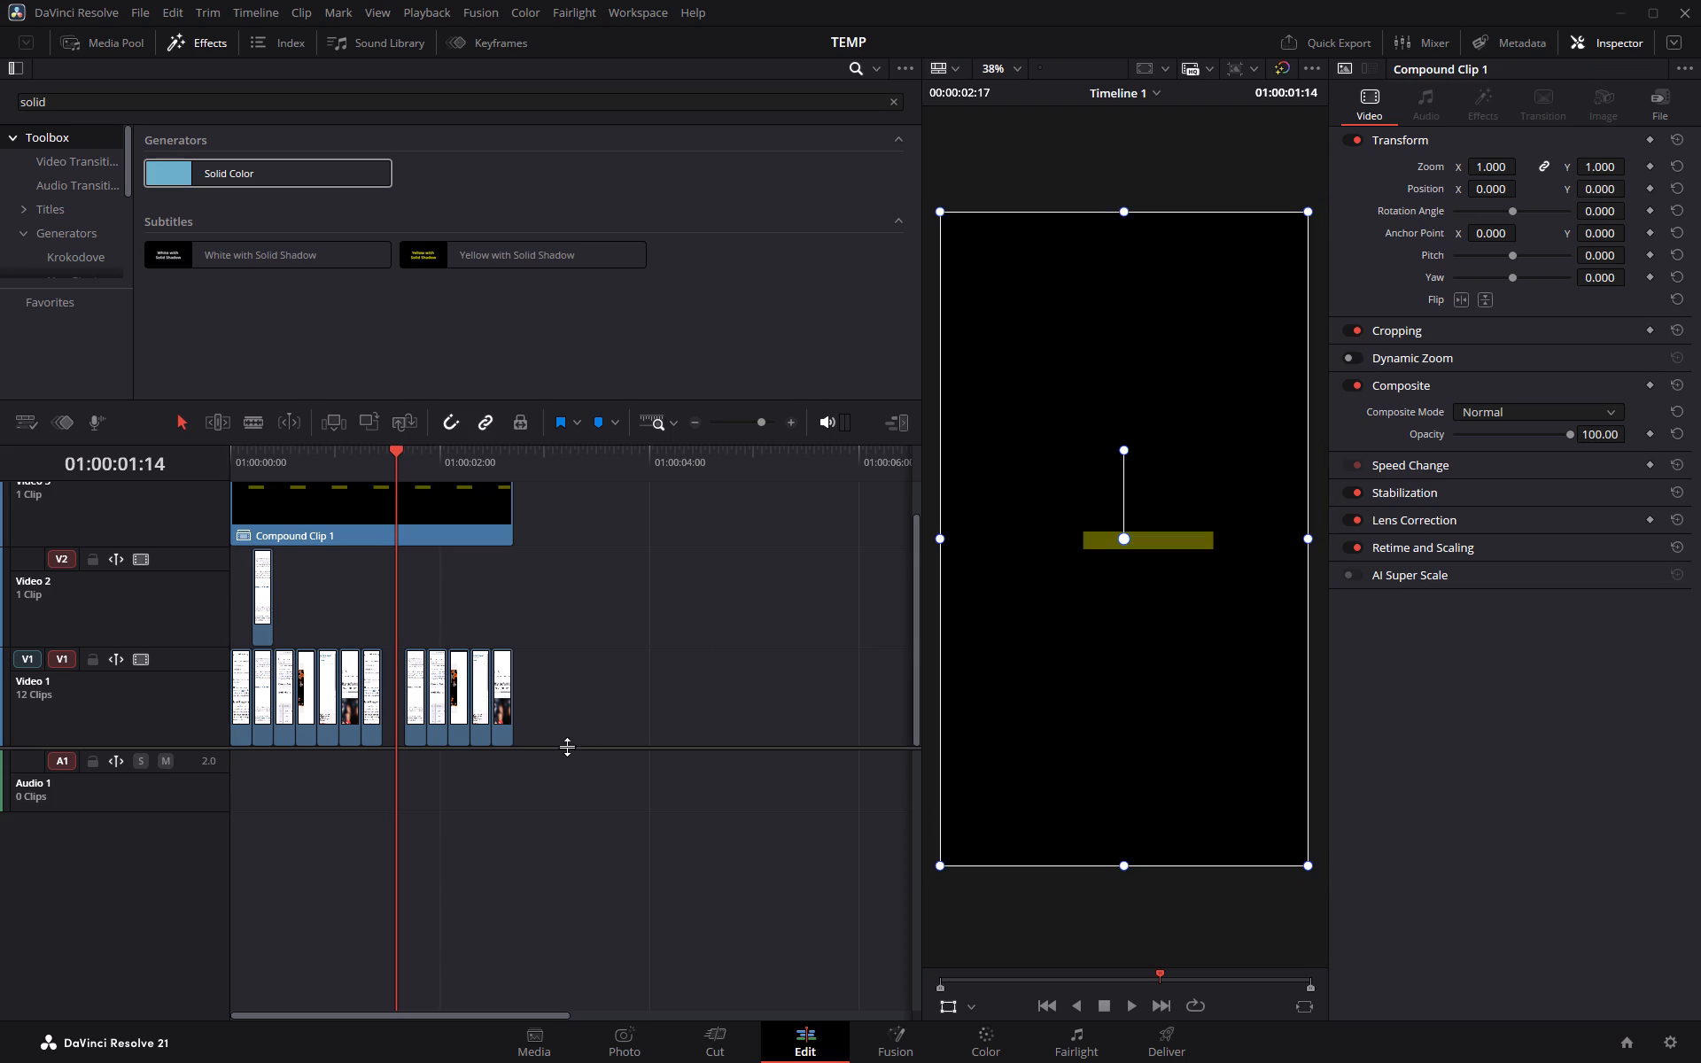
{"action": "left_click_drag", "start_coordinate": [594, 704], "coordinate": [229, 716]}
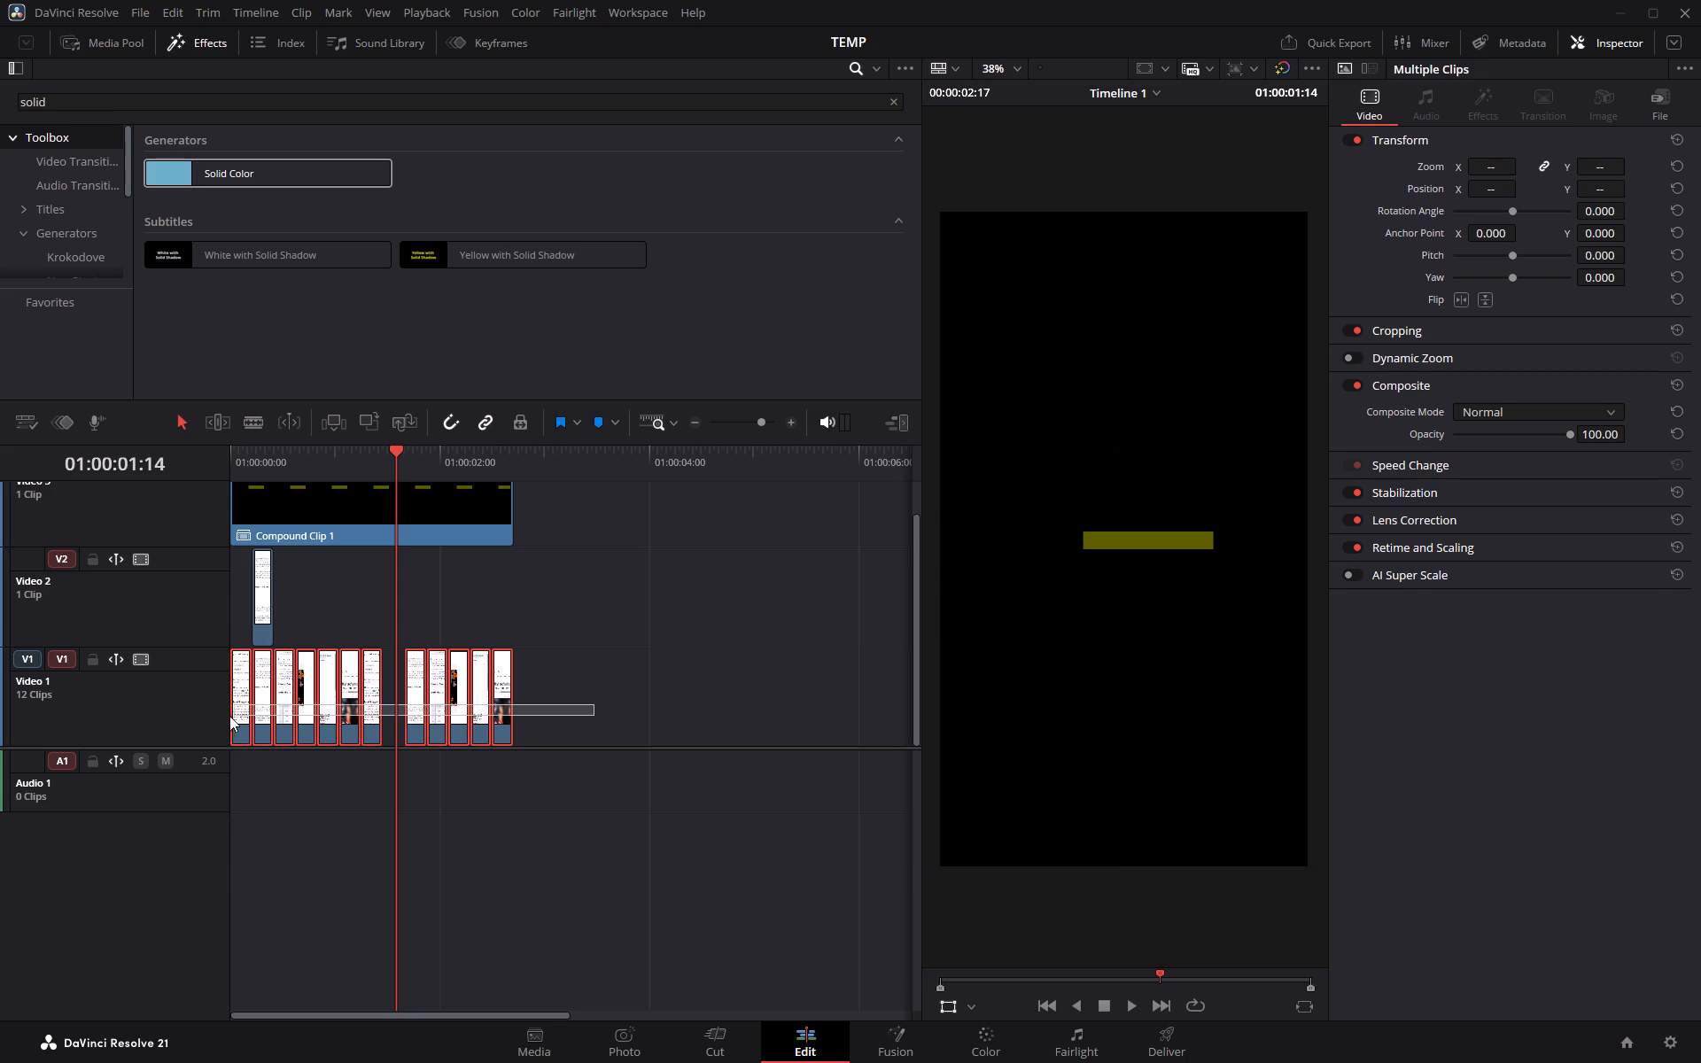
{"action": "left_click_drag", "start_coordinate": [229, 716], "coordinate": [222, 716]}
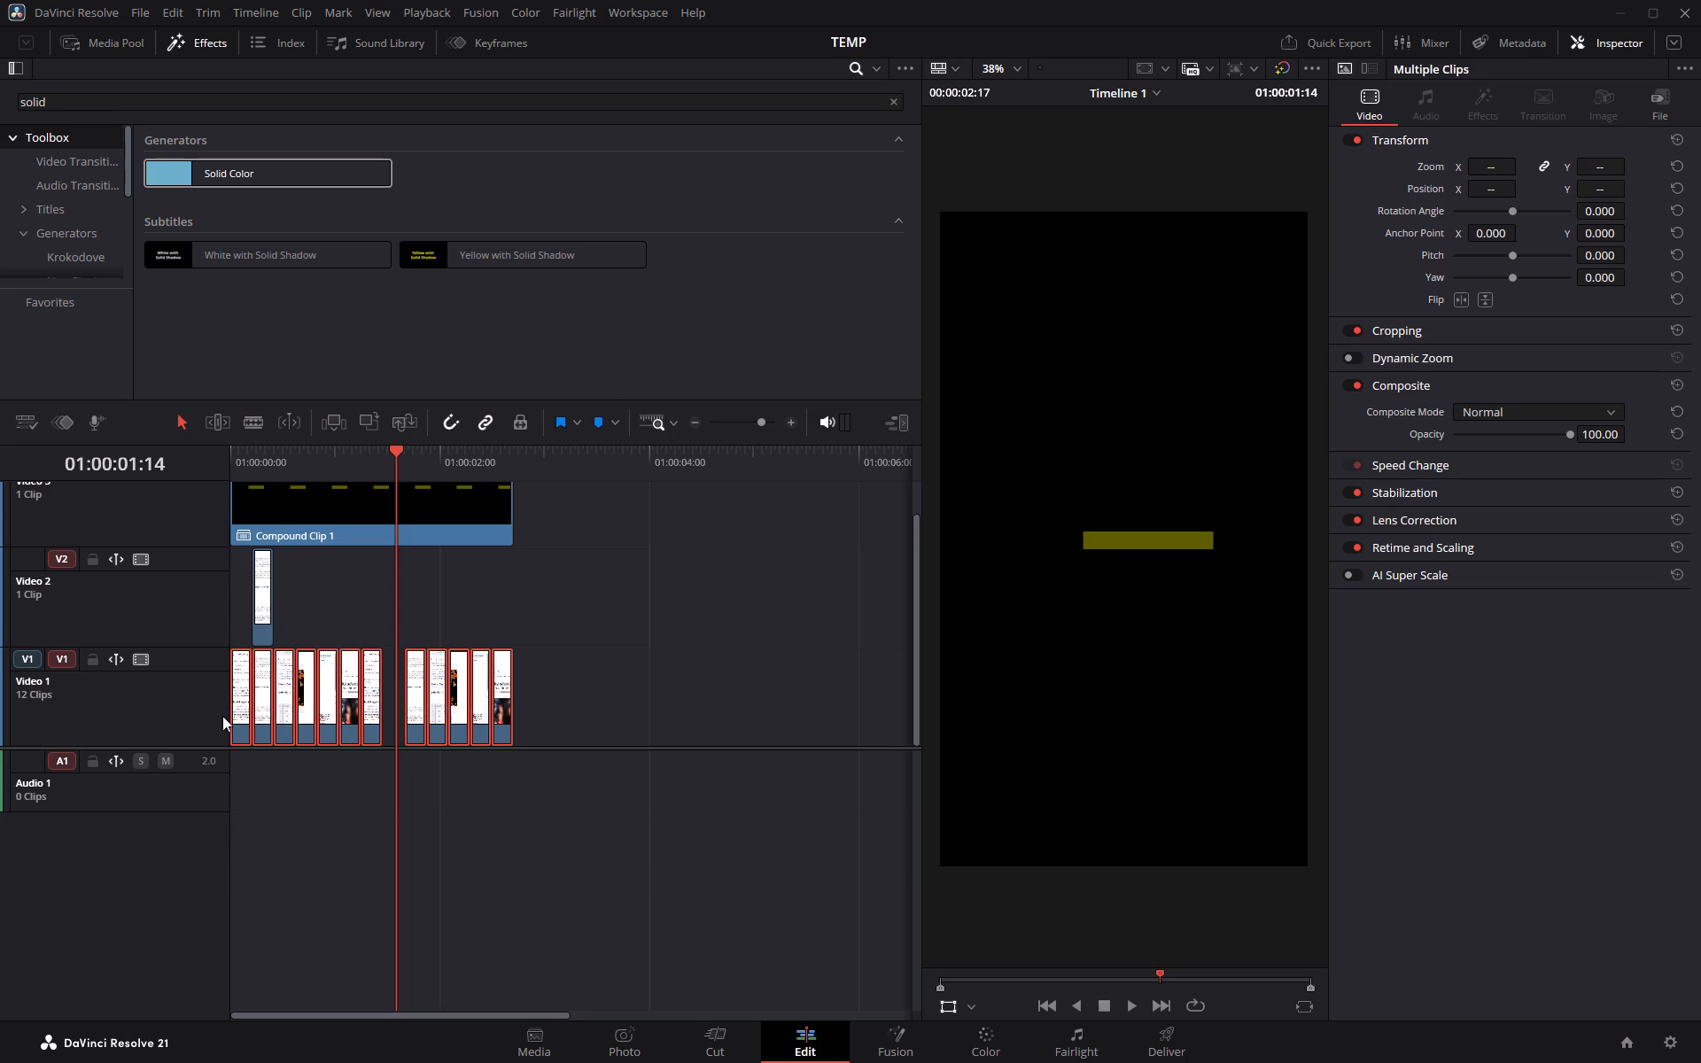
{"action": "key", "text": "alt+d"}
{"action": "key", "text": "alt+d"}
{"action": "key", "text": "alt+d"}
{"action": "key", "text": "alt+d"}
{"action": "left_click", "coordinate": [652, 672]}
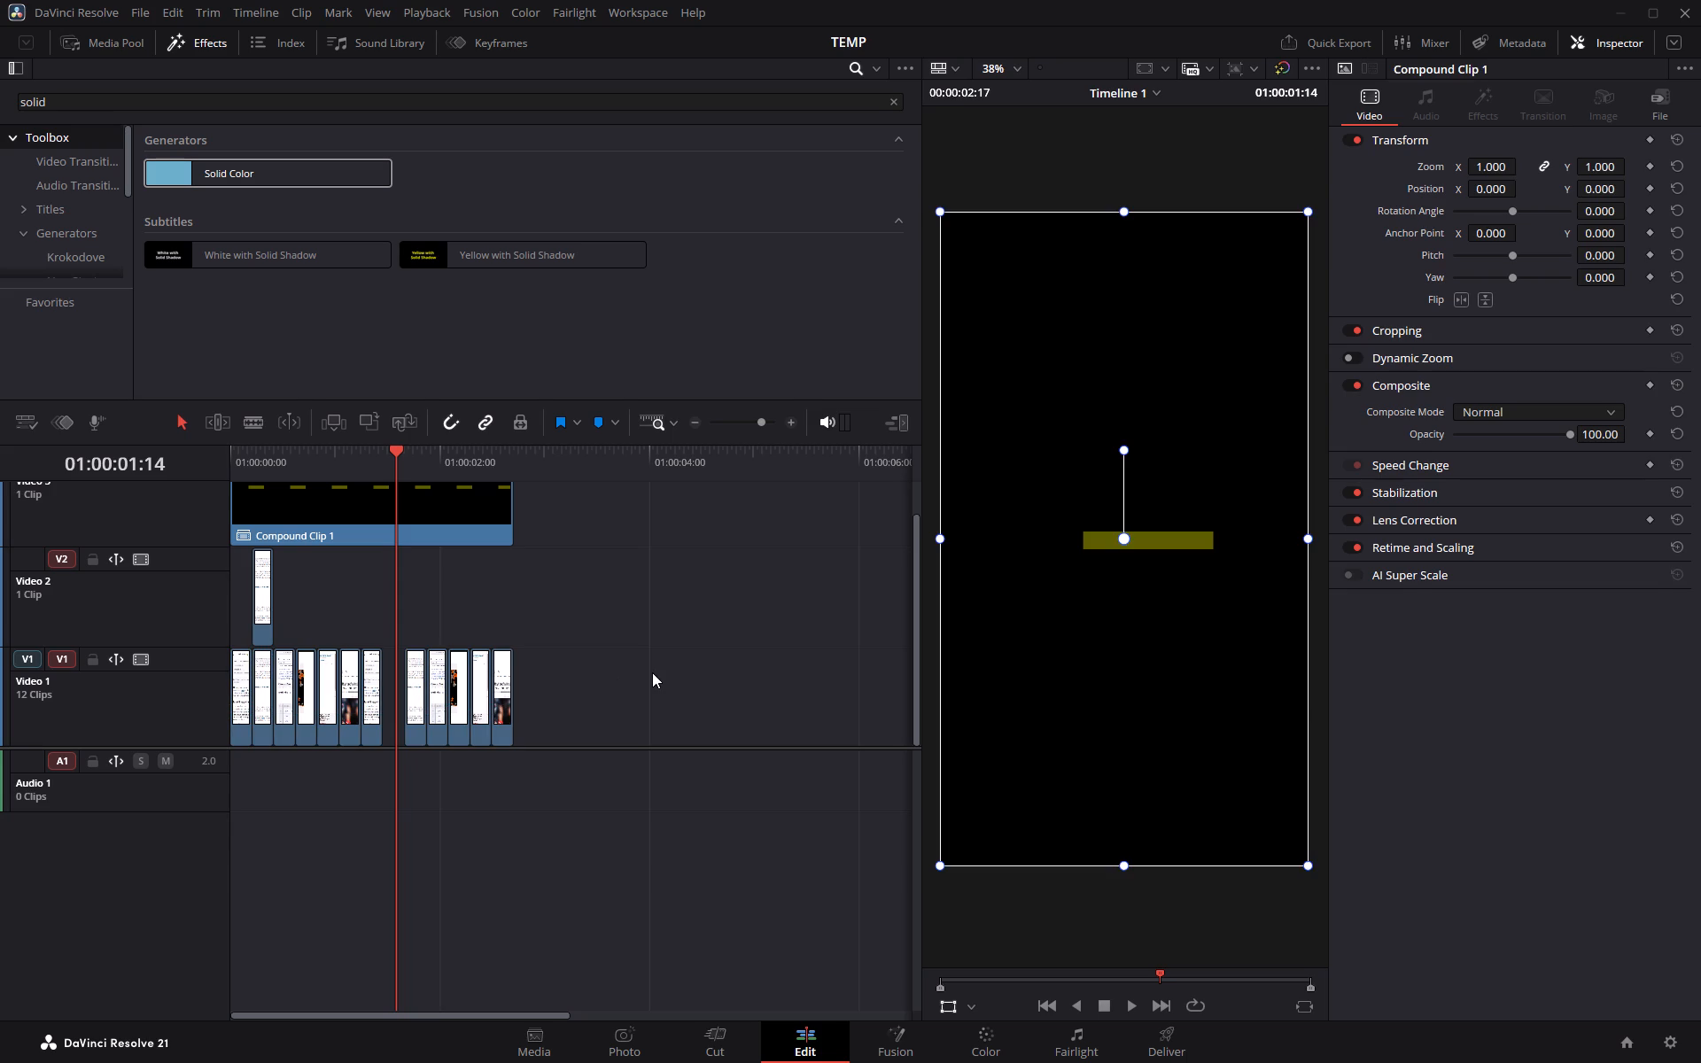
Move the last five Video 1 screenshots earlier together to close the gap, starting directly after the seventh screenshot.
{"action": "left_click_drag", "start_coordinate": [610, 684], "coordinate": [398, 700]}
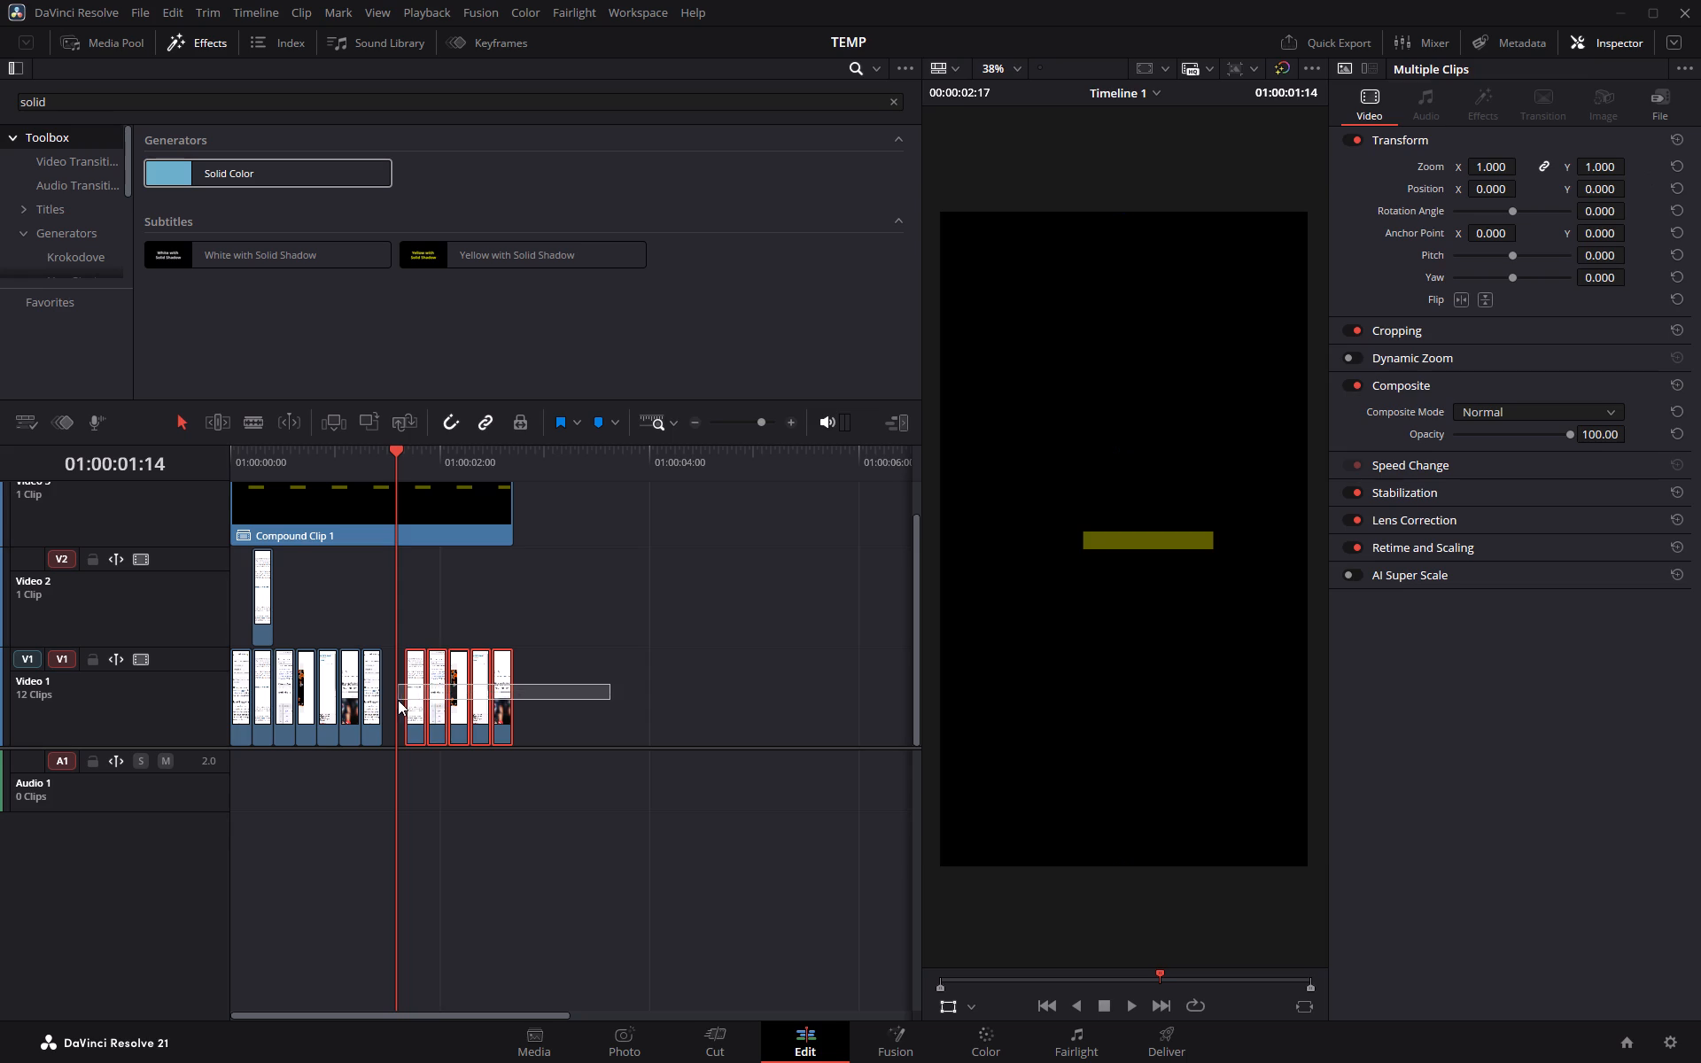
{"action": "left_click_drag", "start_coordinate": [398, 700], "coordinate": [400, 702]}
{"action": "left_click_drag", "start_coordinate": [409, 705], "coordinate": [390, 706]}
Play and scrub through the Video 1 screenshots to examine how each "Lewis Hamilton" sits under the highlight.
{"action": "left_click_drag", "start_coordinate": [392, 454], "coordinate": [353, 457]}
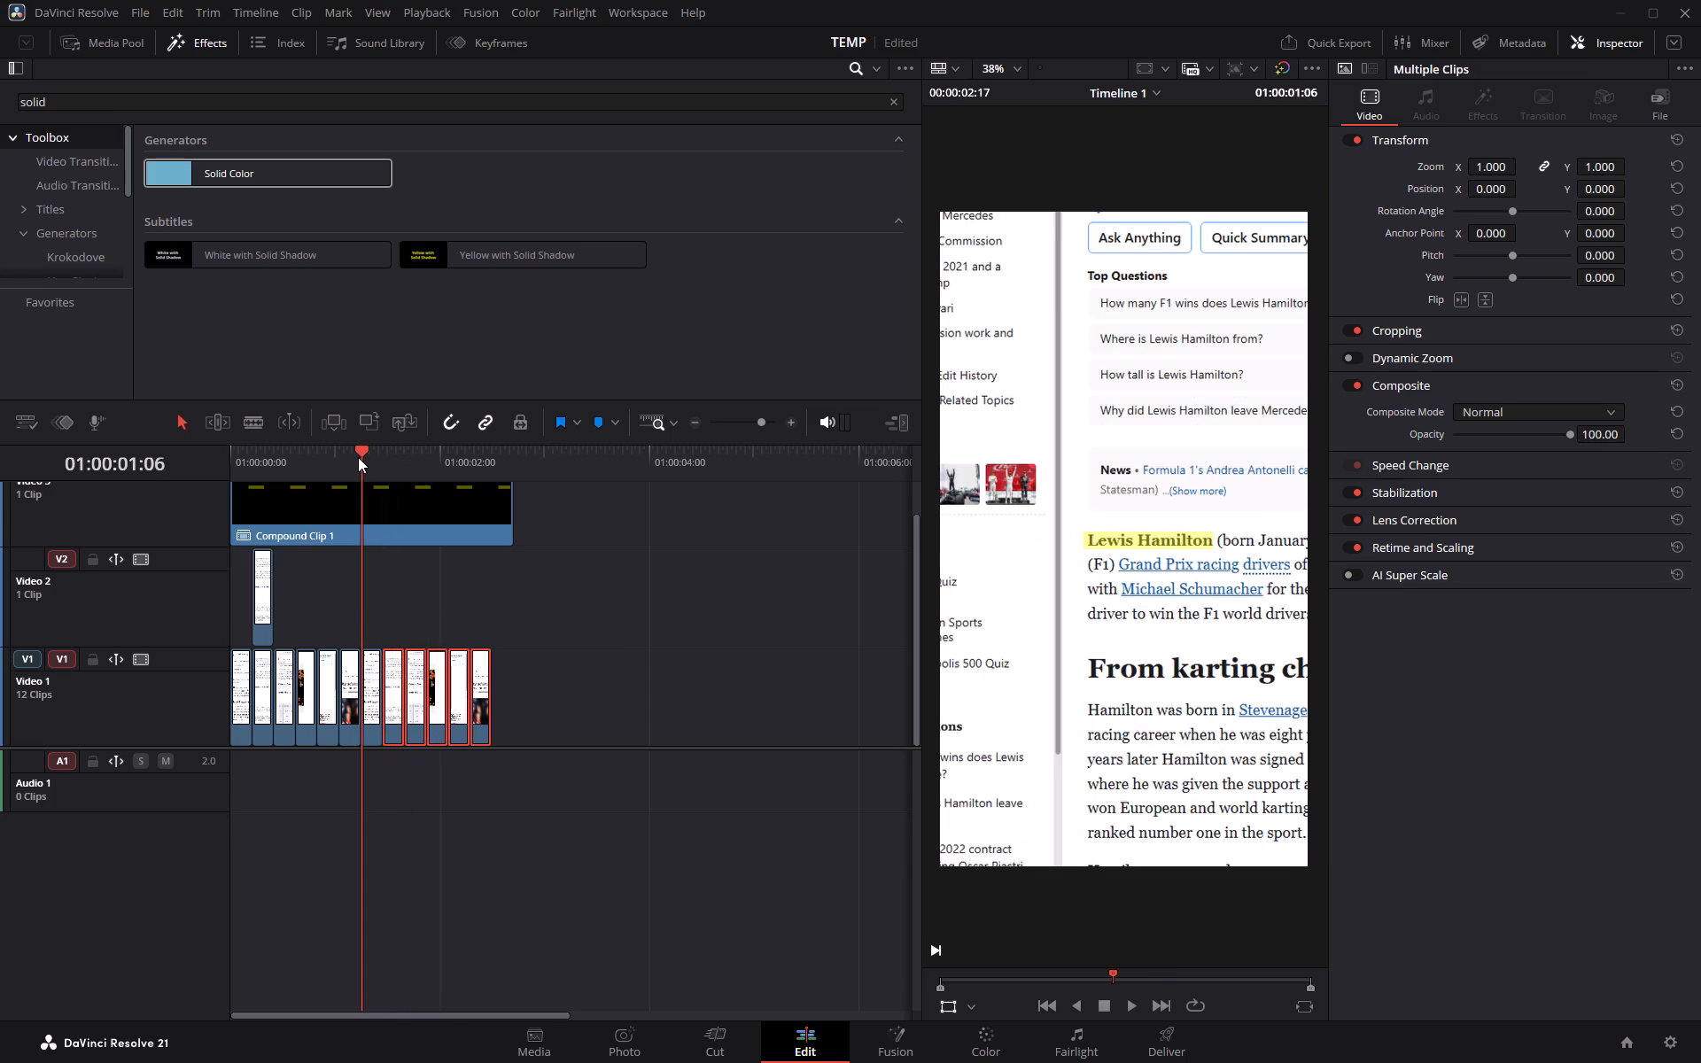
{"action": "key", "text": "space"}
{"action": "key", "text": "space"}
{"action": "left_click_drag", "start_coordinate": [491, 455], "coordinate": [449, 458]}
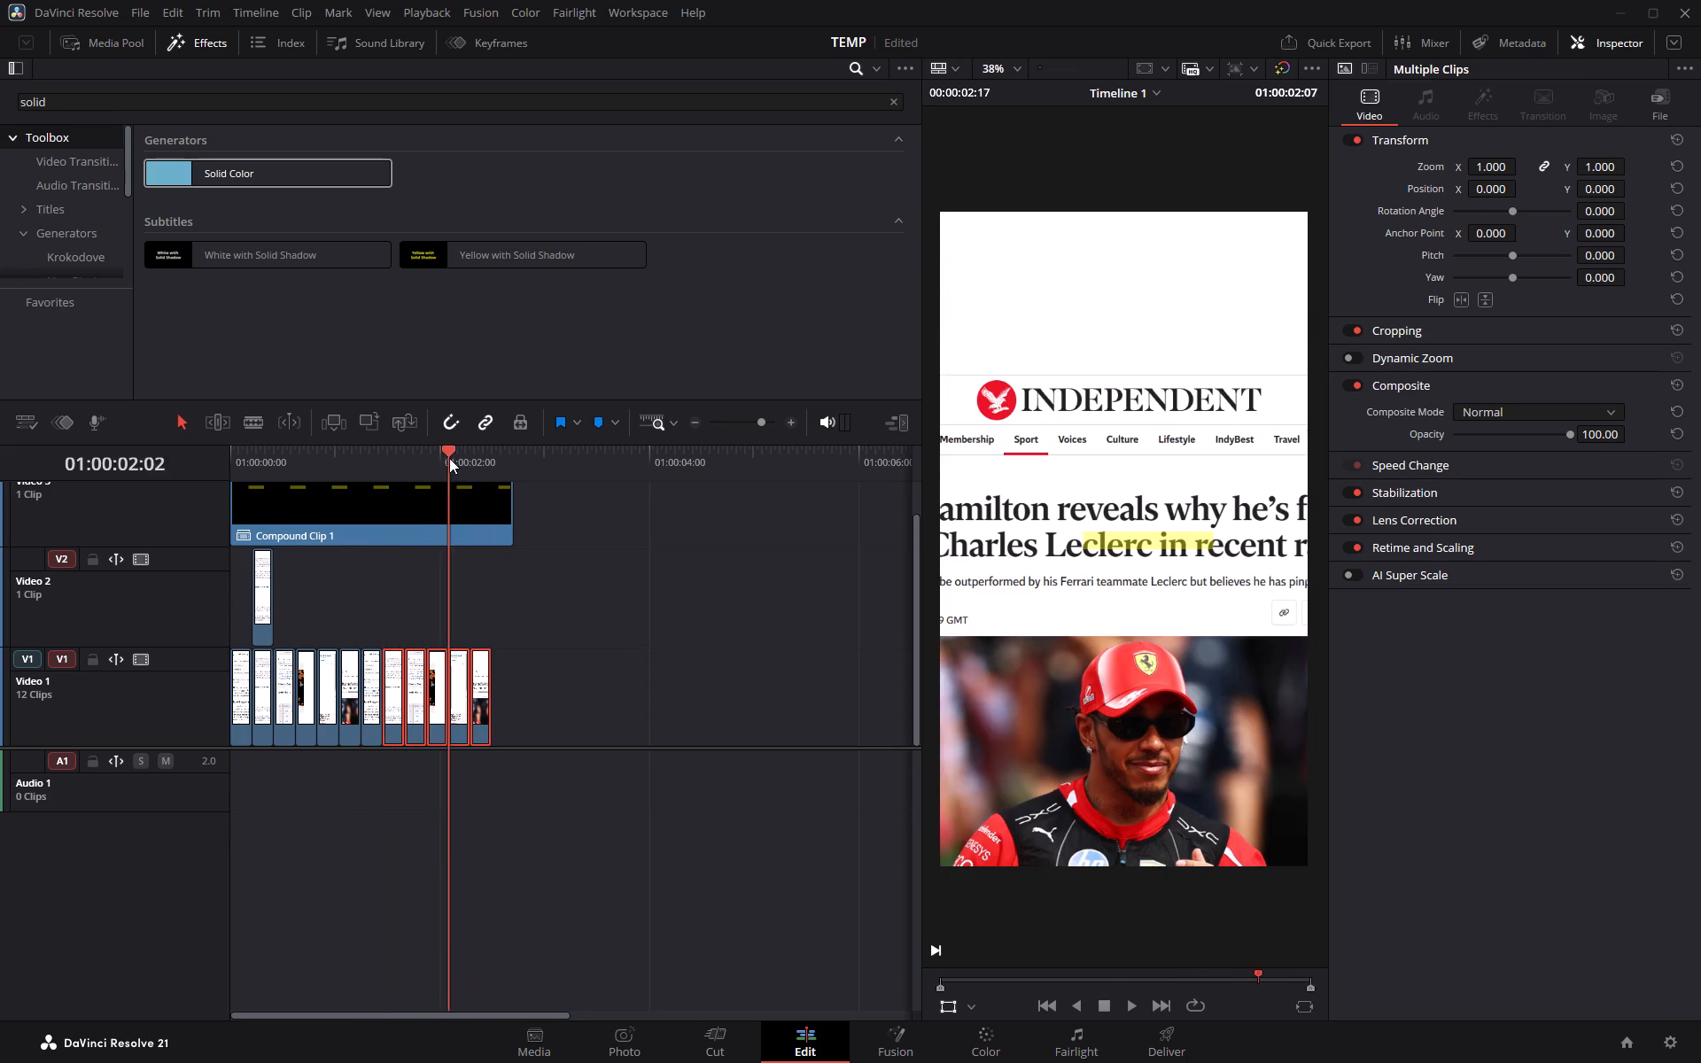
{"action": "left_click_drag", "start_coordinate": [449, 458], "coordinate": [369, 483]}
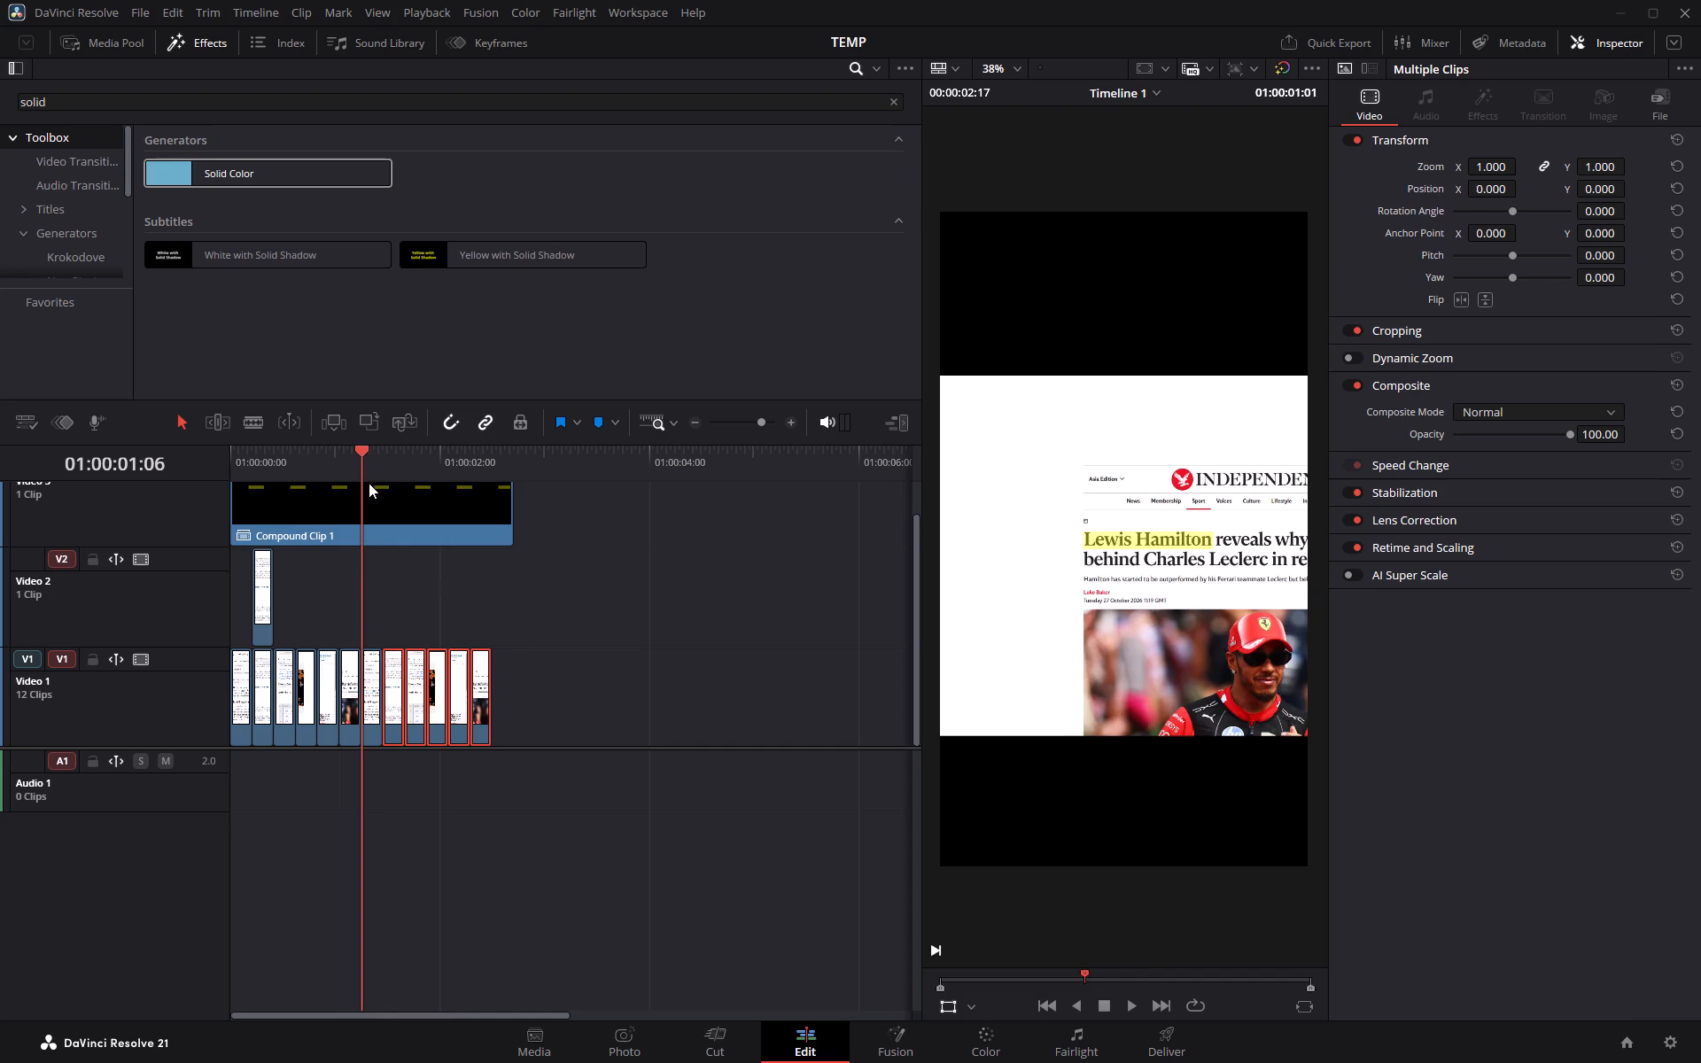
{"action": "left_click_drag", "start_coordinate": [369, 483], "coordinate": [277, 486]}
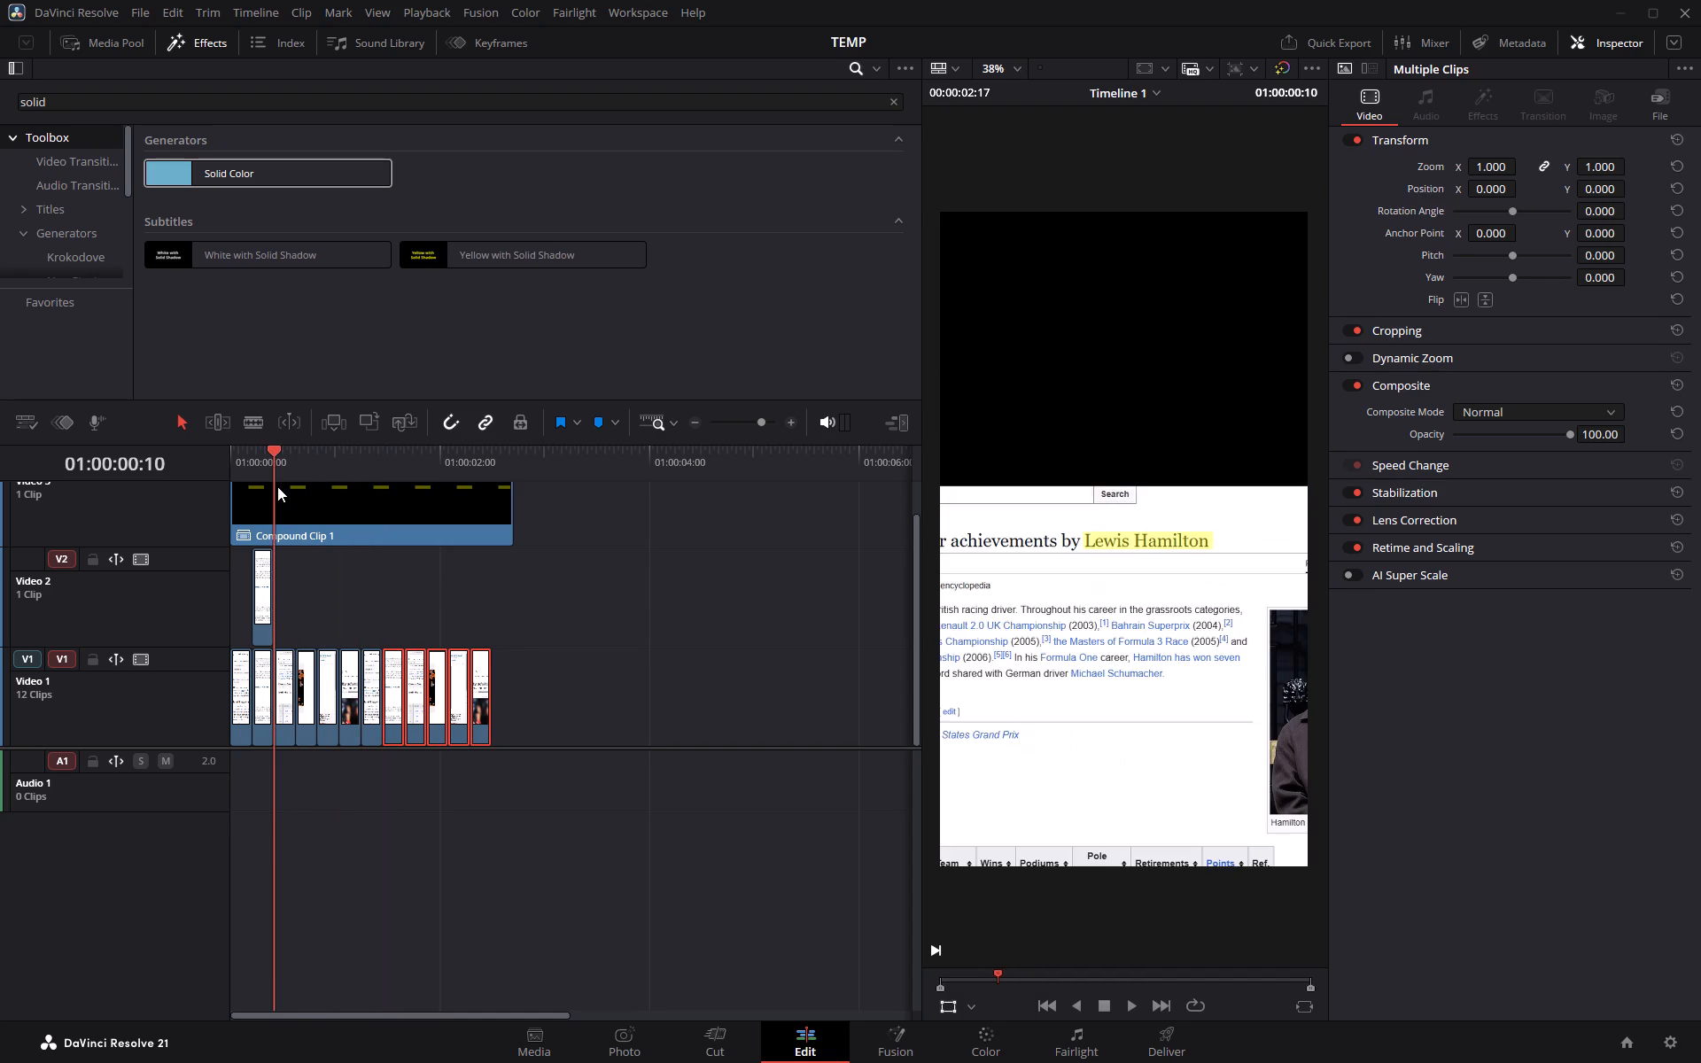
{"action": "left_click_drag", "start_coordinate": [277, 486], "coordinate": [276, 497]}
{"action": "left_click_drag", "start_coordinate": [276, 497], "coordinate": [328, 498]}
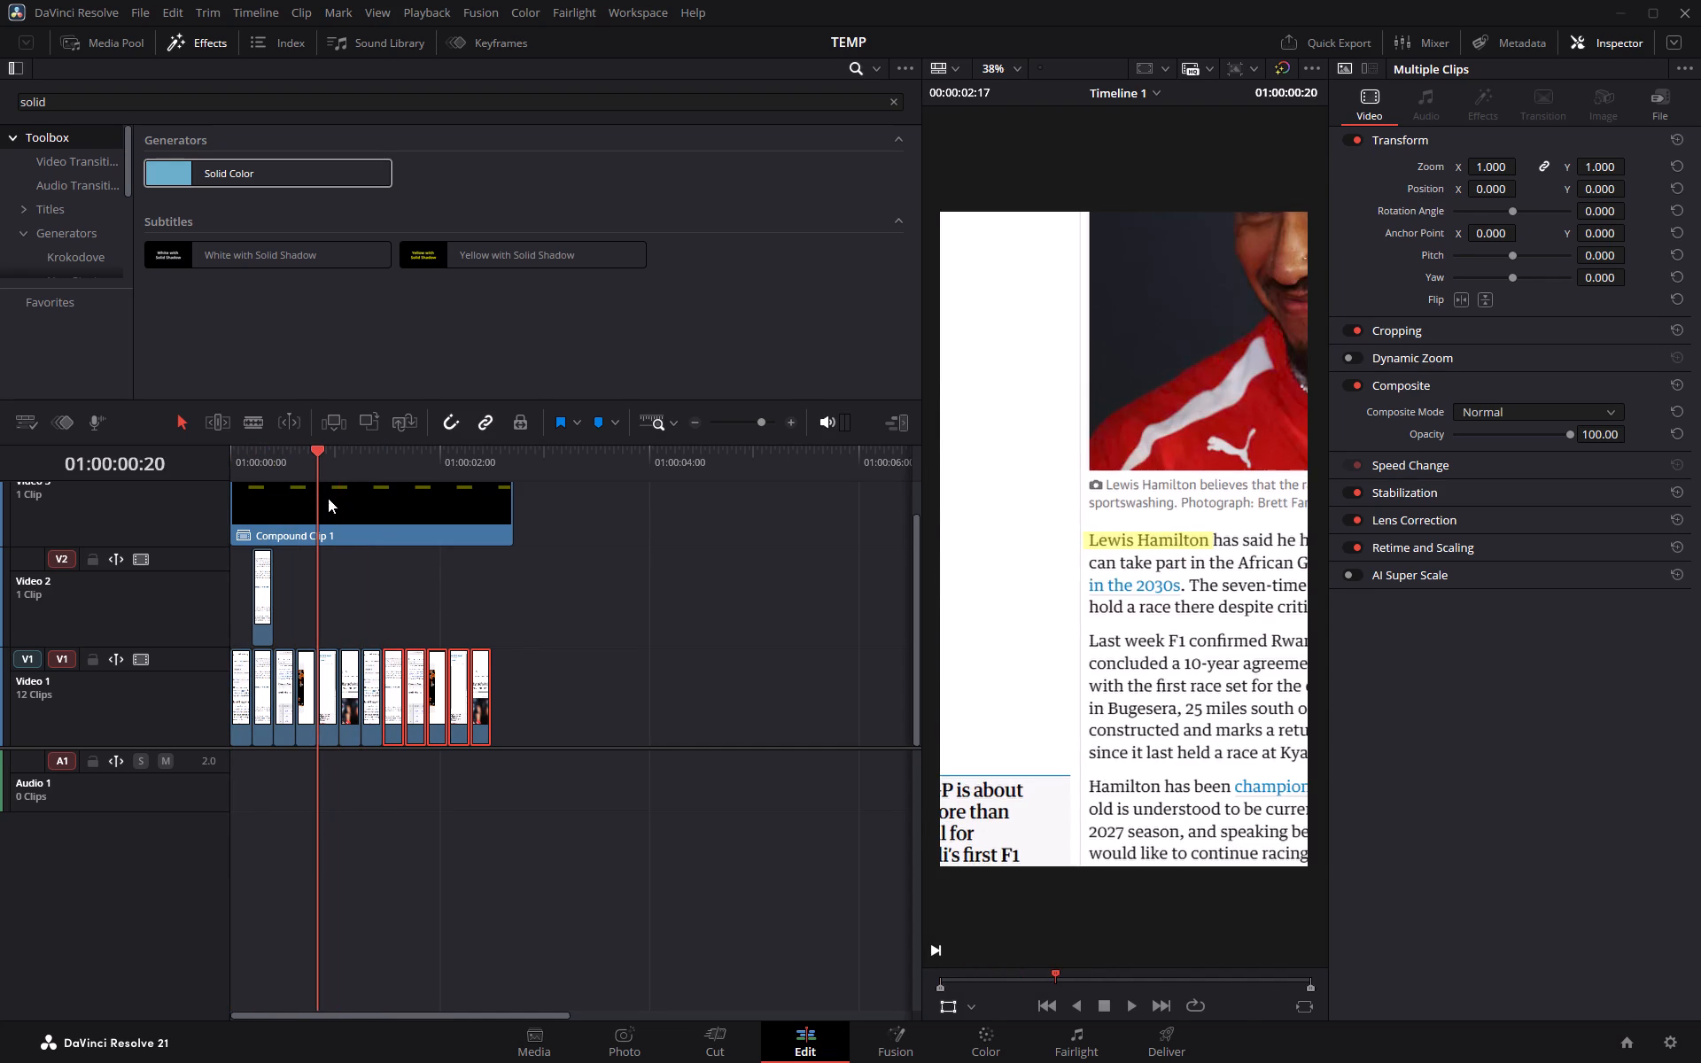
{"action": "left_click_drag", "start_coordinate": [328, 498], "coordinate": [359, 503]}
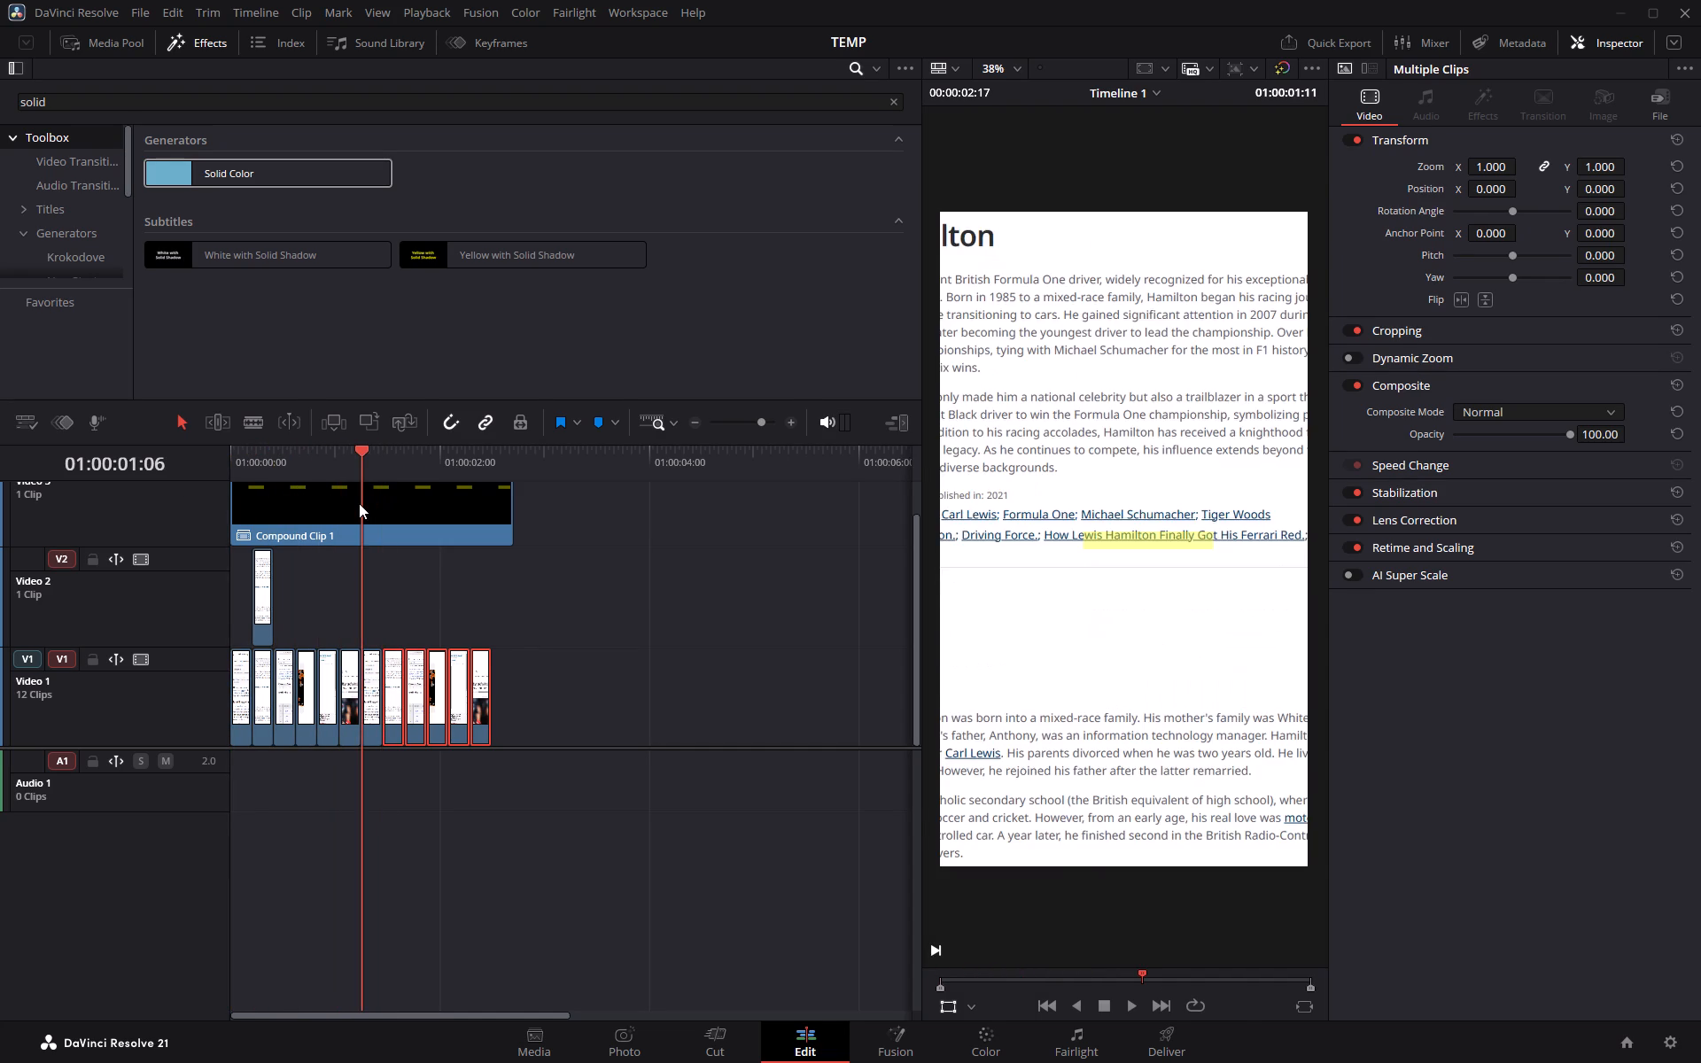
{"action": "left_click_drag", "start_coordinate": [359, 503], "coordinate": [377, 501]}
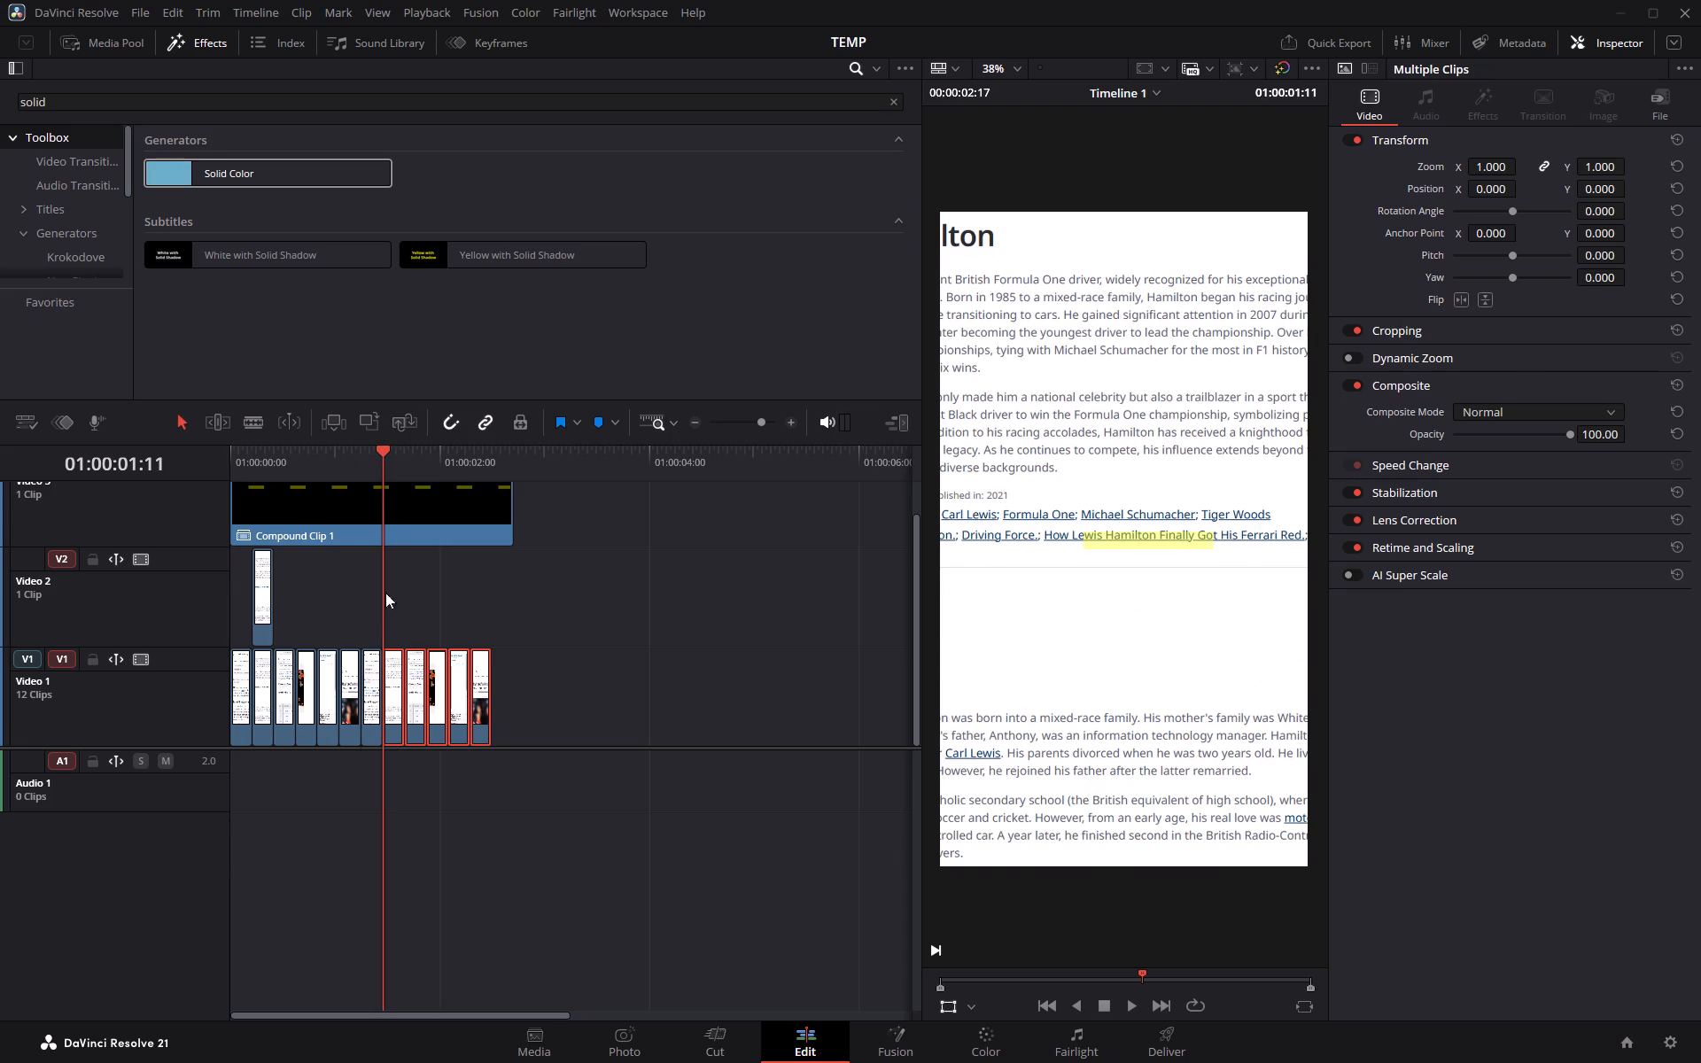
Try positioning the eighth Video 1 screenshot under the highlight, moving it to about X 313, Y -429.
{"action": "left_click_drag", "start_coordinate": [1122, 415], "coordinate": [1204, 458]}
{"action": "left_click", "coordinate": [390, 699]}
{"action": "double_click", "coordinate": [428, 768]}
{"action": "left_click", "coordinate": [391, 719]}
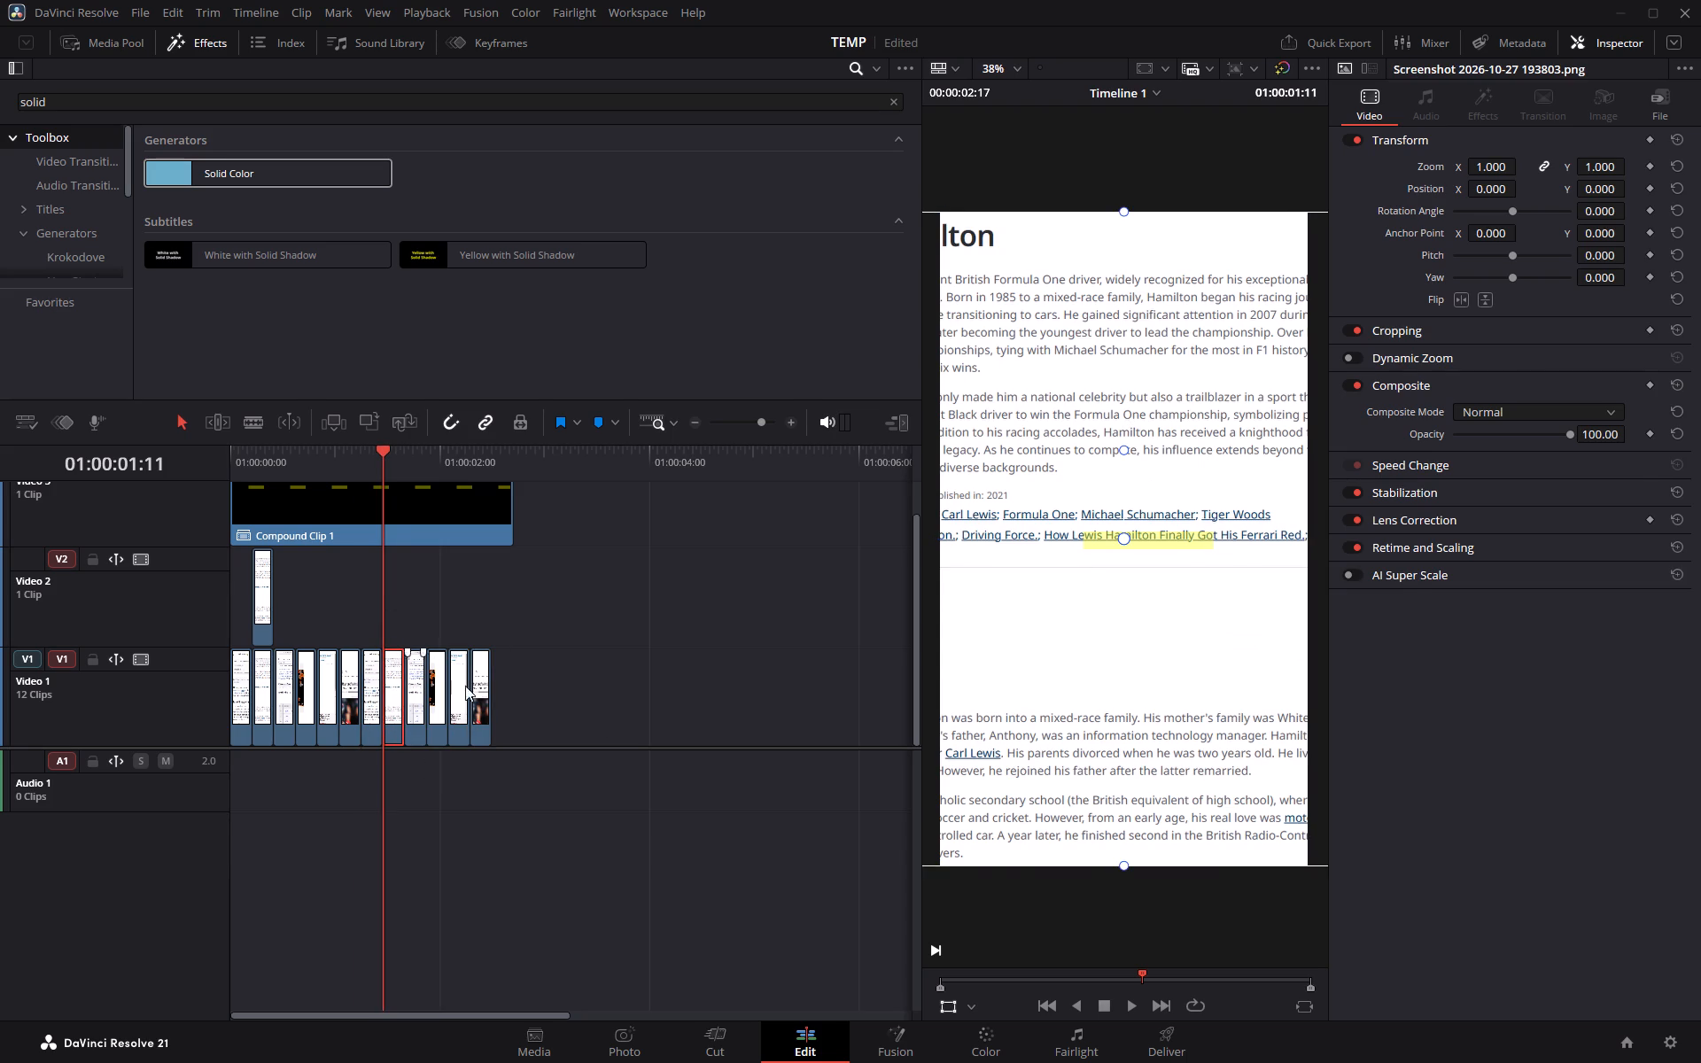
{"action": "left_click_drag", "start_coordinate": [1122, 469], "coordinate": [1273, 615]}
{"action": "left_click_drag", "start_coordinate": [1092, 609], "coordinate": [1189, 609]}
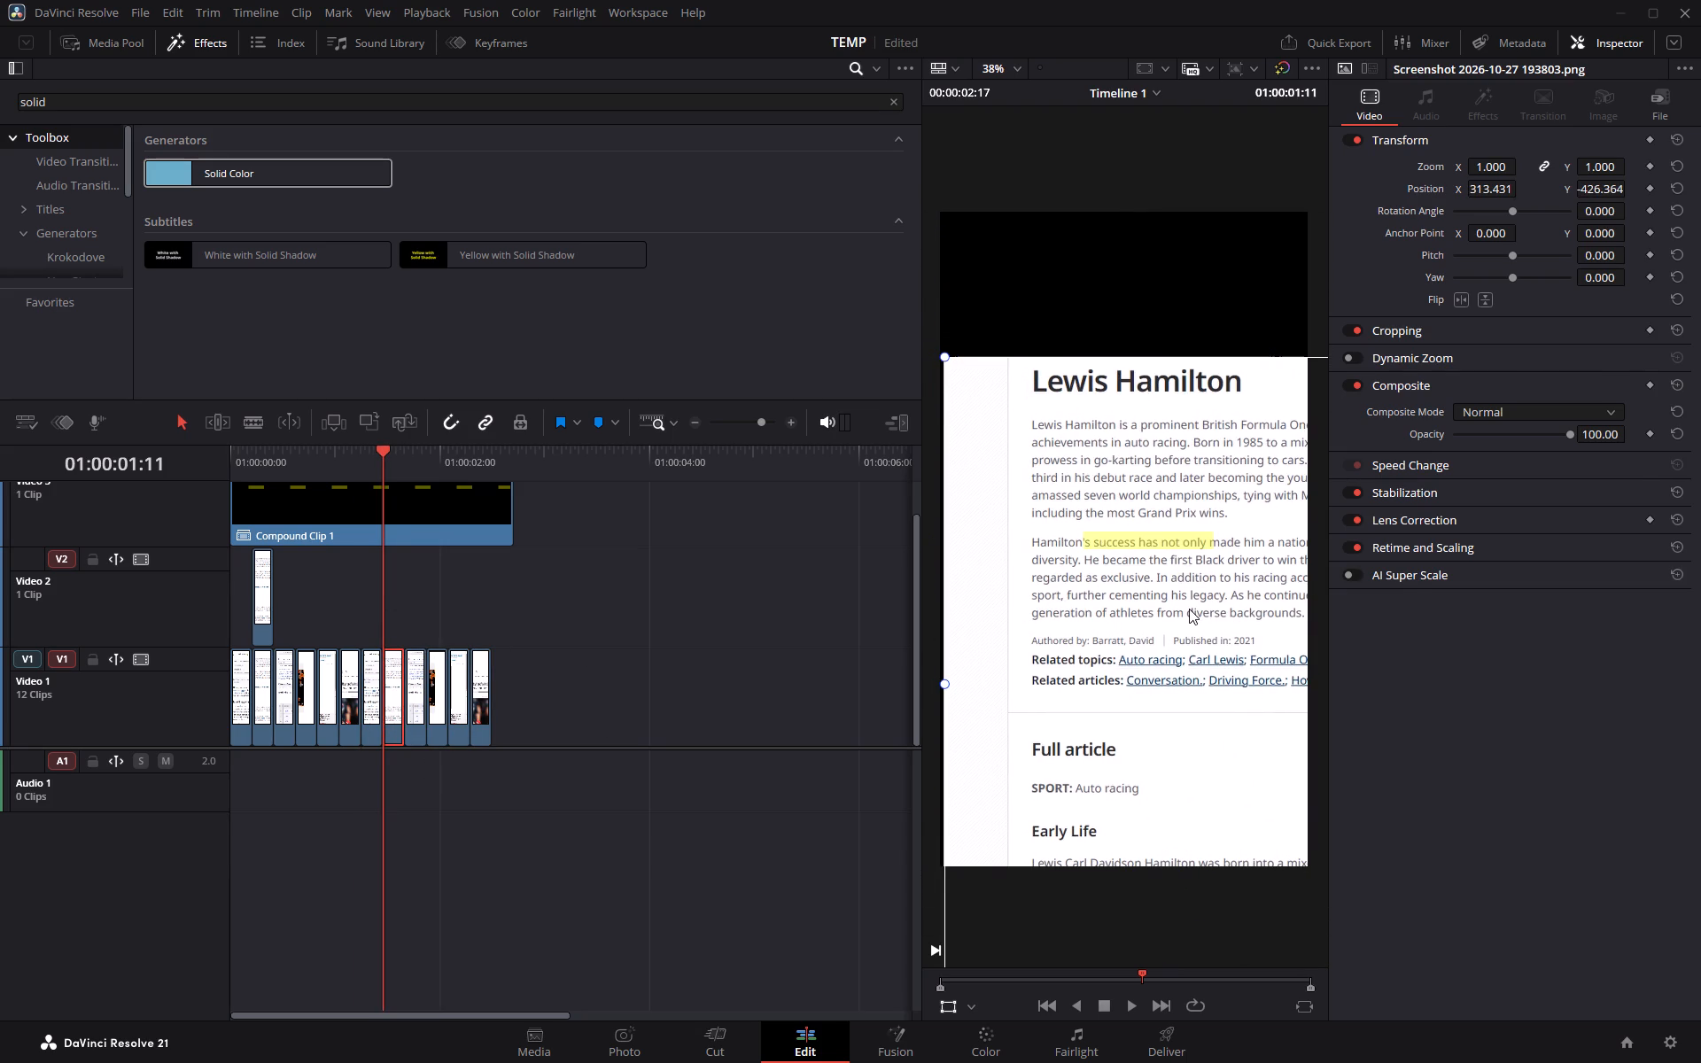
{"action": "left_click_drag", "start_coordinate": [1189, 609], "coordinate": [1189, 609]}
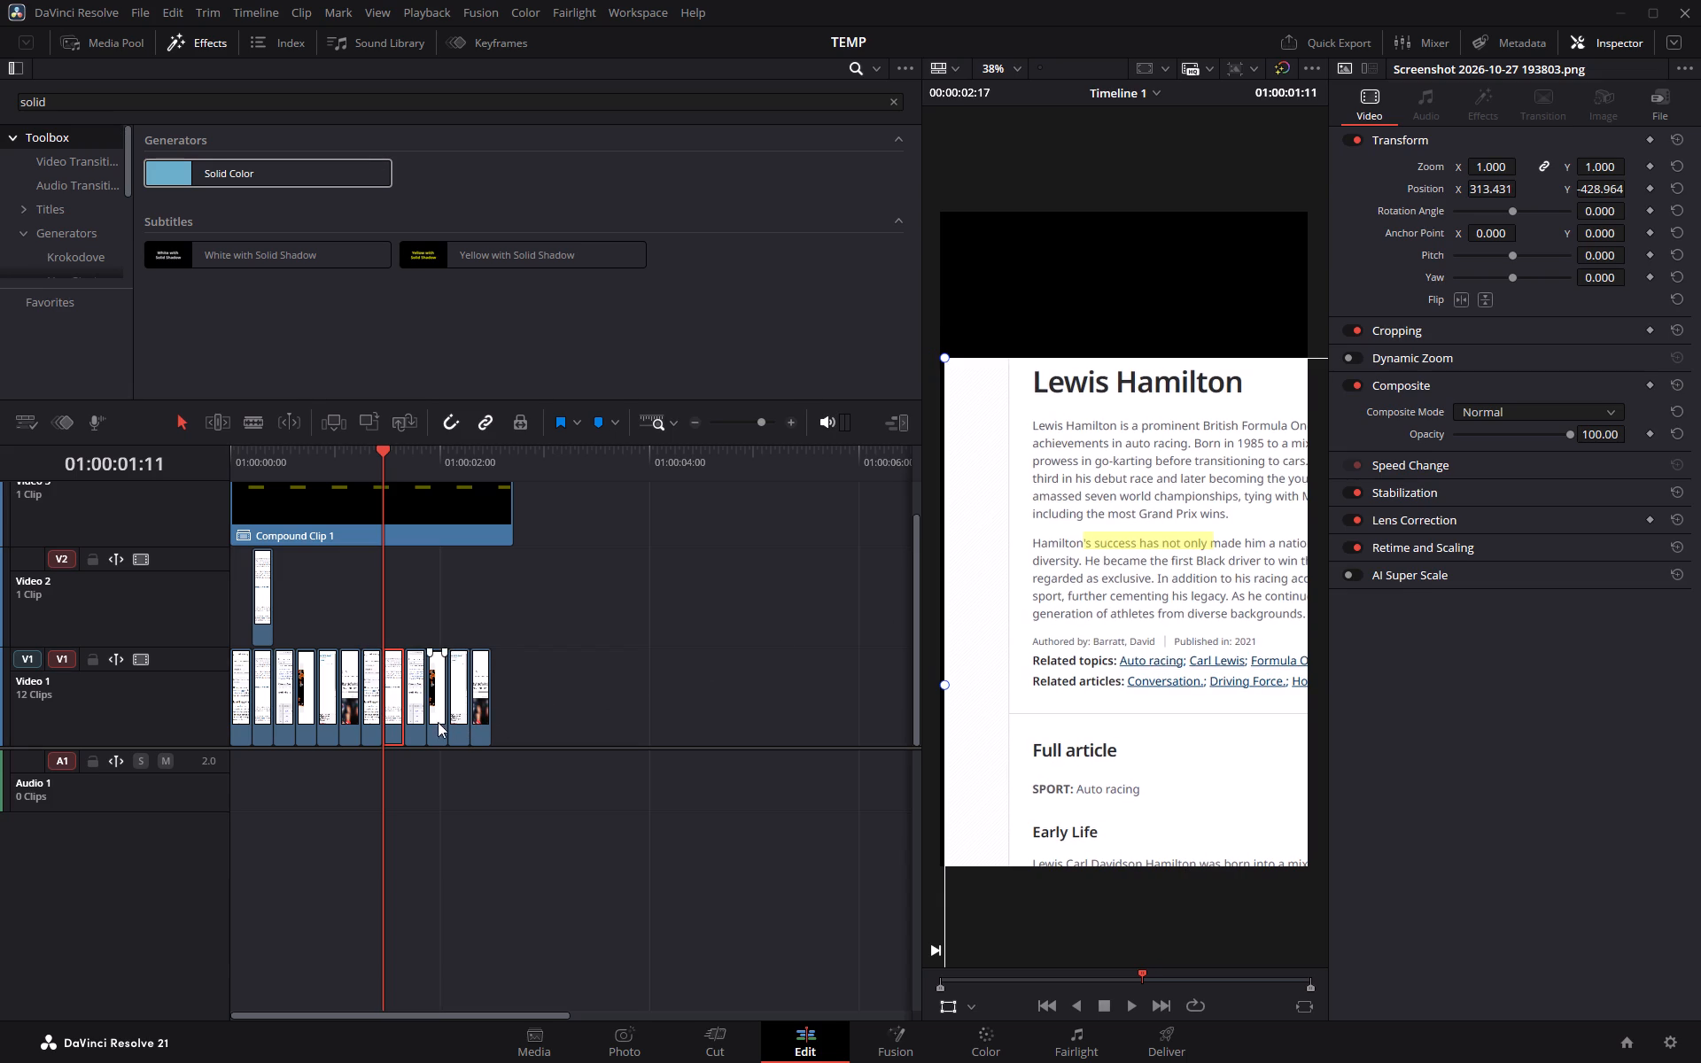
Delete the last five screenshots on Video 1, from the eighth one onward.
{"action": "left_click_drag", "start_coordinate": [535, 706], "coordinate": [407, 706]}
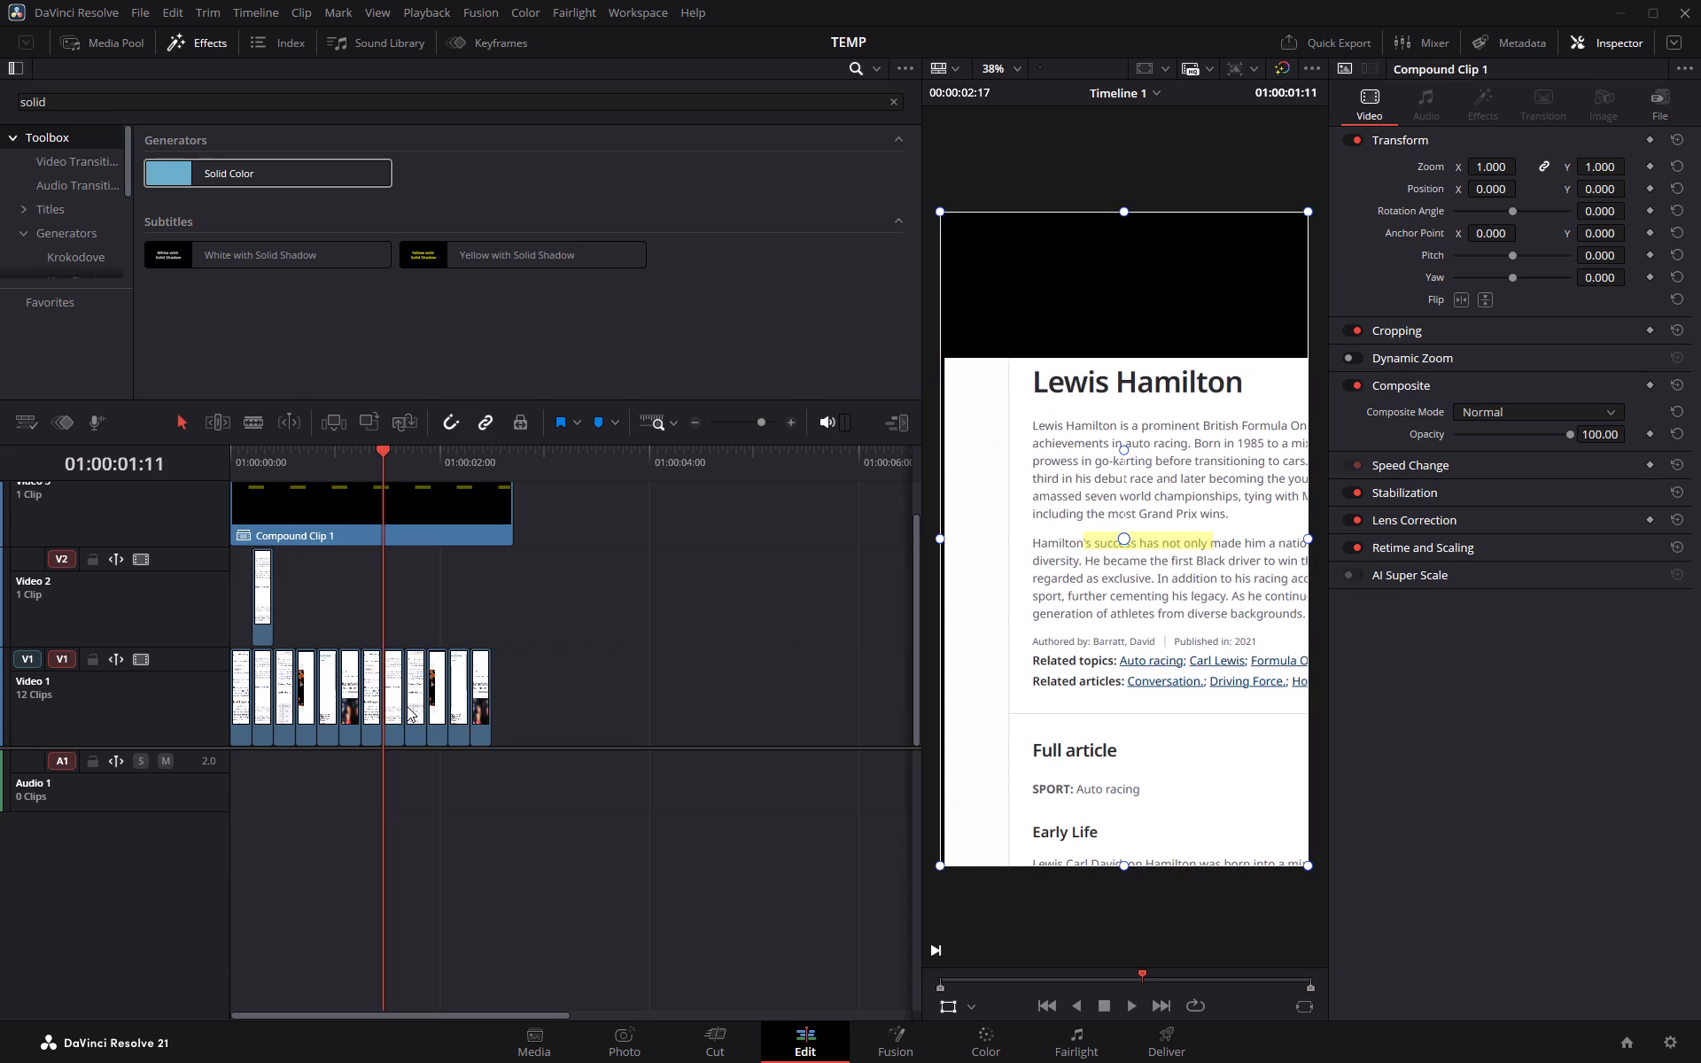
{"action": "left_click_drag", "start_coordinate": [407, 706], "coordinate": [398, 707]}
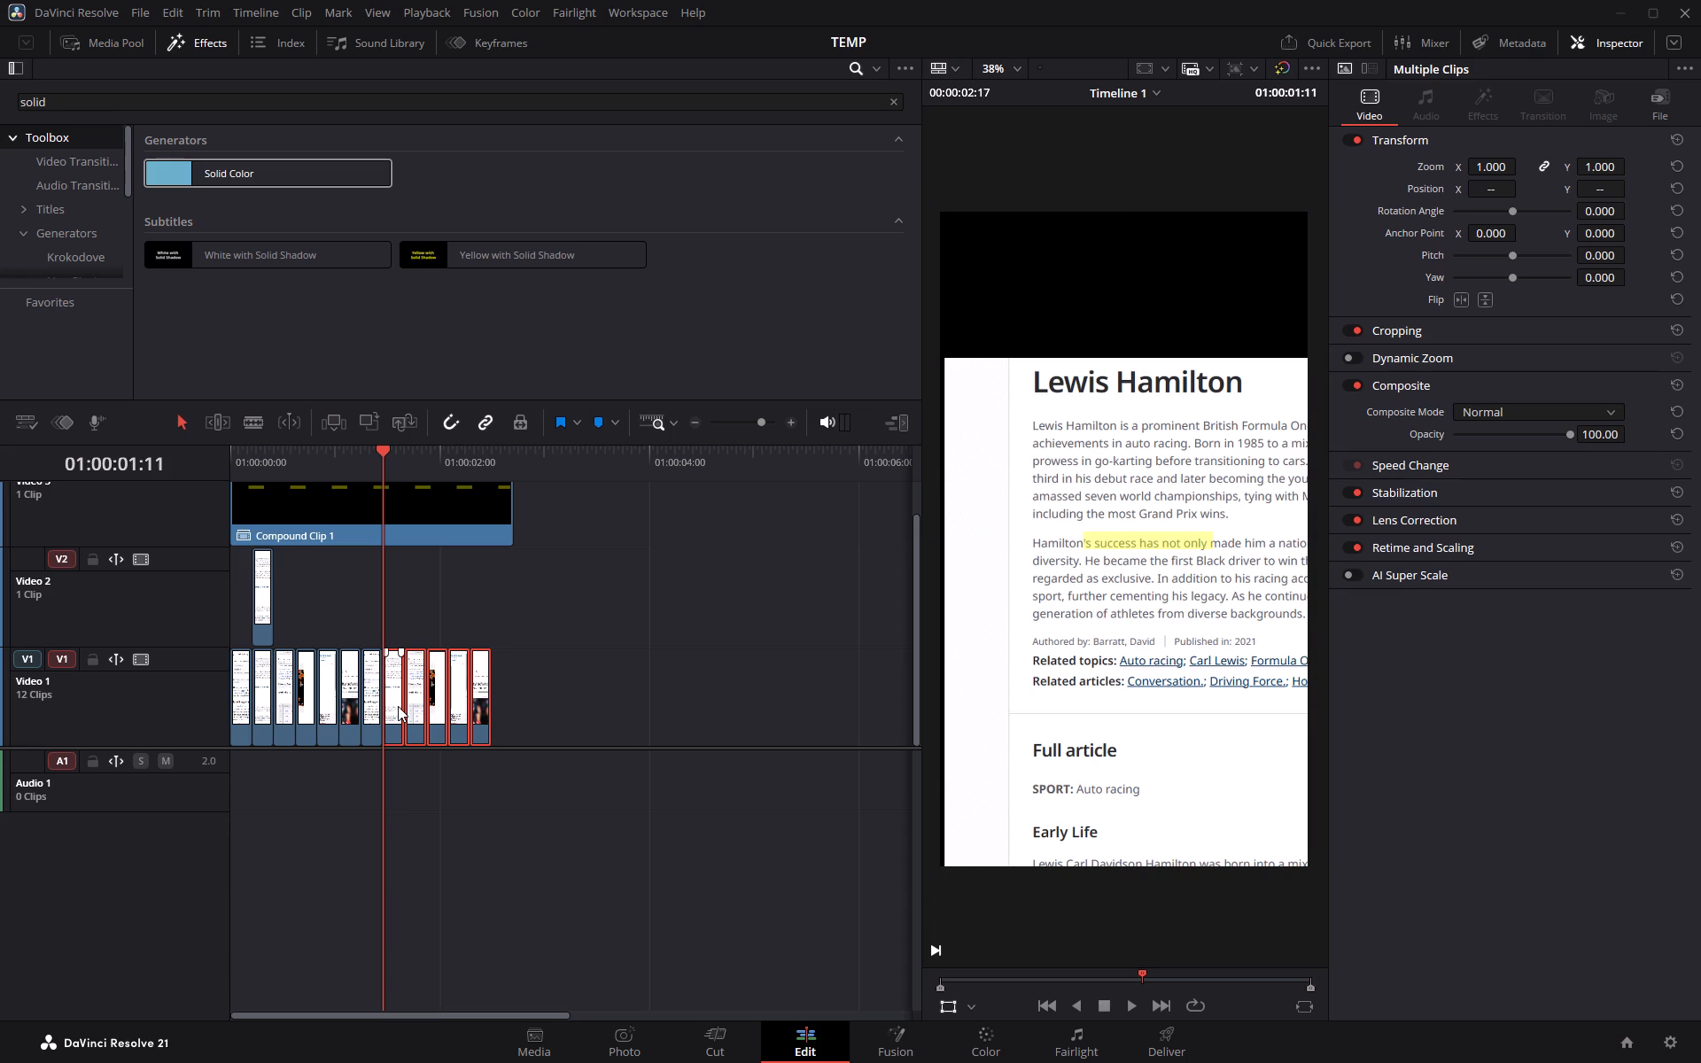
{"action": "key", "text": "BackSpace"}
Copy the third through seventh Video 1 screenshots and paste them right after the seventh, at 01:00:01:11.
{"action": "left_click_drag", "start_coordinate": [396, 705], "coordinate": [352, 710]}
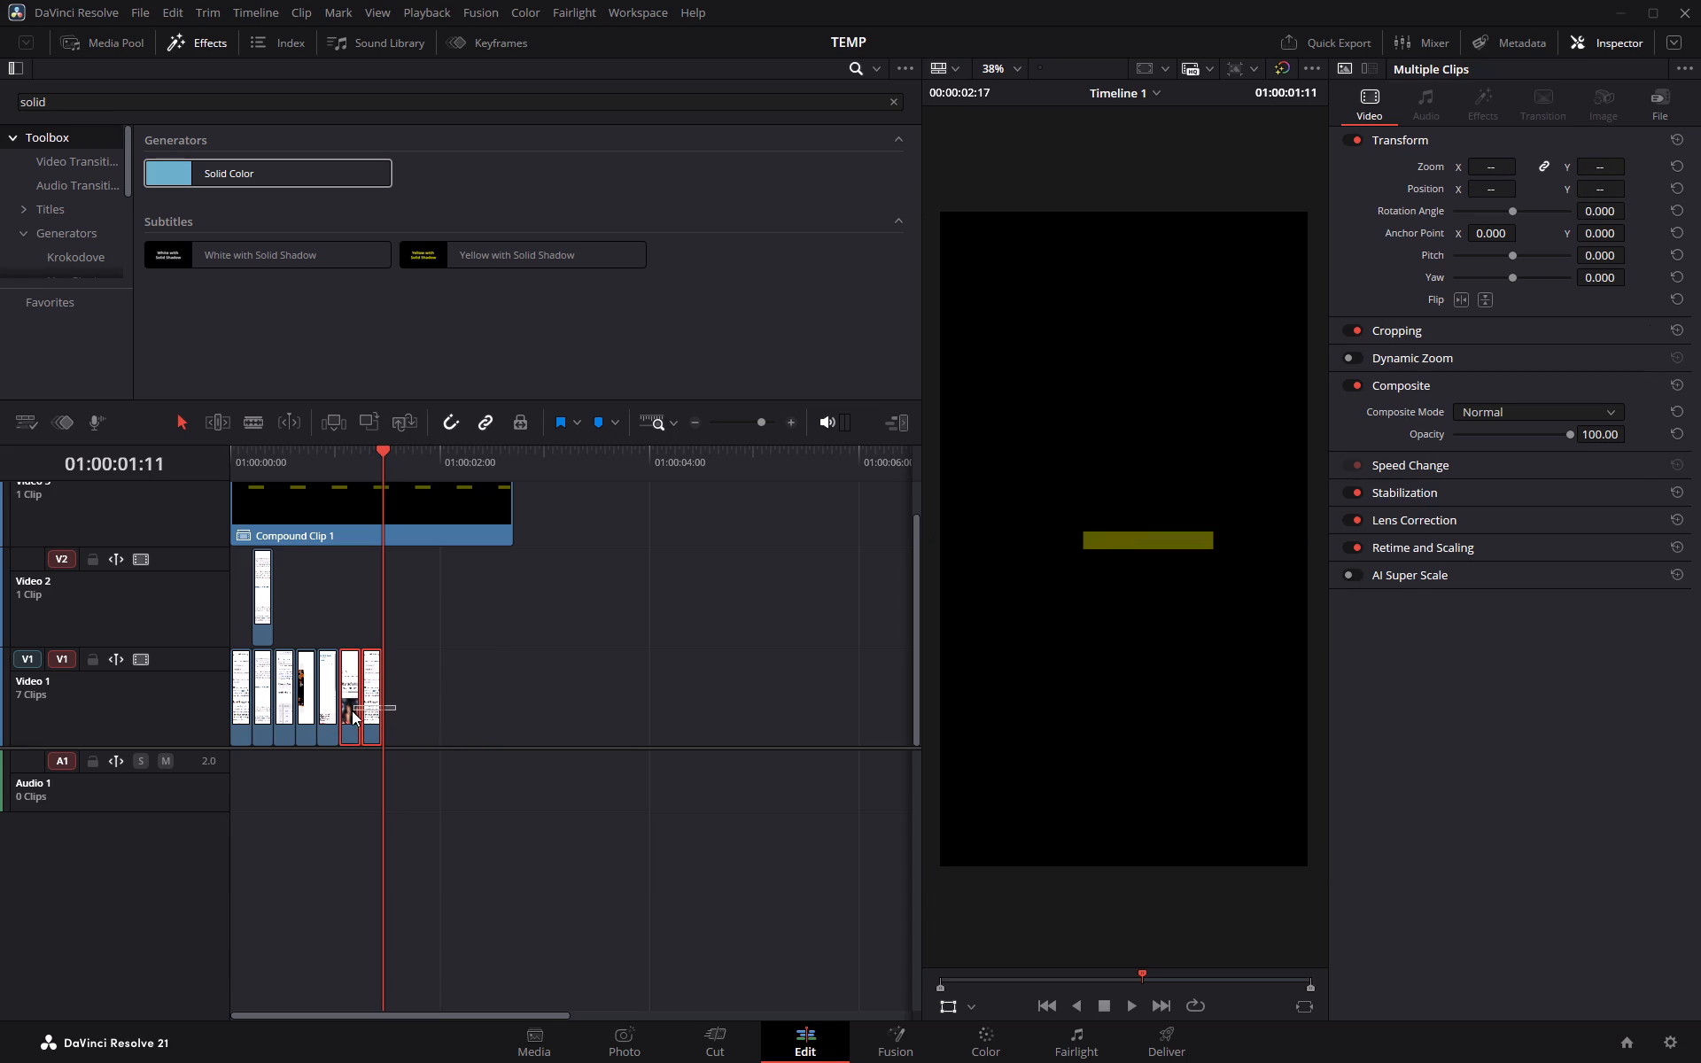
{"action": "left_click_drag", "start_coordinate": [352, 710], "coordinate": [281, 716]}
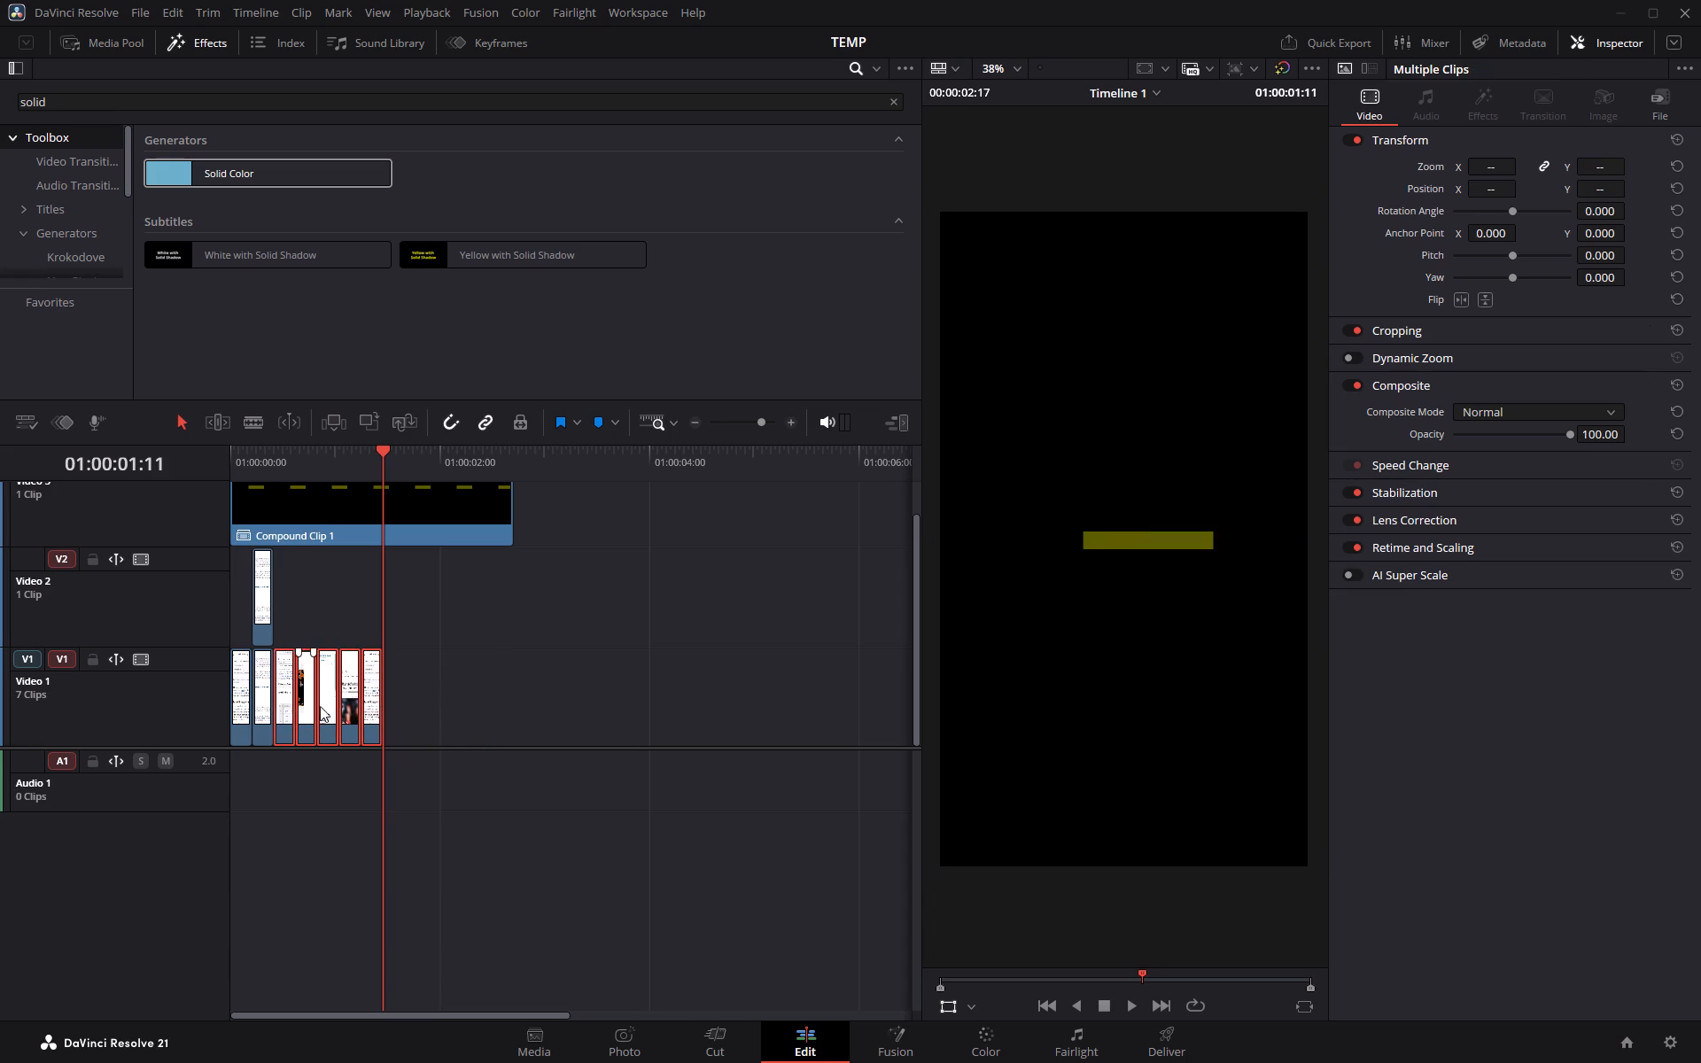
{"action": "key", "text": "ctrl+c"}
{"action": "key", "text": "ctrl+c"}
{"action": "key", "text": "ctrl+c"}
{"action": "left_click", "coordinate": [429, 702]}
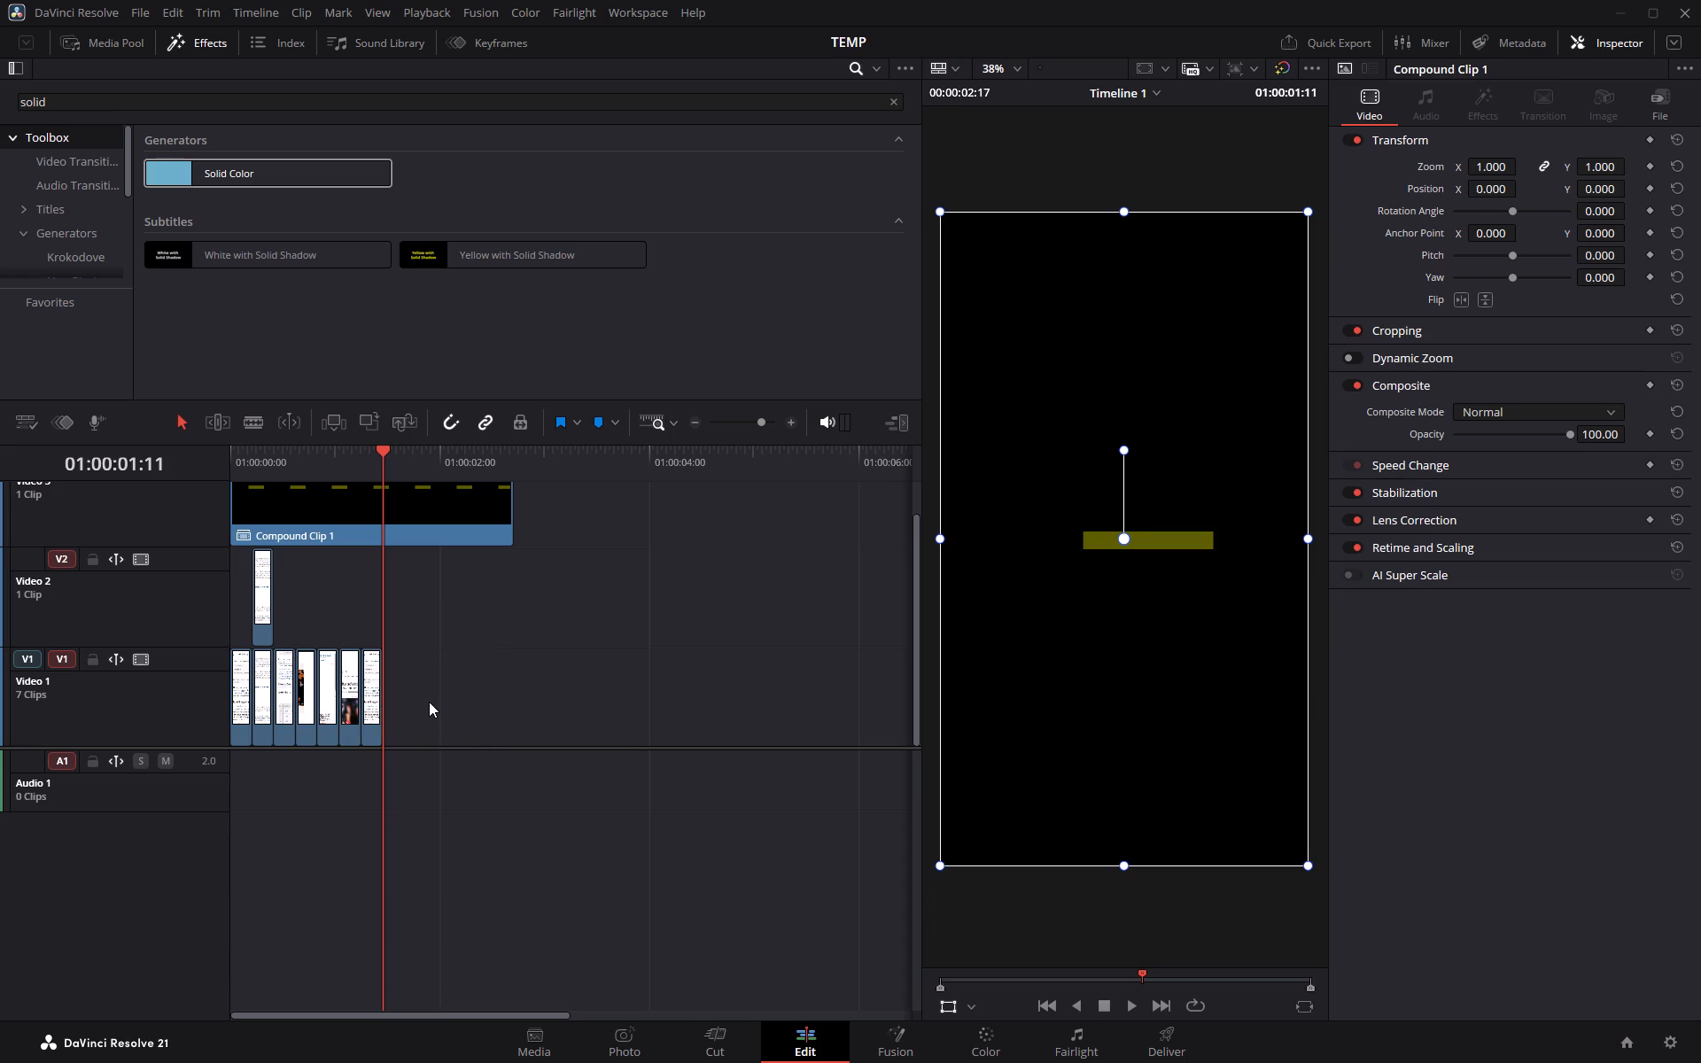
{"action": "key", "text": "ctrl+v"}
Play the whole match cut from the start several times to review the rhythm and the name's alignment.
{"action": "left_click_drag", "start_coordinate": [487, 453], "coordinate": [210, 467]}
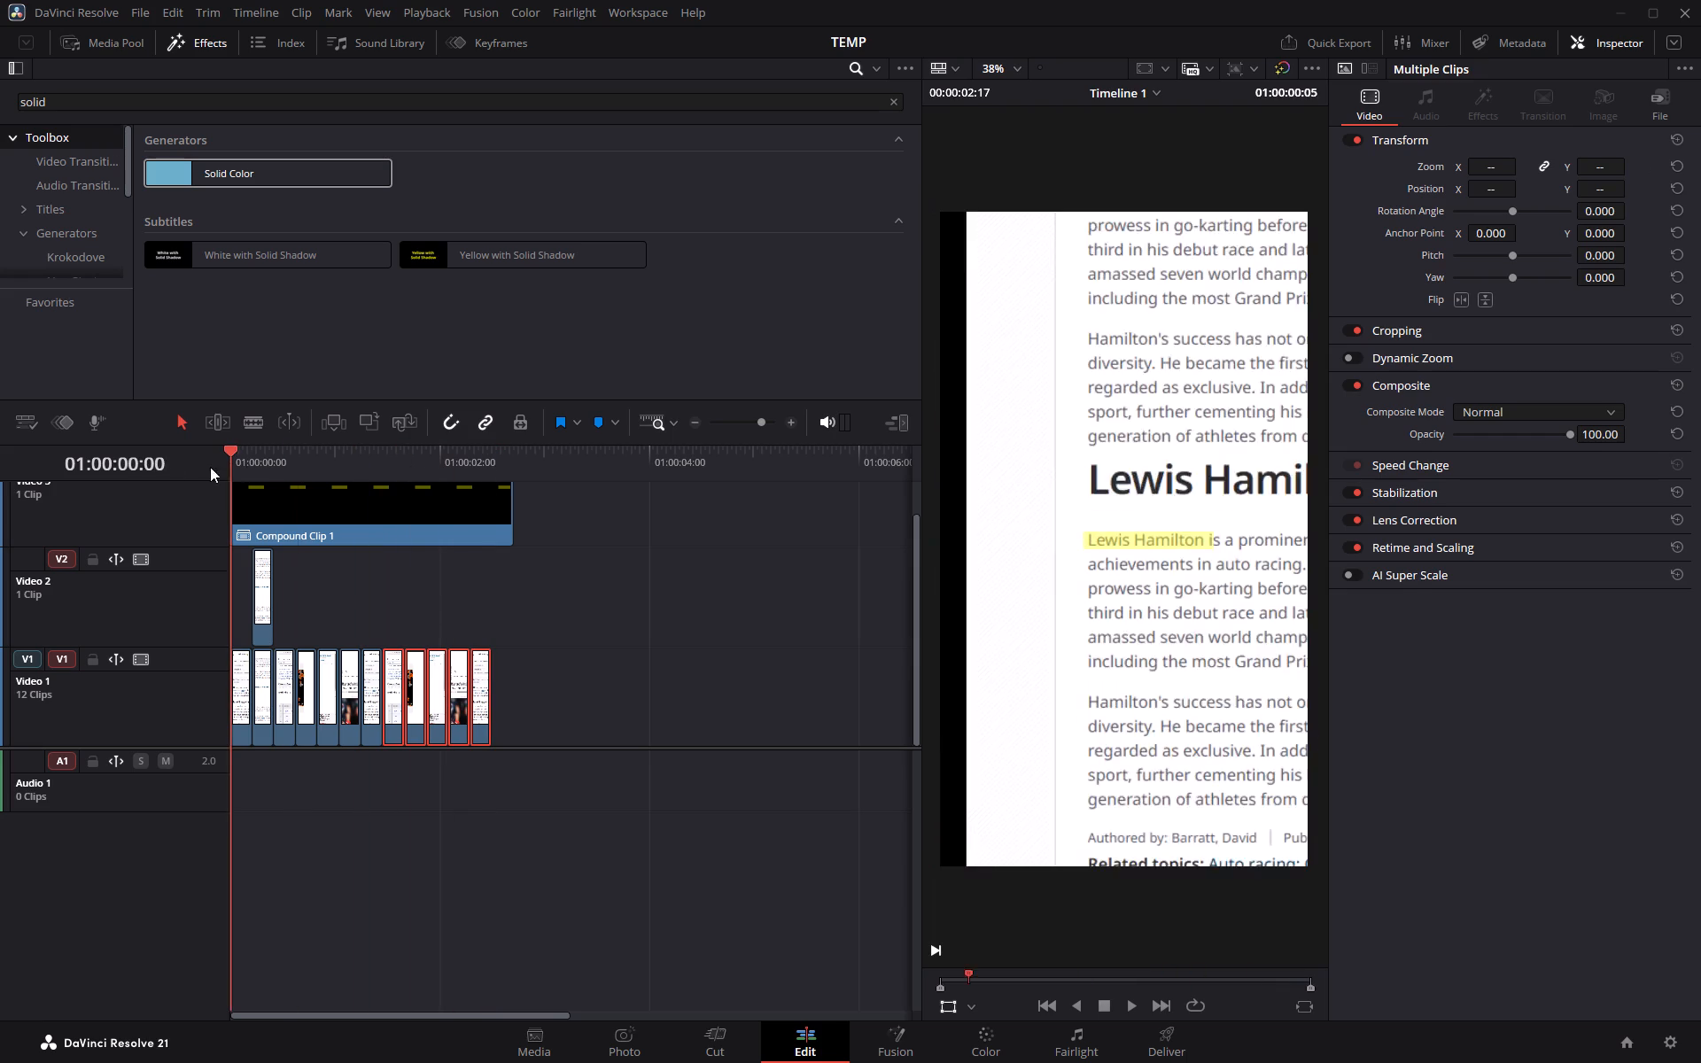
{"action": "left_click_drag", "start_coordinate": [210, 467], "coordinate": [161, 468]}
{"action": "key", "text": "space"}
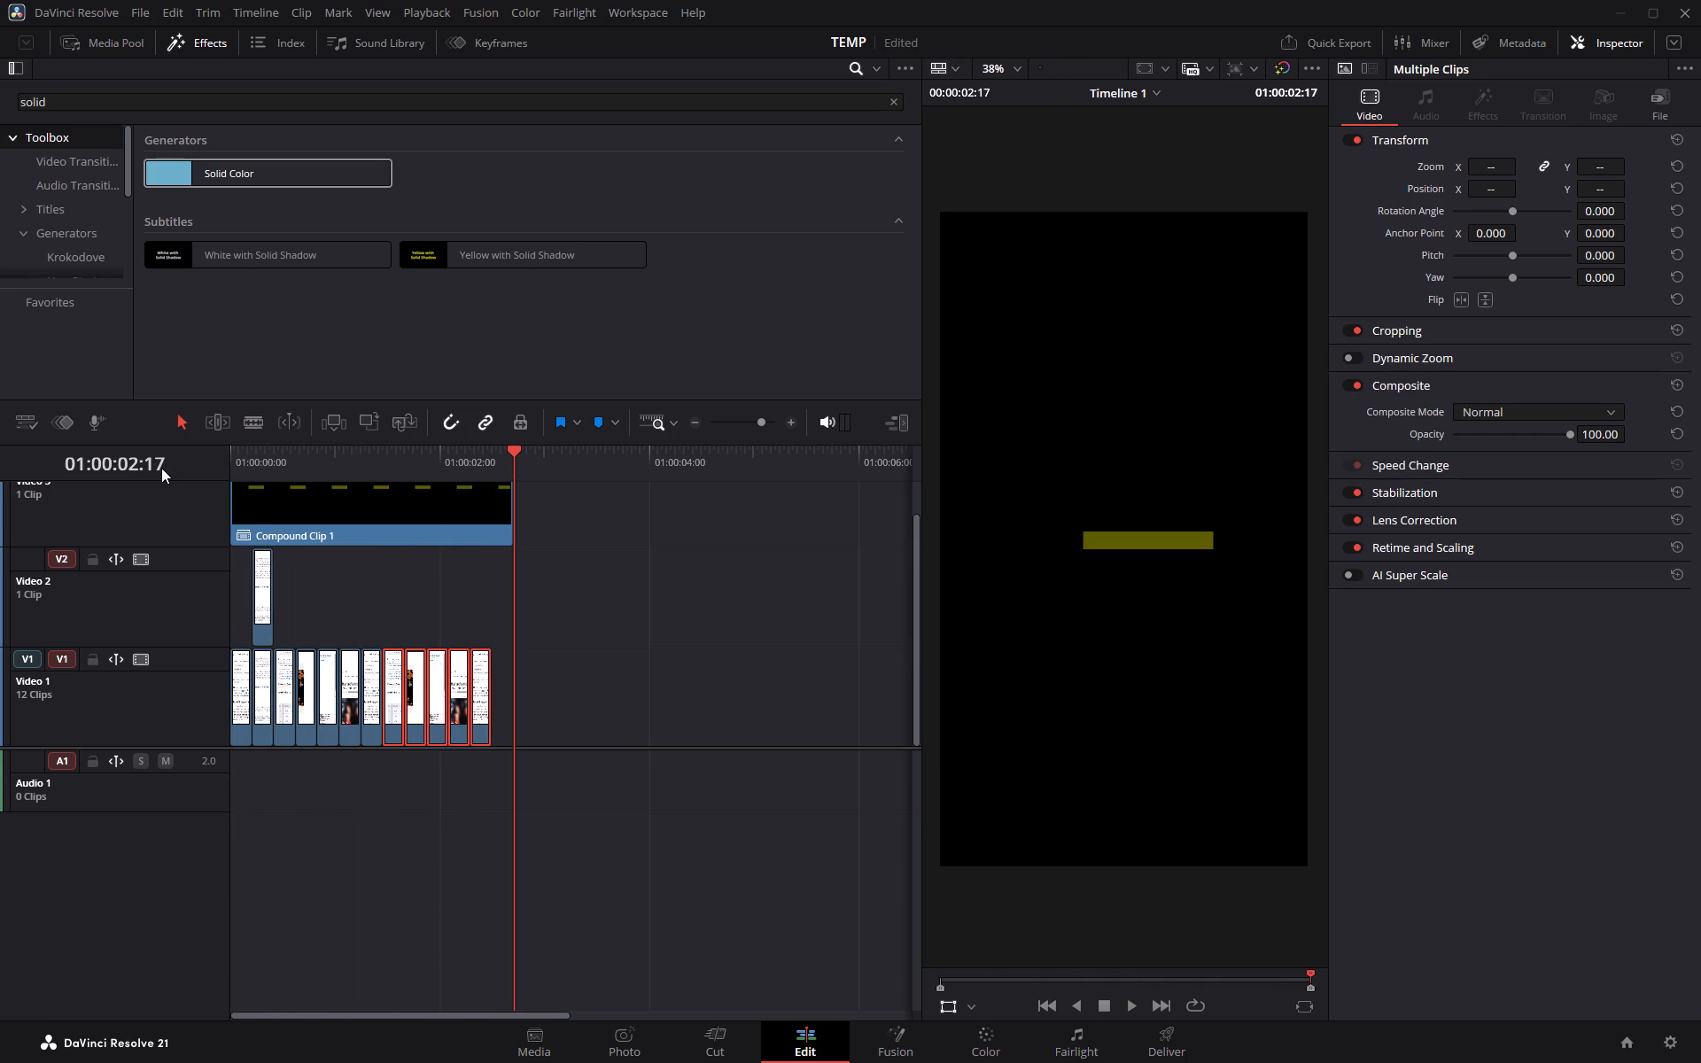
{"action": "left_click_drag", "start_coordinate": [522, 462], "coordinate": [192, 453]}
{"action": "key", "text": "space"}
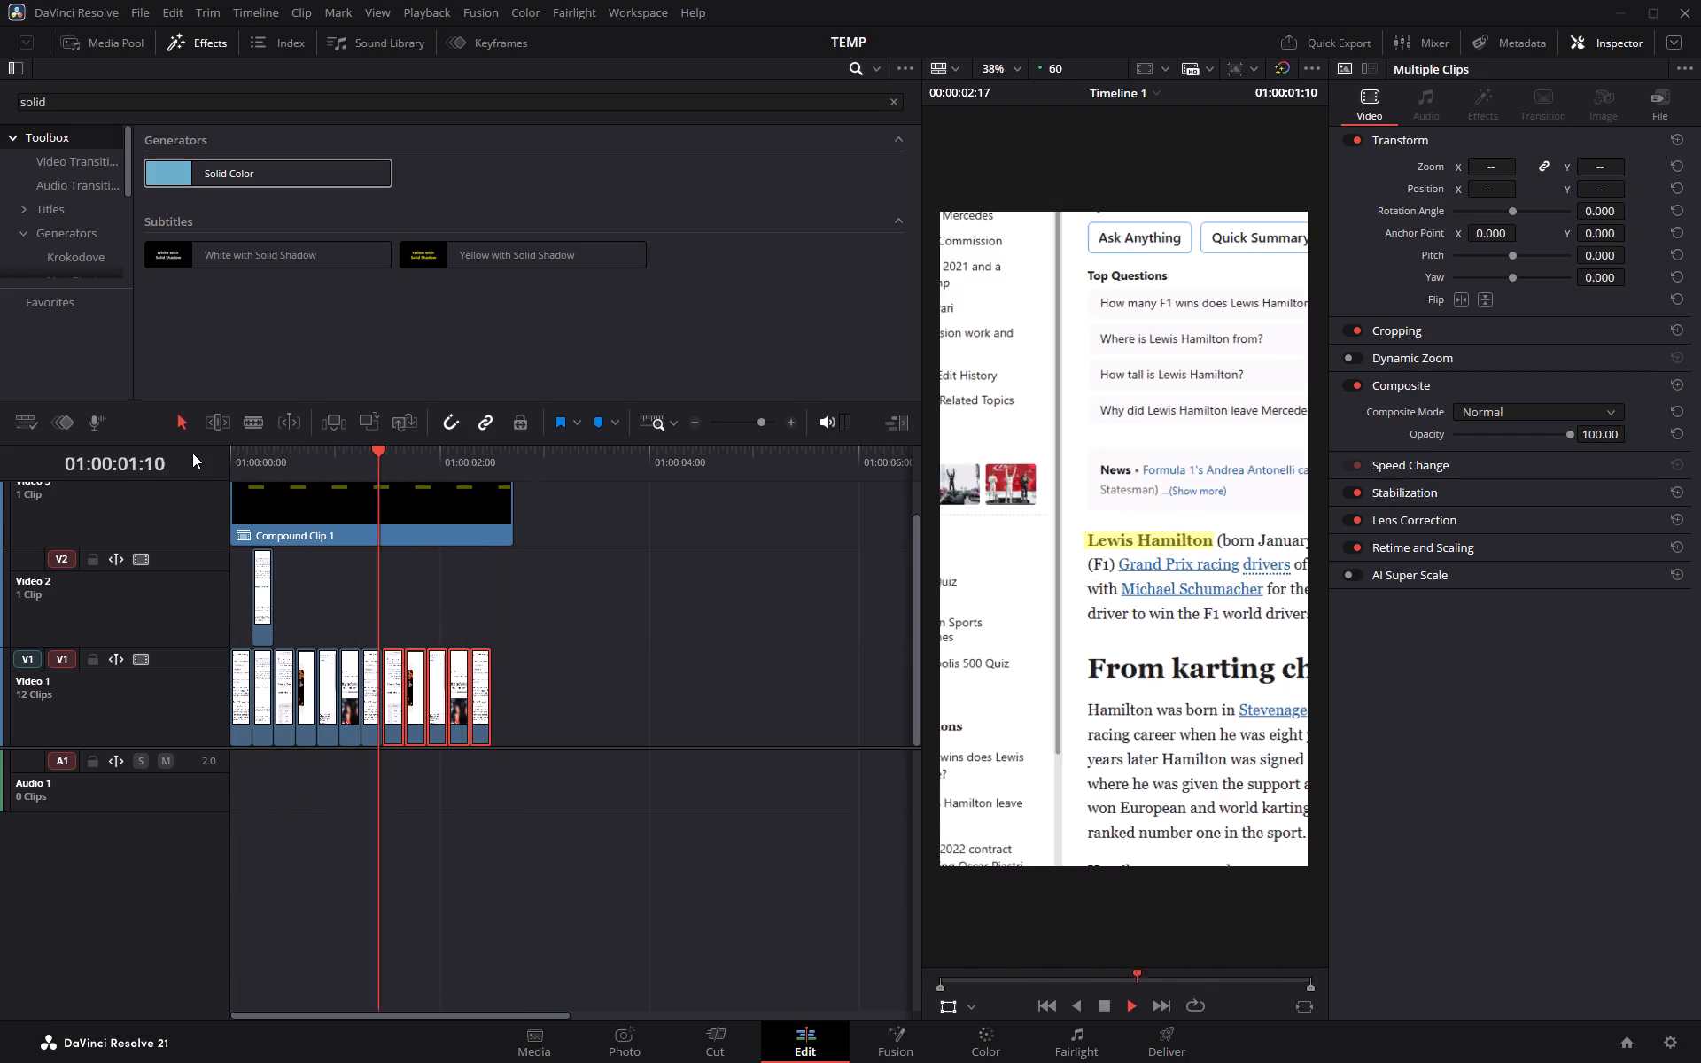
{"action": "key", "text": "space"}
{"action": "left_click_drag", "start_coordinate": [513, 456], "coordinate": [31, 469]}
{"action": "key", "text": "space"}
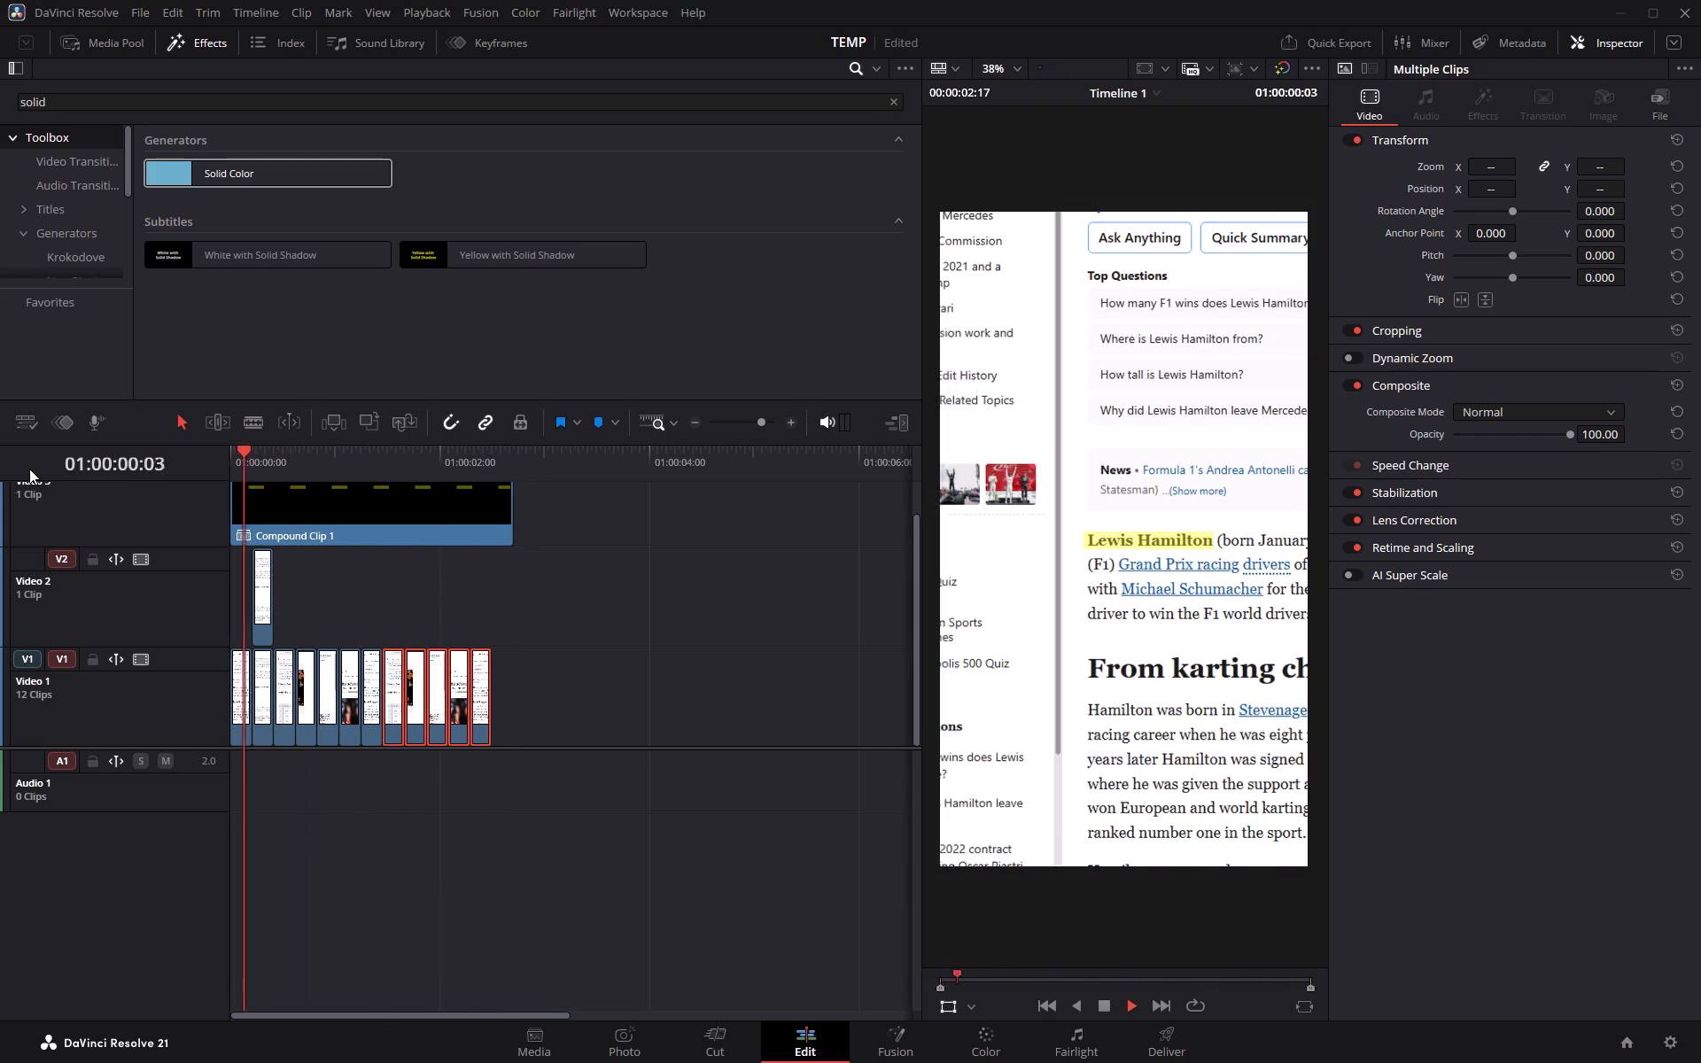
{"action": "key", "text": "space"}
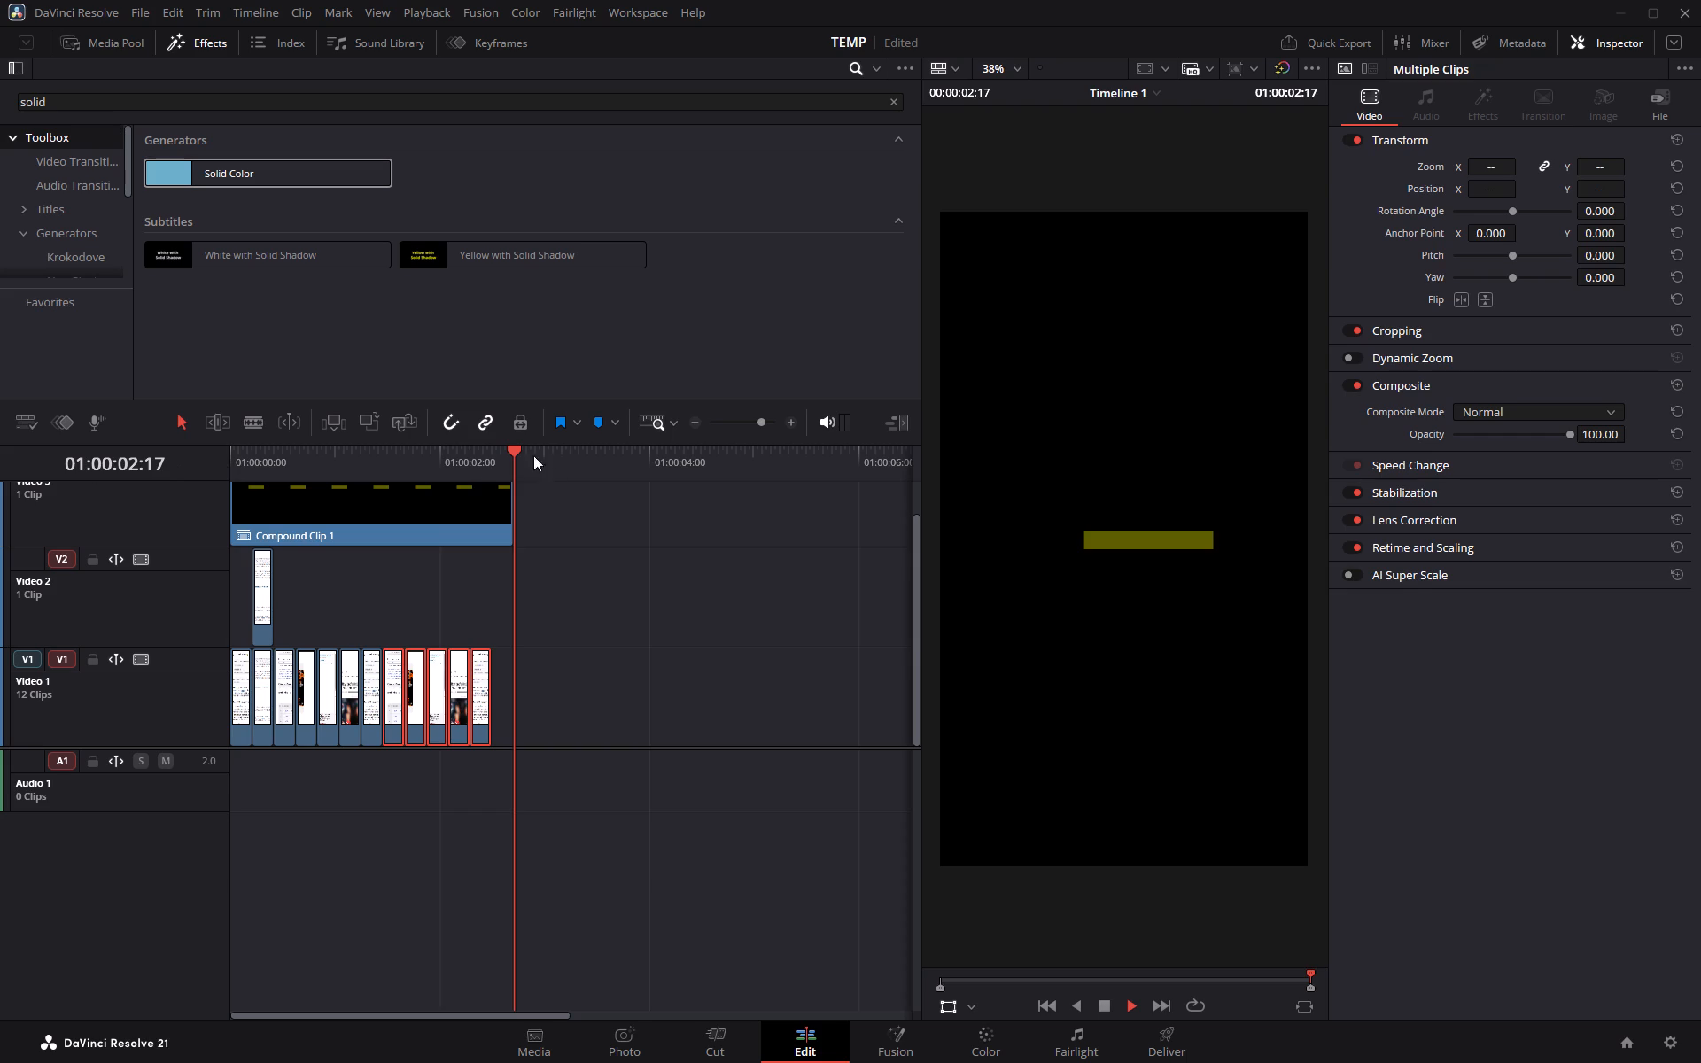
{"action": "left_click_drag", "start_coordinate": [483, 456], "coordinate": [0, 478]}
{"action": "key", "text": "space"}
{"action": "key", "text": "space"}
Split the highlight compound clip on Video 3 at 01:00:02:12, where the last screenshot ends, and delete the leftover piece.
{"action": "left_click_drag", "start_coordinate": [517, 456], "coordinate": [497, 456]}
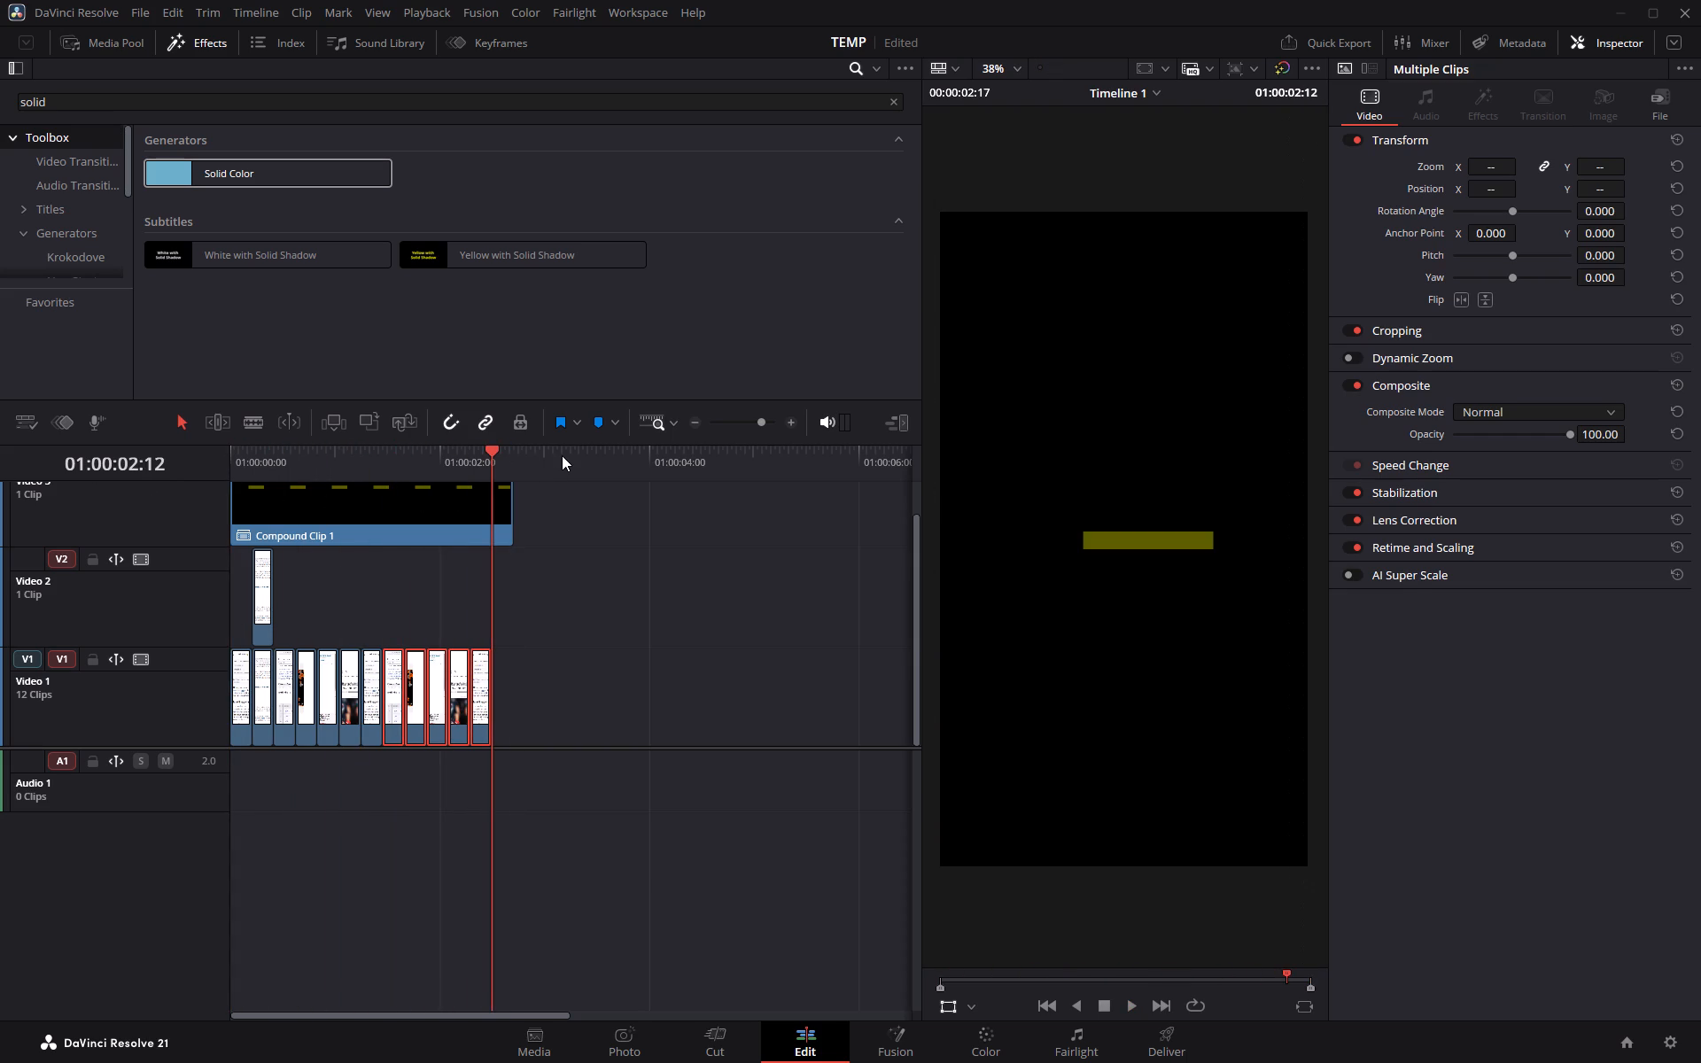
{"action": "key", "text": "s"}
{"action": "key", "text": "d"}
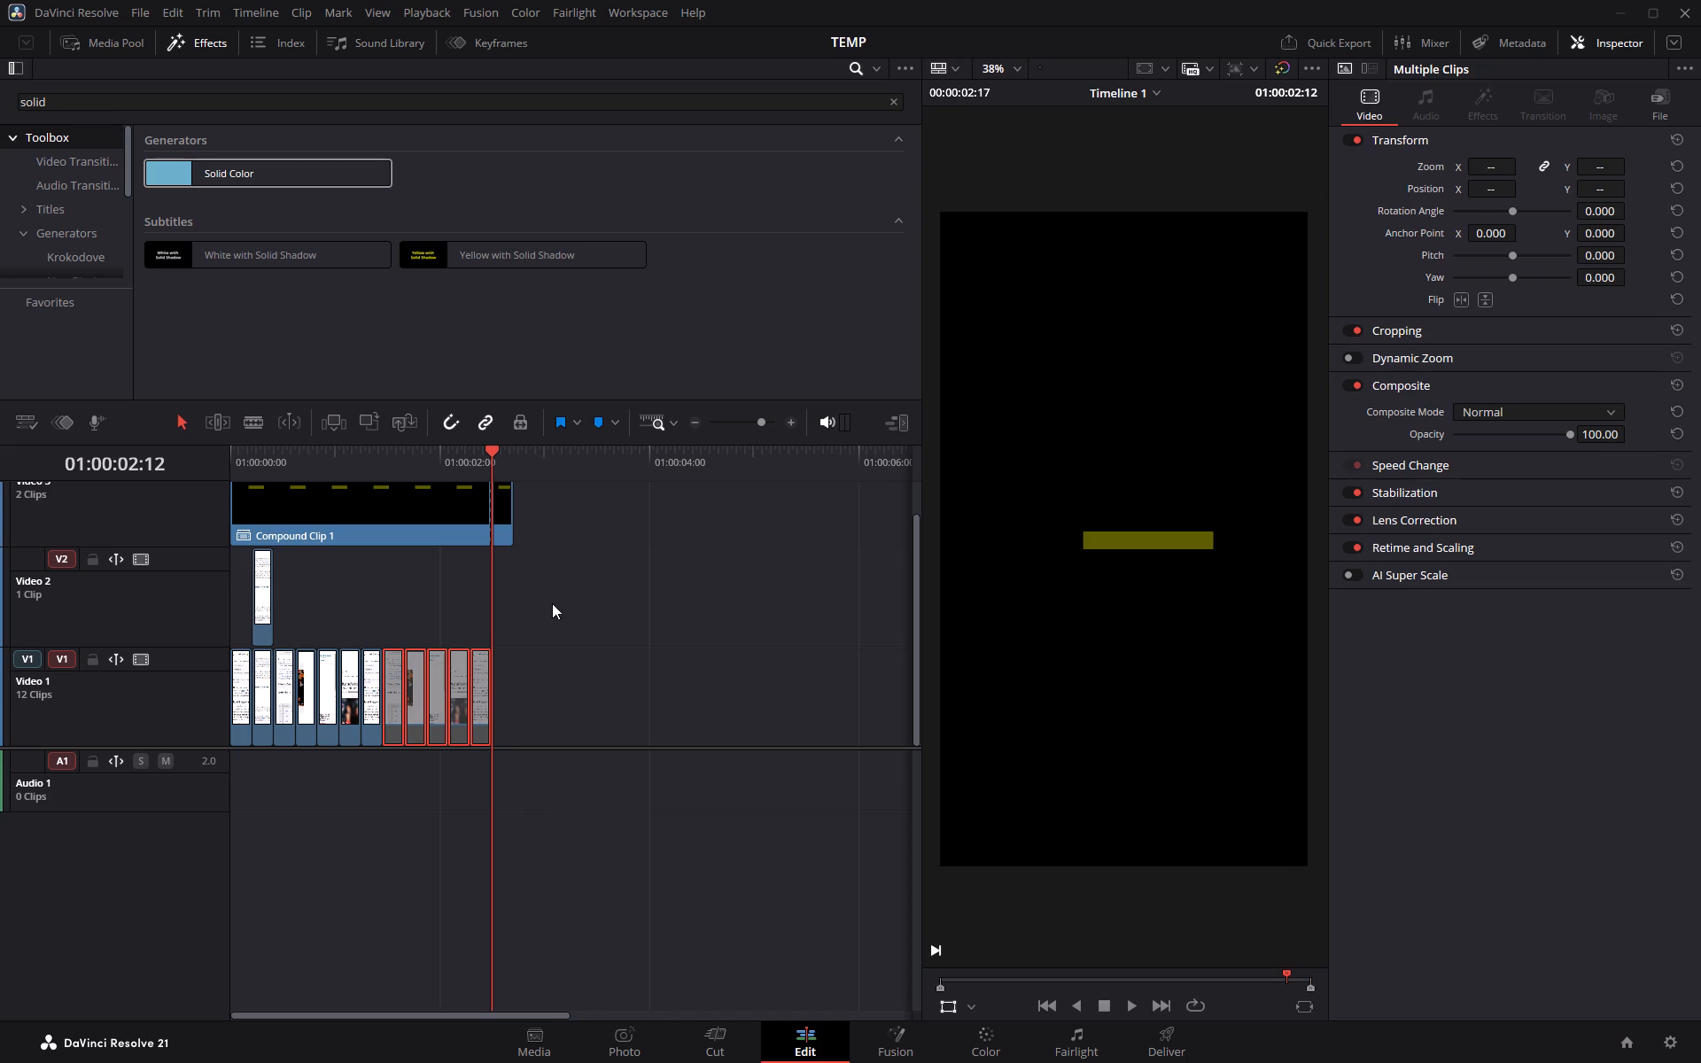
{"action": "left_click_drag", "start_coordinate": [568, 524], "coordinate": [490, 514], "text": "ctrl"}
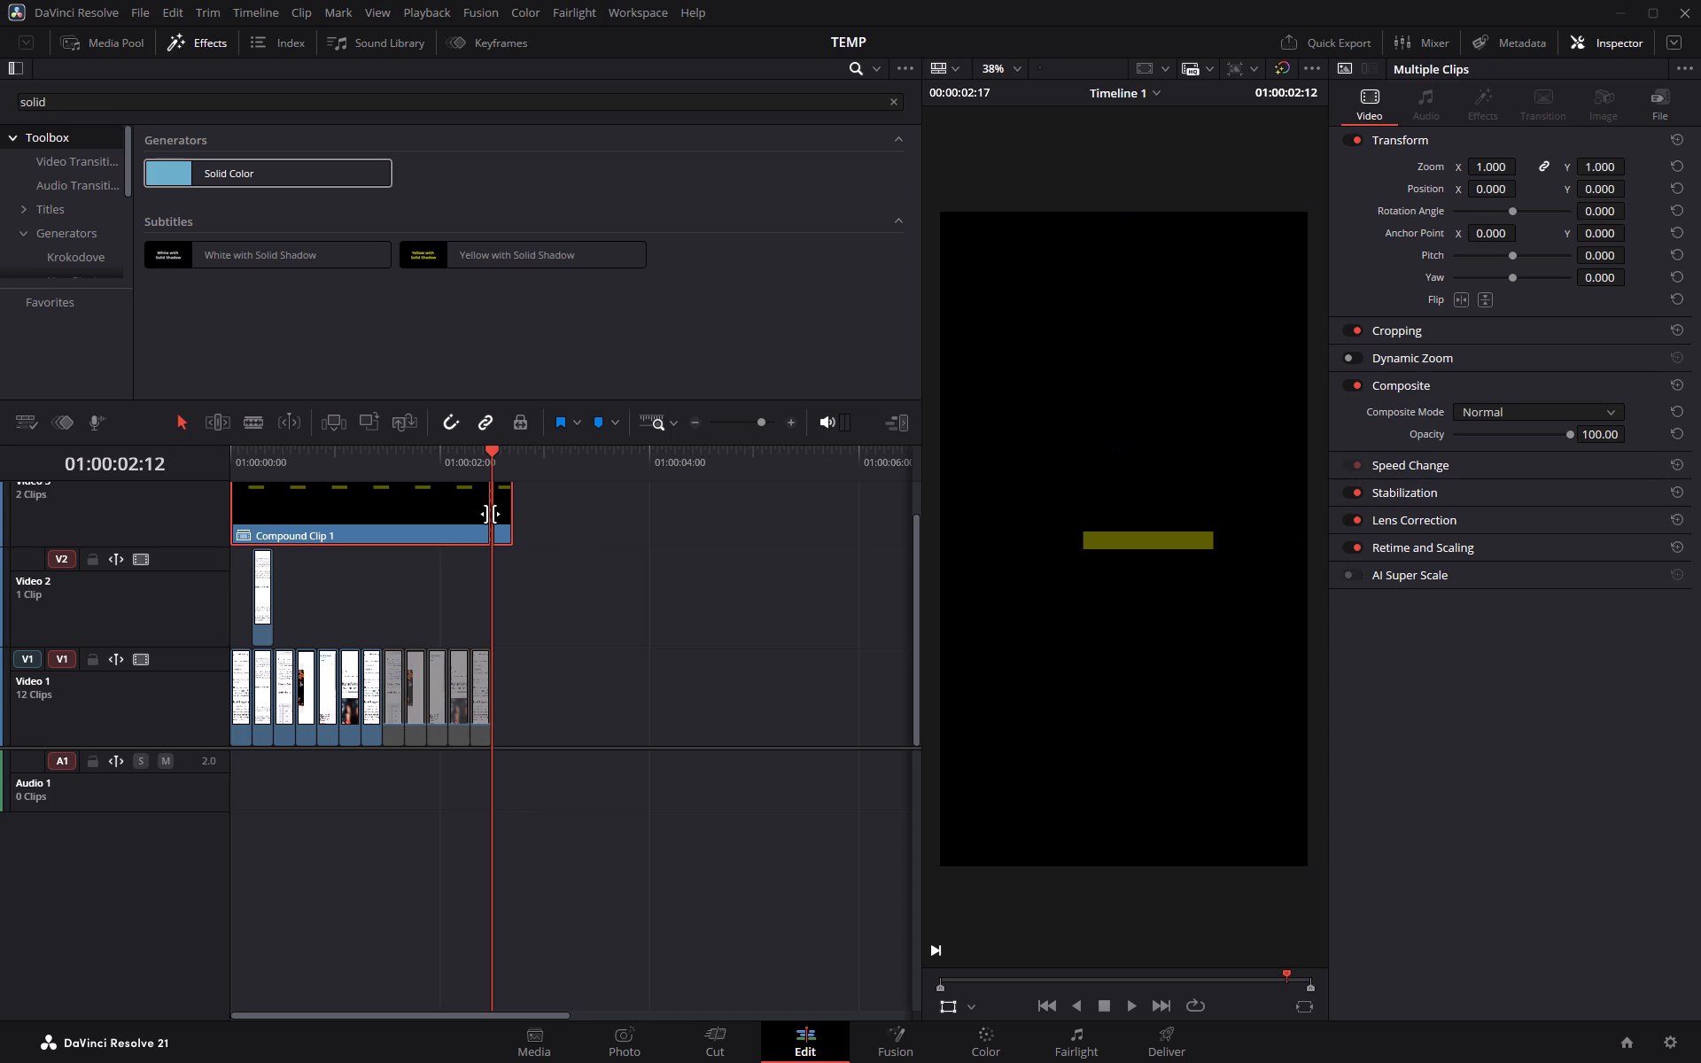
{"action": "left_click", "coordinate": [591, 493]}
{"action": "left_click_drag", "start_coordinate": [575, 503], "coordinate": [494, 503]}
{"action": "key", "text": "BackSpace"}
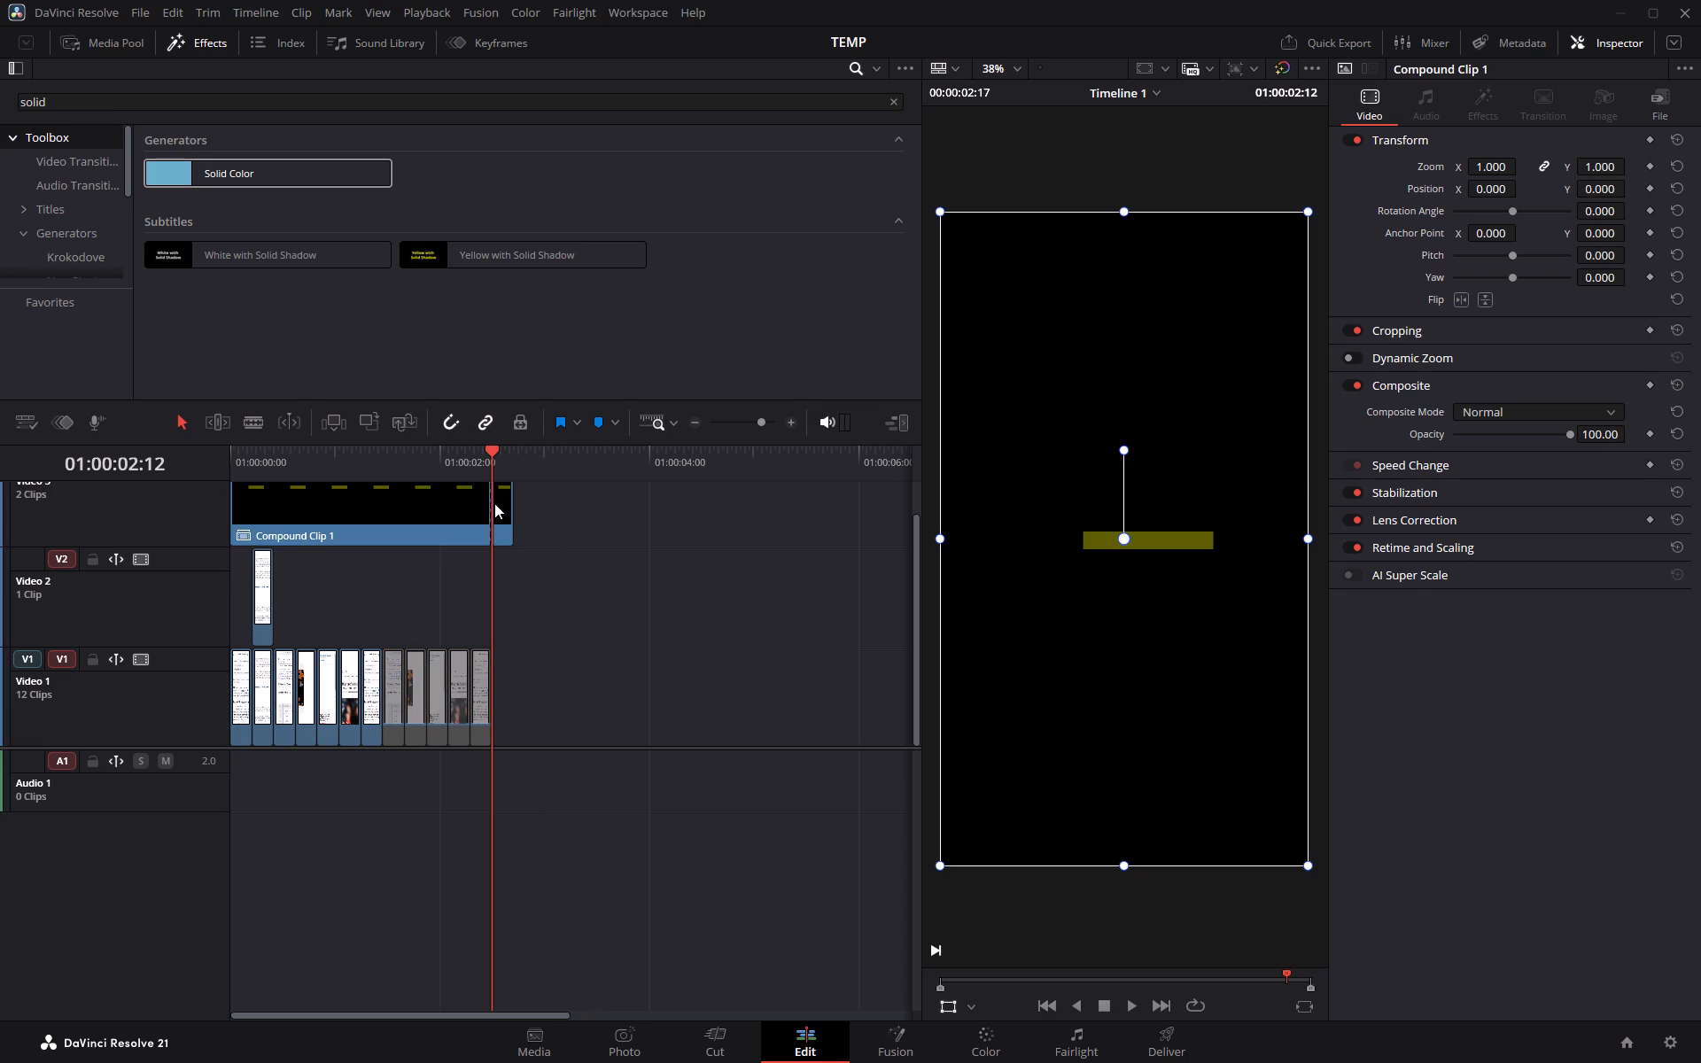
{"action": "left_click_drag", "start_coordinate": [563, 570], "coordinate": [503, 530]}
{"action": "key", "text": "BackSpace"}
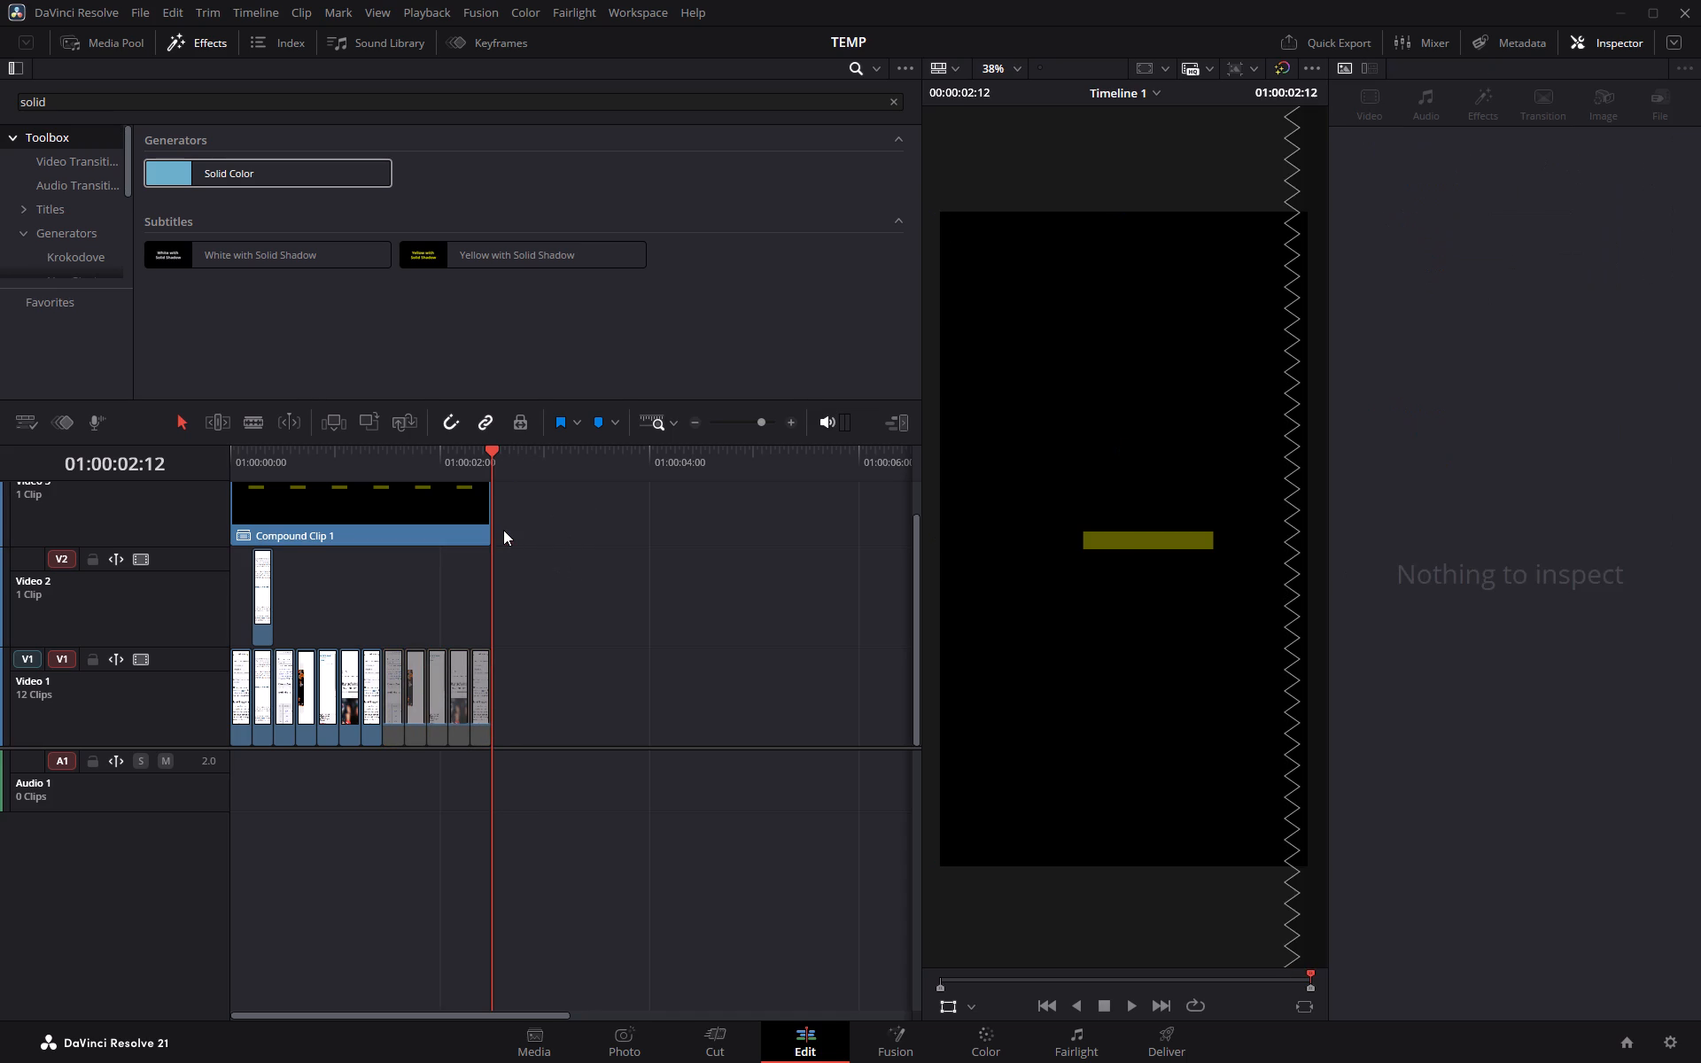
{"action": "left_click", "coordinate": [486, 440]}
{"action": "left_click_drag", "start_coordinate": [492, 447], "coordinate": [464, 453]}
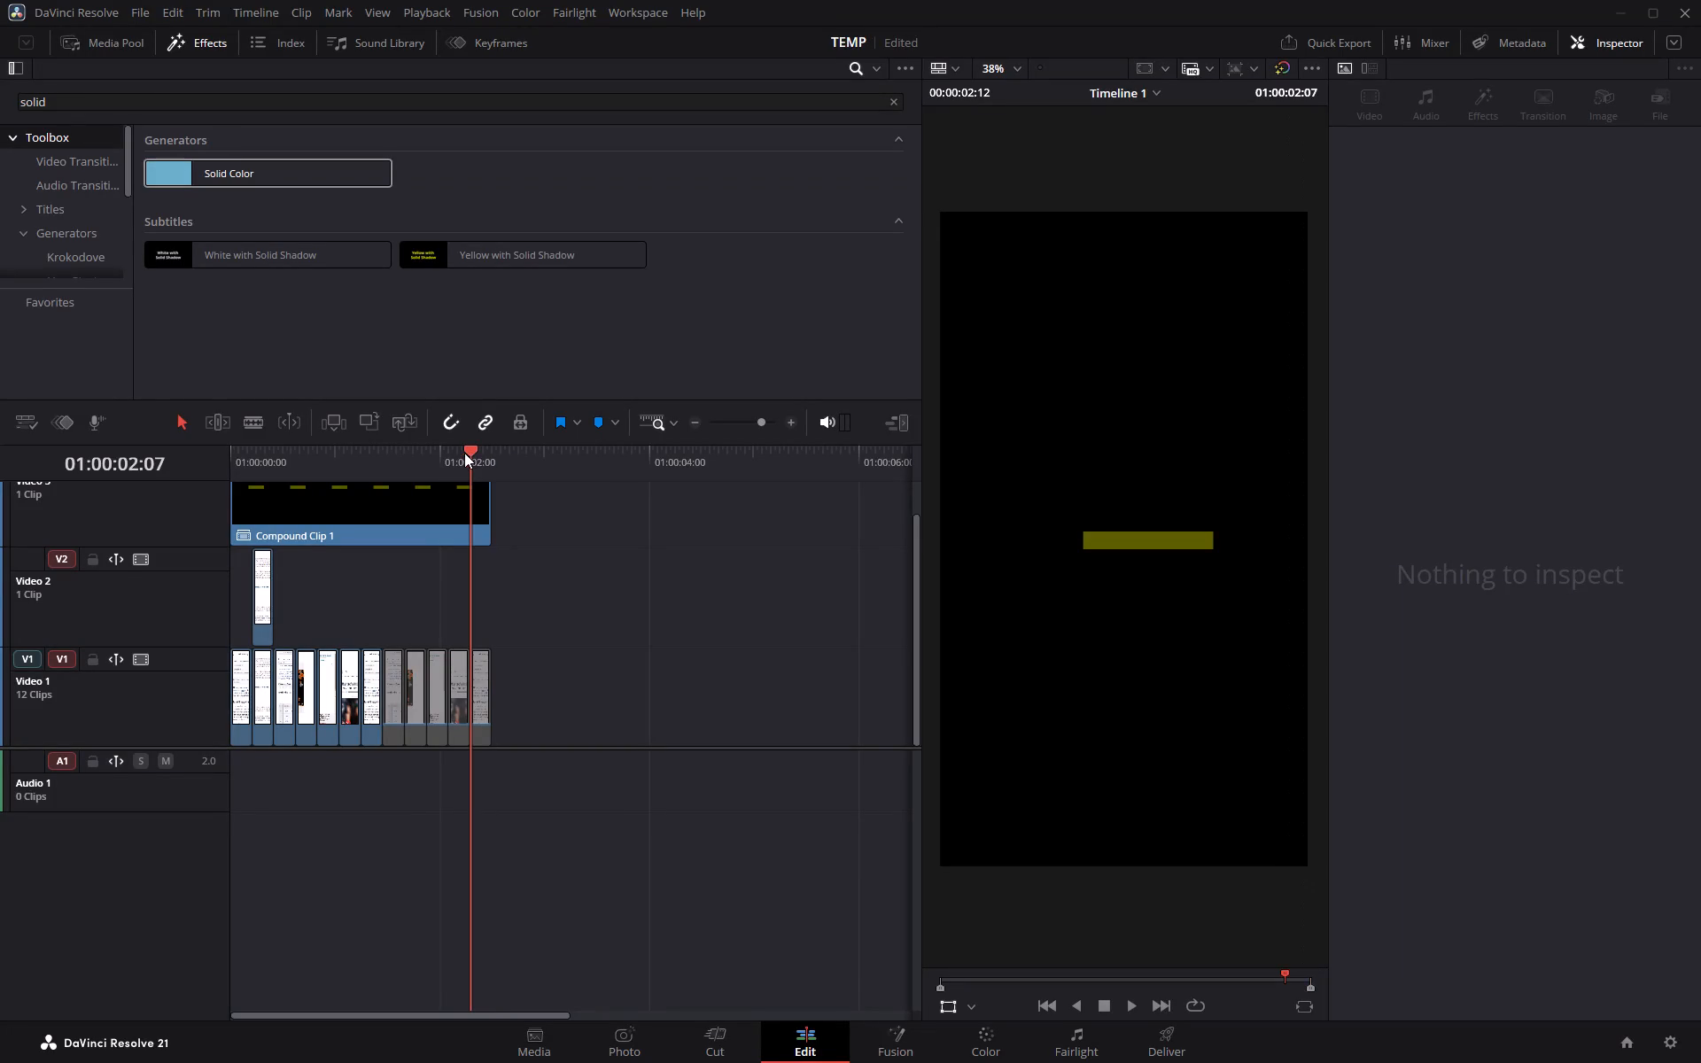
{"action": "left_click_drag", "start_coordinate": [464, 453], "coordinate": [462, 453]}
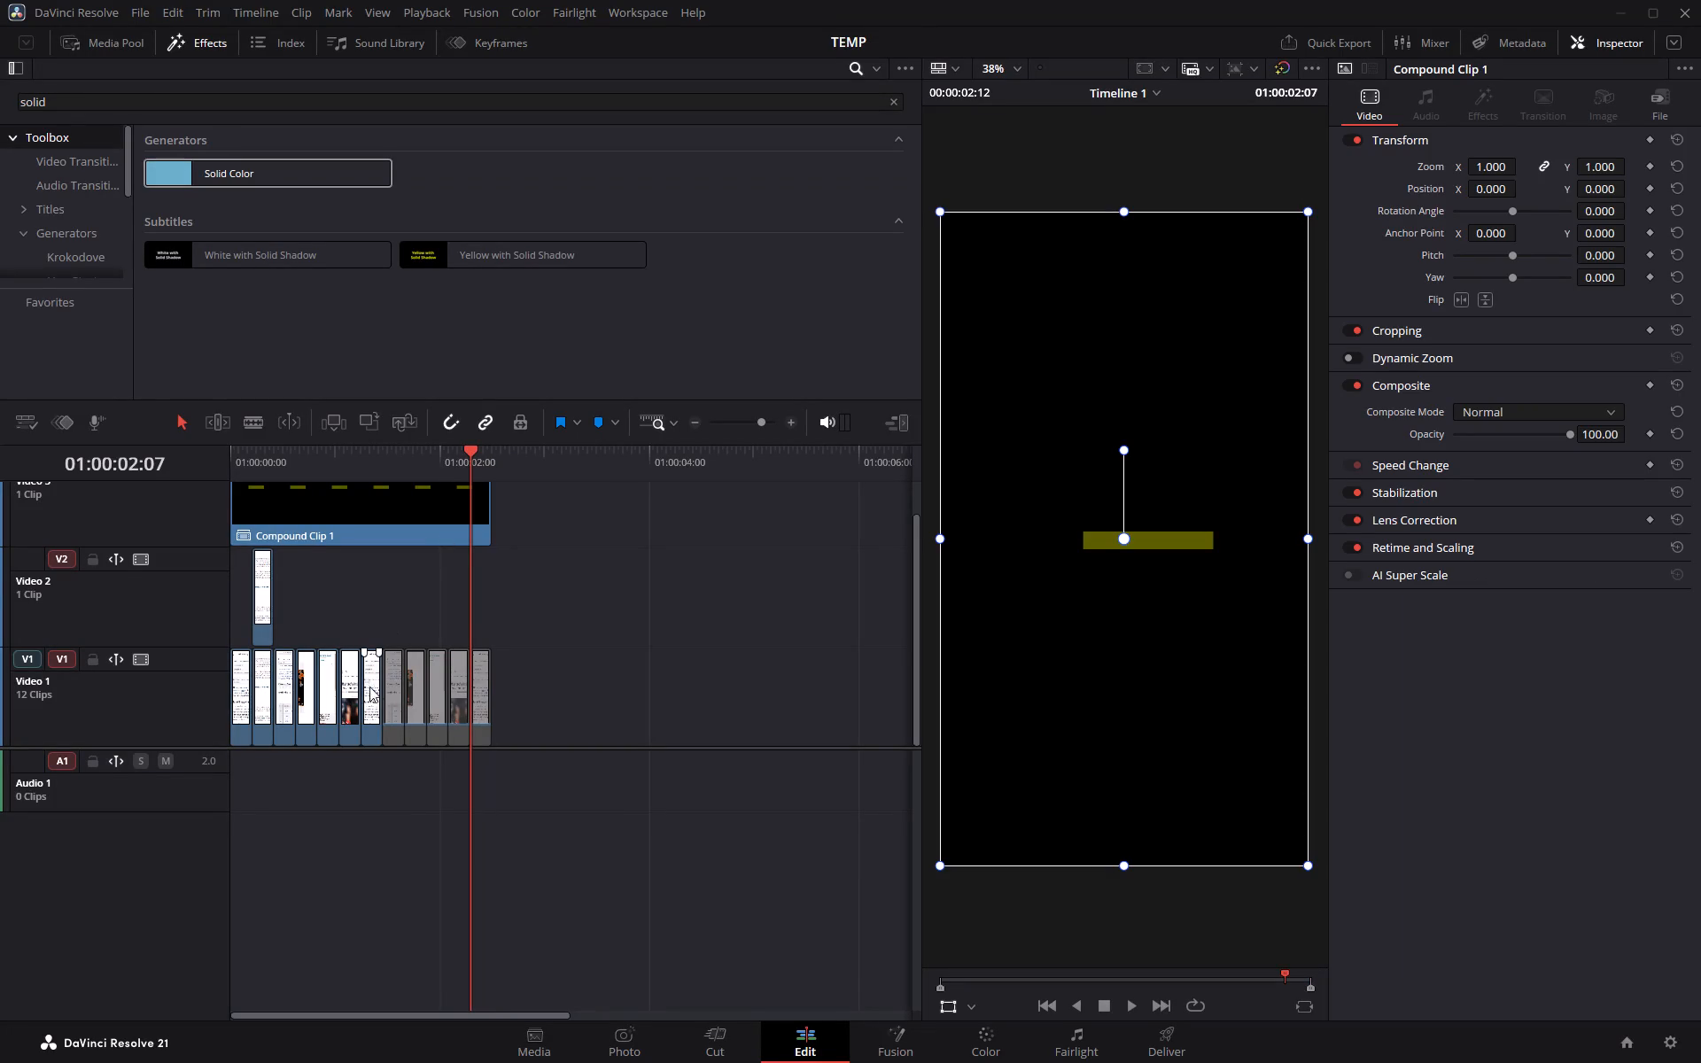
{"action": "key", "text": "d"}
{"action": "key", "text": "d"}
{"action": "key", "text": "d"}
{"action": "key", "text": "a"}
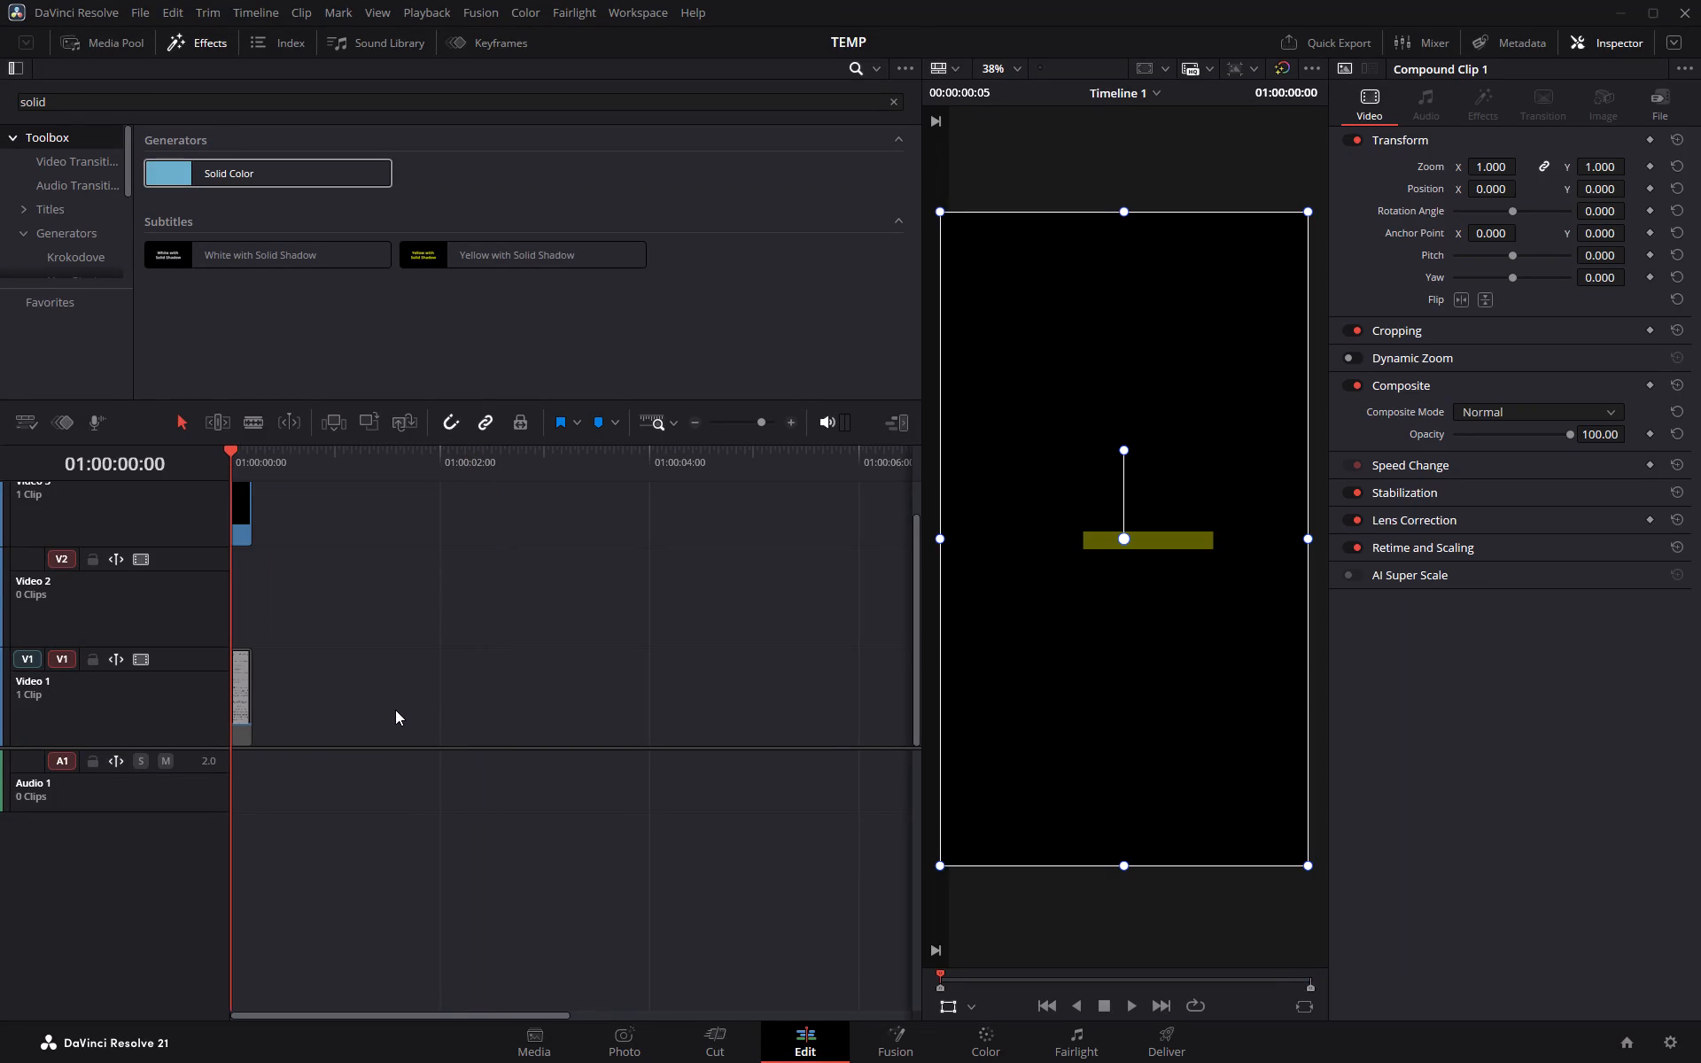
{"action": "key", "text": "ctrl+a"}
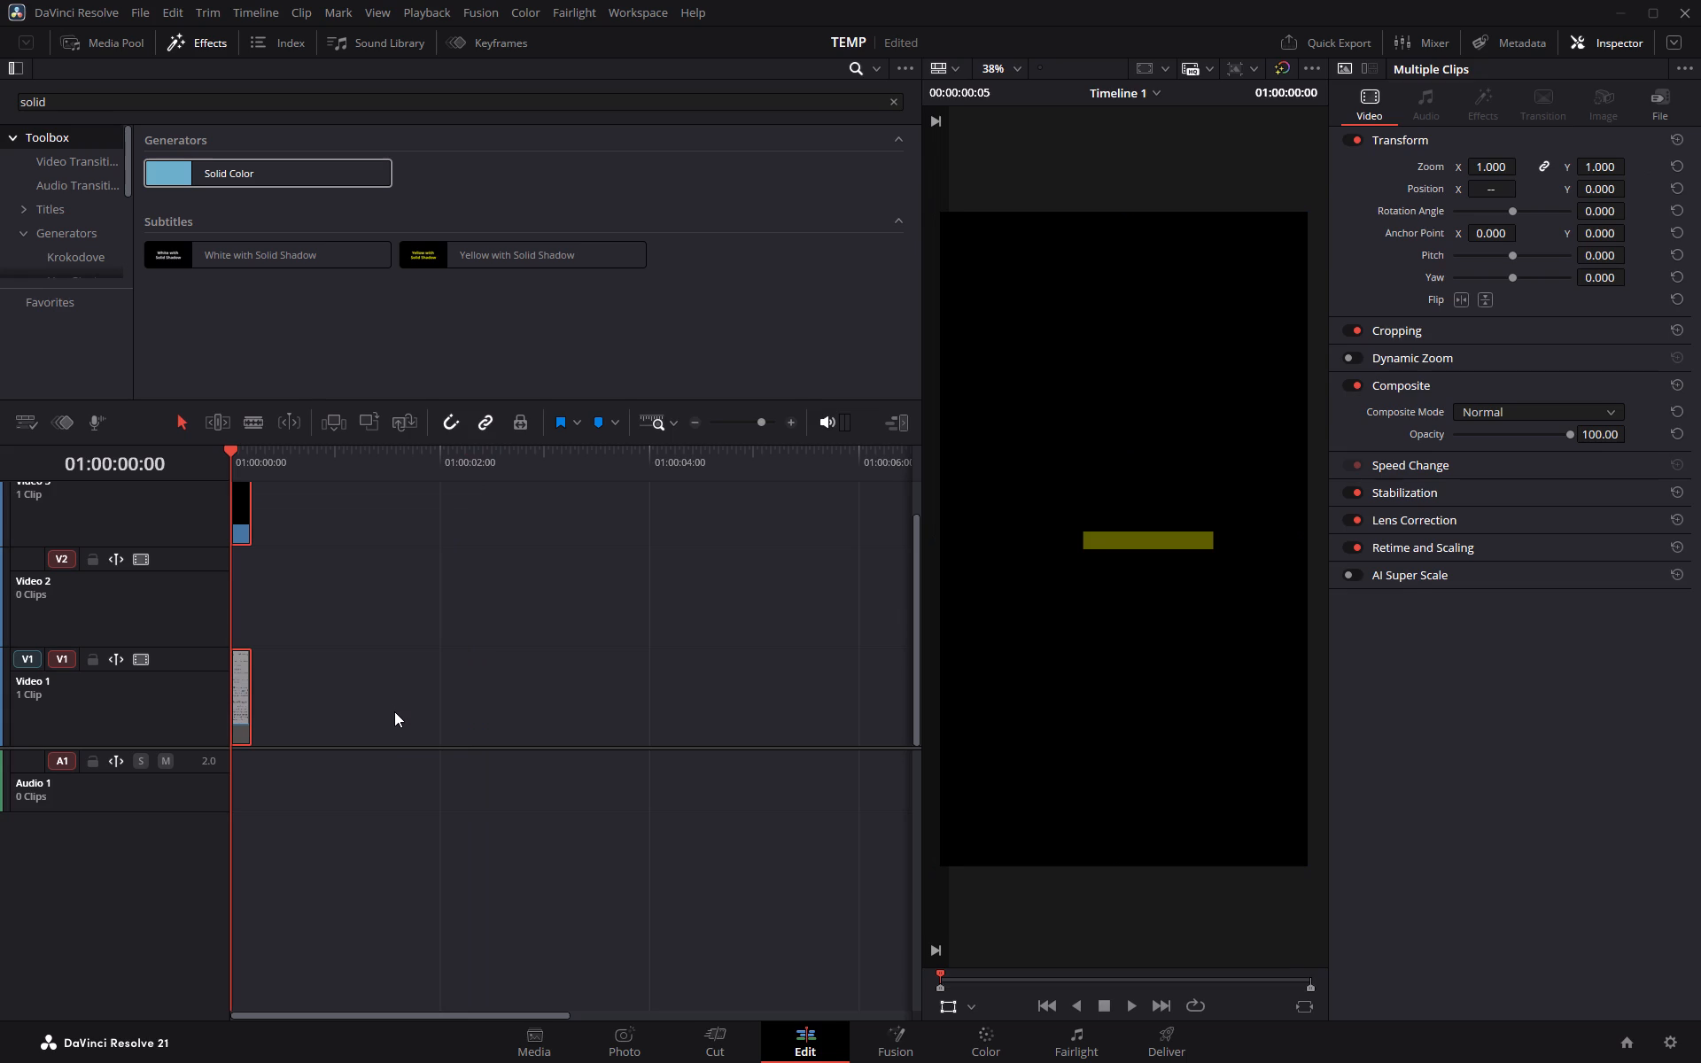
Undo back until the last five Video 1 screenshots are enabled again, and delete the compound clip's leftover after 01:00:02:12.
{"action": "key", "text": "ctrl+z"}
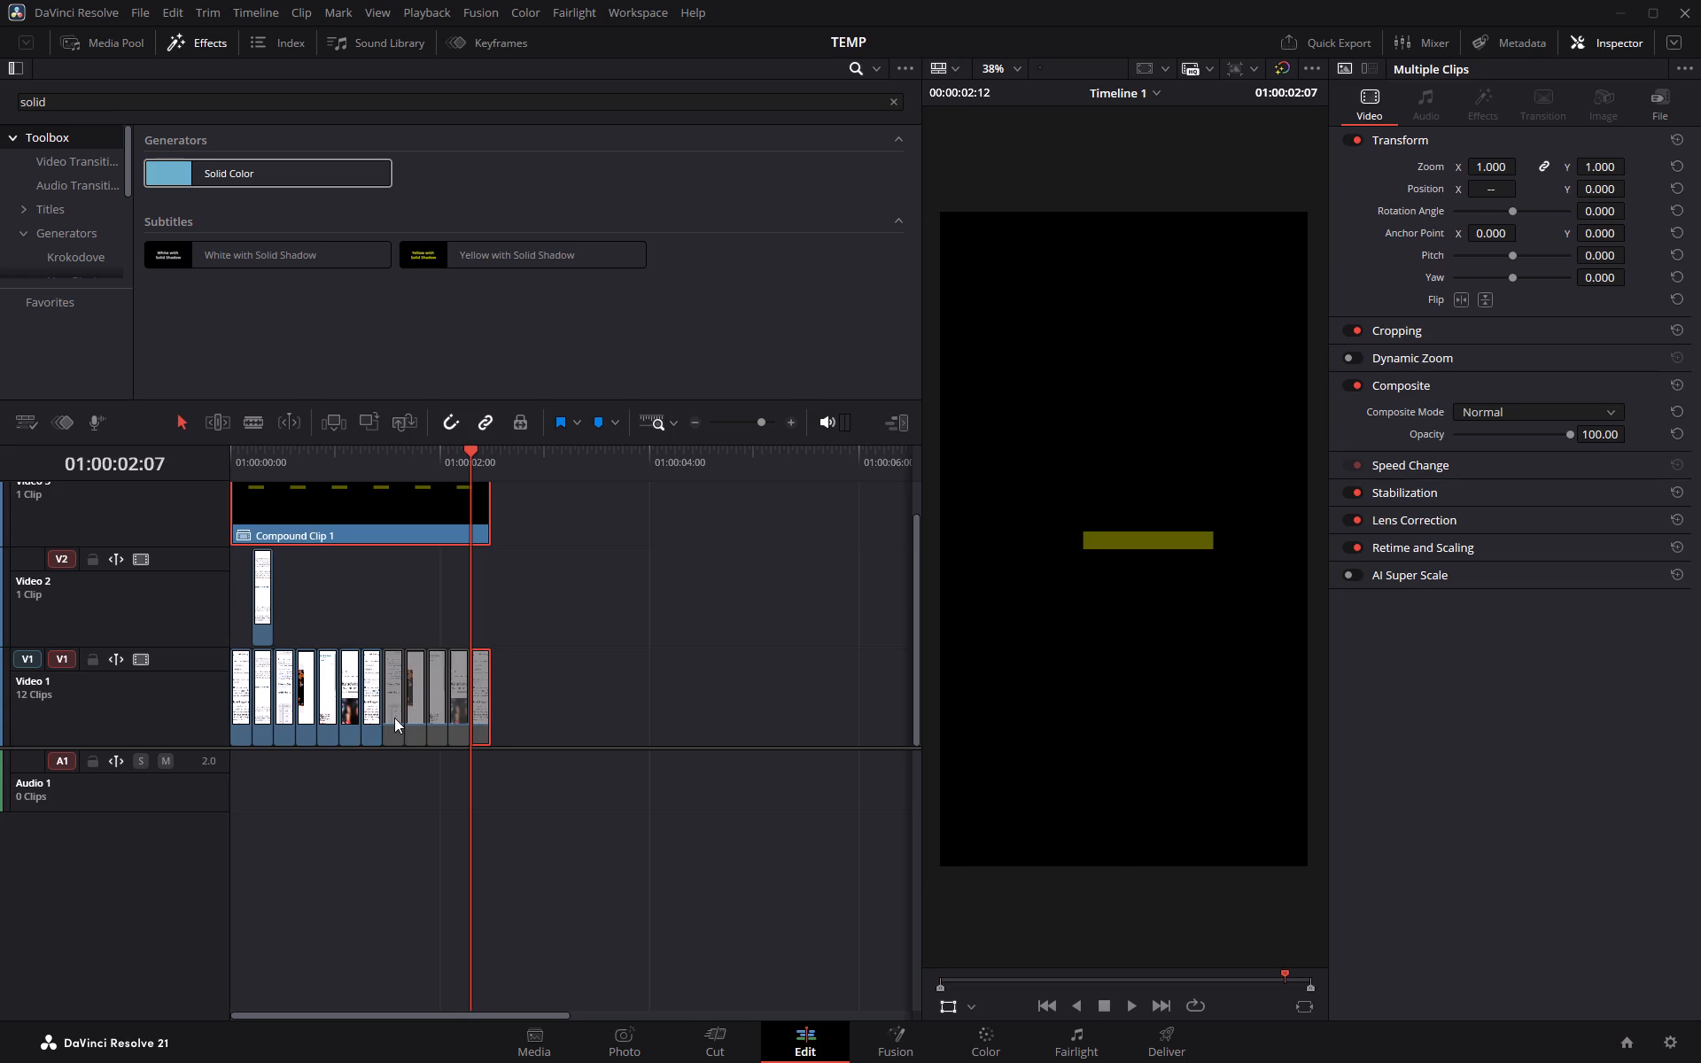
{"action": "key", "text": "ctrl+z"}
{"action": "key", "text": "ctrl+z"}
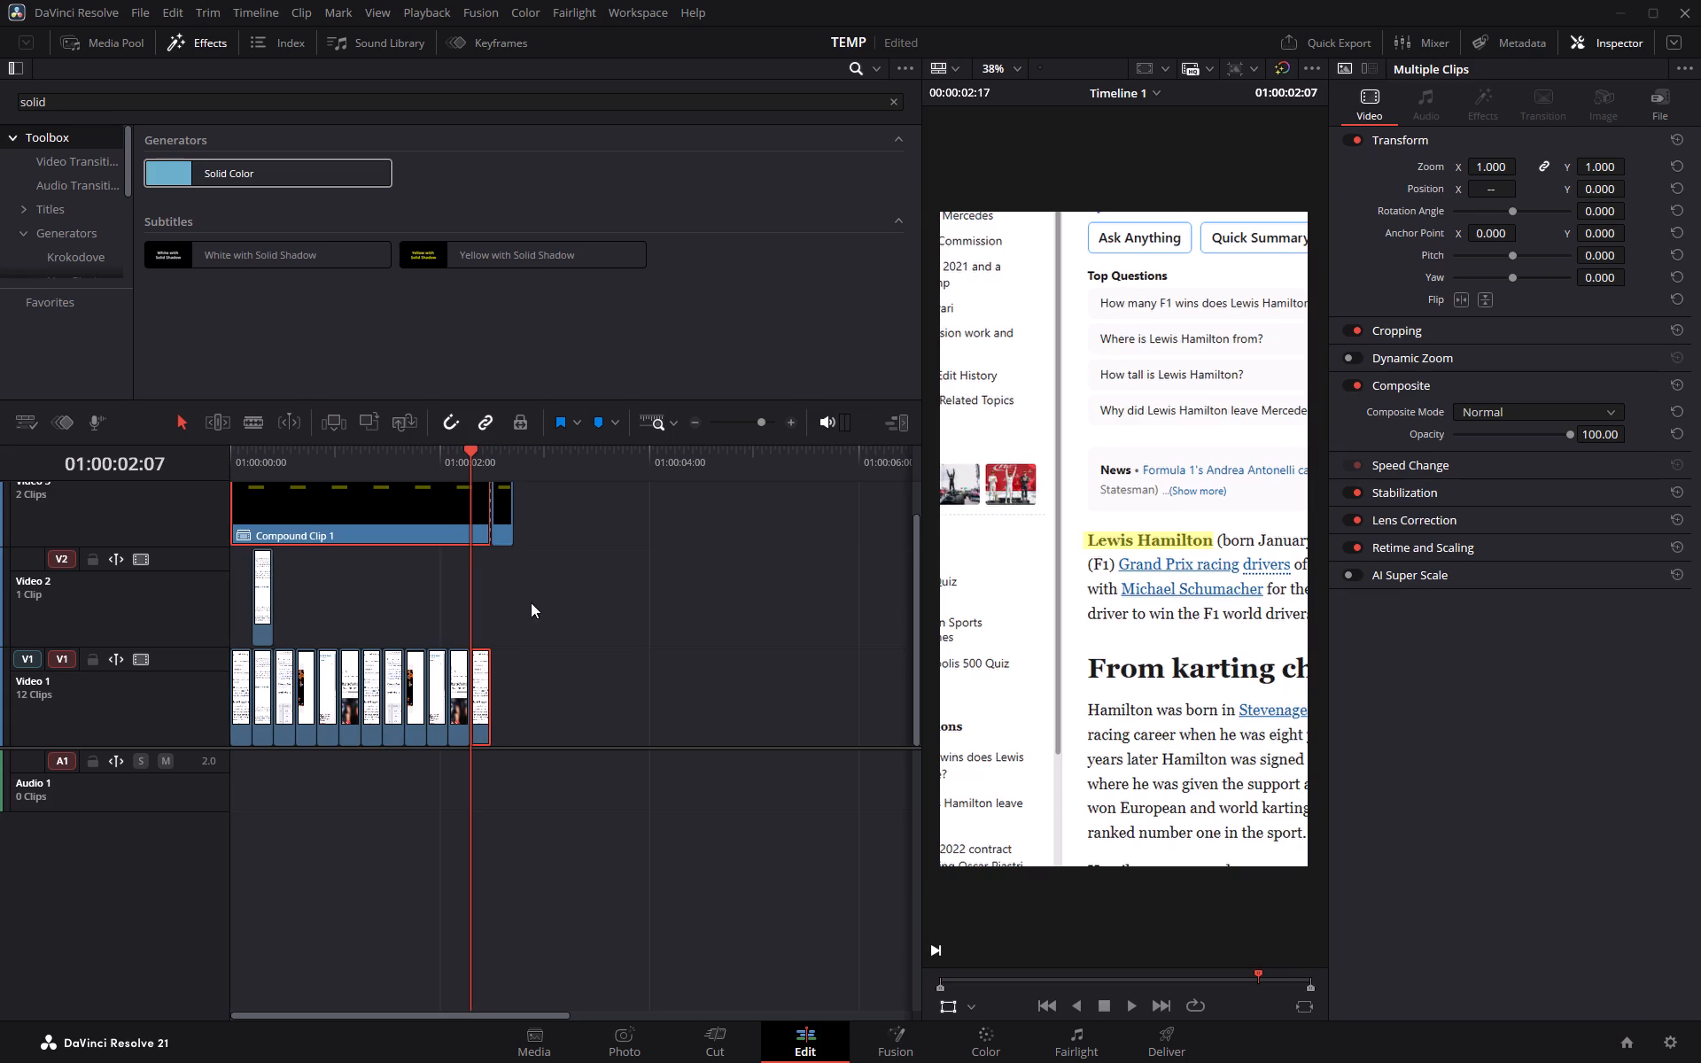
{"action": "left_click_drag", "start_coordinate": [549, 555], "coordinate": [505, 526]}
{"action": "key", "text": "BackSpace"}
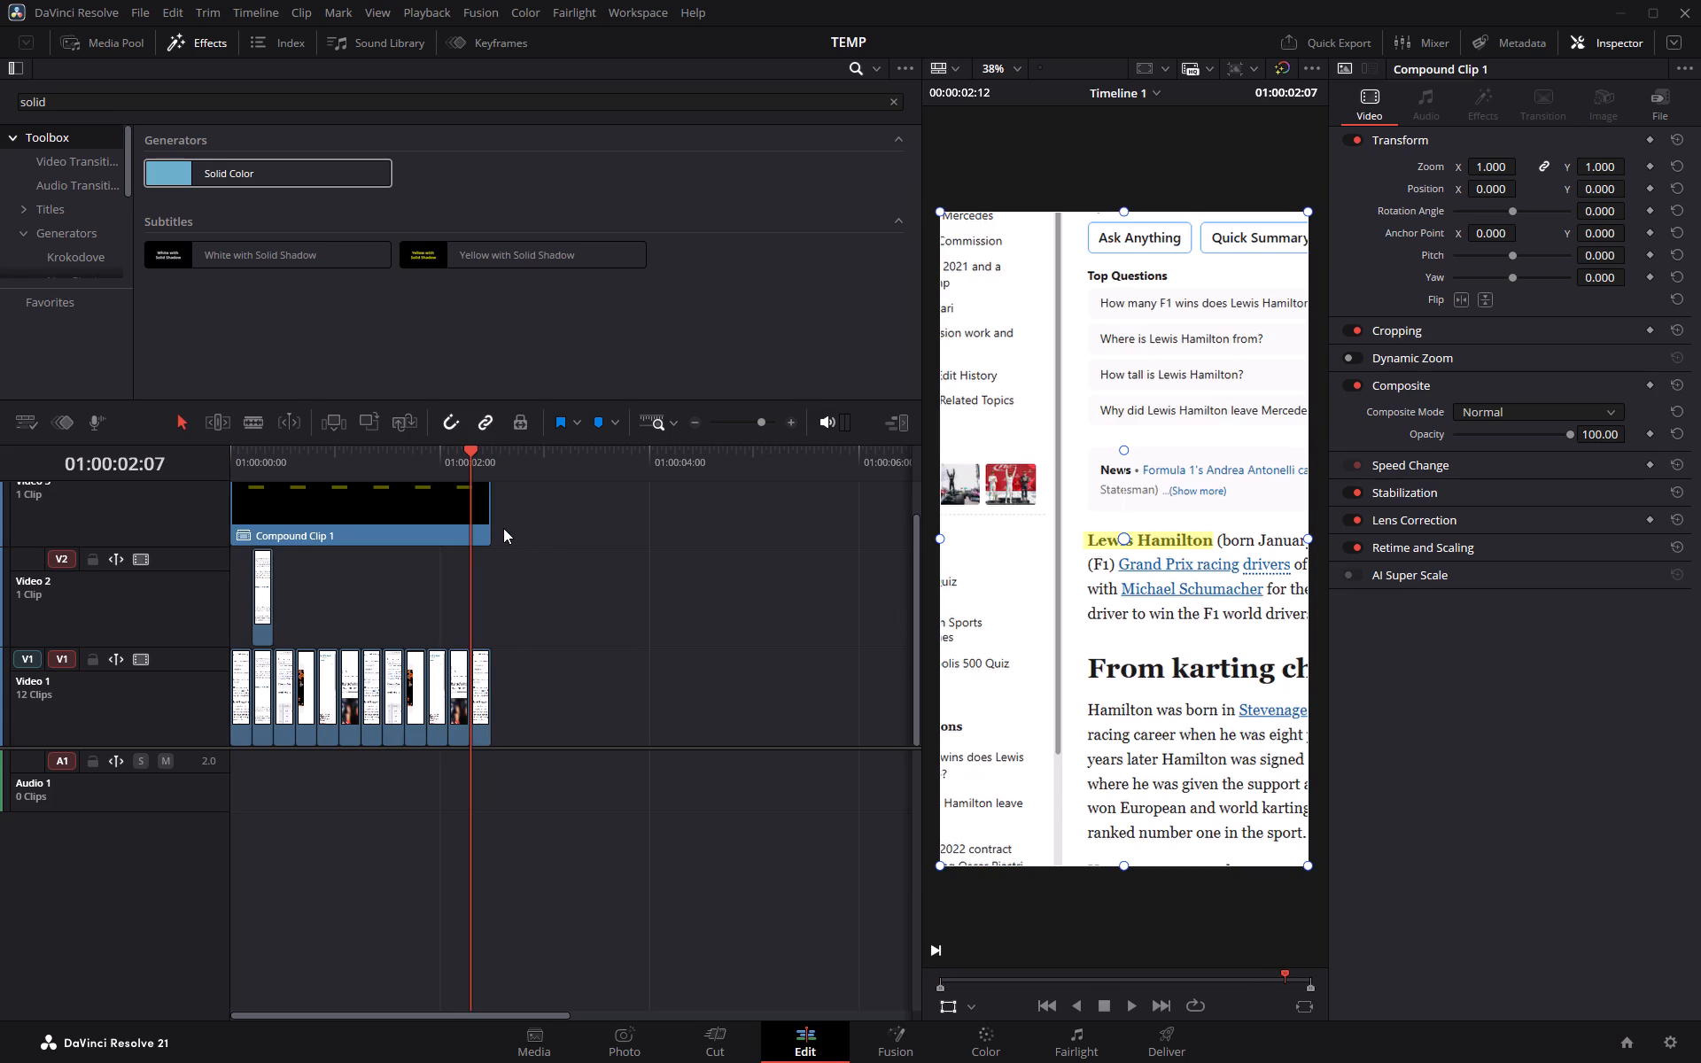
Play the trimmed match cut from the start several times to review its timing and the highlighted name's alignment.
{"action": "key", "text": "d"}
{"action": "left_click_drag", "start_coordinate": [471, 458], "coordinate": [484, 457]}
{"action": "key", "text": "d"}
{"action": "left_click_drag", "start_coordinate": [484, 455], "coordinate": [112, 475]}
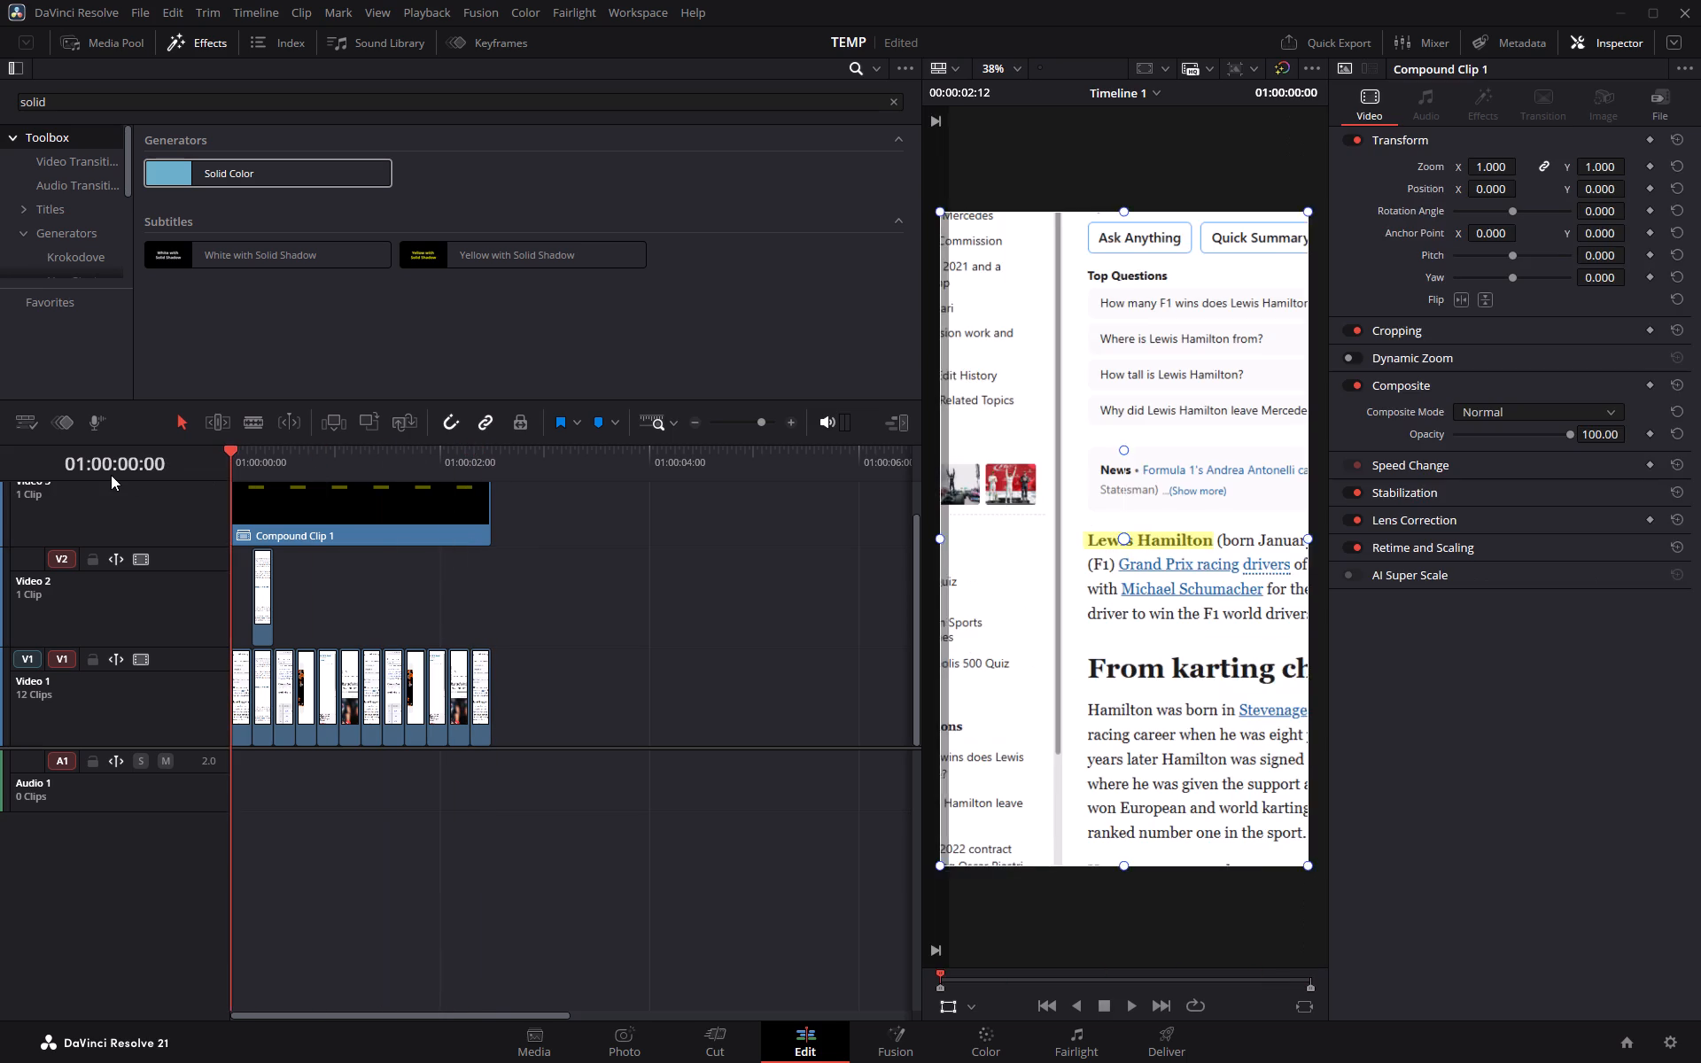
{"action": "key", "text": "space"}
{"action": "key", "text": "space"}
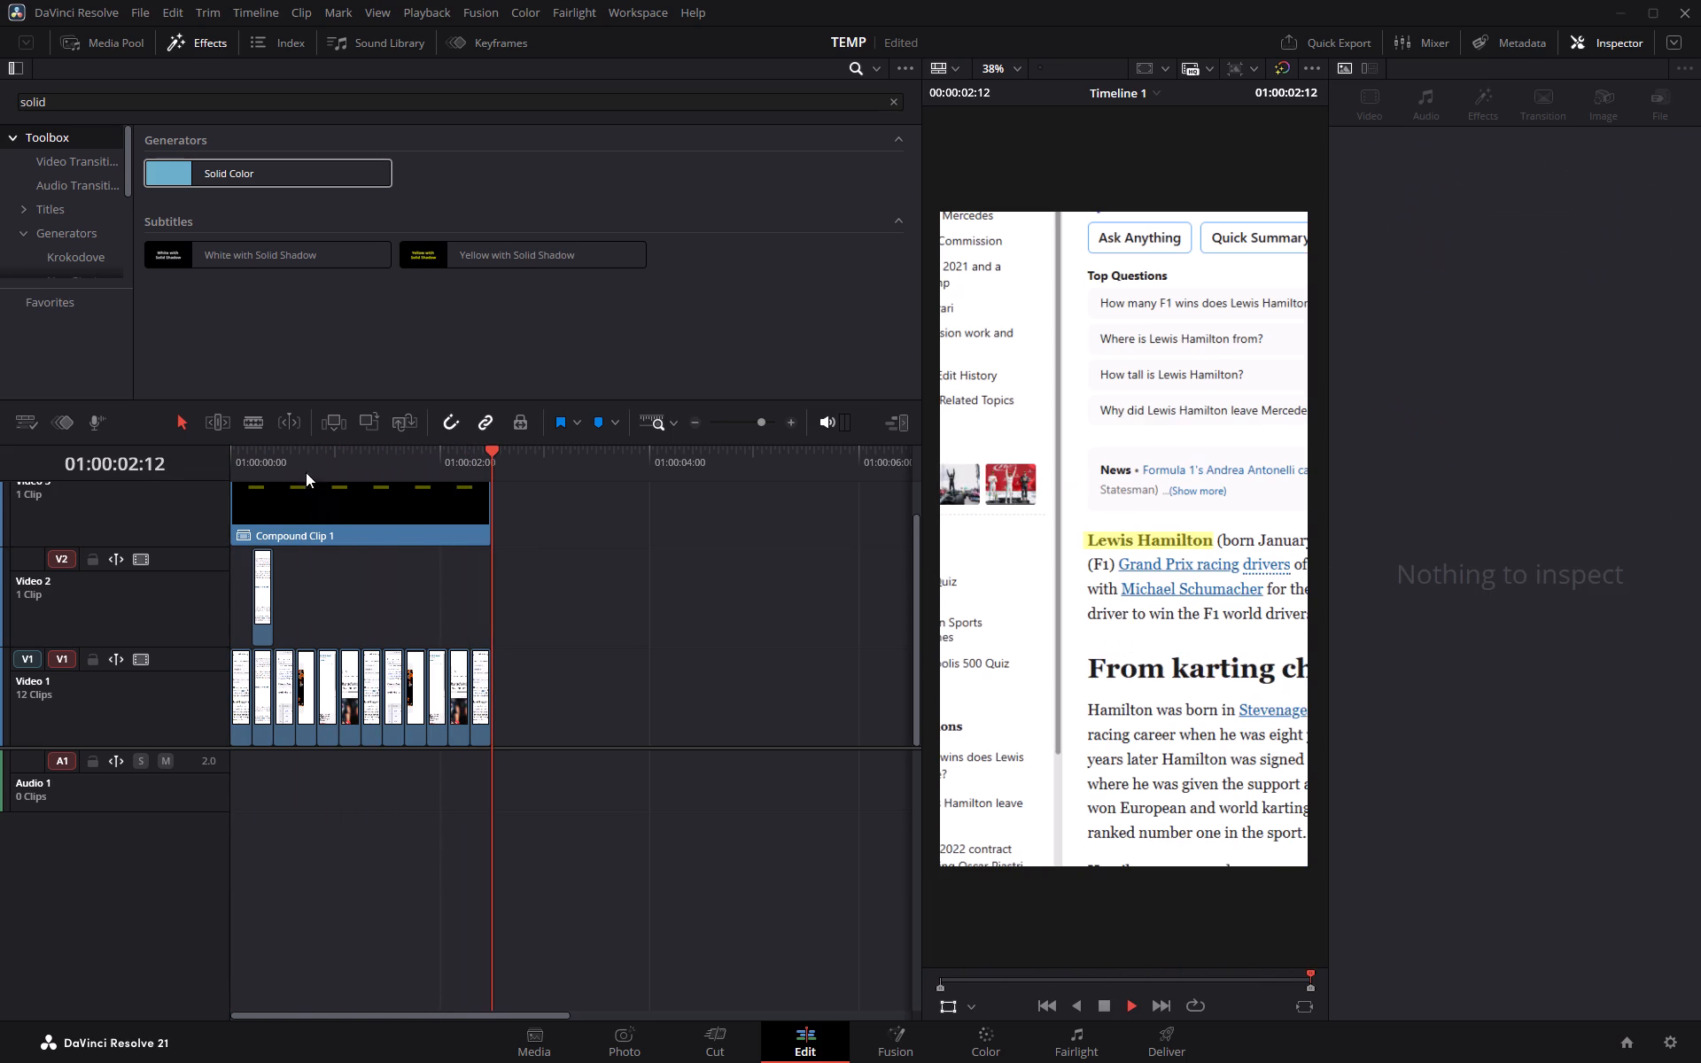
{"action": "left_click_drag", "start_coordinate": [498, 459], "coordinate": [225, 459]}
{"action": "key", "text": "space"}
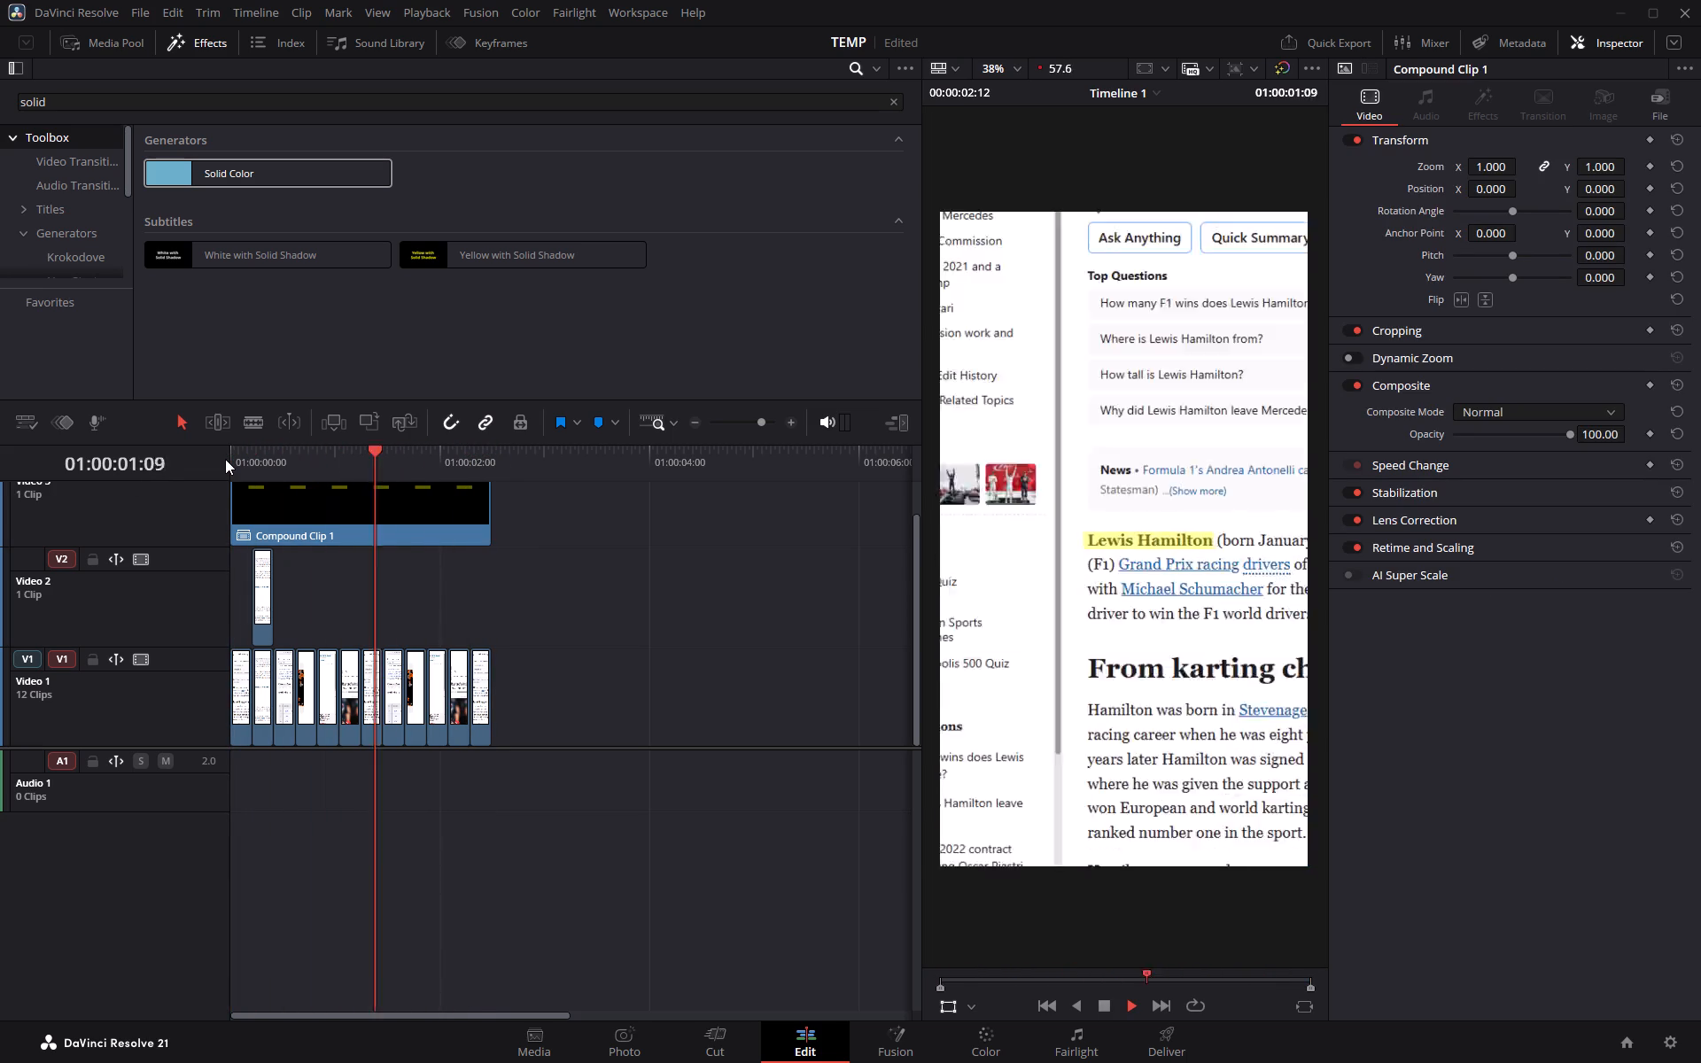
{"action": "key", "text": "space"}
{"action": "left_click_drag", "start_coordinate": [482, 453], "coordinate": [84, 453]}
{"action": "key", "text": "space"}
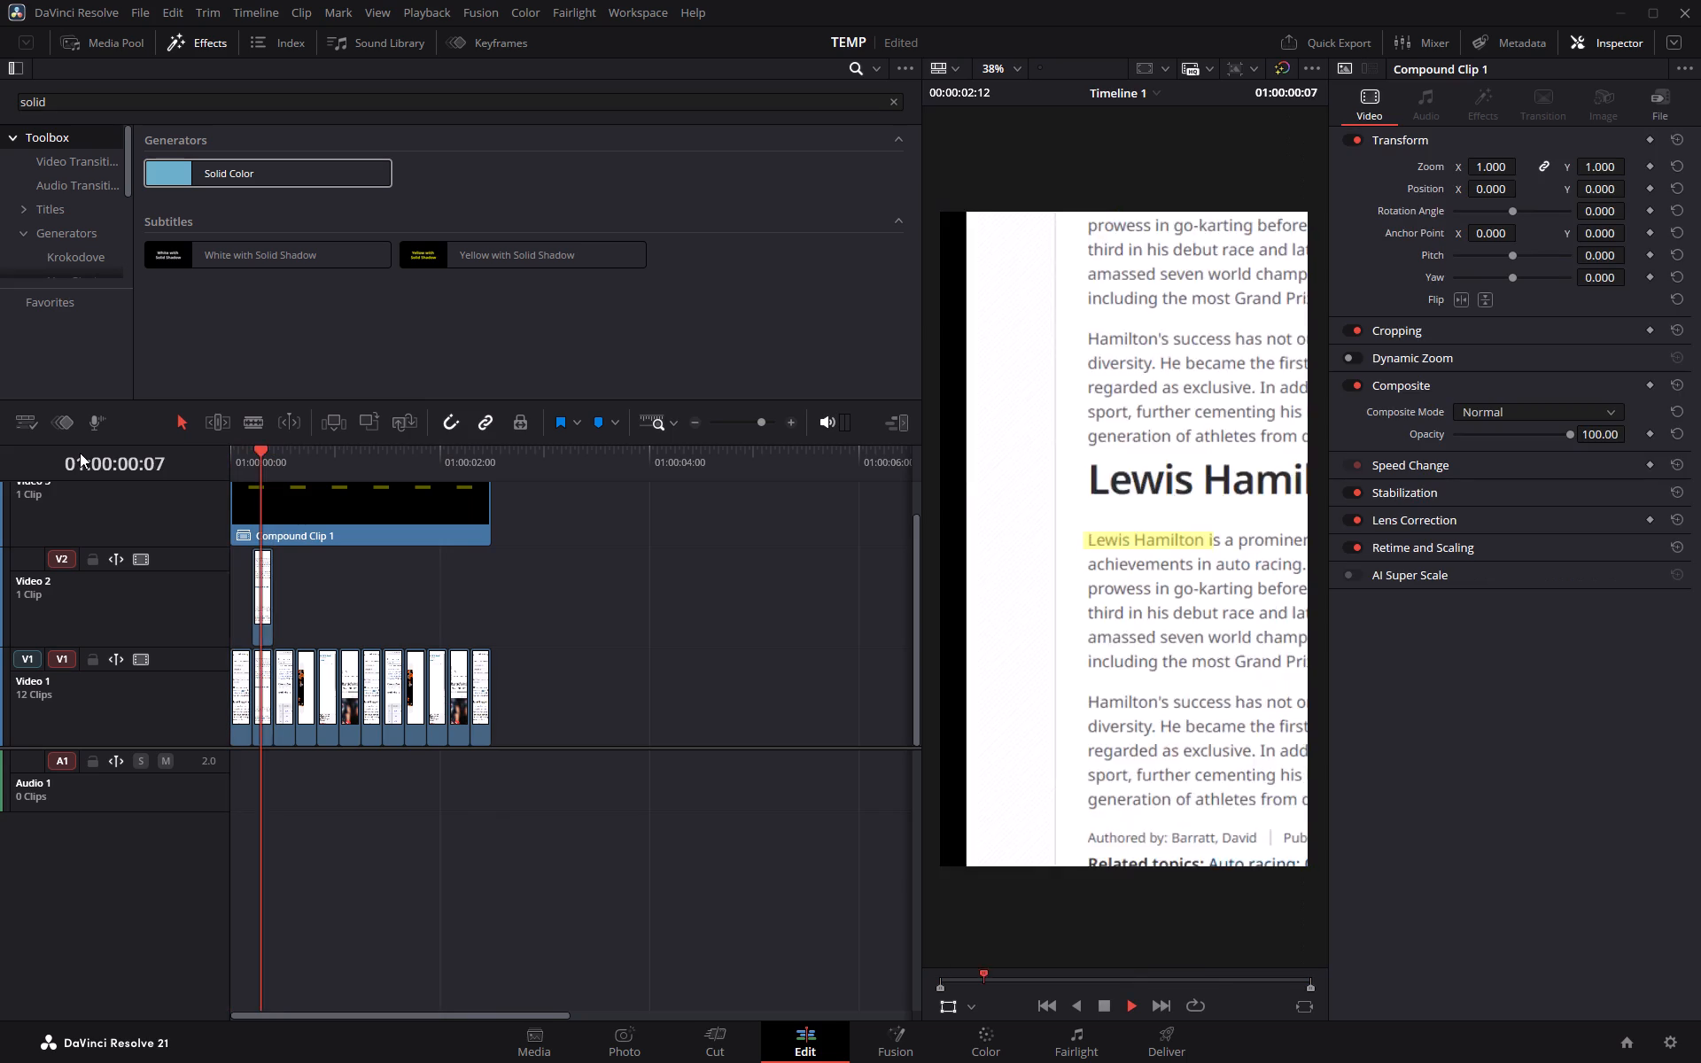
{"action": "key", "text": "space"}
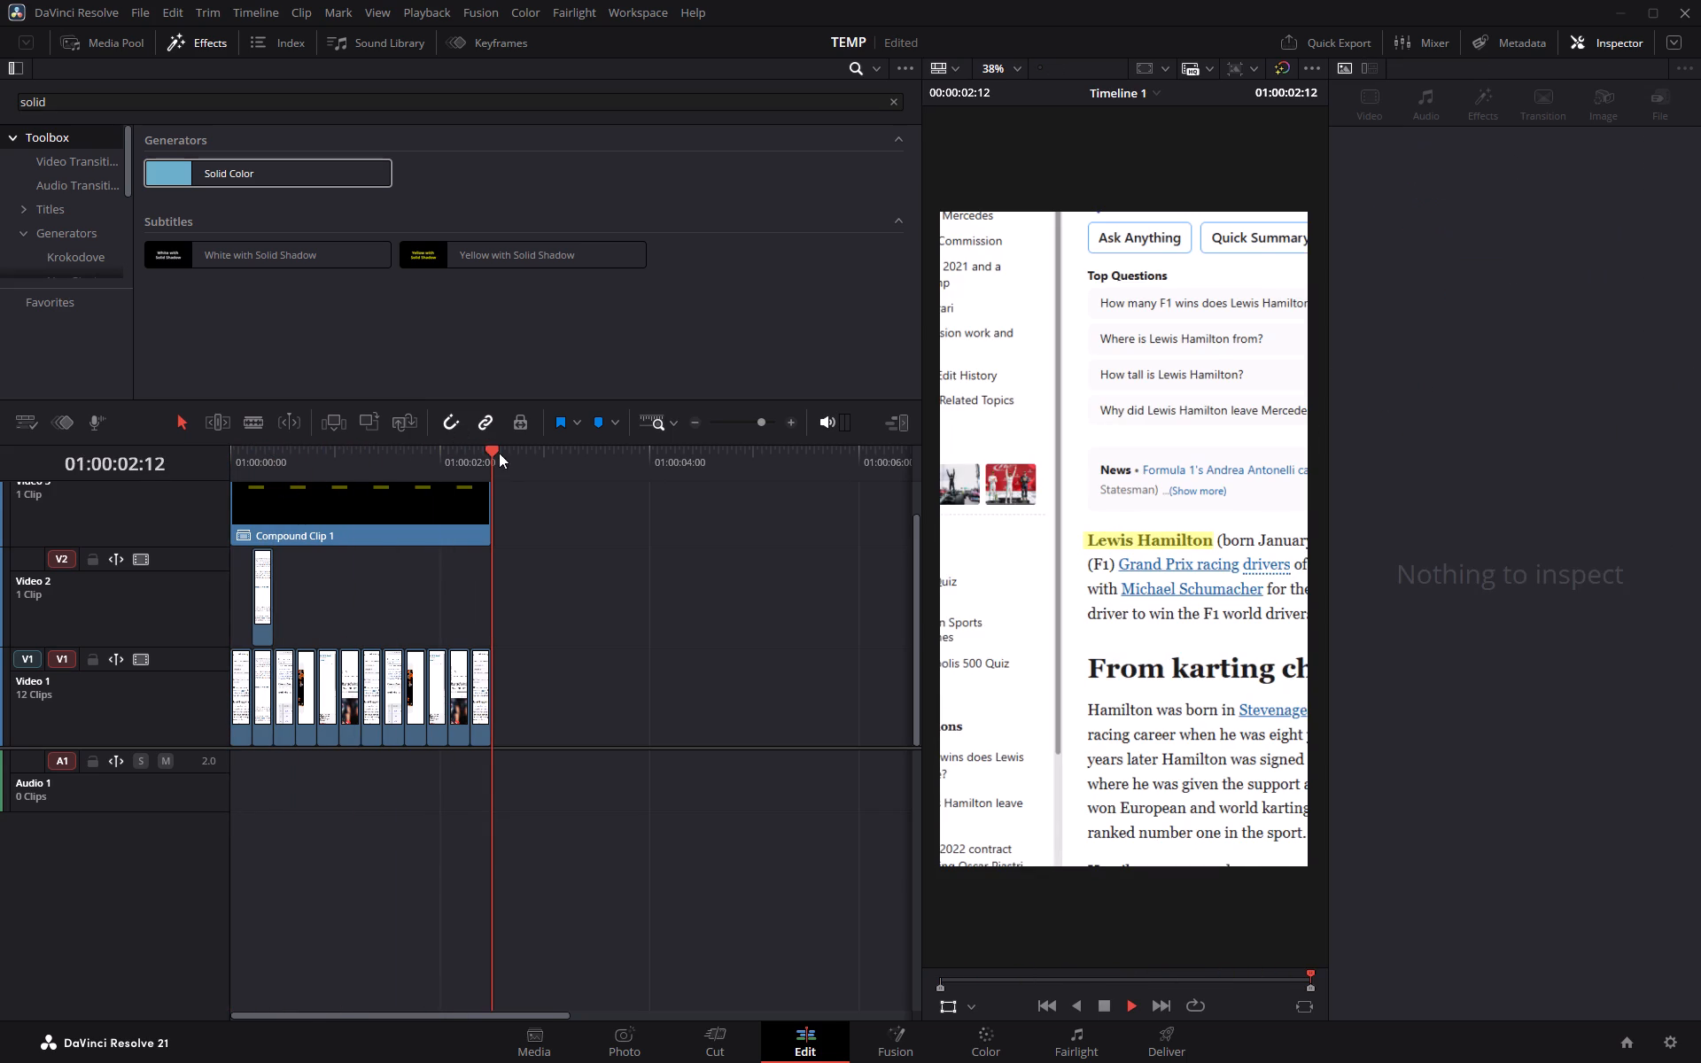
{"action": "left_click_drag", "start_coordinate": [496, 453], "coordinate": [0, 483]}
{"action": "key", "text": "space"}
{"action": "key", "text": "space"}
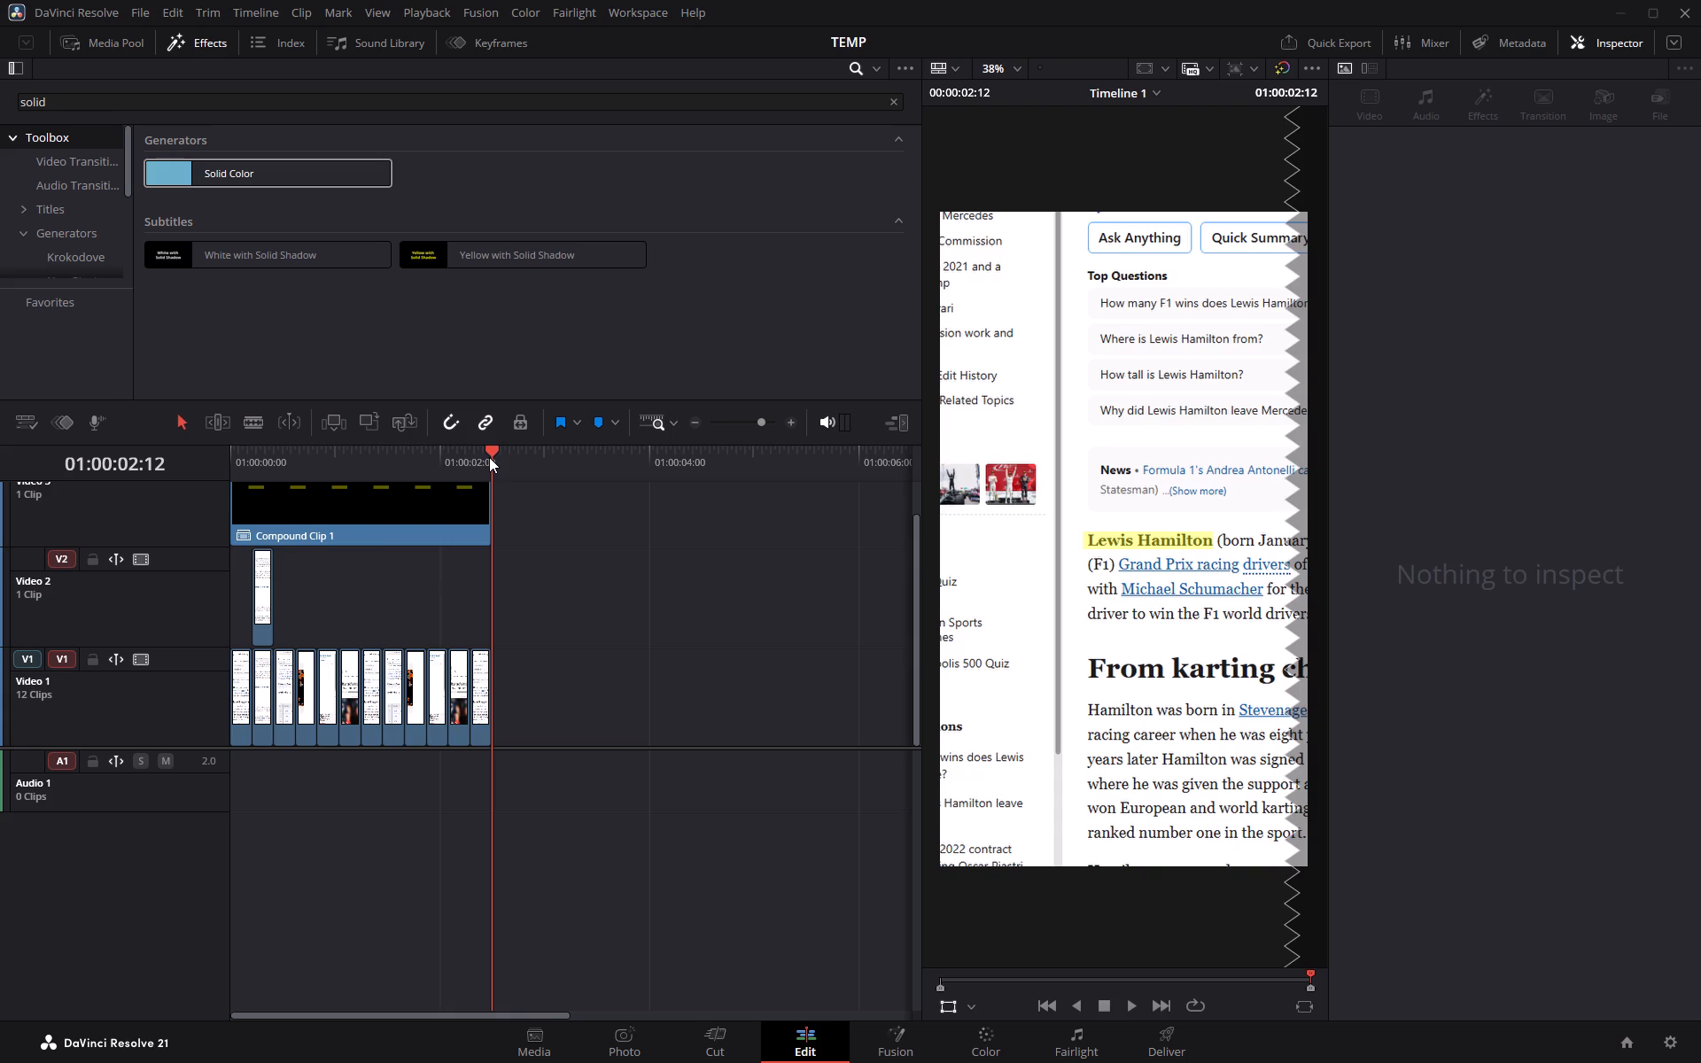
{"action": "left_click_drag", "start_coordinate": [490, 454], "coordinate": [91, 483]}
{"action": "left_click_drag", "start_coordinate": [605, 521], "coordinate": [470, 505]}
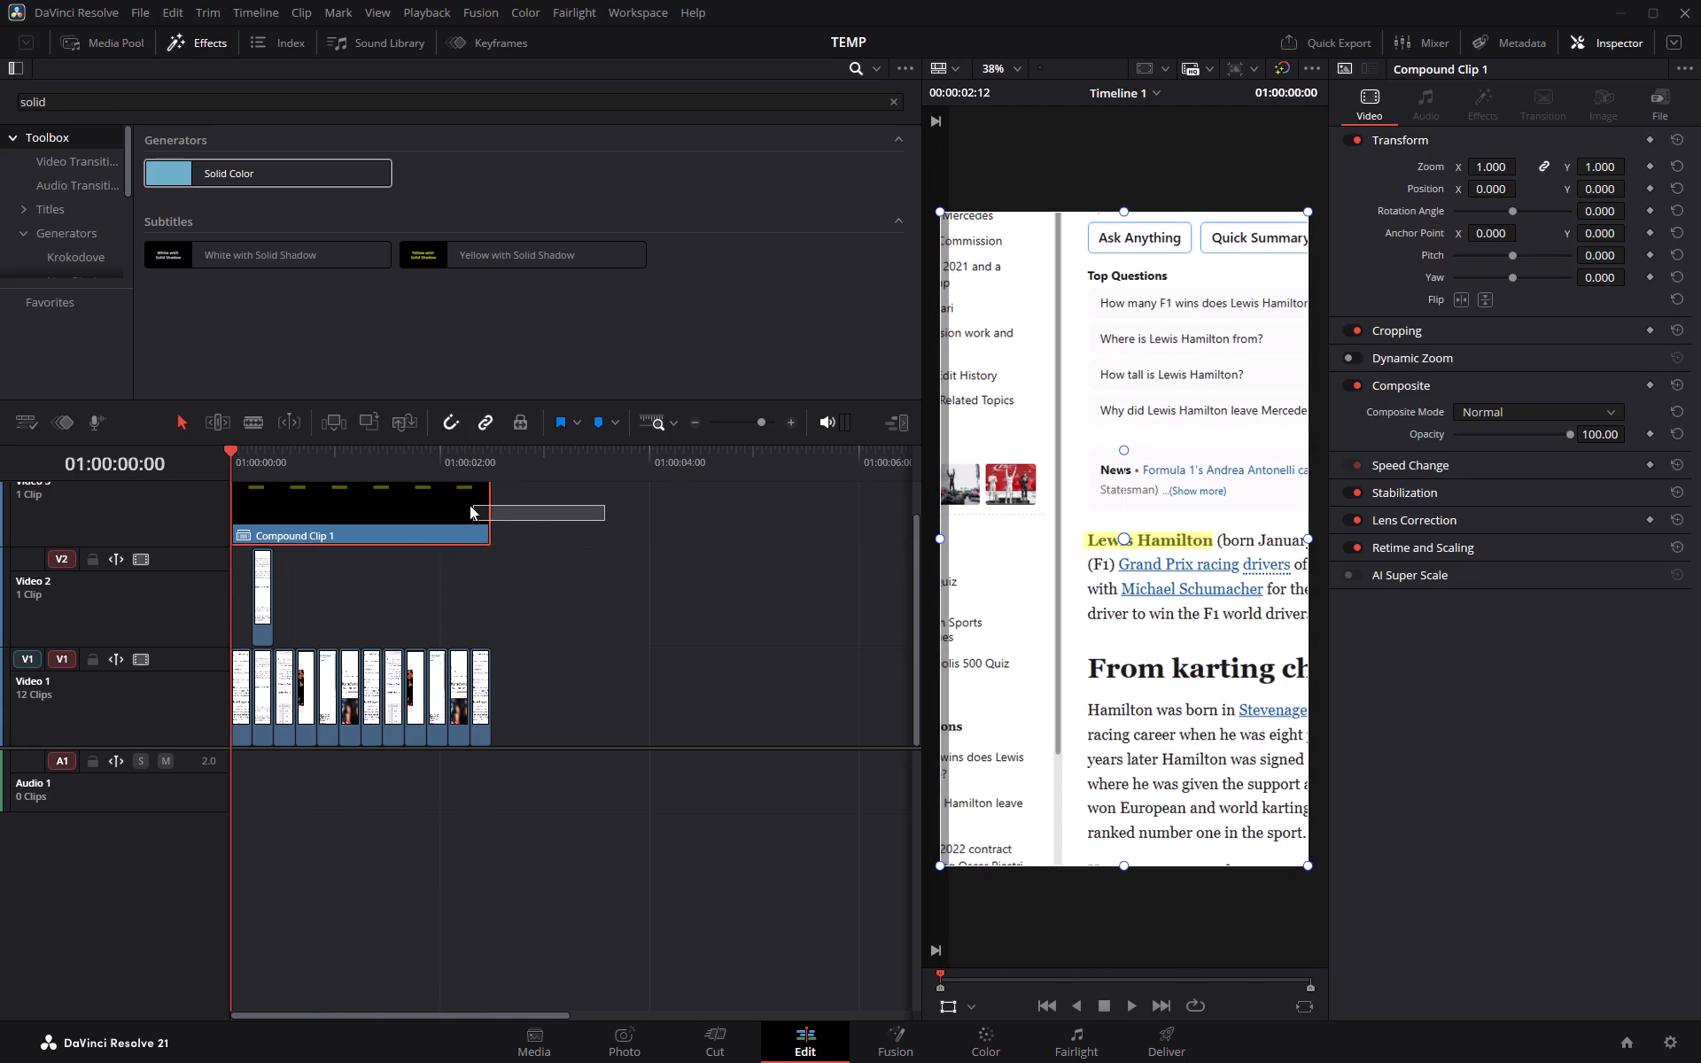
{"action": "left_click_drag", "start_coordinate": [470, 505], "coordinate": [538, 512]}
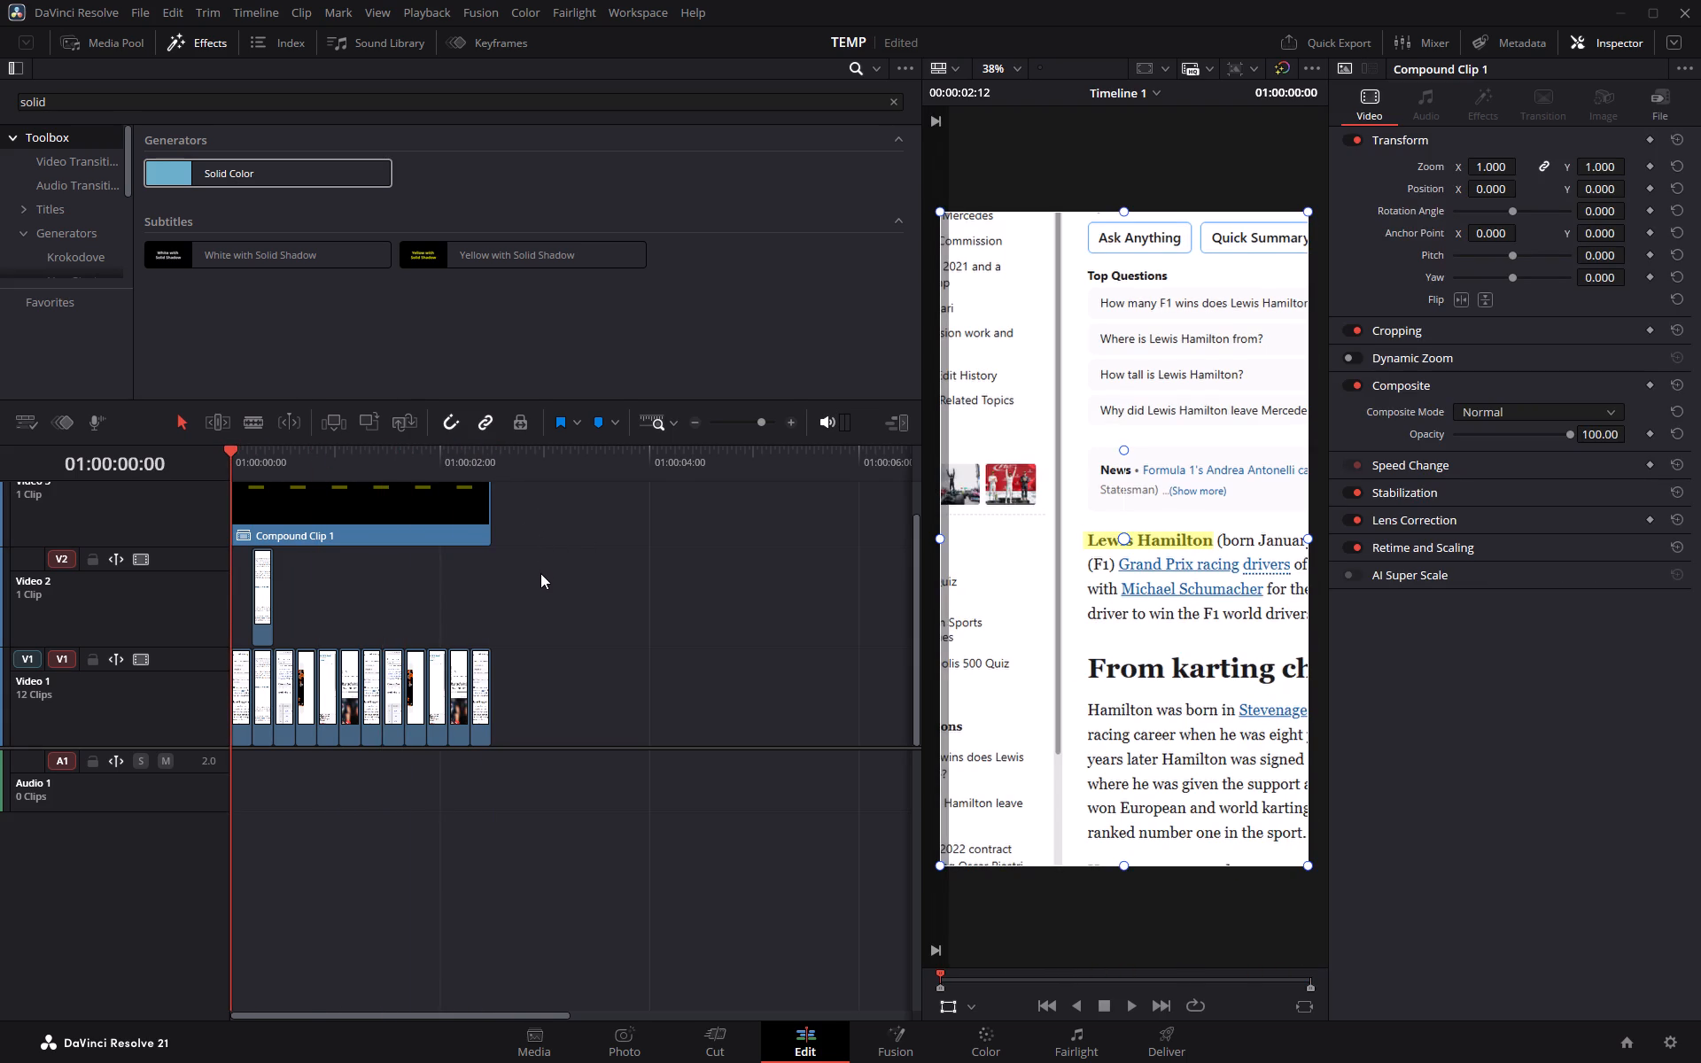
Add a Solid Color generator to Video 1 in the empty space after the screenshots, at about 01:00:03:21.
{"action": "left_click_drag", "start_coordinate": [233, 175], "coordinate": [267, 717]}
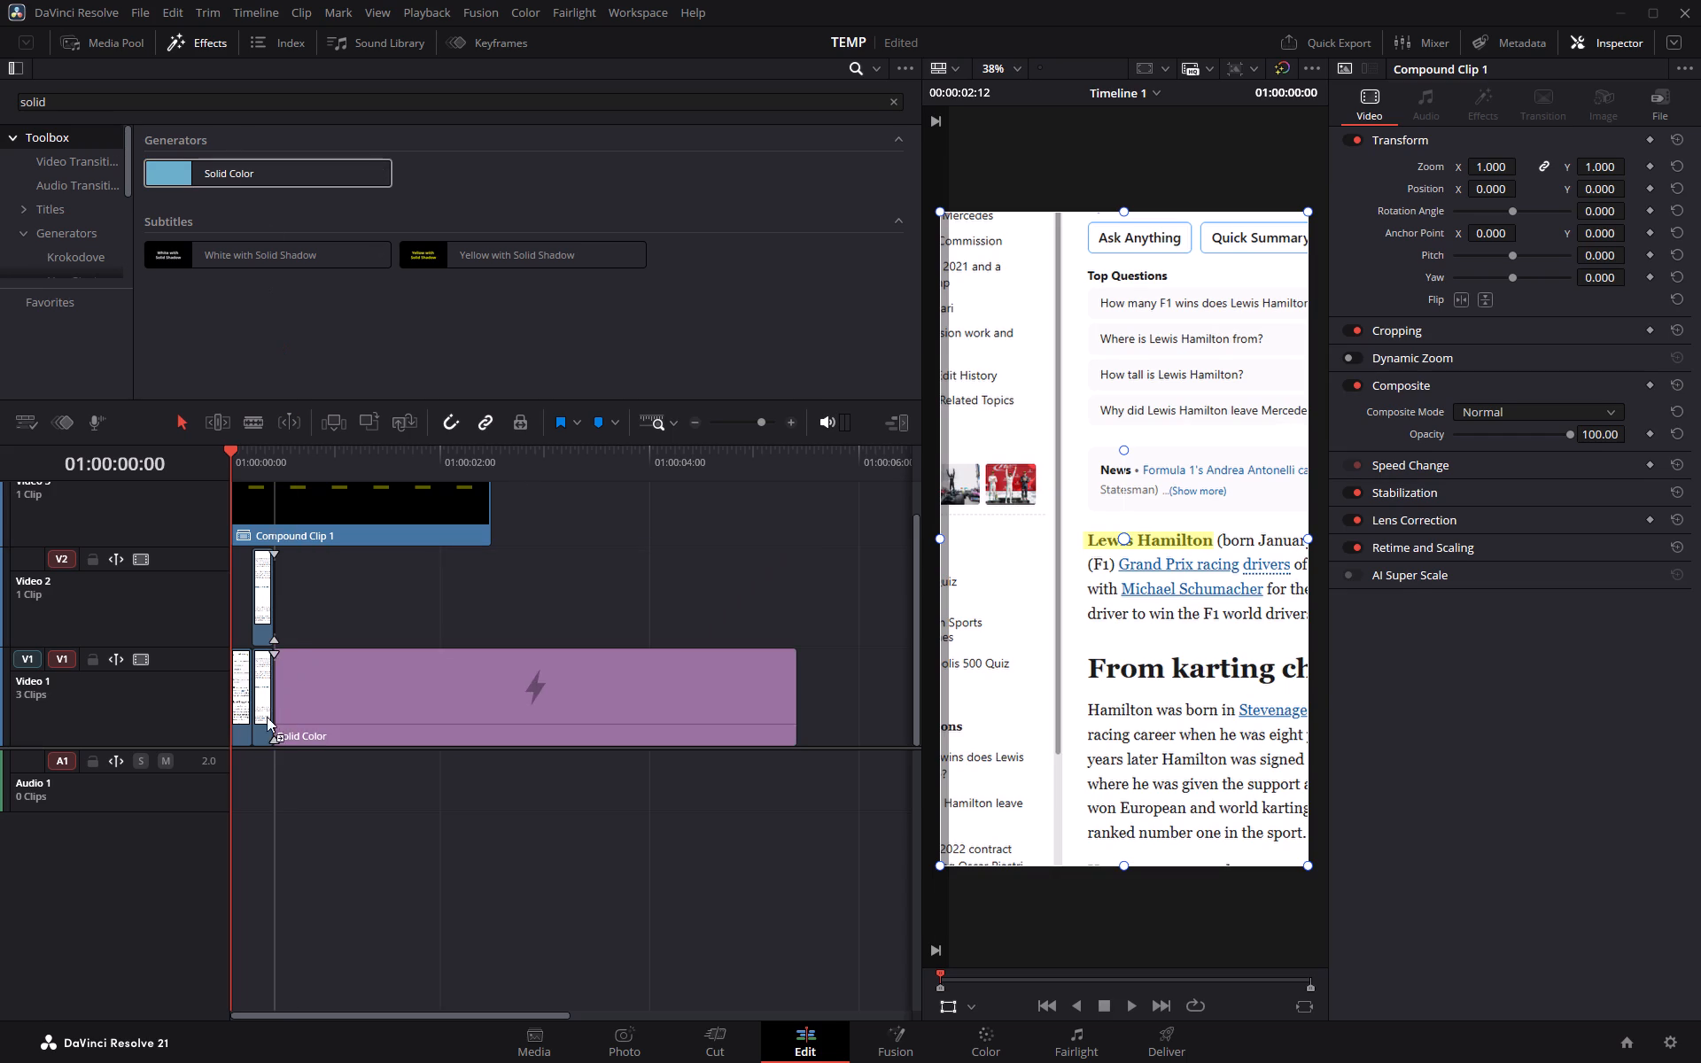
{"action": "left_click_drag", "start_coordinate": [267, 717], "coordinate": [638, 798]}
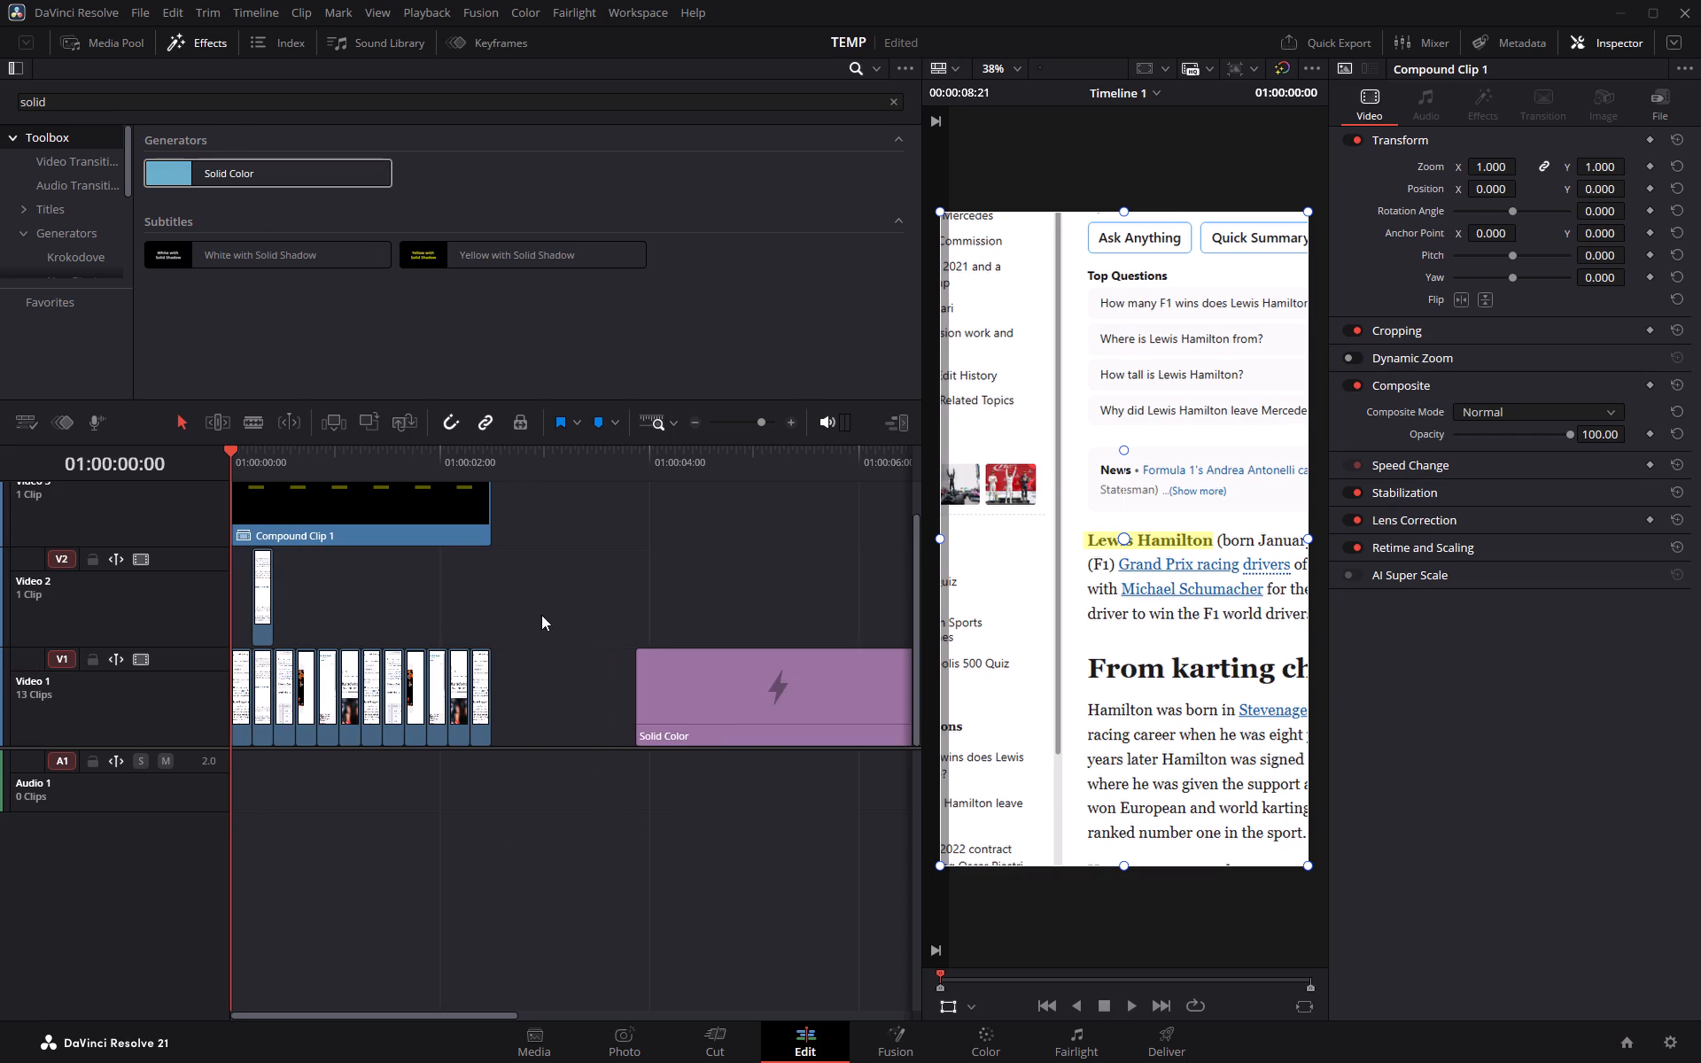
Move all match-cut clips up one track, placing the screenshot sequence on Video 2 and the compound clip on Video 4.
{"action": "left_click_drag", "start_coordinate": [545, 725], "coordinate": [204, 469]}
{"action": "left_click_drag", "start_coordinate": [338, 554], "coordinate": [339, 442]}
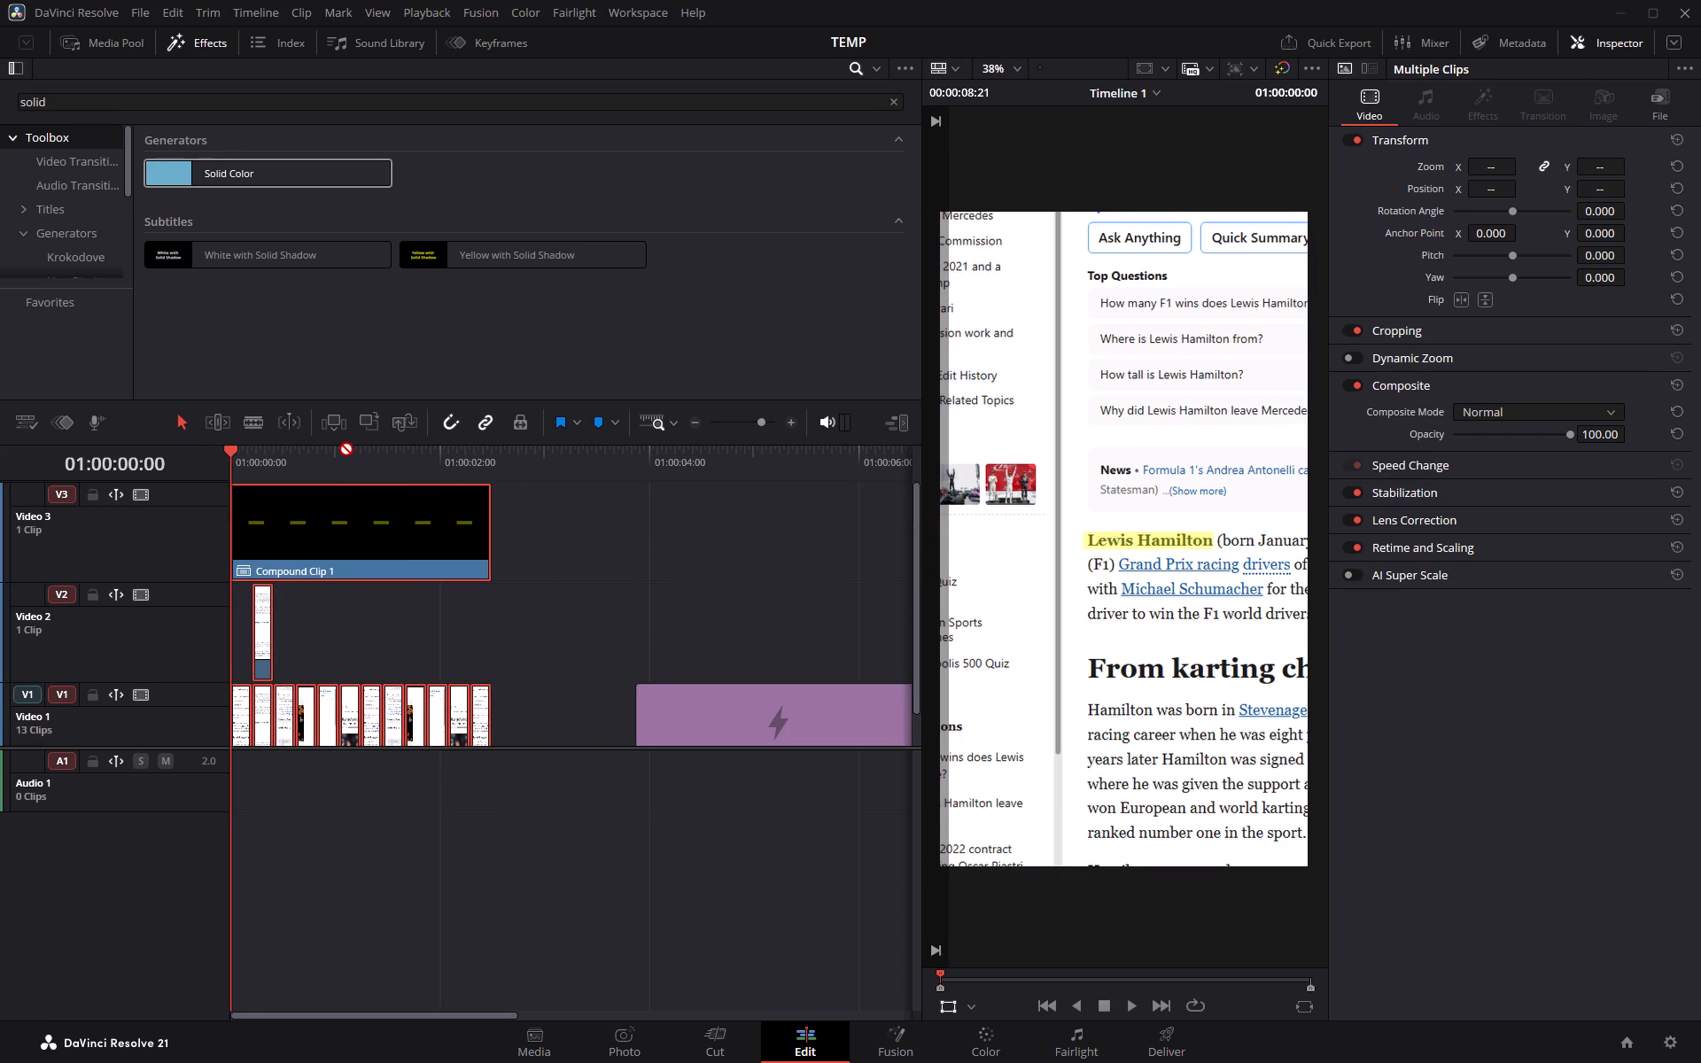
{"action": "left_click_drag", "start_coordinate": [339, 442], "coordinate": [408, 513]}
{"action": "scroll", "coordinate": [587, 627], "scroll_direction": "down", "scroll_amount": 2}
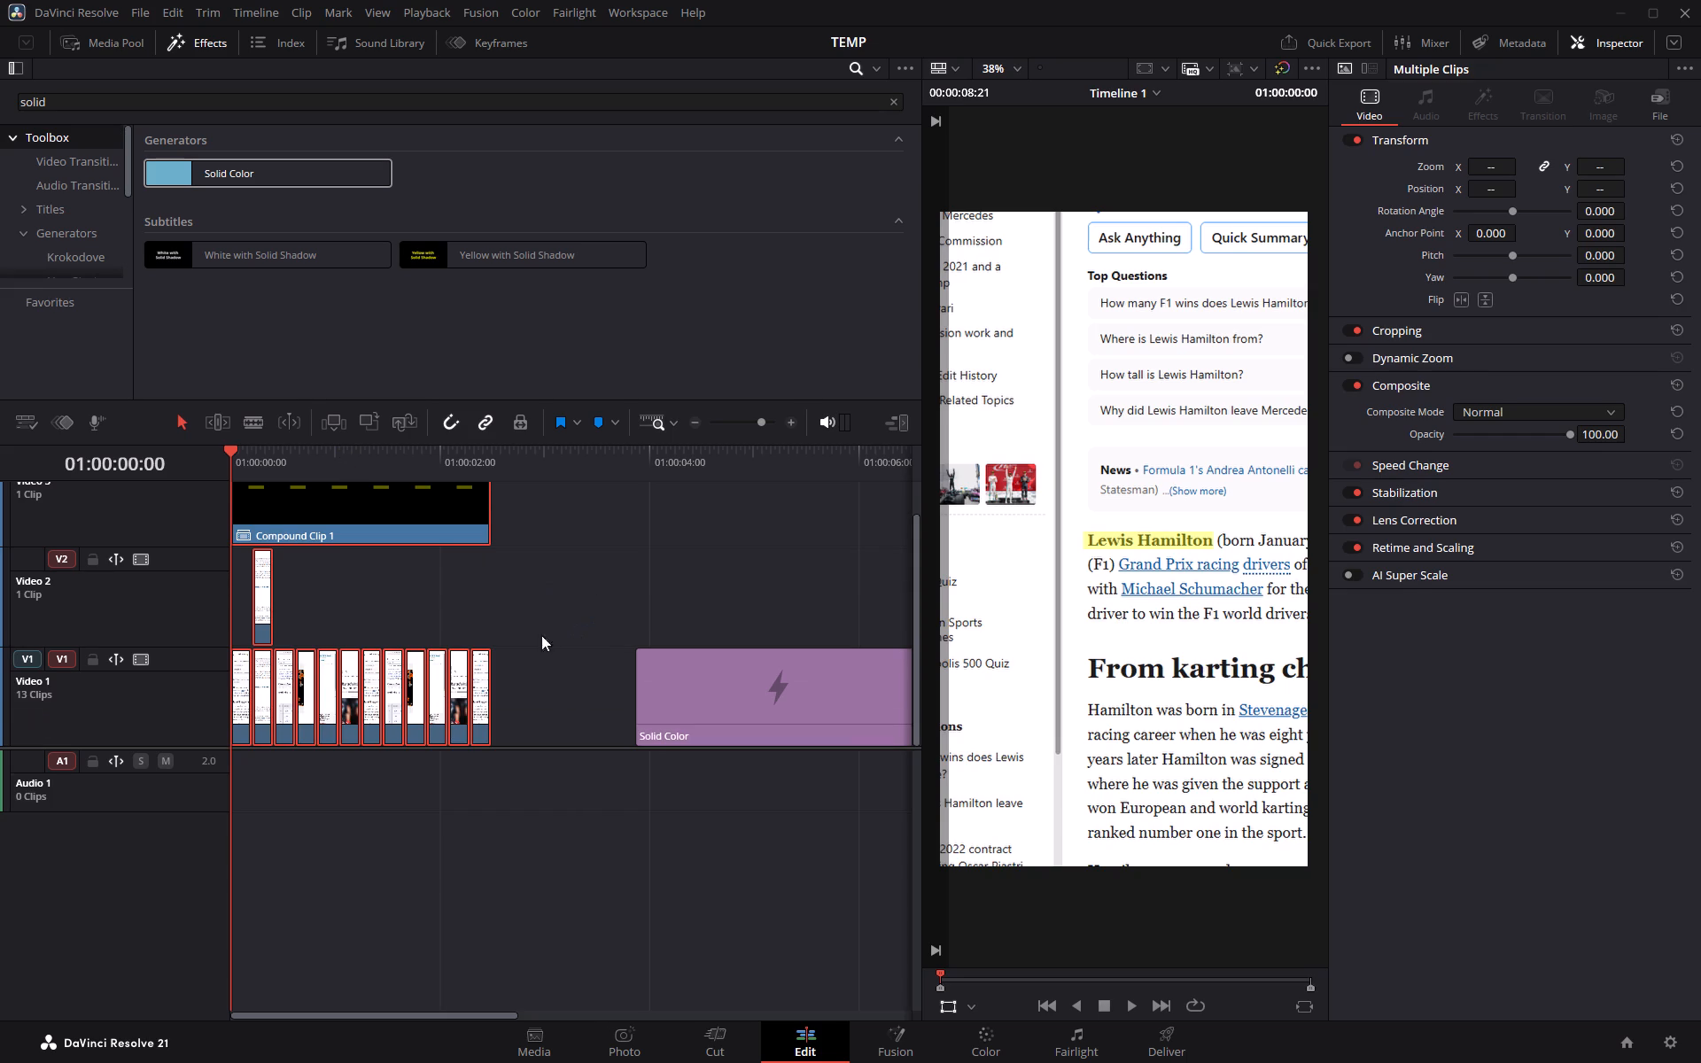
{"action": "left_click_drag", "start_coordinate": [478, 708], "coordinate": [478, 618]}
{"action": "scroll", "coordinate": [525, 688], "scroll_direction": "down", "scroll_amount": 5}
{"action": "scroll", "coordinate": [608, 662], "scroll_direction": "up", "scroll_amount": 1}
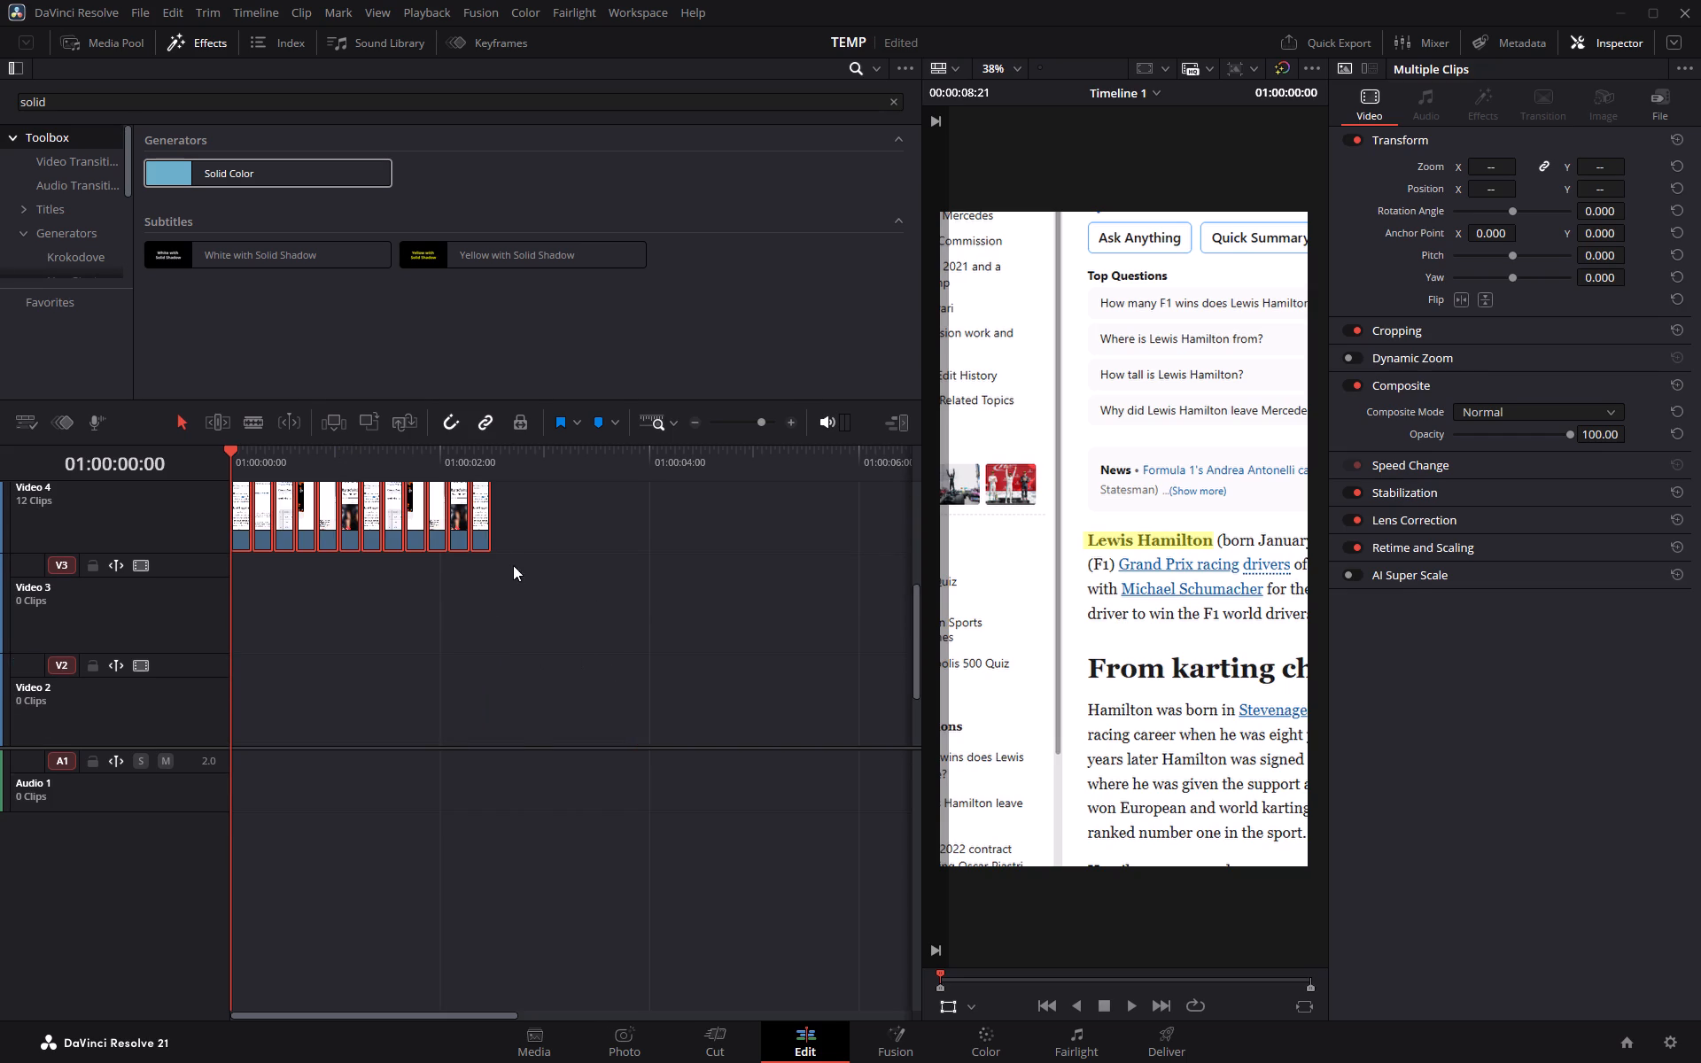
{"action": "left_click_drag", "start_coordinate": [483, 524], "coordinate": [485, 665]}
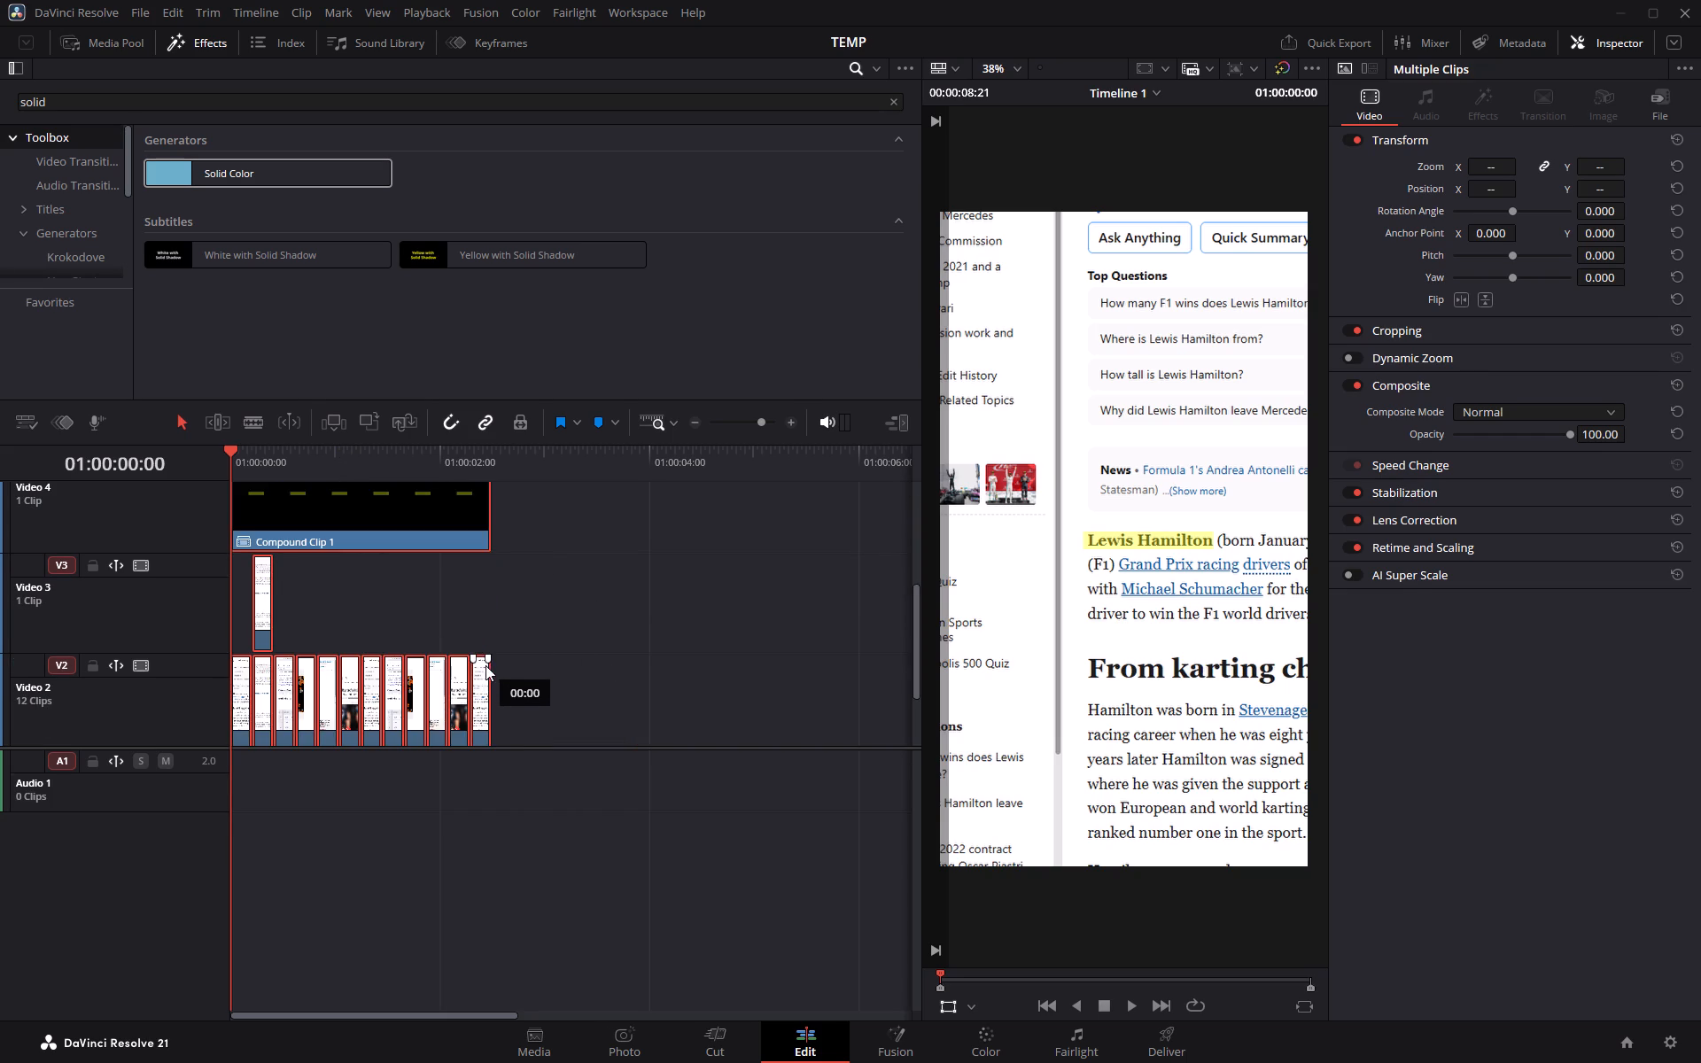
{"action": "left_click_drag", "start_coordinate": [485, 665], "coordinate": [485, 663]}
Move the Solid Color clip on Video 1 to the timeline start at 01:00:00:00, beneath the screenshots.
{"action": "scroll", "coordinate": [555, 656], "scroll_direction": "down", "scroll_amount": 4}
{"action": "left_click_drag", "start_coordinate": [739, 714], "coordinate": [345, 731]}
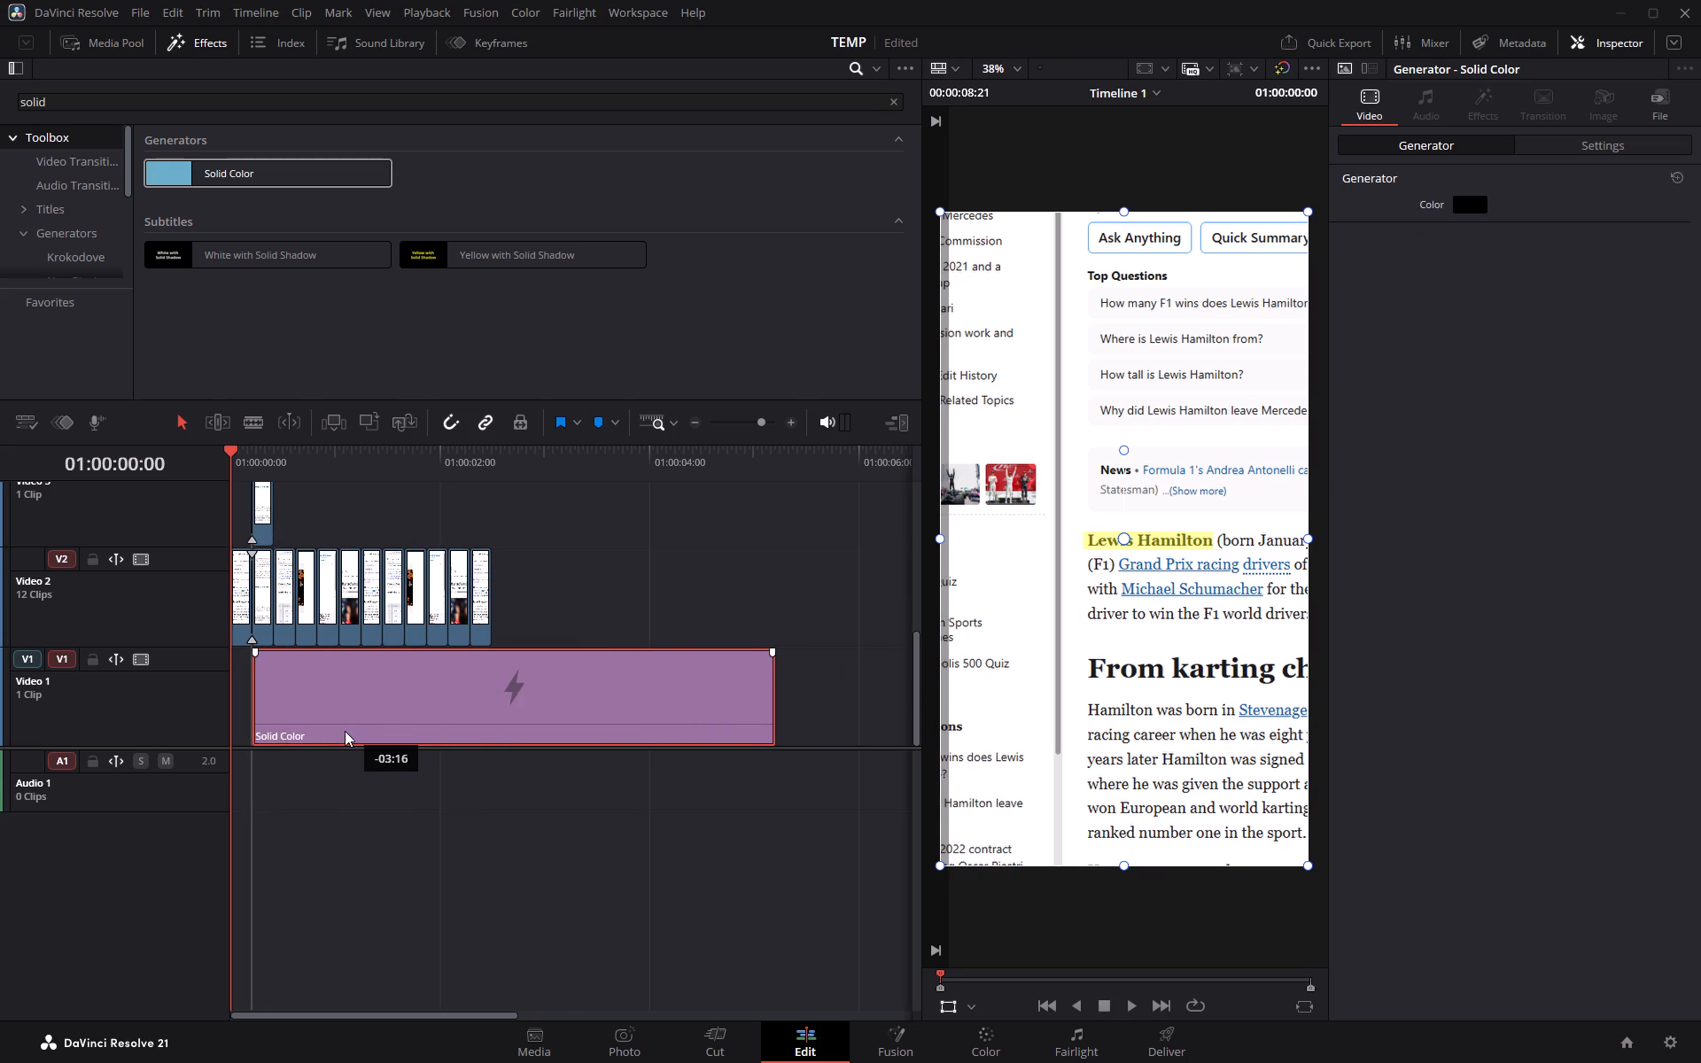
{"action": "left_click_drag", "start_coordinate": [345, 731], "coordinate": [331, 732]}
Change the Solid Color generator's color to white.
{"action": "left_click", "coordinate": [373, 712]}
{"action": "left_click", "coordinate": [1464, 204]}
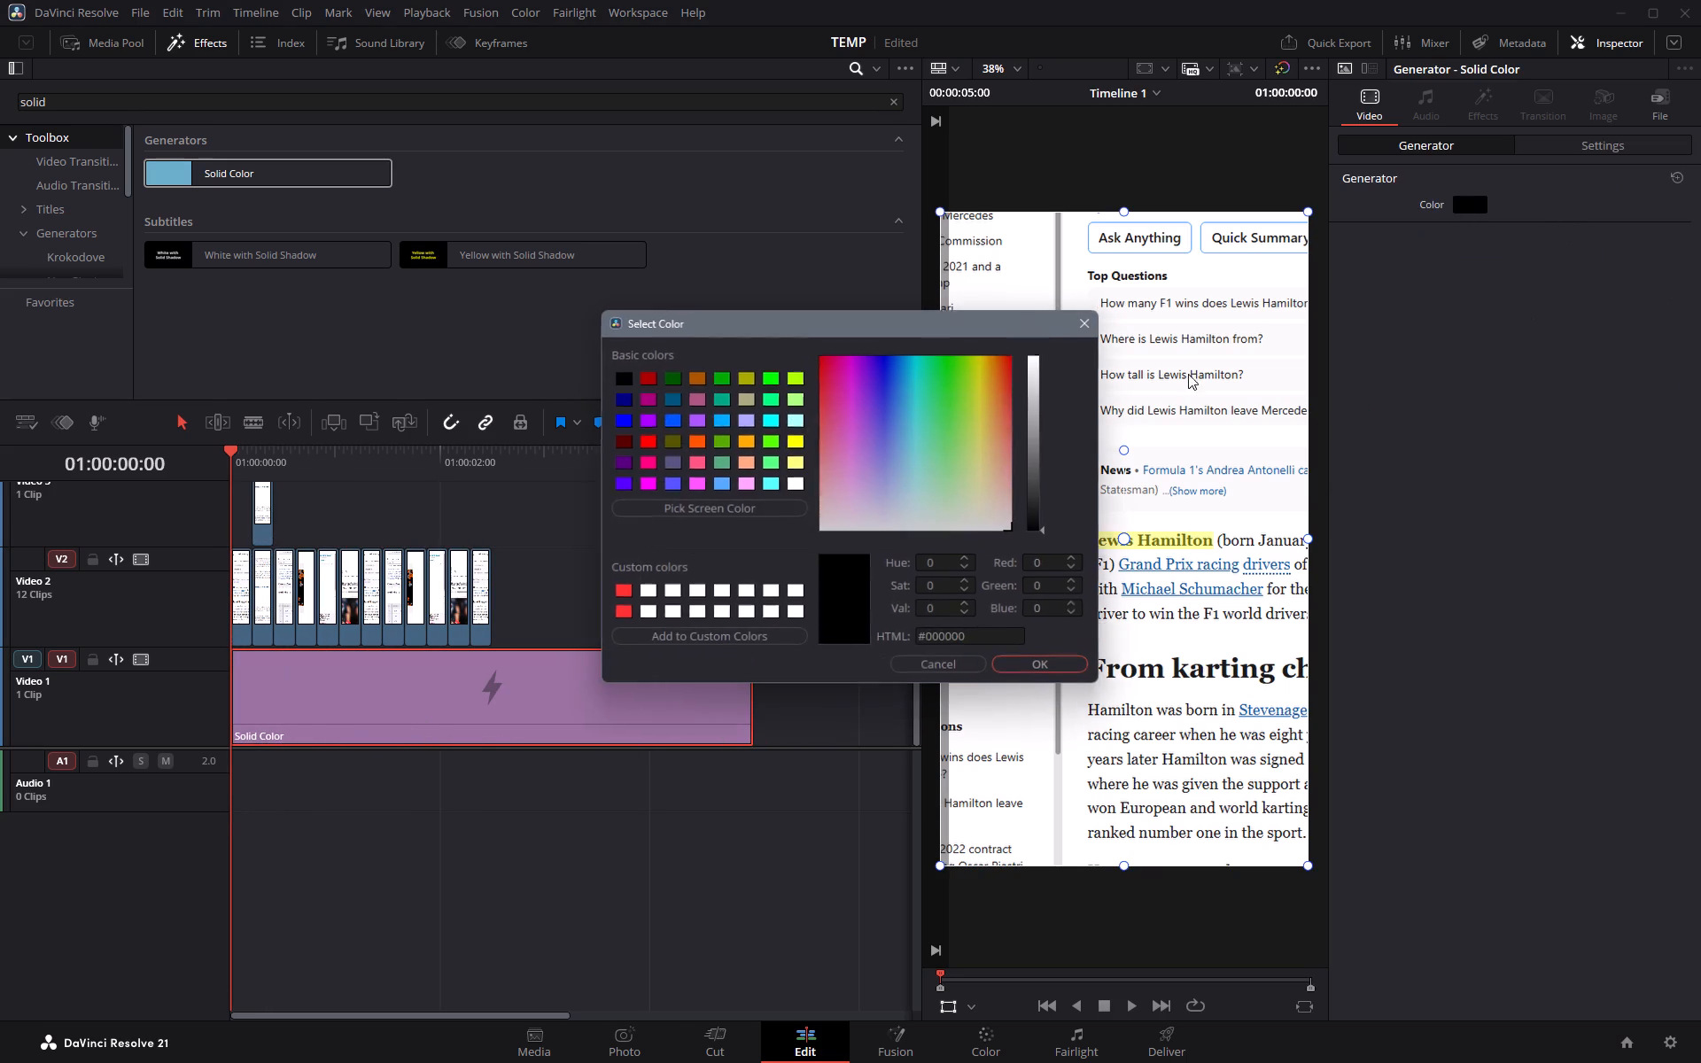
{"action": "left_click_drag", "start_coordinate": [1041, 412], "coordinate": [1030, 310]}
{"action": "left_click", "coordinate": [1060, 668]}
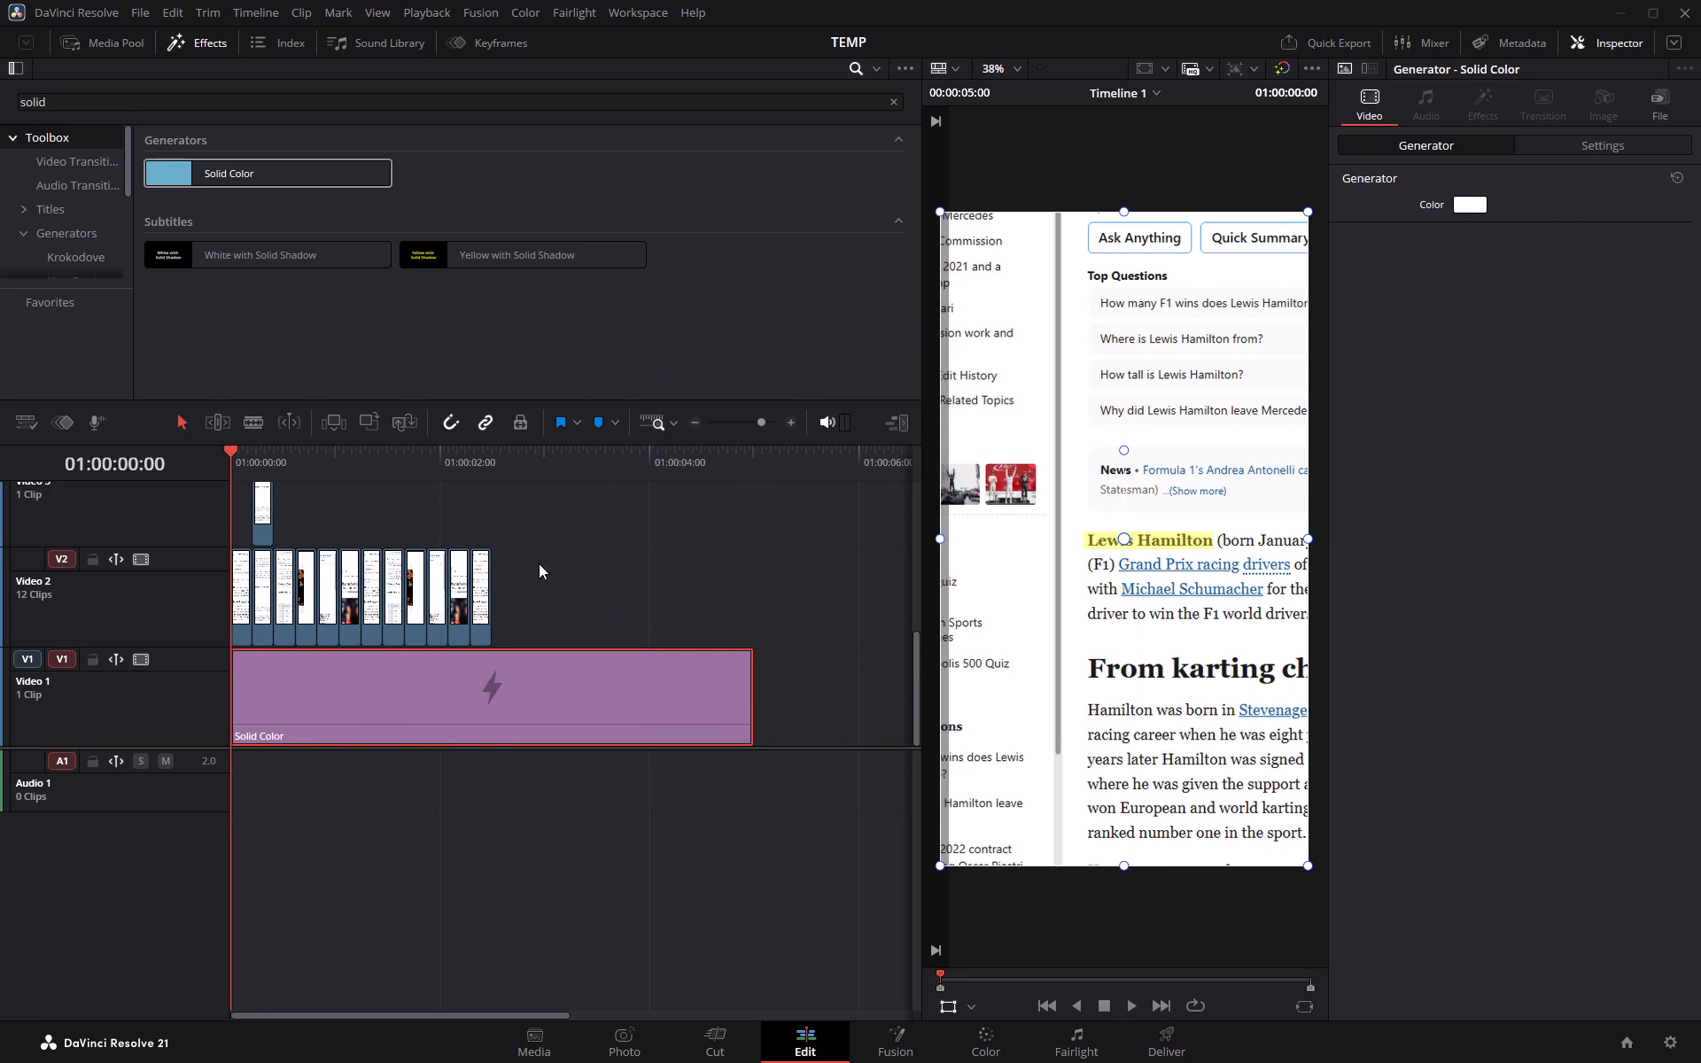
Split the white Solid Color clip at 01:00:02:12, where the screenshots end, and delete the excess portion.
{"action": "key", "text": "space"}
{"action": "key", "text": "space"}
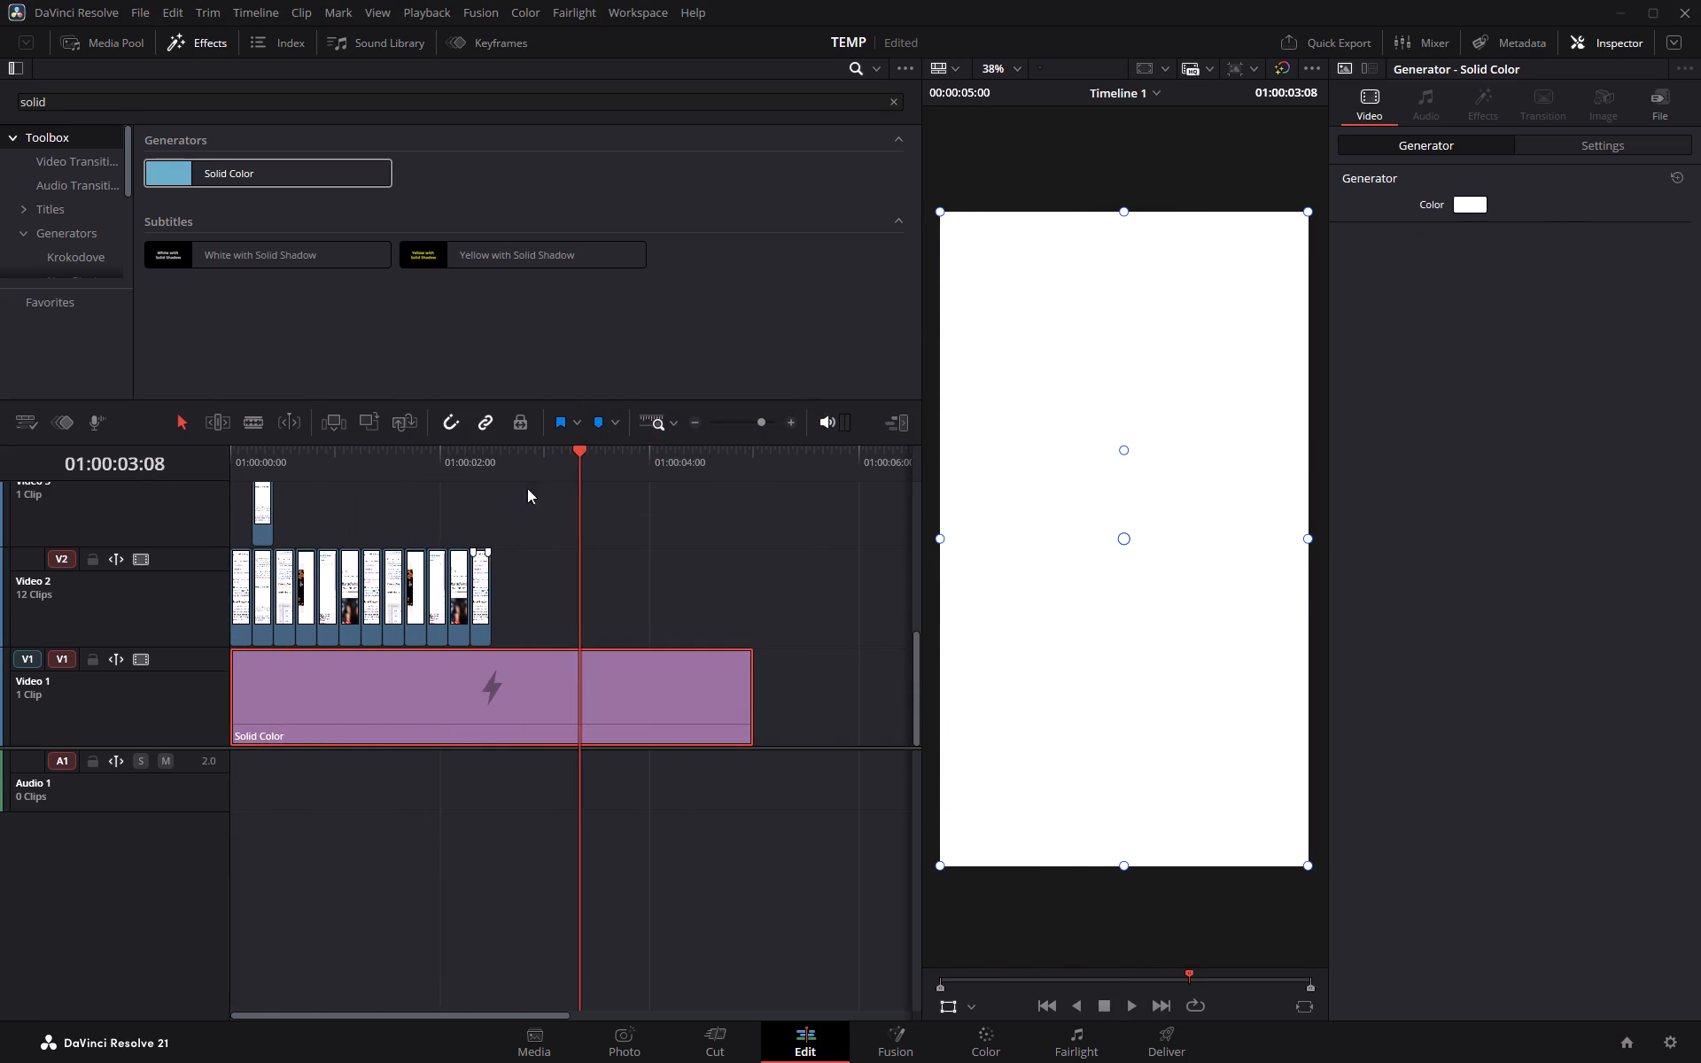
{"action": "left_click_drag", "start_coordinate": [575, 451], "coordinate": [409, 454]}
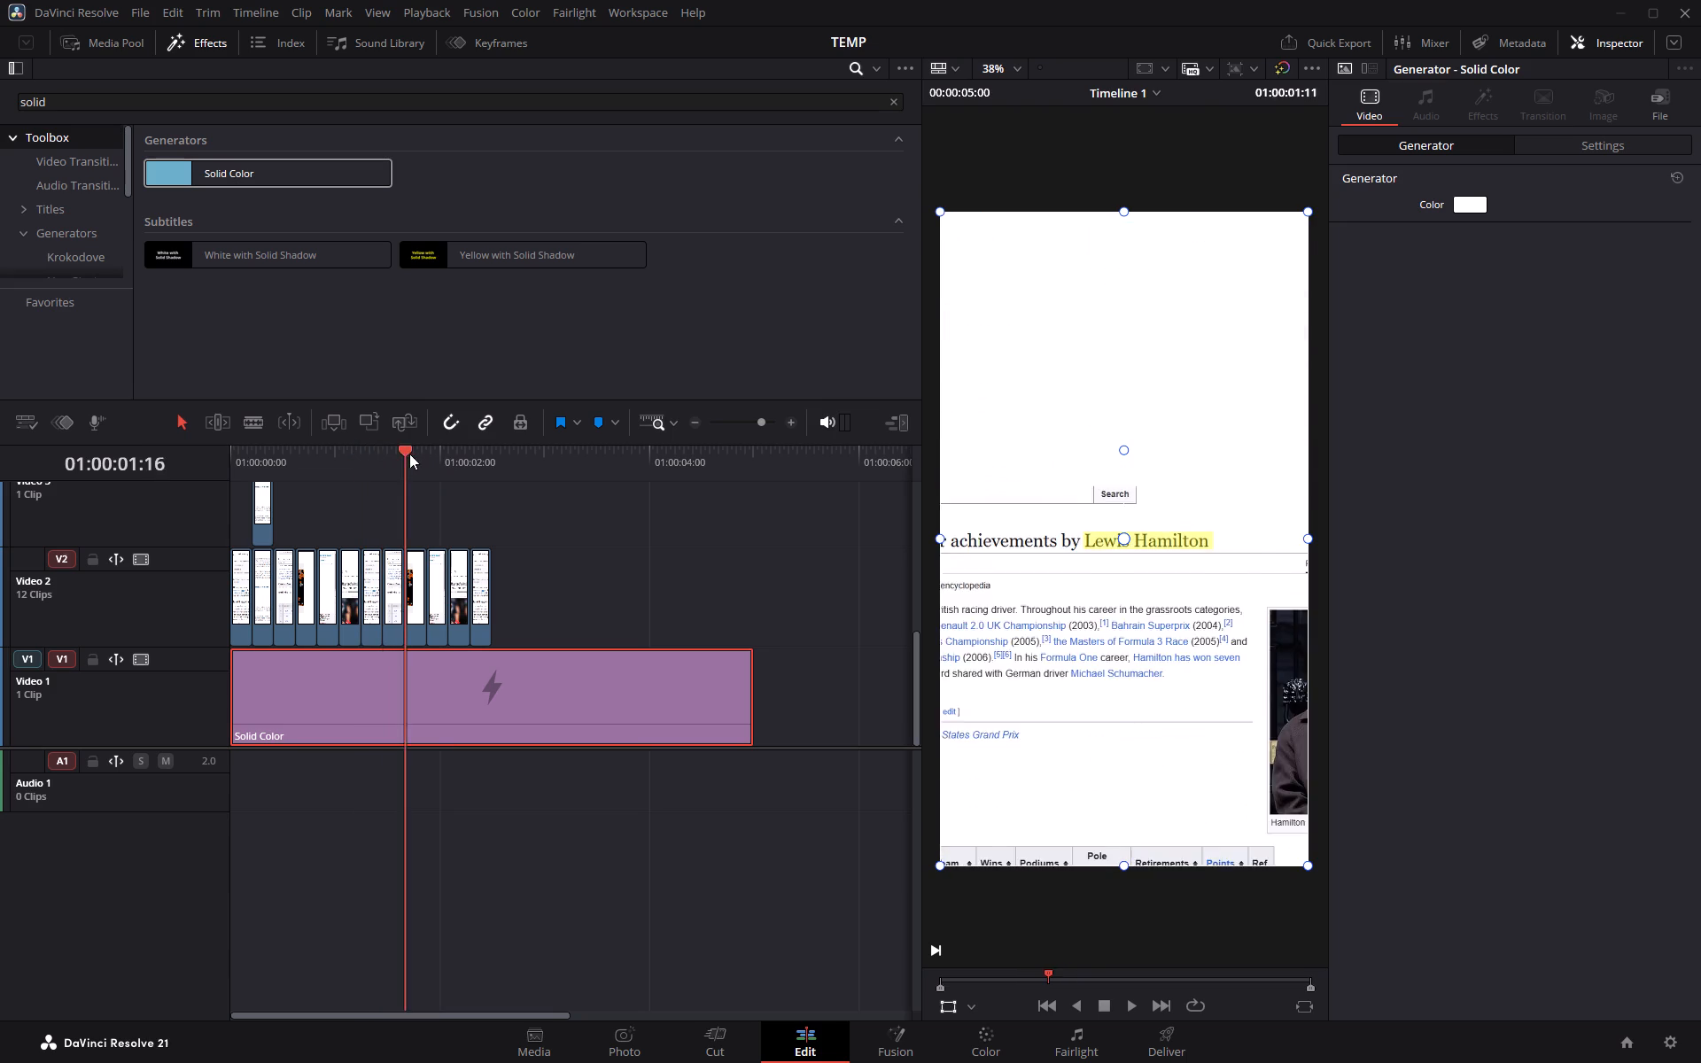
{"action": "left_click_drag", "start_coordinate": [409, 454], "coordinate": [488, 455]}
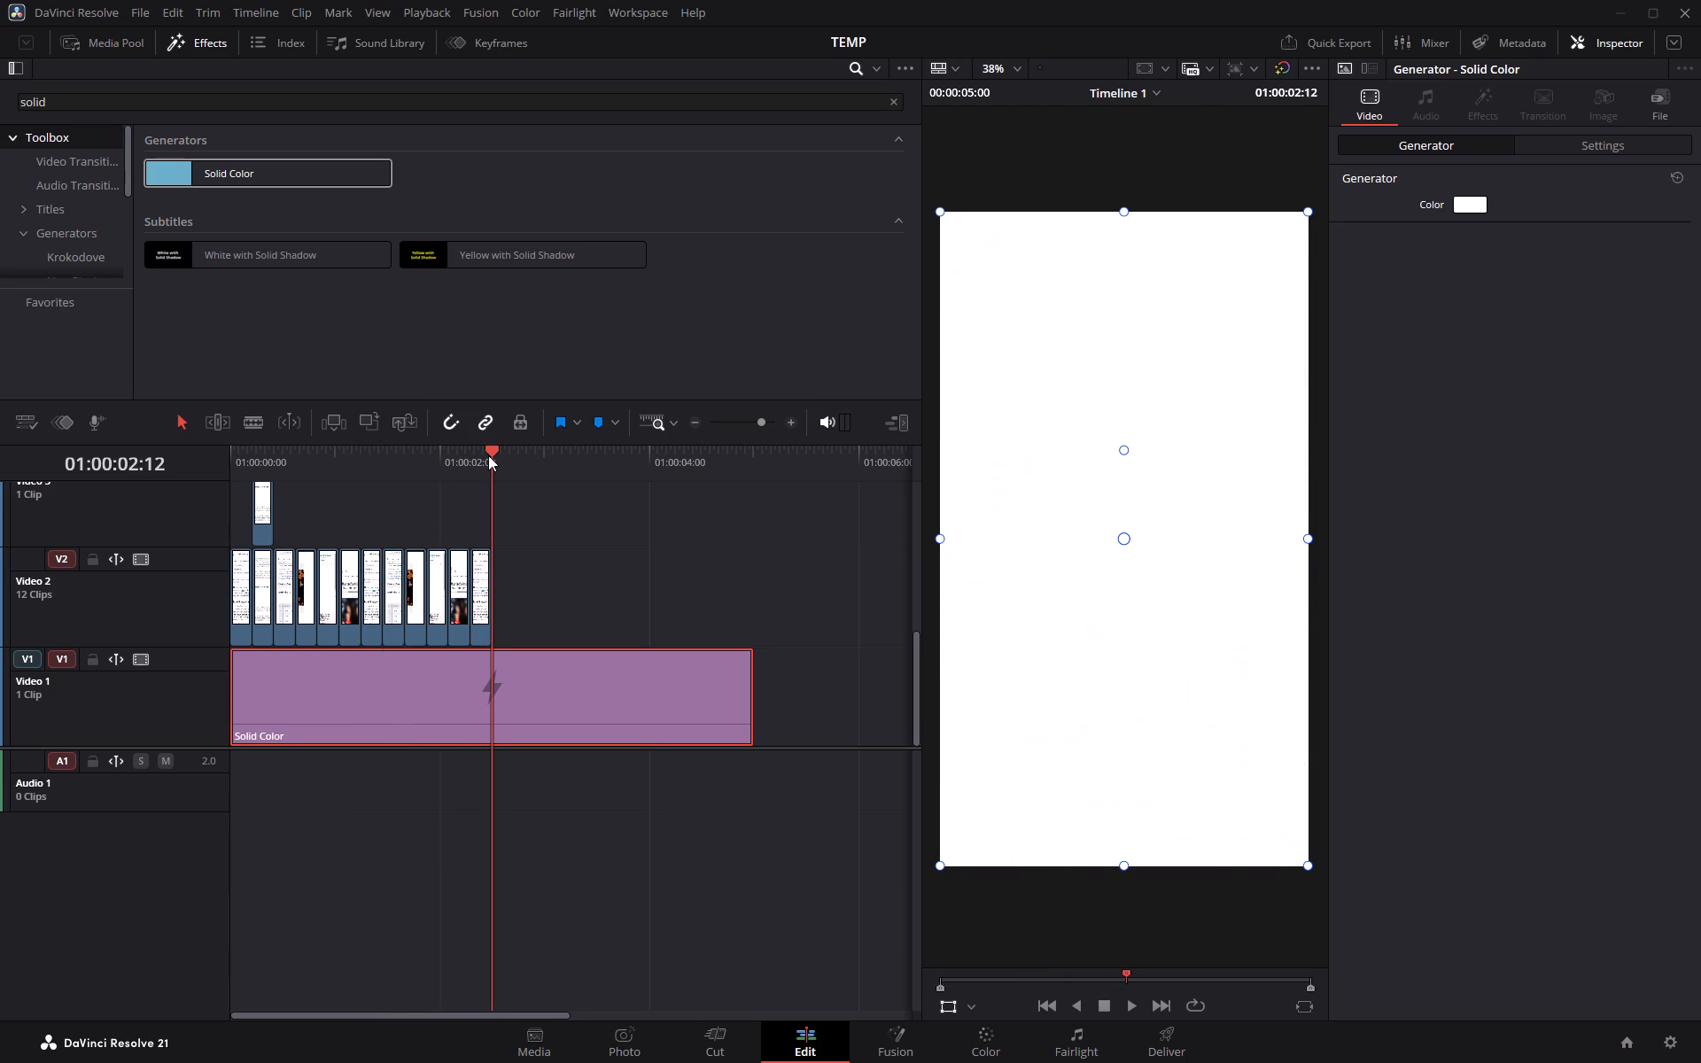
{"action": "key", "text": "s"}
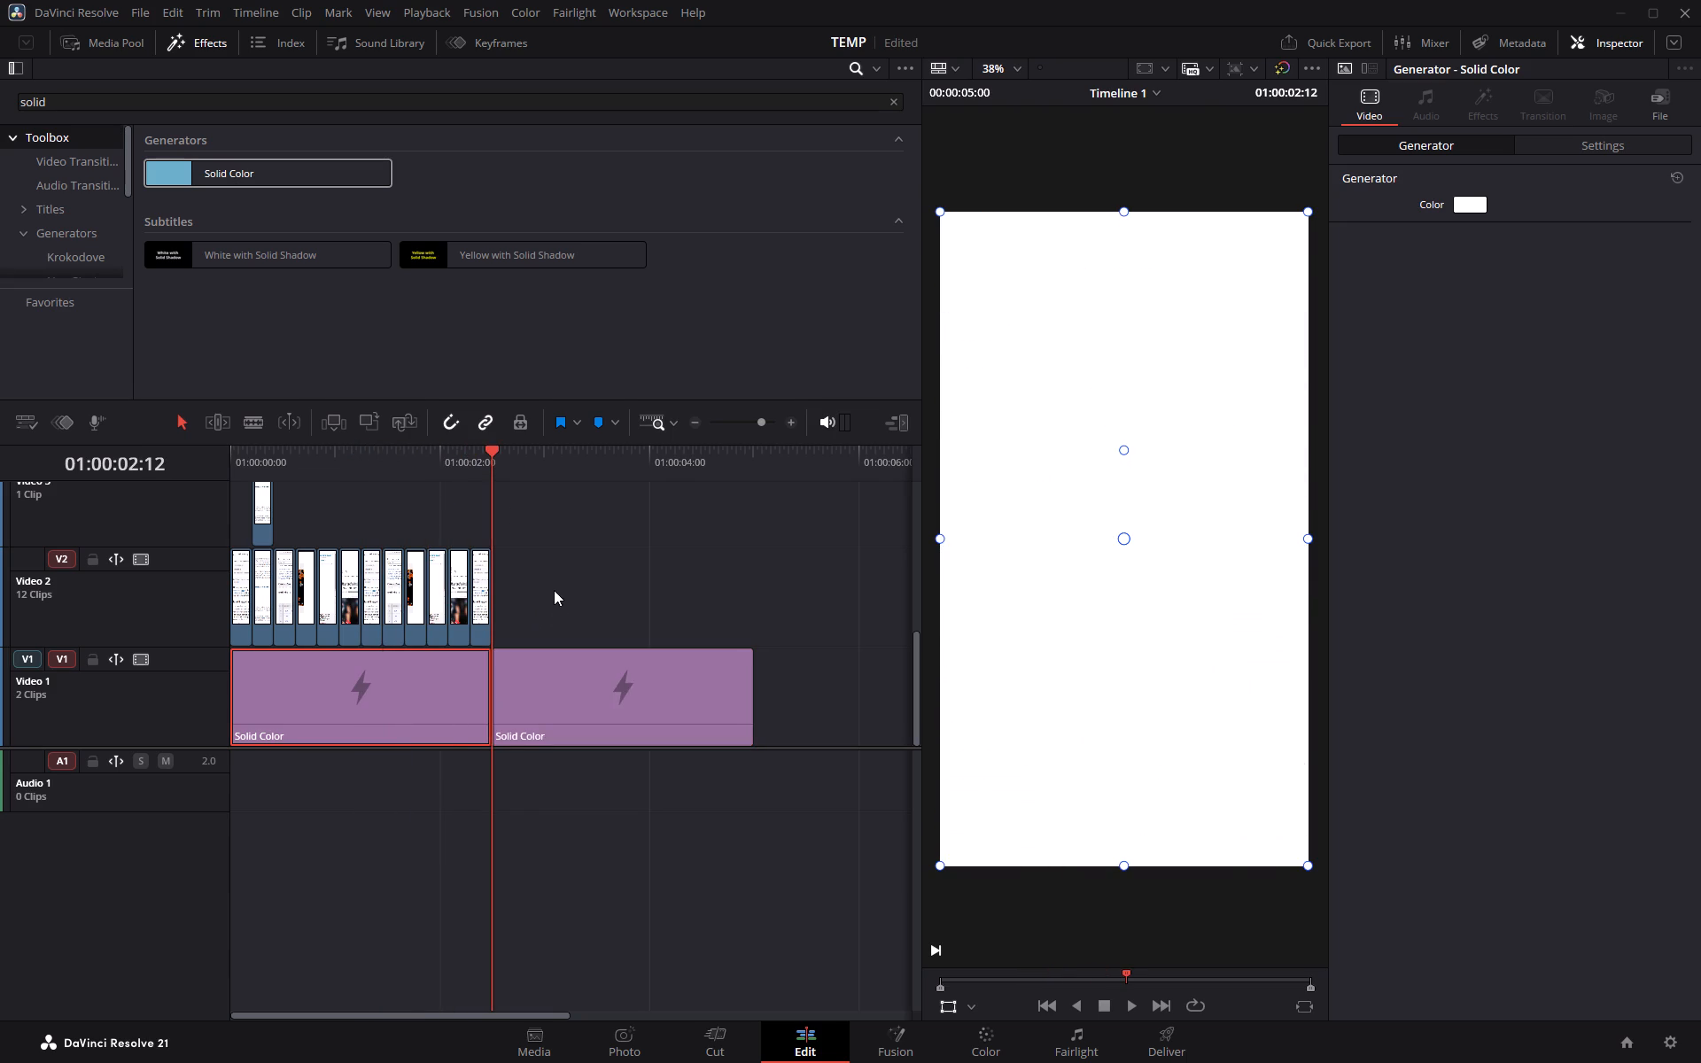
{"action": "left_click_drag", "start_coordinate": [554, 587], "coordinate": [635, 775]}
{"action": "key", "text": "BackSpace"}
Play the match cut from the timeline start to review it over the white background.
{"action": "left_click_drag", "start_coordinate": [504, 459], "coordinate": [71, 481]}
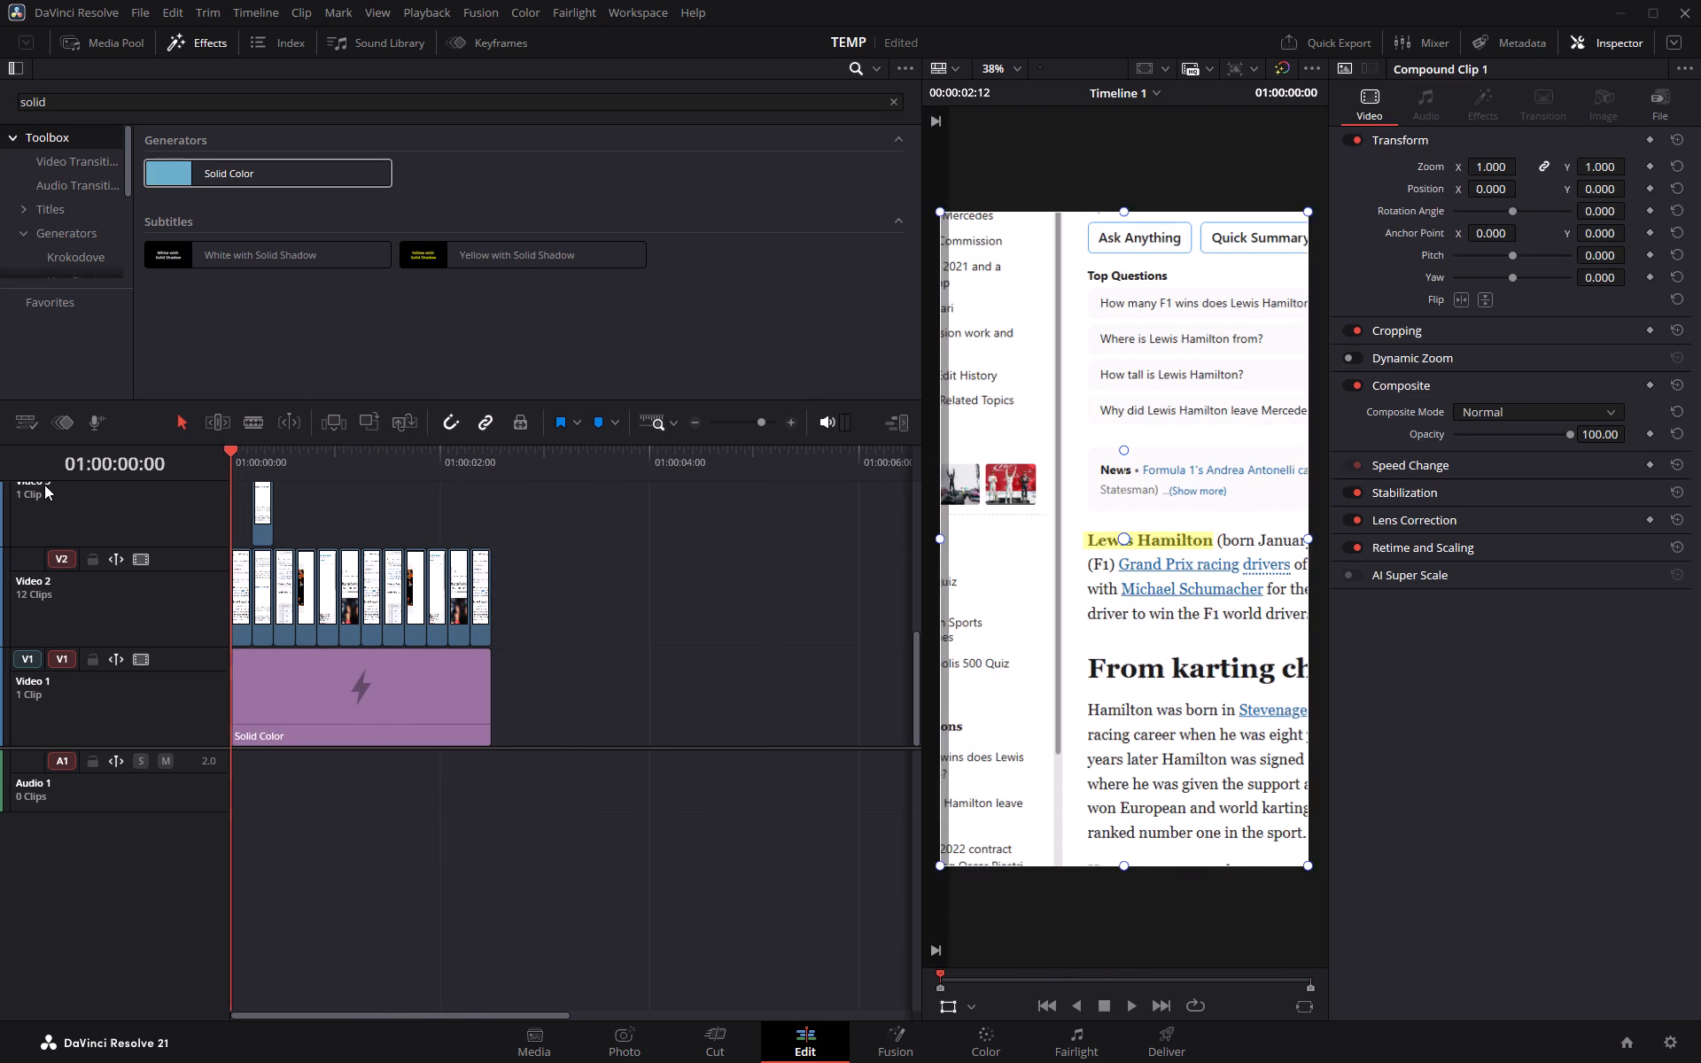
{"action": "key", "text": "space"}
{"action": "key", "text": "space"}
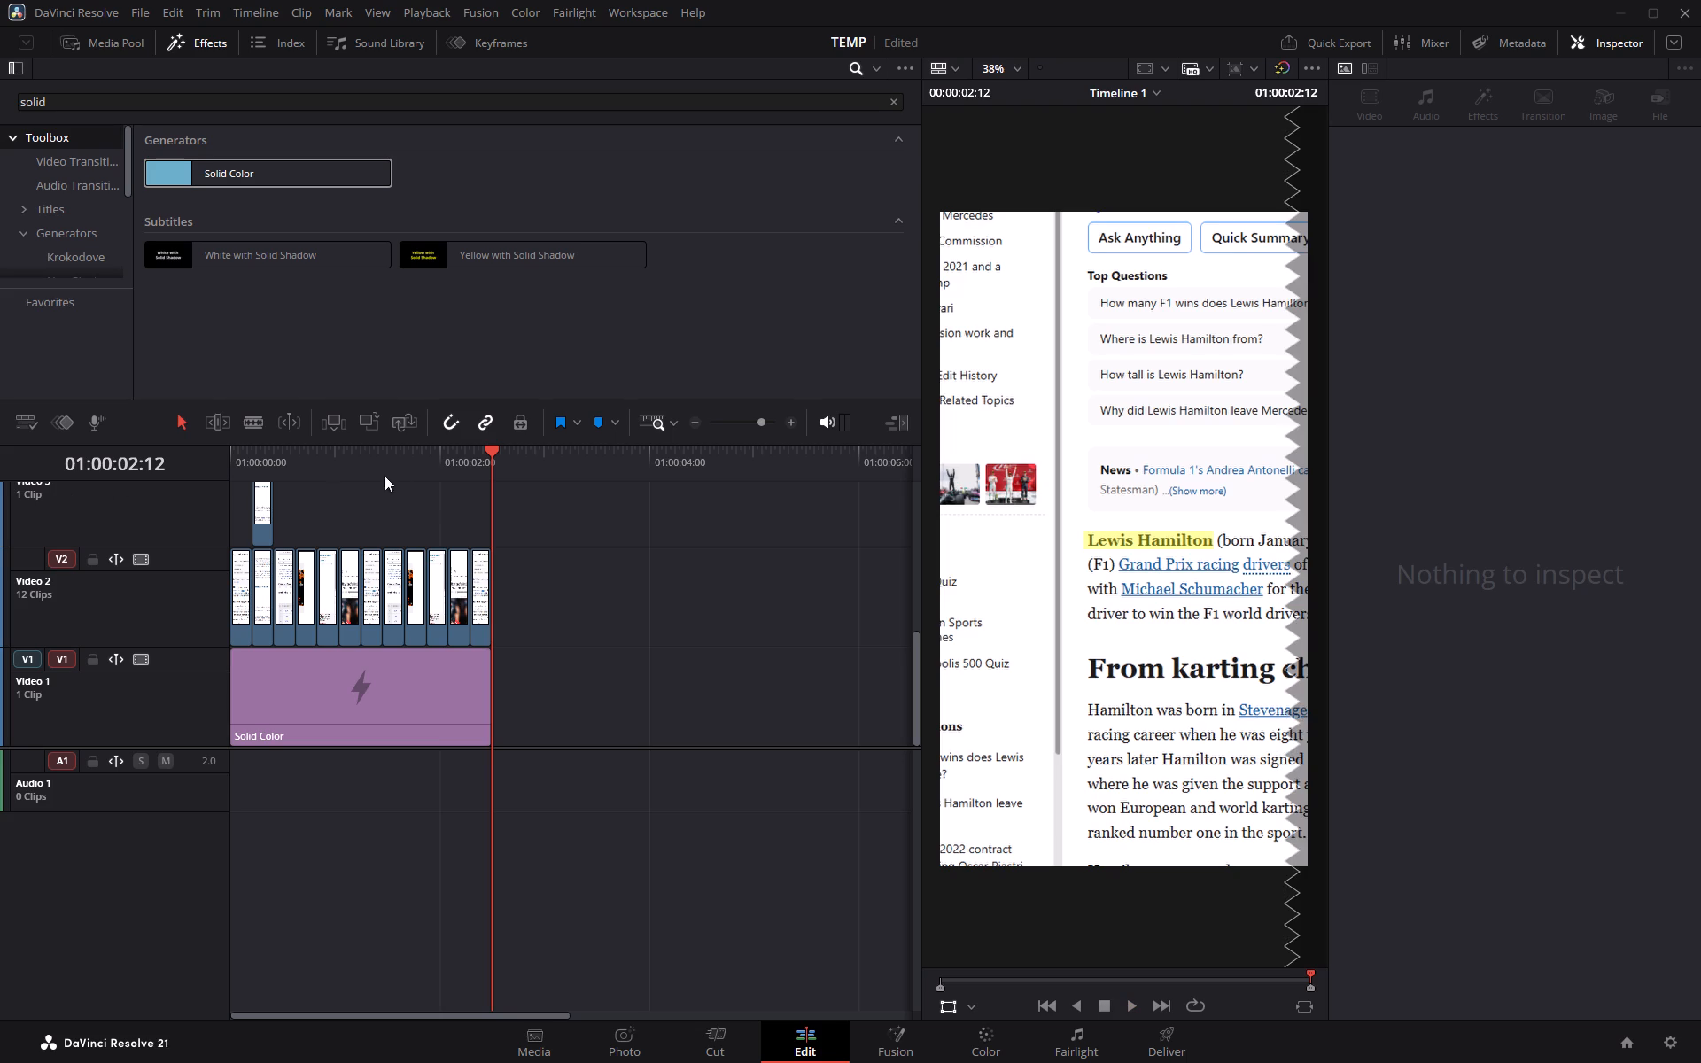
{"action": "left_click_drag", "start_coordinate": [490, 449], "coordinate": [84, 465]}
{"action": "key", "text": "space"}
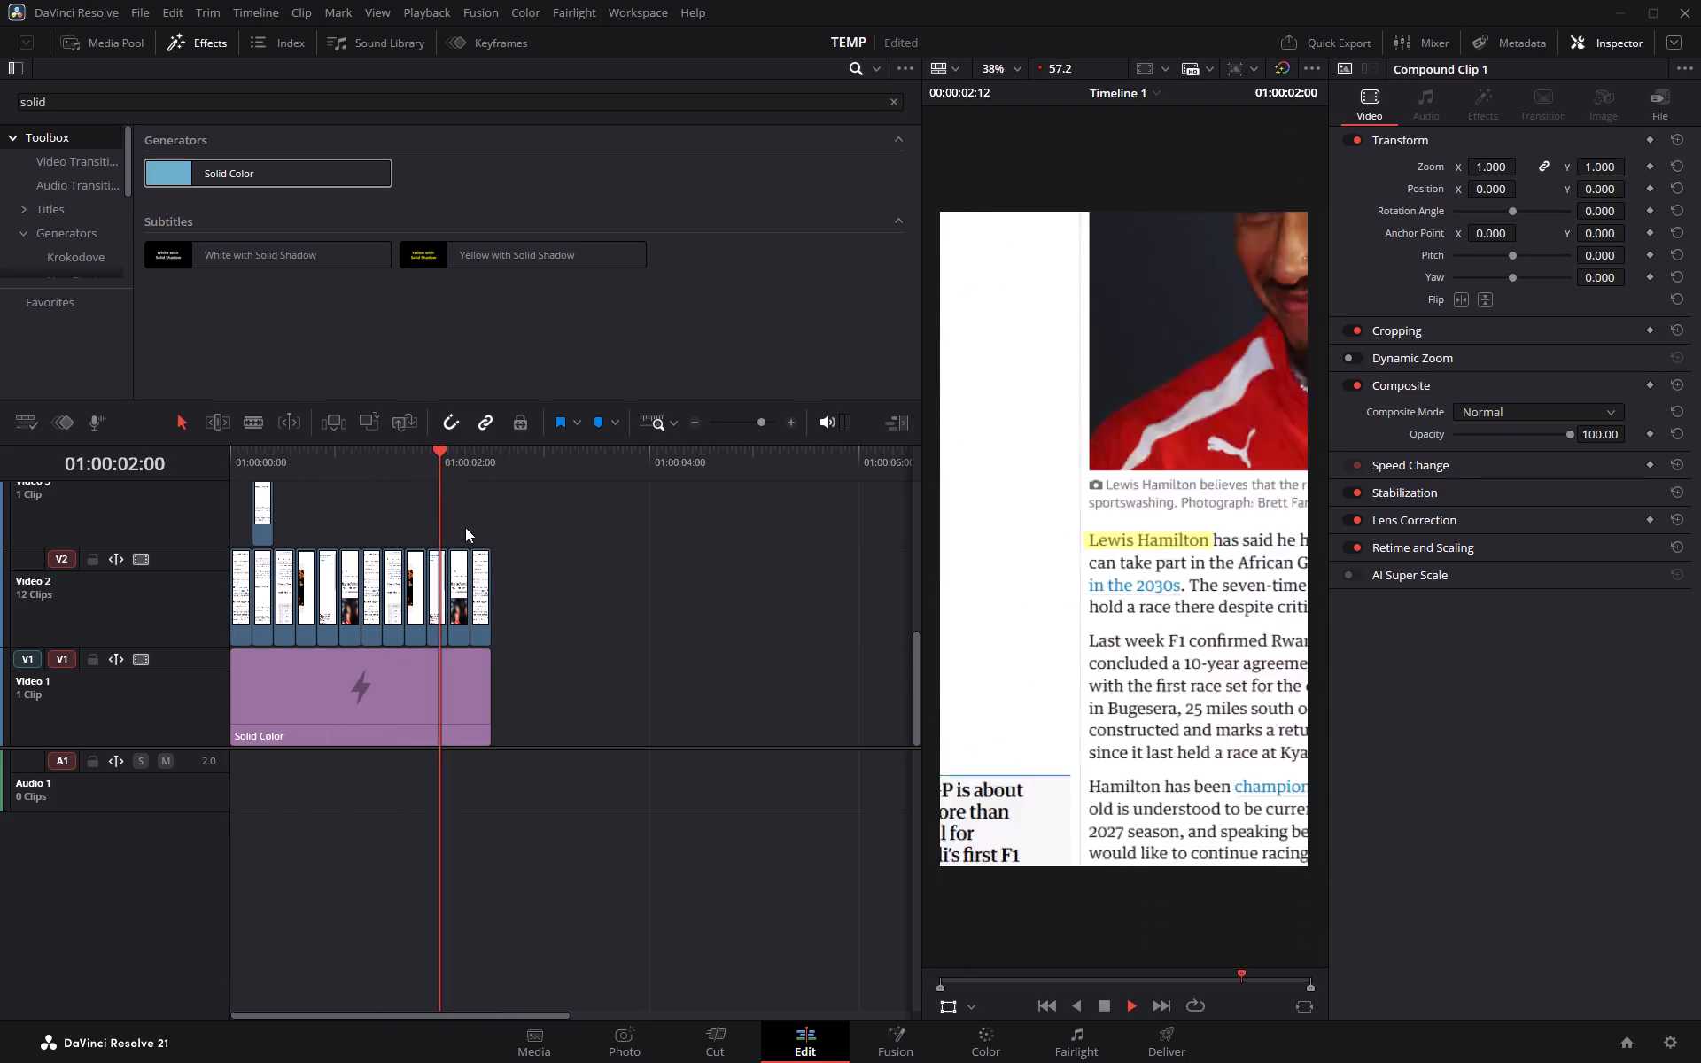
{"action": "key", "text": "space"}
{"action": "left_click_drag", "start_coordinate": [485, 451], "coordinate": [0, 493]}
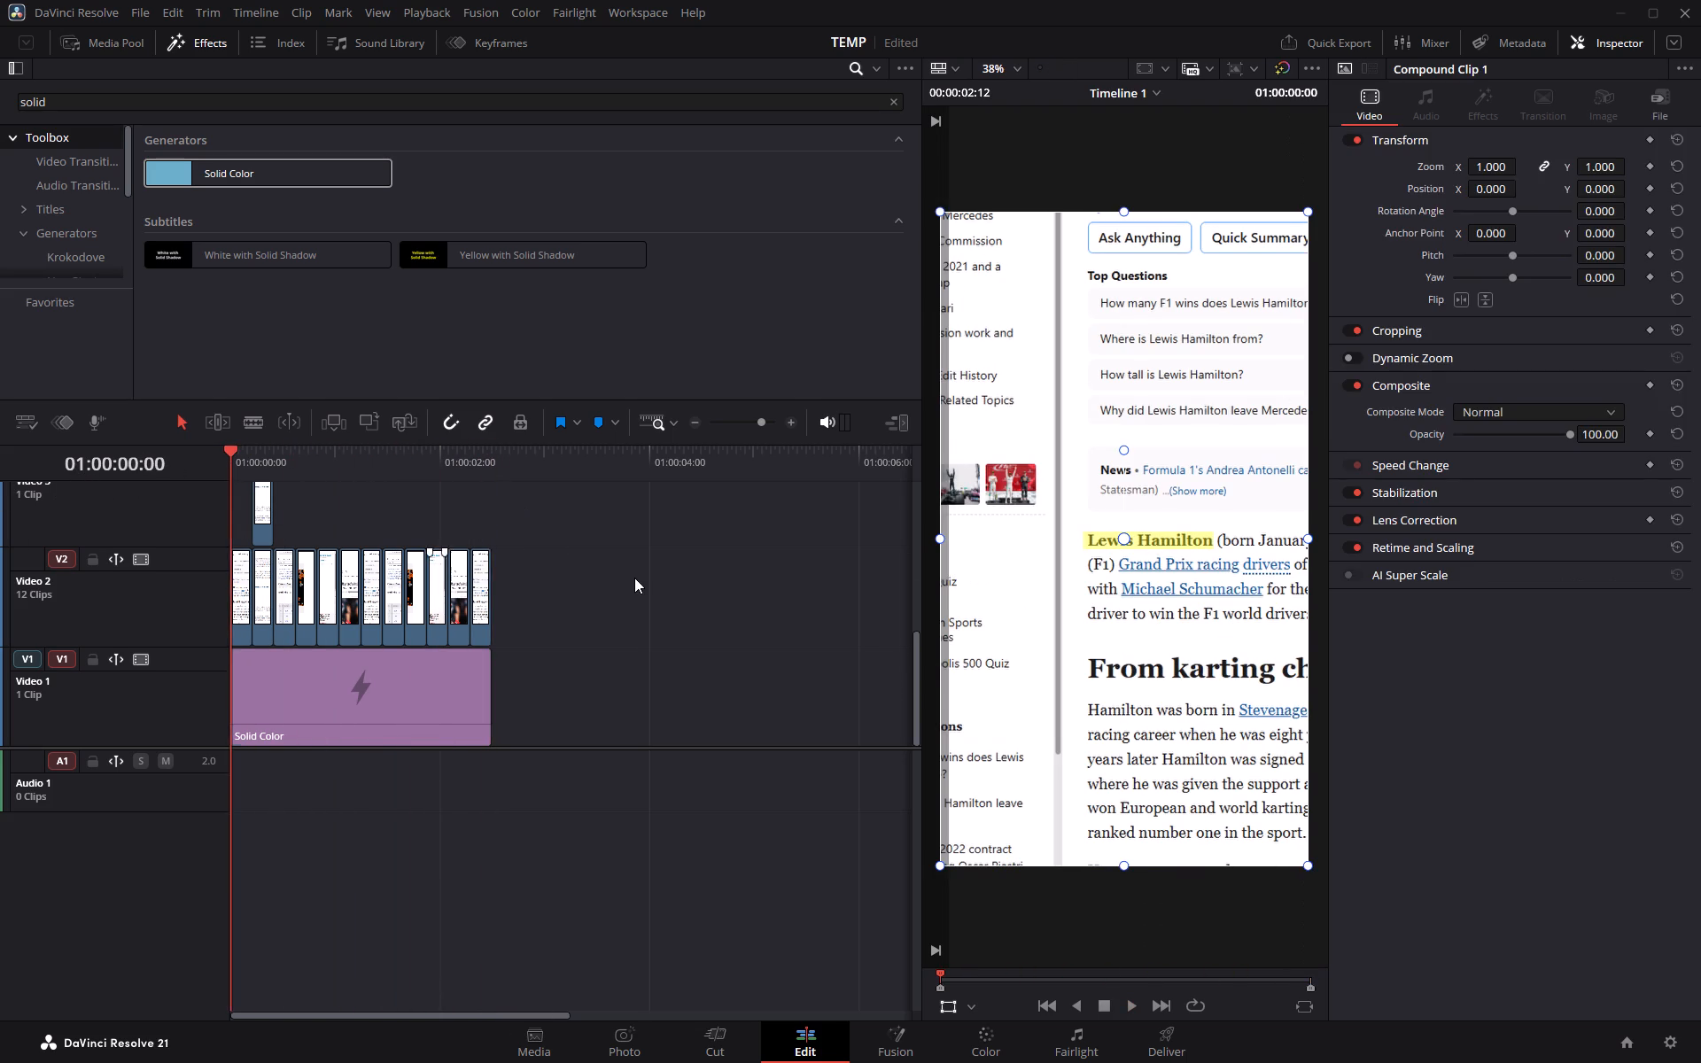
Set the highlight compound clip's Crop Right to 645 and keyframe it at 01:00:00:00.
{"action": "scroll", "coordinate": [634, 578], "scroll_direction": "up", "scroll_amount": 2}
{"action": "left_click", "coordinate": [353, 607]}
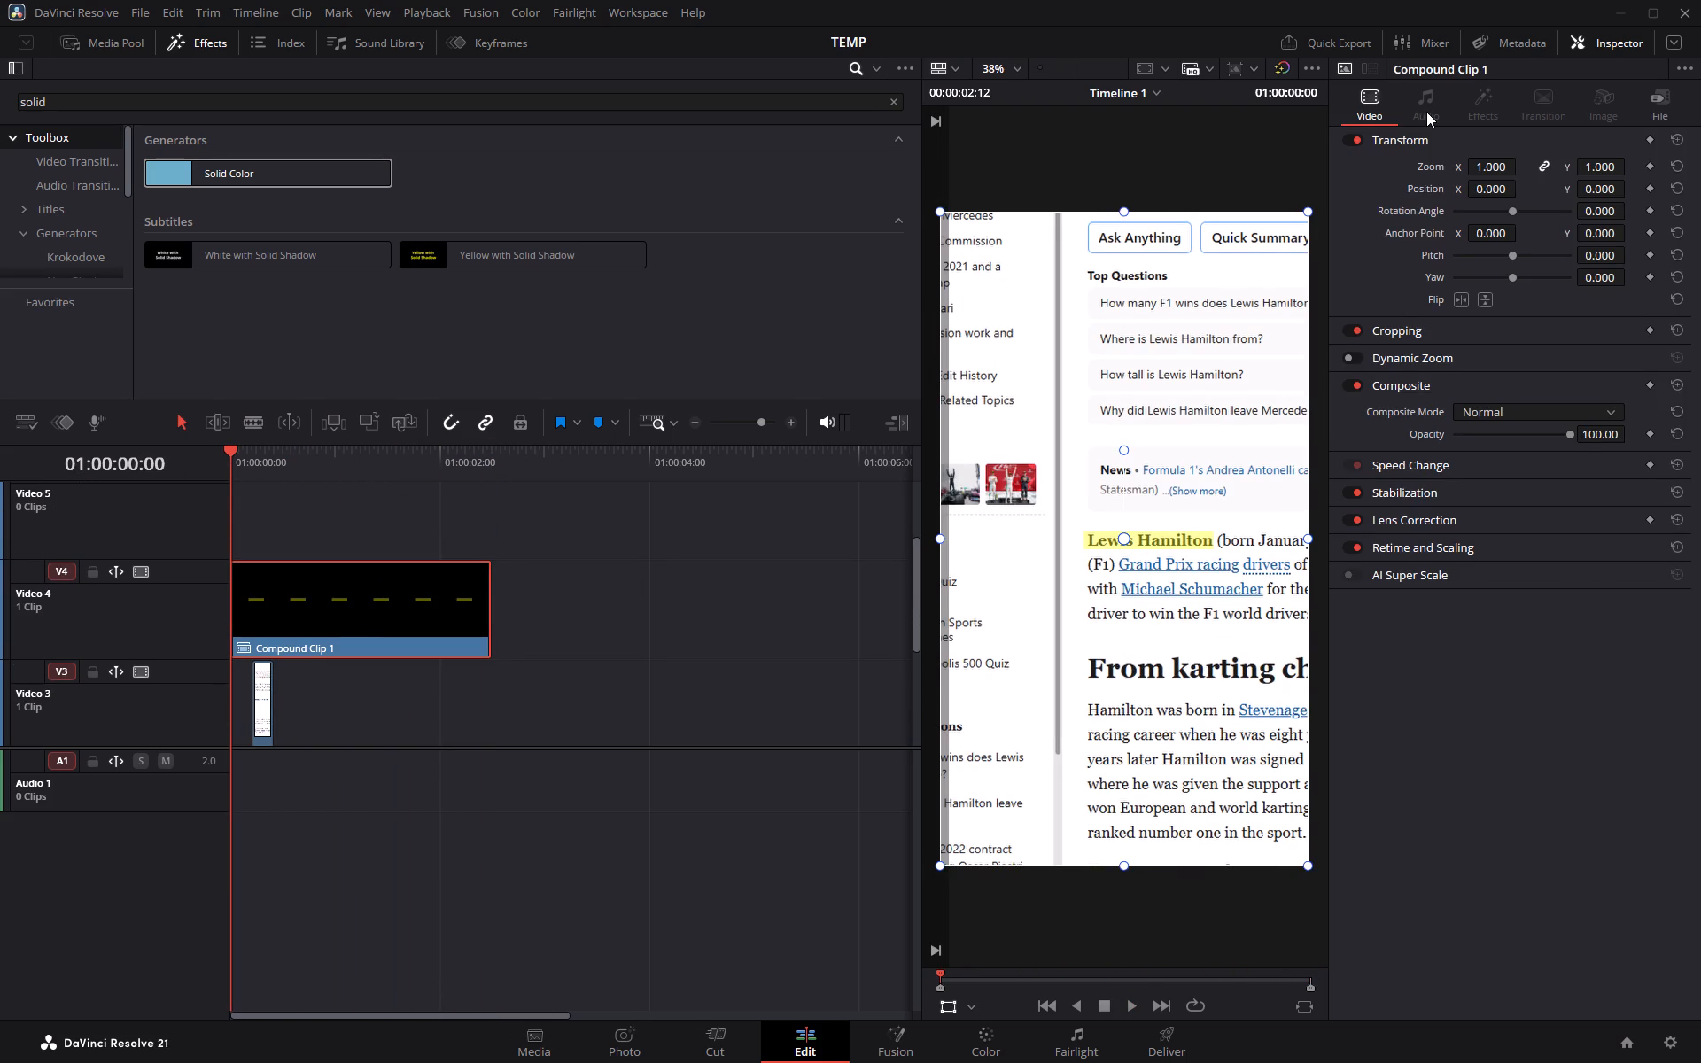
{"action": "scroll", "coordinate": [662, 687], "scroll_direction": "down", "scroll_amount": 1}
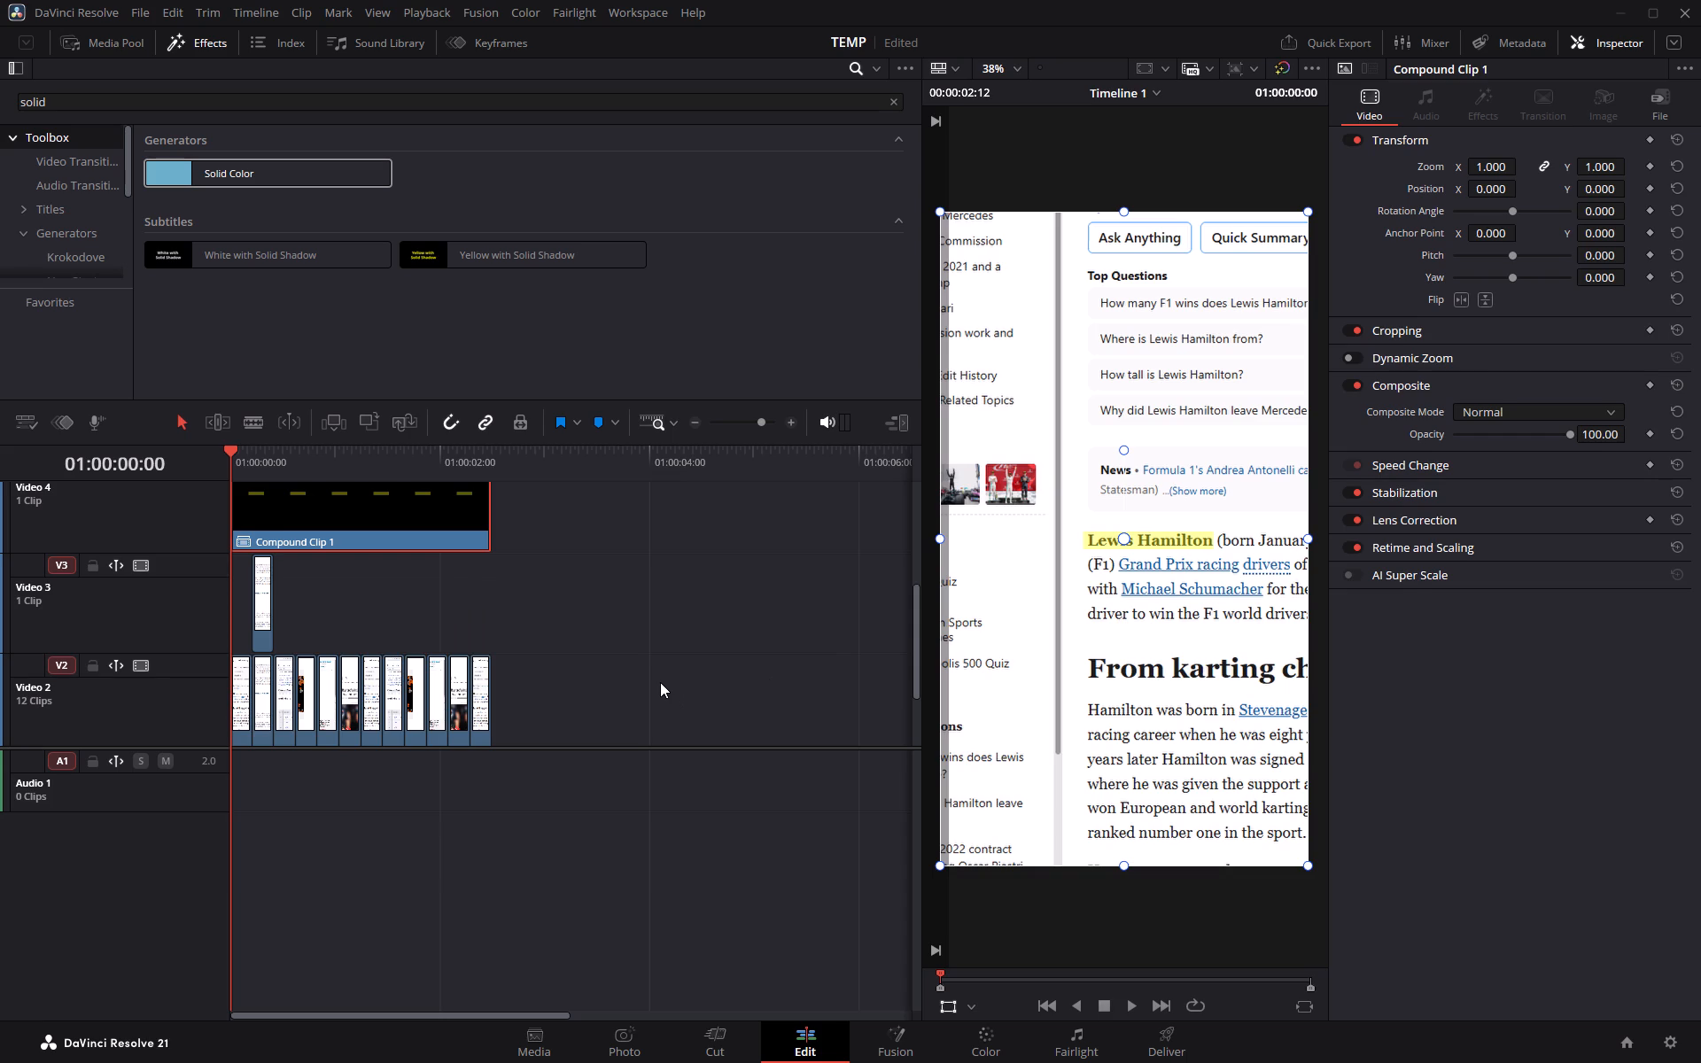
{"action": "scroll", "coordinate": [660, 679], "scroll_direction": "up", "scroll_amount": 1}
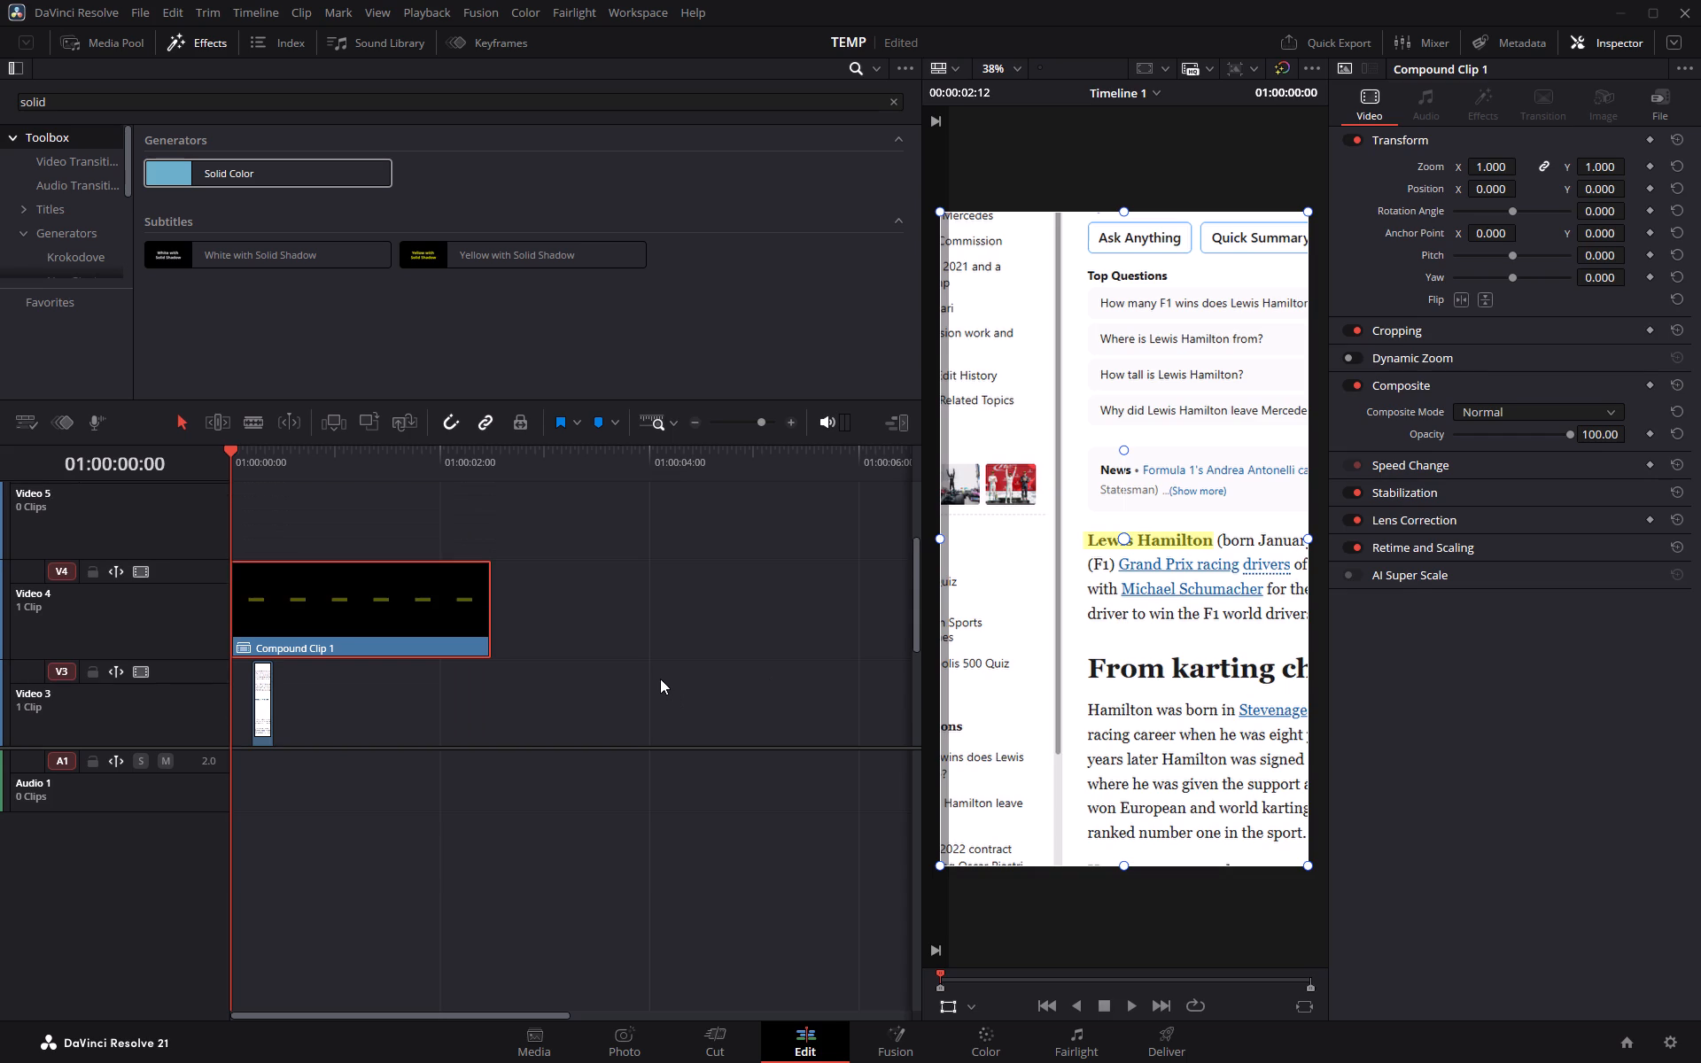
{"action": "scroll", "coordinate": [660, 679], "scroll_direction": "up", "scroll_amount": 1}
{"action": "scroll", "coordinate": [660, 679], "scroll_direction": "down", "scroll_amount": 1}
{"action": "left_click", "coordinate": [1416, 336]}
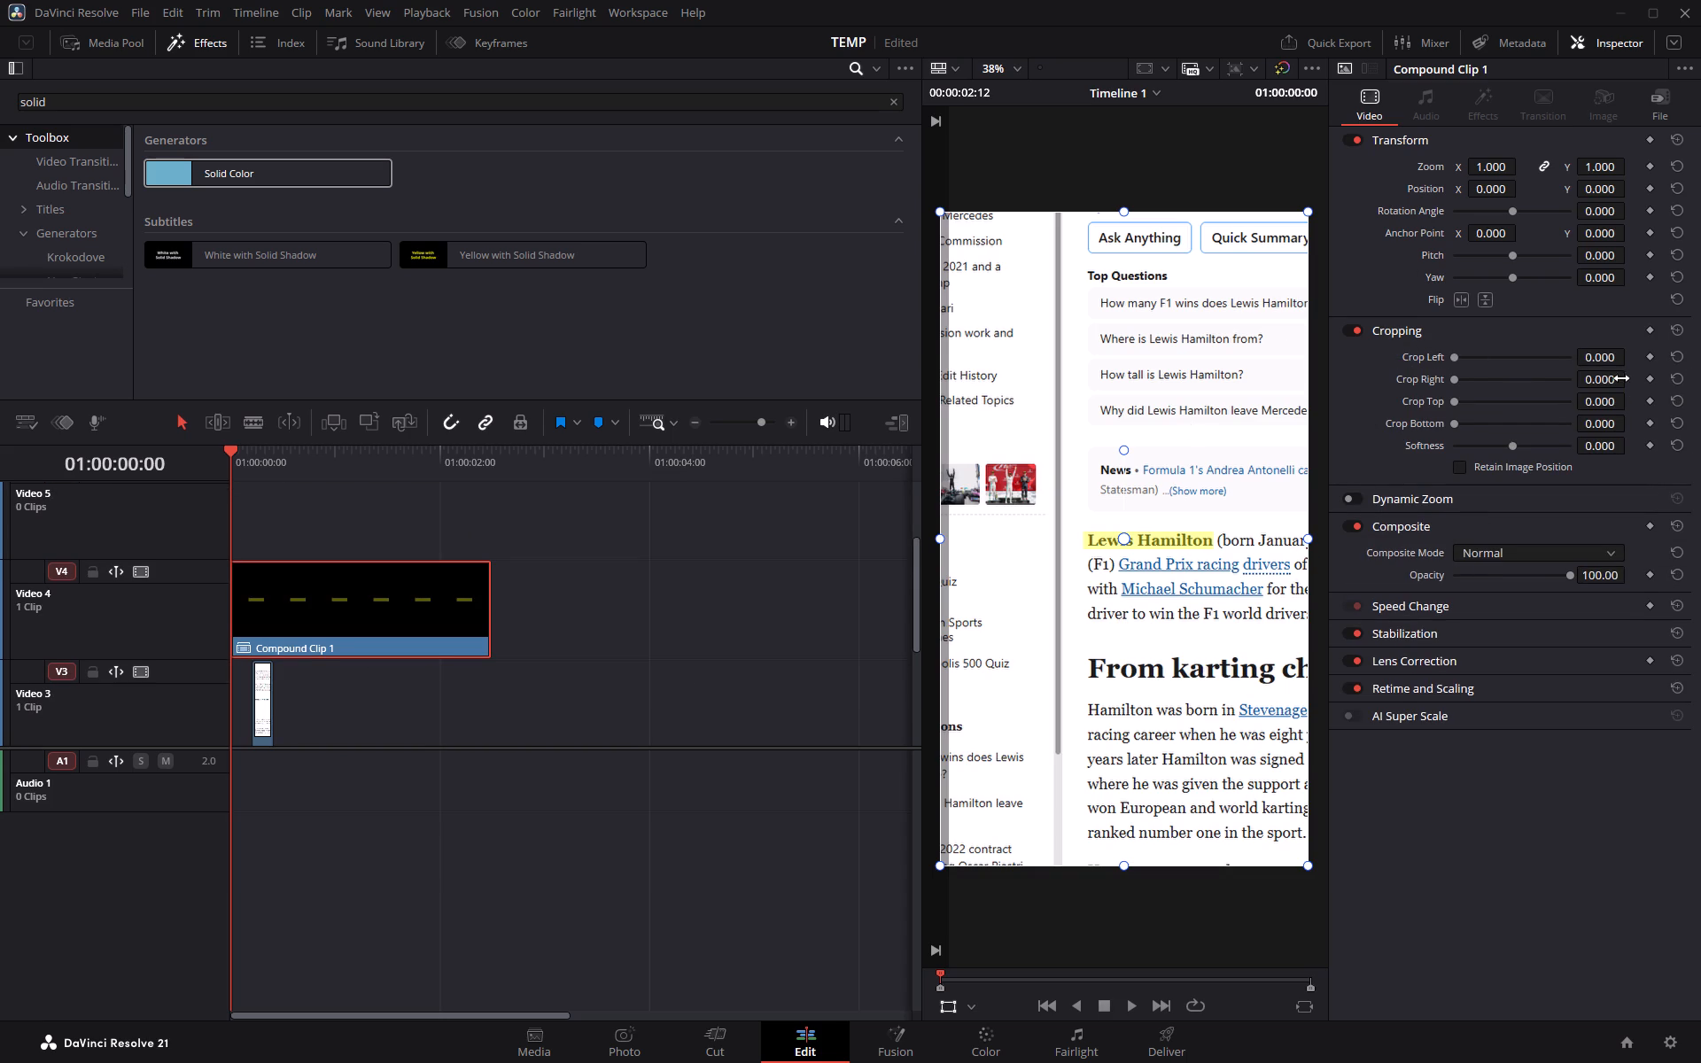
{"action": "left_click_drag", "start_coordinate": [1621, 378], "coordinate": [1636, 382]}
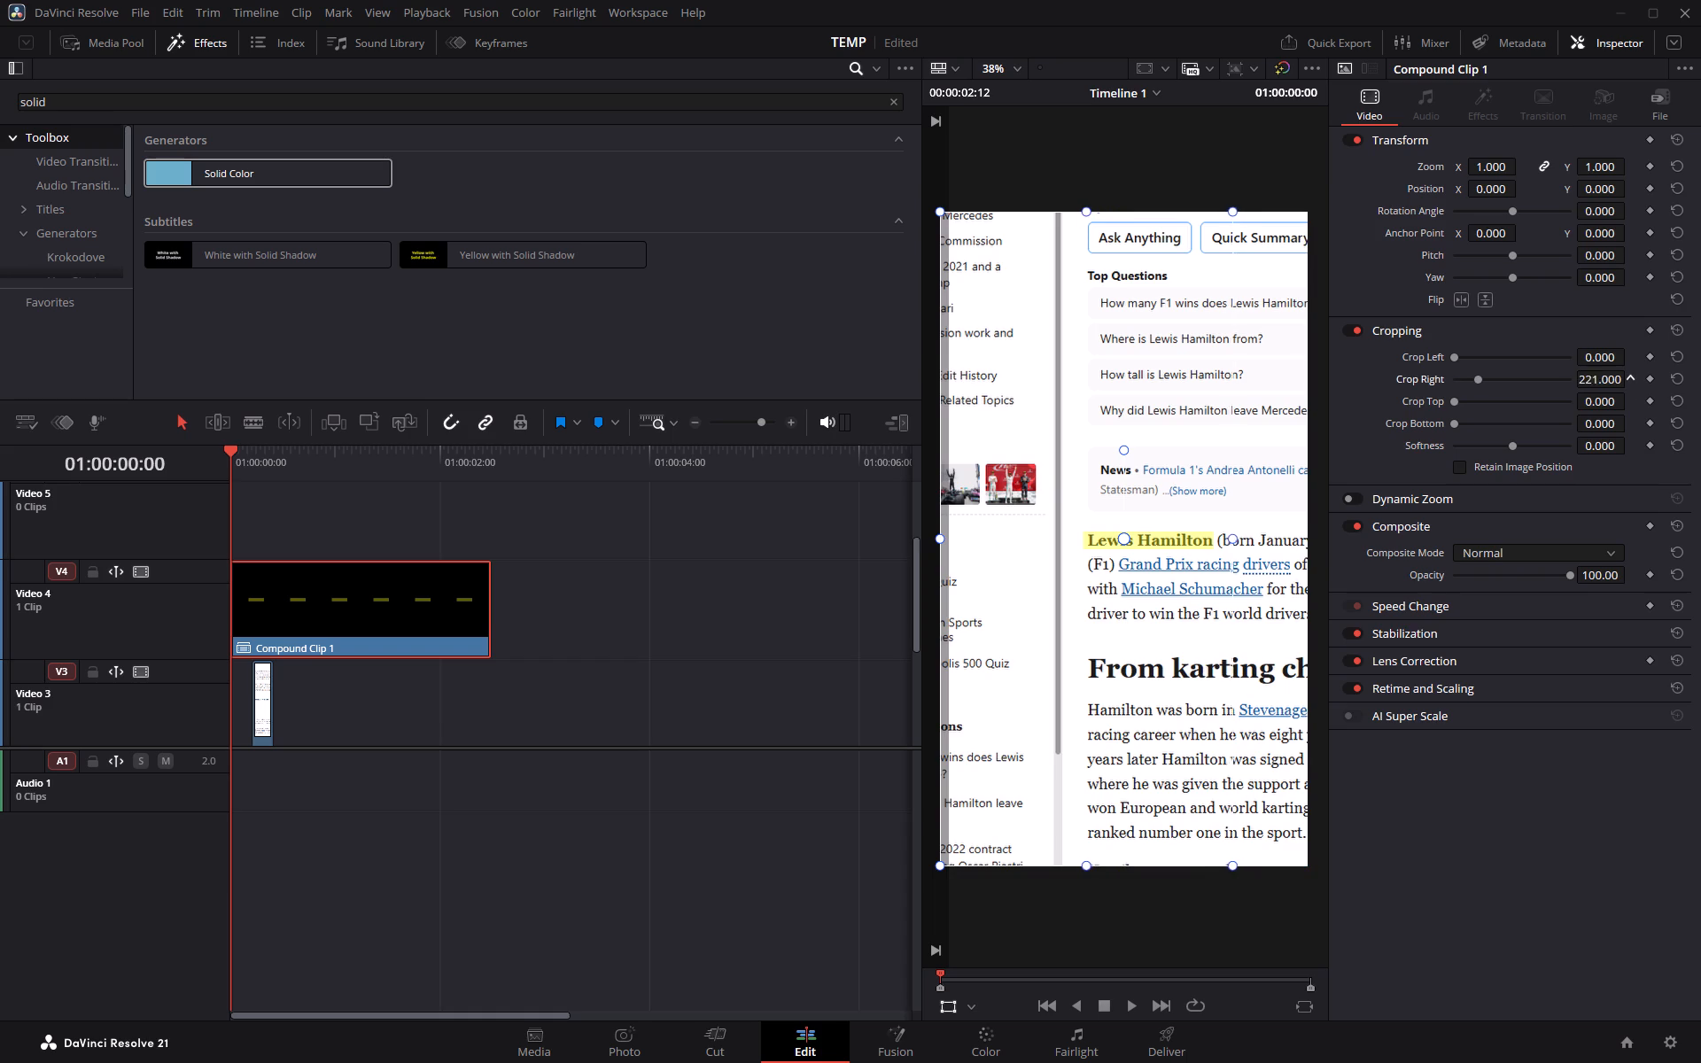
{"action": "left_click_drag", "start_coordinate": [1636, 382], "coordinate": [1014, 522]}
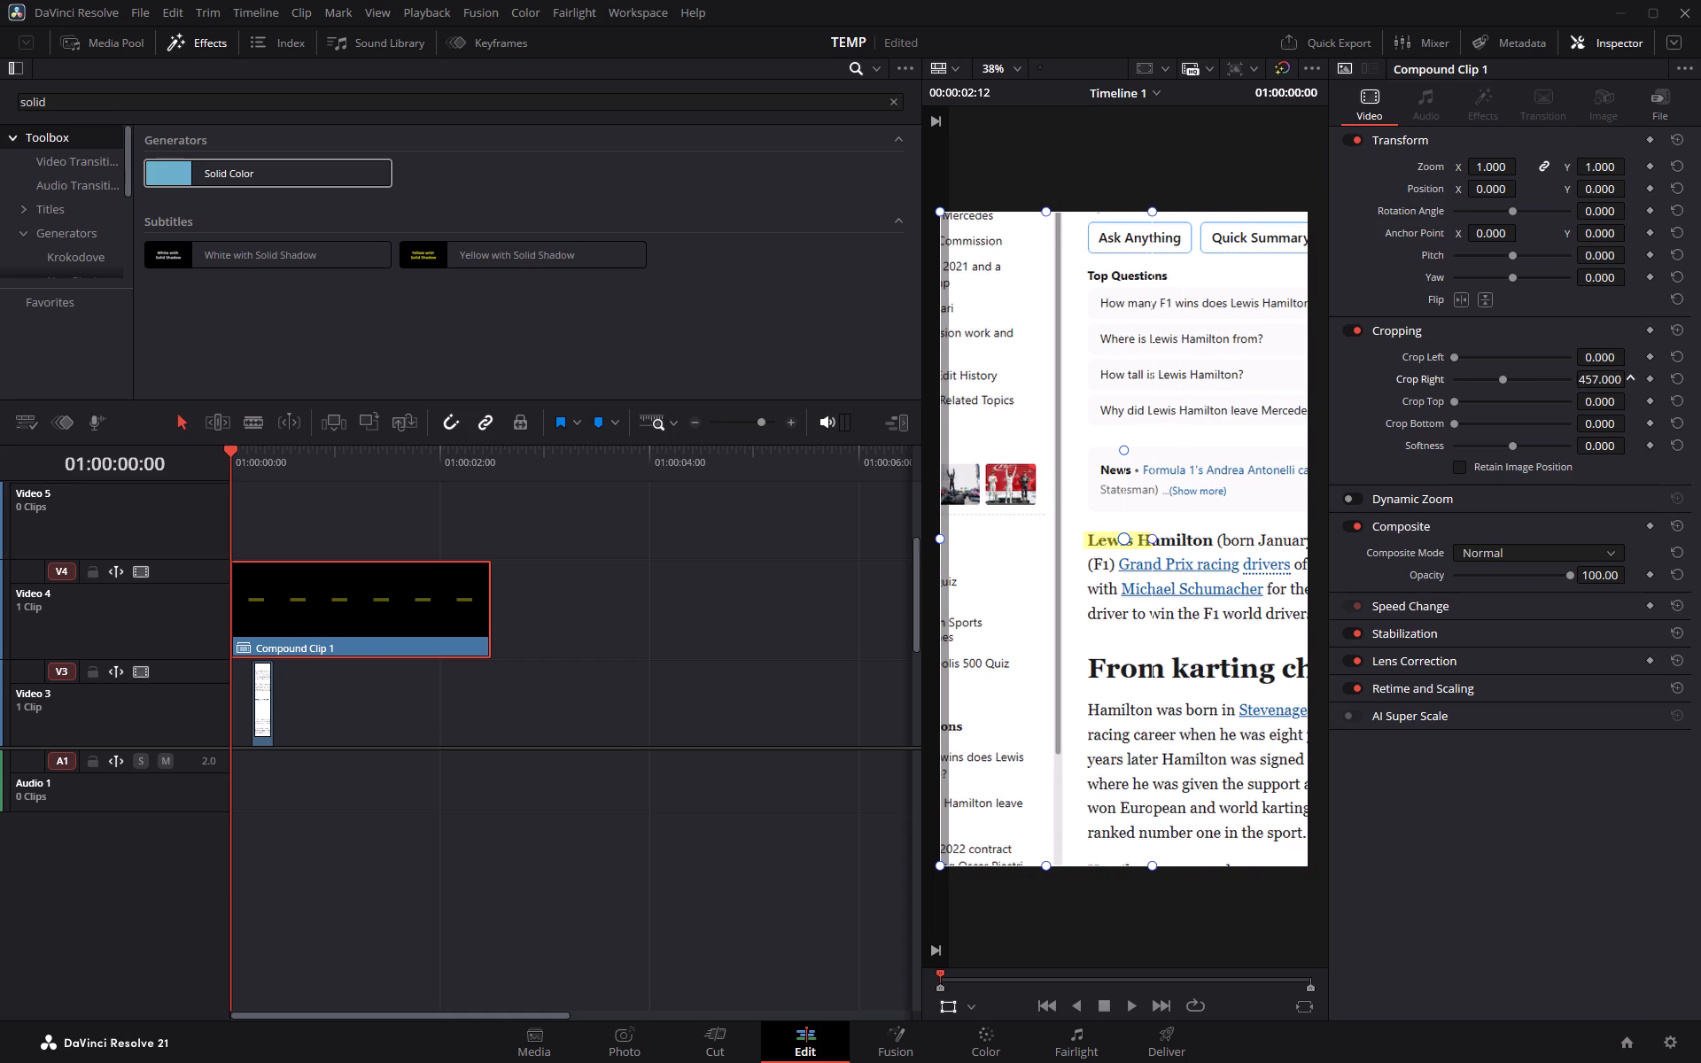
{"action": "left_click_drag", "start_coordinate": [1014, 522], "coordinate": [1152, 516]}
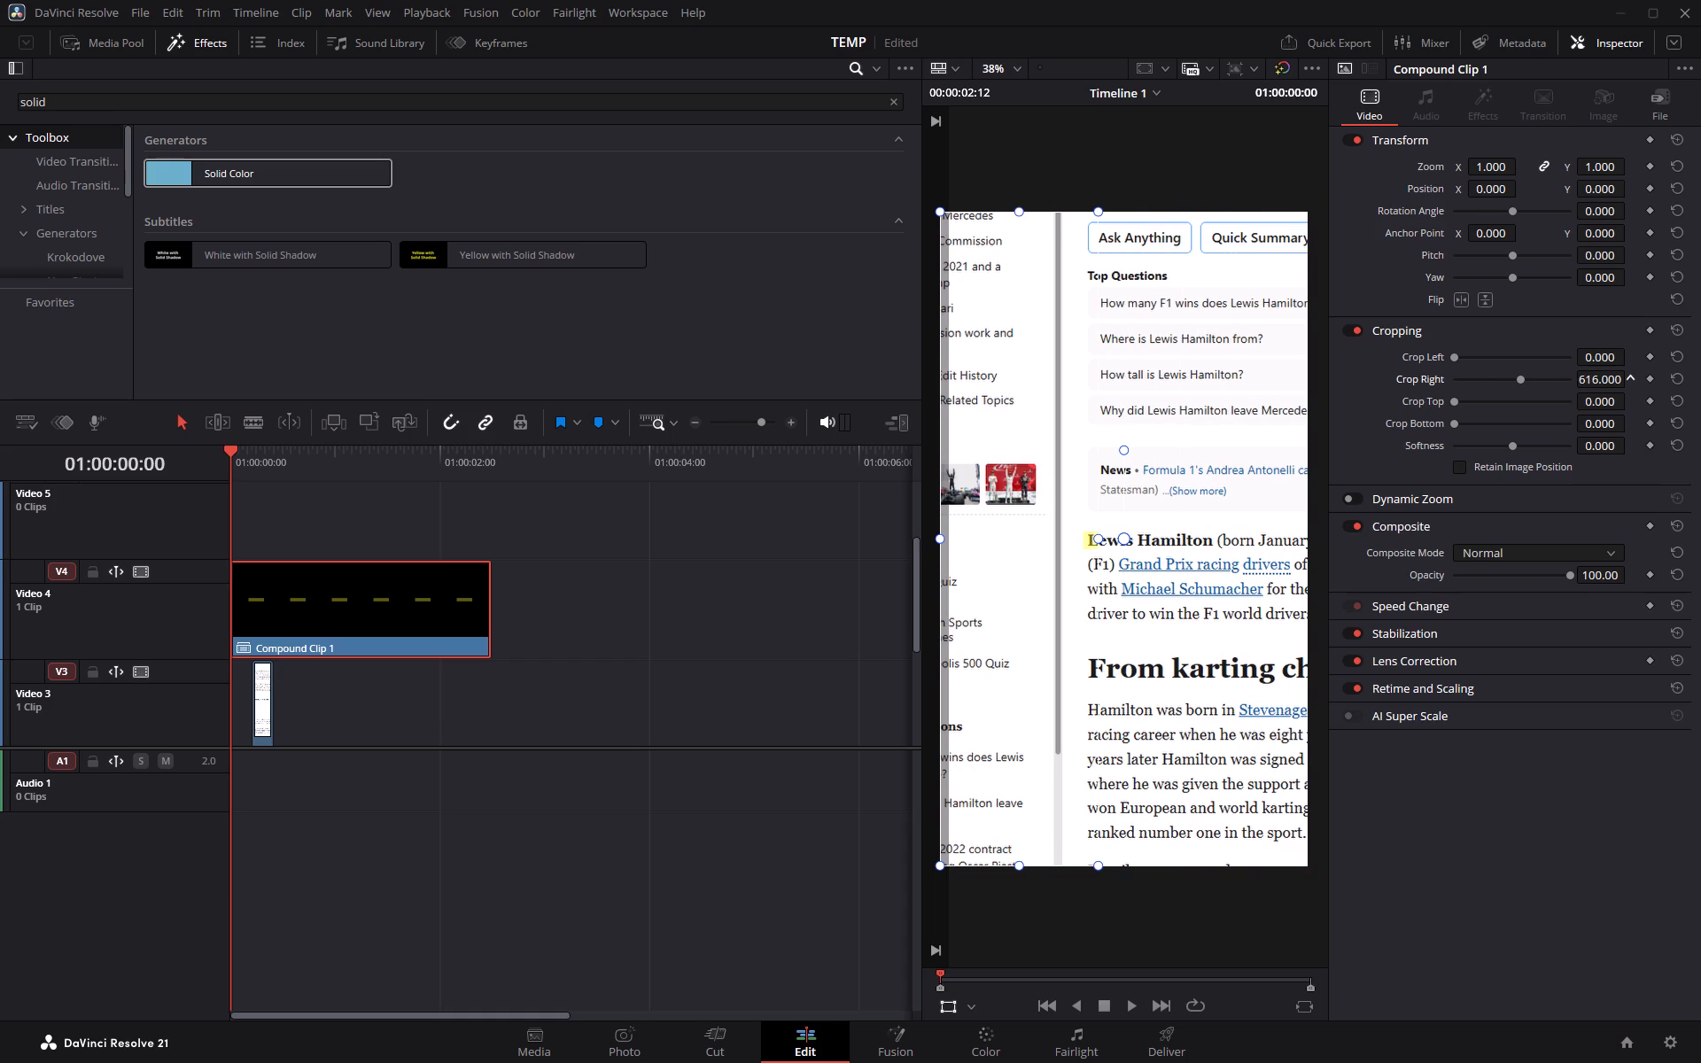
{"action": "left_click_drag", "start_coordinate": [1152, 516], "coordinate": [1178, 515]}
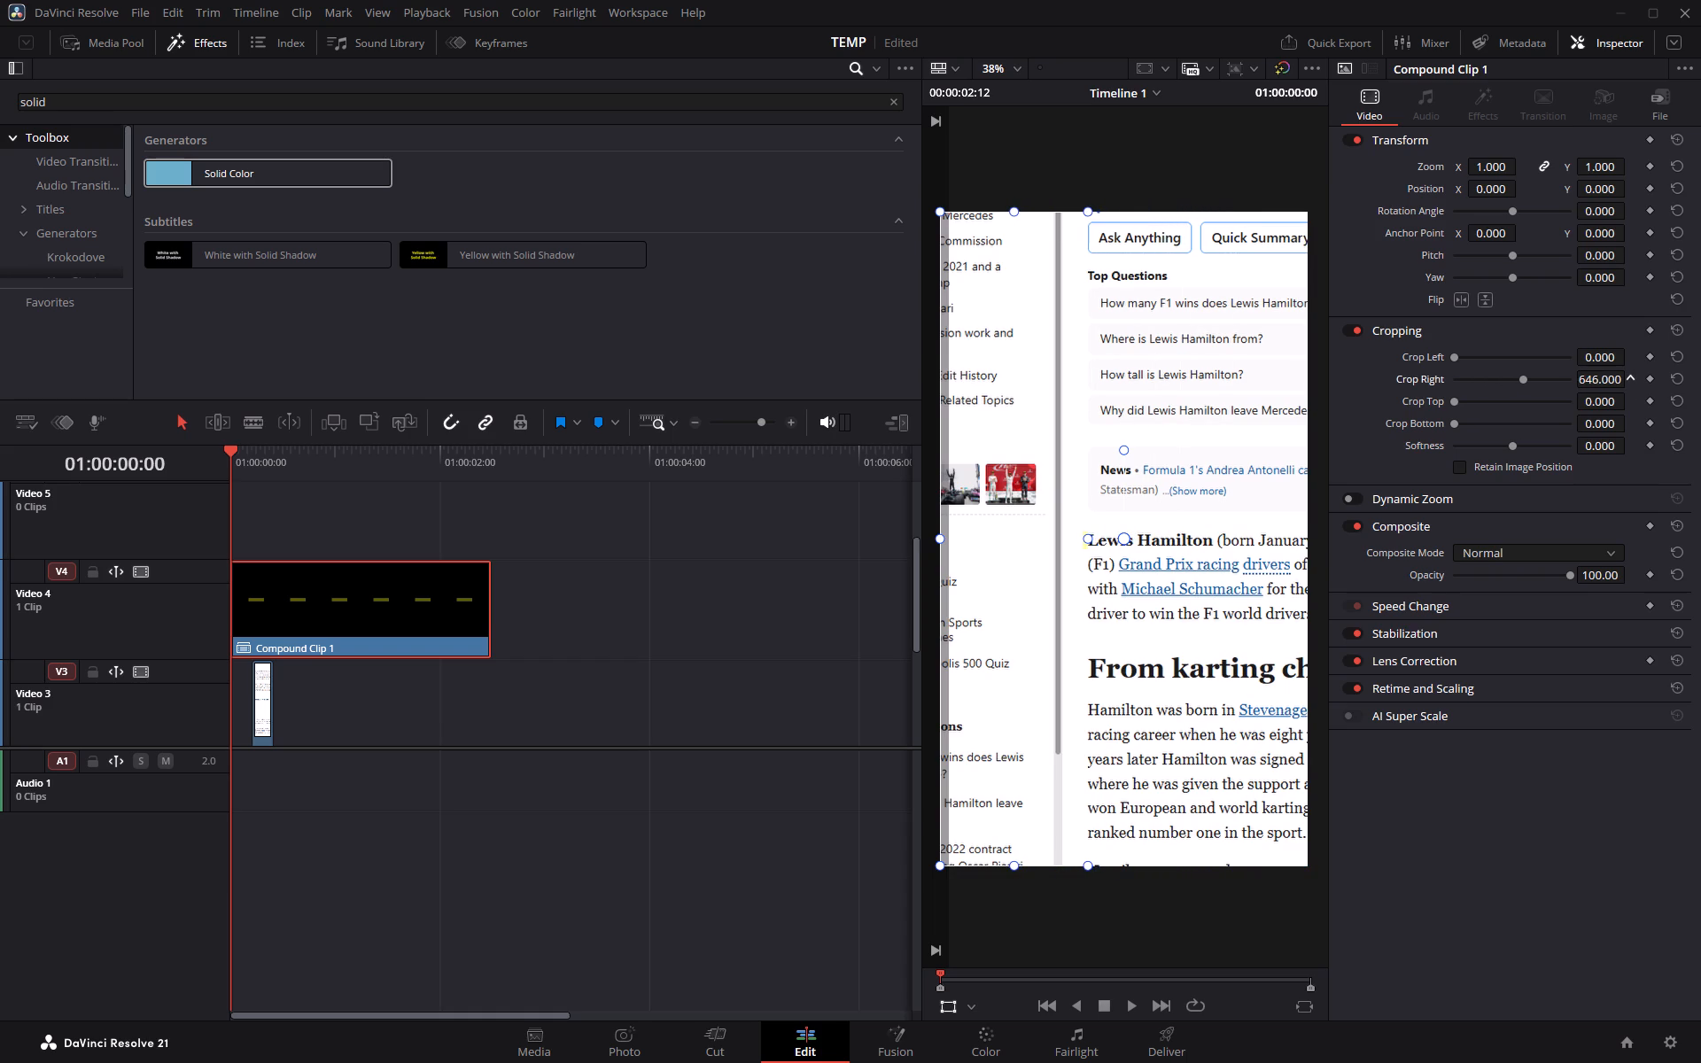
{"action": "left_click_drag", "start_coordinate": [1178, 515], "coordinate": [1177, 512]}
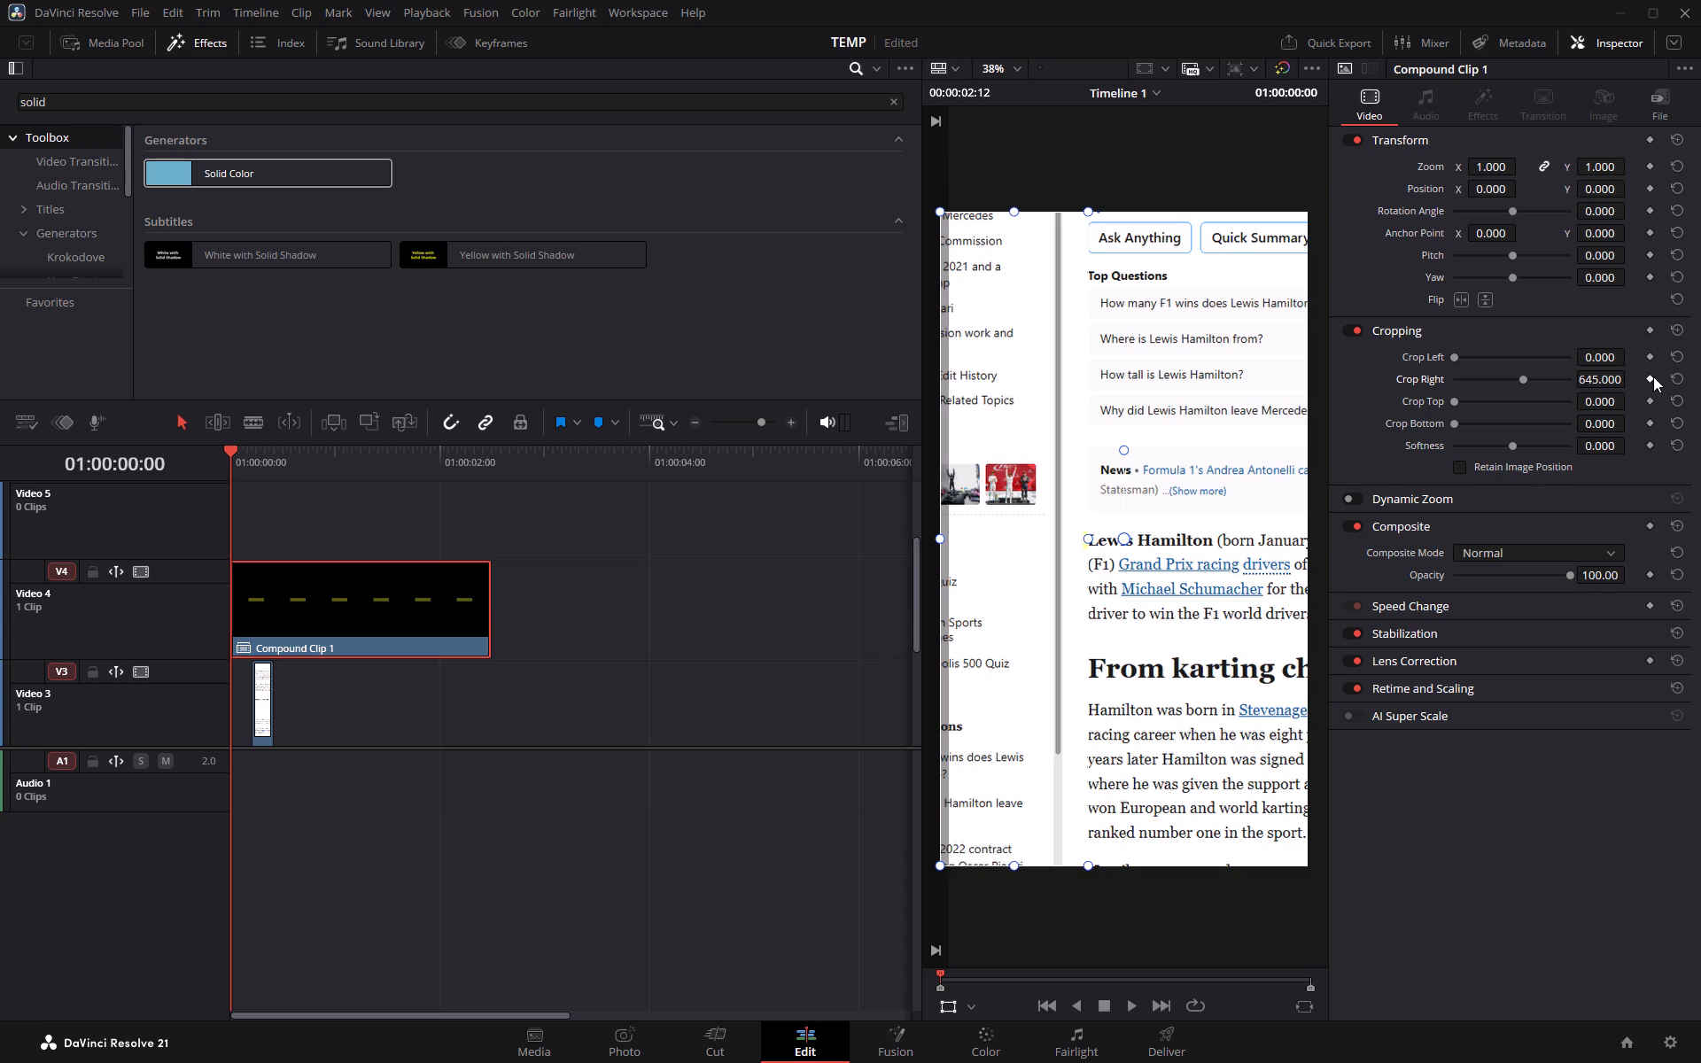
{"action": "left_click", "coordinate": [1653, 376]}
Add a second Crop Right keyframe of 277 to the highlight compound clip at 01:00:02:12.
{"action": "left_click_drag", "start_coordinate": [231, 453], "coordinate": [484, 461]}
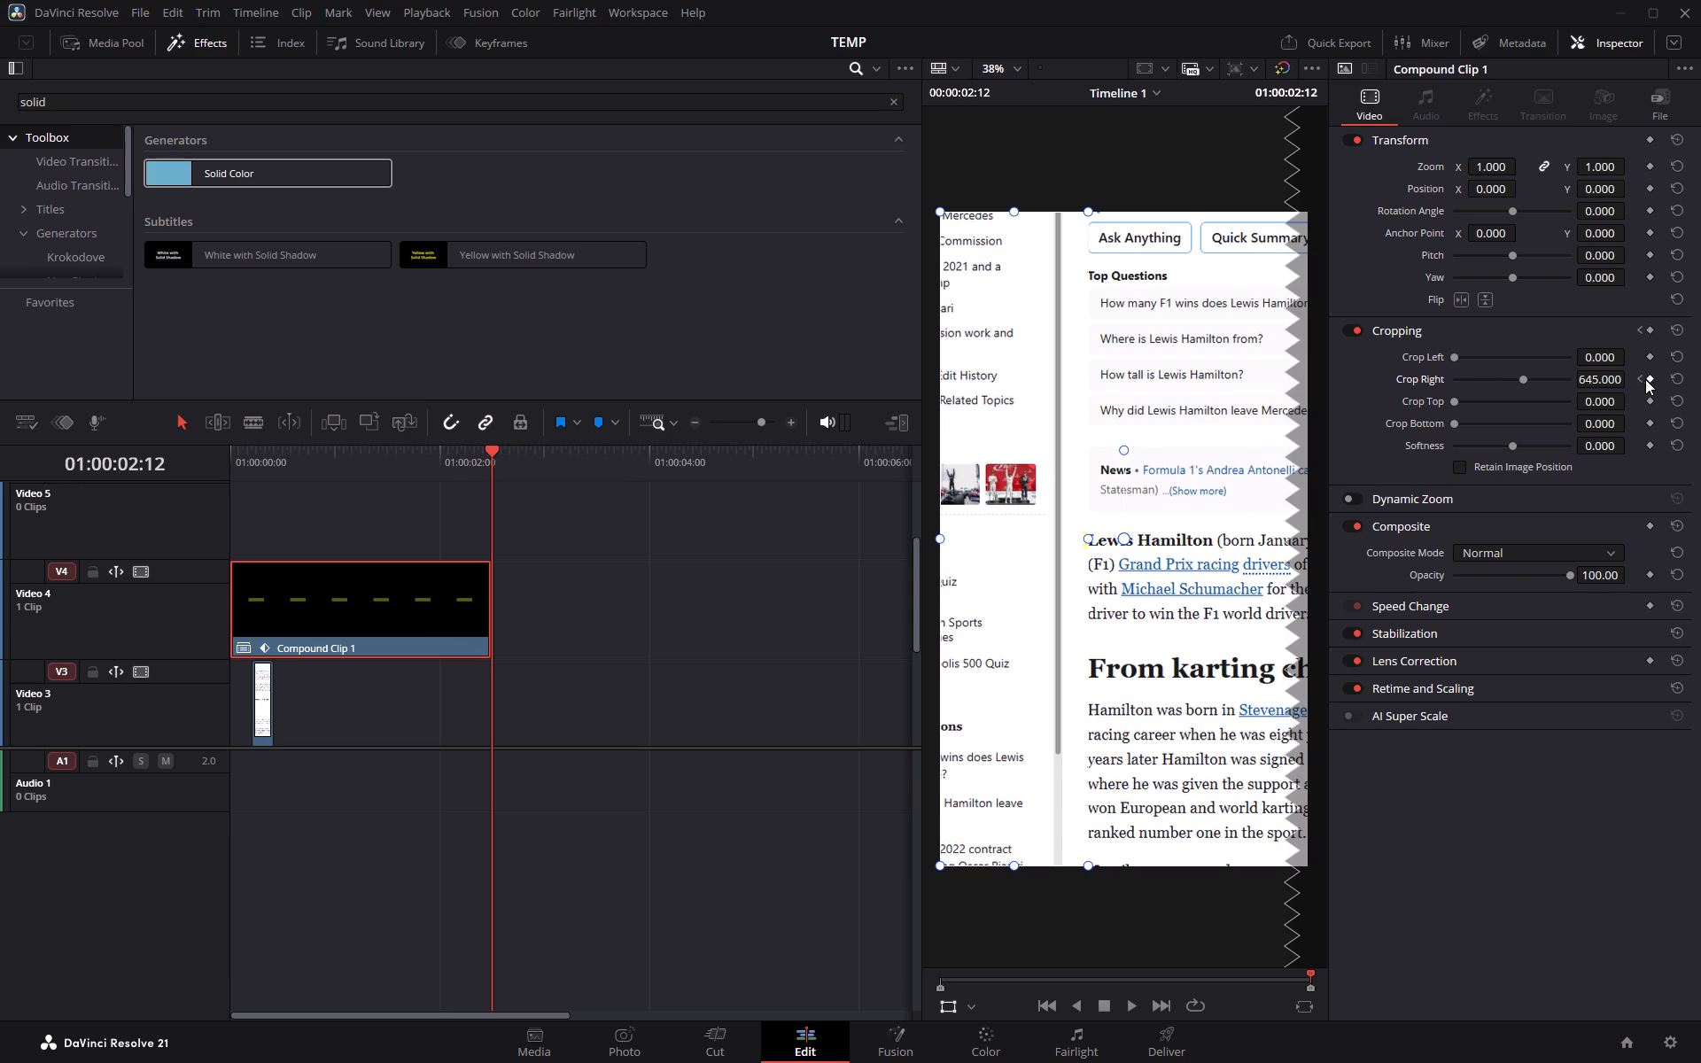
{"action": "left_click", "coordinate": [1650, 379]}
{"action": "left_click_drag", "start_coordinate": [1592, 381], "coordinate": [1615, 379]}
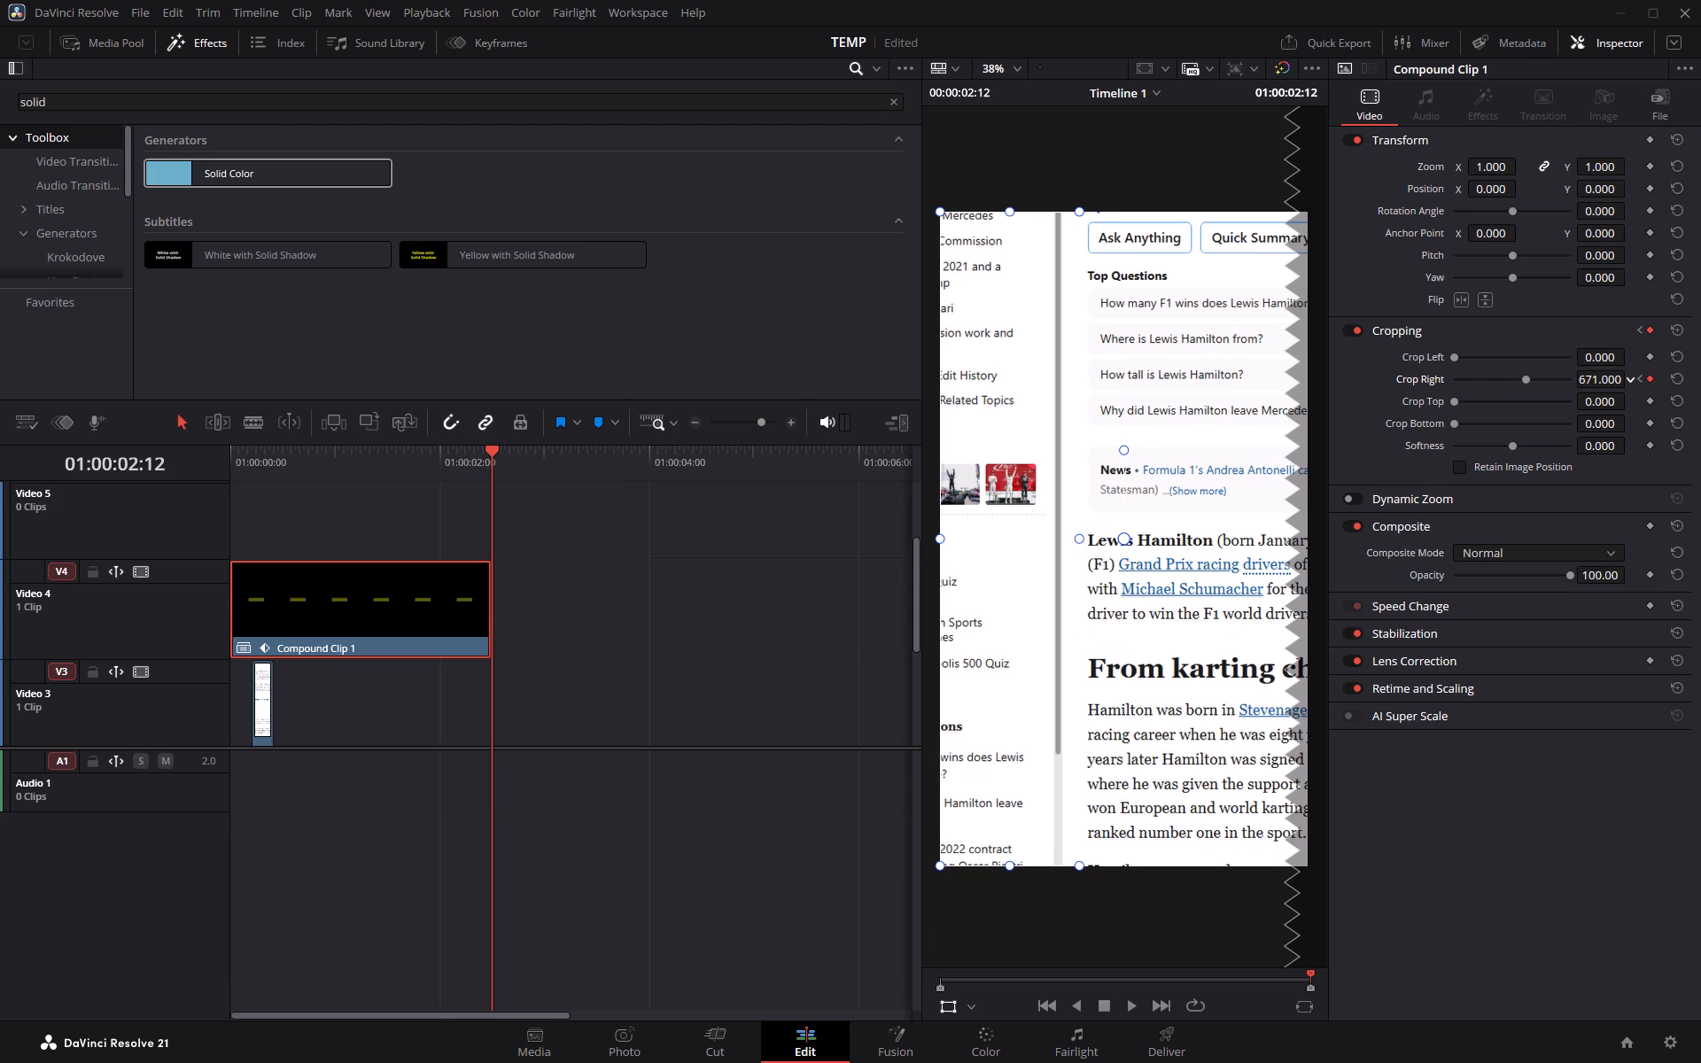
{"action": "left_click_drag", "start_coordinate": [1615, 379], "coordinate": [1318, 391]}
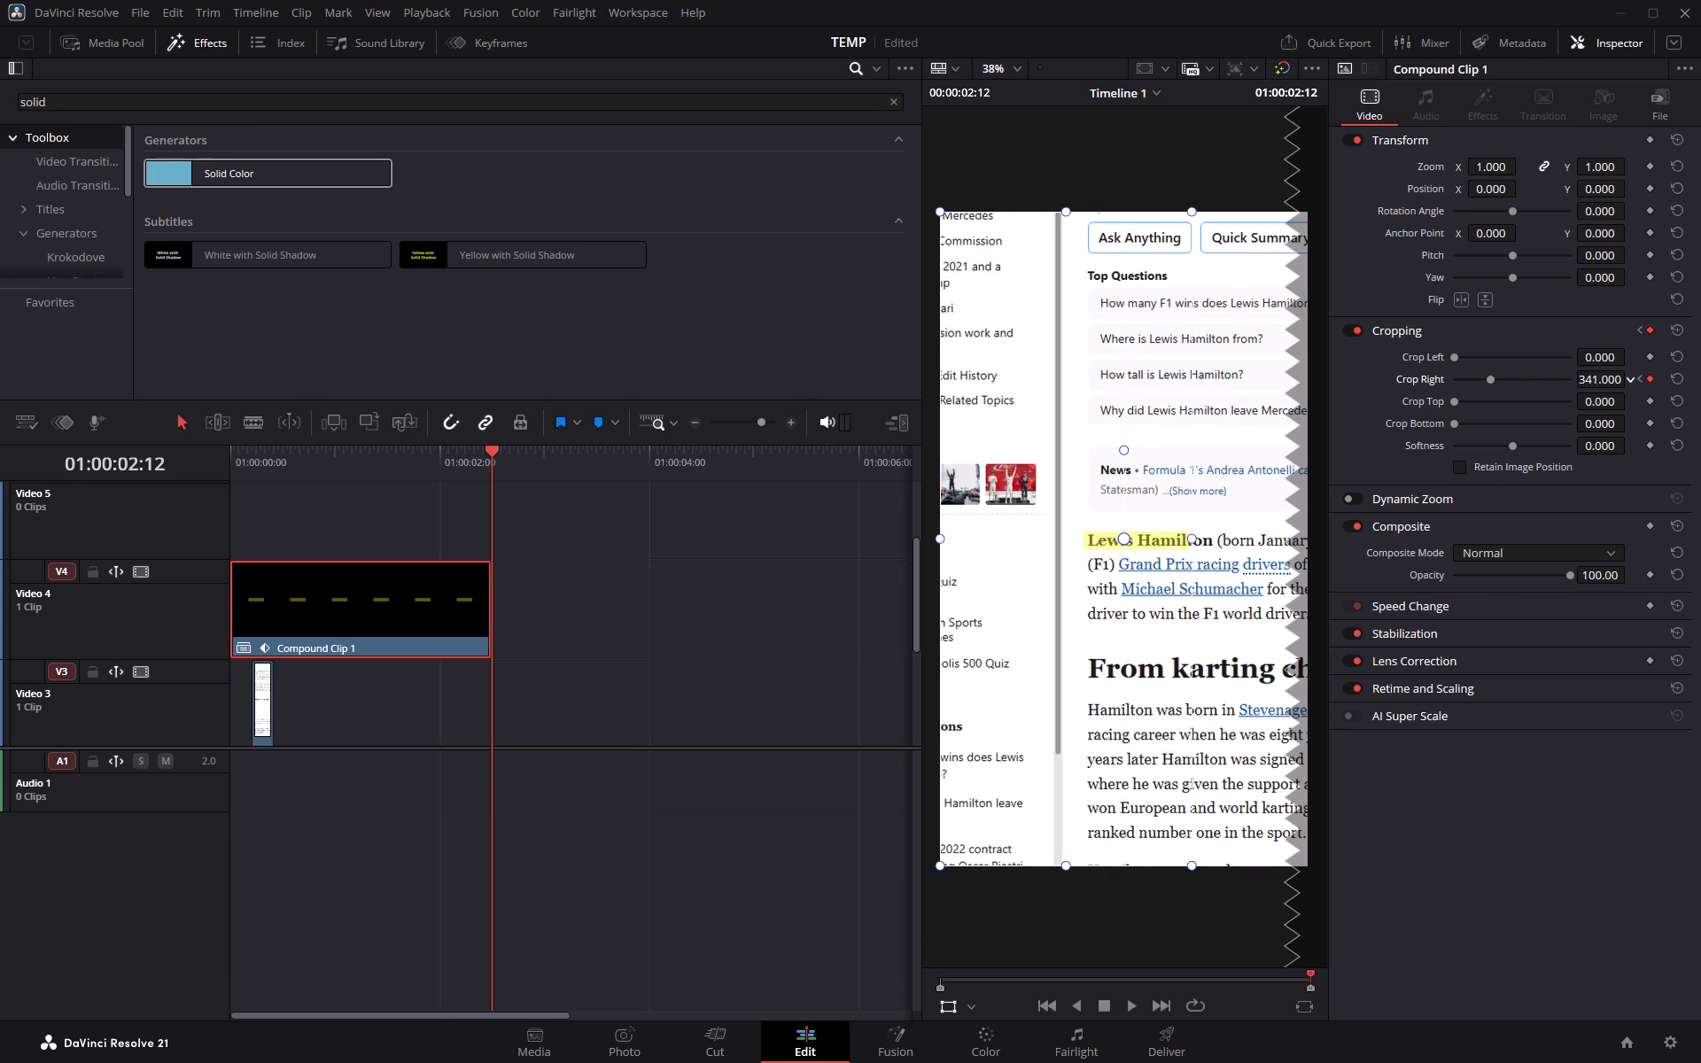
{"action": "left_click_drag", "start_coordinate": [1318, 391], "coordinate": [1268, 391]}
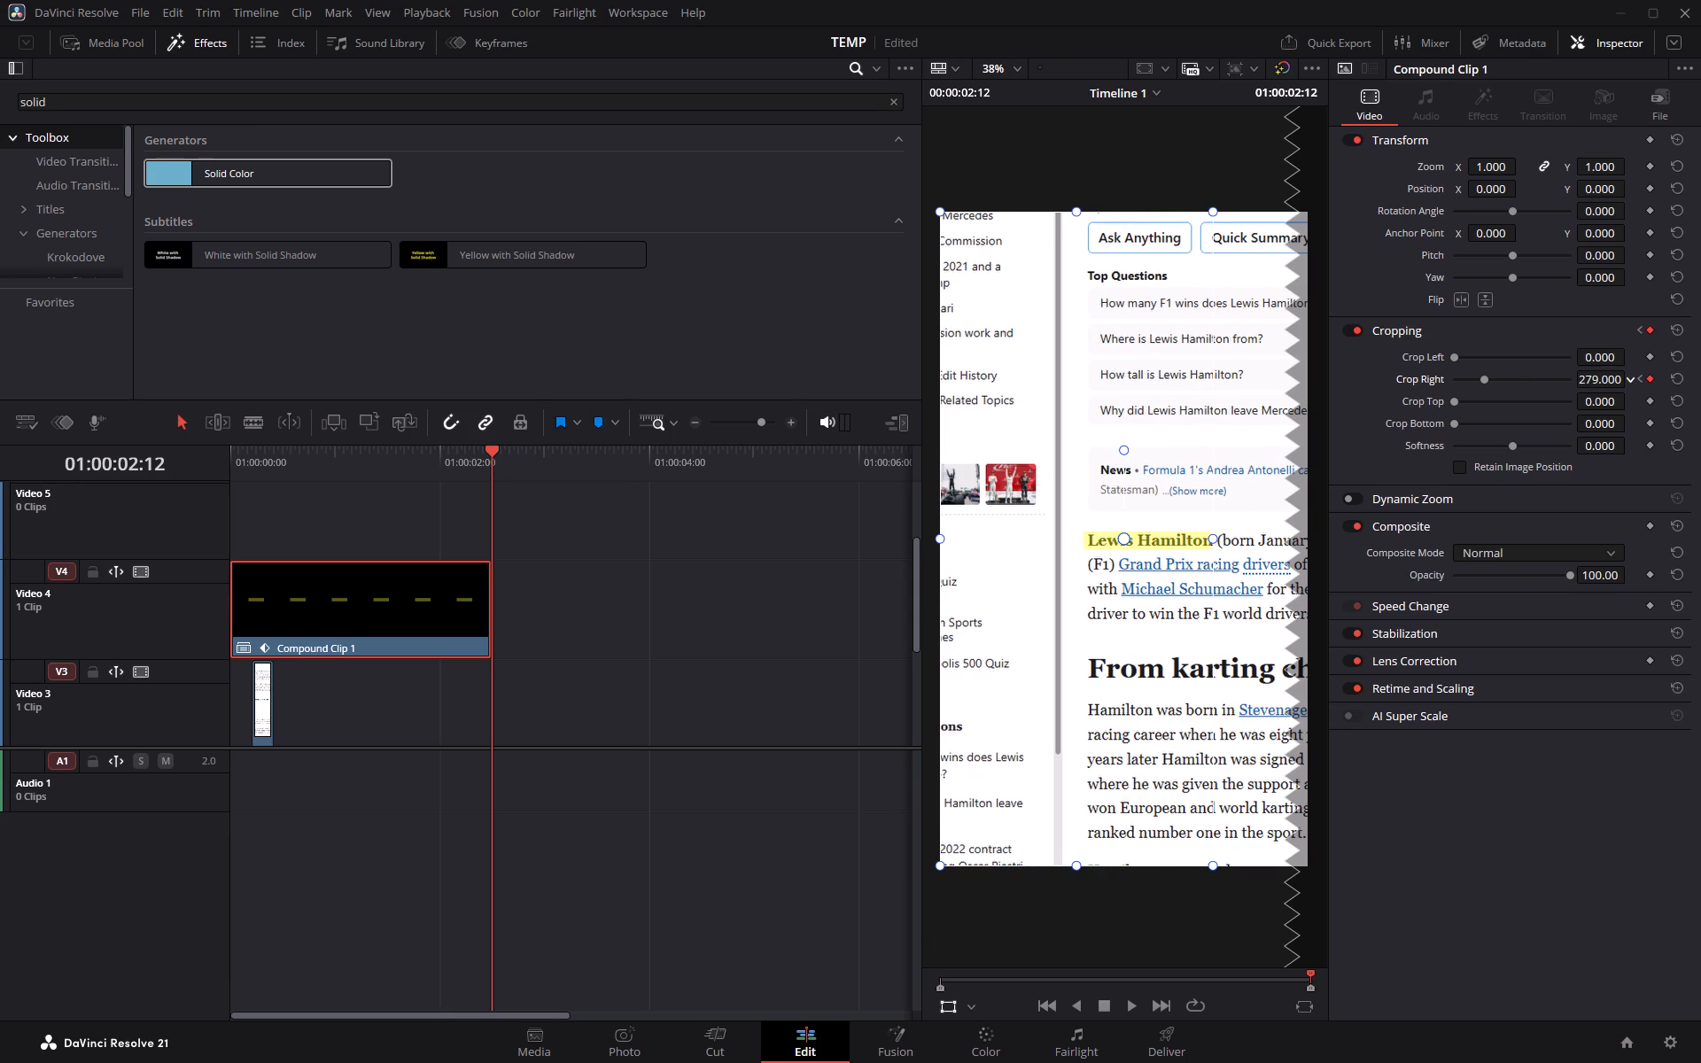
{"action": "left_click_drag", "start_coordinate": [1268, 391], "coordinate": [1266, 391]}
Play the timeline repeatedly from the start to review the highlight's left-to-right reveal across the name.
{"action": "left_click_drag", "start_coordinate": [493, 448], "coordinate": [233, 454]}
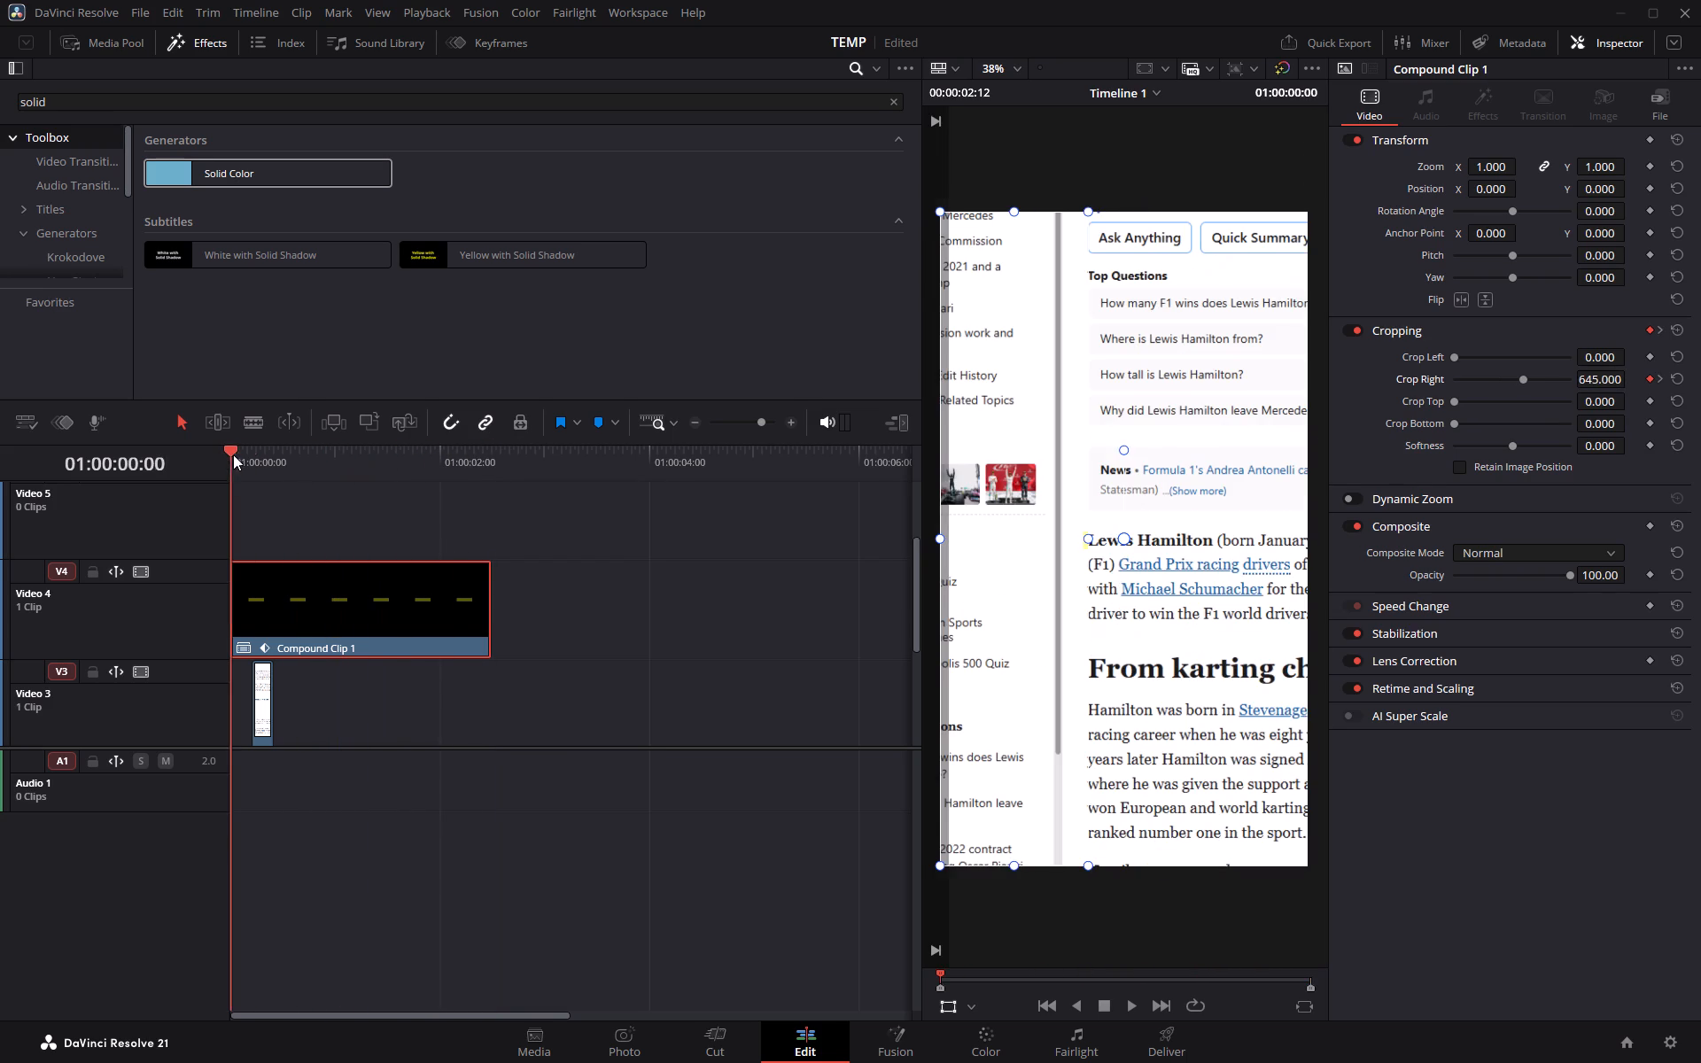
{"action": "left_click_drag", "start_coordinate": [233, 454], "coordinate": [181, 454]}
{"action": "double_click", "coordinate": [668, 866]}
{"action": "scroll", "coordinate": [509, 675], "scroll_direction": "down", "scroll_amount": 4}
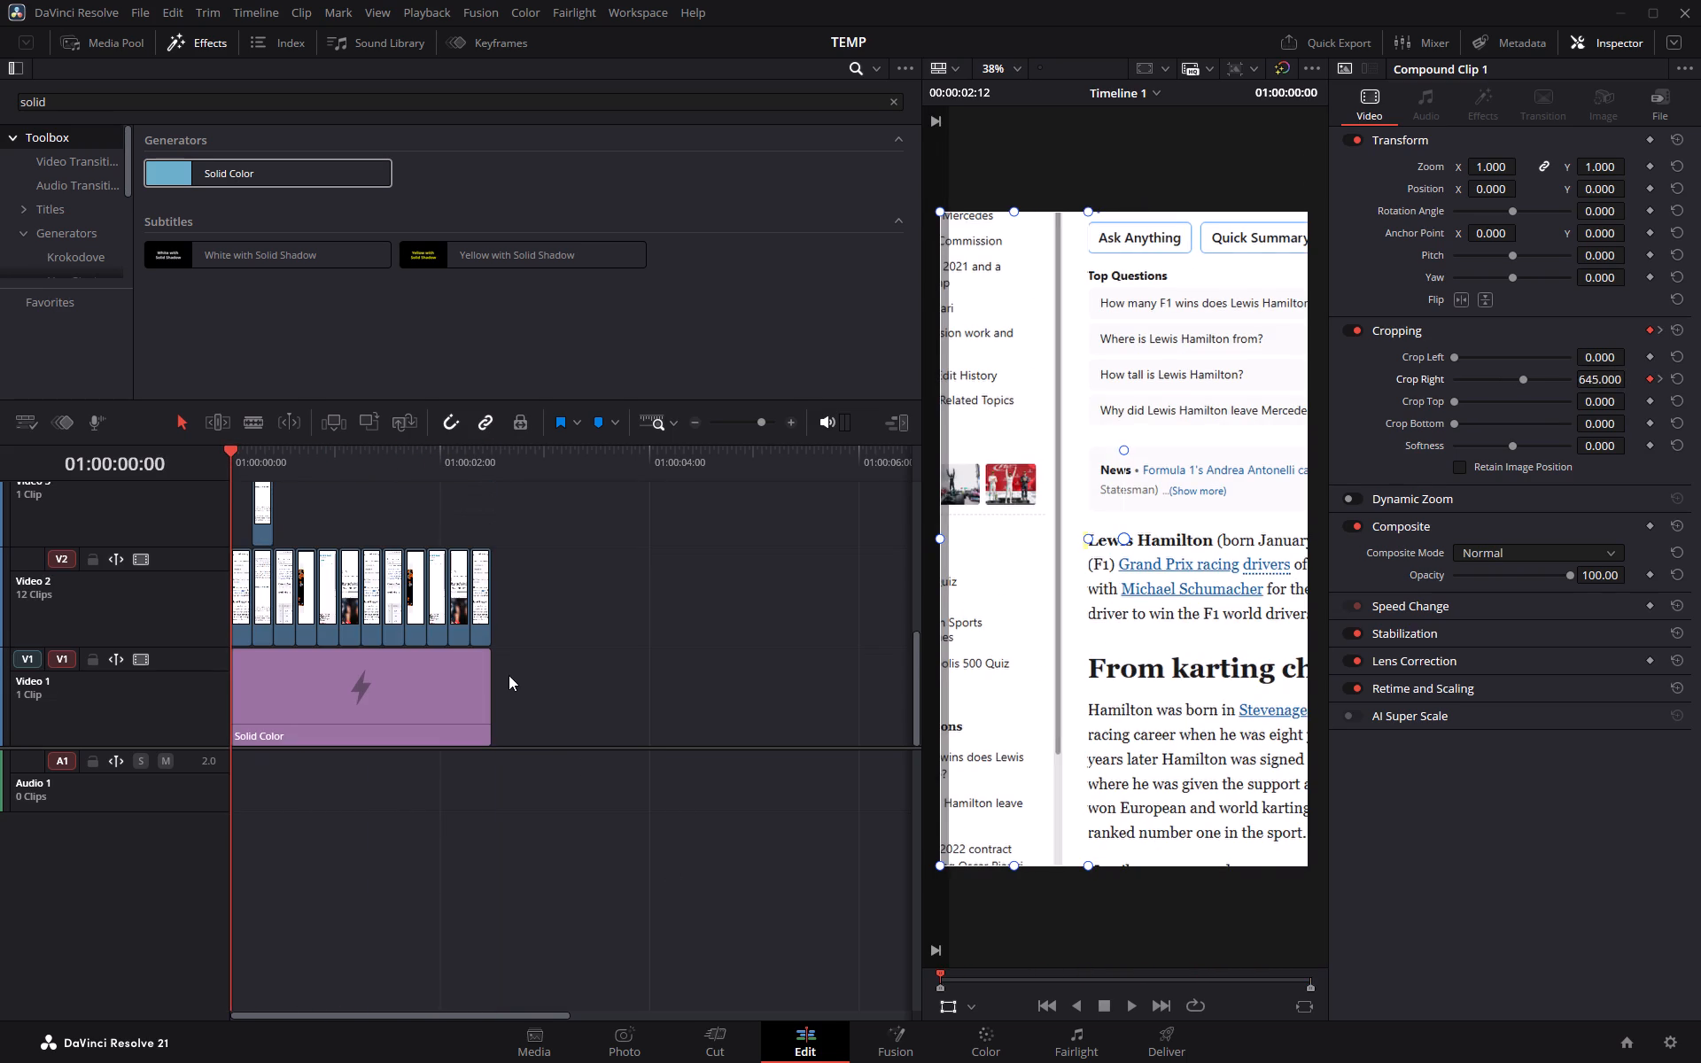
{"action": "key", "text": "space"}
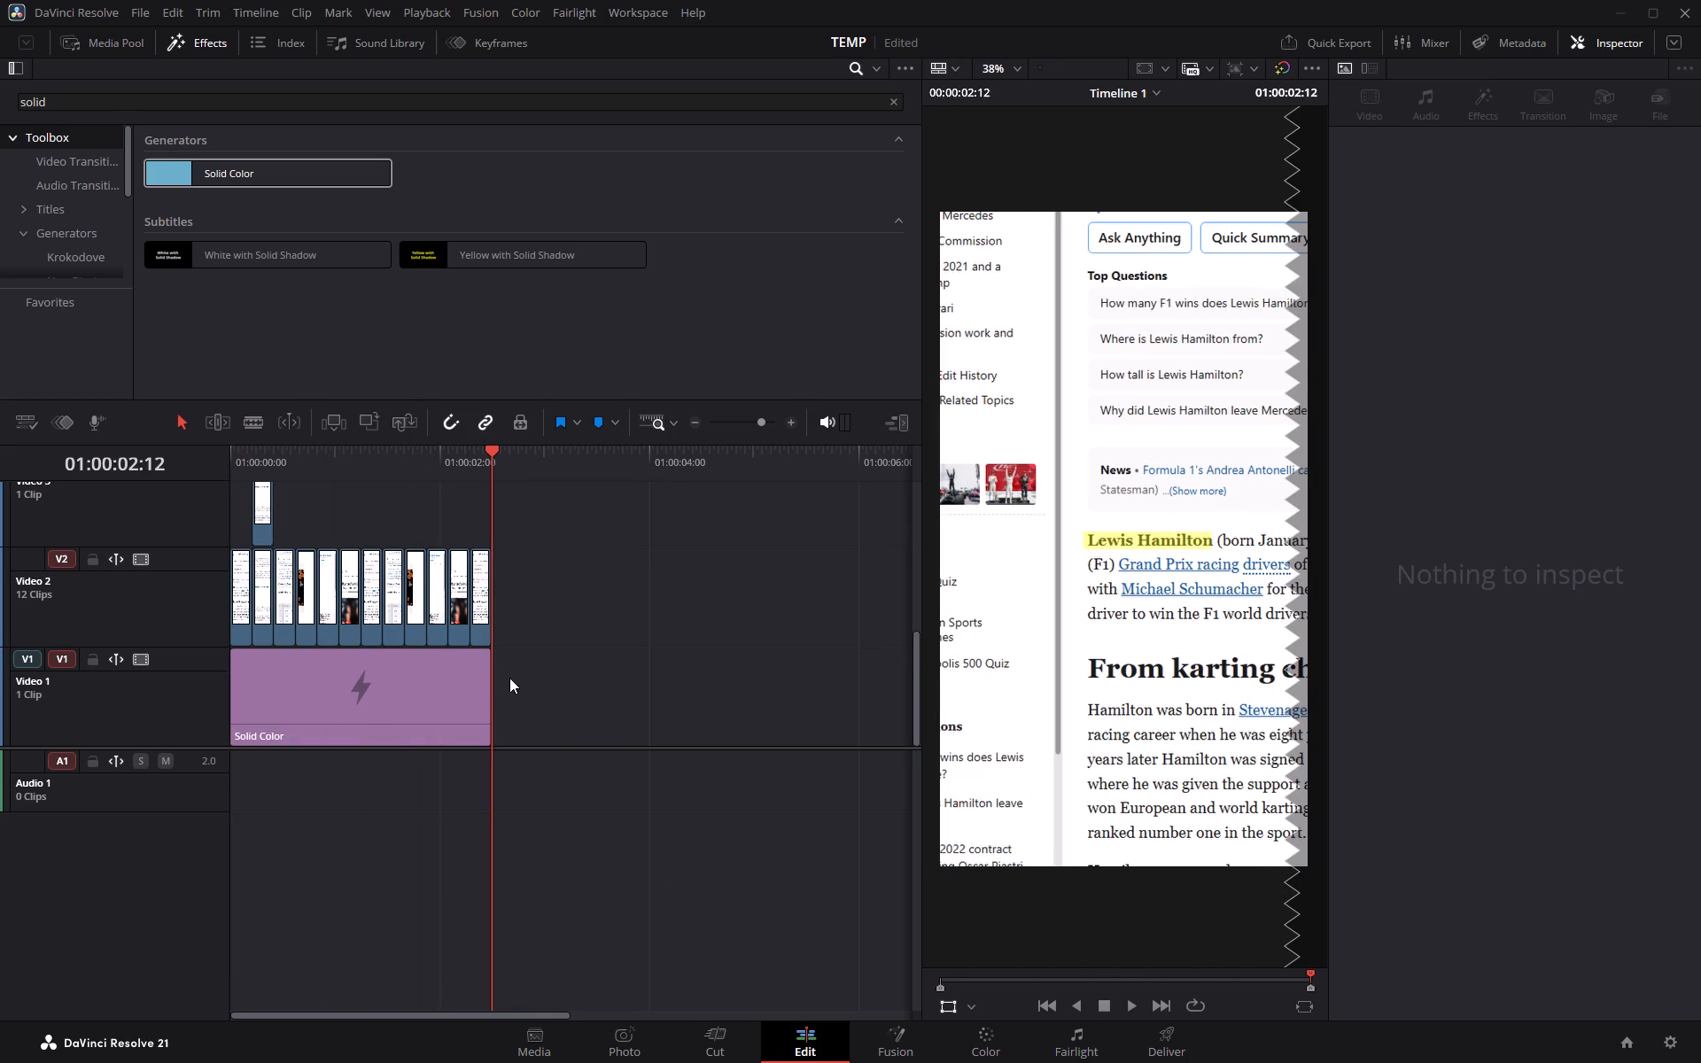
{"action": "left_click_drag", "start_coordinate": [492, 450], "coordinate": [209, 446]}
{"action": "key", "text": "space"}
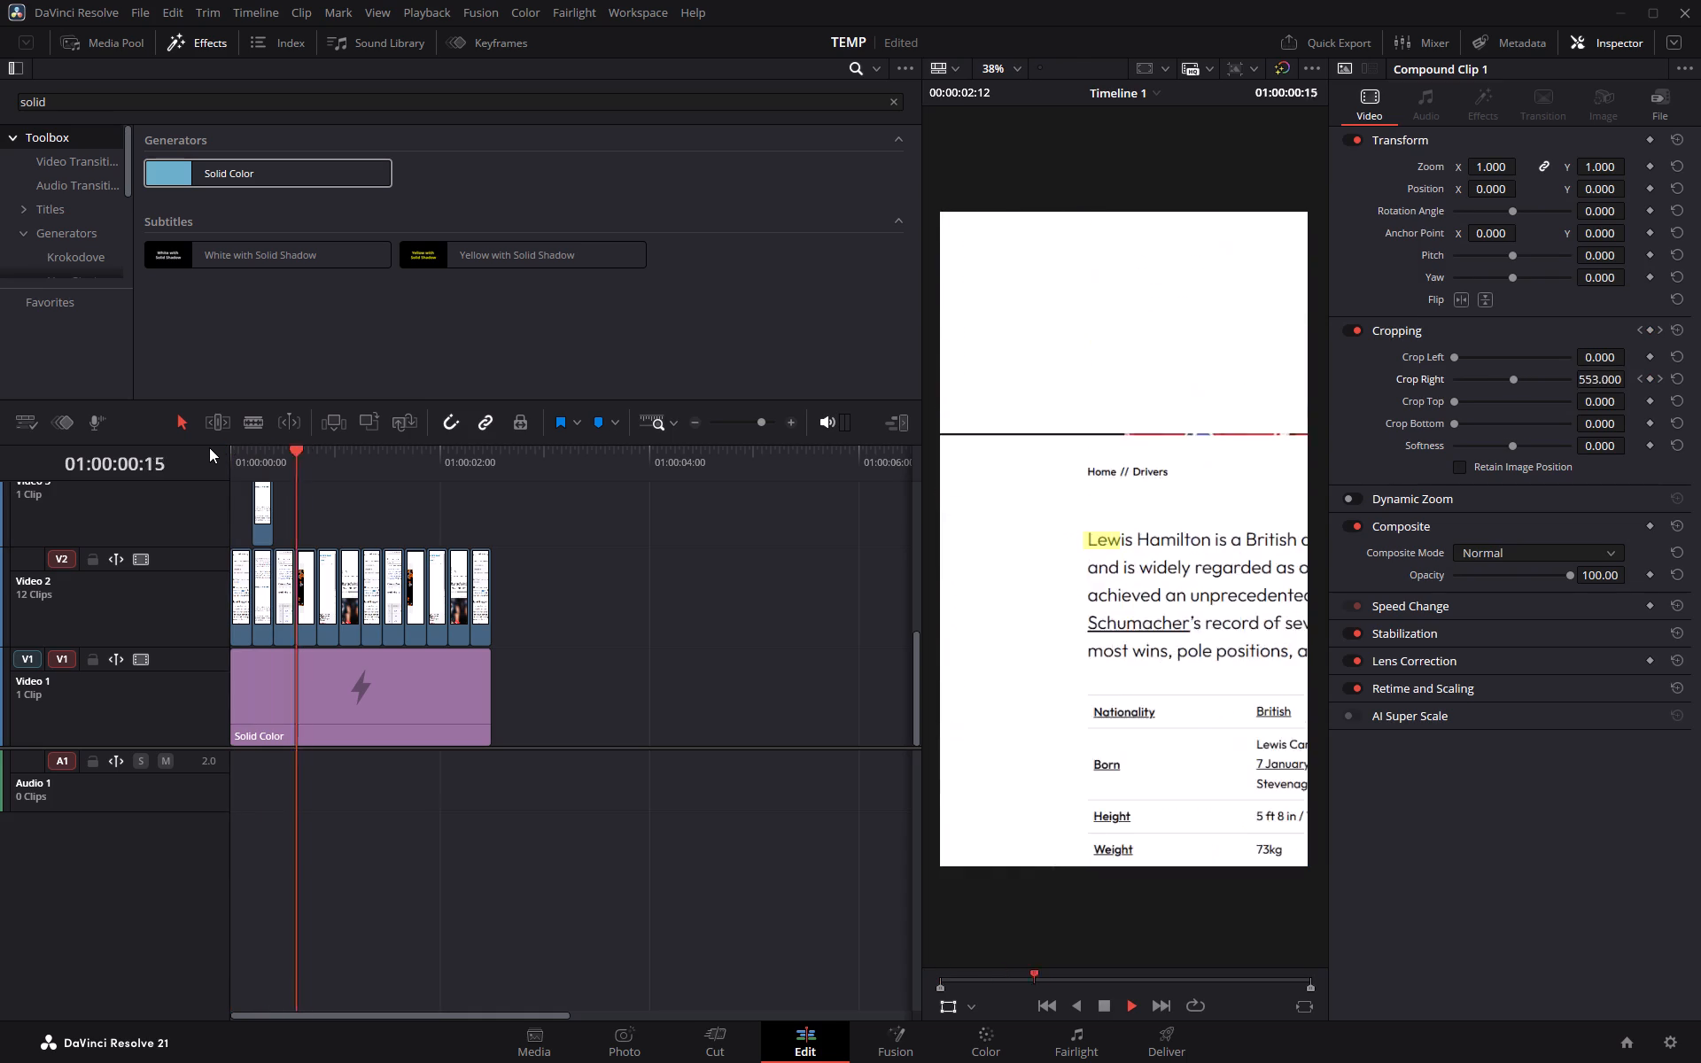
{"action": "key", "text": "space"}
{"action": "left_click_drag", "start_coordinate": [490, 448], "coordinate": [148, 454]}
{"action": "key", "text": "space"}
{"action": "key", "text": "space"}
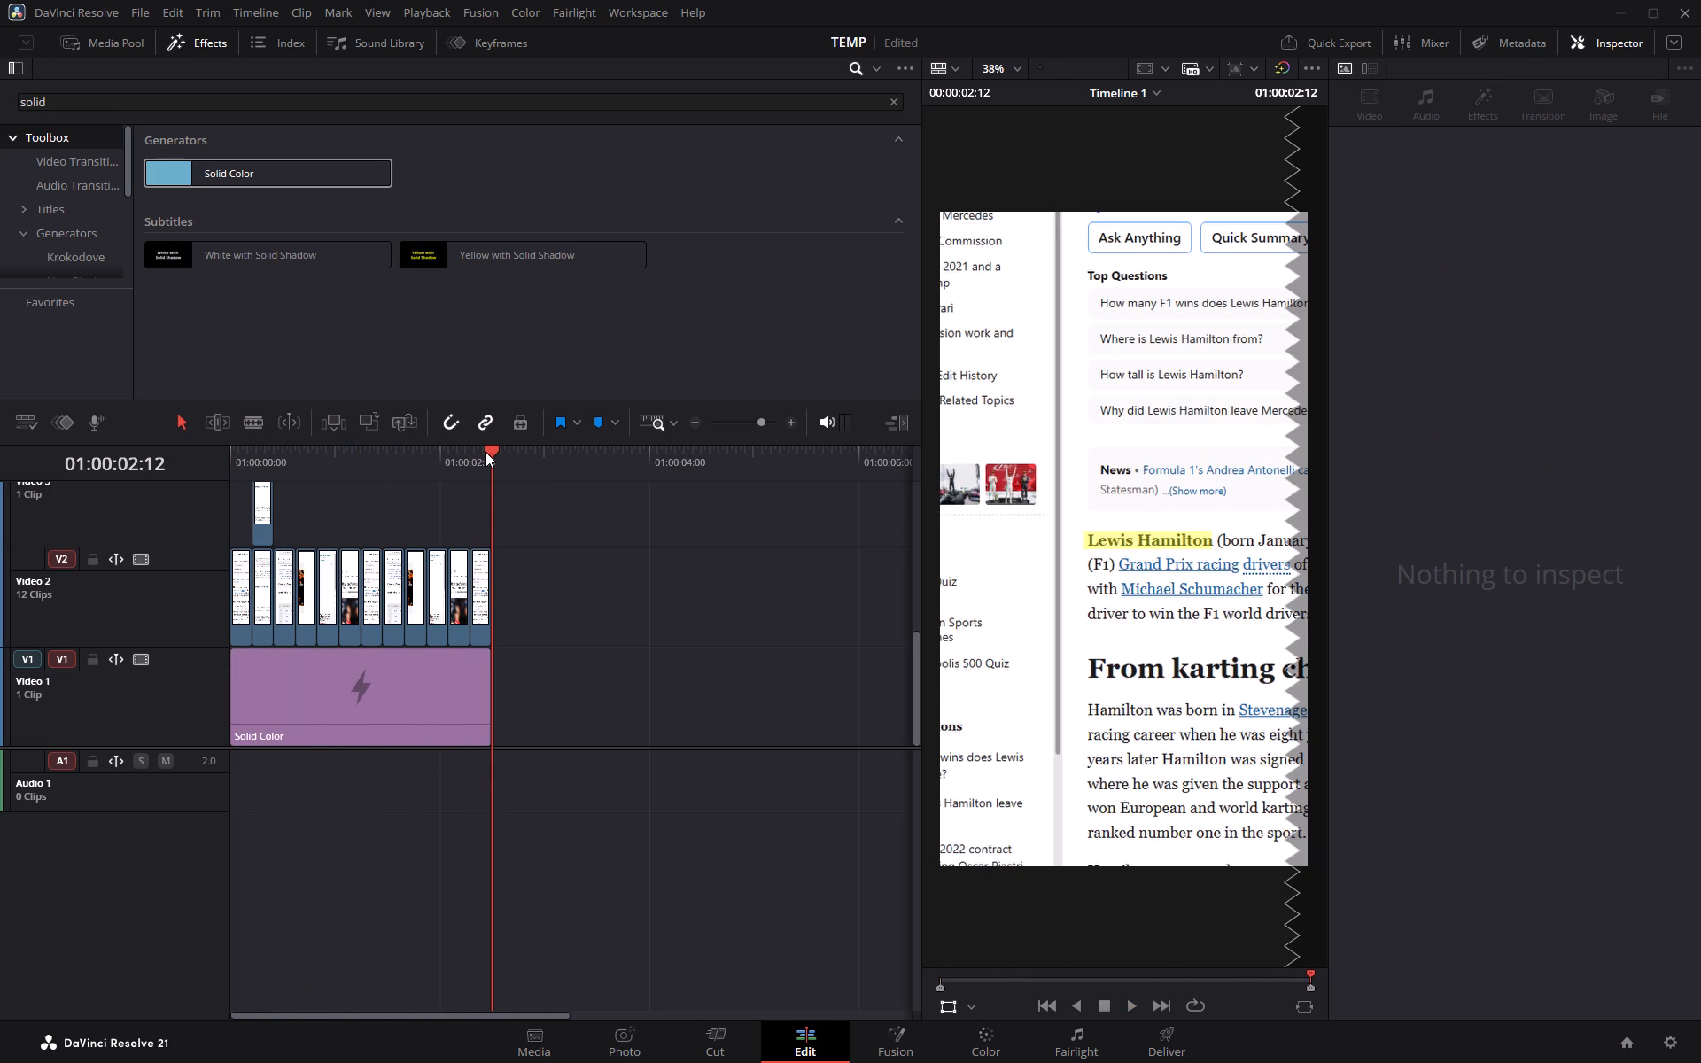
{"action": "left_click_drag", "start_coordinate": [487, 452], "coordinate": [273, 457]}
Open the keyframe editor for the highlight compound clip and switch its Crop Right parameter to the curve view.
{"action": "scroll", "coordinate": [393, 522], "scroll_direction": "up", "scroll_amount": 1}
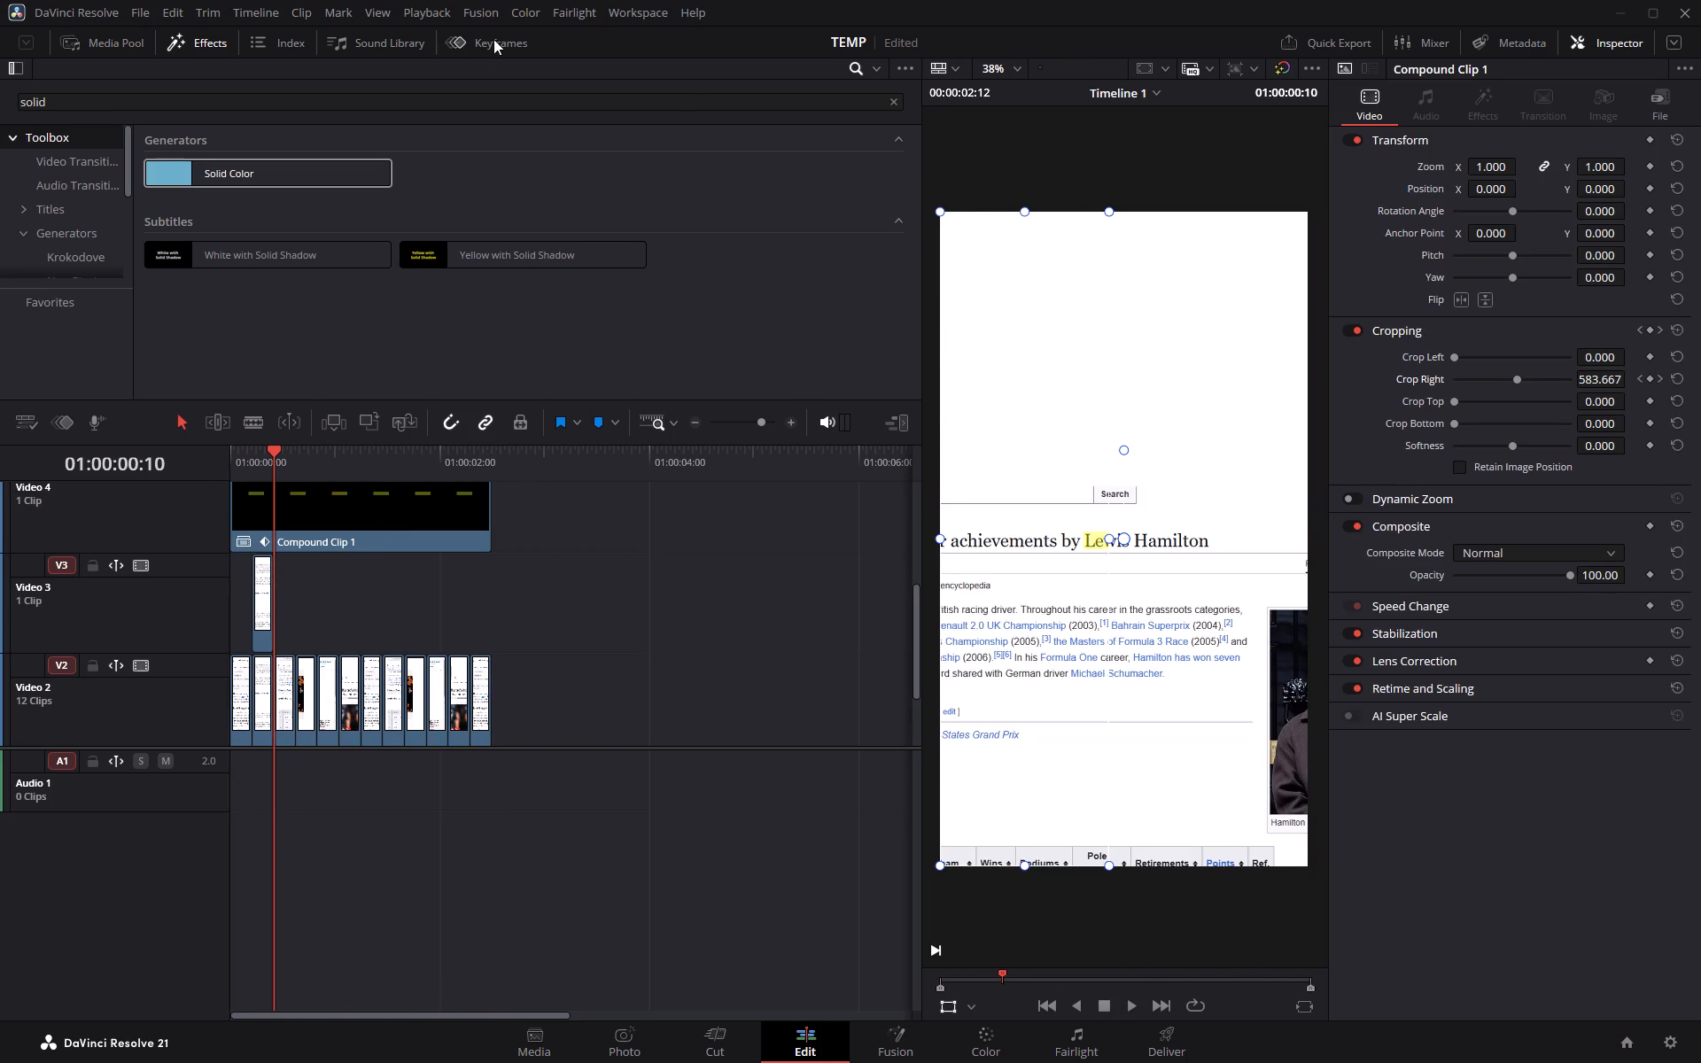
{"action": "left_click", "coordinate": [493, 39]}
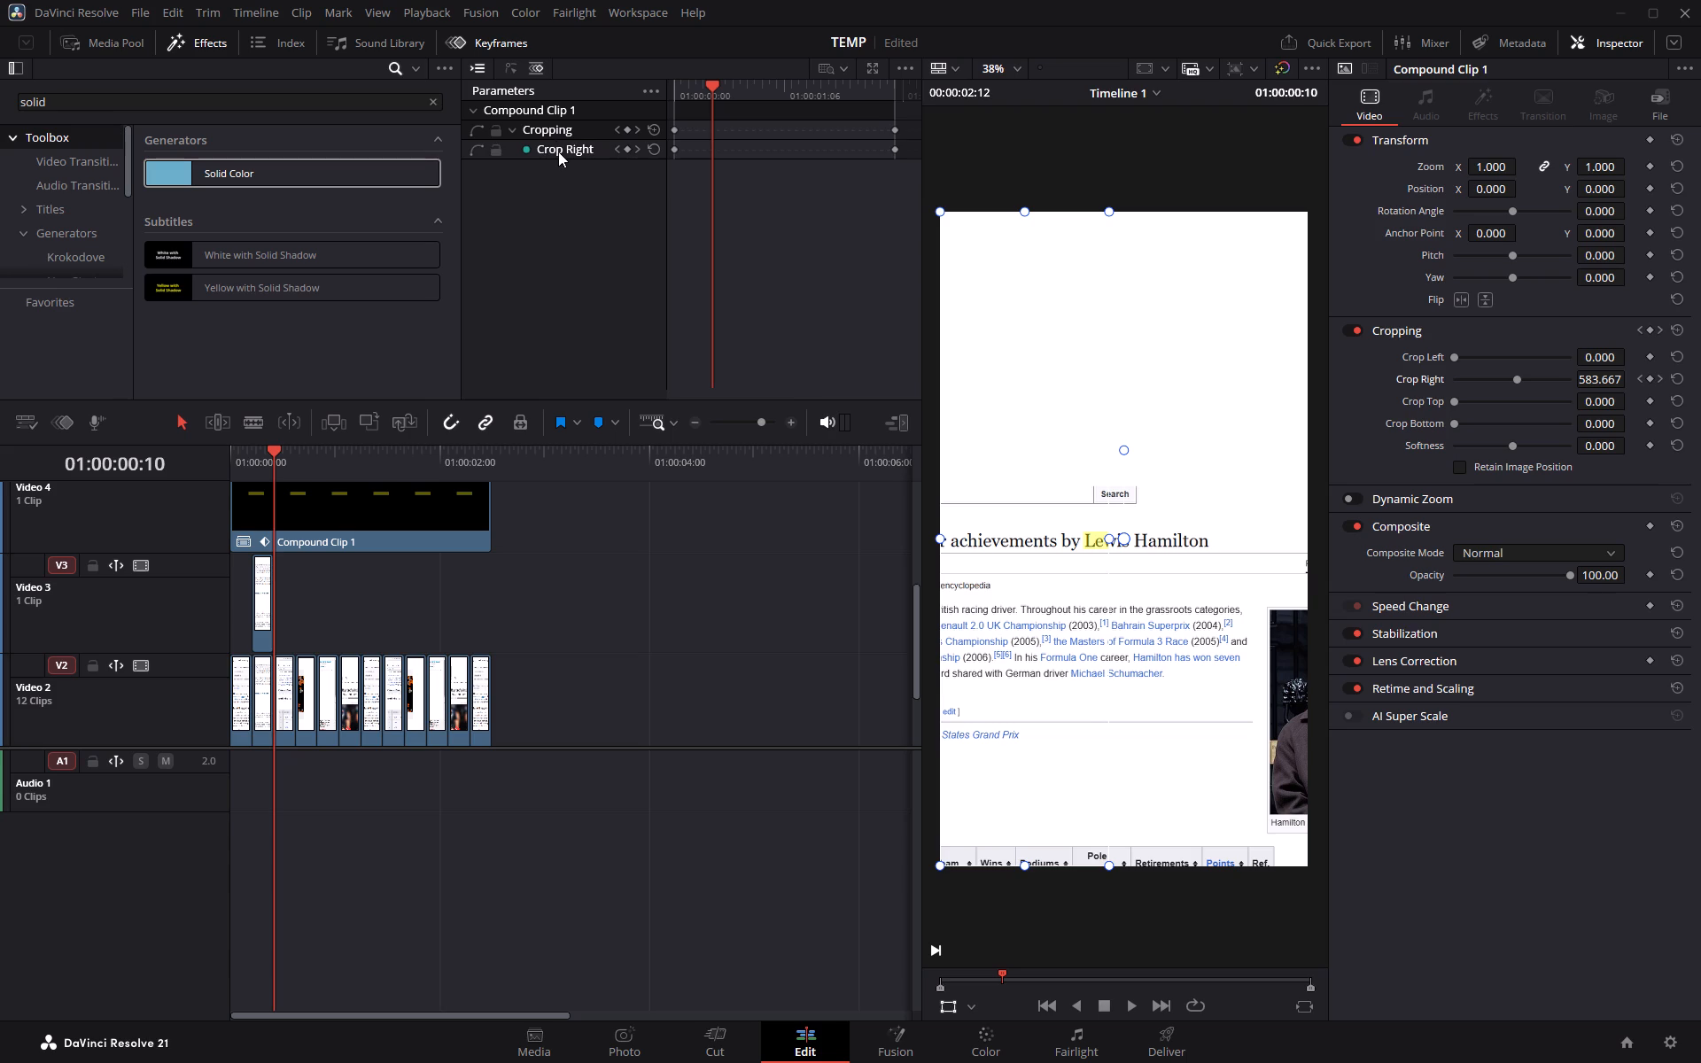
{"action": "left_click", "coordinate": [558, 151]}
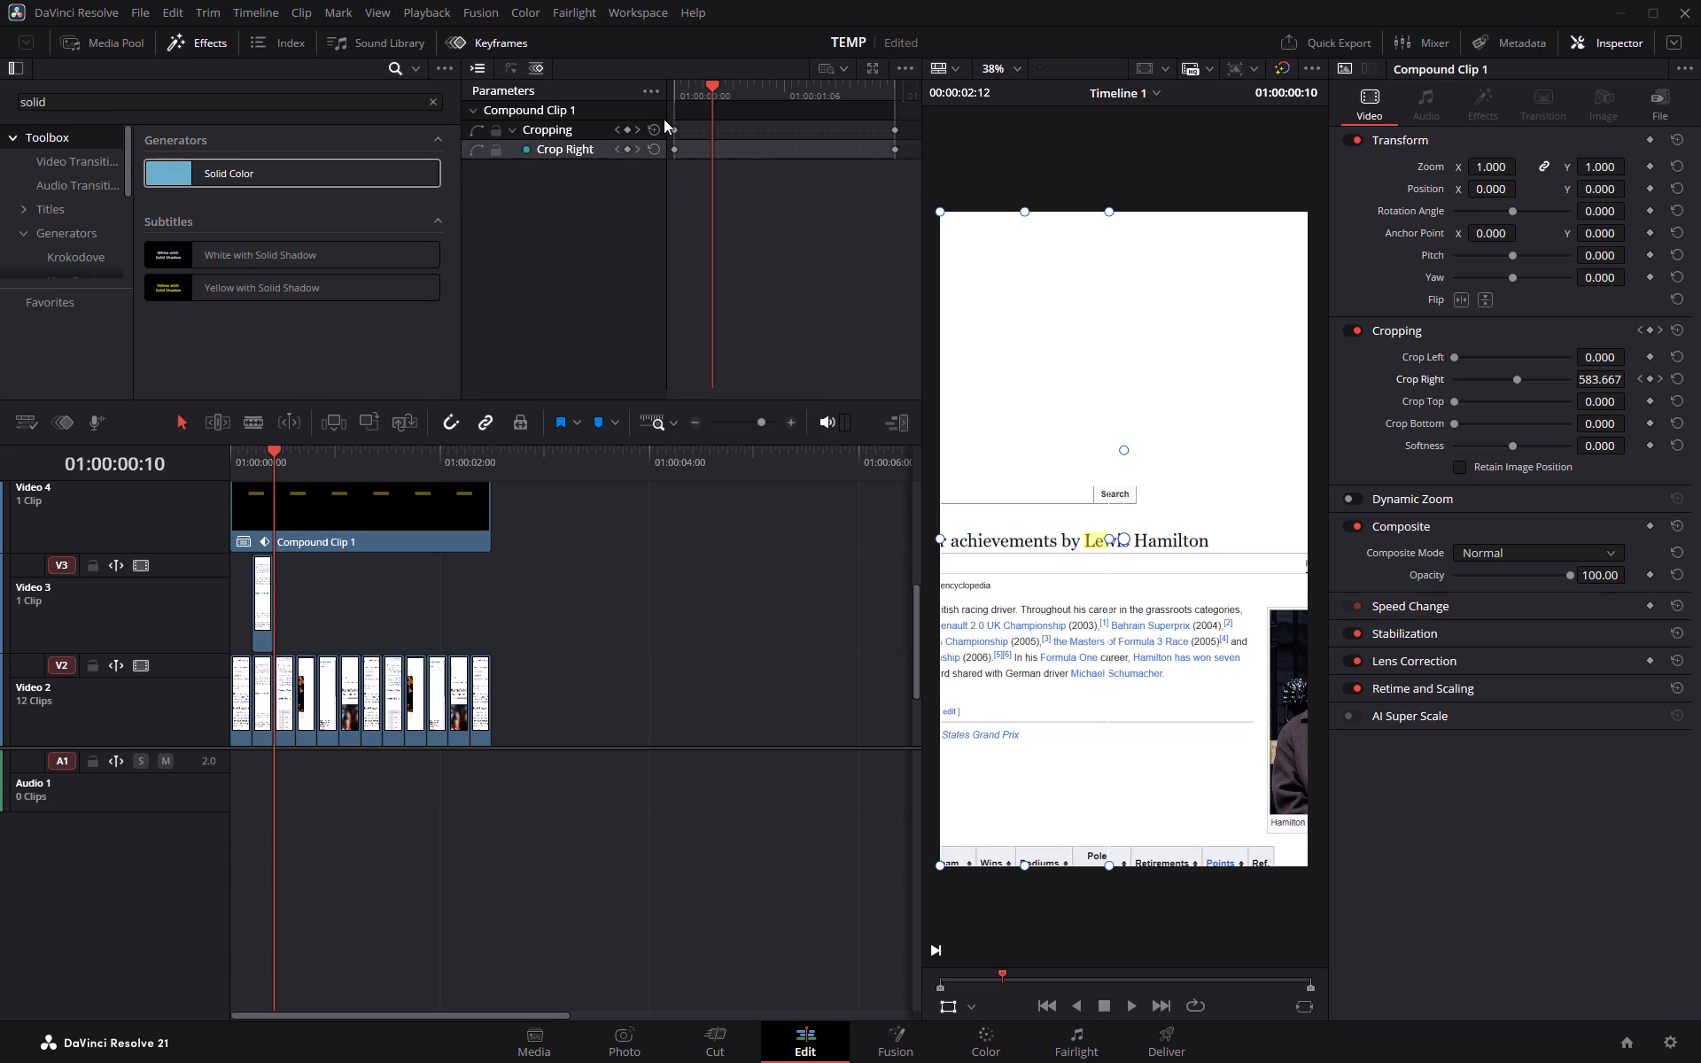
{"action": "left_click", "coordinate": [477, 145]}
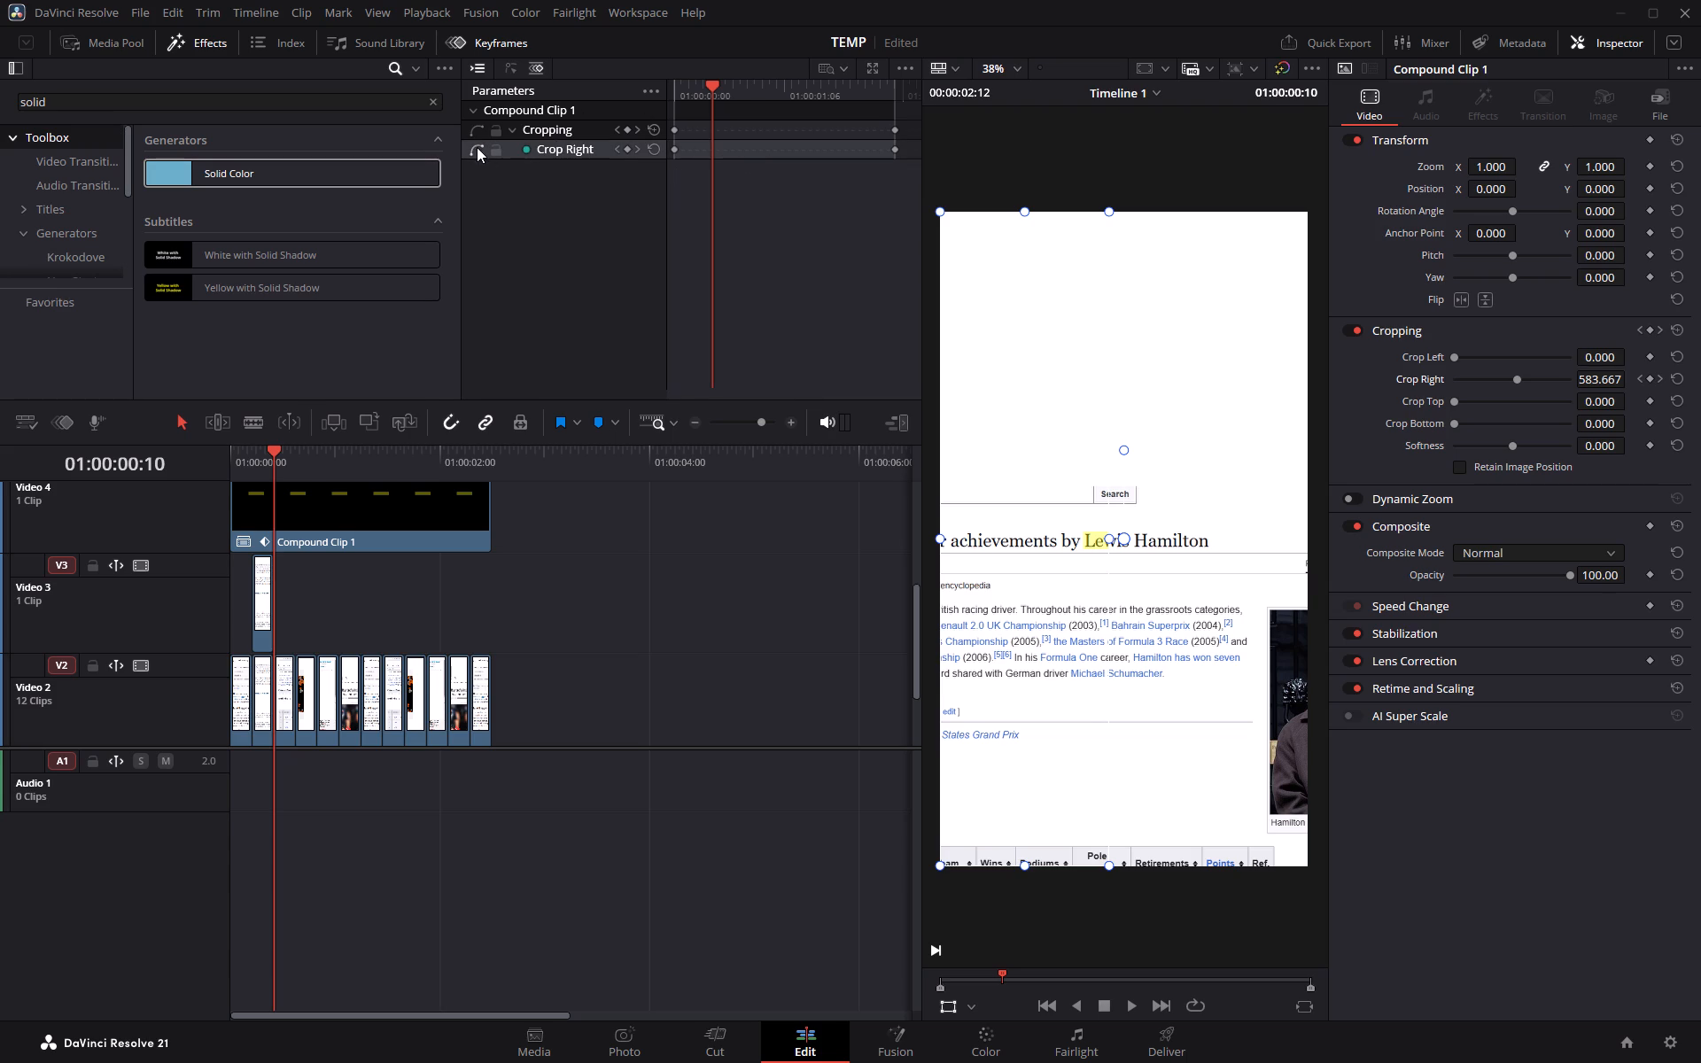
{"action": "left_click", "coordinate": [477, 146]}
{"action": "left_click", "coordinate": [509, 74]}
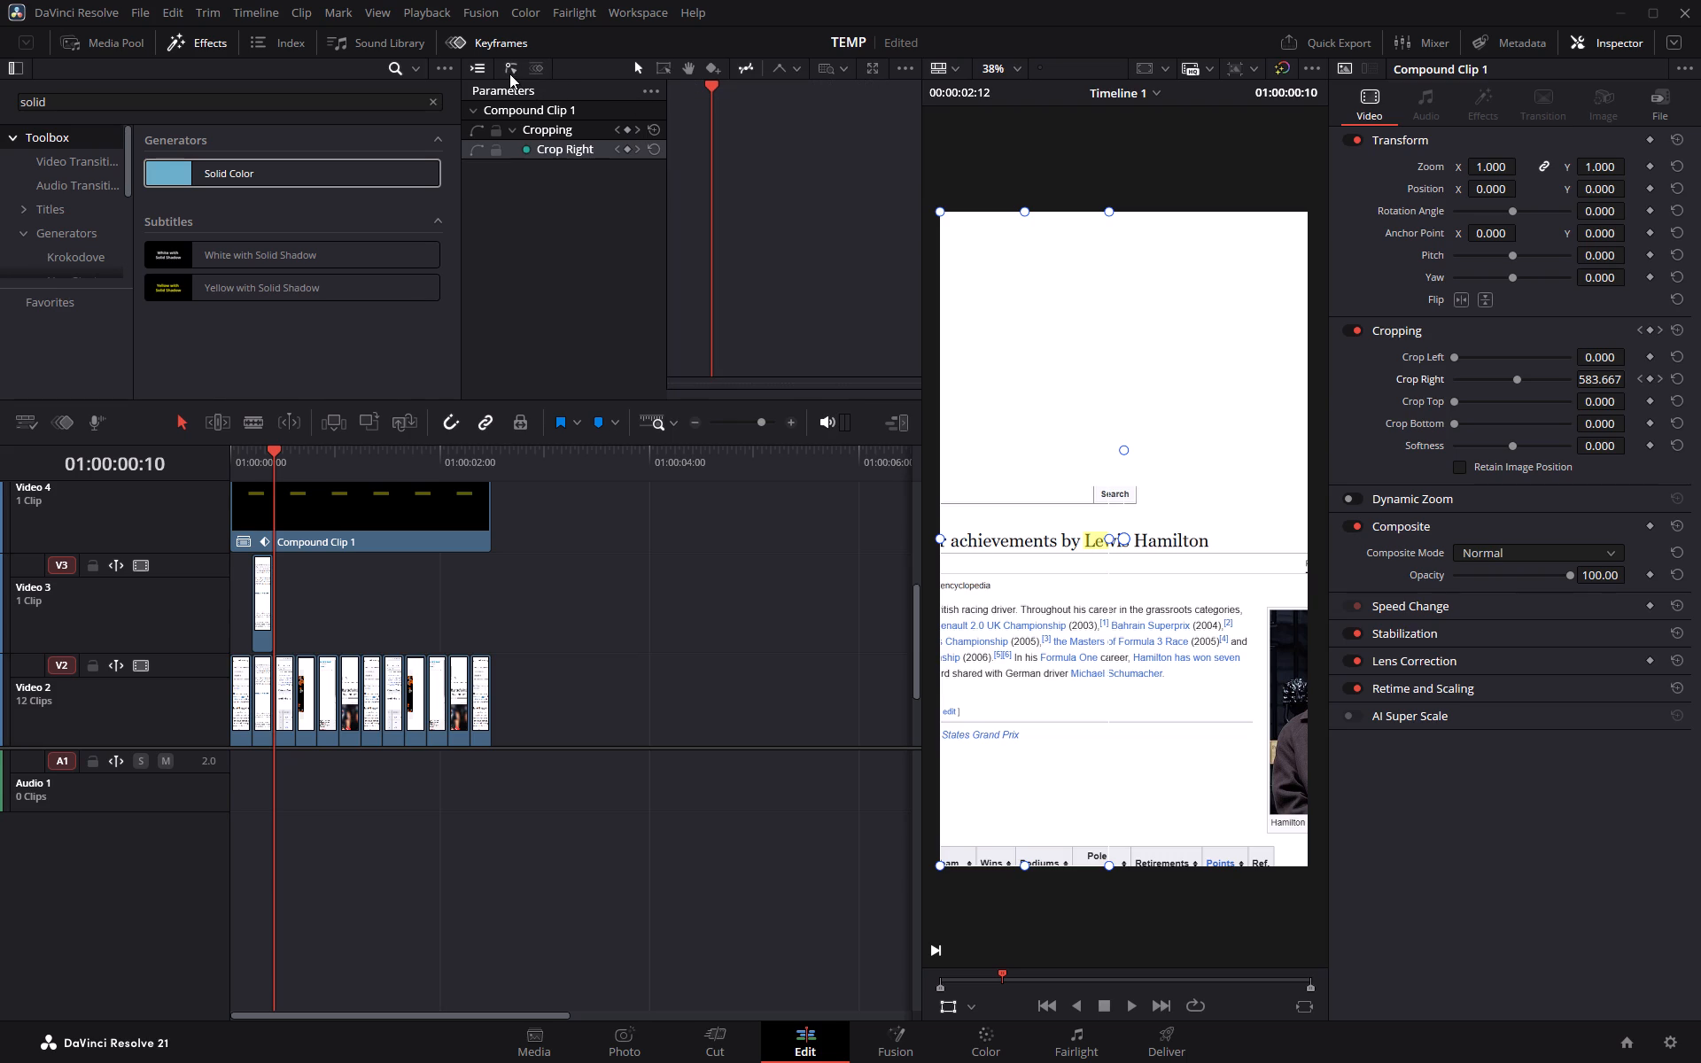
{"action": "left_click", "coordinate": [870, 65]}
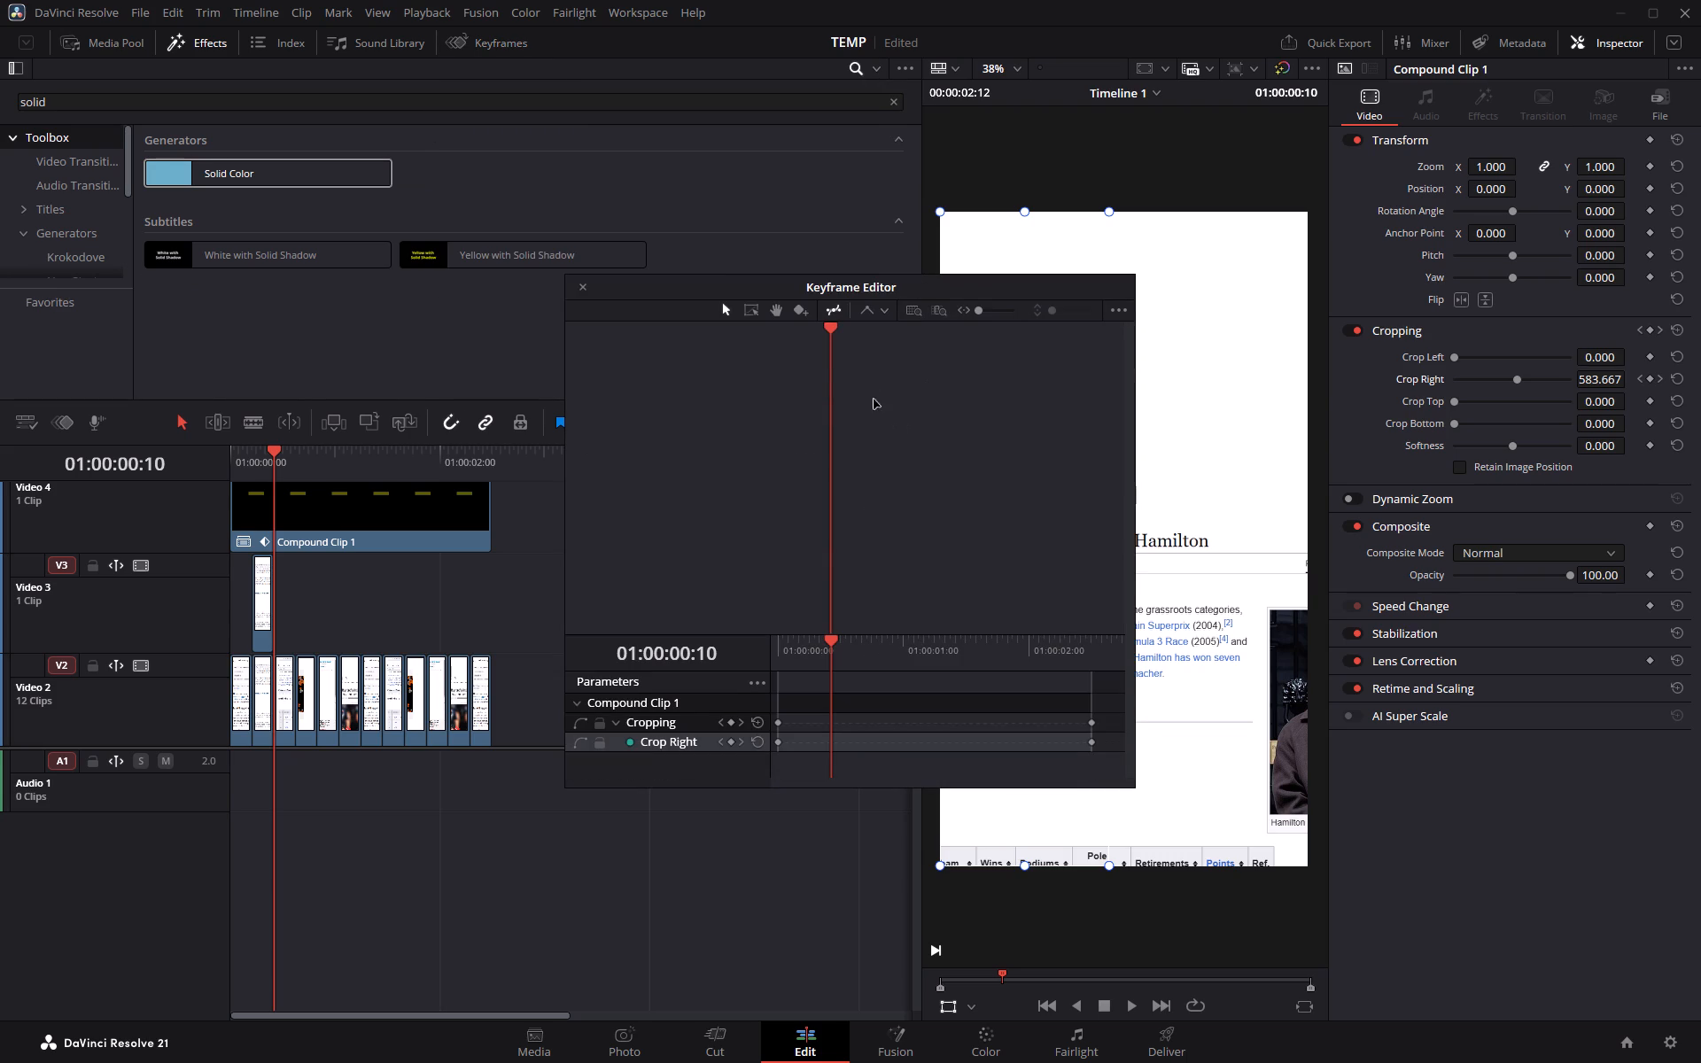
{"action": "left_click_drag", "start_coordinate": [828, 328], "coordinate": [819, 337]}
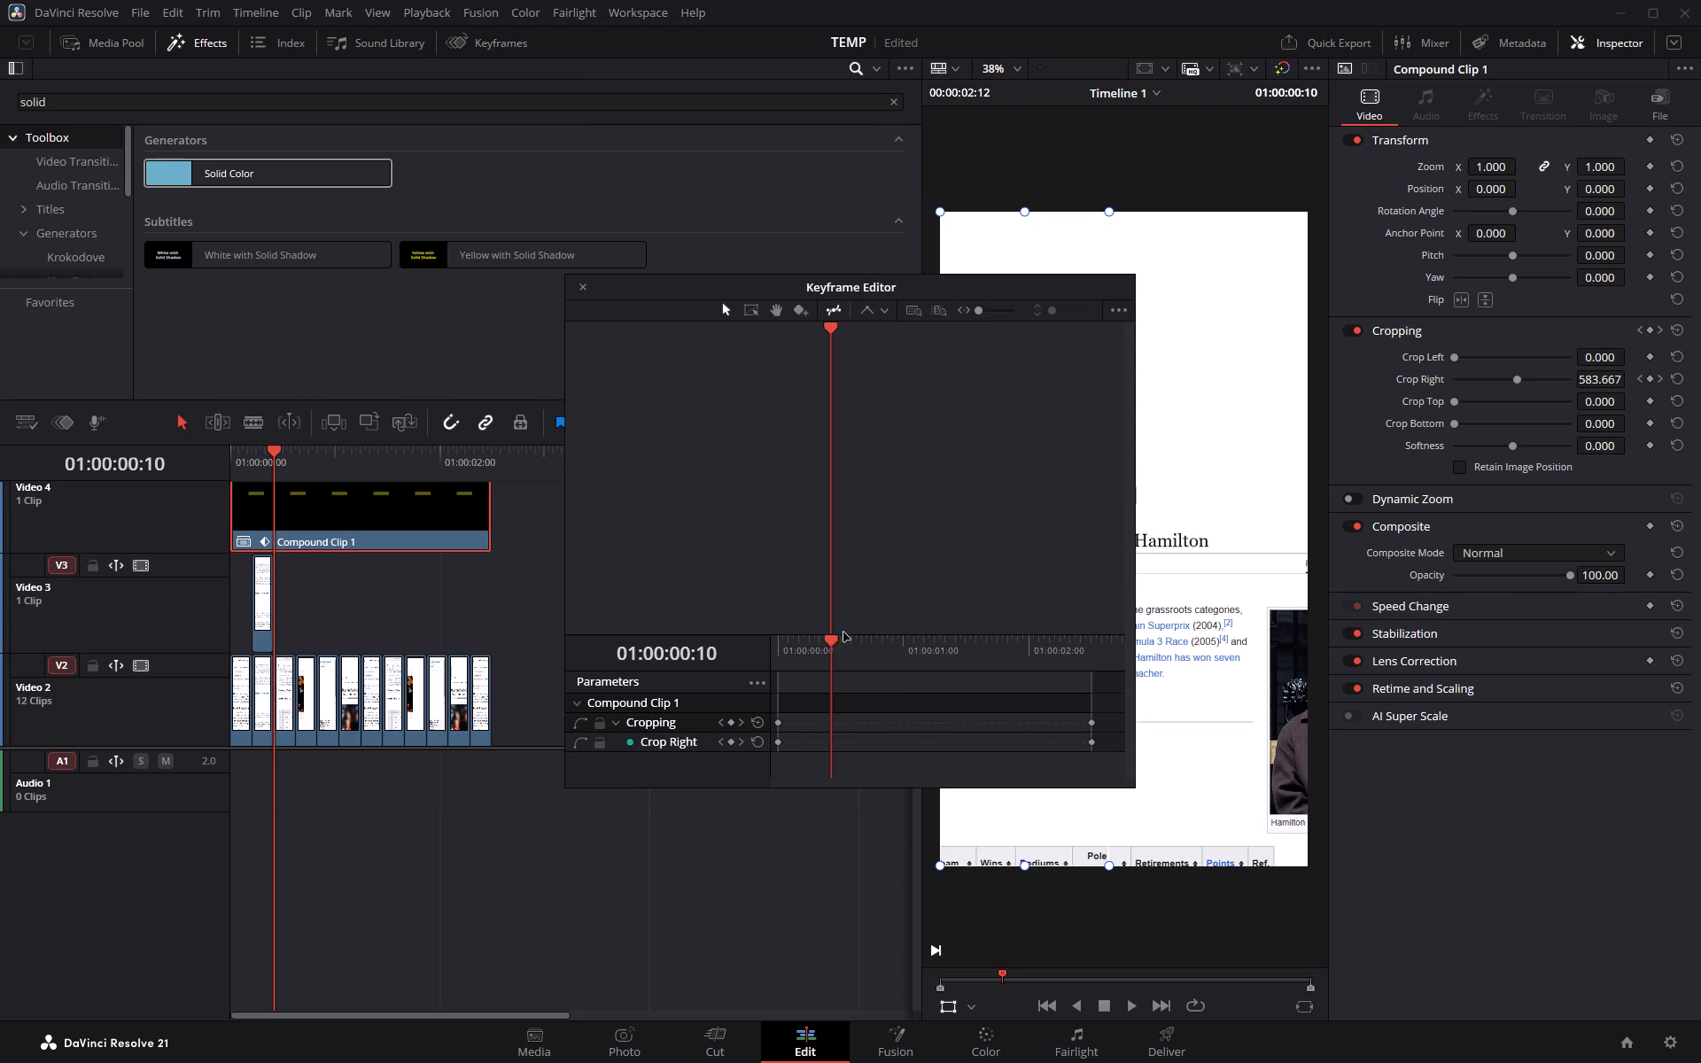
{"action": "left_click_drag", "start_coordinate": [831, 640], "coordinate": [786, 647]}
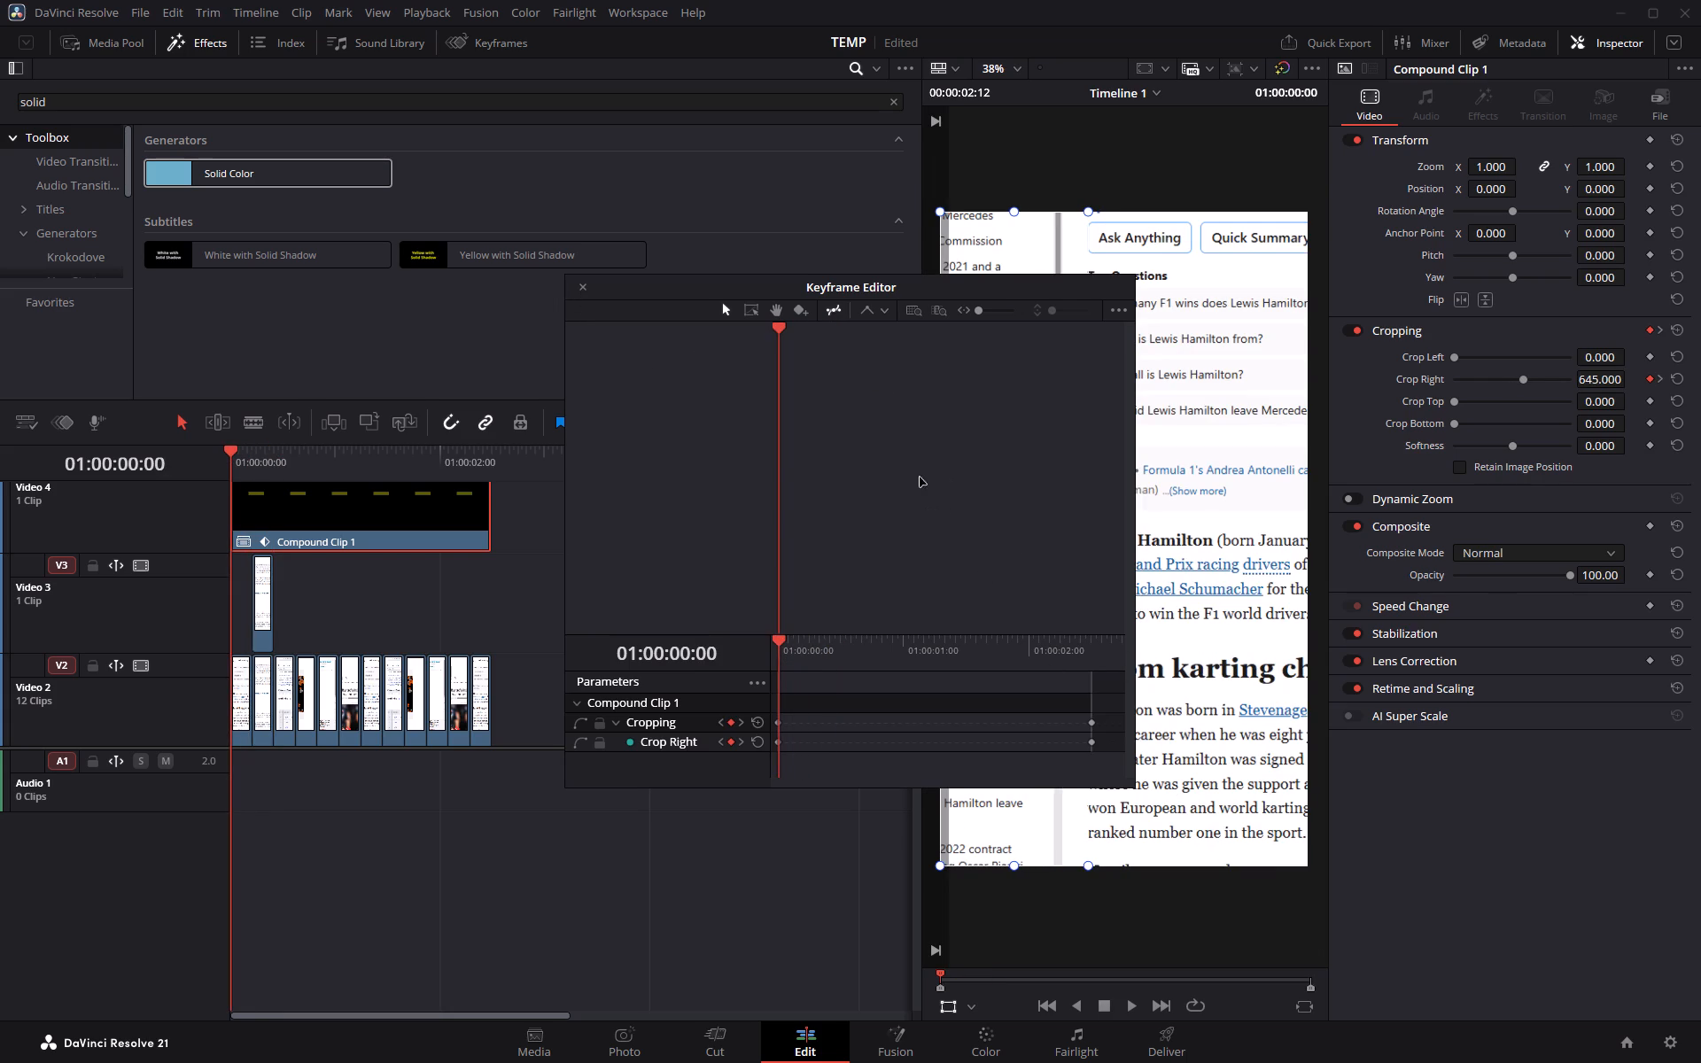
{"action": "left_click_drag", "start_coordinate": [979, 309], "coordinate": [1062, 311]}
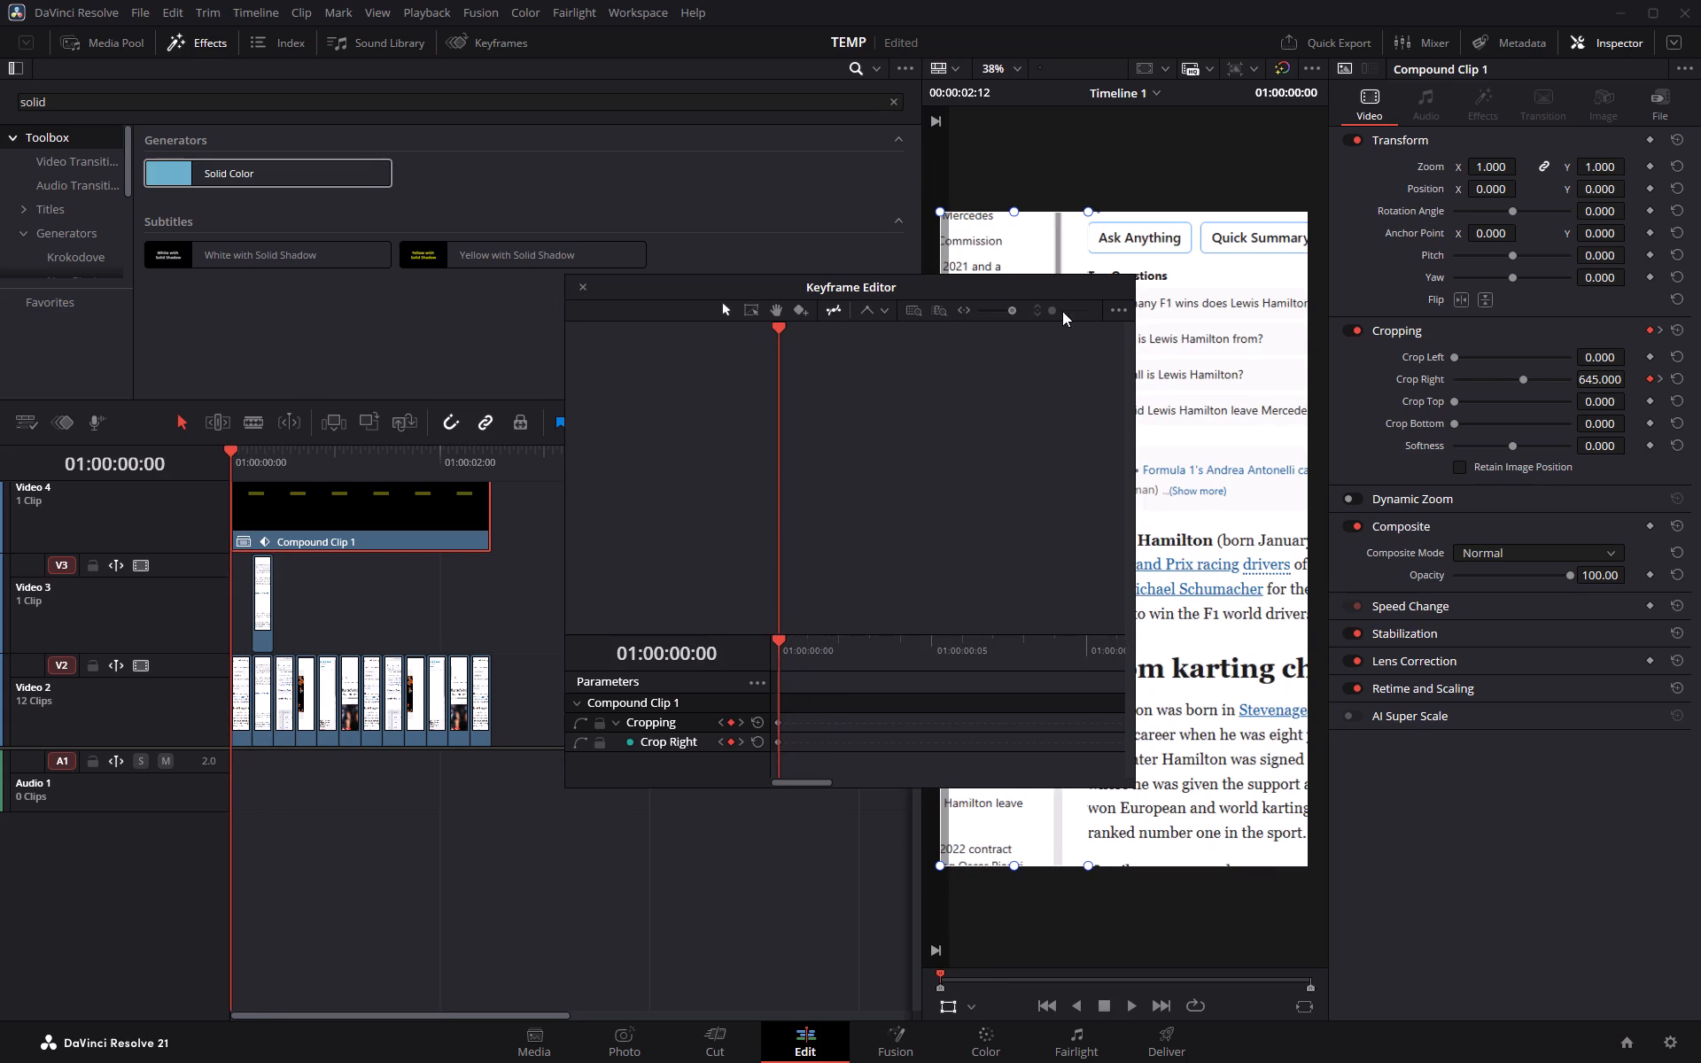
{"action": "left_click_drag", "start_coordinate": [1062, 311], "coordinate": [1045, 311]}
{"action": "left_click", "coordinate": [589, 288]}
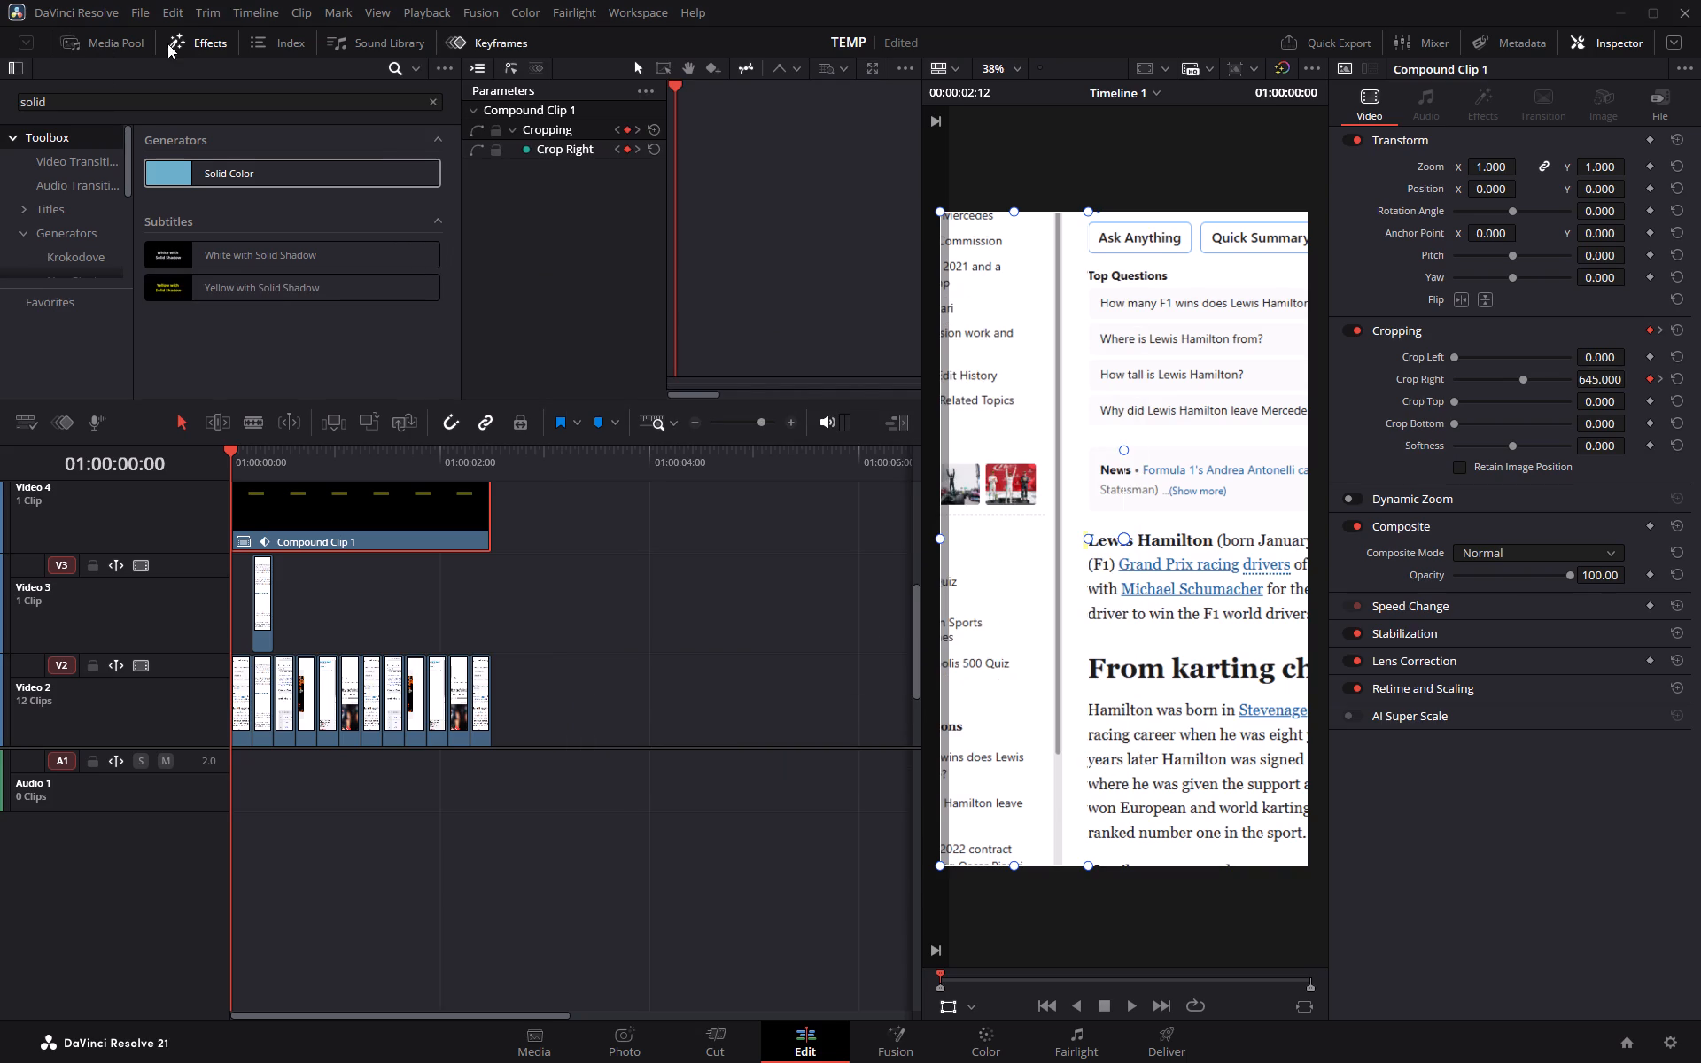
Hide the effects library so the keyframe editor takes up the full width above the timeline.
{"action": "left_click", "coordinate": [467, 46]}
{"action": "left_click", "coordinate": [467, 46]}
{"action": "left_click", "coordinate": [188, 44]}
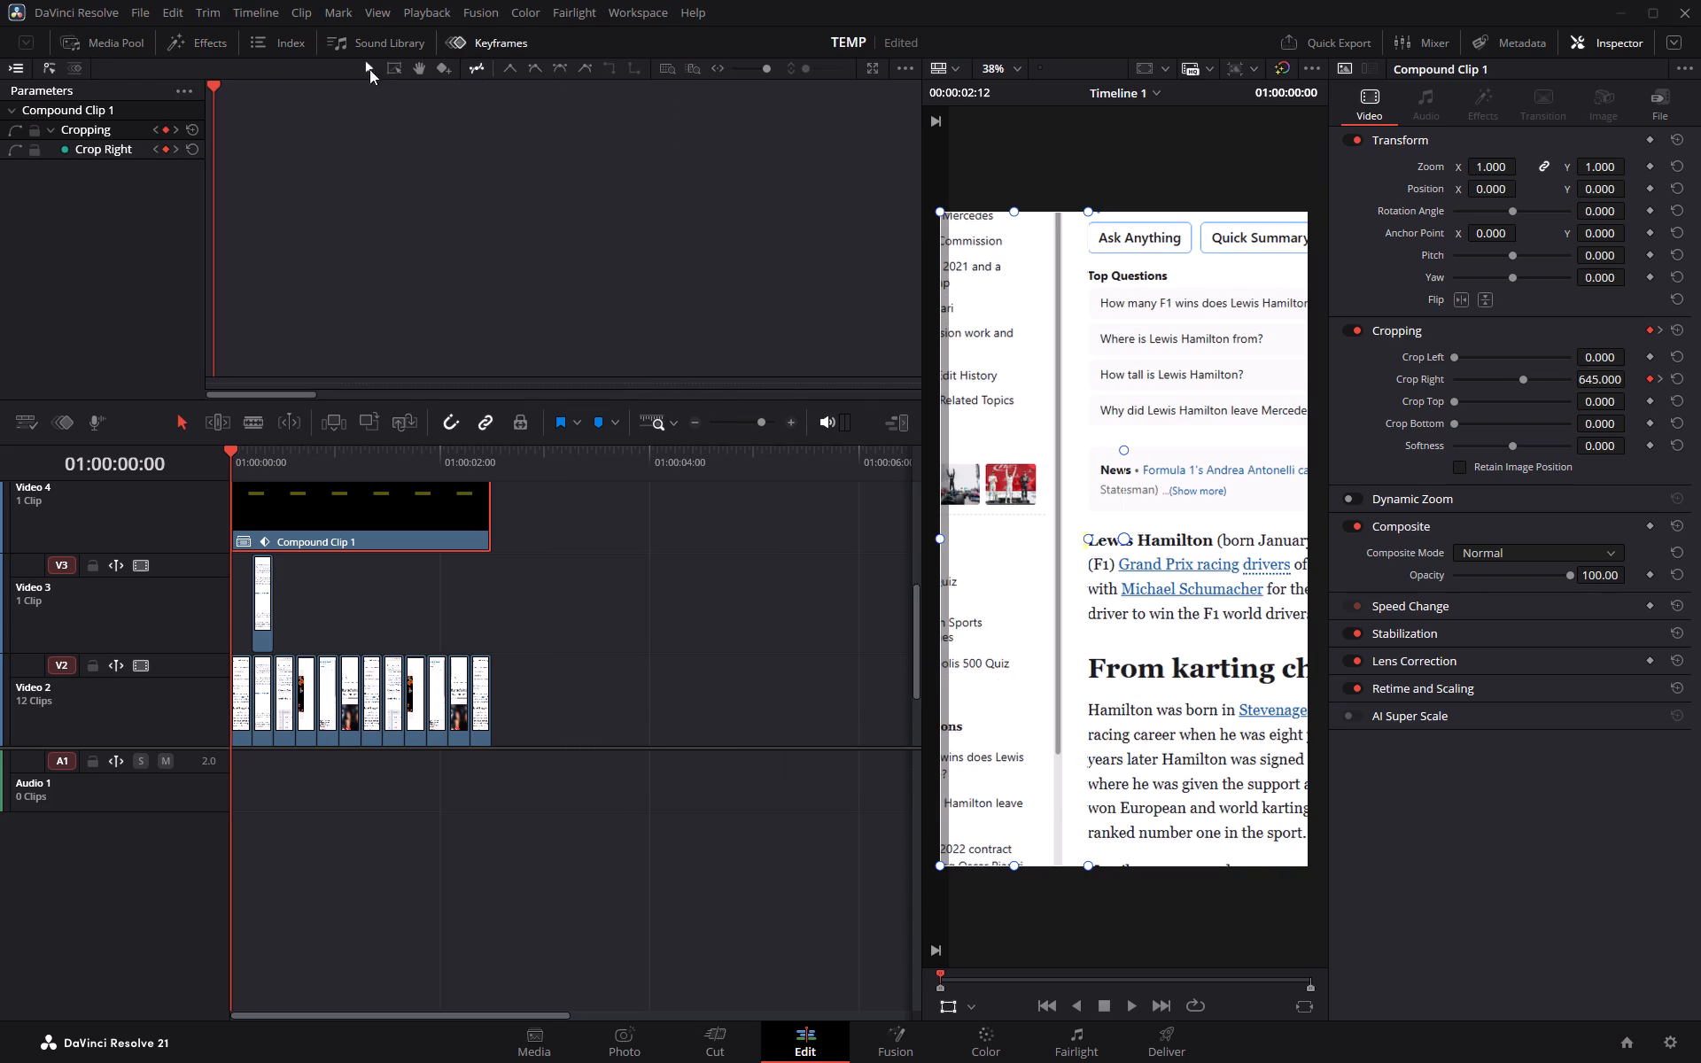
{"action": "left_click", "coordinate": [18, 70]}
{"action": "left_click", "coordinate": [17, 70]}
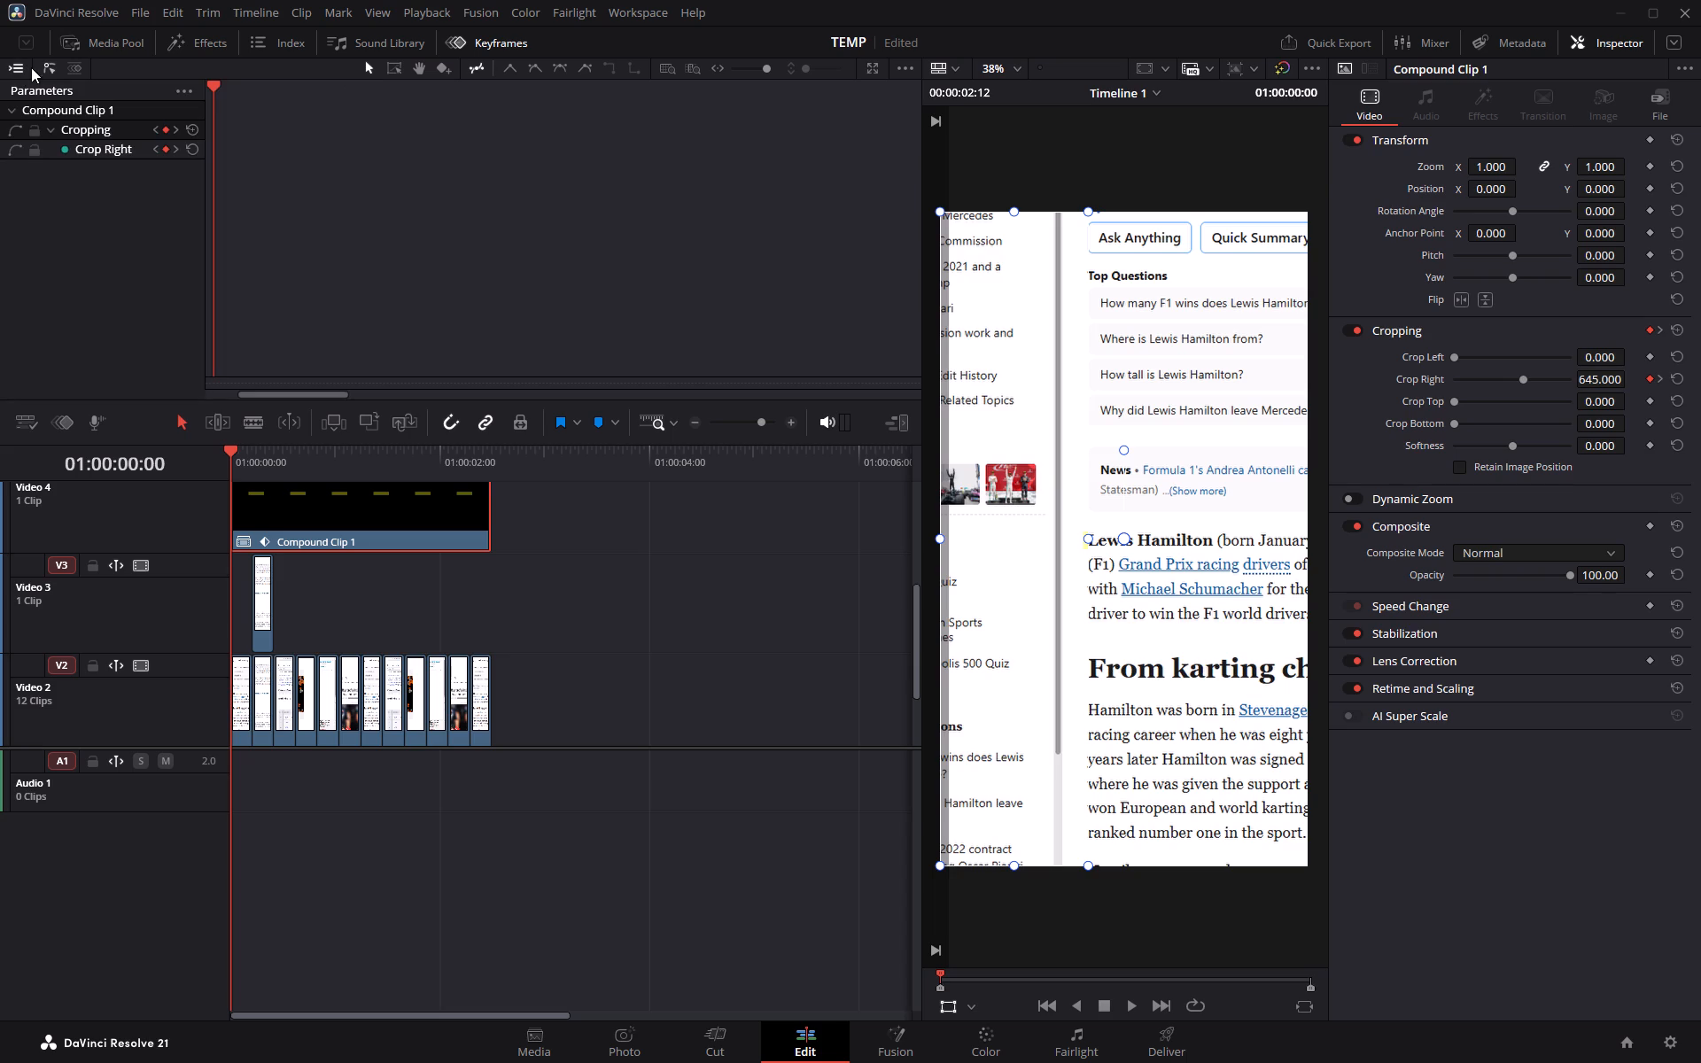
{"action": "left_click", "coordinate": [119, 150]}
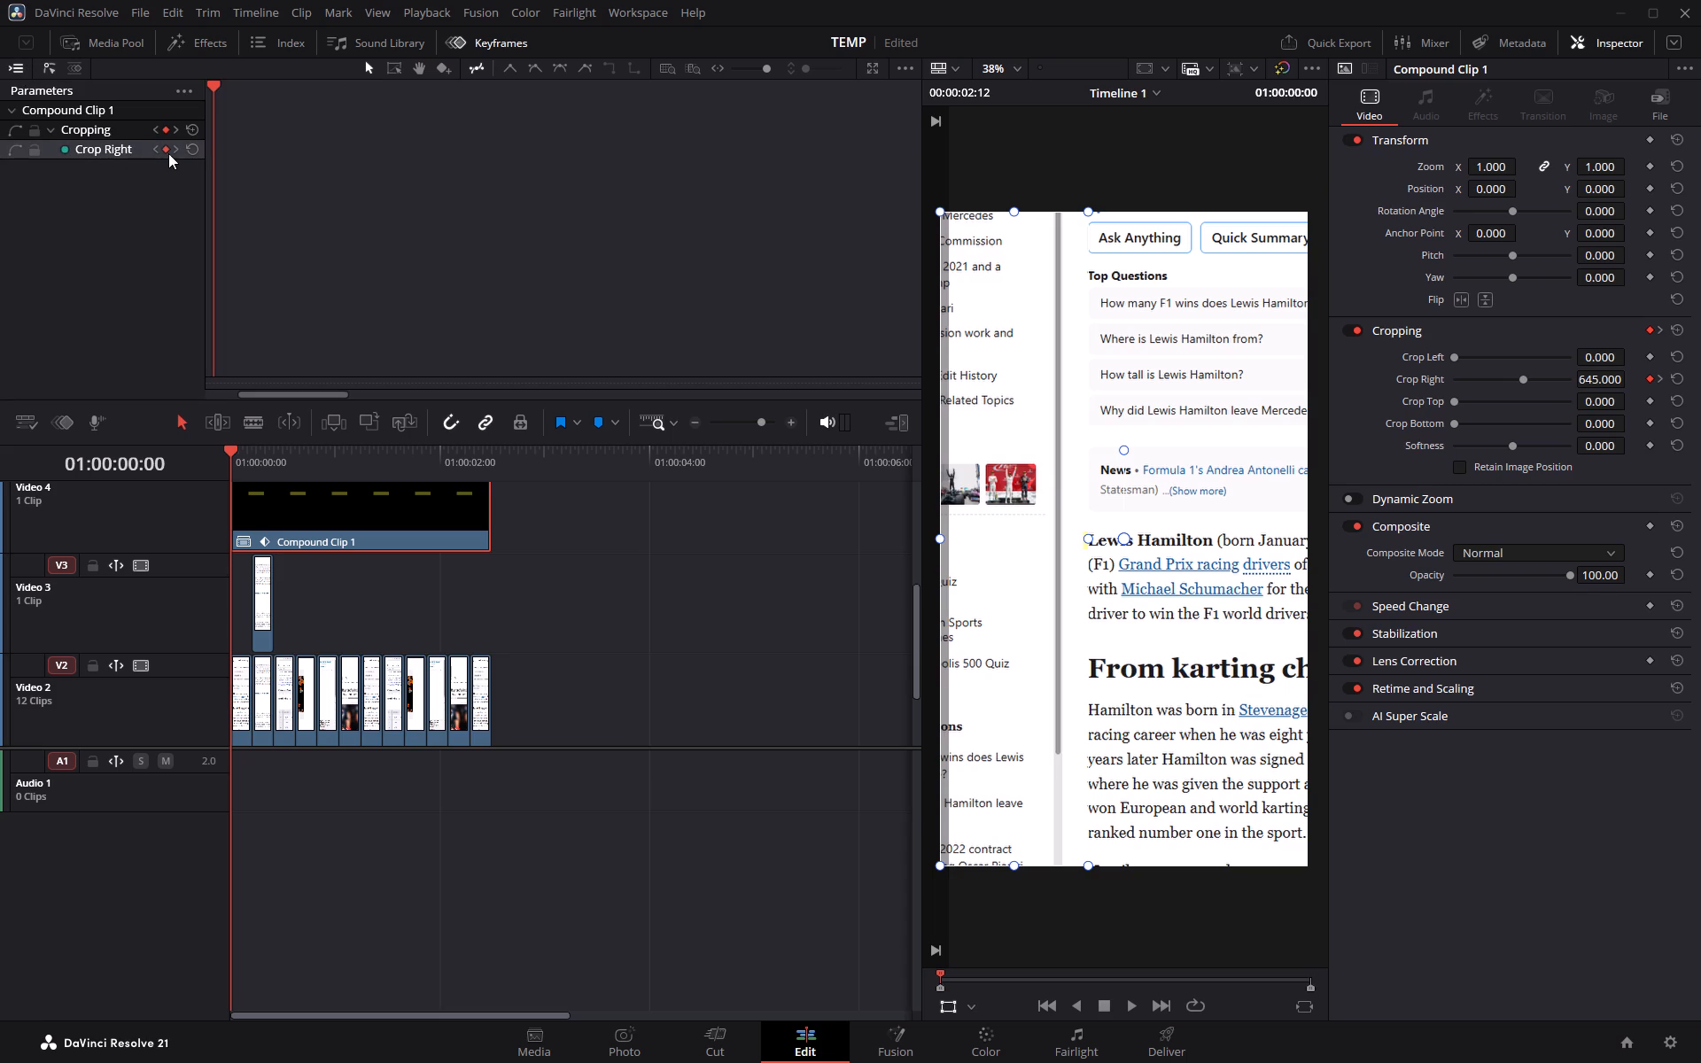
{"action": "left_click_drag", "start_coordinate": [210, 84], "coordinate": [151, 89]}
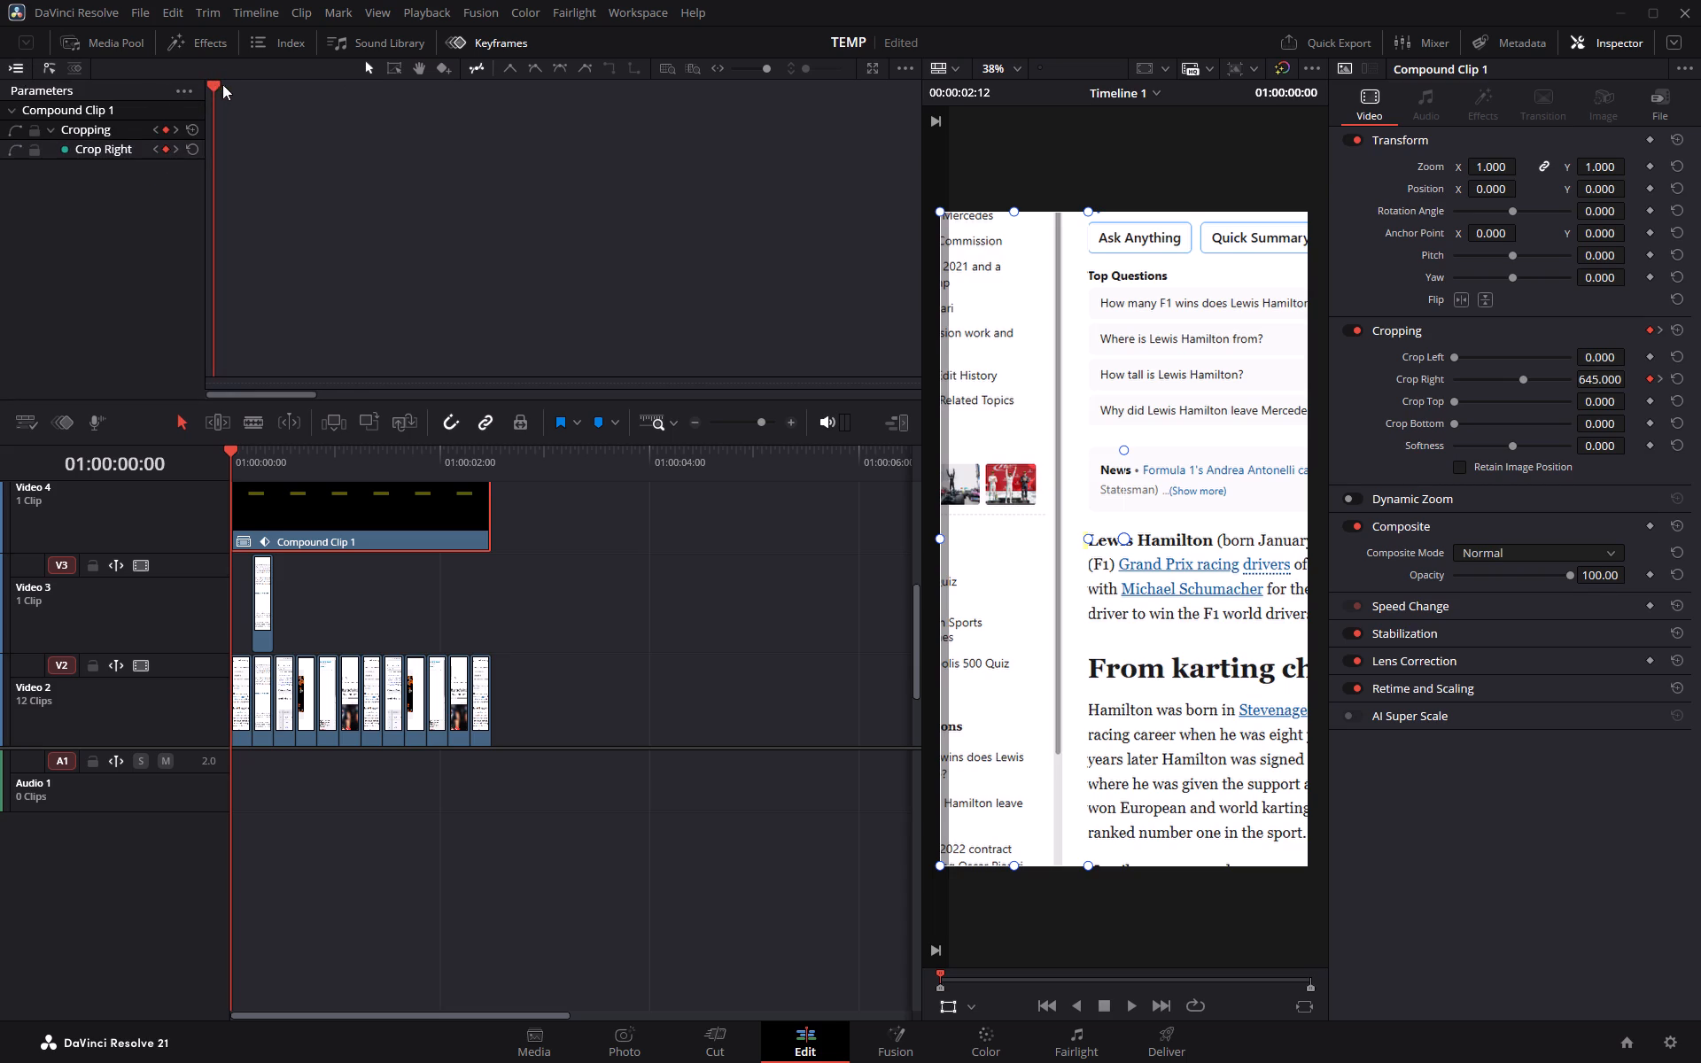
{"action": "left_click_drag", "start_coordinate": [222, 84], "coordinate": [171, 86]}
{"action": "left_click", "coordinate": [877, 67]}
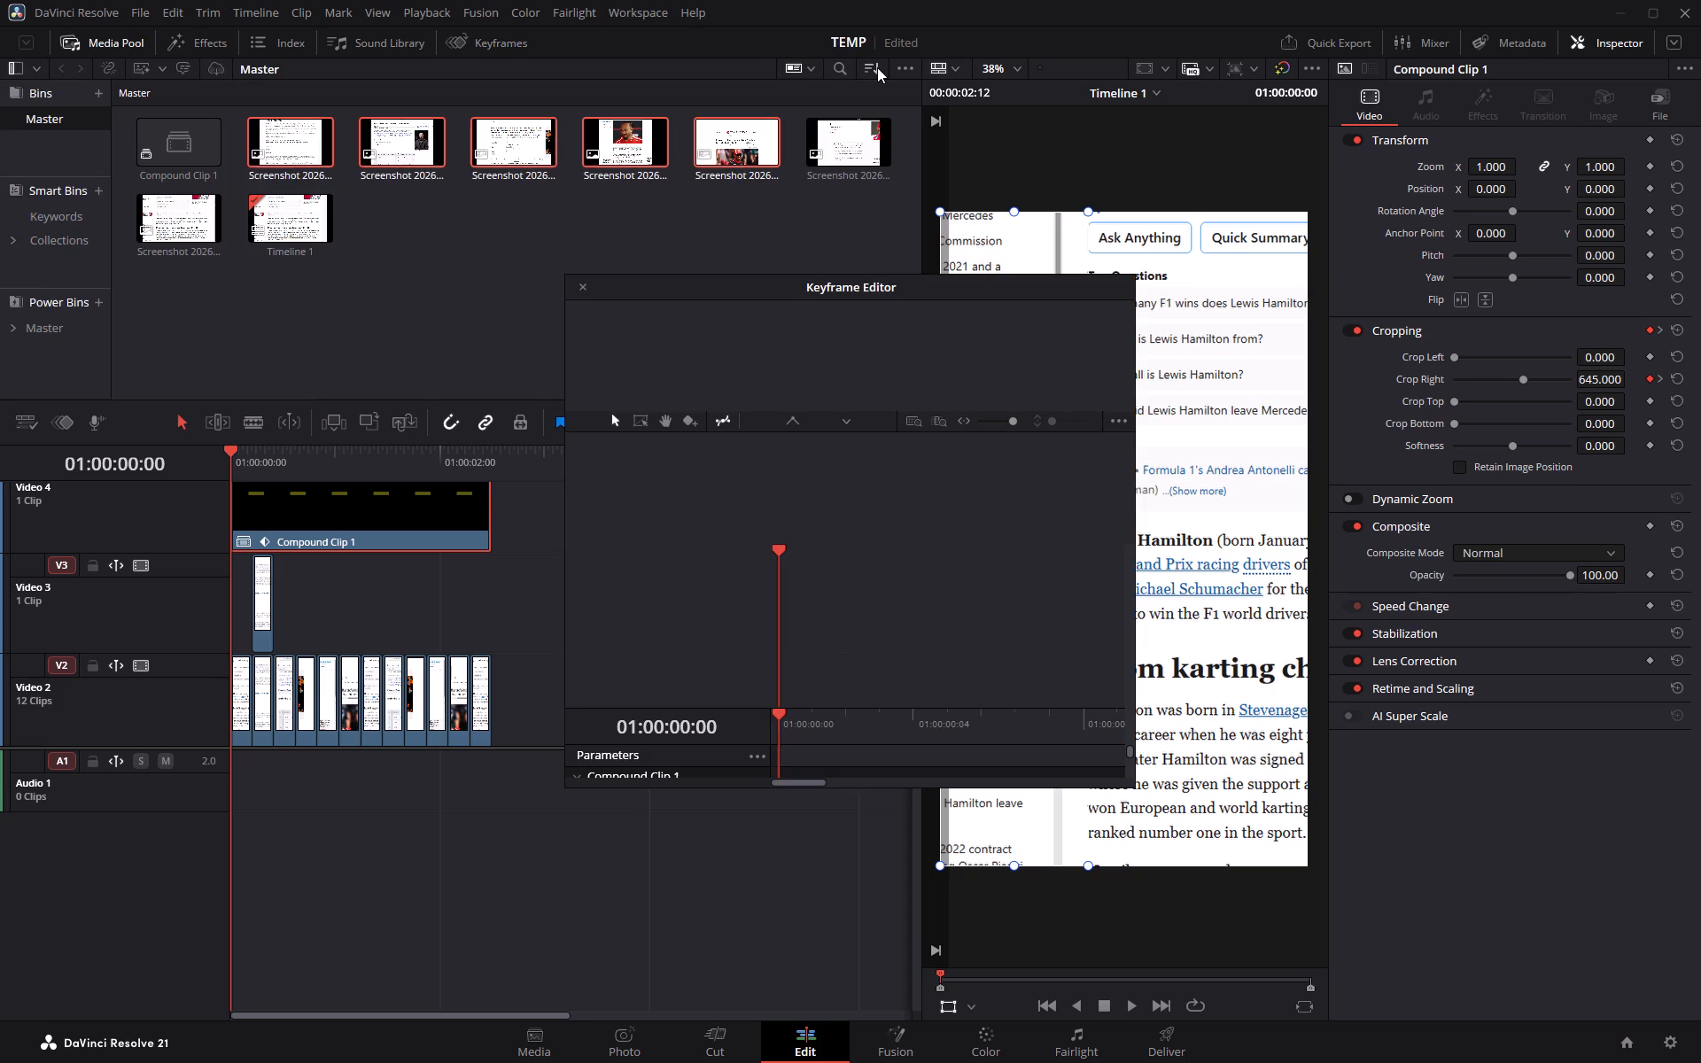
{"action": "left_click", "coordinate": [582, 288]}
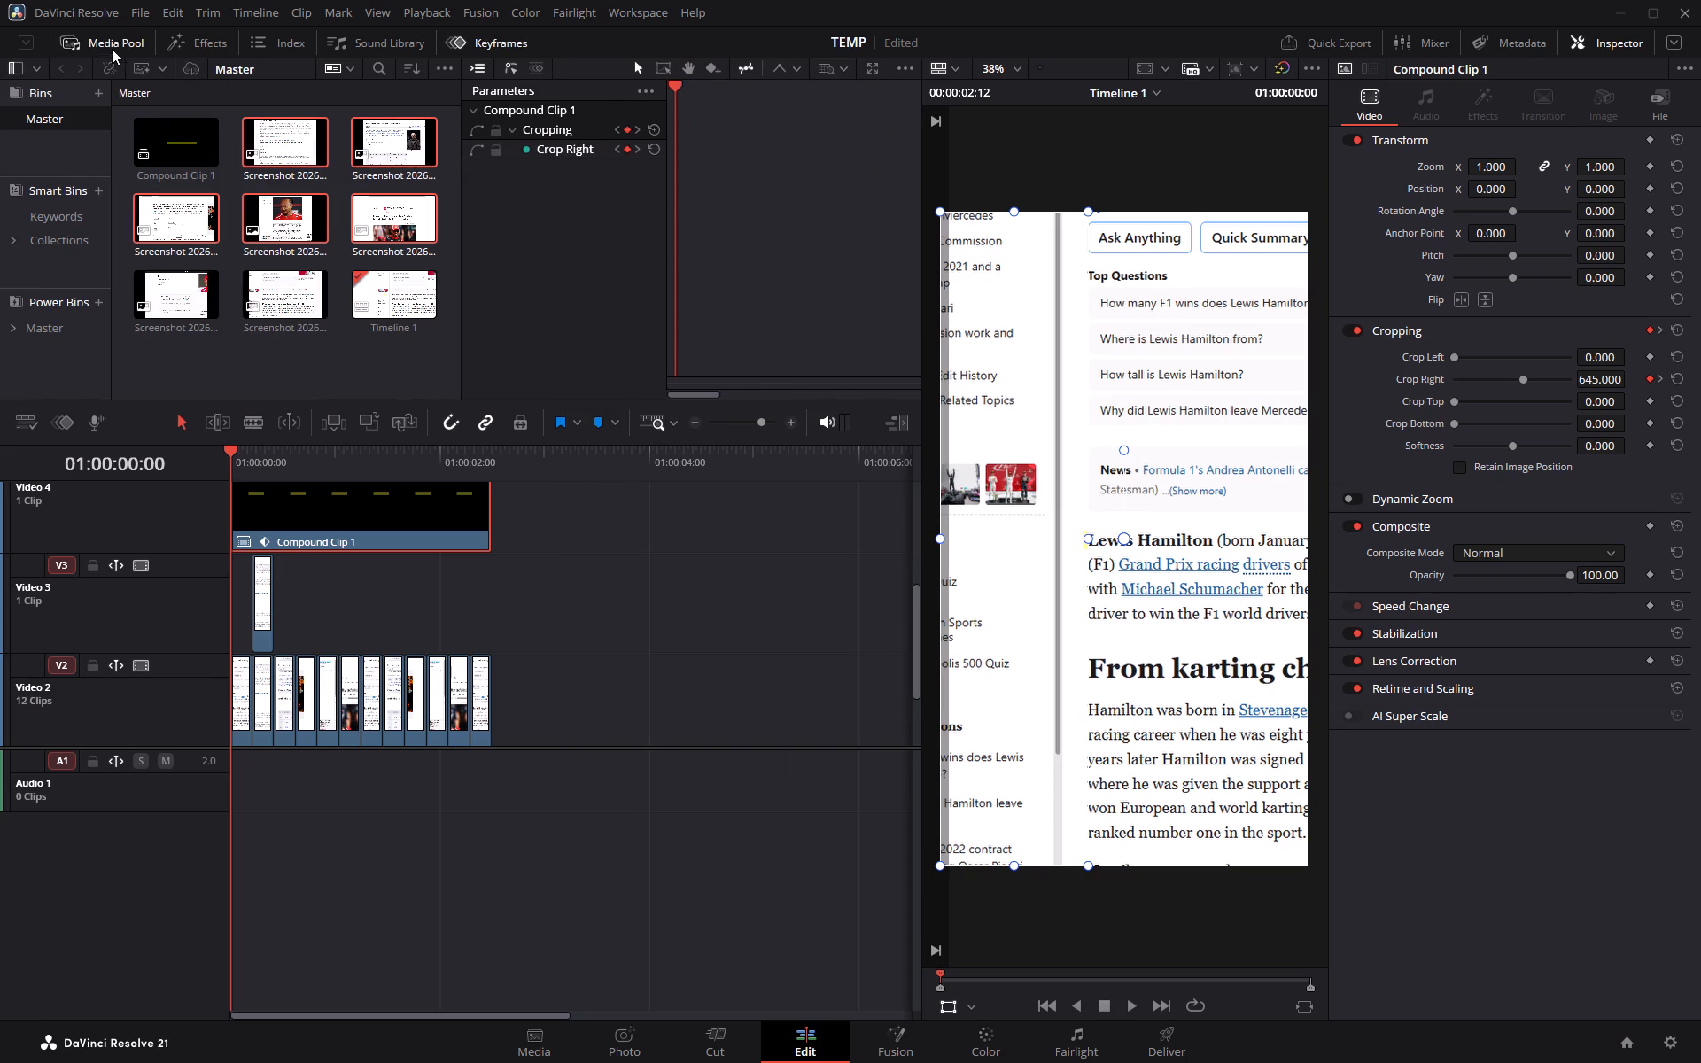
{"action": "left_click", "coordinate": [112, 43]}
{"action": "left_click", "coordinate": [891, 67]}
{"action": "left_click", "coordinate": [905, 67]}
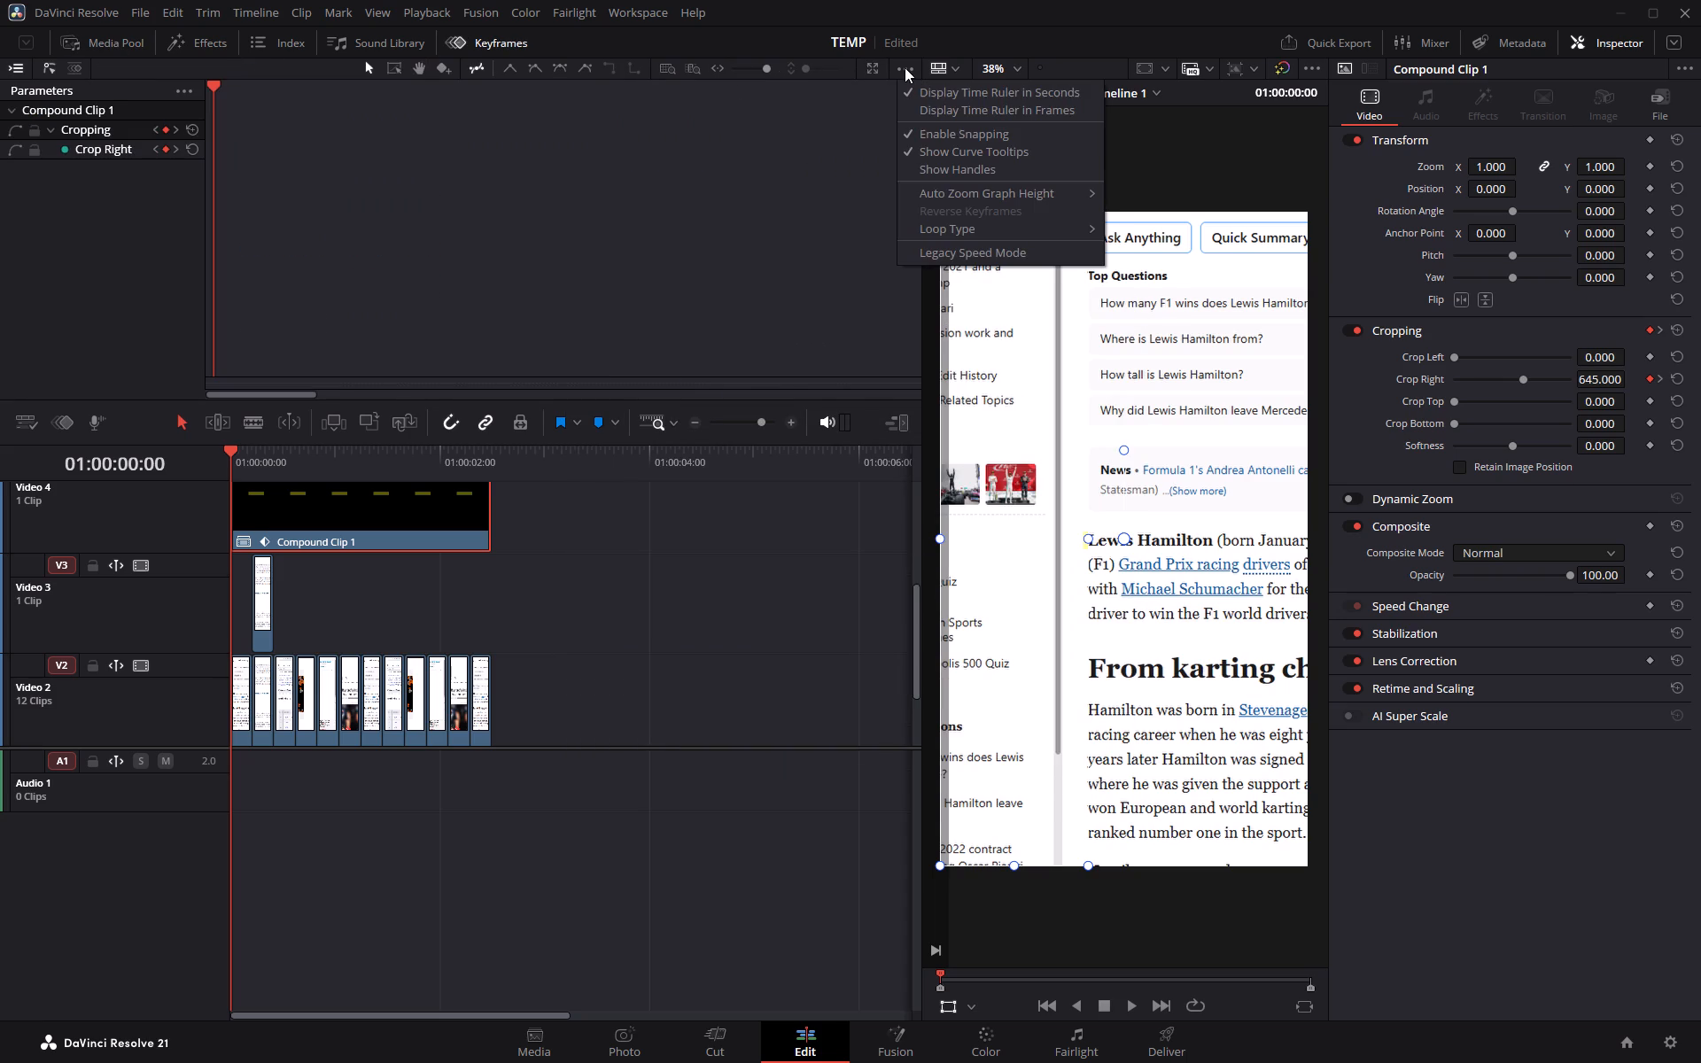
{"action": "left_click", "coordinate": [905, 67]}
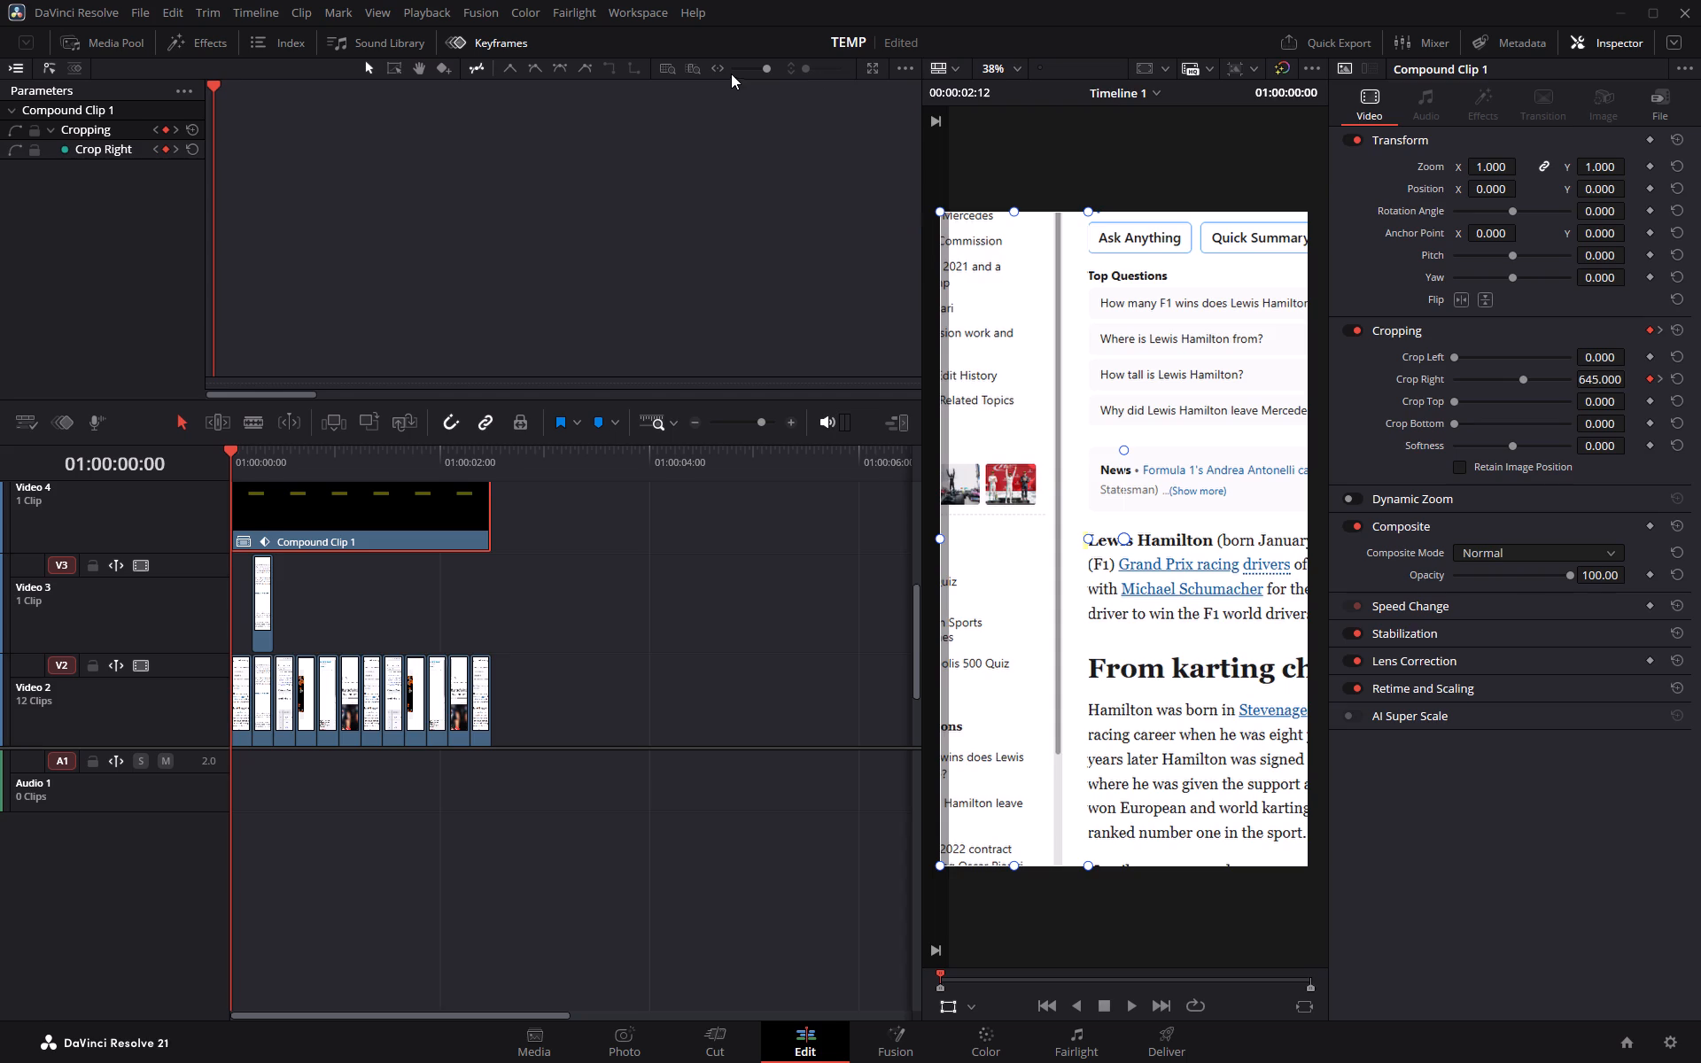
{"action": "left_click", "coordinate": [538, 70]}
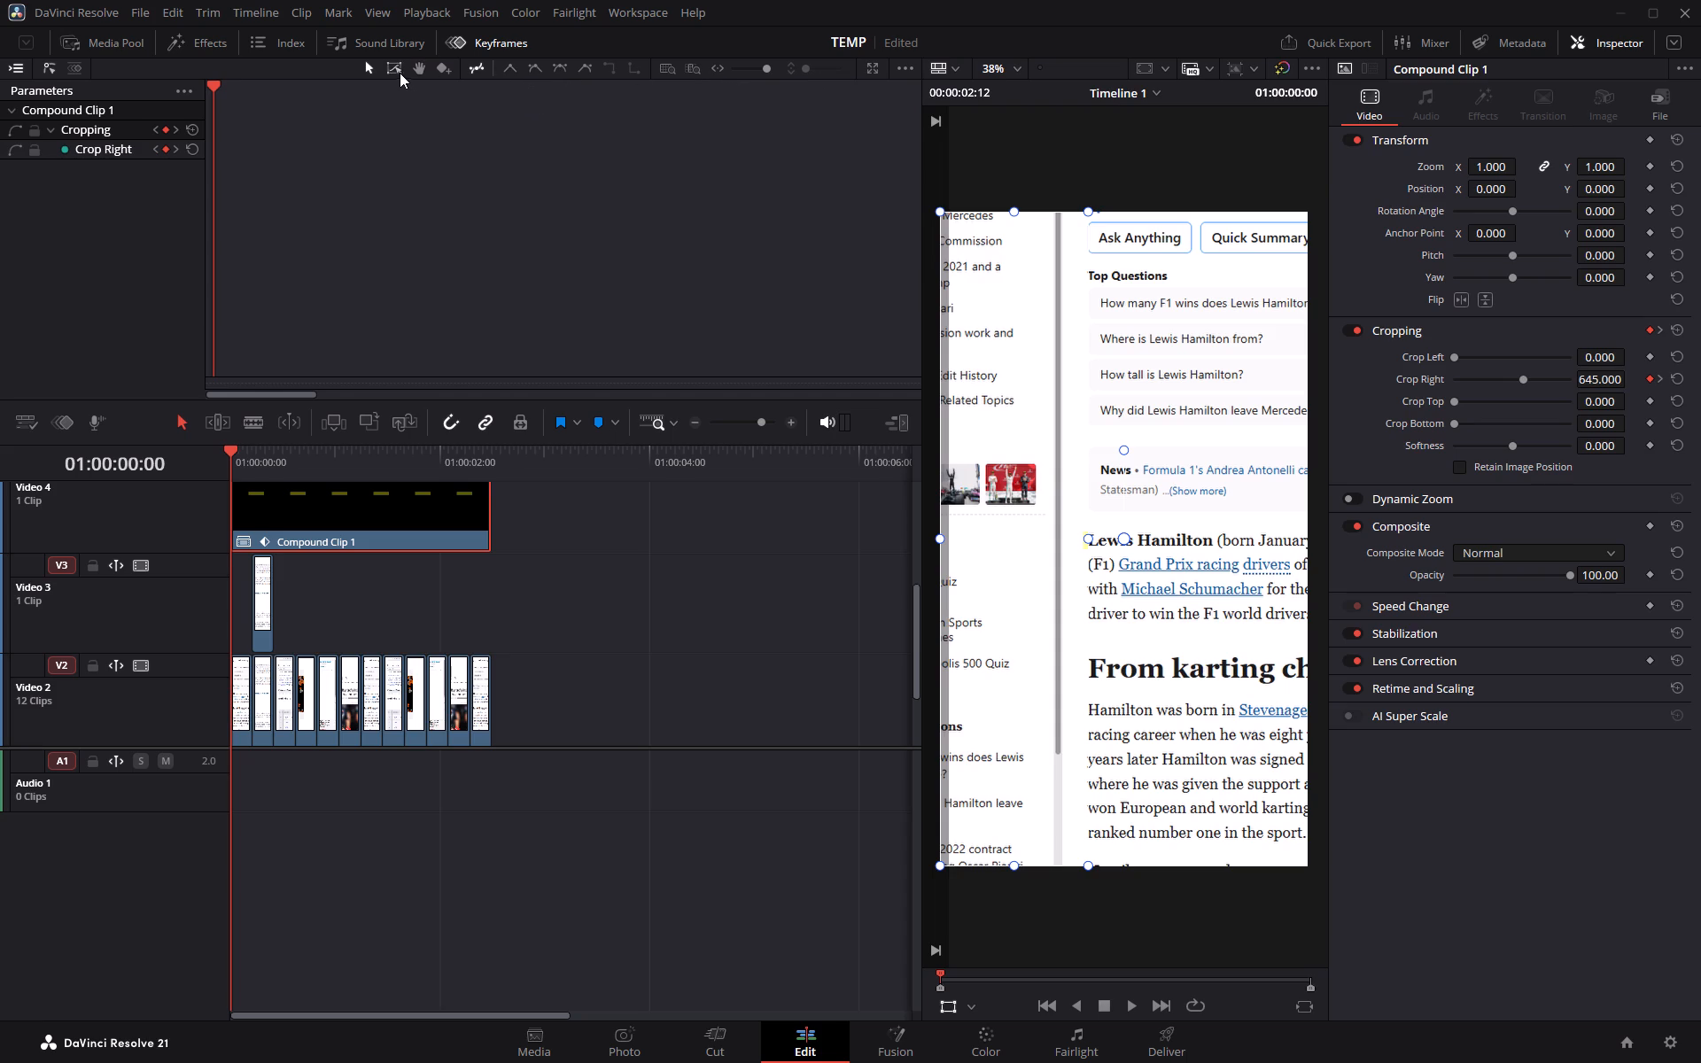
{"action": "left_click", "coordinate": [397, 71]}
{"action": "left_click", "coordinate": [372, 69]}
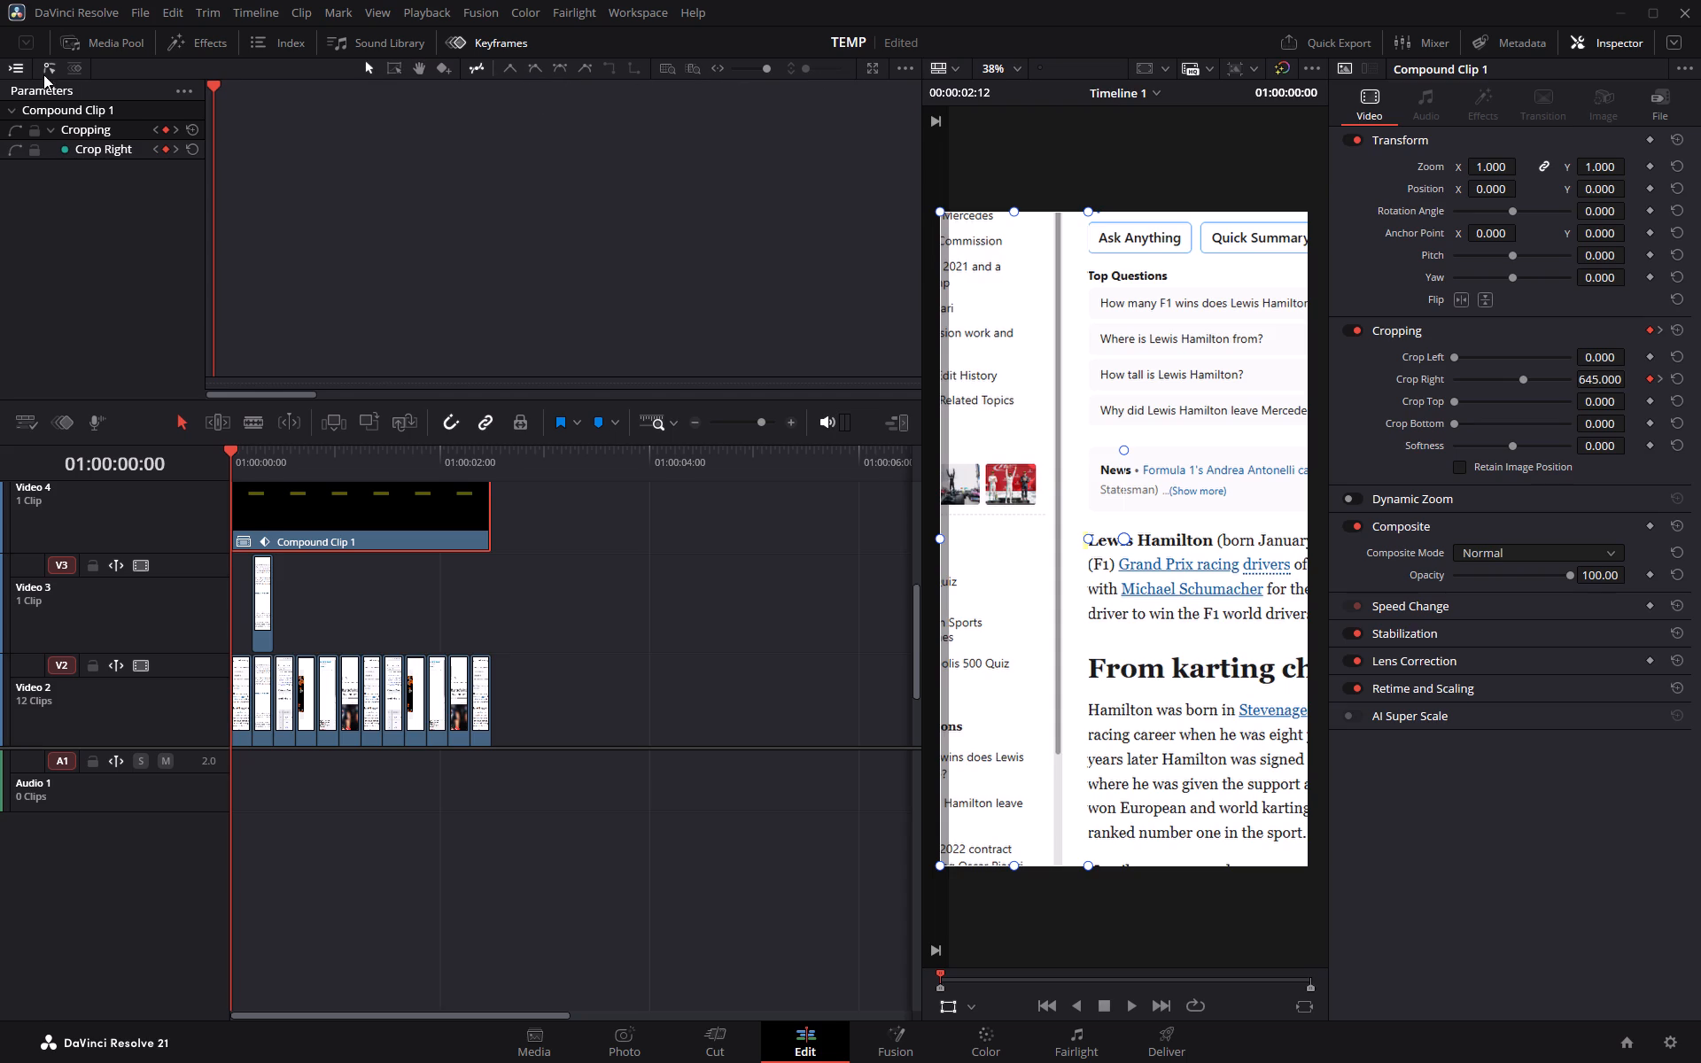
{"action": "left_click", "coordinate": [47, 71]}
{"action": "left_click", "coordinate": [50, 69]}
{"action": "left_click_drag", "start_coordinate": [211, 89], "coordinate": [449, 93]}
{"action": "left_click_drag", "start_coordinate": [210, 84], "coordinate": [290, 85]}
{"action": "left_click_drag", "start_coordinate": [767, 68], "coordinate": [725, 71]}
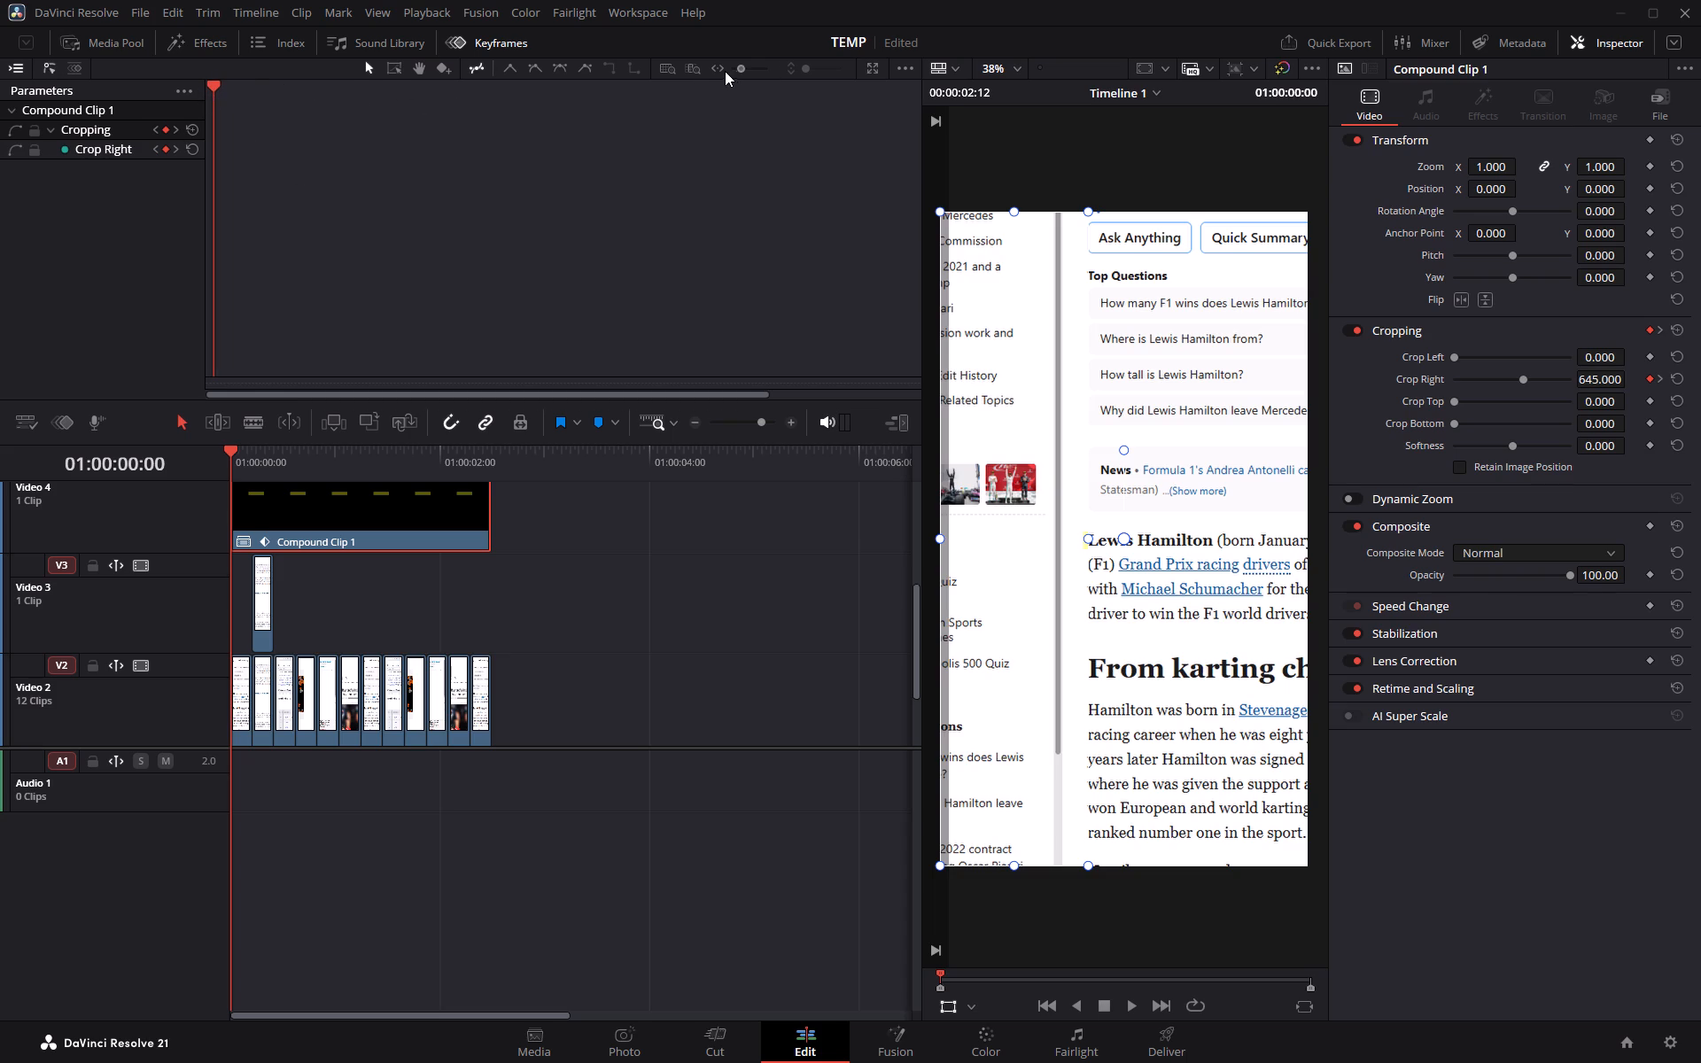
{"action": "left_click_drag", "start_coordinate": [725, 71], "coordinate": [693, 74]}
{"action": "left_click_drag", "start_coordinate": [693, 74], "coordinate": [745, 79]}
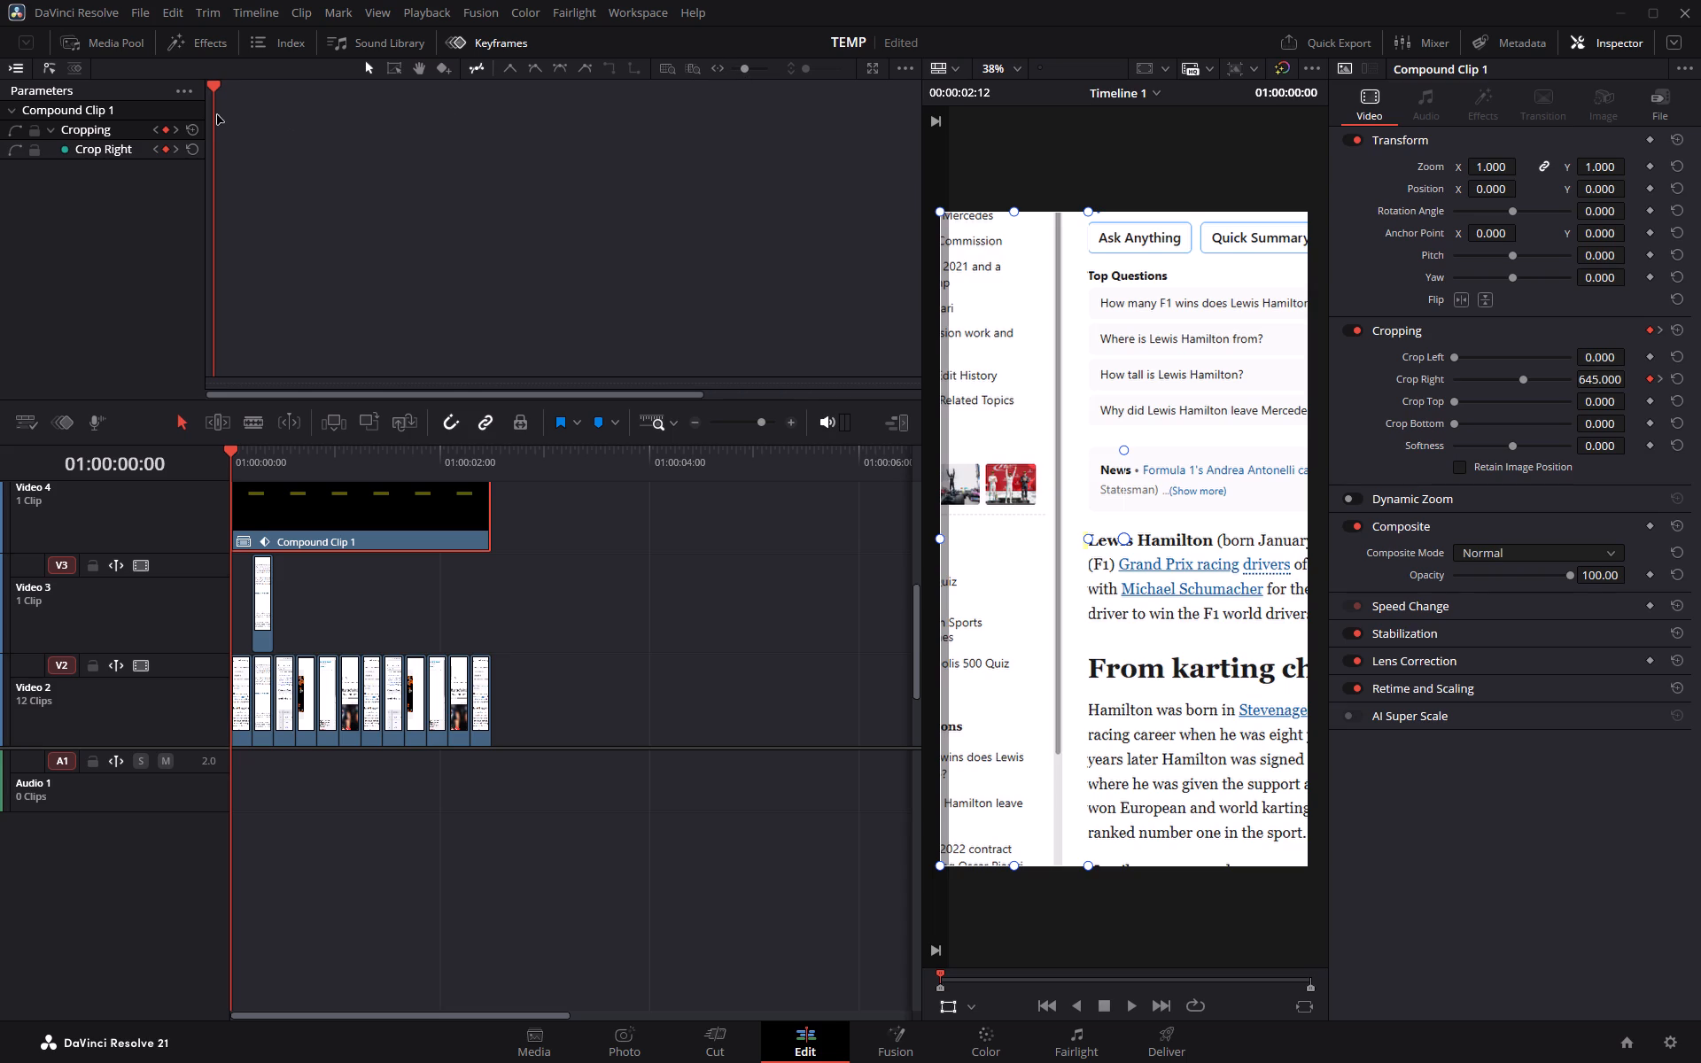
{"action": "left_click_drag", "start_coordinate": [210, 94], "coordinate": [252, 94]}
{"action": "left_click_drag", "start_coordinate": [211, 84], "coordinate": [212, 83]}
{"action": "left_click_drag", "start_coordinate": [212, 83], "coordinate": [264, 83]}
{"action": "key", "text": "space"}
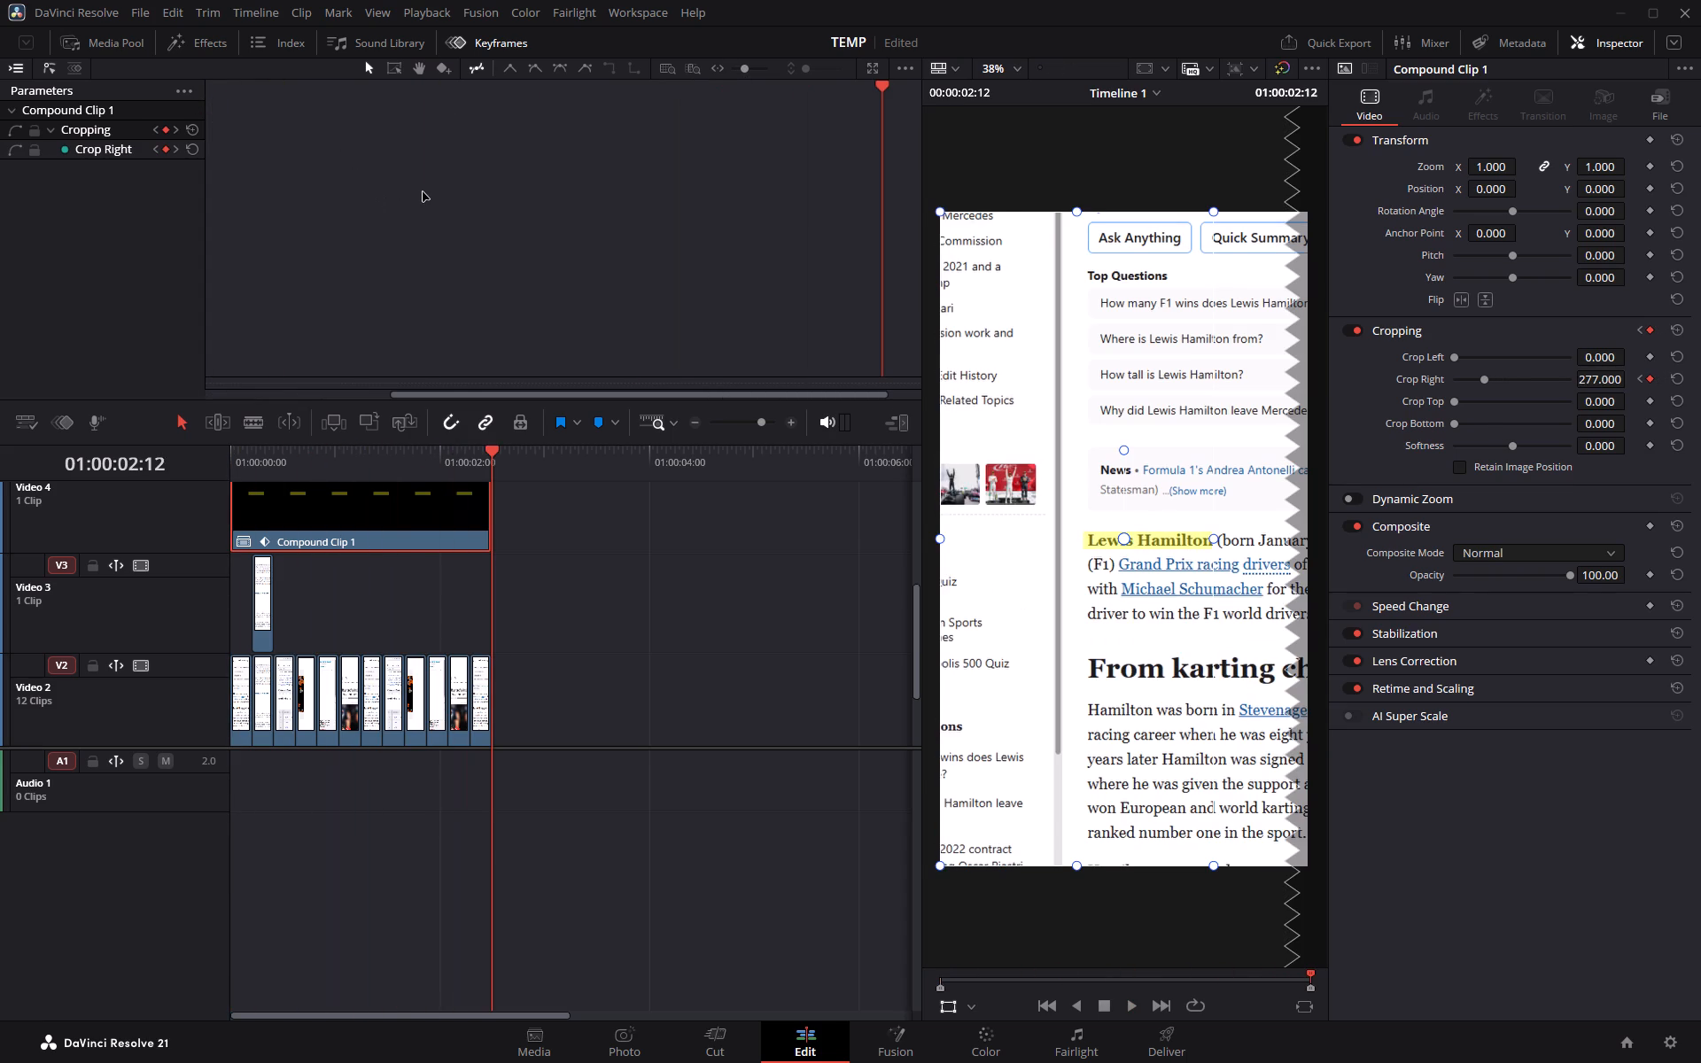
Display the Crop Right curve in the keyframe editor and return the playhead to 01:00:00:00.
{"action": "left_click", "coordinate": [16, 151]}
{"action": "left_click_drag", "start_coordinate": [875, 88], "coordinate": [643, 100]}
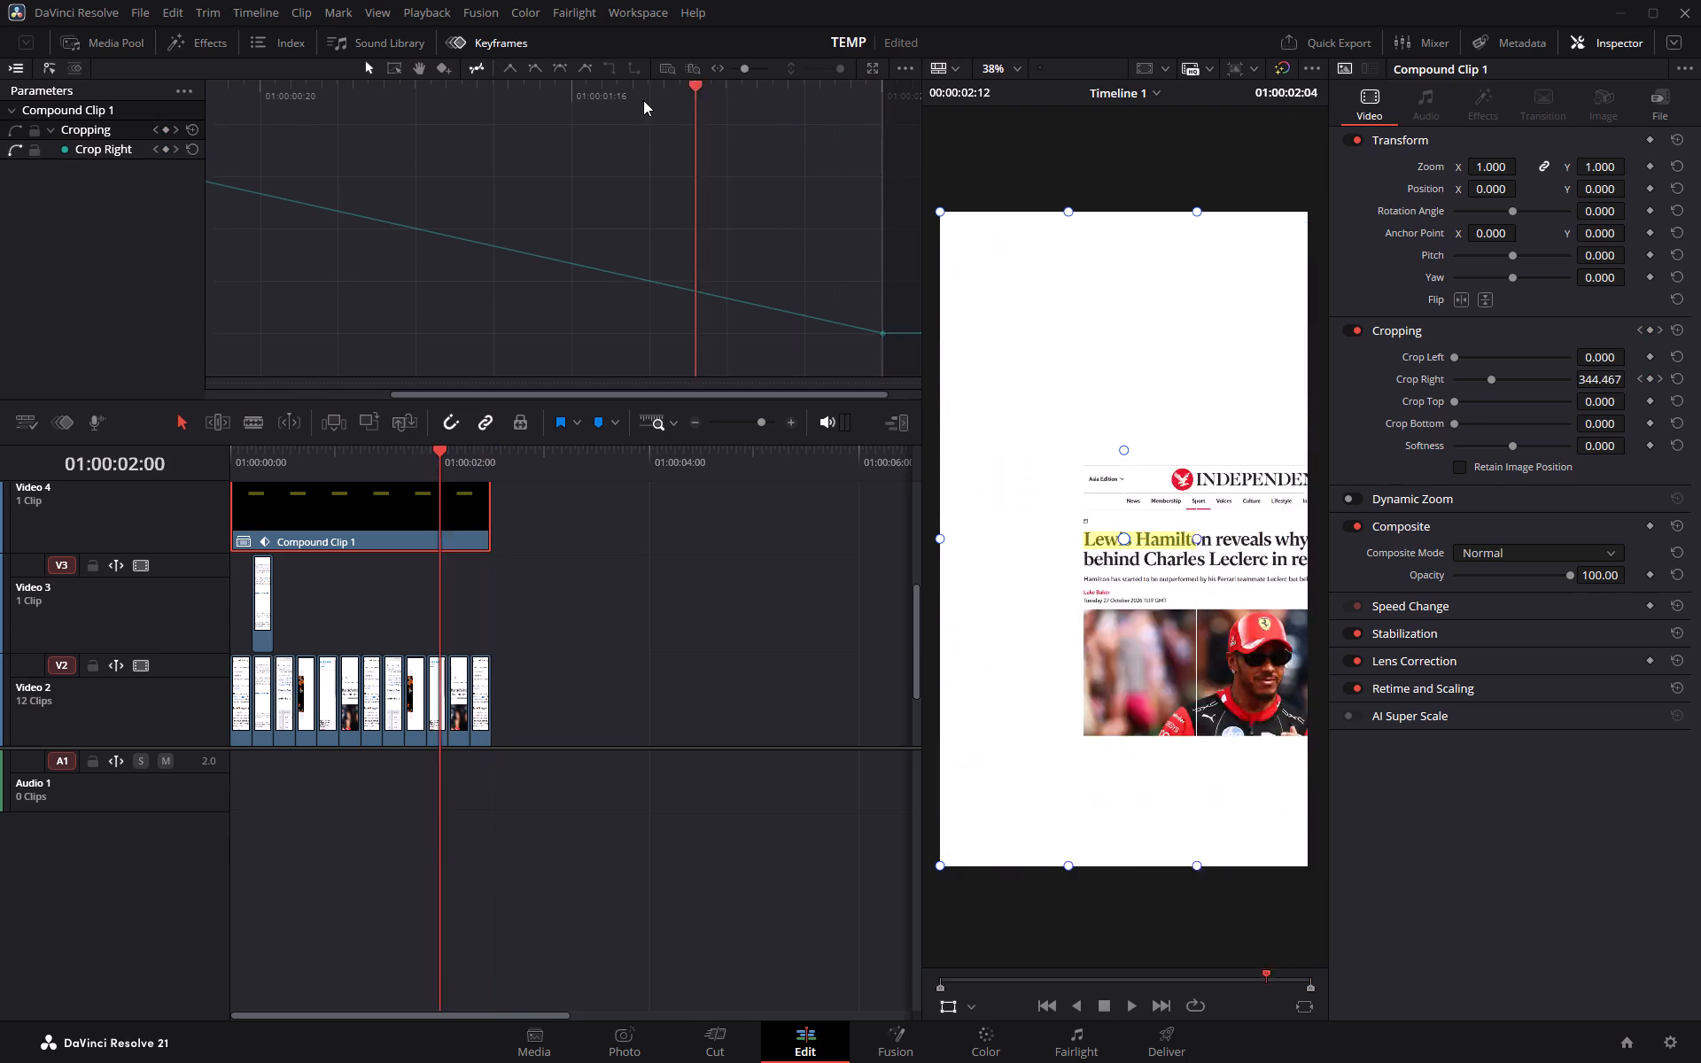
{"action": "left_click_drag", "start_coordinate": [643, 100], "coordinate": [178, 108]}
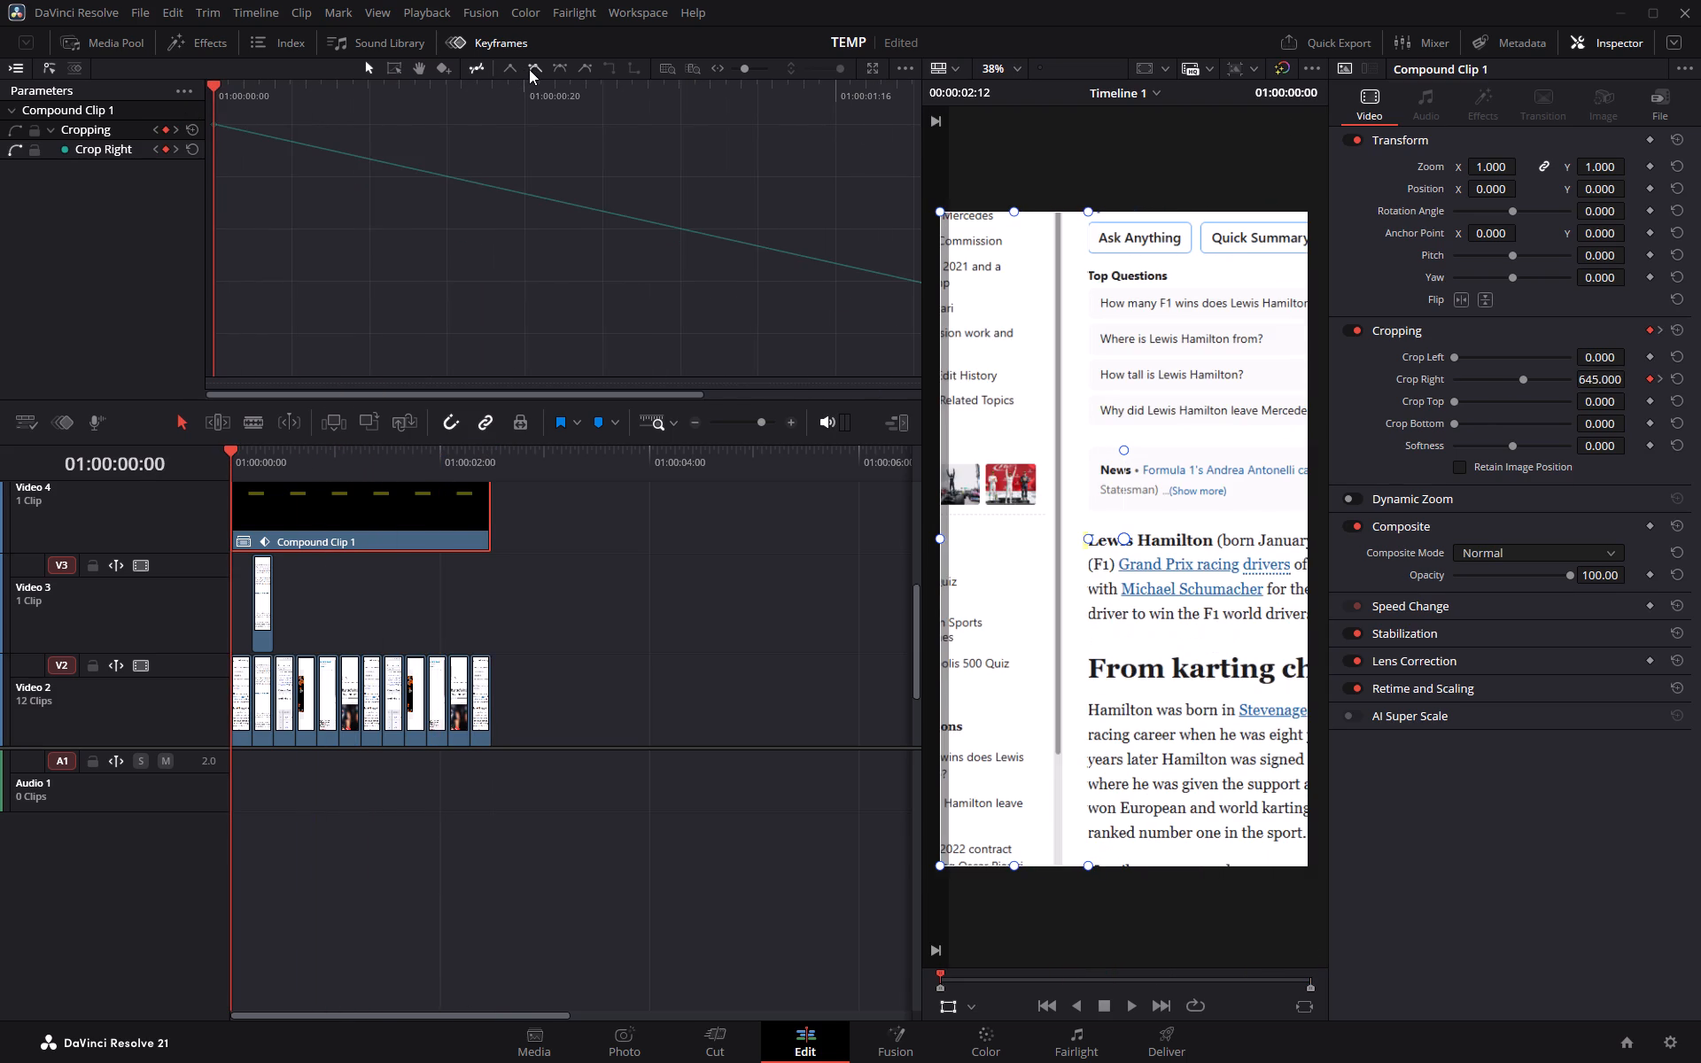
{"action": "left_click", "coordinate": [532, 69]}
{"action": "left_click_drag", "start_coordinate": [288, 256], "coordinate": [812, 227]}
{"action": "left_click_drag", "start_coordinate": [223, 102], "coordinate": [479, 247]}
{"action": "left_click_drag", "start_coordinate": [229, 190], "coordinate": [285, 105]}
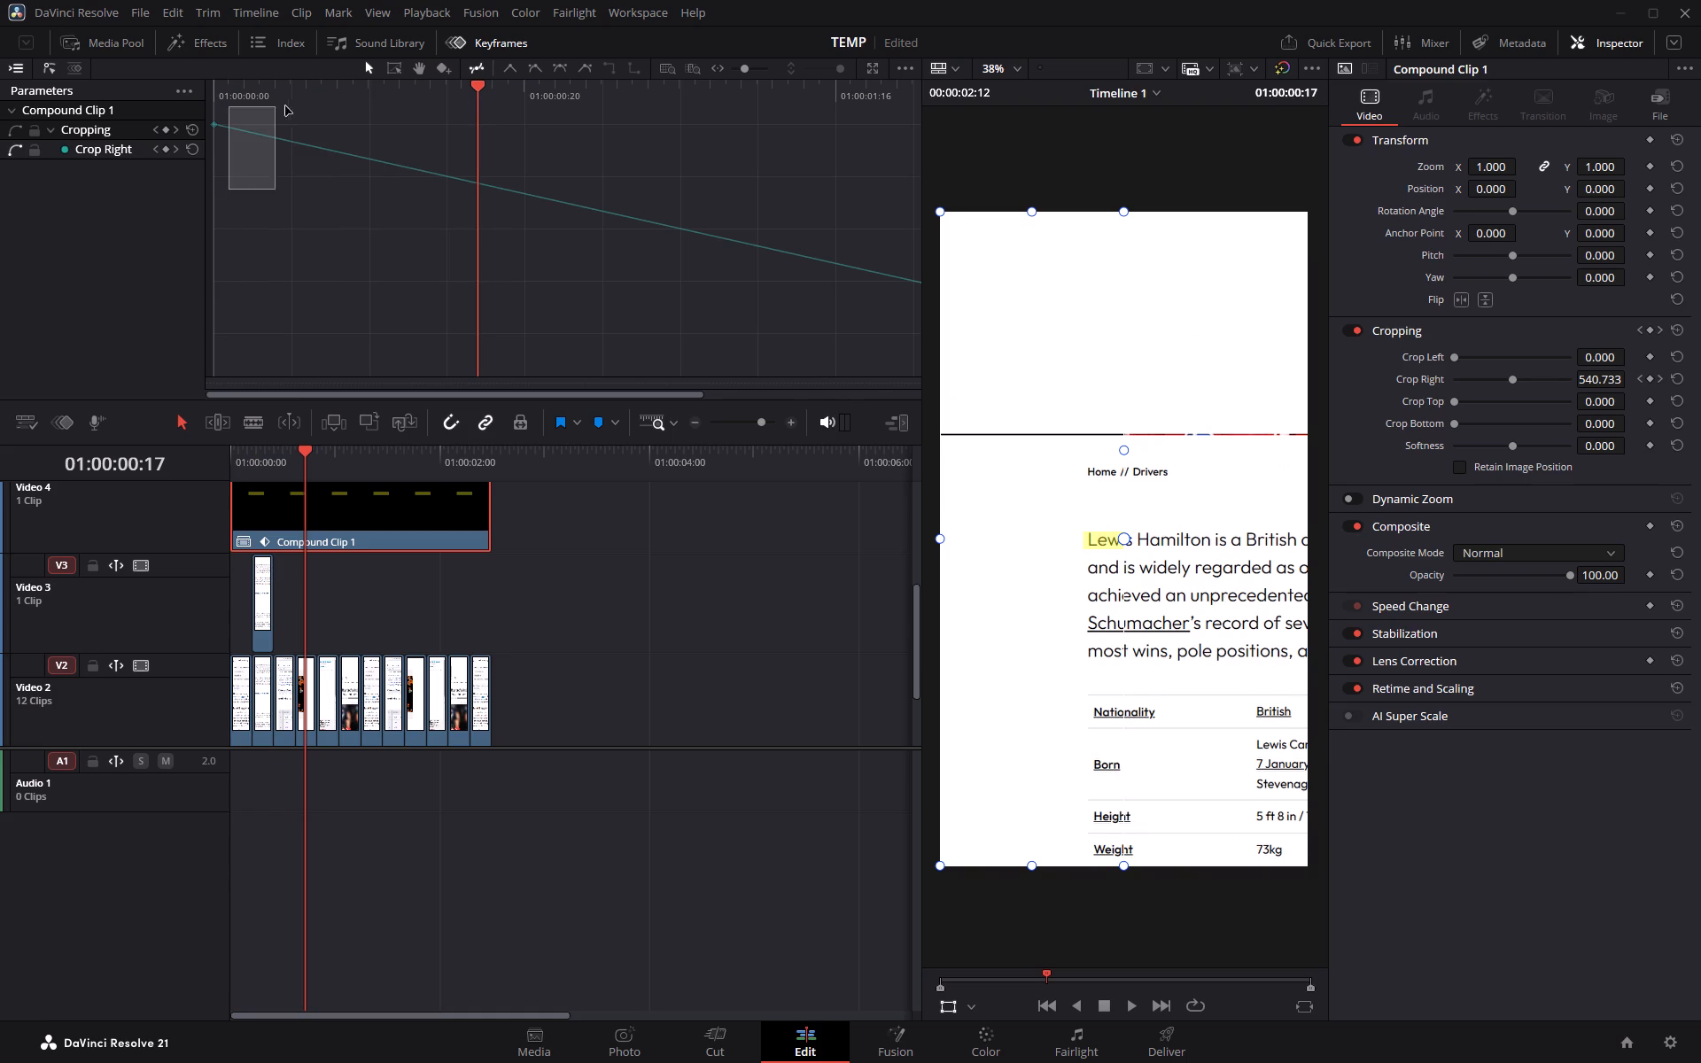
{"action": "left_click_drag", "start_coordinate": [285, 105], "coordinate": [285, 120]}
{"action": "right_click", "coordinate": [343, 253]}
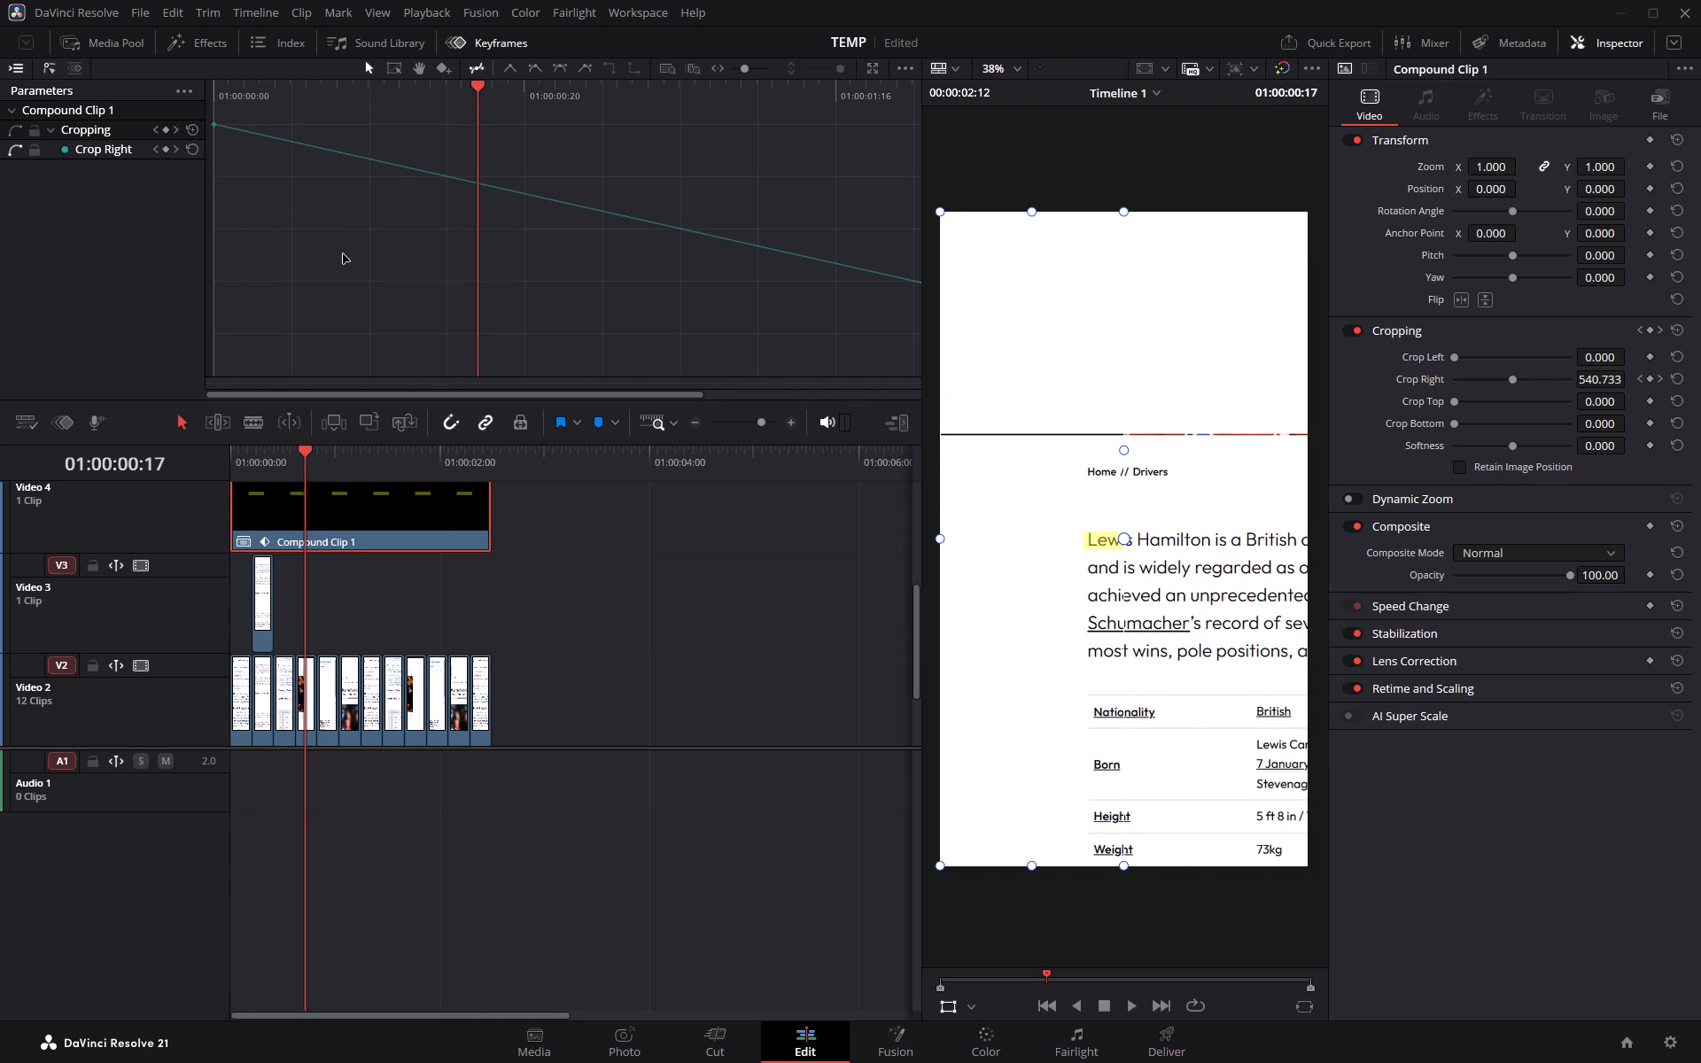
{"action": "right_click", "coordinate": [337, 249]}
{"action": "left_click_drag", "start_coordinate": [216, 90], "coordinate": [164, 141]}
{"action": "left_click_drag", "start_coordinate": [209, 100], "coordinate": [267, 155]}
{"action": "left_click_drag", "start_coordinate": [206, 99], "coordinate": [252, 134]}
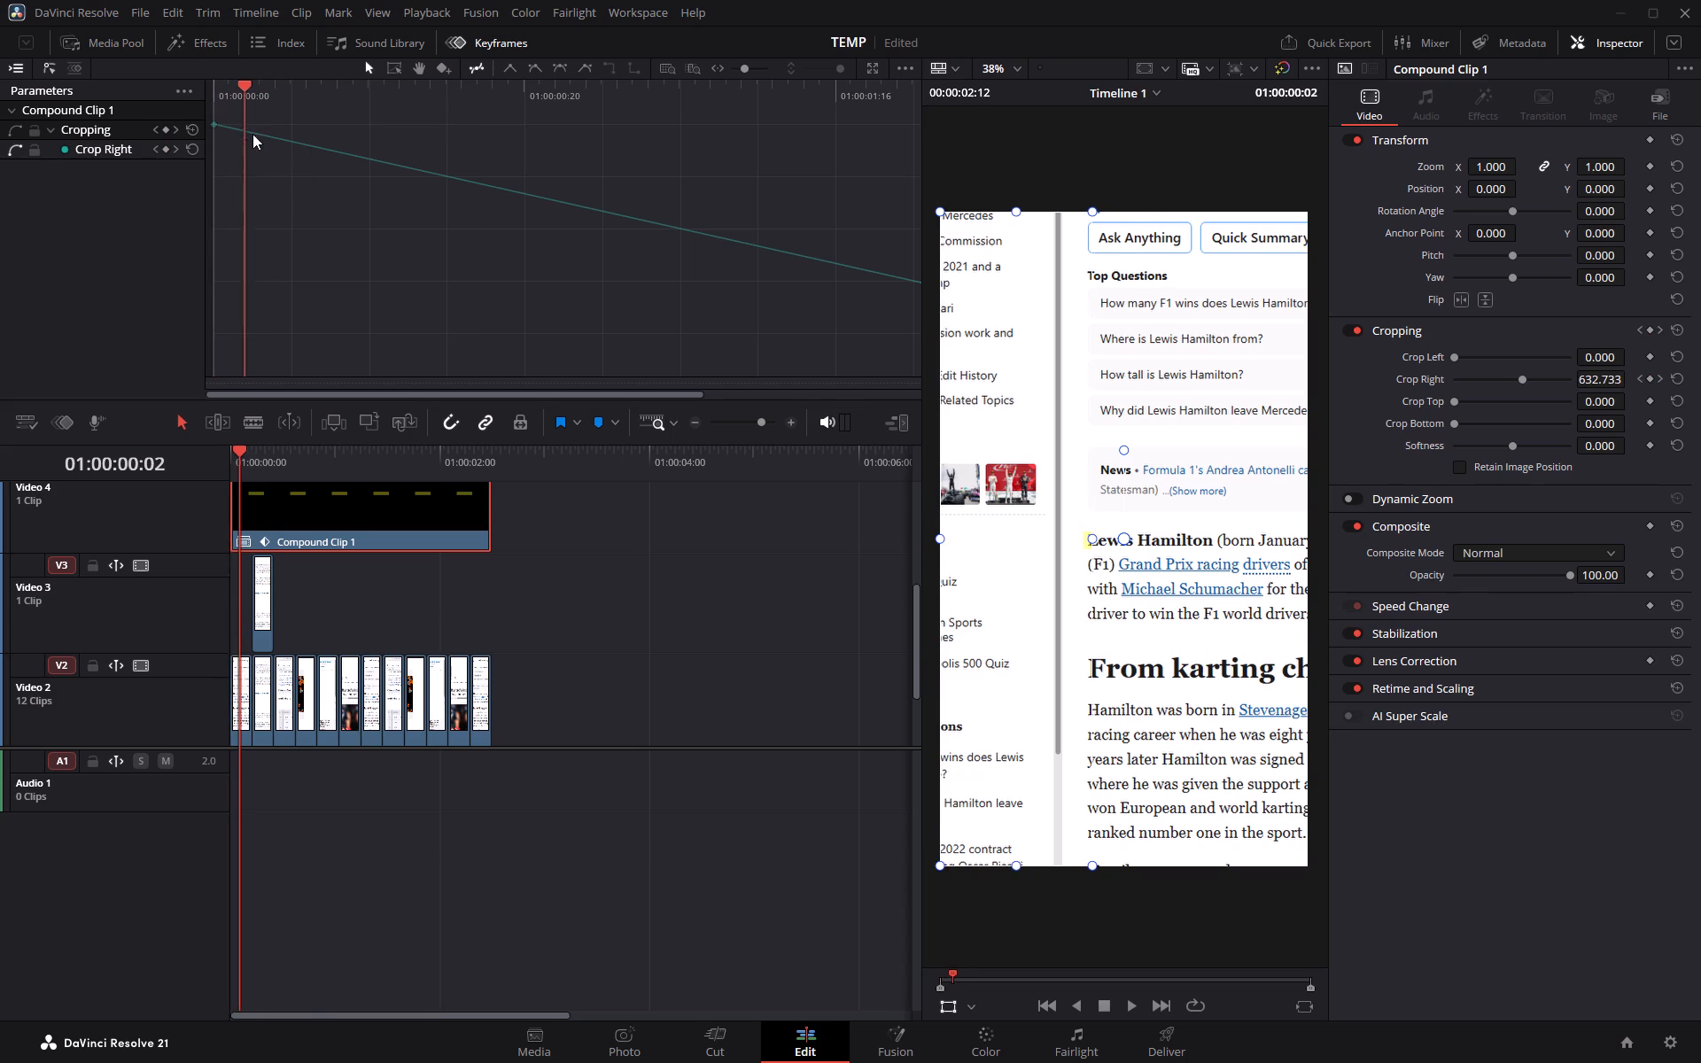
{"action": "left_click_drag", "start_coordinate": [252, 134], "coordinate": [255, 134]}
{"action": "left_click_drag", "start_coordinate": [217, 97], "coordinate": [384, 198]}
Ease the Crop Right curve into its last keyframe at 01:00:02:12, then play back the wipe.
{"action": "scroll", "coordinate": [736, 207], "scroll_direction": "down", "scroll_amount": 3}
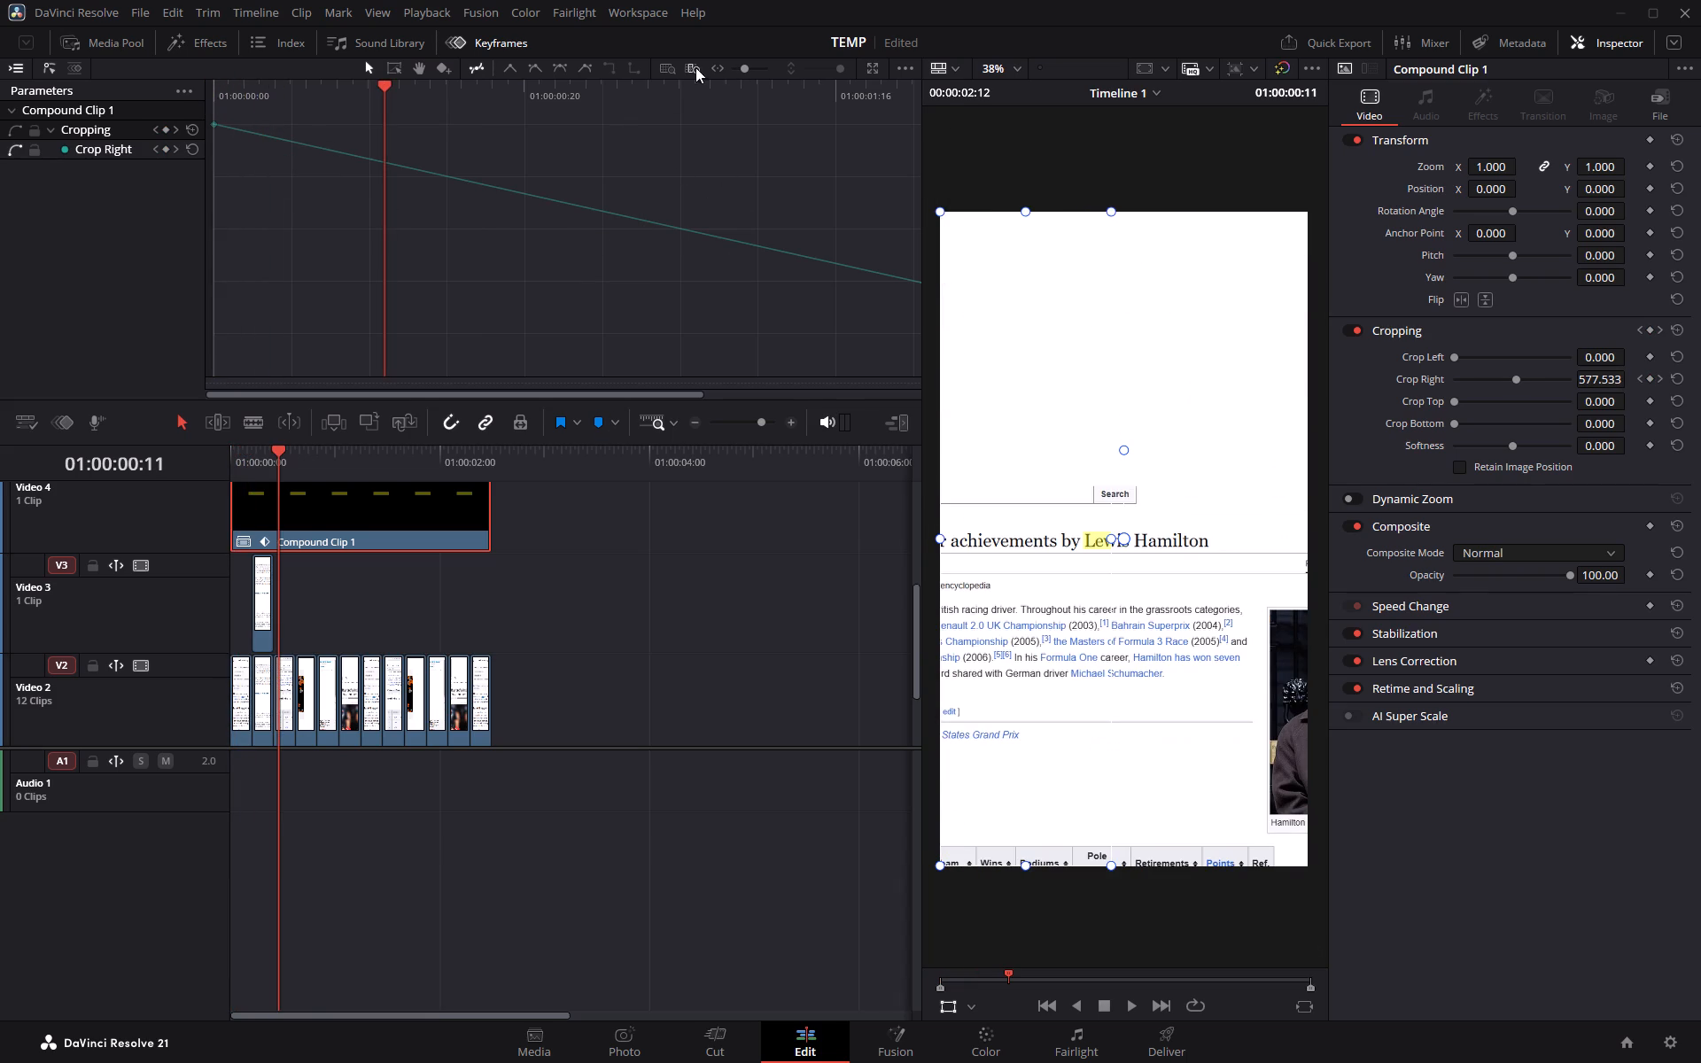
{"action": "left_click_drag", "start_coordinate": [744, 68], "coordinate": [733, 68]}
{"action": "left_click_drag", "start_coordinate": [880, 348], "coordinate": [834, 315]}
{"action": "left_click", "coordinate": [872, 333]}
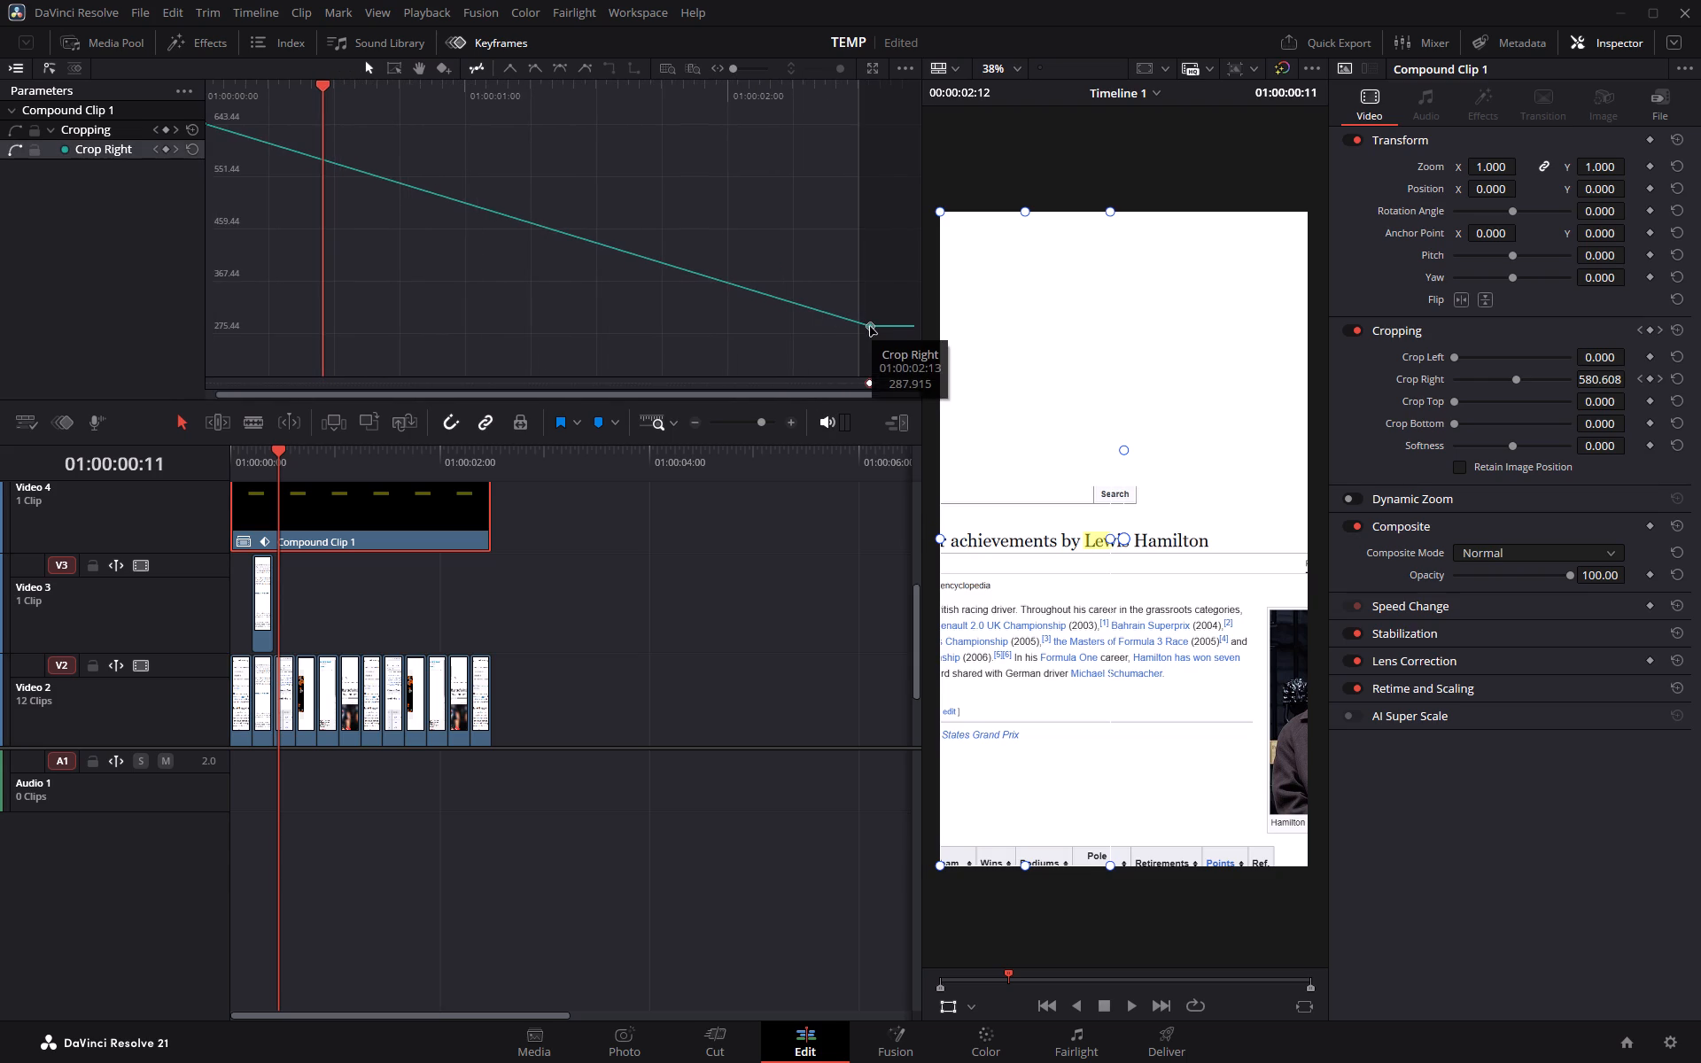
{"action": "key", "text": "ctrl+z"}
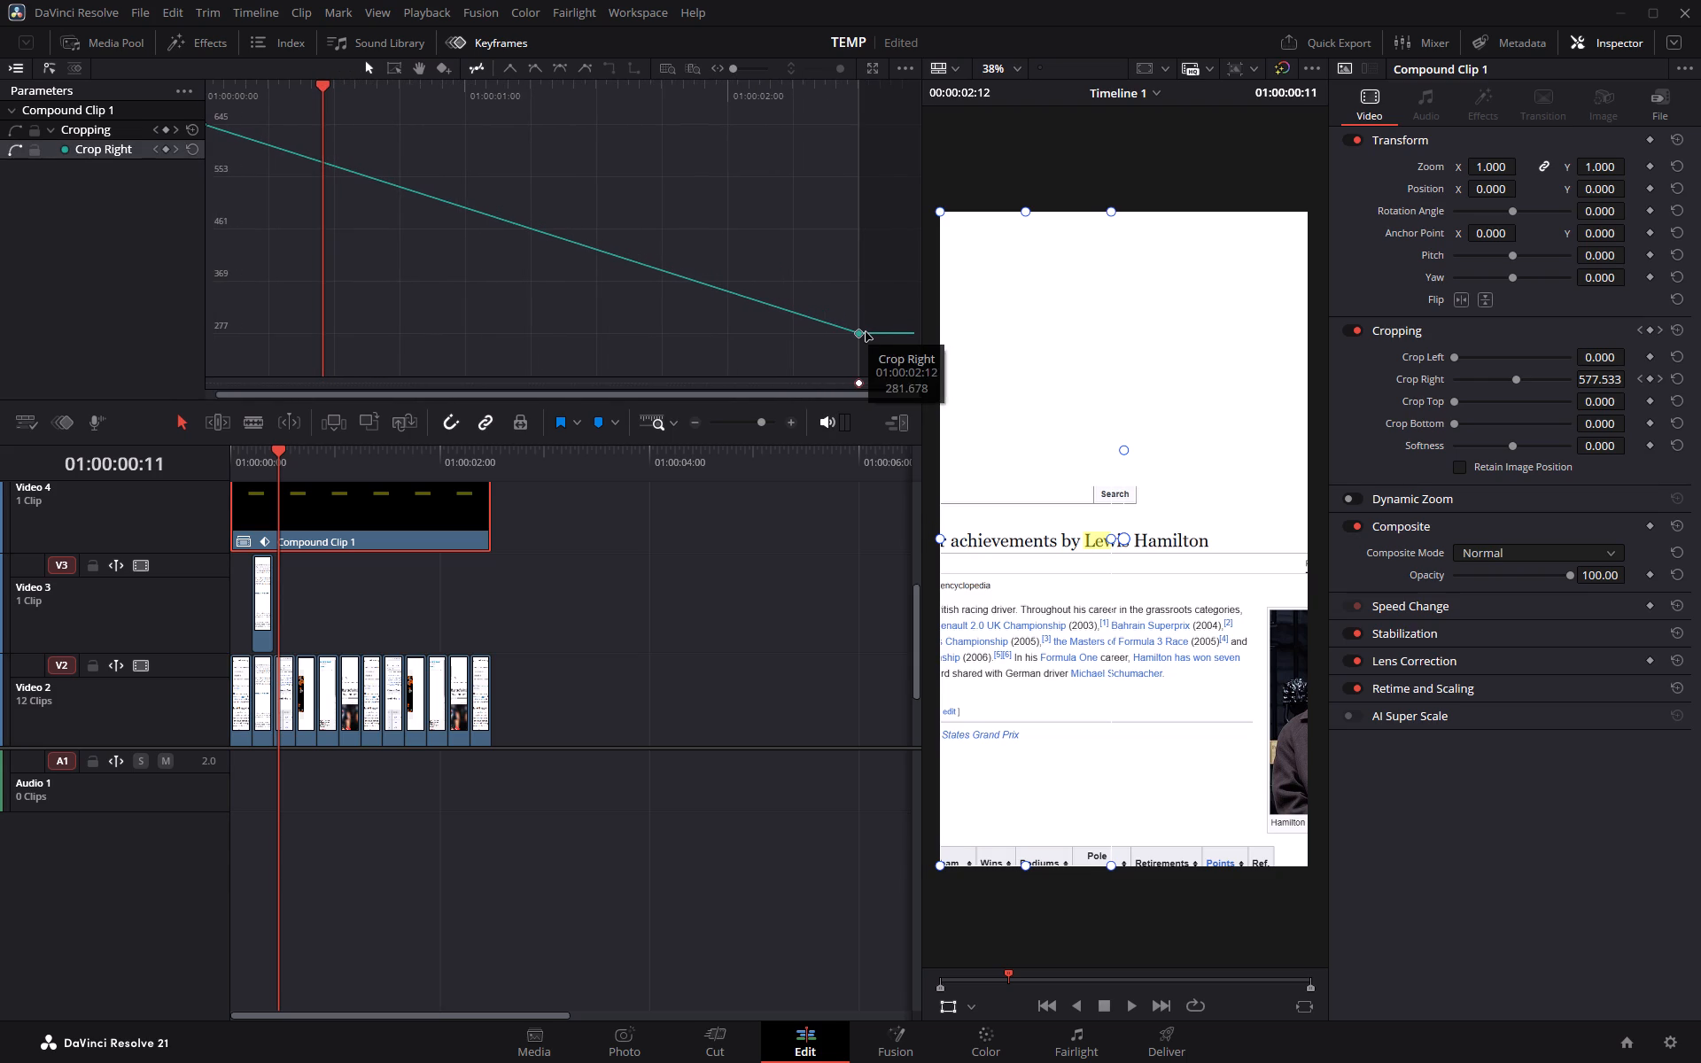
{"action": "left_click", "coordinate": [558, 68]}
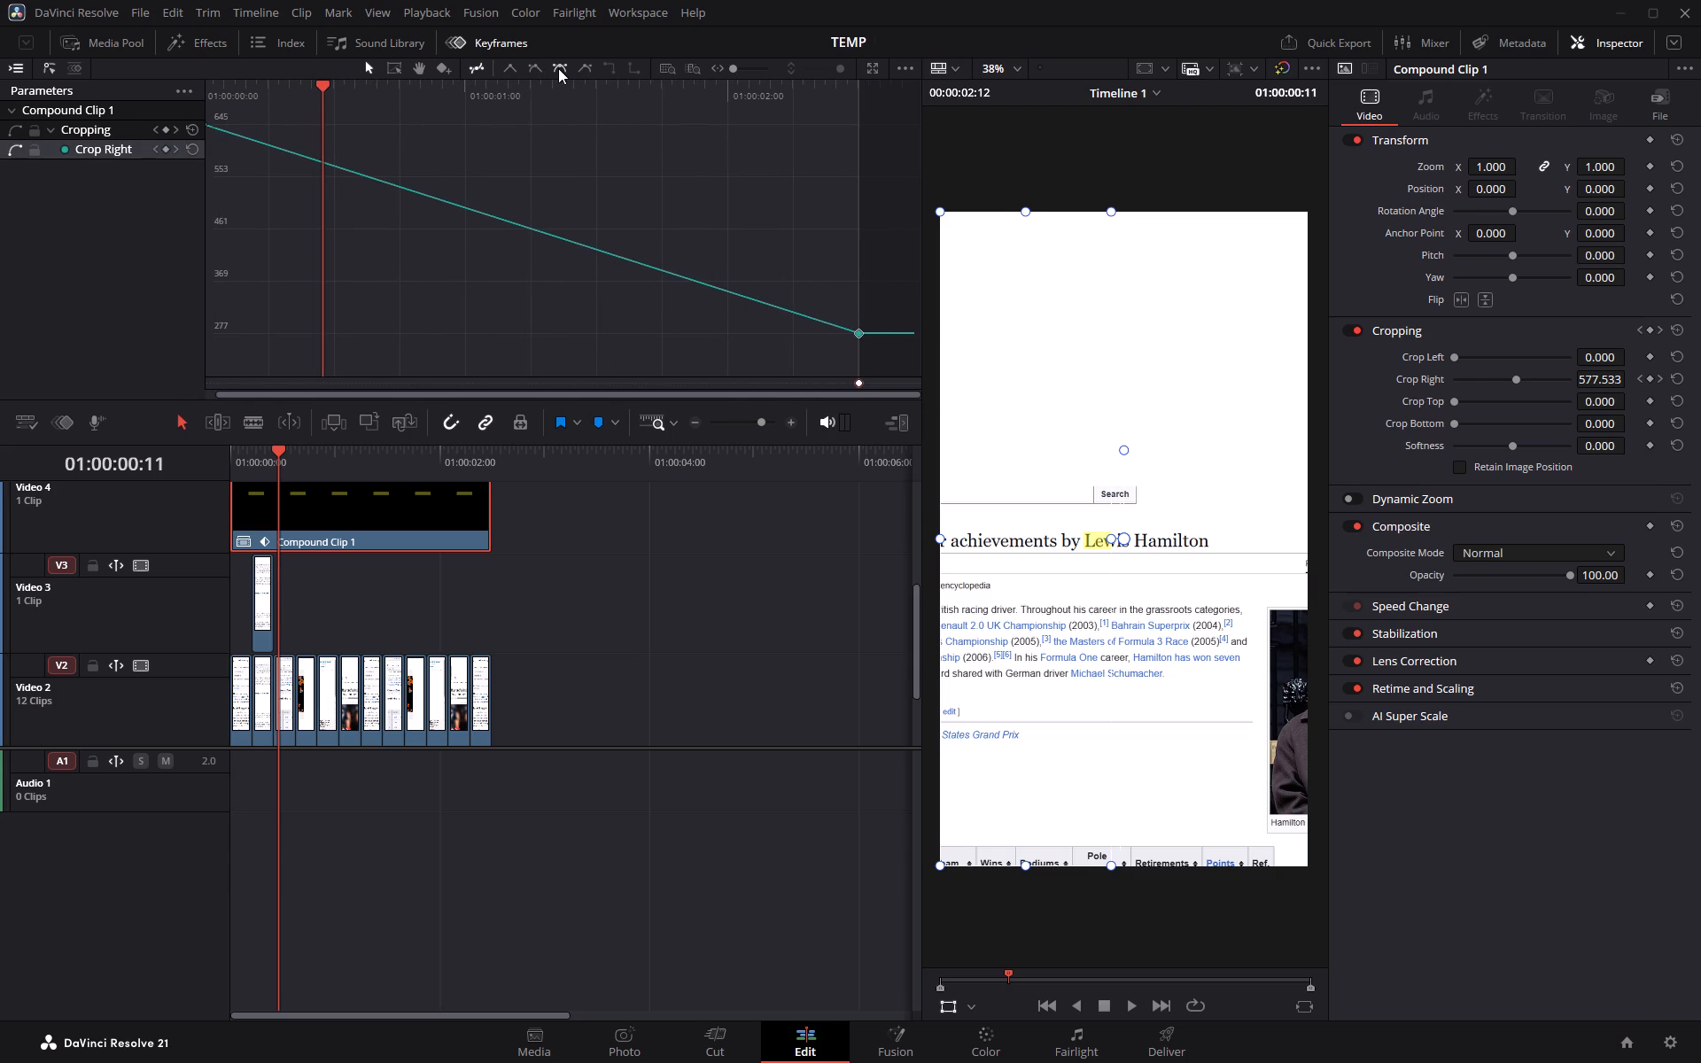
{"action": "scroll", "coordinate": [545, 192], "scroll_direction": "down", "scroll_amount": 1}
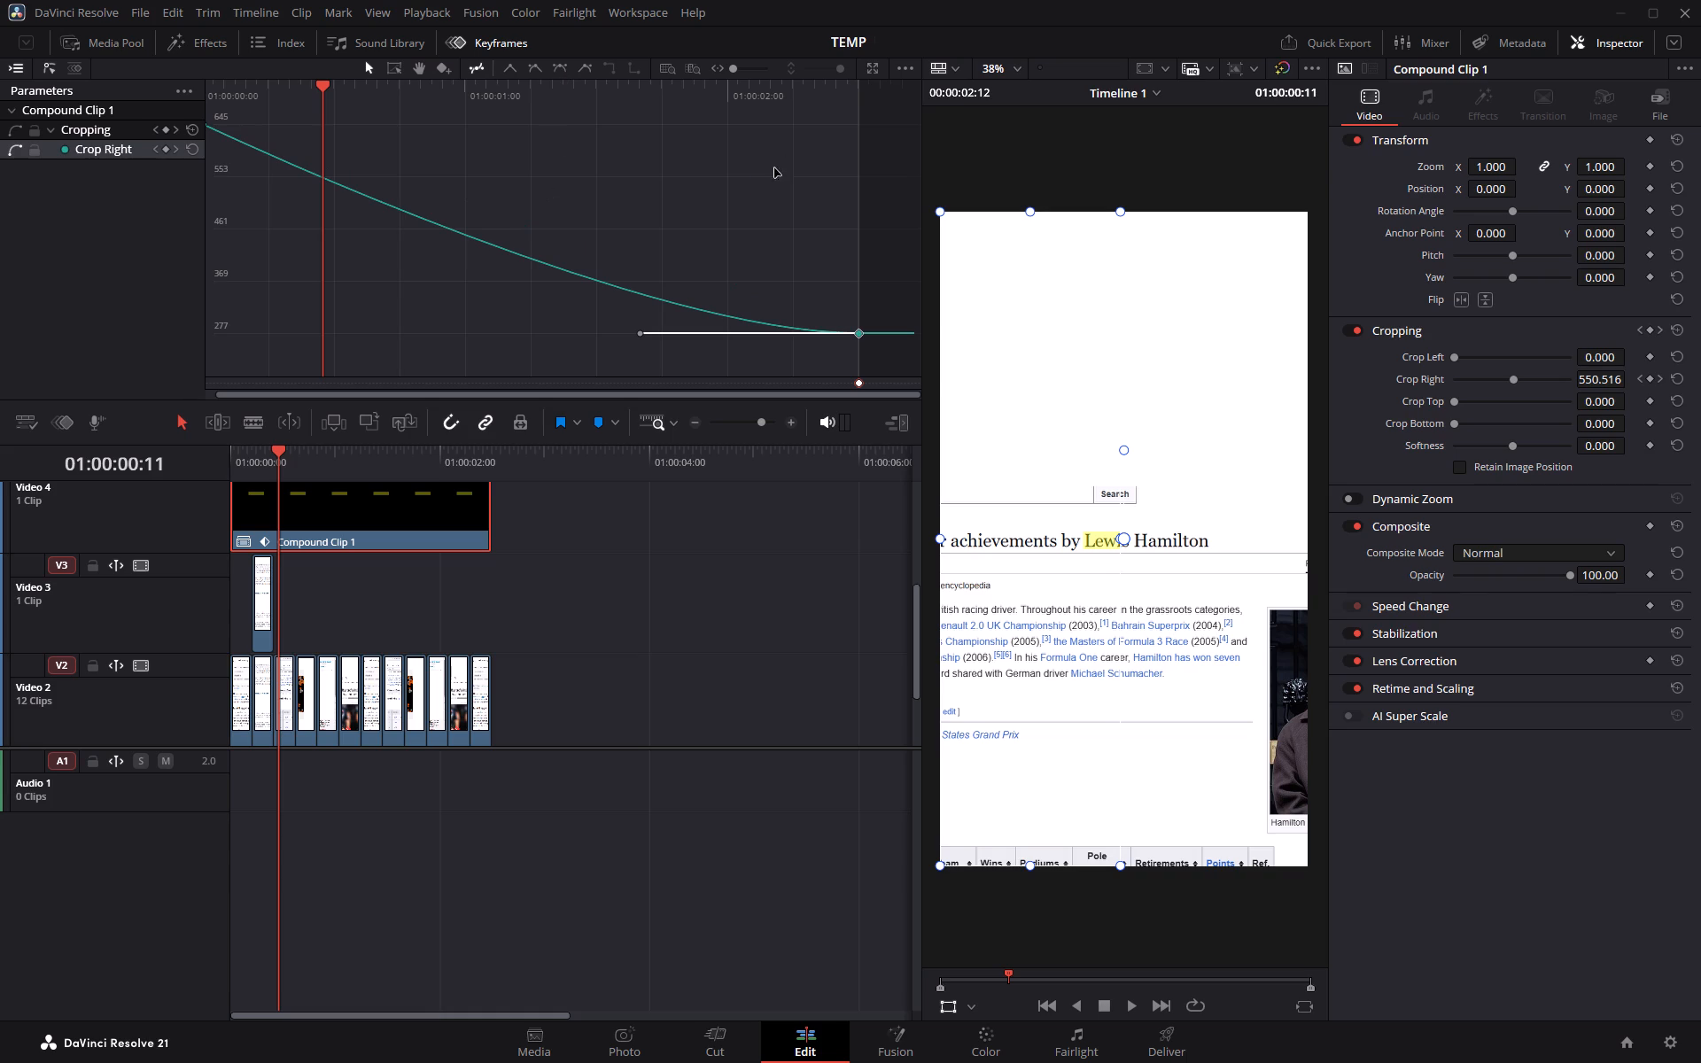
{"action": "left_click_drag", "start_coordinate": [731, 69], "coordinate": [716, 71]}
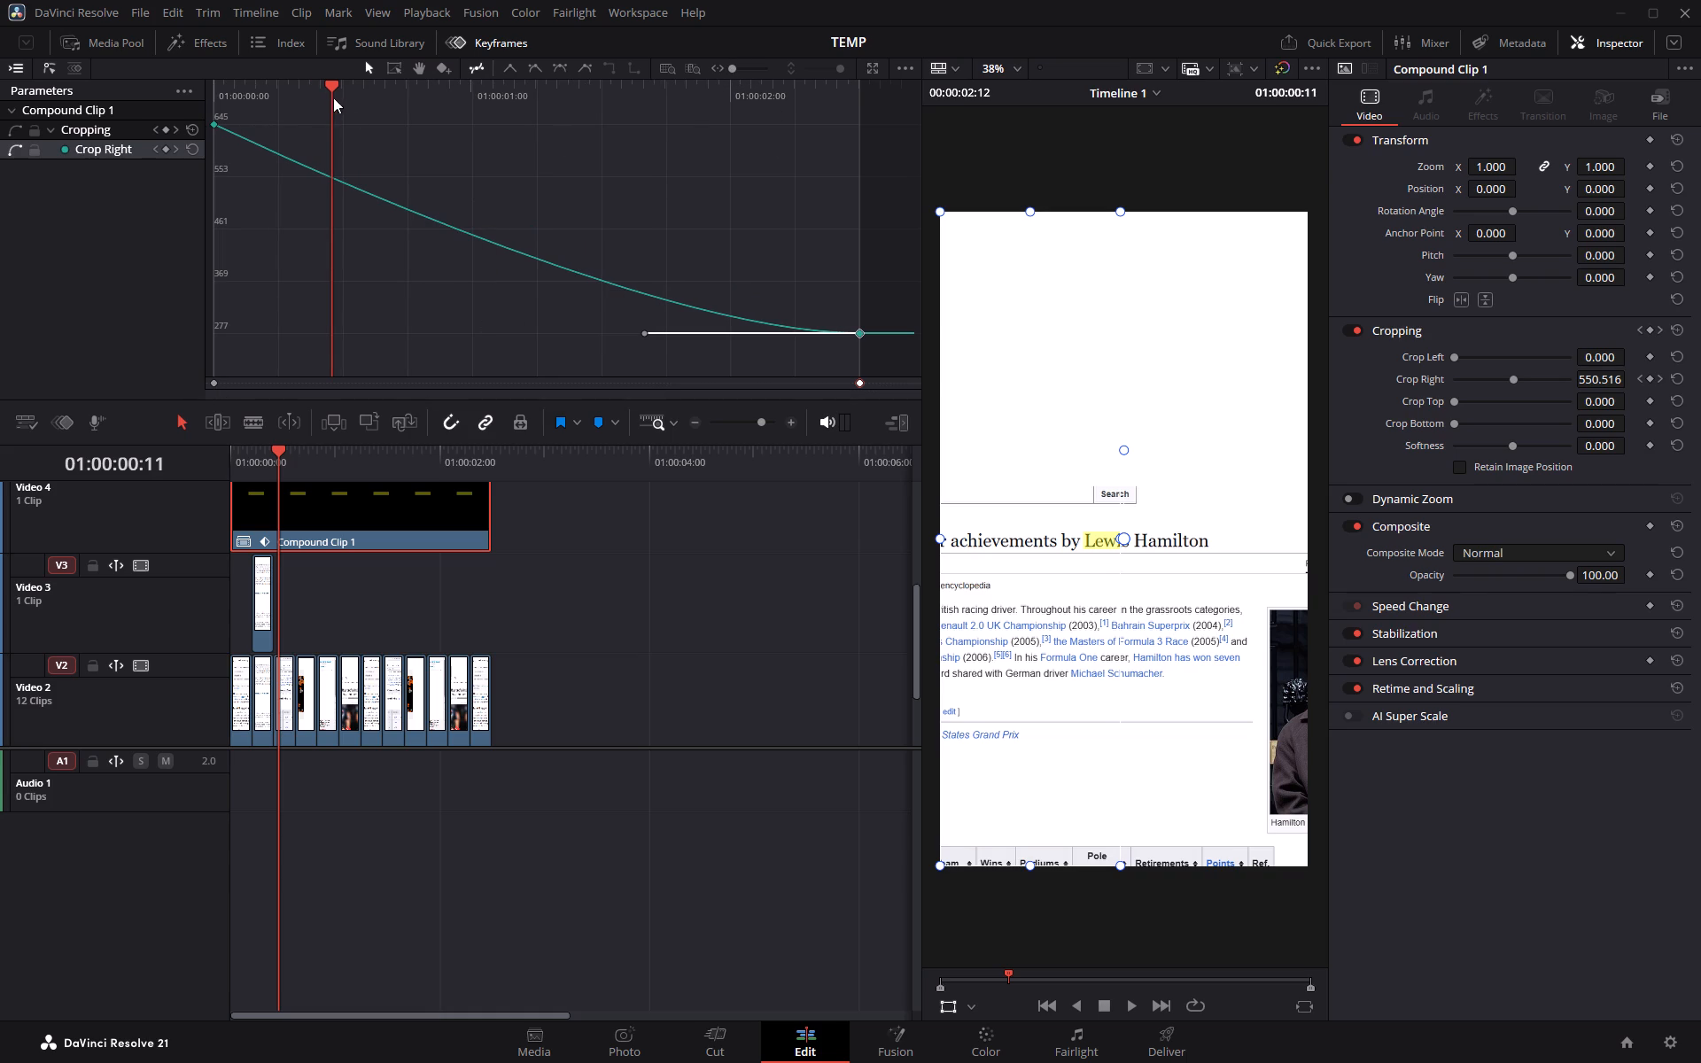
{"action": "left_click_drag", "start_coordinate": [328, 90], "coordinate": [262, 89]}
{"action": "key", "text": "space"}
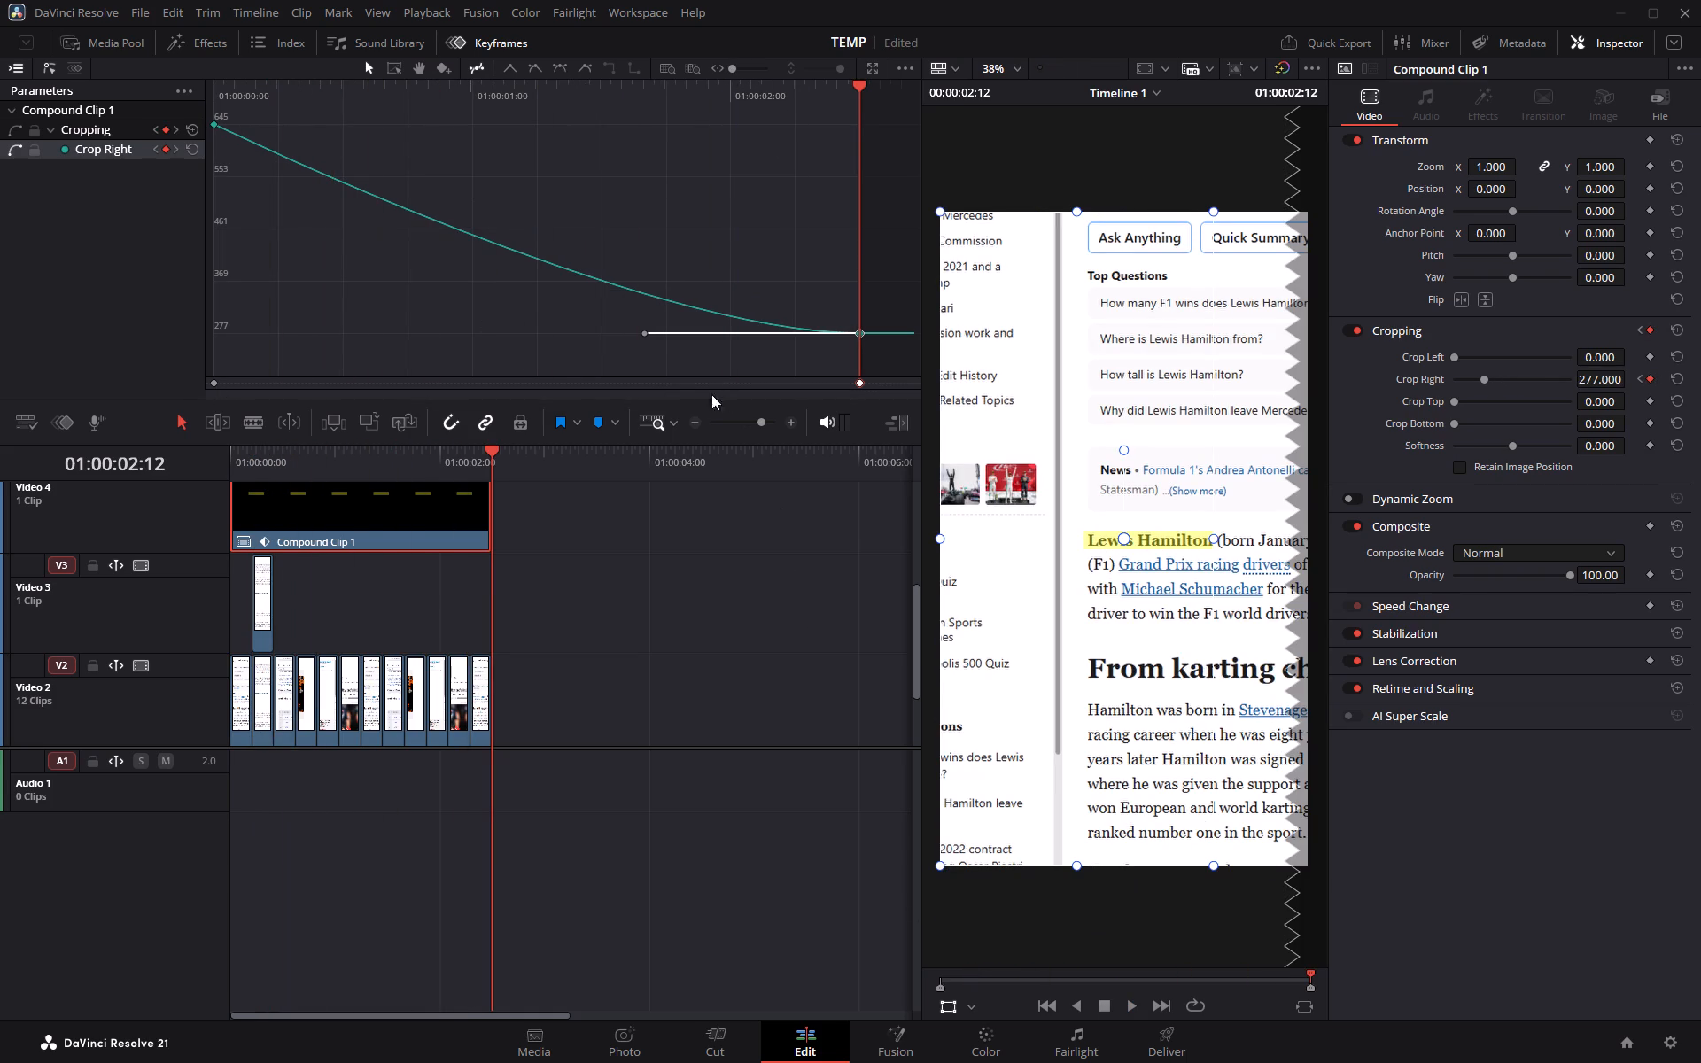
Replace the keyframe editor with the effects library and replay the timeline from 01:00:00:00 to review the eased highlight.
{"action": "left_click", "coordinate": [506, 43]}
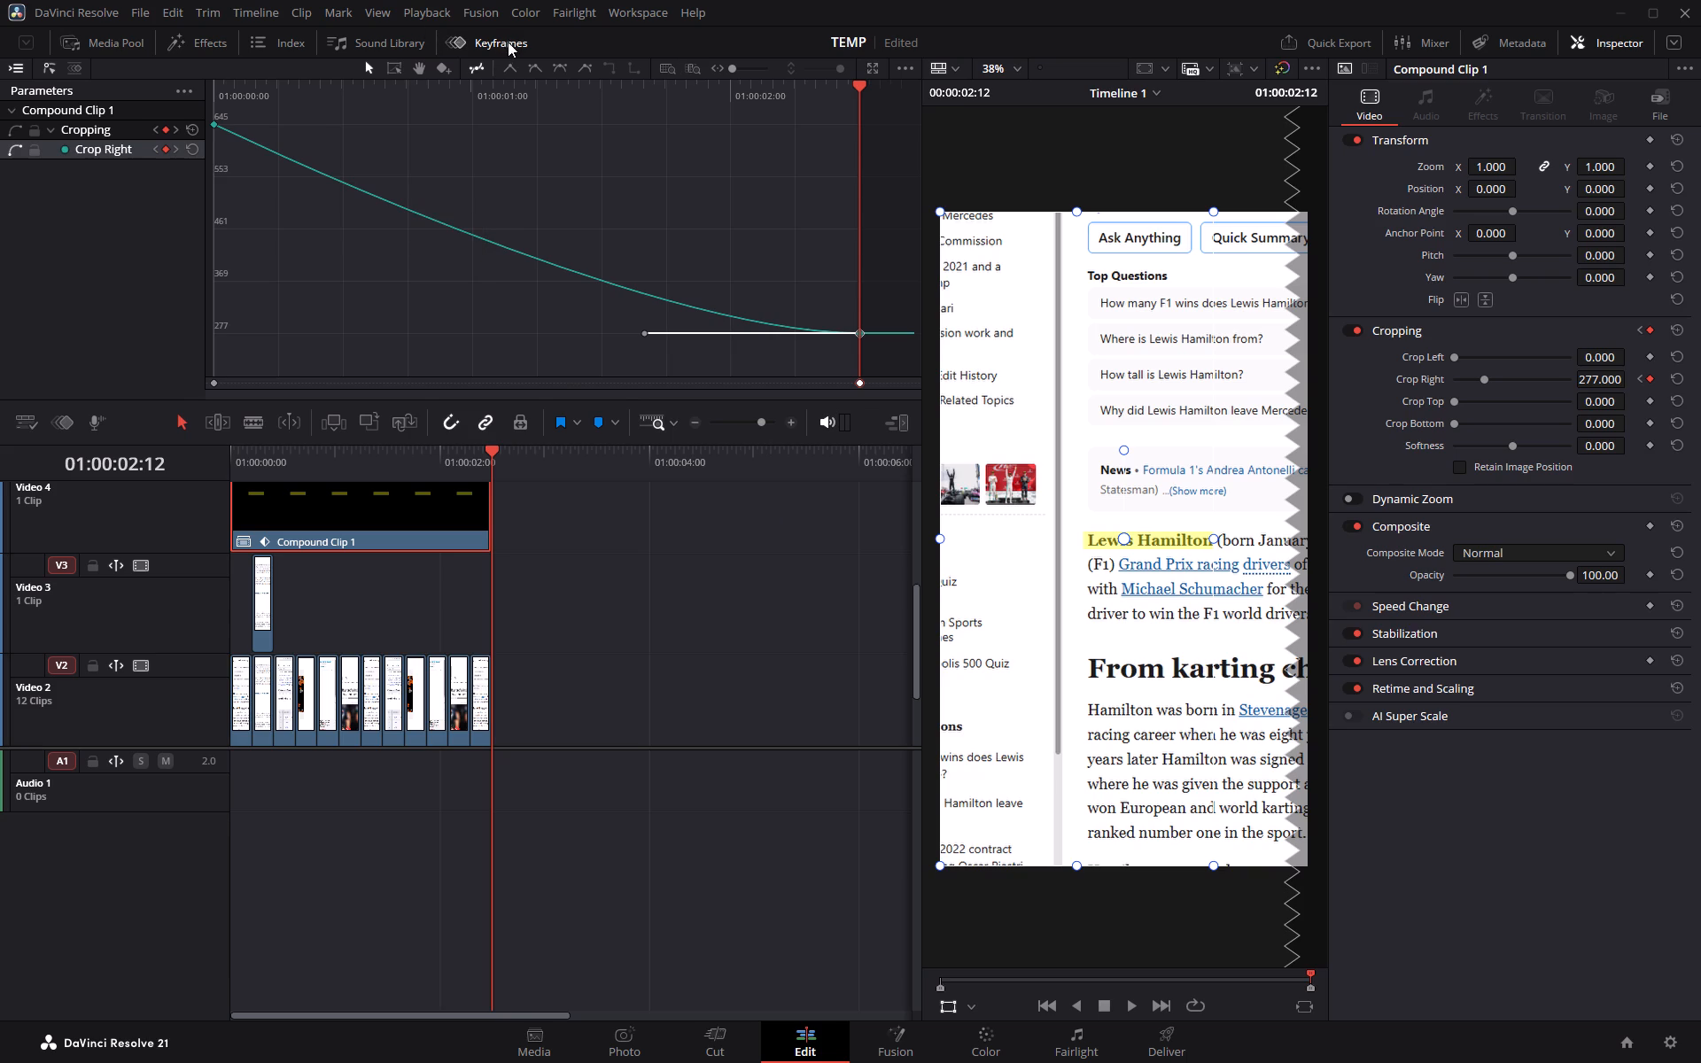
{"action": "left_click", "coordinate": [507, 41]}
{"action": "left_click", "coordinate": [210, 41]}
{"action": "left_click", "coordinate": [504, 46]}
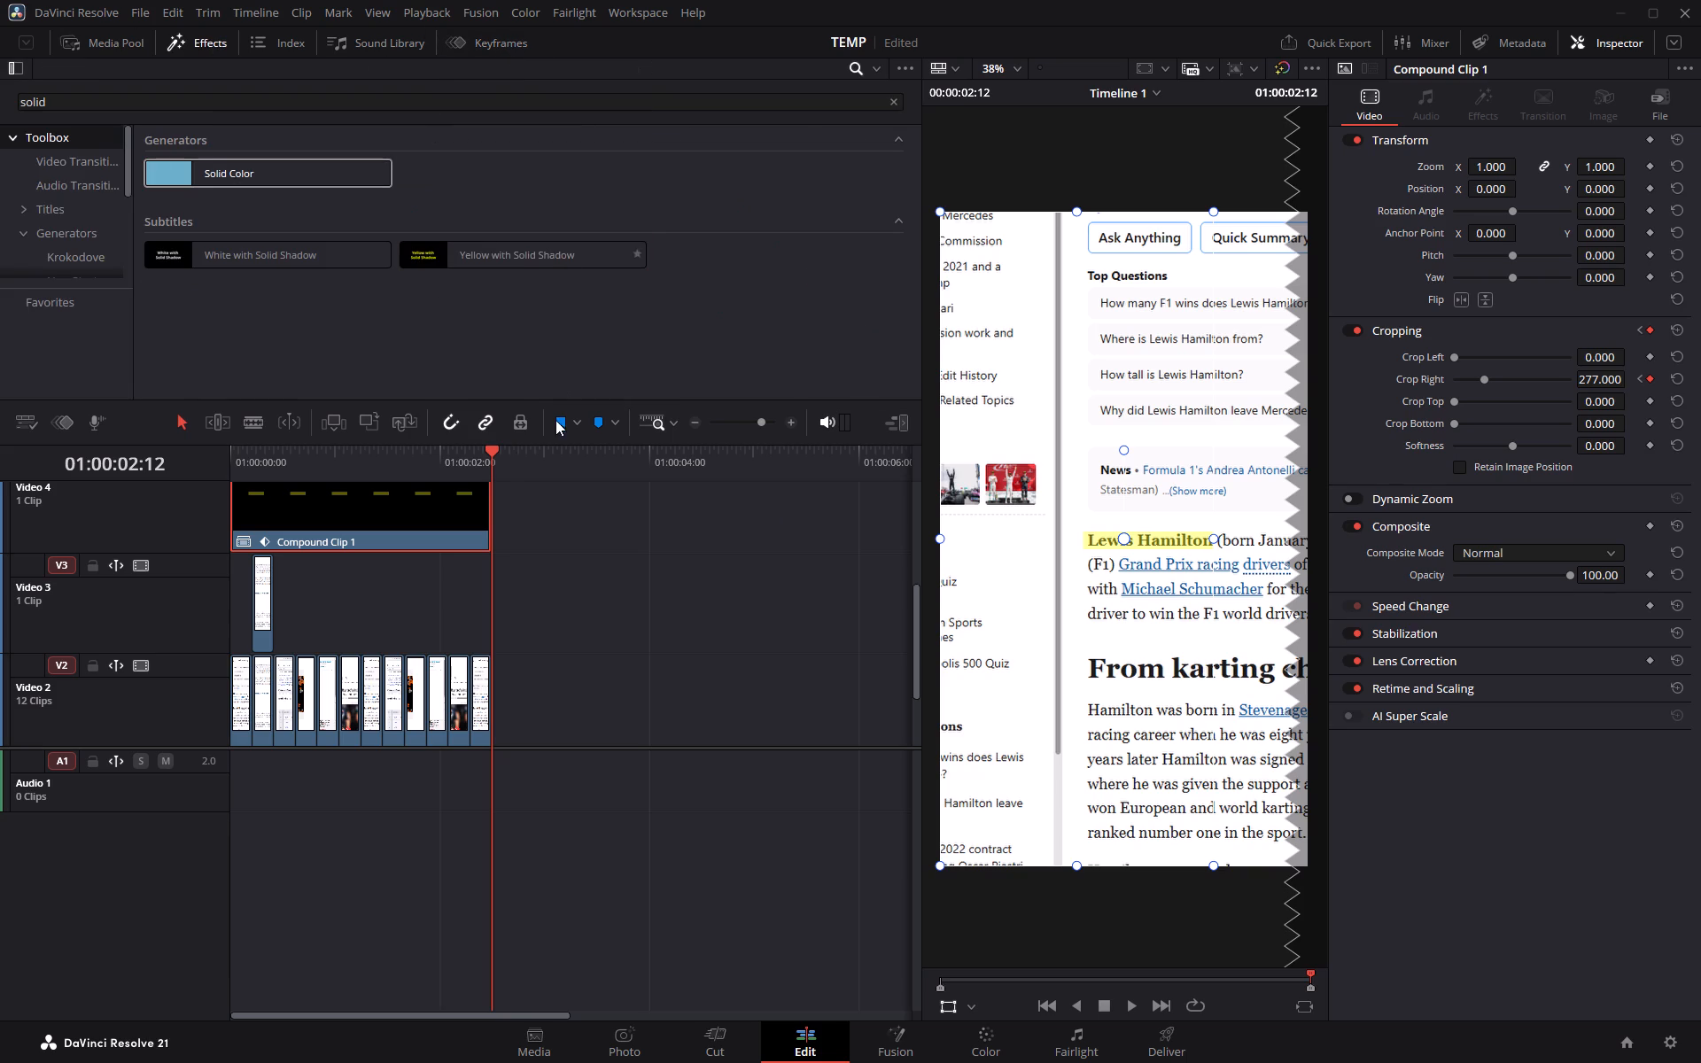
{"action": "left_click_drag", "start_coordinate": [492, 449], "coordinate": [146, 464]}
{"action": "key", "text": "space"}
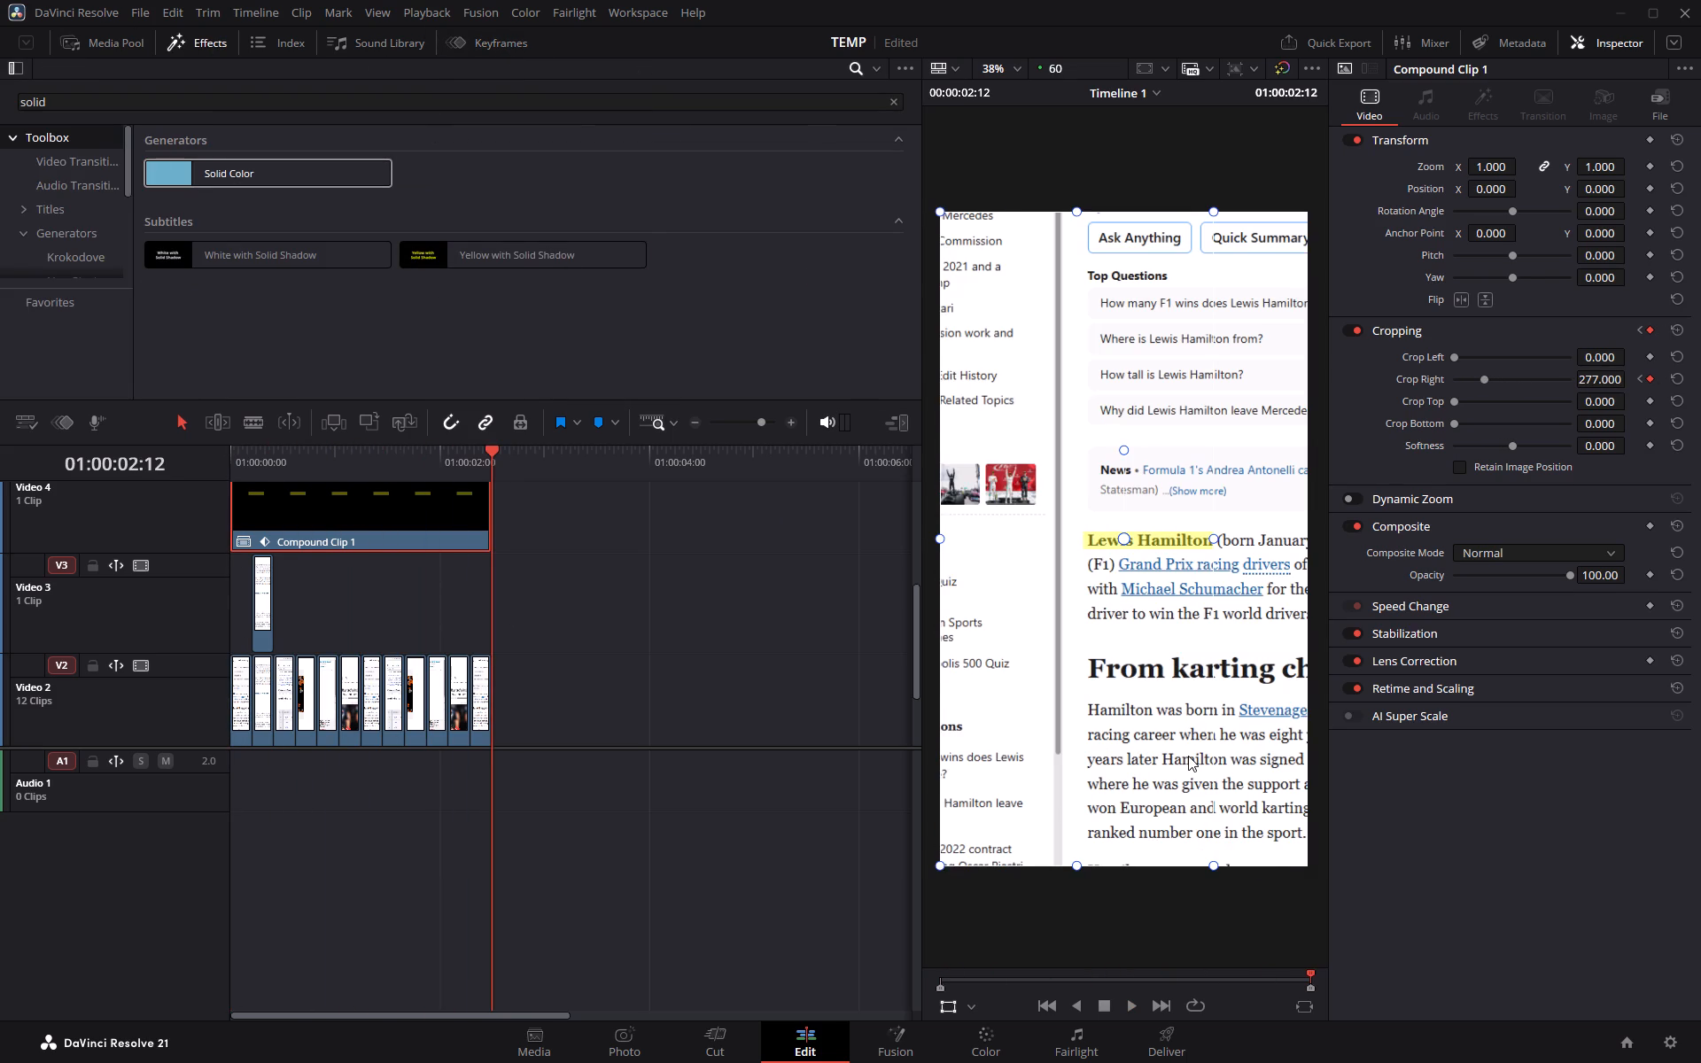
{"action": "left_click_drag", "start_coordinate": [485, 448], "coordinate": [107, 453]}
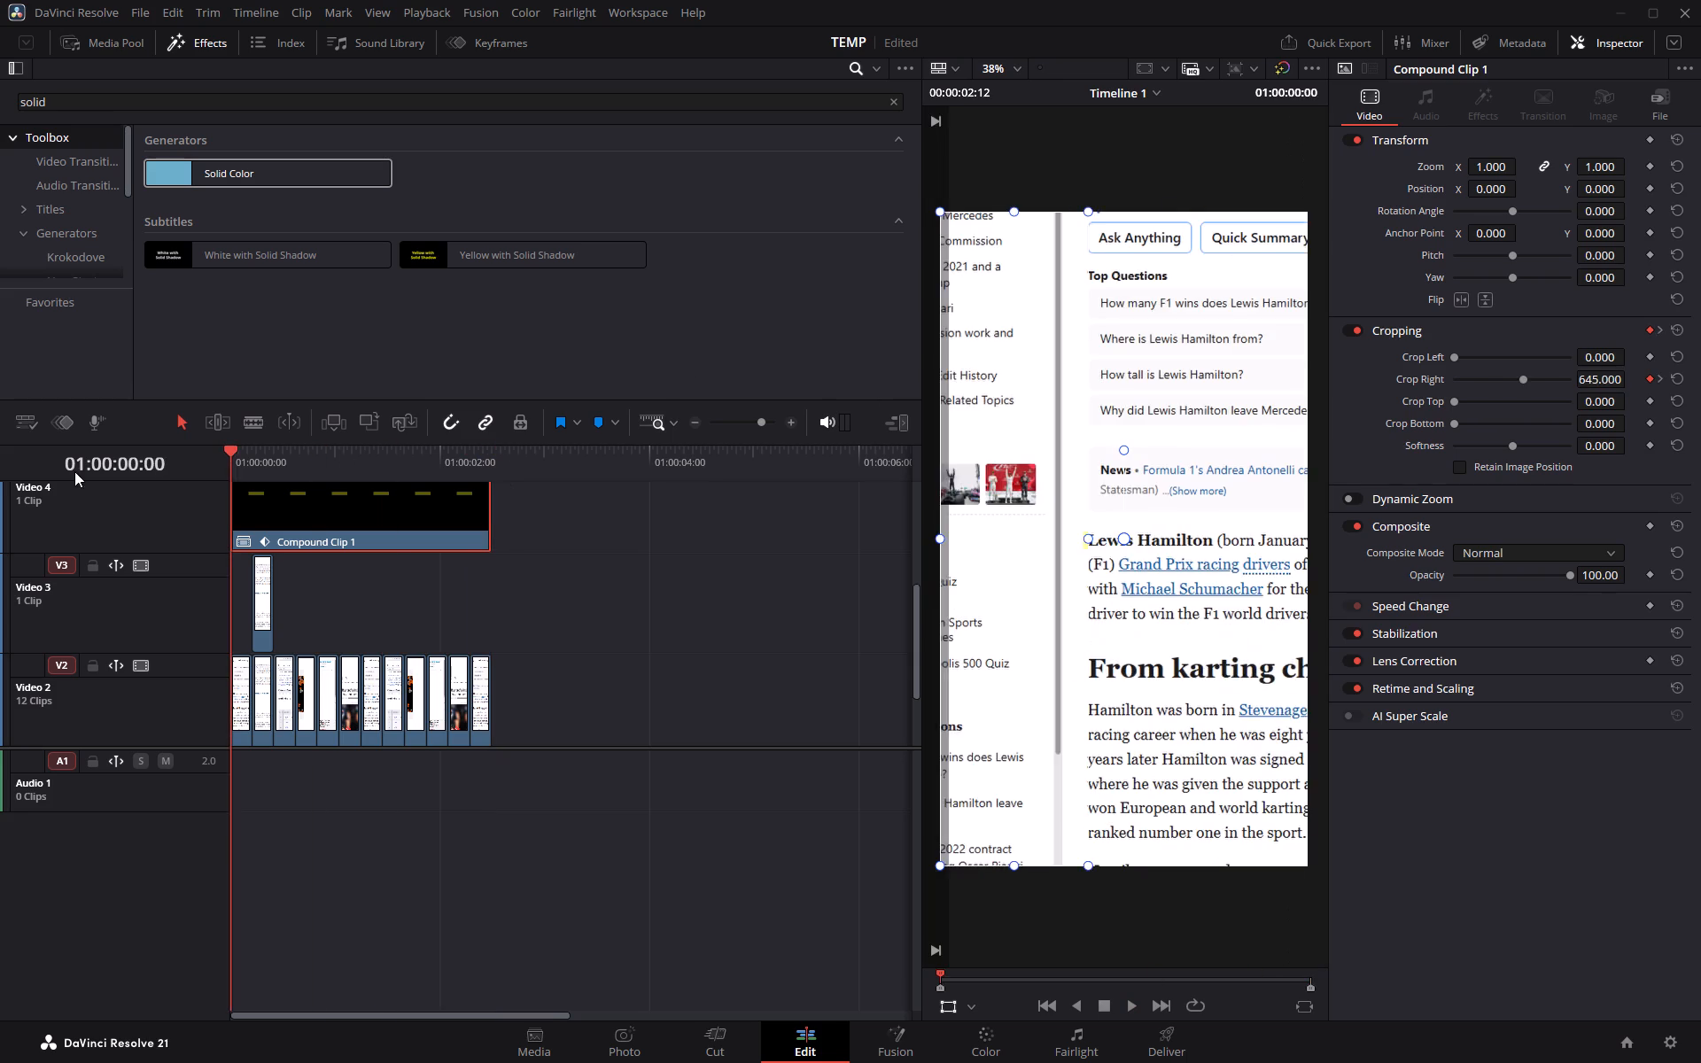
{"action": "key", "text": "space"}
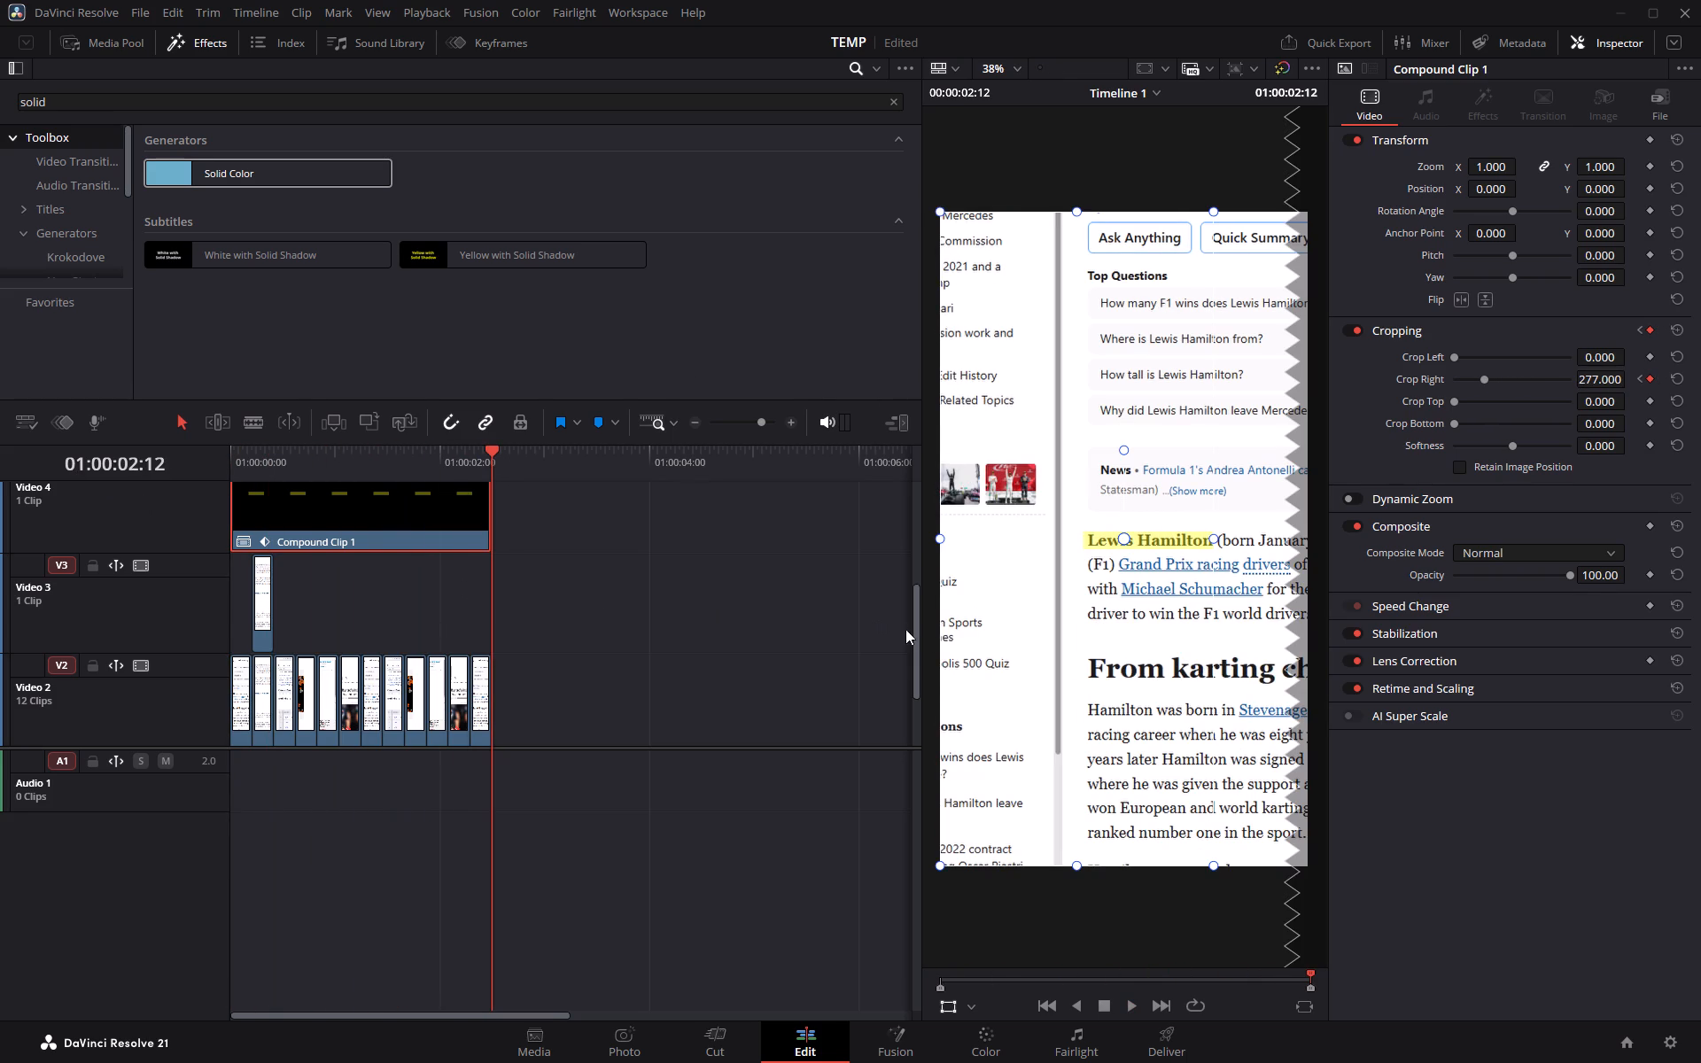
Deselect the compound clip and clear the search term from the effects library.
{"action": "left_click", "coordinate": [771, 691]}
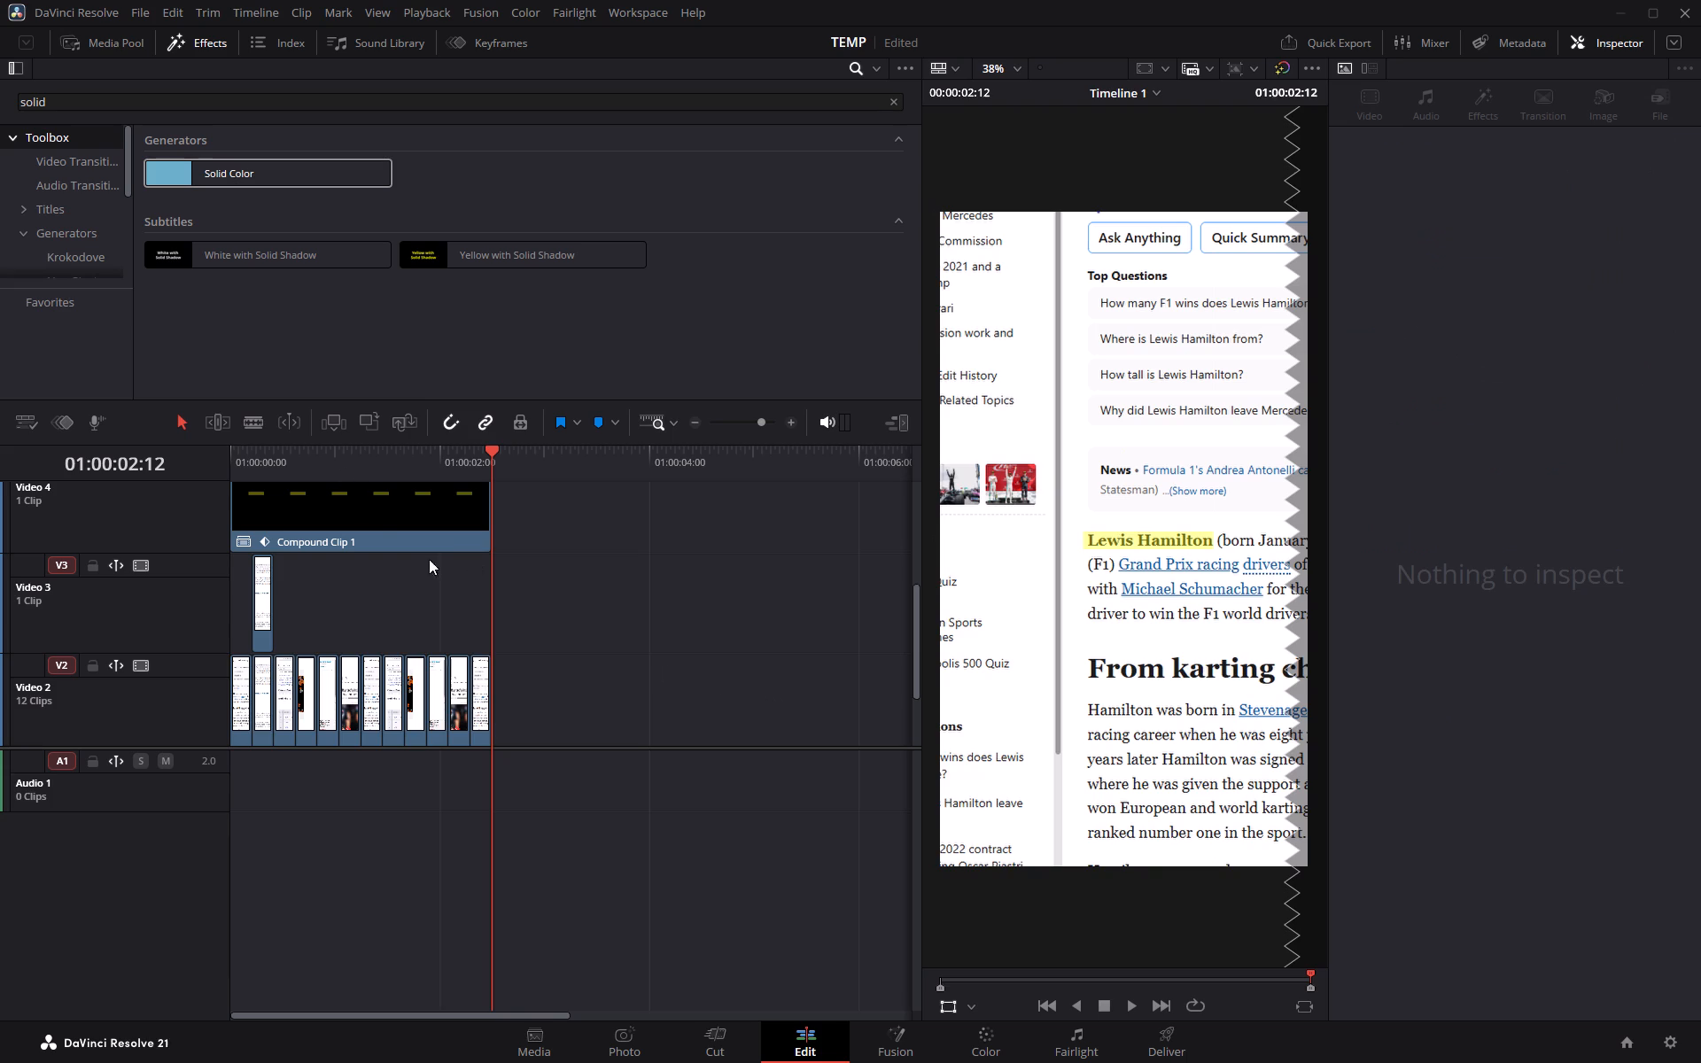
{"action": "scroll", "coordinate": [574, 577], "scroll_direction": "up", "scroll_amount": 3}
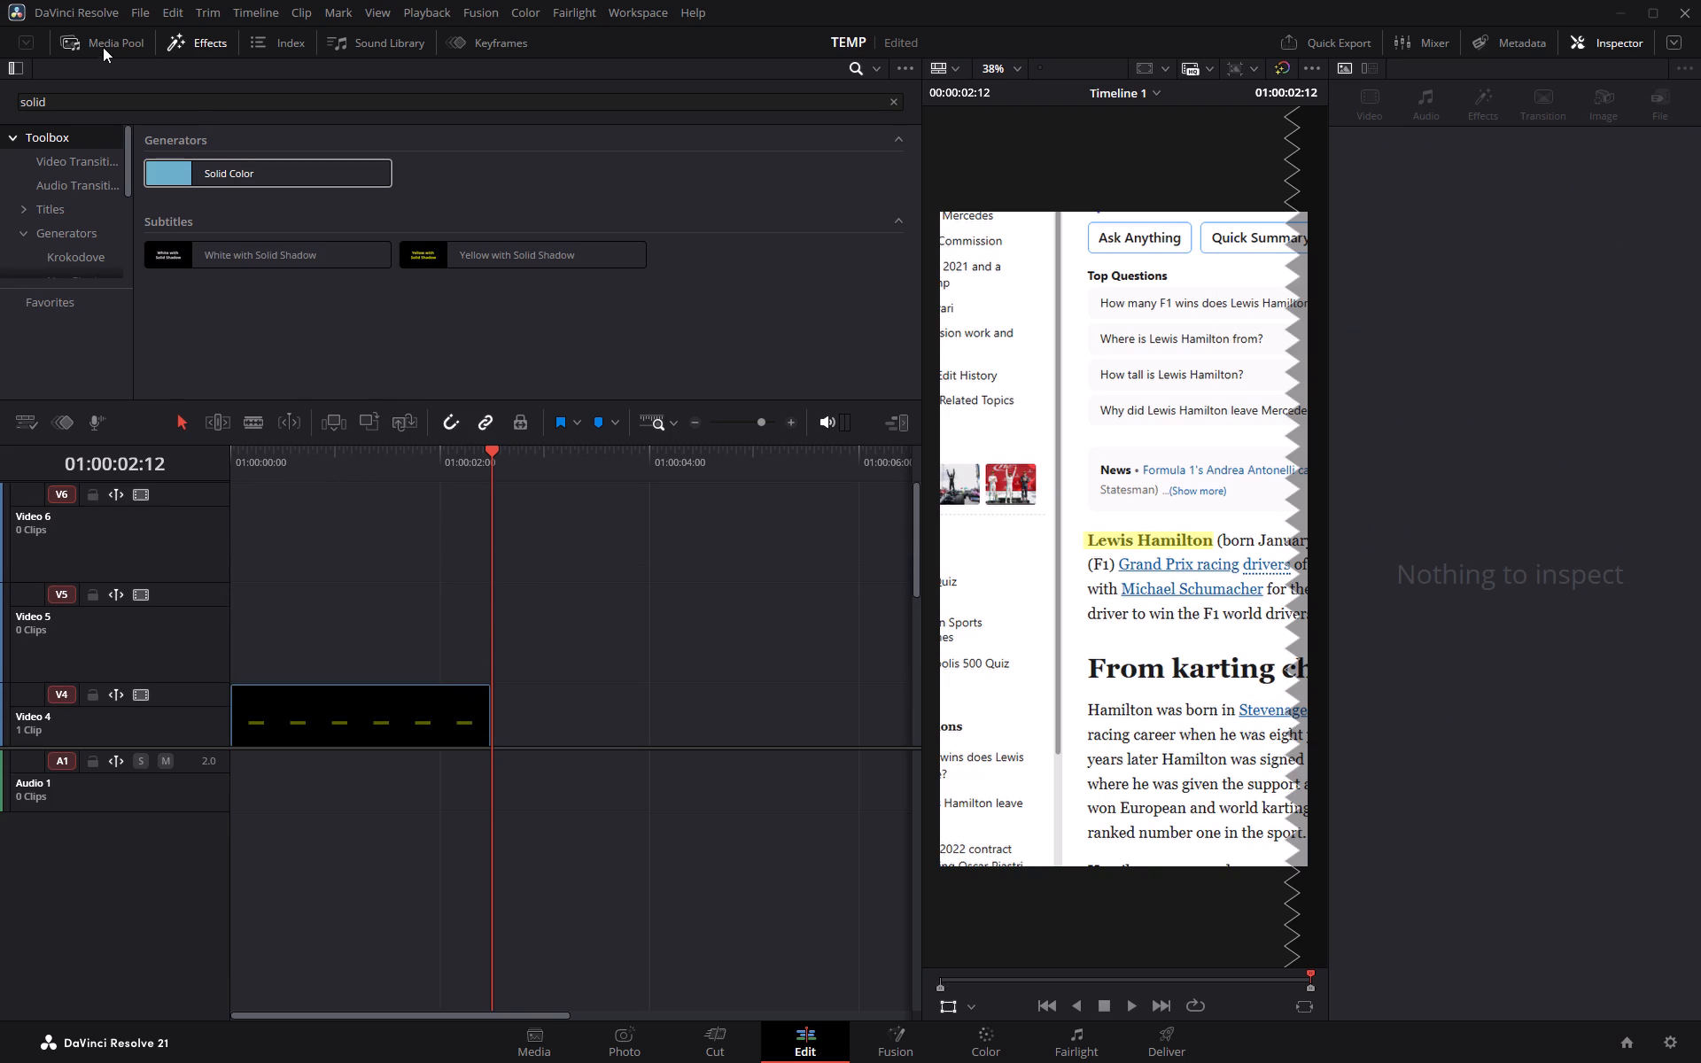
{"action": "left_click", "coordinate": [103, 43]}
{"action": "left_click", "coordinate": [183, 43]}
{"action": "left_click", "coordinate": [103, 41]}
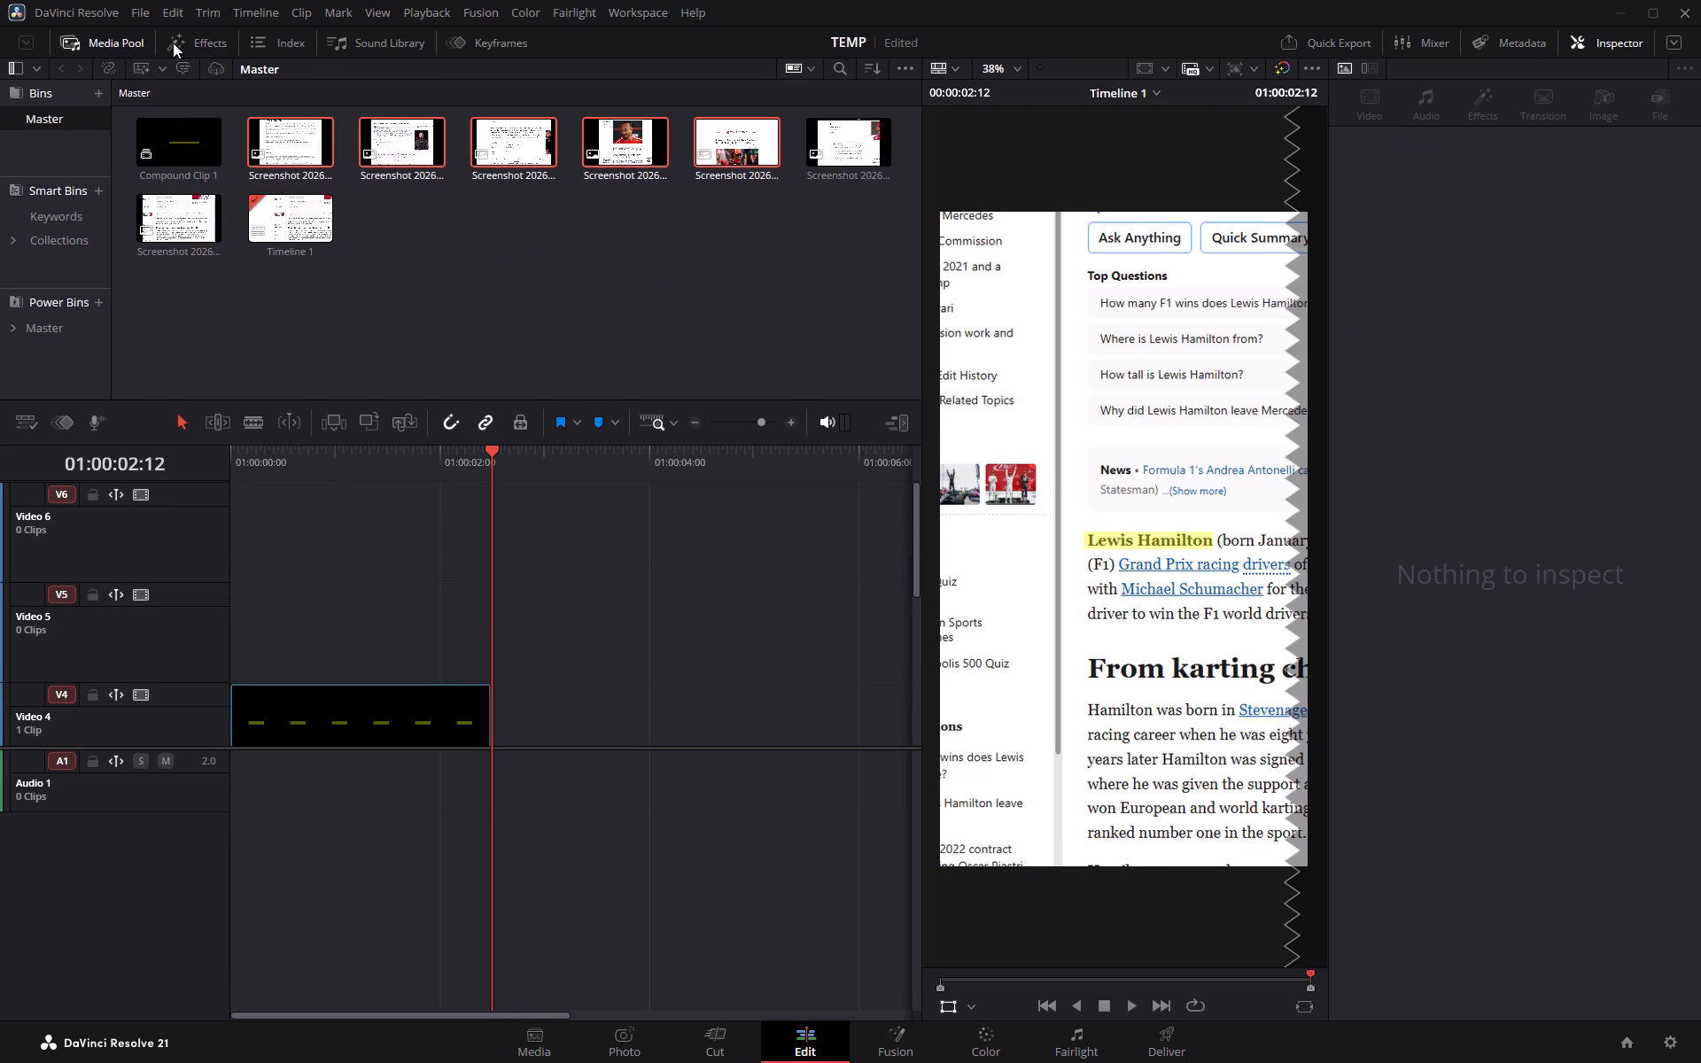
{"action": "left_click", "coordinate": [187, 43]}
{"action": "left_click", "coordinate": [111, 40]}
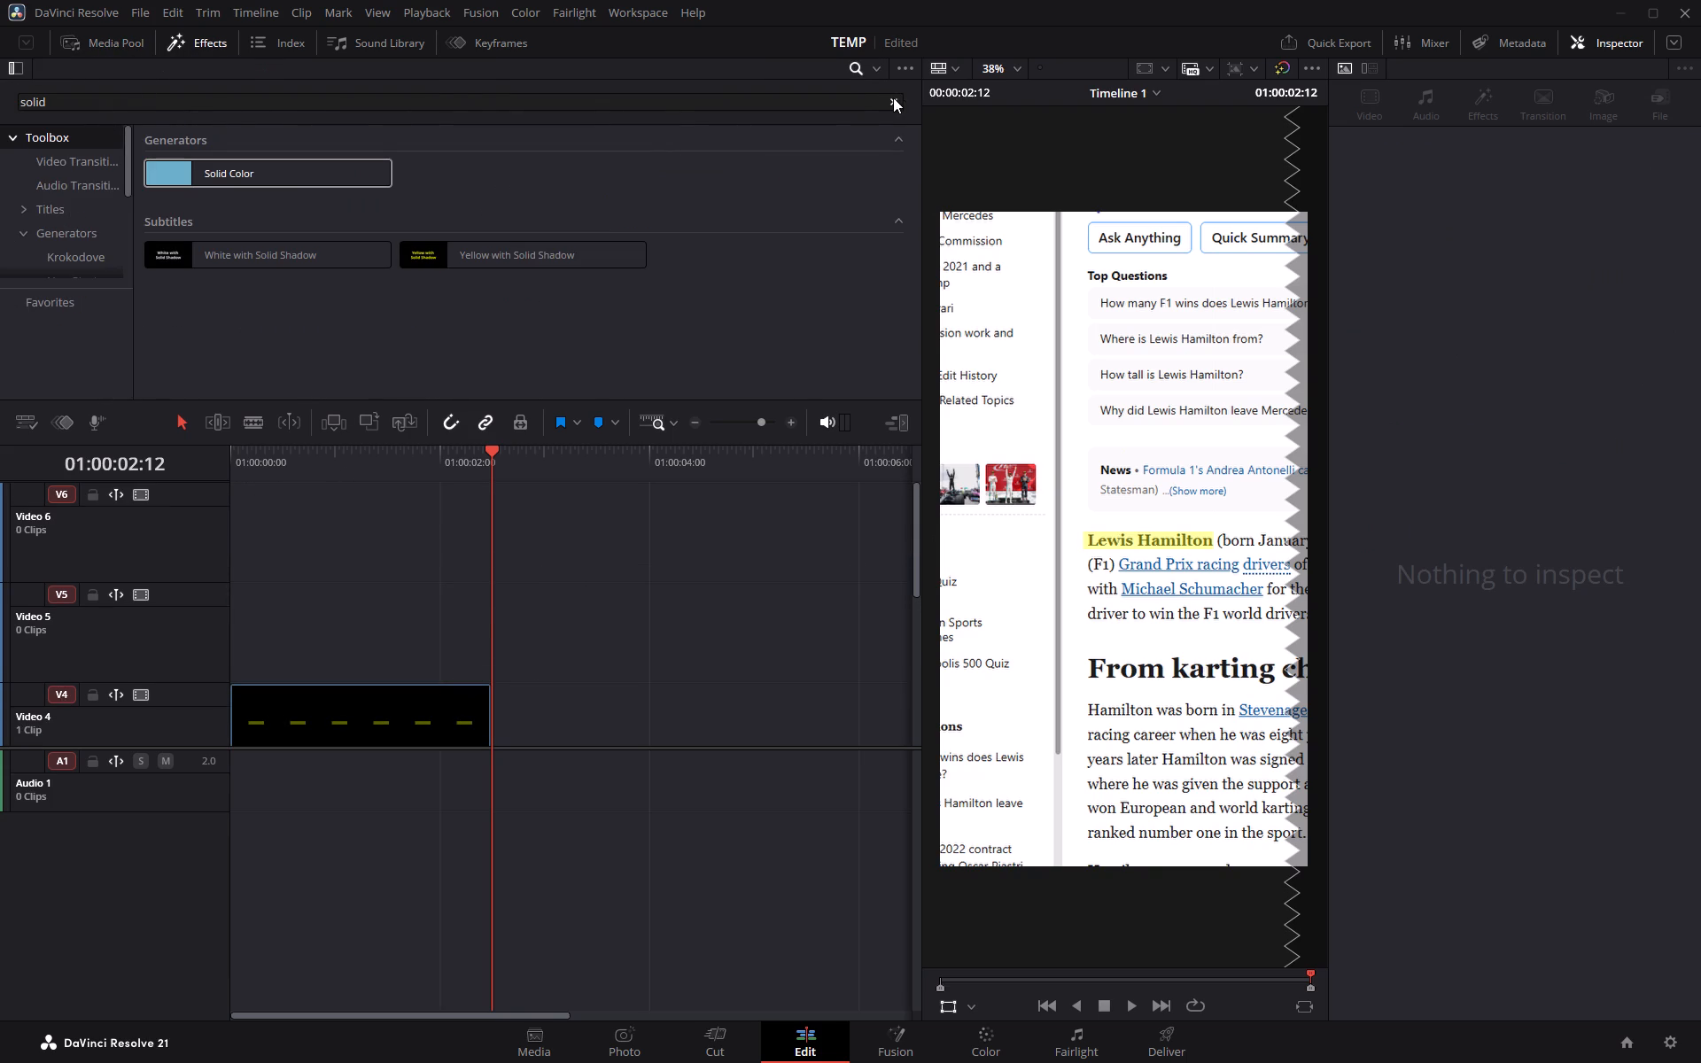
{"action": "left_click", "coordinate": [893, 100]}
Add an Adjustment Clip from the Effects category to Video 5, starting at the beginning of the timeline.
{"action": "left_click", "coordinate": [65, 161]}
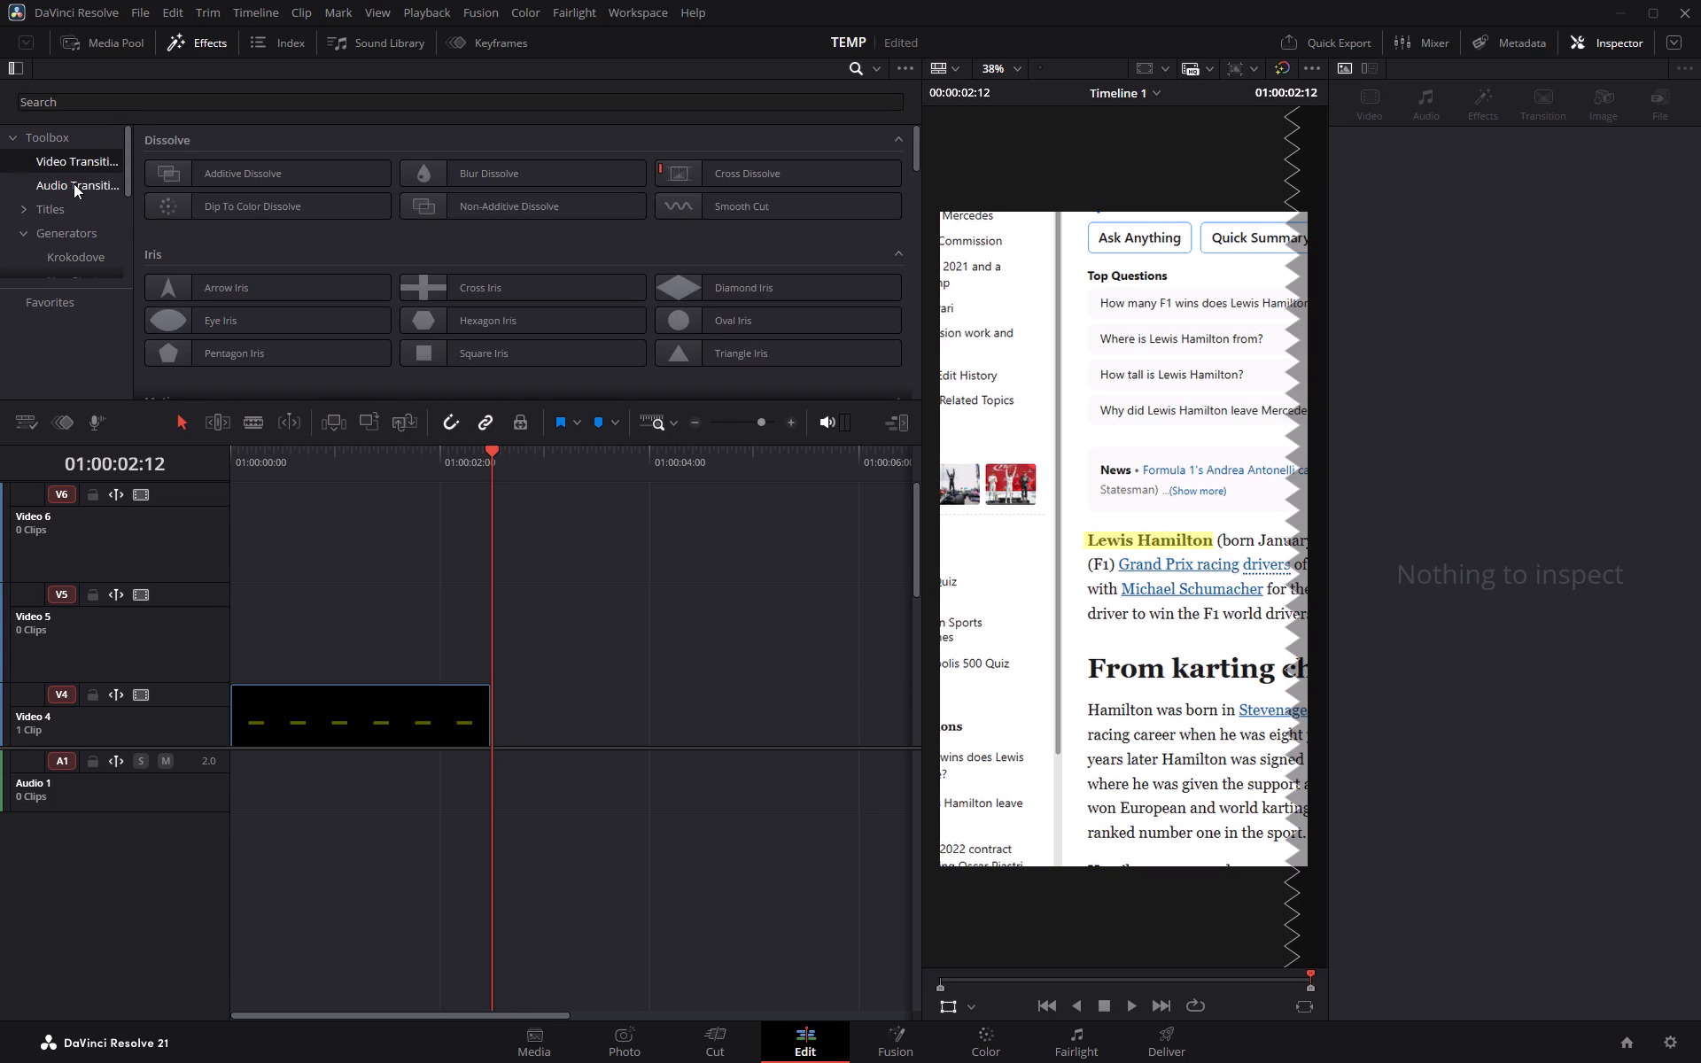
{"action": "left_click", "coordinate": [74, 184]}
{"action": "left_click", "coordinate": [80, 209]}
{"action": "left_click", "coordinate": [87, 232]}
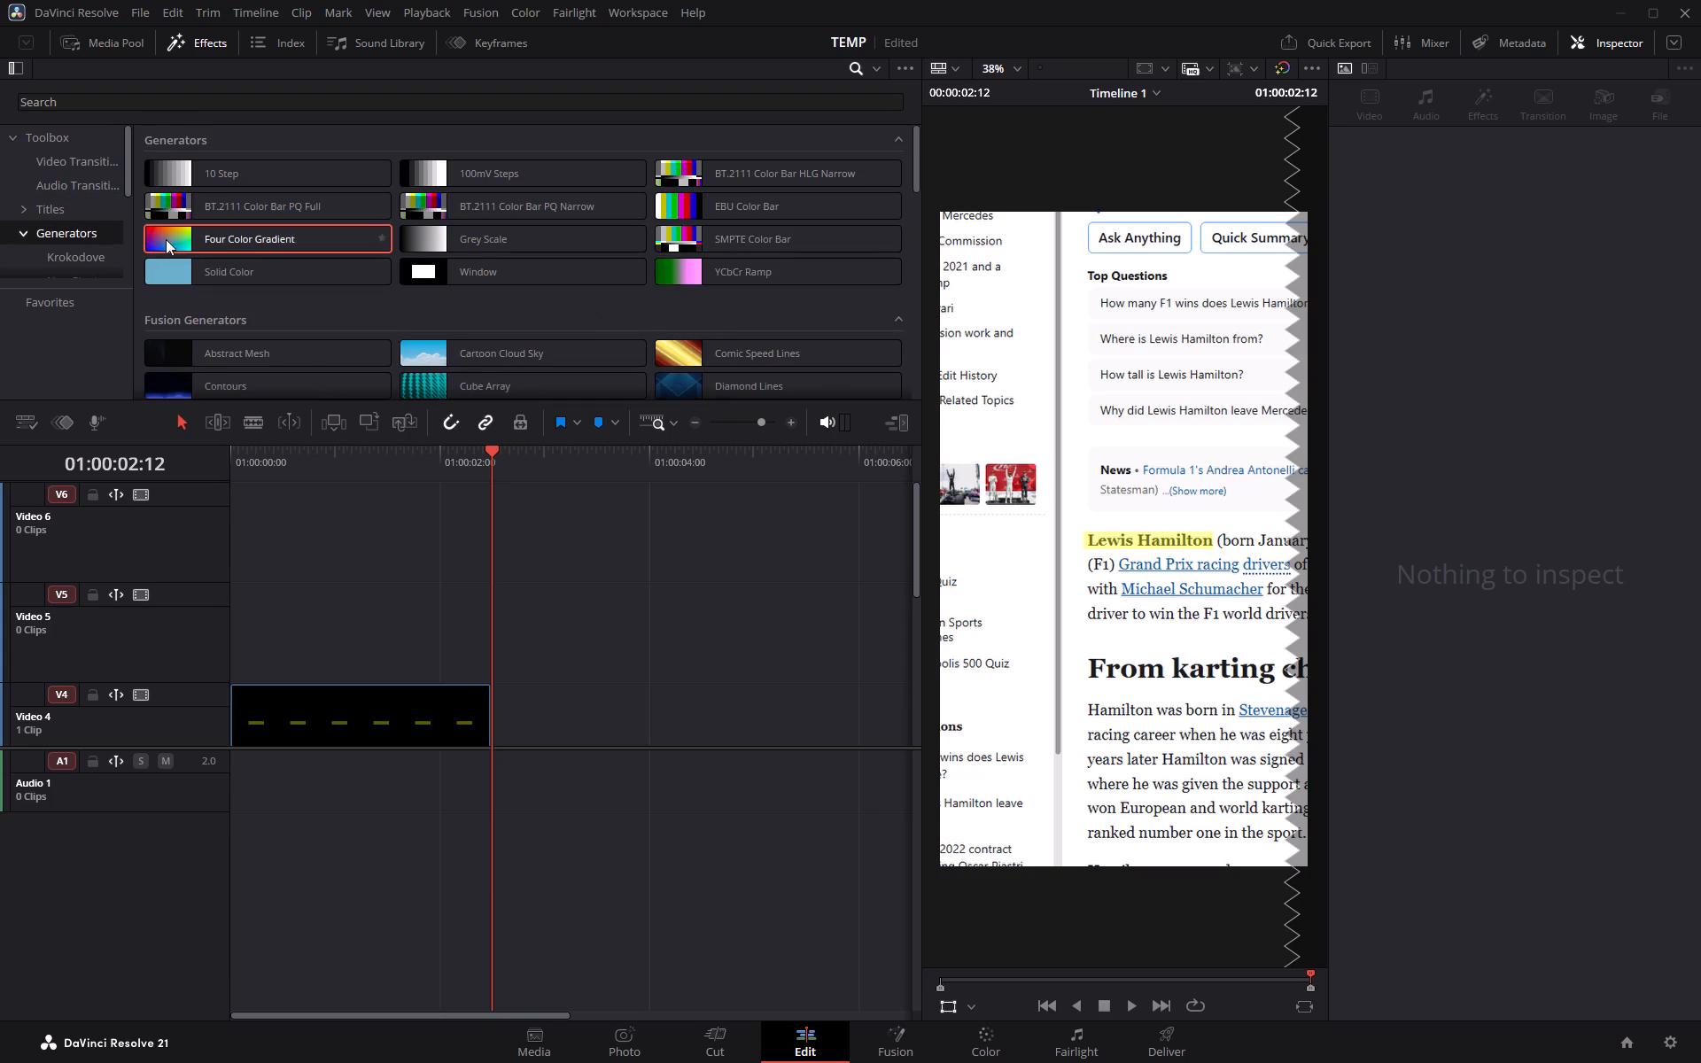
{"action": "left_click", "coordinate": [94, 255]}
{"action": "scroll", "coordinate": [94, 255], "scroll_direction": "down", "scroll_amount": 2}
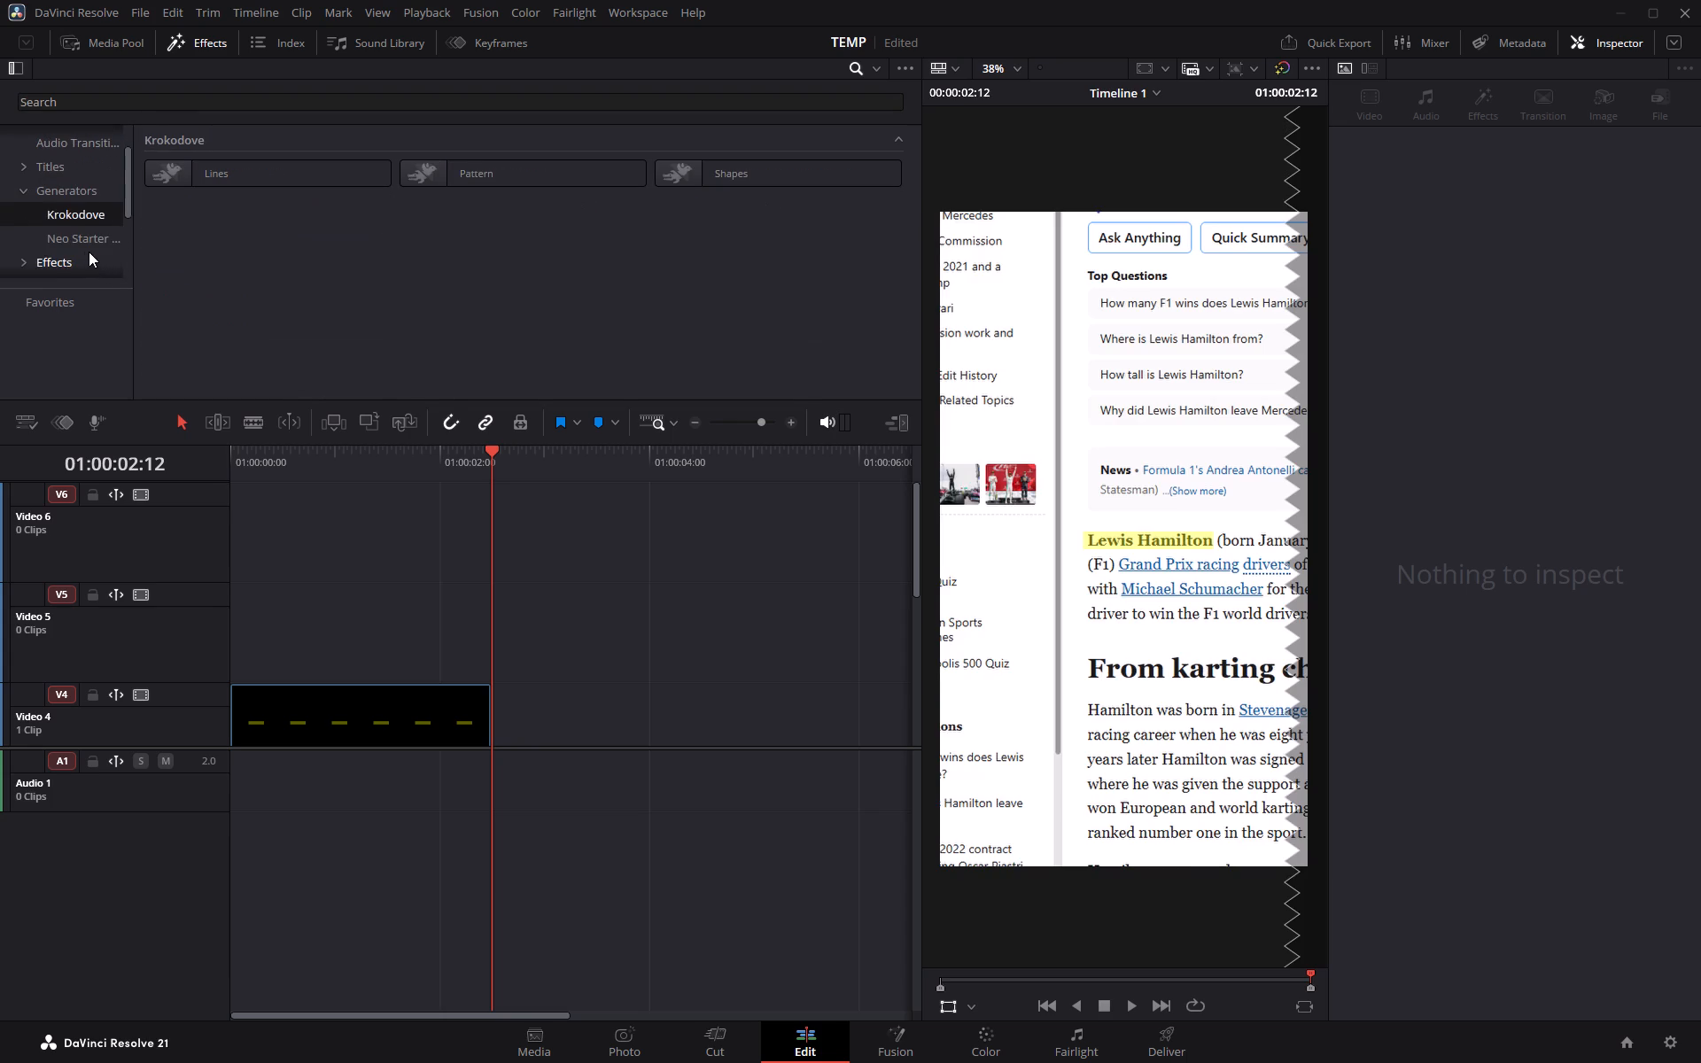
{"action": "left_click", "coordinate": [82, 257]}
{"action": "left_click_drag", "start_coordinate": [268, 173], "coordinate": [213, 639]}
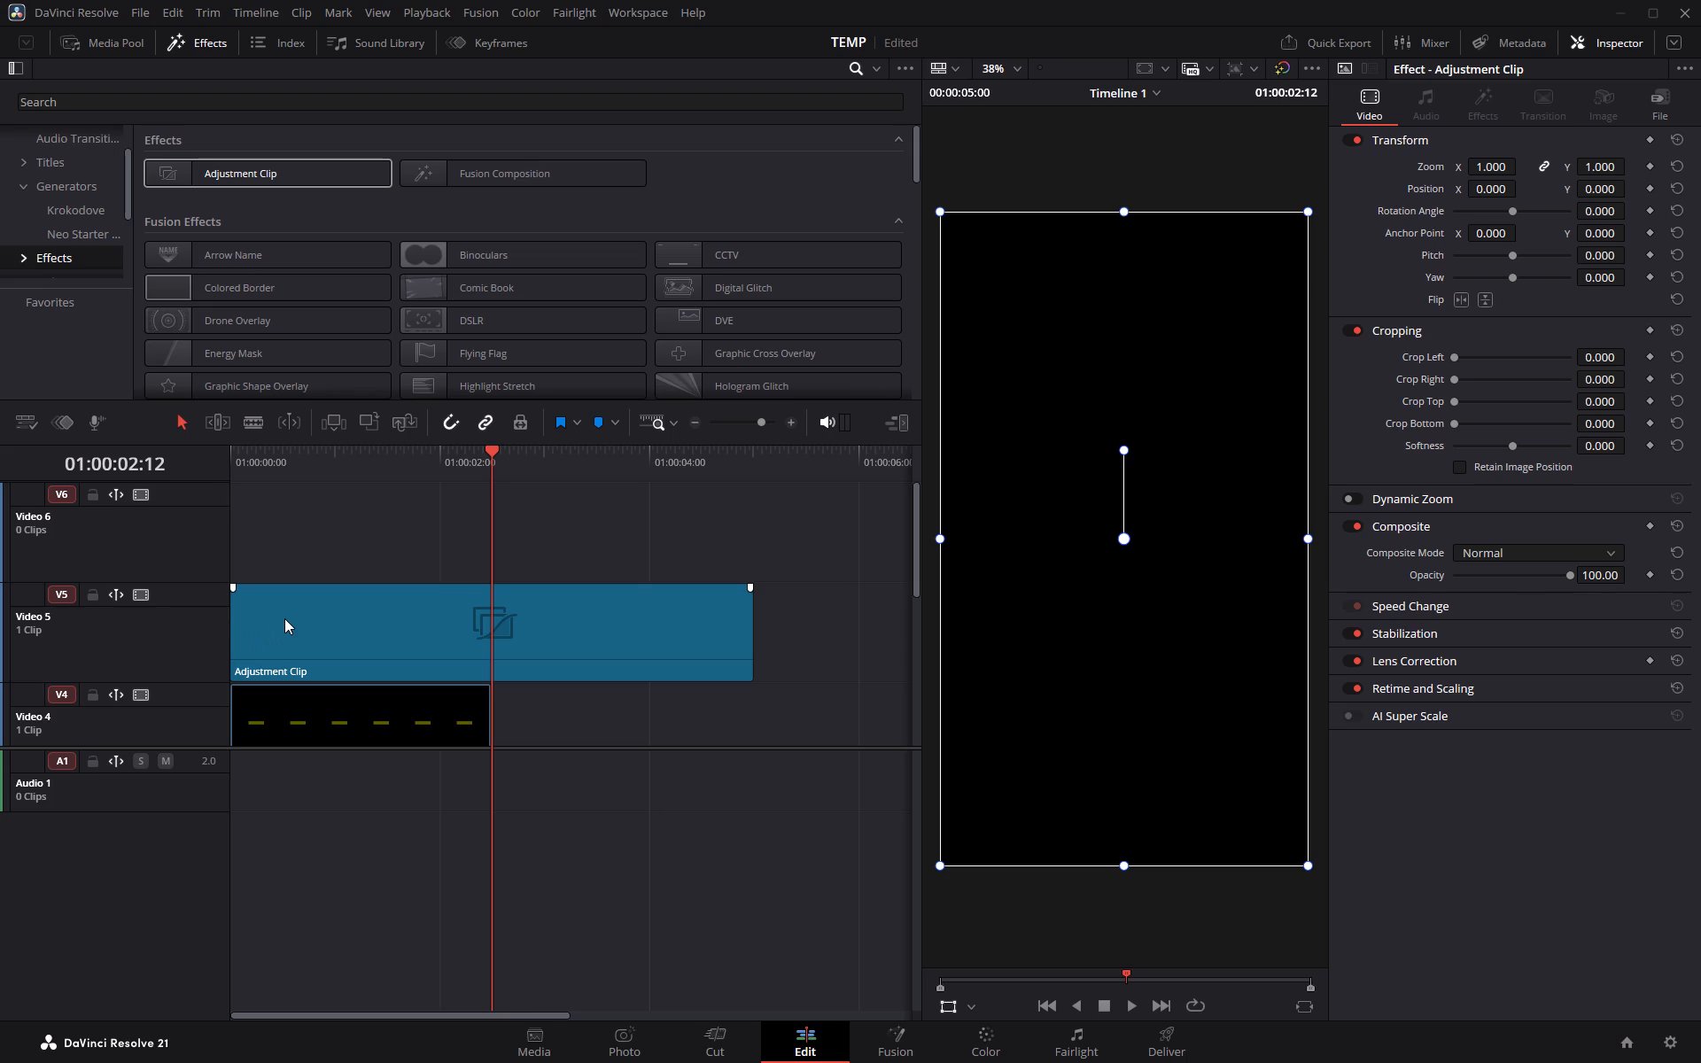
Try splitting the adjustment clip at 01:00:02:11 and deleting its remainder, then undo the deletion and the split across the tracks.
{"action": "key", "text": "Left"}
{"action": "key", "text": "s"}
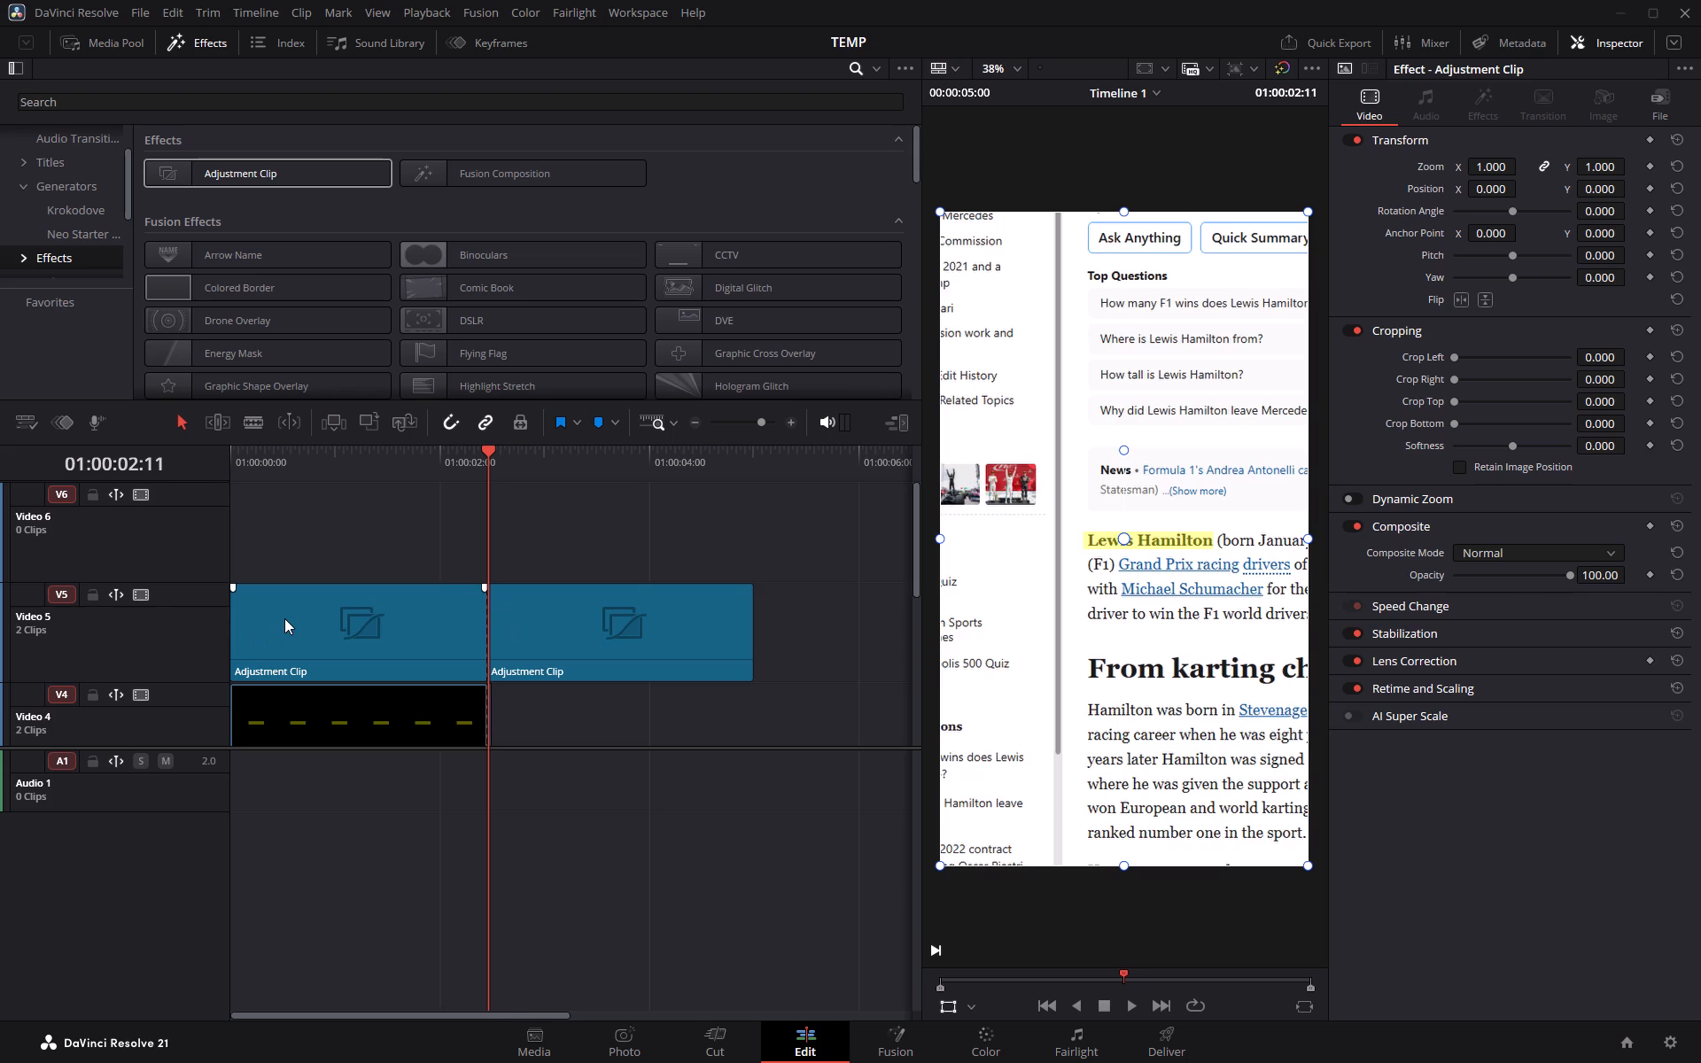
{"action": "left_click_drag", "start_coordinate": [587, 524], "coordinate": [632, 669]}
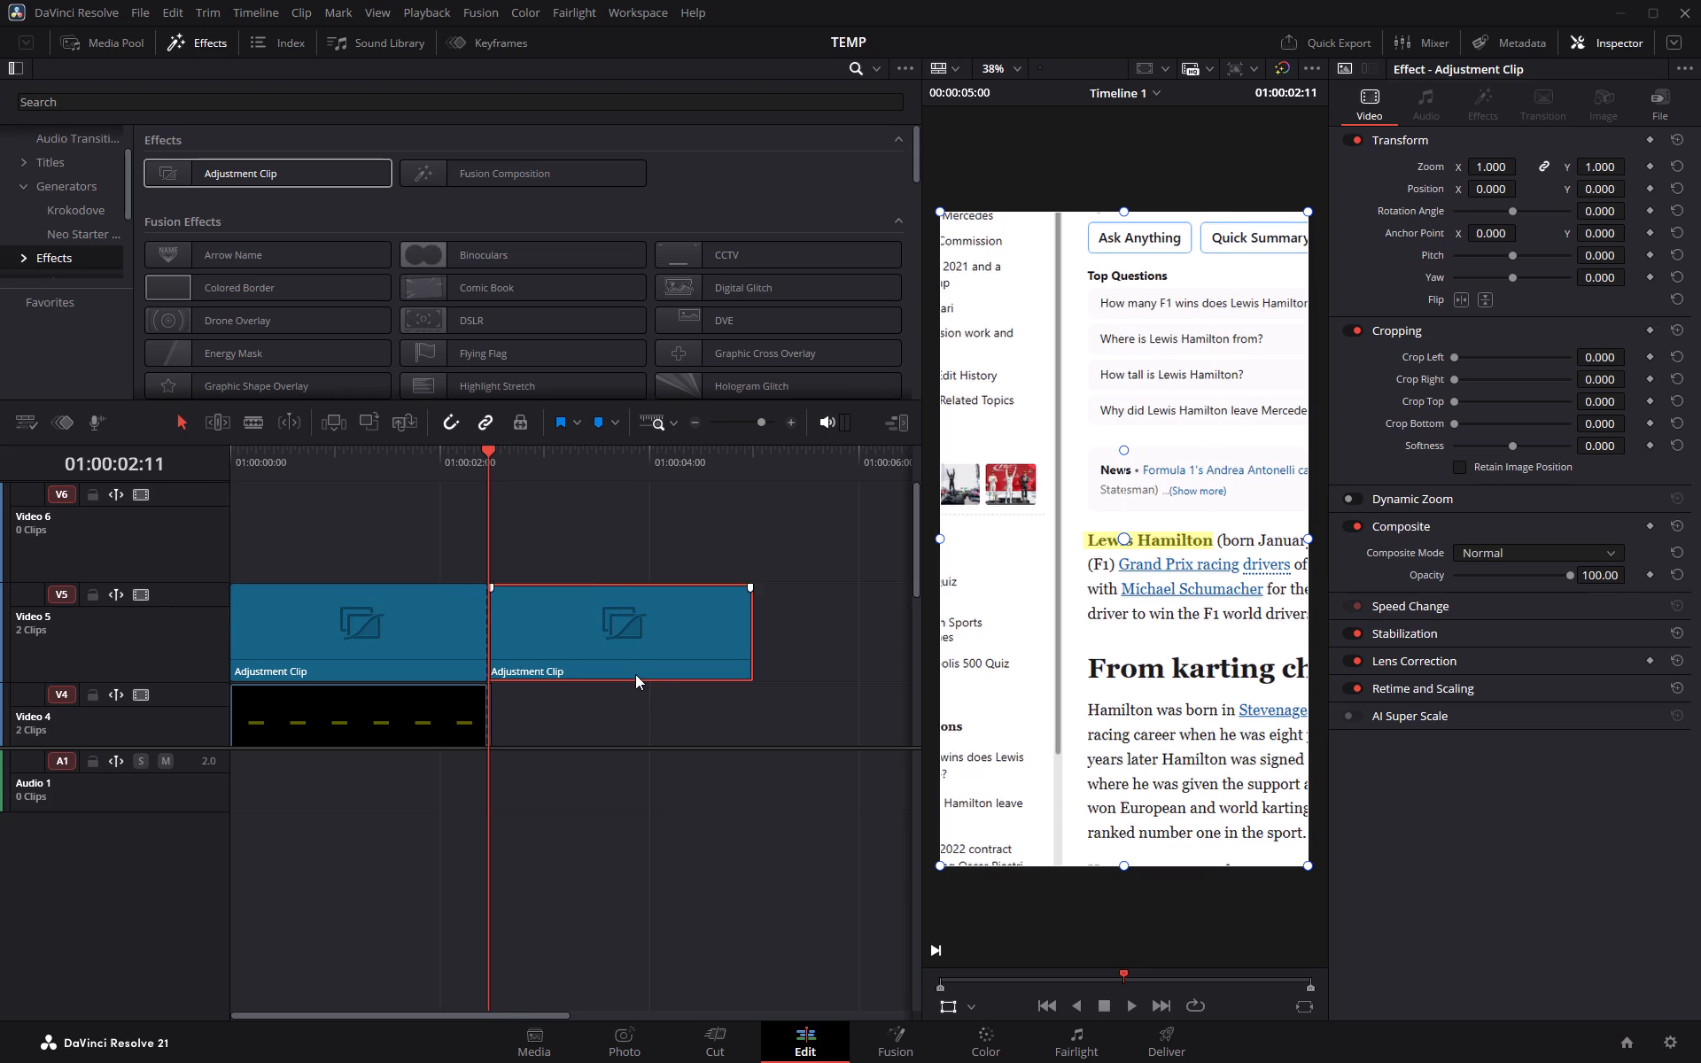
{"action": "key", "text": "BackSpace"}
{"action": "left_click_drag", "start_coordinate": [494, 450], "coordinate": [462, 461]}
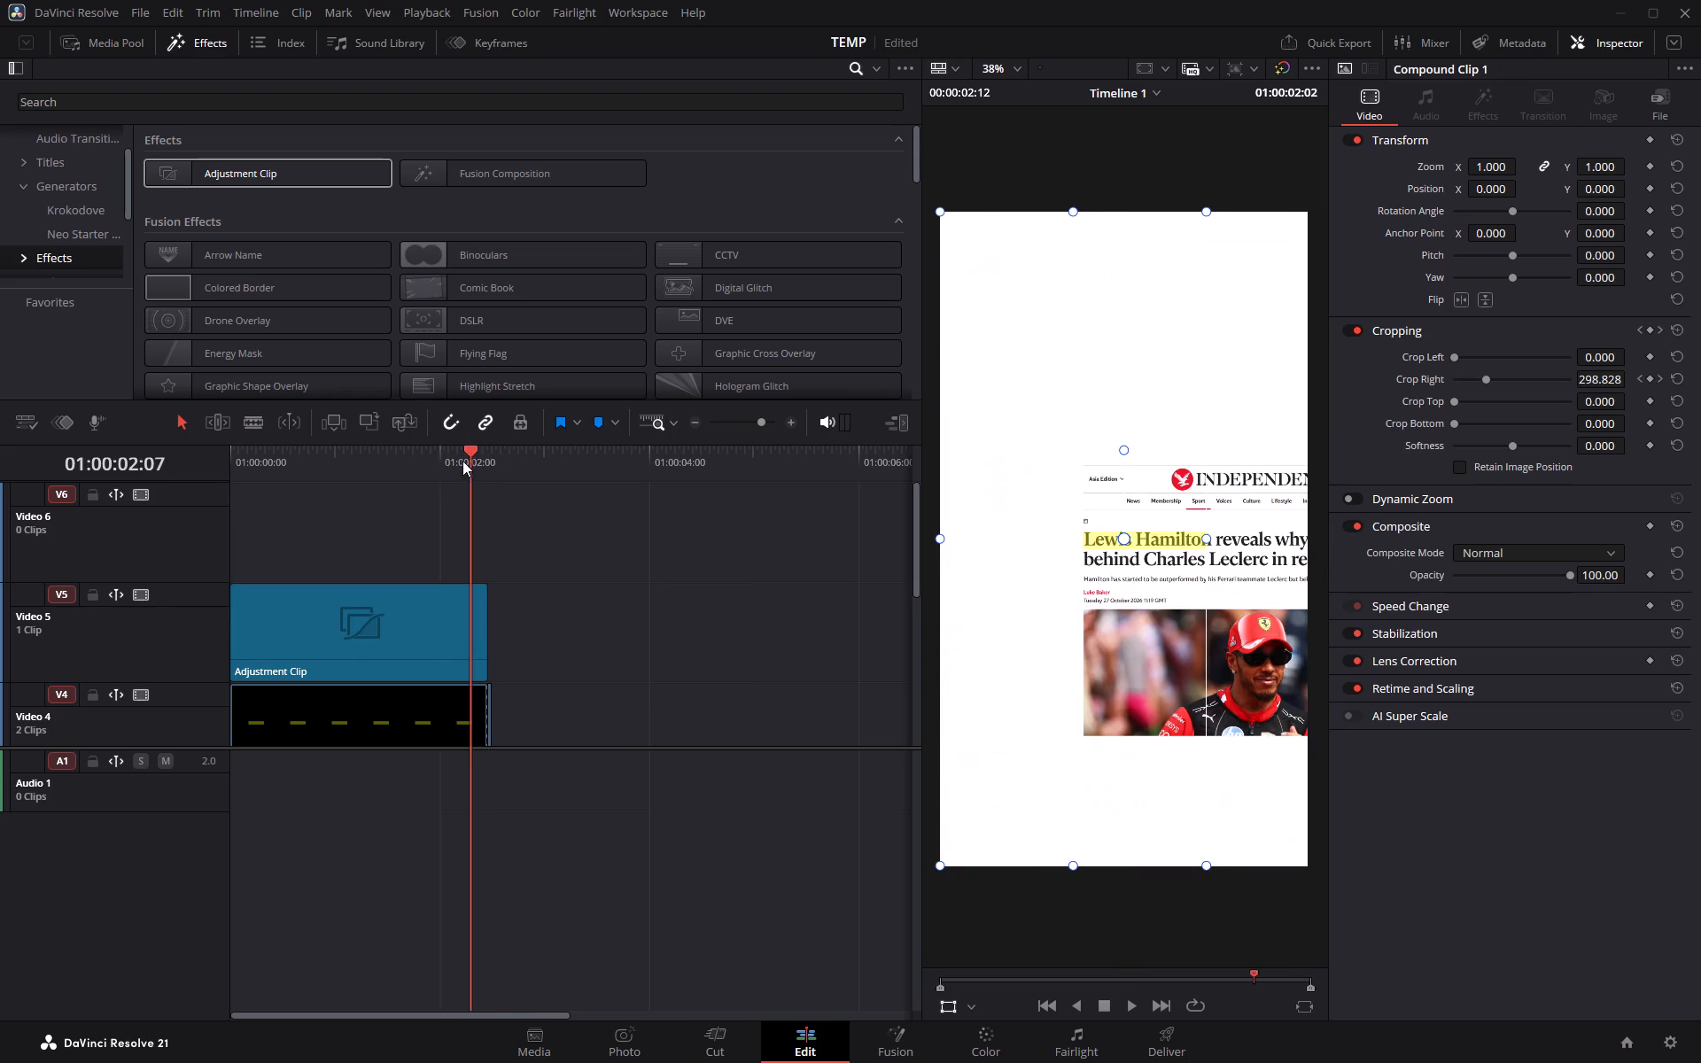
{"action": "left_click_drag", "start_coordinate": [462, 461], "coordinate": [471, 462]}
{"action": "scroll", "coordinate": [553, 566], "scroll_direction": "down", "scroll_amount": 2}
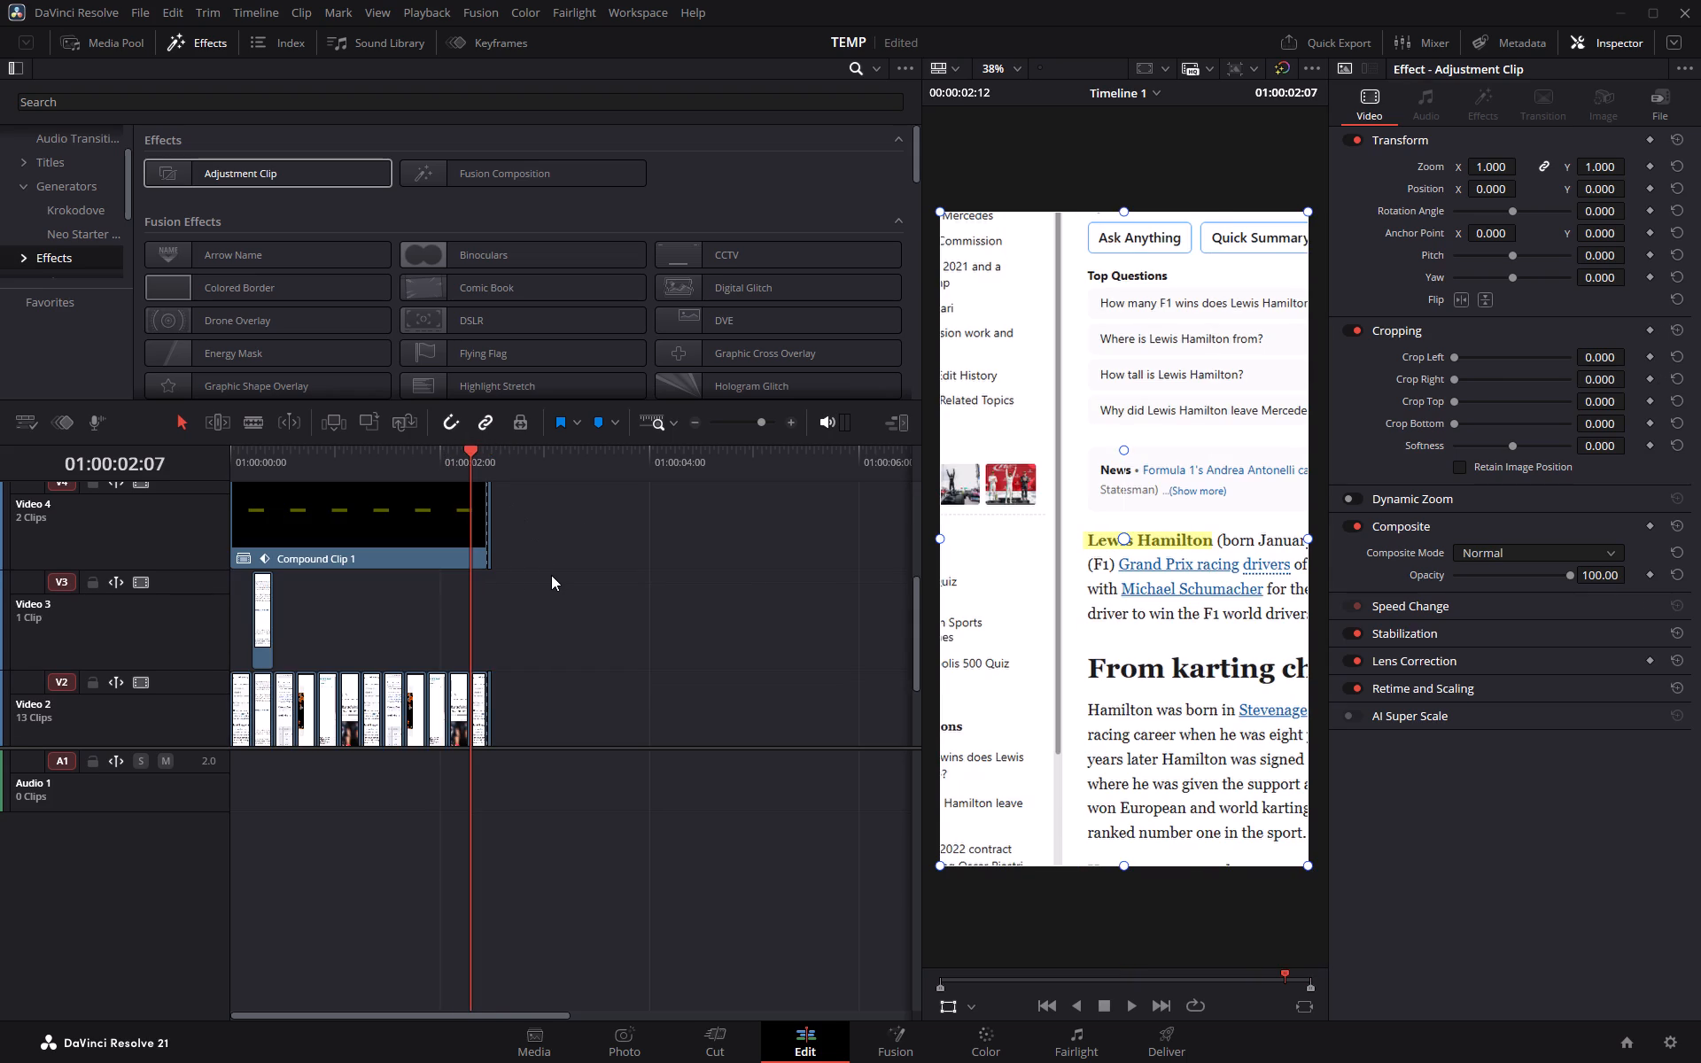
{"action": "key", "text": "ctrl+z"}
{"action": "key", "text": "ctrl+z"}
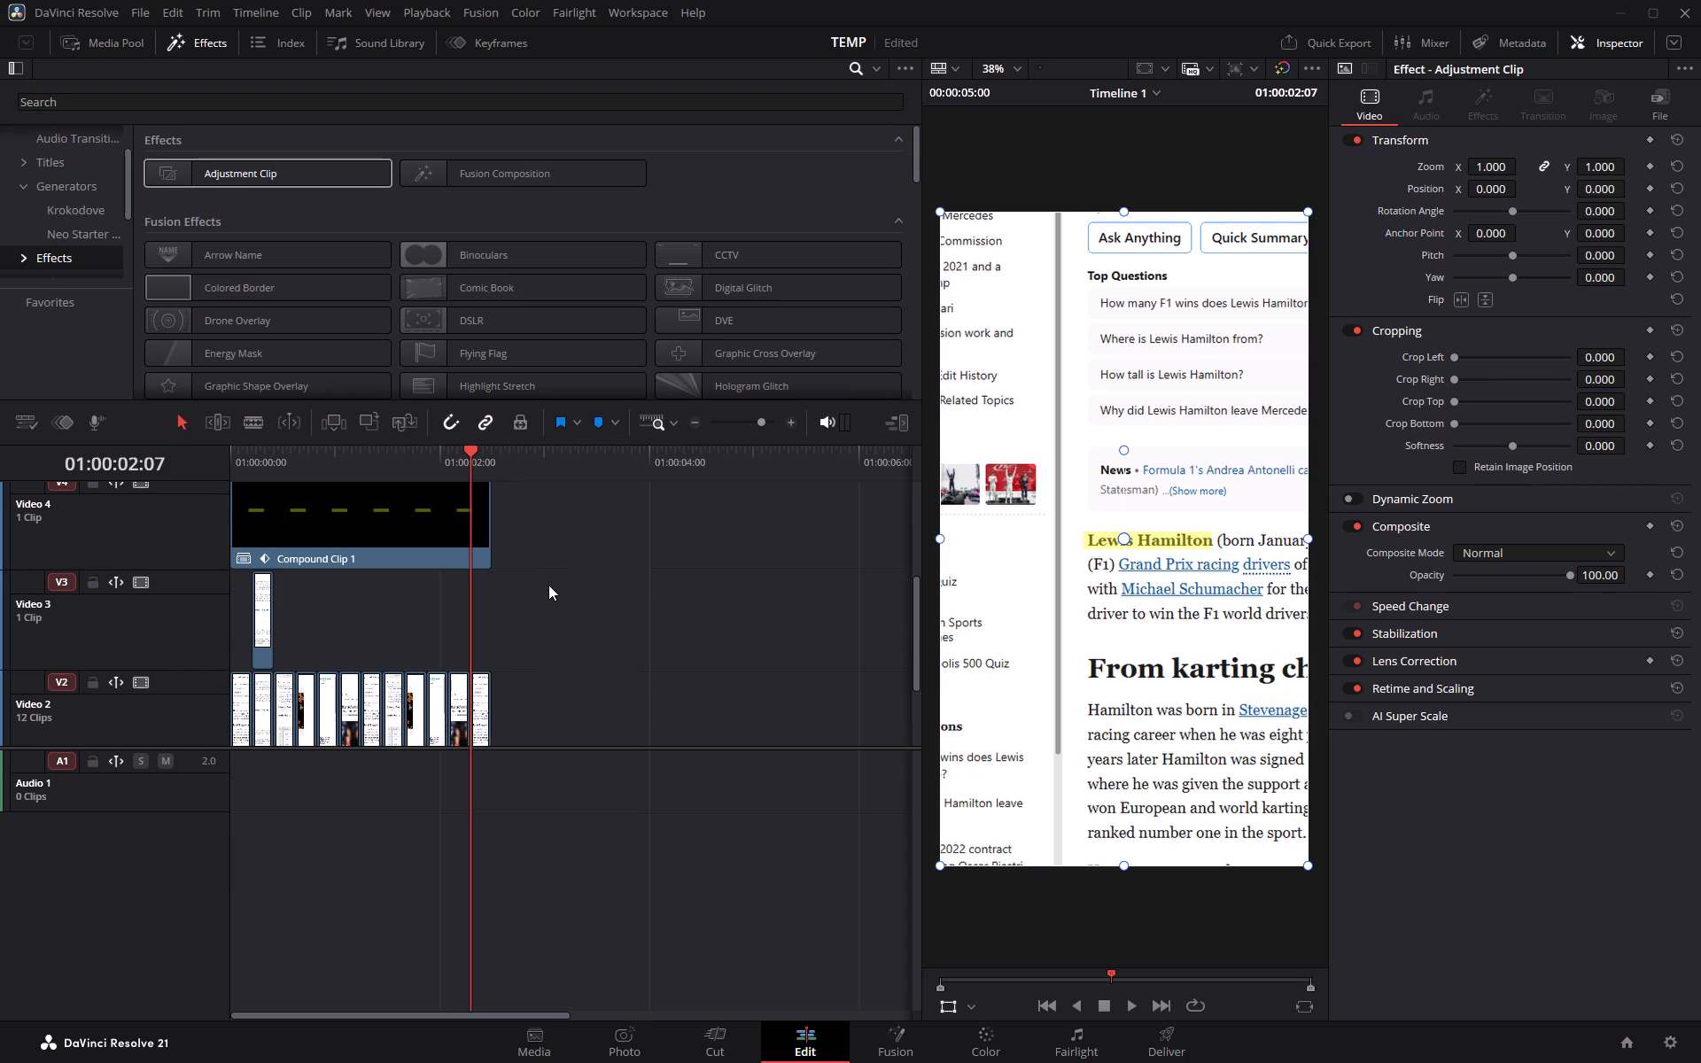
Split the adjustment clip on Video 5 at 01:00:02:12, where the compound clip ends, and delete the remainder.
{"action": "scroll", "coordinate": [548, 586], "scroll_direction": "up", "scroll_amount": 2, "text": "ctrl"}
{"action": "scroll", "coordinate": [544, 576], "scroll_direction": "up", "scroll_amount": 6}
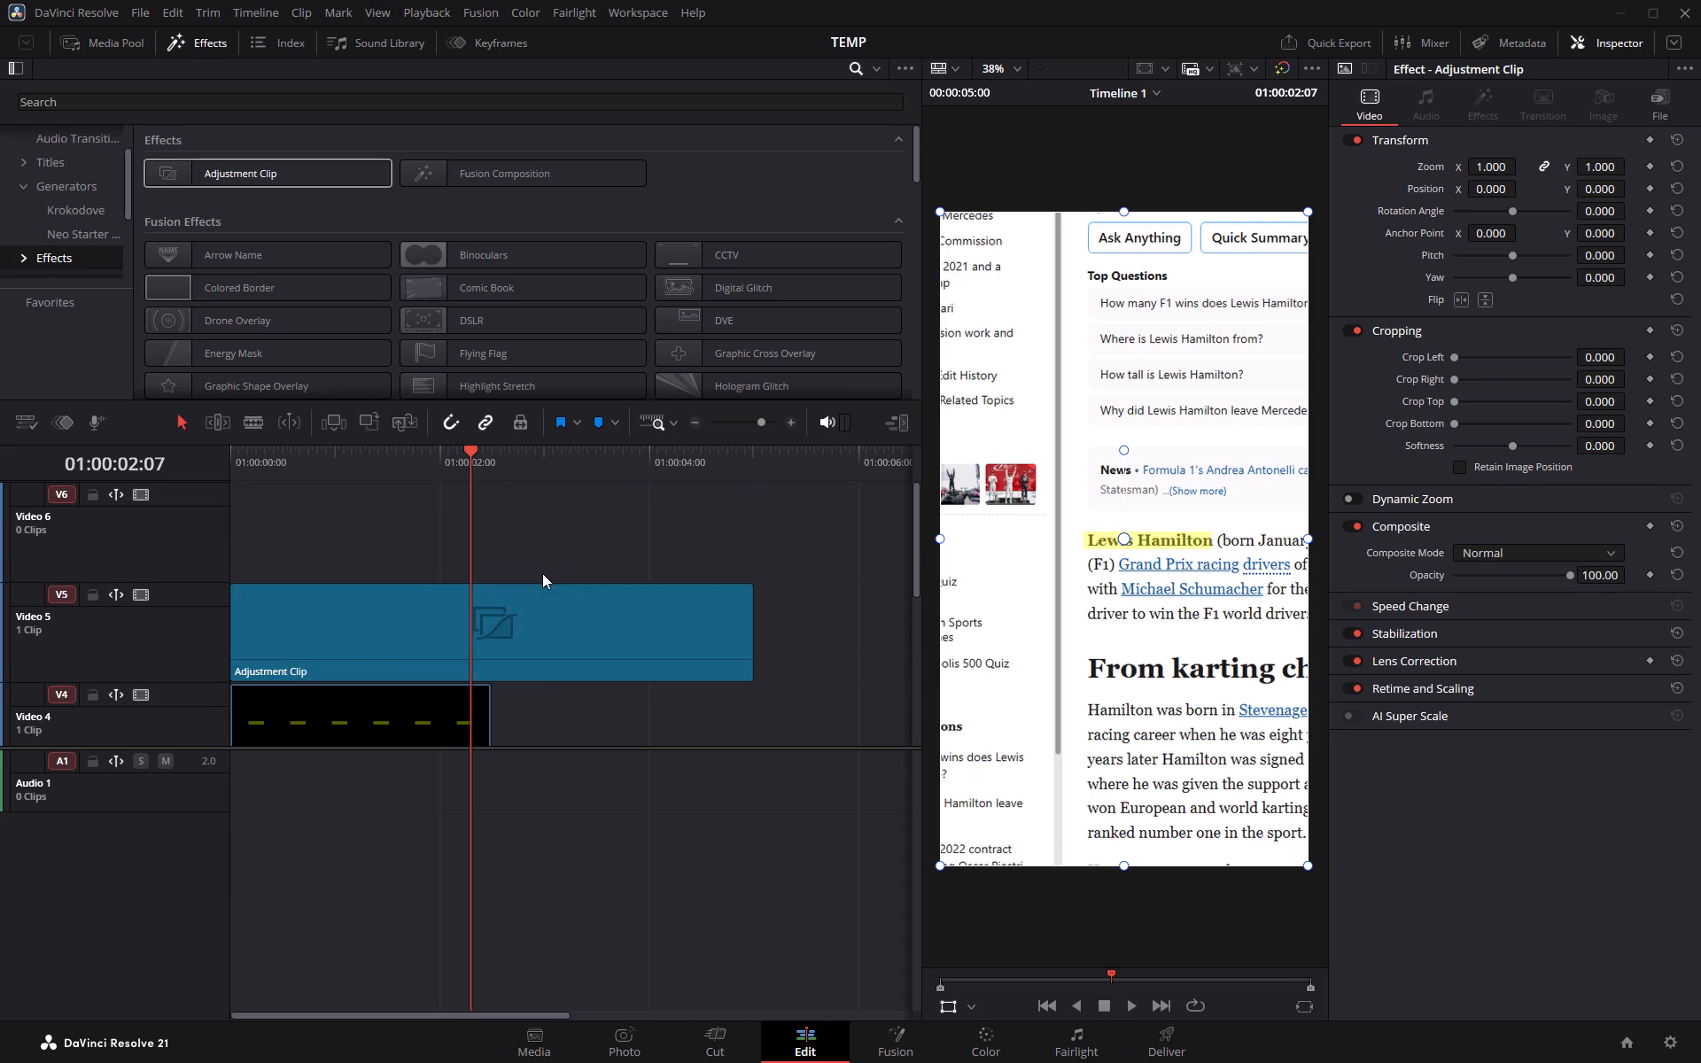
{"action": "left_click", "coordinate": [792, 421]}
{"action": "left_click", "coordinate": [792, 423]}
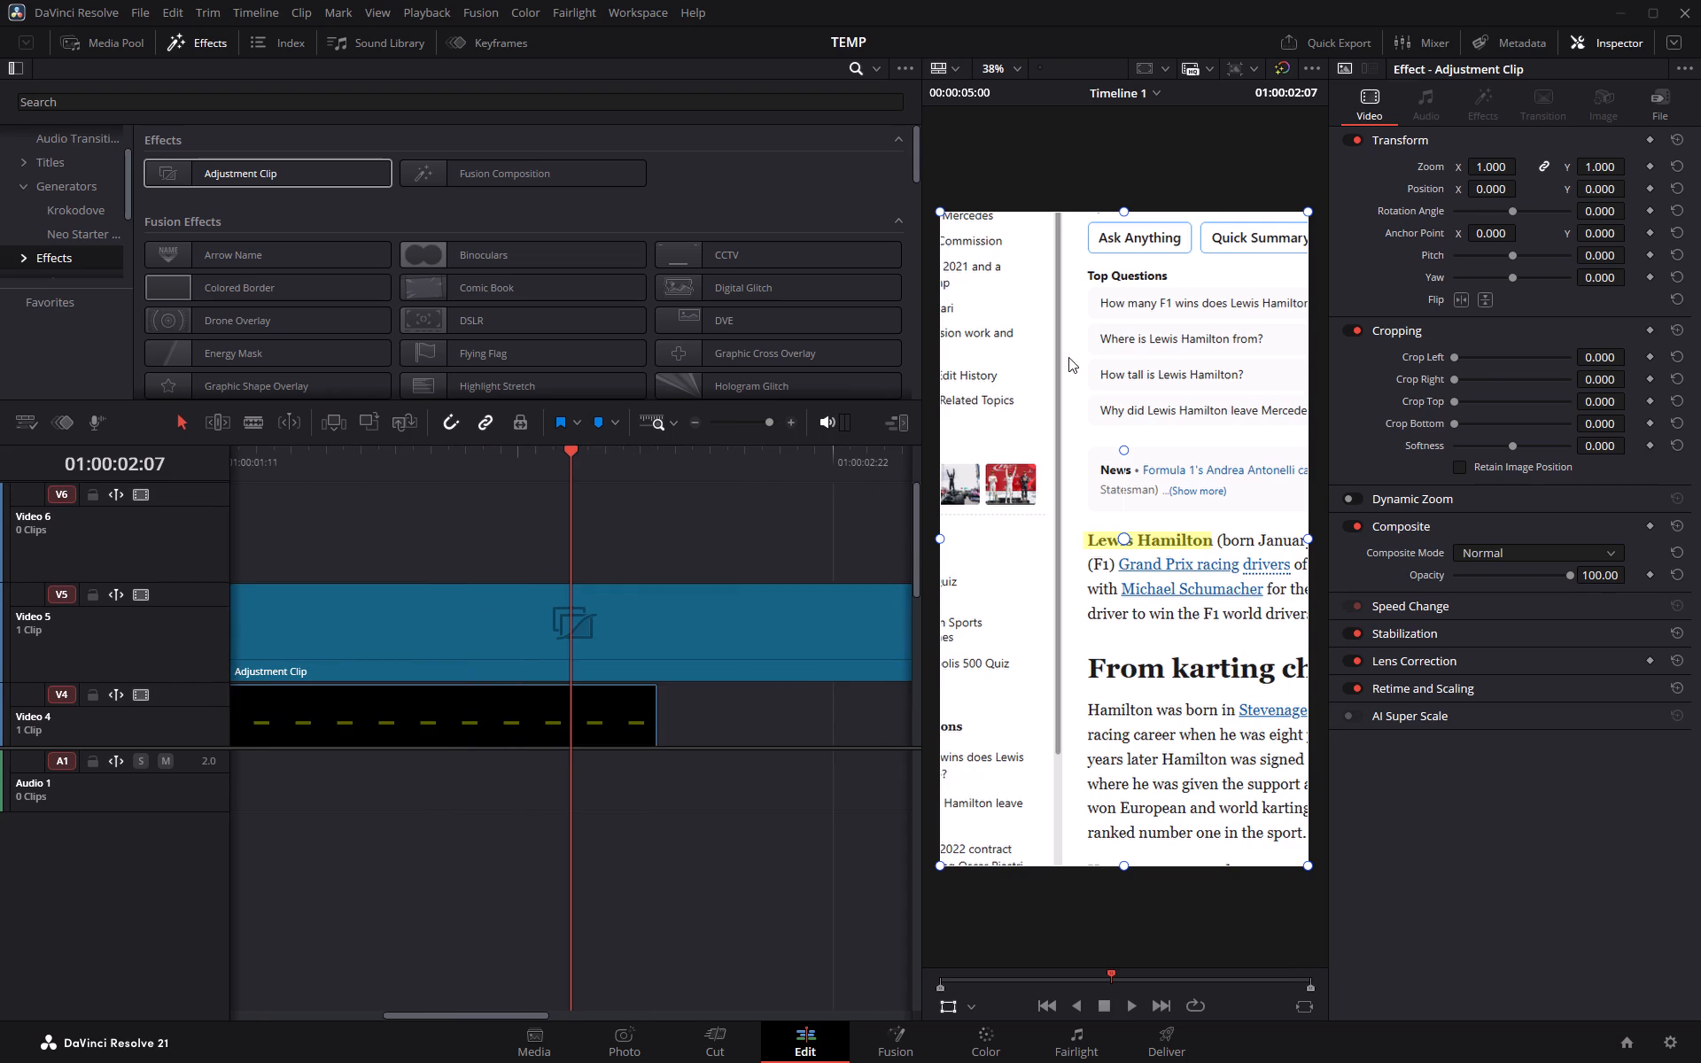
{"action": "left_click", "coordinate": [1611, 39]}
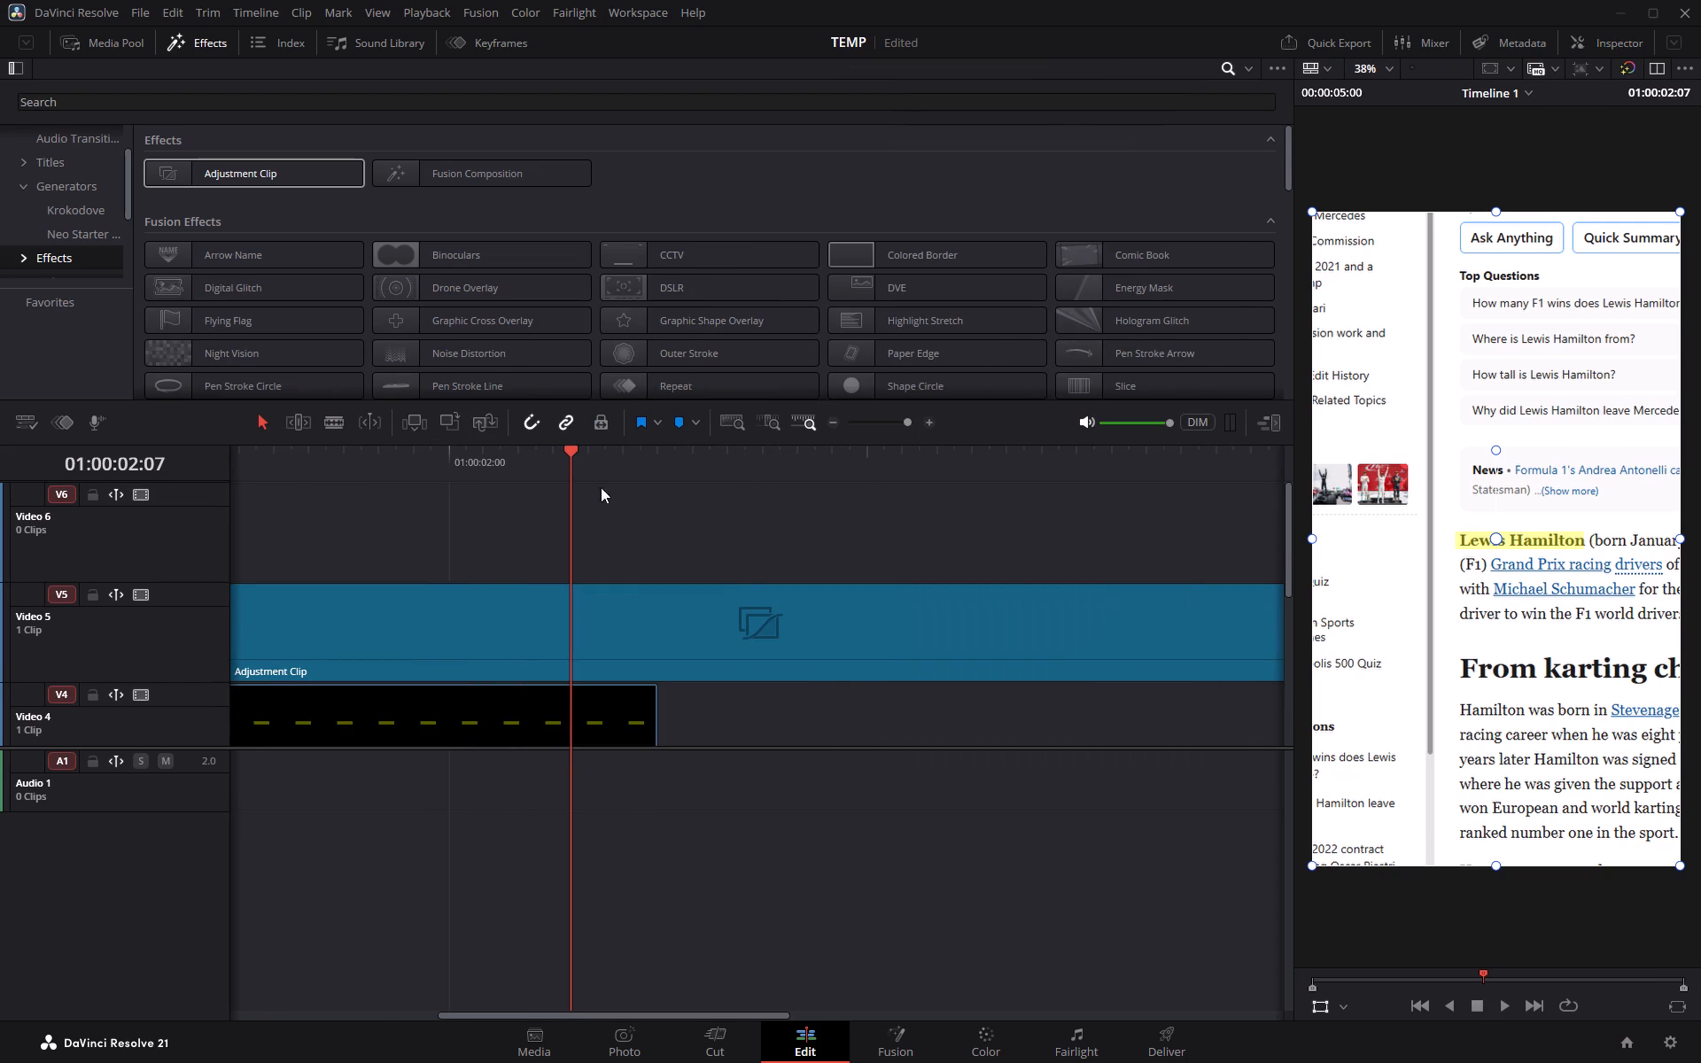
{"action": "left_click_drag", "start_coordinate": [572, 452], "coordinate": [658, 457]}
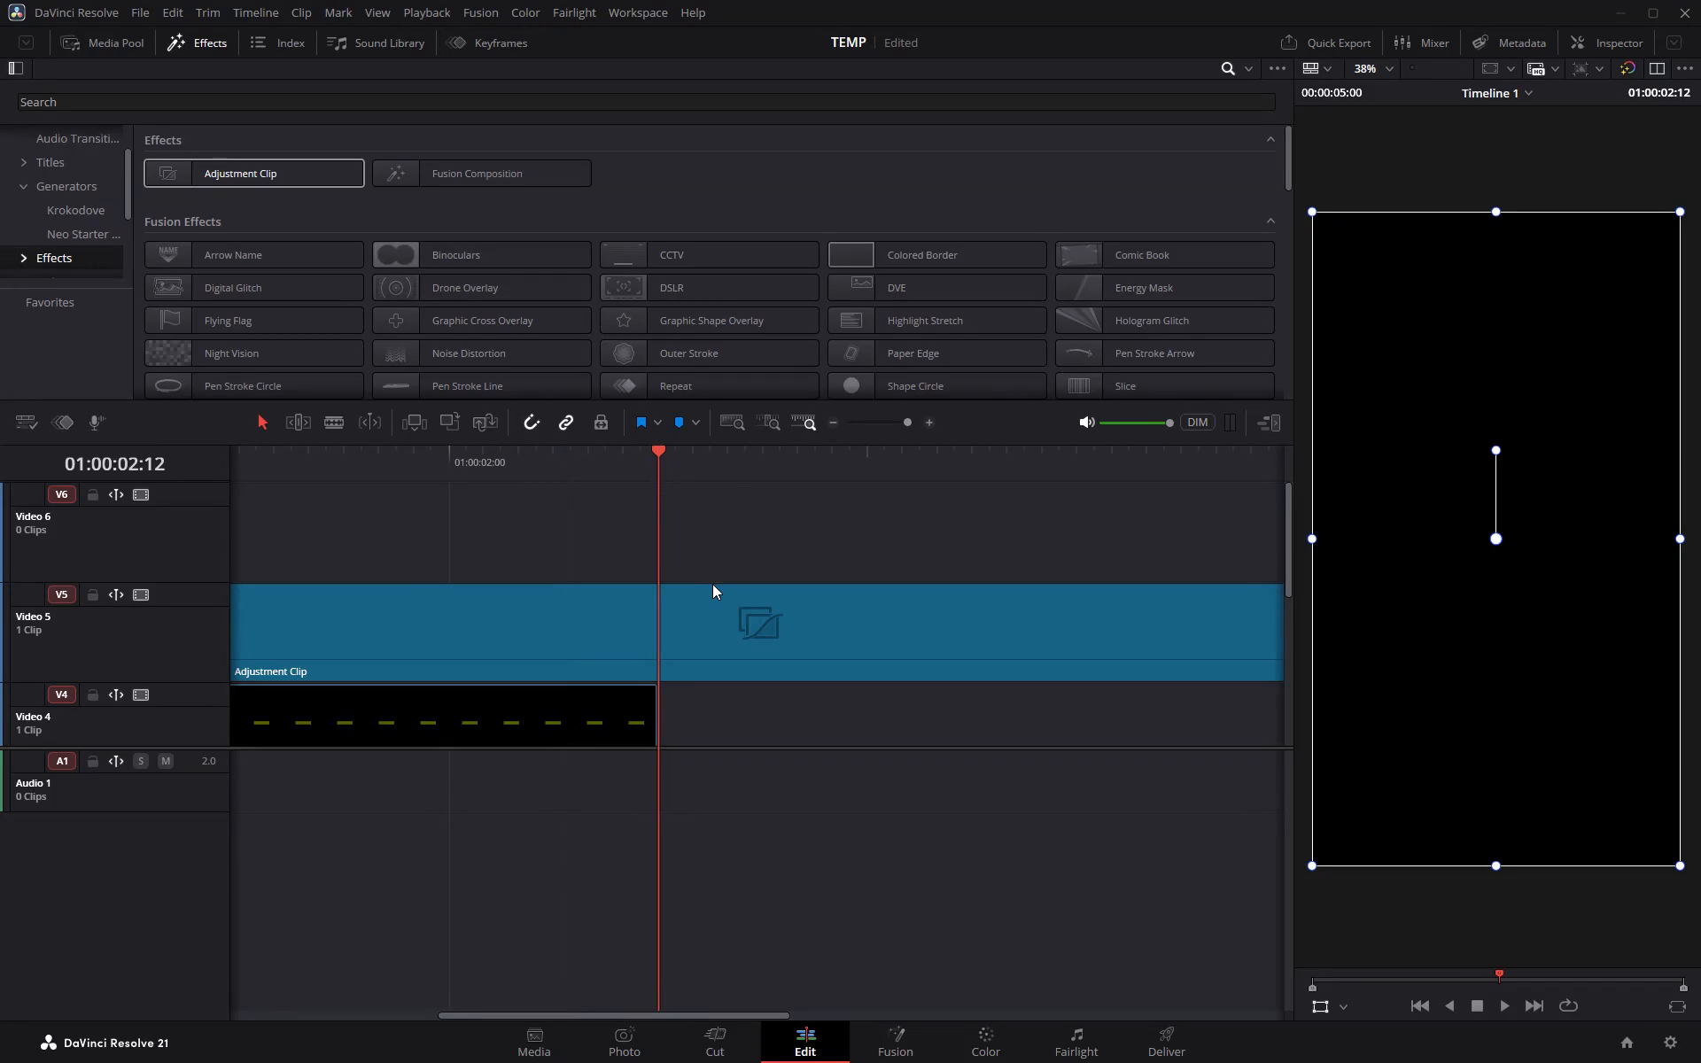
{"action": "key", "text": "s"}
{"action": "left_click_drag", "start_coordinate": [757, 568], "coordinate": [882, 764]}
{"action": "key", "text": "BackSpace"}
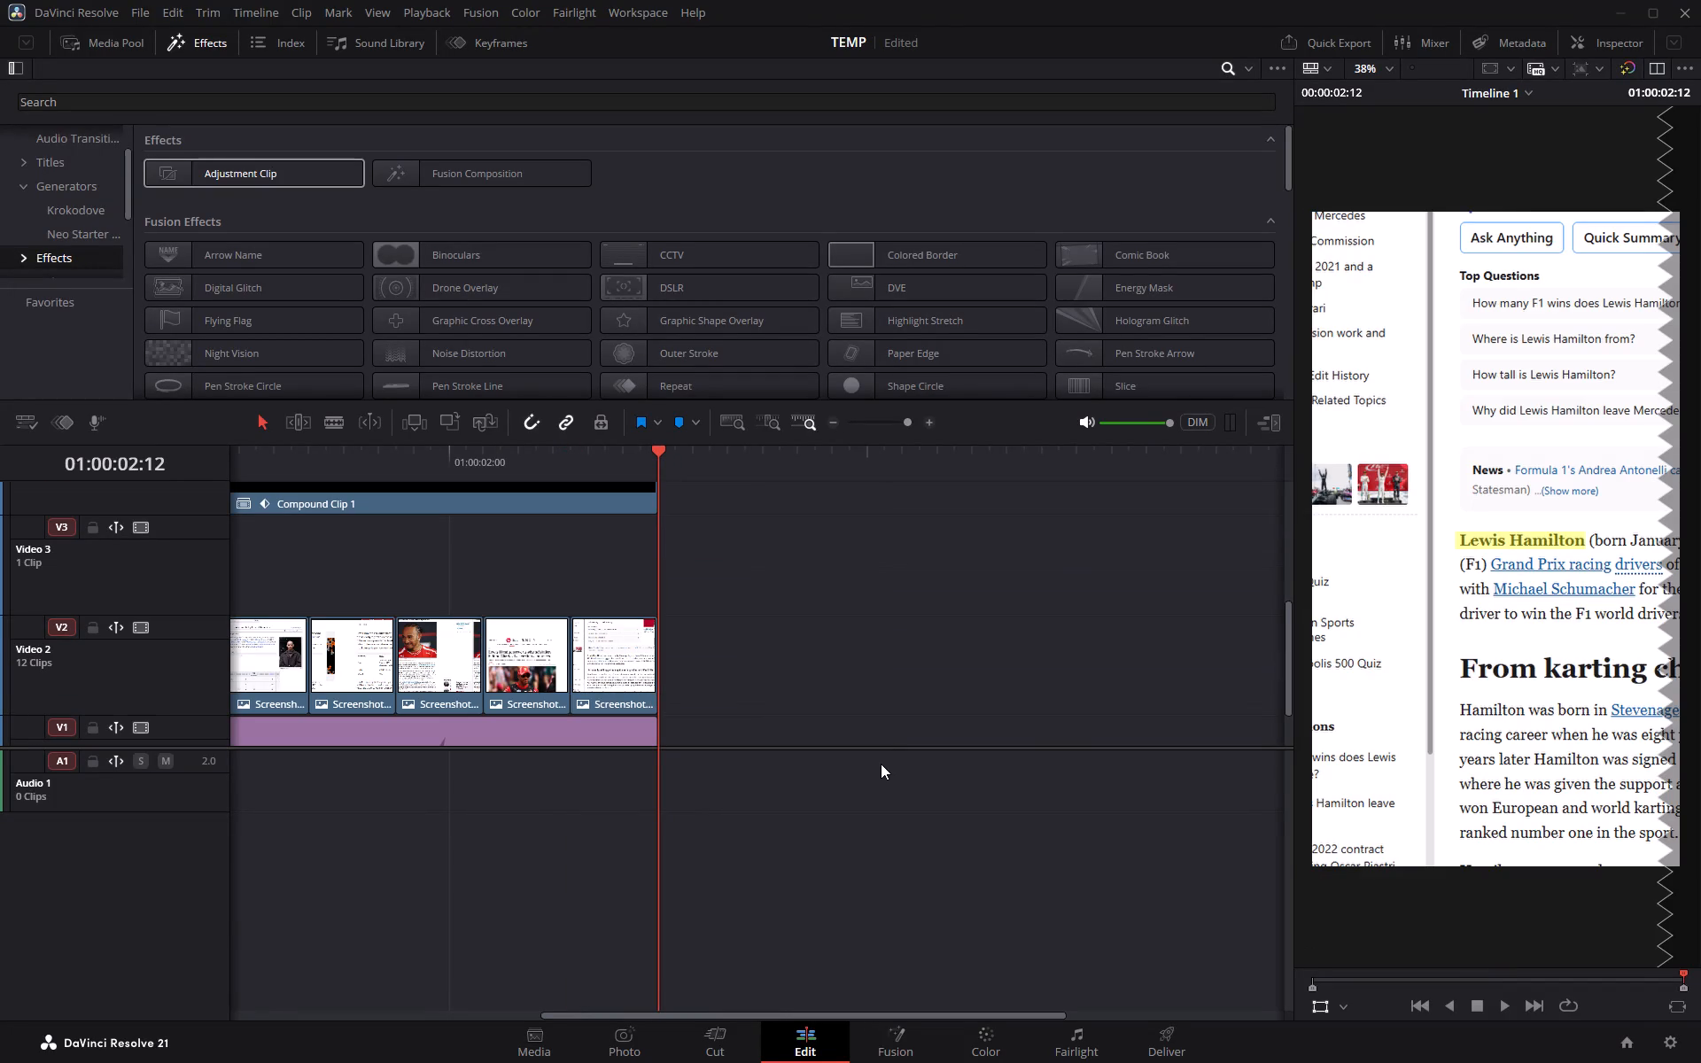
Select the trimmed adjustment clip, return the playhead to 01:00:00:00, and open the clip in Fusion.
{"action": "scroll", "coordinate": [820, 679], "scroll_direction": "up", "scroll_amount": 8}
{"action": "left_click", "coordinate": [476, 634]}
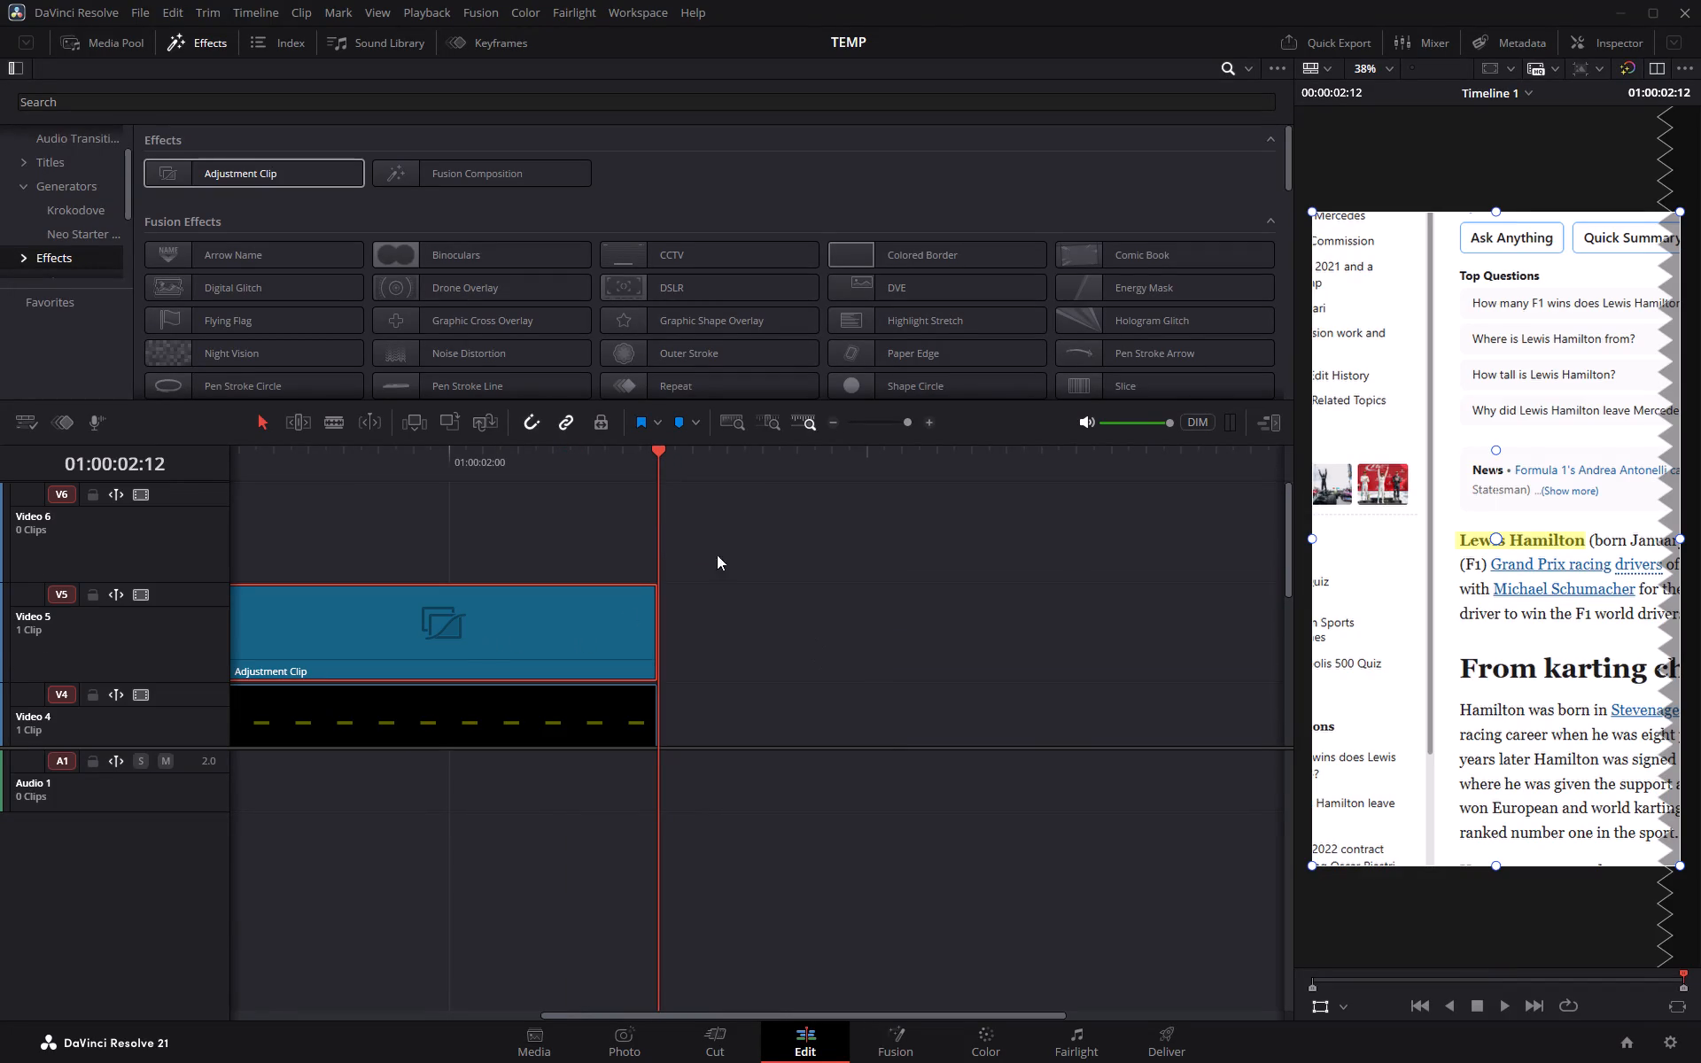
{"action": "left_click_drag", "start_coordinate": [656, 449], "coordinate": [229, 469]}
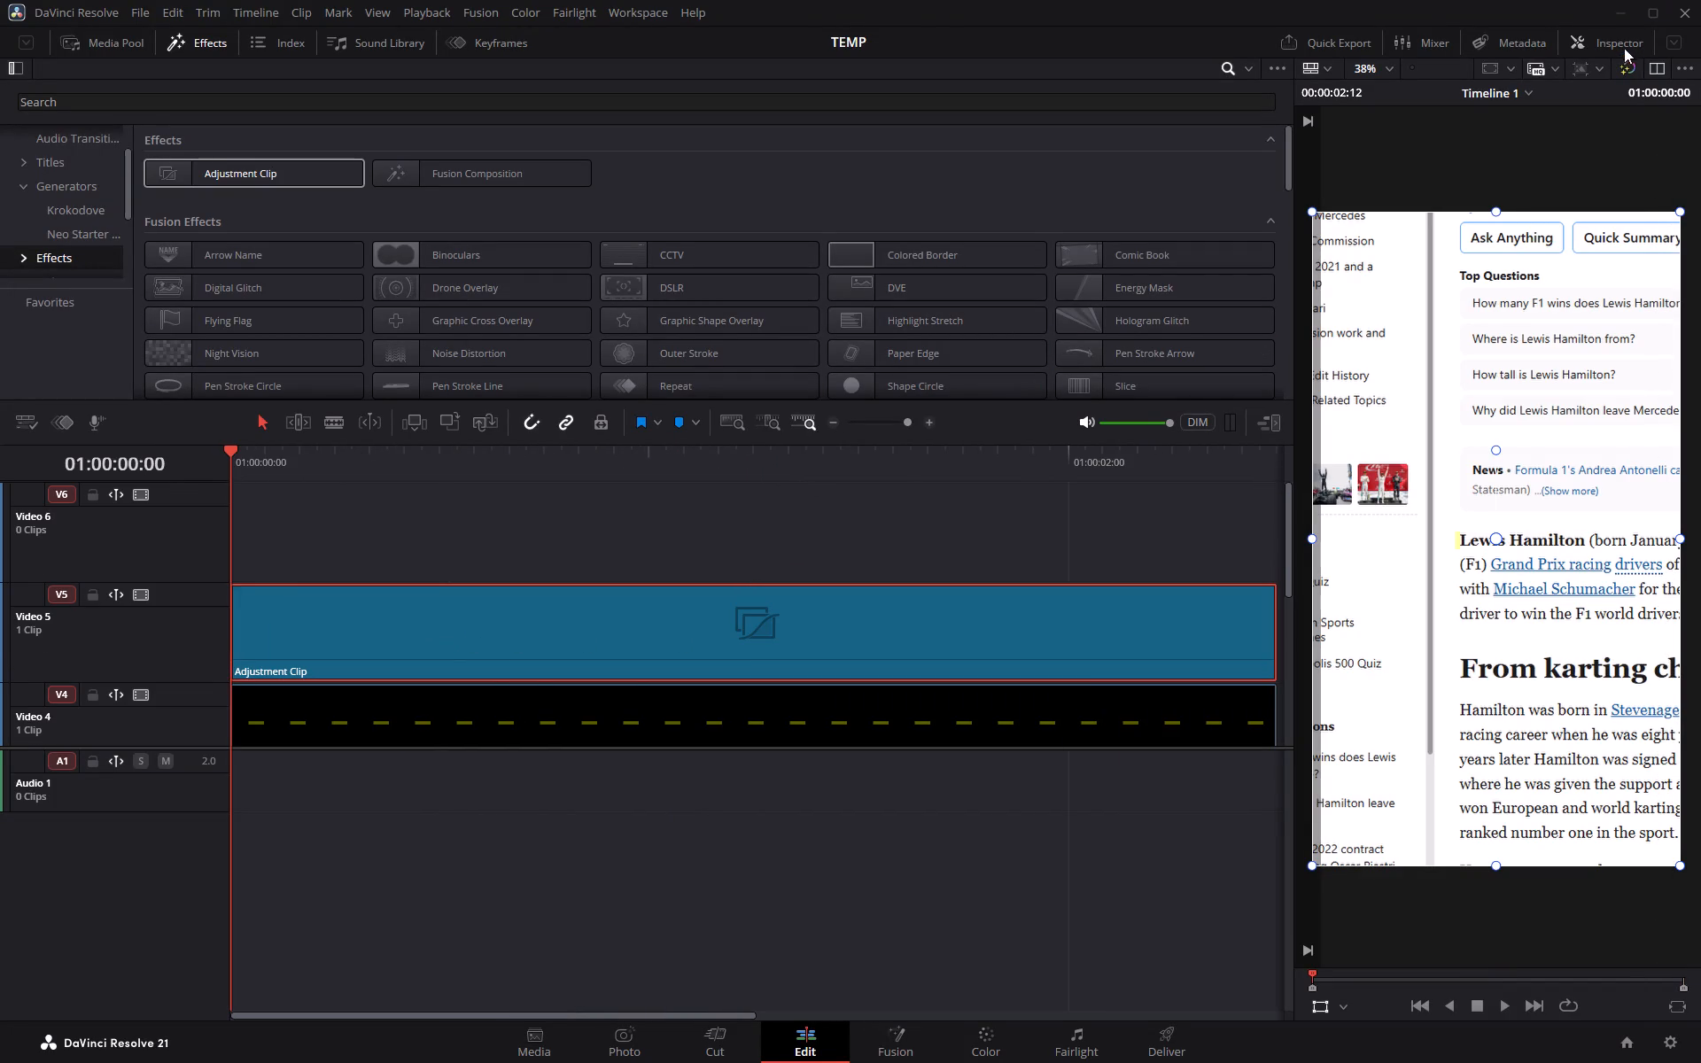
{"action": "left_click", "coordinate": [384, 116]}
{"action": "left_click", "coordinate": [387, 104]}
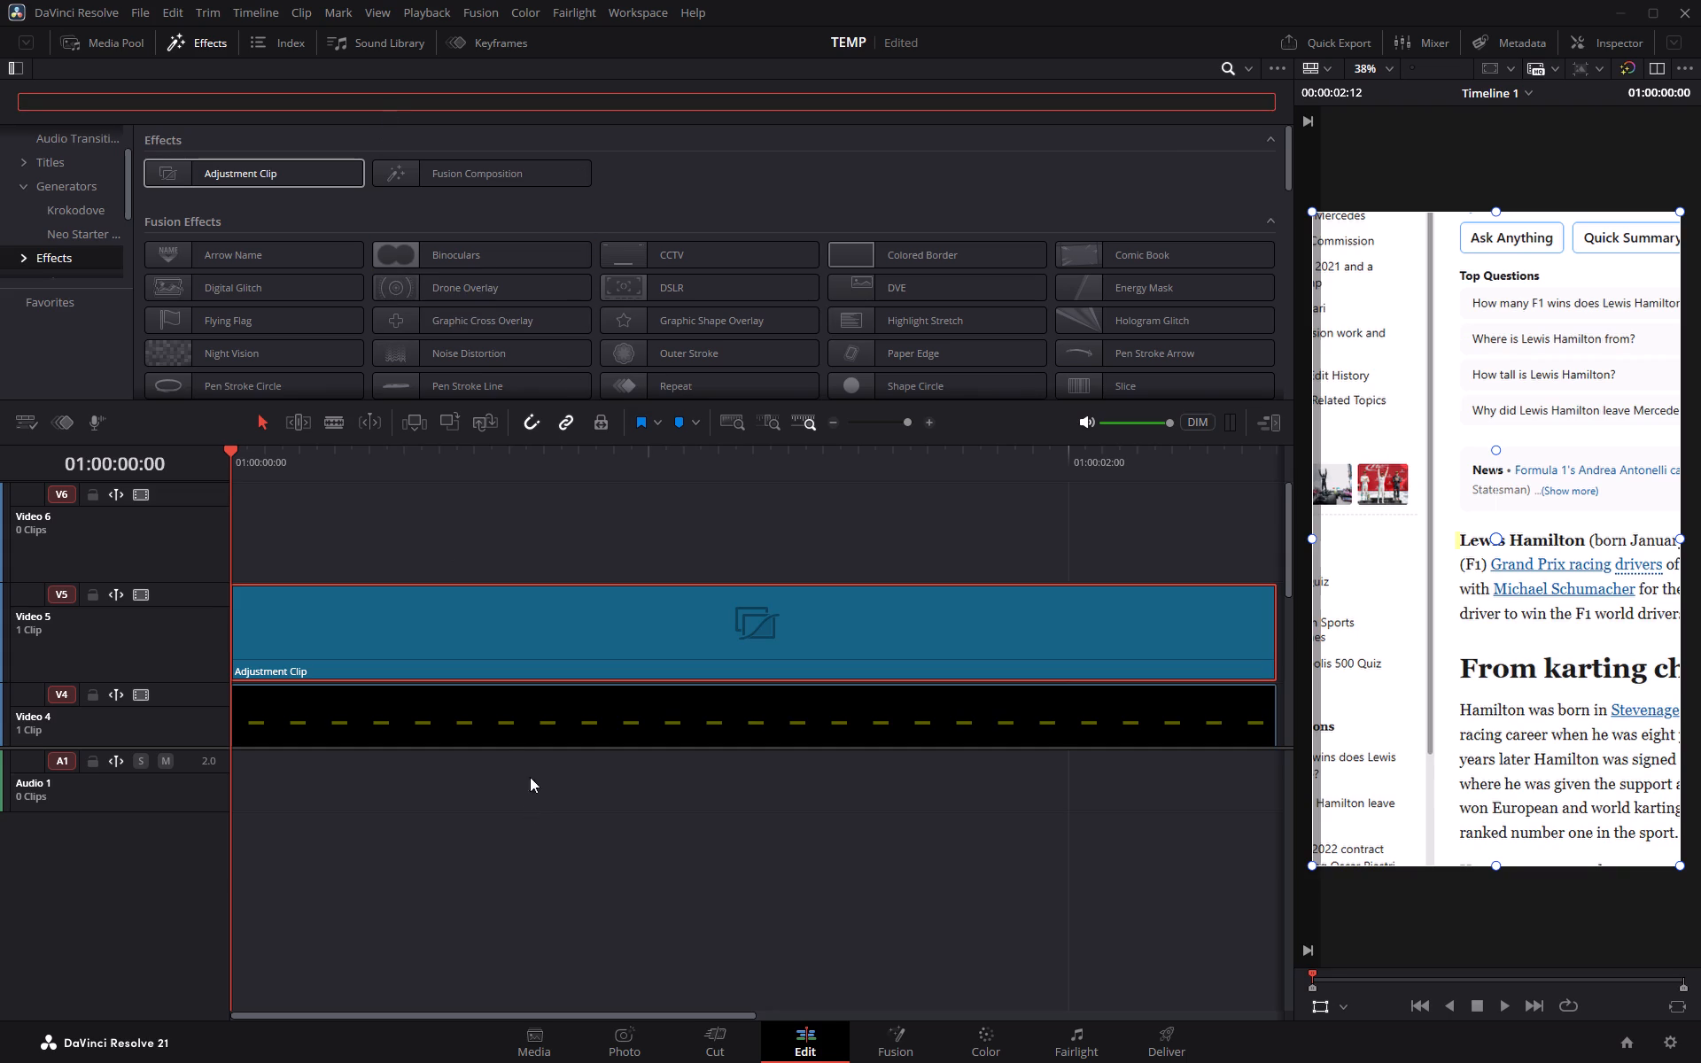
{"action": "left_click", "coordinate": [908, 1037]}
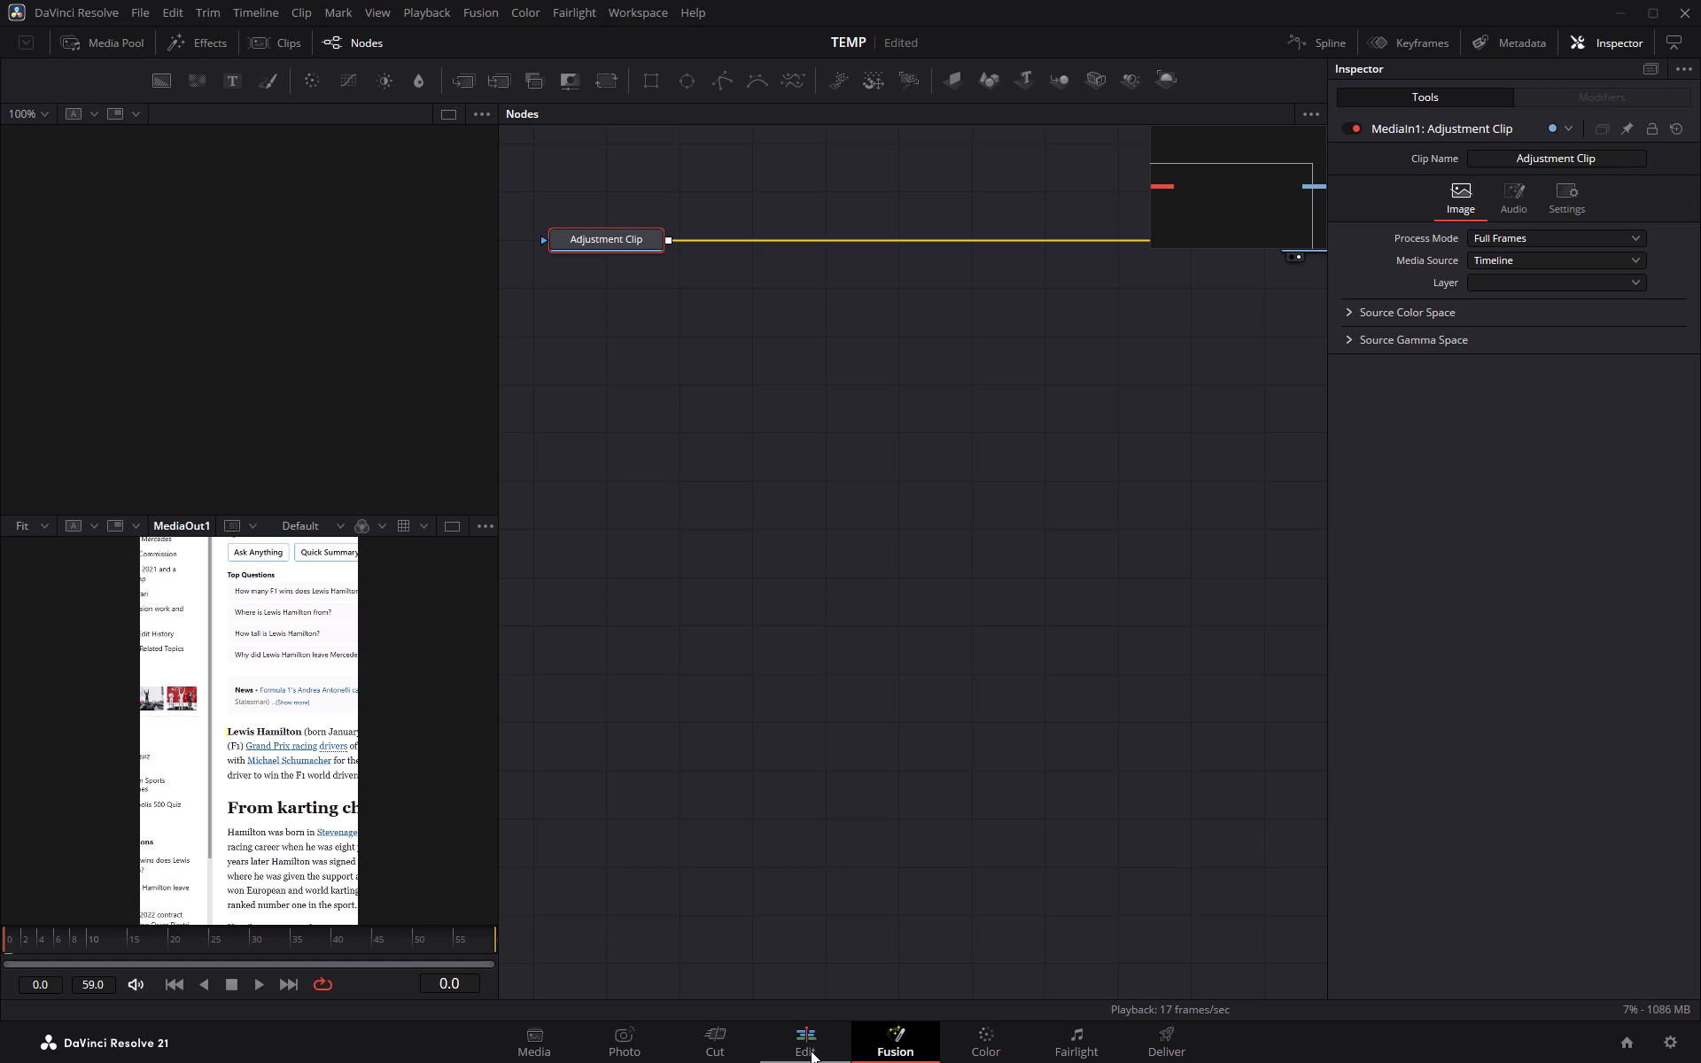
Add a Blur node after the Adjustment Clip node and set its Blur Size to 14.2.
{"action": "key", "text": "shift+space"}
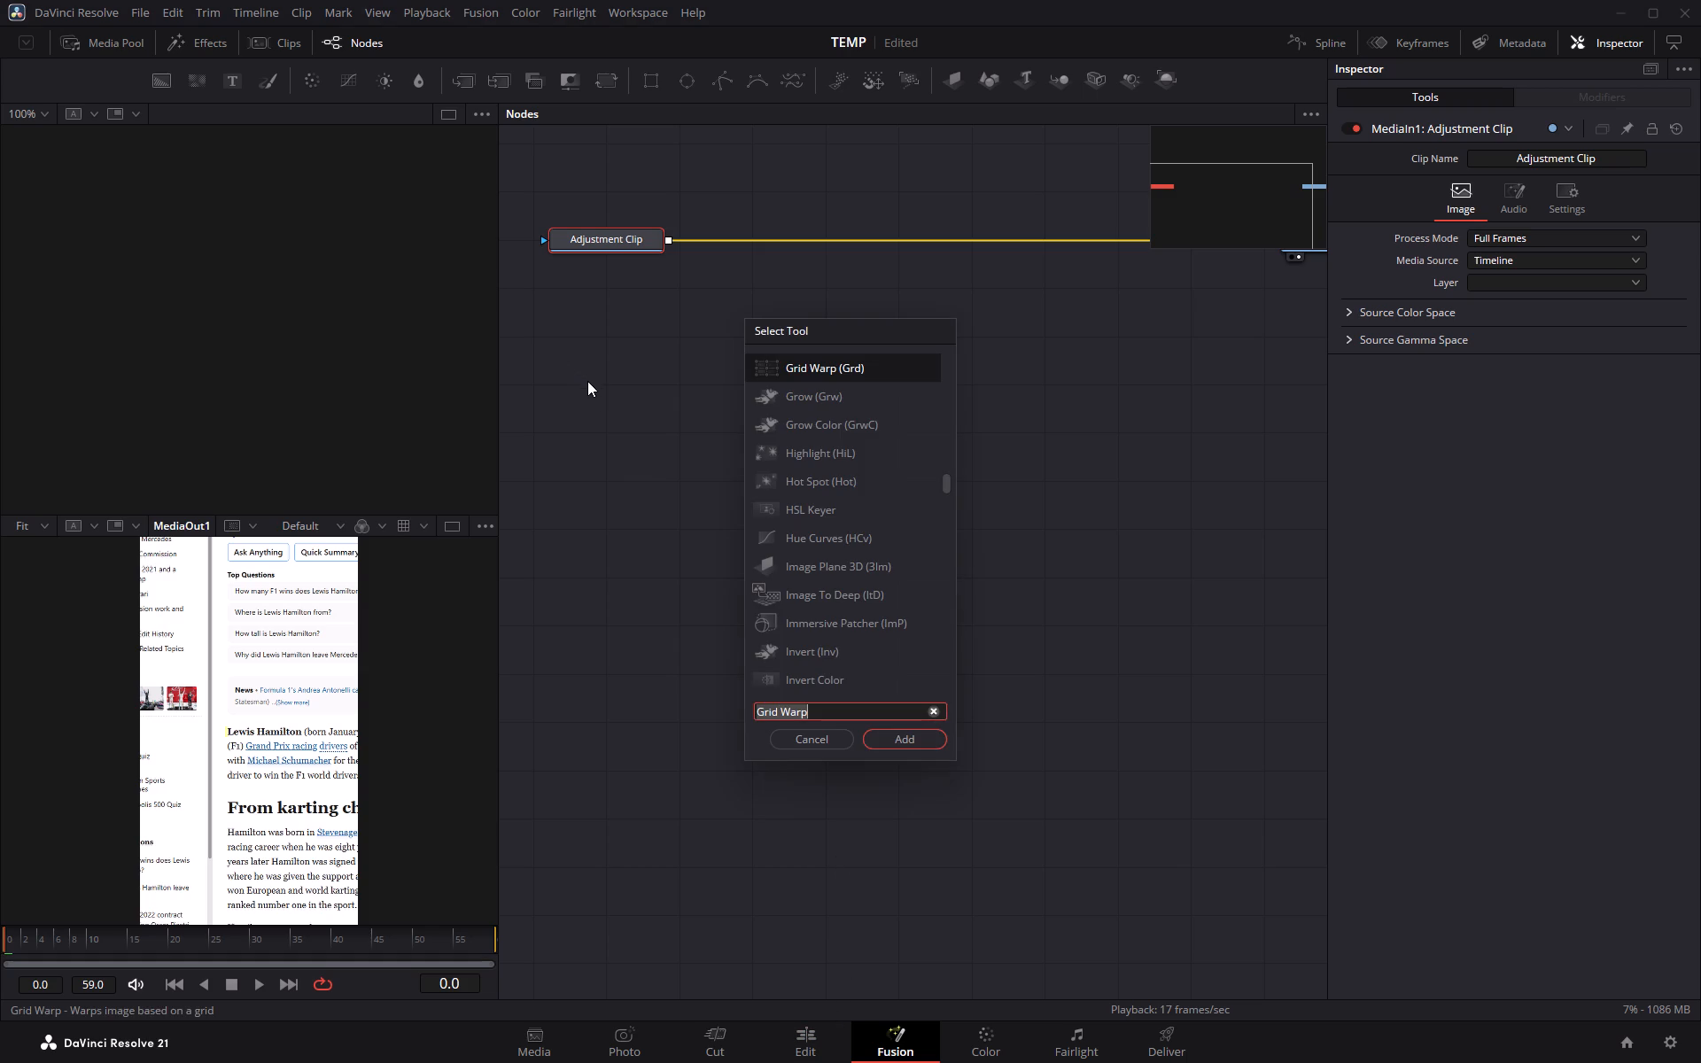
{"action": "key", "text": "BackSpace"}
{"action": "key", "text": "BackSpace"}
{"action": "type", "text": "blur"}
{"action": "left_click", "coordinate": [911, 739]}
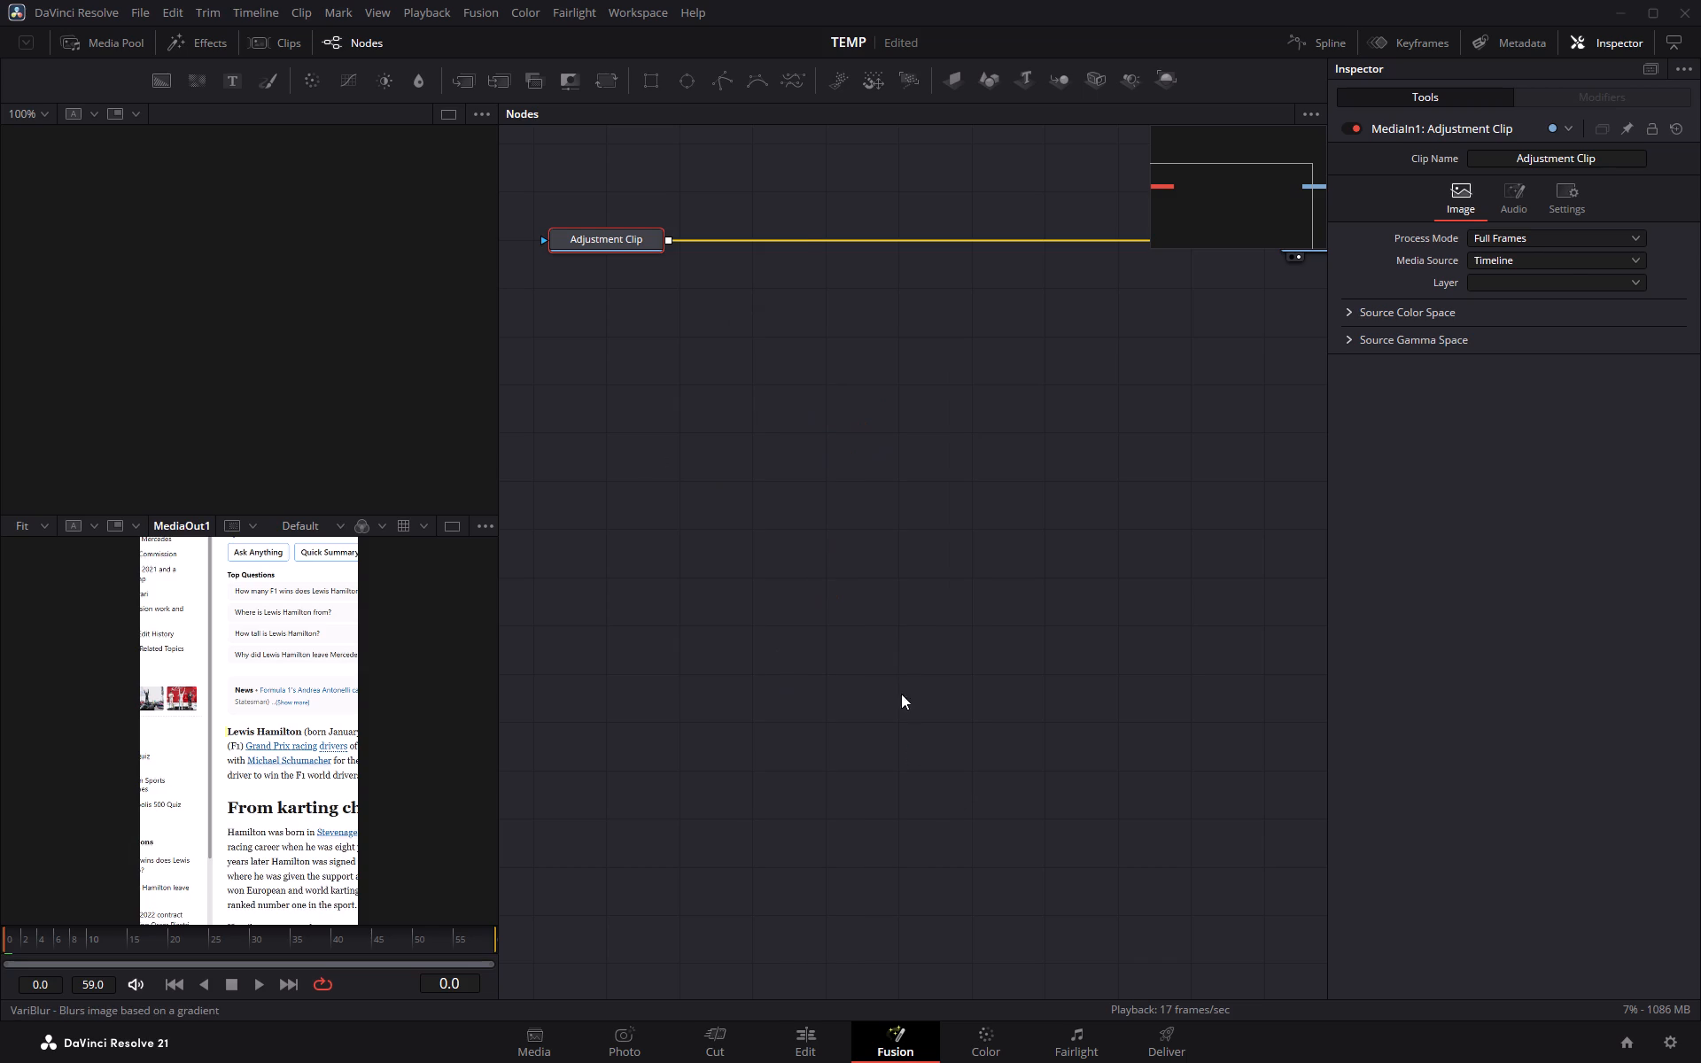
{"action": "left_click_drag", "start_coordinate": [766, 243], "coordinate": [798, 242]}
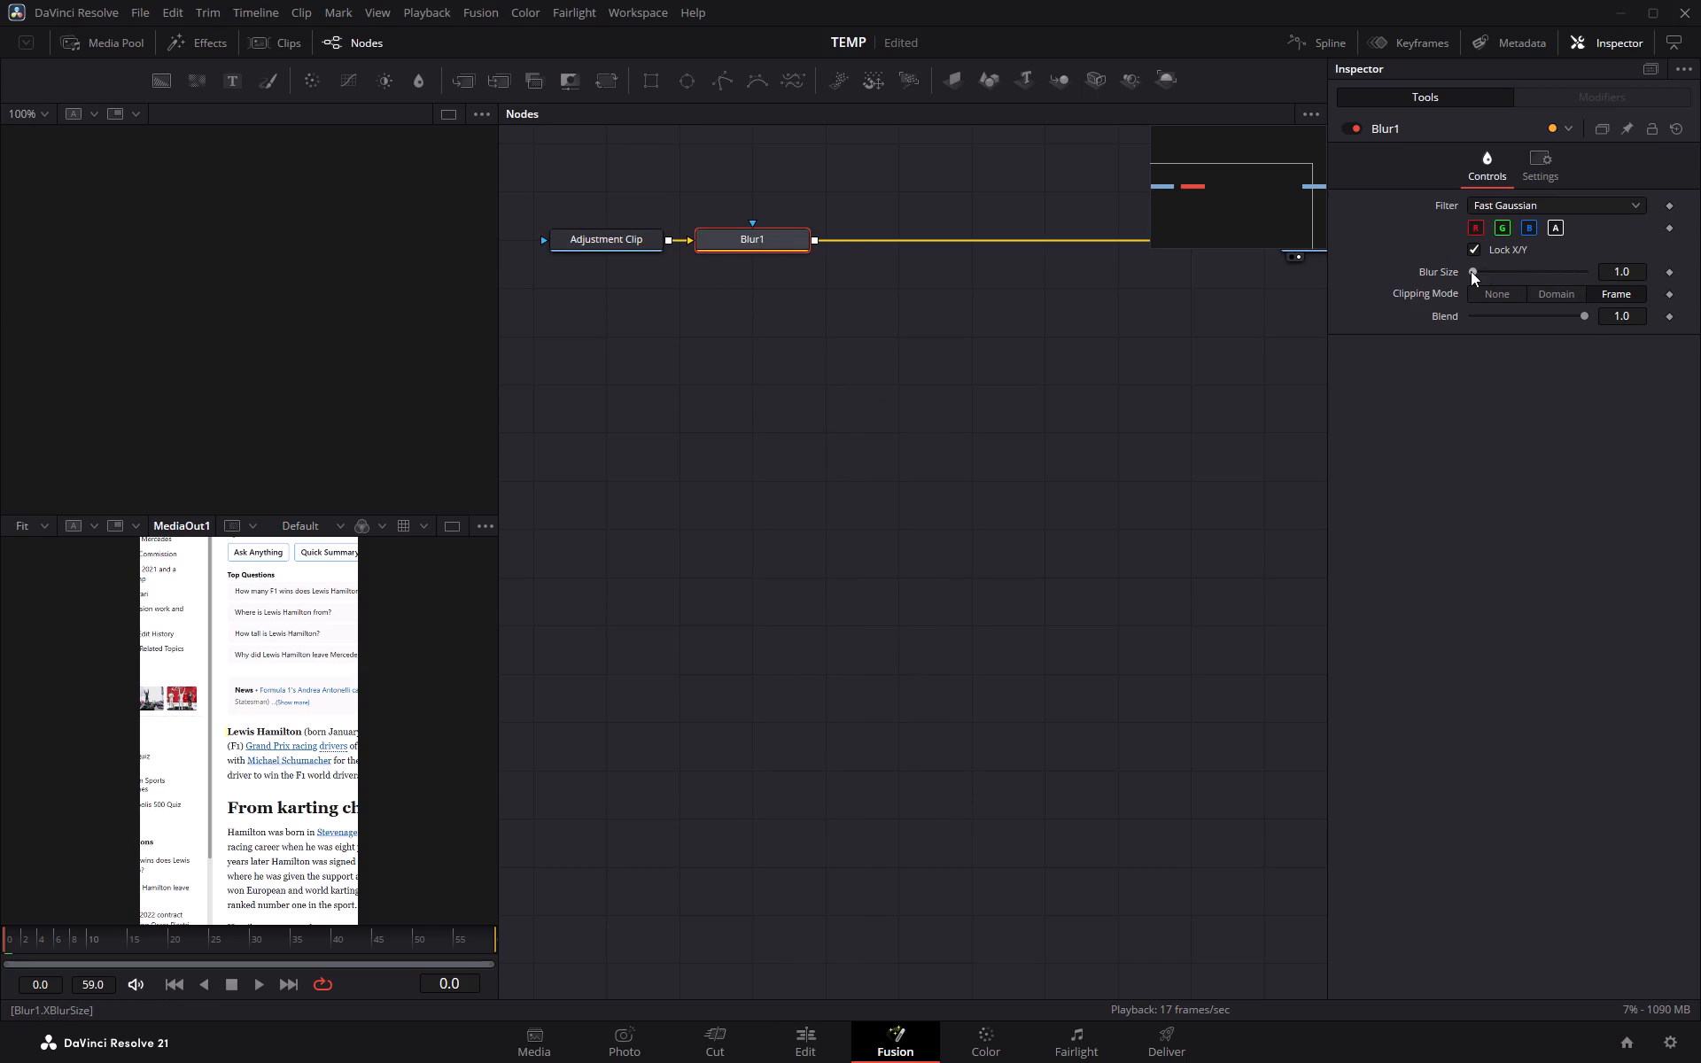
{"action": "left_click_drag", "start_coordinate": [1471, 271], "coordinate": [1486, 271]}
{"action": "left_click_drag", "start_coordinate": [764, 240], "coordinate": [796, 241]}
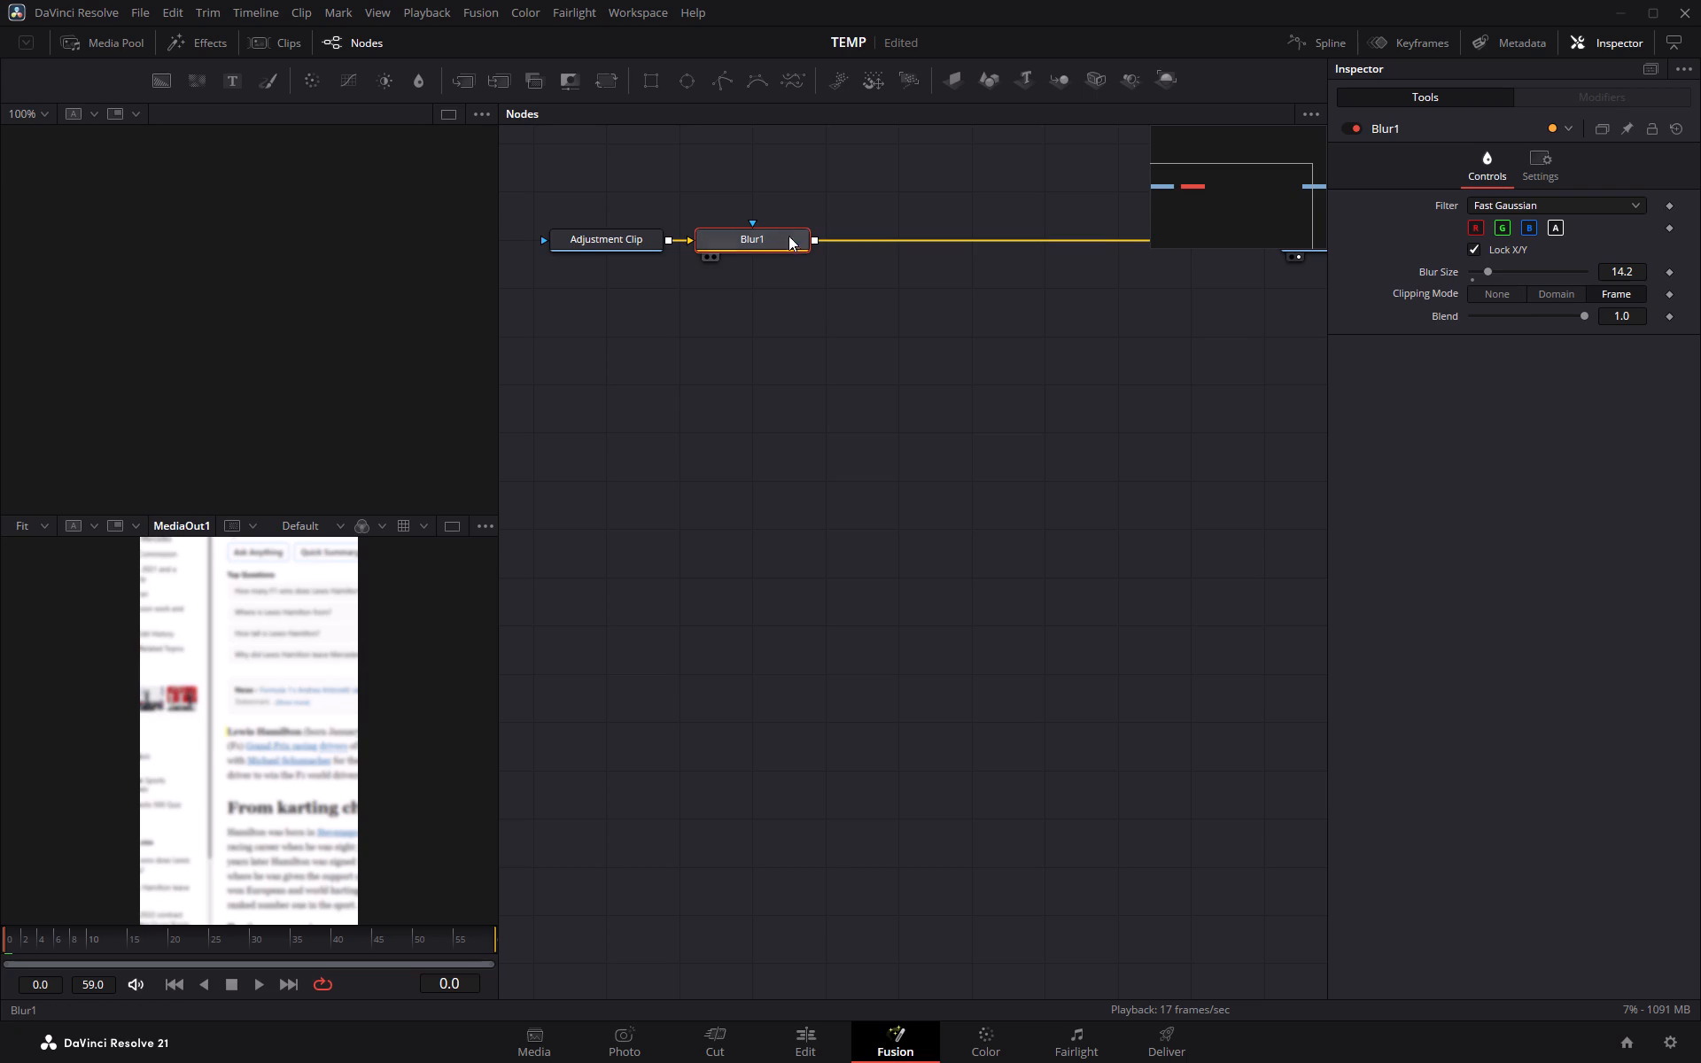
Attach a Rectangle mask to the Blur node and reduce its height to about 0.066 around the "Lewis Hamilton" line.
{"action": "left_click", "coordinate": [650, 92]}
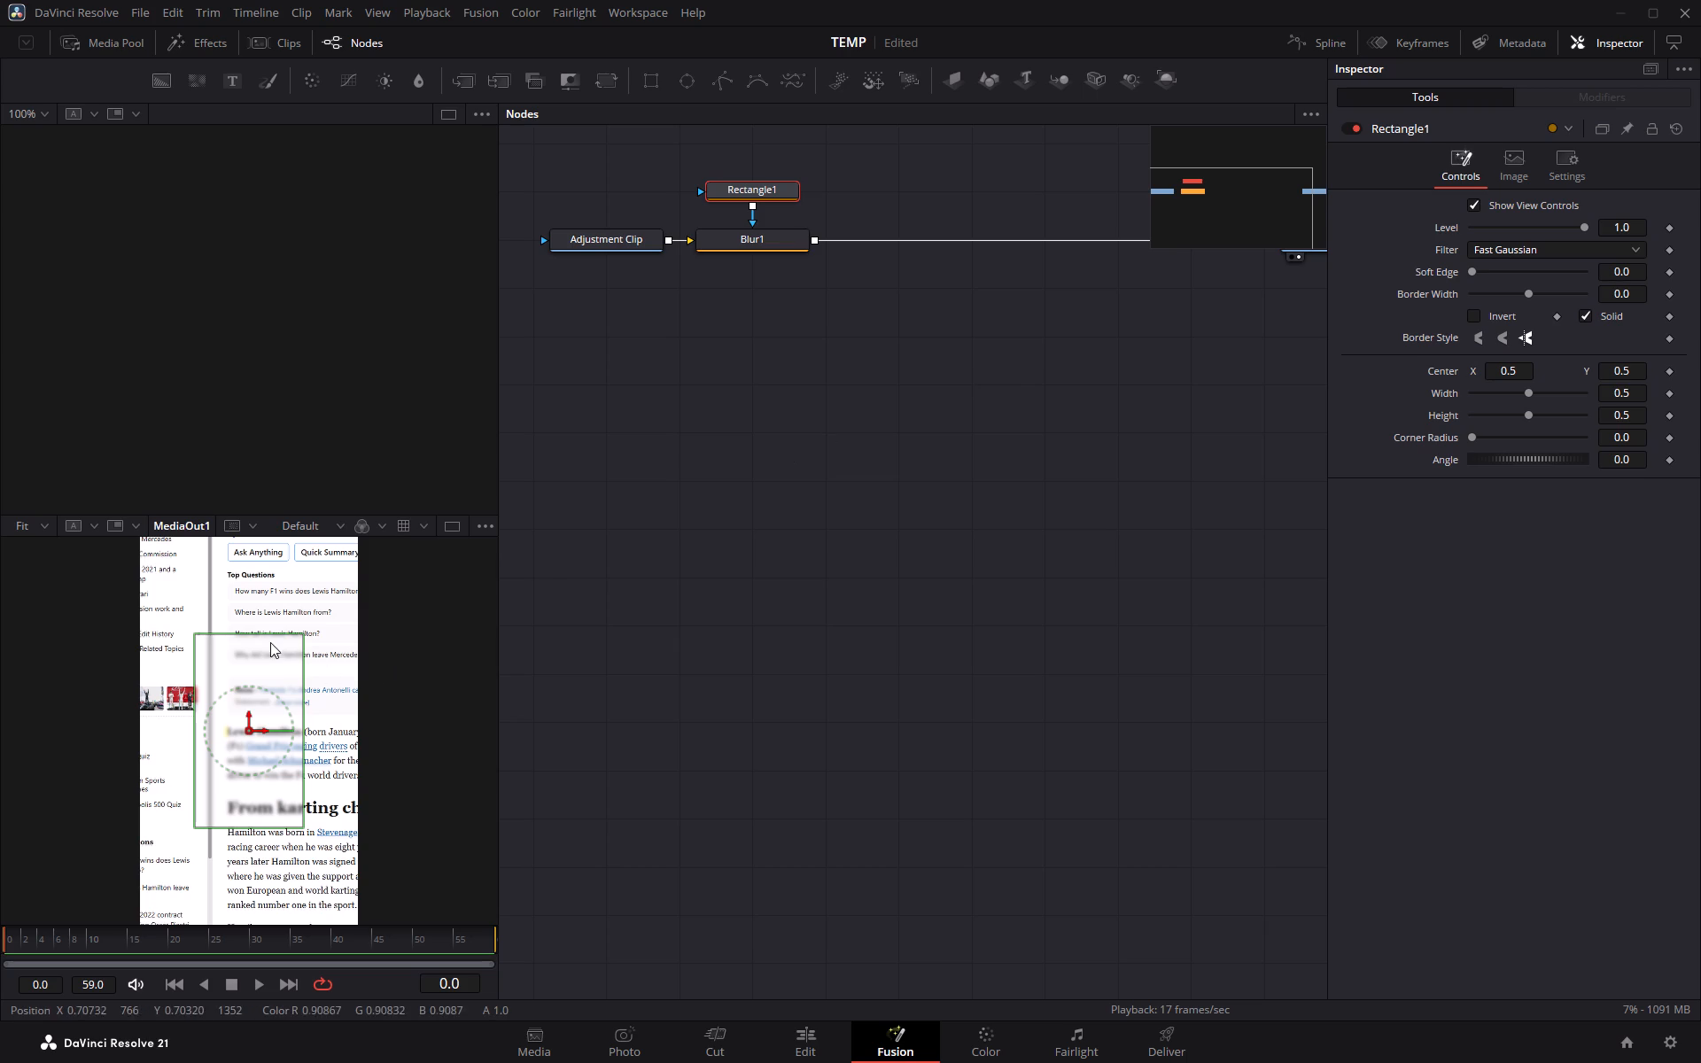
{"action": "left_click_drag", "start_coordinate": [253, 633], "coordinate": [253, 719]}
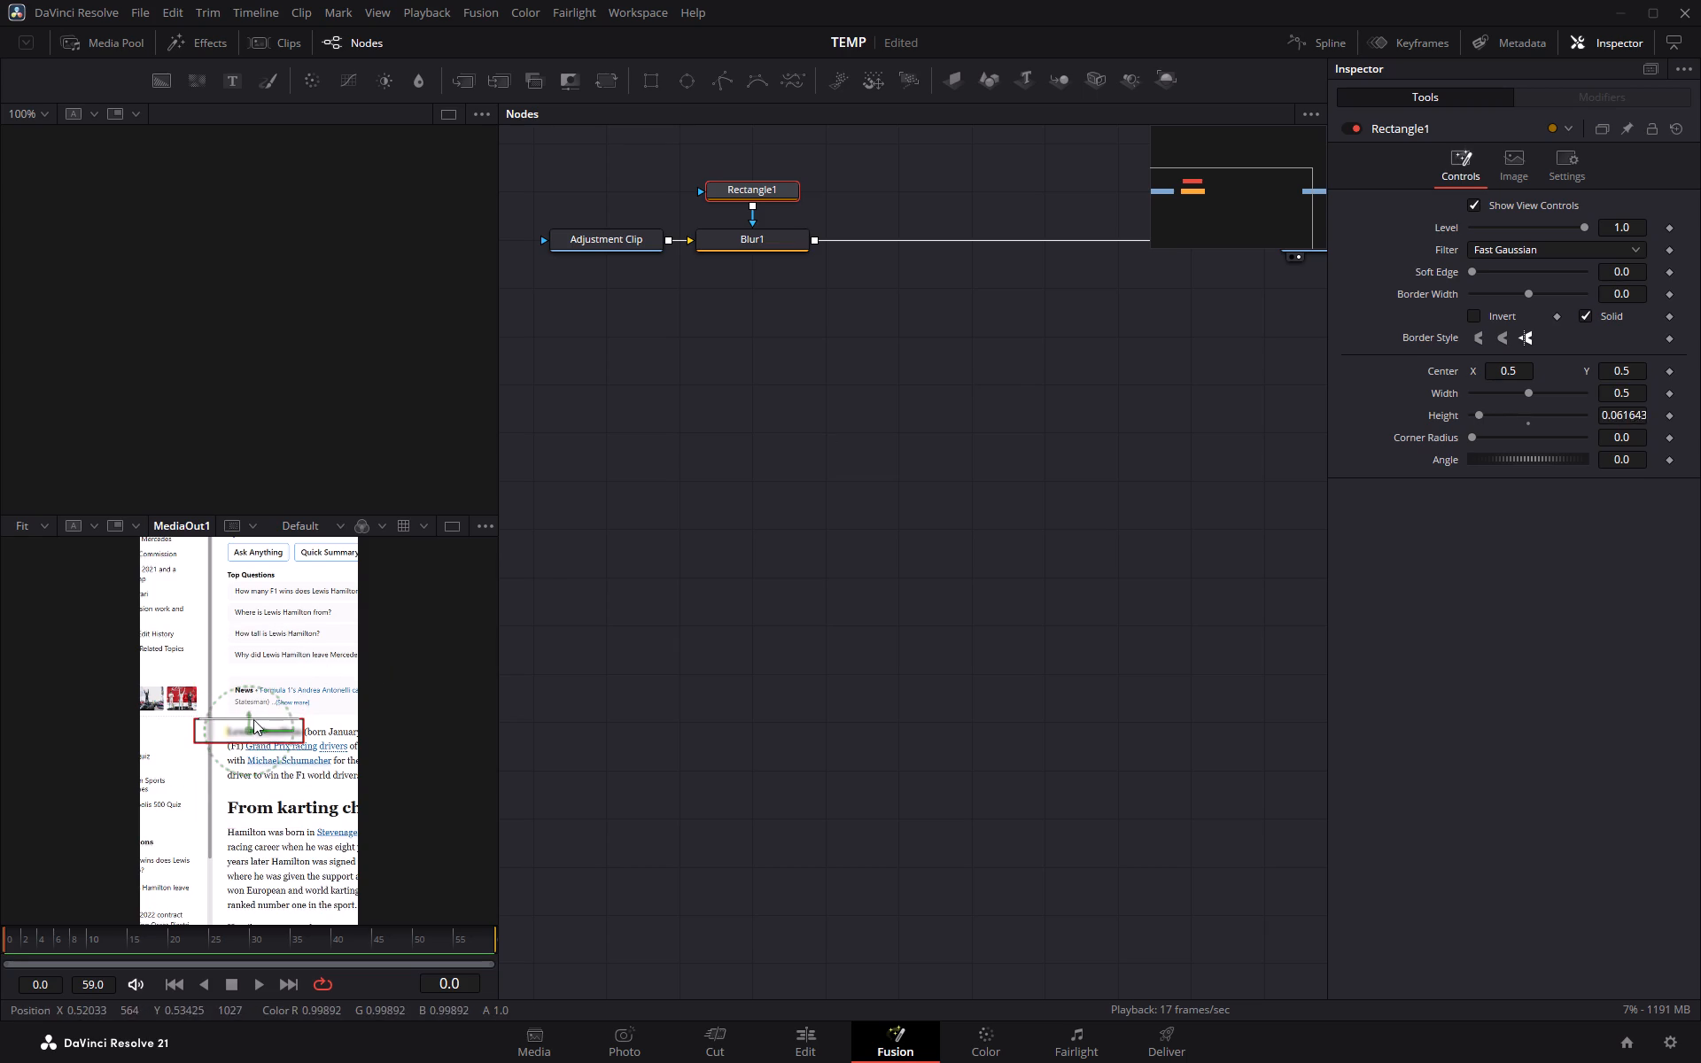
{"action": "left_click_drag", "start_coordinate": [253, 719], "coordinate": [252, 718]}
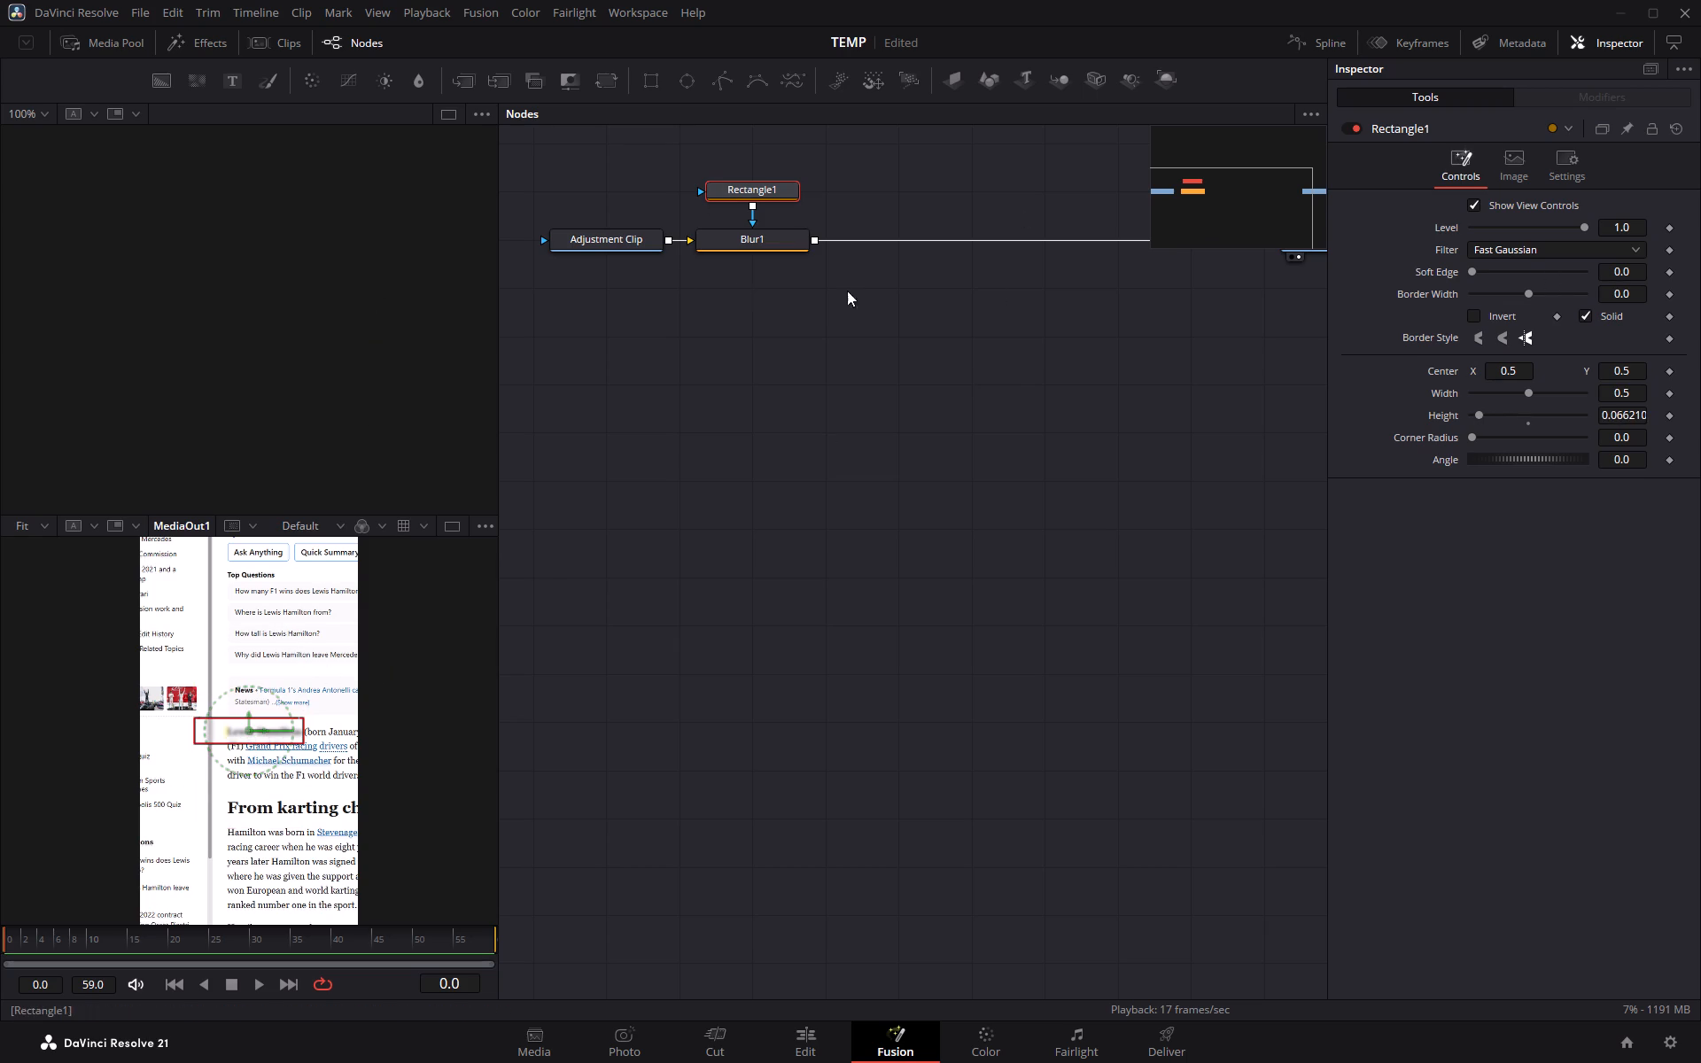
Set the Blur node's Blur Size to 7.9.
{"action": "left_click", "coordinate": [759, 241]}
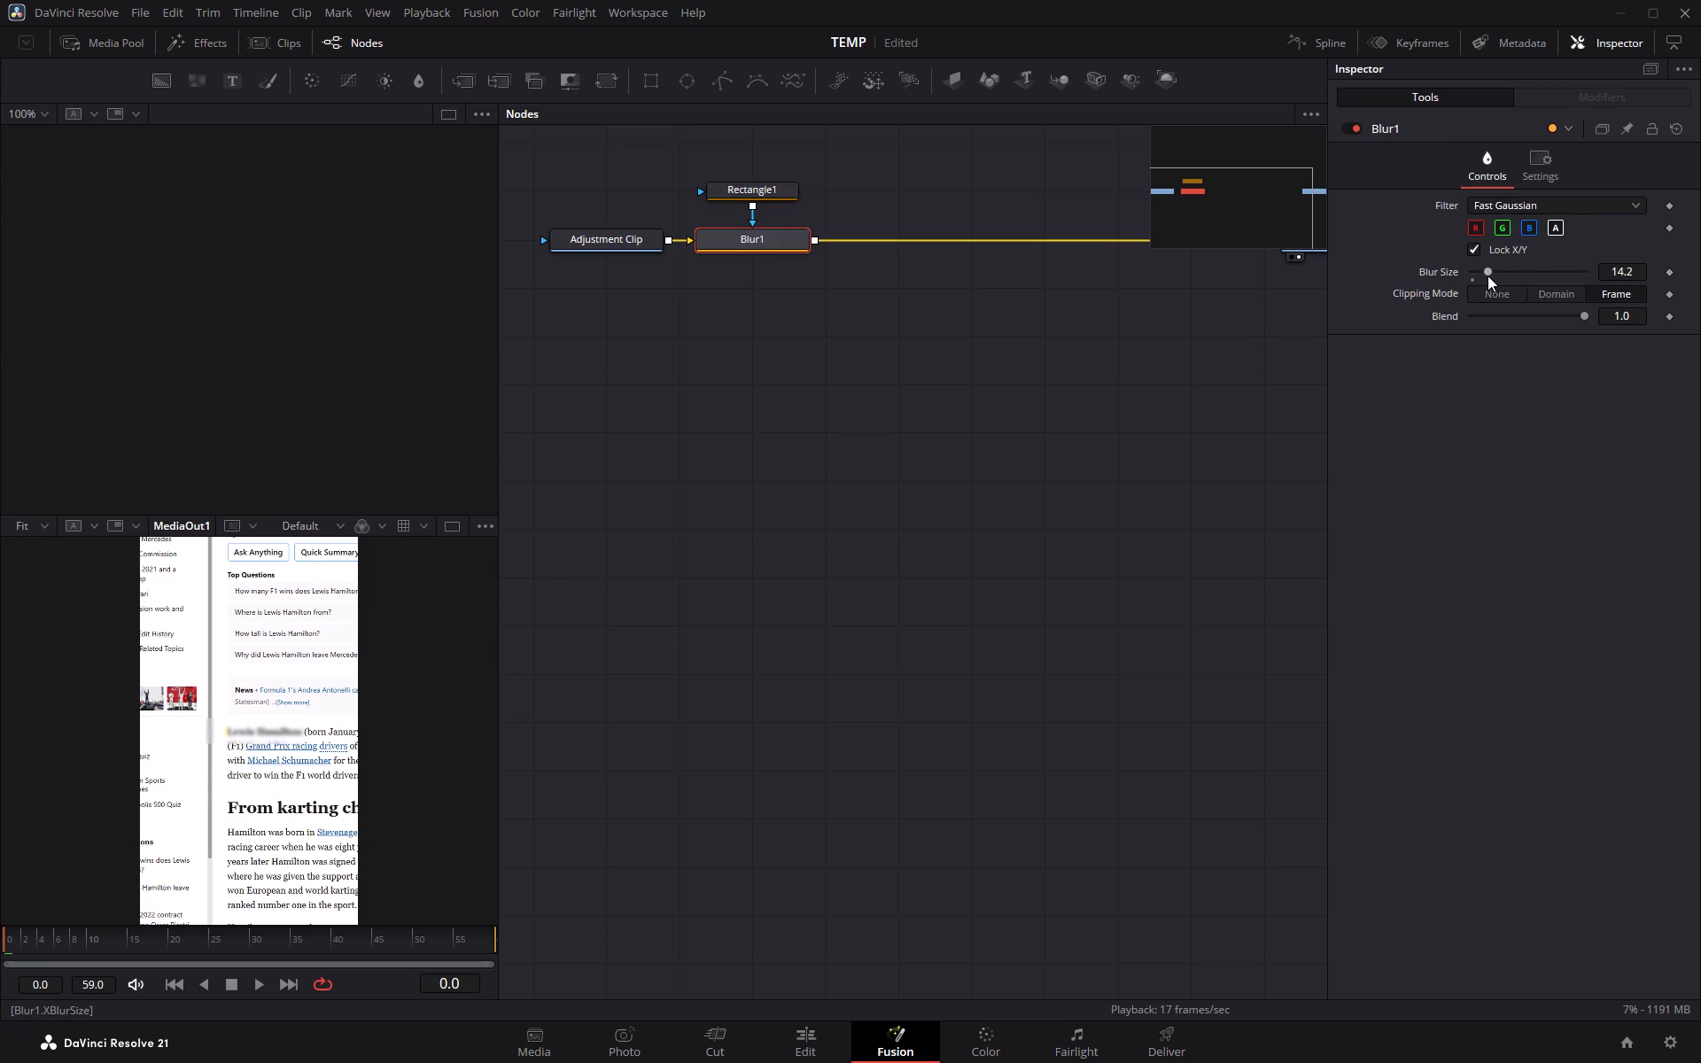
{"action": "left_click", "coordinate": [1487, 273]}
Load MediaOut1 into the empty first viewer and switch to a single enlarged viewer.
{"action": "left_click", "coordinate": [451, 115]}
{"action": "left_click", "coordinate": [450, 112]}
{"action": "scroll", "coordinate": [975, 360], "scroll_direction": "down", "scroll_amount": 1}
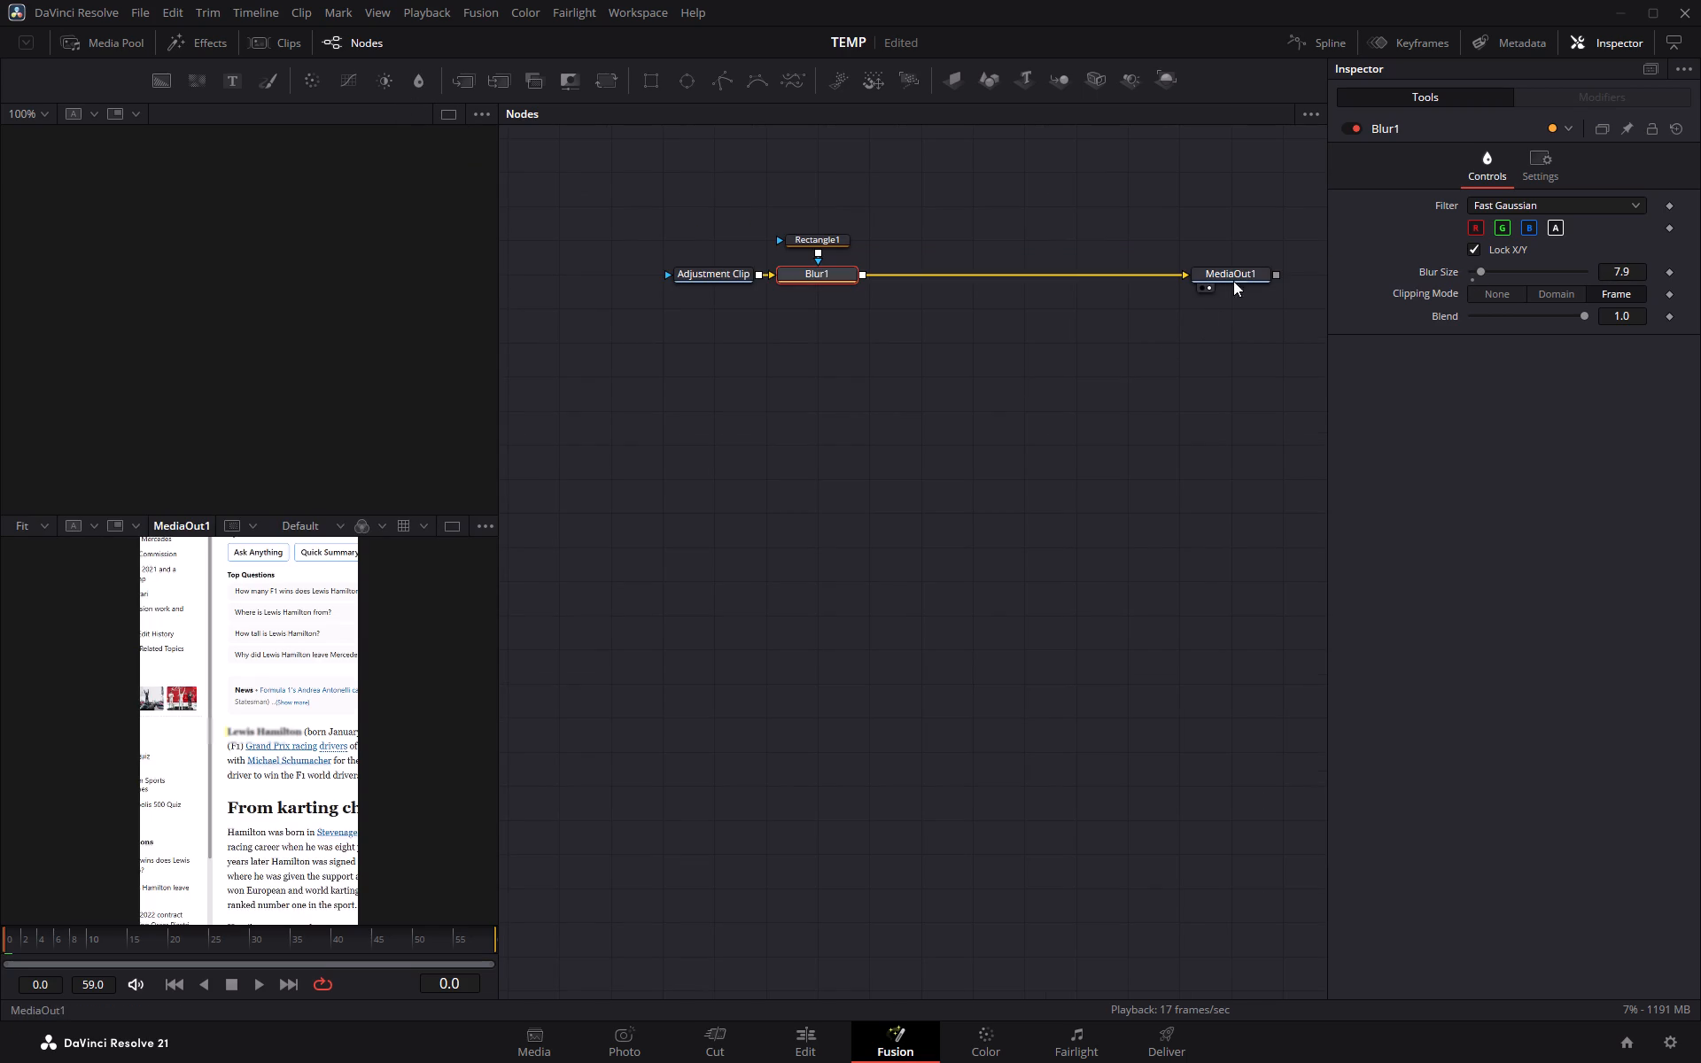
{"action": "left_click", "coordinate": [1236, 270]}
{"action": "key", "text": "1"}
{"action": "left_click", "coordinate": [454, 118]}
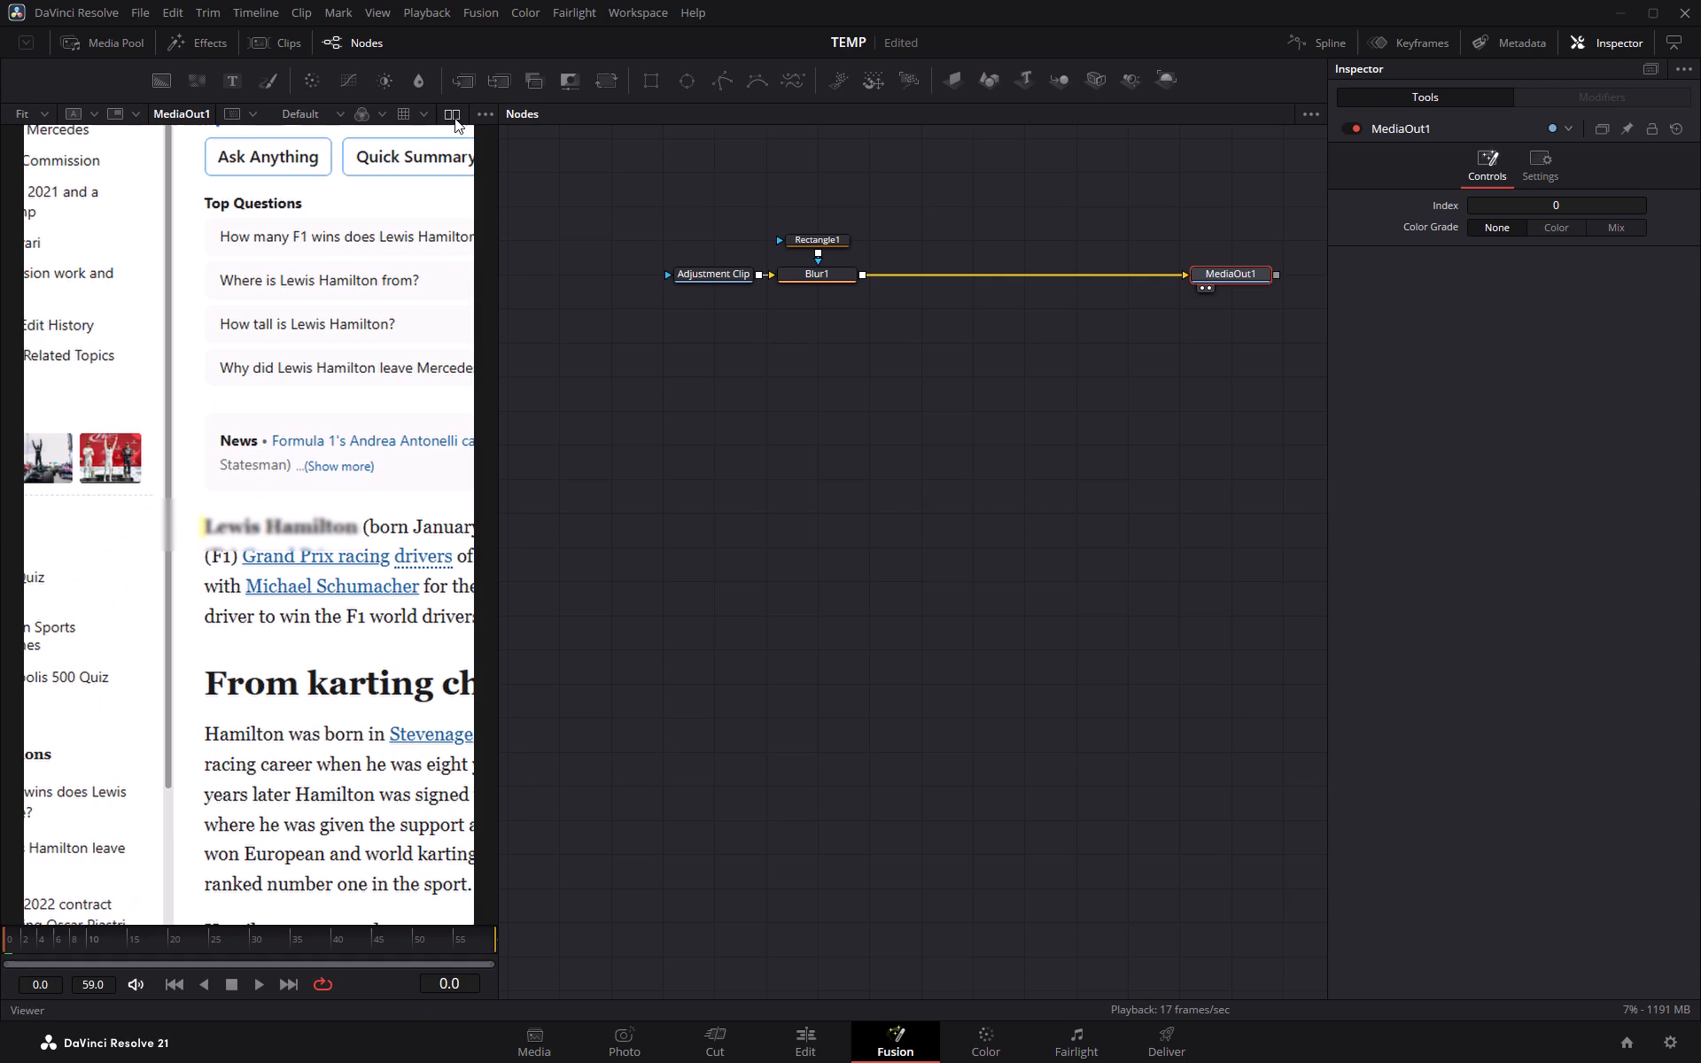
Narrow the Rectangle mask to a width of 0.402 and a height of 0.039.
{"action": "left_click", "coordinate": [813, 237]}
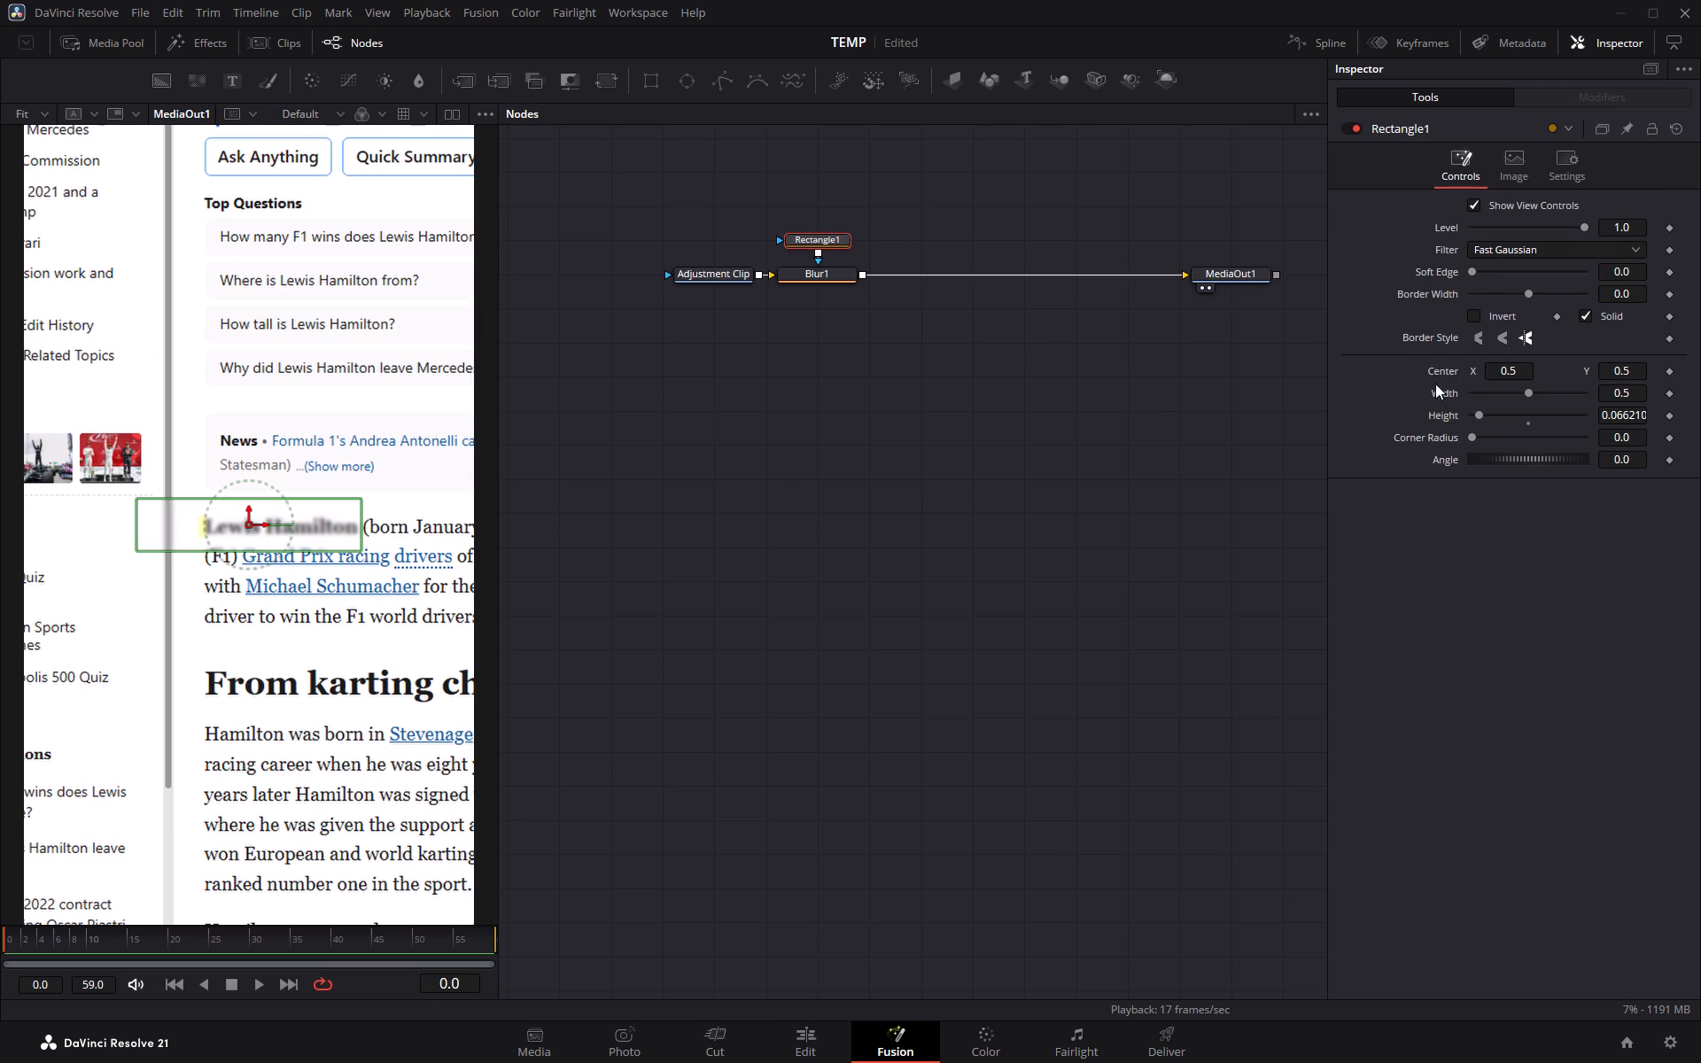
{"action": "left_click_drag", "start_coordinate": [1530, 394], "coordinate": [1522, 392]}
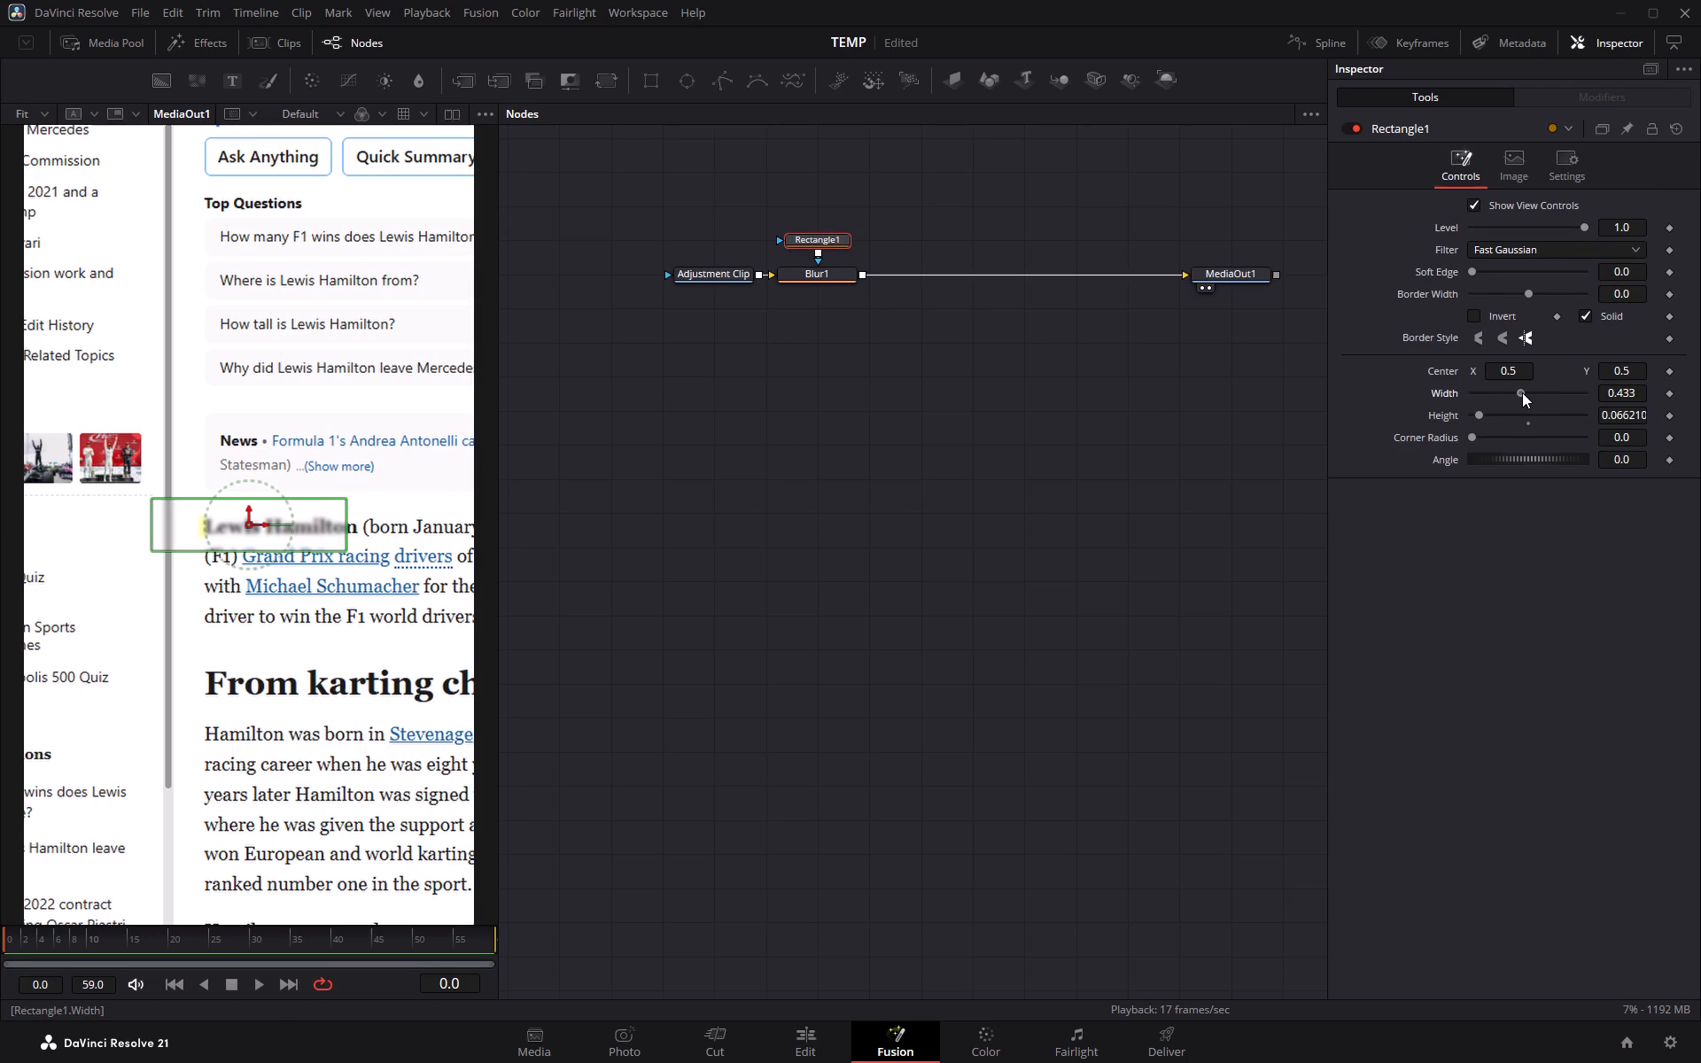
{"action": "left_click_drag", "start_coordinate": [1522, 392], "coordinate": [1518, 392]}
{"action": "left_click", "coordinate": [1477, 415]}
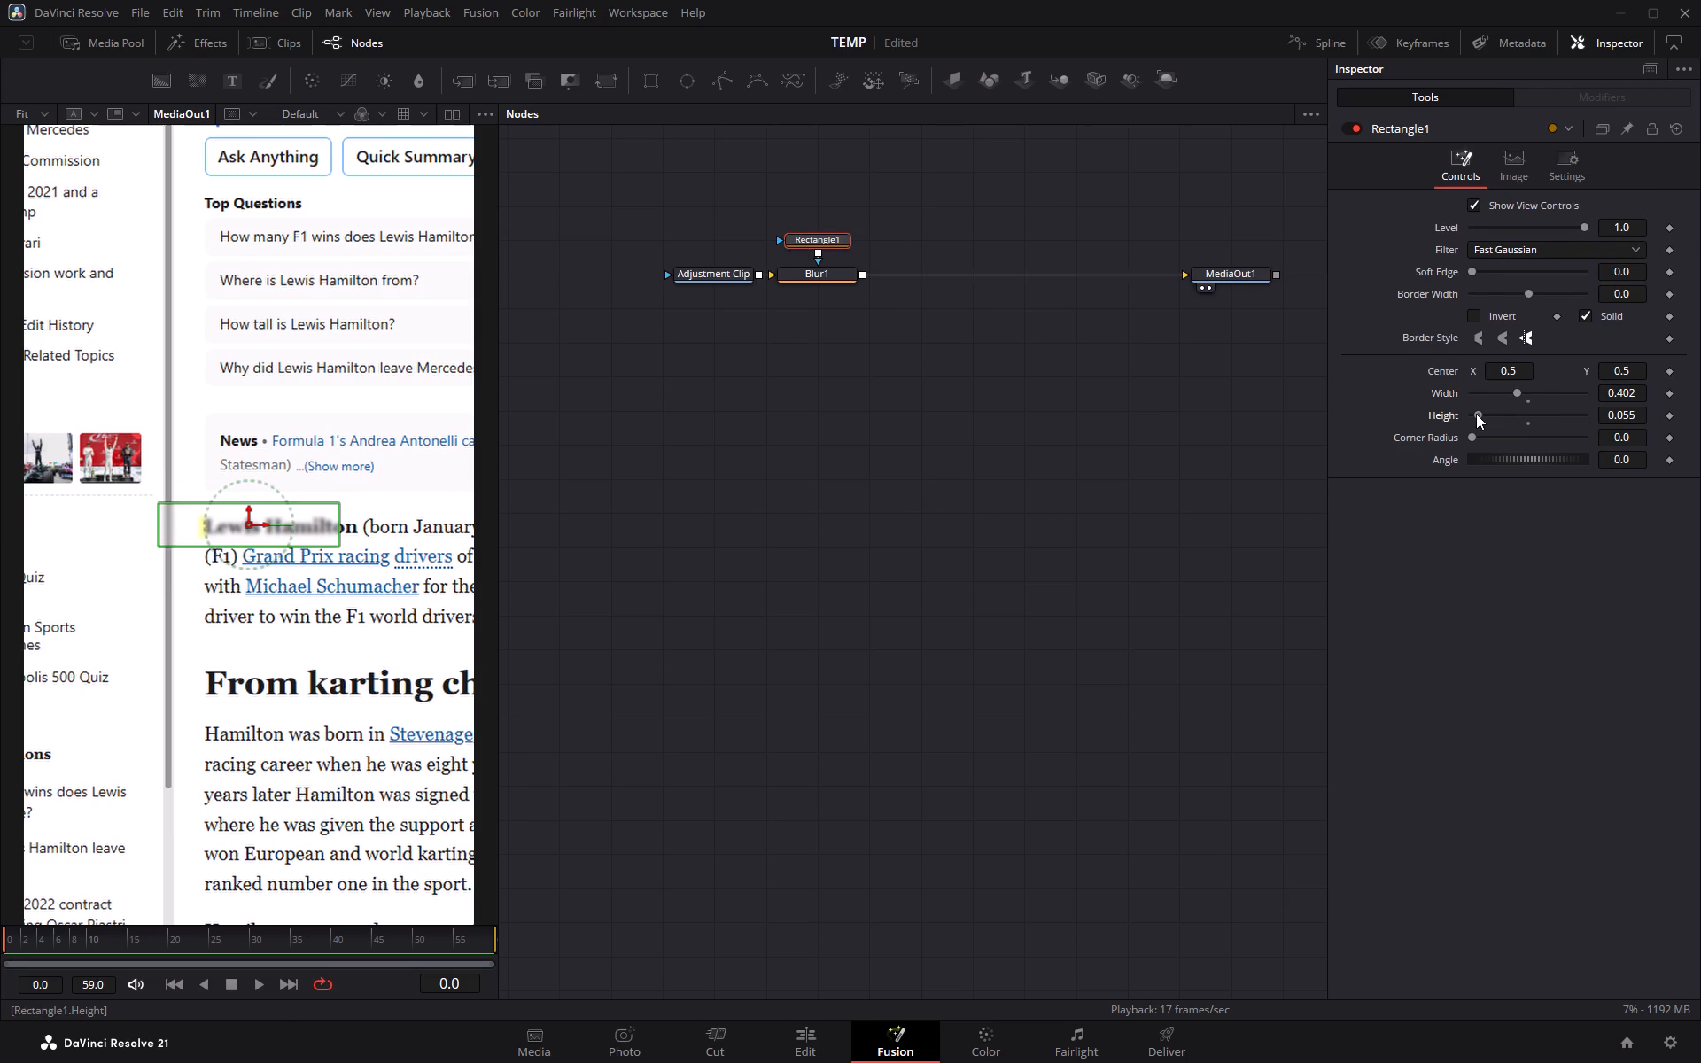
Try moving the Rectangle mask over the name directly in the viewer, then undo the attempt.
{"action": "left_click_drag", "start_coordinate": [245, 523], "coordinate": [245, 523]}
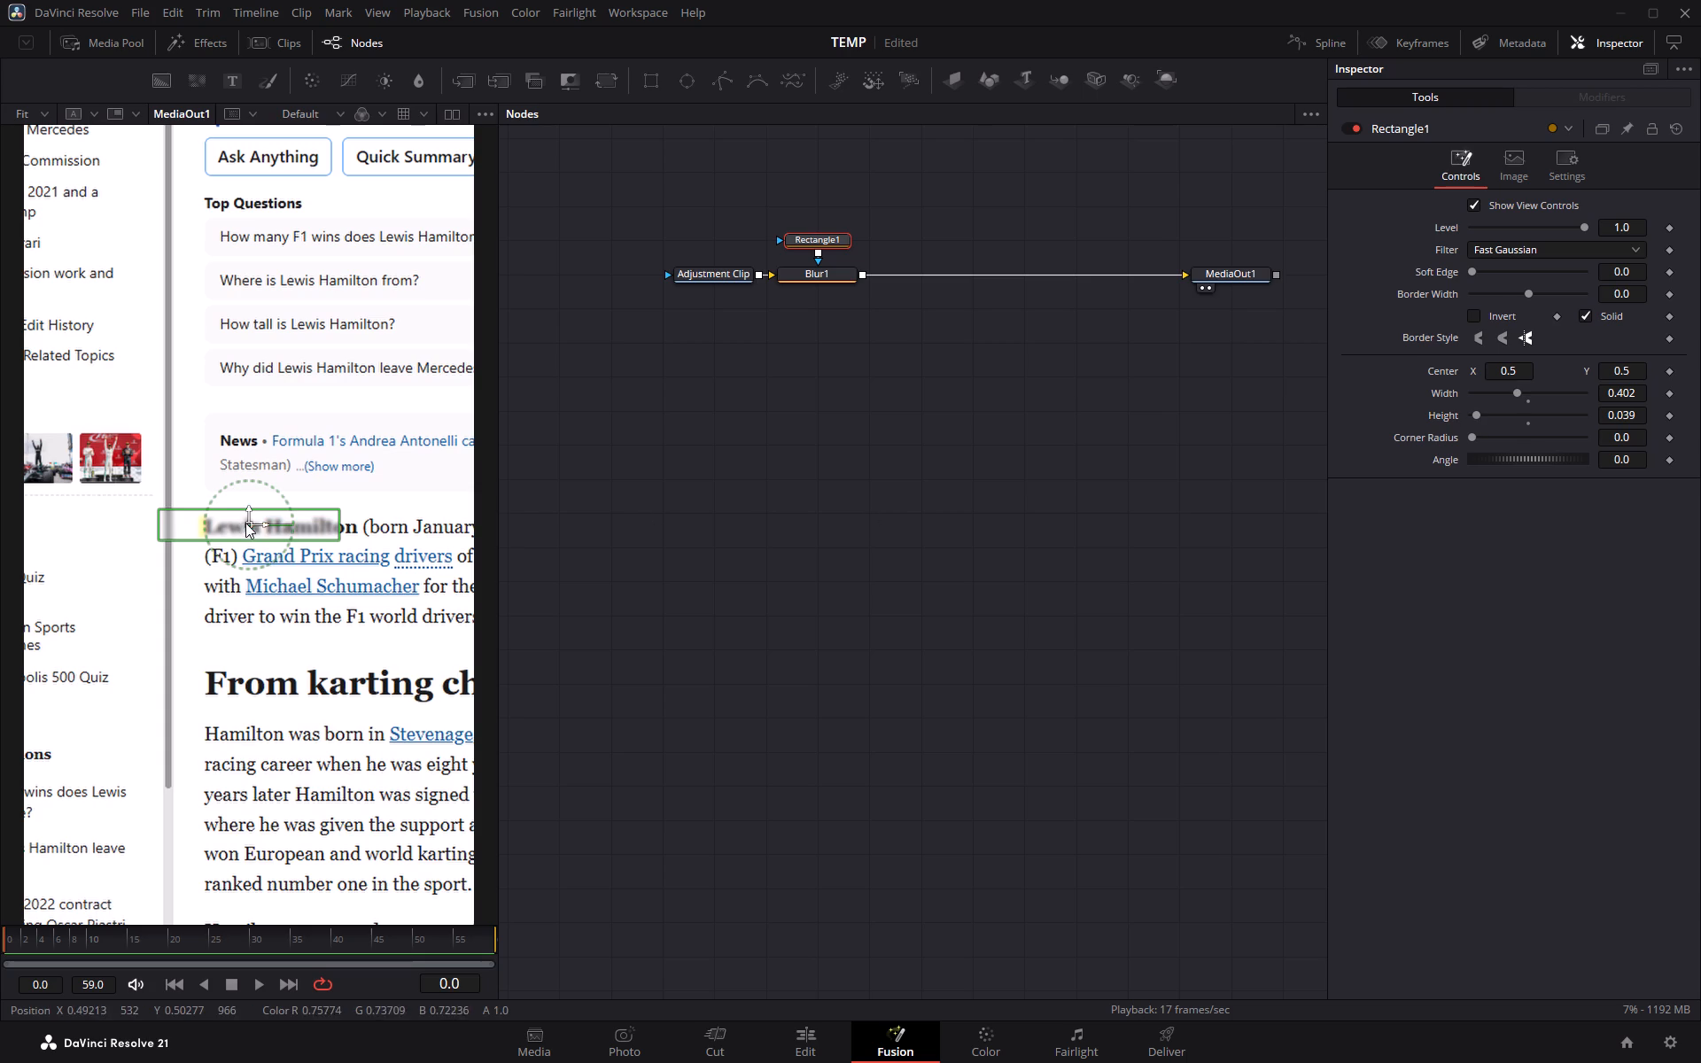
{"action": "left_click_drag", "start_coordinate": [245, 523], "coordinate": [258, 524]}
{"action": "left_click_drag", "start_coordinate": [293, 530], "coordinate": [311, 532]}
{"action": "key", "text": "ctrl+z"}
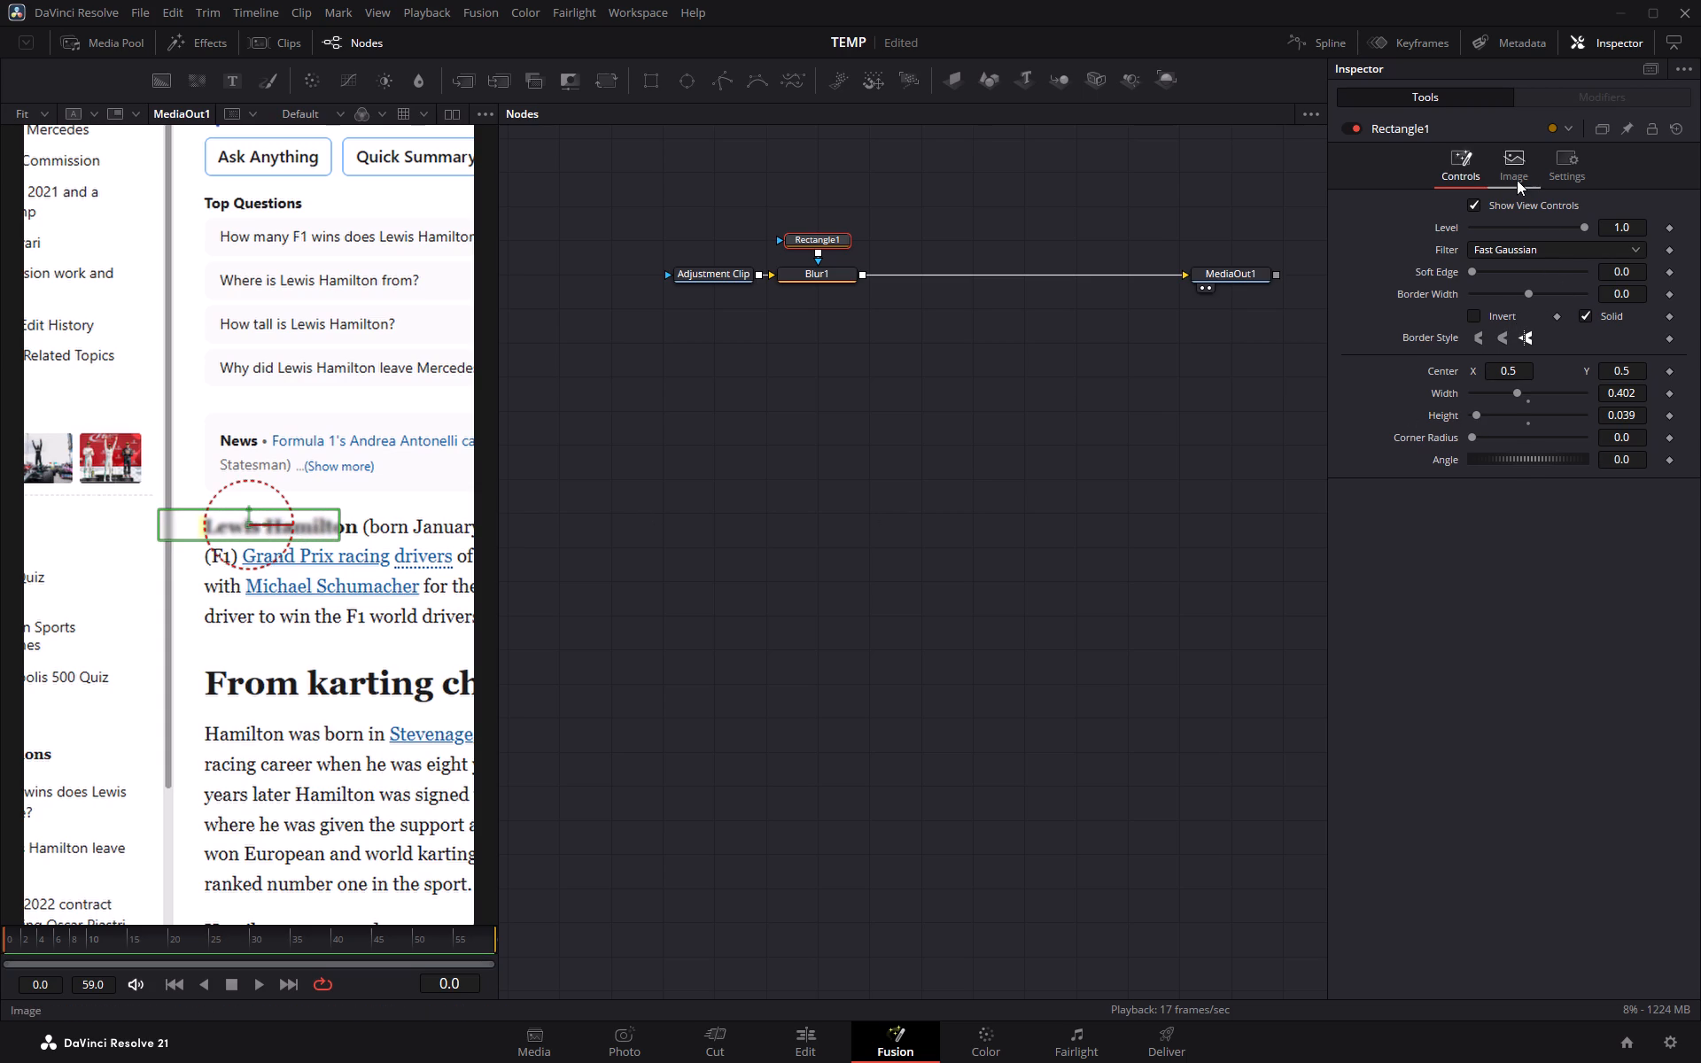
Fit the Rectangle mask around "Lewis Hamilton" with center X 0.562, Y 0.498, width 0.393 and height 0.05.
{"action": "left_click", "coordinate": [1612, 369]}
{"action": "left_click_drag", "start_coordinate": [1503, 365], "coordinate": [1509, 368]}
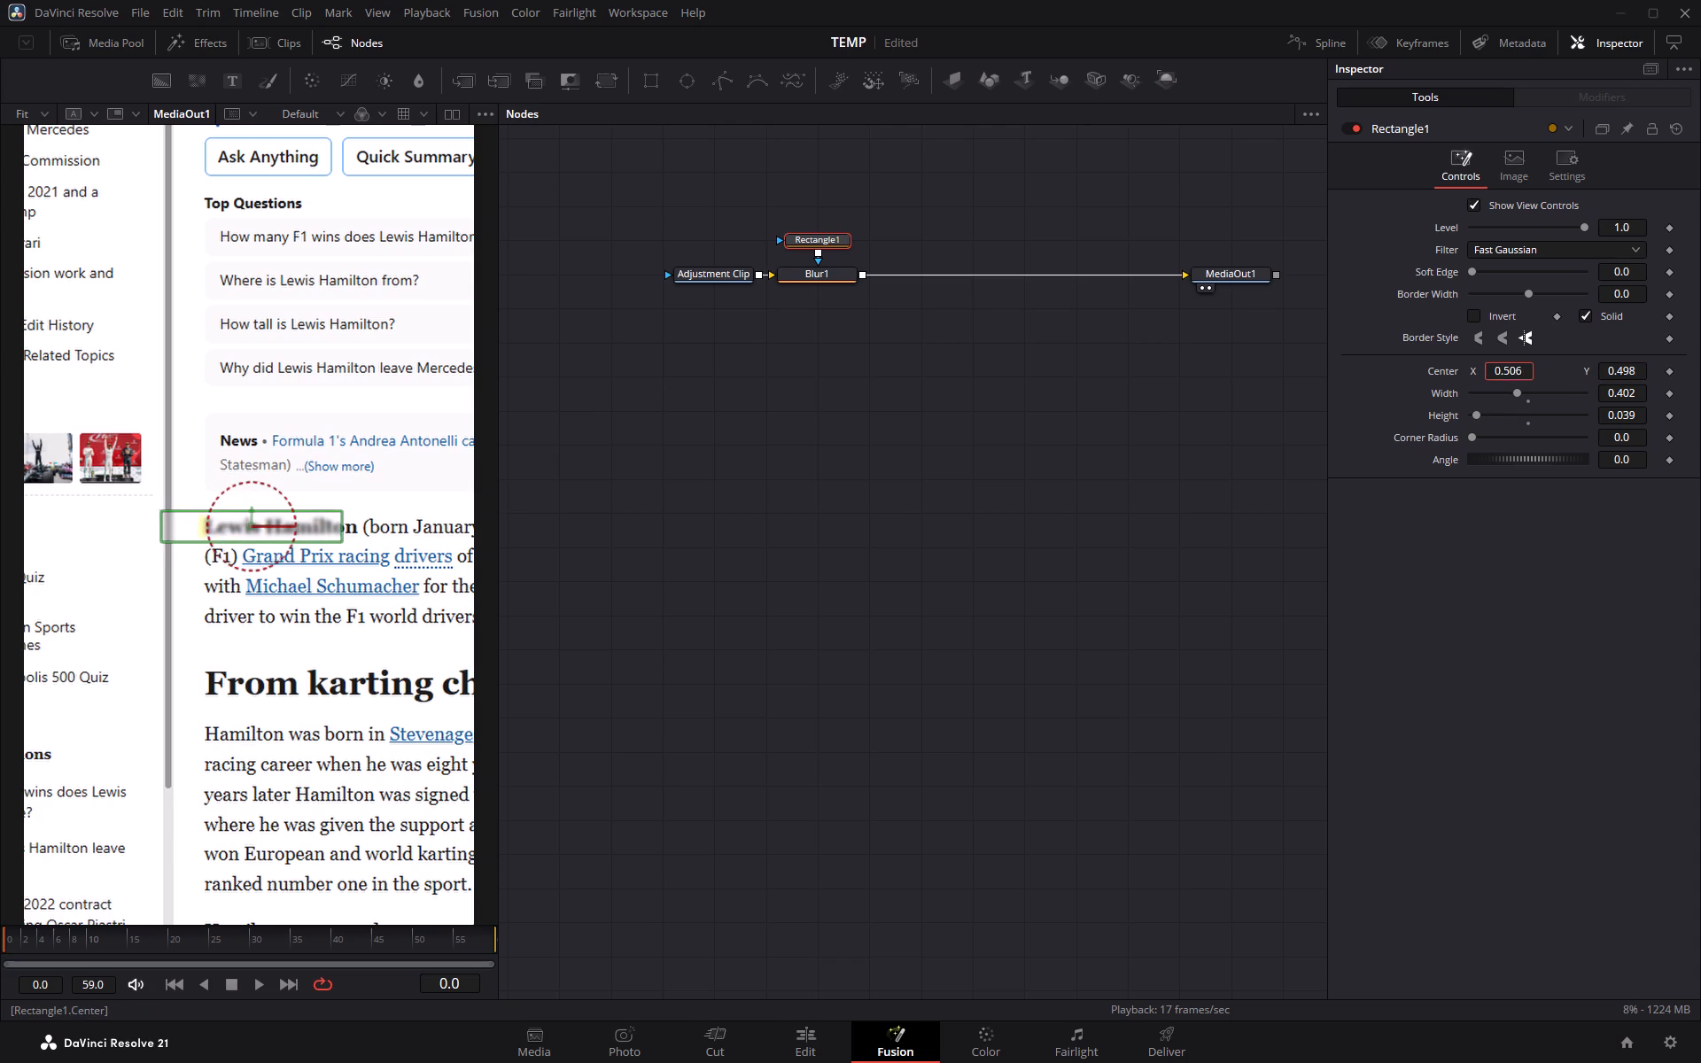
{"action": "left_click_drag", "start_coordinate": [1509, 368], "coordinate": [1557, 376]}
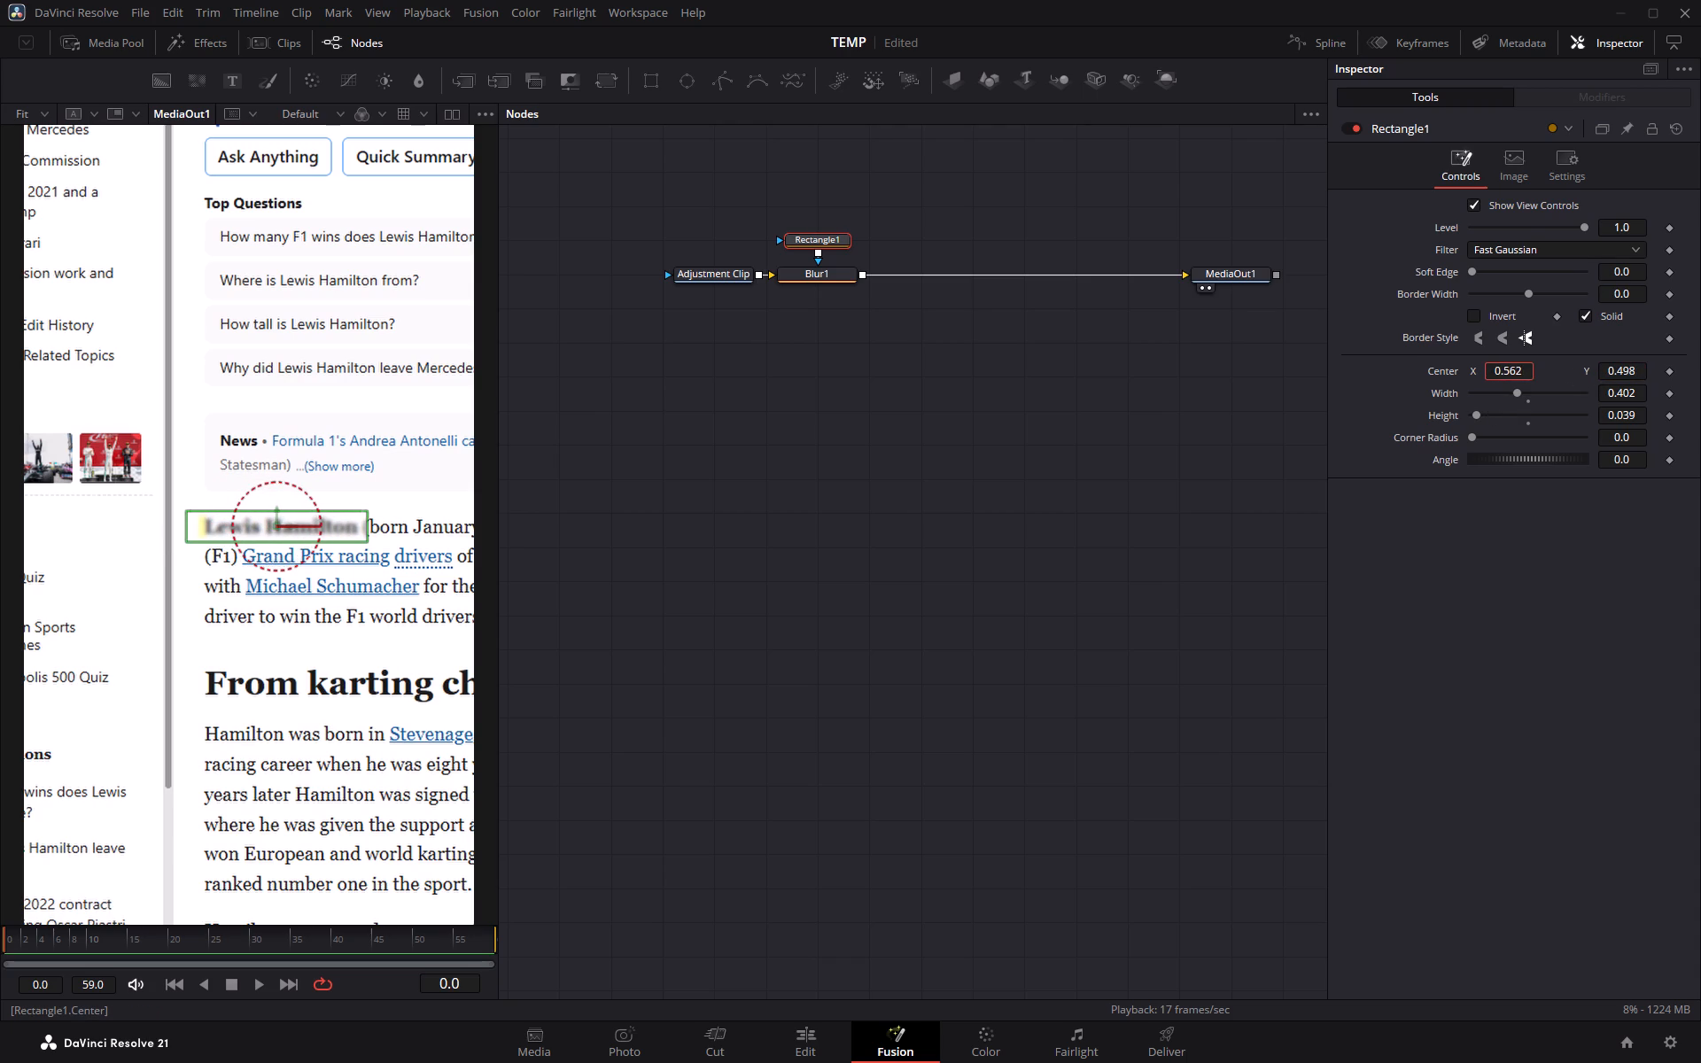
{"action": "left_click_drag", "start_coordinate": [1557, 376], "coordinate": [1557, 376]}
{"action": "left_click_drag", "start_coordinate": [1619, 391], "coordinate": [1593, 389]}
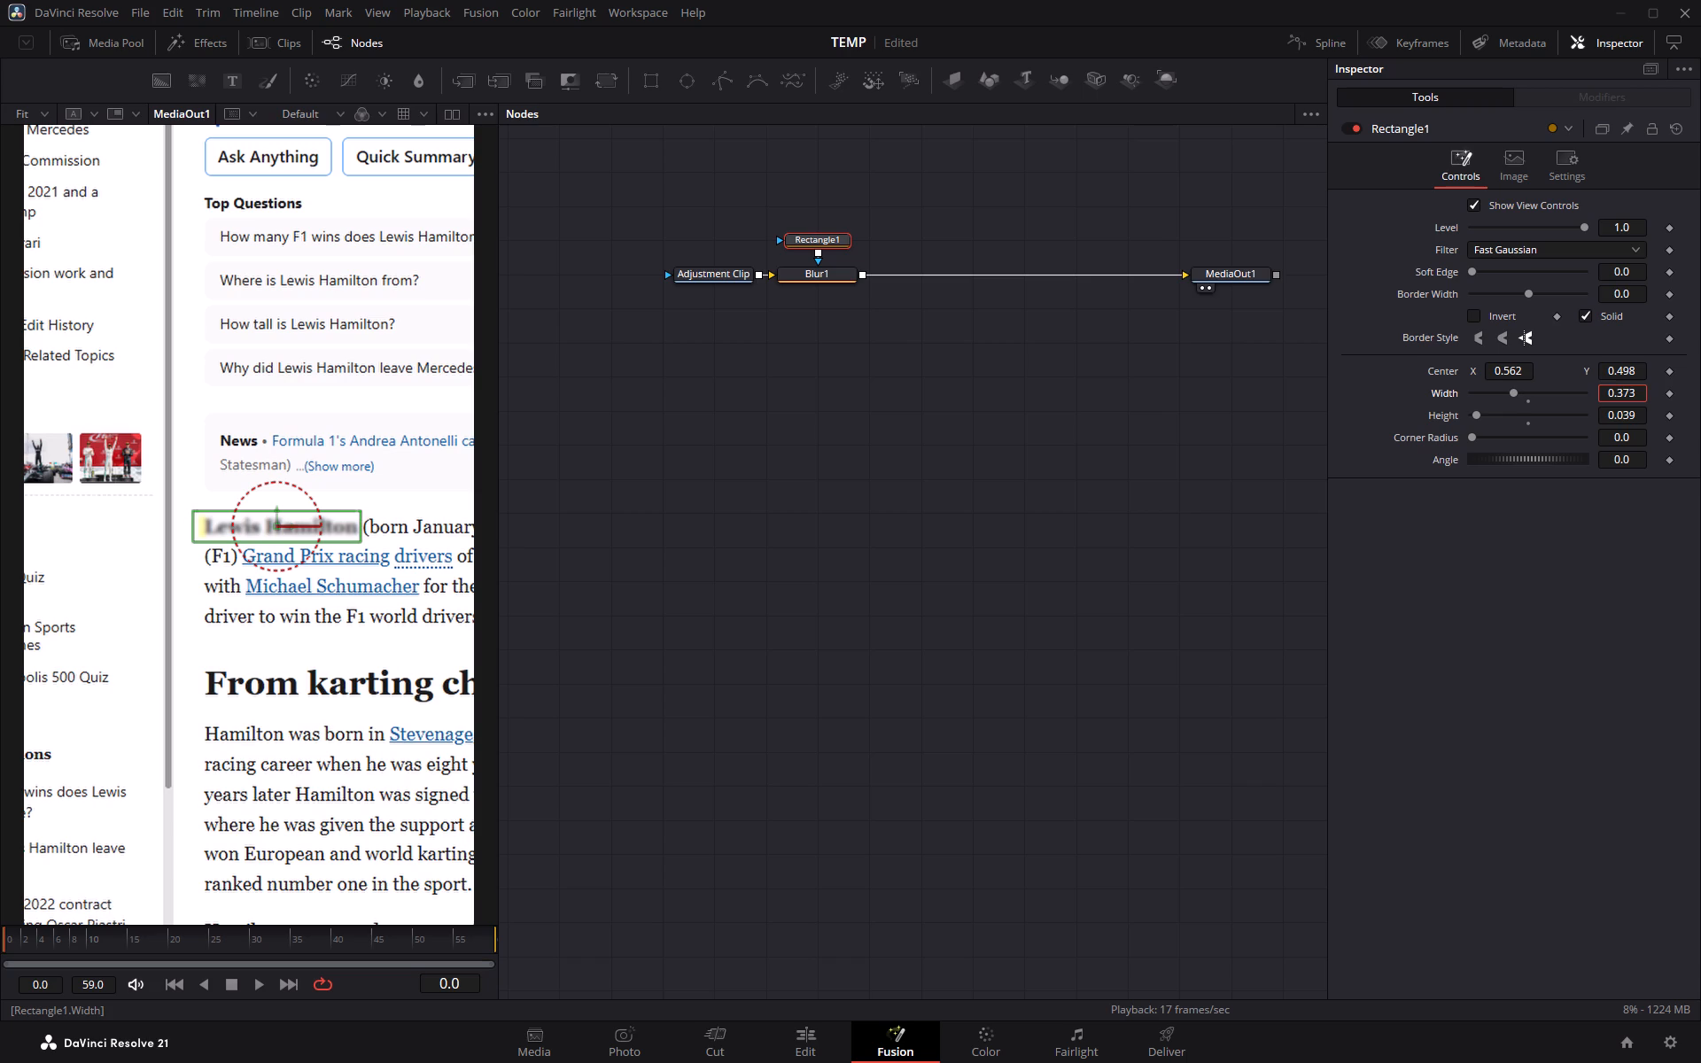
{"action": "left_click_drag", "start_coordinate": [1593, 389], "coordinate": [1611, 390]}
{"action": "left_click_drag", "start_coordinate": [1616, 413], "coordinate": [1626, 413]}
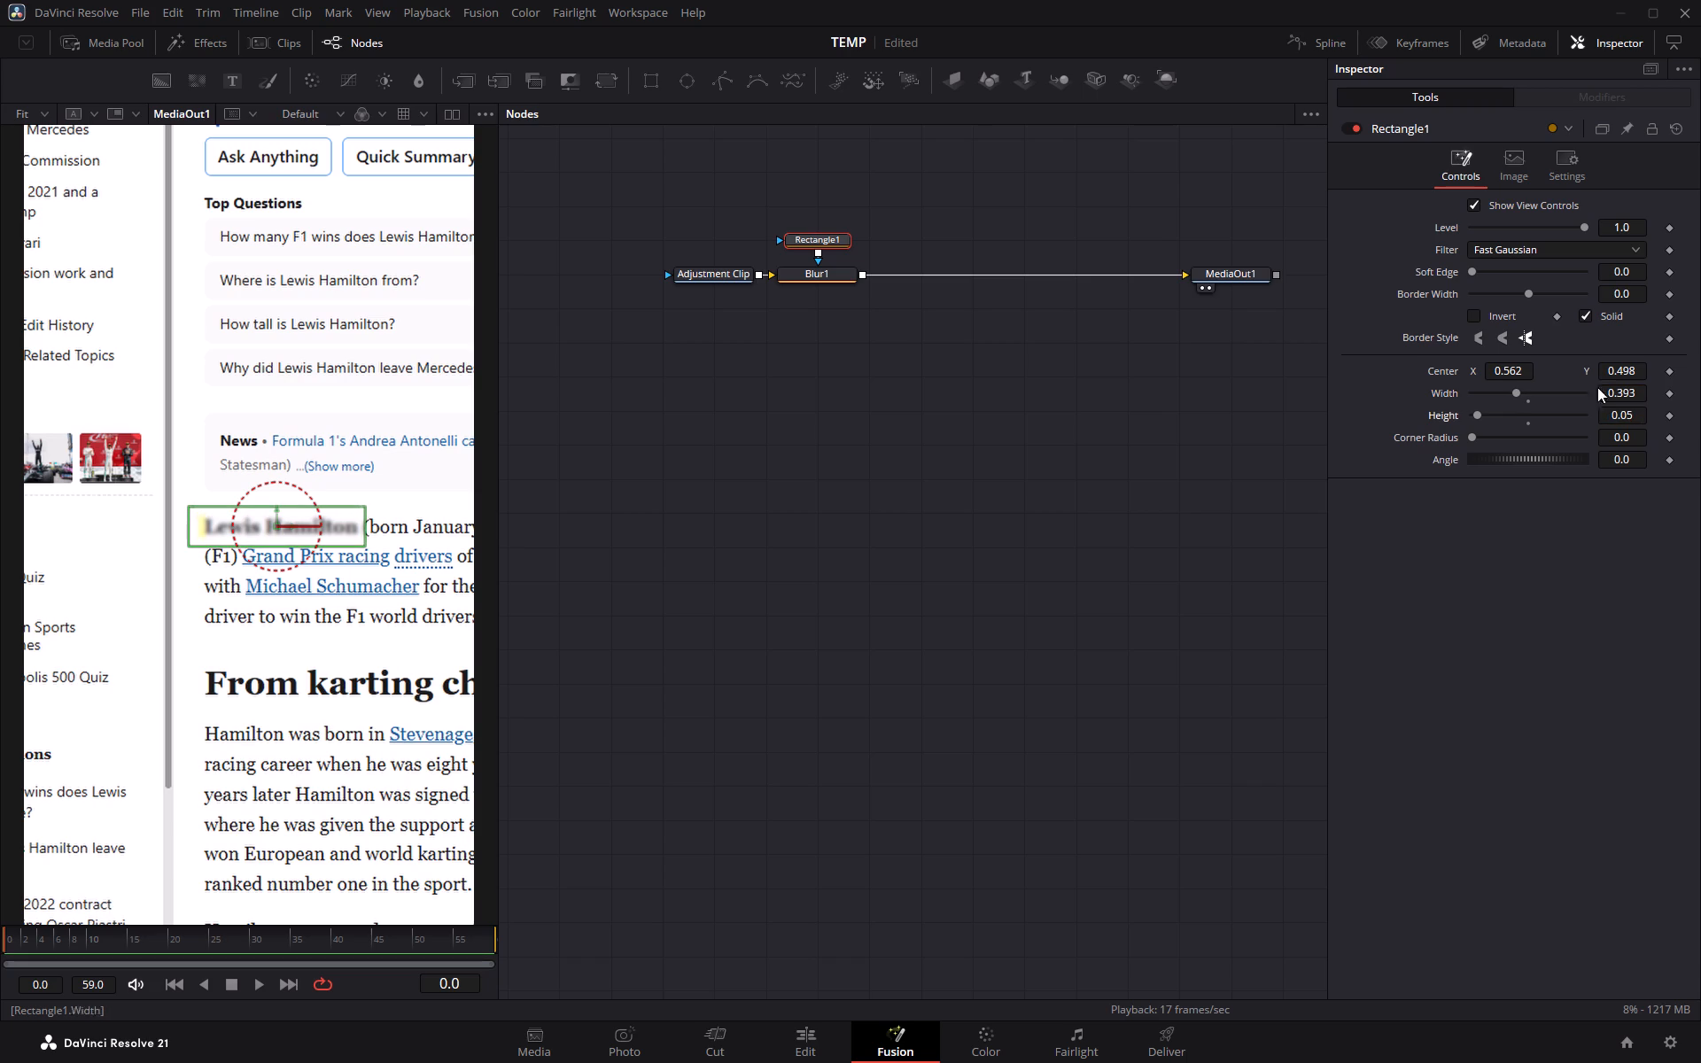
Invert the Rectangle mask so the blur surrounds the name, and set its Soft Edge to 0.1575.
{"action": "left_click", "coordinate": [1476, 315]}
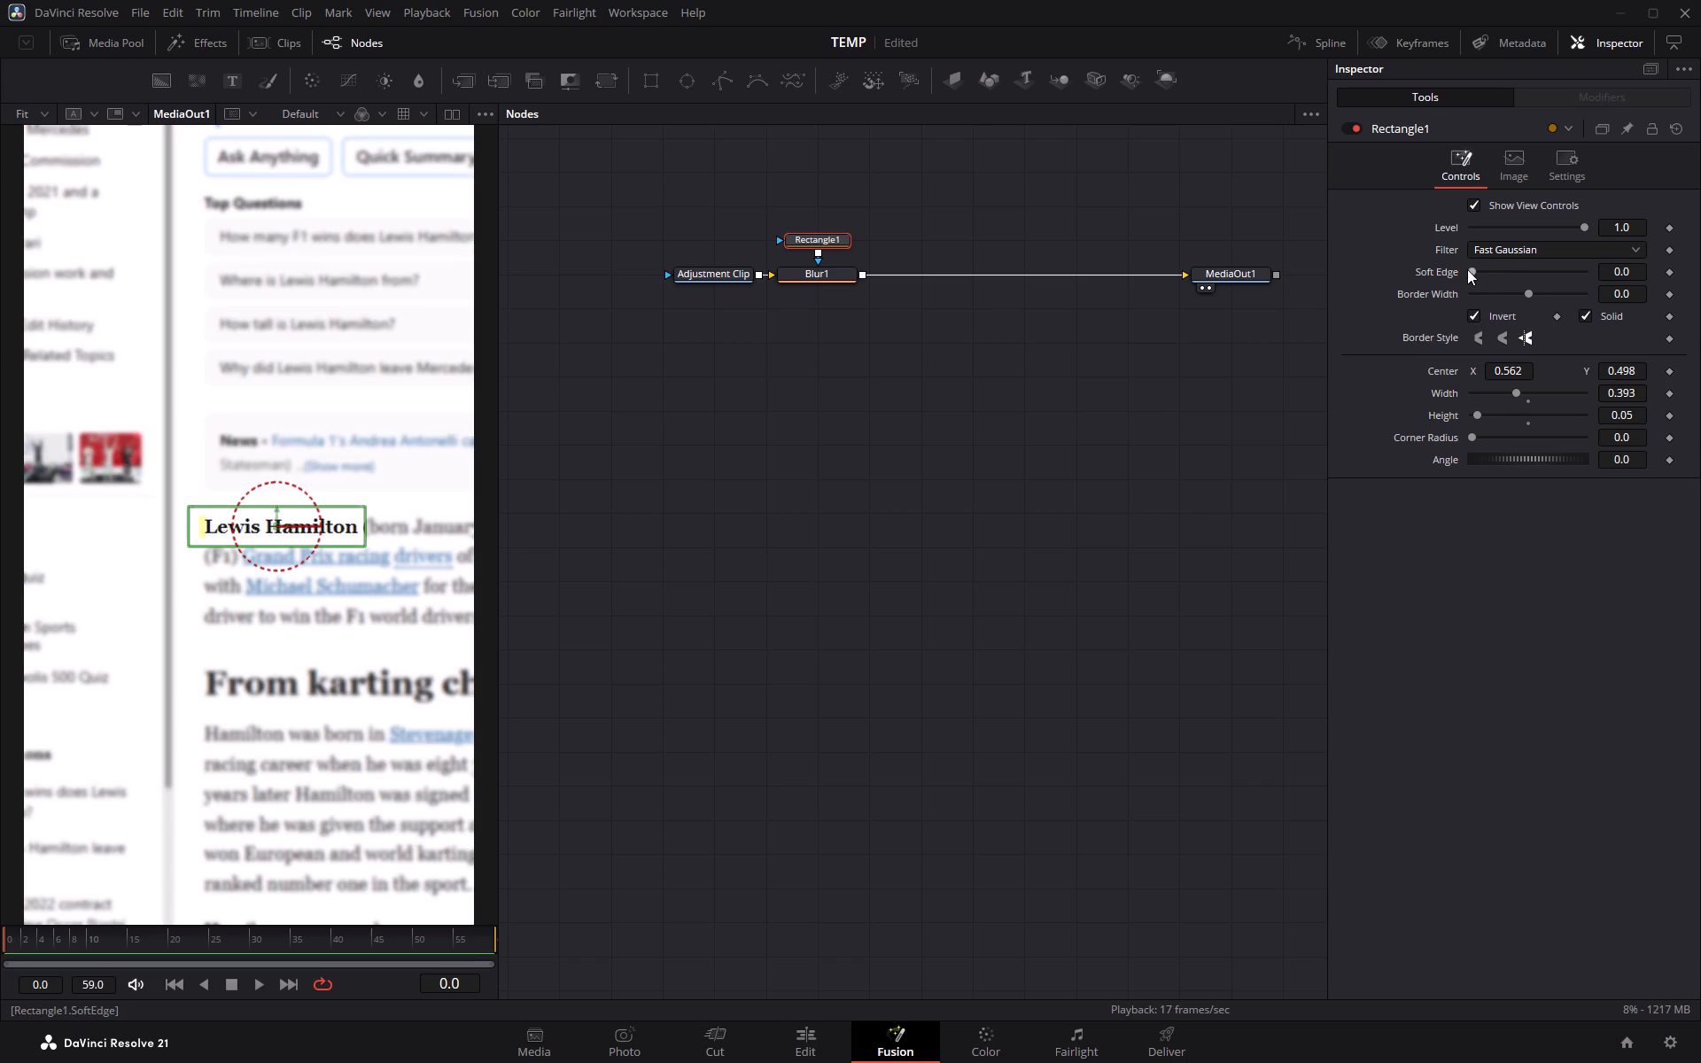
{"action": "left_click_drag", "start_coordinate": [1468, 269], "coordinate": [1556, 275]}
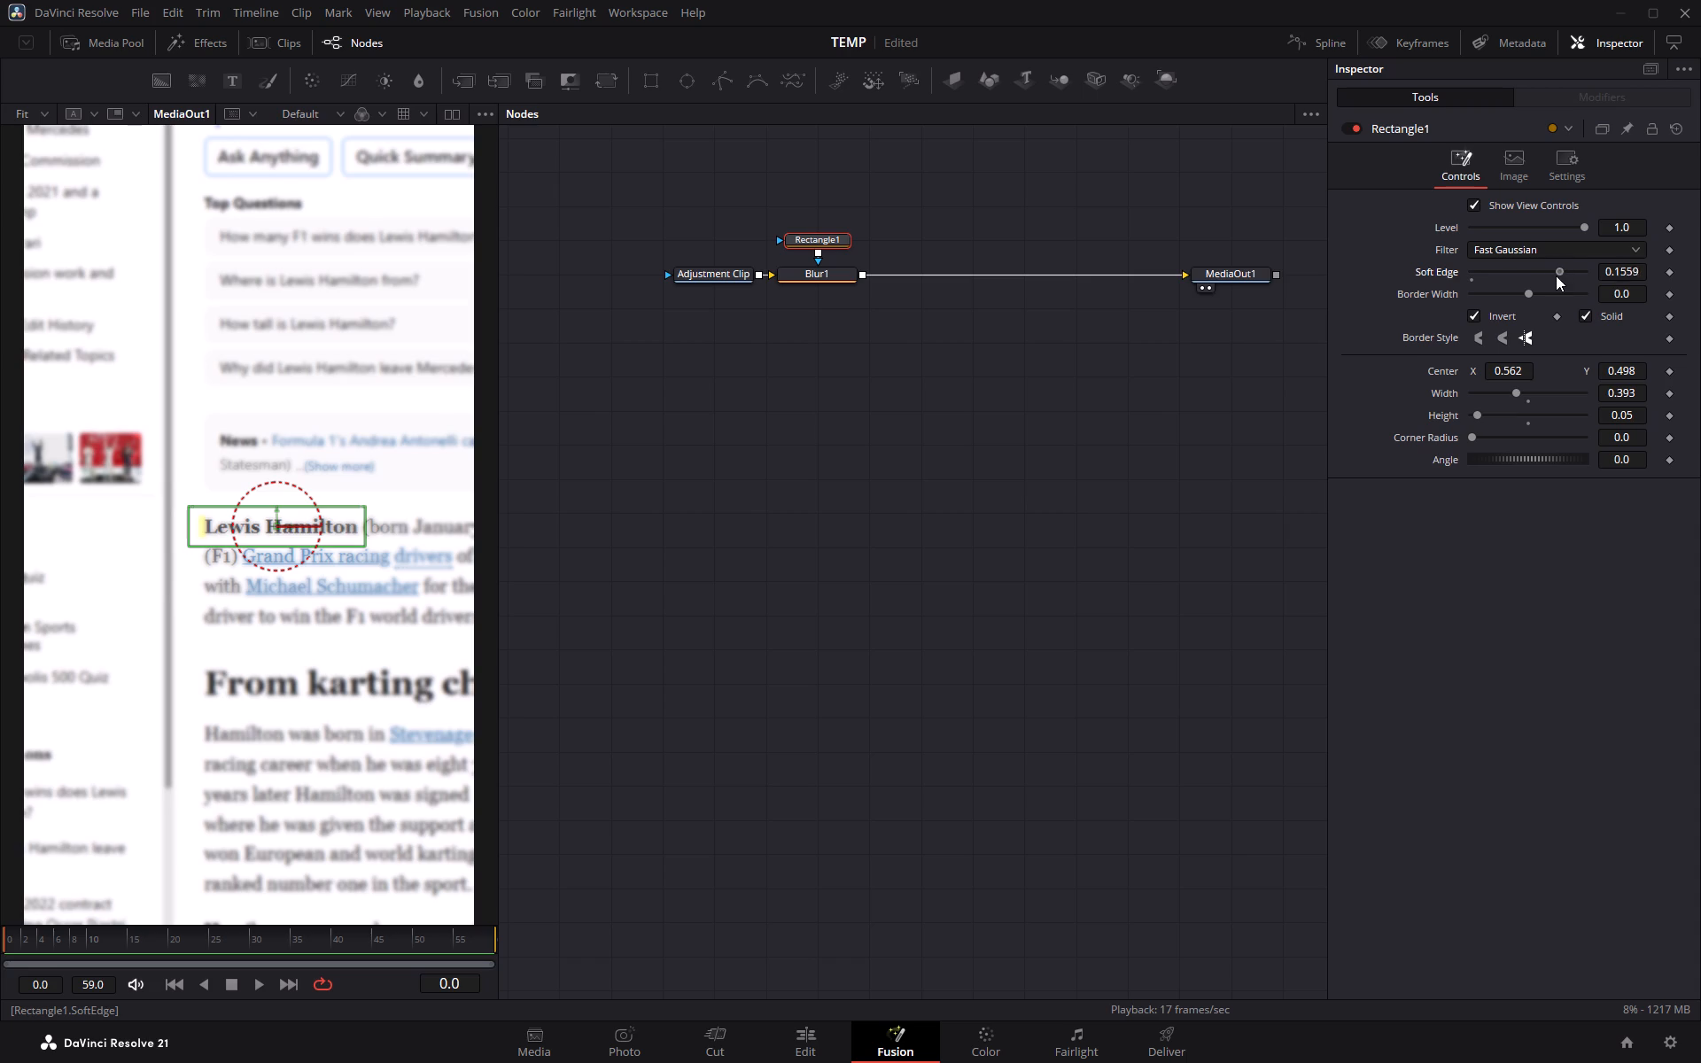
{"action": "left_click_drag", "start_coordinate": [1556, 275], "coordinate": [1573, 281]}
{"action": "left_click_drag", "start_coordinate": [1573, 281], "coordinate": [1557, 281]}
Scrub through the composition to check the blur and highlight around "Lewis Hamilton" on the different pages.
{"action": "double_click", "coordinate": [713, 756]}
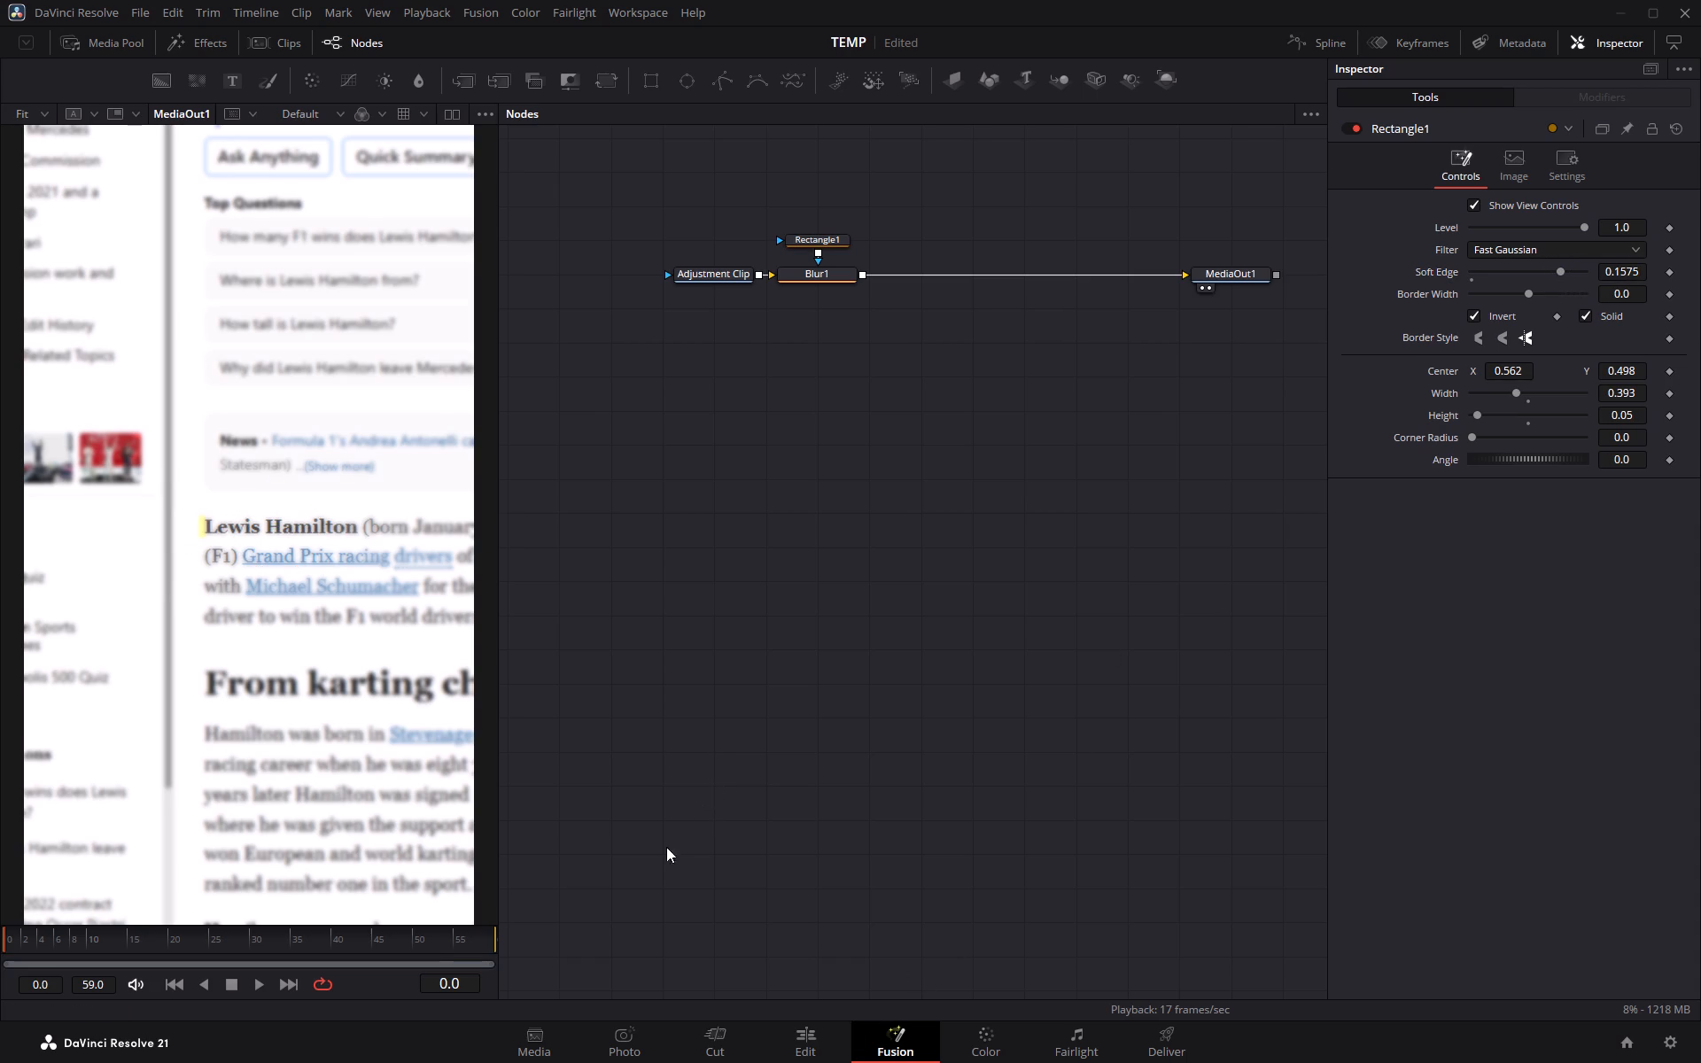
{"action": "left_click_drag", "start_coordinate": [11, 941], "coordinate": [103, 941]}
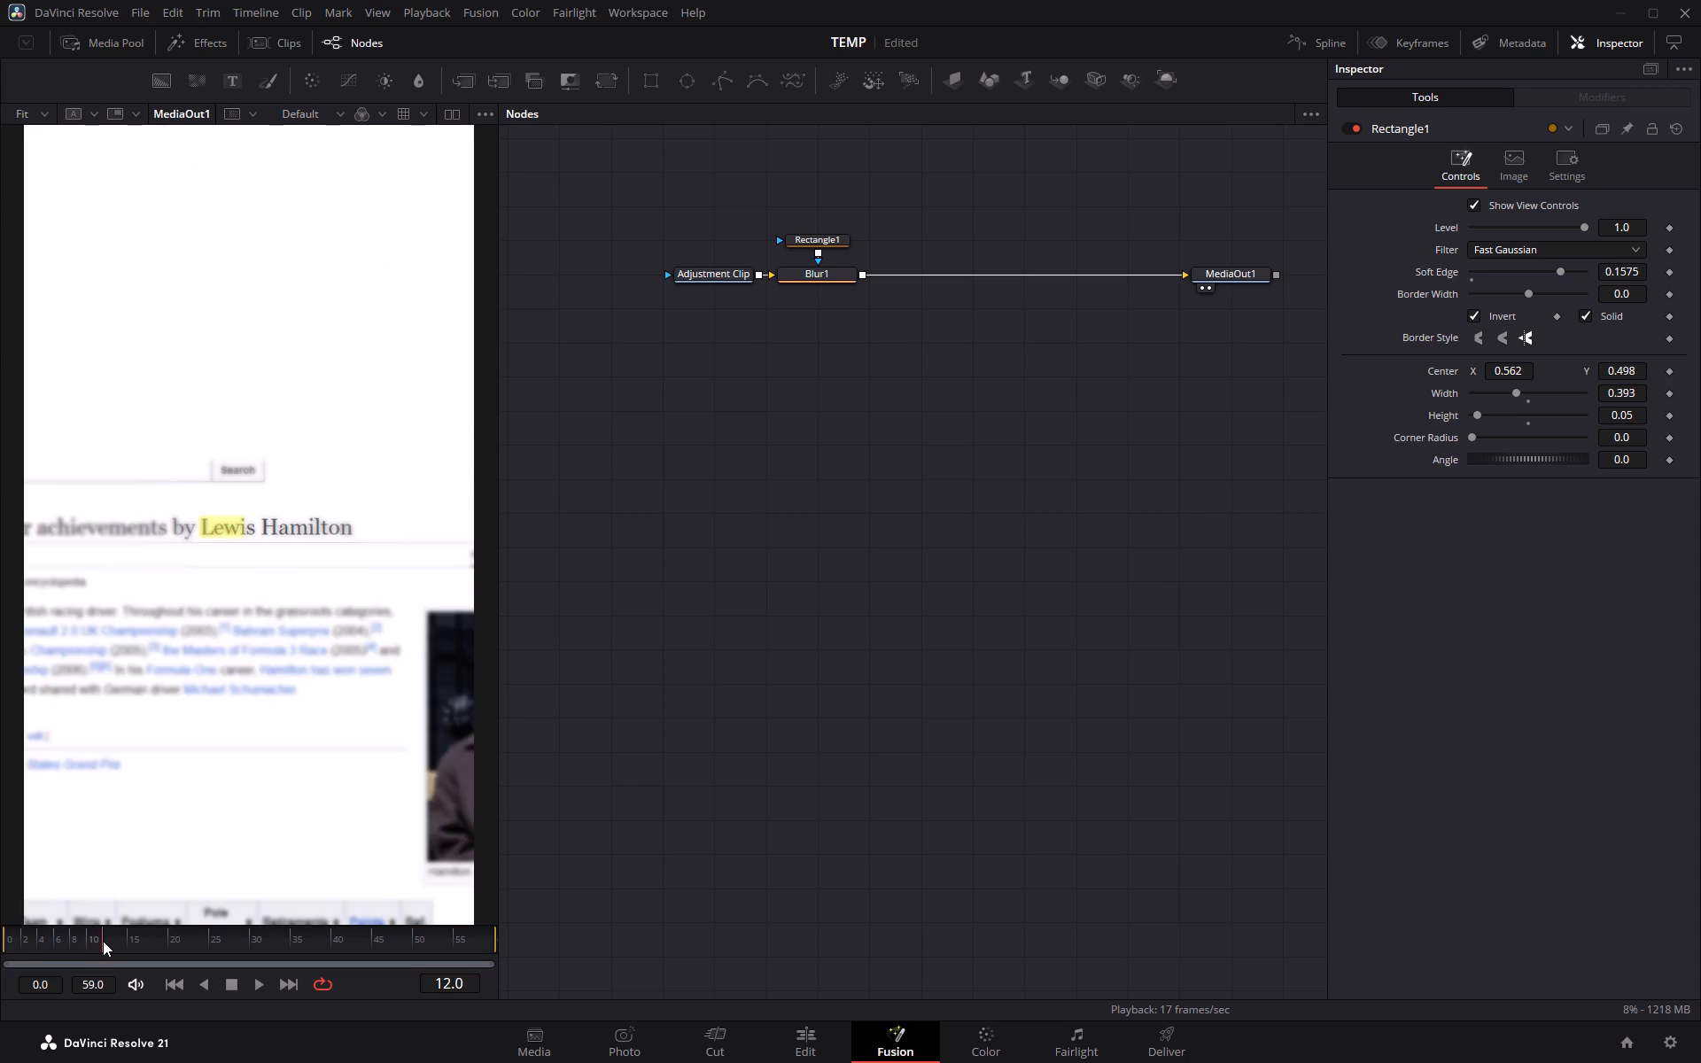
{"action": "left_click_drag", "start_coordinate": [103, 941], "coordinate": [123, 942]}
{"action": "left_click_drag", "start_coordinate": [123, 942], "coordinate": [361, 935]}
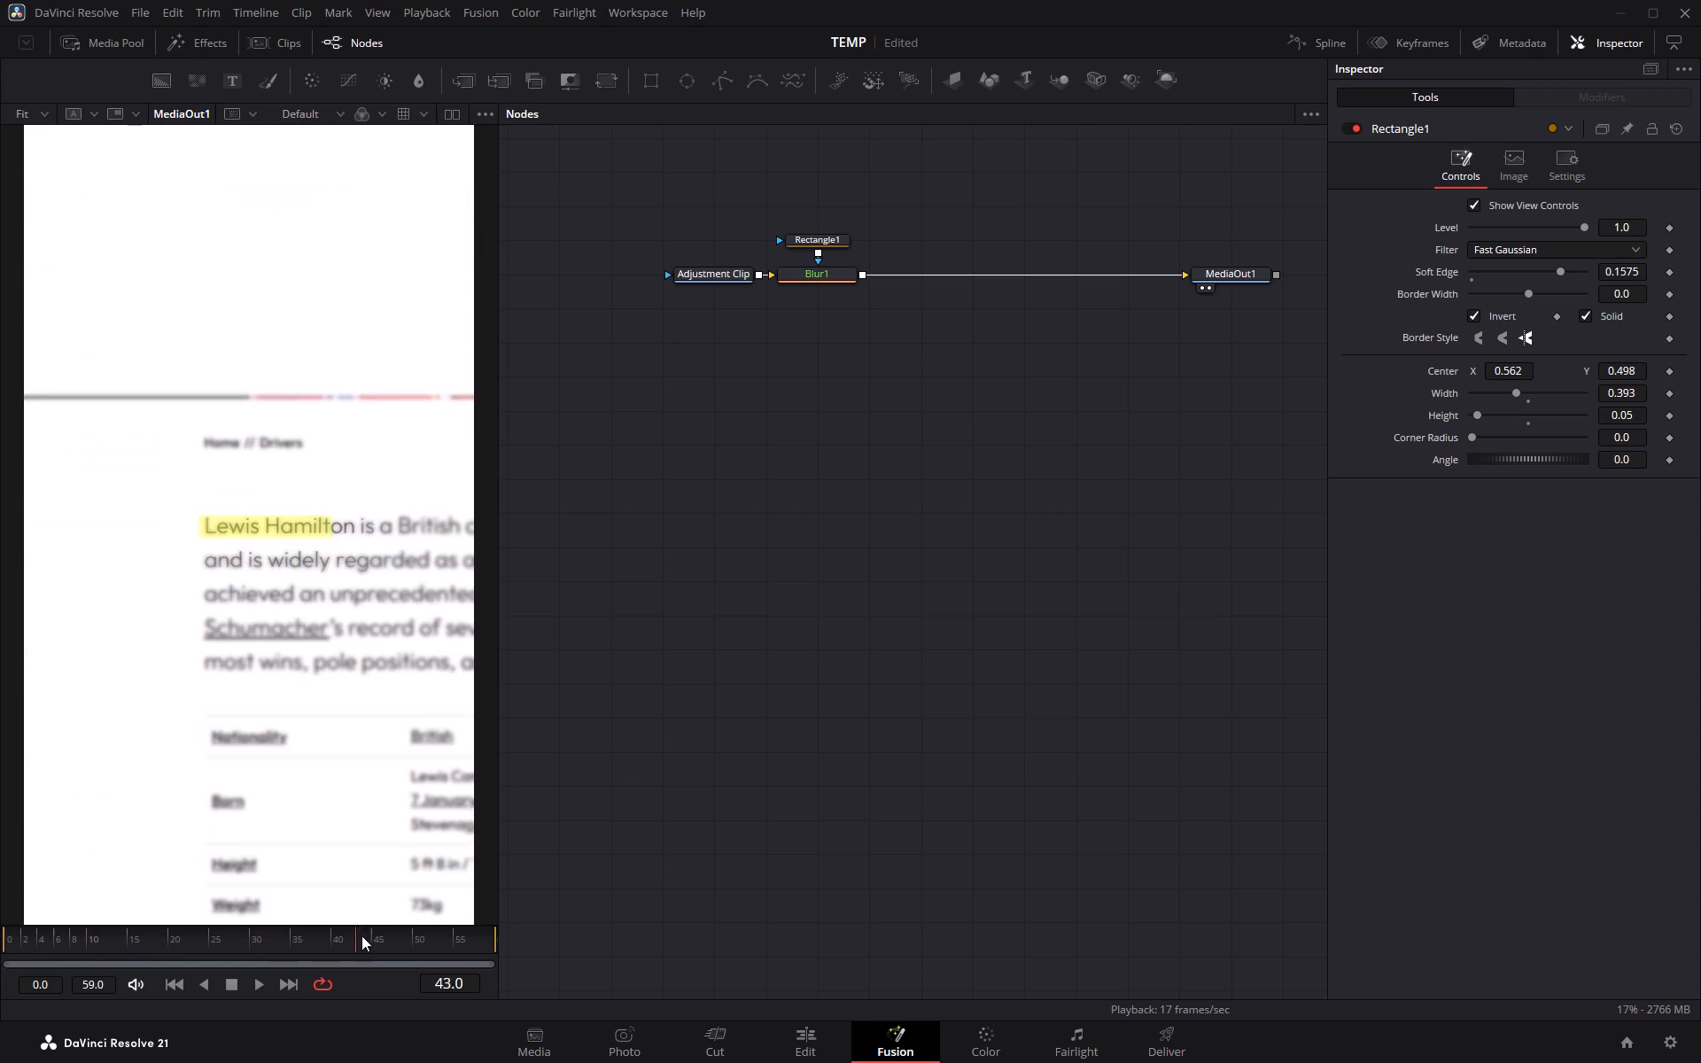
{"action": "left_click_drag", "start_coordinate": [361, 935], "coordinate": [49, 957]}
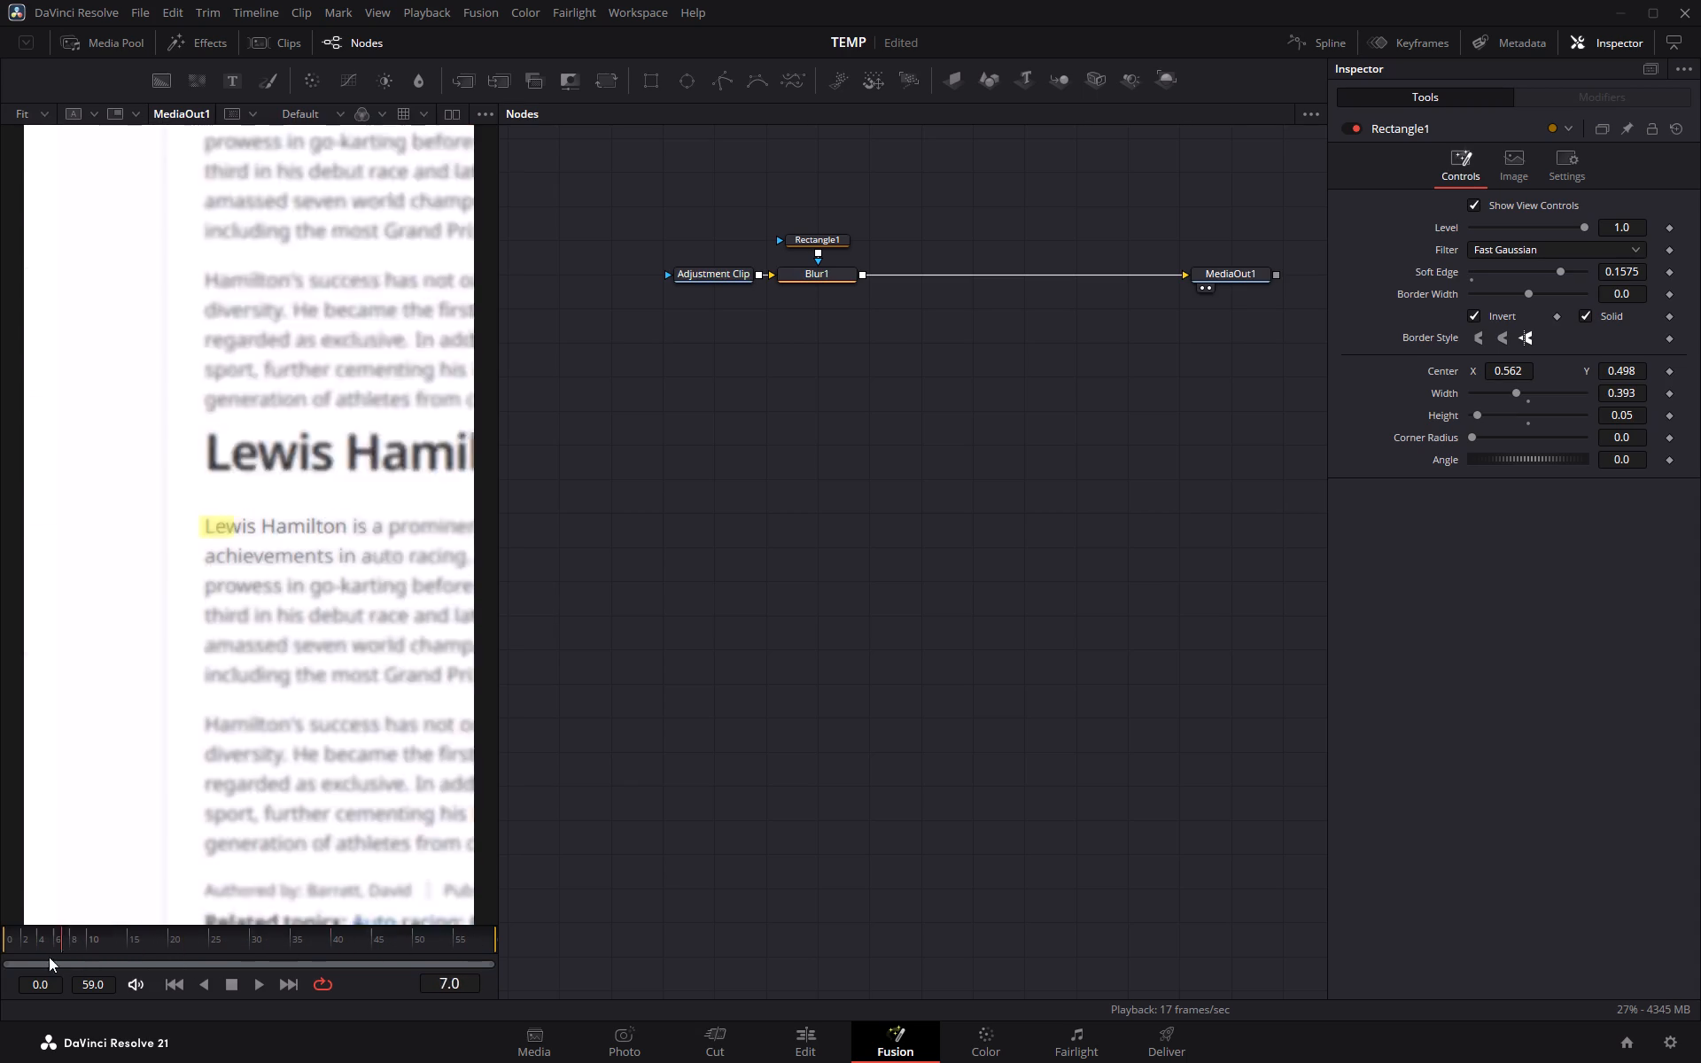
{"action": "left_click_drag", "start_coordinate": [49, 957], "coordinate": [460, 945]}
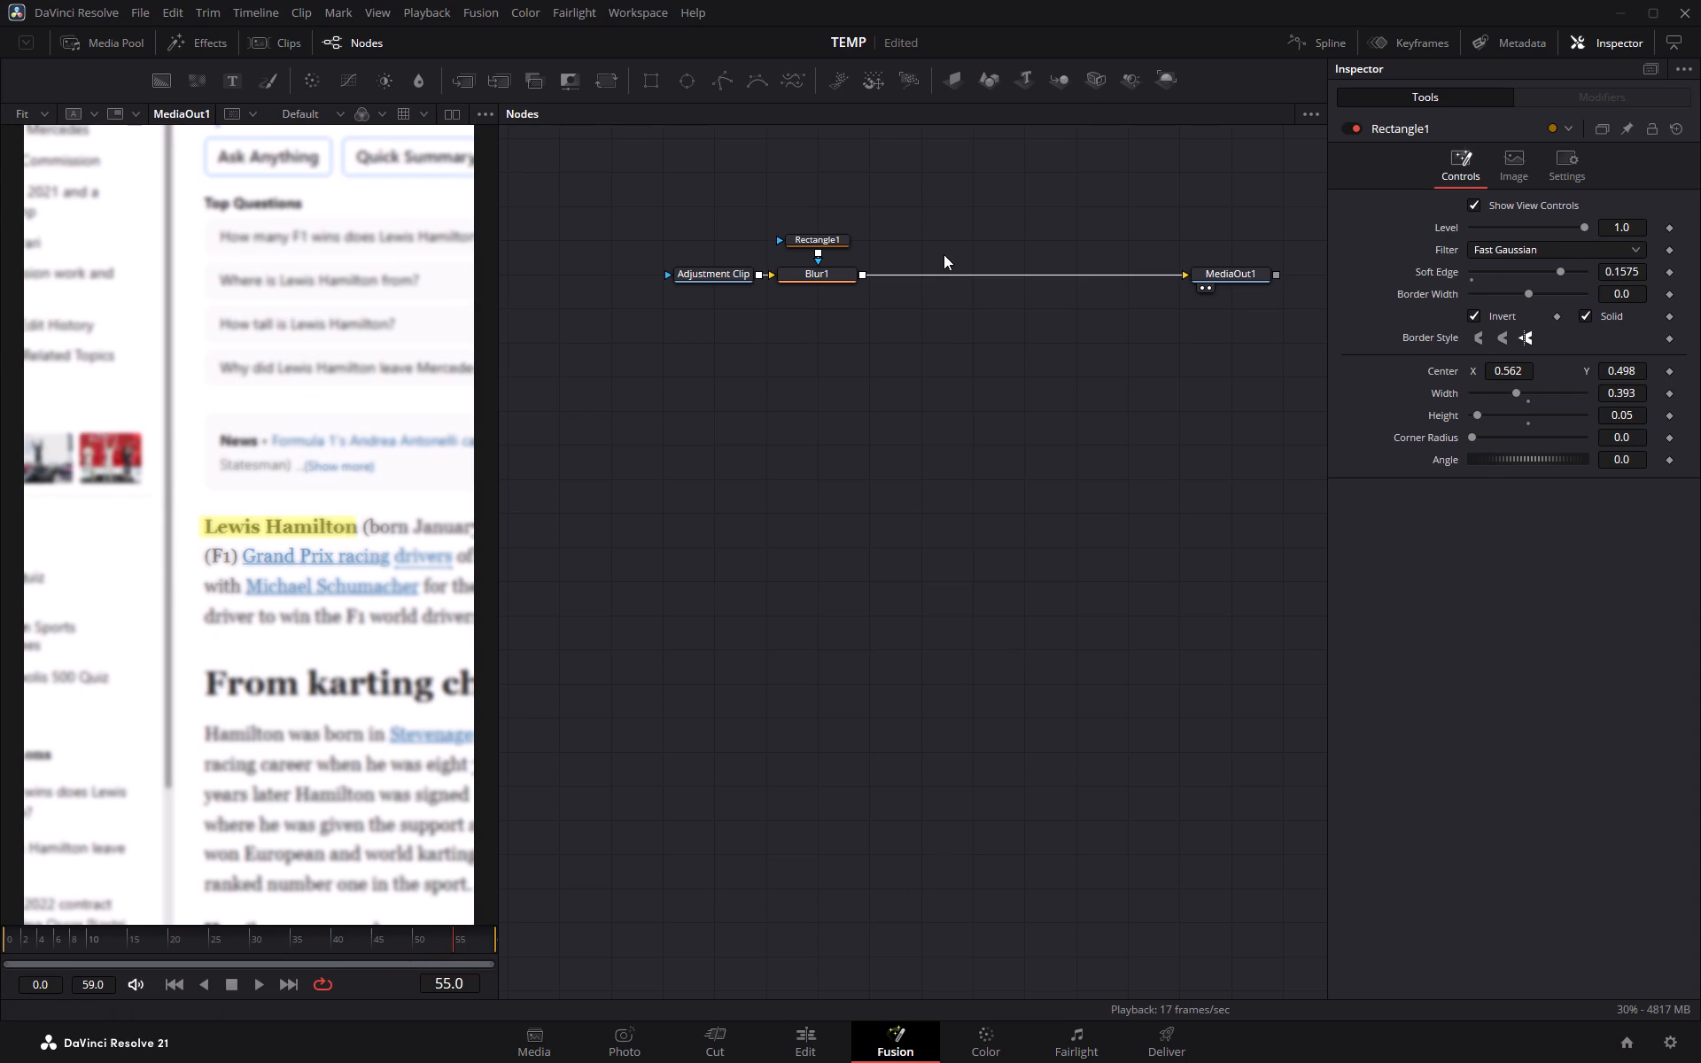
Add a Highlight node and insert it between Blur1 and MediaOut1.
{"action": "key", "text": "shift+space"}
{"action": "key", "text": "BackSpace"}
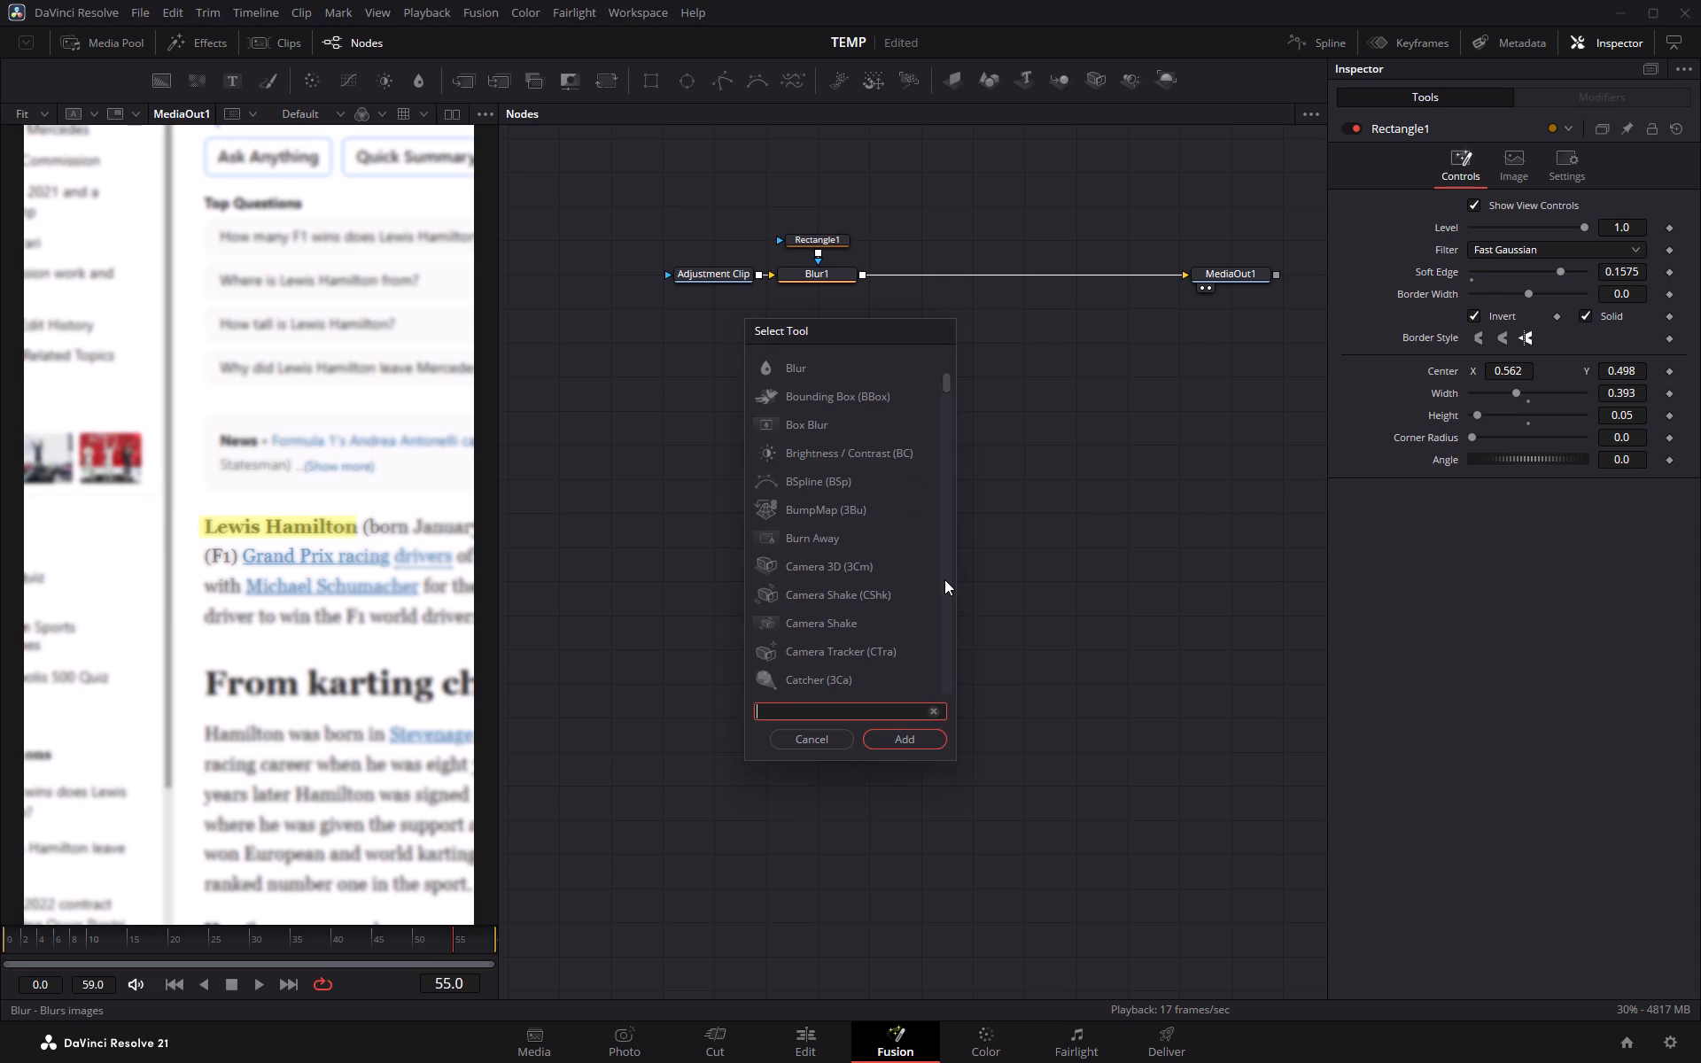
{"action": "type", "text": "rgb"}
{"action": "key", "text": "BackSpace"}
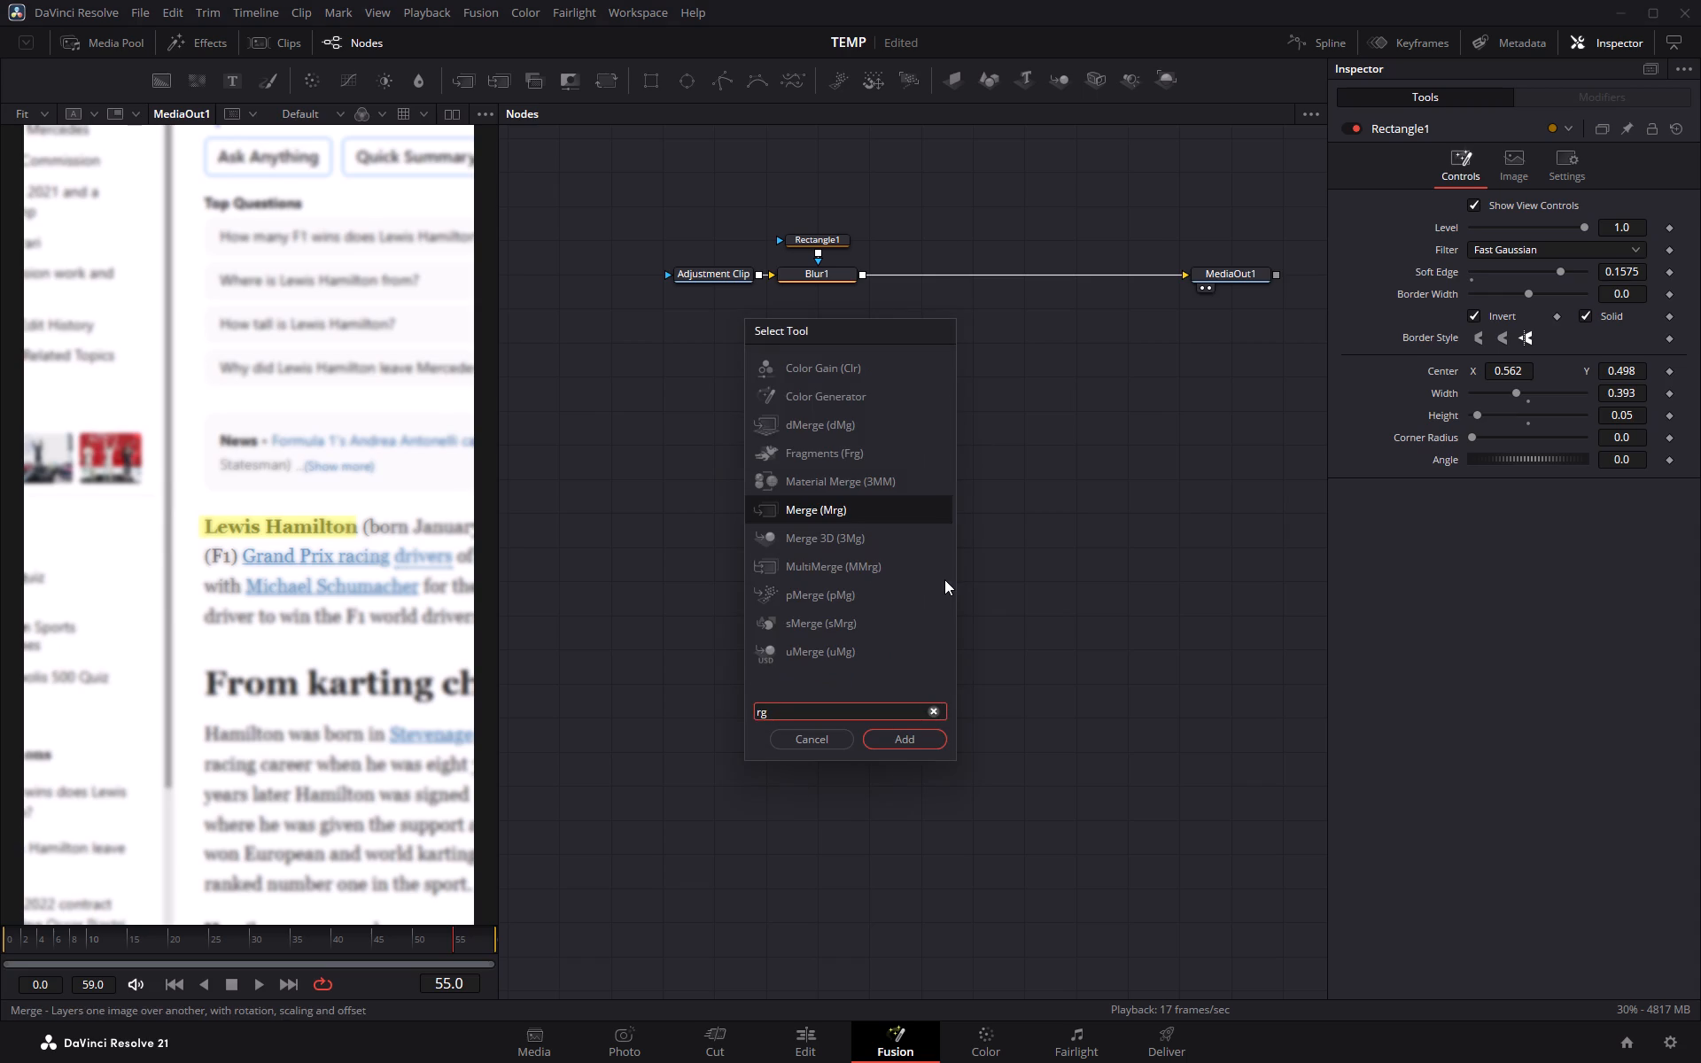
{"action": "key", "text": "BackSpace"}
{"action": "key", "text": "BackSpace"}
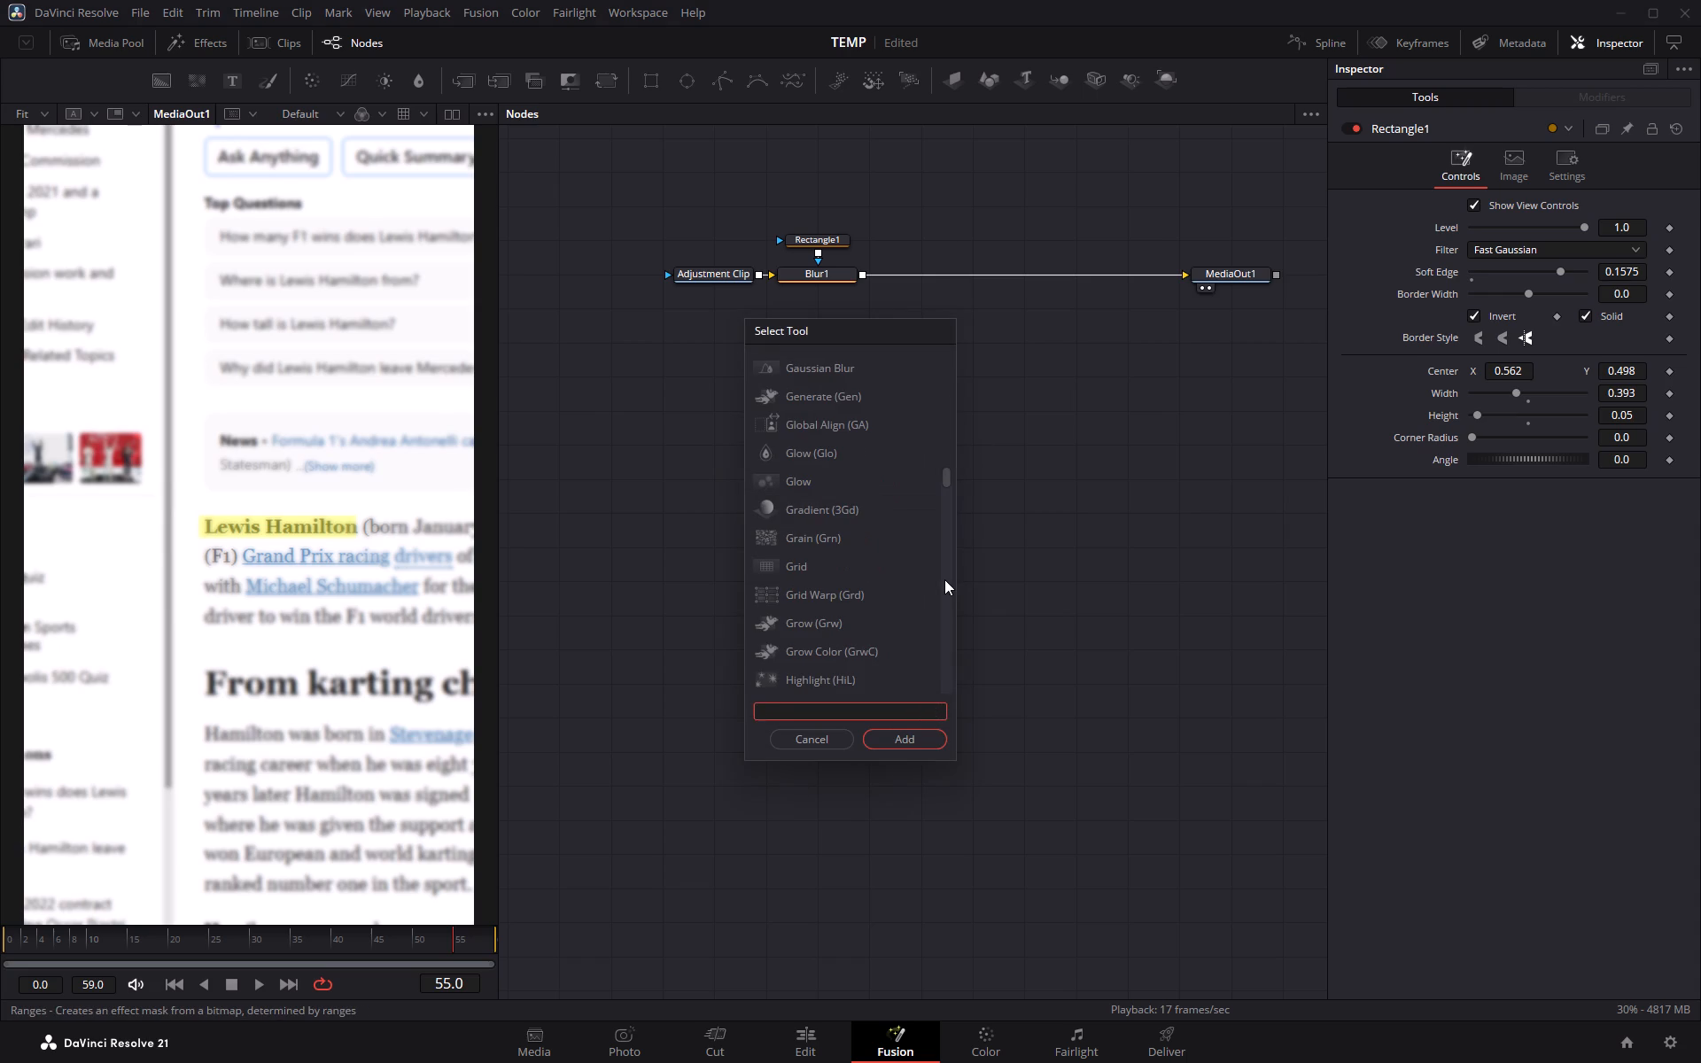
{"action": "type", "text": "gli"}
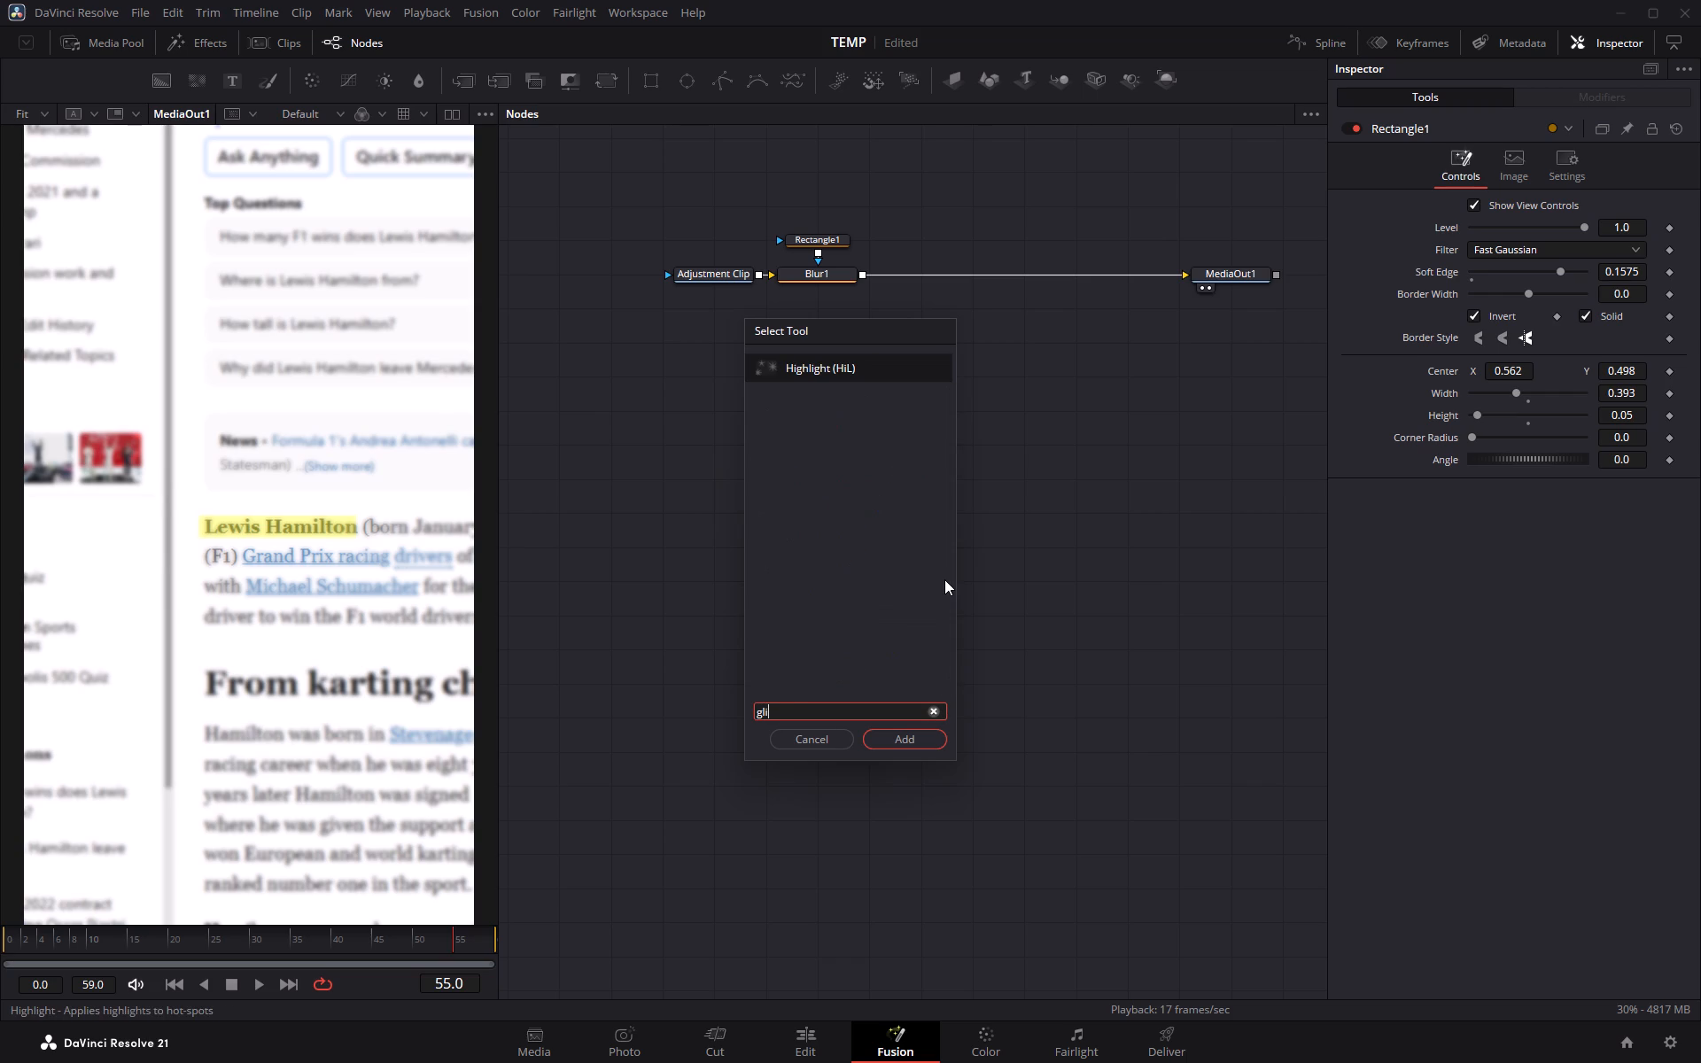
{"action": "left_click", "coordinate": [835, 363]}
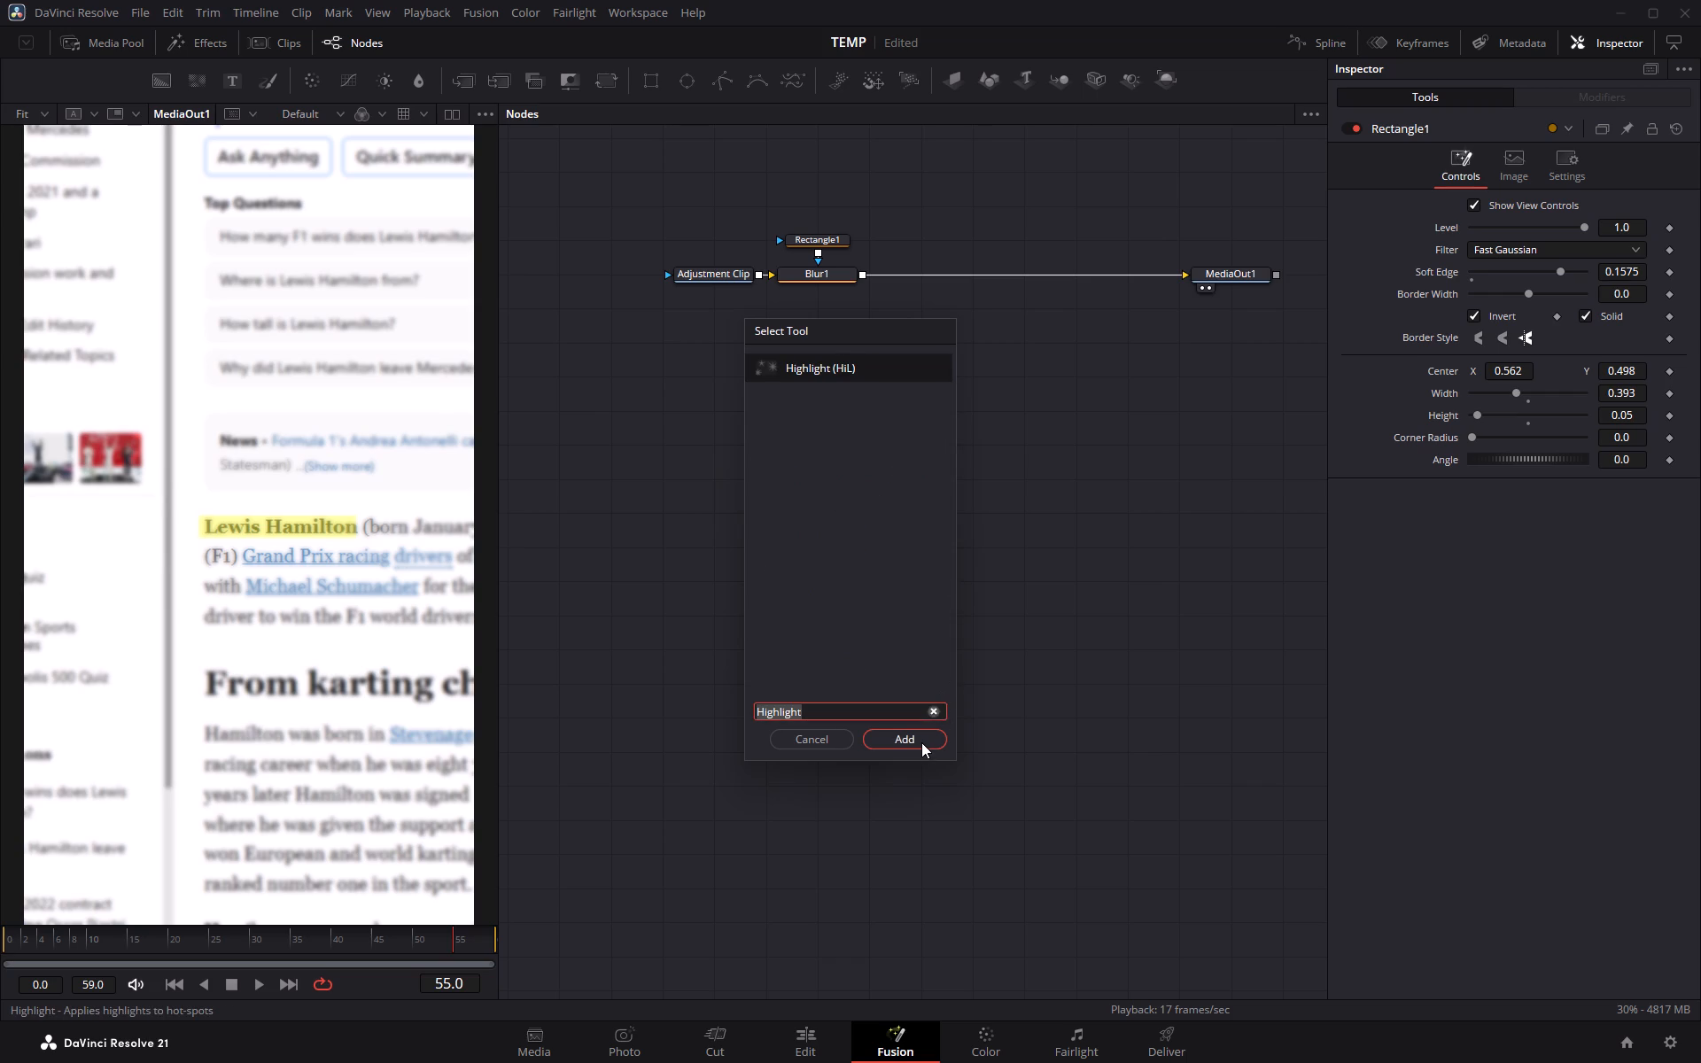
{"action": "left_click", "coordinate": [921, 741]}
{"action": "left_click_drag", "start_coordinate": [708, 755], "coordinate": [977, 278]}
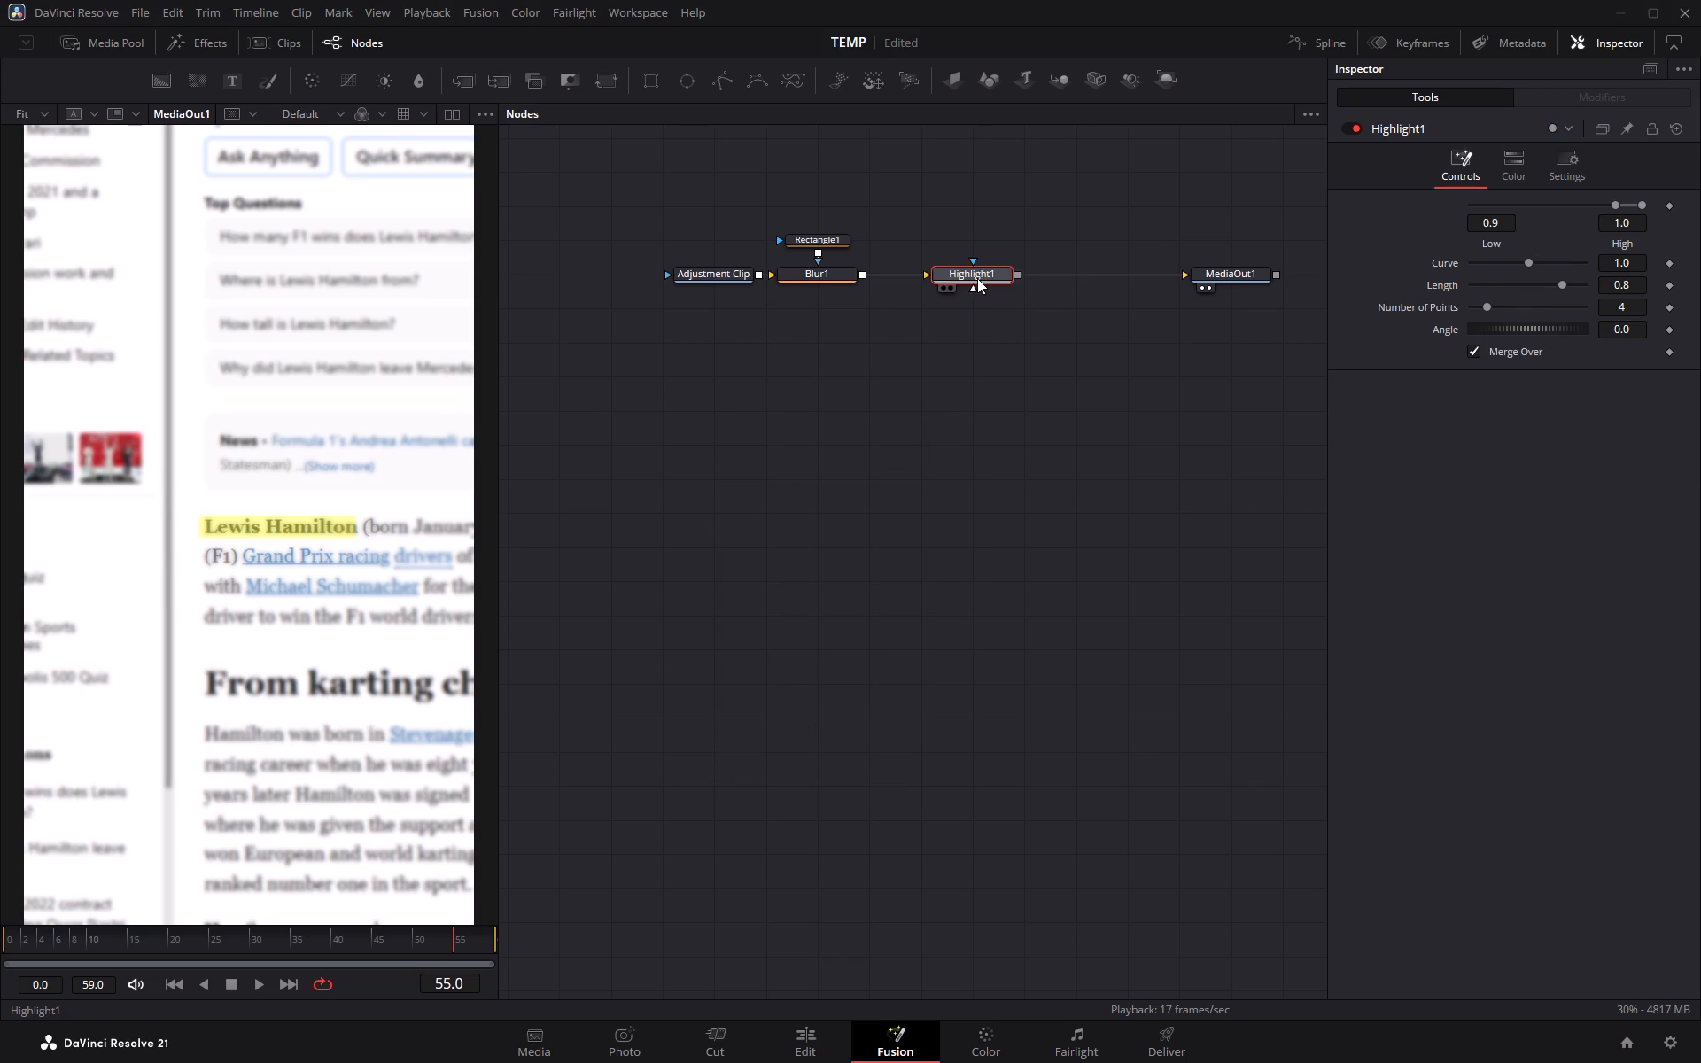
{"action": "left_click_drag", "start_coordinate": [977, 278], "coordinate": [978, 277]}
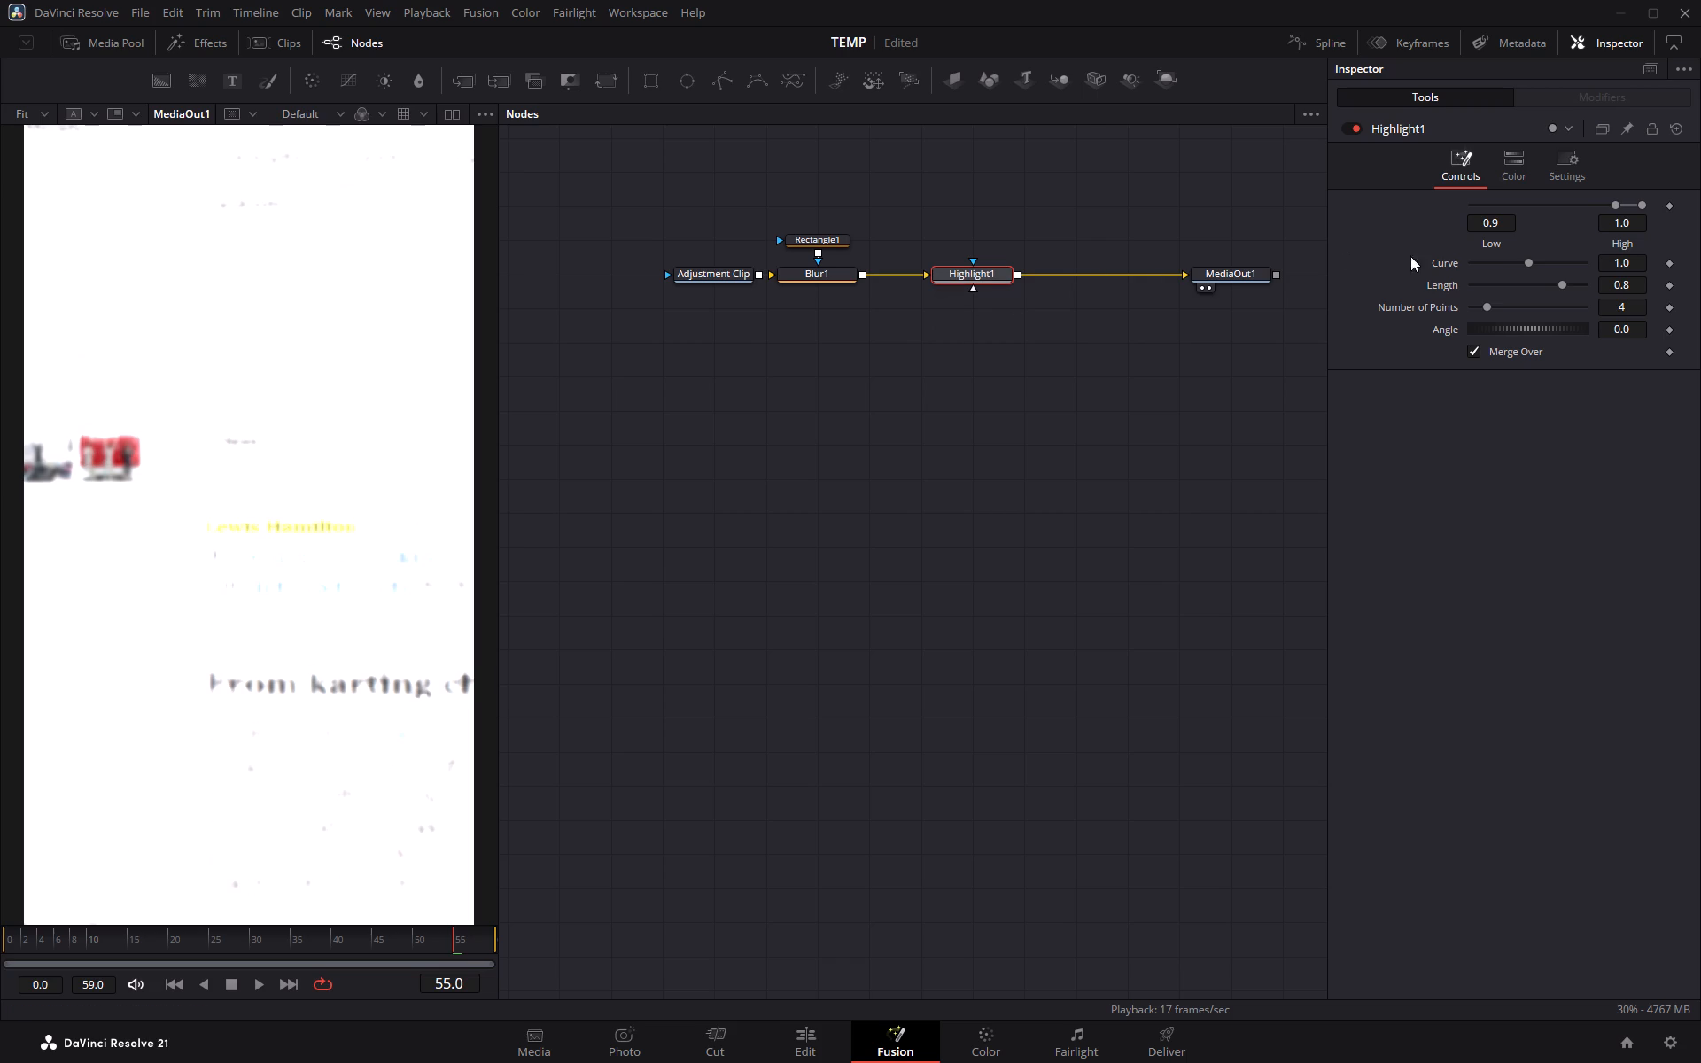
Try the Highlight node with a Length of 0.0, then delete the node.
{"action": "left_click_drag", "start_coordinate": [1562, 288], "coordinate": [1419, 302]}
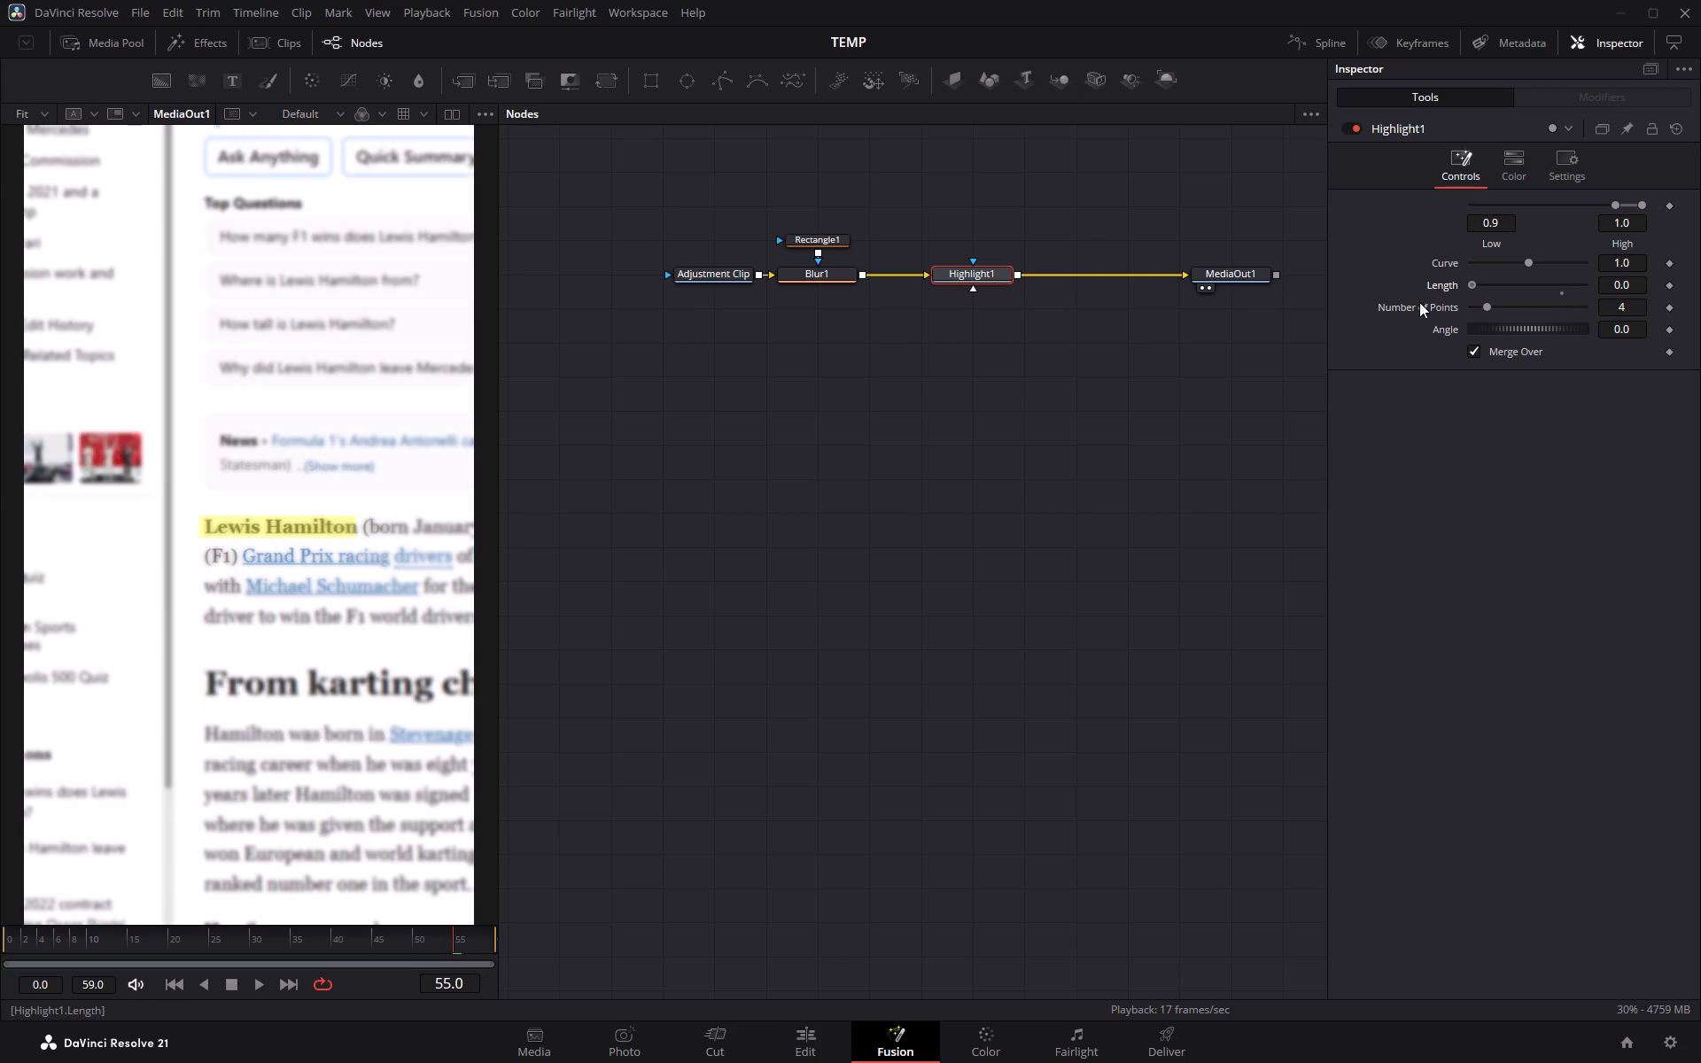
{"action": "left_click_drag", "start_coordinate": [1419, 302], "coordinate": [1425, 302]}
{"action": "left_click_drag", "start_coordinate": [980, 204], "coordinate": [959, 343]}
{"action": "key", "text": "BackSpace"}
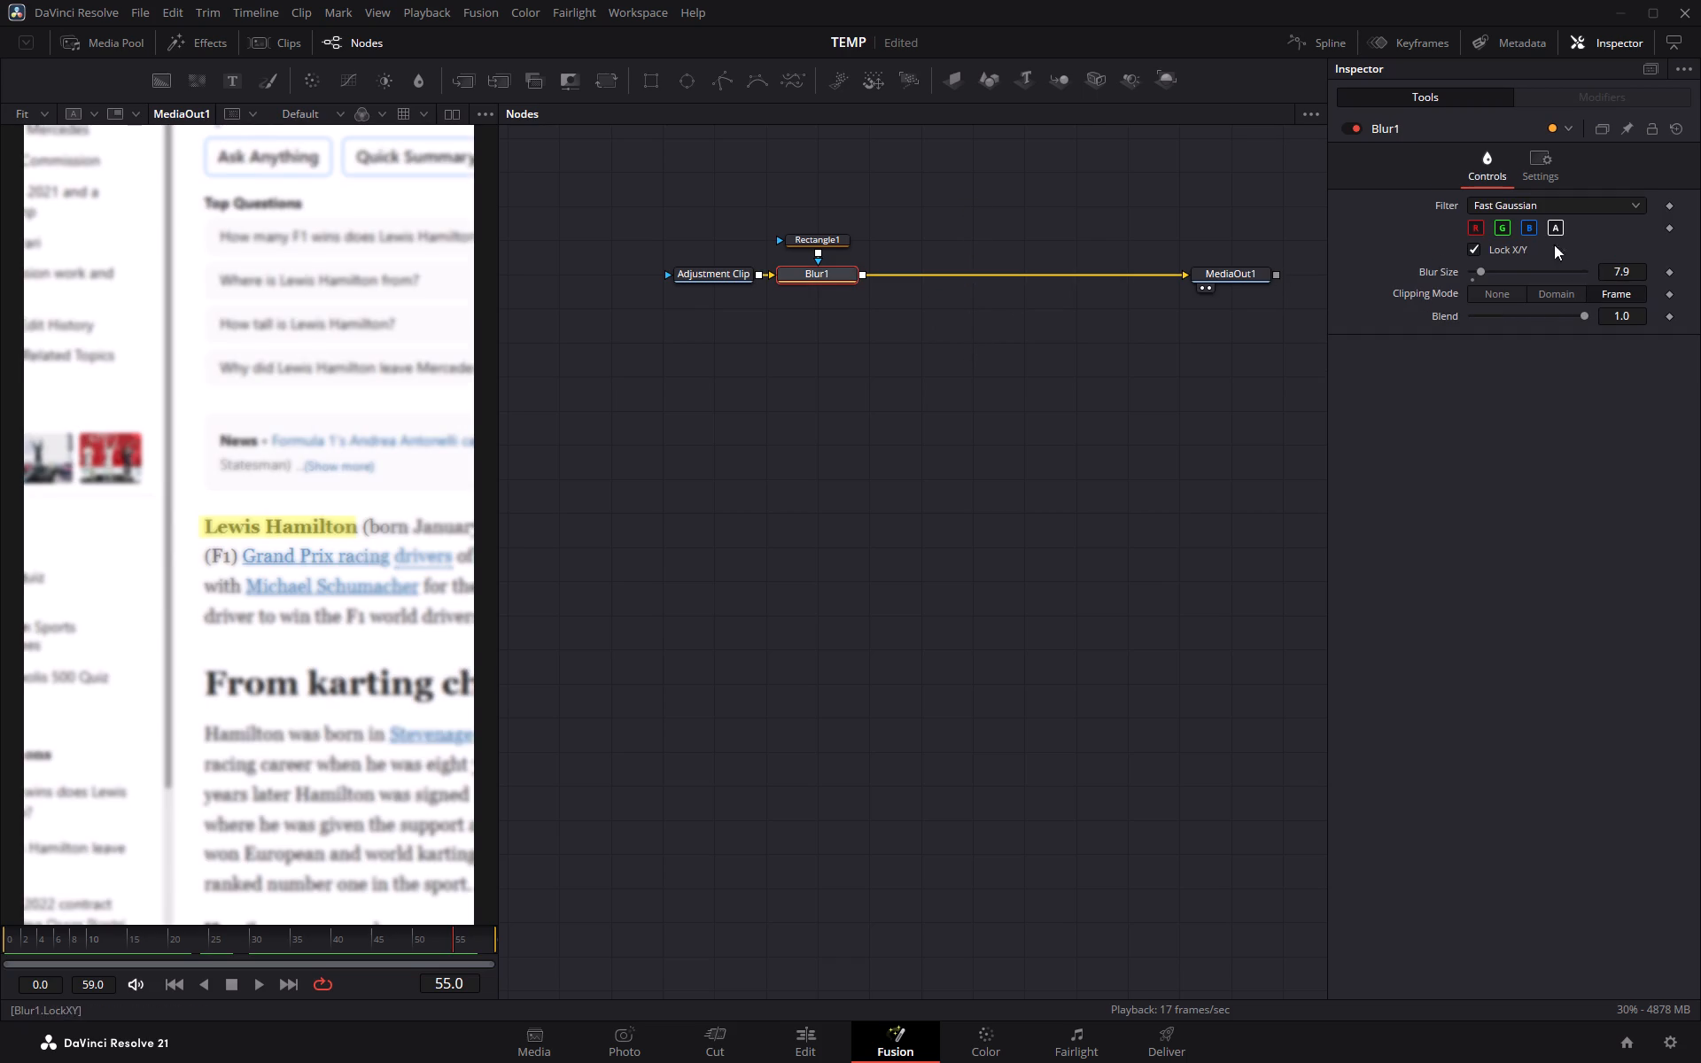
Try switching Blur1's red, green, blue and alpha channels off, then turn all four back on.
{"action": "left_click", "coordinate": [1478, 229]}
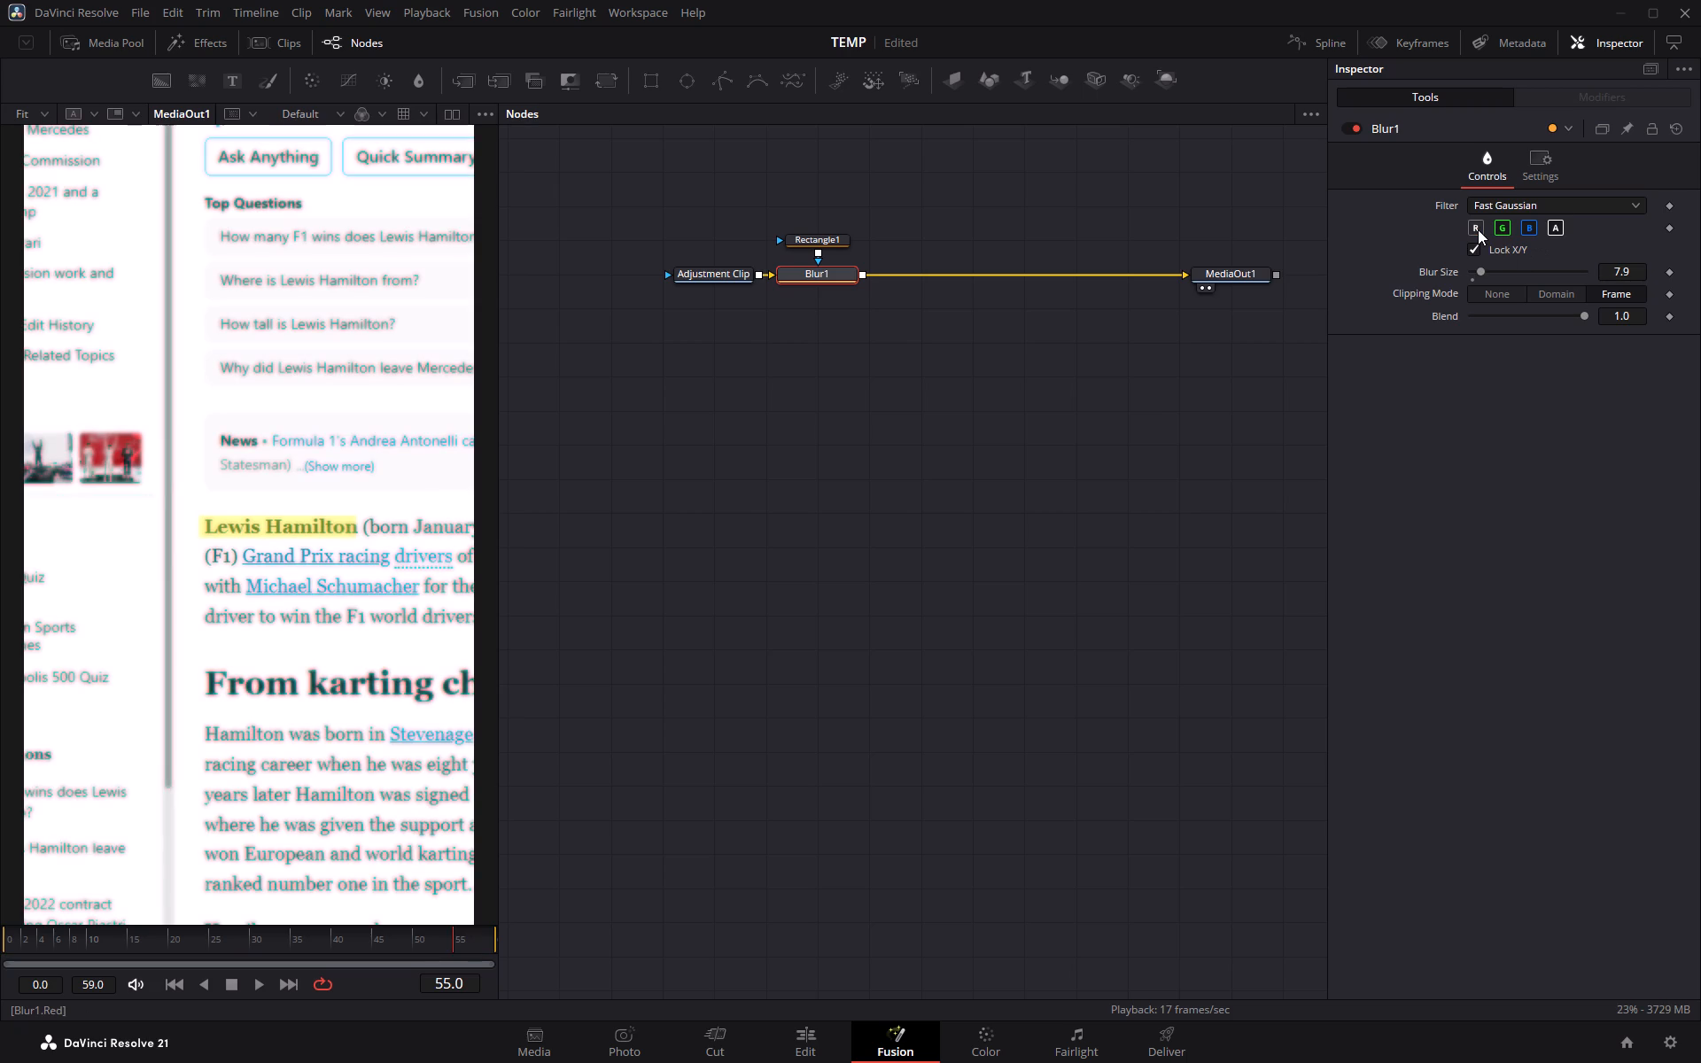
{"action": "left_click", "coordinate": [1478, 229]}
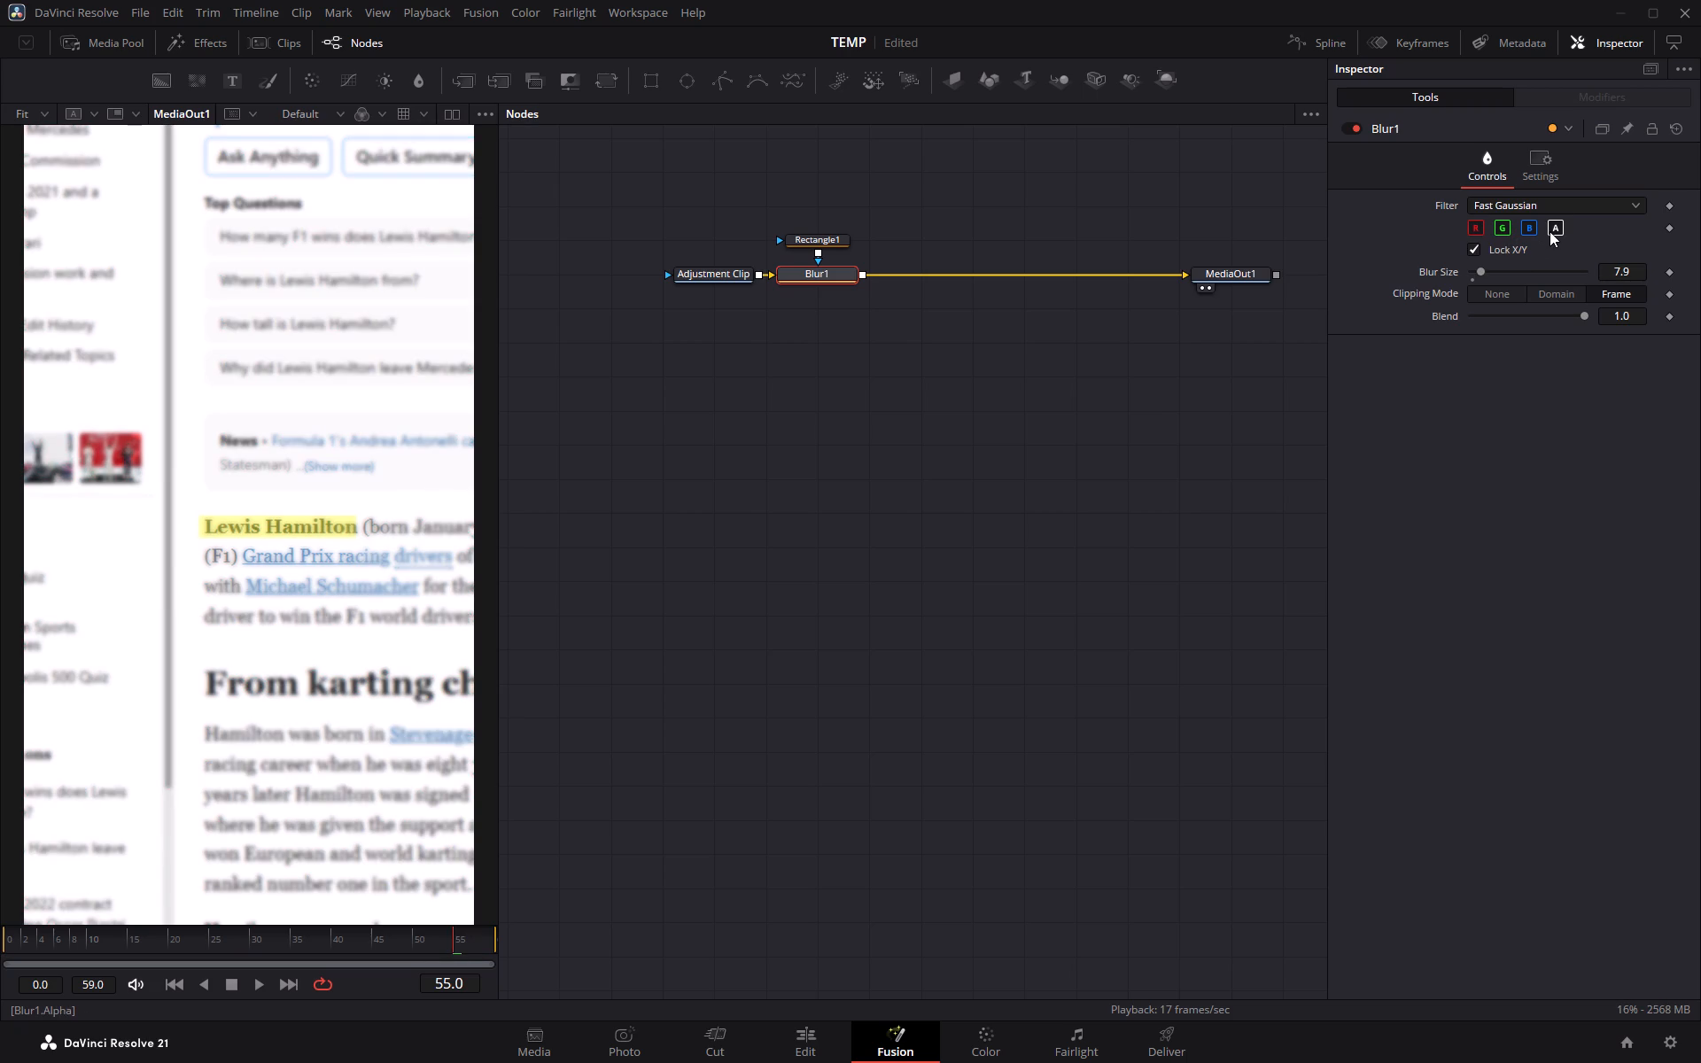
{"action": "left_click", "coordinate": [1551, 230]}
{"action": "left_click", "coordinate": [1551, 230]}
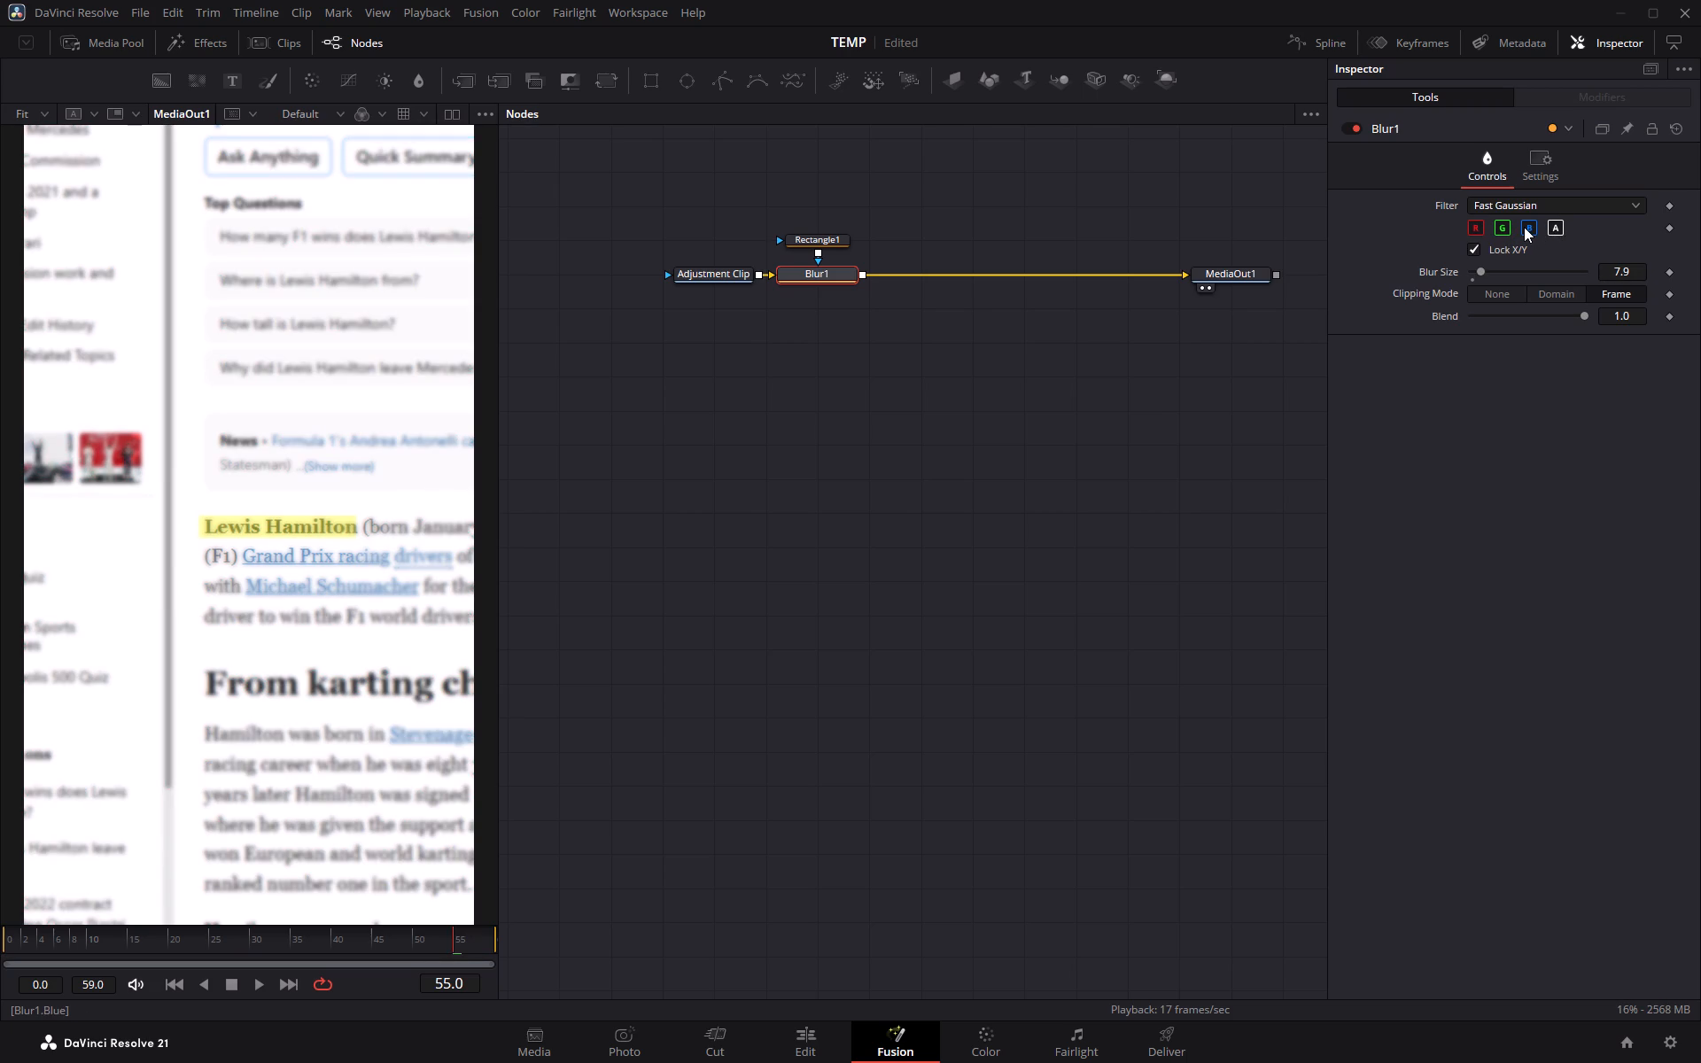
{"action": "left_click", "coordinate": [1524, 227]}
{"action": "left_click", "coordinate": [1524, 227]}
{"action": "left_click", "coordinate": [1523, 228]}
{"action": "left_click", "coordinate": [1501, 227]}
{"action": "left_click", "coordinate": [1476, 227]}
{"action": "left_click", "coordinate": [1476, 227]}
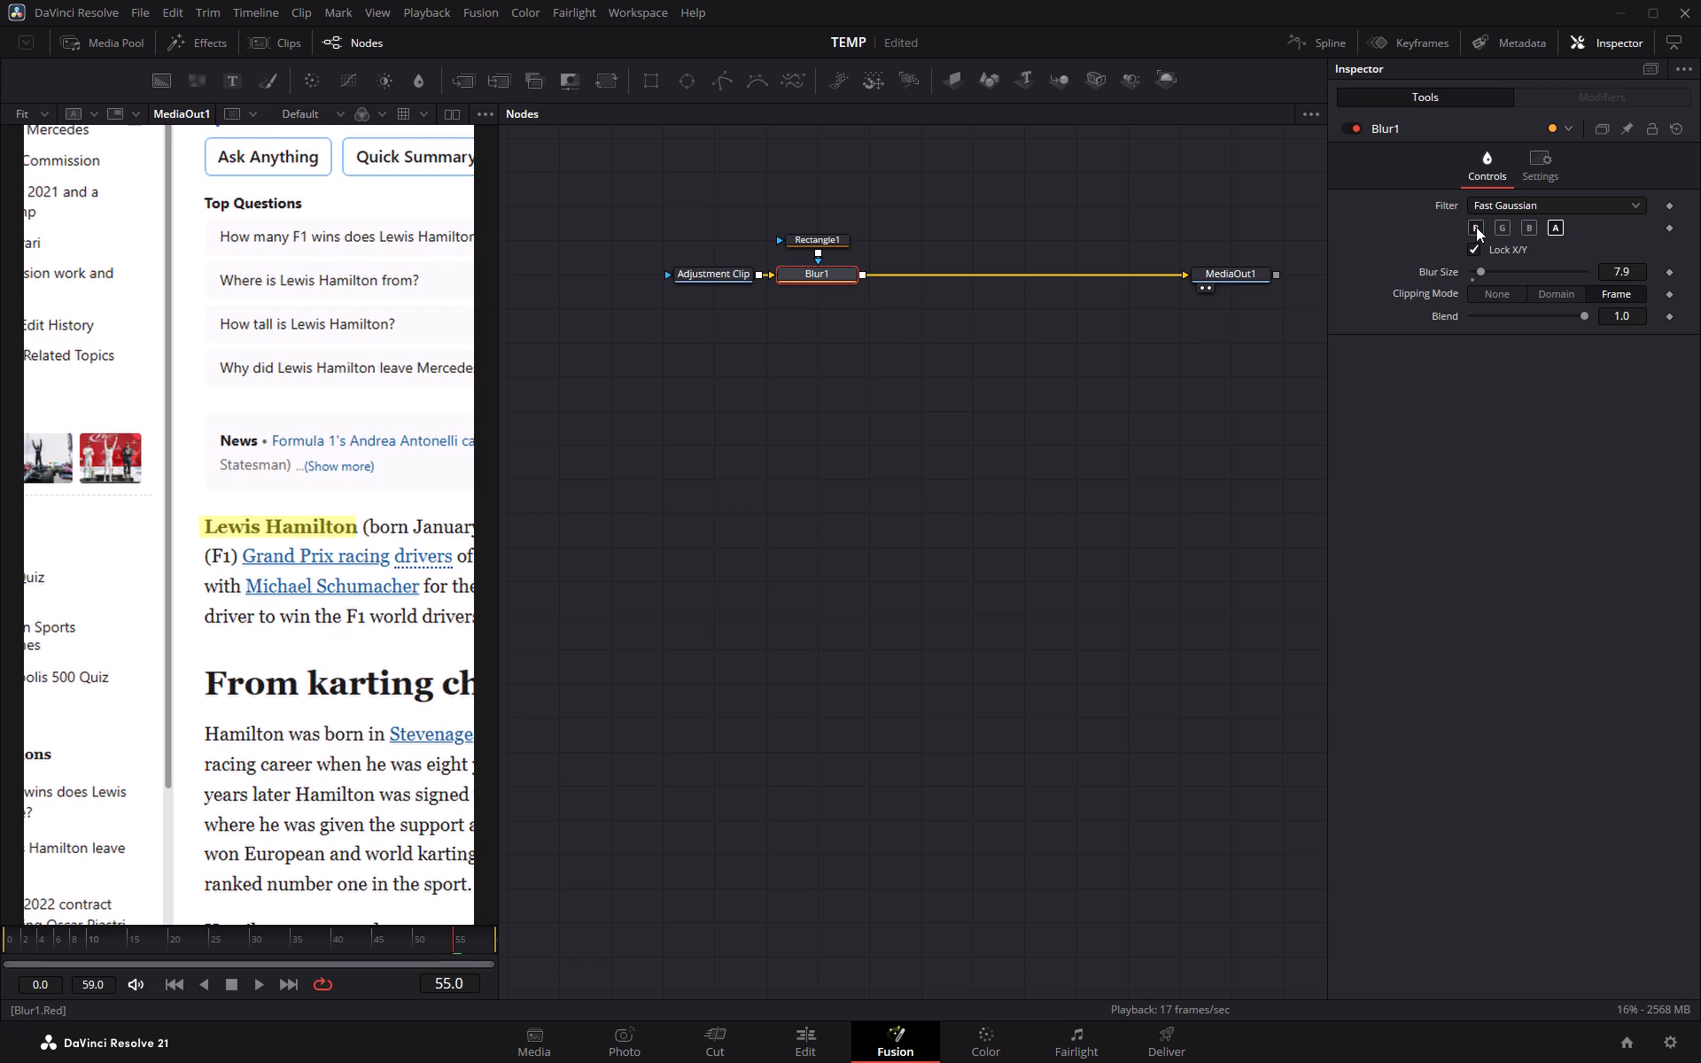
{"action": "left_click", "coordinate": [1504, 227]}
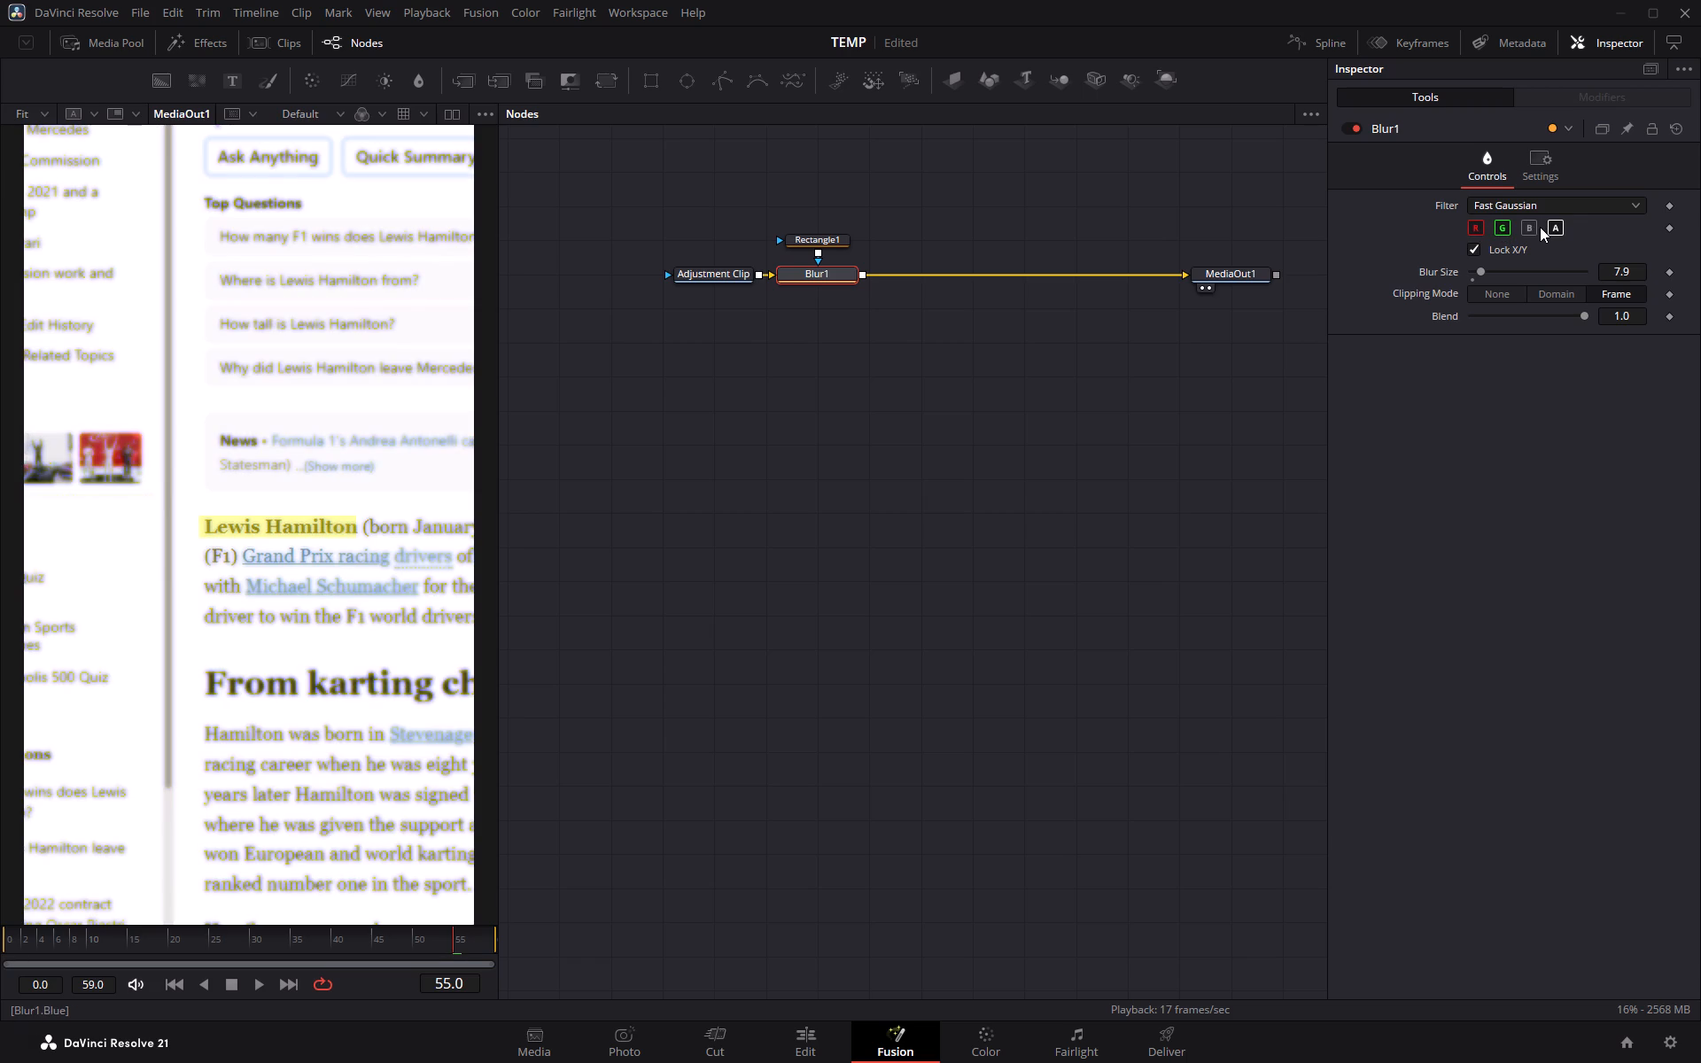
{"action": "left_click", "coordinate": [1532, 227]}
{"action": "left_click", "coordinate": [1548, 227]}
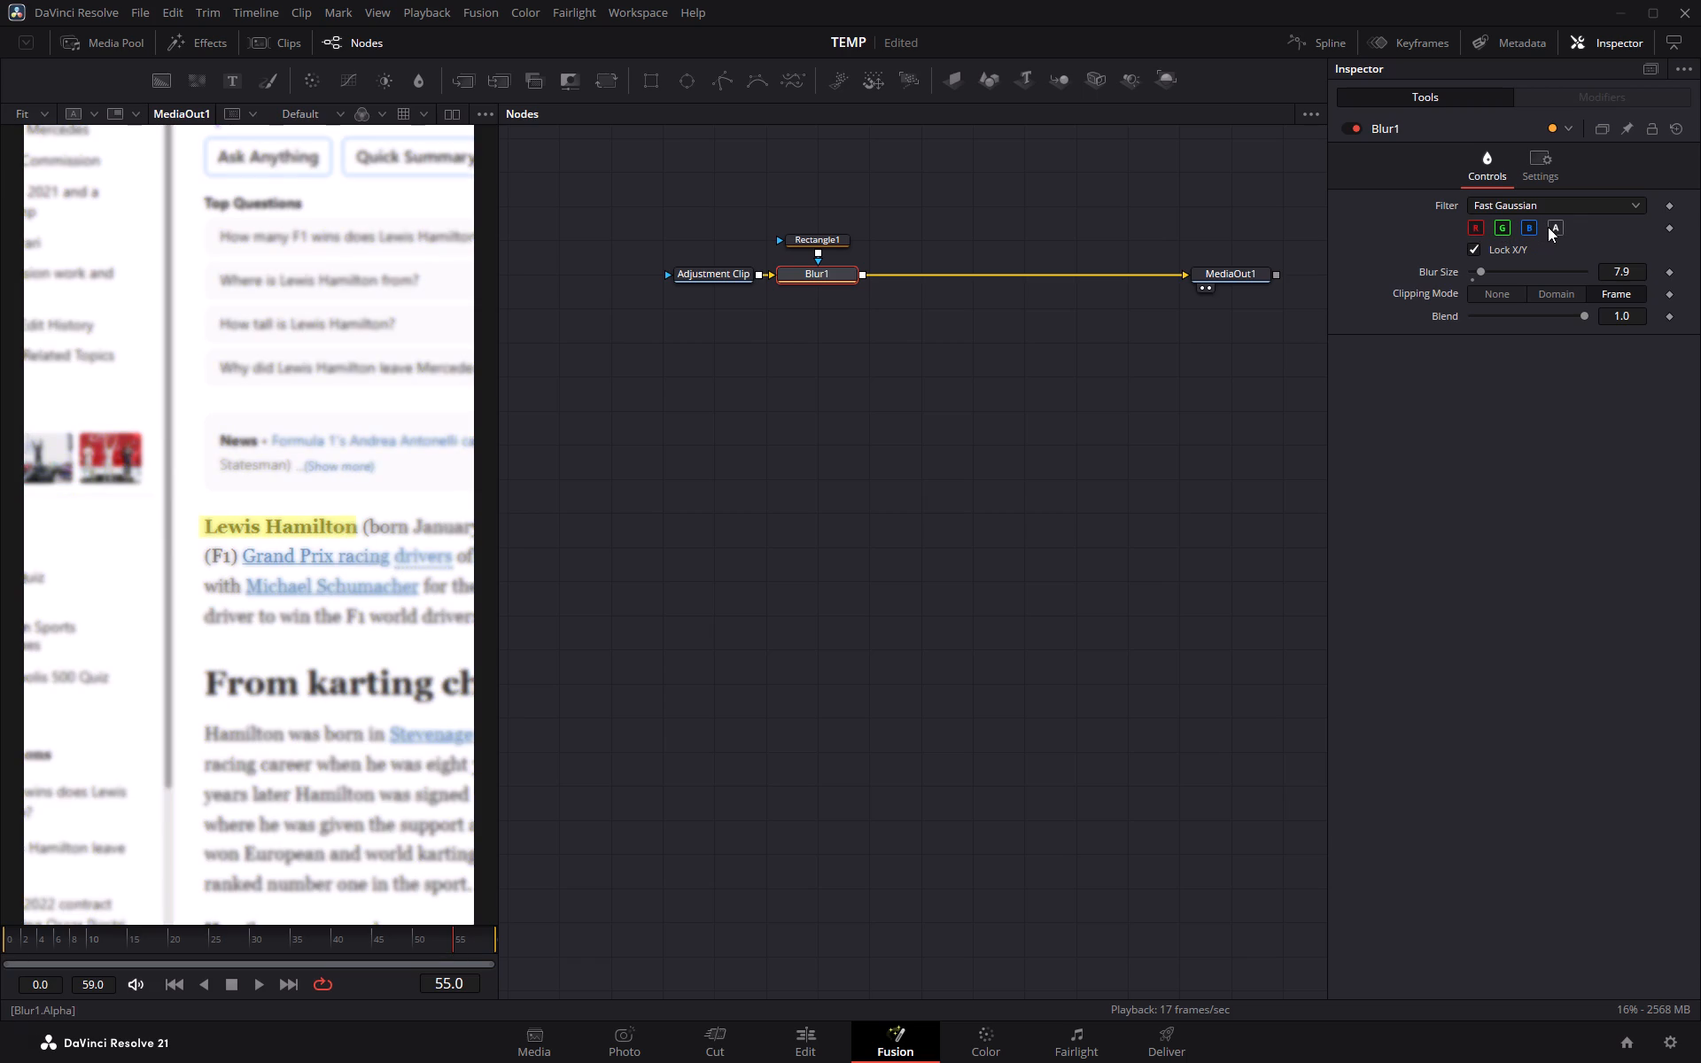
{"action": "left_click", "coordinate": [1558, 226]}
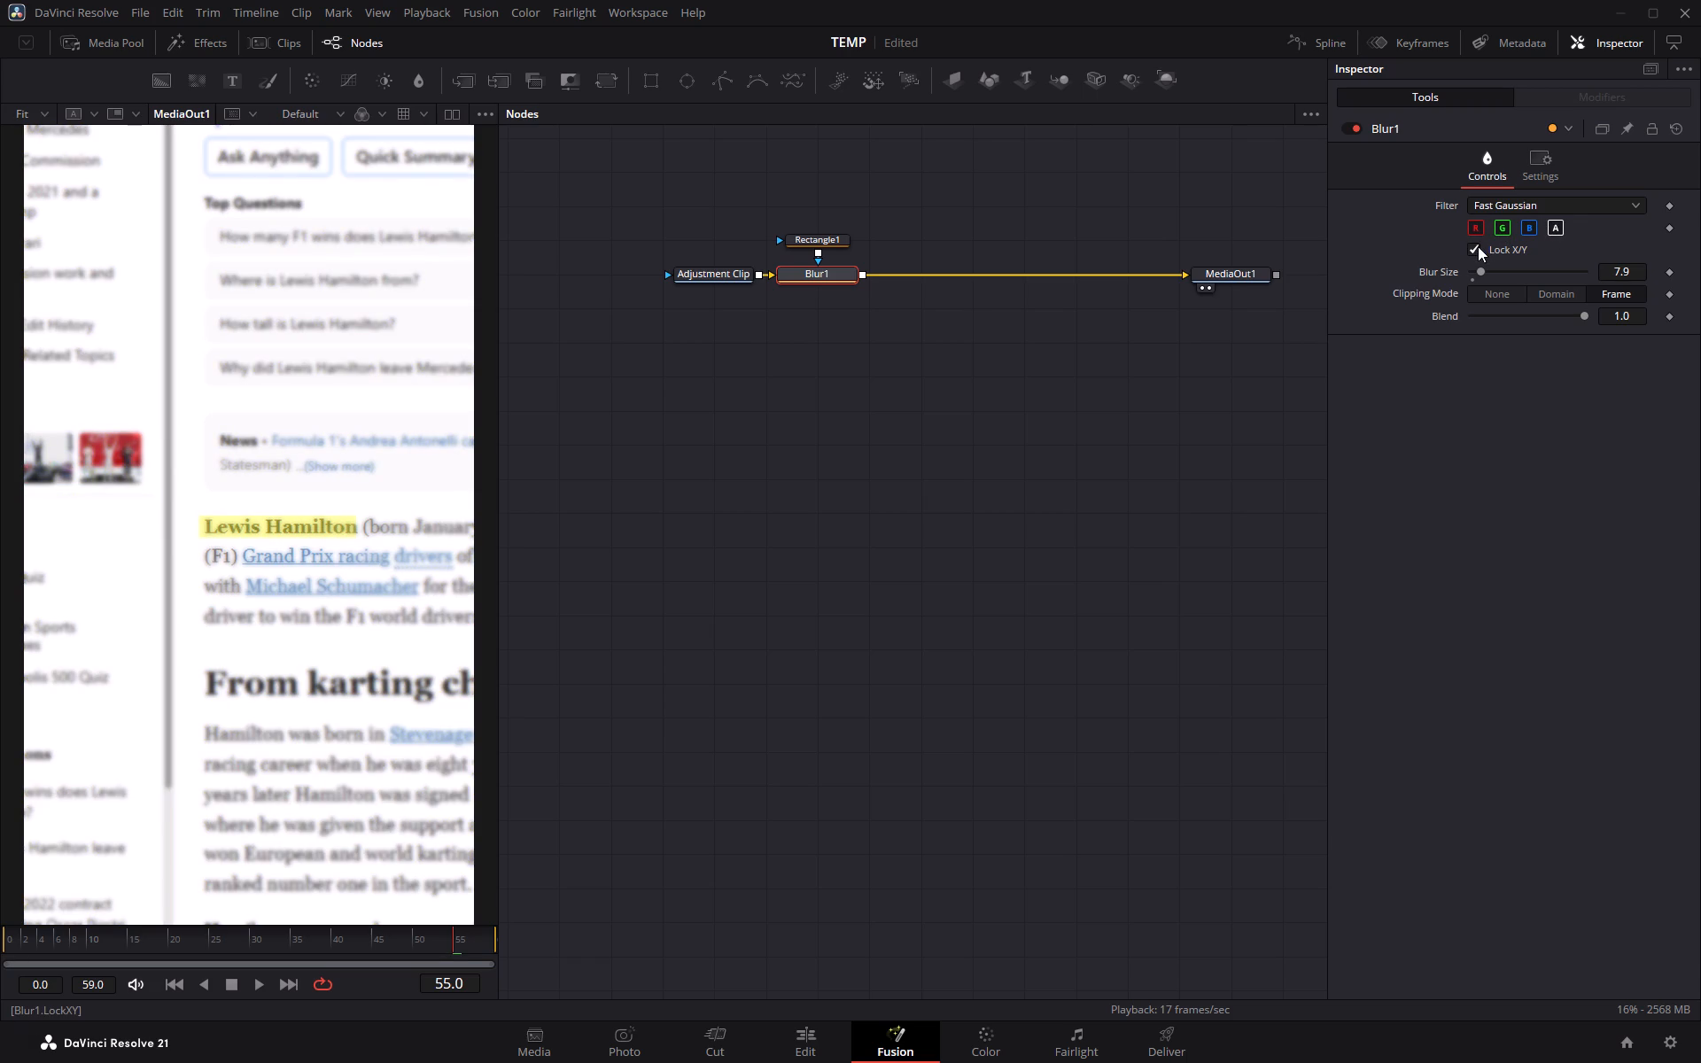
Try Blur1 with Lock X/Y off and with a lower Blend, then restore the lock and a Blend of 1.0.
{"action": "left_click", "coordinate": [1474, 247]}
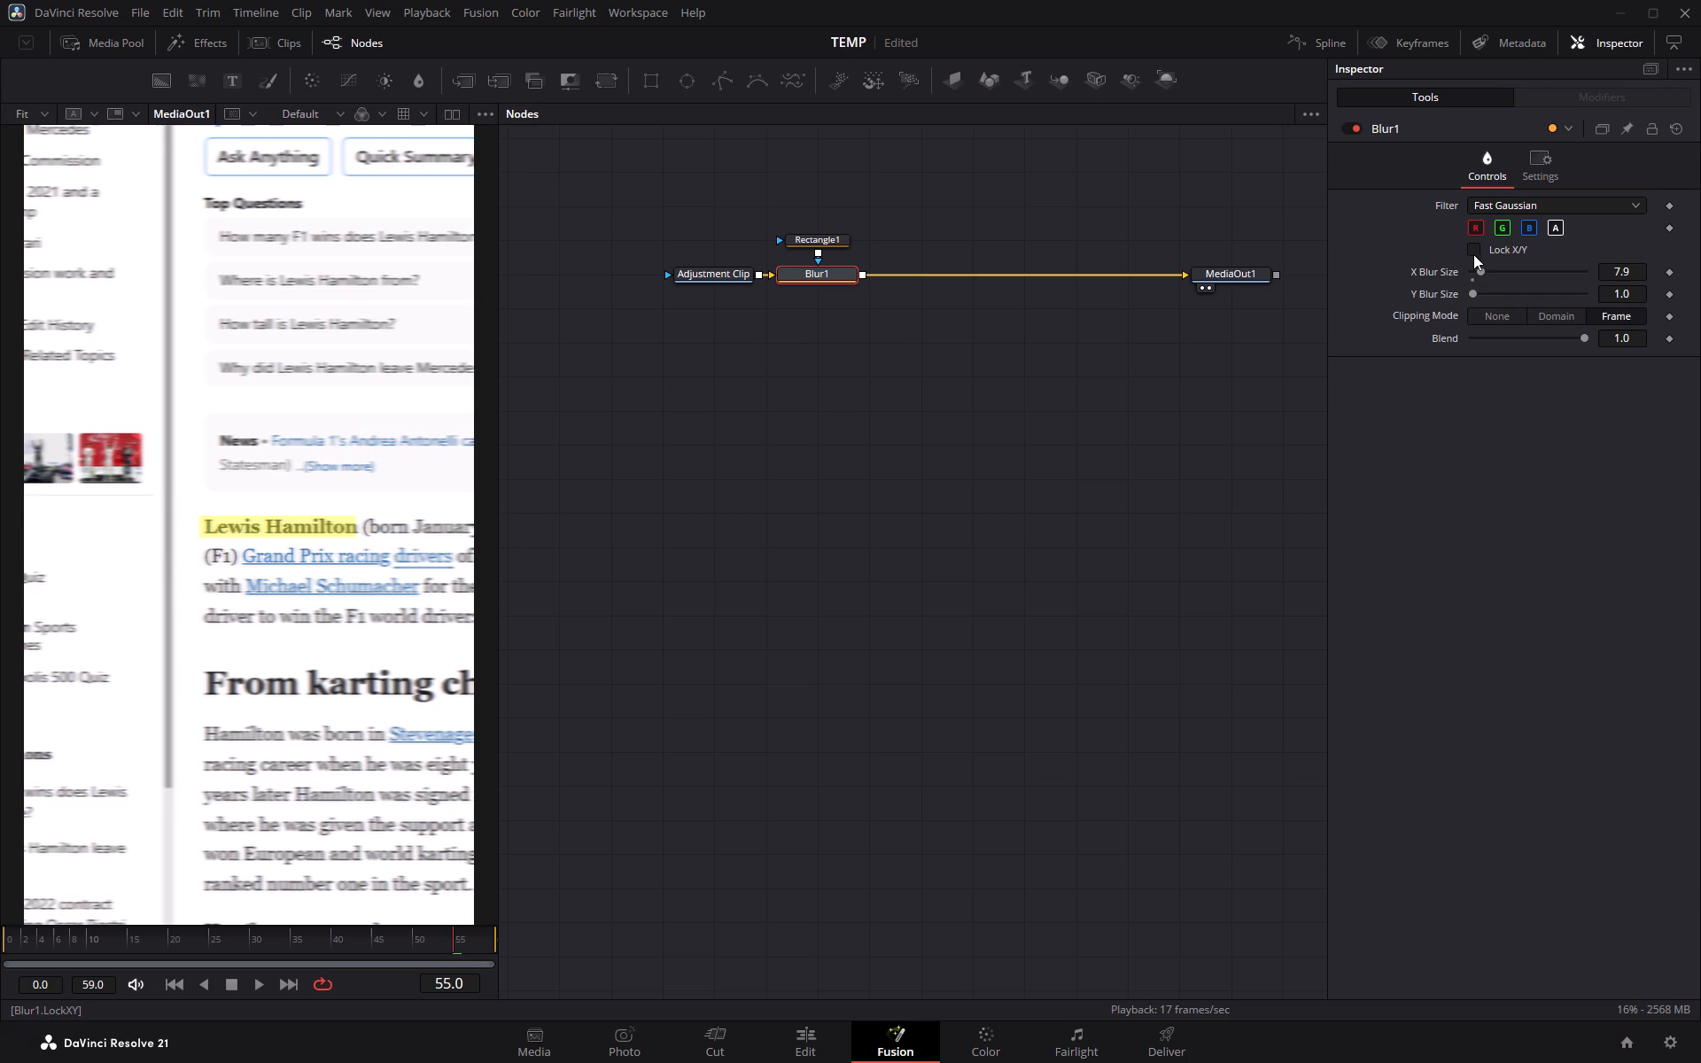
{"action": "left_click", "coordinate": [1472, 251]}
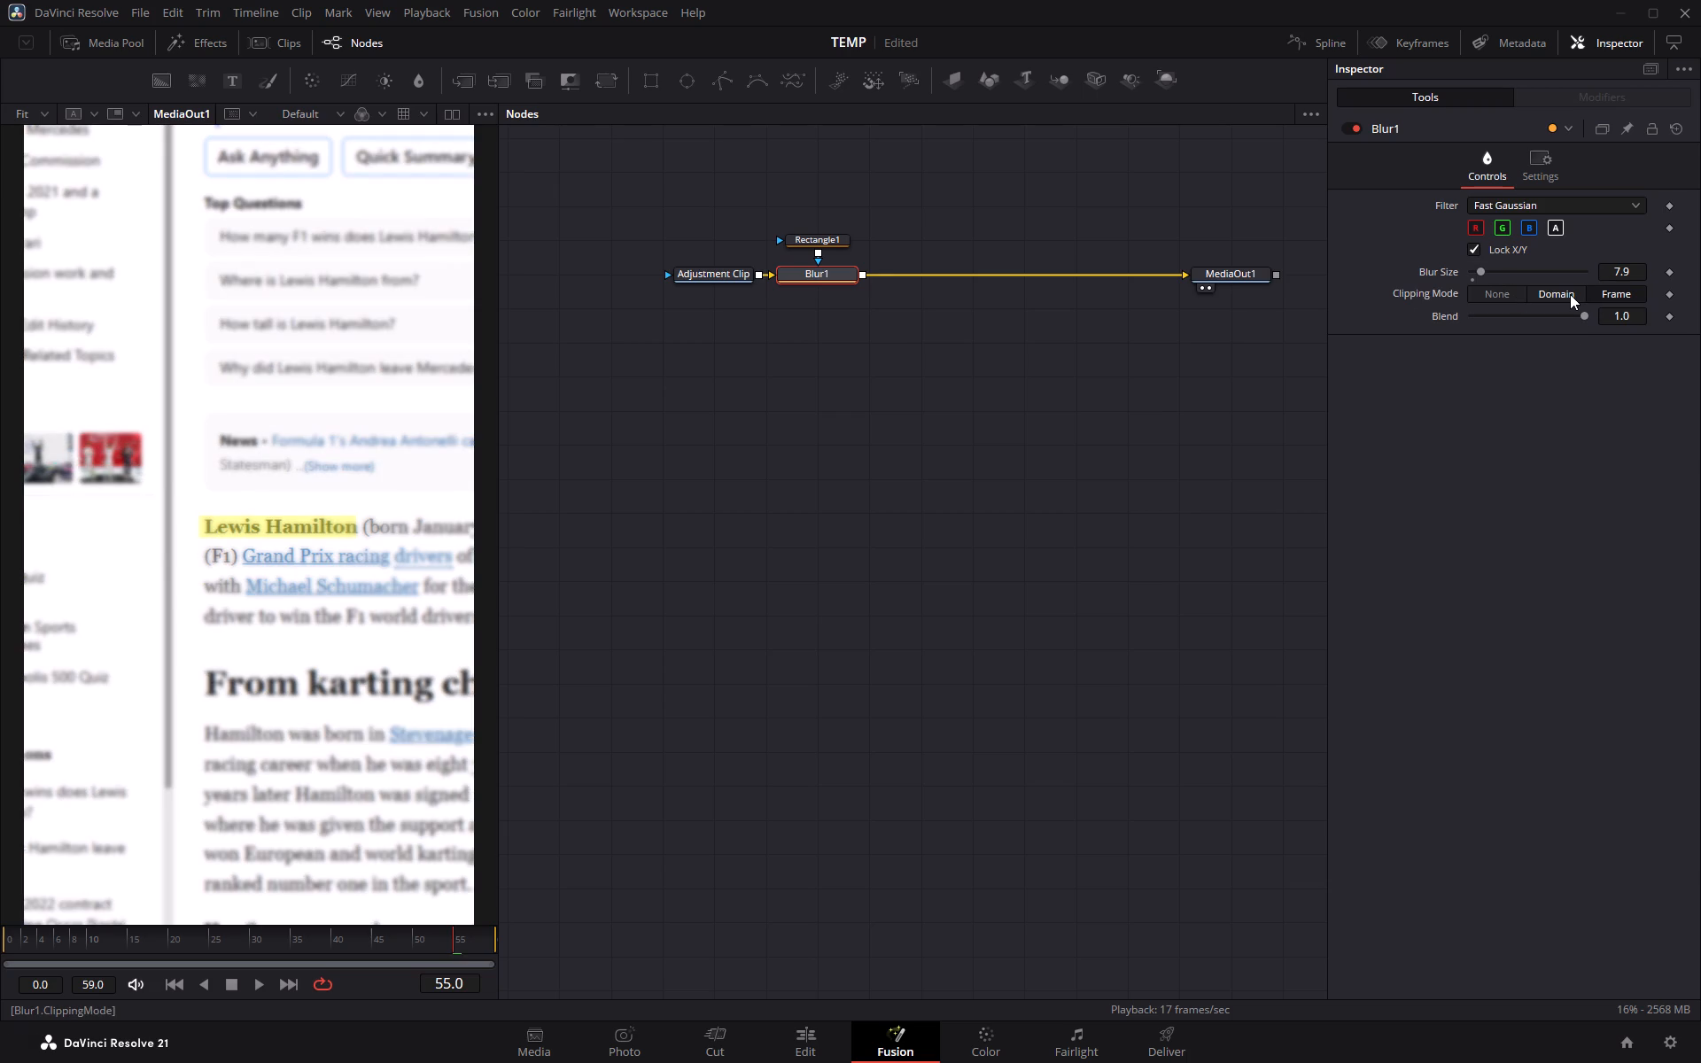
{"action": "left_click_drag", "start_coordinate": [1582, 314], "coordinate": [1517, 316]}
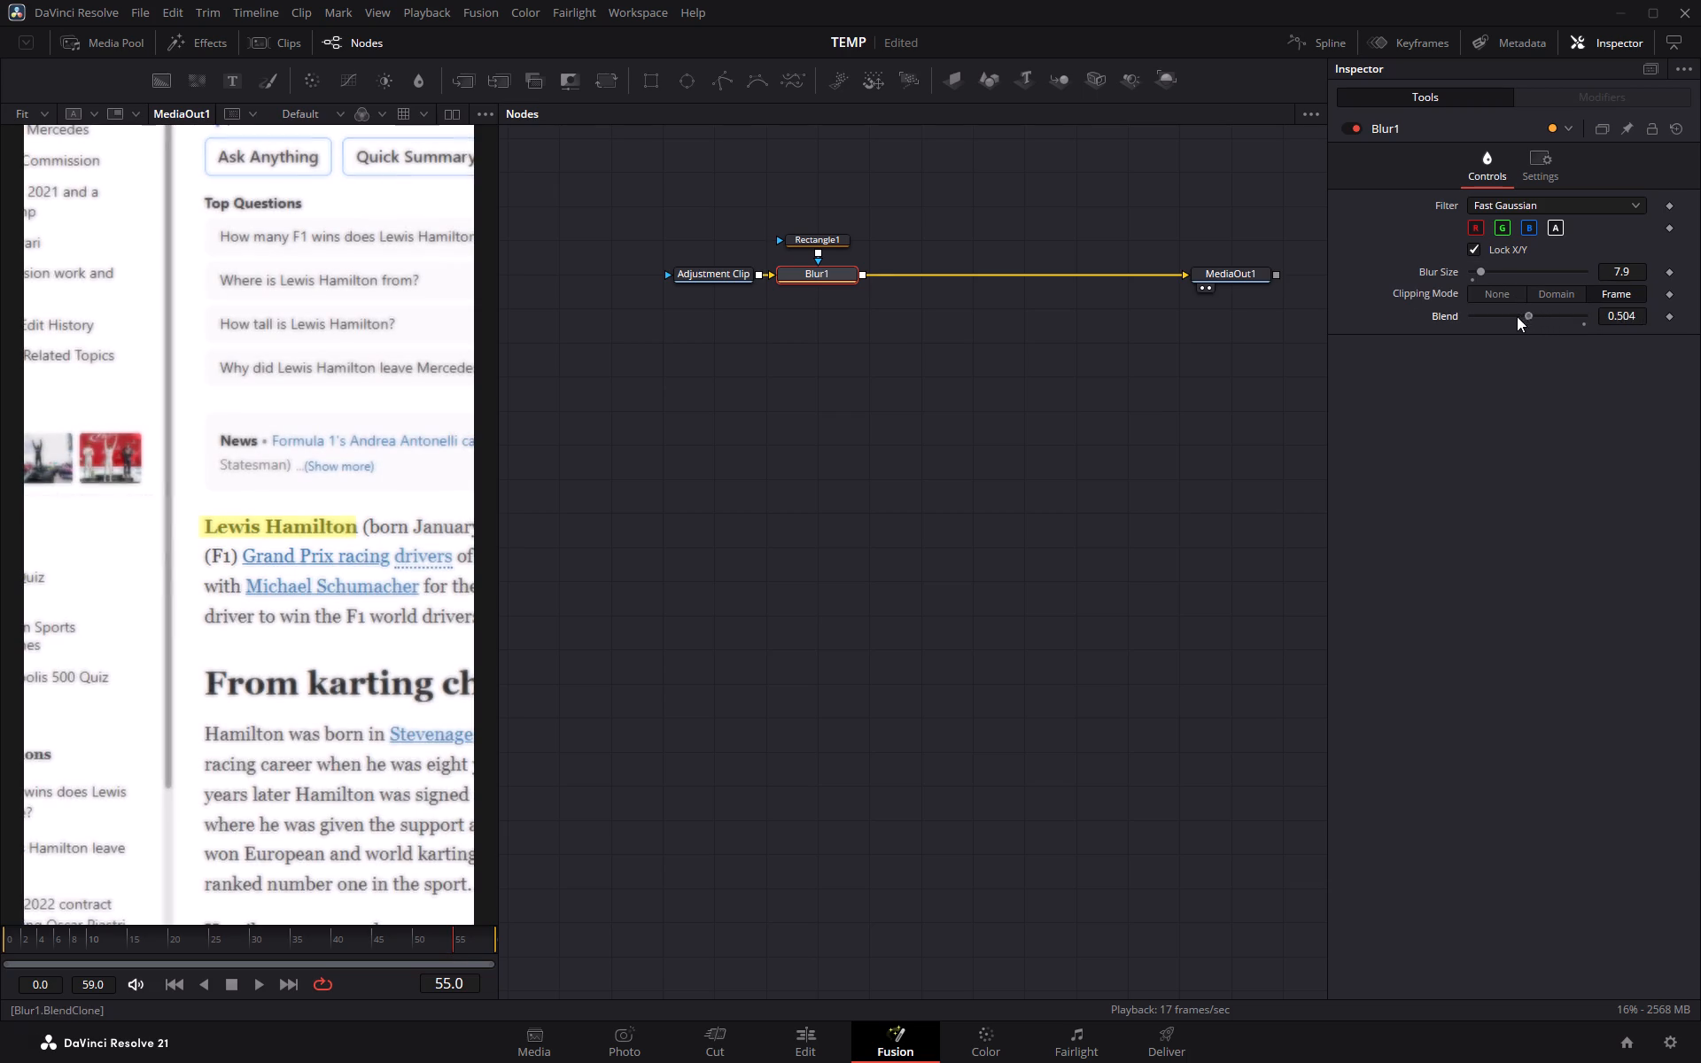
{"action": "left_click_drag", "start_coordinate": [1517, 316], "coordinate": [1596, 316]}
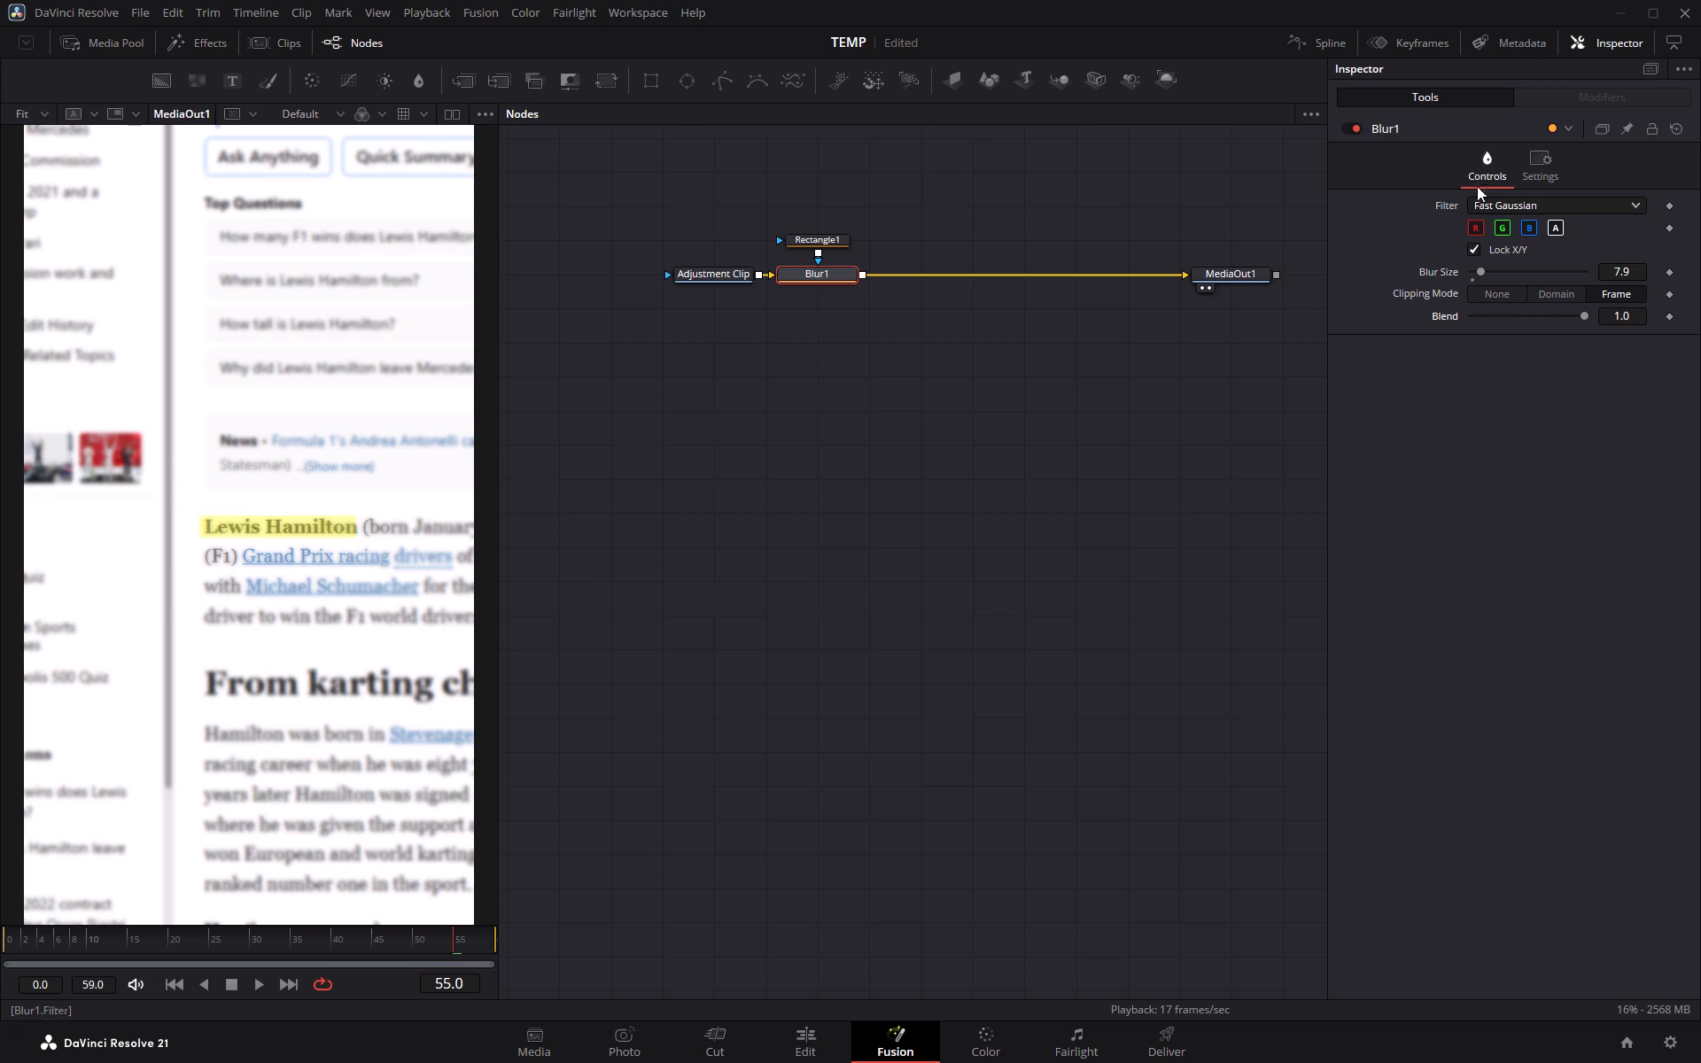
Reduce the Rectangle mask's Soft Edge to 0.0697 and deselect the mask.
{"action": "left_click", "coordinate": [824, 238]}
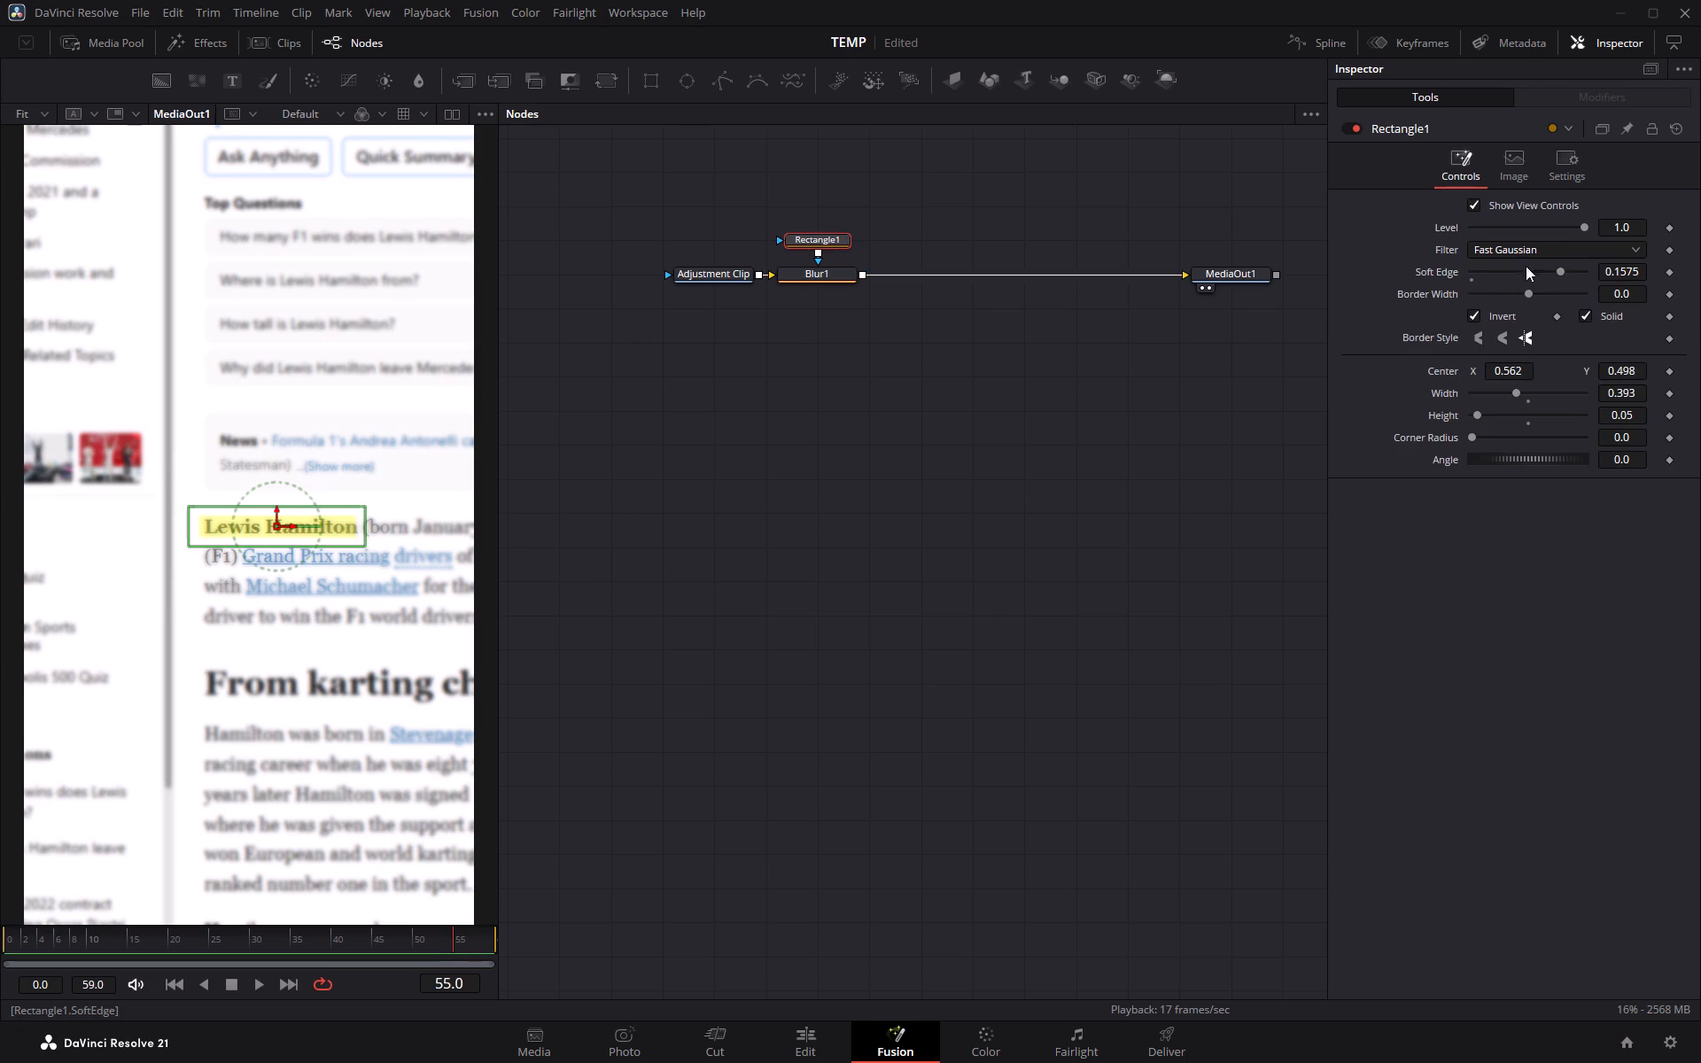
{"action": "left_click_drag", "start_coordinate": [1632, 273], "coordinate": [1557, 273]}
{"action": "left_click_drag", "start_coordinate": [1557, 273], "coordinate": [1335, 271]}
{"action": "left_click_drag", "start_coordinate": [1335, 271], "coordinate": [1178, 274]}
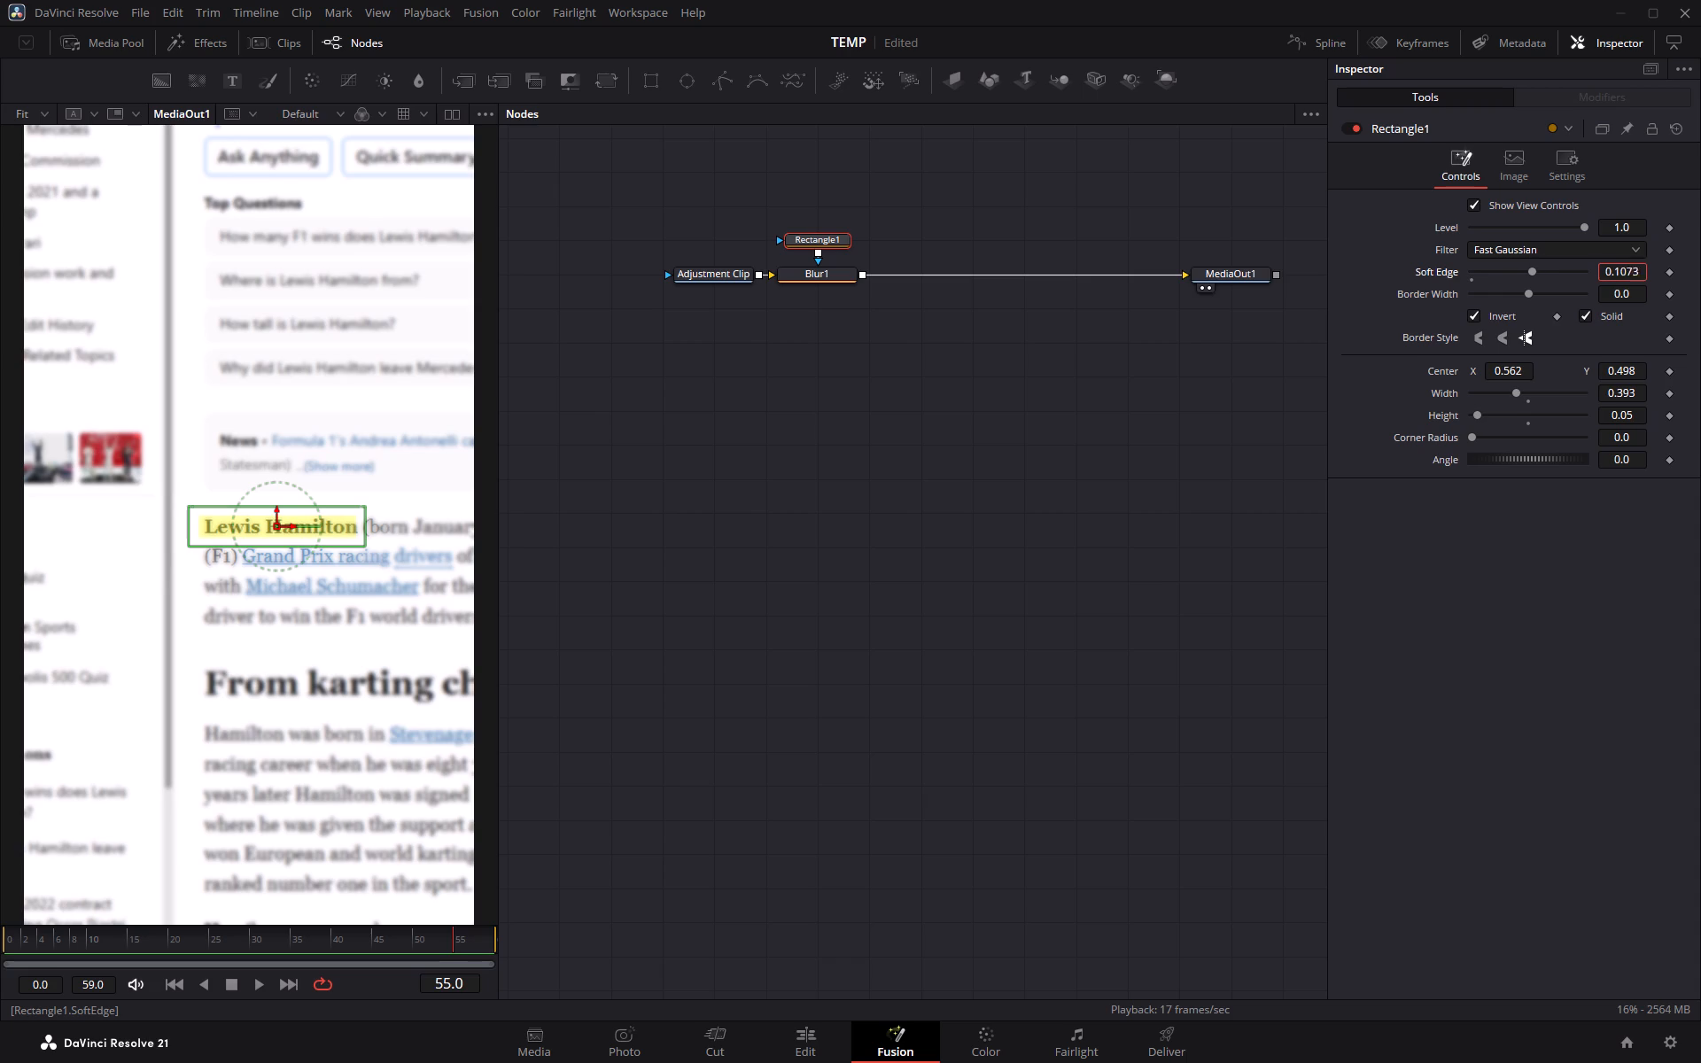
{"action": "left_click_drag", "start_coordinate": [1178, 274], "coordinate": [576, 290]}
{"action": "left_click_drag", "start_coordinate": [576, 290], "coordinate": [663, 285]}
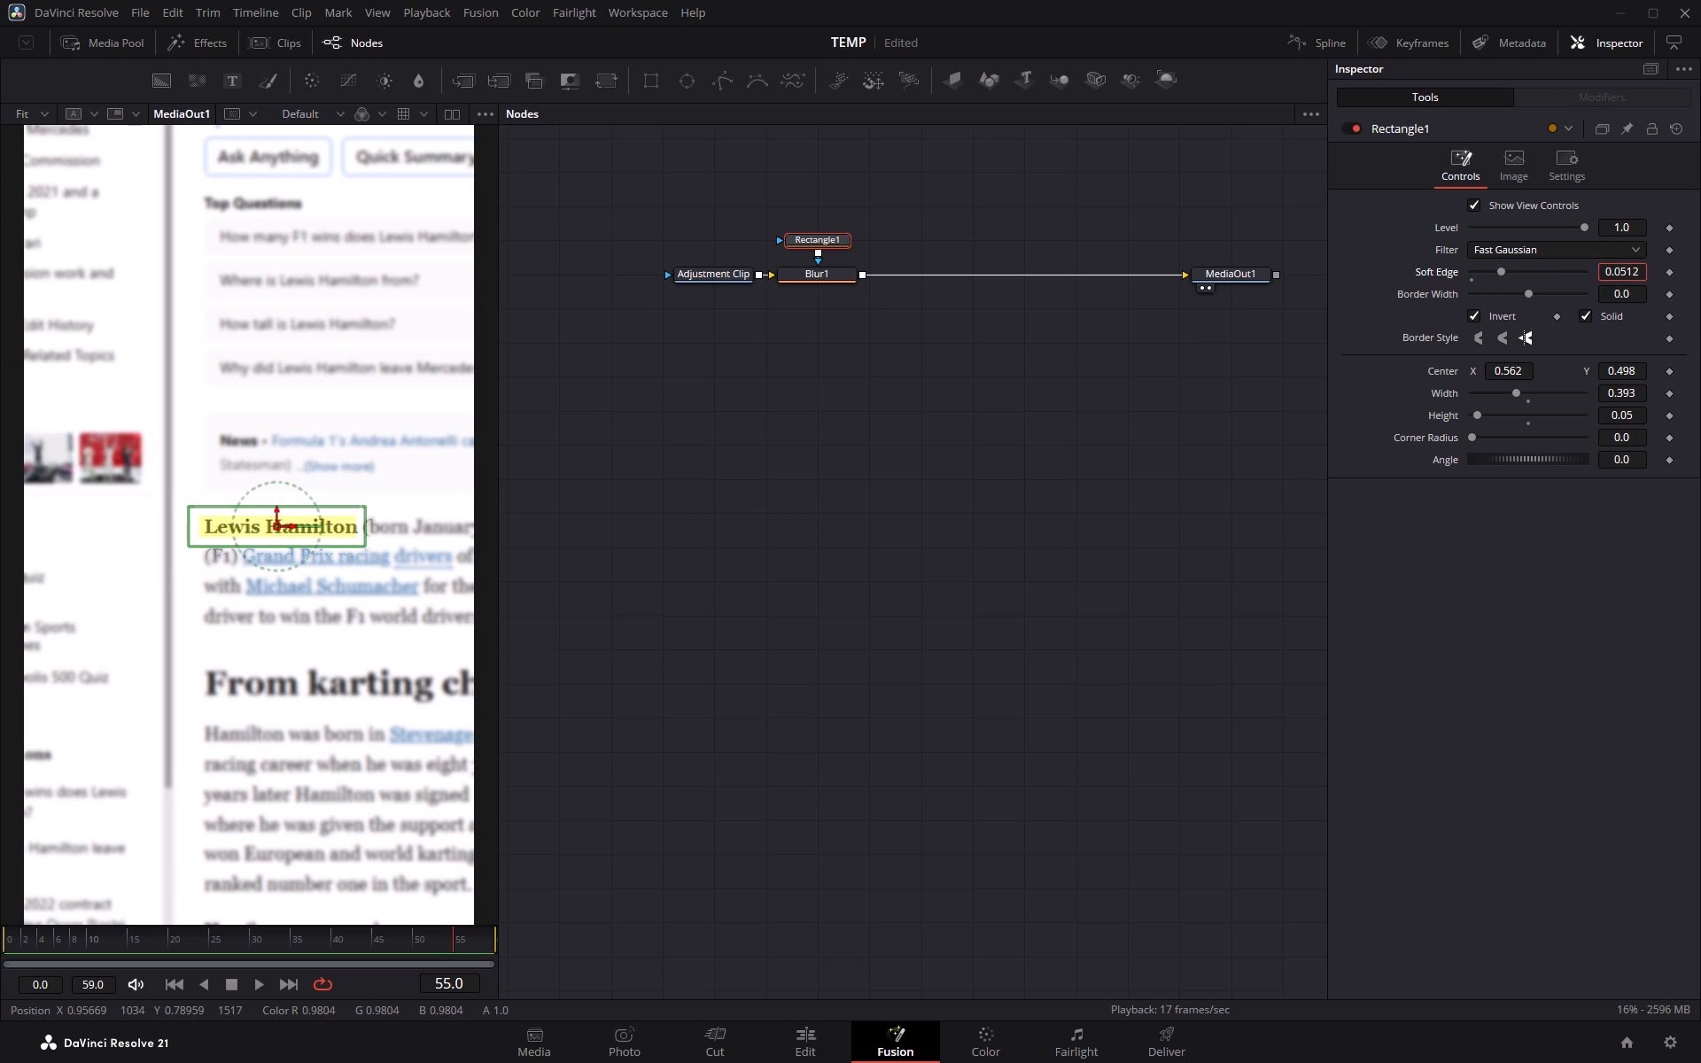
{"action": "left_click_drag", "start_coordinate": [663, 285], "coordinate": [829, 286]}
{"action": "left_click_drag", "start_coordinate": [829, 286], "coordinate": [827, 285]}
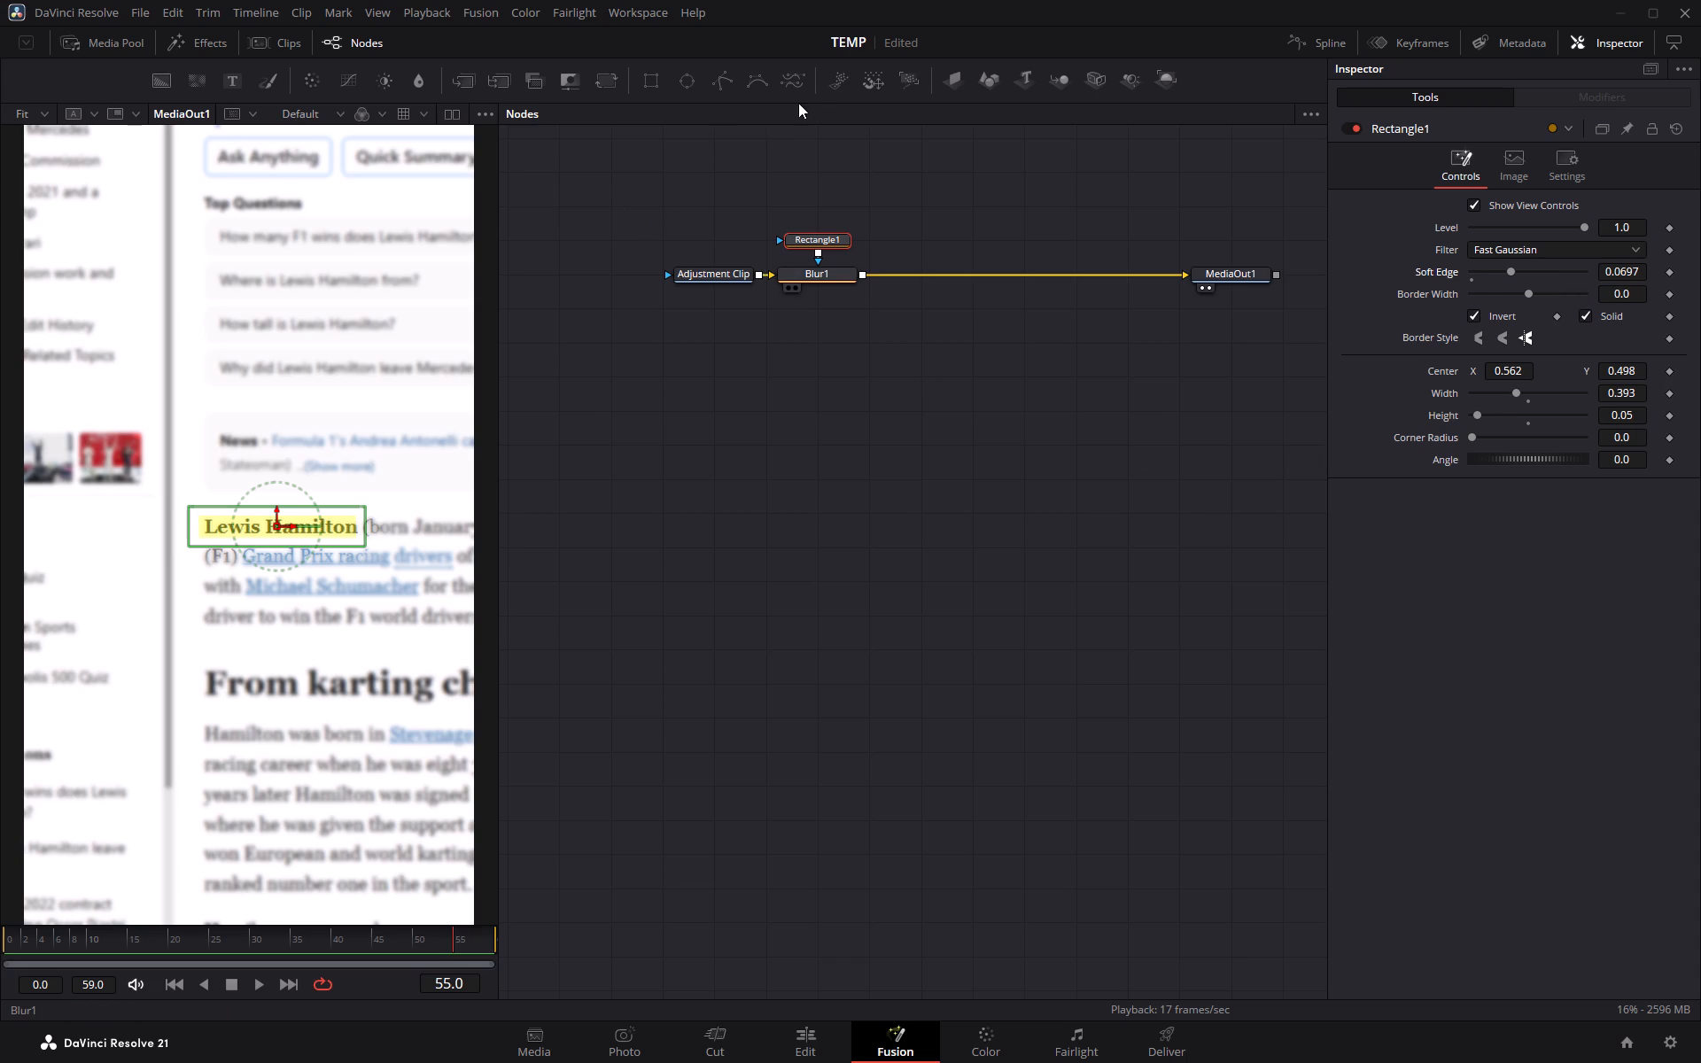
{"action": "left_click", "coordinate": [822, 440]}
{"action": "left_click", "coordinate": [822, 440]}
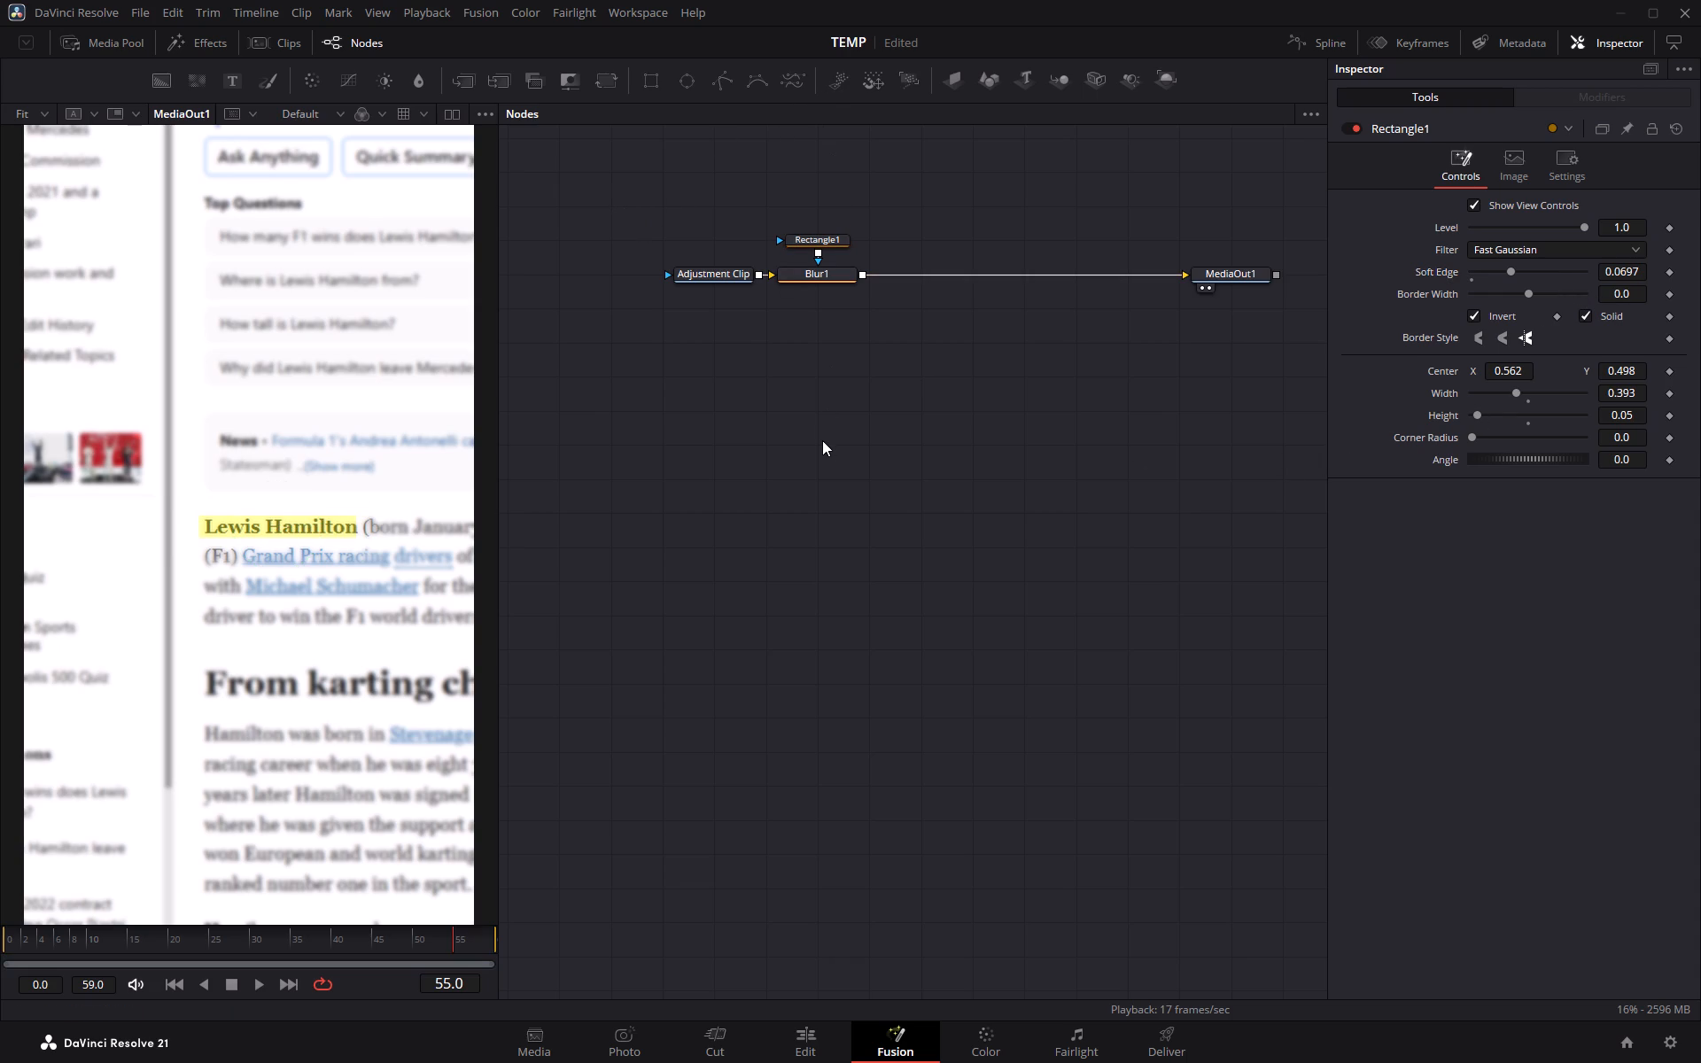
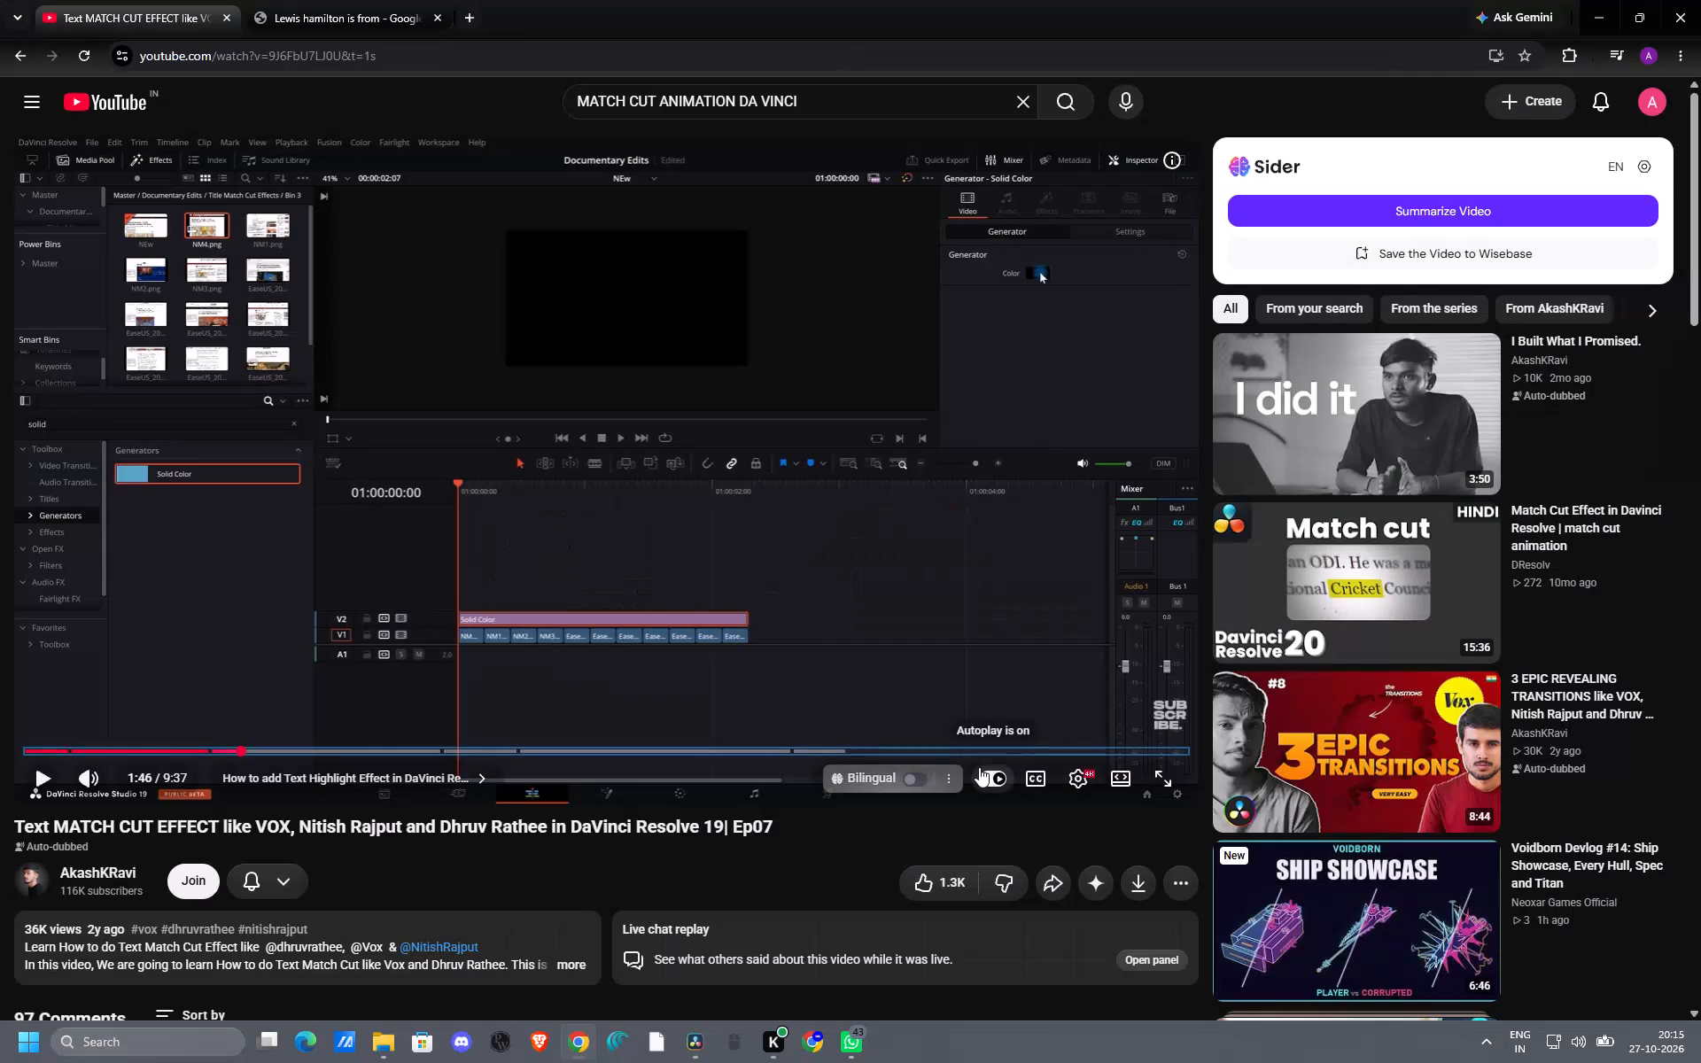
Skim the text match cut tutorial, focusing on the chapter about adding blur and vignette to the image.
{"action": "key", "text": "space"}
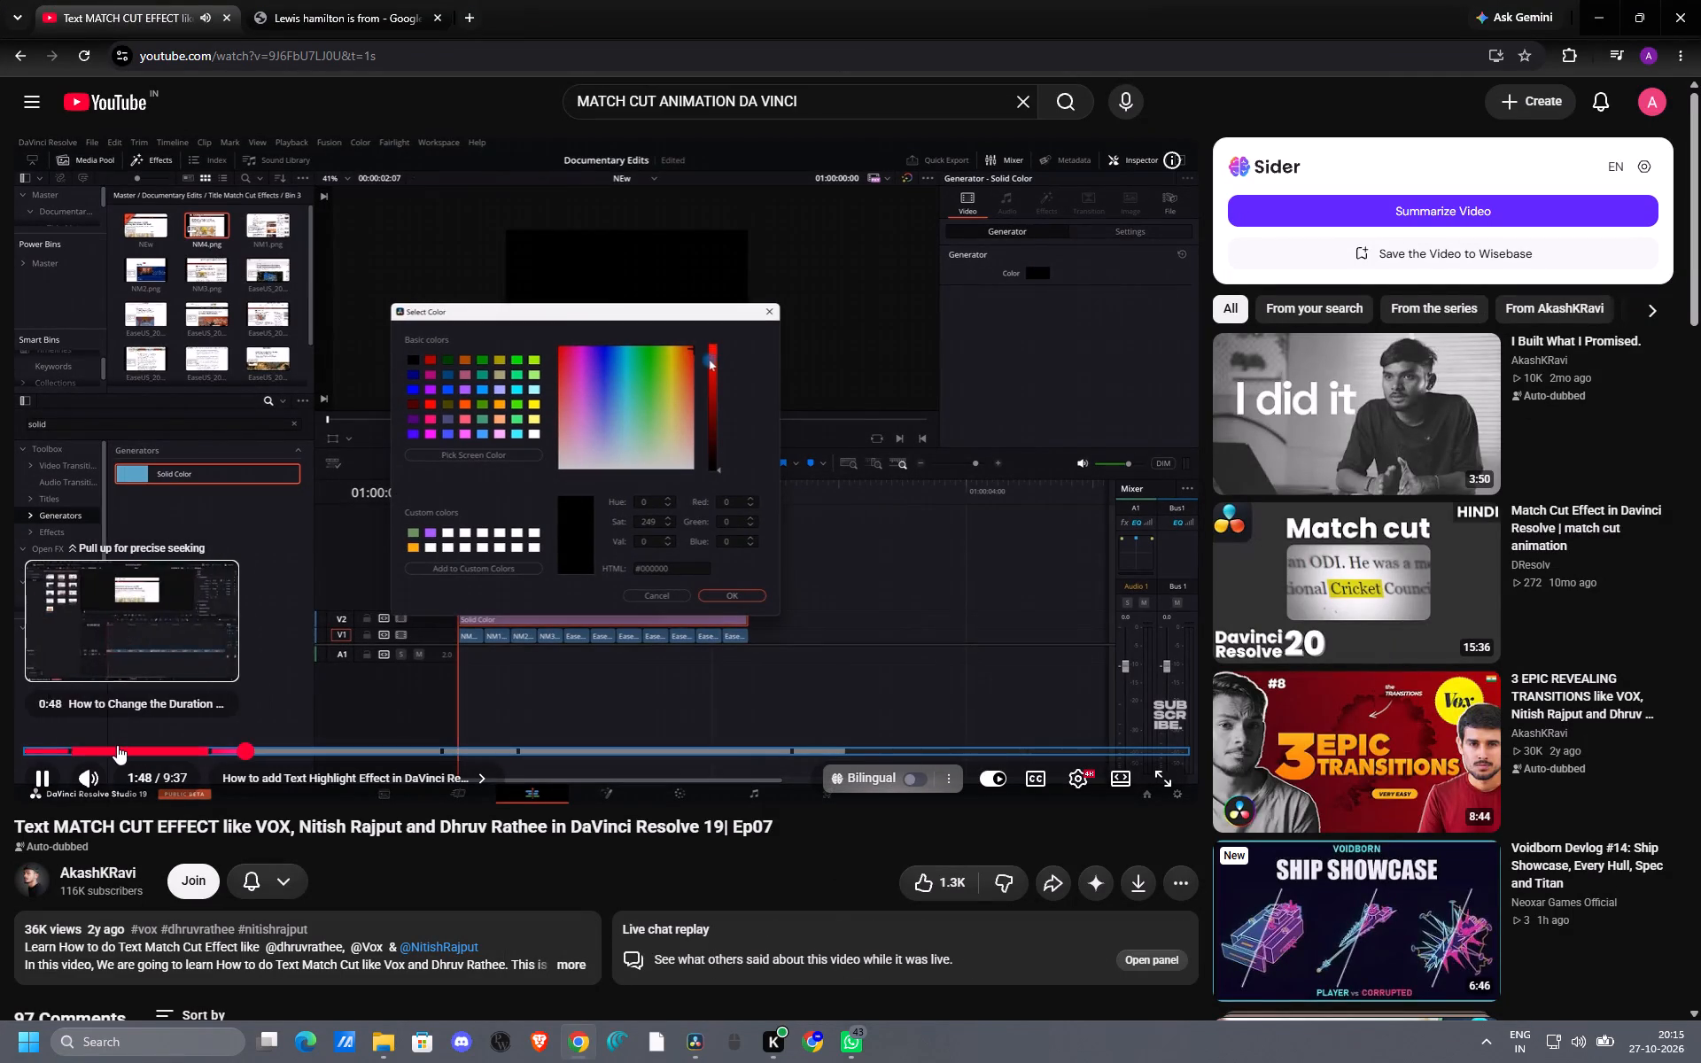
{"action": "left_click", "coordinate": [26, 752]}
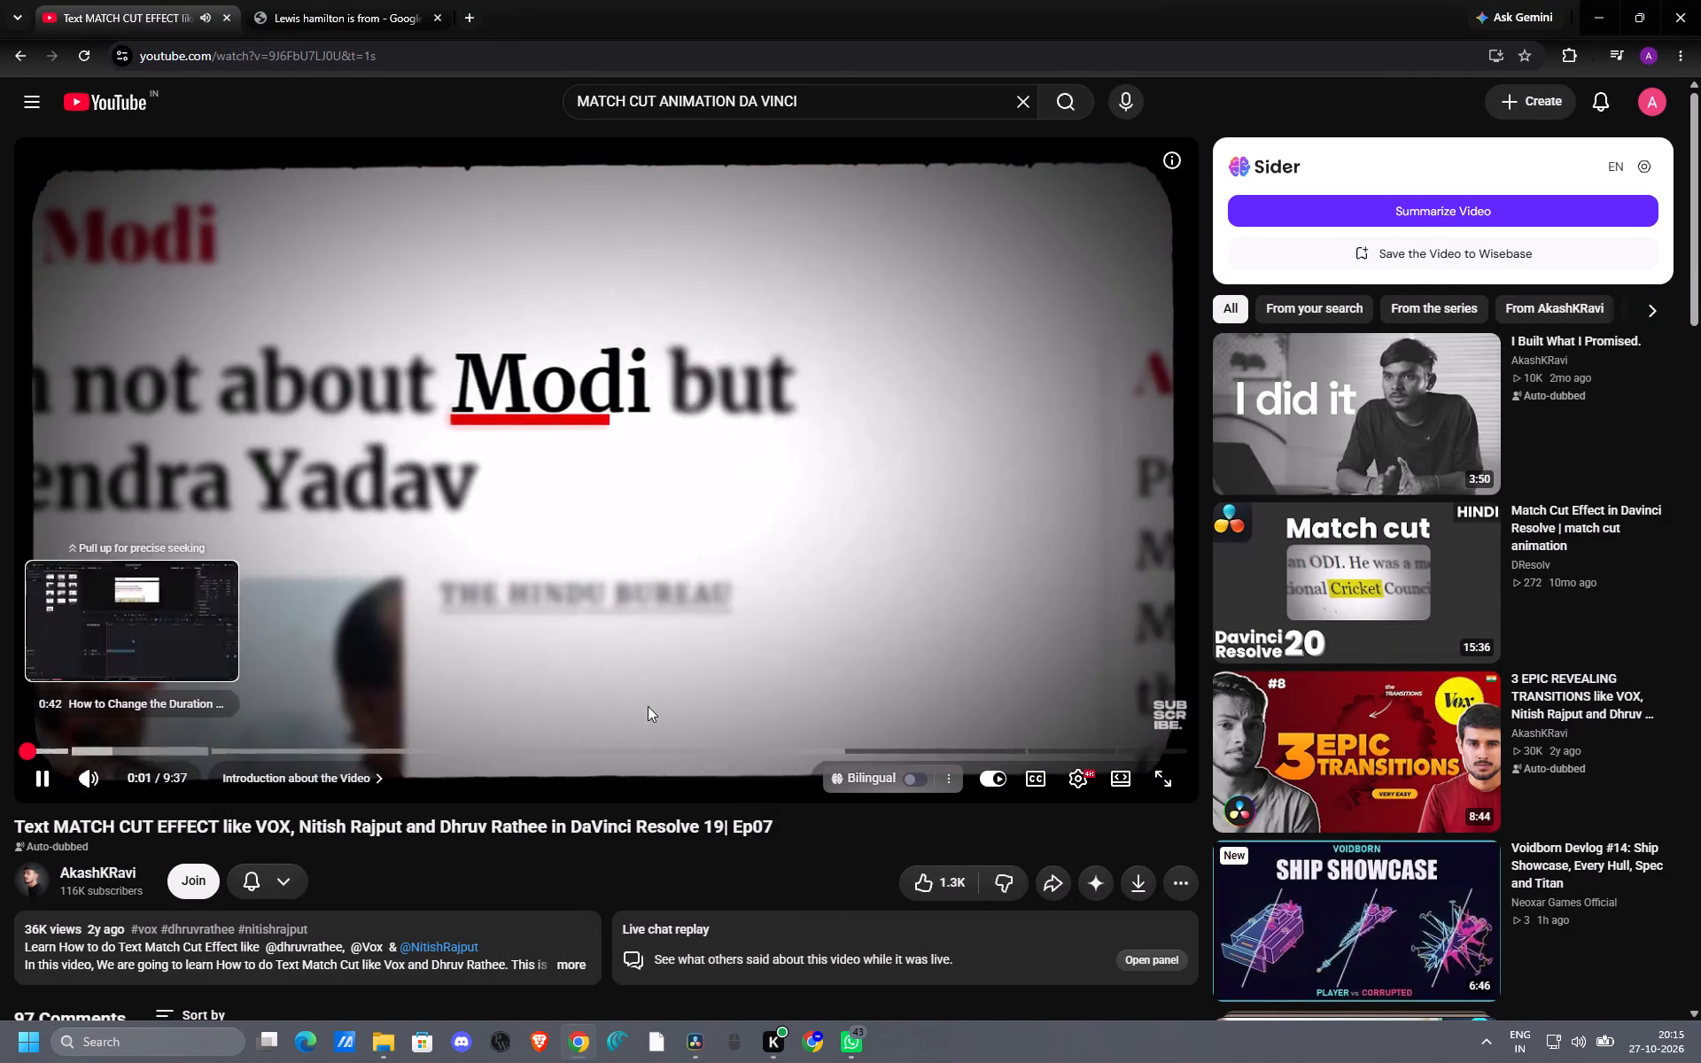
{"action": "left_click", "coordinate": [625, 741]}
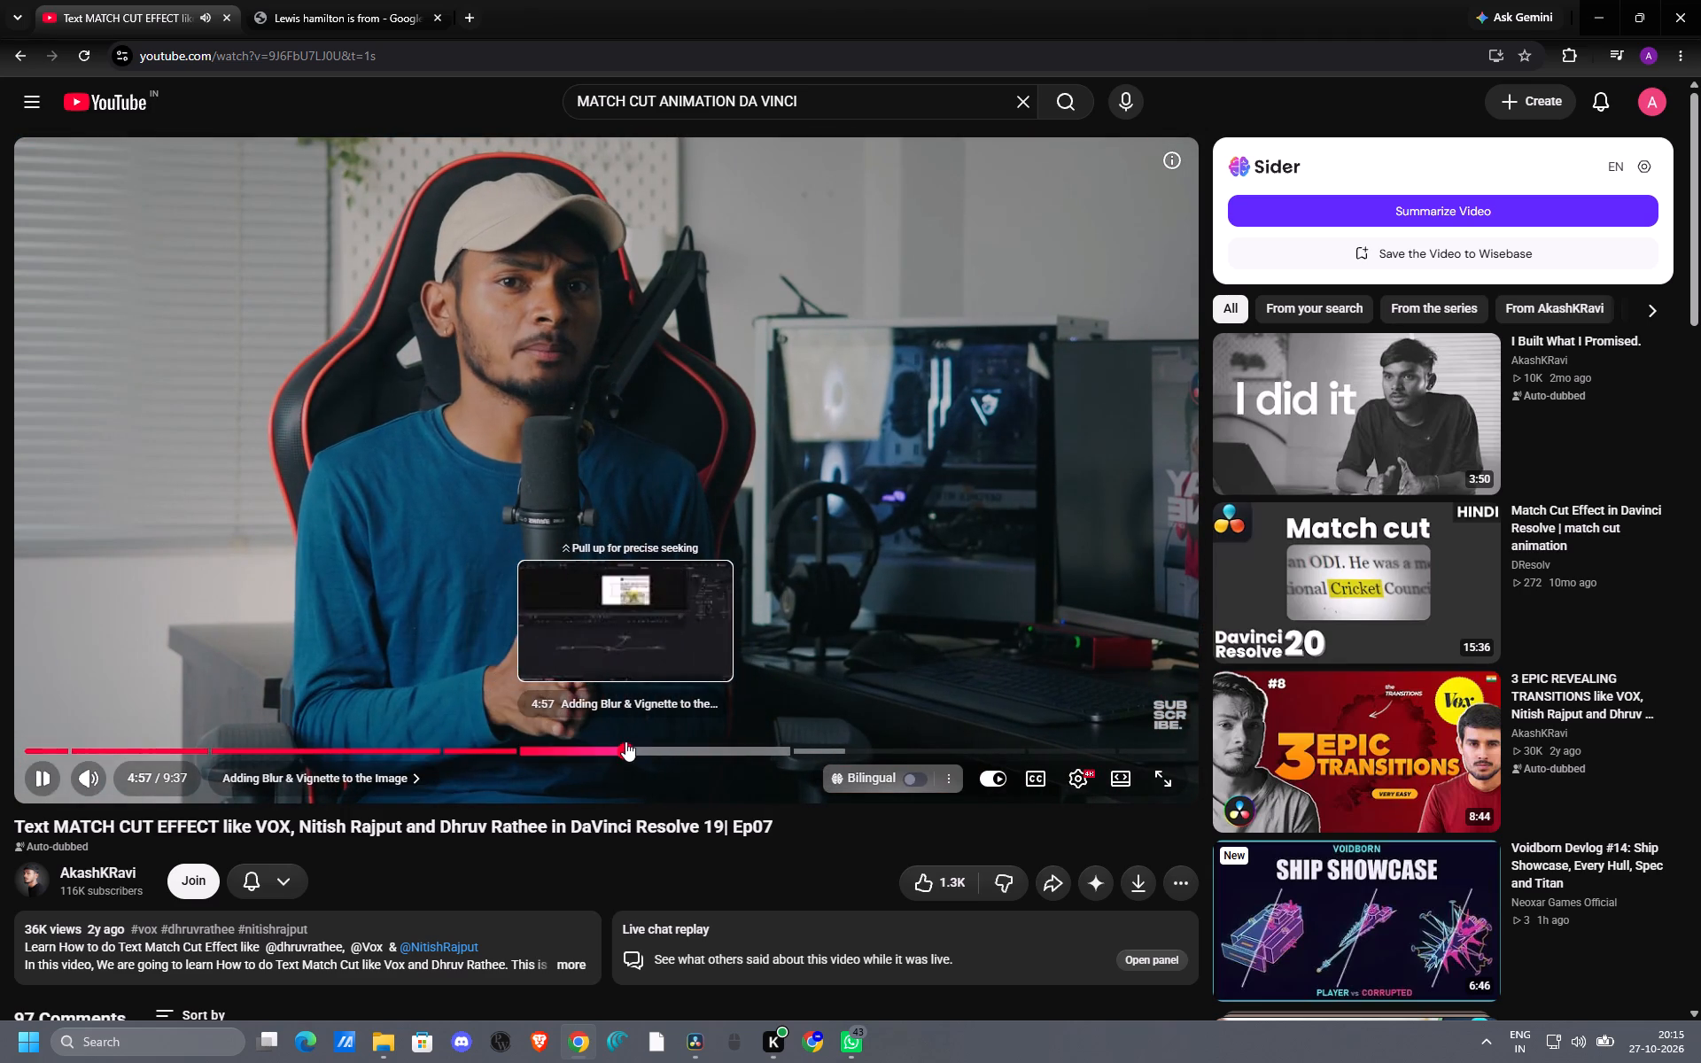
{"action": "left_click", "coordinate": [657, 745]}
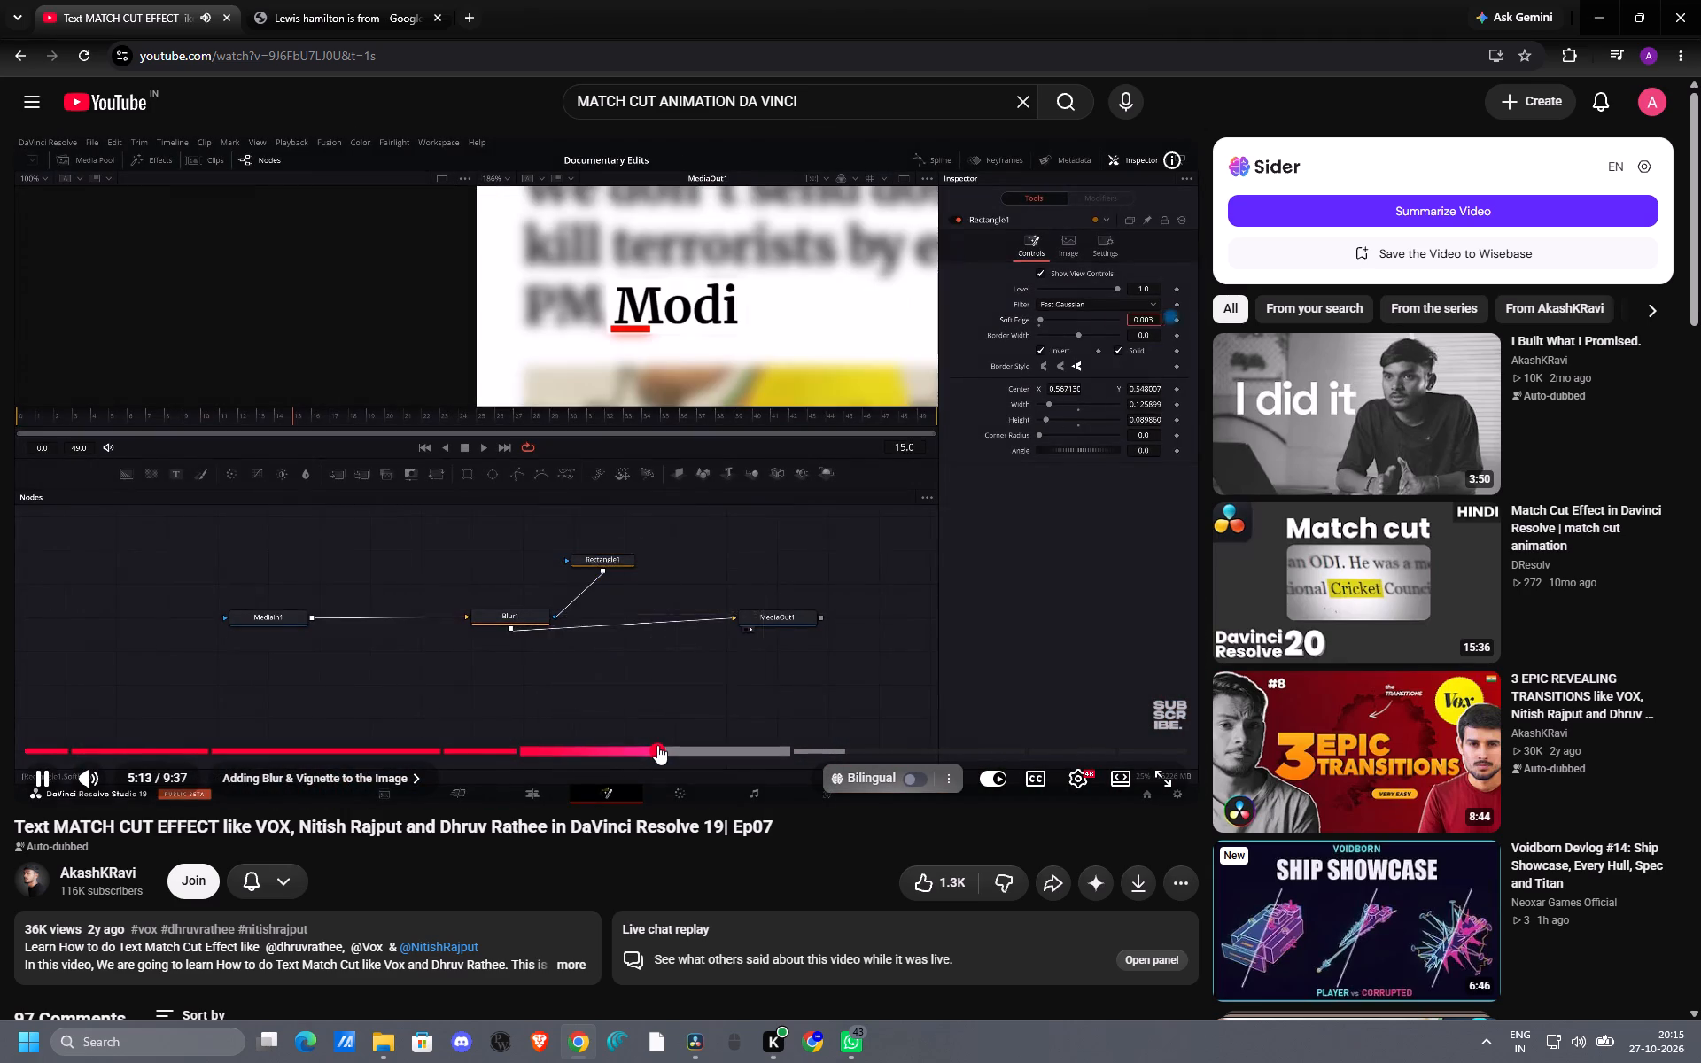
{"action": "left_click", "coordinate": [680, 743]}
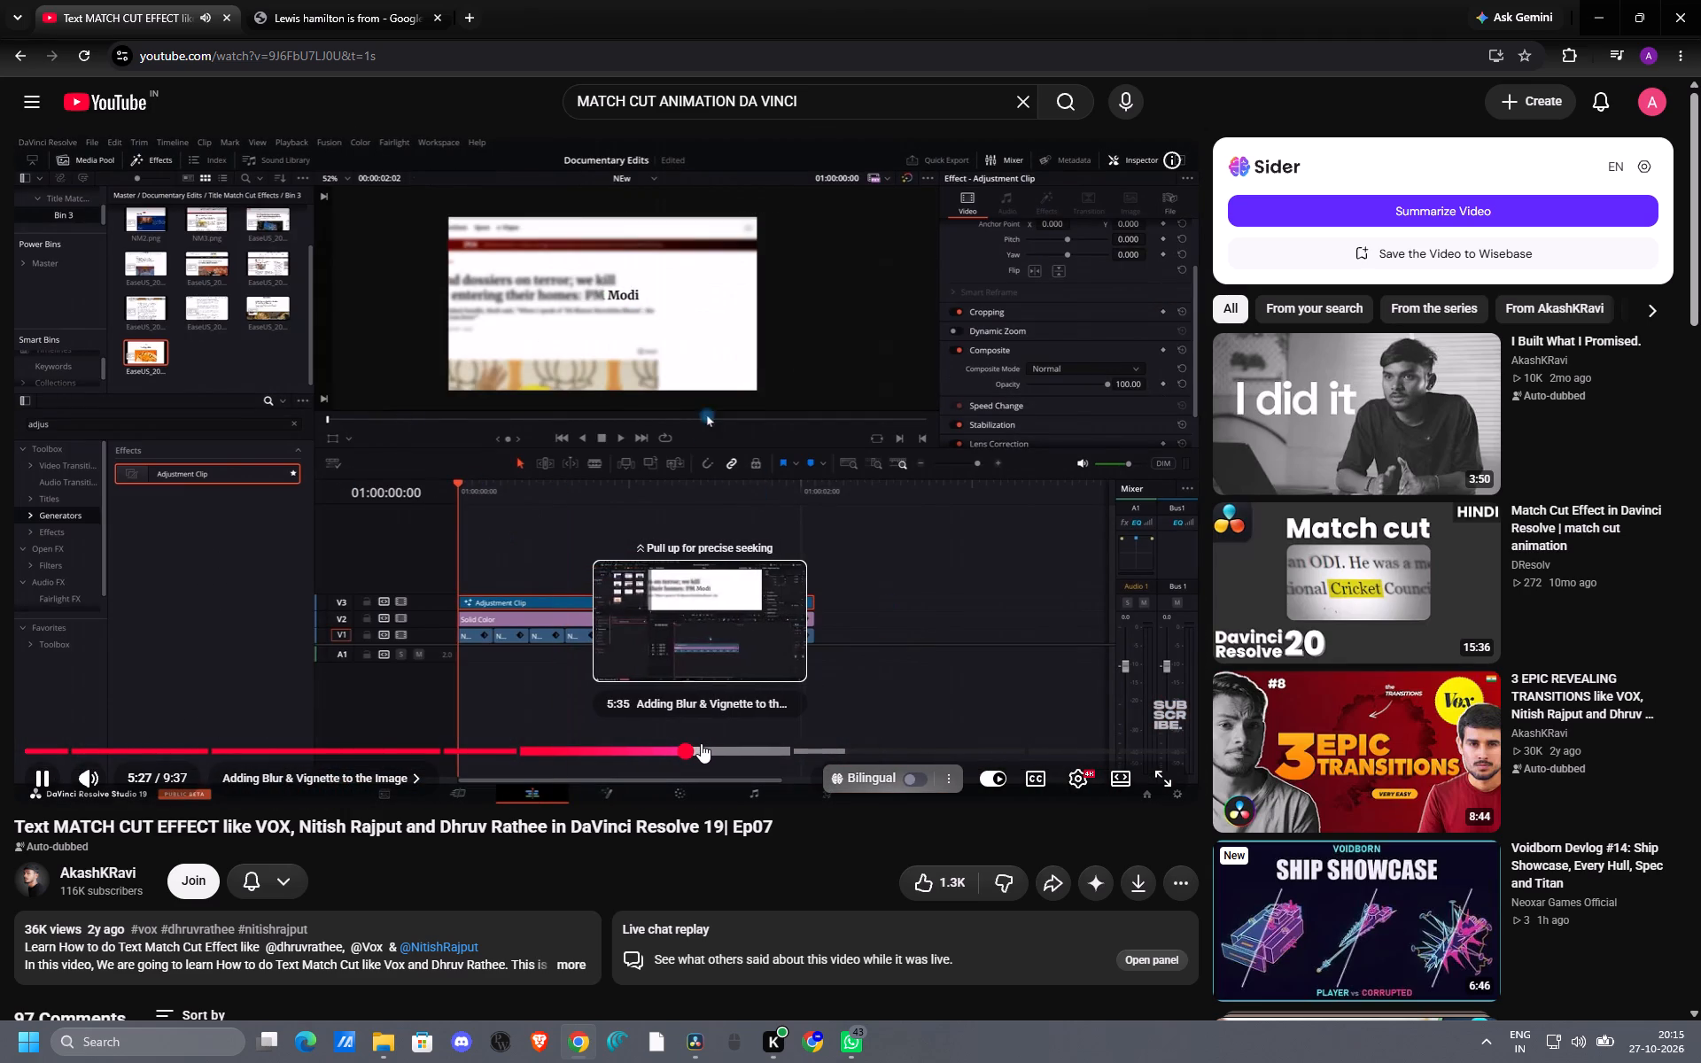
{"action": "left_click", "coordinate": [701, 743]}
{"action": "left_click", "coordinate": [723, 743]}
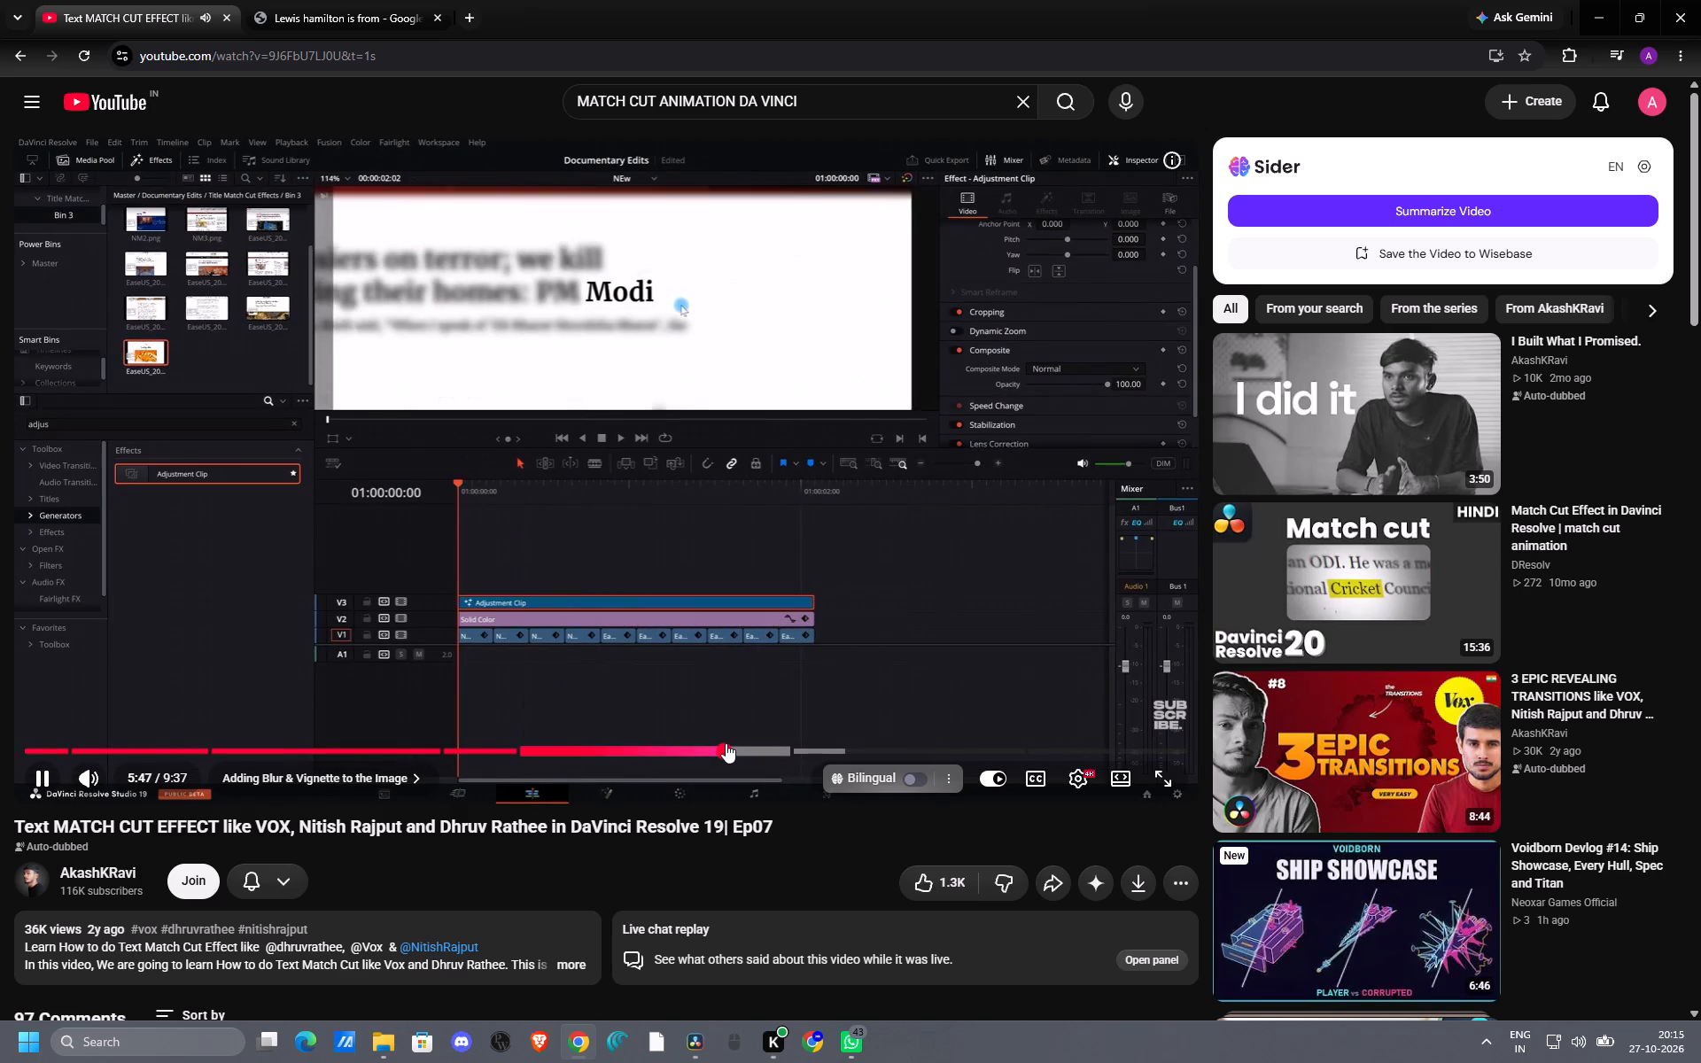
{"action": "left_click", "coordinate": [695, 743]}
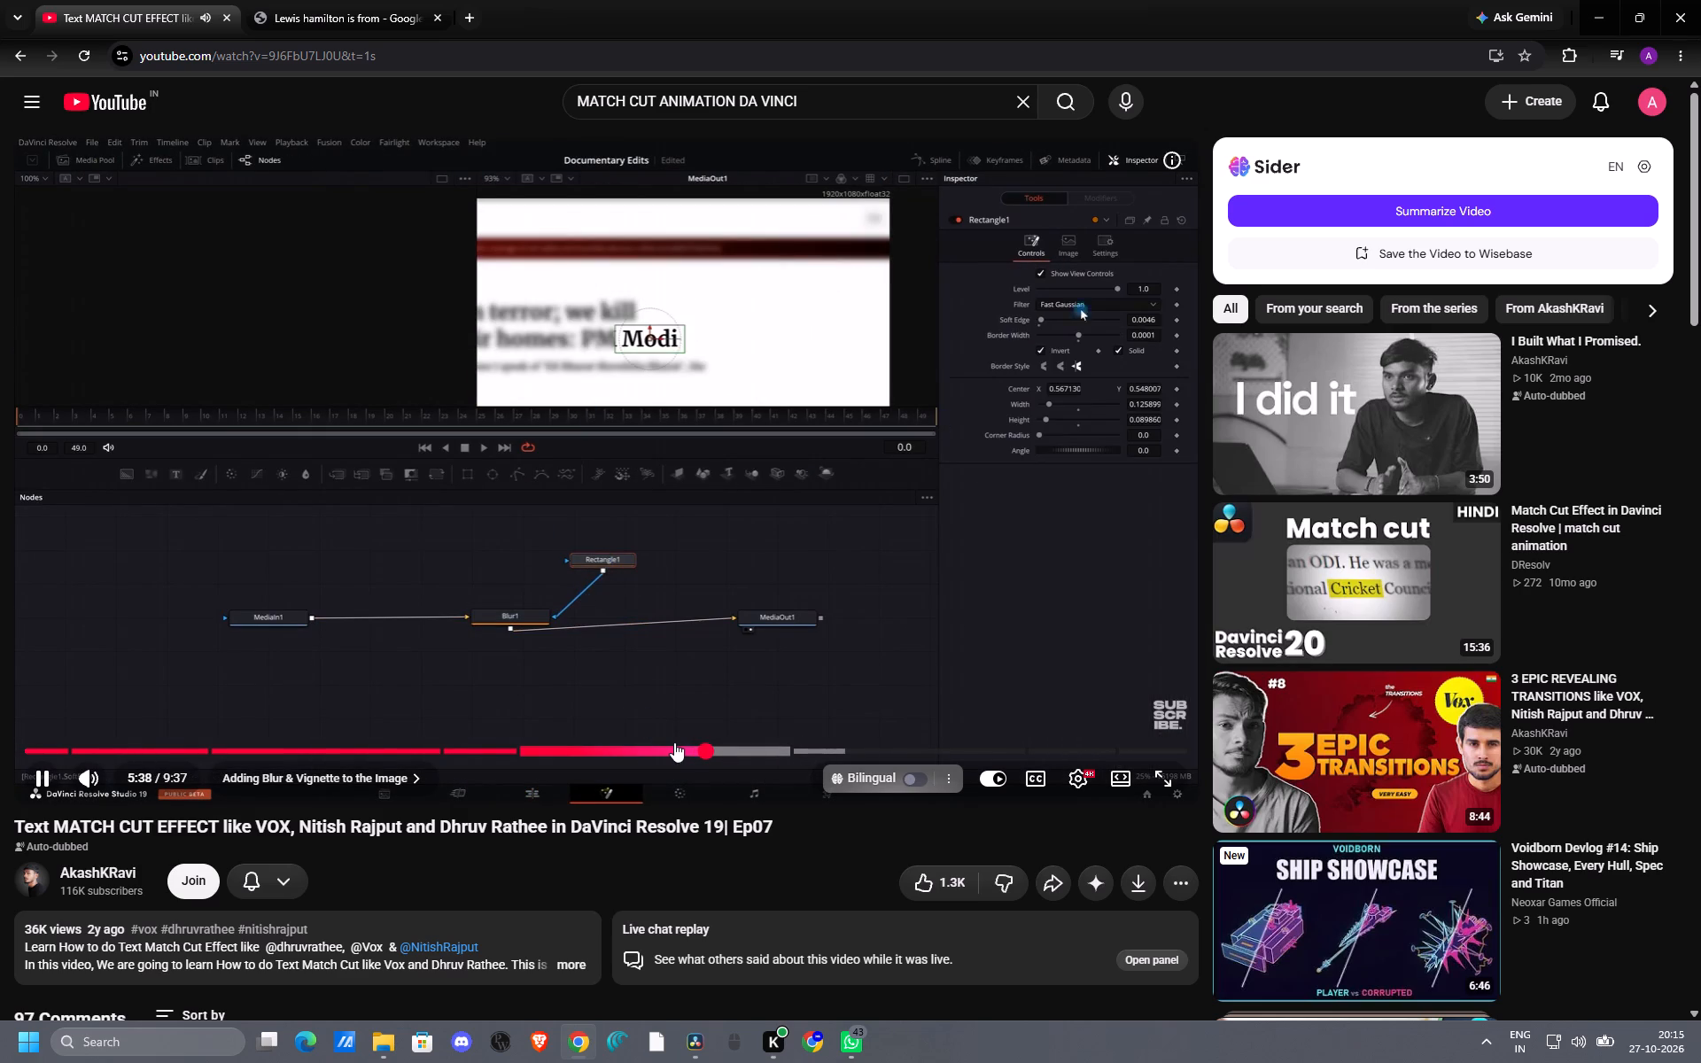
{"action": "left_click", "coordinate": [674, 742]}
{"action": "left_click", "coordinate": [605, 741]}
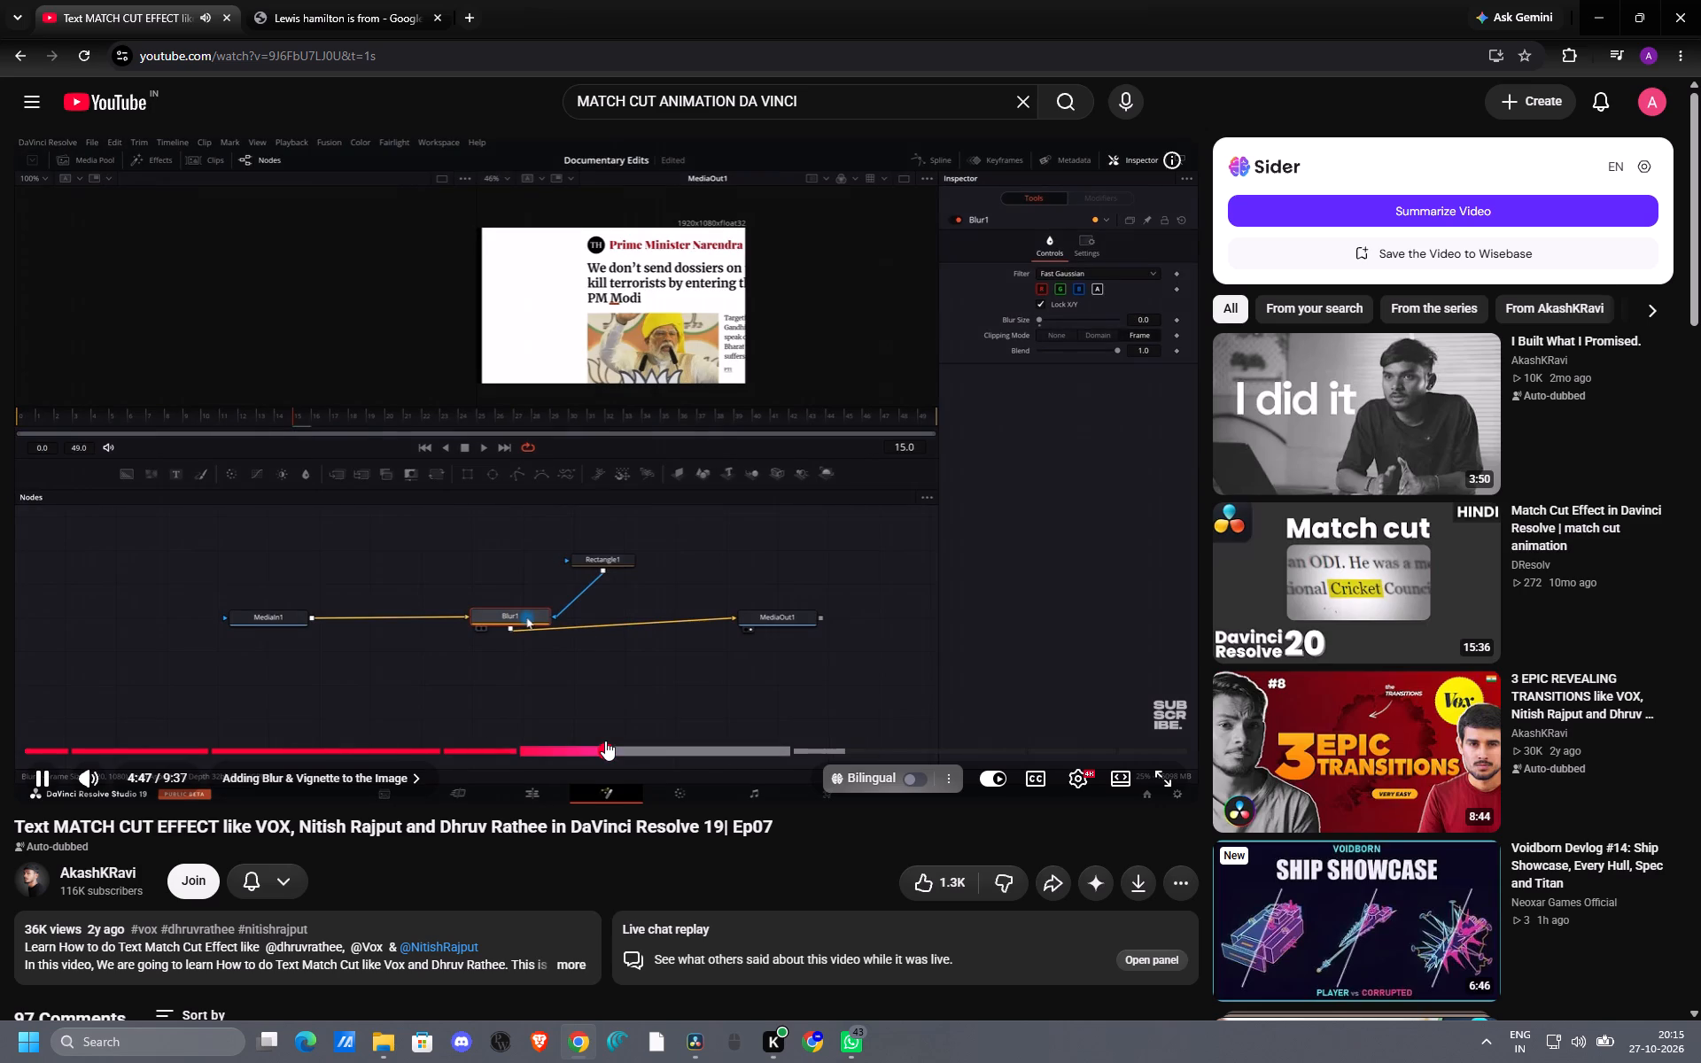
{"action": "left_click", "coordinate": [640, 745]}
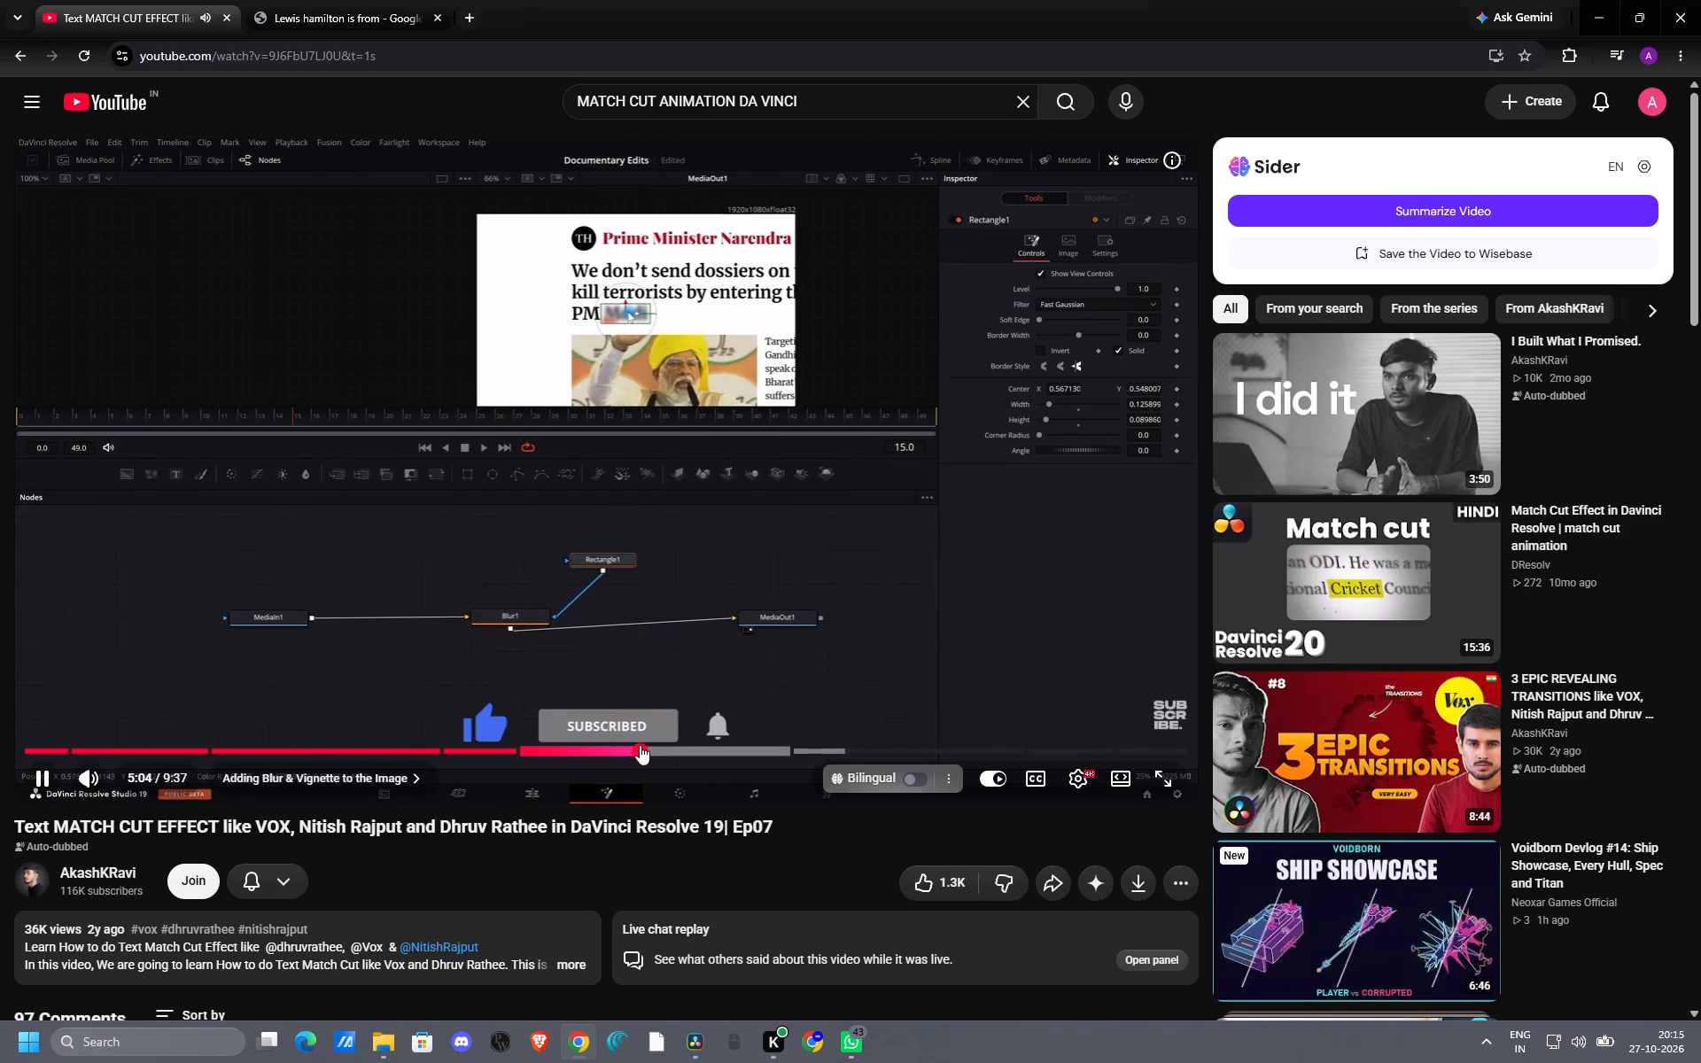
{"action": "left_click", "coordinate": [659, 742]}
{"action": "left_click", "coordinate": [660, 742]}
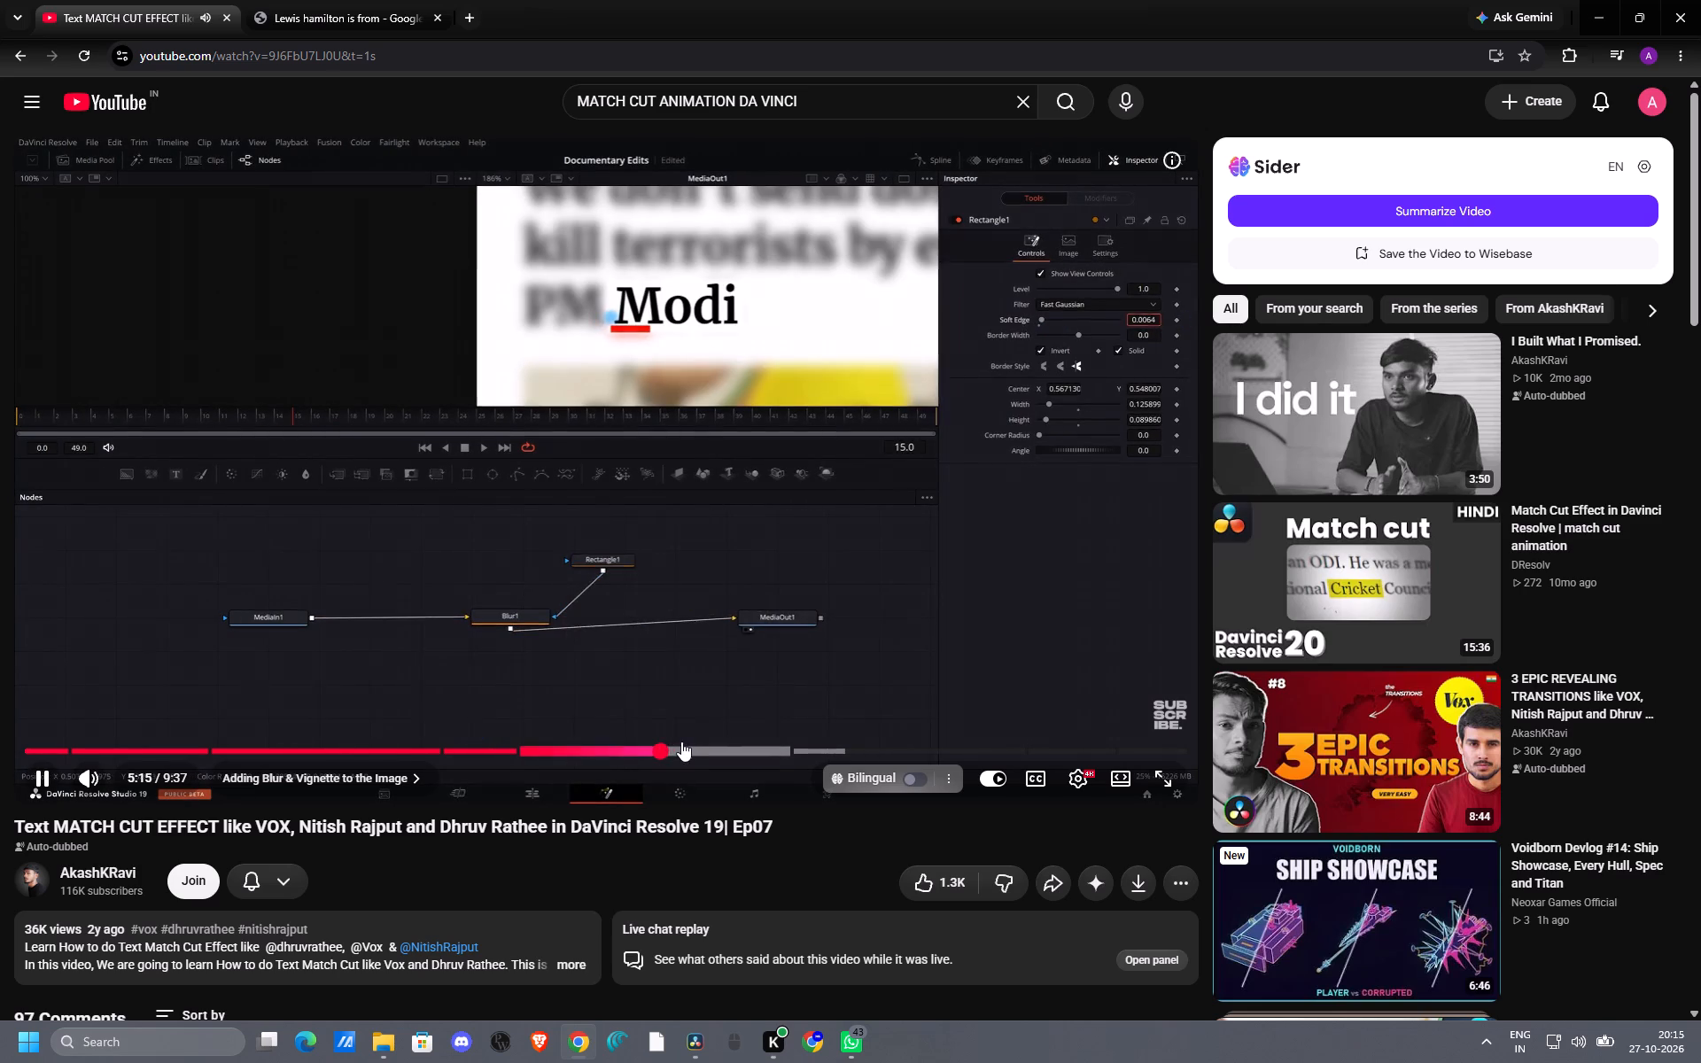
{"action": "left_click", "coordinate": [685, 741]}
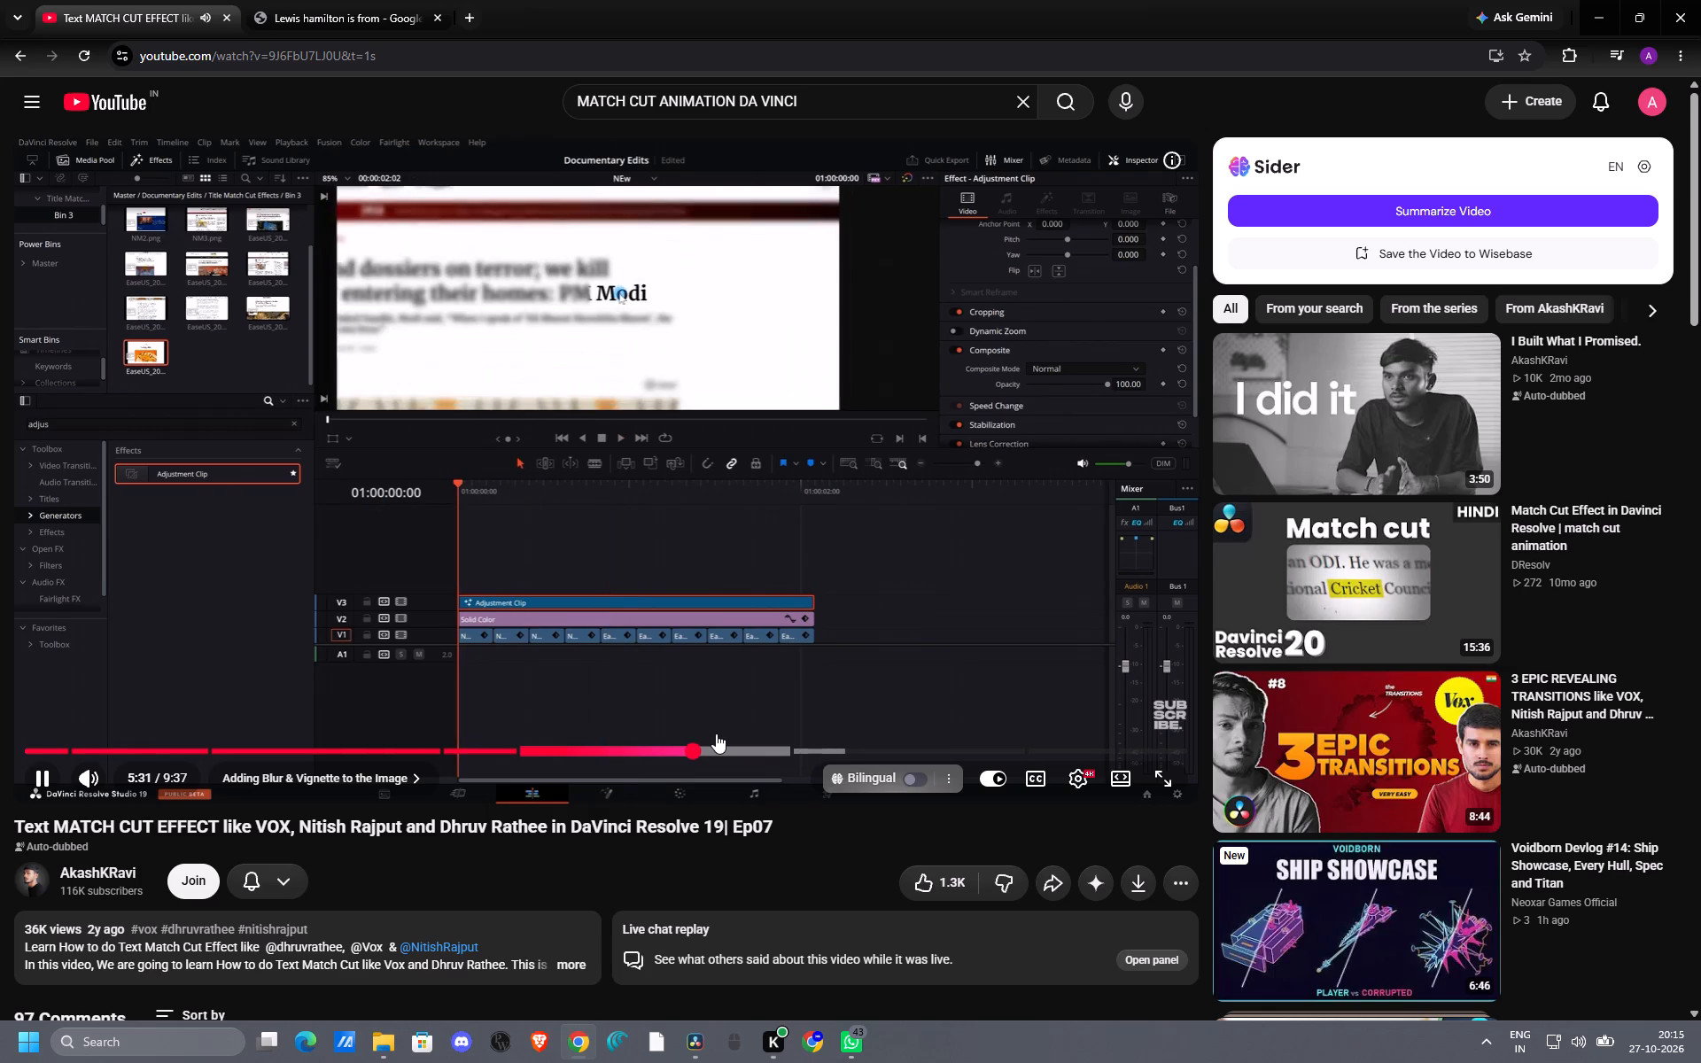
Review the blur and vignette chapter from the adjustment clip setup through to the Vignette effect settings.
{"action": "left_click", "coordinate": [555, 742]}
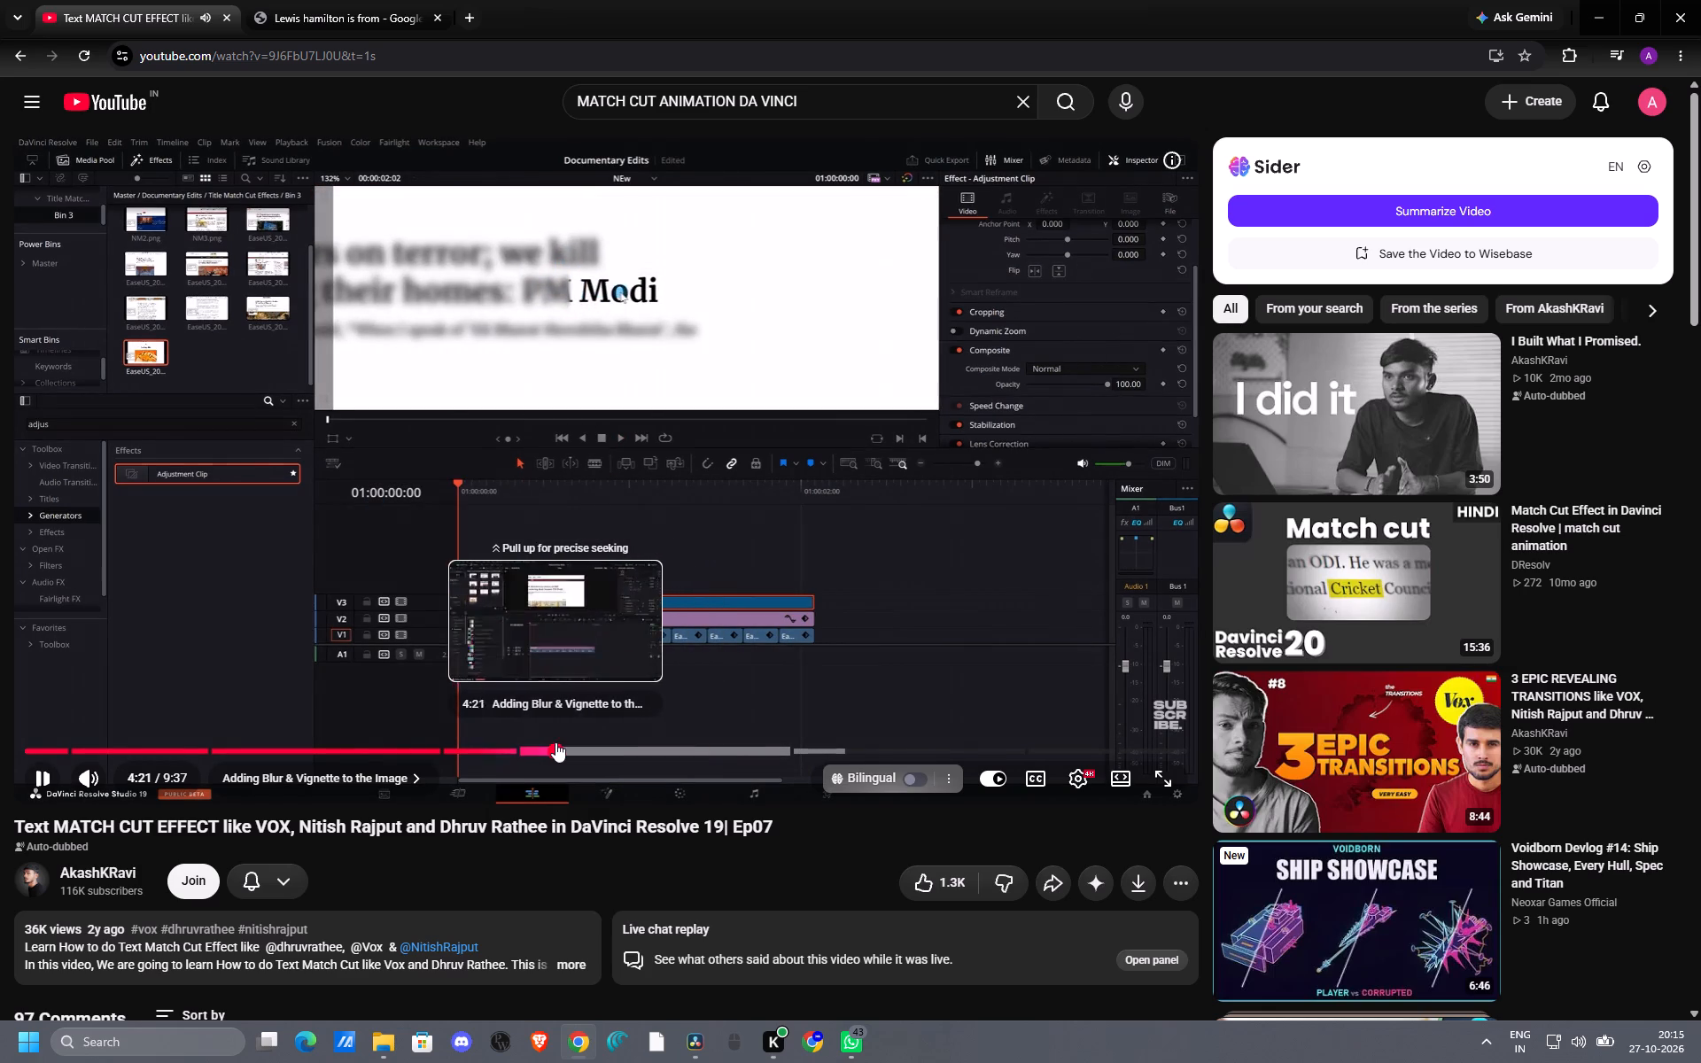
{"action": "left_click", "coordinate": [580, 740]}
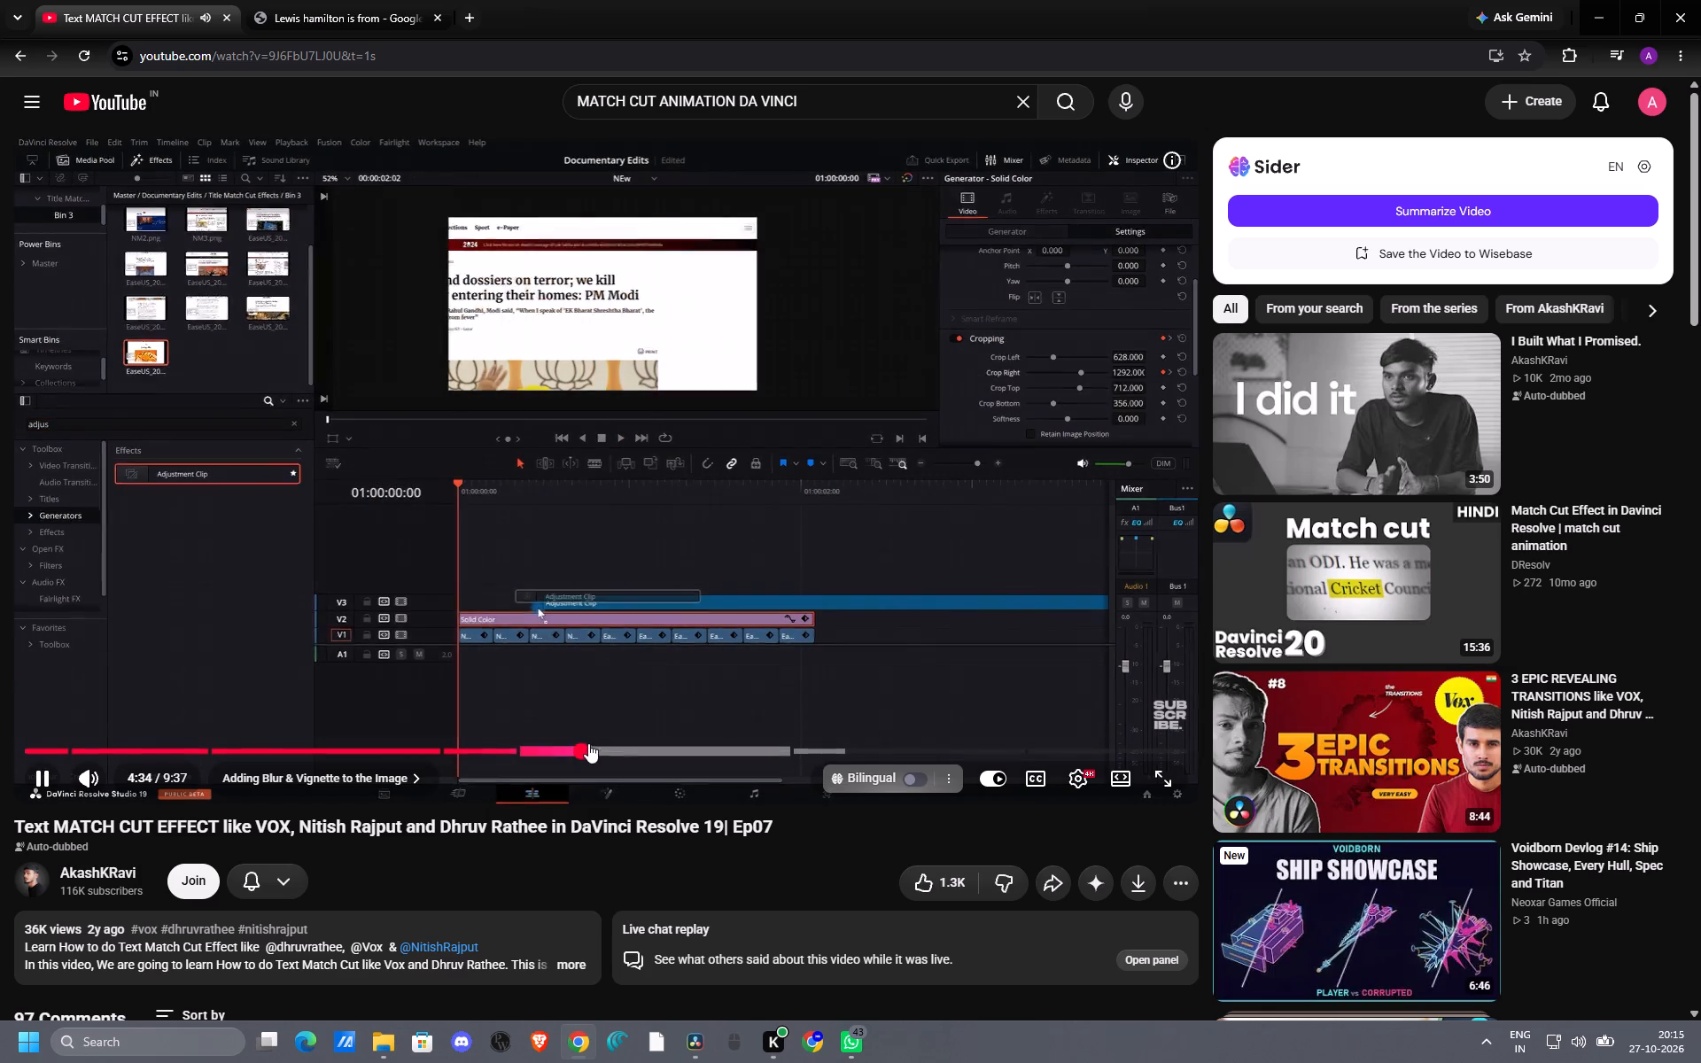
{"action": "left_click", "coordinate": [599, 746]}
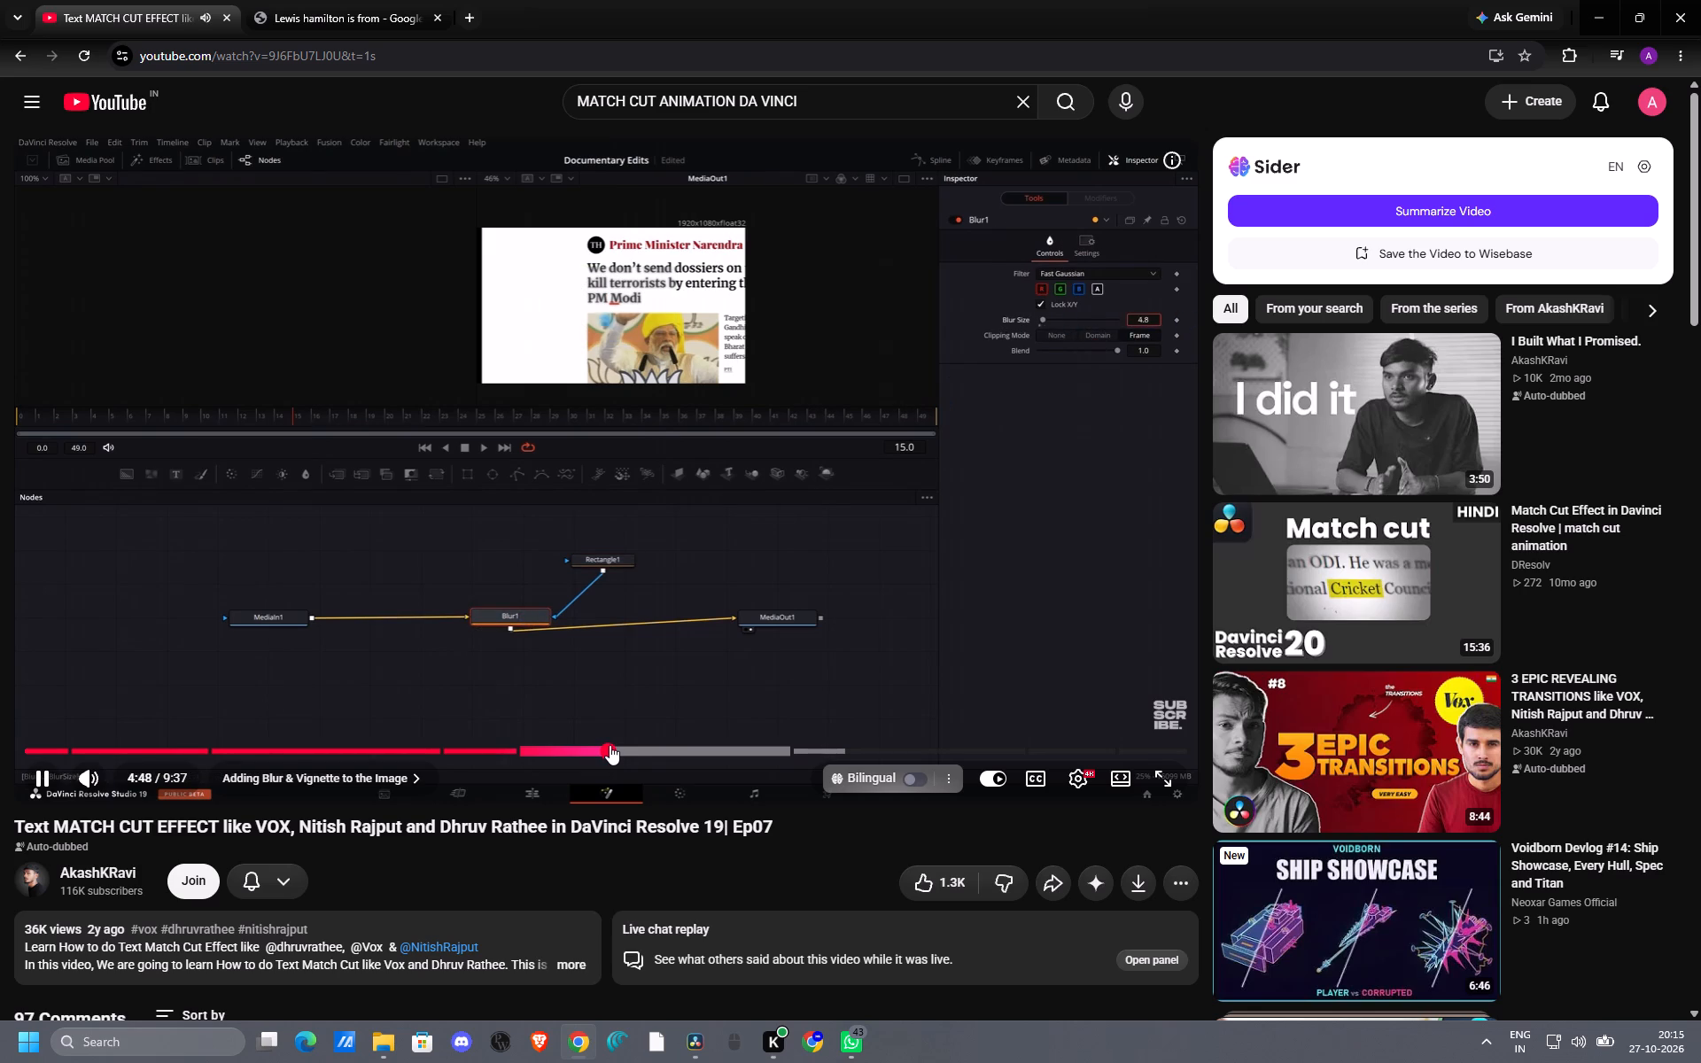
{"action": "left_click", "coordinate": [627, 747]}
{"action": "left_click", "coordinate": [634, 741]}
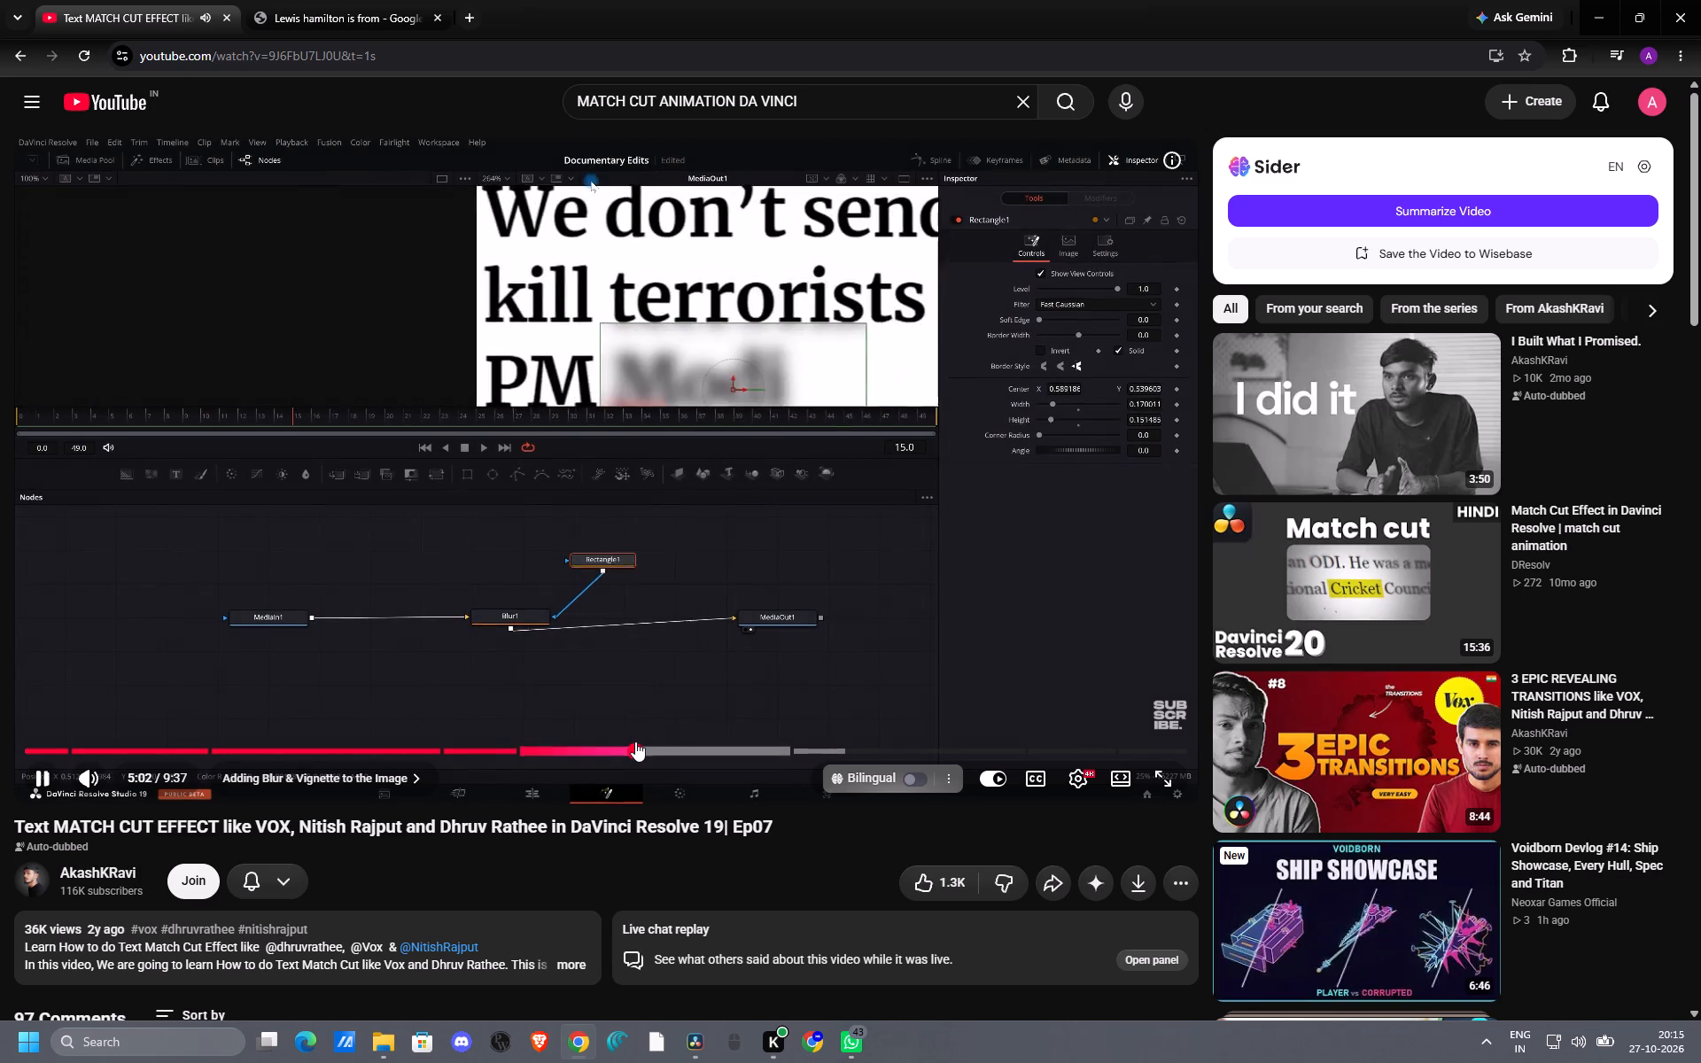
{"action": "left_click", "coordinate": [641, 741]}
{"action": "left_click", "coordinate": [648, 741]}
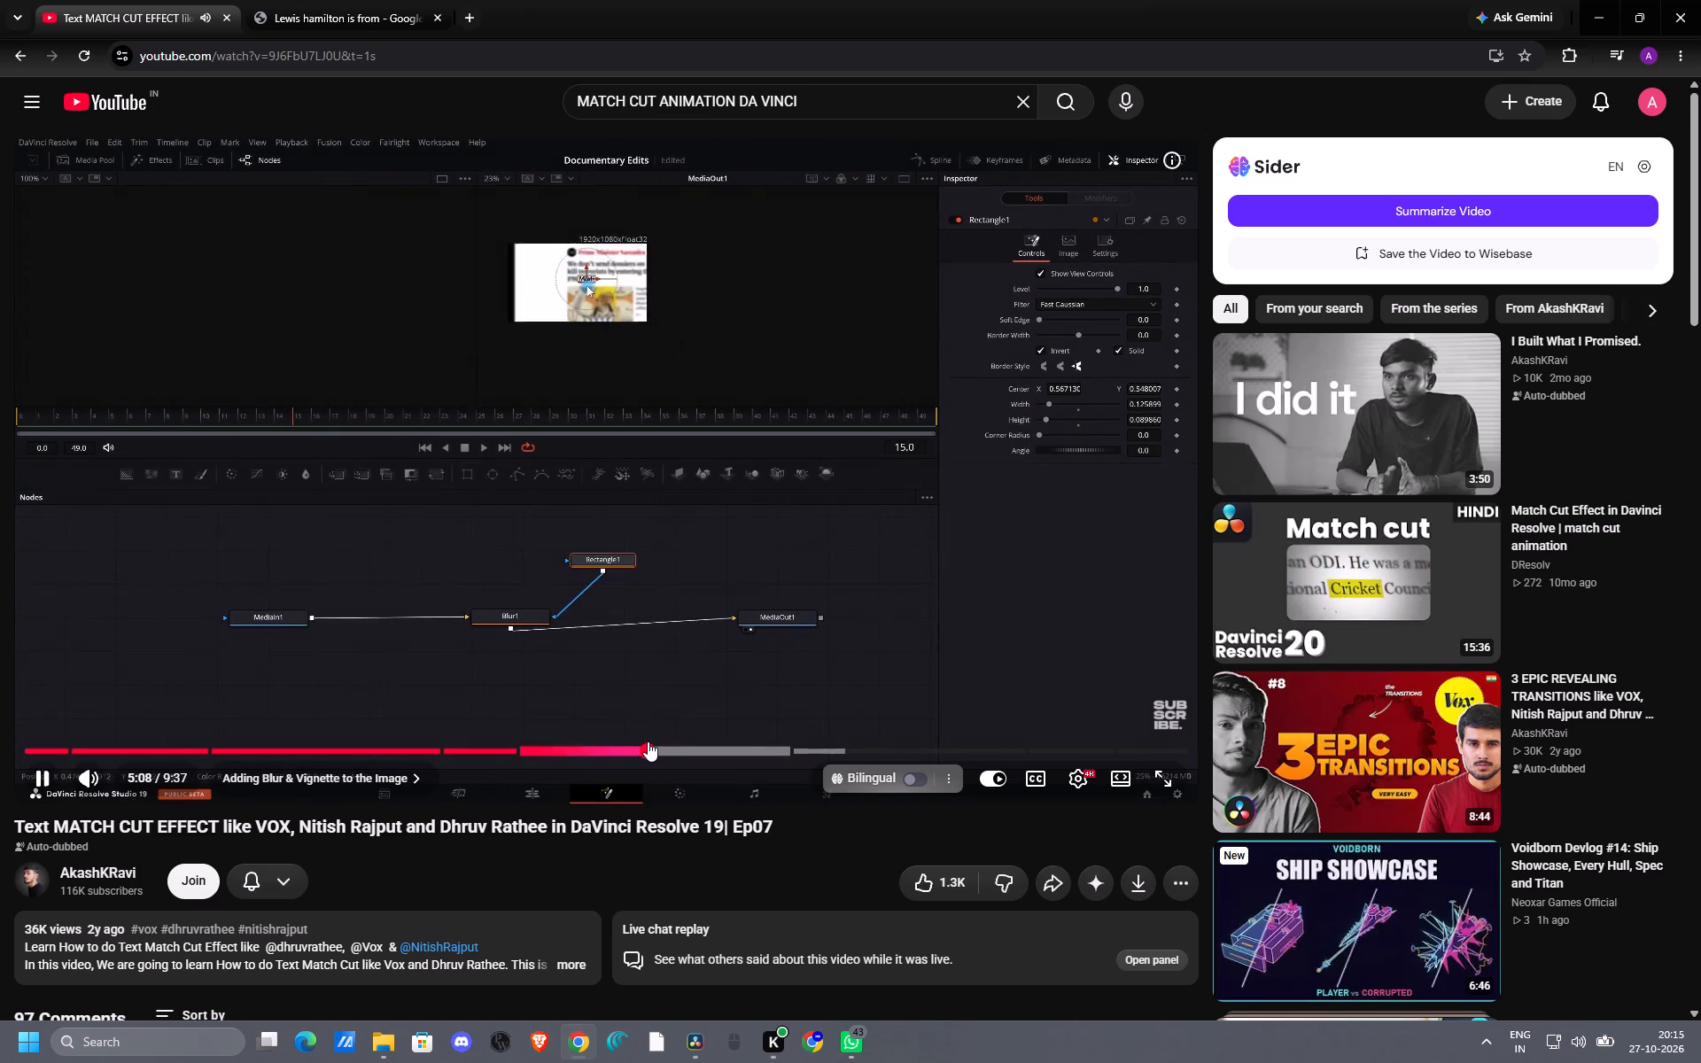
{"action": "left_click", "coordinate": [660, 741]}
{"action": "left_click", "coordinate": [670, 743]}
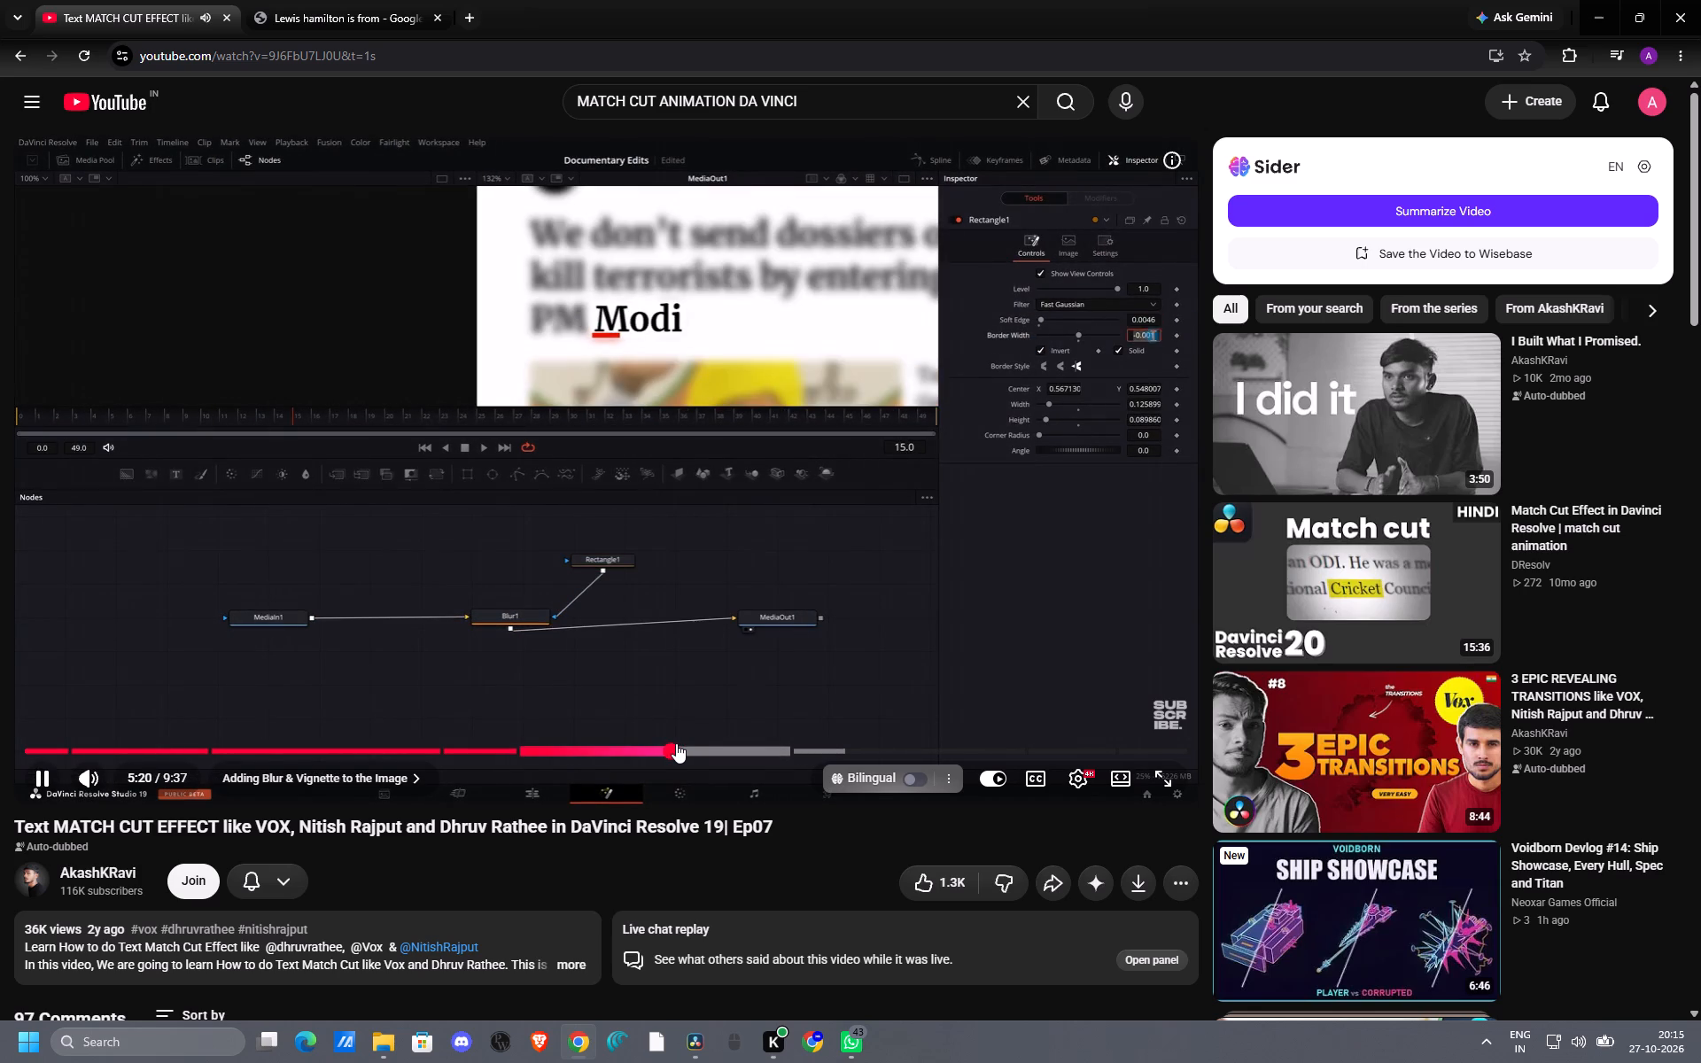
{"action": "left_click", "coordinate": [678, 744]}
{"action": "left_click", "coordinate": [693, 745]}
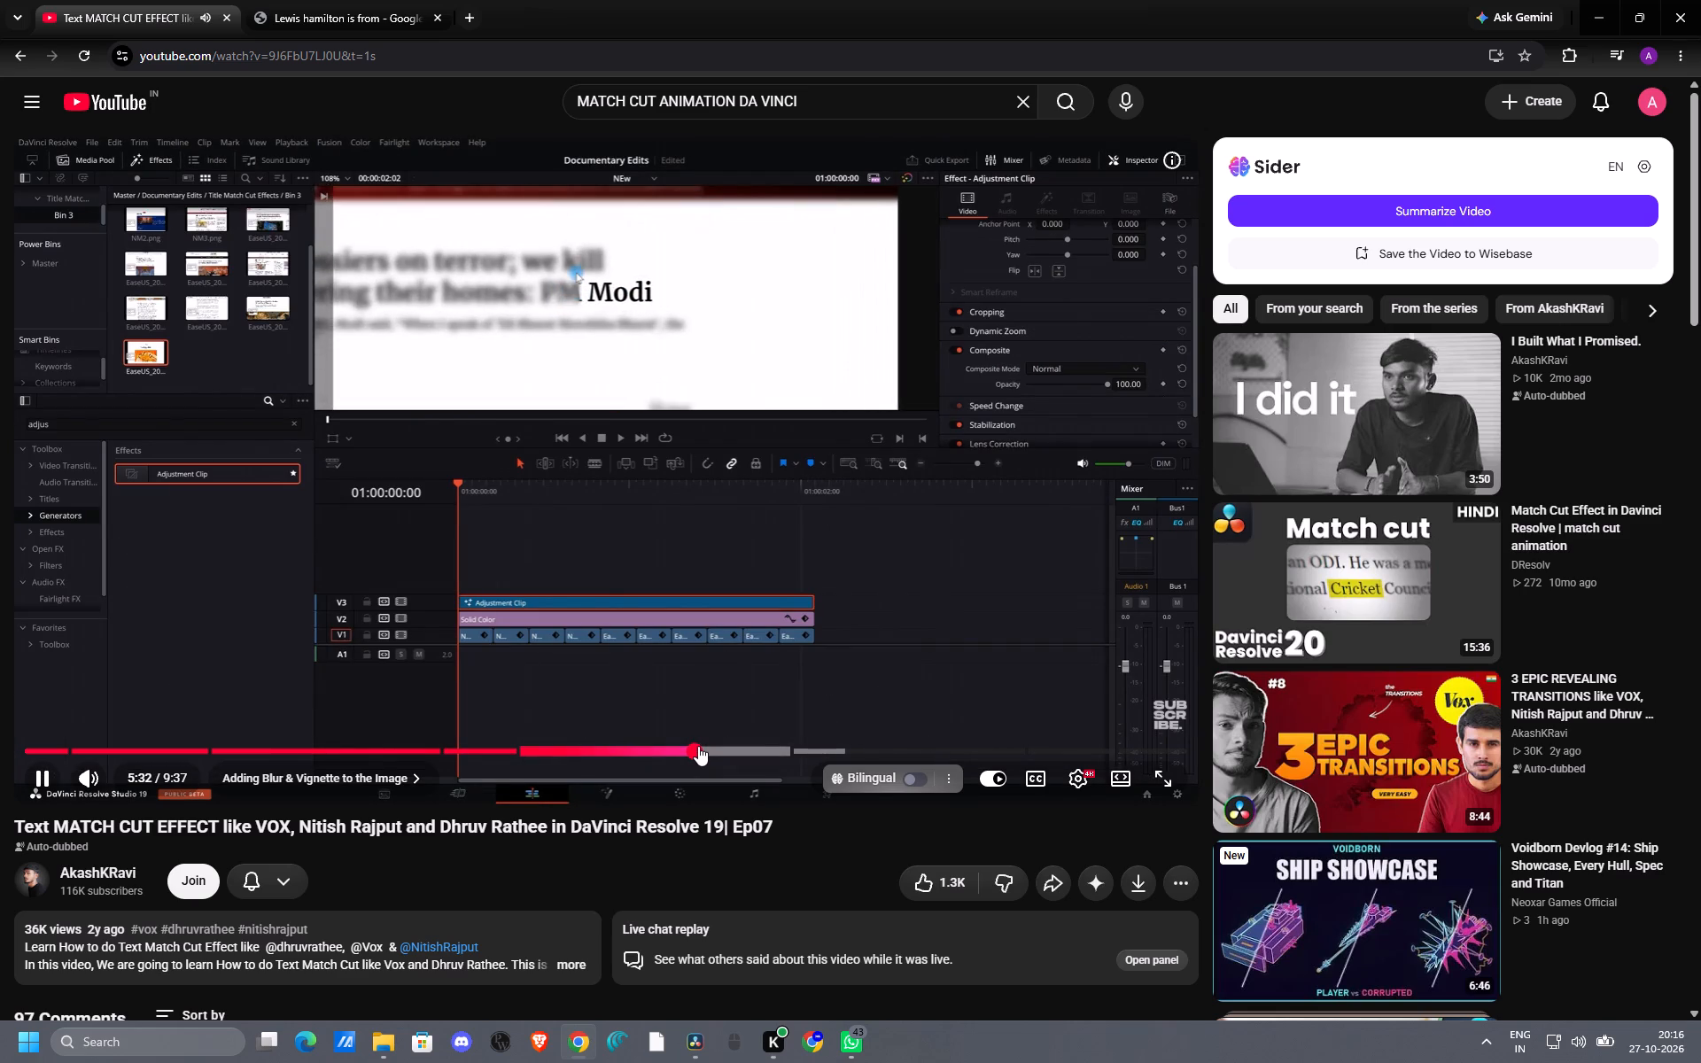
{"action": "left_click", "coordinate": [717, 748]}
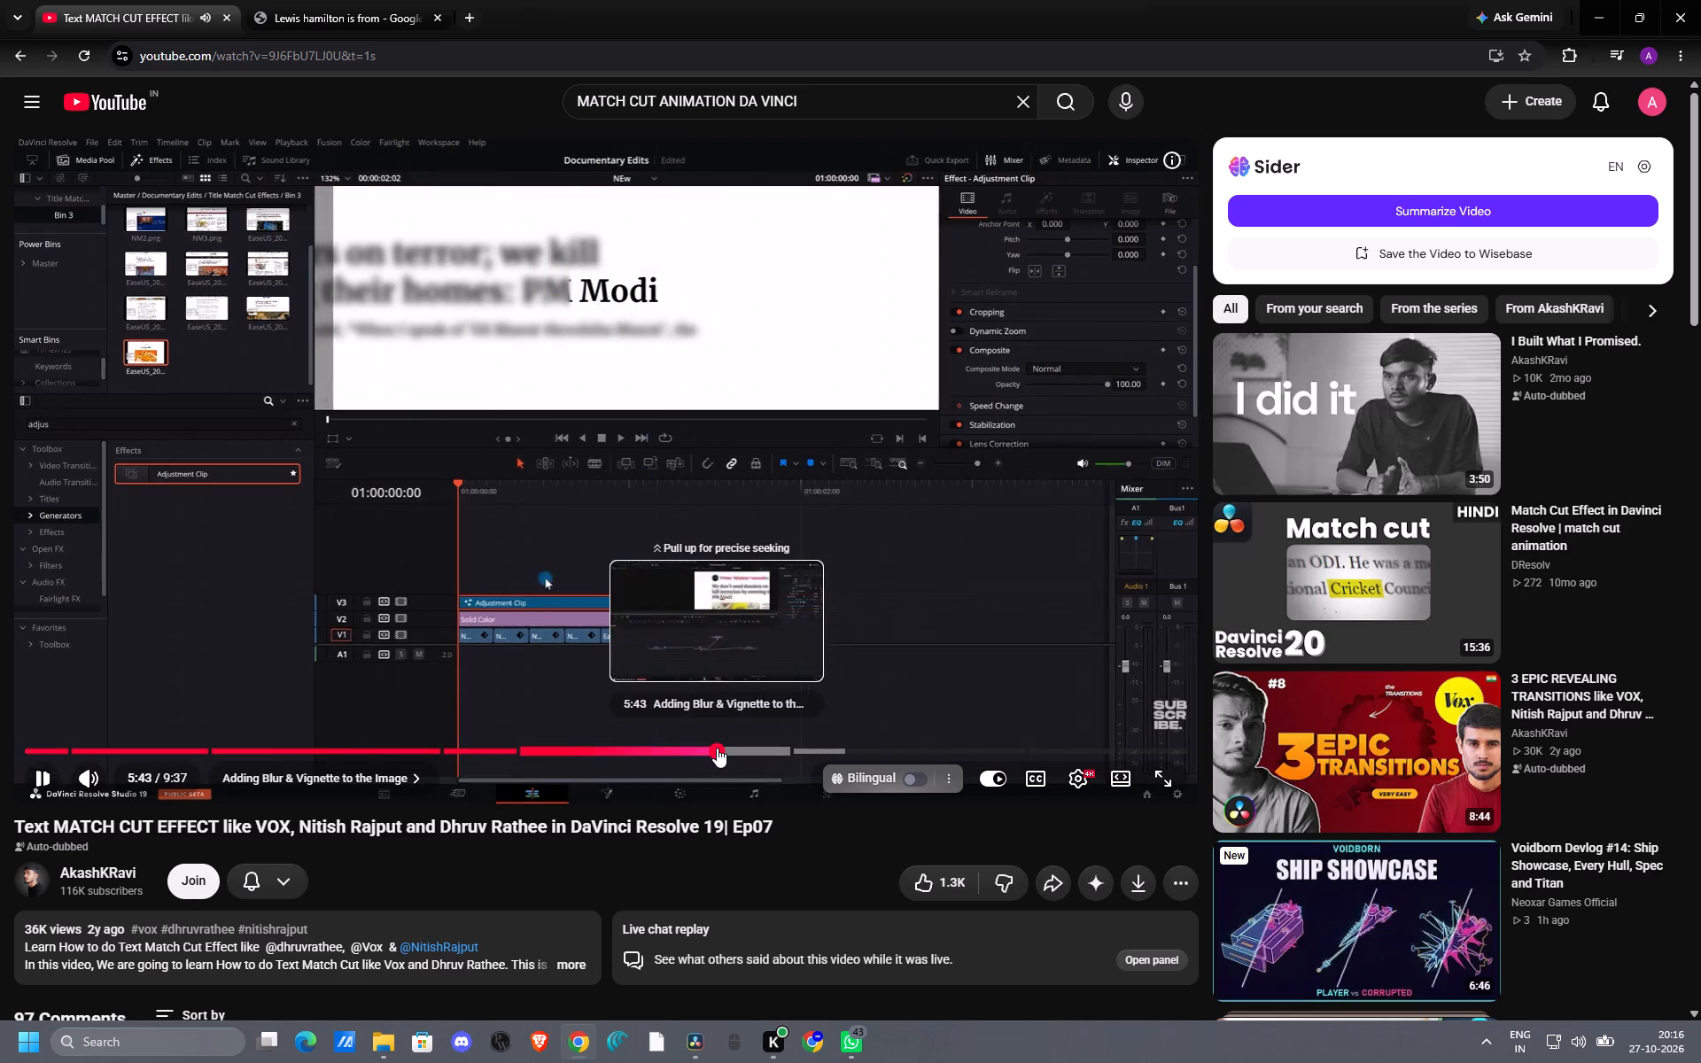
{"action": "left_click", "coordinate": [726, 747]}
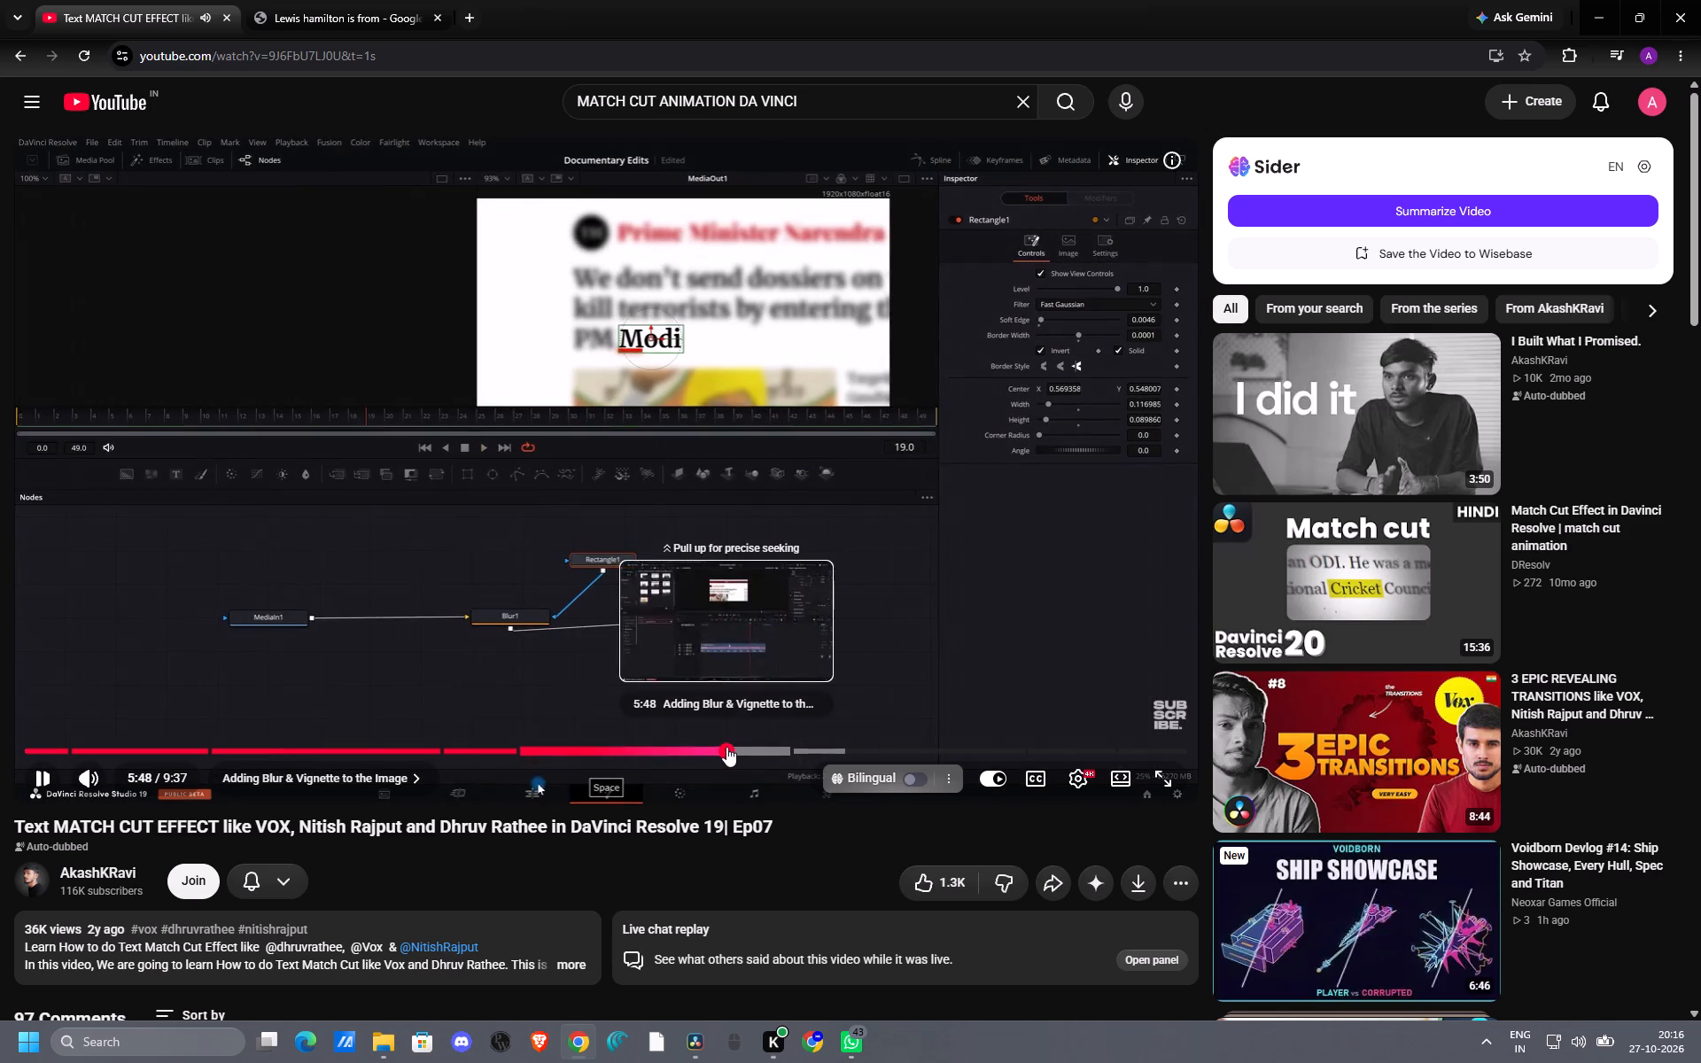
{"action": "left_click", "coordinate": [739, 746]}
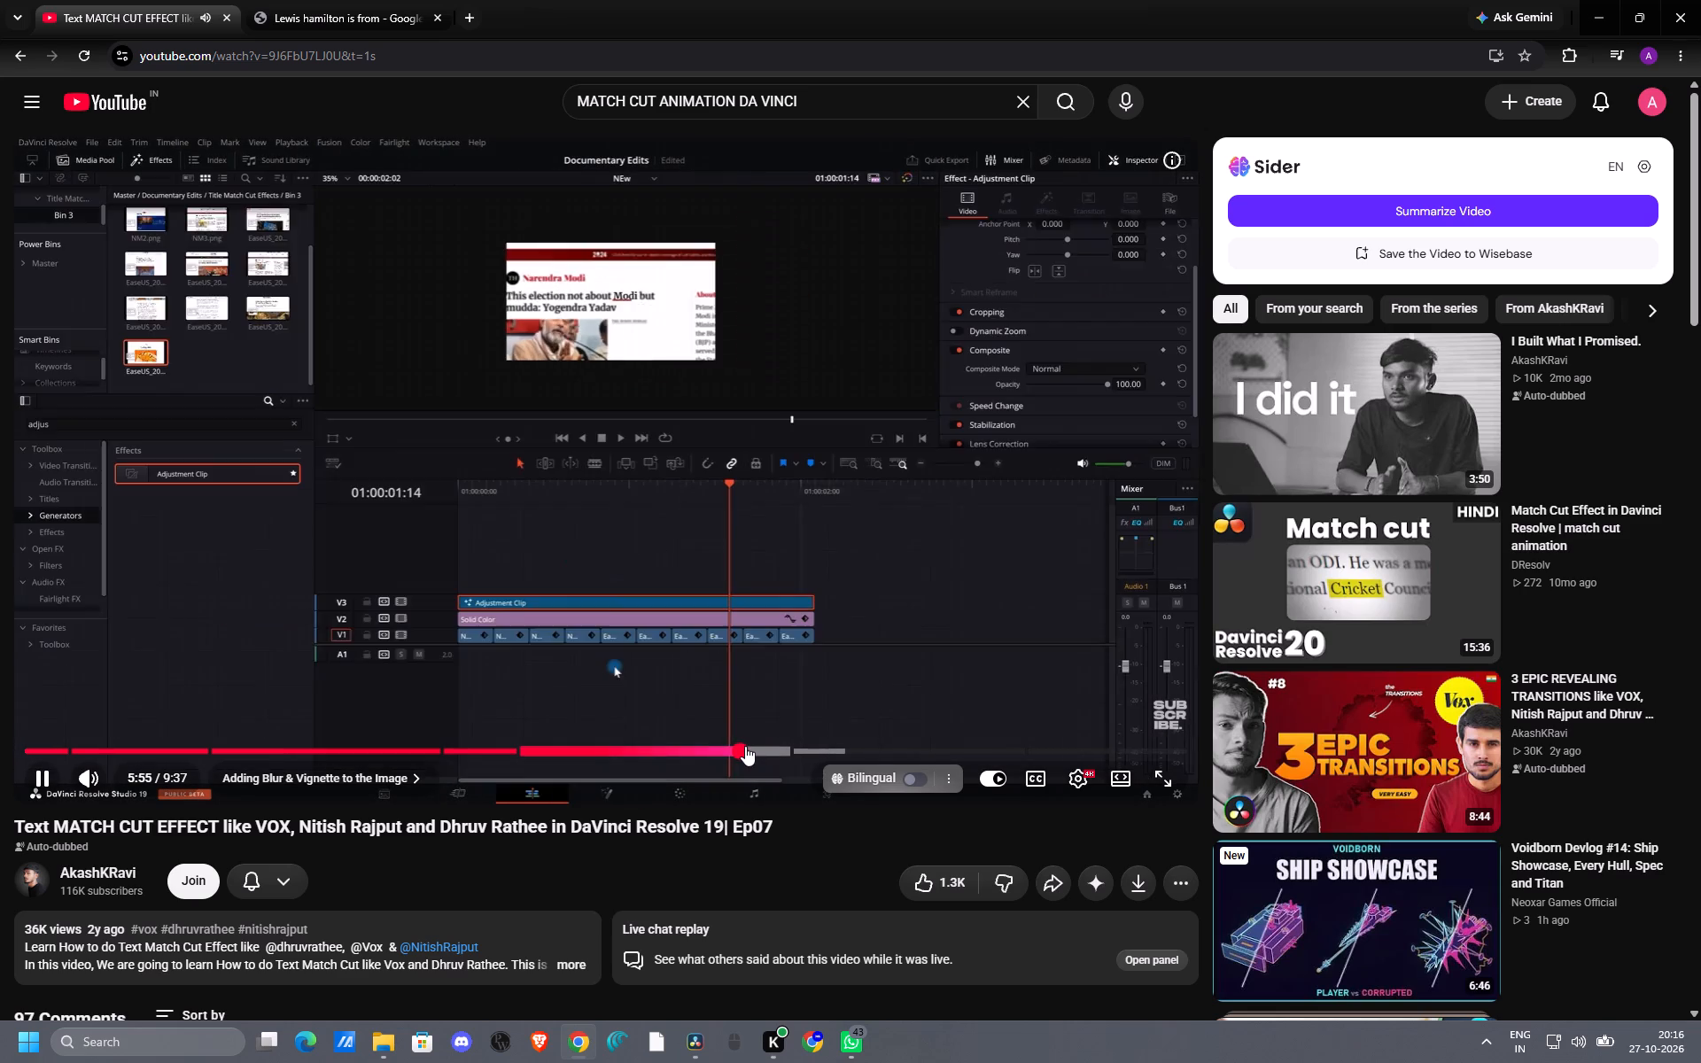
{"action": "left_click", "coordinate": [749, 746]}
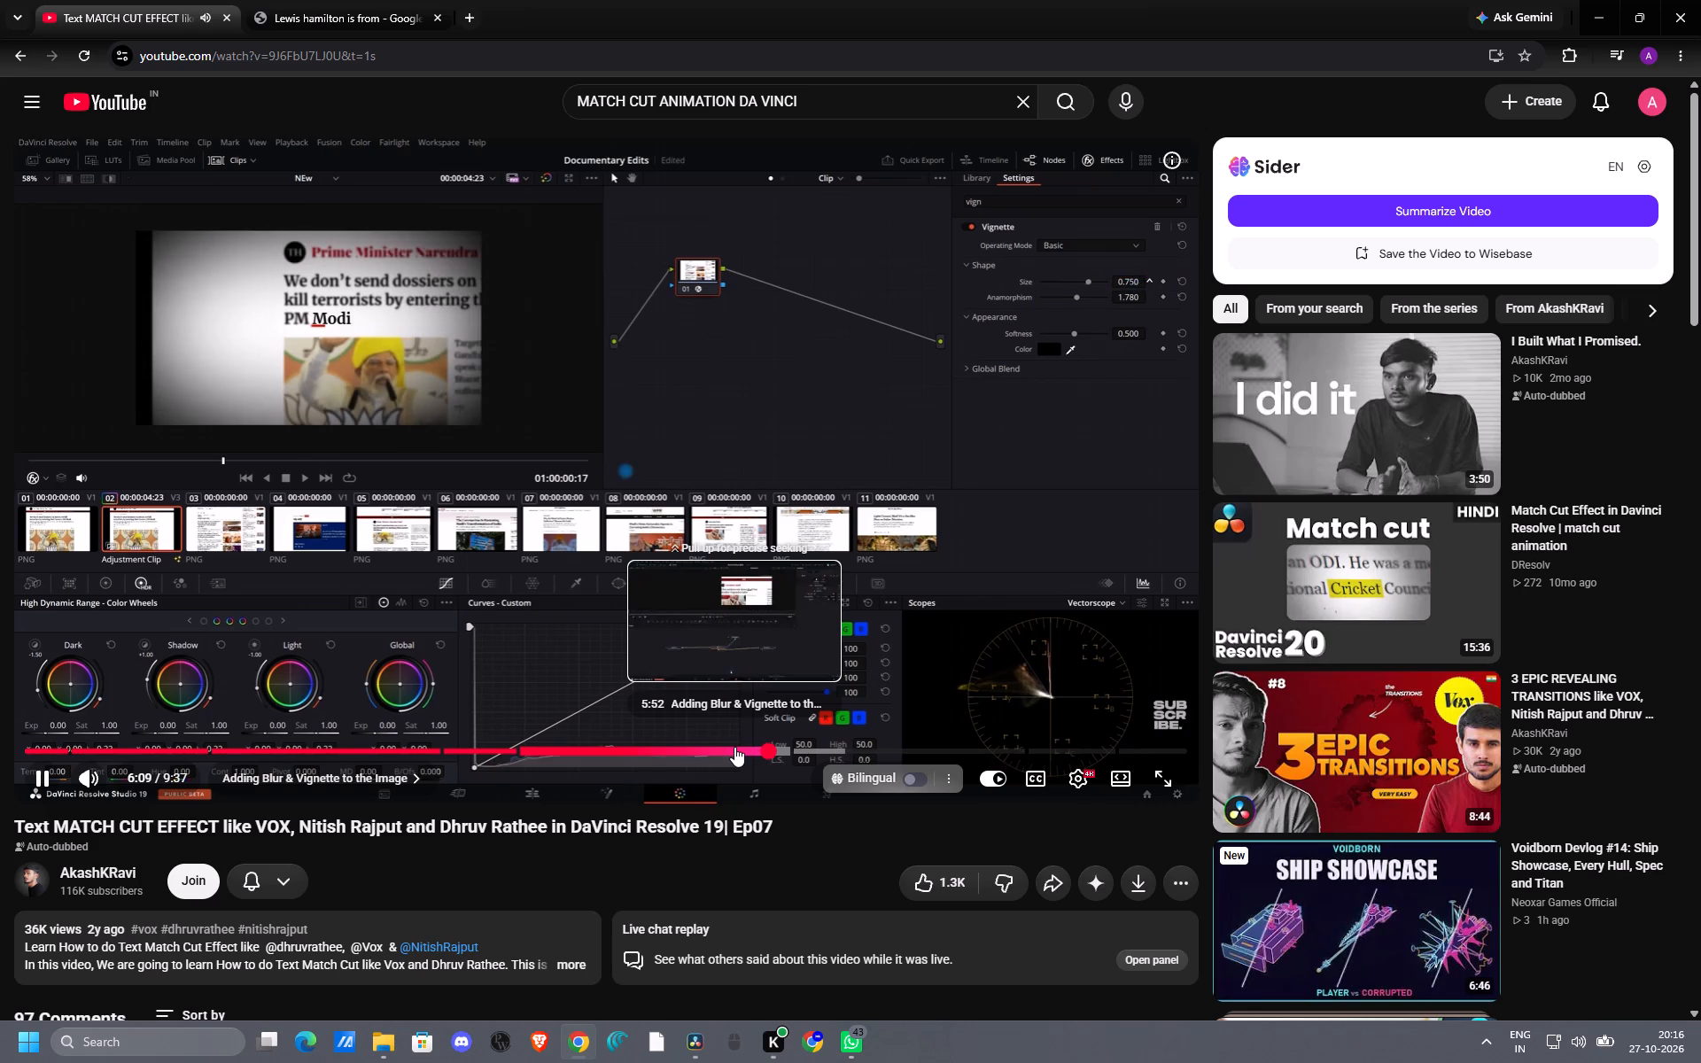
{"action": "left_click", "coordinate": [776, 587]}
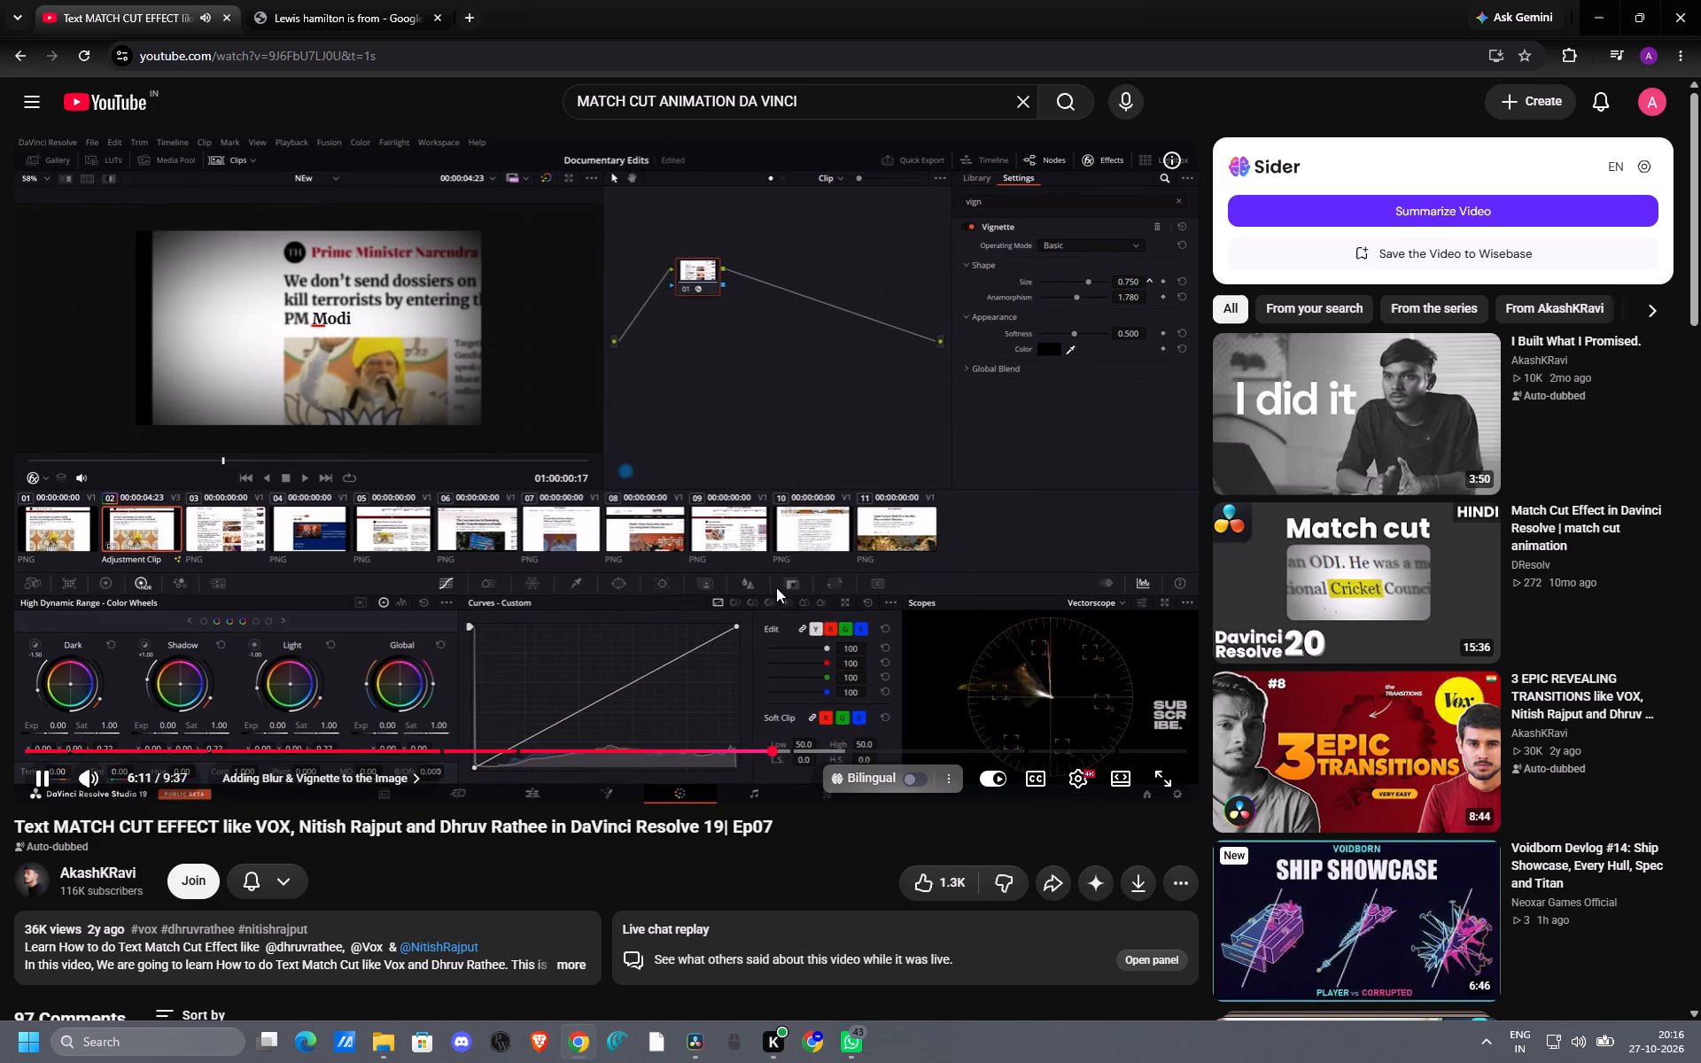
Switch to DaVinci Resolve and add a Vignette effect on the Color page as a new node after adjustment clip node 01, aligned beside it.
{"action": "left_click", "coordinate": [687, 1049]}
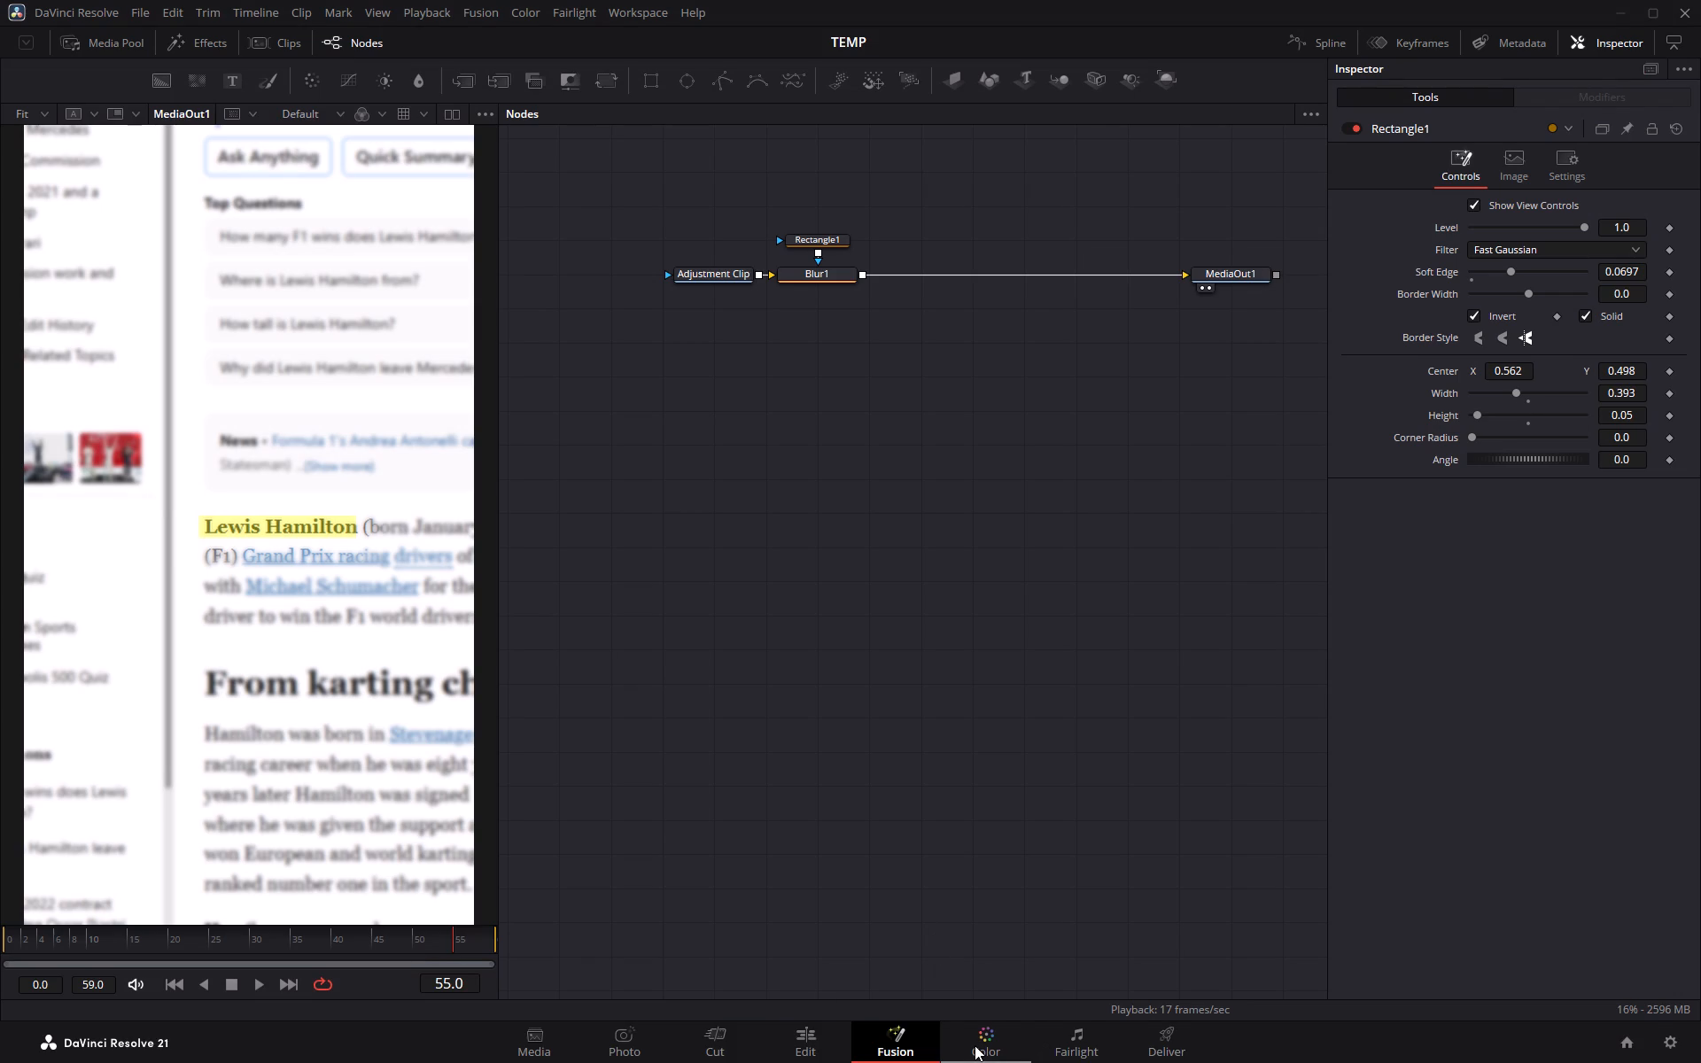
{"action": "left_click", "coordinate": [824, 1044]}
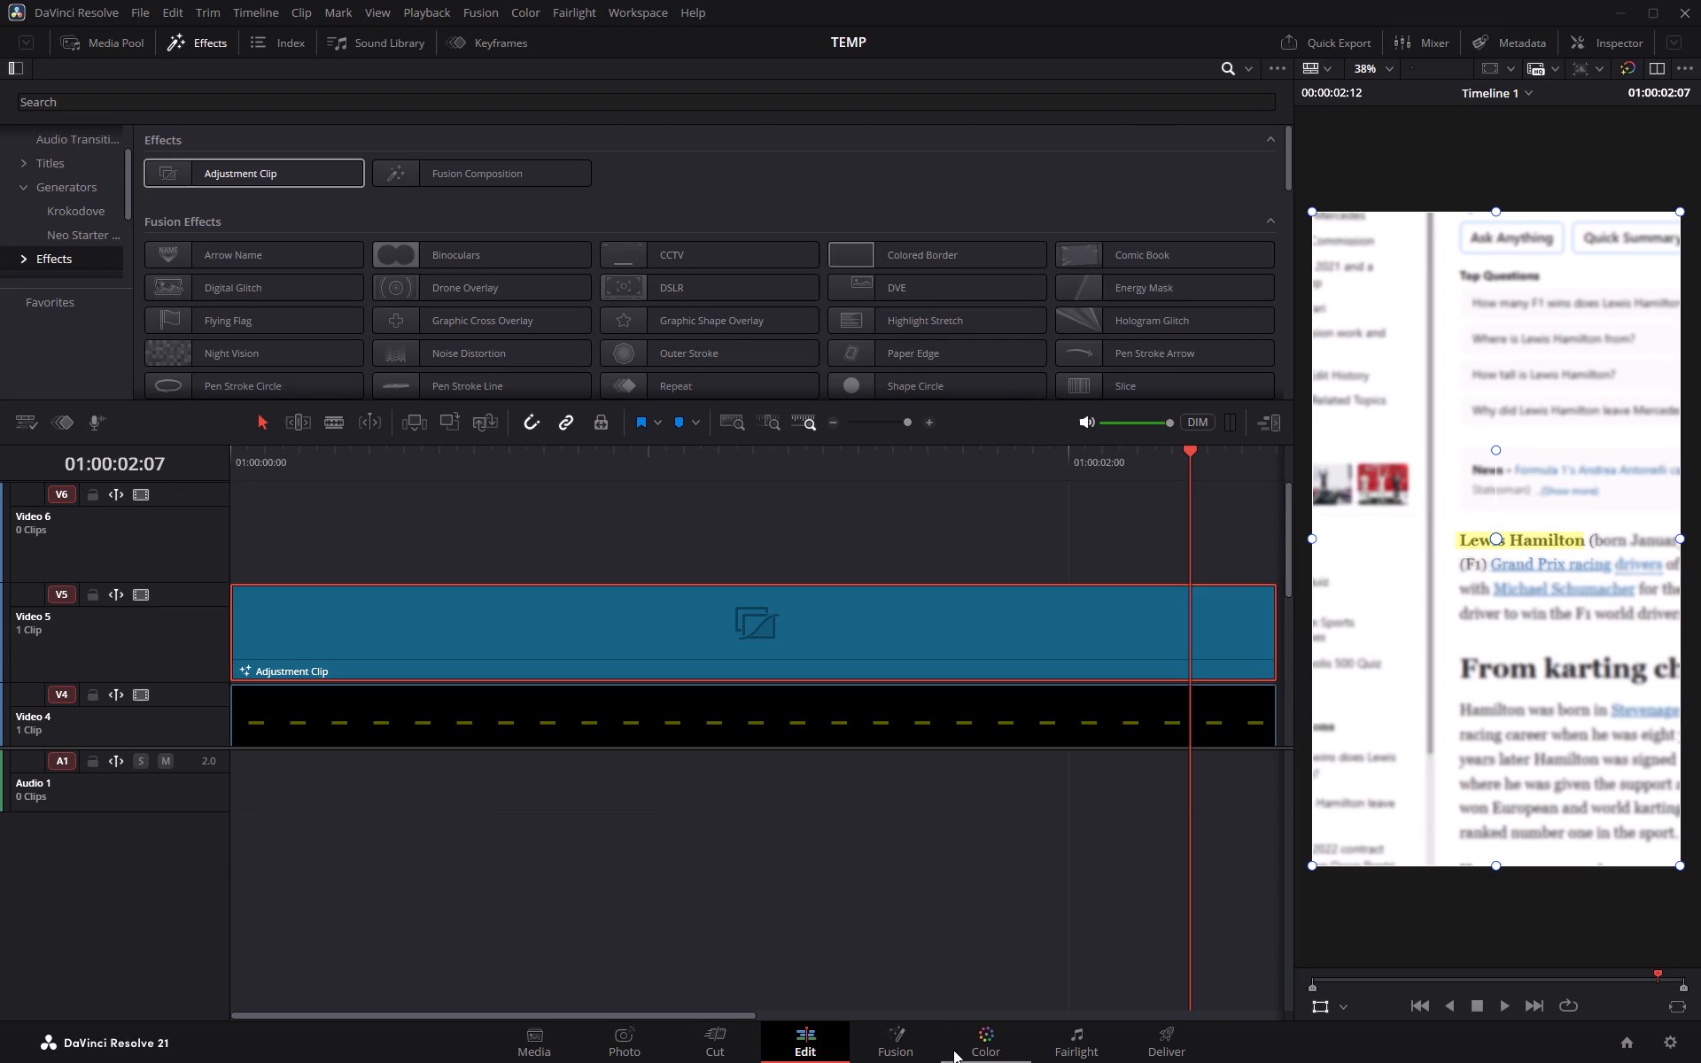
{"action": "left_click", "coordinate": [970, 1051]}
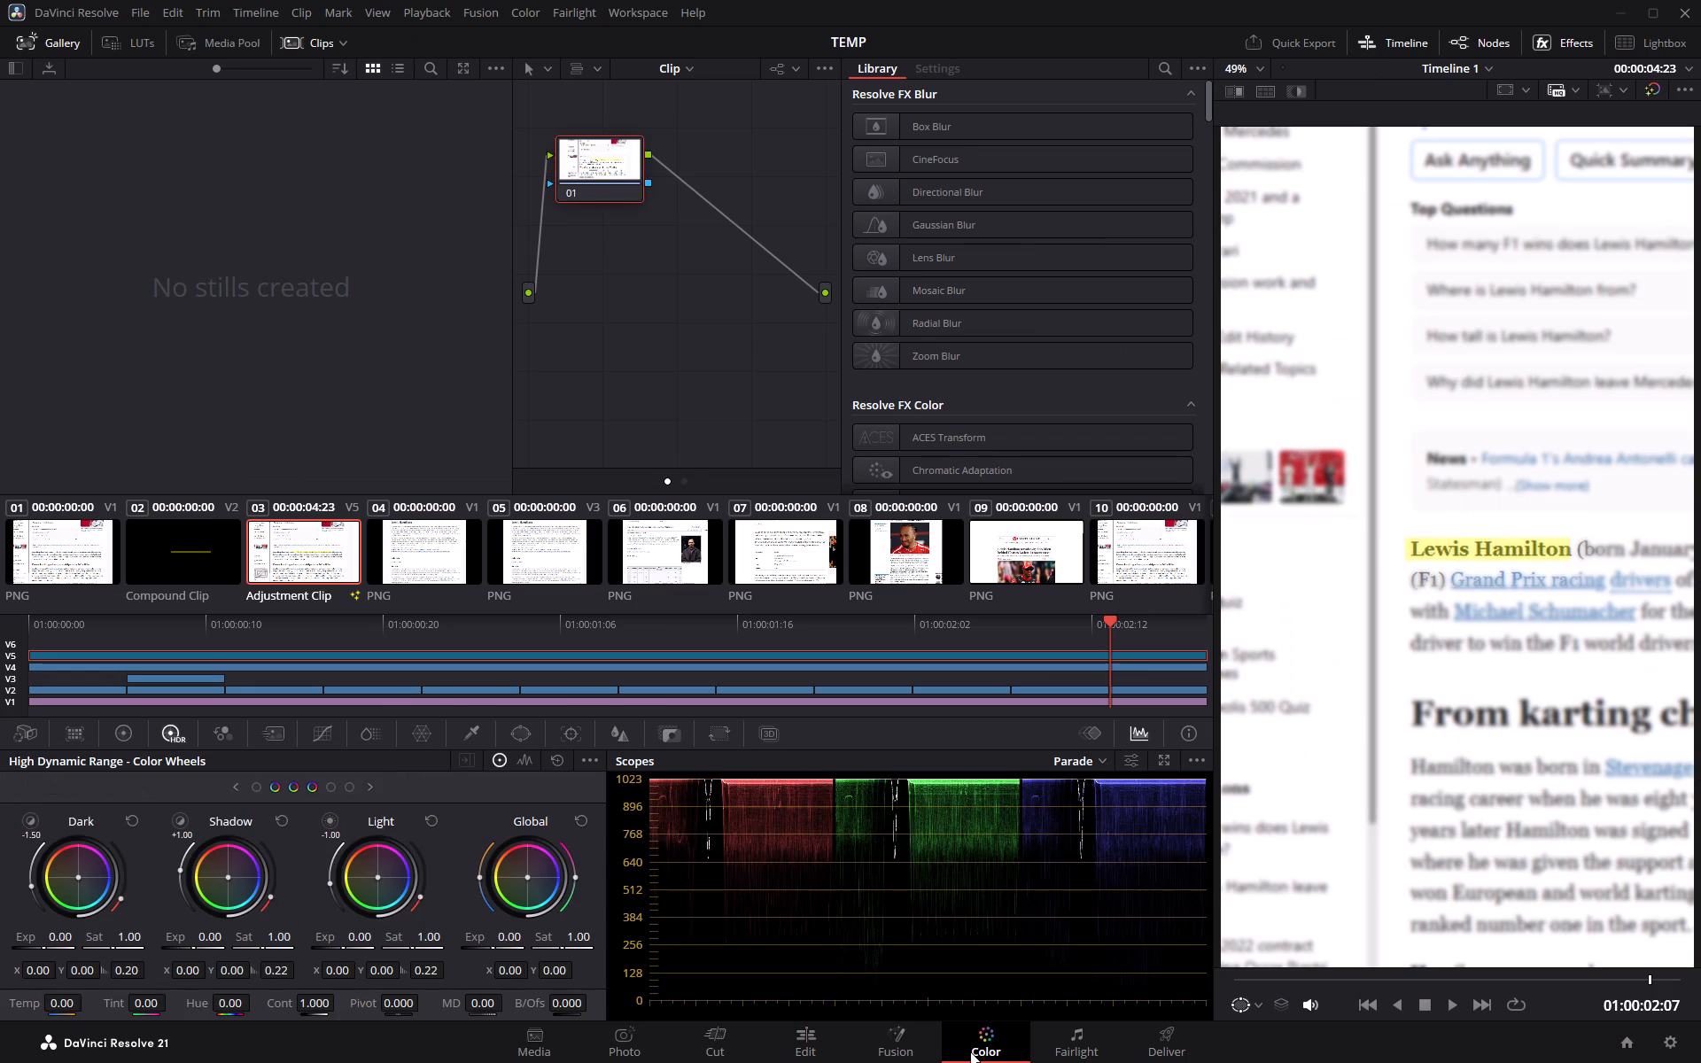
{"action": "left_click", "coordinate": [1576, 43]}
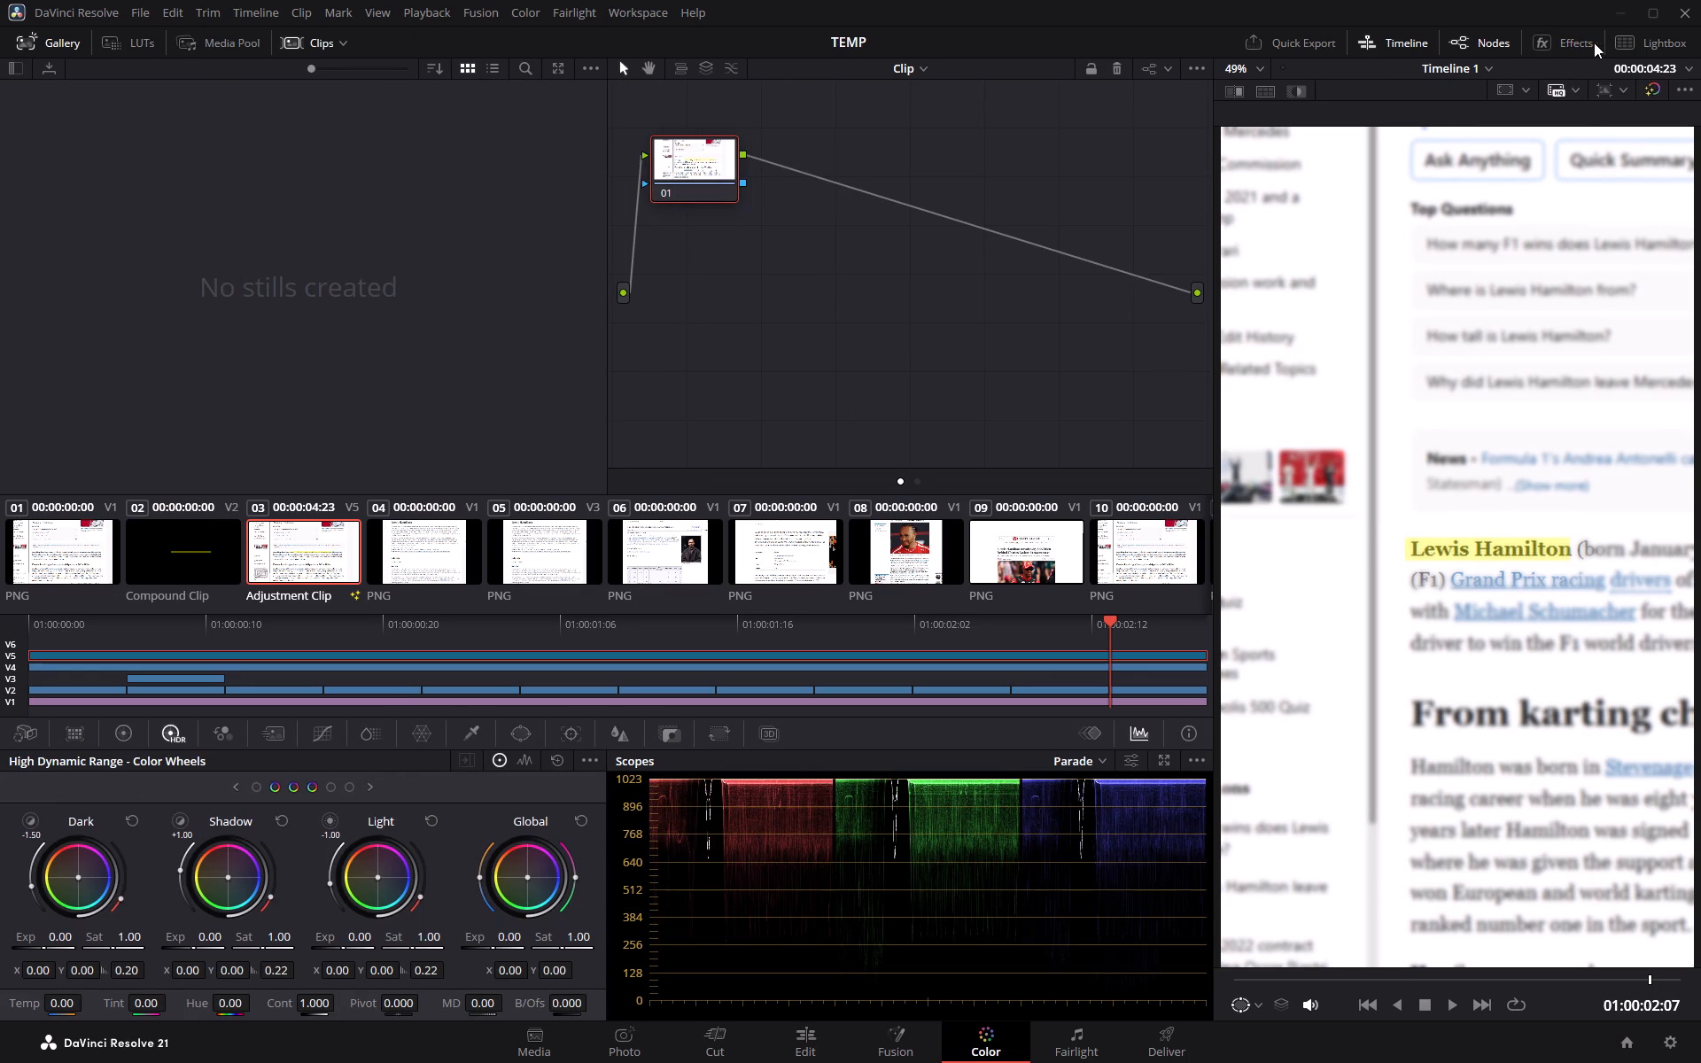
{"action": "left_click", "coordinate": [1573, 44]}
{"action": "left_click", "coordinate": [1169, 71]}
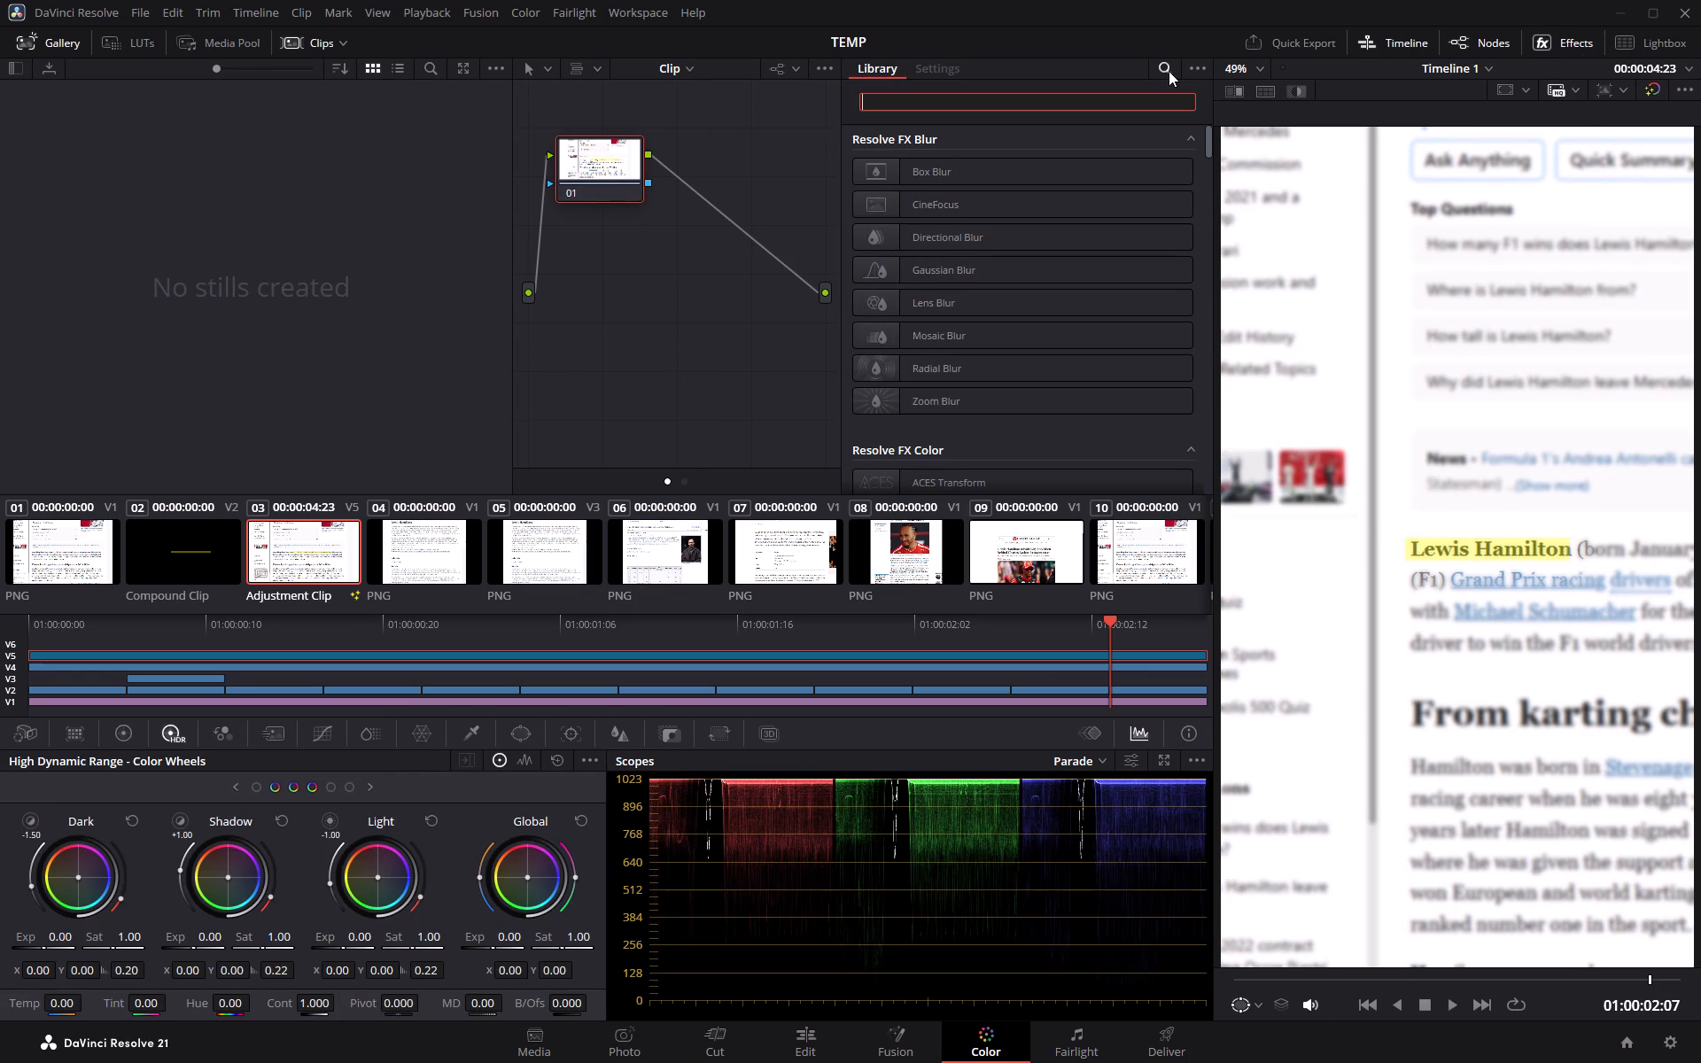
{"action": "type", "text": "vig"}
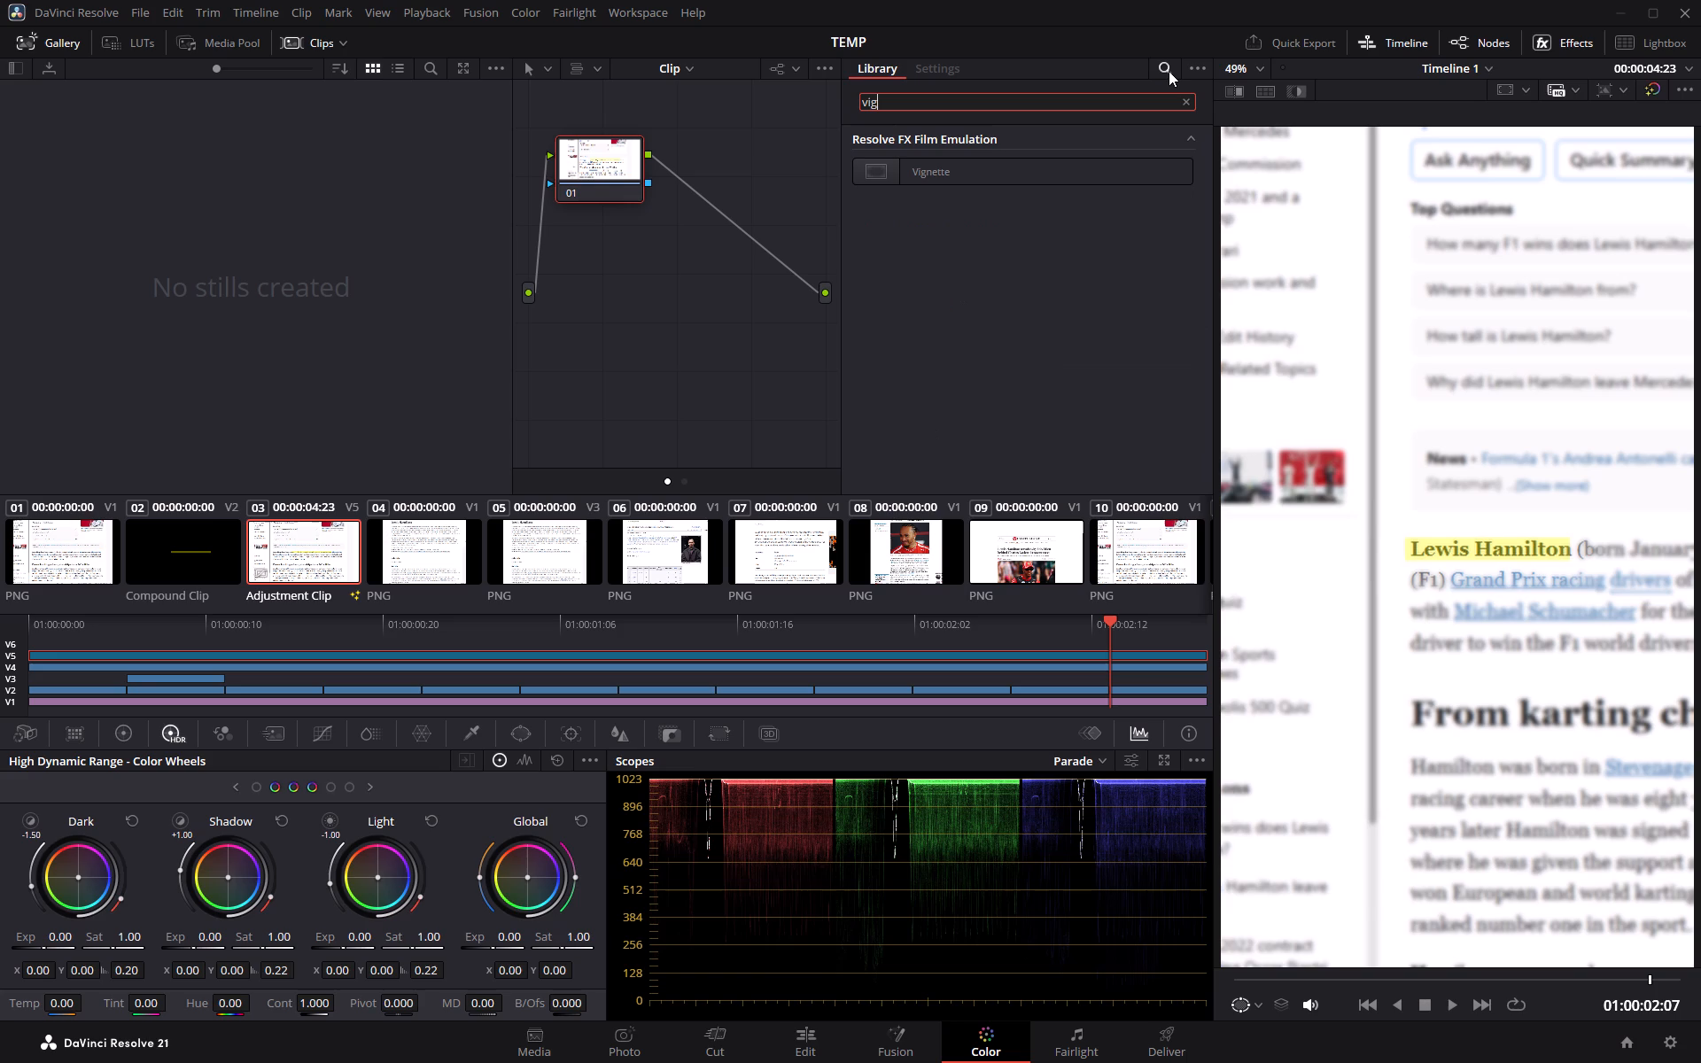
{"action": "left_click", "coordinate": [1062, 166]}
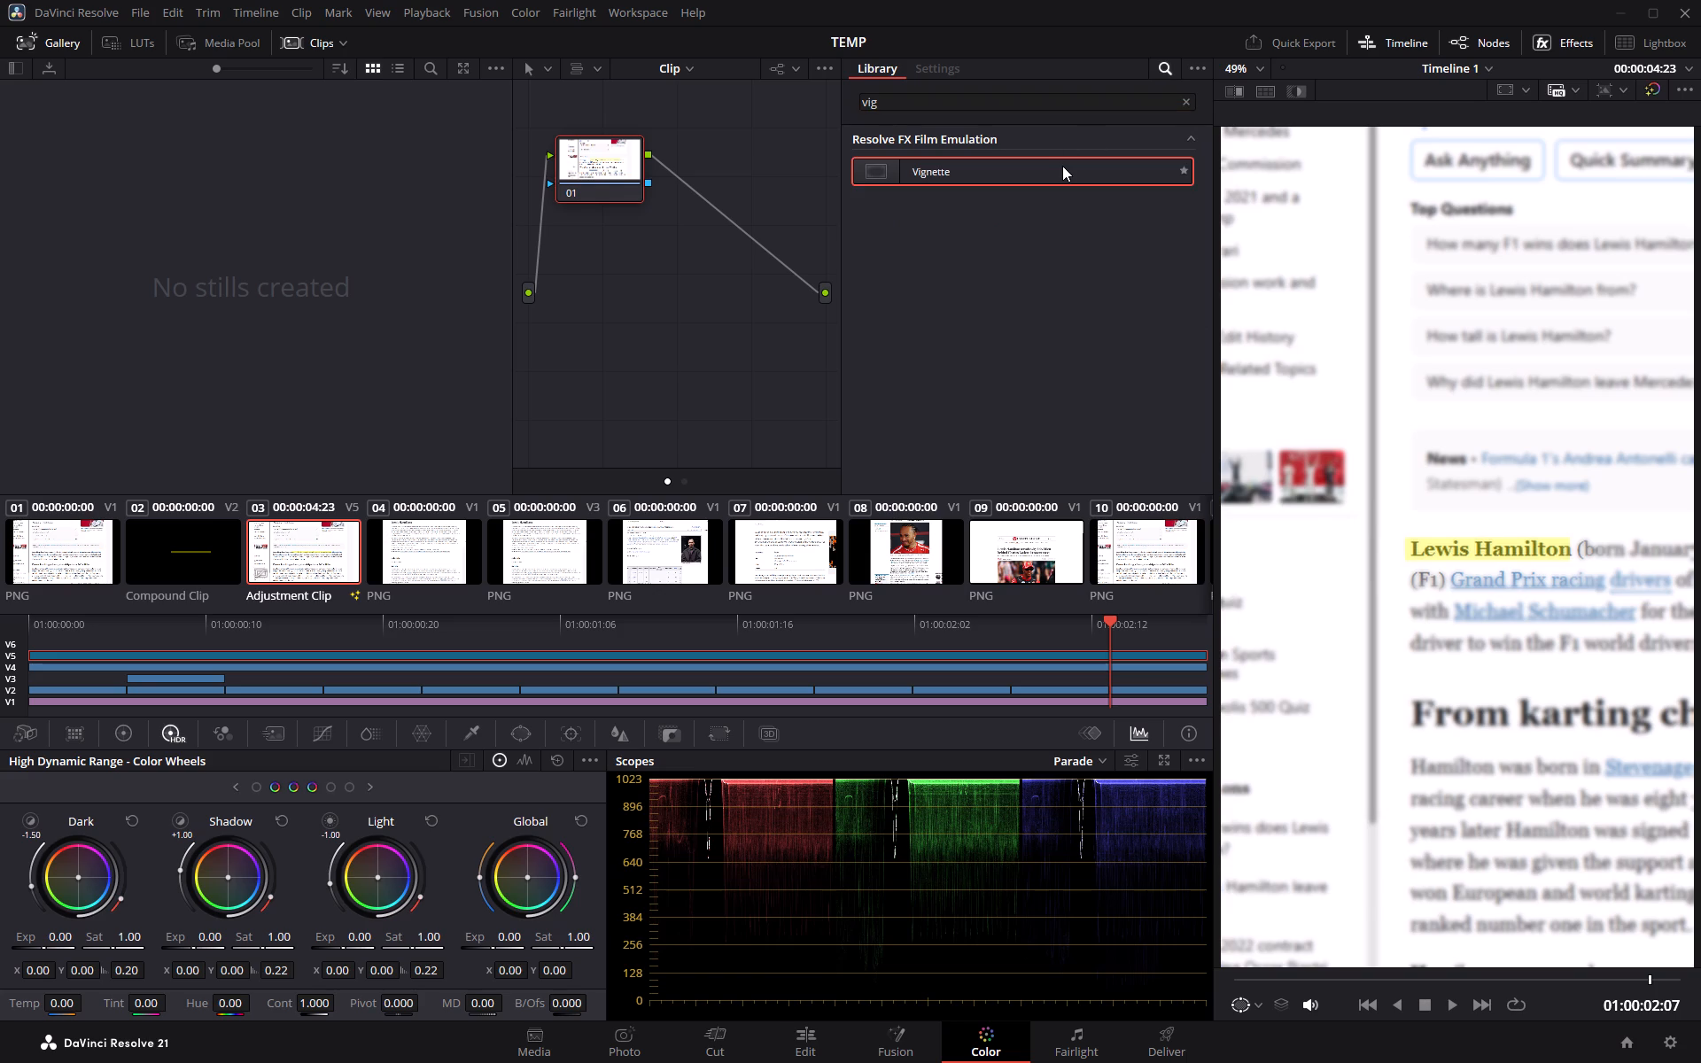
{"action": "double_click", "coordinate": [996, 167]}
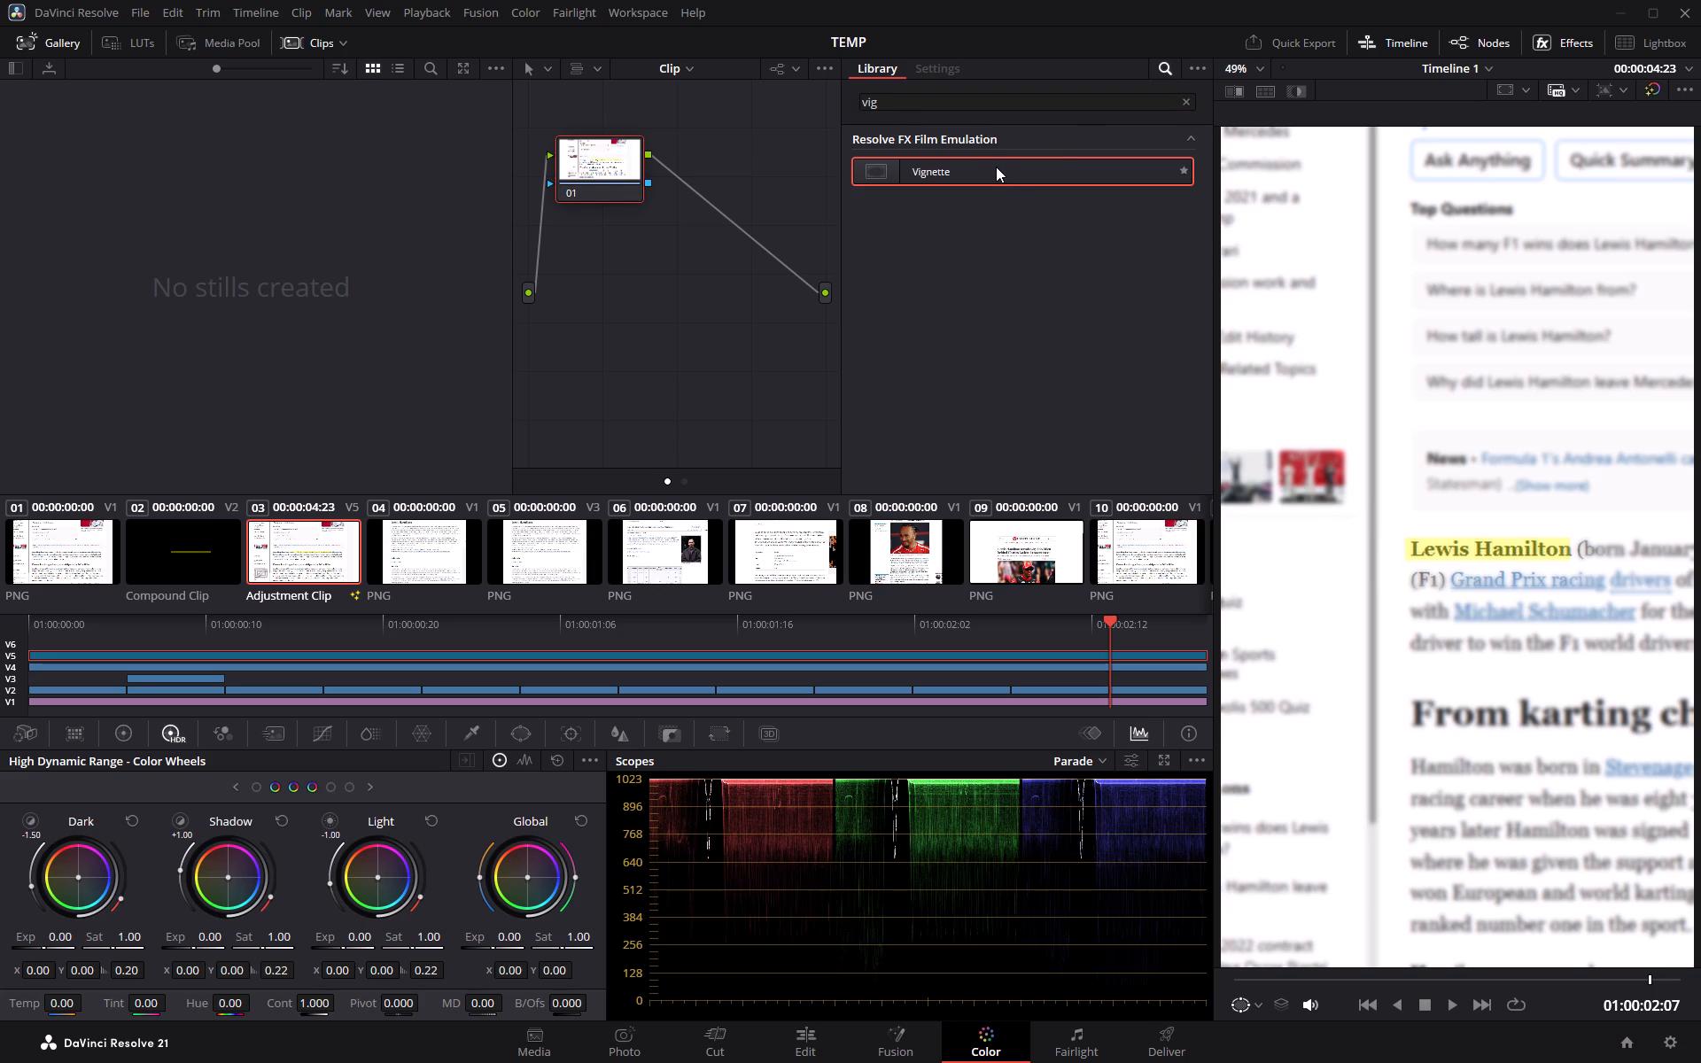
{"action": "double_click", "coordinate": [990, 167]}
{"action": "left_click_drag", "start_coordinate": [968, 167], "coordinate": [695, 200]}
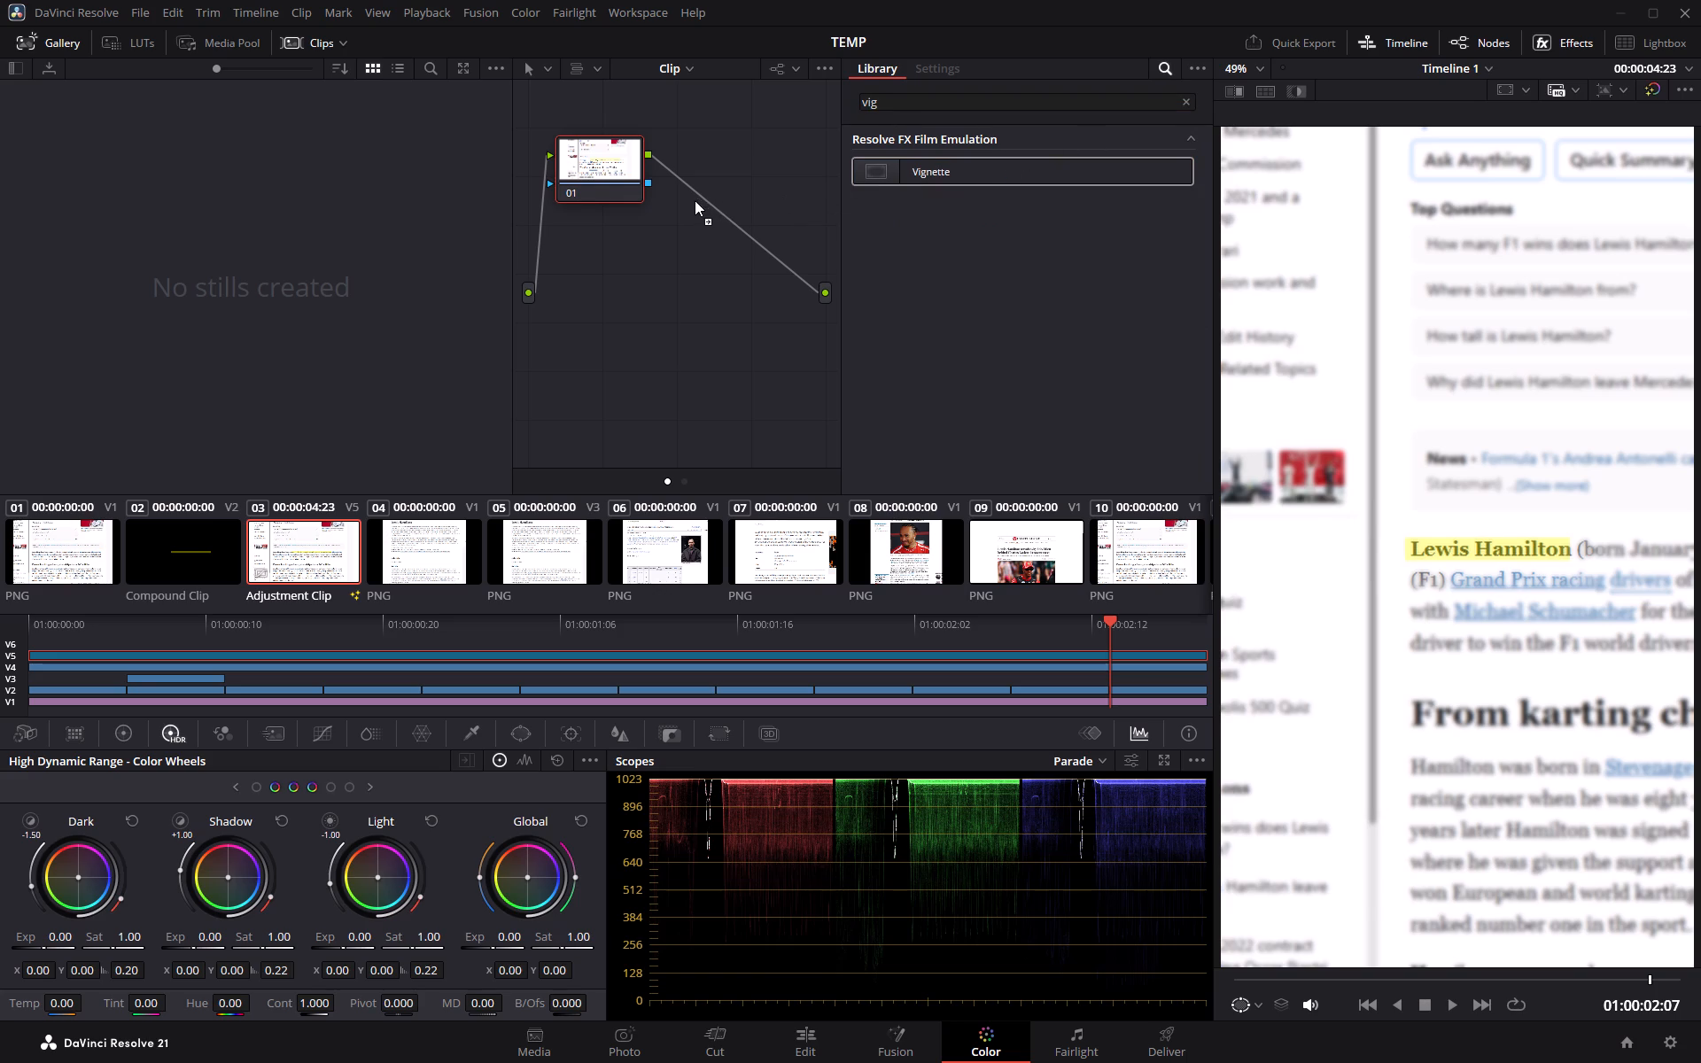
{"action": "left_click_drag", "start_coordinate": [695, 200], "coordinate": [687, 189]}
{"action": "left_click_drag", "start_coordinate": [672, 207], "coordinate": [697, 218]}
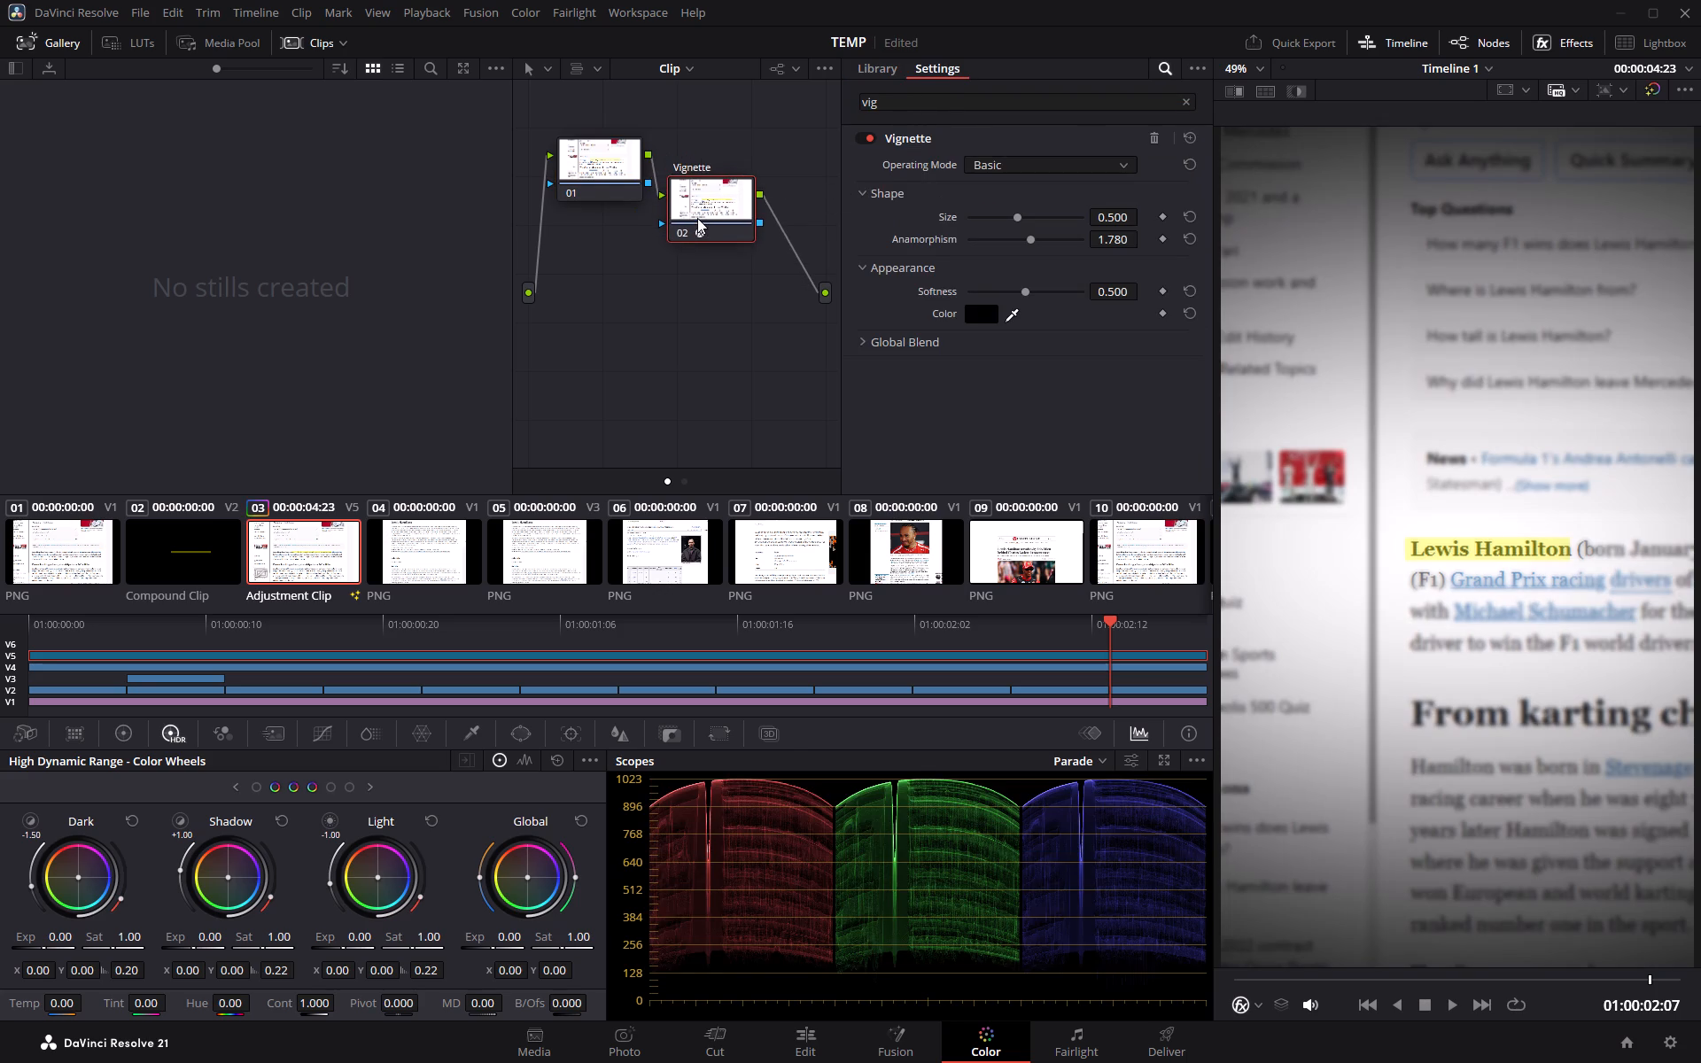
{"action": "left_click_drag", "start_coordinate": [697, 218], "coordinate": [714, 180]}
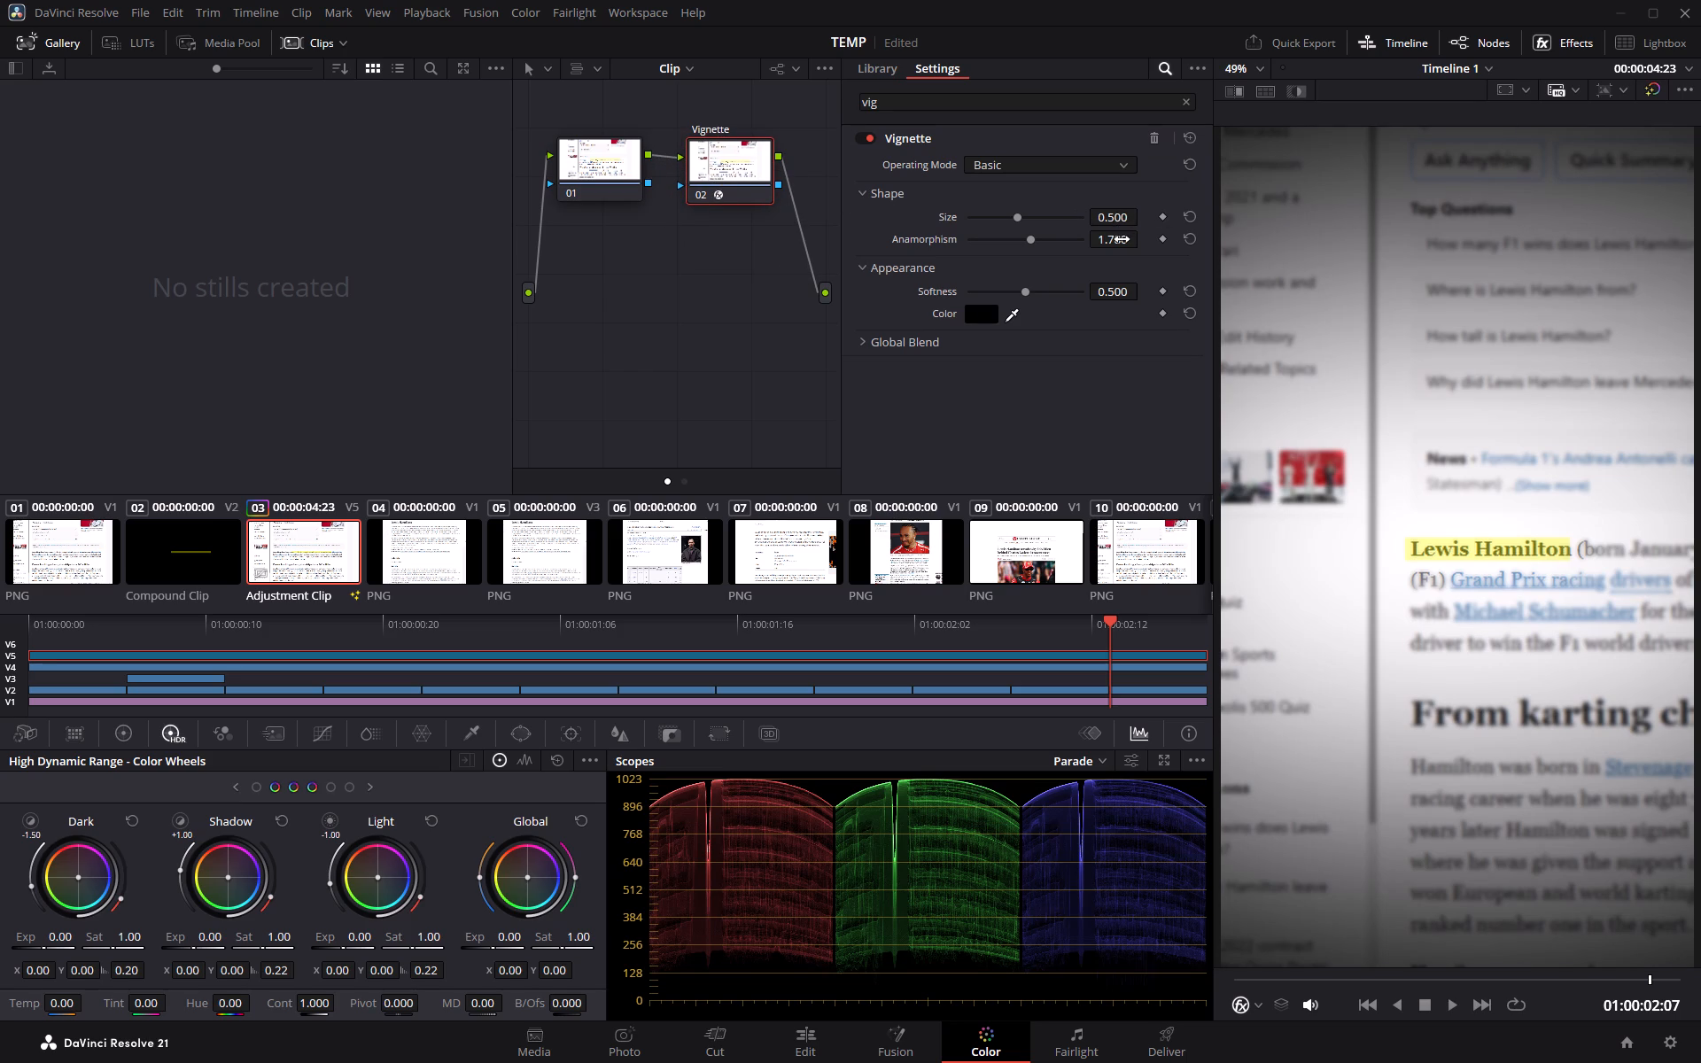
Fine-tune the Vignette's shape on node 02, setting Anamorphism to 1.660 and Size to 0.522.
{"action": "left_click_drag", "start_coordinate": [1122, 239], "coordinate": [1015, 241]}
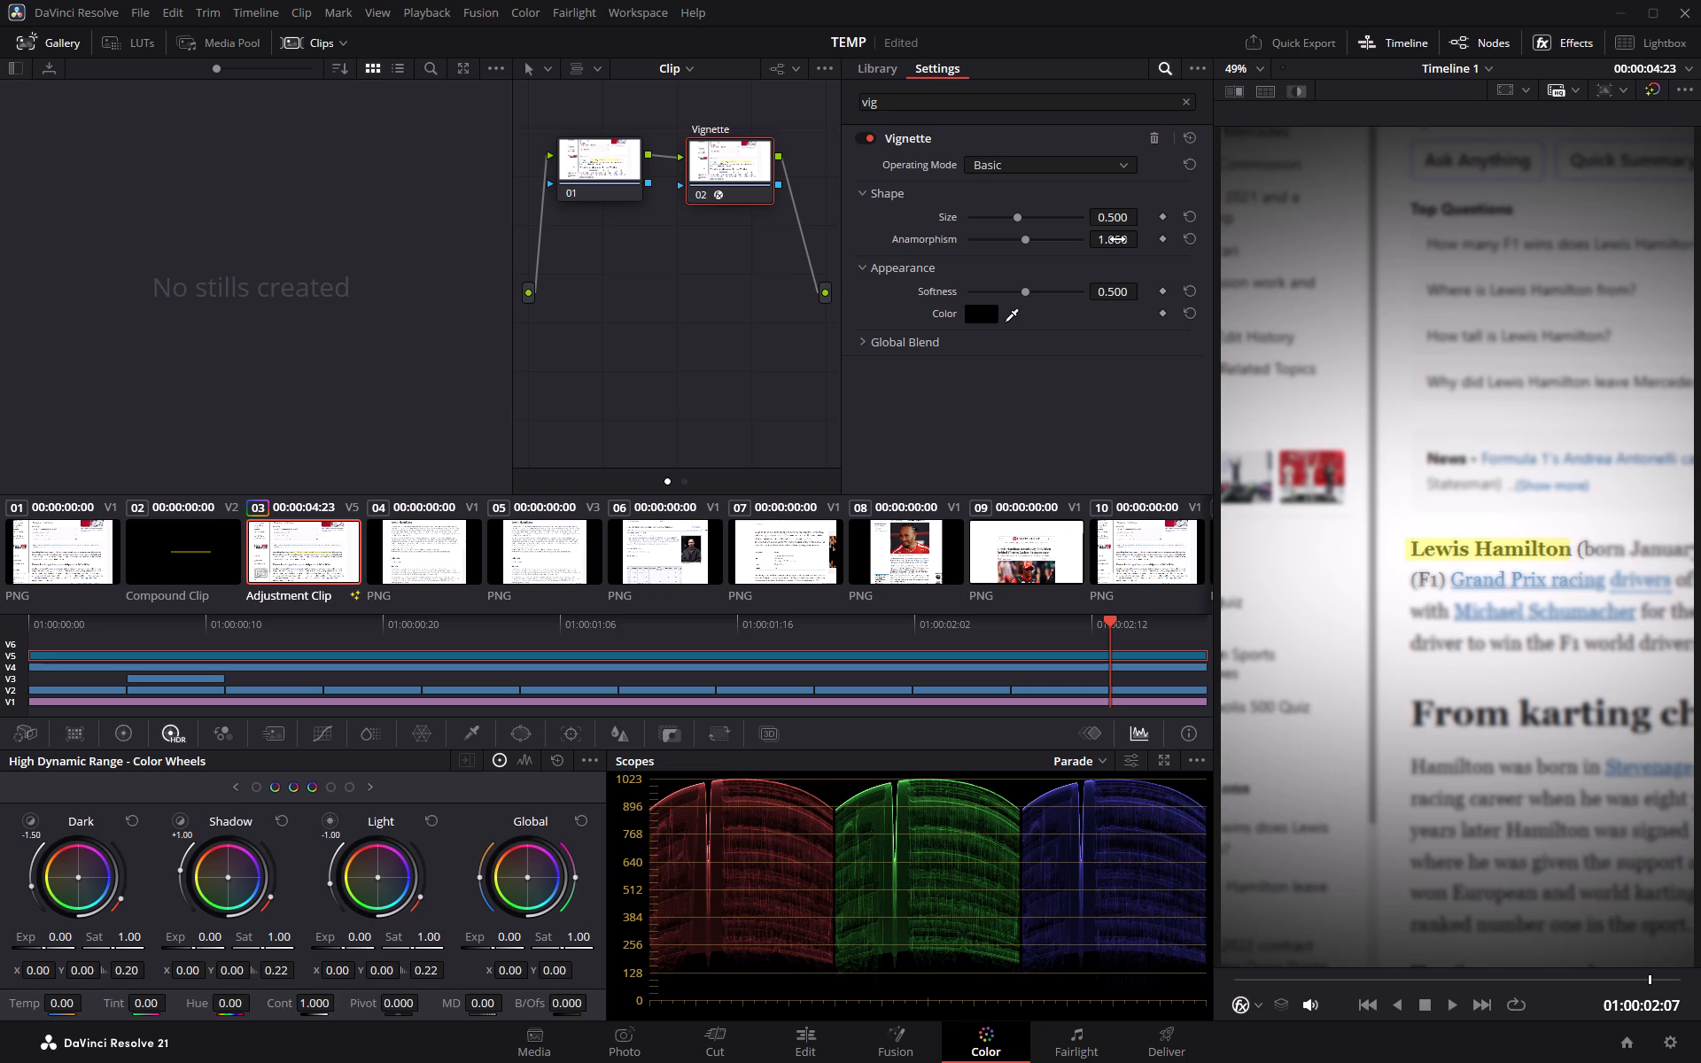
{"action": "left_click_drag", "start_coordinate": [1119, 218], "coordinate": [1107, 215]}
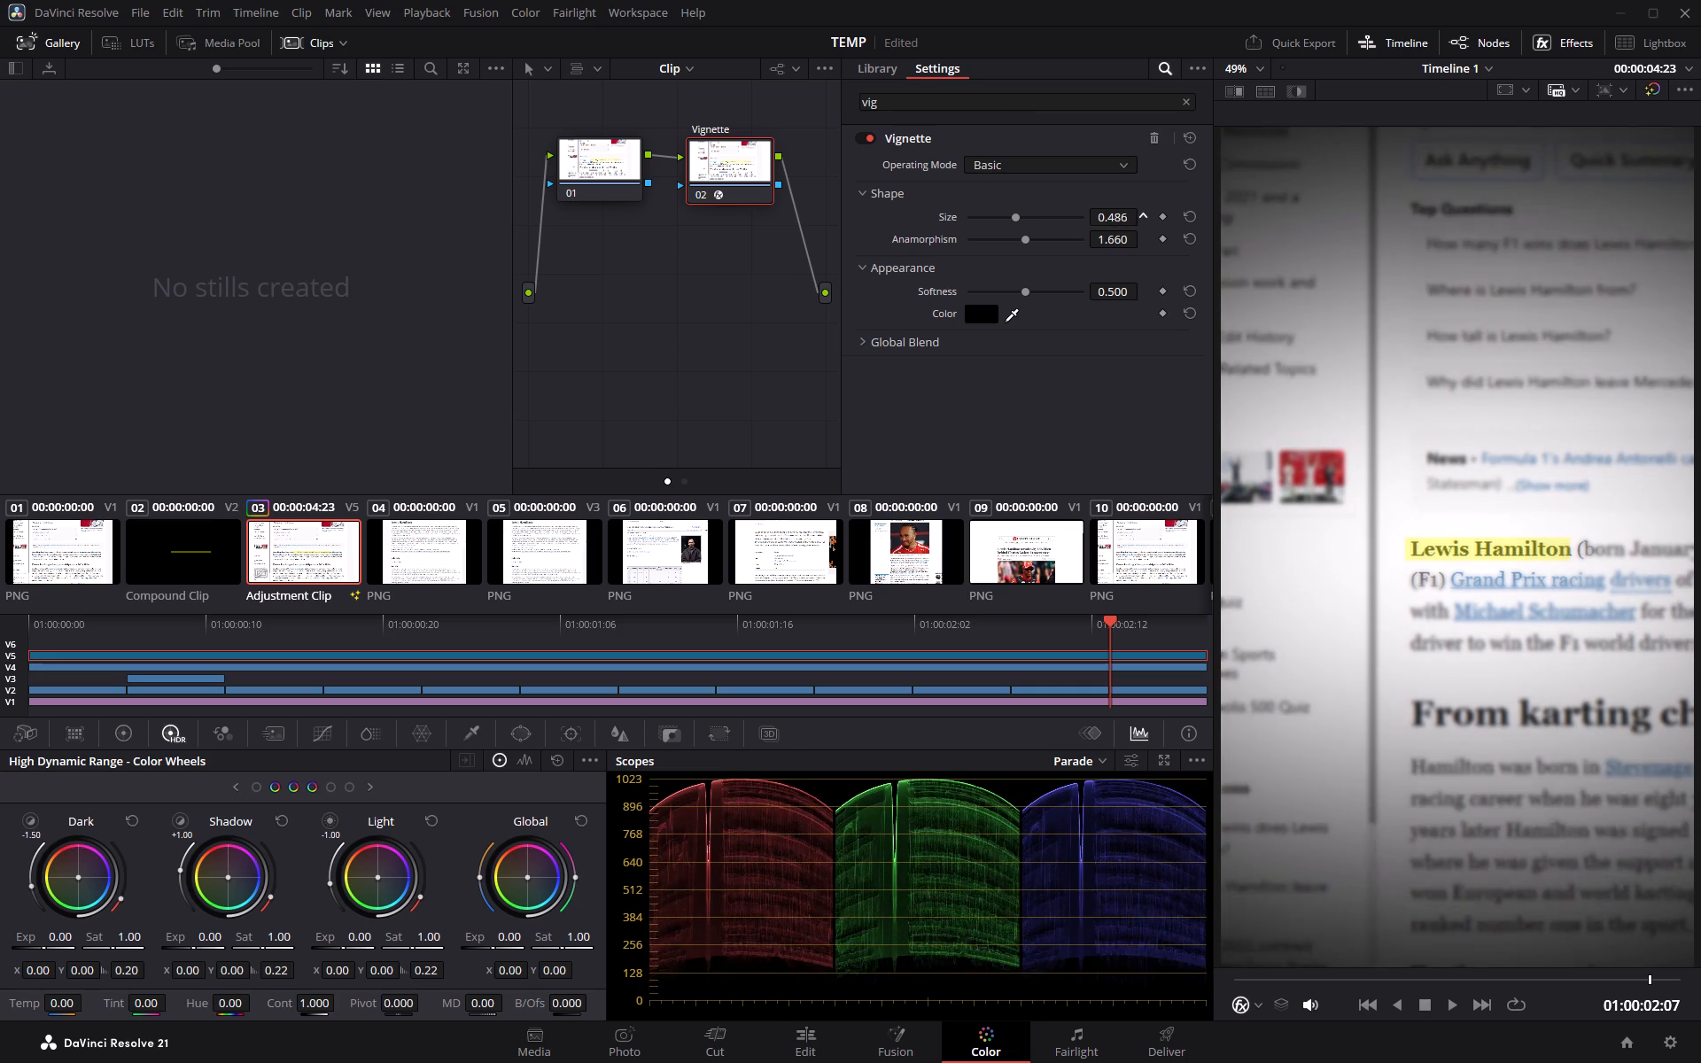
{"action": "left_click_drag", "start_coordinate": [1107, 215], "coordinate": [1138, 213]}
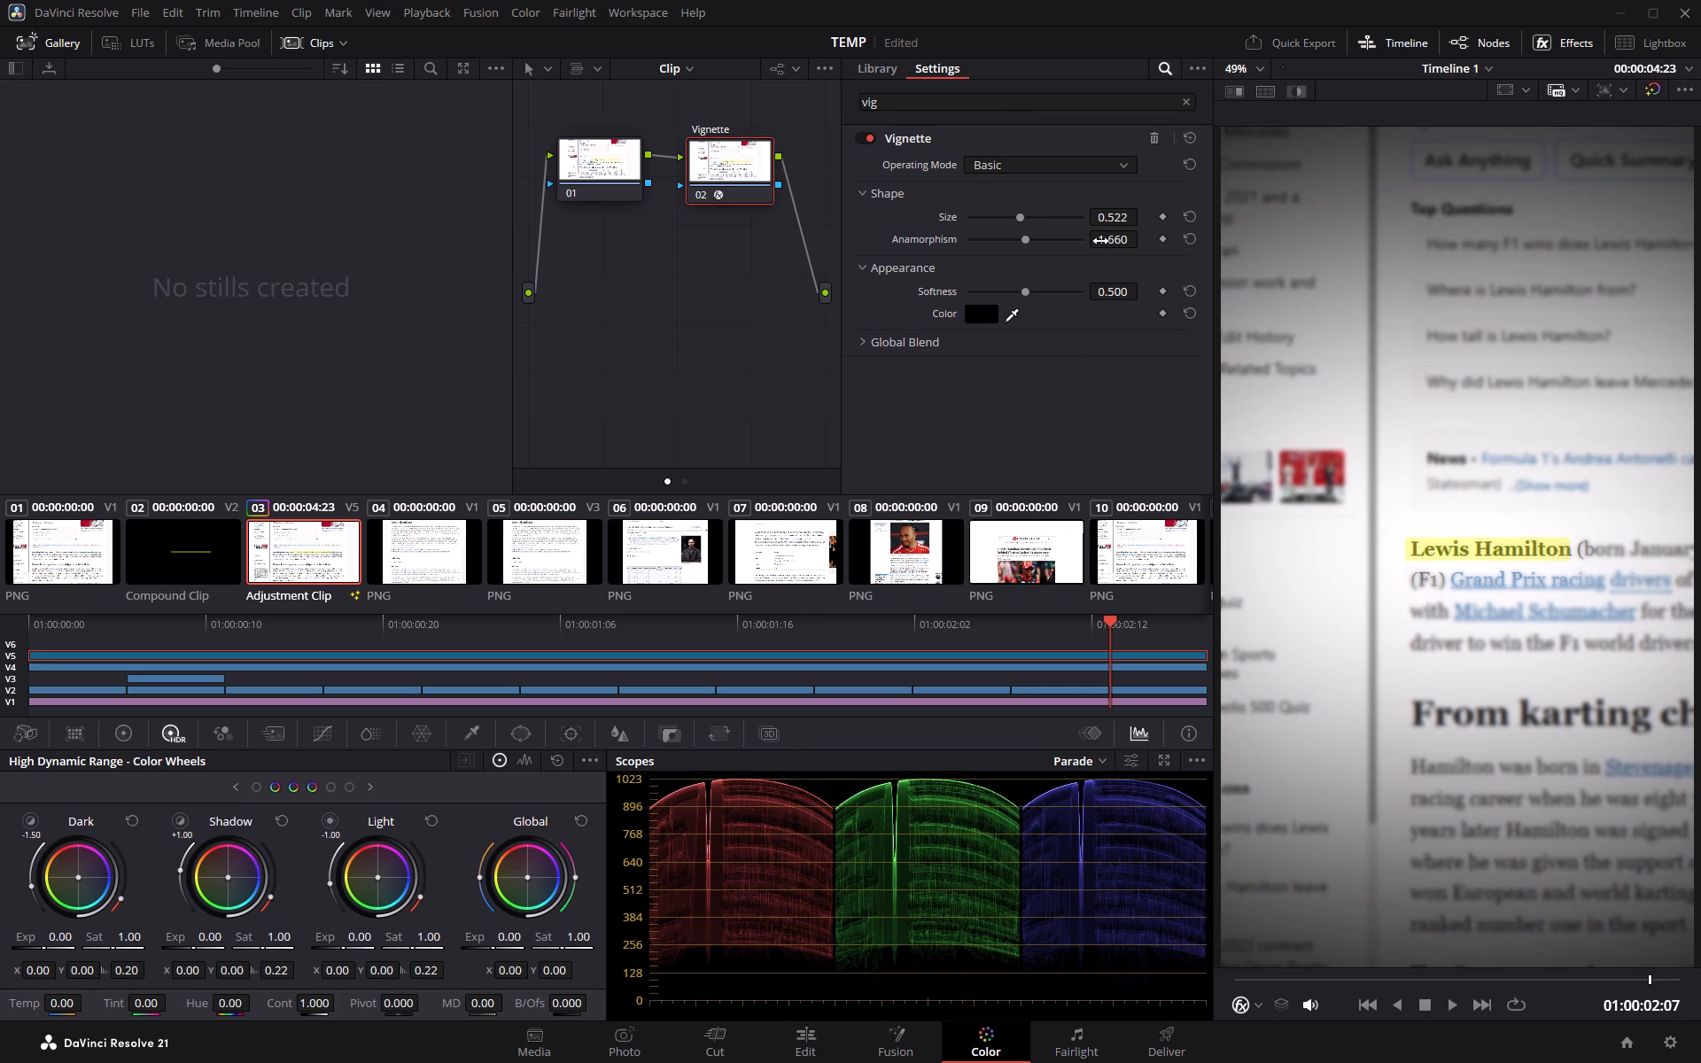
Return to the Edit page and play Timeline 1 from the start twice to review the match cut with blur and vignette.
{"action": "left_click", "coordinate": [817, 1041]}
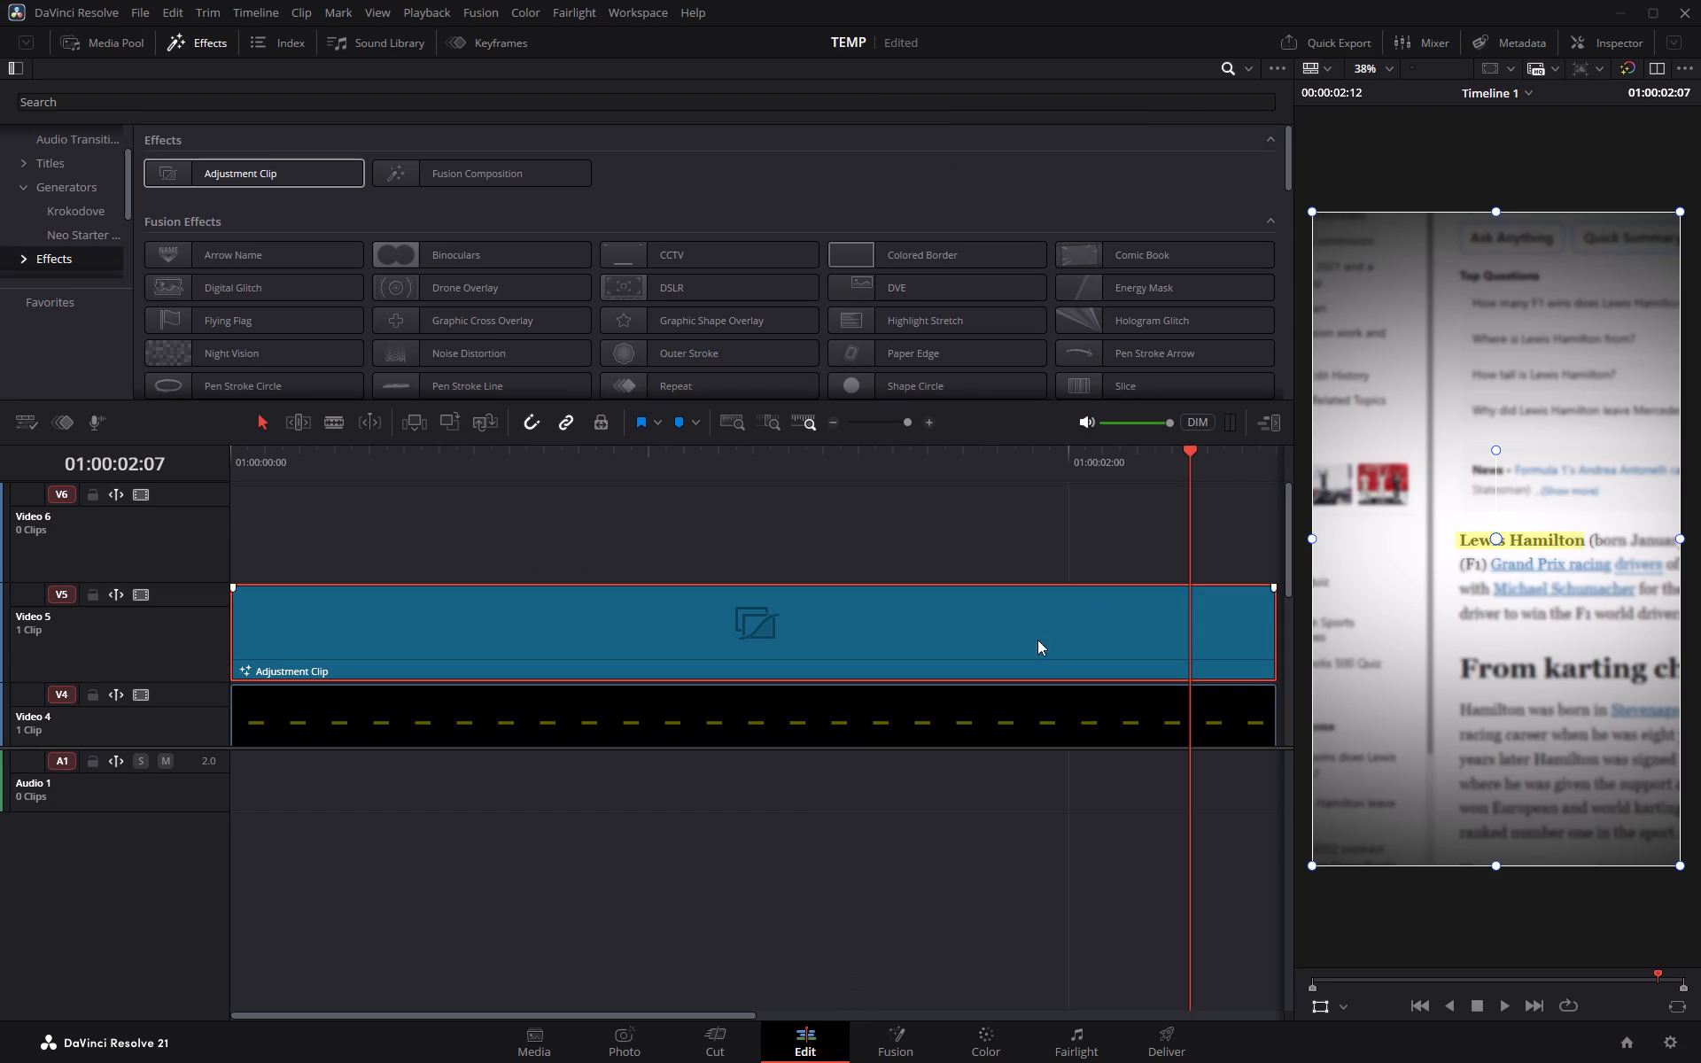
{"action": "left_click_drag", "start_coordinate": [1185, 456], "coordinate": [0, 505]}
{"action": "key", "text": "space"}
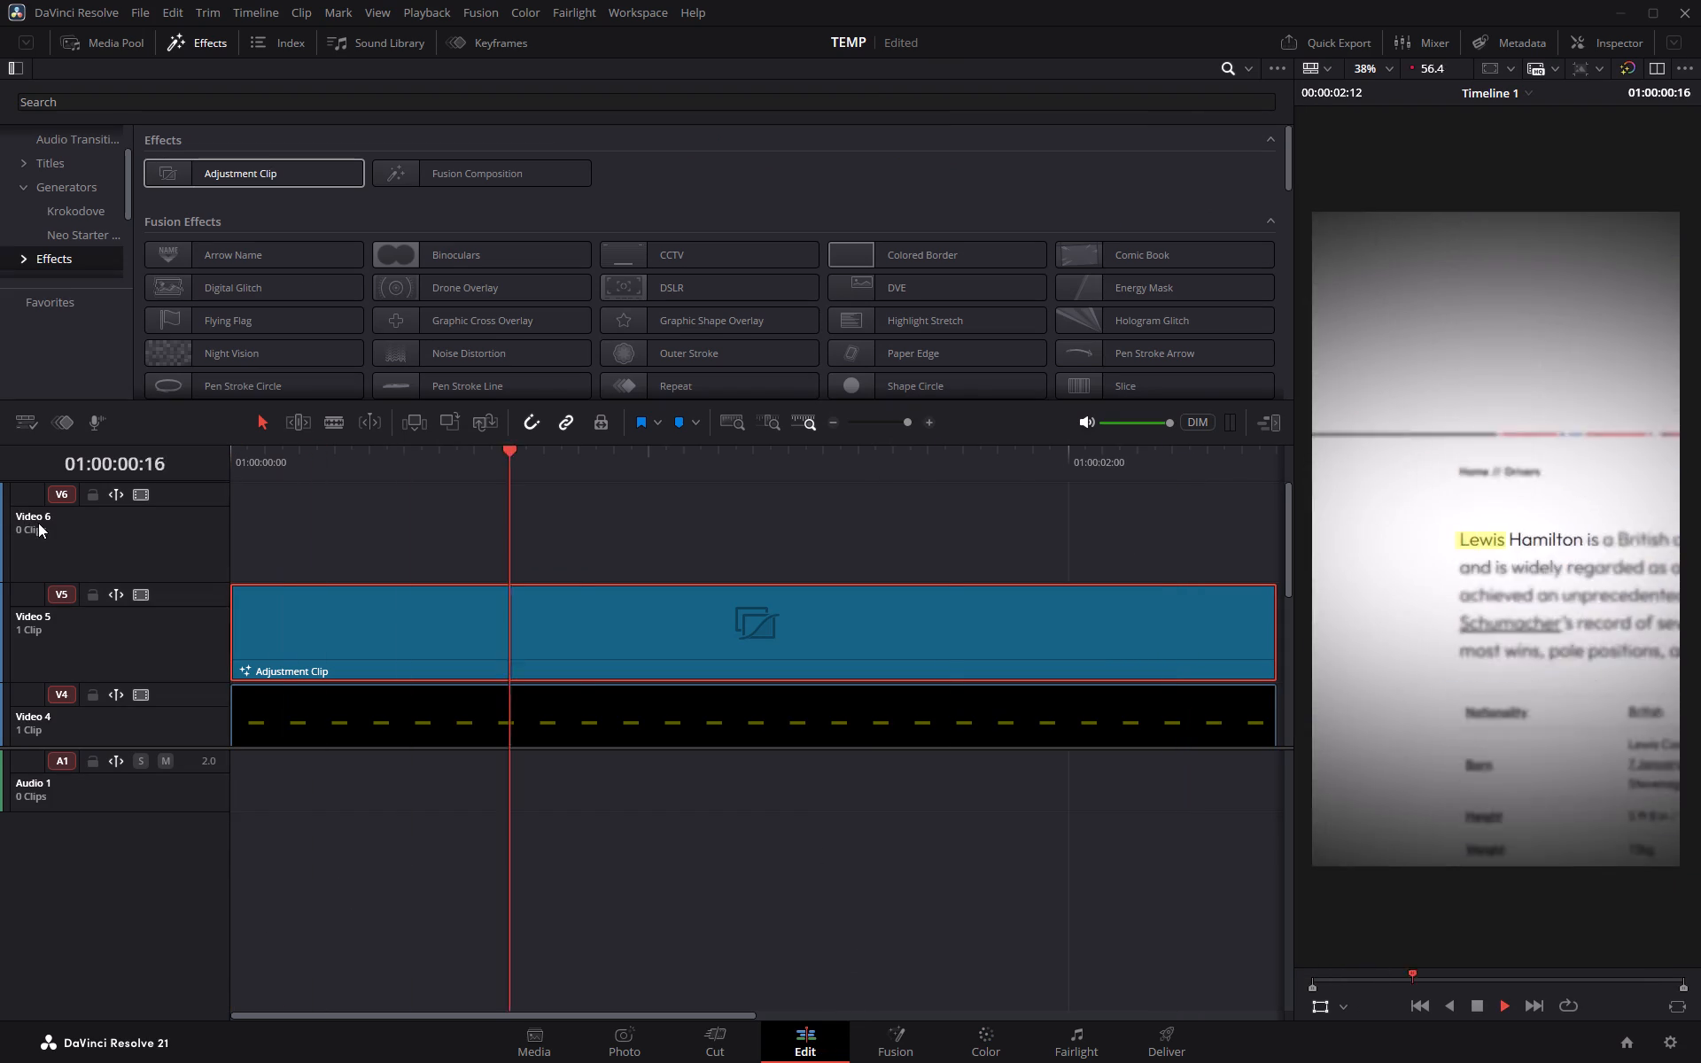
{"action": "key", "text": "space"}
{"action": "left_click_drag", "start_coordinate": [1267, 459], "coordinate": [1209, 458]}
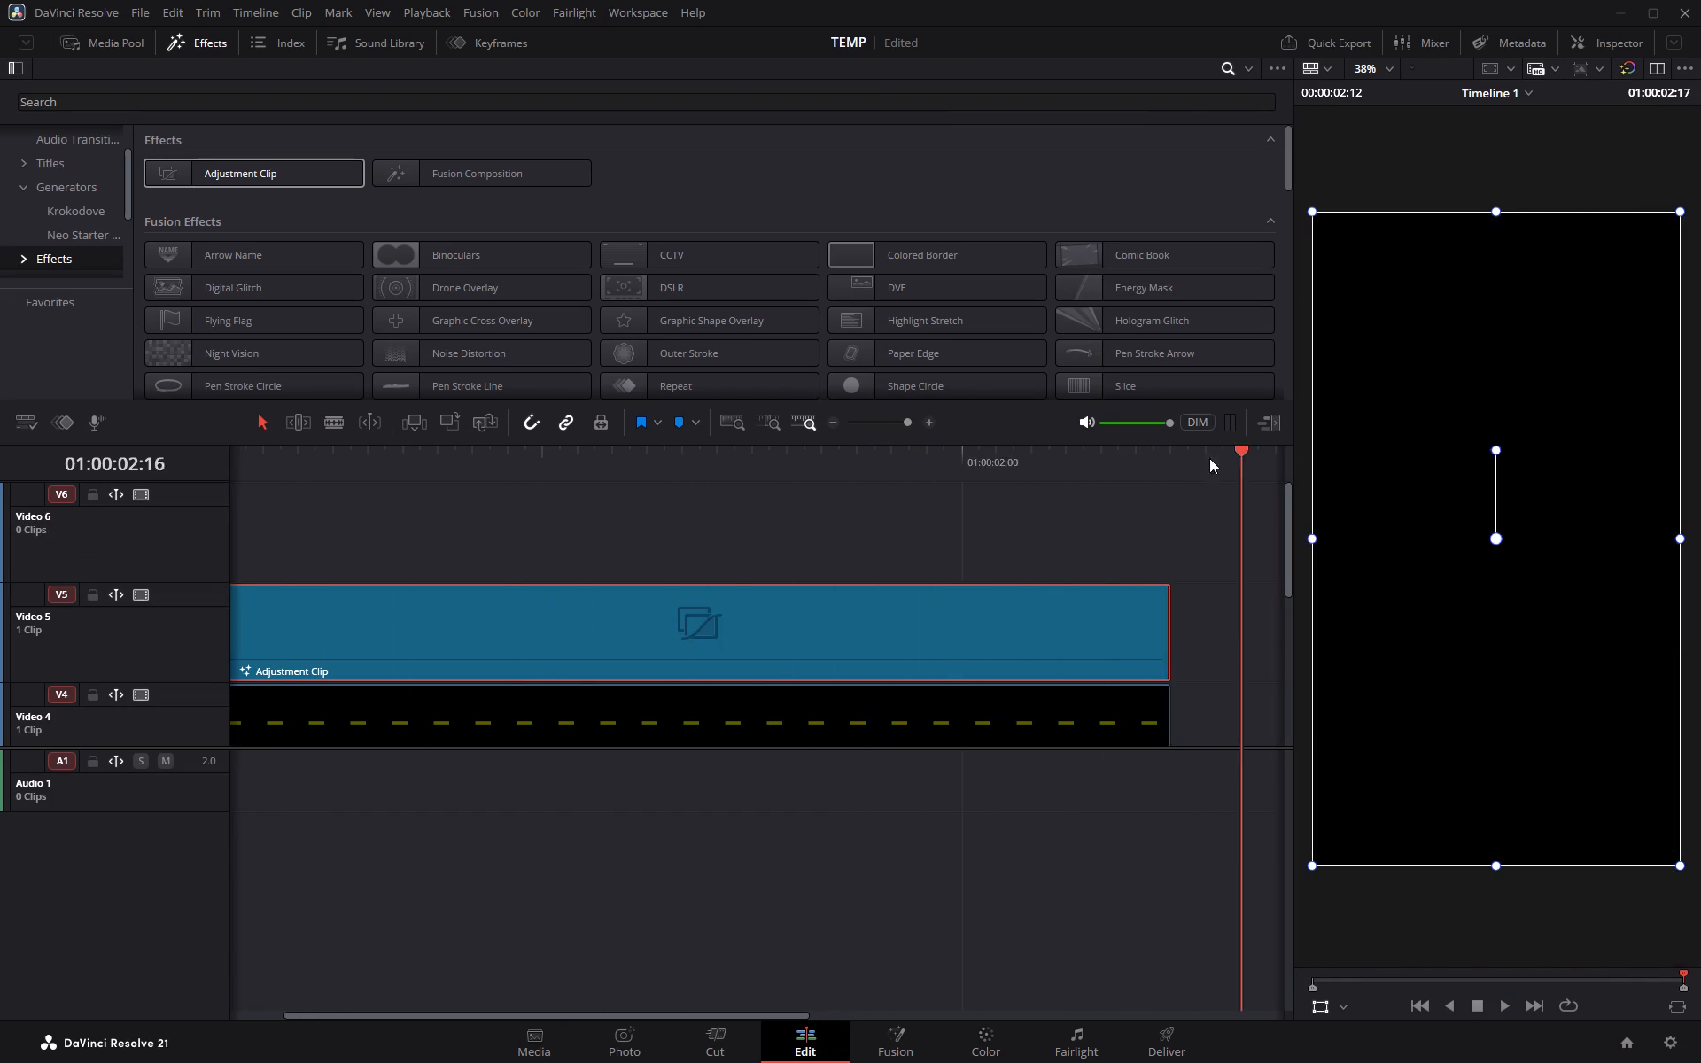
{"action": "left_click_drag", "start_coordinate": [1209, 458], "coordinate": [95, 462]}
{"action": "key", "text": "space"}
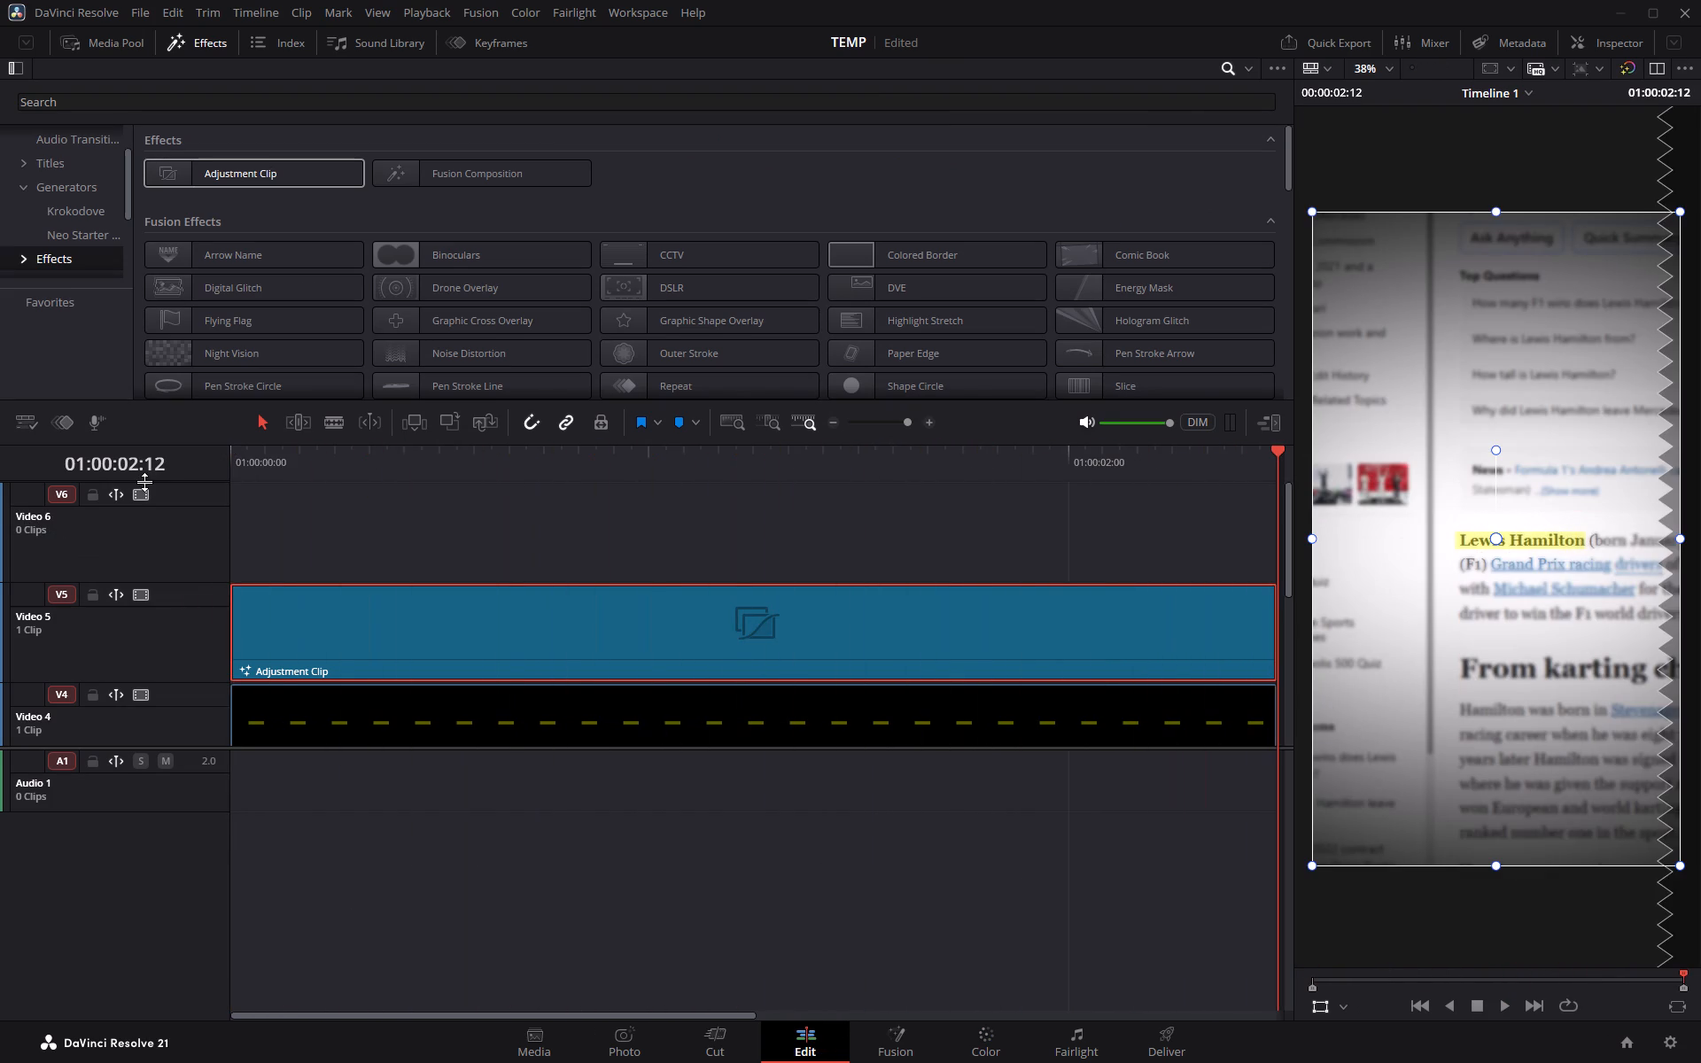
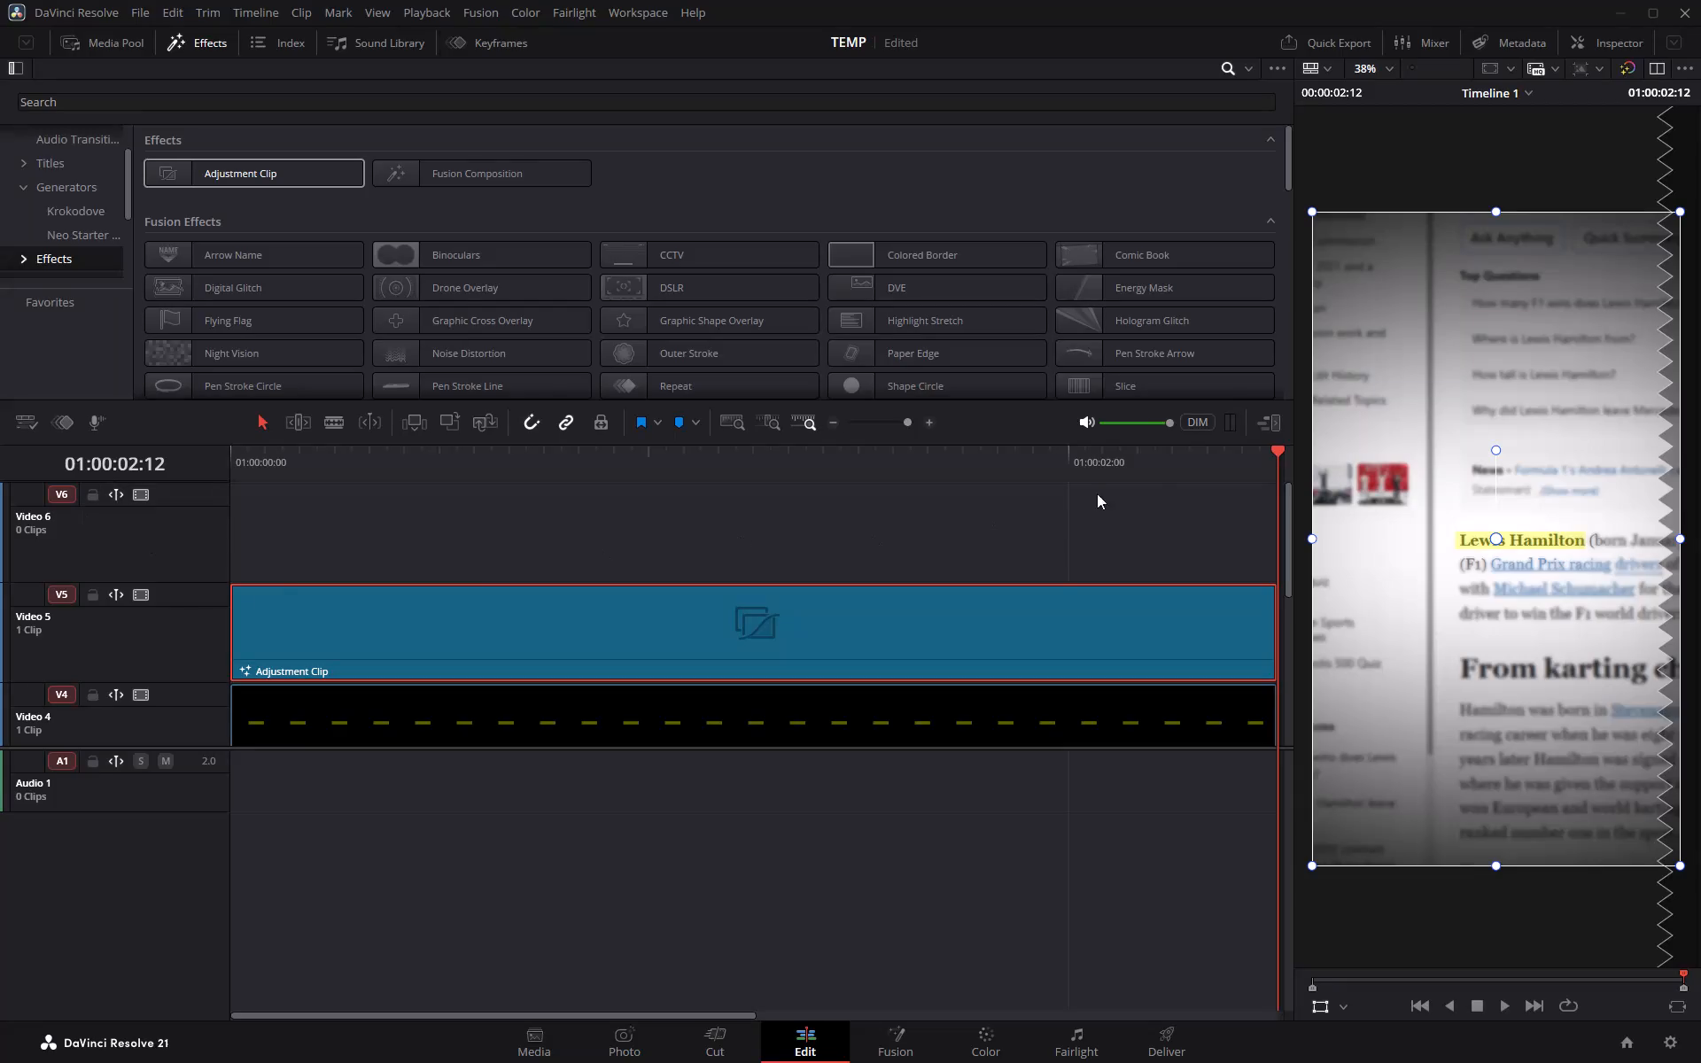
Scale the adjustment clip on Video 5 to Zoom 1.250 on both axes and scrub Timeline 1 to check the framing.
{"action": "left_click_drag", "start_coordinate": [1276, 447], "coordinate": [1262, 449]}
{"action": "left_click_drag", "start_coordinate": [1262, 449], "coordinate": [101, 426]}
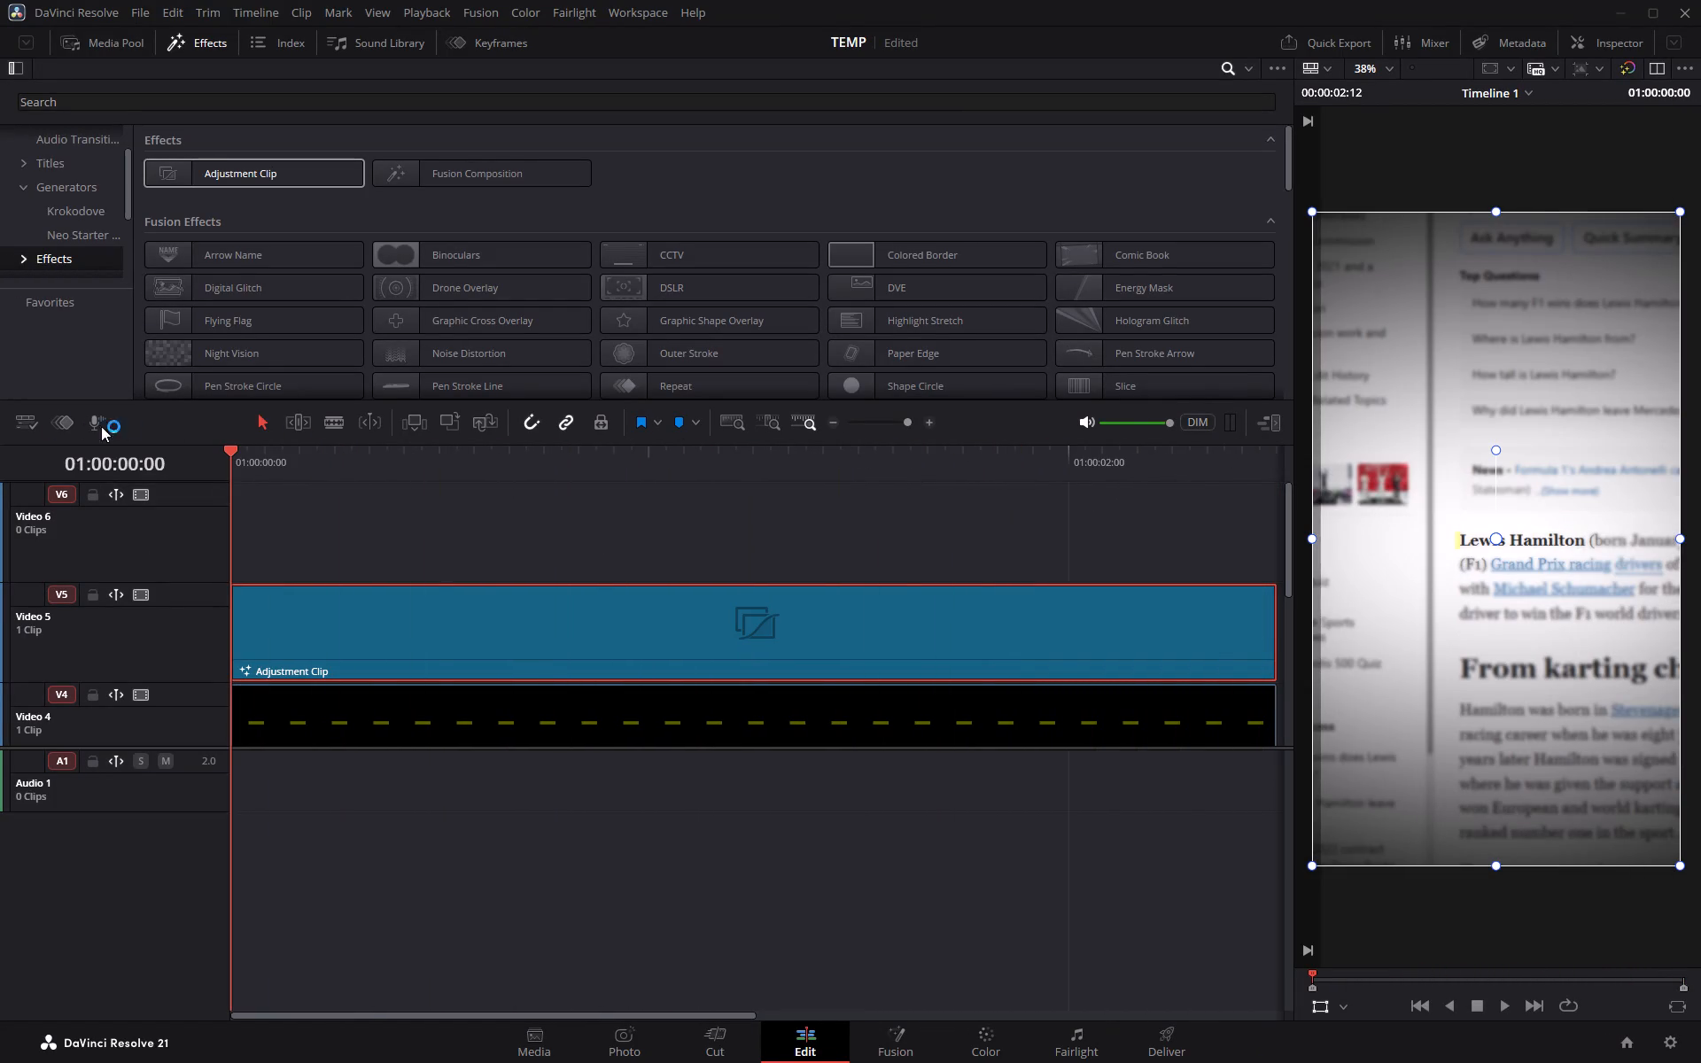
{"action": "left_click_drag", "start_coordinate": [101, 426], "coordinate": [402, 450]}
{"action": "left_click", "coordinate": [519, 613]}
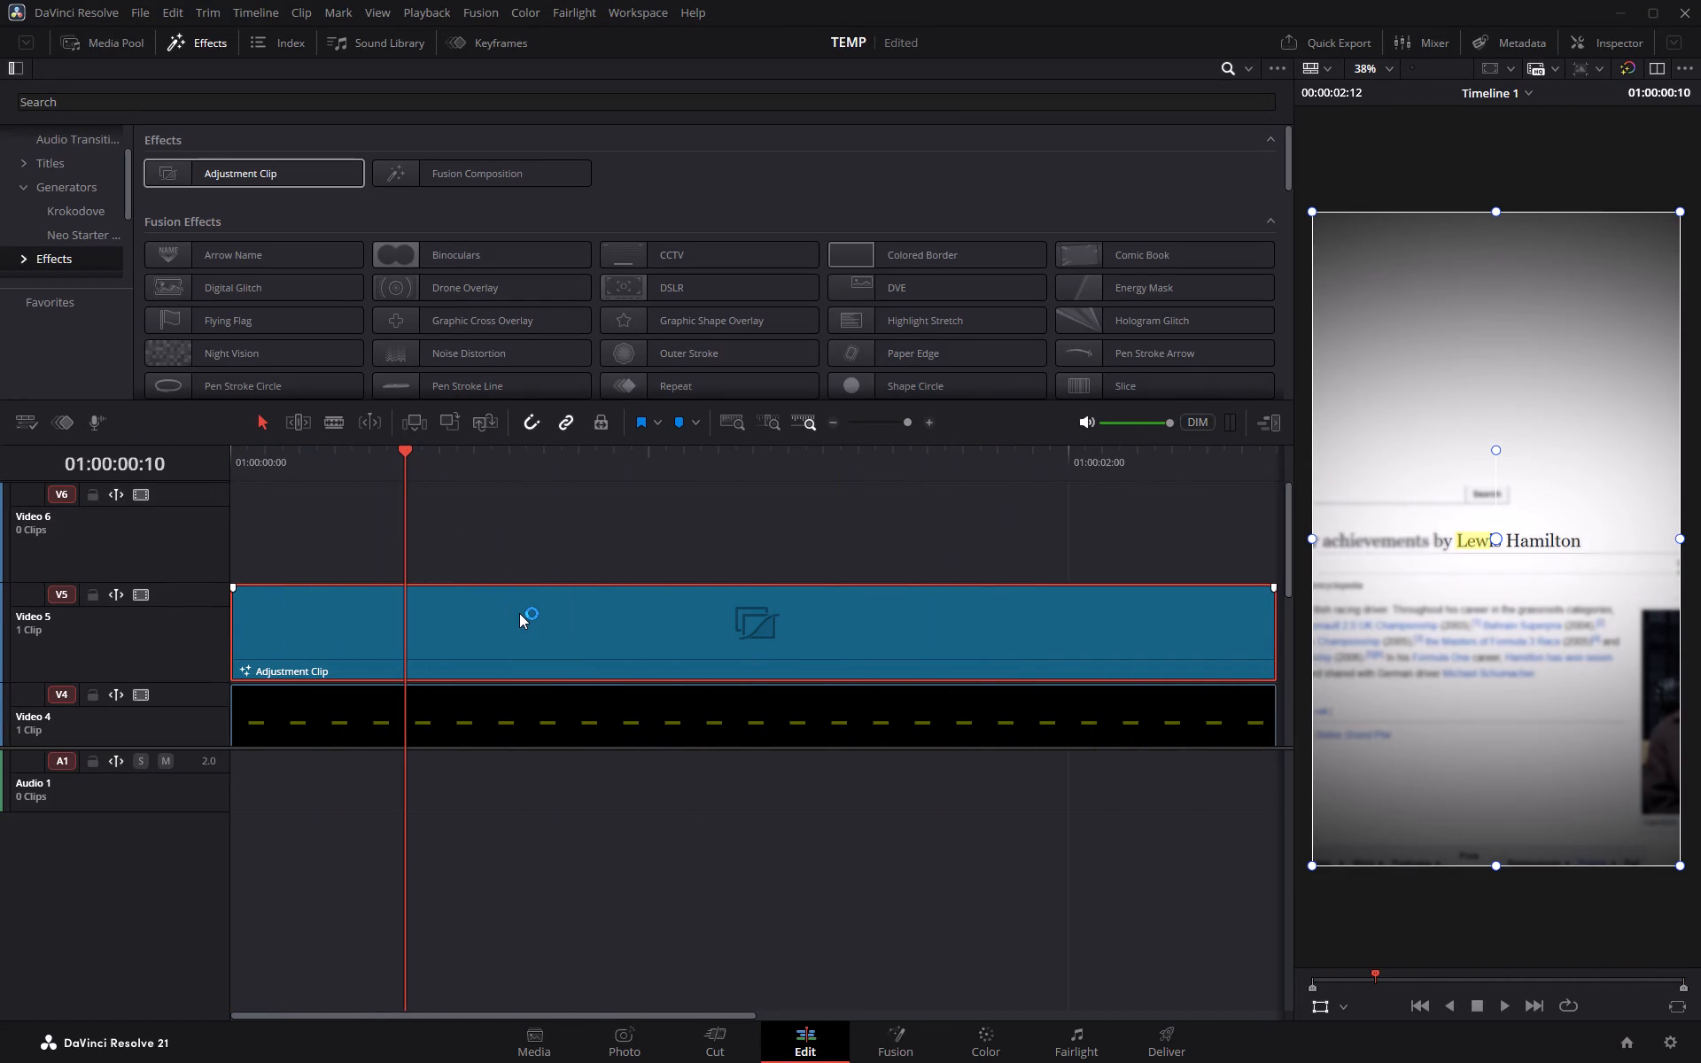
{"action": "left_click", "coordinate": [1614, 46]}
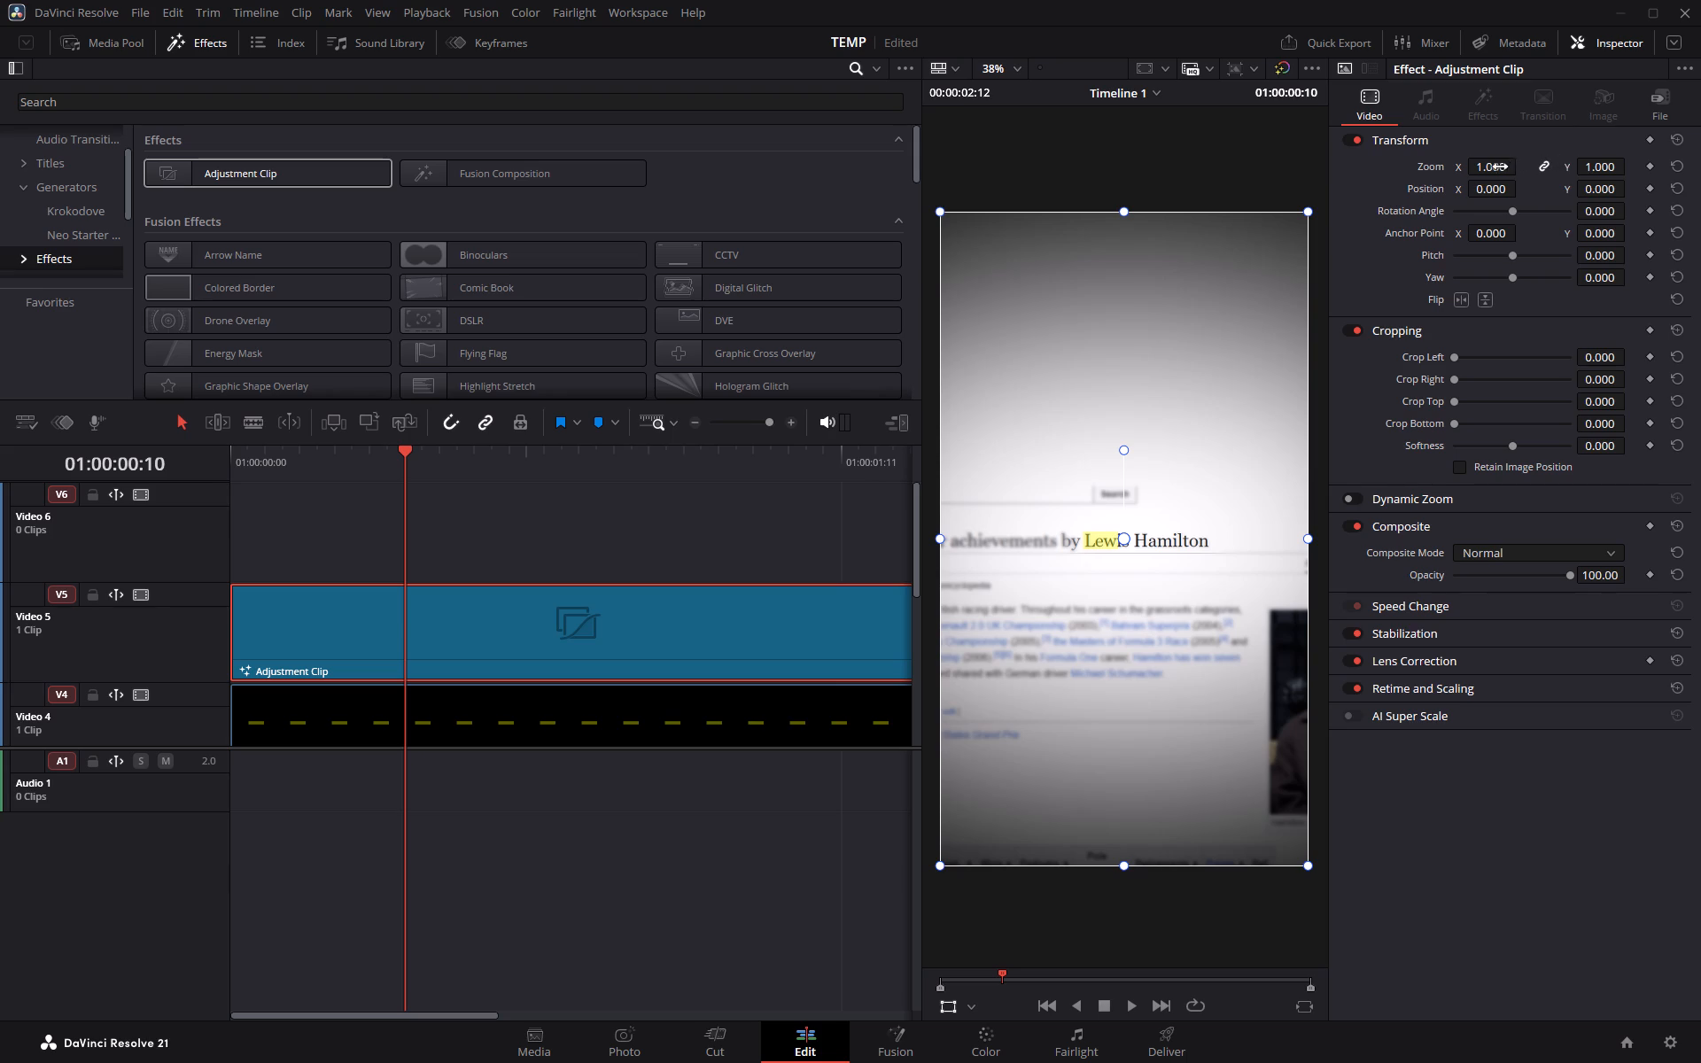
{"action": "left_click_drag", "start_coordinate": [1494, 167], "coordinate": [1510, 171]}
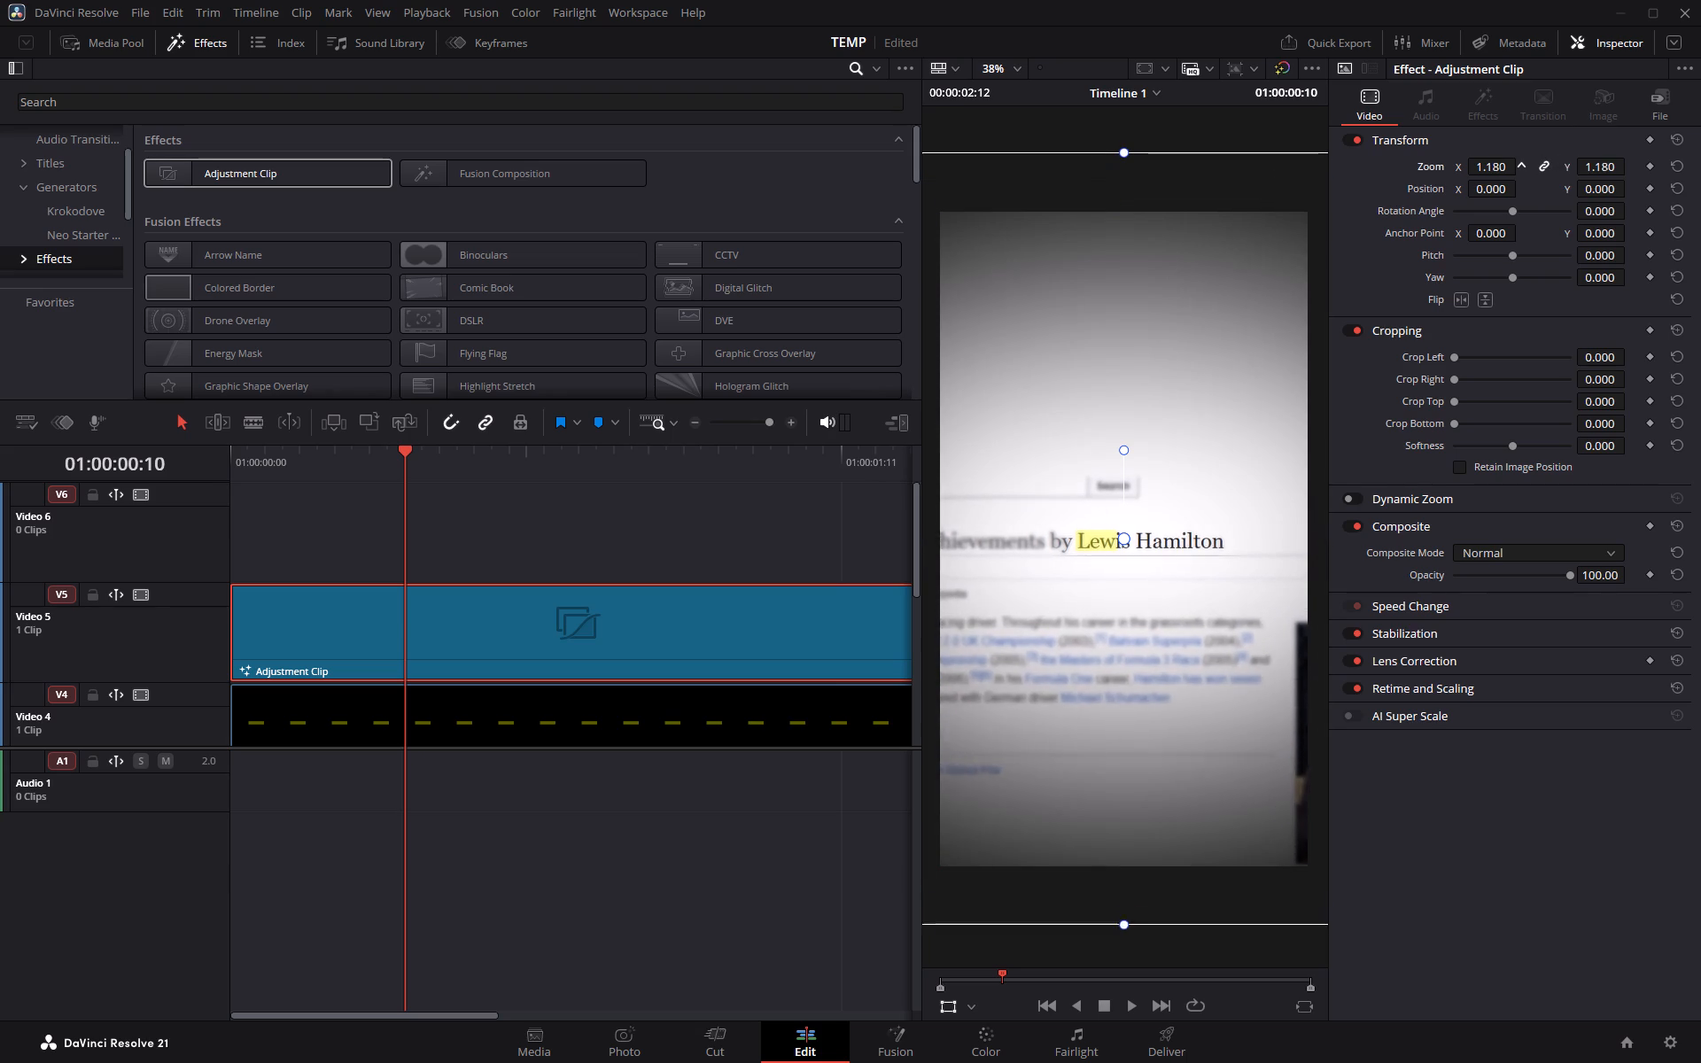
{"action": "left_click_drag", "start_coordinate": [1510, 171], "coordinate": [1517, 175]}
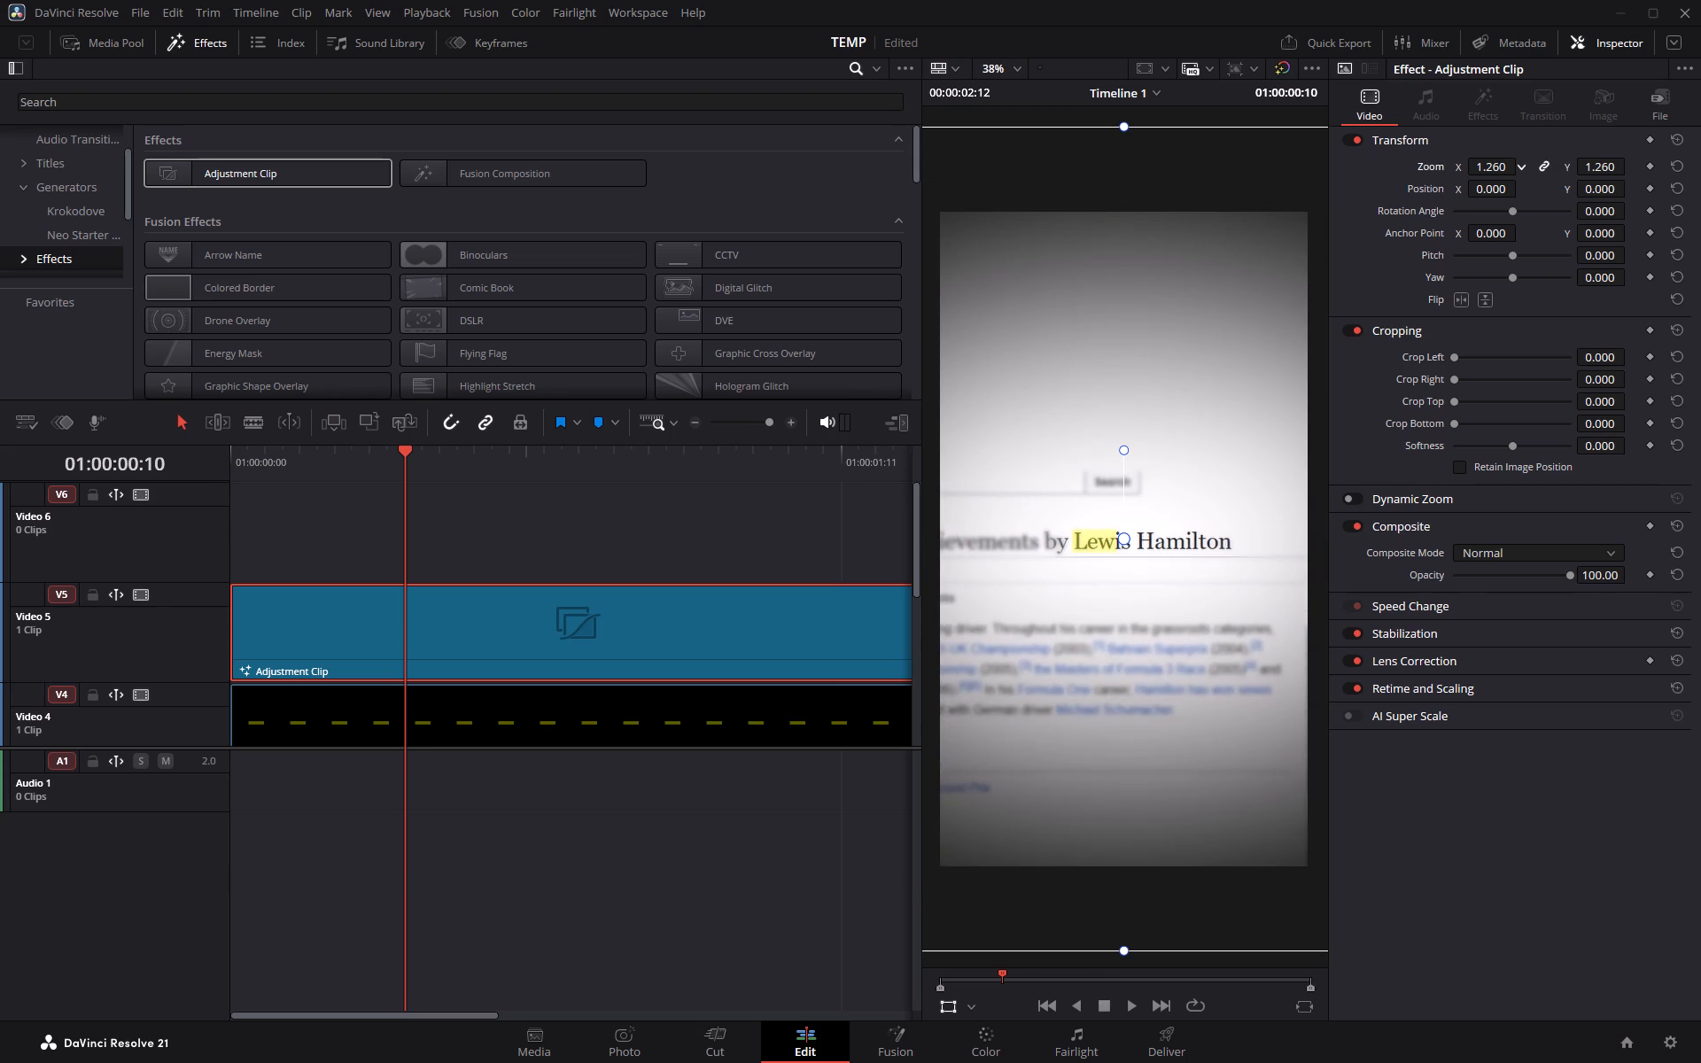
{"action": "left_click_drag", "start_coordinate": [1517, 175], "coordinate": [1516, 177]}
{"action": "left_click_drag", "start_coordinate": [402, 451], "coordinate": [255, 455]}
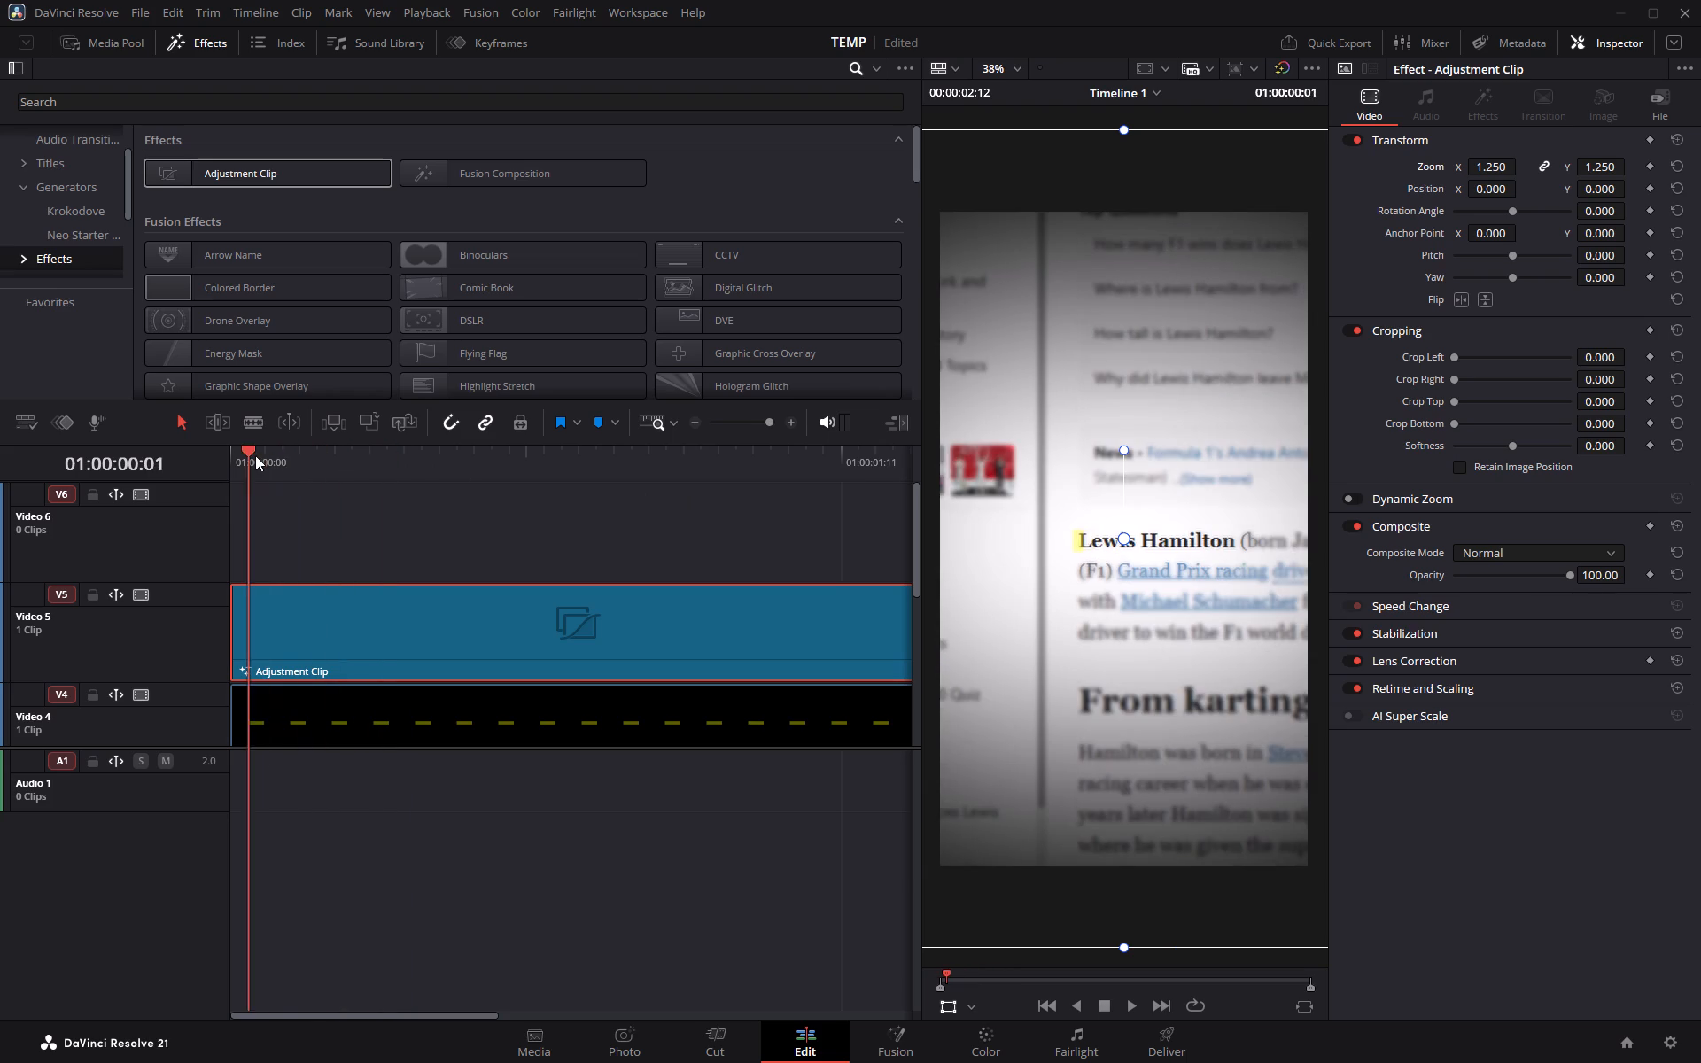
{"action": "left_click_drag", "start_coordinate": [255, 455], "coordinate": [426, 462]}
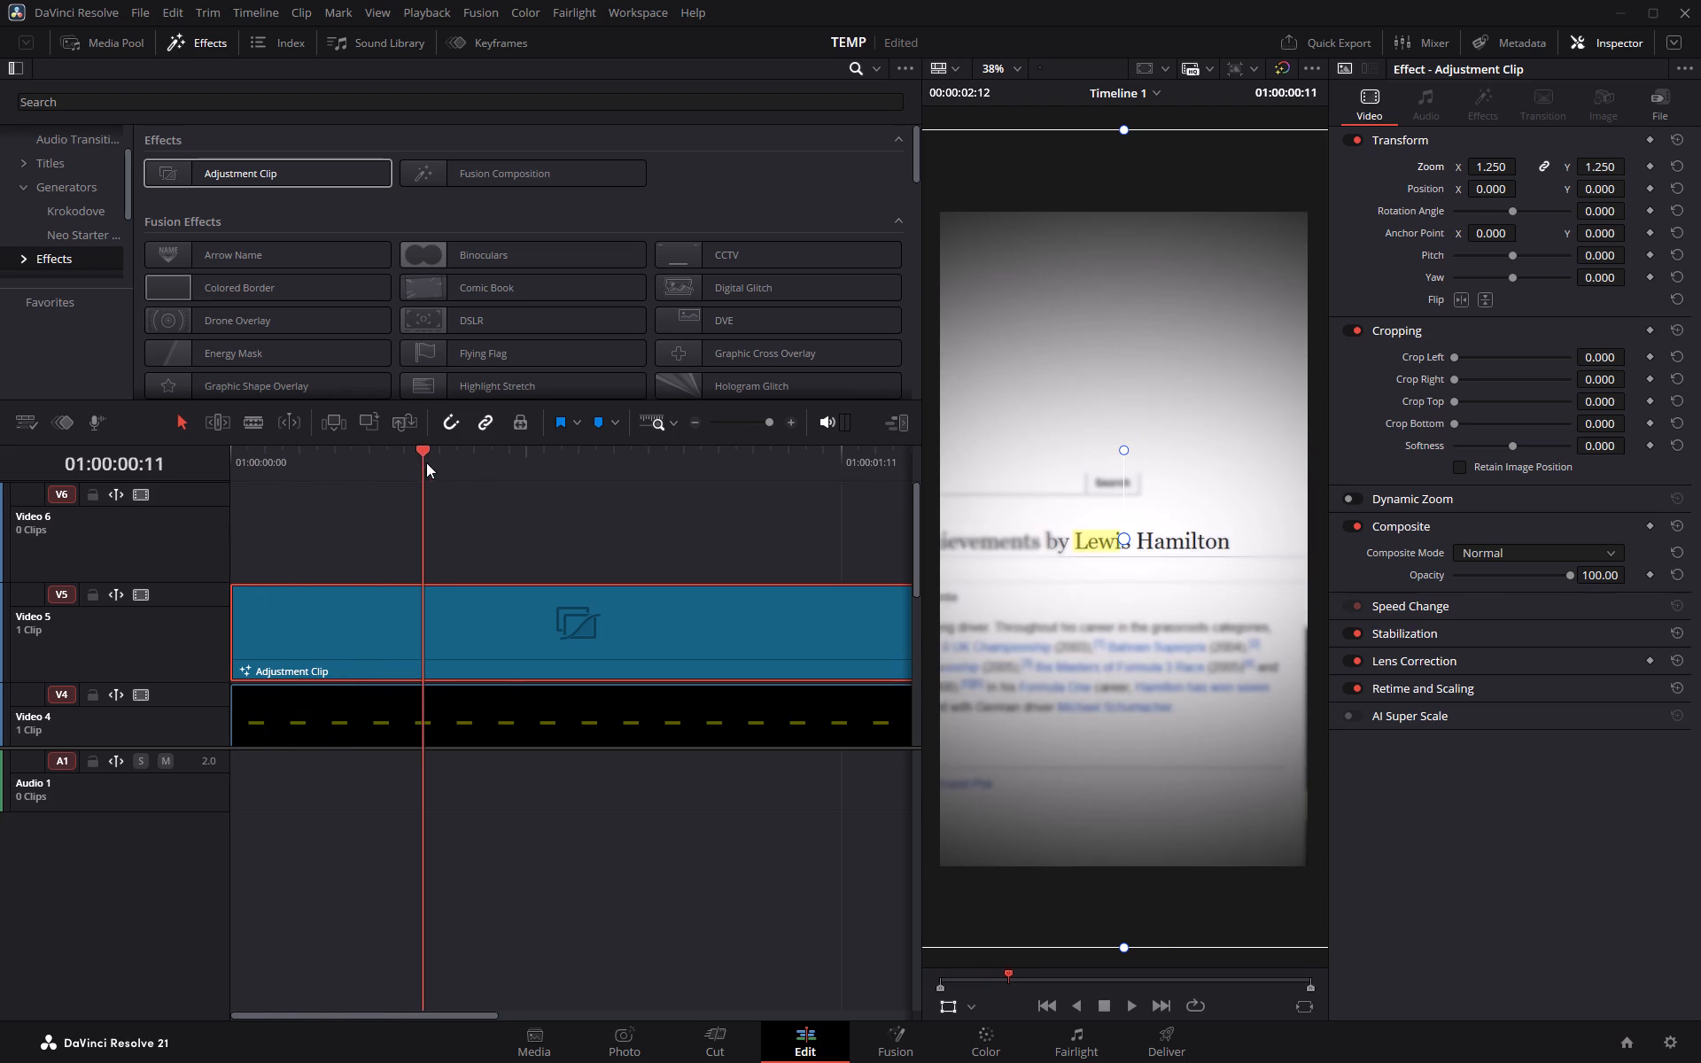
{"action": "left_click_drag", "start_coordinate": [426, 462], "coordinate": [827, 462]}
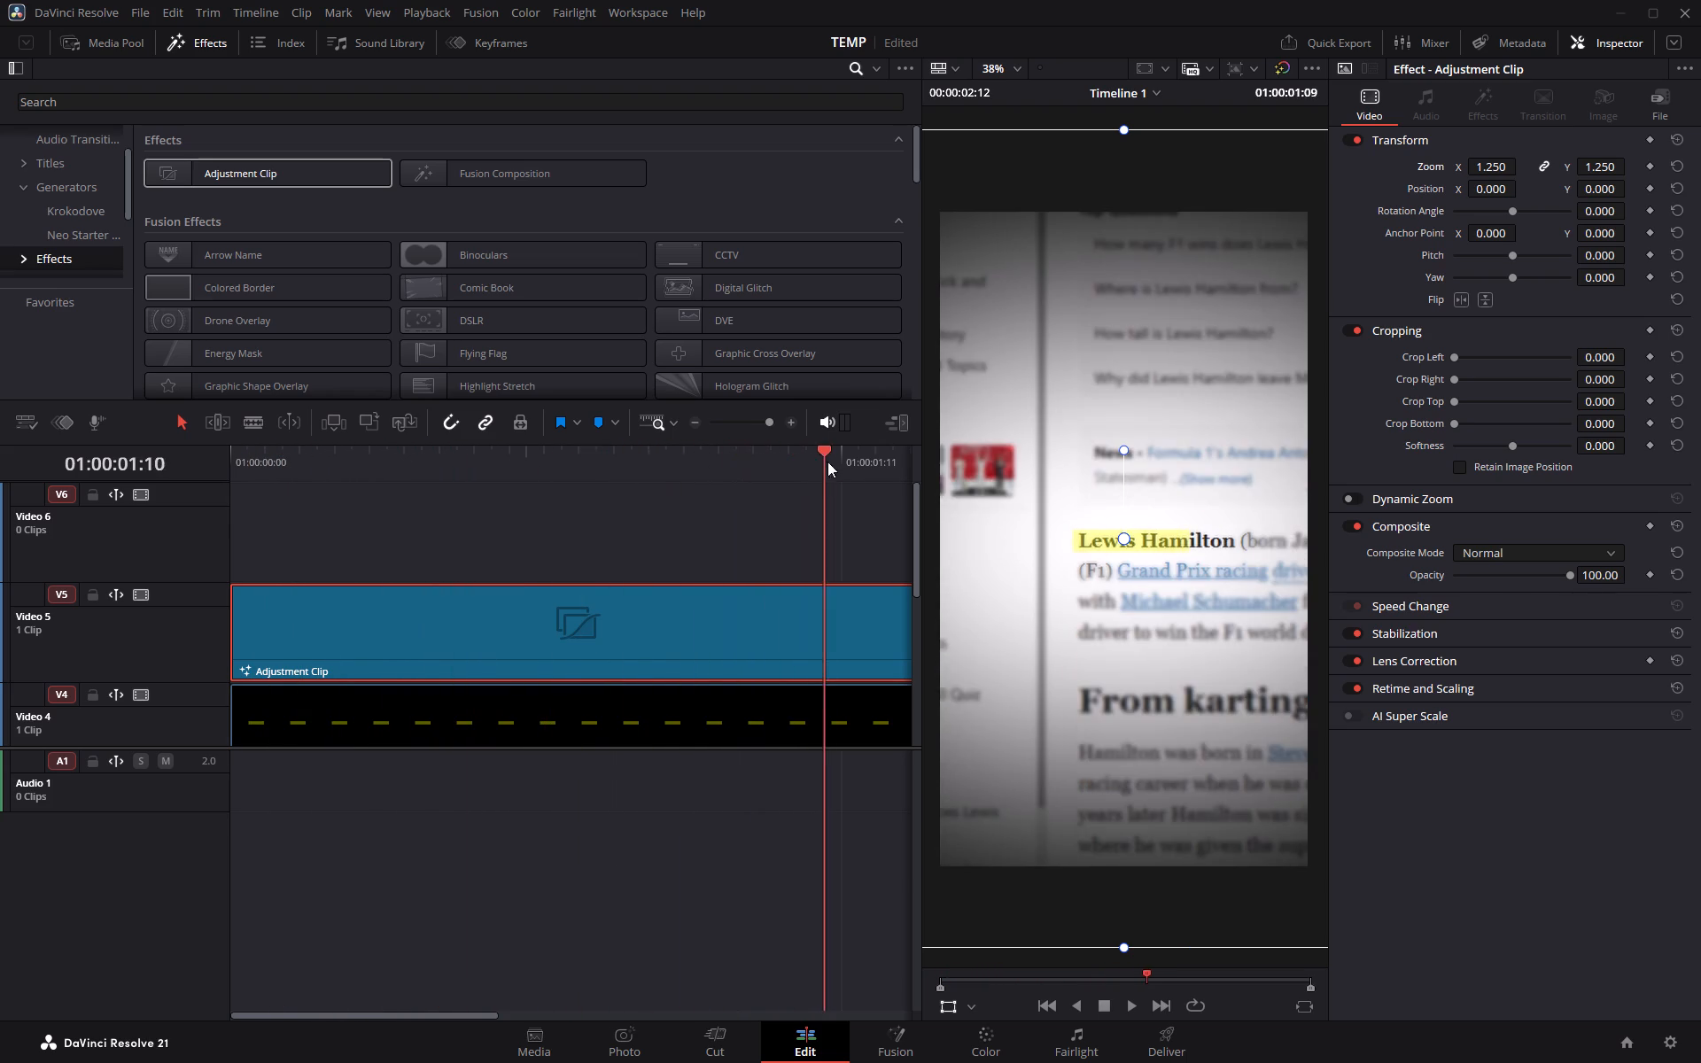
{"action": "left_click_drag", "start_coordinate": [827, 462], "coordinate": [0, 537]}
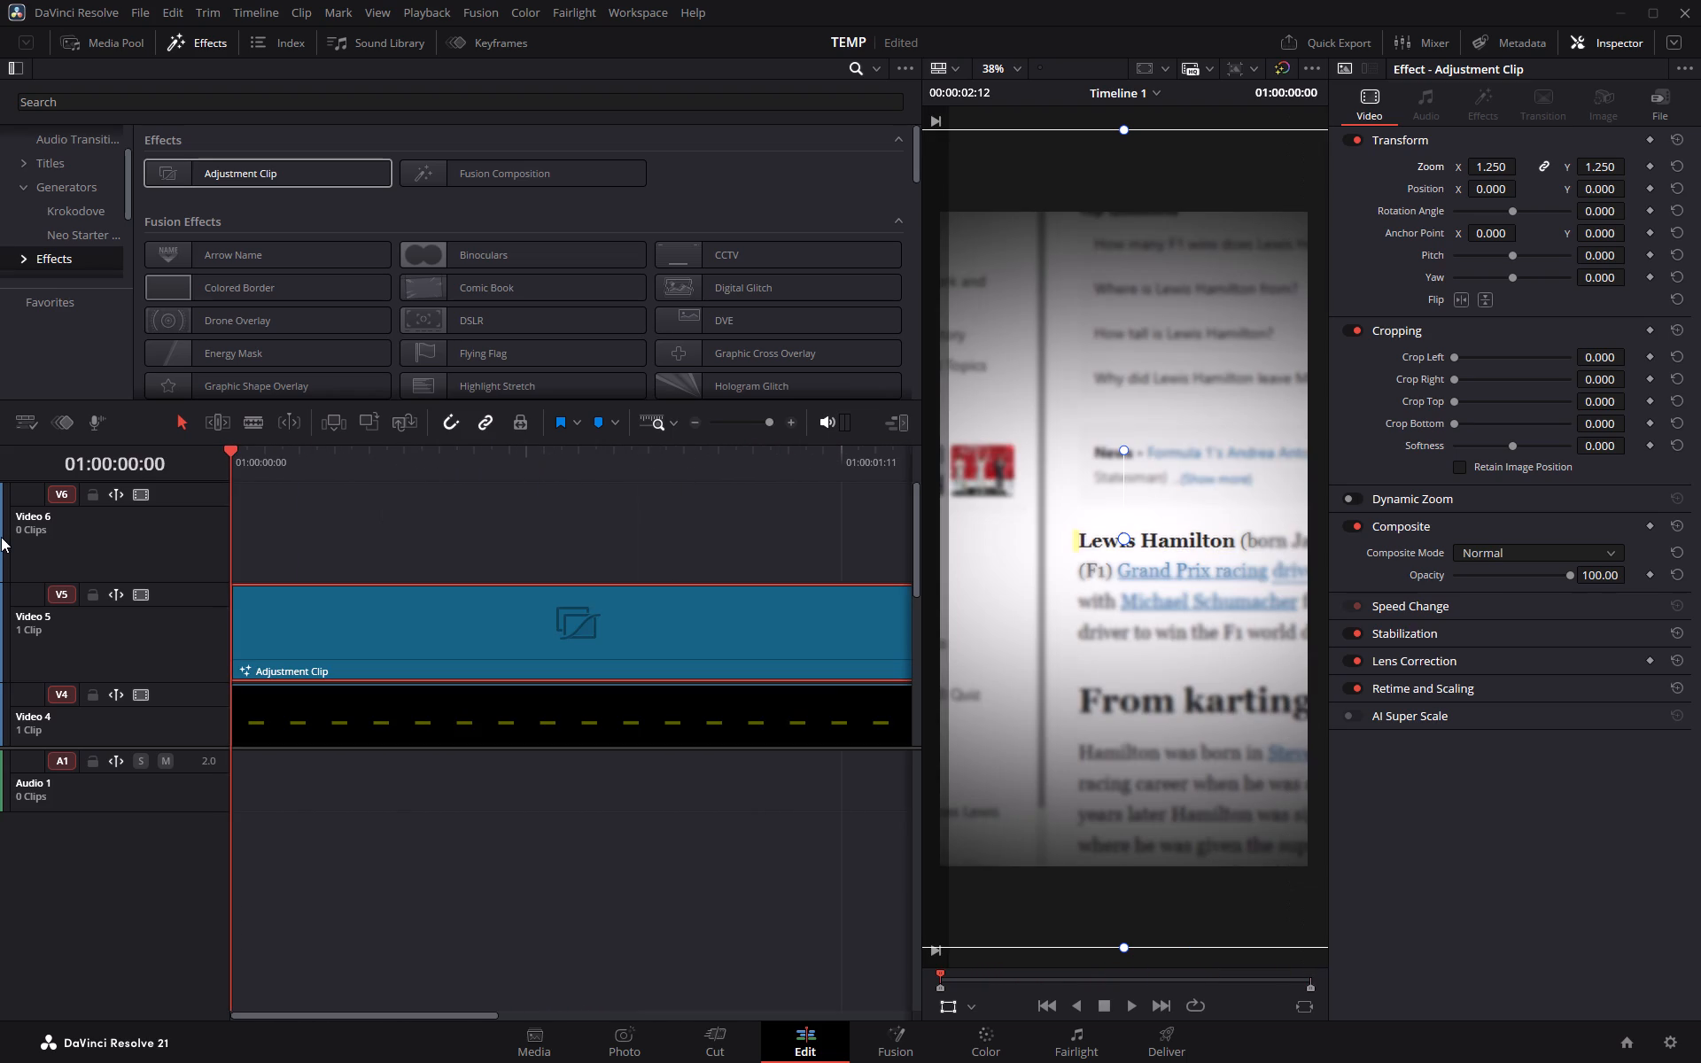
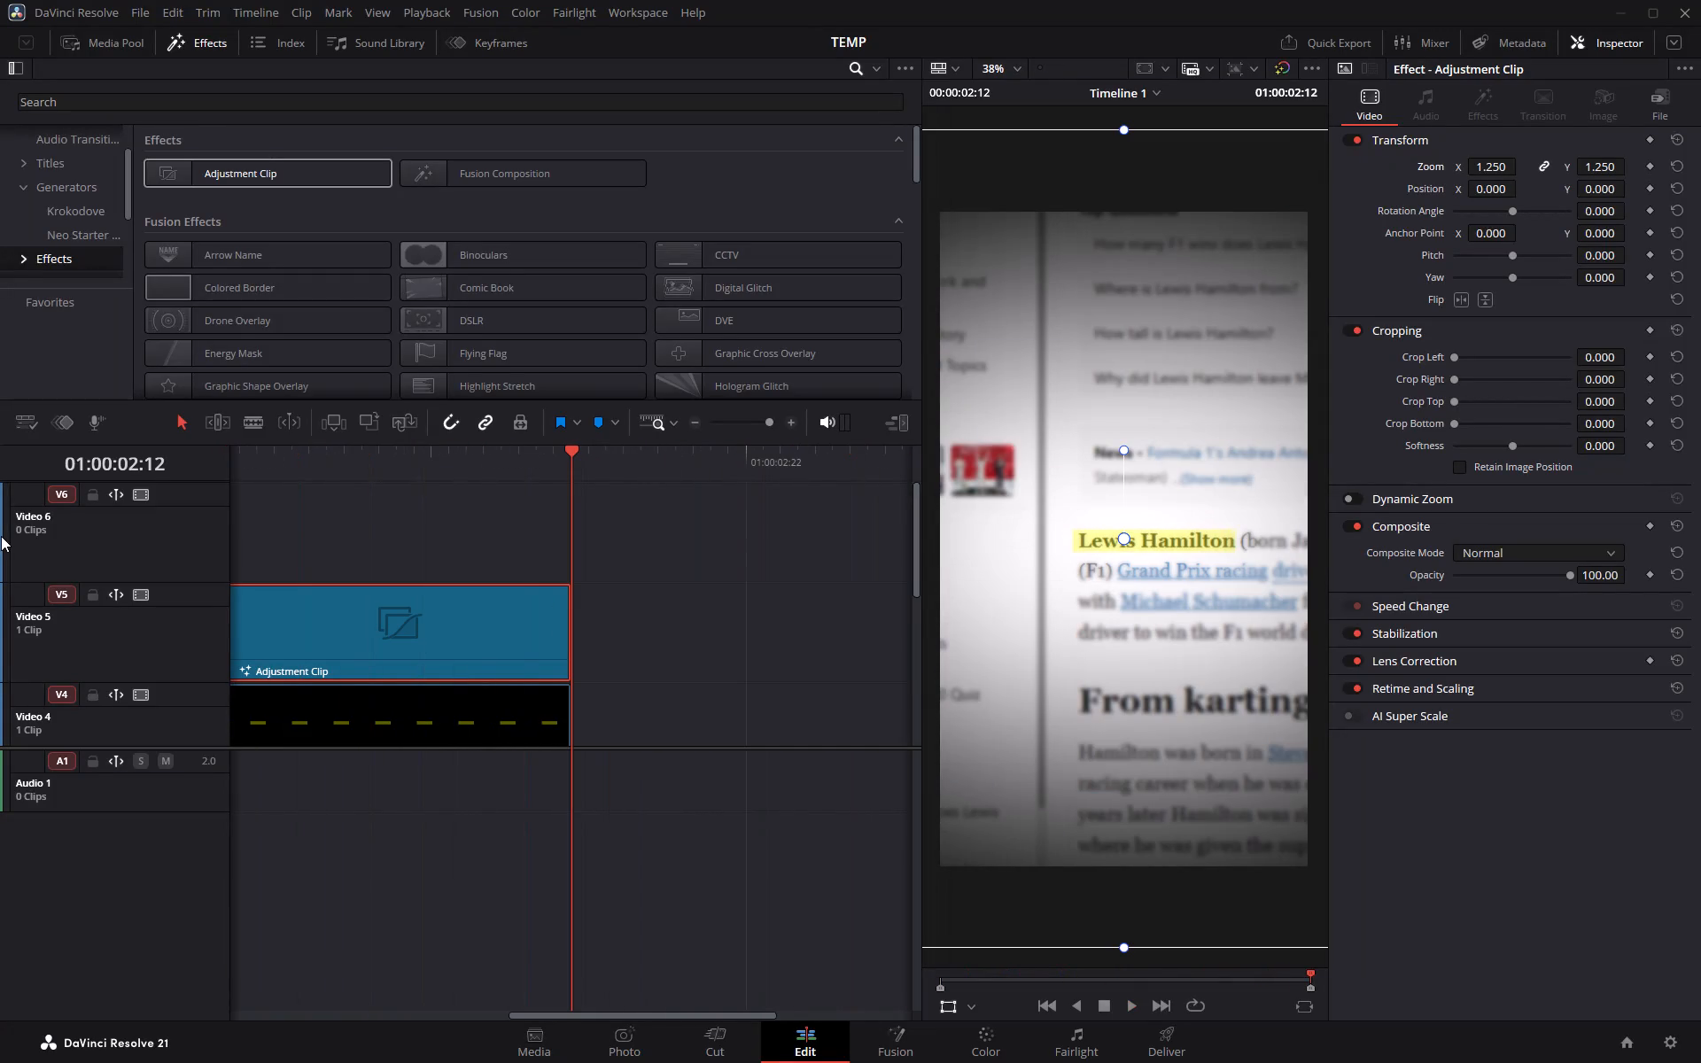
Play Timeline 1 from the start to review the zoomed text match cut animation.
{"action": "key", "text": "space"}
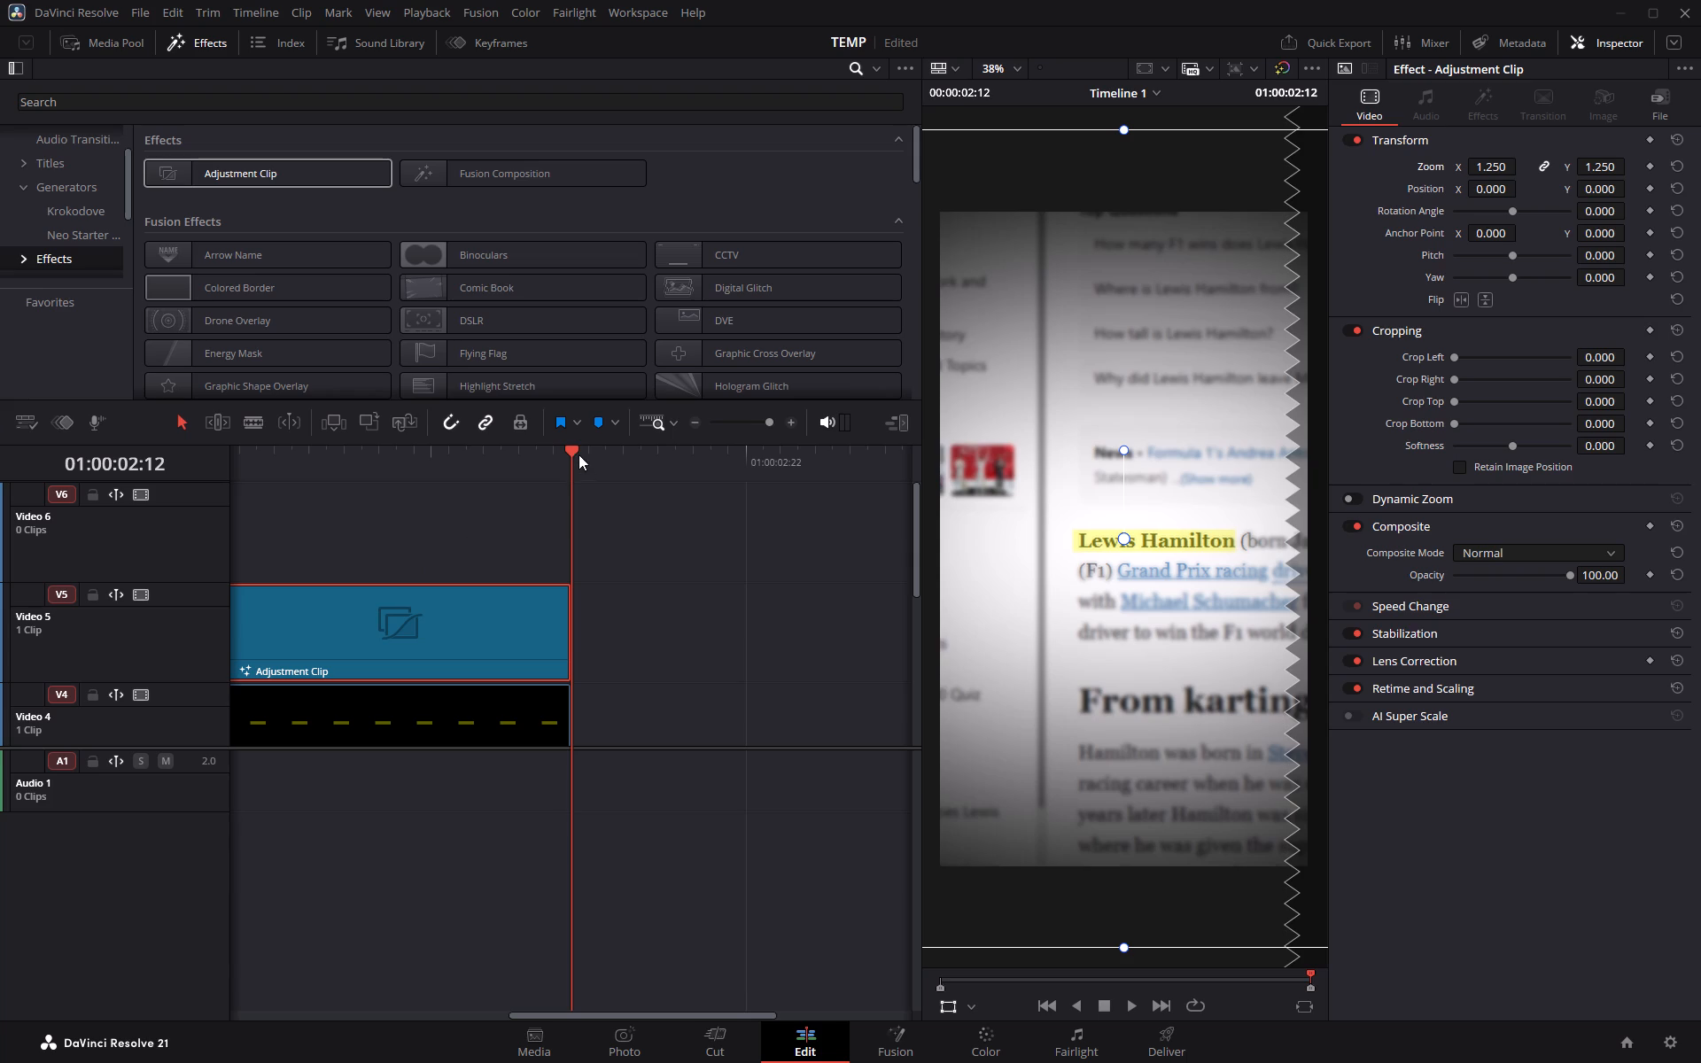
{"action": "left_click_drag", "start_coordinate": [577, 454], "coordinate": [0, 474]}
{"action": "key", "text": "space"}
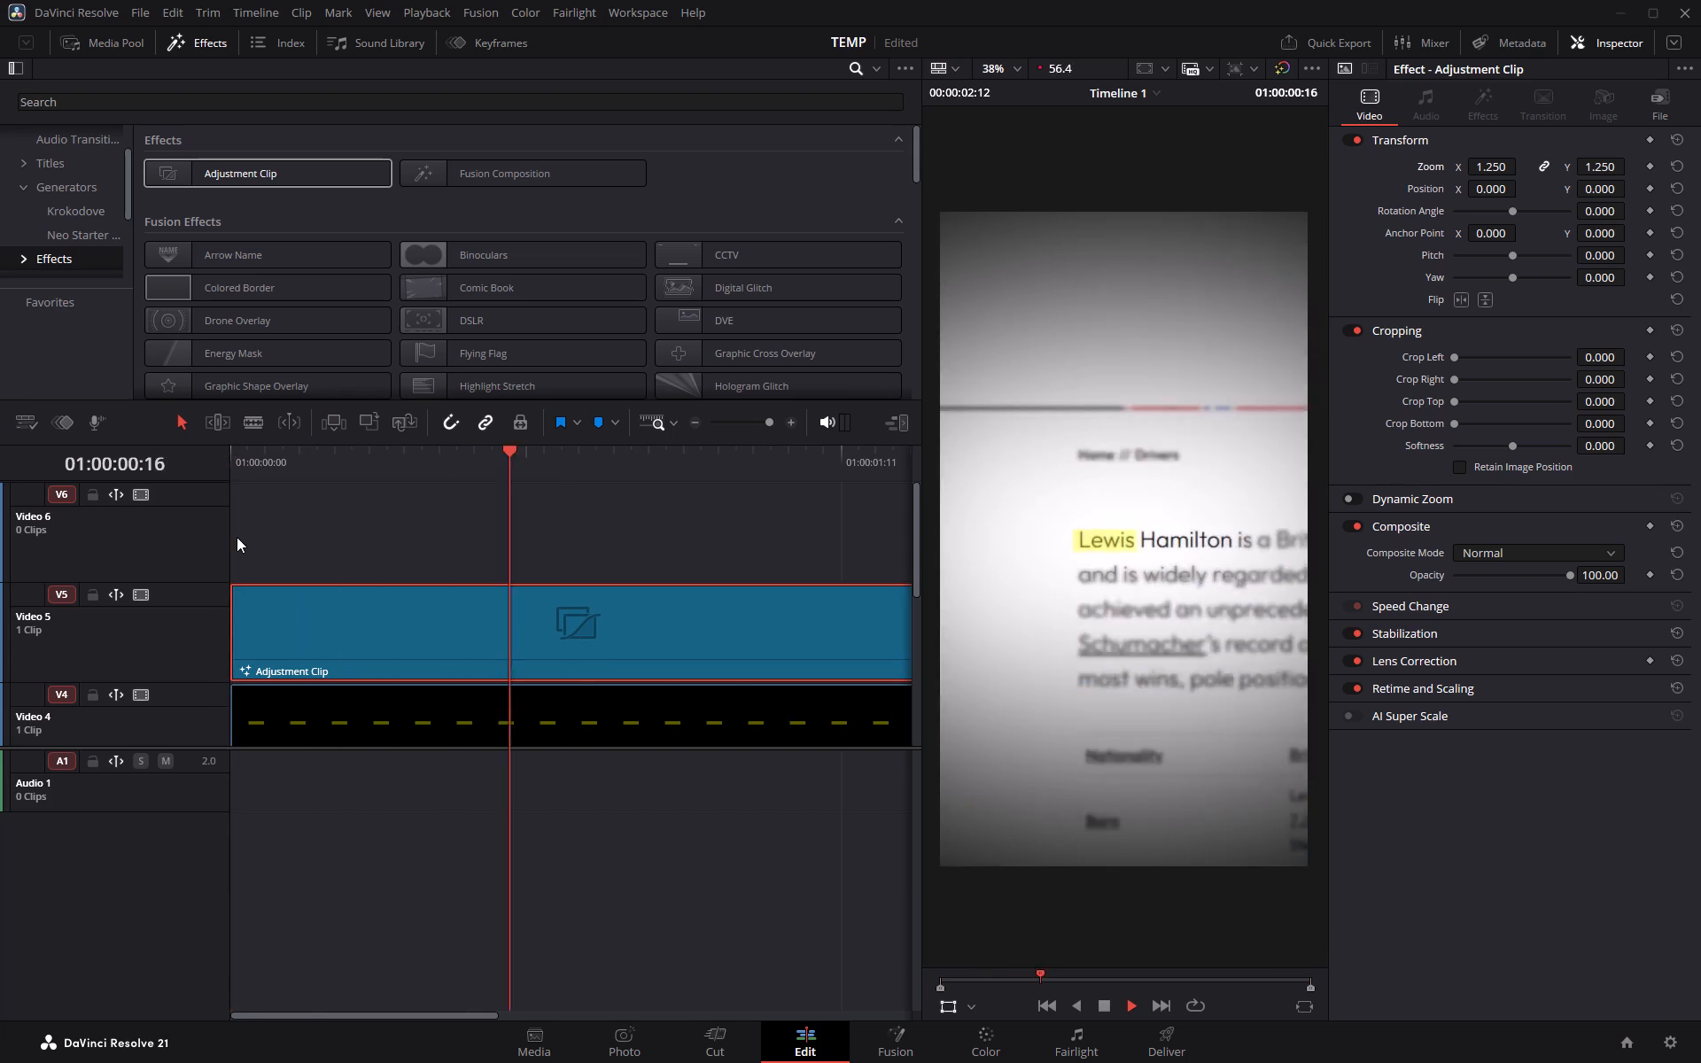
{"action": "left_click_drag", "start_coordinate": [578, 452], "coordinate": [0, 540]}
Combine all the timeline clips on tracks V1 to V5 into one new compound clip.
{"action": "left_click_drag", "start_coordinate": [246, 505], "coordinate": [346, 640]}
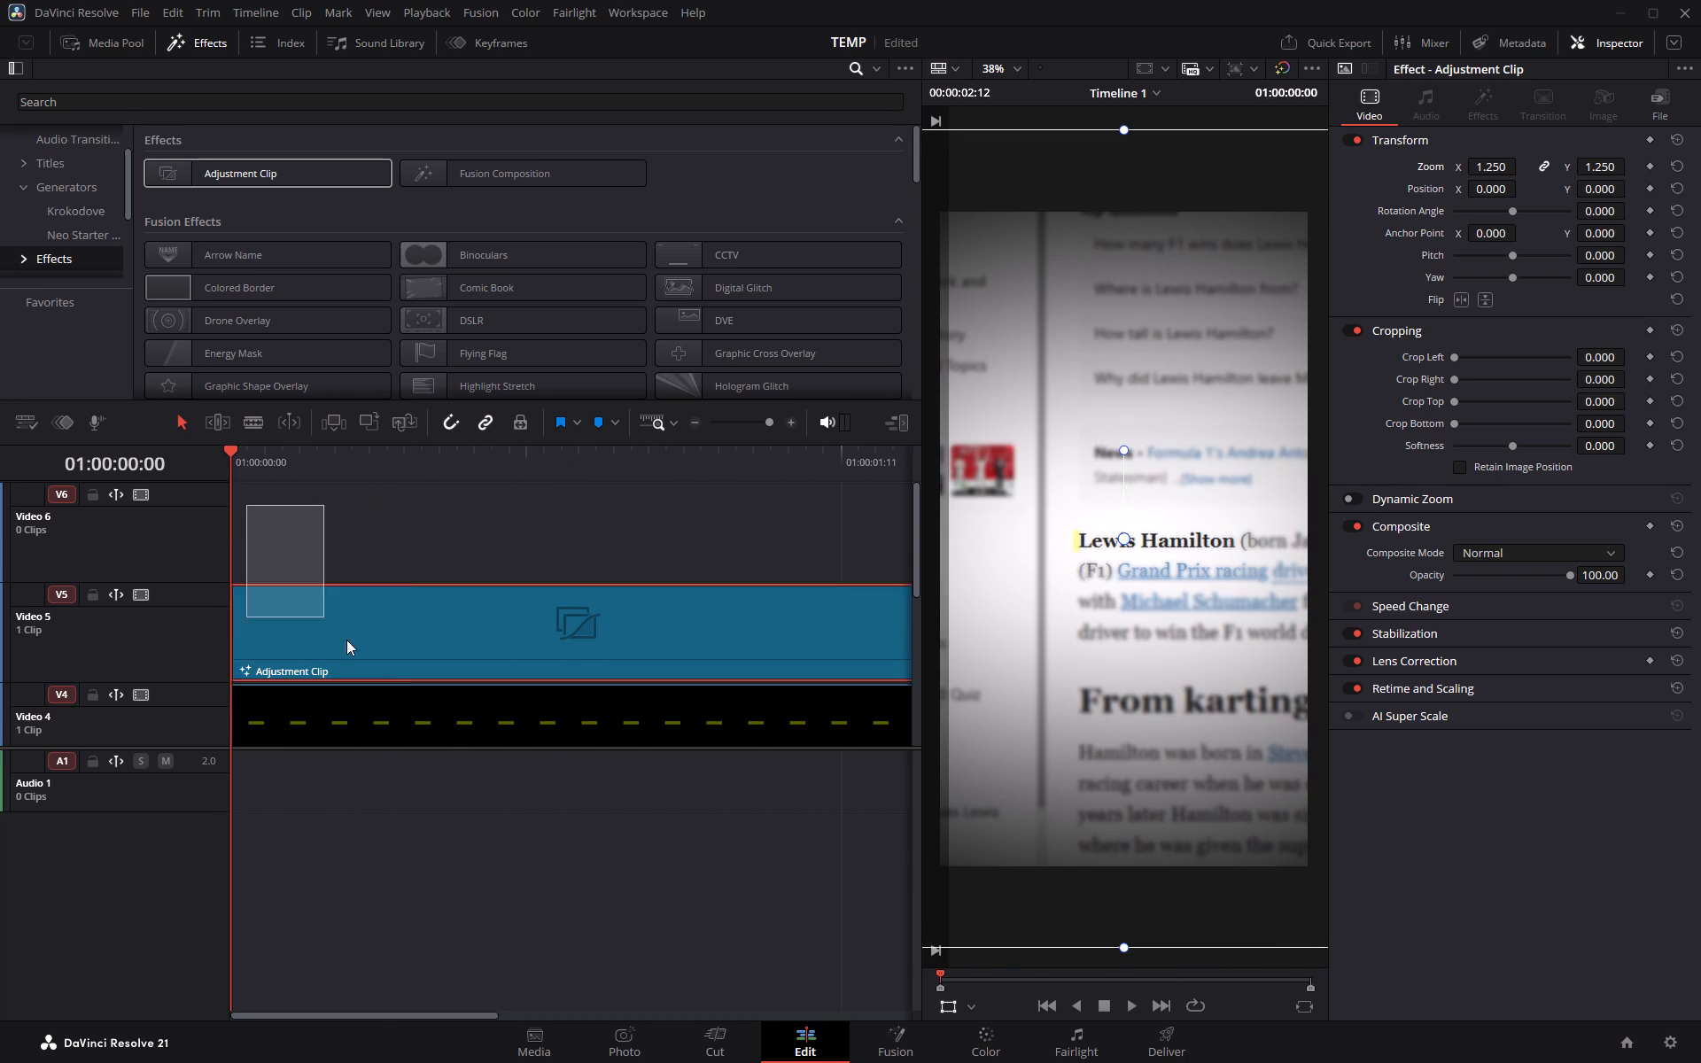
{"action": "left_click_drag", "start_coordinate": [346, 640], "coordinate": [780, 854]}
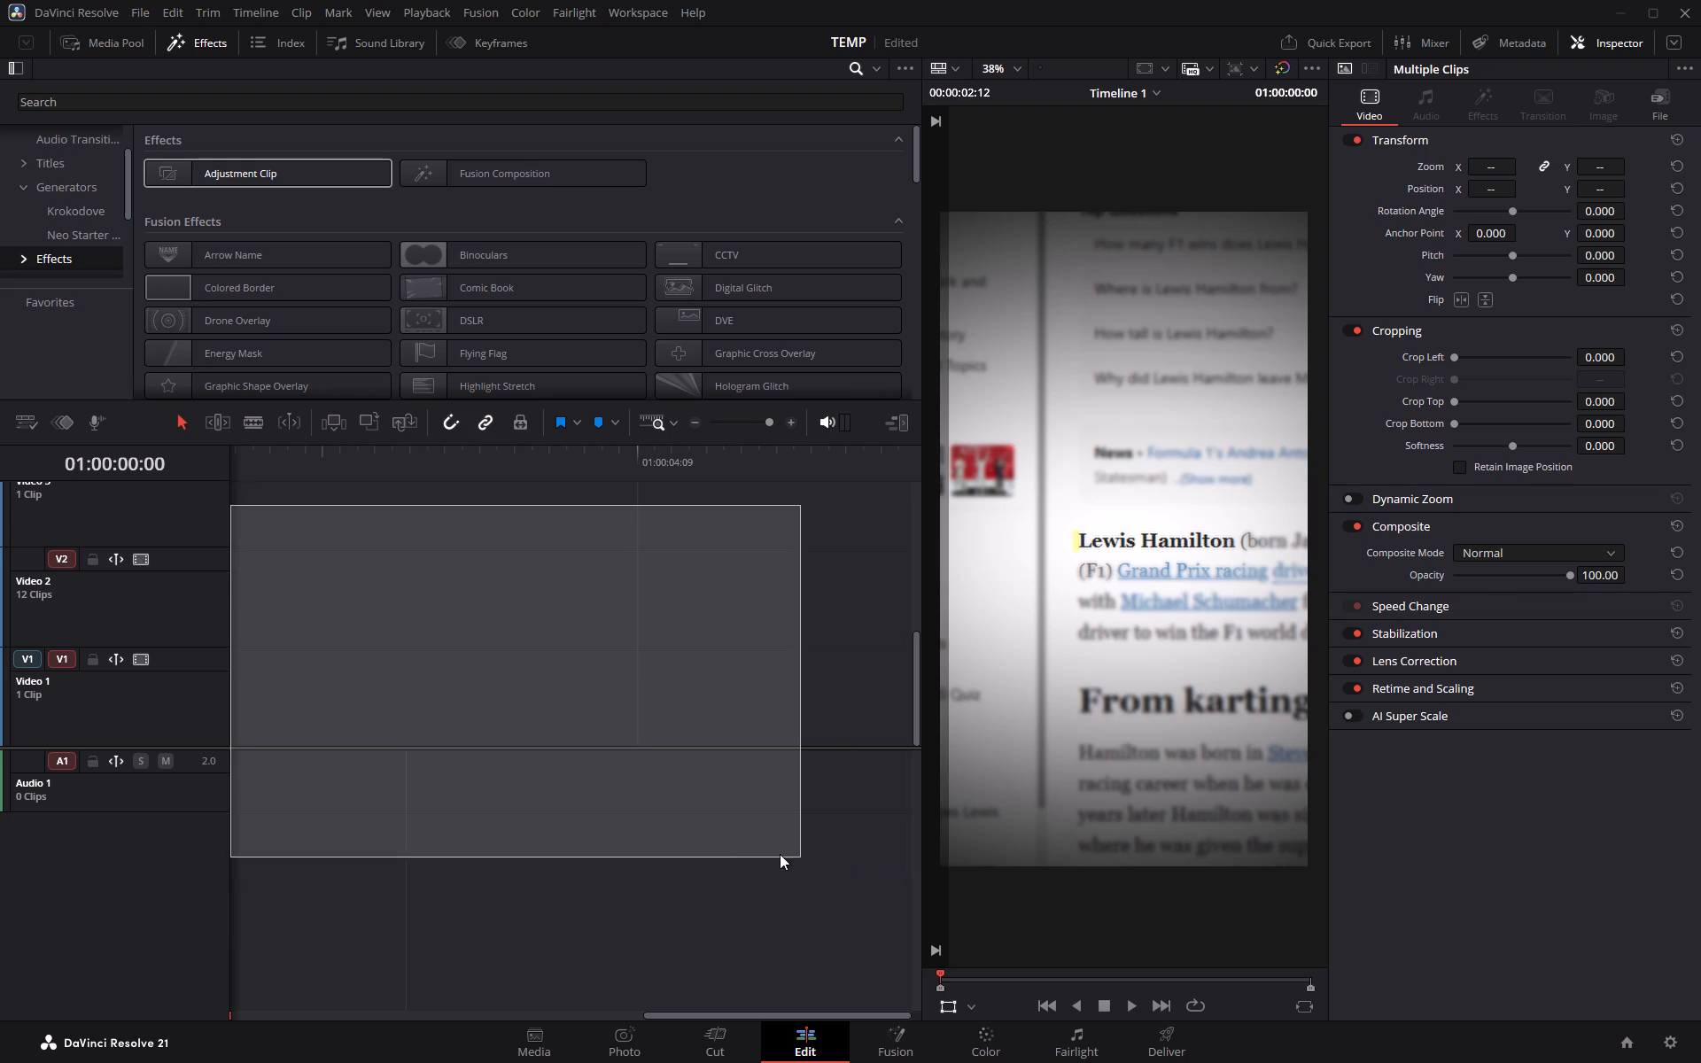
{"action": "left_click_drag", "start_coordinate": [780, 854], "coordinate": [0, 581]}
{"action": "left_click", "coordinate": [706, 839]}
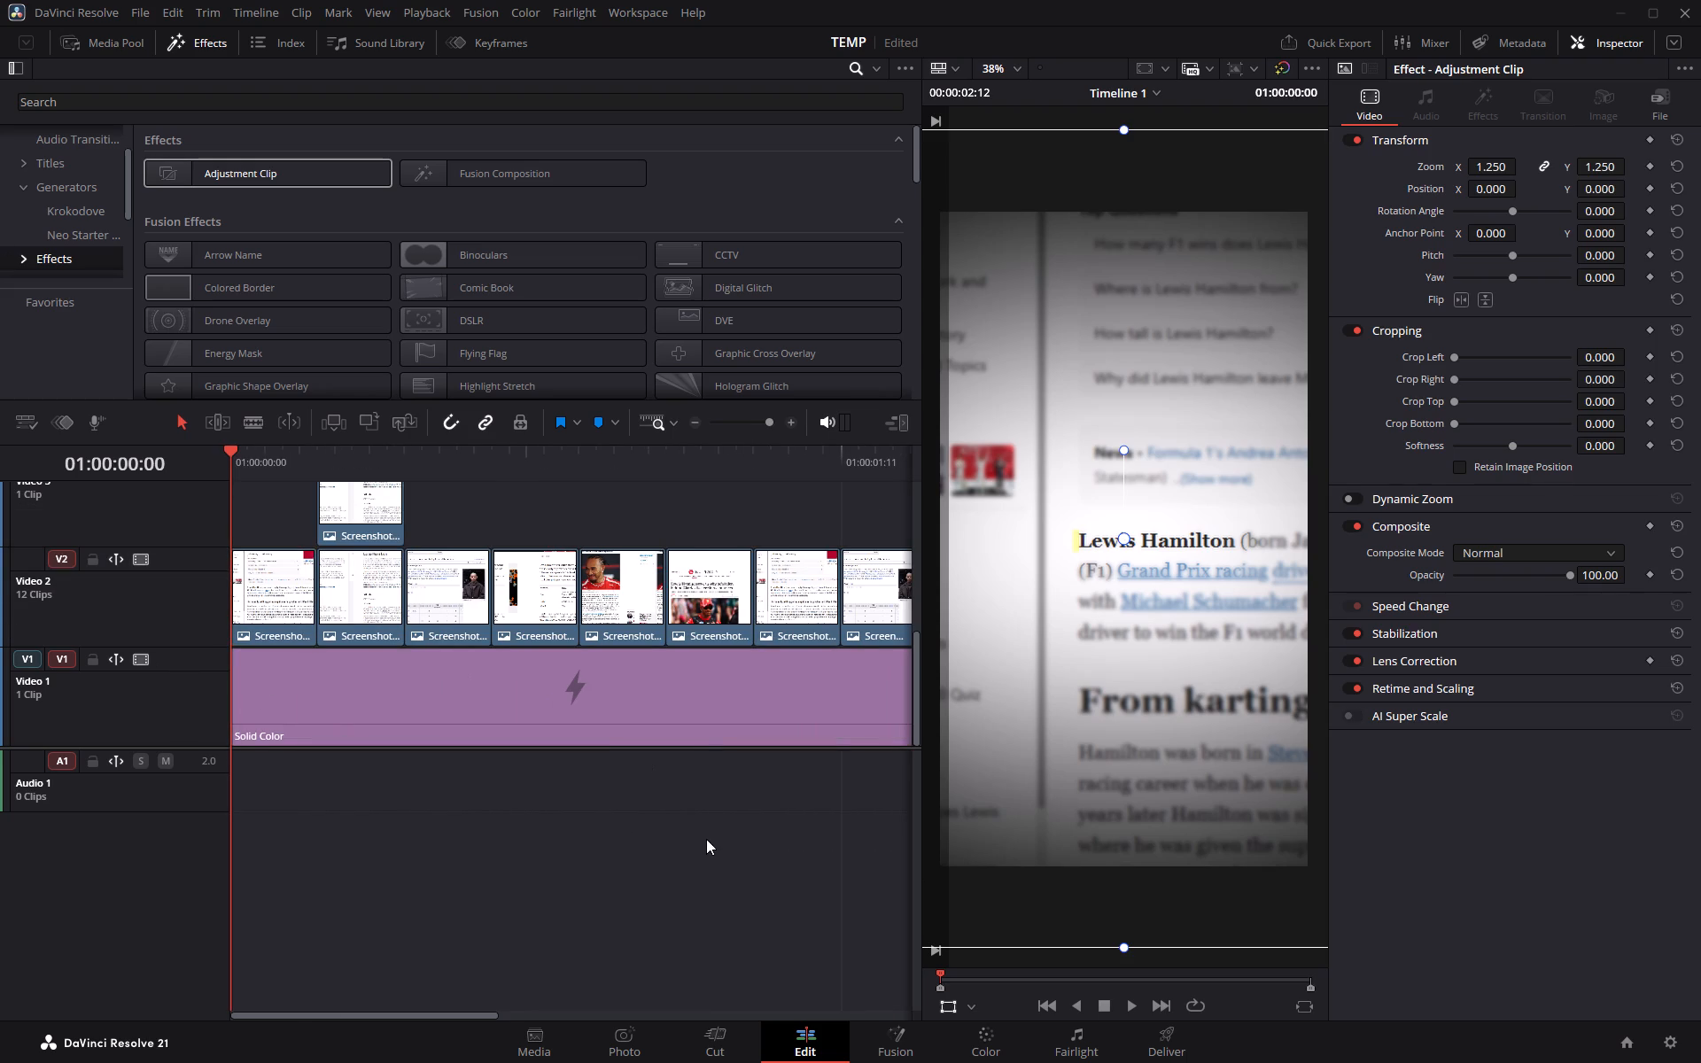
{"action": "left_click", "coordinate": [693, 420]}
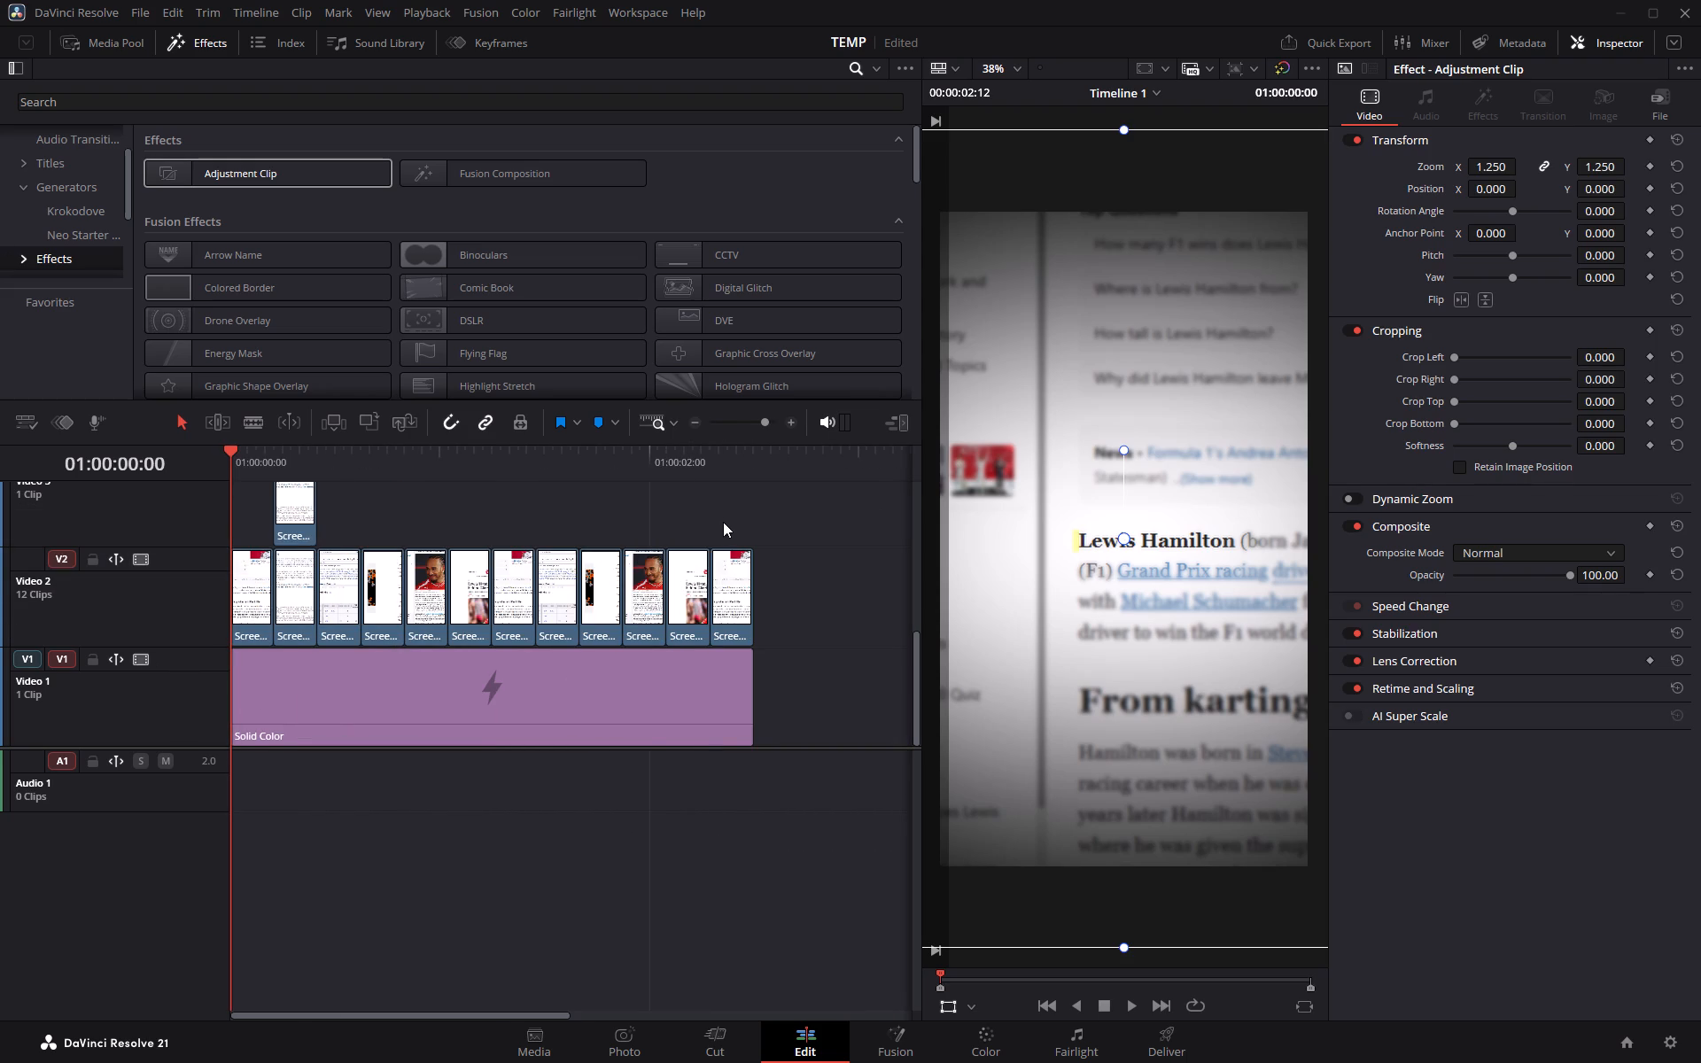
{"action": "scroll", "coordinate": [820, 597], "scroll_direction": "down", "scroll_amount": 16, "text": "shift"}
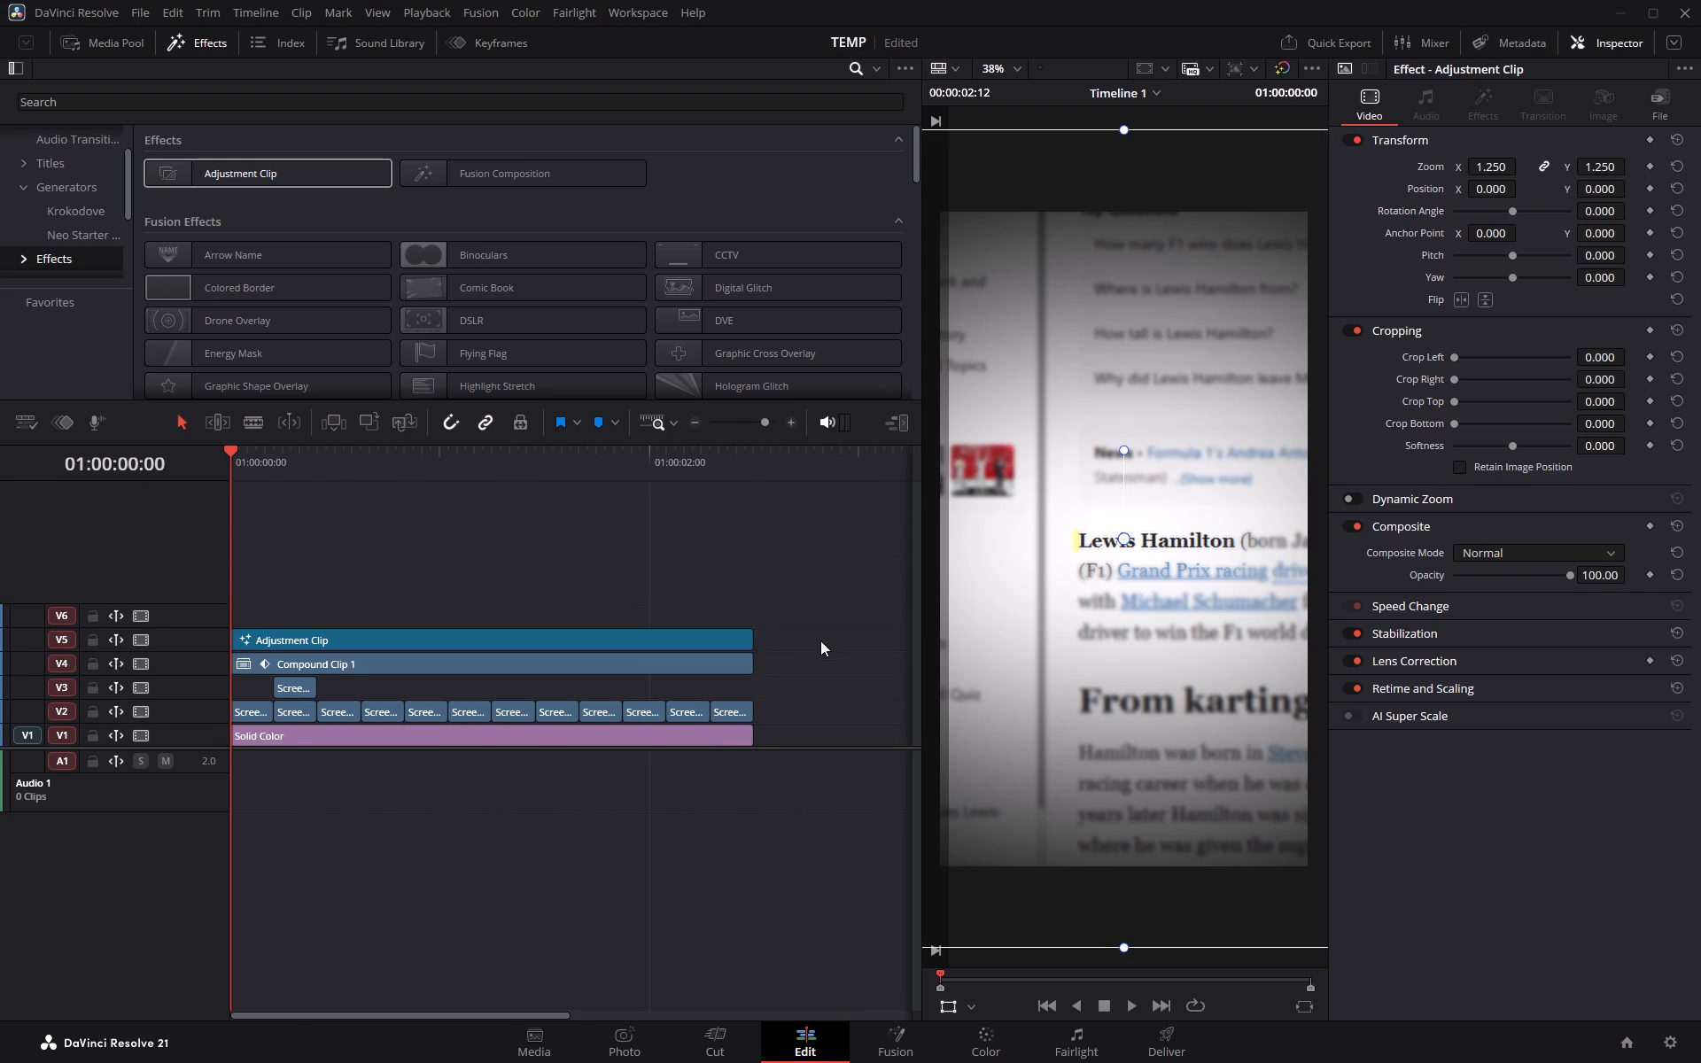
{"action": "scroll", "coordinate": [820, 640], "scroll_direction": "down", "scroll_amount": 6, "text": "shift"}
{"action": "left_click_drag", "start_coordinate": [852, 570], "coordinate": [231, 749]}
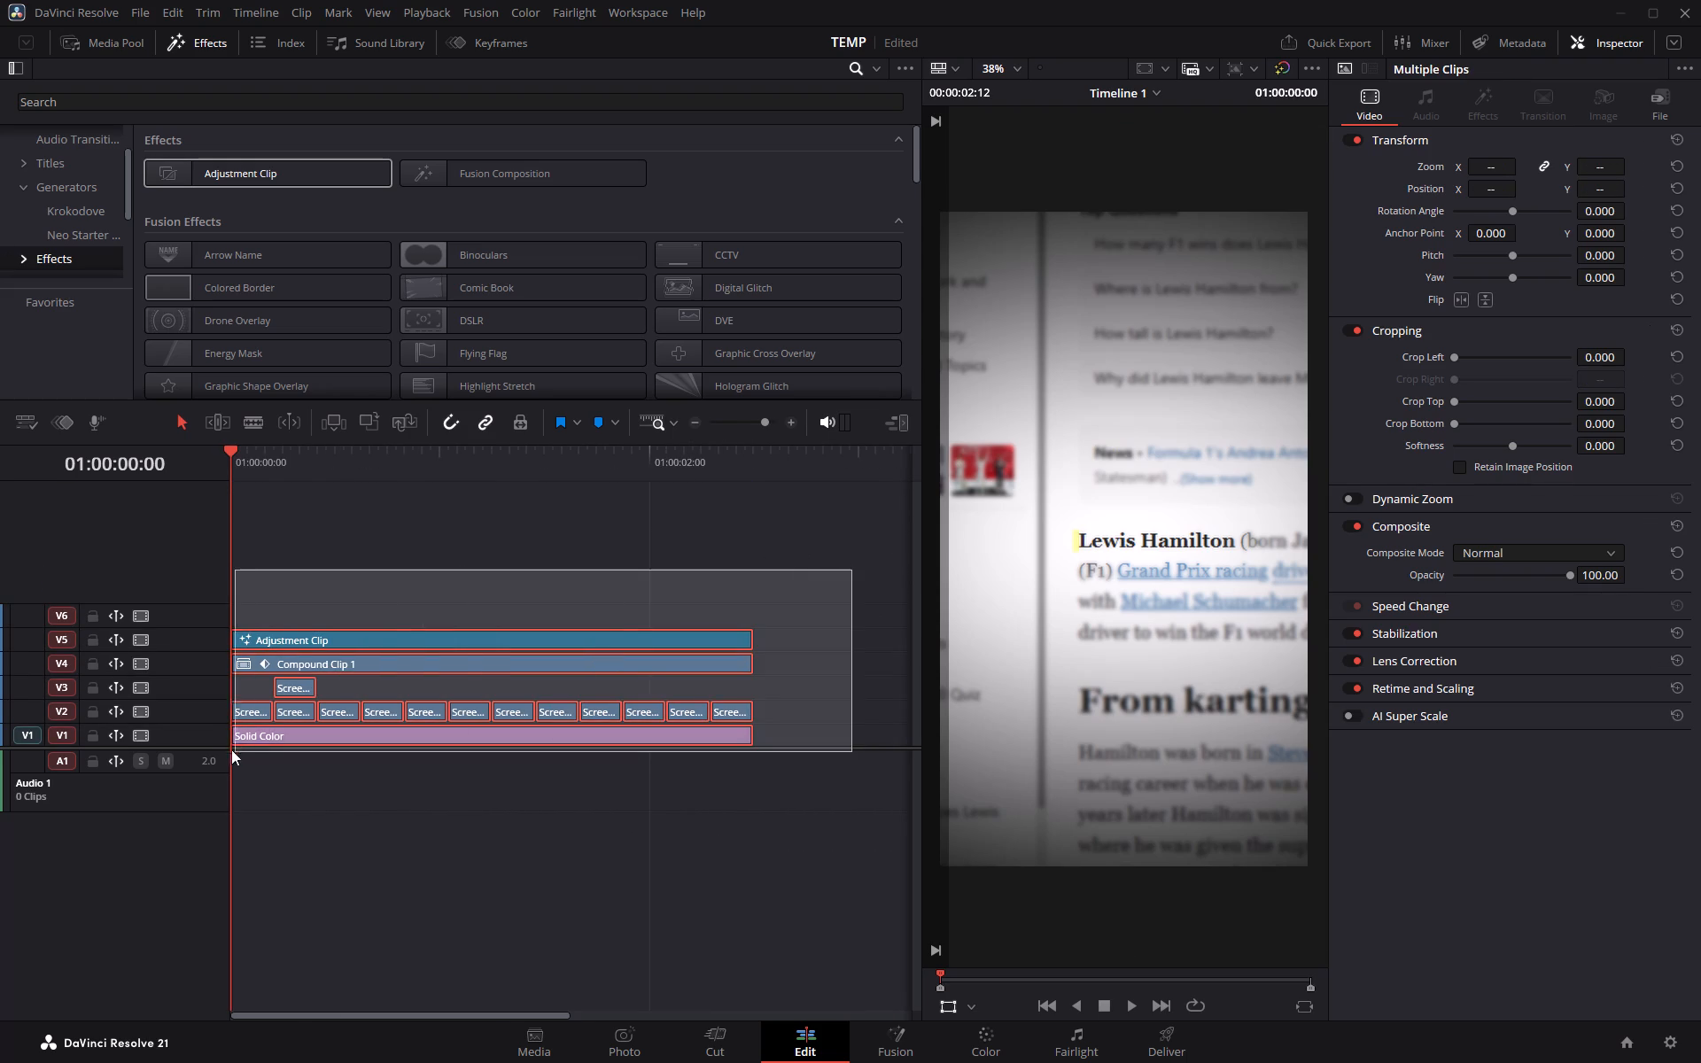
{"action": "left_click_drag", "start_coordinate": [231, 749], "coordinate": [235, 747]}
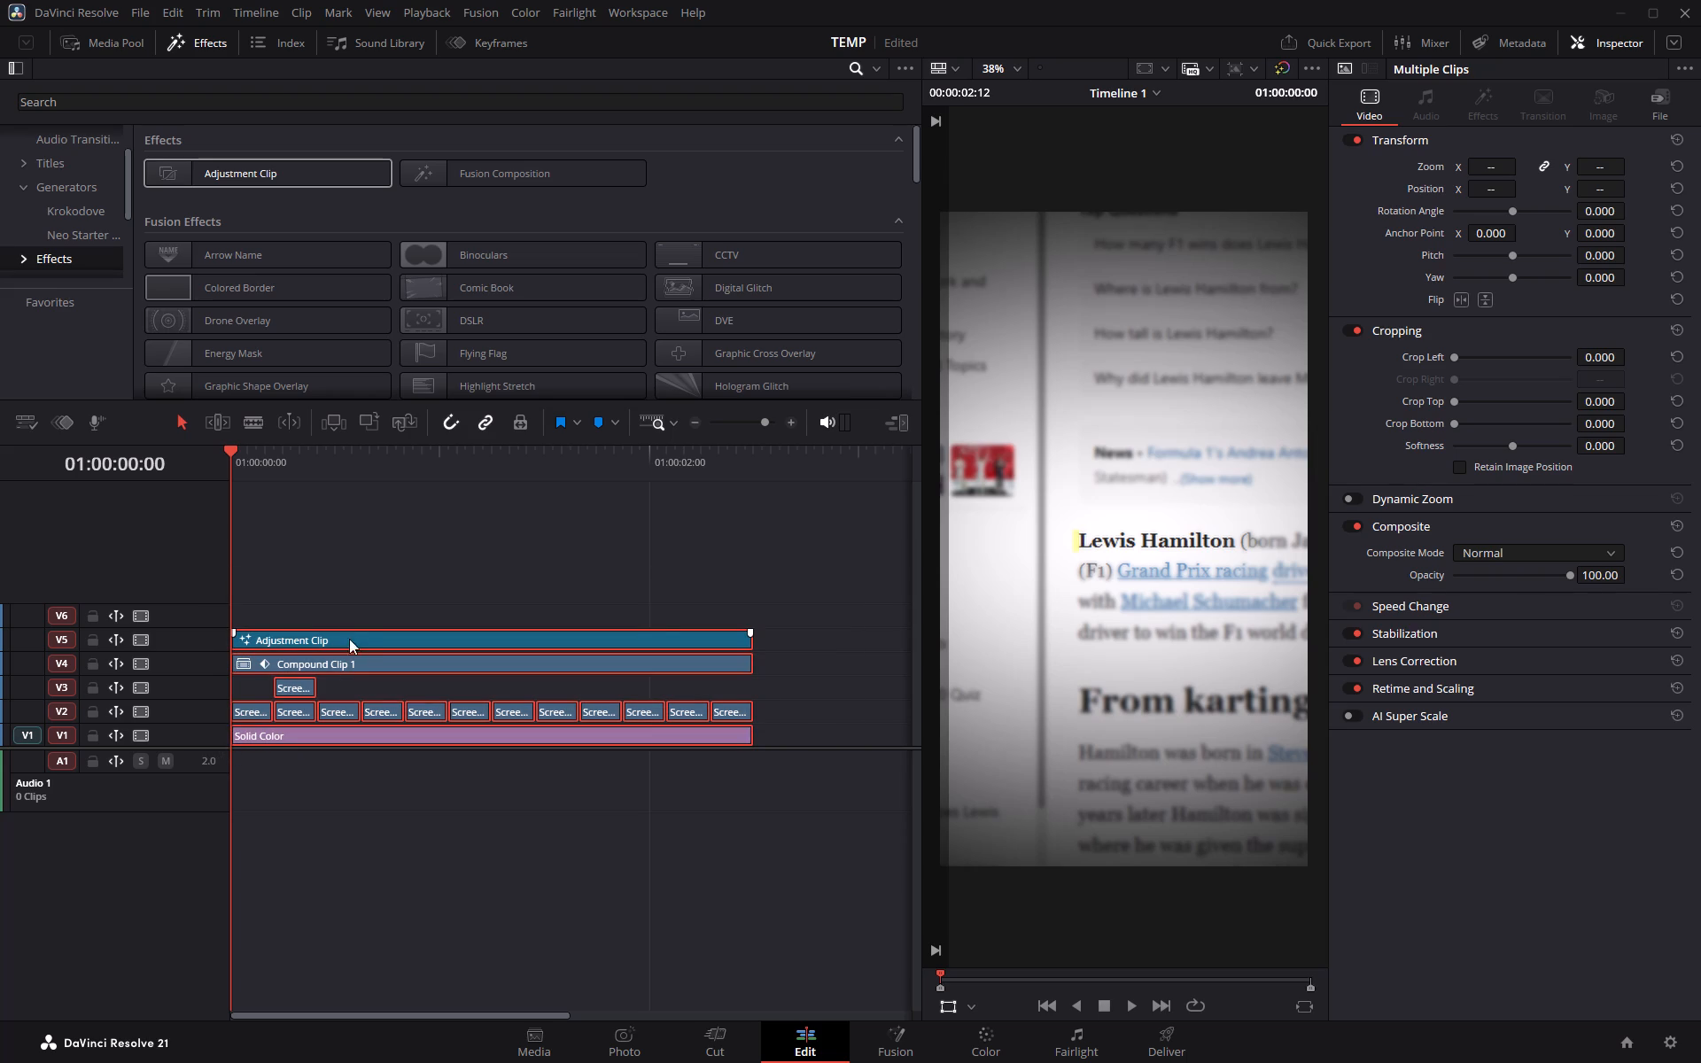
{"action": "right_click", "coordinate": [358, 631]}
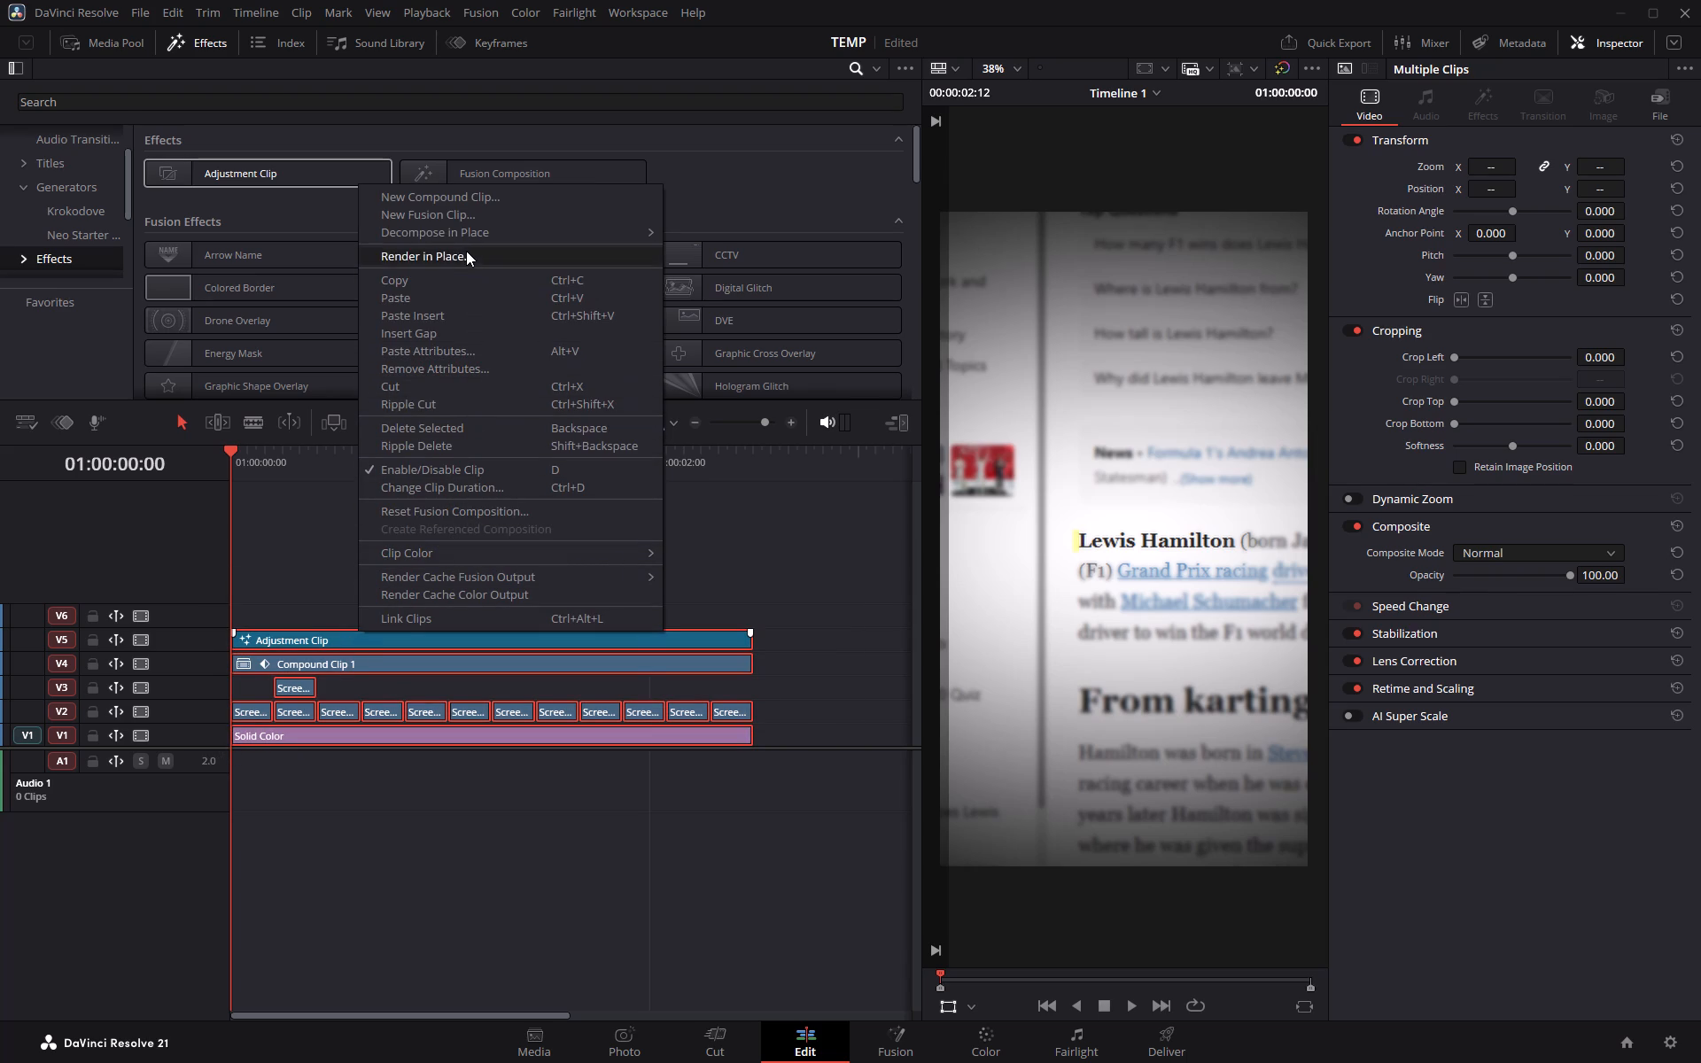
{"action": "left_click", "coordinate": [470, 201]}
{"action": "left_click", "coordinate": [961, 570]}
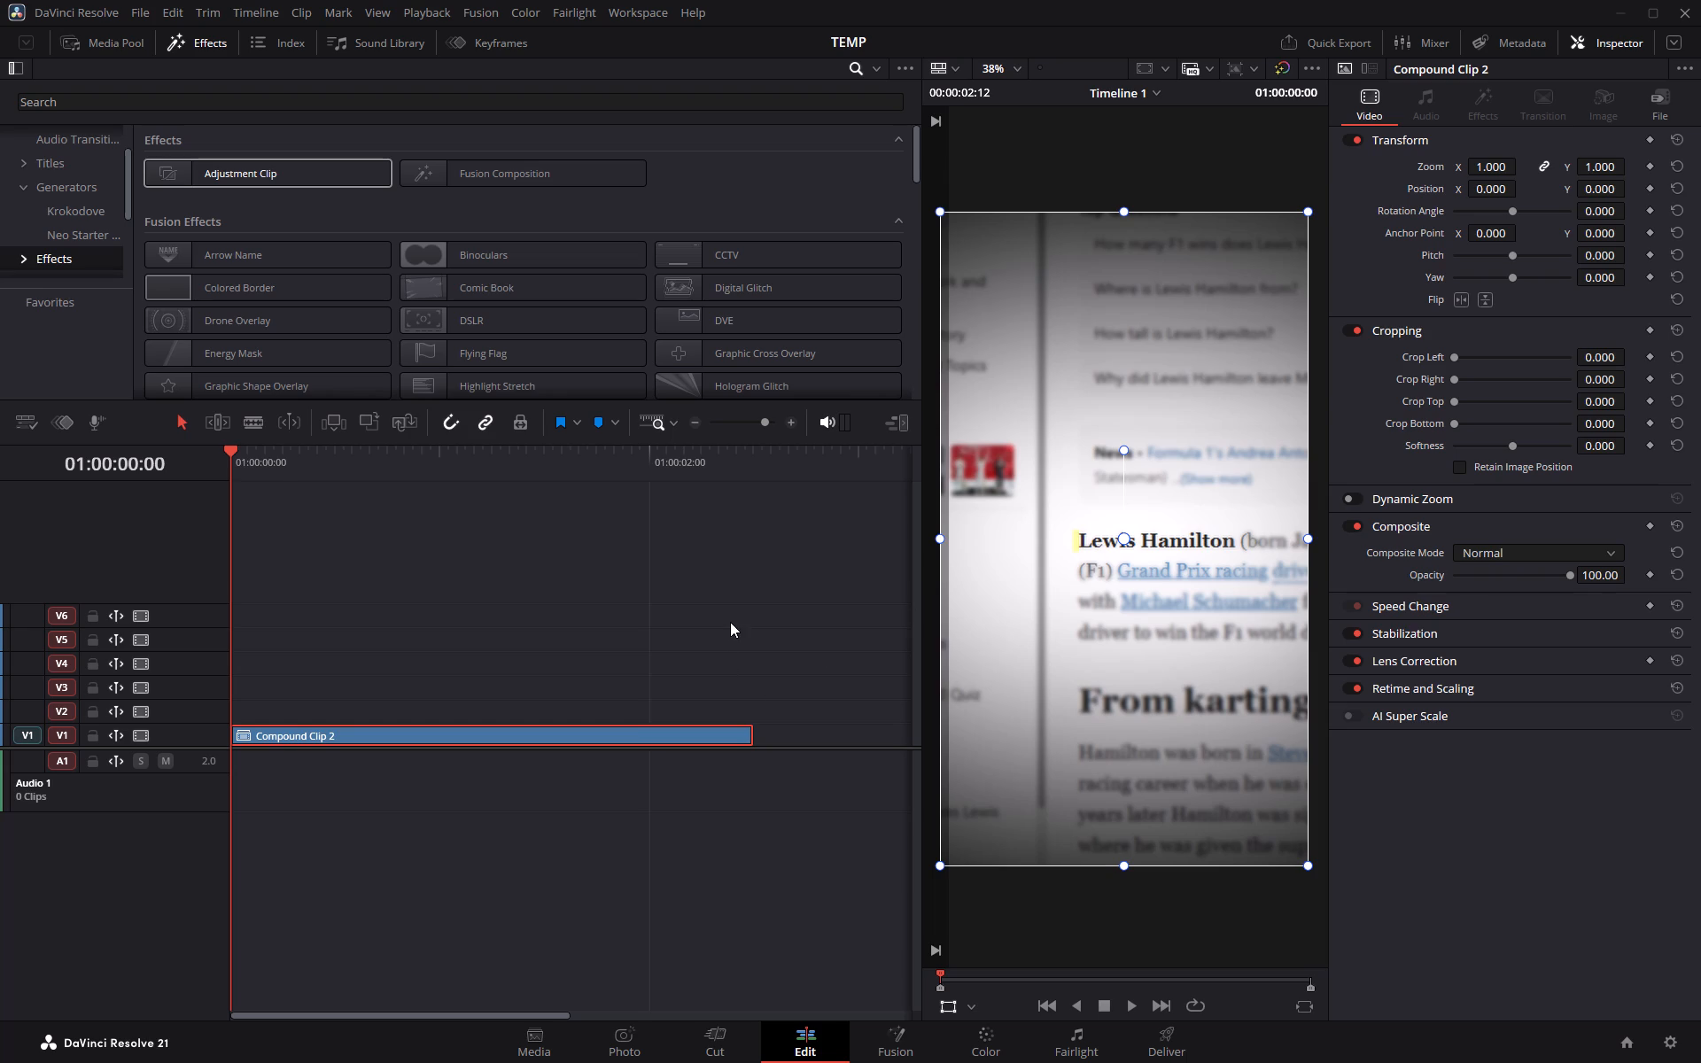
Copy the new compound clip on V1.
{"action": "left_click_drag", "start_coordinate": [741, 609], "coordinate": [258, 837]}
{"action": "key", "text": "ctrl+c"}
{"action": "key", "text": "ctrl+c"}
{"action": "key", "text": "ctrl+c"}
{"action": "key", "text": "ctrl+c"}
{"action": "key", "text": "ctrl+c"}
Close the TEMP project and open the portf project from the local project library.
{"action": "left_click", "coordinate": [141, 12]}
{"action": "left_click", "coordinate": [141, 12]}
{"action": "left_click", "coordinate": [93, 11]}
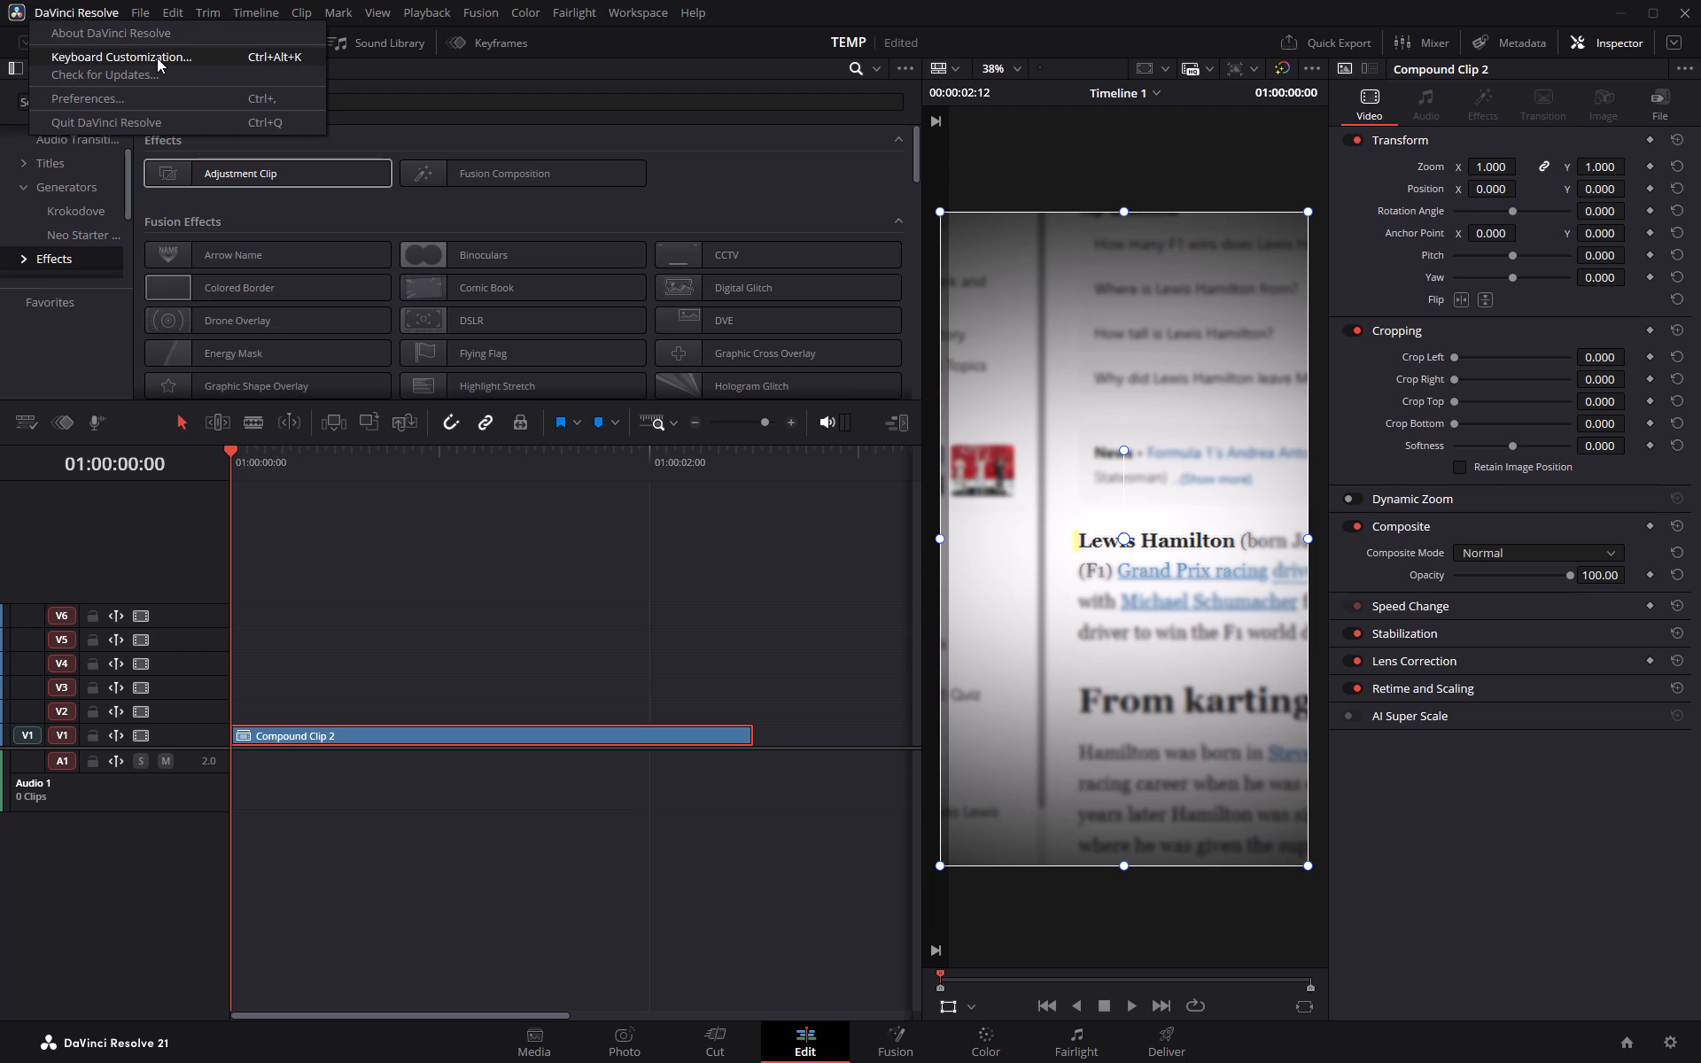
{"action": "left_click", "coordinate": [99, 12]}
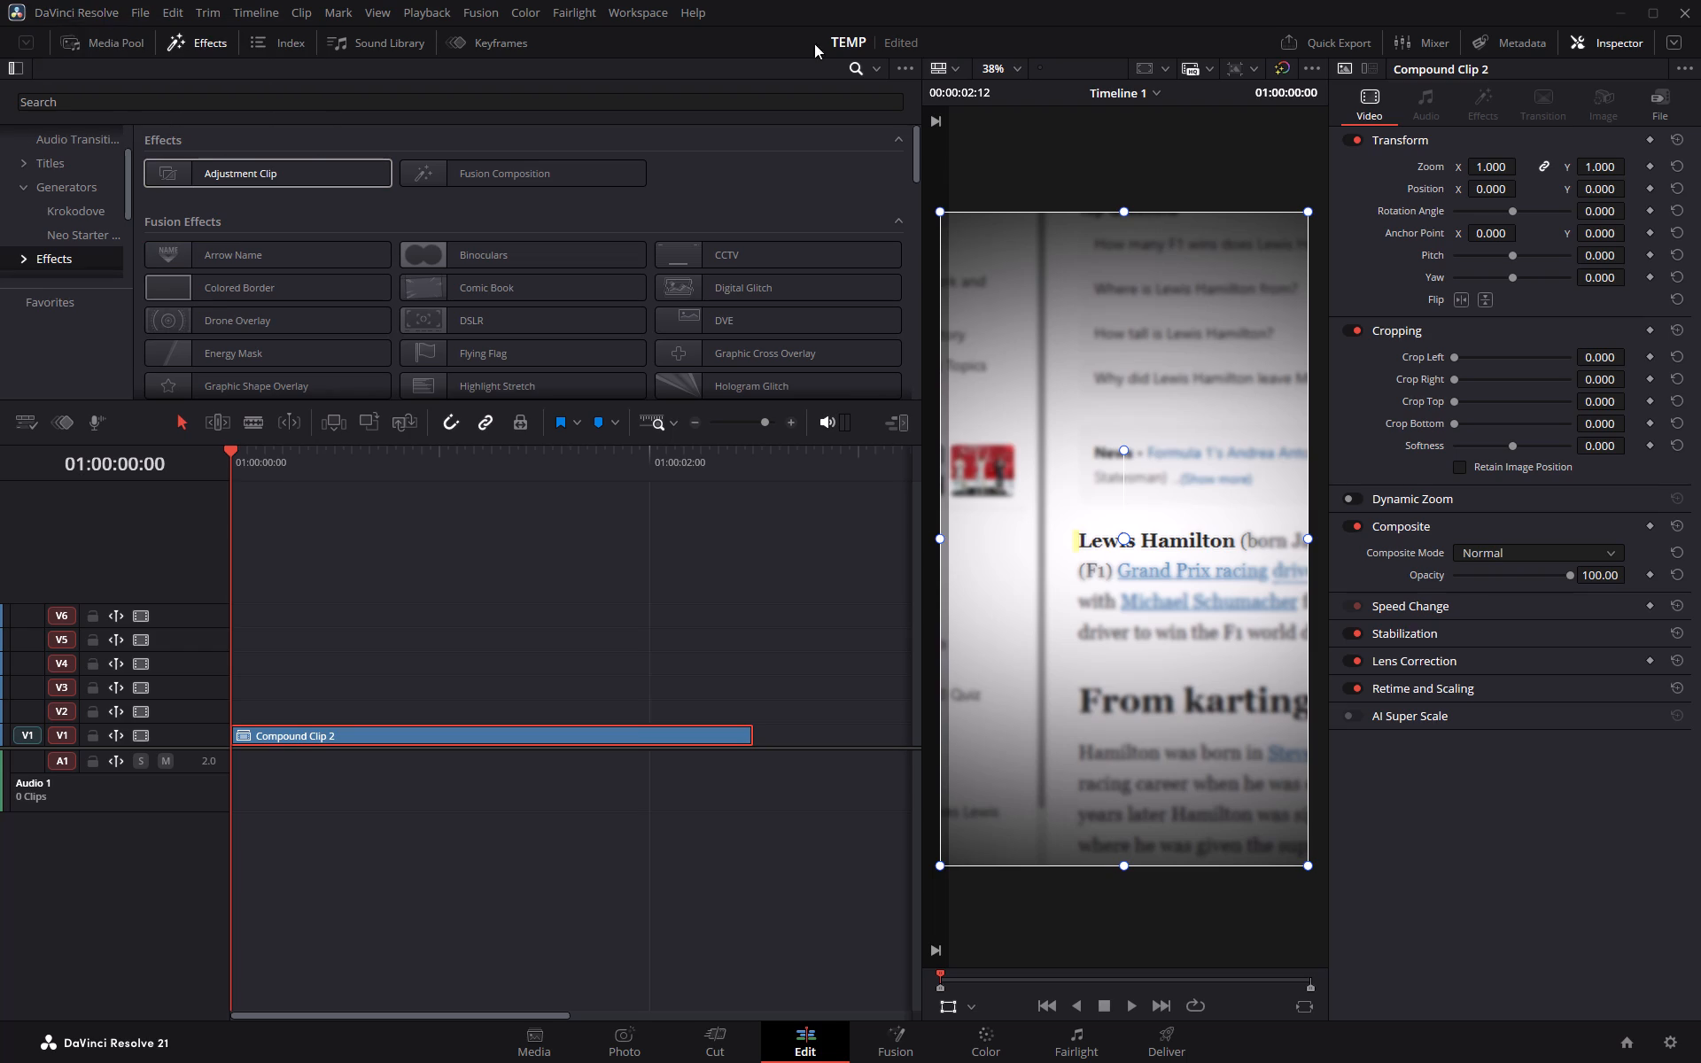
{"action": "left_click", "coordinate": [135, 15]}
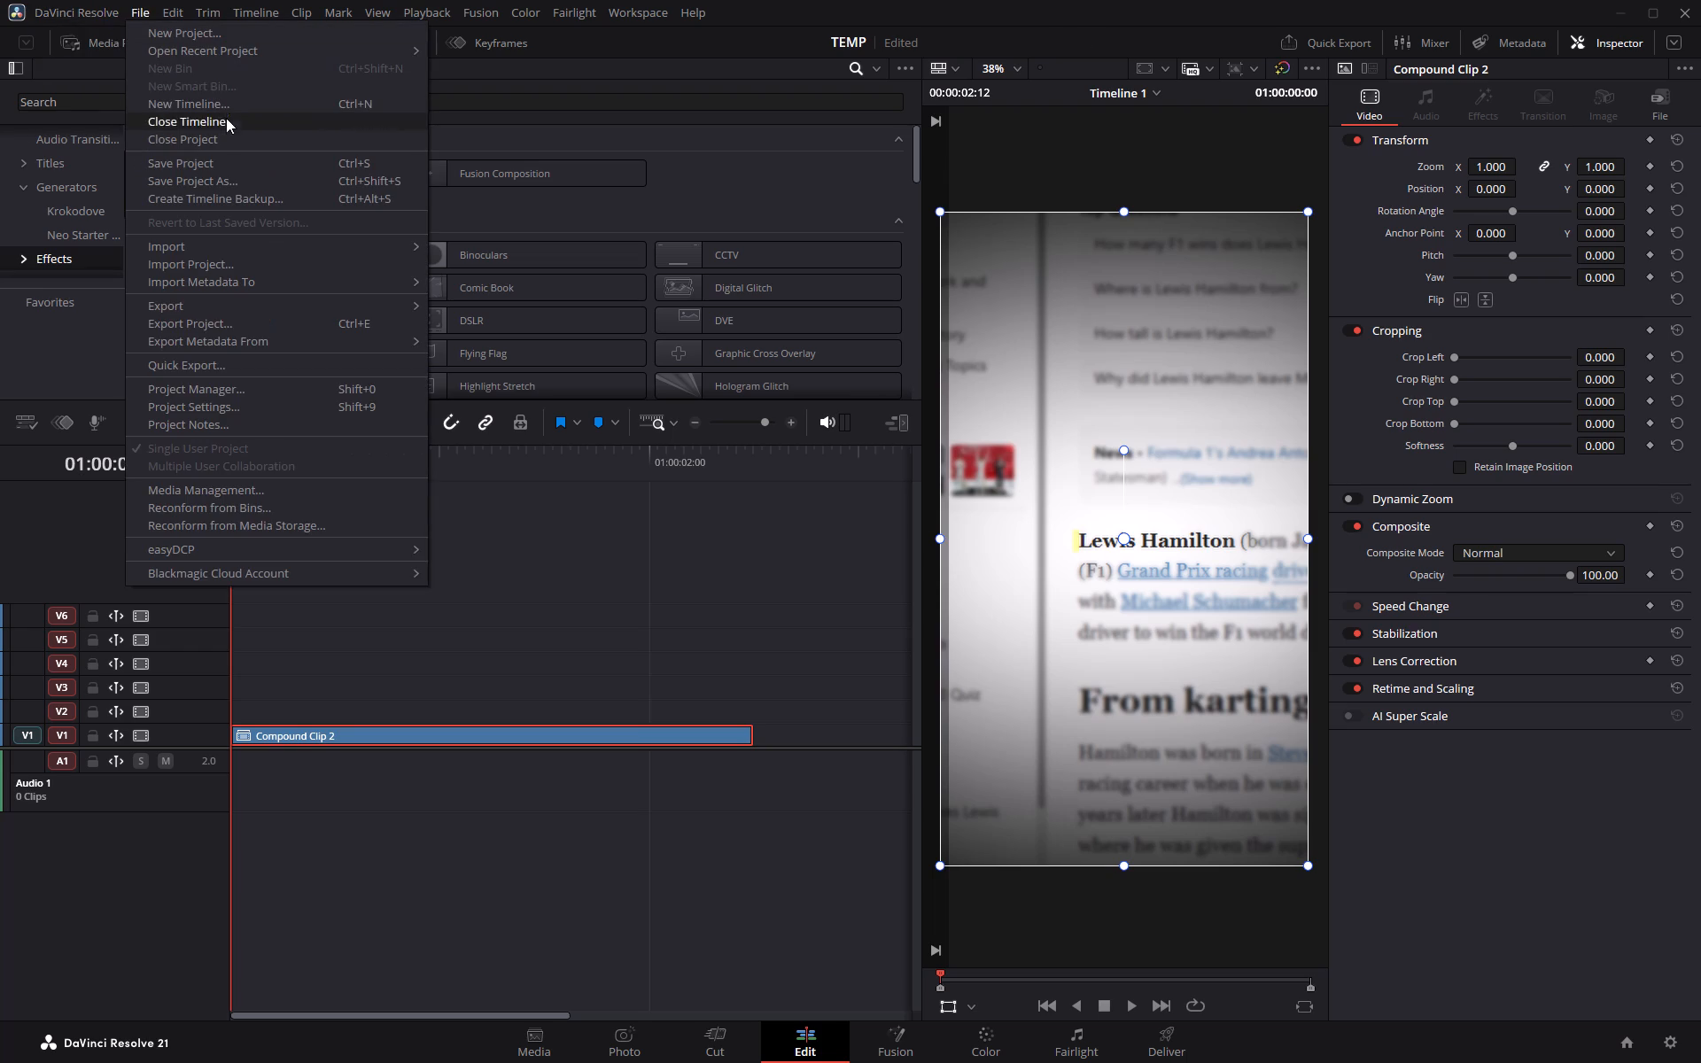
{"action": "left_click", "coordinate": [229, 138]}
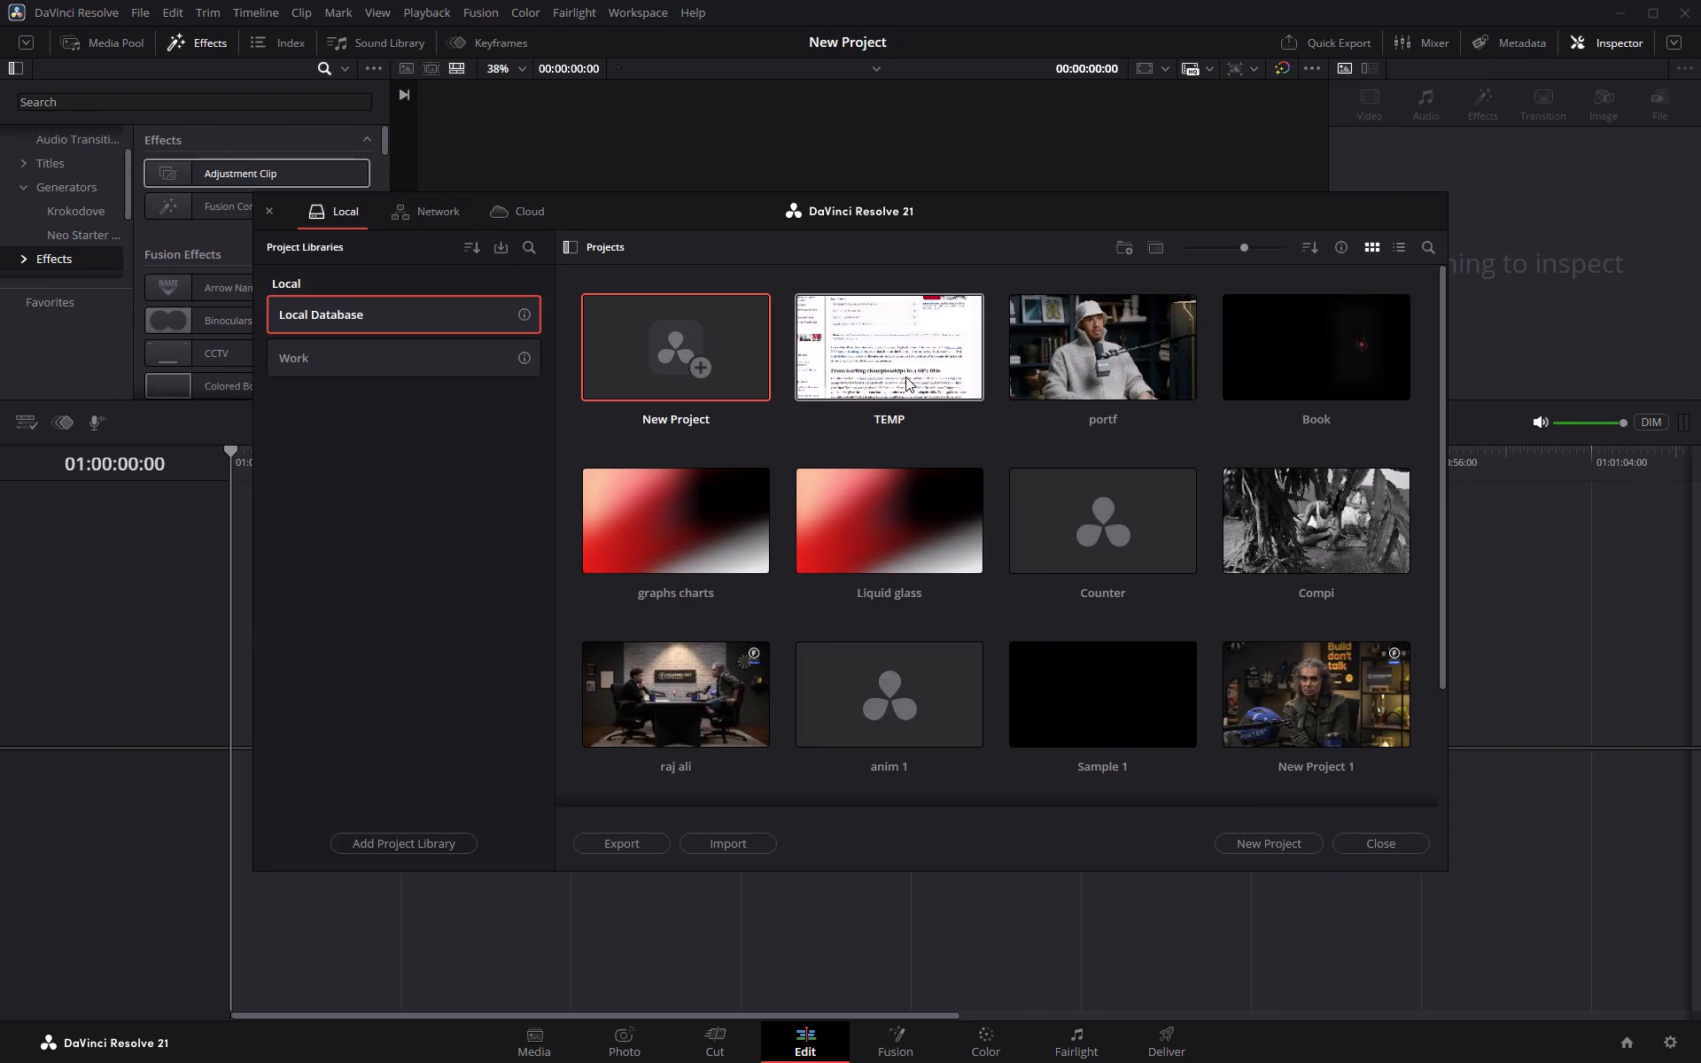
{"action": "double_click", "coordinate": [1056, 354]}
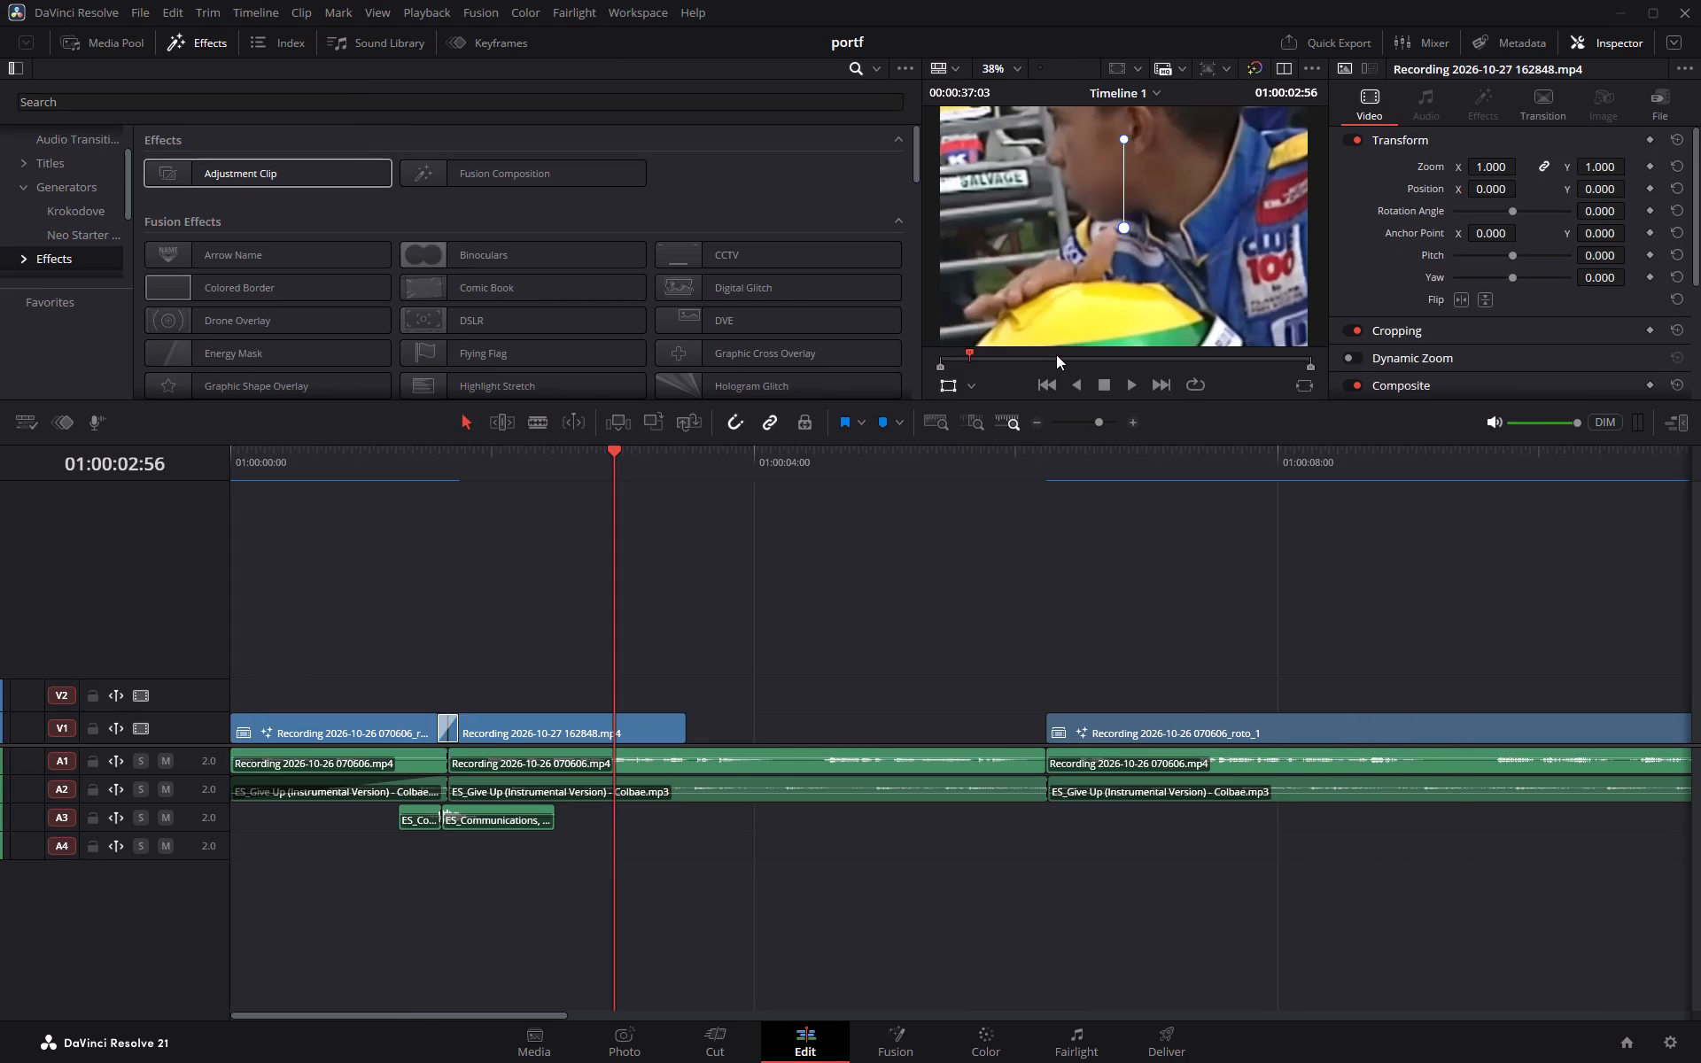
Play Timeline 1 from the start and switch to the layout with a full-height viewer for the vertical video.
{"action": "left_click_drag", "start_coordinate": [620, 446], "coordinate": [153, 457]}
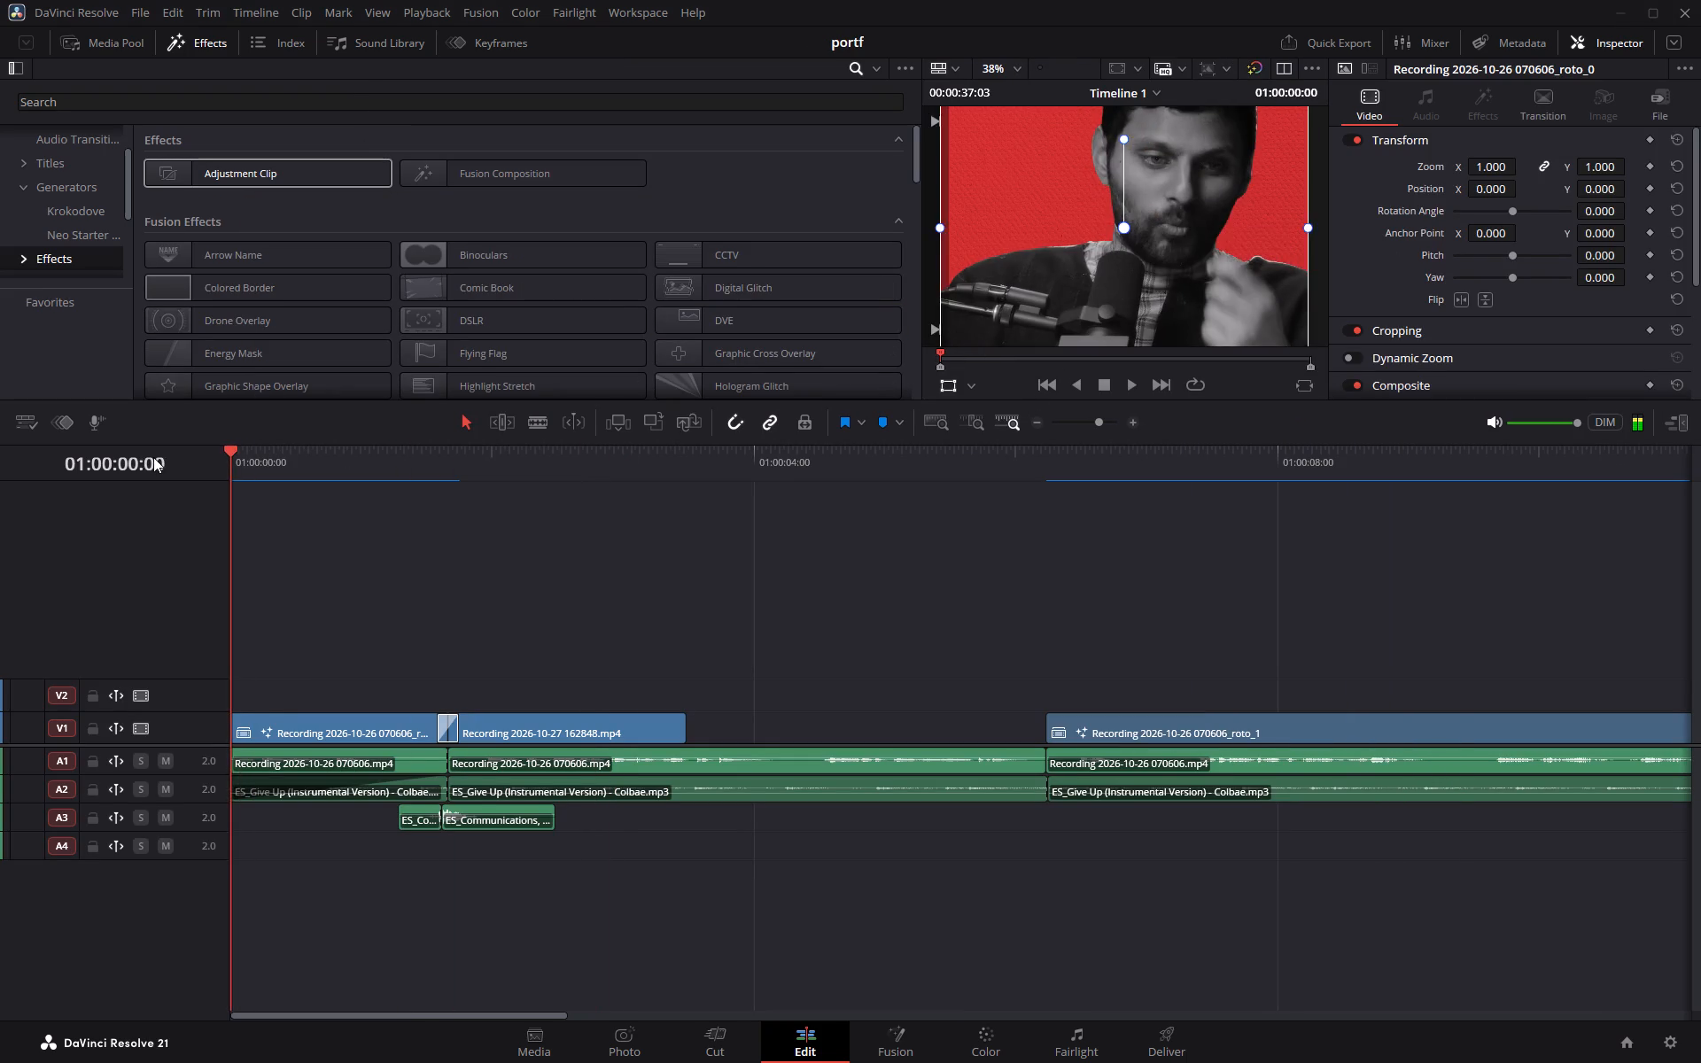
{"action": "key", "text": "space"}
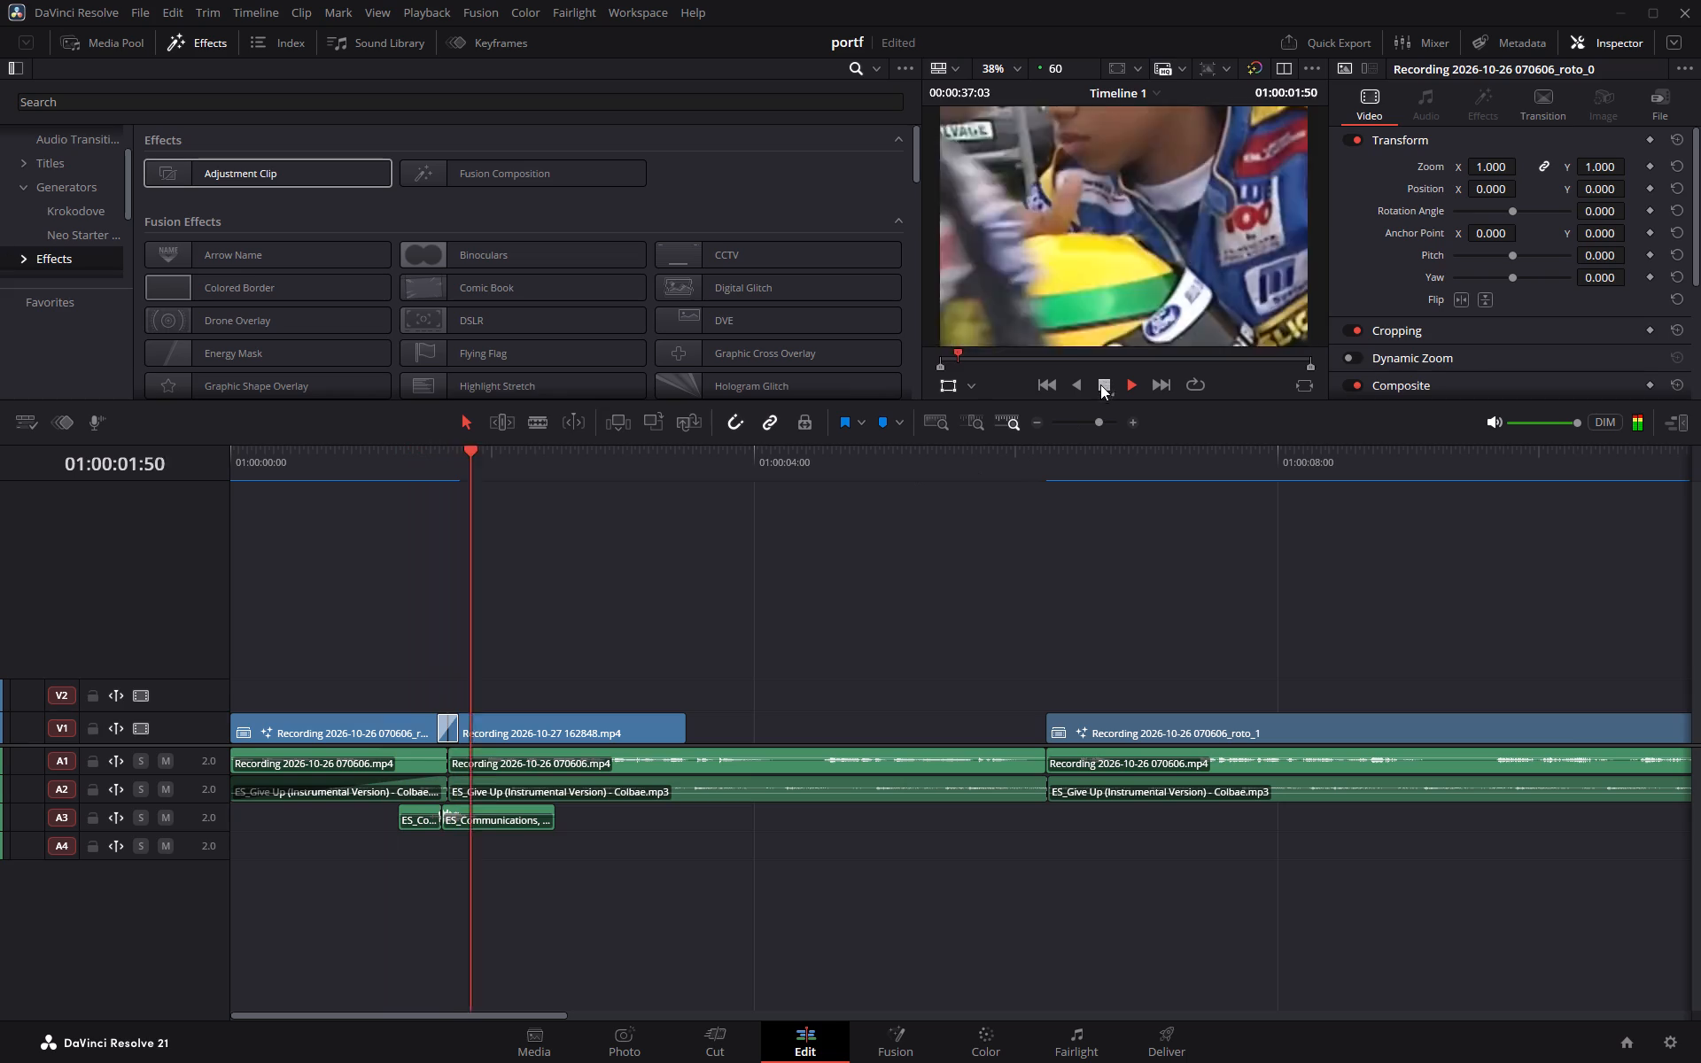
{"action": "left_click", "coordinate": [1681, 422]}
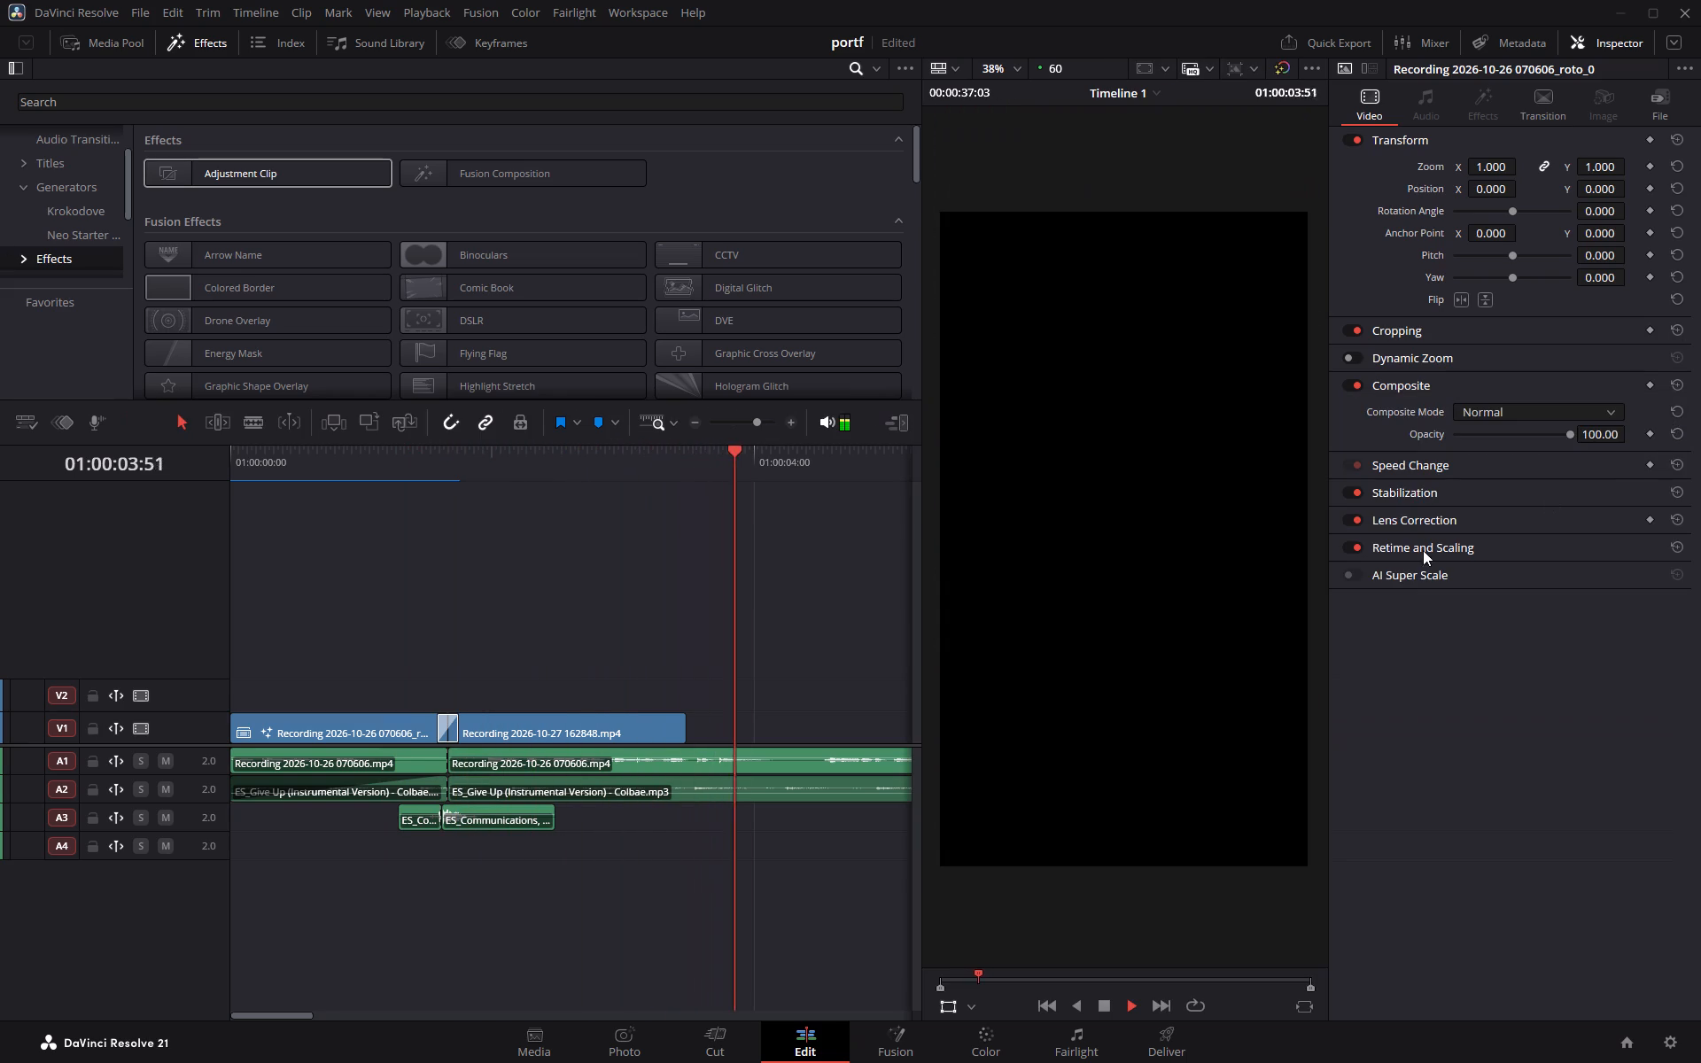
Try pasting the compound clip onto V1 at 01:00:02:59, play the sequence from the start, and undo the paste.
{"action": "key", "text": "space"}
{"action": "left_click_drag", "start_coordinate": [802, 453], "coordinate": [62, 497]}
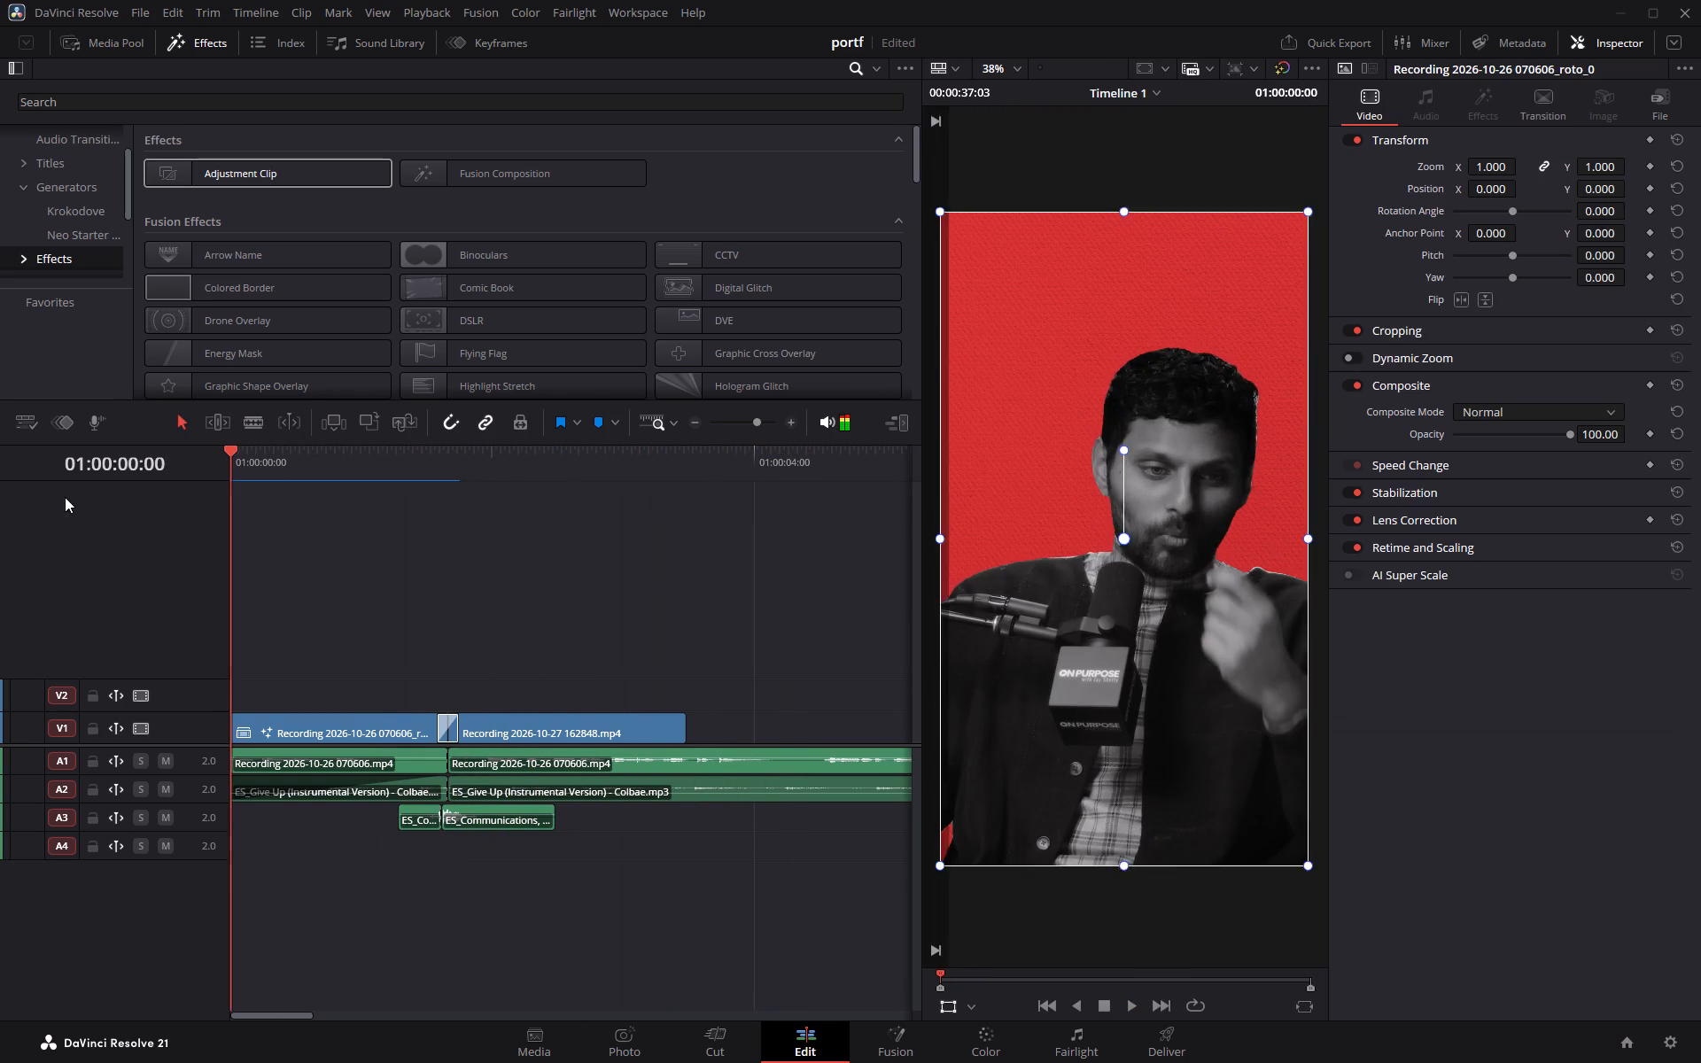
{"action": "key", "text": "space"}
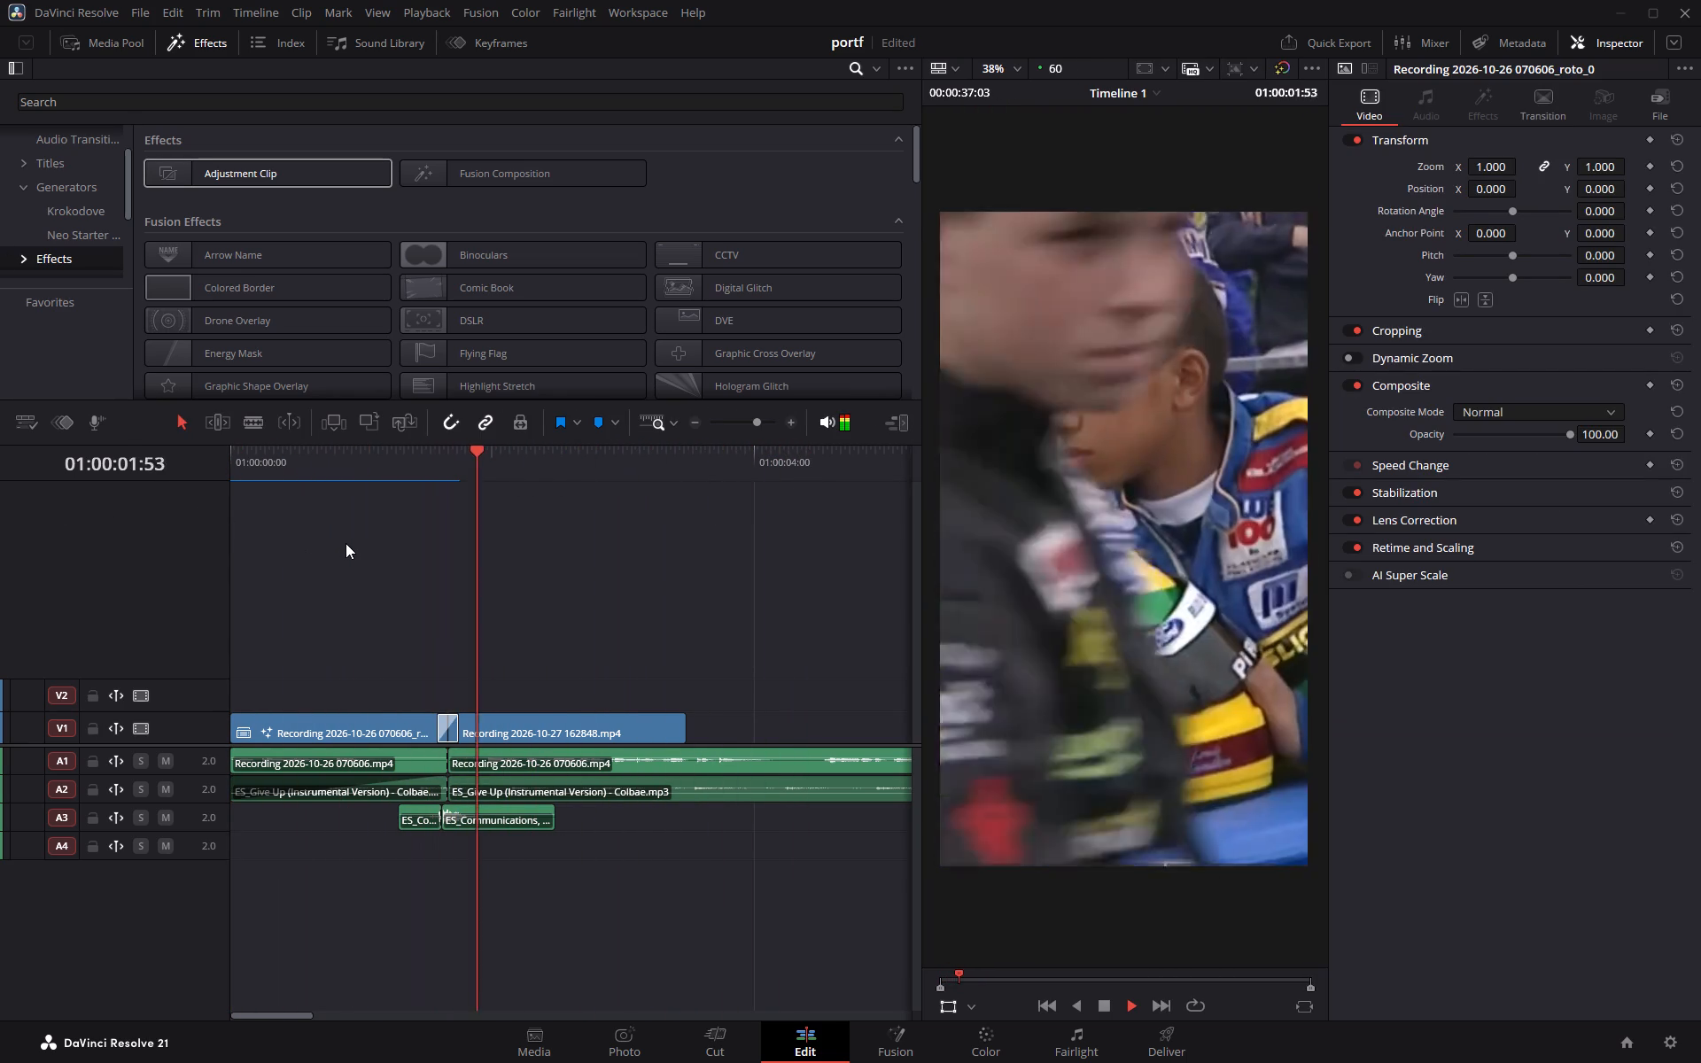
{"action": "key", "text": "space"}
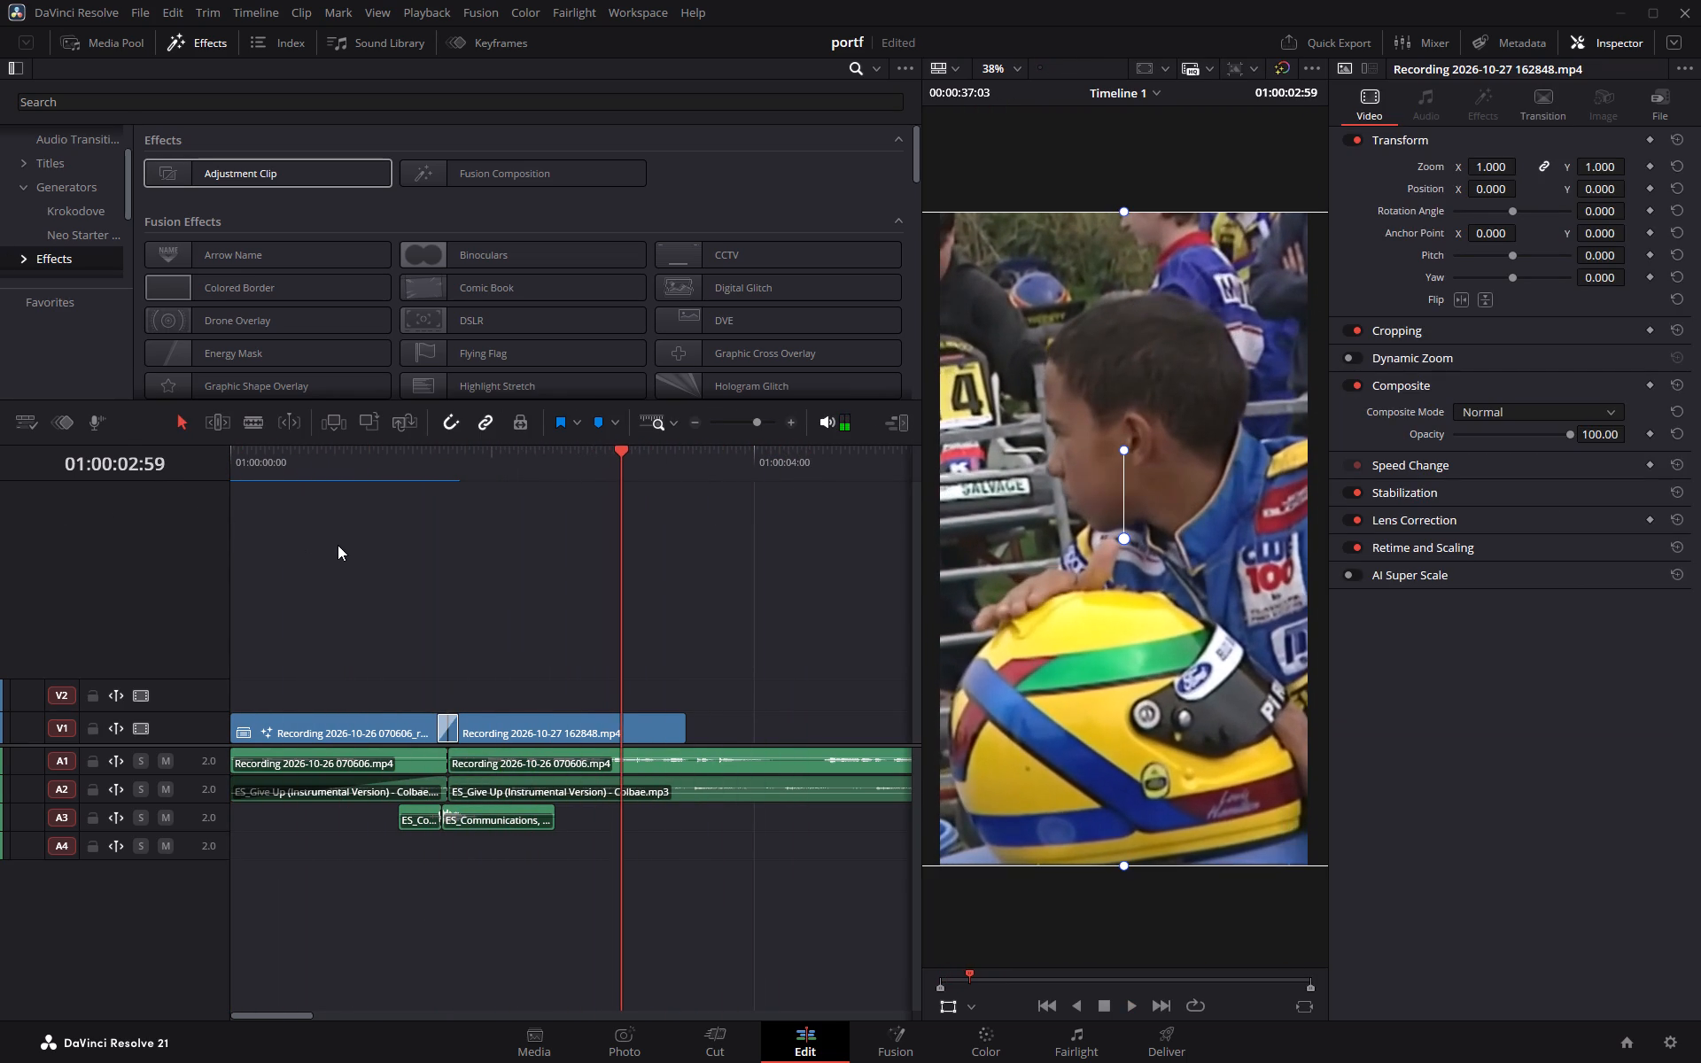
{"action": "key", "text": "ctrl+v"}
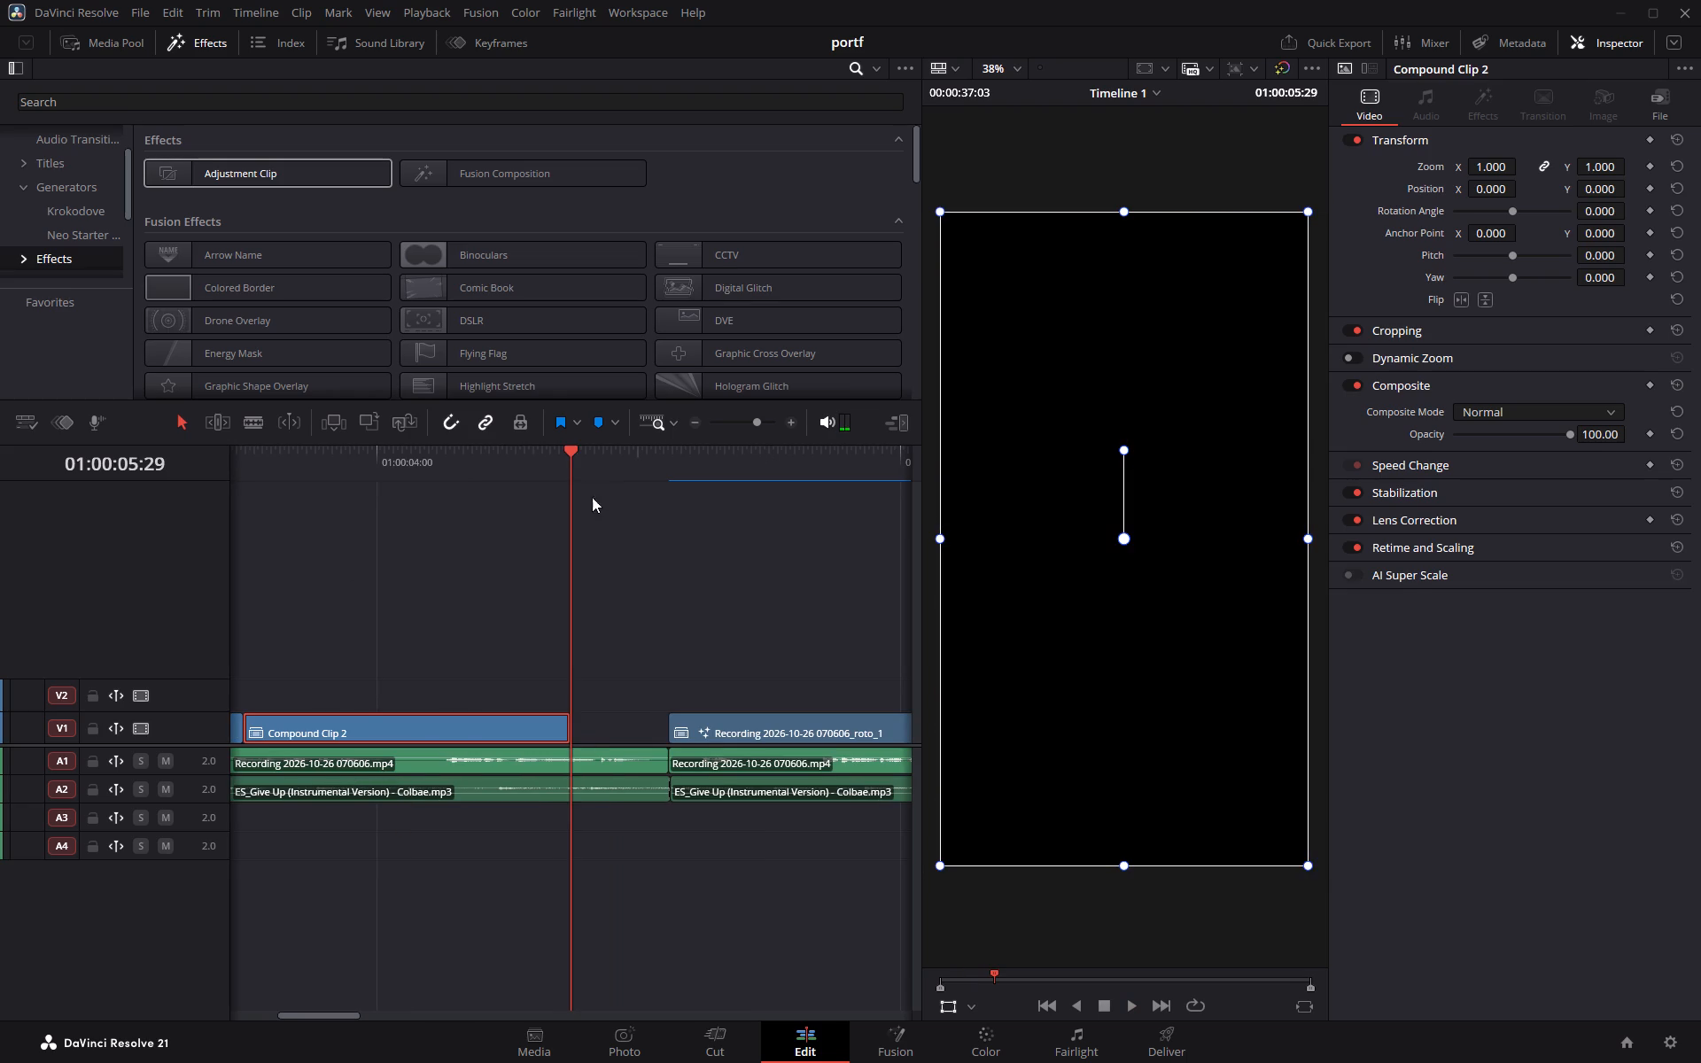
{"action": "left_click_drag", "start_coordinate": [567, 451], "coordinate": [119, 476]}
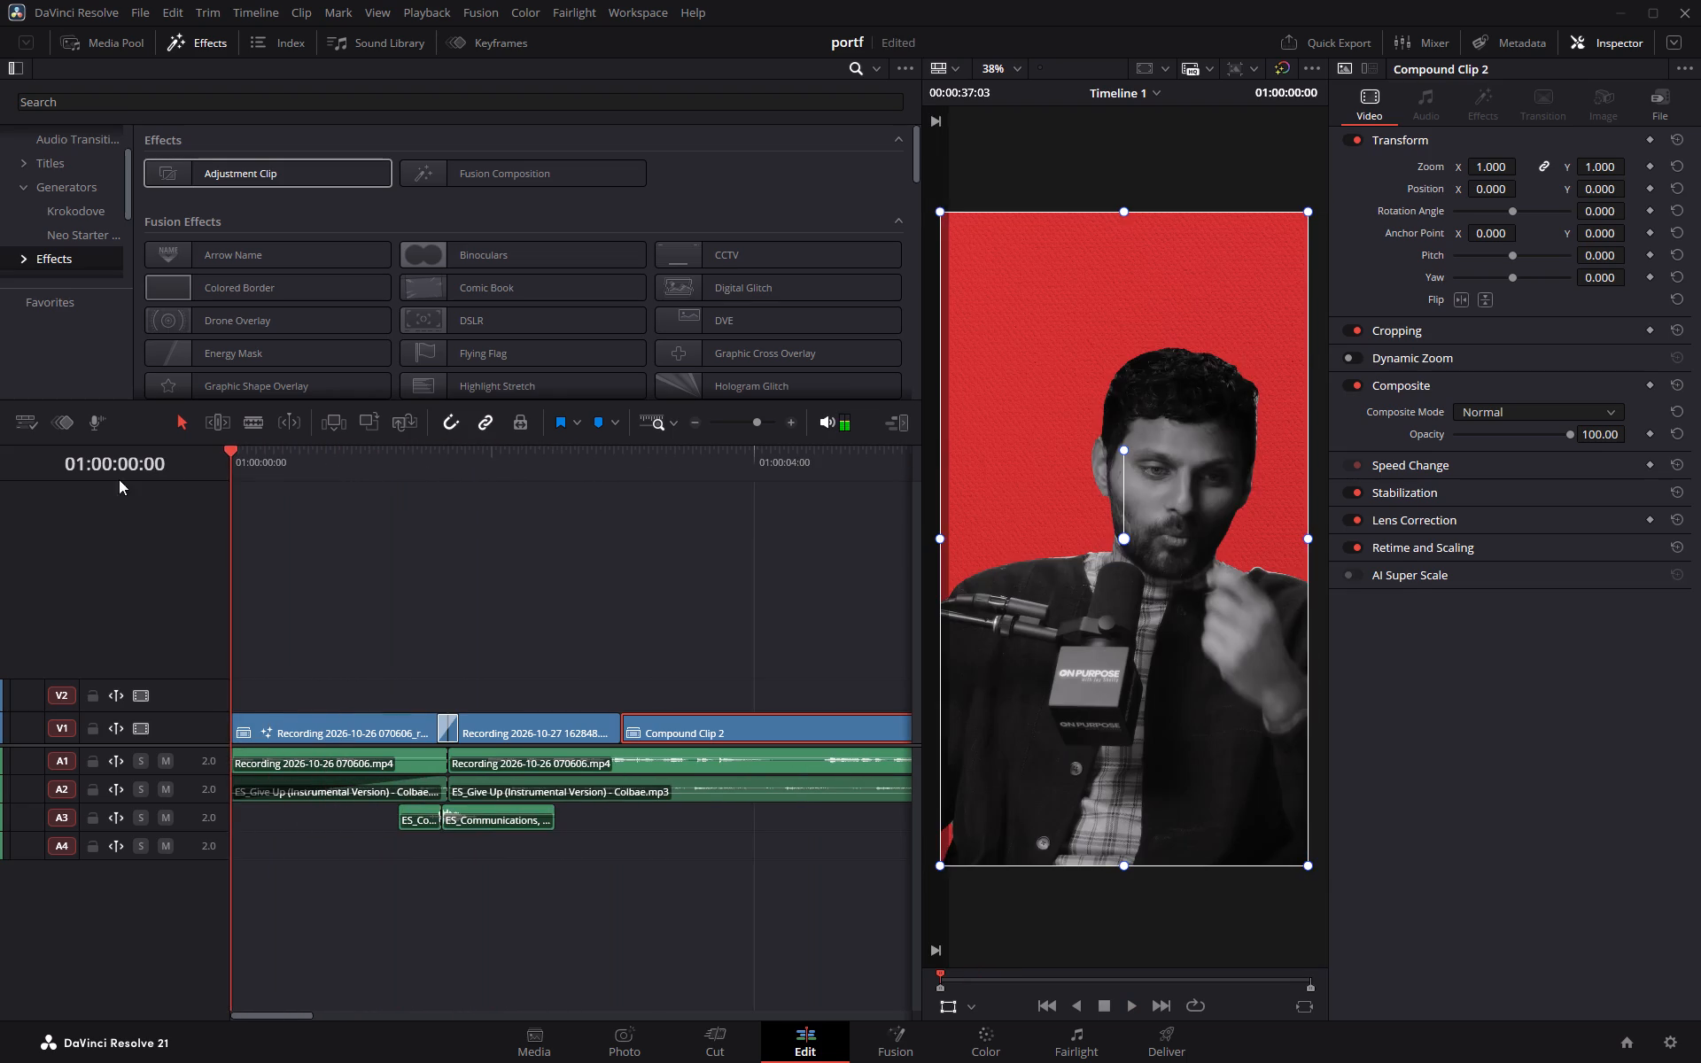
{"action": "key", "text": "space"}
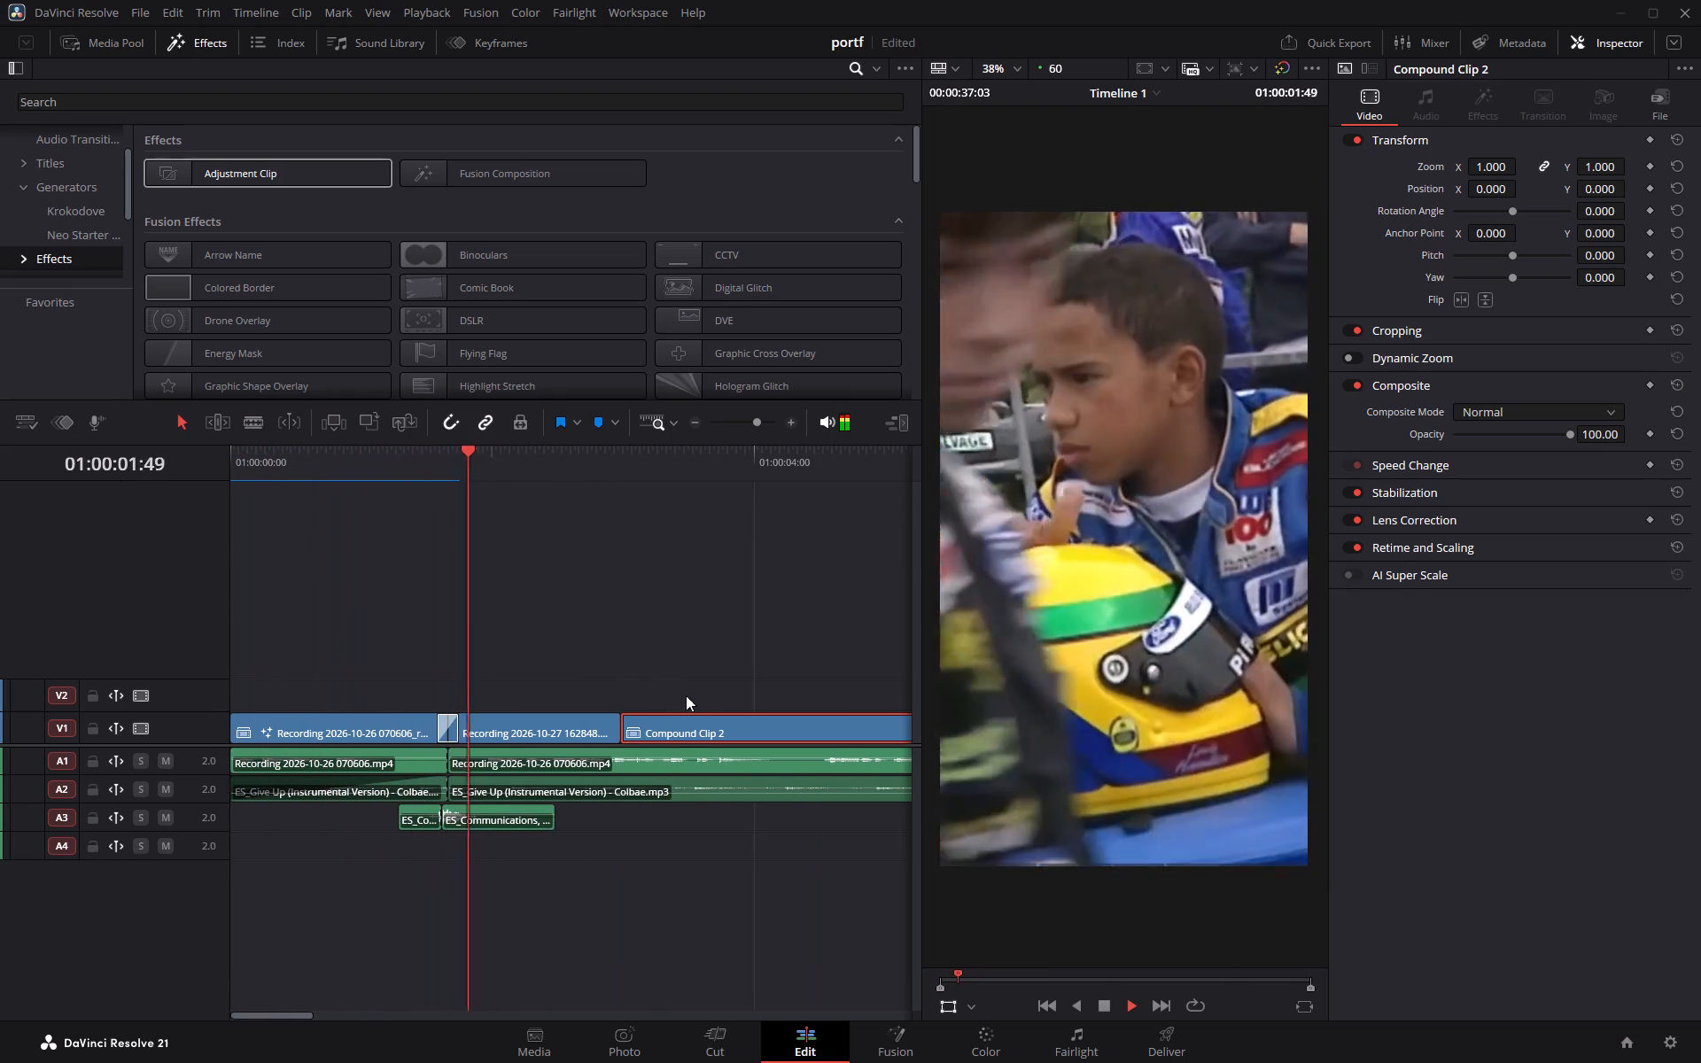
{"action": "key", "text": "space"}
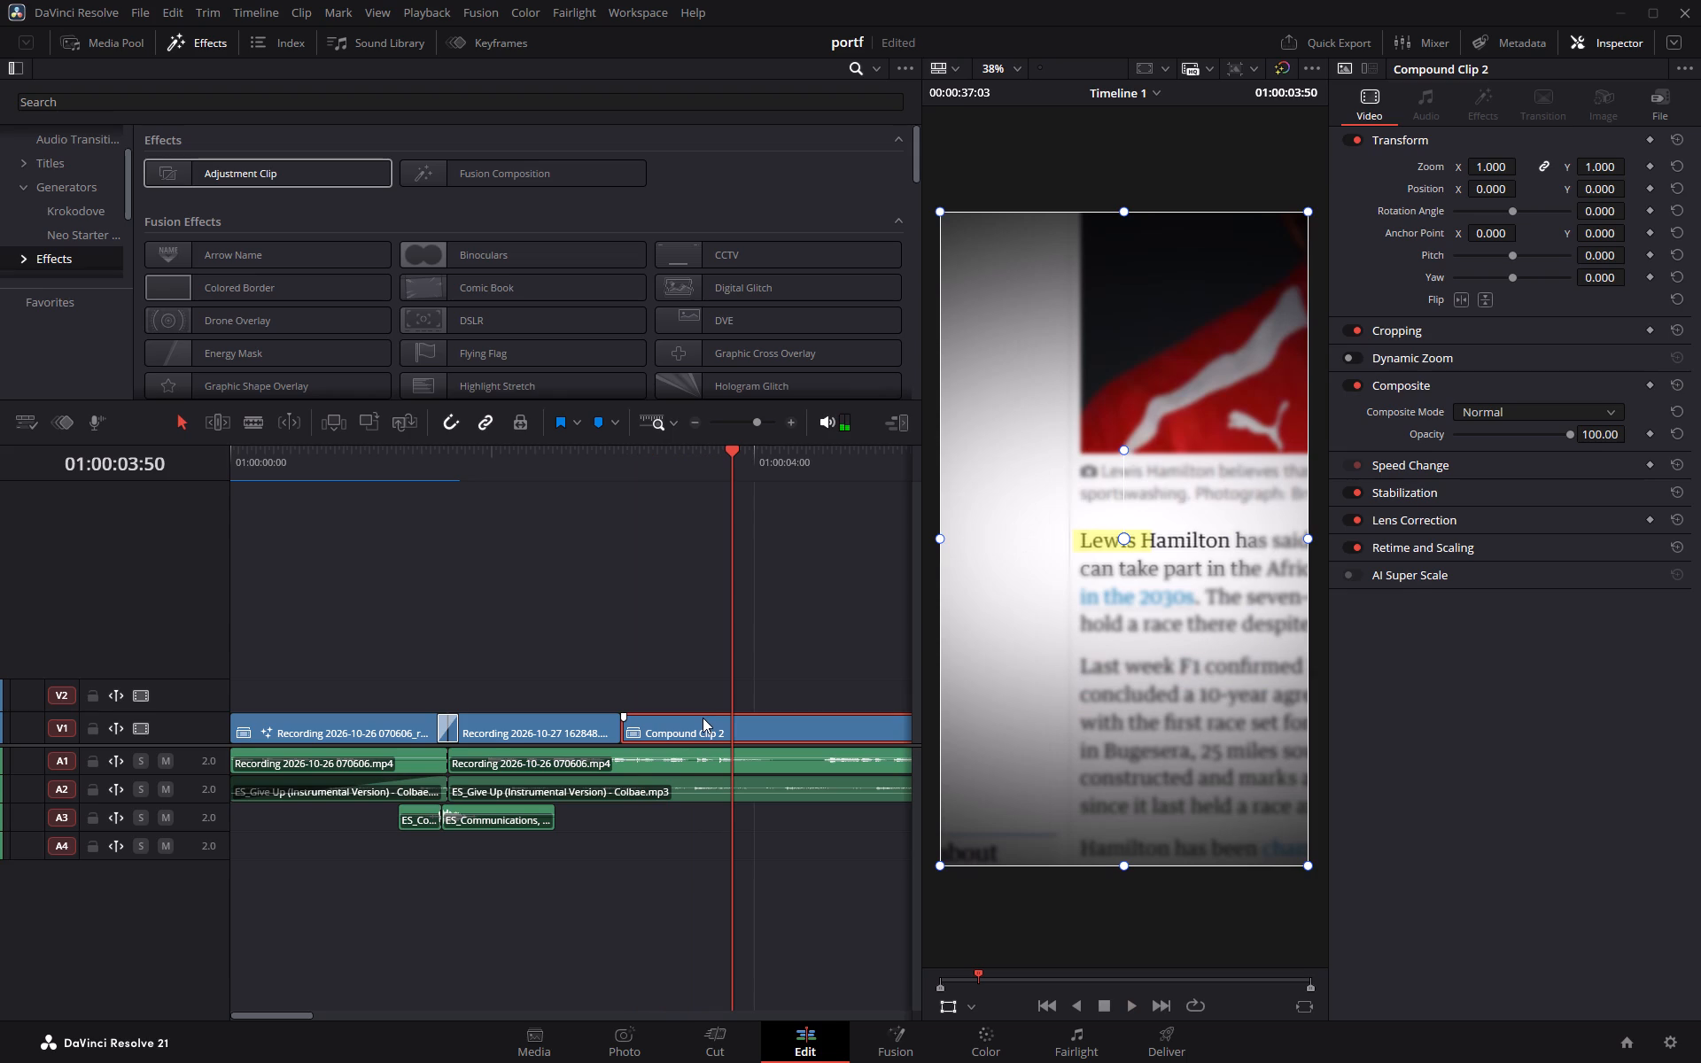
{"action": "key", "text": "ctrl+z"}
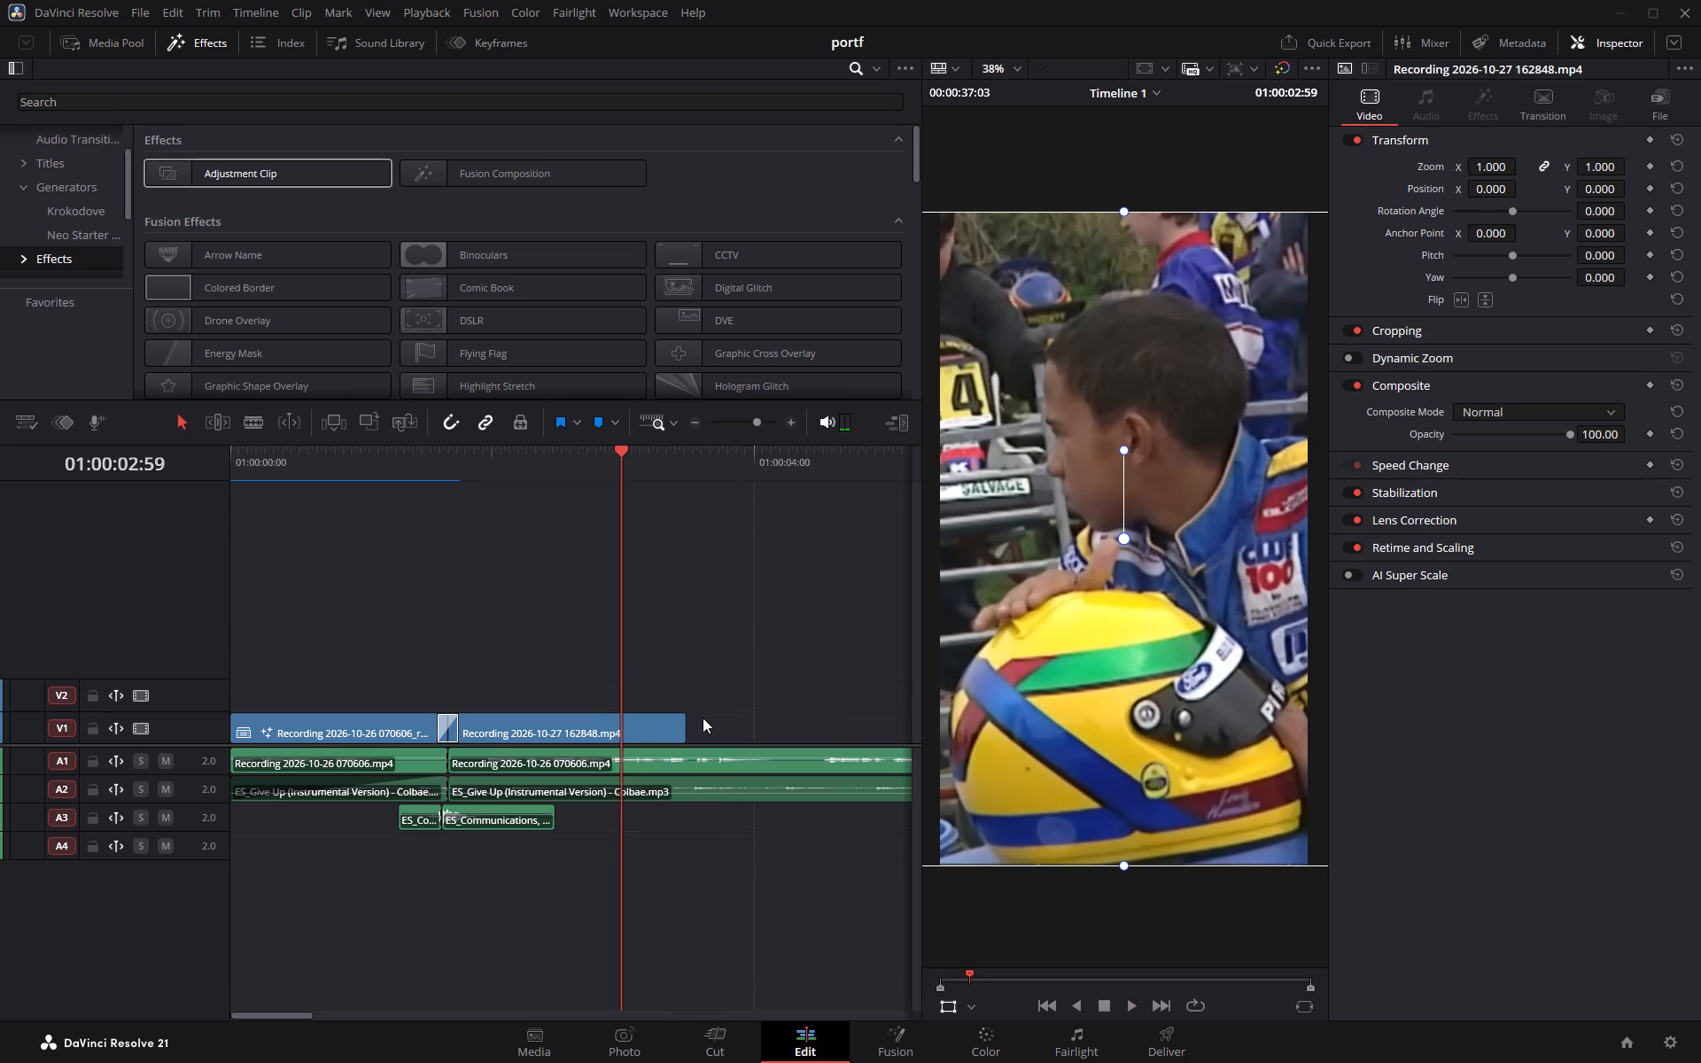
Paste the compound clip onto V1 at the end of Recording 2026-10-27 162848.mp4.
{"action": "left_click_drag", "start_coordinate": [616, 451], "coordinate": [672, 459]}
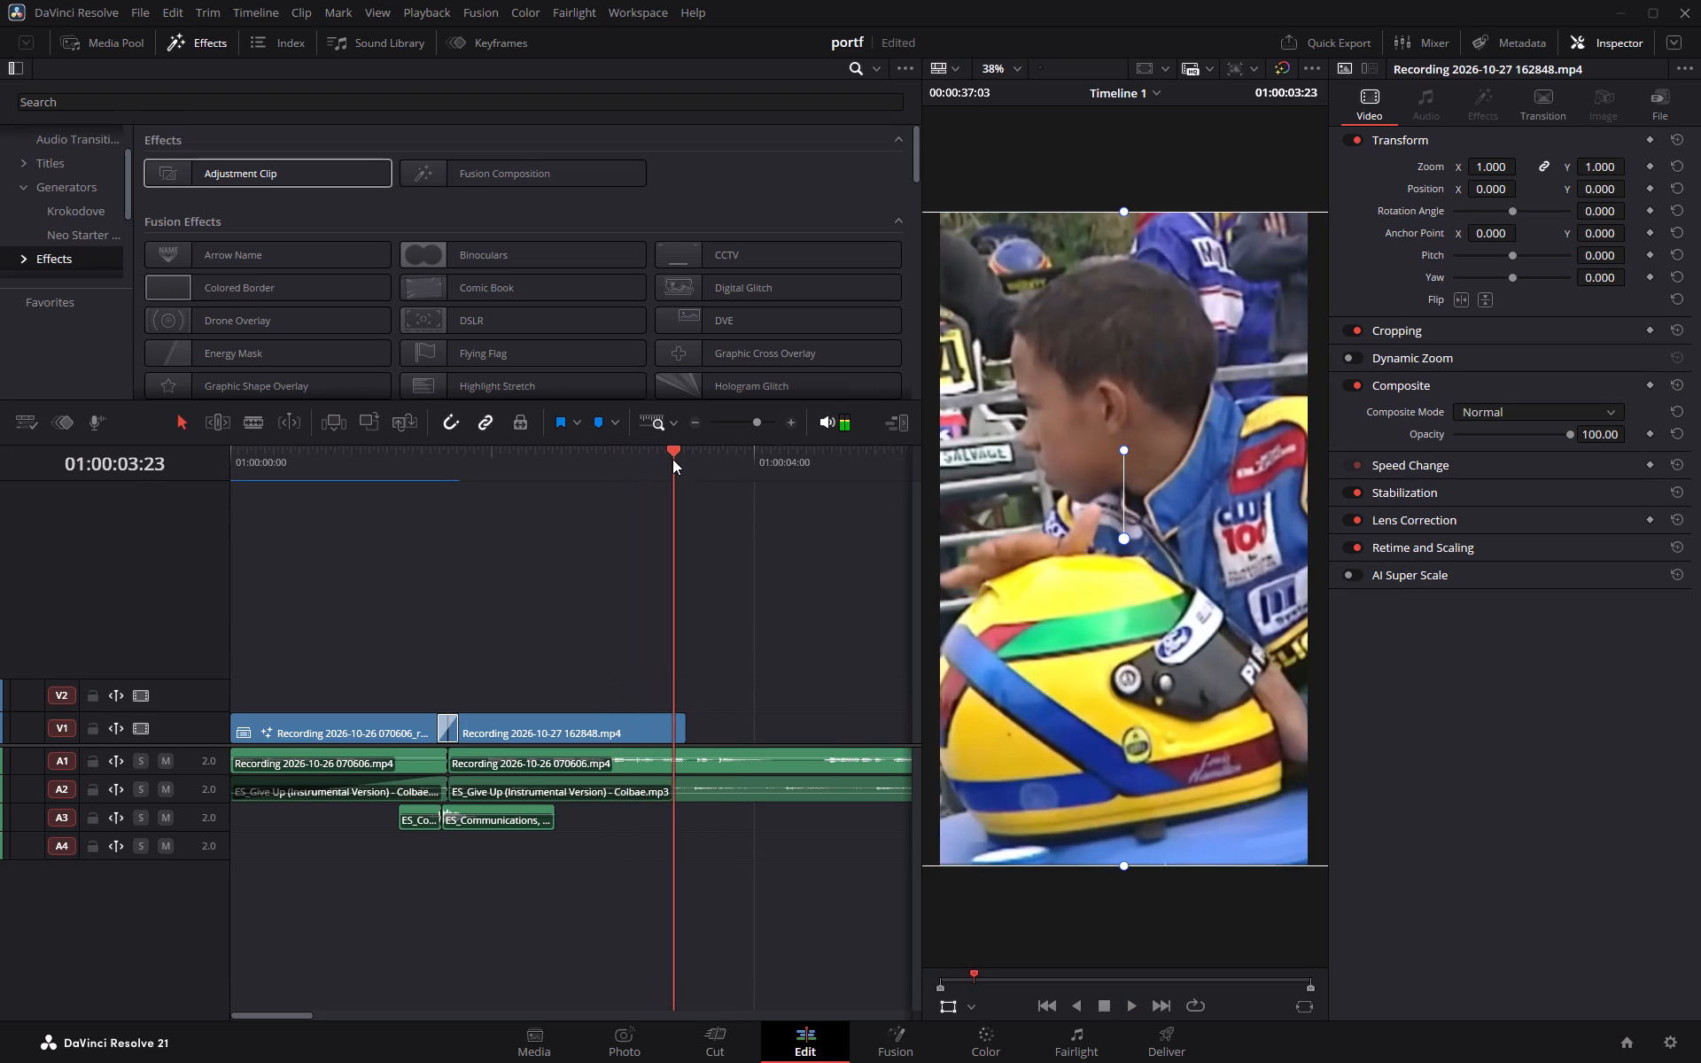
{"action": "left_click_drag", "start_coordinate": [672, 459], "coordinate": [683, 461]}
{"action": "key", "text": "ctrl+v"}
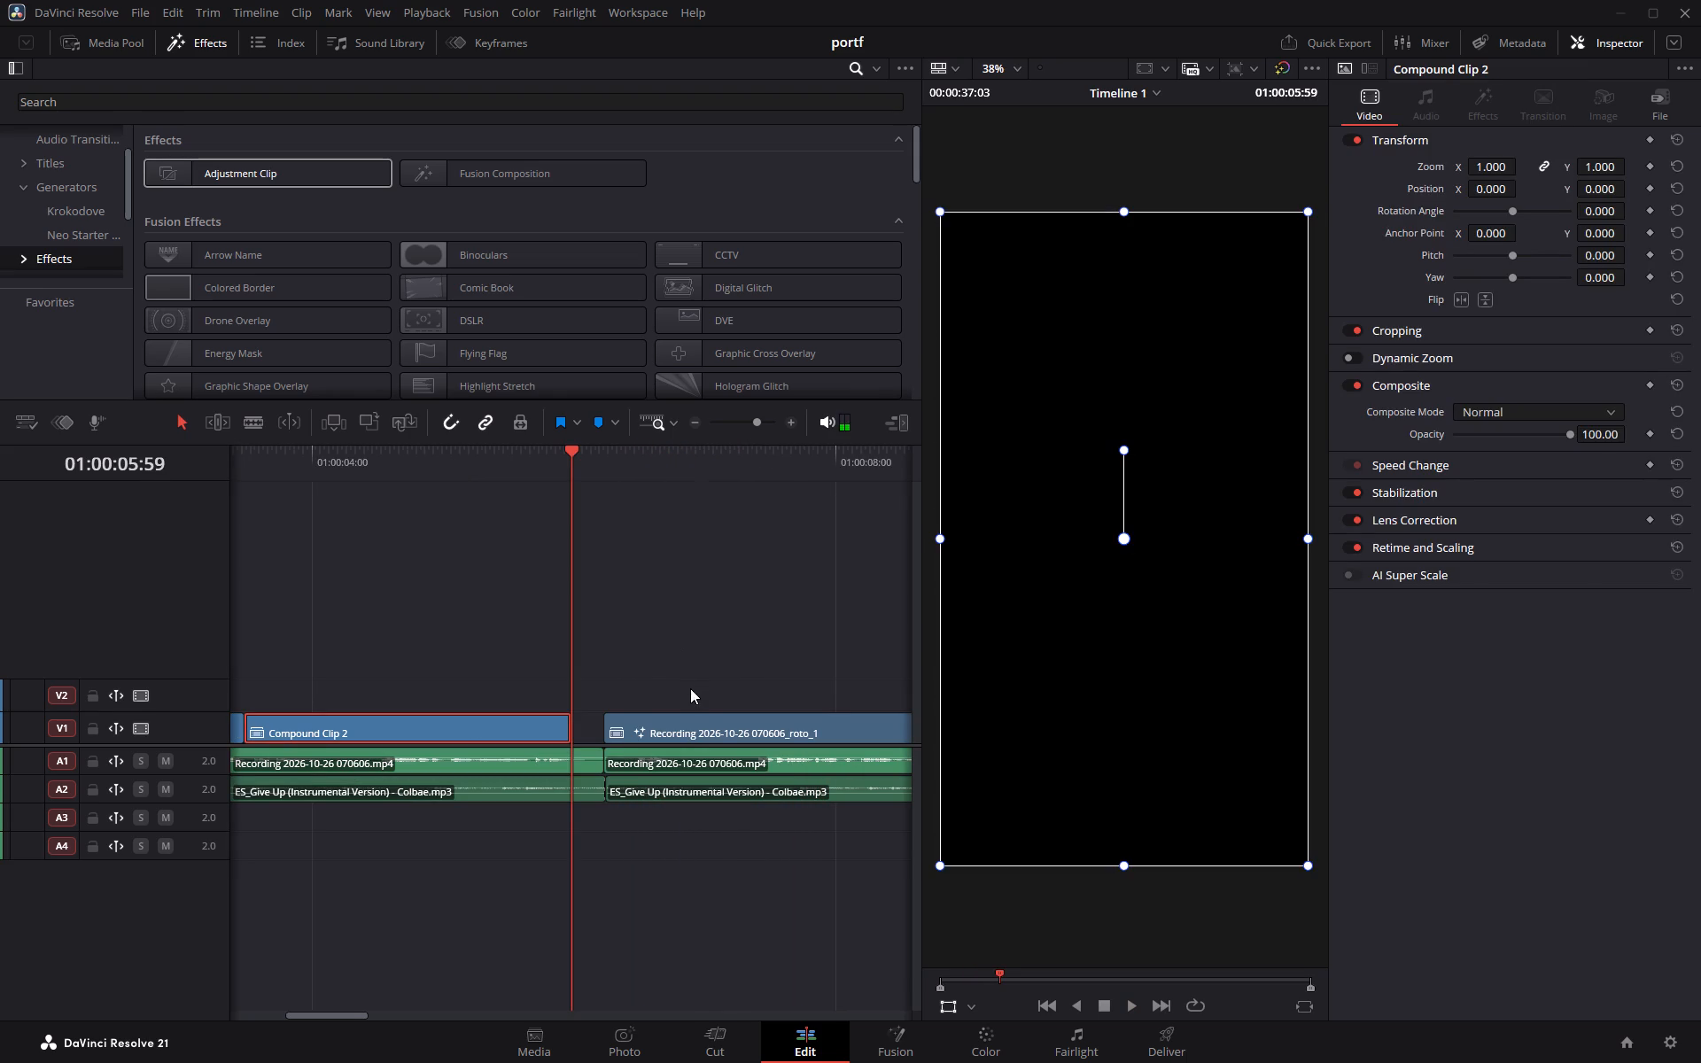
Play Timeline 1 from the start and scrub through the pasted compound clip to check how the animation fits.
{"action": "left_click_drag", "start_coordinate": [571, 454], "coordinate": [0, 537]}
{"action": "key", "text": "space"}
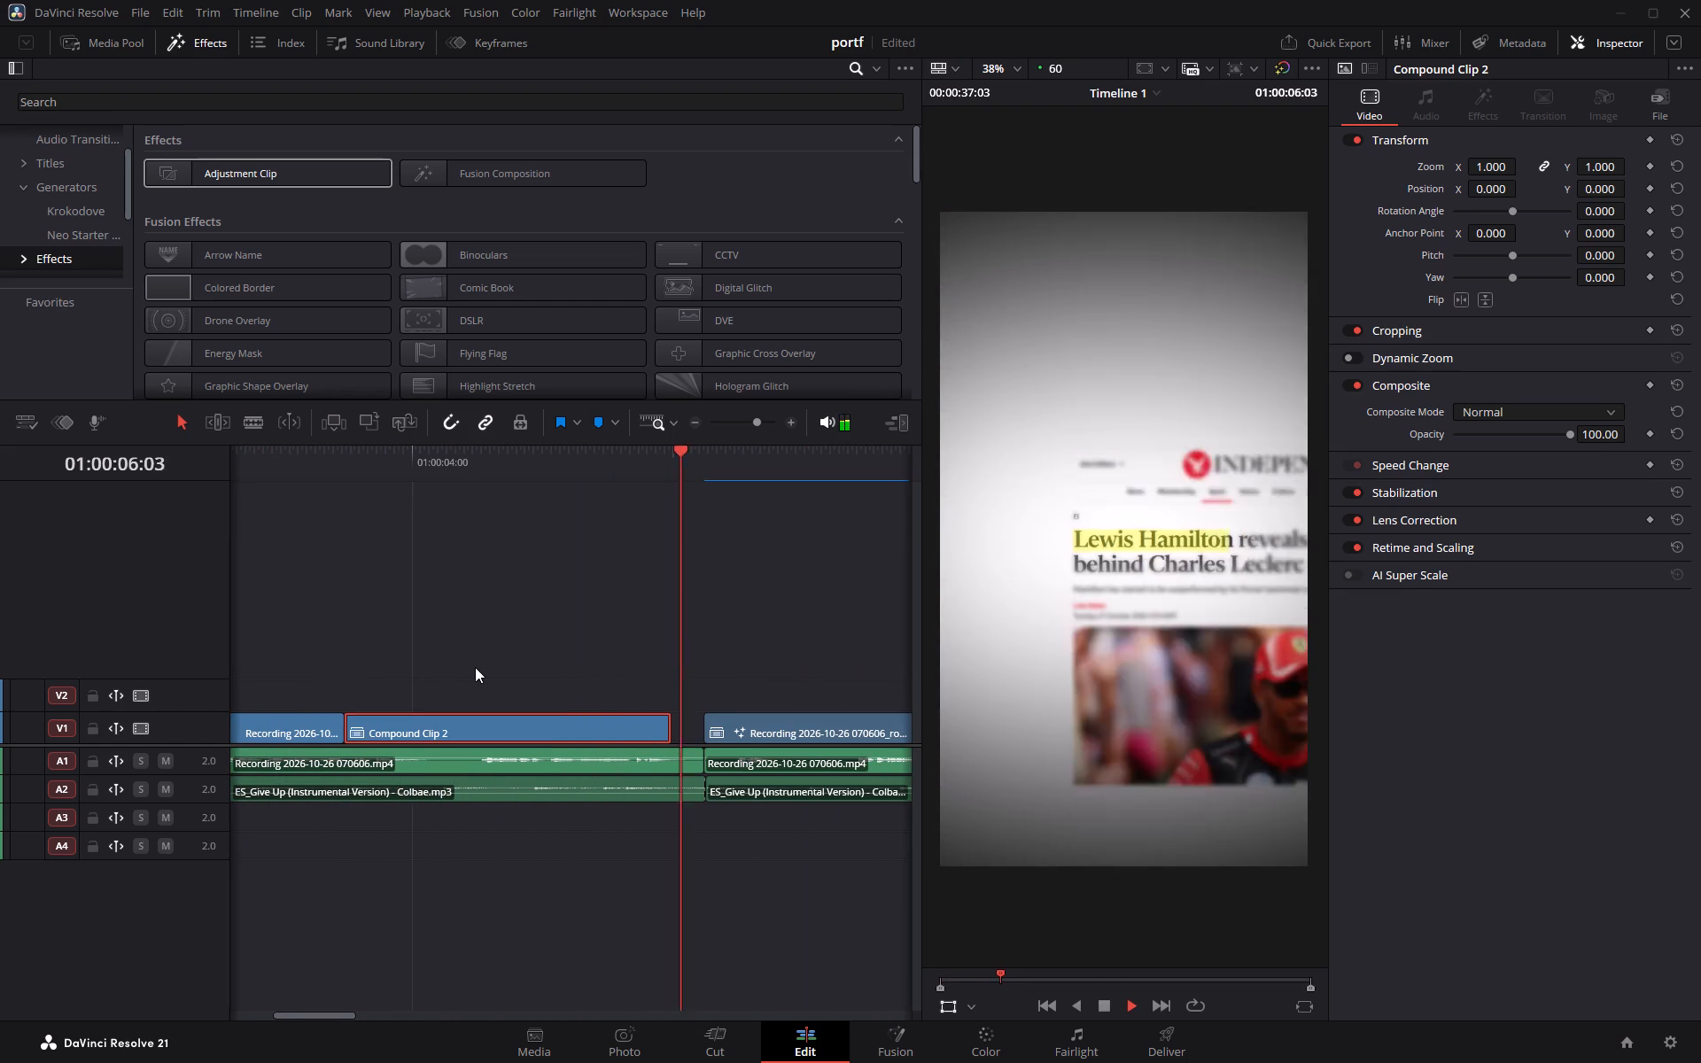
{"action": "left_click_drag", "start_coordinate": [838, 461], "coordinate": [469, 499]}
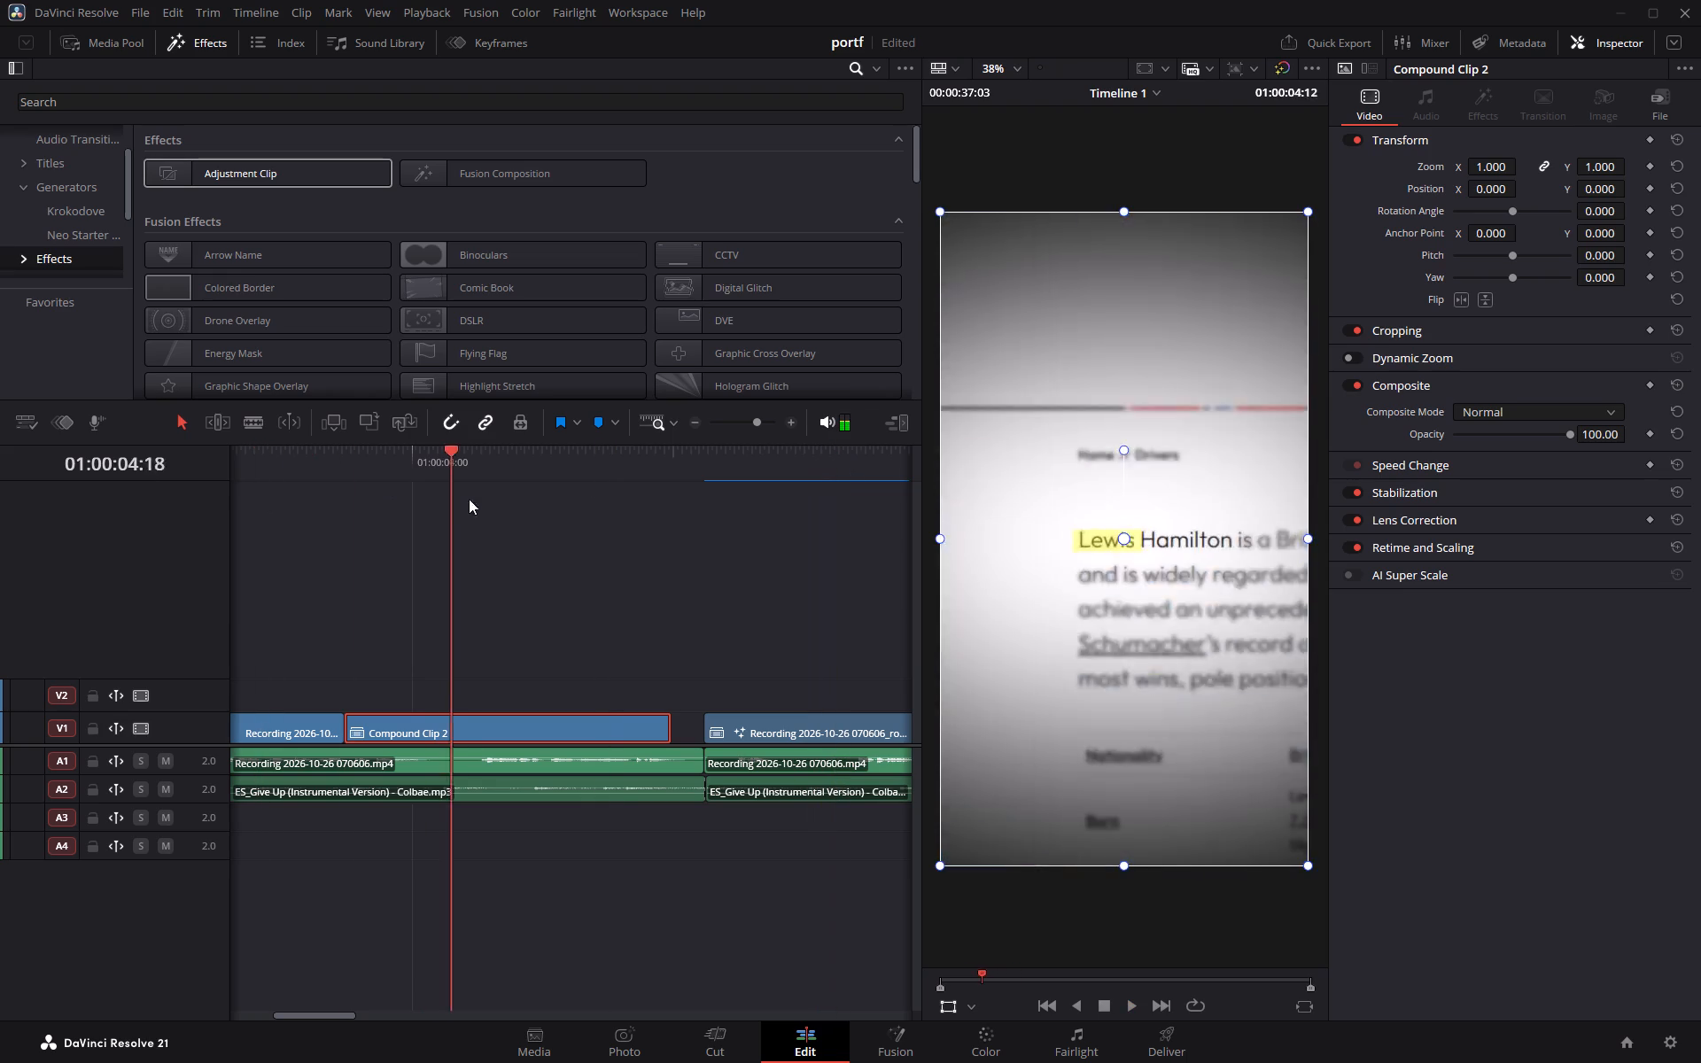
{"action": "left_click_drag", "start_coordinate": [469, 499], "coordinate": [678, 504]}
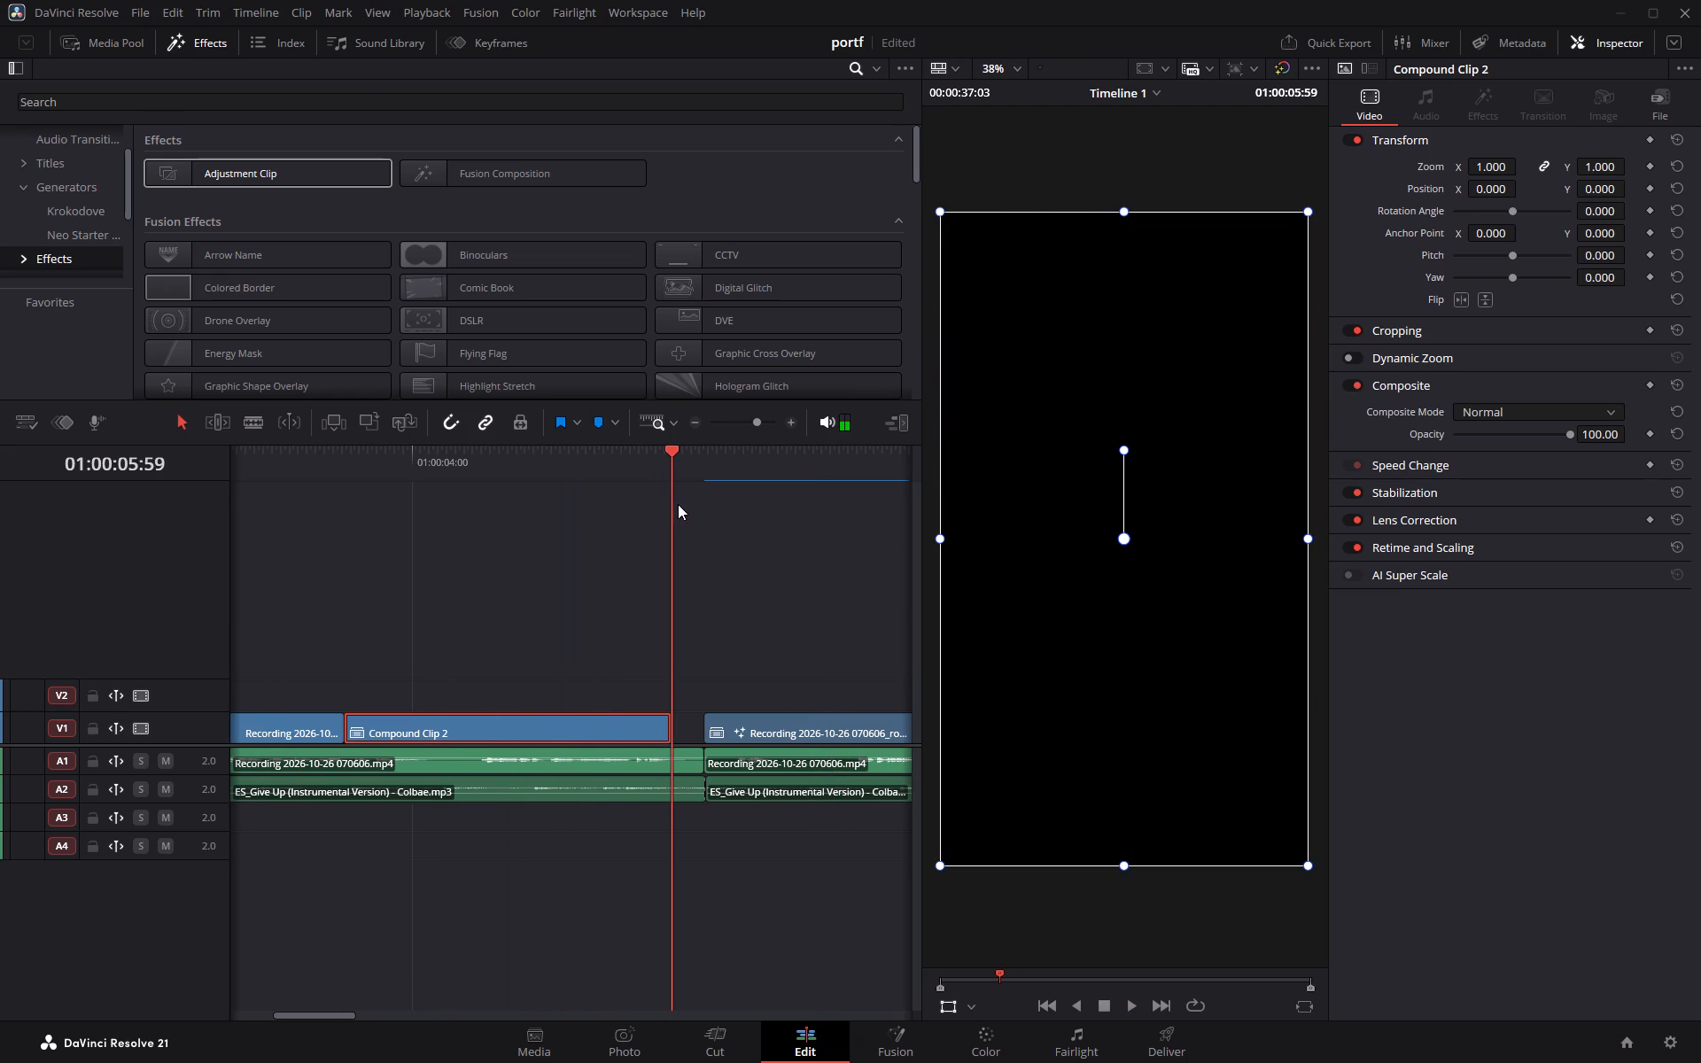
{"action": "left_click_drag", "start_coordinate": [678, 504], "coordinate": [384, 511]}
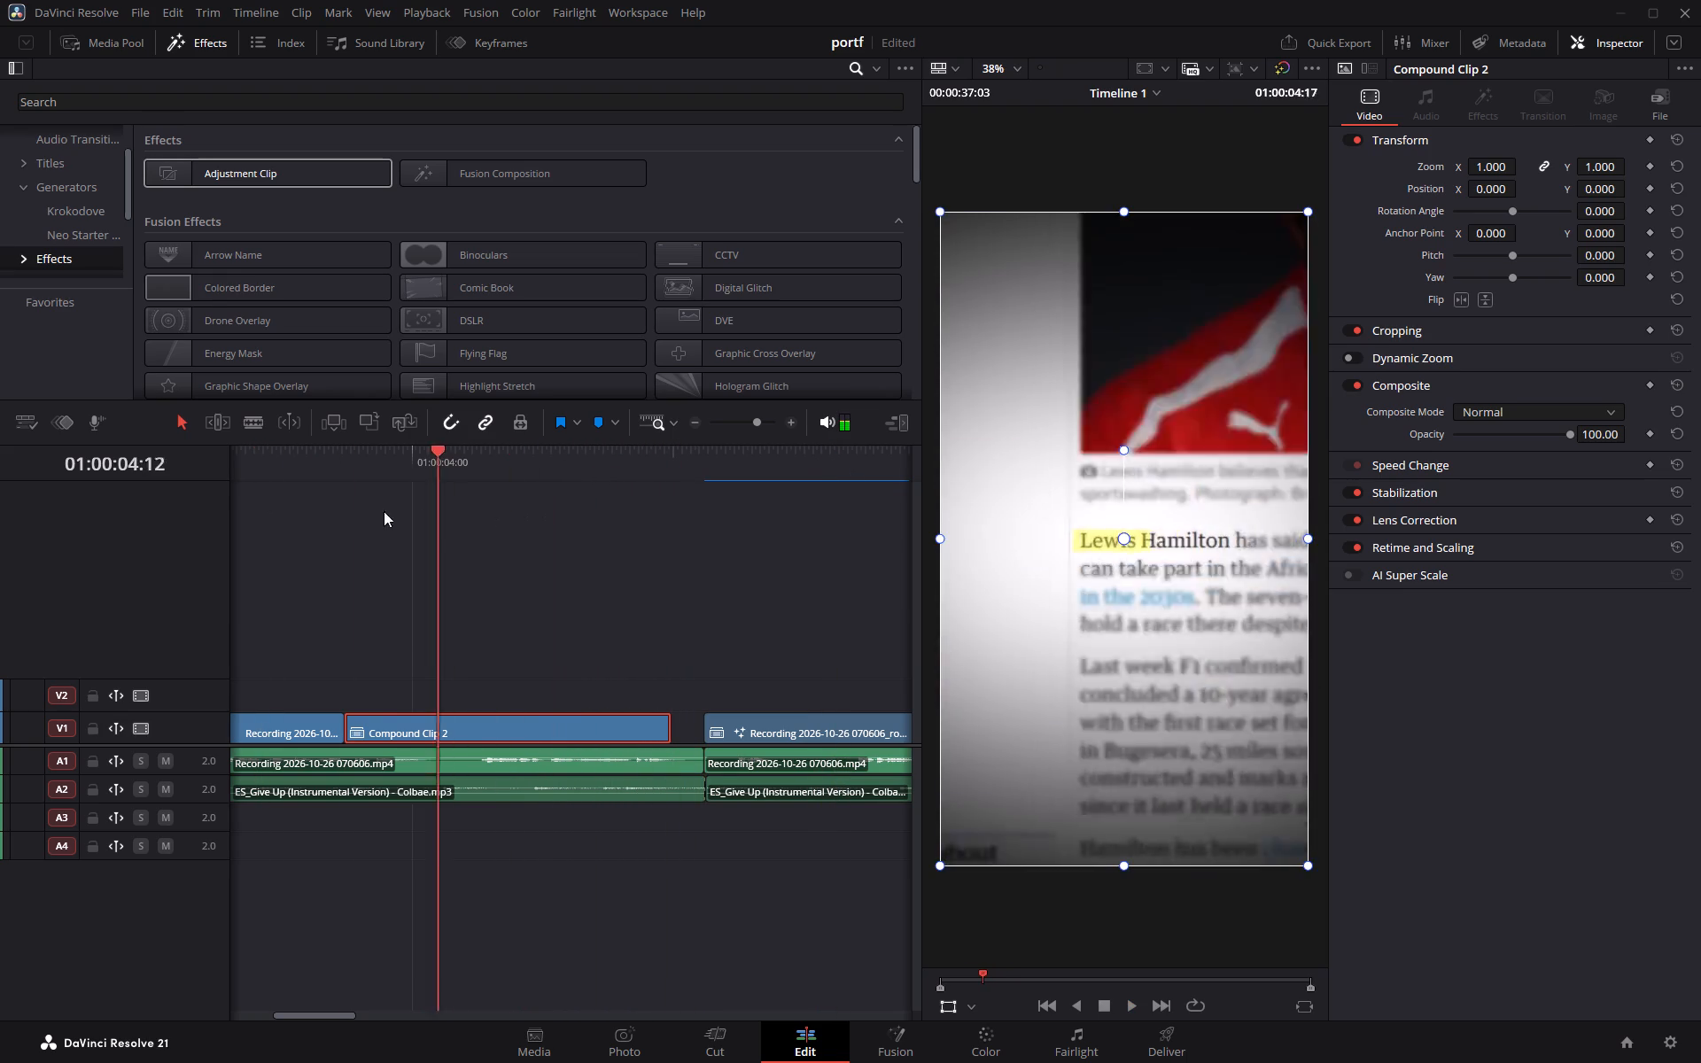
Scrub and replay the compound clip on V1 through to the following clip to check its timing and the gap after it.
{"action": "left_click_drag", "start_coordinate": [384, 511], "coordinate": [594, 512]}
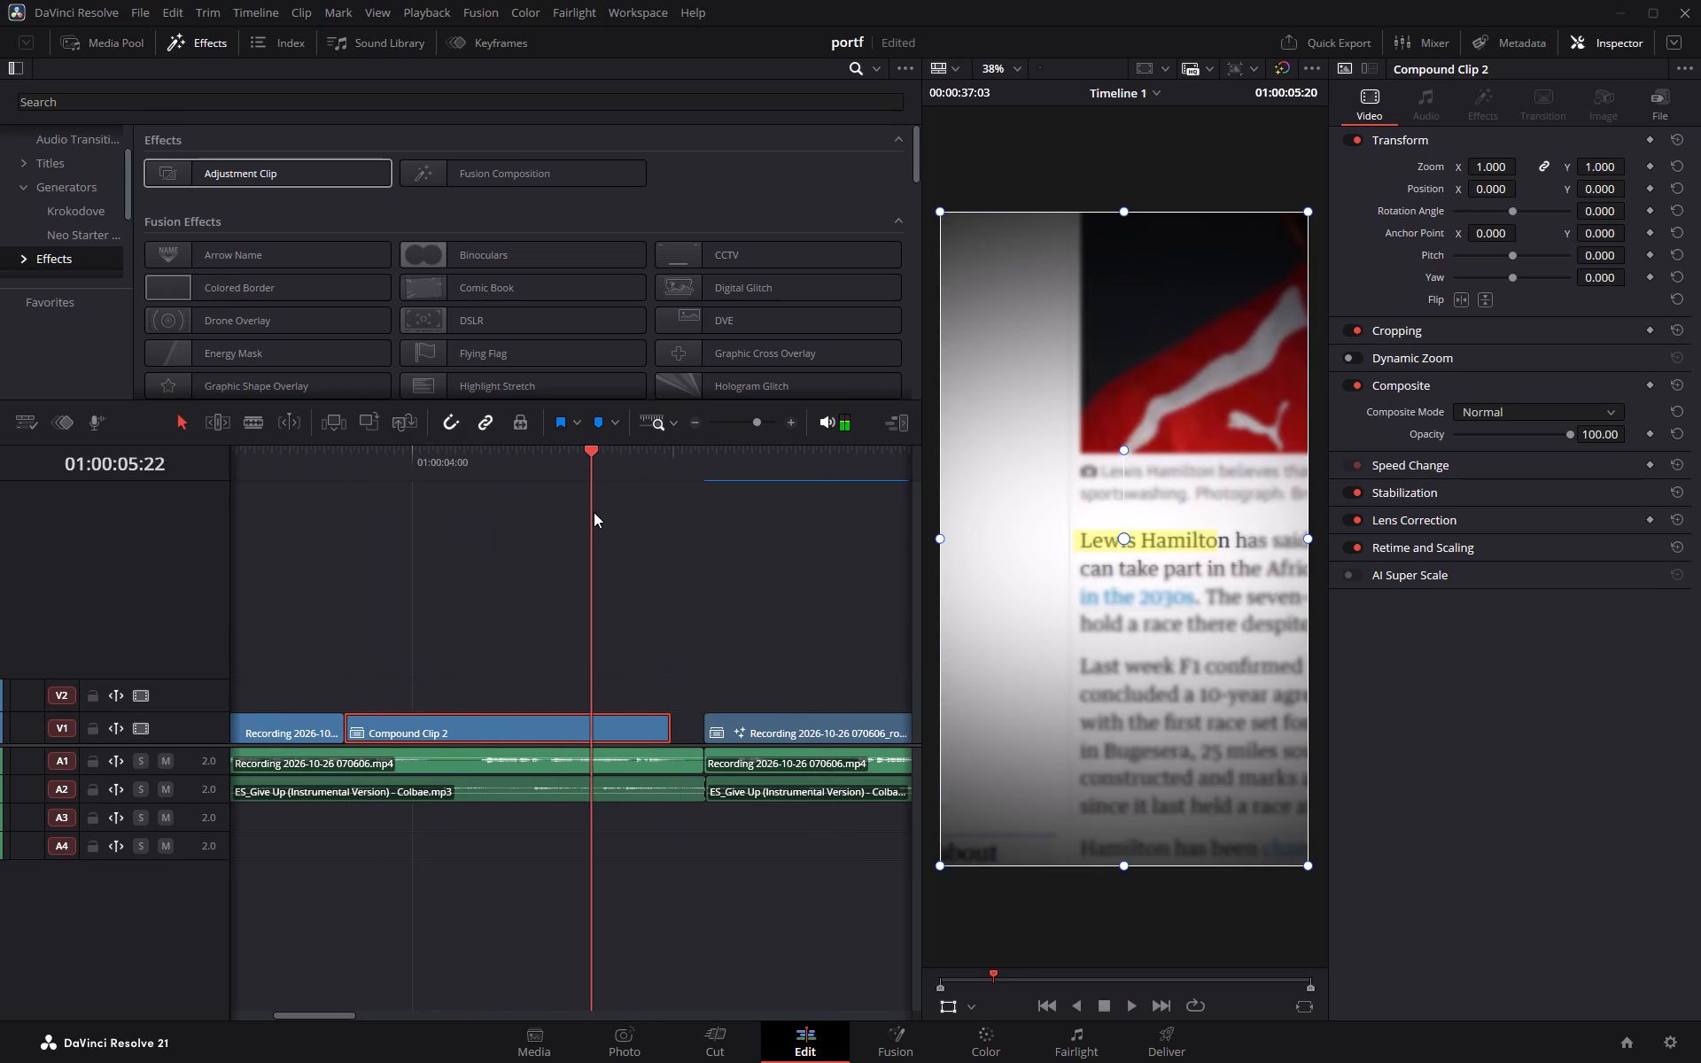
{"action": "left_click_drag", "start_coordinate": [594, 512], "coordinate": [538, 511]}
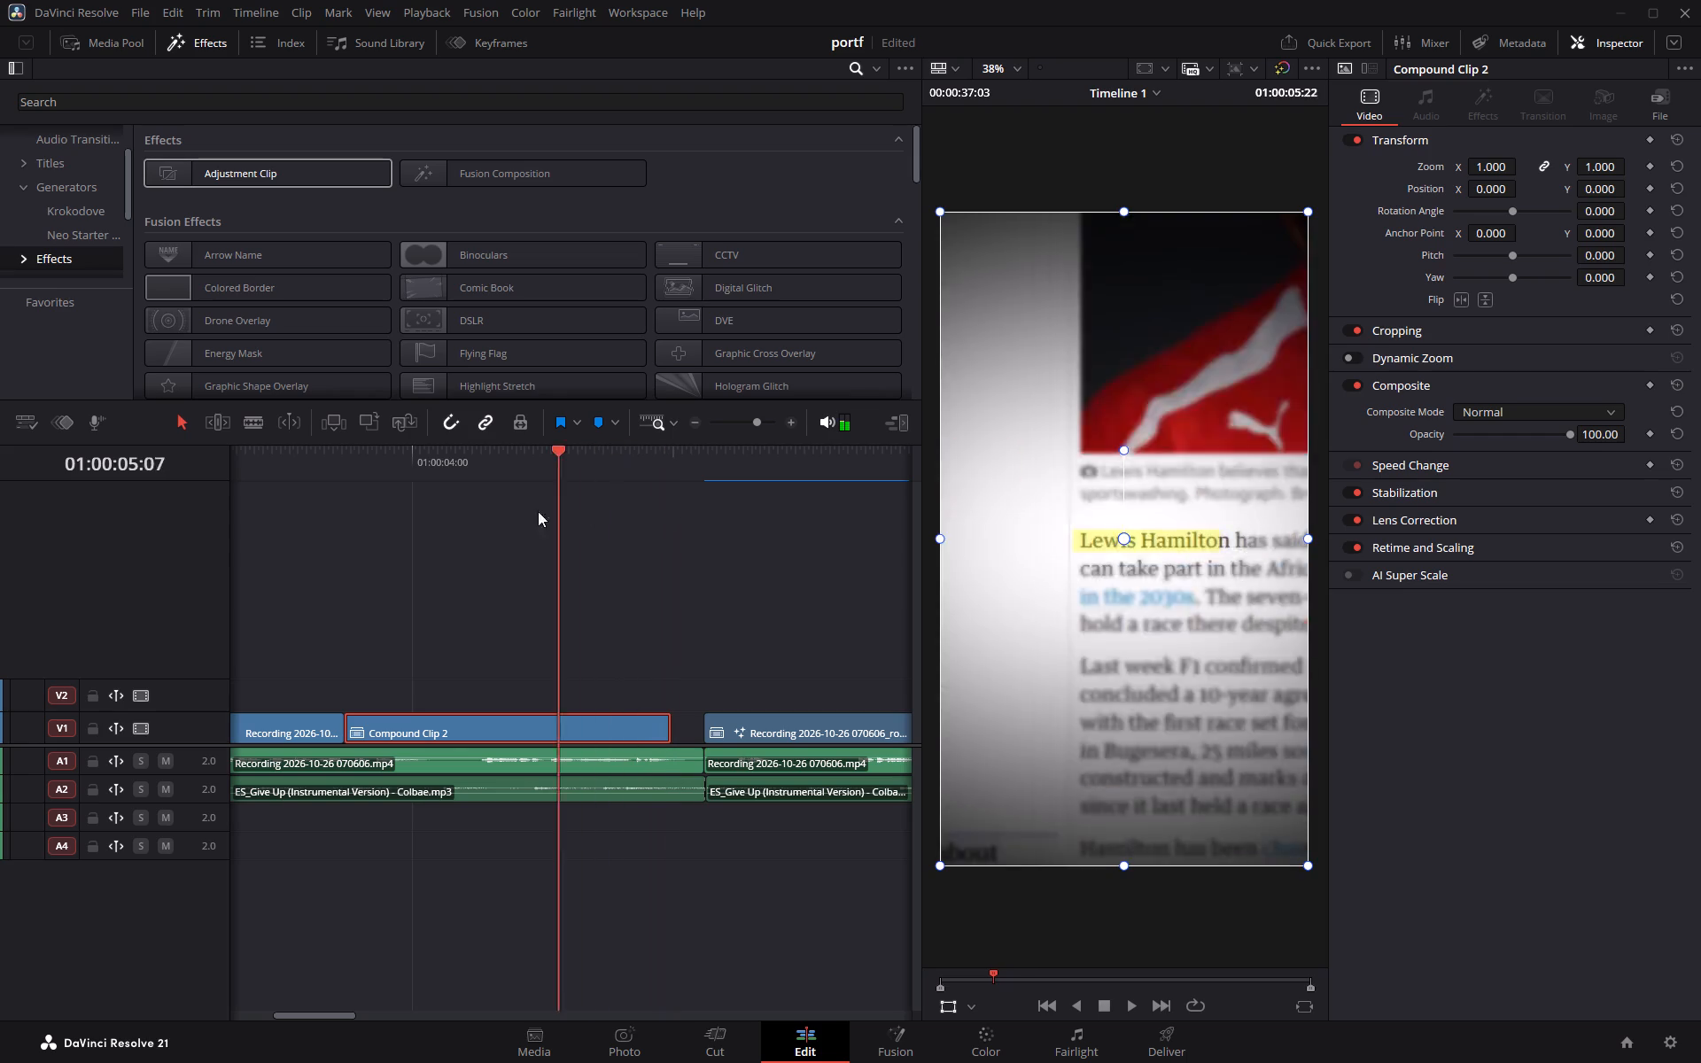
{"action": "left_click_drag", "start_coordinate": [538, 511], "coordinate": [671, 511]}
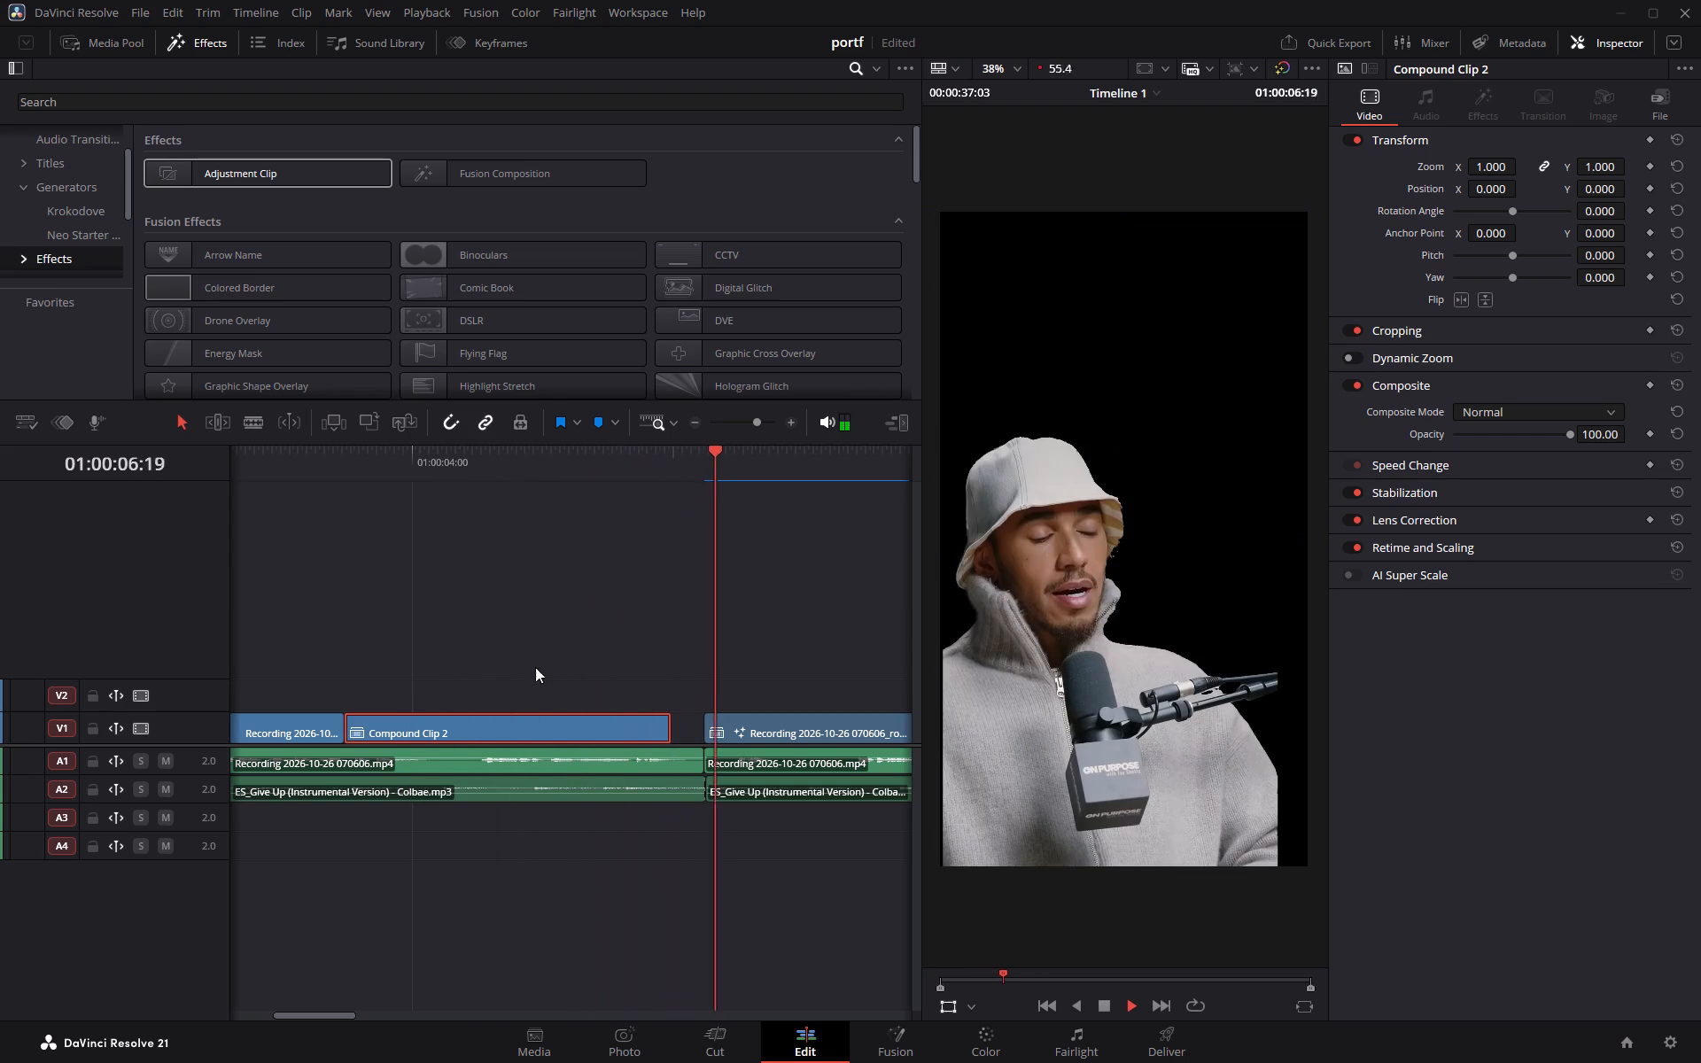
{"action": "left_click_drag", "start_coordinate": [804, 459], "coordinate": [314, 518]}
{"action": "key", "text": "space"}
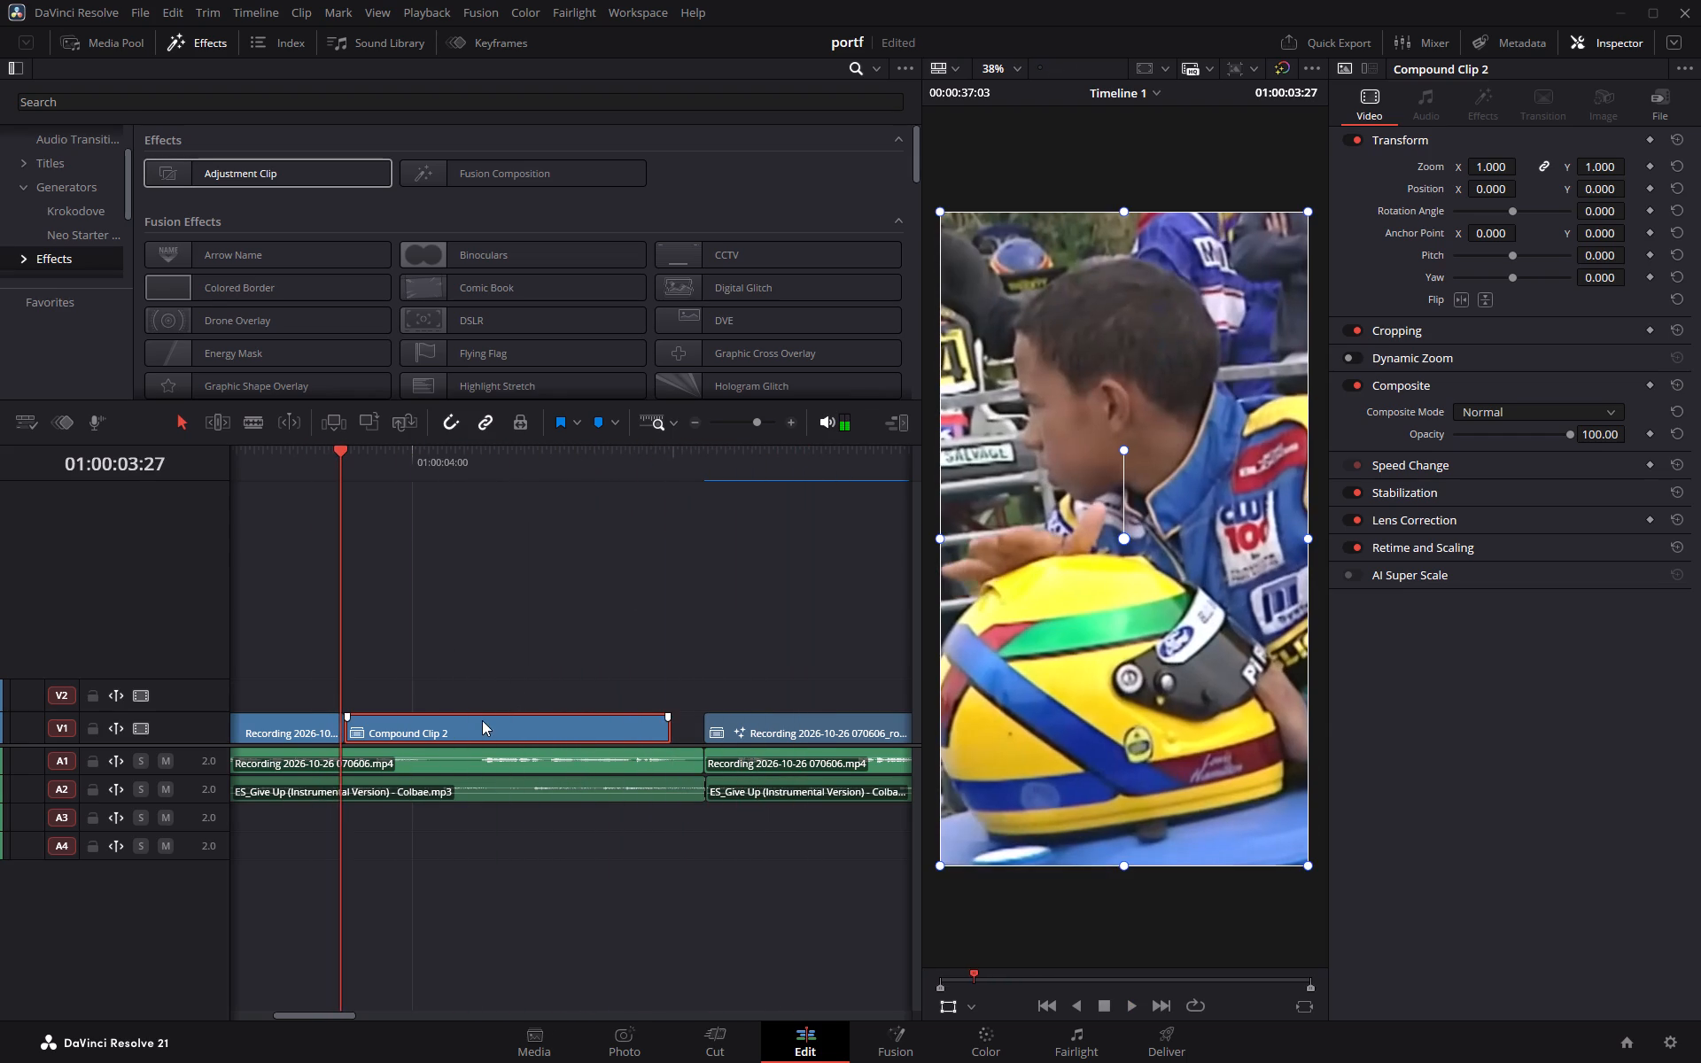
{"action": "key", "text": "space"}
{"action": "key", "text": "space"}
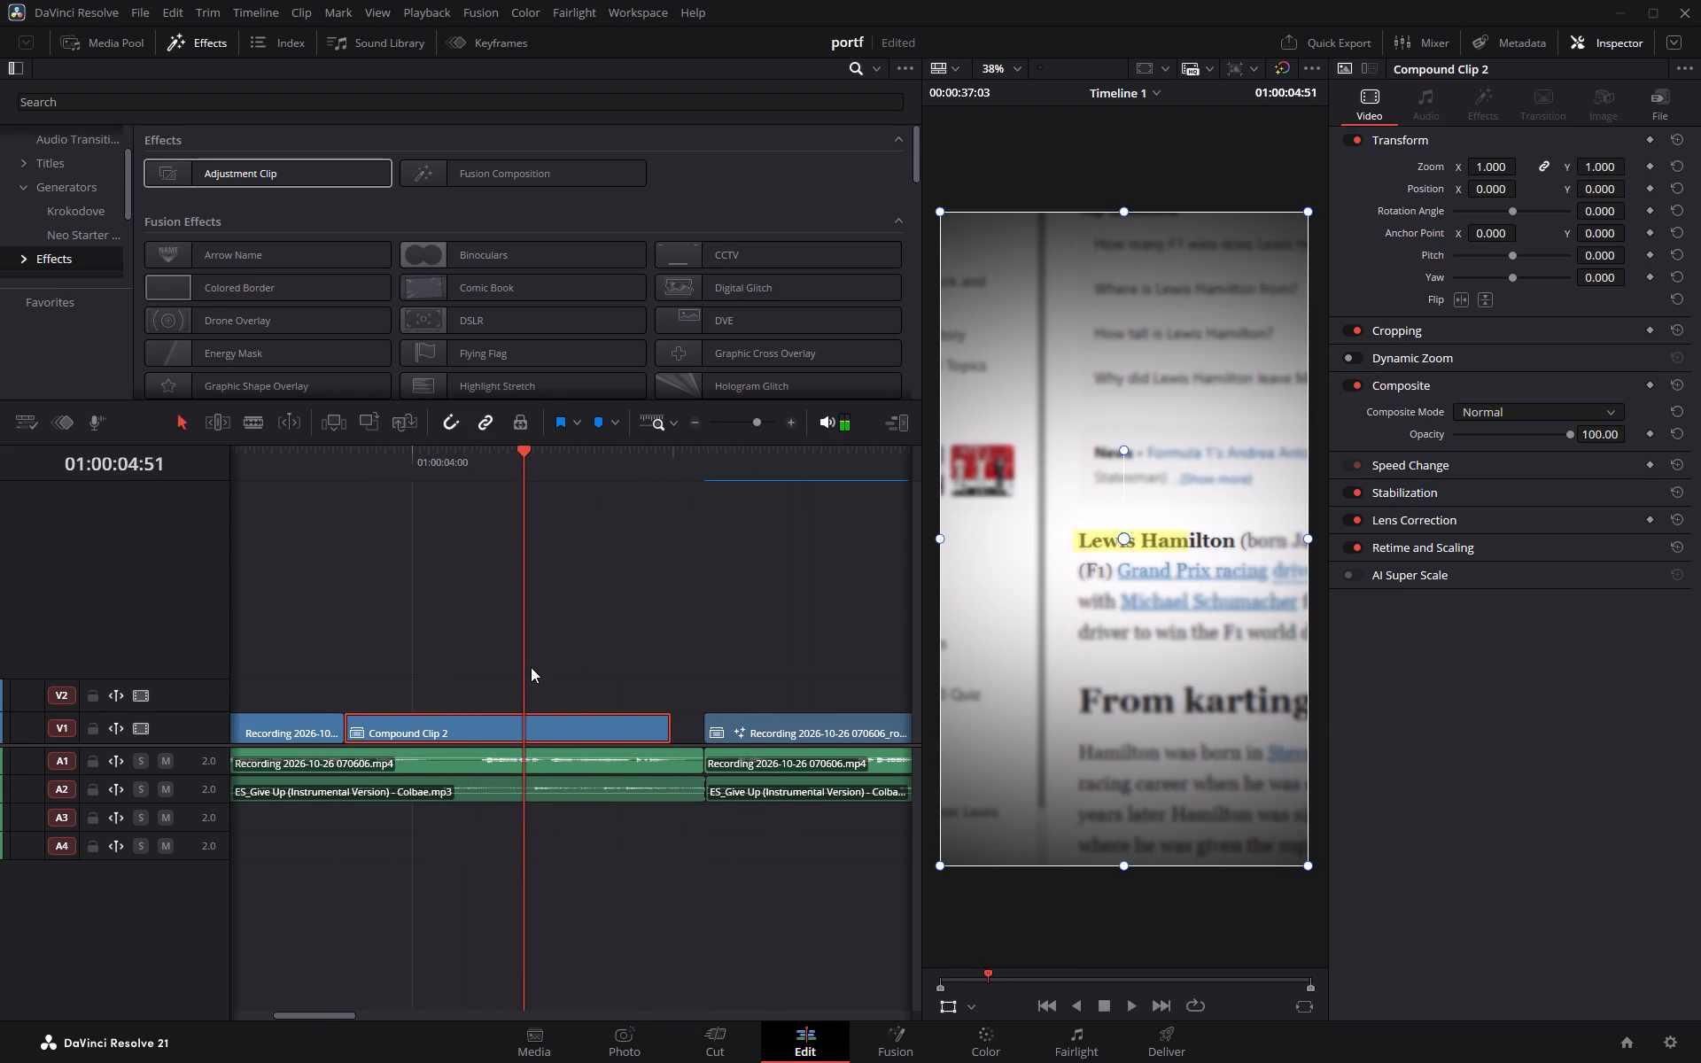
Retime the compound clip on V1 to 91% speed, stretching its end to meet the start of the following roto clip.
{"action": "key", "text": "ctrl+r"}
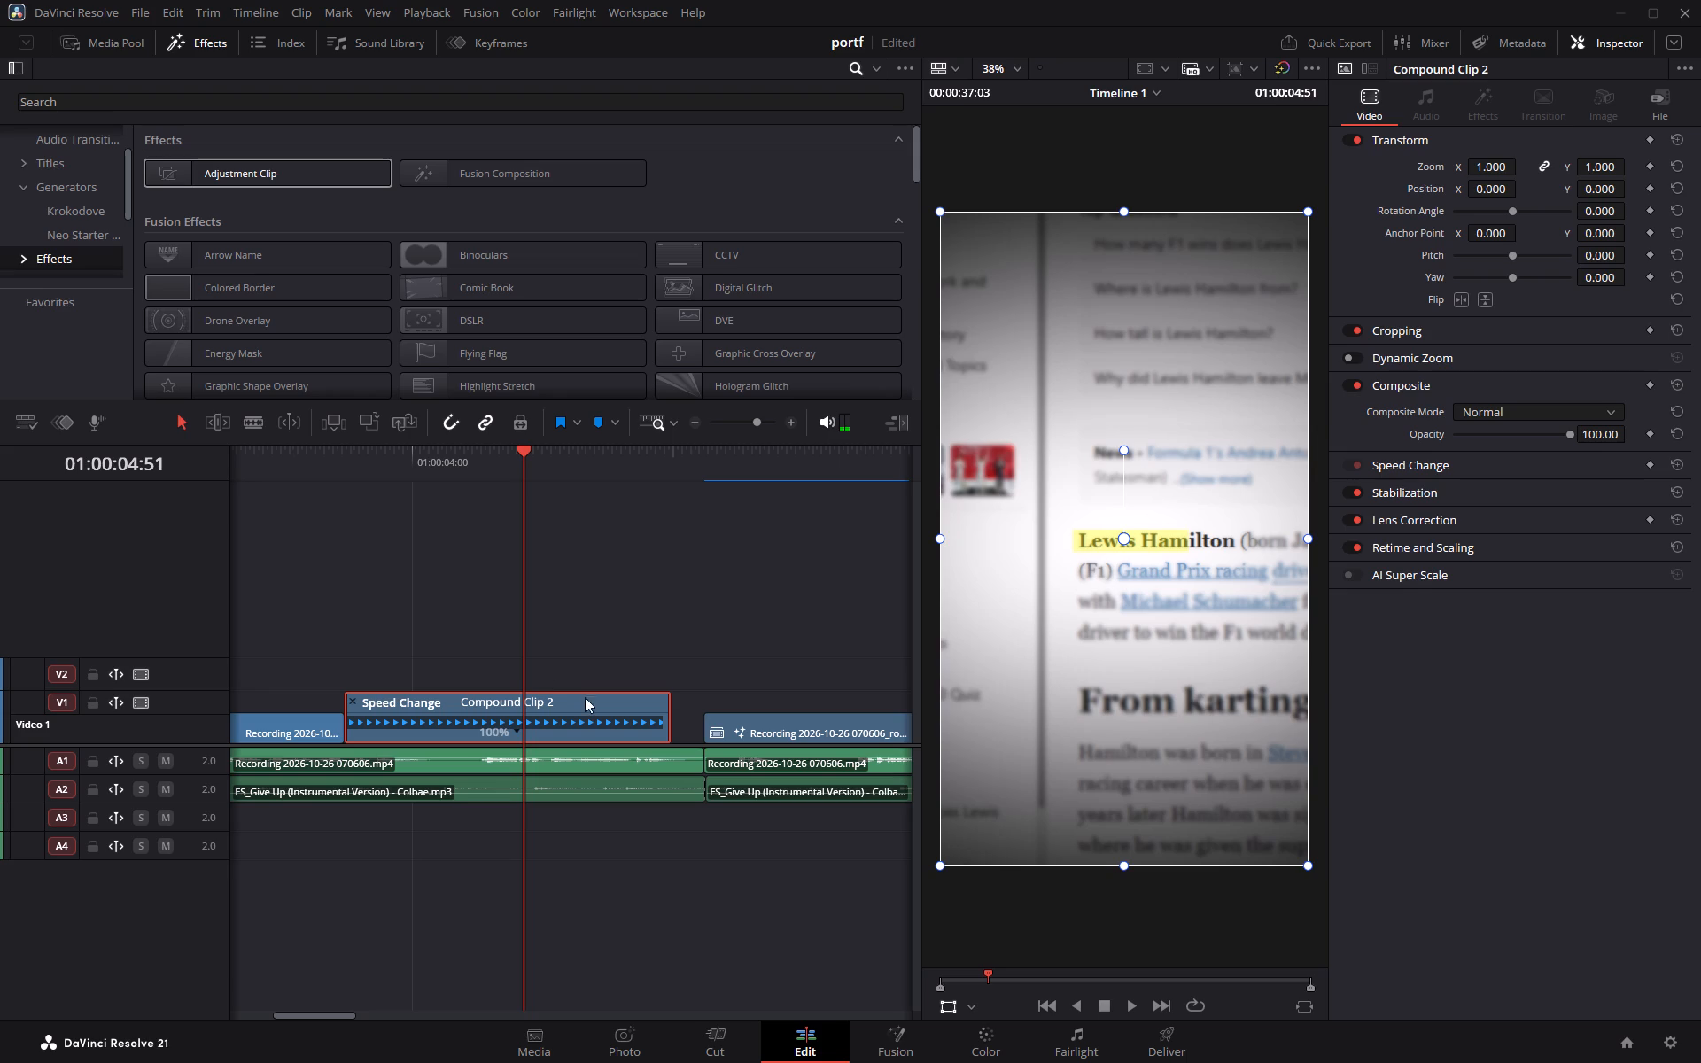
{"action": "left_click_drag", "start_coordinate": [671, 716], "coordinate": [697, 718]}
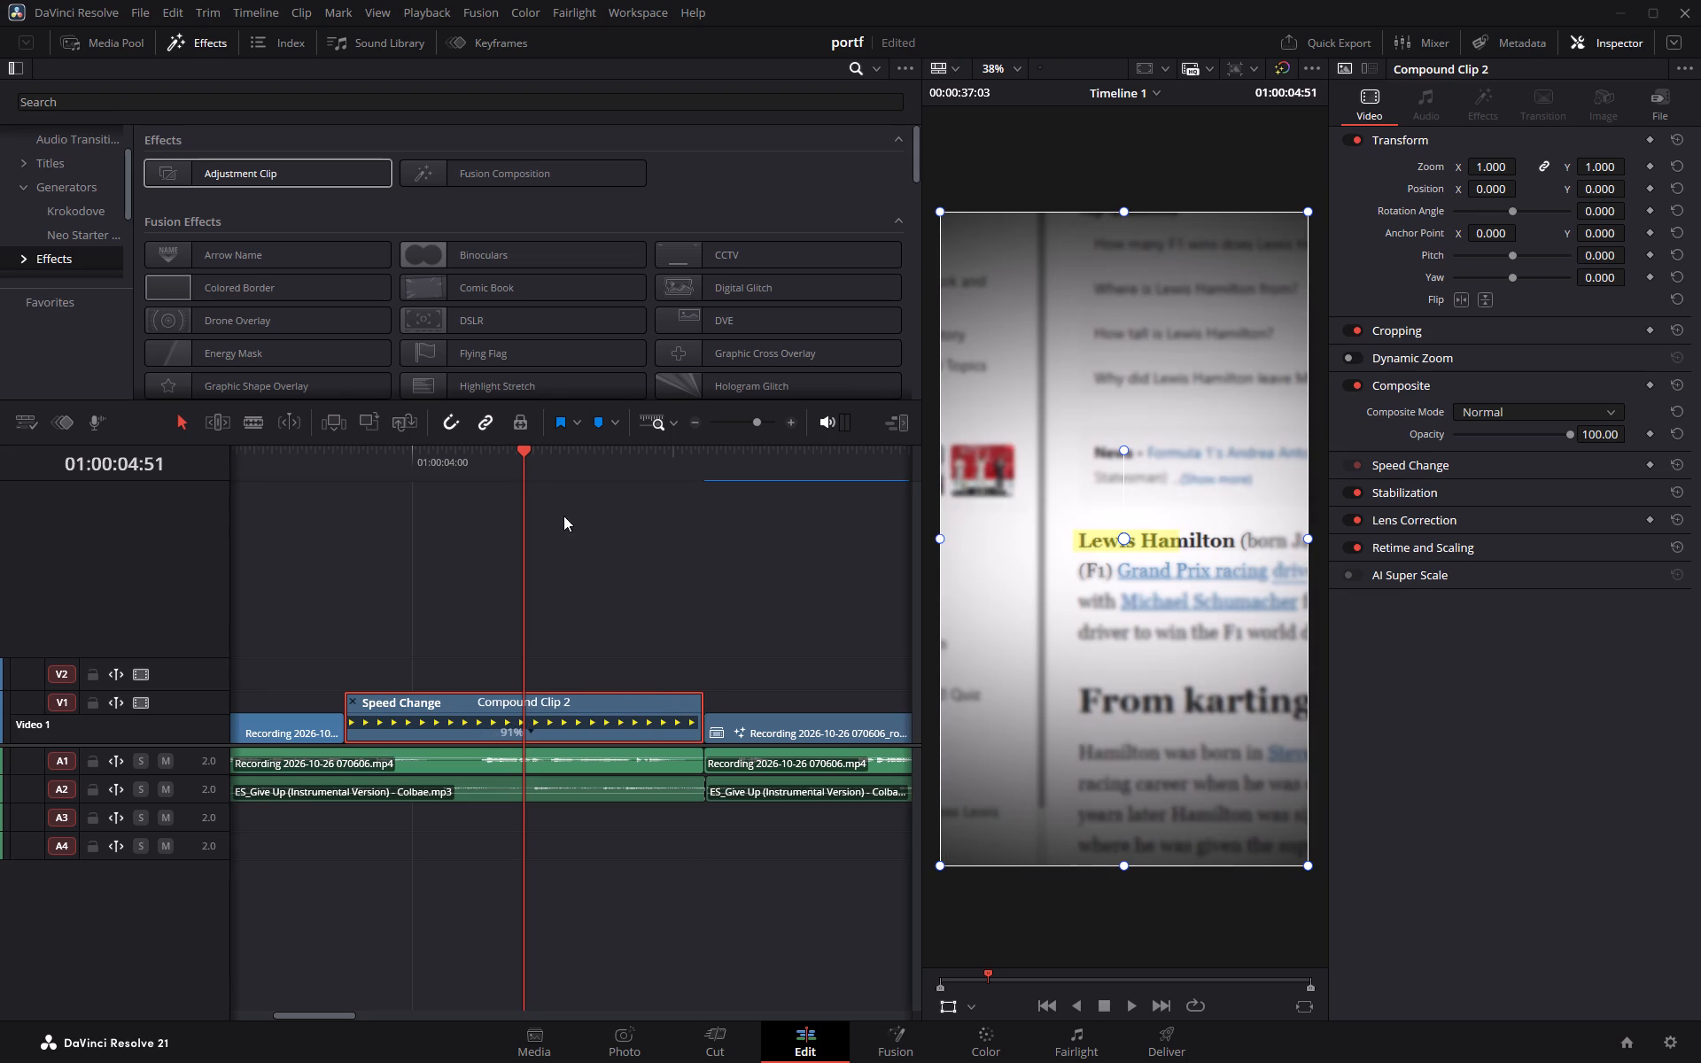
Play back the slowed compound clip, and replay Timeline 1 from the start to review how the animation fits the edit.
{"action": "left_click_drag", "start_coordinate": [524, 457], "coordinate": [310, 482]}
{"action": "key", "text": "space"}
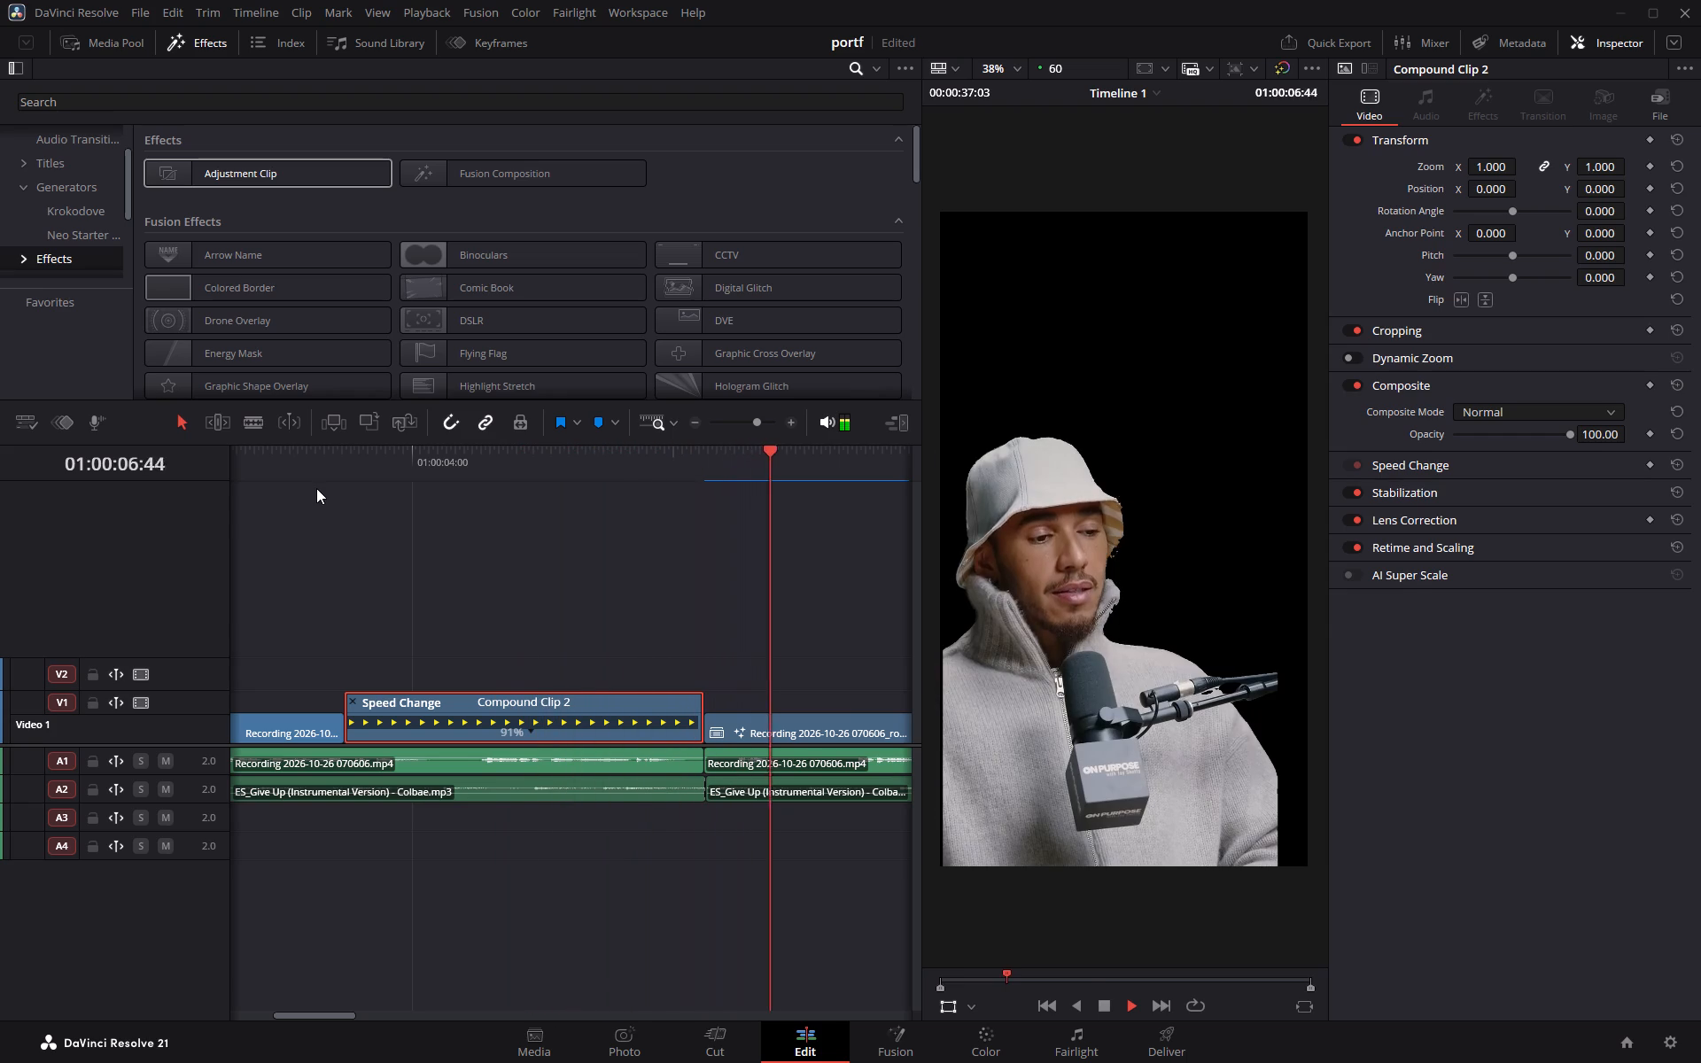
{"action": "key", "text": "space"}
{"action": "left_click_drag", "start_coordinate": [896, 457], "coordinate": [45, 533]}
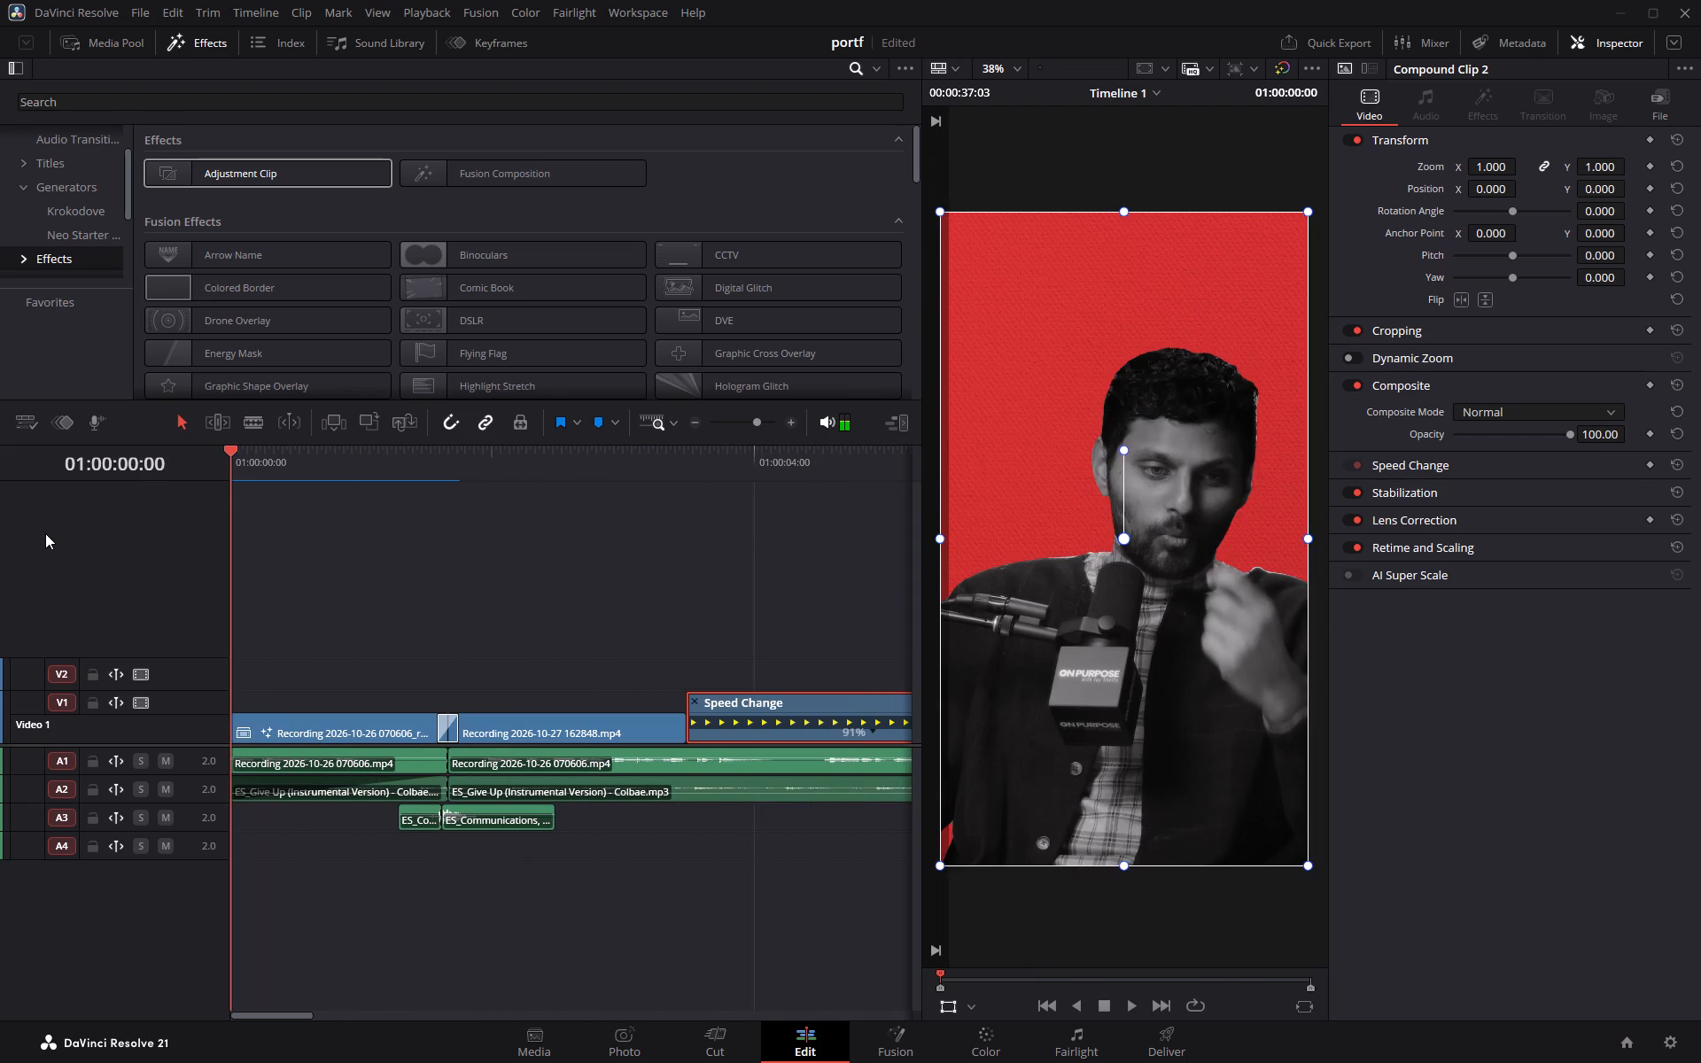
{"action": "left_click_drag", "start_coordinate": [45, 533], "coordinate": [35, 534]}
{"action": "key", "text": "space"}
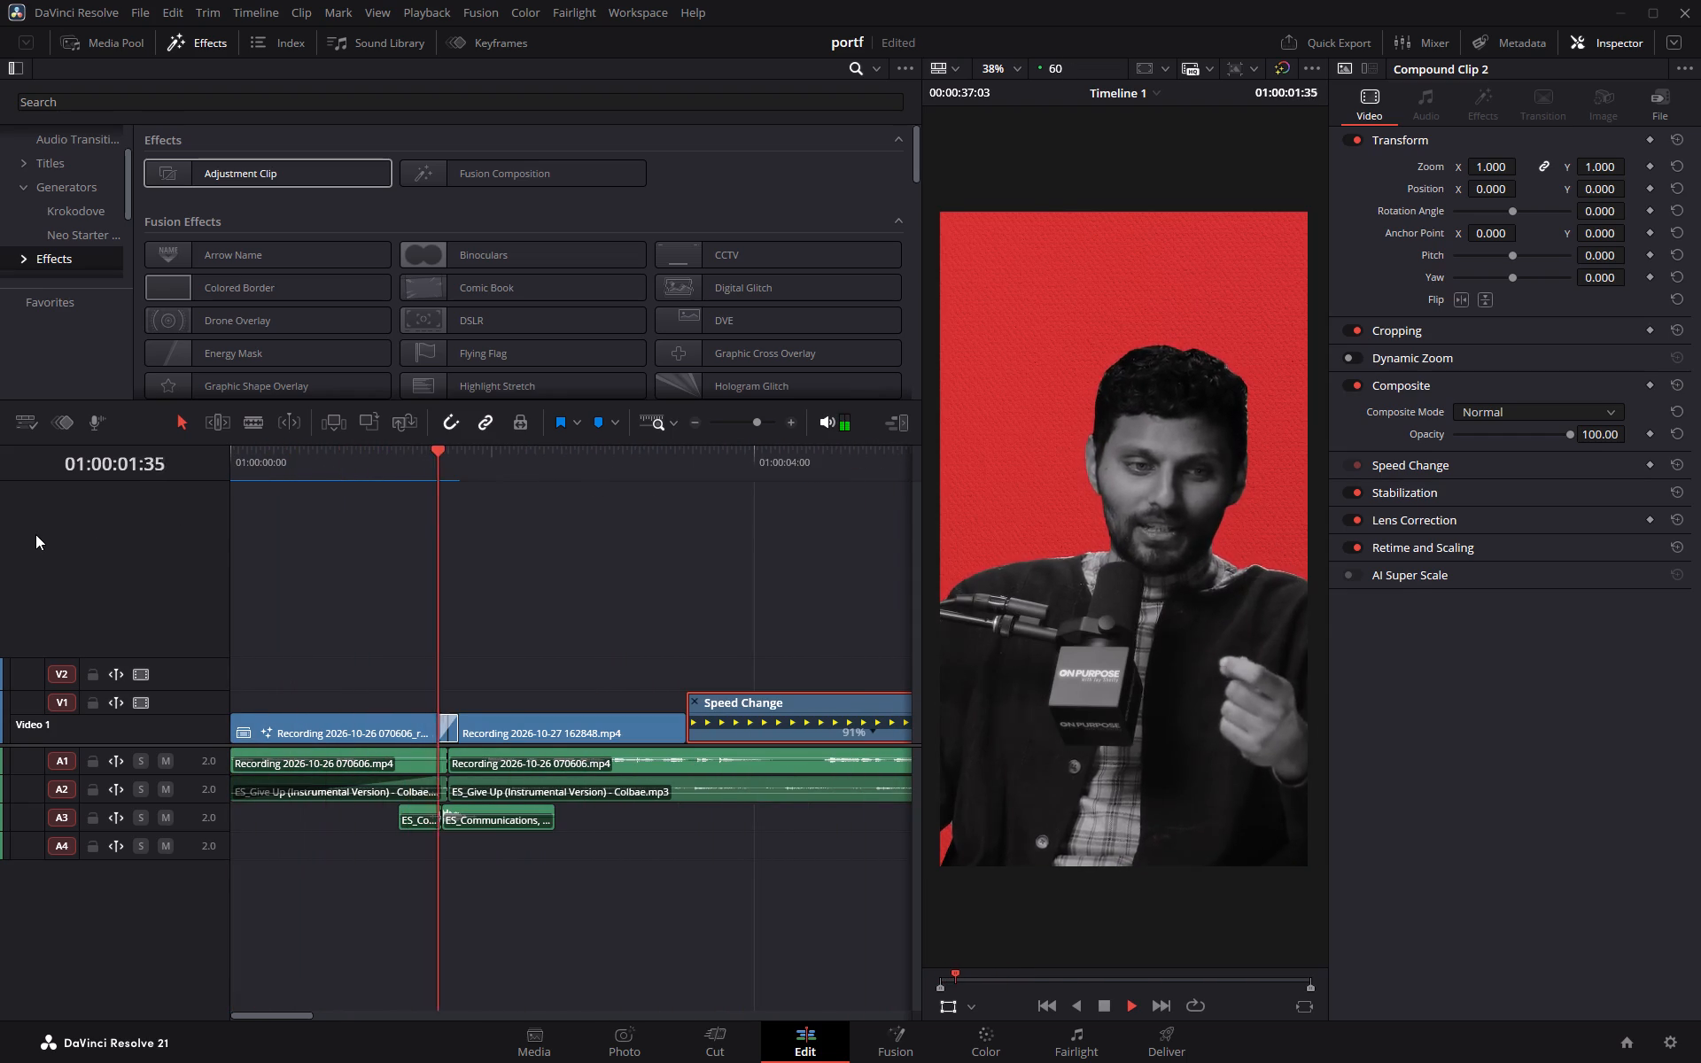
{"action": "key", "text": "space"}
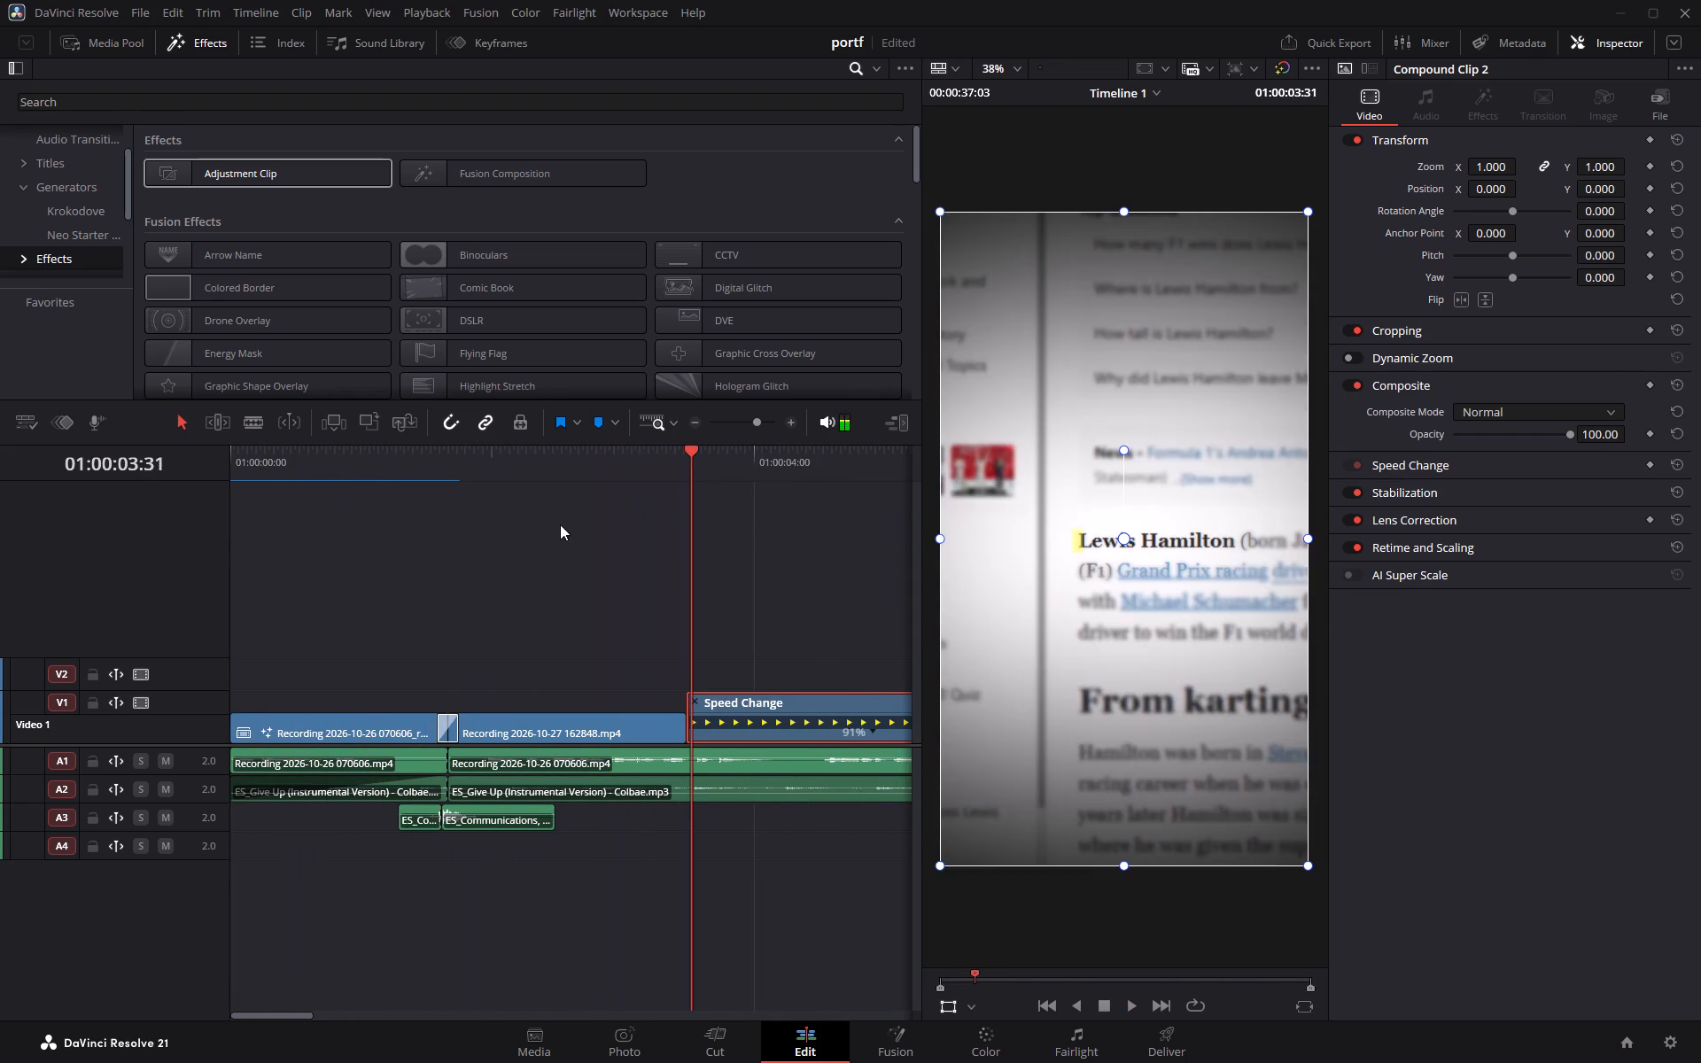
{"action": "left_click_drag", "start_coordinate": [627, 471], "coordinate": [29, 498]}
{"action": "key", "text": "space"}
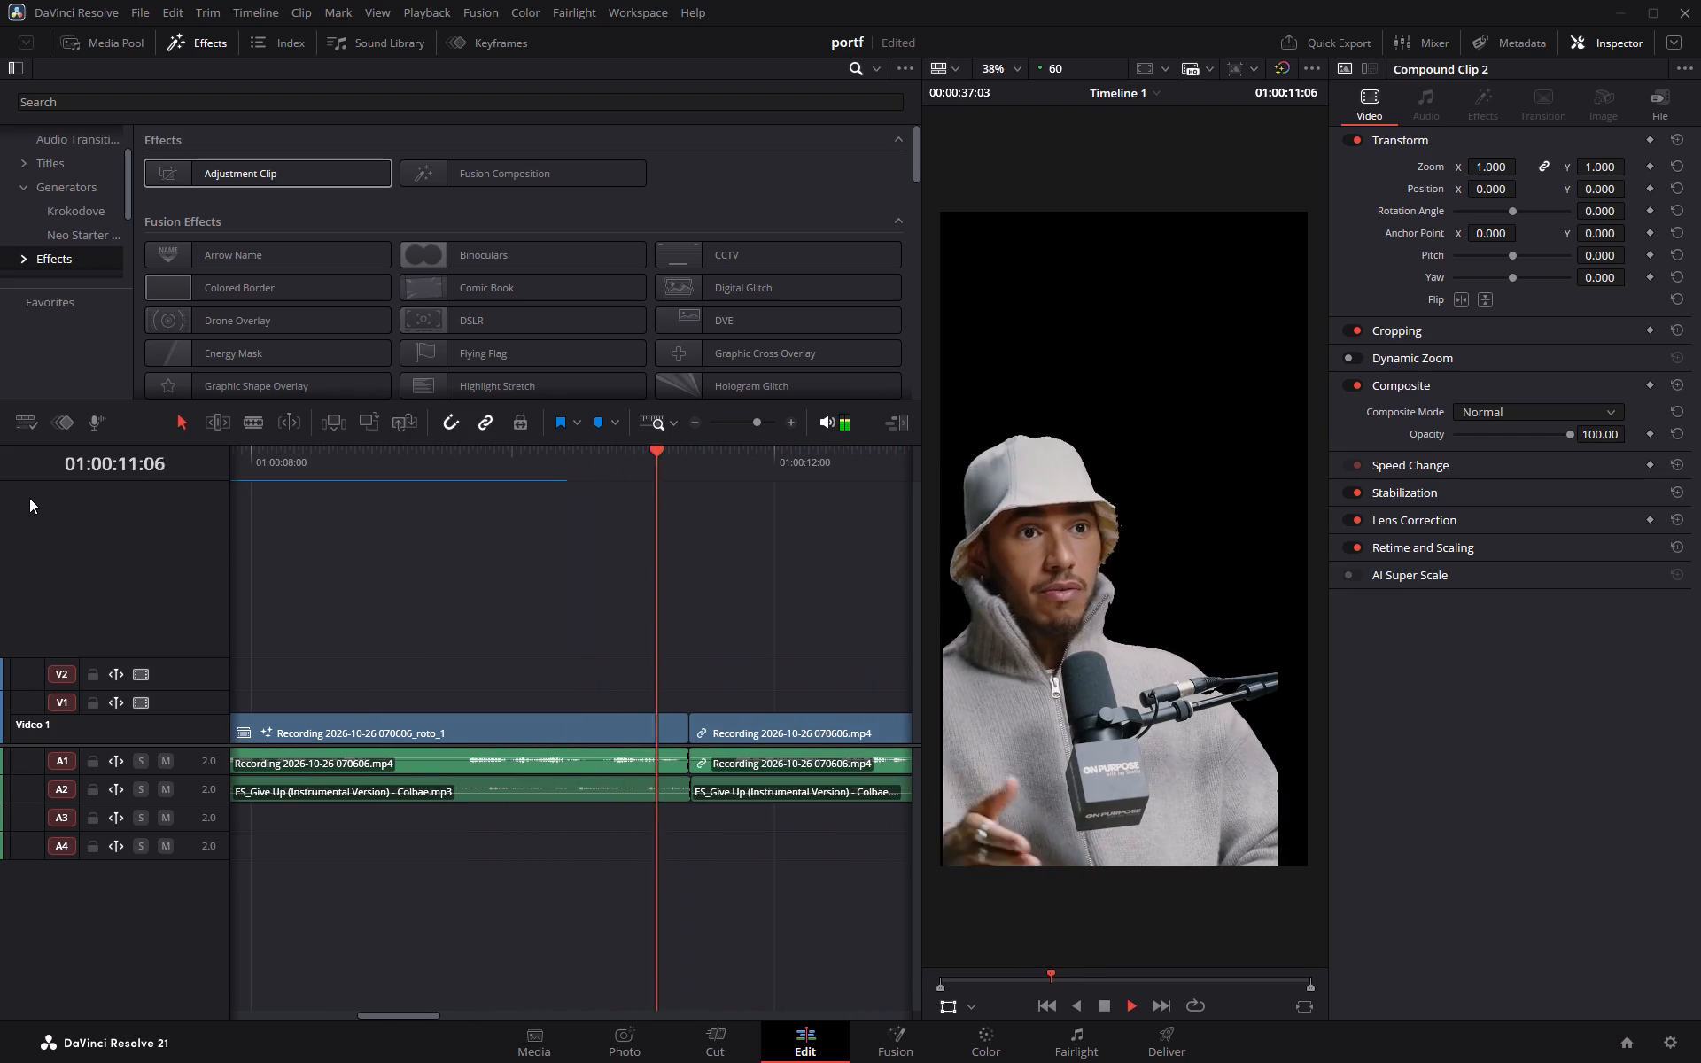
{"action": "key", "text": "space"}
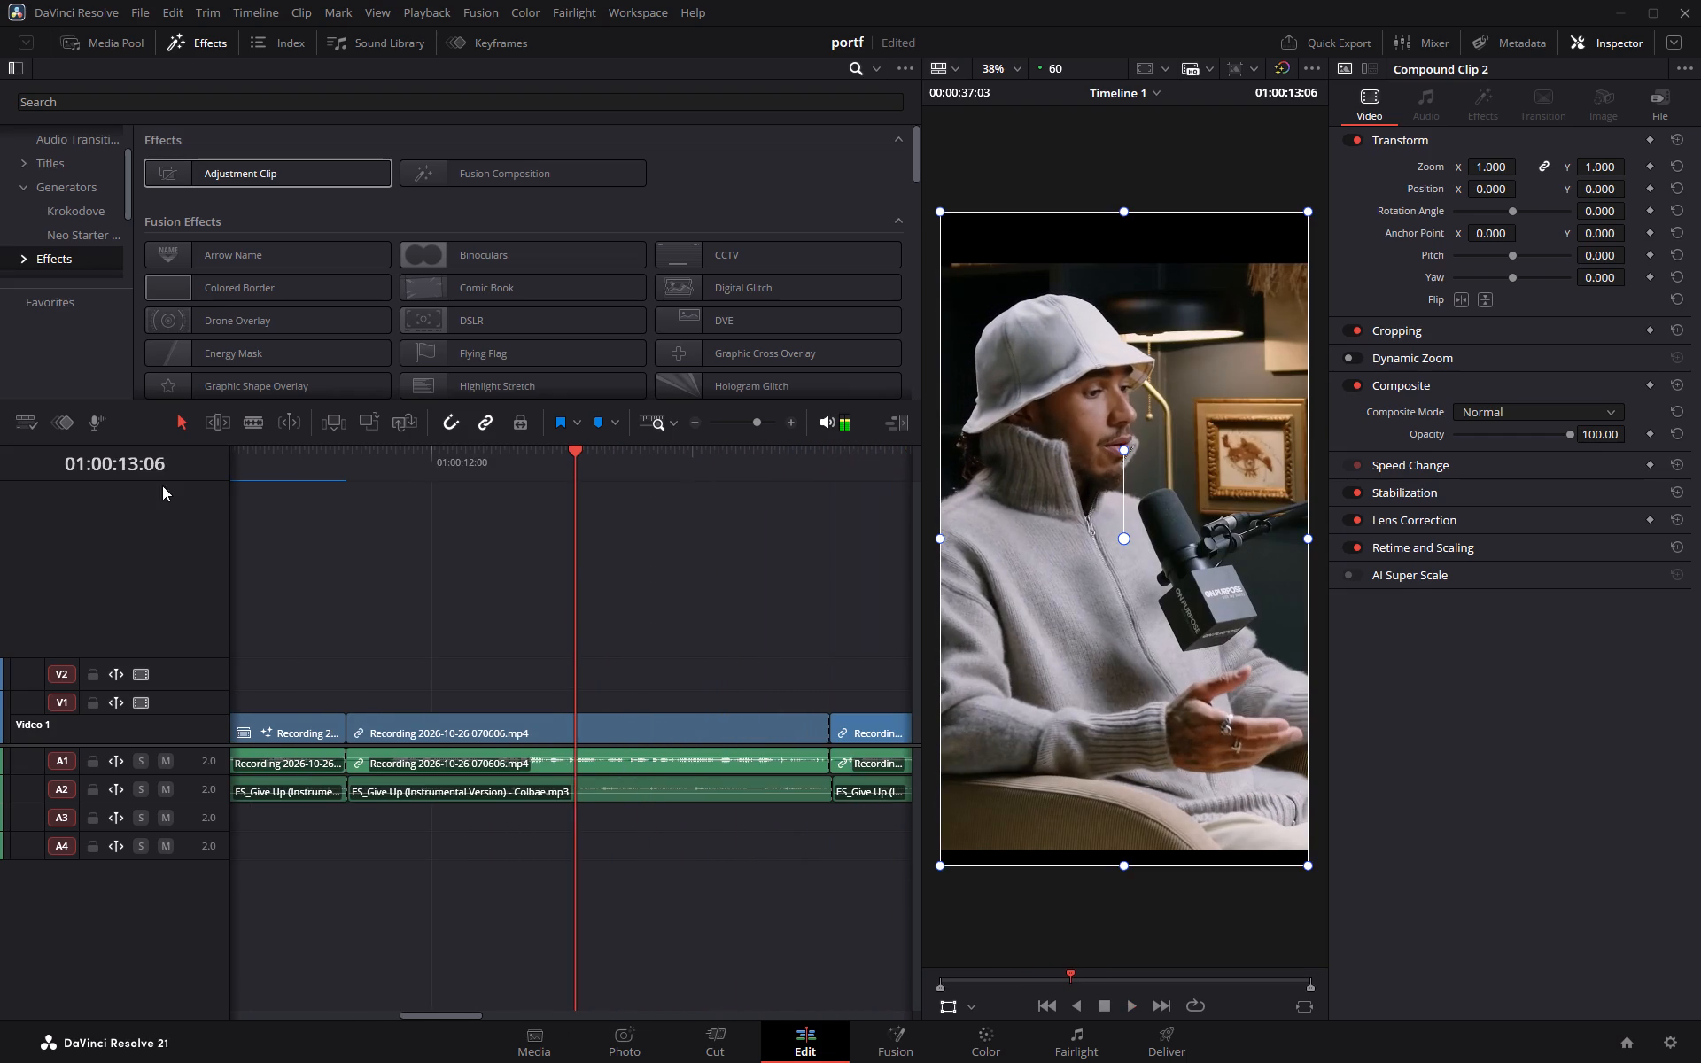
{"action": "left_click_drag", "start_coordinate": [563, 462], "coordinate": [0, 484]}
{"action": "key", "text": "space"}
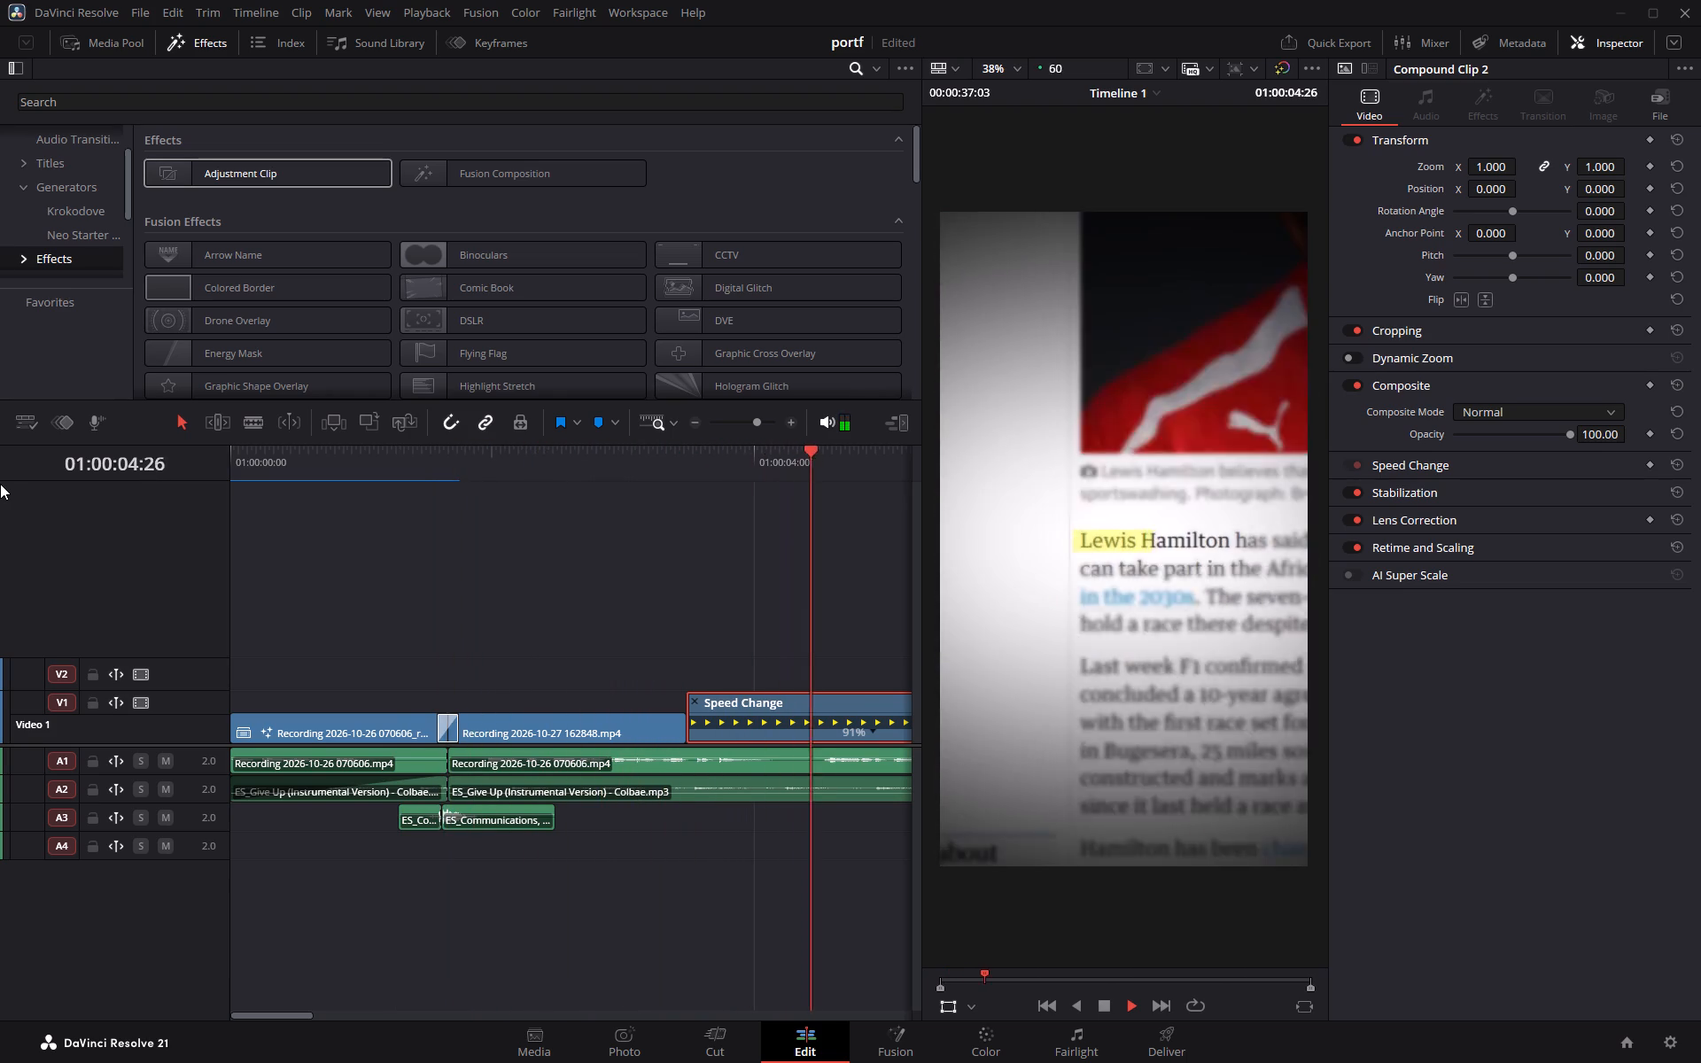
{"action": "key", "text": "space"}
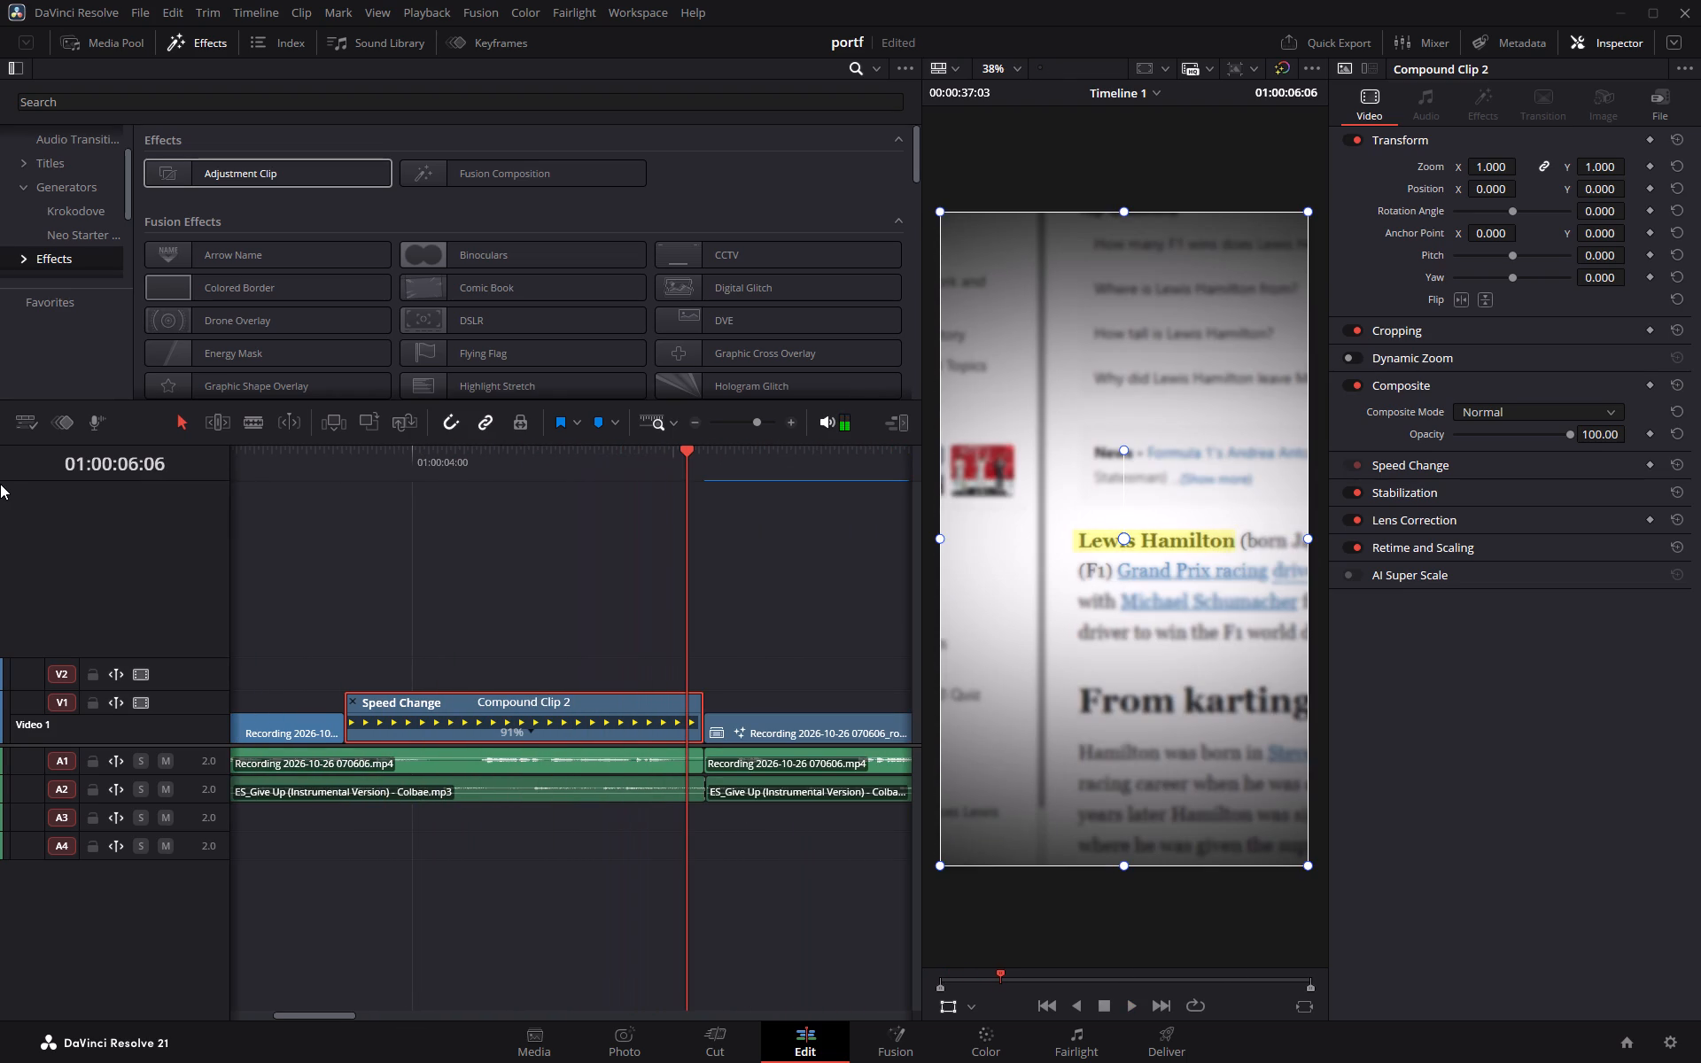
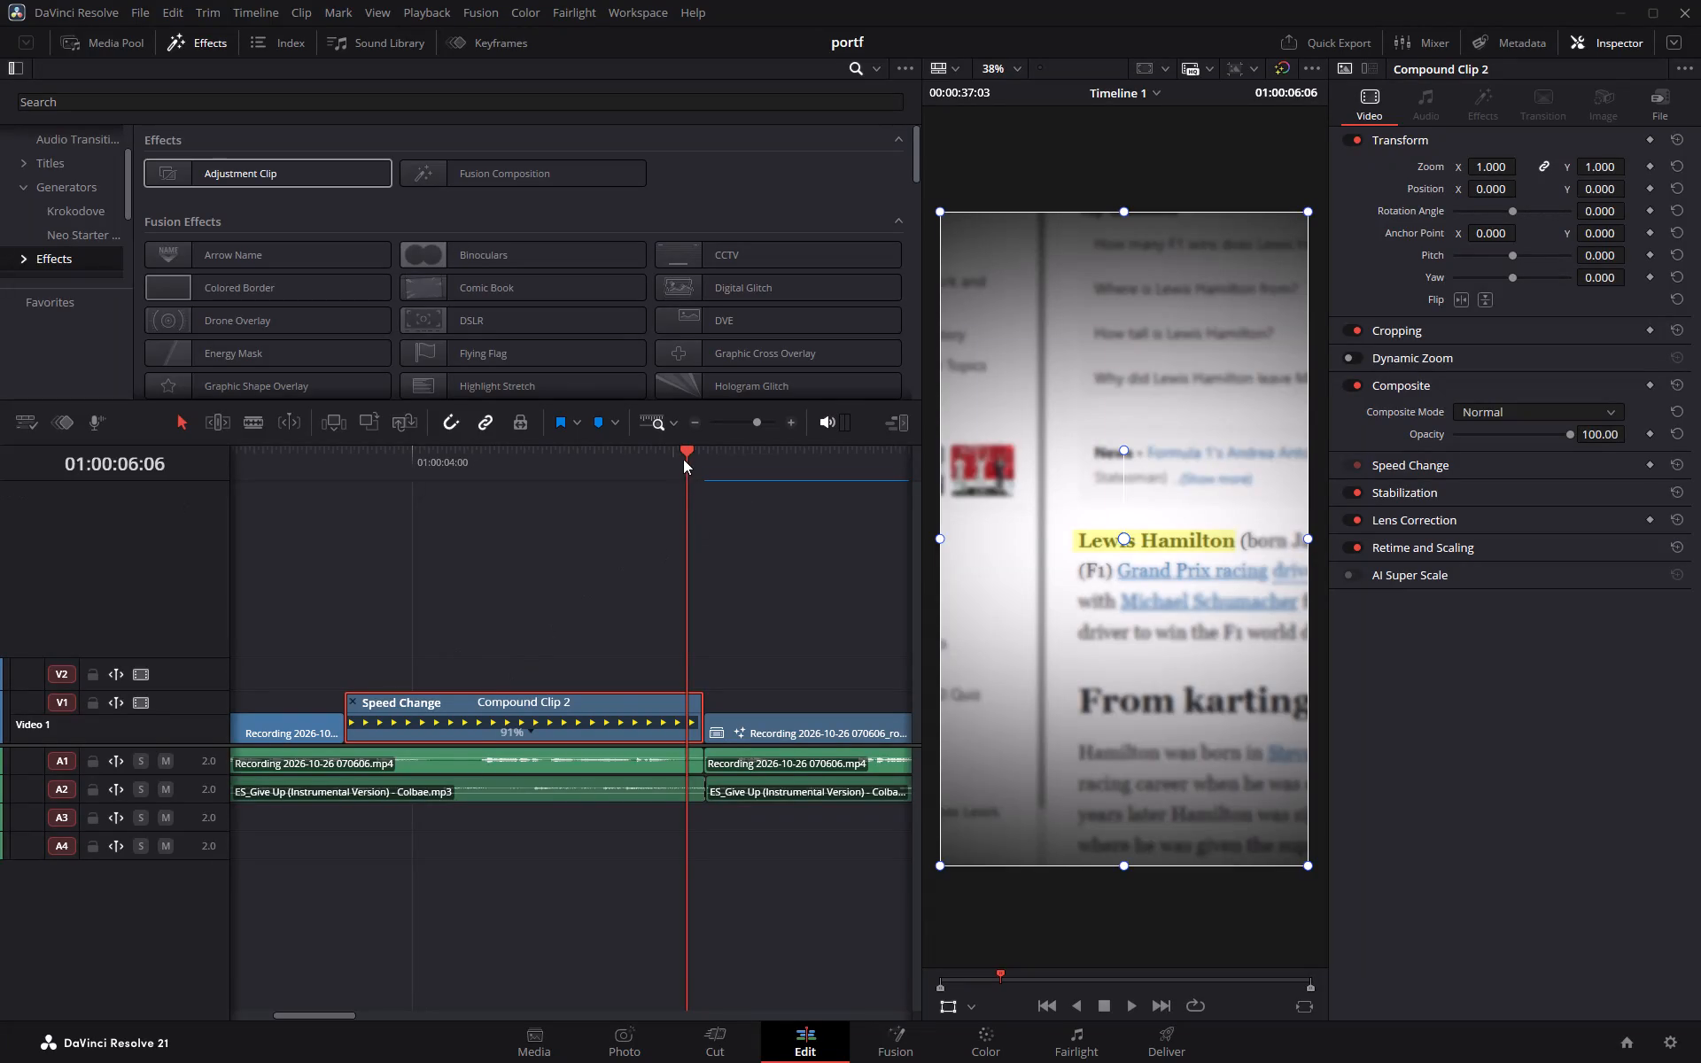
Scrub back to the start of the compound clip and check the cut from the preceding recording clip on V1.
{"action": "left_click_drag", "start_coordinate": [685, 456], "coordinate": [338, 511]}
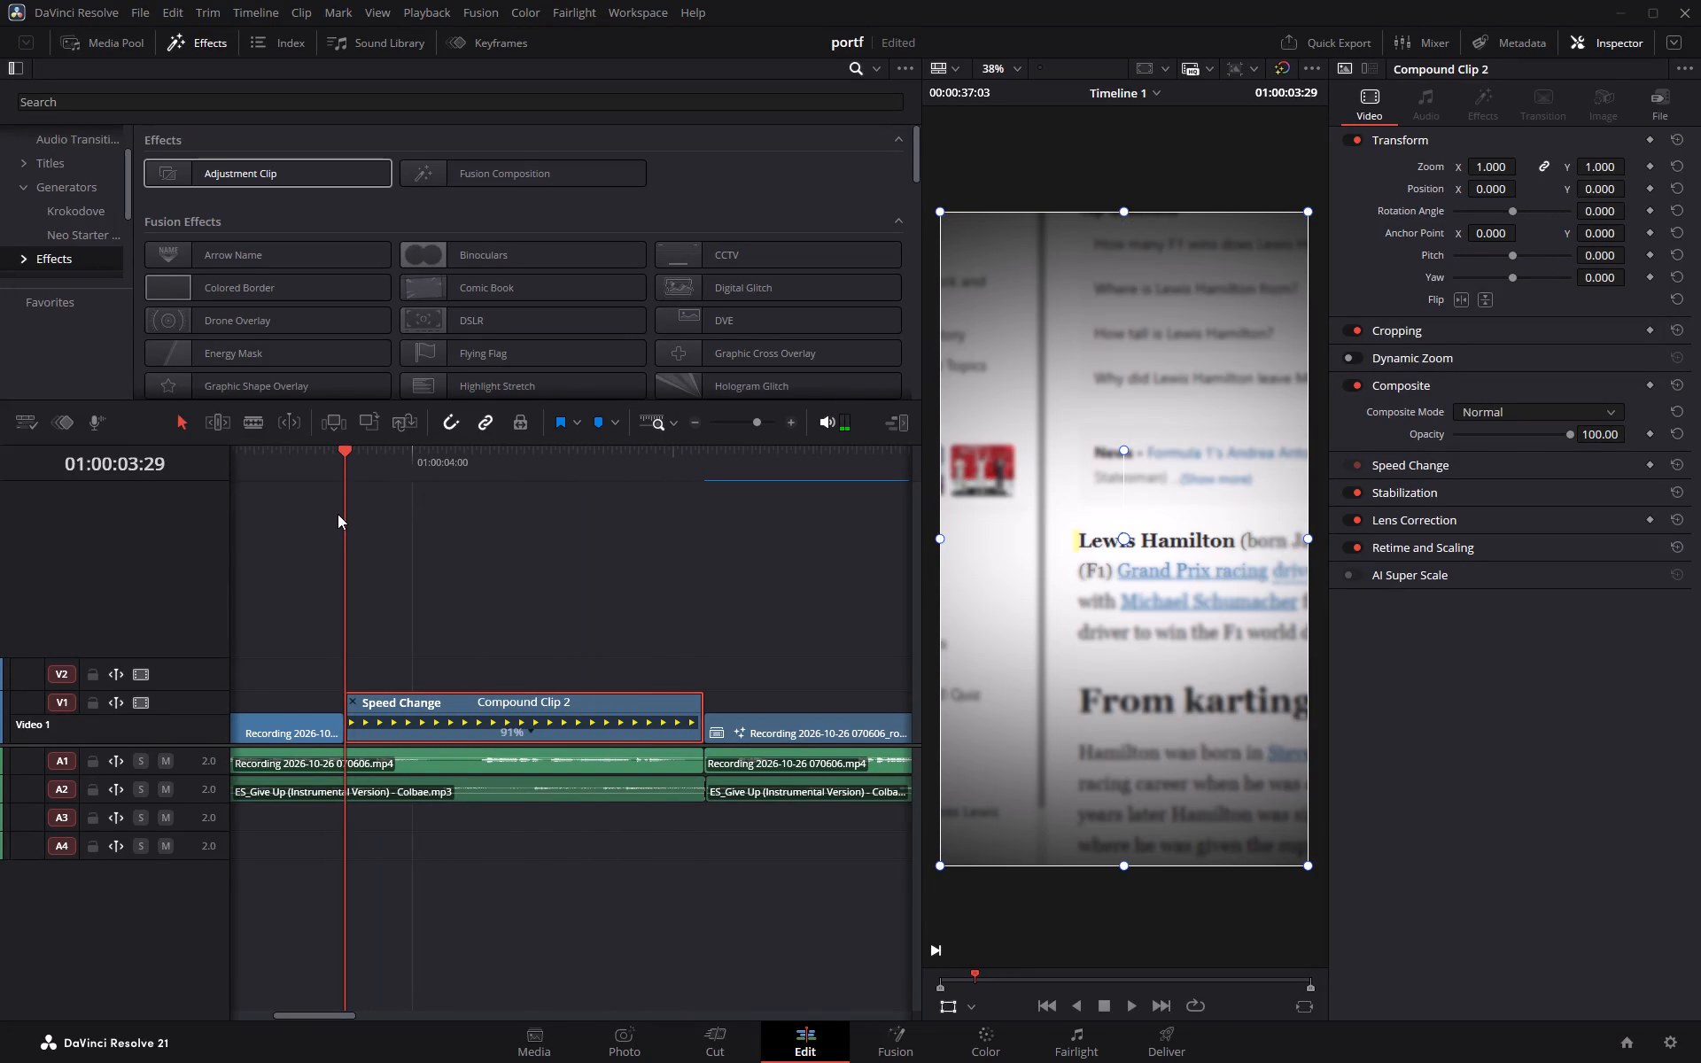
{"action": "left_click", "coordinate": [697, 420]}
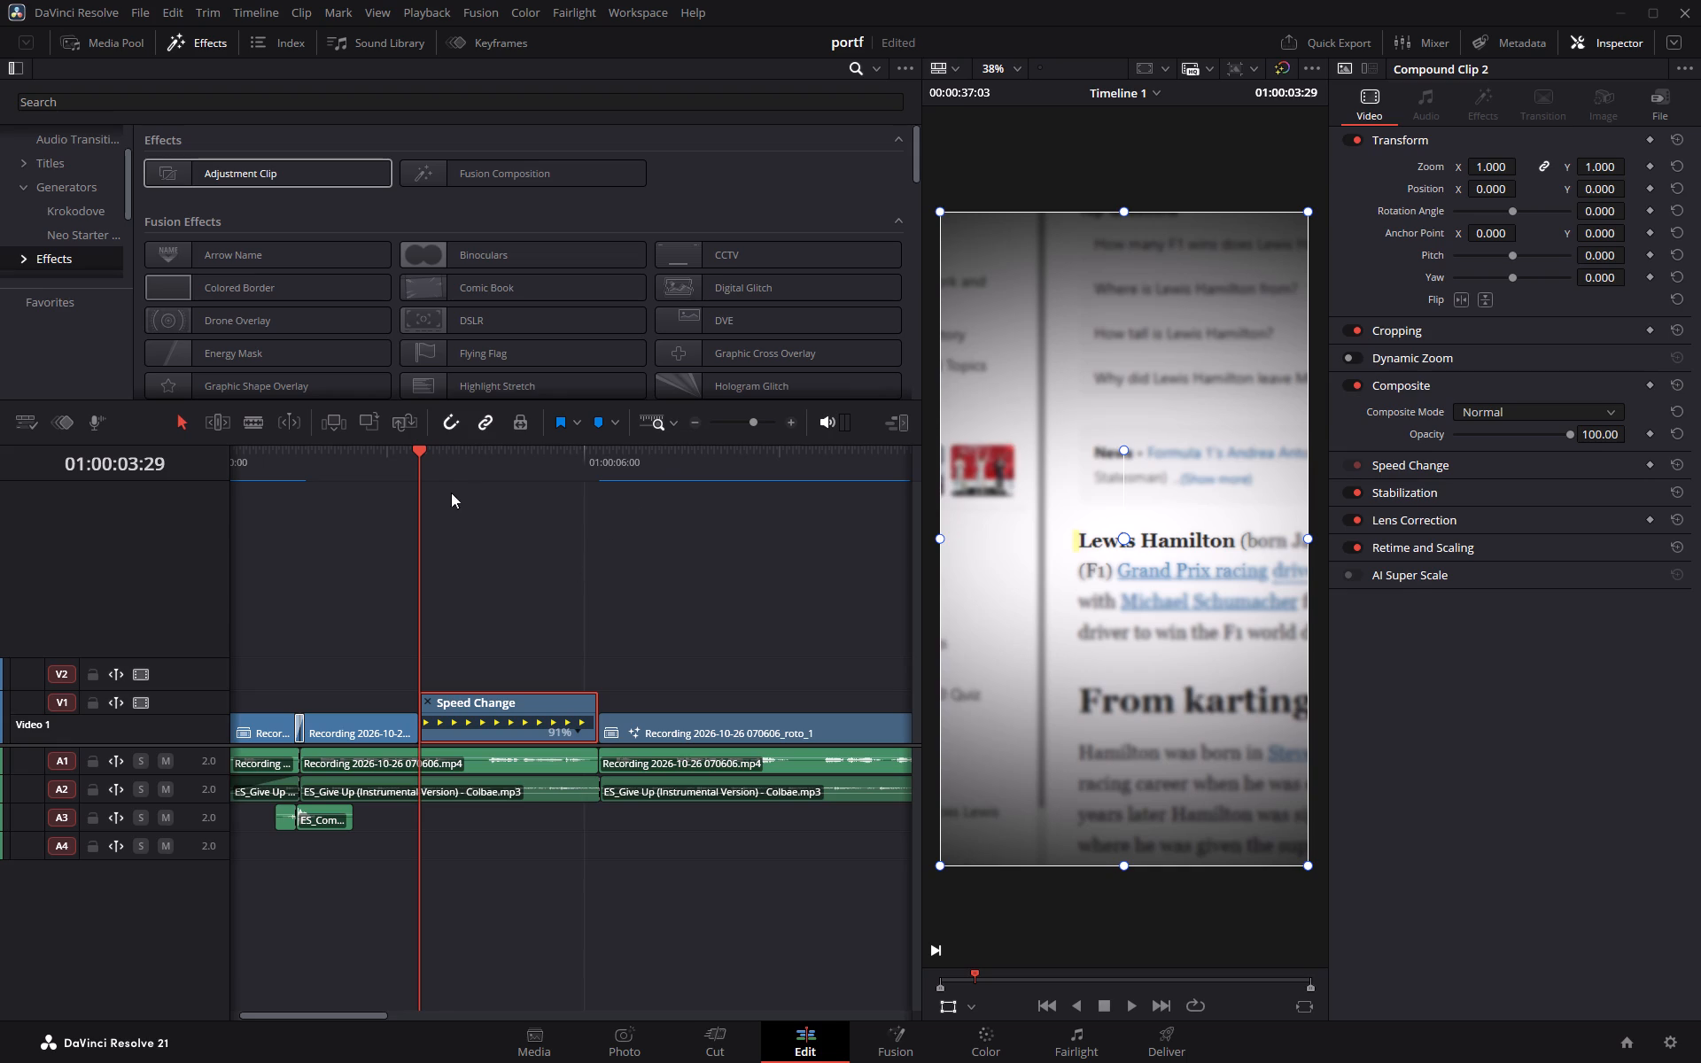
{"action": "left_click_drag", "start_coordinate": [419, 452], "coordinate": [429, 459]}
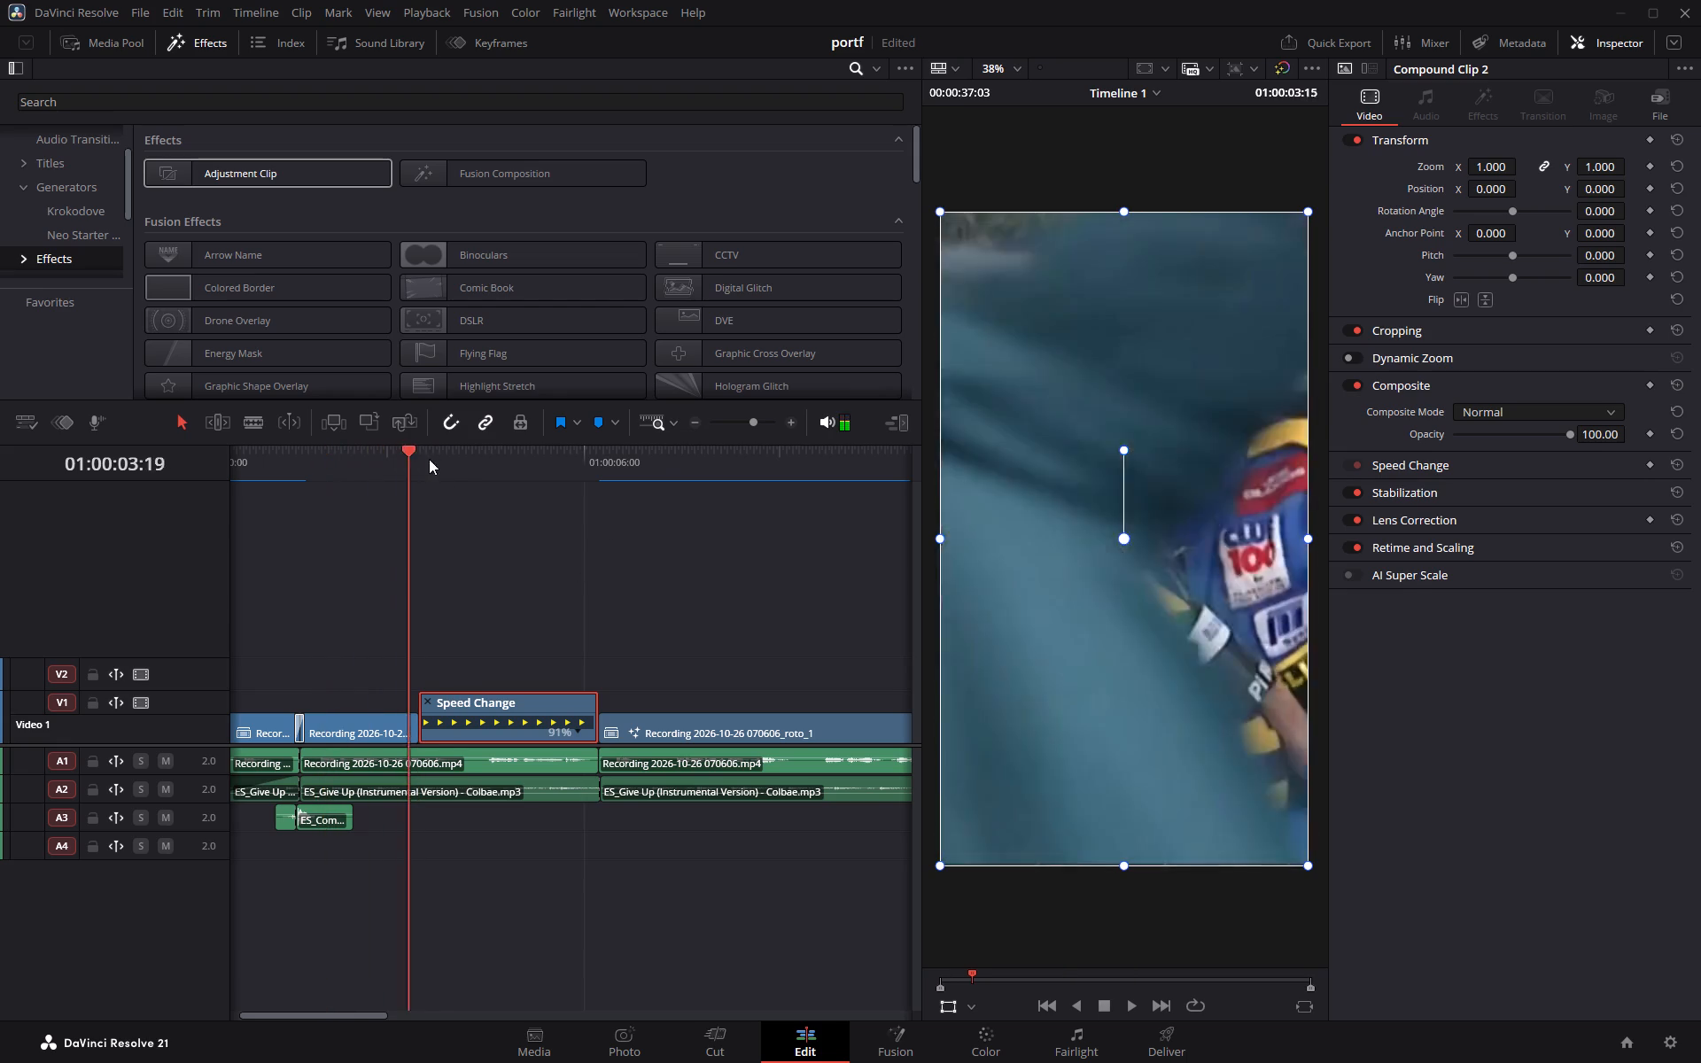
{"action": "left_click_drag", "start_coordinate": [429, 459], "coordinate": [412, 462]}
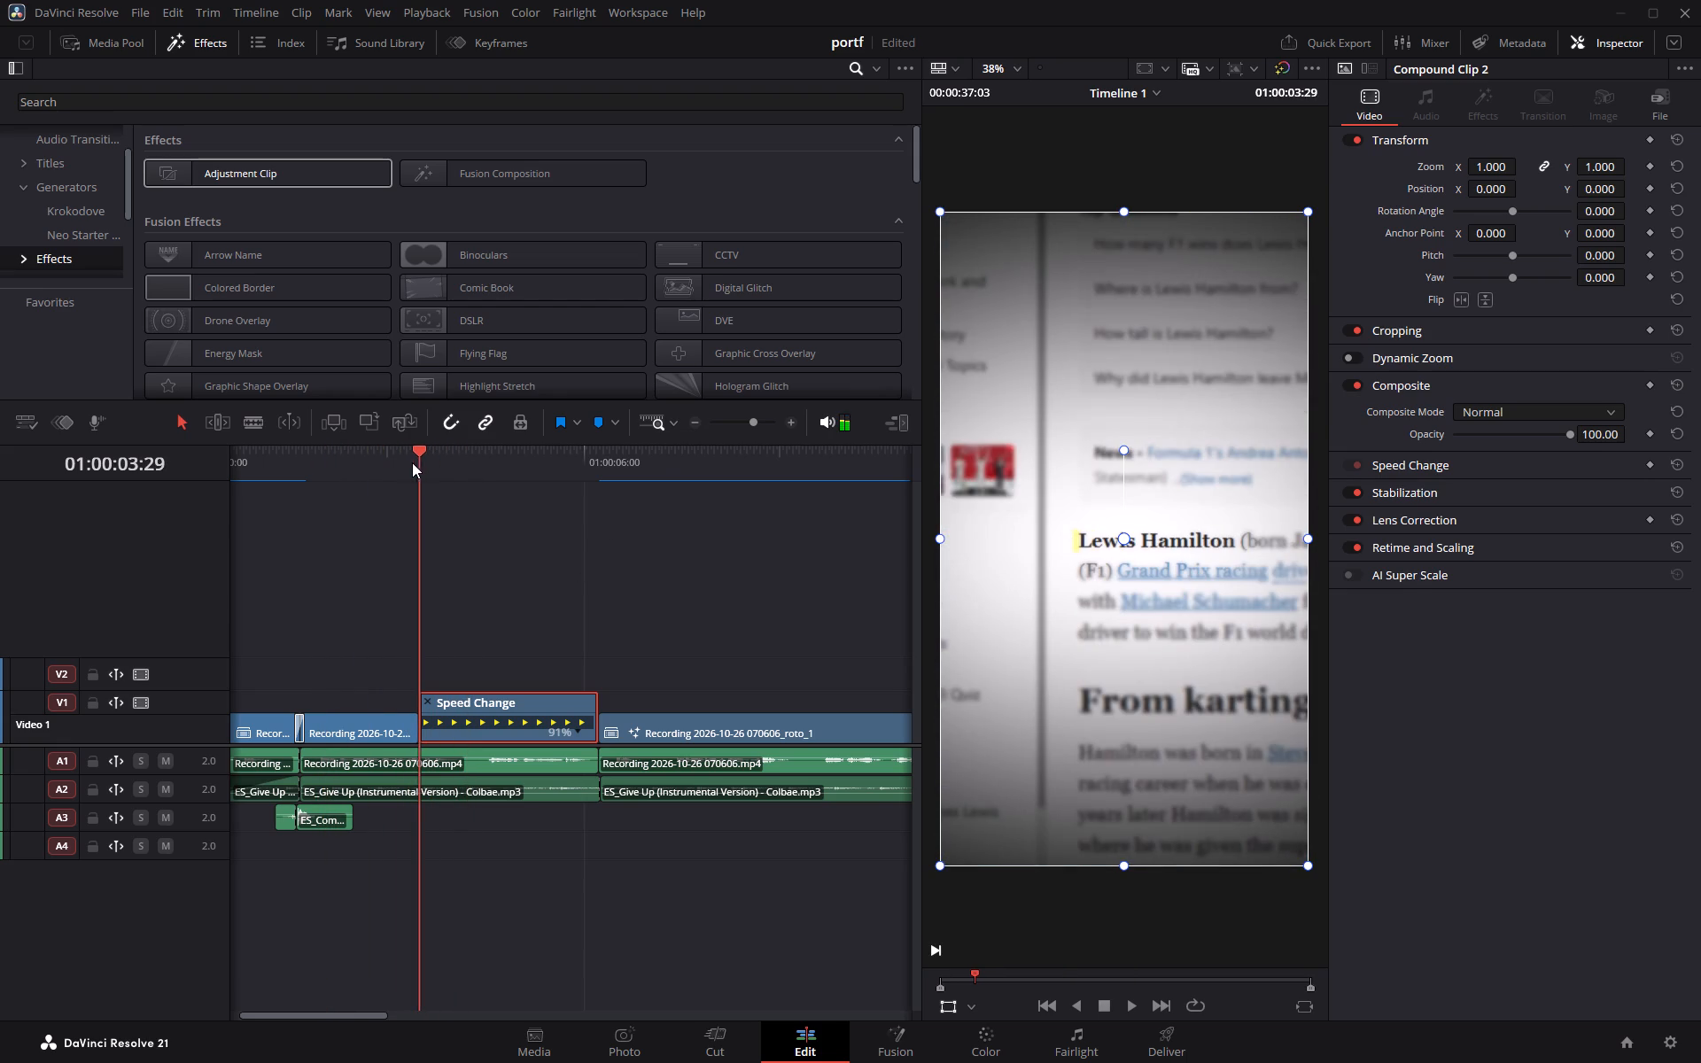
{"action": "left_click_drag", "start_coordinate": [412, 462], "coordinate": [413, 462]}
{"action": "left_click", "coordinate": [560, 598]}
{"action": "left_click", "coordinate": [548, 598]}
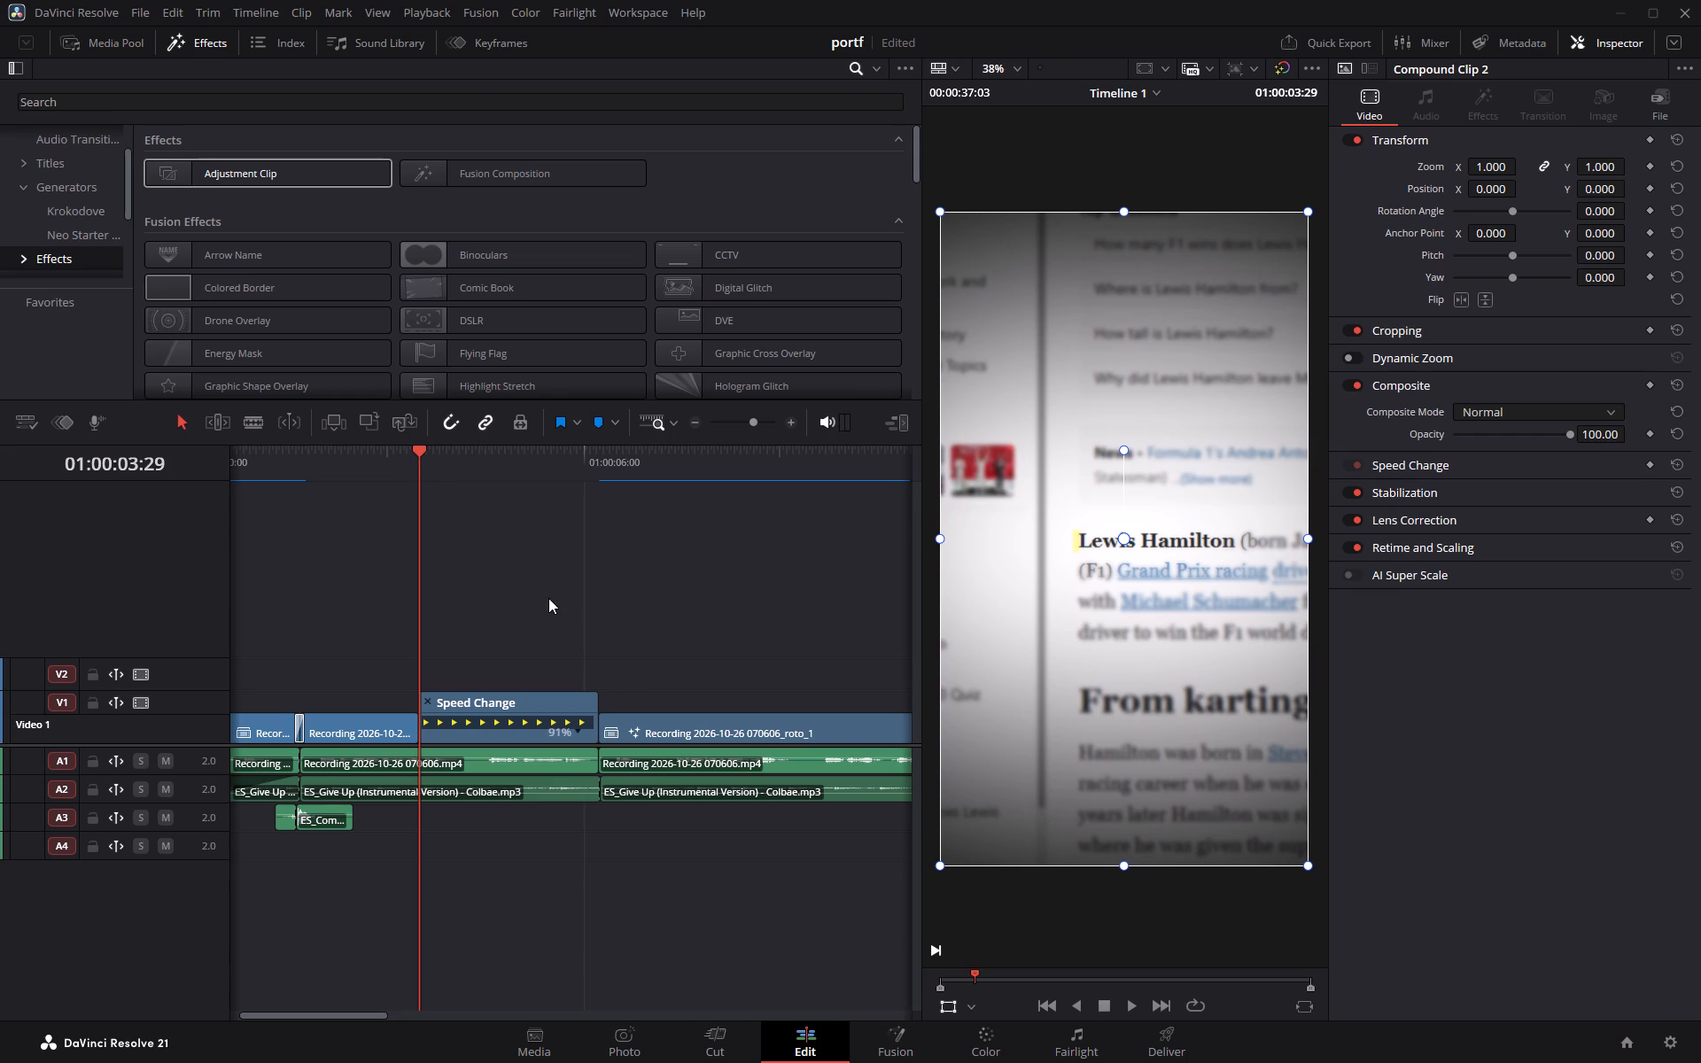
View the compound clip's node graph on the Fusion page and return to Timeline 1 on the Edit page.
{"action": "left_click", "coordinate": [903, 1062]}
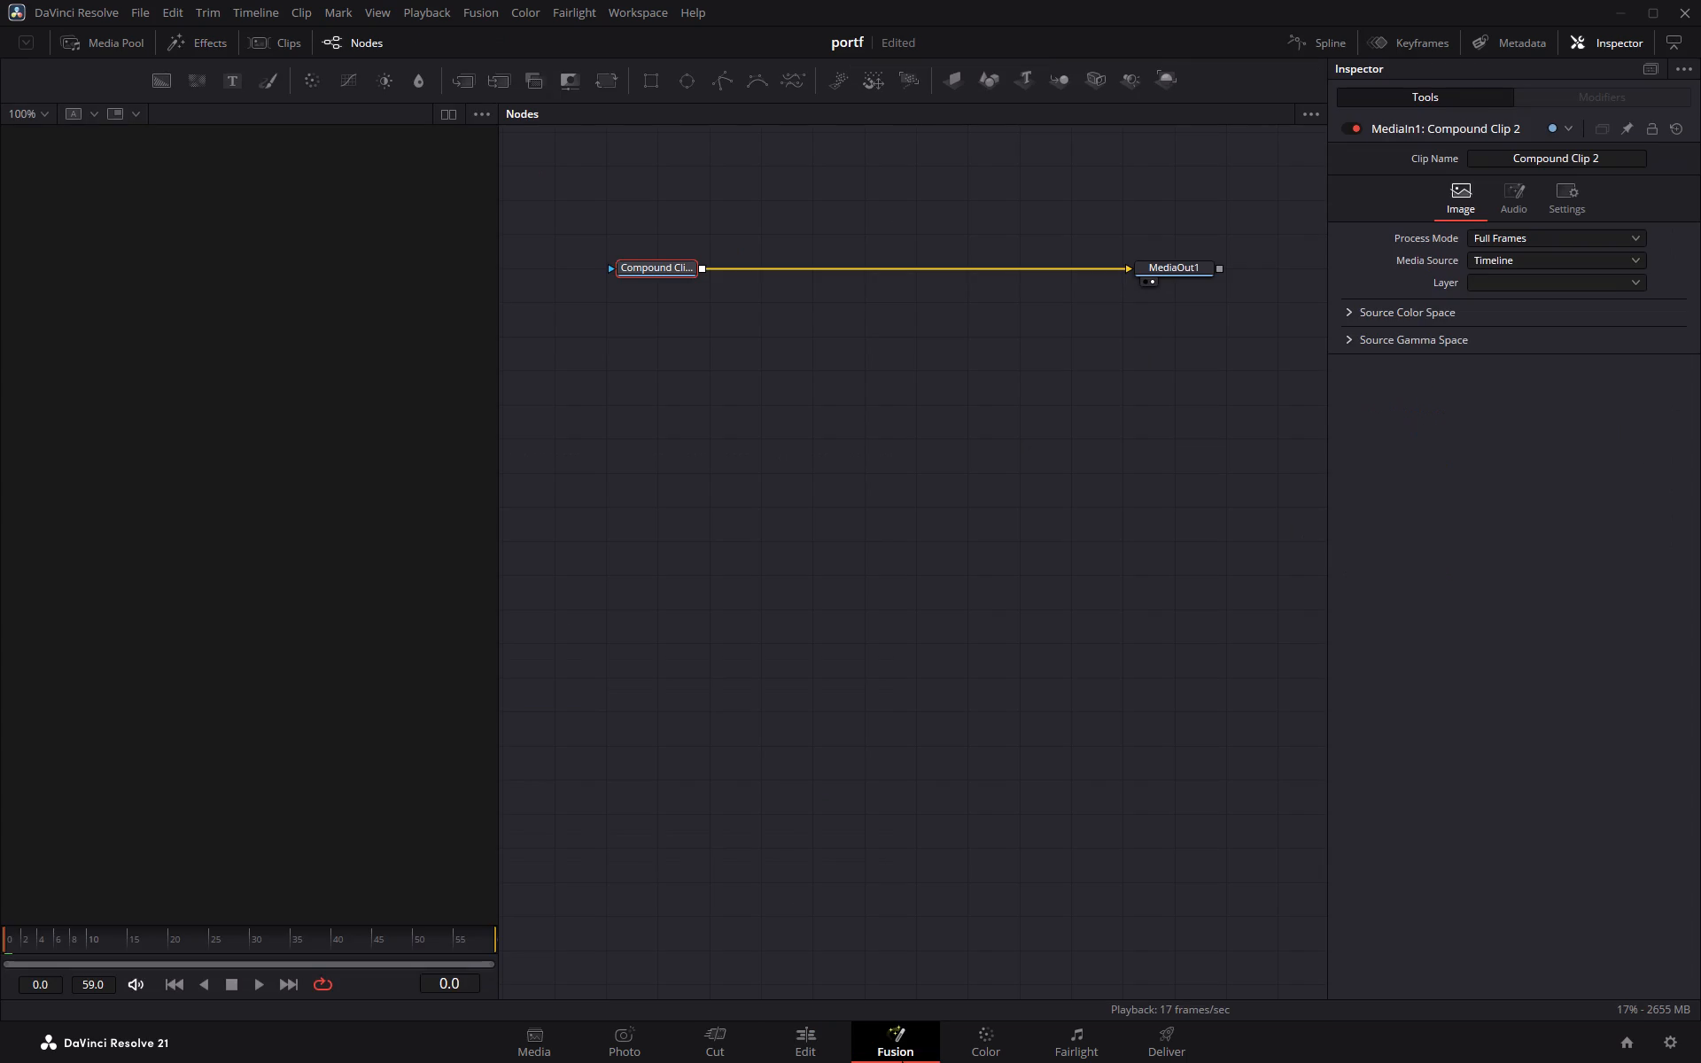
{"action": "left_click", "coordinate": [816, 1047]}
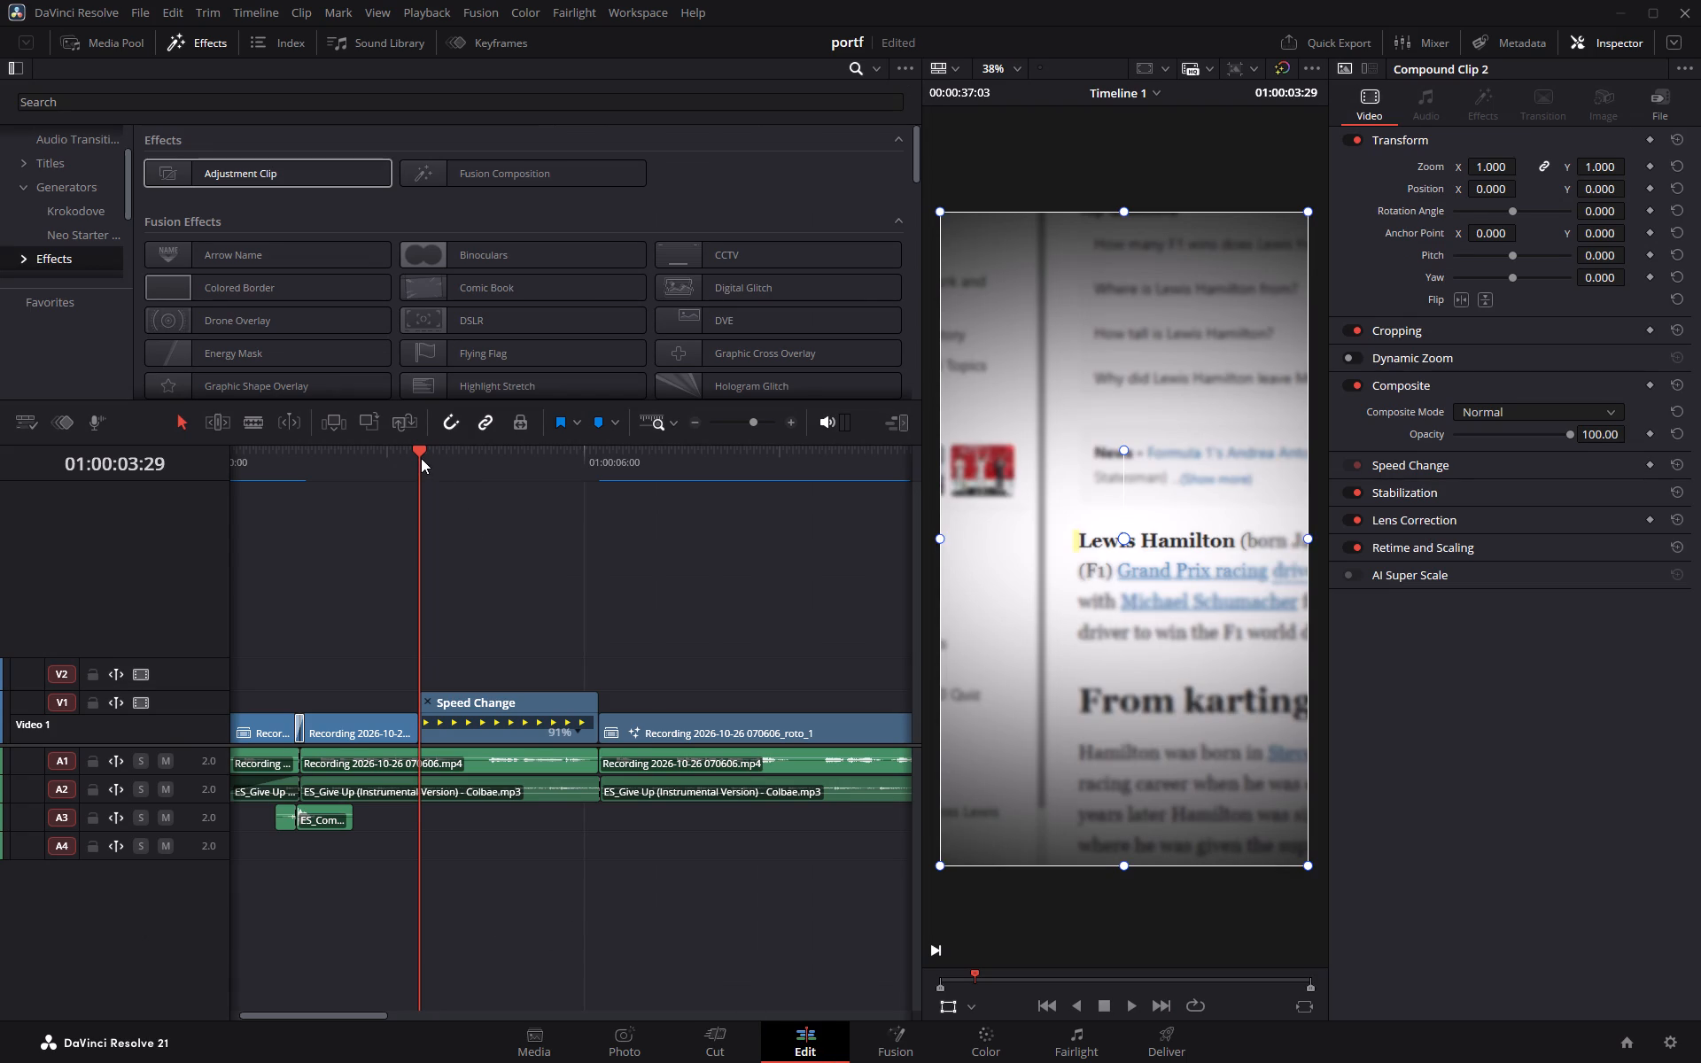
{"action": "left_click", "coordinate": [577, 887]}
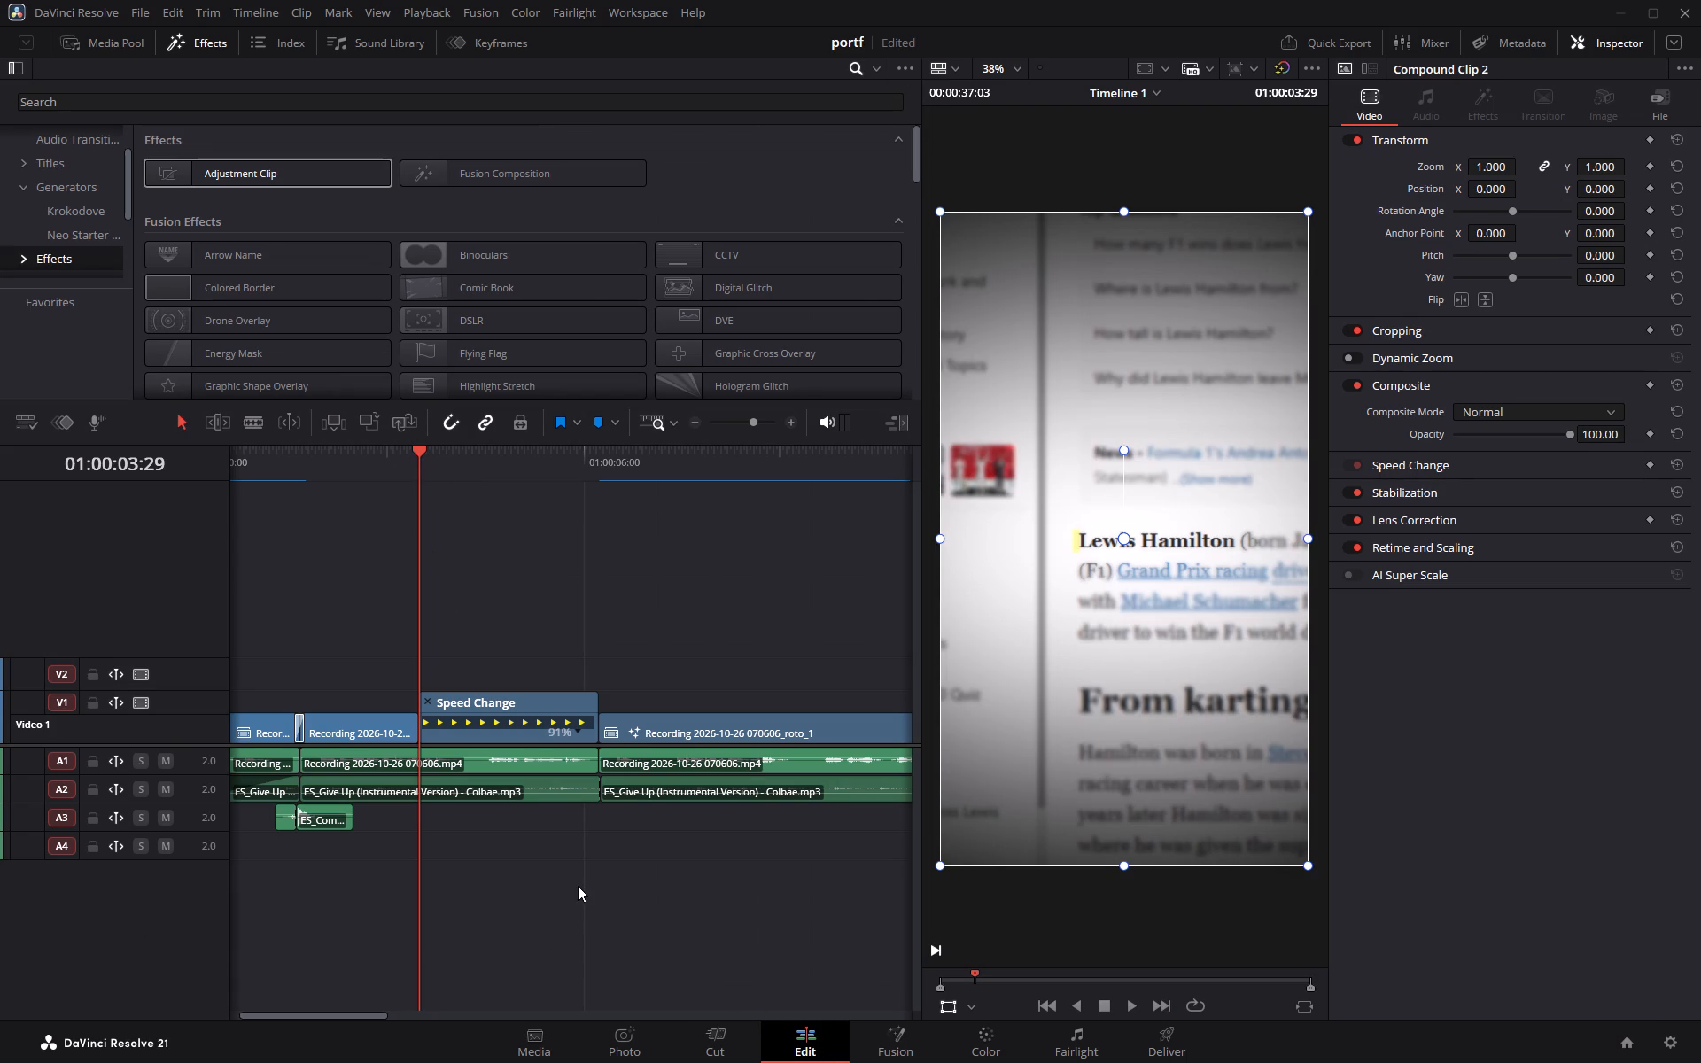
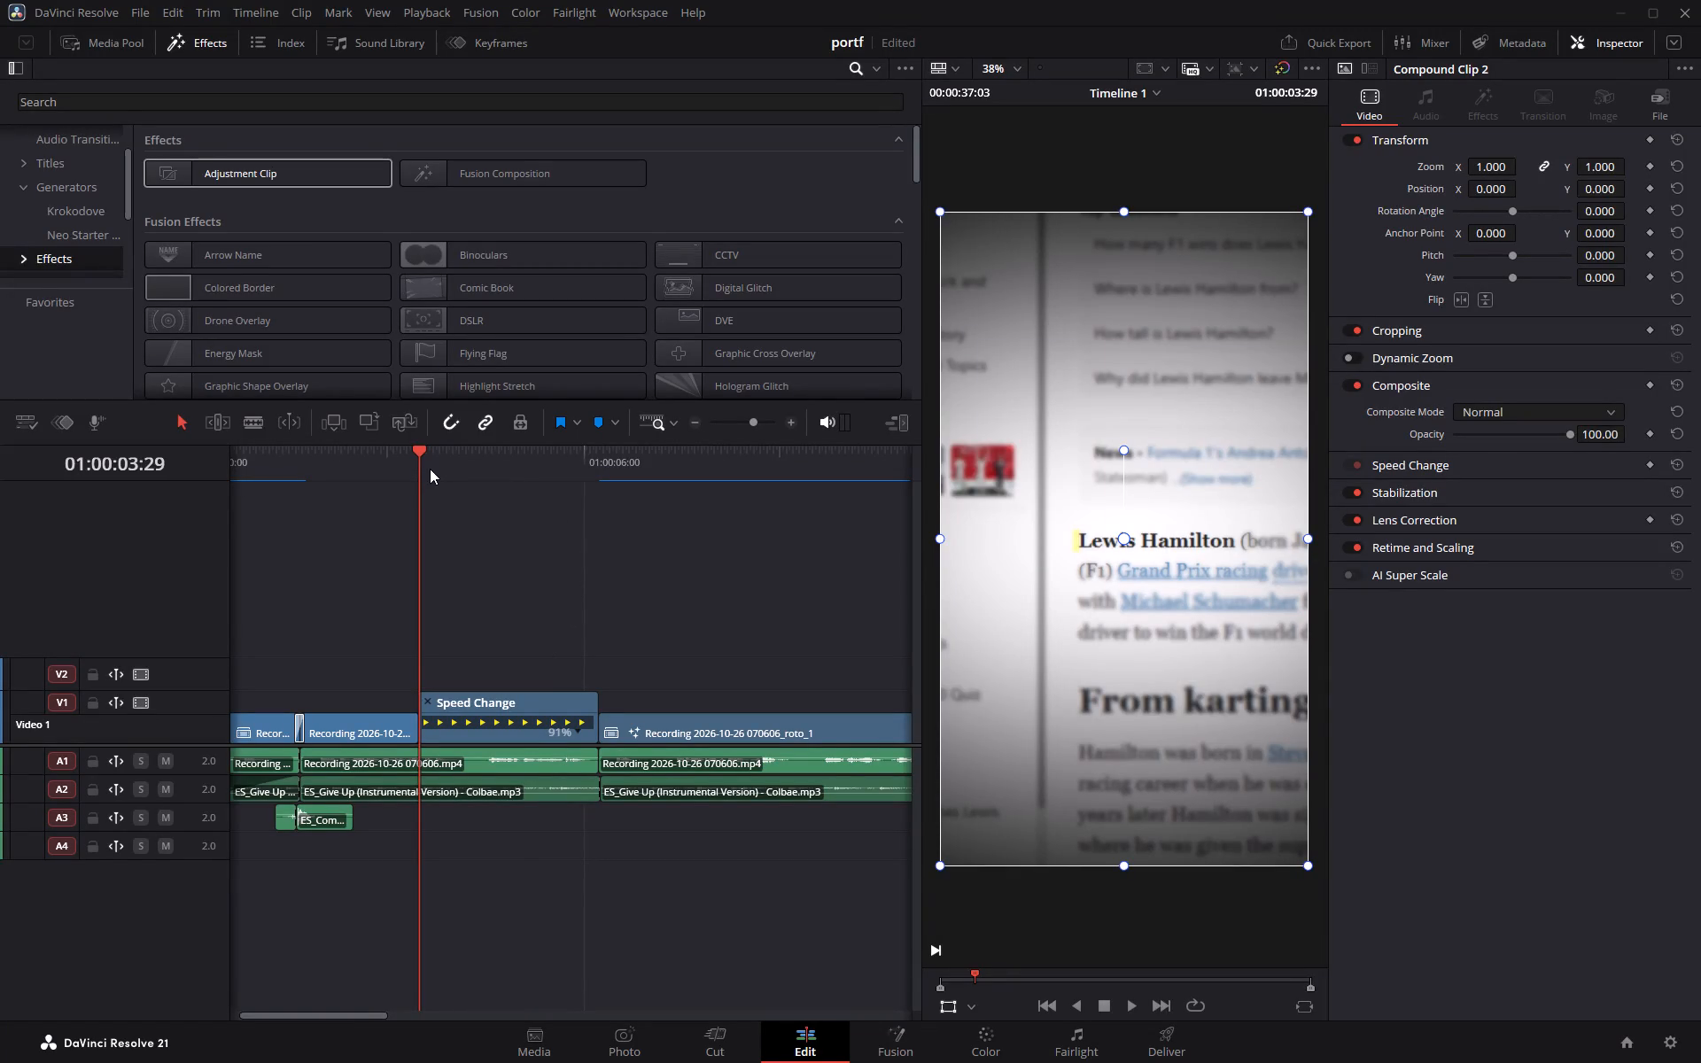
Scrub through the opening frames of the compound clip and return to its start.
{"action": "left_click_drag", "start_coordinate": [416, 448], "coordinate": [443, 448]}
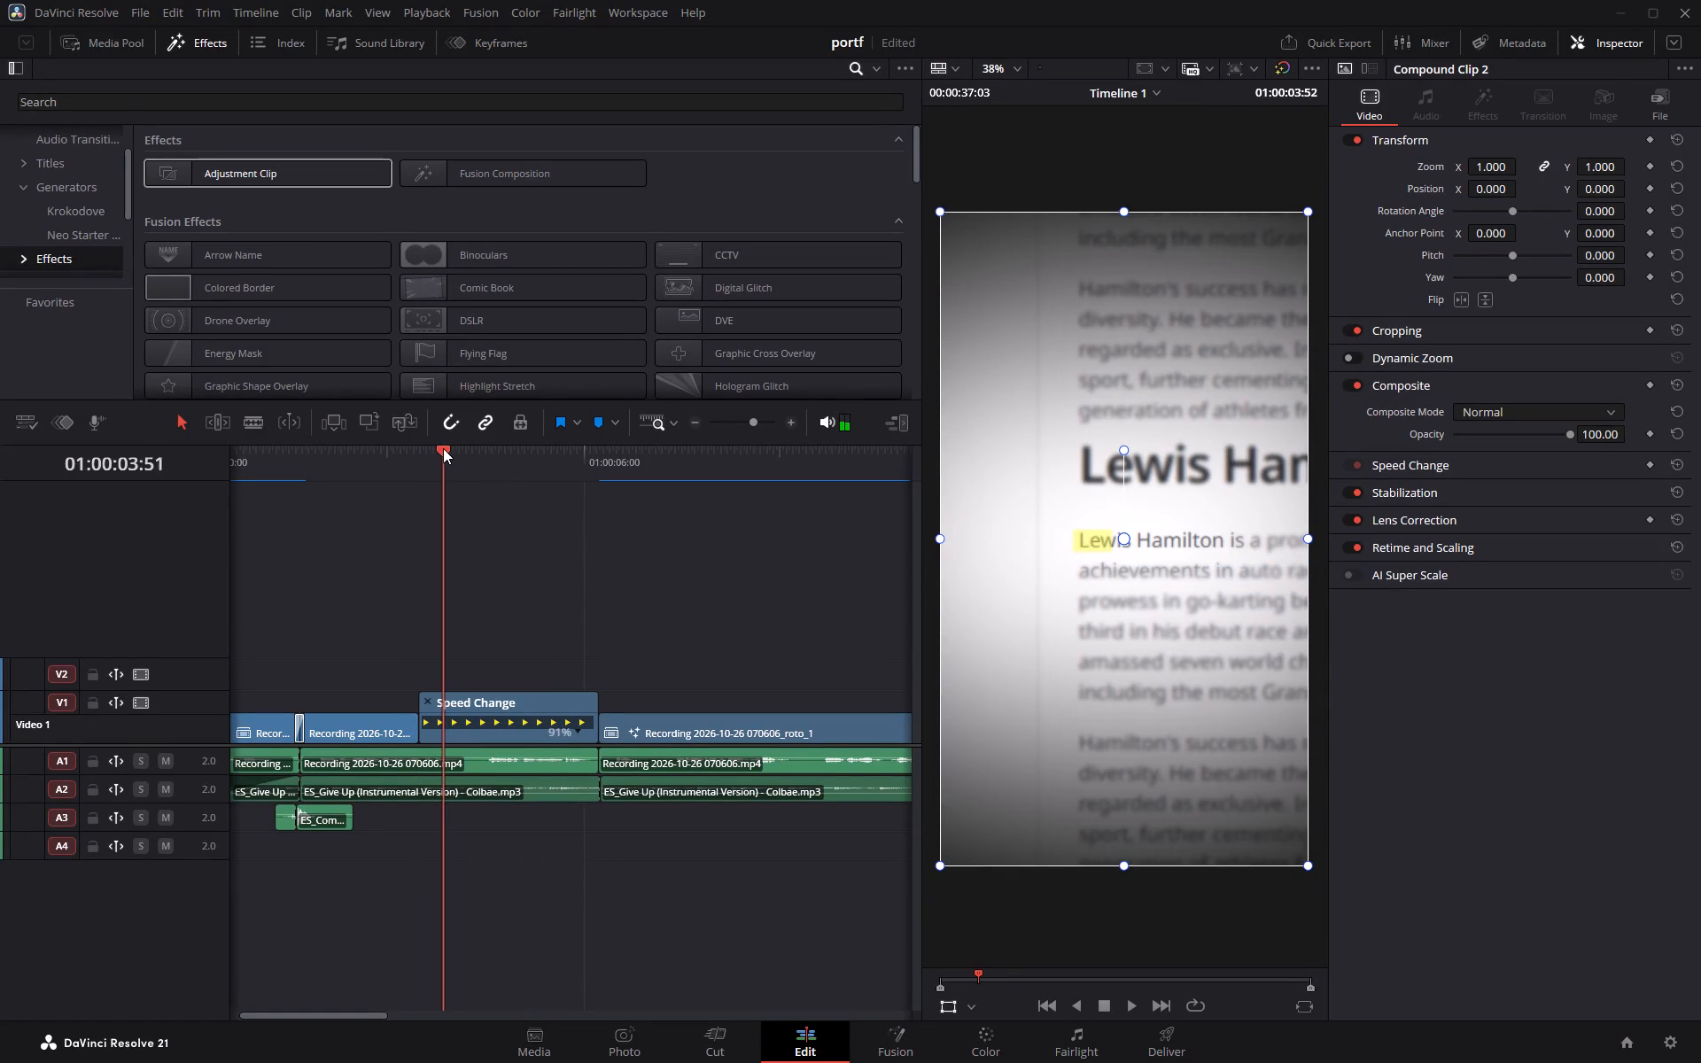
{"action": "left_click_drag", "start_coordinate": [443, 448], "coordinate": [424, 447]}
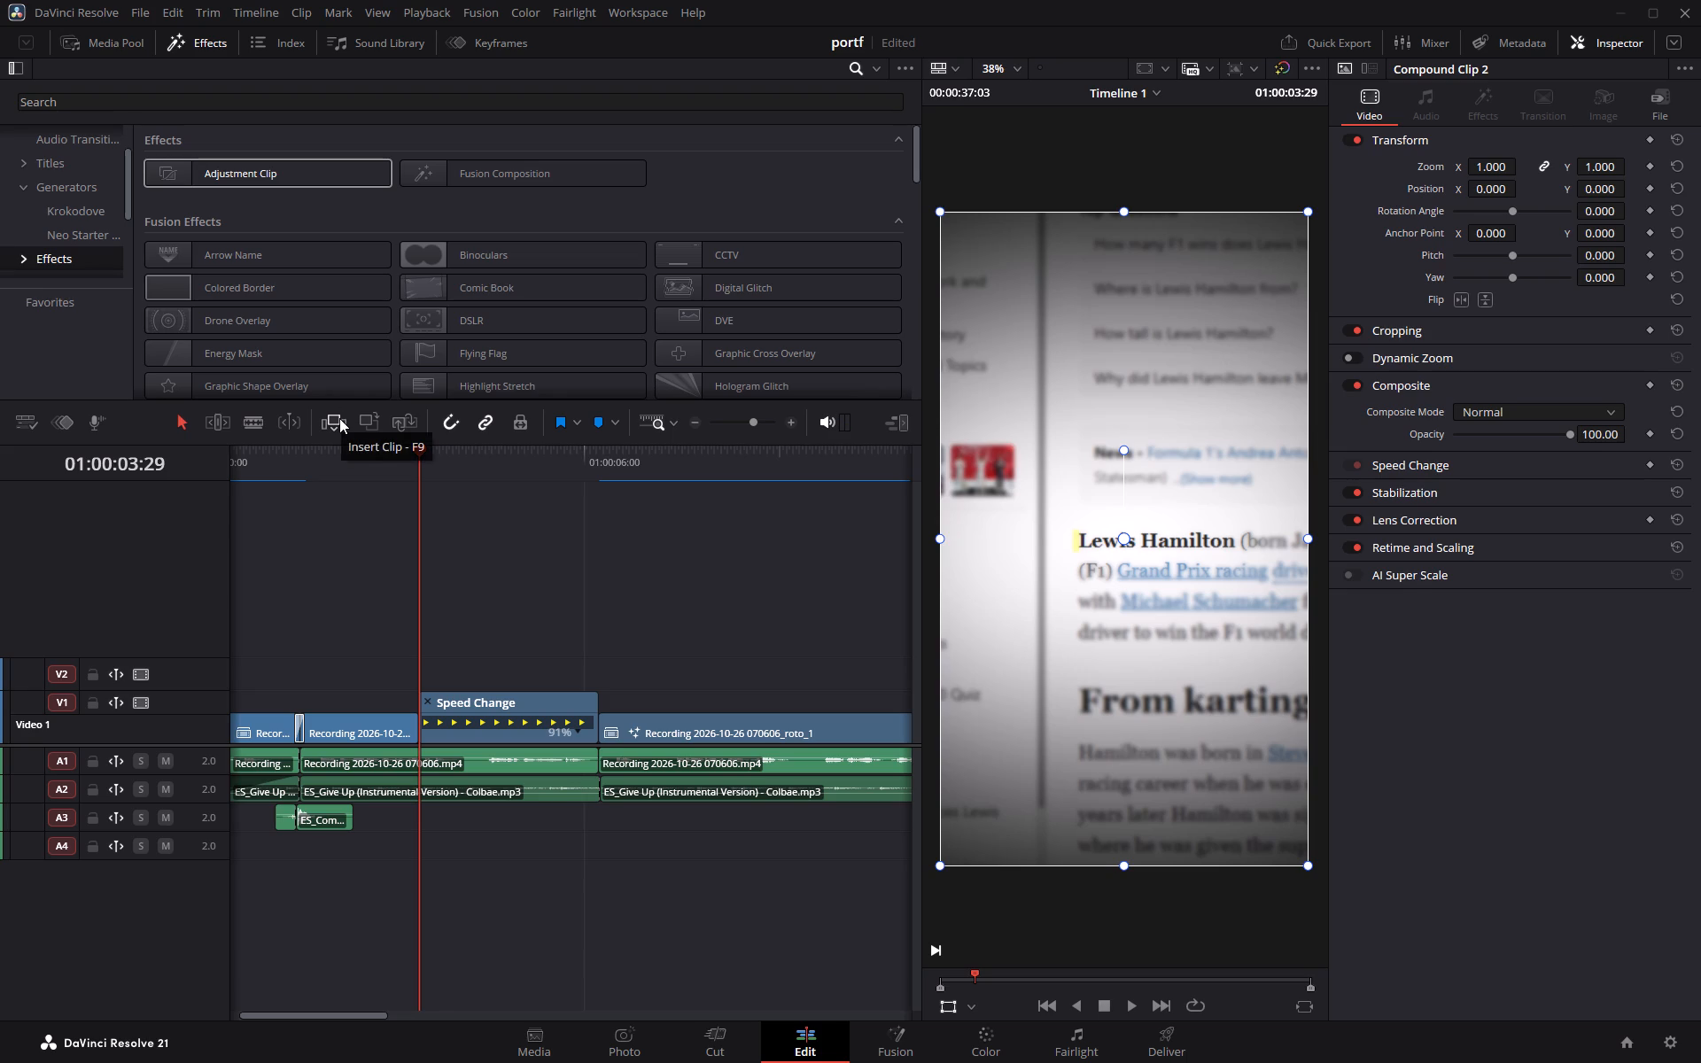
Switch to Chrome and search Google Images for "f1" in a new tab, browsing the results.
{"action": "key", "text": "alt+Tab"}
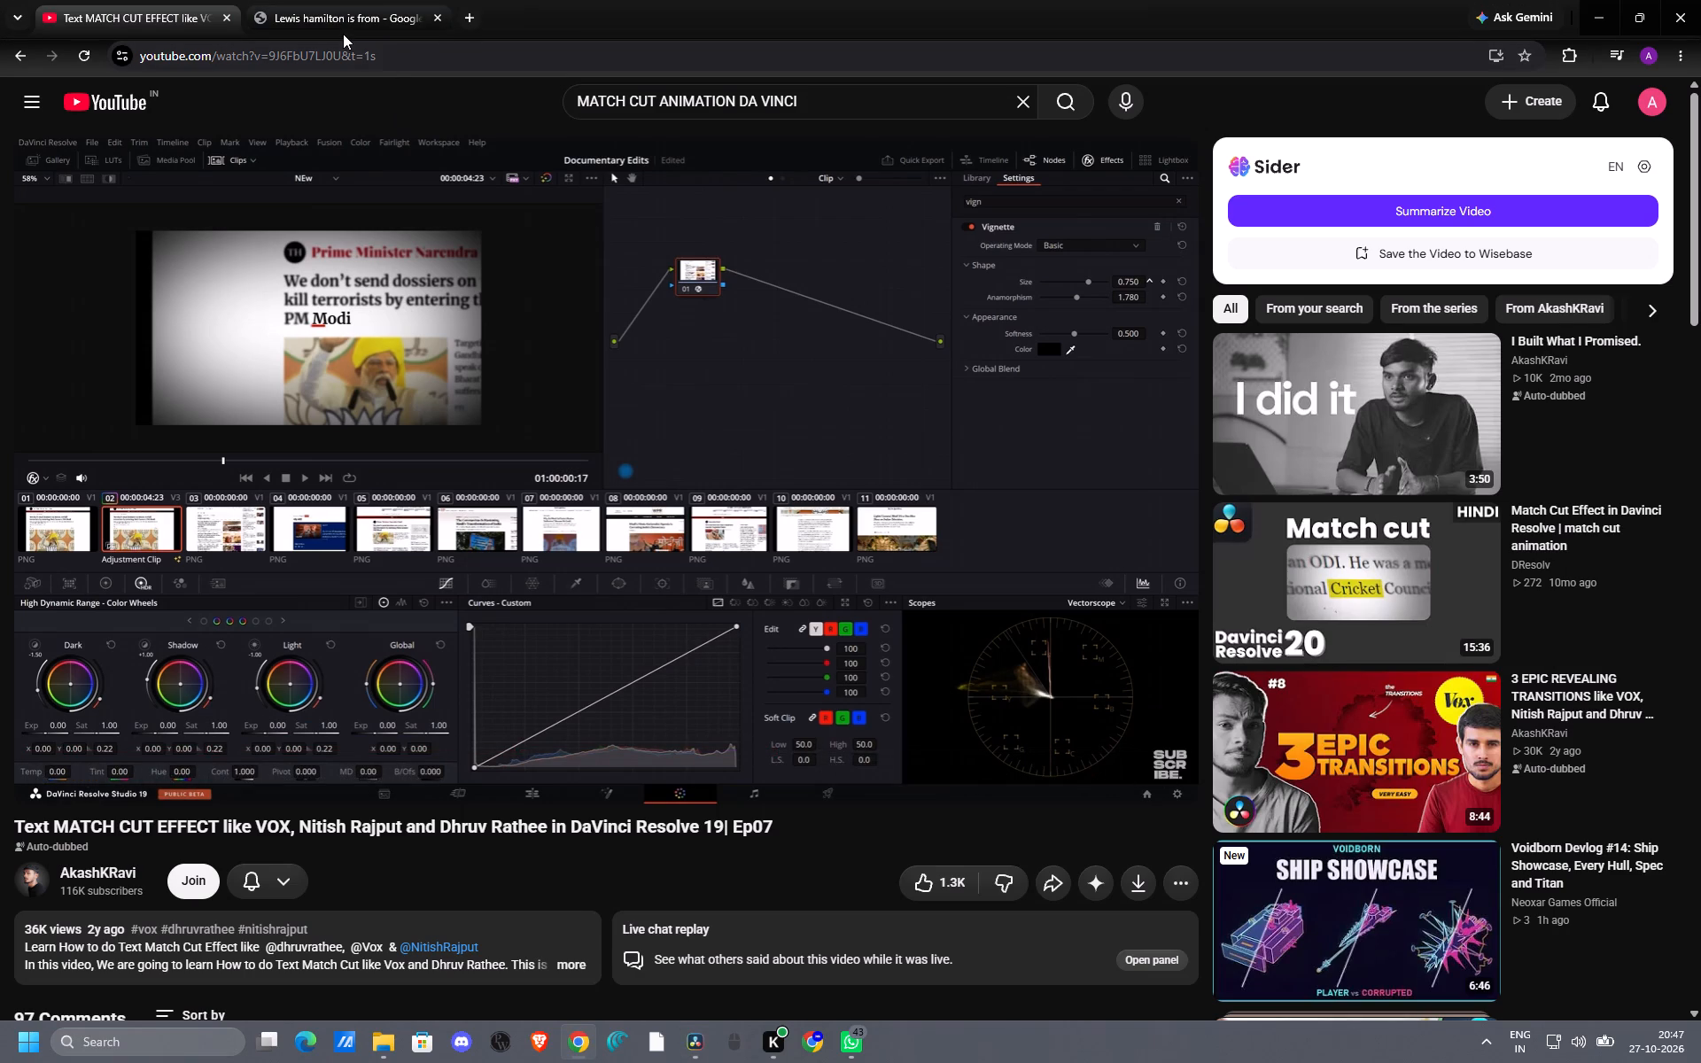
{"action": "left_click", "coordinate": [341, 29]}
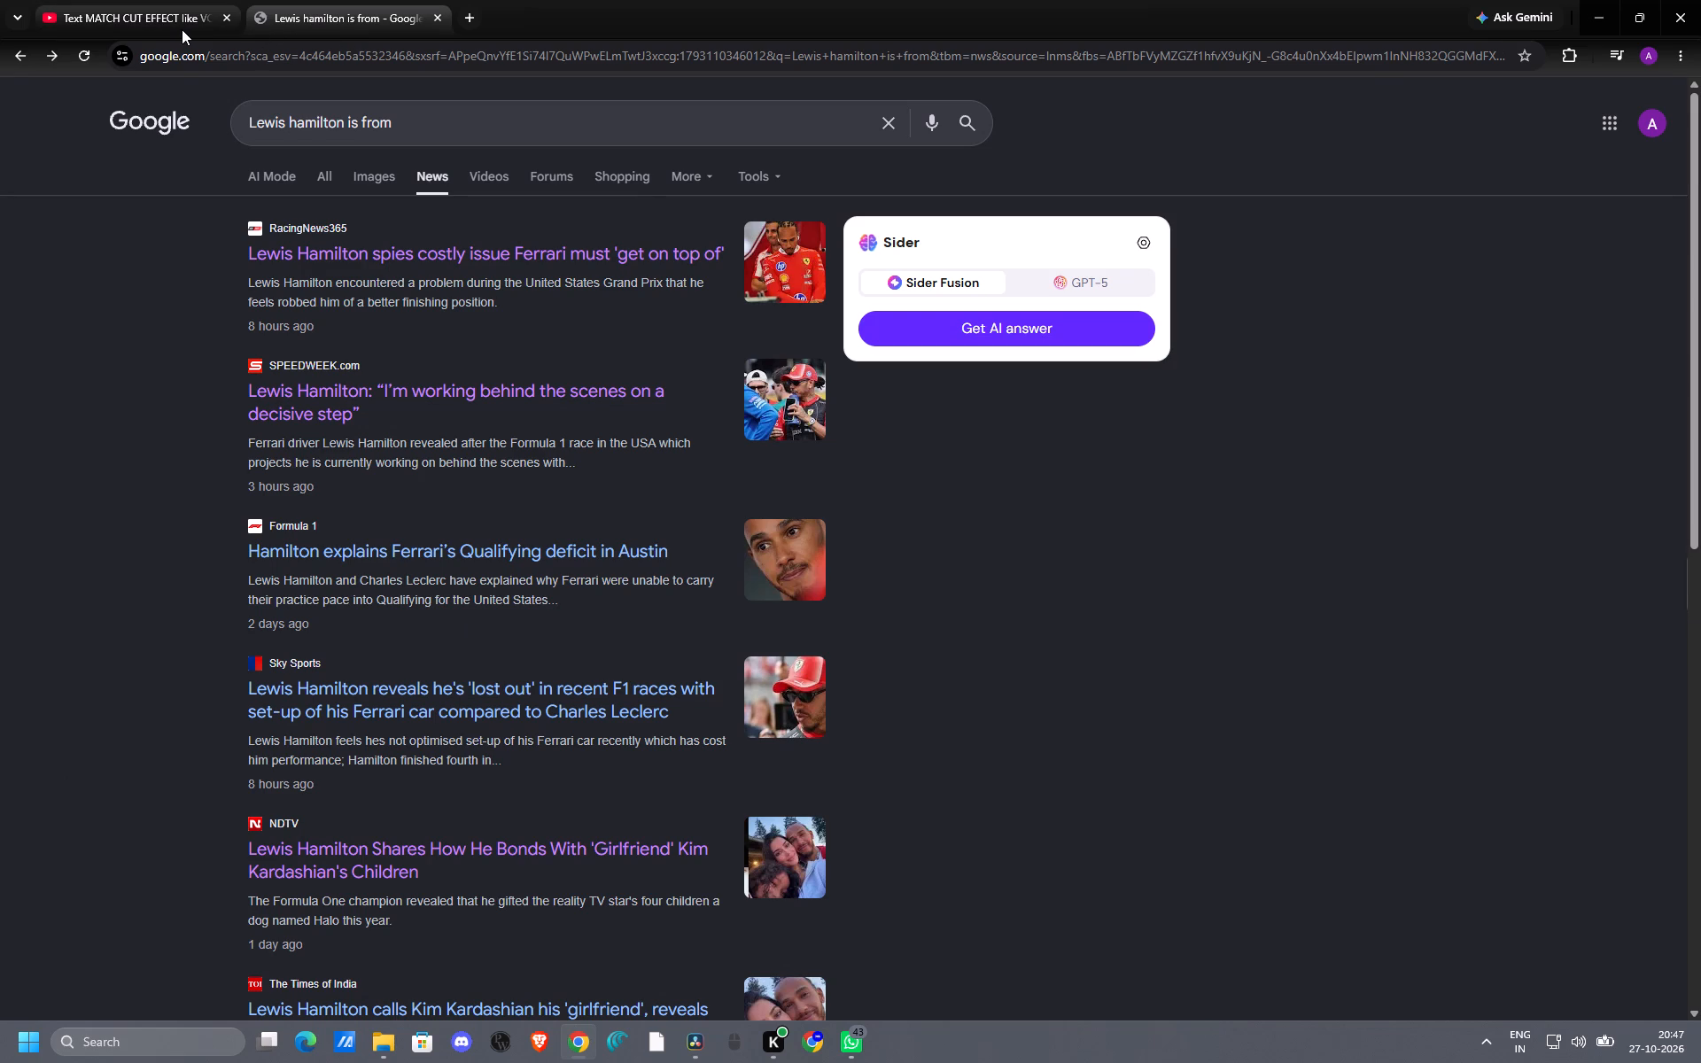
{"action": "left_click", "coordinate": [465, 20]}
{"action": "type", "text": "ft"}
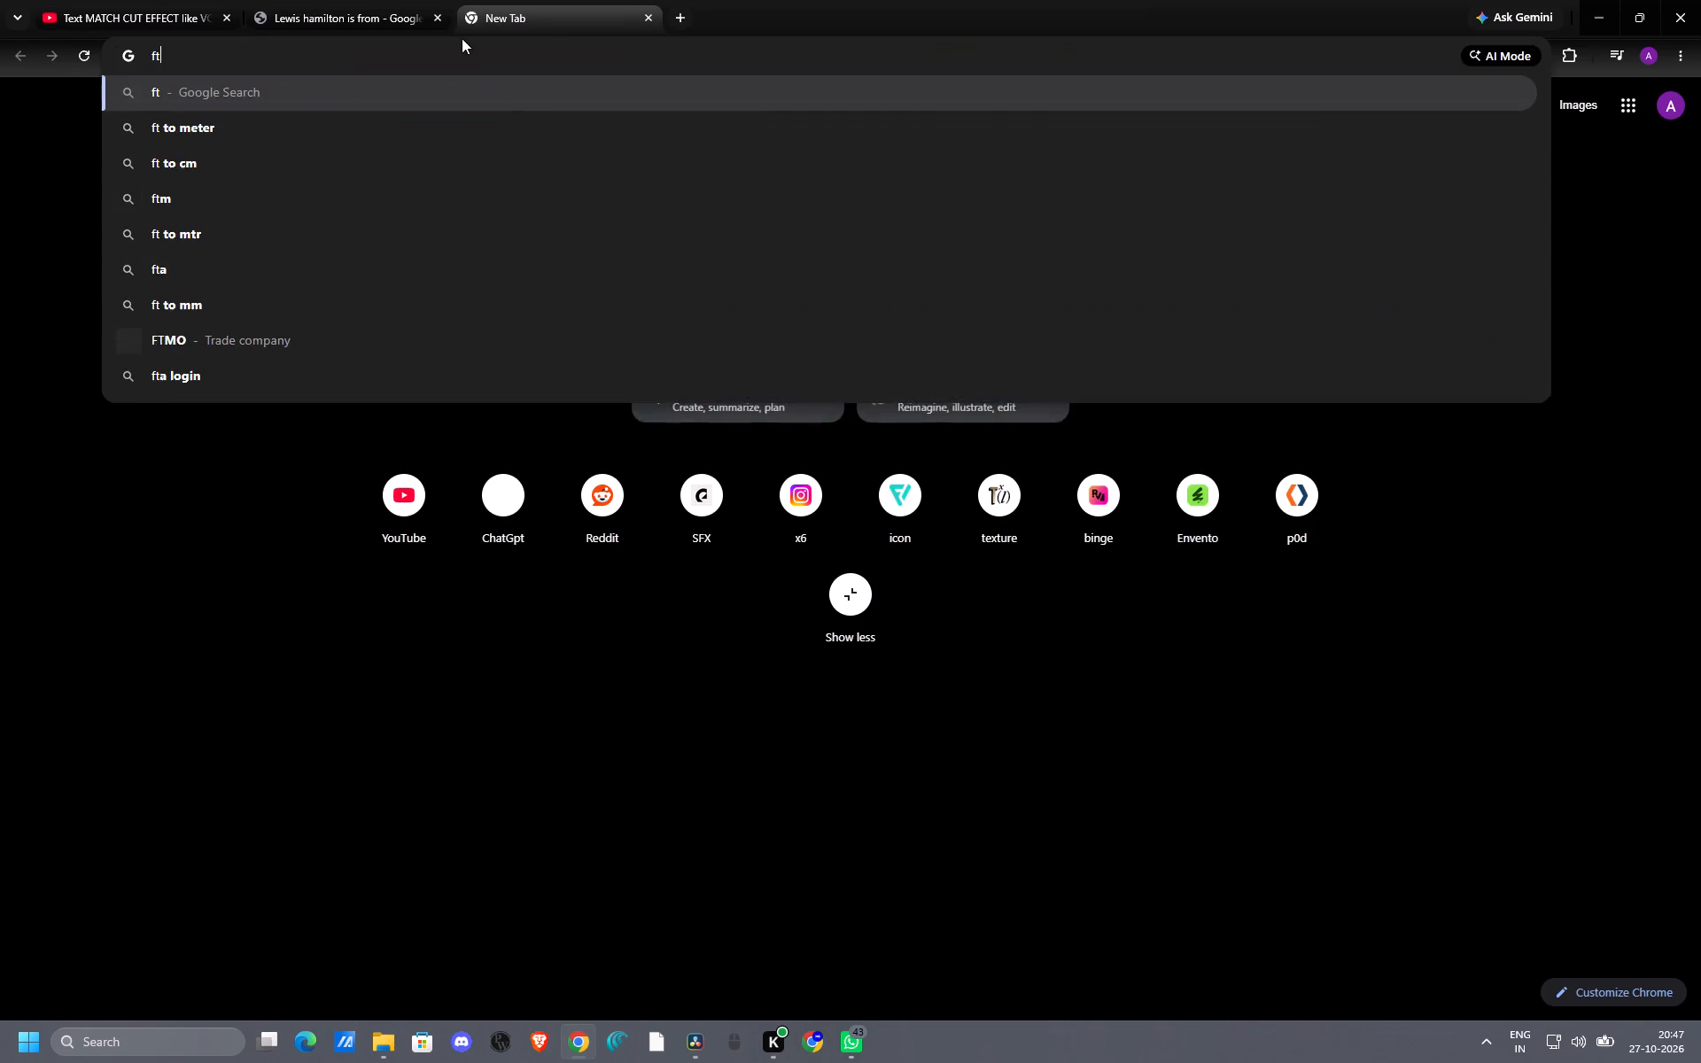
{"action": "key", "text": "Return"}
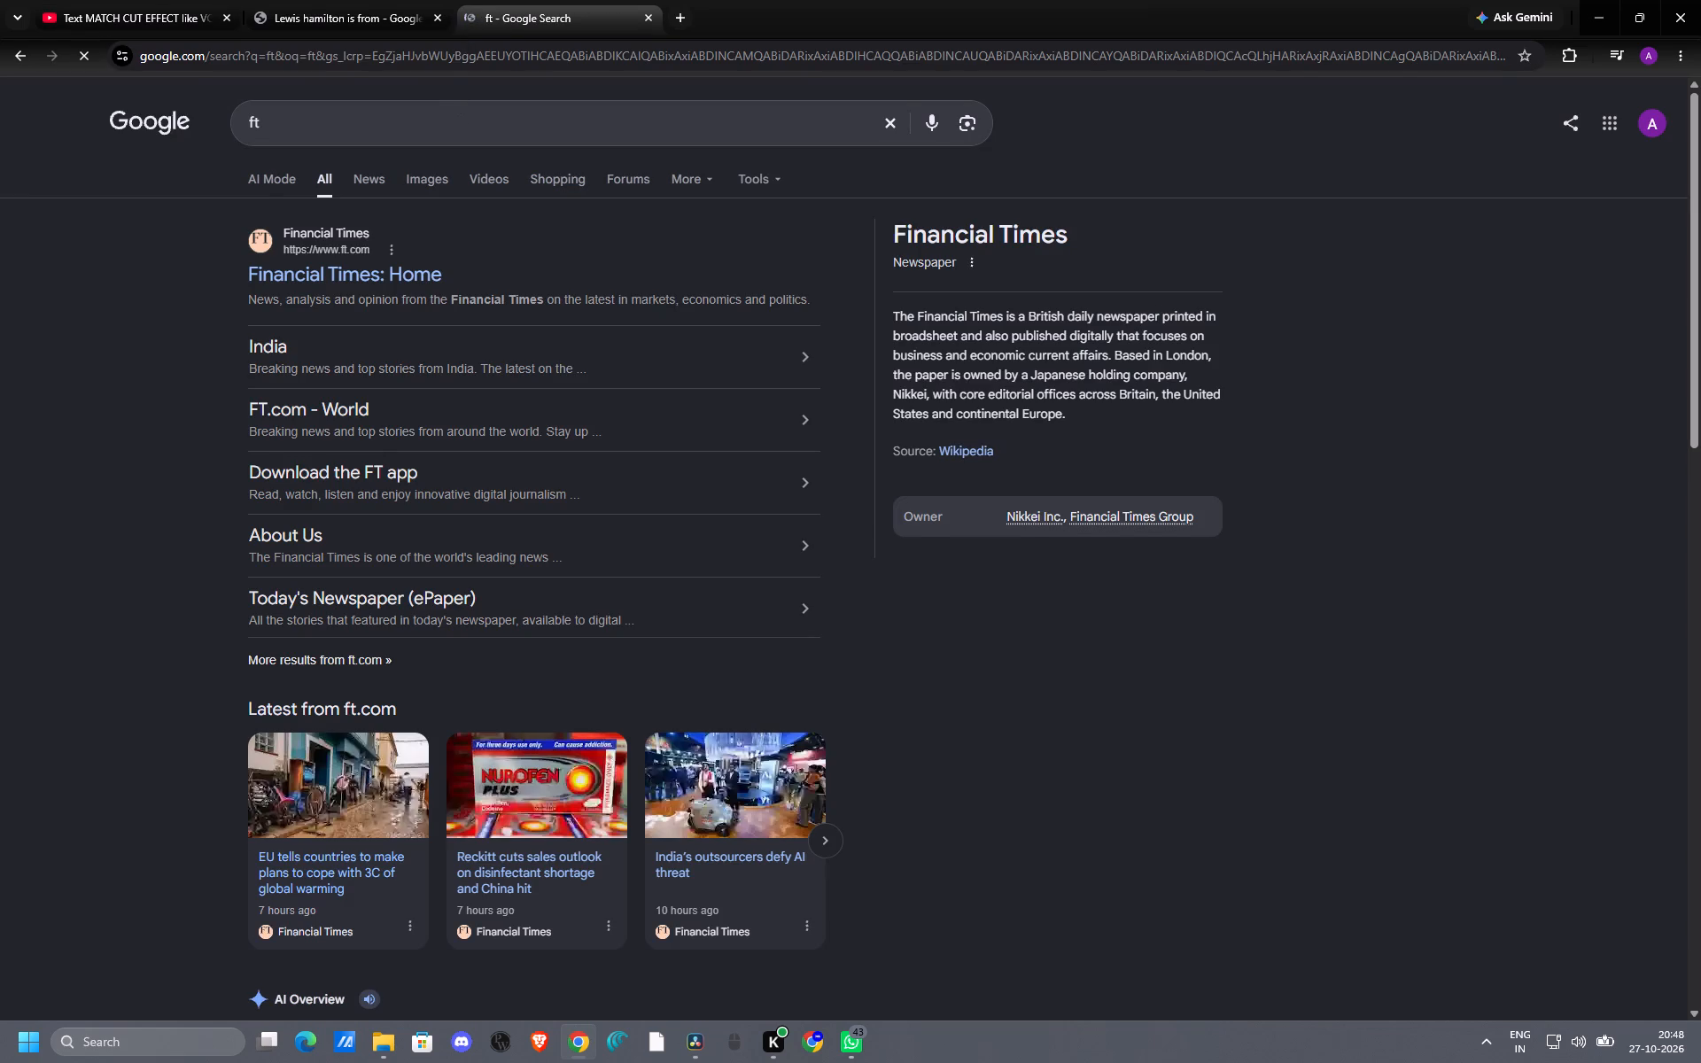
{"action": "left_click", "coordinate": [447, 123]}
{"action": "key", "text": "BackSpace"}
{"action": "key", "text": "1"}
{"action": "key", "text": "Return"}
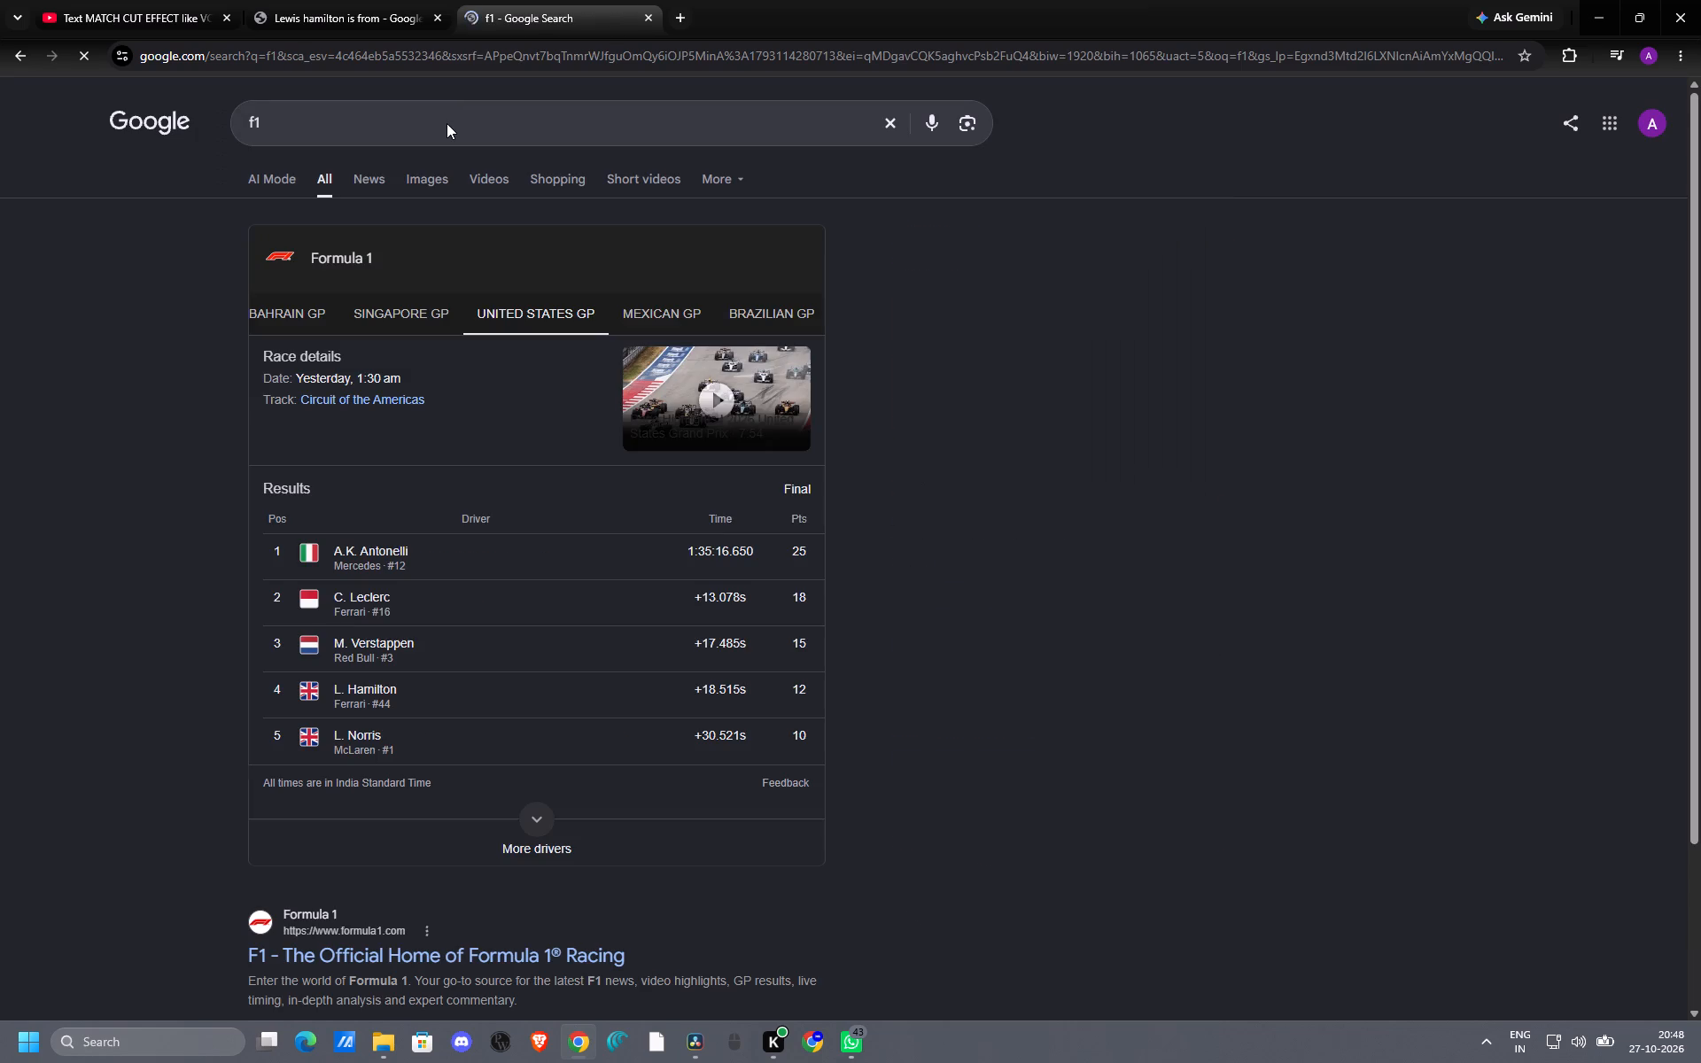
{"action": "left_click", "coordinate": [402, 181]}
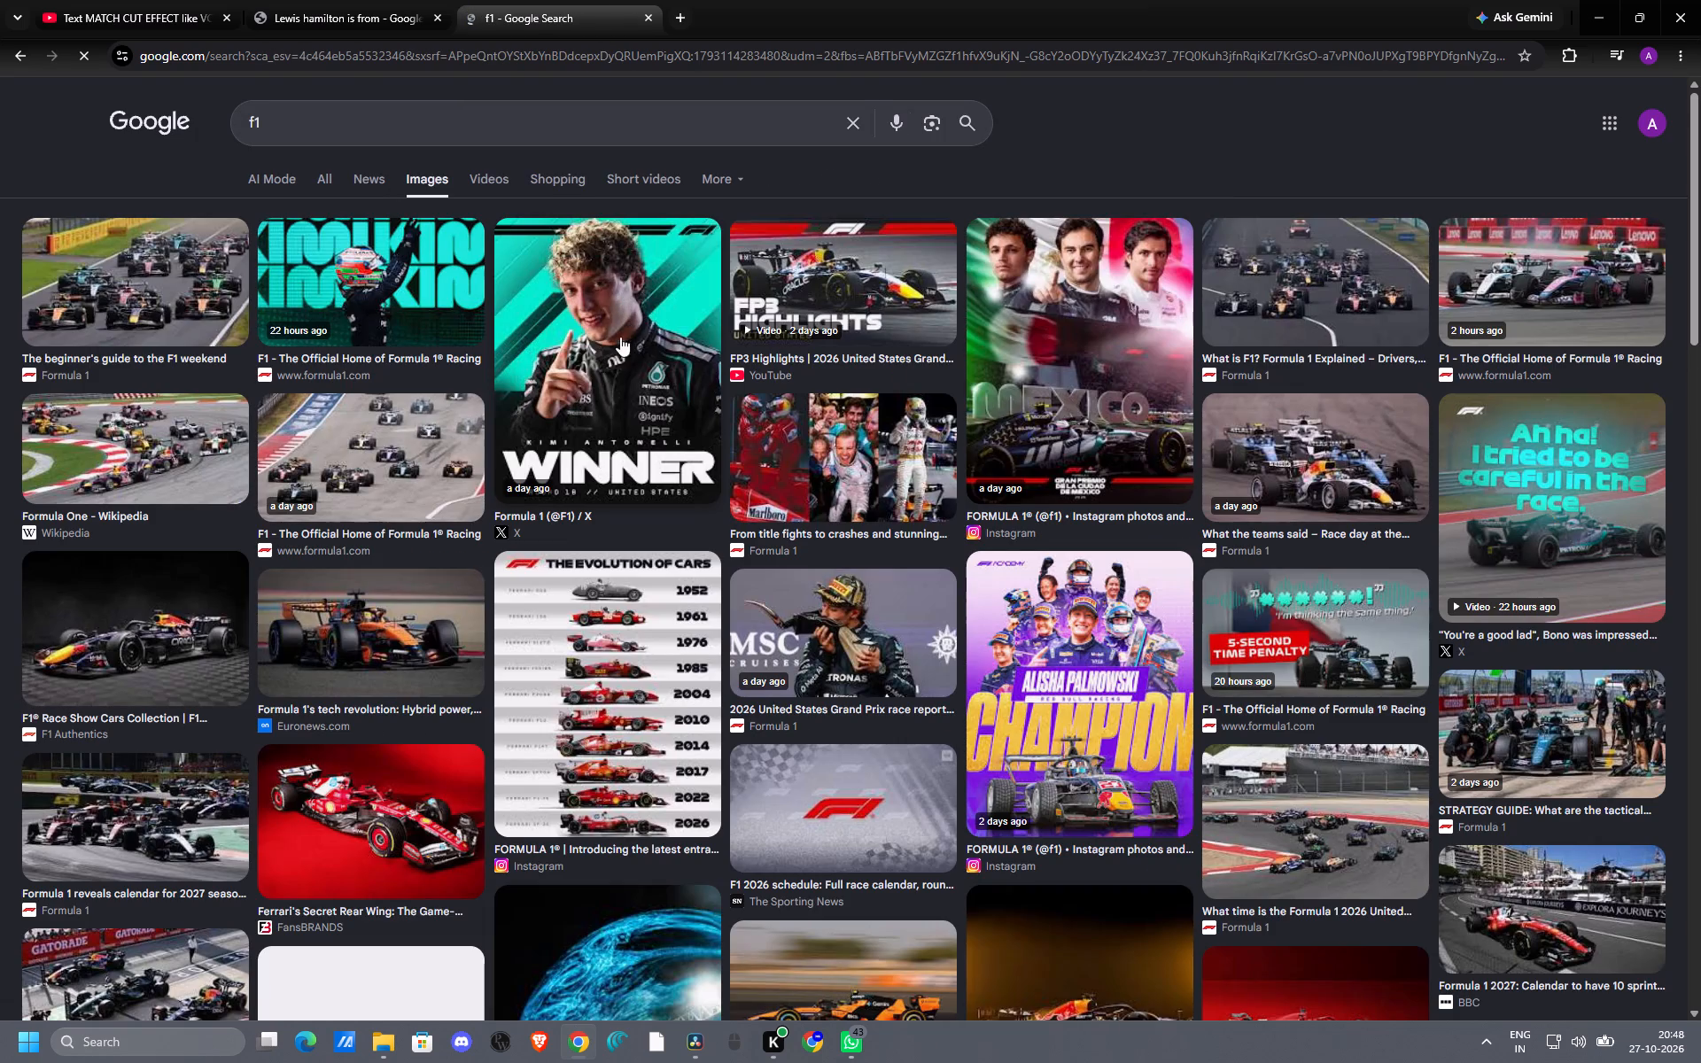
{"action": "scroll", "coordinate": [618, 586], "scroll_direction": "down", "scroll_amount": 1}
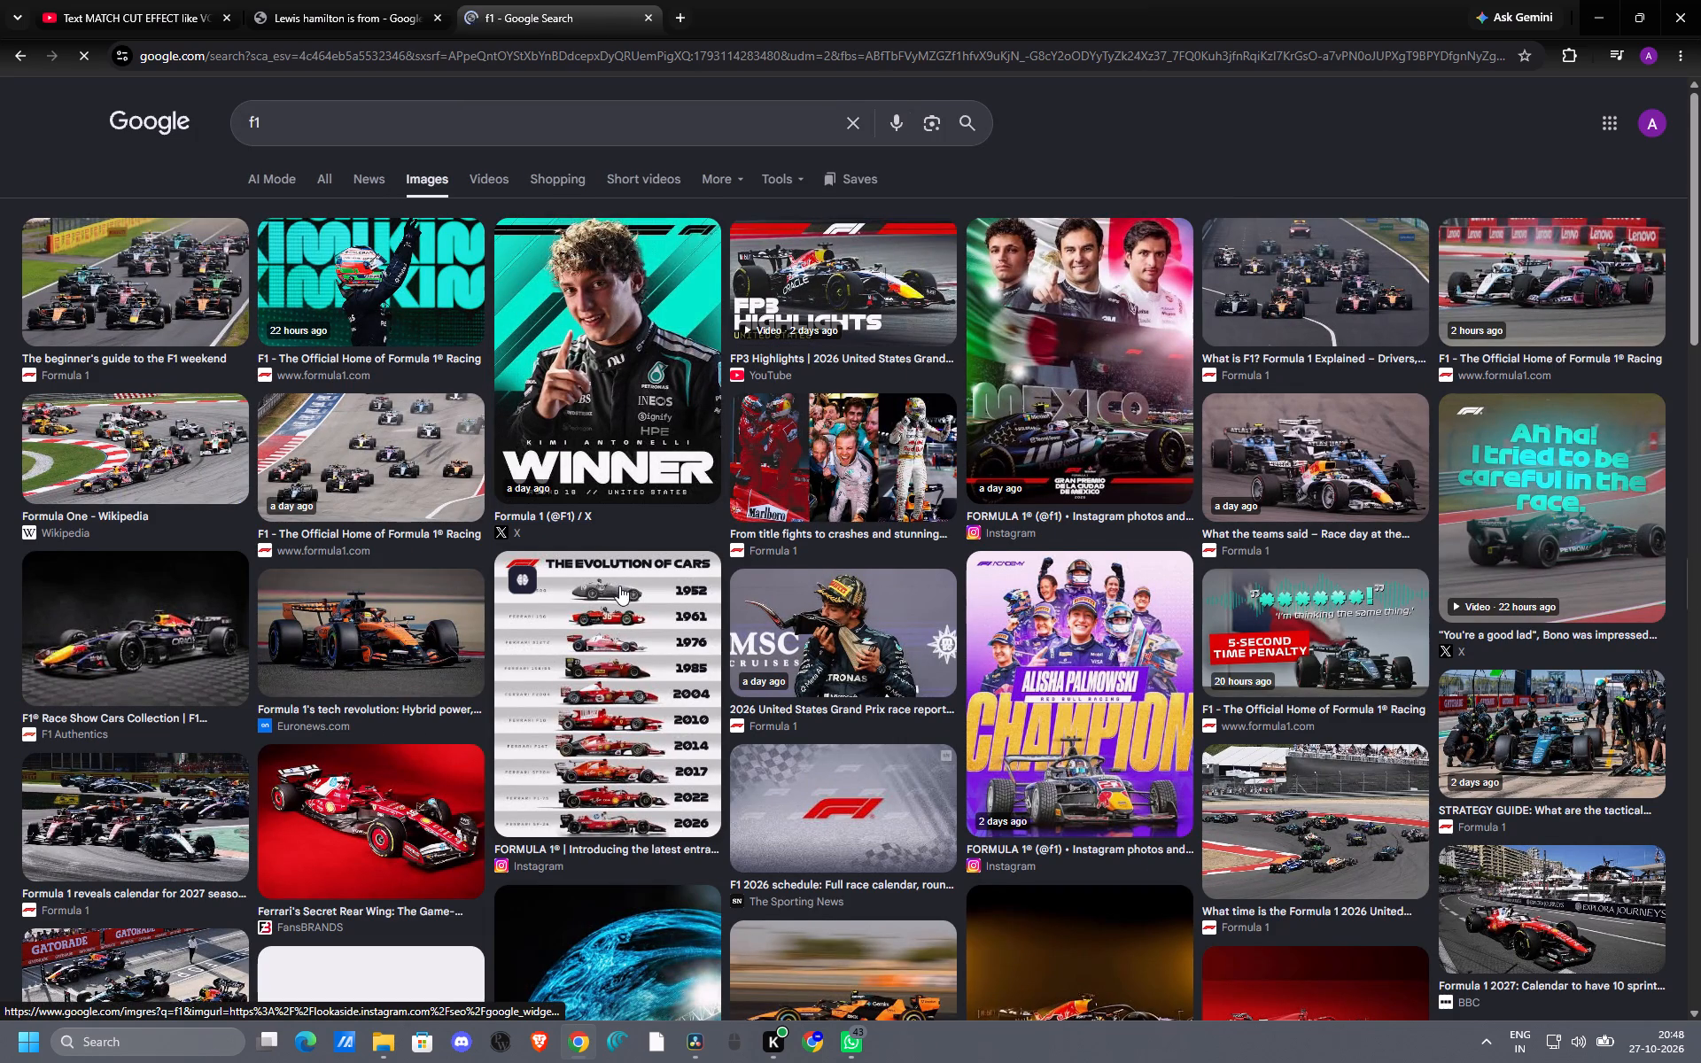
{"action": "scroll", "coordinate": [619, 586], "scroll_direction": "down", "scroll_amount": 1}
{"action": "scroll", "coordinate": [639, 564], "scroll_direction": "up", "scroll_amount": 6}
Refine the image search to "f1 top look", browse the results, and narrow it to "f1 top look png".
{"action": "left_click", "coordinate": [540, 115]}
{"action": "key", "text": "space"}
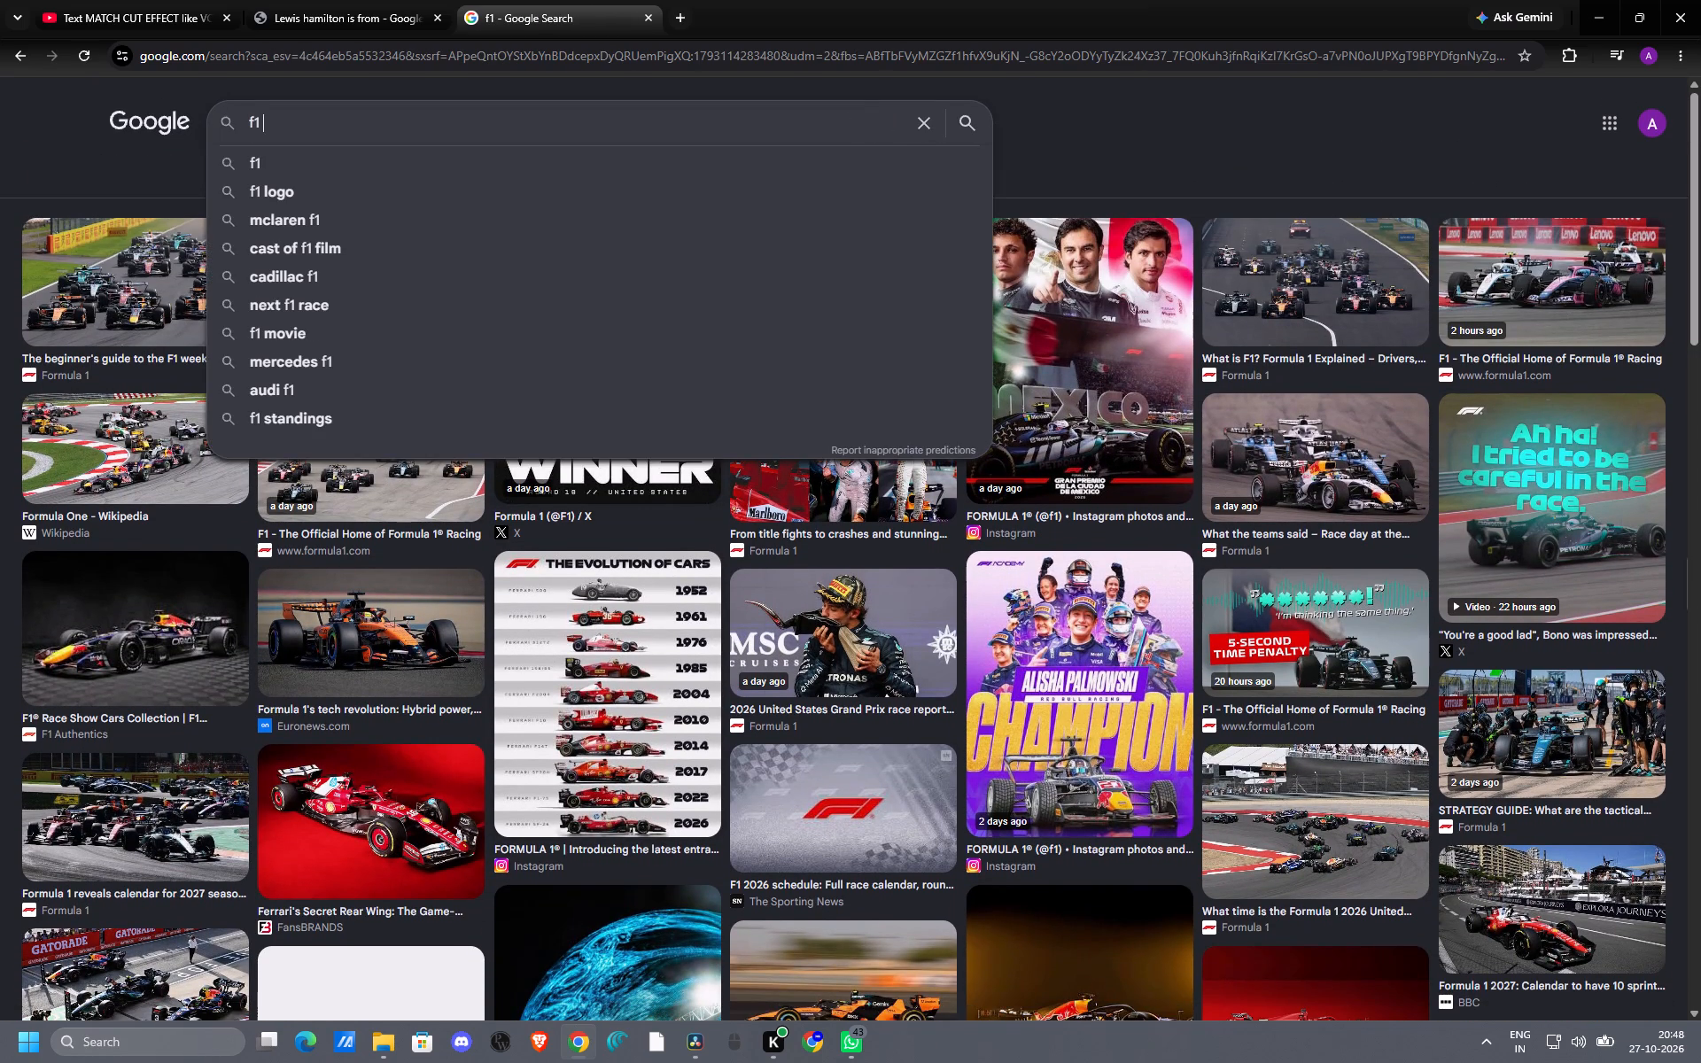
{"action": "type", "text": "top look"}
{"action": "key", "text": "Return"}
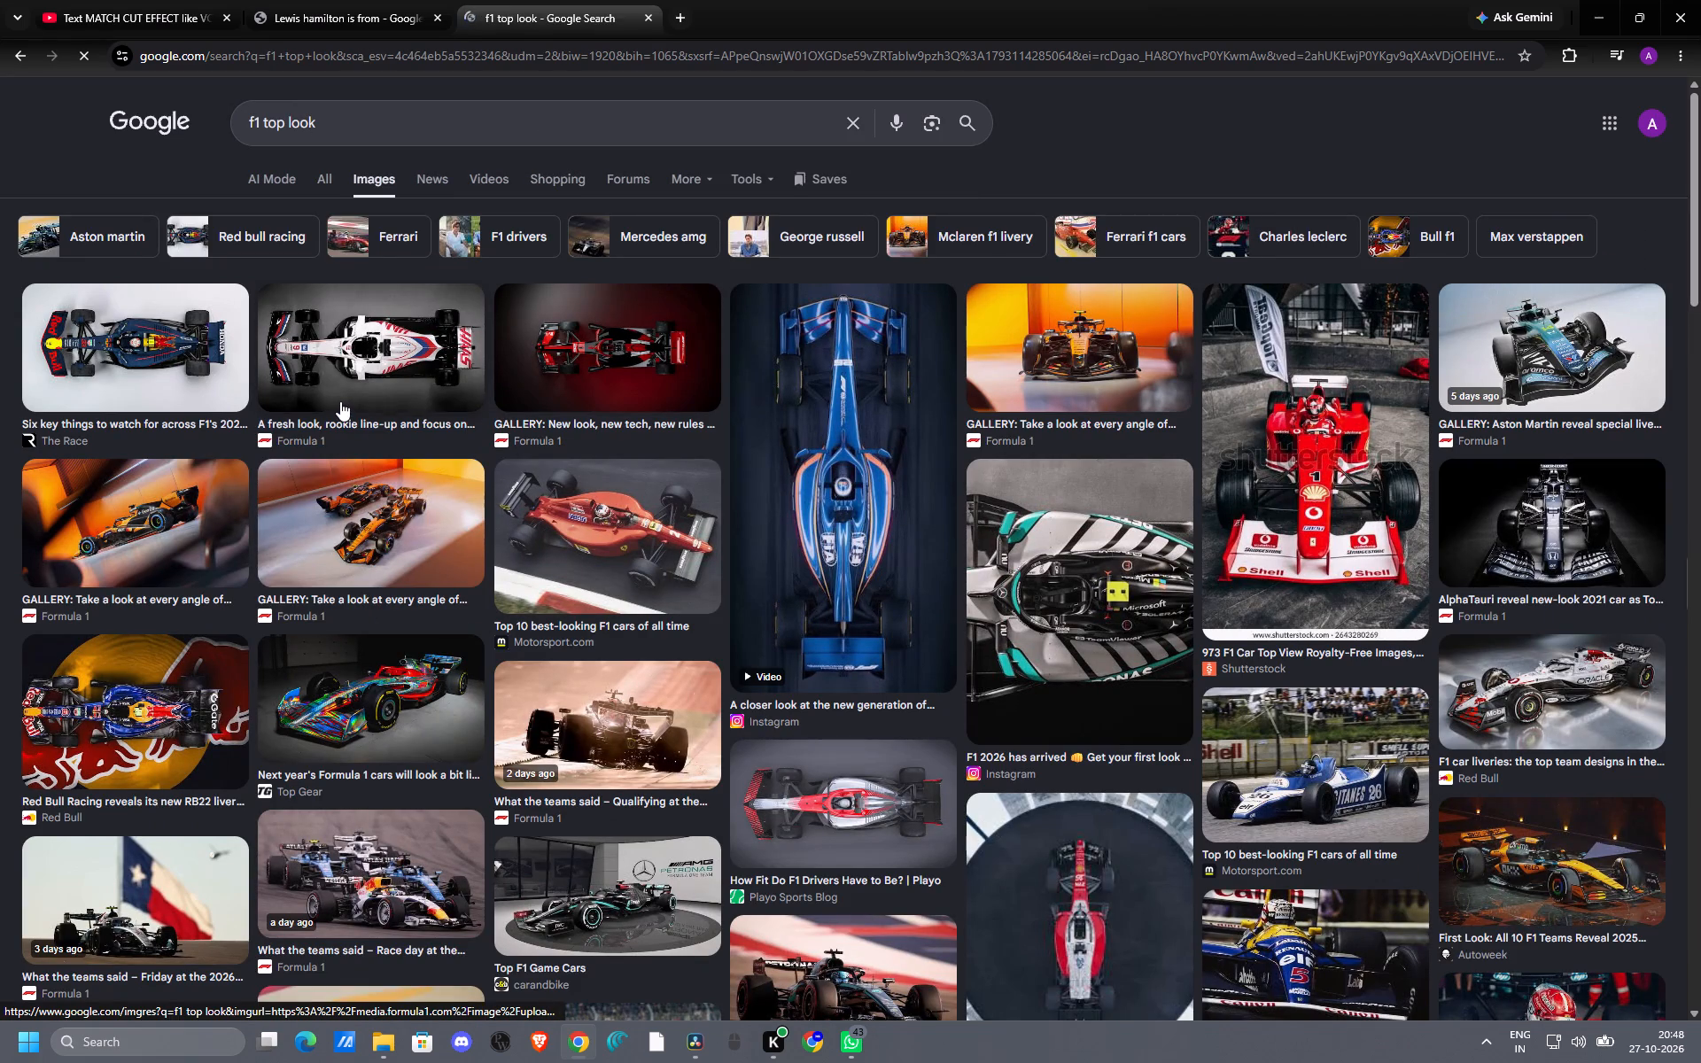
{"action": "scroll", "coordinate": [552, 849], "scroll_direction": "down", "scroll_amount": 3}
{"action": "scroll", "coordinate": [553, 840], "scroll_direction": "up", "scroll_amount": 6}
{"action": "left_click", "coordinate": [499, 112]}
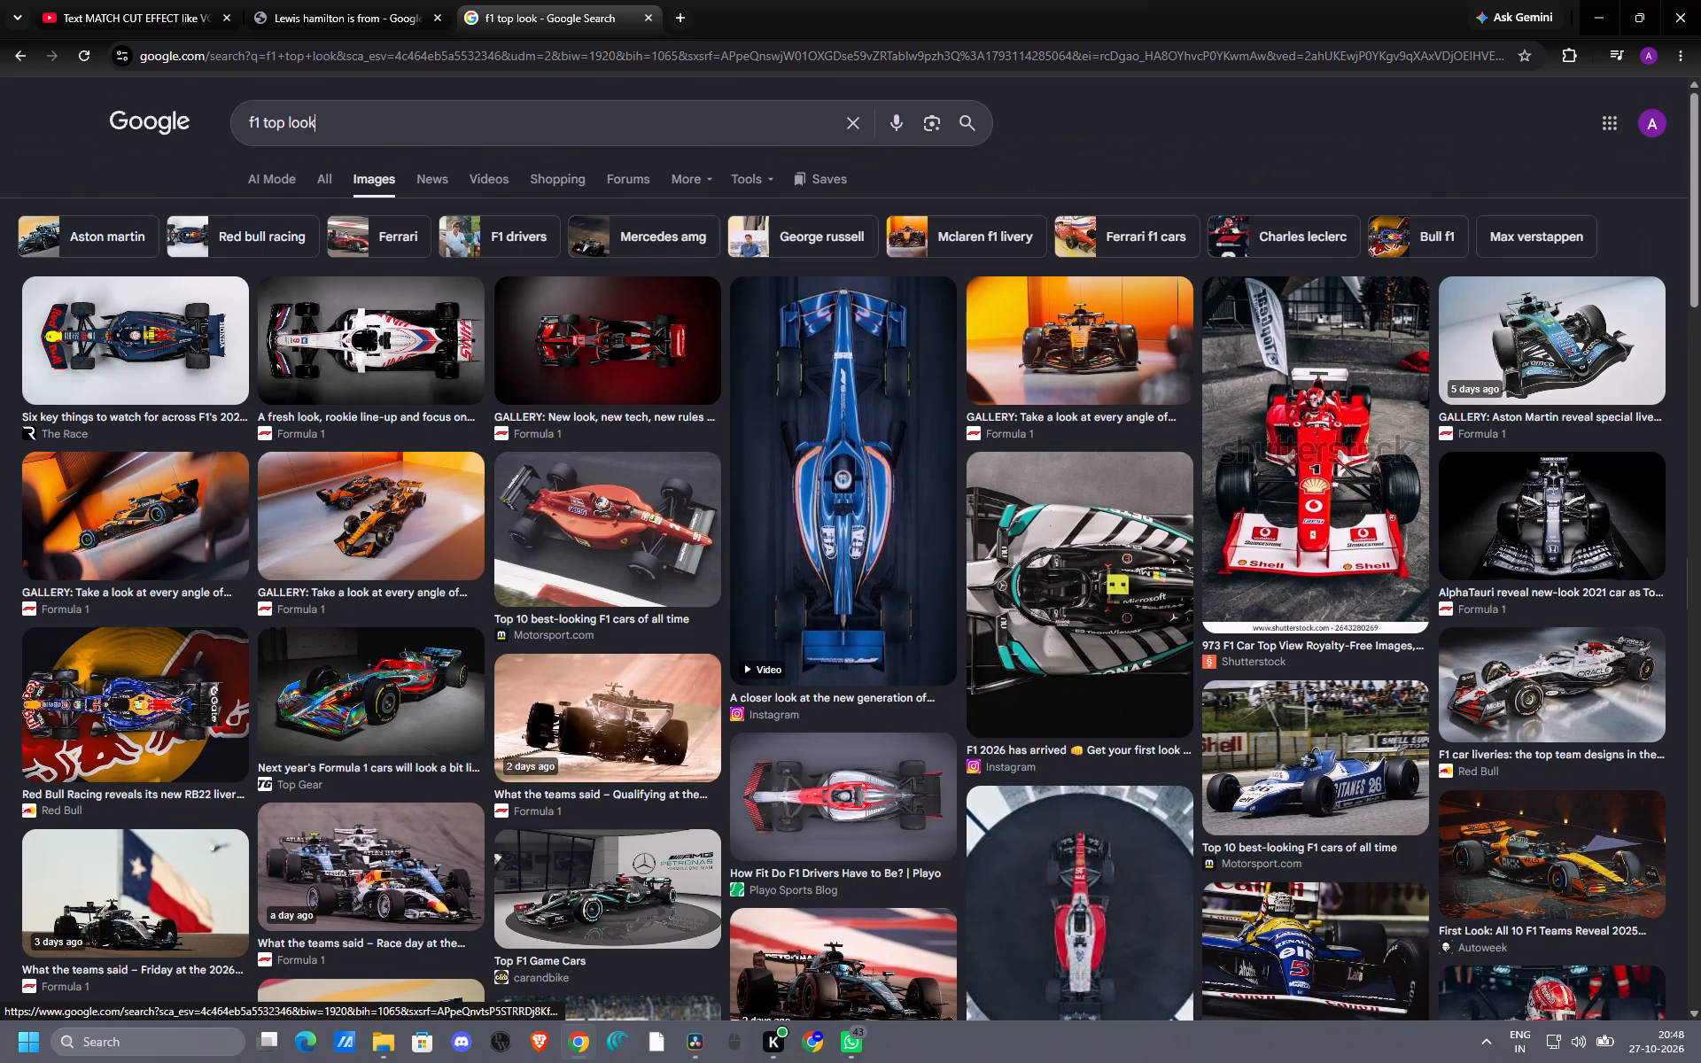
{"action": "key", "text": "space"}
{"action": "type", "text": "png"}
{"action": "key", "text": "Return"}
Search Flaticon for "F1" icons in a new tab, browse the icons, and close the tab.
{"action": "left_click", "coordinate": [680, 17]}
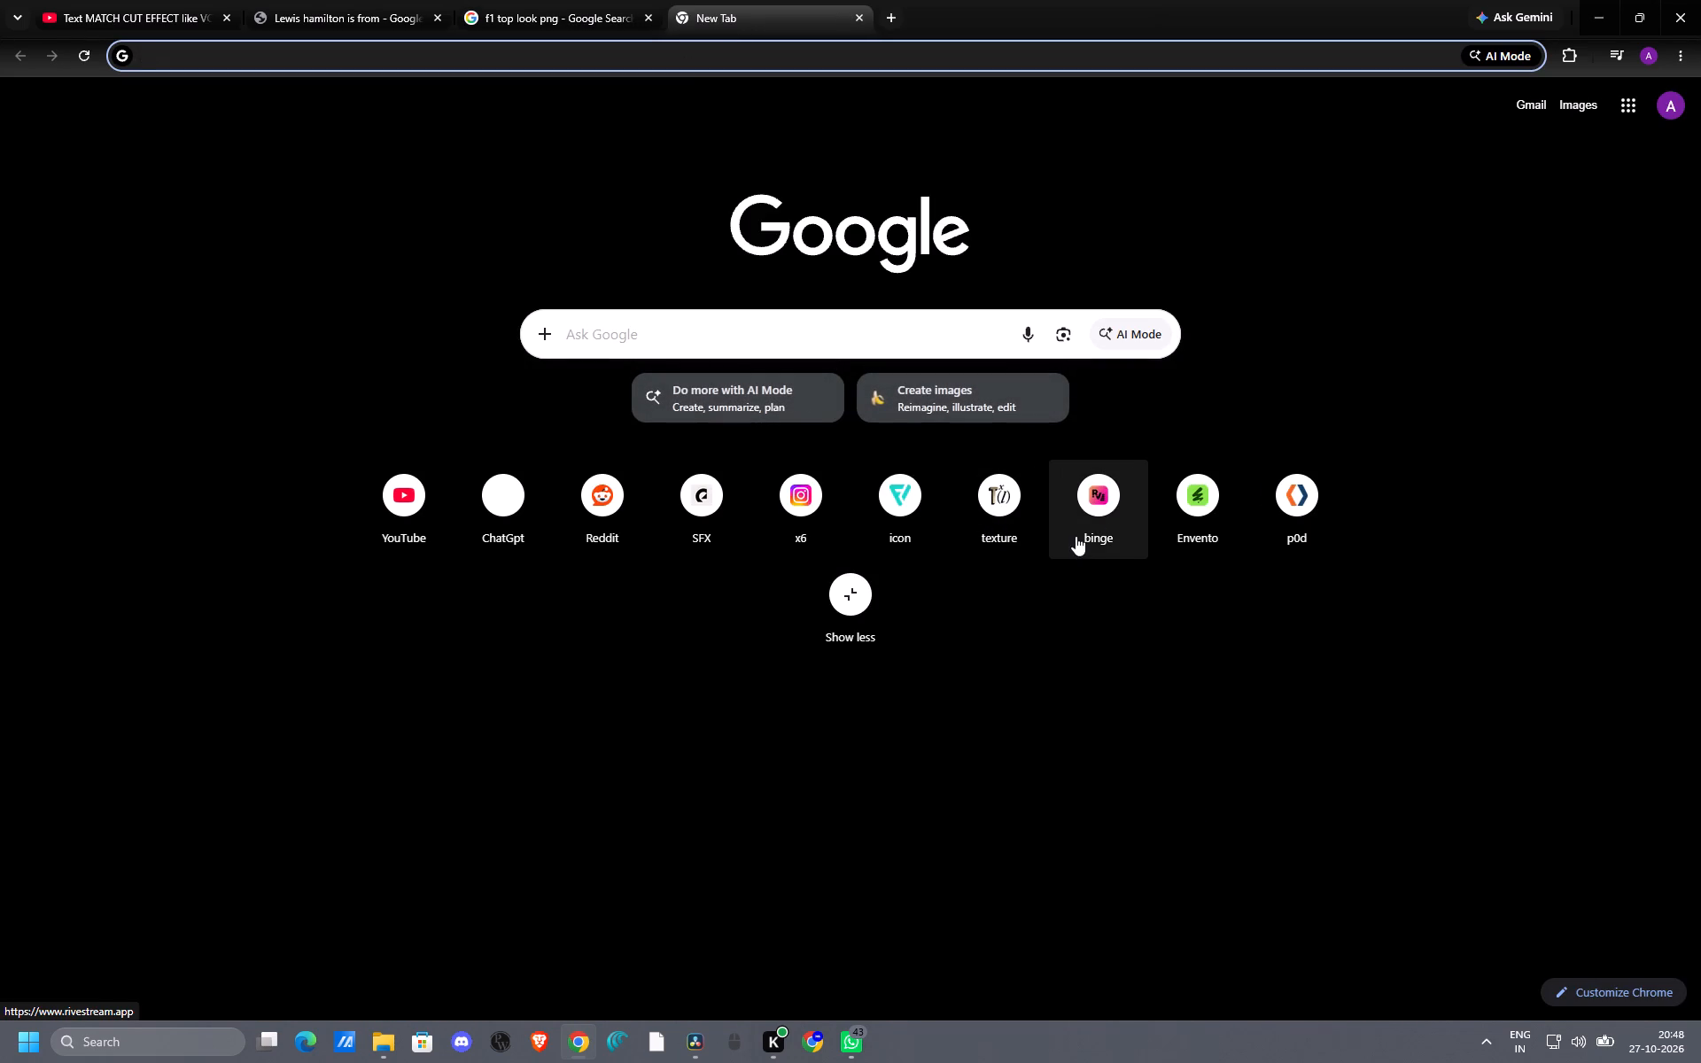
{"action": "left_click", "coordinate": [912, 520]}
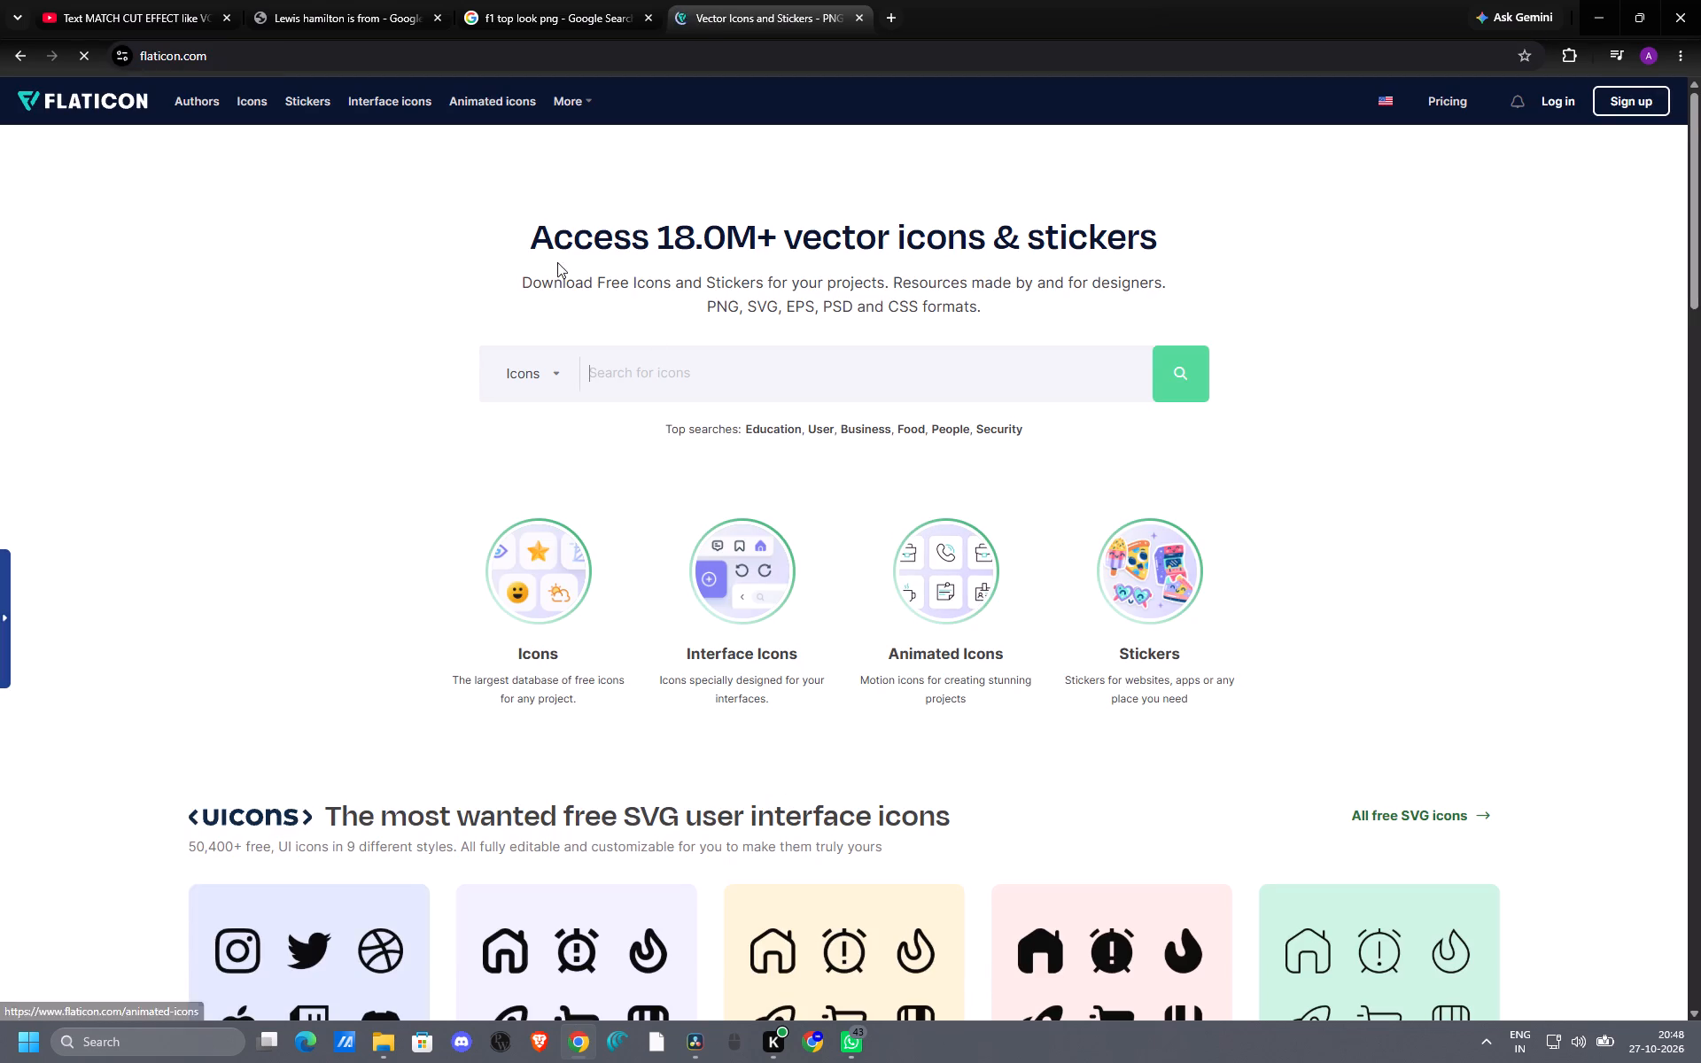
{"action": "left_click", "coordinate": [686, 372]}
{"action": "type", "text": "F1"}
{"action": "key", "text": "Return"}
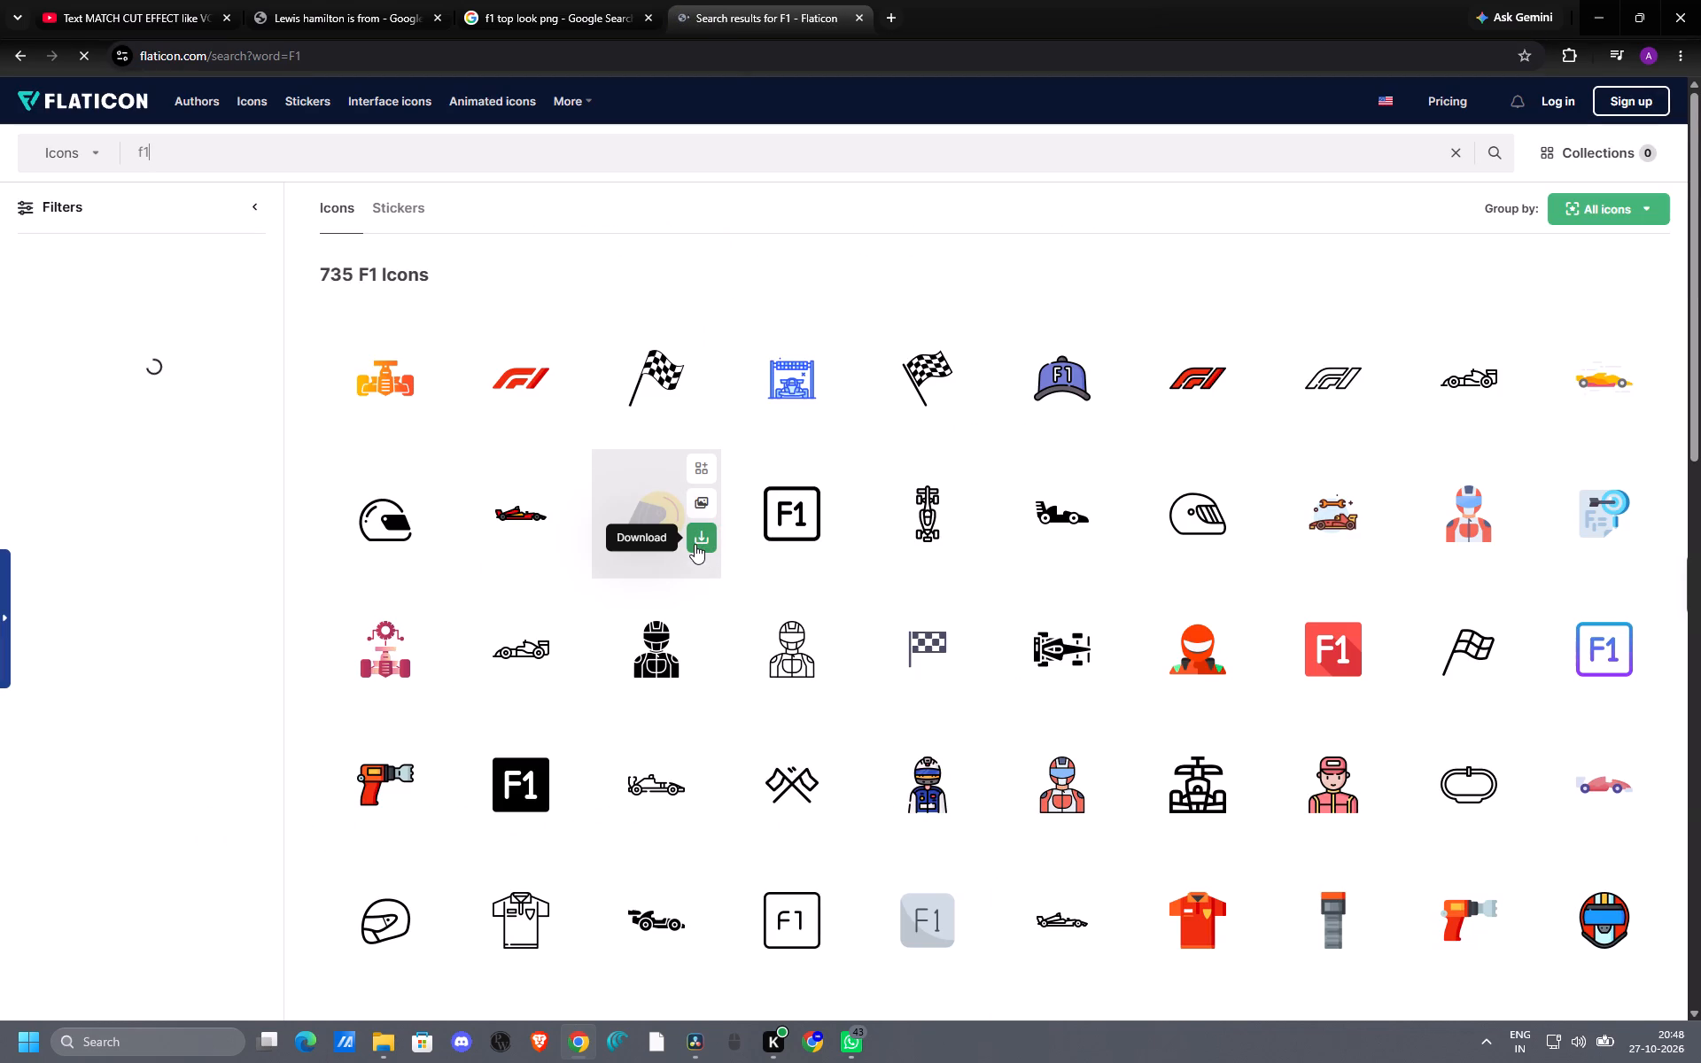
{"action": "scroll", "coordinate": [847, 608], "scroll_direction": "down", "scroll_amount": 3}
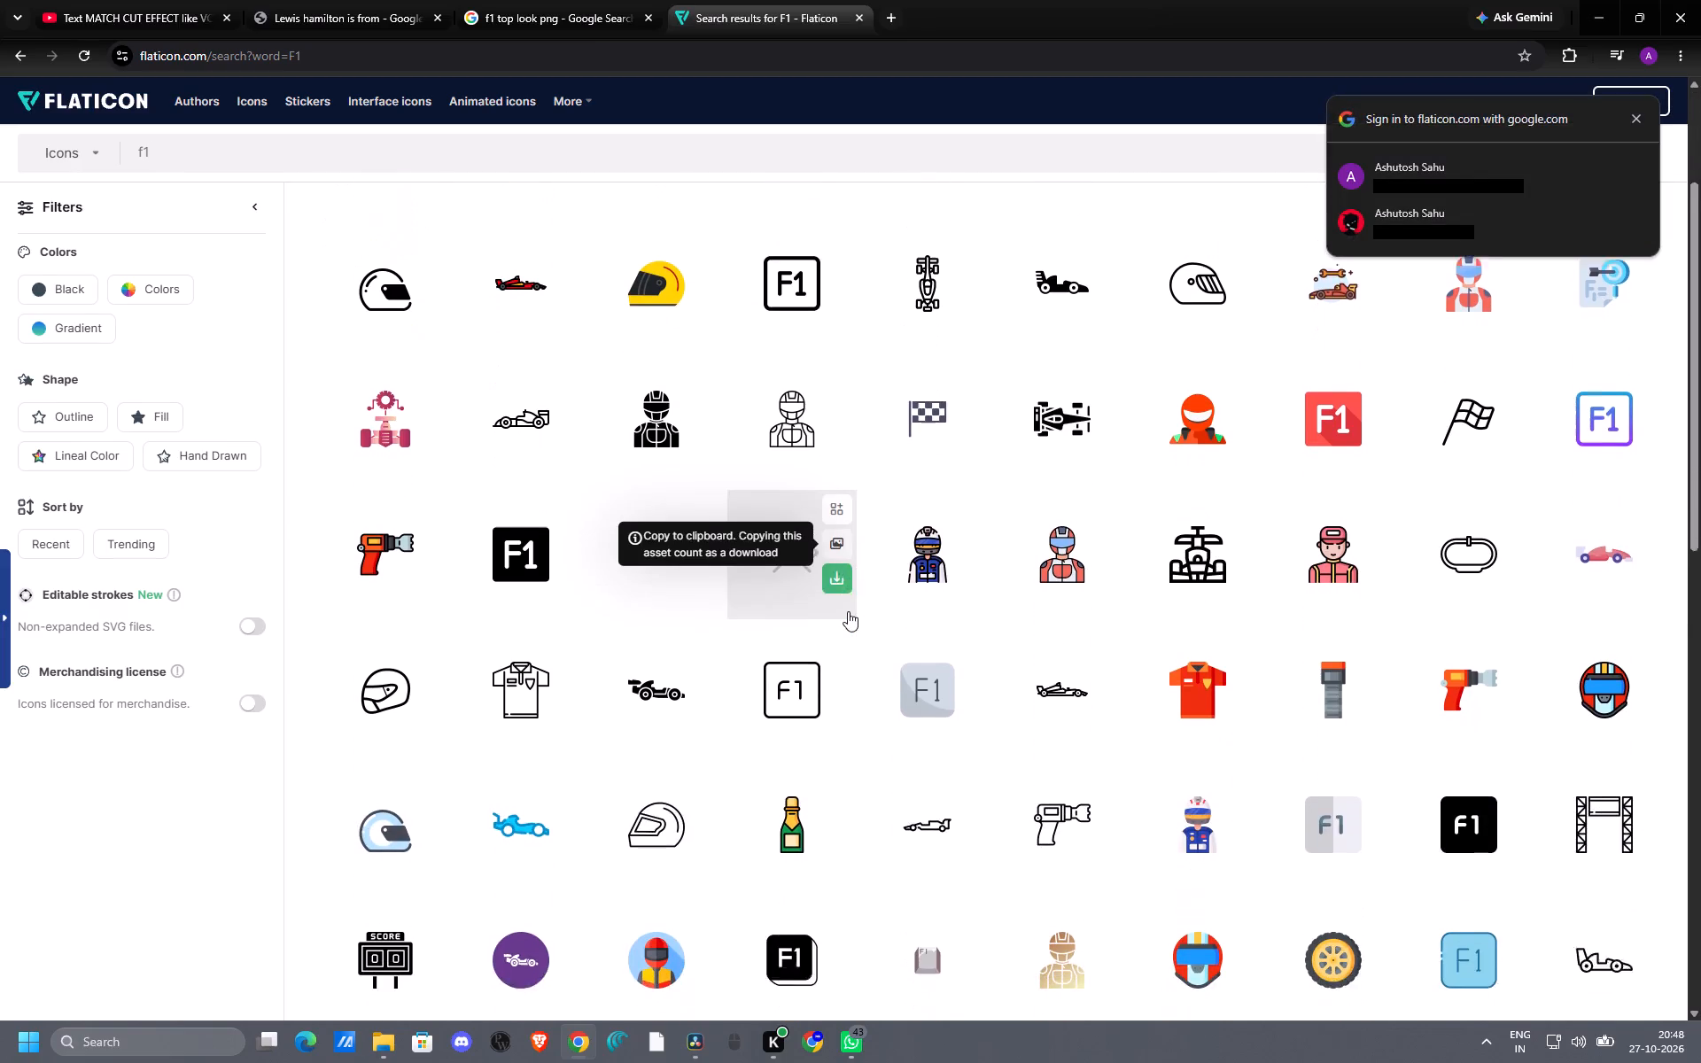
{"action": "scroll", "coordinate": [848, 610], "scroll_direction": "up", "scroll_amount": 4}
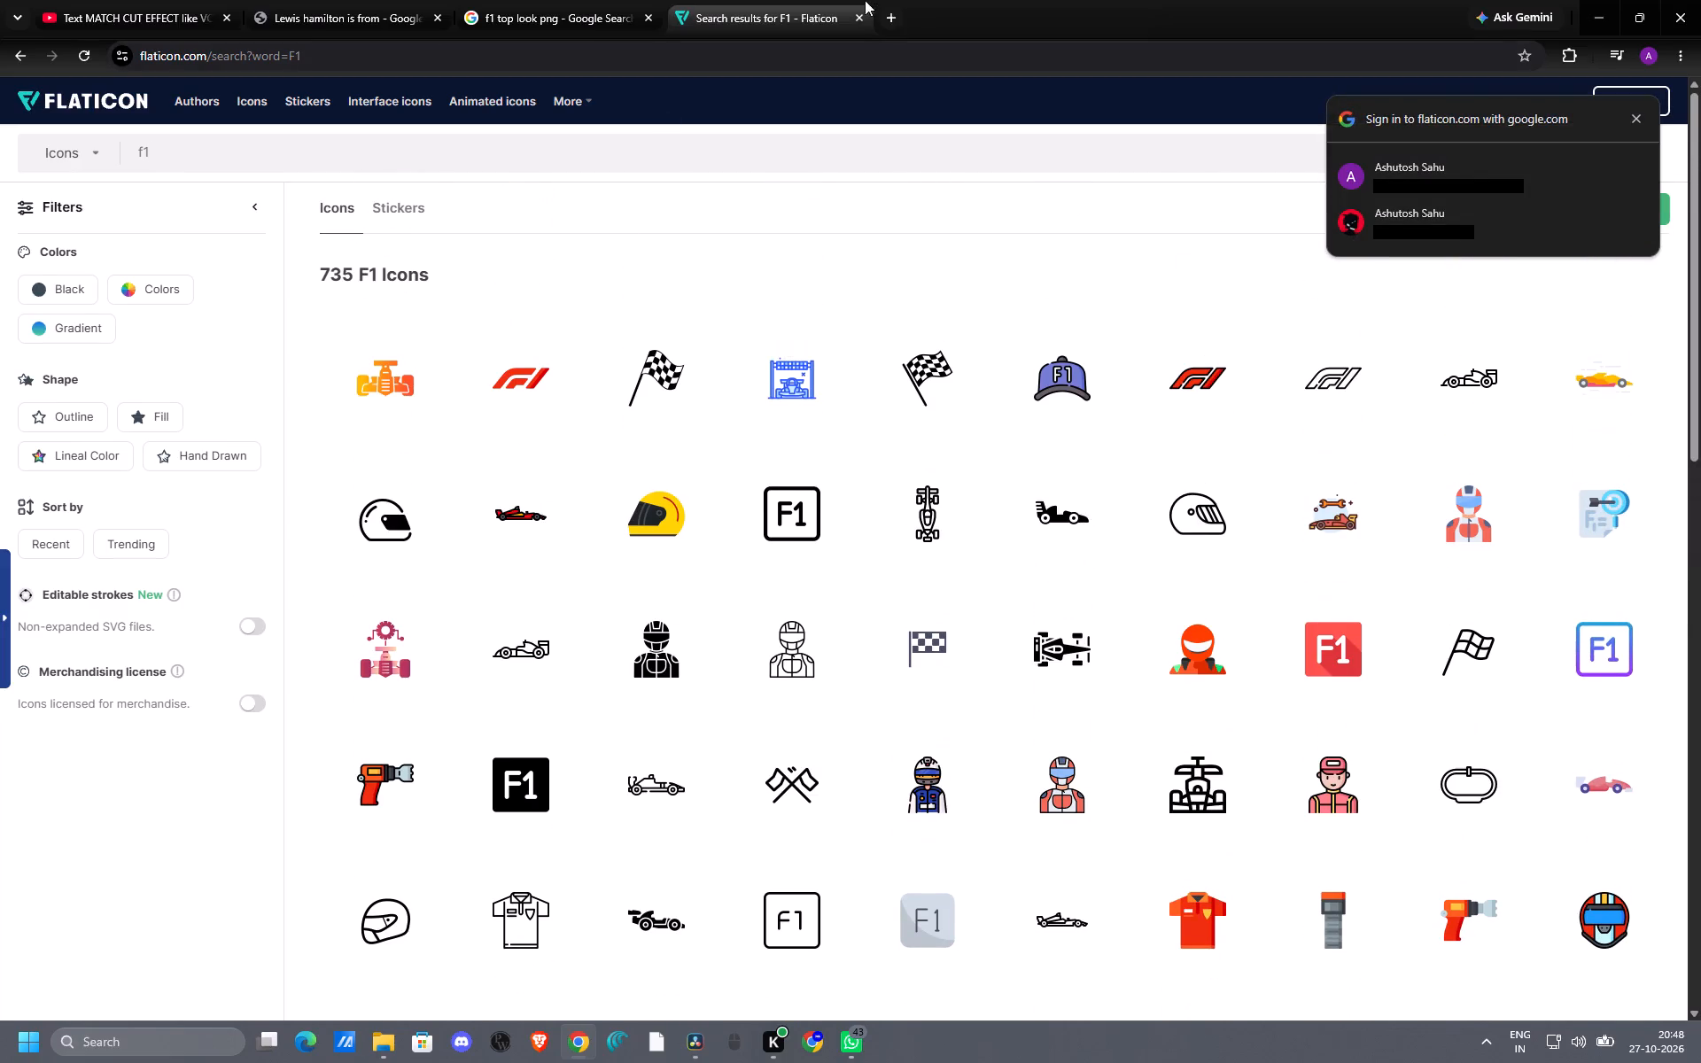
{"action": "left_click", "coordinate": [856, 22]}
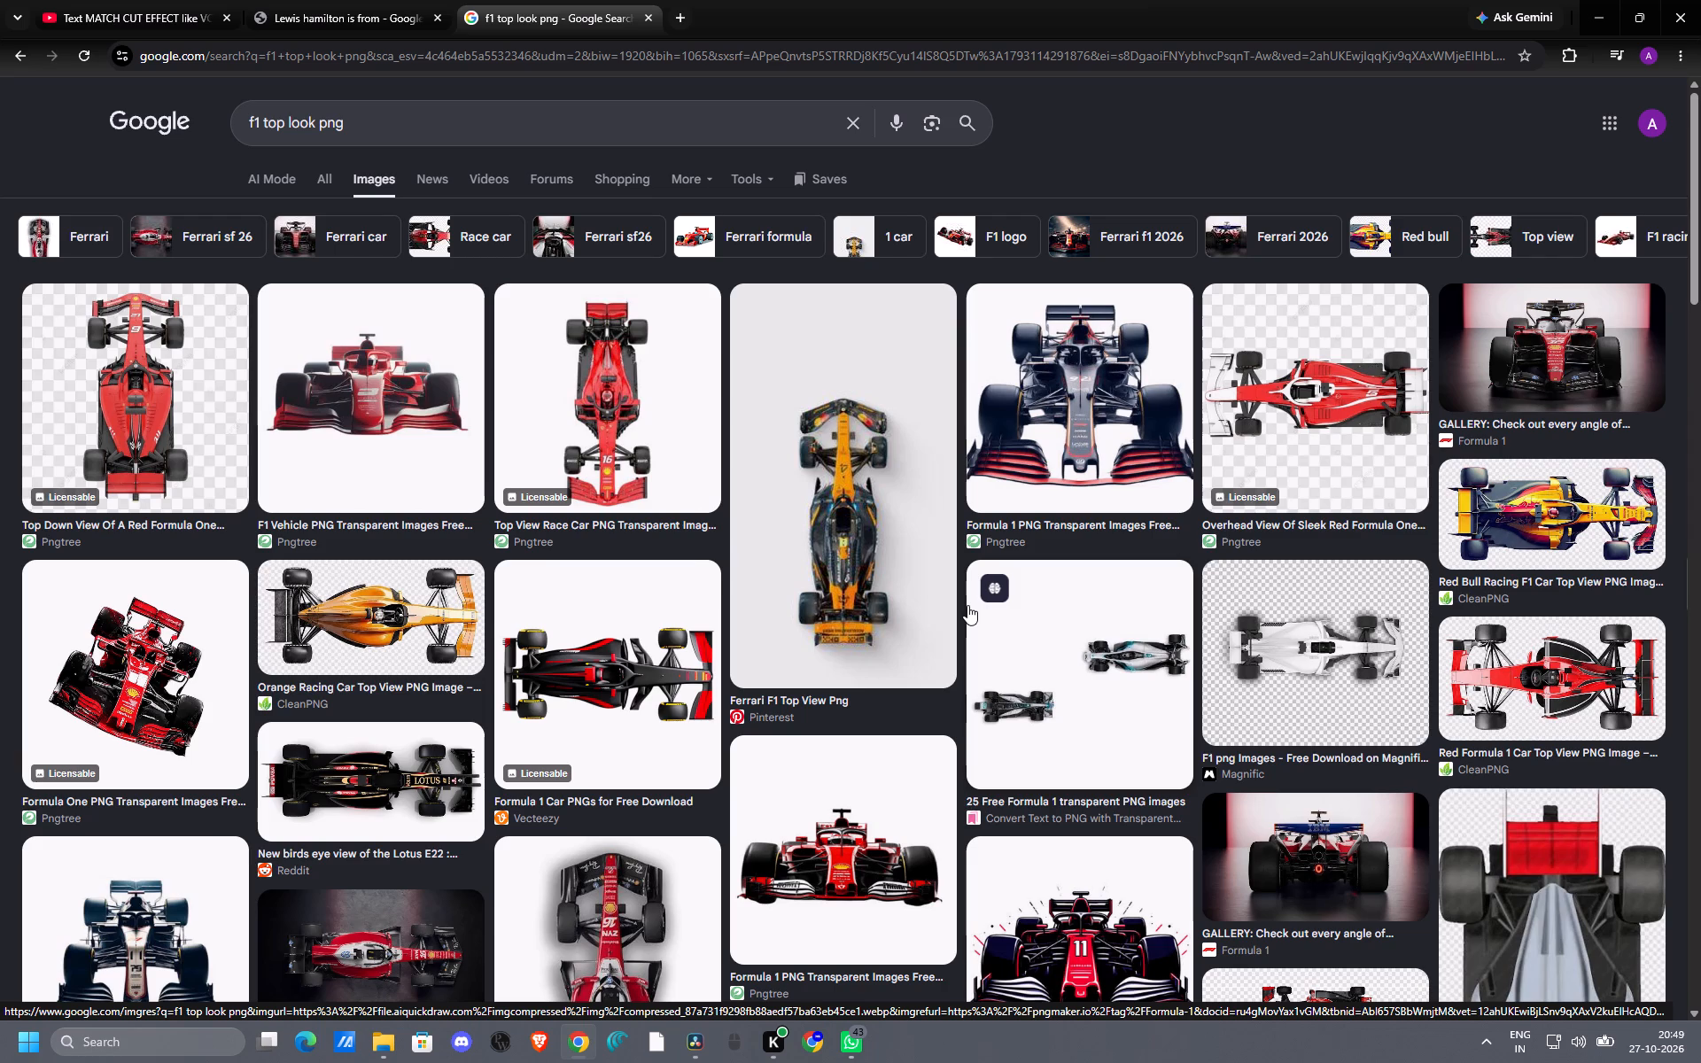
Search Google Images for "lewis hamilton photo" and browse the results.
{"action": "left_click", "coordinate": [847, 122]}
{"action": "type", "text": "lewis hamilton phtoo"}
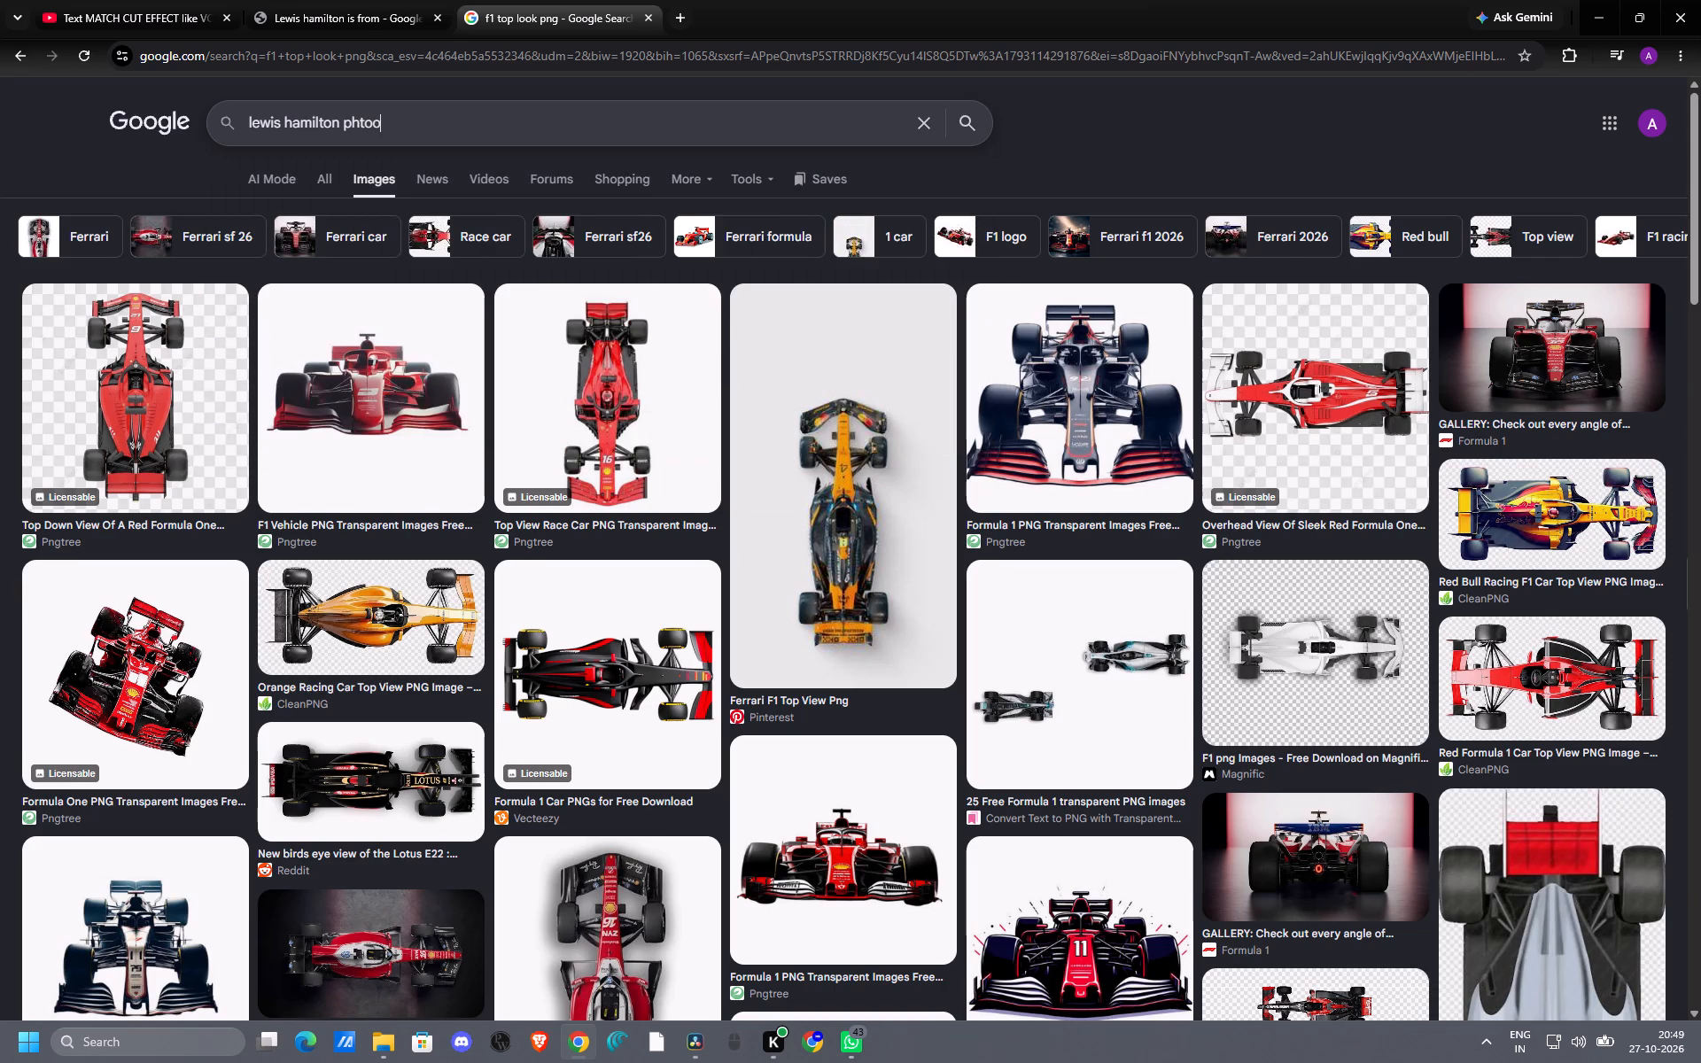
{"action": "key", "text": "BackSpace"}
{"action": "key", "text": "BackSpace"}
{"action": "key", "text": "BackSpace"}
{"action": "key", "text": "t"}
{"action": "key", "text": "BackSpace"}
{"action": "type", "text": "oto"}
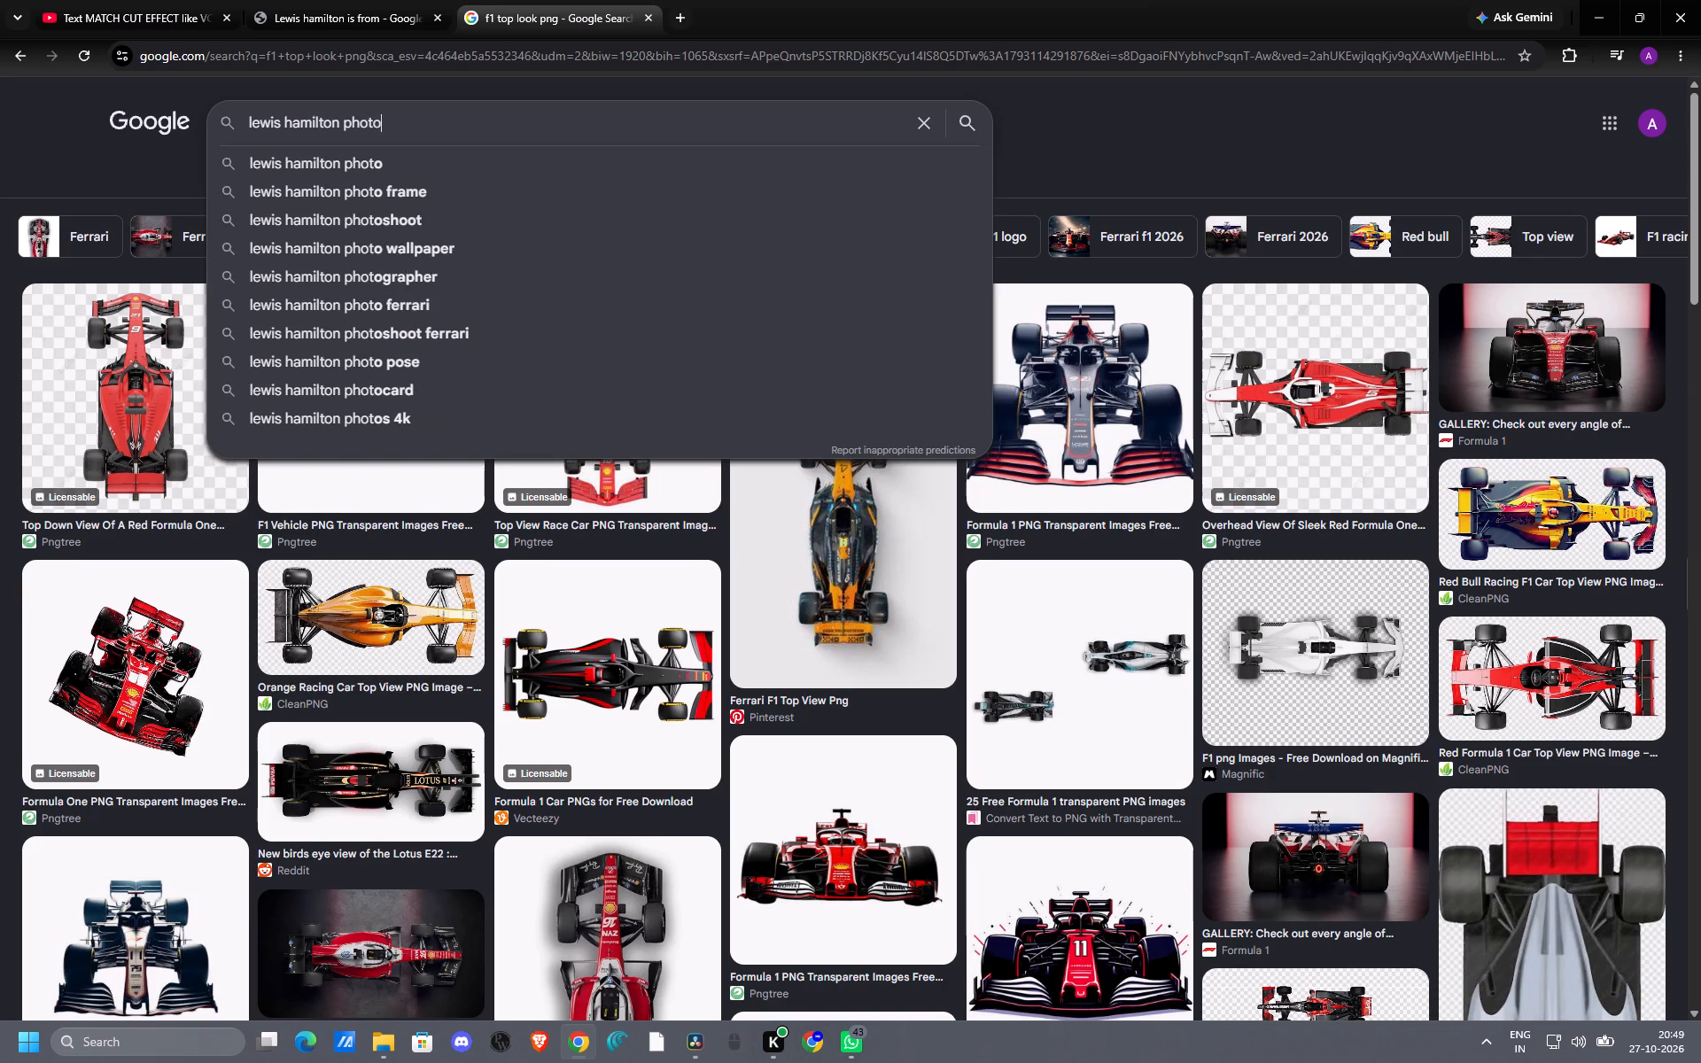
{"action": "key", "text": "Return"}
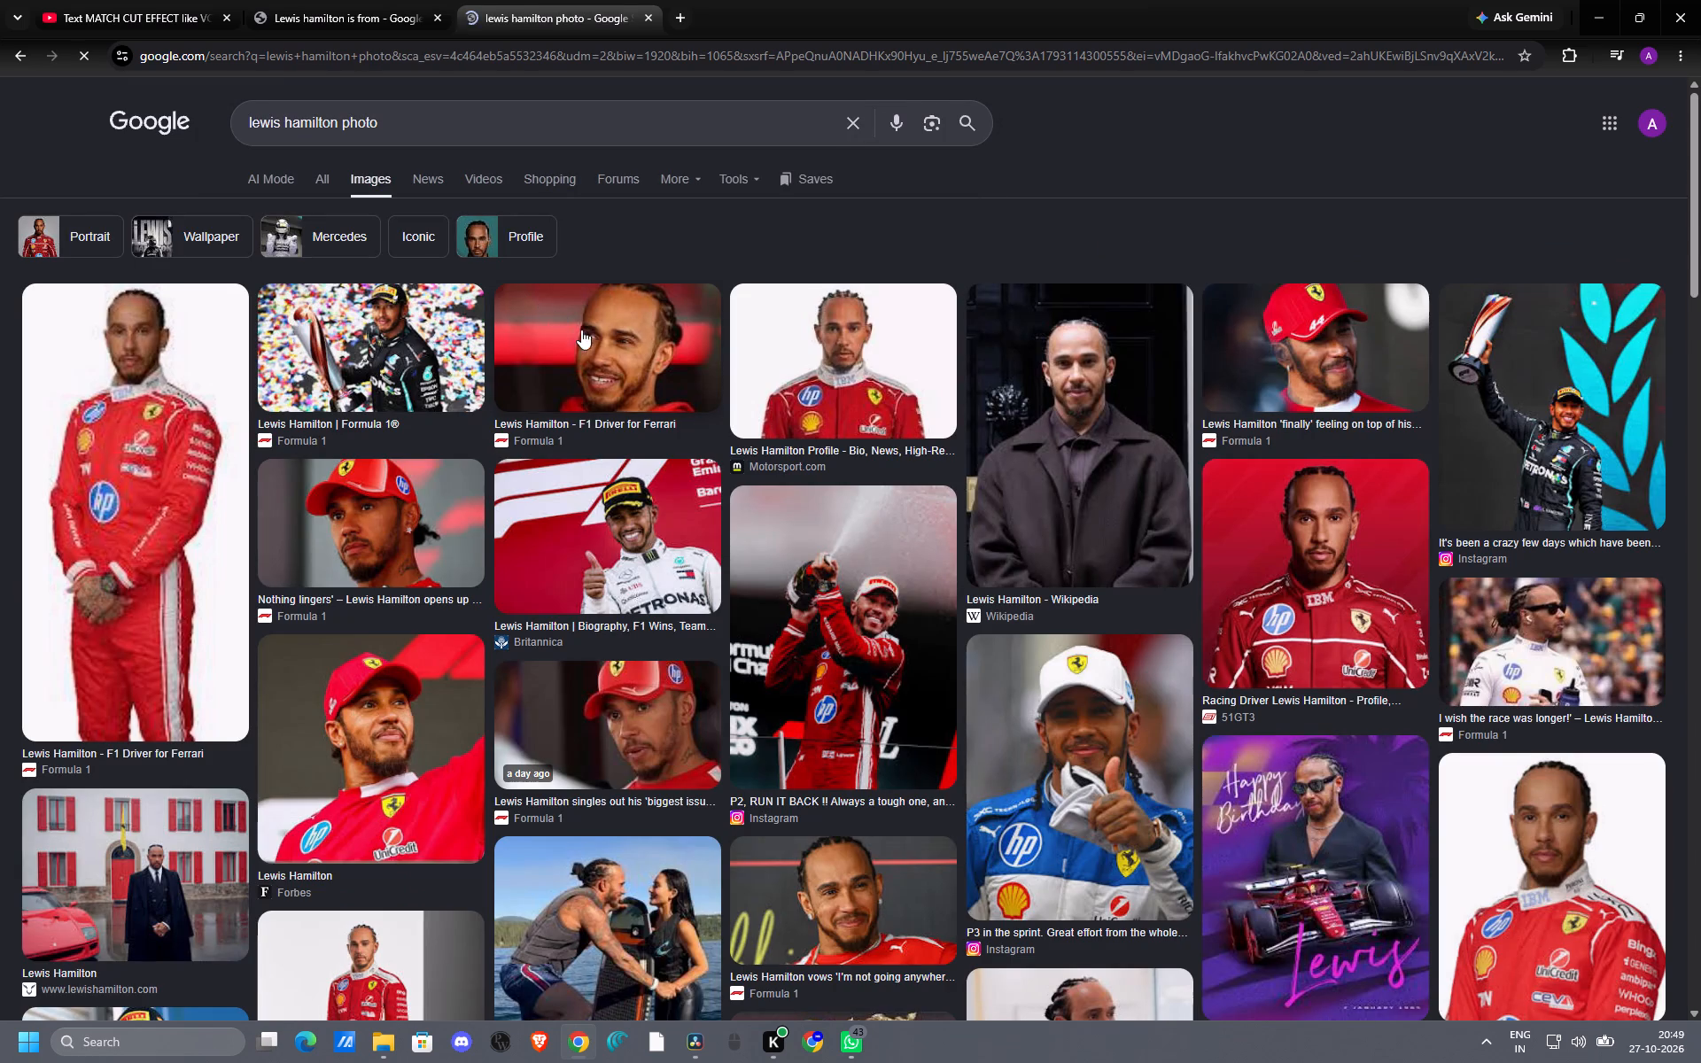
{"action": "scroll", "coordinate": [1063, 392], "scroll_direction": "down", "scroll_amount": 2}
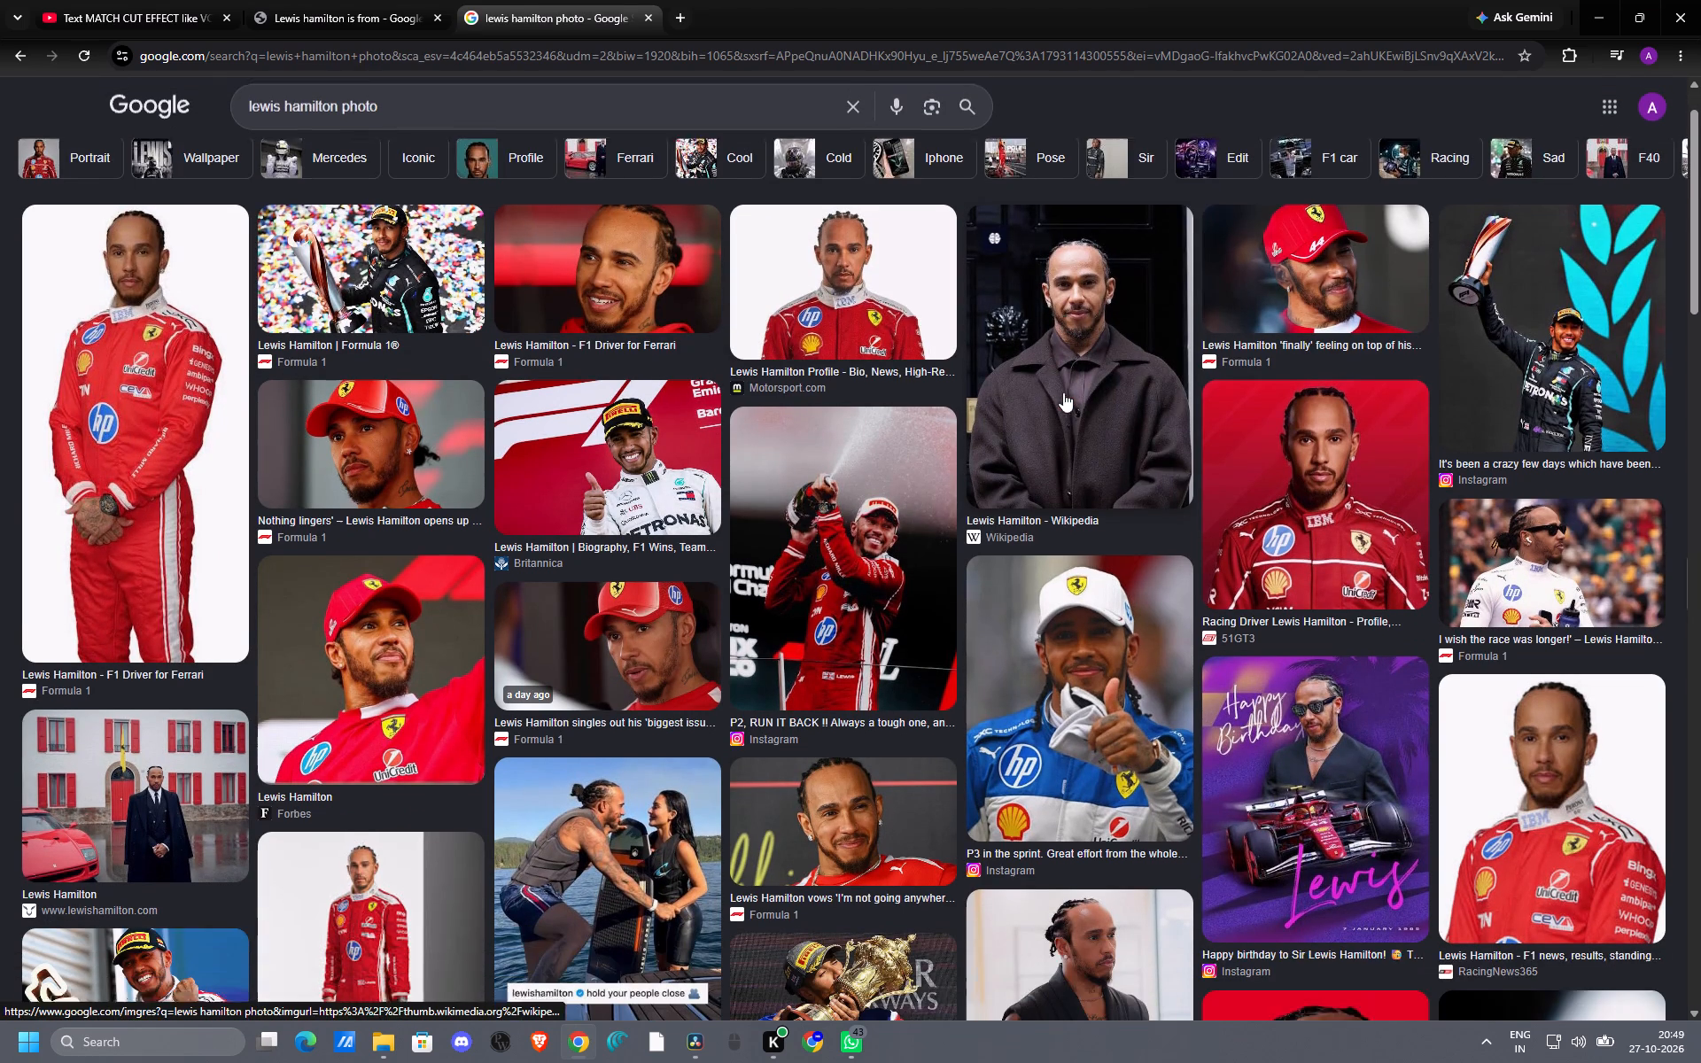
{"action": "scroll", "coordinate": [1063, 392], "scroll_direction": "down", "scroll_amount": 1}
Extend the image search to "lewis hamilton photo side" and look through the results for a side-profile picture.
{"action": "left_click", "coordinate": [599, 108]}
{"action": "key", "text": "space"}
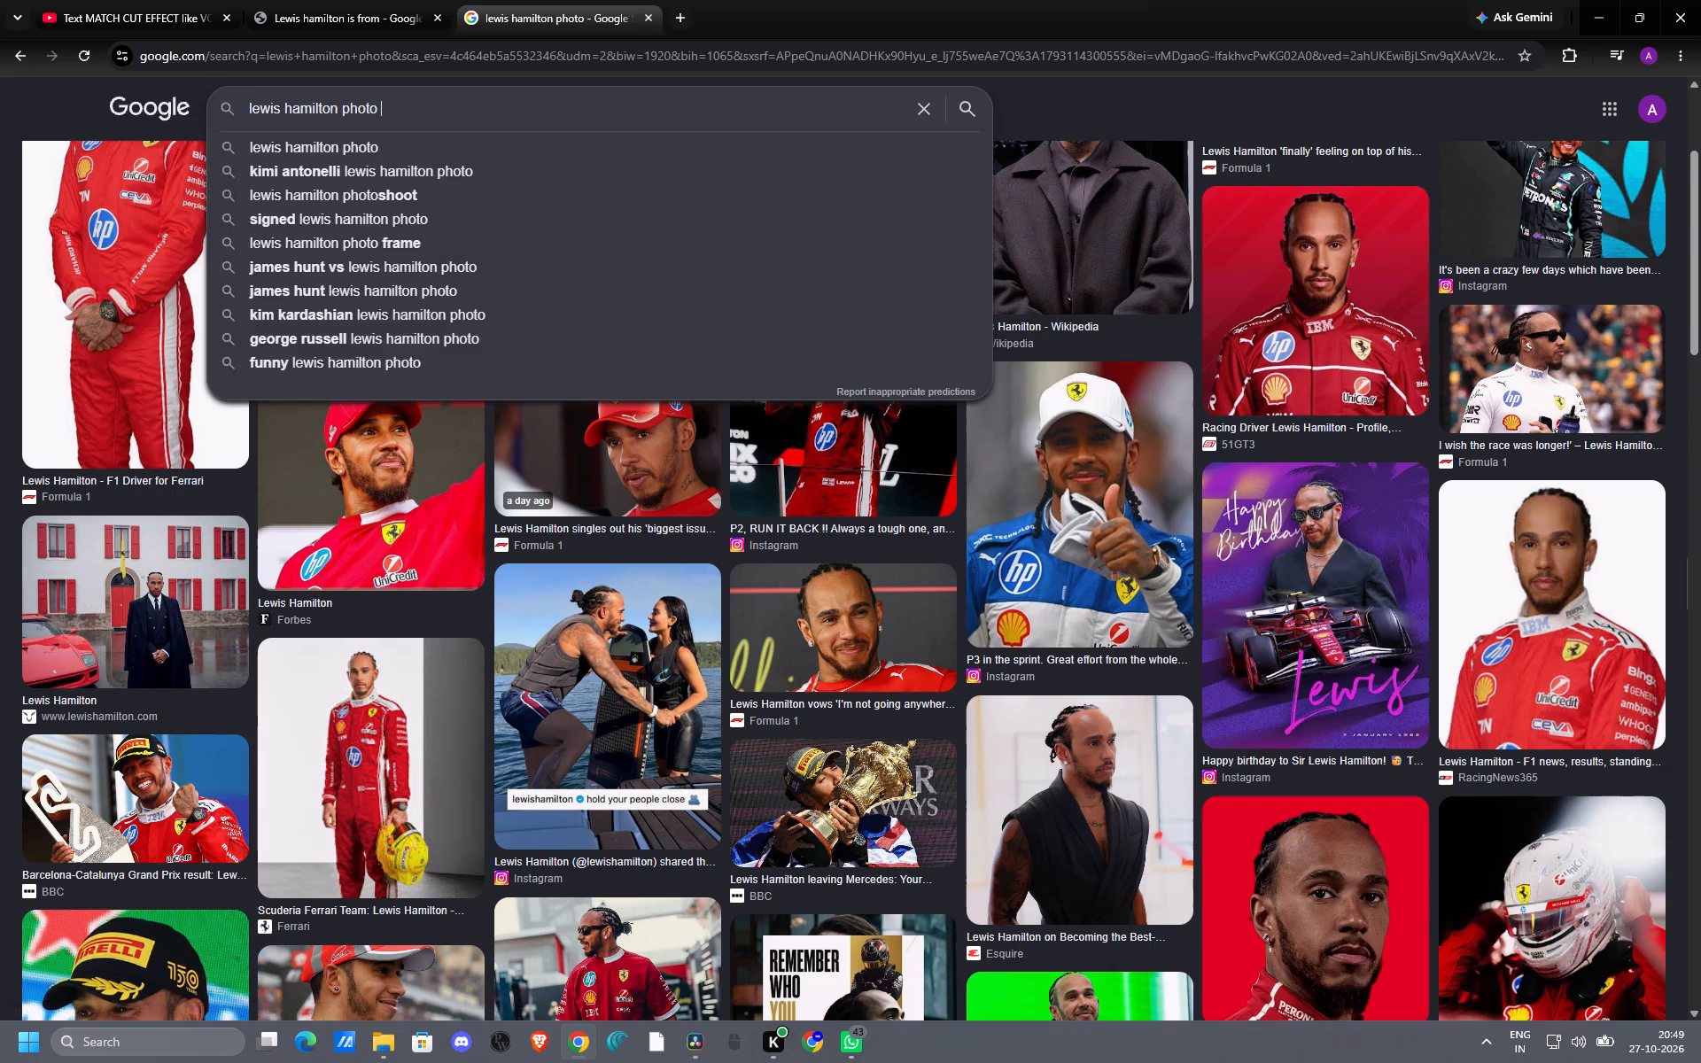
{"action": "type", "text": "side"}
{"action": "key", "text": "Return"}
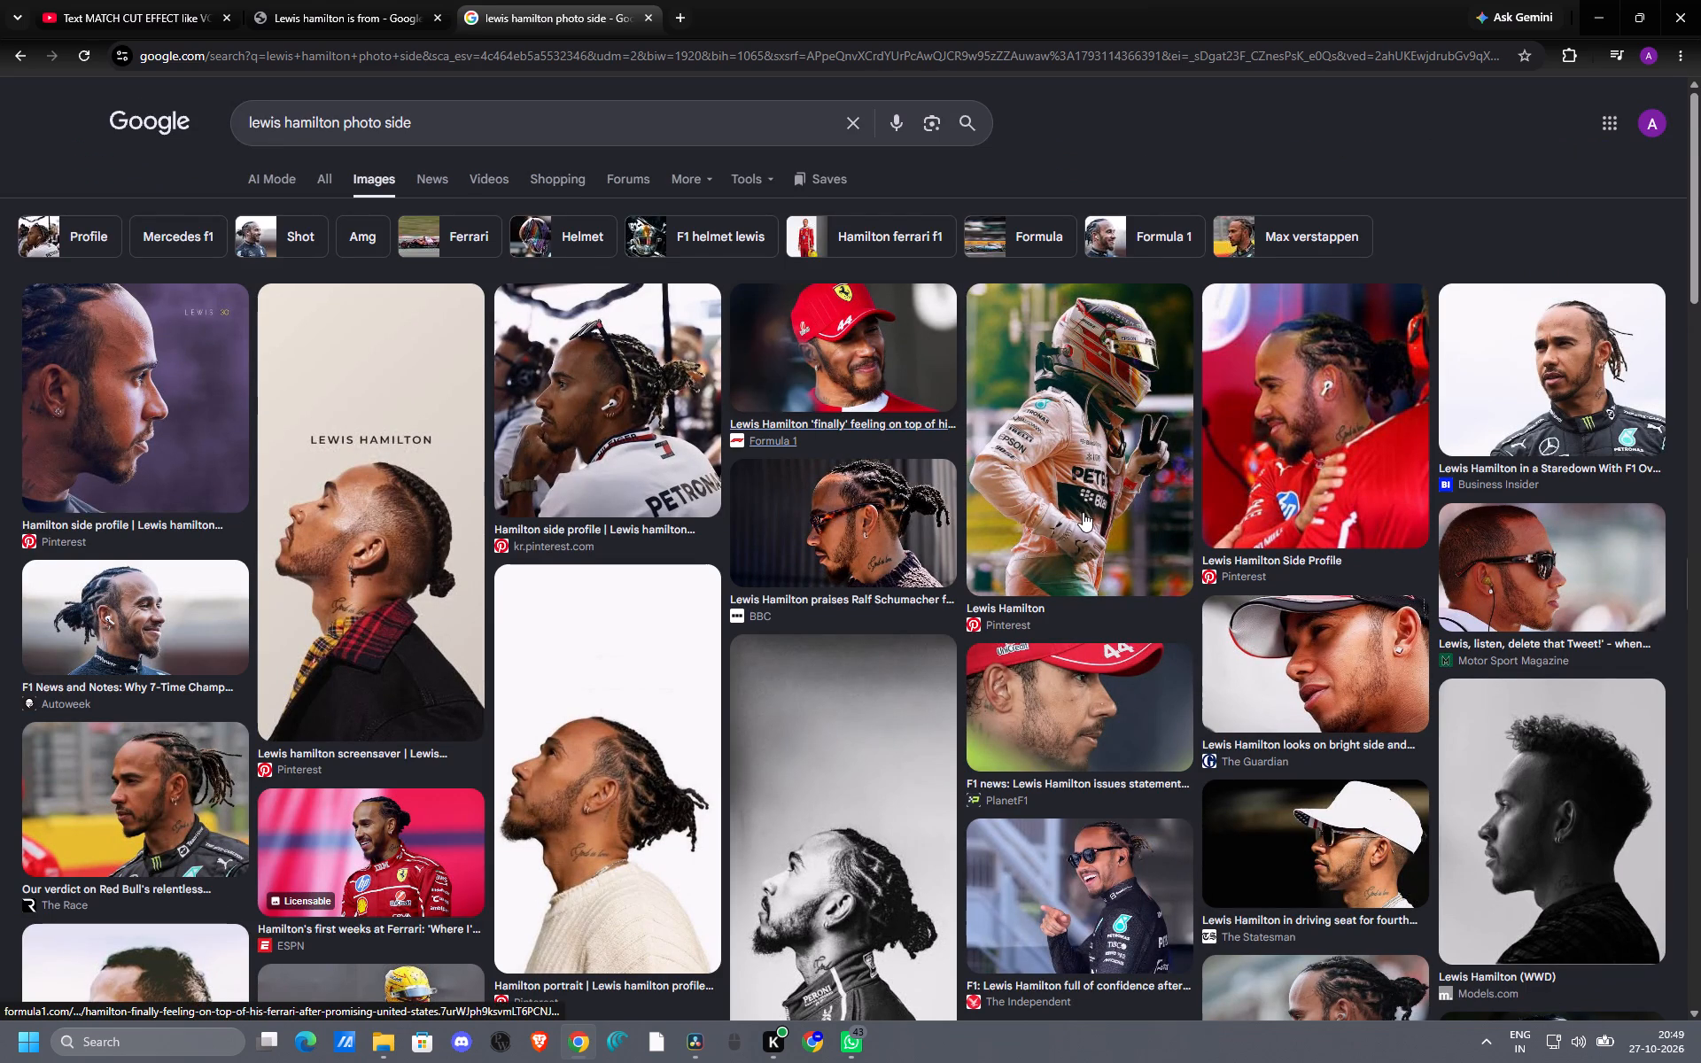
{"action": "scroll", "coordinate": [1084, 524], "scroll_direction": "down", "scroll_amount": 6}
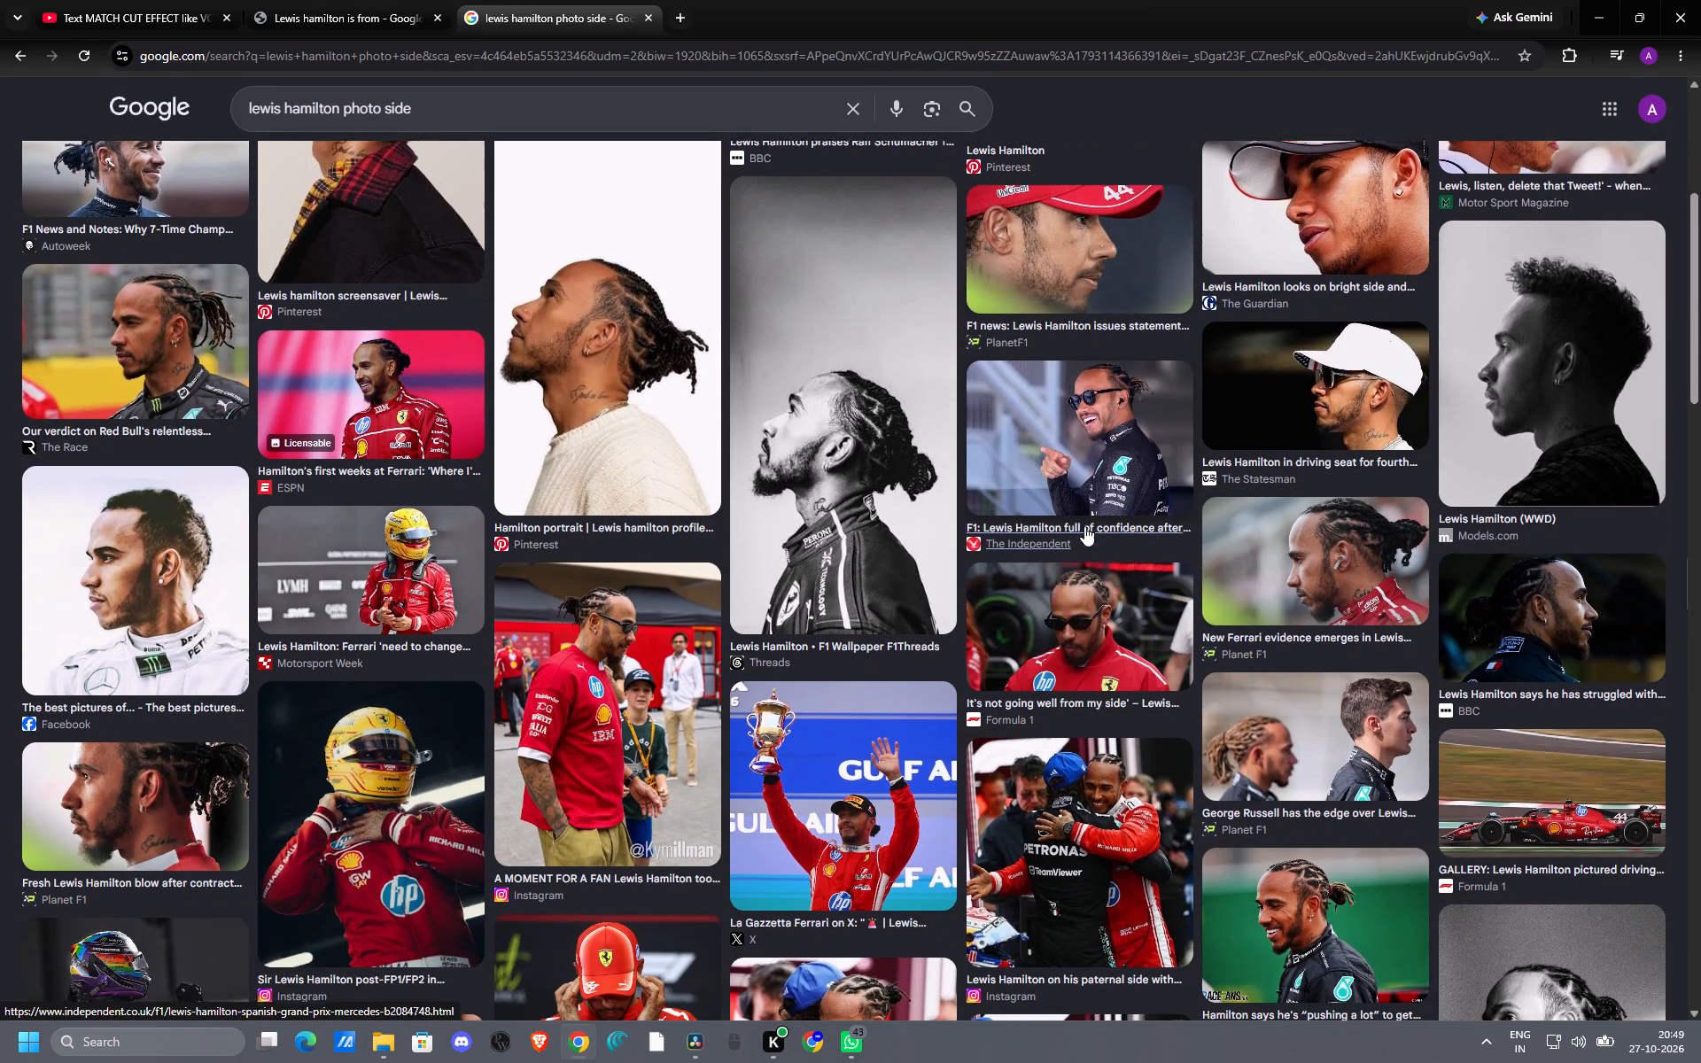
{"action": "scroll", "coordinate": [1084, 526], "scroll_direction": "down", "scroll_amount": 2}
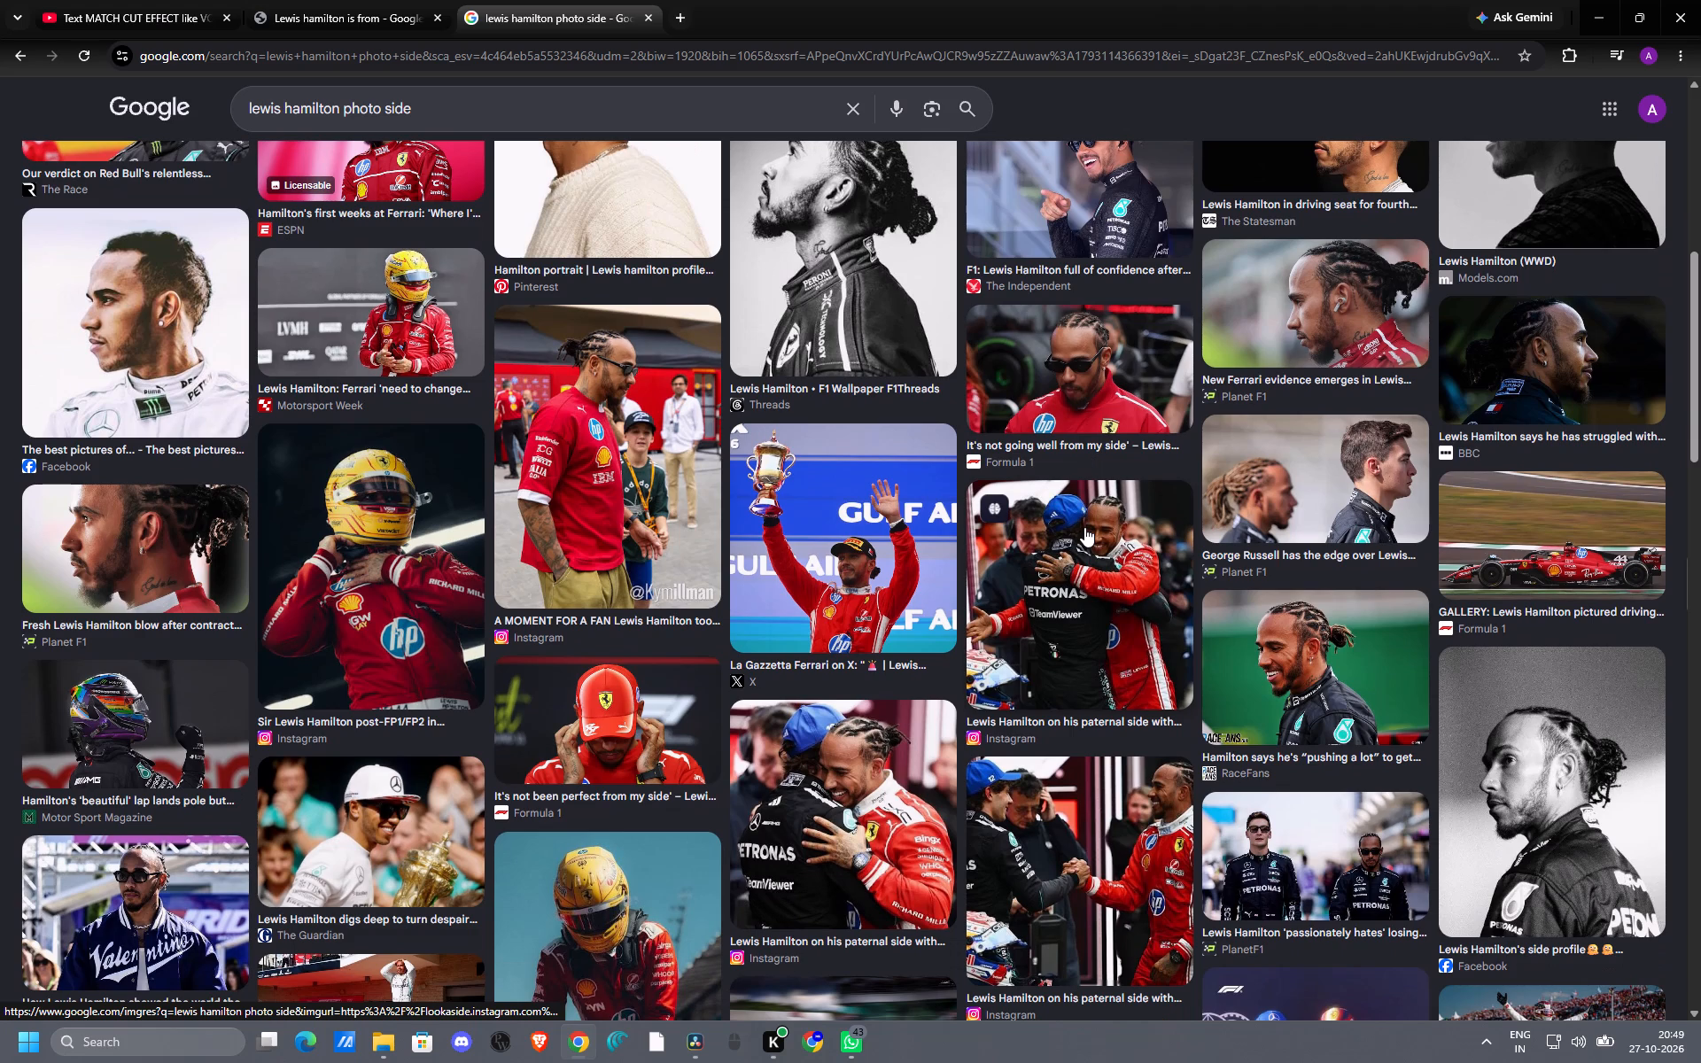
{"action": "scroll", "coordinate": [812, 547], "scroll_direction": "down", "scroll_amount": 1}
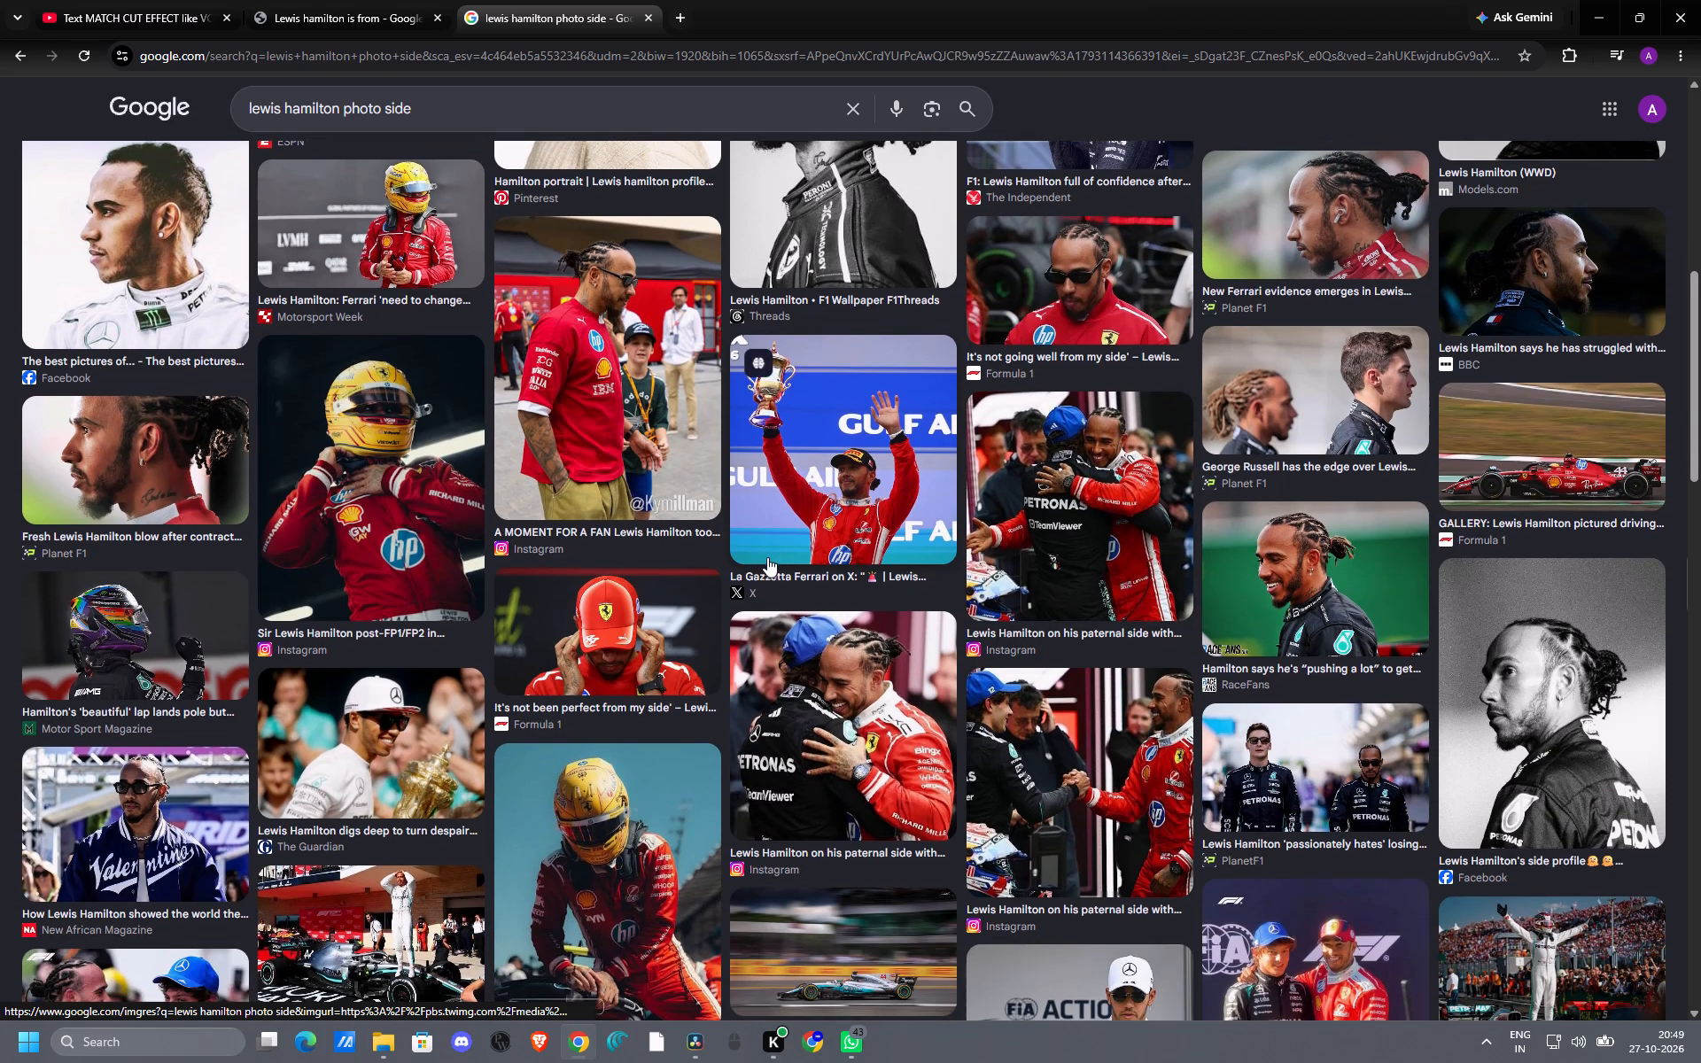
{"action": "scroll", "coordinate": [769, 561], "scroll_direction": "up", "scroll_amount": 6}
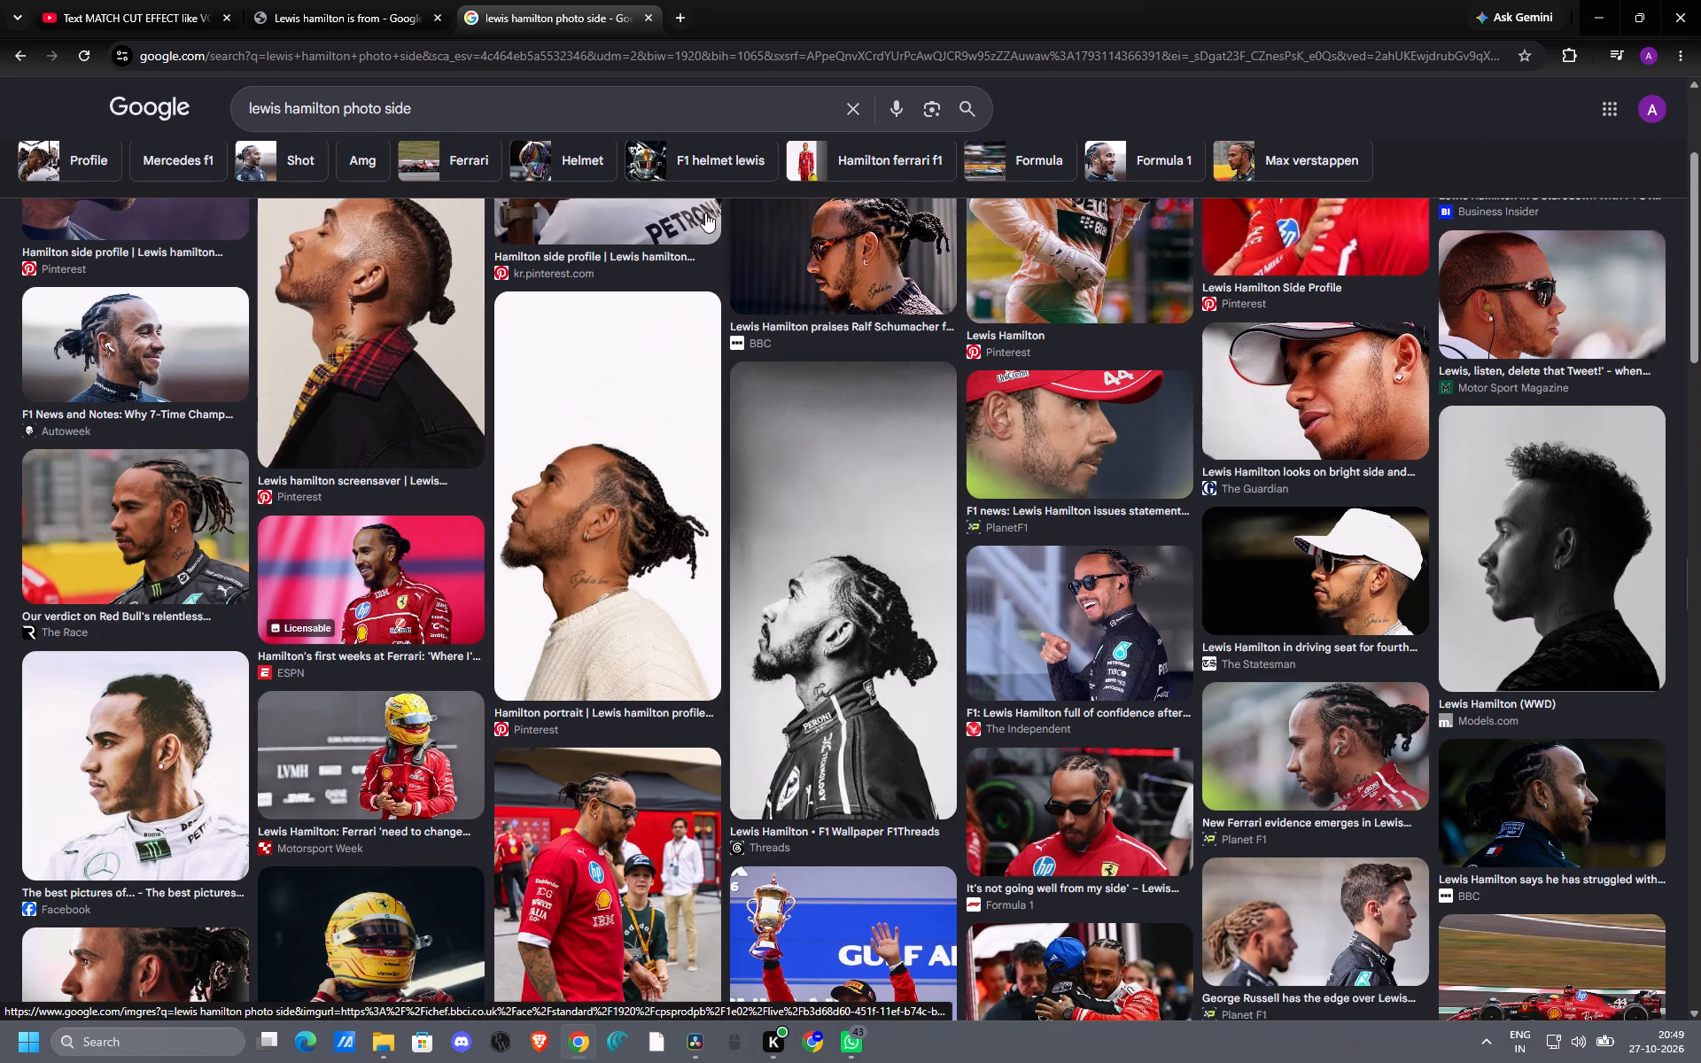
Reword the image search to "lewis hamilton side photo" and run it.
{"action": "left_click_drag", "start_coordinate": [382, 109], "coordinate": [325, 106]}
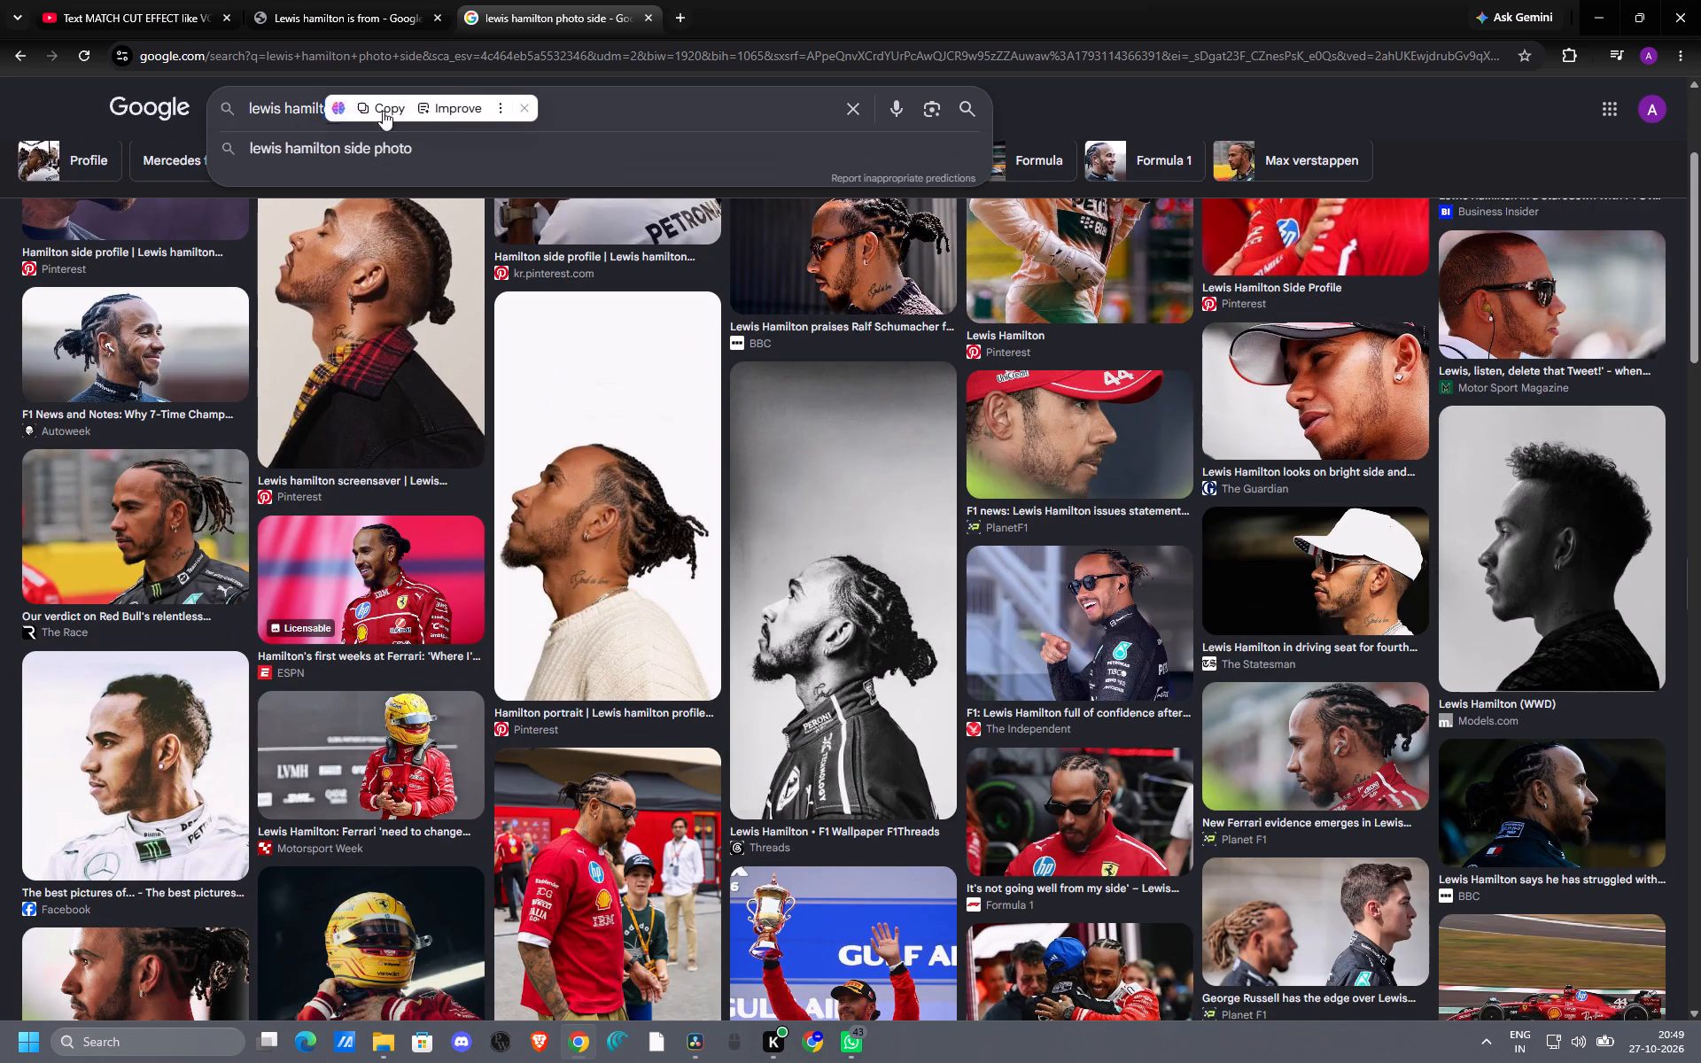
{"action": "left_click", "coordinate": [488, 113]}
{"action": "left_click", "coordinate": [628, 103]}
{"action": "left_click", "coordinate": [623, 105]}
{"action": "key", "text": "BackSpace"}
{"action": "key", "text": "BackSpace"}
{"action": "key", "text": "BackSpace"}
{"action": "key", "text": "BackSpace"}
{"action": "key", "text": "BackSpace"}
{"action": "key", "text": "BackSpace"}
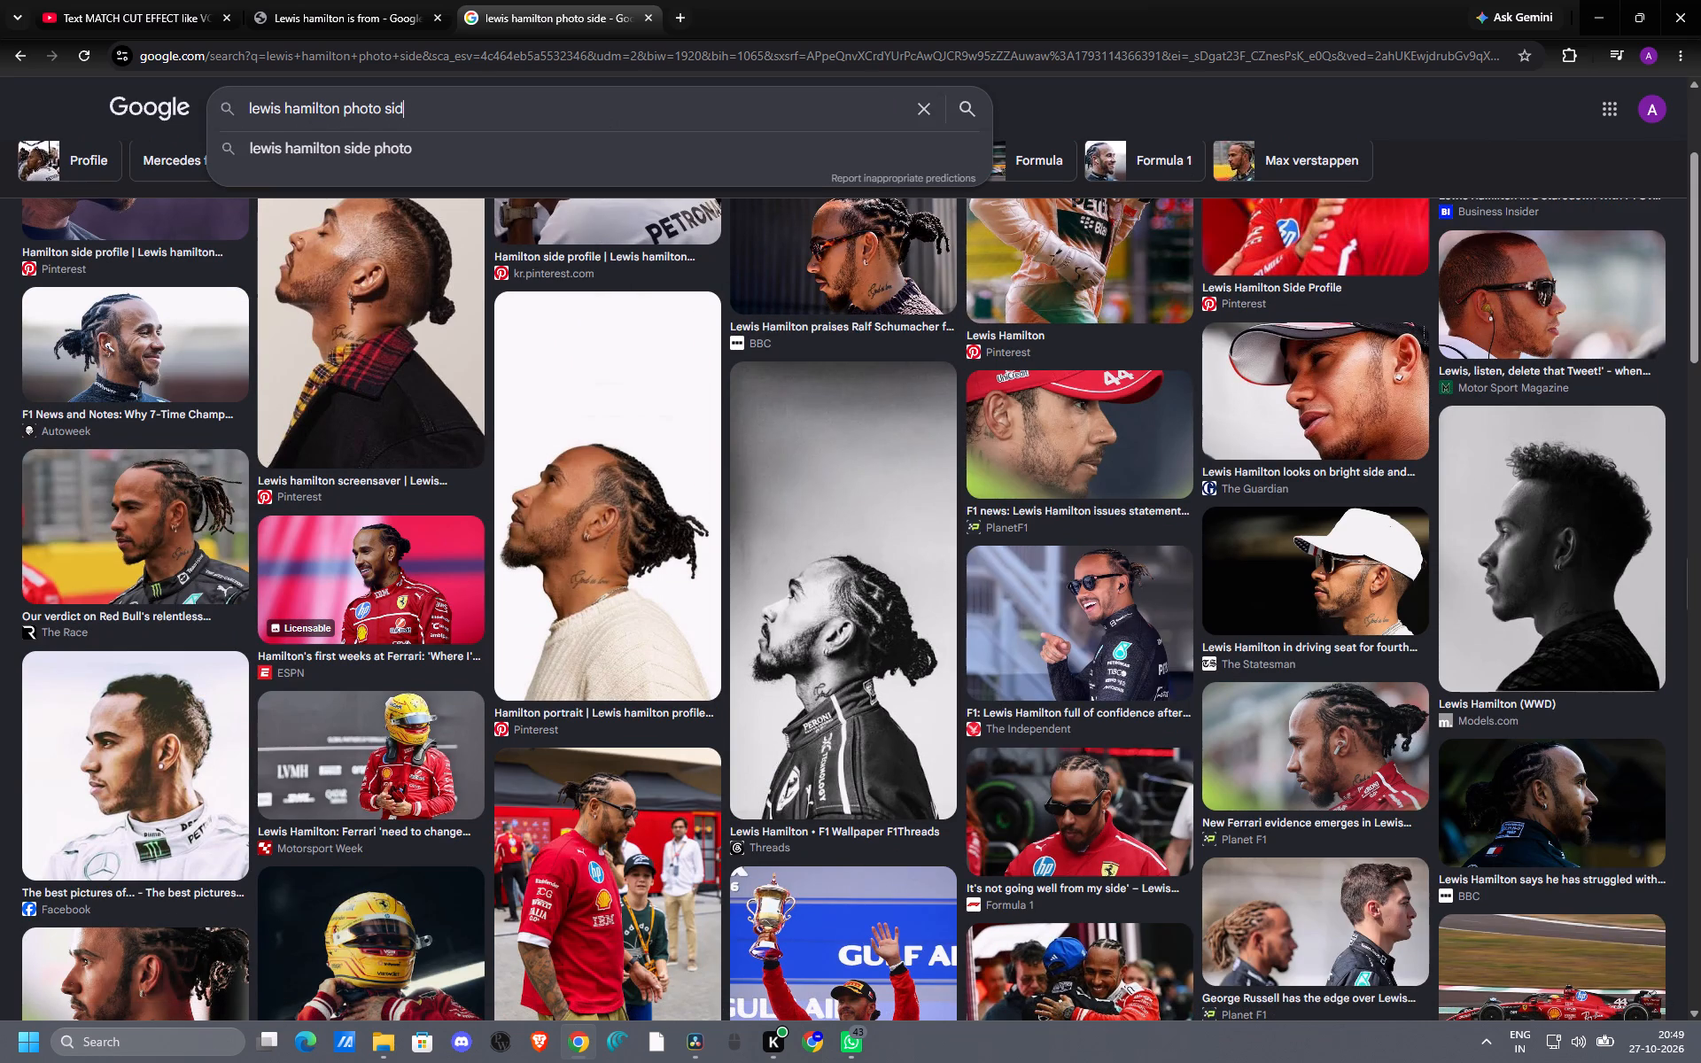
{"action": "key", "text": "BackSpace"}
{"action": "key", "text": "BackSpace"}
{"action": "key", "text": "BackSpace"}
{"action": "key", "text": "BackSpace"}
{"action": "type", "text": "side photo"}
{"action": "key", "text": "Return"}
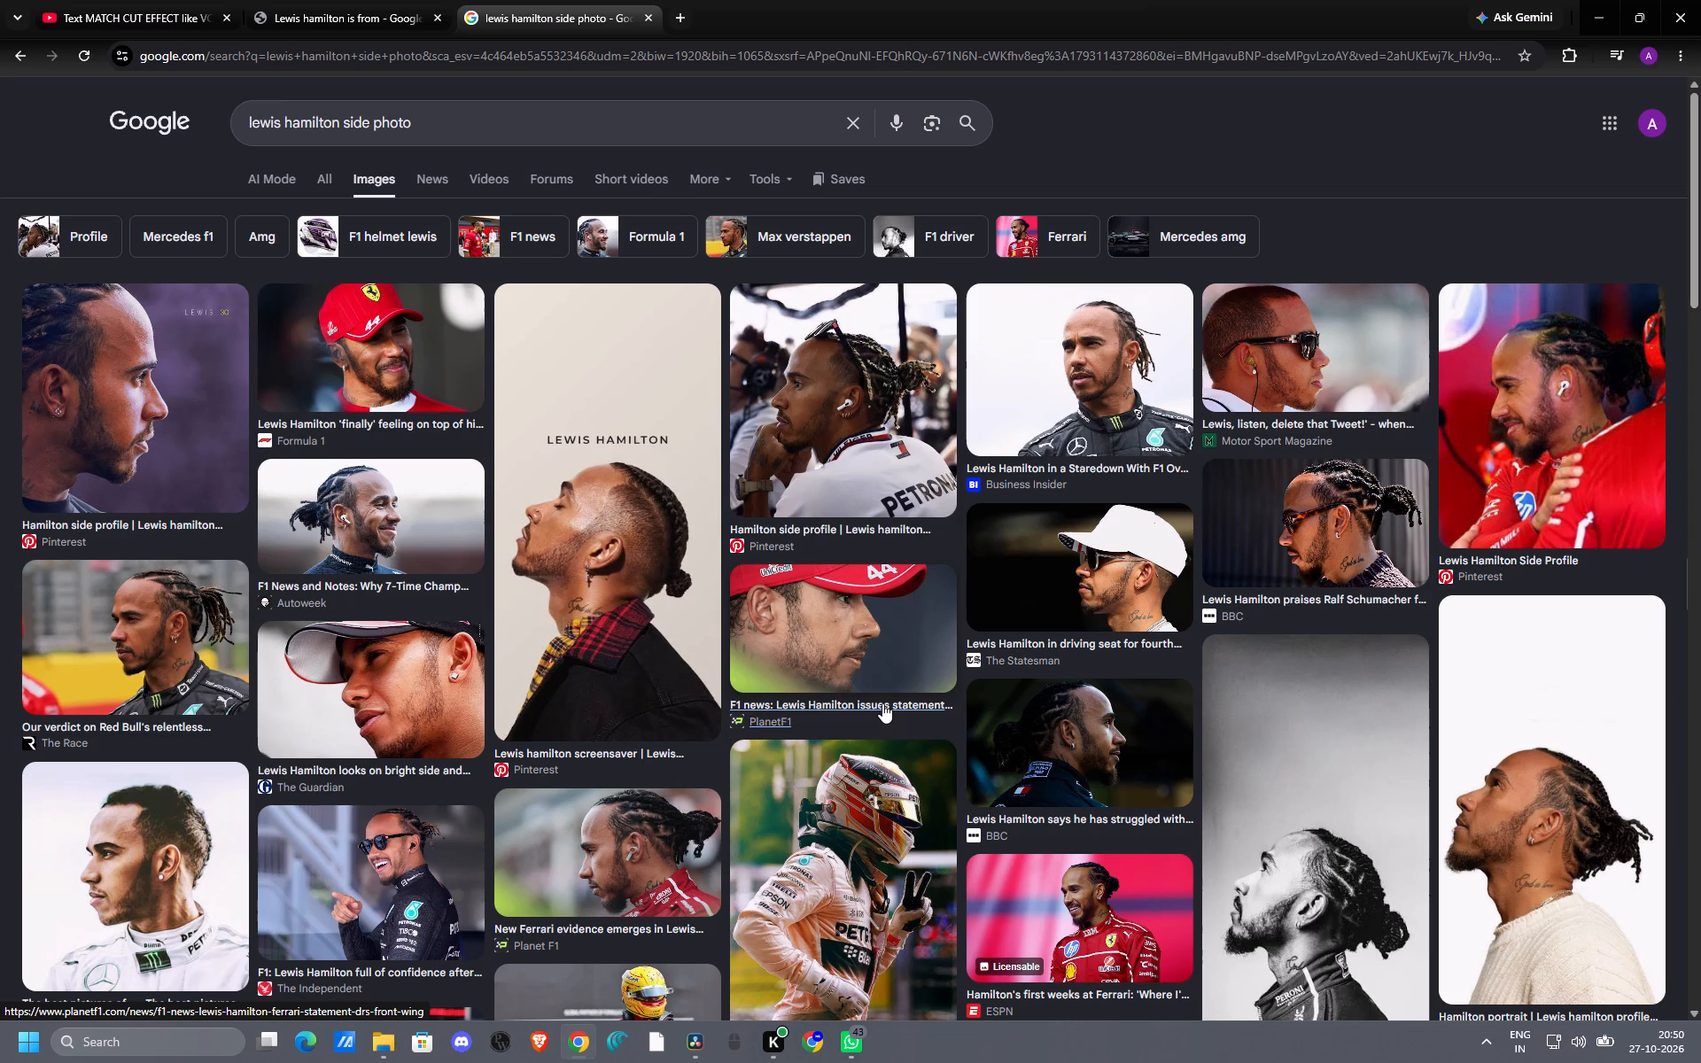
Look through the image results for a suitable side photo of Lewis Hamilton.
{"action": "scroll", "coordinate": [817, 687], "scroll_direction": "down", "scroll_amount": 5}
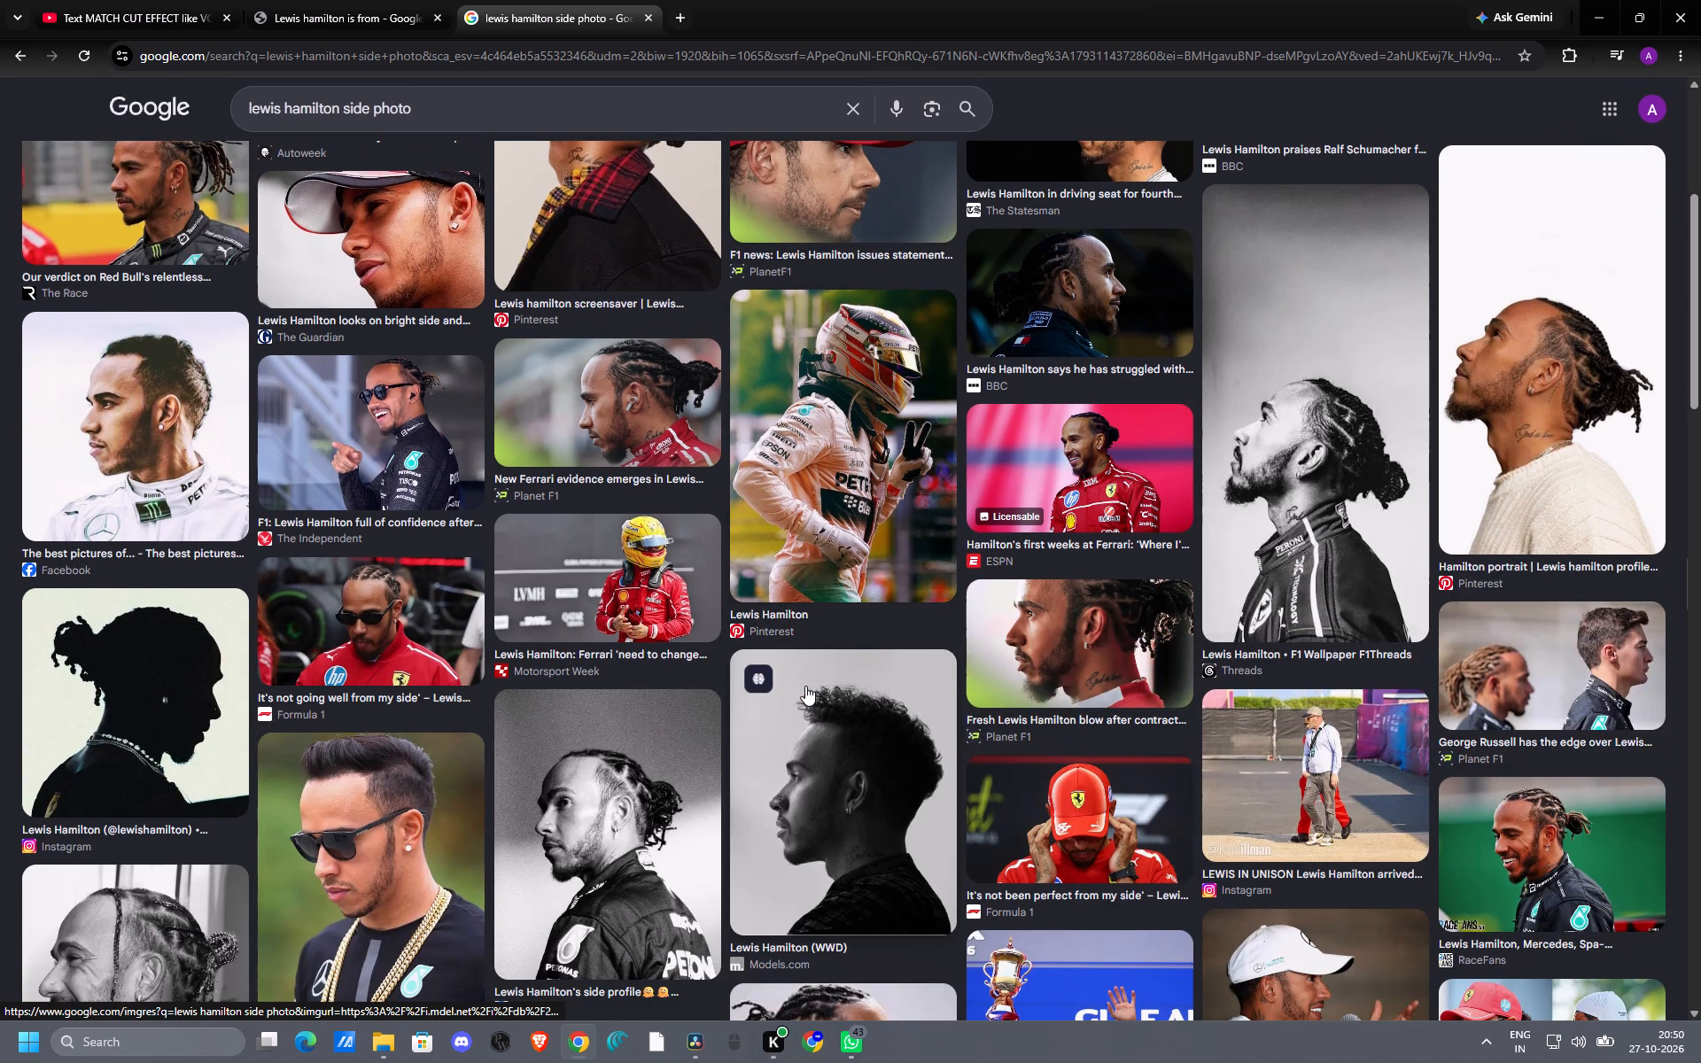
{"action": "scroll", "coordinate": [803, 693], "scroll_direction": "down", "scroll_amount": 5}
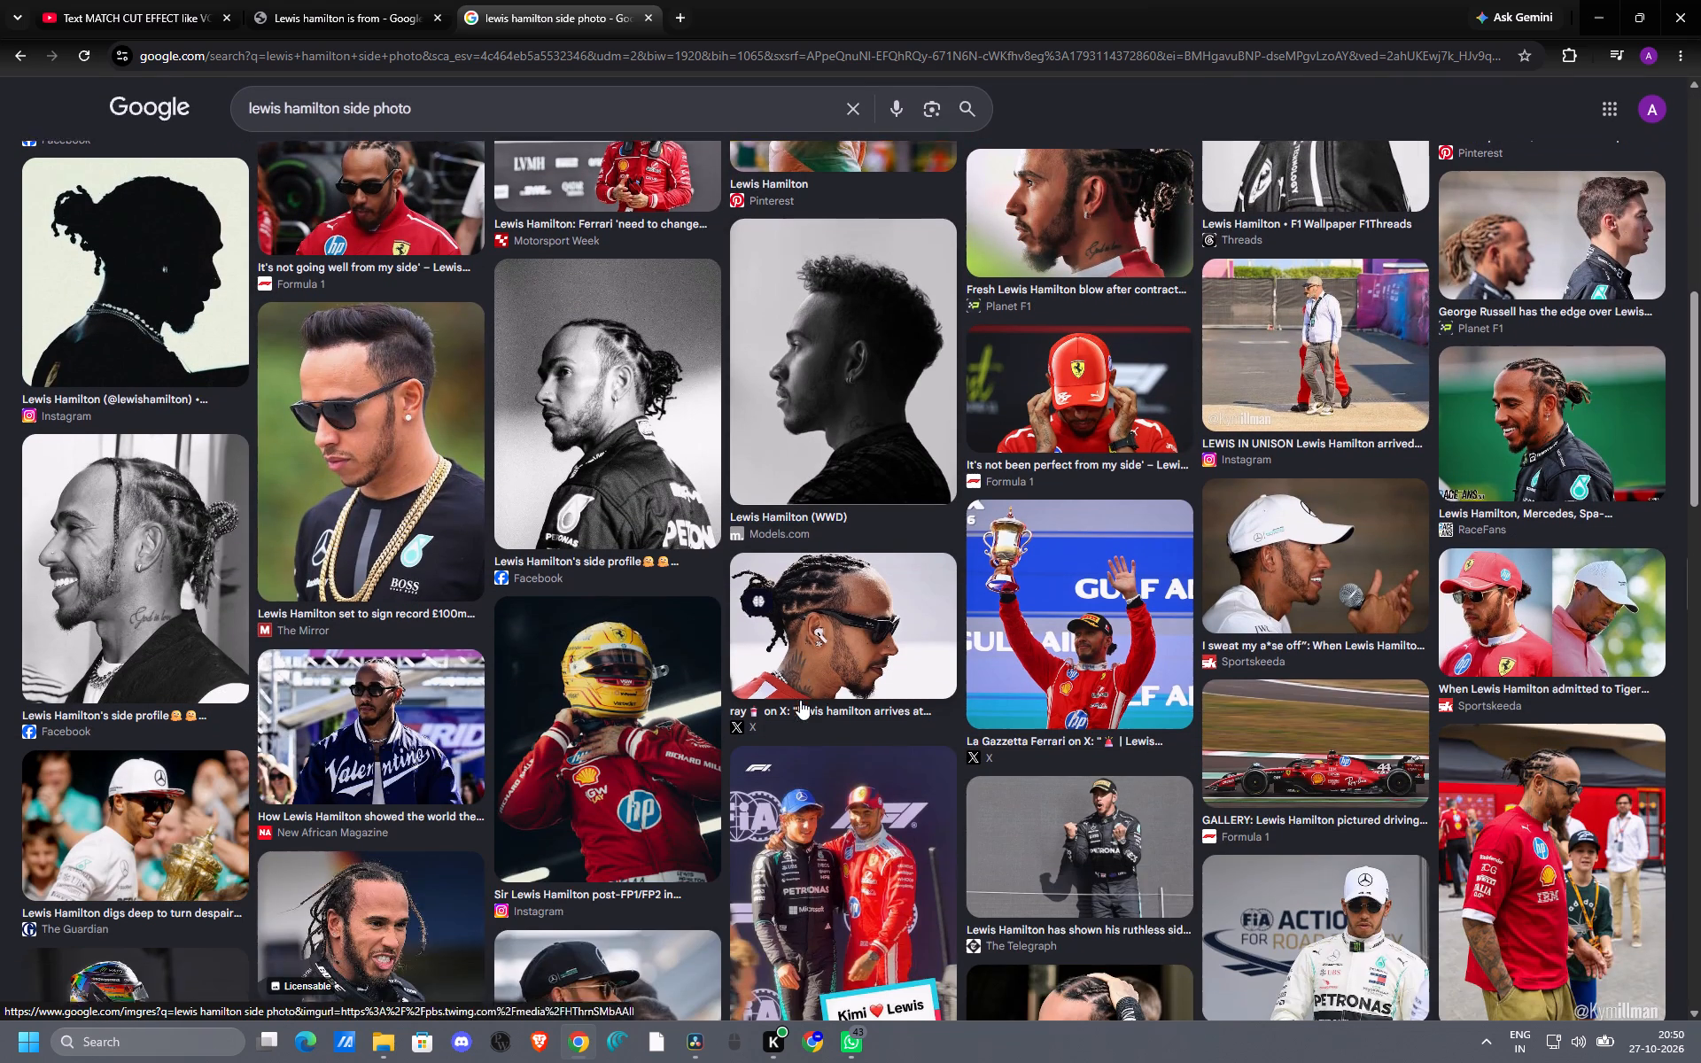
{"action": "scroll", "coordinate": [797, 703], "scroll_direction": "down", "scroll_amount": 4}
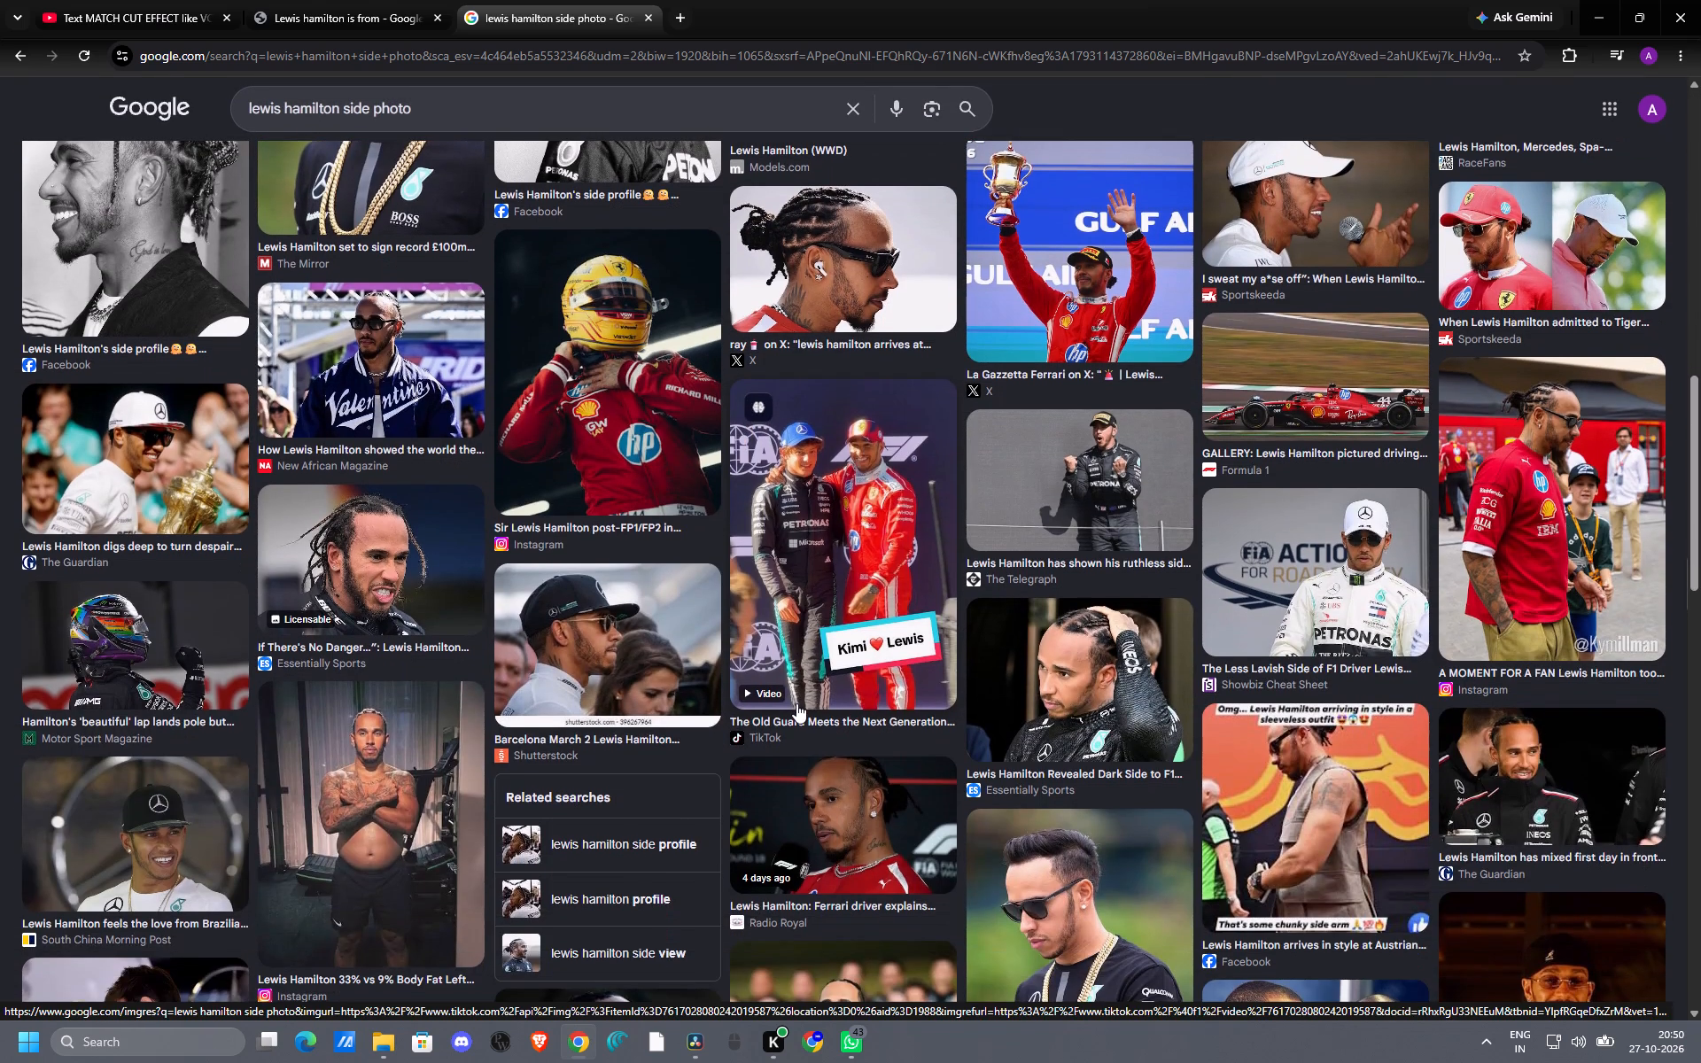
{"action": "scroll", "coordinate": [796, 703], "scroll_direction": "down", "scroll_amount": 13}
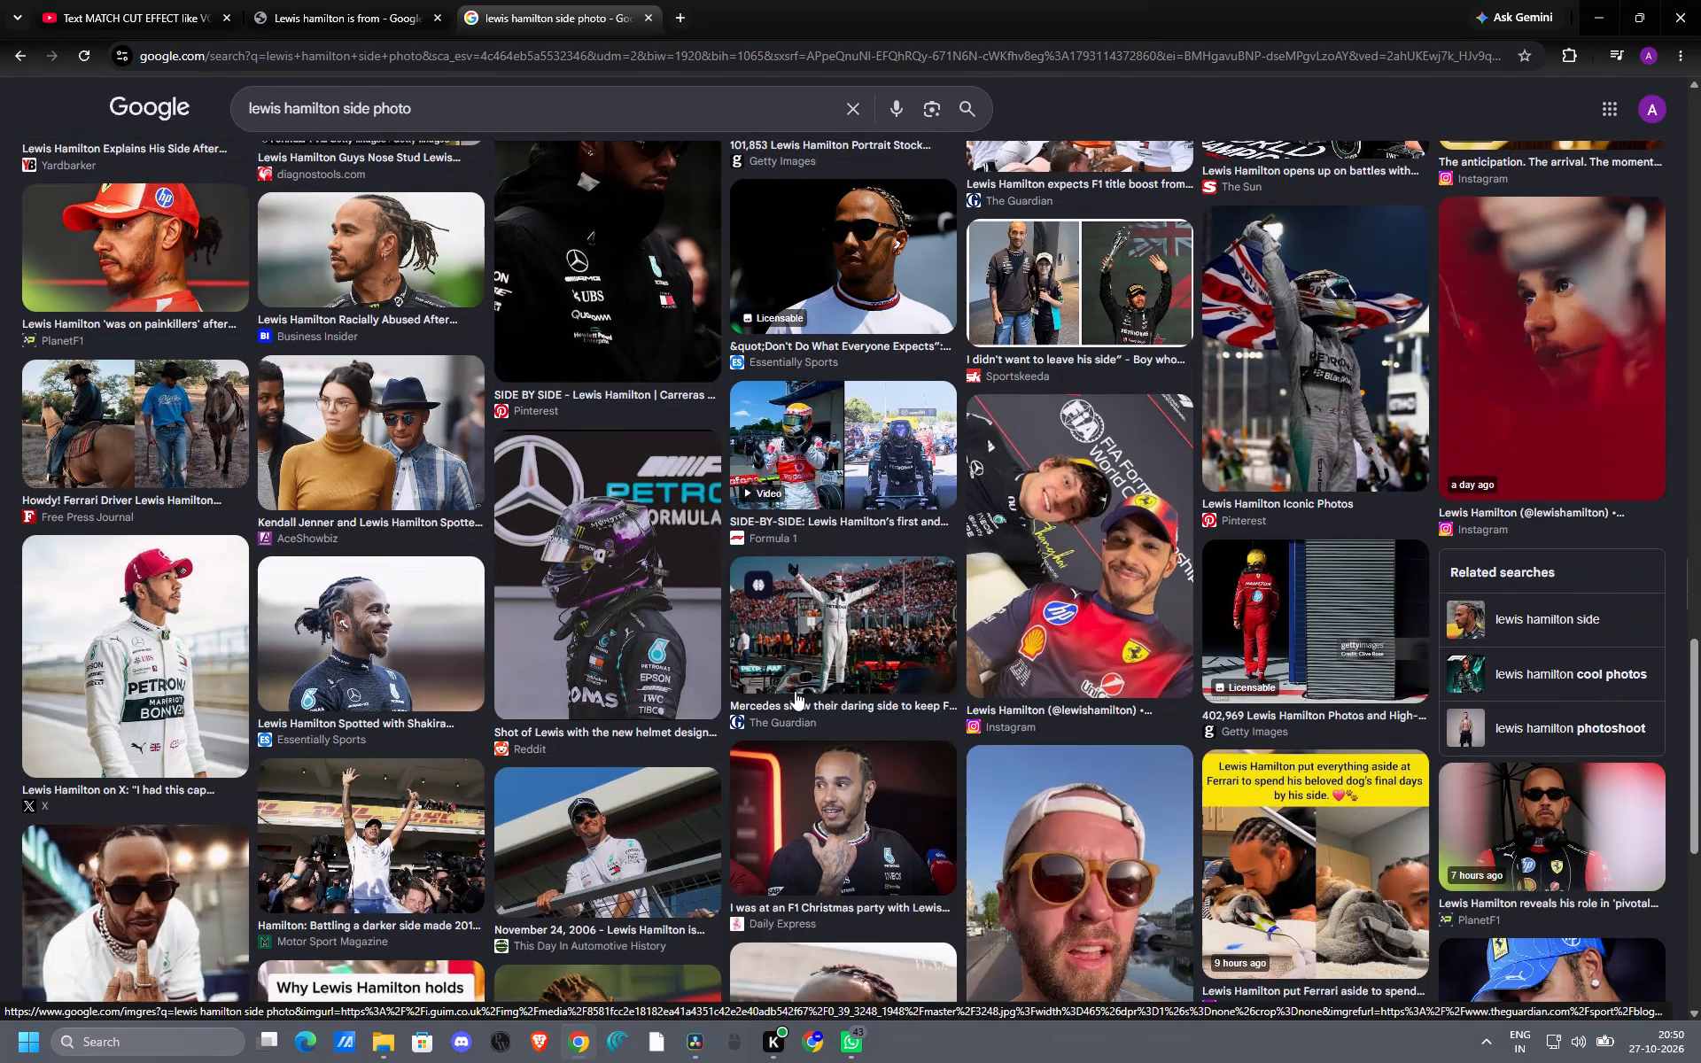
{"action": "scroll", "coordinate": [795, 691], "scroll_direction": "down", "scroll_amount": 8}
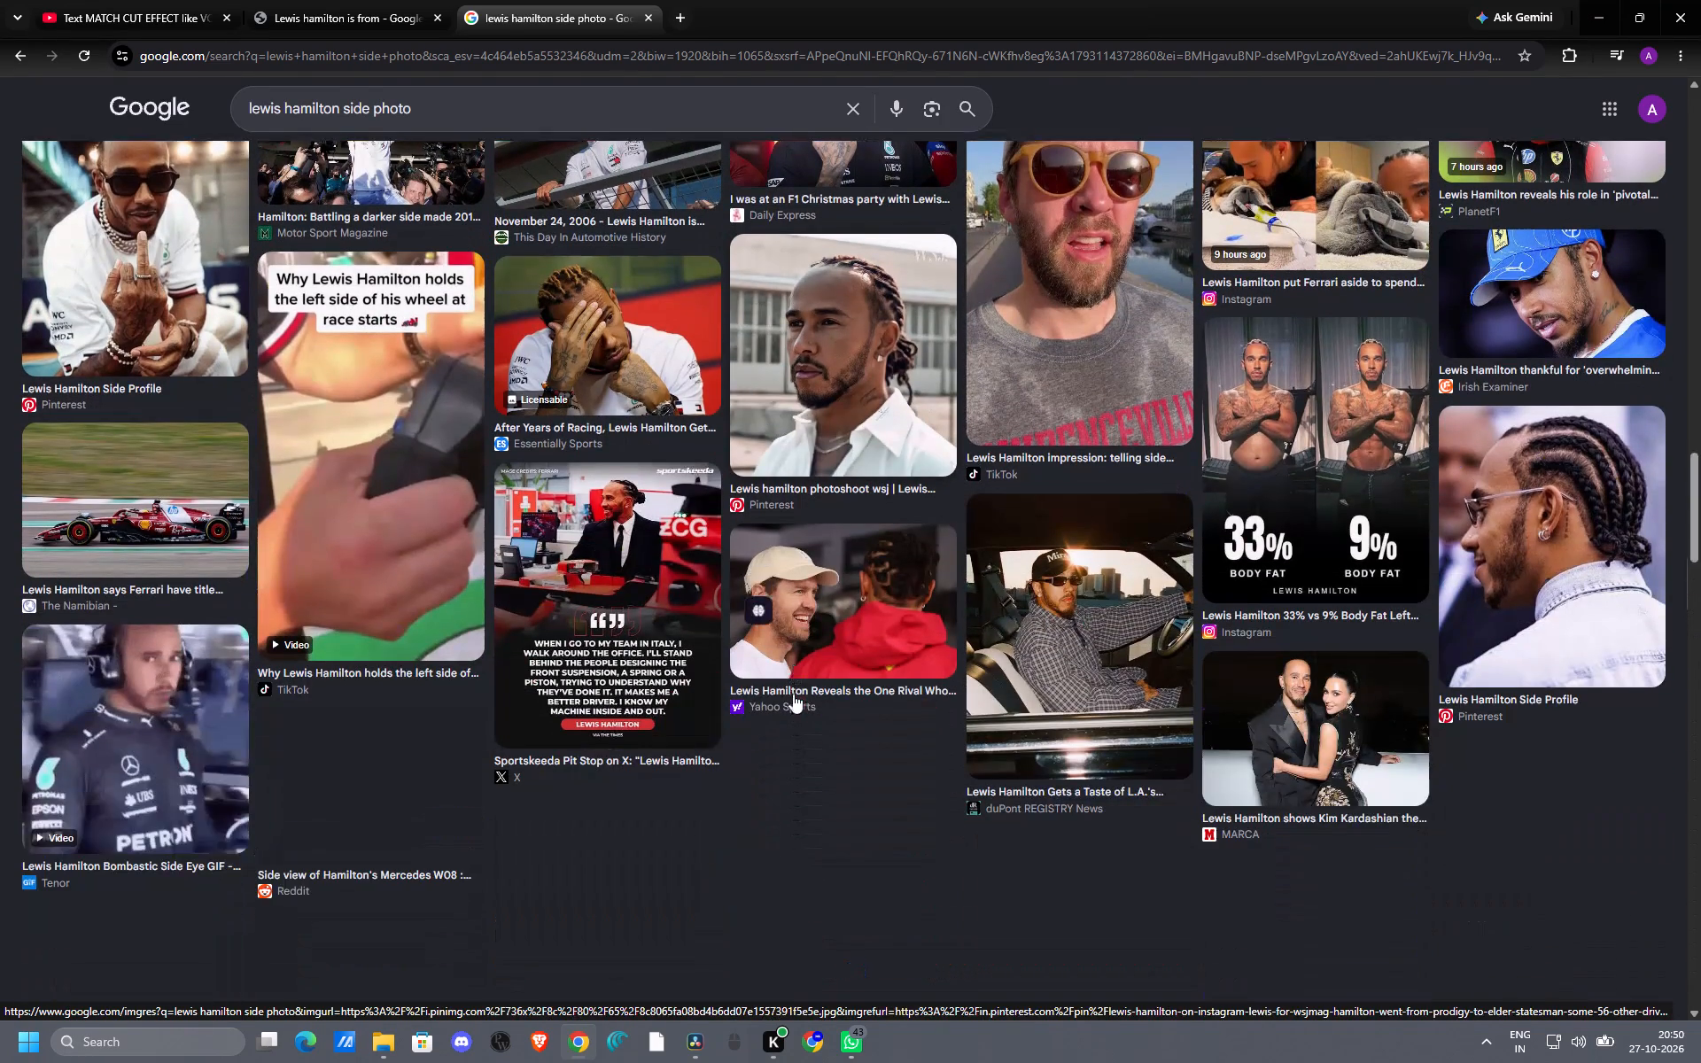
{"action": "scroll", "coordinate": [791, 692], "scroll_direction": "up", "scroll_amount": 20}
{"action": "scroll", "coordinate": [791, 692], "scroll_direction": "up", "scroll_amount": 12}
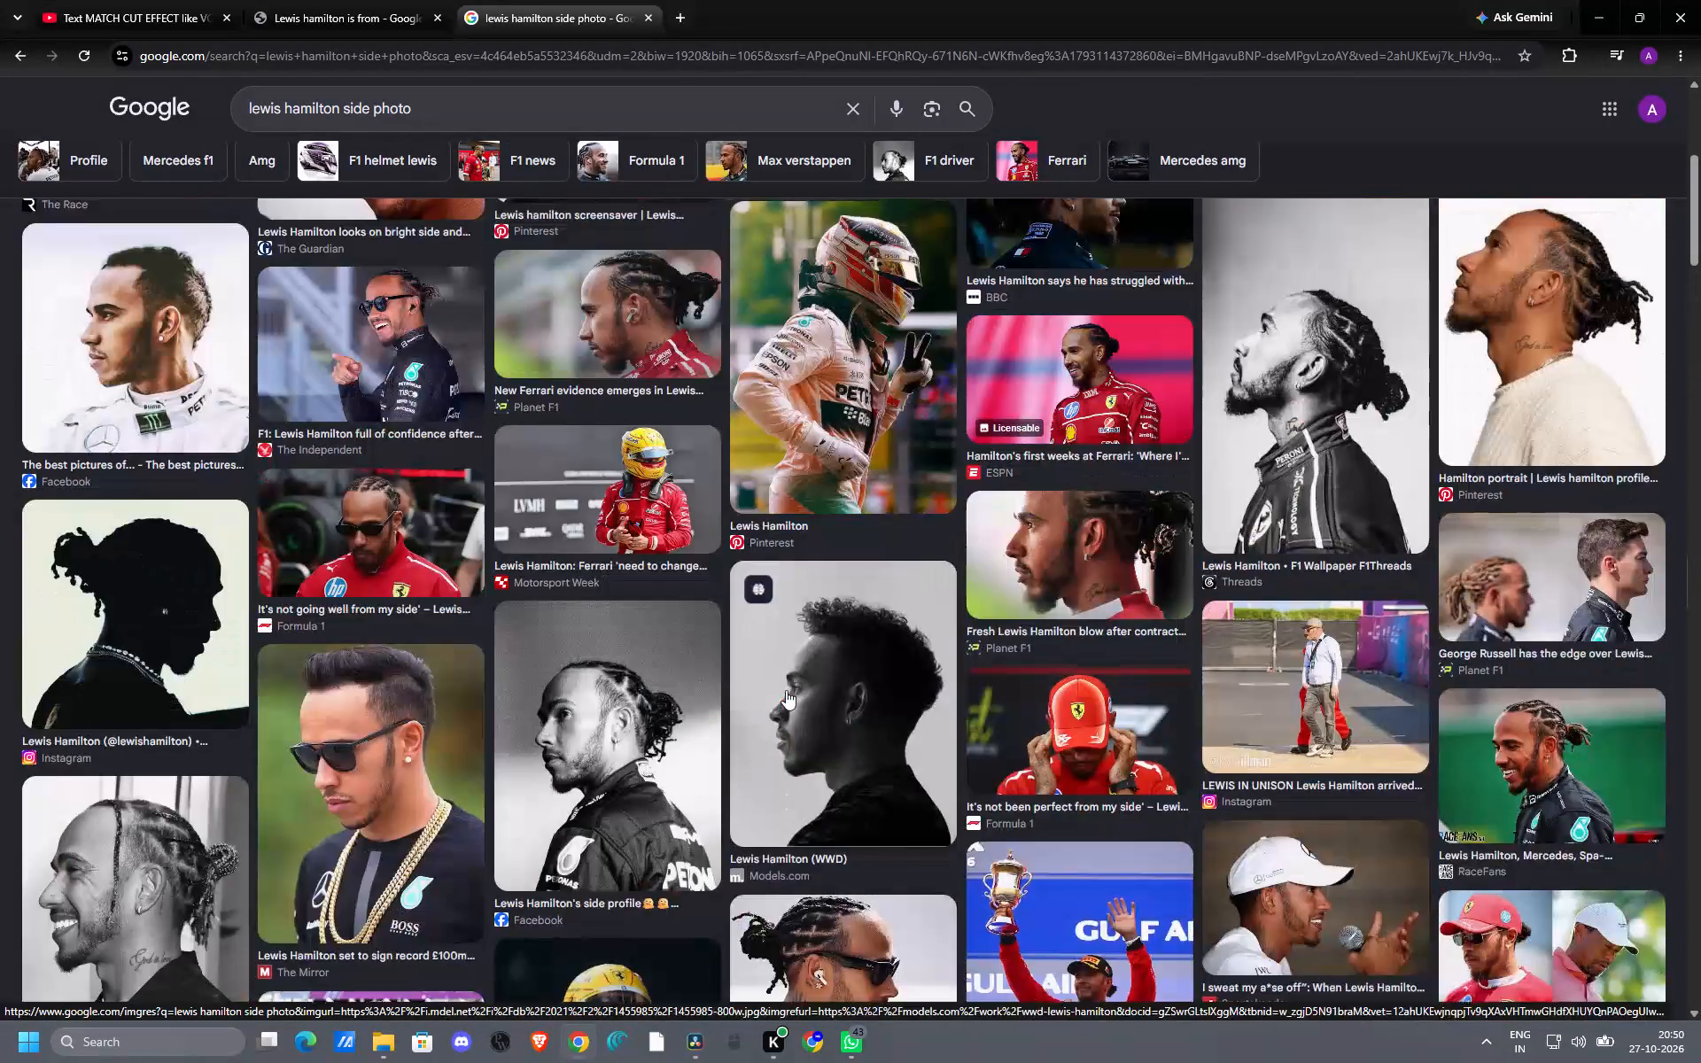
{"action": "scroll", "coordinate": [786, 690], "scroll_direction": "up", "scroll_amount": 9}
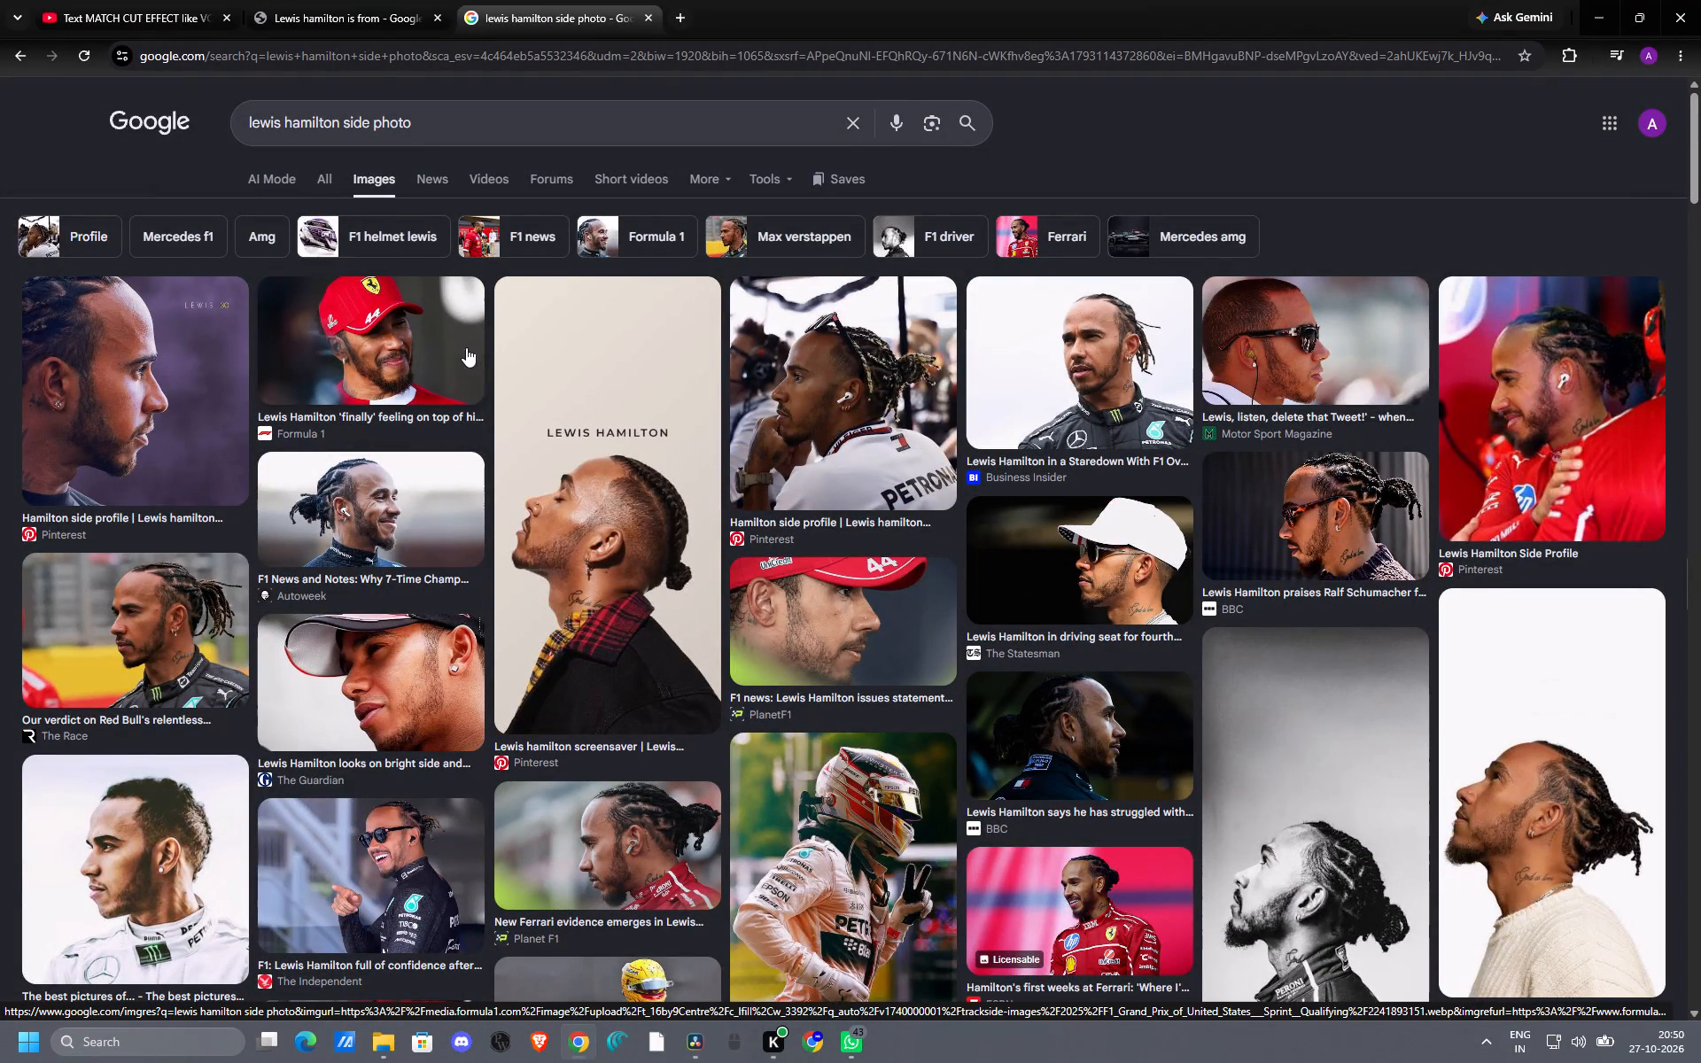
{"action": "scroll", "coordinate": [569, 260], "scroll_direction": "up", "scroll_amount": 6}
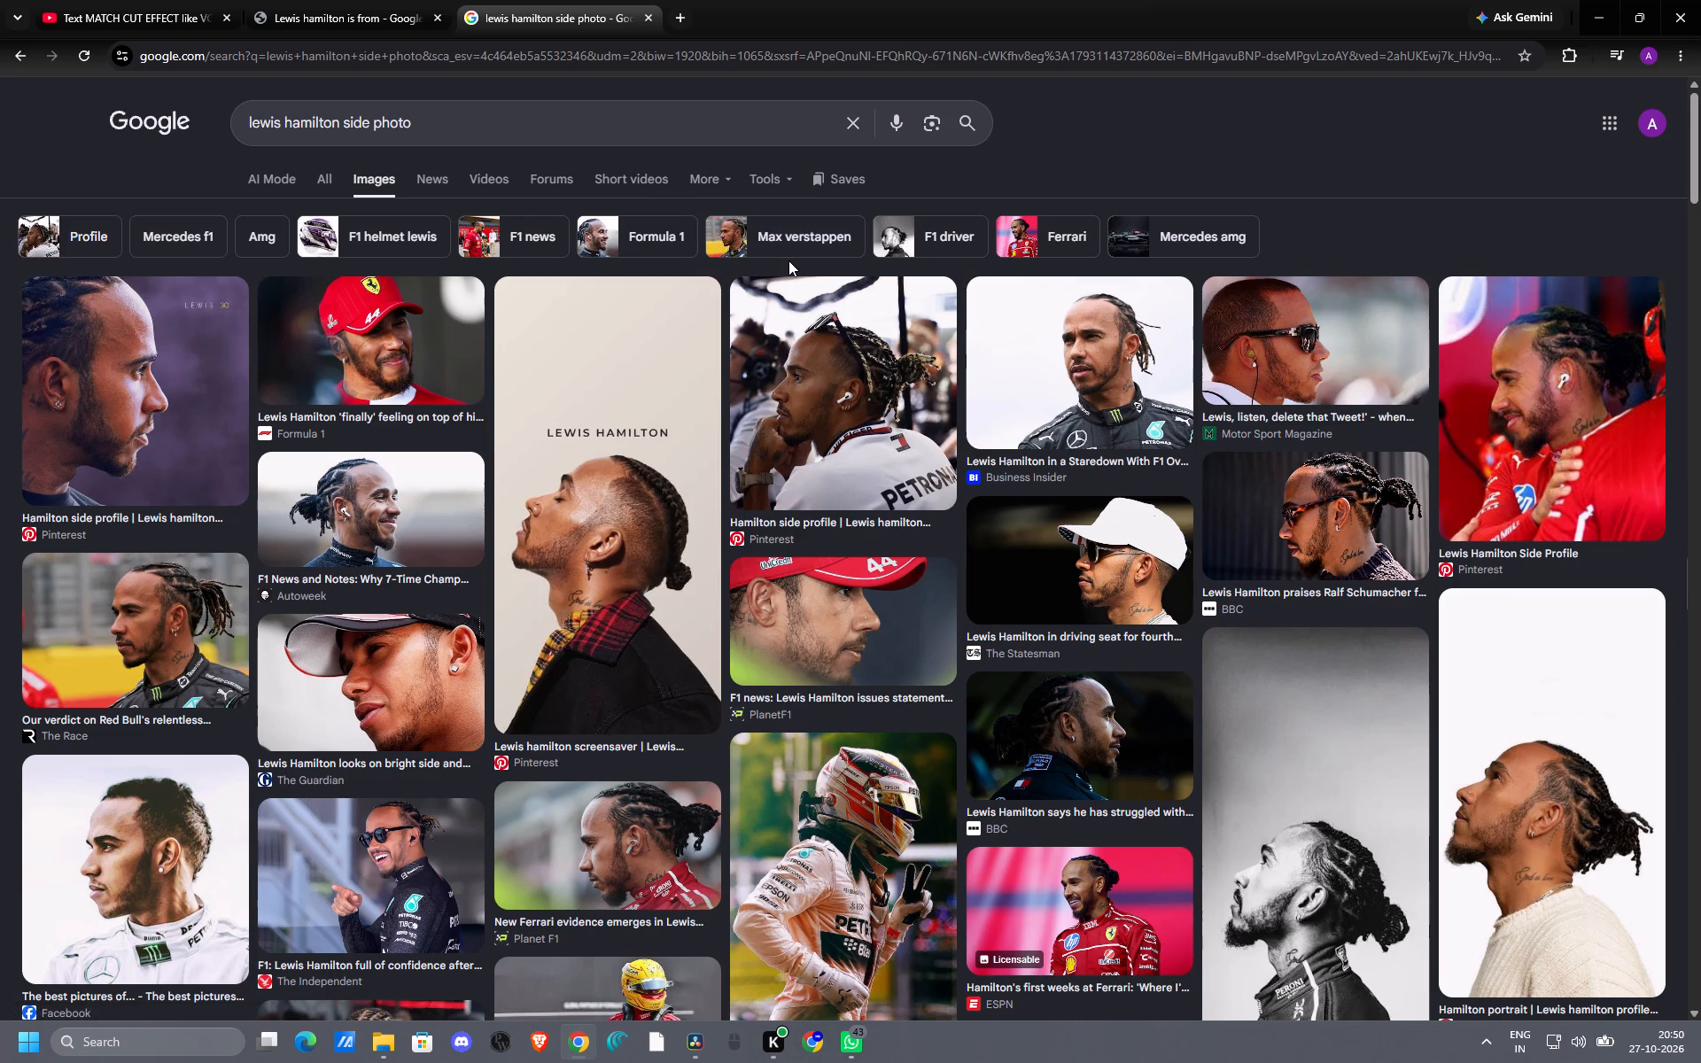
Extend the image search to "lewis hamilton side photo jacket" and run it.
{"action": "left_click", "coordinate": [509, 102]}
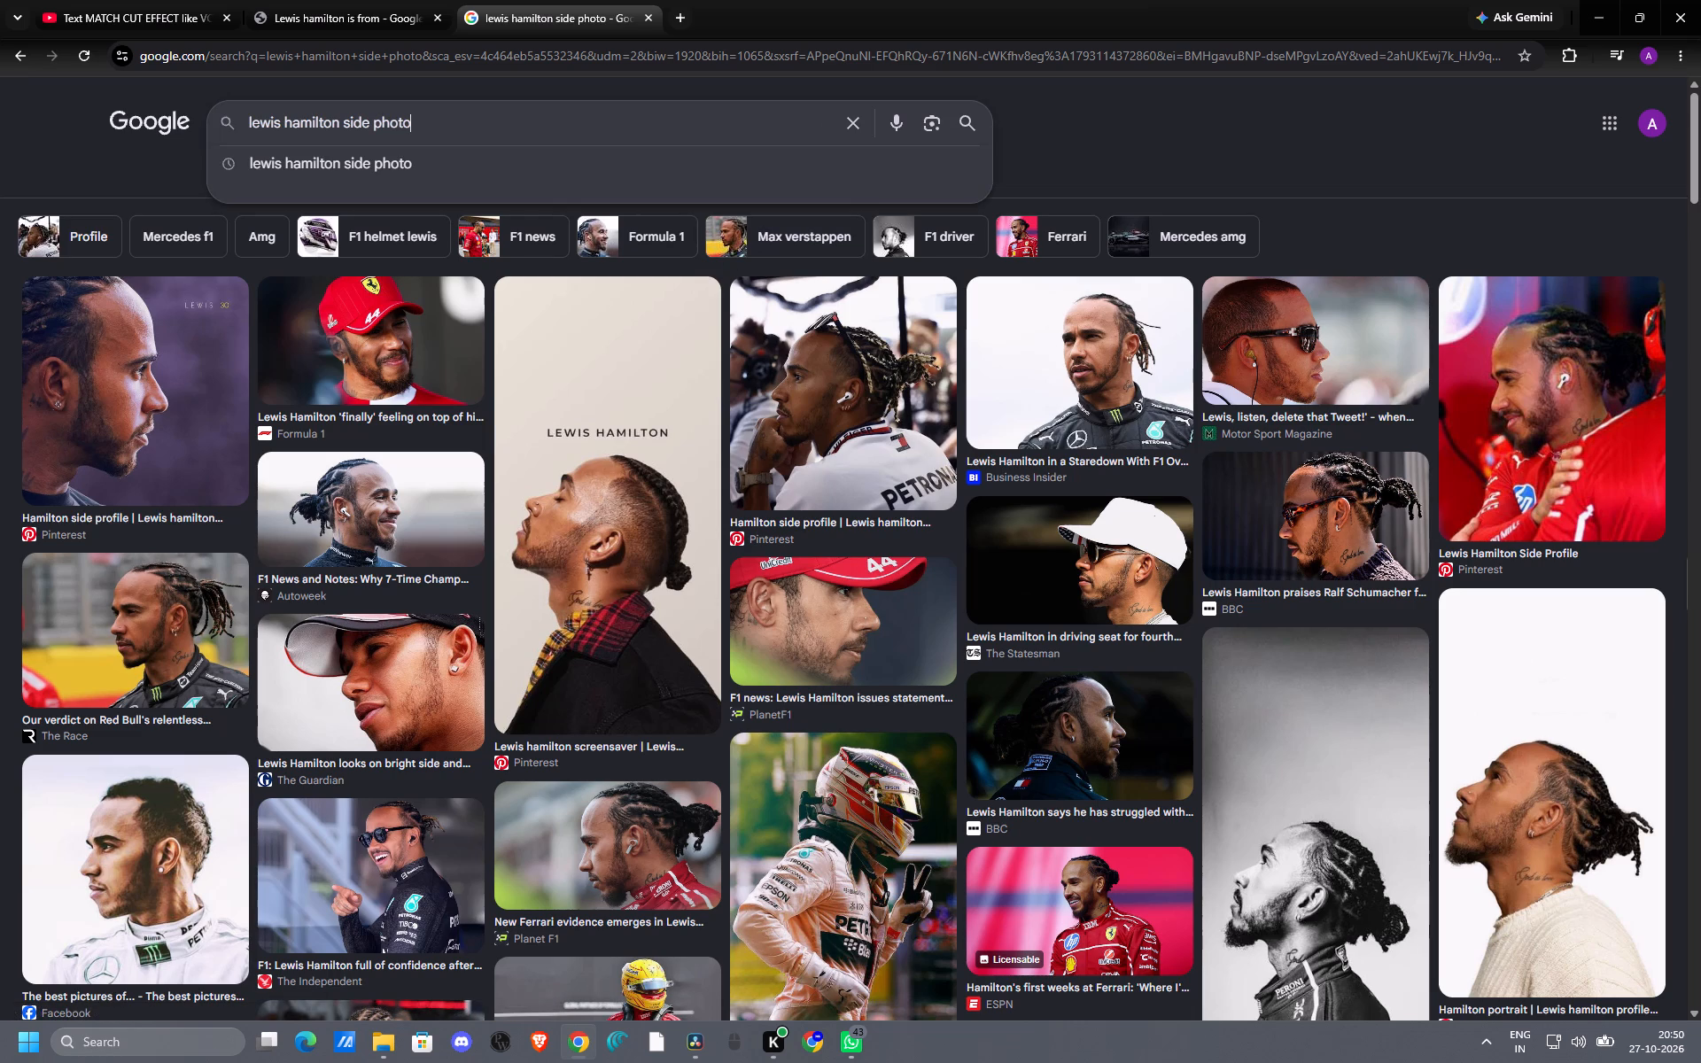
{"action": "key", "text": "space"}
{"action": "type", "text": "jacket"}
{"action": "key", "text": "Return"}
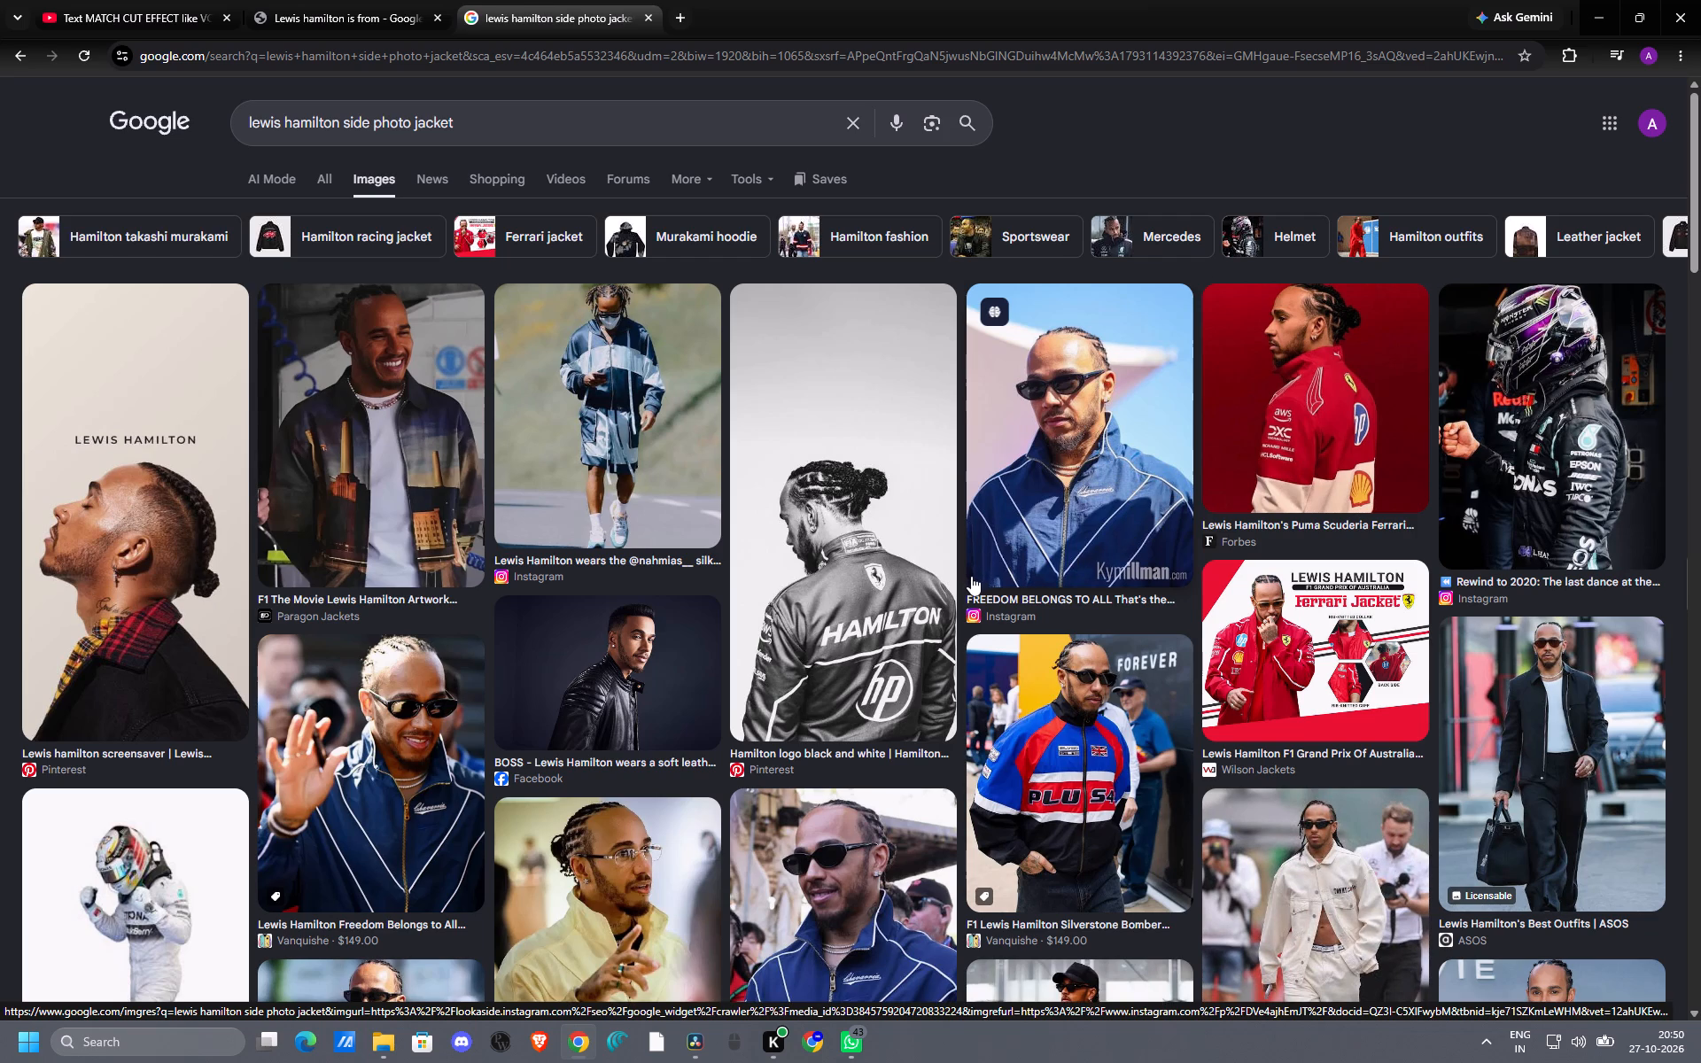
Open the large preview of the Instagram photo showing Hamilton in dark sunglasses and a blue zip-up jacket.
{"action": "left_click", "coordinate": [1069, 504]}
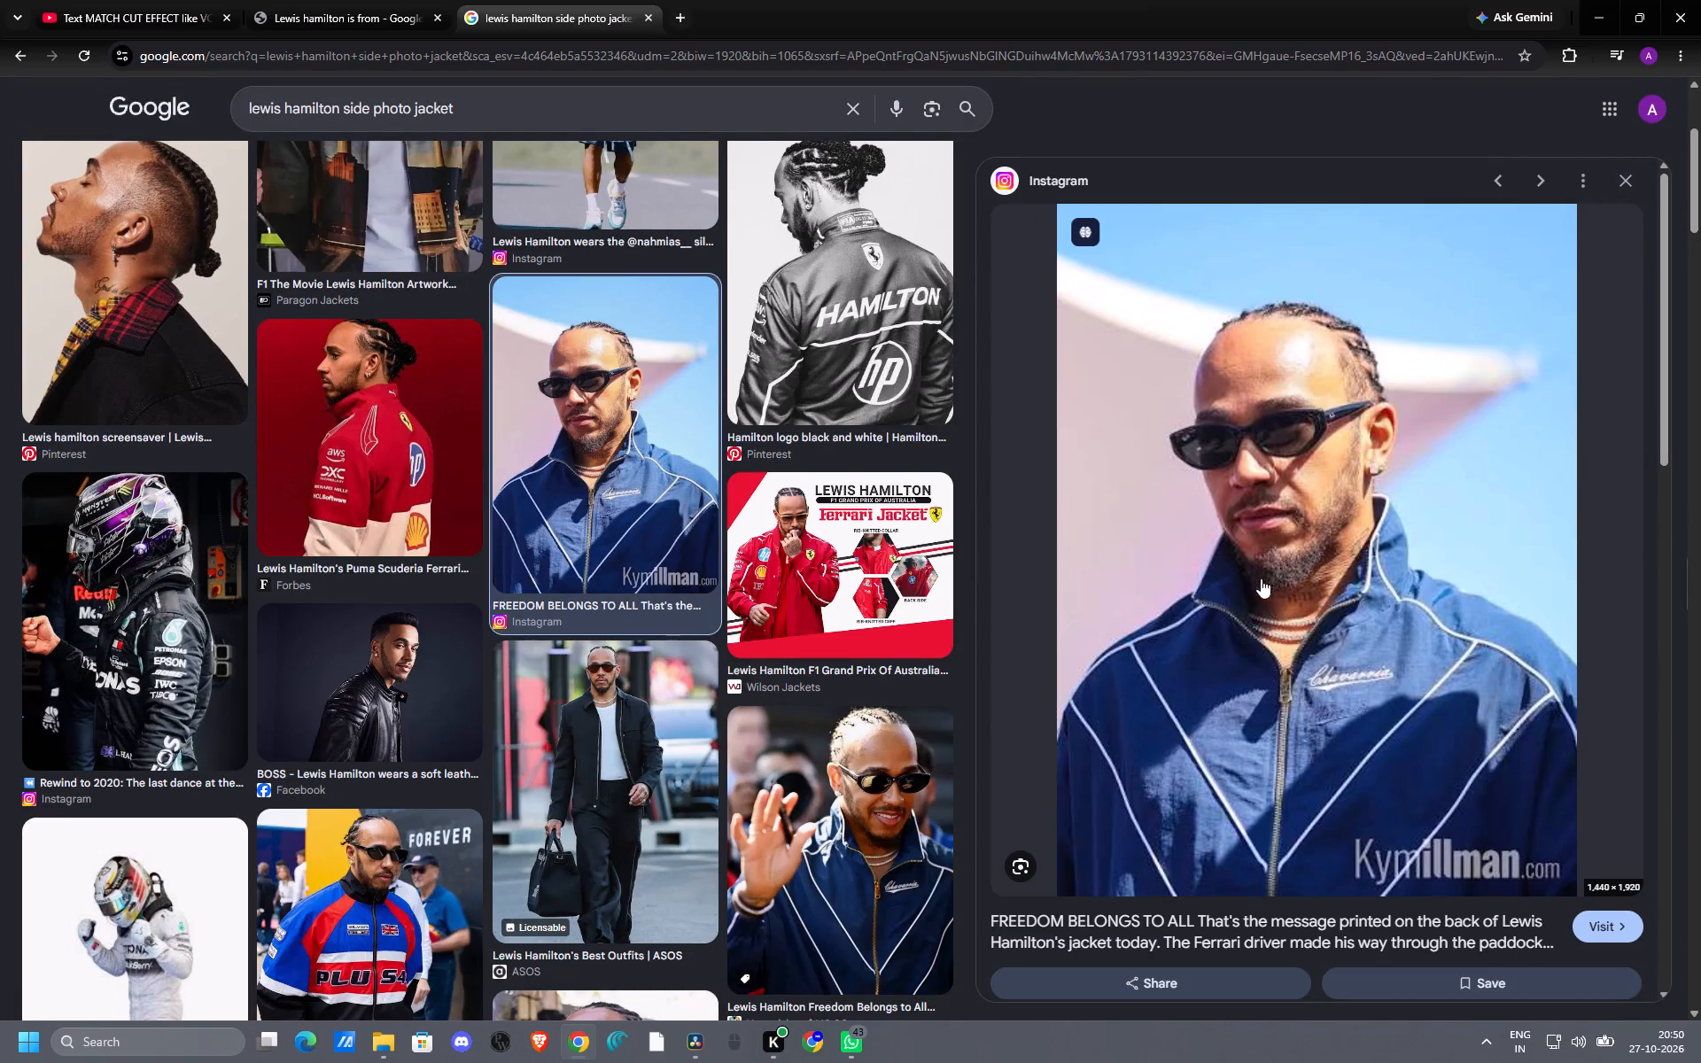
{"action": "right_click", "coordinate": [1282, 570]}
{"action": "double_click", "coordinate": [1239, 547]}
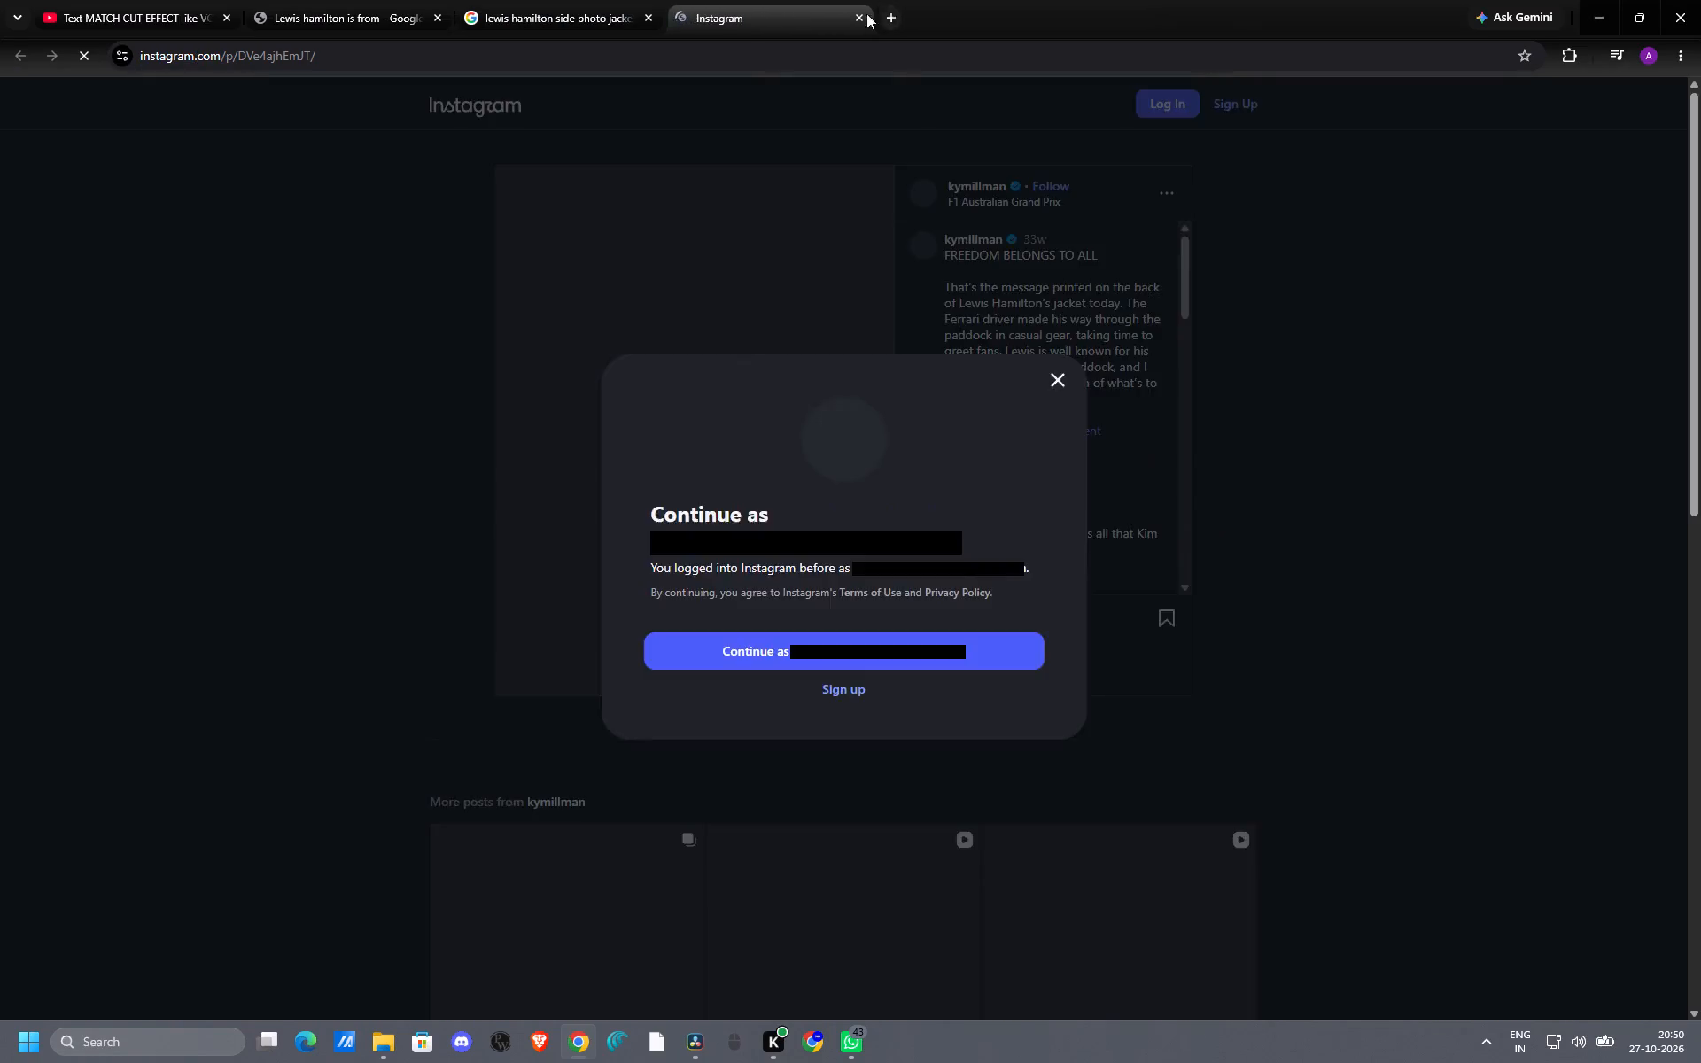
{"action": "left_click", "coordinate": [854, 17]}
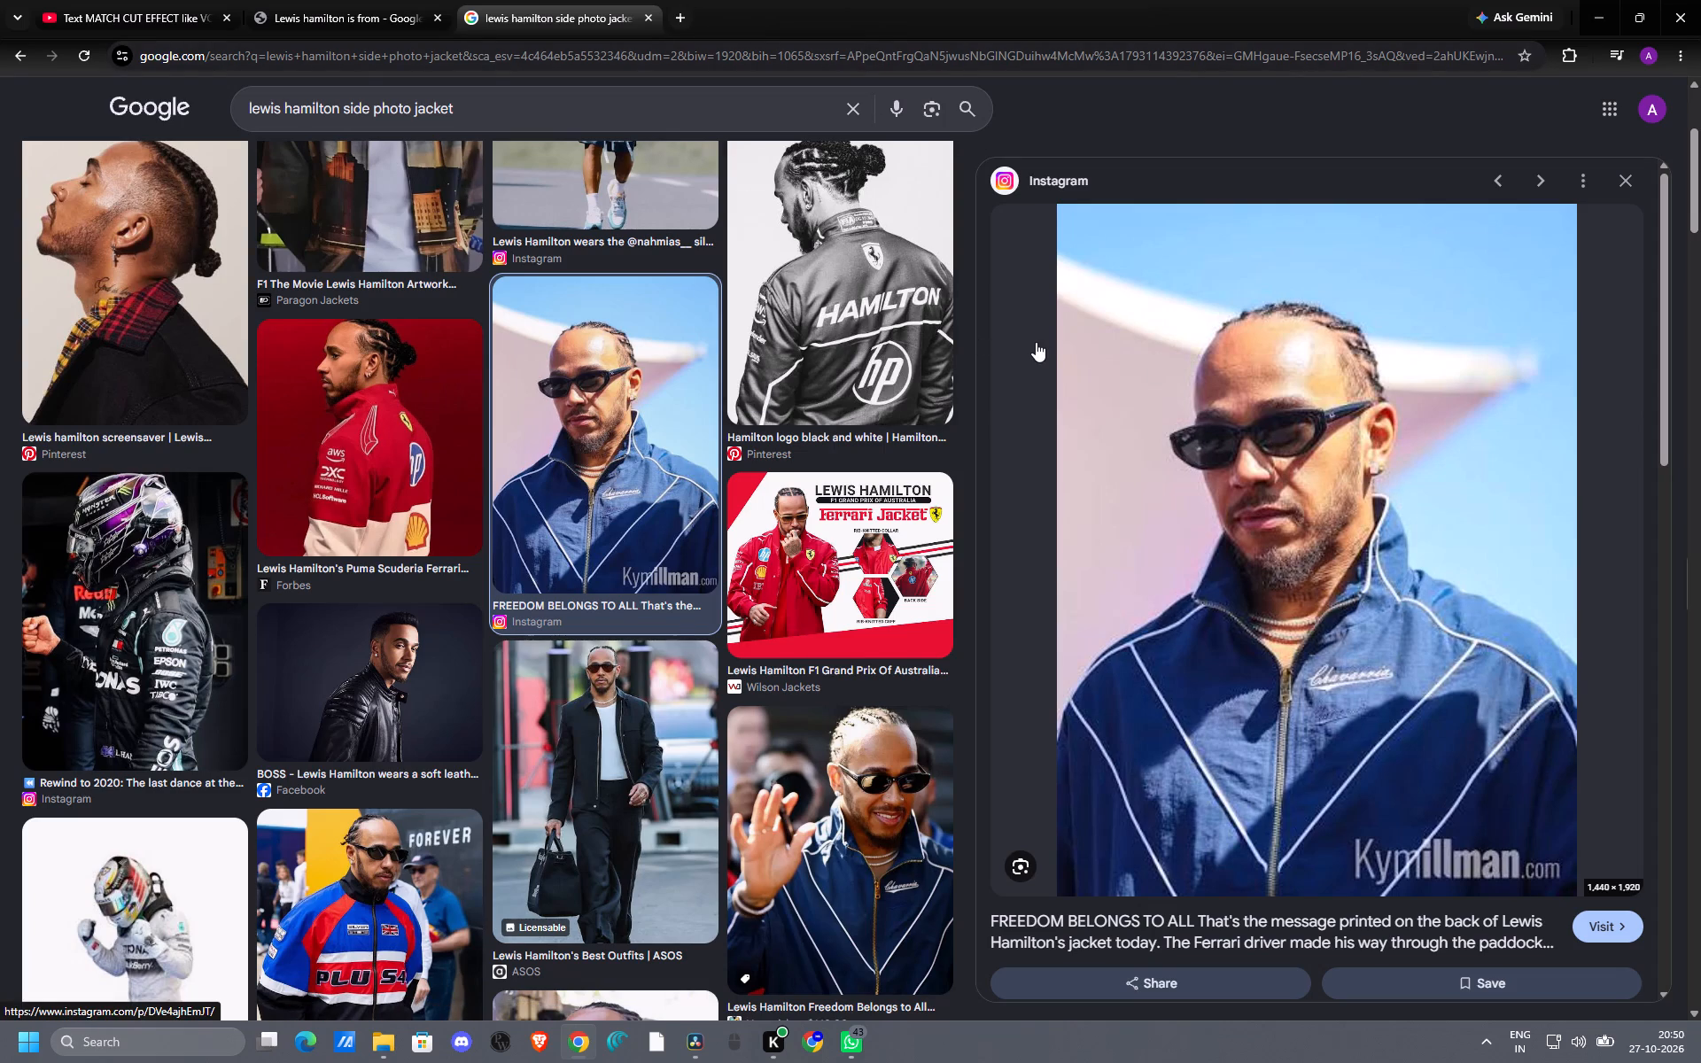
Capture a rectangular screenshot of the enlarged blue-jacket photo, framed to the edges of the picture.
{"action": "key", "text": "Print"}
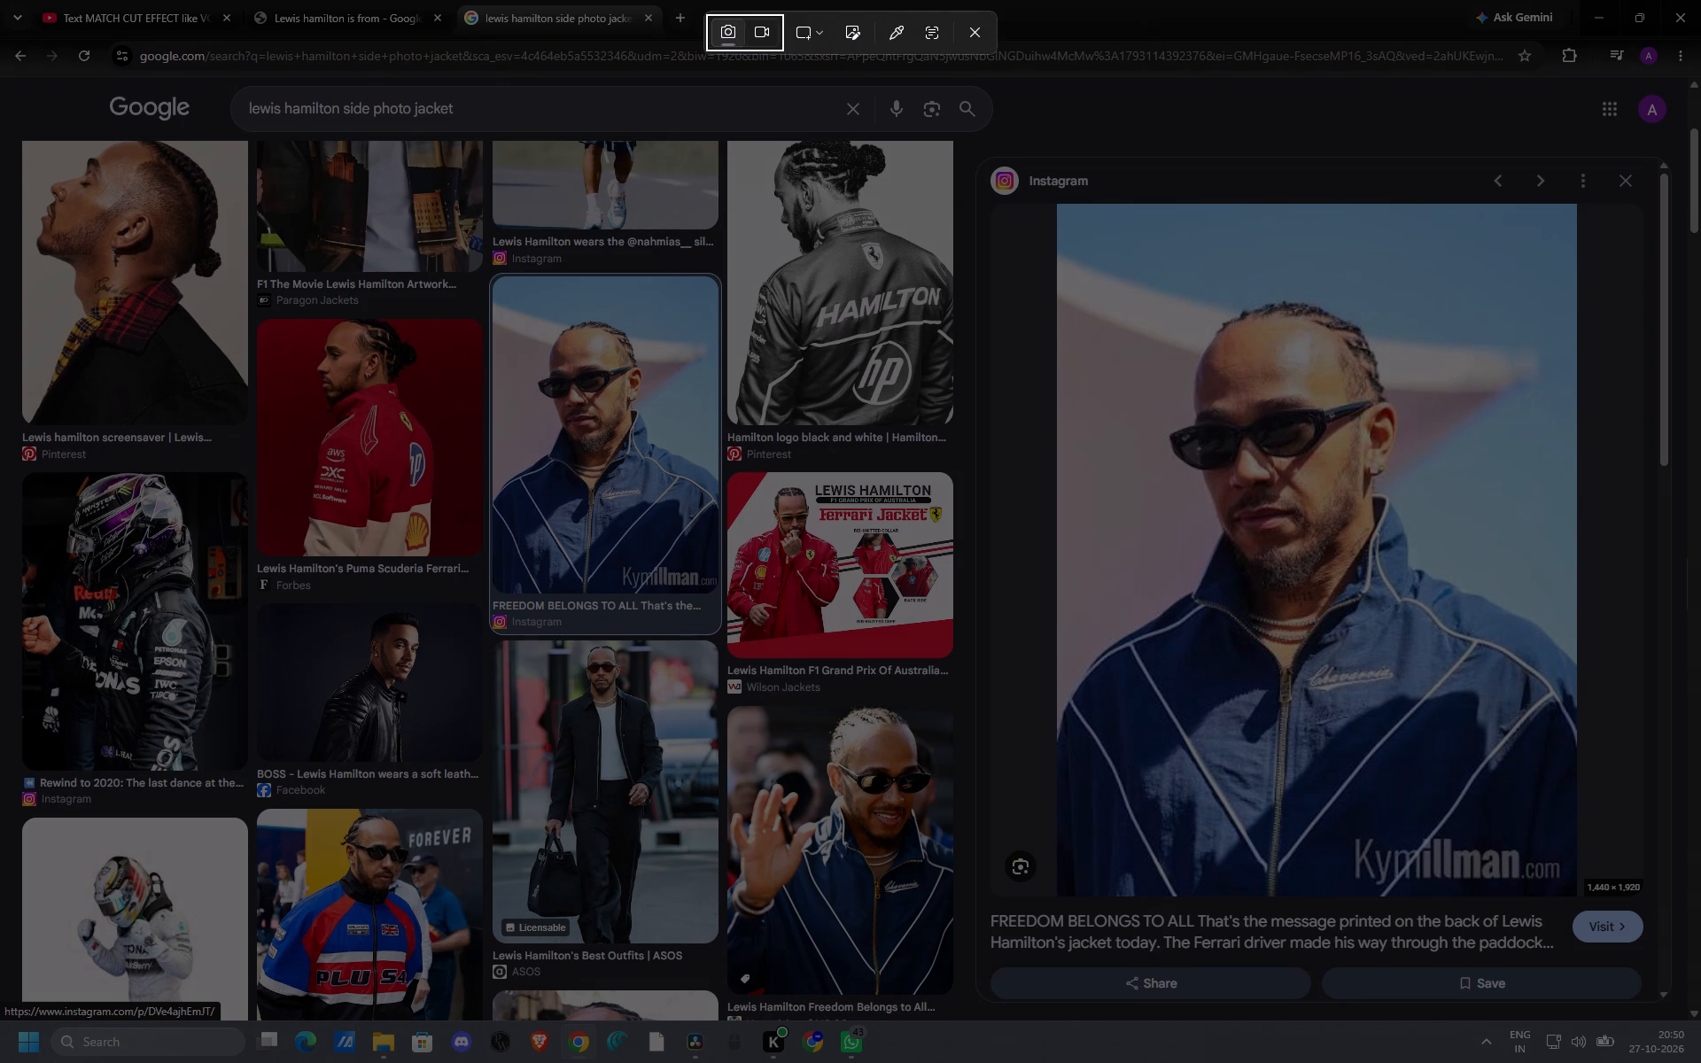
{"action": "left_click_drag", "start_coordinate": [1056, 205], "coordinate": [1577, 895]}
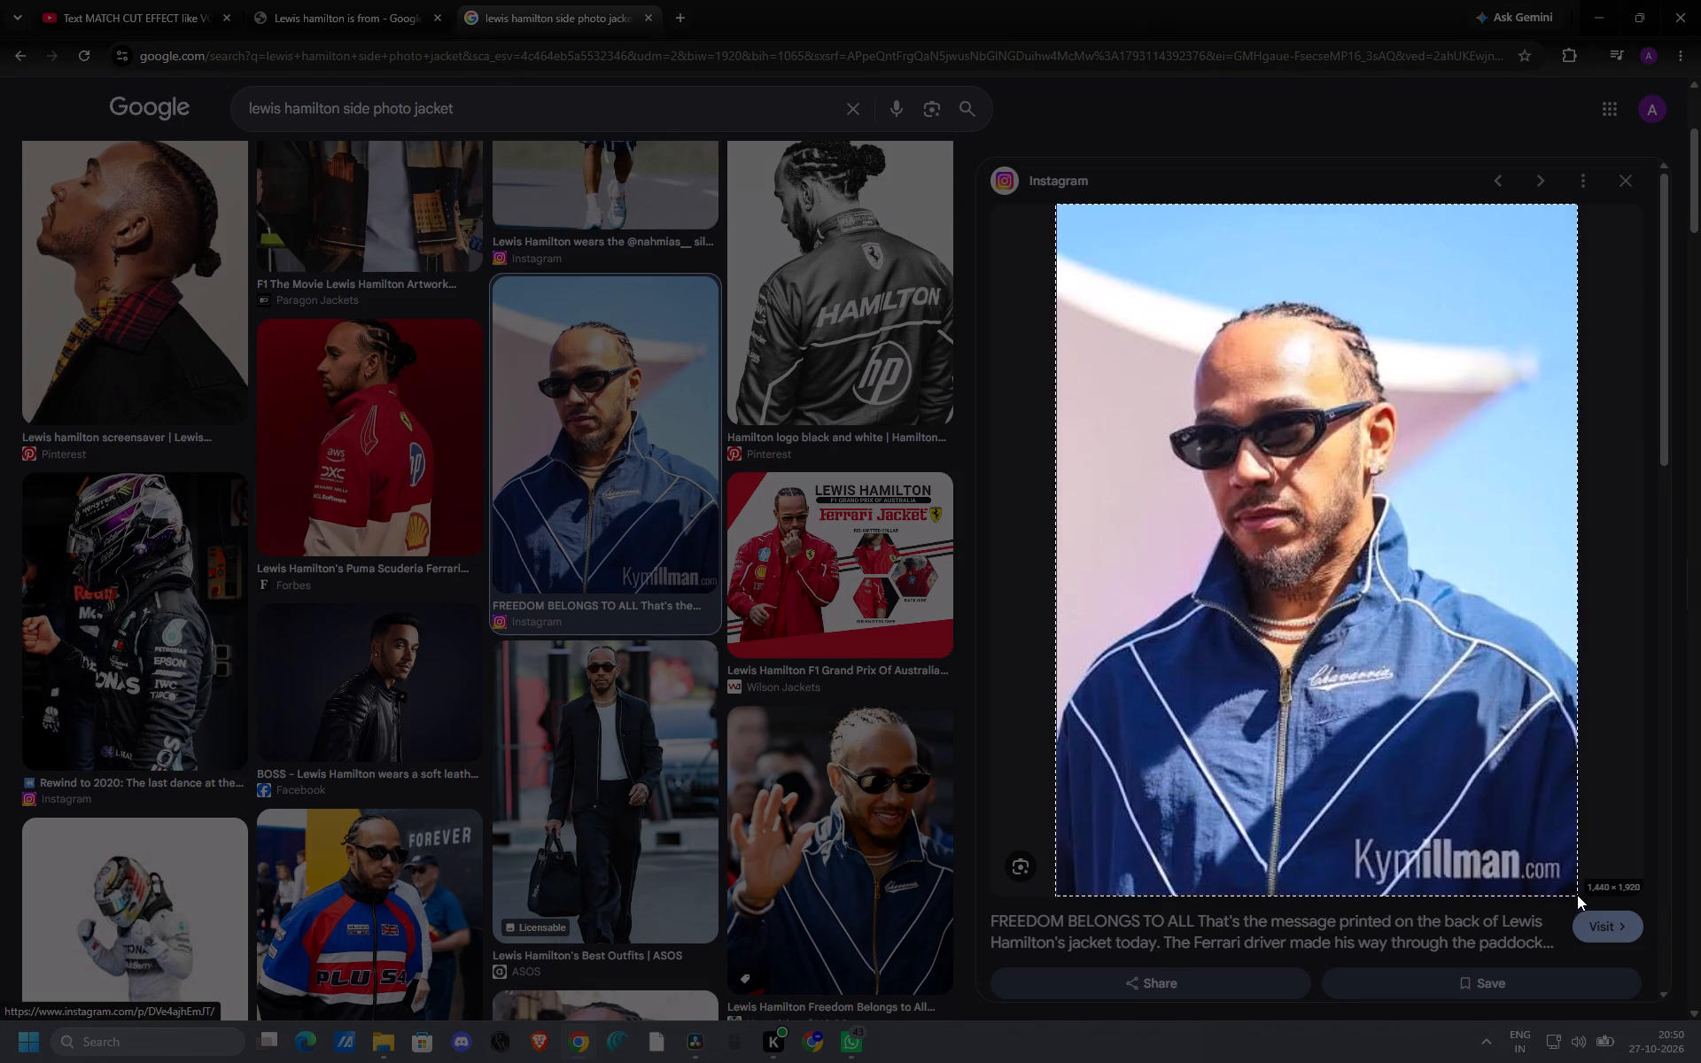
{"action": "left_click_drag", "start_coordinate": [1577, 895], "coordinate": [1577, 888]}
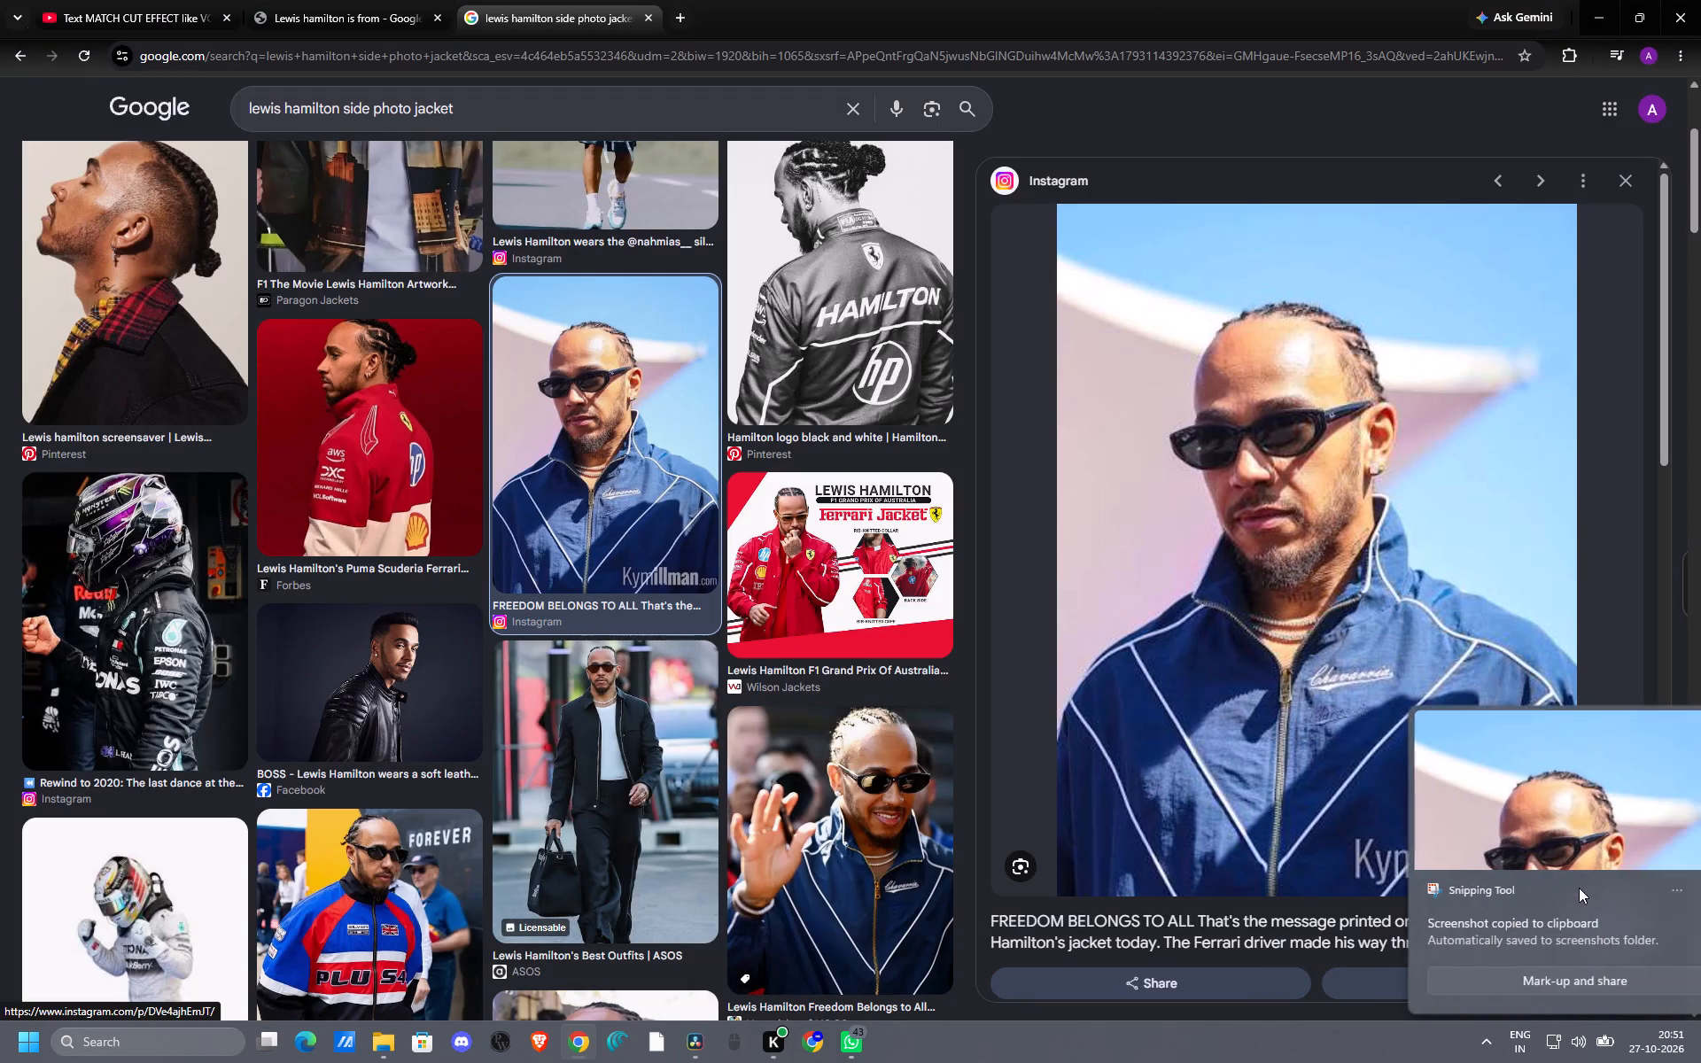
{"action": "left_click_drag", "start_coordinate": [1558, 842], "coordinate": [1543, 848]}
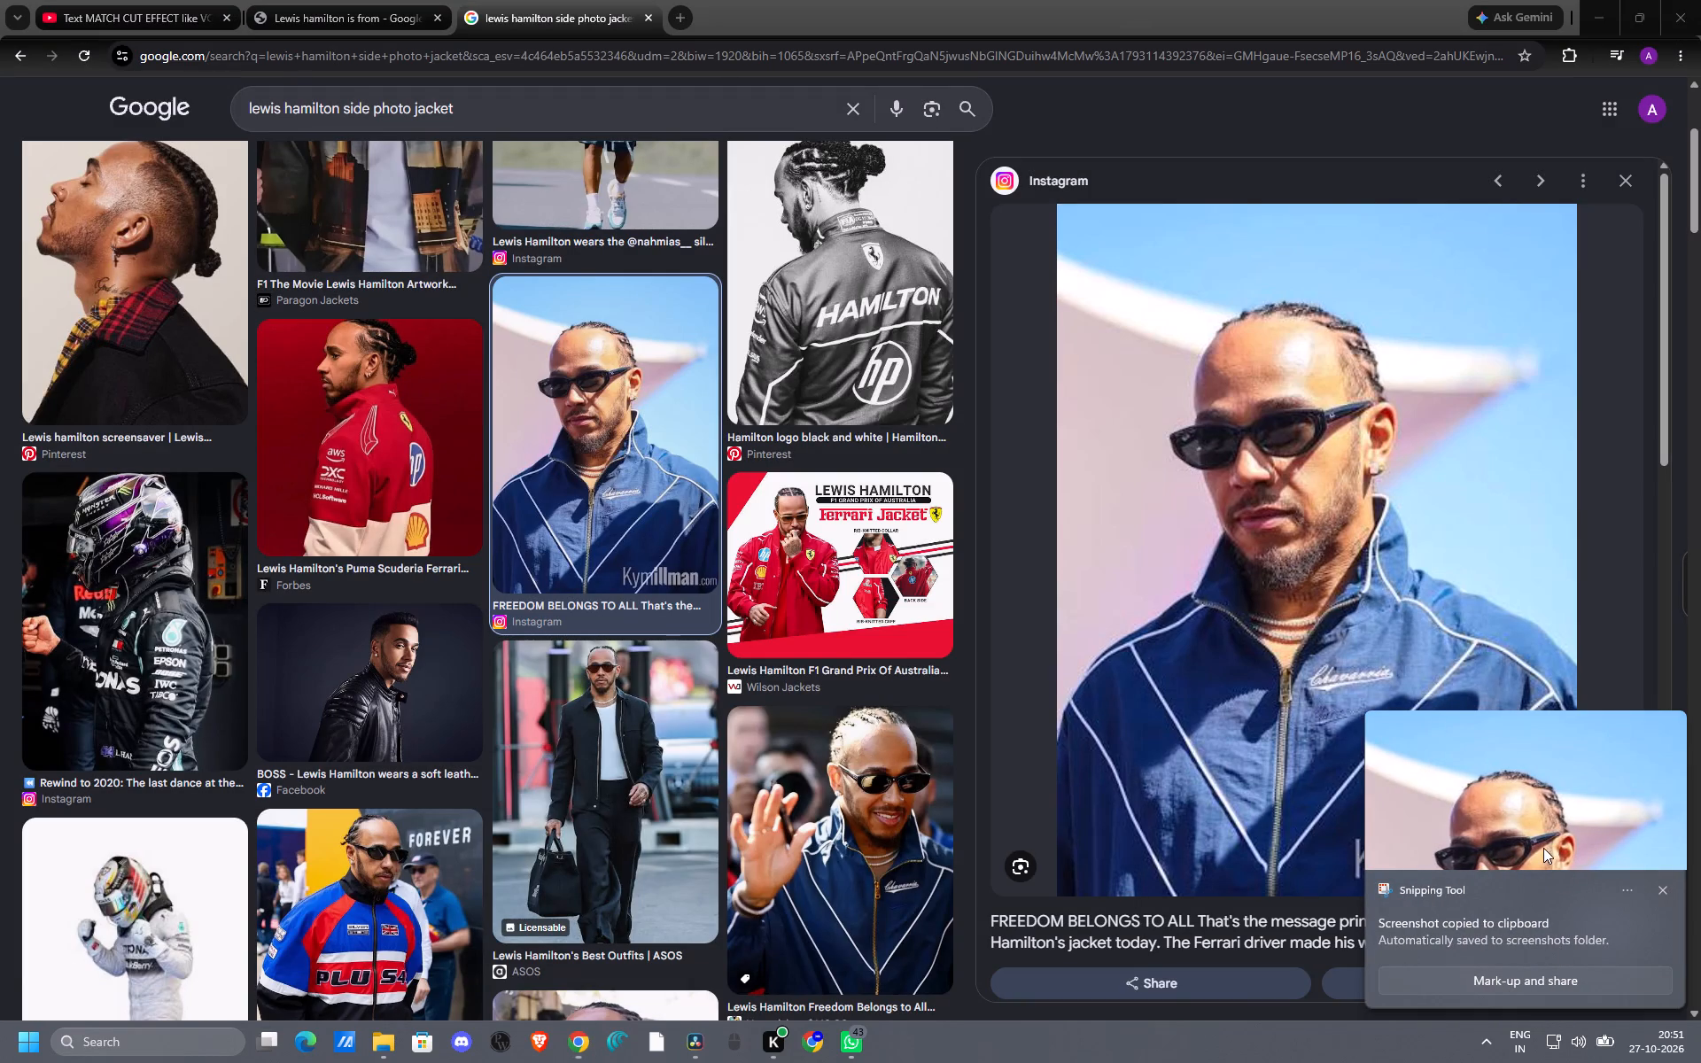
{"action": "left_click_drag", "start_coordinate": [1543, 848], "coordinate": [695, 1037]}
{"action": "left_click", "coordinate": [693, 1036]}
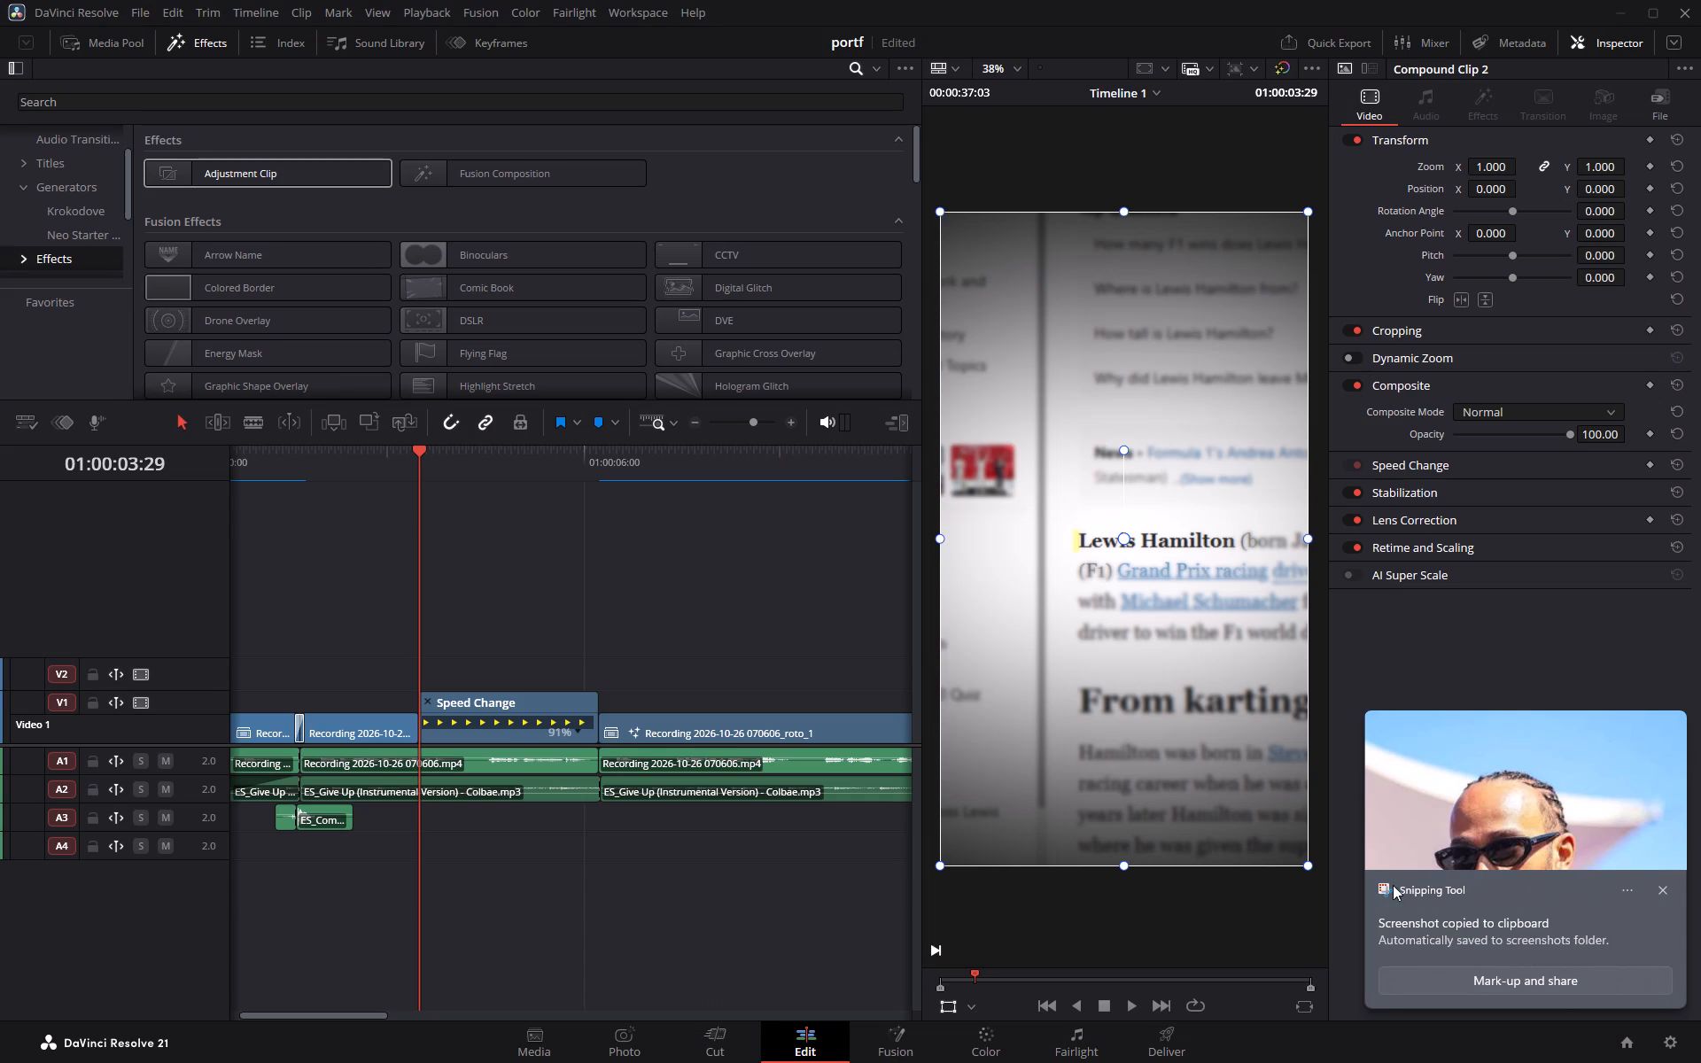
{"action": "key", "text": "alt+Tab"}
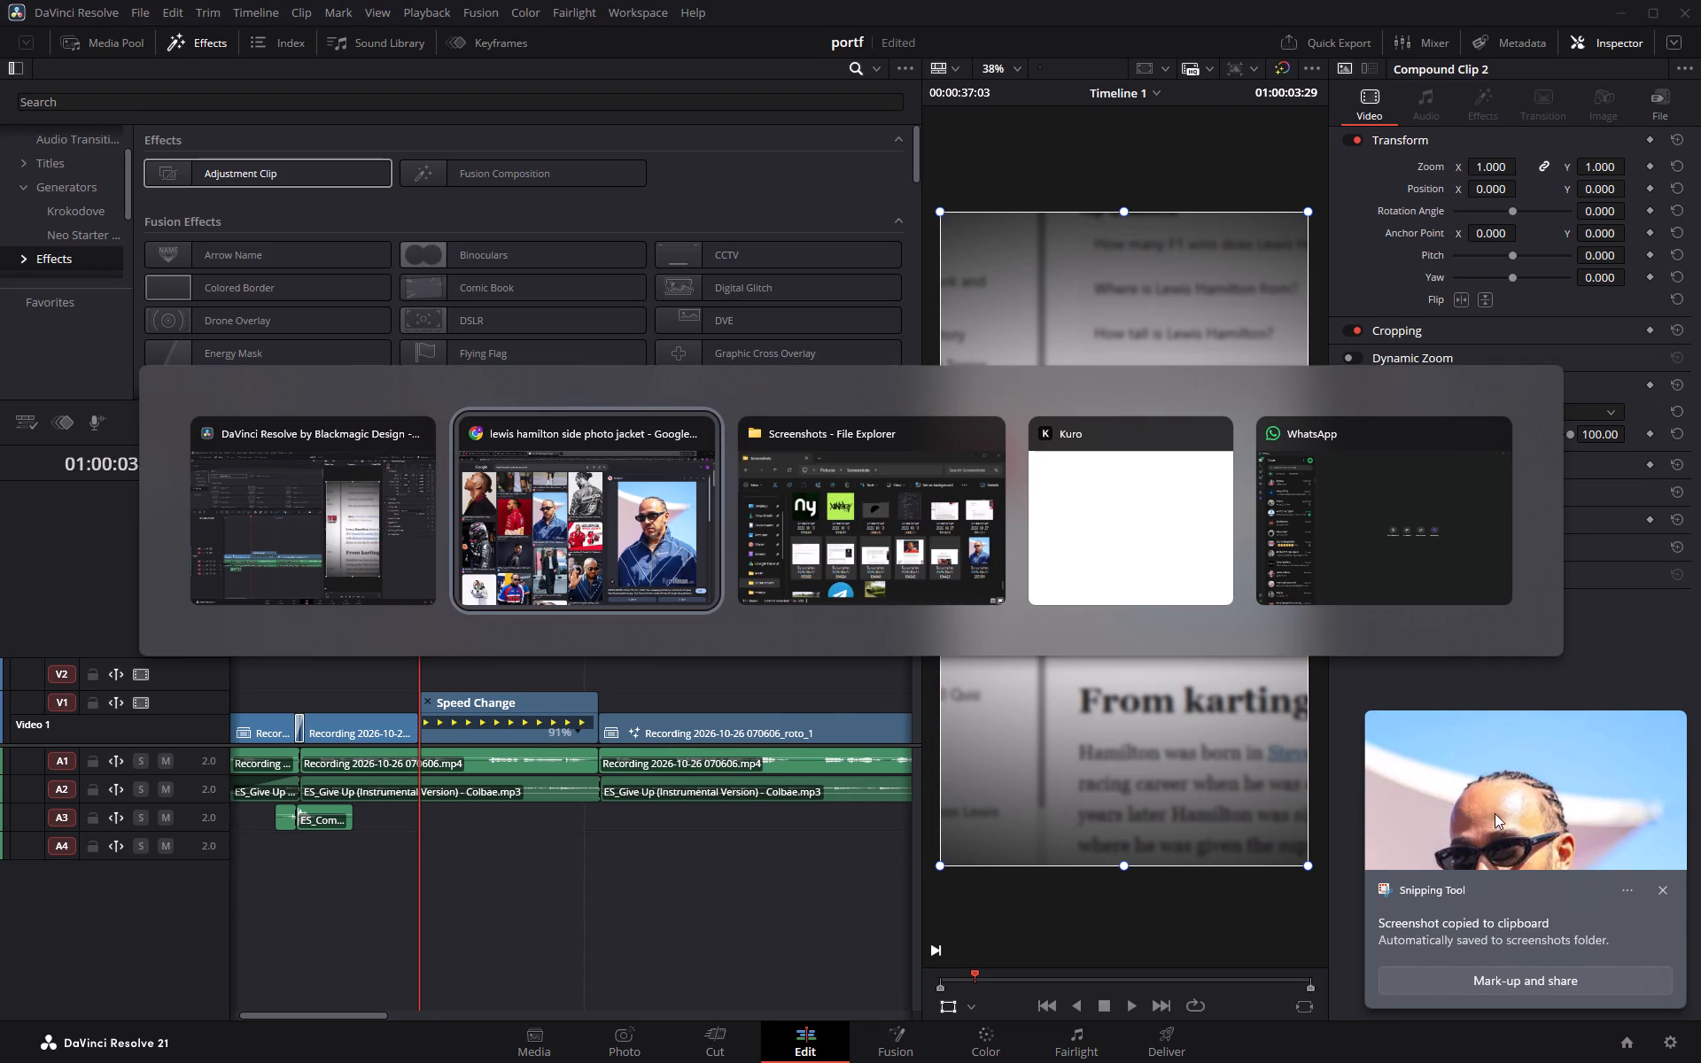
{"action": "left_click", "coordinate": [841, 508], "text": "alt"}
{"action": "left_click_drag", "start_coordinate": [1201, 562], "coordinate": [688, 764]}
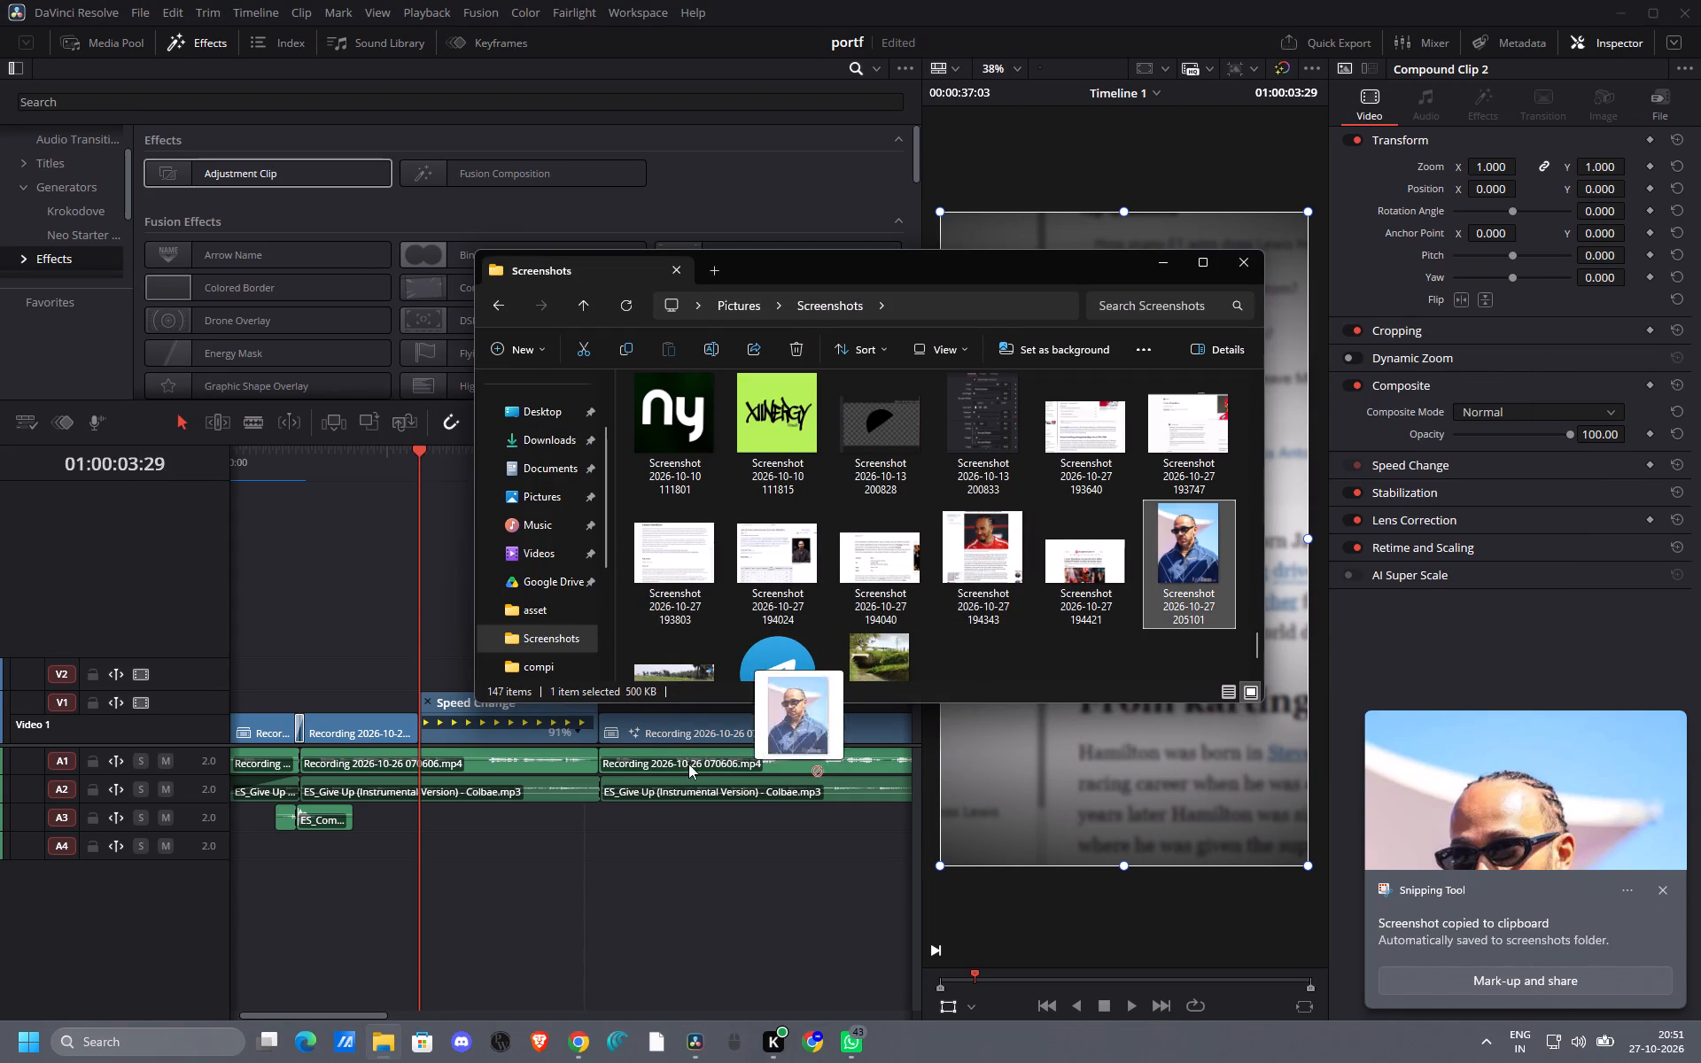
{"action": "left_click_drag", "start_coordinate": [688, 764], "coordinate": [380, 603]}
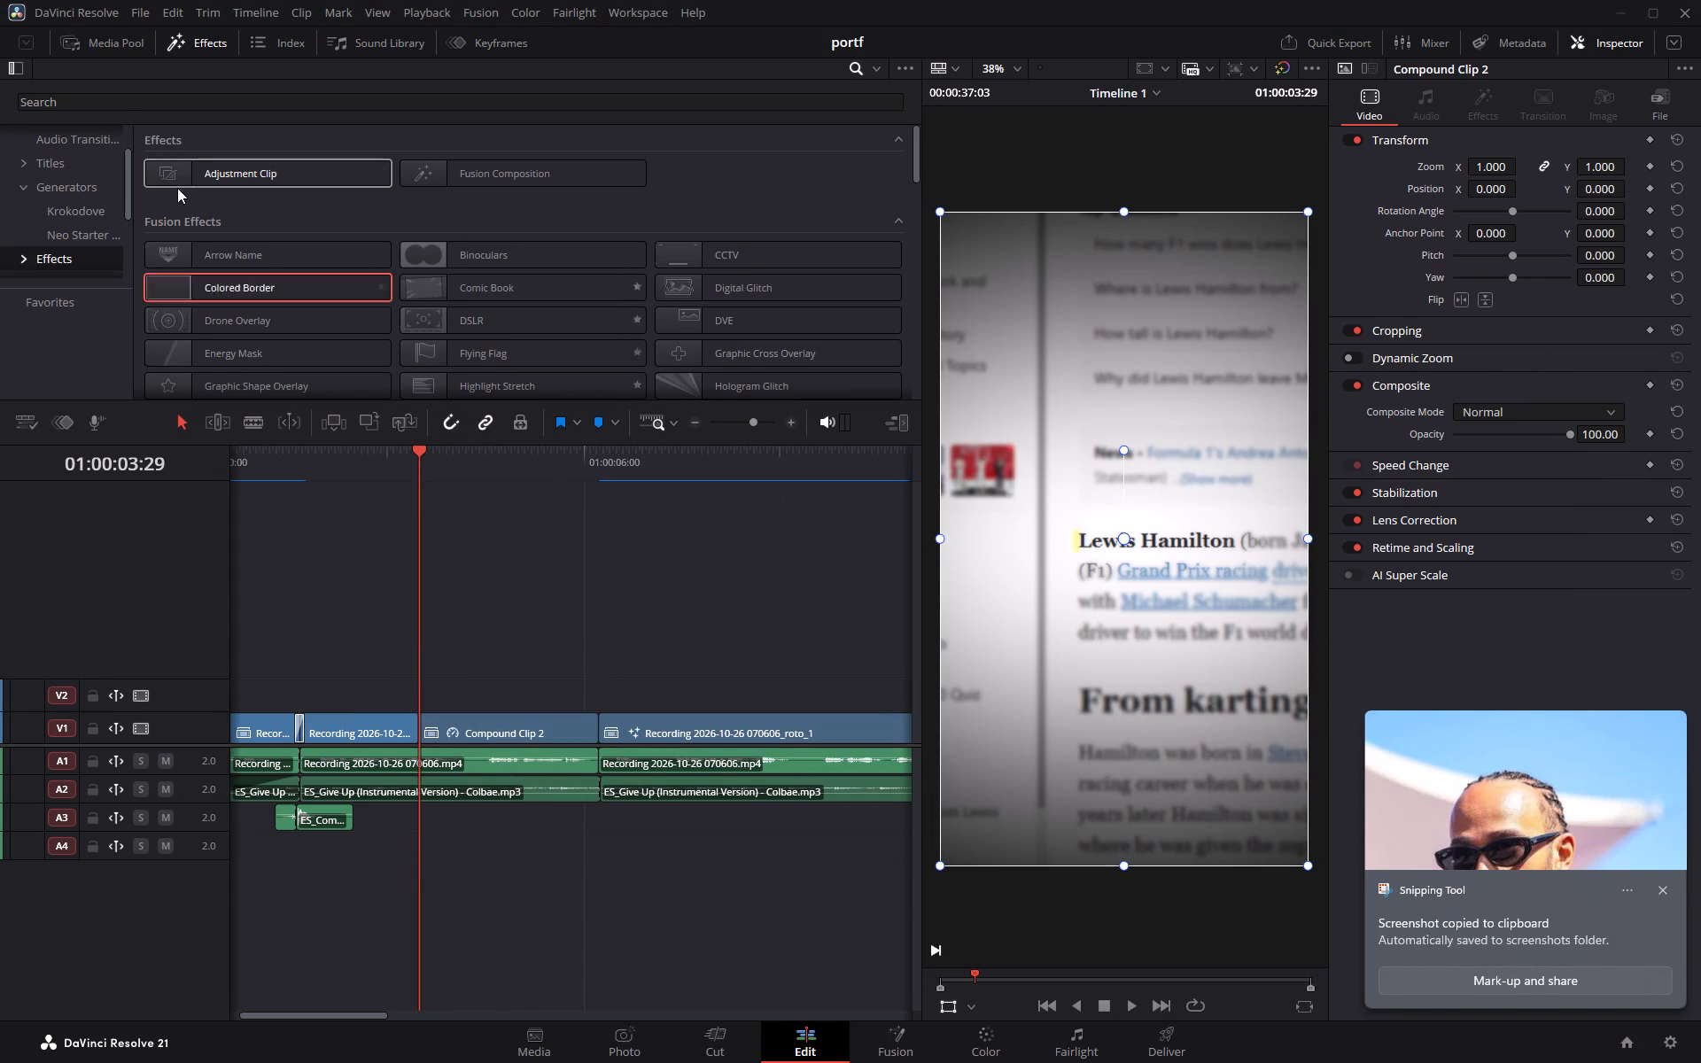
Import the newly captured Lewis Hamilton photo from File Explorer's Screenshots folder into the Master bin of the DaVinci Resolve project.
{"action": "left_click", "coordinate": [107, 41]}
{"action": "left_click", "coordinate": [204, 44]}
{"action": "scroll", "coordinate": [662, 283], "scroll_direction": "down", "scroll_amount": 4}
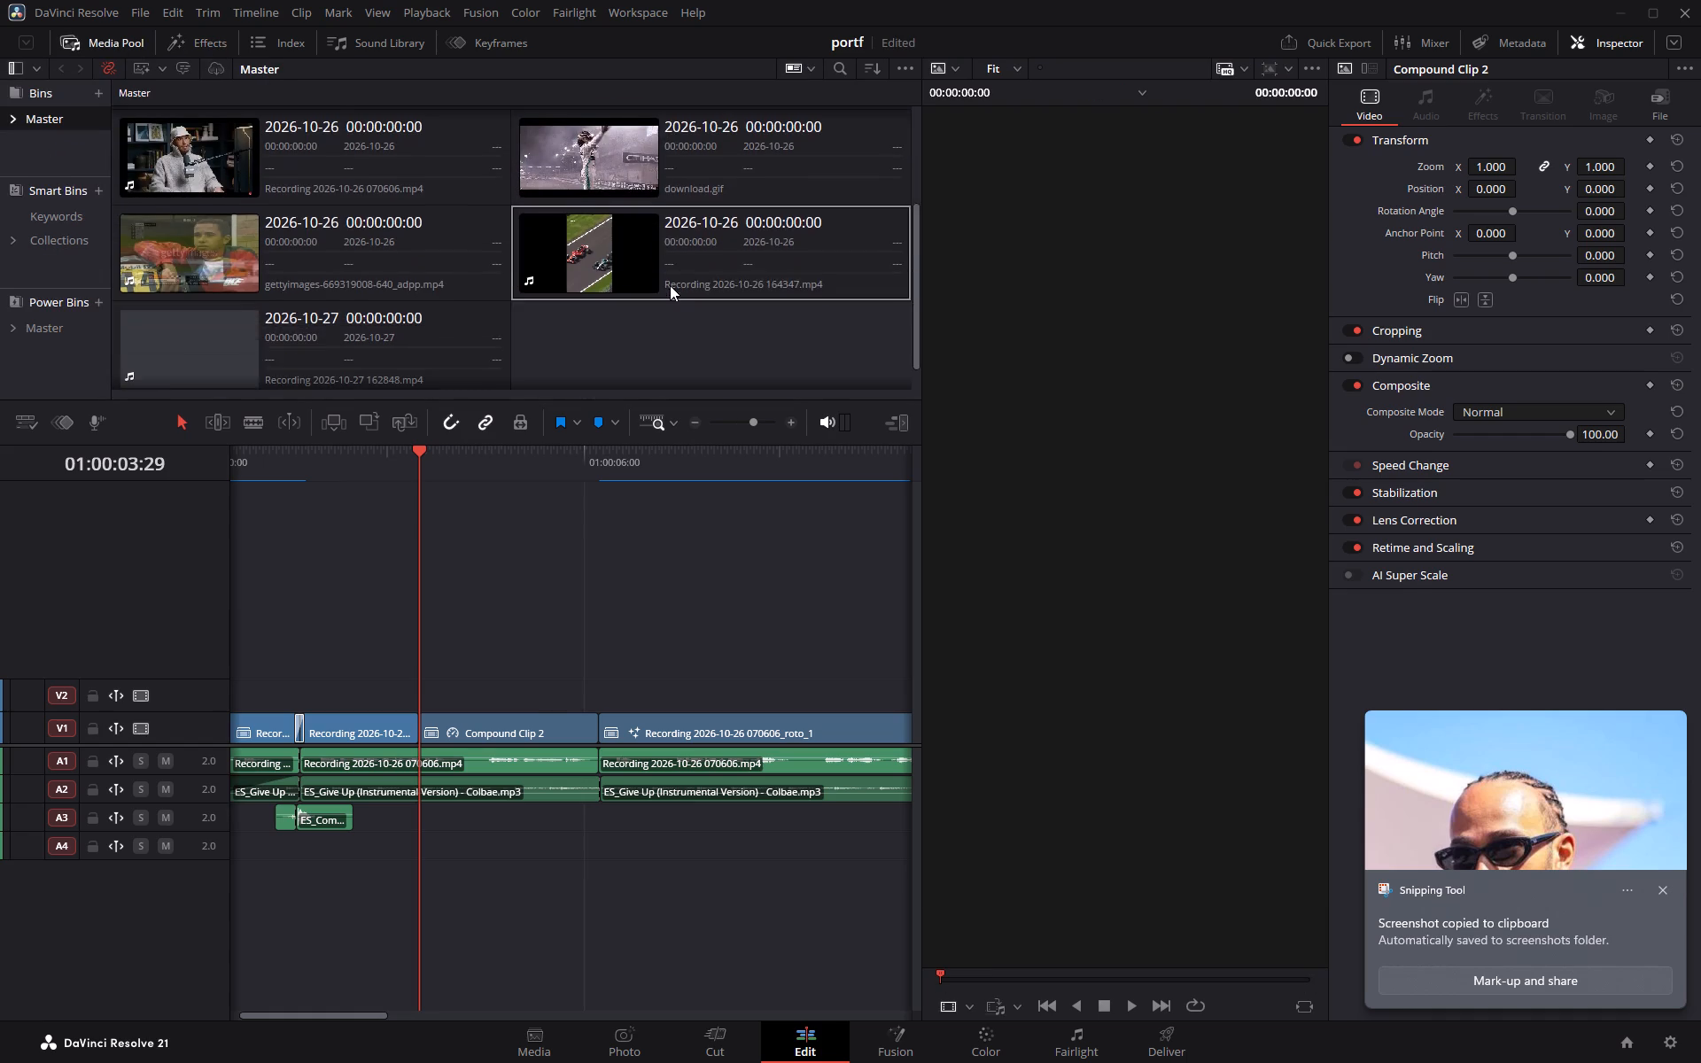
{"action": "scroll", "coordinate": [598, 309], "scroll_direction": "up", "scroll_amount": 5}
{"action": "key", "text": "alt+Tab"}
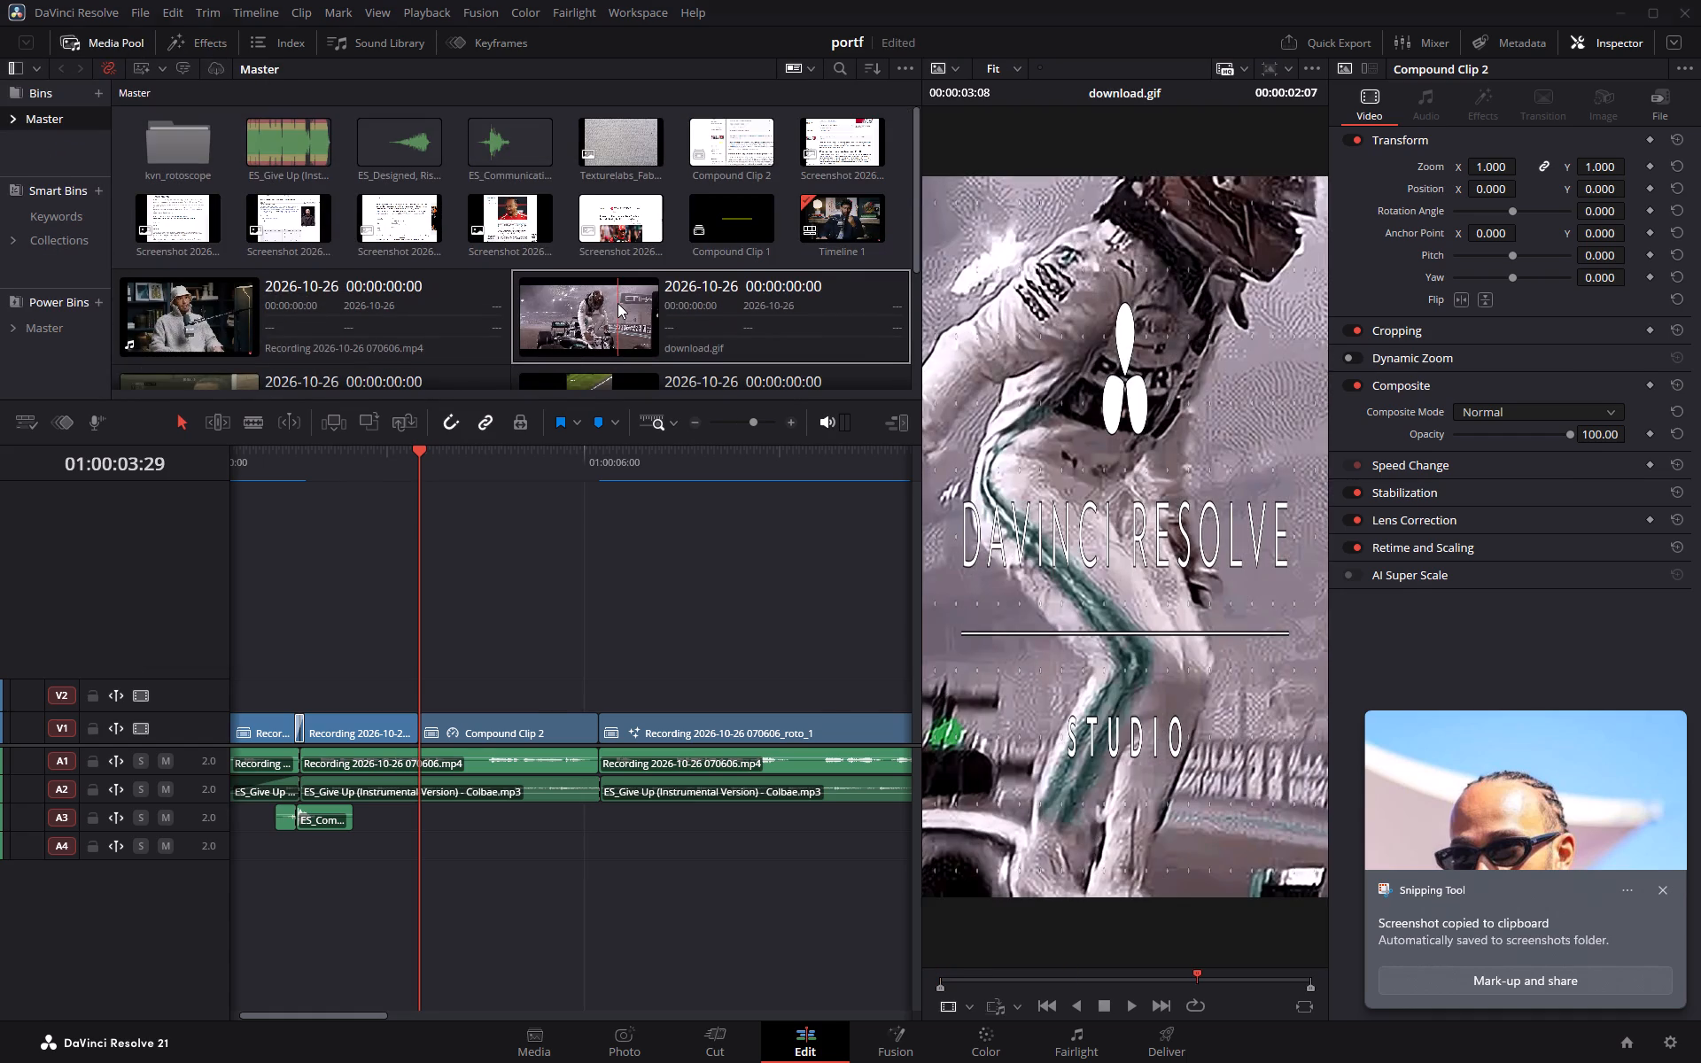
{"action": "key", "text": "alt+Tab"}
{"action": "key", "text": "alt+Tab"}
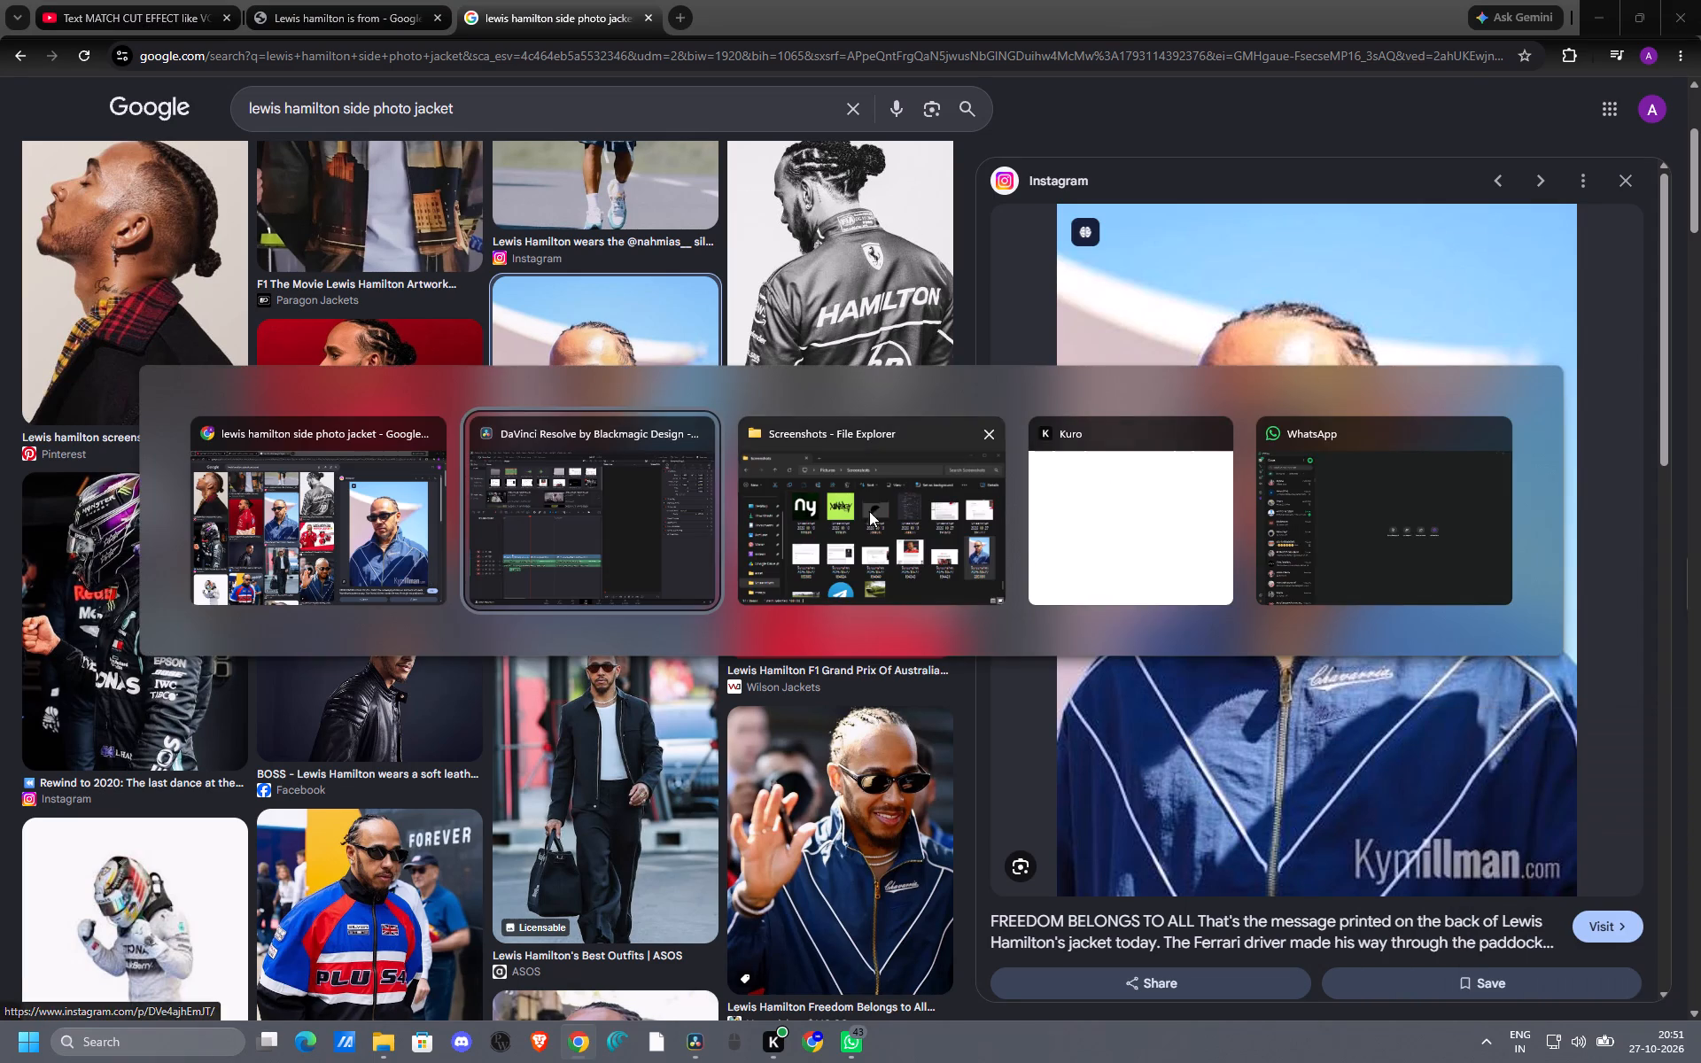
{"action": "left_click", "coordinate": [852, 530], "text": "alt"}
{"action": "left_click_drag", "start_coordinate": [1187, 567], "coordinate": [955, 569]}
{"action": "key", "text": "alt+Tab"}
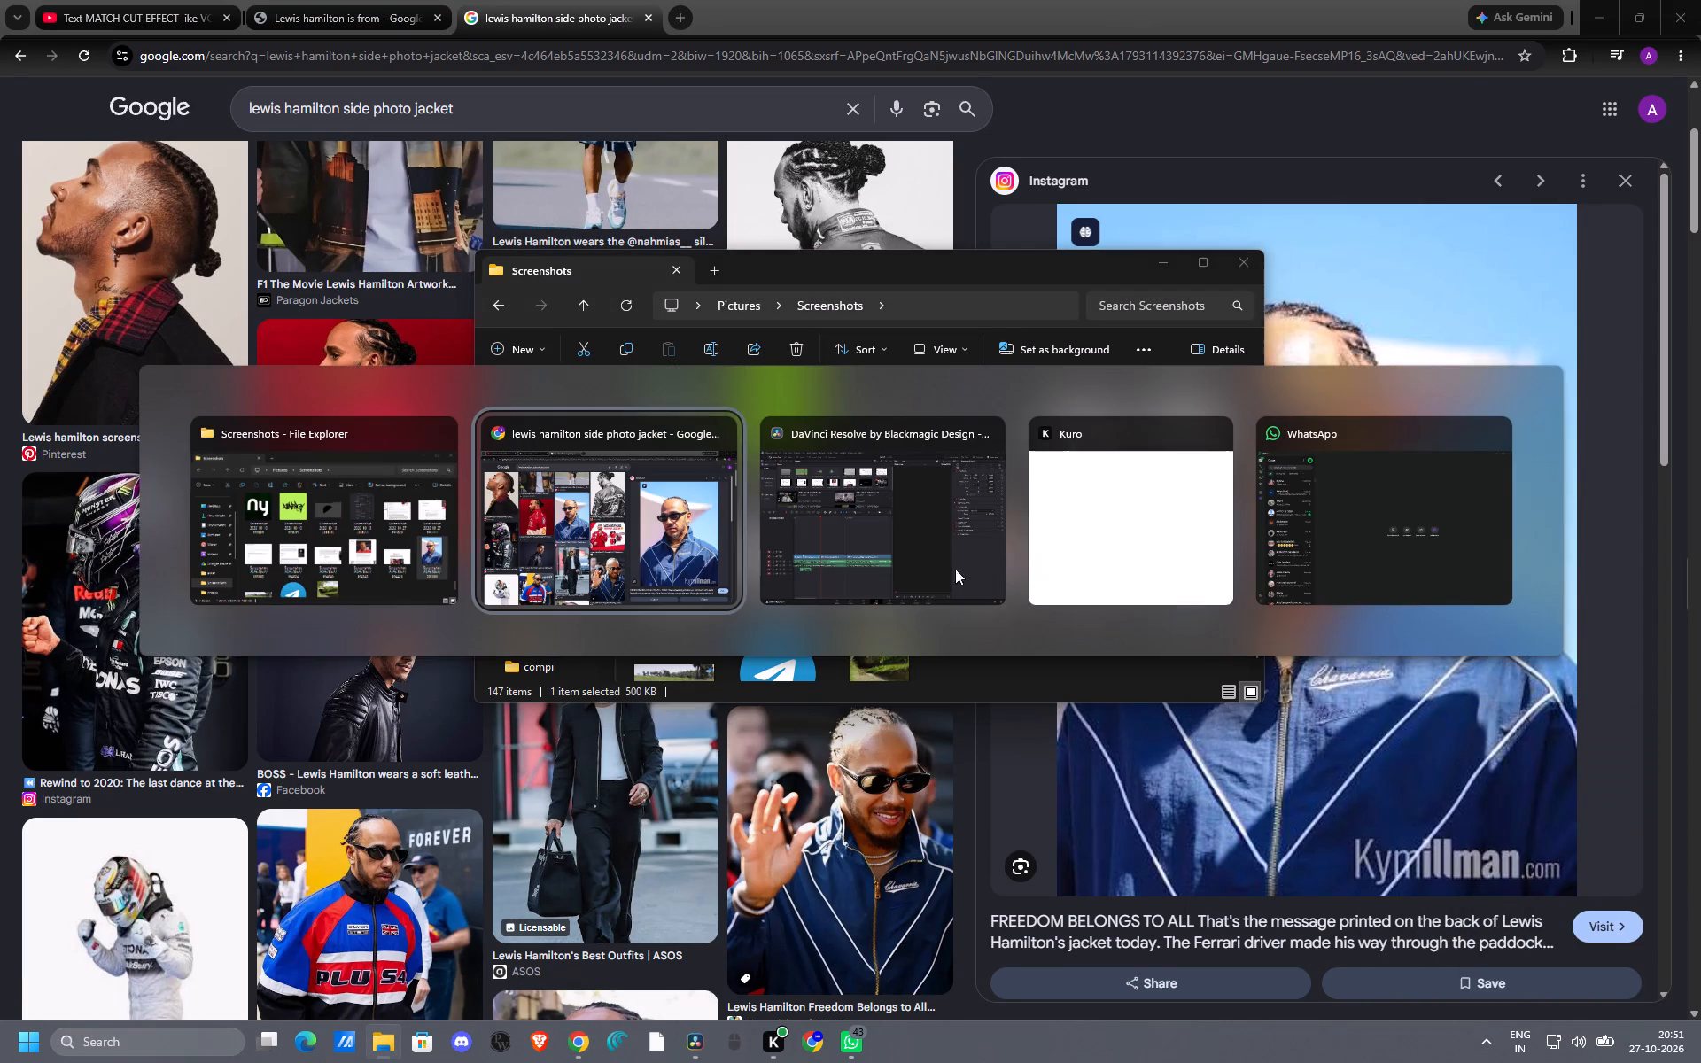
{"action": "left_click_drag", "start_coordinate": [955, 569], "coordinate": [495, 354]}
{"action": "key", "text": "alt+Tab"}
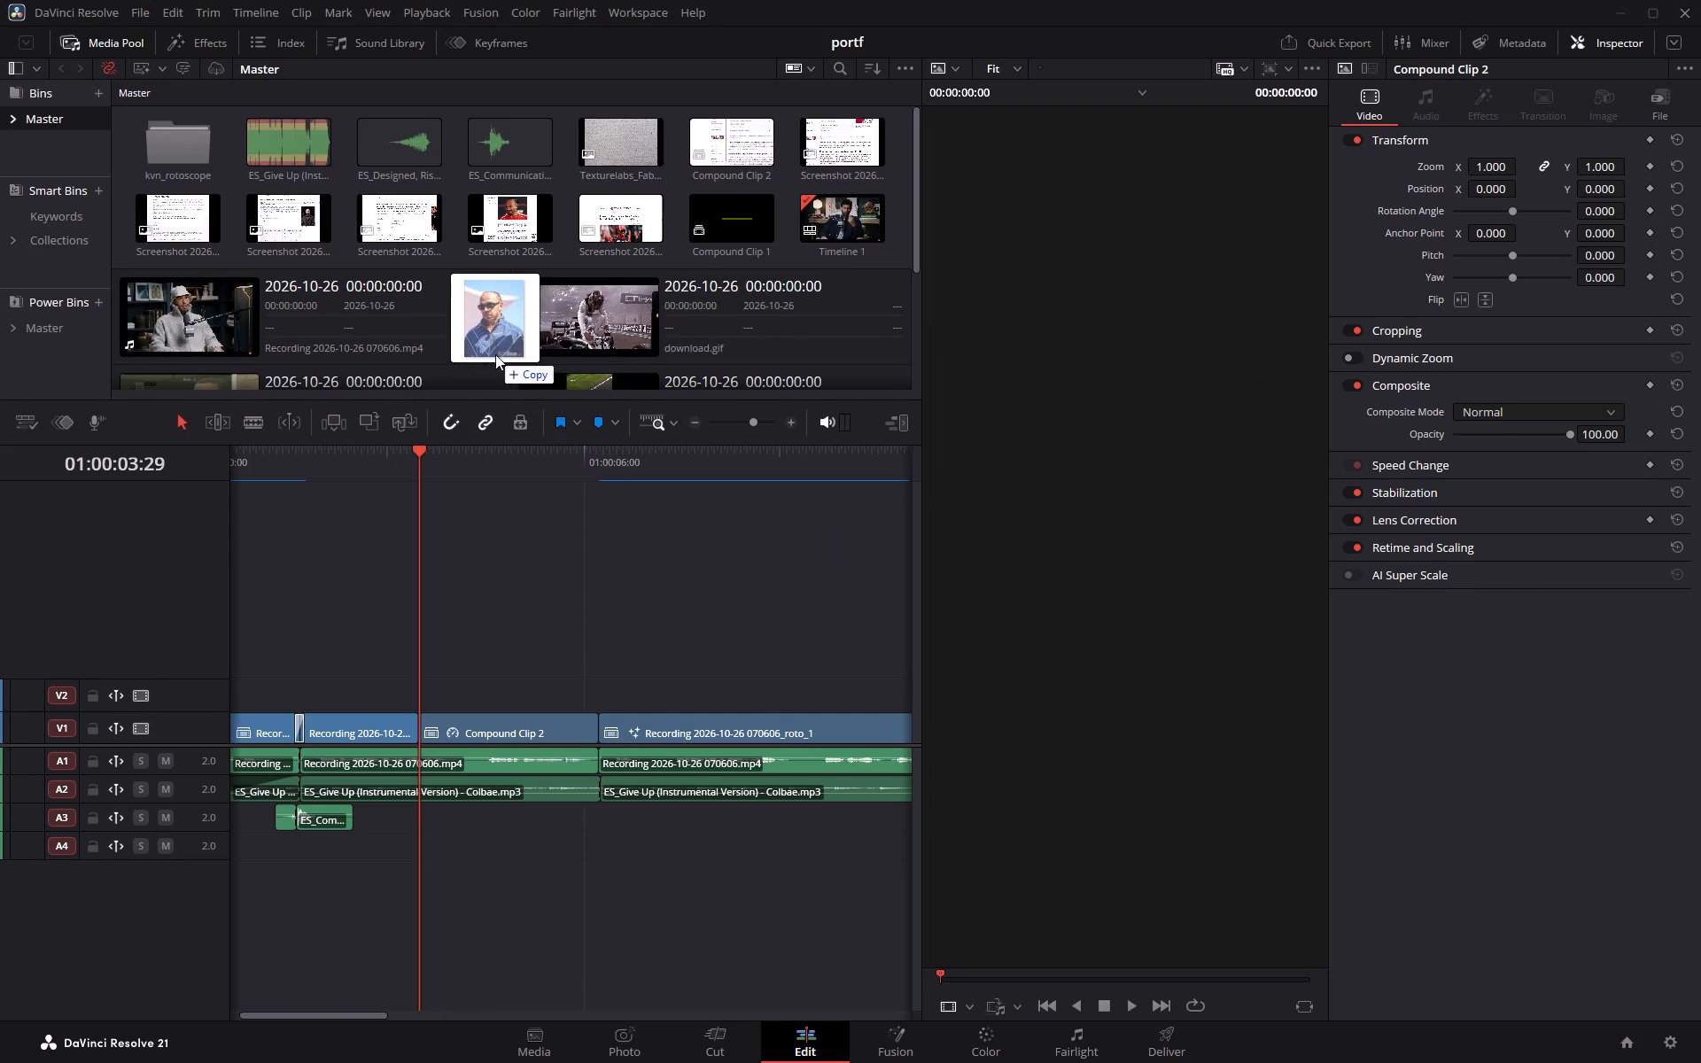
{"action": "left_click_drag", "start_coordinate": [495, 354], "coordinate": [596, 353]}
{"action": "scroll", "coordinate": [644, 369], "scroll_direction": "down", "scroll_amount": 8}
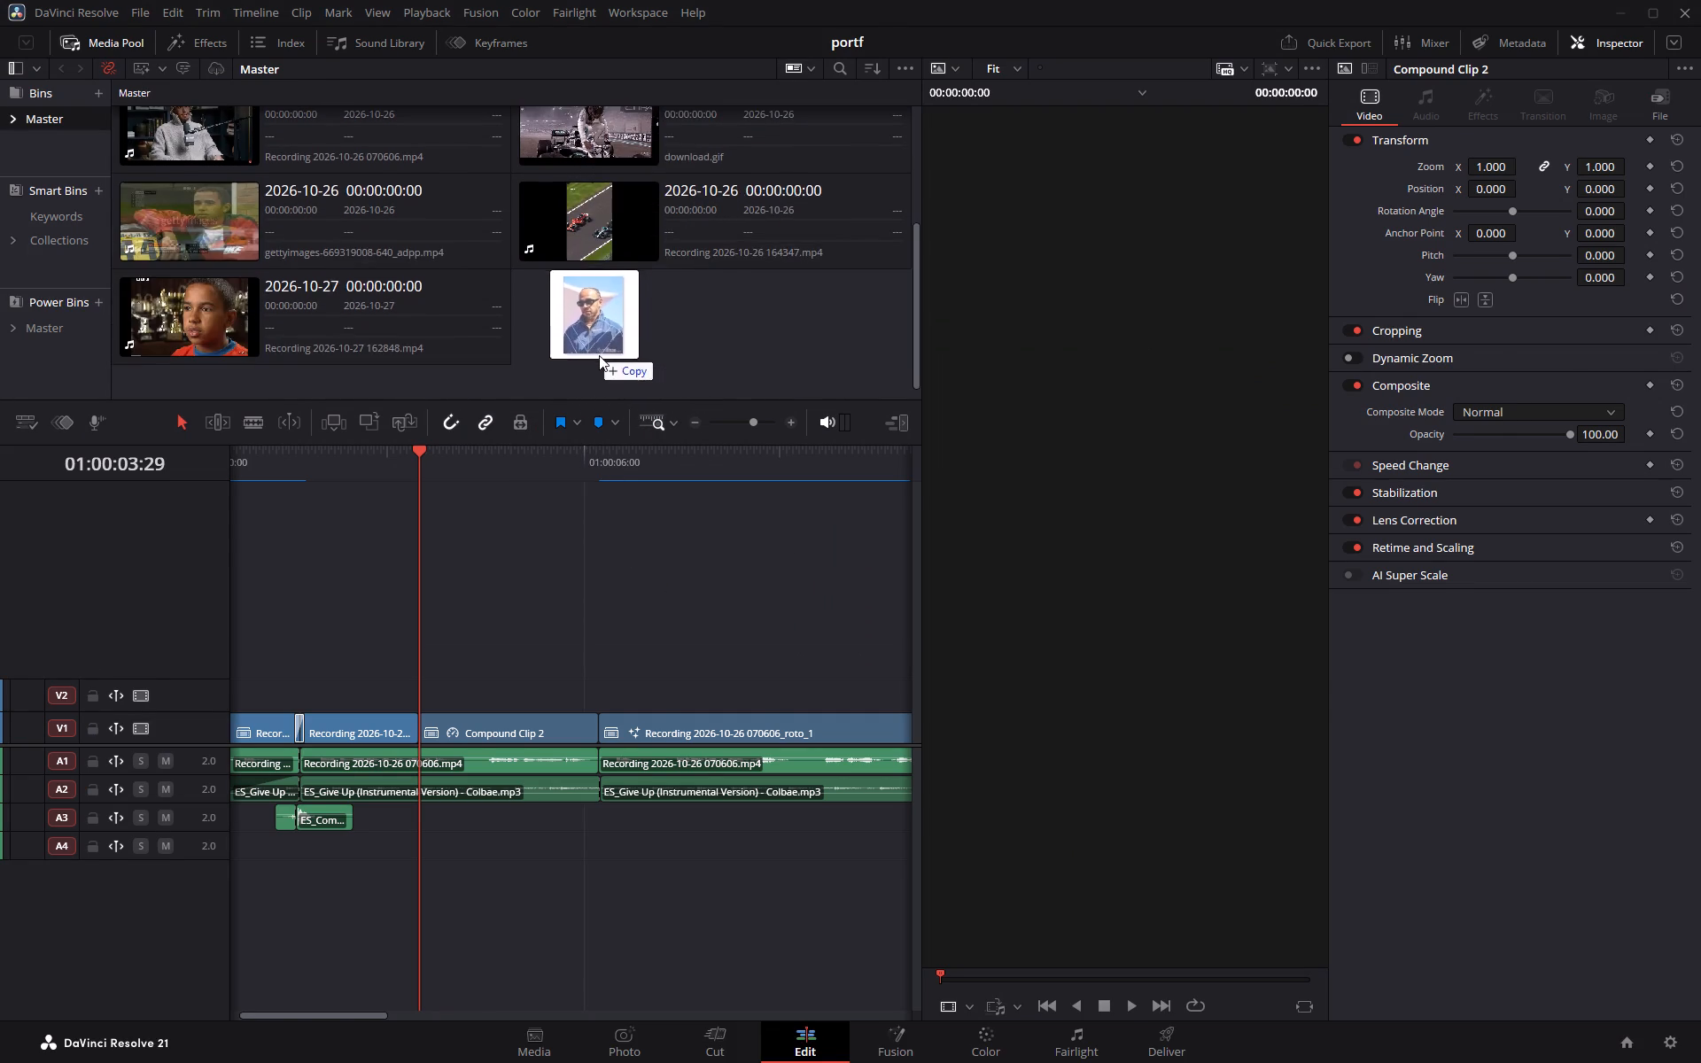
{"action": "scroll", "coordinate": [613, 360], "scroll_direction": "up", "scroll_amount": 5}
Place the imported Lewis Hamilton photo on track V2 over the end of Compound Clip 2 and preview it there.
{"action": "left_click_drag", "start_coordinate": [287, 149], "coordinate": [290, 152]}
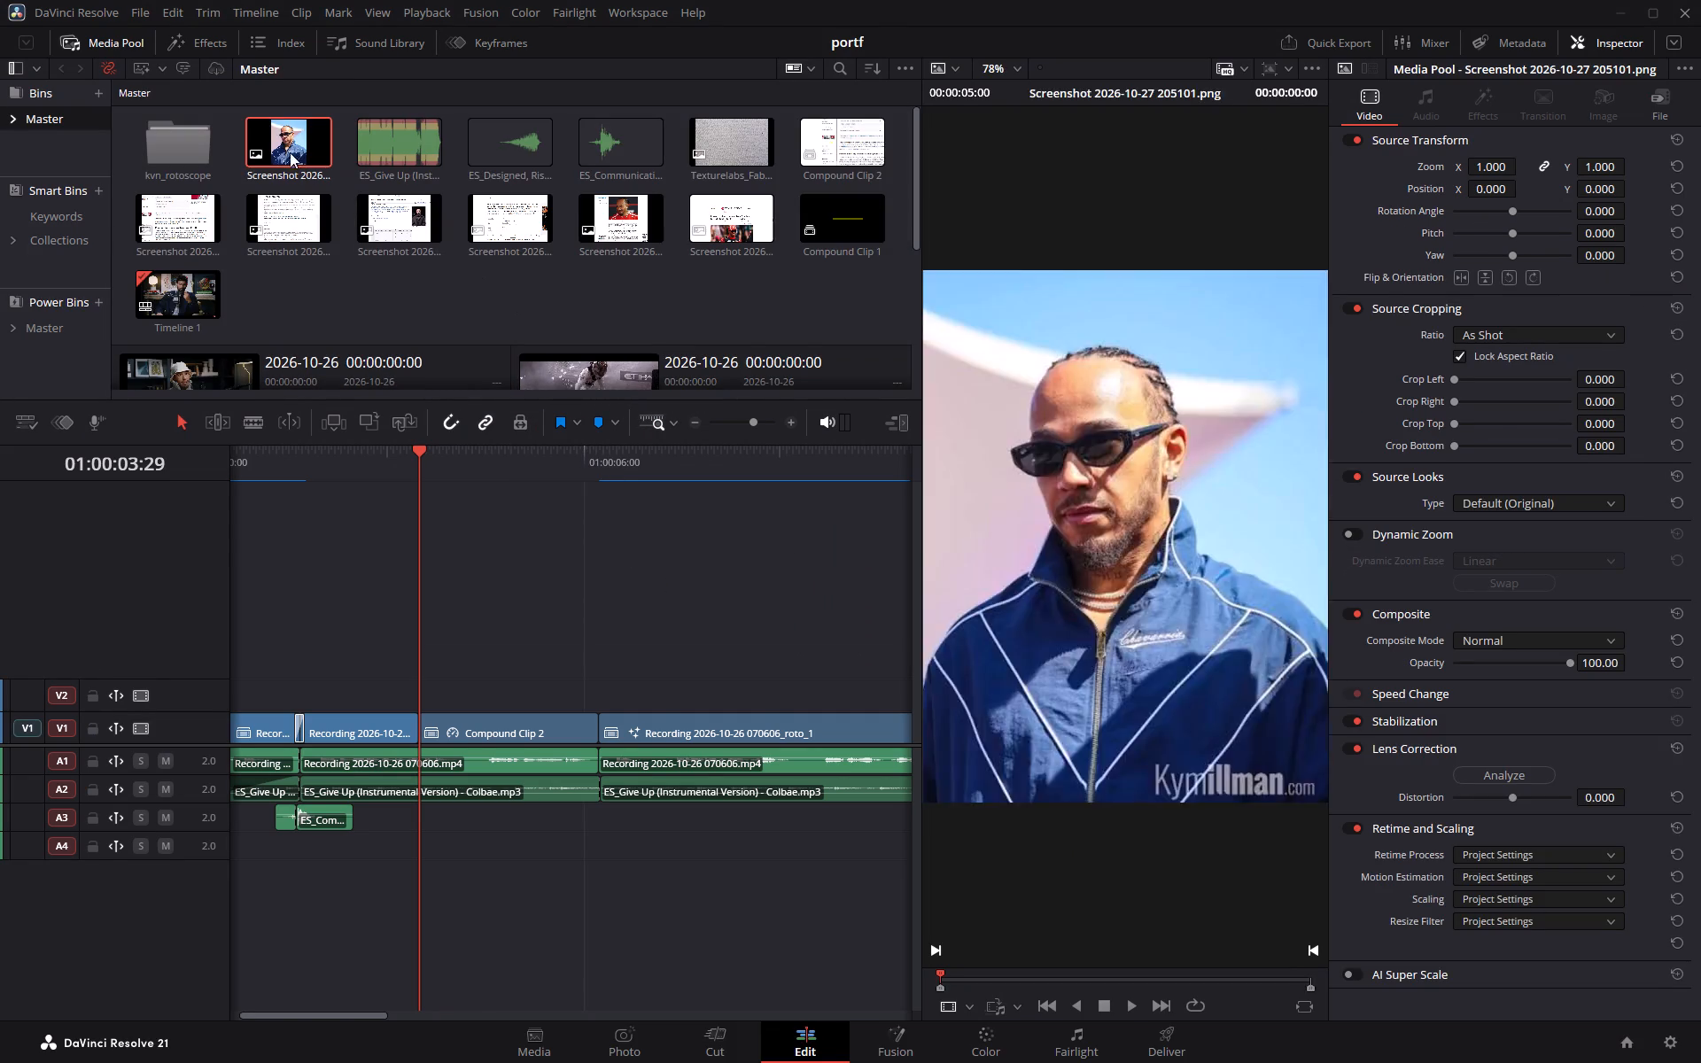
{"action": "left_click_drag", "start_coordinate": [290, 152], "coordinate": [544, 704]}
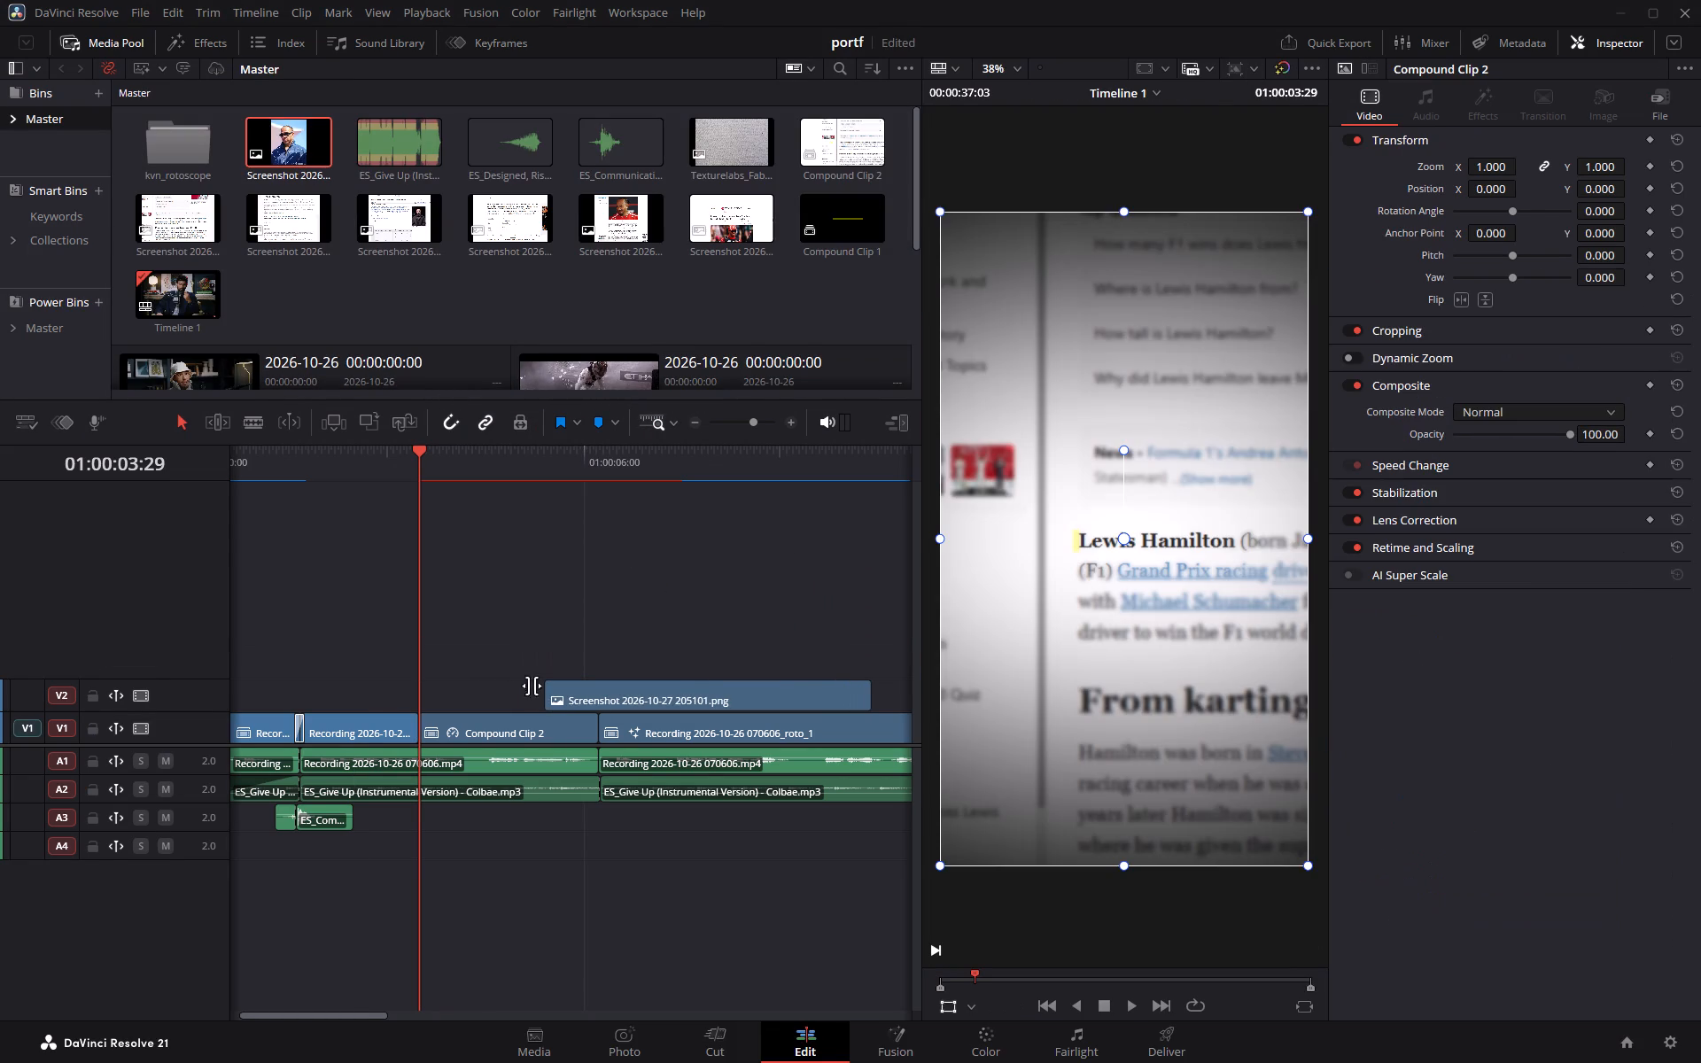
{"action": "left_click_drag", "start_coordinate": [419, 450], "coordinate": [587, 464]}
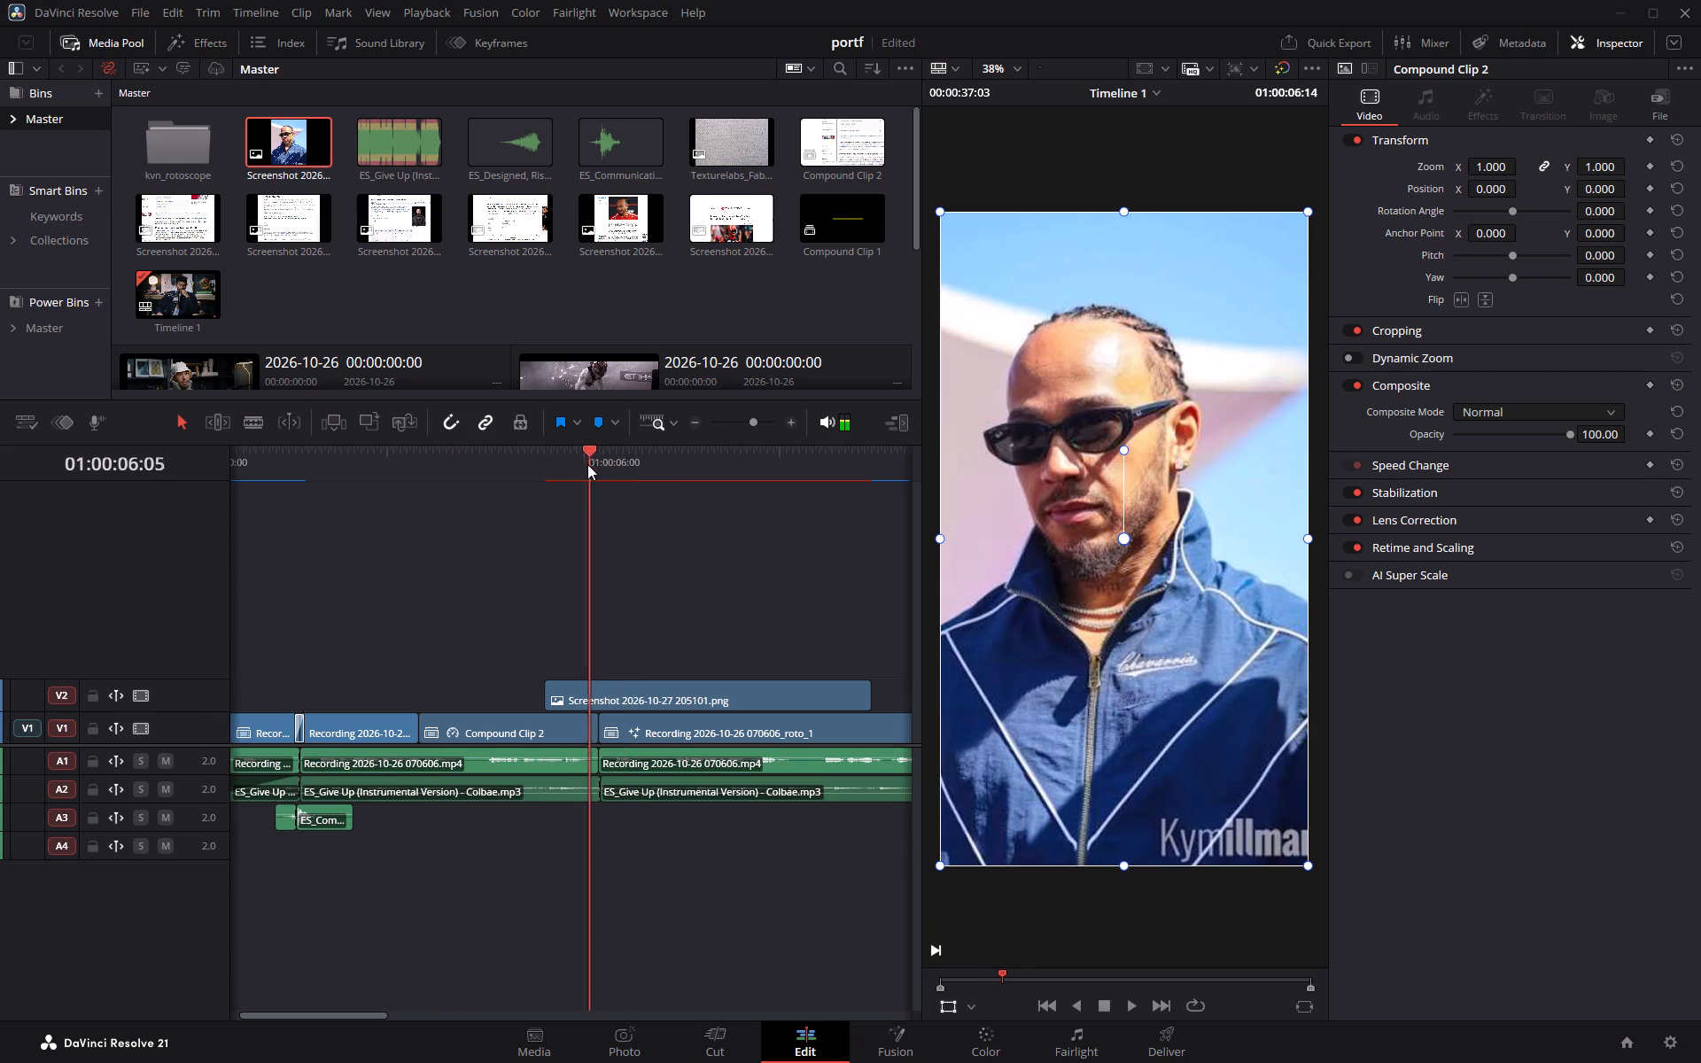
{"action": "left_click_drag", "start_coordinate": [587, 464], "coordinate": [411, 459]}
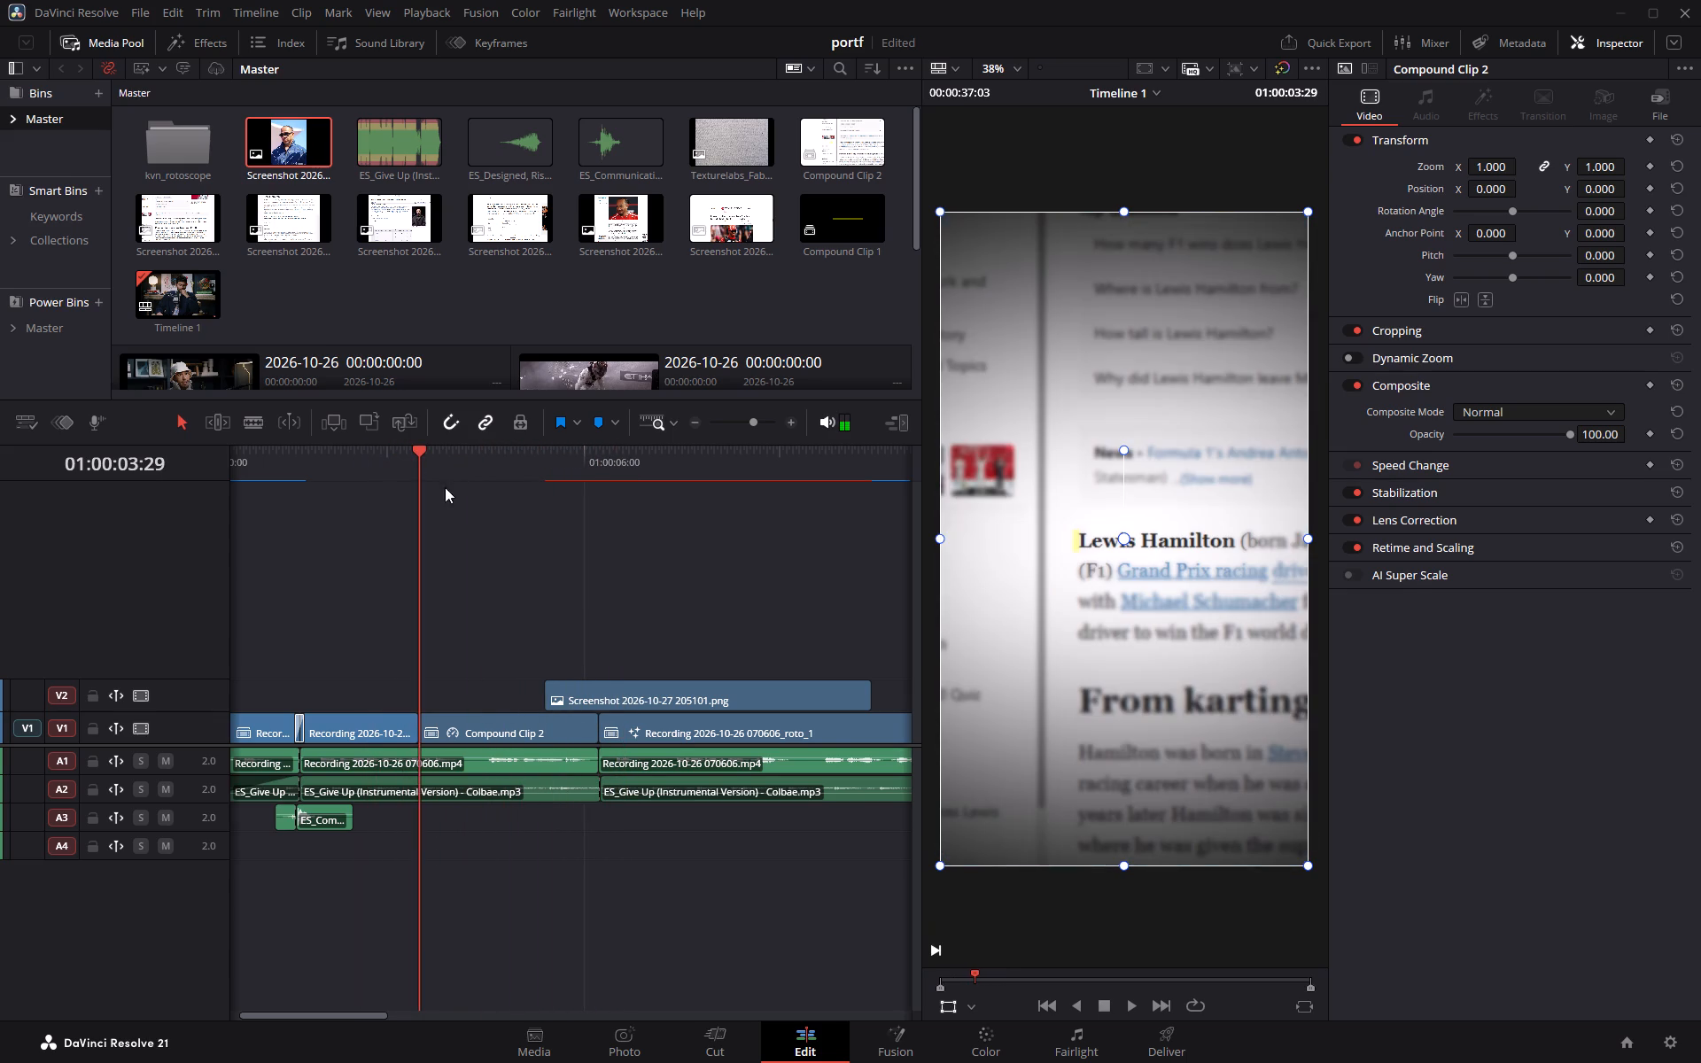
Move the Lewis Hamilton photo clip up to track V3 and earlier, over the cut where Compound Clip 2 starts.
{"action": "left_click_drag", "start_coordinate": [680, 691], "coordinate": [431, 670]}
{"action": "double_click", "coordinate": [795, 421]}
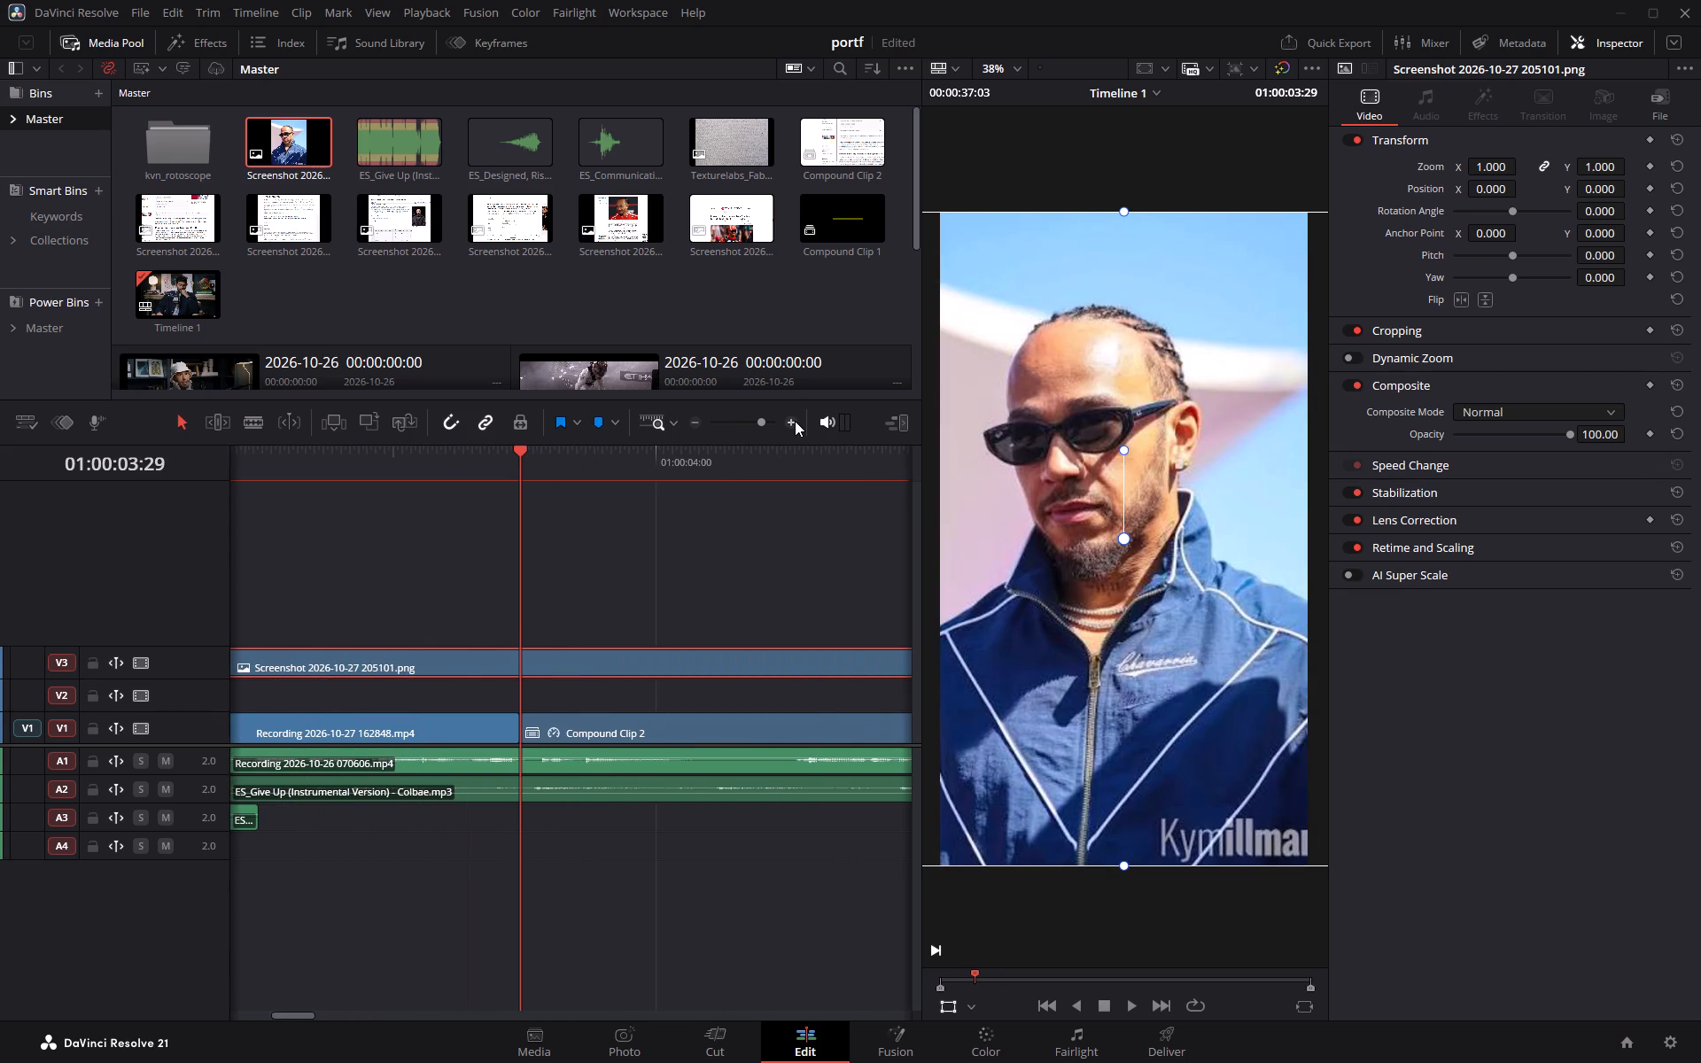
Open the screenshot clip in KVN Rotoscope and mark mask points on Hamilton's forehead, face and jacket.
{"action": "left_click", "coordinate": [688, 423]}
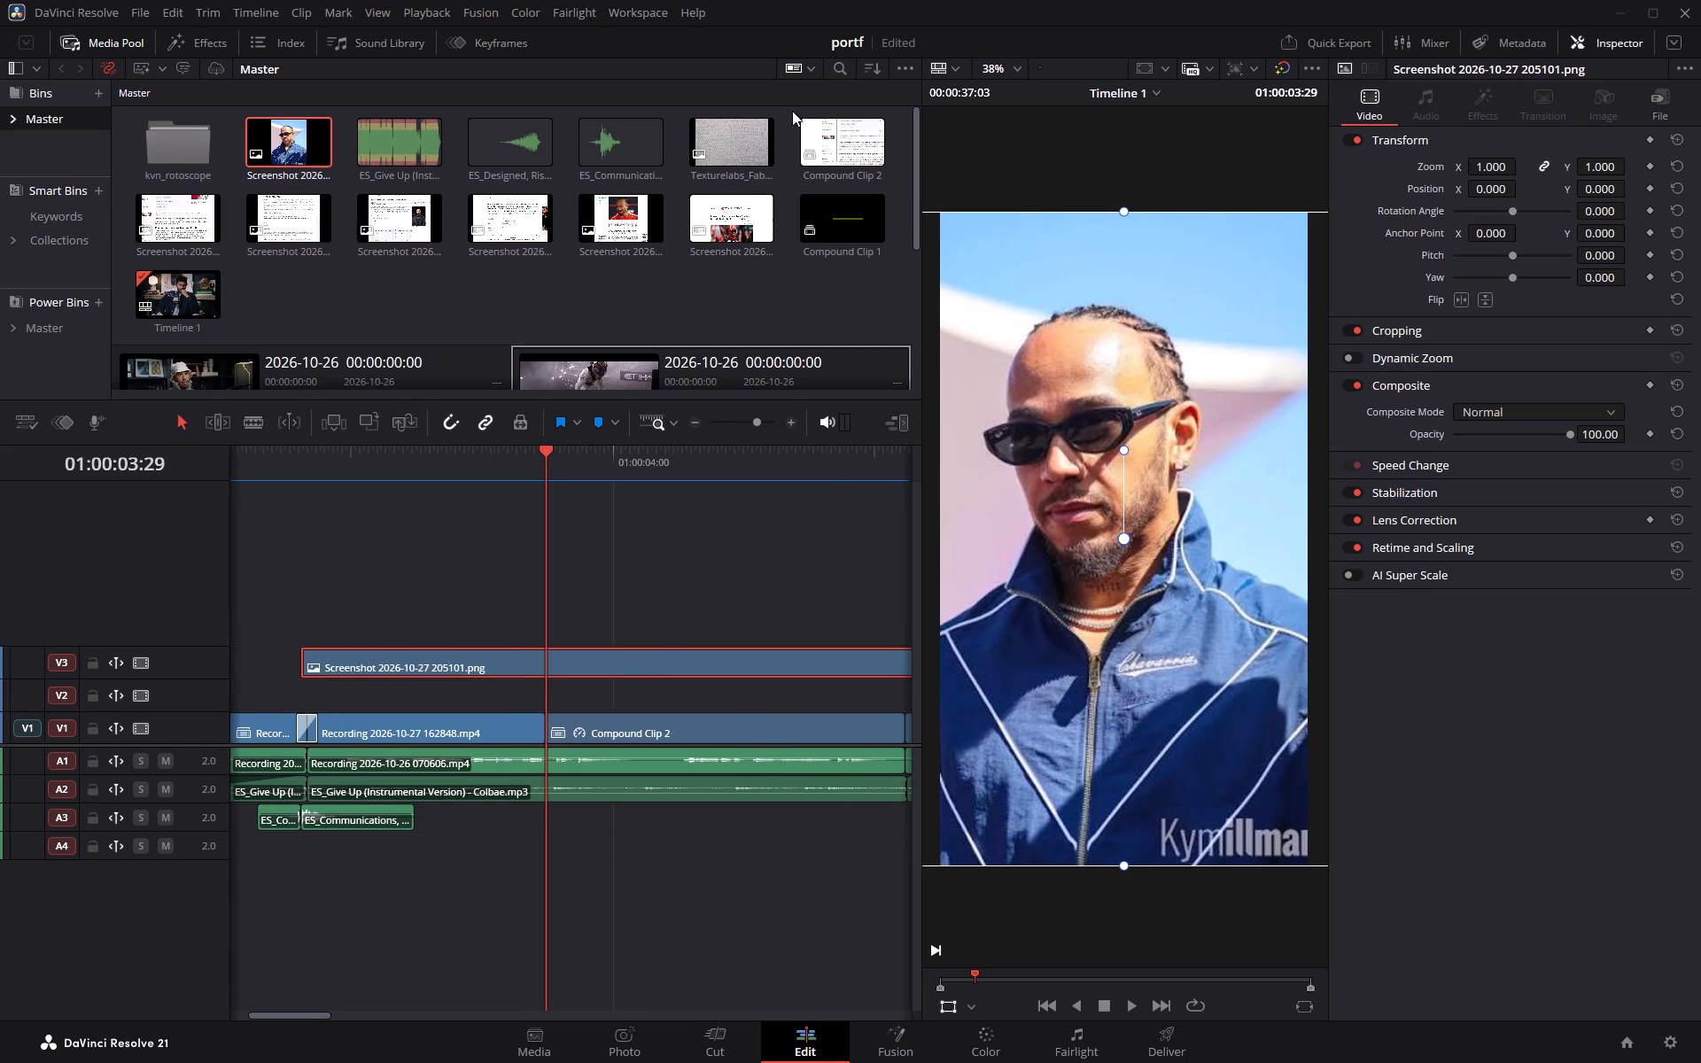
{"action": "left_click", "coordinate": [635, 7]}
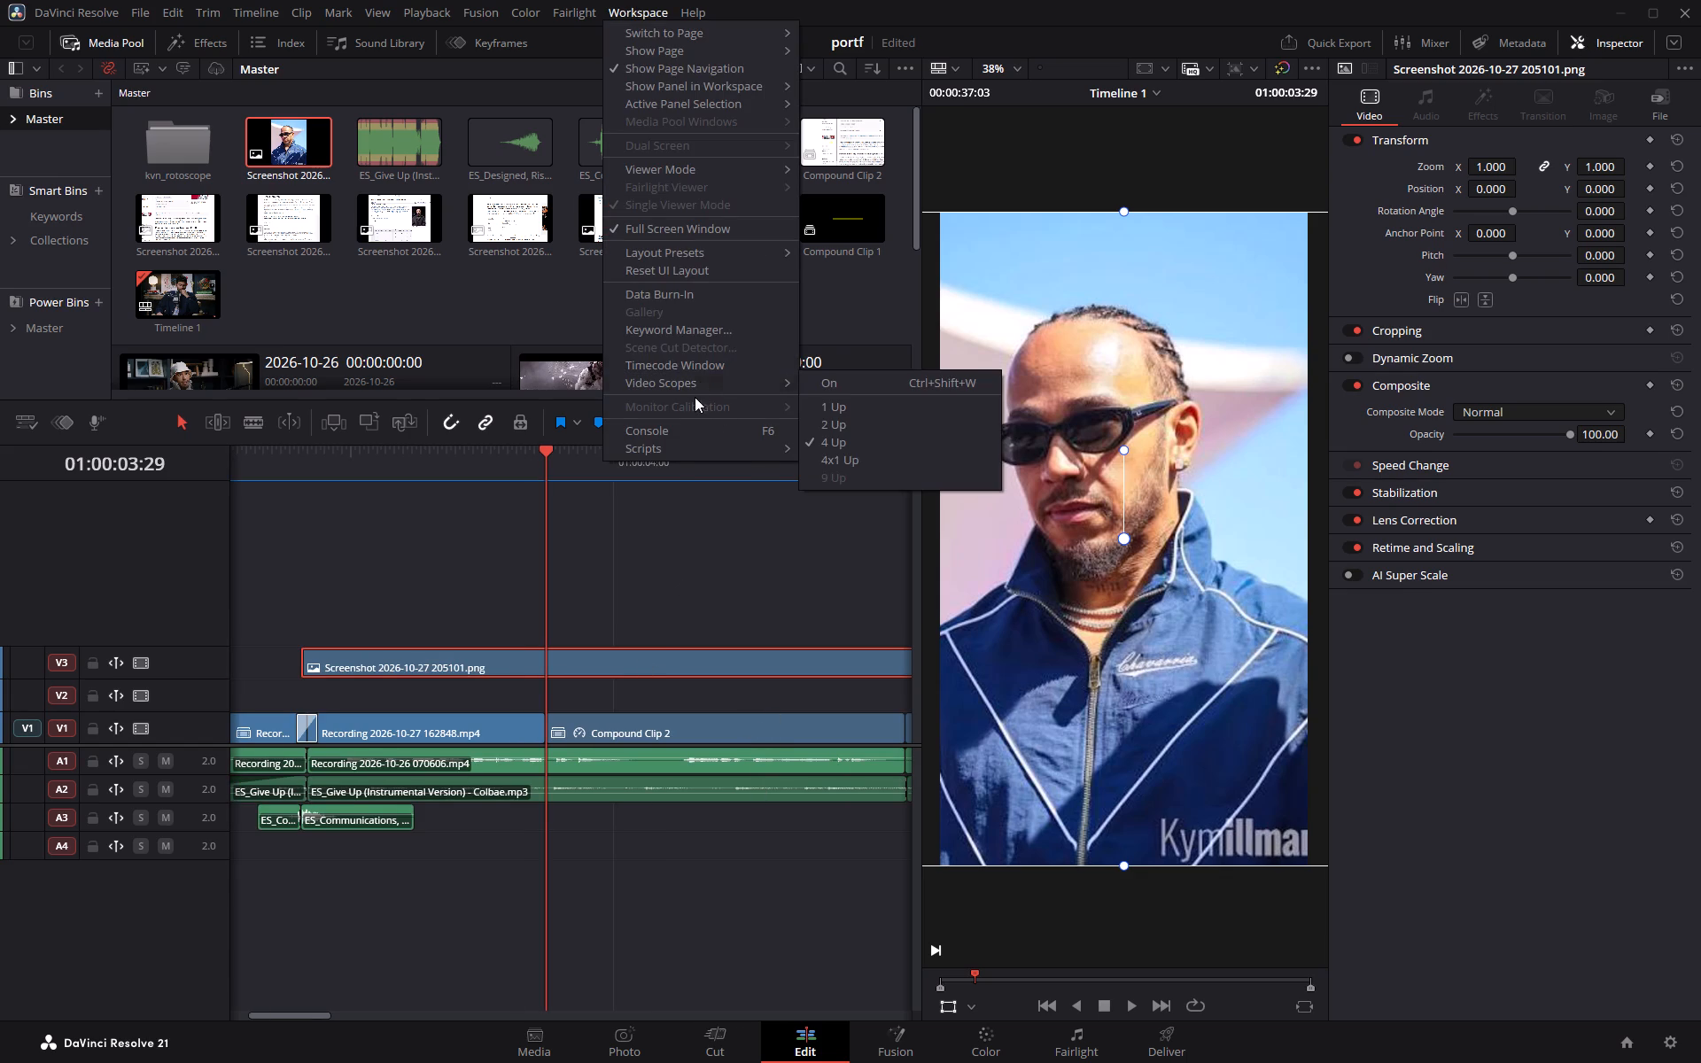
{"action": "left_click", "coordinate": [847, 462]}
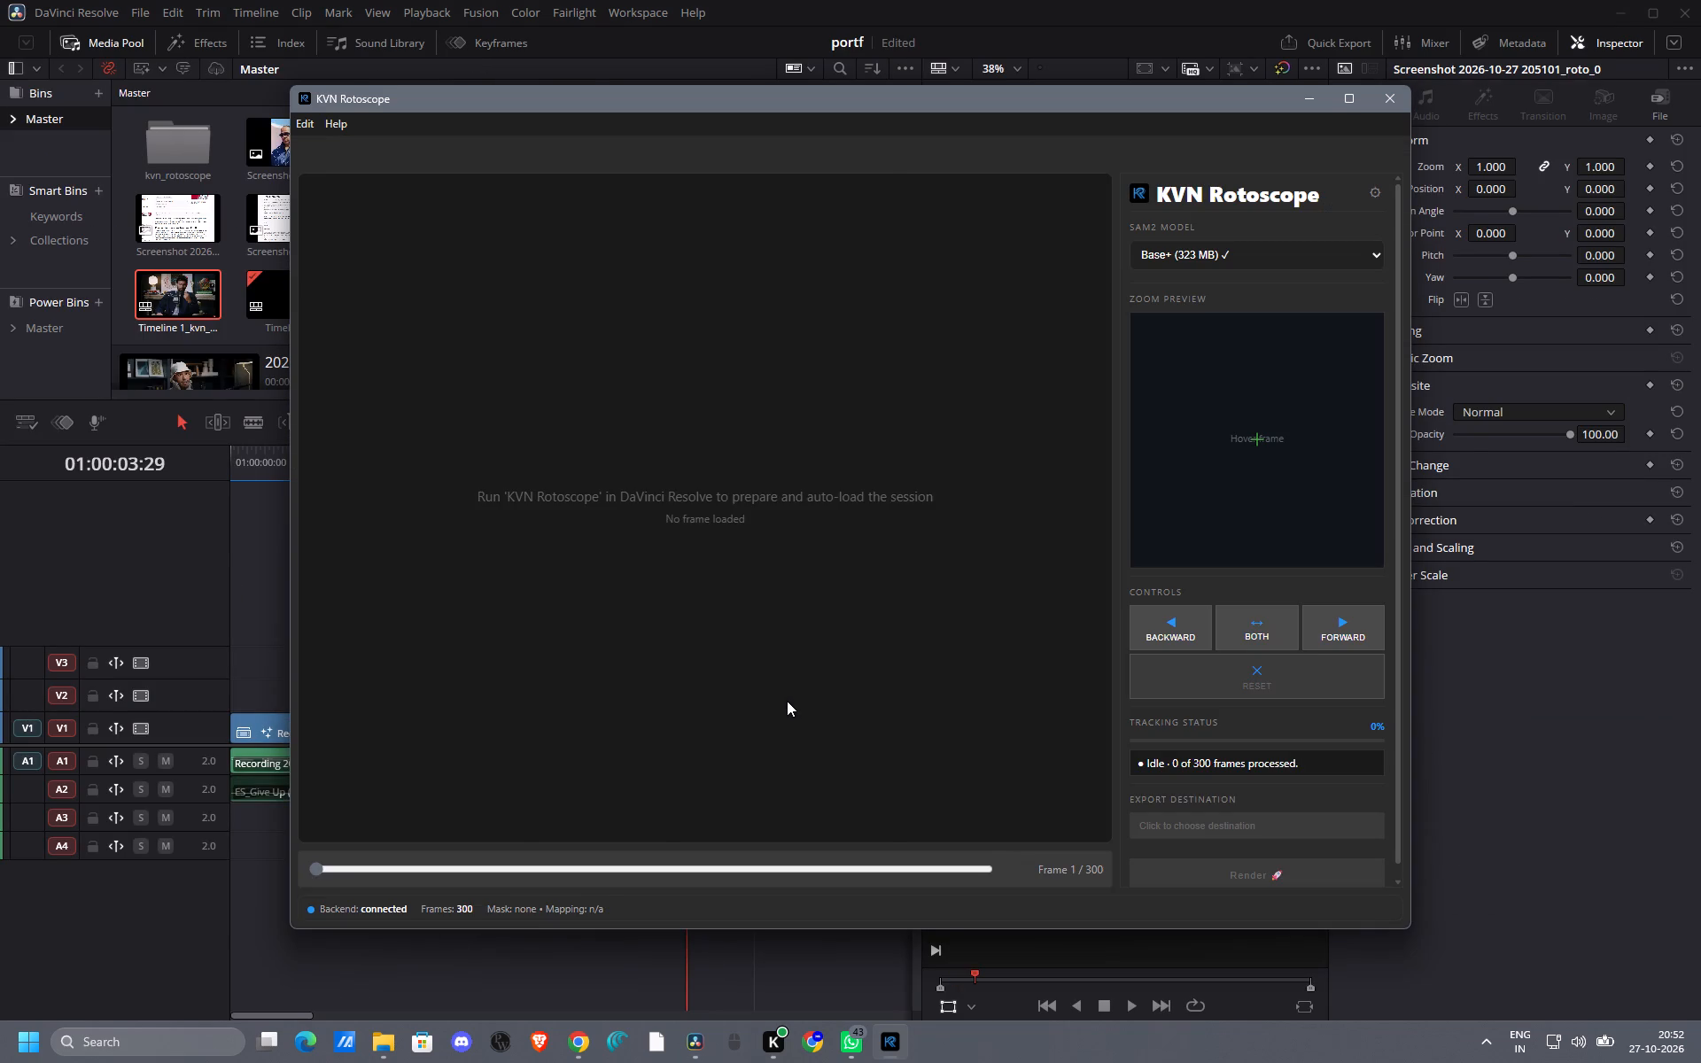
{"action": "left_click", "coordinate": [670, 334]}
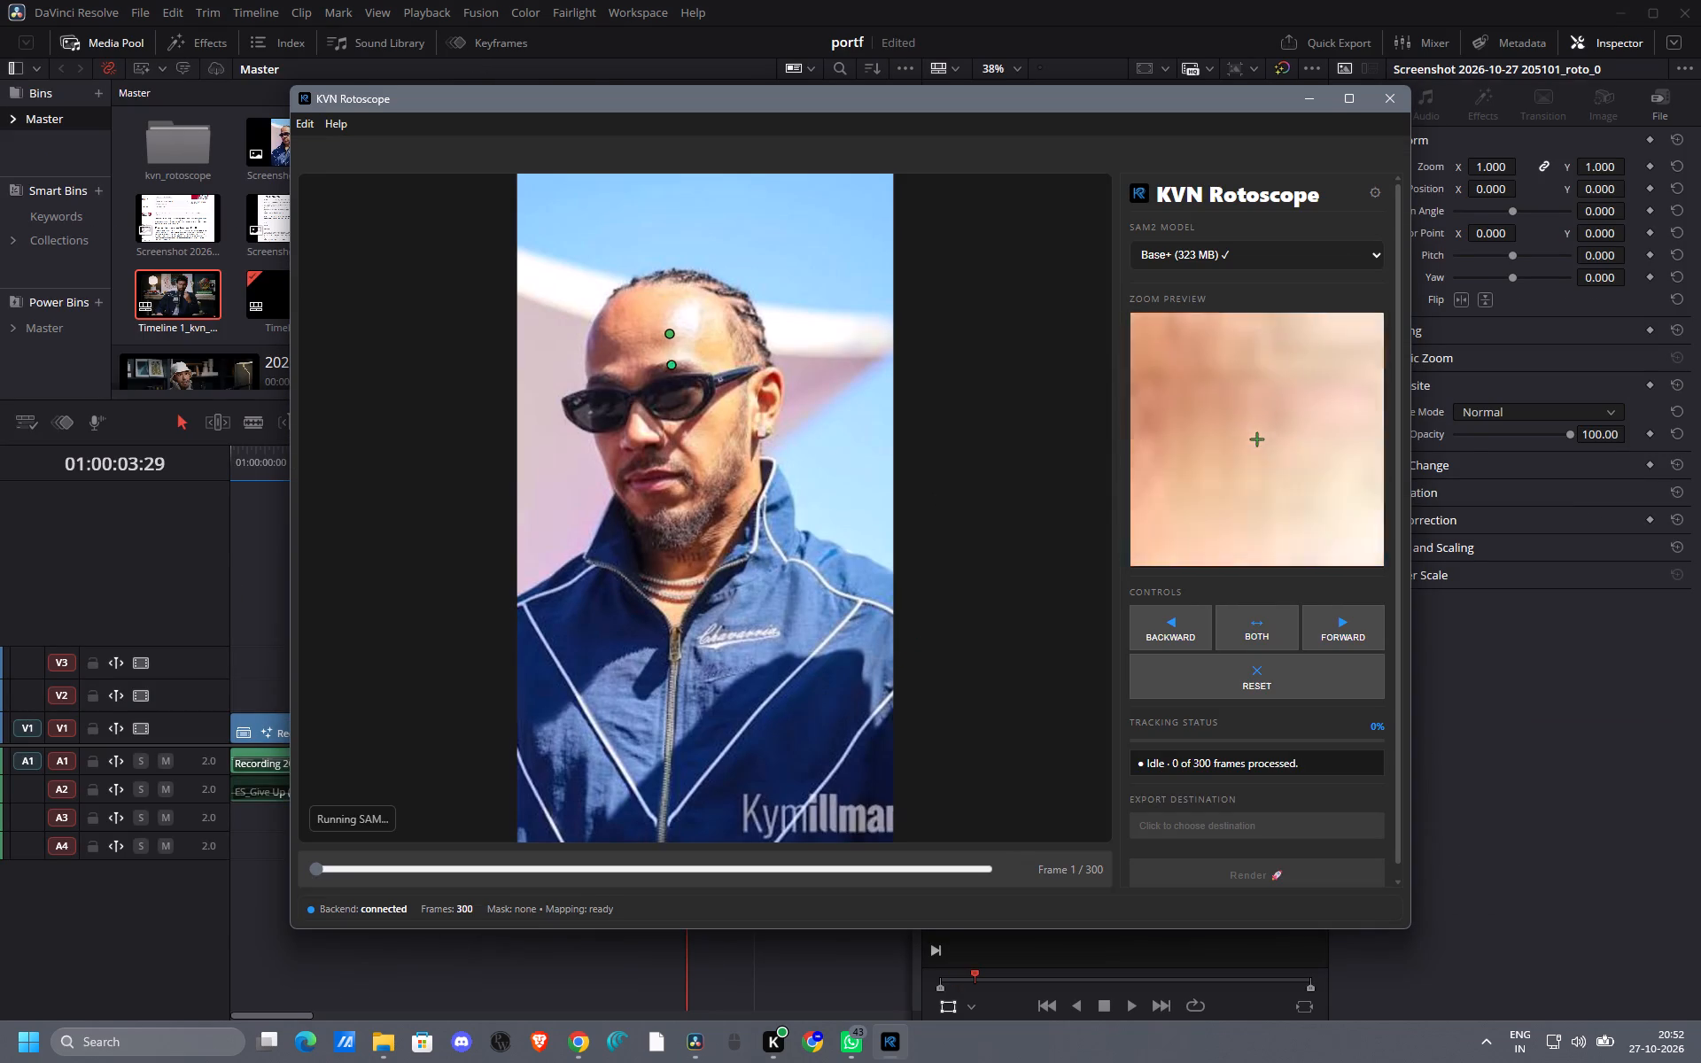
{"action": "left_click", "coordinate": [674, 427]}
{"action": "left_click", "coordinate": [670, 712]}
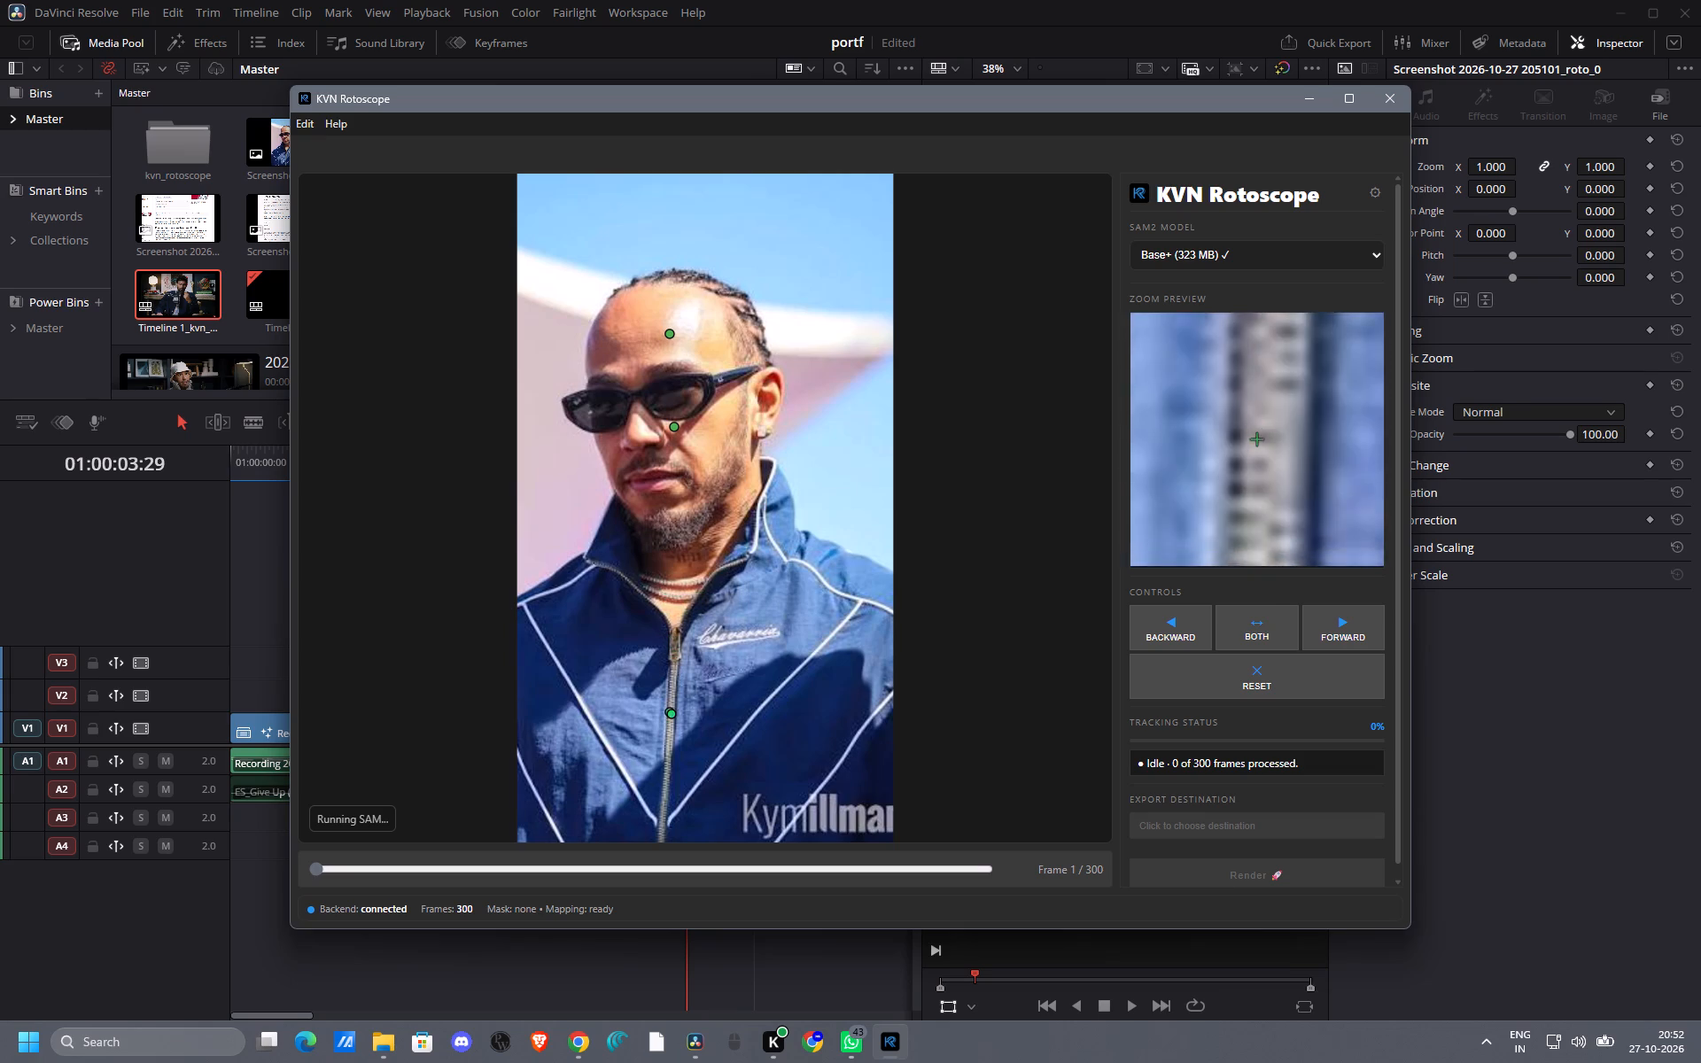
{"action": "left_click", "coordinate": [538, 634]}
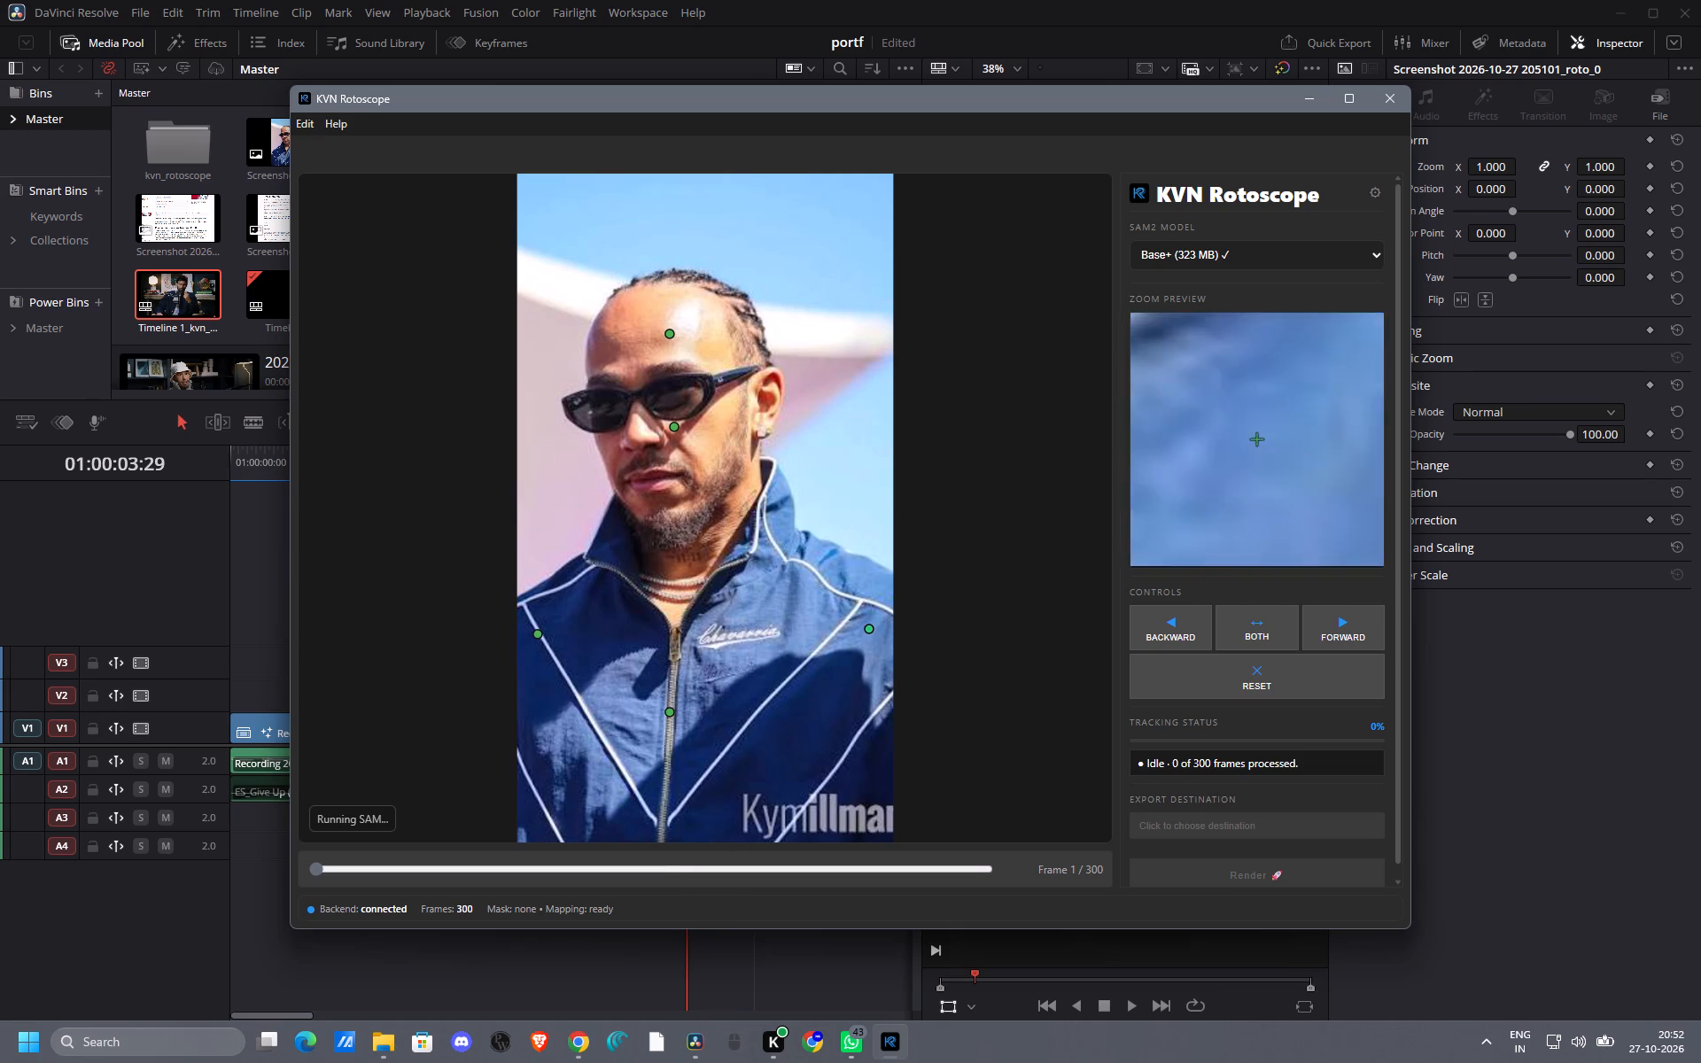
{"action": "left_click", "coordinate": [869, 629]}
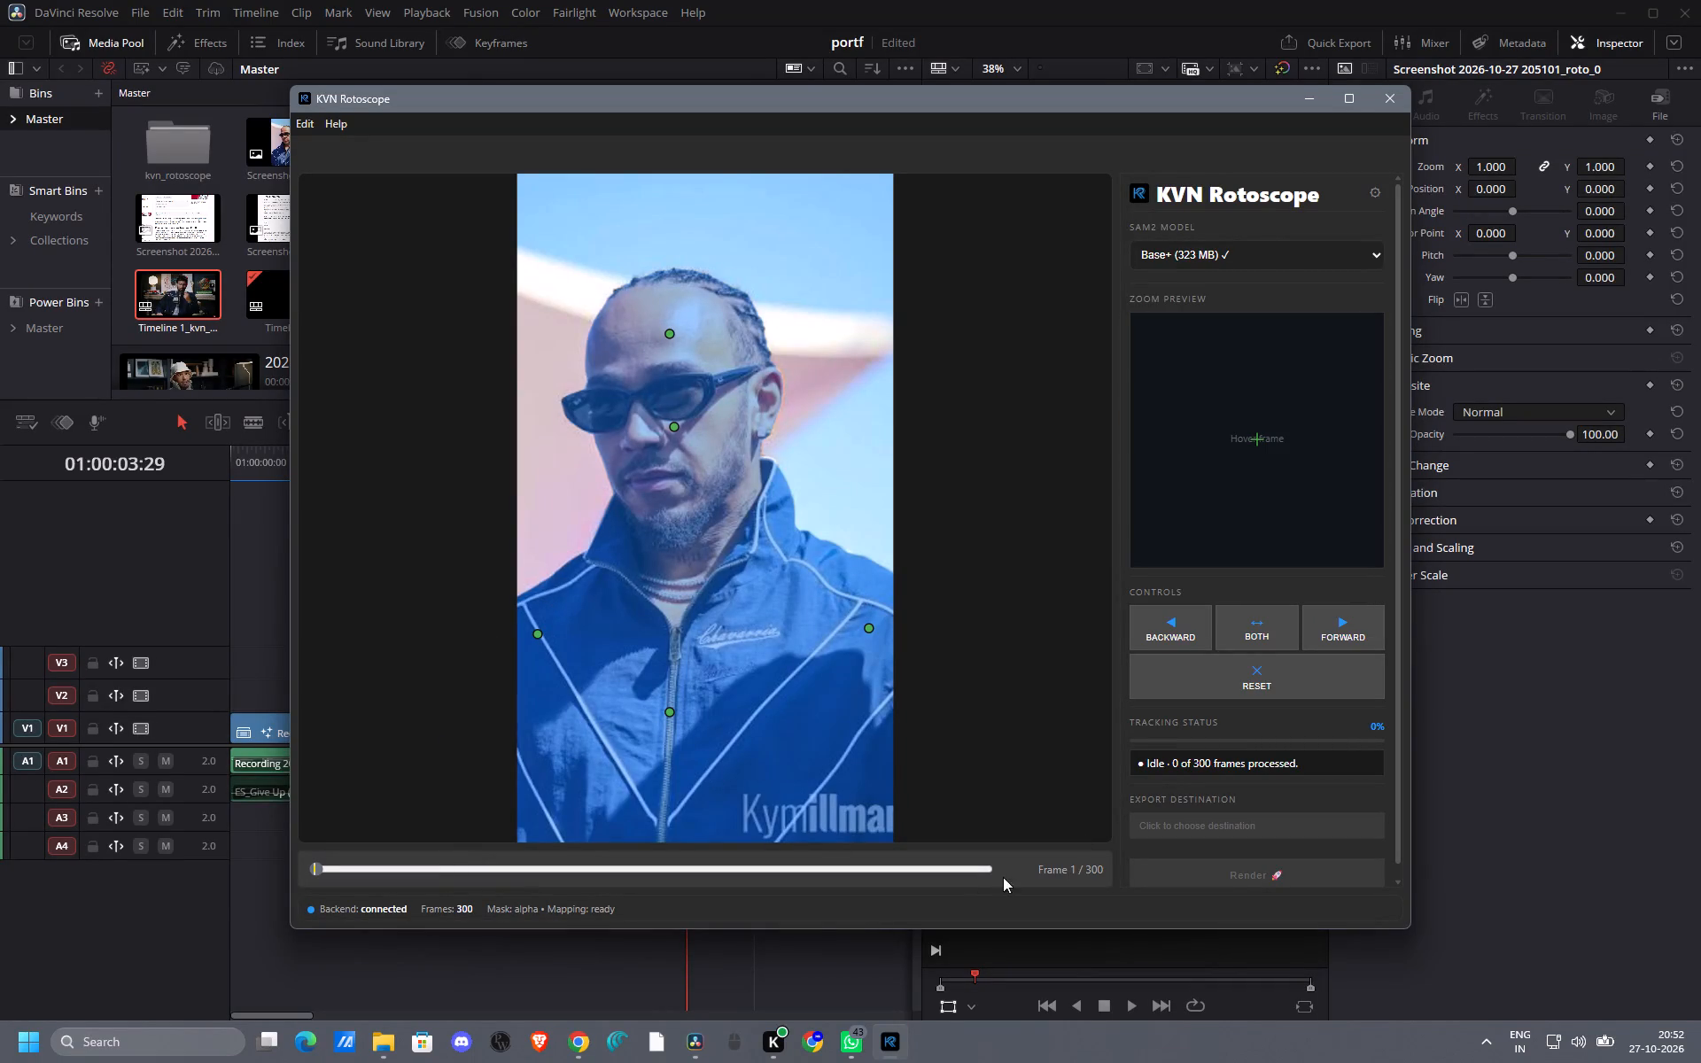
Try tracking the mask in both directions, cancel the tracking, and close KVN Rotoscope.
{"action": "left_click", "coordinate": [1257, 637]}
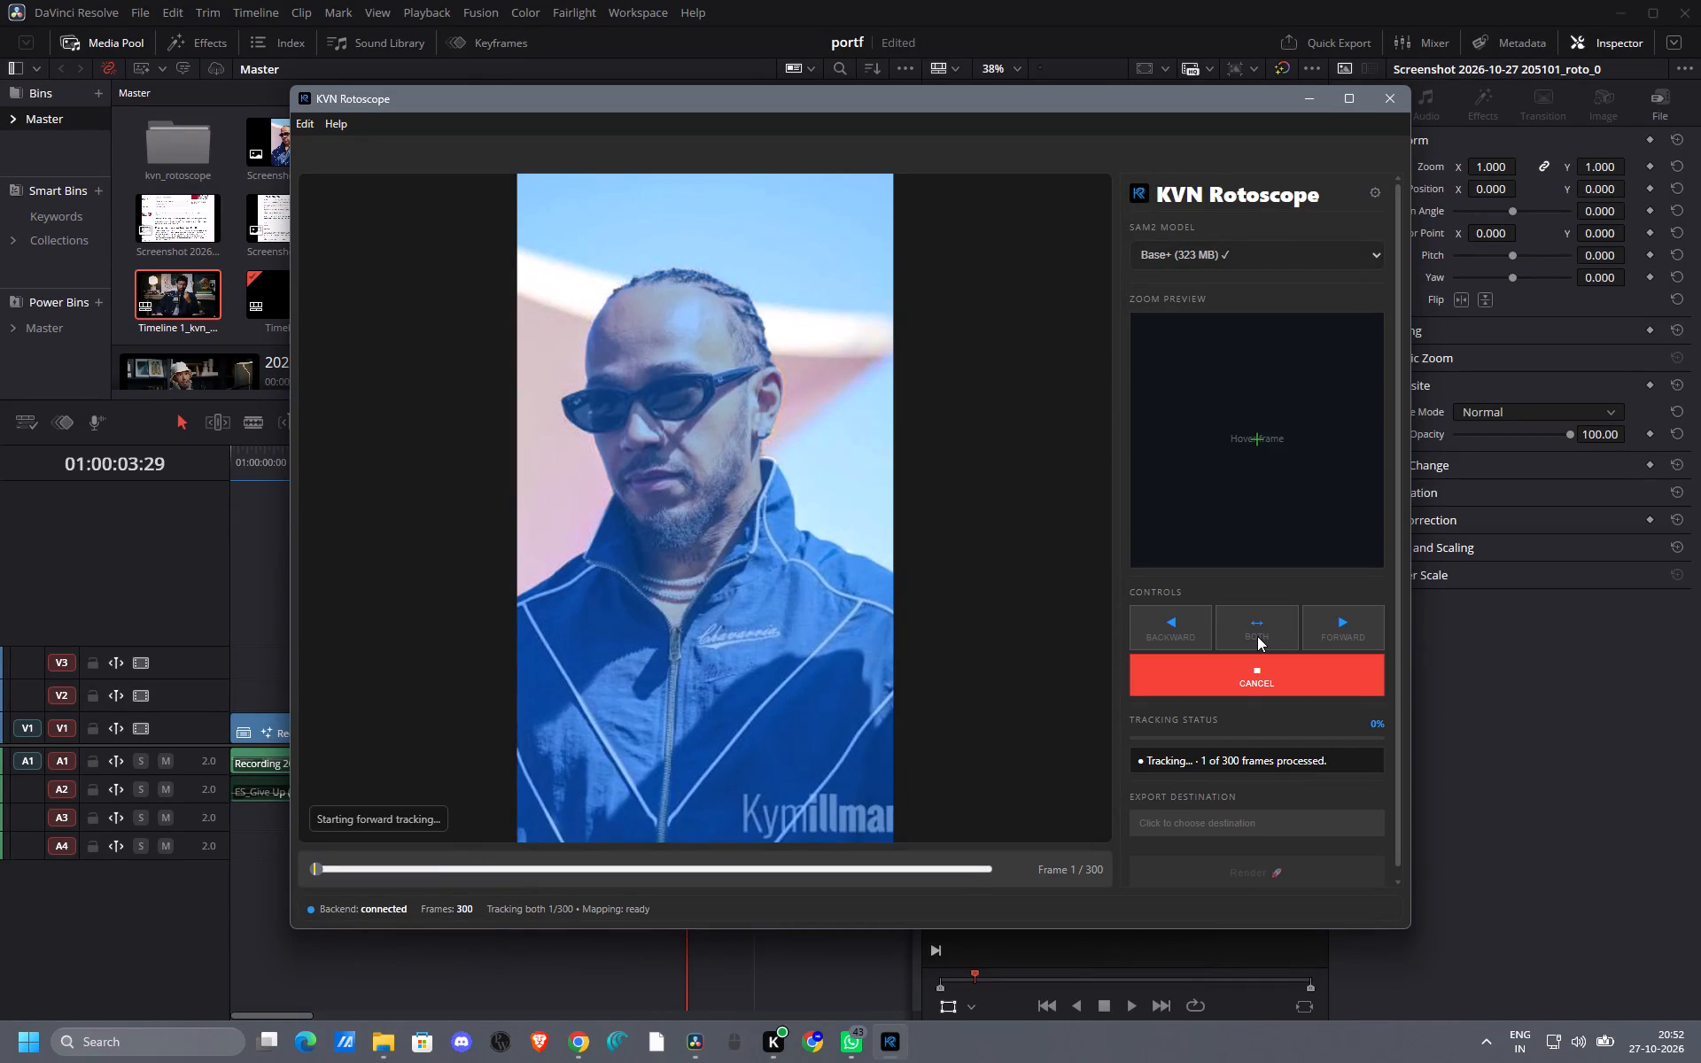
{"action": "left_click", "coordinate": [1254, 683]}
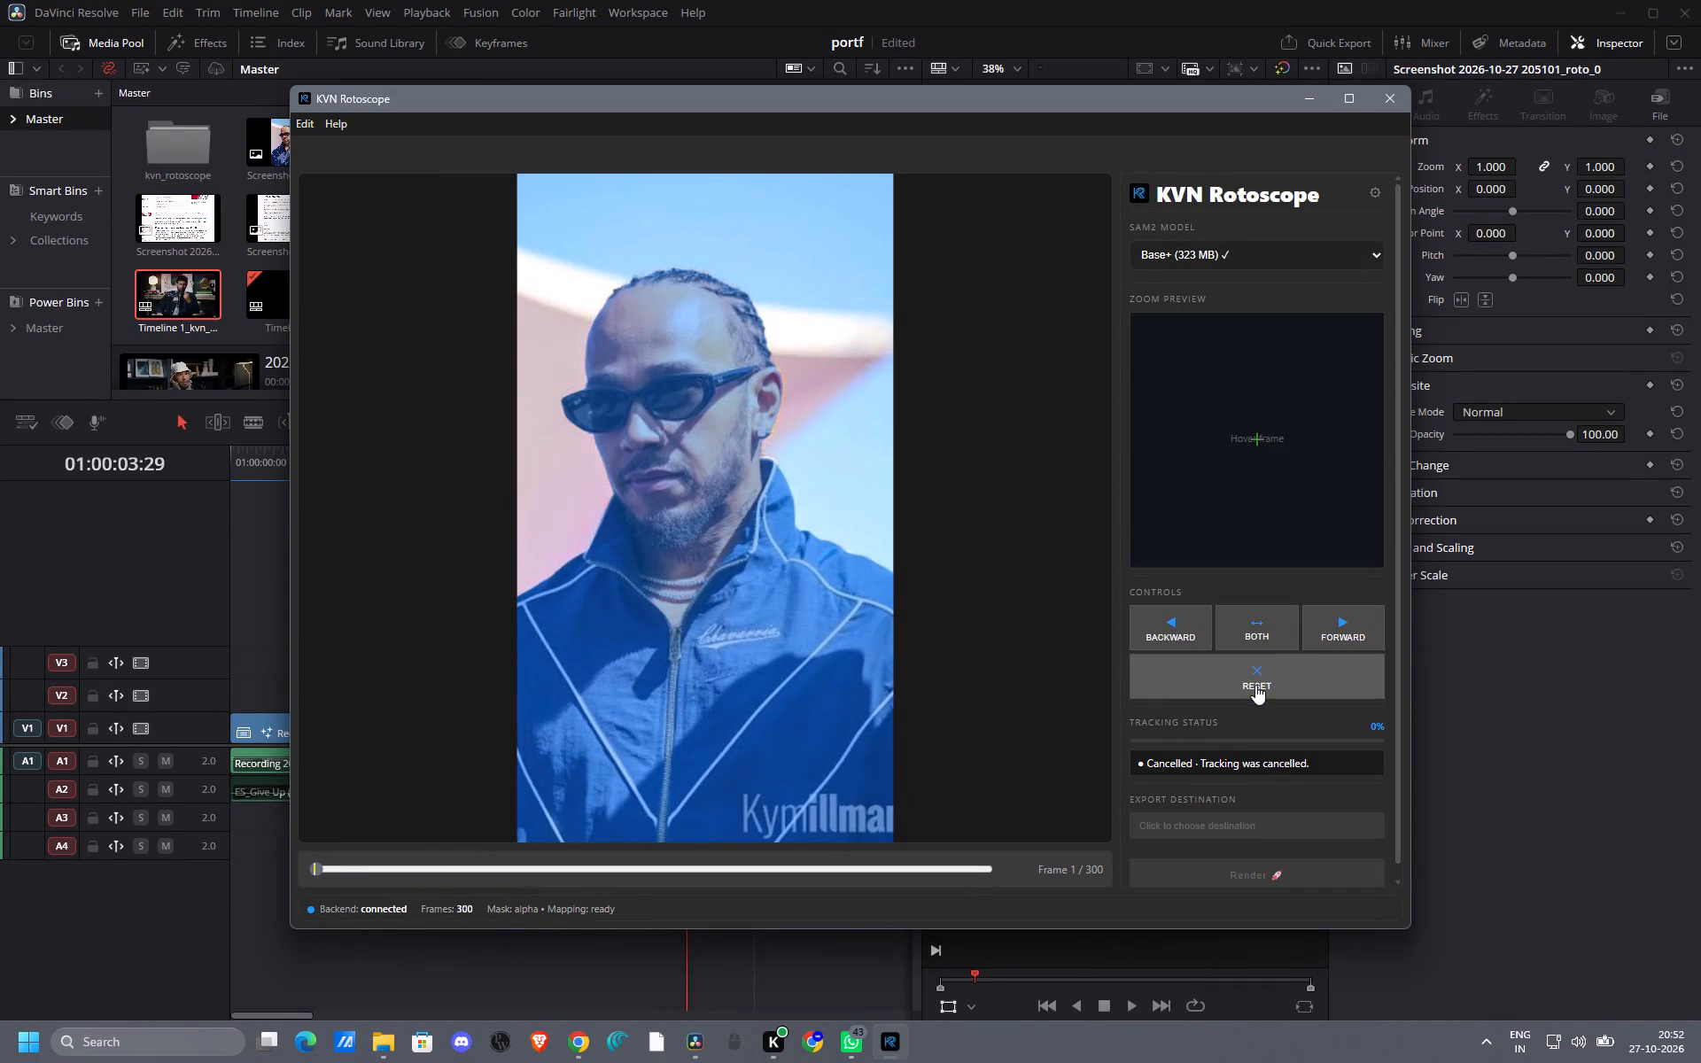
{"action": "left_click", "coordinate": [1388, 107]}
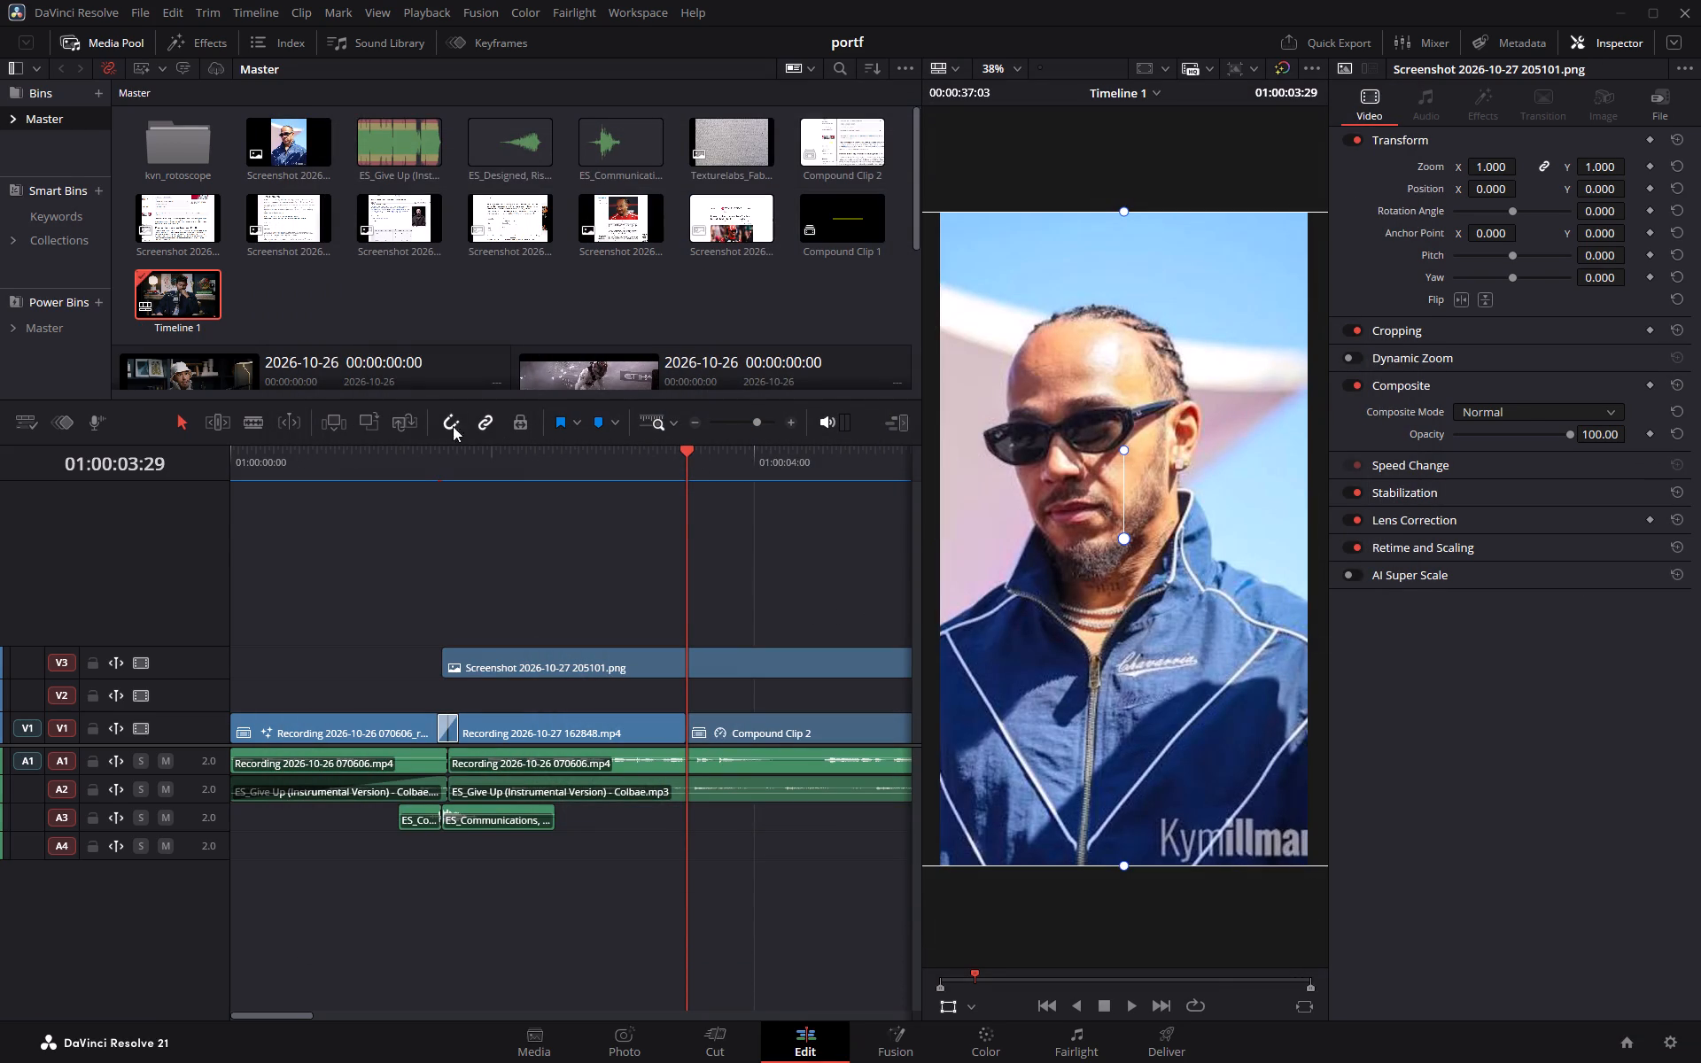
Split the V3 screenshot clip at 01:00:03:26 and 01:00:03:33, around the start of Compound Clip 2.
{"action": "left_click", "coordinate": [256, 425]}
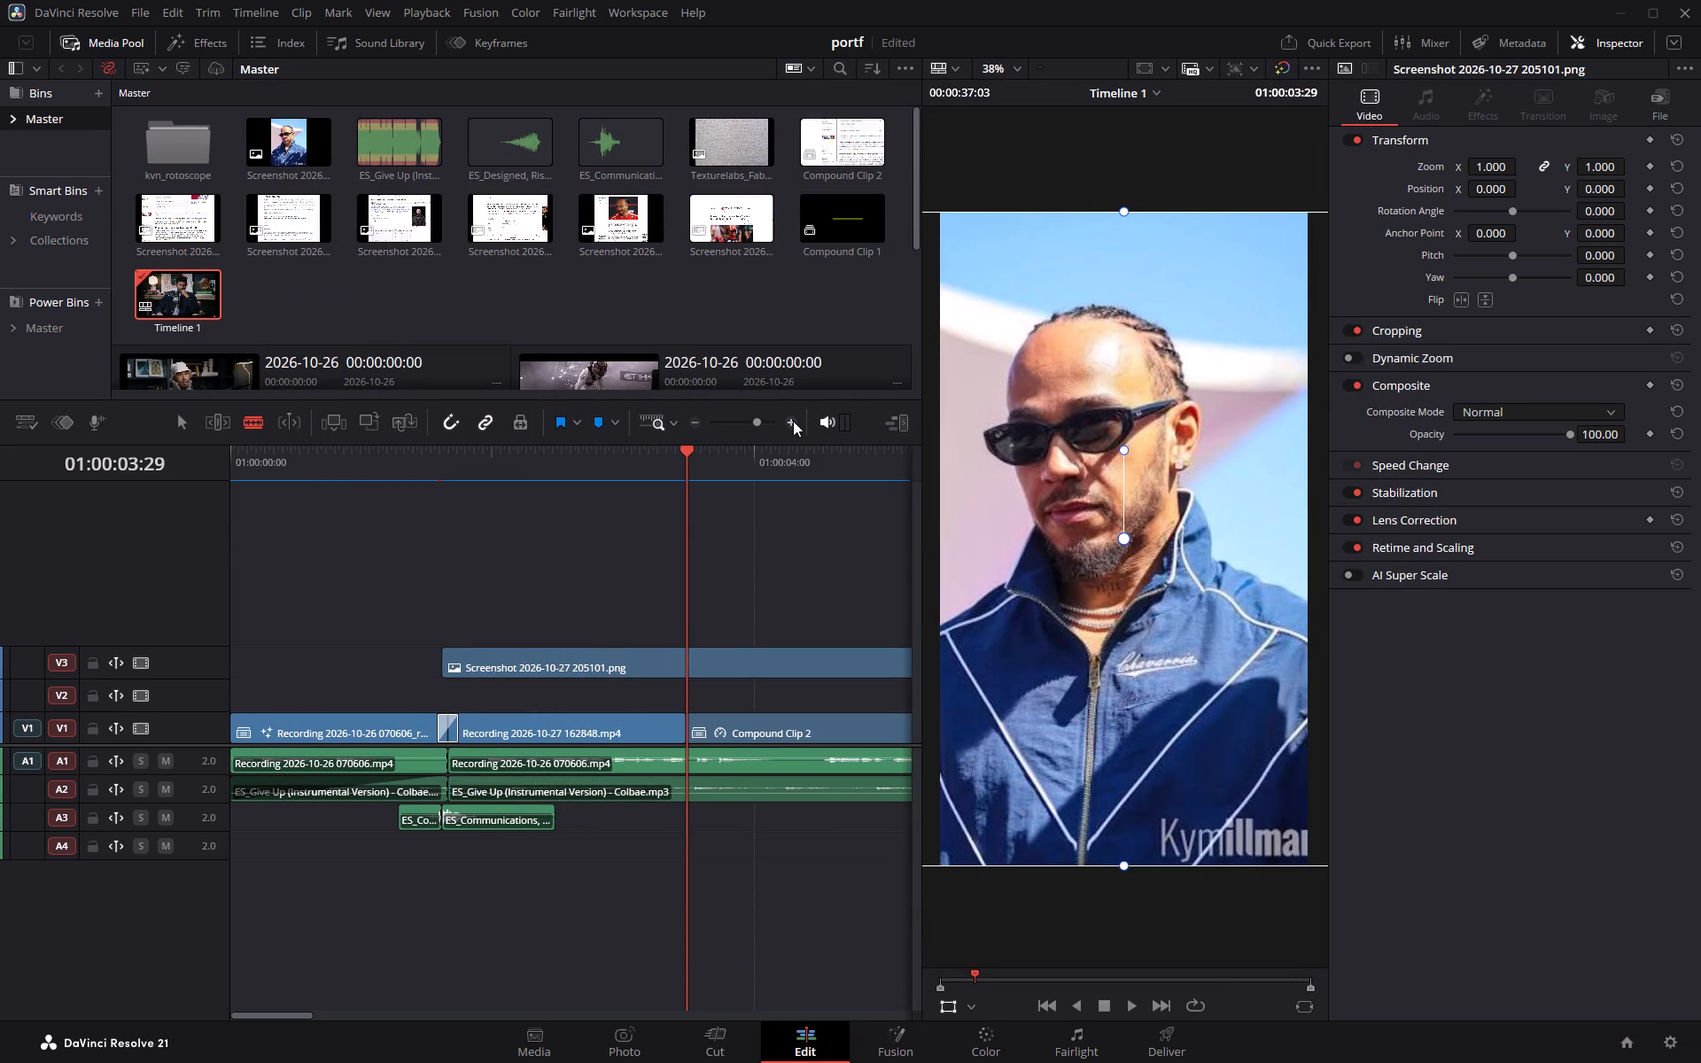
{"action": "triple_click", "coordinate": [793, 422]}
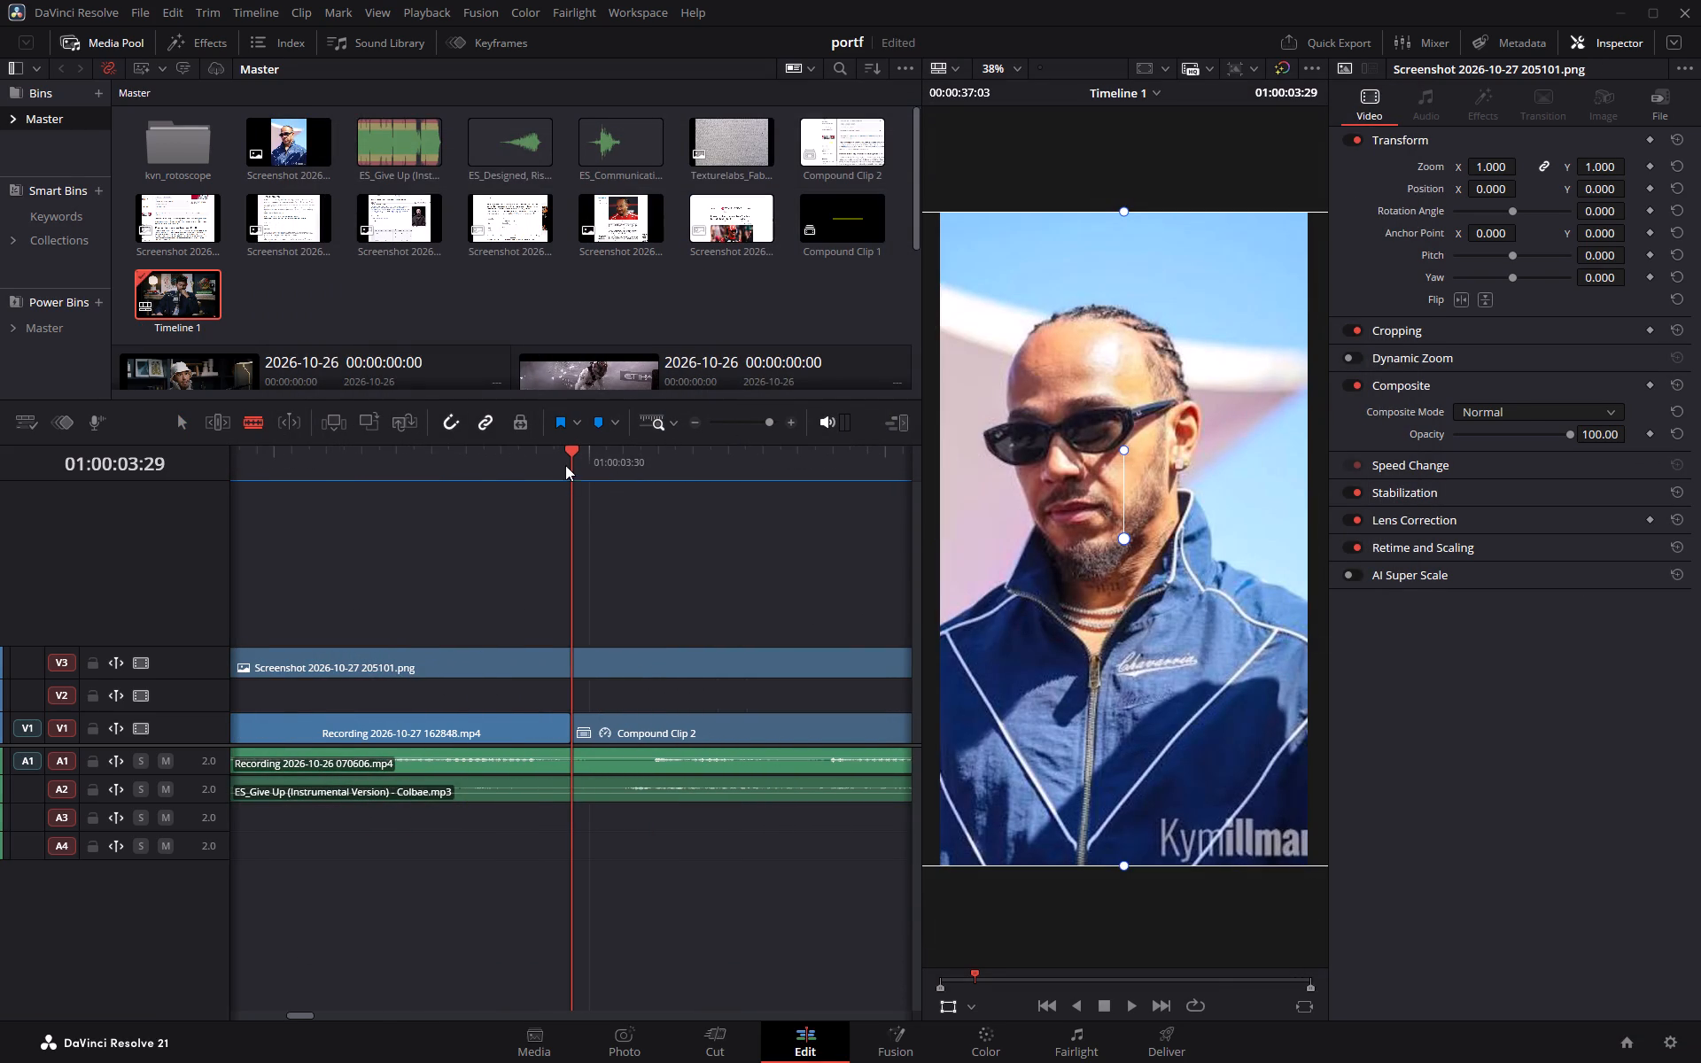
{"action": "left_click_drag", "start_coordinate": [569, 454], "coordinate": [552, 454]}
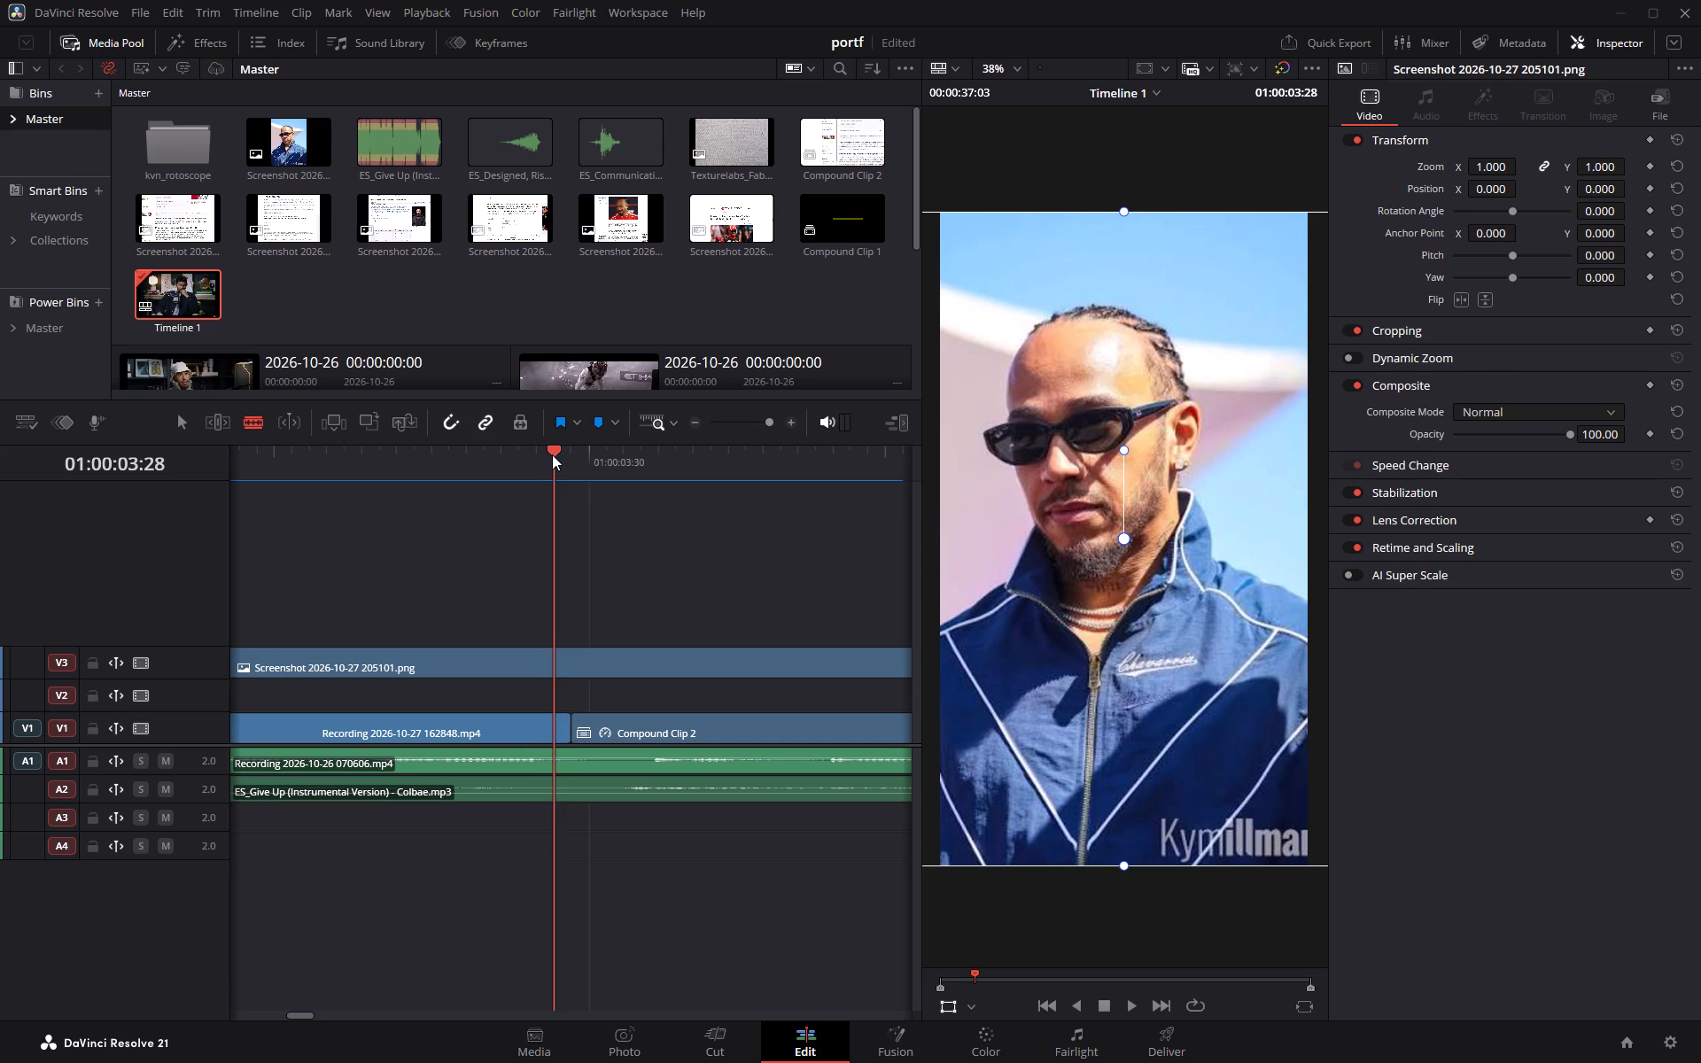
{"action": "left_click_drag", "start_coordinate": [552, 454], "coordinate": [540, 454]}
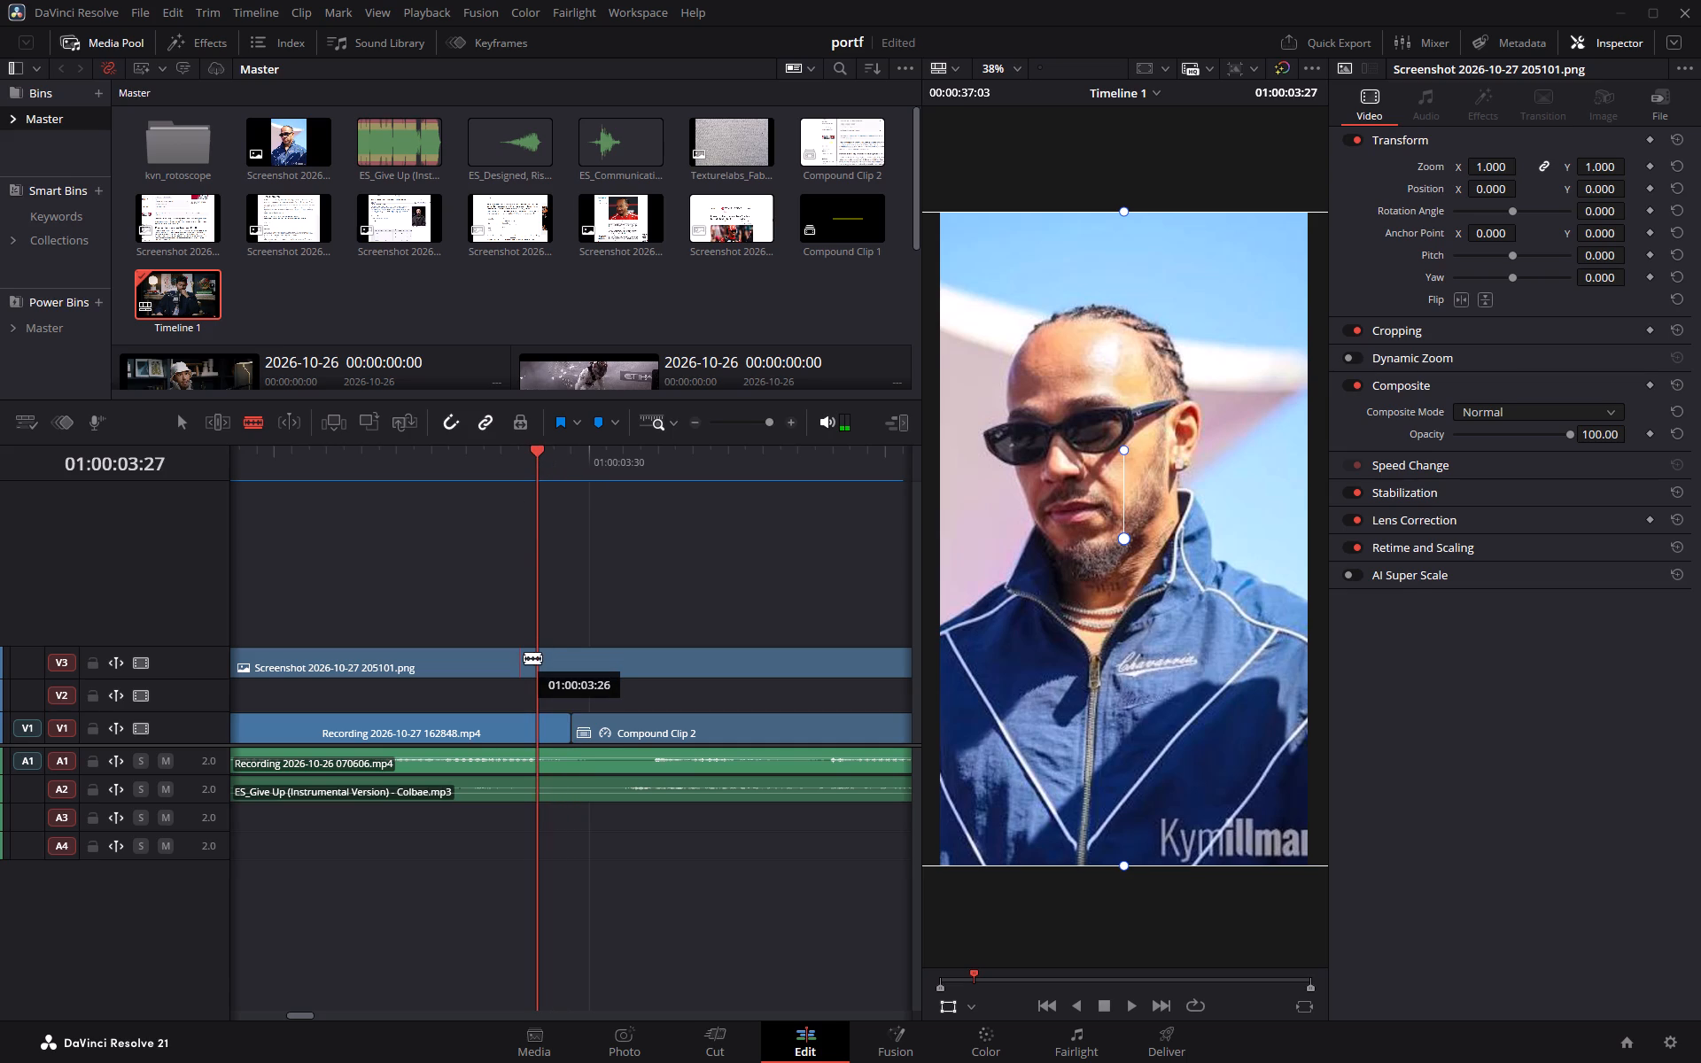
{"action": "left_click", "coordinate": [524, 657]}
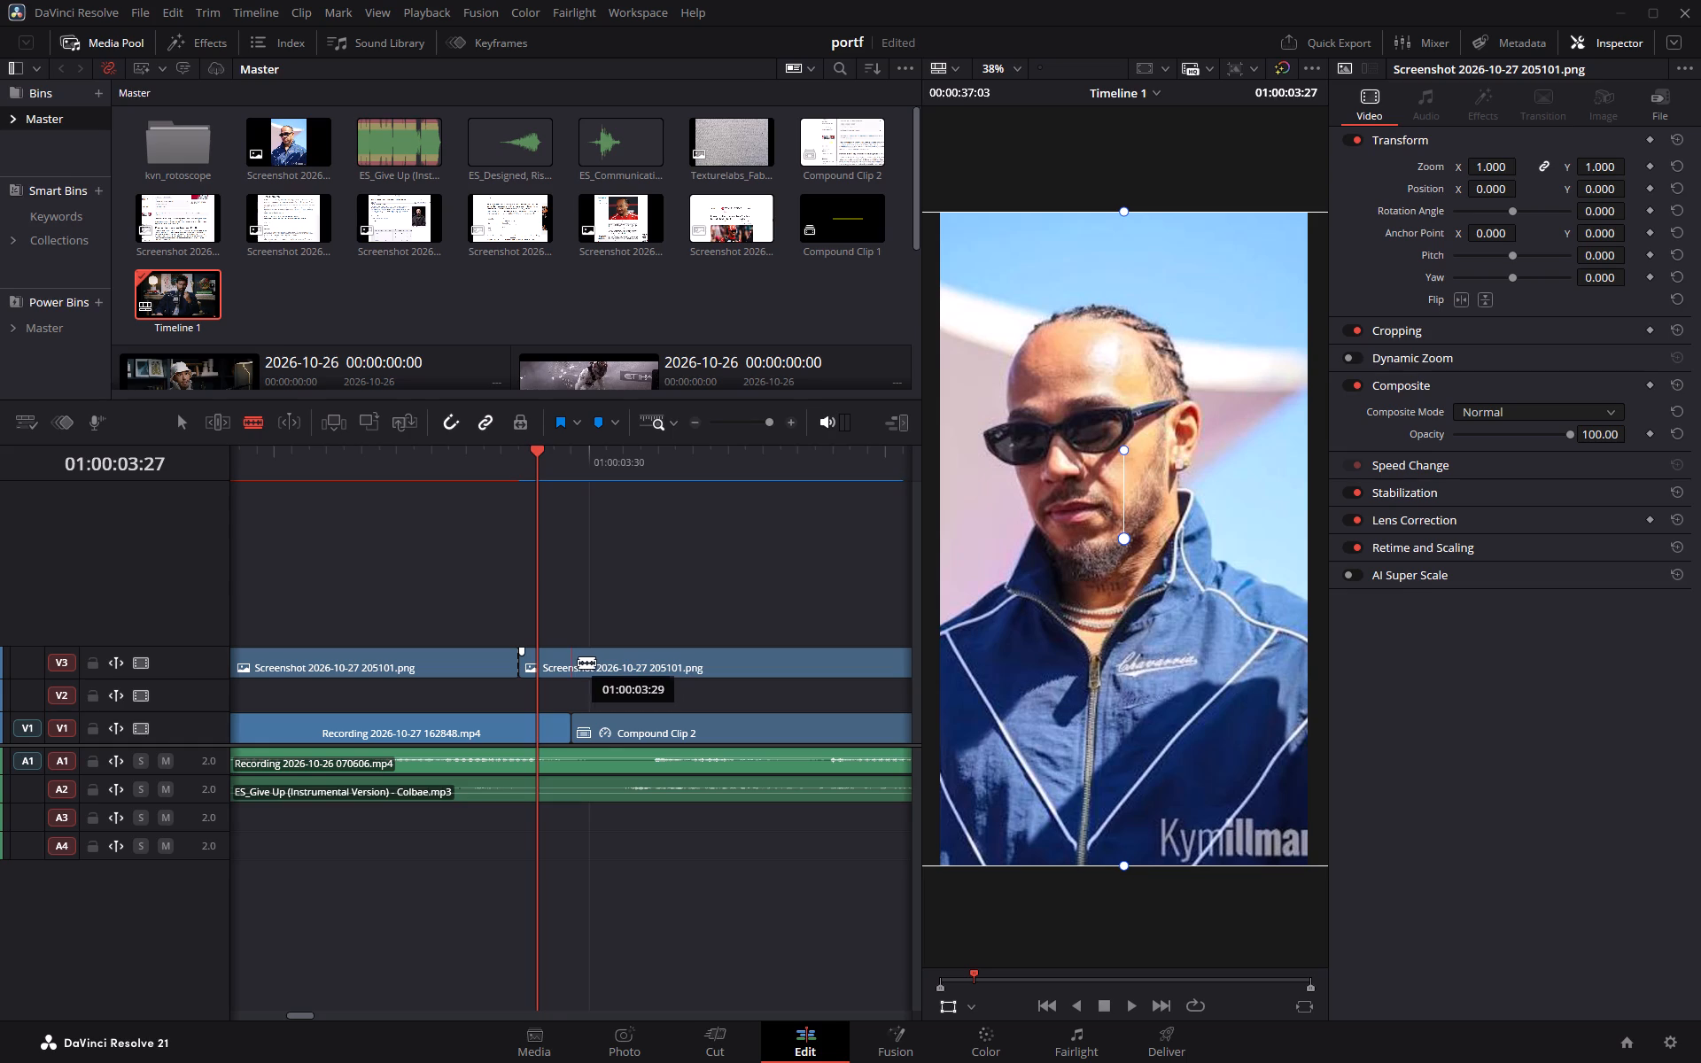
{"action": "left_click", "coordinate": [643, 667]}
Delete the V3 screenshot pieces before 01:00:03:26 and after 01:00:03:33, keeping only the short middle segment.
{"action": "left_click", "coordinate": [183, 423]}
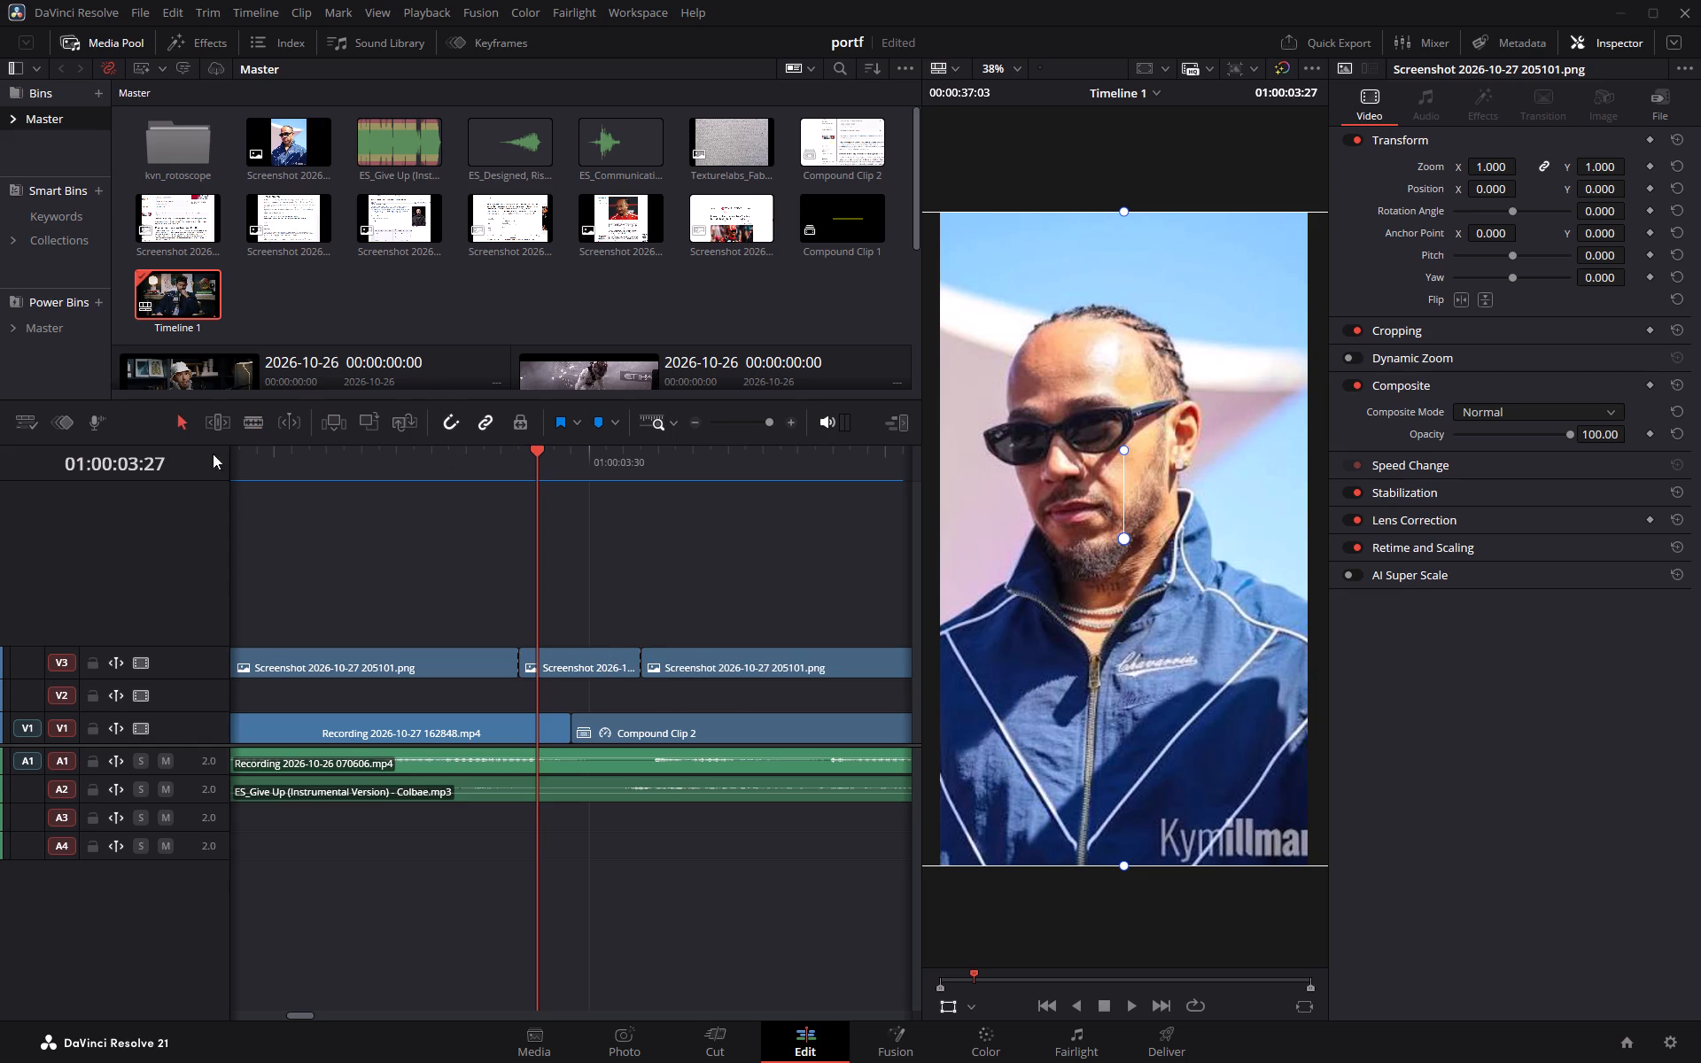
{"action": "left_click_drag", "start_coordinate": [364, 604], "coordinate": [414, 679]}
{"action": "key", "text": "BackSpace"}
{"action": "left_click_drag", "start_coordinate": [728, 608], "coordinate": [742, 616]}
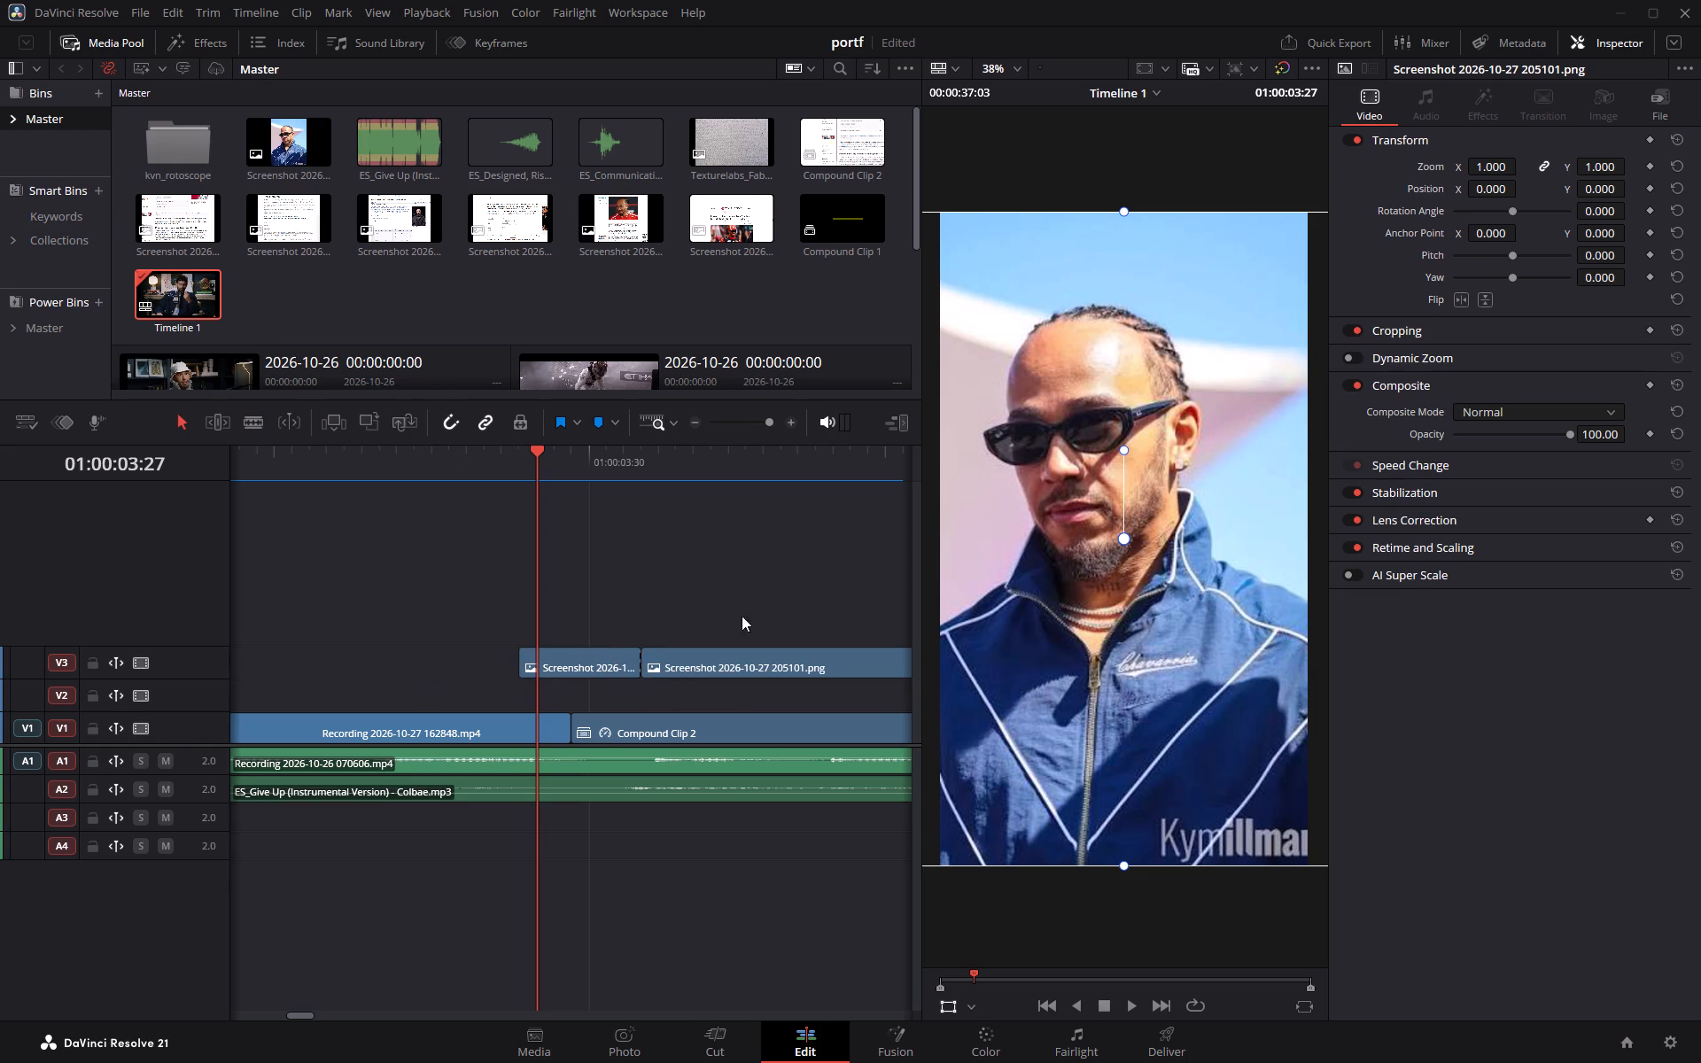
{"action": "left_click_drag", "start_coordinate": [742, 616], "coordinate": [779, 663]}
{"action": "key", "text": "BackSpace"}
Open the short V3 screenshot segment in KVN Rotoscope and mark mask points on Hamilton's forehead, face, chin, jacket zip and both sleeves.
{"action": "left_click", "coordinate": [591, 664]}
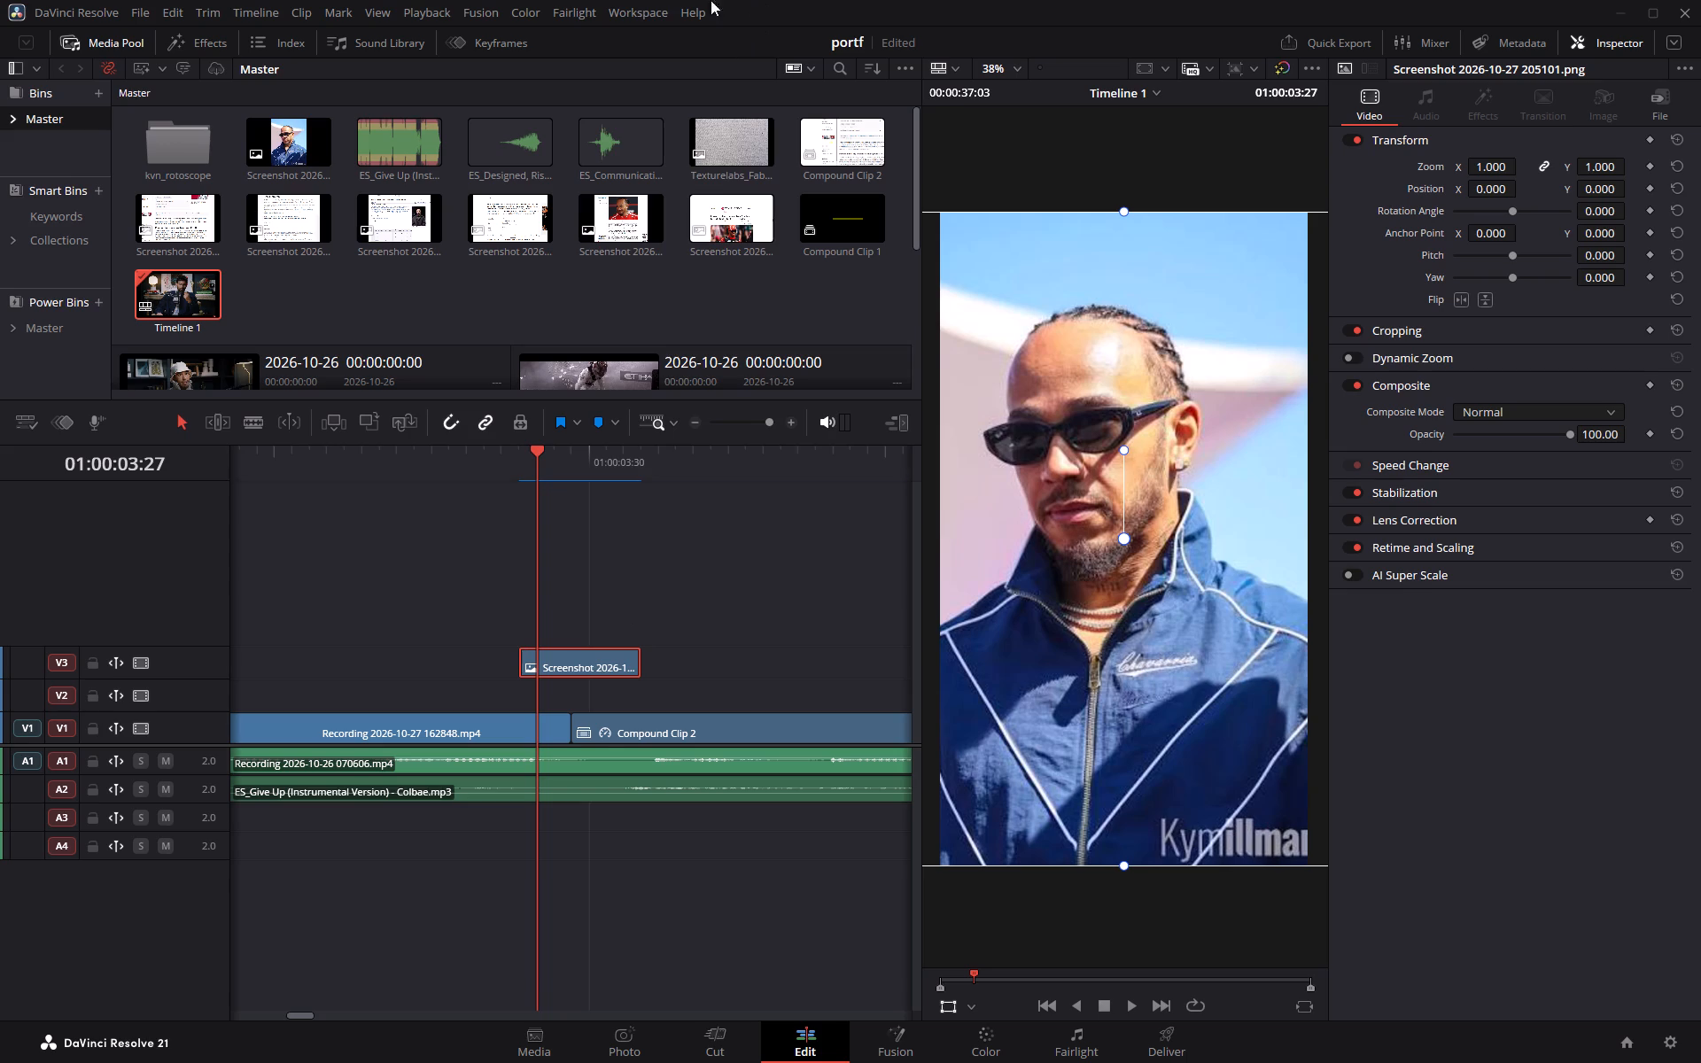
{"action": "left_click", "coordinate": [637, 12]}
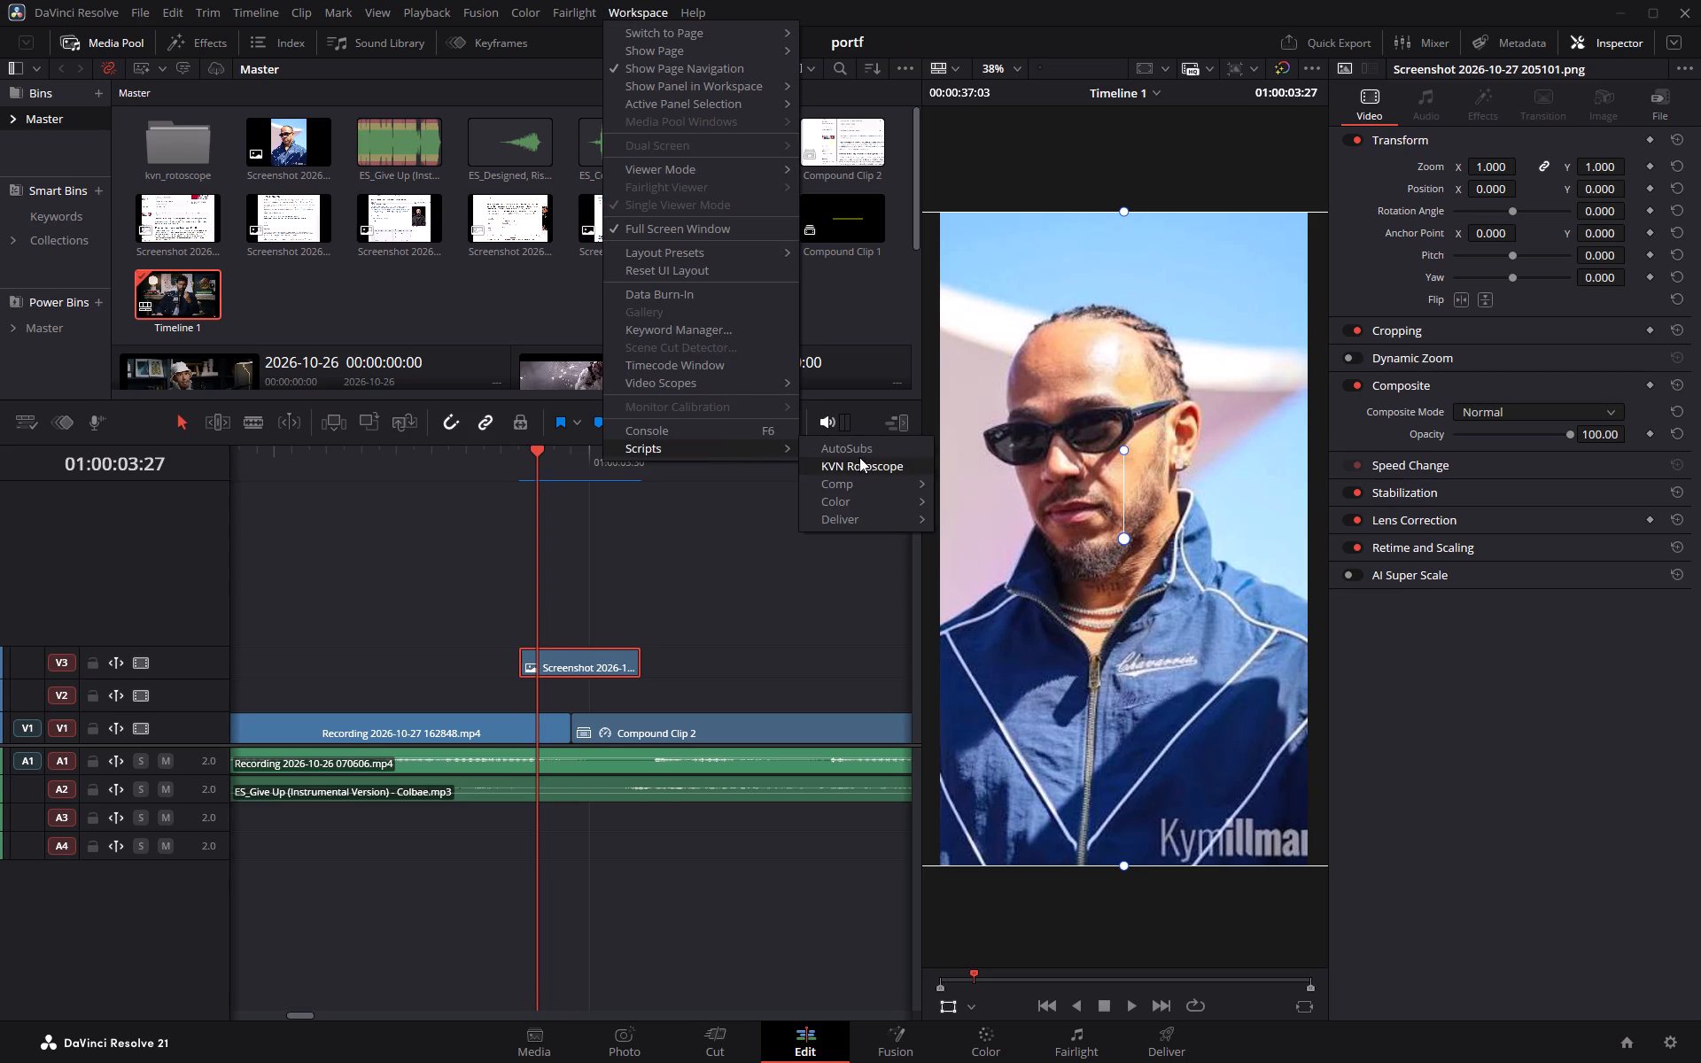
{"action": "left_click", "coordinate": [861, 461]}
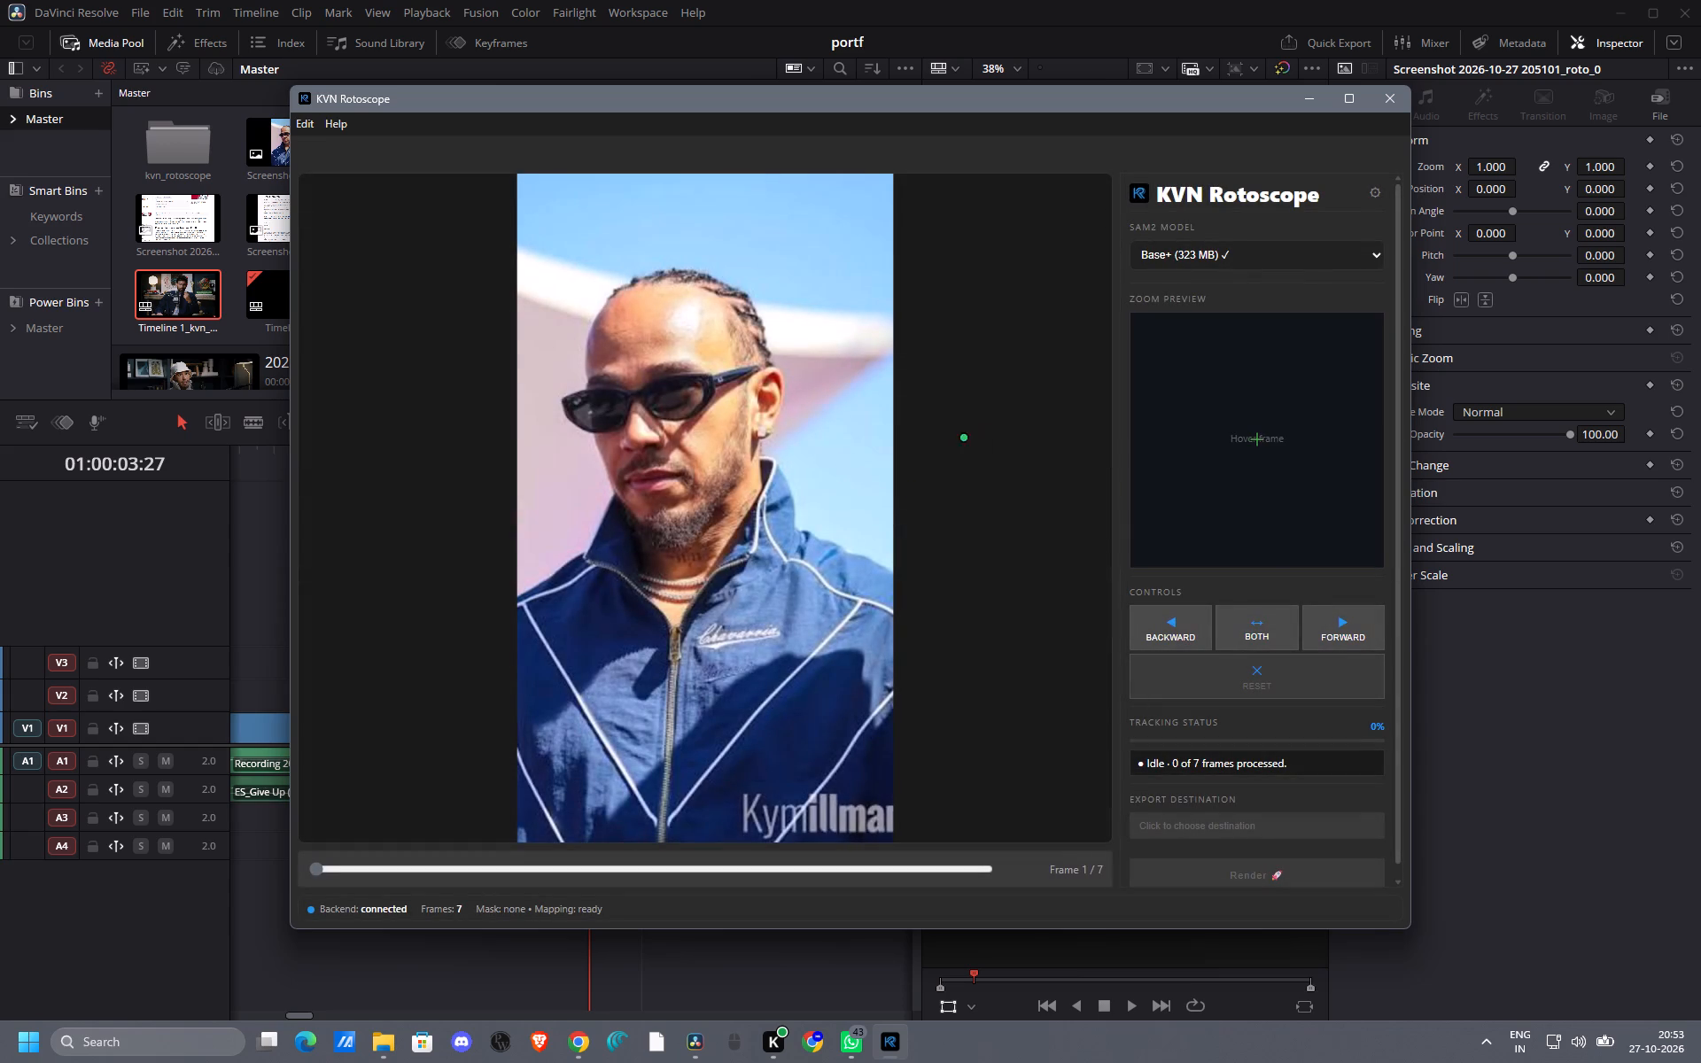
{"action": "left_click", "coordinate": [672, 327]}
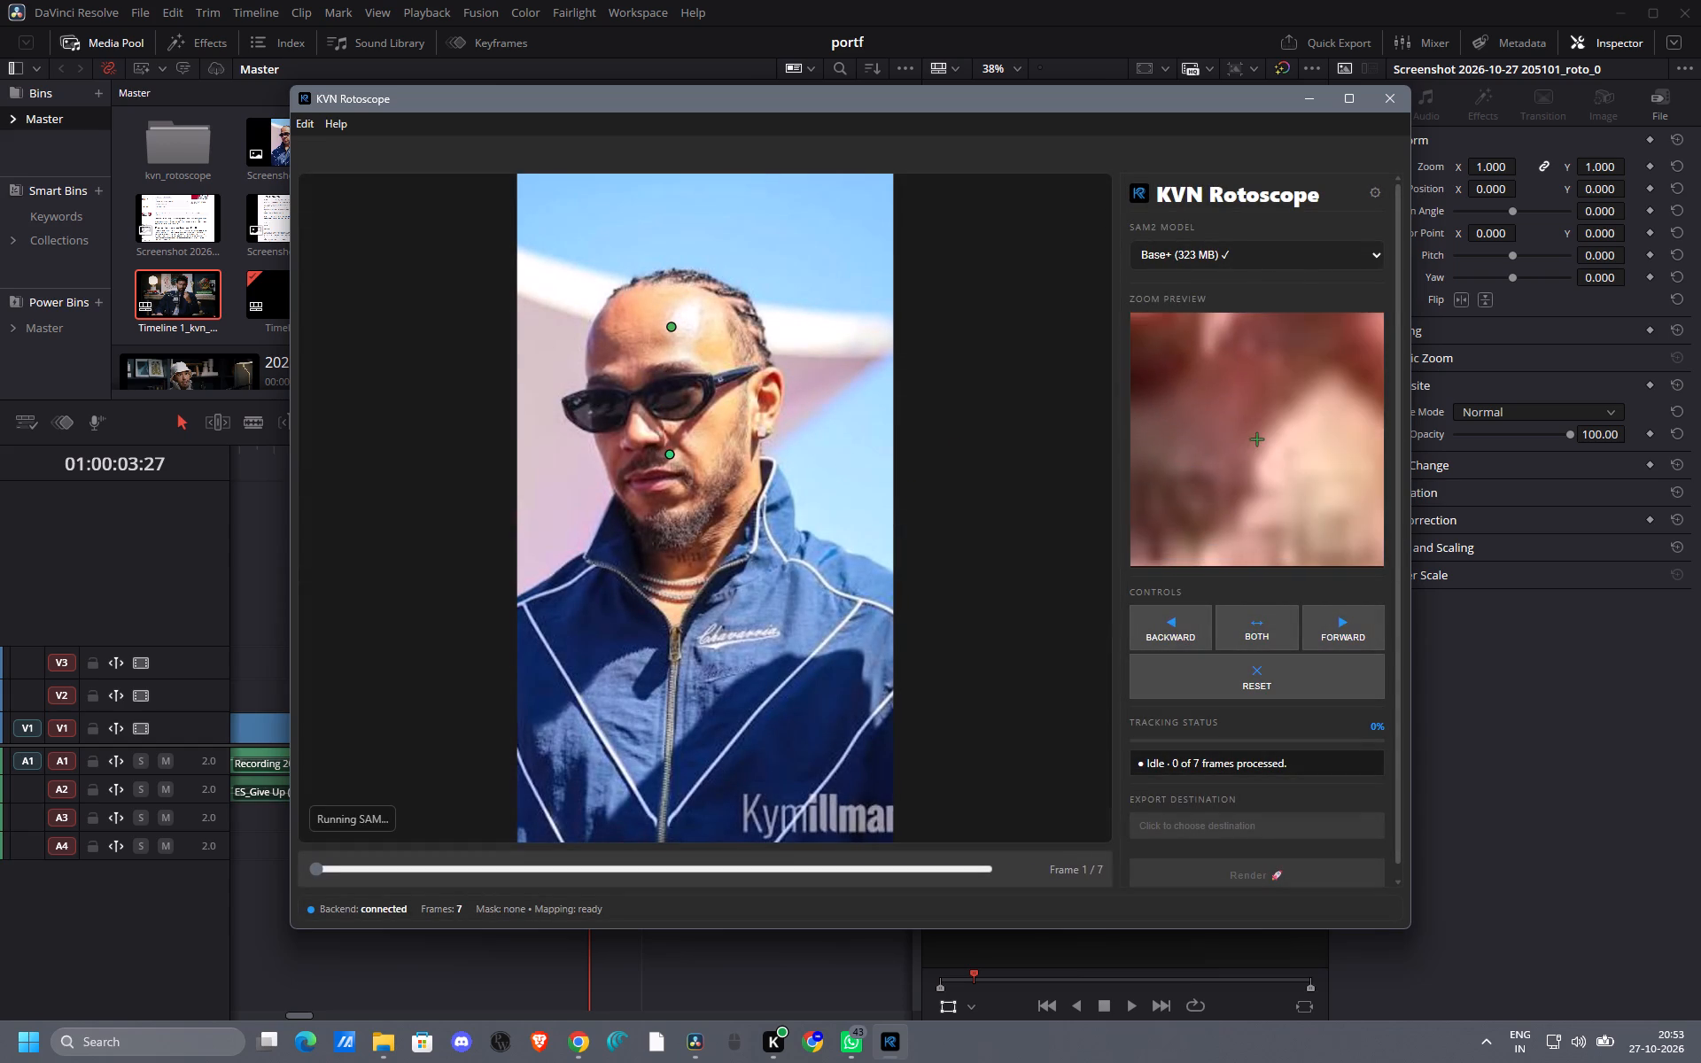
{"action": "left_click", "coordinate": [670, 455]}
{"action": "left_click", "coordinate": [676, 552]}
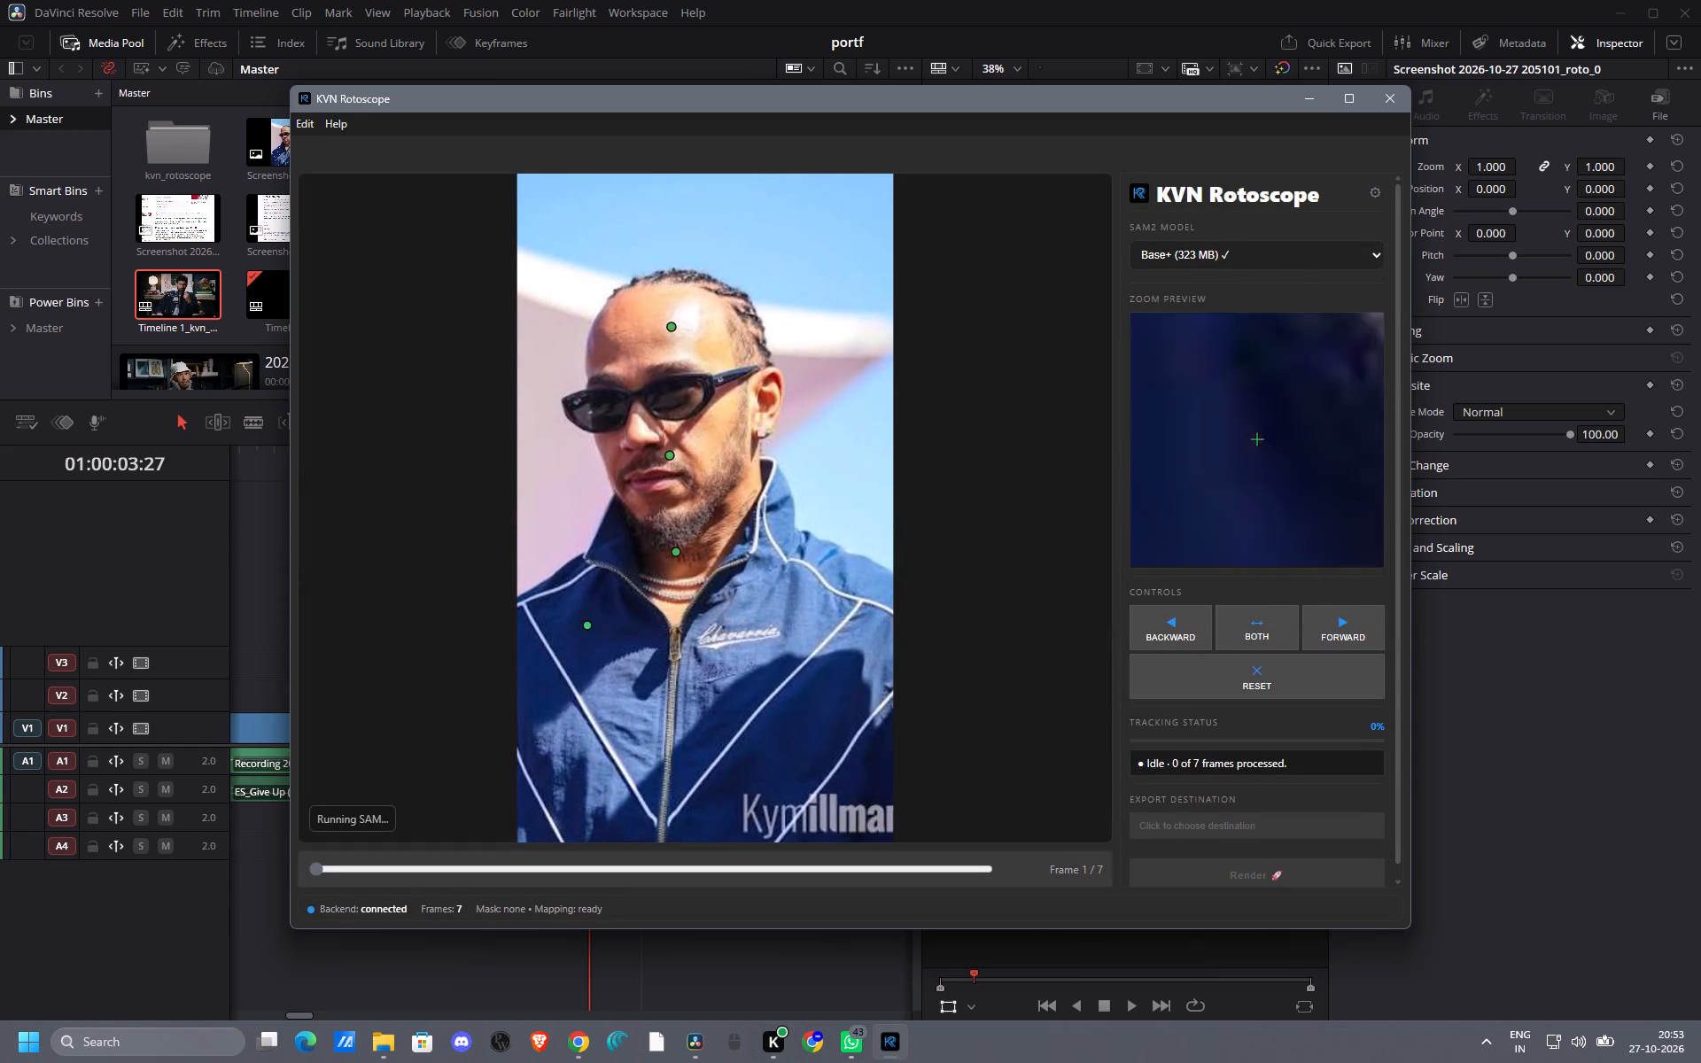
{"action": "left_click", "coordinate": [674, 680]}
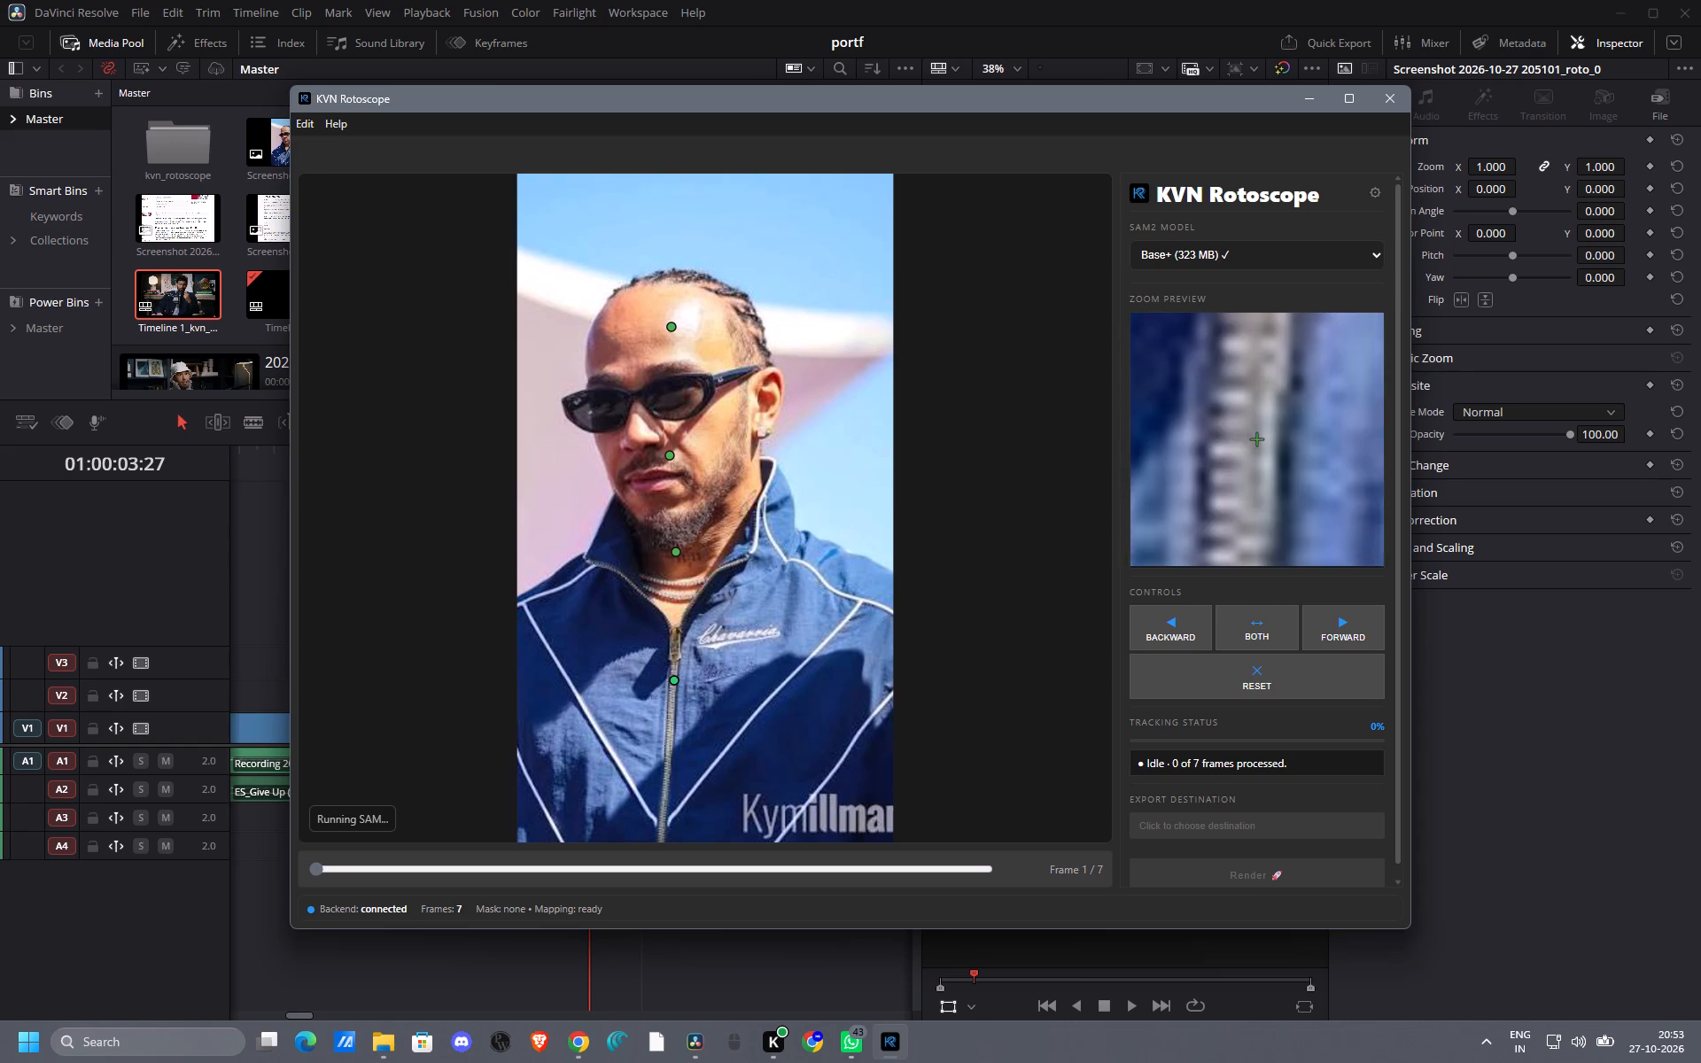
{"action": "left_click", "coordinate": [523, 631]}
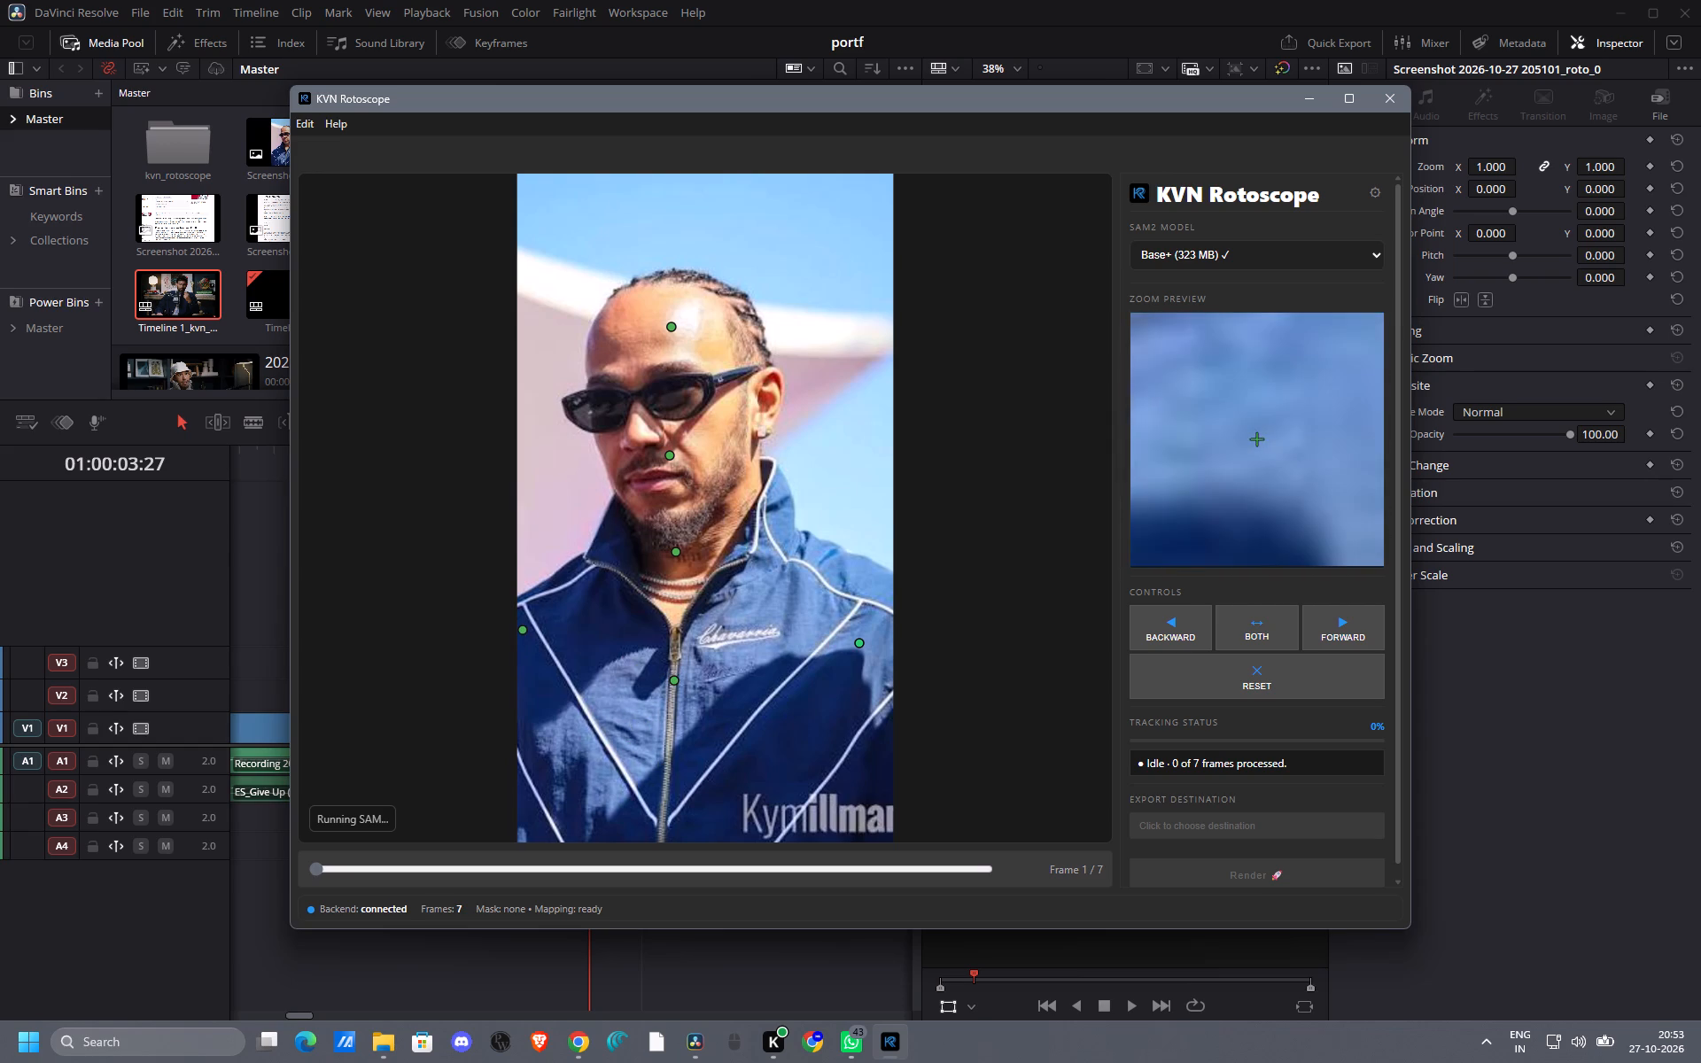
{"action": "left_click", "coordinate": [859, 643]}
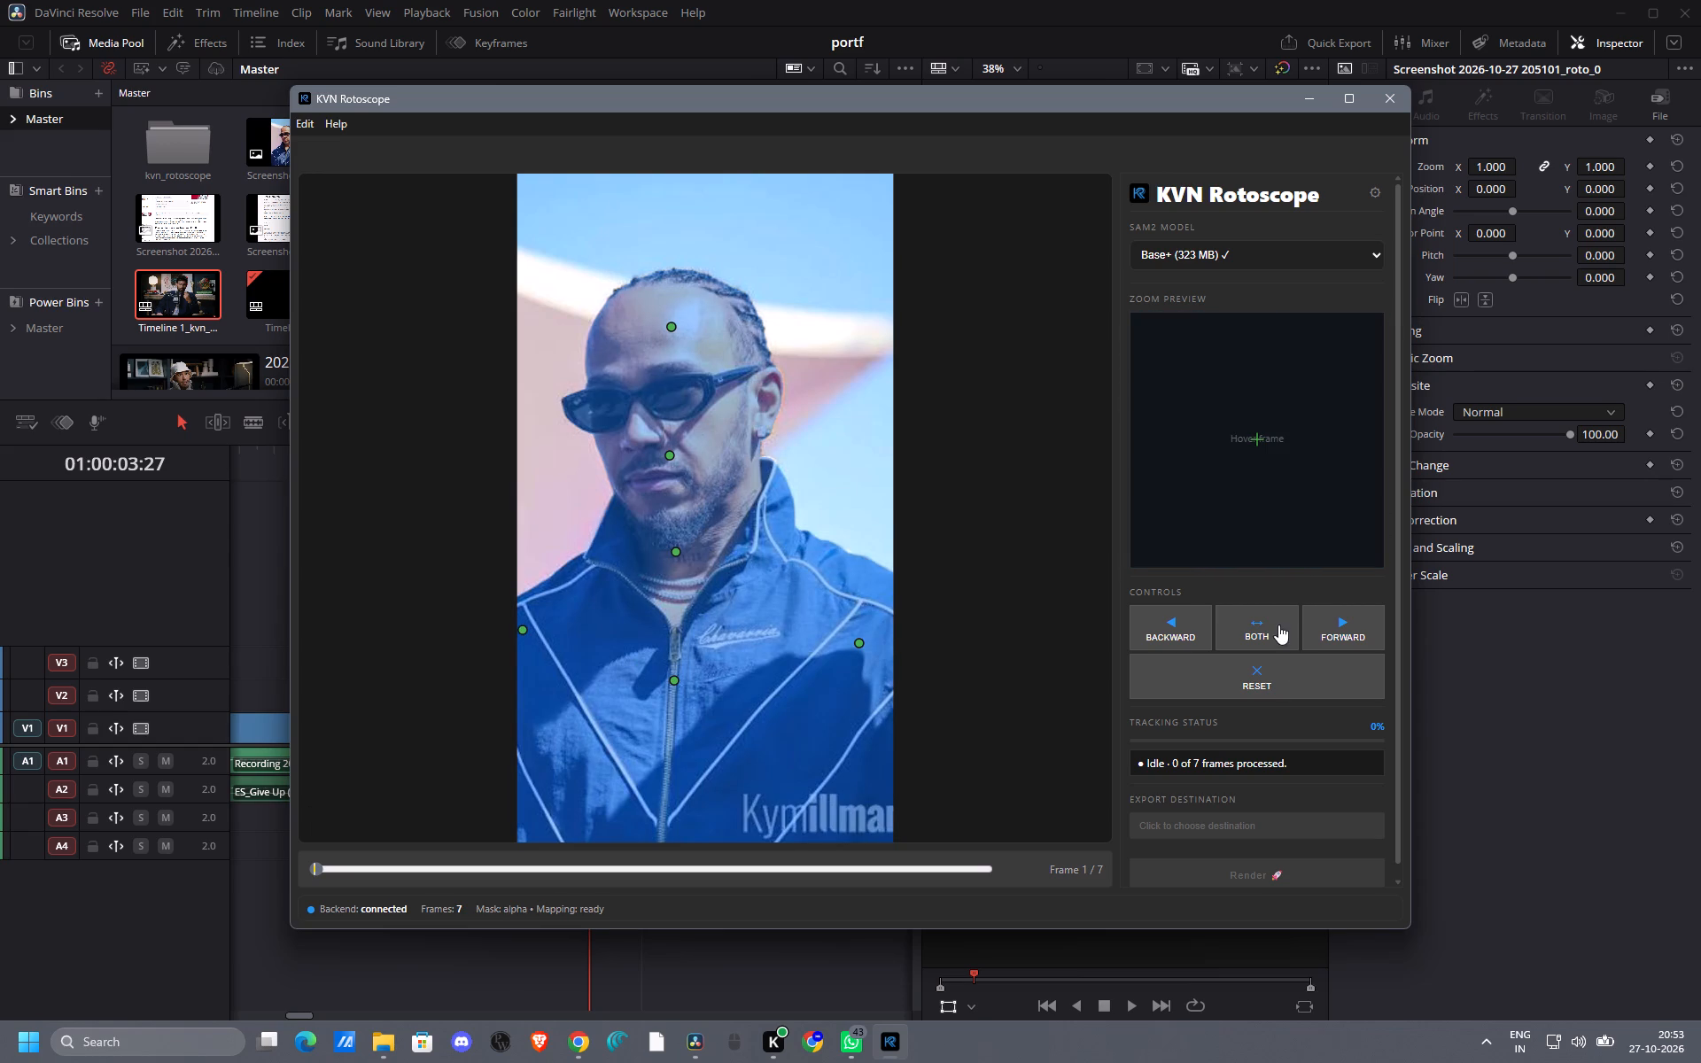
Track the Hamilton mask in both directions and try to render it.
{"action": "left_click", "coordinate": [1275, 620]}
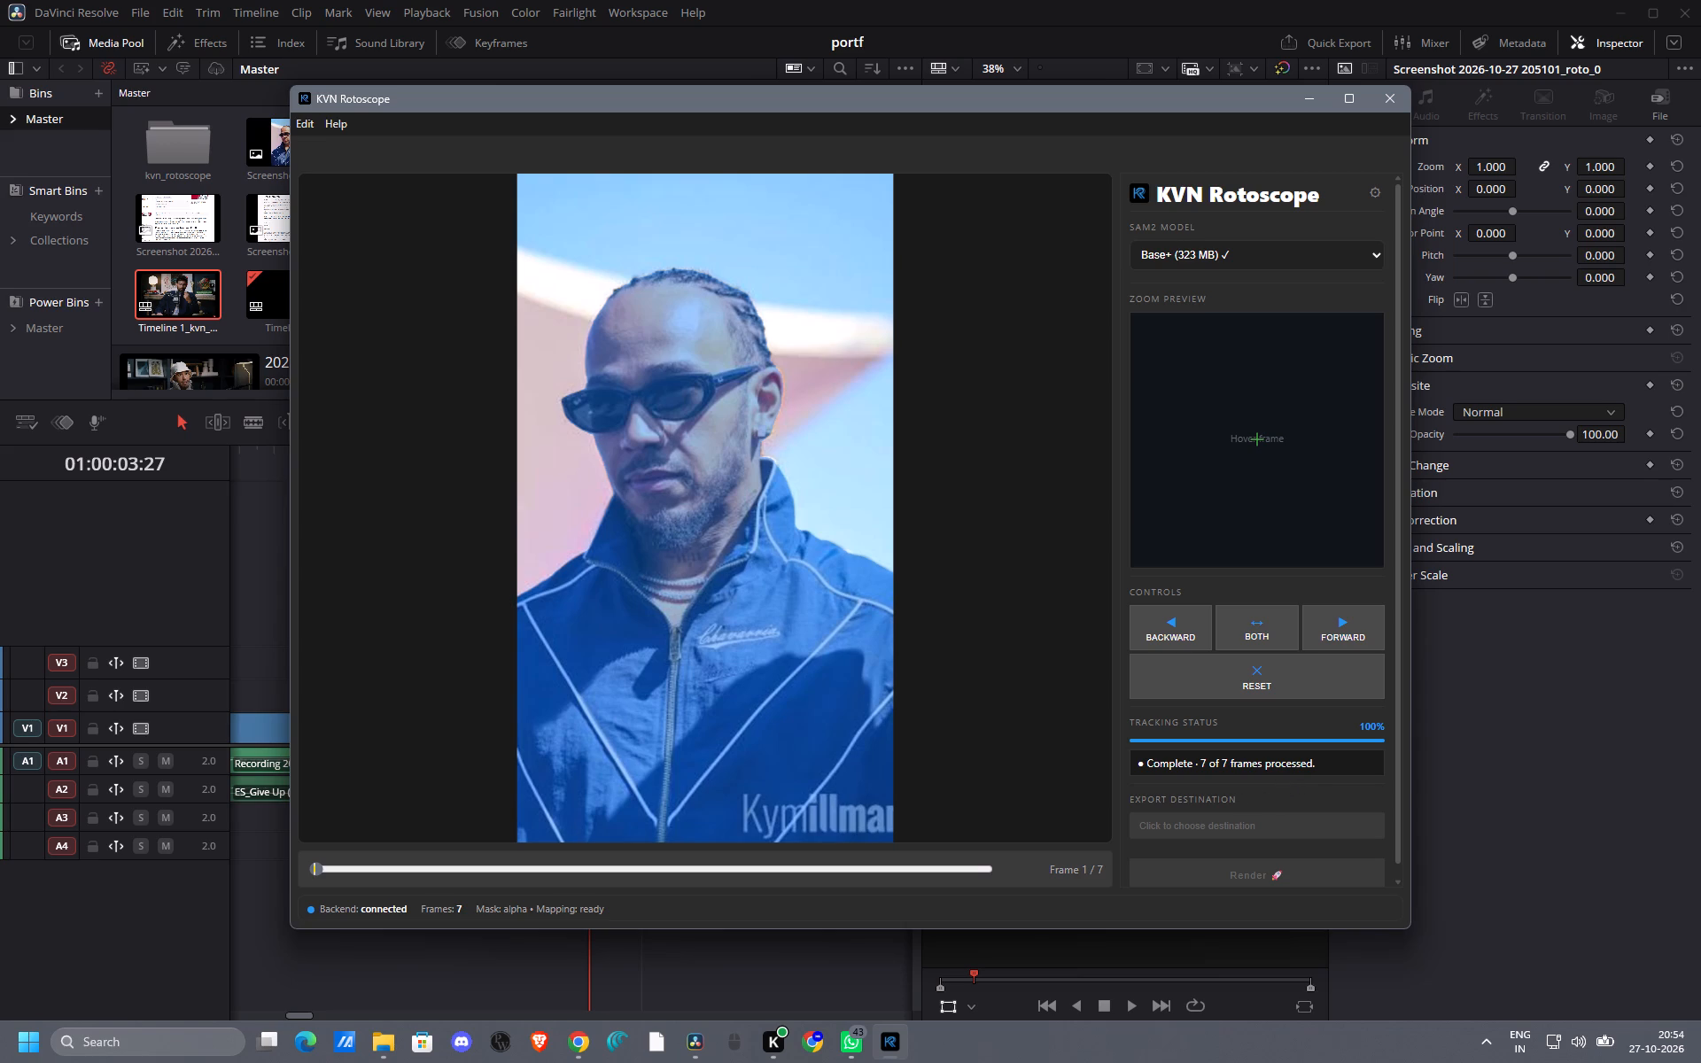
{"action": "left_click", "coordinate": [1301, 877]}
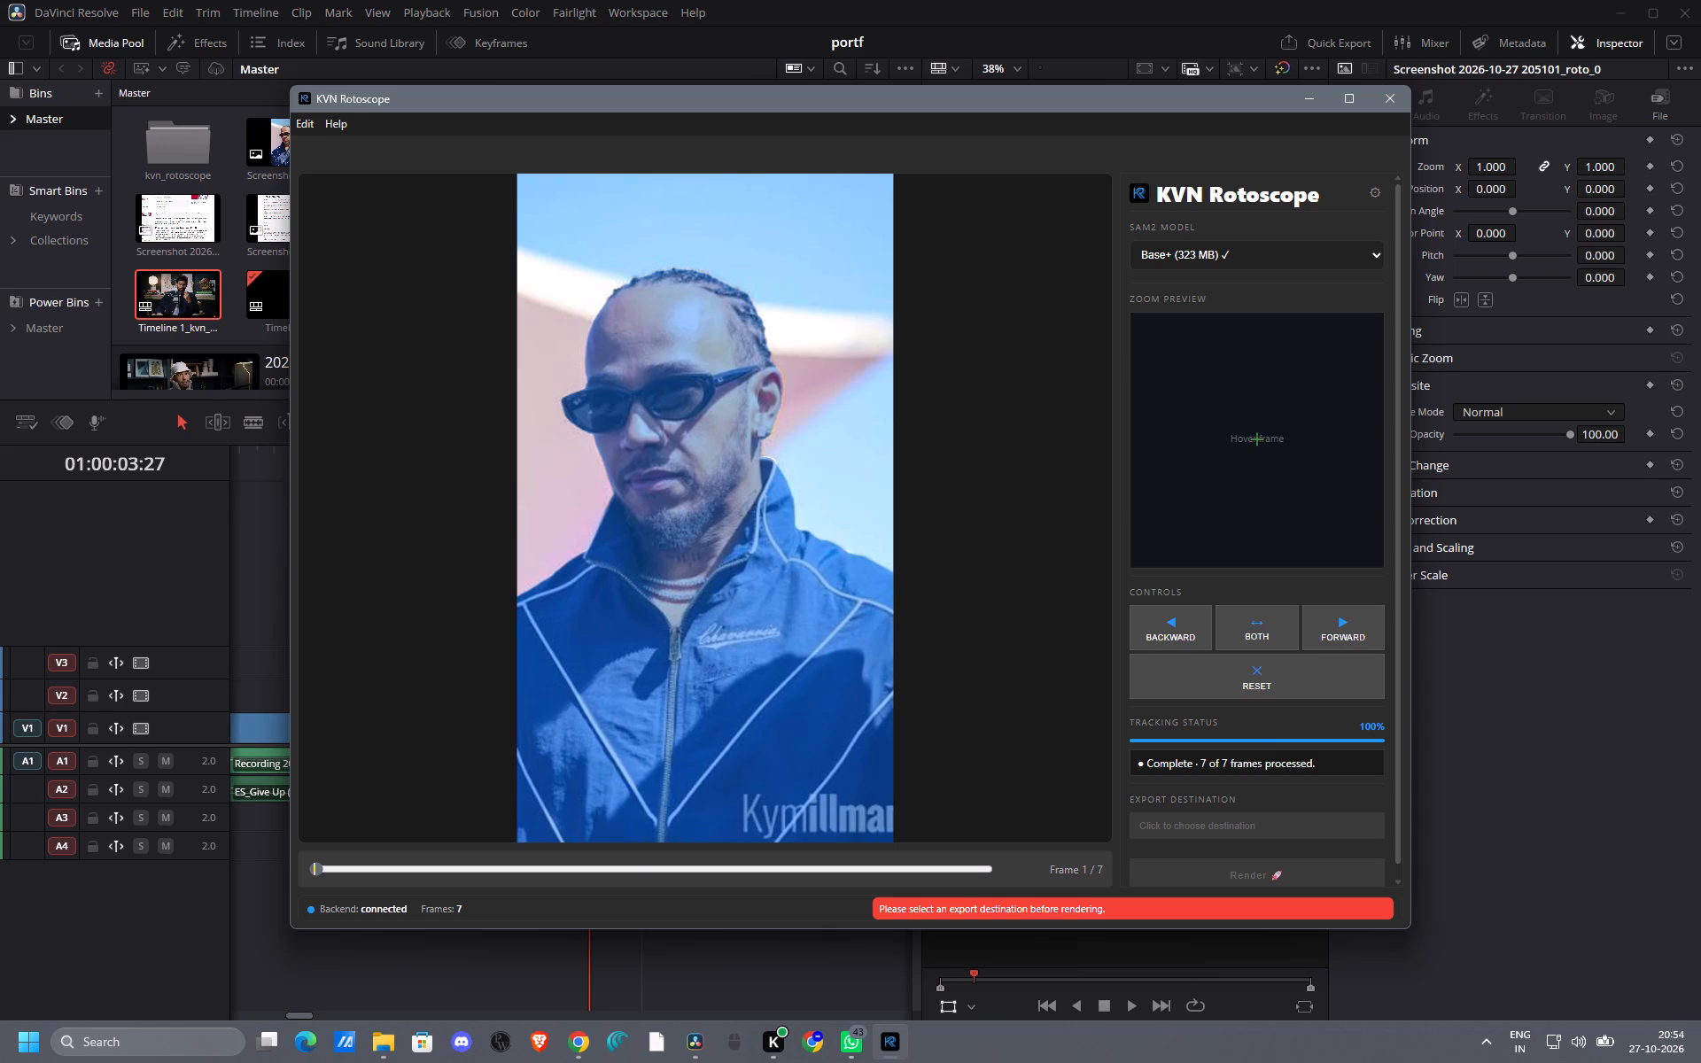
Scrub through the tracked frames to check Hamilton's mask, and try tracking in both directions again.
{"action": "left_click_drag", "start_coordinate": [322, 872], "coordinate": [570, 857]}
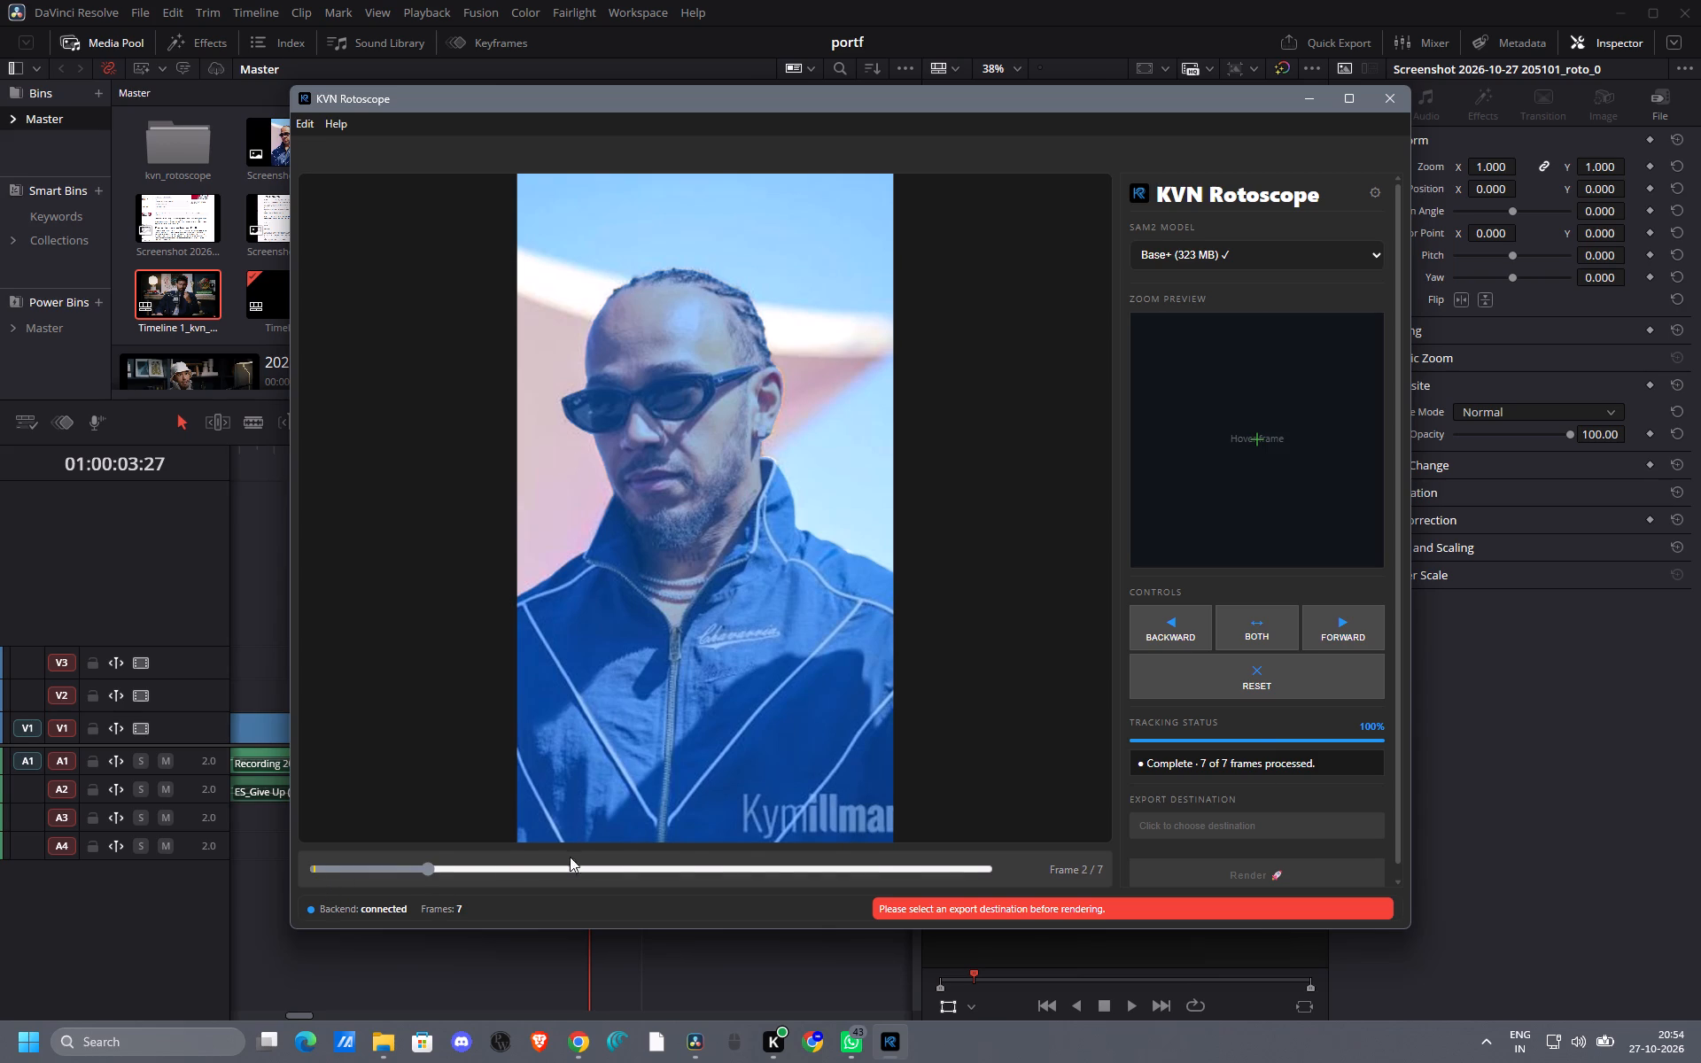
{"action": "left_click_drag", "start_coordinate": [570, 857], "coordinate": [919, 848]}
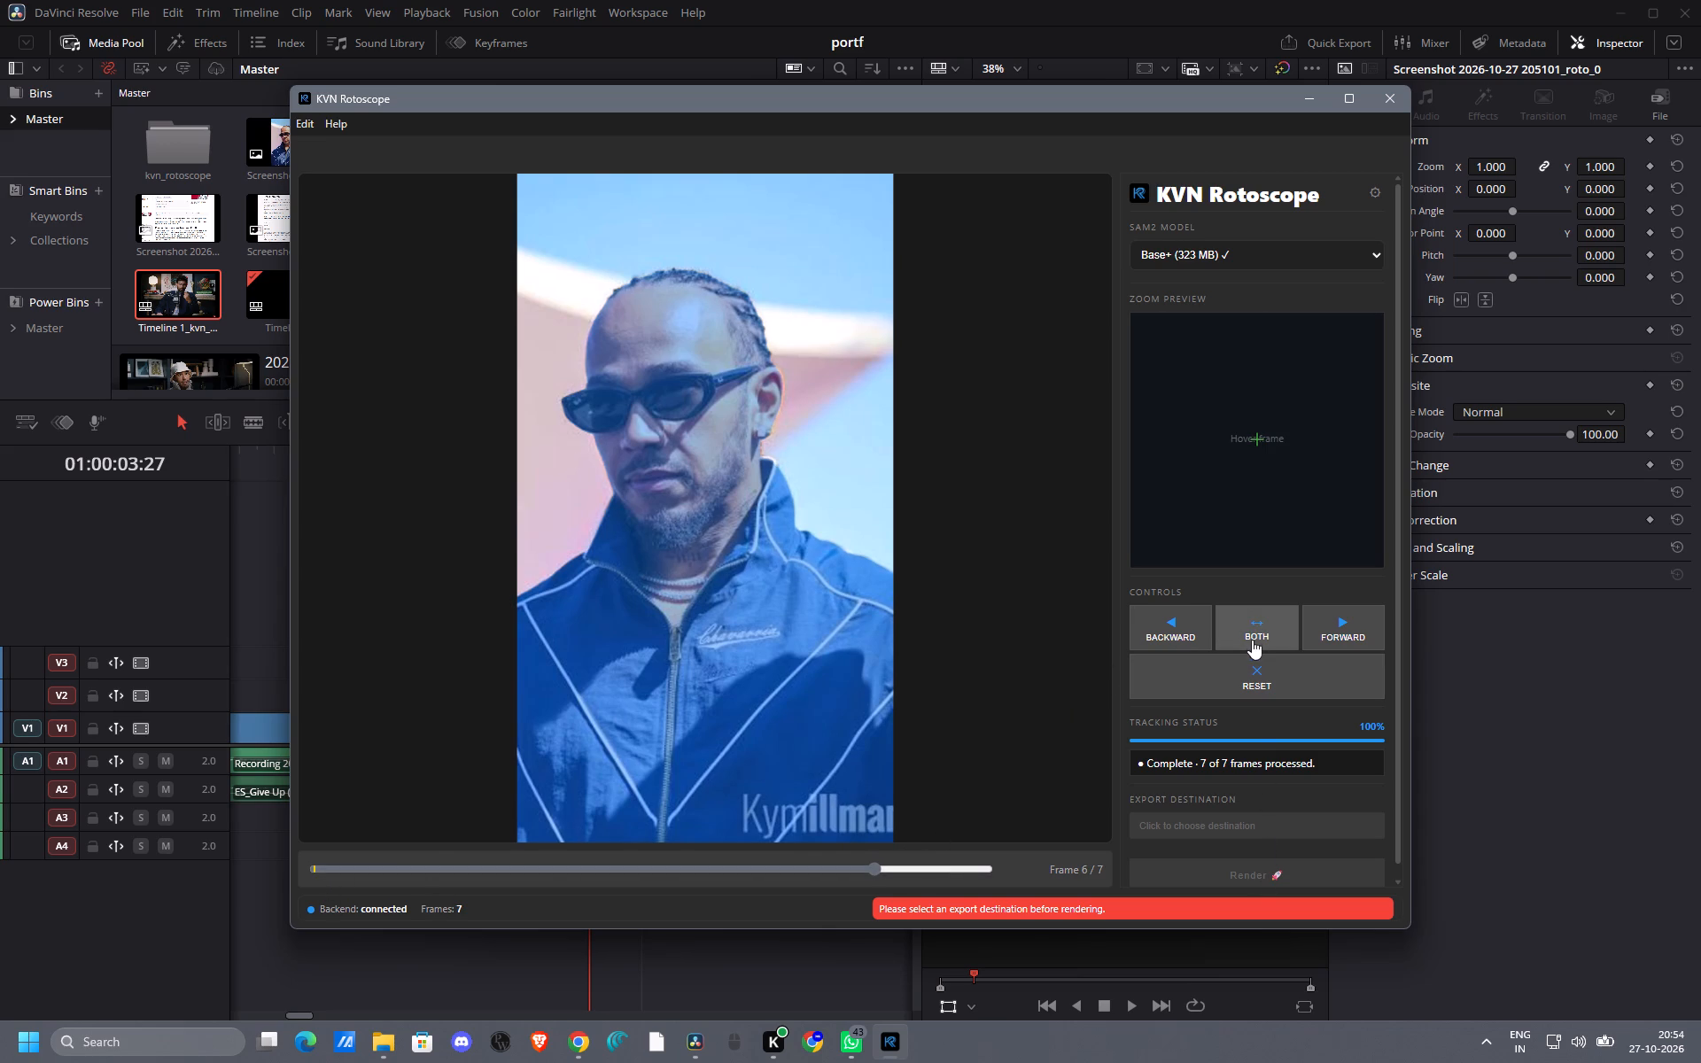
{"action": "left_click", "coordinate": [1252, 637]}
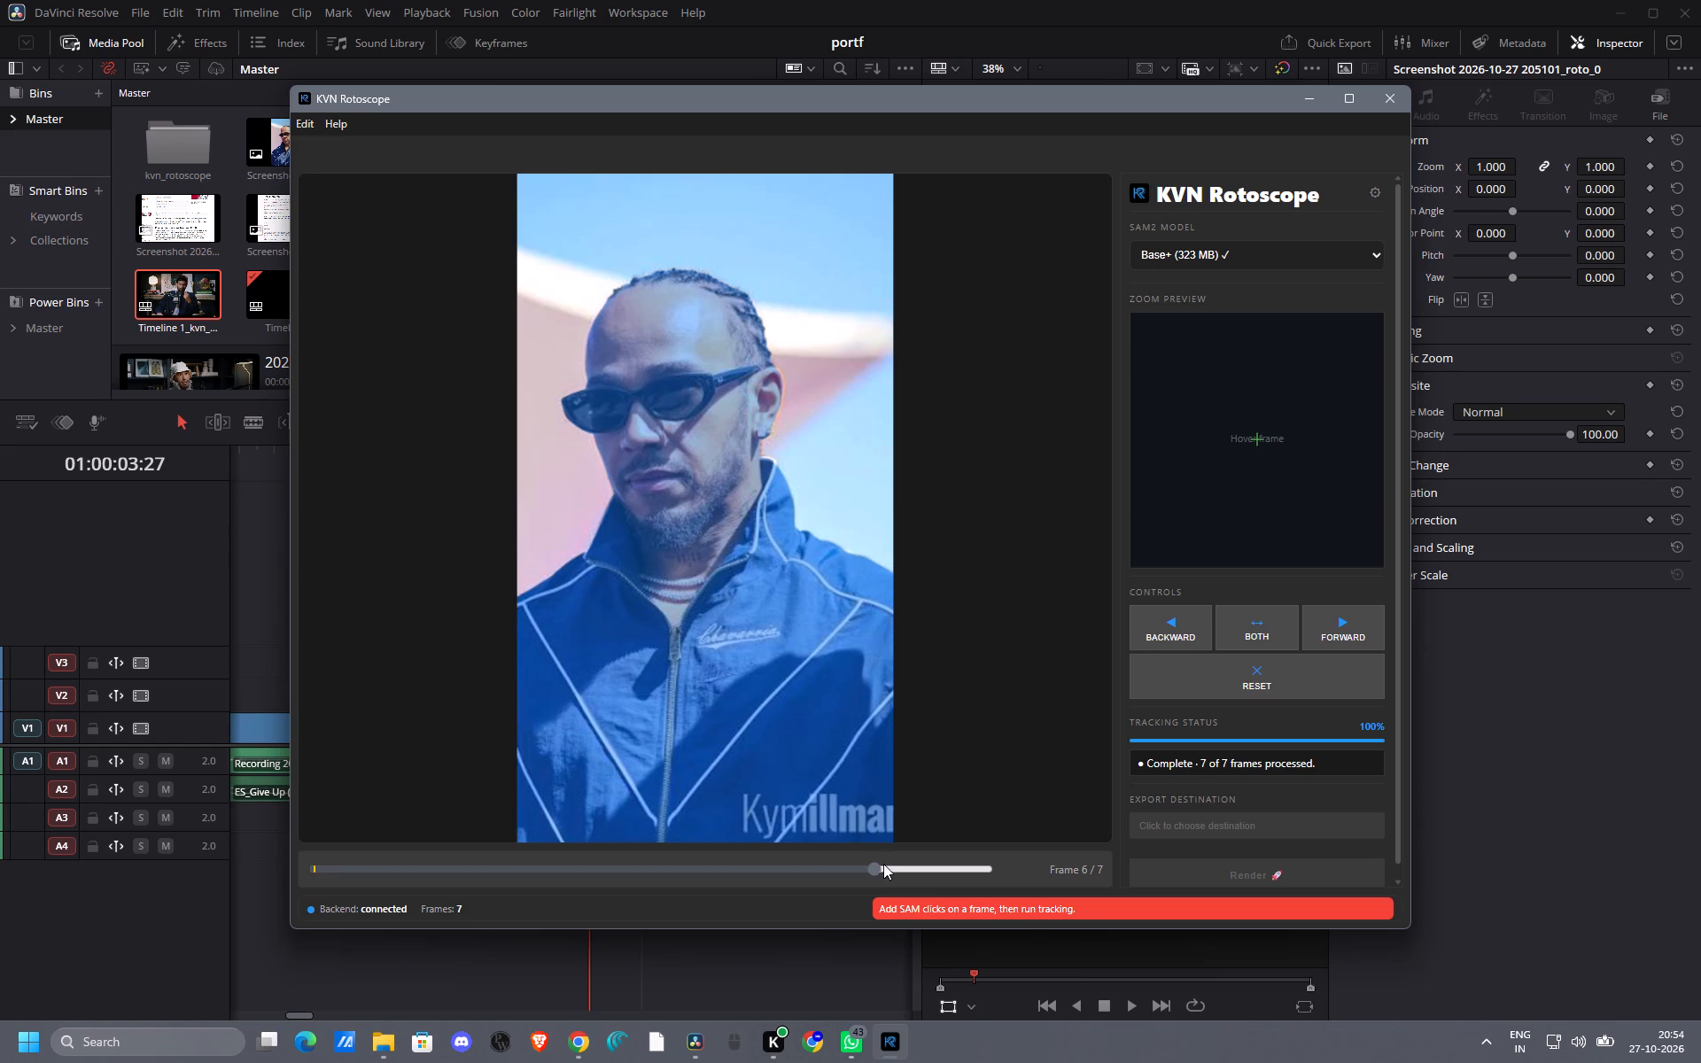
{"action": "left_click_drag", "start_coordinate": [881, 863], "coordinate": [1052, 857]}
{"action": "left_click_drag", "start_coordinate": [980, 869], "coordinate": [739, 868]}
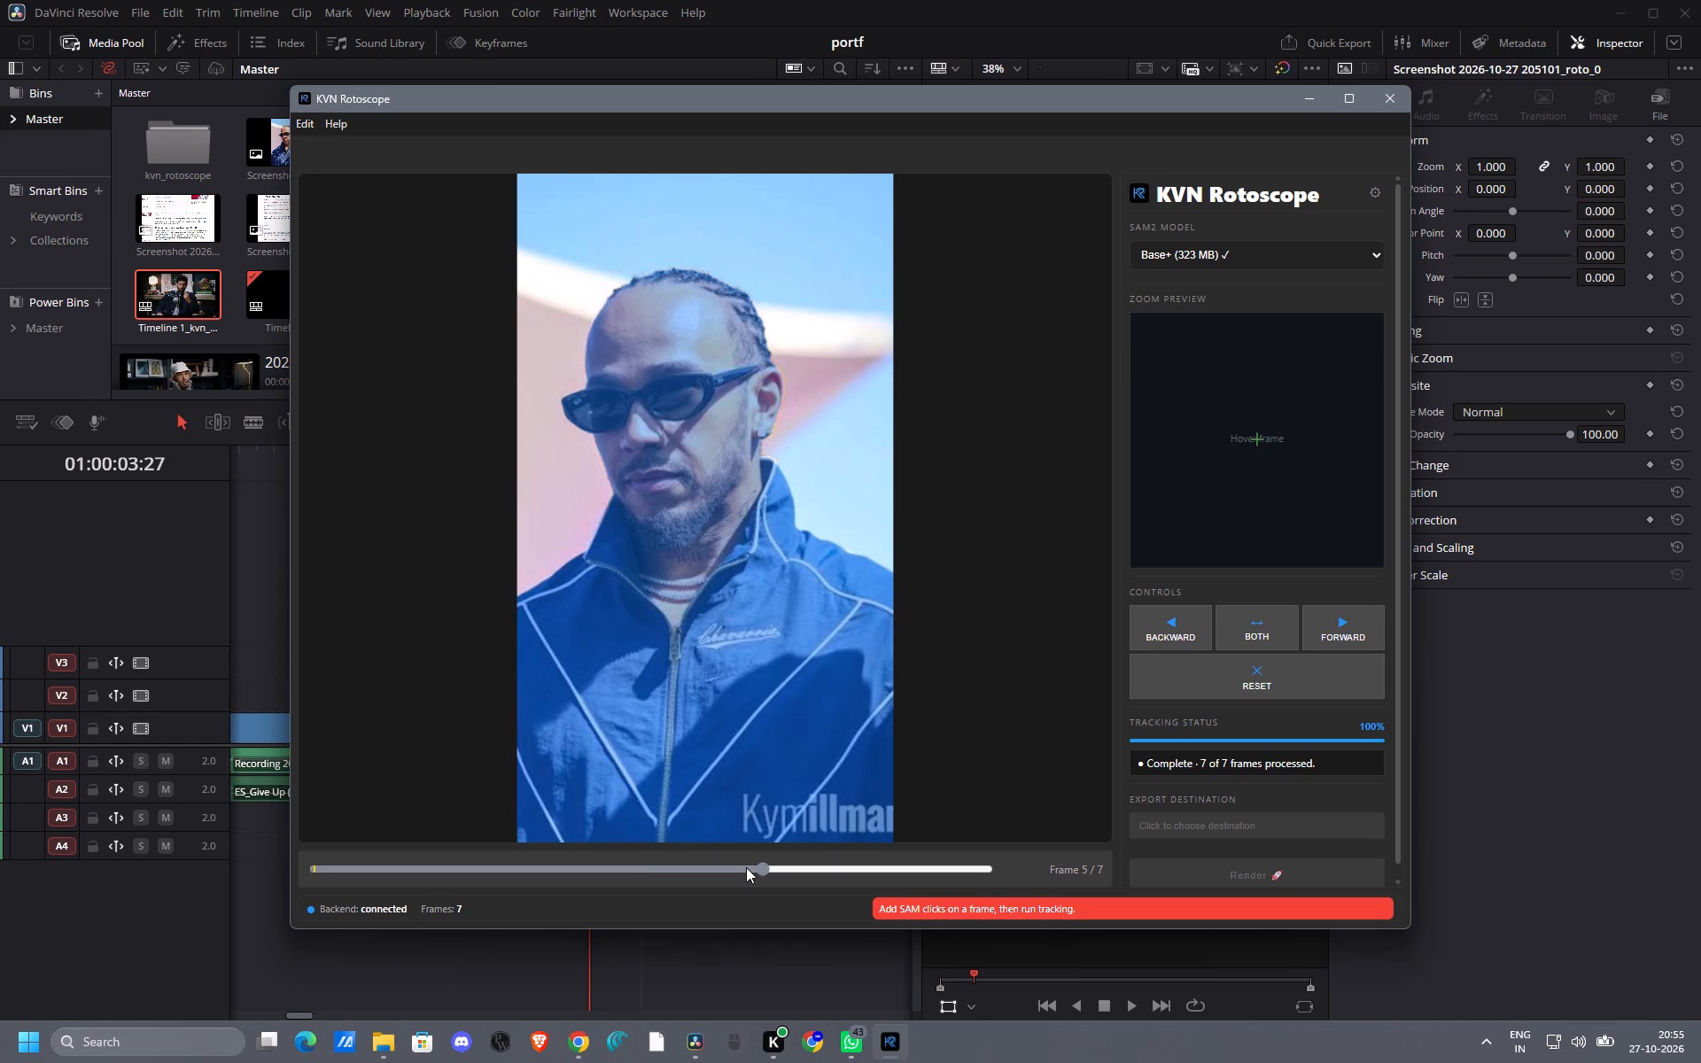
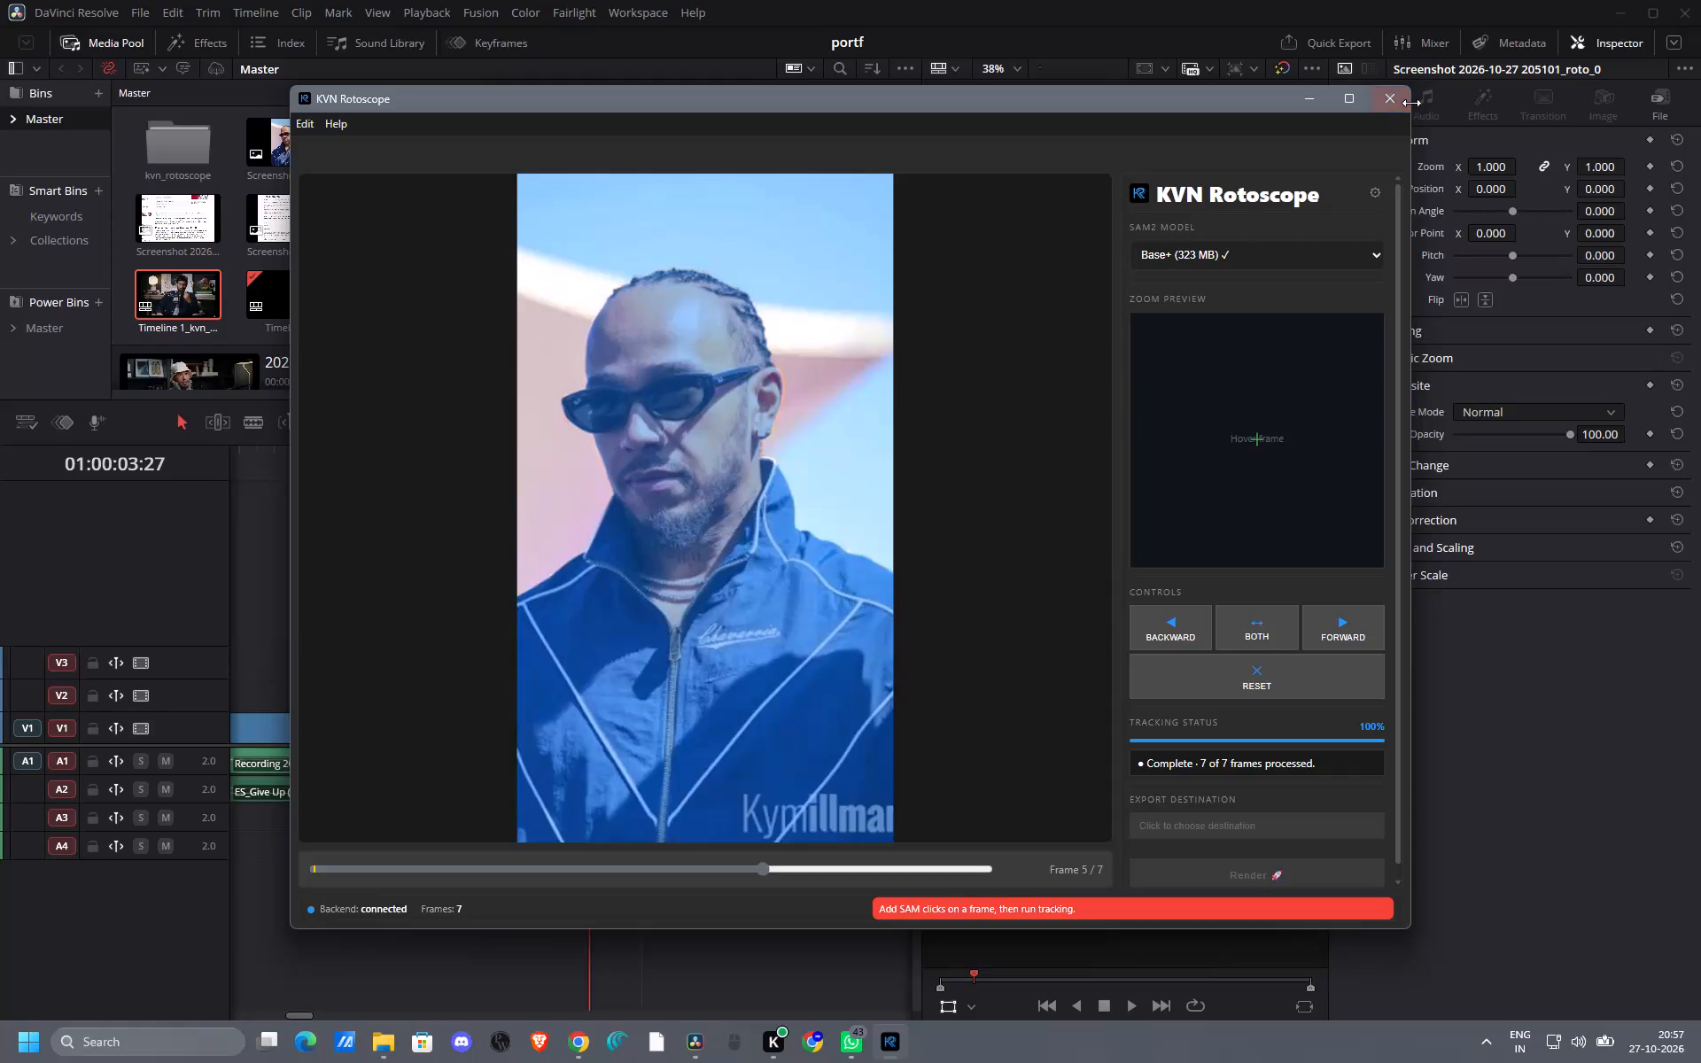
Close KVN Rotoscope and delete the short Hamilton screenshot segment from V3.
{"action": "left_click", "coordinate": [1390, 100]}
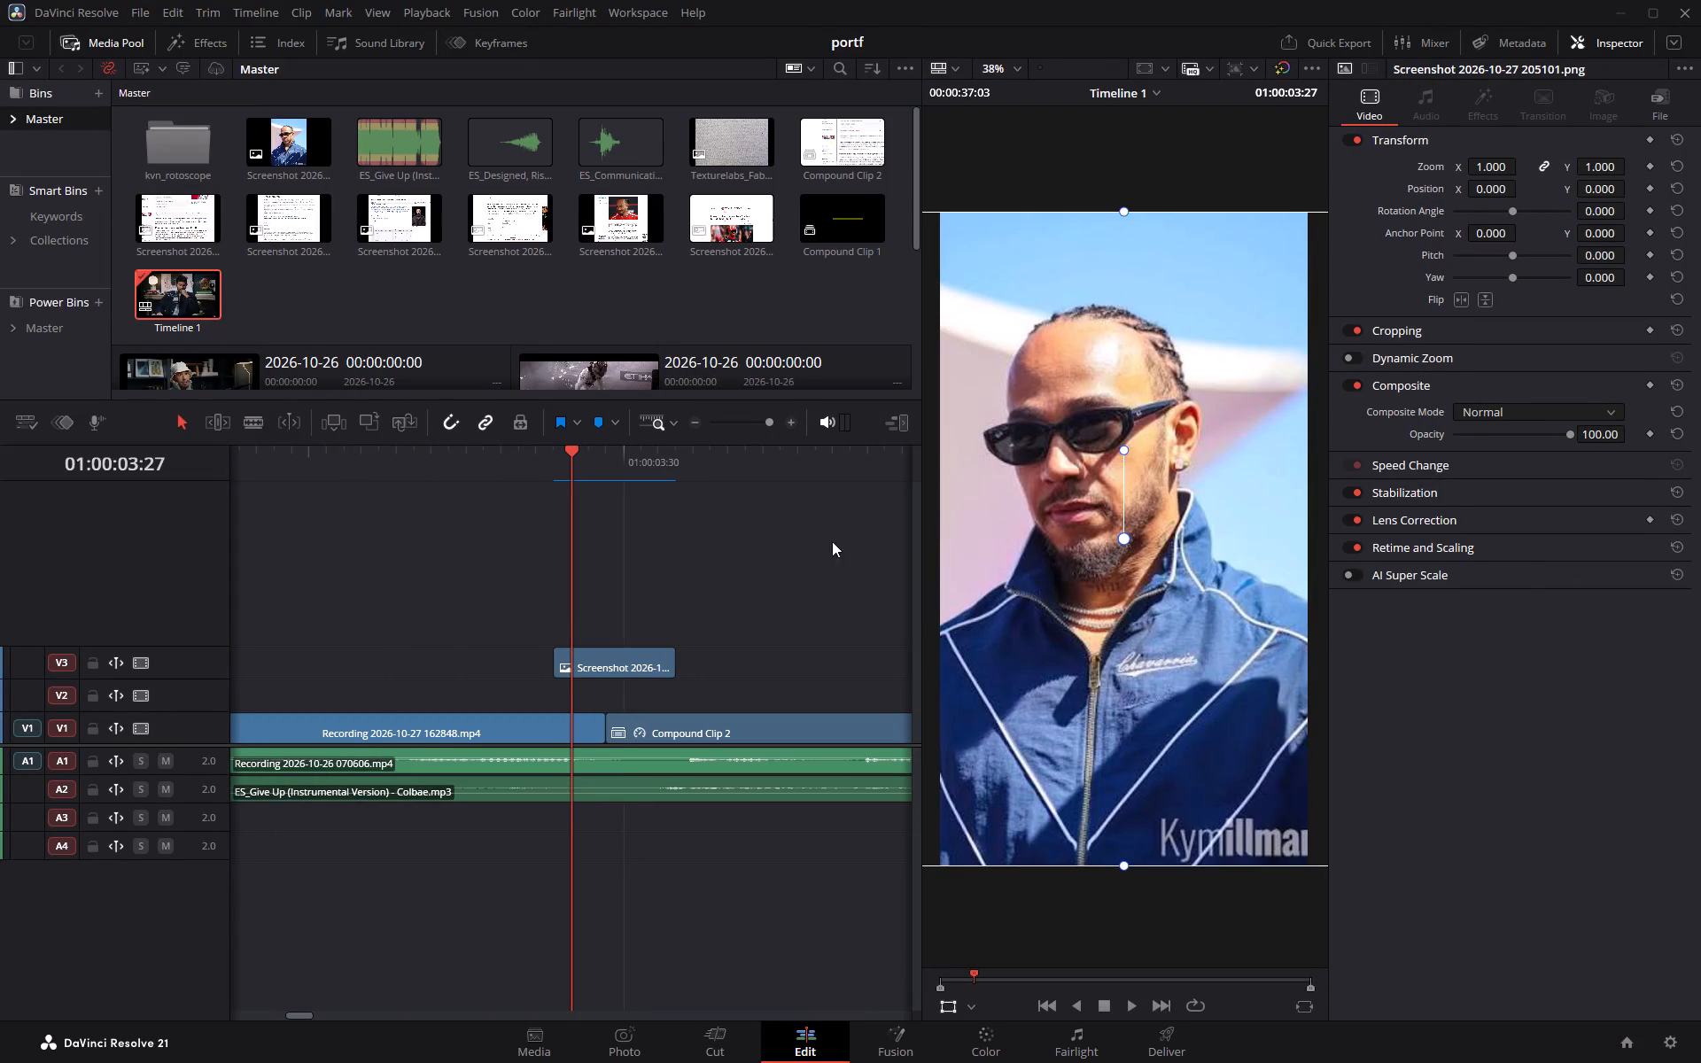
{"action": "left_click_drag", "start_coordinate": [661, 613], "coordinate": [624, 686]}
{"action": "key", "text": "BackSpace"}
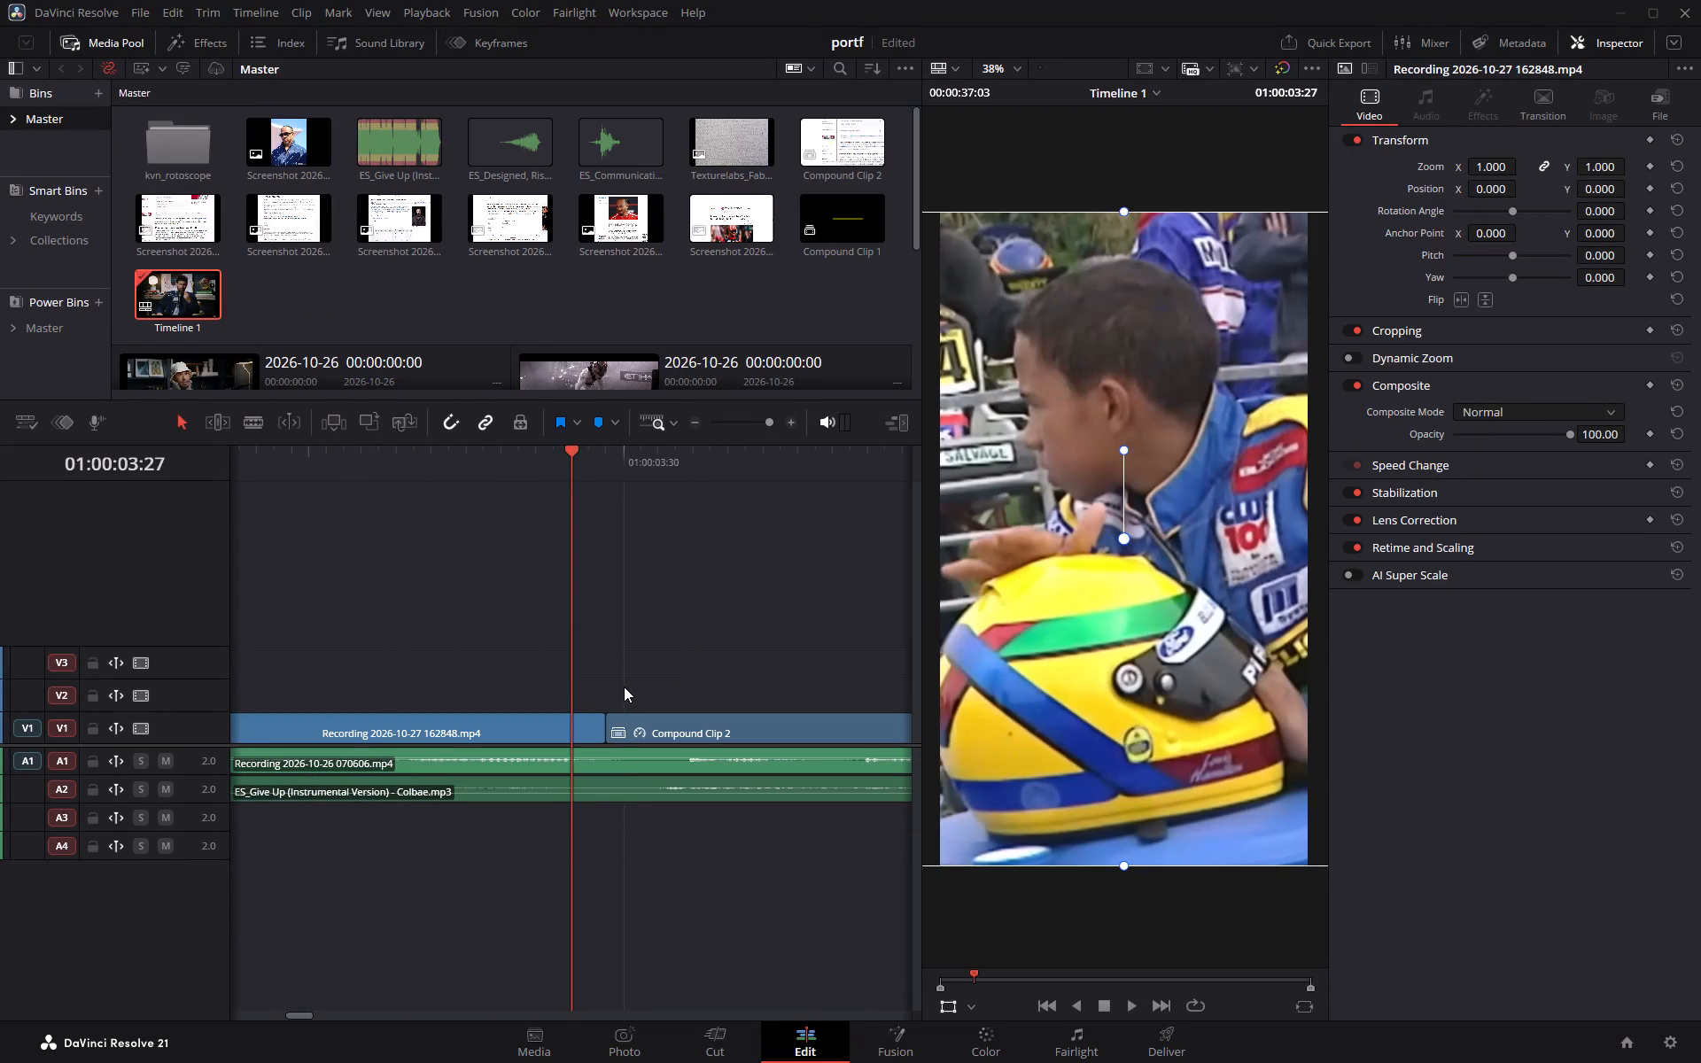
Switch to Chrome, search Google for "photo bg remover" in the new tab and open the remove.bg site.
{"action": "key", "text": "alt+Tab"}
{"action": "key", "text": "alt+Tab"}
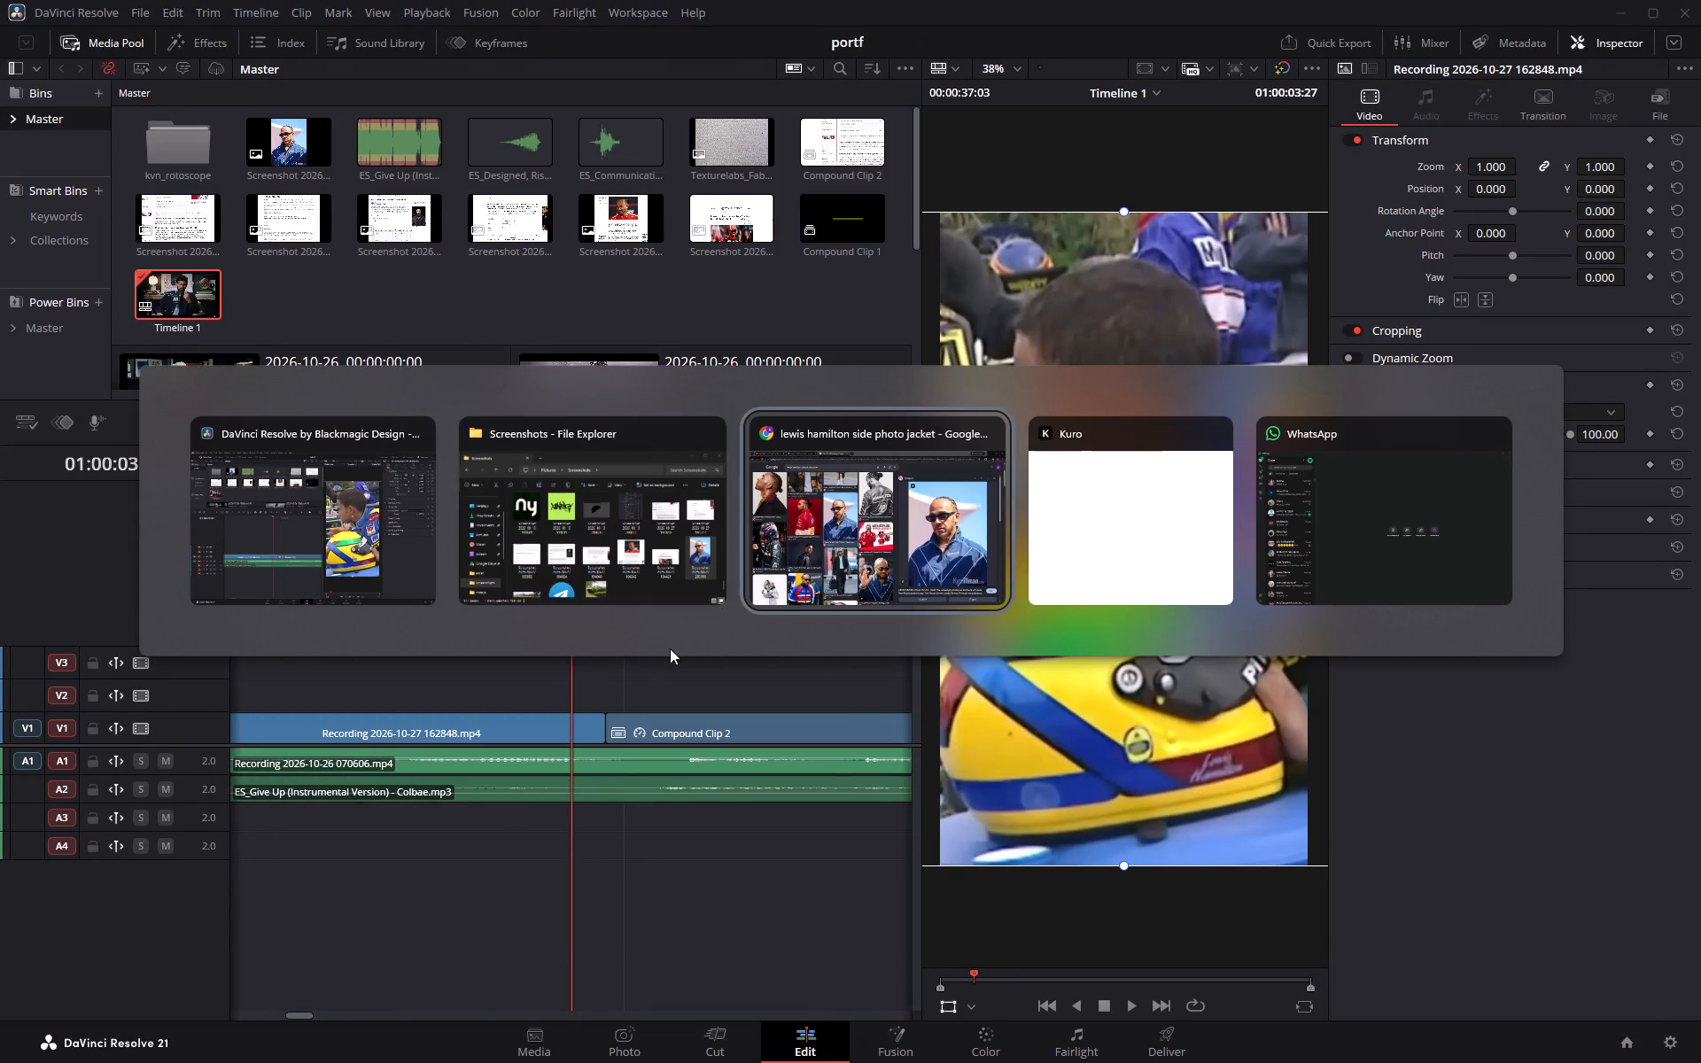
{"action": "left_click", "coordinate": [685, 17]}
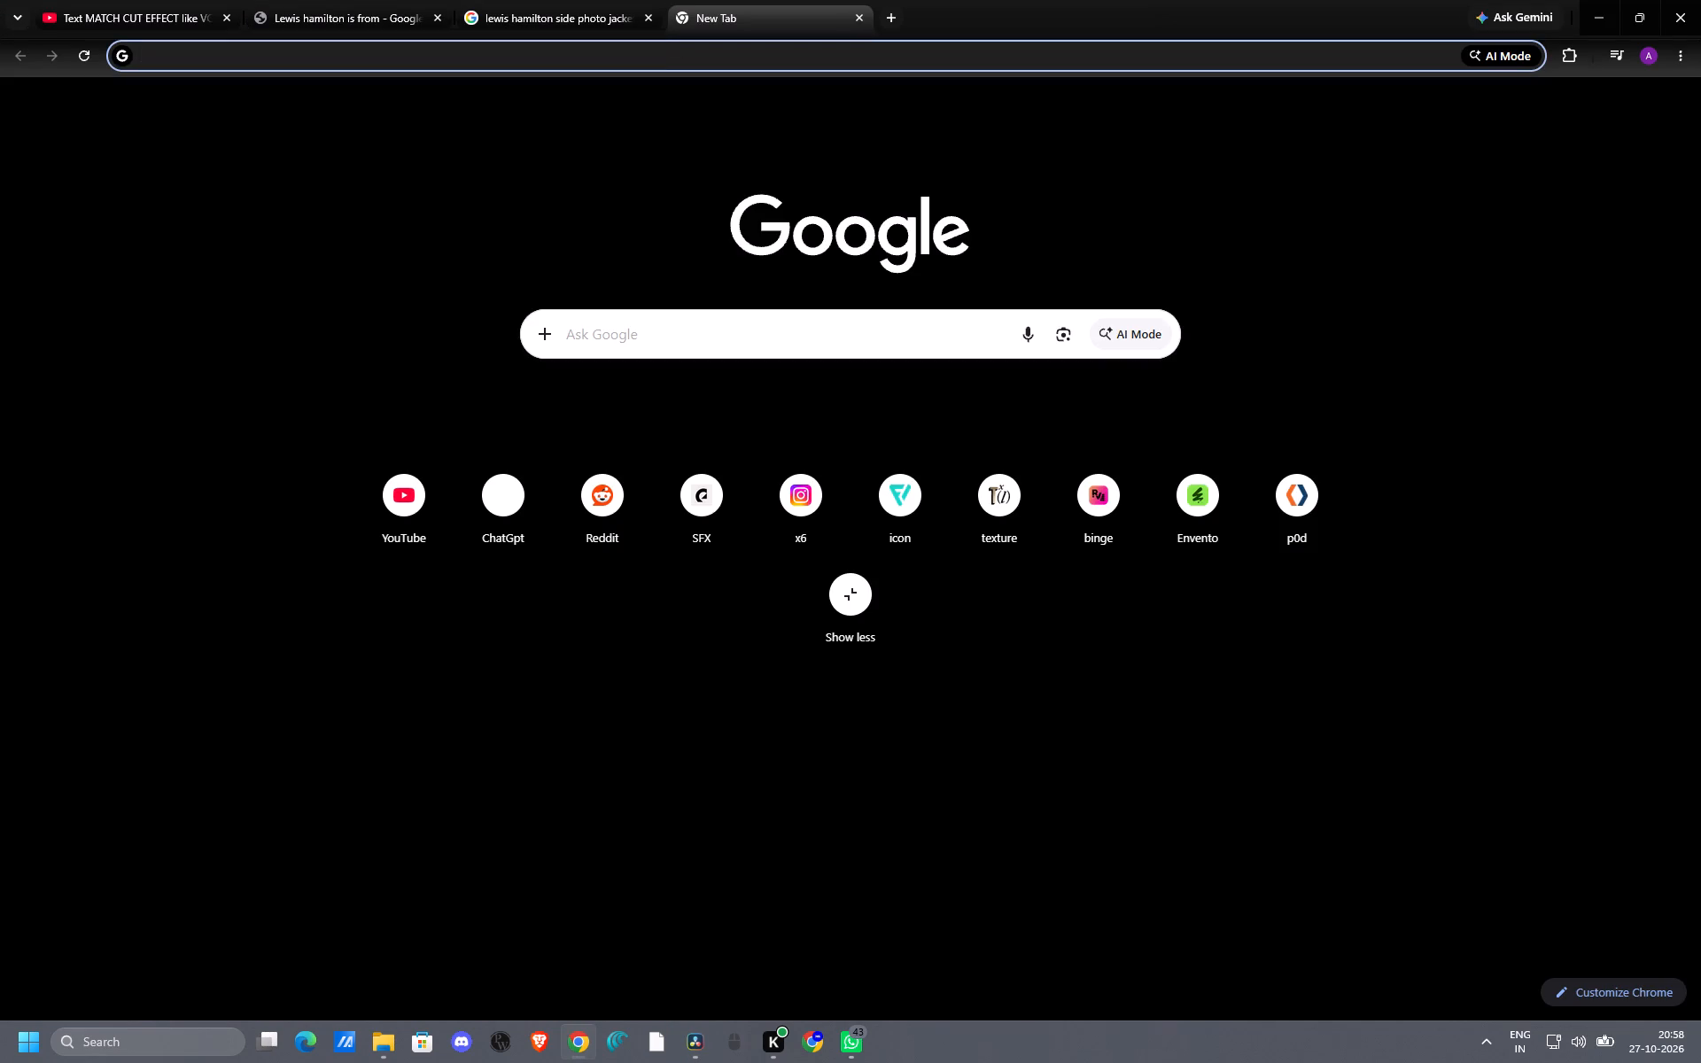
{"action": "type", "text": "phoot"}
{"action": "key", "text": "BackSpace"}
{"action": "key", "text": "BackSpace"}
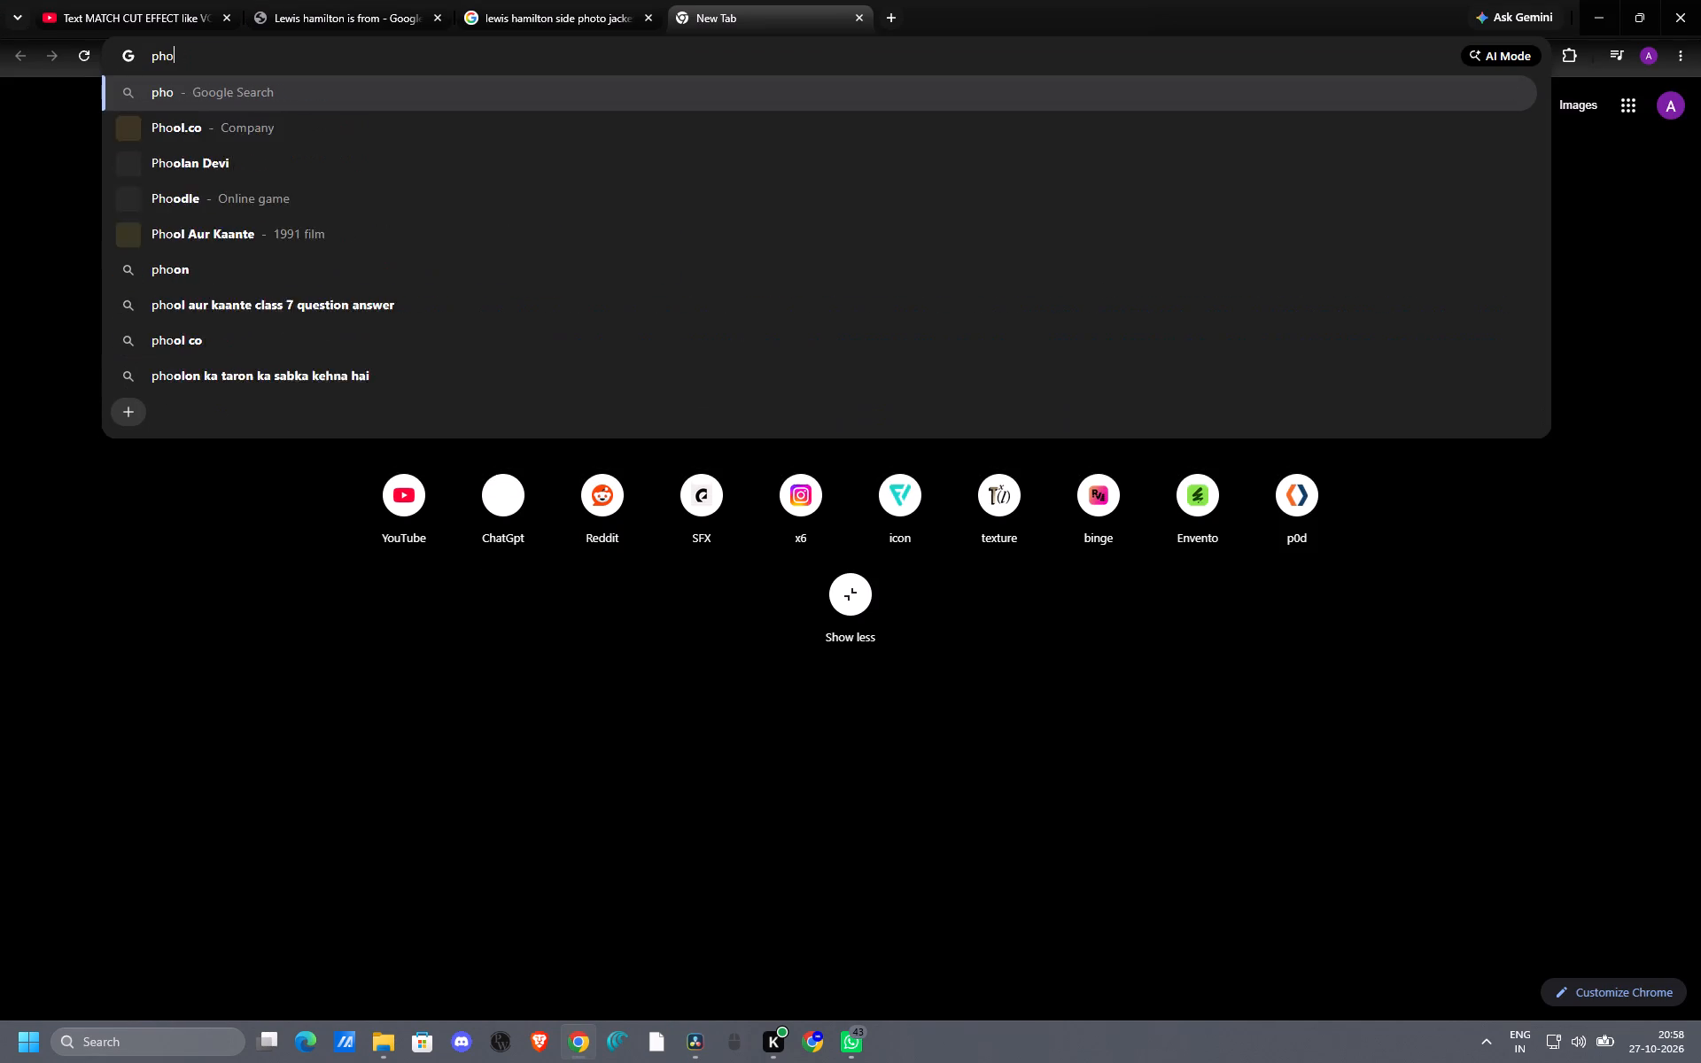
{"action": "type", "text": "to"}
{"action": "key", "text": "space"}
{"action": "type", "text": "bg remover"}
{"action": "key", "text": "Return"}
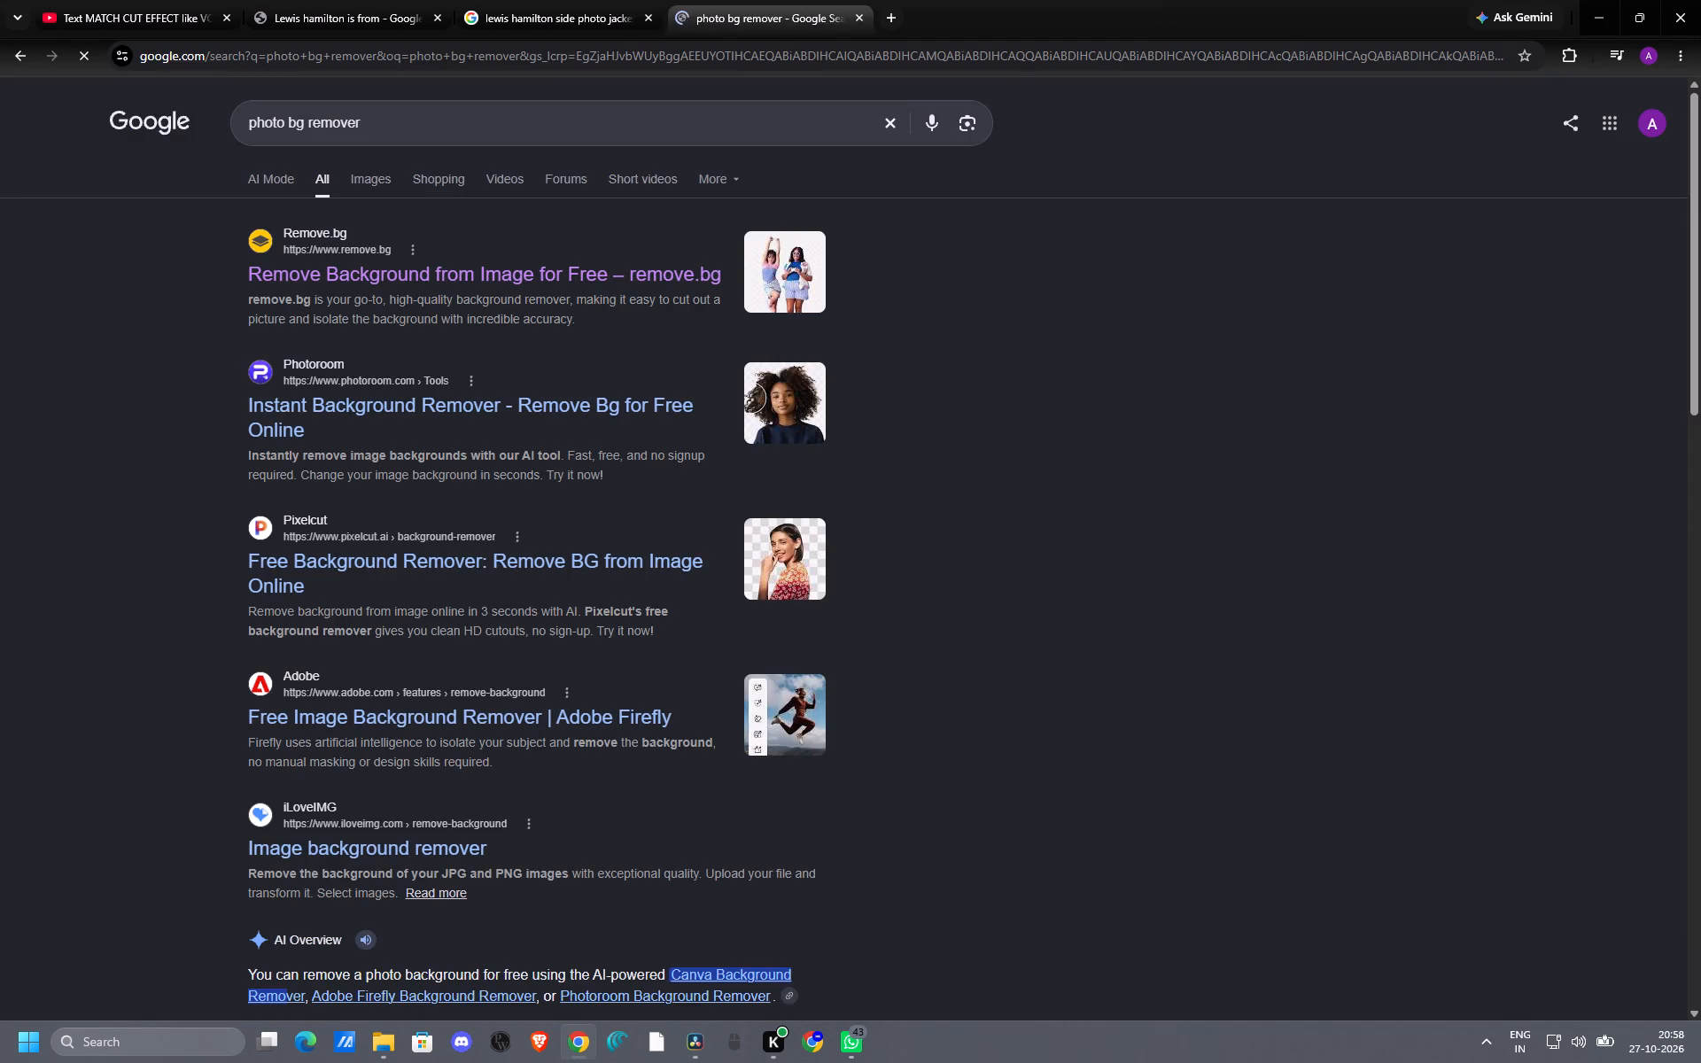
{"action": "left_click", "coordinate": [424, 262]}
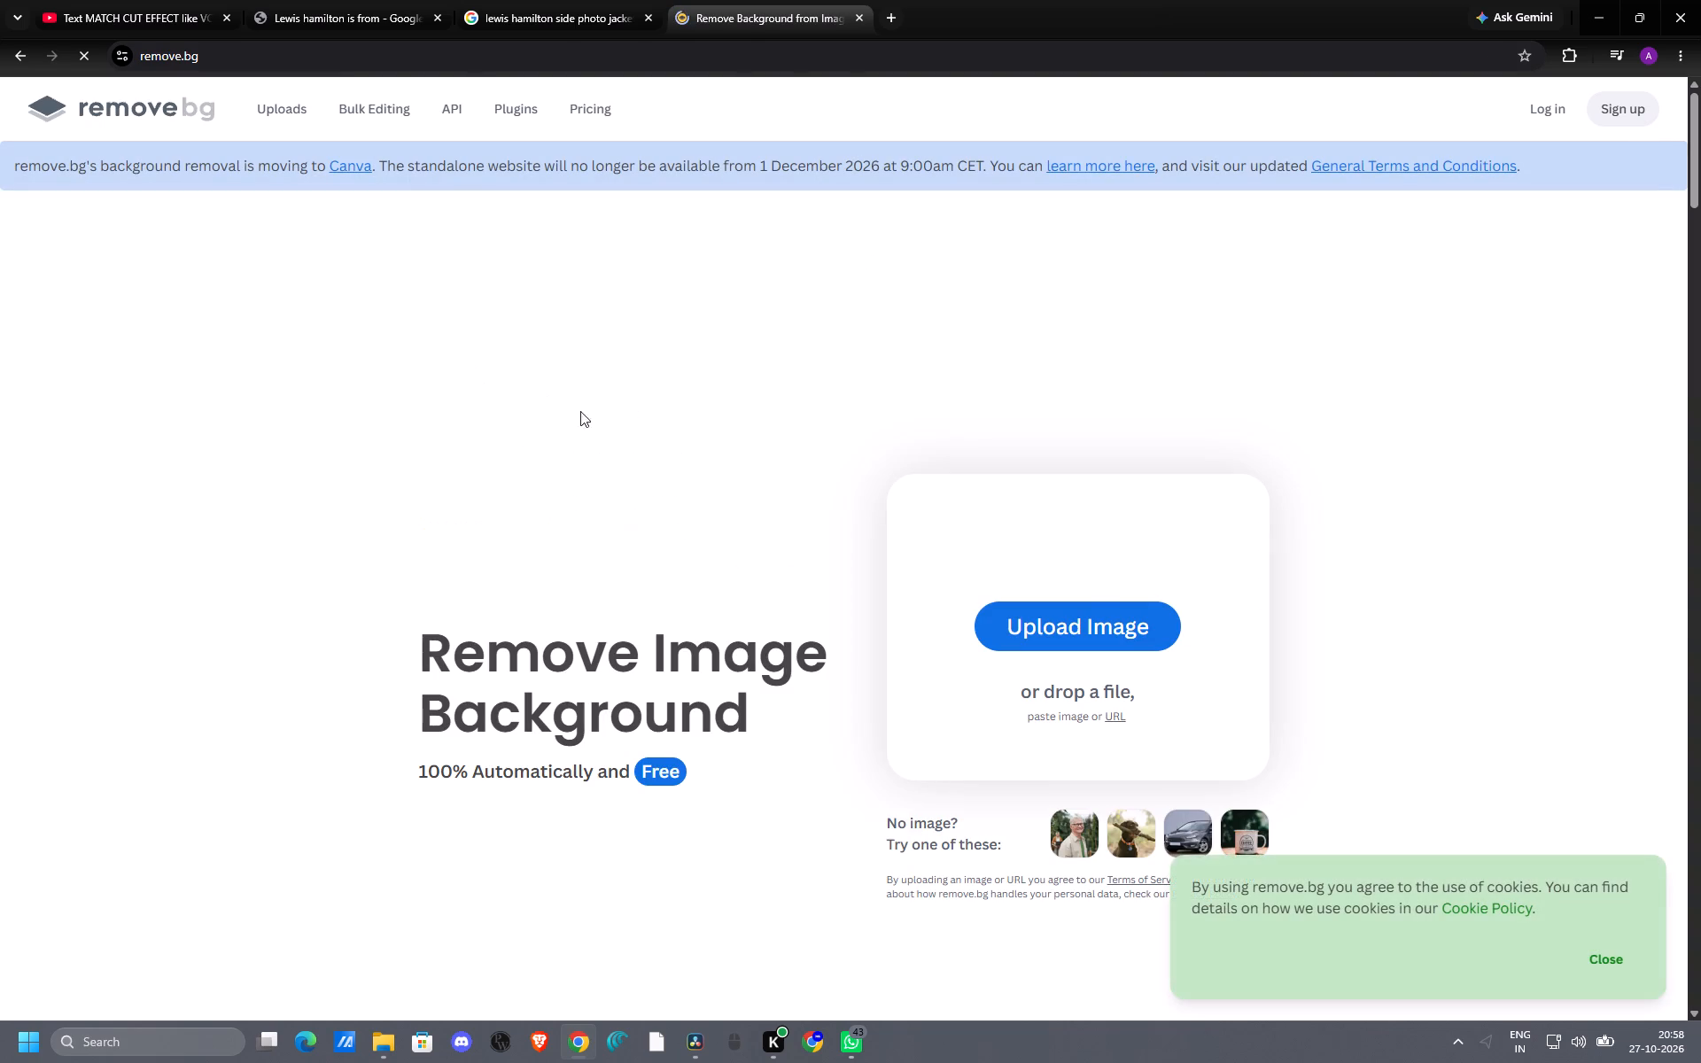
{"action": "left_click", "coordinate": [1090, 626]}
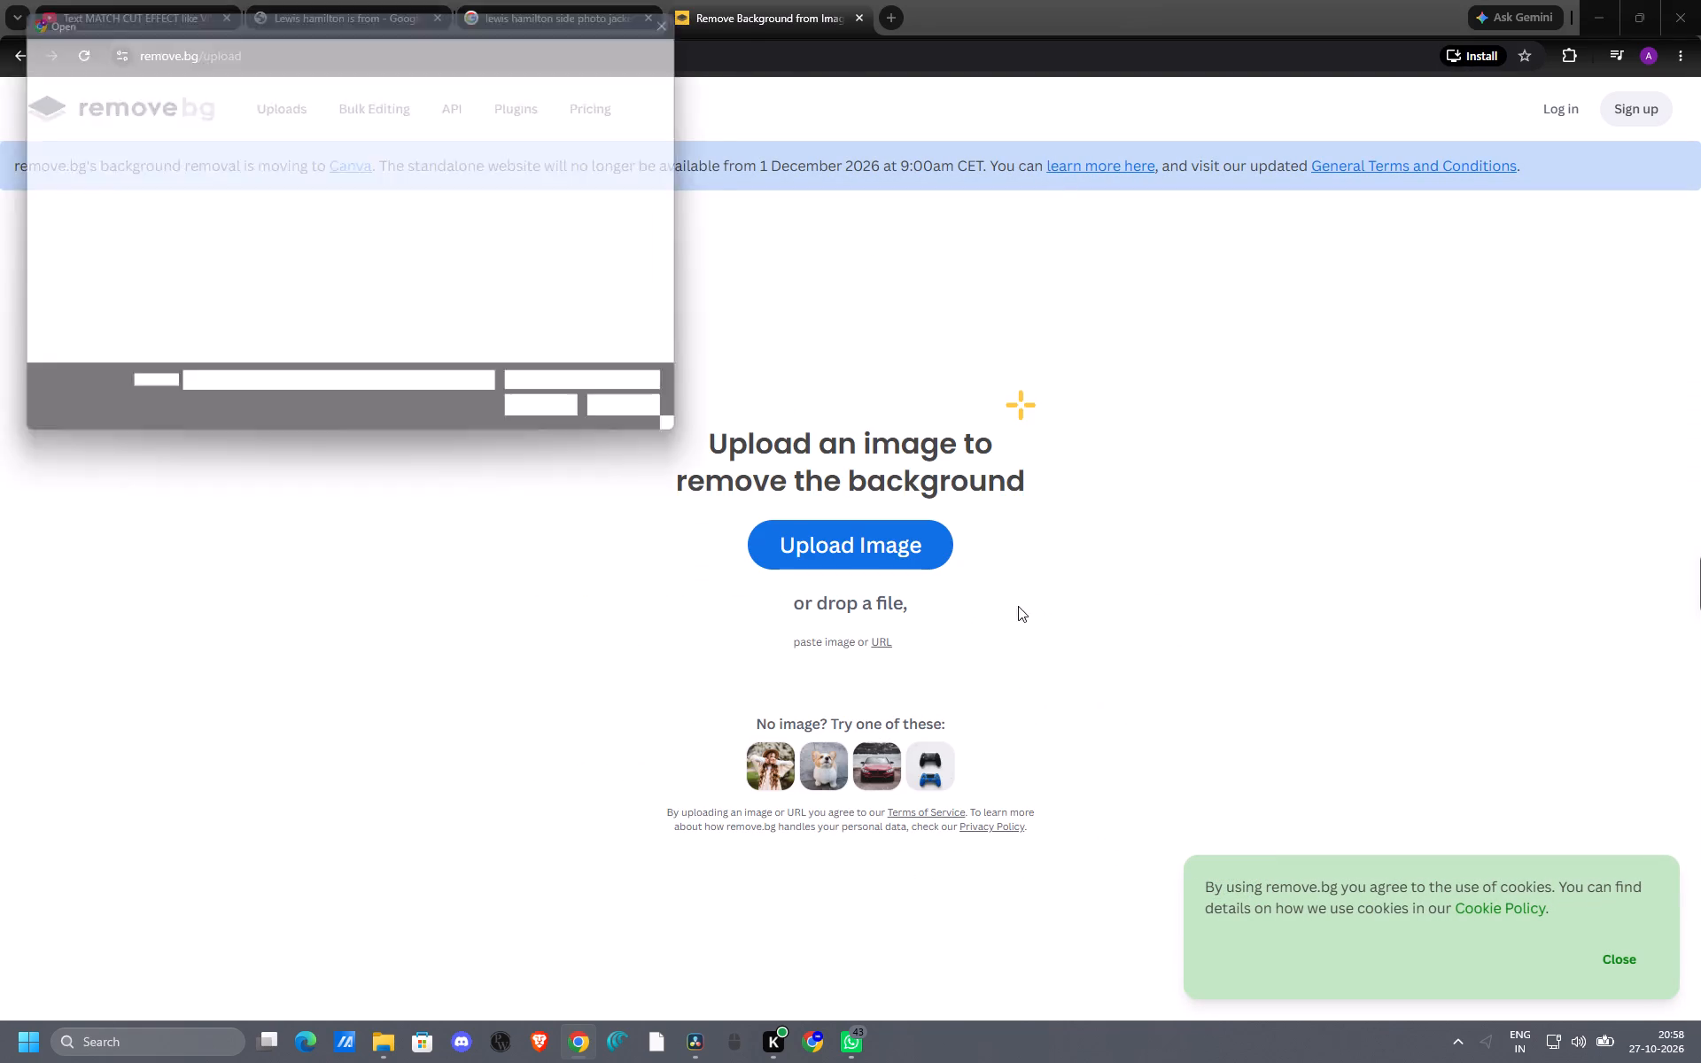
{"action": "scroll", "coordinate": [303, 267], "scroll_direction": "down", "scroll_amount": 12}
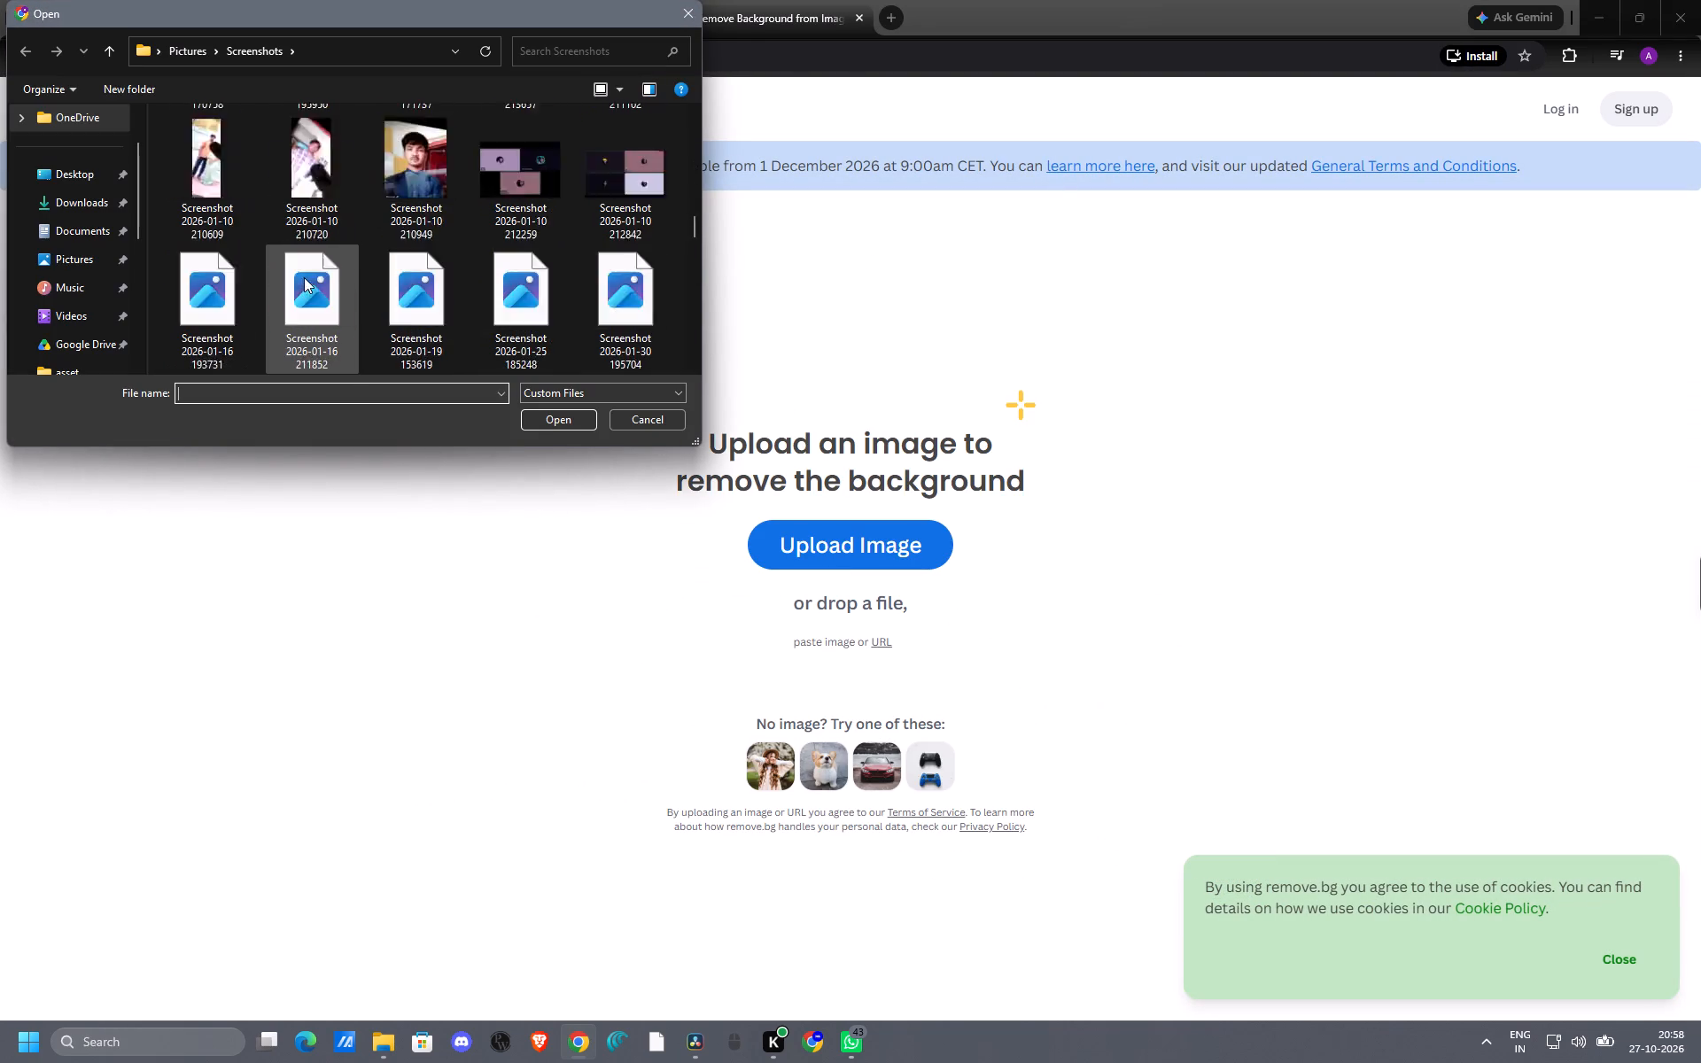
{"action": "scroll", "coordinate": [304, 277], "scroll_direction": "down", "scroll_amount": 9}
{"action": "scroll", "coordinate": [305, 278], "scroll_direction": "down", "scroll_amount": 13}
{"action": "left_click", "coordinate": [305, 279]}
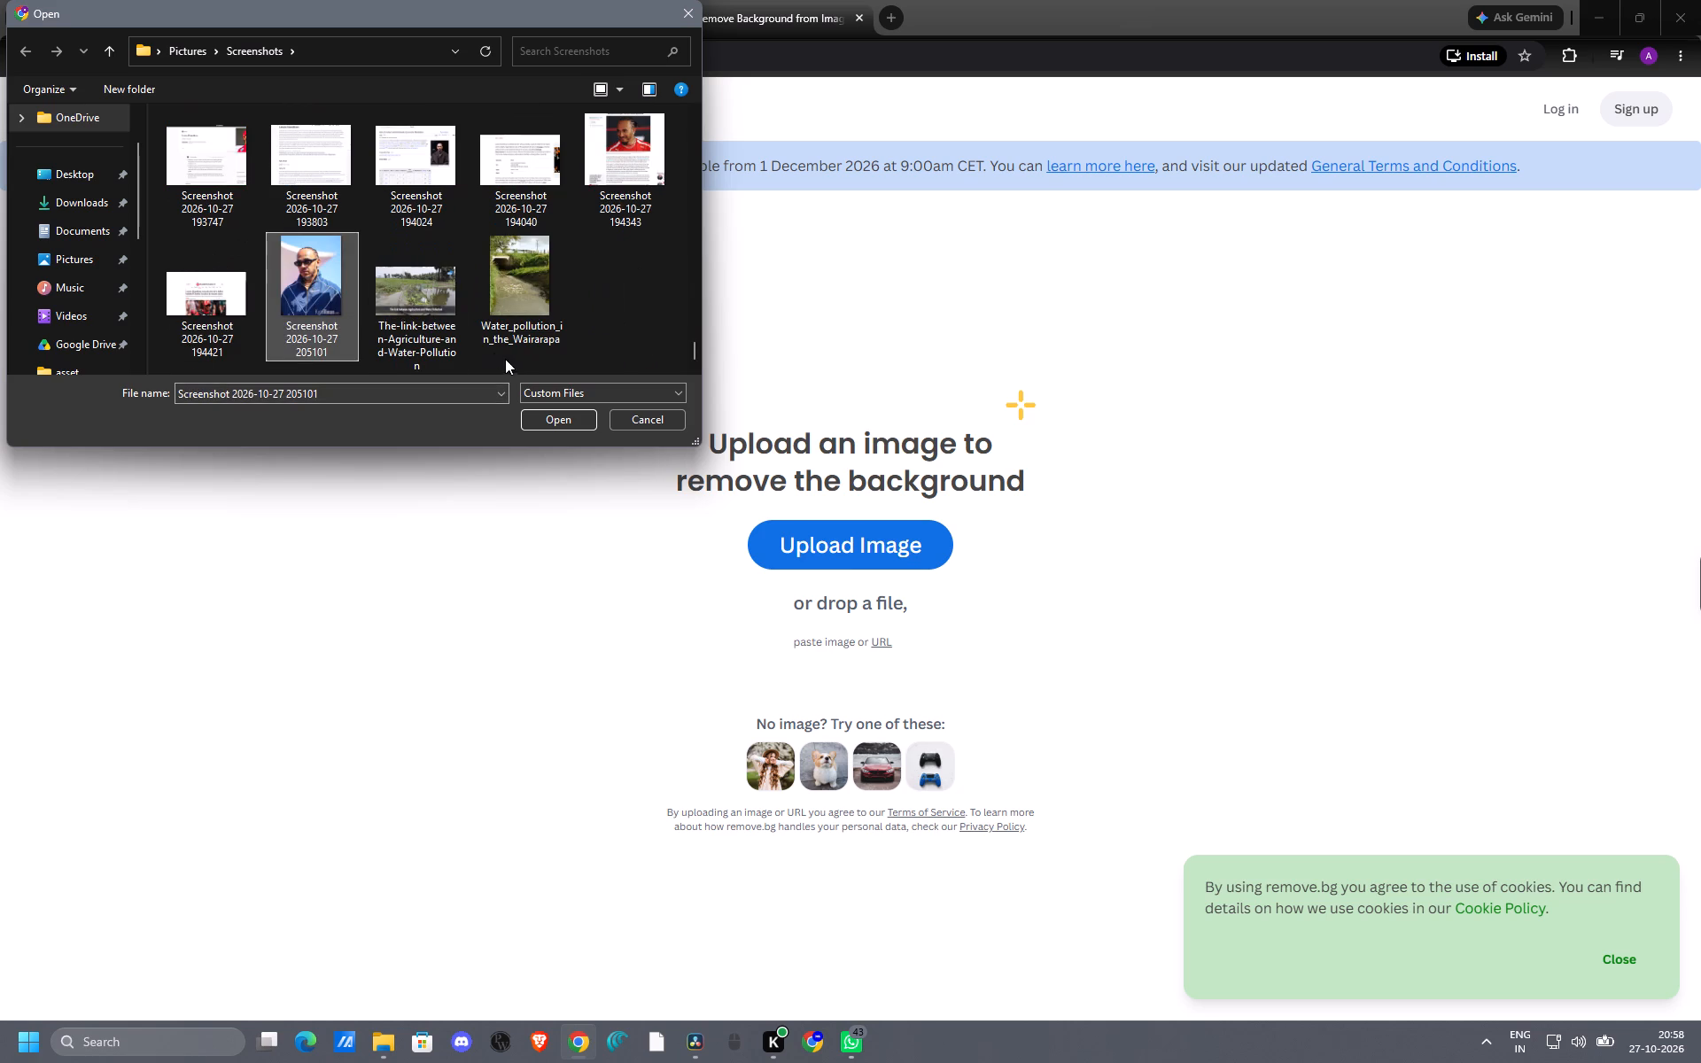
{"action": "left_click", "coordinate": [564, 420]}
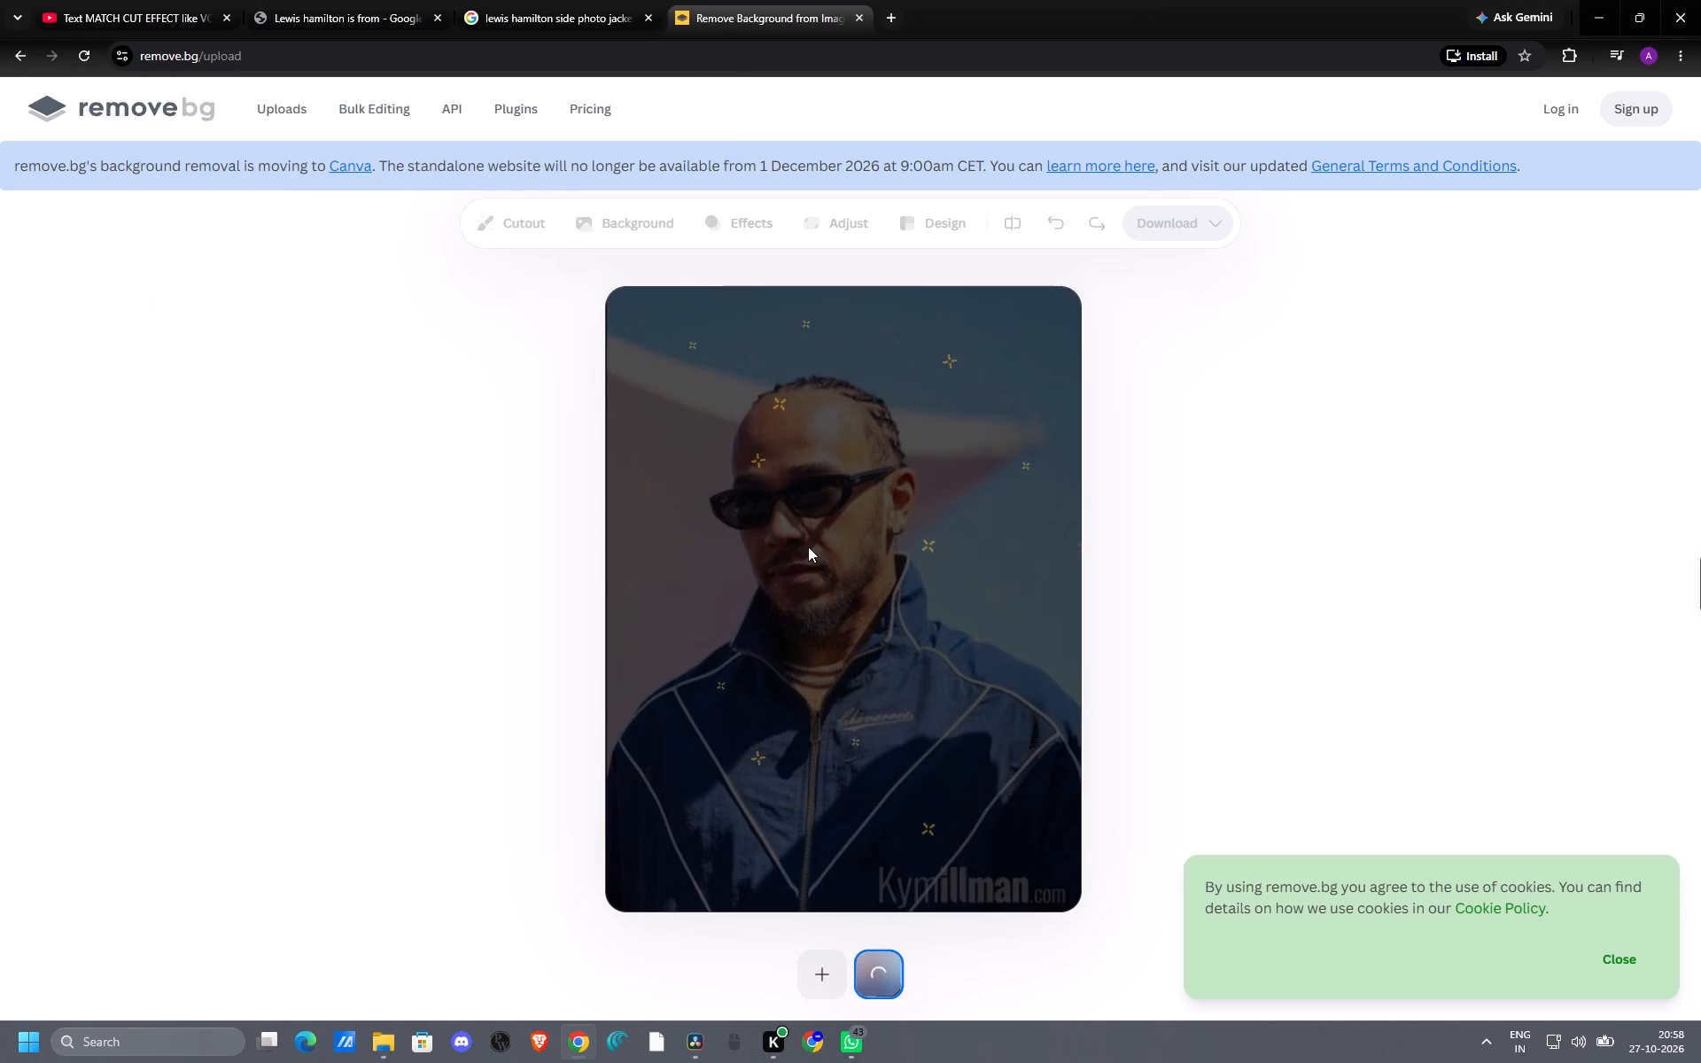
Examine the Hamilton cutout up close, checking the edges around the head, beard, collar and jacket.
{"action": "left_click", "coordinate": [819, 462]}
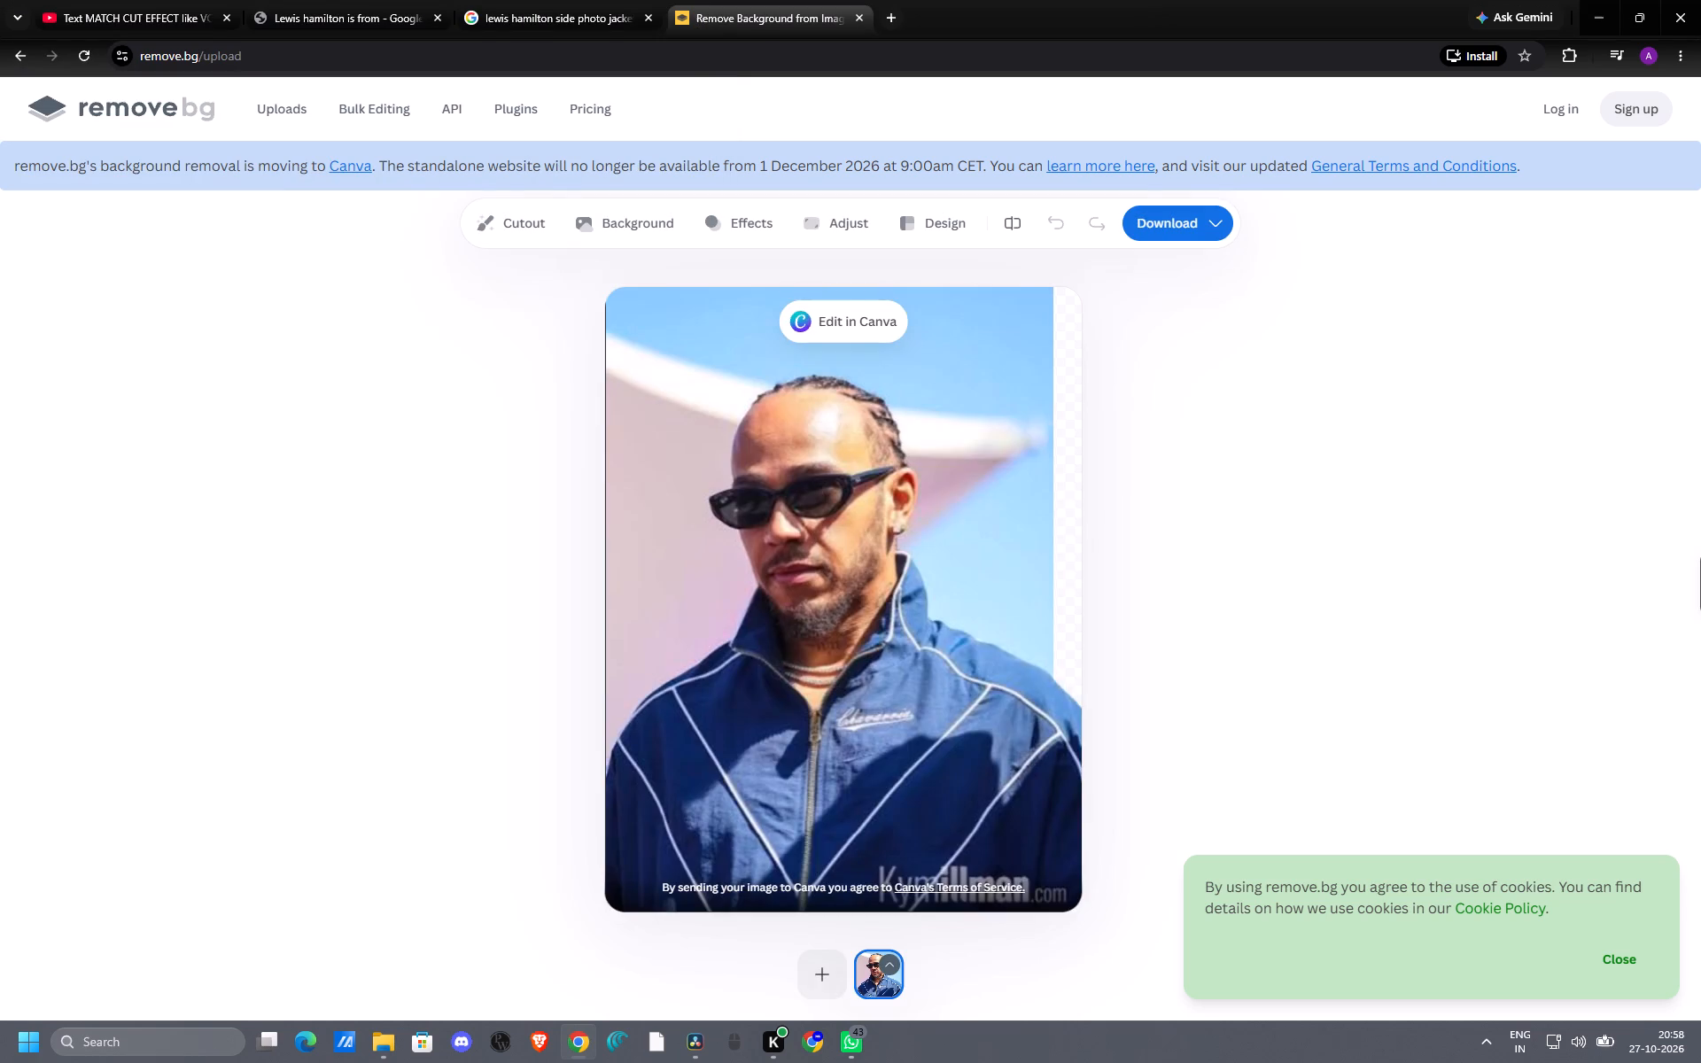
{"action": "scroll", "coordinate": [811, 562], "scroll_direction": "down", "scroll_amount": 5}
{"action": "scroll", "coordinate": [812, 567], "scroll_direction": "up", "scroll_amount": 6}
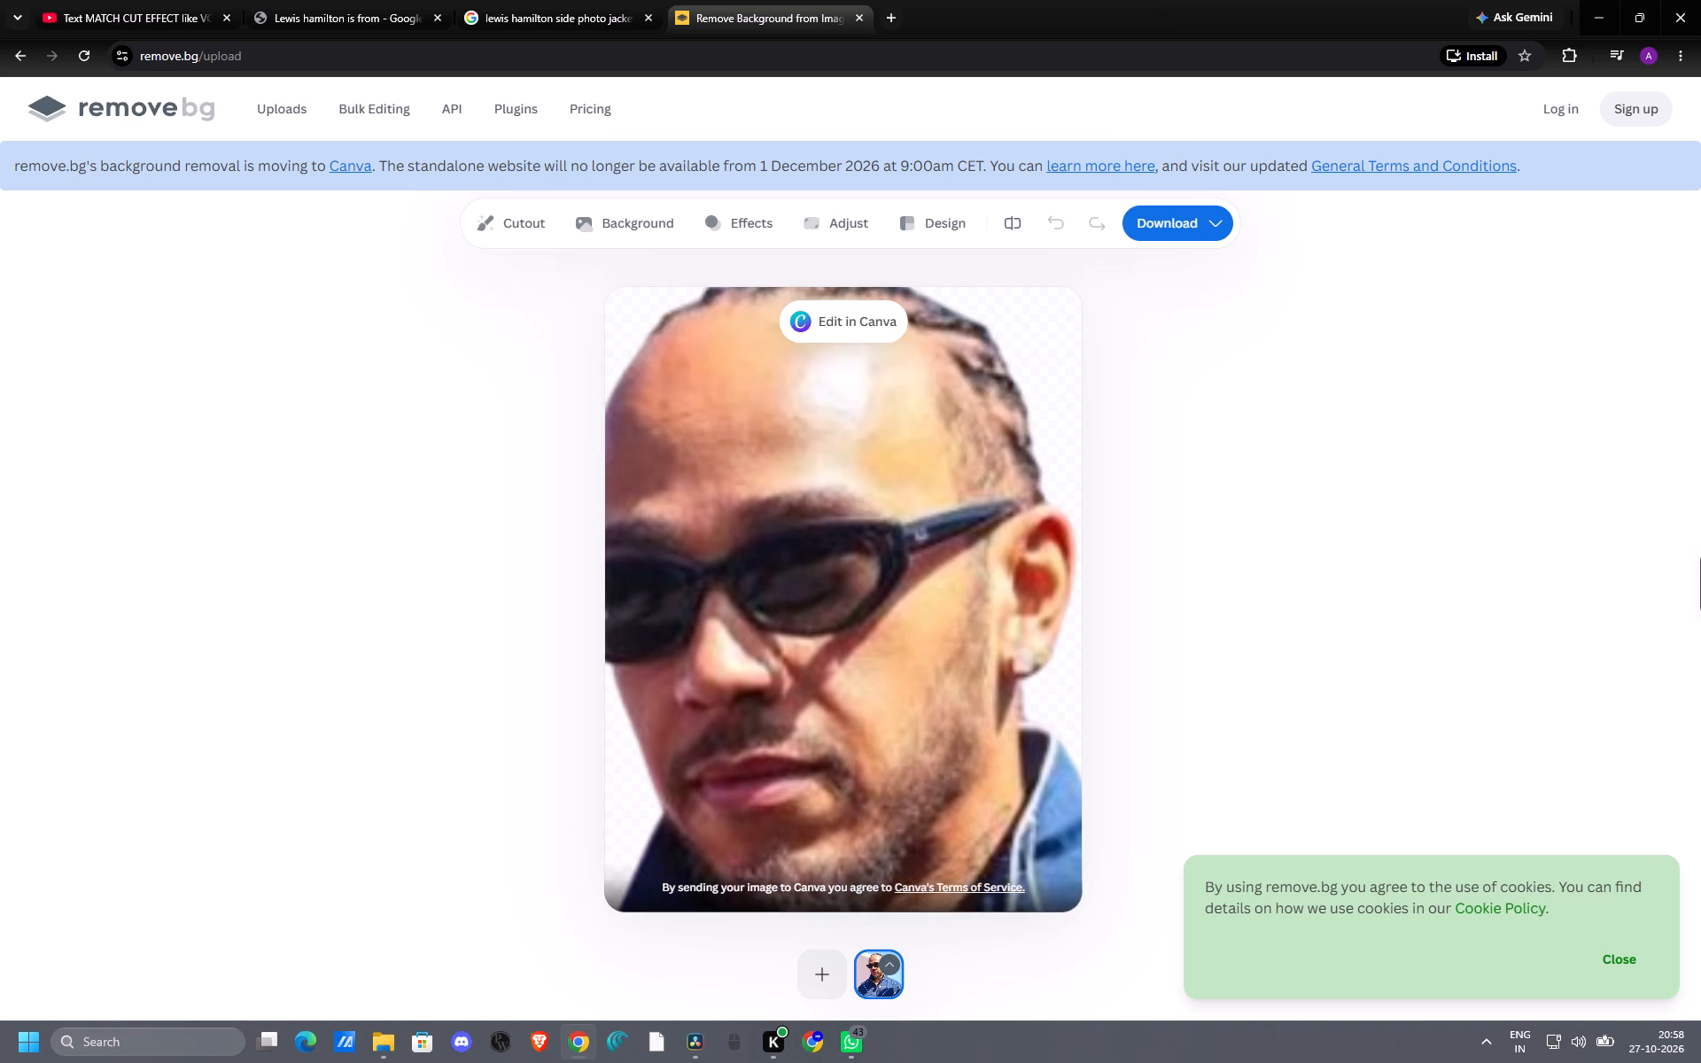
{"action": "scroll", "coordinate": [812, 575], "scroll_direction": "down", "scroll_amount": 16}
{"action": "scroll", "coordinate": [809, 603], "scroll_direction": "down", "scroll_amount": 13}
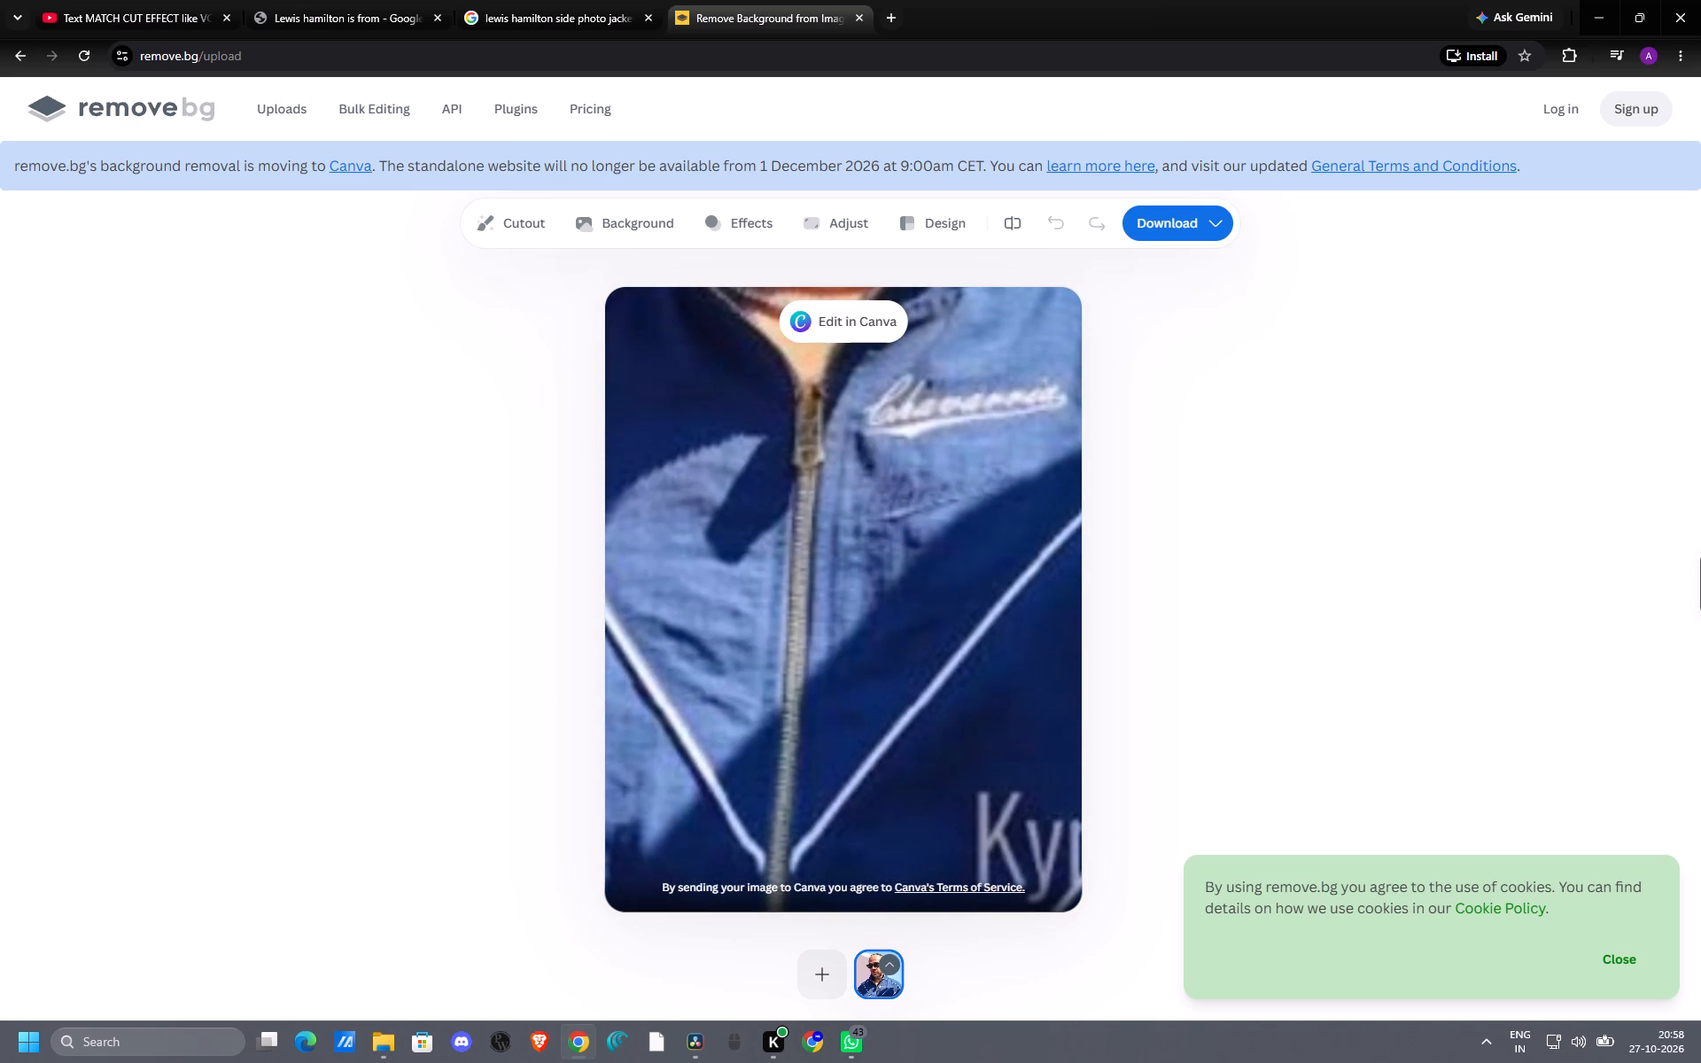
{"action": "right_click", "coordinate": [808, 611]}
{"action": "double_click", "coordinate": [791, 573]}
{"action": "triple_click", "coordinate": [791, 573]}
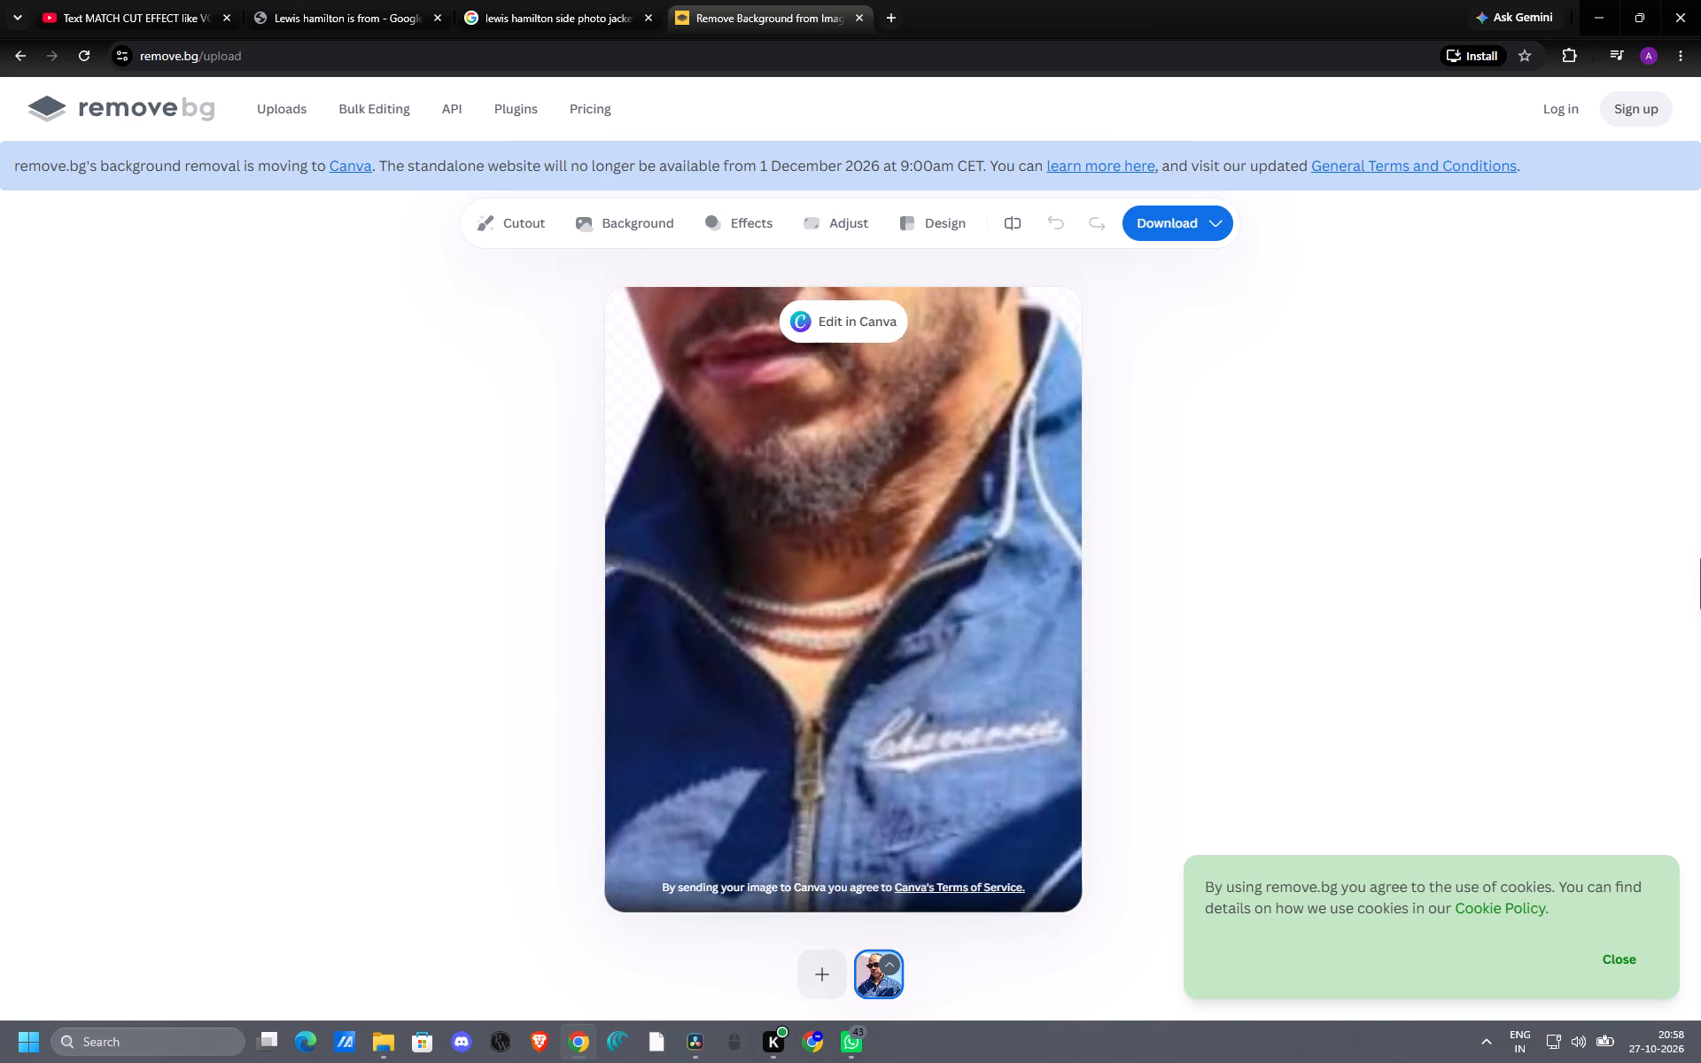
{"action": "left_click", "coordinate": [791, 573]}
{"action": "triple_click", "coordinate": [791, 573]}
{"action": "left_click", "coordinate": [791, 573]}
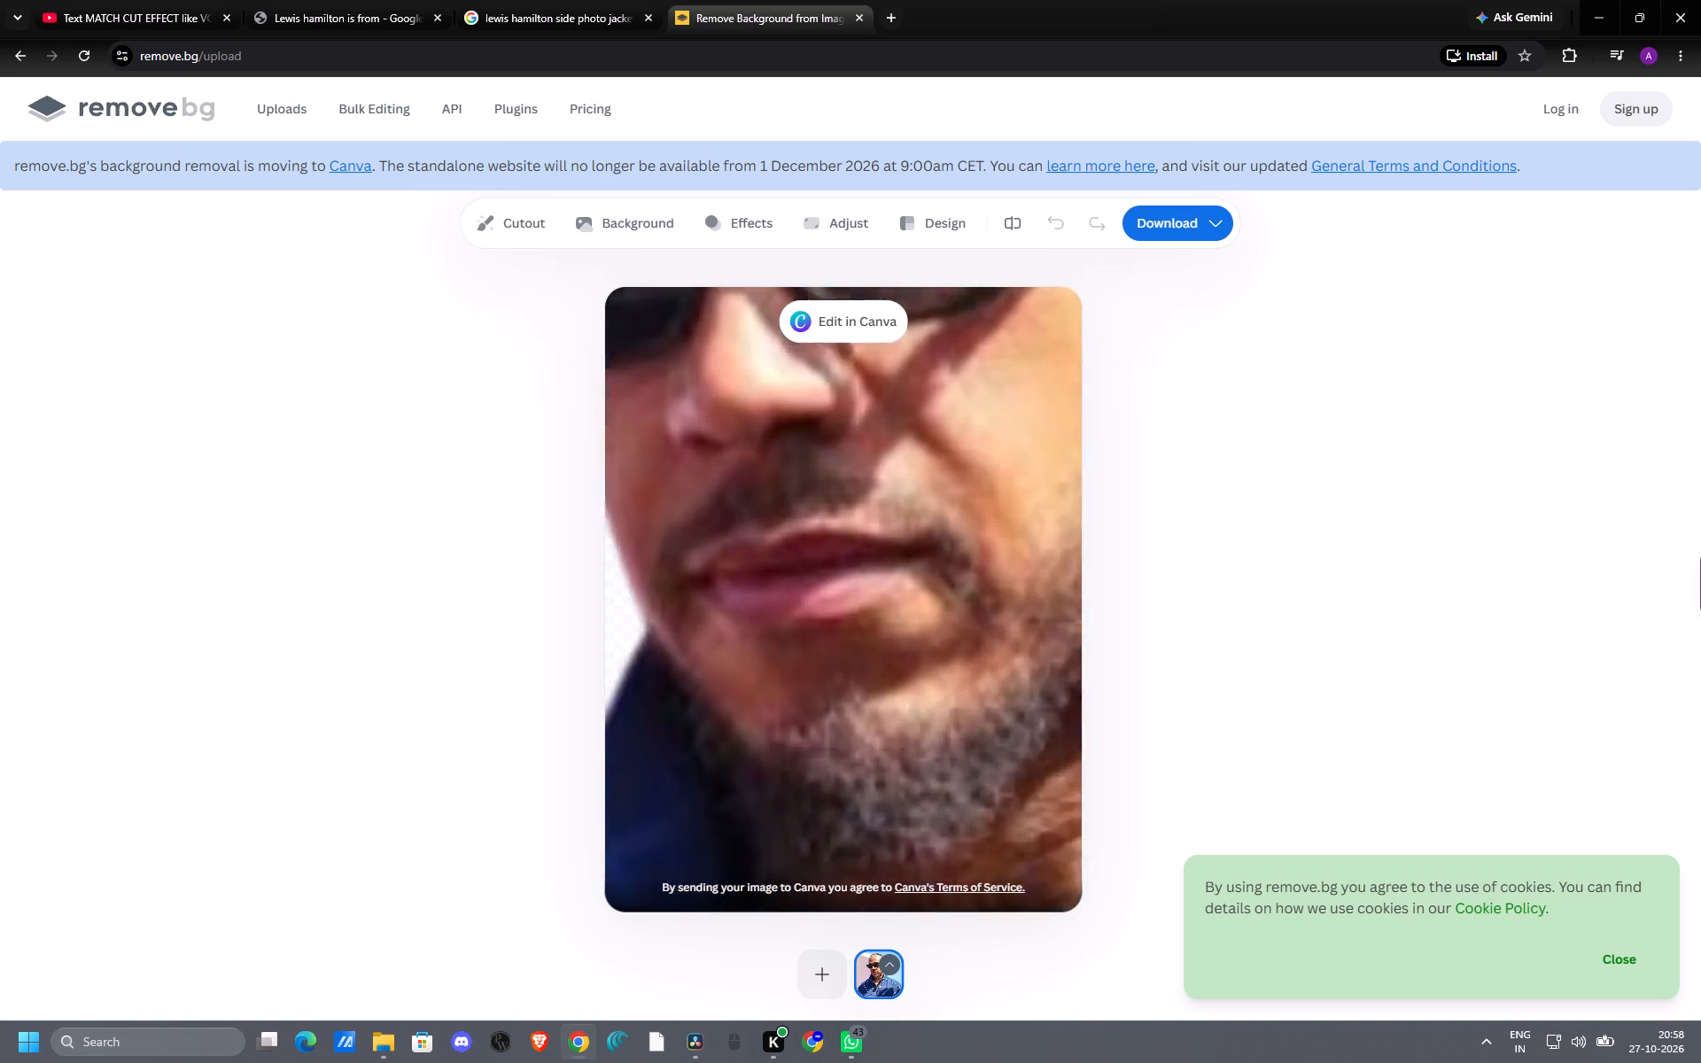
{"action": "left_click", "coordinate": [791, 573]}
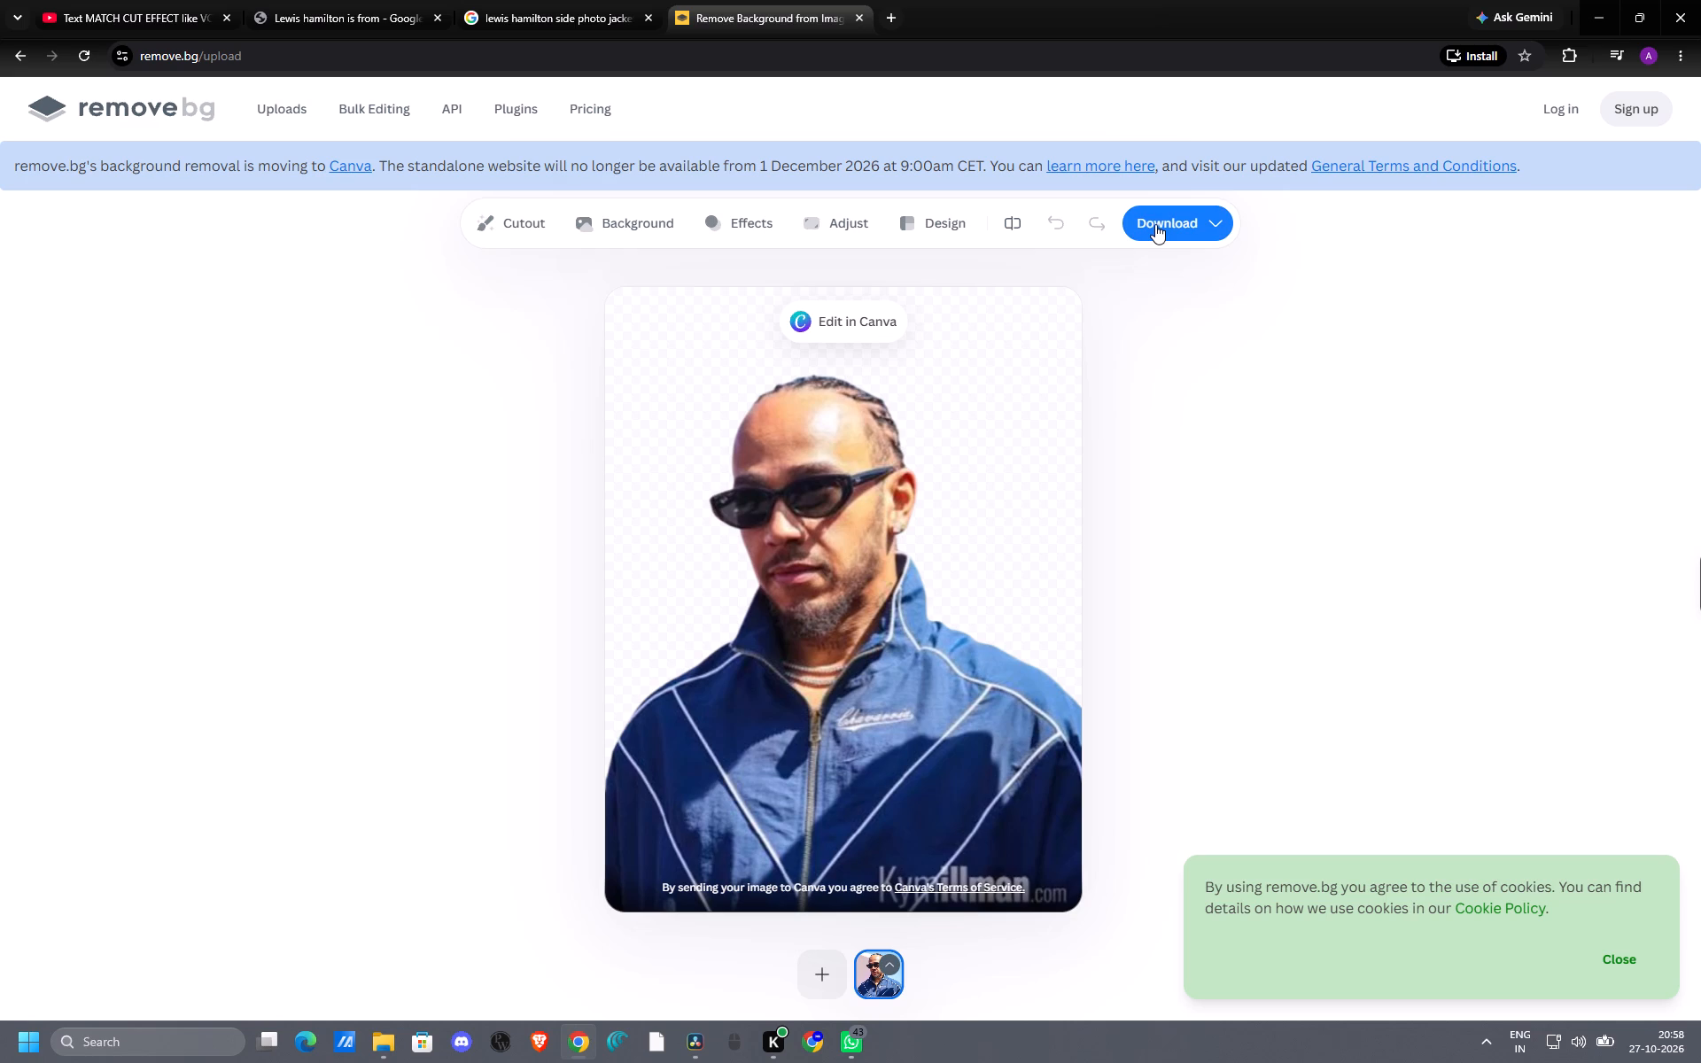
Download the free 436 x 572 preview of the cutout as a PNG to the Desktop.
{"action": "left_click", "coordinate": [1155, 223]}
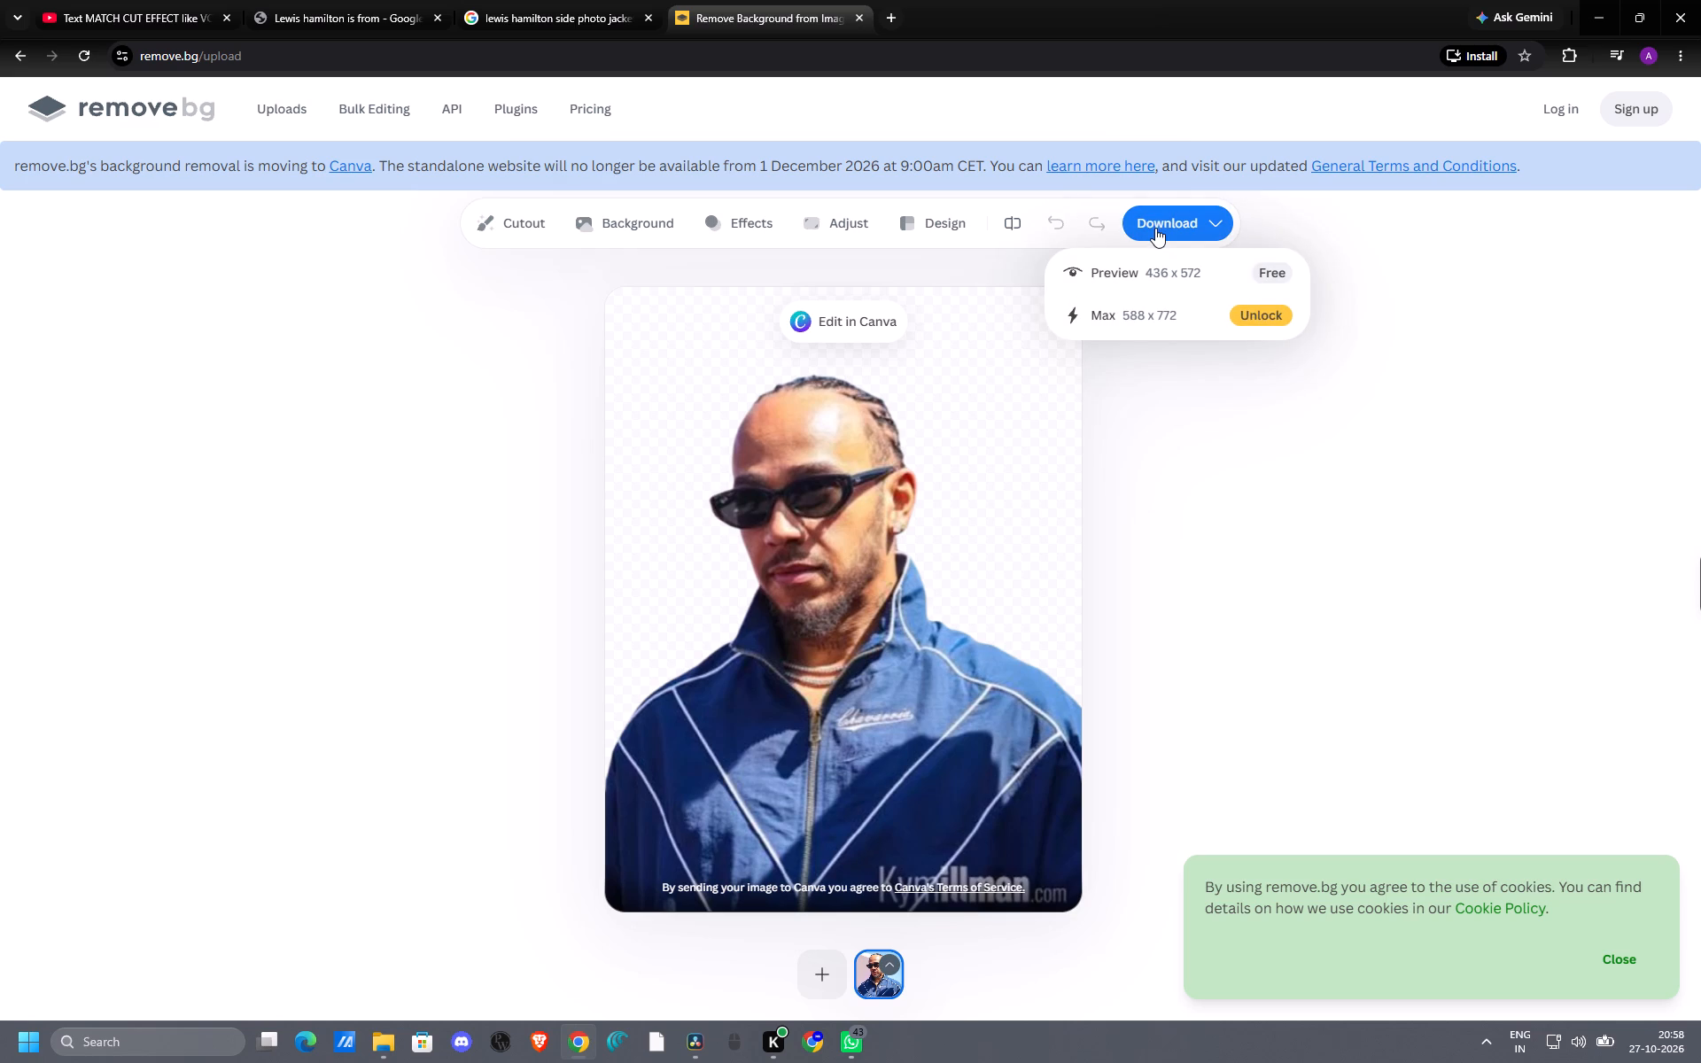
{"action": "left_click", "coordinate": [1186, 285]}
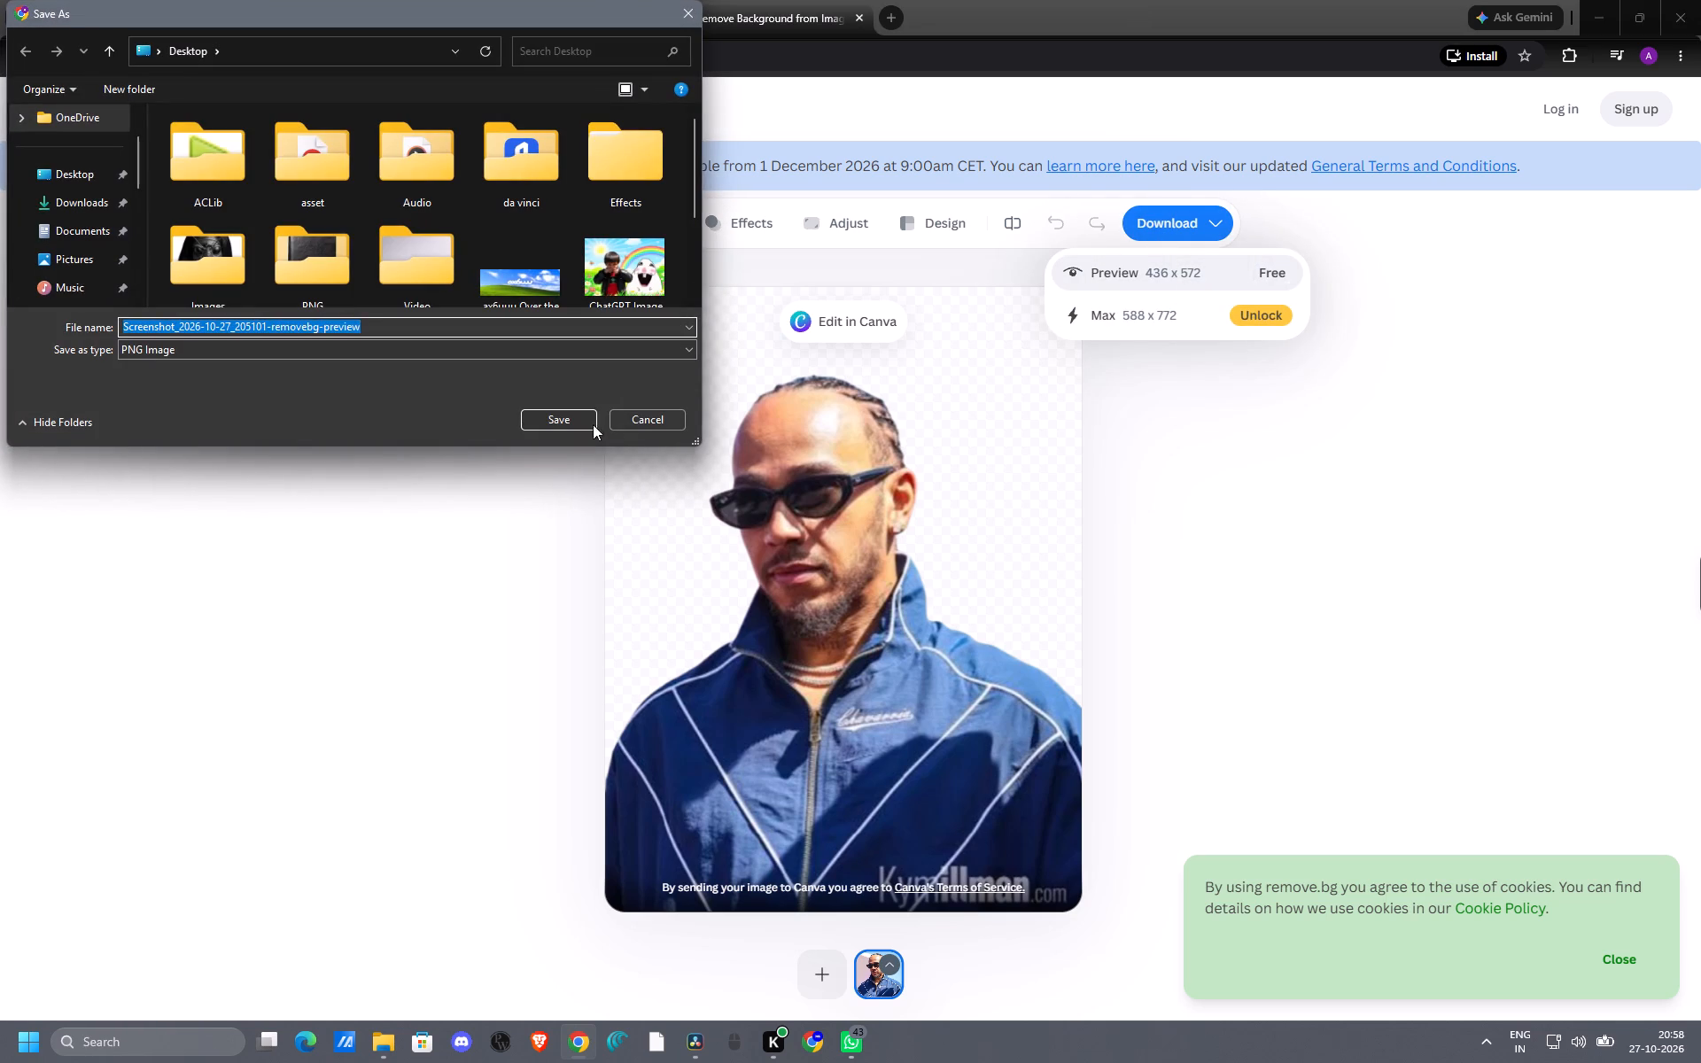
{"action": "left_click", "coordinate": [546, 417]}
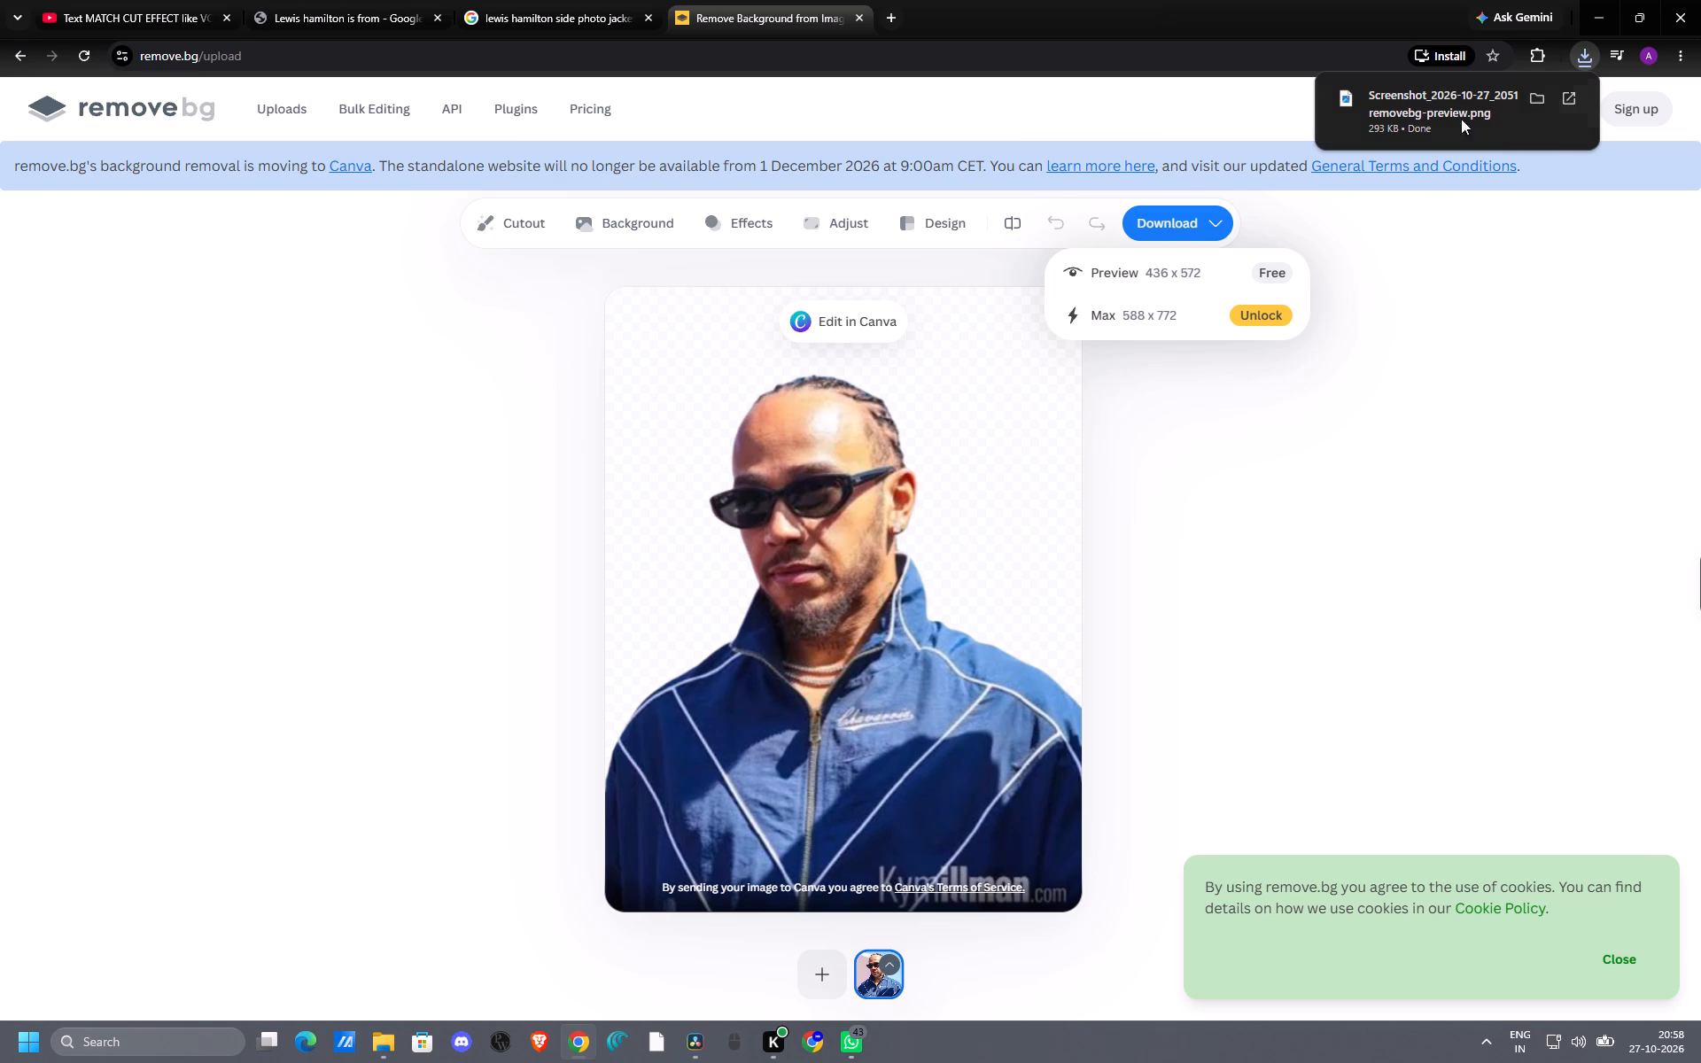
Locate the downloaded removebg-preview PNG in its Desktop folder and place it on V3 of the DaVinci Resolve timeline, spanning the playhead.
{"action": "left_click", "coordinate": [1451, 108]}
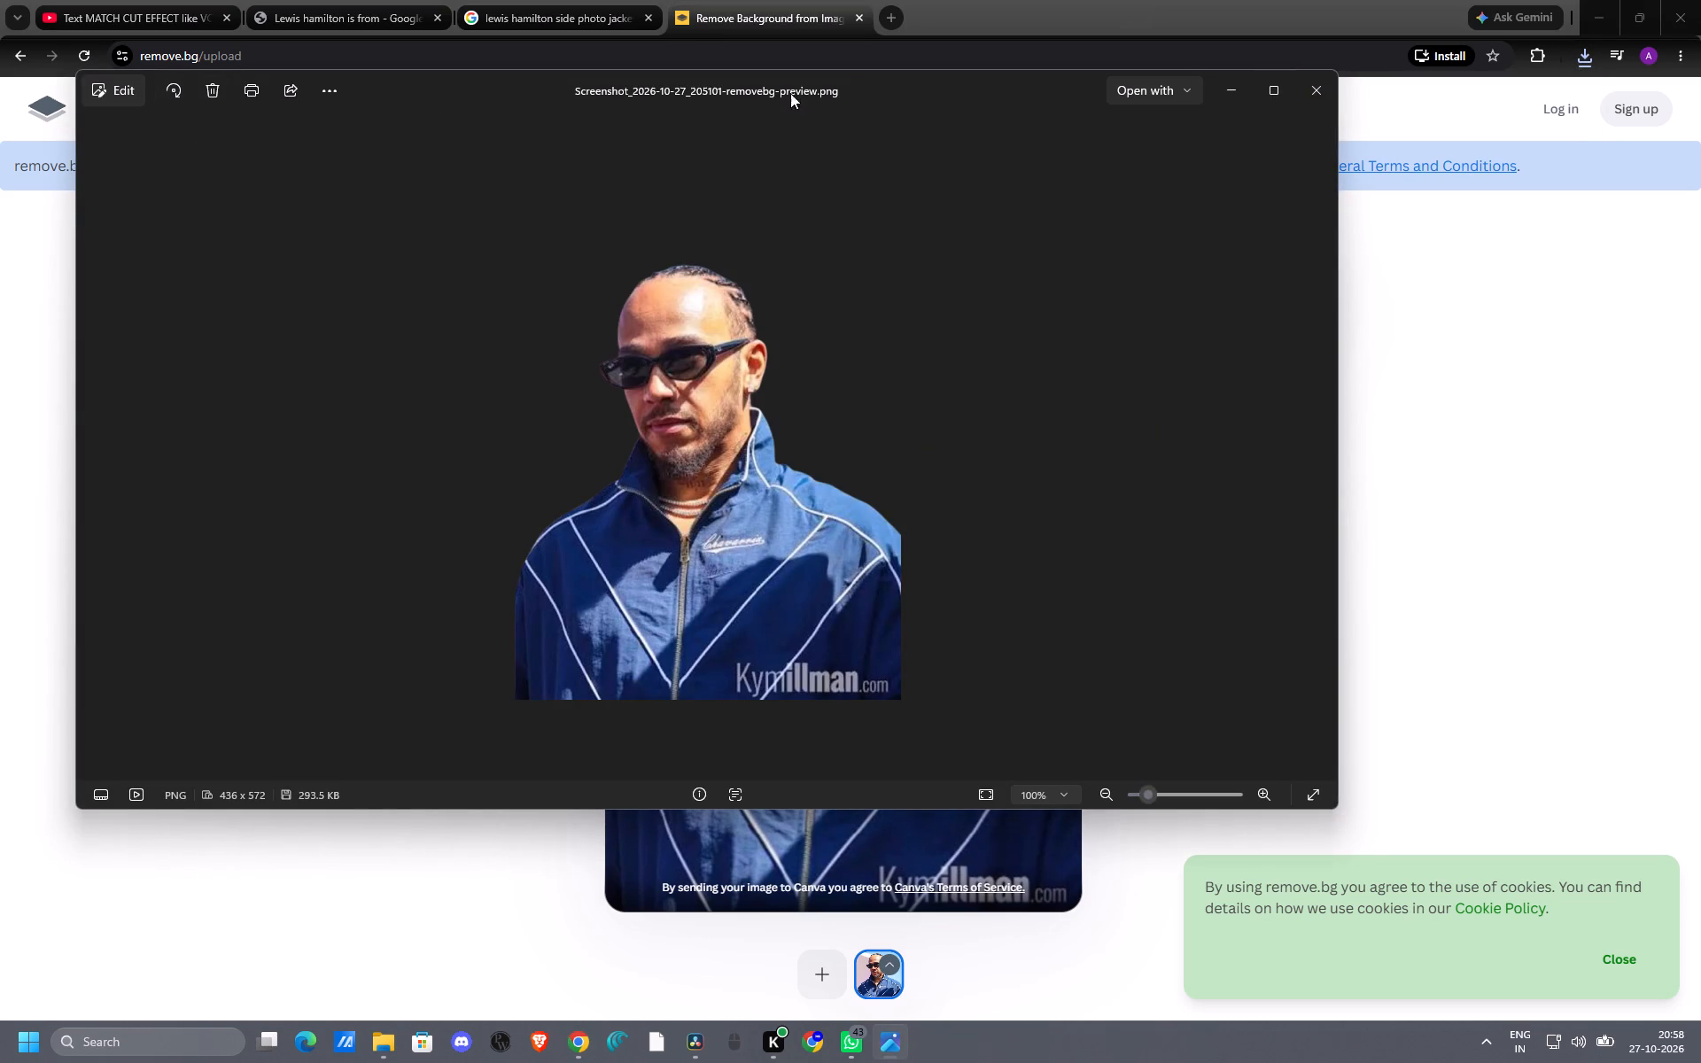
{"action": "left_click", "coordinate": [1146, 91]}
{"action": "left_click", "coordinate": [1105, 132]}
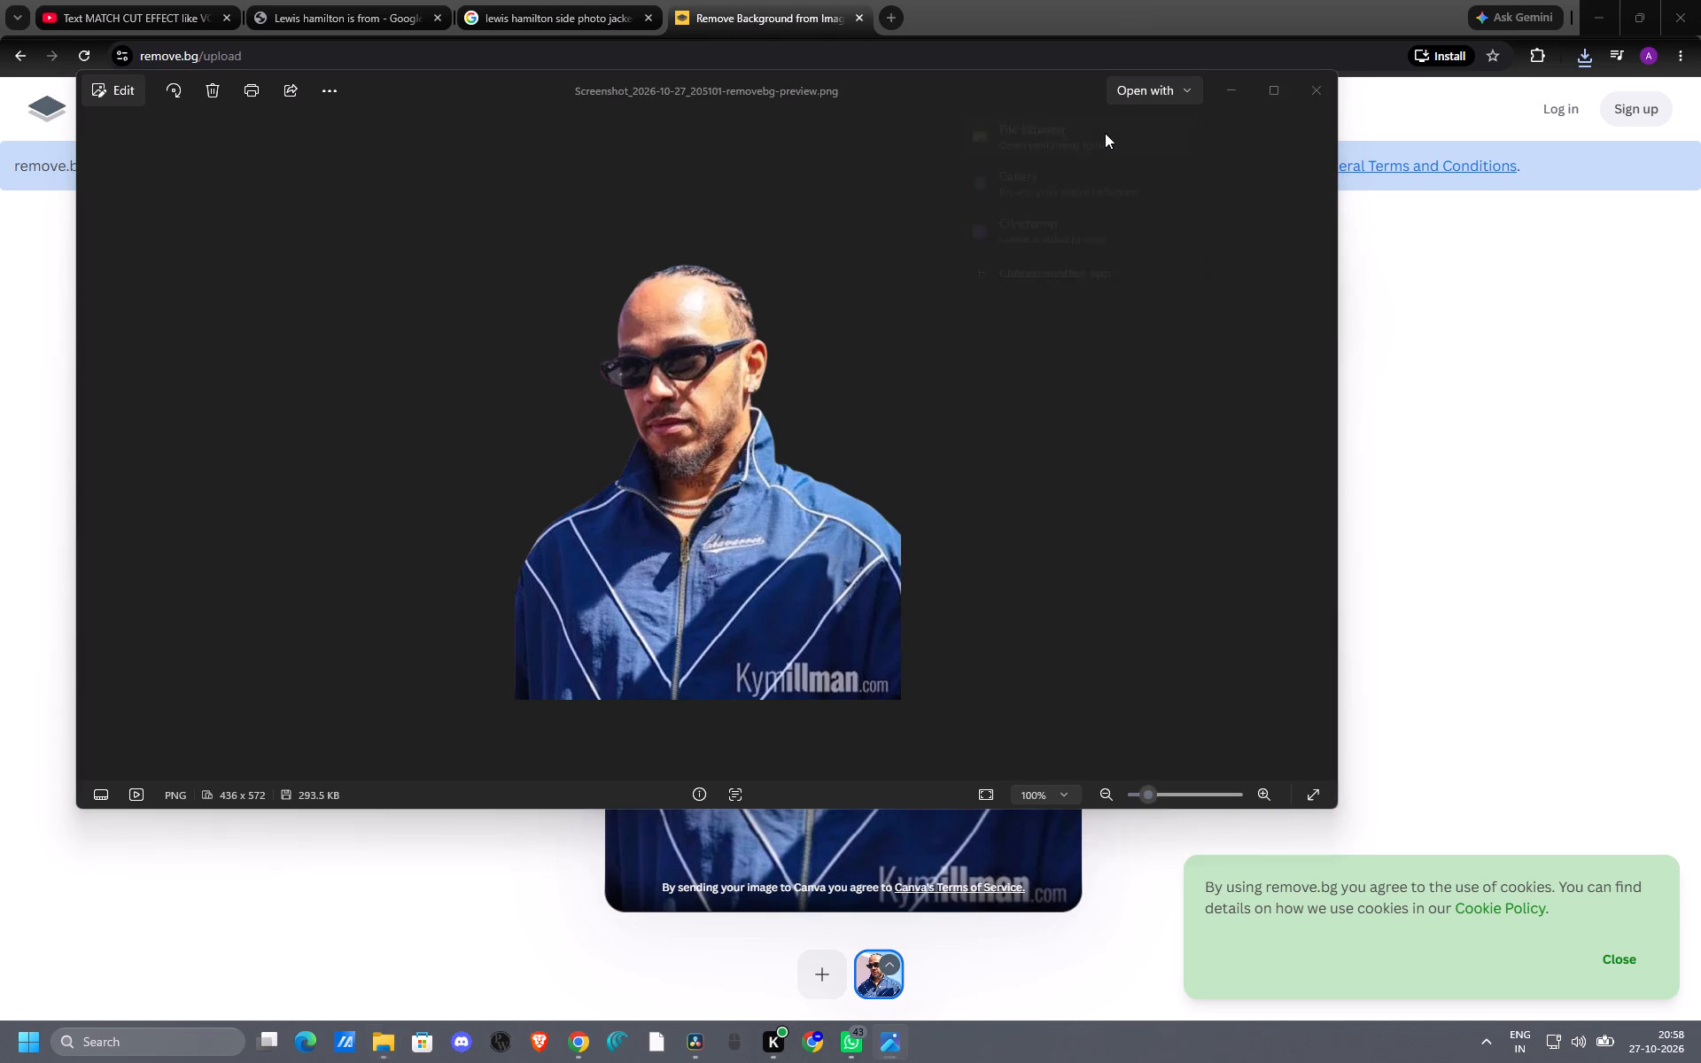
{"action": "key", "text": "alt+Tab"}
{"action": "left_click", "coordinate": [1143, 388], "text": "alt"}
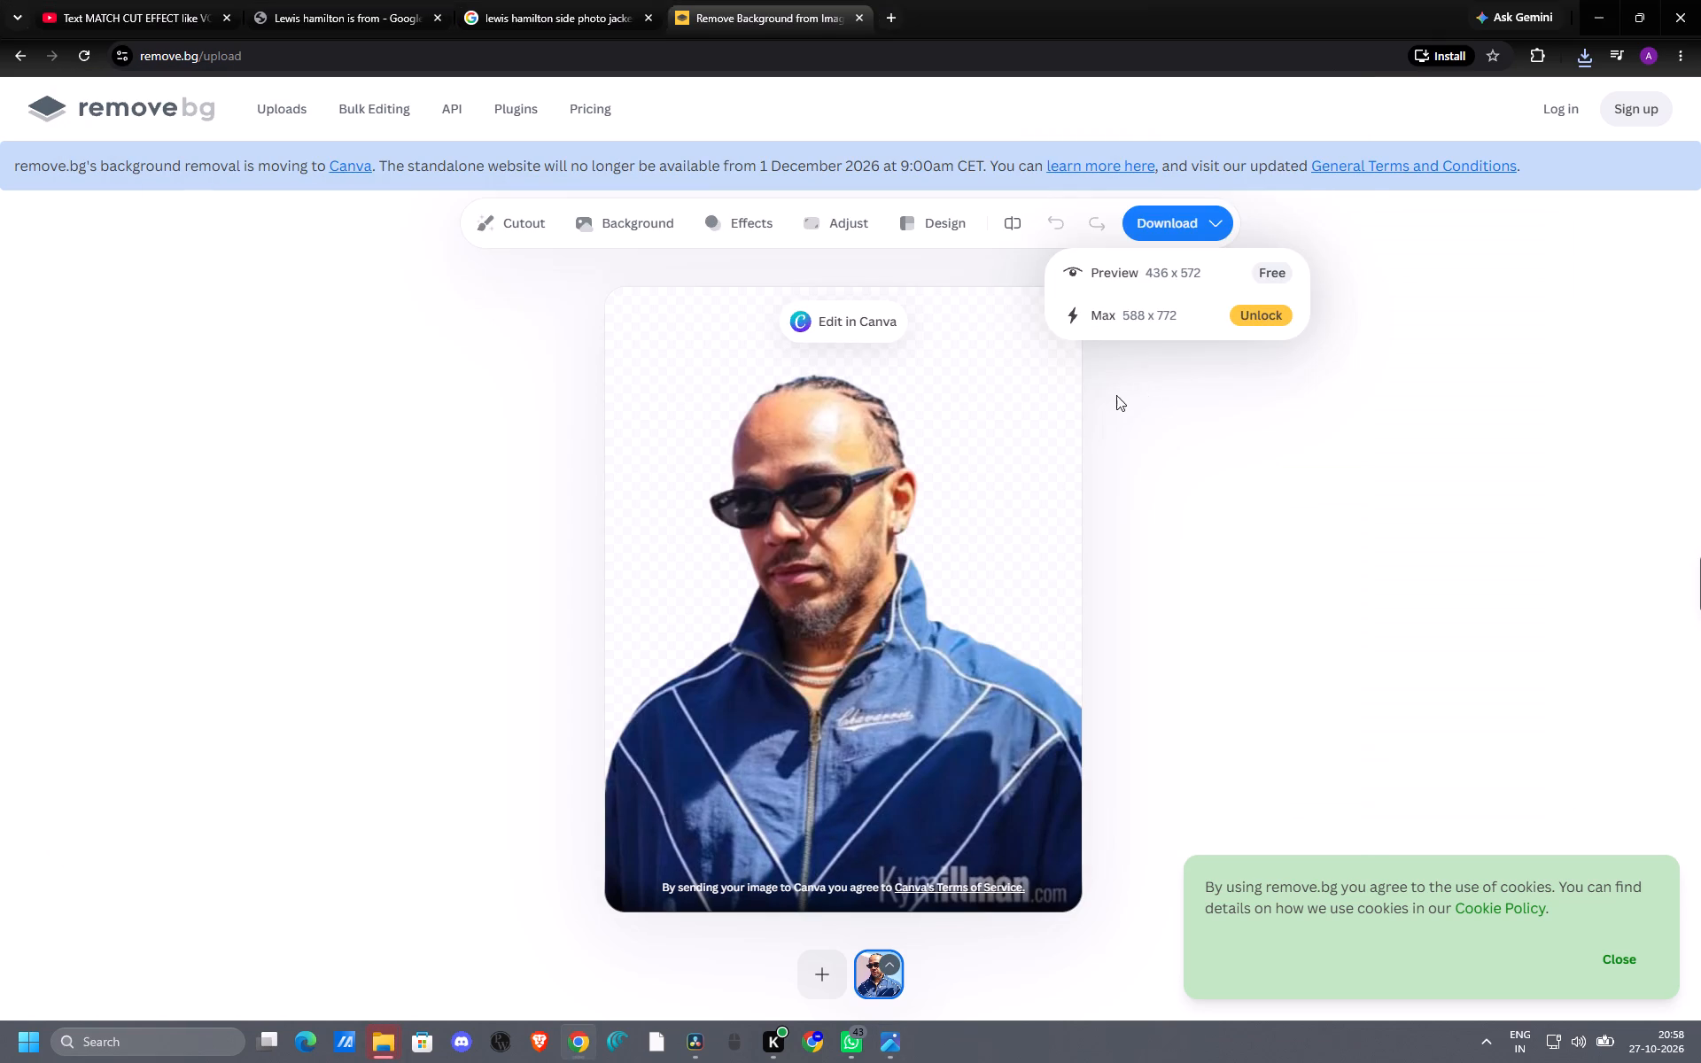
{"action": "key", "text": "alt+Tab"}
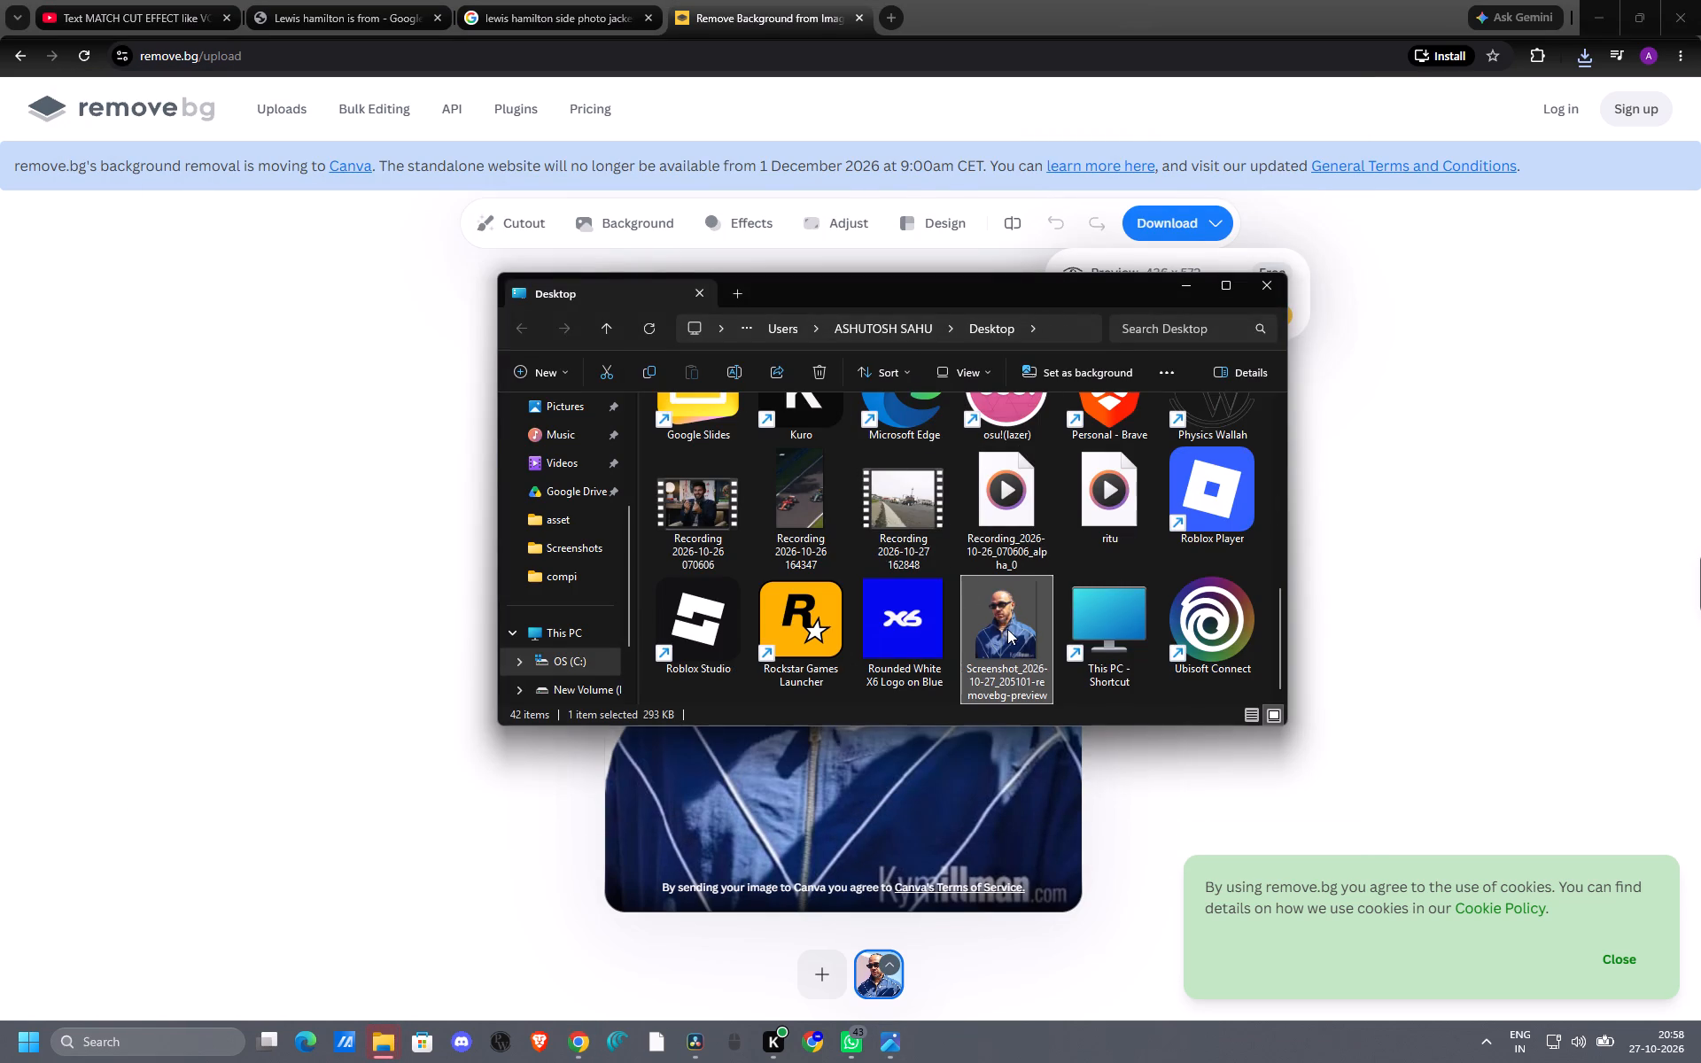
{"action": "key", "text": "alt+Tab"}
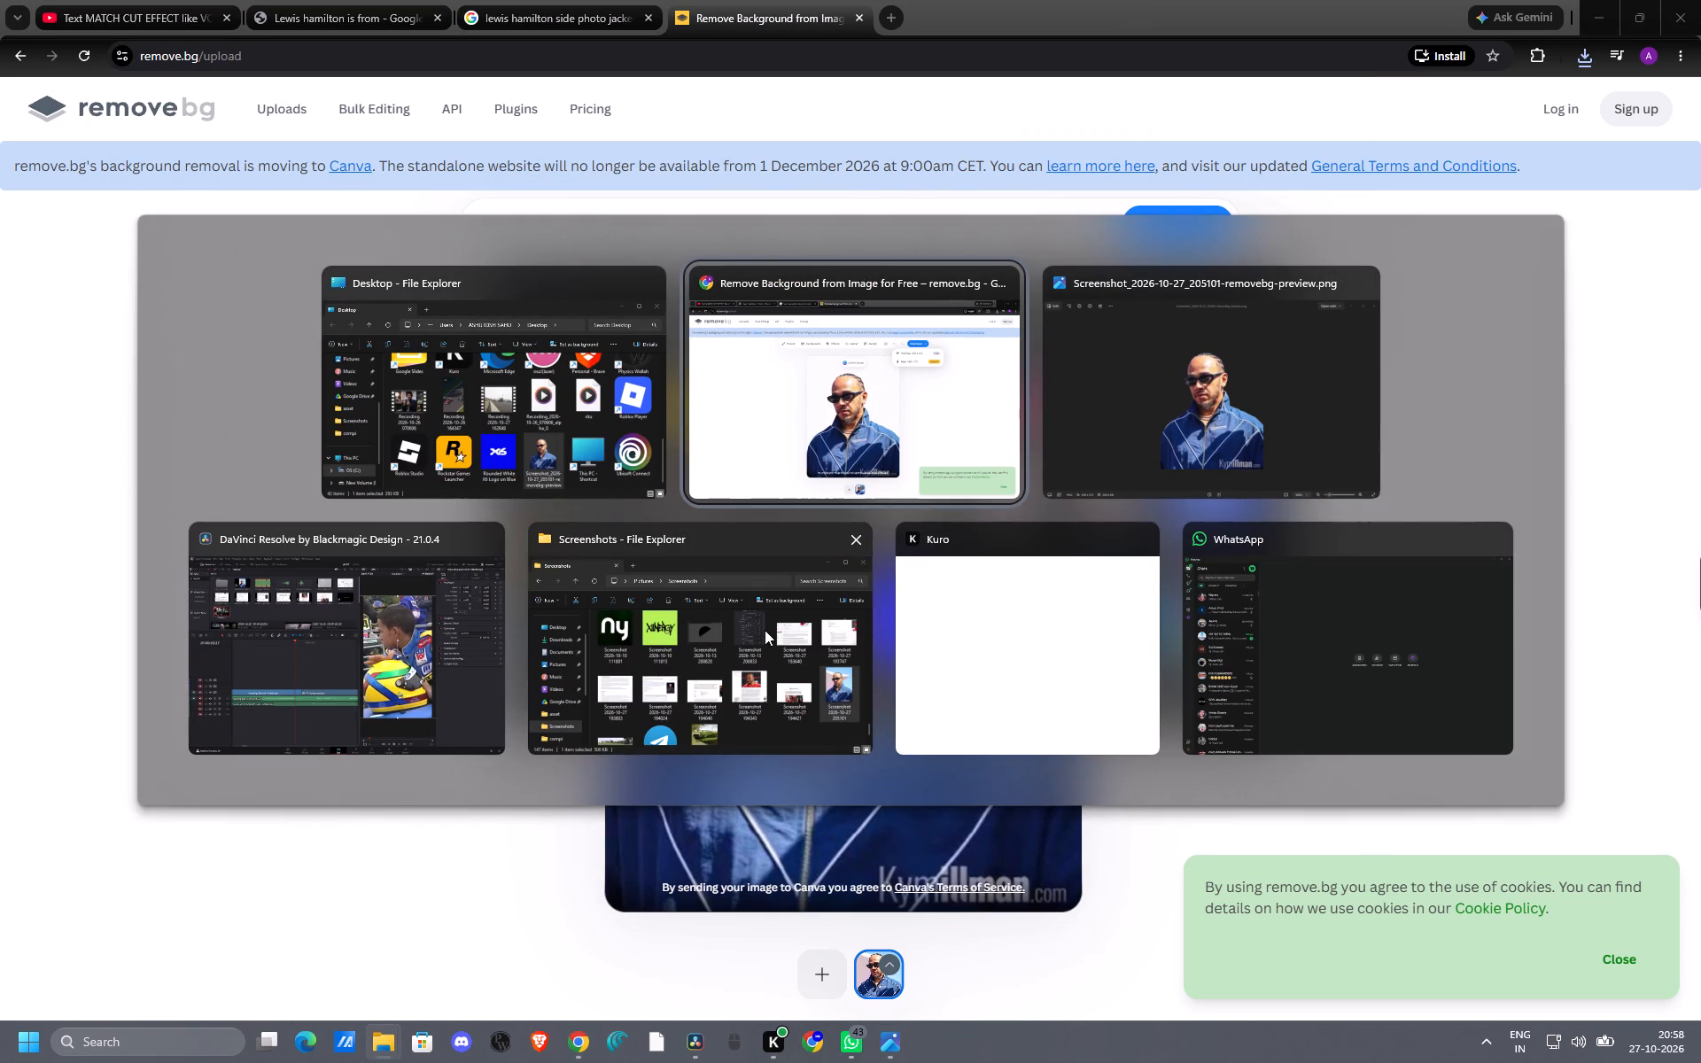
{"action": "left_click", "coordinate": [400, 662], "text": "alt"}
{"action": "key", "text": "alt+Tab"}
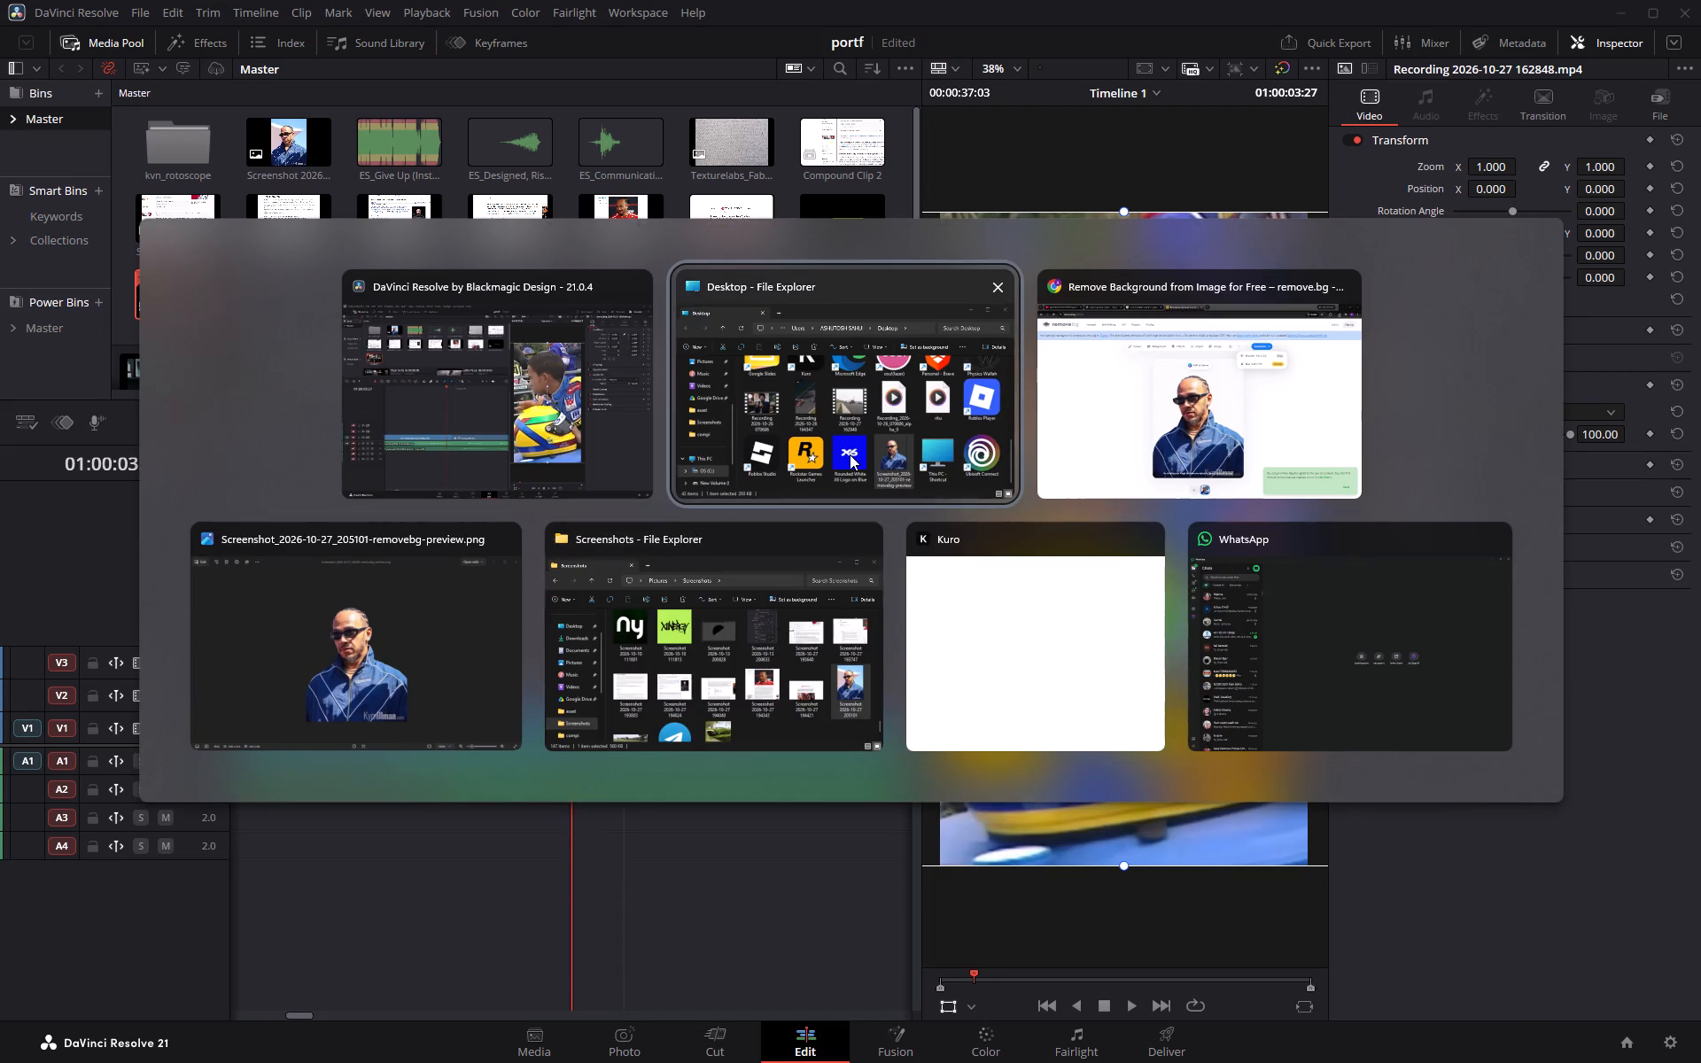
{"action": "left_click_drag", "start_coordinate": [1006, 620], "coordinate": [463, 652]}
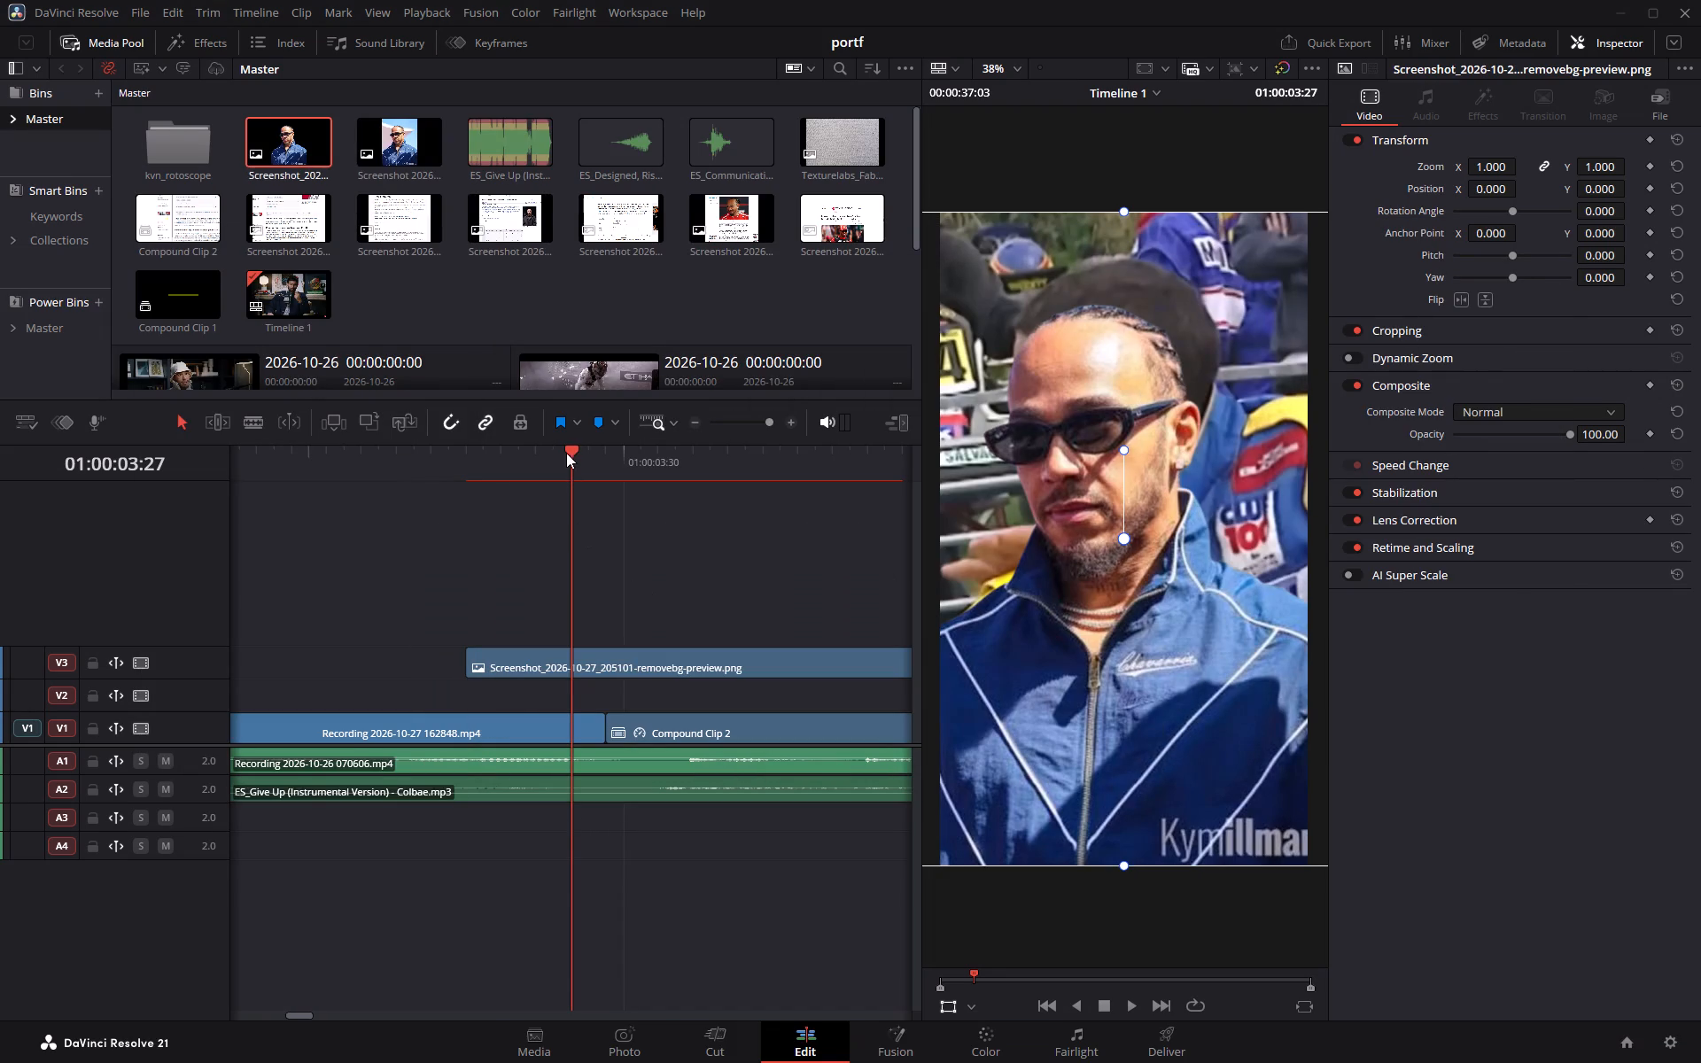
Split the V3 cutout clip at 01:00:03:28 and 01:00:03:31 and delete the outer pieces, keeping only the middle segment.
{"action": "left_click_drag", "start_coordinate": [567, 456], "coordinate": [581, 470]}
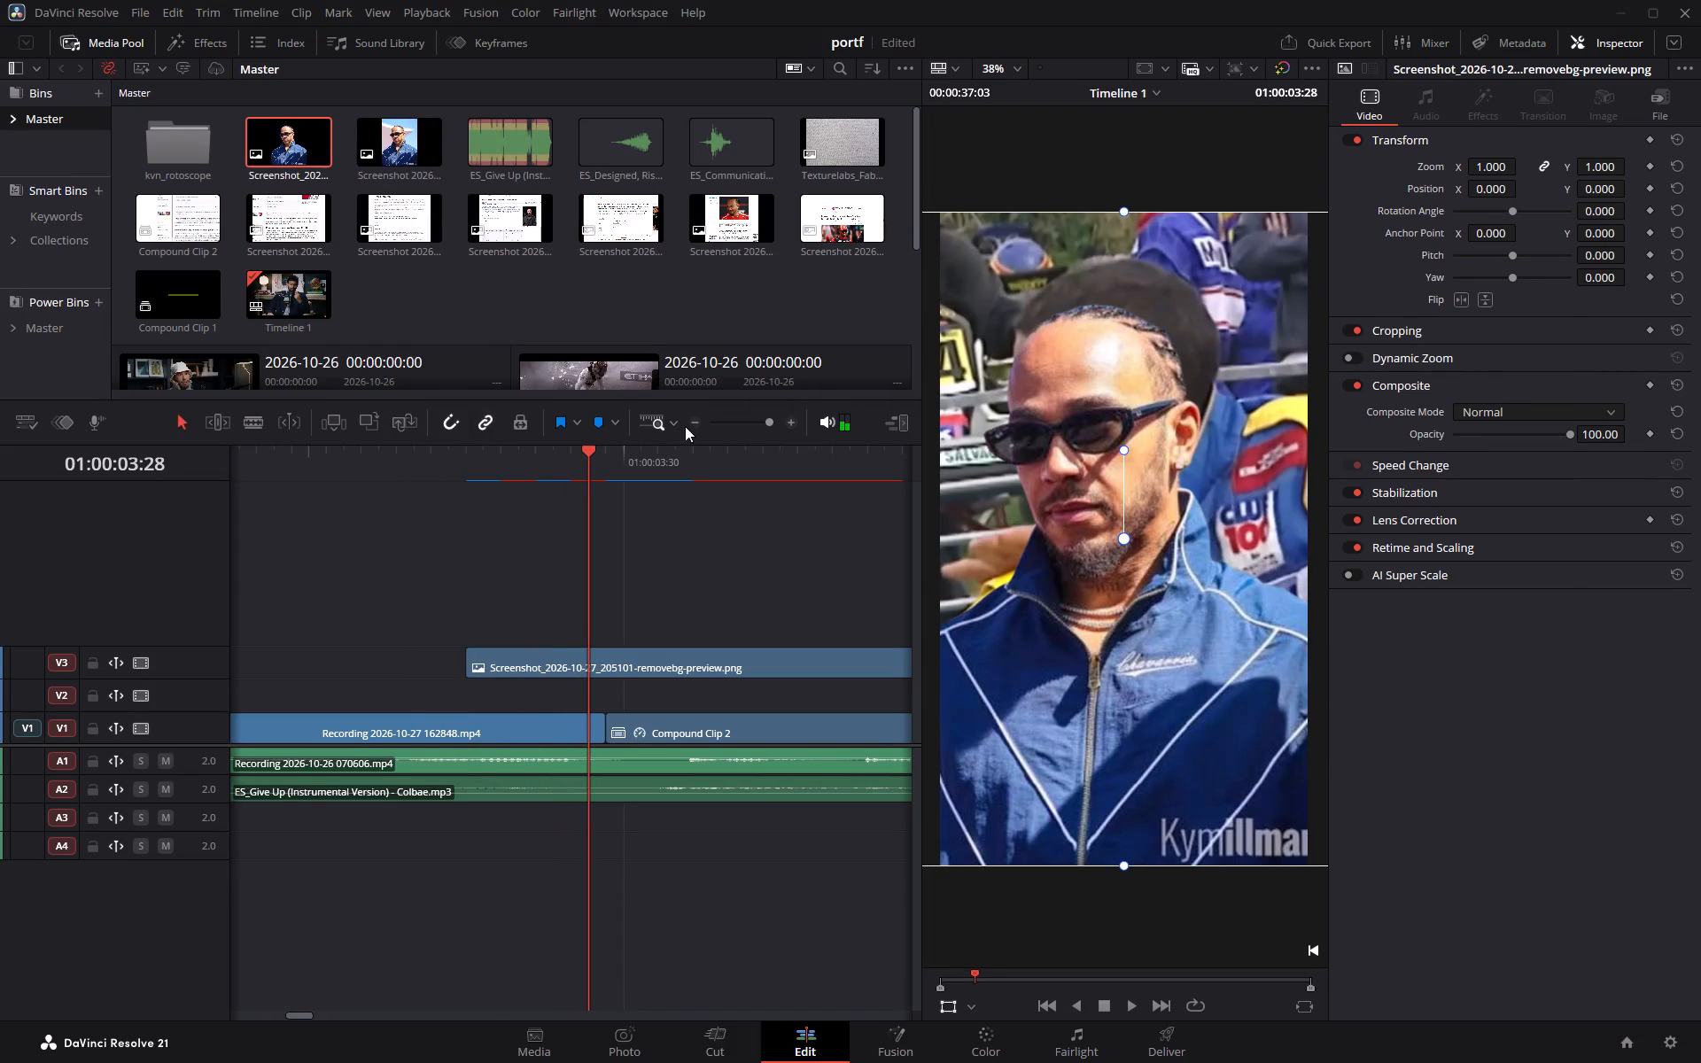
{"action": "left_click", "coordinate": [256, 419]}
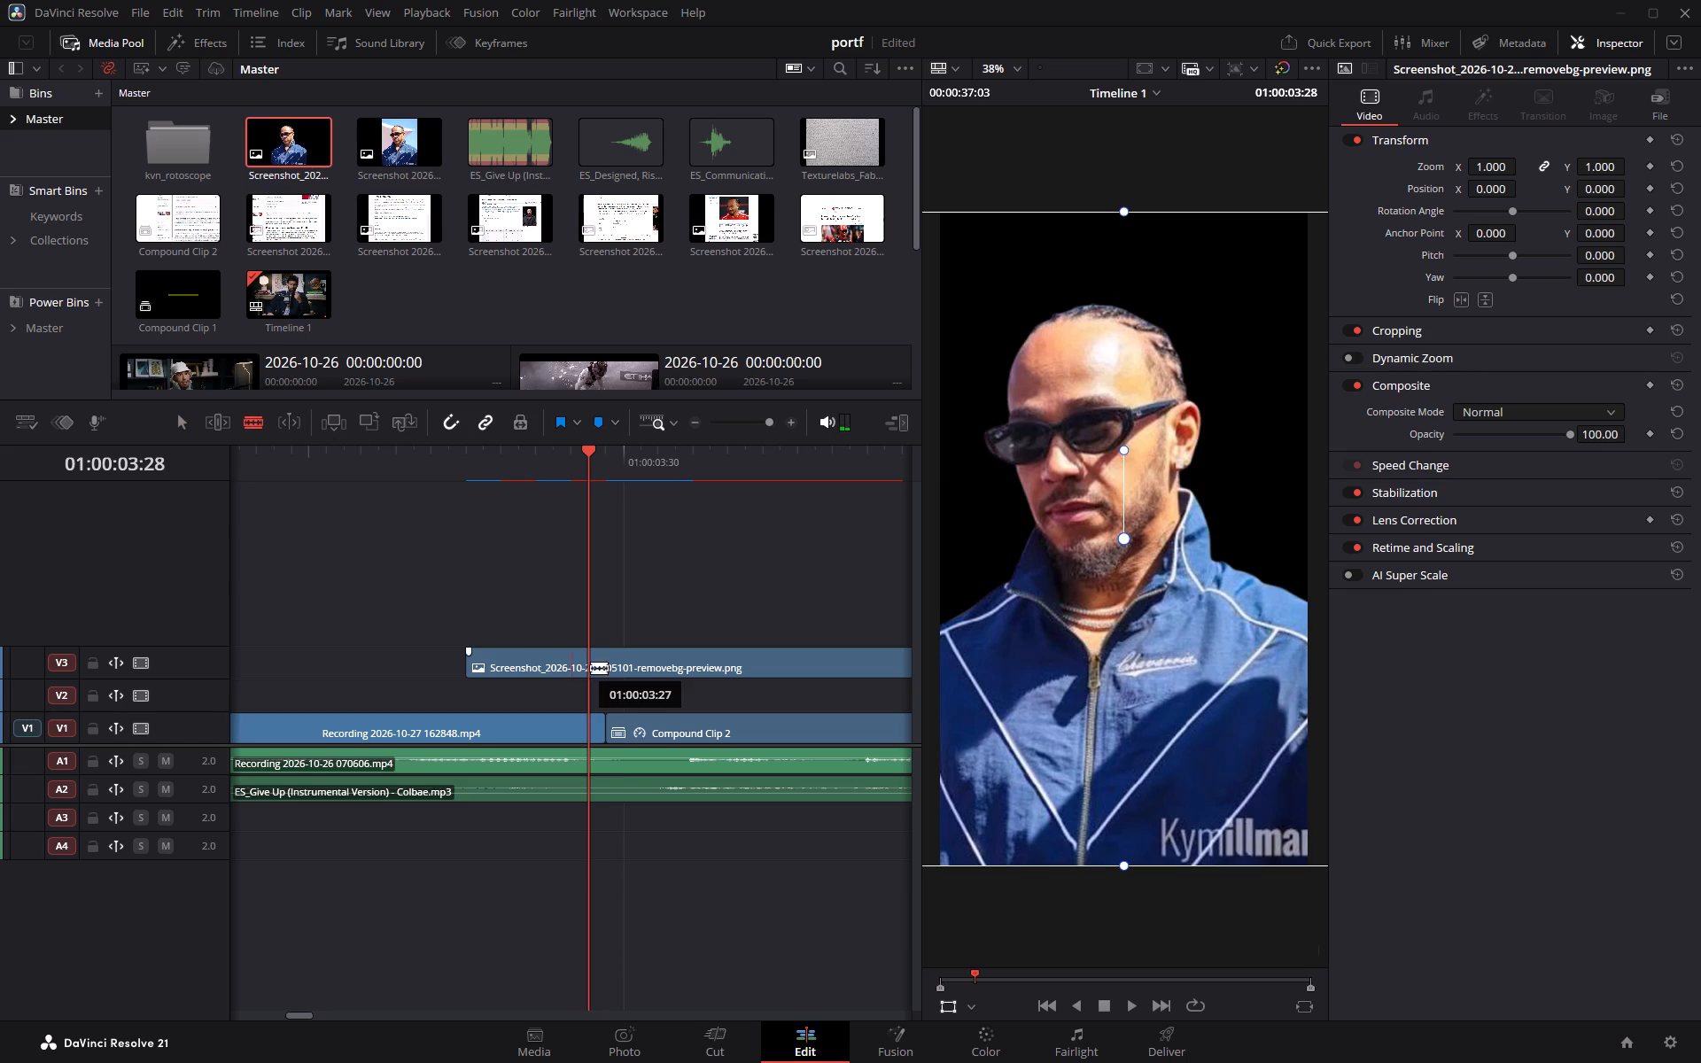
{"action": "left_click", "coordinate": [594, 664]}
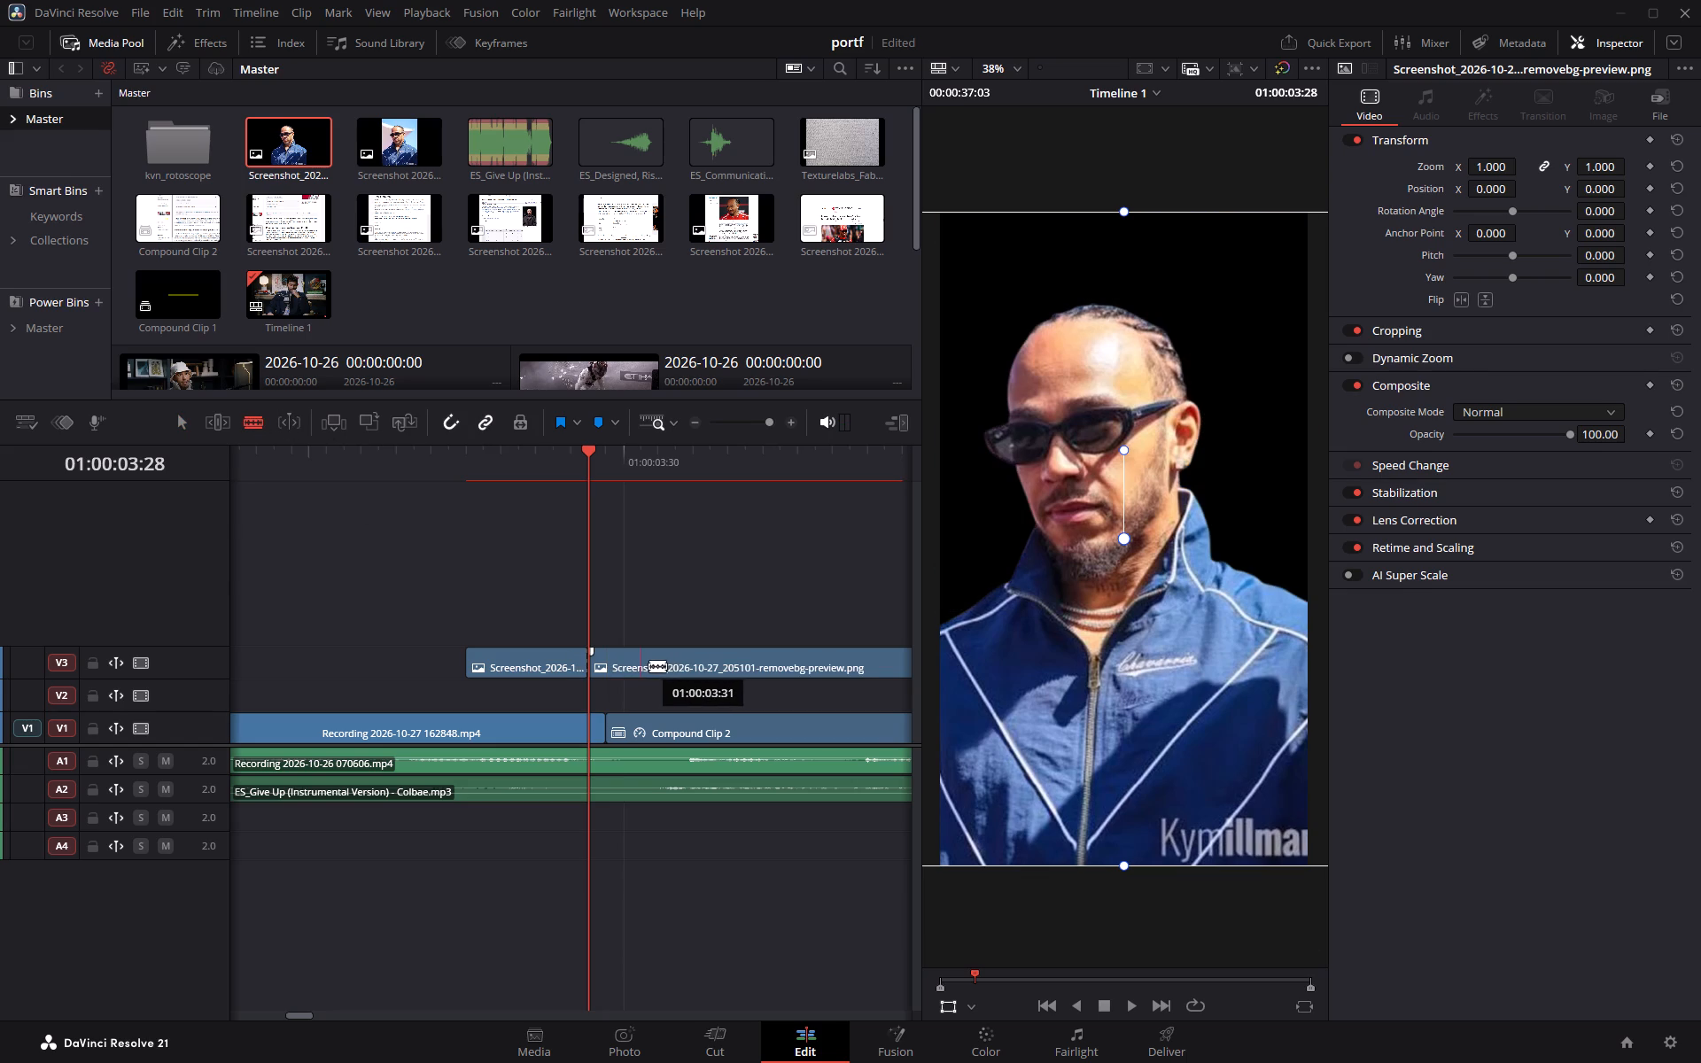
{"action": "left_click", "coordinate": [649, 665]}
{"action": "left_click", "coordinate": [185, 424]}
{"action": "left_click_drag", "start_coordinate": [459, 609], "coordinate": [523, 691]}
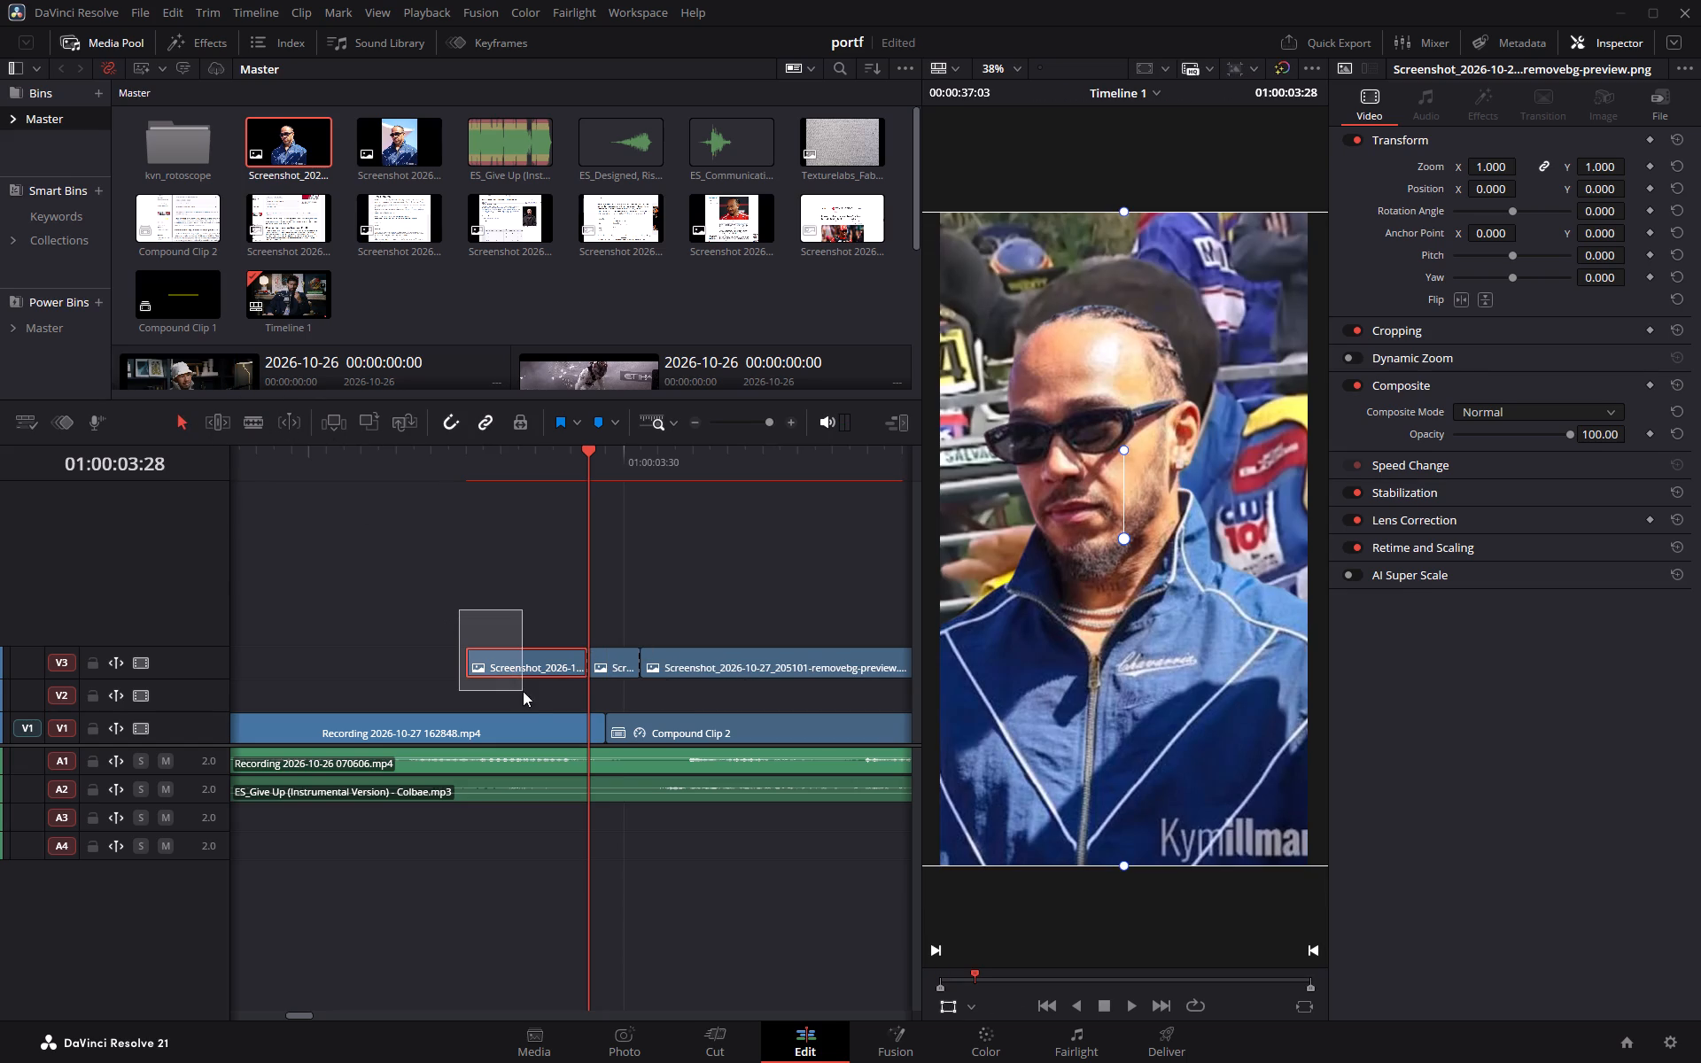
{"action": "left_click_drag", "start_coordinate": [523, 691], "coordinate": [531, 694]}
{"action": "key", "text": "BackSpace"}
{"action": "left_click_drag", "start_coordinate": [756, 610], "coordinate": [788, 674]}
{"action": "key", "text": "BackSpace"}
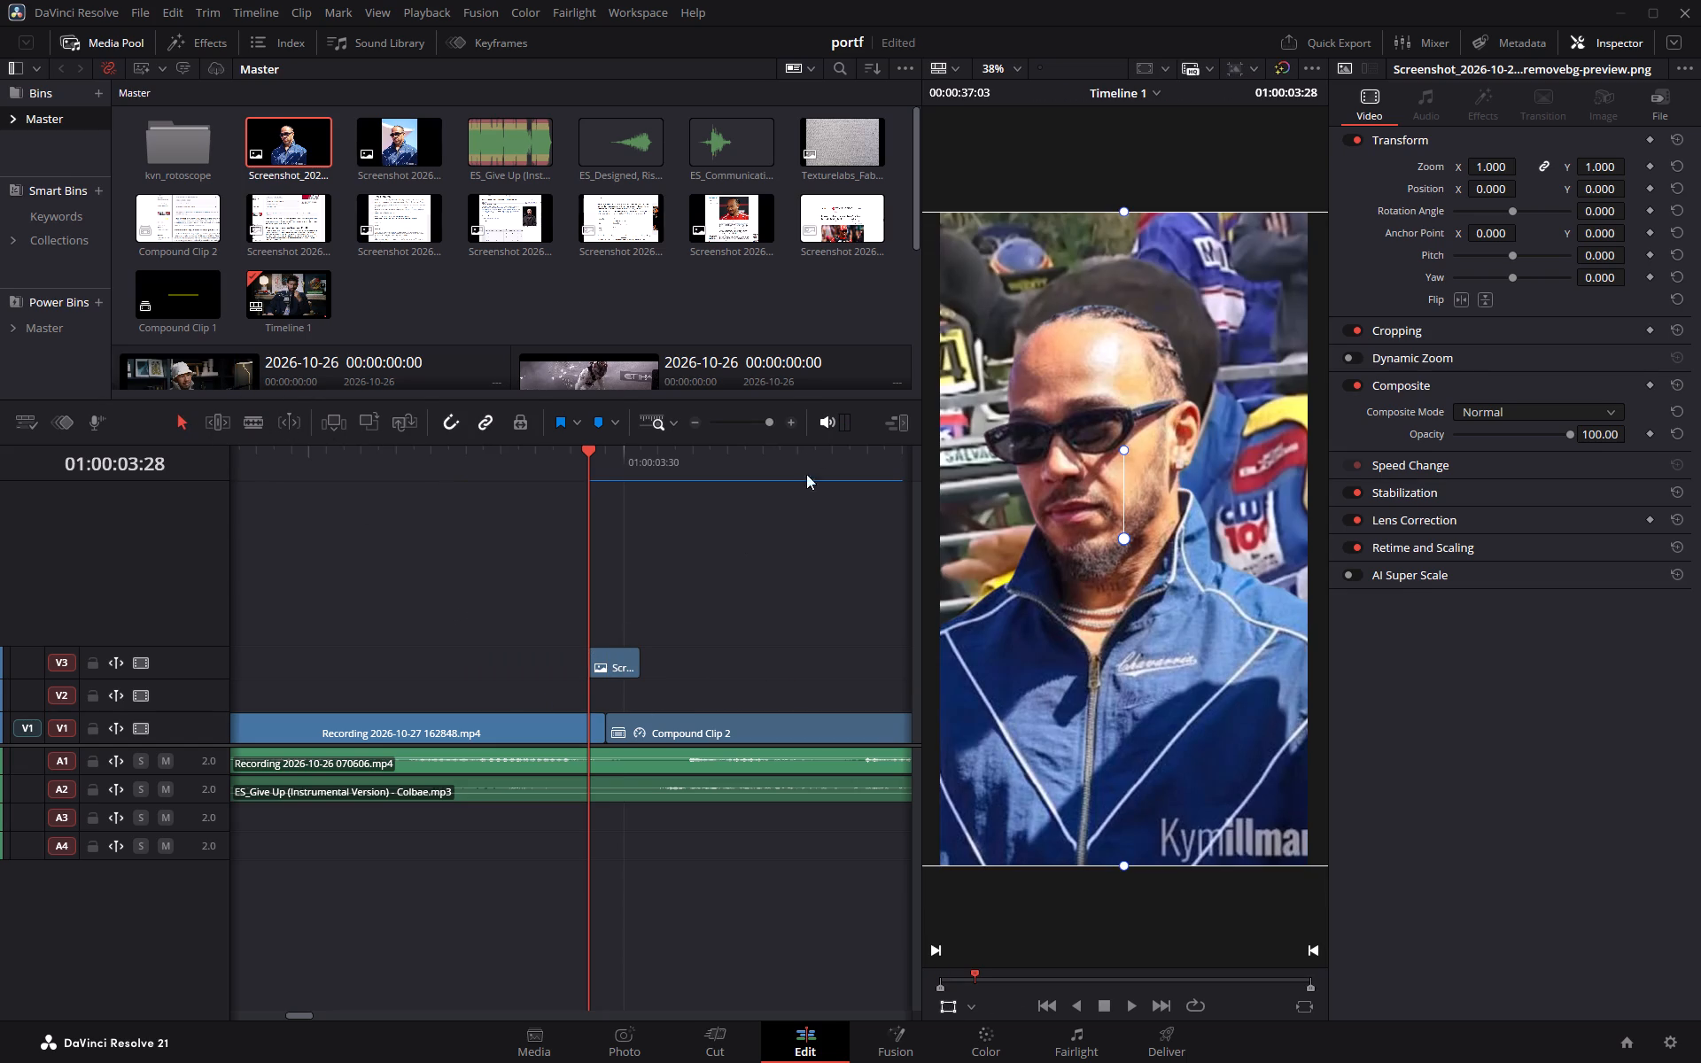
Scale the V3 Hamilton cutout to a zoom of 2.770 and set its position to X 145, Y 885.
{"action": "triple_click", "coordinate": [789, 419]}
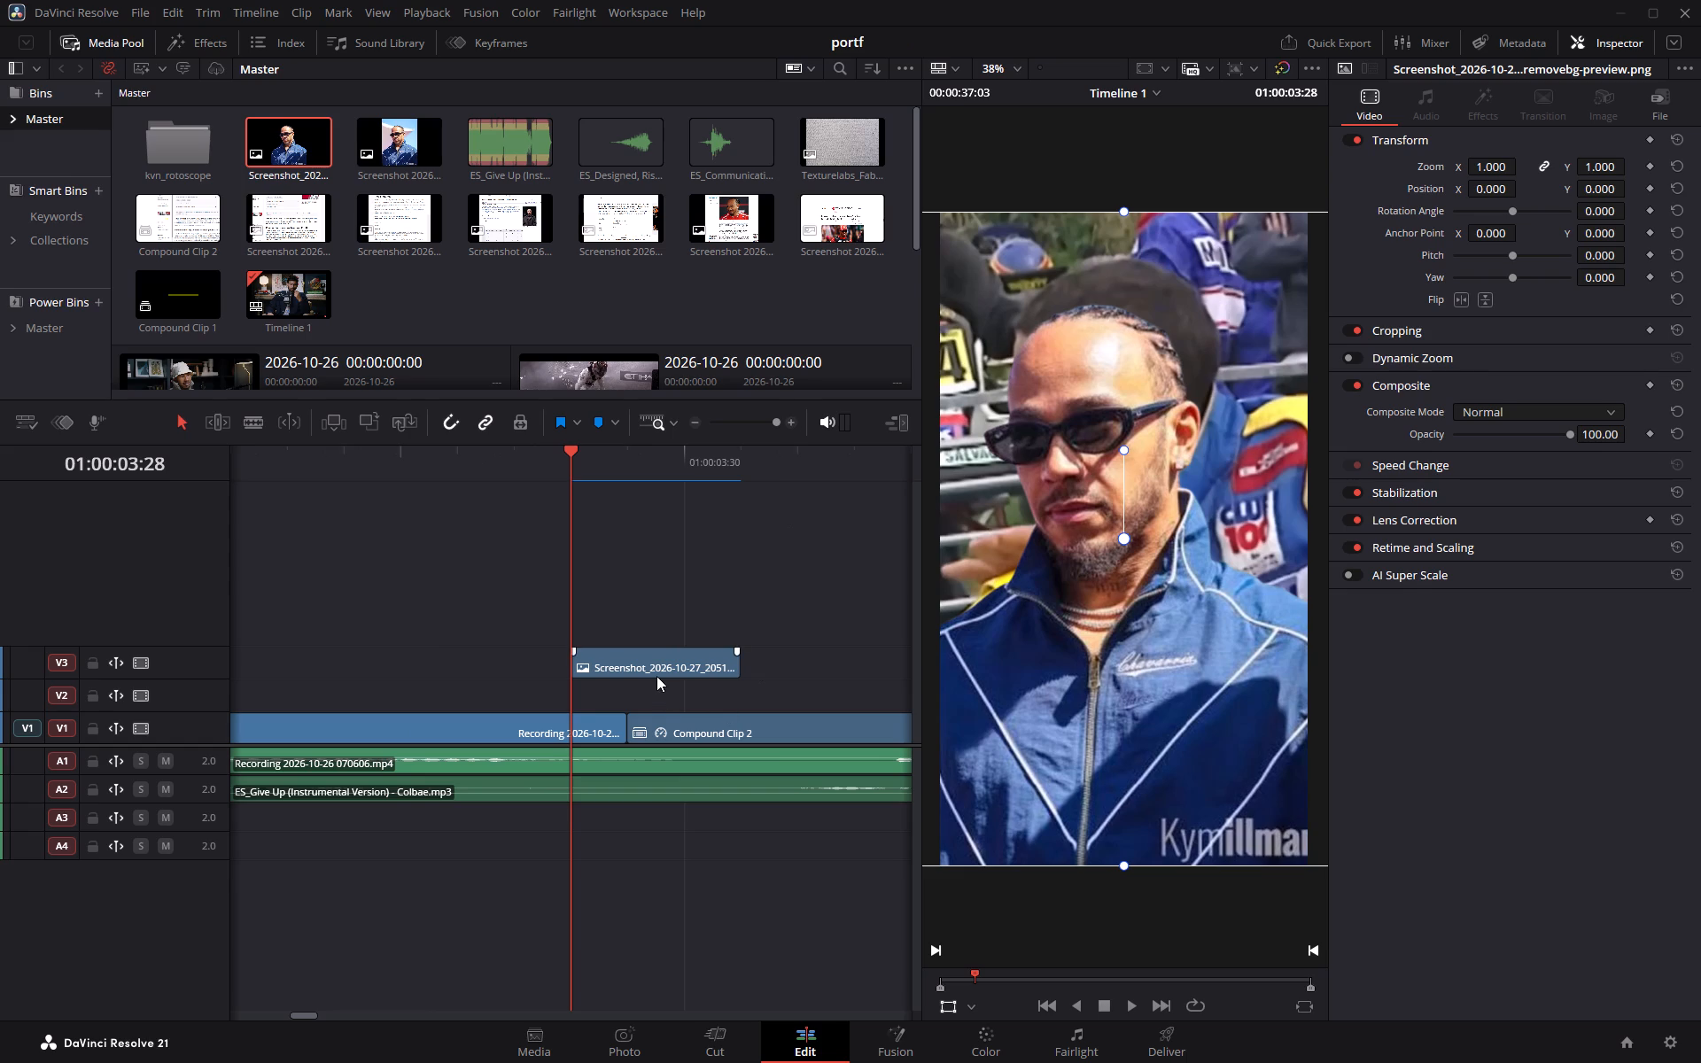
{"action": "left_click", "coordinate": [656, 671]}
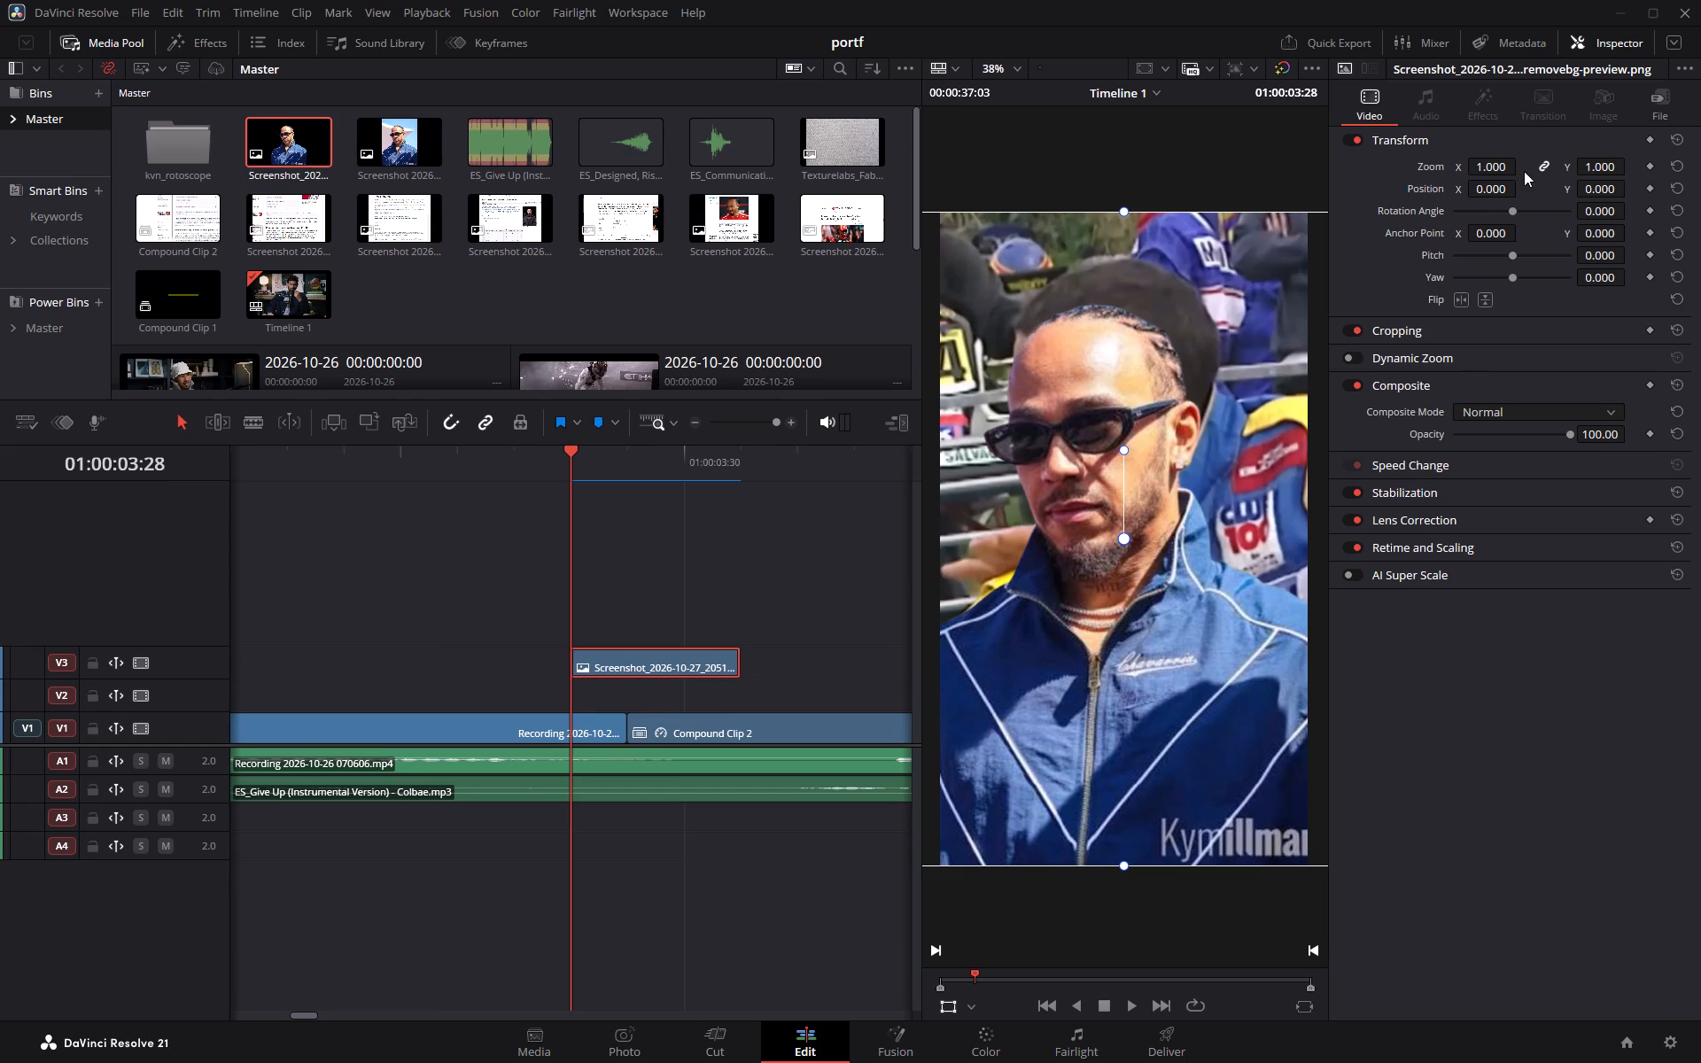
{"action": "left_click_drag", "start_coordinate": [1589, 166], "coordinate": [907, 530]}
{"action": "left_click", "coordinate": [1488, 169]}
{"action": "left_click_drag", "start_coordinate": [1475, 194], "coordinate": [1526, 192]}
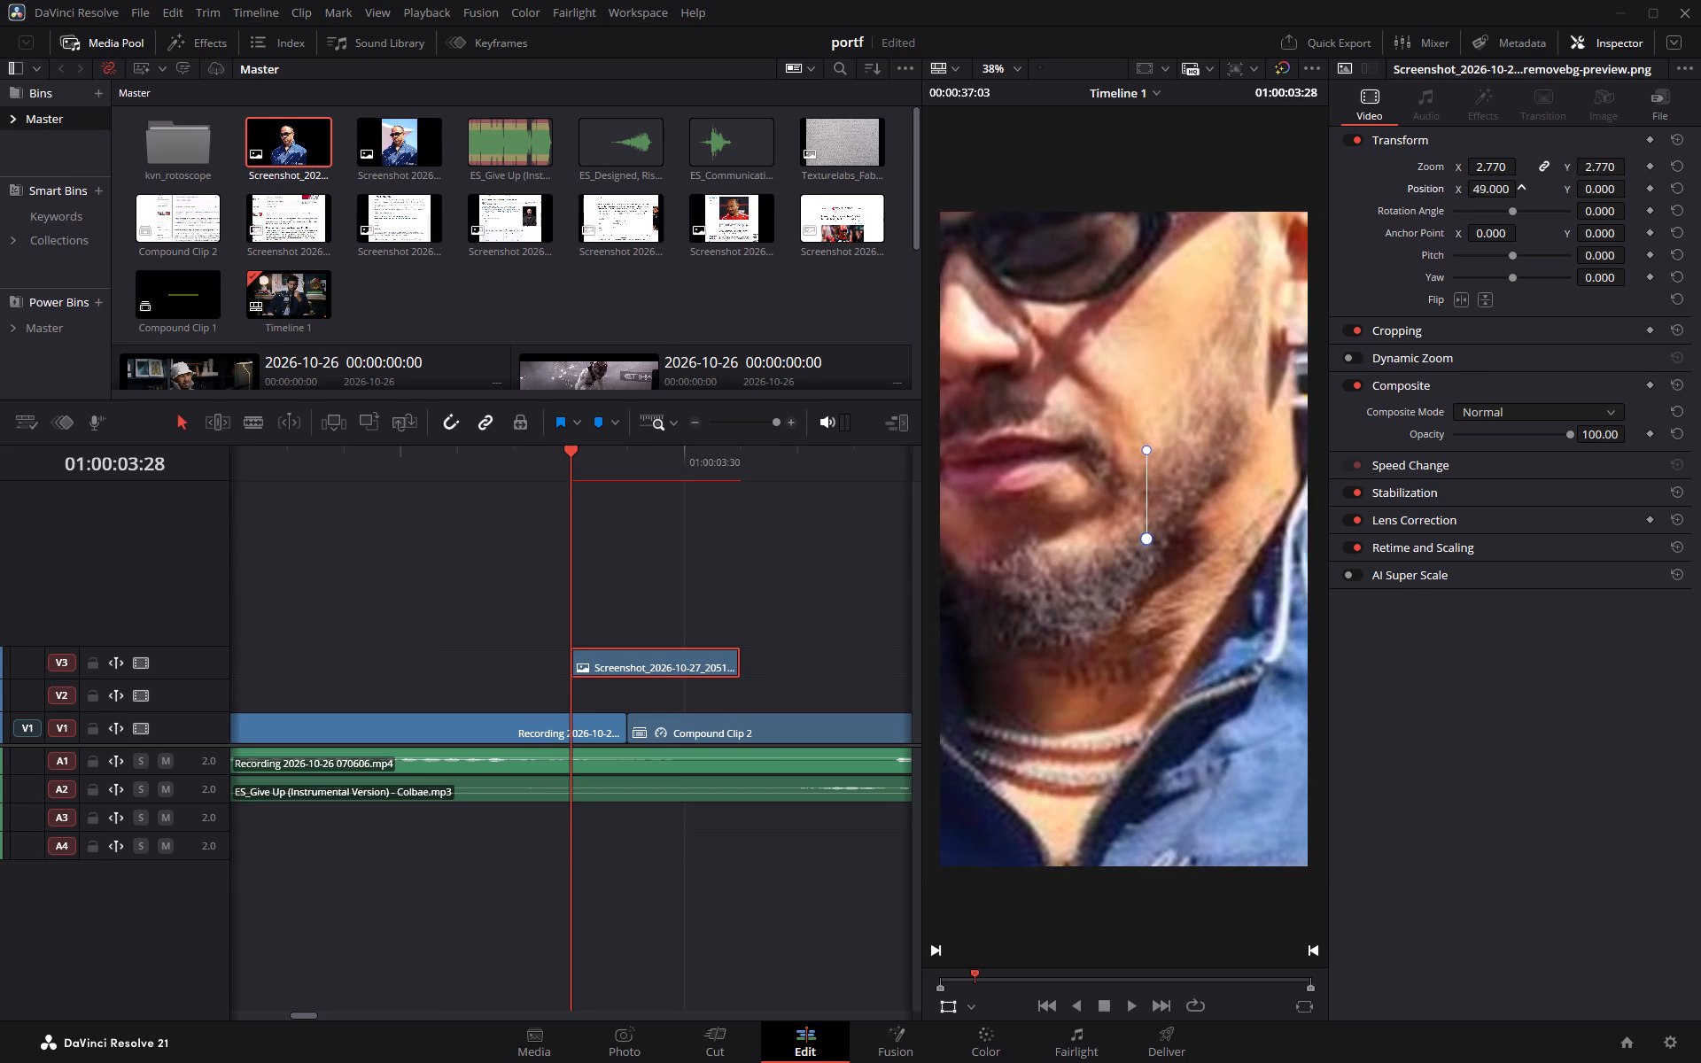
{"action": "left_click_drag", "start_coordinate": [1526, 192], "coordinate": [1604, 192]}
{"action": "left_click_drag", "start_coordinate": [1597, 187], "coordinate": [1644, 187]}
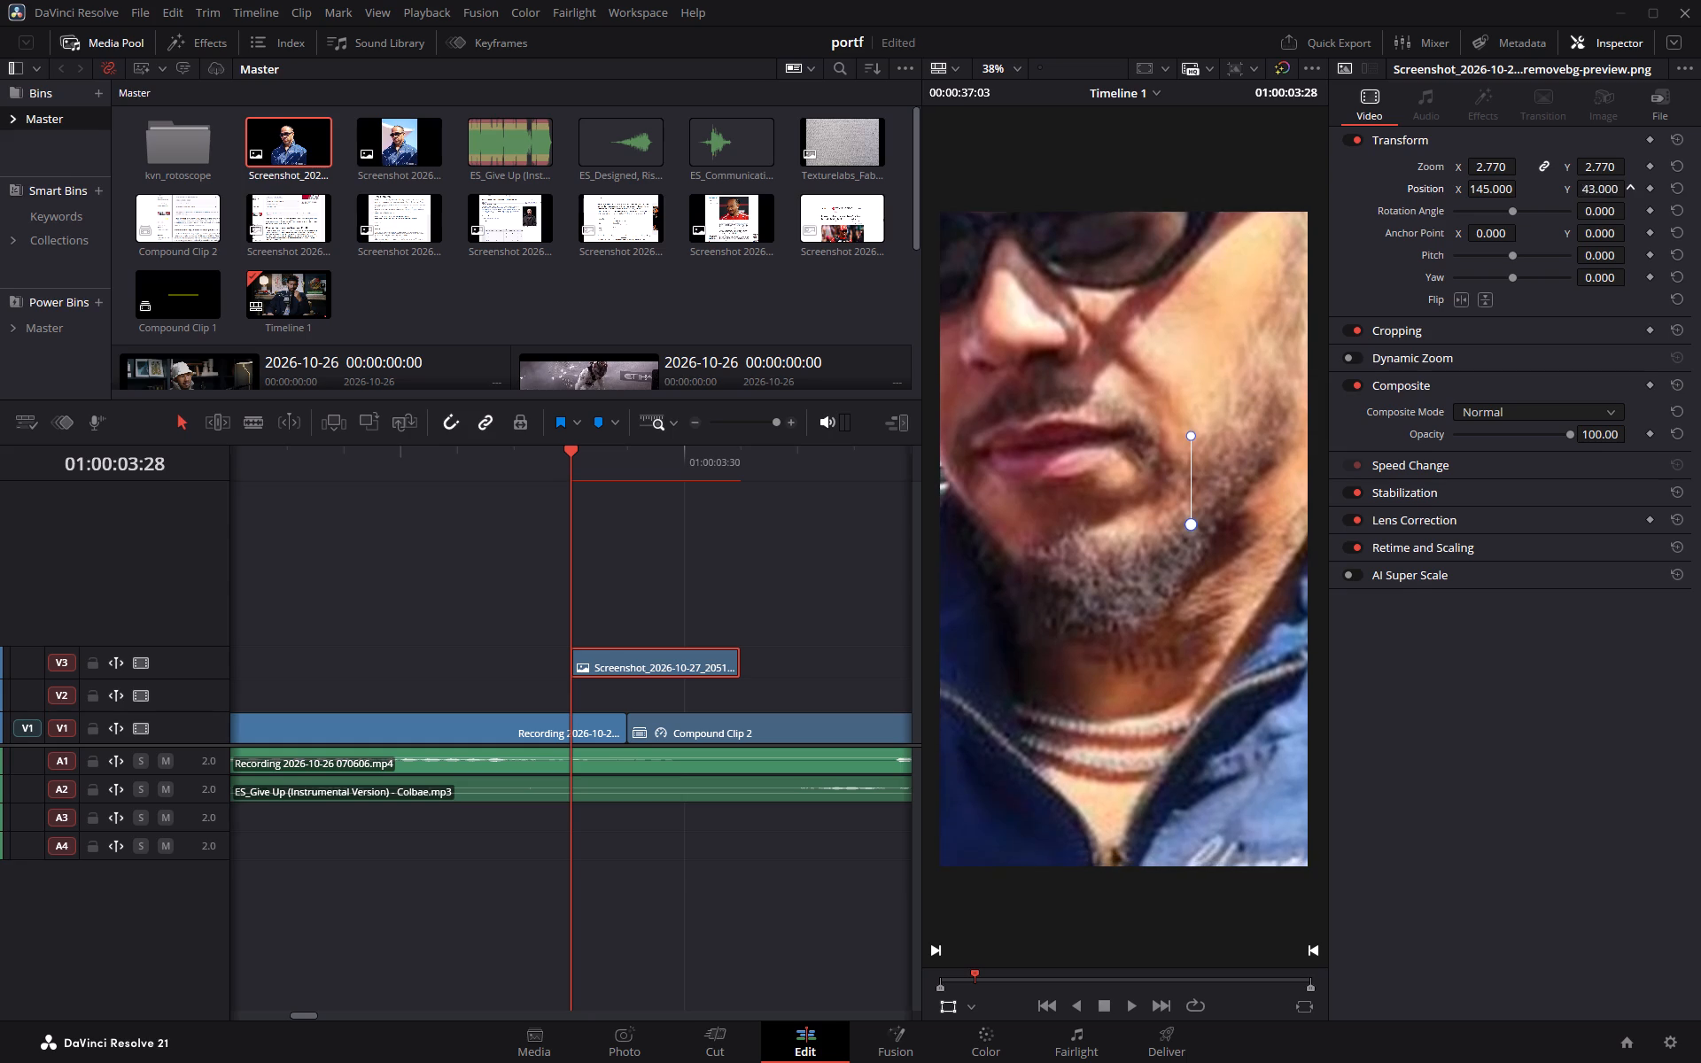
{"action": "left_click_drag", "start_coordinate": [1644, 187], "coordinate": [1539, 528]}
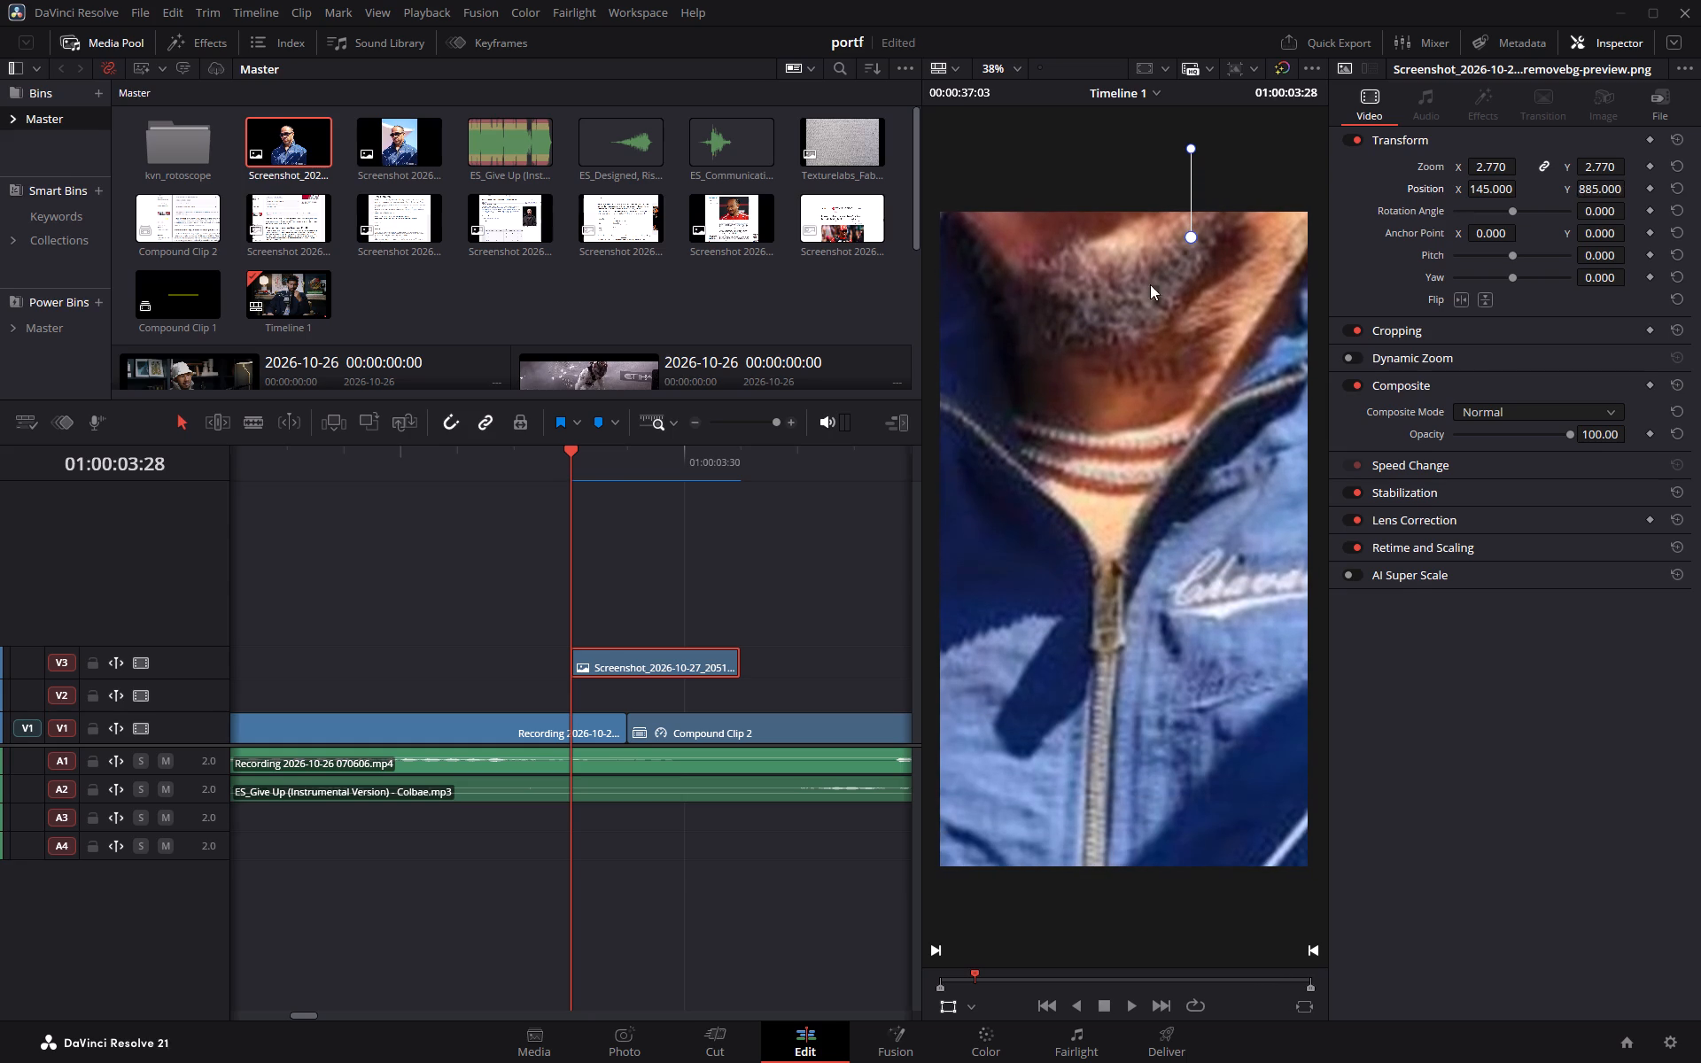
With the playhead at 01:00:03:29, search the effects library for "blur" and show the Resolve FX matches.
{"action": "left_click_drag", "start_coordinate": [565, 457], "coordinate": [621, 461]}
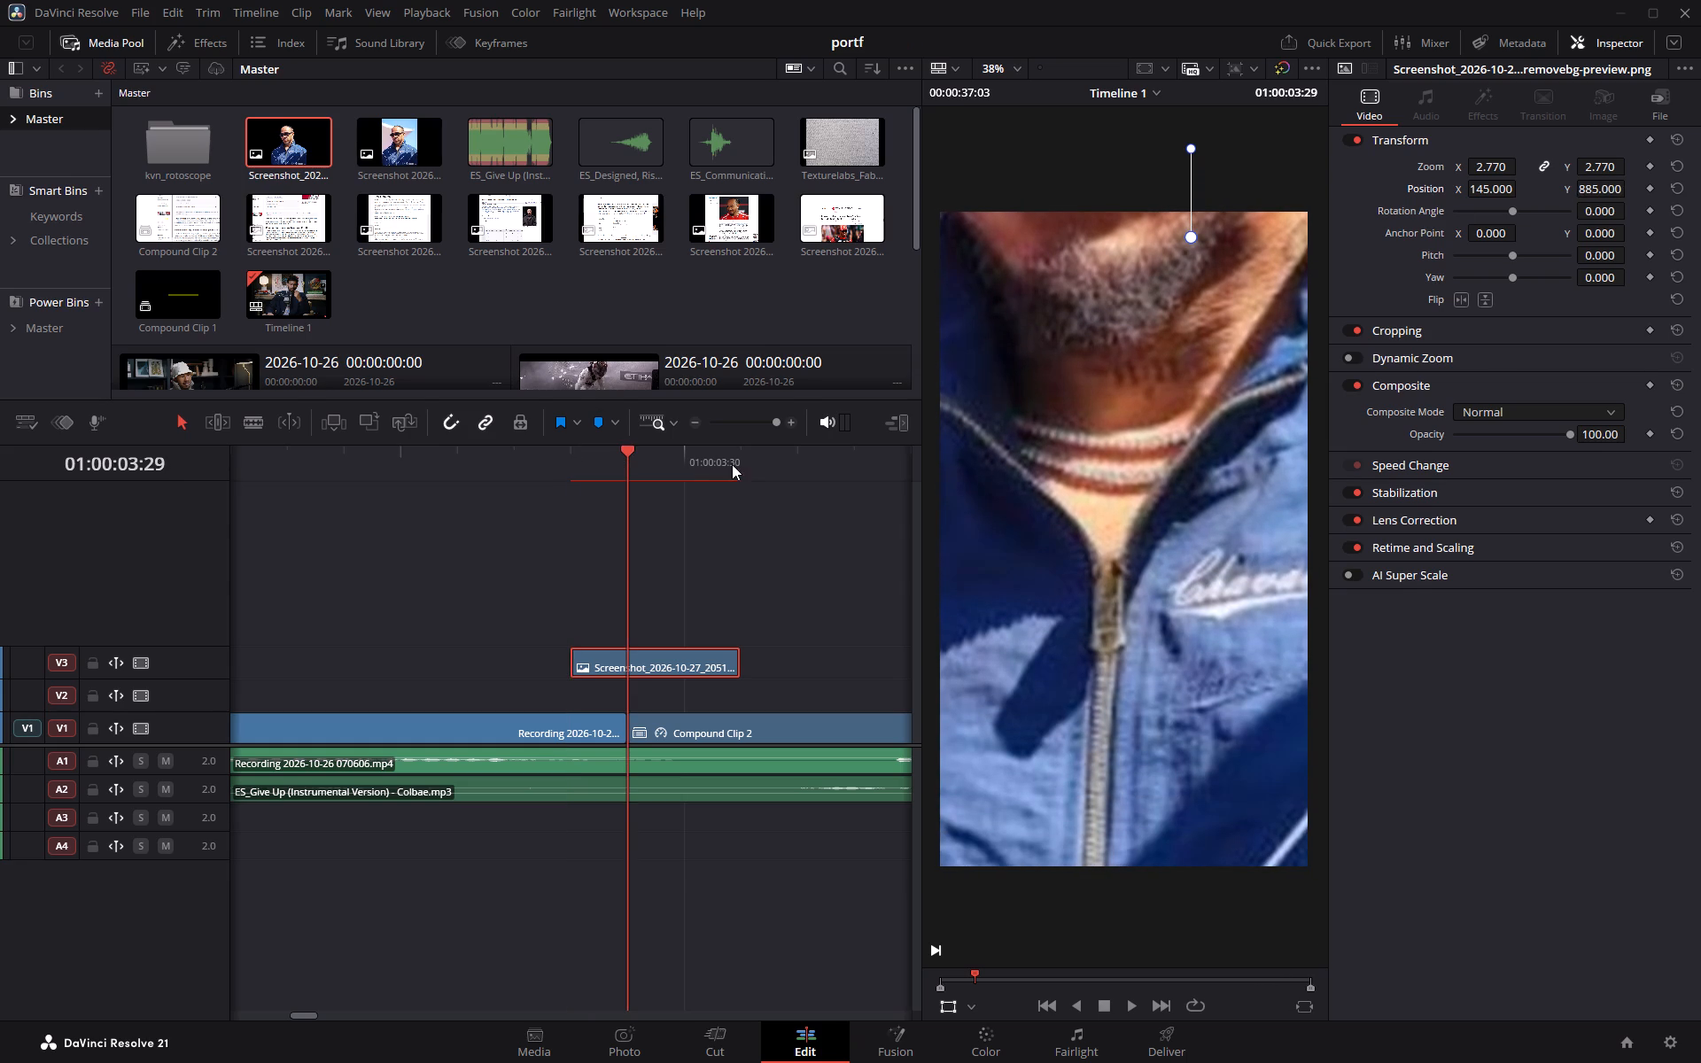
{"action": "left_click_drag", "start_coordinate": [629, 454], "coordinate": [617, 454]}
{"action": "left_click_drag", "start_coordinate": [617, 454], "coordinate": [621, 455]}
{"action": "left_click", "coordinate": [195, 50]}
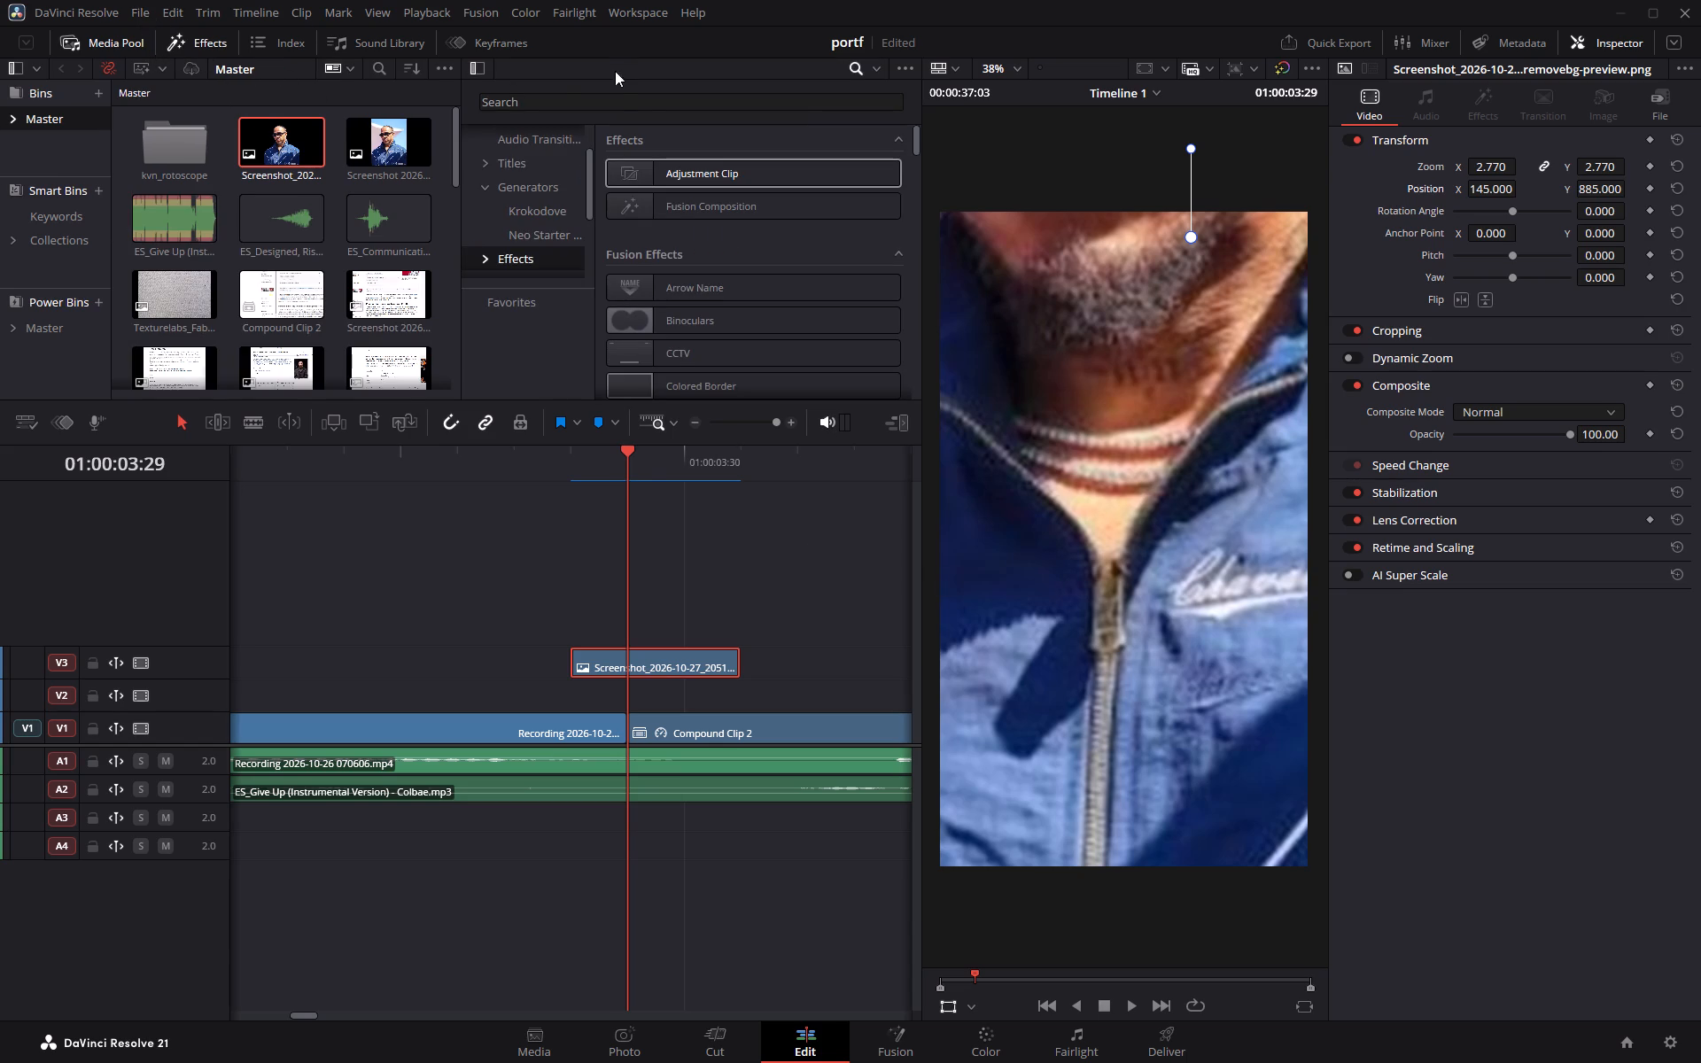
{"action": "left_click", "coordinate": [643, 108]}
{"action": "type", "text": "blur"}
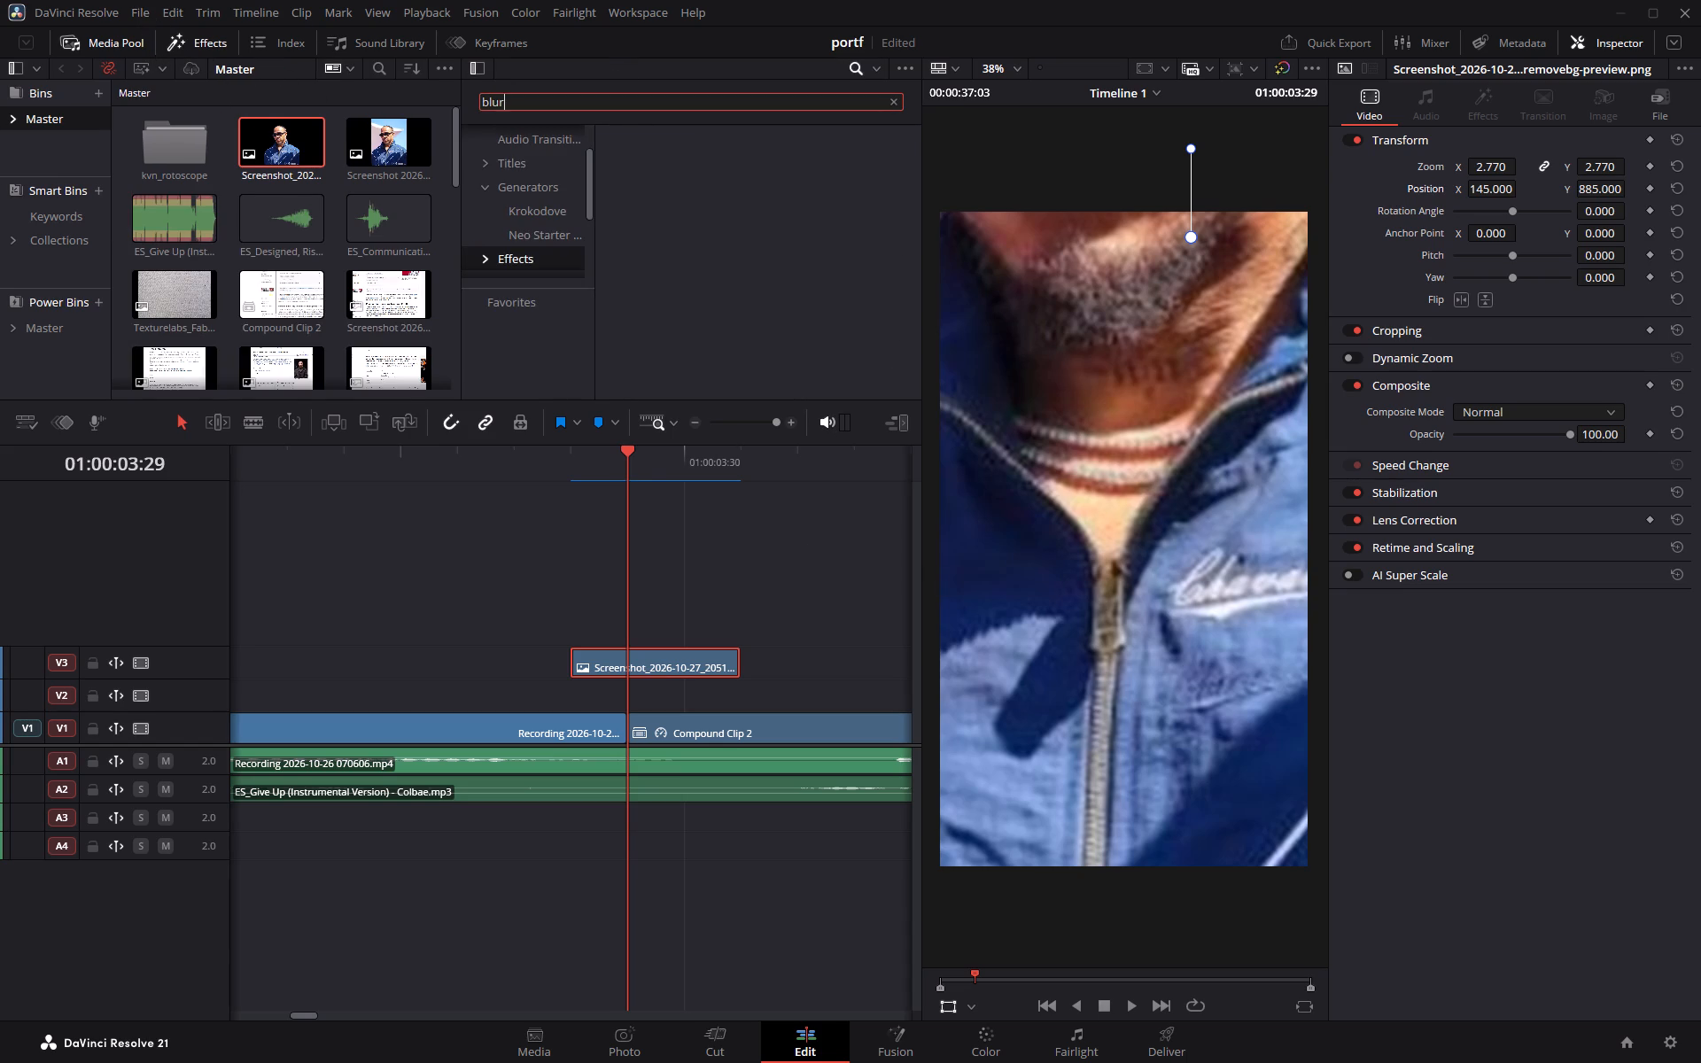
{"action": "scroll", "coordinate": [547, 189], "scroll_direction": "up", "scroll_amount": 12}
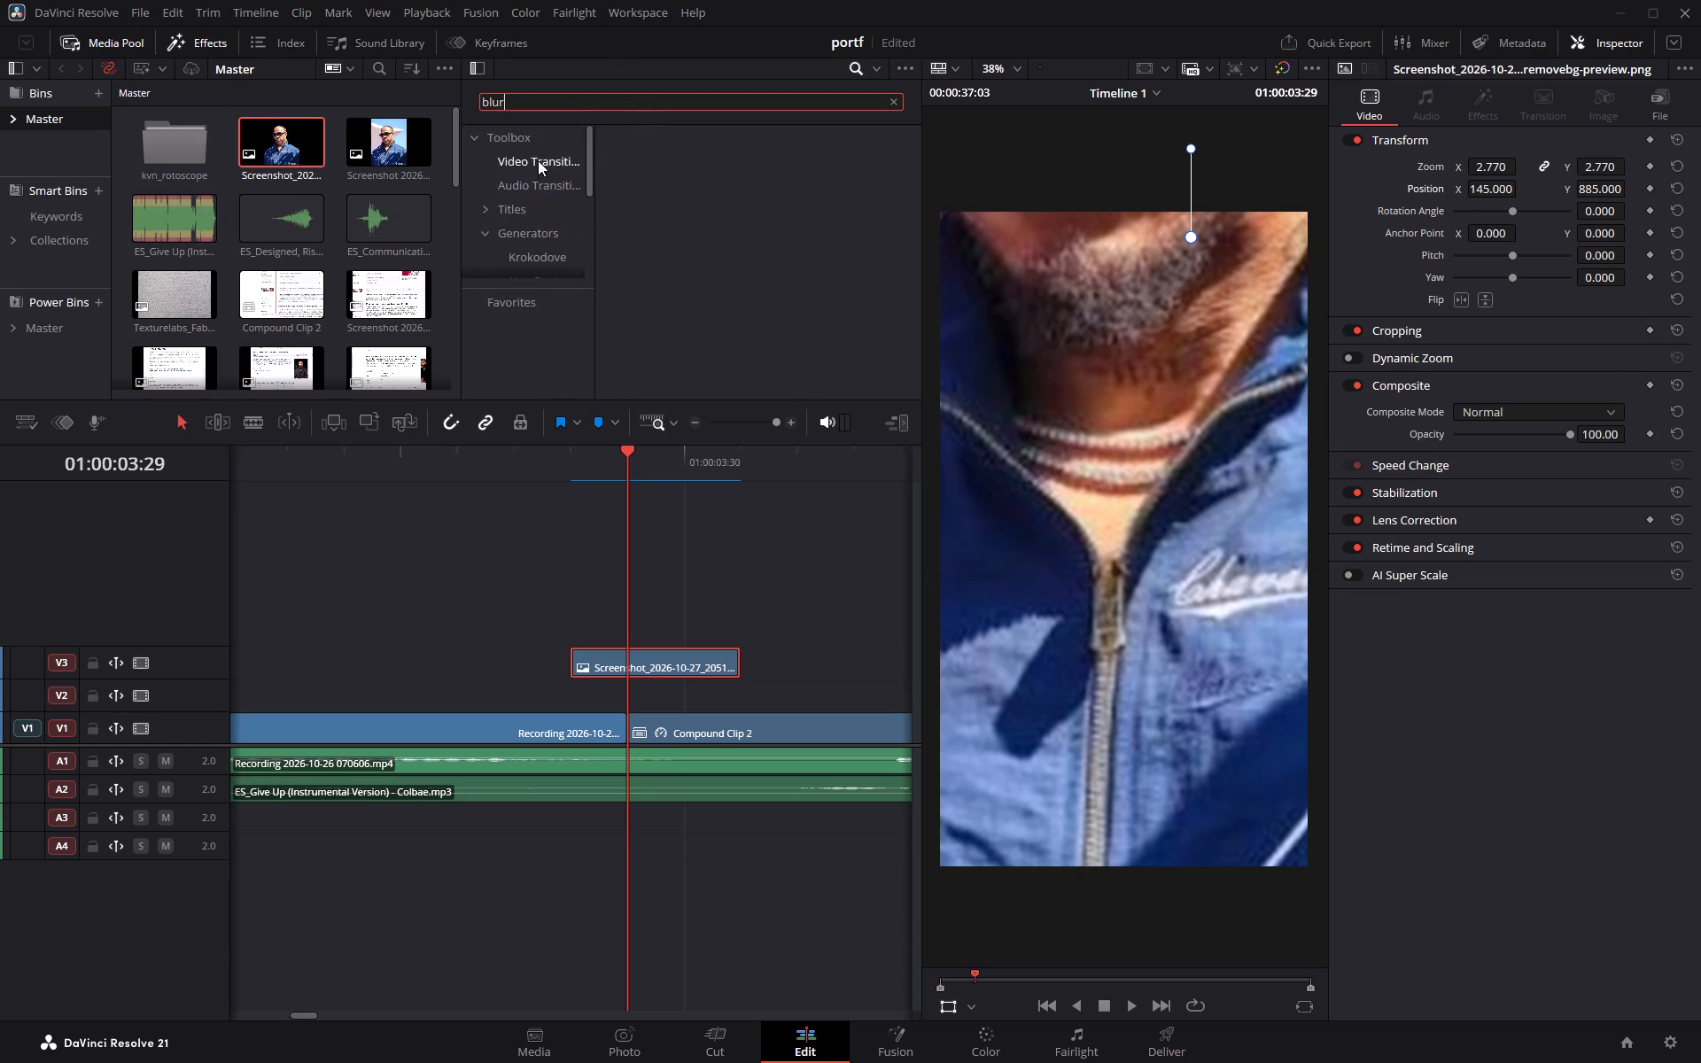
{"action": "left_click", "coordinate": [538, 160]}
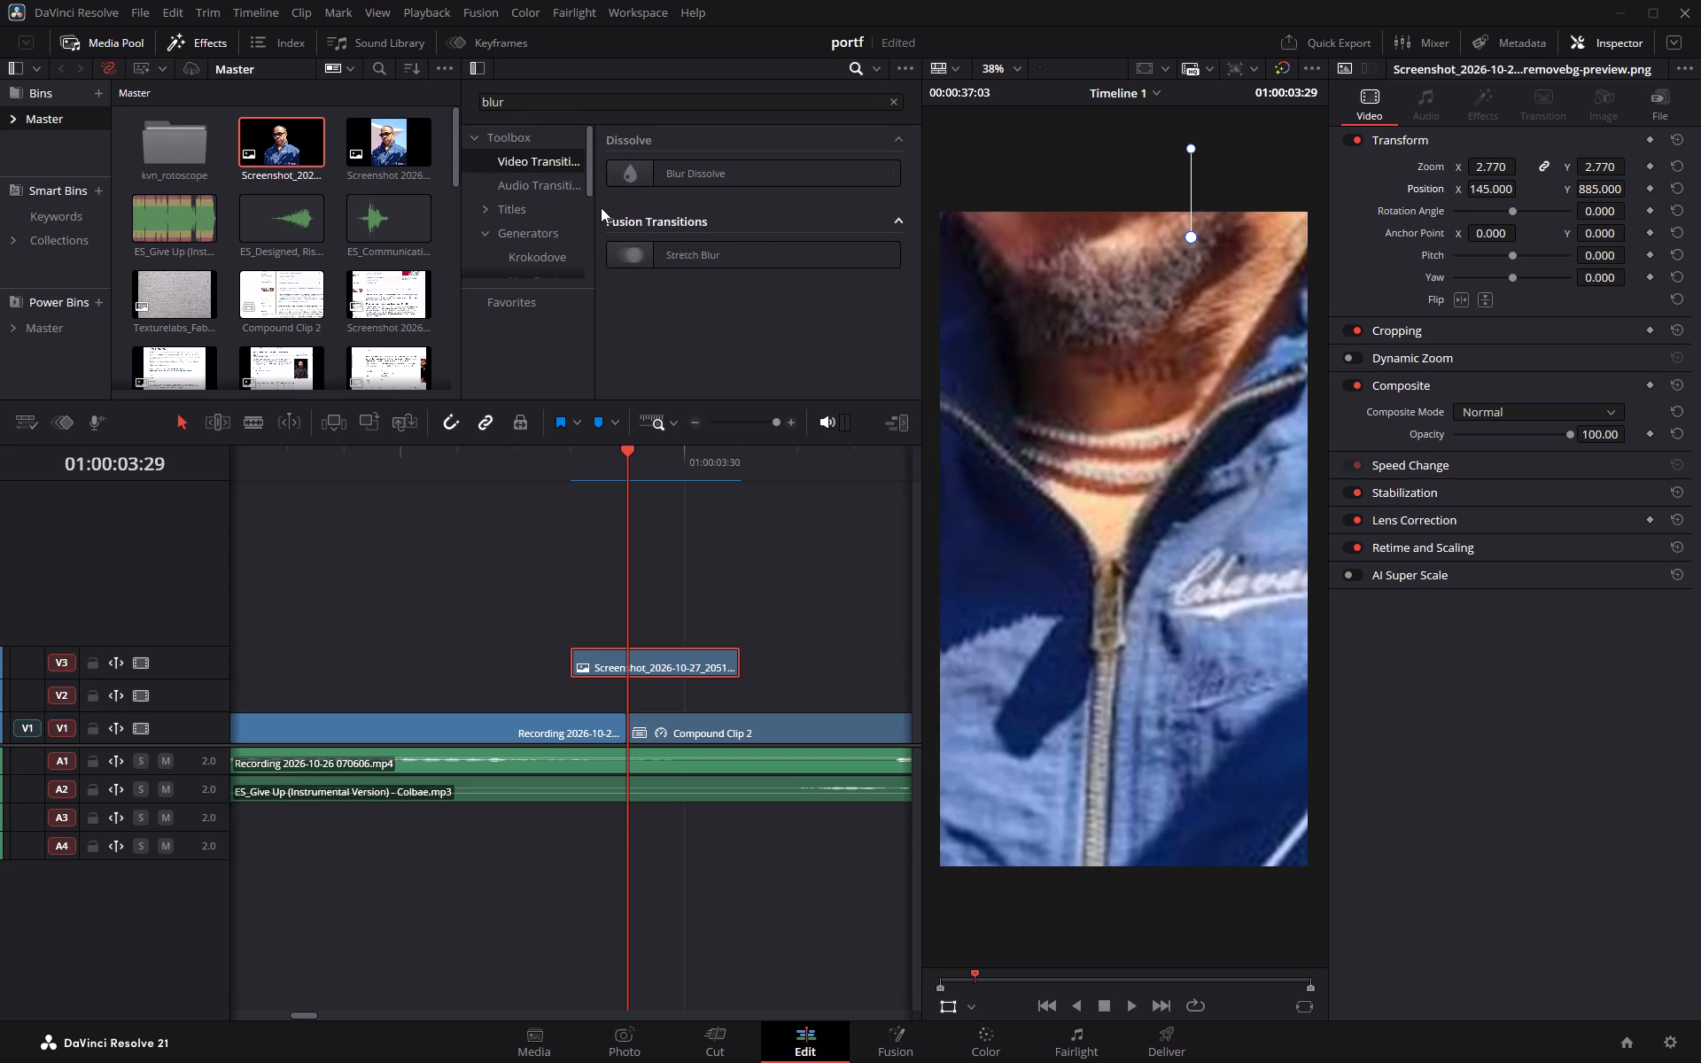
{"action": "scroll", "coordinate": [534, 219], "scroll_direction": "down", "scroll_amount": 1}
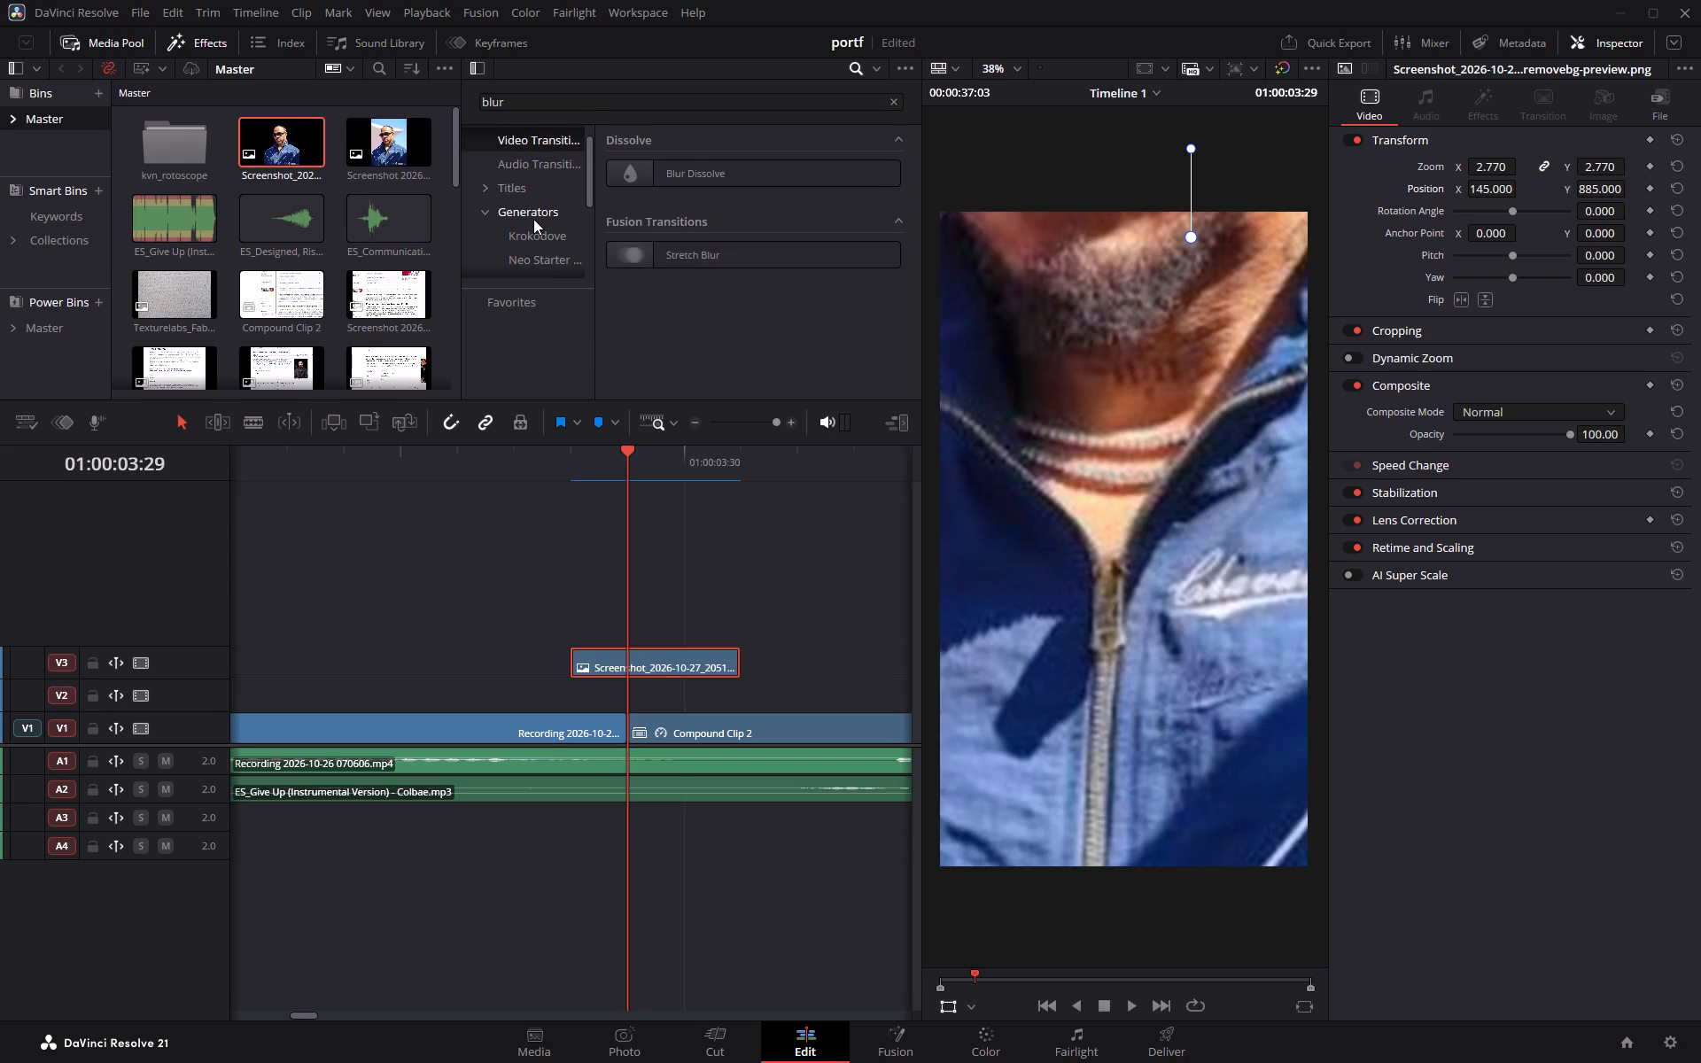
{"action": "left_click", "coordinate": [546, 230]}
{"action": "left_click", "coordinate": [544, 208]}
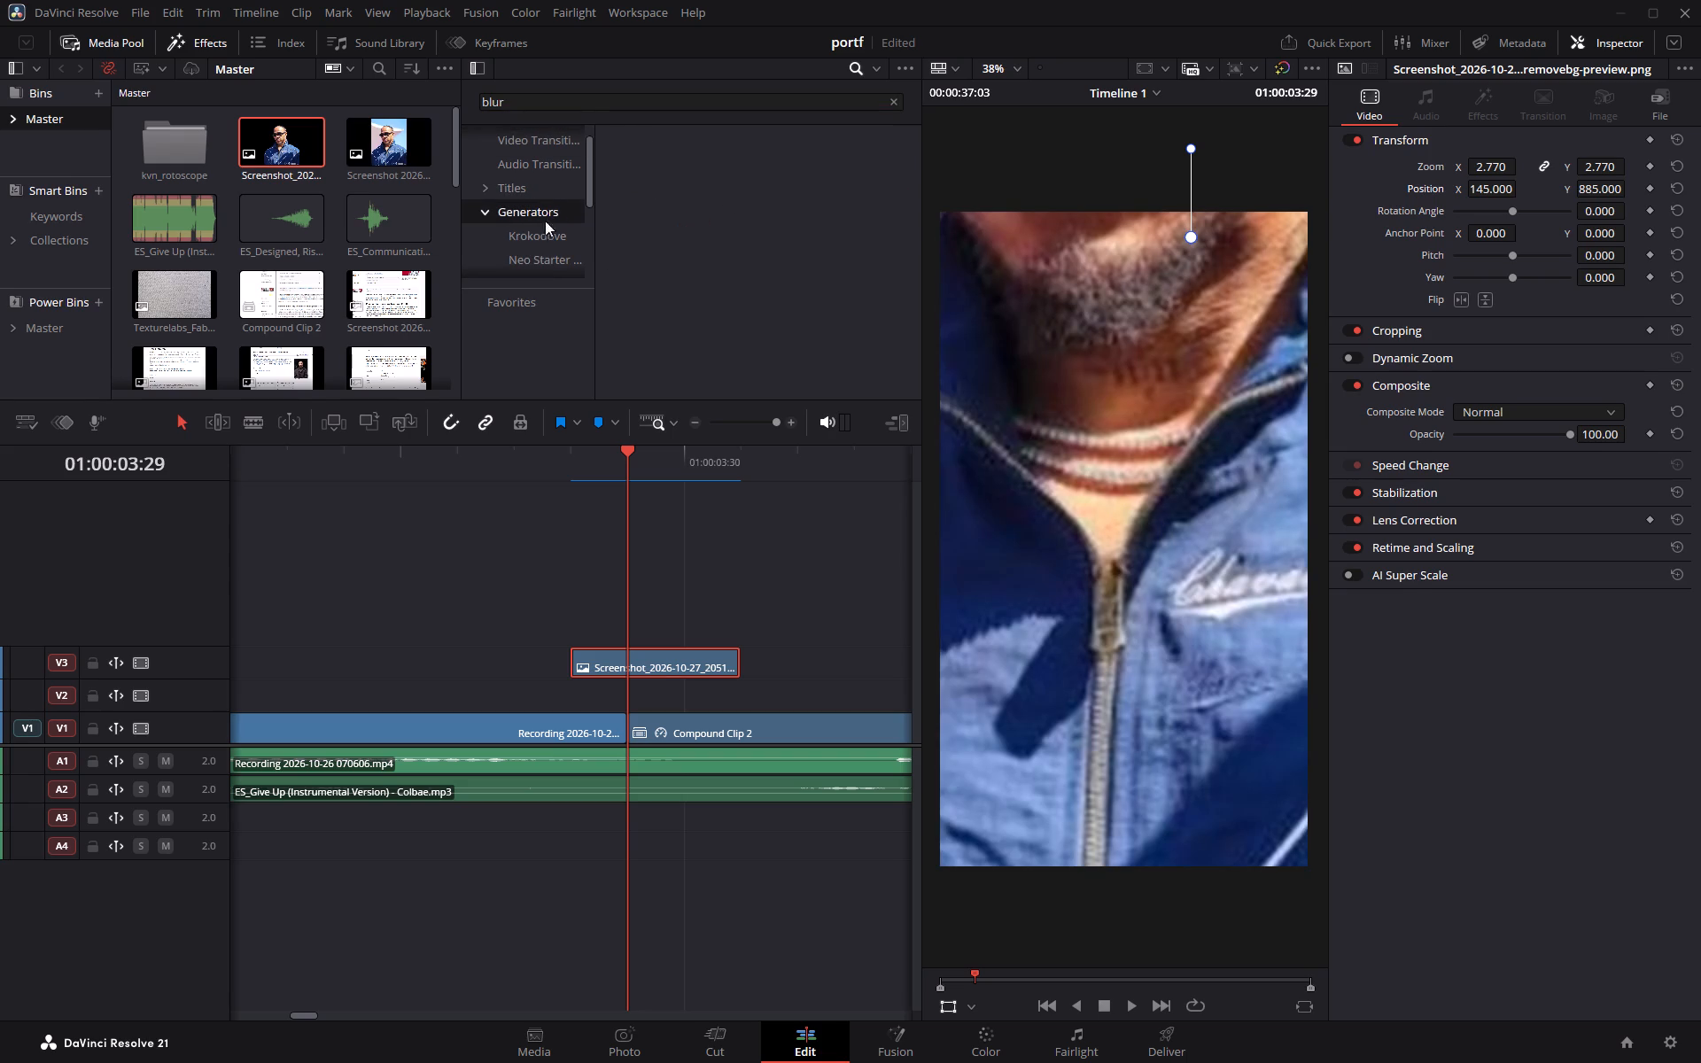
{"action": "left_click", "coordinate": [549, 254]}
{"action": "scroll", "coordinate": [549, 246], "scroll_direction": "down", "scroll_amount": 1}
{"action": "scroll", "coordinate": [549, 245], "scroll_direction": "up", "scroll_amount": 8}
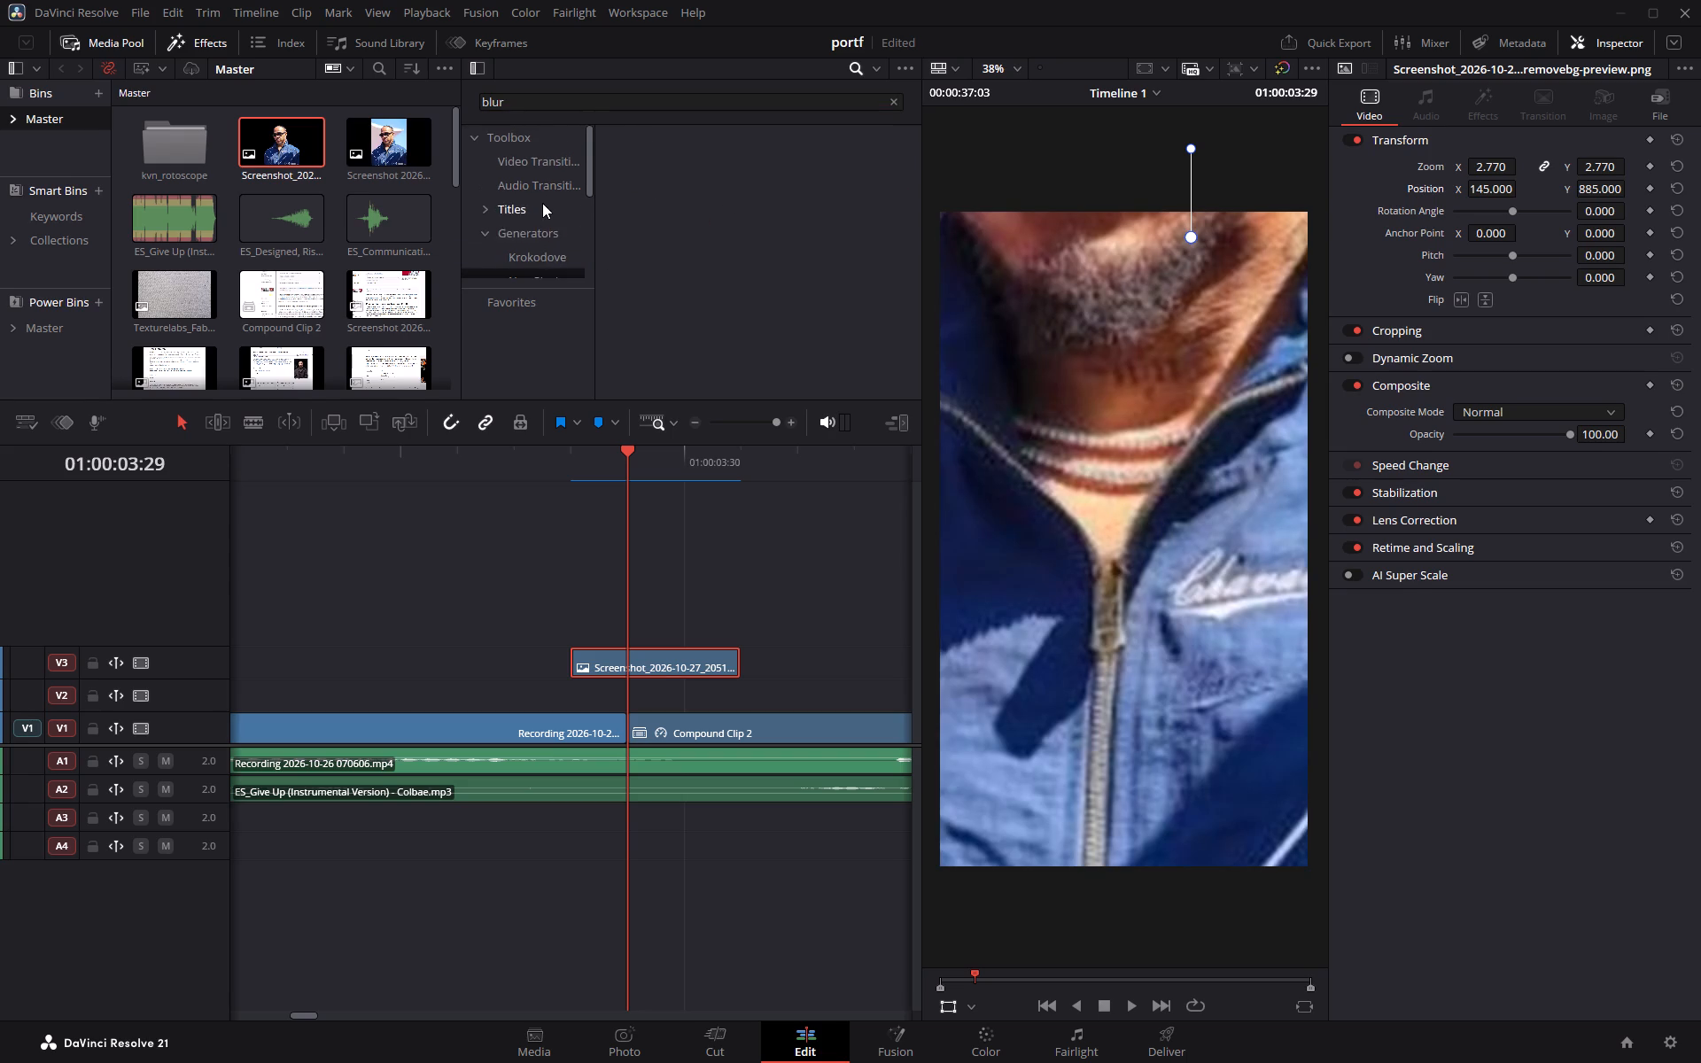
{"action": "scroll", "coordinate": [542, 205], "scroll_direction": "down", "scroll_amount": 3}
{"action": "left_click", "coordinate": [542, 241]}
{"action": "left_click", "coordinate": [539, 263]}
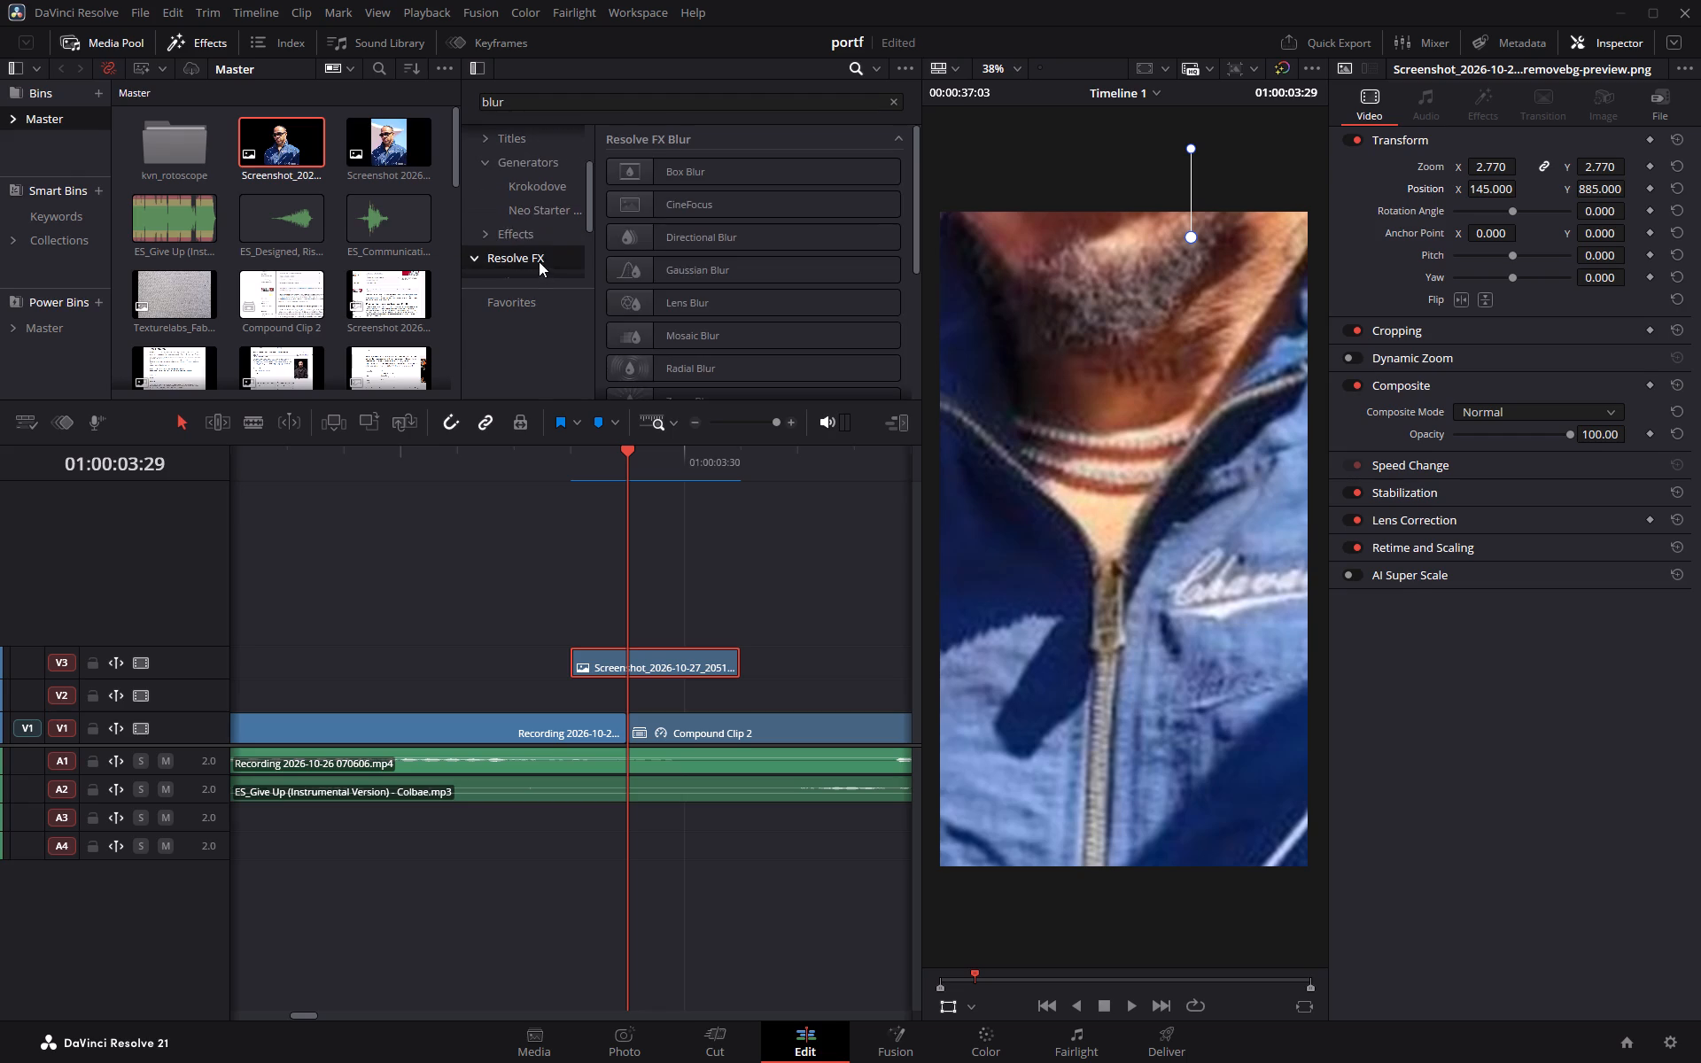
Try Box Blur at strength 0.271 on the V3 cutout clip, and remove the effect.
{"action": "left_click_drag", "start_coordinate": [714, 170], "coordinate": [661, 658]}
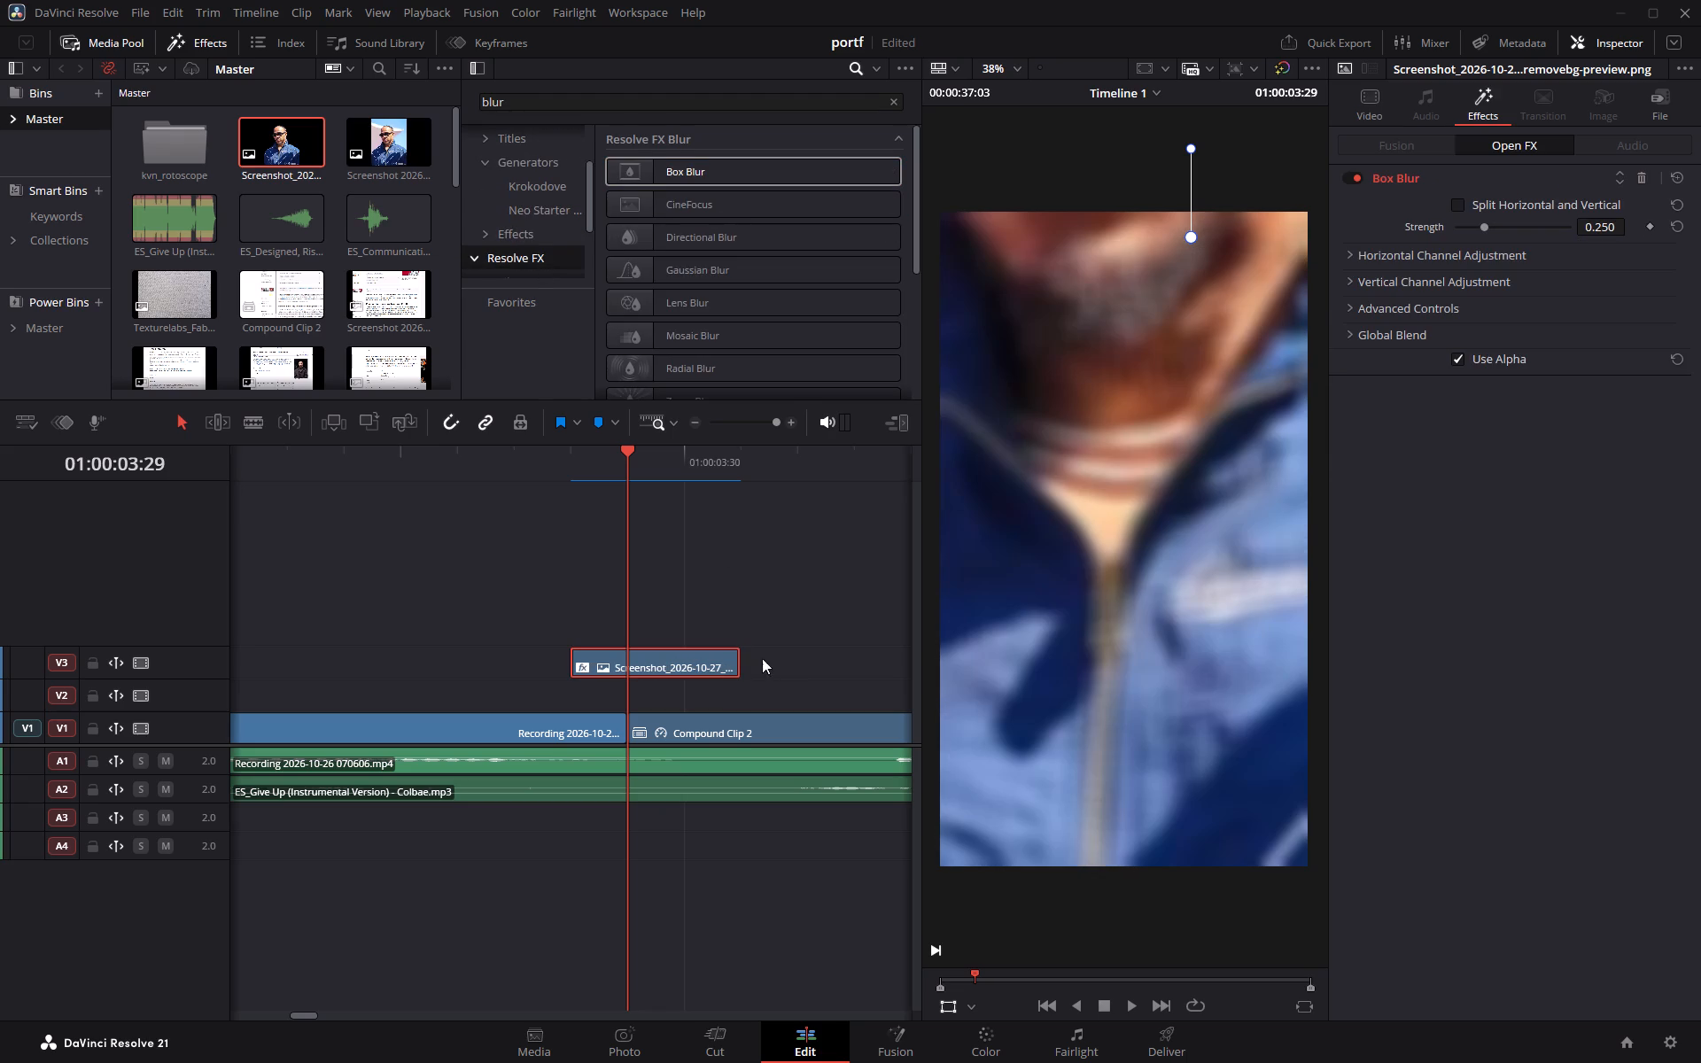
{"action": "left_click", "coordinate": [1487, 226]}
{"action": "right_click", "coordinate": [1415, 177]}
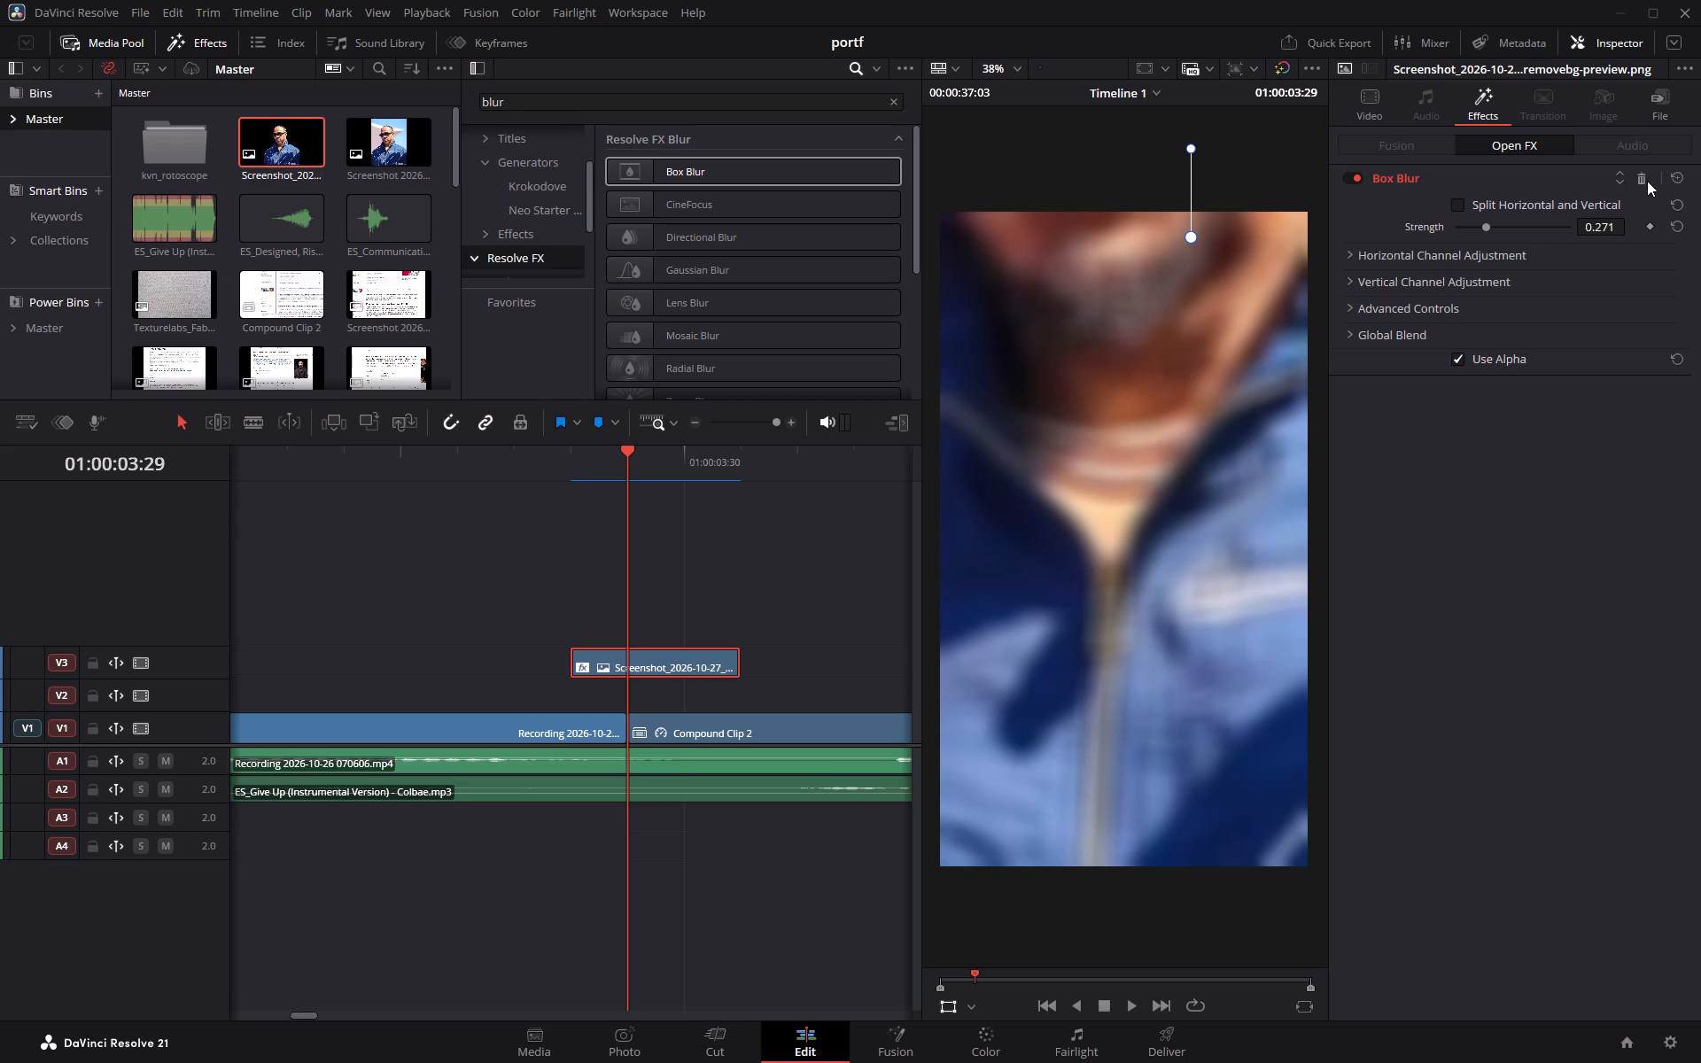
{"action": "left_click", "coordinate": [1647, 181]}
Apply Directional Blur to the V3 cutout clip with blur strength 0.411 and blur angle -29.3.
{"action": "left_click_drag", "start_coordinate": [693, 248], "coordinate": [634, 666]}
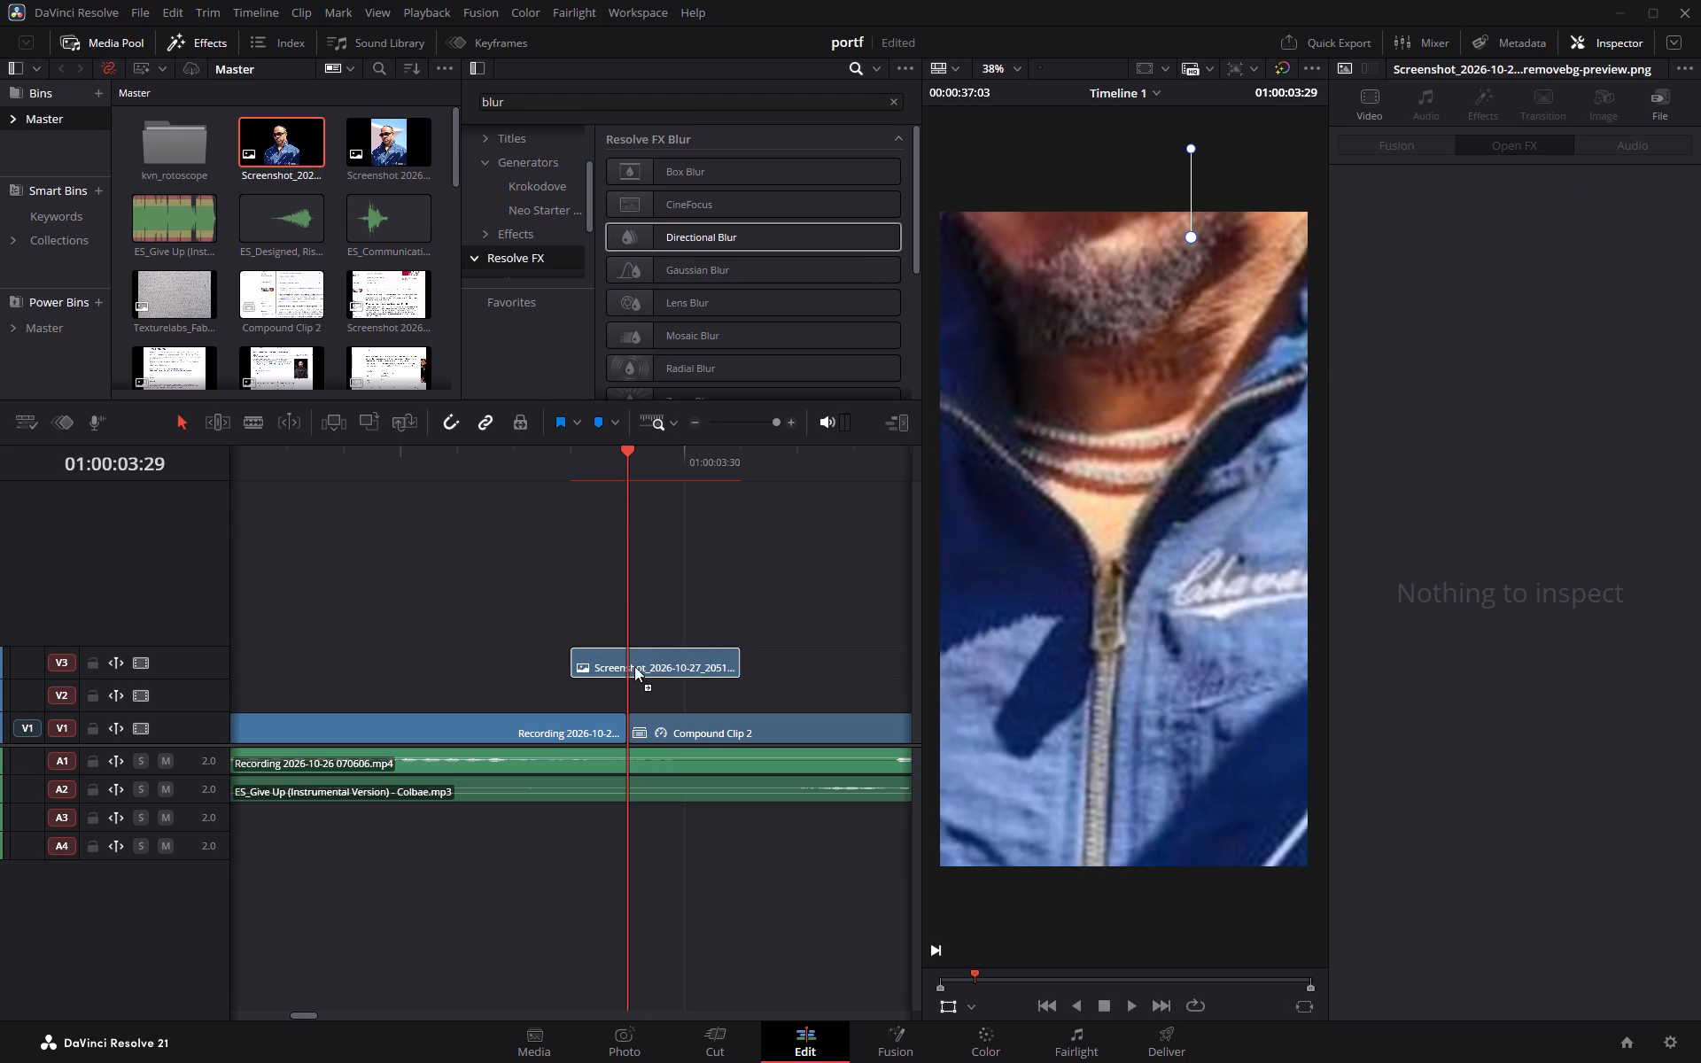
{"action": "left_click_drag", "start_coordinate": [634, 666], "coordinate": [635, 666]}
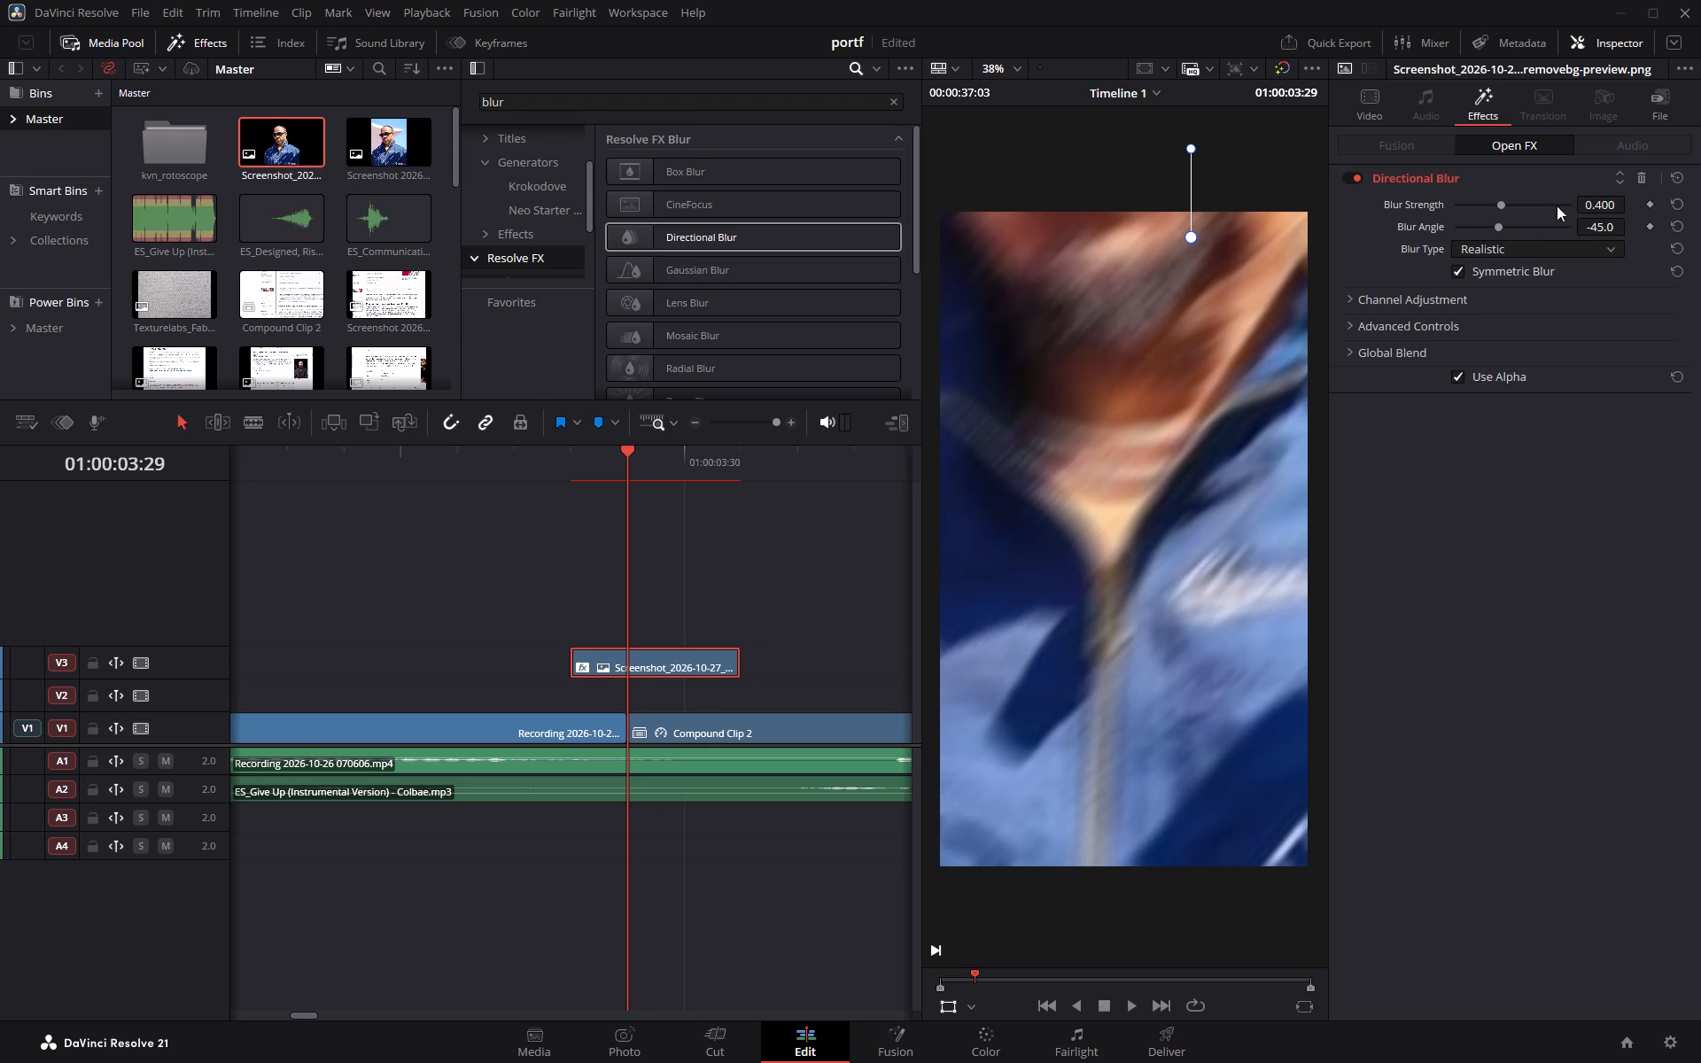
{"action": "left_click", "coordinate": [1529, 253]}
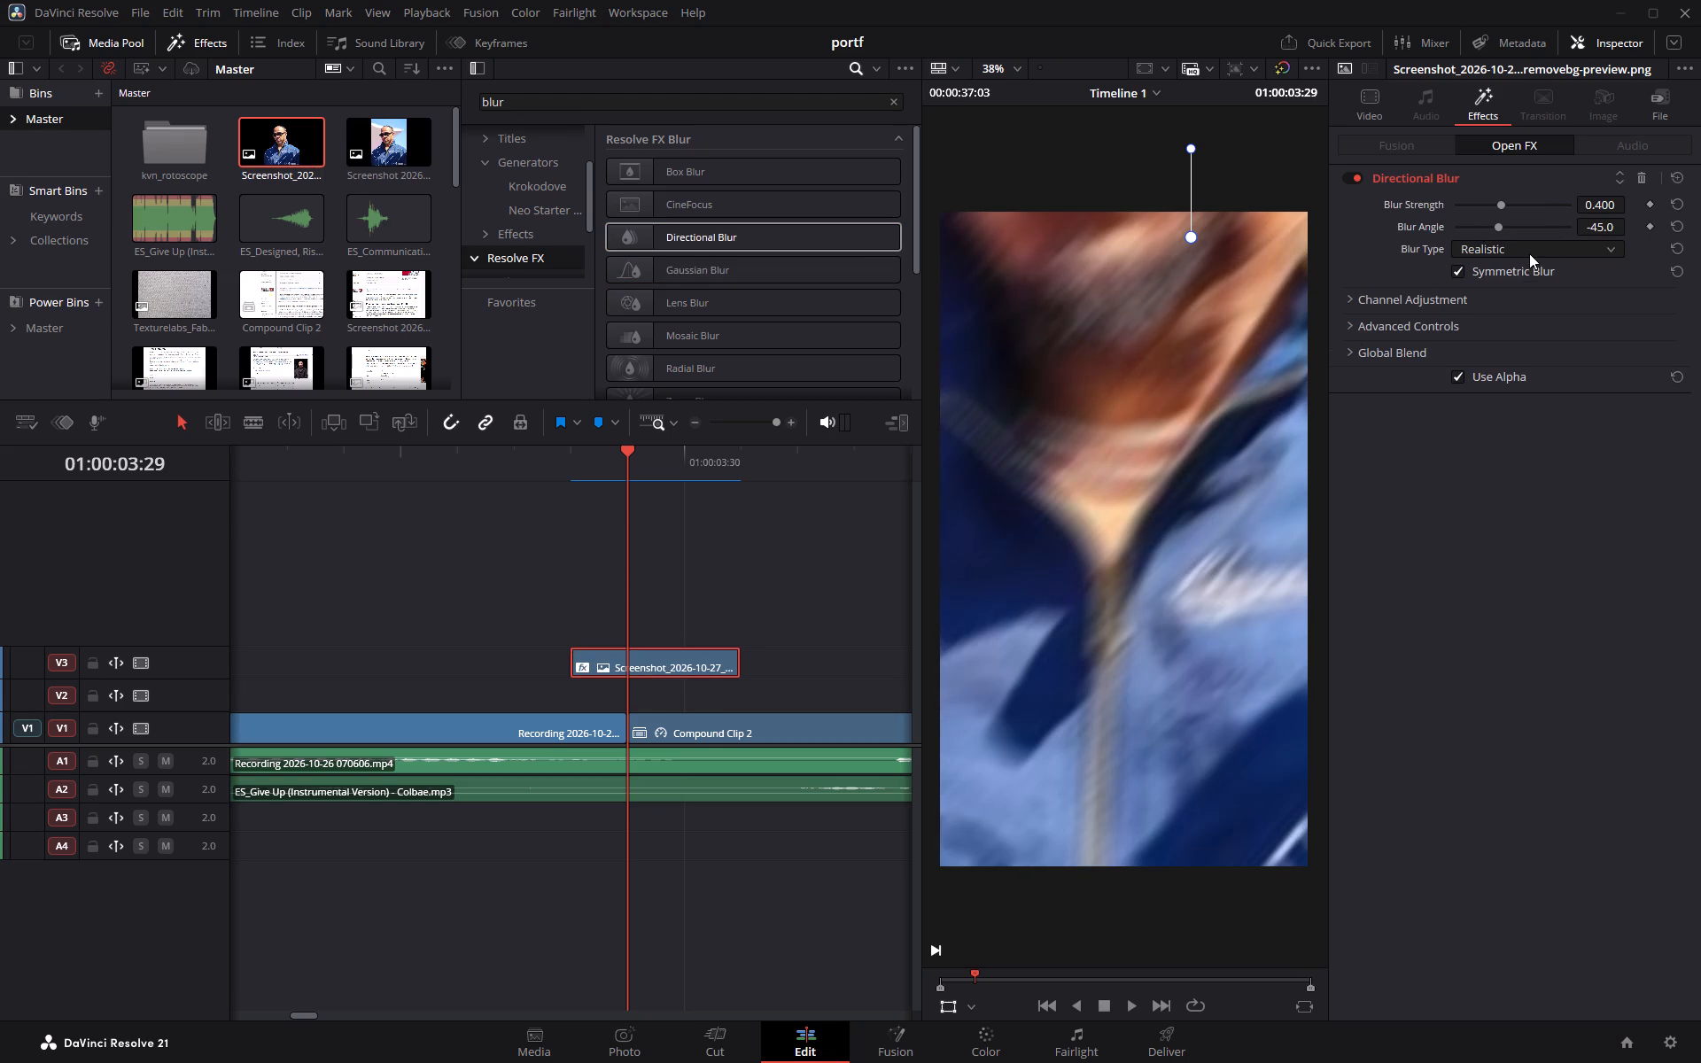
{"action": "left_click", "coordinate": [1529, 253]}
{"action": "left_click_drag", "start_coordinate": [1496, 228], "coordinate": [1490, 227]}
{"action": "left_click_drag", "start_coordinate": [1490, 227], "coordinate": [1506, 234]}
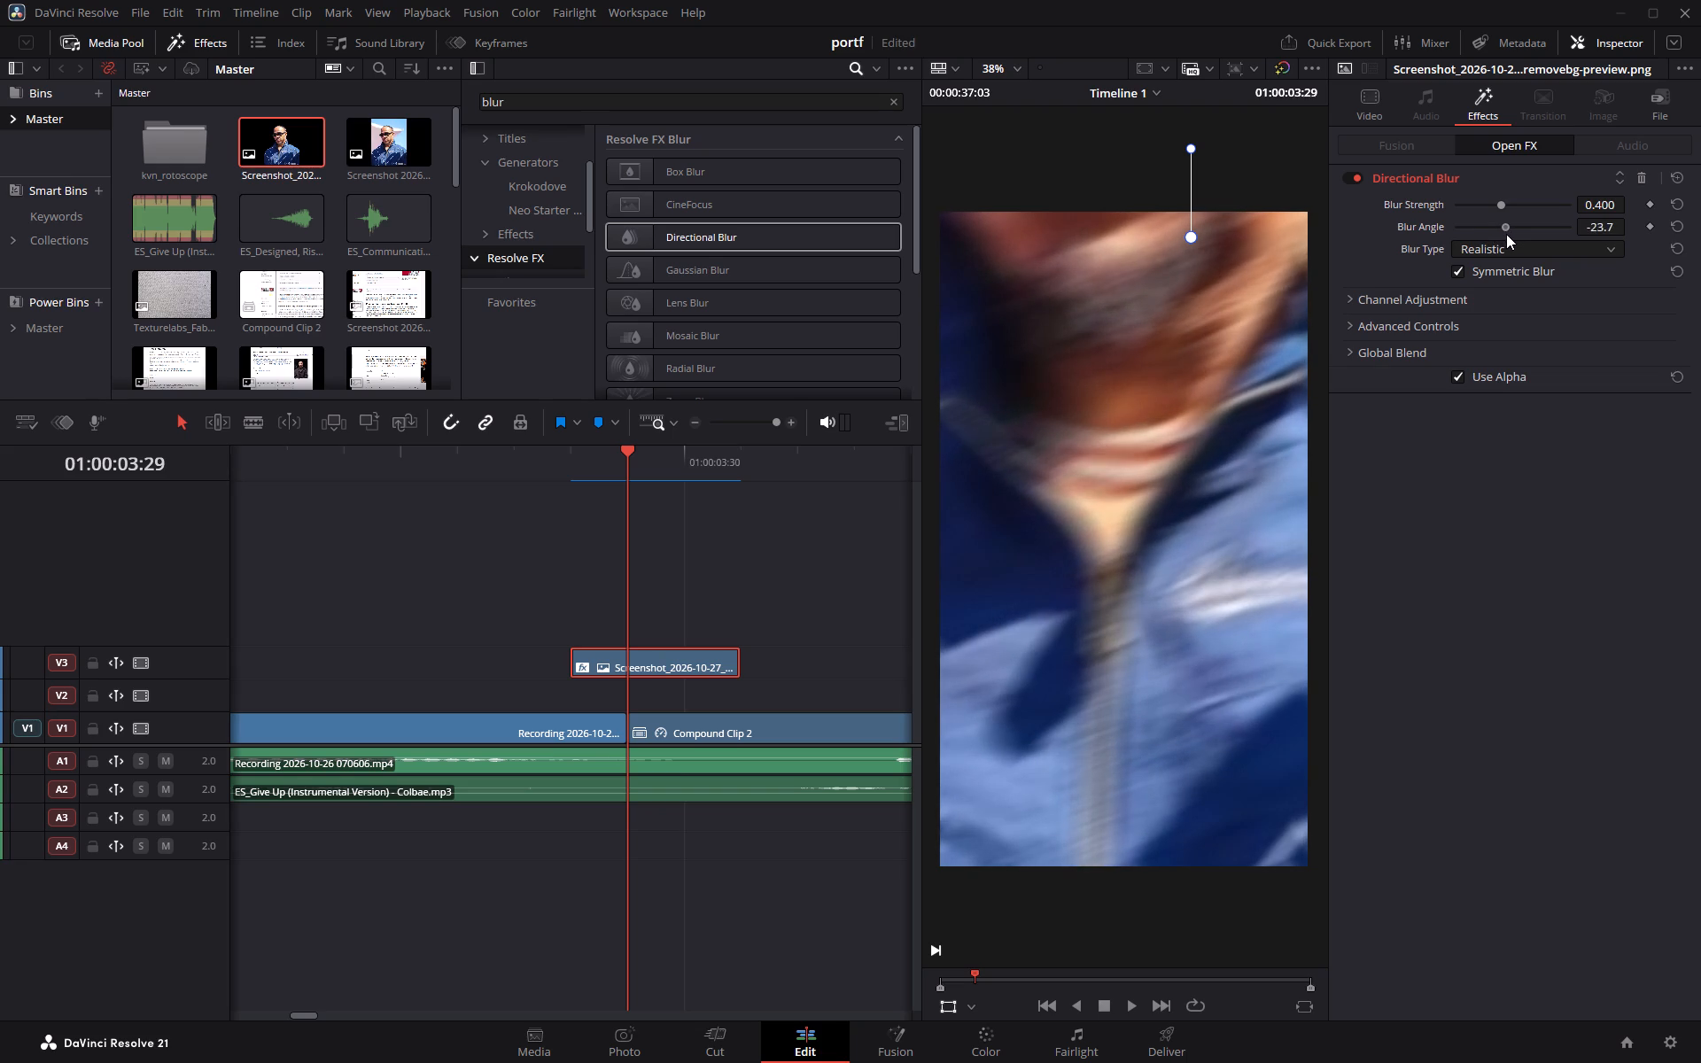
{"action": "left_click_drag", "start_coordinate": [1506, 234], "coordinate": [1504, 233]}
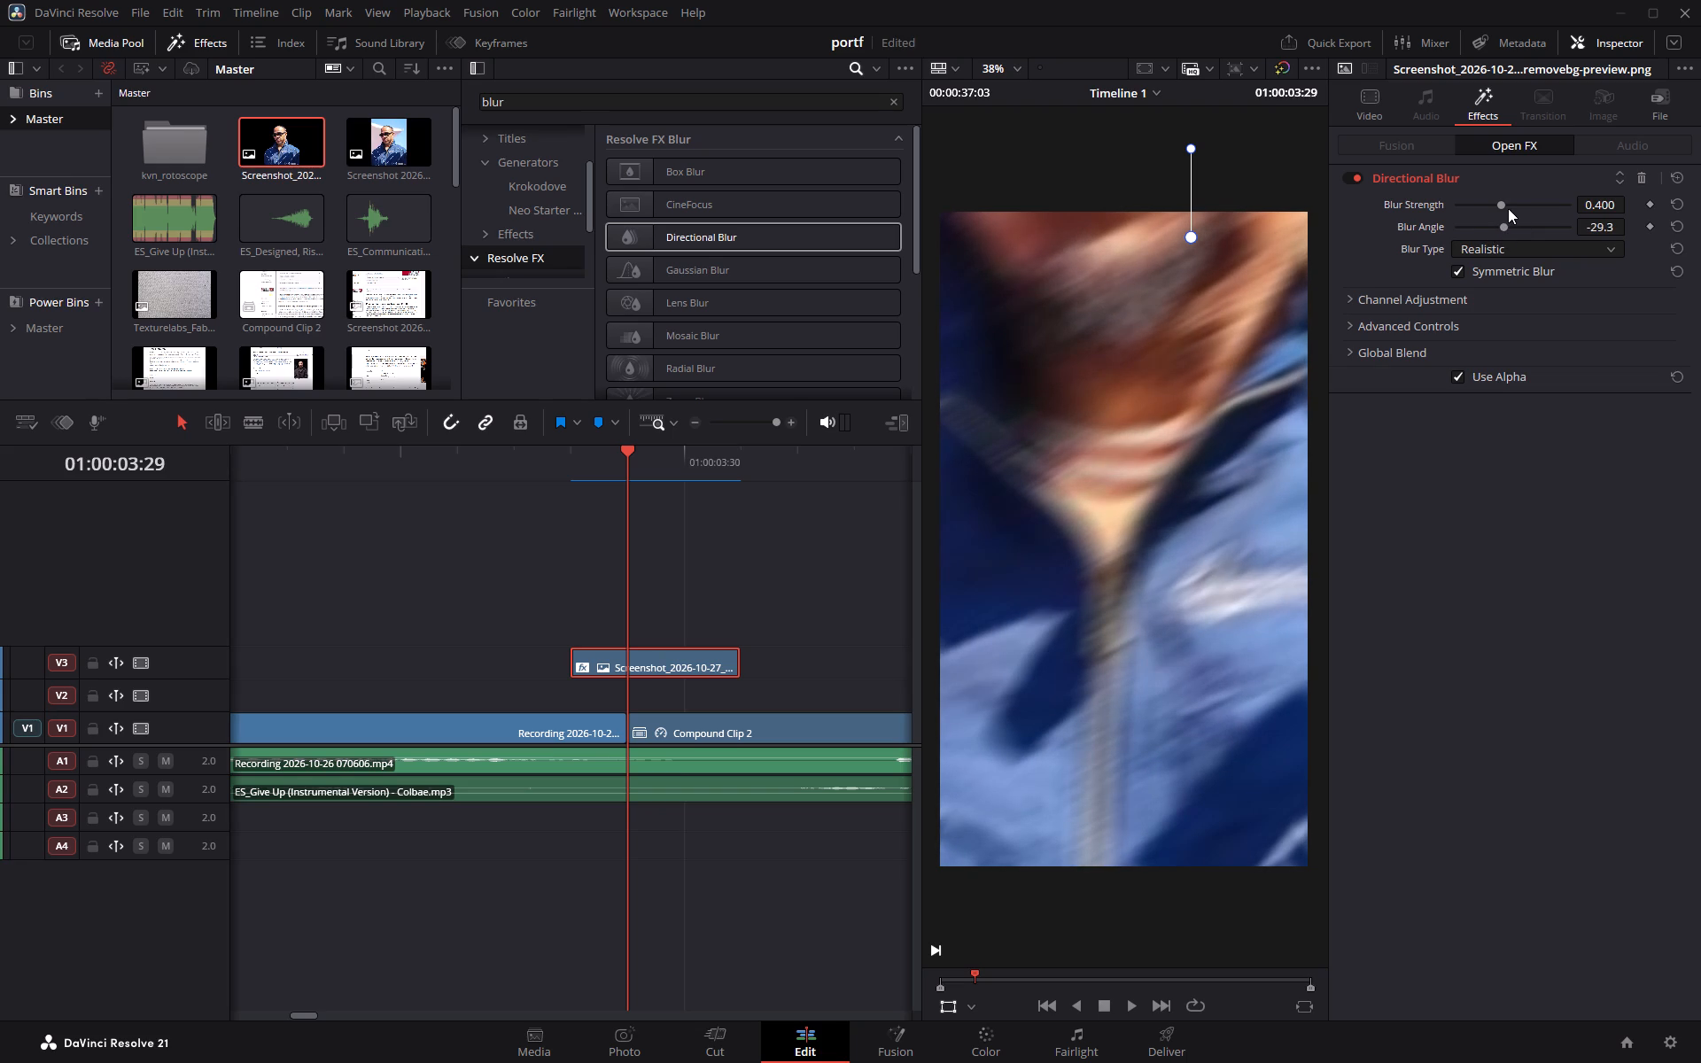
{"action": "left_click", "coordinate": [1503, 204]}
Add a position keyframe to the V3 cutout clip at 01:00:03:29.
{"action": "left_click", "coordinate": [1351, 113]}
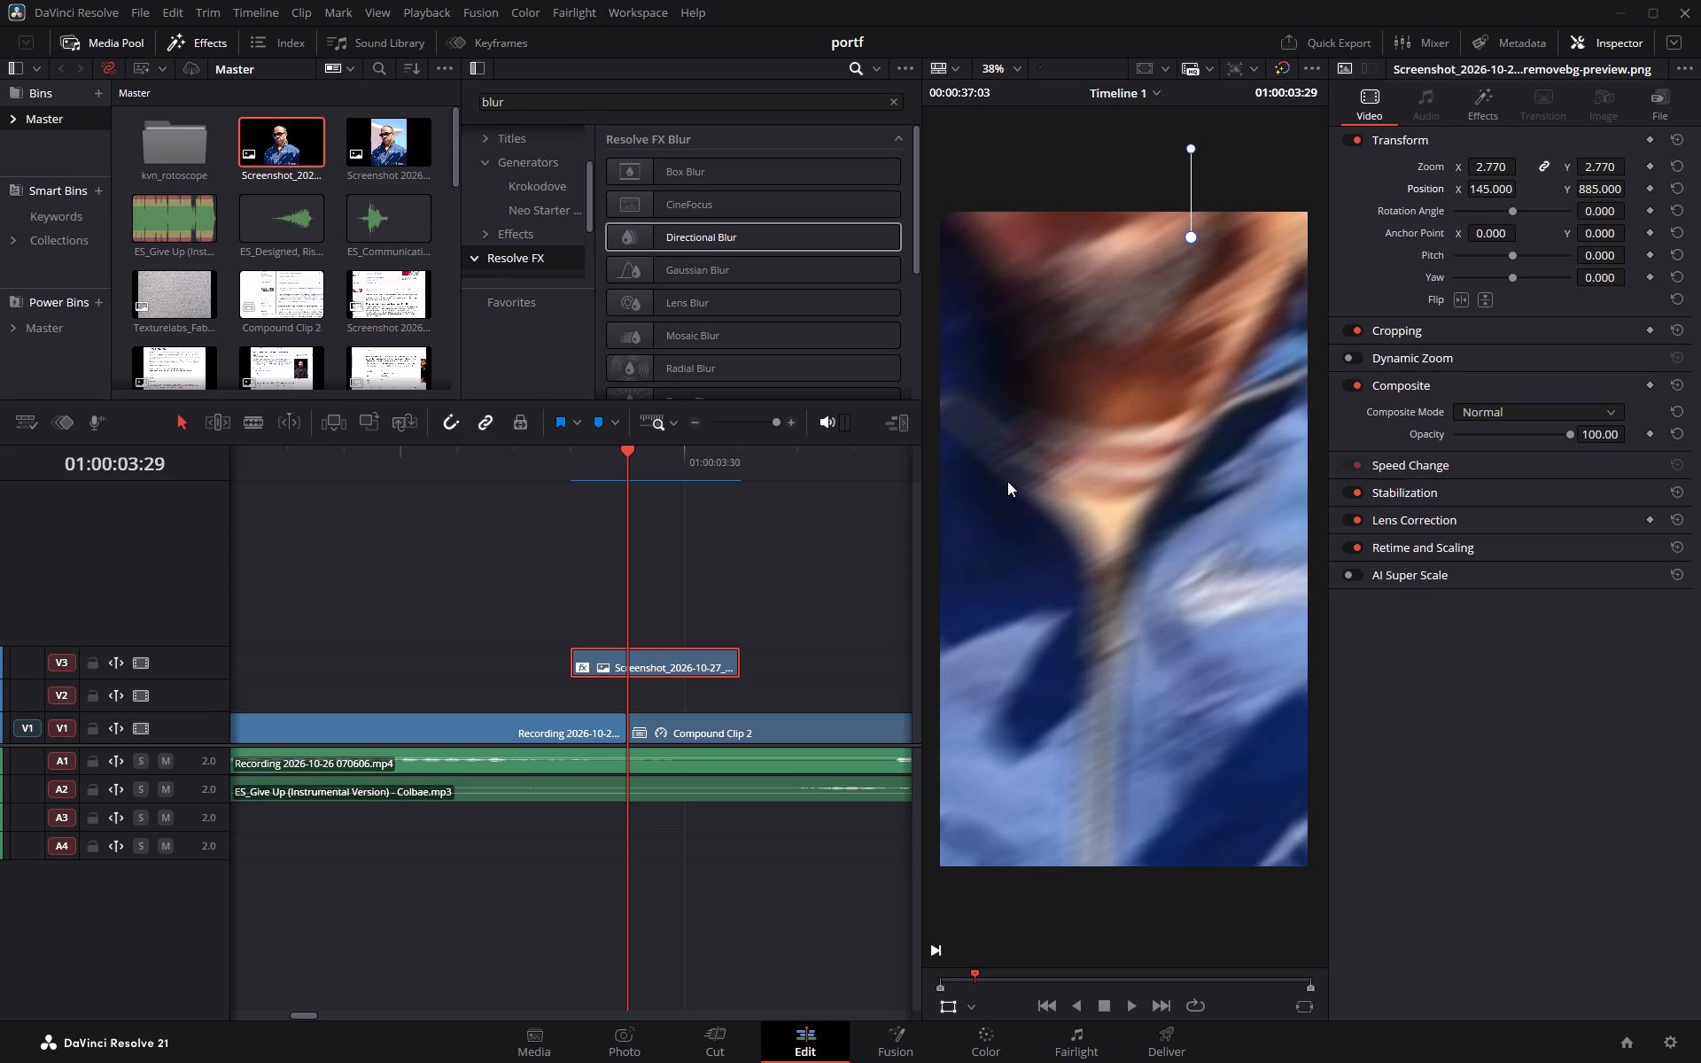
{"action": "left_click", "coordinate": [790, 425]}
{"action": "left_click", "coordinate": [1650, 190]}
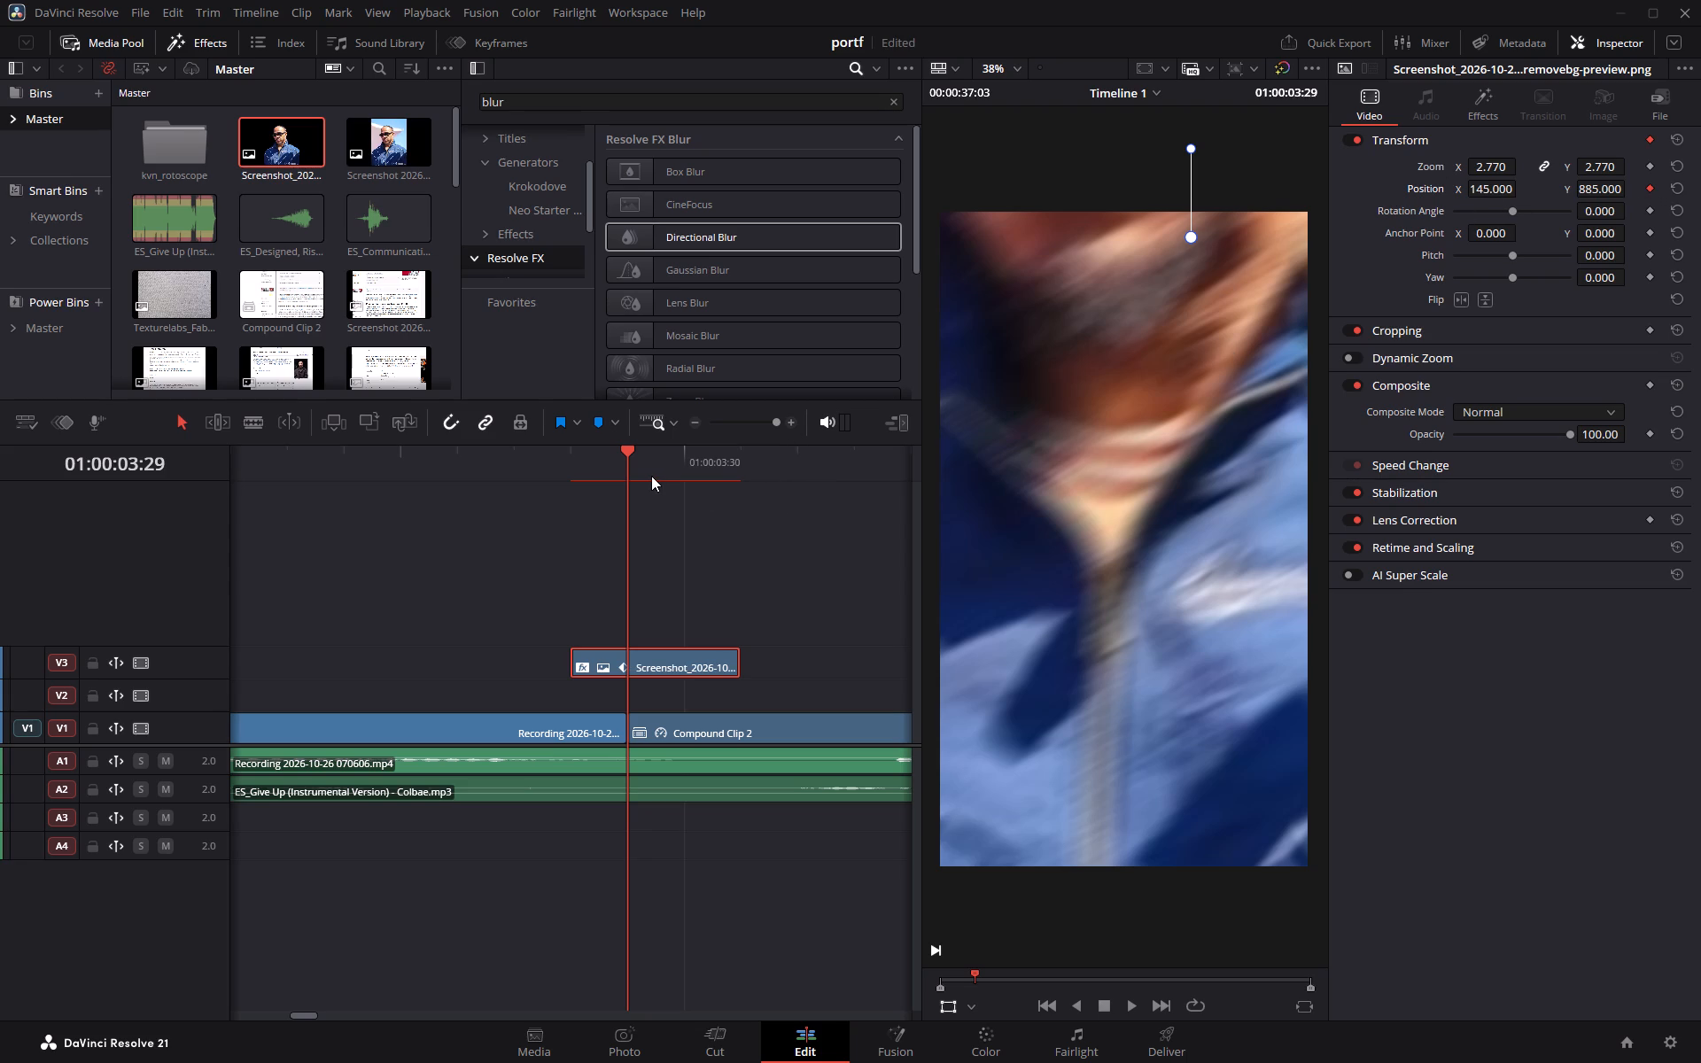
Move the playhead back to the cutout clip's first frame at 01:00:03:28 and close the effects library.
{"action": "key", "text": "Left"}
{"action": "key", "text": "Left"}
{"action": "key", "text": "Left"}
{"action": "key", "text": "Left"}
{"action": "left_click_drag", "start_coordinate": [631, 449], "coordinate": [623, 449]}
{"action": "left_click_drag", "start_coordinate": [623, 449], "coordinate": [622, 450]}
{"action": "left_click_drag", "start_coordinate": [632, 450], "coordinate": [588, 465]}
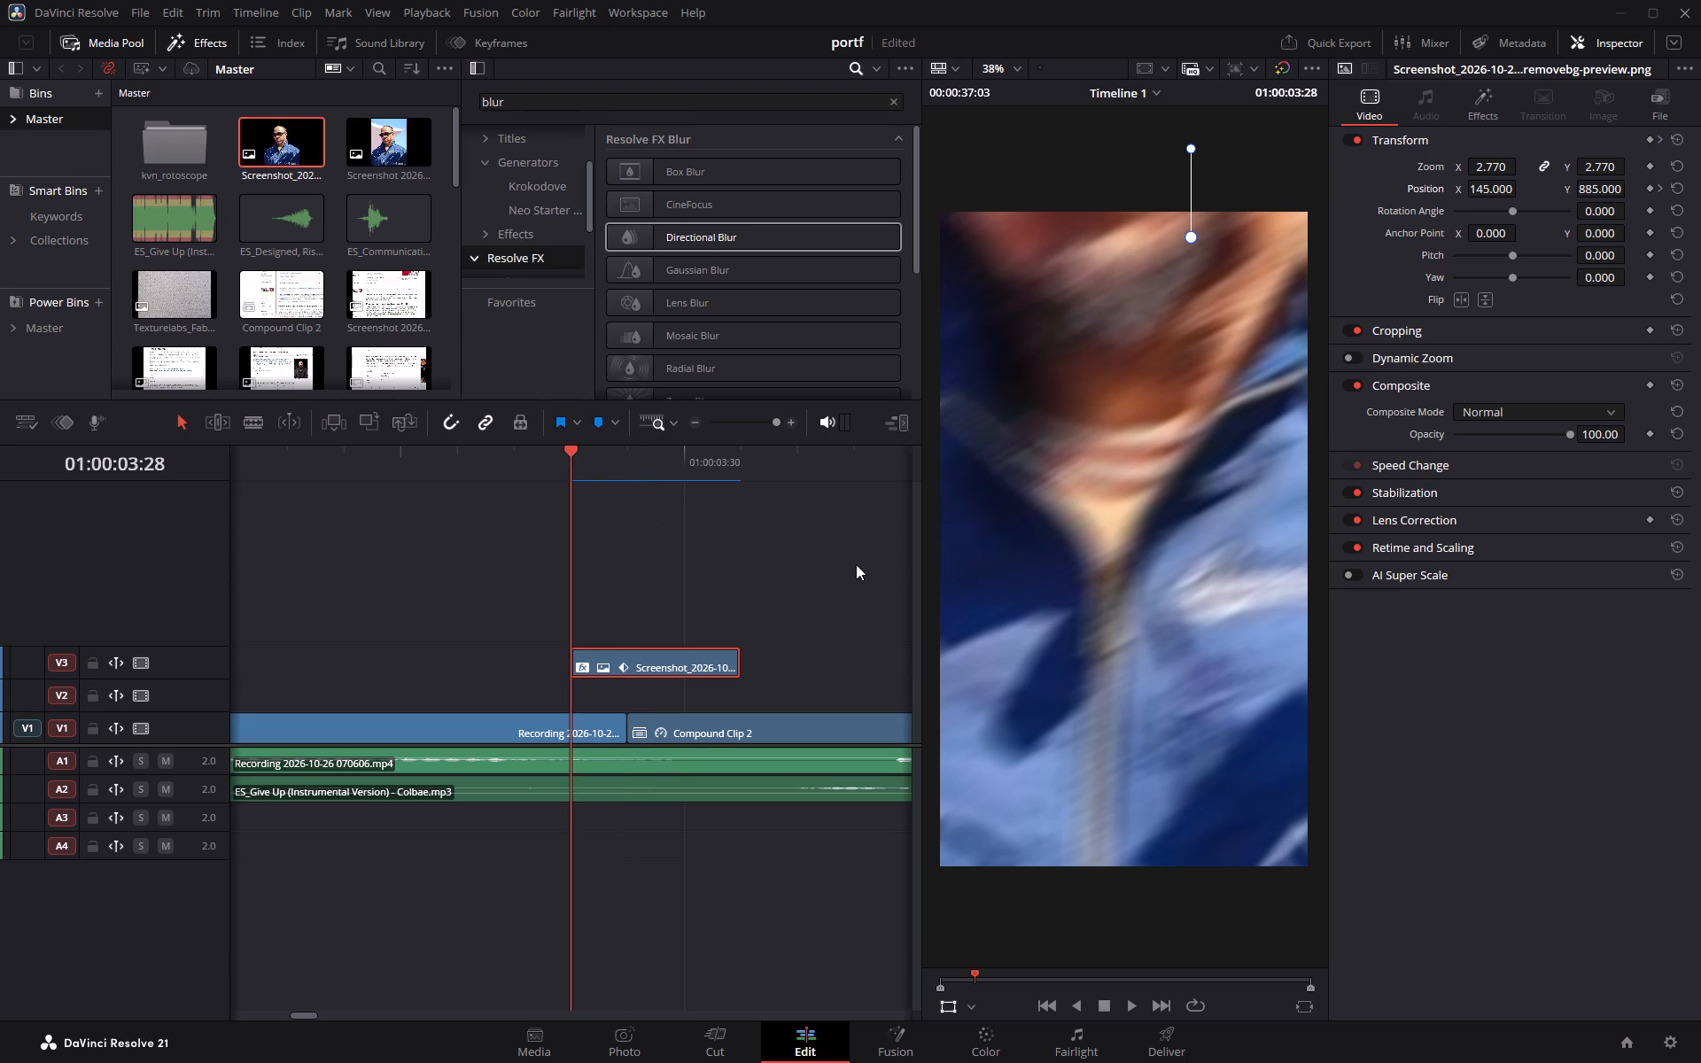
{"action": "left_click", "coordinate": [193, 37]}
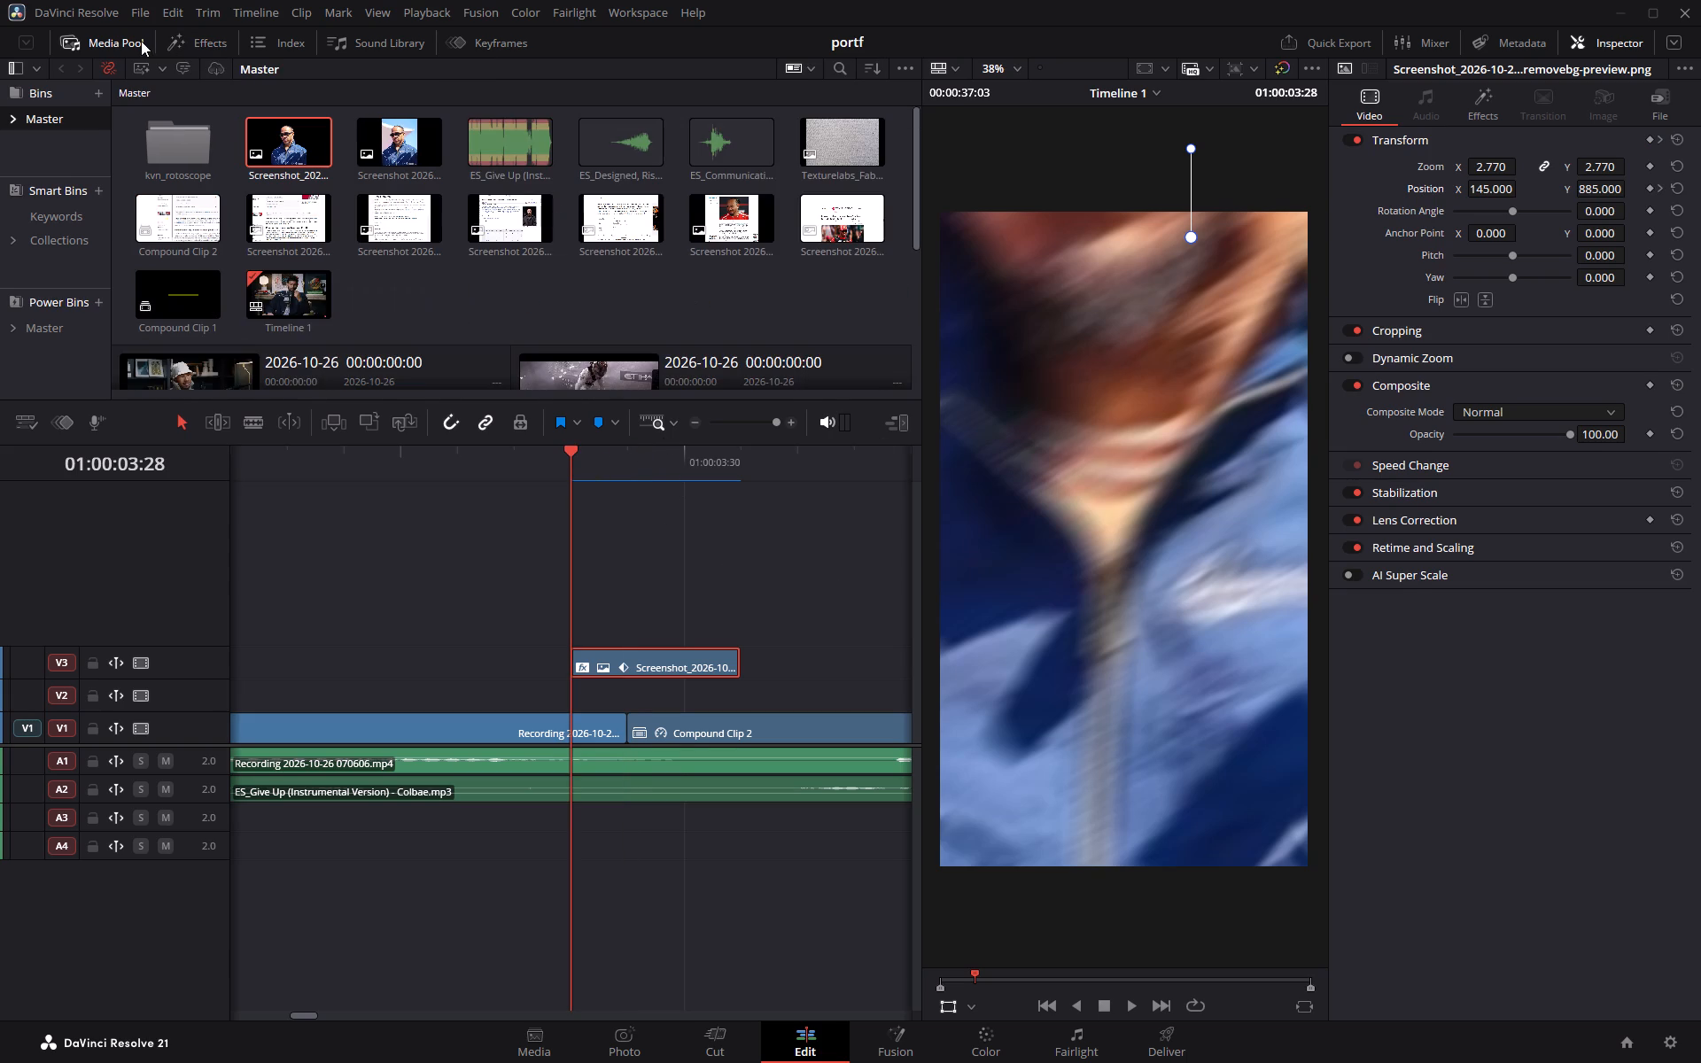
{"action": "left_click", "coordinate": [140, 41]}
{"action": "left_click_drag", "start_coordinate": [566, 454], "coordinate": [580, 456]}
{"action": "left_click_drag", "start_coordinate": [580, 456], "coordinate": [586, 459]}
Review the V1 footage leading into the V3 cutout, between about 01:00:02:16 and 01:00:03:27, to judge the transition point.
{"action": "left_click_drag", "start_coordinate": [586, 459], "coordinate": [510, 461]}
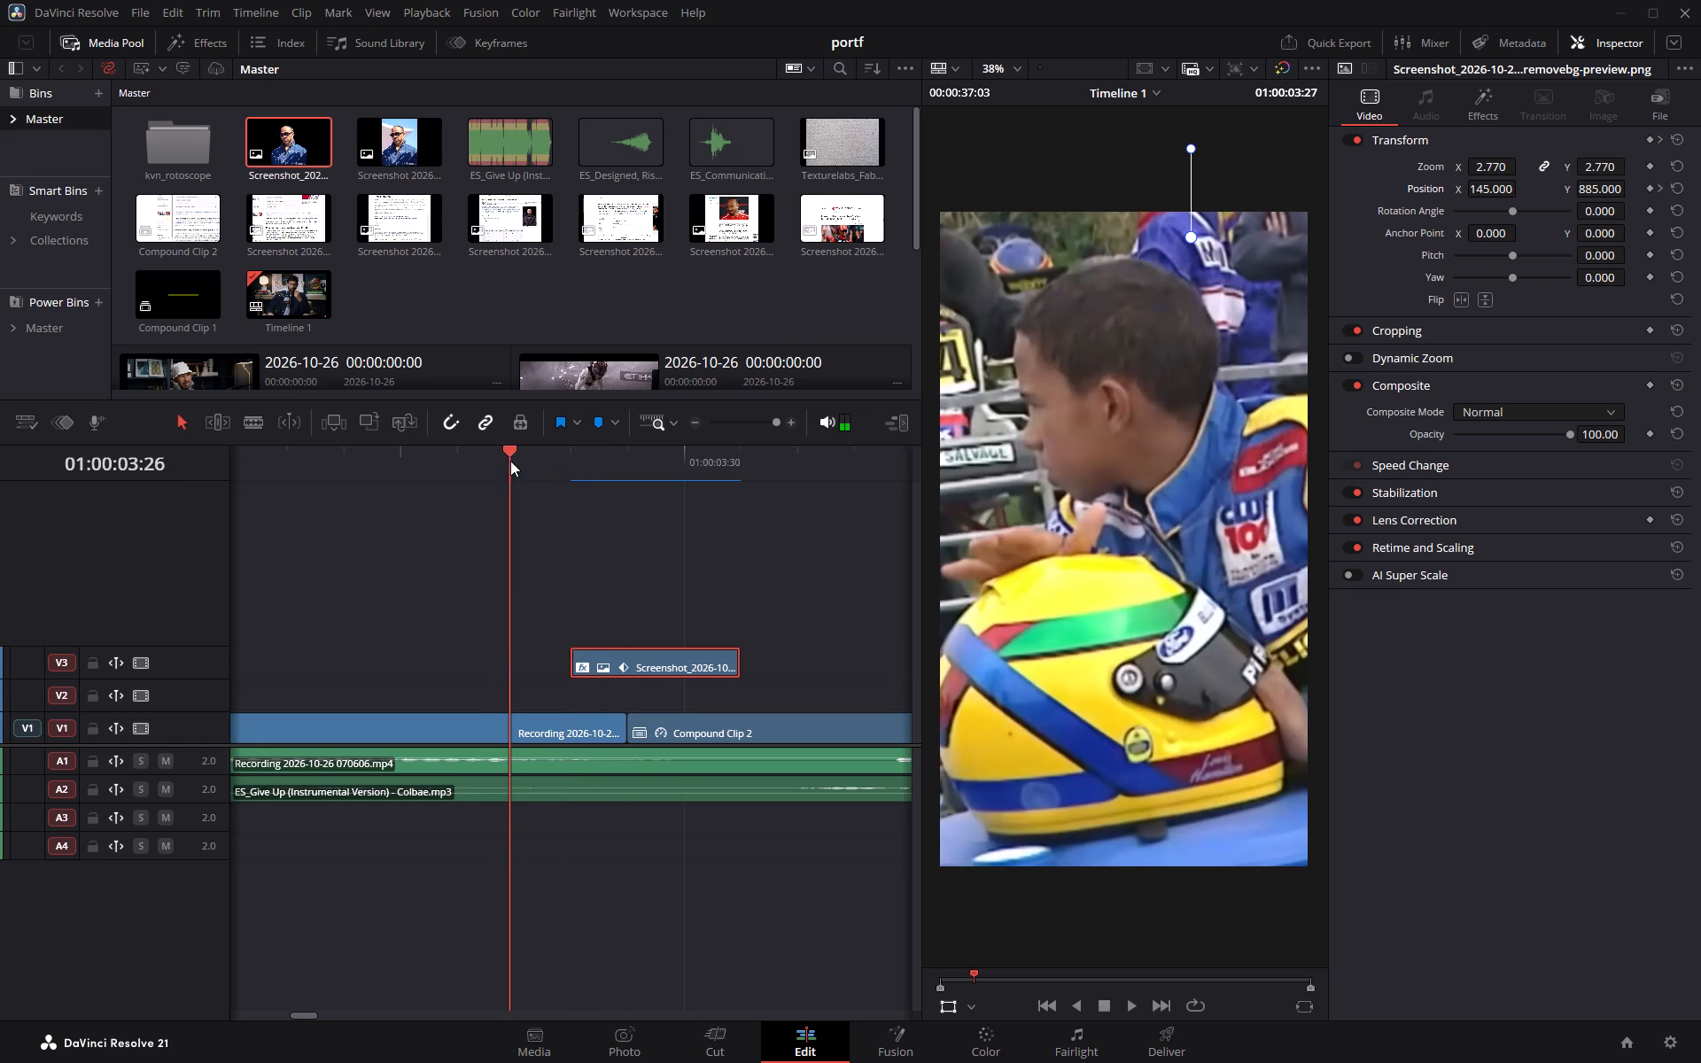
{"action": "left_click_drag", "start_coordinate": [510, 461], "coordinate": [329, 462]}
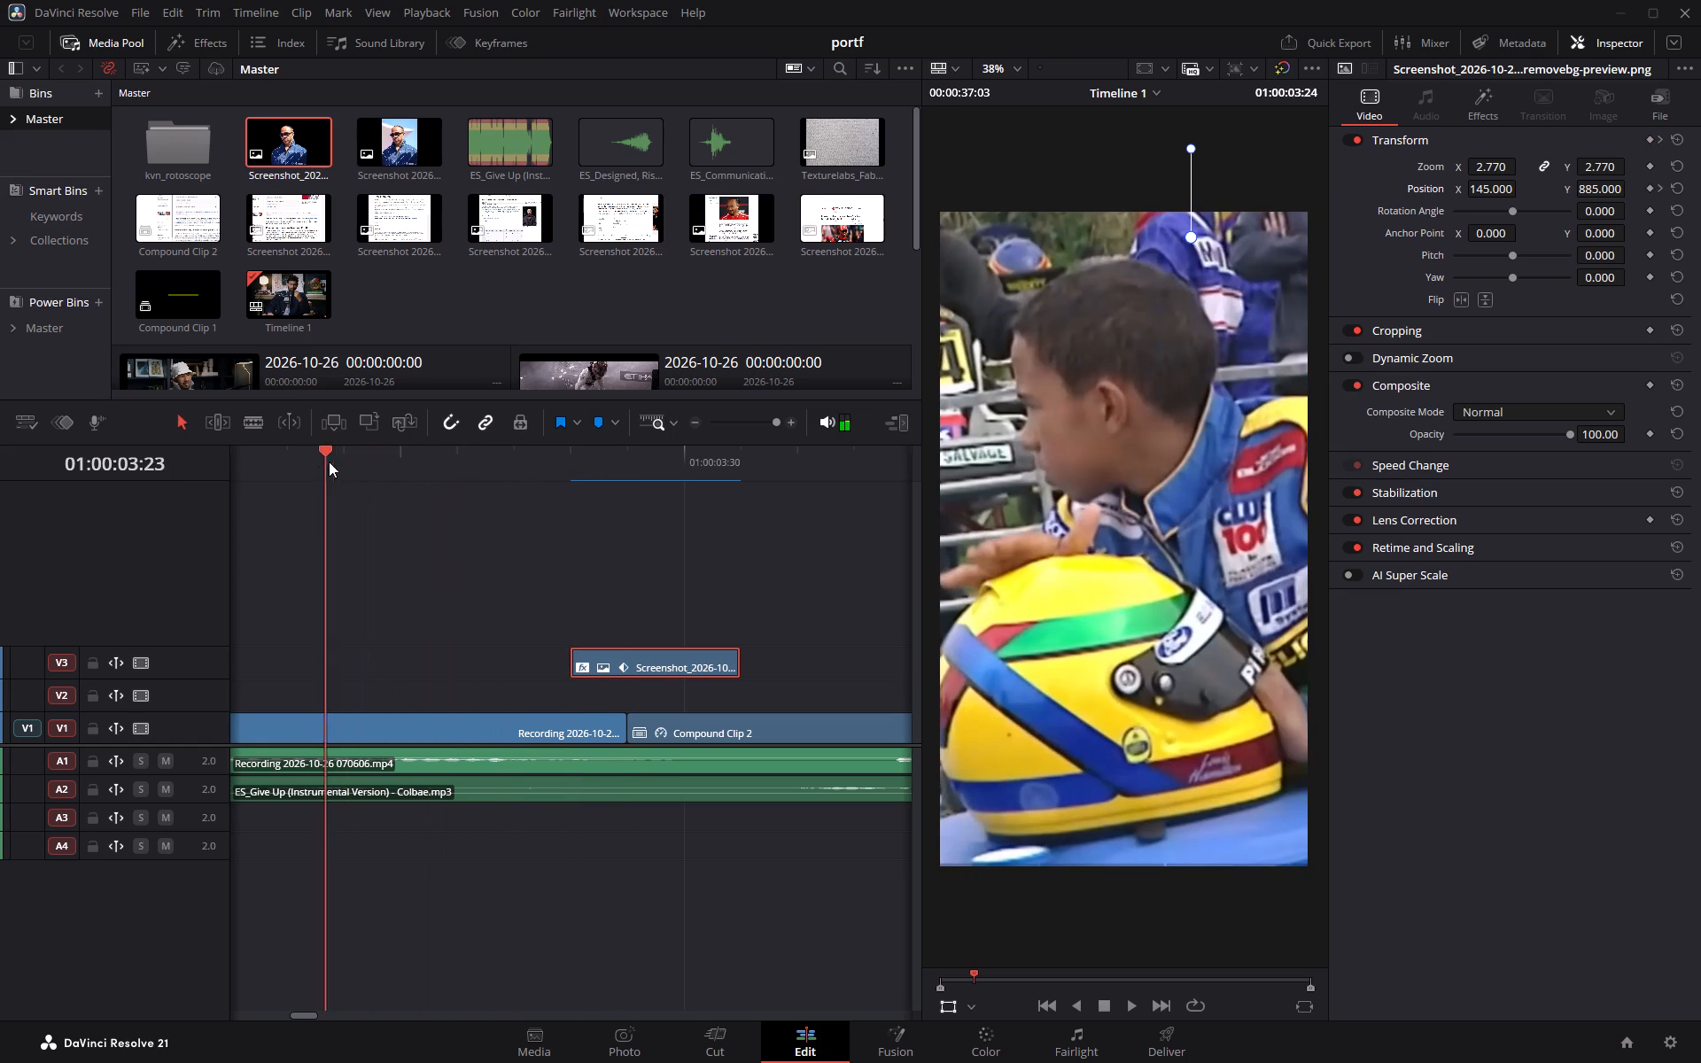
{"action": "left_click_drag", "start_coordinate": [329, 462], "coordinate": [291, 466]}
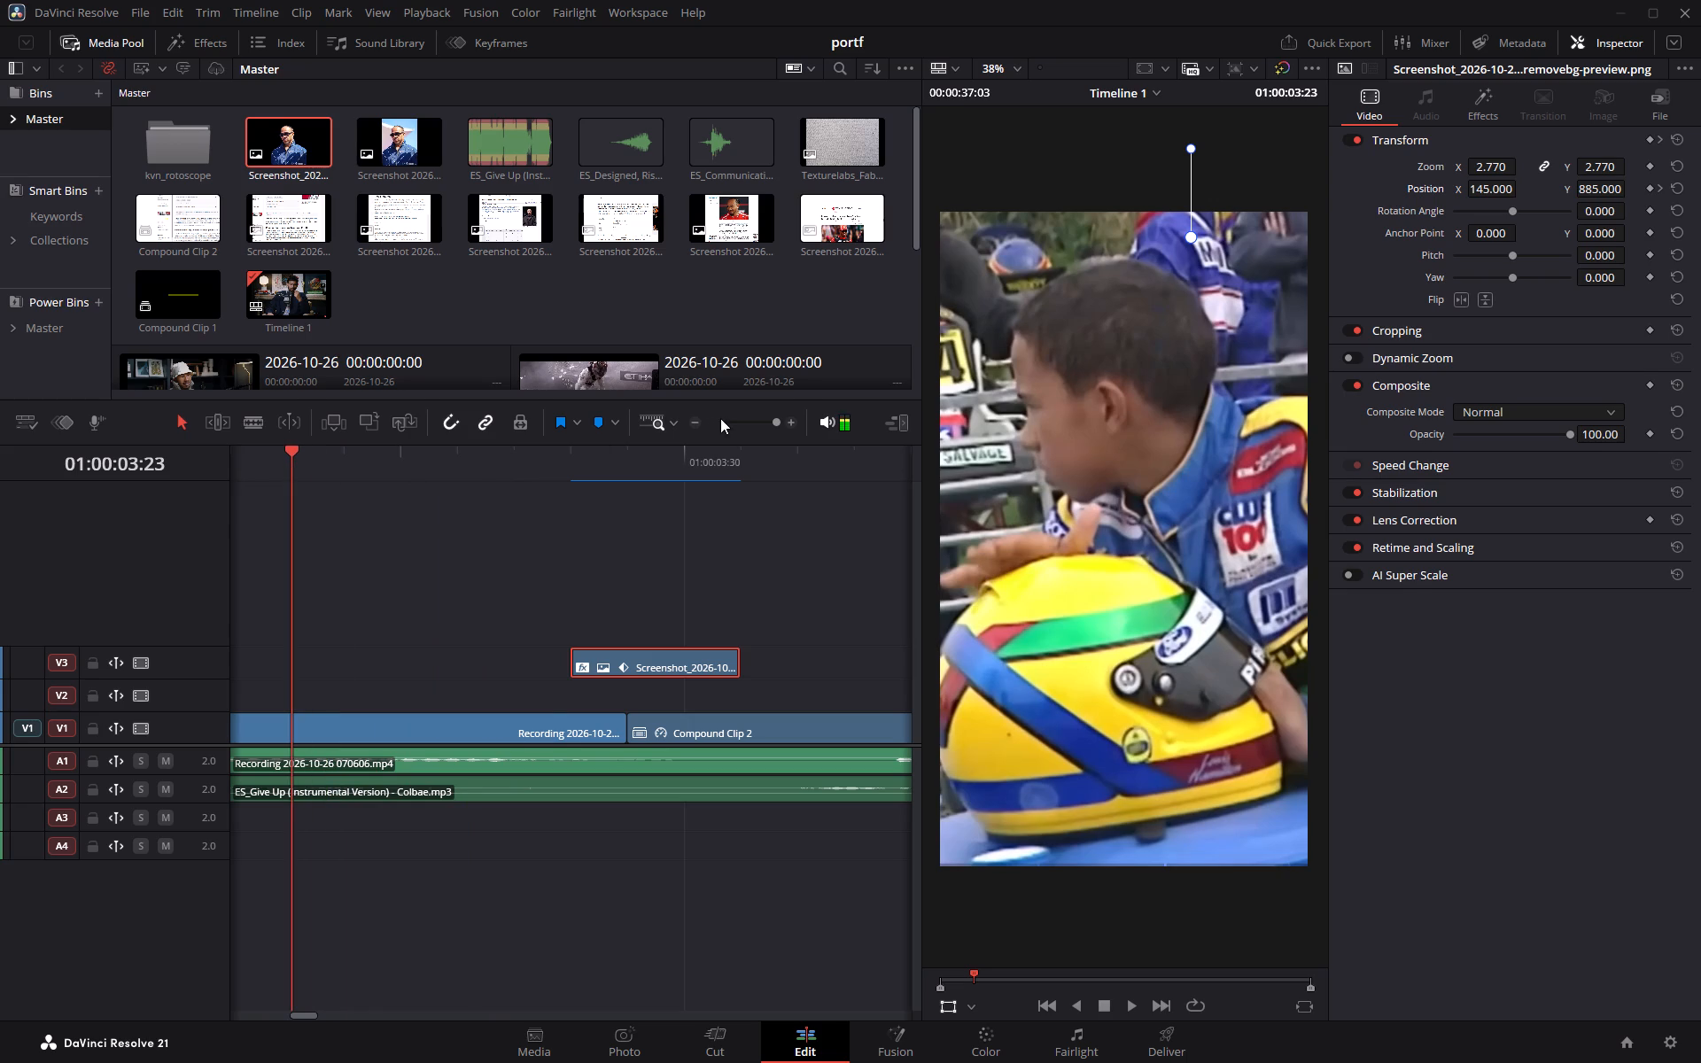
{"action": "triple_click", "coordinate": [693, 421]}
{"action": "left_click_drag", "start_coordinate": [571, 449], "coordinate": [509, 451]}
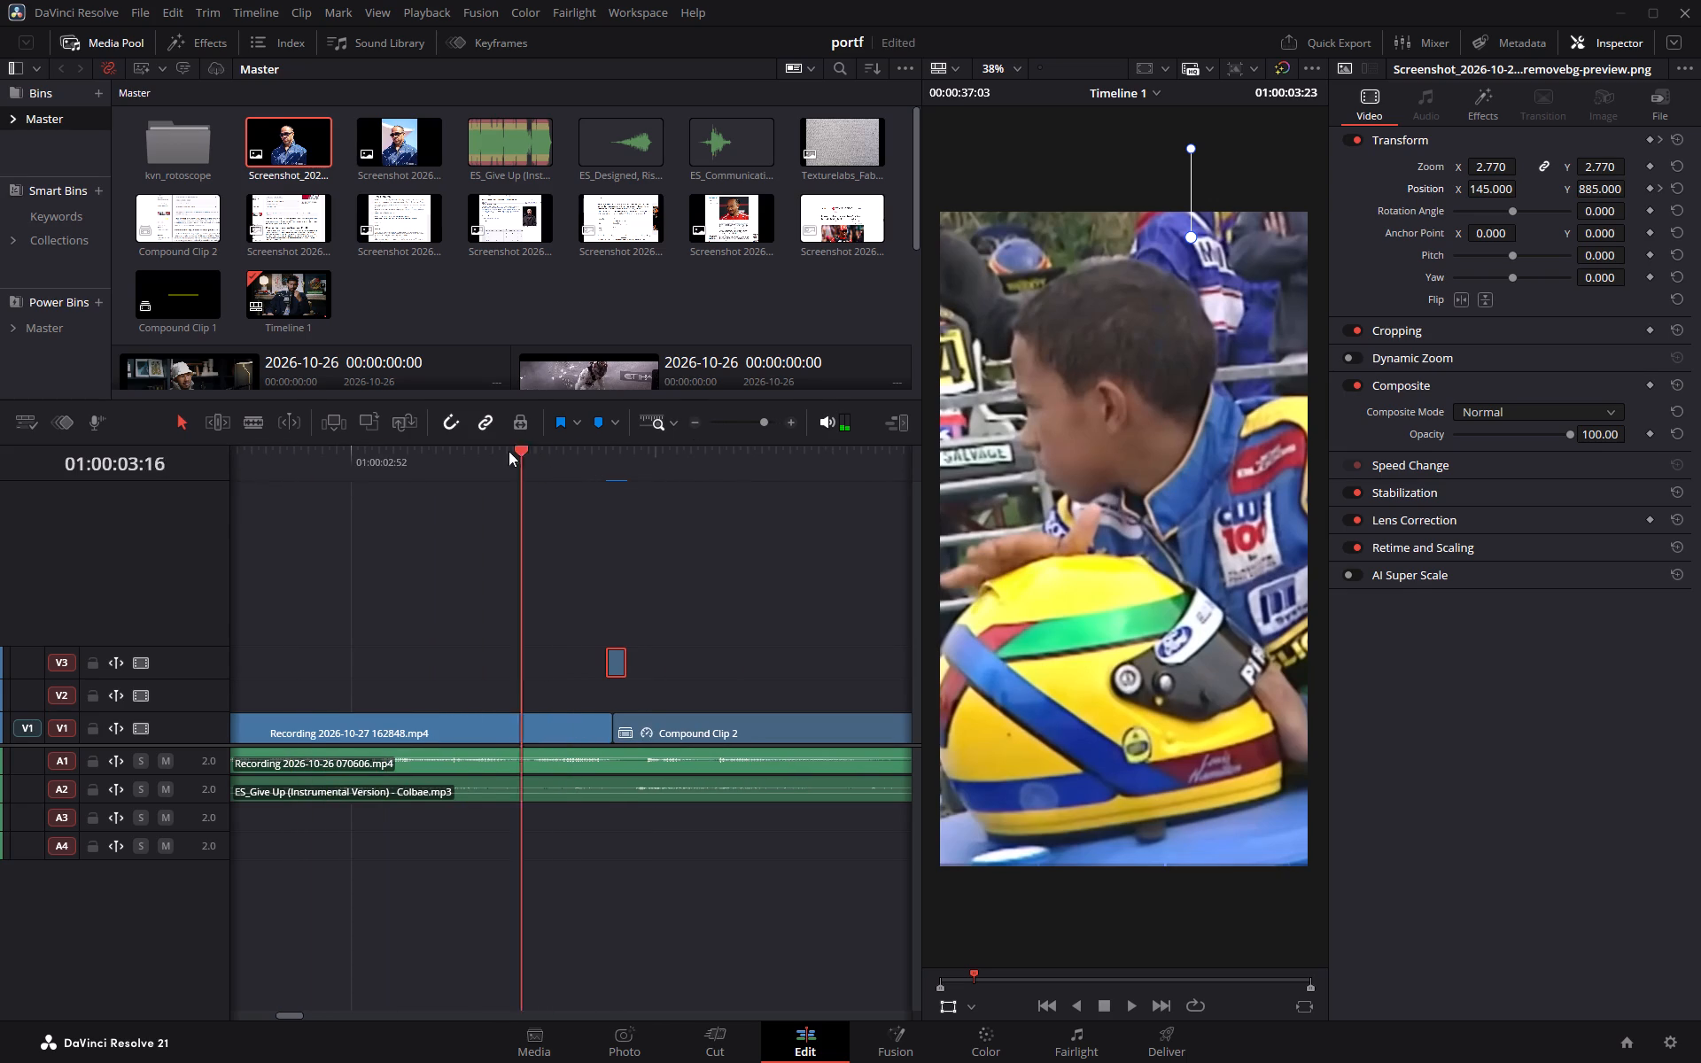
{"action": "left_click_drag", "start_coordinate": [509, 451], "coordinate": [523, 464]}
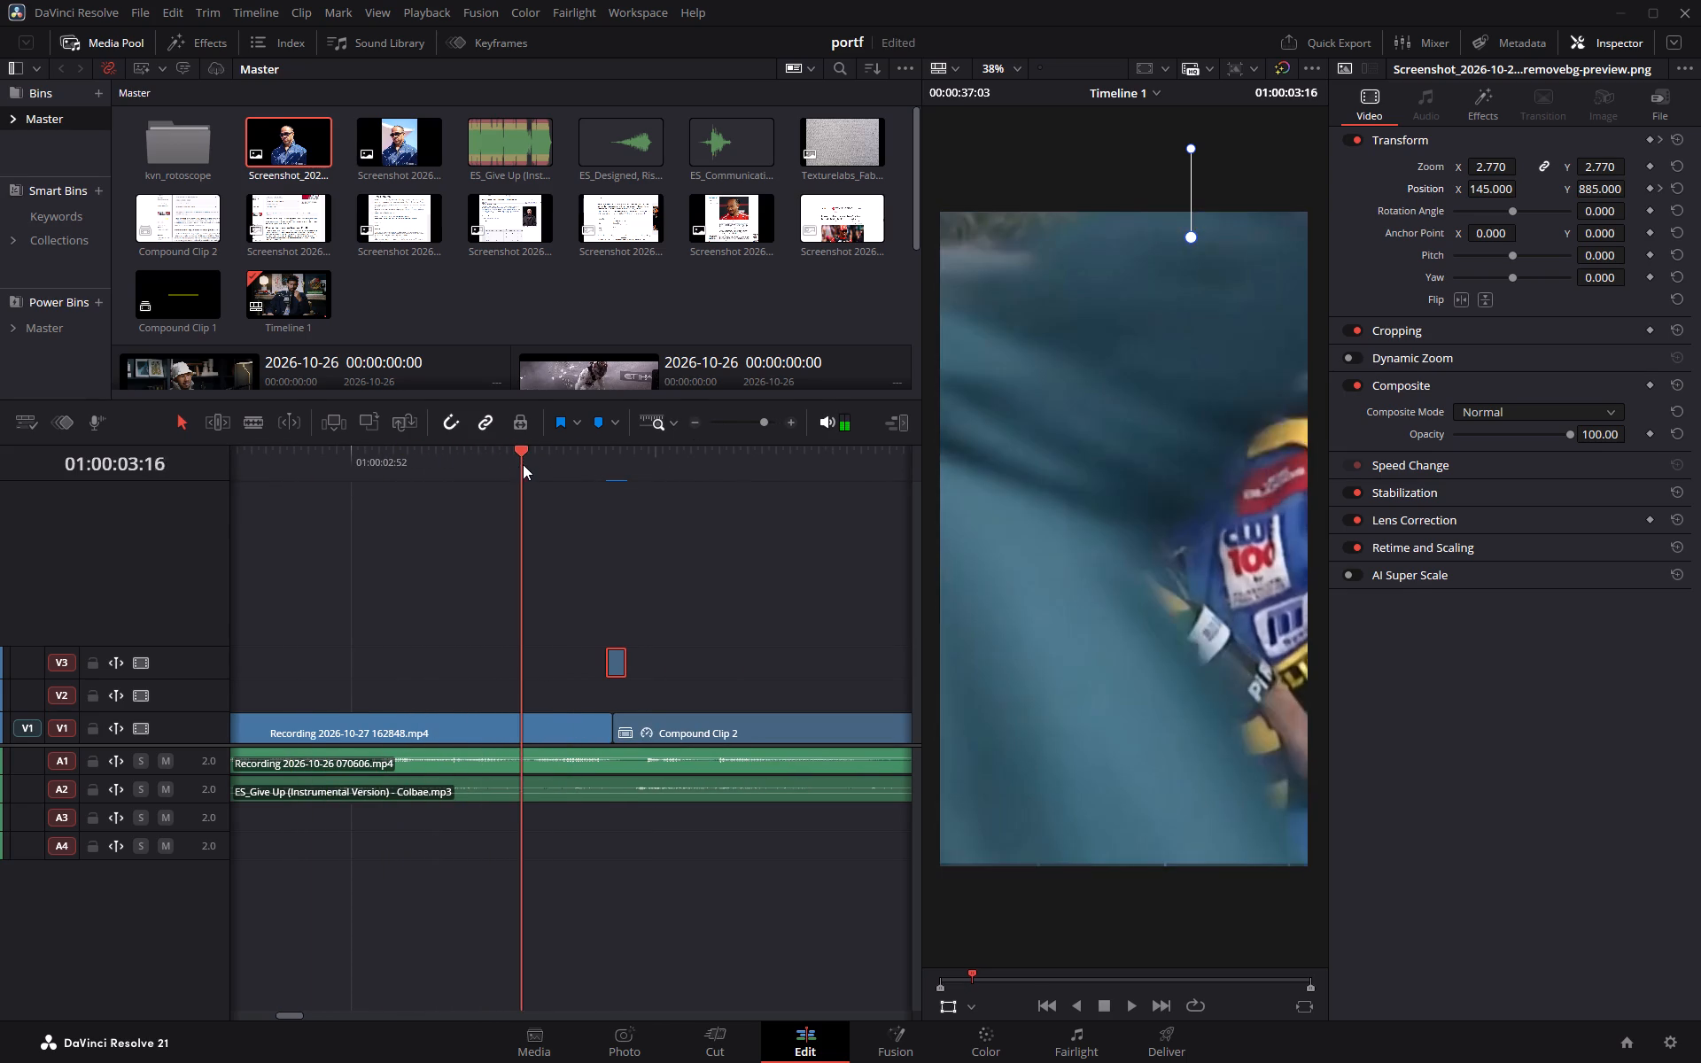
{"action": "left_click_drag", "start_coordinate": [523, 464], "coordinate": [347, 449]}
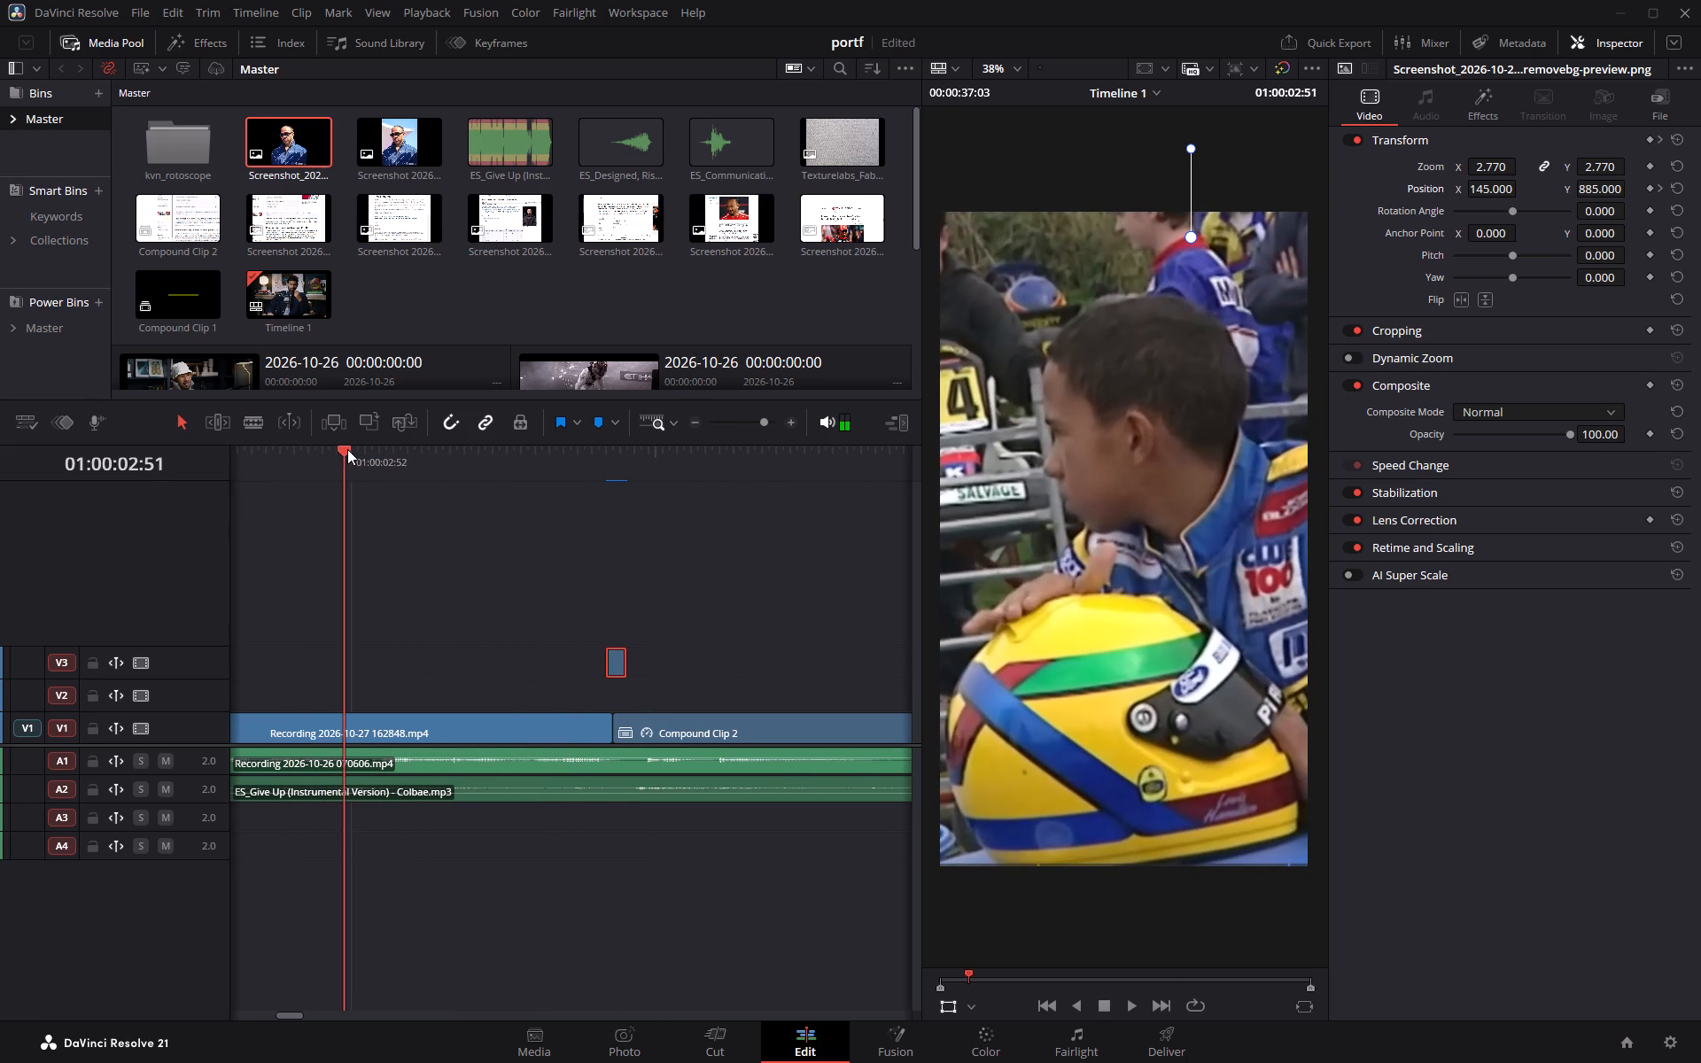
{"action": "left_click_drag", "start_coordinate": [347, 449], "coordinate": [286, 441]}
{"action": "left_click", "coordinate": [697, 423]}
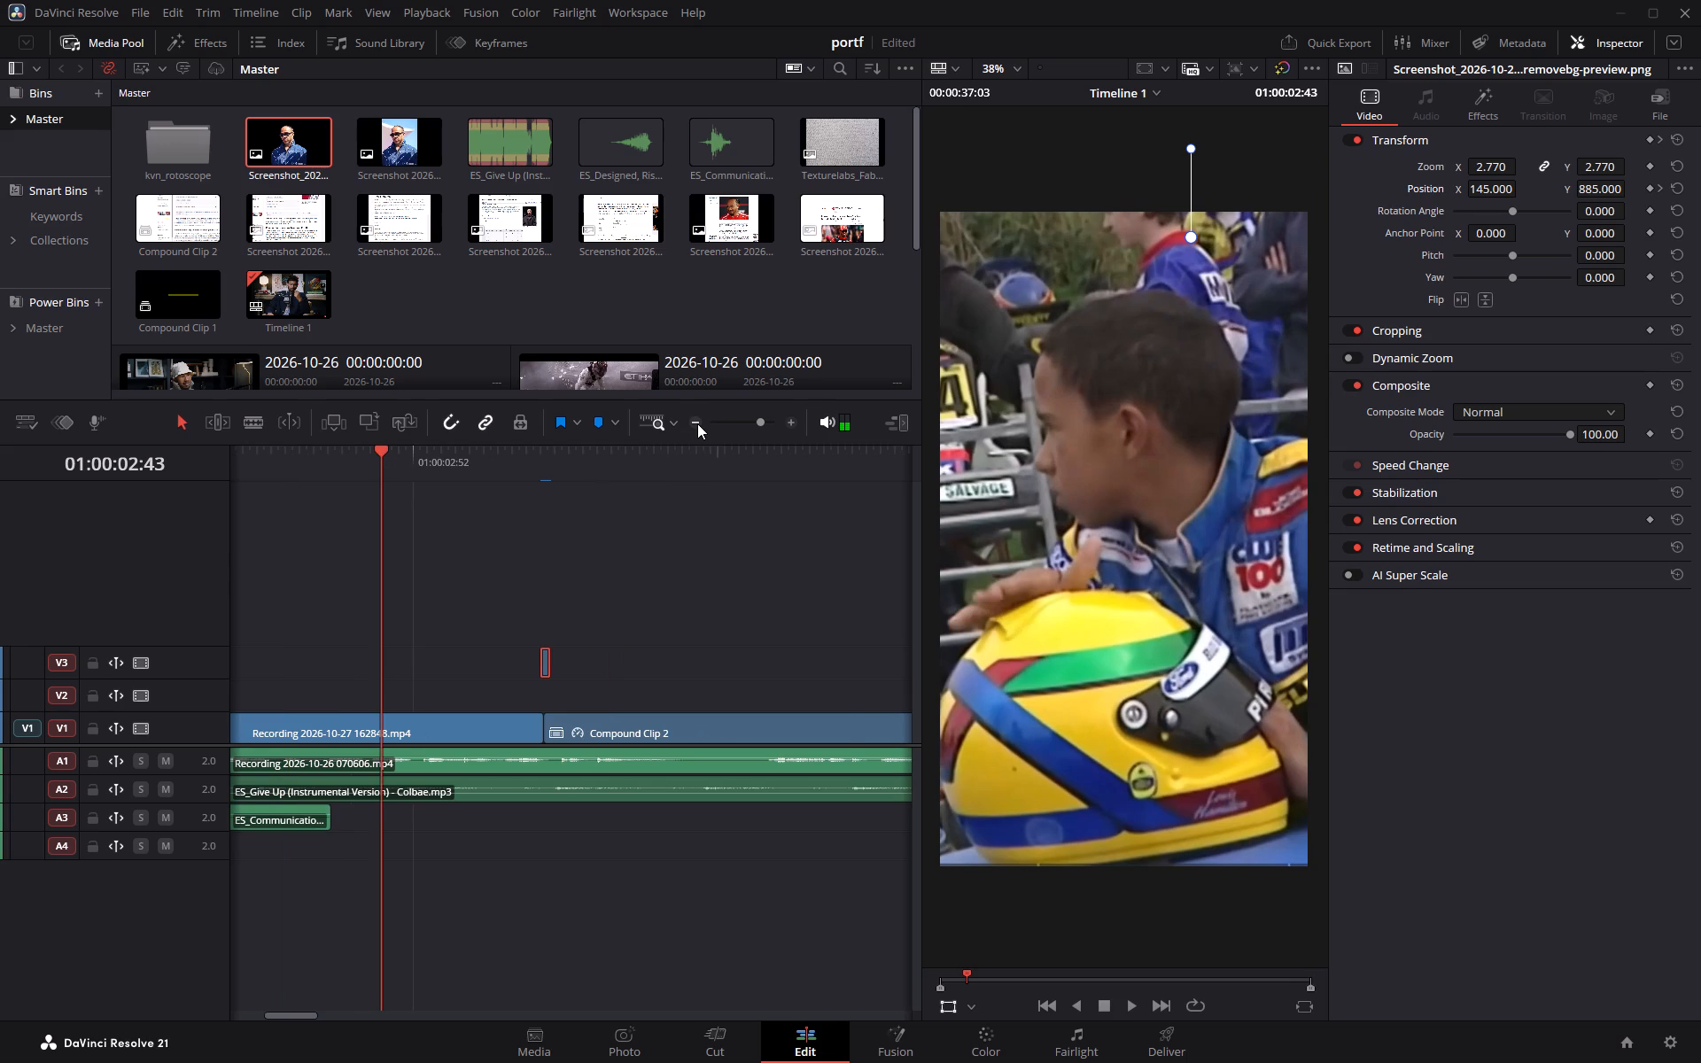
{"action": "left_click", "coordinate": [697, 423]}
{"action": "left_click_drag", "start_coordinate": [472, 452], "coordinate": [454, 452]}
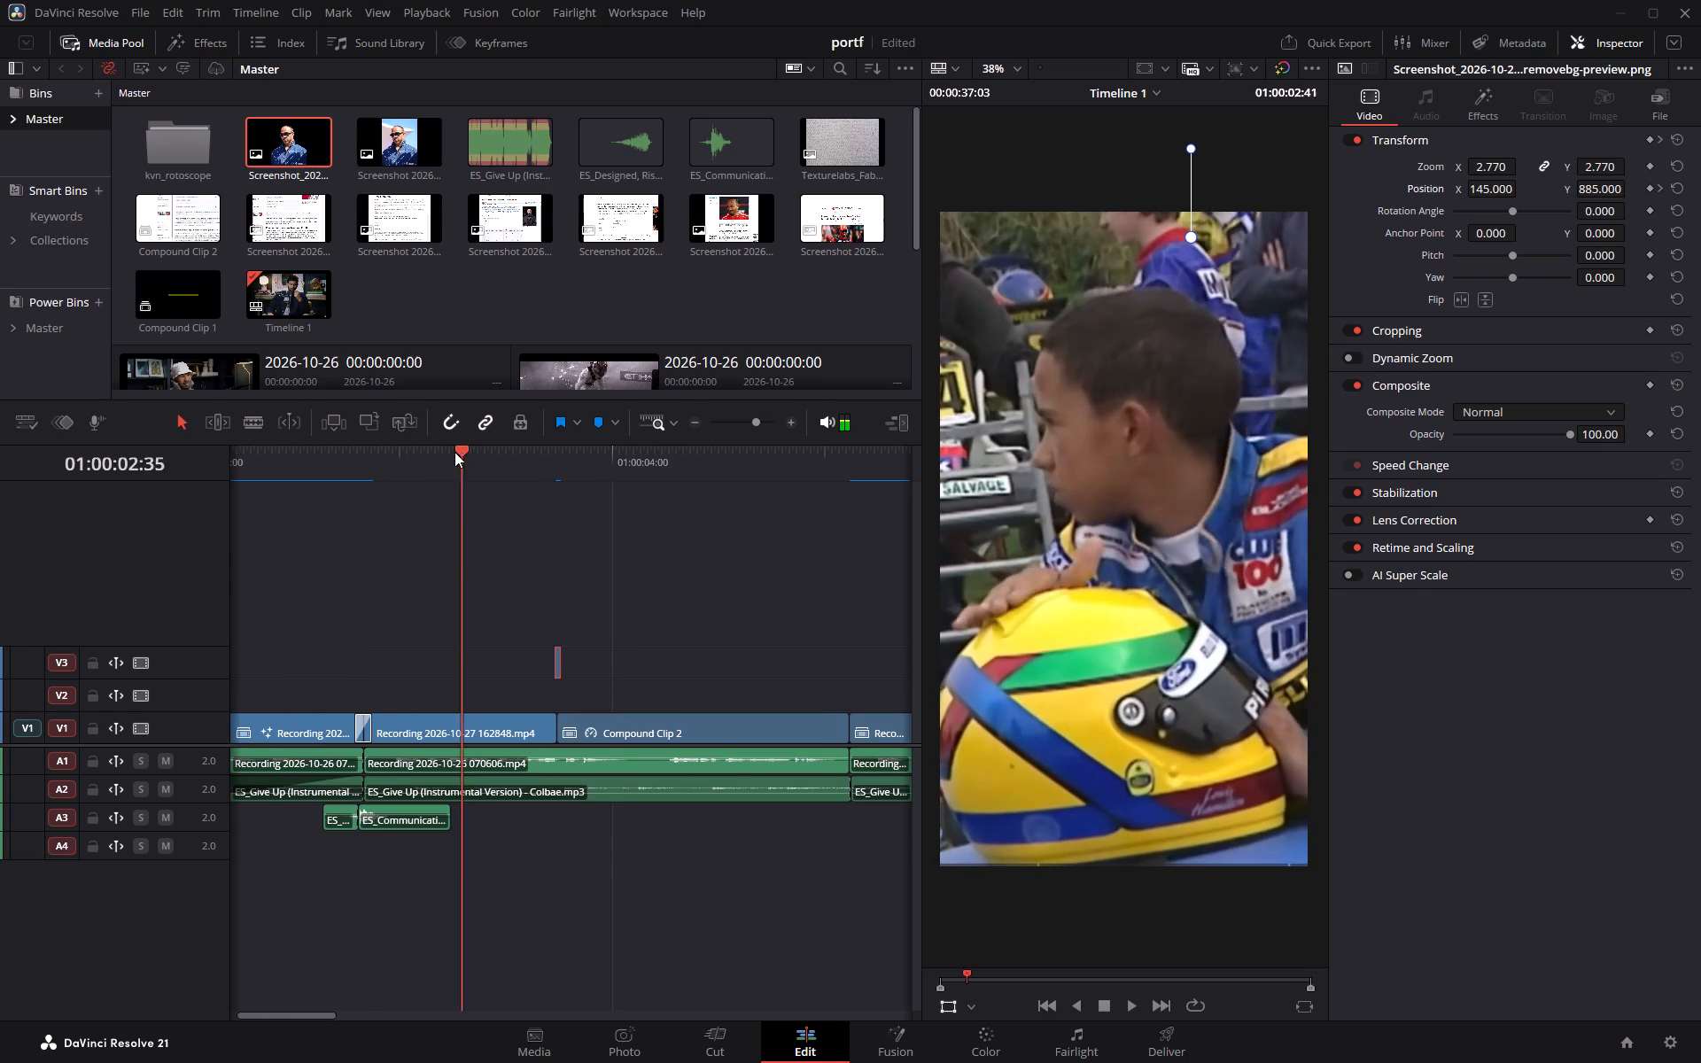
{"action": "left_click_drag", "start_coordinate": [454, 452], "coordinate": [431, 458]}
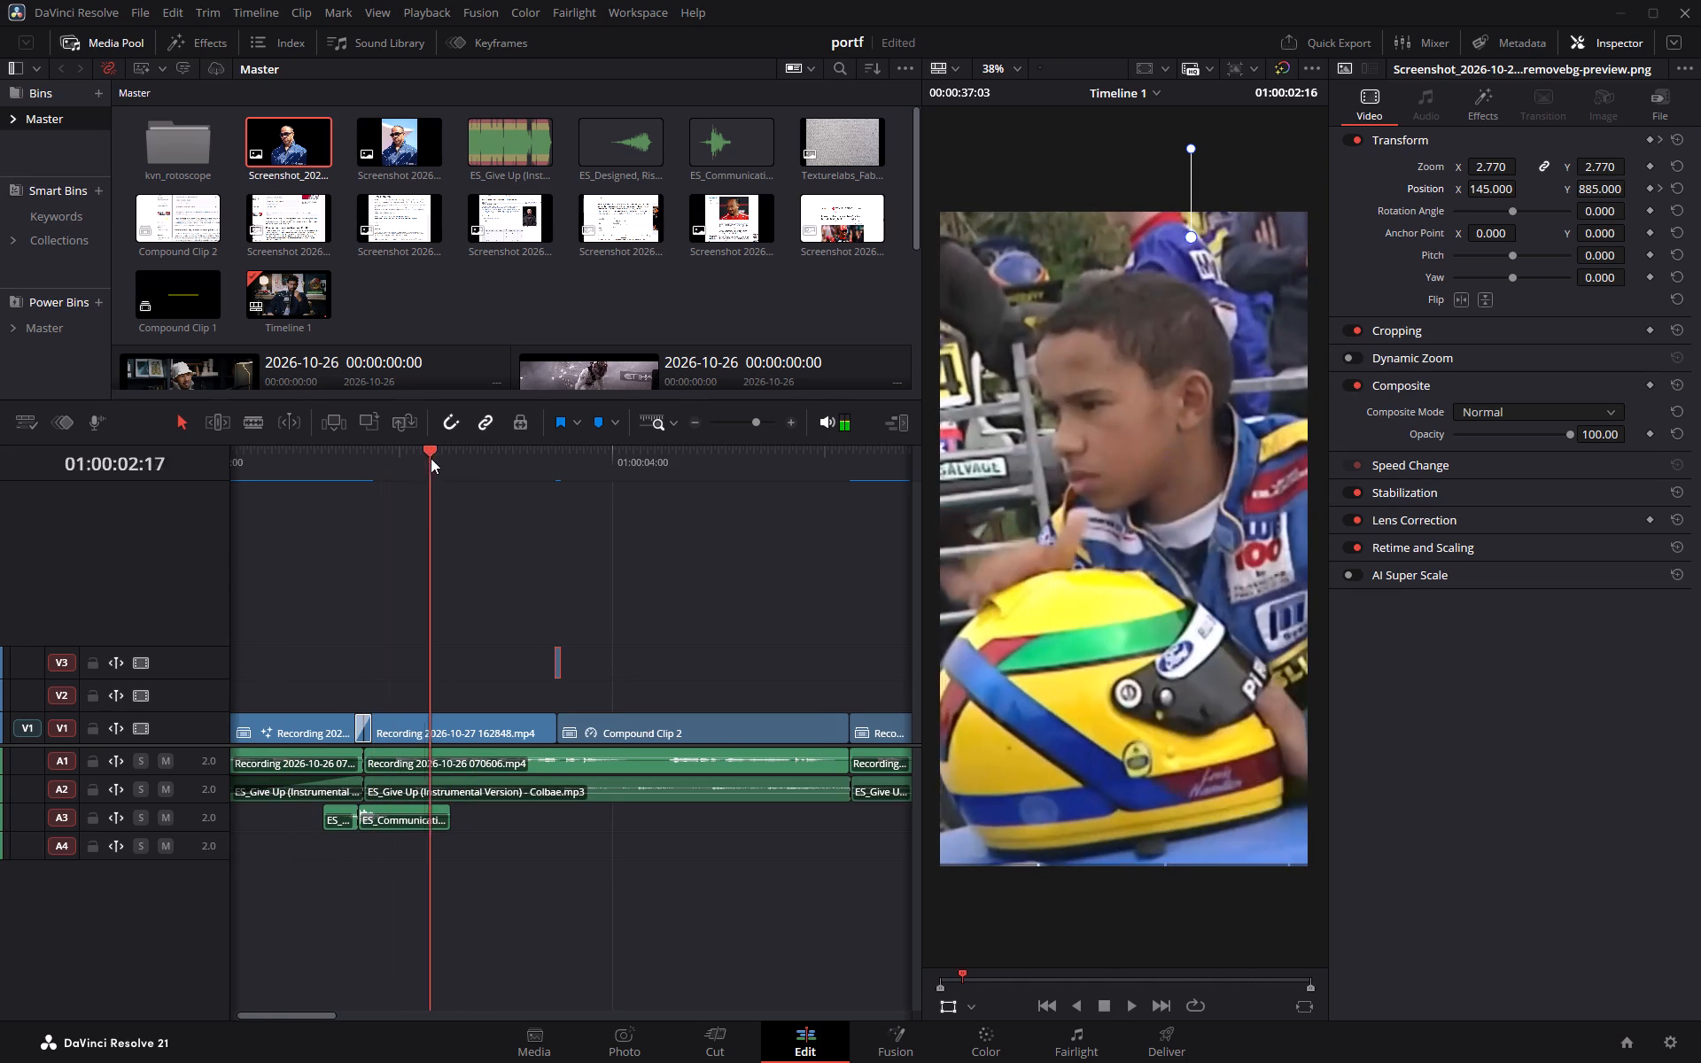
{"action": "left_click_drag", "start_coordinate": [431, 458], "coordinate": [526, 473]}
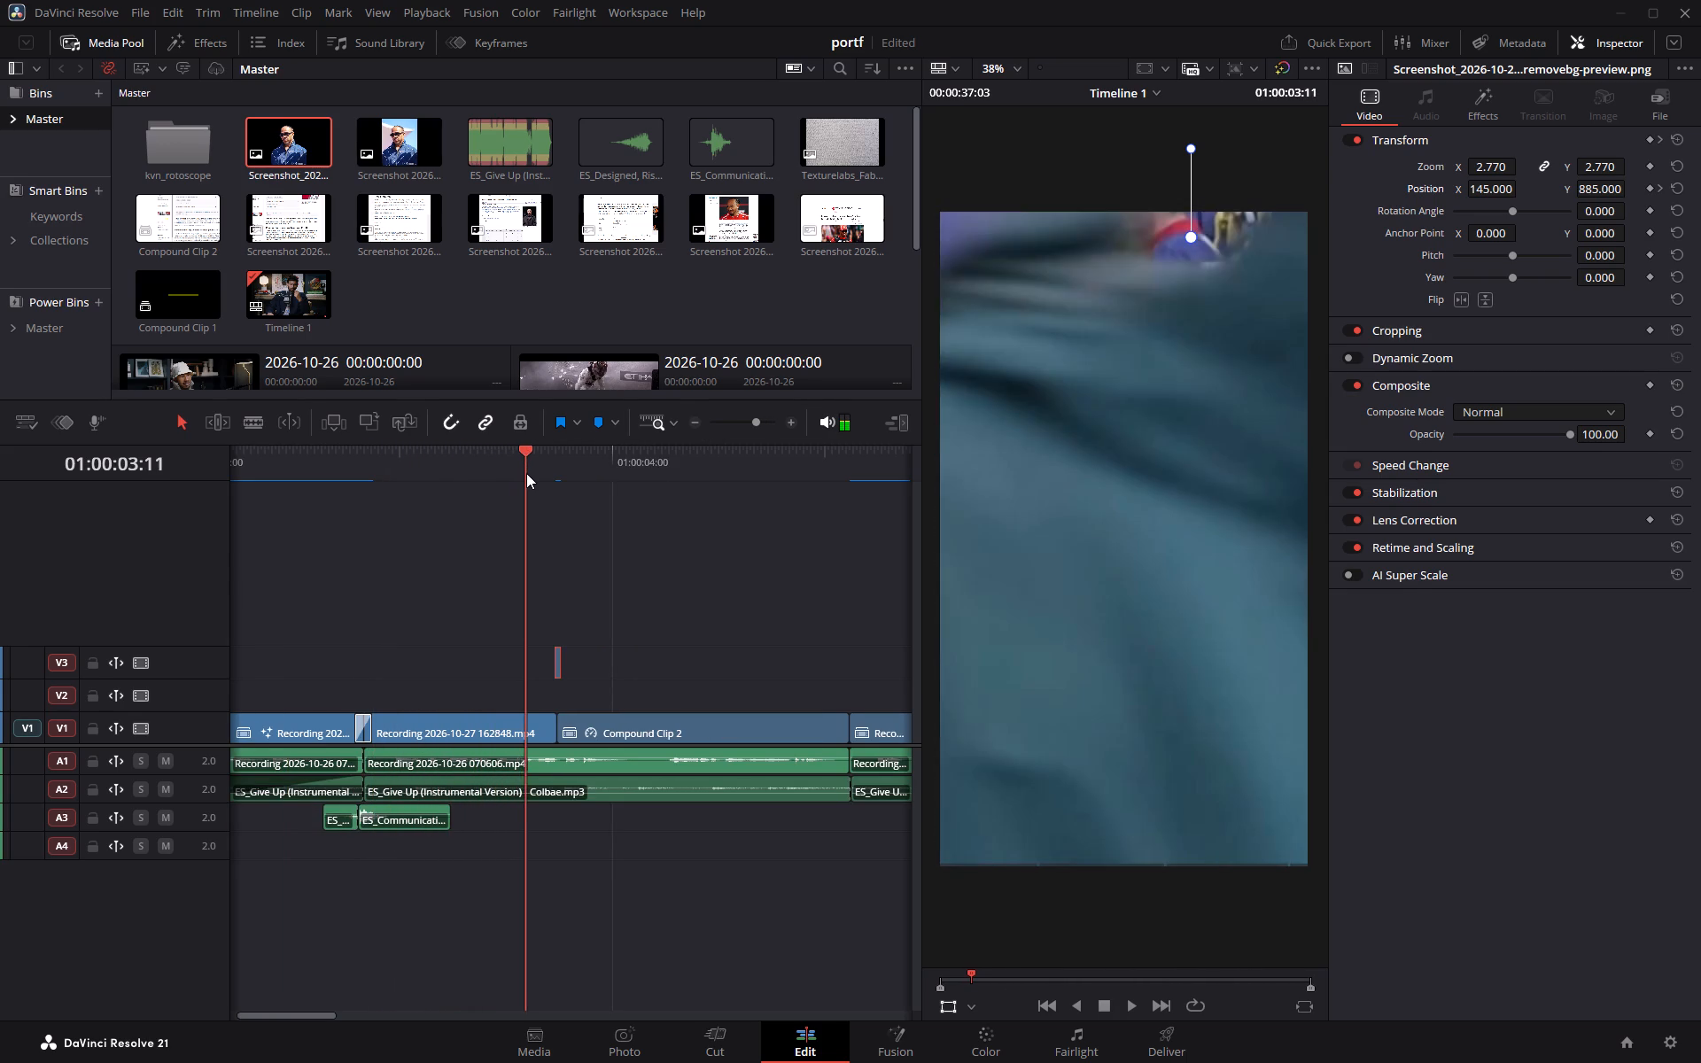
{"action": "left_click_drag", "start_coordinate": [526, 473], "coordinate": [539, 477]}
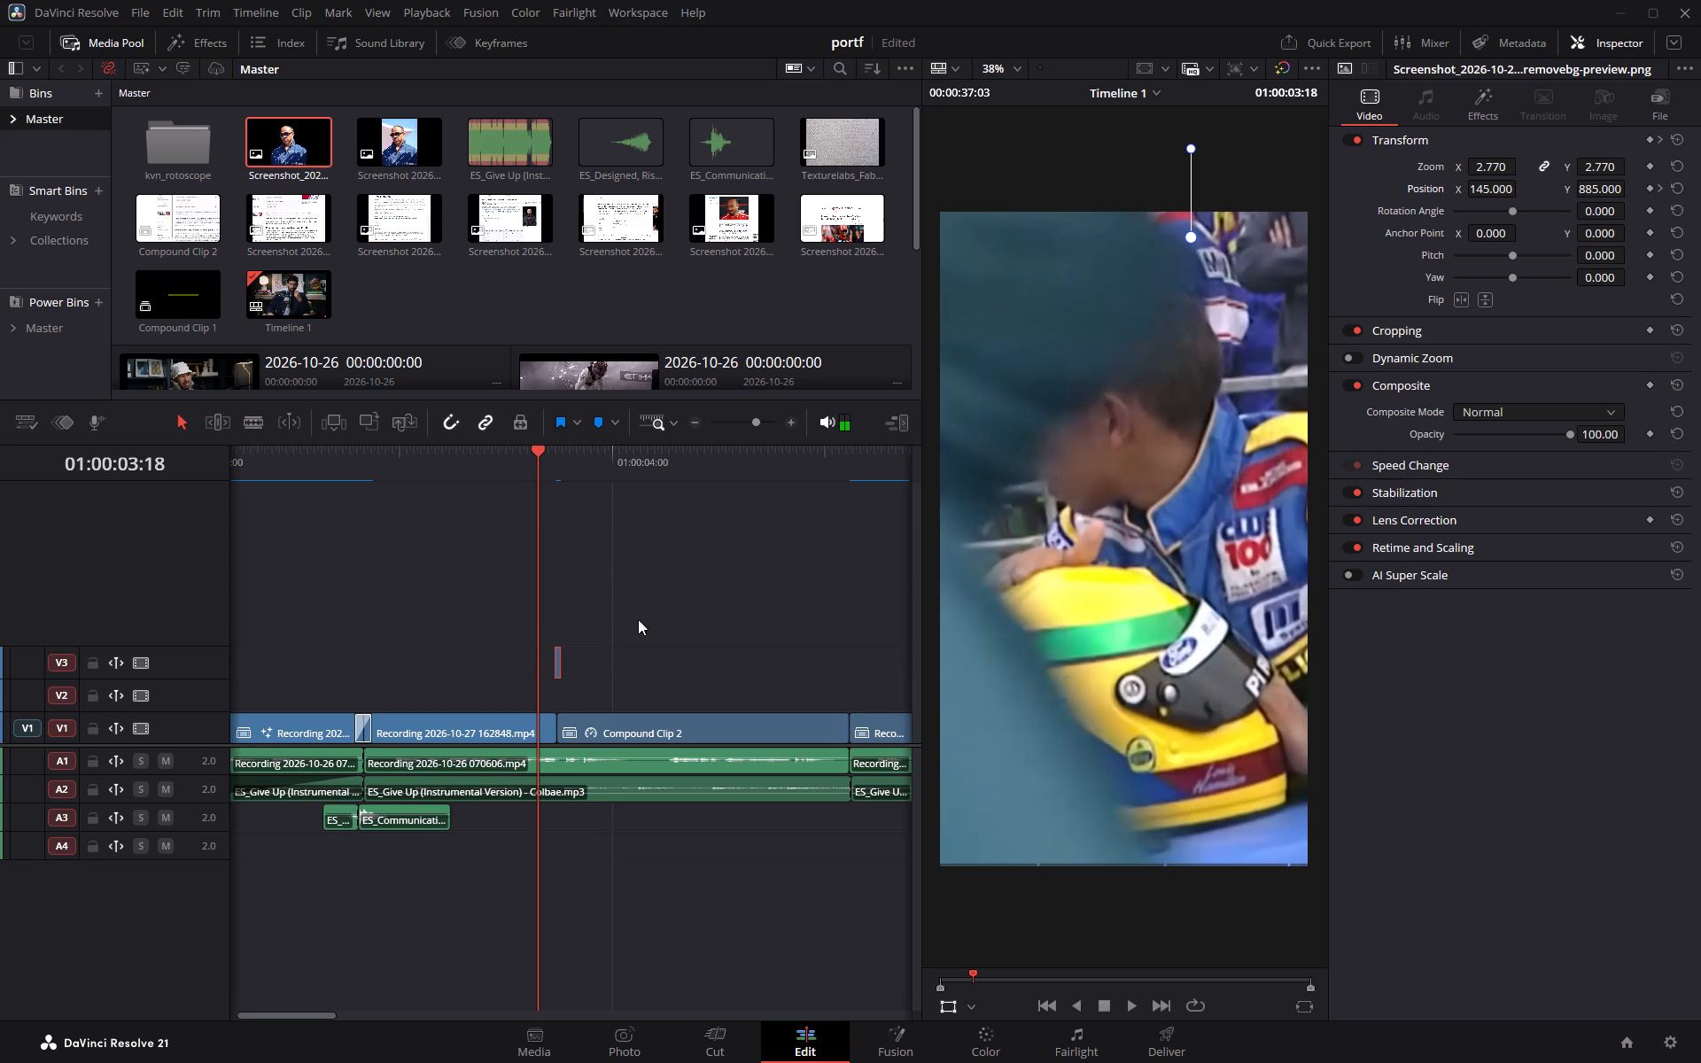
Delete the Hamilton cutout clip from track V3.
{"action": "left_click_drag", "start_coordinate": [631, 635], "coordinate": [539, 664]}
{"action": "key", "text": "BackSpace"}
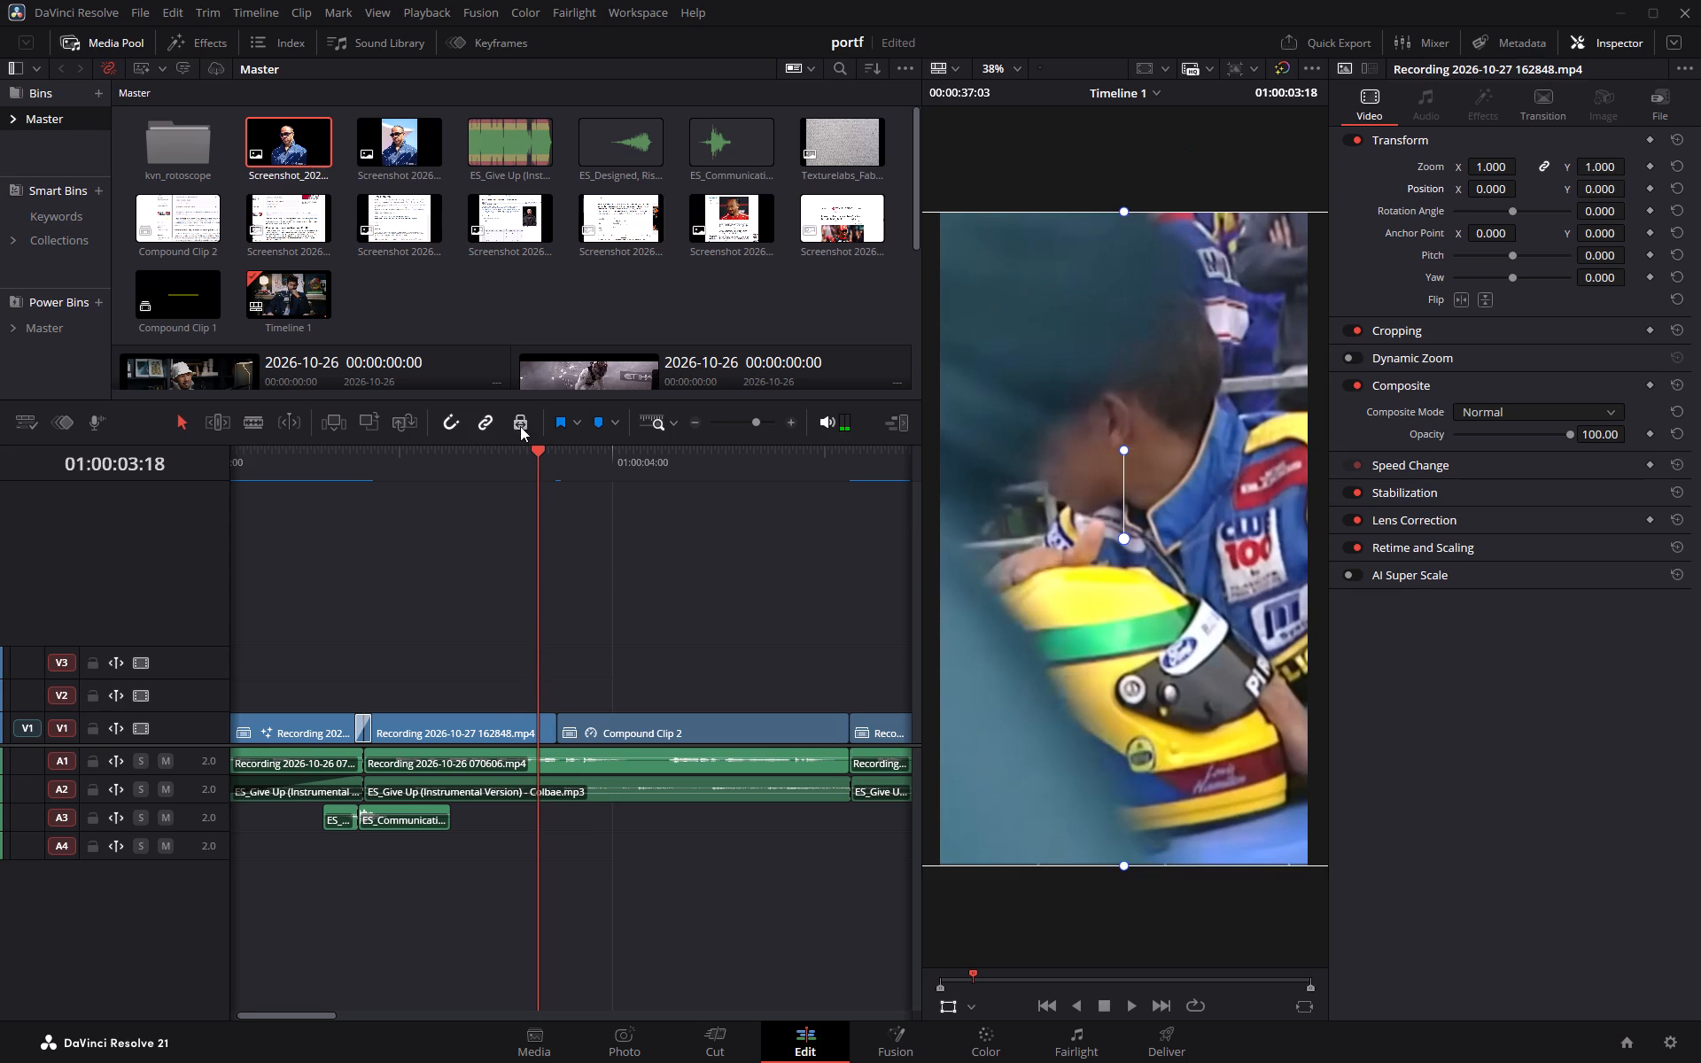
Split the karting recording on V1 at 01:00:03:10 and delete the short piece before Compound Clip 2.
{"action": "left_click_drag", "start_coordinate": [540, 454], "coordinate": [524, 455]}
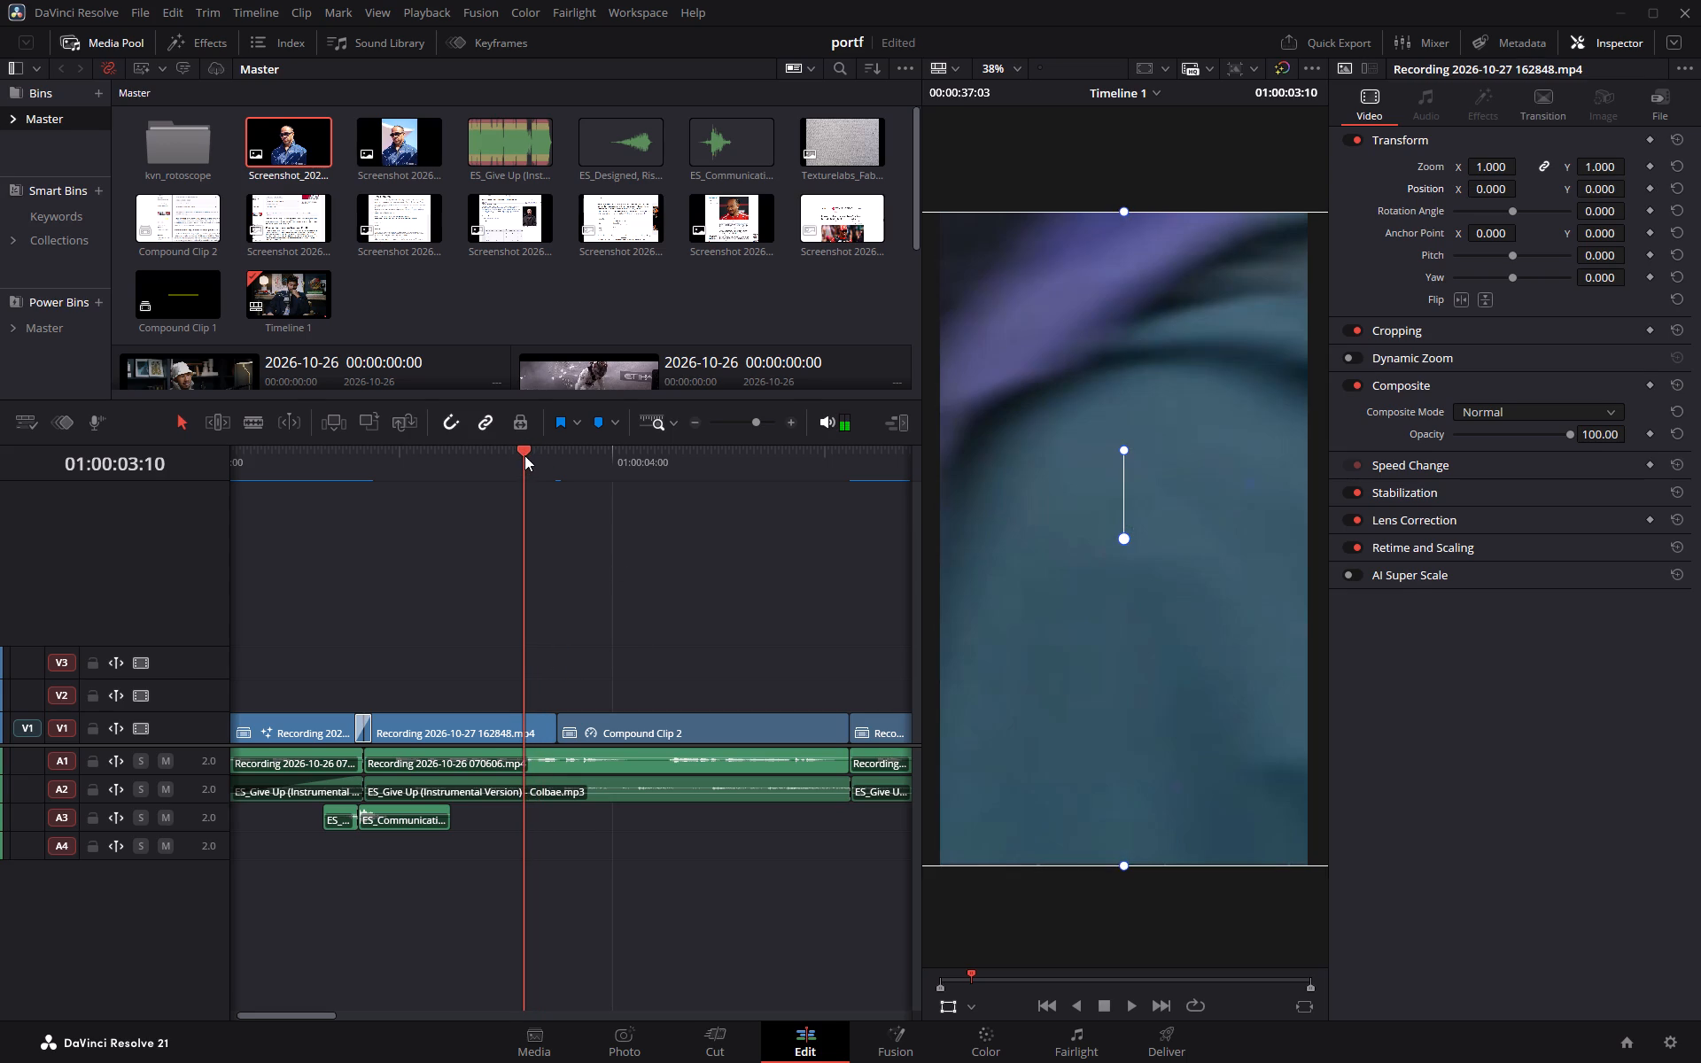
{"action": "left_click_drag", "start_coordinate": [524, 455], "coordinate": [524, 456]}
{"action": "left_click", "coordinate": [249, 425]}
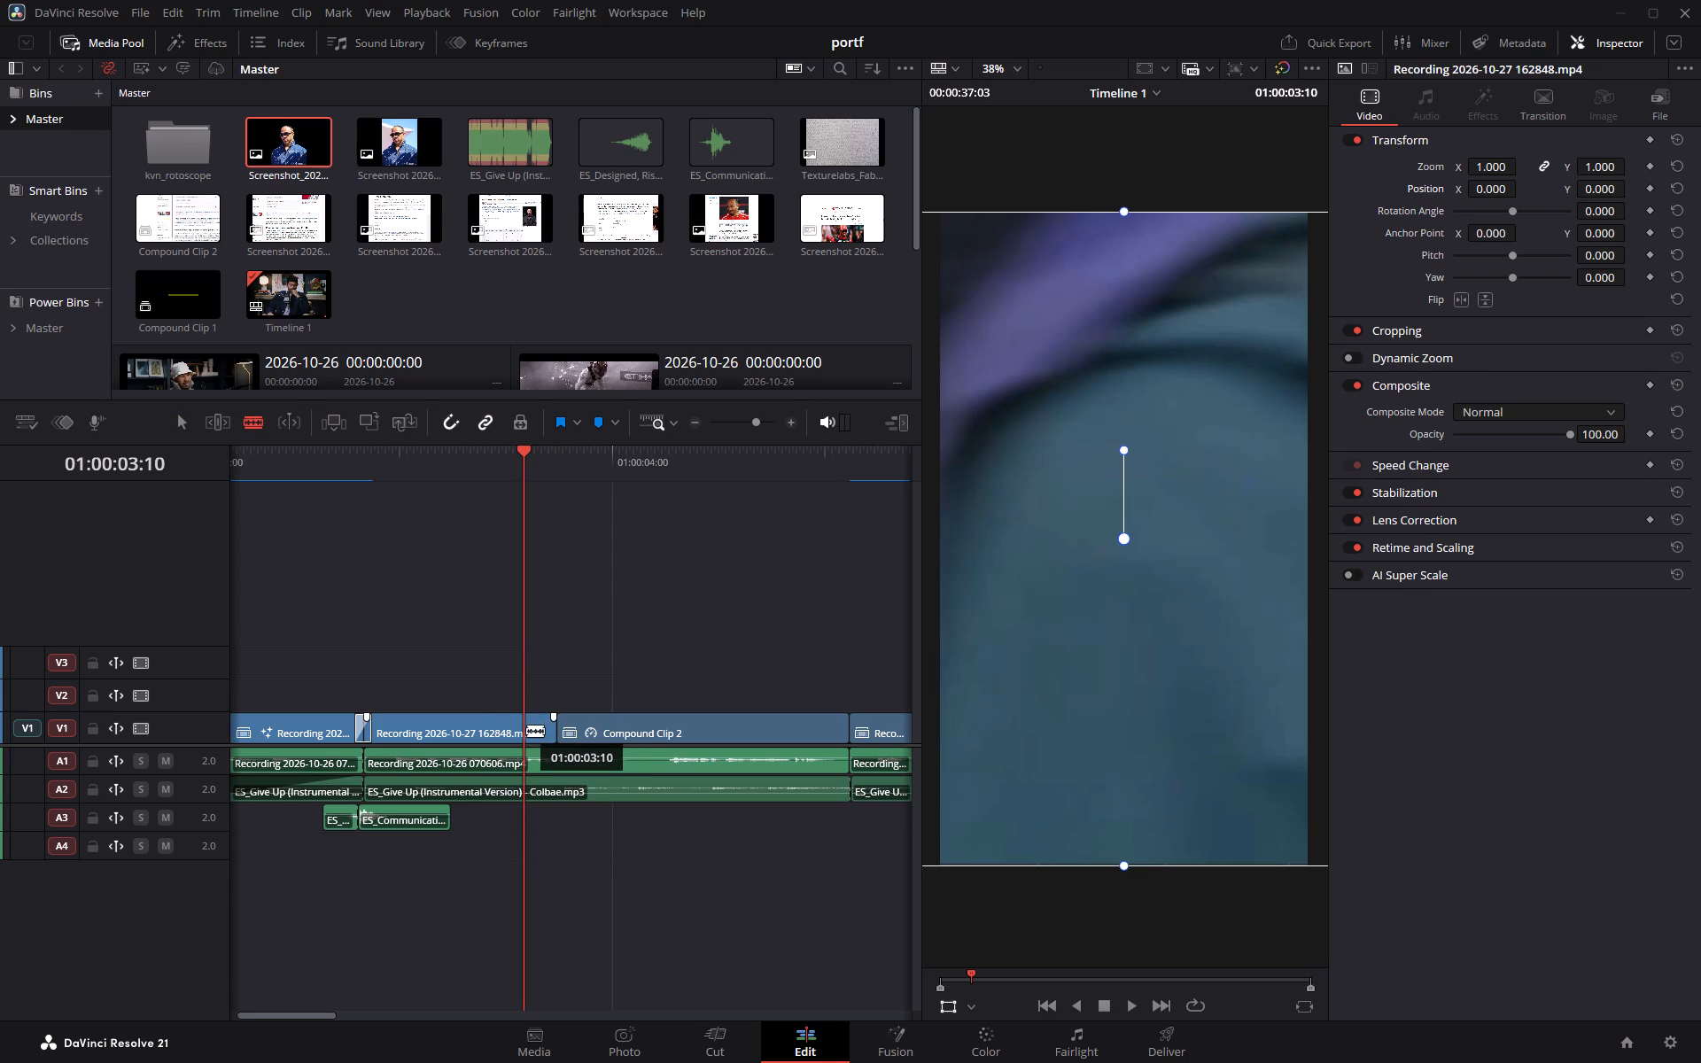
{"action": "left_click", "coordinate": [526, 731]}
{"action": "left_click", "coordinate": [184, 424]}
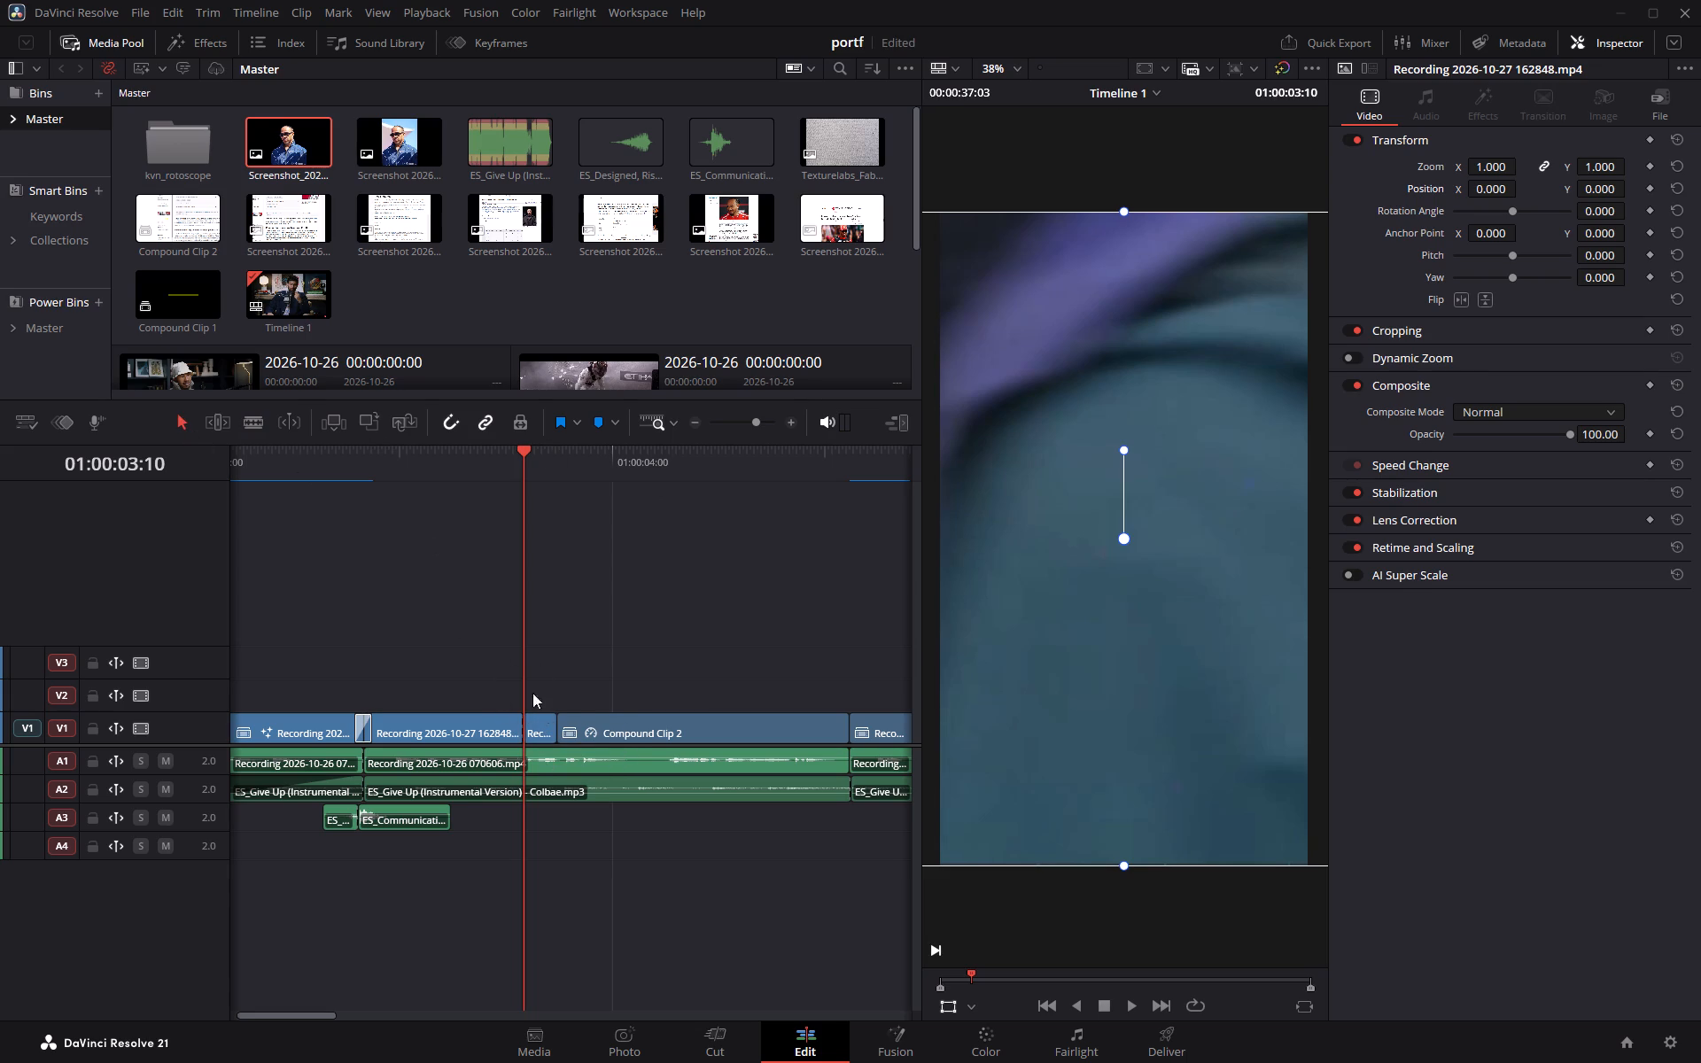
{"action": "left_click_drag", "start_coordinate": [545, 700], "coordinate": [546, 739]}
{"action": "key", "text": "BackSpace"}
Move the remaining karting clip against Compound Clip 2 and extend its start back to the preceding clip on V1.
{"action": "left_click_drag", "start_coordinate": [480, 733], "coordinate": [508, 733]}
{"action": "left_click_drag", "start_coordinate": [401, 728], "coordinate": [375, 729]}
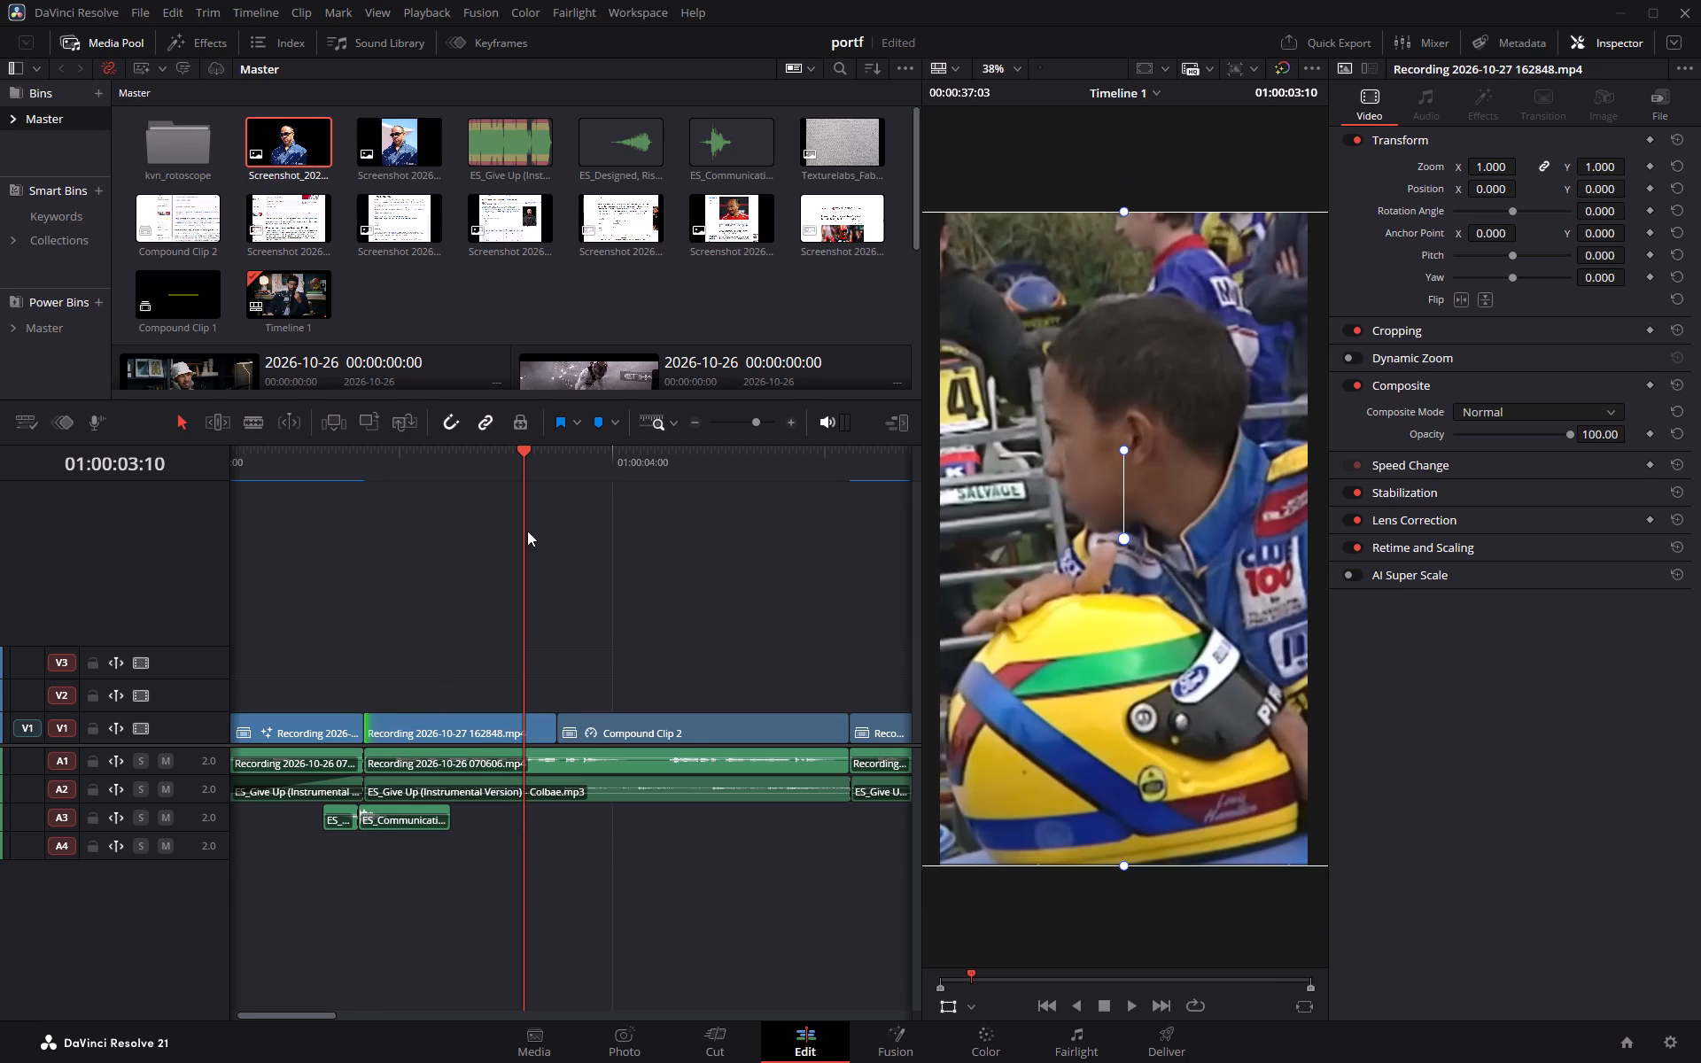
Trim the karting clip's start slightly, slide it back against the preceding clip, and extend its end to Compound Clip 2.
{"action": "left_click_drag", "start_coordinate": [523, 459], "coordinate": [552, 466]}
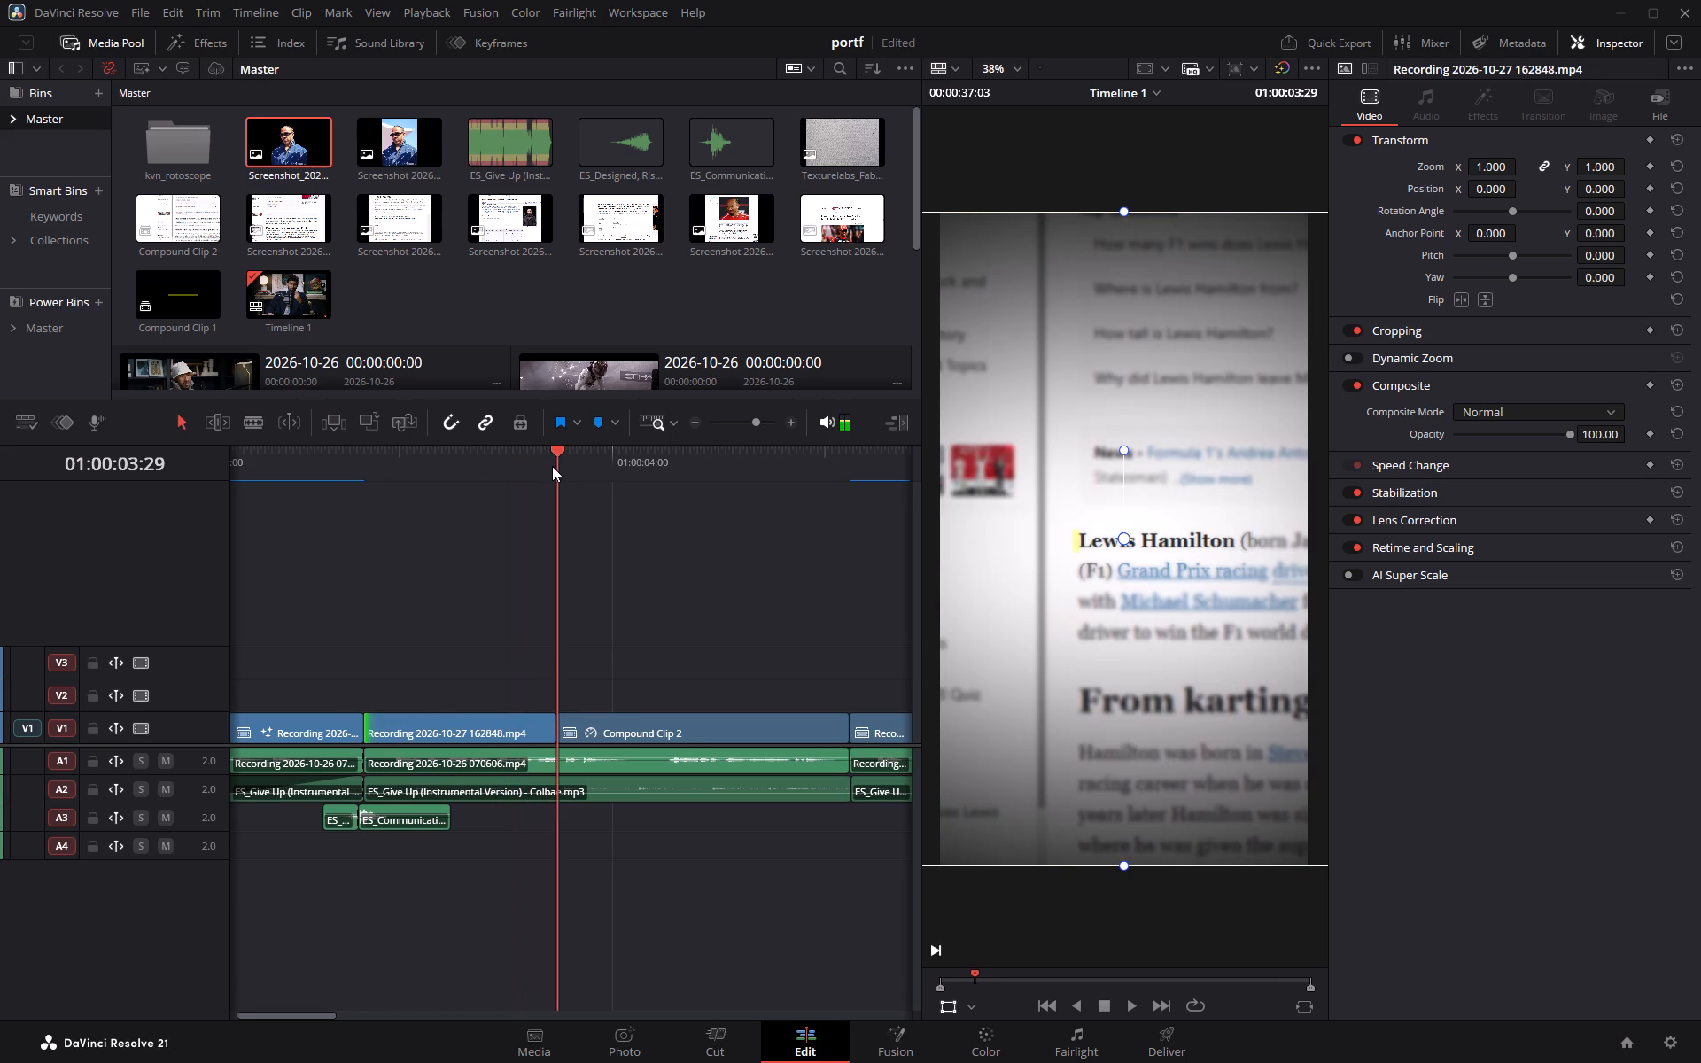
{"action": "left_click_drag", "start_coordinate": [552, 466], "coordinate": [541, 465]}
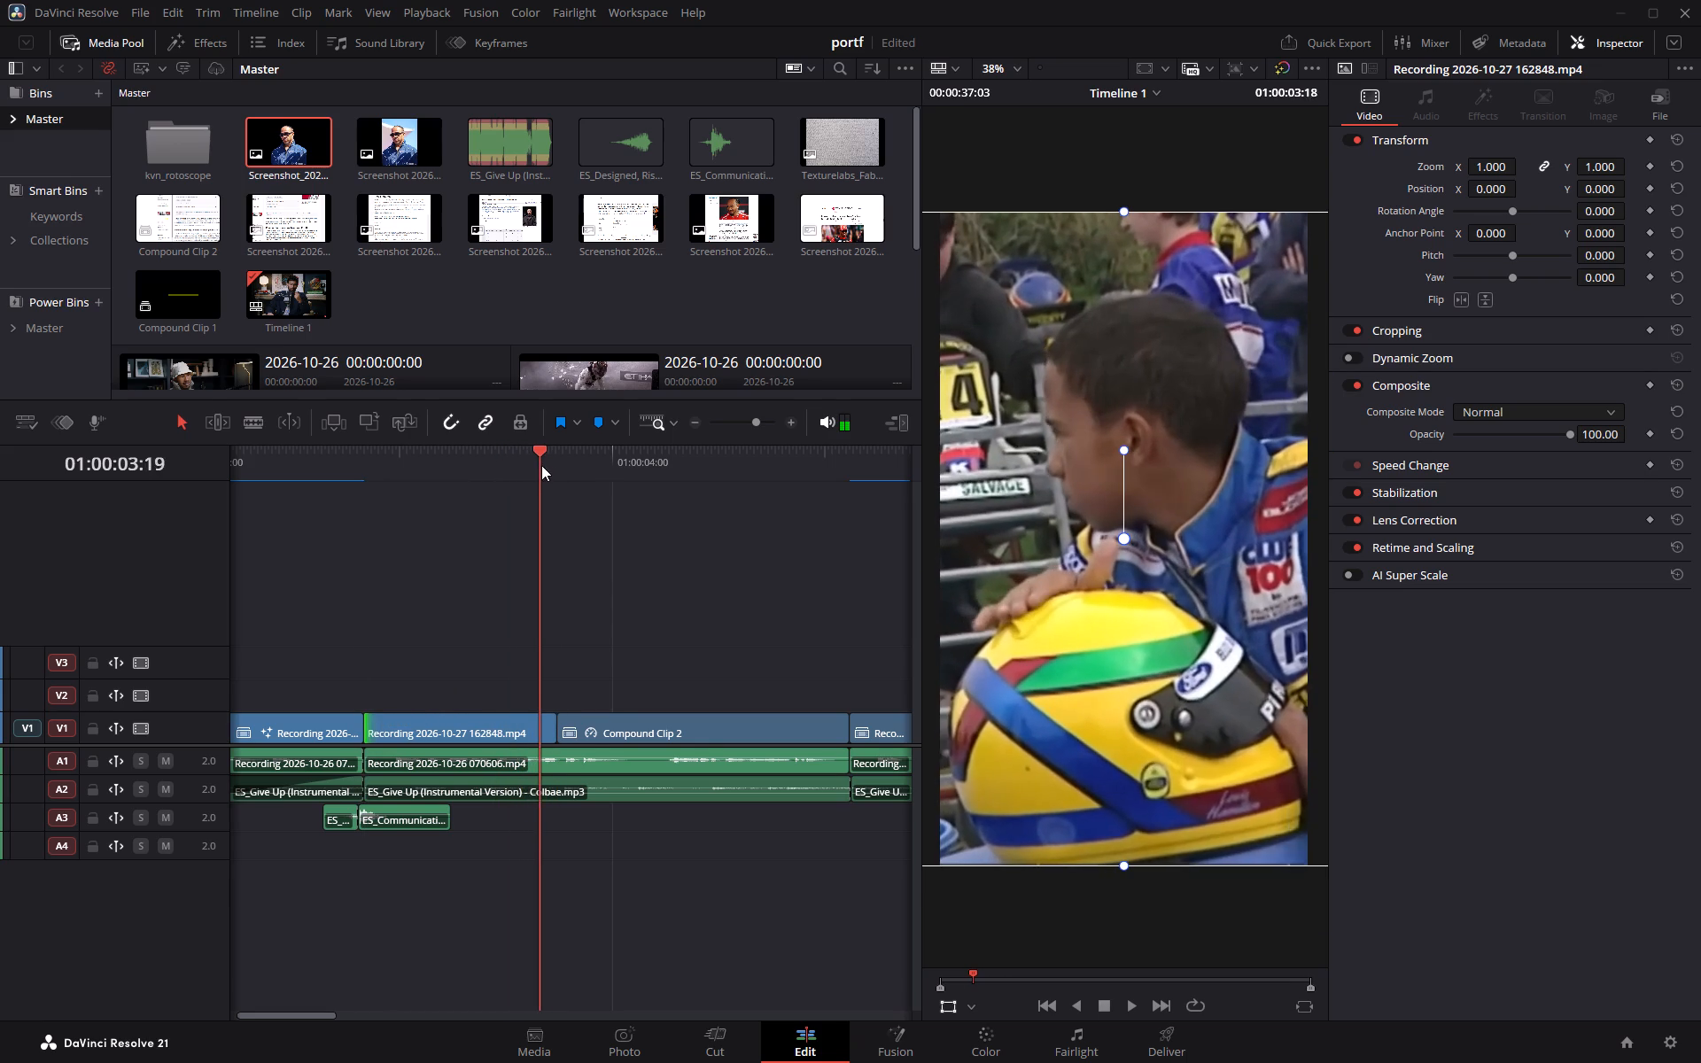
{"action": "left_click_drag", "start_coordinate": [541, 465], "coordinate": [551, 467]}
{"action": "left_click", "coordinate": [537, 729]}
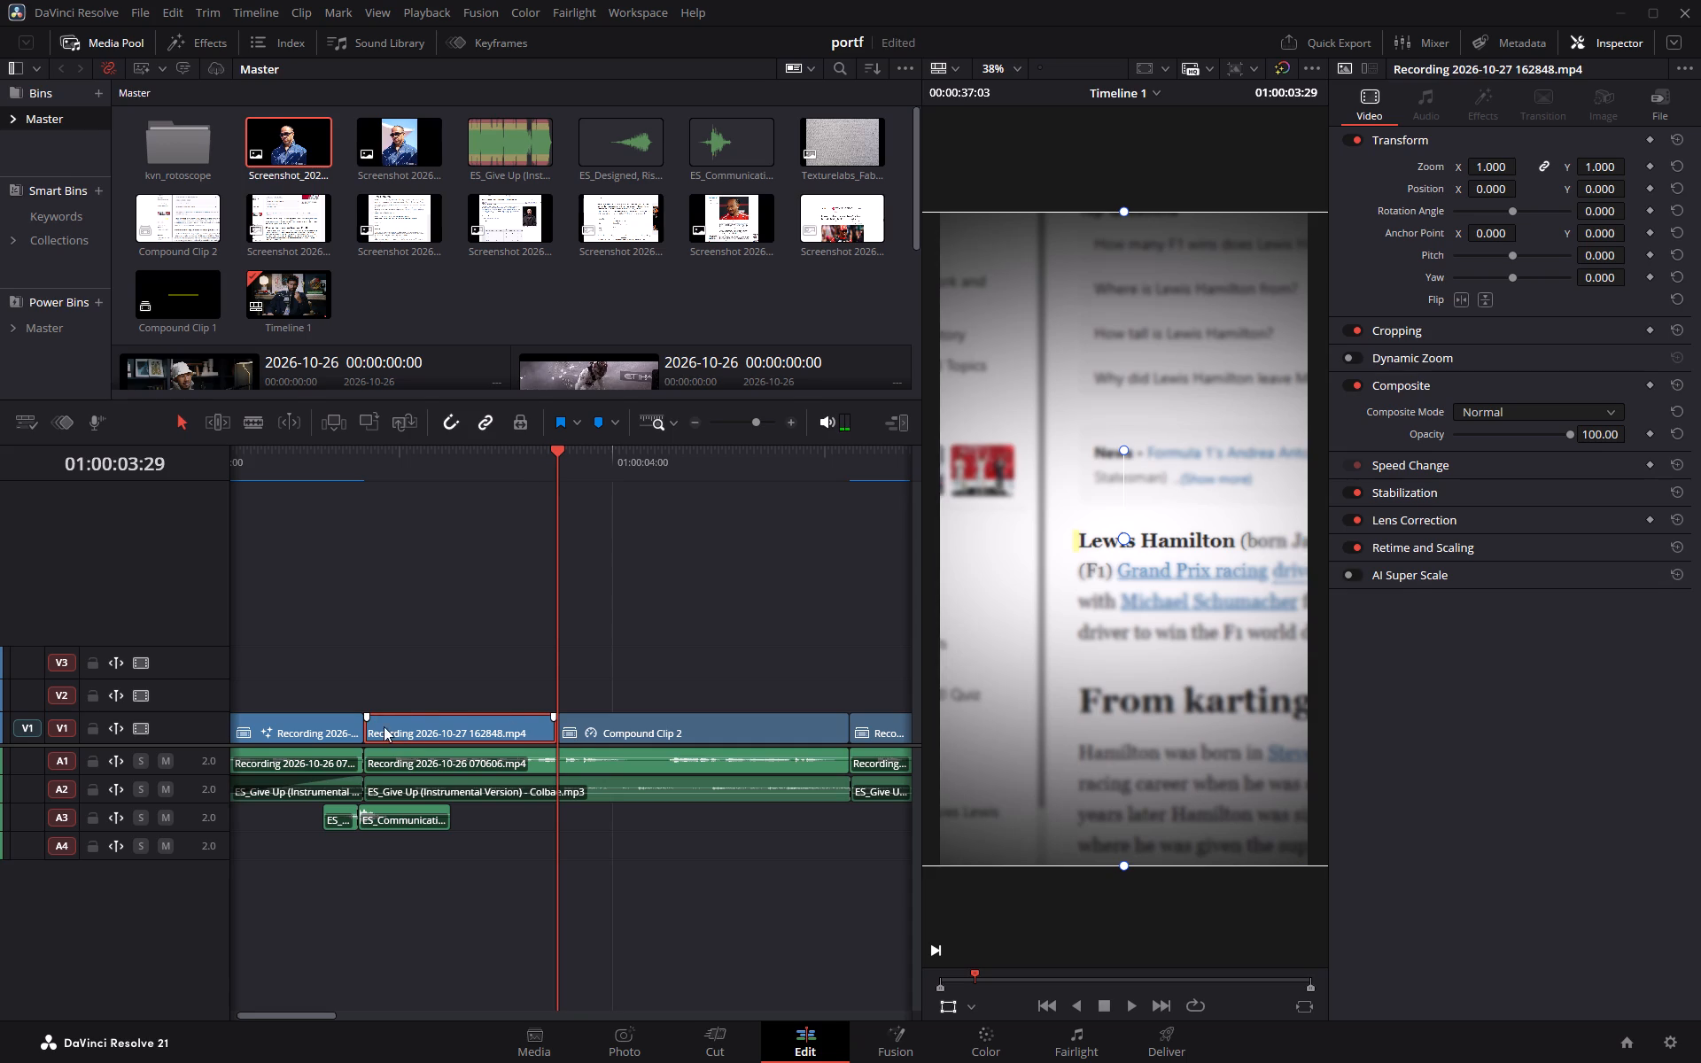
{"action": "left_click_drag", "start_coordinate": [369, 732], "coordinate": [379, 731]}
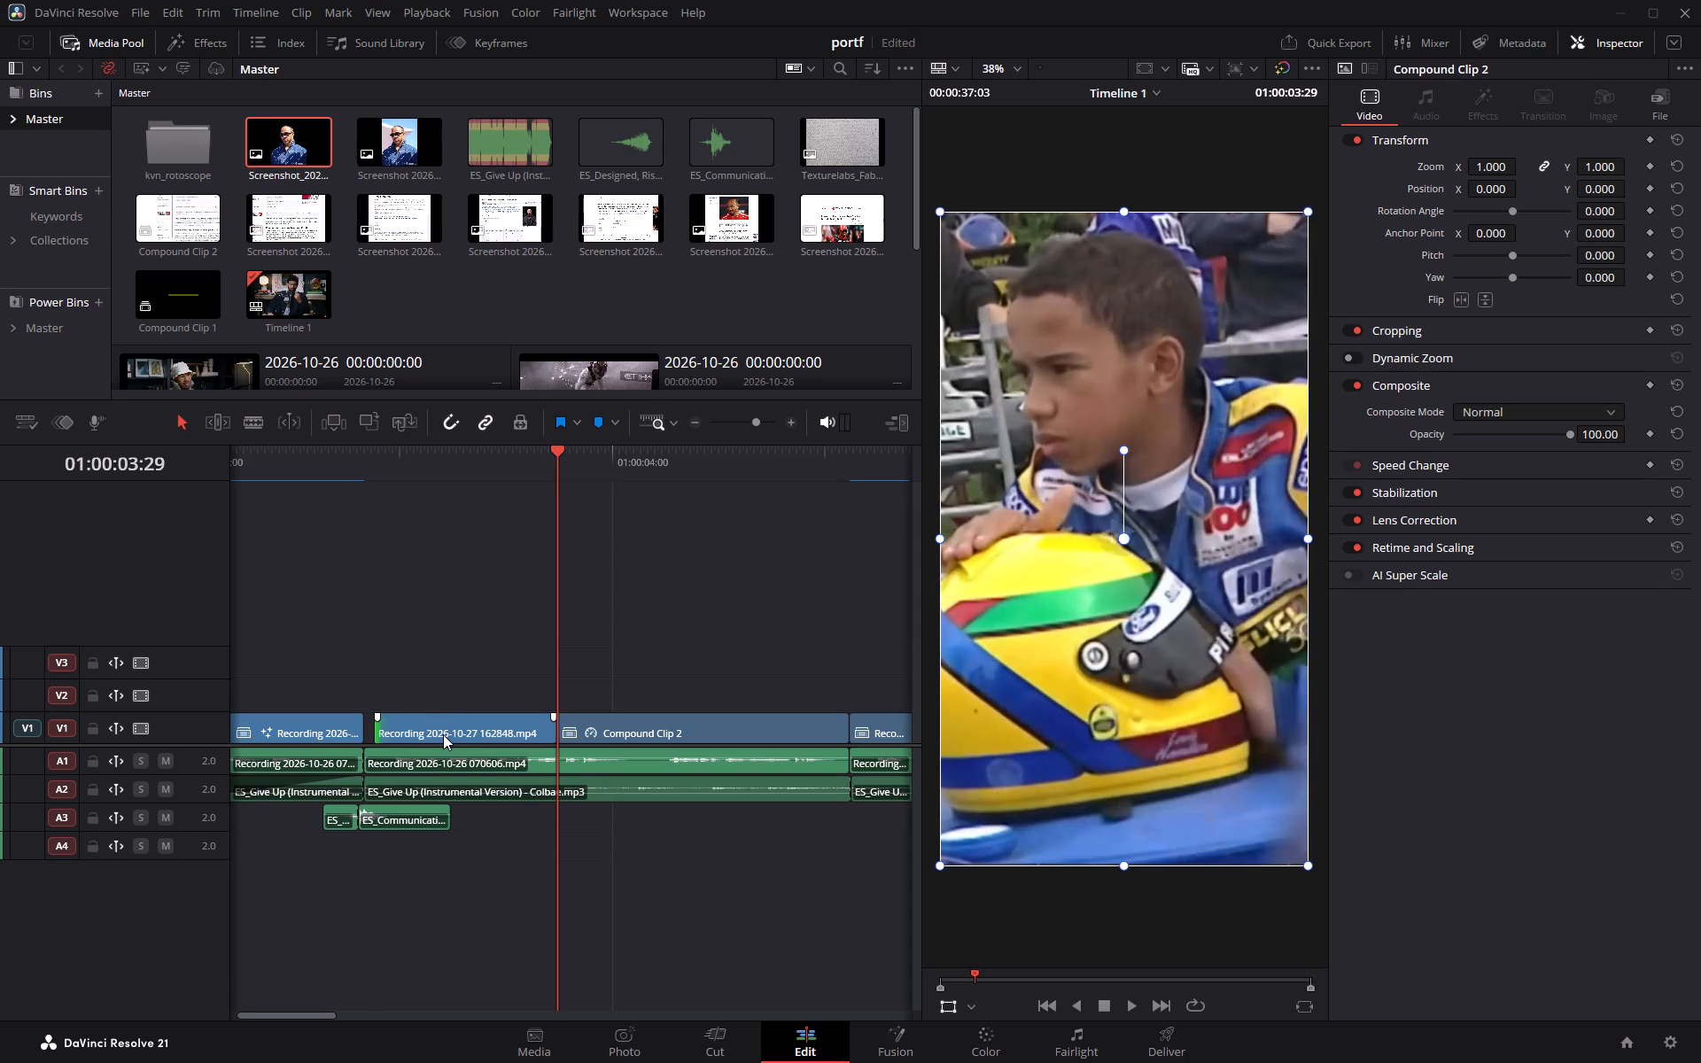
{"action": "left_click_drag", "start_coordinate": [446, 734], "coordinate": [433, 734]}
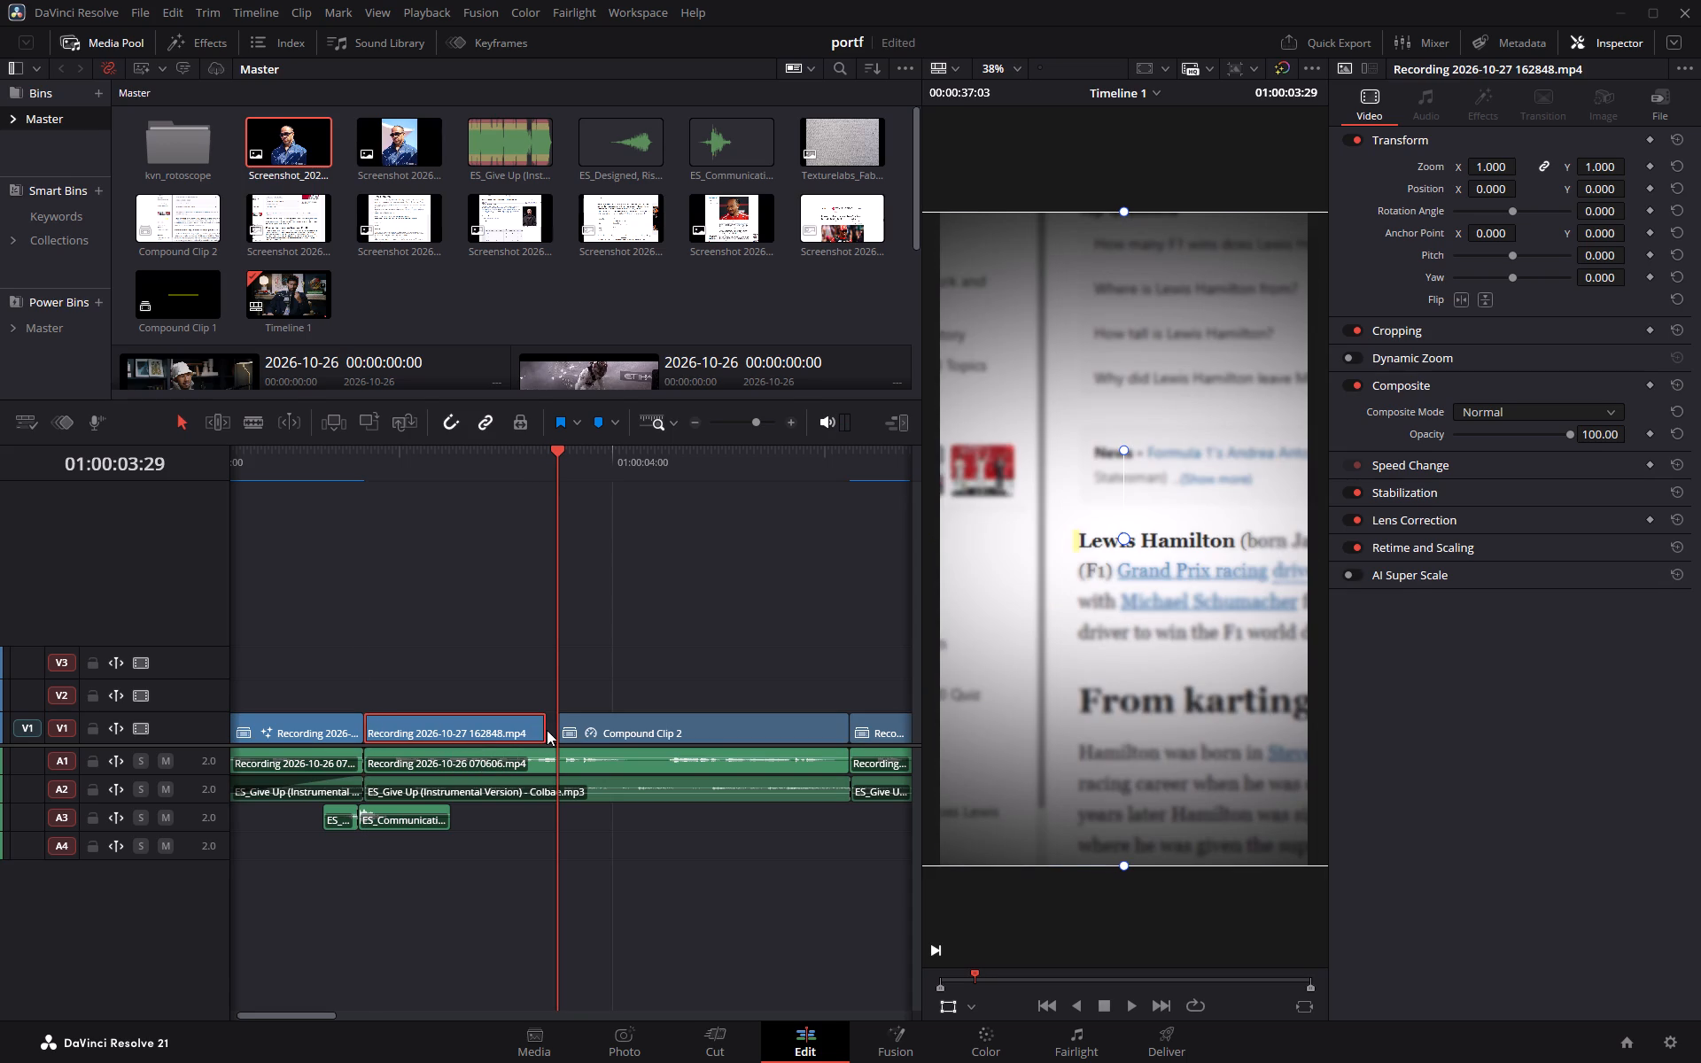
{"action": "left_click", "coordinate": [547, 730]}
{"action": "left_click", "coordinate": [546, 730]}
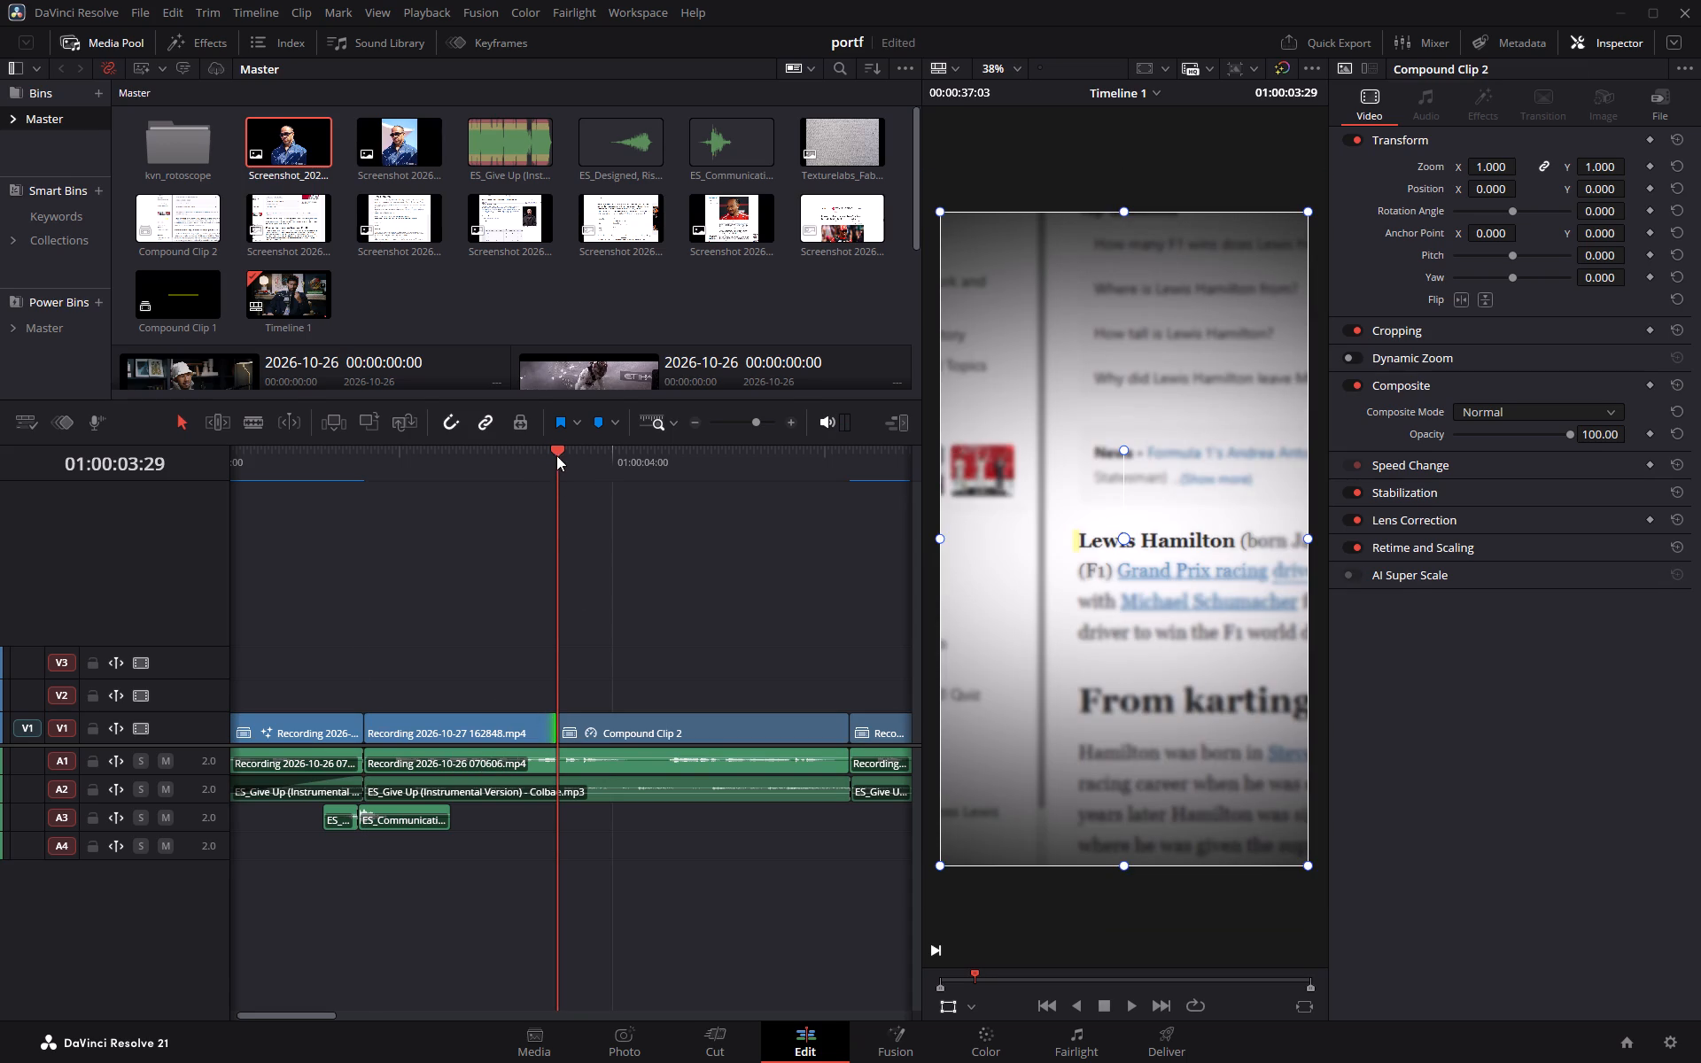
Play back the cut from the karting clip into Compound Clip 2 and scrub around it to check the timing.
{"action": "left_click_drag", "start_coordinate": [556, 455], "coordinate": [499, 455]}
{"action": "key", "text": "space"}
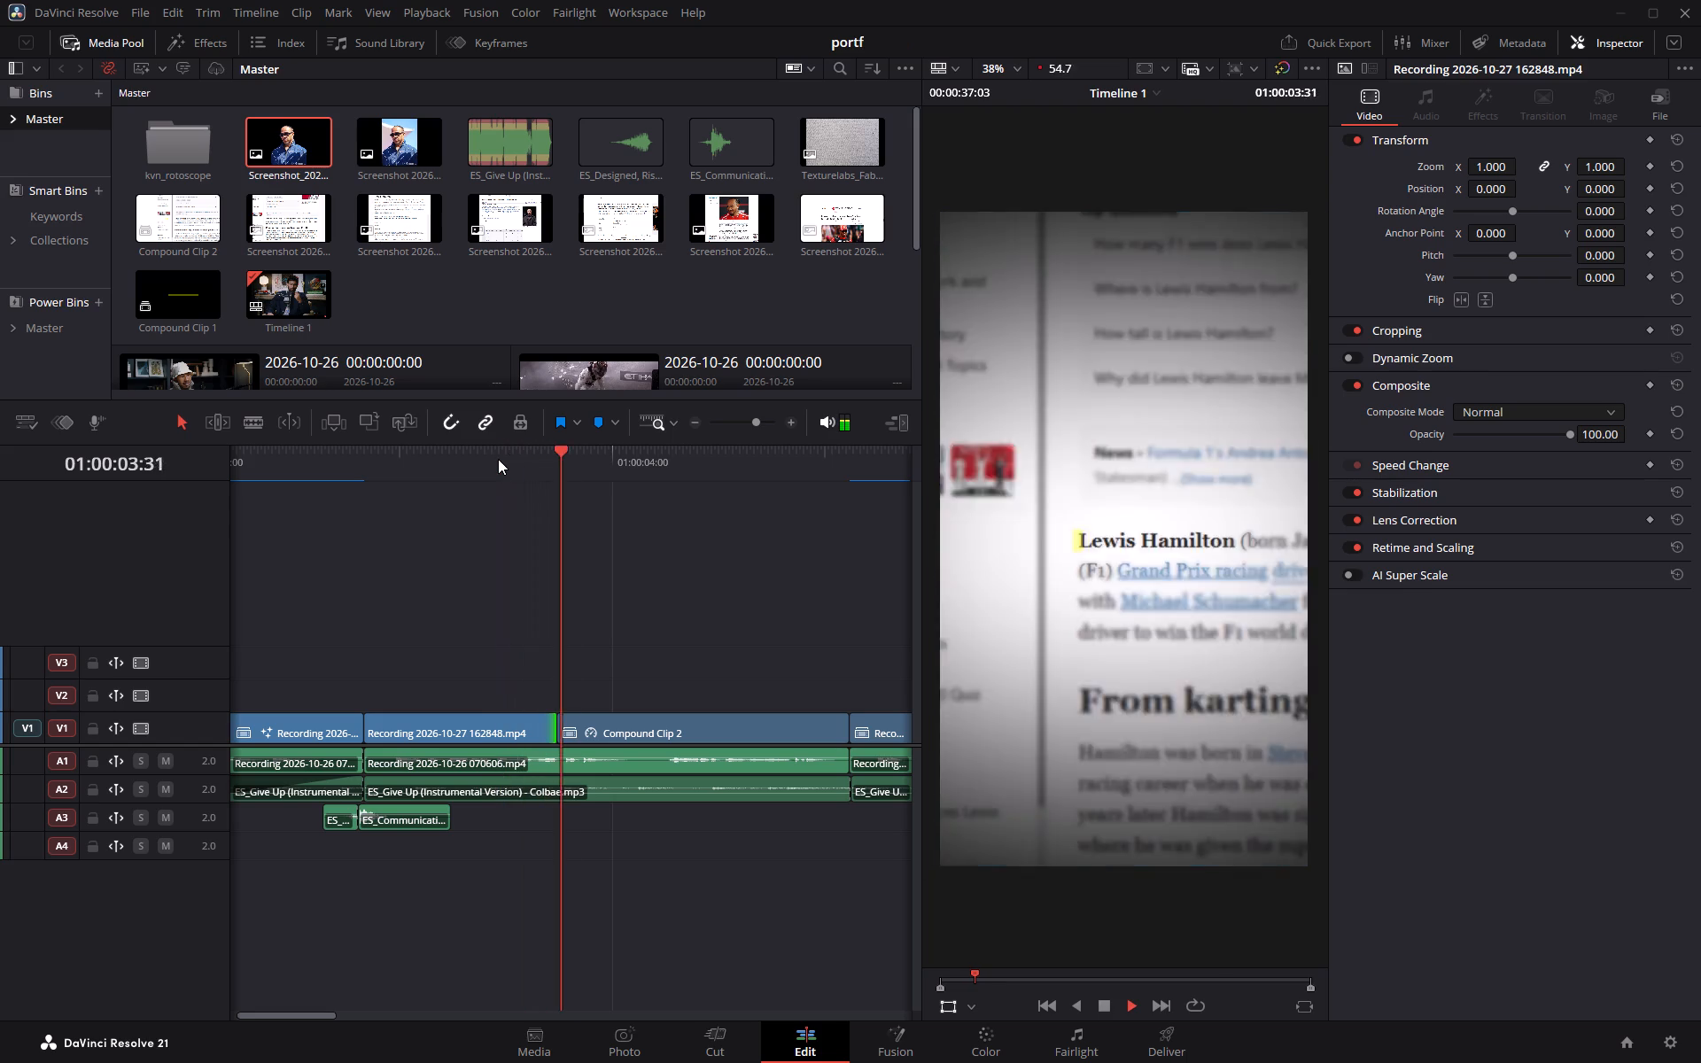
{"action": "key", "text": "space"}
{"action": "left_click_drag", "start_coordinate": [657, 453], "coordinate": [555, 456]}
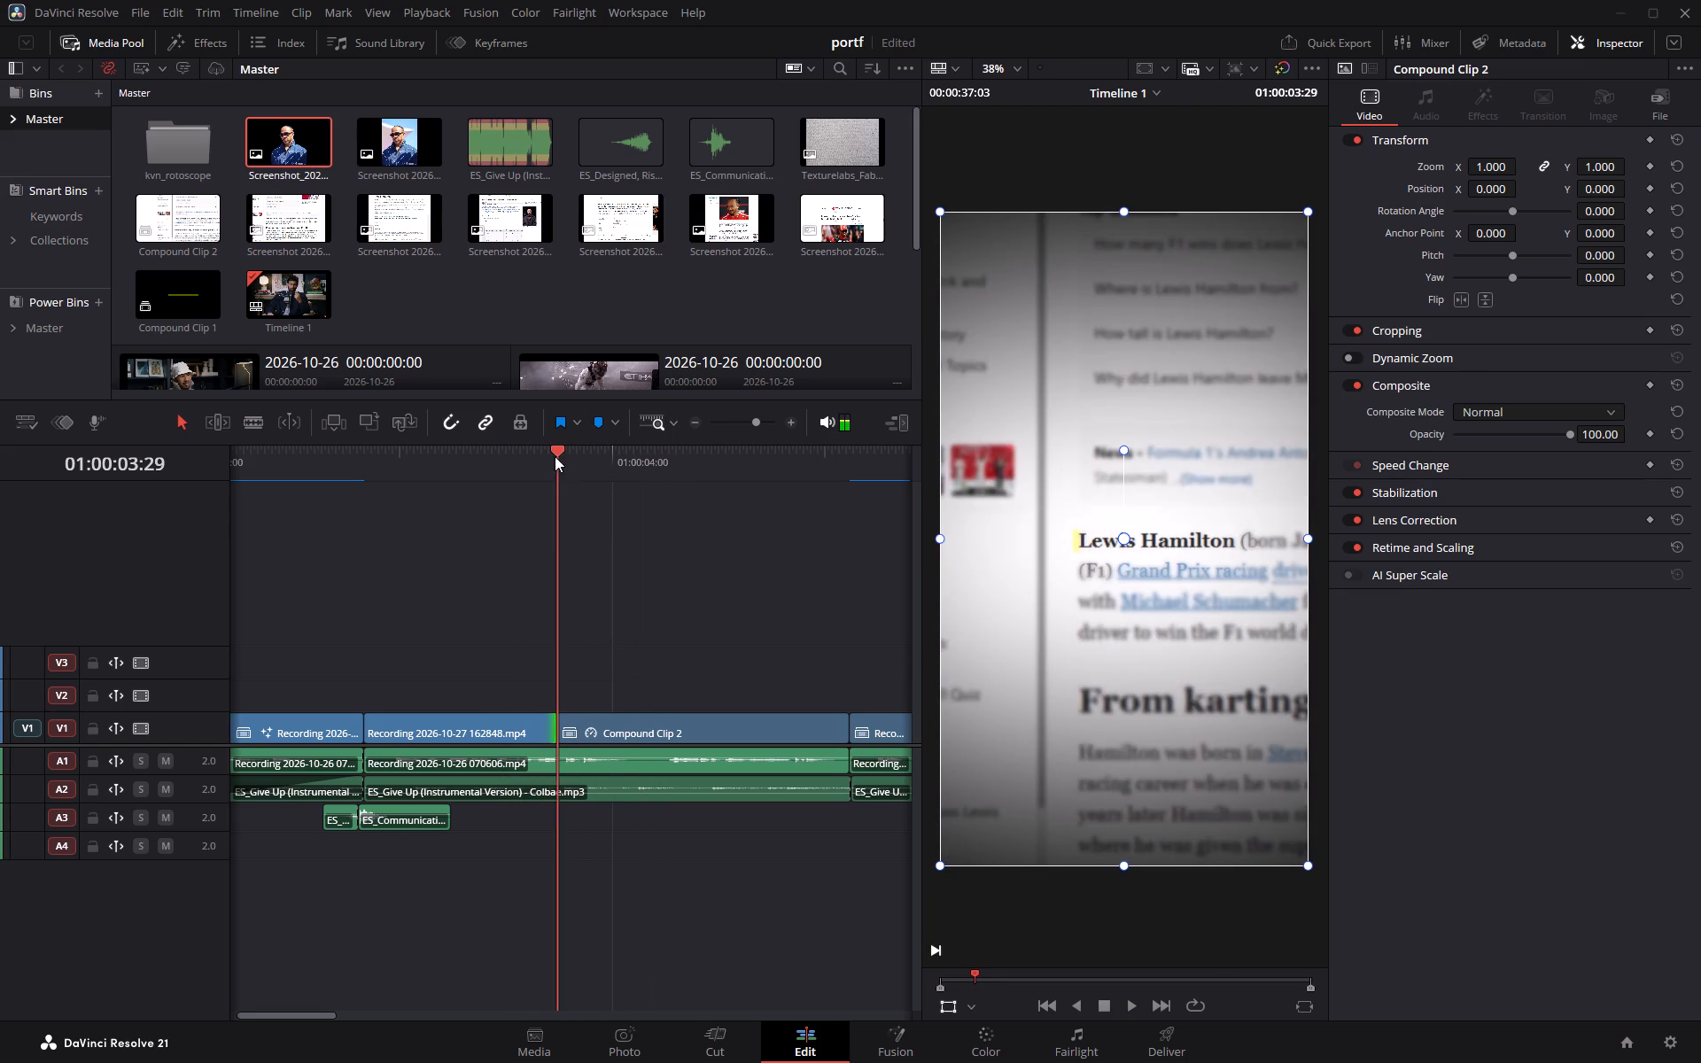
{"action": "left_click_drag", "start_coordinate": [555, 456], "coordinate": [523, 456]}
Trim the end of the karting clip on V1 back to 01:00:03:27, leaving a short gap before Compound Clip 2.
{"action": "triple_click", "coordinate": [790, 421]}
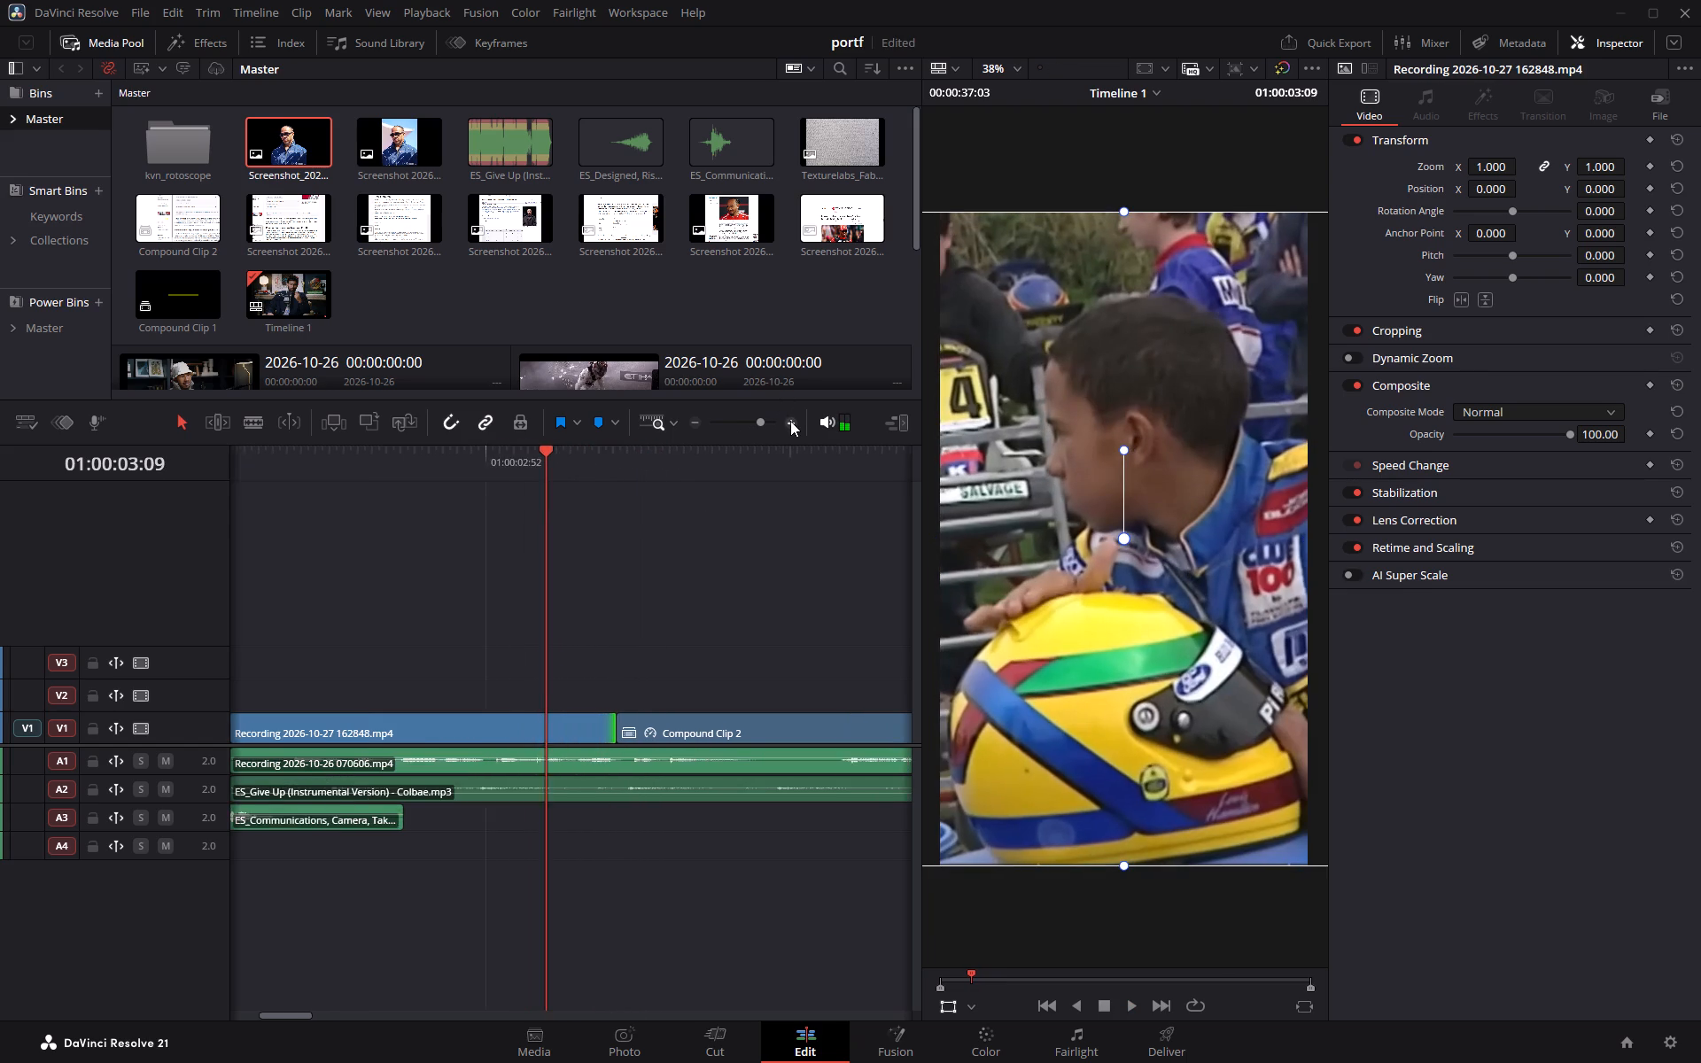
{"action": "left_click_drag", "start_coordinate": [572, 449], "coordinate": [790, 463]}
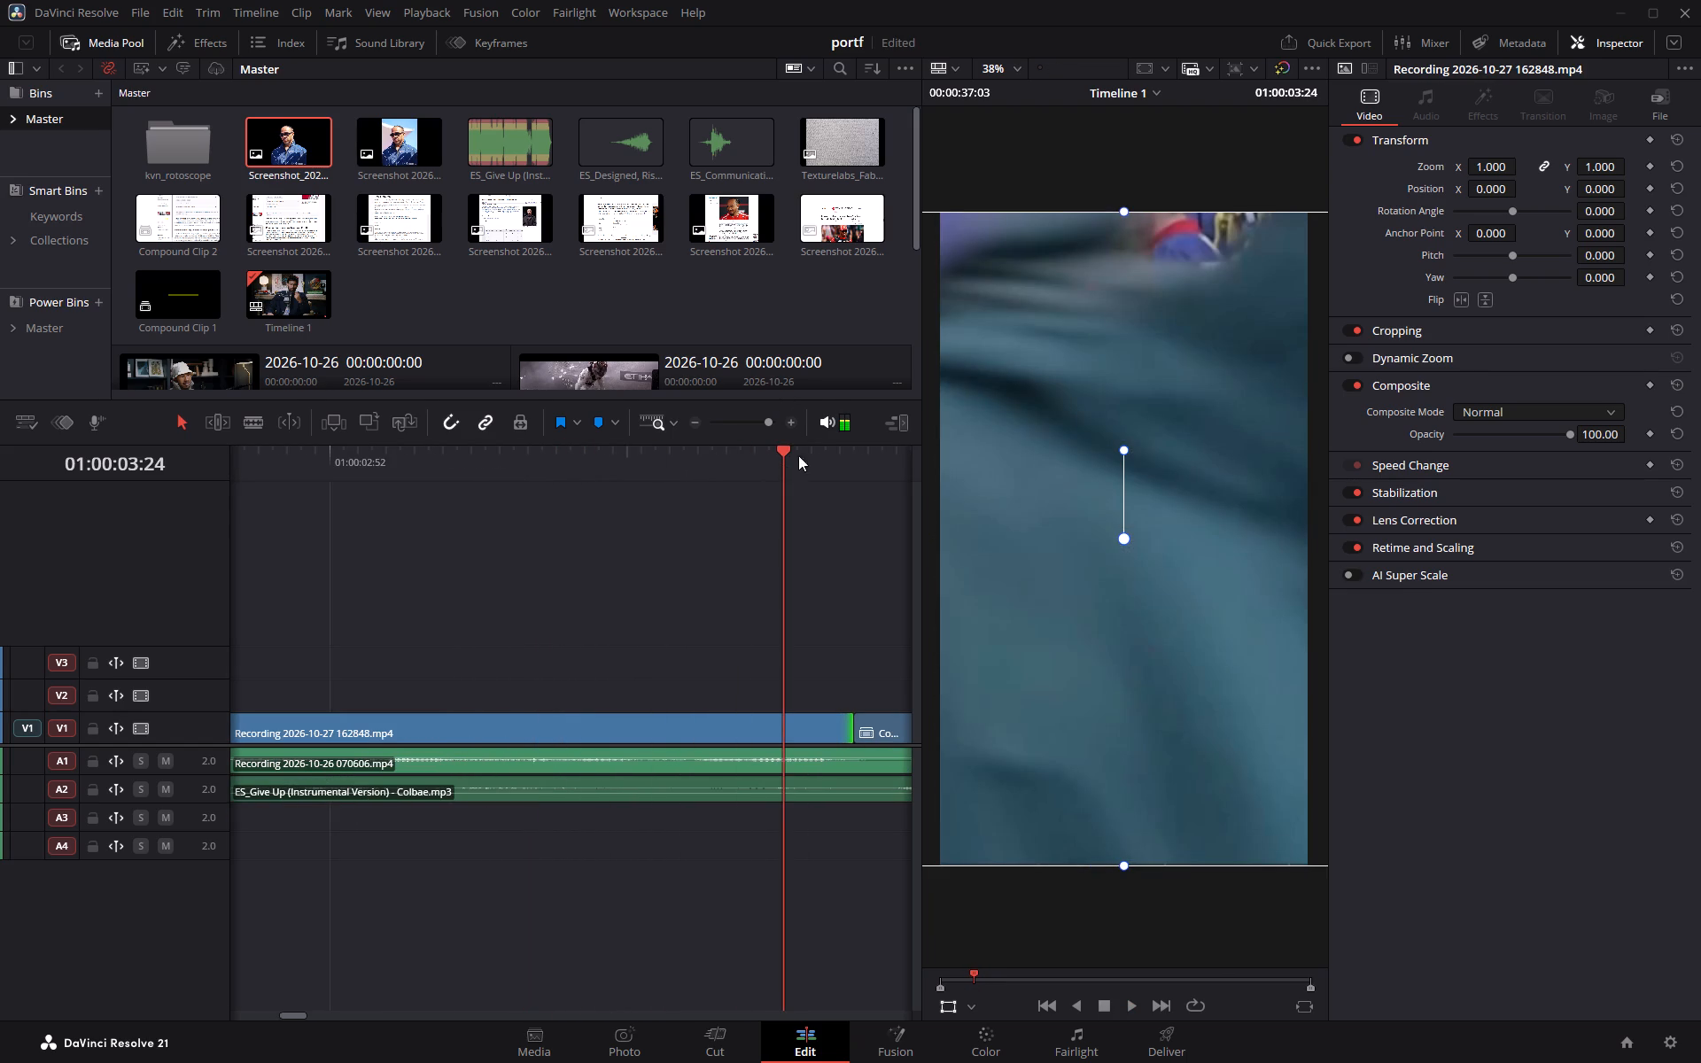
{"action": "double_click", "coordinate": [787, 420]}
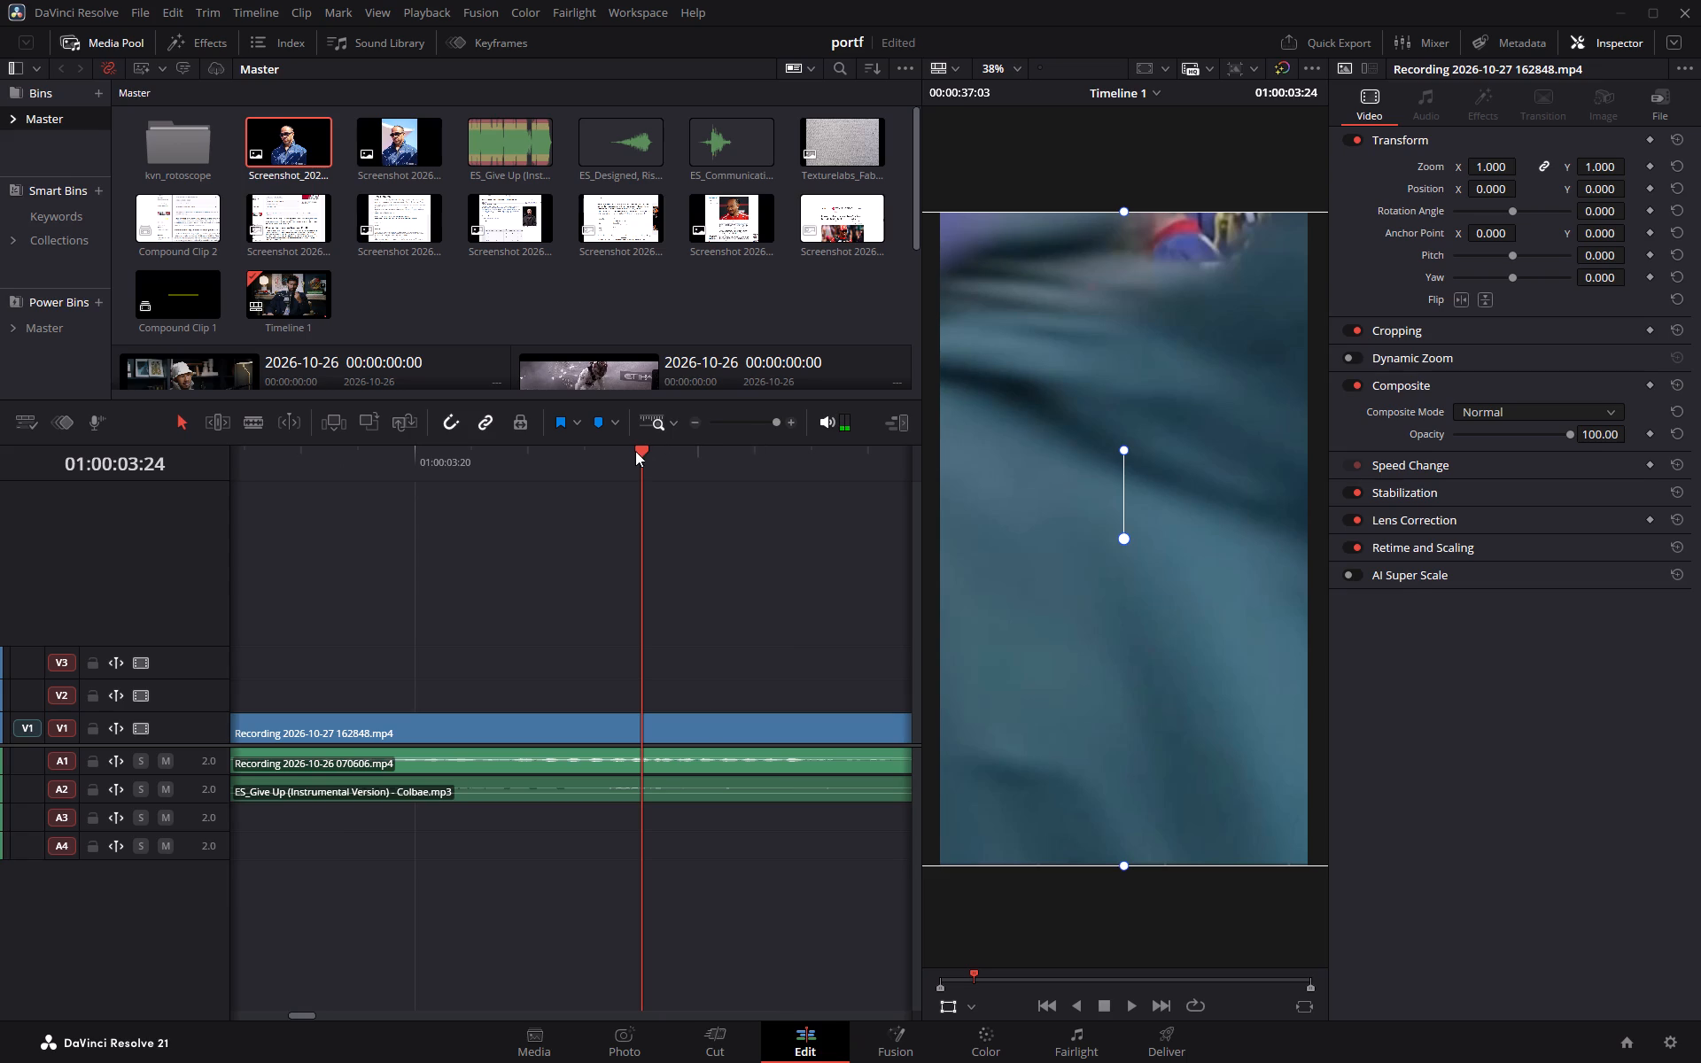
{"action": "left_click_drag", "start_coordinate": [633, 452], "coordinate": [491, 472]}
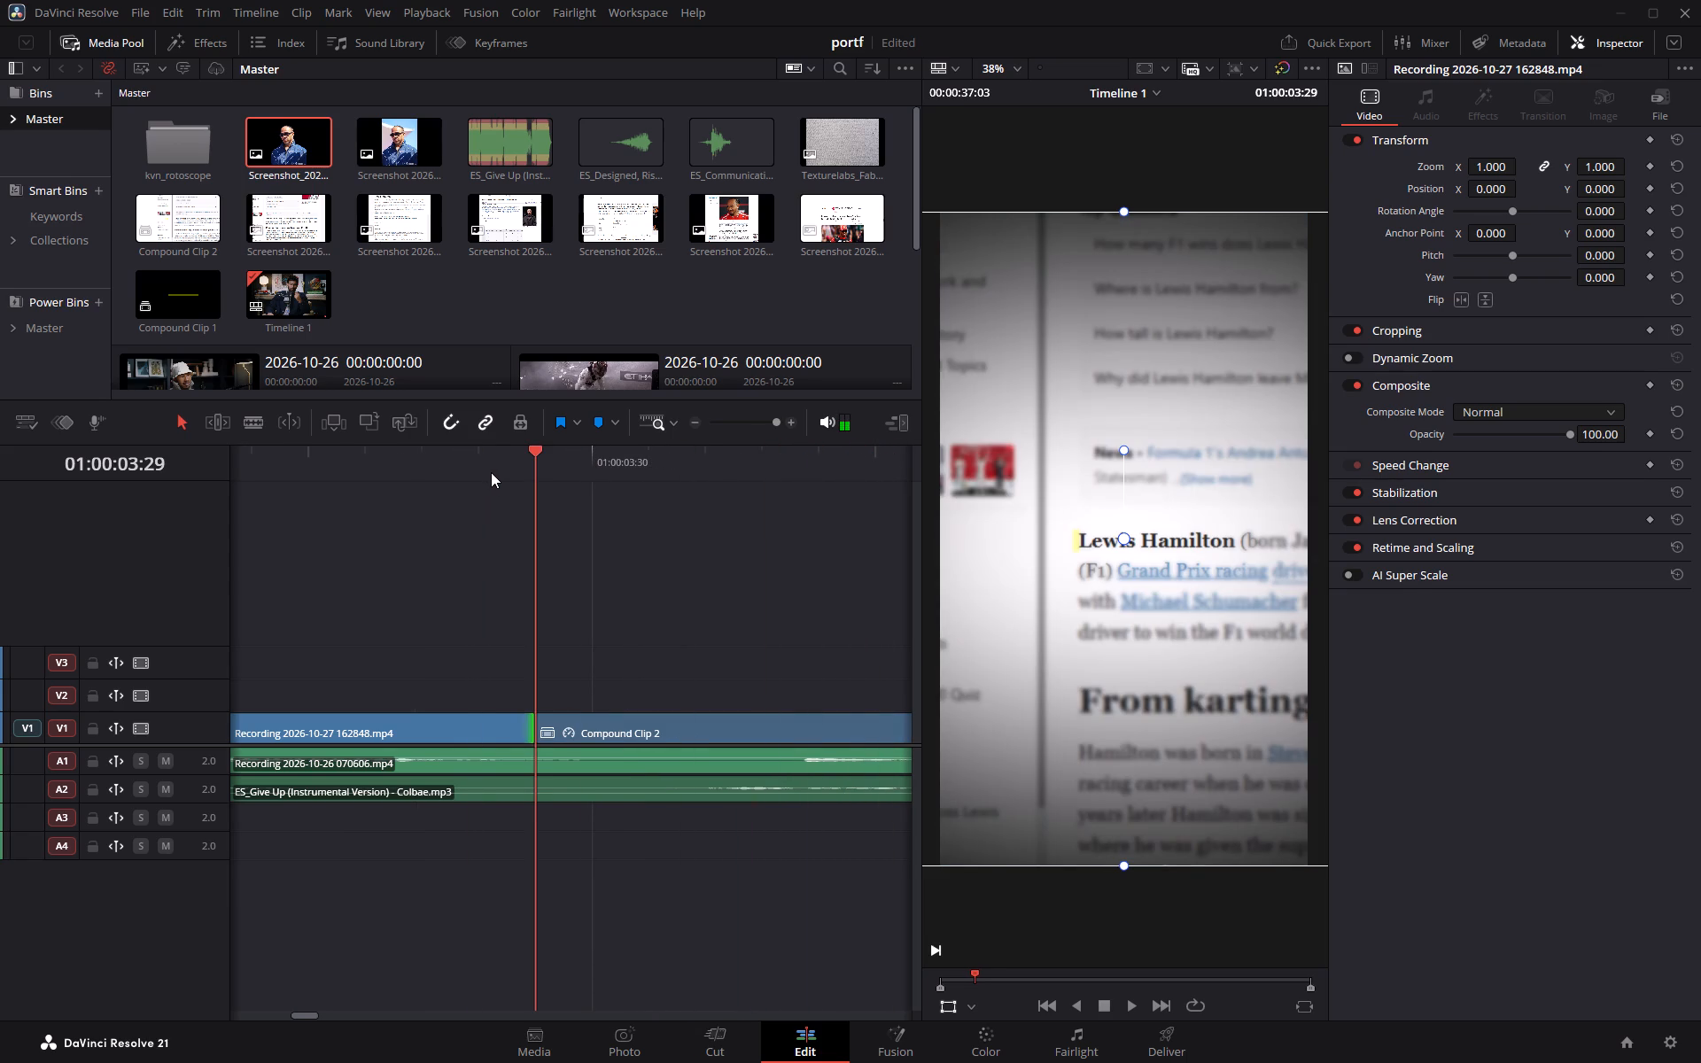
{"action": "left_click_drag", "start_coordinate": [491, 472], "coordinate": [475, 472]}
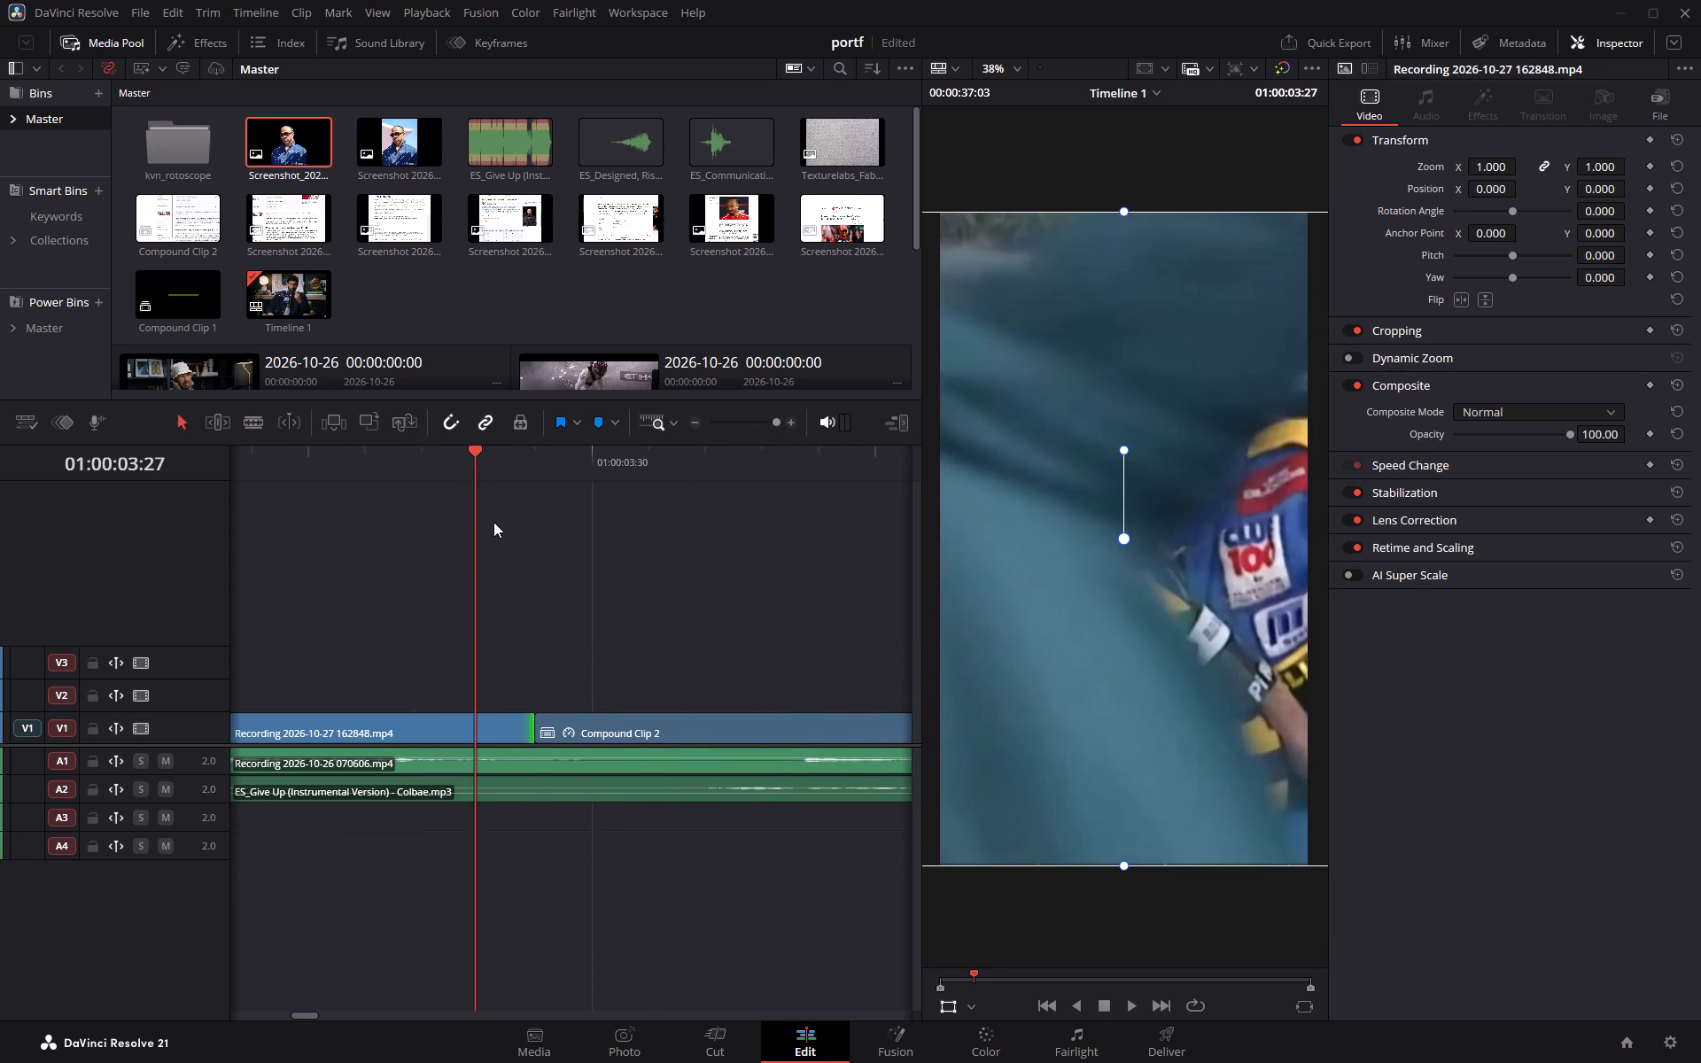
{"action": "left_click", "coordinate": [532, 732]}
{"action": "left_click_drag", "start_coordinate": [530, 732], "coordinate": [517, 733]}
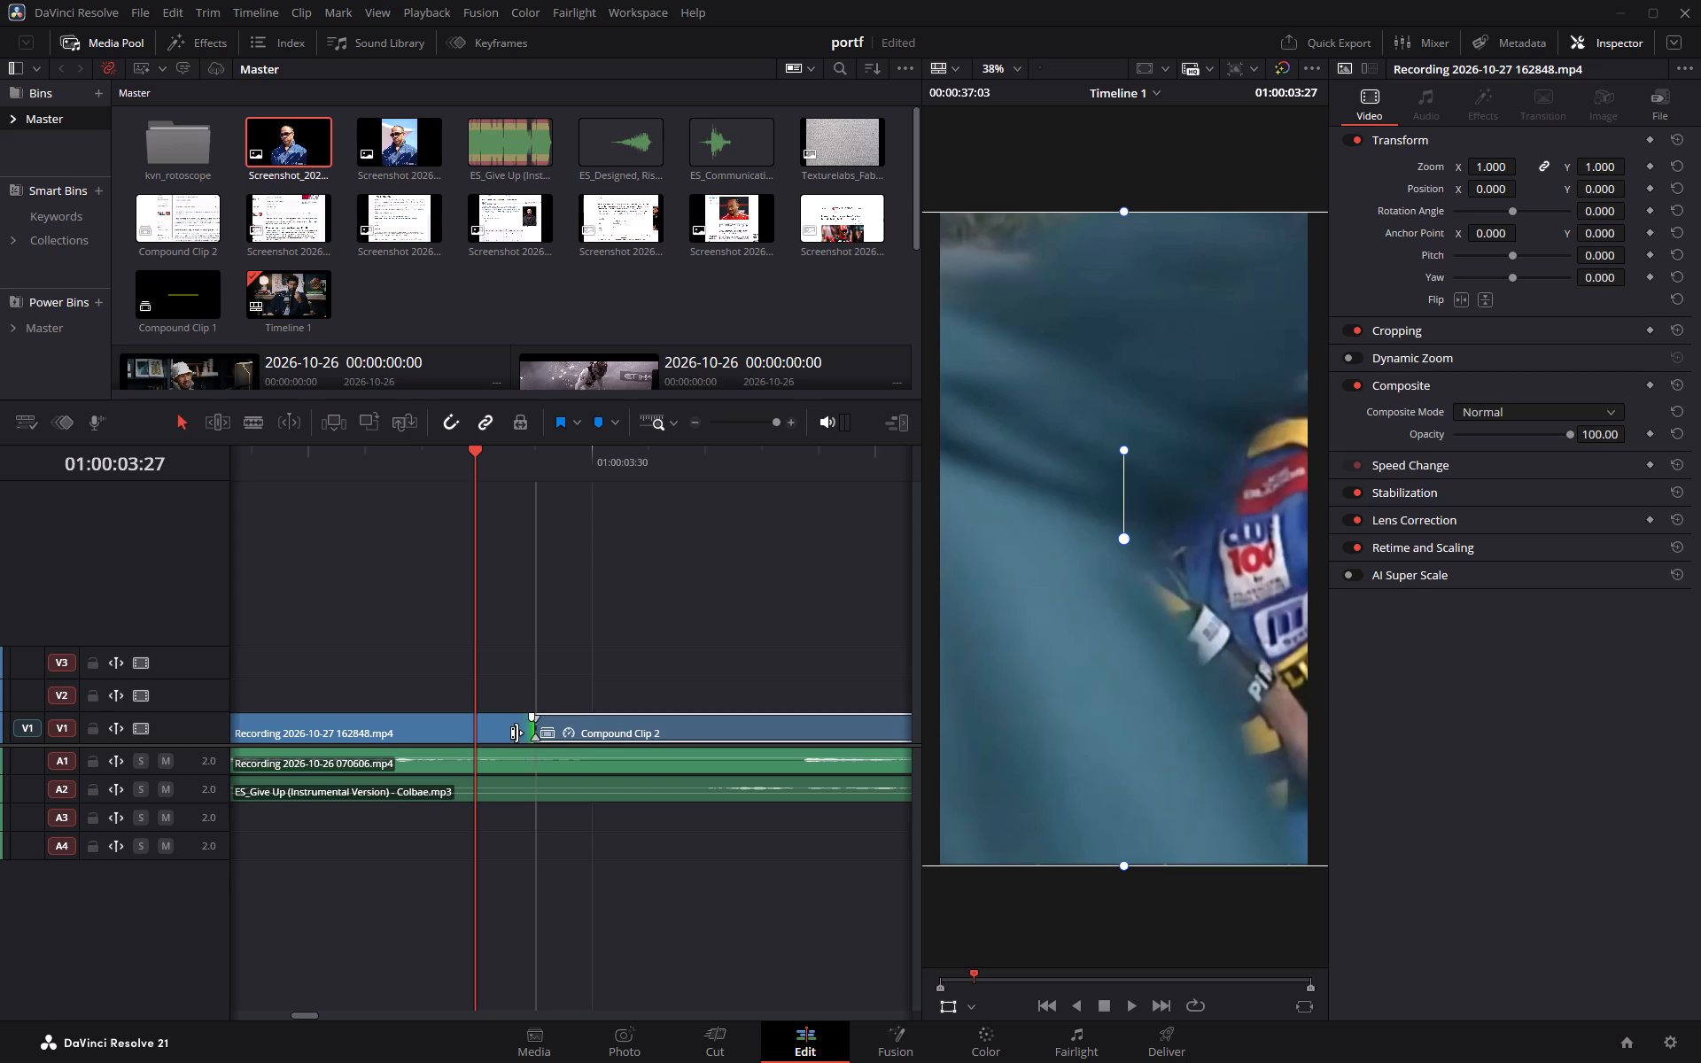
{"action": "left_click_drag", "start_coordinate": [517, 733], "coordinate": [485, 733]}
{"action": "left_click_drag", "start_coordinate": [485, 733], "coordinate": [467, 732]}
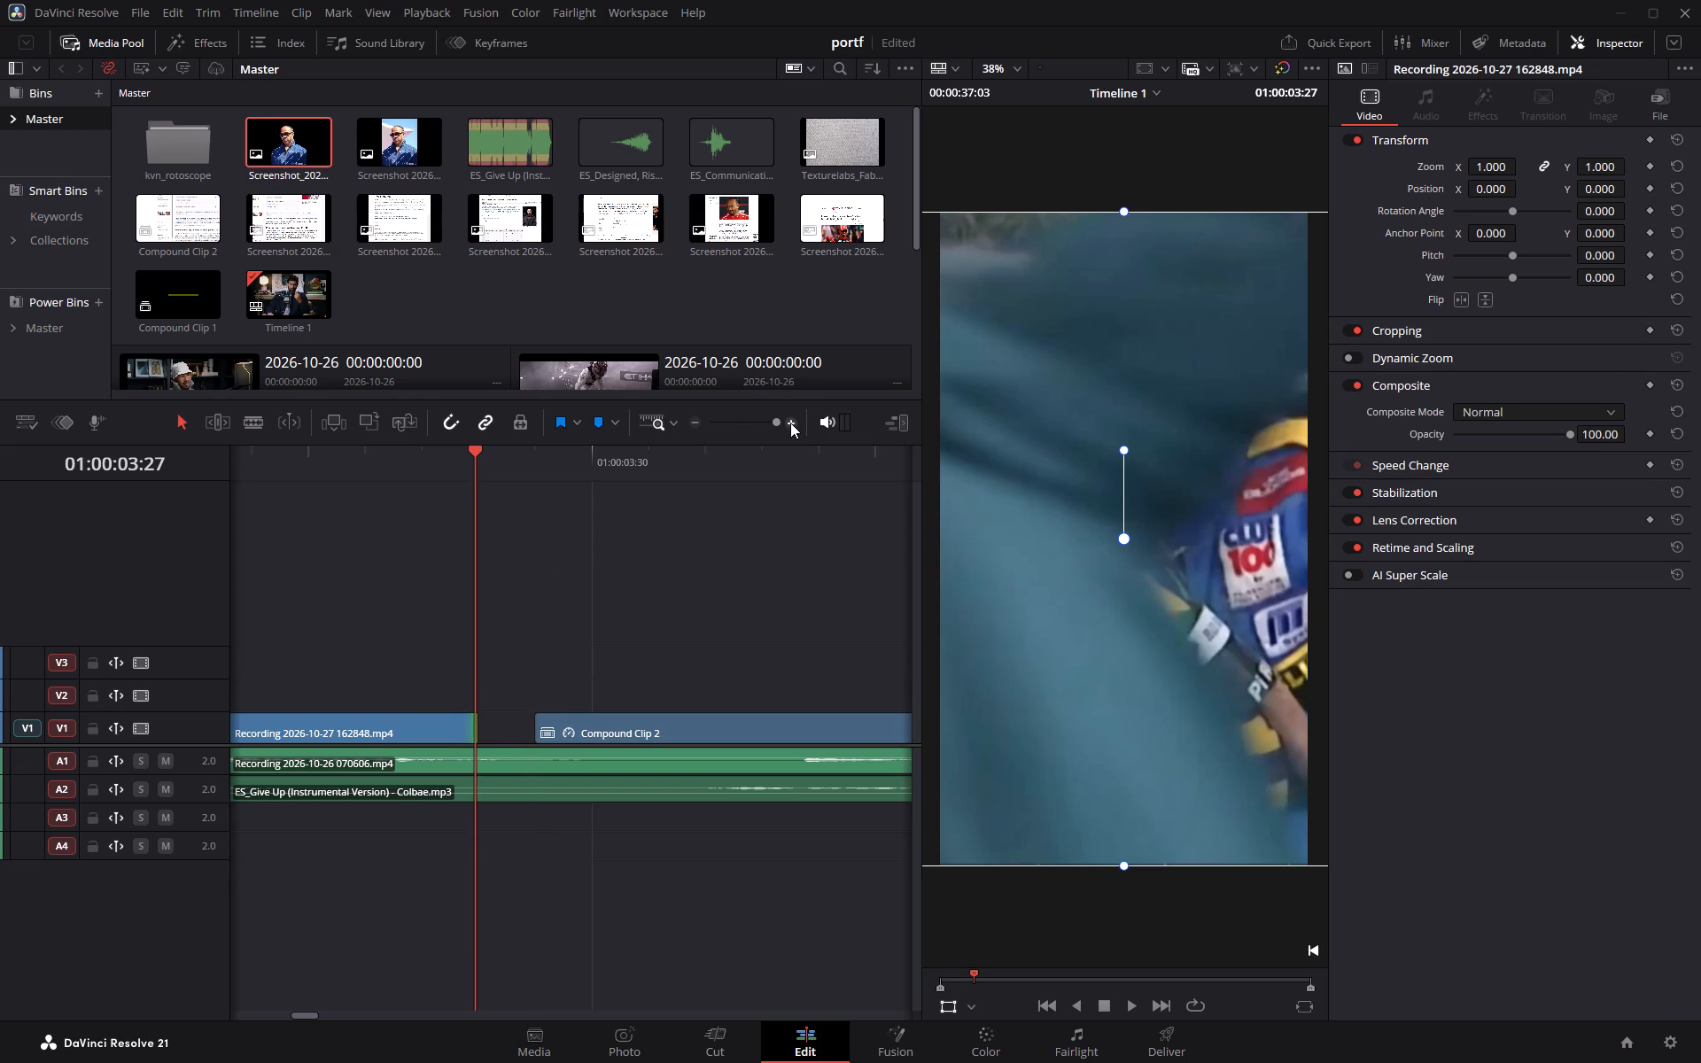
{"action": "triple_click", "coordinate": [790, 423]}
{"action": "triple_click", "coordinate": [692, 421]}
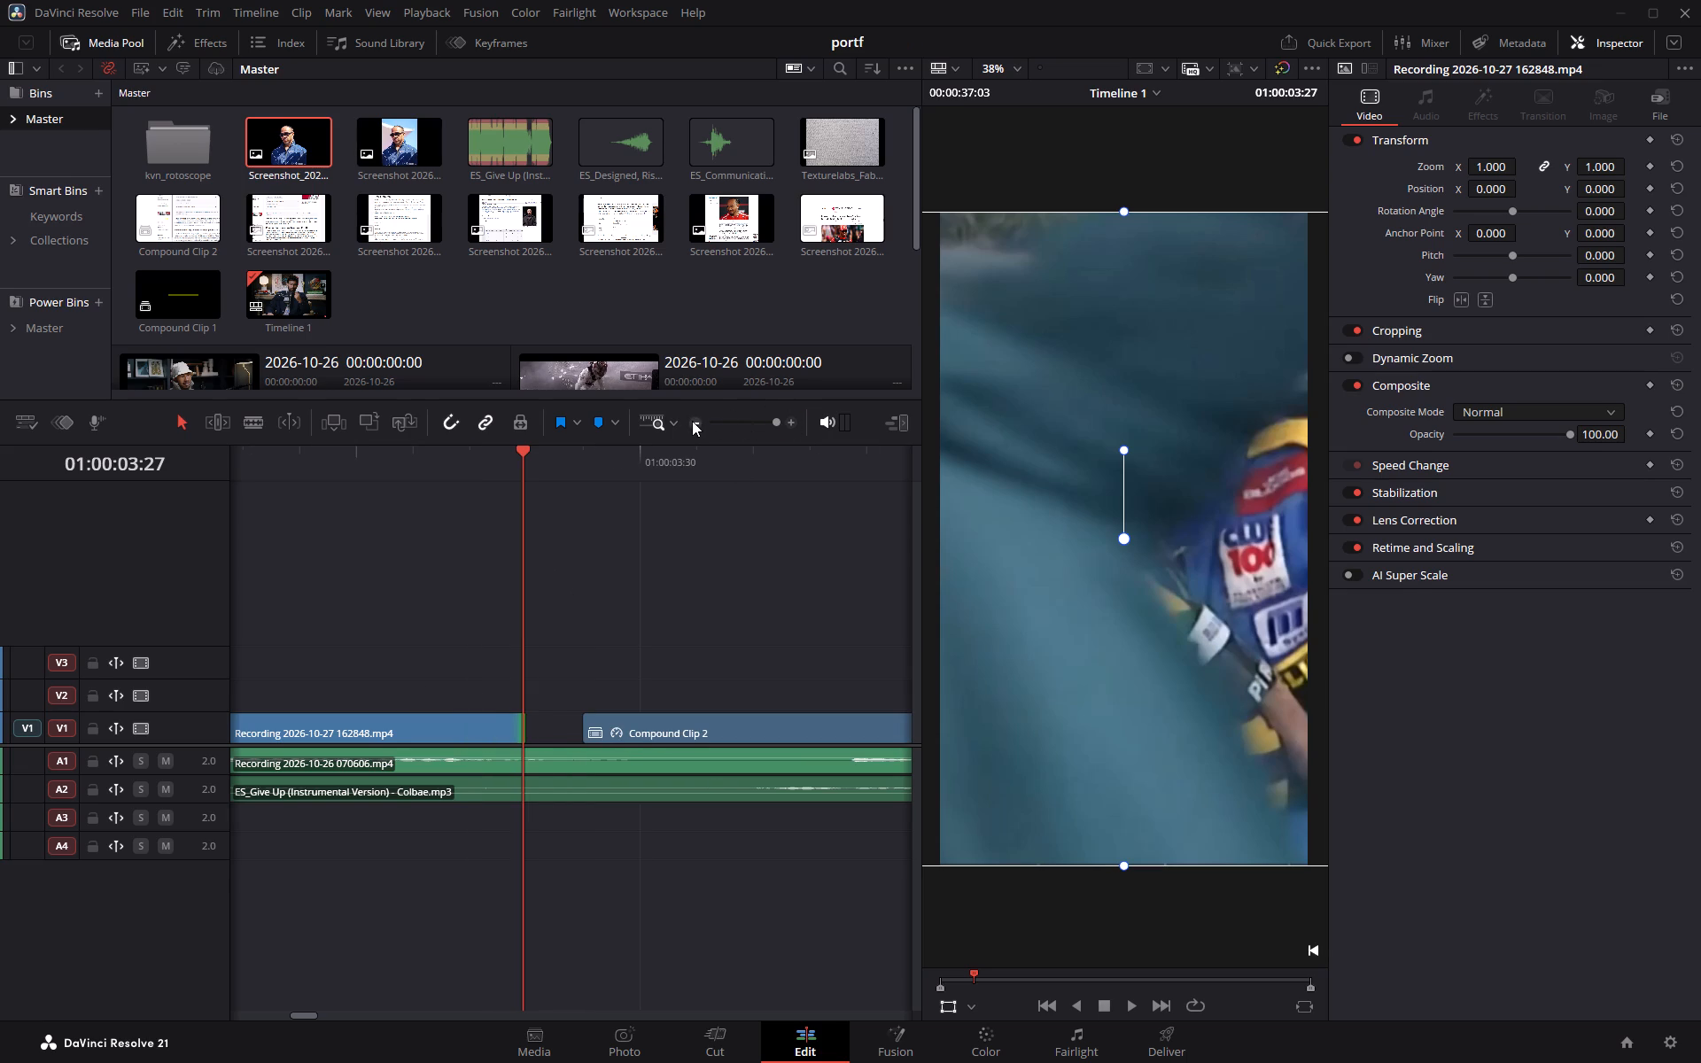
Move the karting clip on V1 against Compound Clip 2, extend its start back to the preceding clip, and play back the result.
{"action": "double_click", "coordinate": [692, 421]}
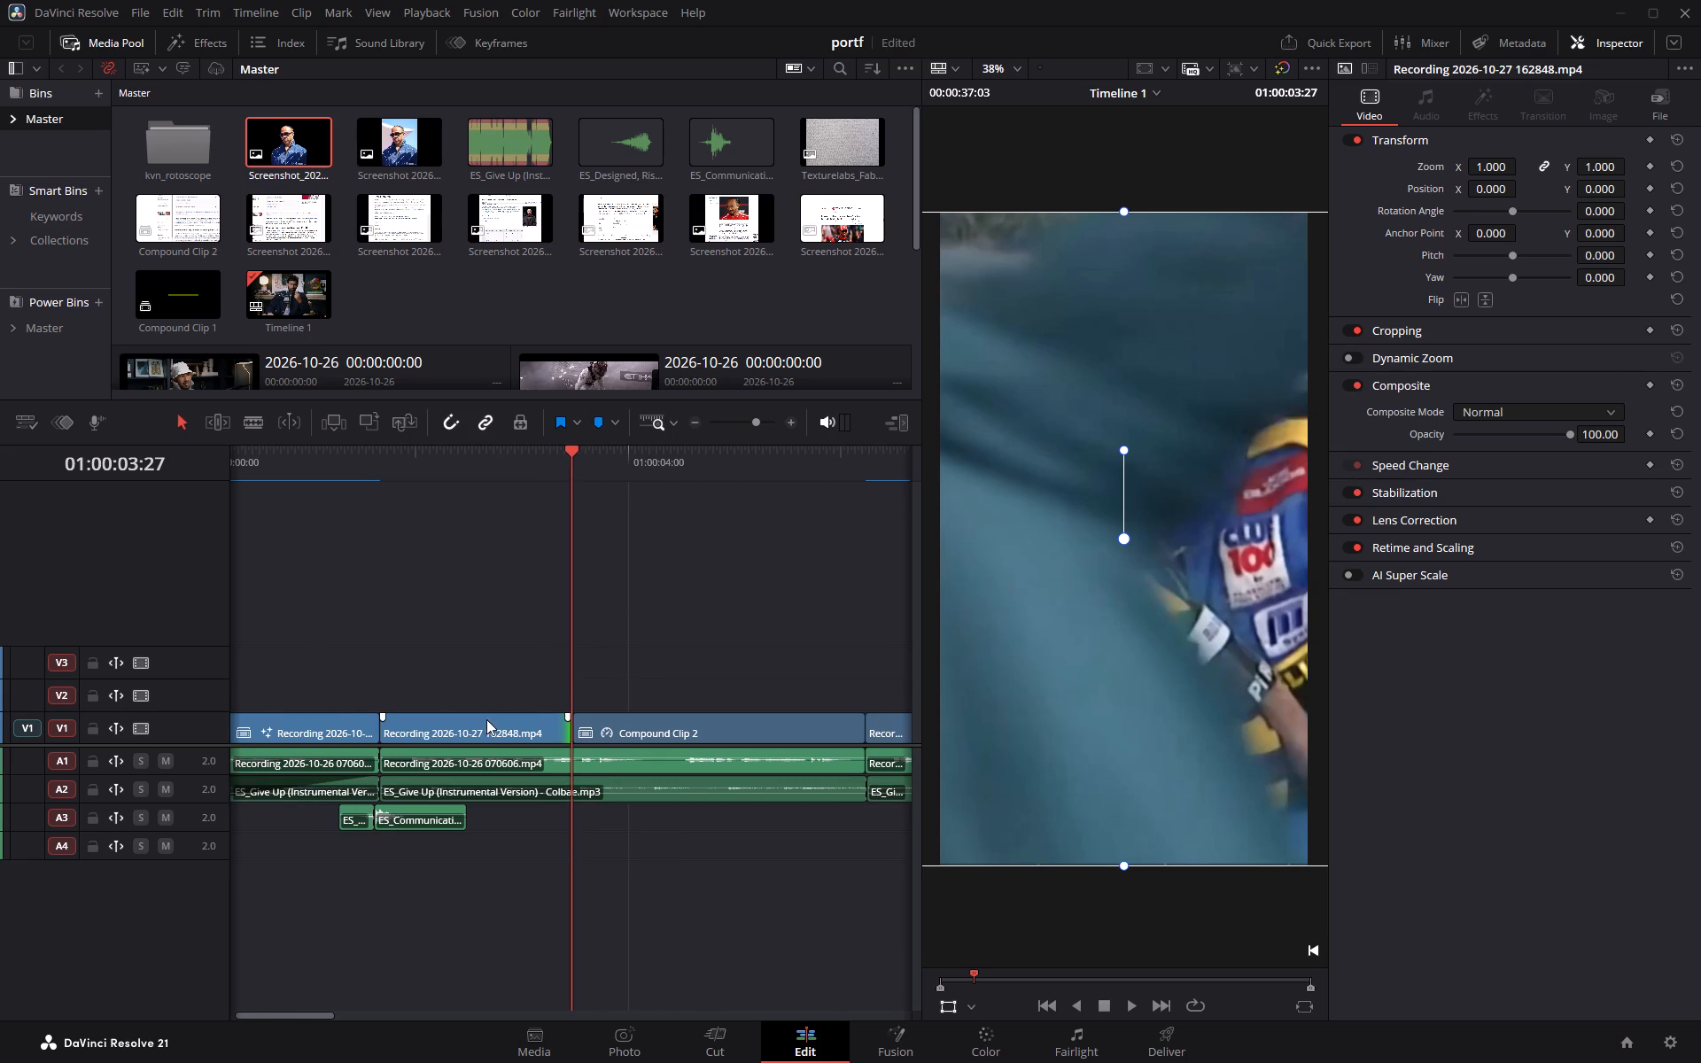
{"action": "left_click_drag", "start_coordinate": [486, 719], "coordinate": [497, 716]}
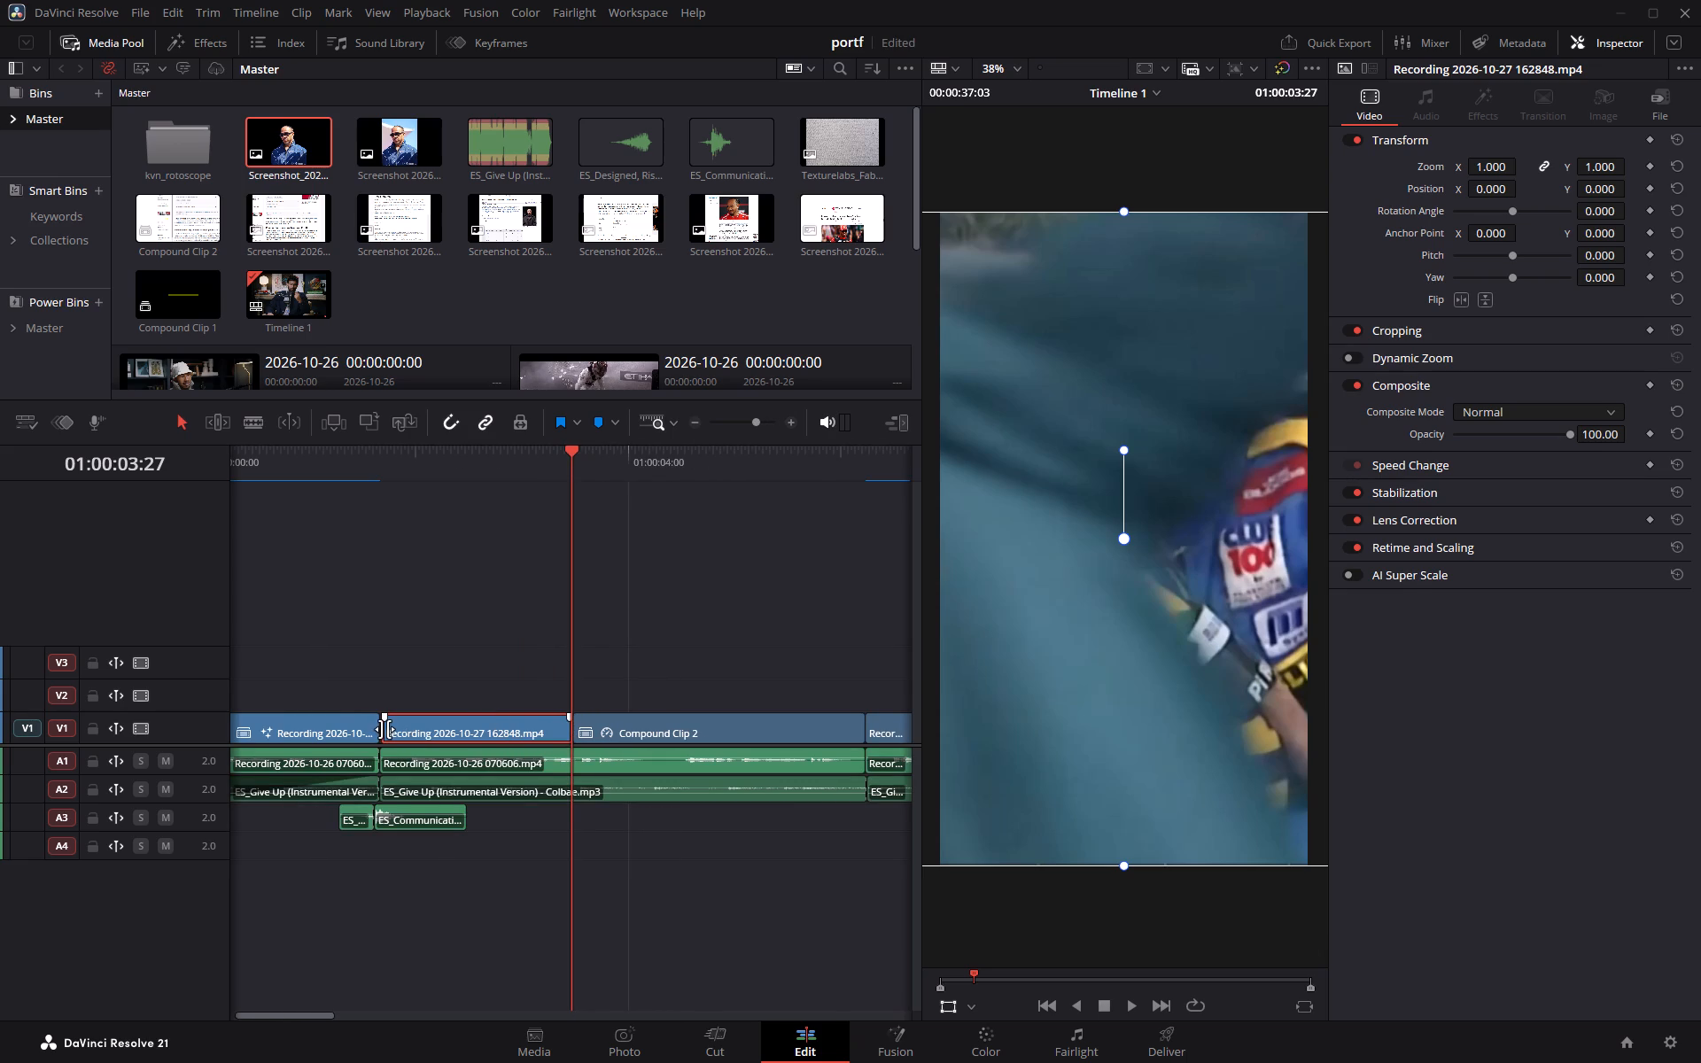
{"action": "left_click", "coordinate": [384, 729]}
{"action": "left_click", "coordinate": [384, 729]}
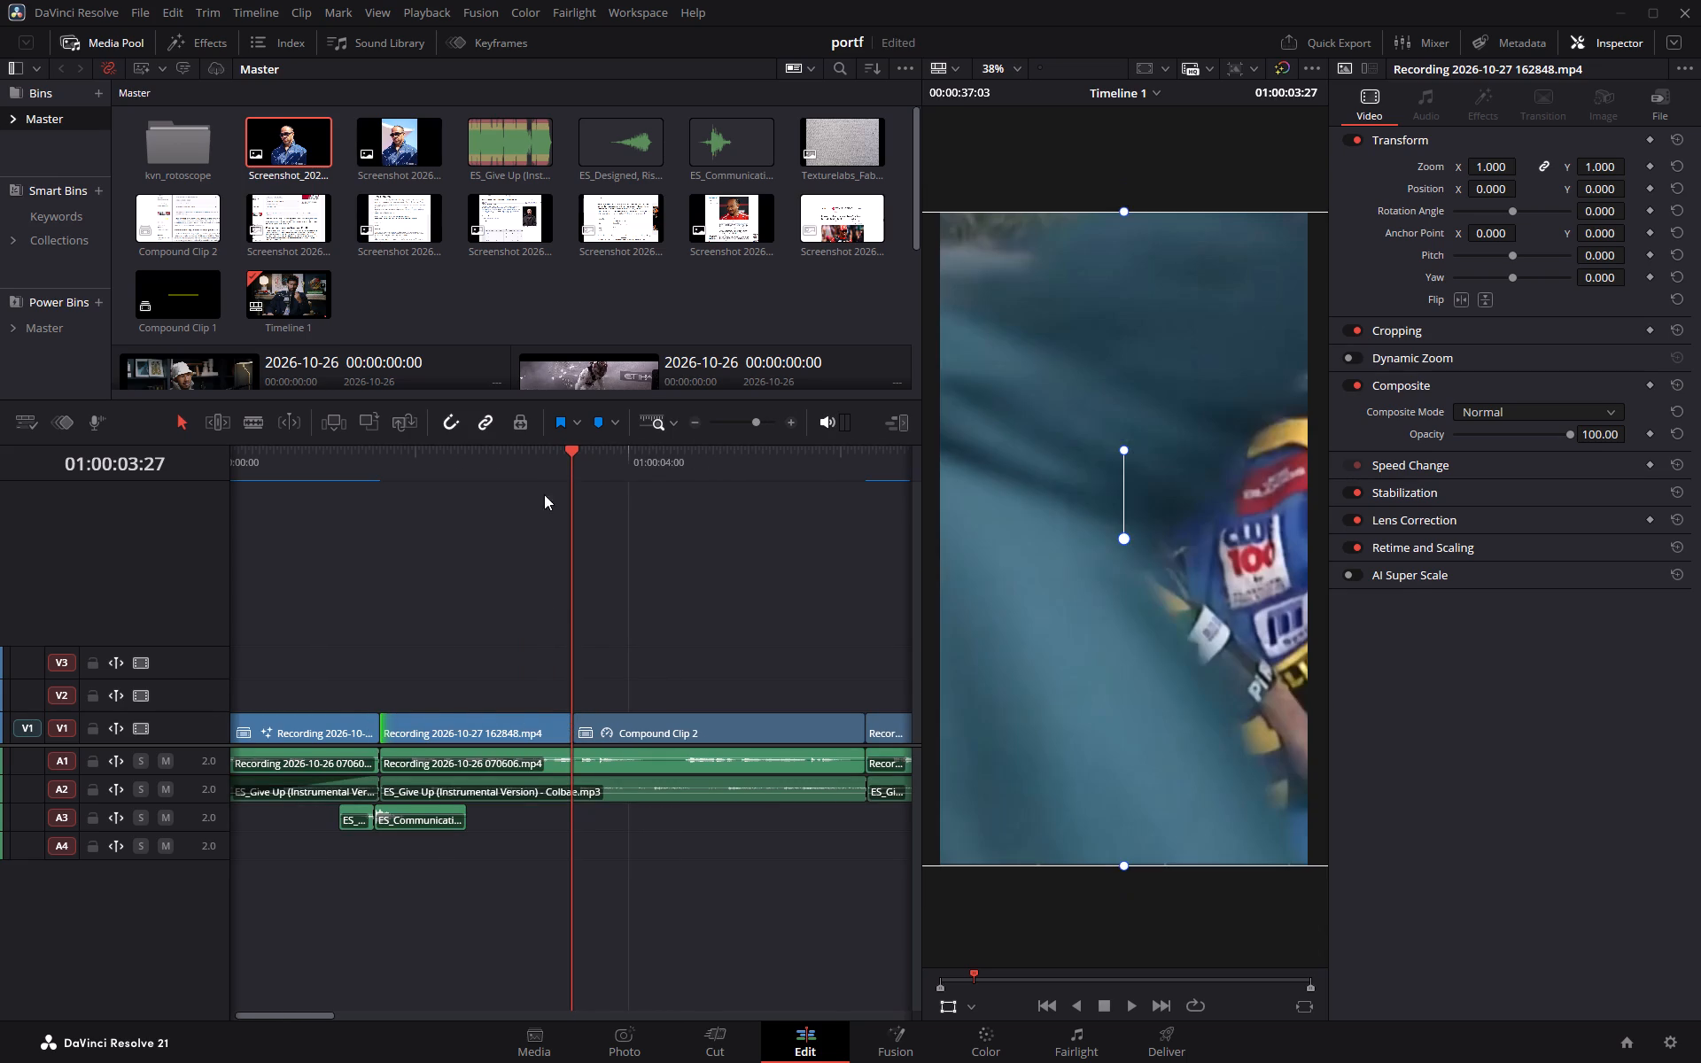
{"action": "left_click_drag", "start_coordinate": [571, 453], "coordinate": [175, 484]}
{"action": "key", "text": "space"}
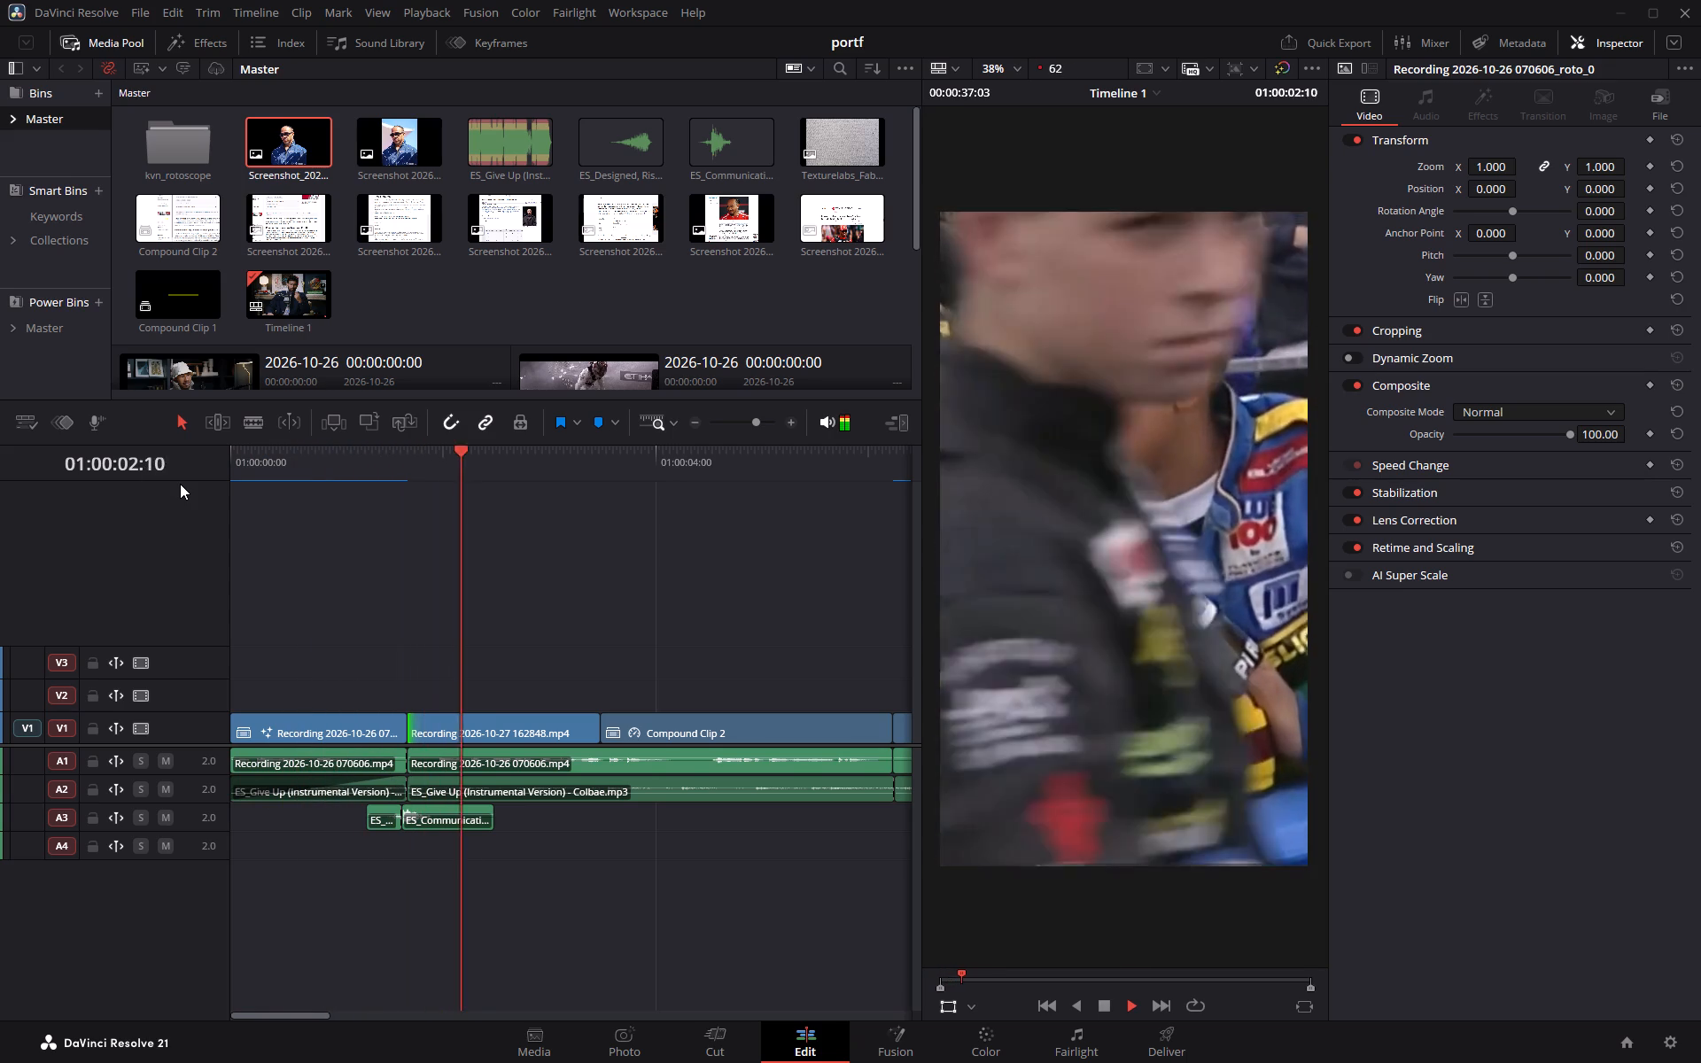
{"action": "key", "text": "space"}
{"action": "left_click_drag", "start_coordinate": [633, 453], "coordinate": [612, 455]}
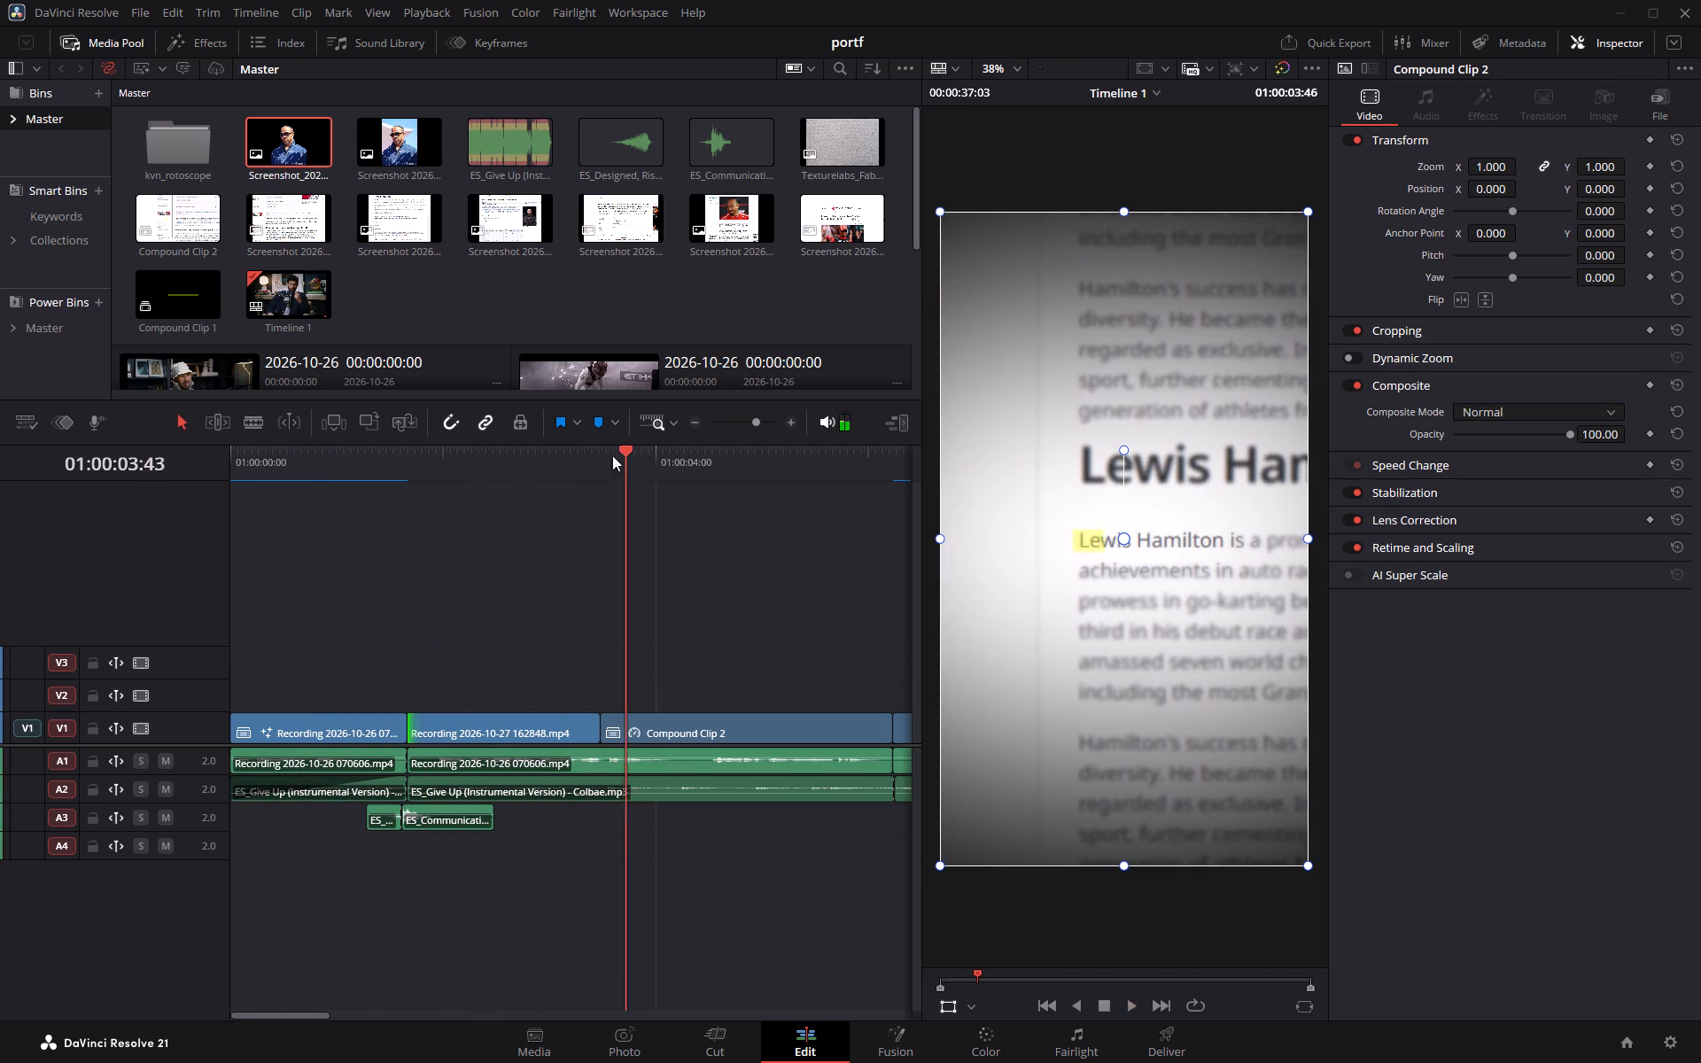
Find the Brightness Flash video transition by searching "brig" and add it at the cut between the interview clip and the karting clip.
{"action": "left_click_drag", "start_coordinate": [612, 455], "coordinate": [398, 475]}
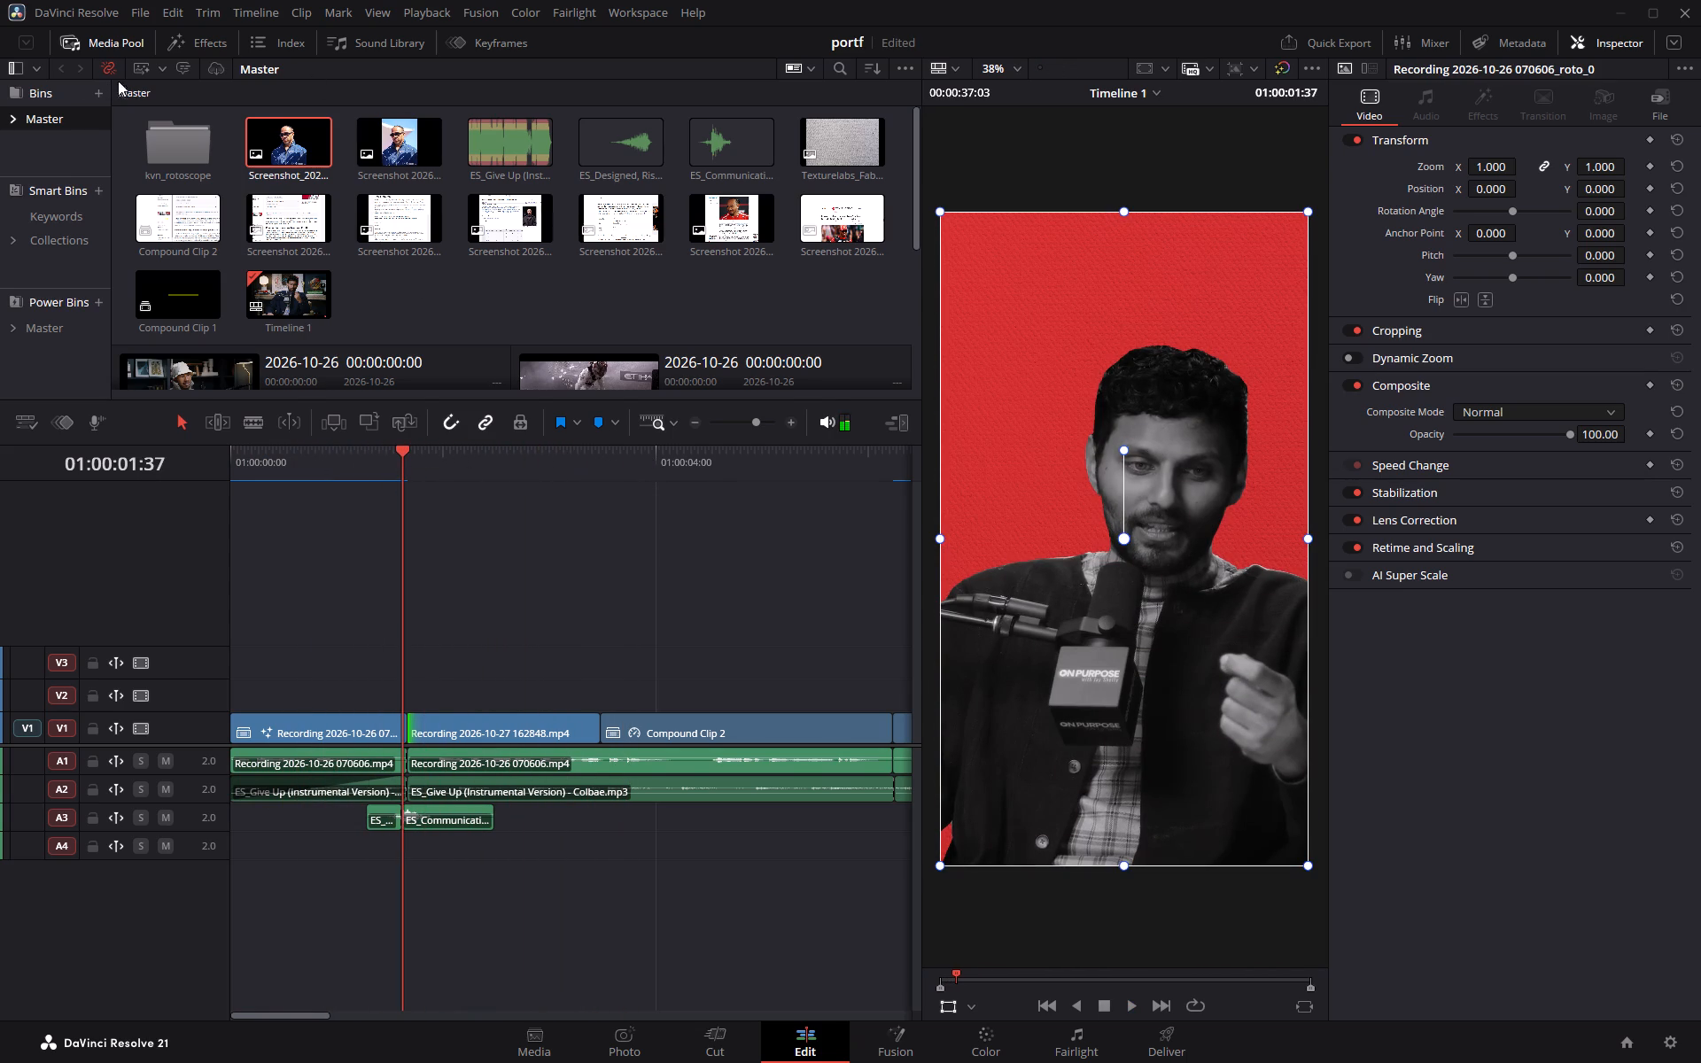
{"action": "left_click", "coordinate": [199, 41]}
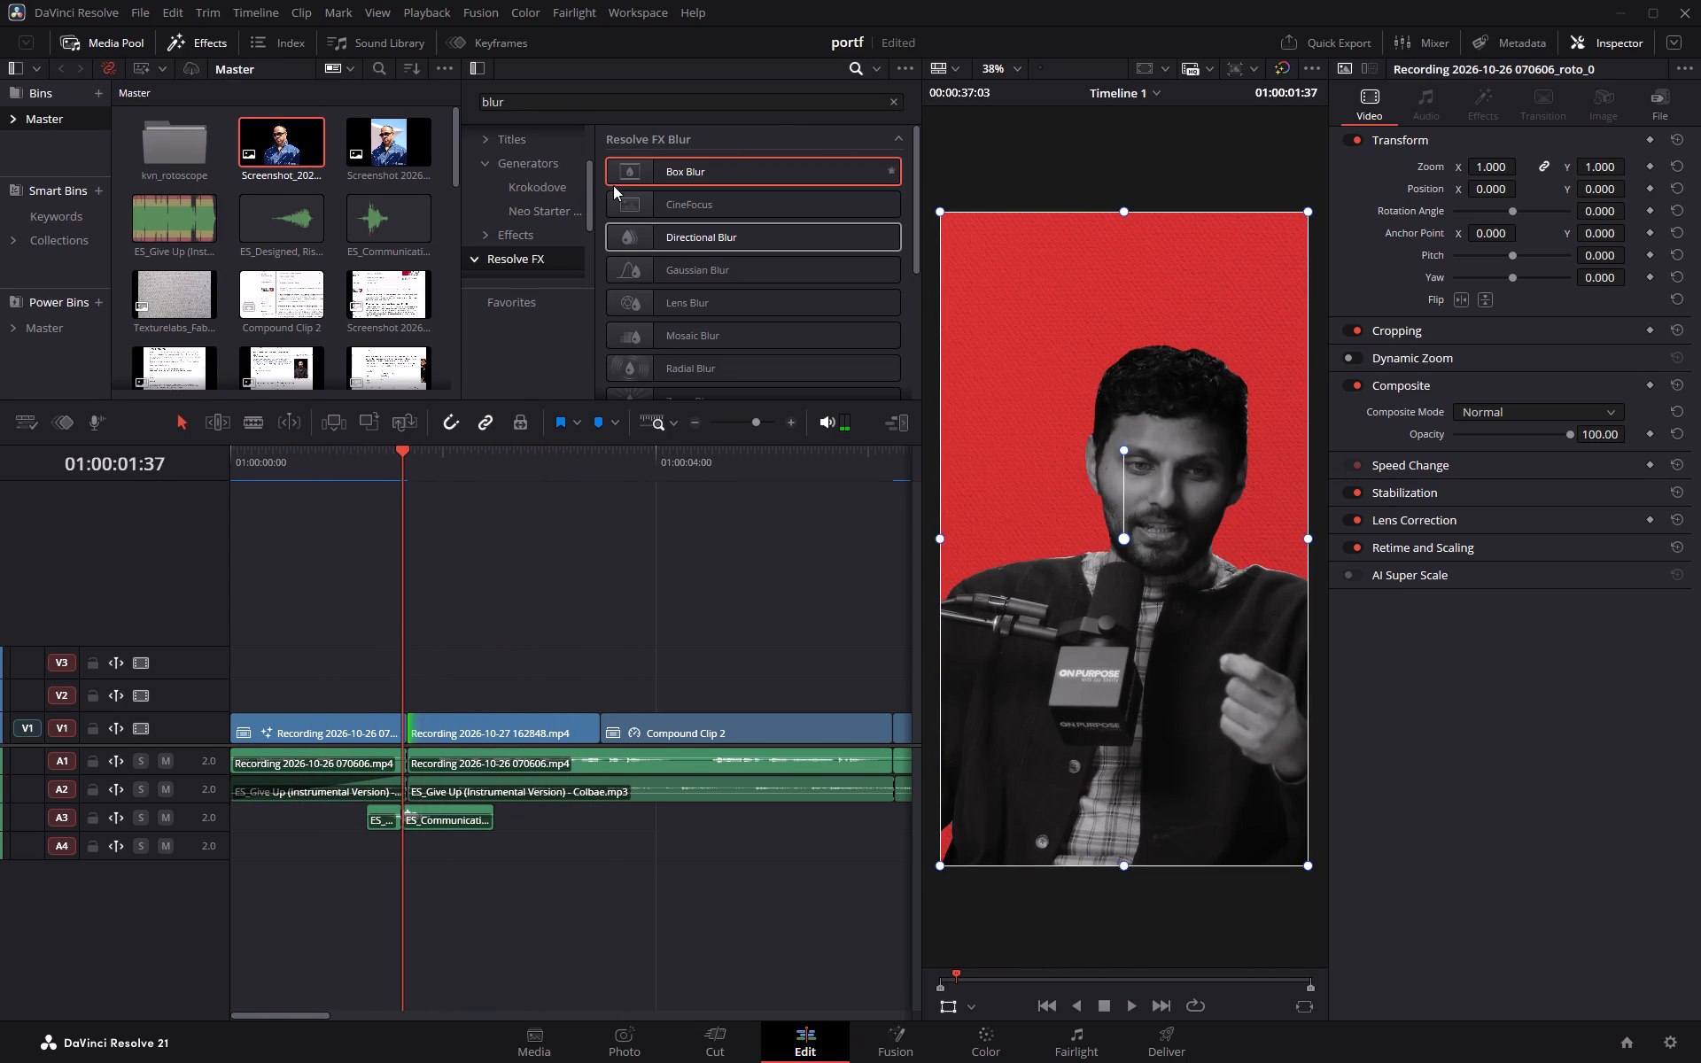
{"action": "left_click", "coordinate": [889, 109]}
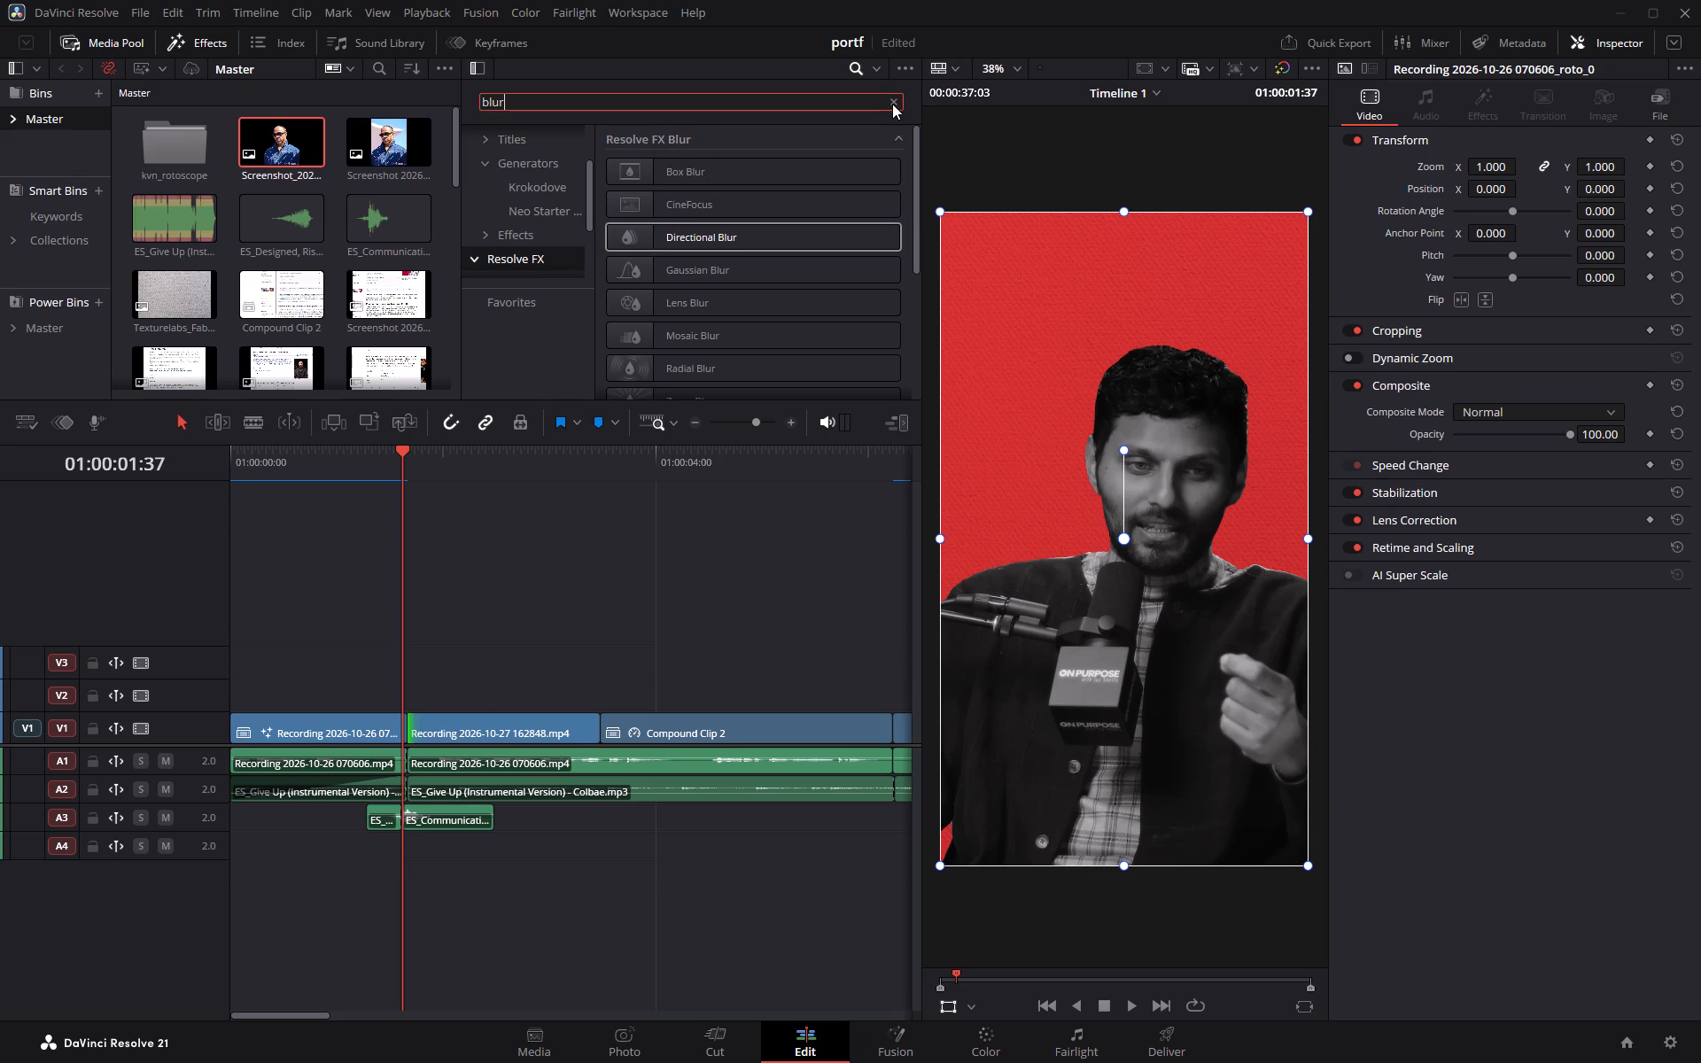
{"action": "left_click", "coordinate": [892, 104]}
{"action": "type", "text": "brig"}
{"action": "scroll", "coordinate": [573, 182], "scroll_direction": "up", "scroll_amount": 12}
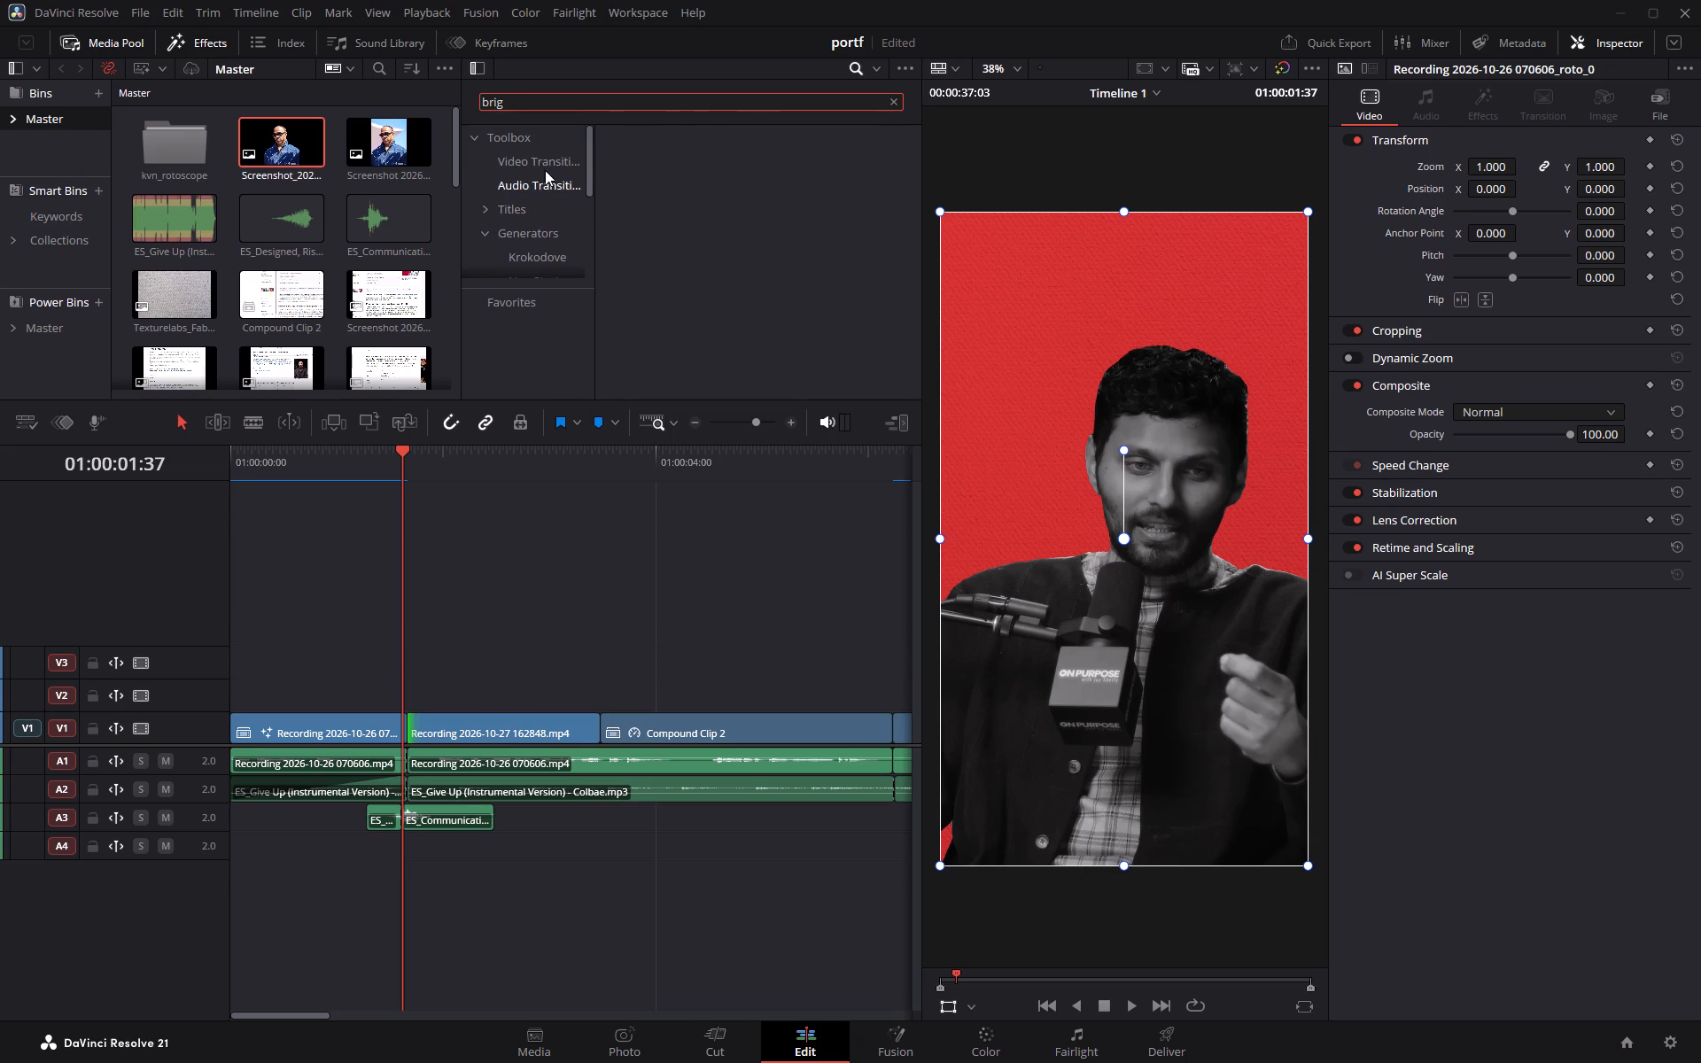
{"action": "scroll", "coordinate": [545, 170], "scroll_direction": "up", "scroll_amount": 1}
{"action": "left_click", "coordinate": [543, 158]}
{"action": "left_click_drag", "start_coordinate": [696, 184], "coordinate": [406, 710]}
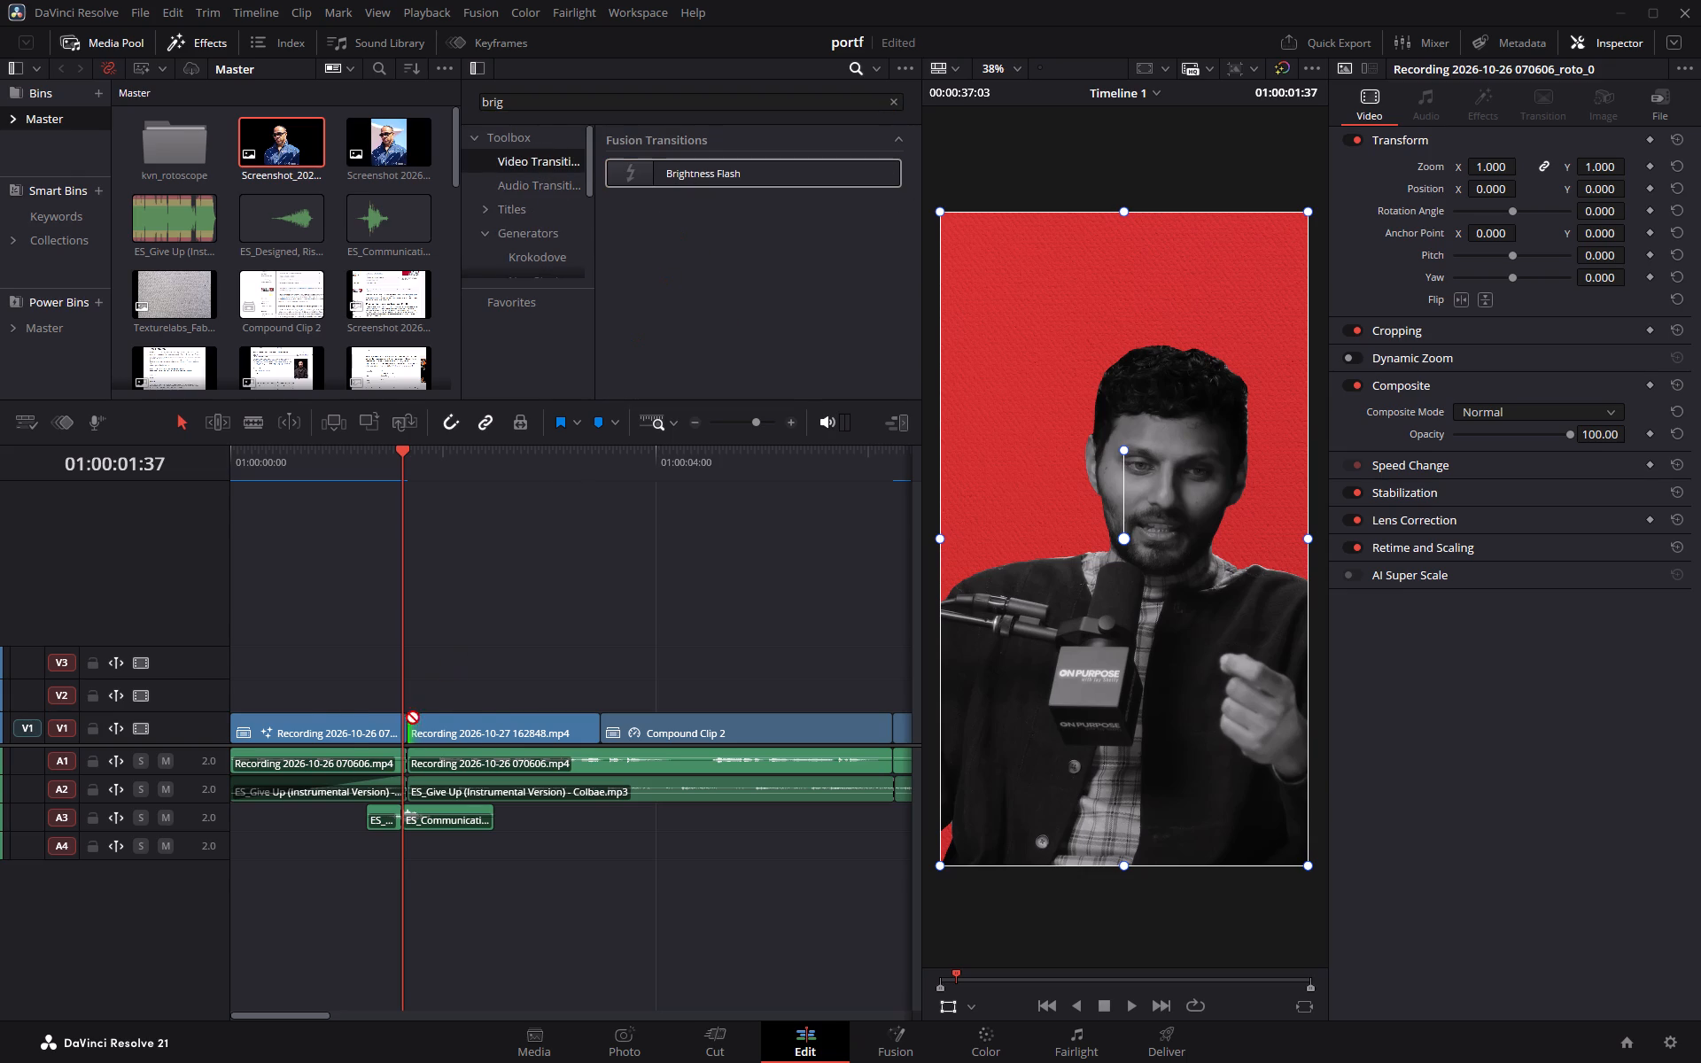
{"action": "left_click_drag", "start_coordinate": [406, 710], "coordinate": [413, 722]}
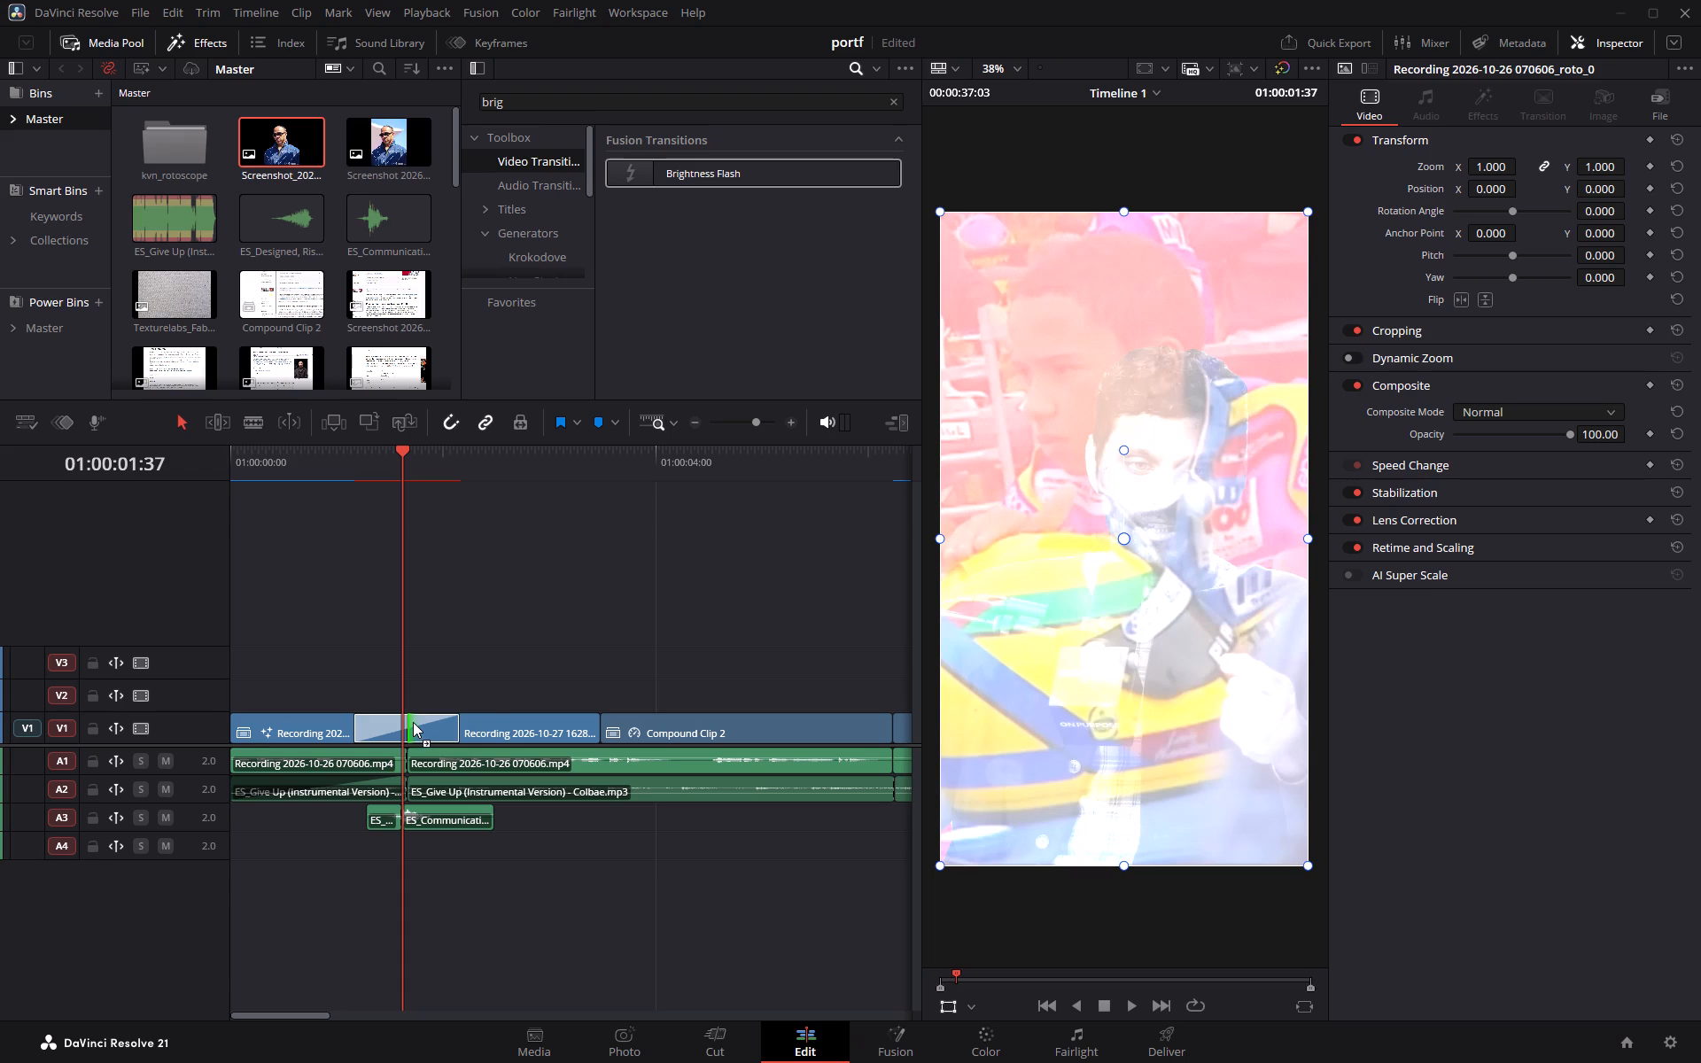
{"action": "left_click_drag", "start_coordinate": [413, 722], "coordinate": [416, 721]}
Set the Brightness Flash transition's brightness to 1.0.
{"action": "left_click", "coordinate": [1549, 114]}
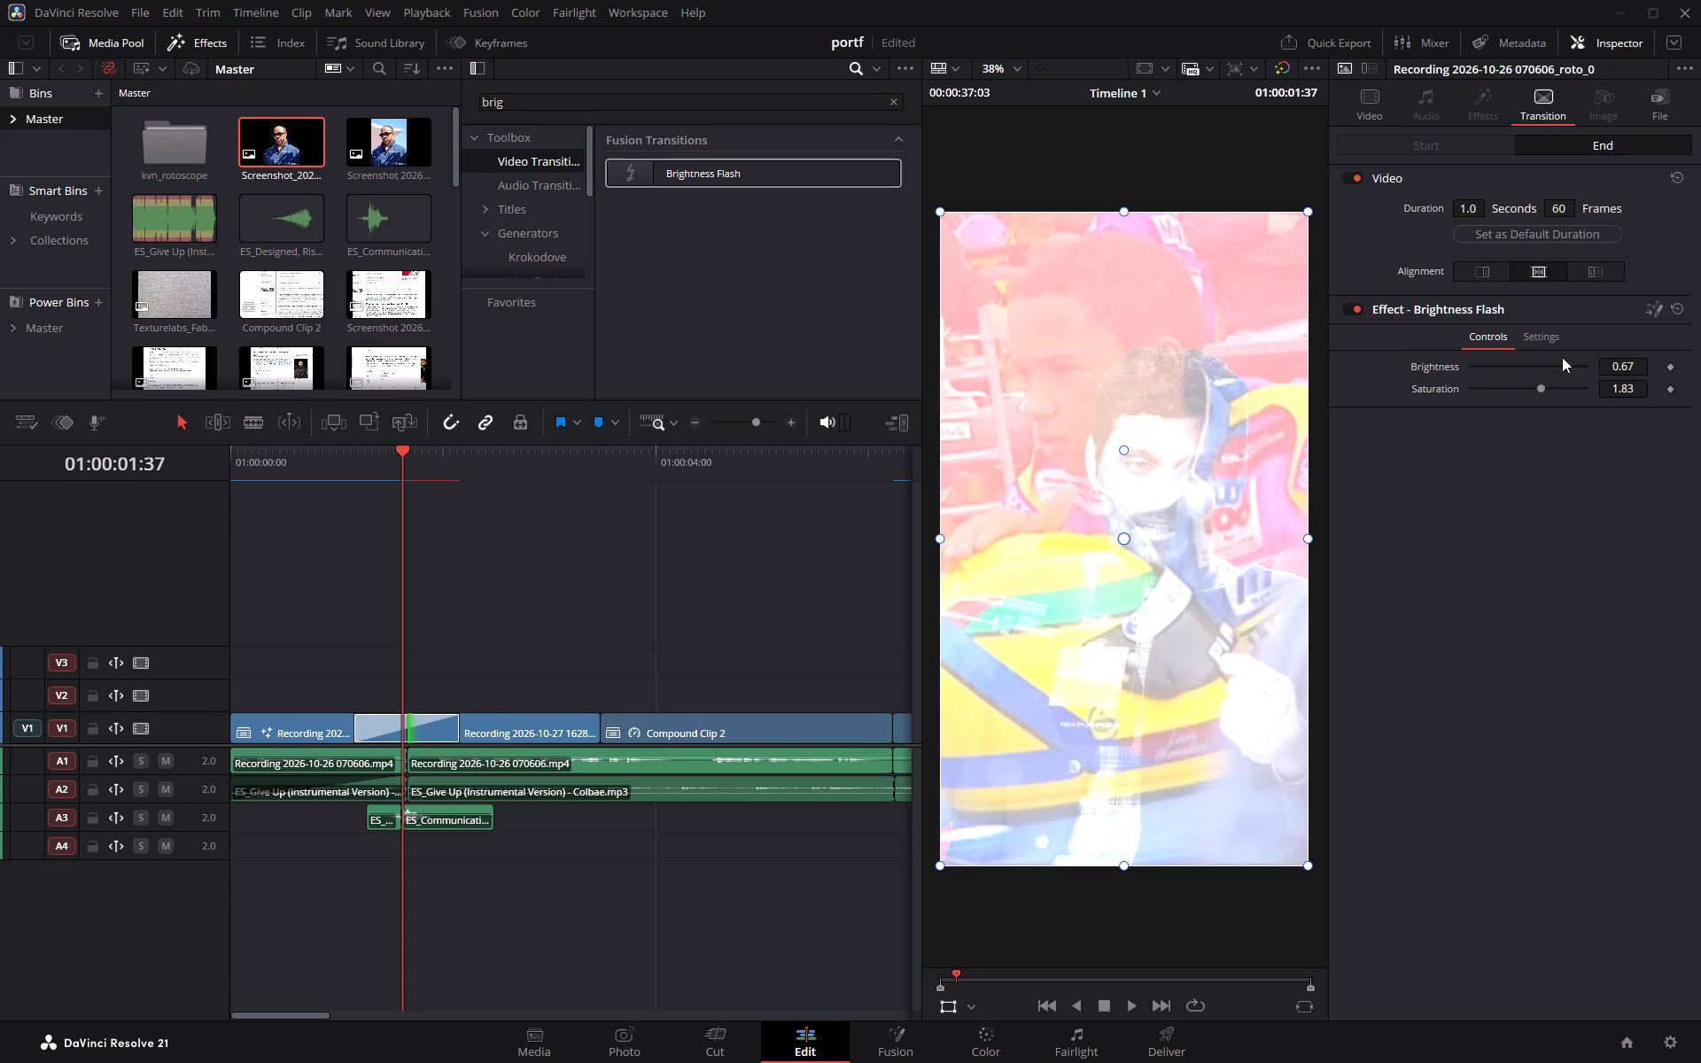
{"action": "left_click_drag", "start_coordinate": [1567, 364], "coordinate": [1608, 368]}
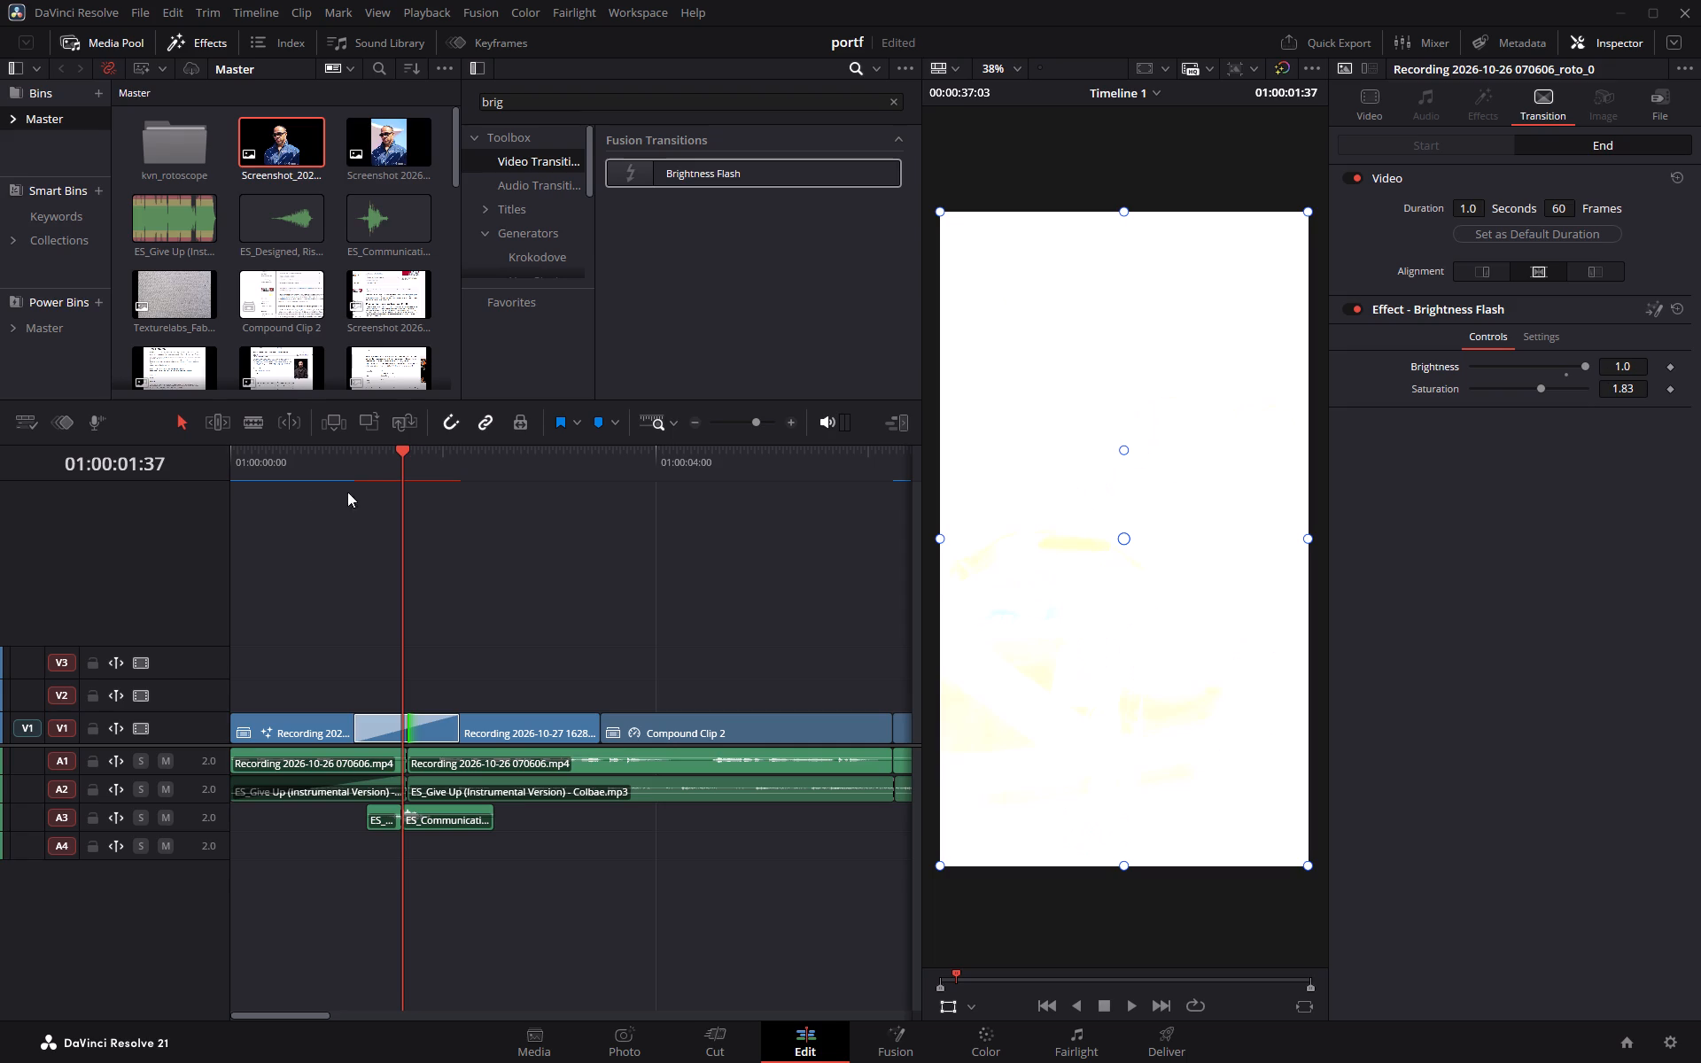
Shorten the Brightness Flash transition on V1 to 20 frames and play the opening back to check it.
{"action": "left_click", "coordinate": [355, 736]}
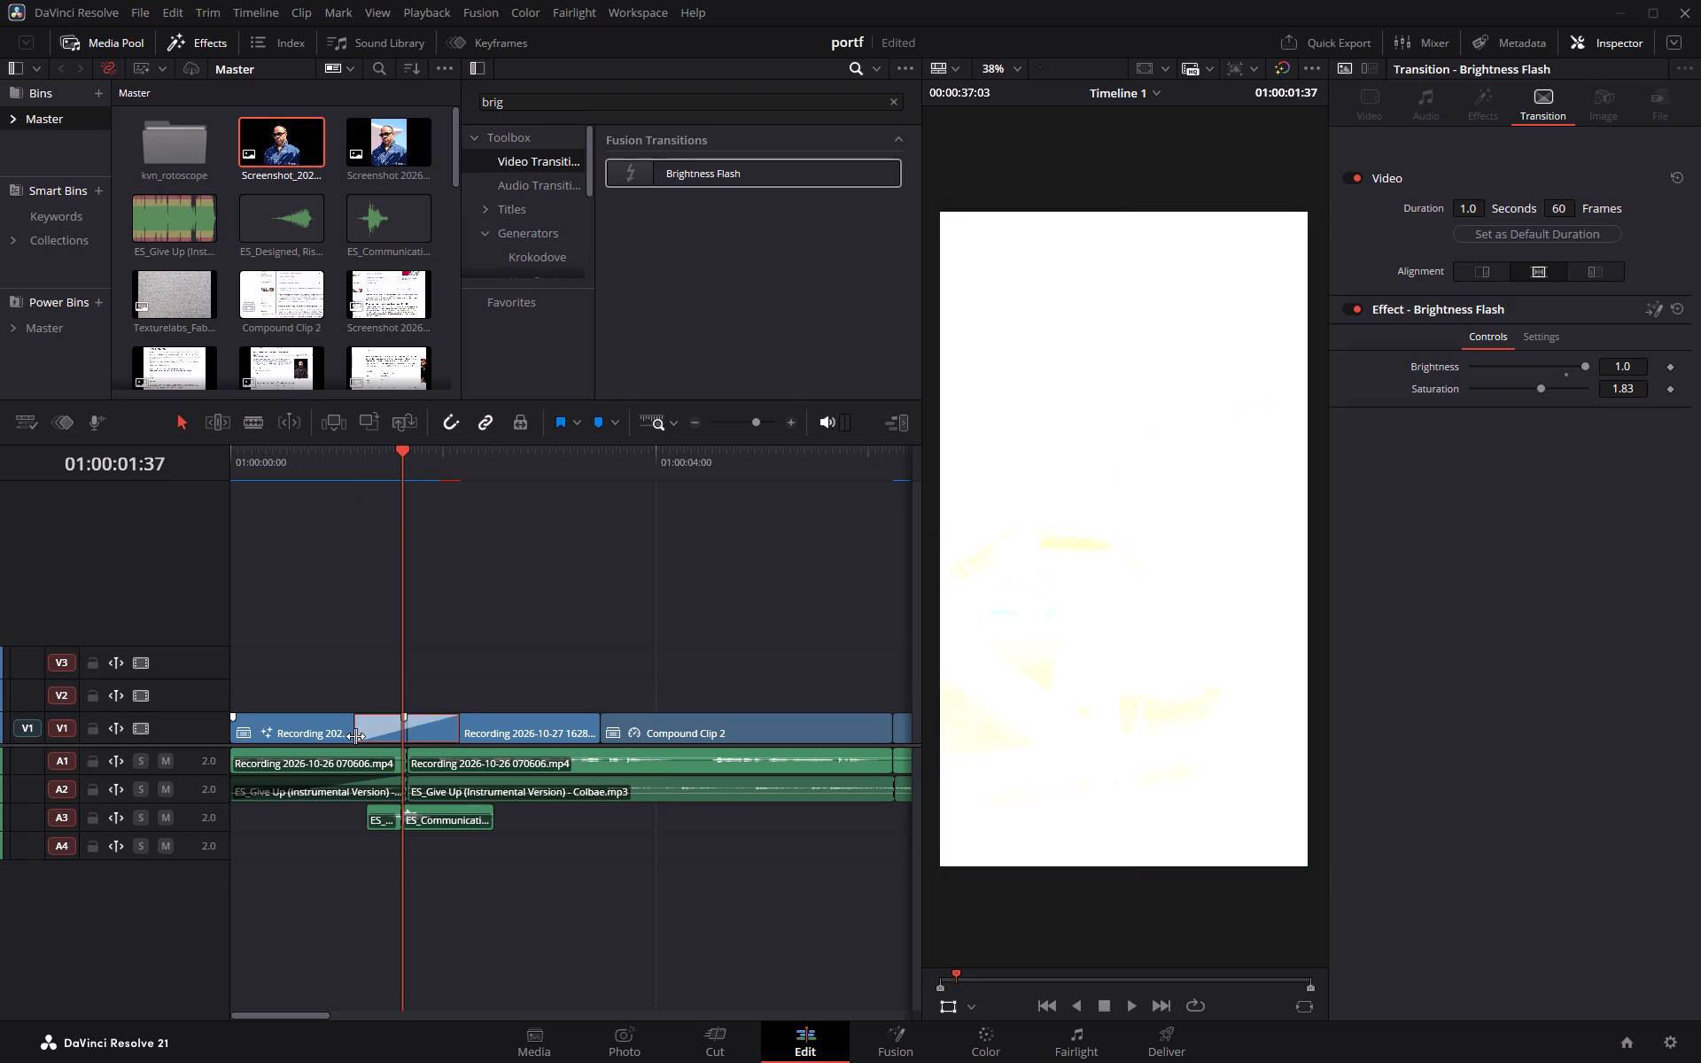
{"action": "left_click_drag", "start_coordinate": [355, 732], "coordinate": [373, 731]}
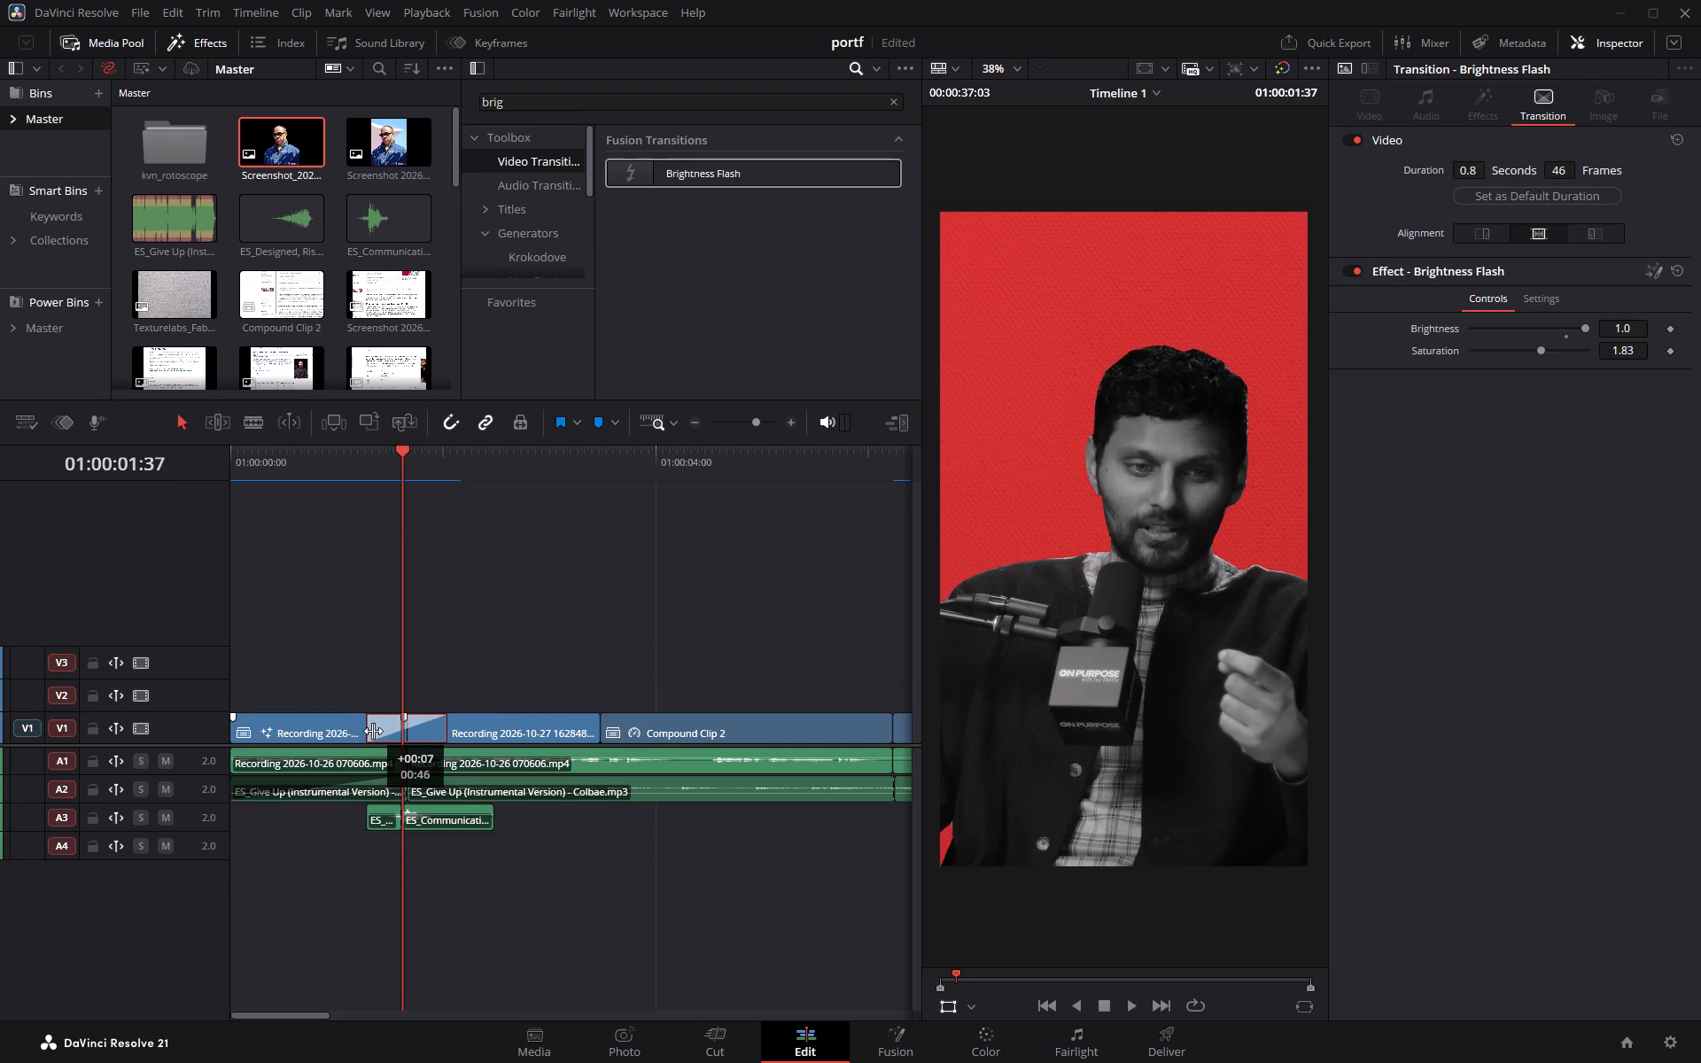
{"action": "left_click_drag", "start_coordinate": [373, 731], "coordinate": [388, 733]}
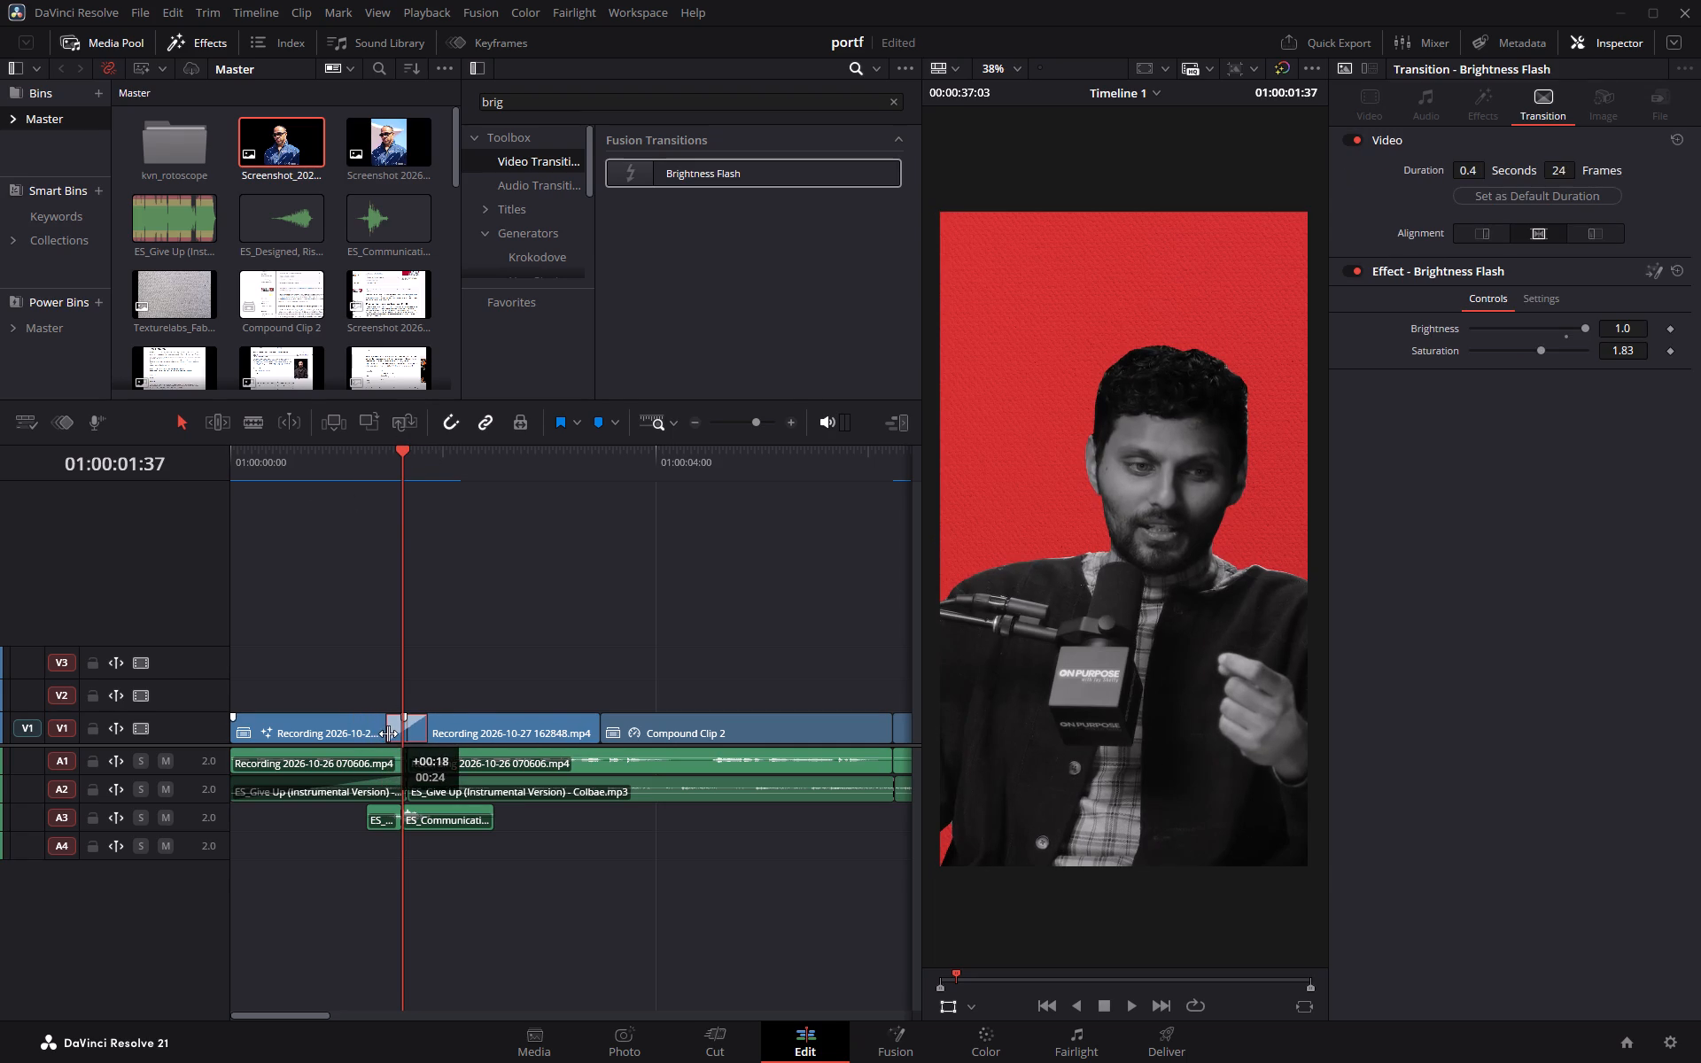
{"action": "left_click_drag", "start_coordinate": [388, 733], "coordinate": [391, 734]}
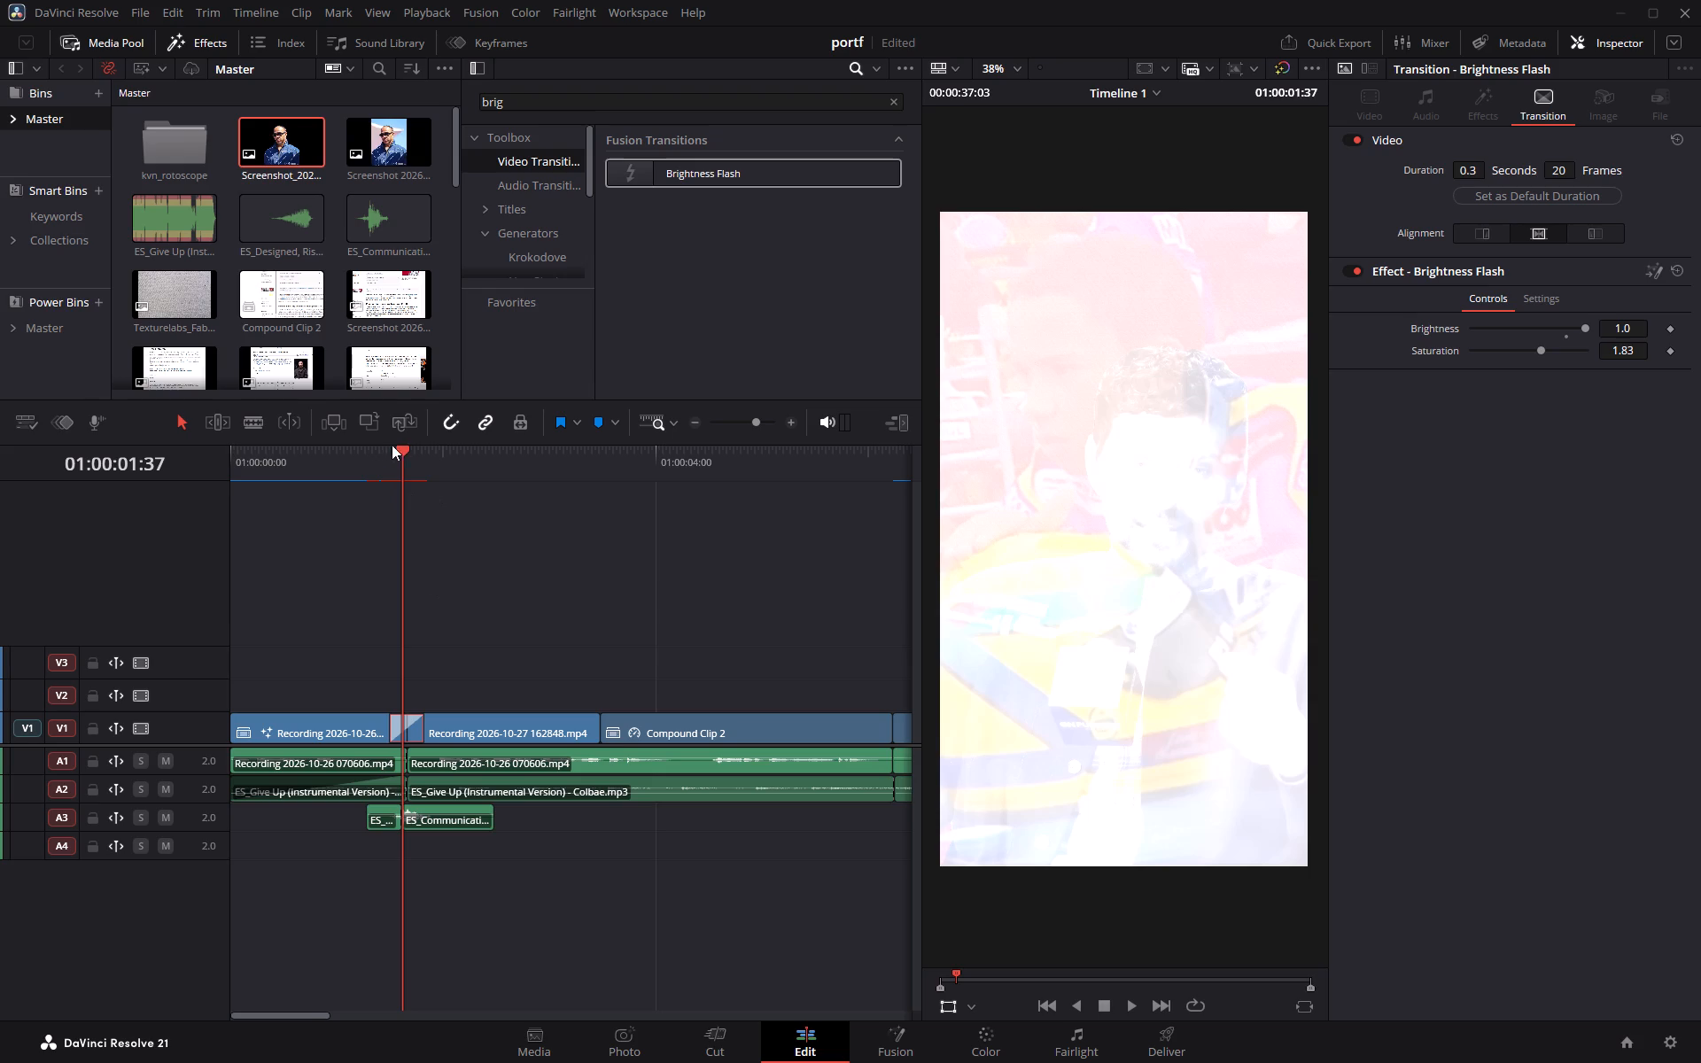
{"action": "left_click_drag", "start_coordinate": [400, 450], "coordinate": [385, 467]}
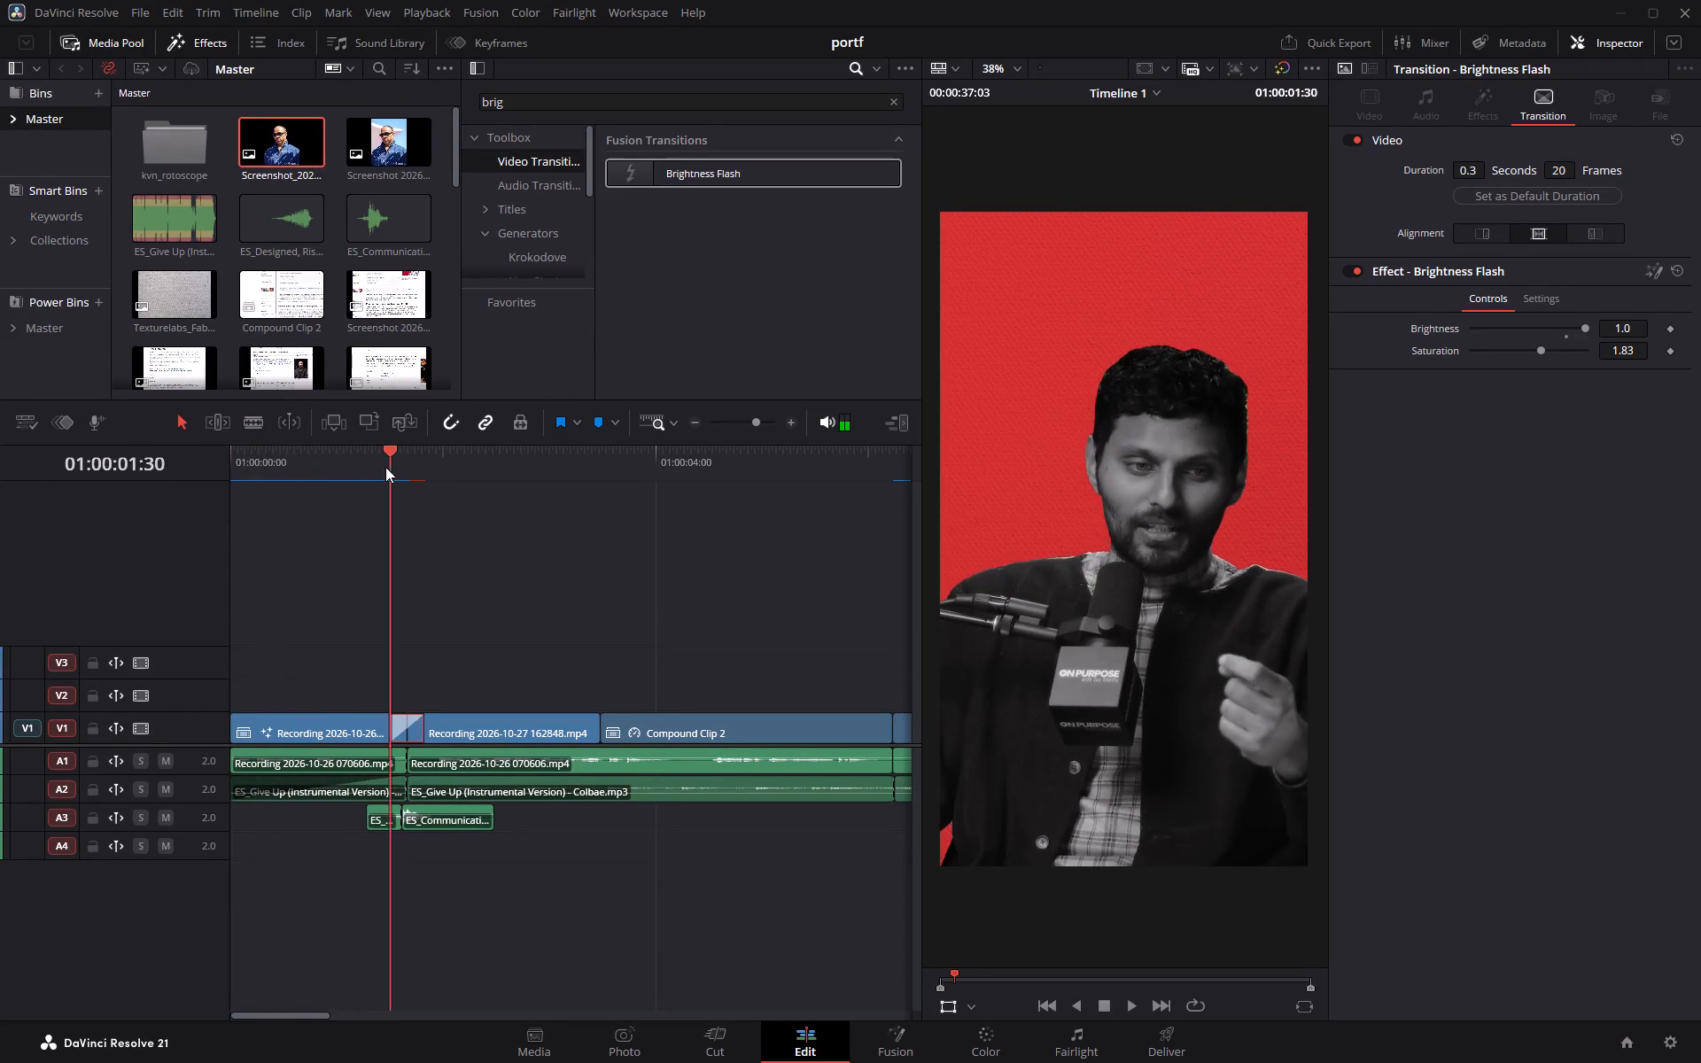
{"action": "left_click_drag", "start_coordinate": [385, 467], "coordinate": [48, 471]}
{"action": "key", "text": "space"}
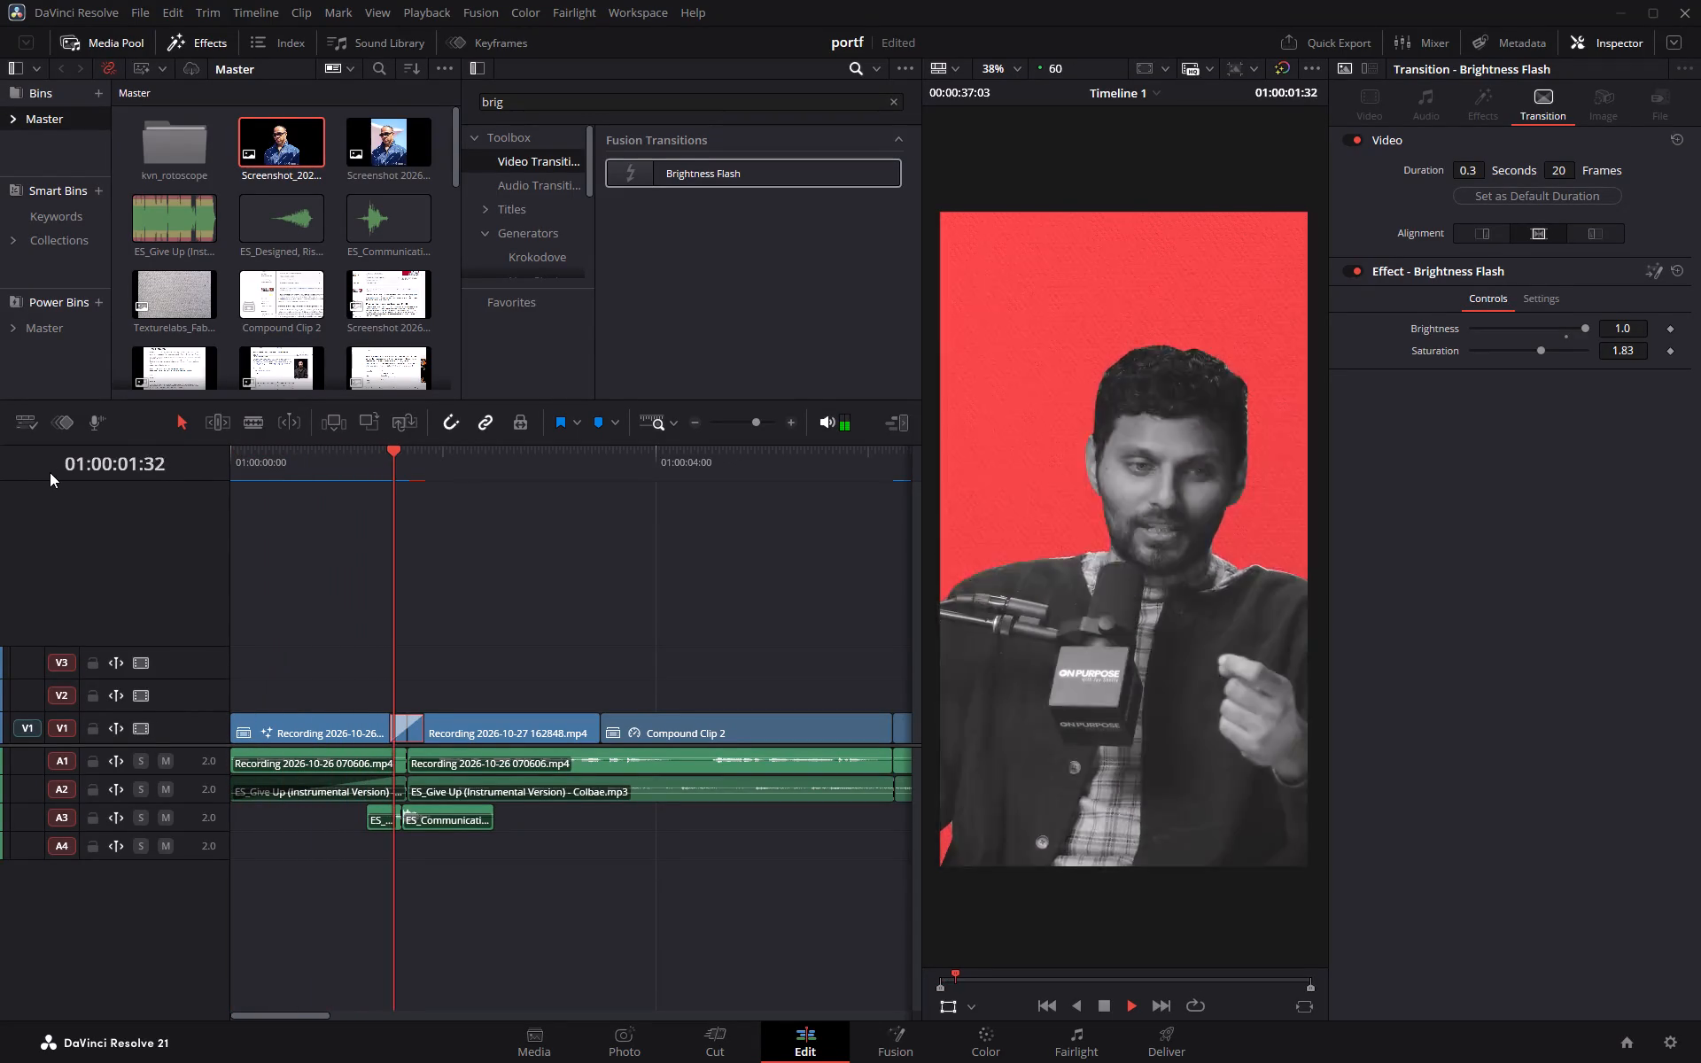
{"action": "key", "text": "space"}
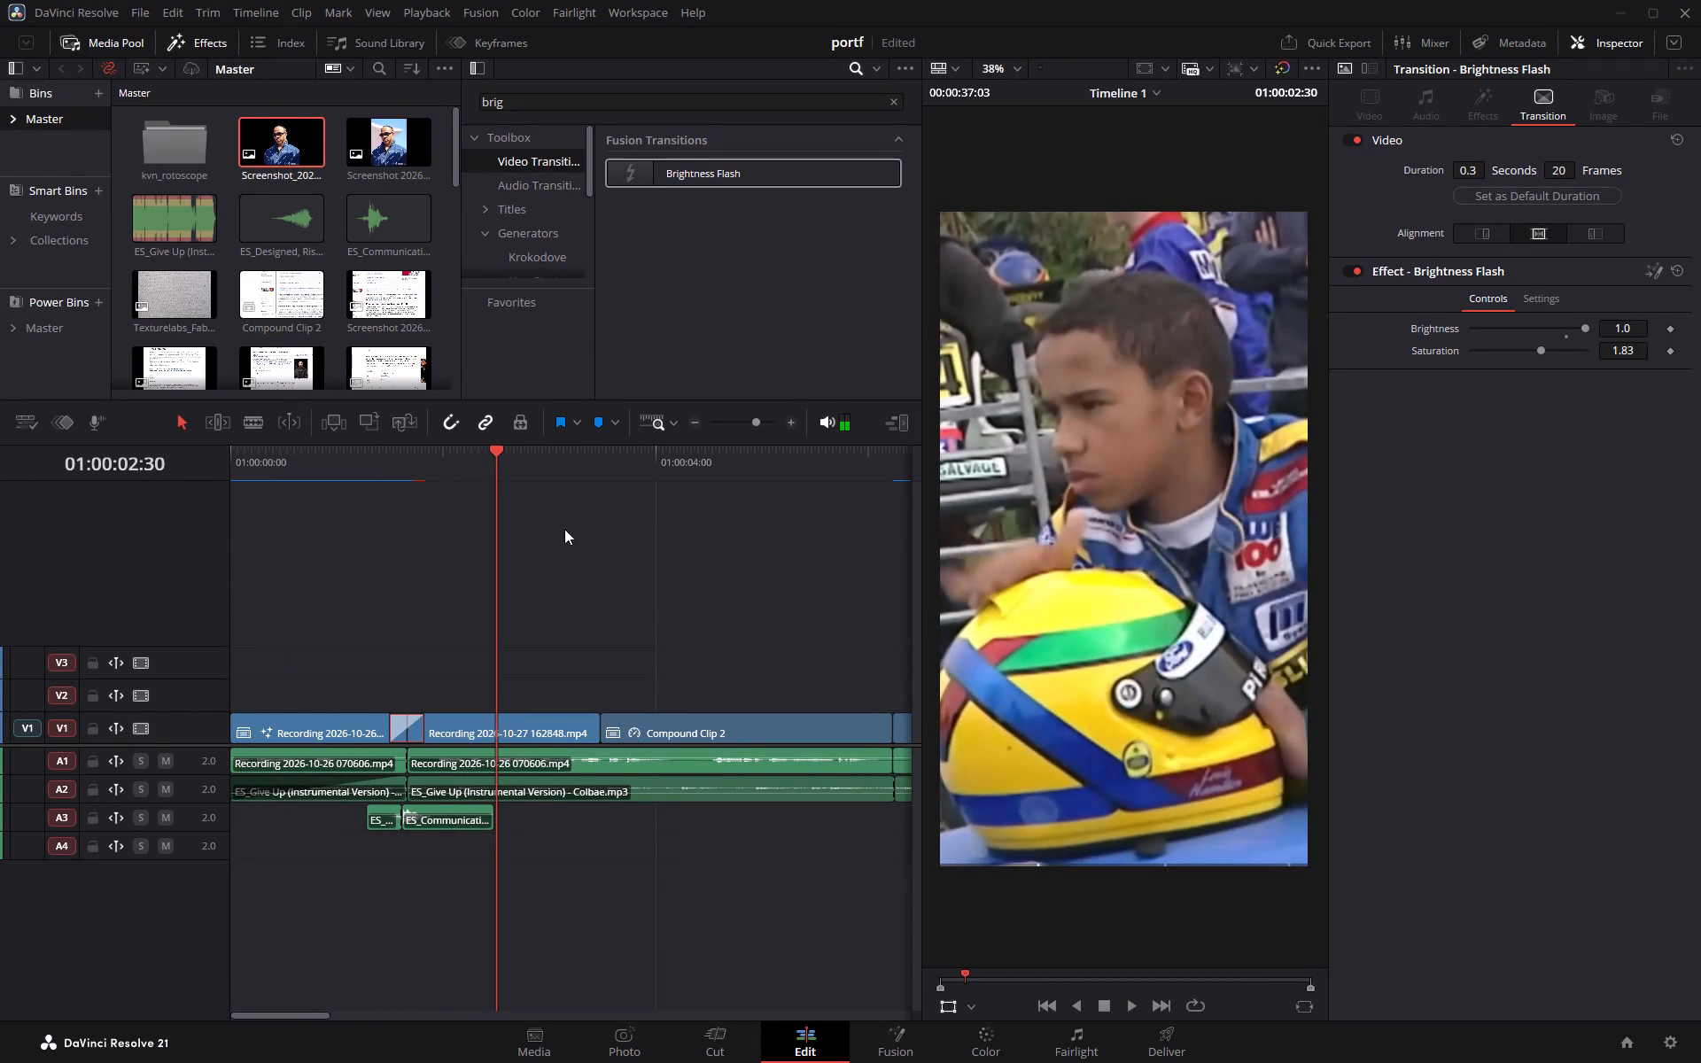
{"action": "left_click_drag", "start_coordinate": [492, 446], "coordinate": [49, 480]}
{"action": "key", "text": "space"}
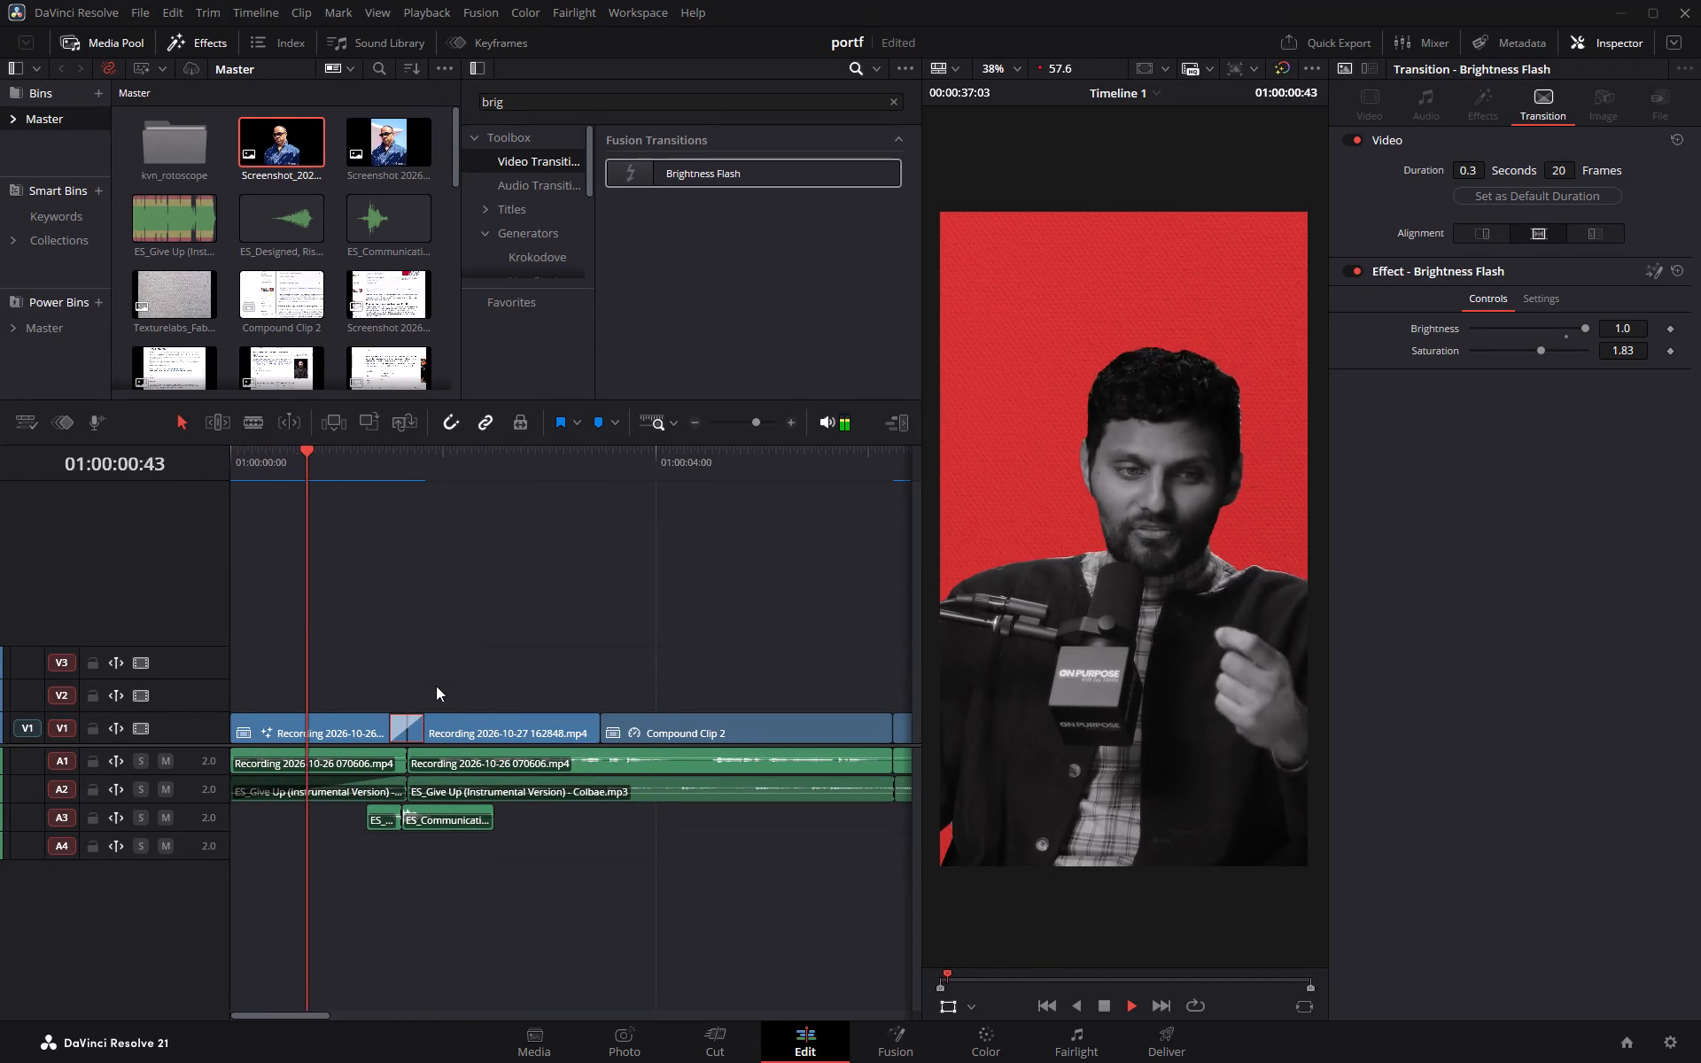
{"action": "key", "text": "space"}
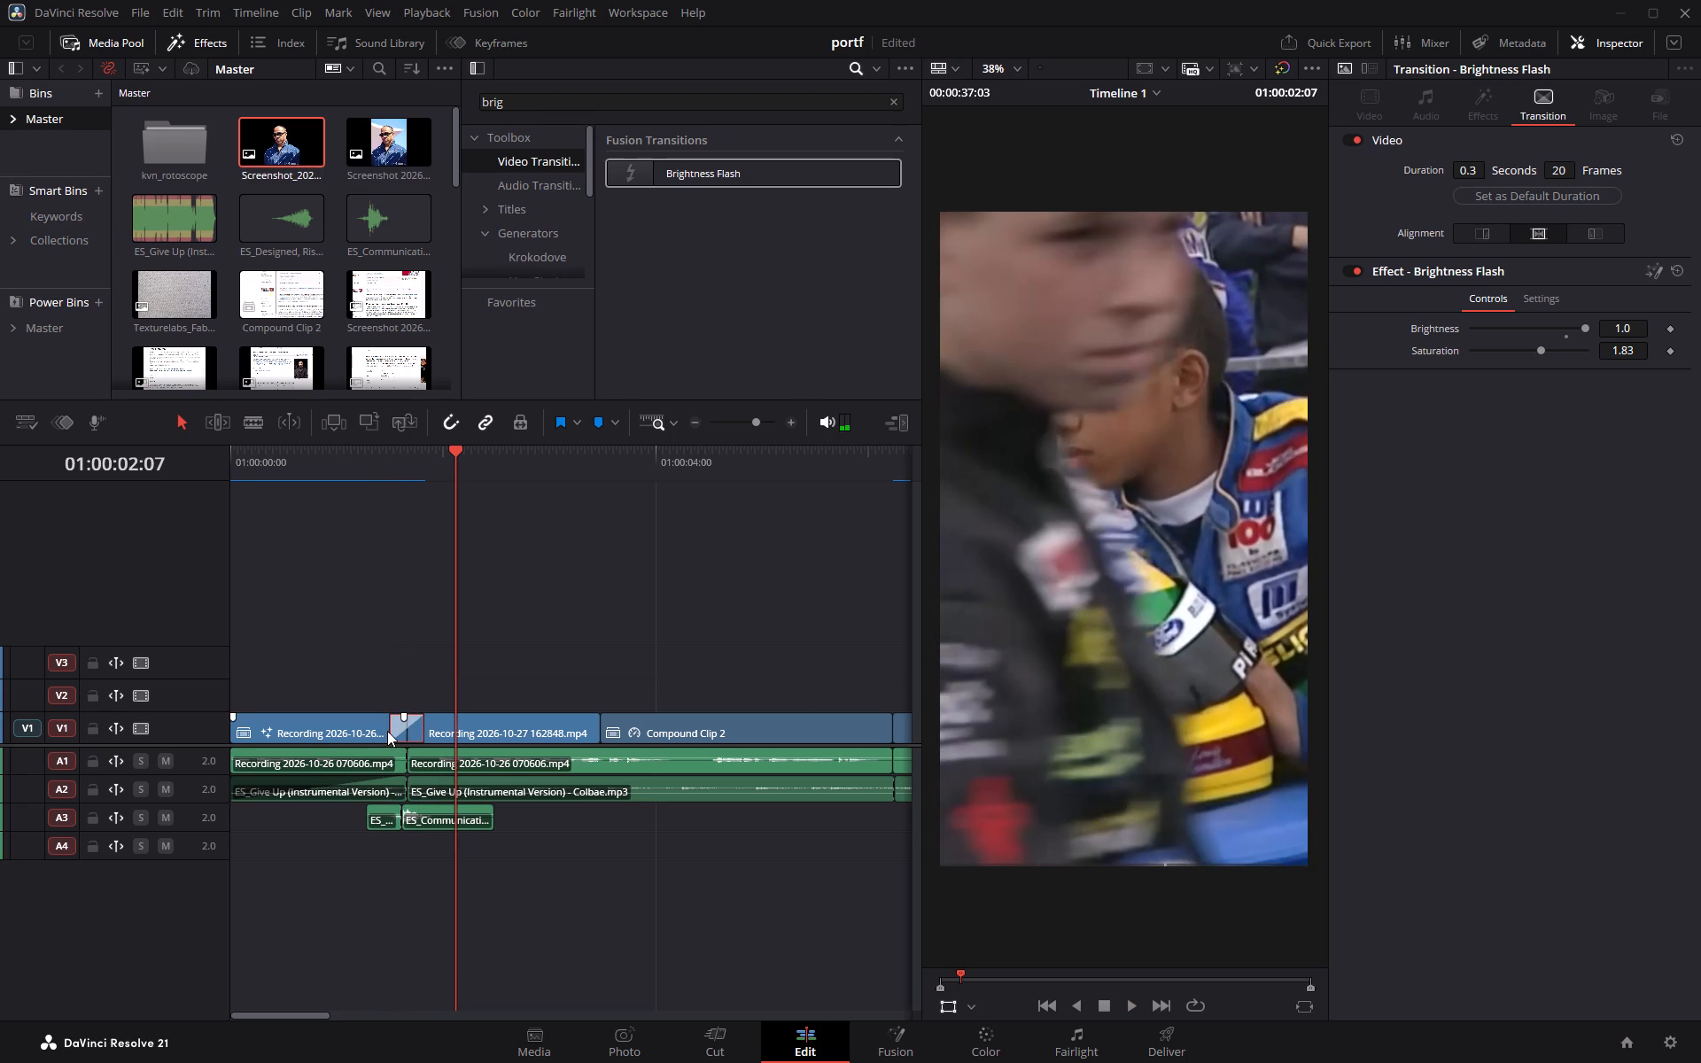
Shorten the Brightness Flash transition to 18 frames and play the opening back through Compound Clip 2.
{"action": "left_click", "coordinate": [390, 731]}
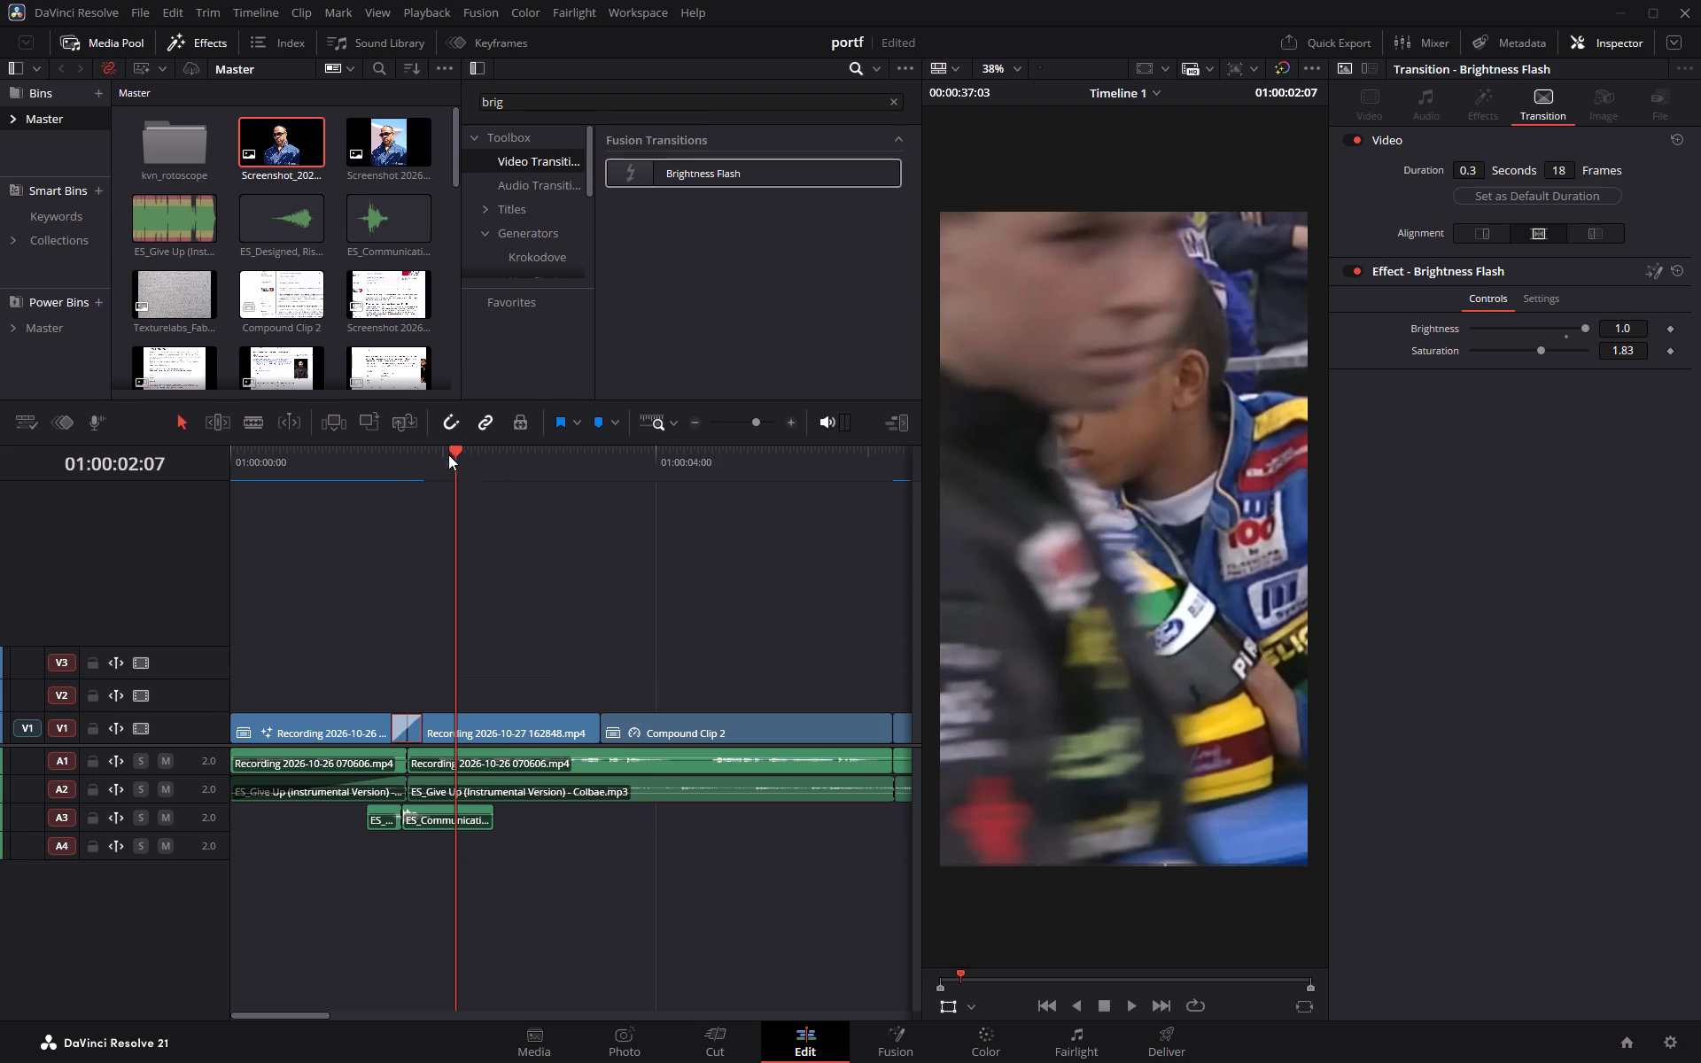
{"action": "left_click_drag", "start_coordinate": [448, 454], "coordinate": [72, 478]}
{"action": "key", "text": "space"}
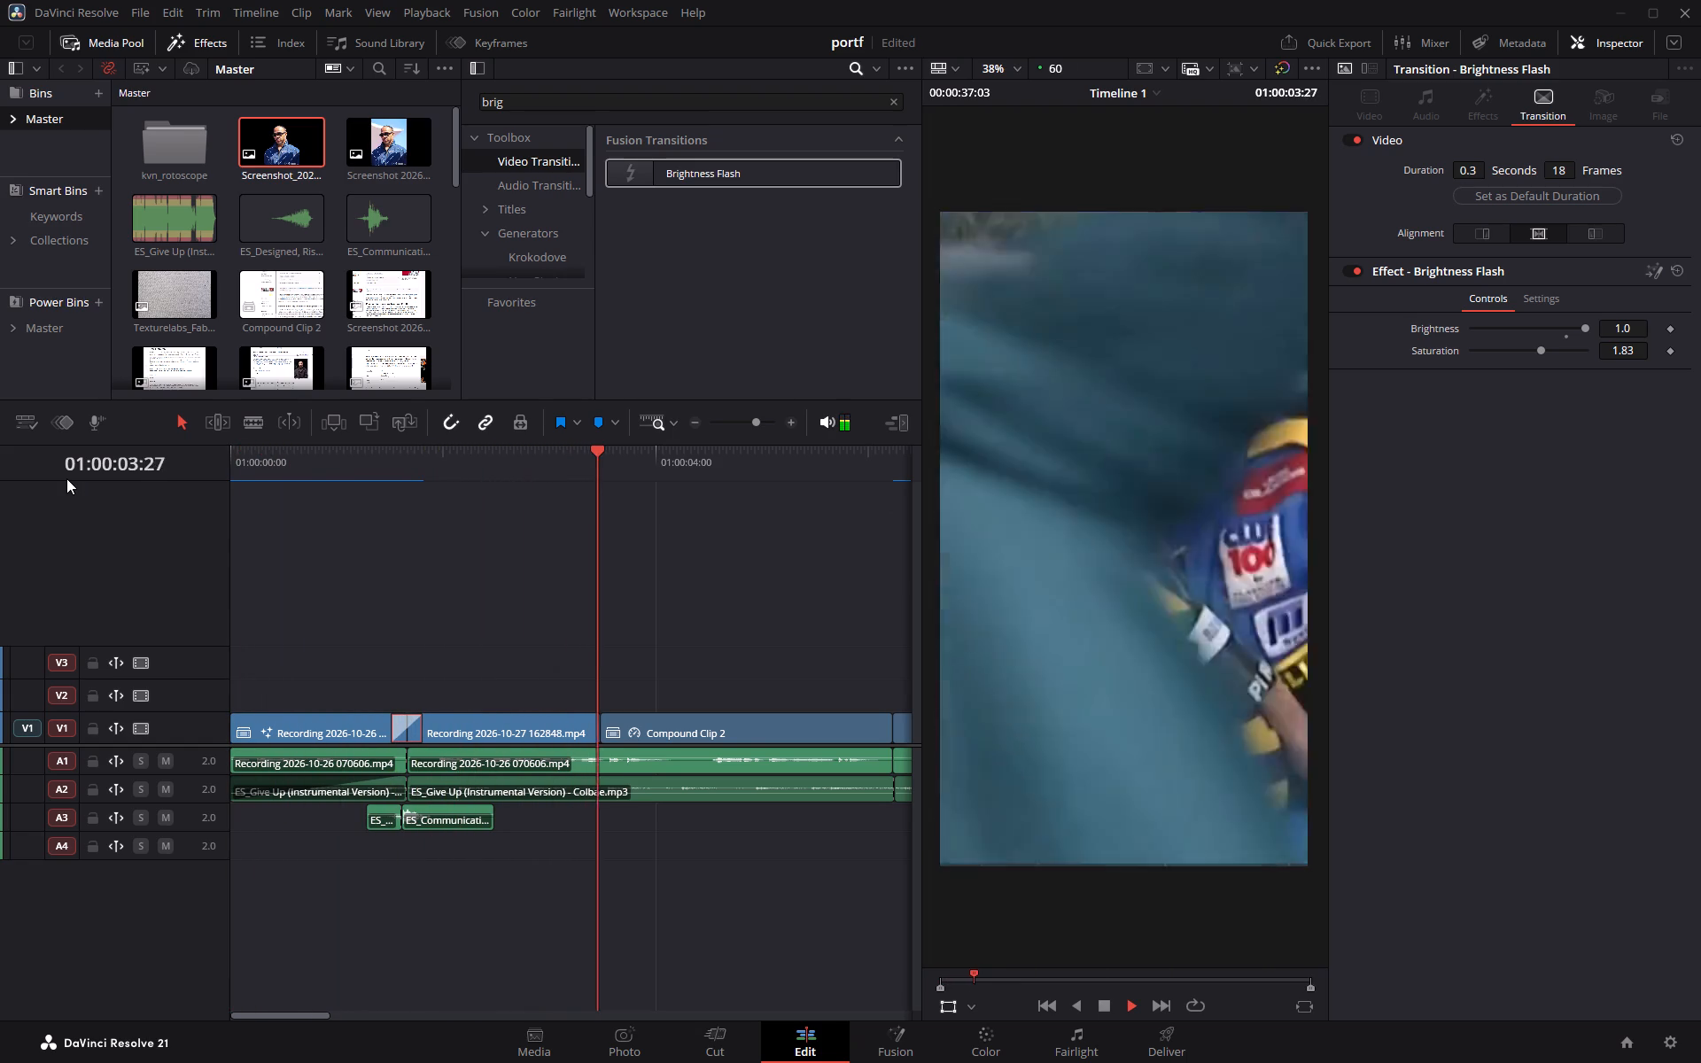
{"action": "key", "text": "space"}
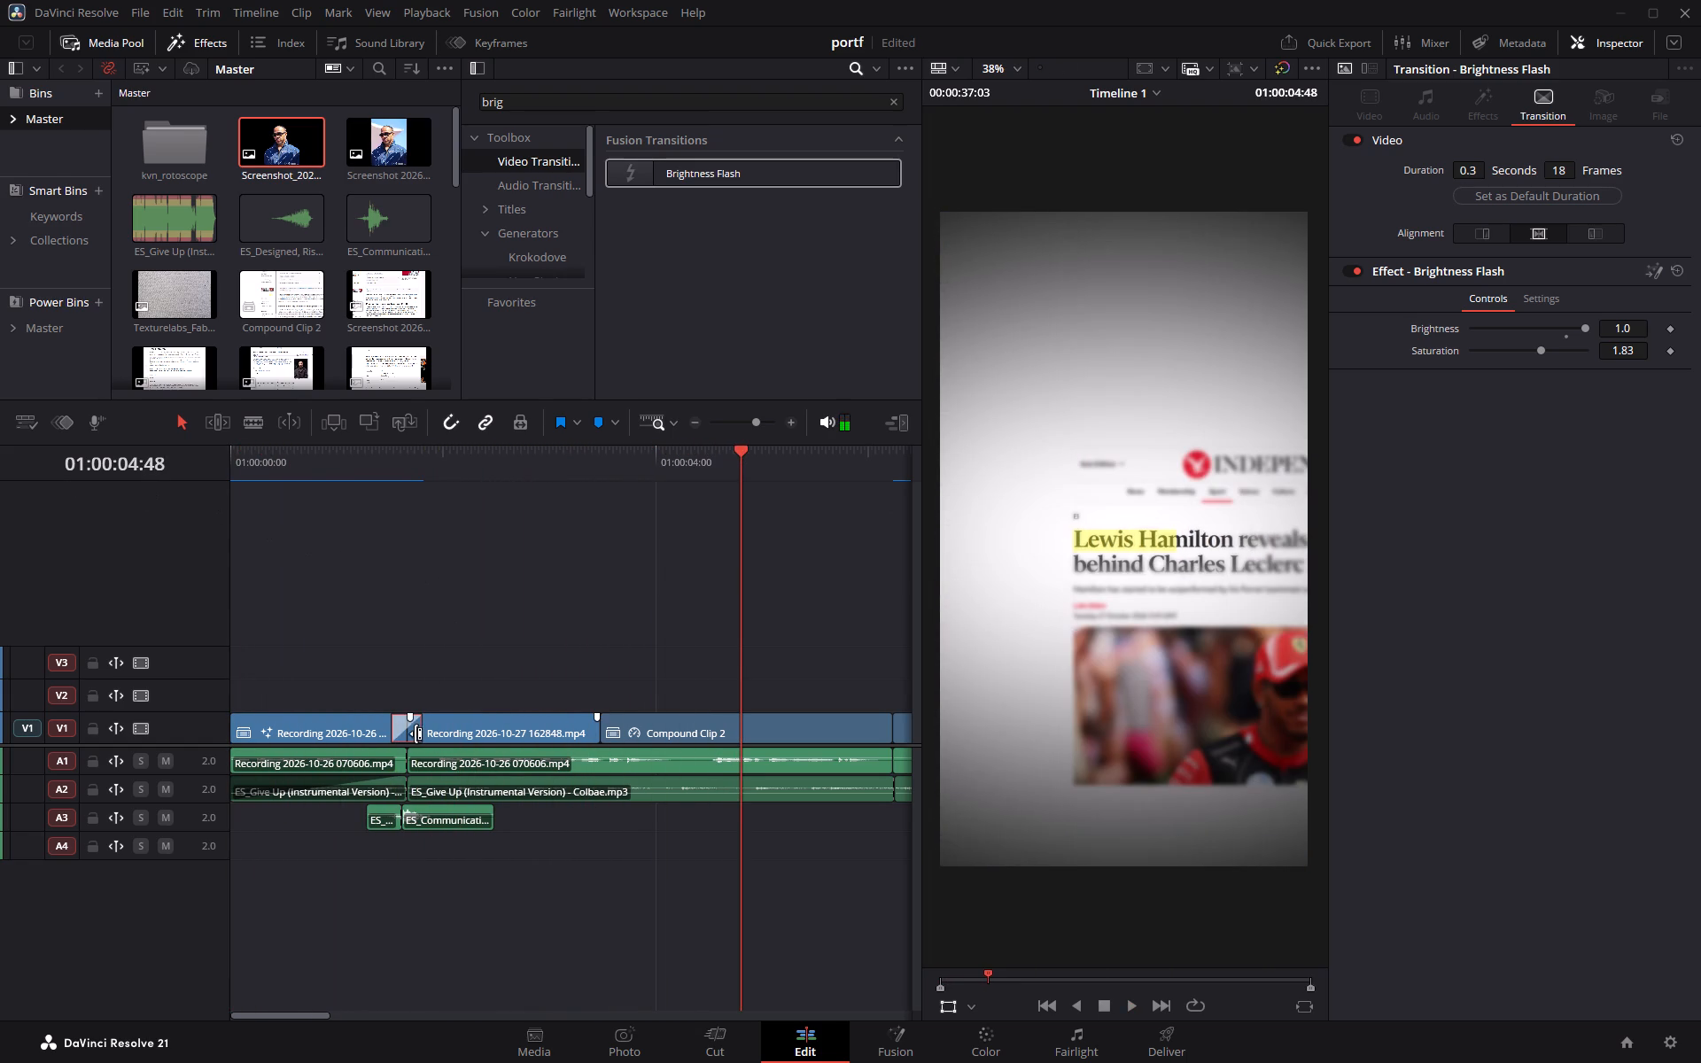
Set the Brightness Flash transition's duration to 12 frames.
{"action": "left_click", "coordinate": [1567, 171]}
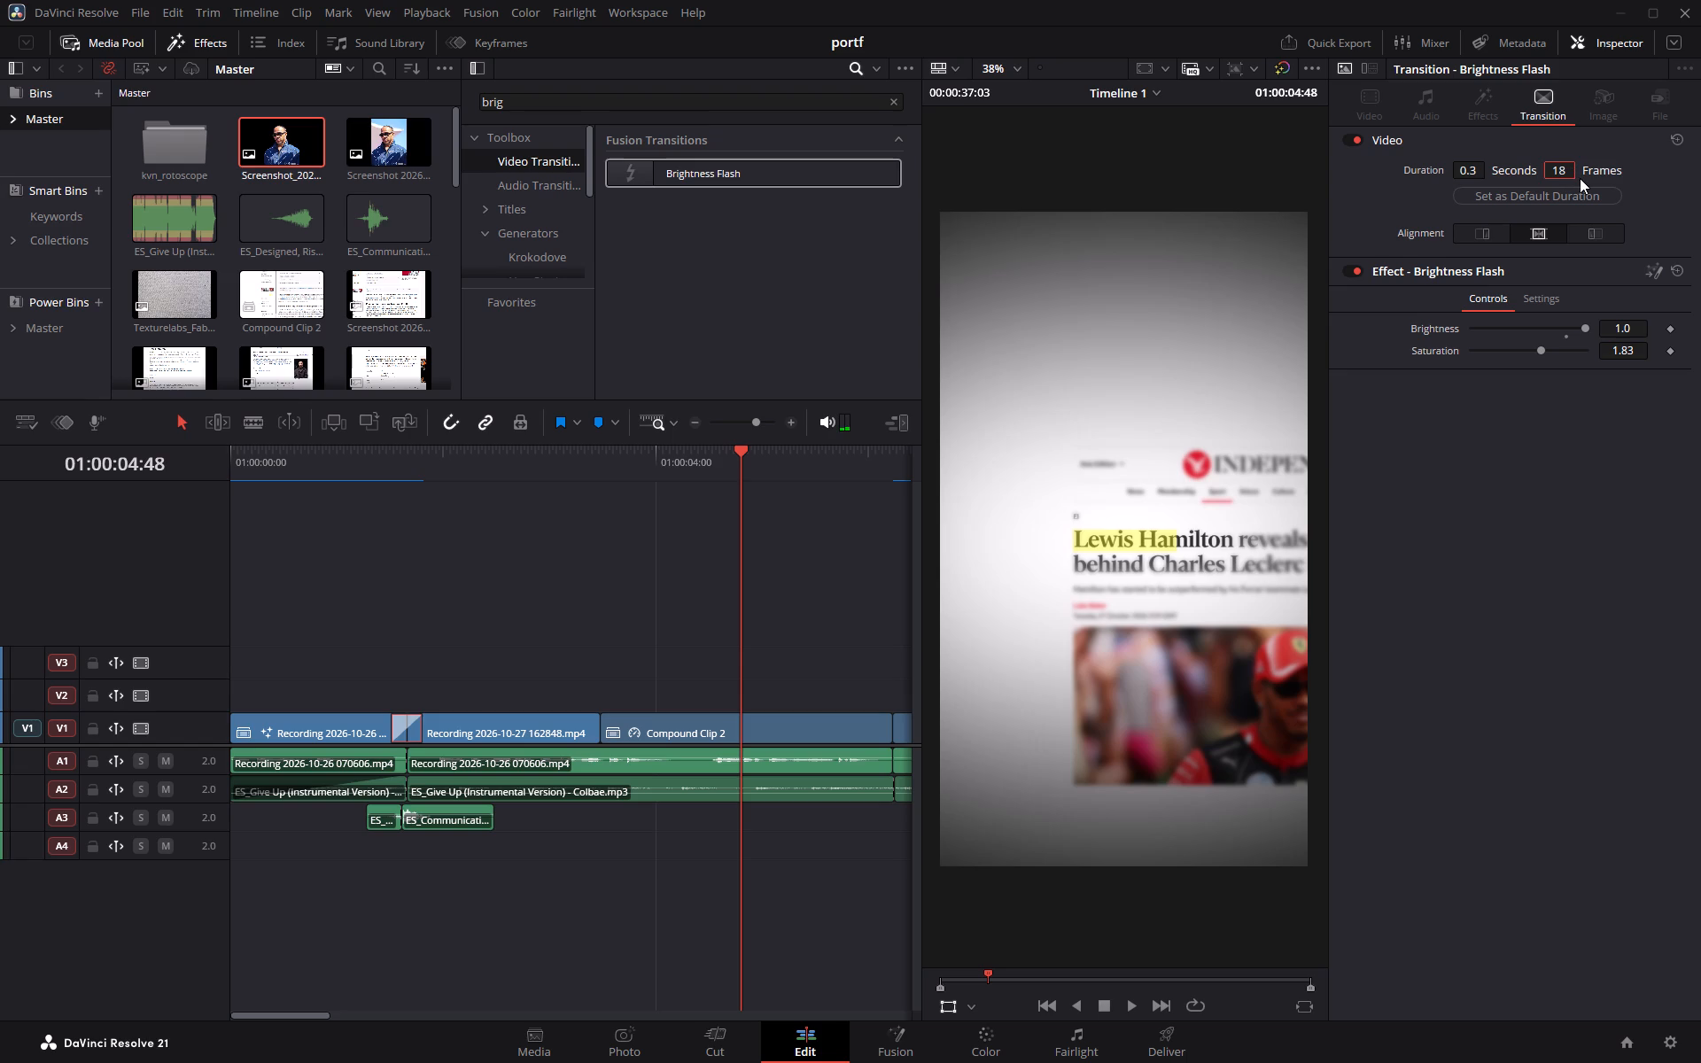
{"action": "left_click", "coordinate": [1568, 169]}
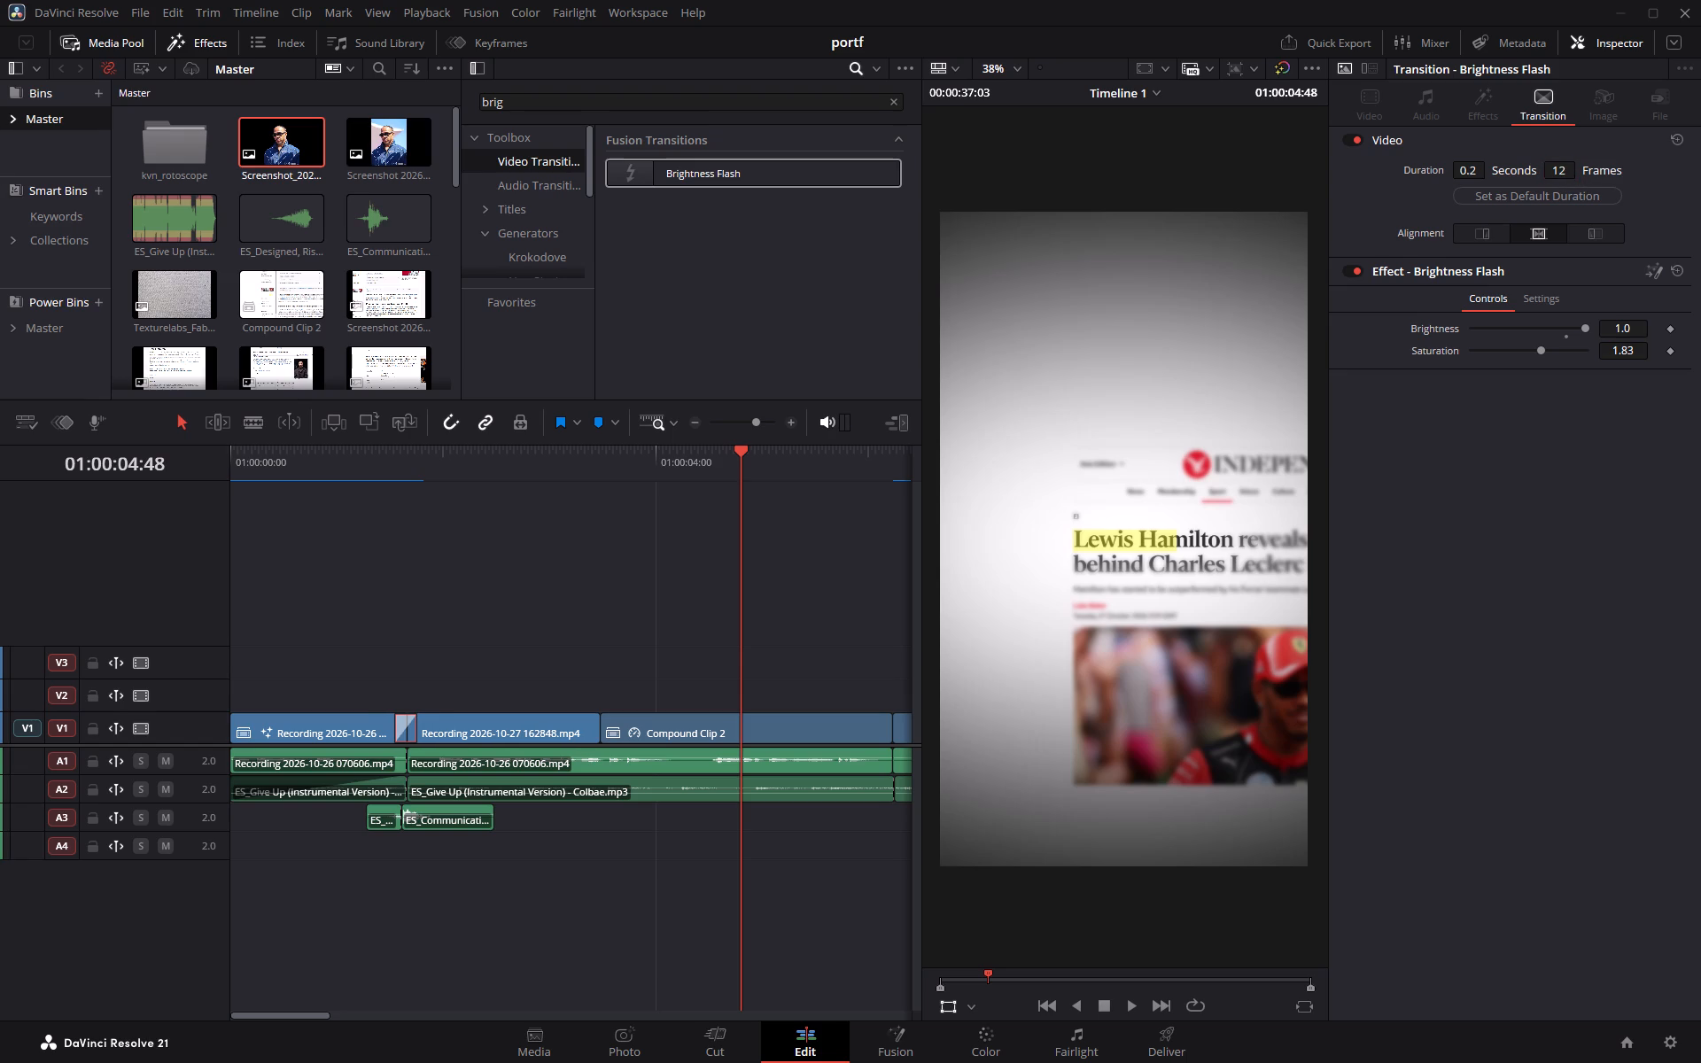
Play back the opening with the flash transition and scrub around the cut from the karting clip into Compound Clip 2.
{"action": "left_click_drag", "start_coordinate": [739, 452], "coordinate": [0, 536]}
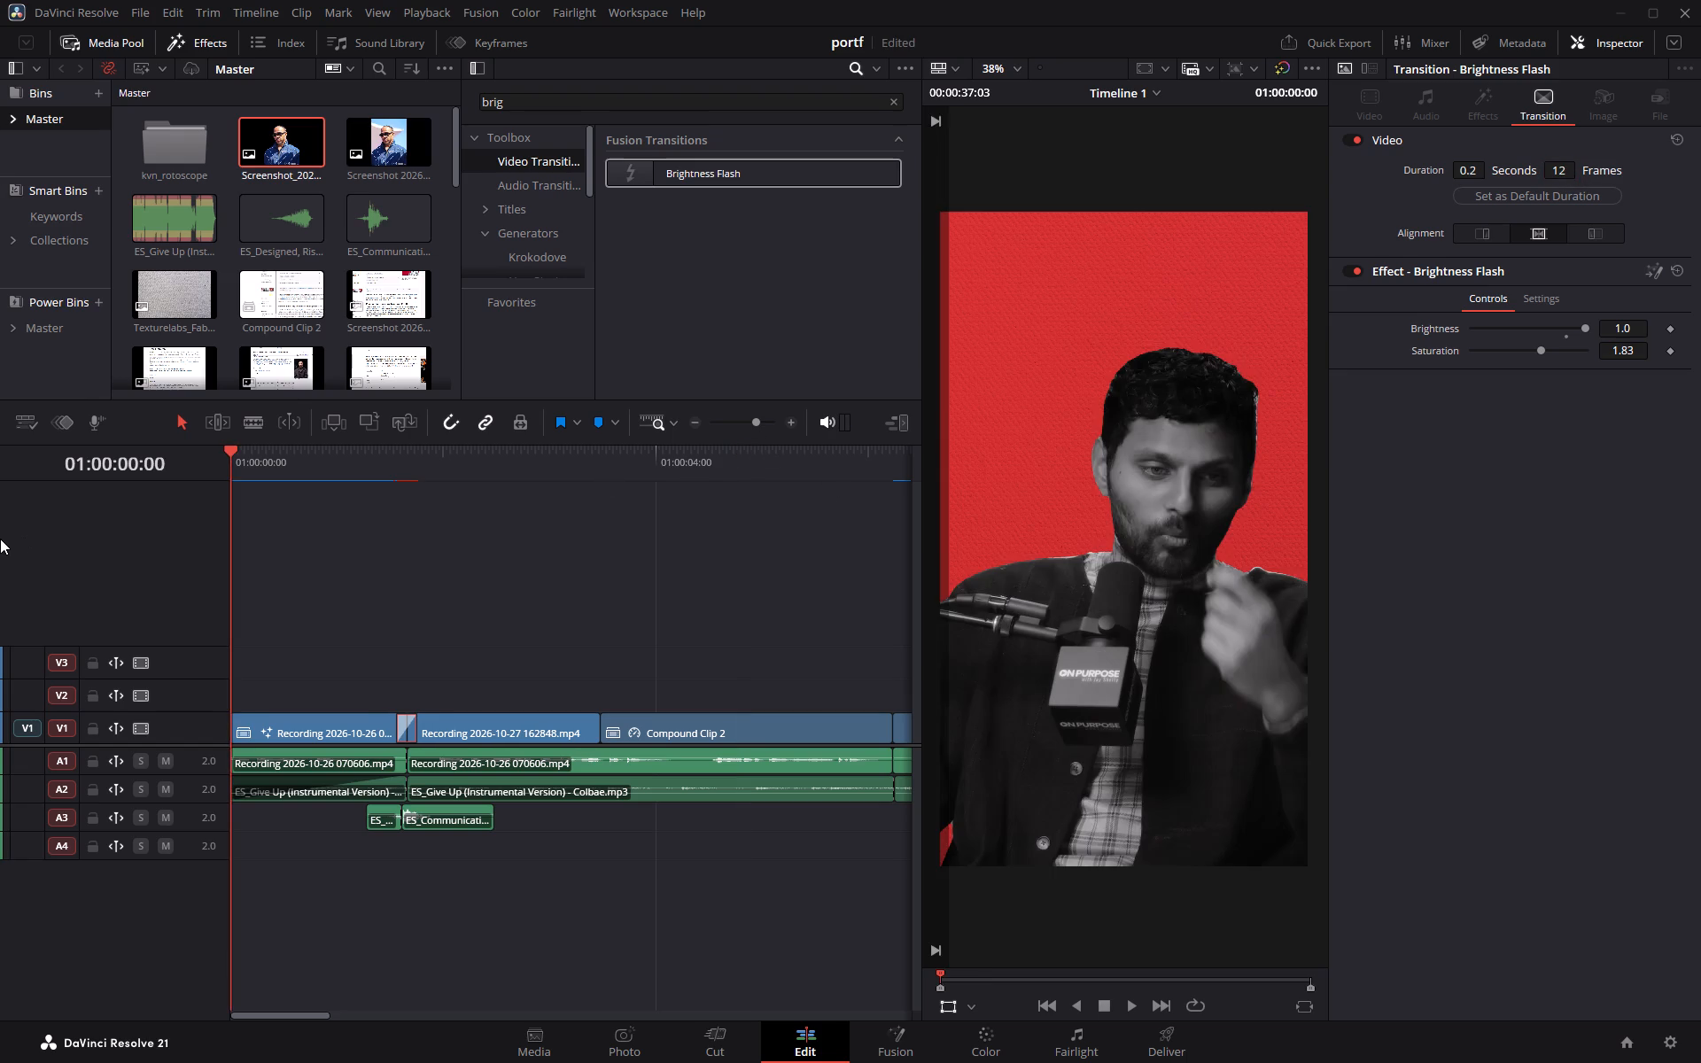
{"action": "key", "text": "space"}
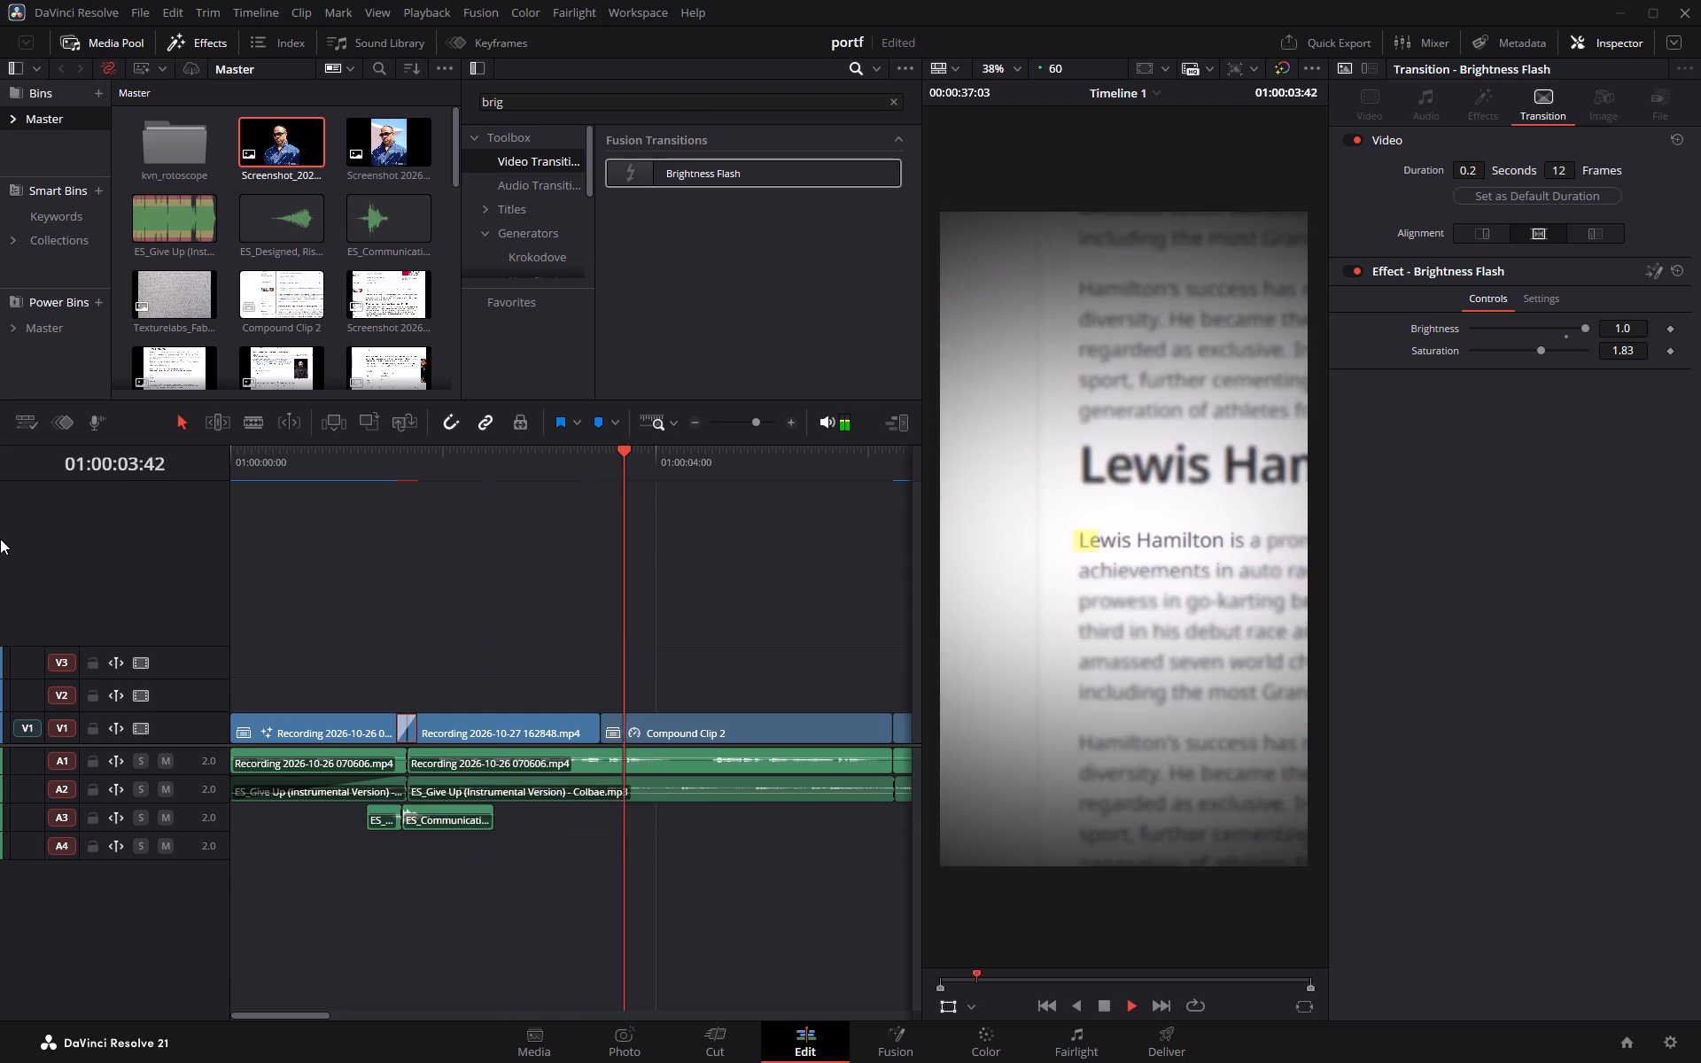
{"action": "key", "text": "space"}
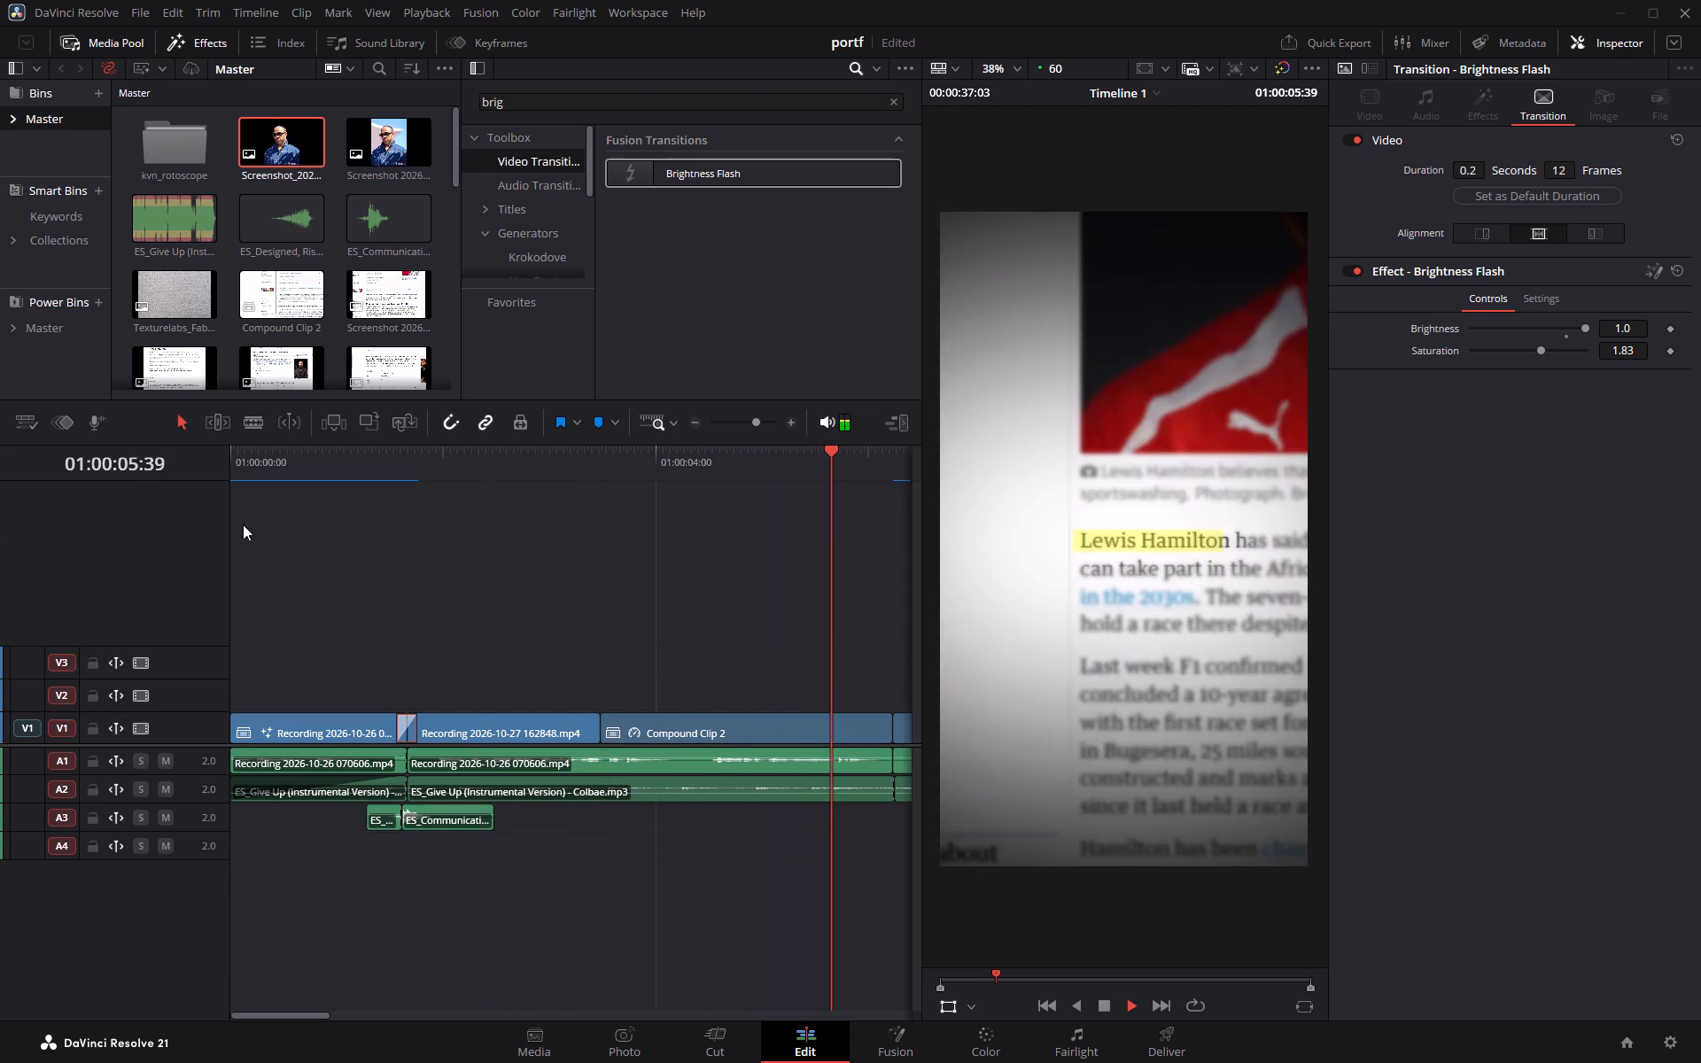
{"action": "left_click_drag", "start_coordinate": [830, 462], "coordinate": [495, 478]}
{"action": "key", "text": "space"}
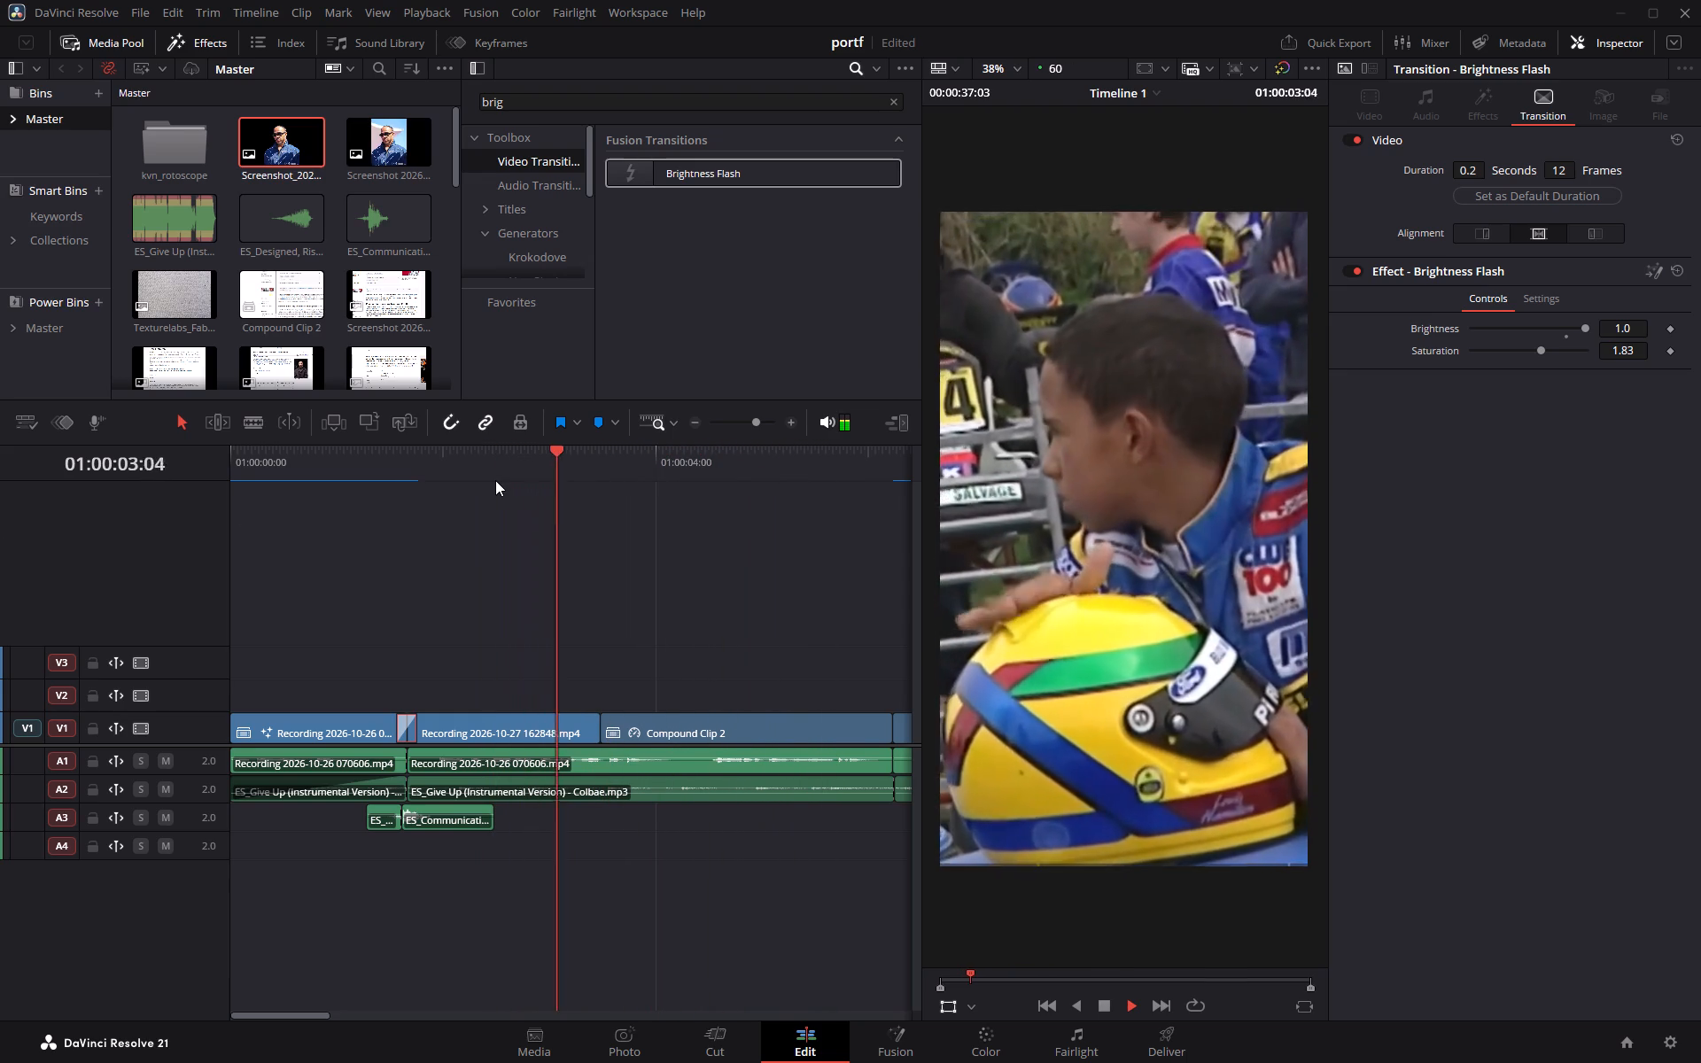
{"action": "key", "text": "space"}
{"action": "left_click_drag", "start_coordinate": [678, 454], "coordinate": [606, 454]}
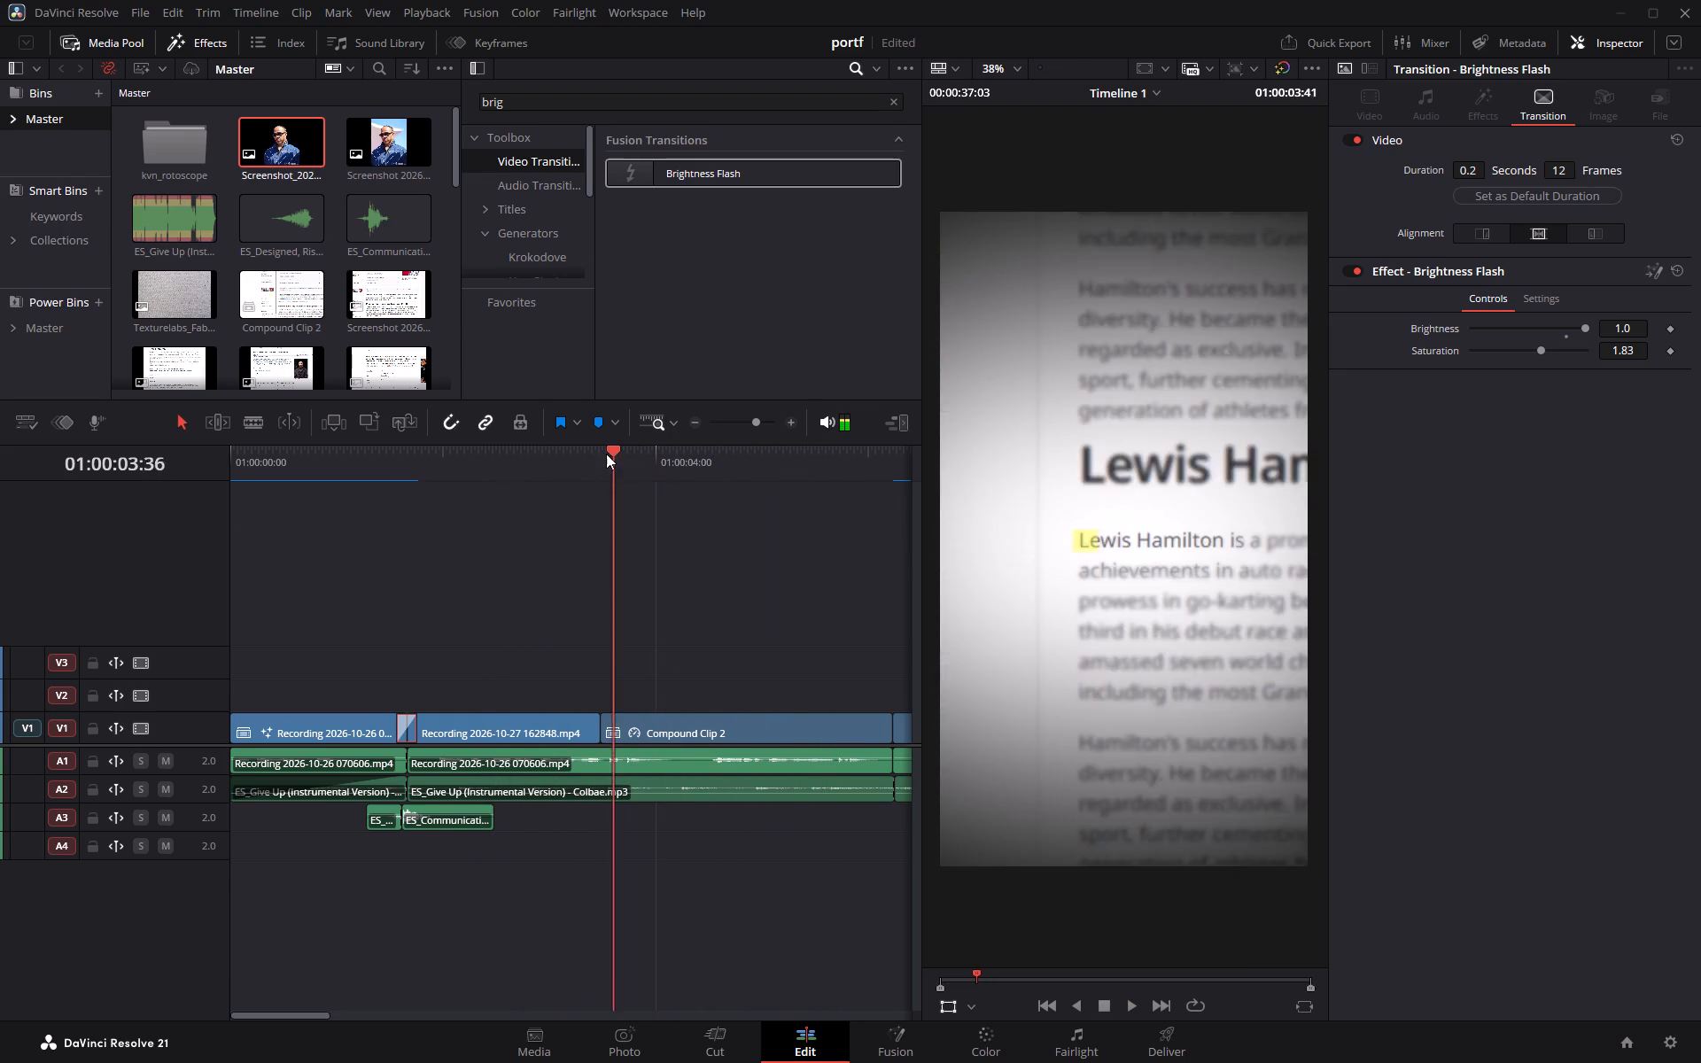
{"action": "left_click_drag", "start_coordinate": [606, 454], "coordinate": [589, 459]}
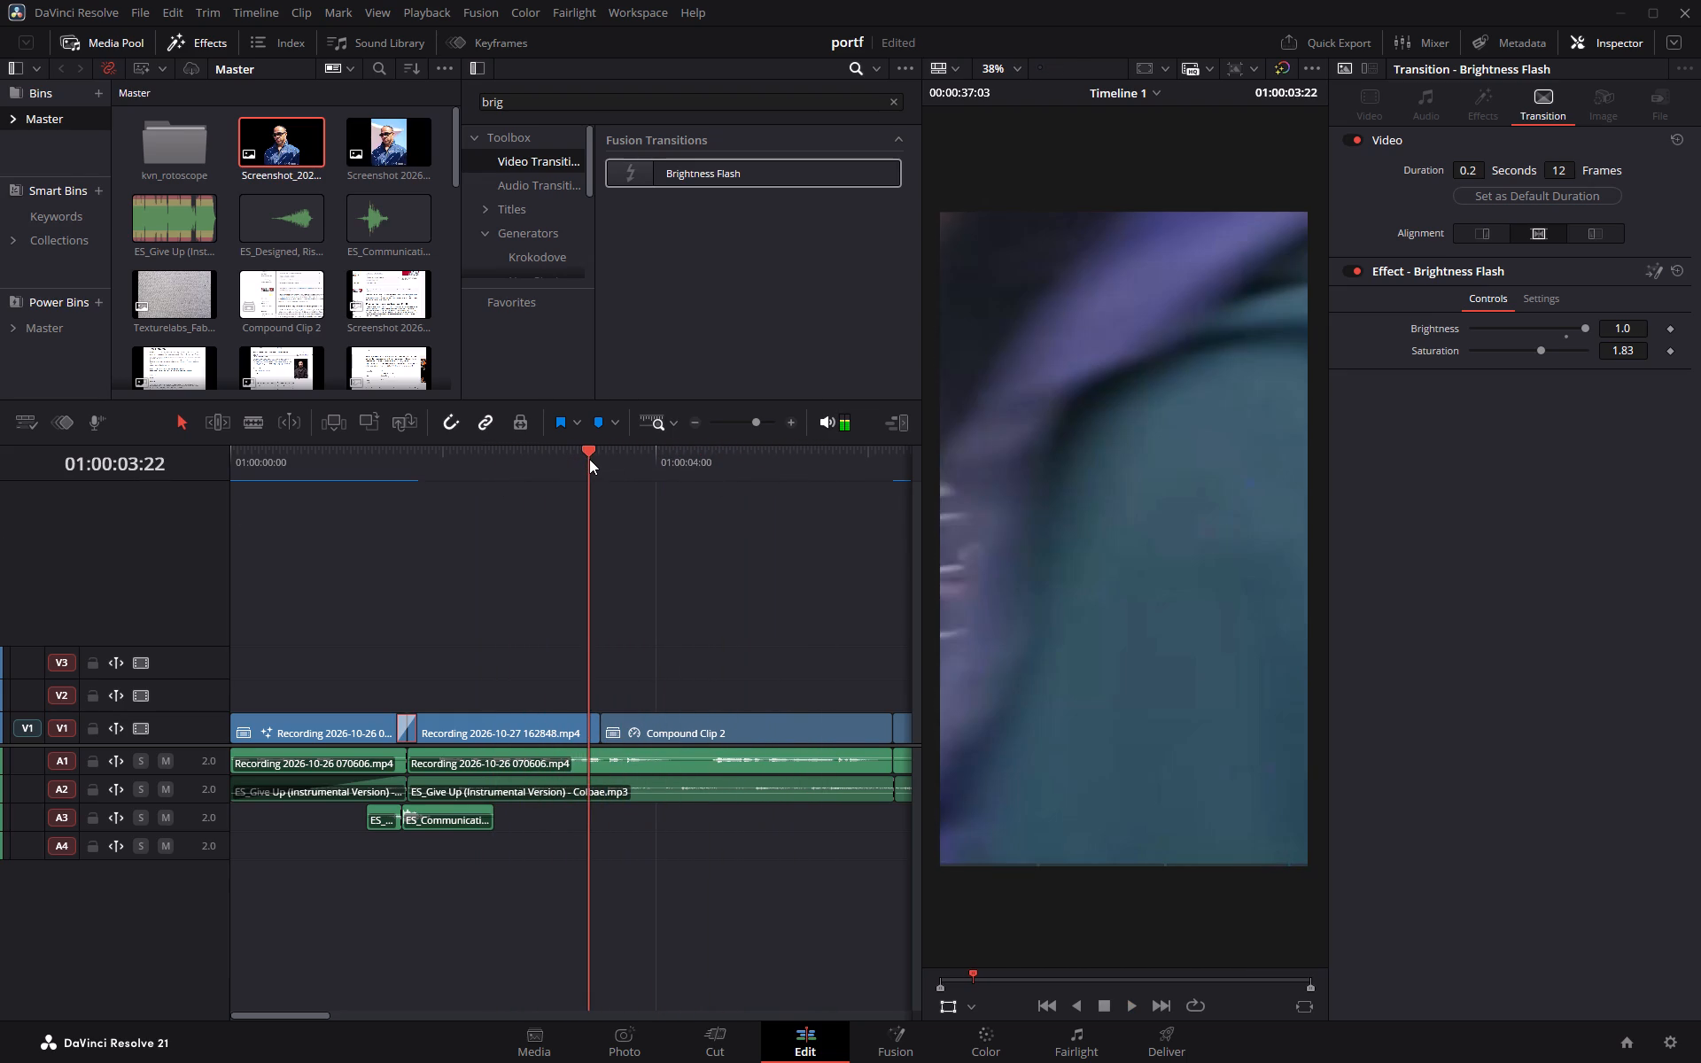
{"action": "left_click_drag", "start_coordinate": [589, 459], "coordinate": [593, 461]}
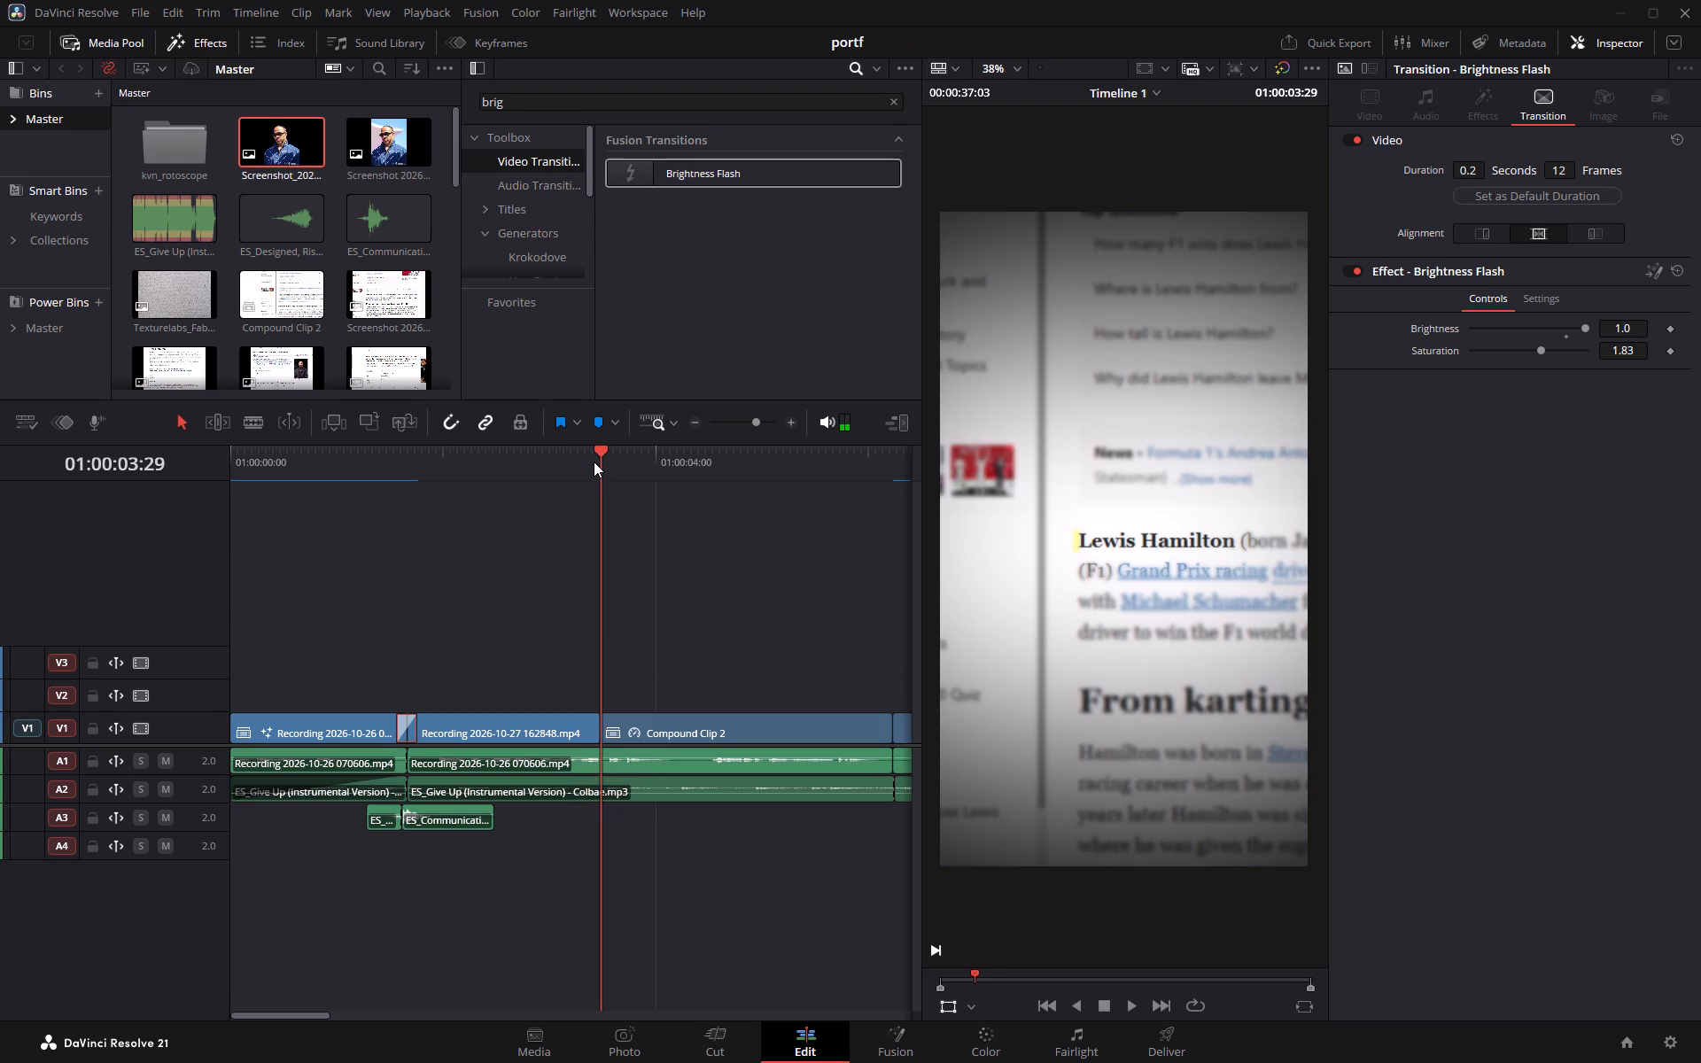
Select Compound Clip 2 on V1.
{"action": "left_click", "coordinate": [729, 725]}
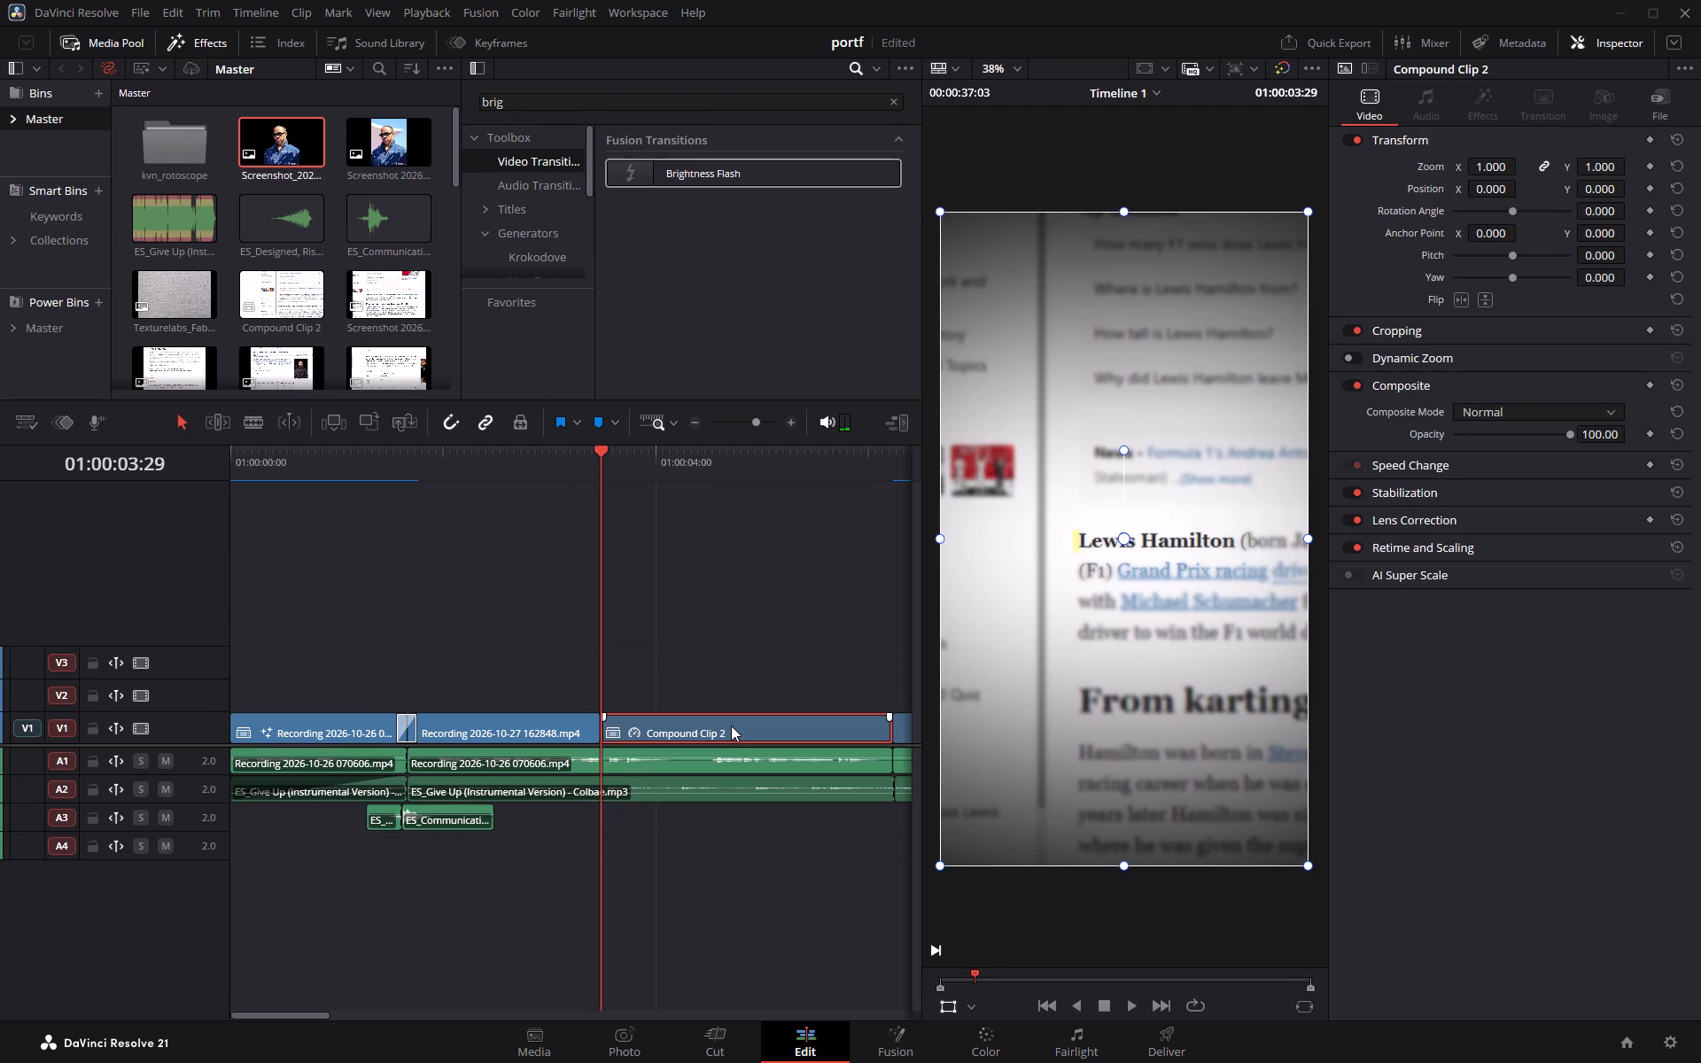
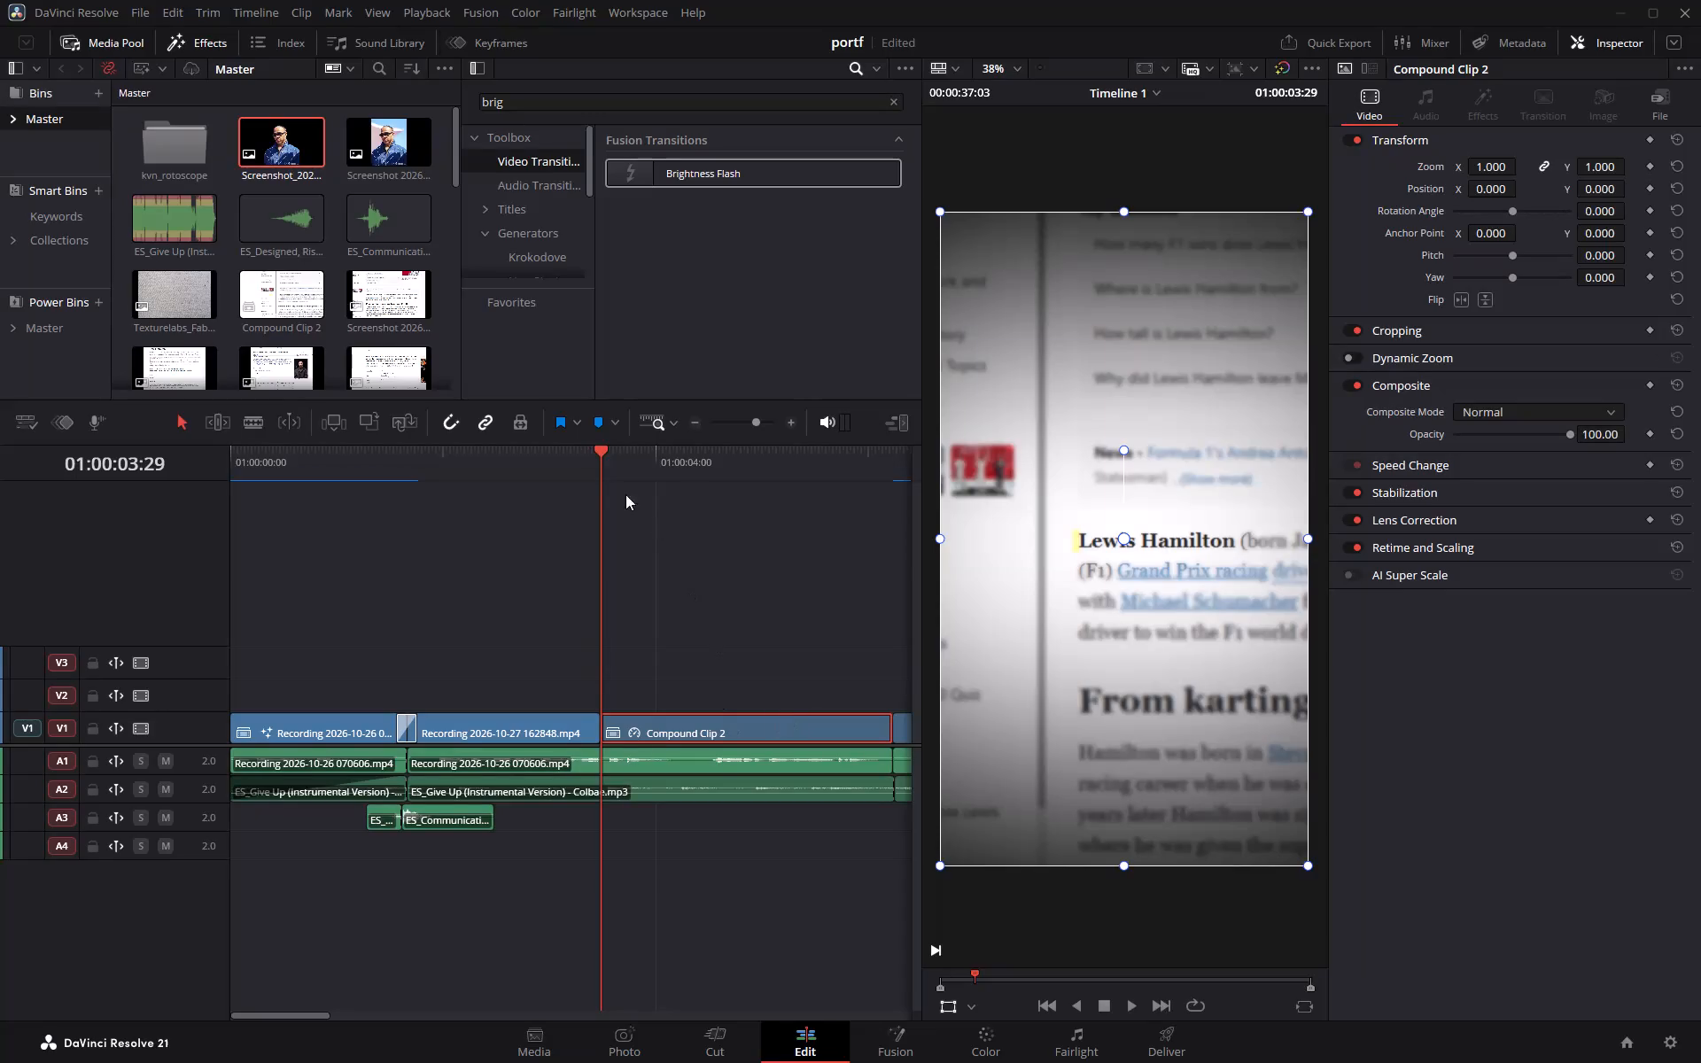
Show the retime controls on Compound Clip 2 and retime it from its start edge, about two frames later, to 92% speed.
{"action": "left_click_drag", "start_coordinate": [597, 451], "coordinate": [596, 451]}
{"action": "left_click_drag", "start_coordinate": [596, 451], "coordinate": [555, 471]}
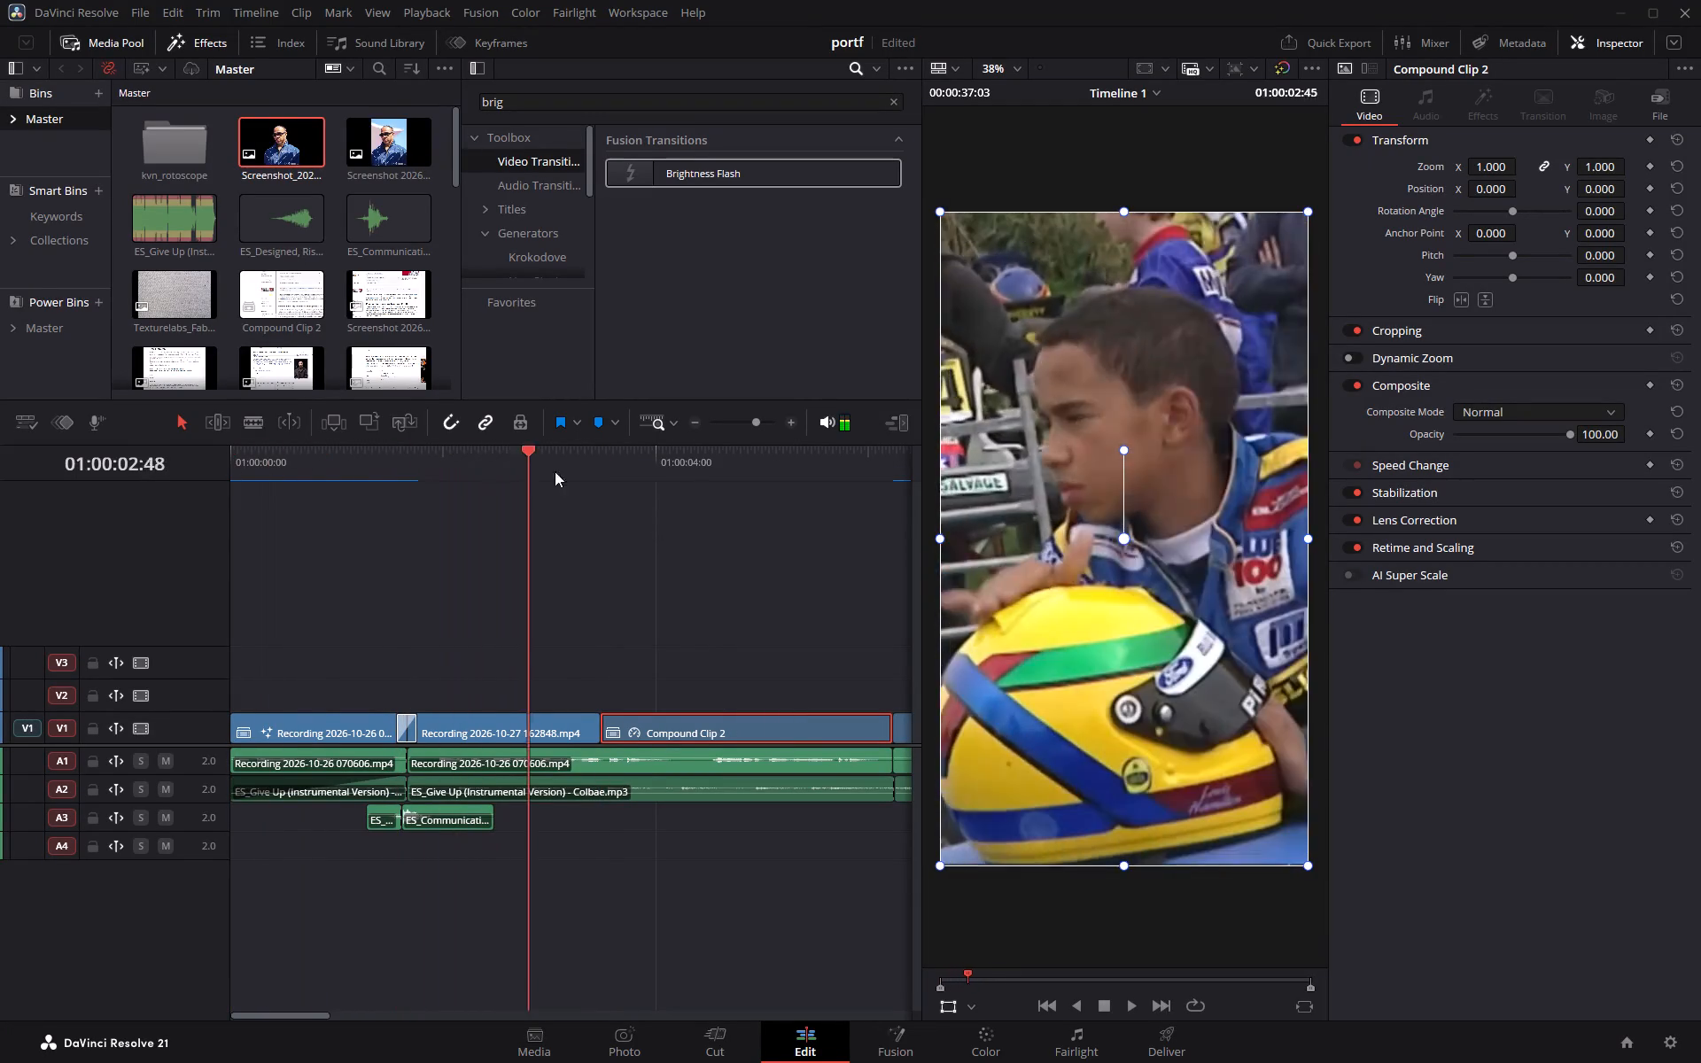
{"action": "left_click_drag", "start_coordinate": [555, 471], "coordinate": [587, 477]}
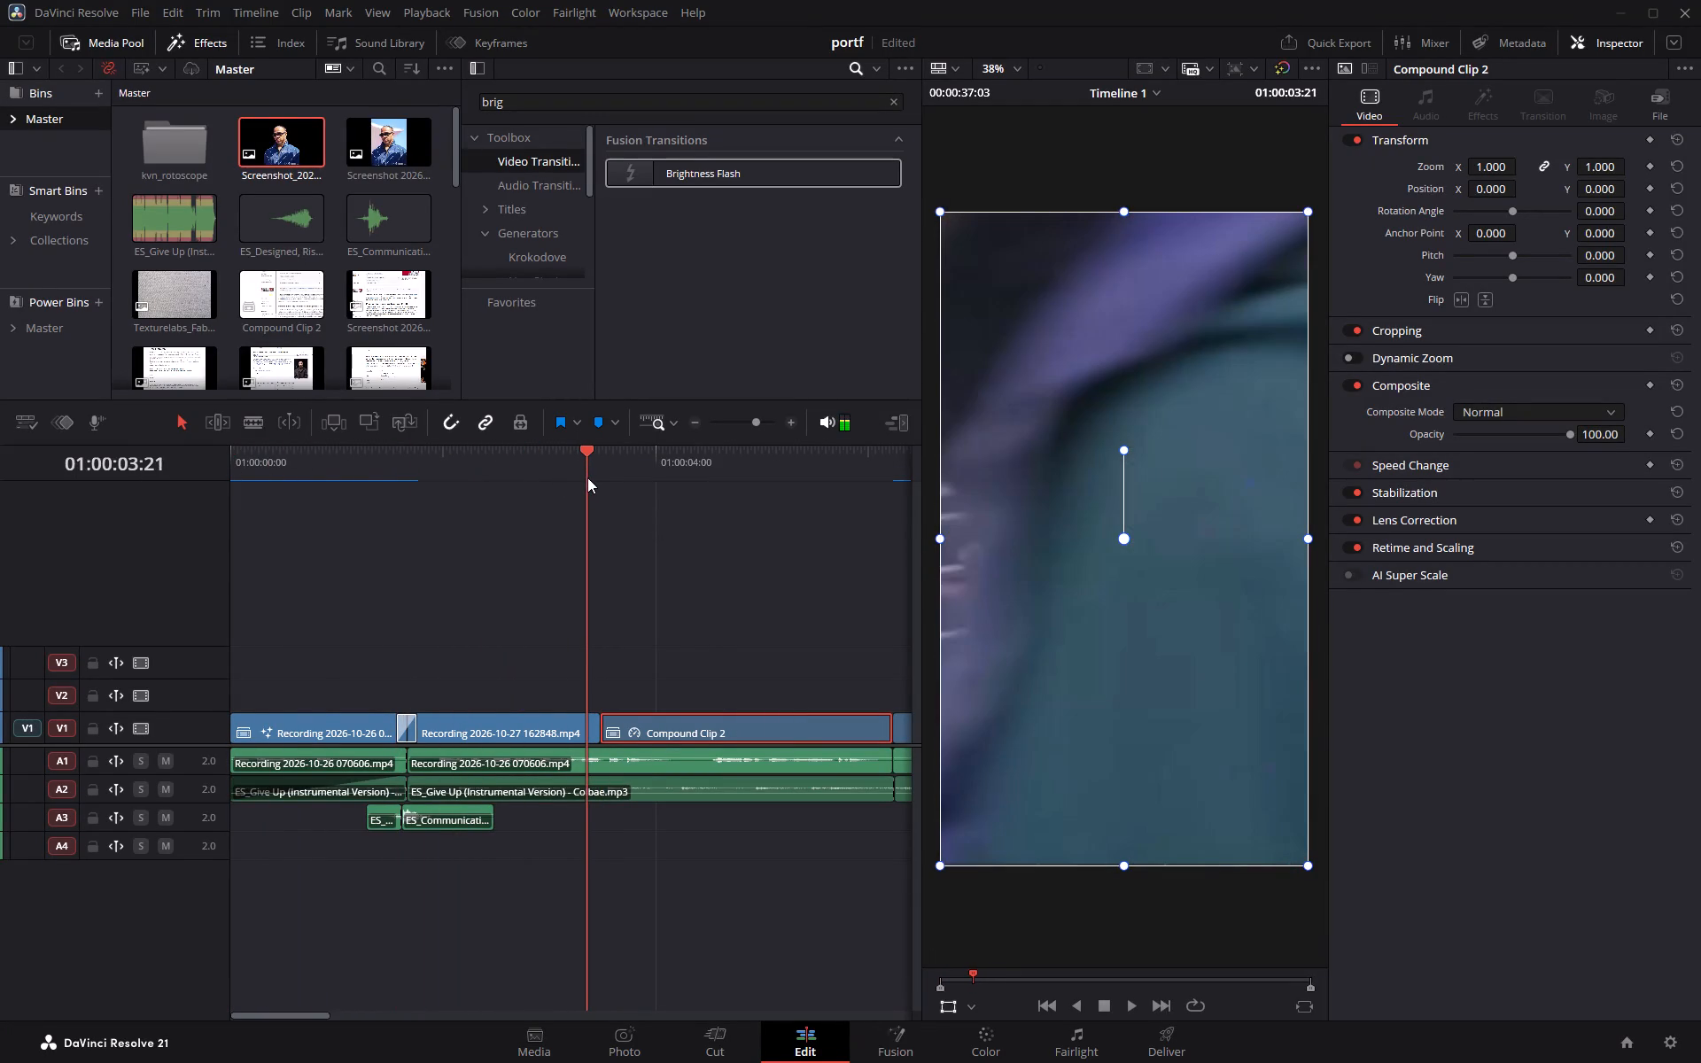
{"action": "left_click_drag", "start_coordinate": [587, 477], "coordinate": [592, 477]}
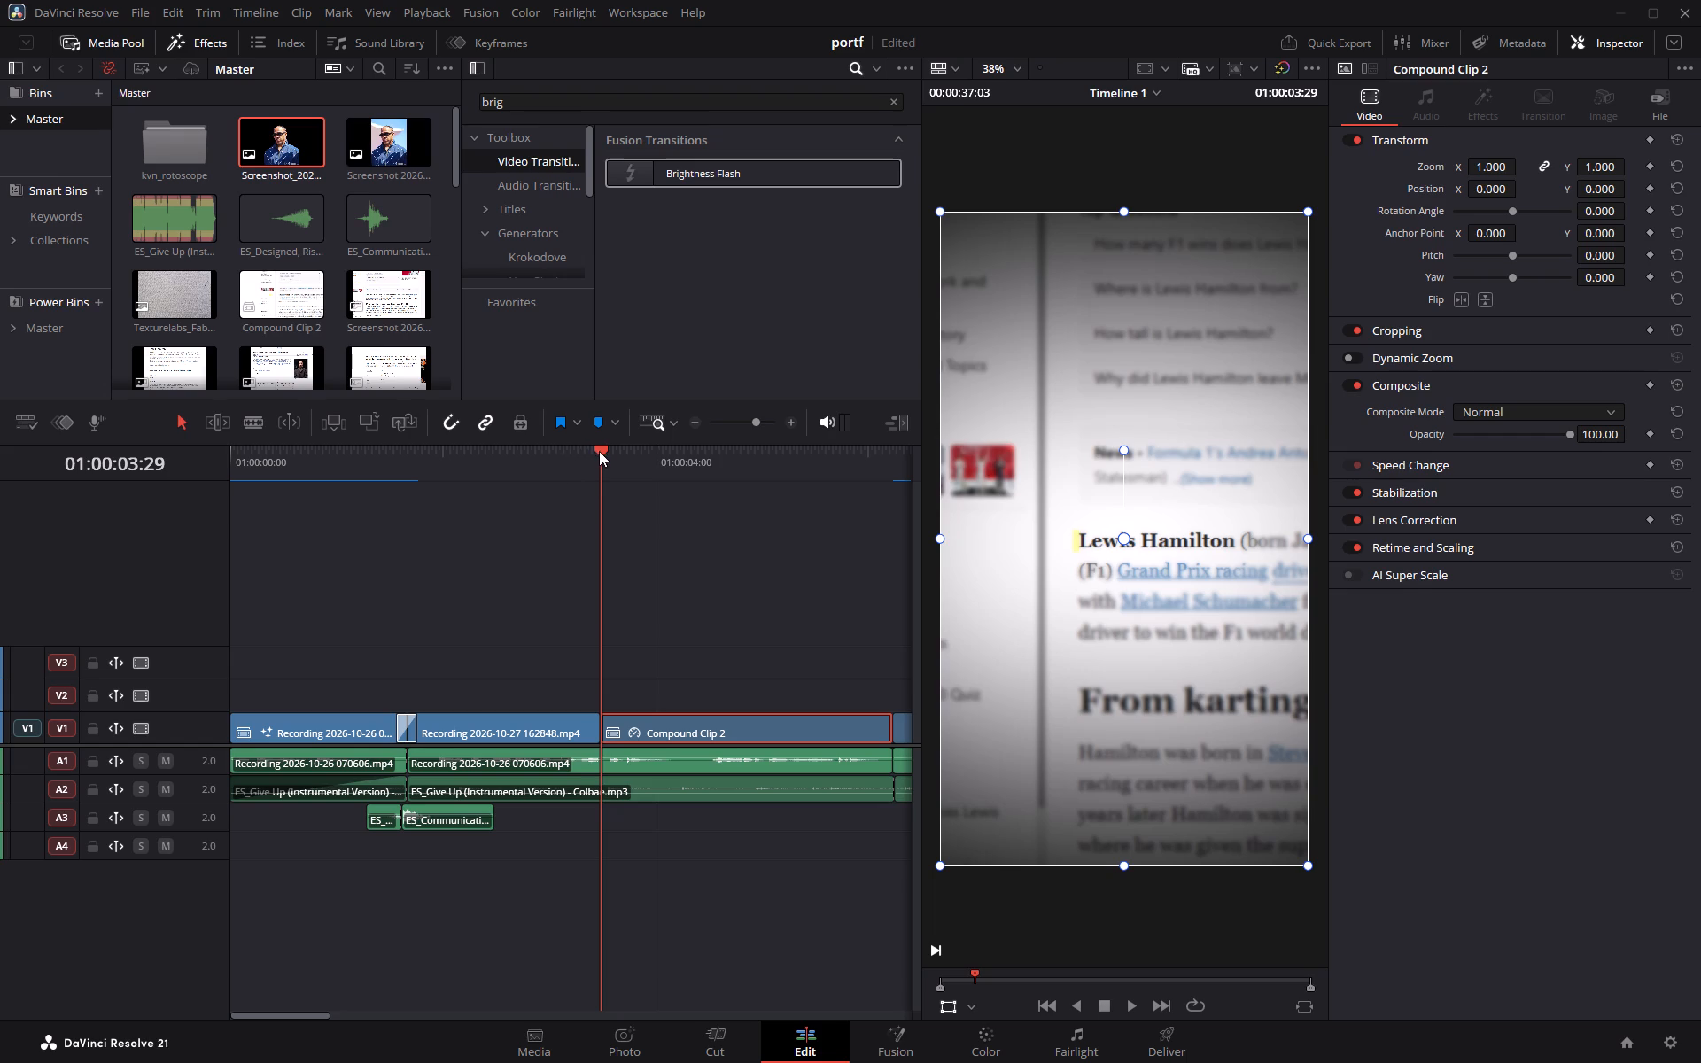
{"action": "left_click", "coordinate": [599, 452]}
{"action": "double_click", "coordinate": [792, 422]}
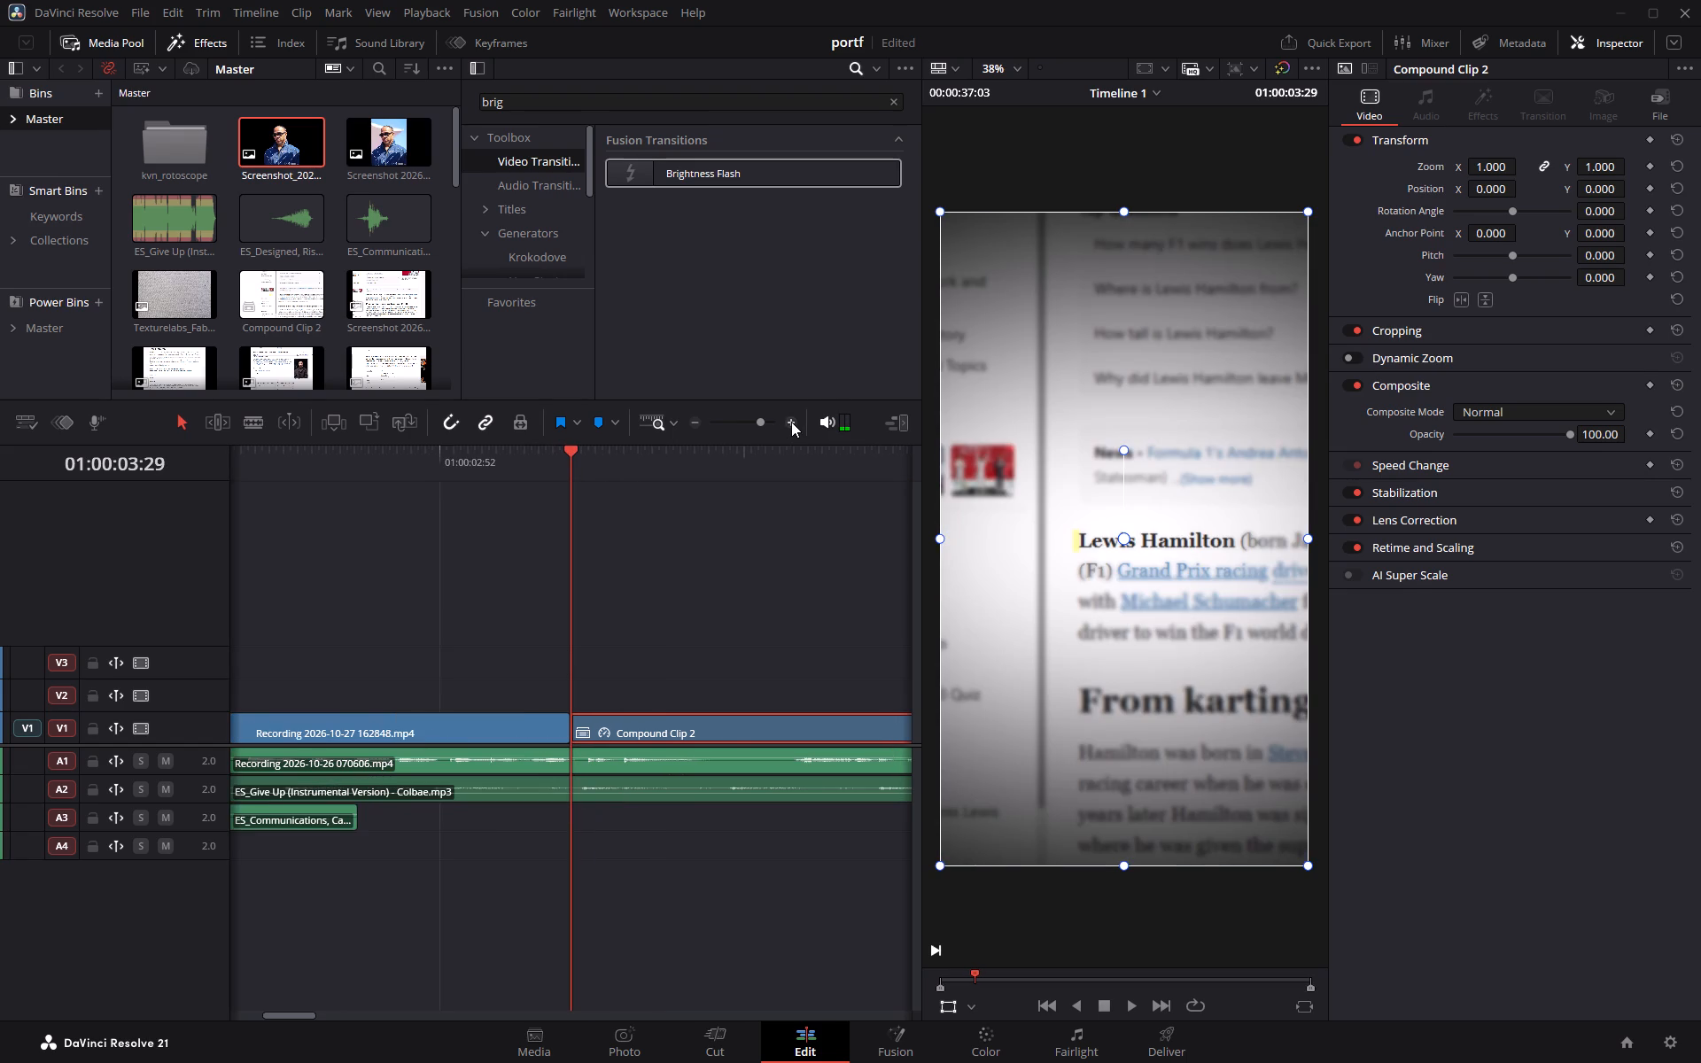
{"action": "left_click", "coordinate": [791, 422]}
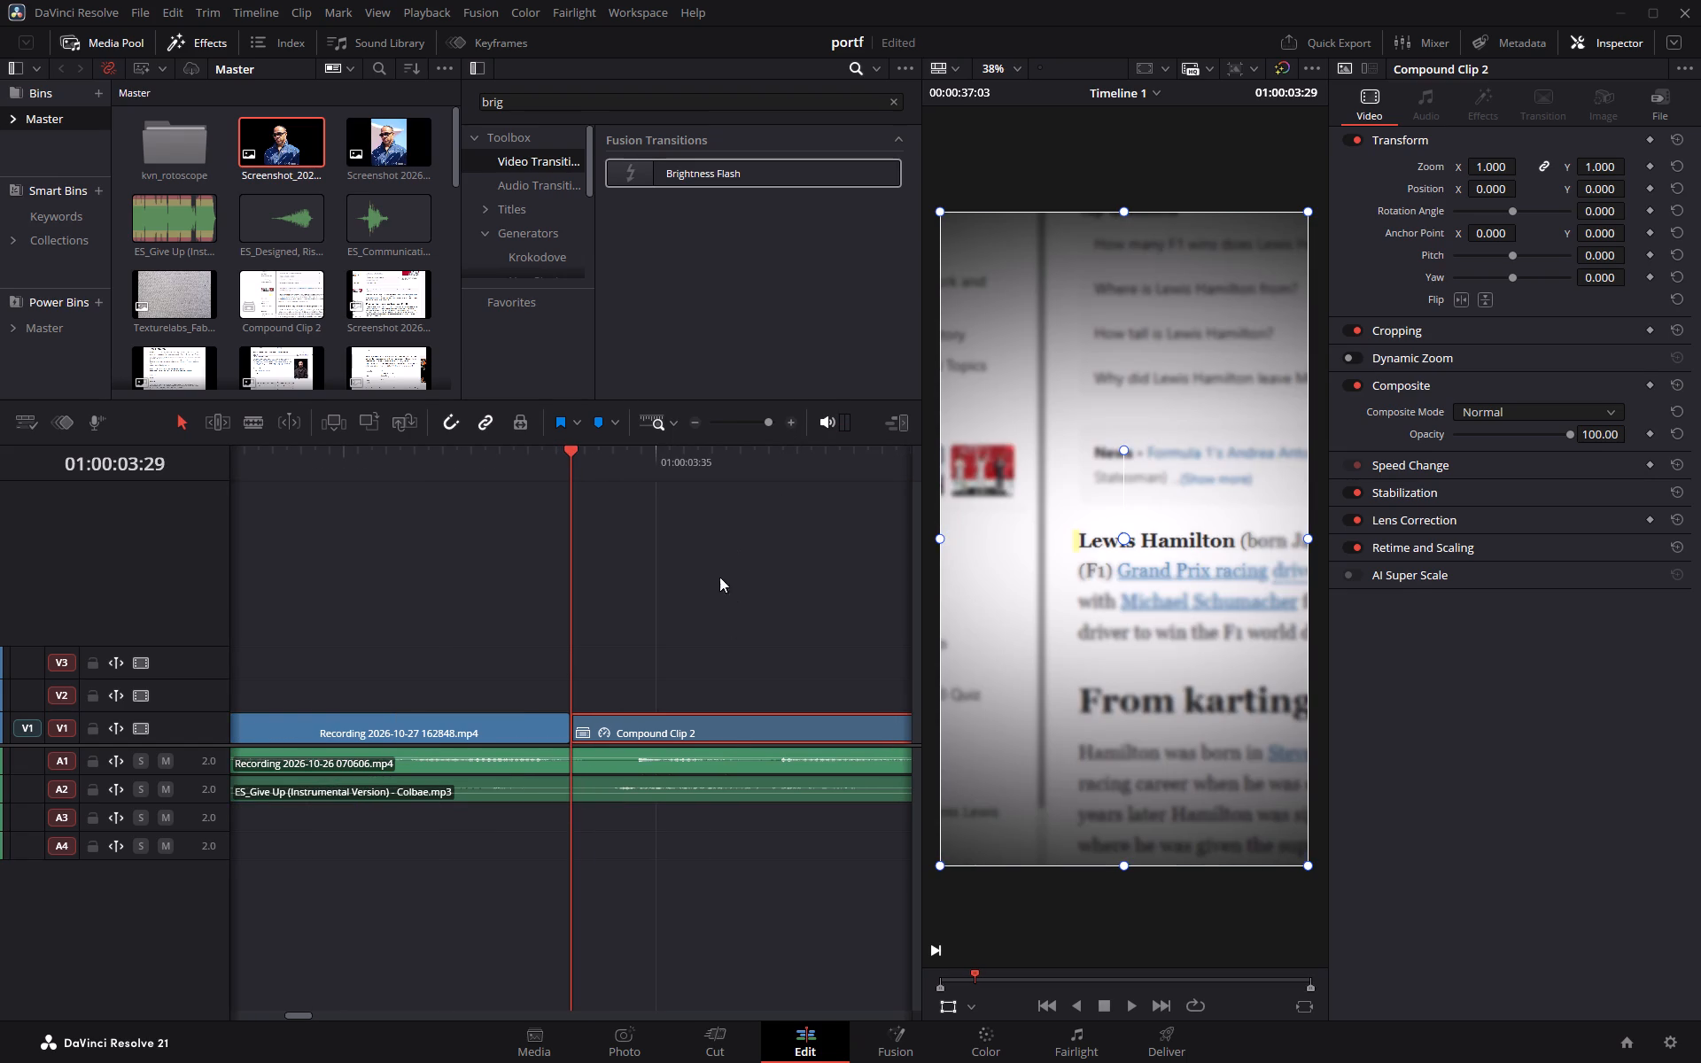
{"action": "key", "text": "ctrl+r"}
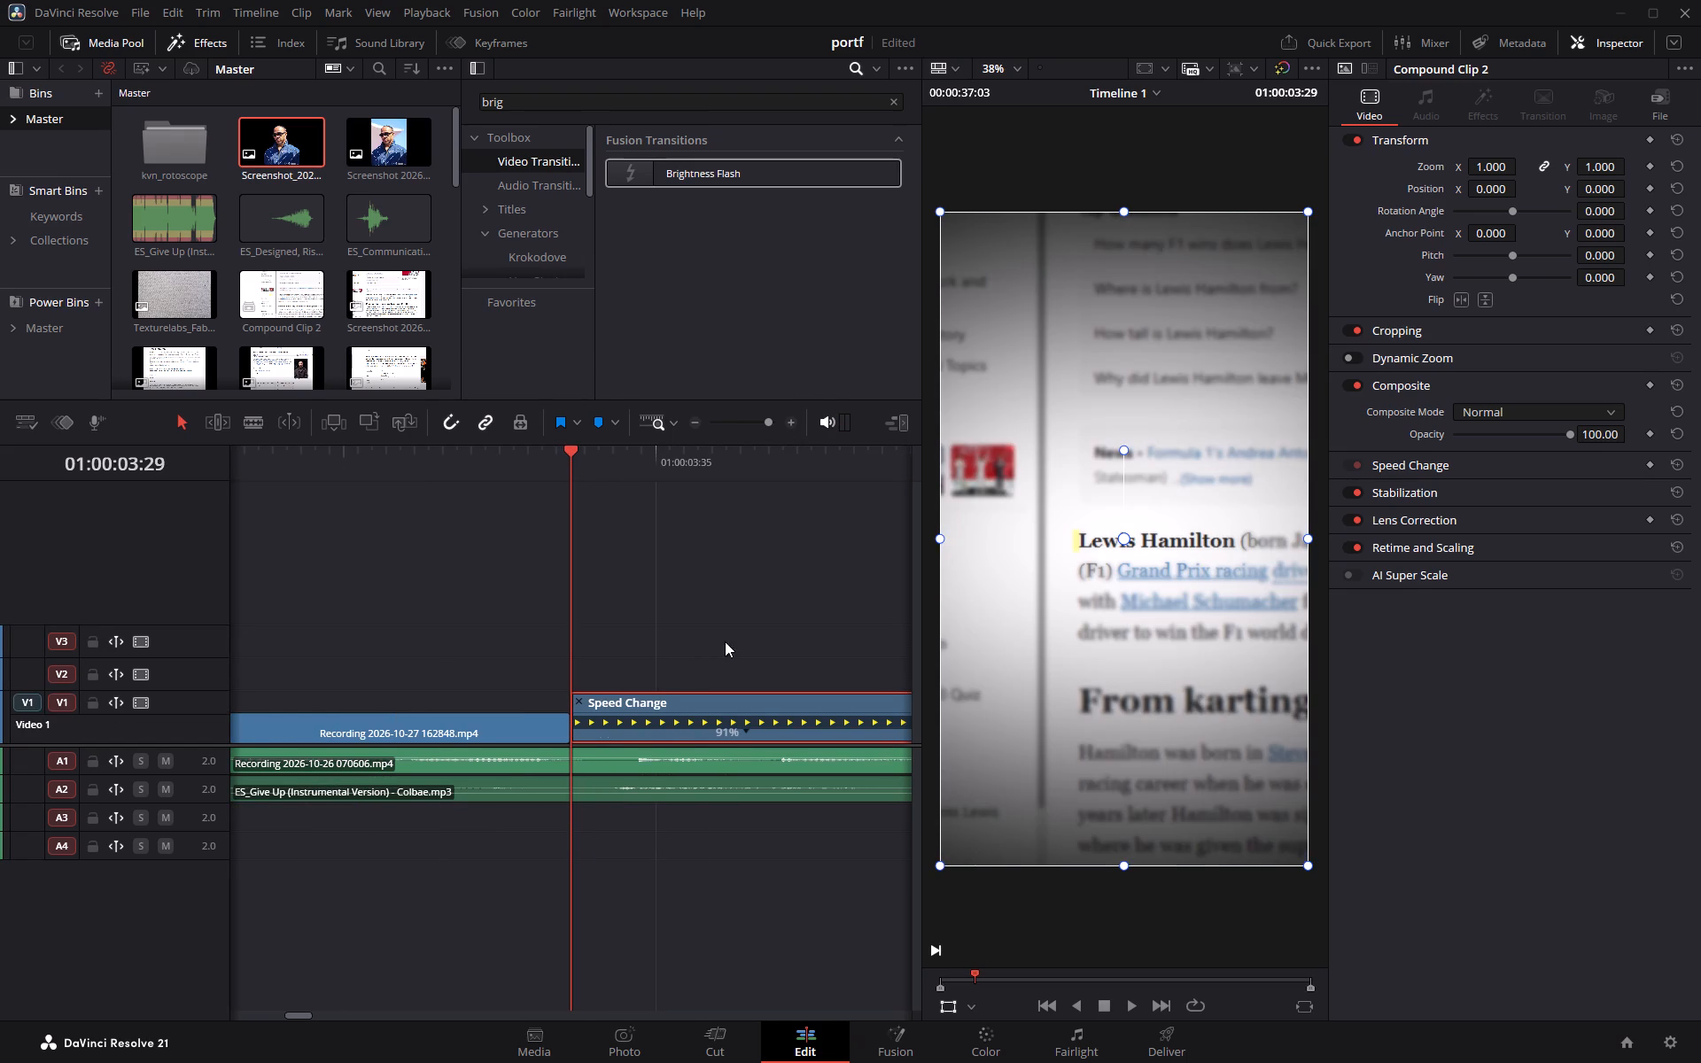
{"action": "left_click_drag", "start_coordinate": [571, 713], "coordinate": [579, 712]}
{"action": "left_click_drag", "start_coordinate": [579, 712], "coordinate": [601, 714]}
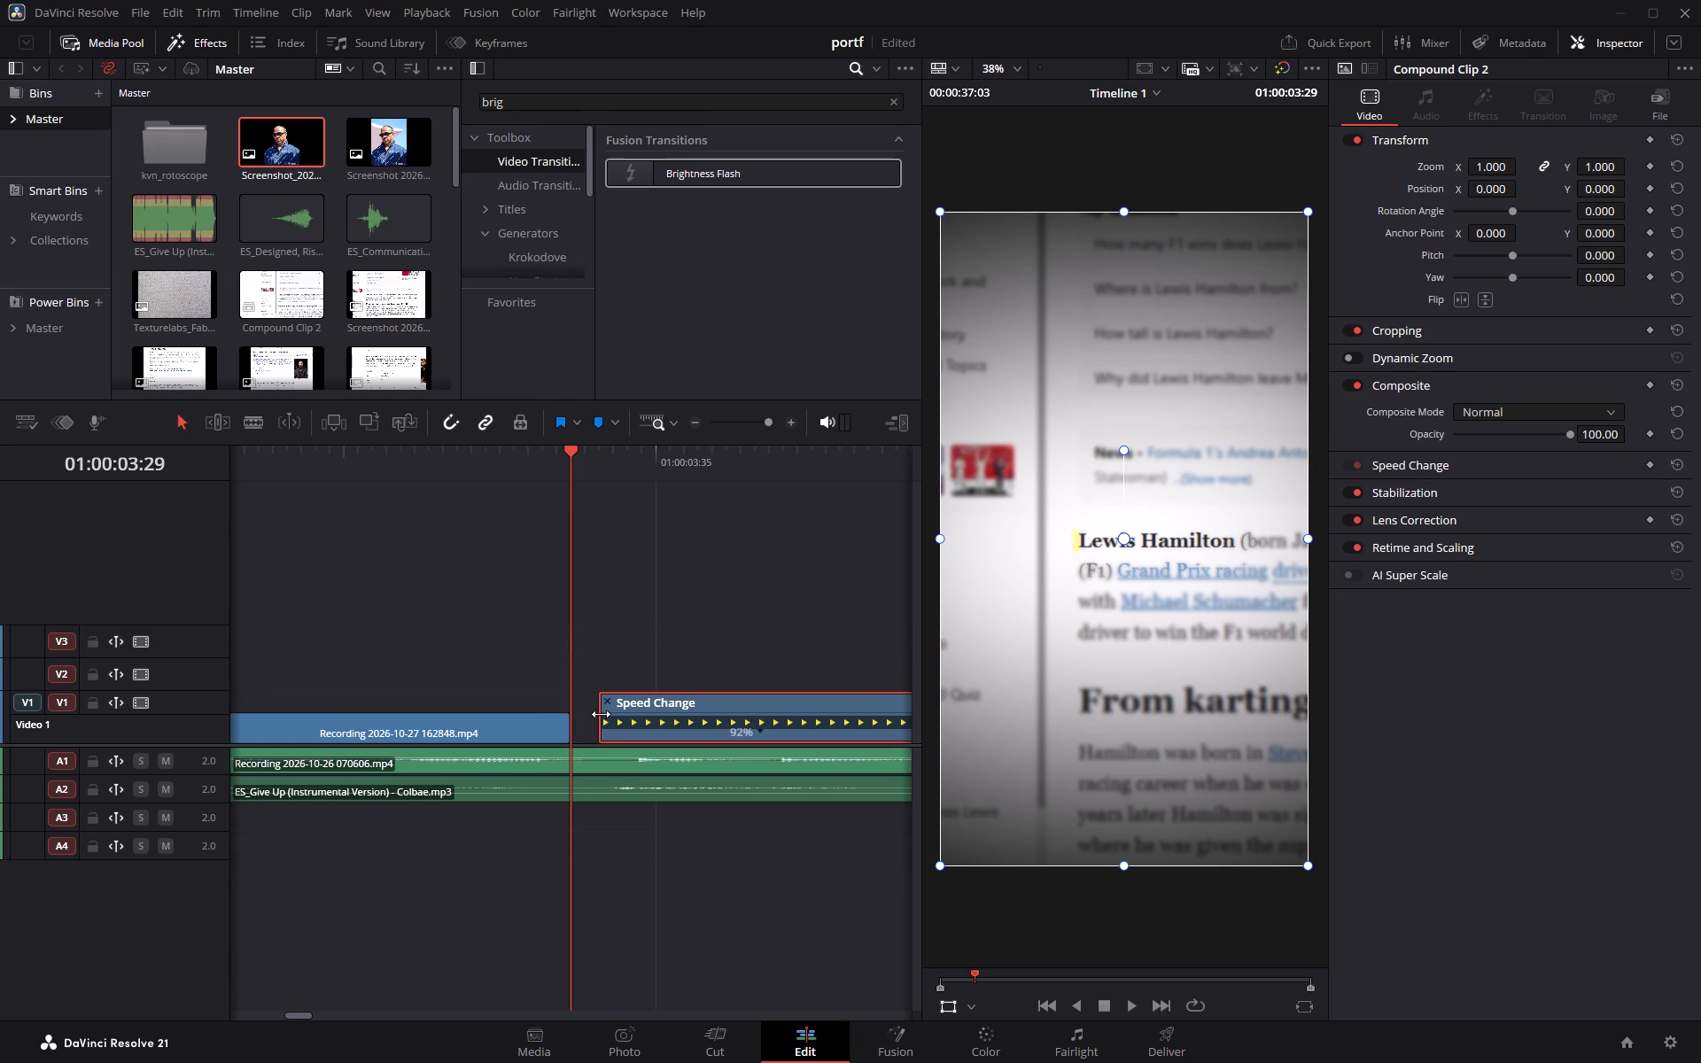
{"action": "left_click_drag", "start_coordinate": [601, 714], "coordinate": [603, 714]}
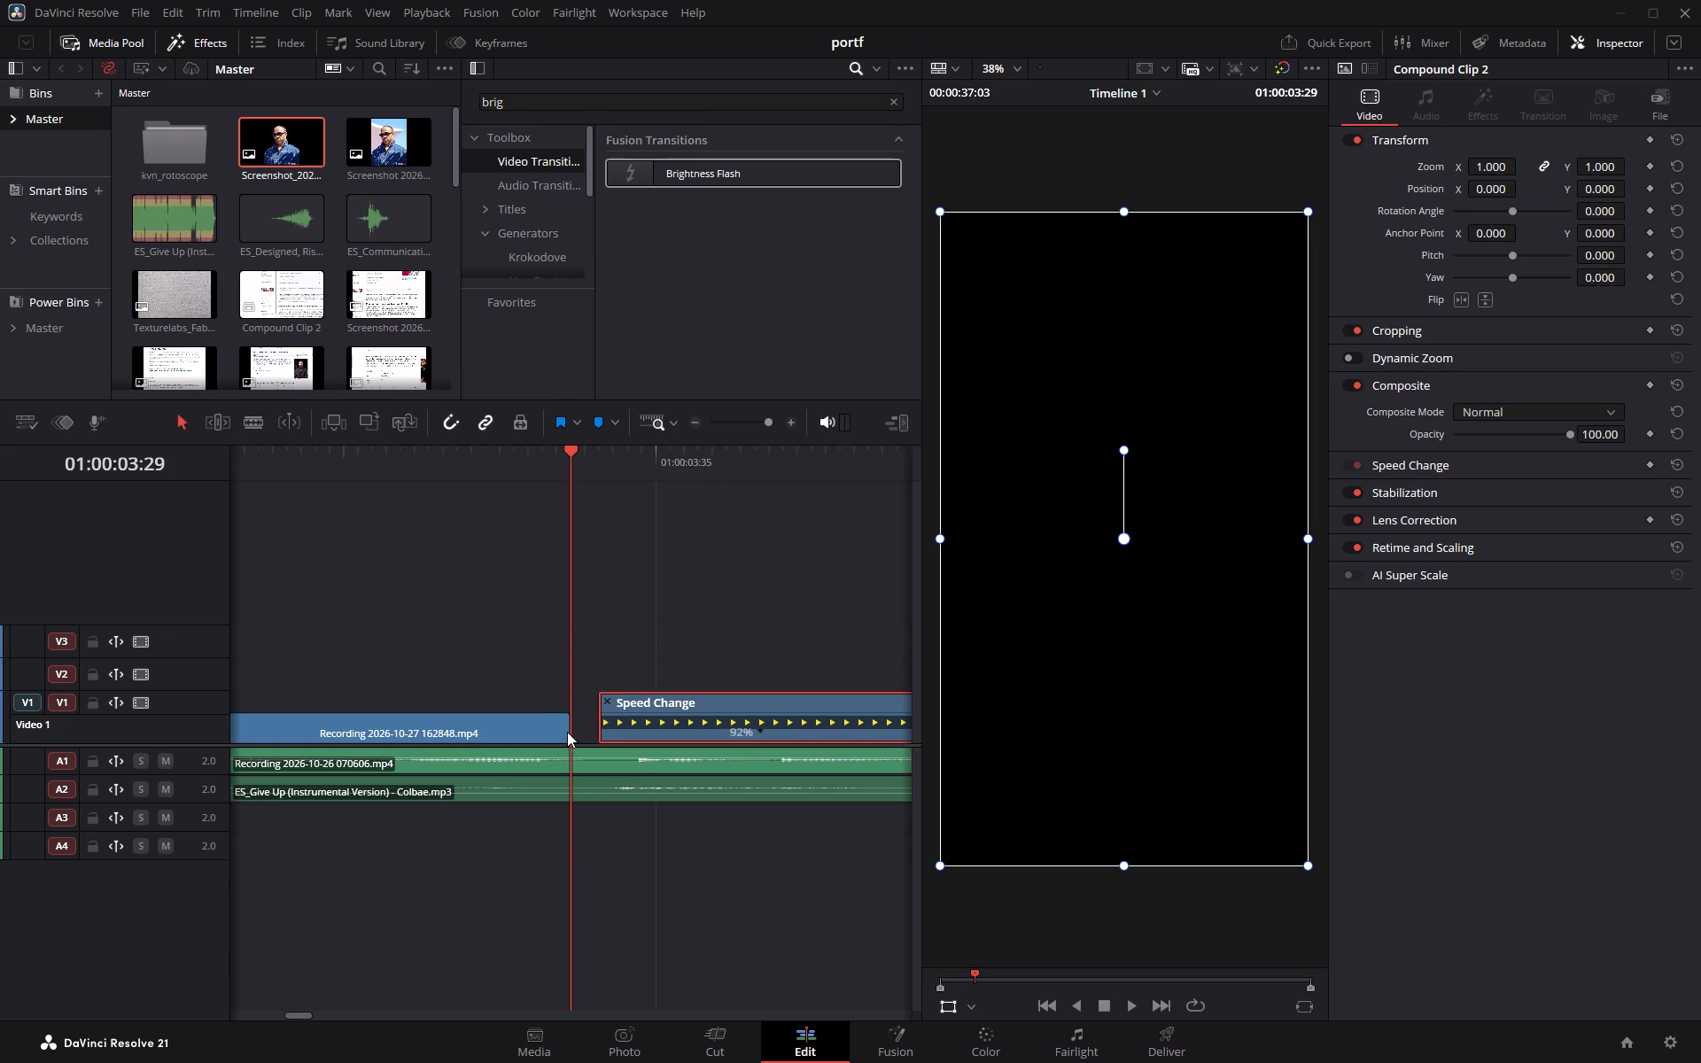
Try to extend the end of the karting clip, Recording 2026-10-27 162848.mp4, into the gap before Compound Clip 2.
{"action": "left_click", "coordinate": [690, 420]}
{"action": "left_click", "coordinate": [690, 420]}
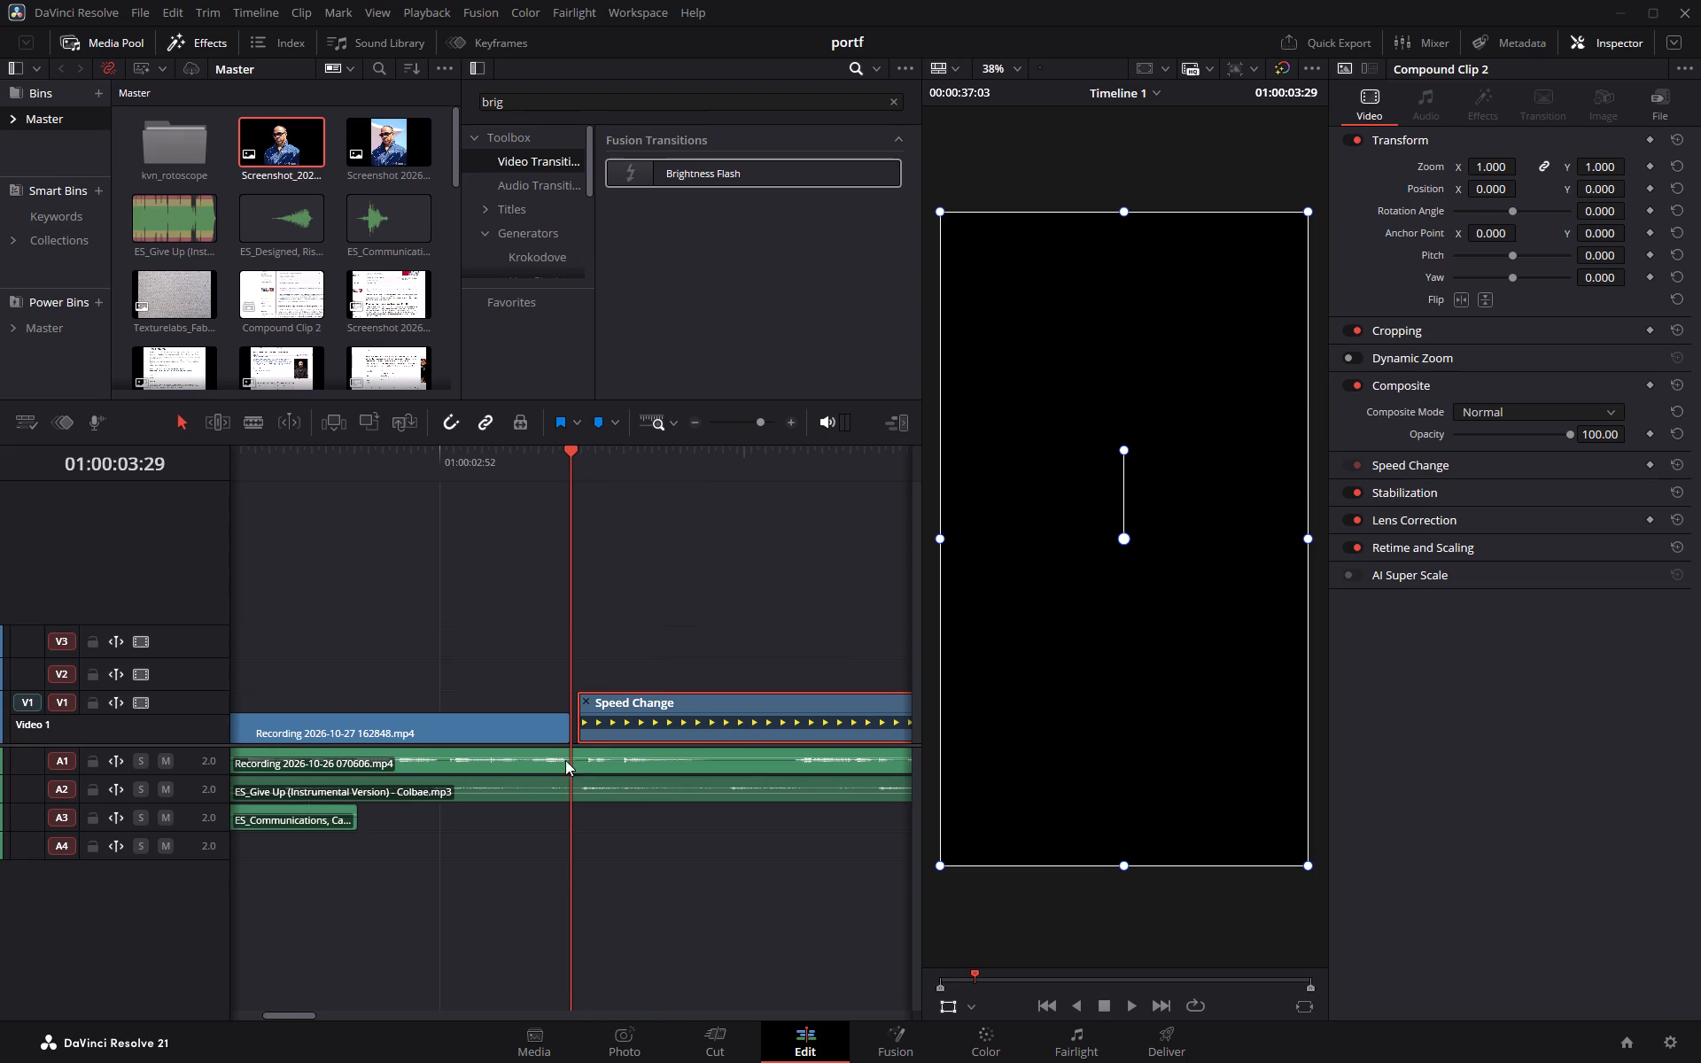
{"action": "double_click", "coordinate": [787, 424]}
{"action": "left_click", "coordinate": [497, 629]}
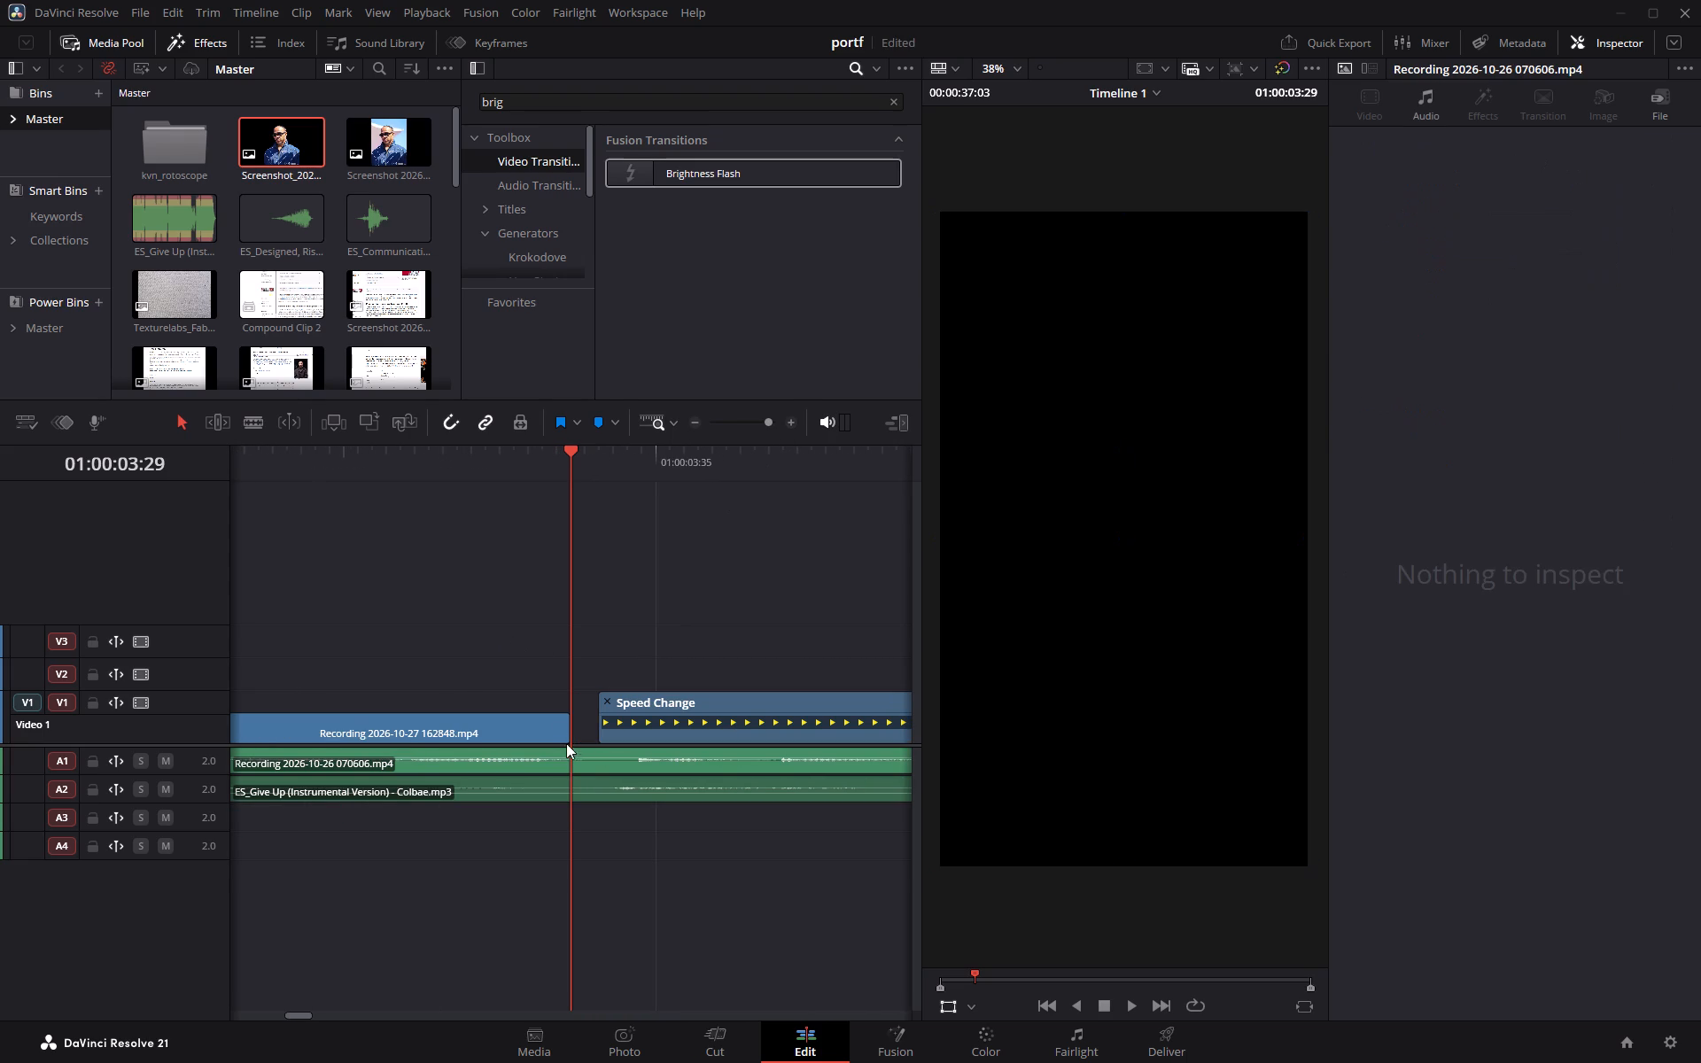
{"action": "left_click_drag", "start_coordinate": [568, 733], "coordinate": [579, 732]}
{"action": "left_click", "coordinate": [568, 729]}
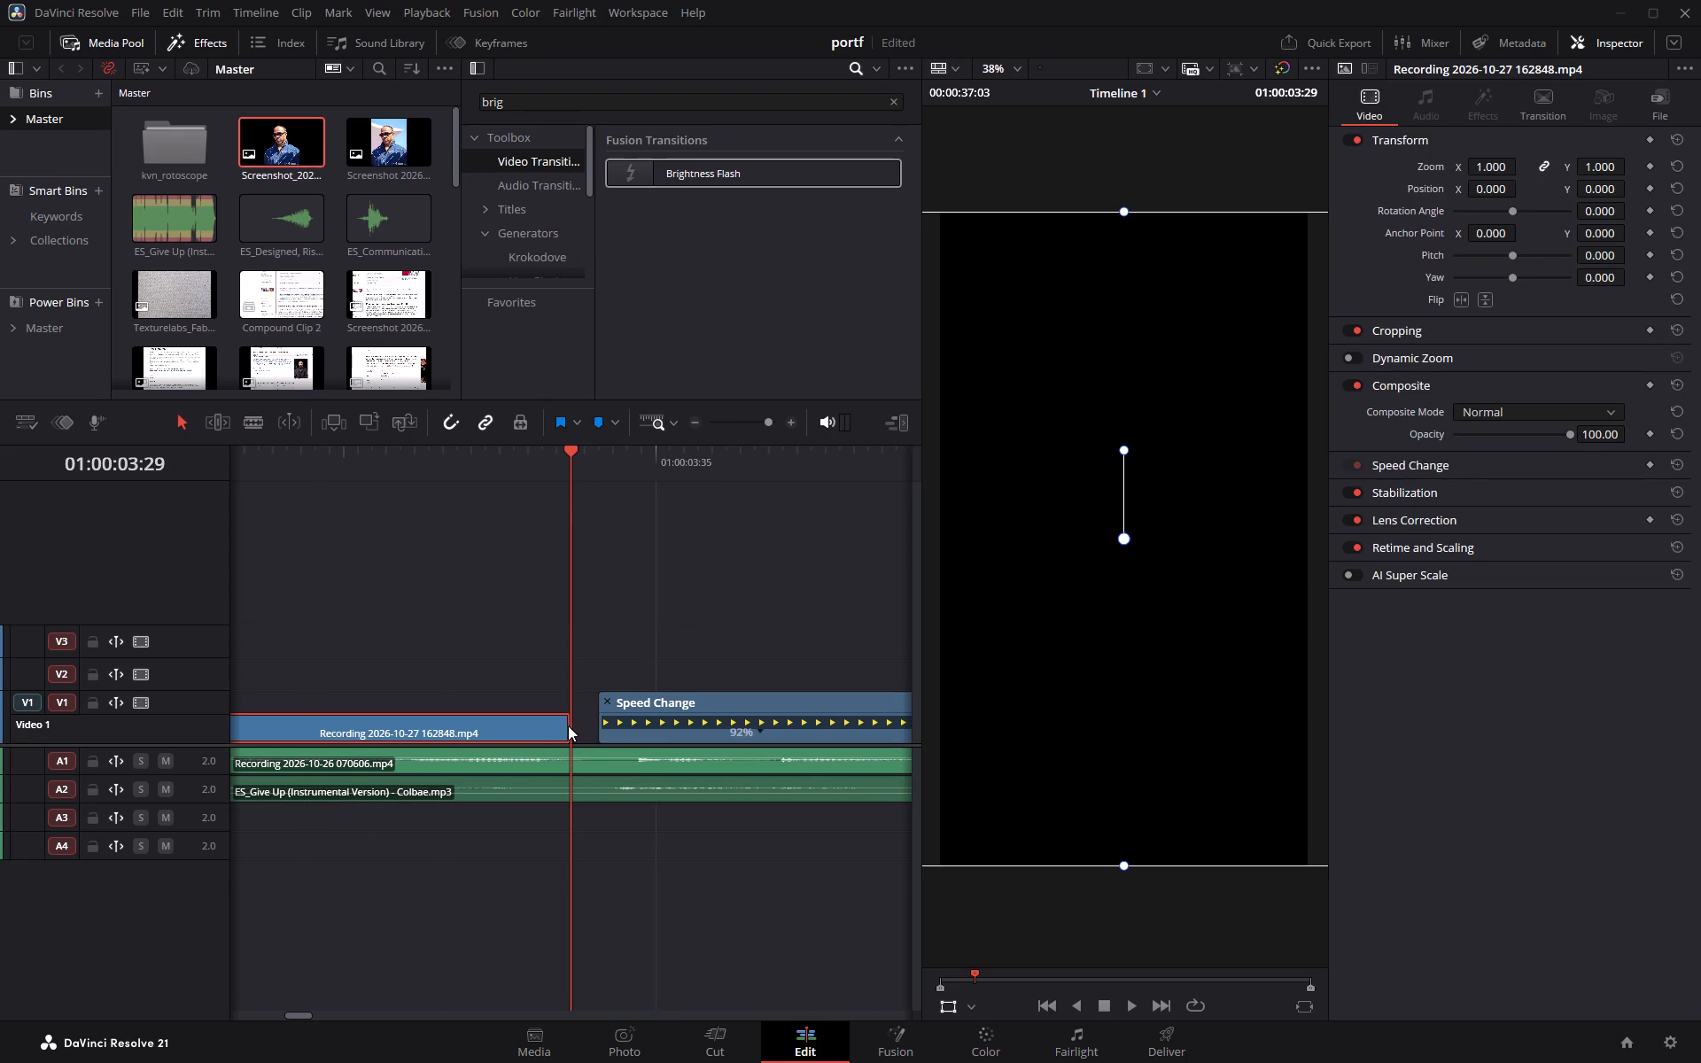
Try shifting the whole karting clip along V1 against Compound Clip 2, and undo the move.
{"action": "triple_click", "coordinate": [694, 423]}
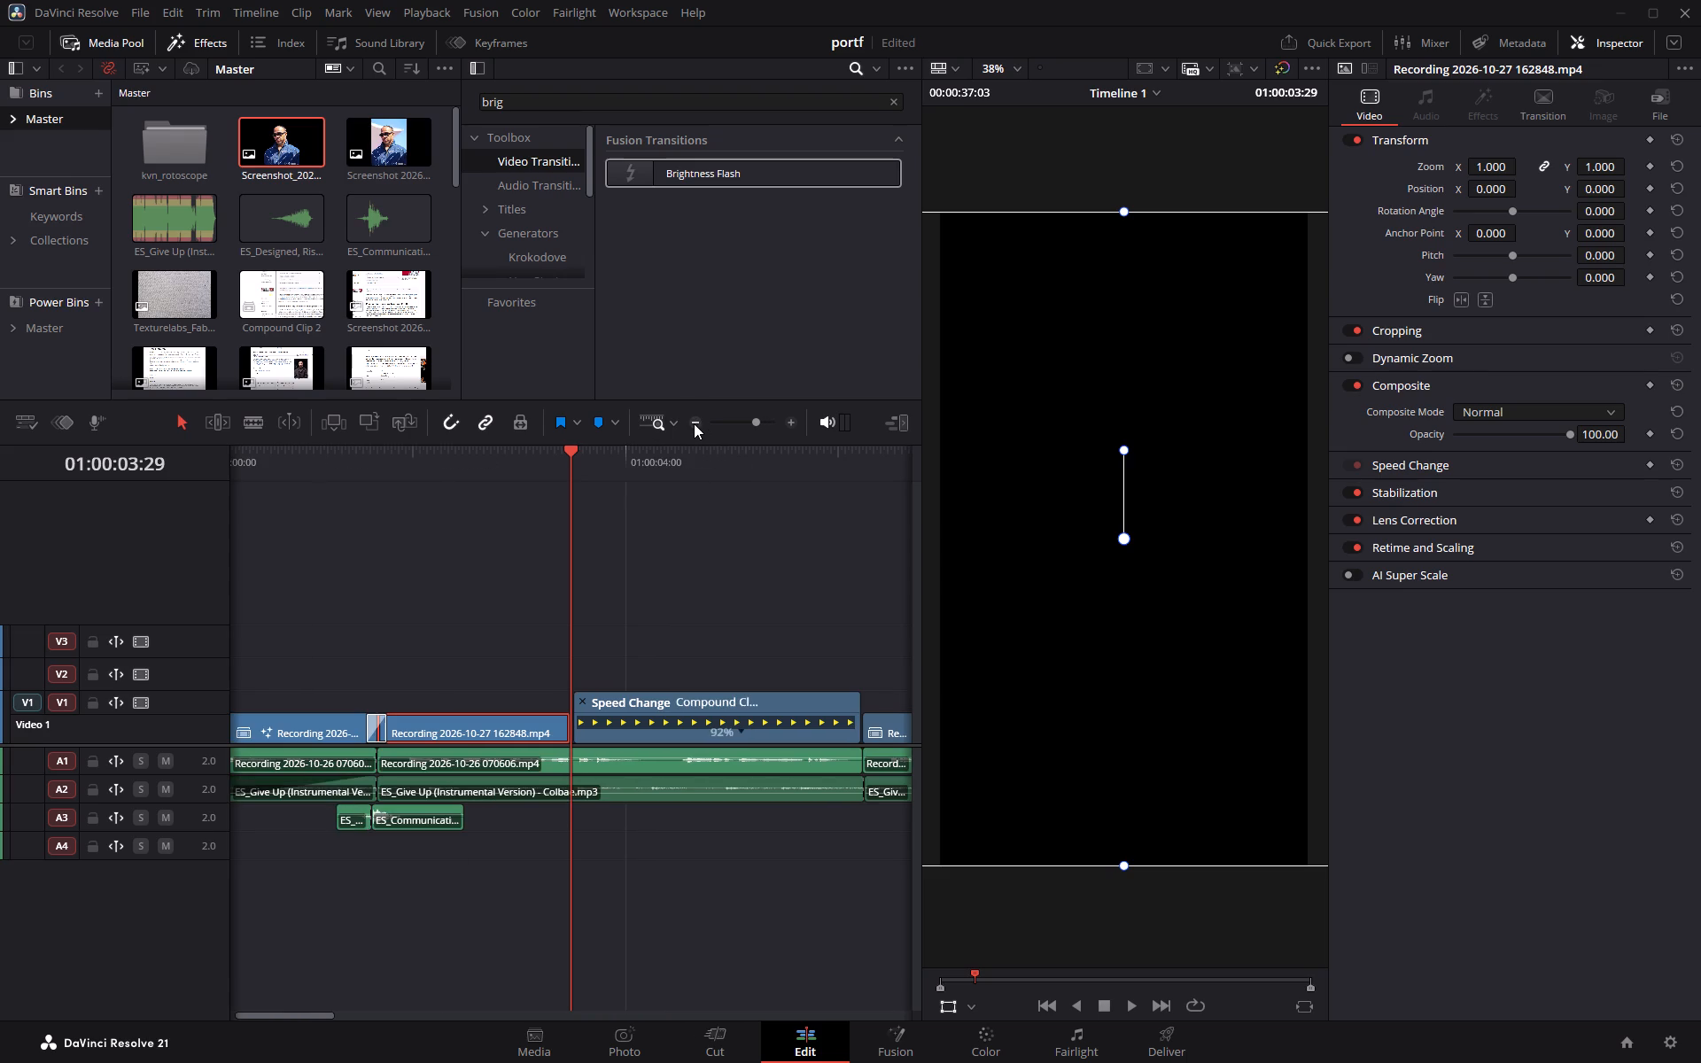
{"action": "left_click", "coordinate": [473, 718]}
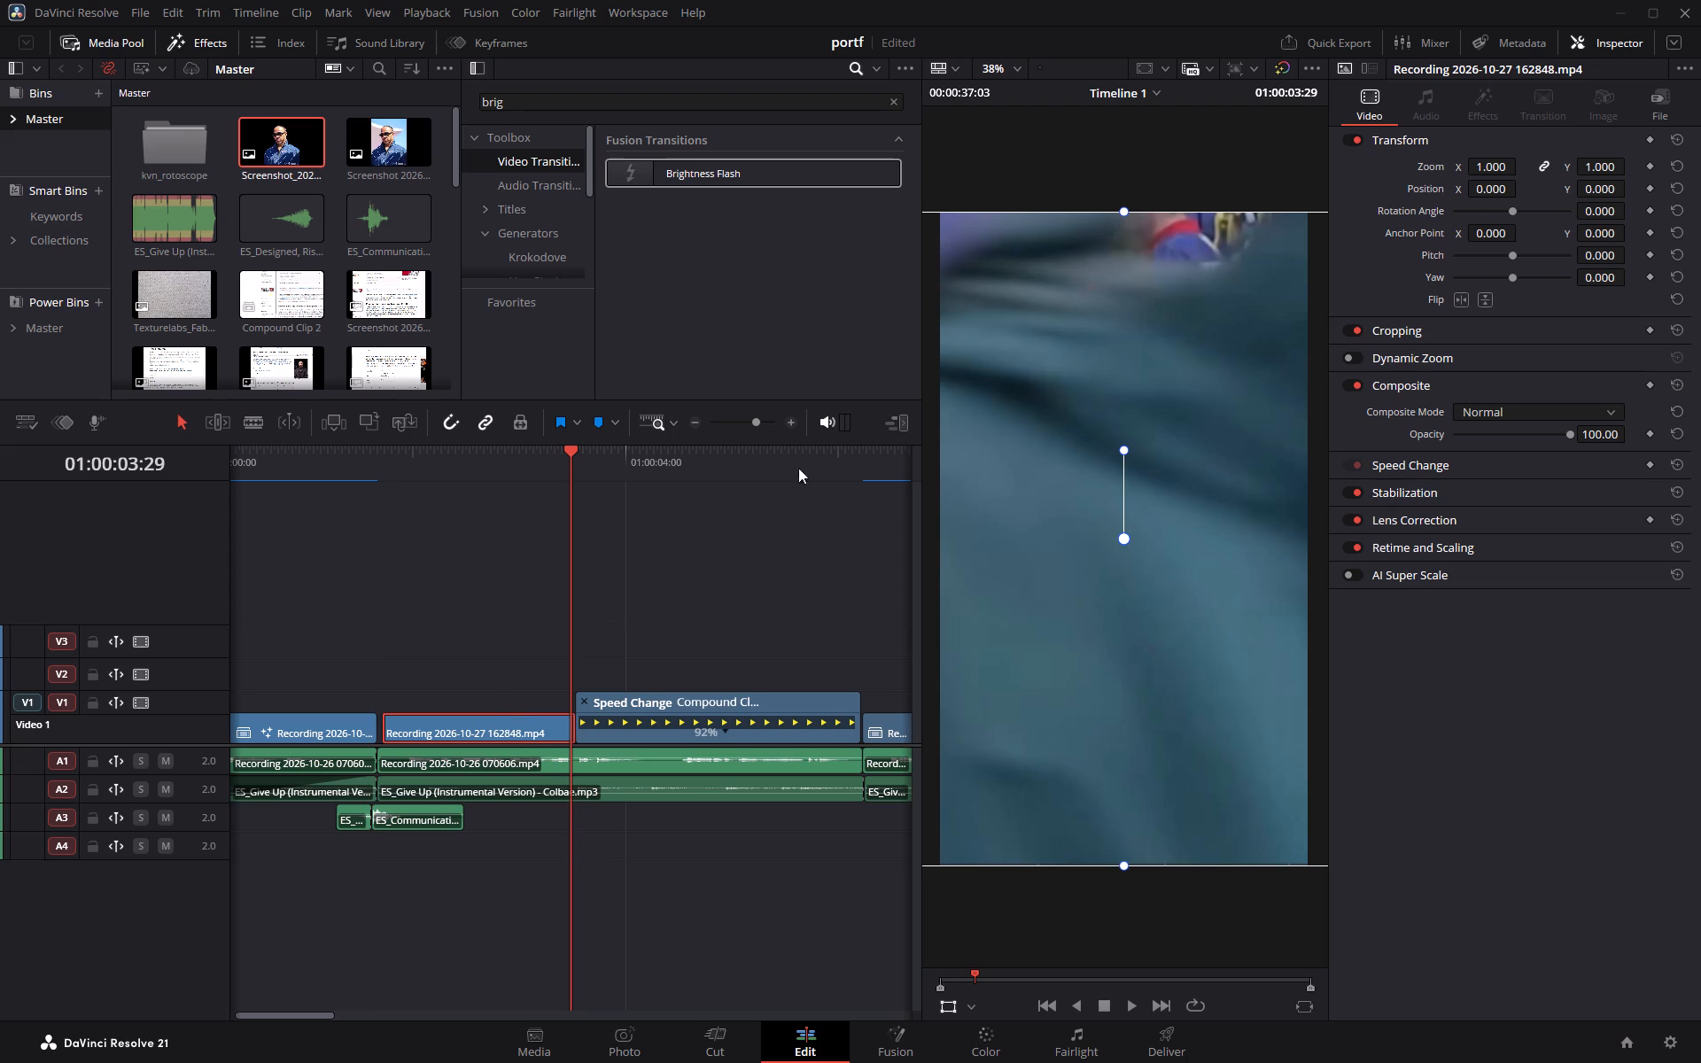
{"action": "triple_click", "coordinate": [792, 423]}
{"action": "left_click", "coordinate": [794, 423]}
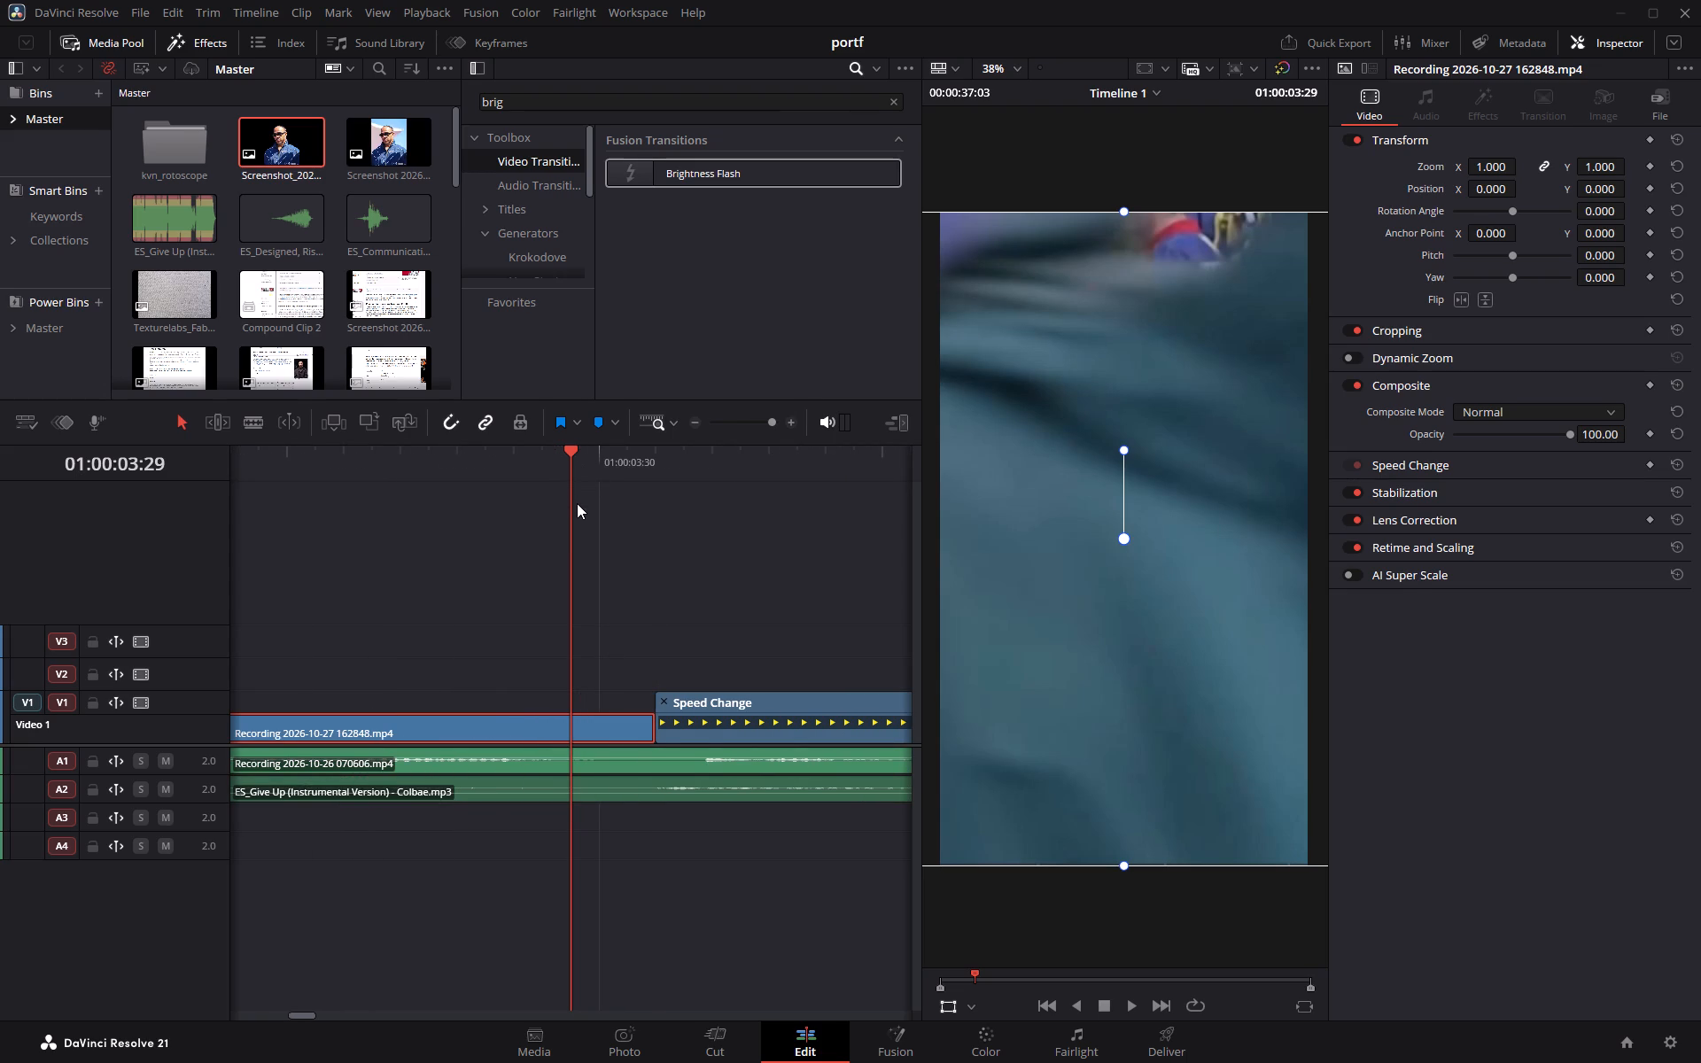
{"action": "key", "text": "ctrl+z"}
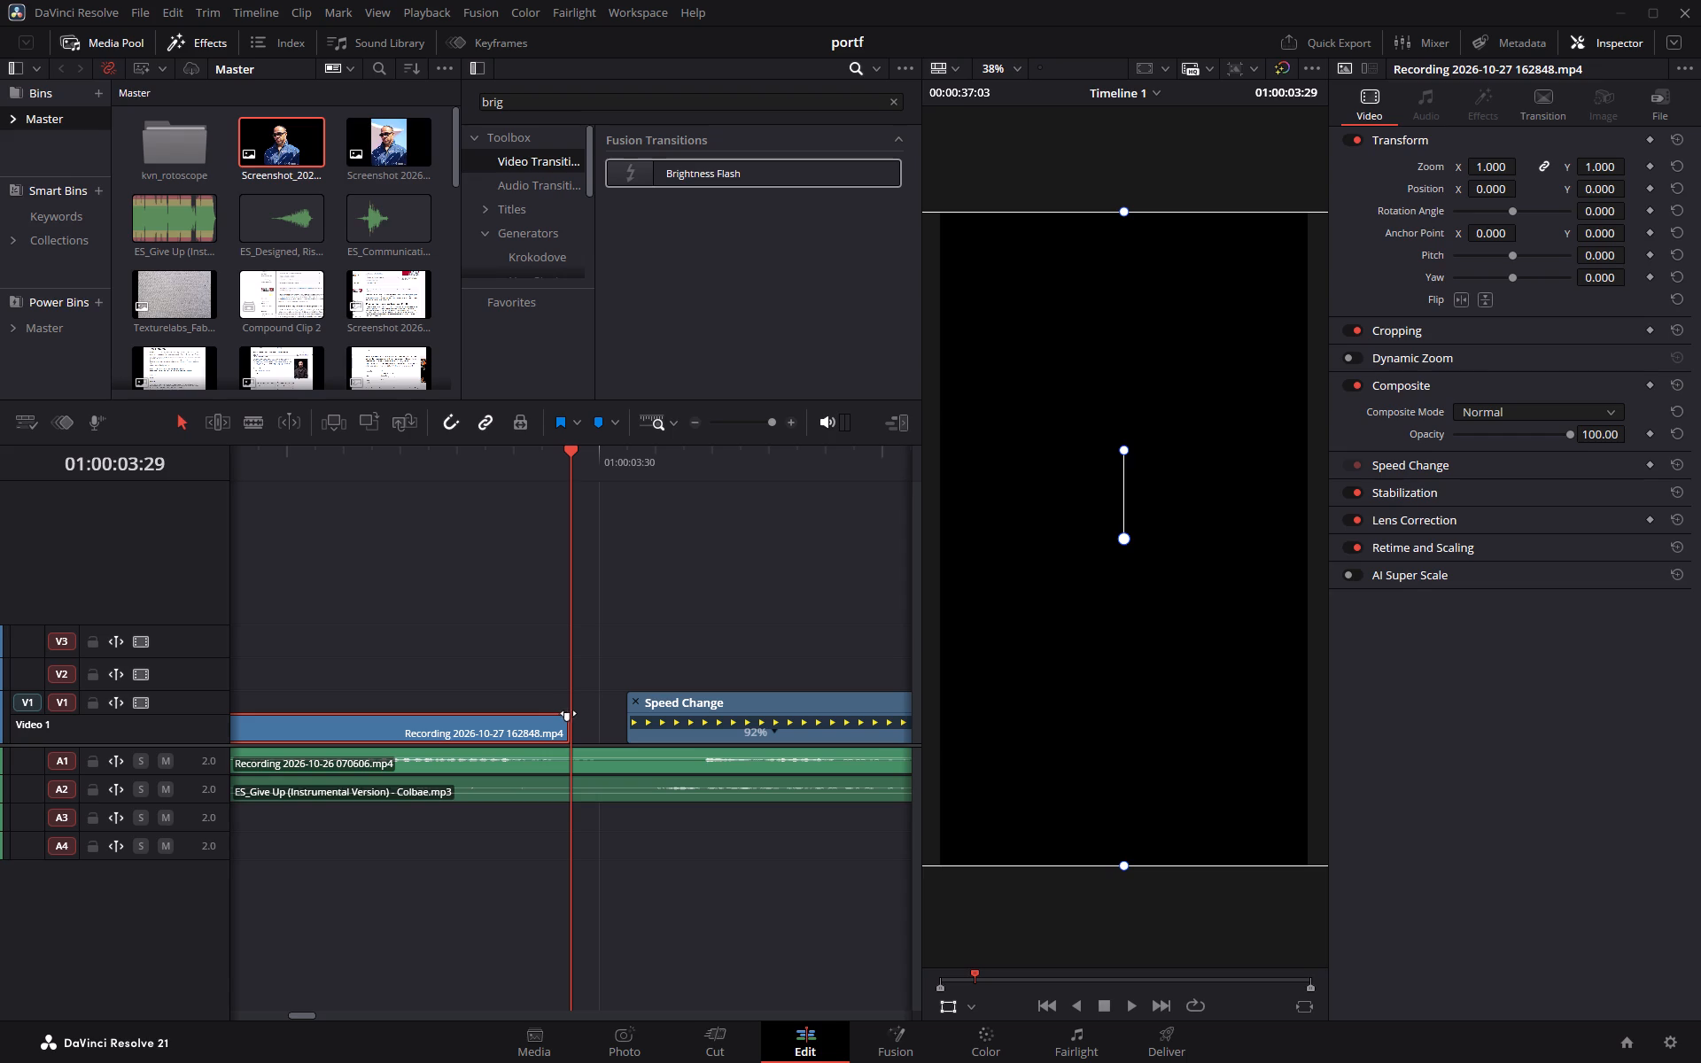
Extend the end of the karting clip on V1 by one frame to 01:00:03:30.
{"action": "left_click", "coordinate": [569, 710]}
{"action": "left_click_drag", "start_coordinate": [569, 711], "coordinate": [581, 711]}
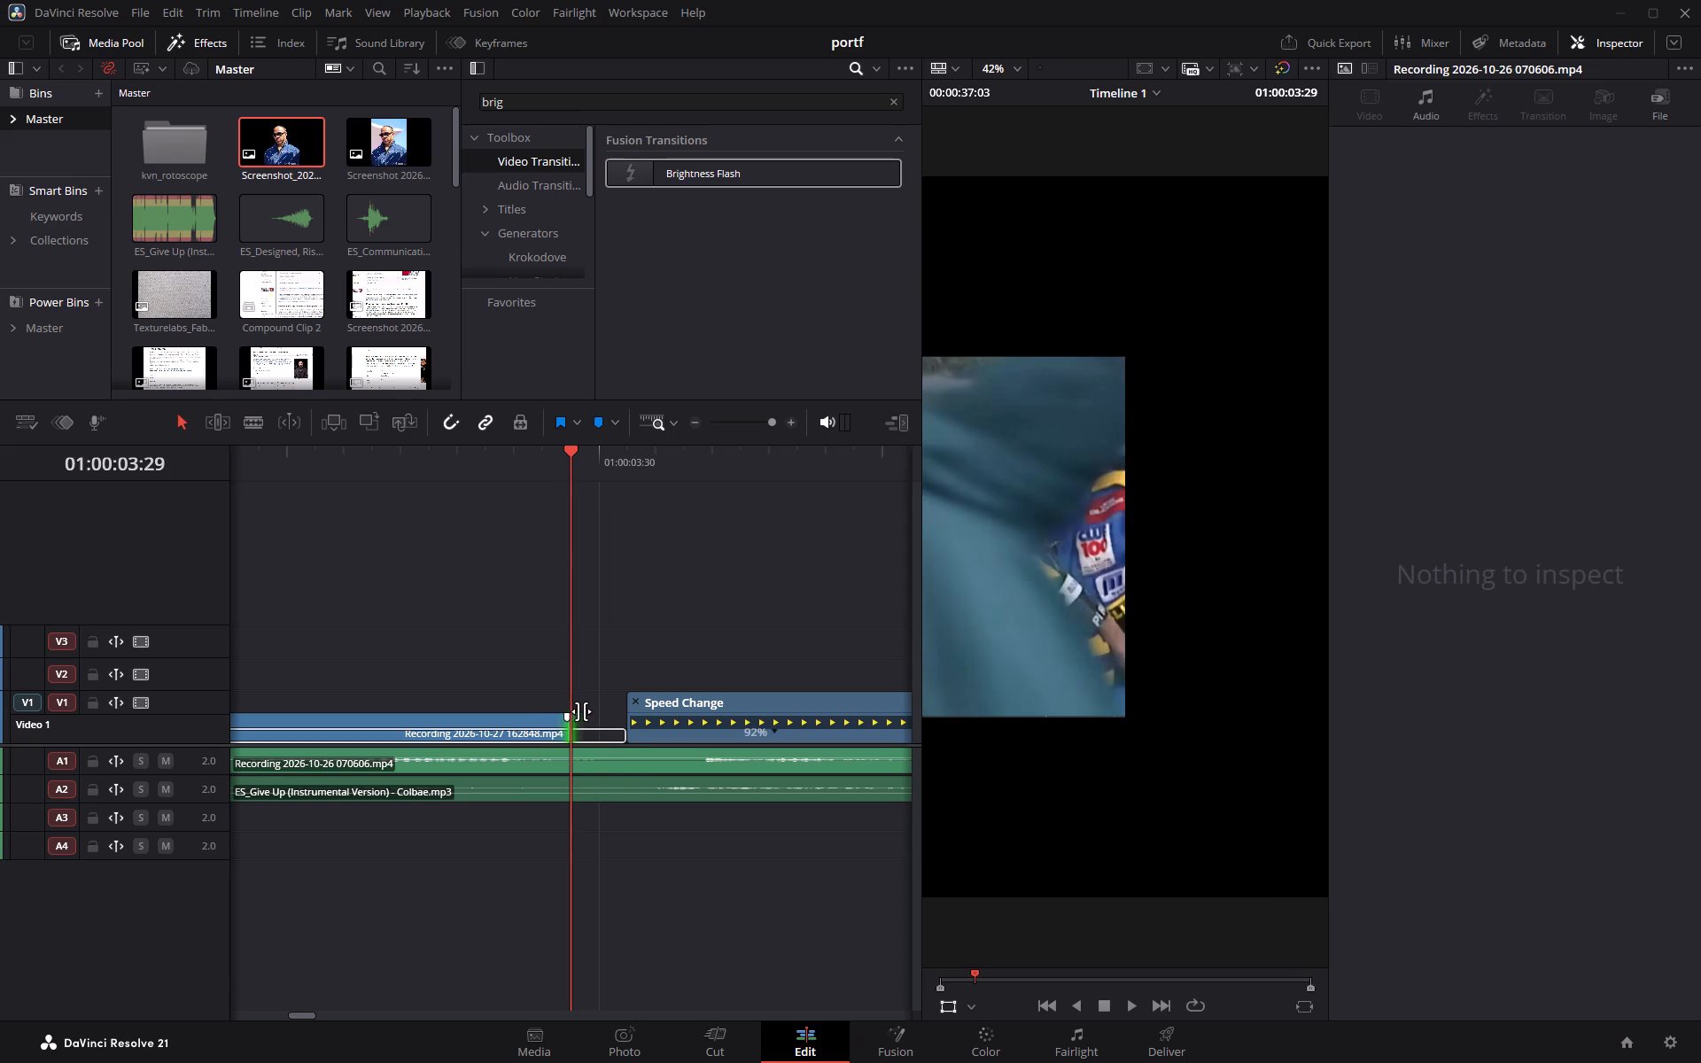
{"action": "left_click_drag", "start_coordinate": [581, 711], "coordinate": [600, 713]}
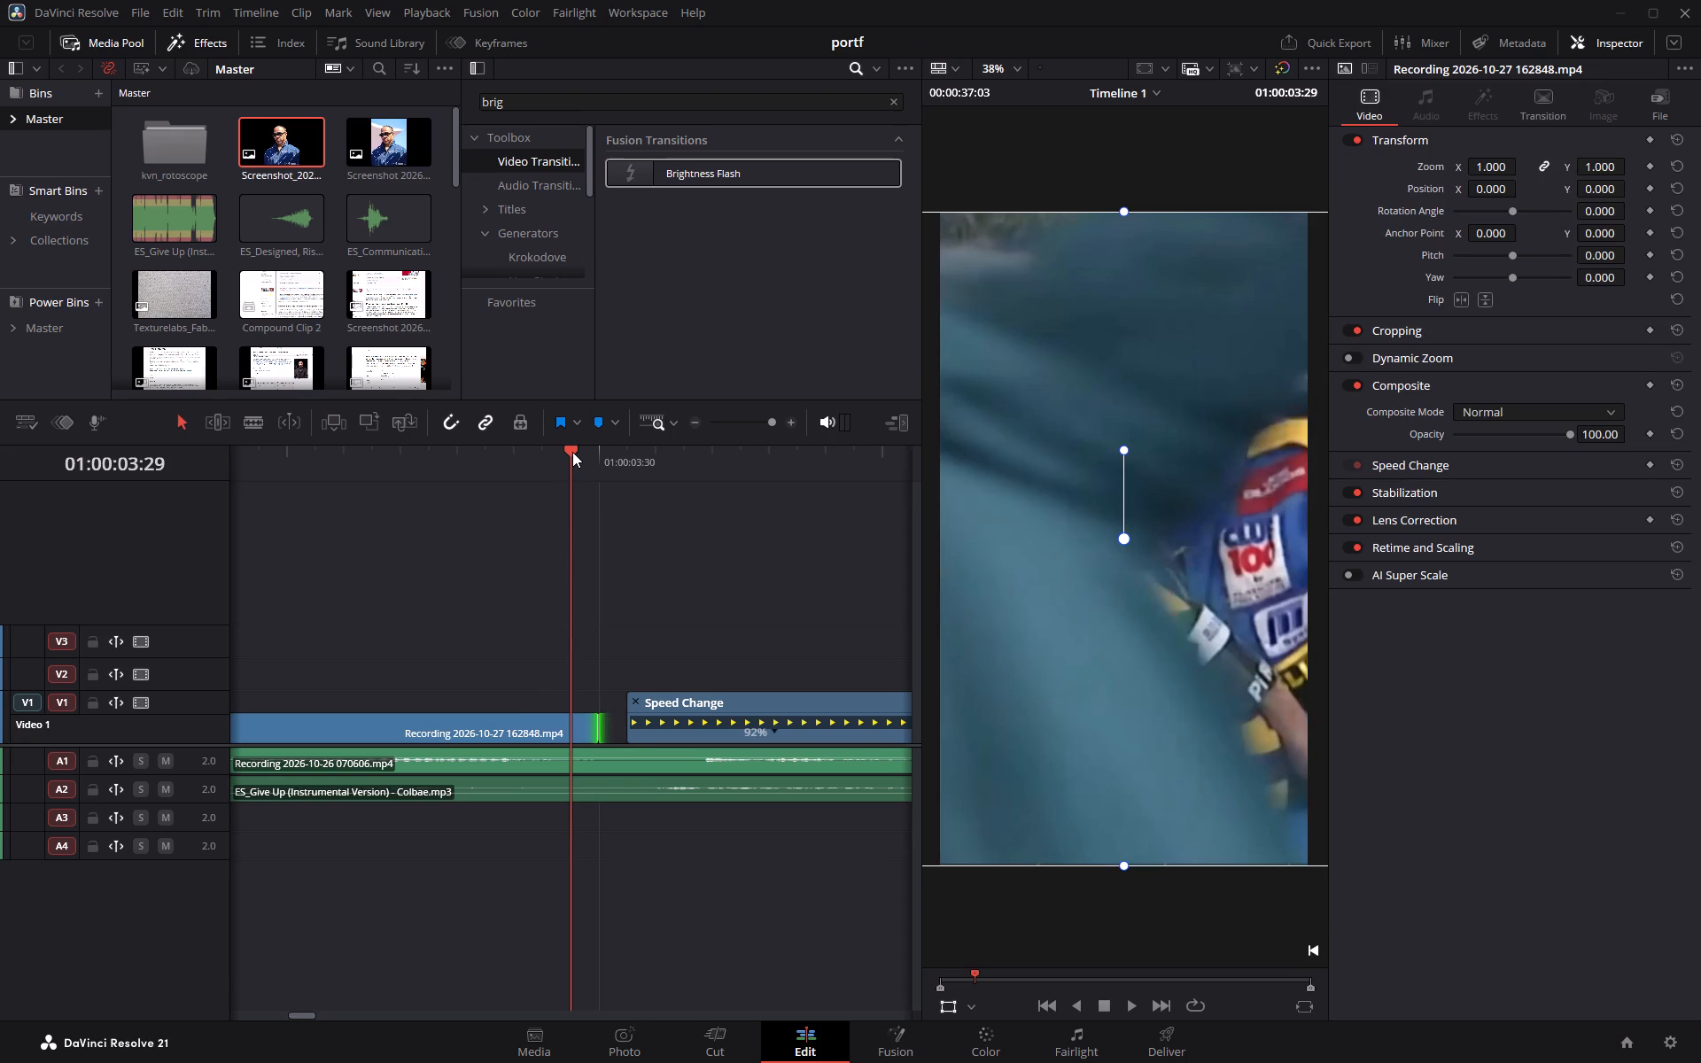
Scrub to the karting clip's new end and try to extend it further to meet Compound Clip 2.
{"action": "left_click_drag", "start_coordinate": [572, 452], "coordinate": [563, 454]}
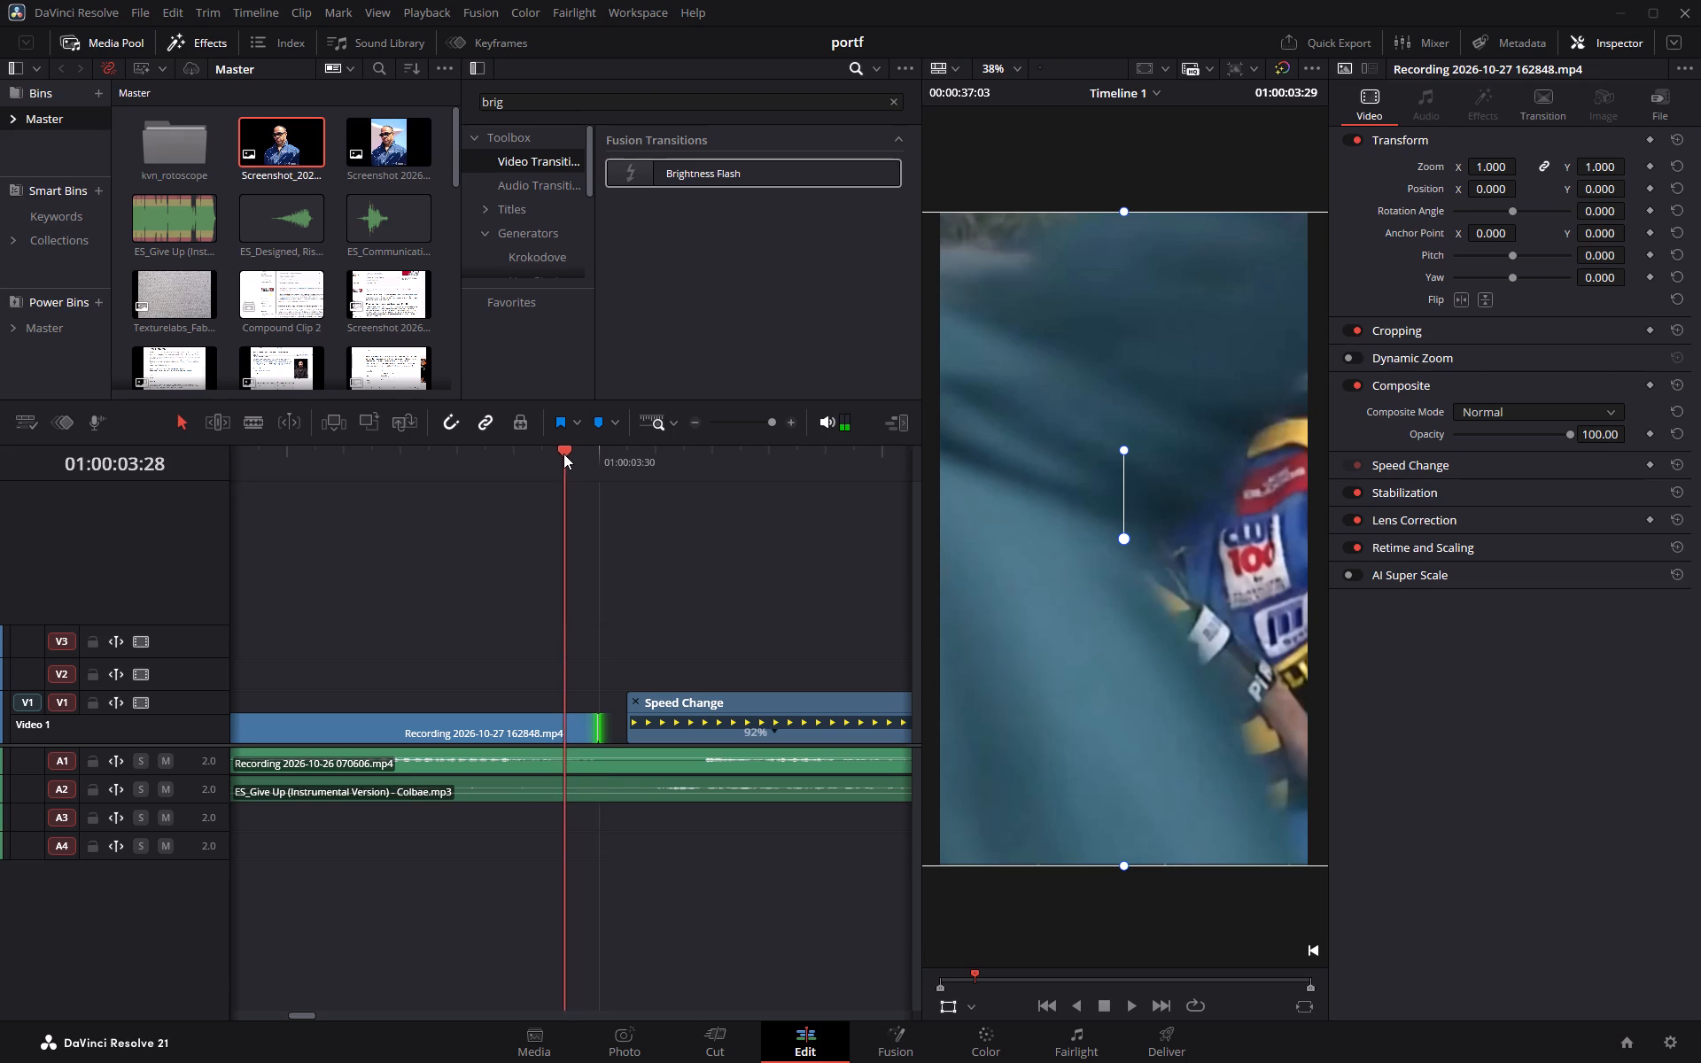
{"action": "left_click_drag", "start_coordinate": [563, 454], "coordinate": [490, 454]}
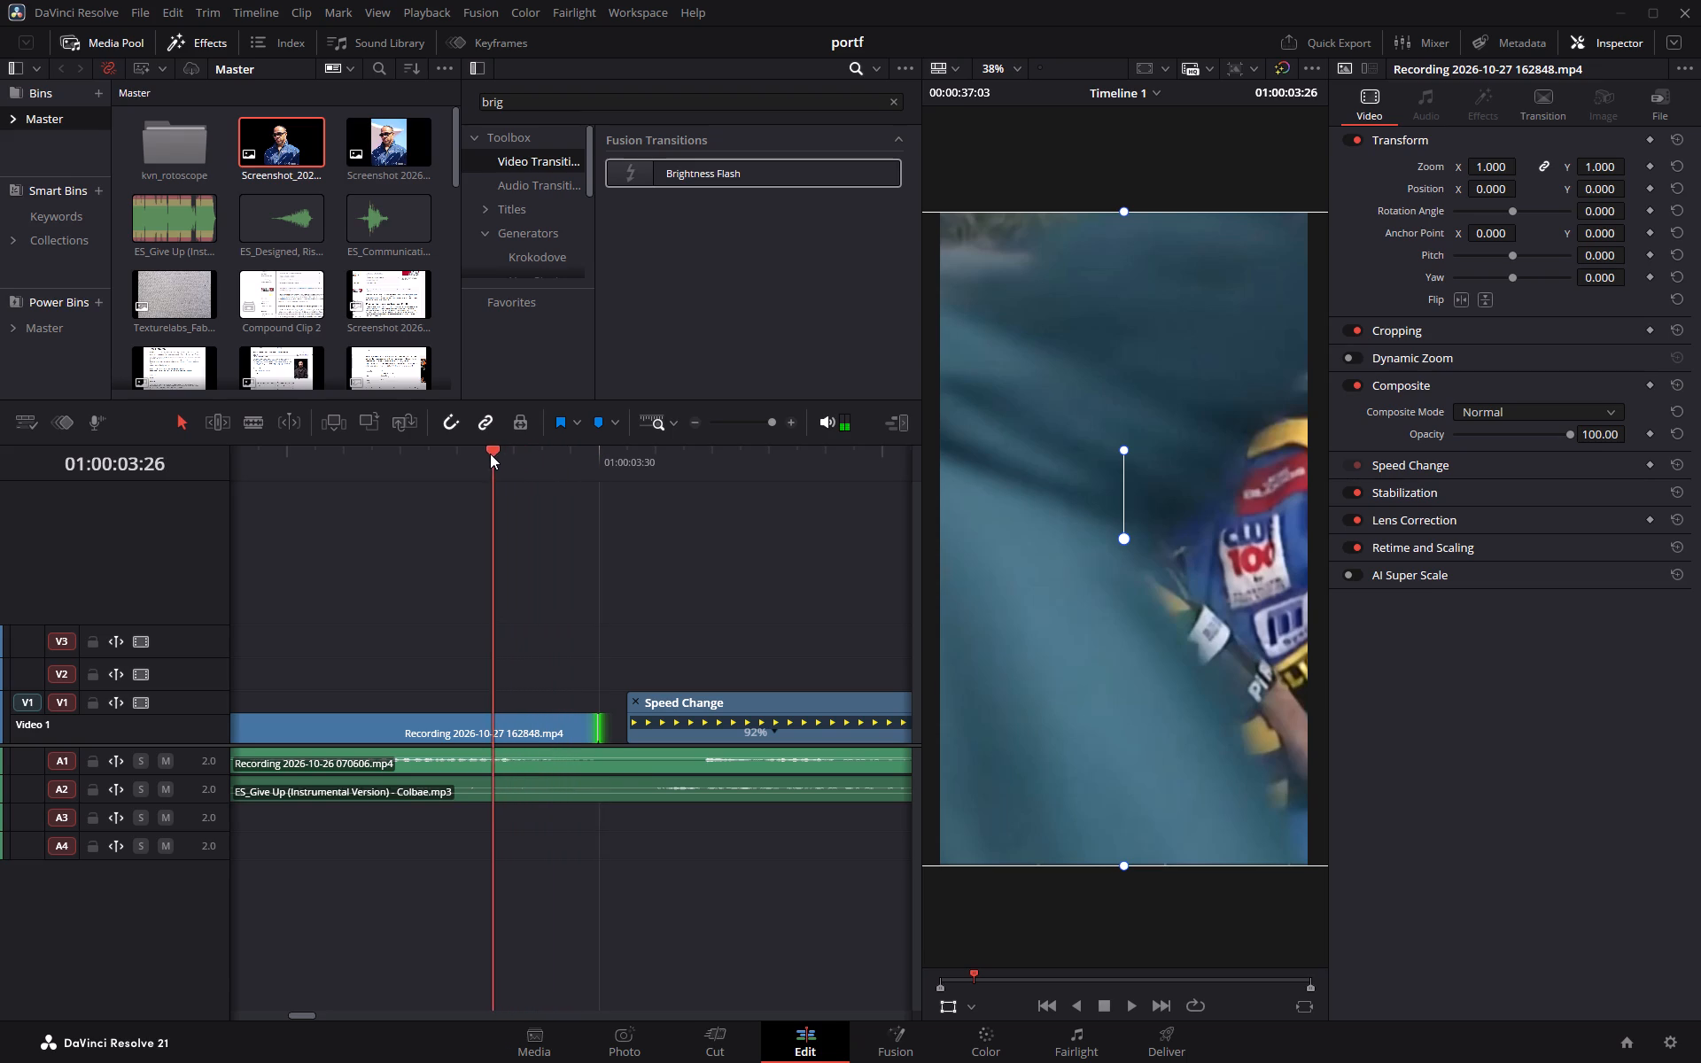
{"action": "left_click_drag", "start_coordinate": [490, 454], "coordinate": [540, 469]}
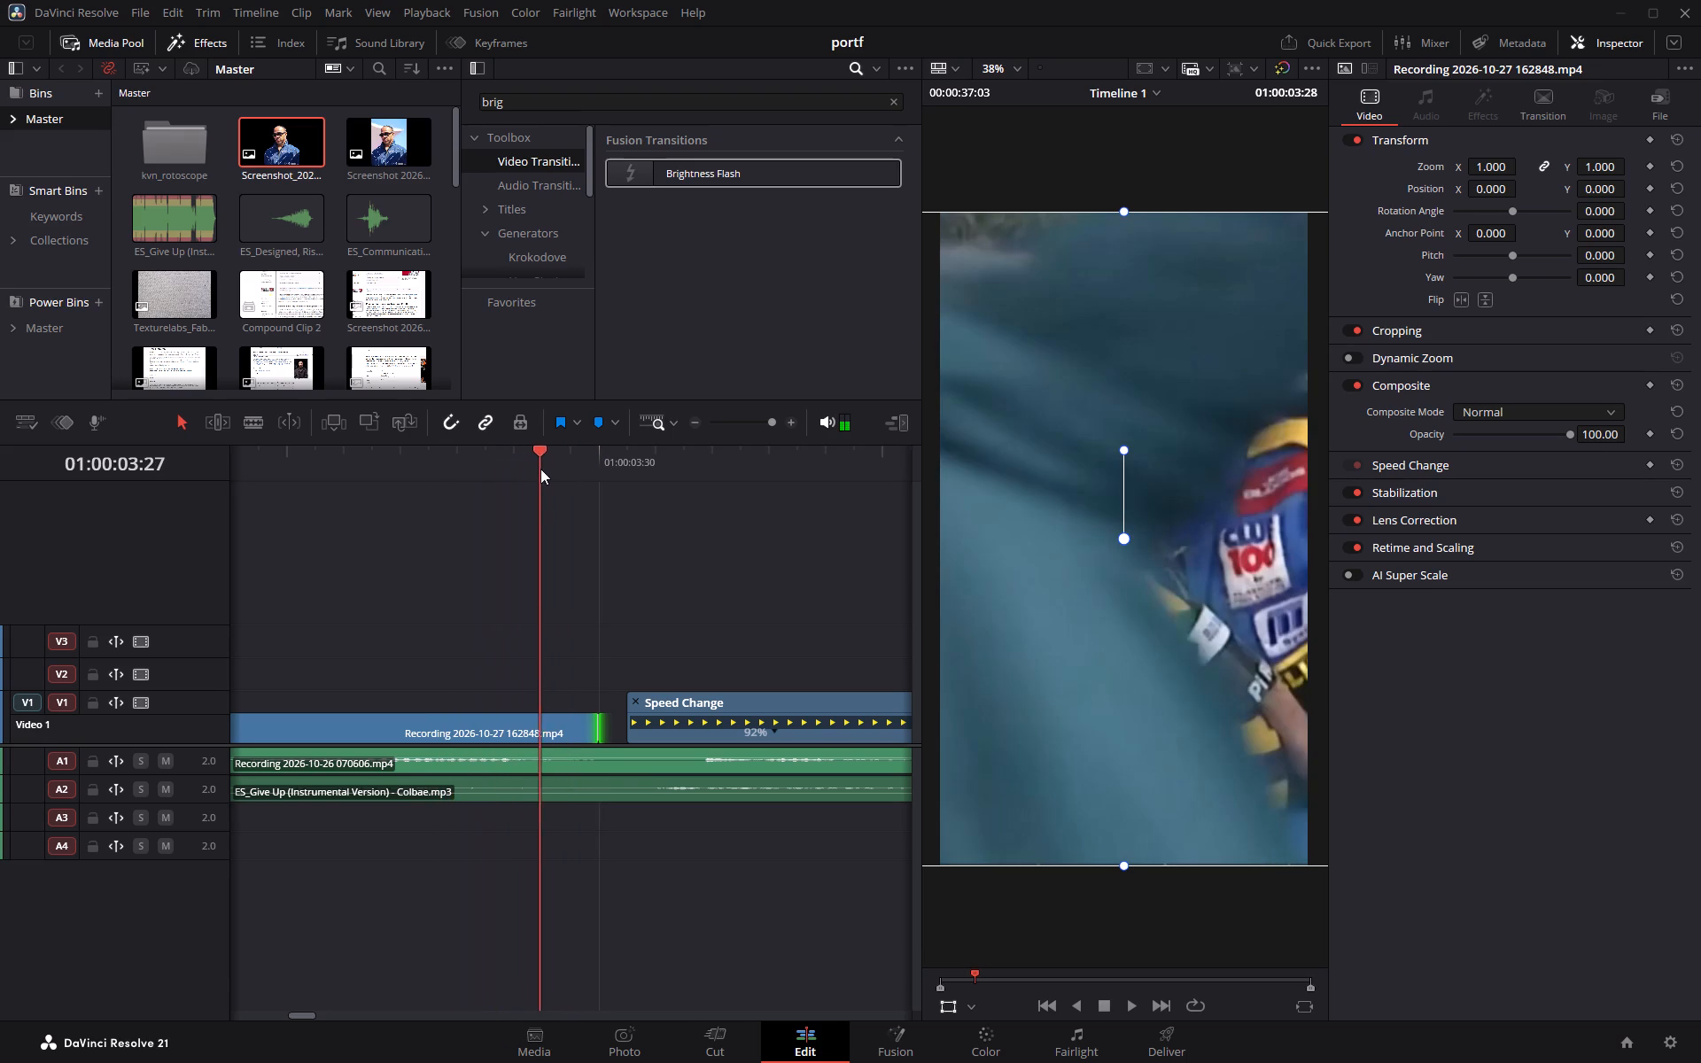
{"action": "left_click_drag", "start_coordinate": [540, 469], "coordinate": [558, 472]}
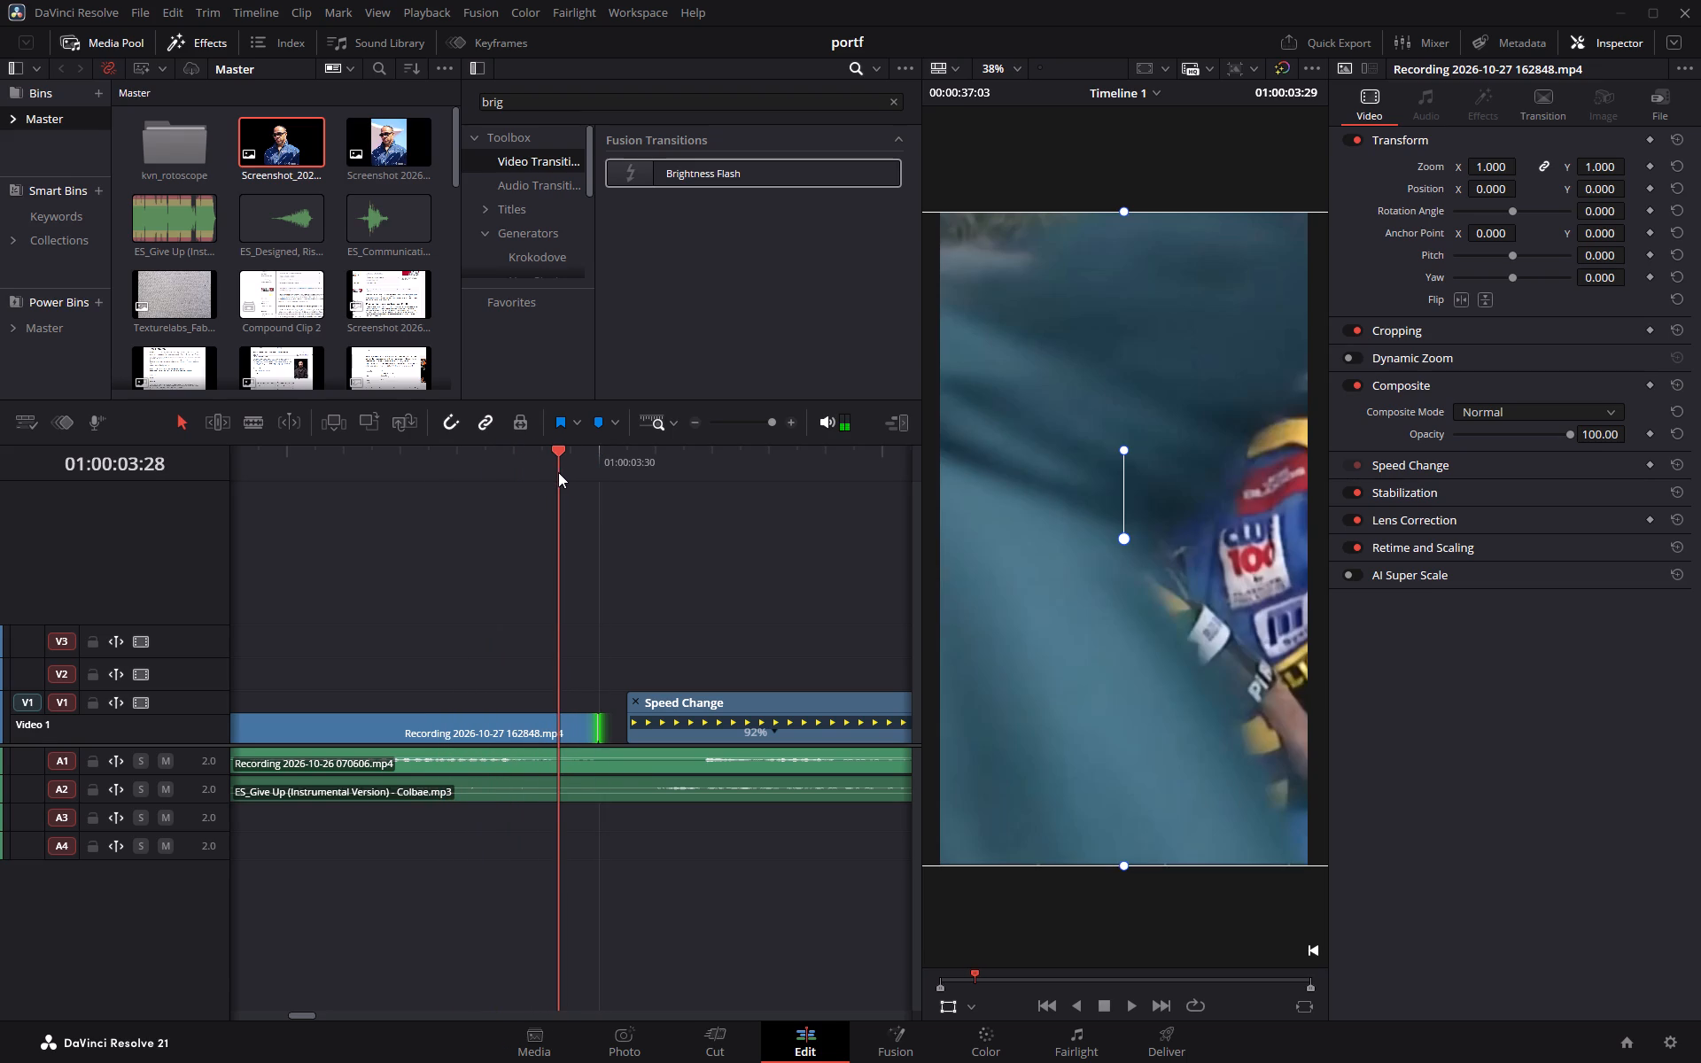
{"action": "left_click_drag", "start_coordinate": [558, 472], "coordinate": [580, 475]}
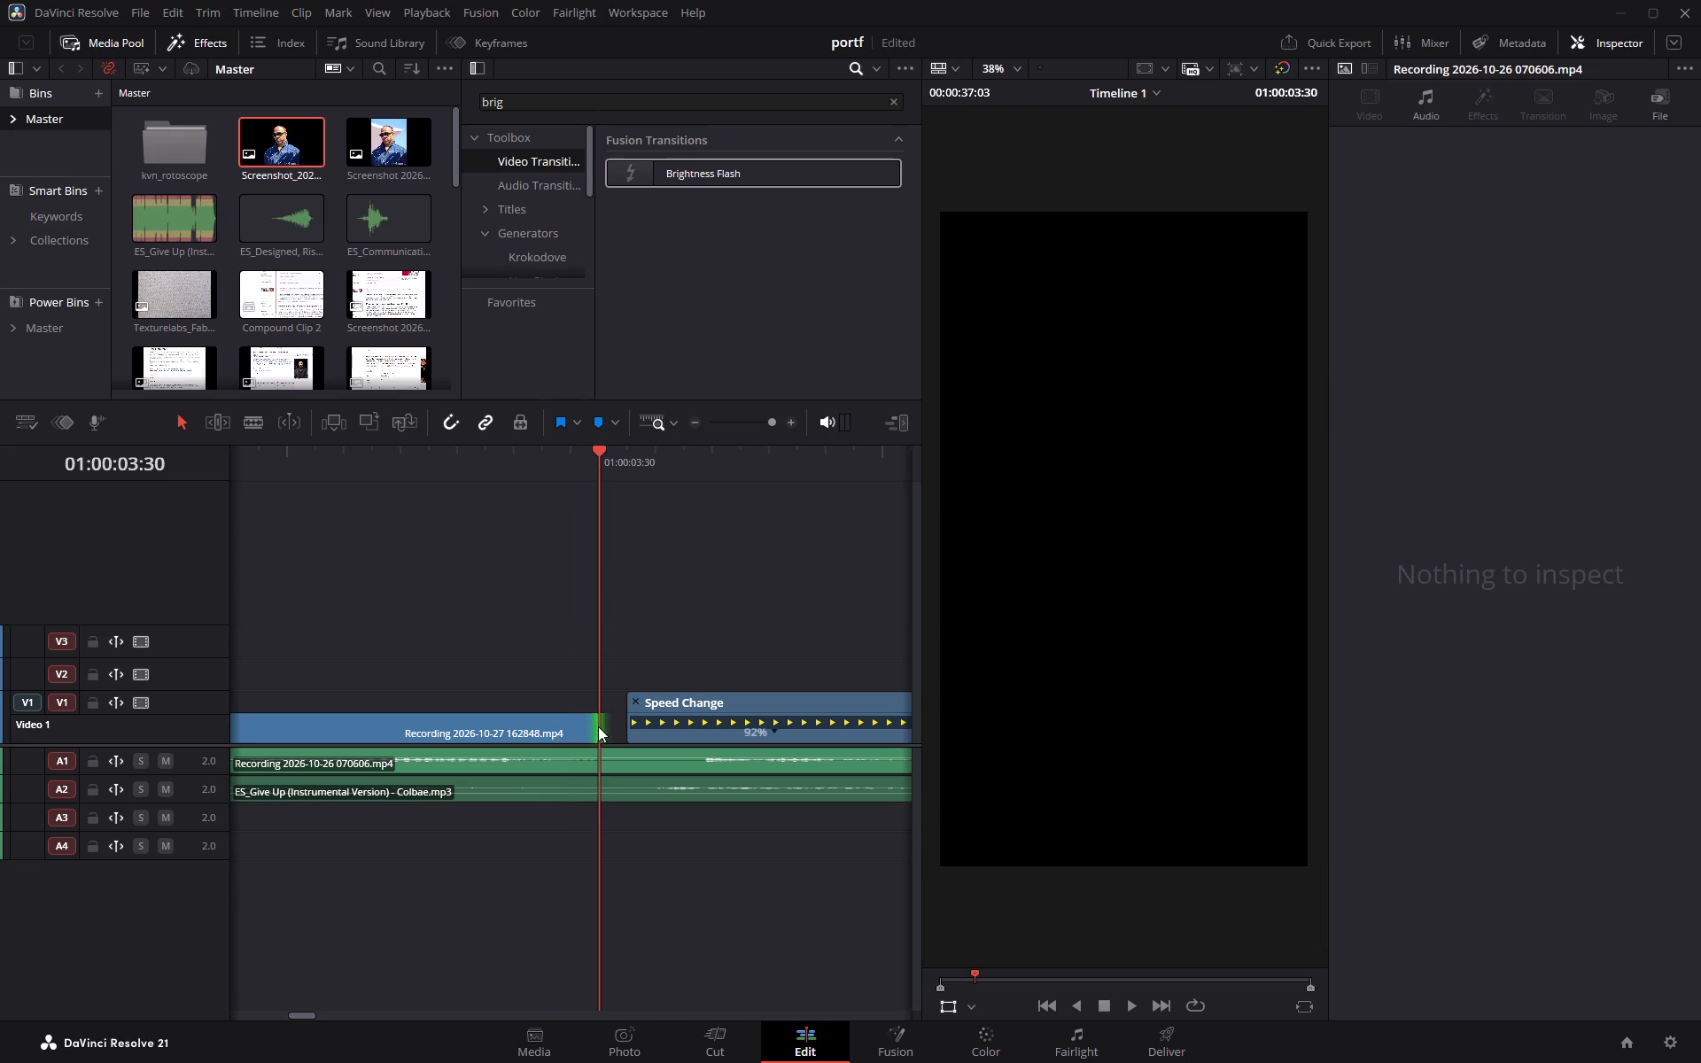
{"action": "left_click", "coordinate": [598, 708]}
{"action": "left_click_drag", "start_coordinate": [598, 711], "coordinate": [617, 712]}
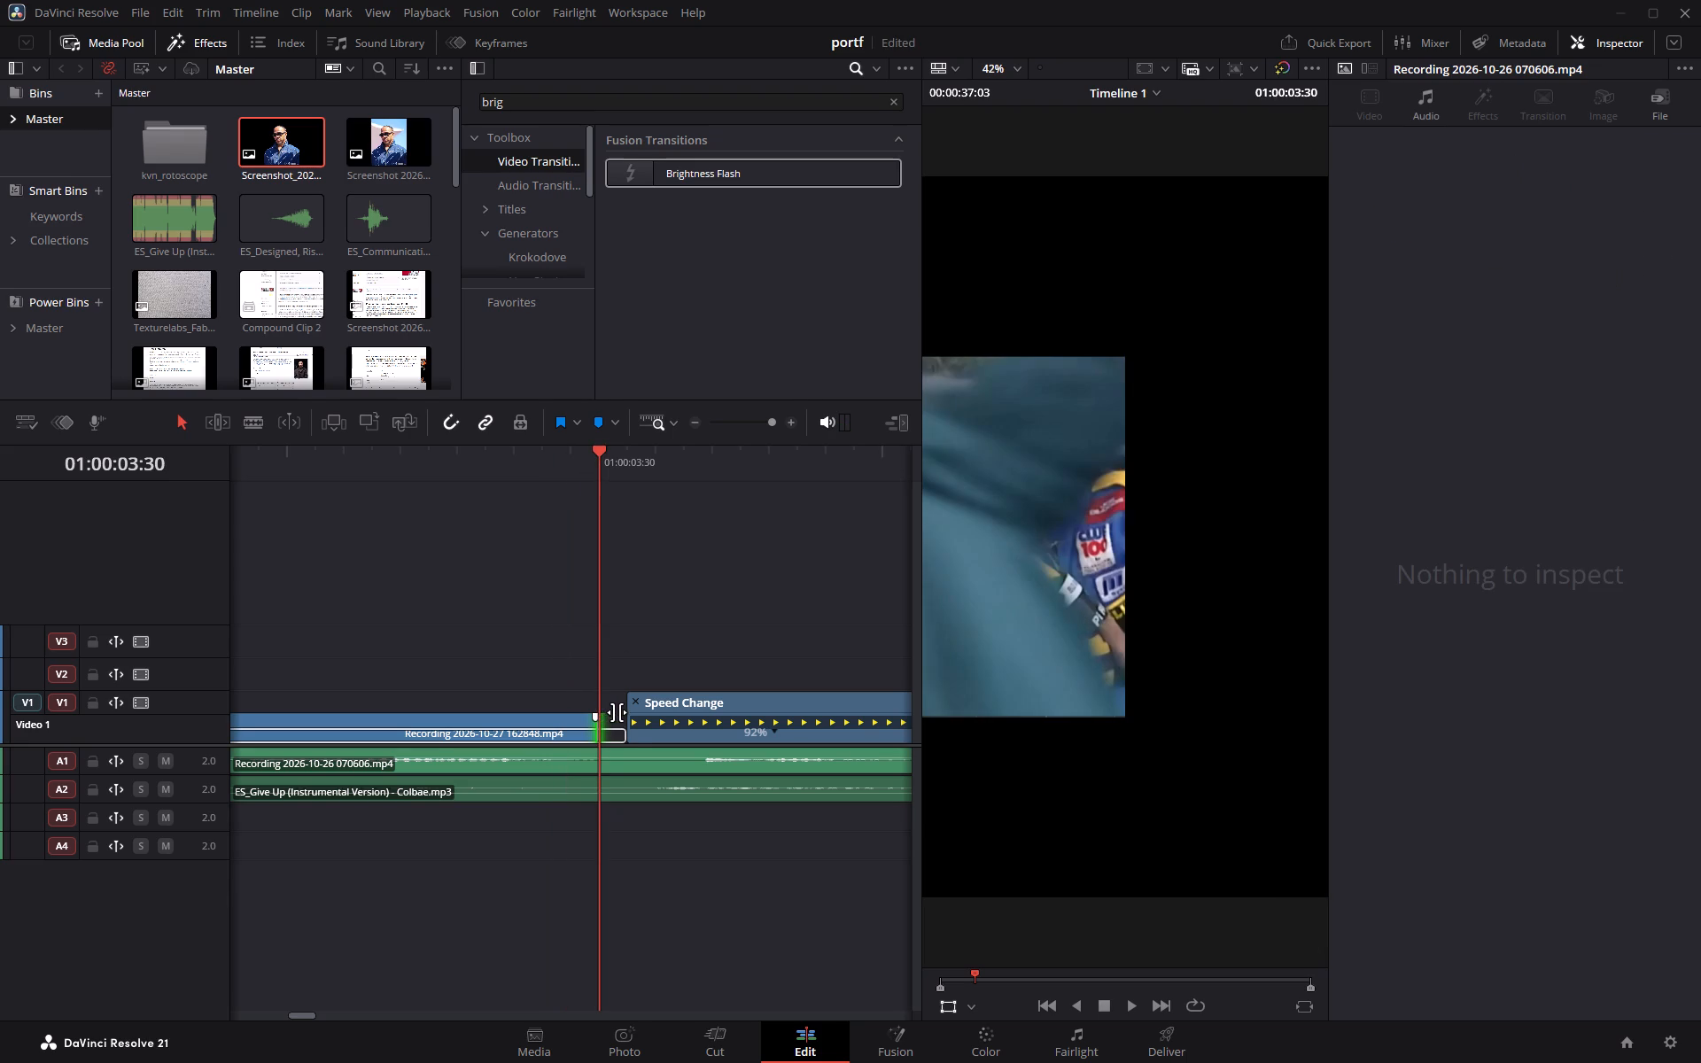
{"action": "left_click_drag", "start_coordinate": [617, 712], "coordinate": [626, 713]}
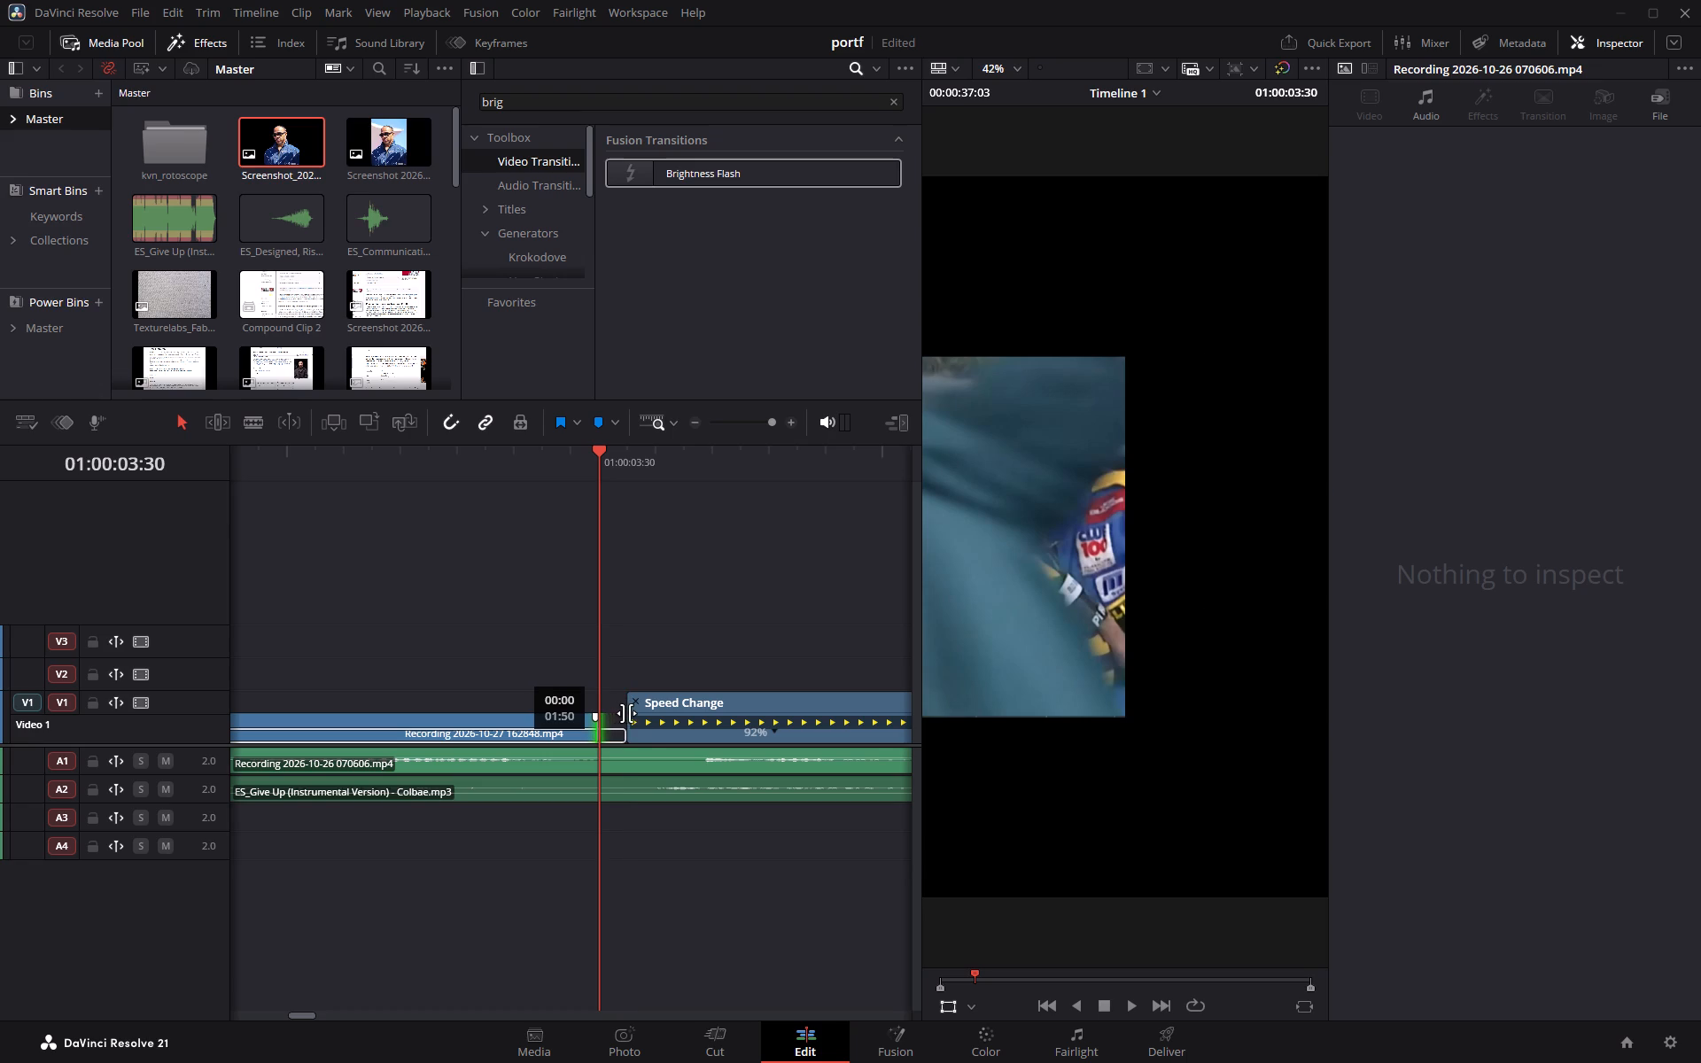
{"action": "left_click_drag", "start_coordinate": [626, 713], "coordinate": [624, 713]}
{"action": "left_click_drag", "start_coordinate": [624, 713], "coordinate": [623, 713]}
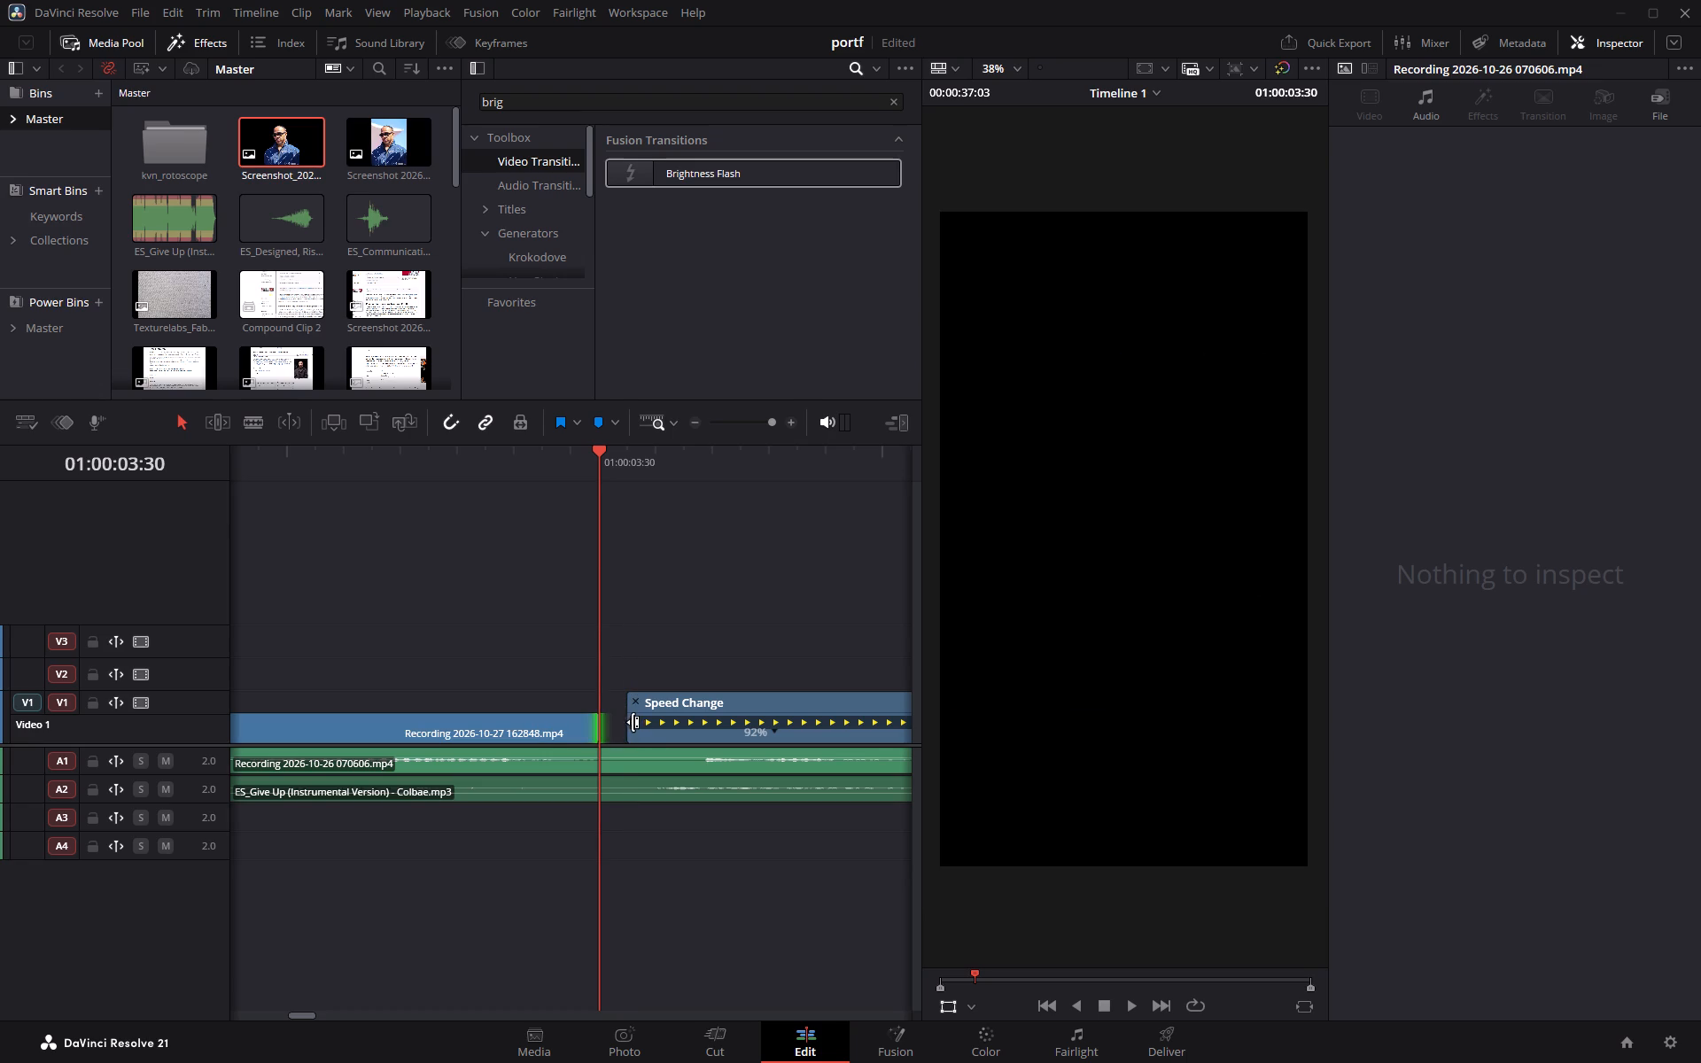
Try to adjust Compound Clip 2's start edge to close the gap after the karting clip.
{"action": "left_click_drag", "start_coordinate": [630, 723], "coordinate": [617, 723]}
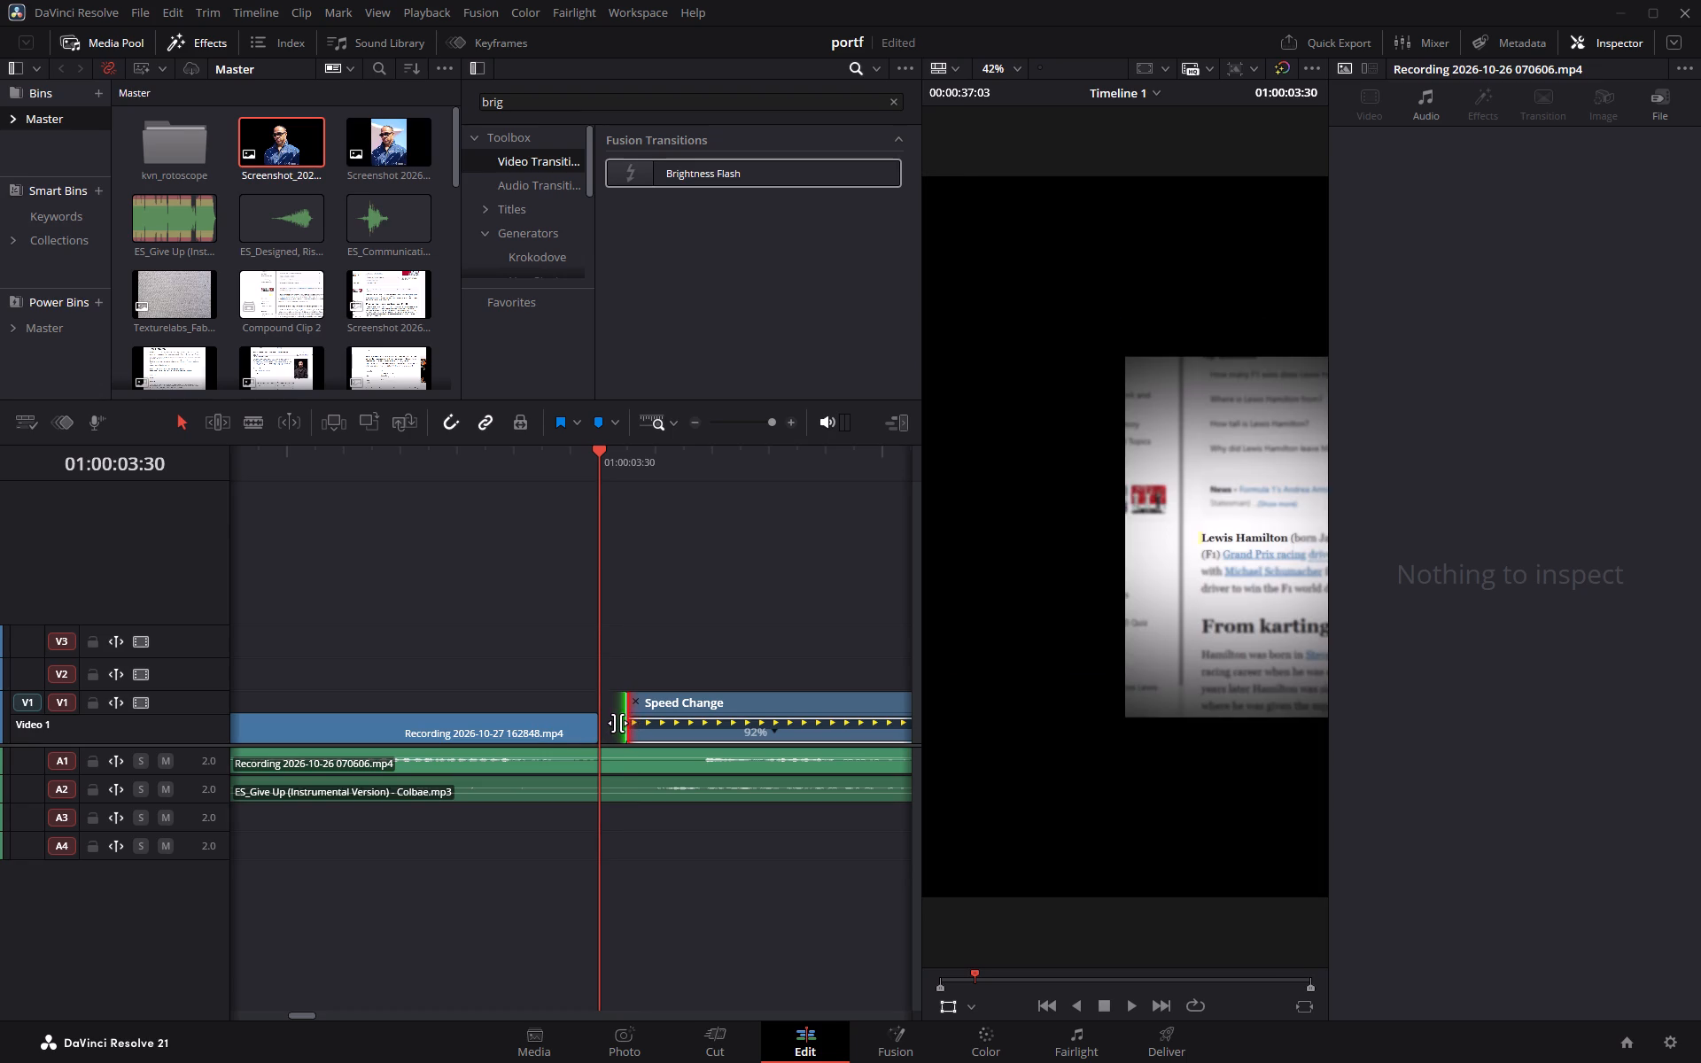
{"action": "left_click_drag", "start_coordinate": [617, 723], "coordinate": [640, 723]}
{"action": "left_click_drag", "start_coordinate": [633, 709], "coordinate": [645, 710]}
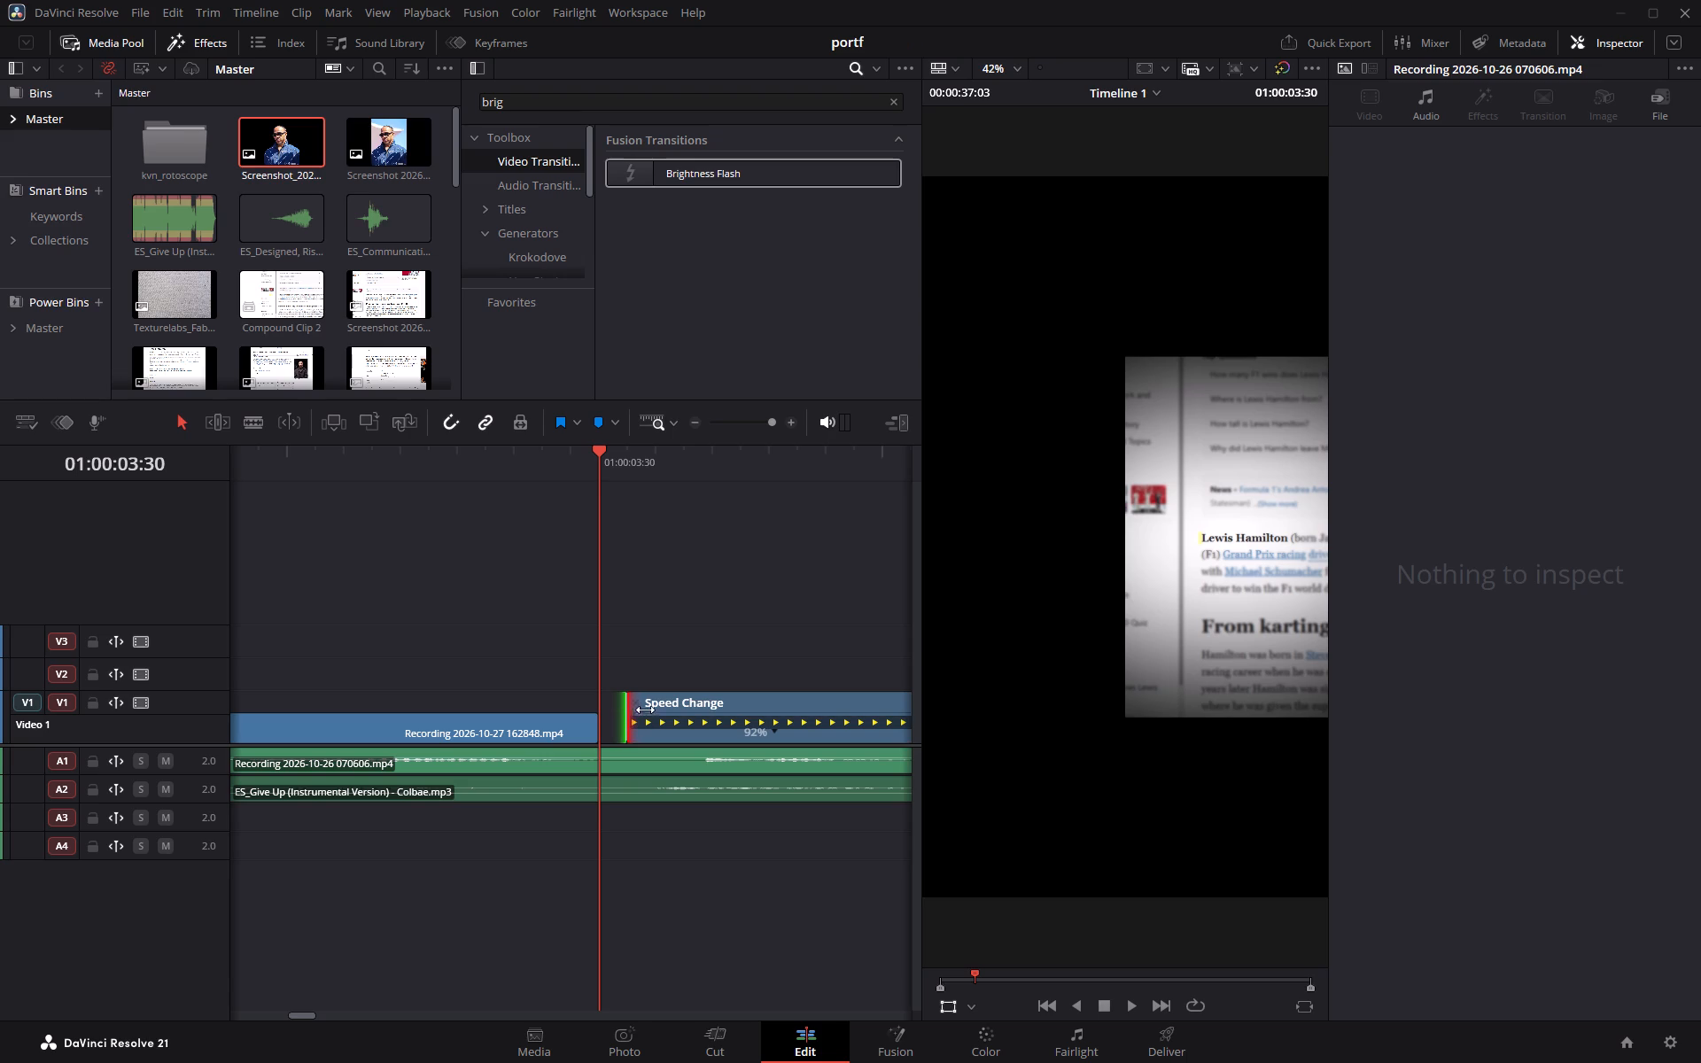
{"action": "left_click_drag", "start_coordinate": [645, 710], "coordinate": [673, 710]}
Retime Compound Clip 2 on V1 to 93% speed by moving its start edge to 01:00:03:32.
{"action": "left_click", "coordinate": [699, 672]}
{"action": "left_click", "coordinate": [704, 722]}
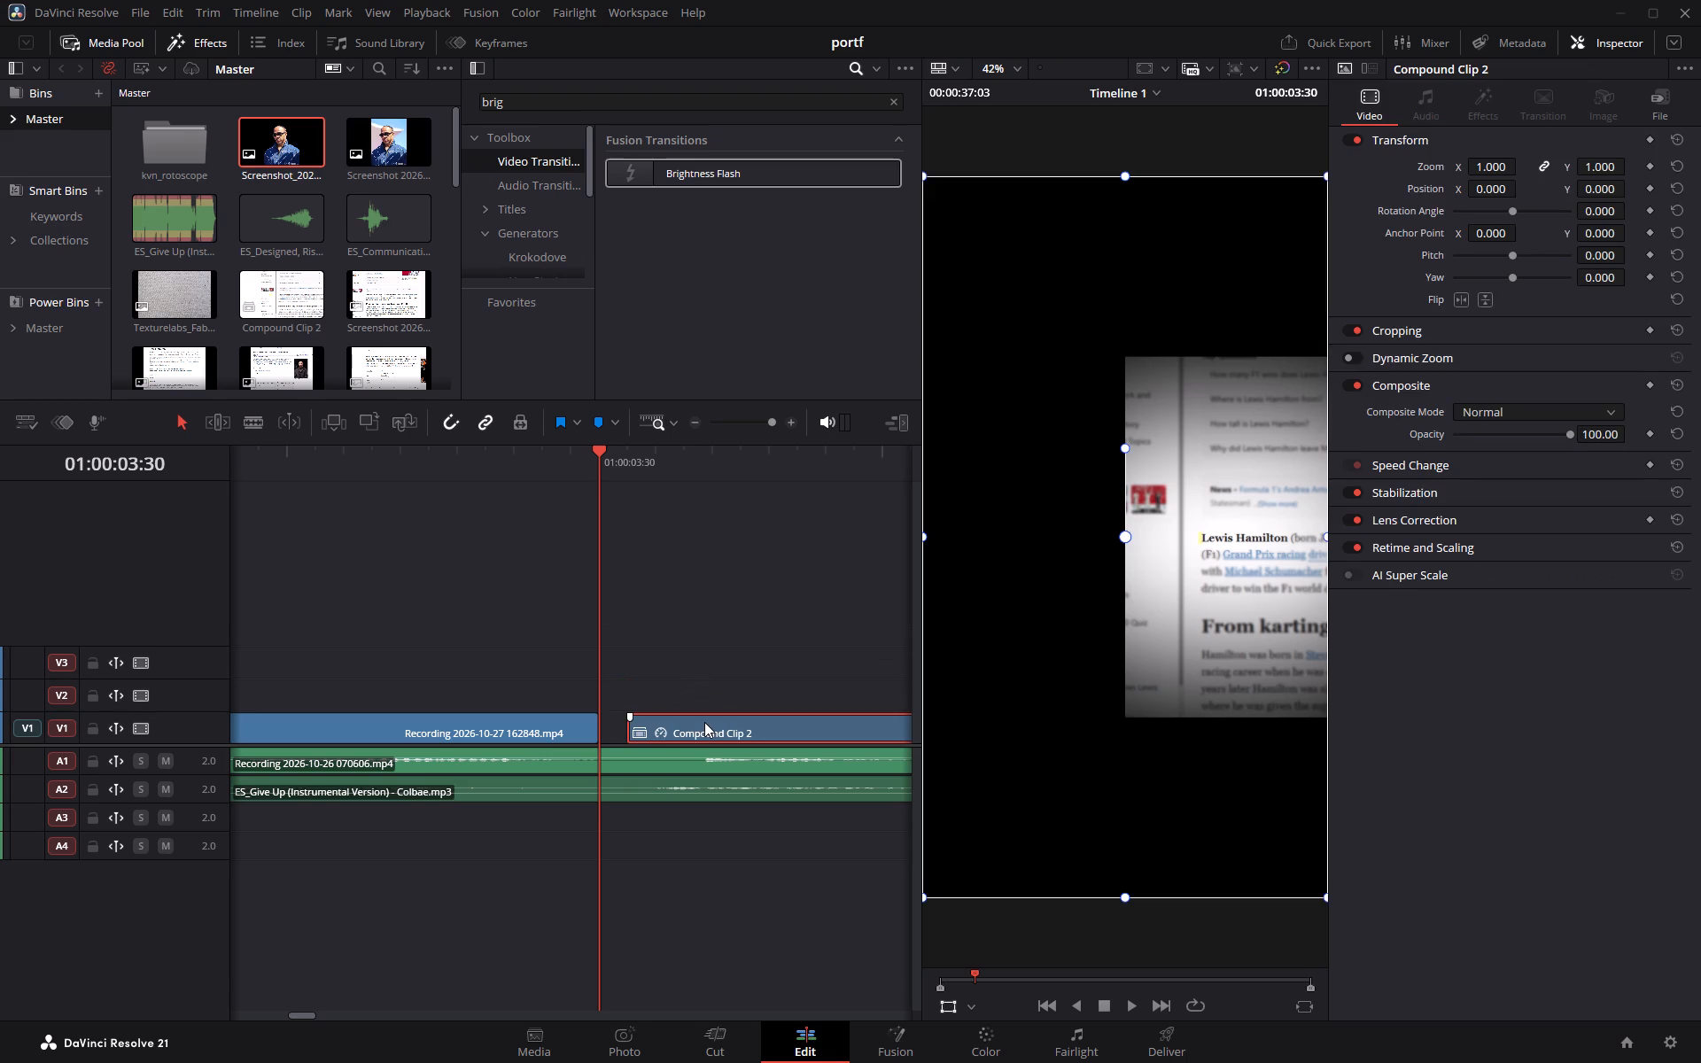
{"action": "key", "text": "ctrl+r"}
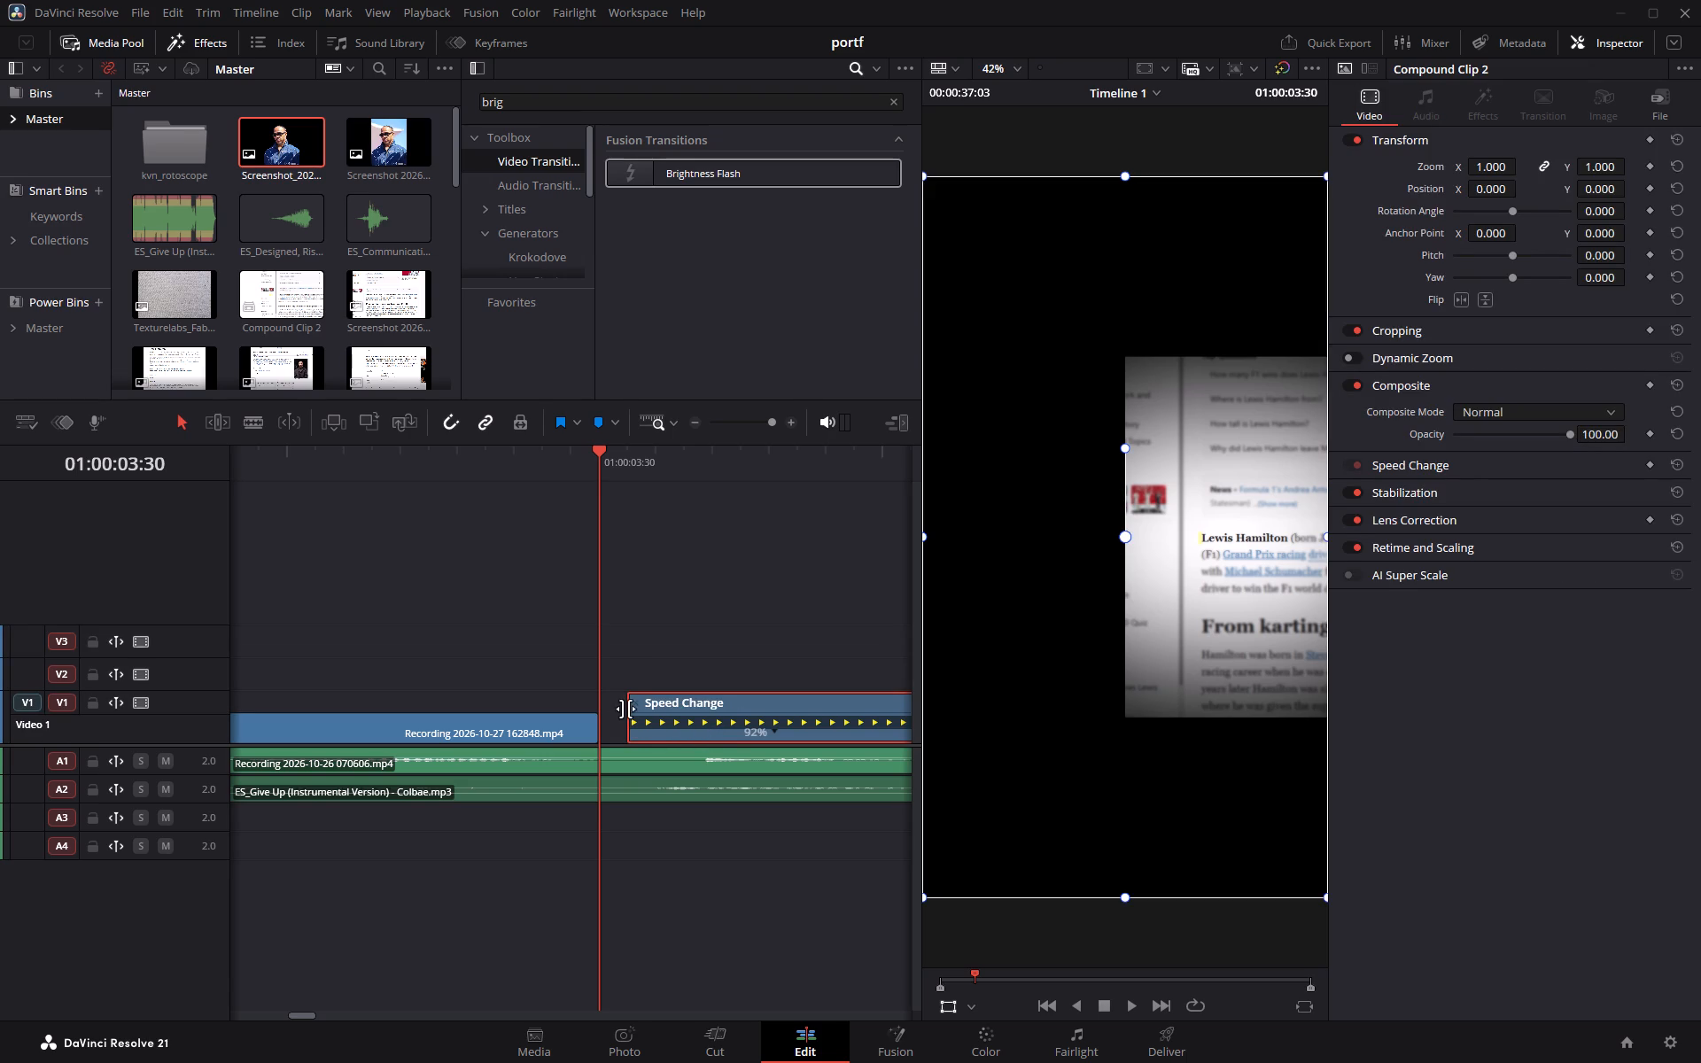
{"action": "left_click_drag", "start_coordinate": [630, 709], "coordinate": [660, 709]}
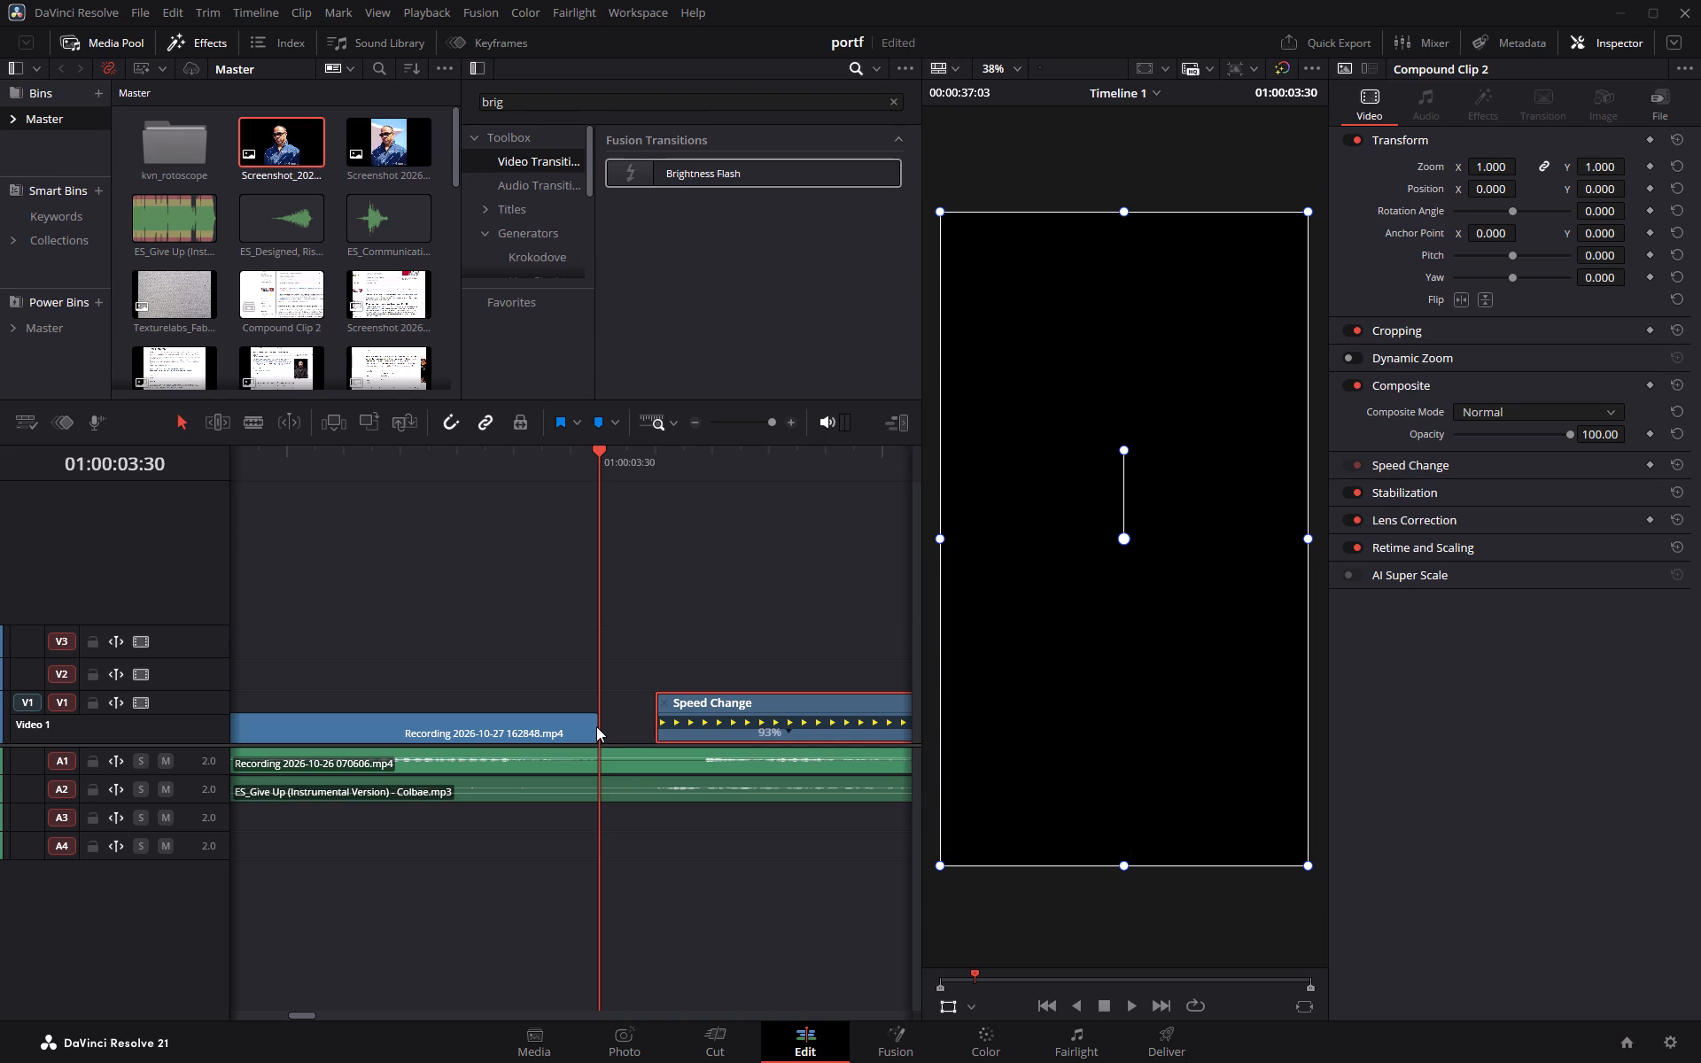
Extend the karting clip's end on V1 to meet Compound Clip 2's start at 01:00:03:32.
{"action": "left_click_drag", "start_coordinate": [599, 707], "coordinate": [629, 708]}
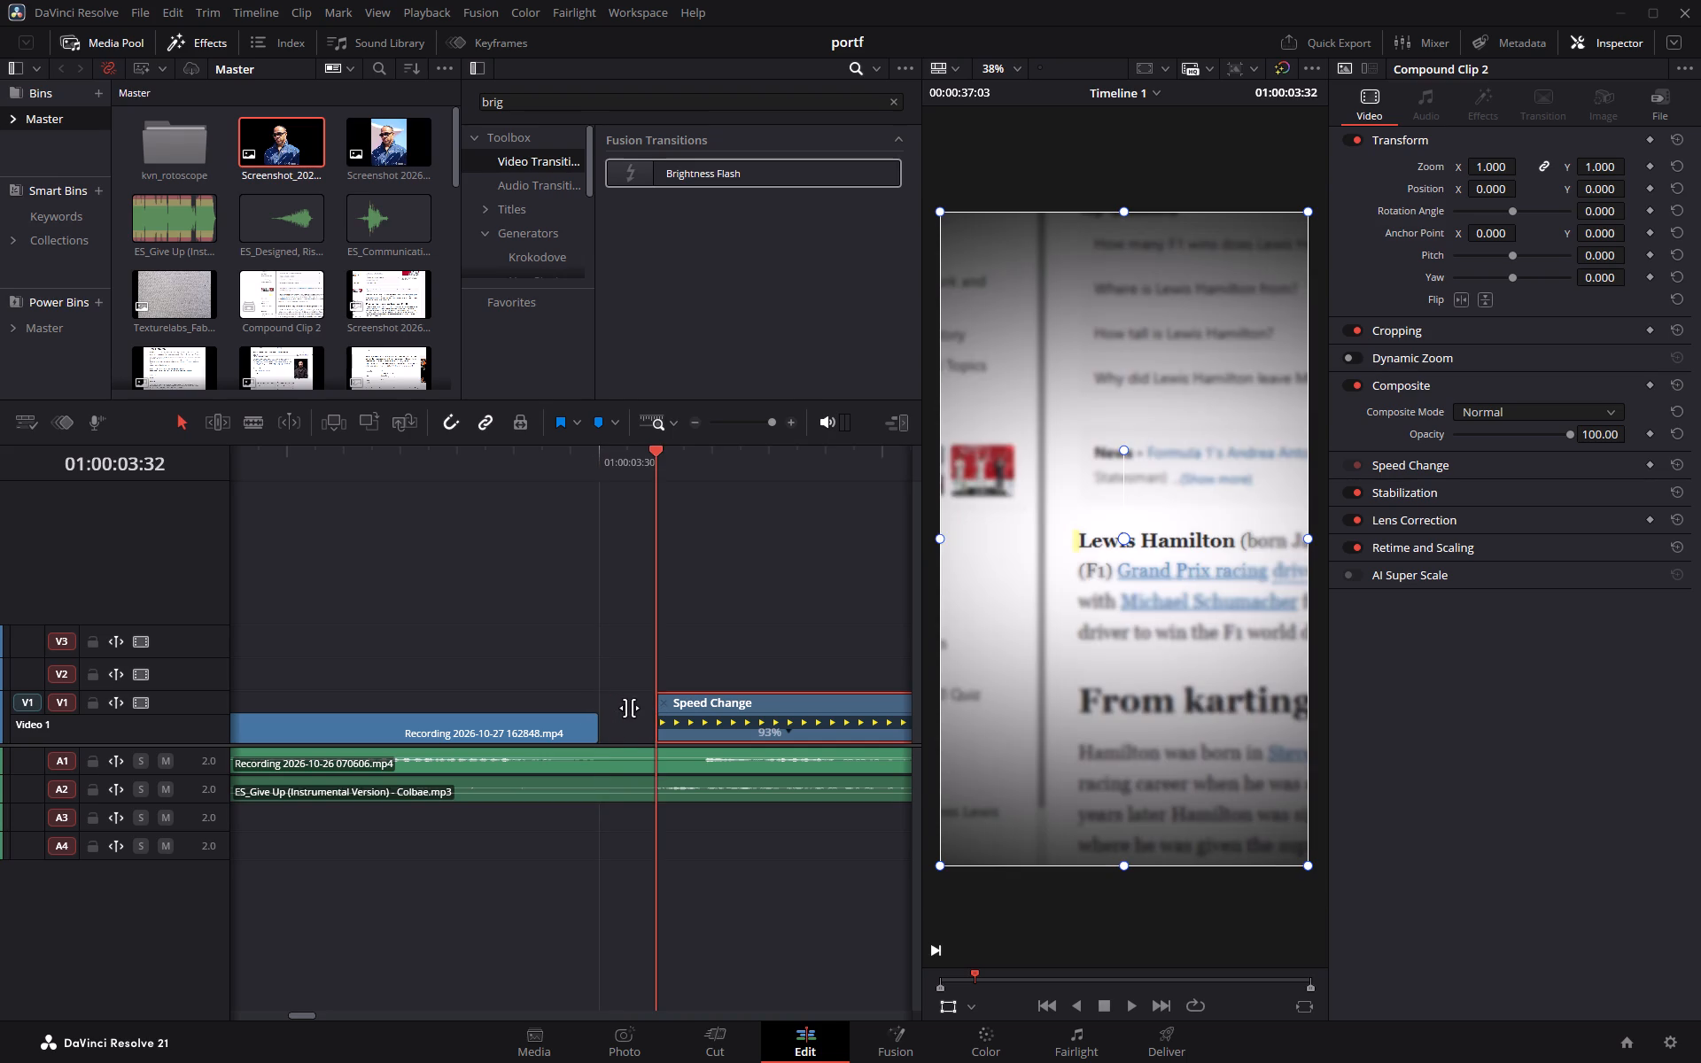
{"action": "left_click_drag", "start_coordinate": [629, 708], "coordinate": [559, 704]}
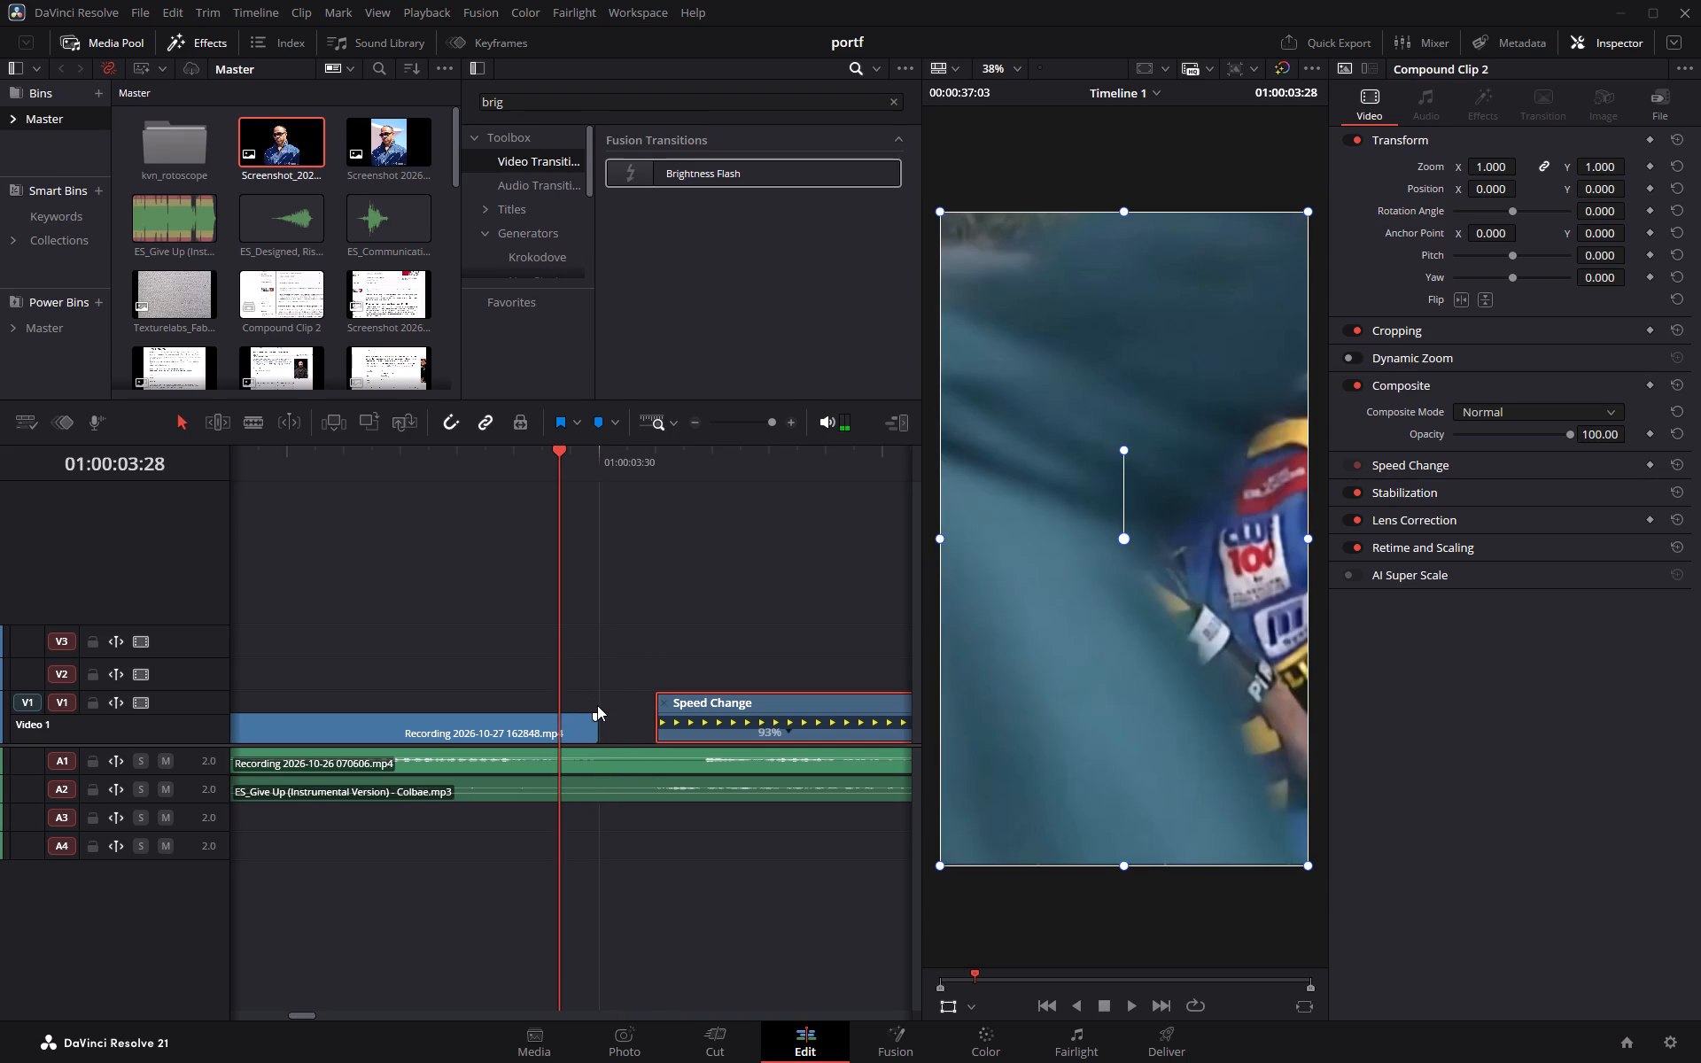
{"action": "left_click_drag", "start_coordinate": [601, 704], "coordinate": [633, 704]}
{"action": "key", "text": "space"}
{"action": "key", "text": "space"}
{"action": "left_click_drag", "start_coordinate": [810, 456], "coordinate": [319, 517]}
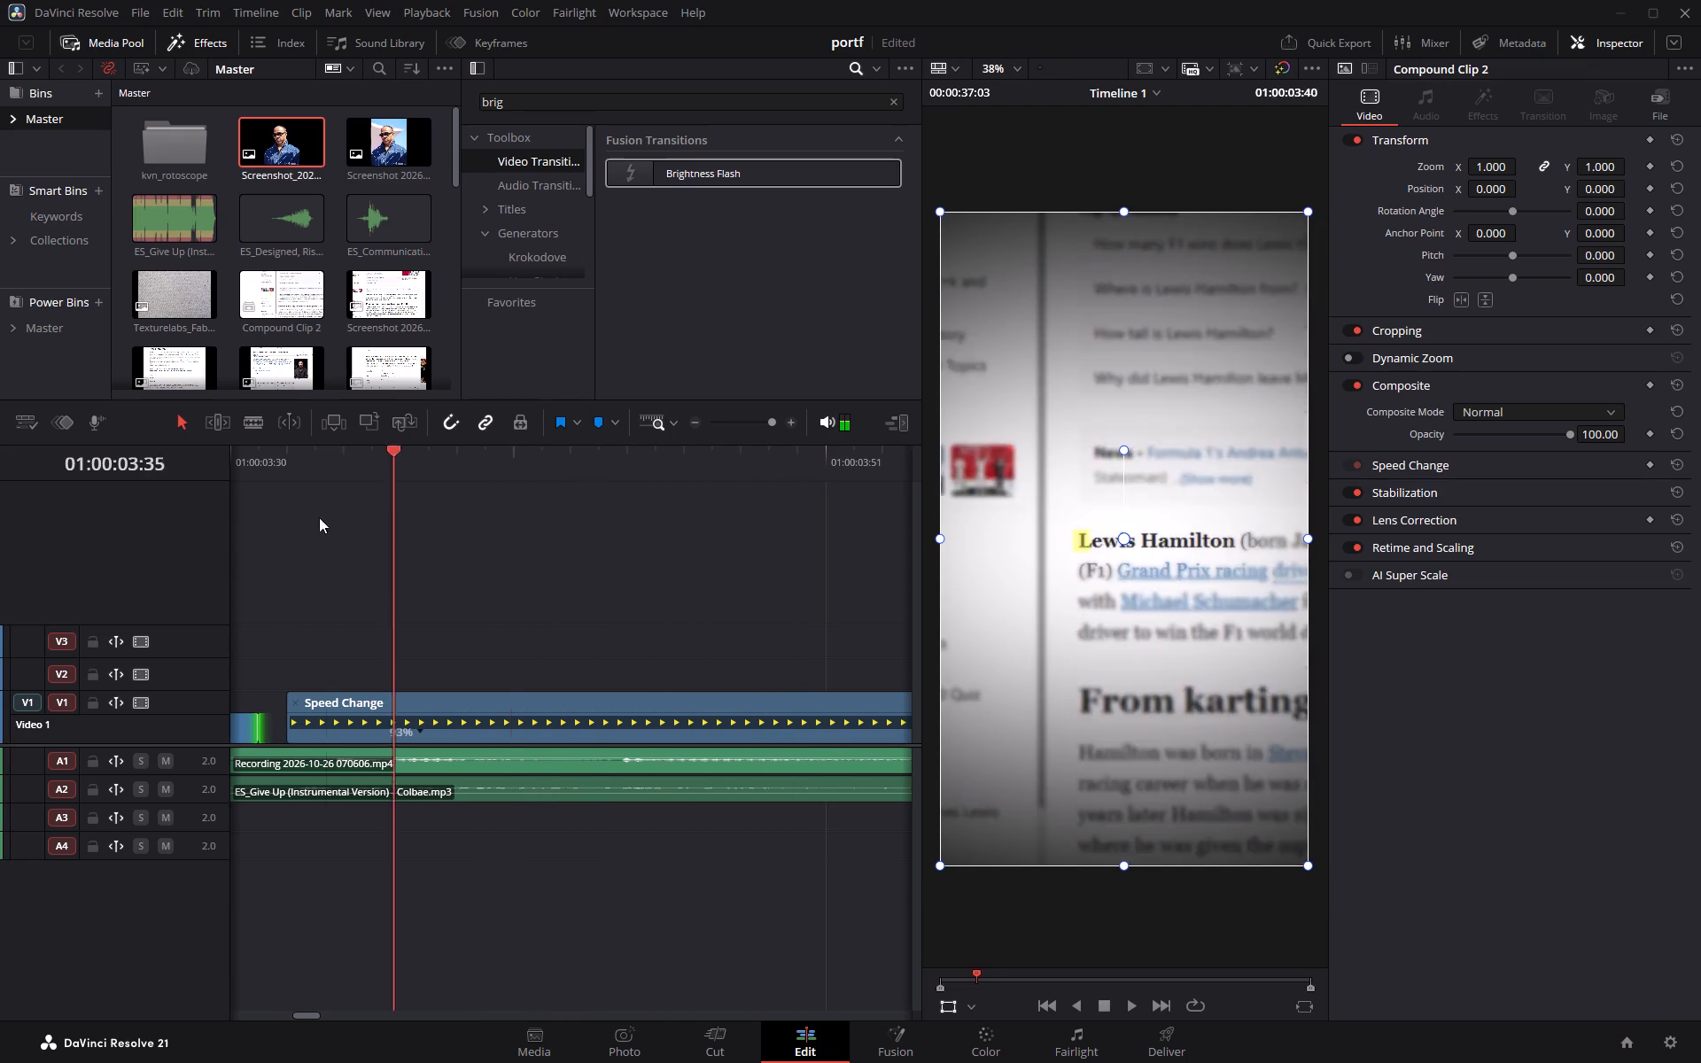
{"action": "left_click_drag", "start_coordinate": [319, 517], "coordinate": [675, 555]}
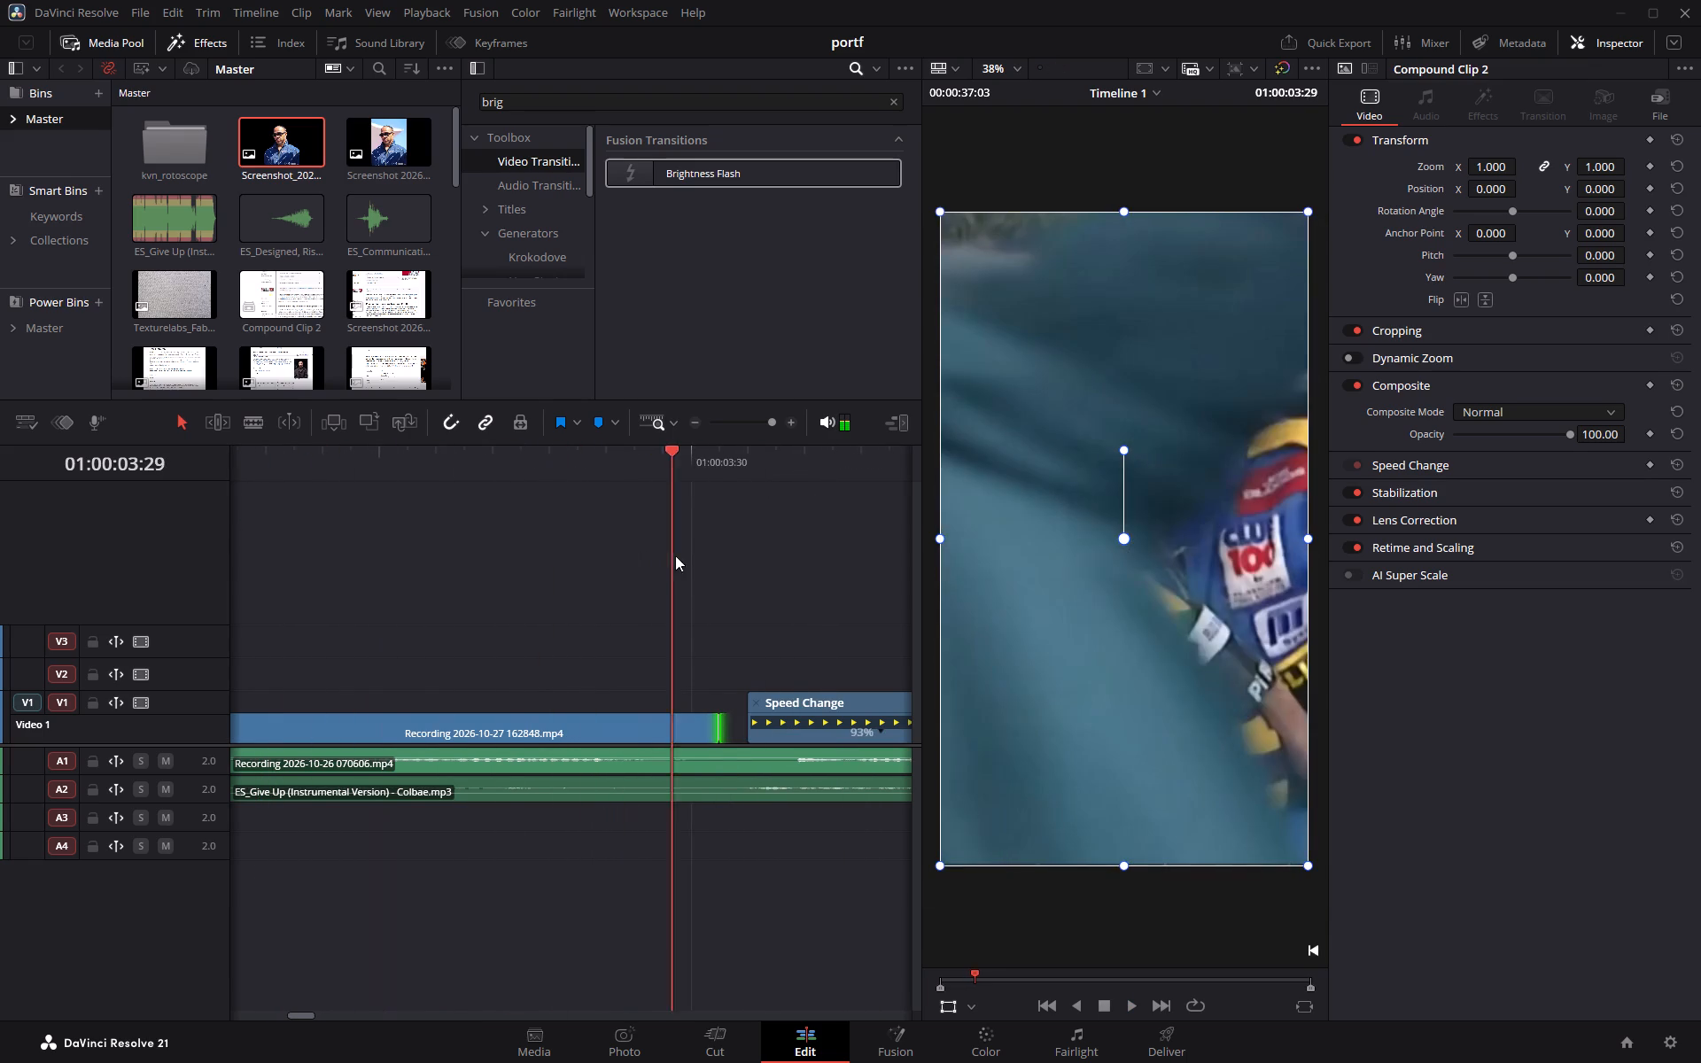
{"action": "left_click_drag", "start_coordinate": [675, 555], "coordinate": [687, 557]}
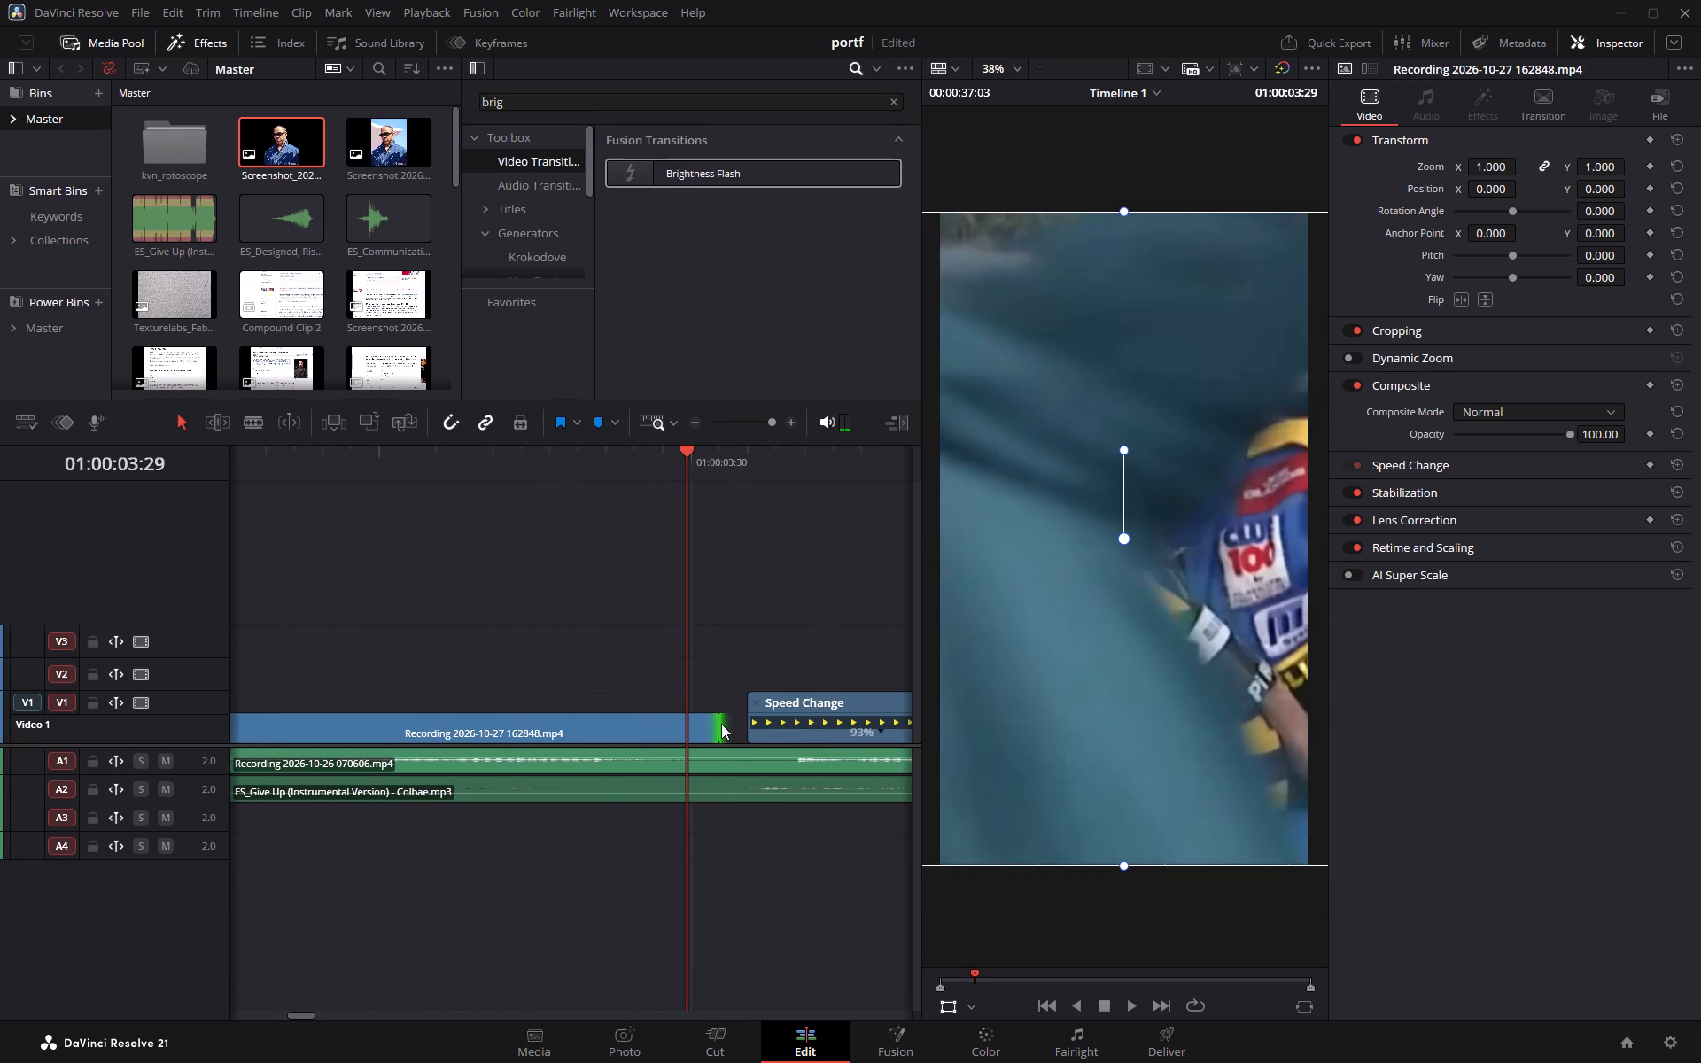
{"action": "left_click_drag", "start_coordinate": [719, 710], "coordinate": [724, 722]}
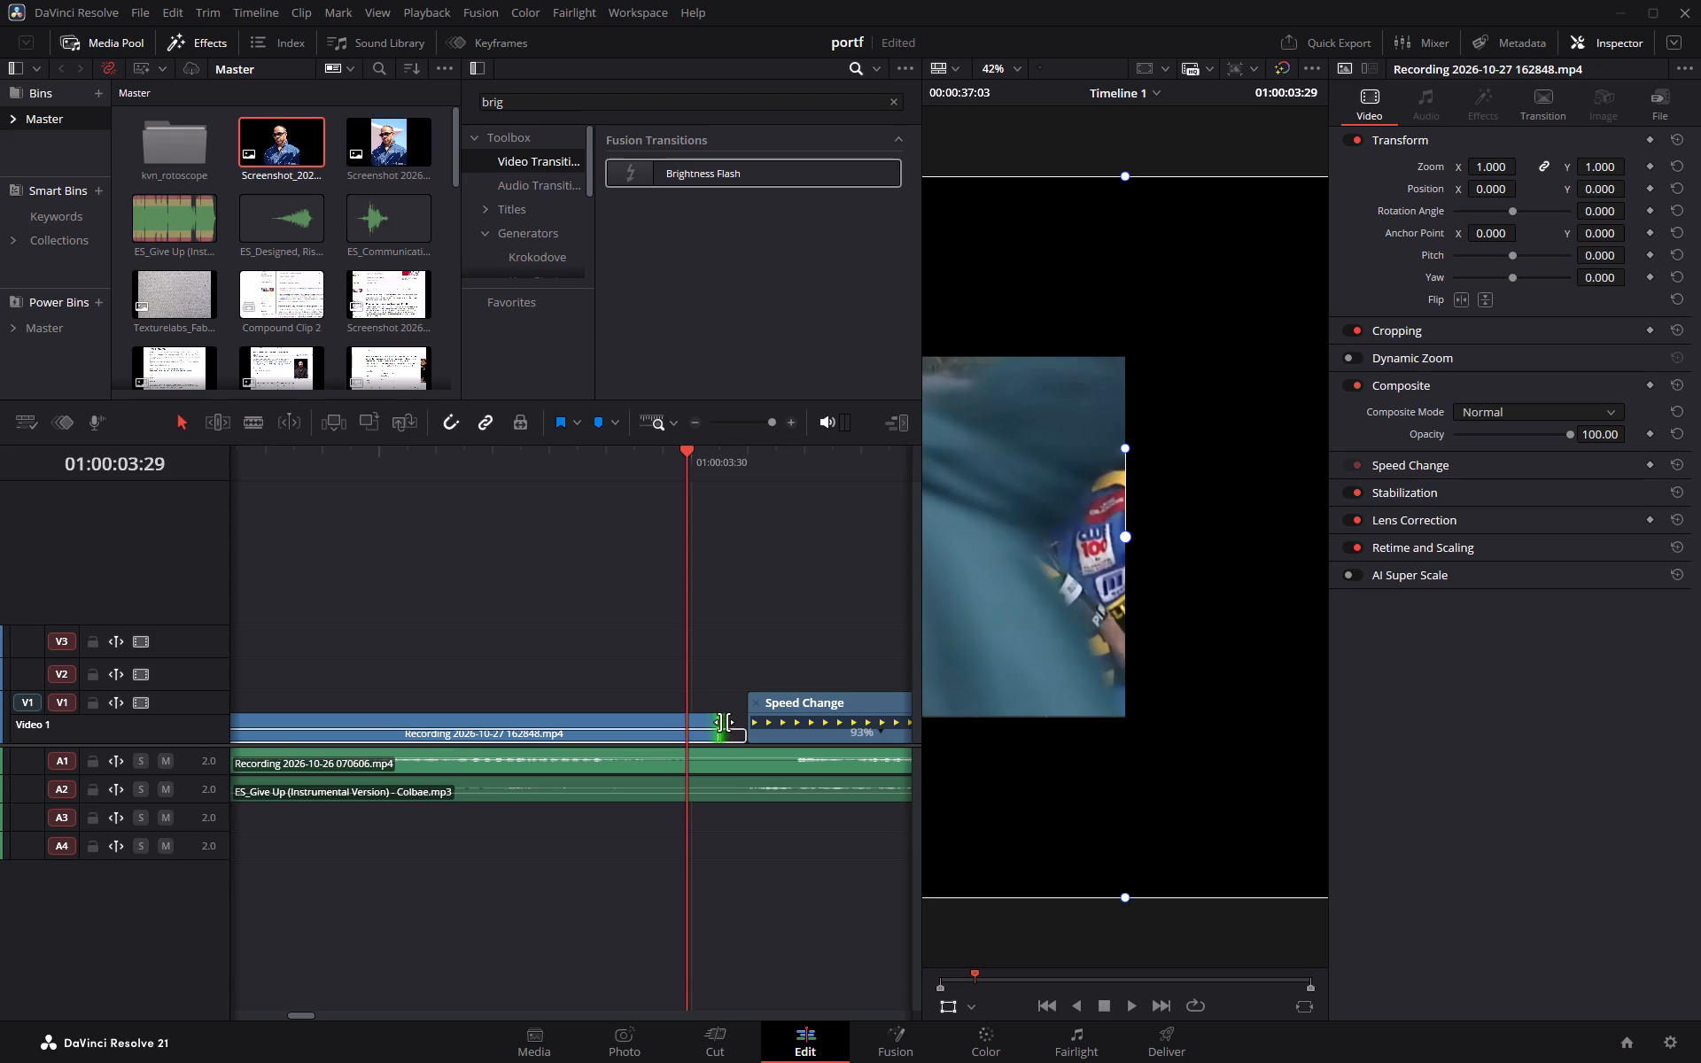
{"action": "left_click_drag", "start_coordinate": [724, 722], "coordinate": [743, 721]}
{"action": "left_click_drag", "start_coordinate": [743, 721], "coordinate": [738, 718]}
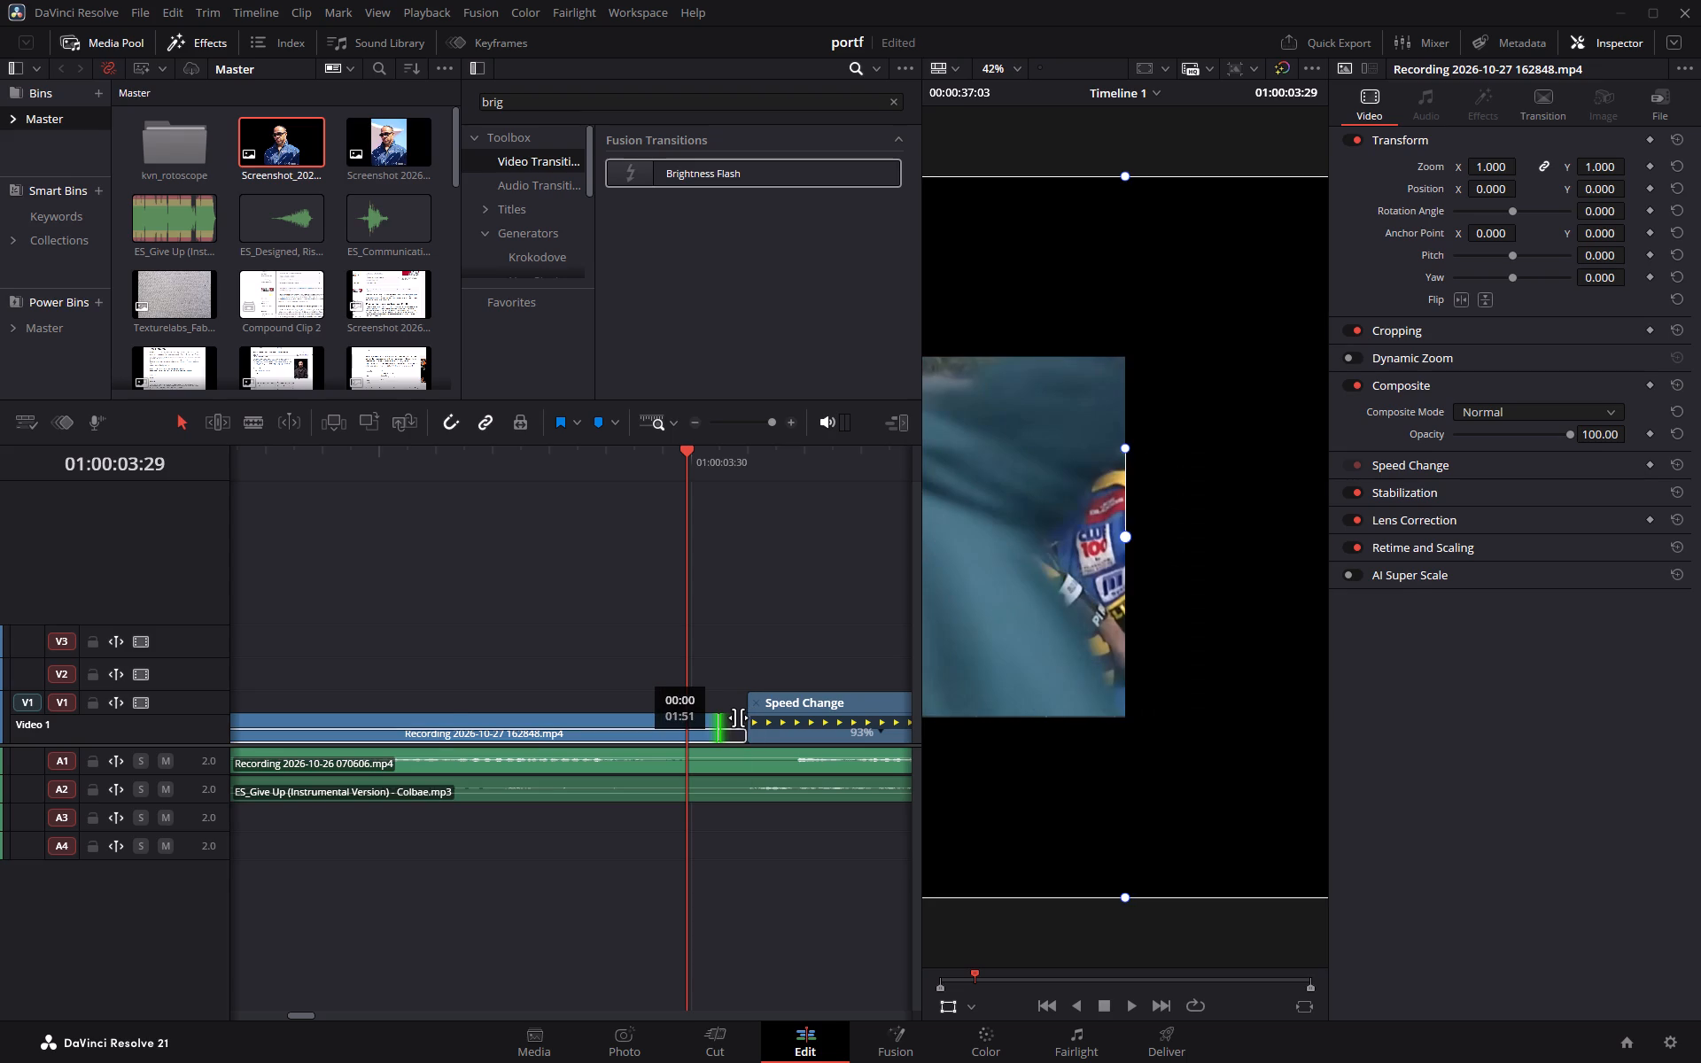
{"action": "left_click_drag", "start_coordinate": [738, 718], "coordinate": [748, 718]}
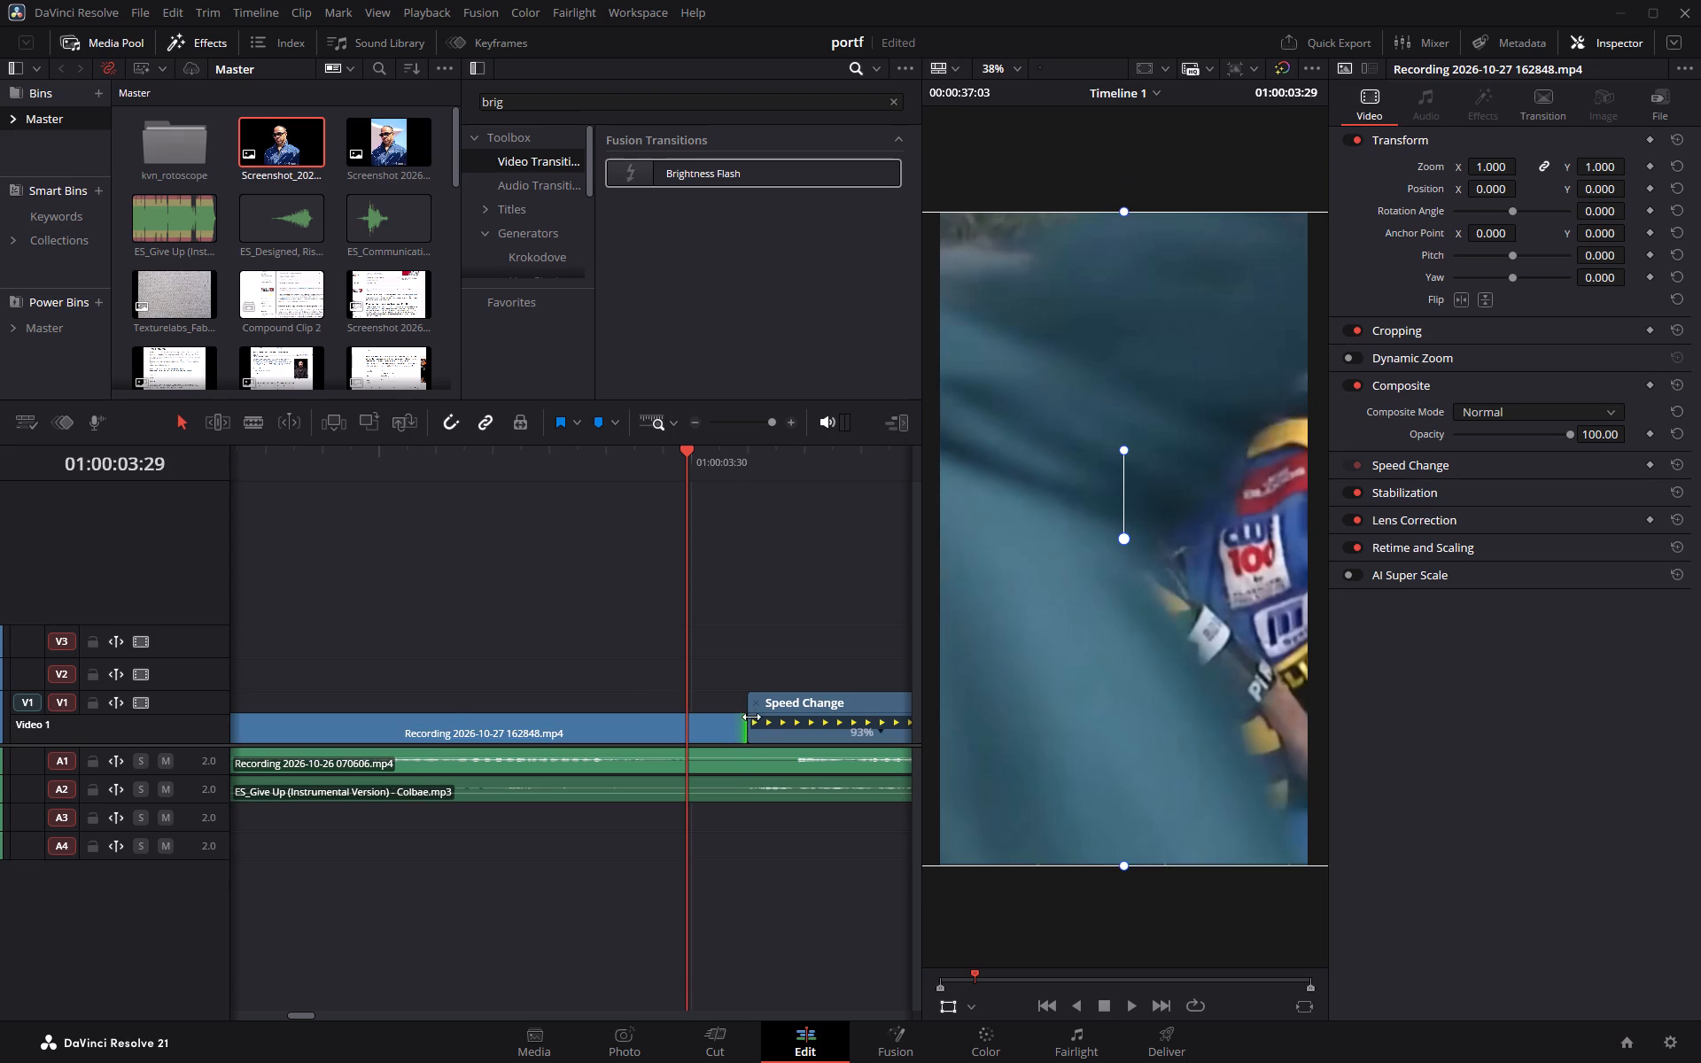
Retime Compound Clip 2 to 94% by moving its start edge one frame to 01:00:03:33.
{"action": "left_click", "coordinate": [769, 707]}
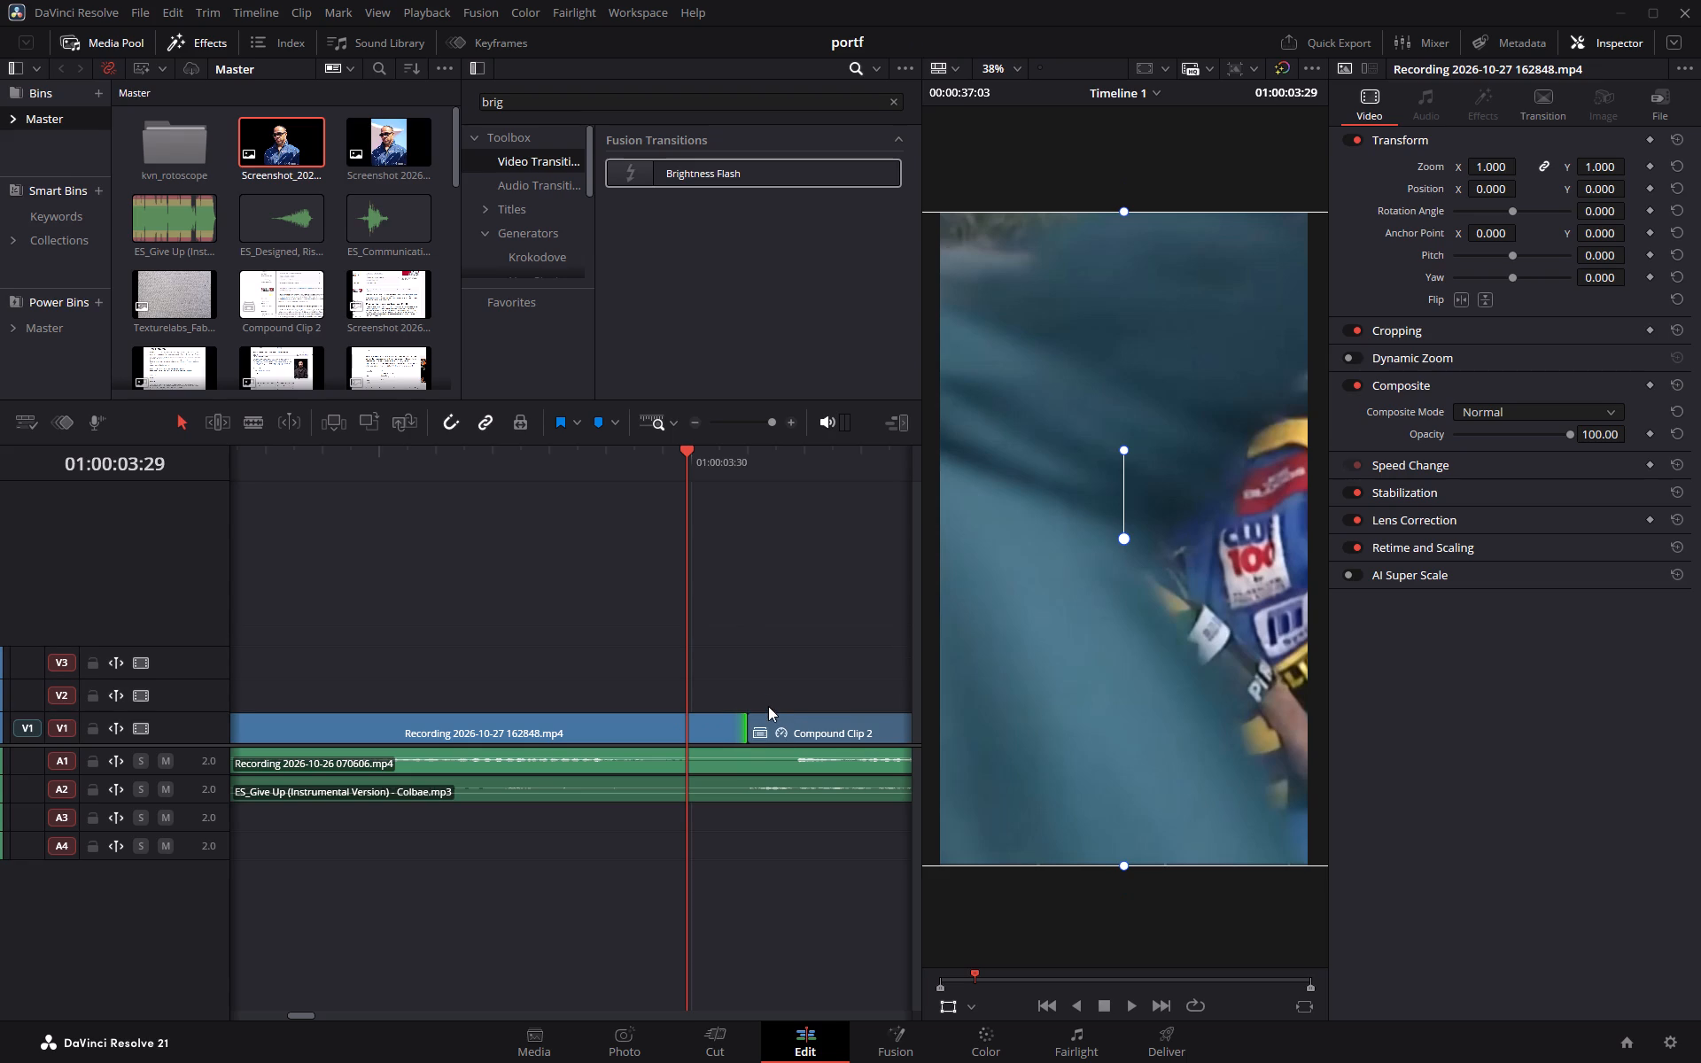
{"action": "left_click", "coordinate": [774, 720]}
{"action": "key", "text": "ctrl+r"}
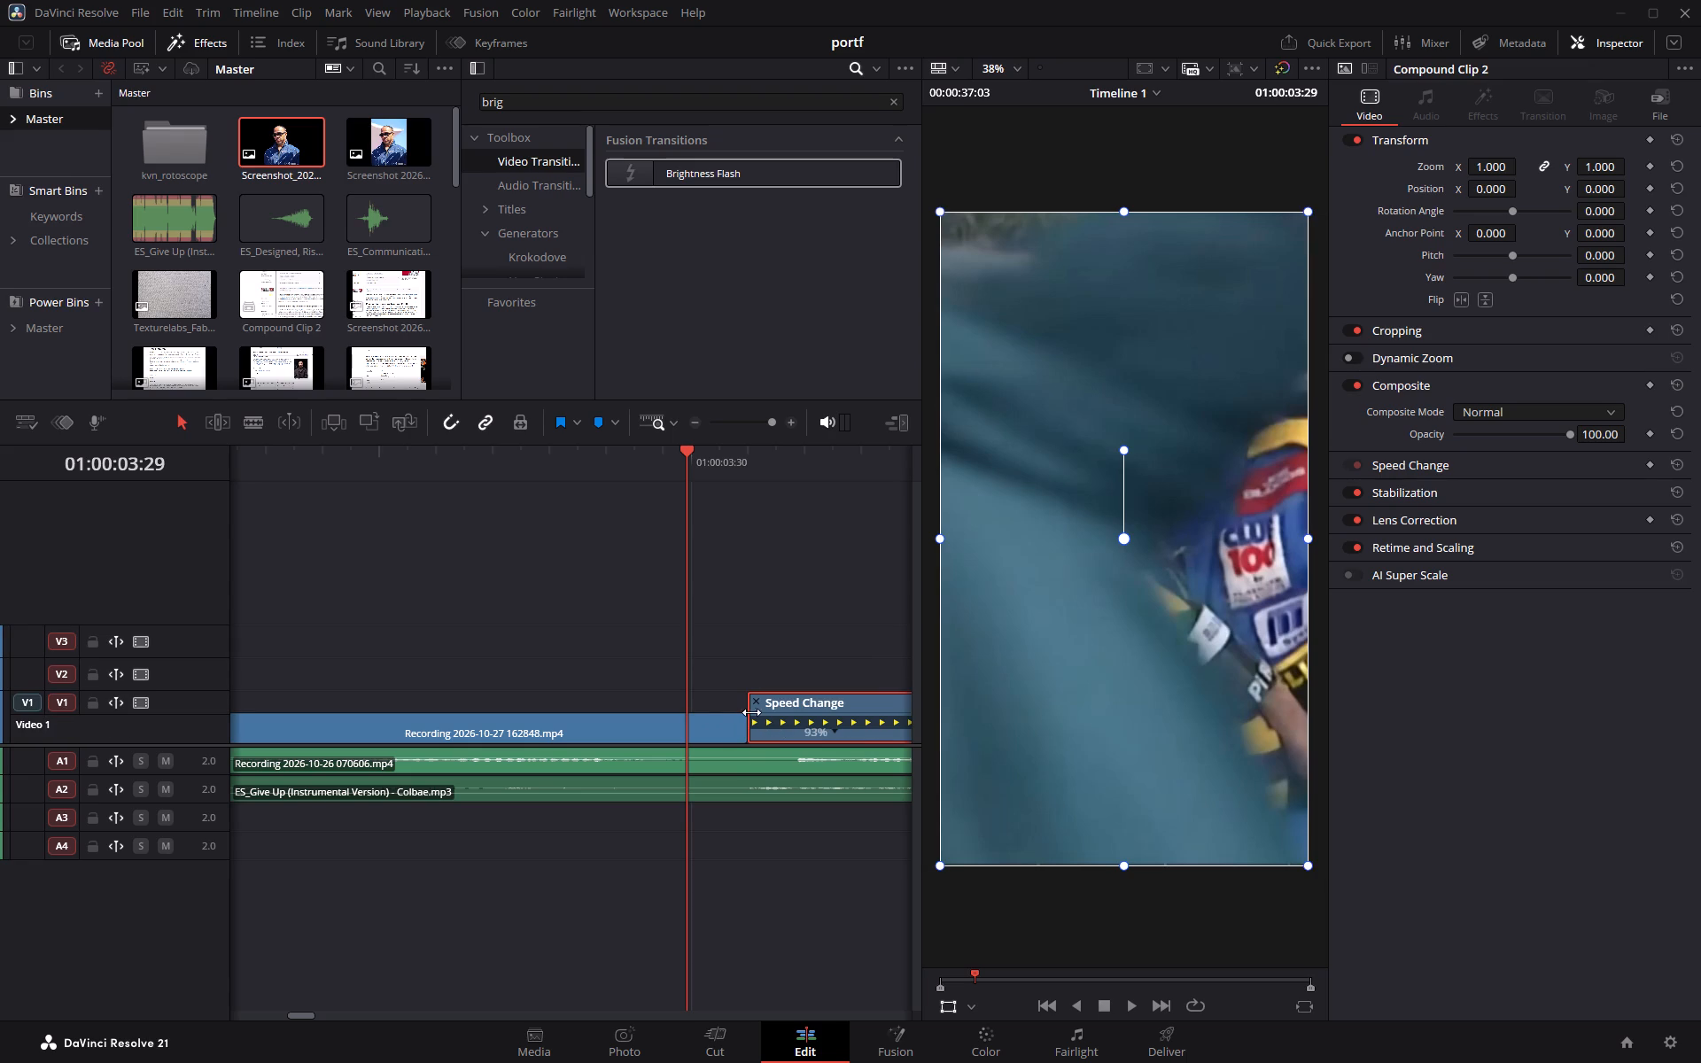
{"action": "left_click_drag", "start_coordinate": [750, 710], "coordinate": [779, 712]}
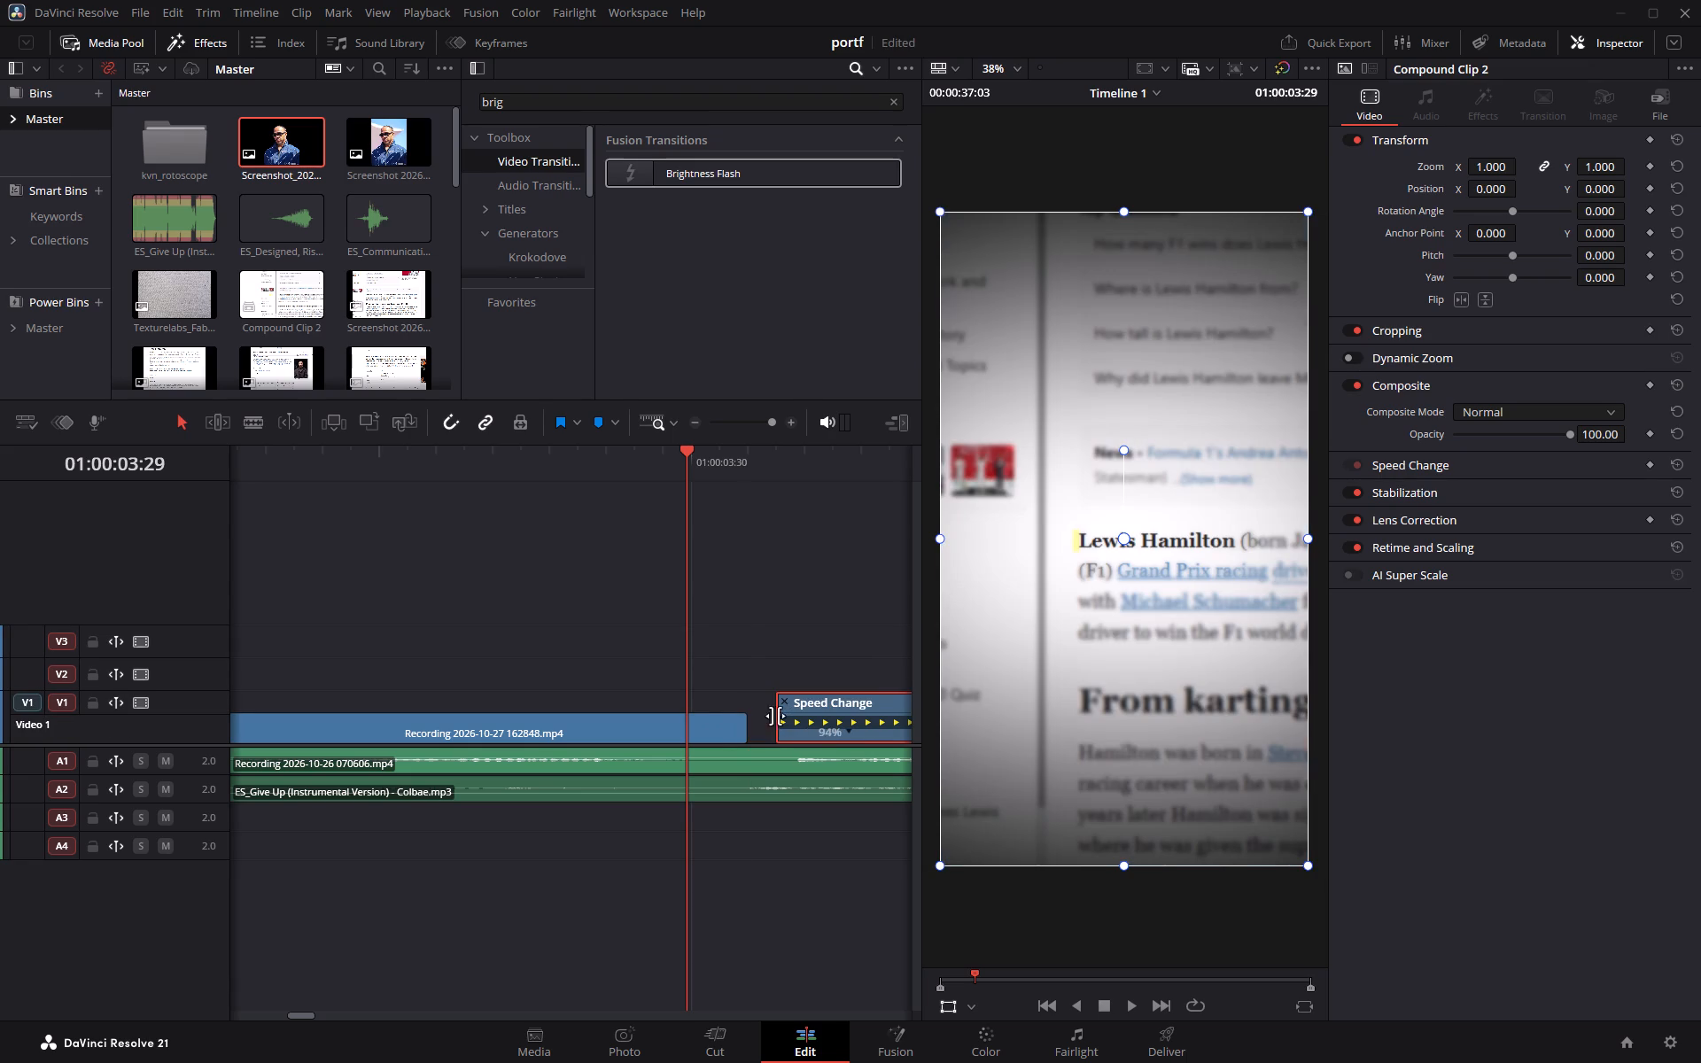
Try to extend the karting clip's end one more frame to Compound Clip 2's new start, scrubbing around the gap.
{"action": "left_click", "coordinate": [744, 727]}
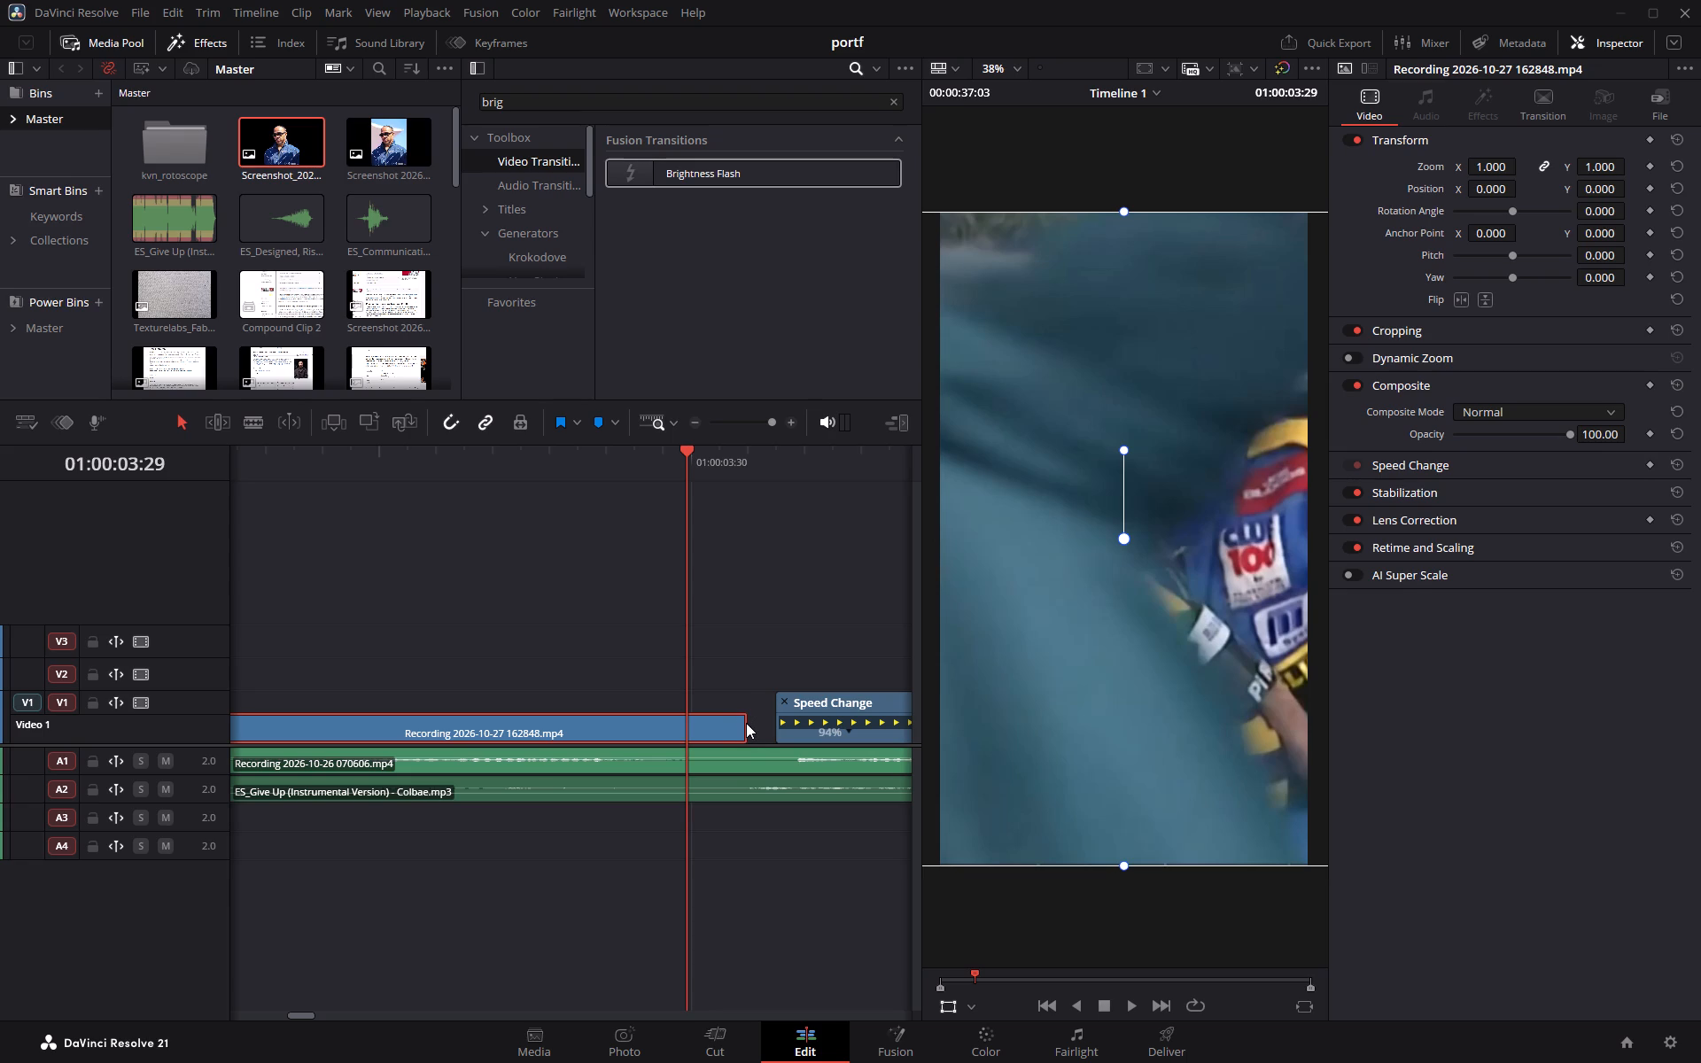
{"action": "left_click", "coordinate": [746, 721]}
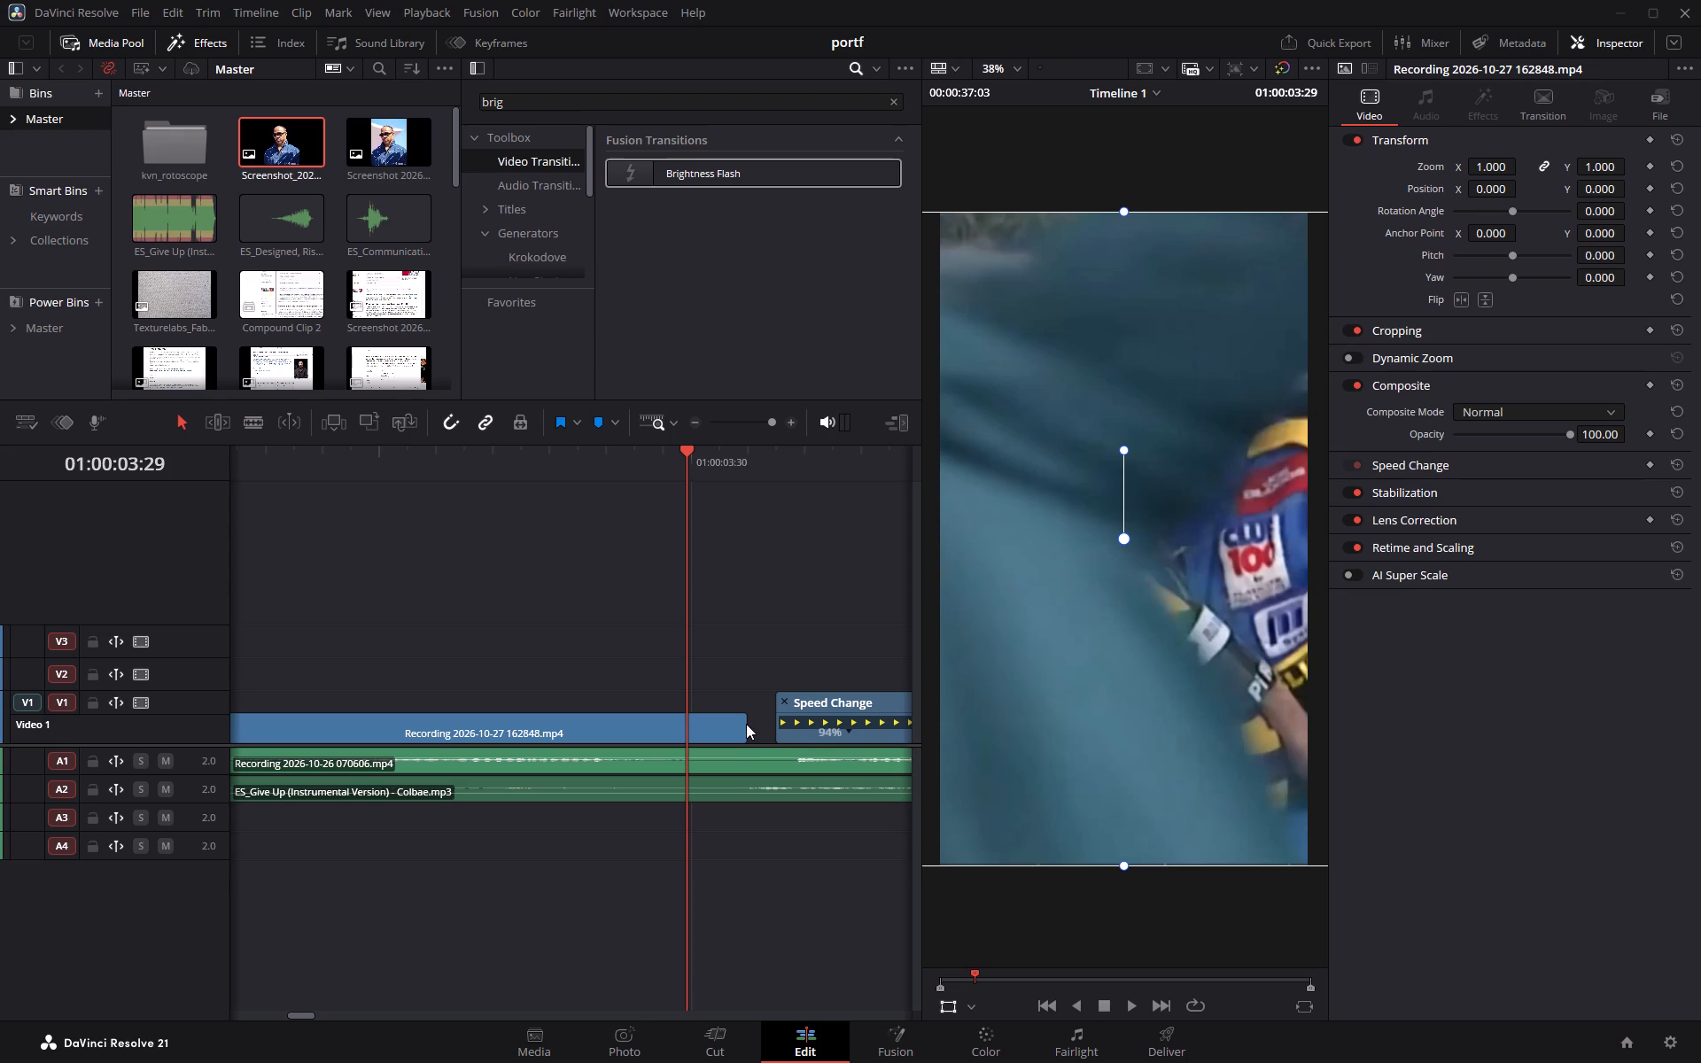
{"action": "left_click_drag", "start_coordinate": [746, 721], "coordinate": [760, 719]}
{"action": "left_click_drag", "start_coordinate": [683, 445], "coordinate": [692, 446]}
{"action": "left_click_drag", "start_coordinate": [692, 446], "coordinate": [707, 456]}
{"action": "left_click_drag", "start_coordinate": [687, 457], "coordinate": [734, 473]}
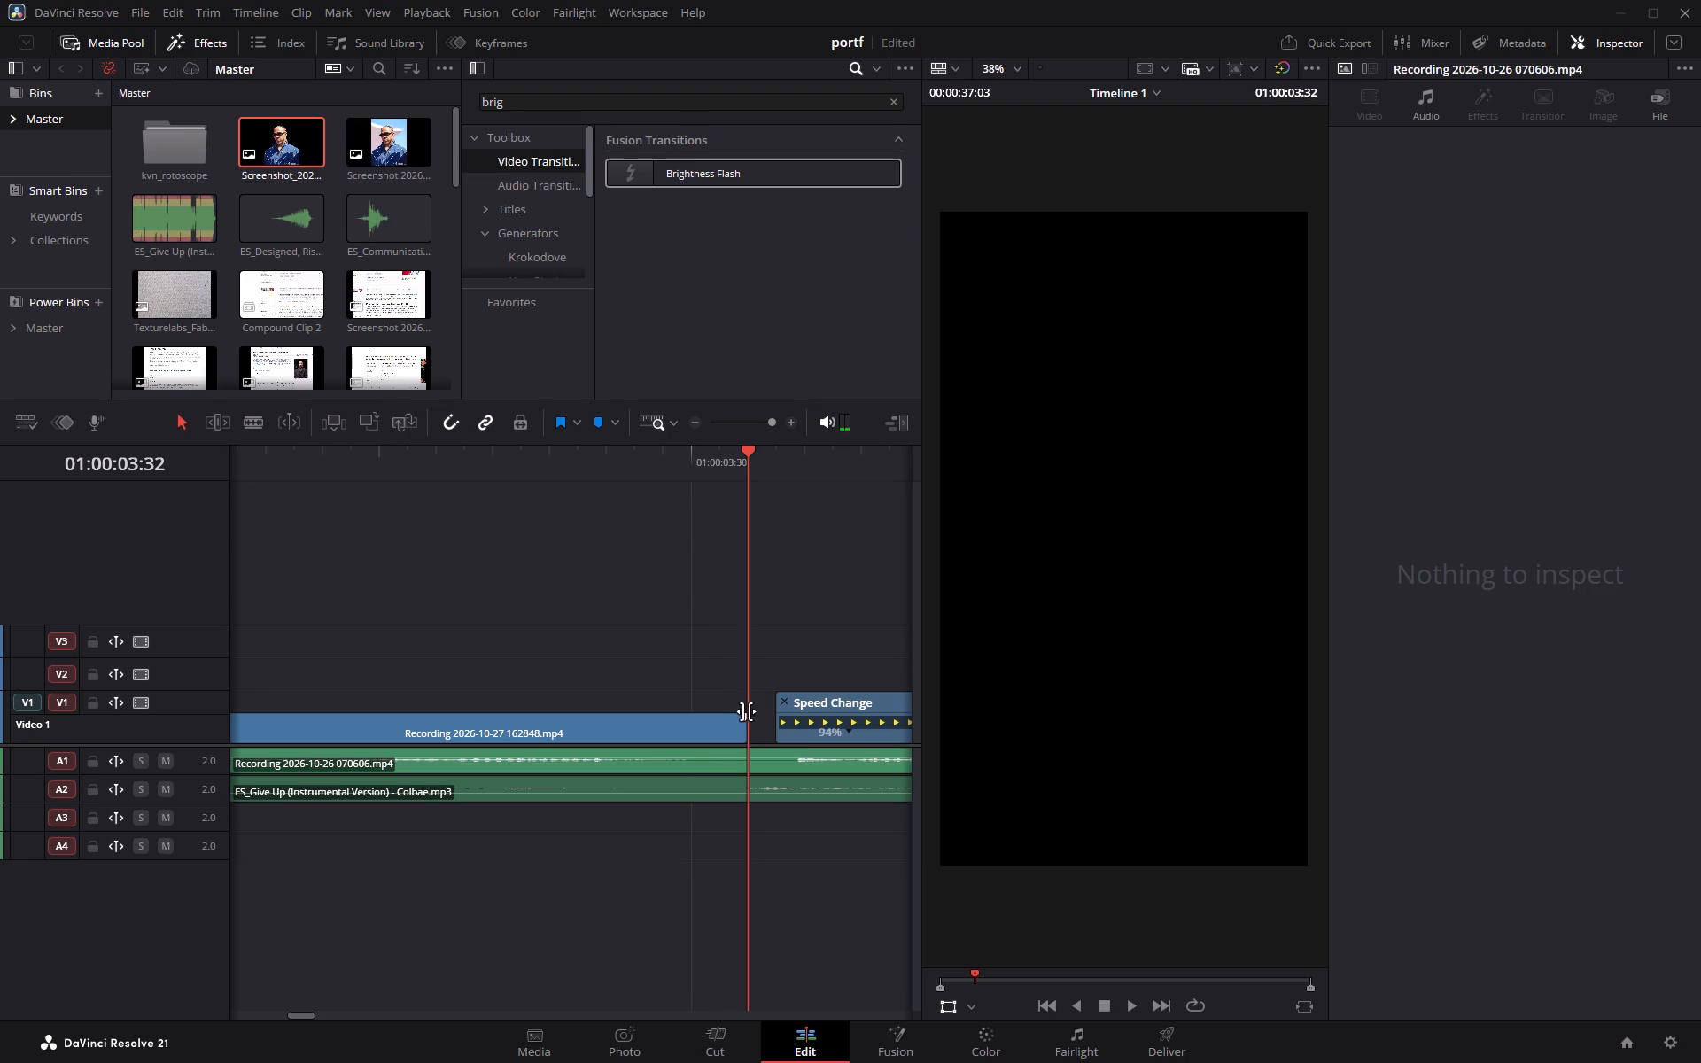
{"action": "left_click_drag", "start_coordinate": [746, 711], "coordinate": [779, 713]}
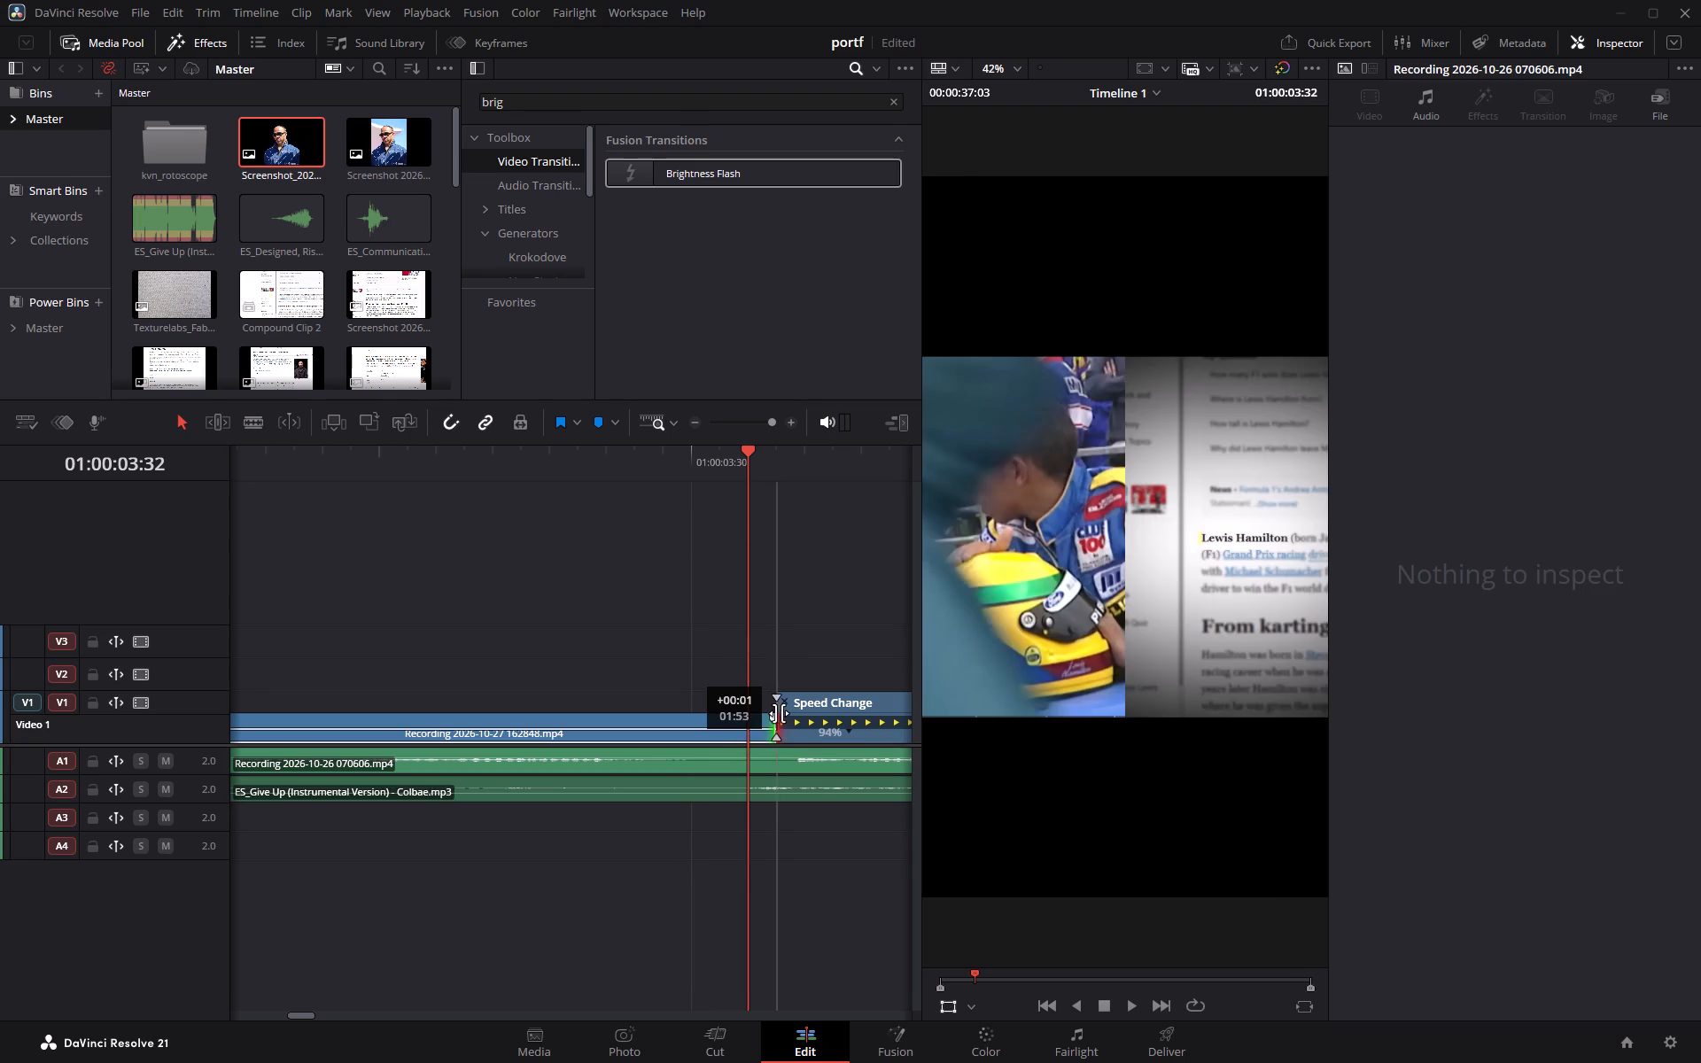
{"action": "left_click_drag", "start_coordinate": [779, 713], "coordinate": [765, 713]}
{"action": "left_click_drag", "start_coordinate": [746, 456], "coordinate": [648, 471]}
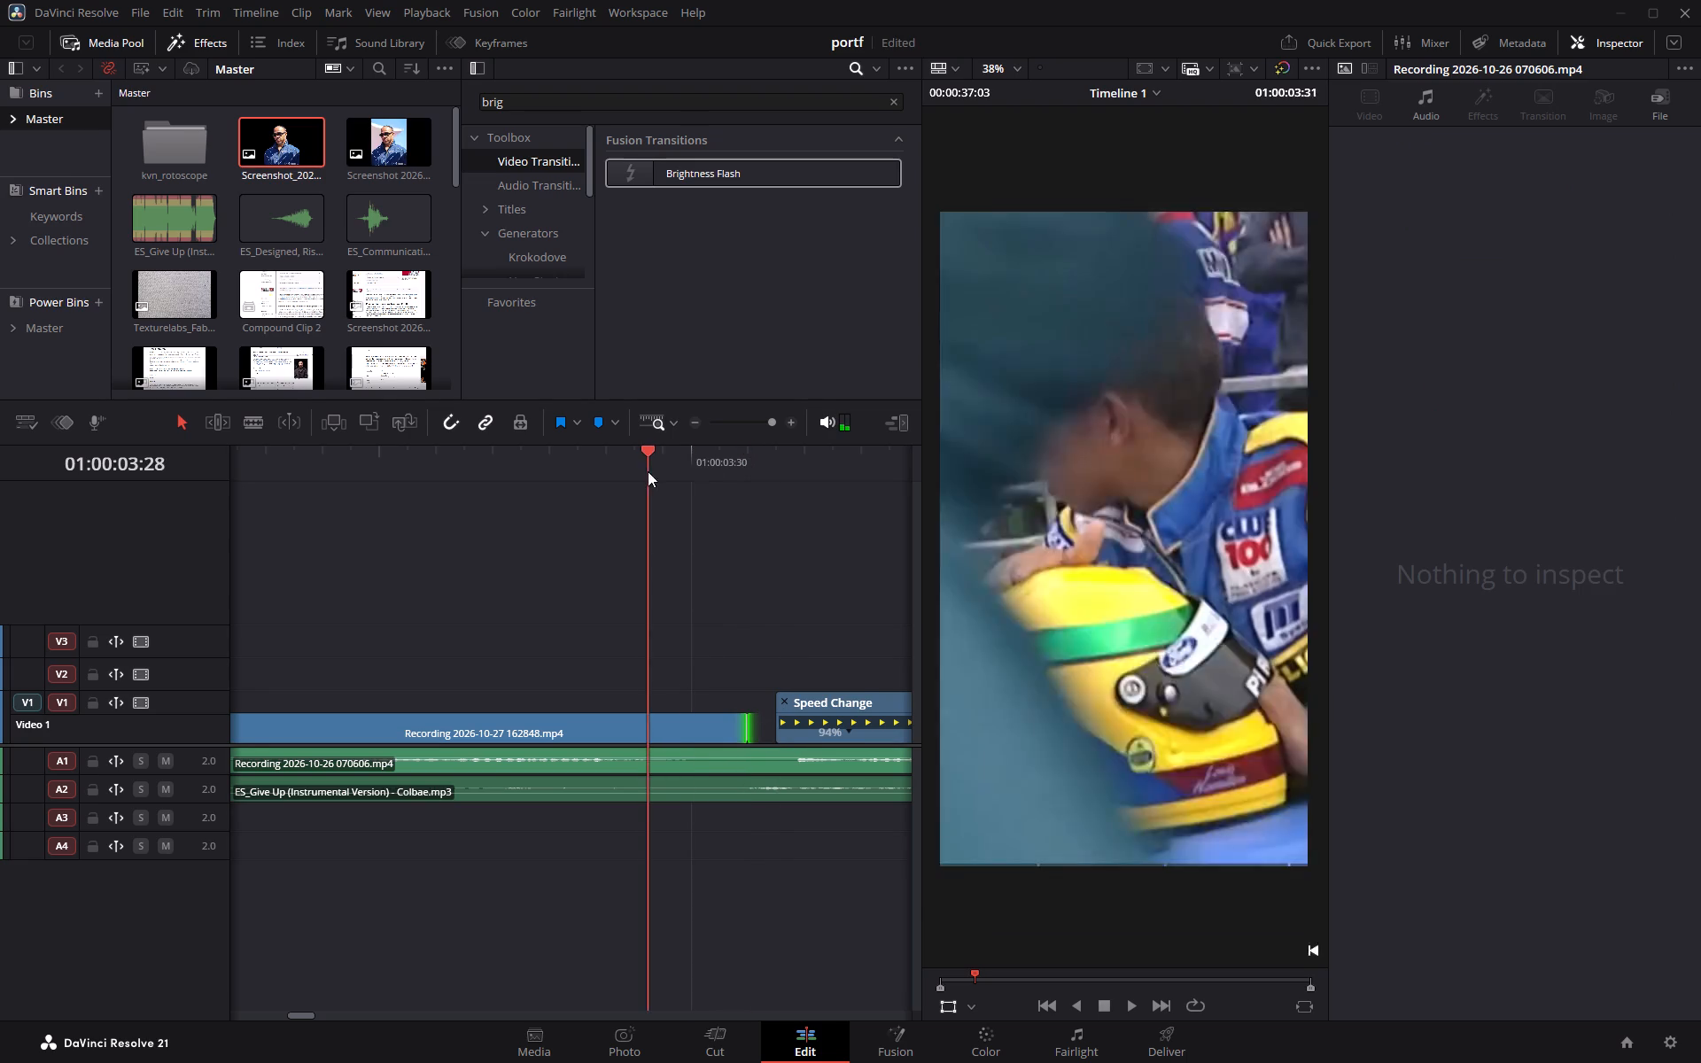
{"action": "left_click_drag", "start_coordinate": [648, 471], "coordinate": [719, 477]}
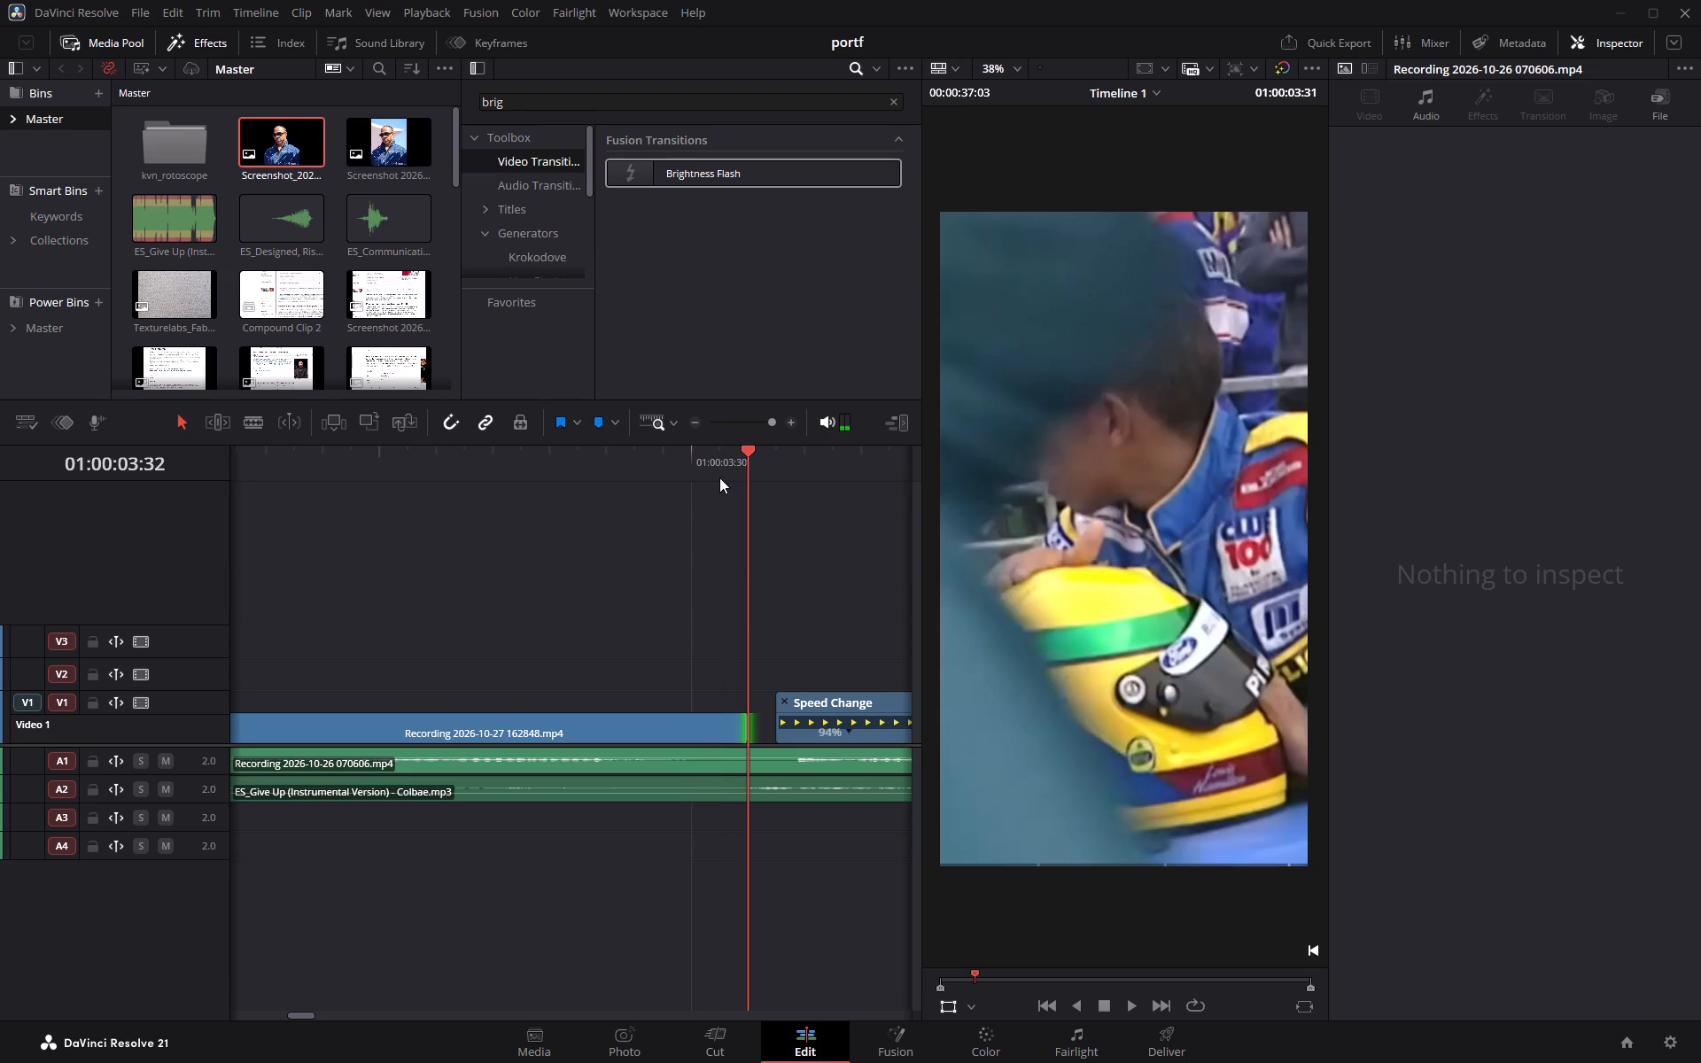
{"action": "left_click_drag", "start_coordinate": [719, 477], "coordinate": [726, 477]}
Retime Compound Clip 2 back to 93%, moving its start edge to meet the karting clip's end.
{"action": "double_click", "coordinate": [694, 419]}
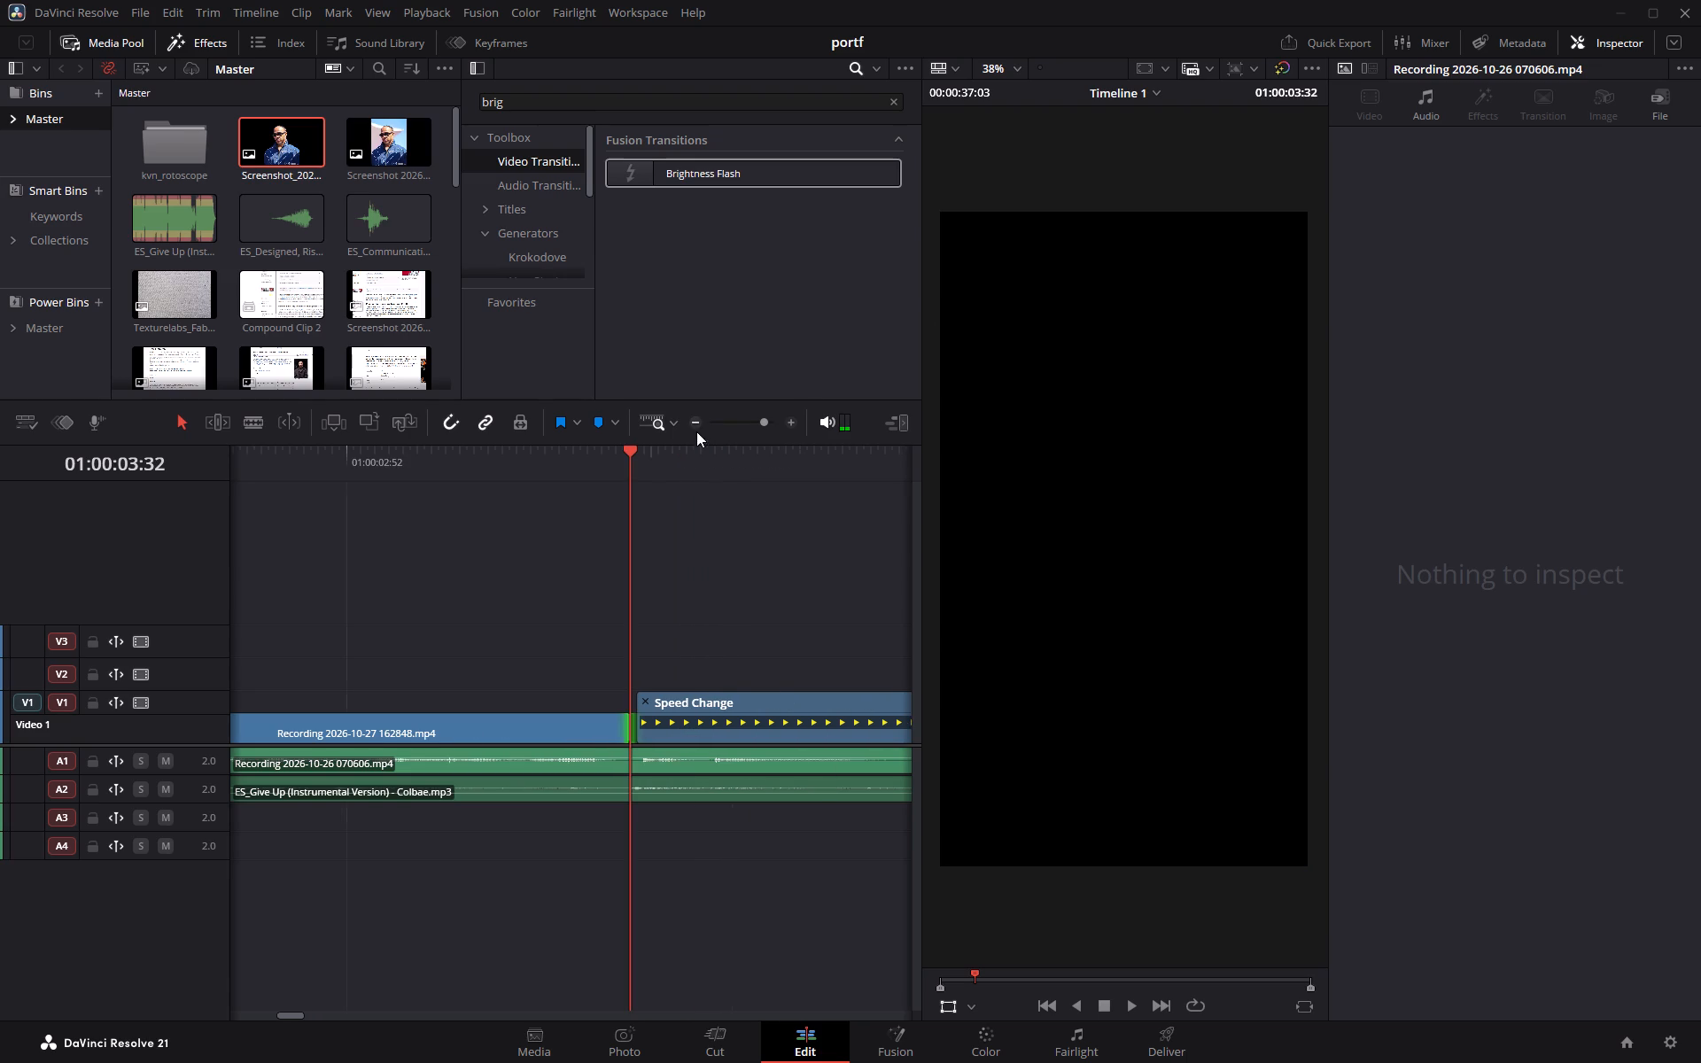
{"action": "left_click", "coordinate": [743, 700]}
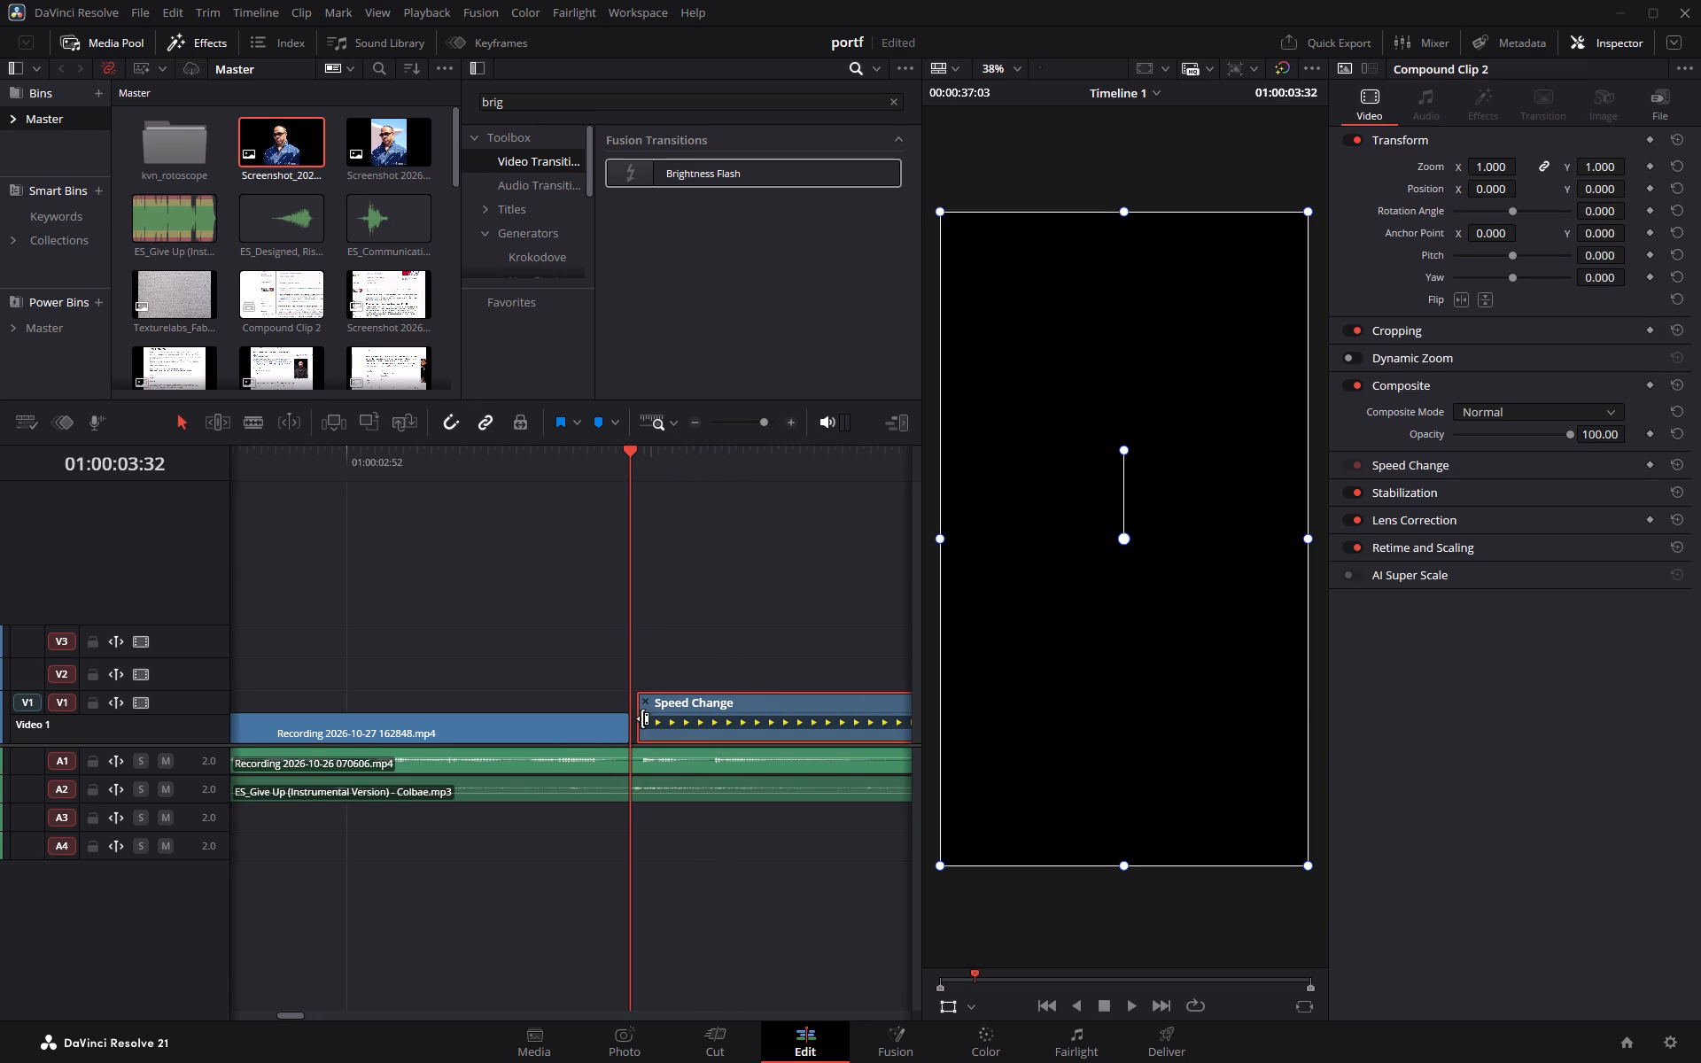
{"action": "triple_click", "coordinate": [789, 422]}
{"action": "left_click", "coordinate": [790, 422]}
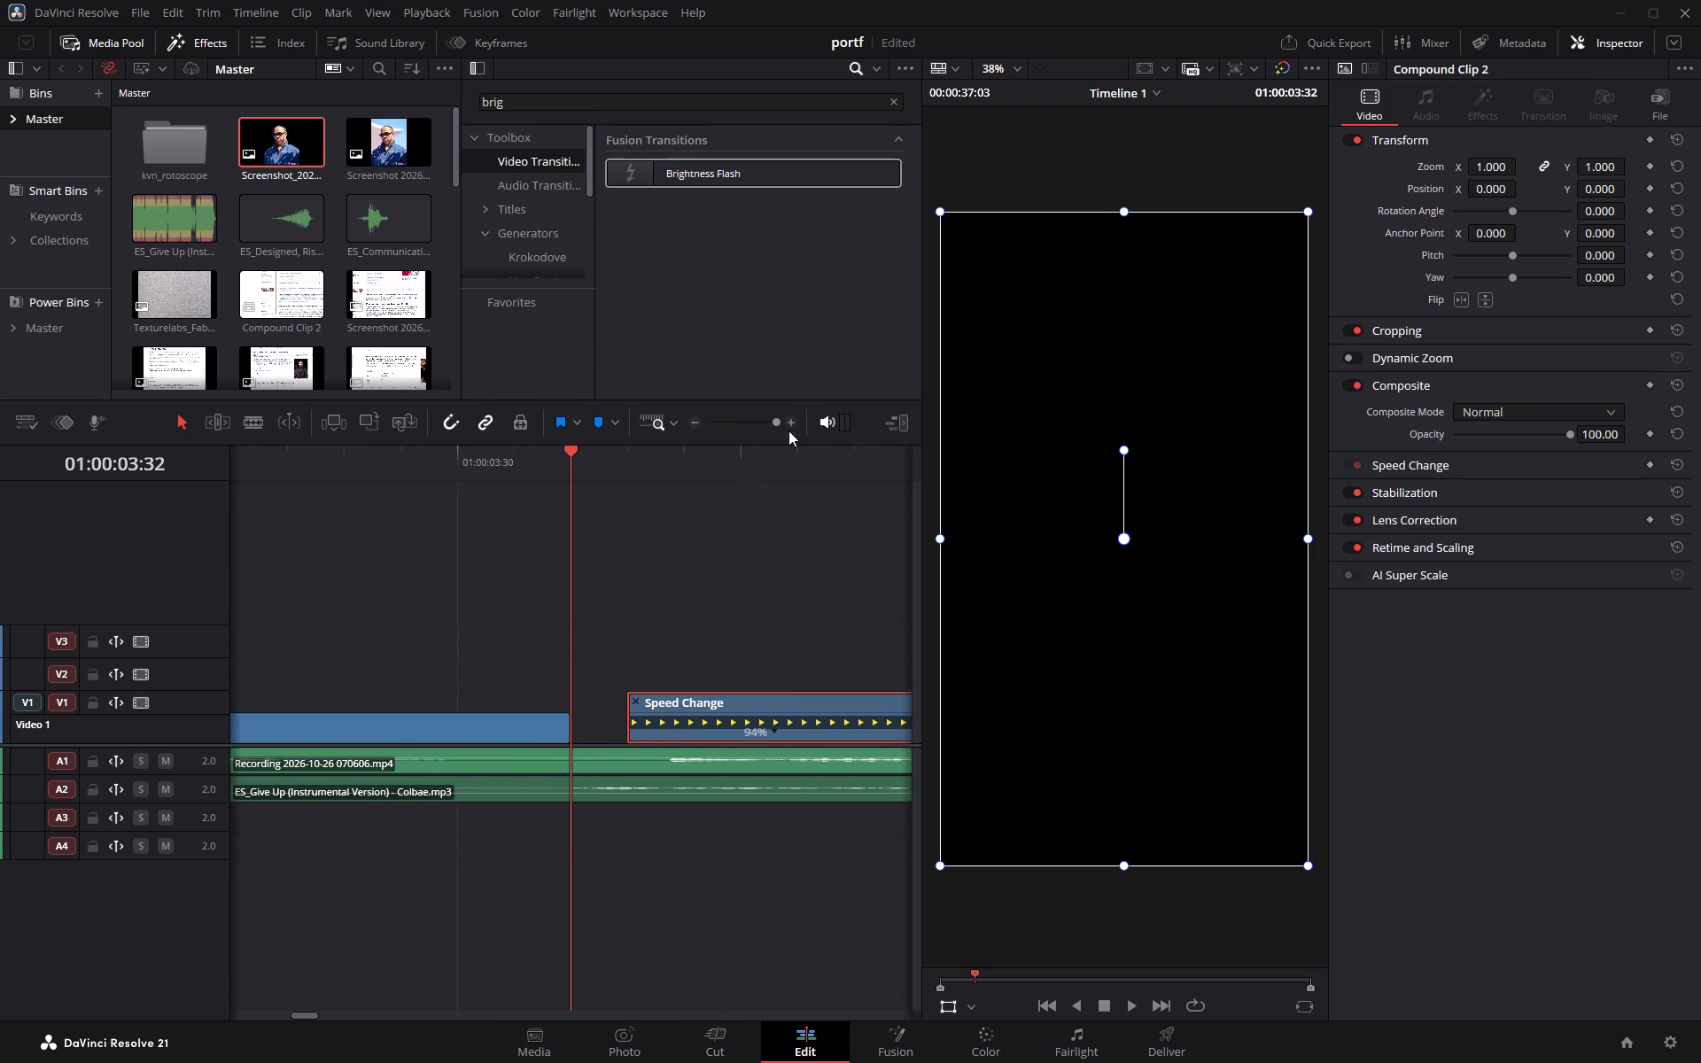
{"action": "key", "text": "ctrl+r"}
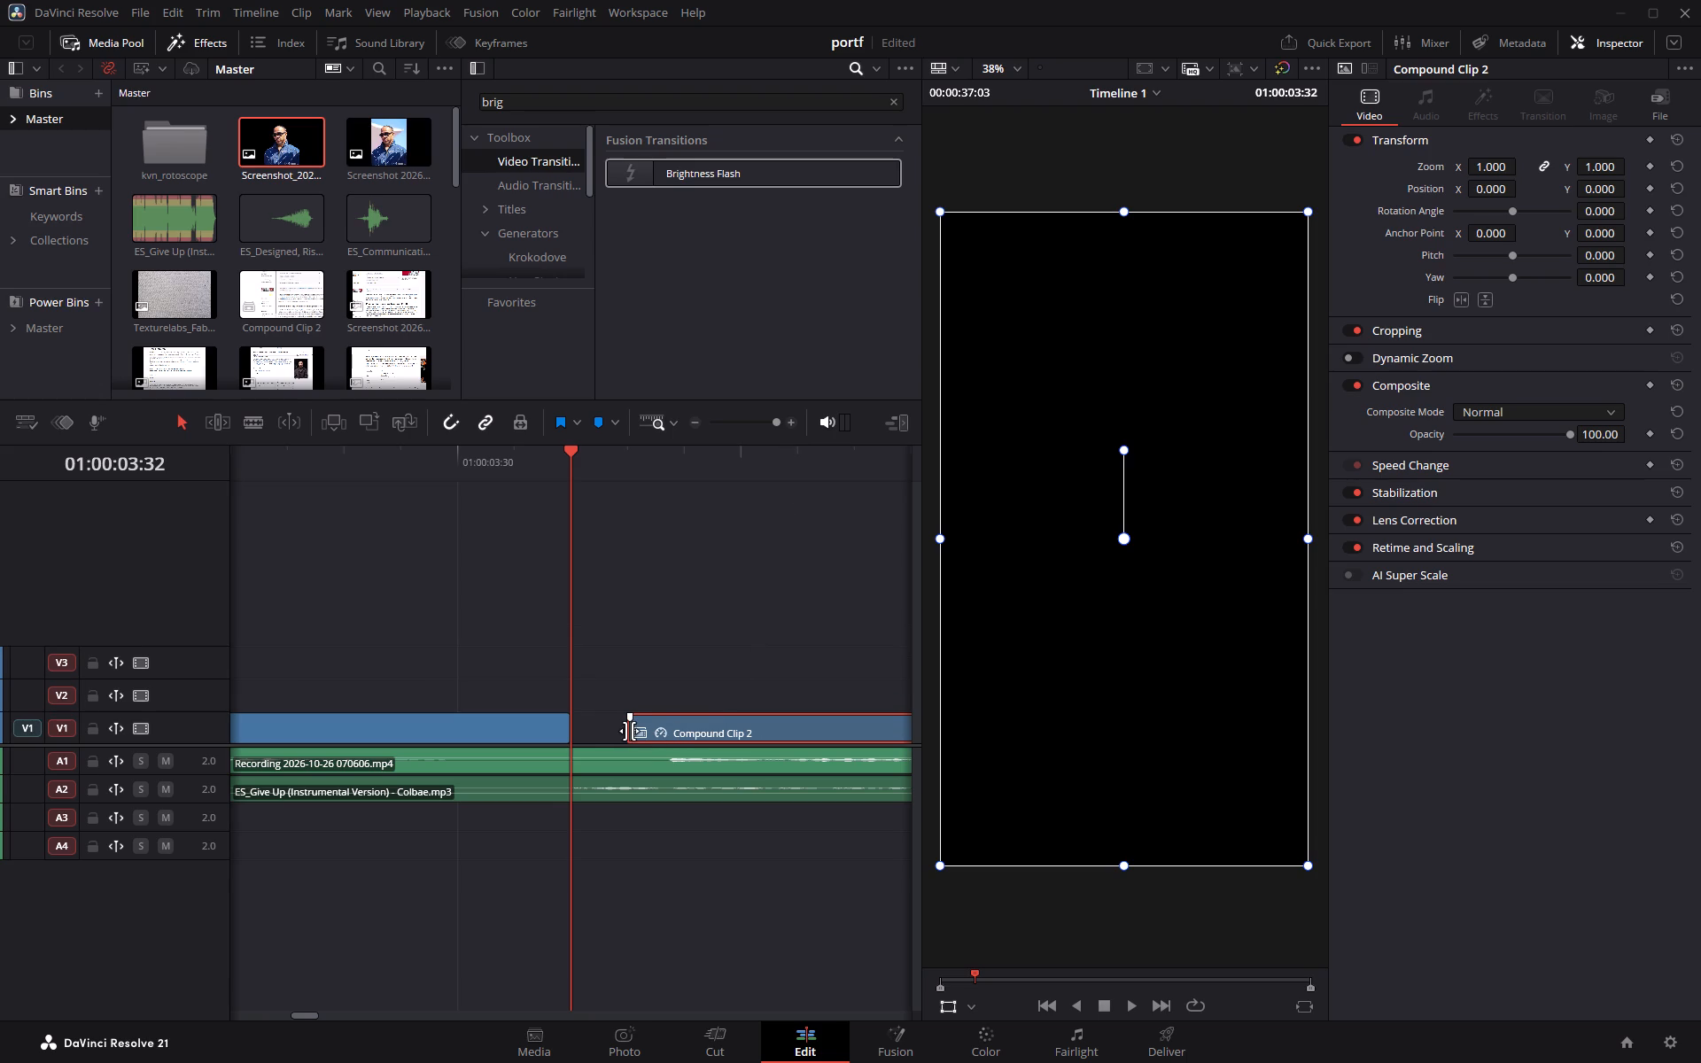
{"action": "left_click", "coordinate": [629, 731]}
{"action": "left_click", "coordinate": [702, 725]}
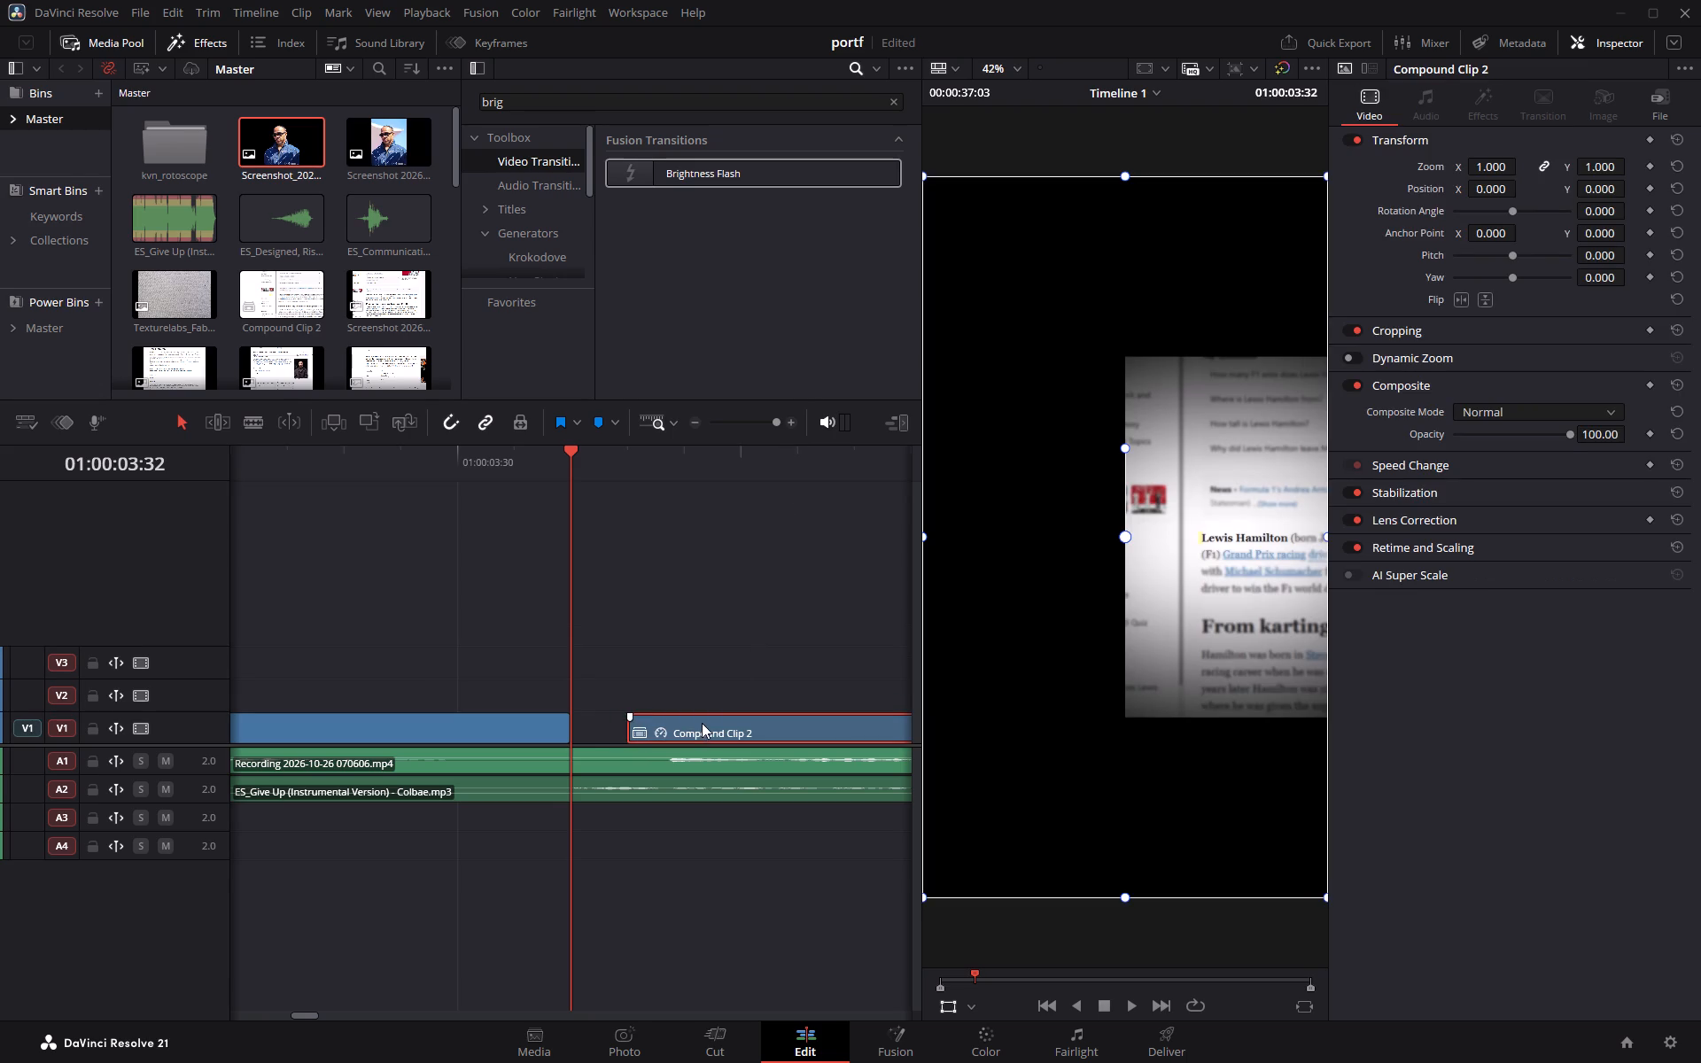
{"action": "key", "text": "ctrl+r"}
{"action": "left_click_drag", "start_coordinate": [632, 710], "coordinate": [617, 711]}
Play and scrub through the karting clip's cut into Compound Clip 2 to check its timing.
{"action": "left_click_drag", "start_coordinate": [568, 450], "coordinate": [509, 449]}
{"action": "triple_click", "coordinate": [693, 419]}
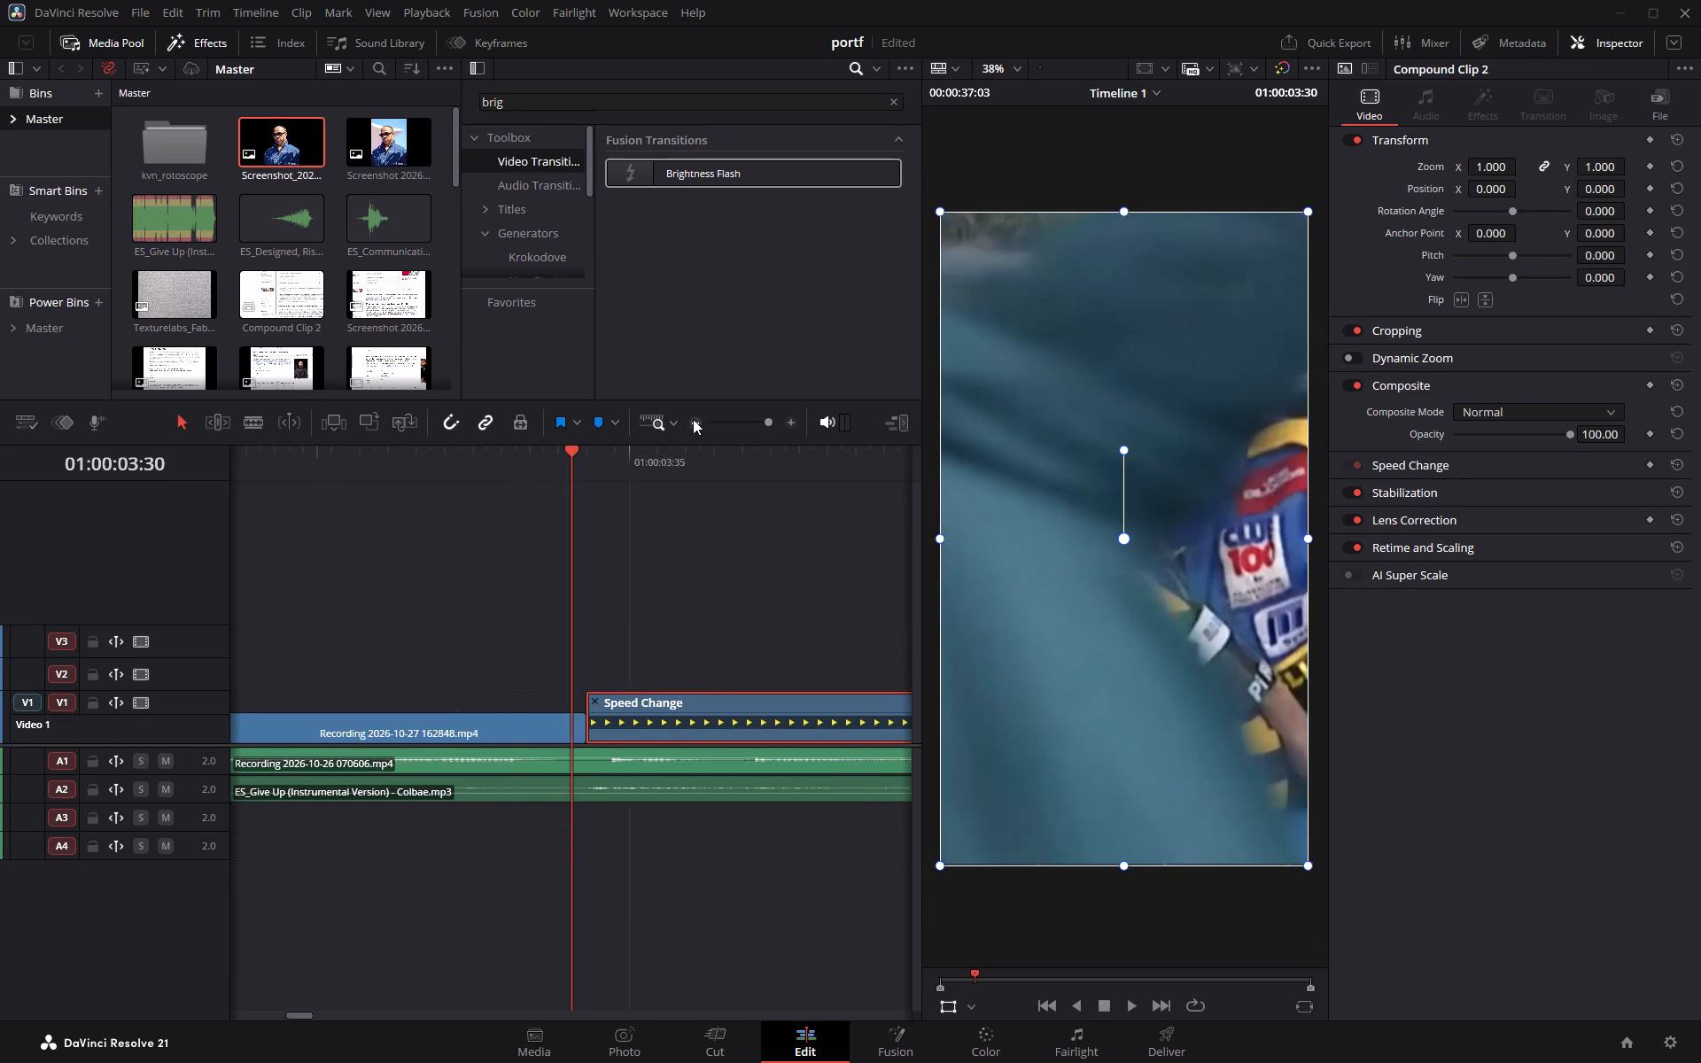
{"action": "double_click", "coordinate": [693, 419]}
{"action": "left_click_drag", "start_coordinate": [572, 454], "coordinate": [474, 459]}
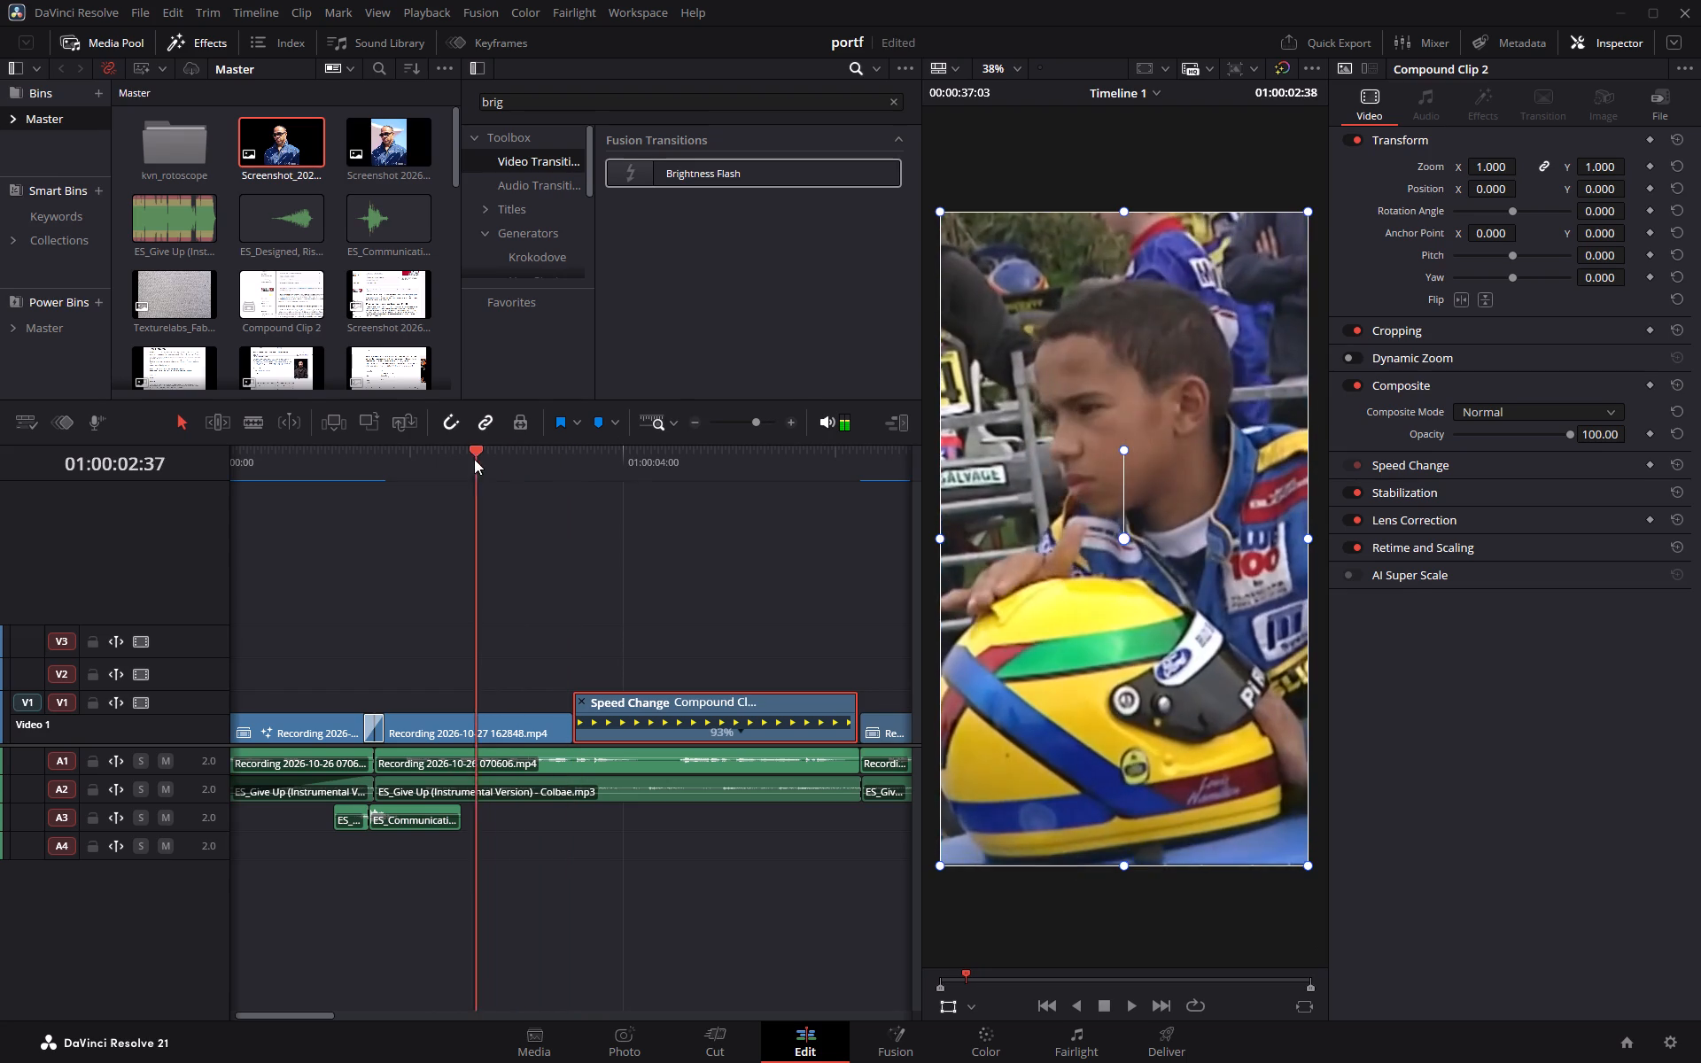
{"action": "left_click_drag", "start_coordinate": [474, 459], "coordinate": [443, 459]}
{"action": "key", "text": "space"}
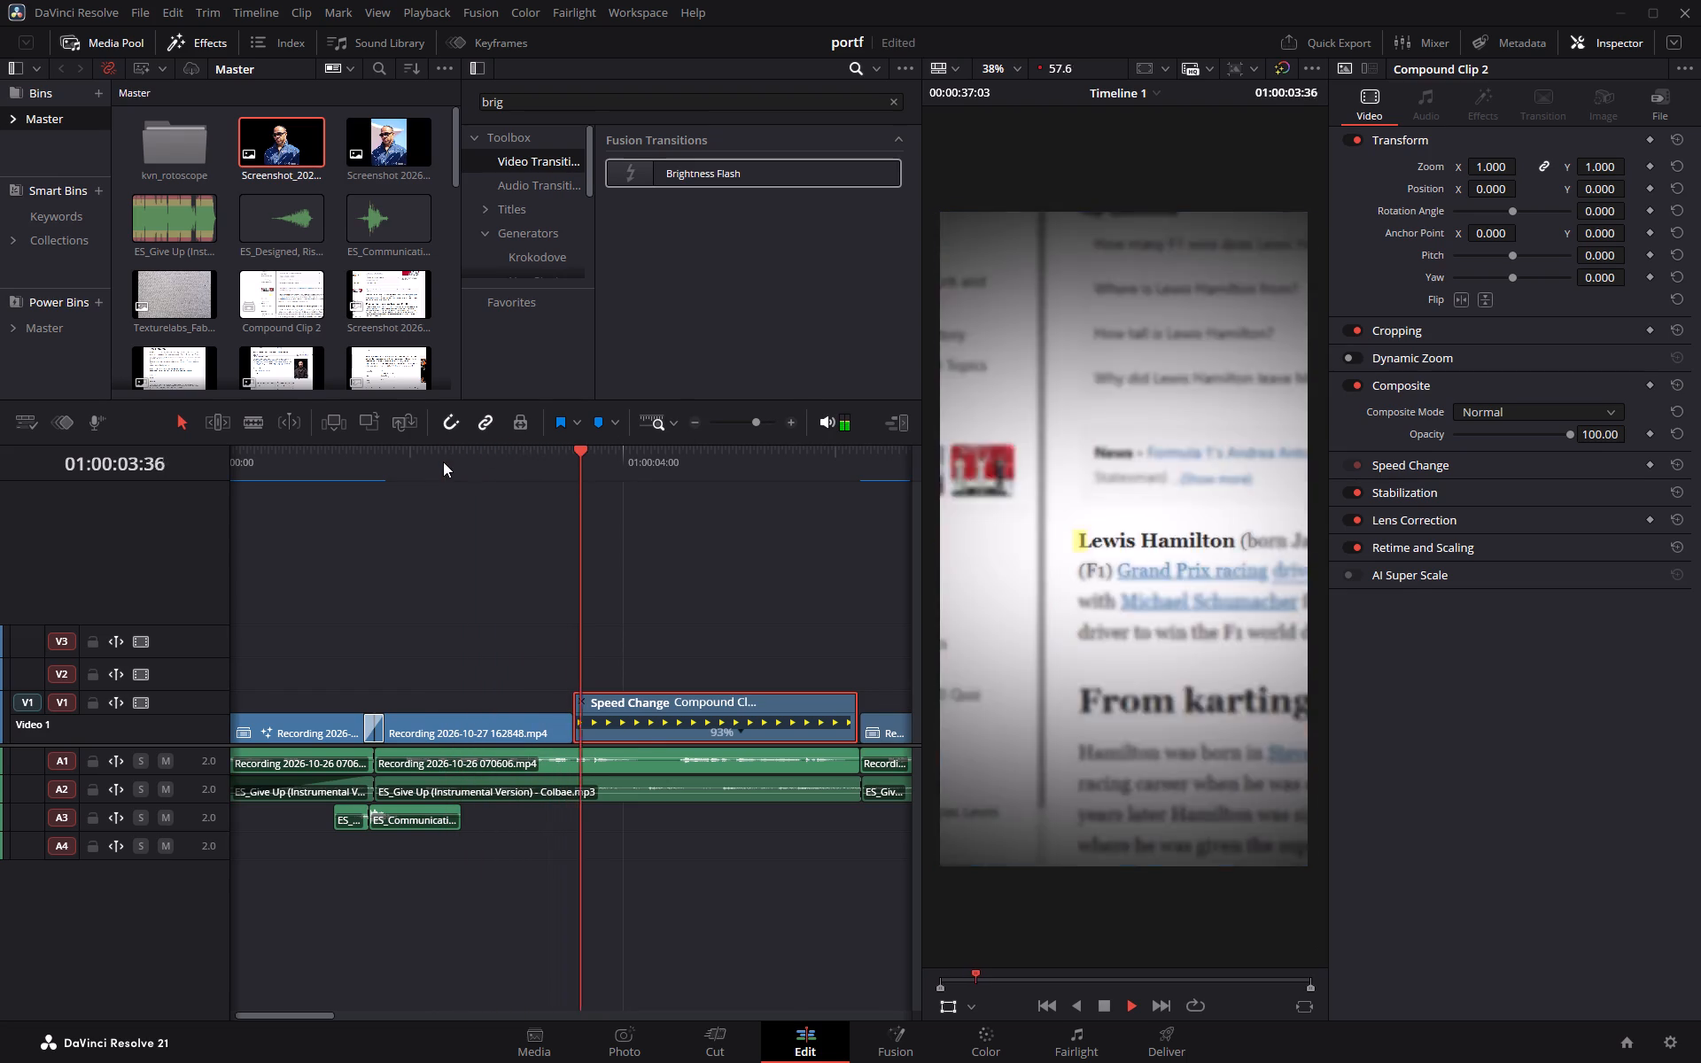
{"action": "key", "text": "space"}
{"action": "left_click_drag", "start_coordinate": [647, 451], "coordinate": [556, 458]}
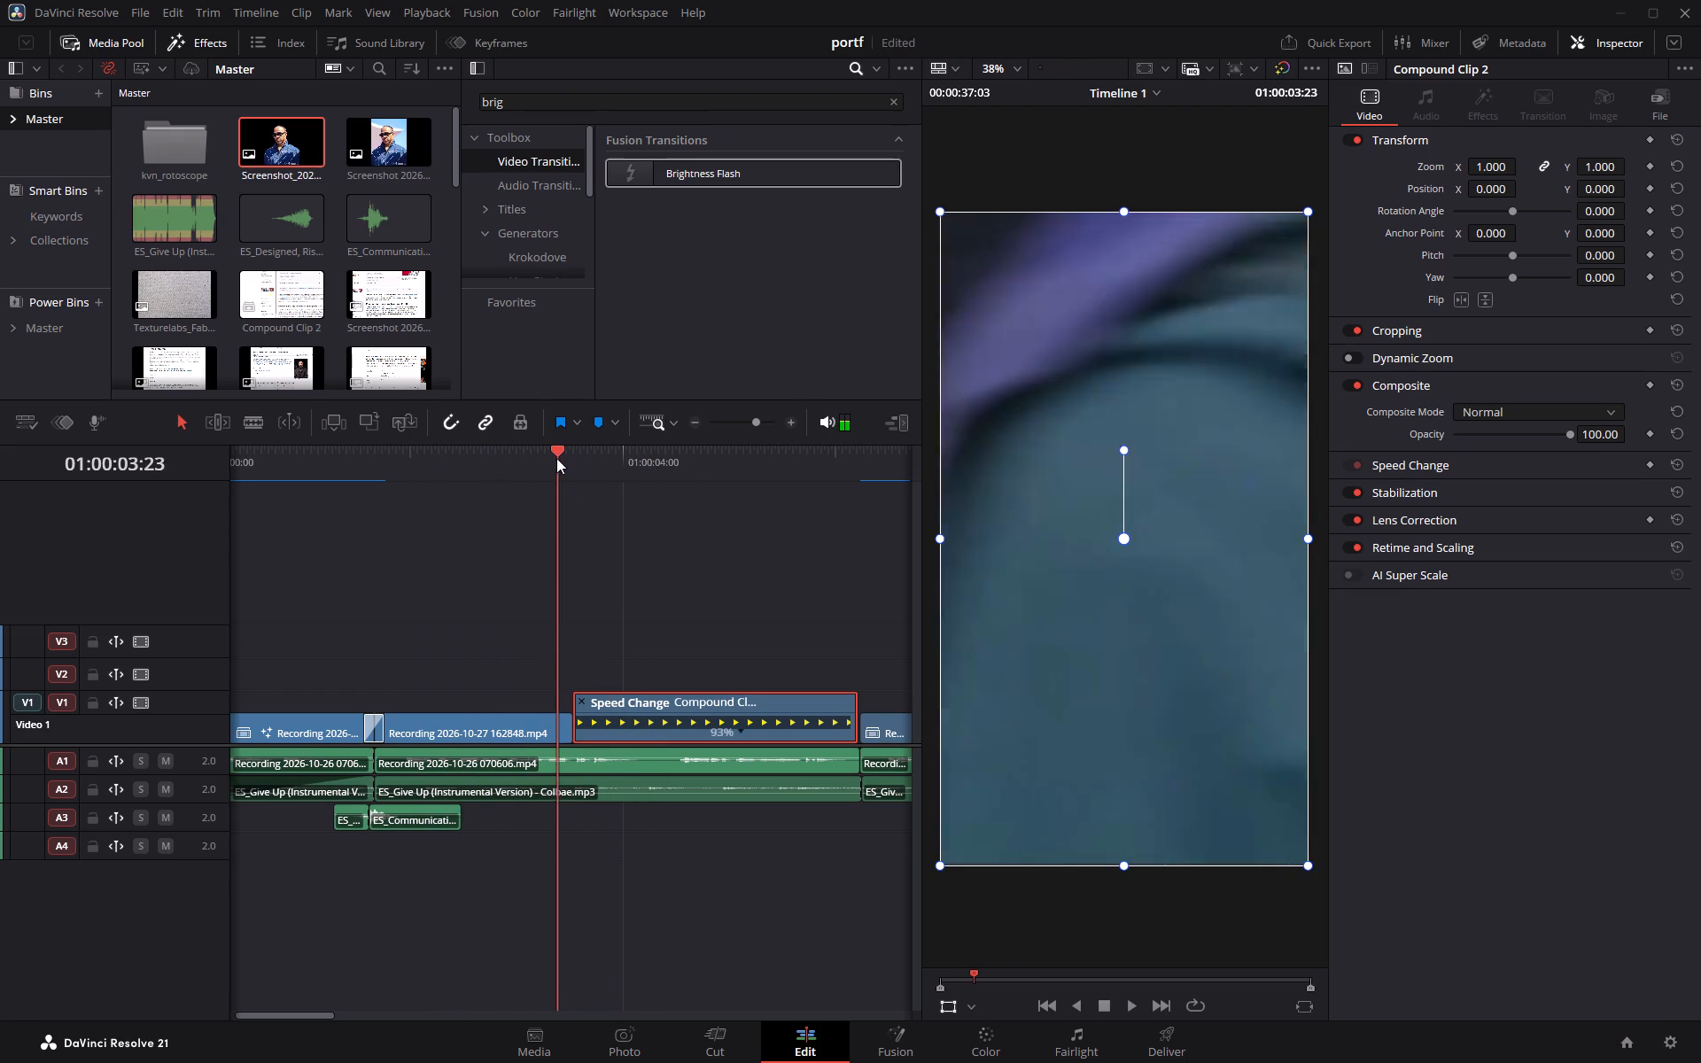
{"action": "left_click_drag", "start_coordinate": [556, 458], "coordinate": [559, 464]}
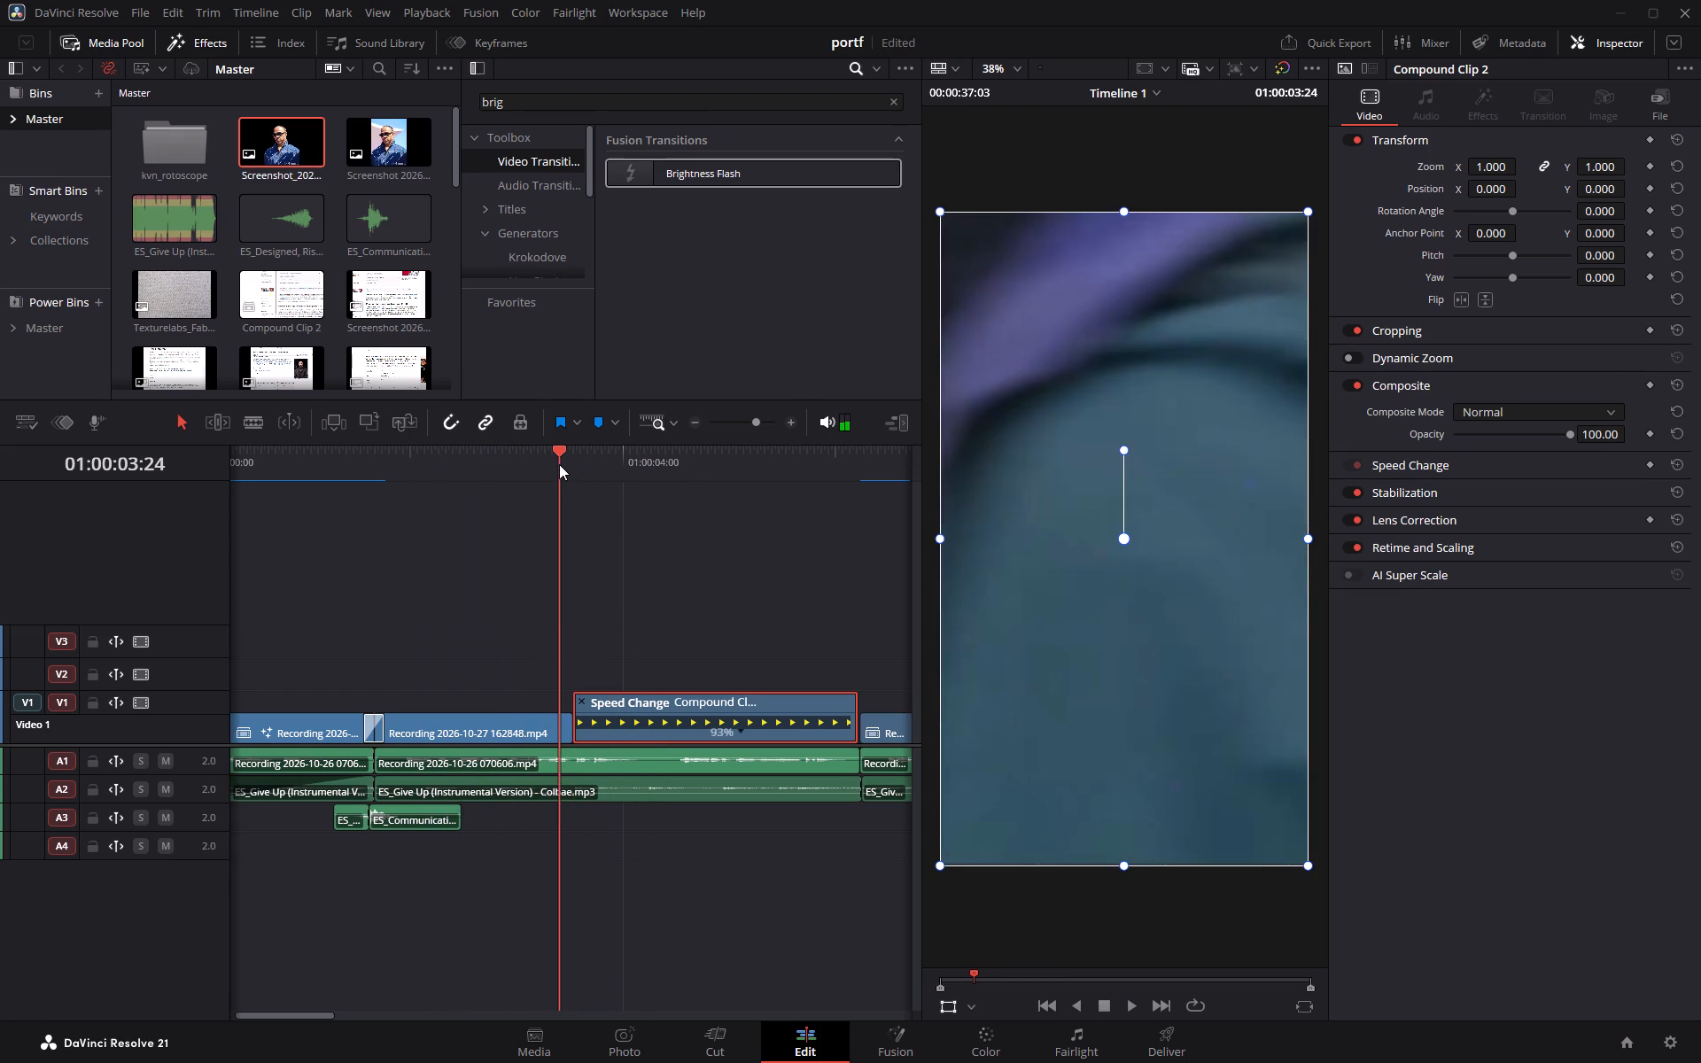
{"action": "left_click_drag", "start_coordinate": [559, 464], "coordinate": [562, 464]}
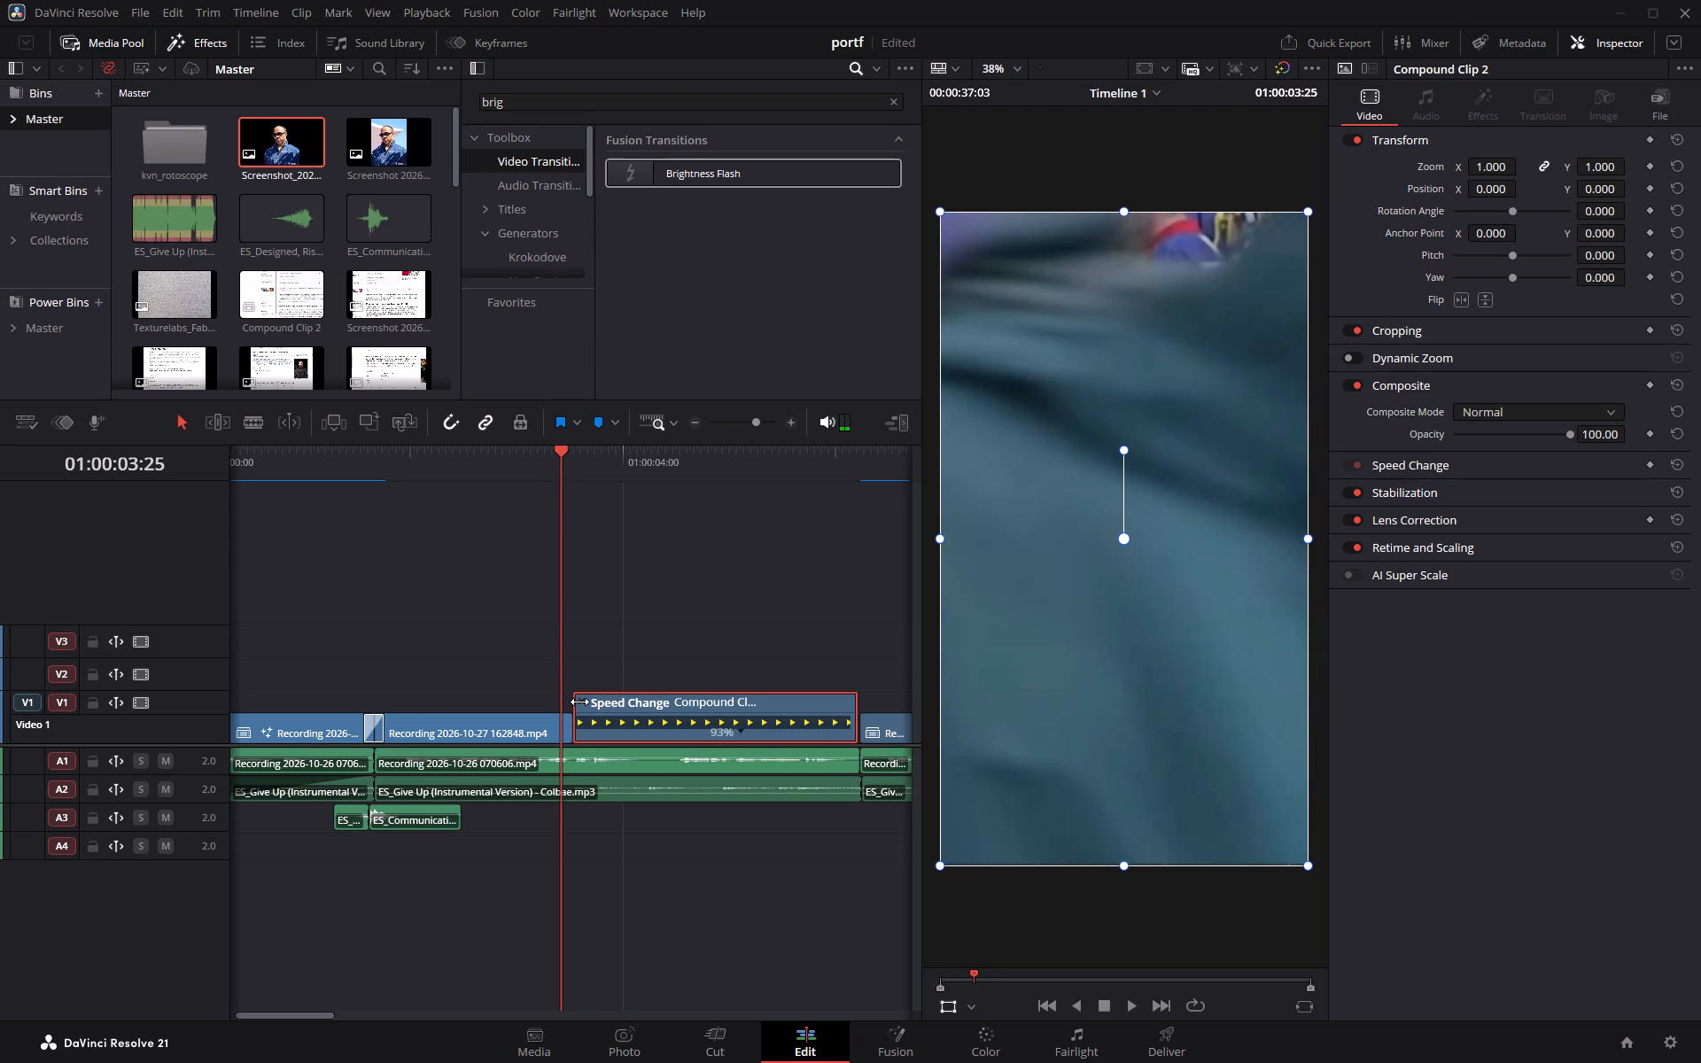
Retime Compound Clip 2 to 100% by moving its start edge later on the timeline.
{"action": "left_click_drag", "start_coordinate": [572, 704], "coordinate": [619, 705]}
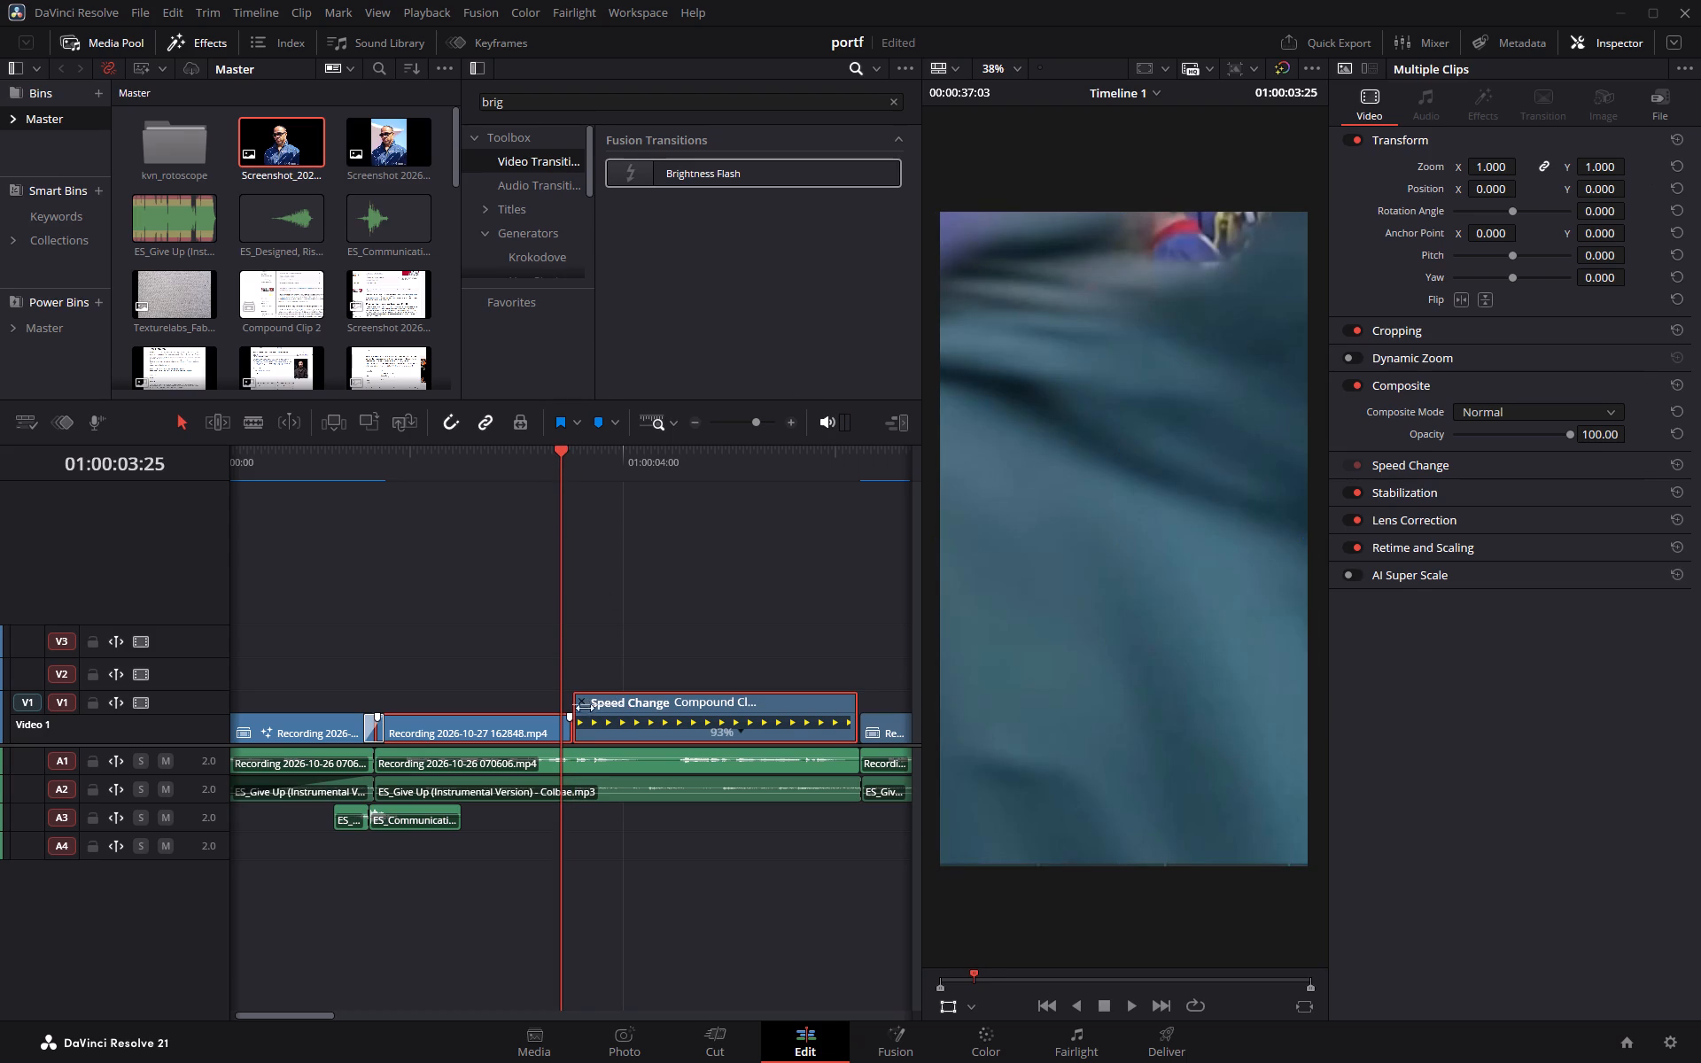
{"action": "left_click", "coordinate": [611, 643]}
{"action": "left_click_drag", "start_coordinate": [574, 702], "coordinate": [588, 701]}
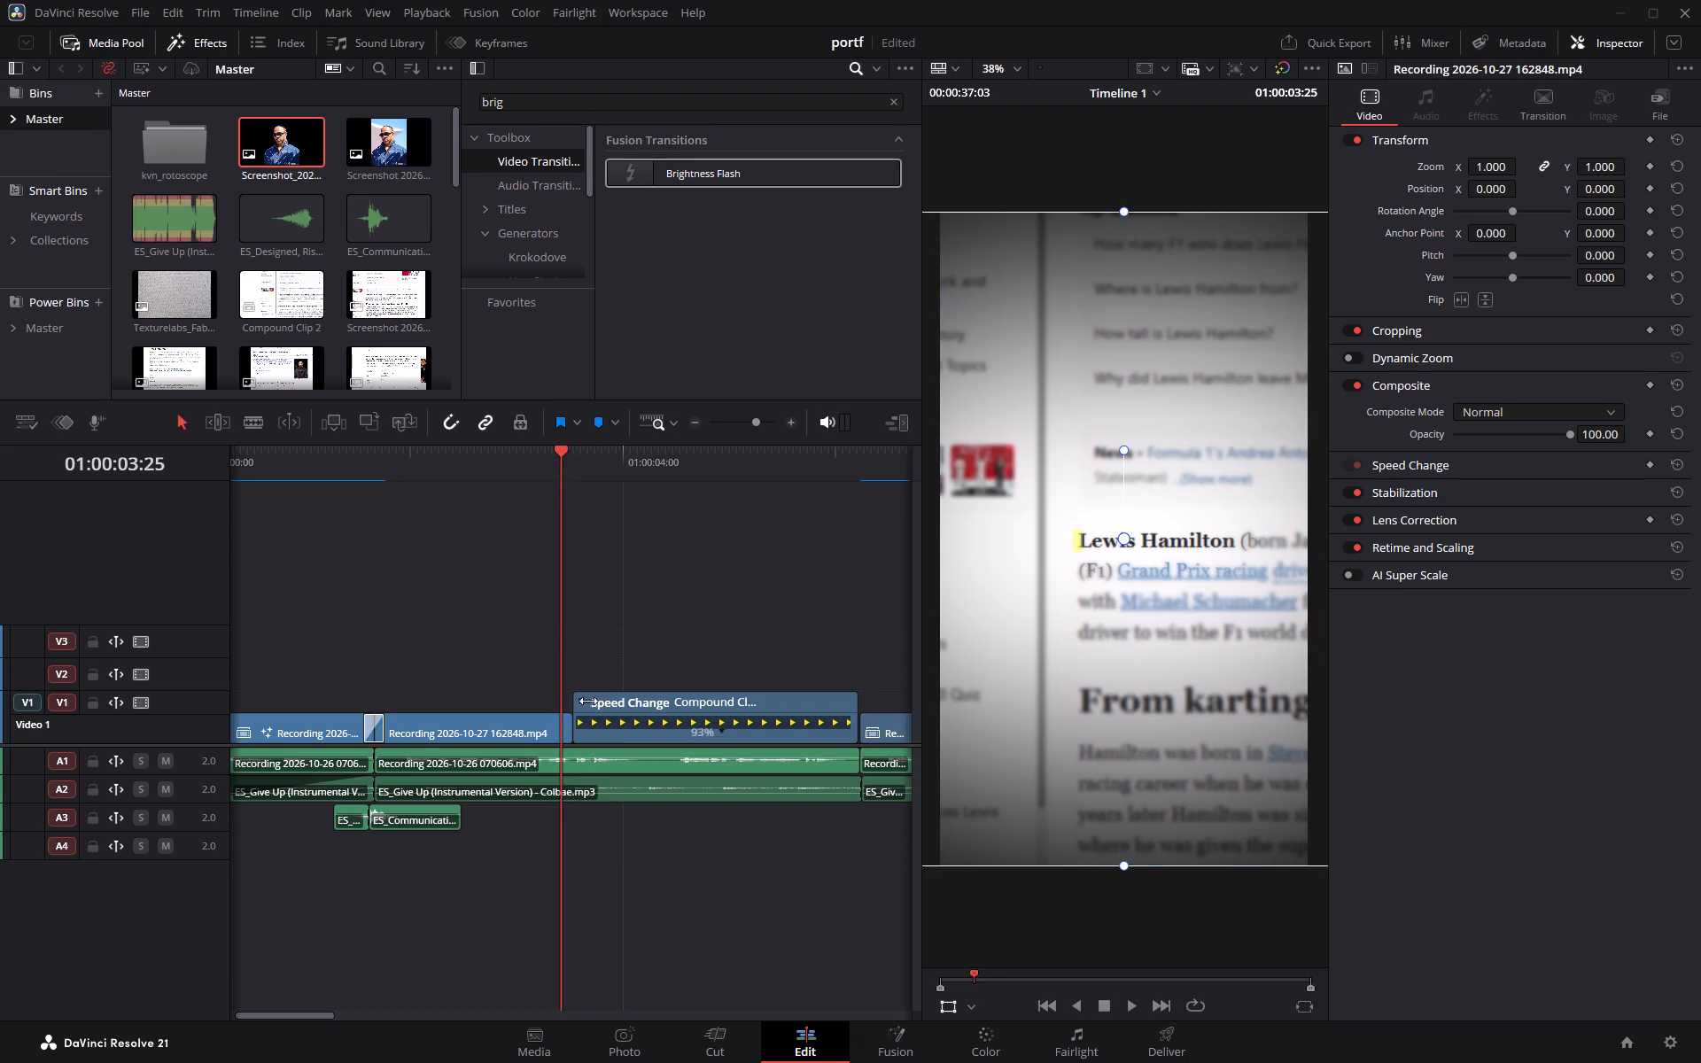
{"action": "left_click_drag", "start_coordinate": [588, 701], "coordinate": [594, 701]}
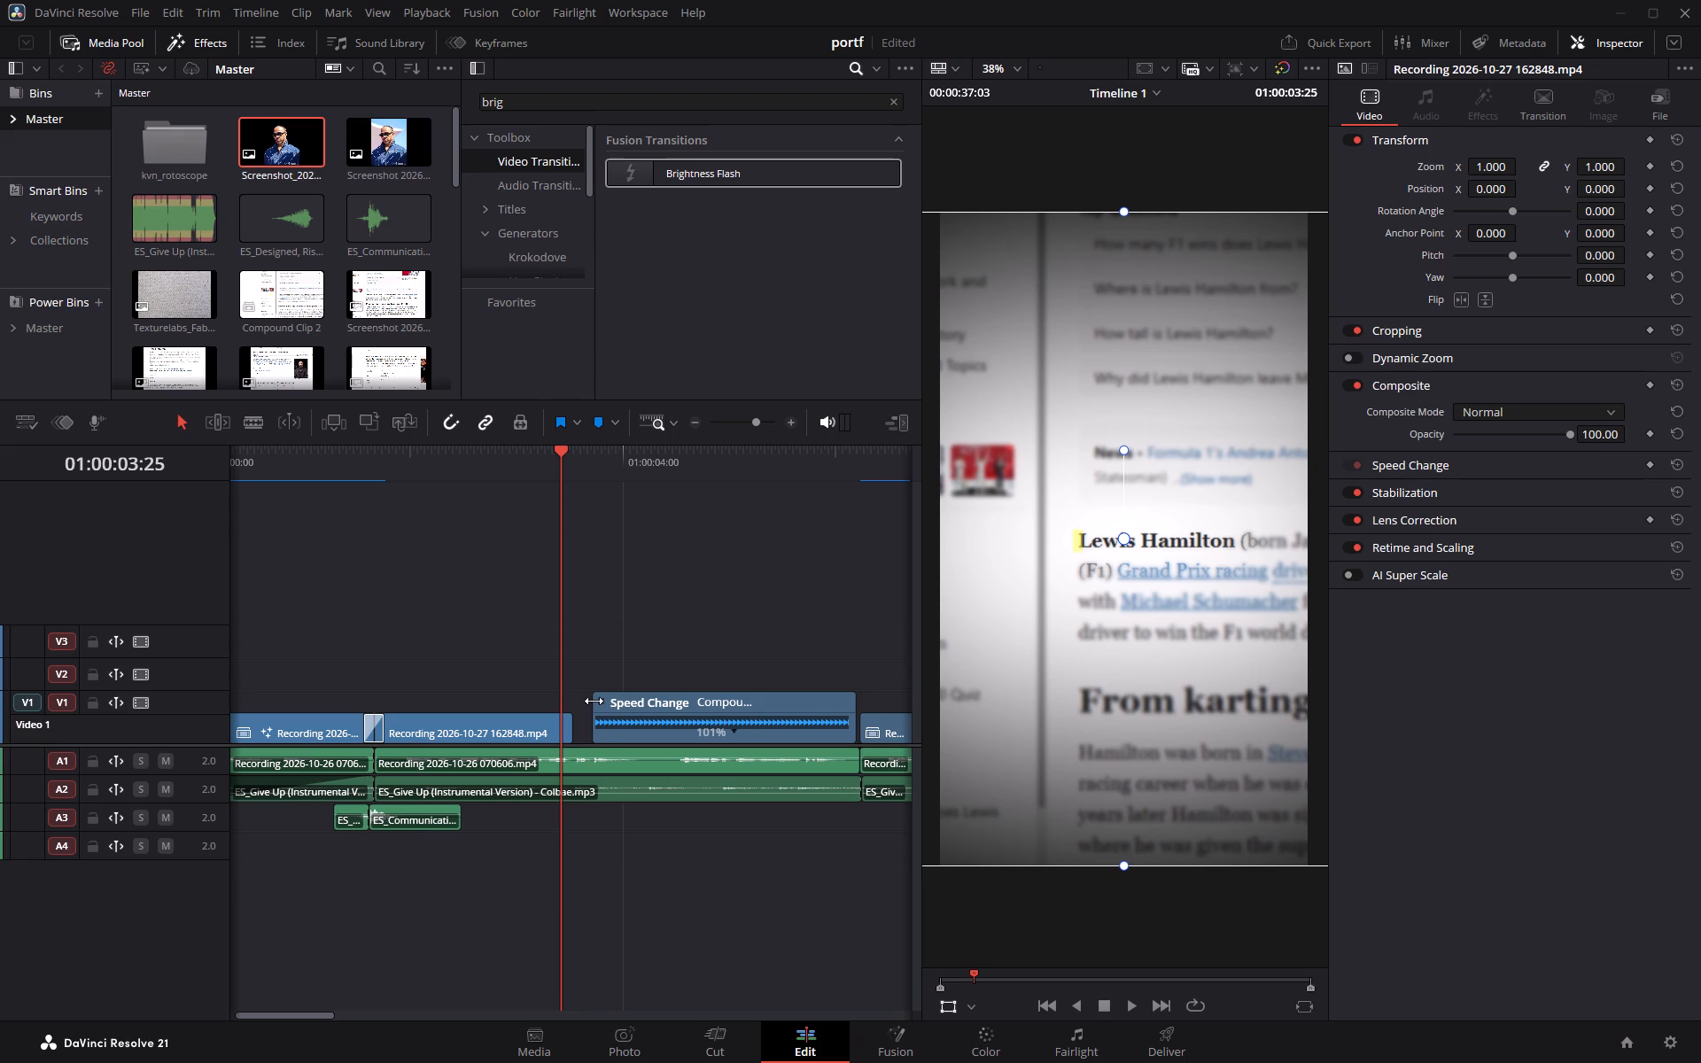
{"action": "left_click_drag", "start_coordinate": [594, 701], "coordinate": [592, 701]}
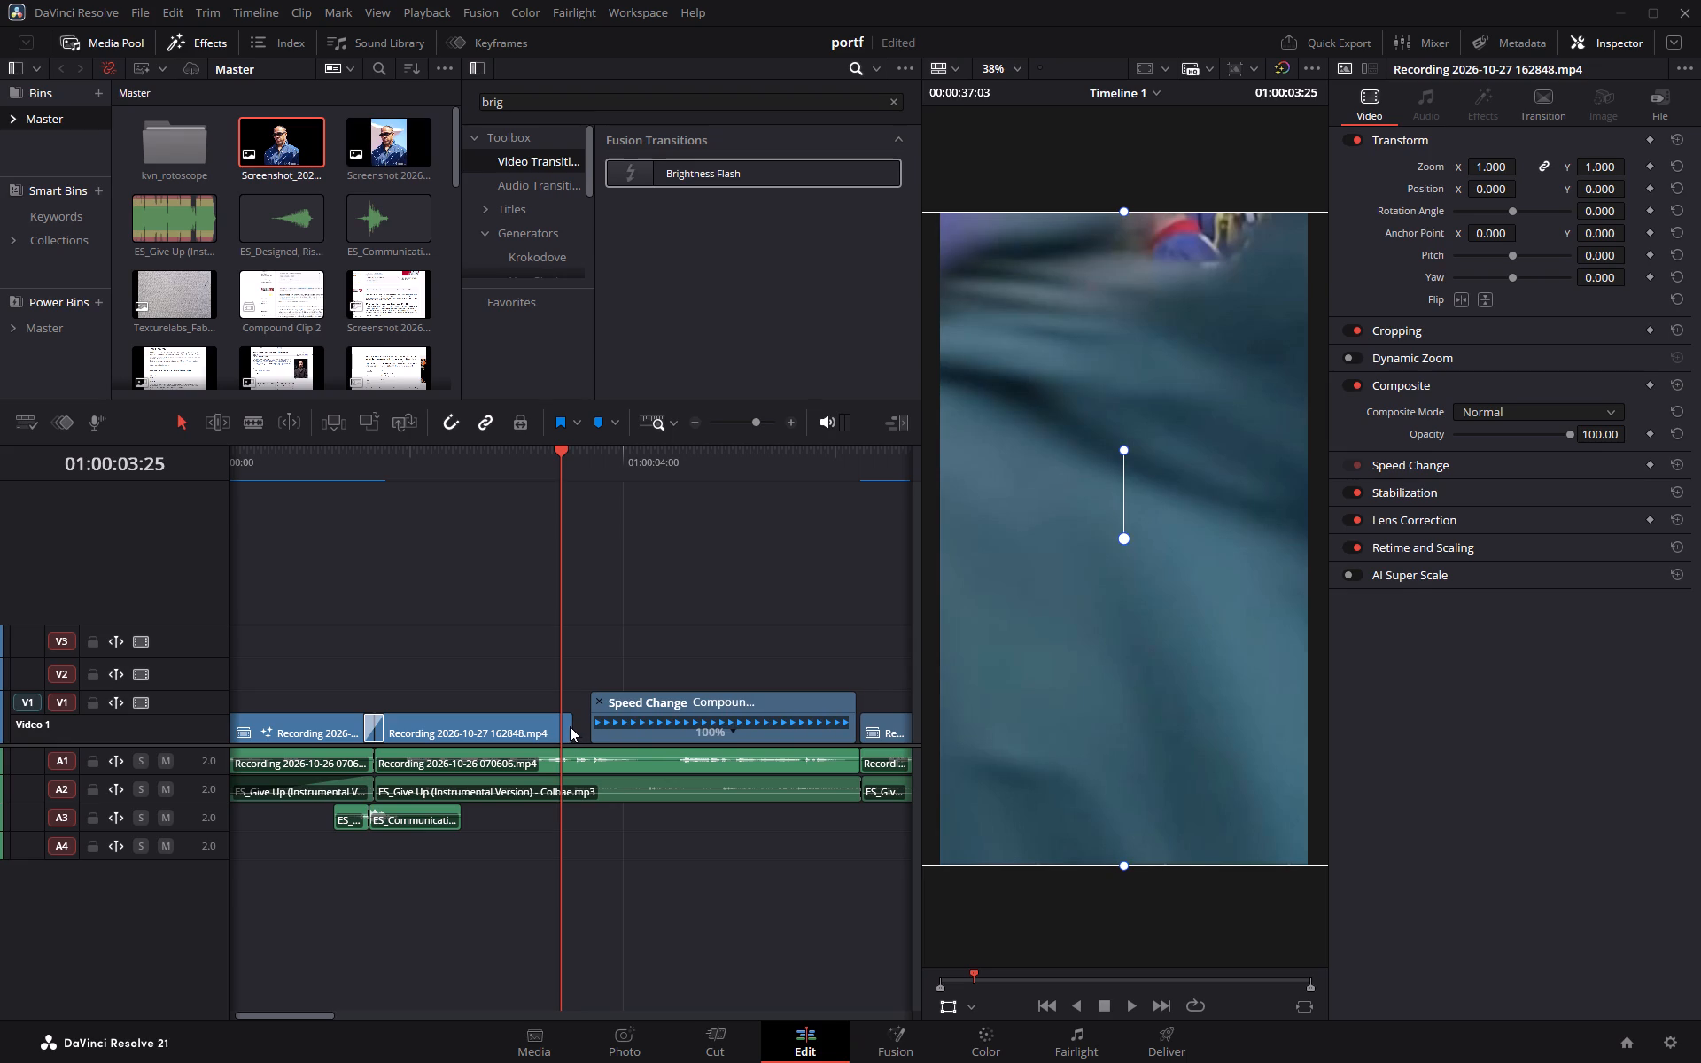
Extend the karting clip's end to close the gap to Compound Clip 2's new start.
{"action": "left_click", "coordinate": [570, 726]}
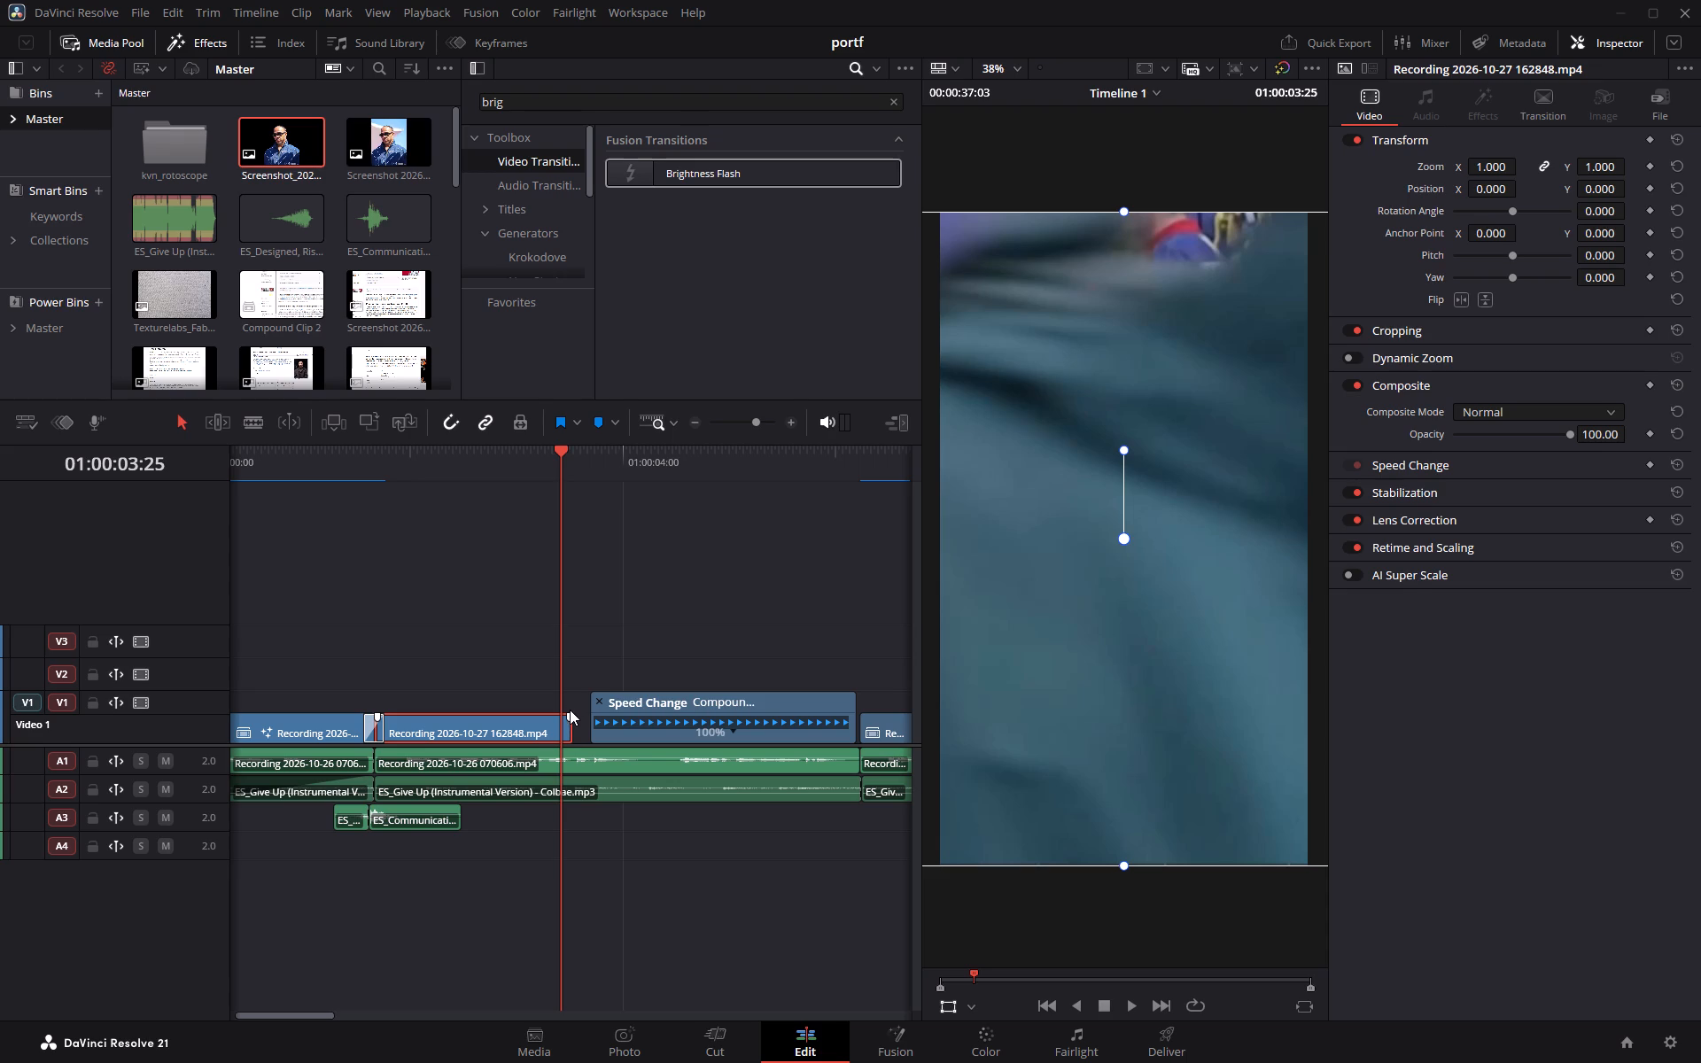
{"action": "left_click_drag", "start_coordinate": [571, 711], "coordinate": [581, 710]}
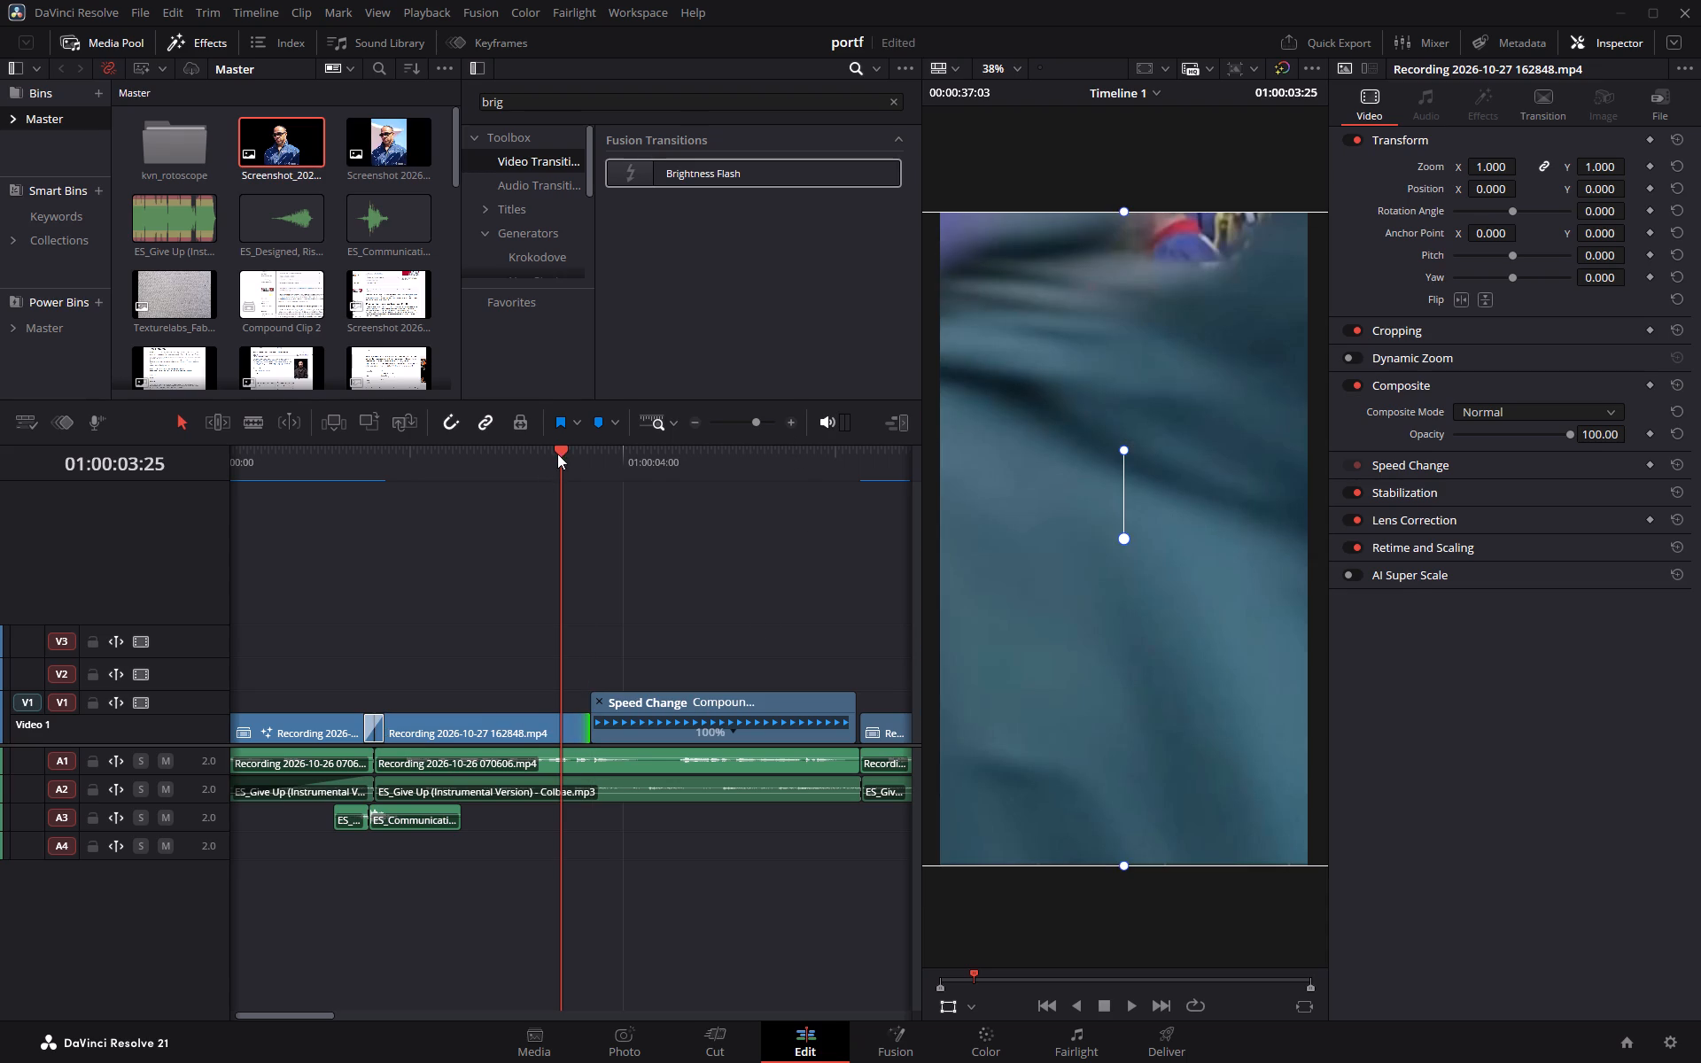
On the Color page, add a polygon window to node 01 of the karting clip at 01:00:03:27.
{"action": "left_click_drag", "start_coordinate": [555, 448], "coordinate": [565, 449]}
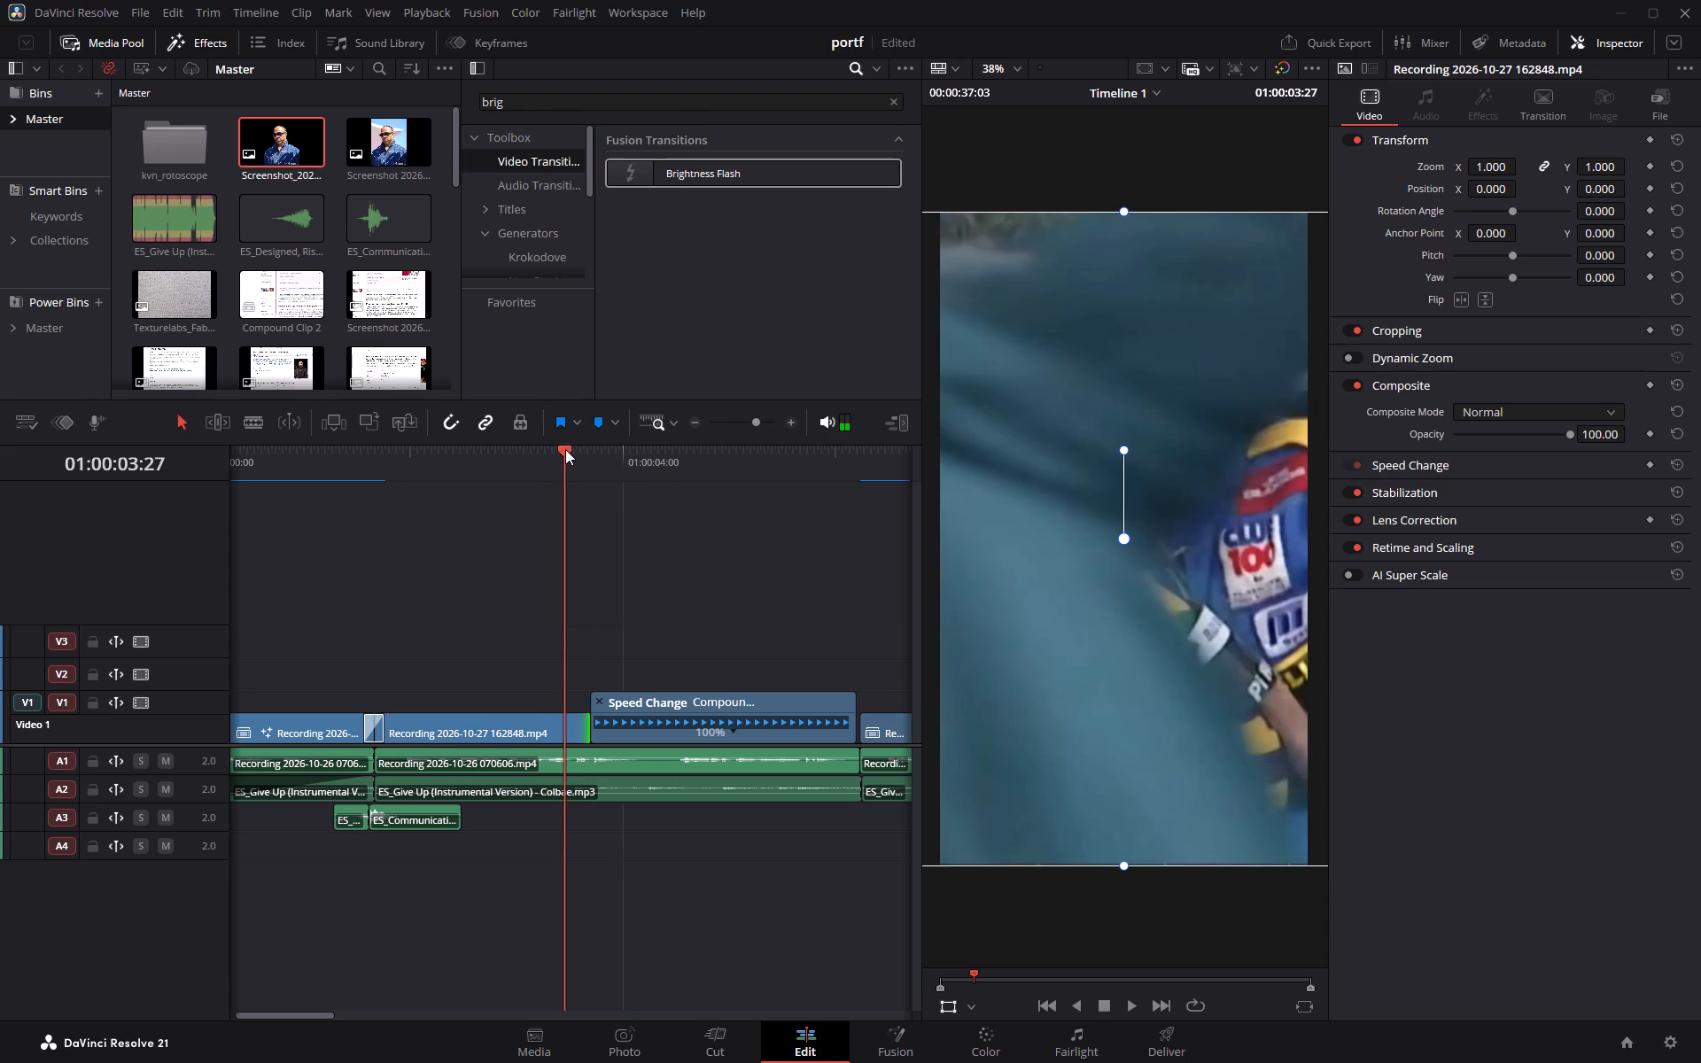
{"action": "left_click_drag", "start_coordinate": [565, 449], "coordinate": [564, 449]}
{"action": "left_click", "coordinate": [985, 1041]}
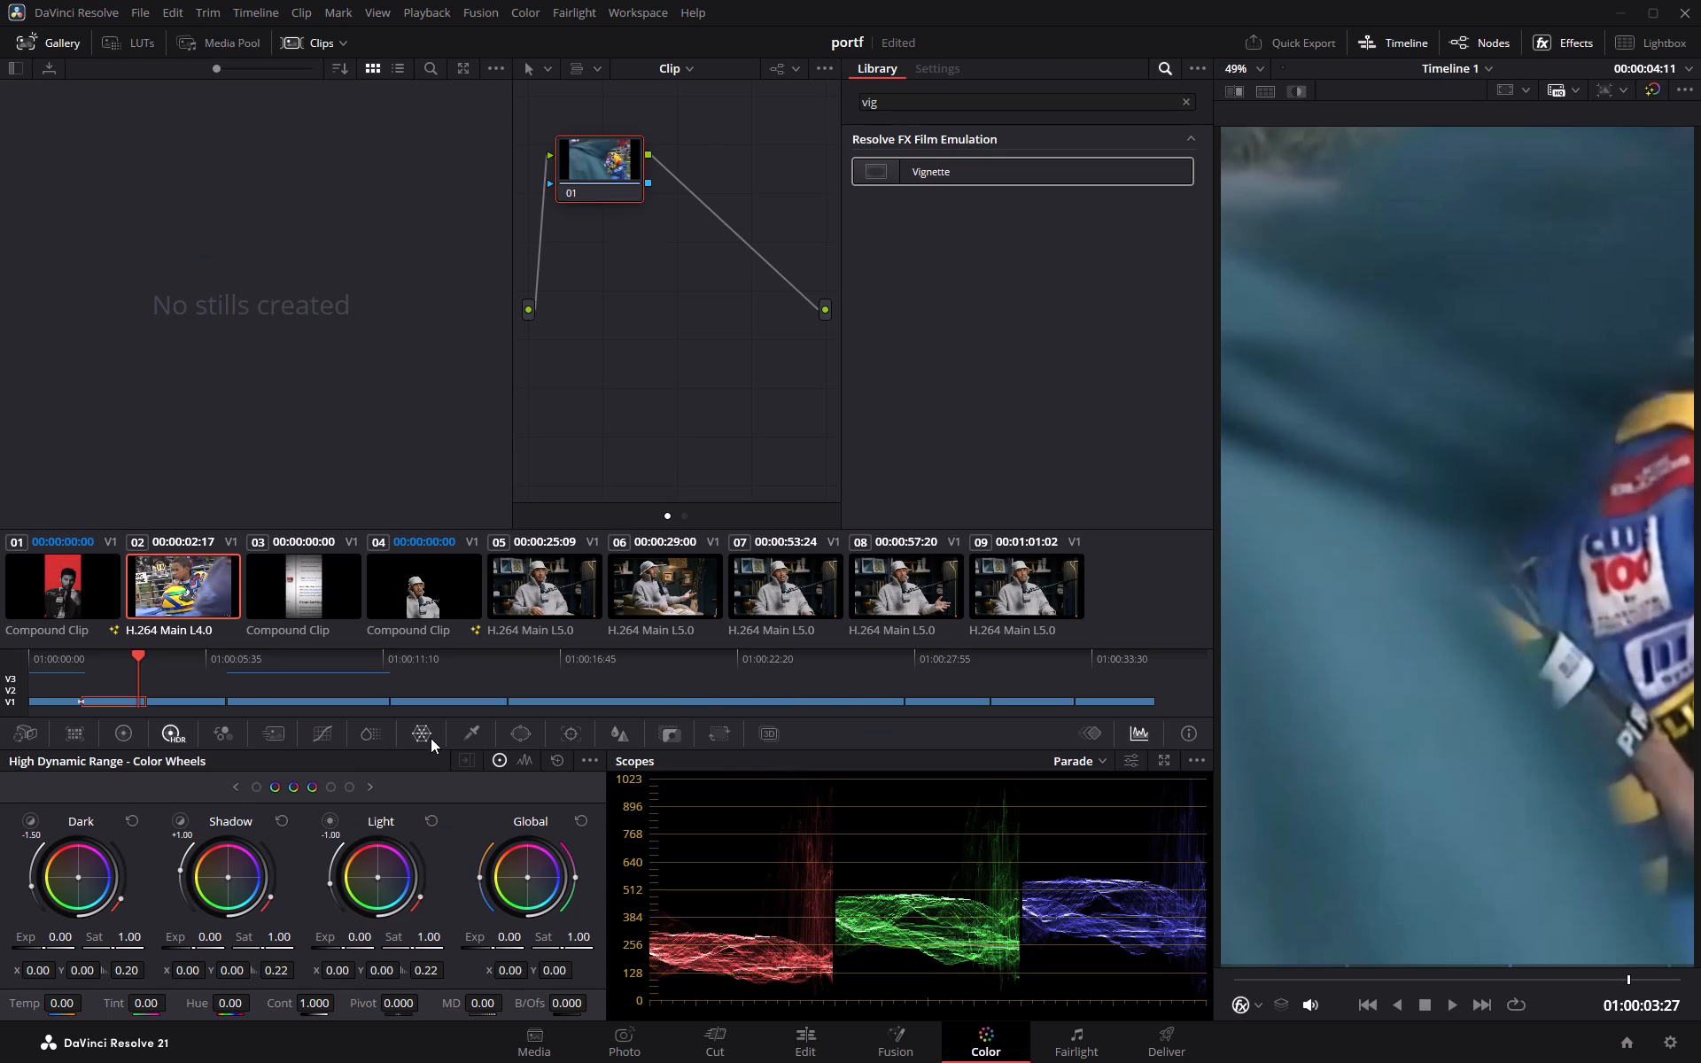
{"action": "left_click", "coordinate": [314, 734]}
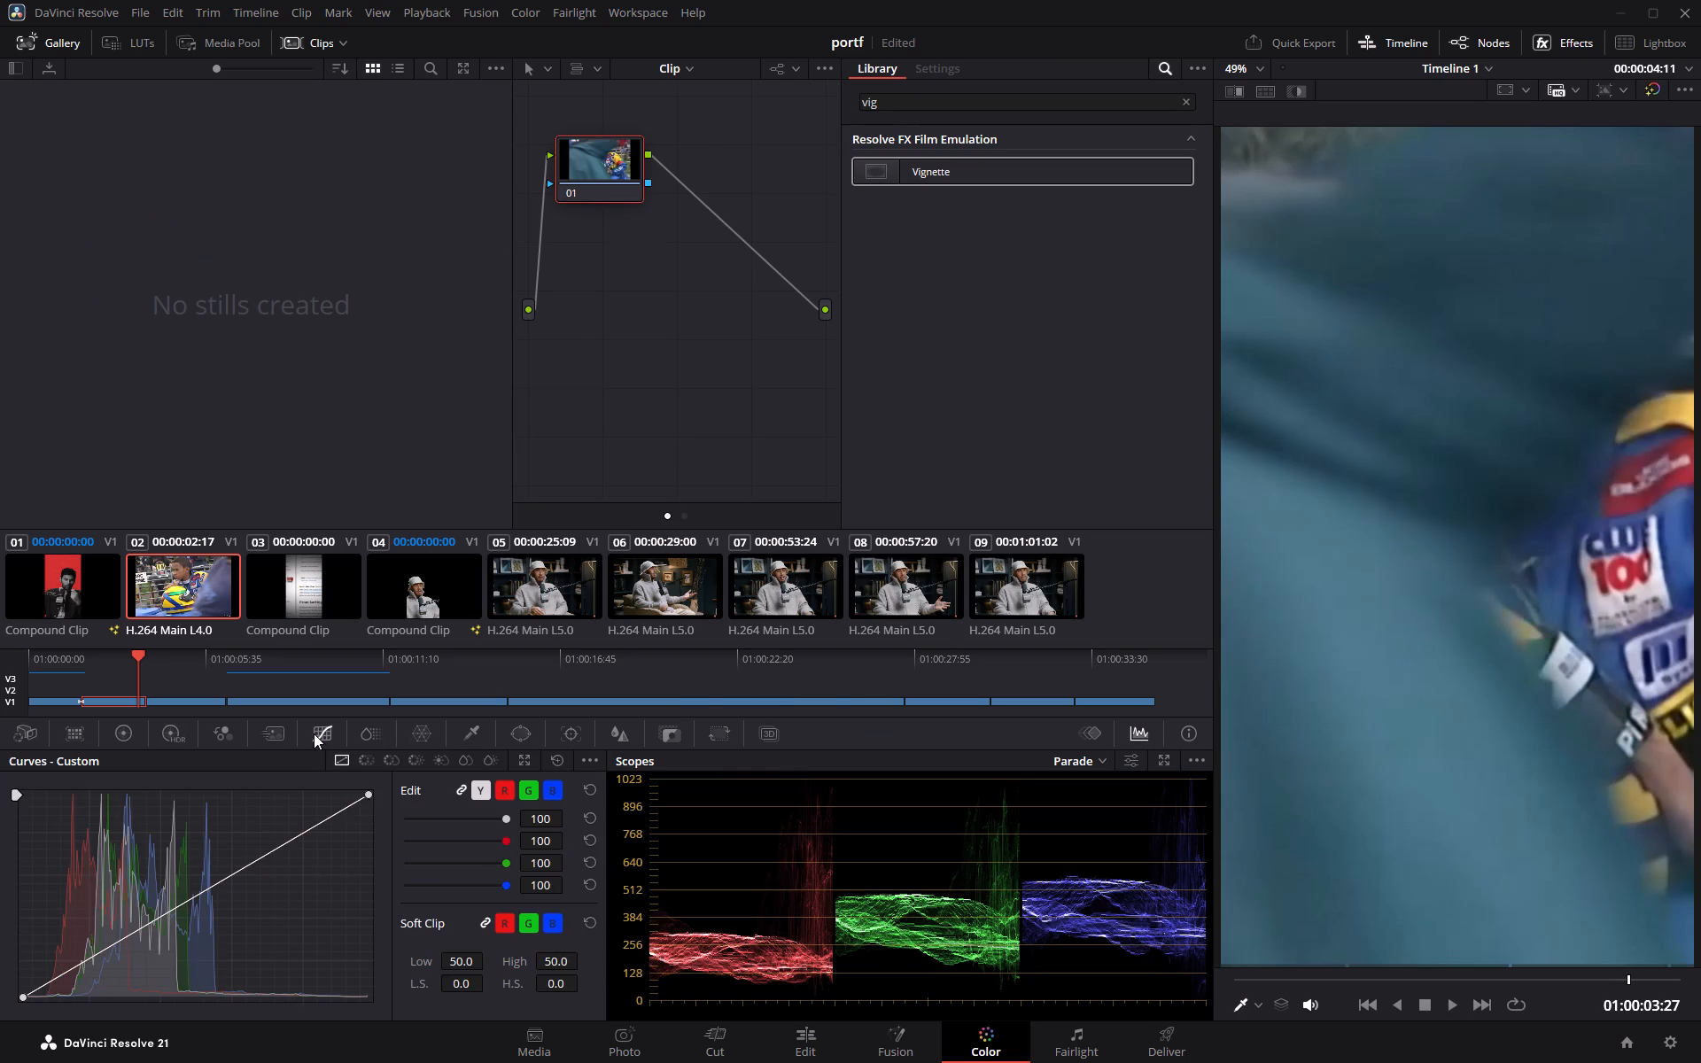
{"action": "left_click", "coordinate": [314, 733]}
{"action": "left_click", "coordinate": [473, 728]}
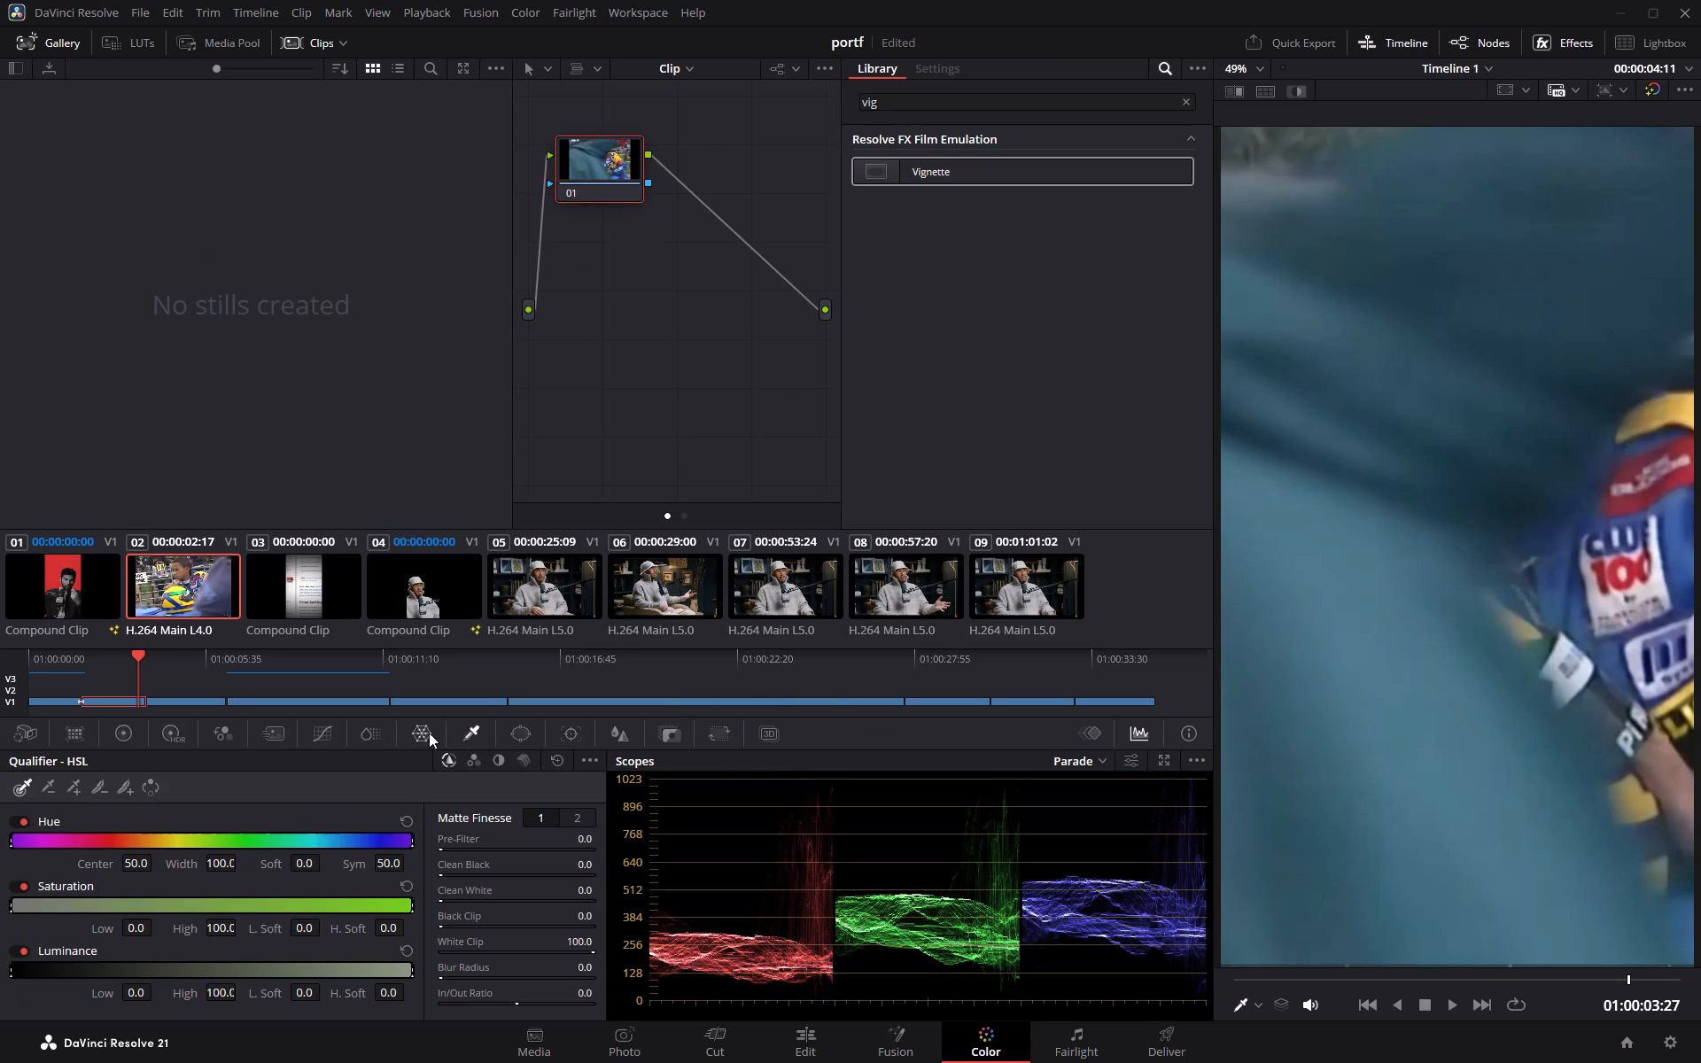
{"action": "left_click", "coordinate": [271, 730]}
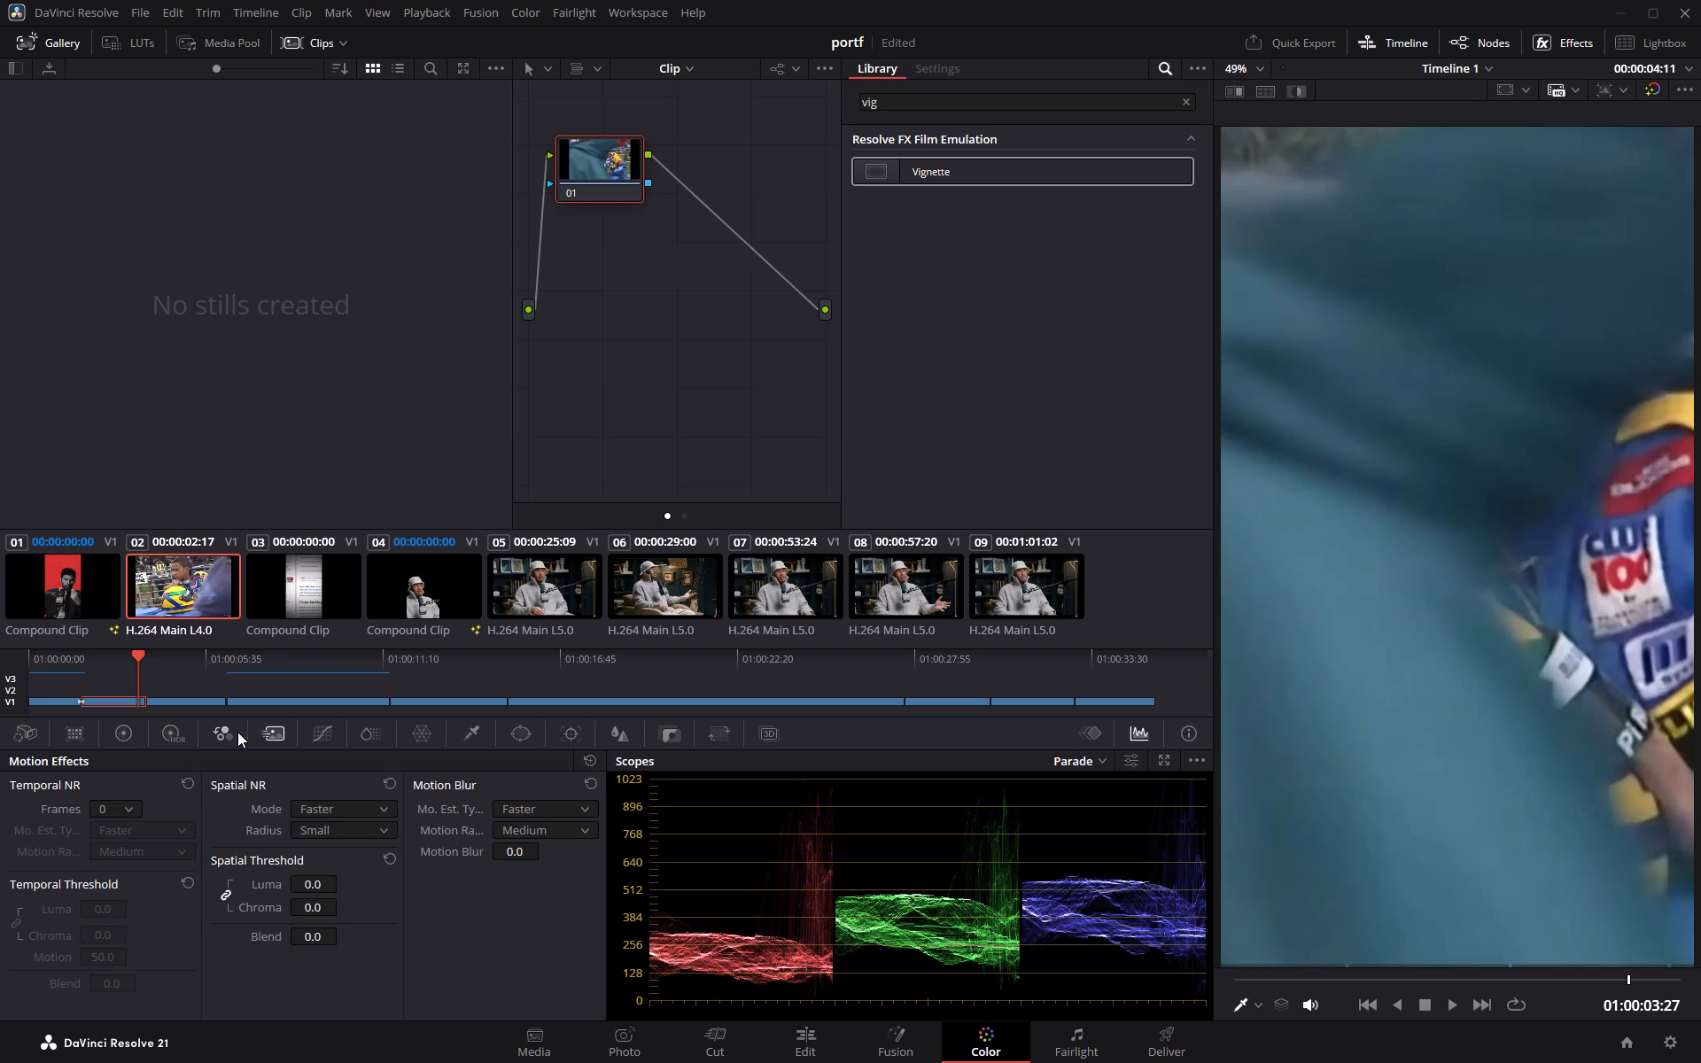
{"action": "left_click", "coordinate": [574, 732]}
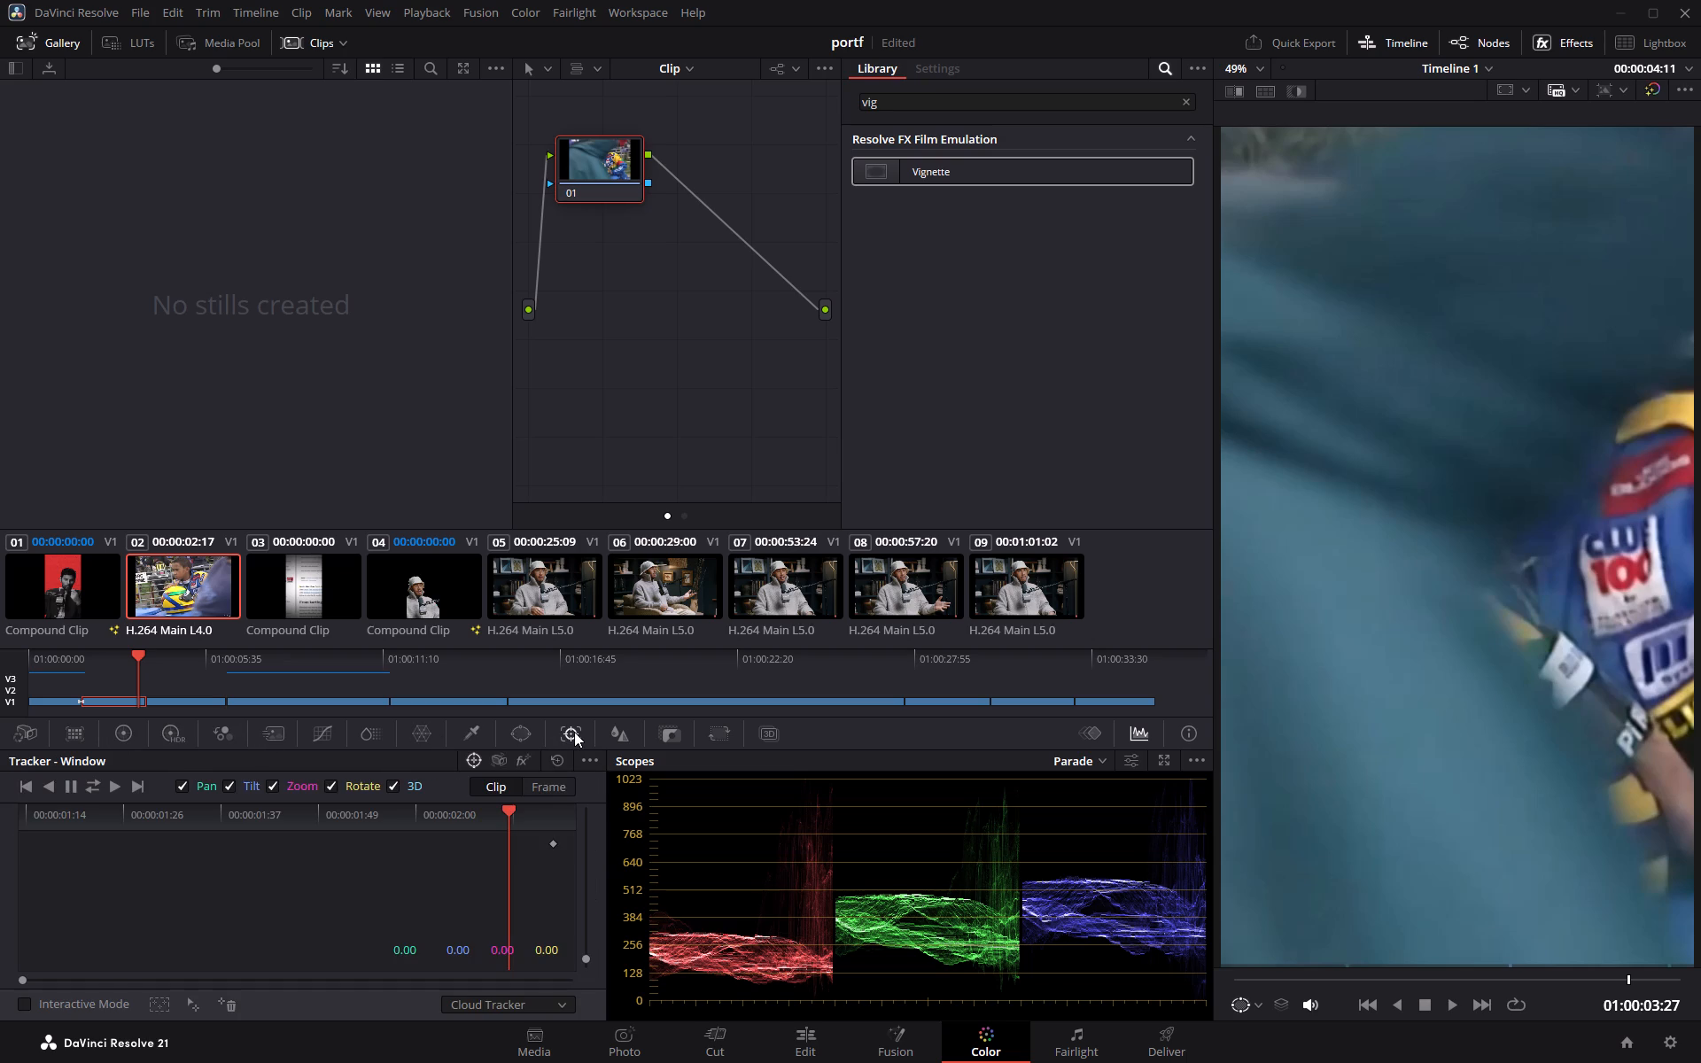
{"action": "left_click", "coordinate": [514, 732]}
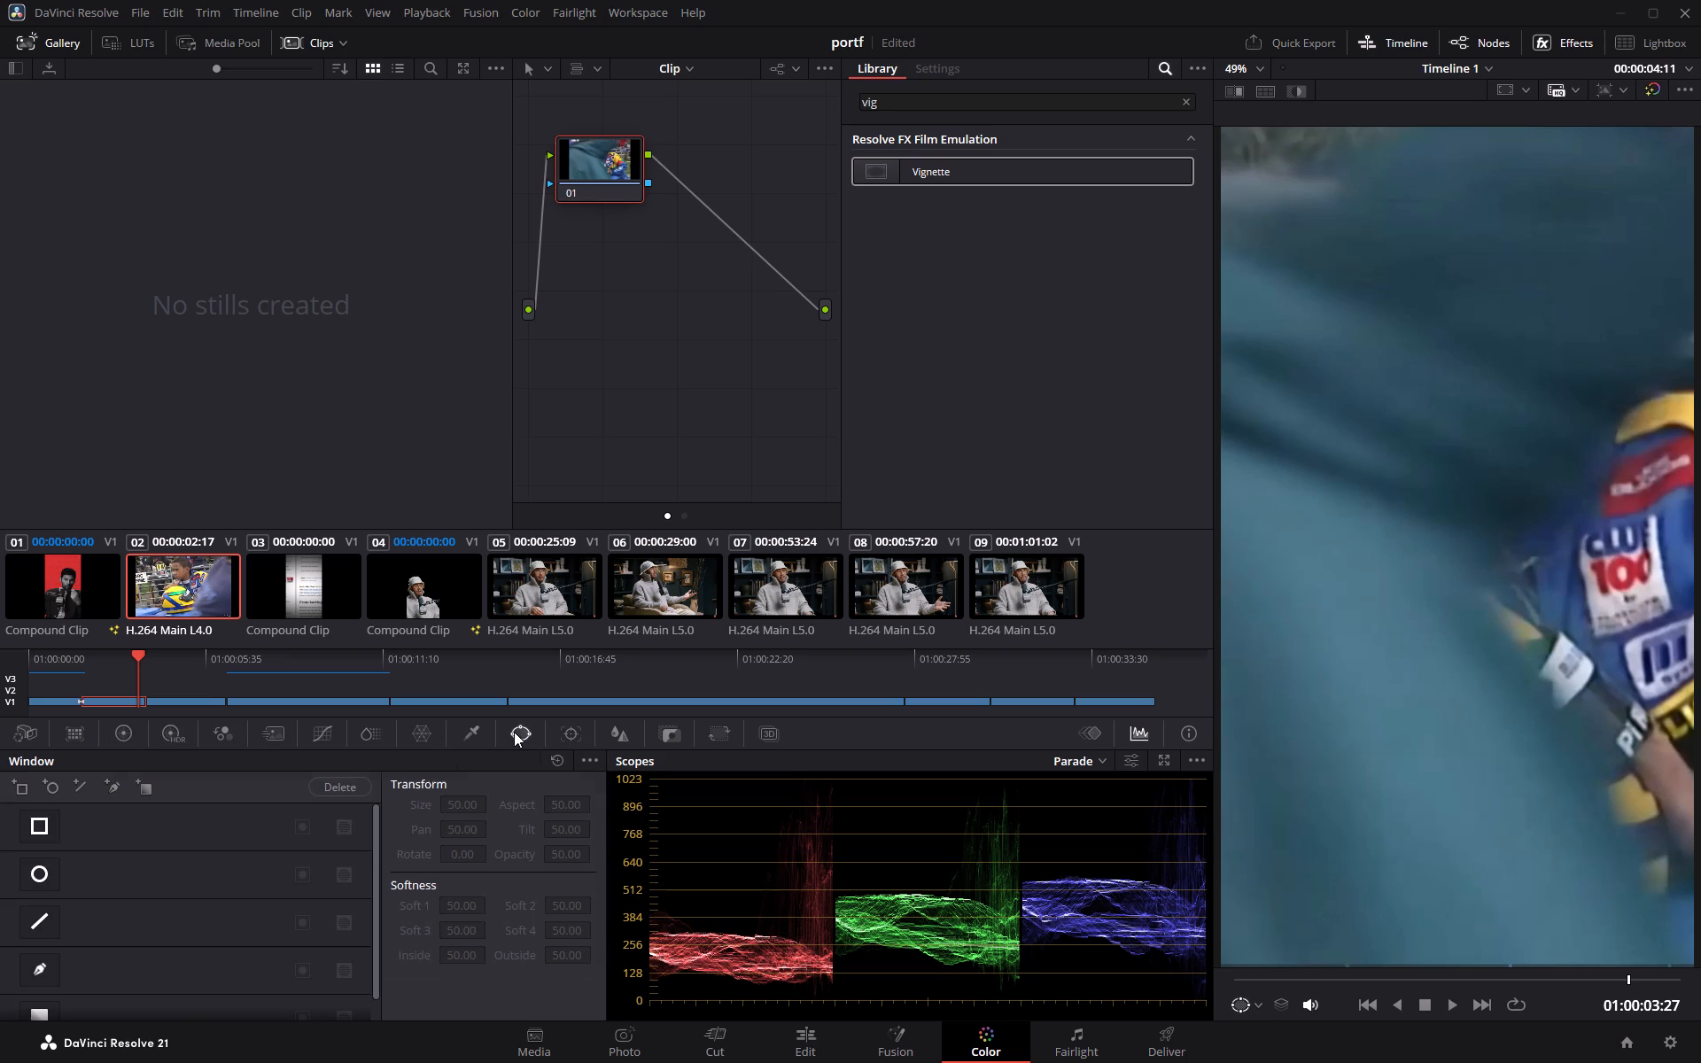
{"action": "left_click", "coordinate": [39, 927]}
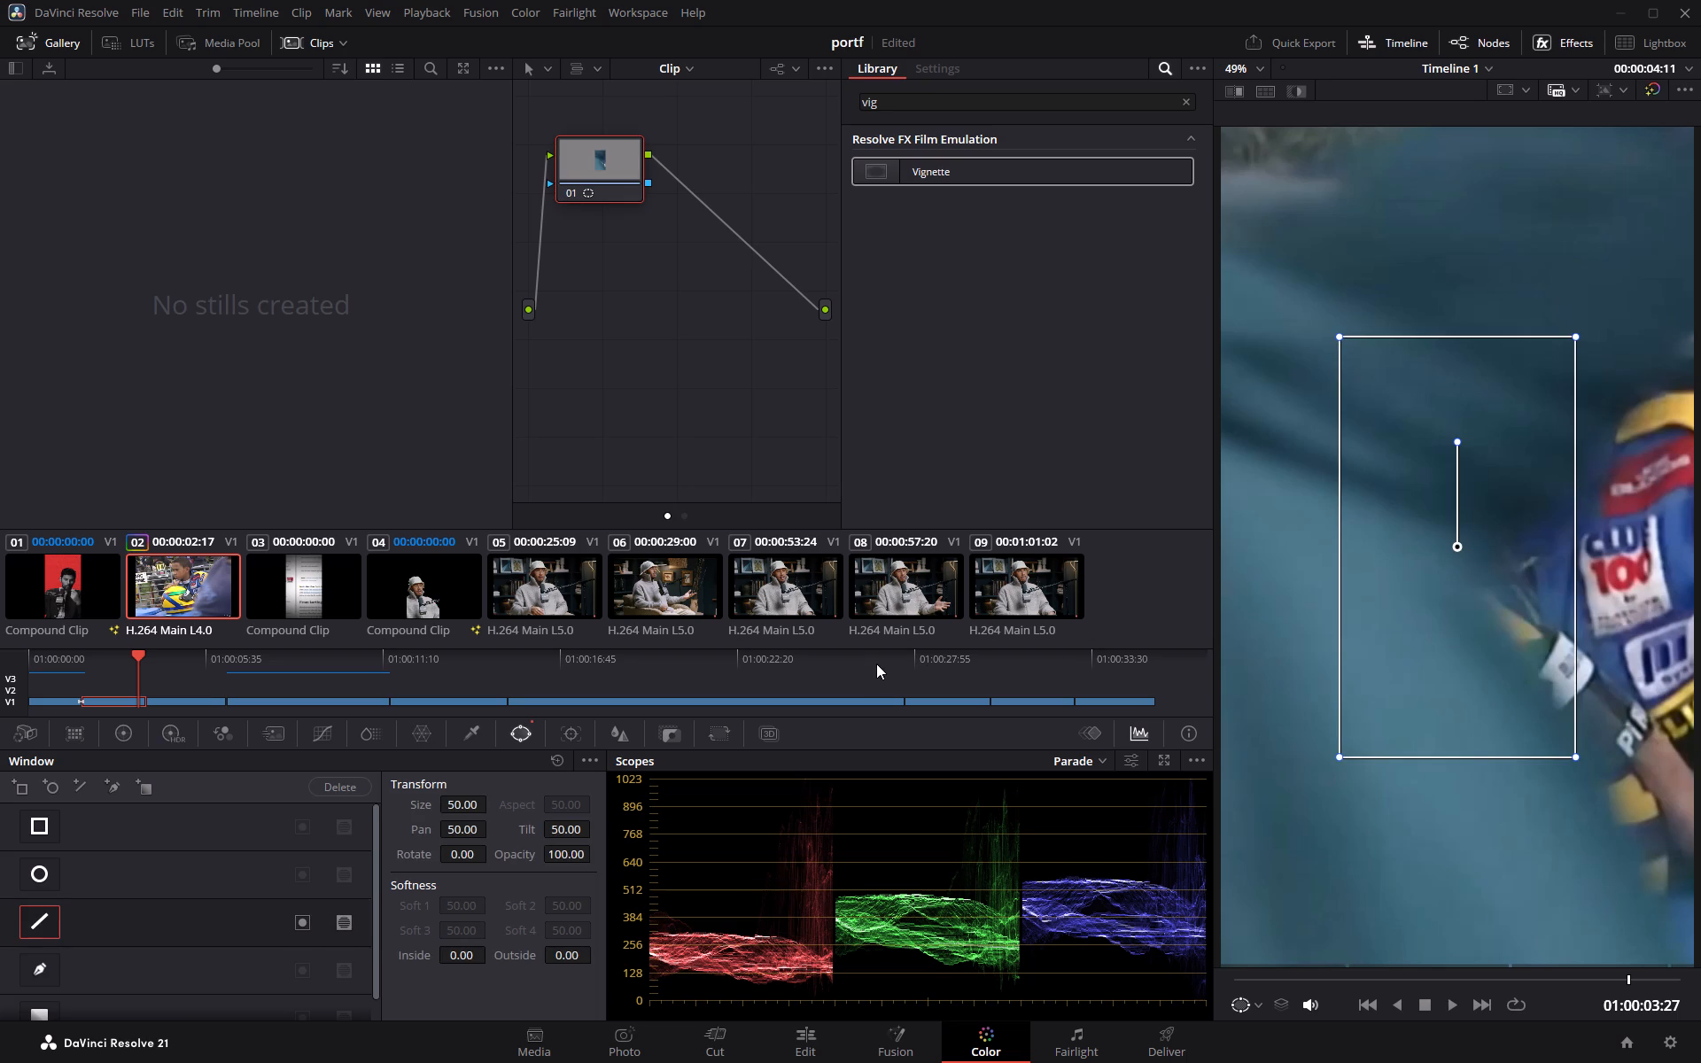
At 01:00:03:32, reshape the polygon window's upper edge, moving one corner to the frame's top-right and the other beside the driver's hand.
{"action": "key", "text": "Right"}
{"action": "key", "text": "Right"}
{"action": "key", "text": "Right"}
{"action": "left_click_drag", "start_coordinate": [1628, 981], "coordinate": [1624, 981]}
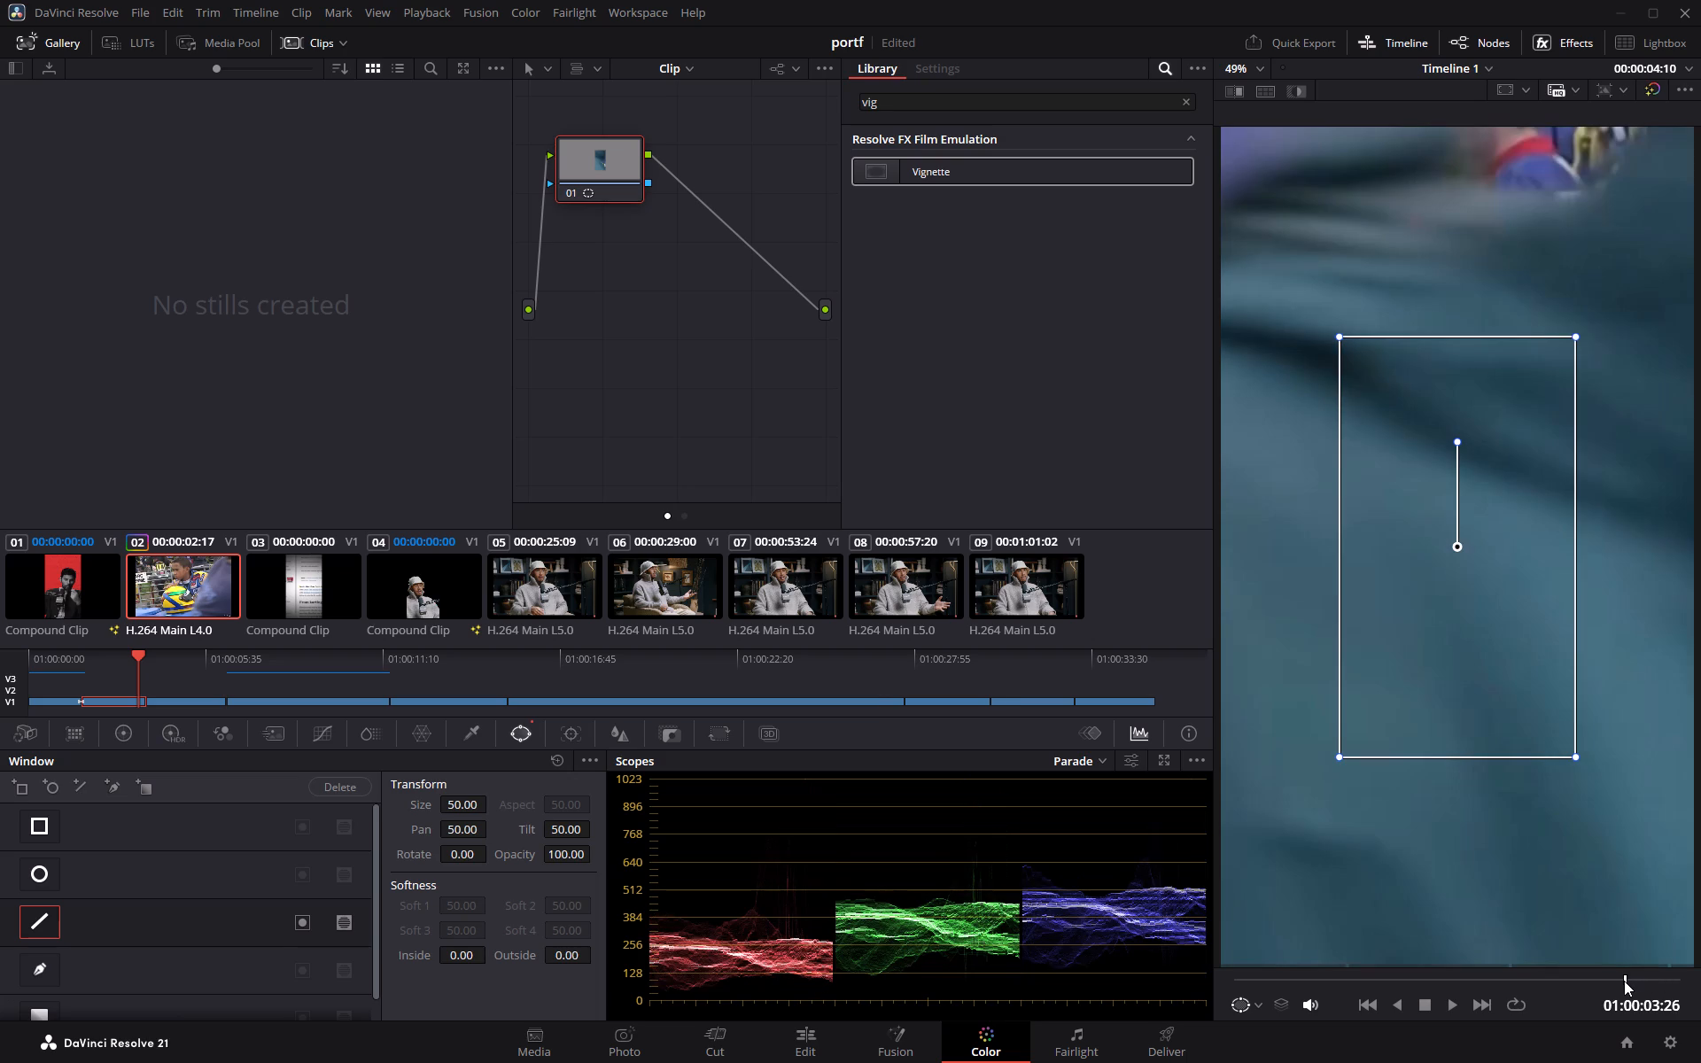
{"action": "left_click_drag", "start_coordinate": [1624, 981], "coordinate": [1643, 982]}
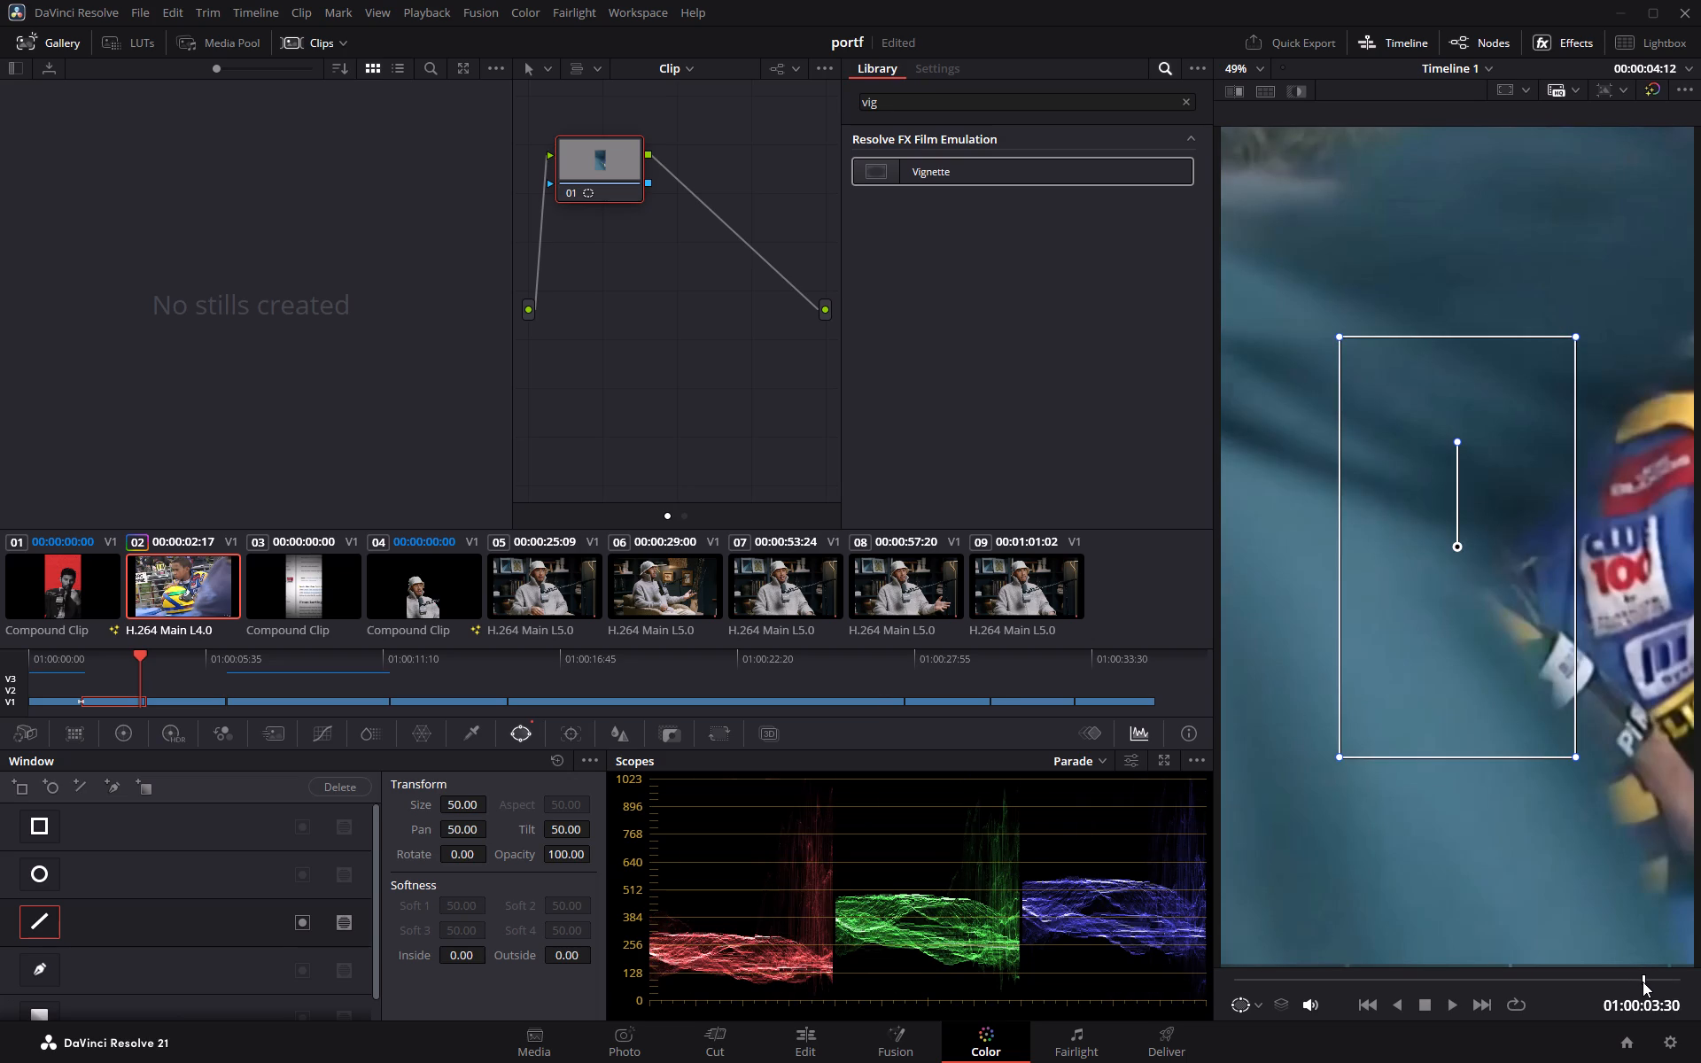
{"action": "left_click_drag", "start_coordinate": [1643, 982], "coordinate": [1619, 982]}
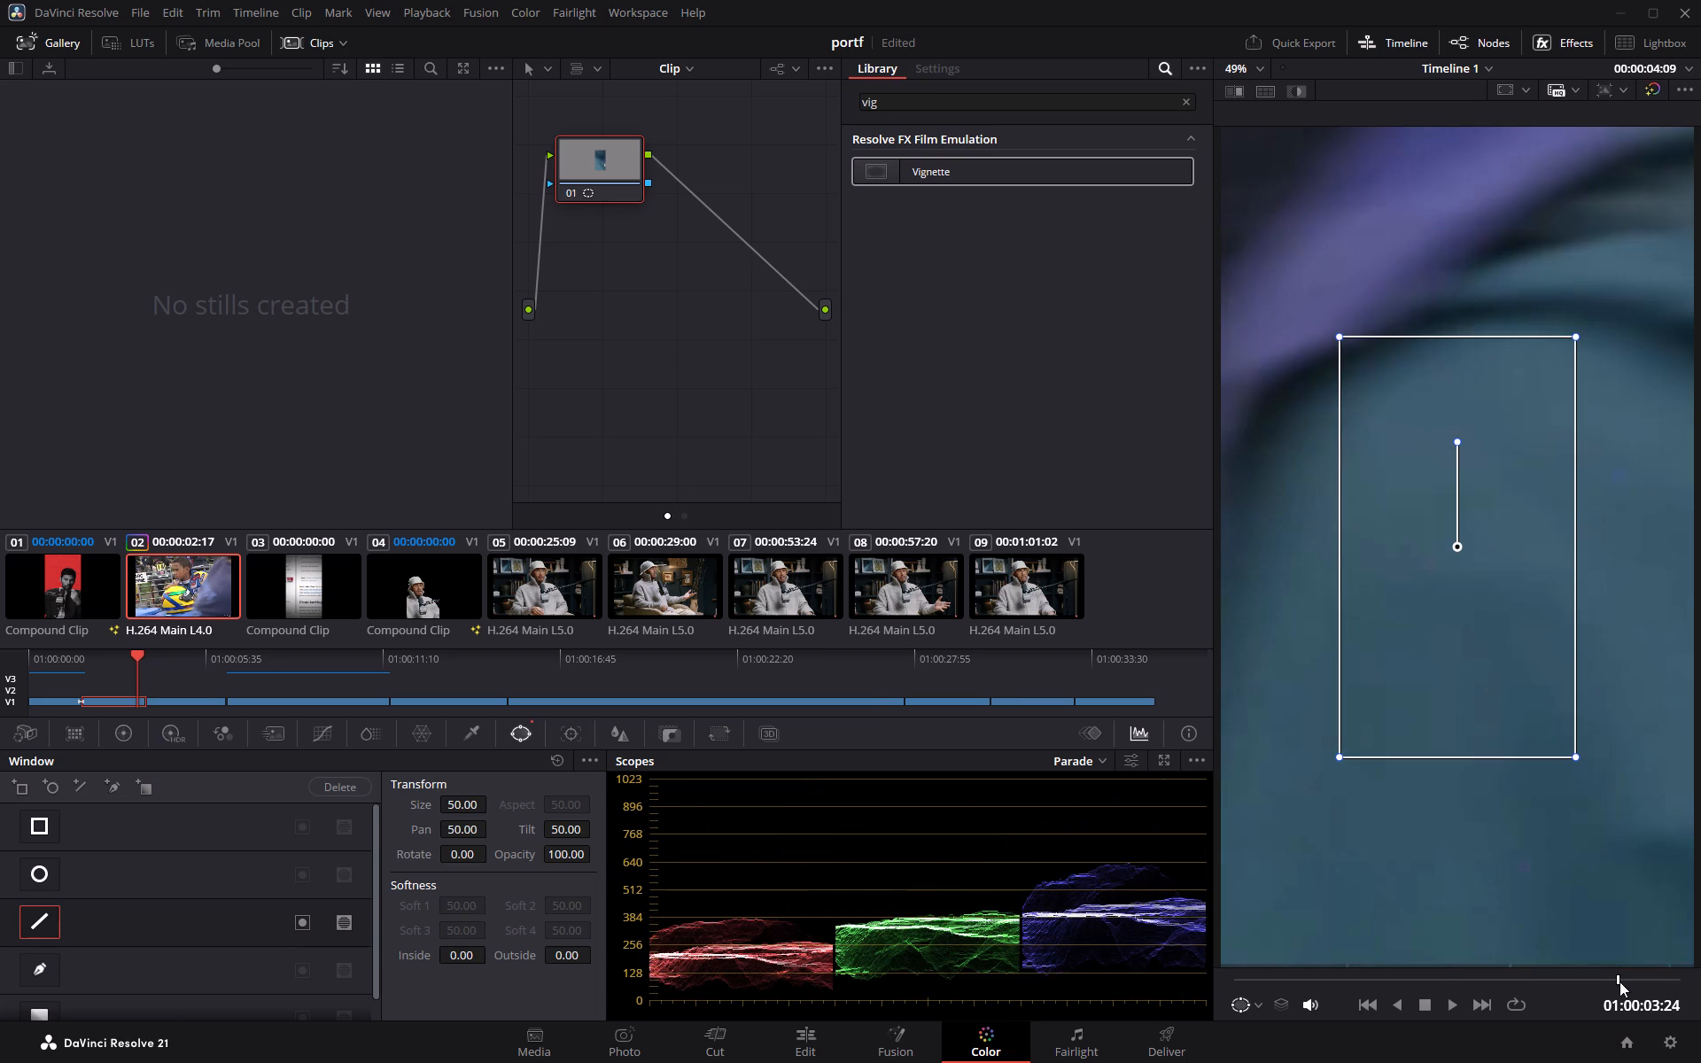
{"action": "left_click_drag", "start_coordinate": [1619, 982], "coordinate": [1640, 983]}
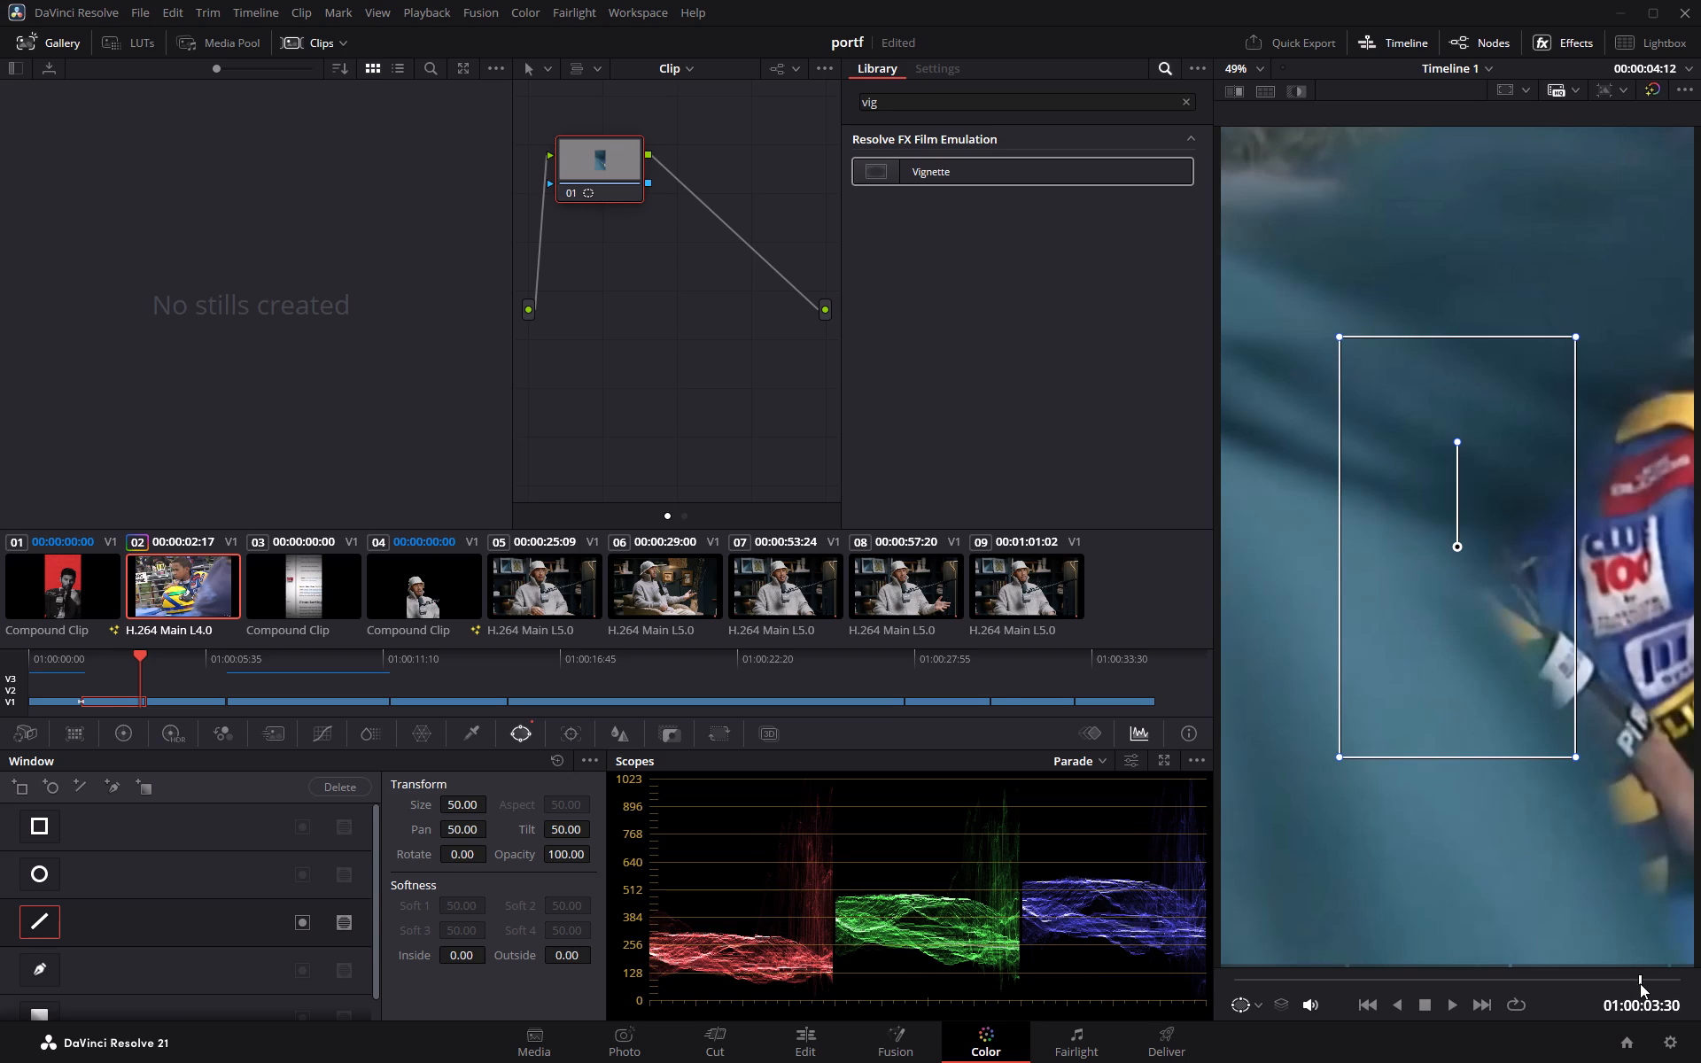
{"action": "left_click_drag", "start_coordinate": [1640, 983], "coordinate": [1646, 984]}
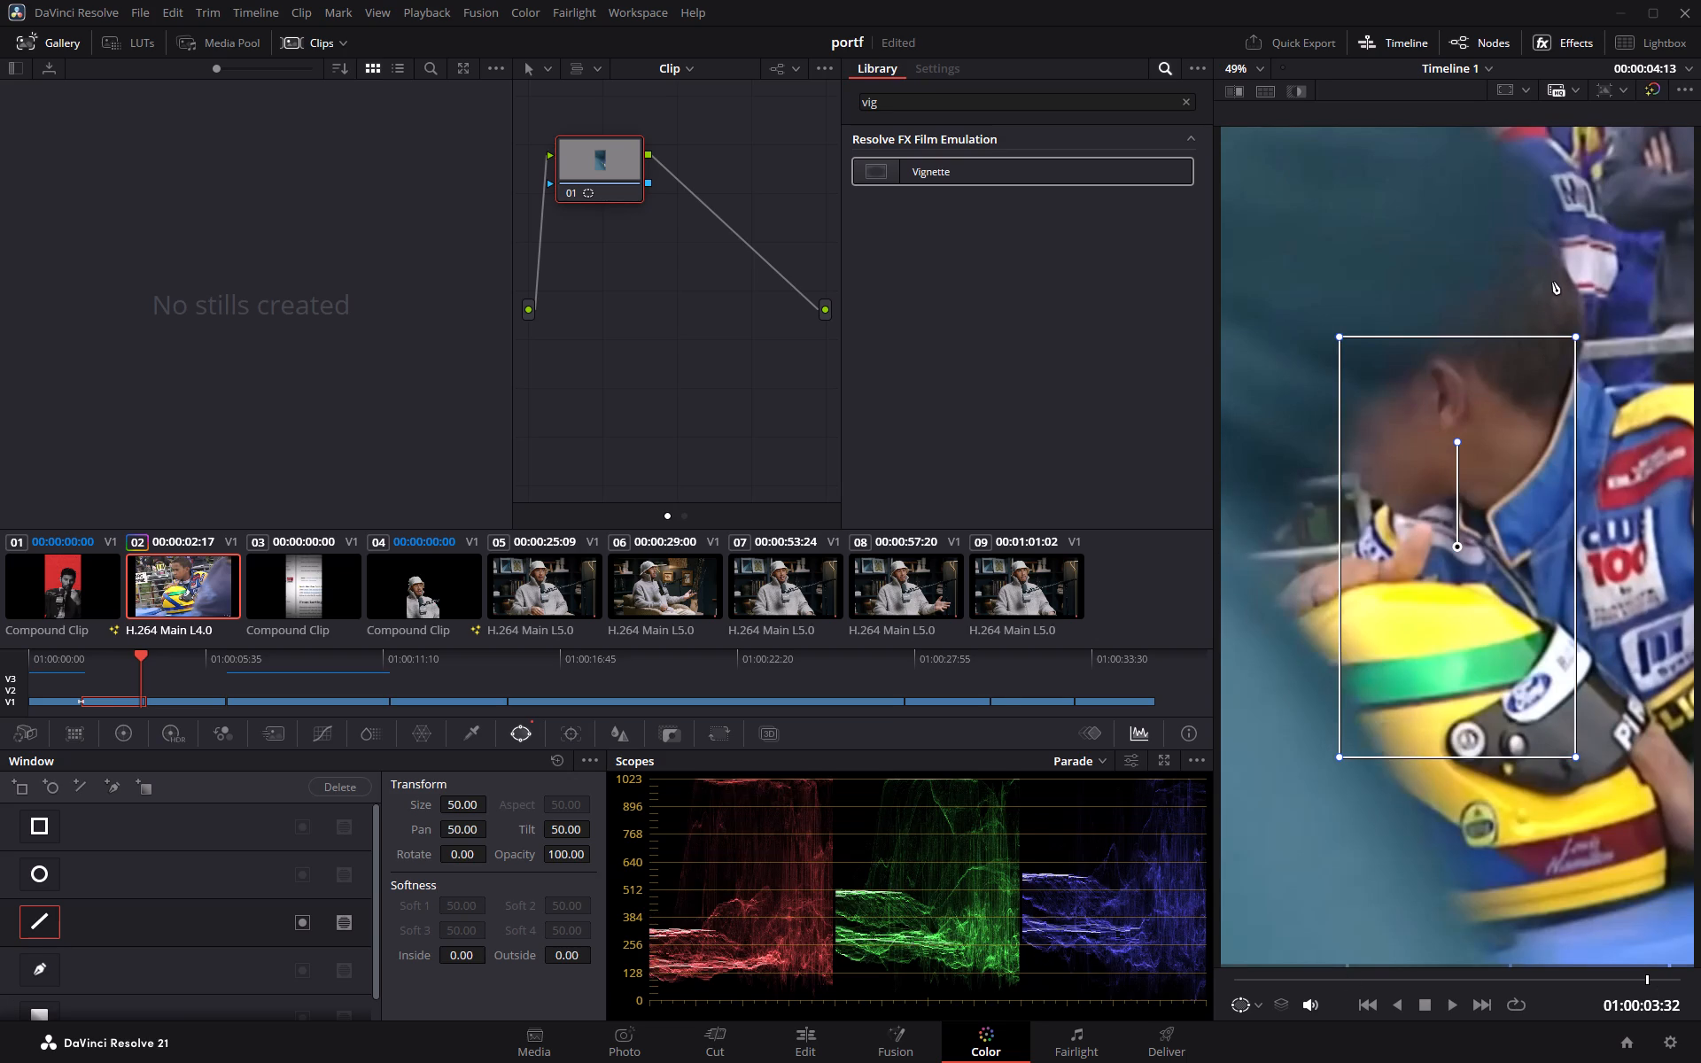
{"action": "left_click_drag", "start_coordinate": [1575, 337], "coordinate": [1594, 312]}
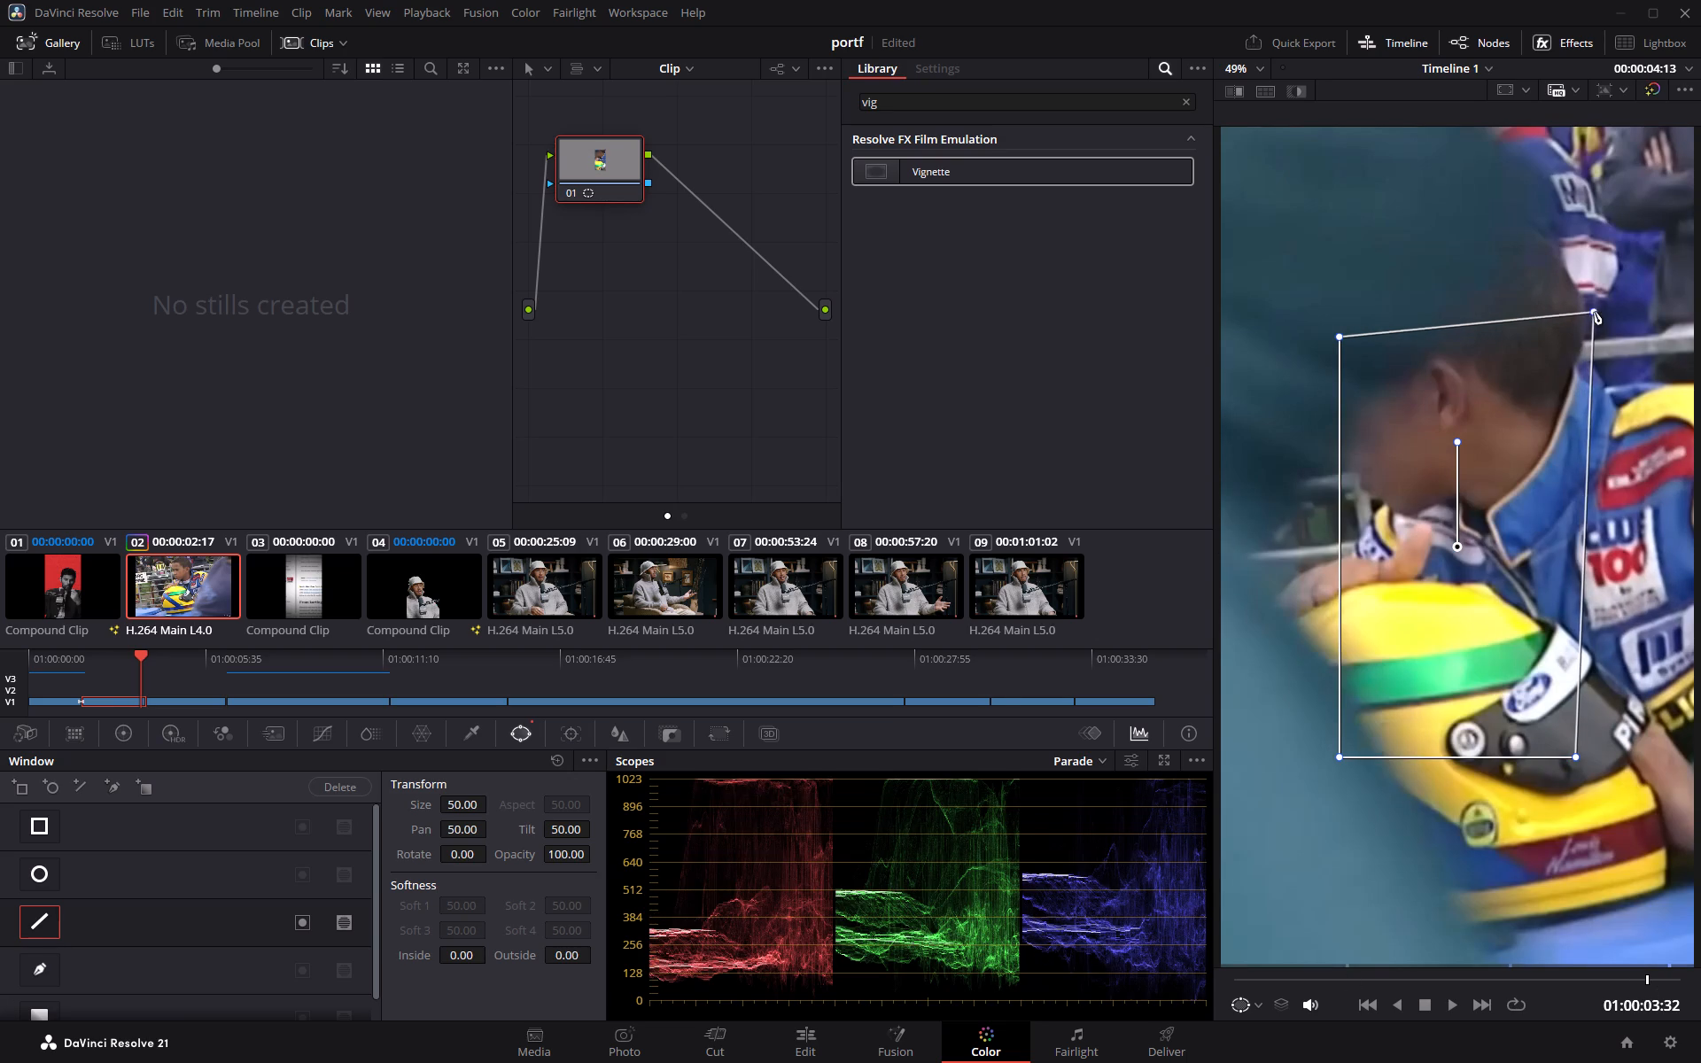
{"action": "left_click_drag", "start_coordinate": [1594, 312], "coordinate": [1616, 216]}
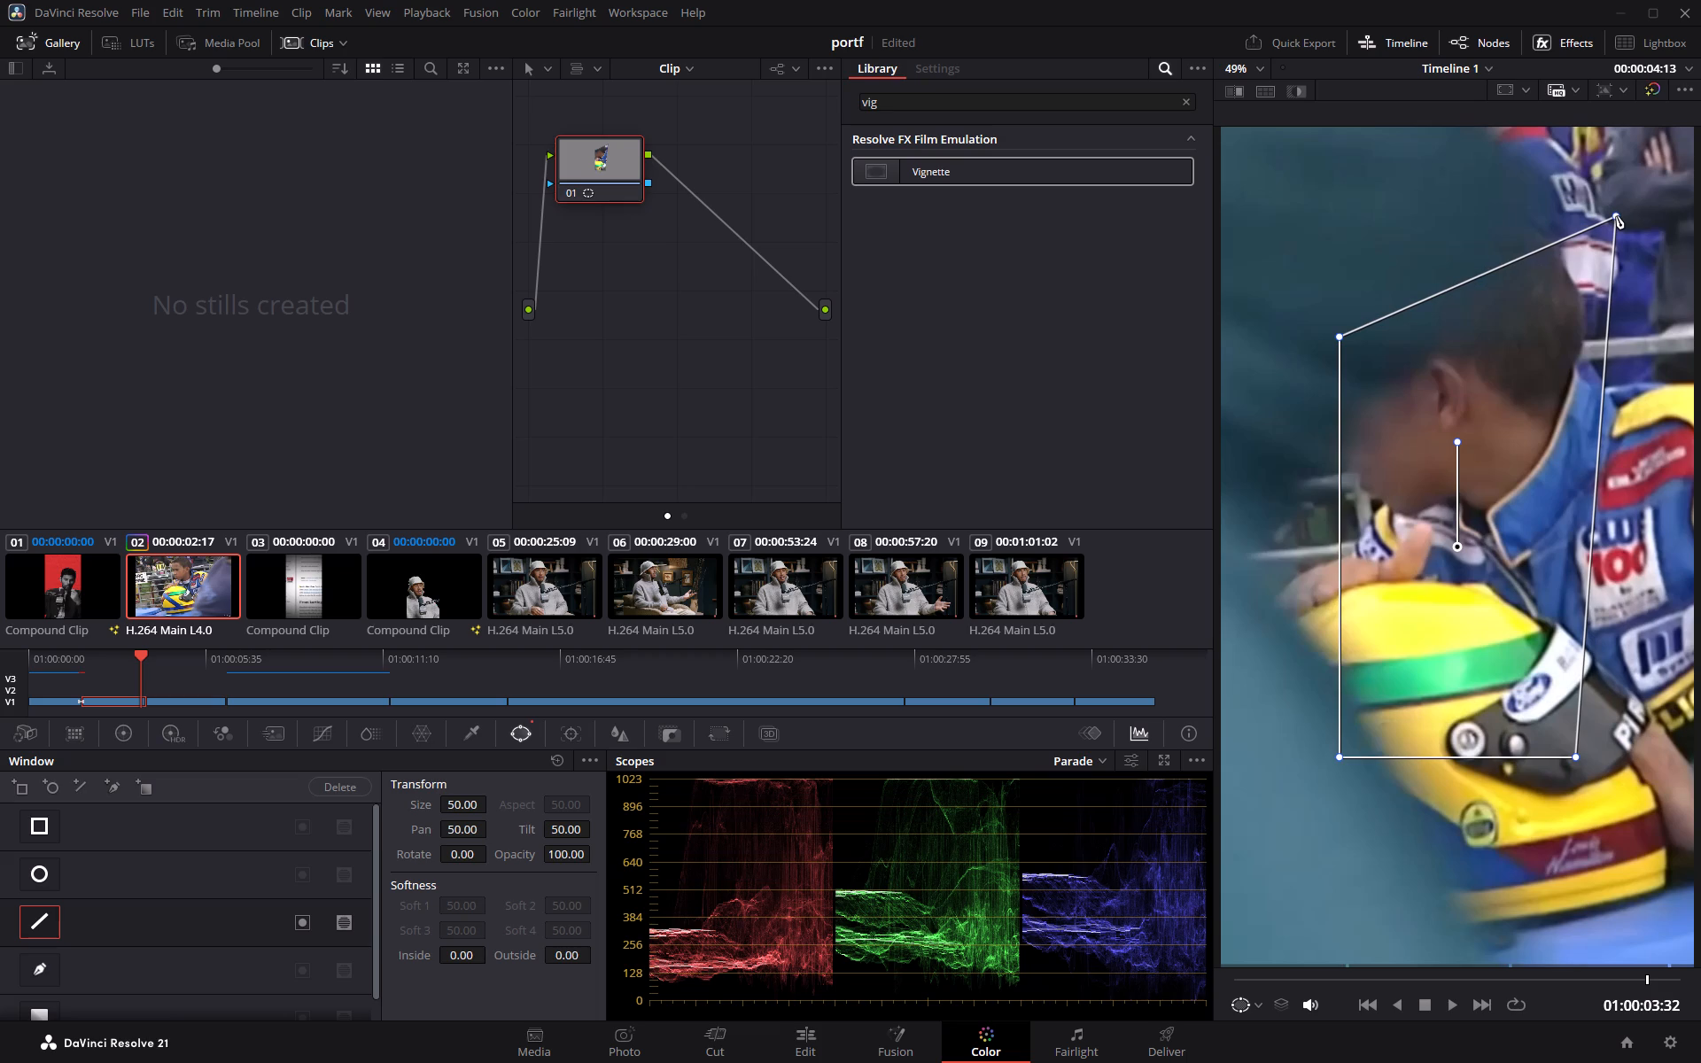
{"action": "left_click_drag", "start_coordinate": [1616, 216], "coordinate": [1696, 128]}
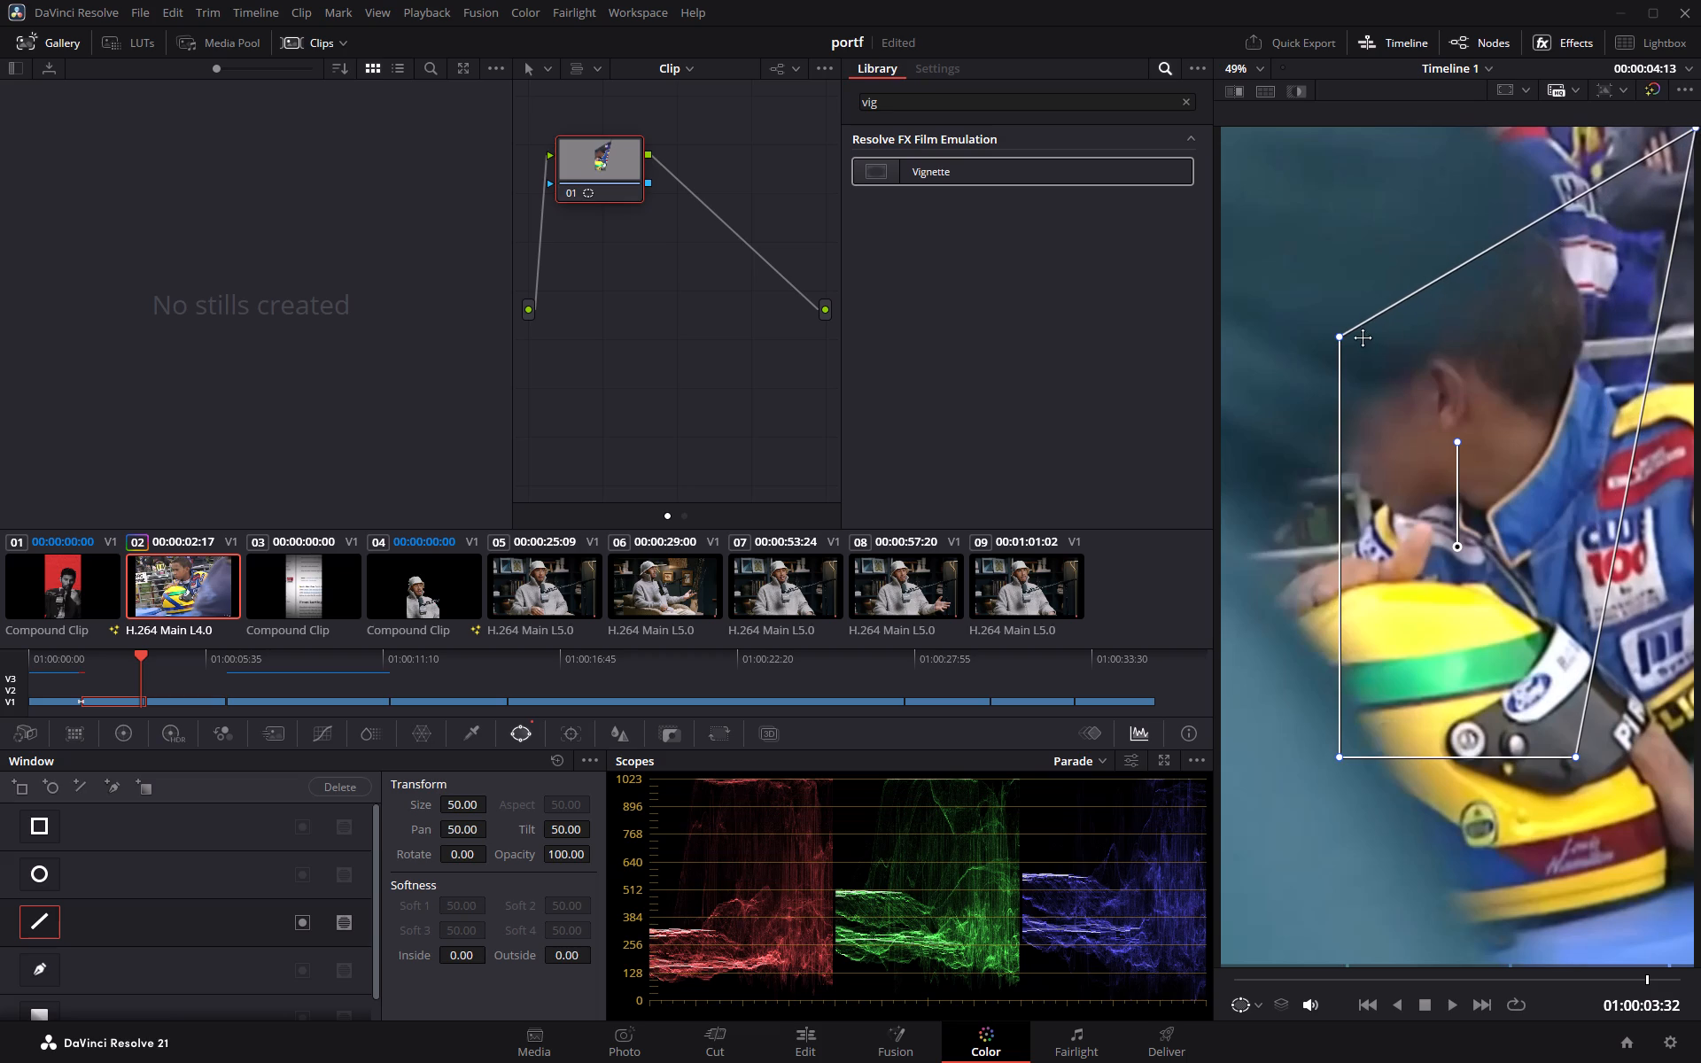
{"action": "left_click_drag", "start_coordinate": [1341, 338], "coordinate": [1270, 546]}
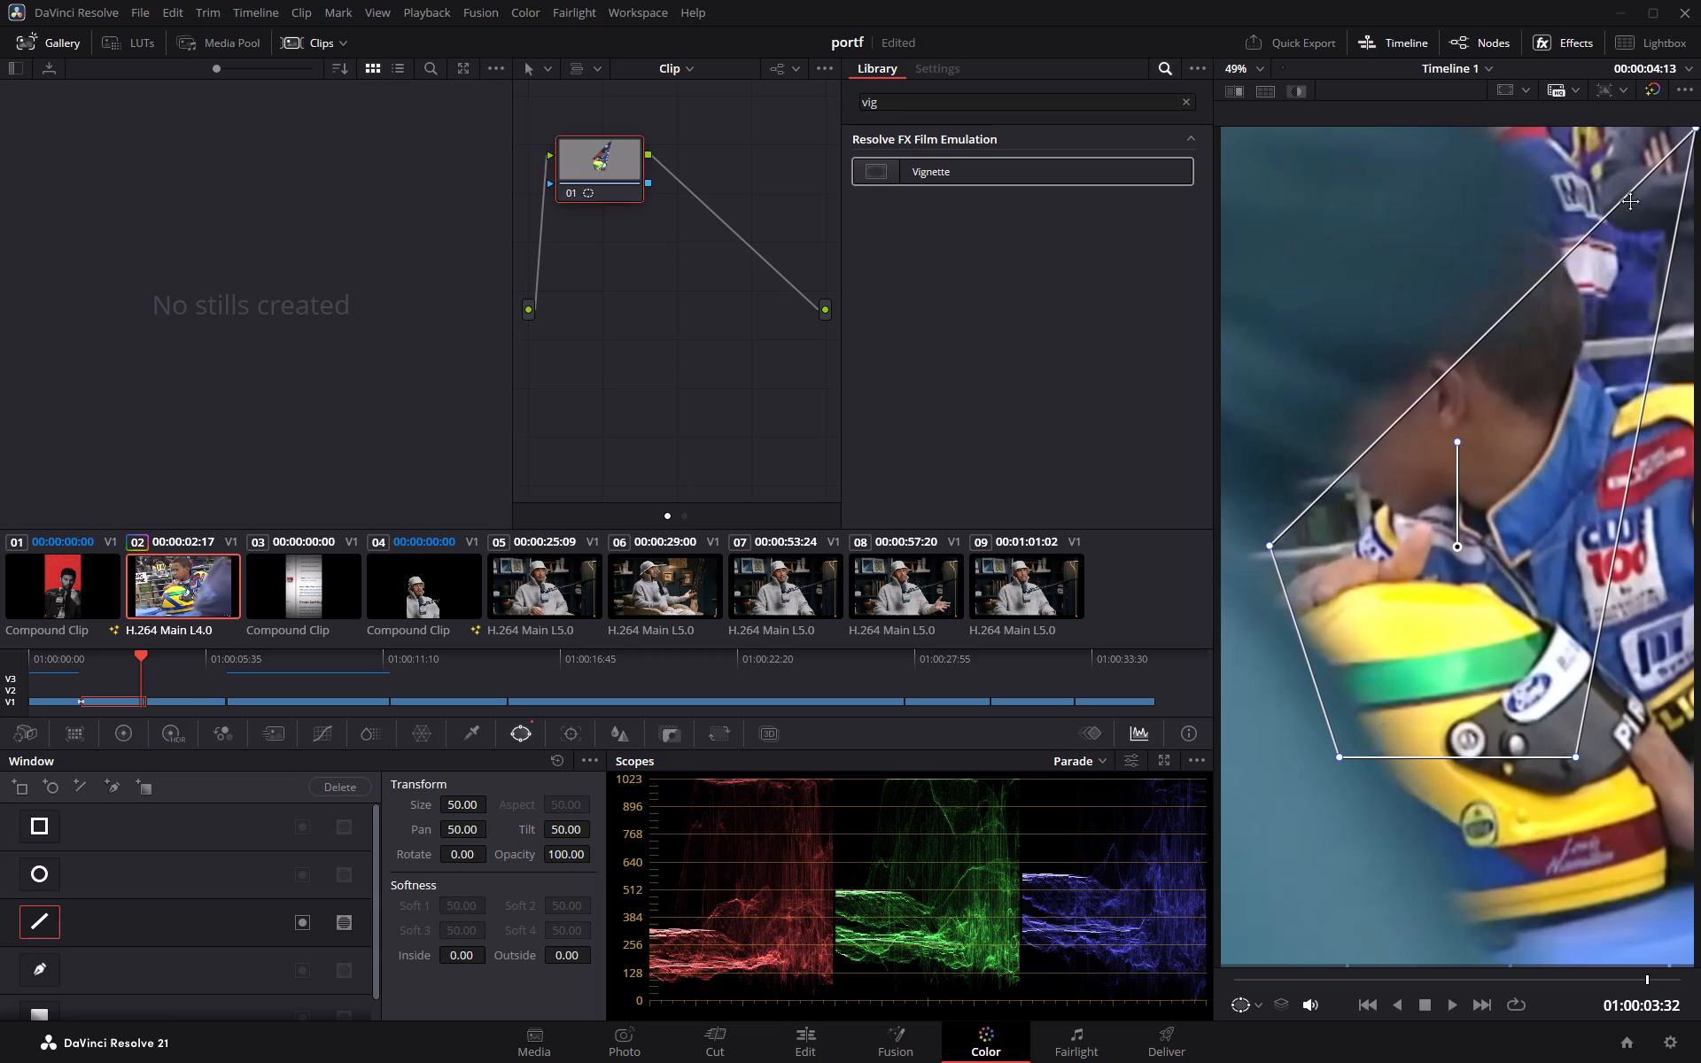
Add two points to the polygon's upper edge, placing one at the frame's top and one above the driver's head along the blurred foreground.
{"action": "left_click", "coordinate": [1523, 136]}
{"action": "left_click_drag", "start_coordinate": [1515, 134], "coordinate": [1566, 227]}
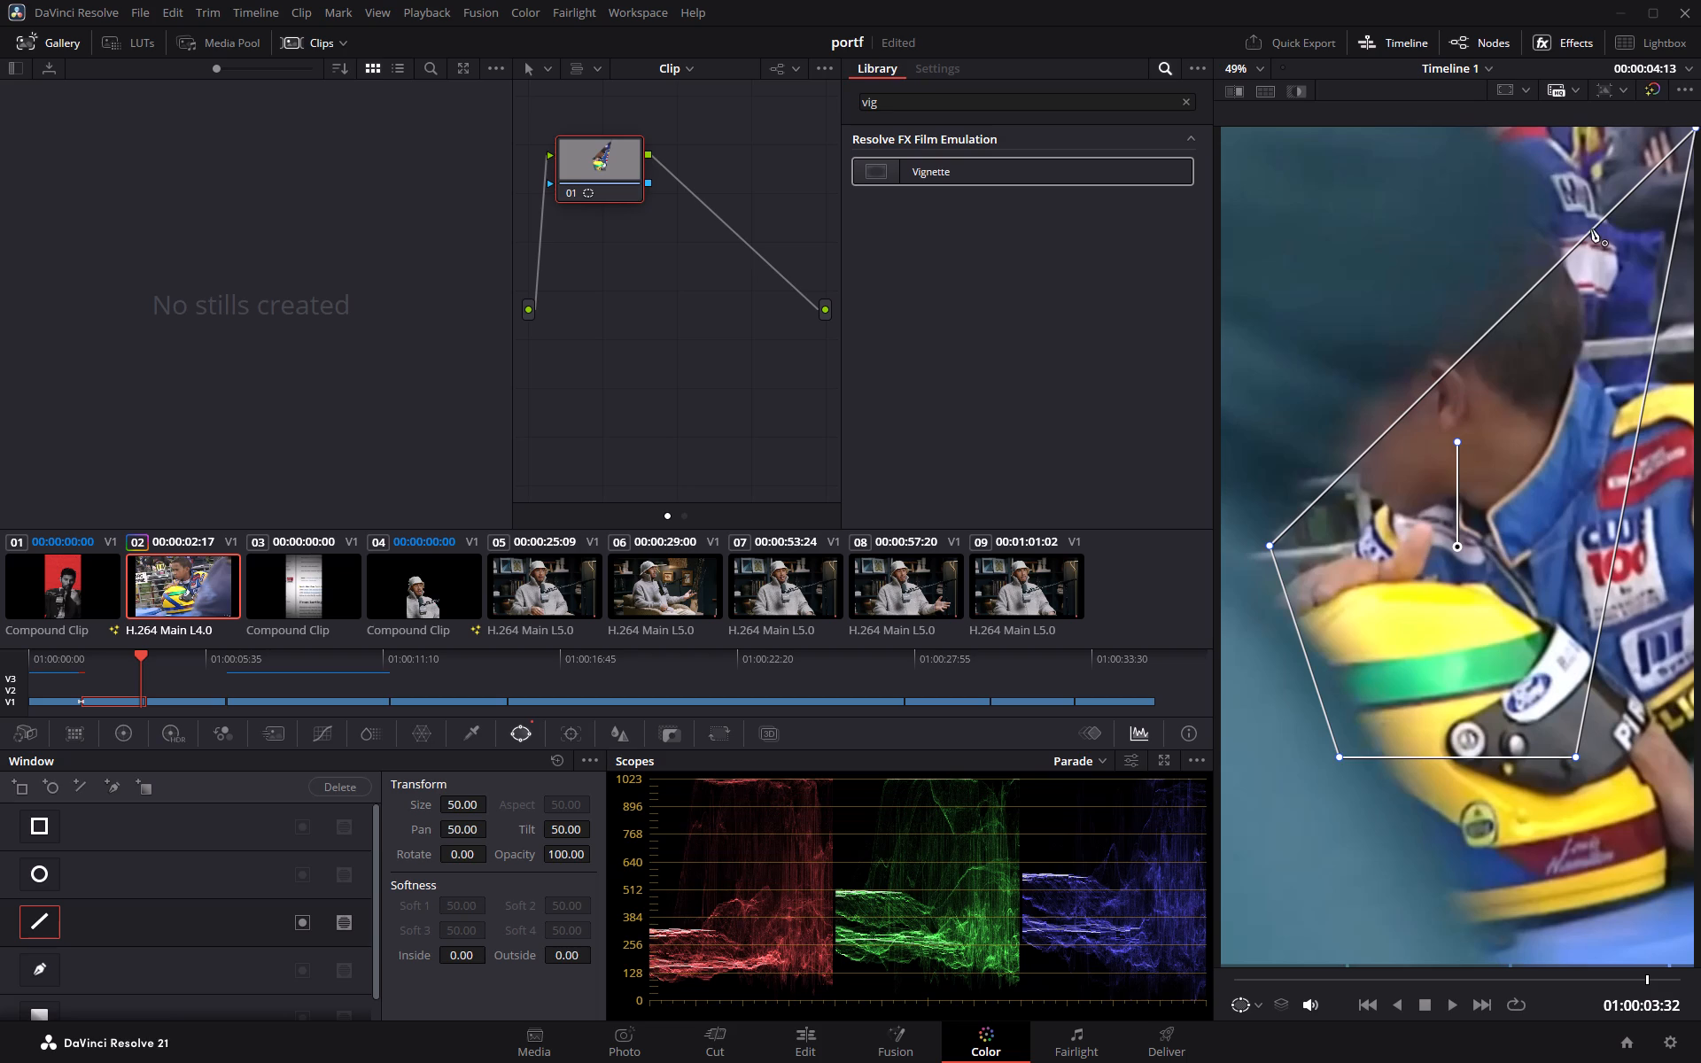
{"action": "left_click", "coordinate": [1595, 239]}
{"action": "left_click_drag", "start_coordinate": [1594, 233], "coordinate": [1512, 128]}
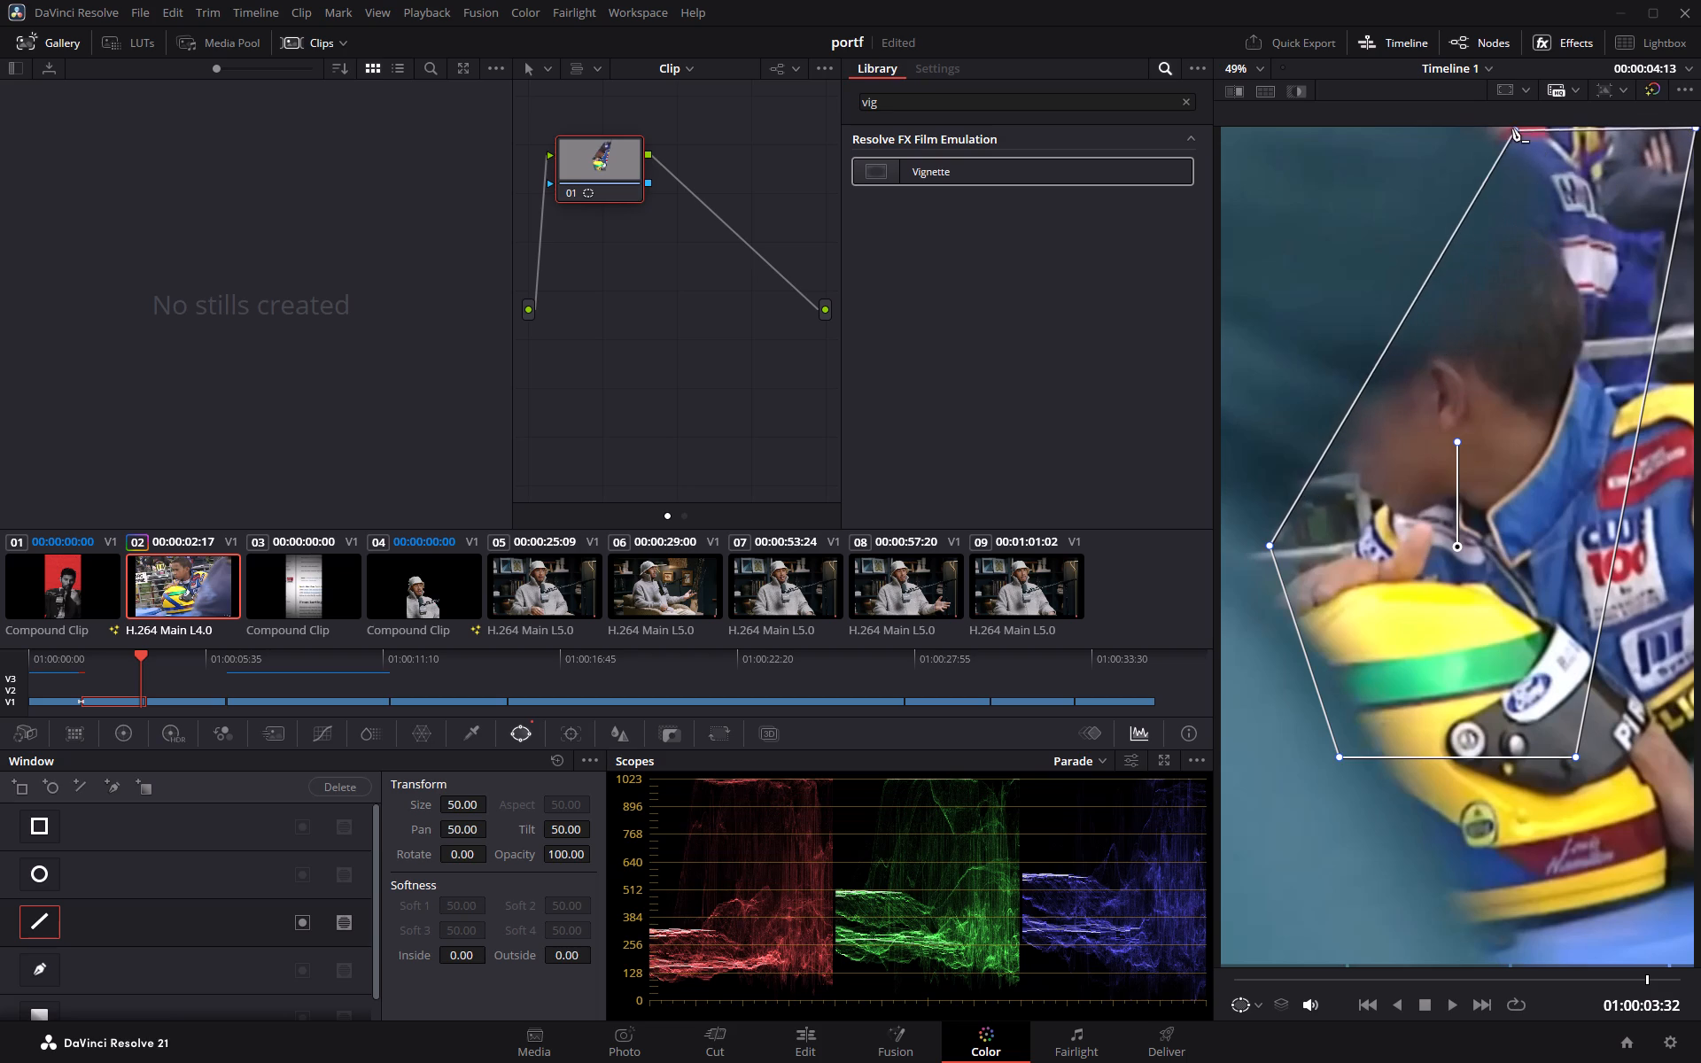
{"action": "left_click_drag", "start_coordinate": [1512, 128], "coordinate": [1508, 131]}
{"action": "left_click_drag", "start_coordinate": [1412, 297], "coordinate": [1550, 376]}
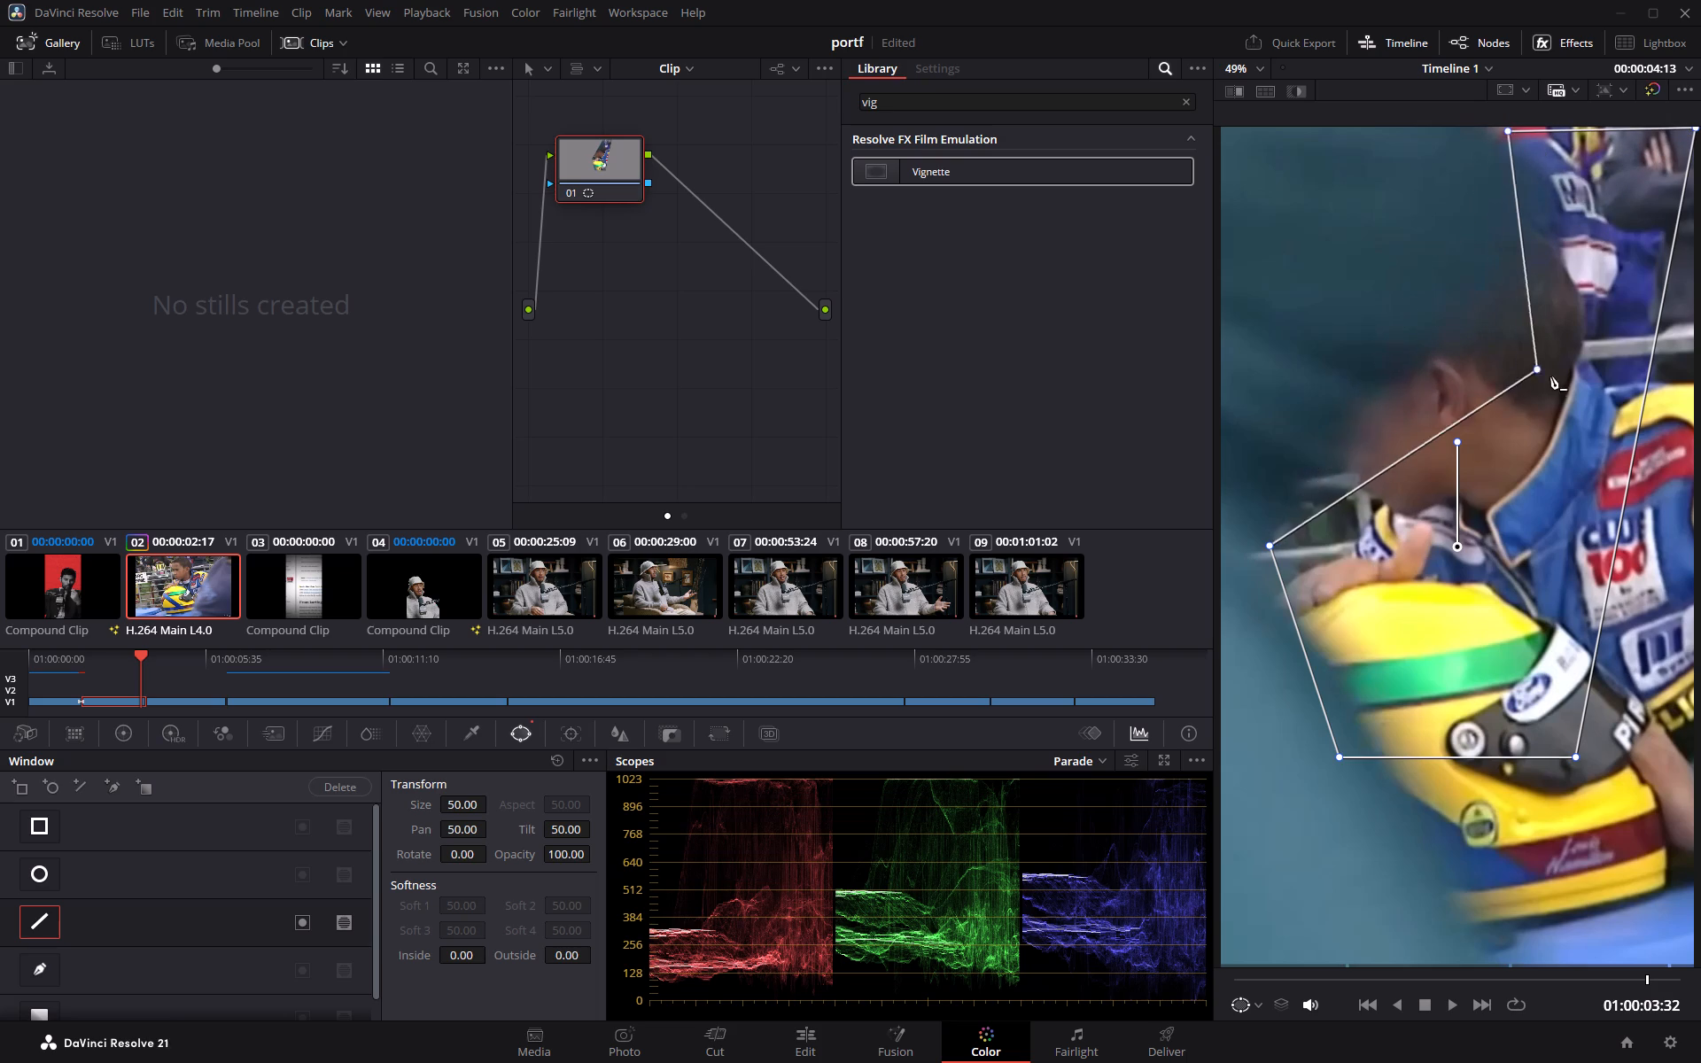
{"action": "left_click_drag", "start_coordinate": [1550, 376], "coordinate": [1557, 233]}
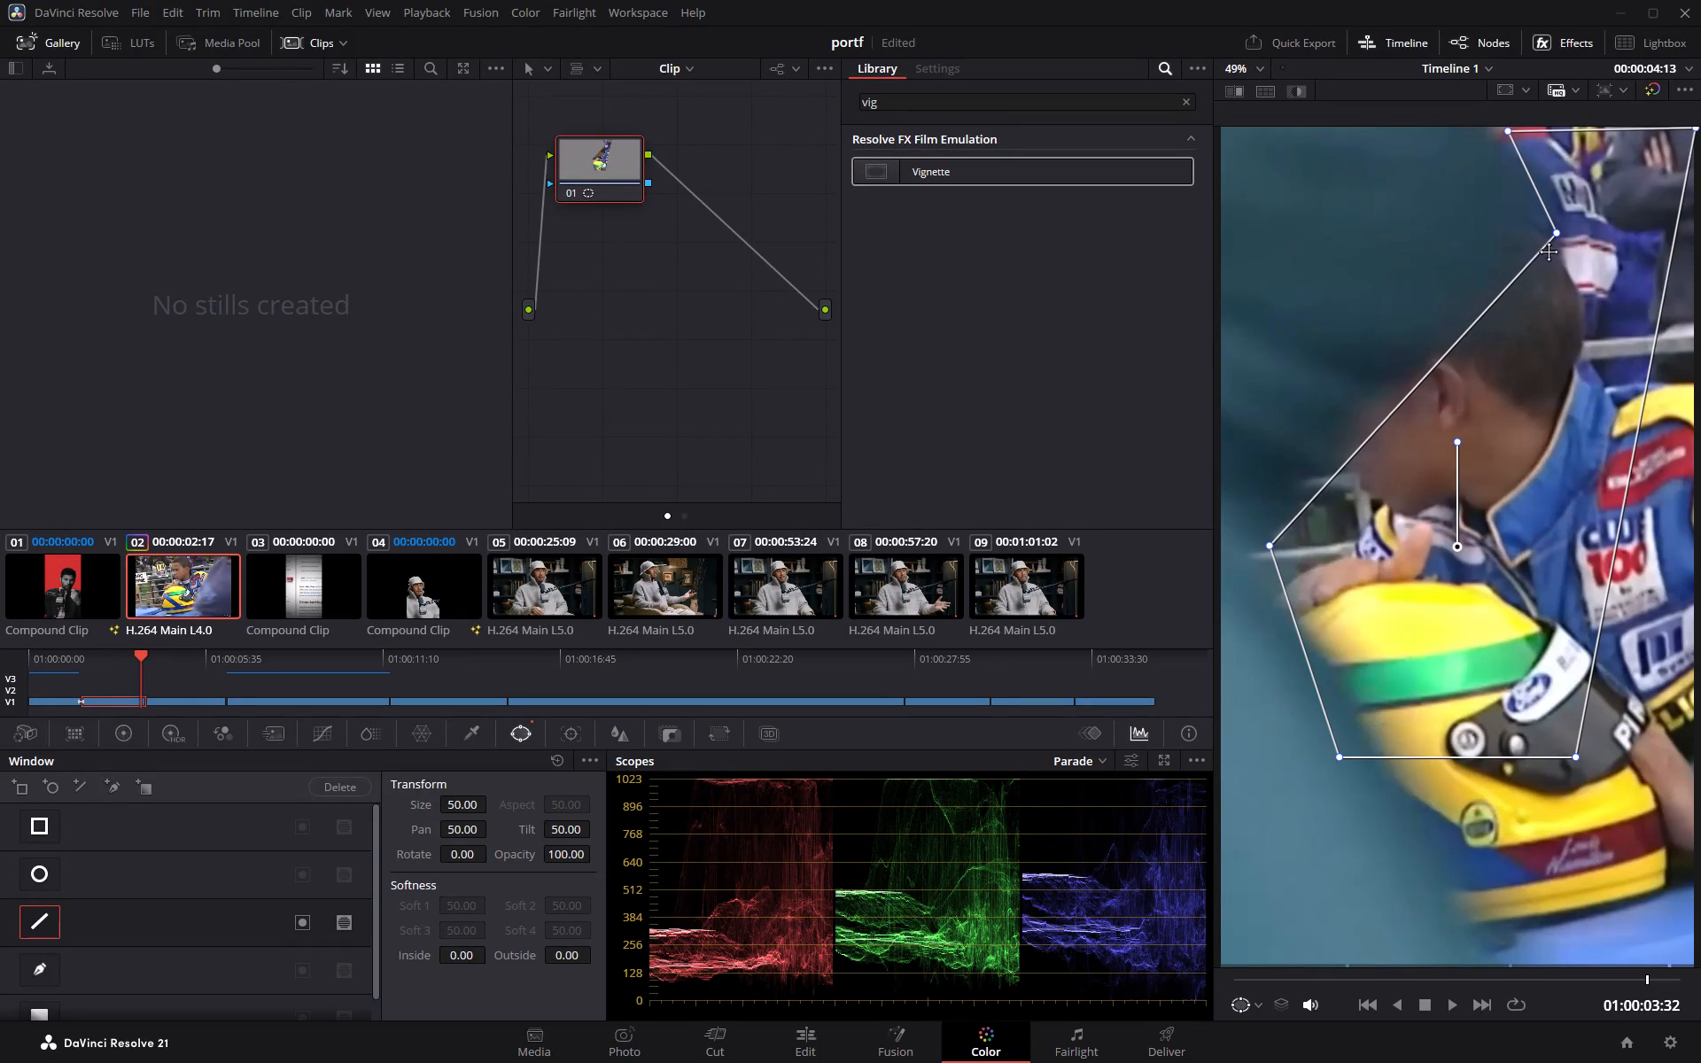
Fit the polygon window's side edge to the driver's hand and helmet, adding a point below the hand and moving the lower corner onto the helmet's edge.
{"action": "left_click", "coordinate": [1270, 544]}
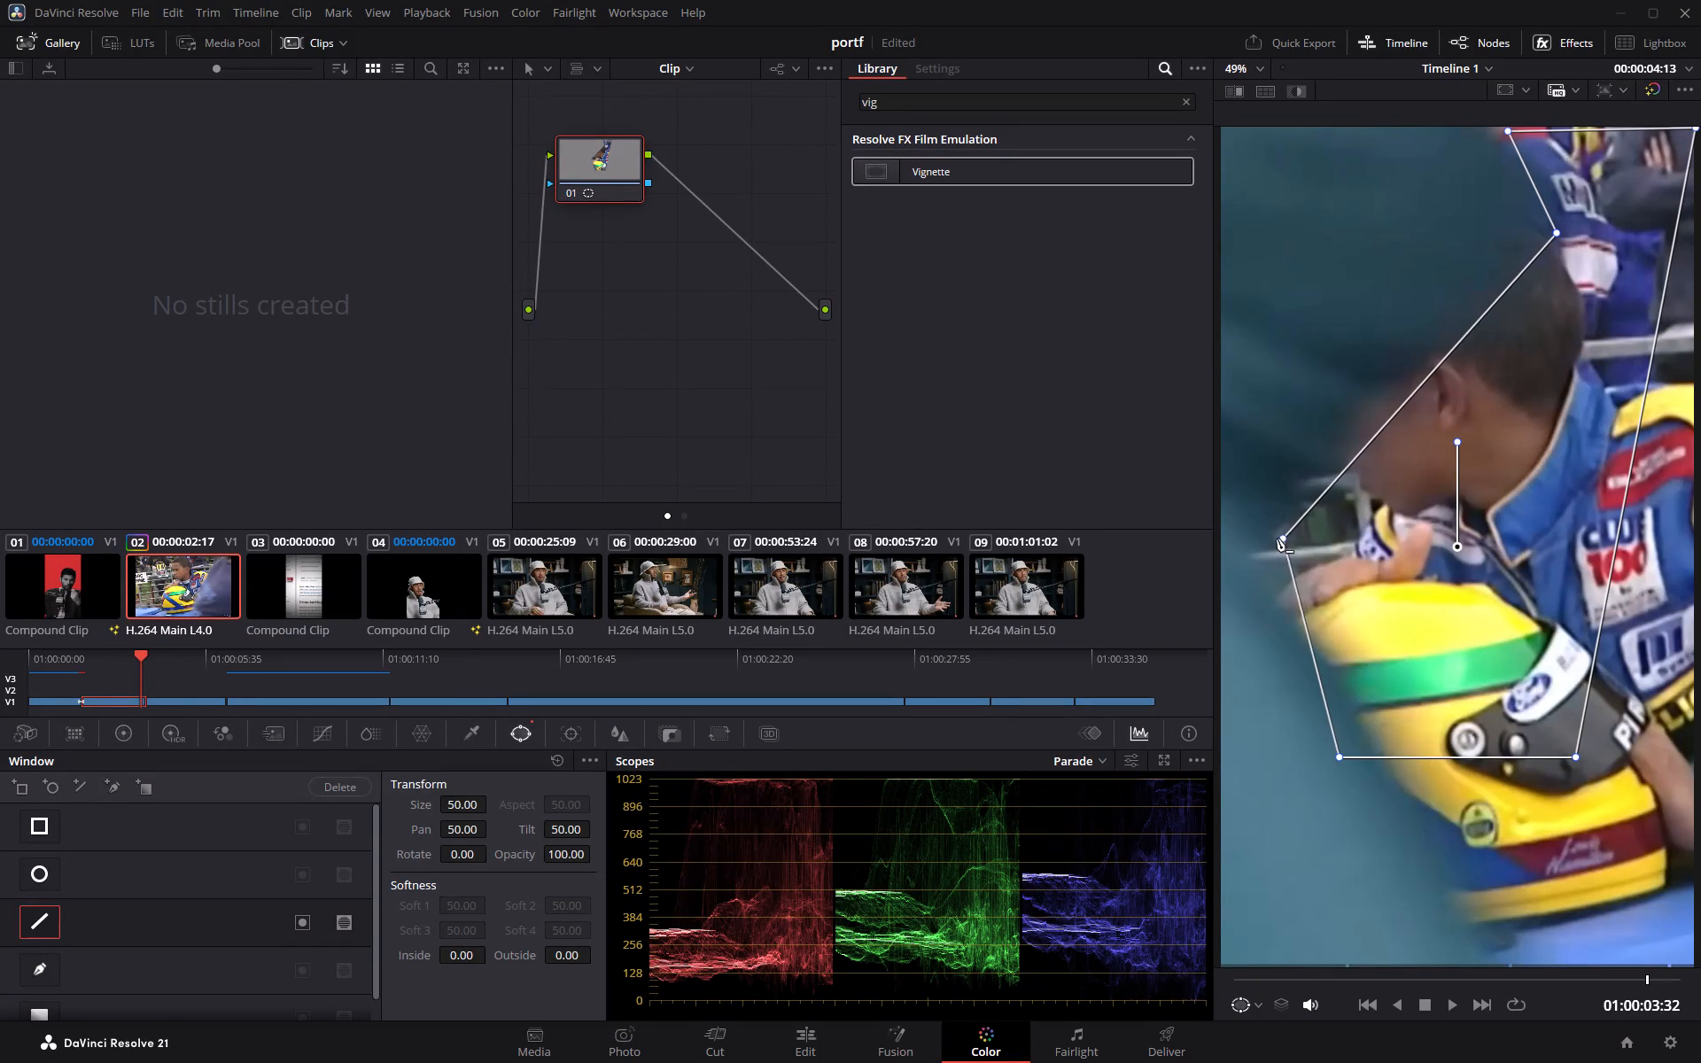
{"action": "left_click_drag", "start_coordinate": [1340, 755], "coordinate": [1379, 751]}
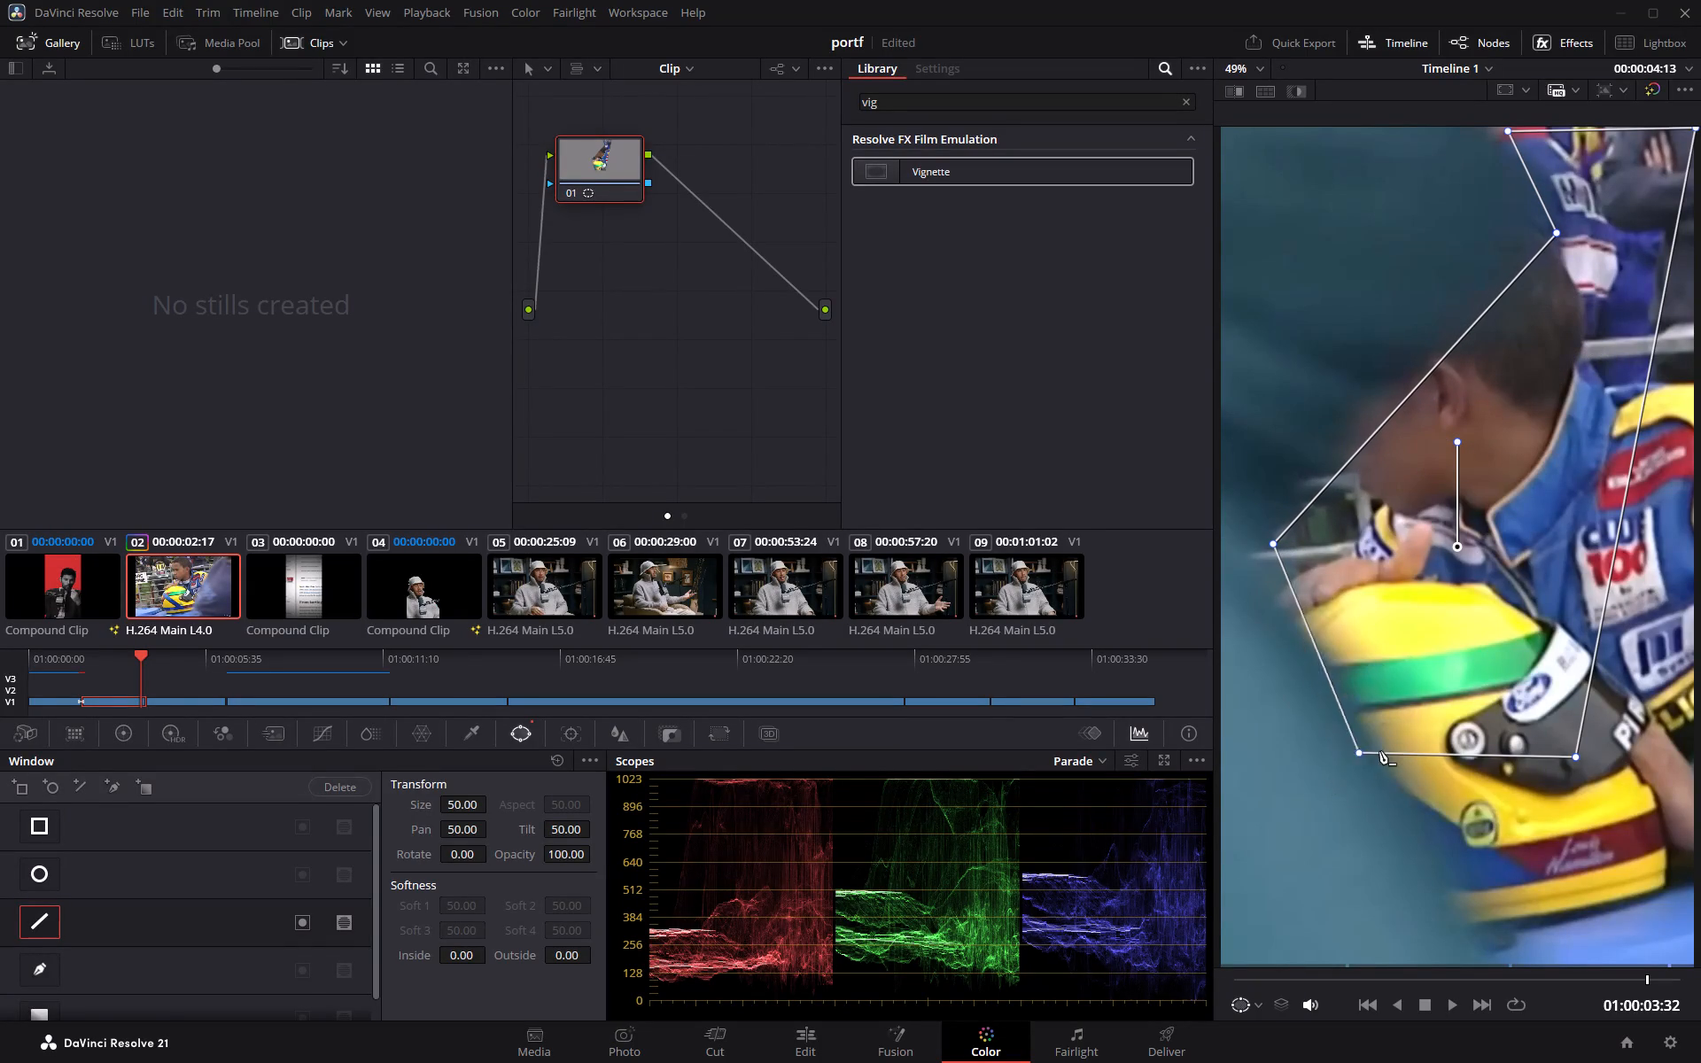
{"action": "left_click_drag", "start_coordinate": [1379, 751], "coordinate": [1379, 754]}
{"action": "left_click_drag", "start_coordinate": [1302, 606], "coordinate": [1292, 617]}
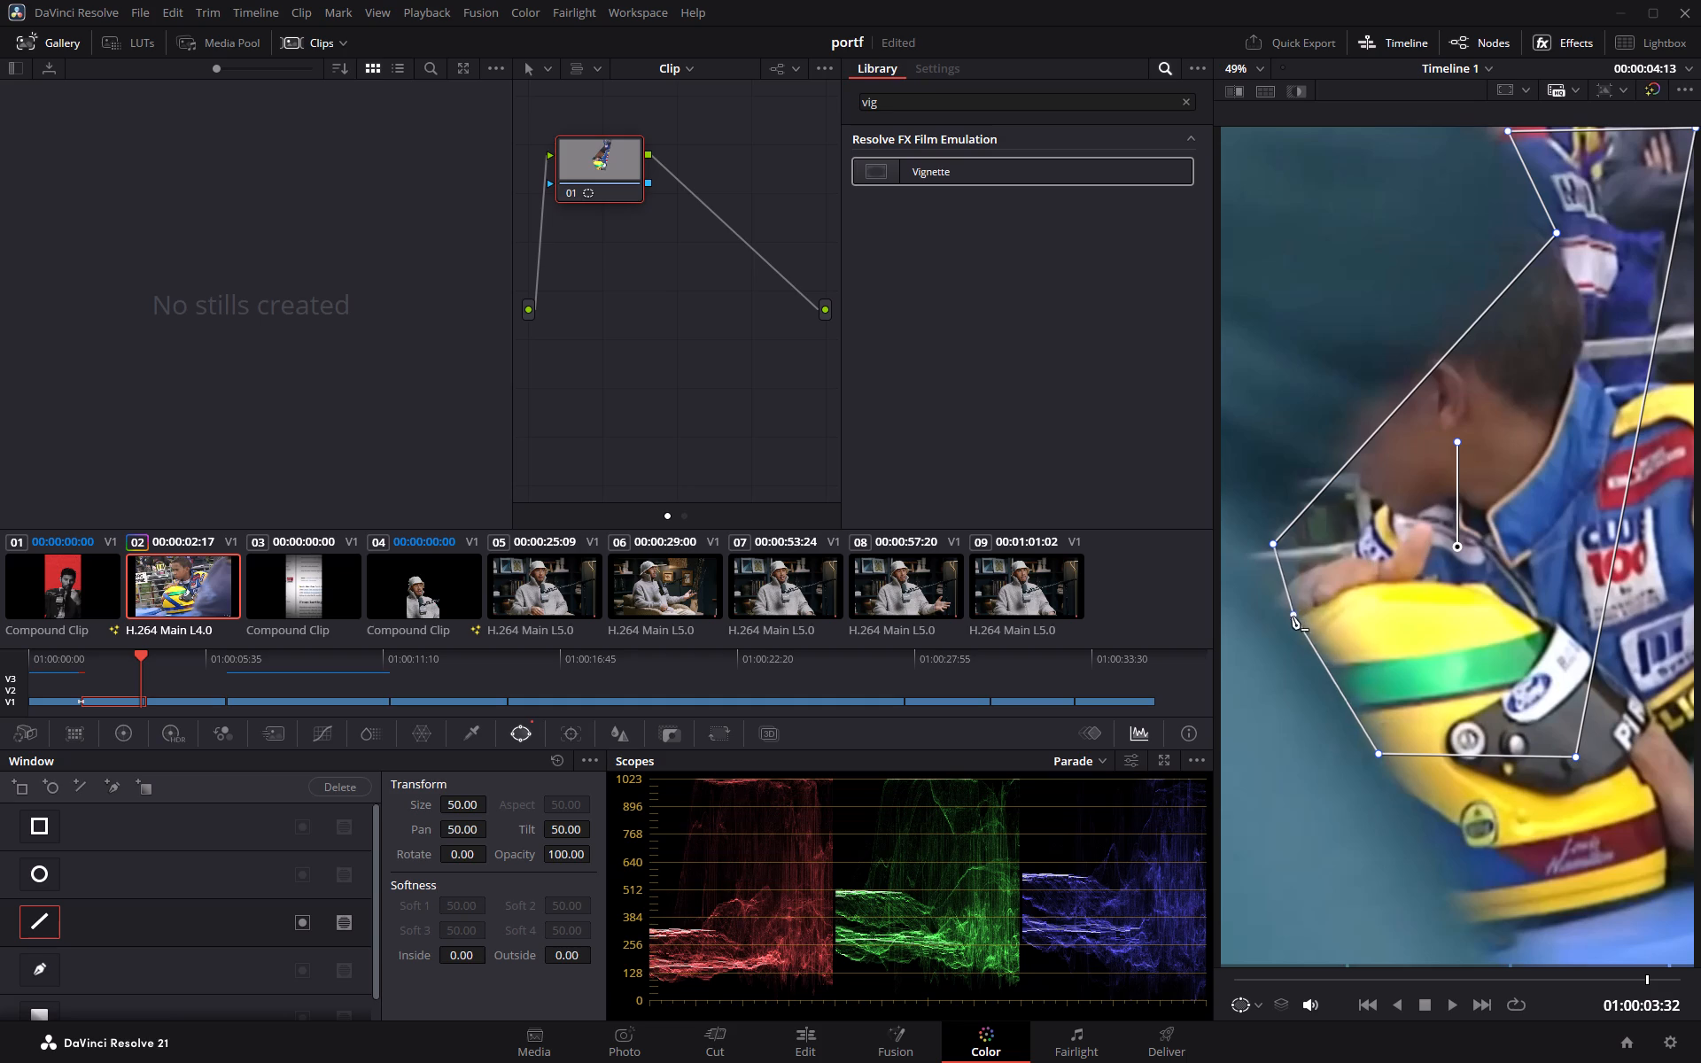
{"action": "left_click_drag", "start_coordinate": [1292, 617], "coordinate": [1291, 626]}
{"action": "left_click", "coordinate": [1377, 753]}
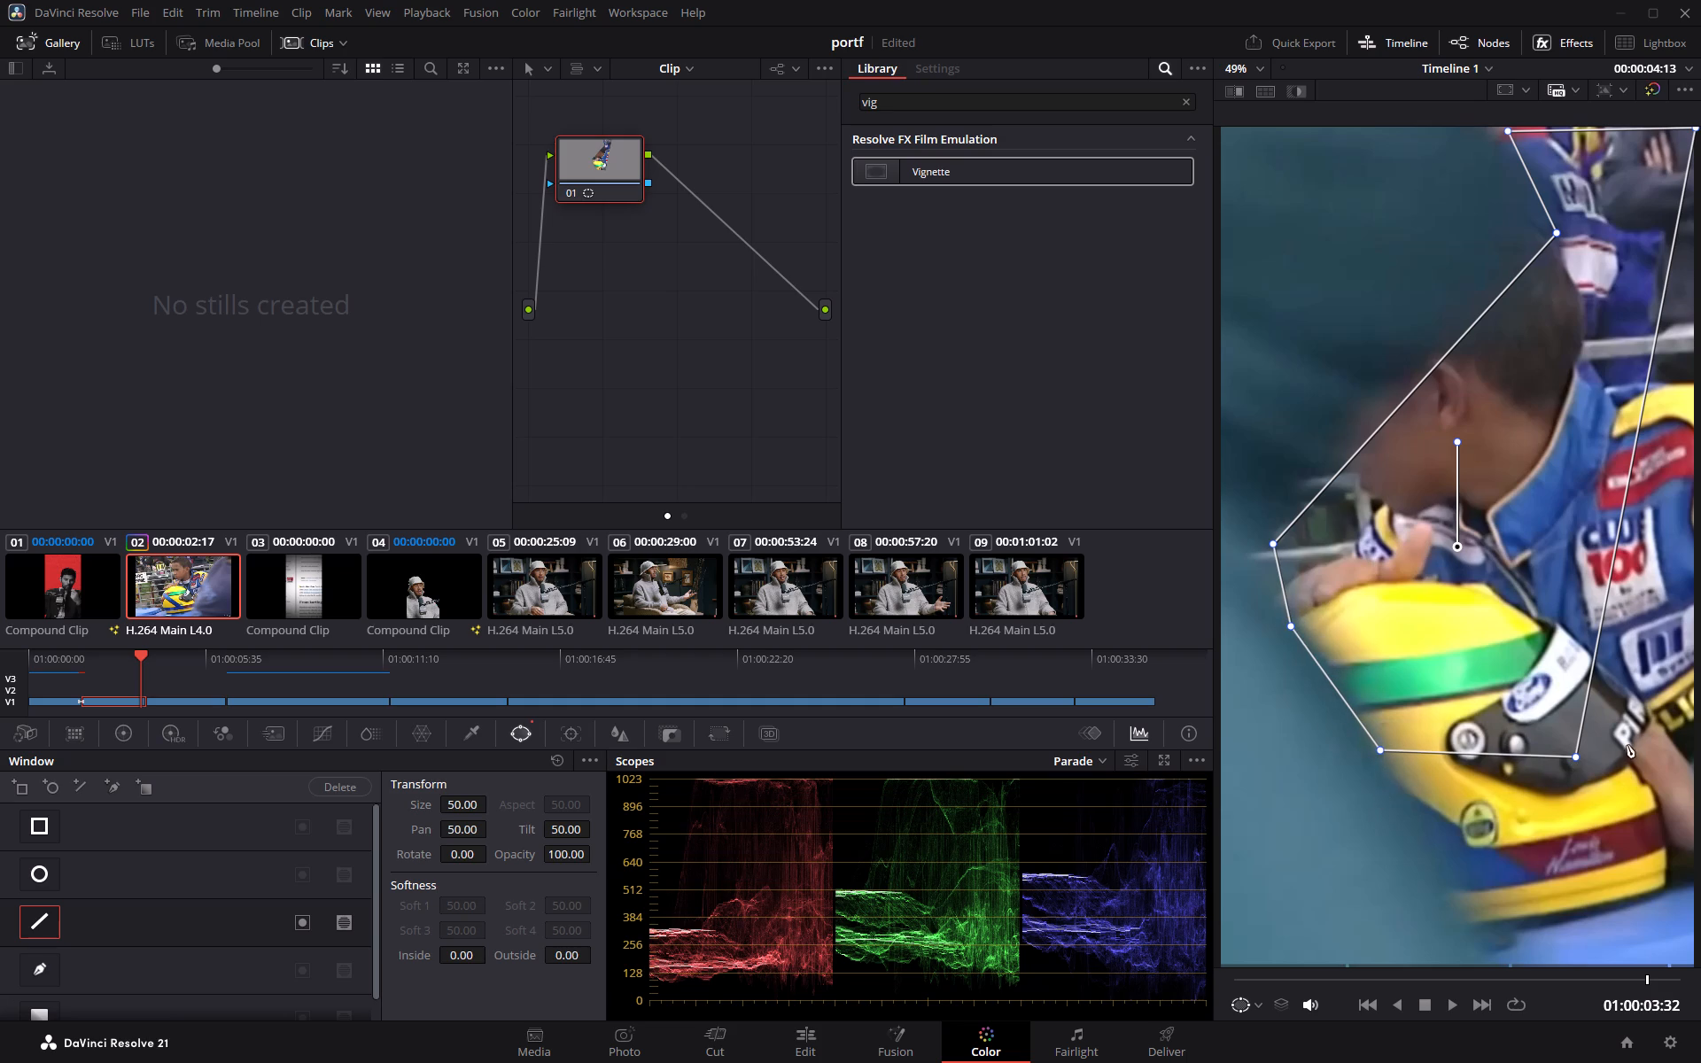
Extend the polygon window to the frame's bottom edge, moving one corner down below the helmet and adding a point at the frame's bottom-right corner.
{"action": "left_click_drag", "start_coordinate": [1572, 756], "coordinate": [1481, 956]}
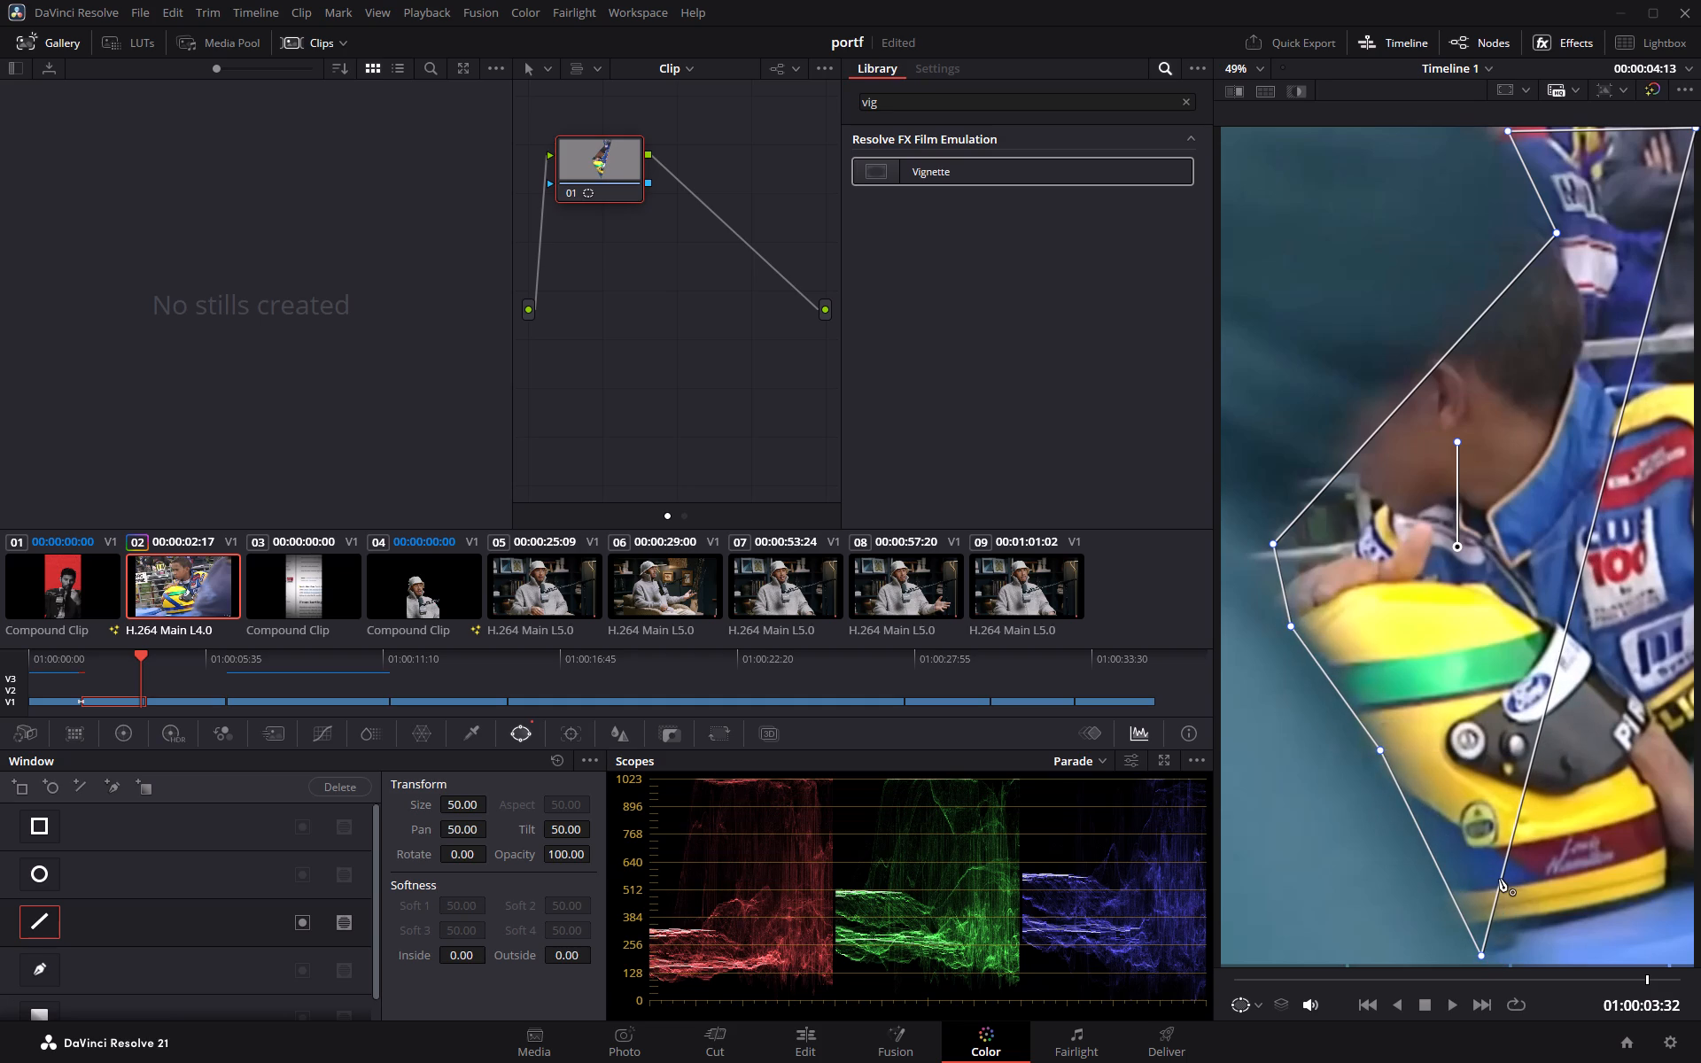
{"action": "left_click_drag", "start_coordinate": [1499, 884], "coordinate": [1695, 964]}
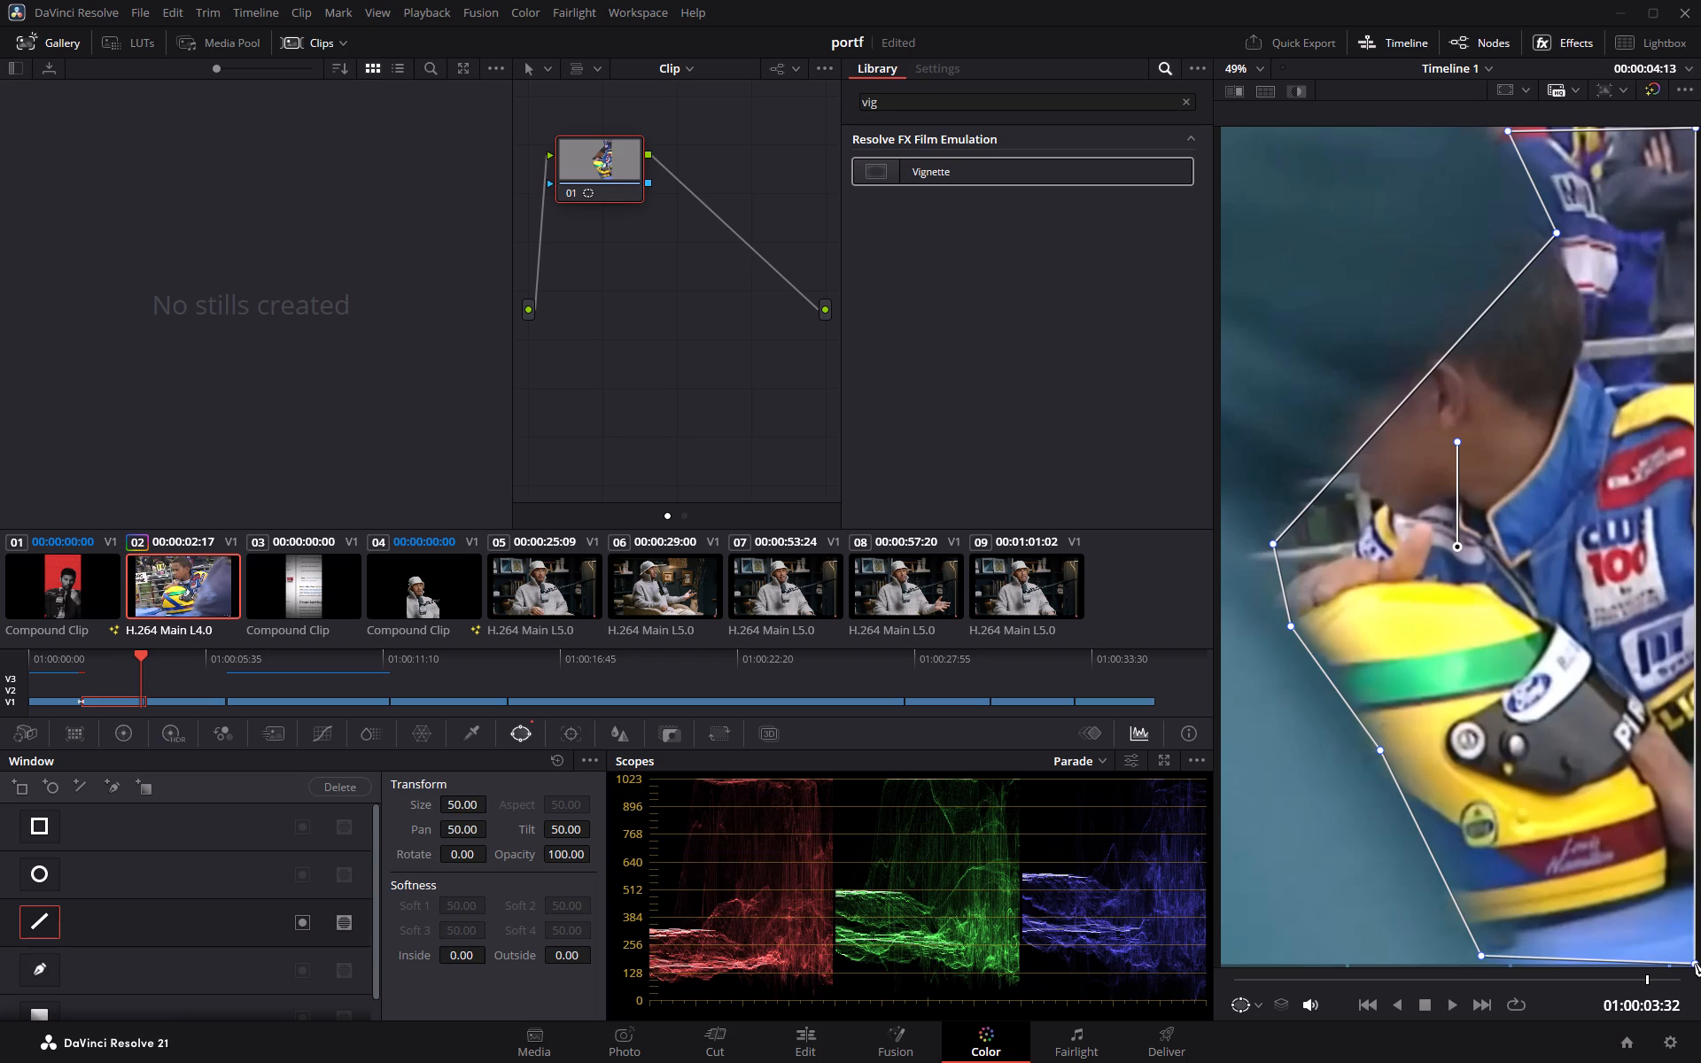
{"action": "left_click_drag", "start_coordinate": [1695, 964], "coordinate": [1689, 964]}
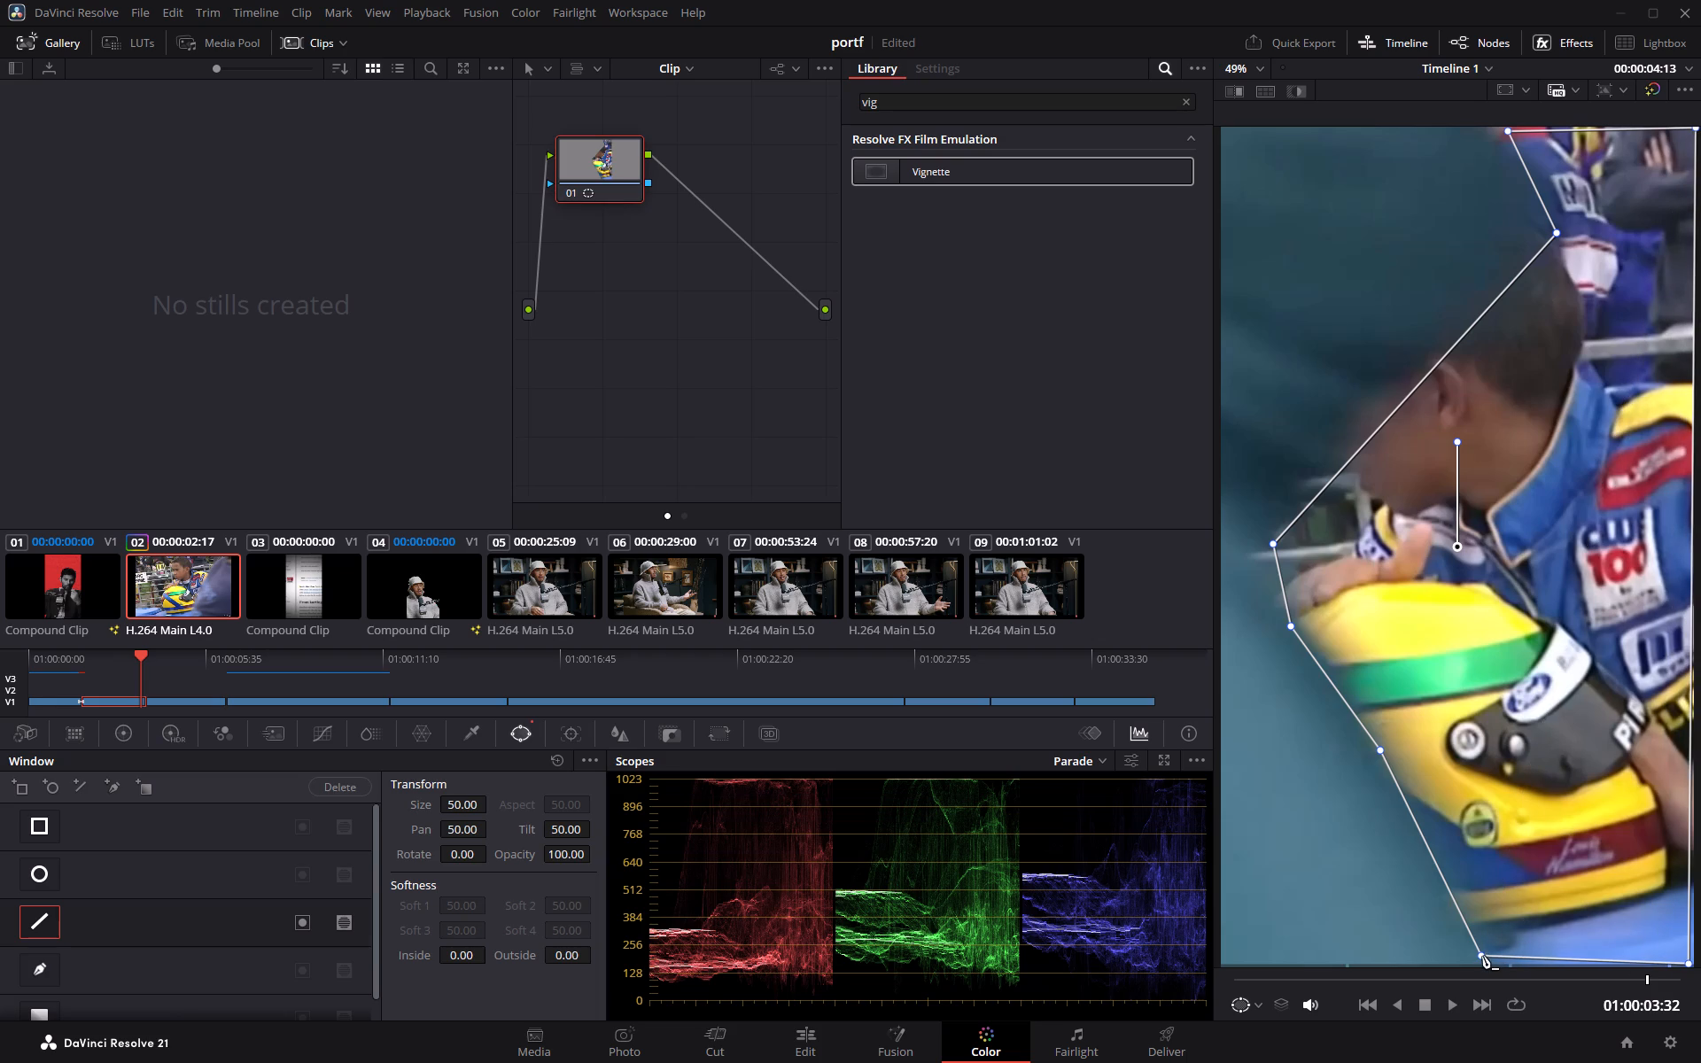
{"action": "left_click_drag", "start_coordinate": [1482, 957], "coordinate": [1484, 970]}
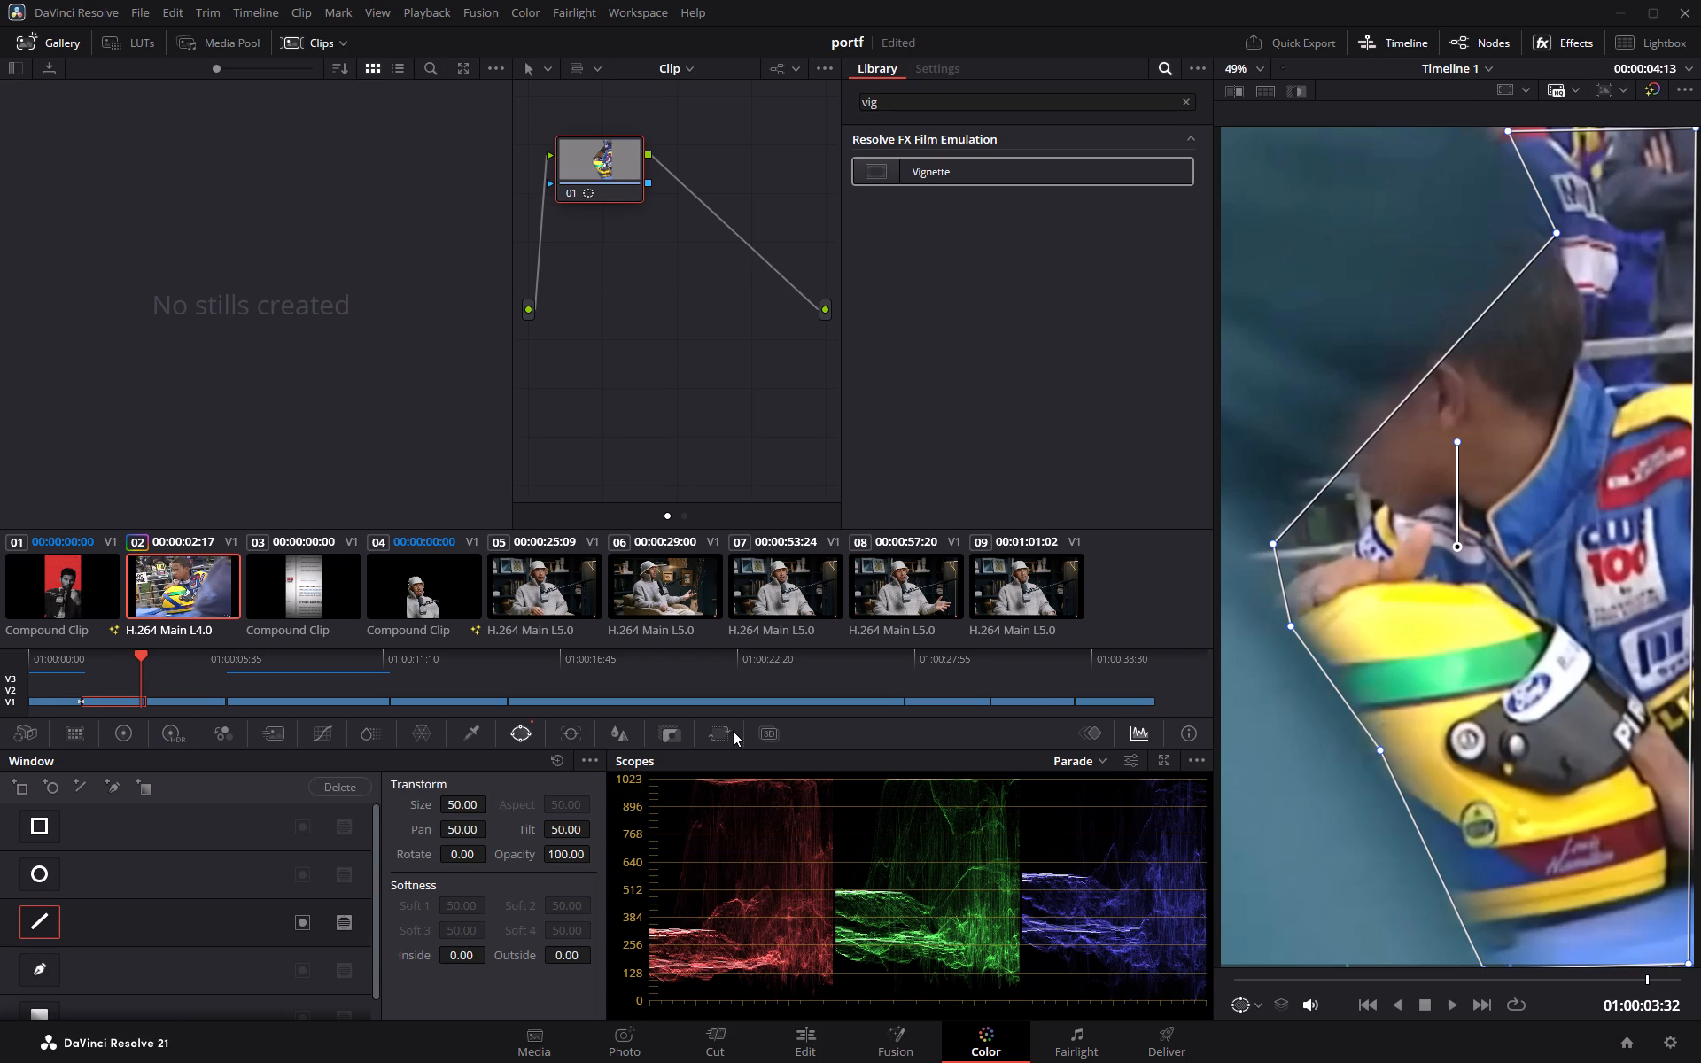
Move the playhead back one frame to 01:00:03:31.
{"action": "left_click", "coordinate": [1649, 980]}
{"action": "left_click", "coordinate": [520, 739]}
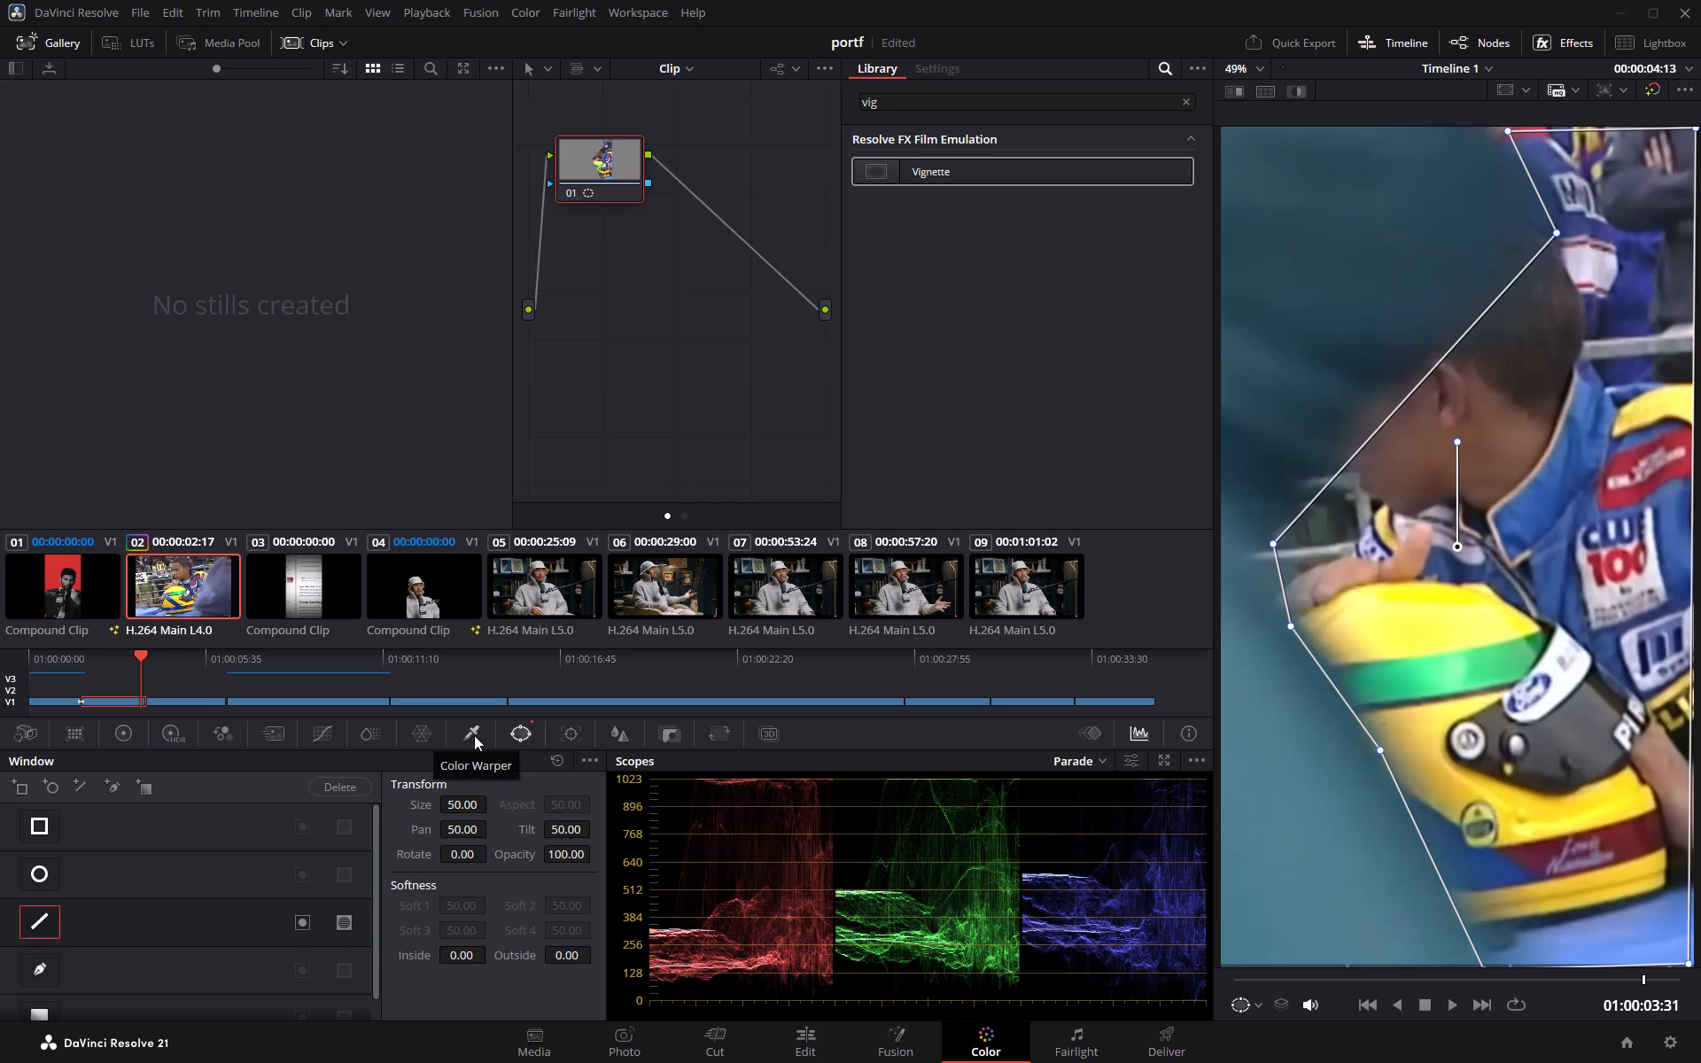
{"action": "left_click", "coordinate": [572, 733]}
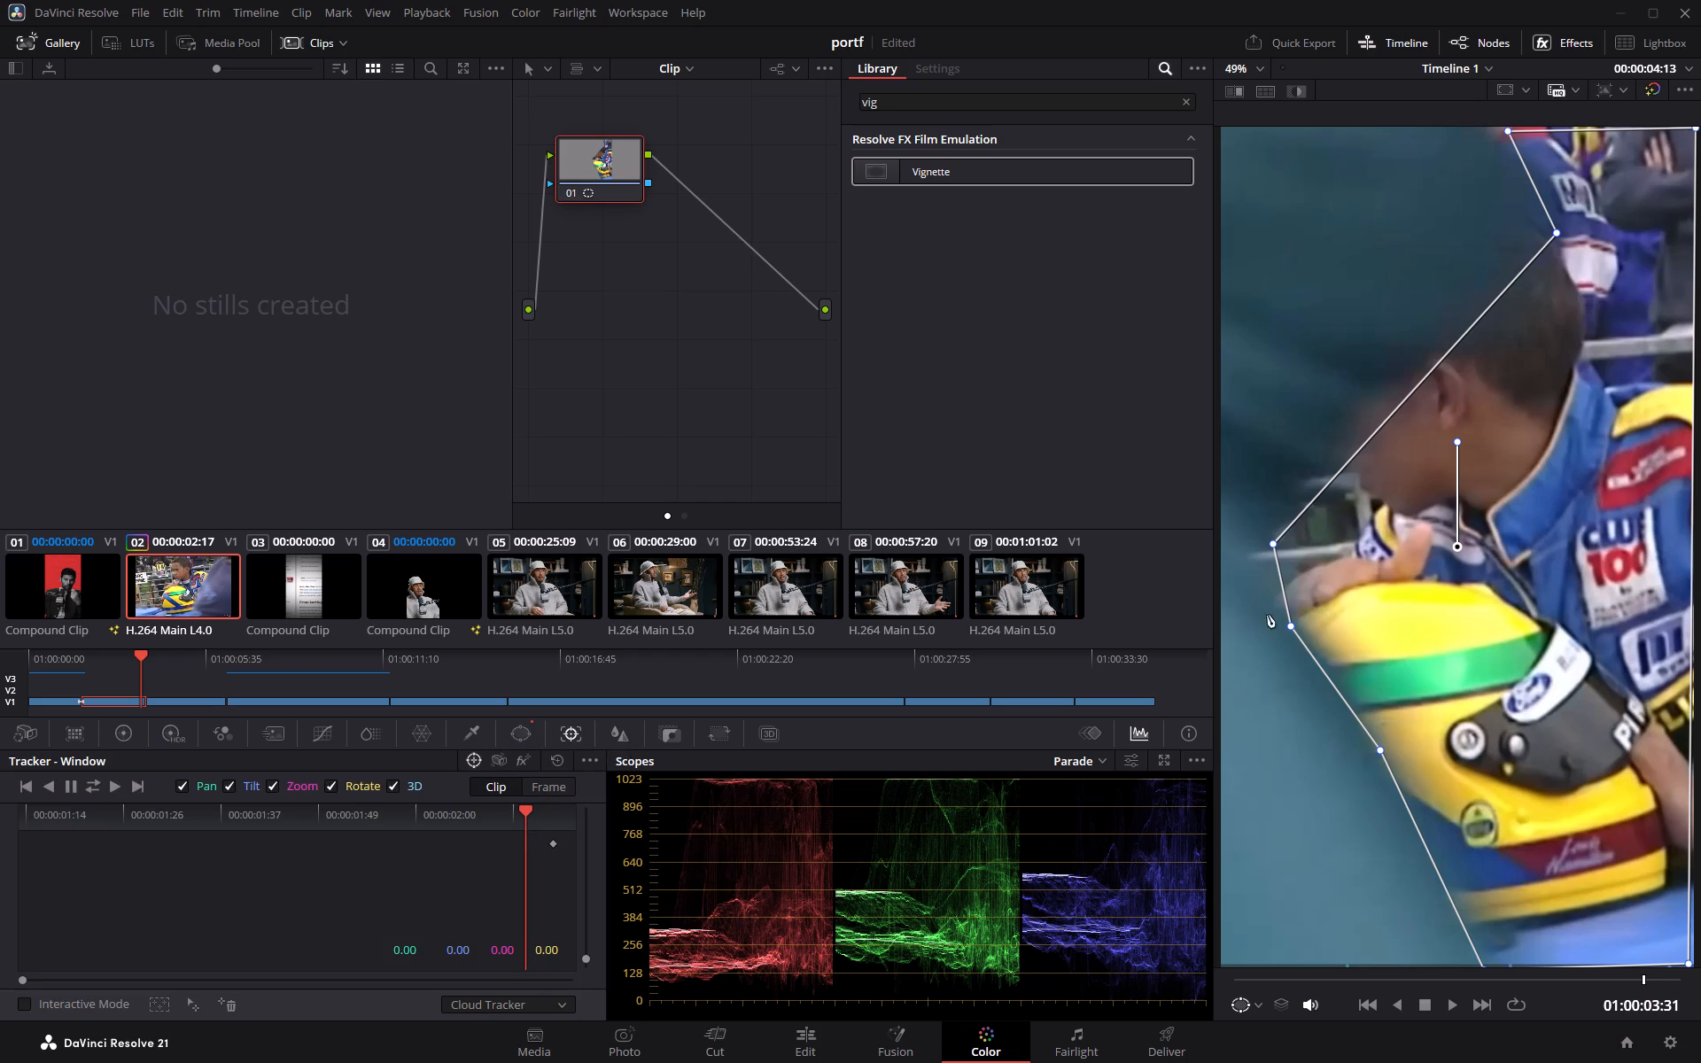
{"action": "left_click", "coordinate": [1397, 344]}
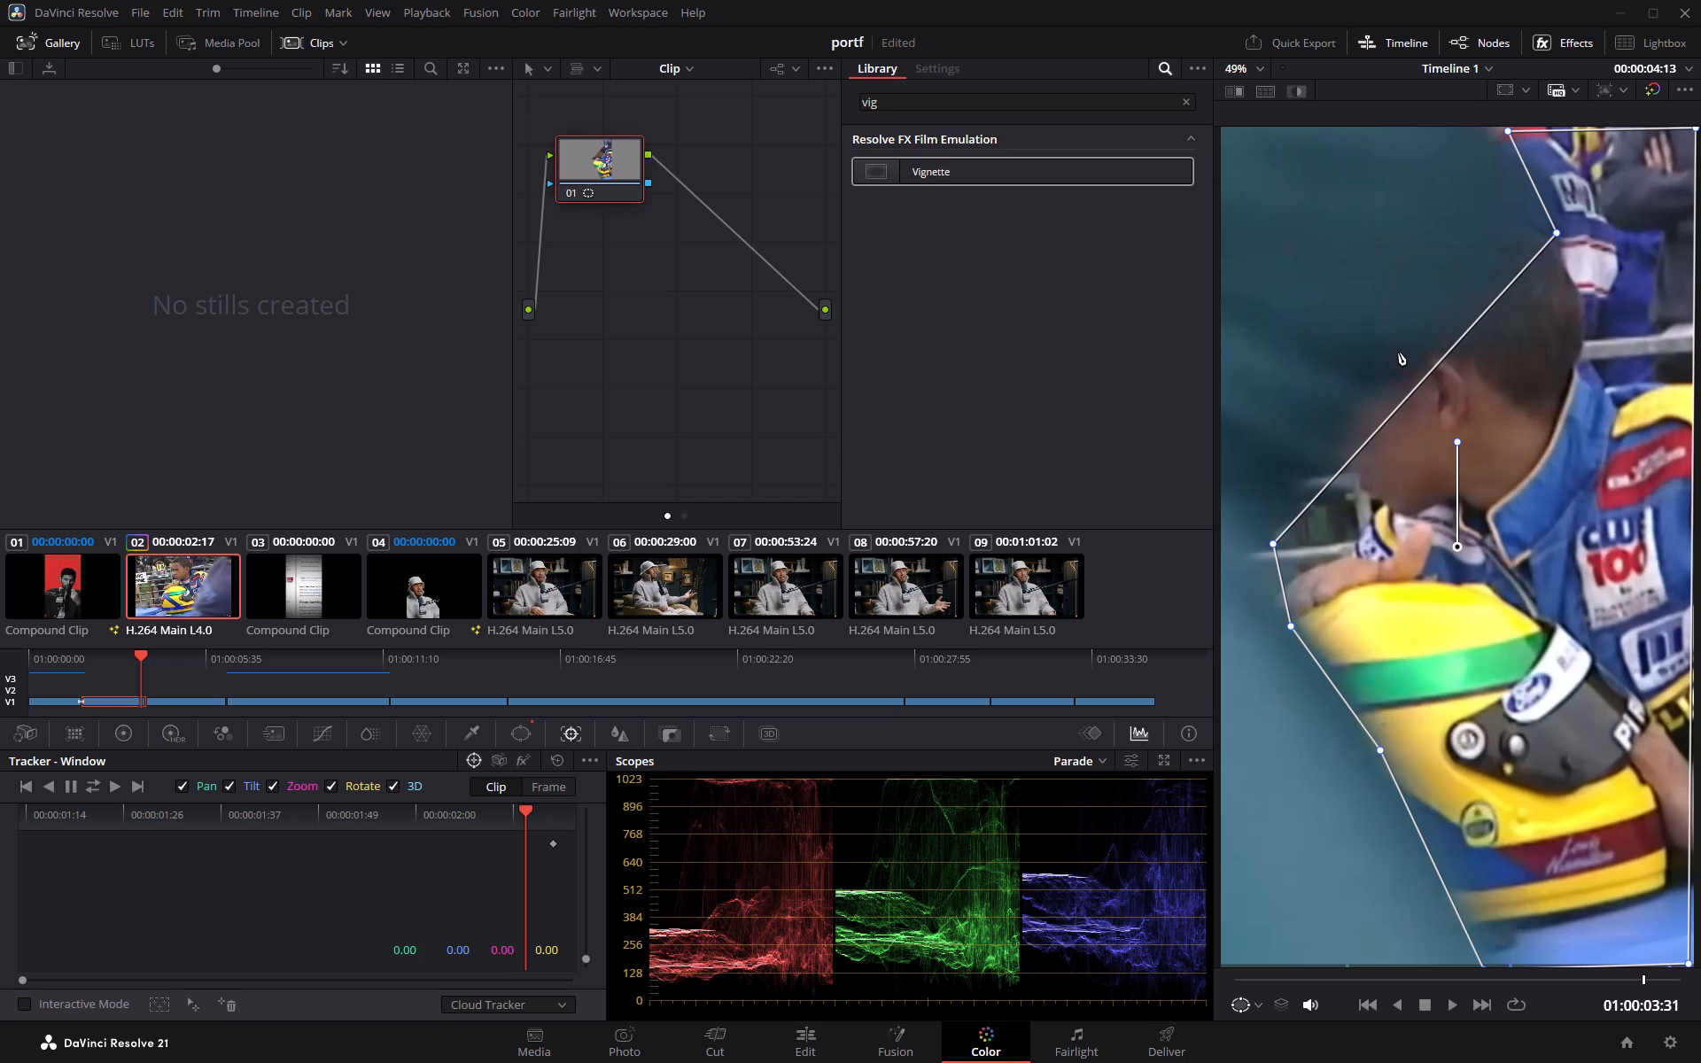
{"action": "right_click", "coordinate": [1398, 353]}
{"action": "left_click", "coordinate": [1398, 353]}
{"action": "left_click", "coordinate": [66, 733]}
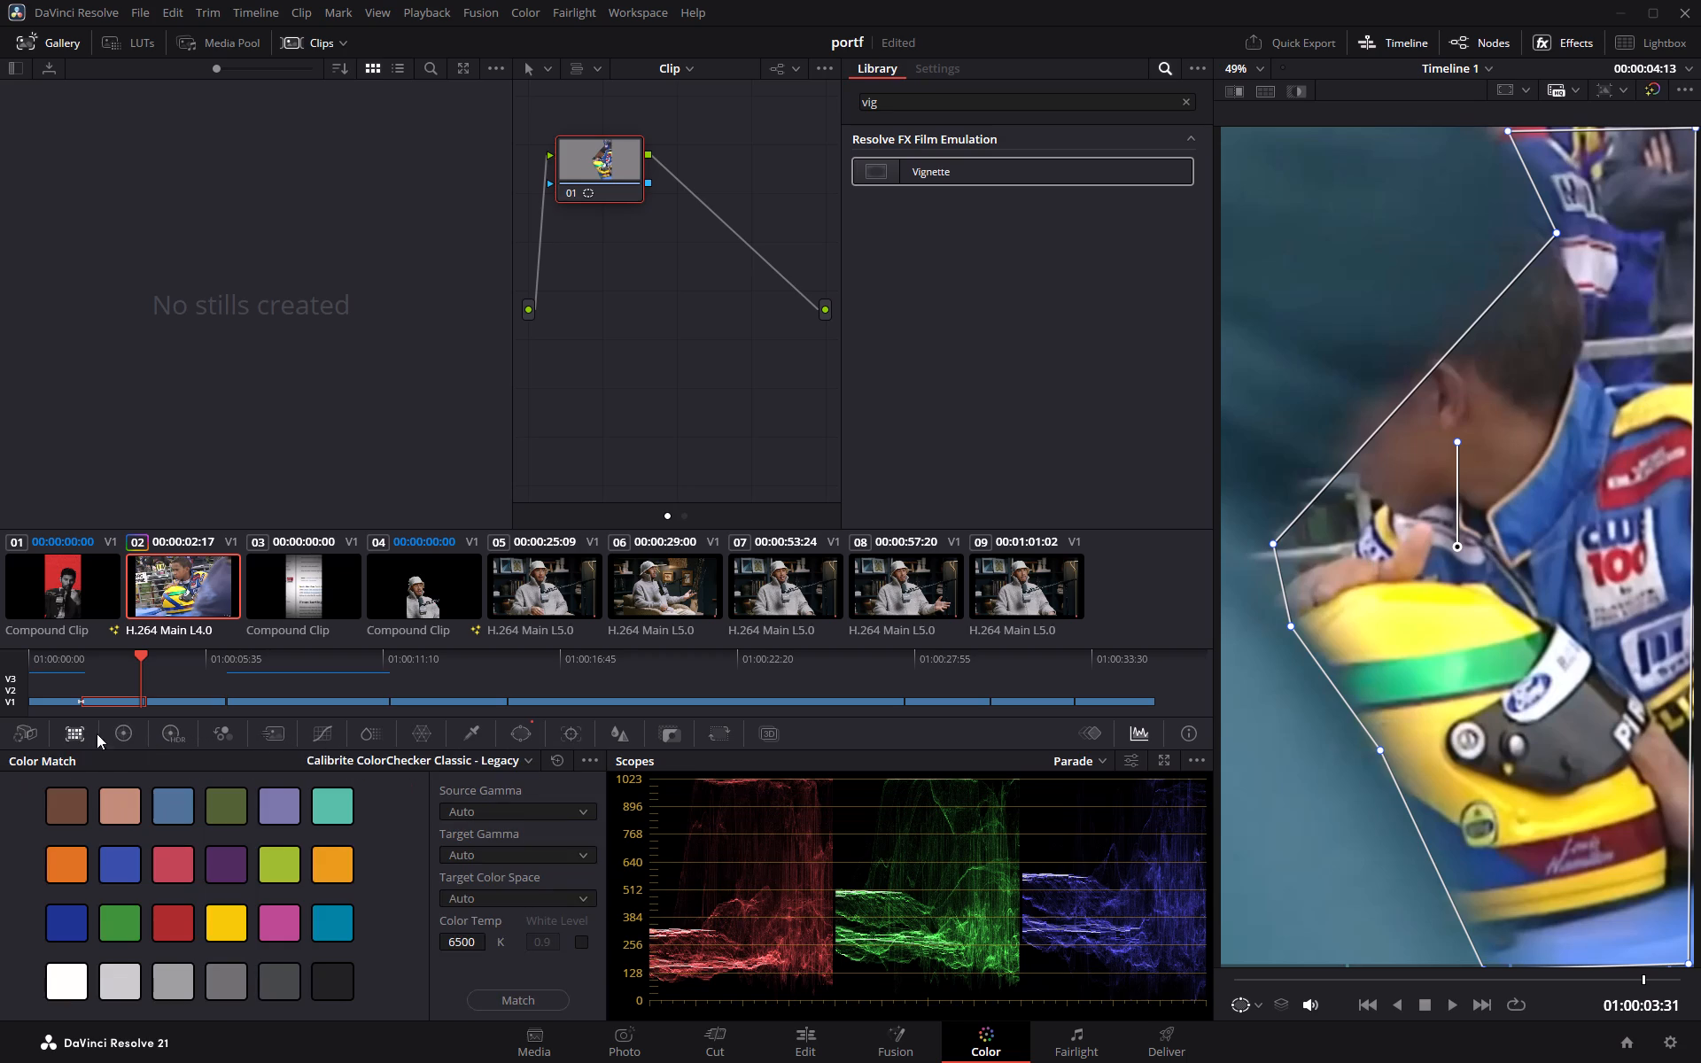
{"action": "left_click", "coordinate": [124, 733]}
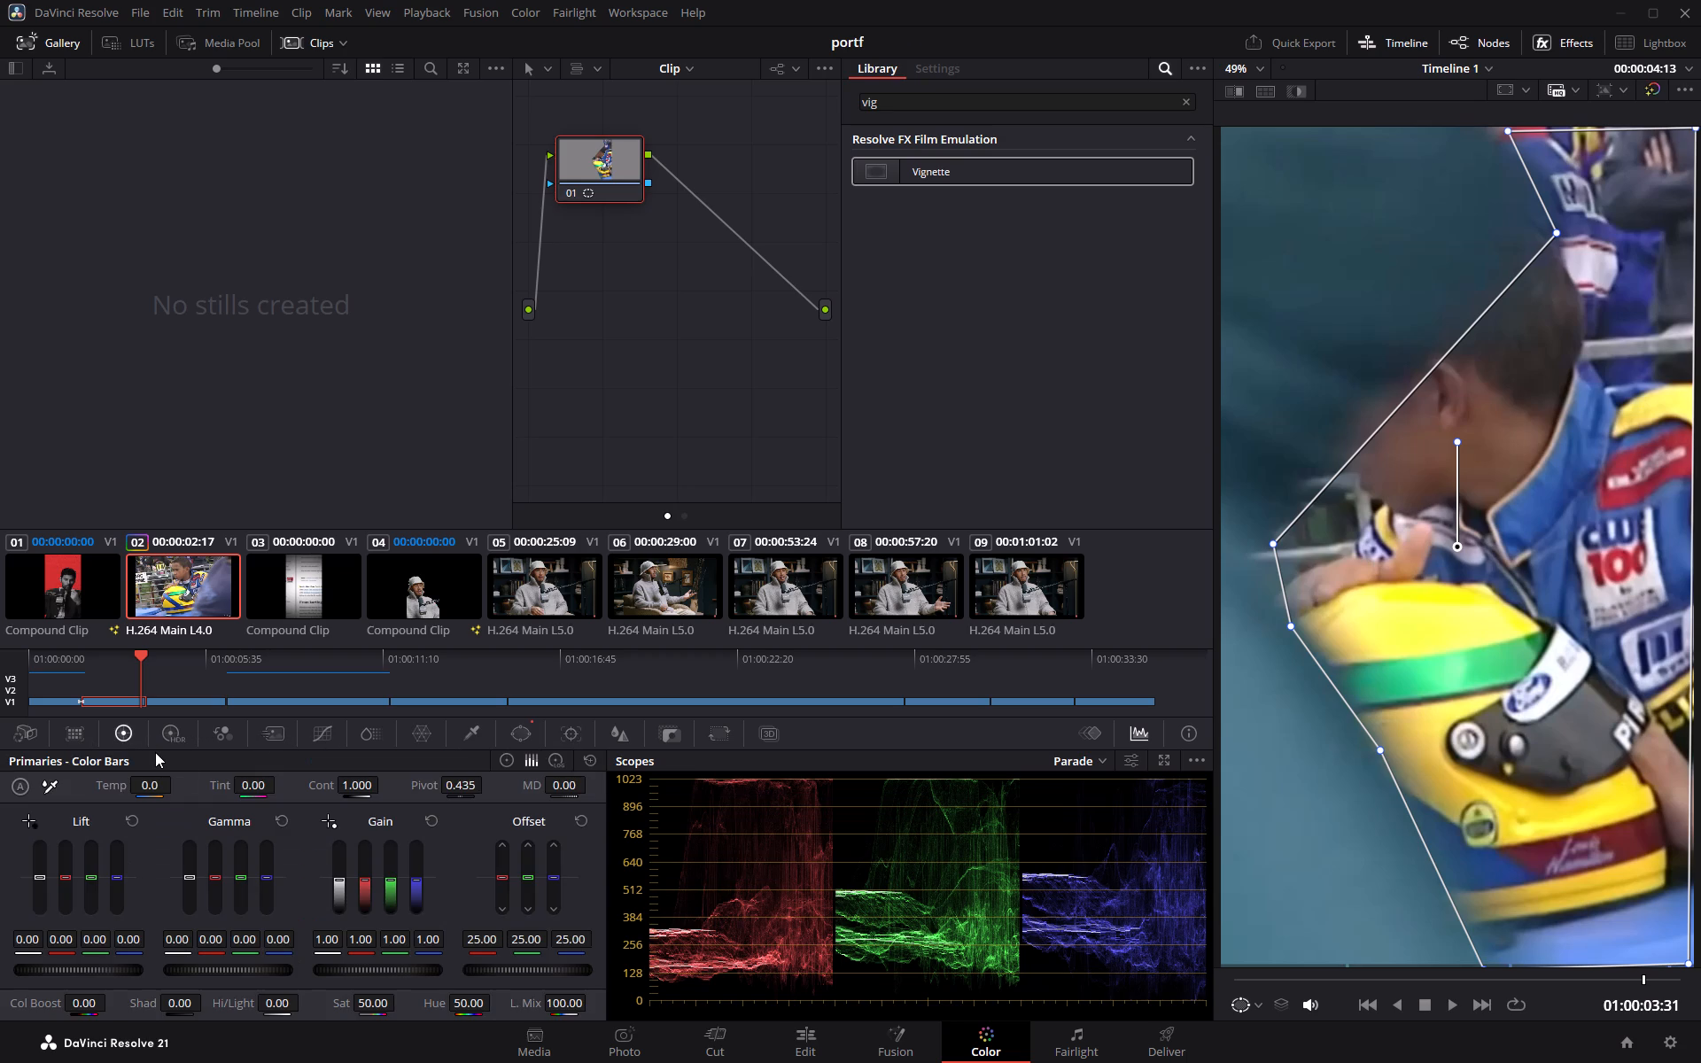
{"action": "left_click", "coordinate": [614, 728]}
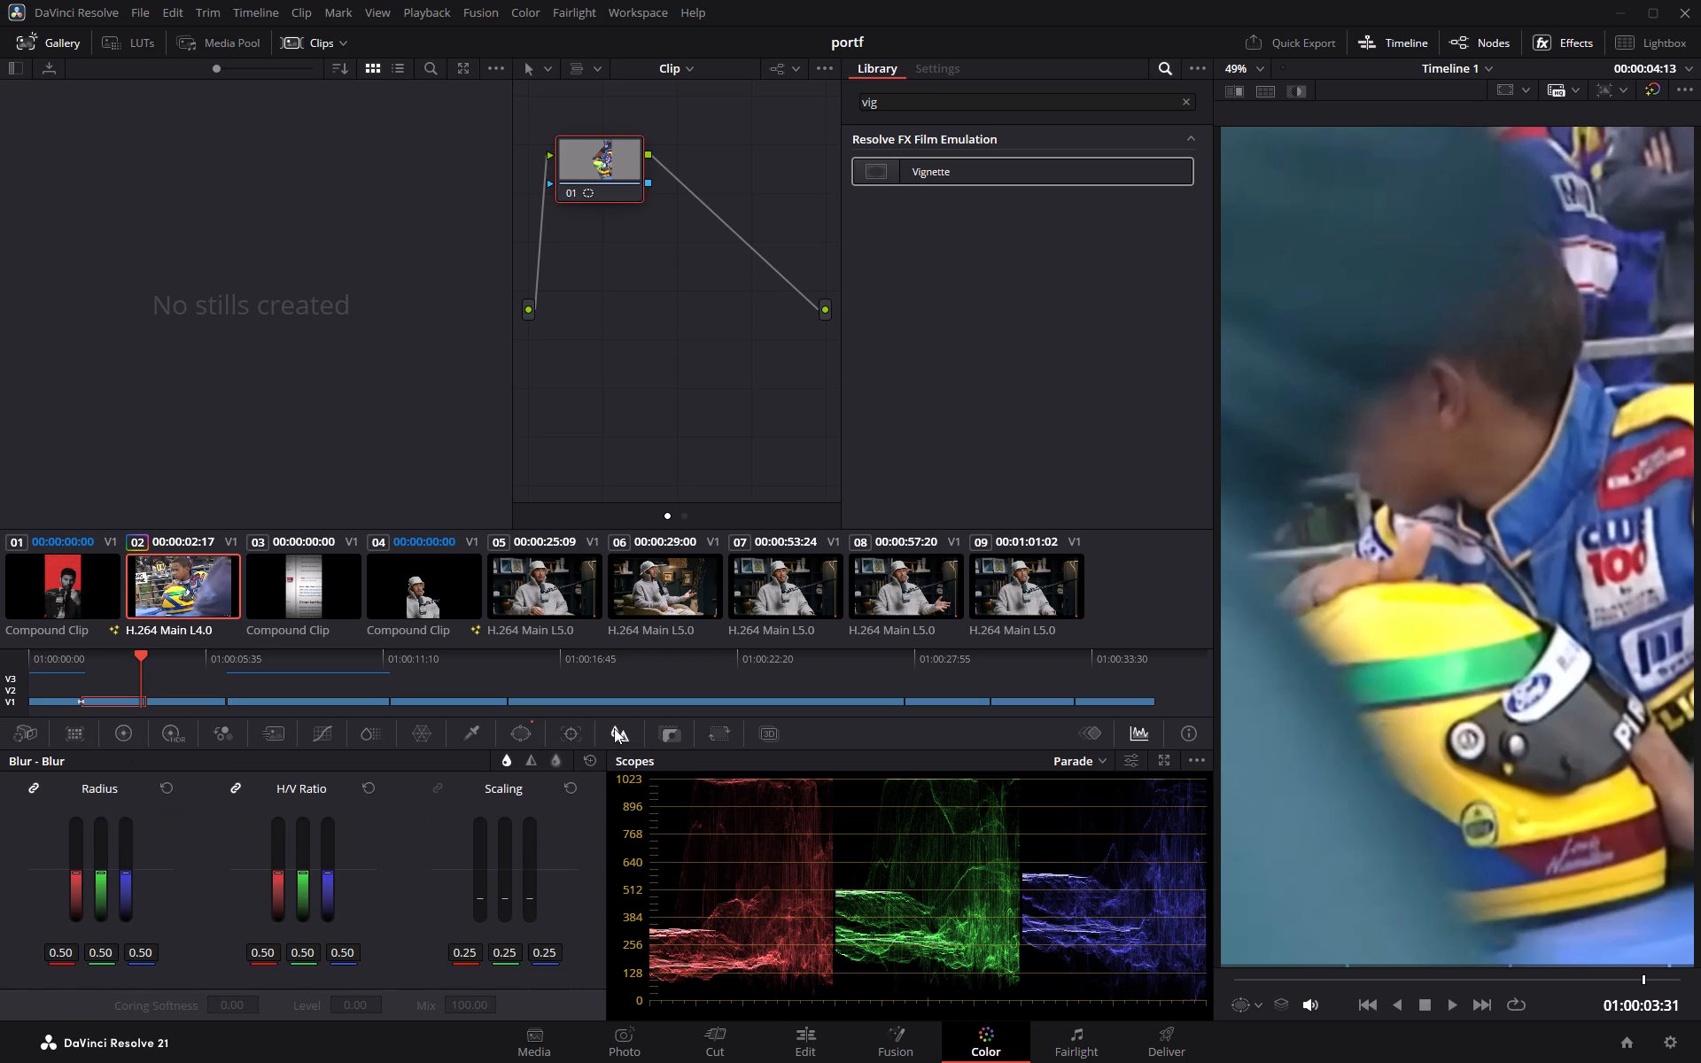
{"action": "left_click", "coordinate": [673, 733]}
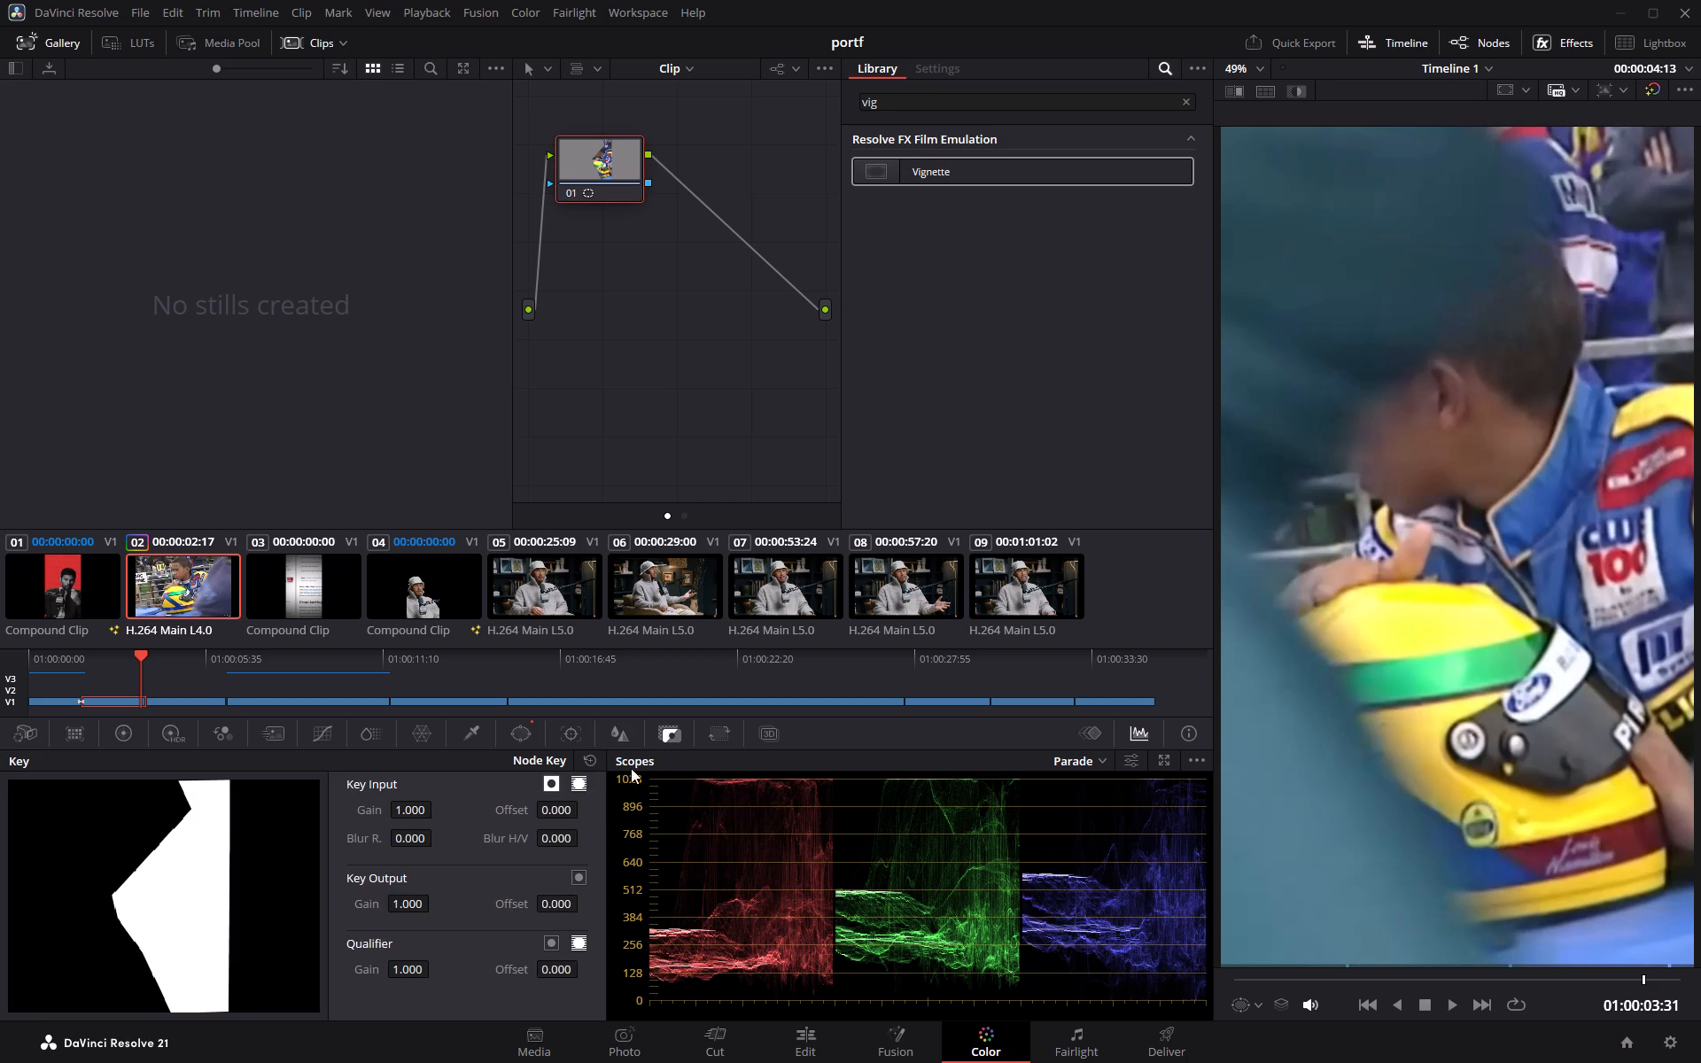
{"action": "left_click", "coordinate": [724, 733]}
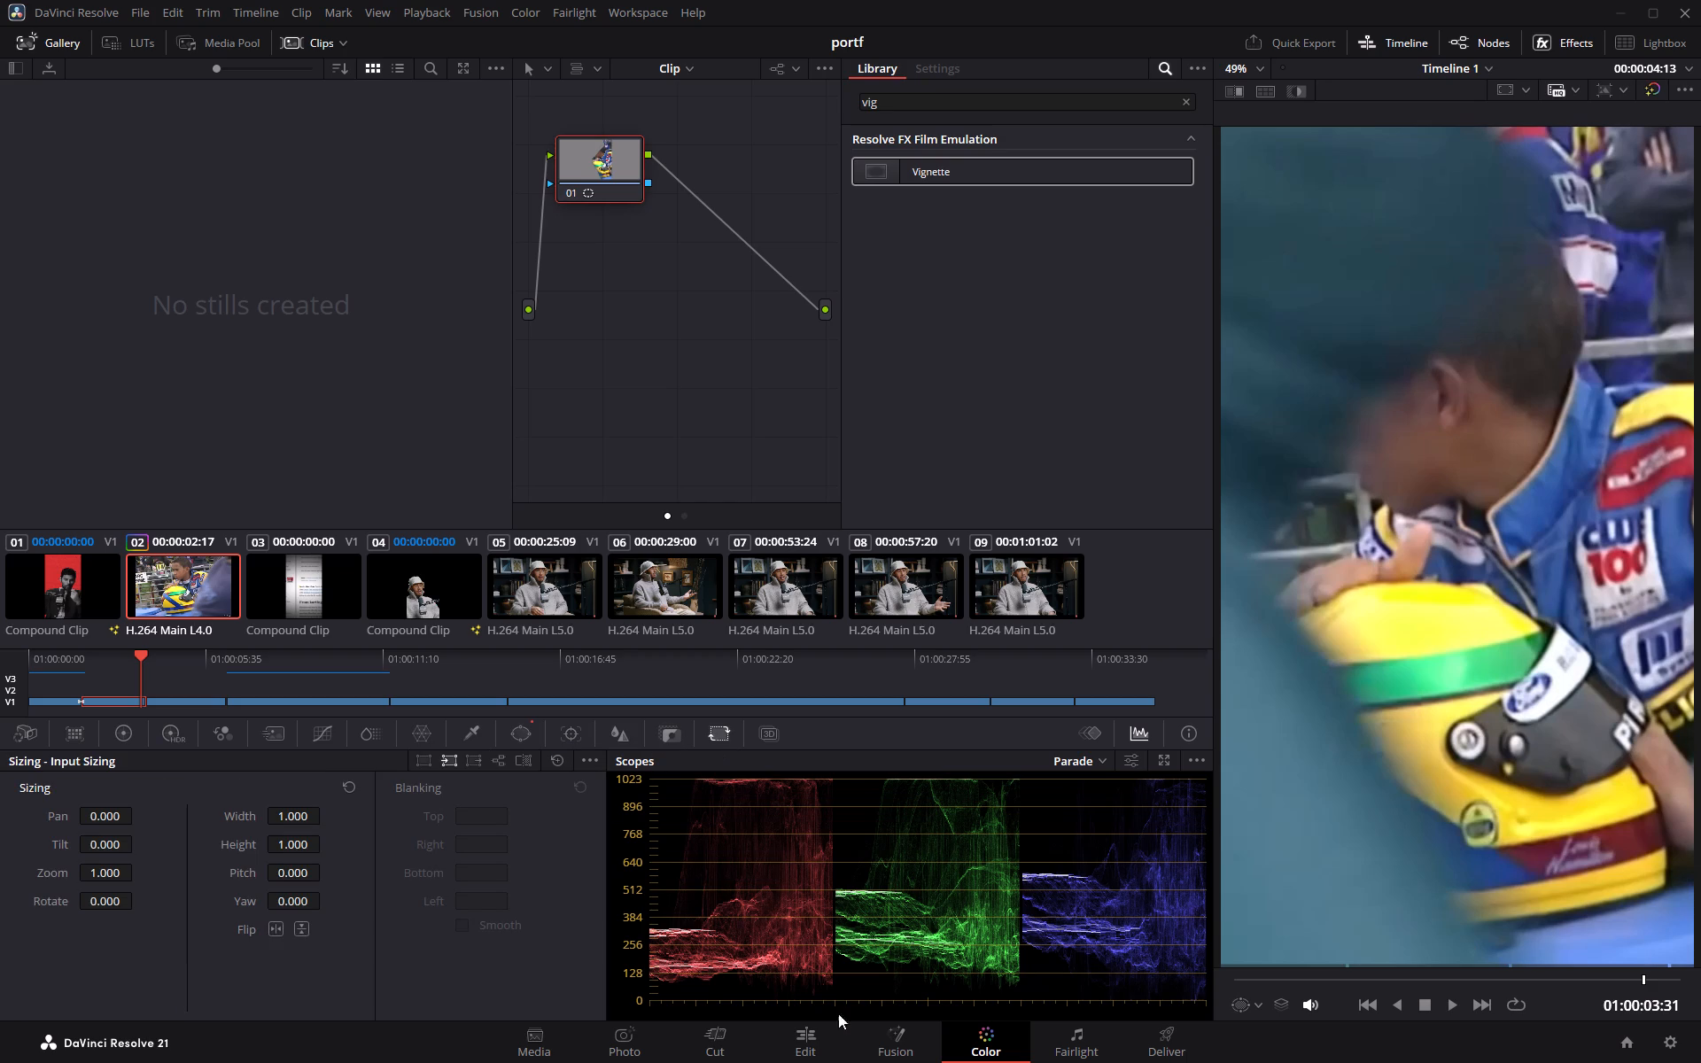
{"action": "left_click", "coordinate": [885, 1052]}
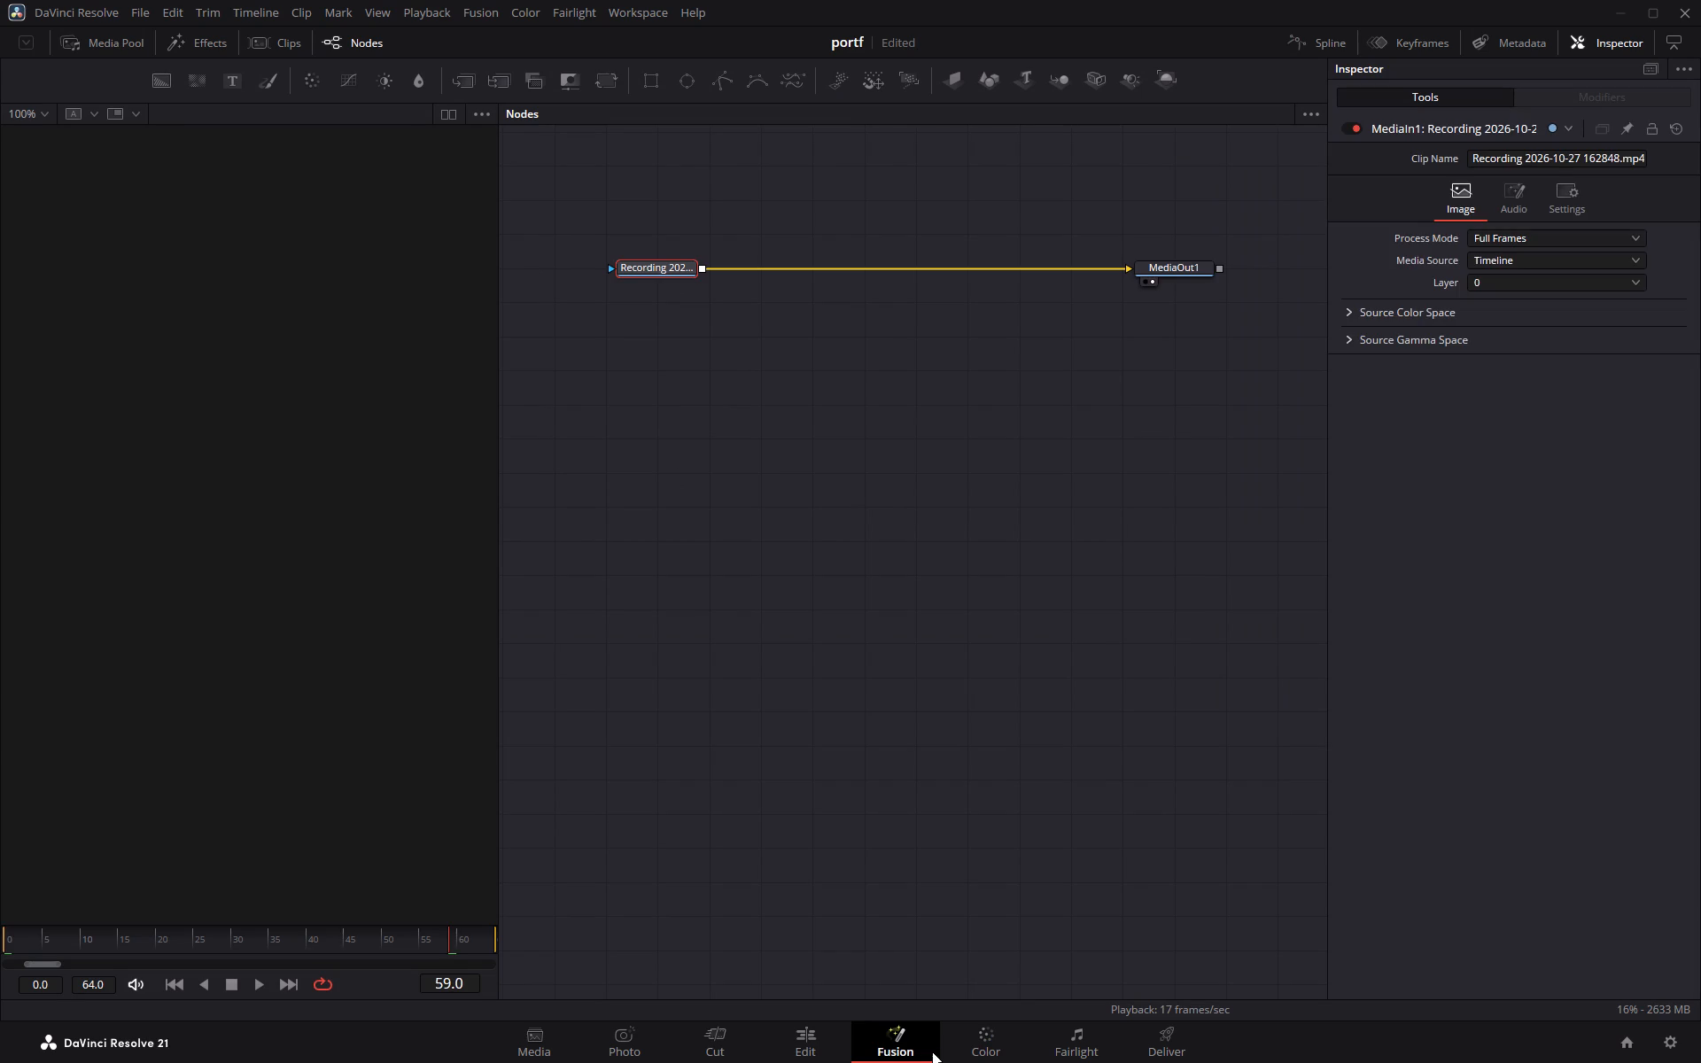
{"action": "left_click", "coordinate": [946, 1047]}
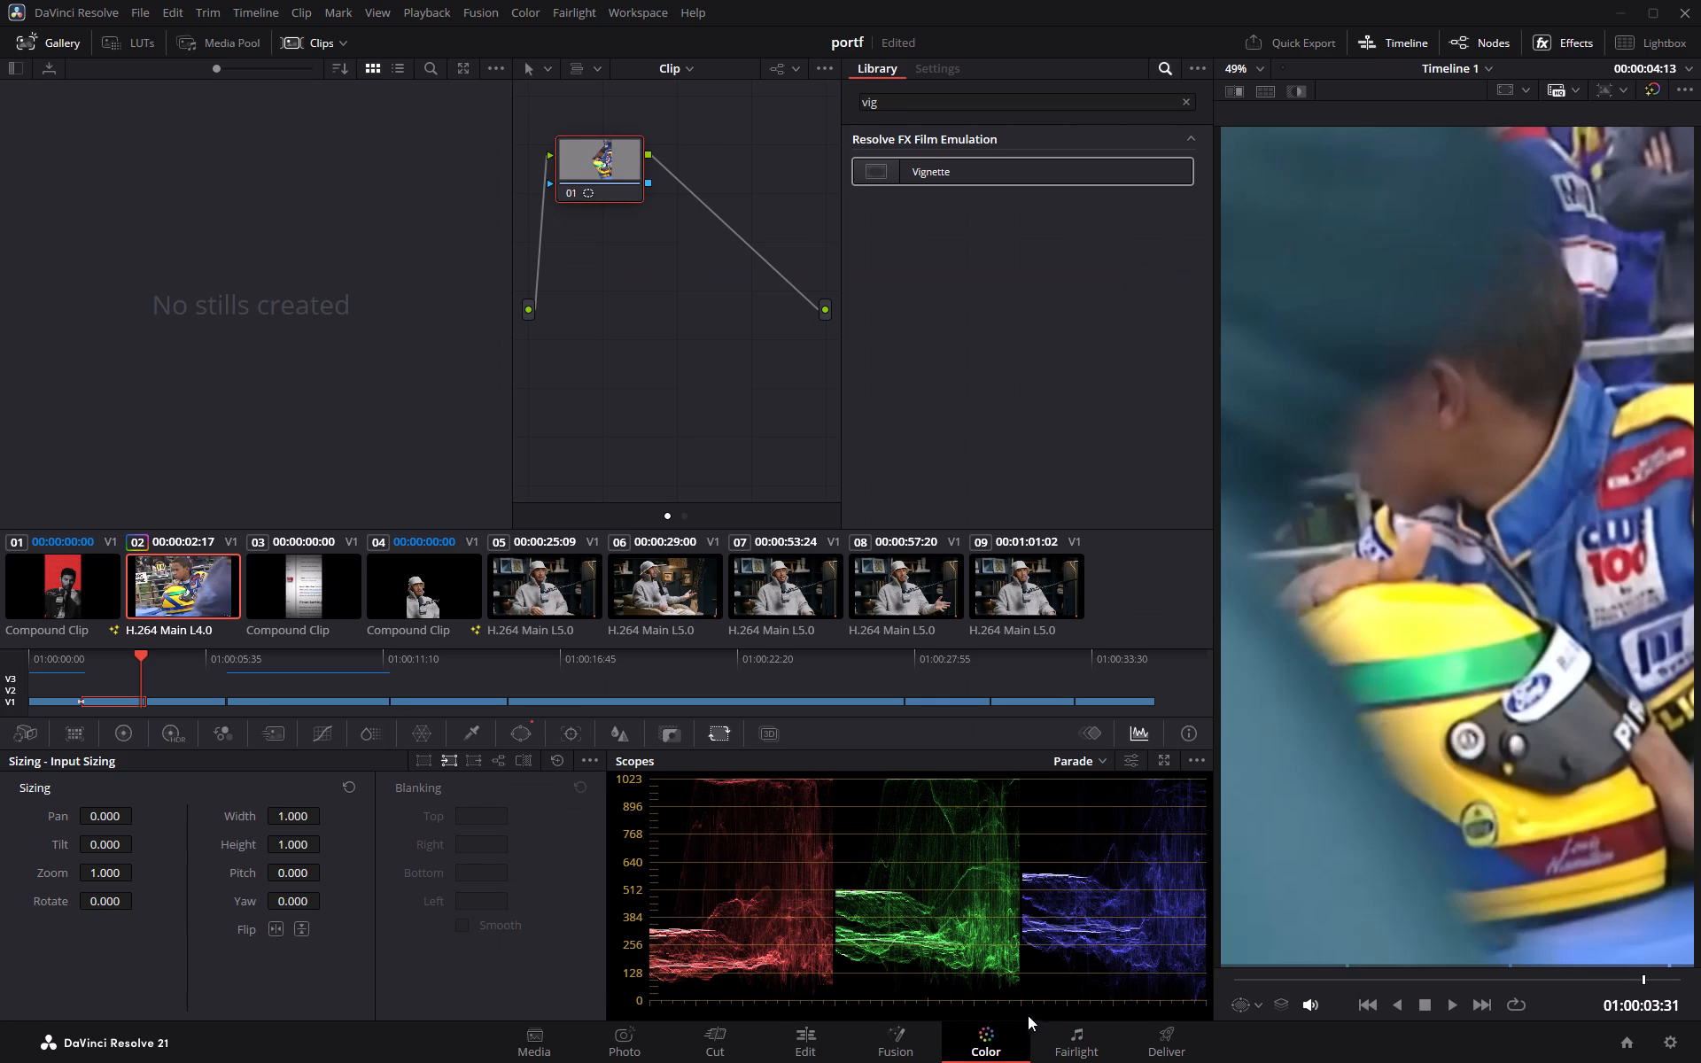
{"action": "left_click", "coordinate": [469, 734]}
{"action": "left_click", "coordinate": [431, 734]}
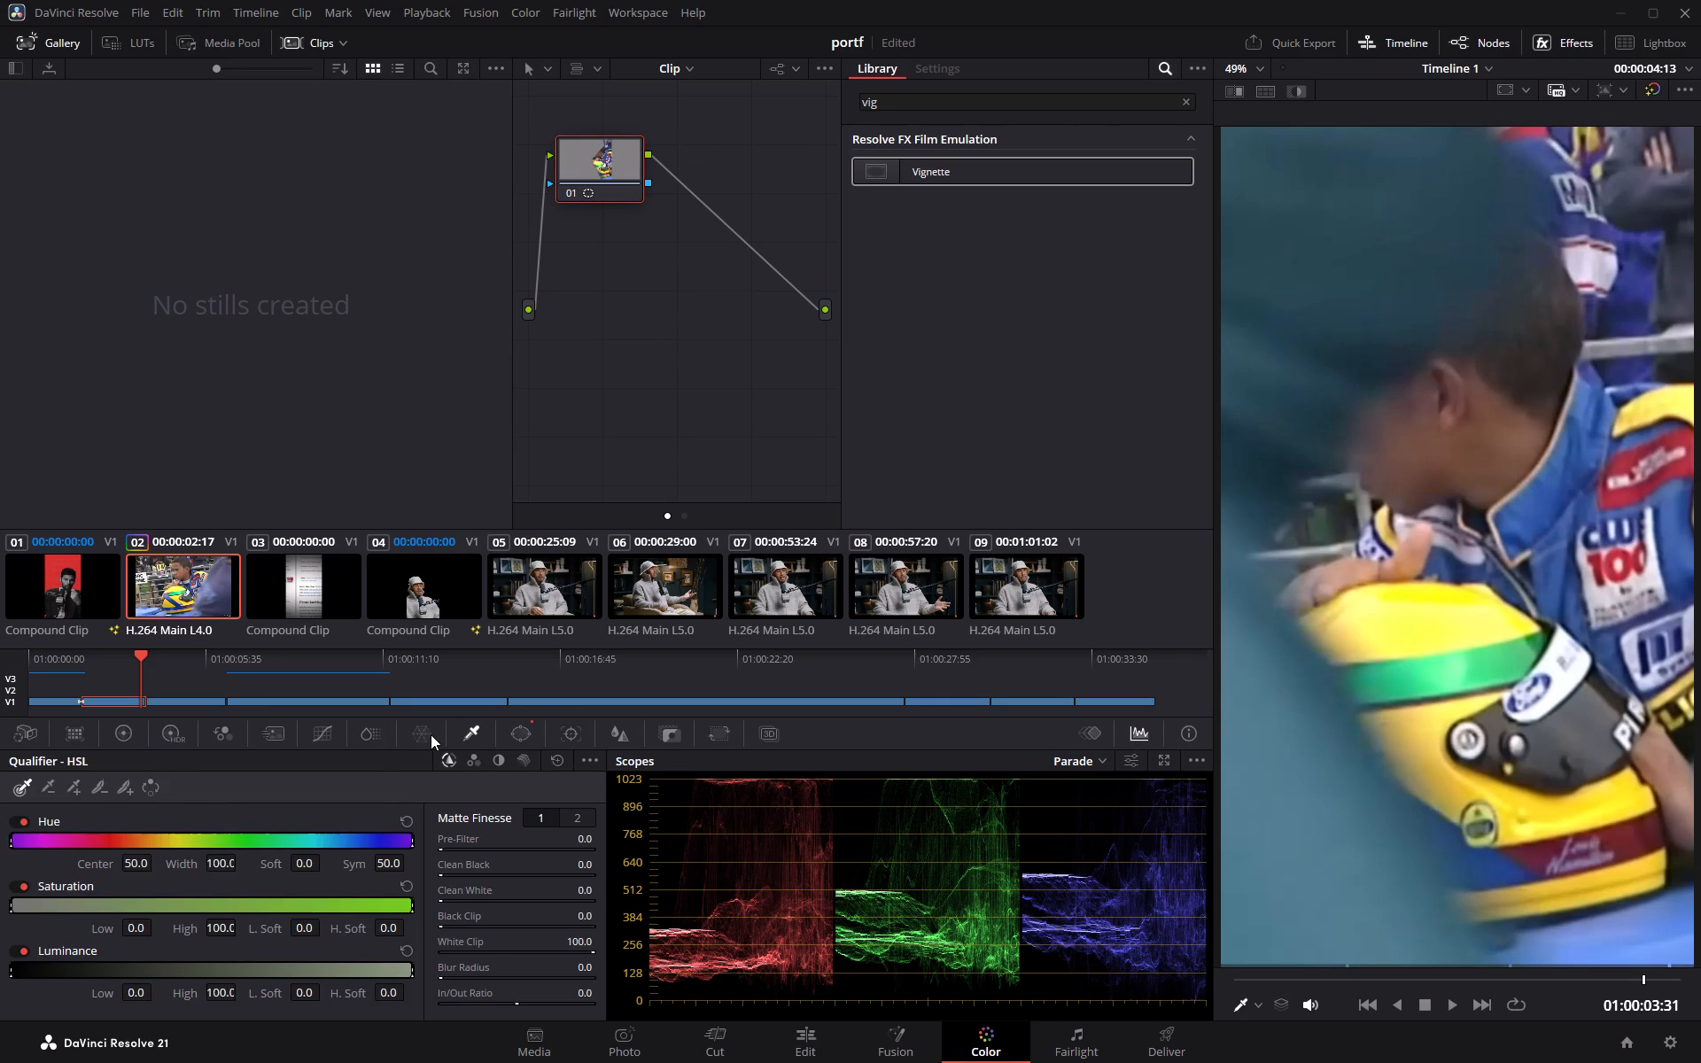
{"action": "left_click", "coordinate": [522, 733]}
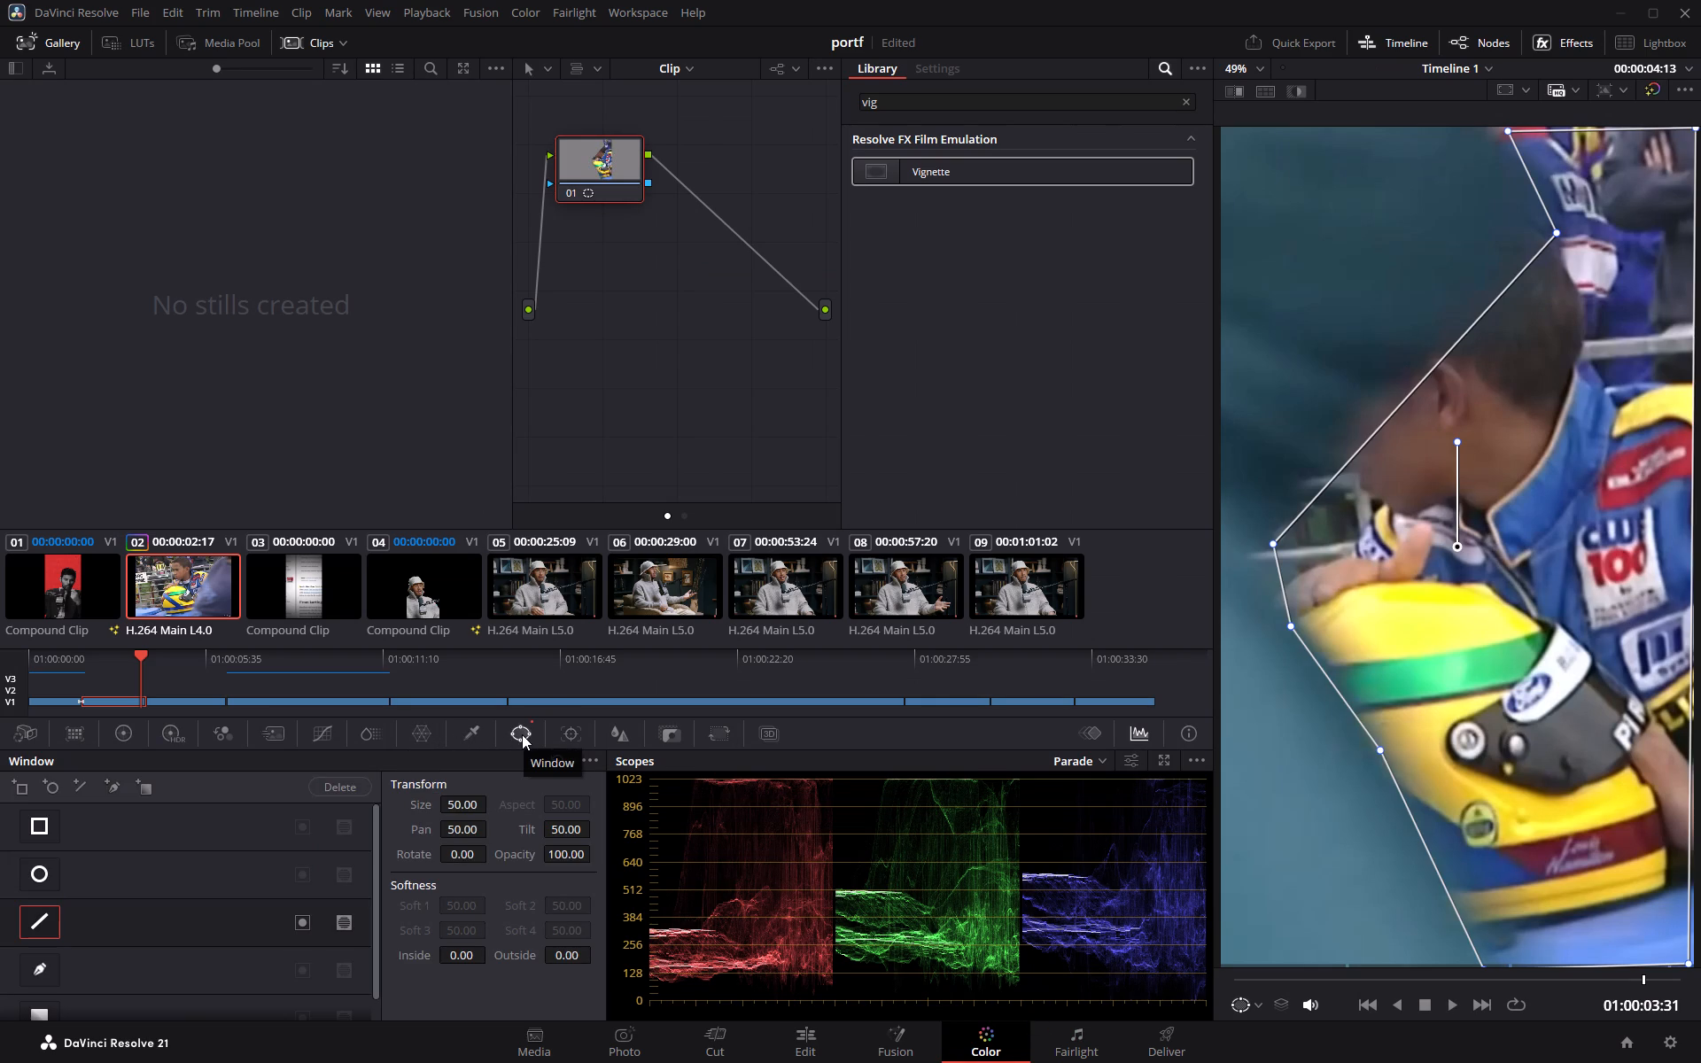
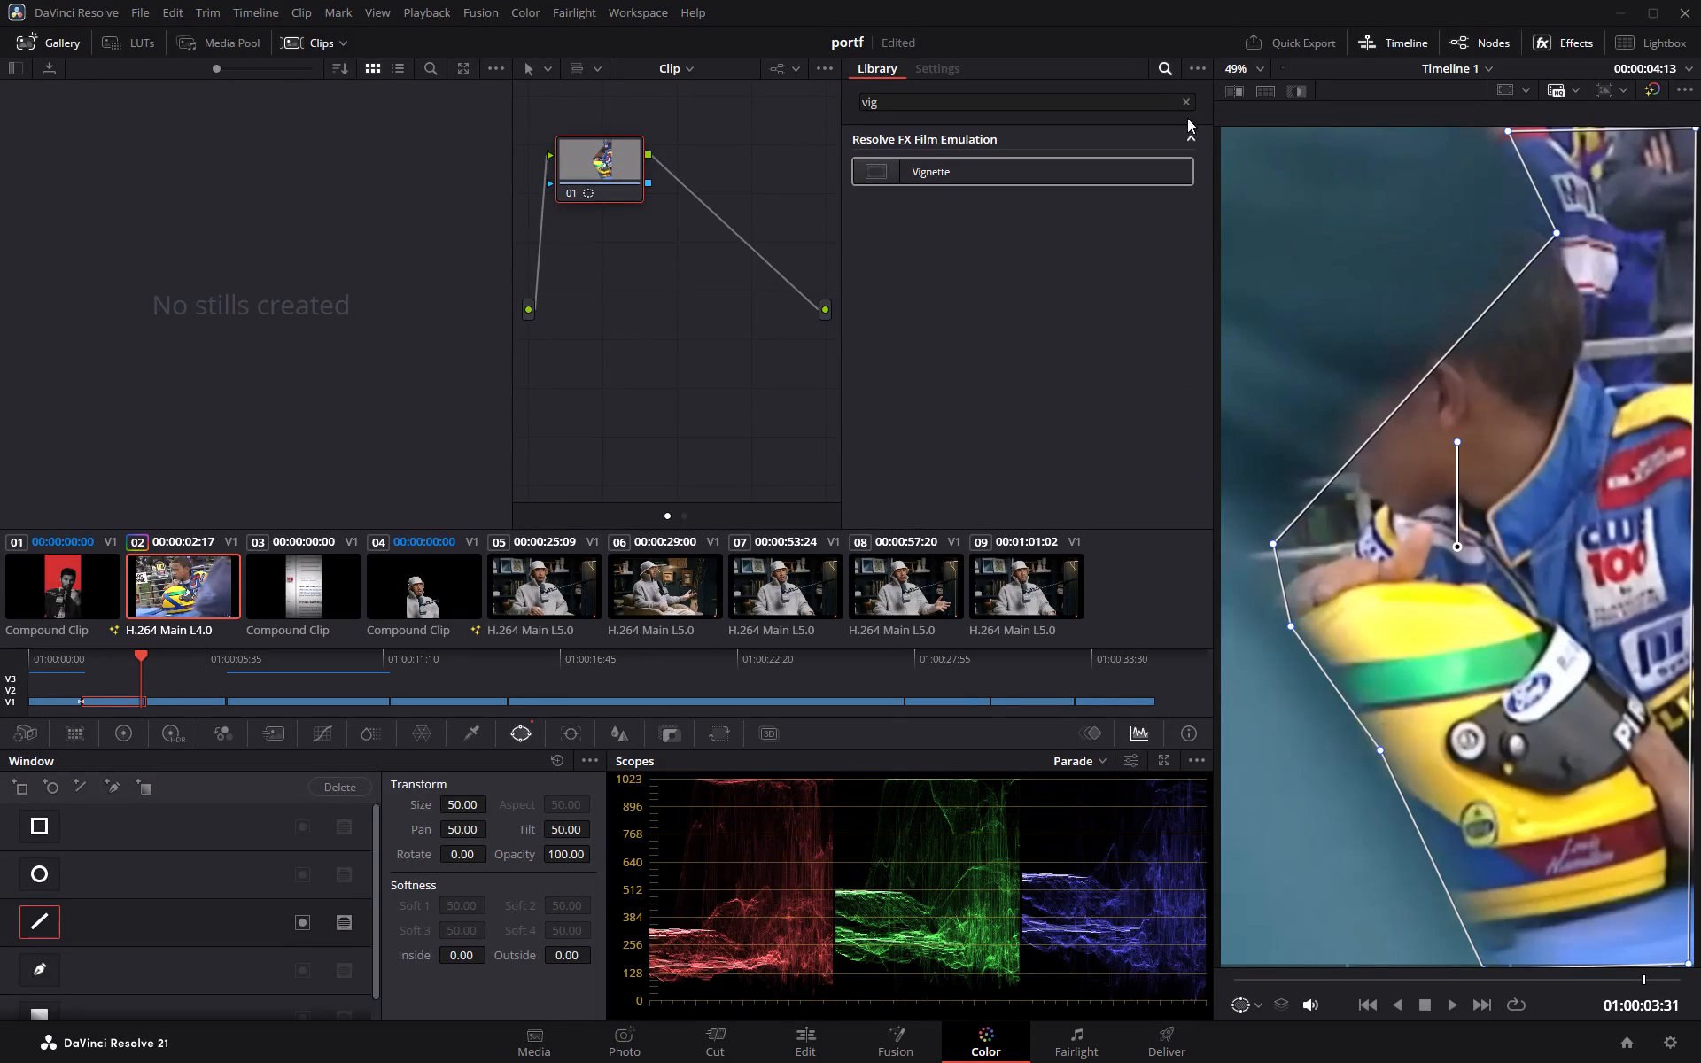
Hide the mini timeline and show the clip's keyframes in place of the scopes.
{"action": "left_click", "coordinate": [1404, 42]}
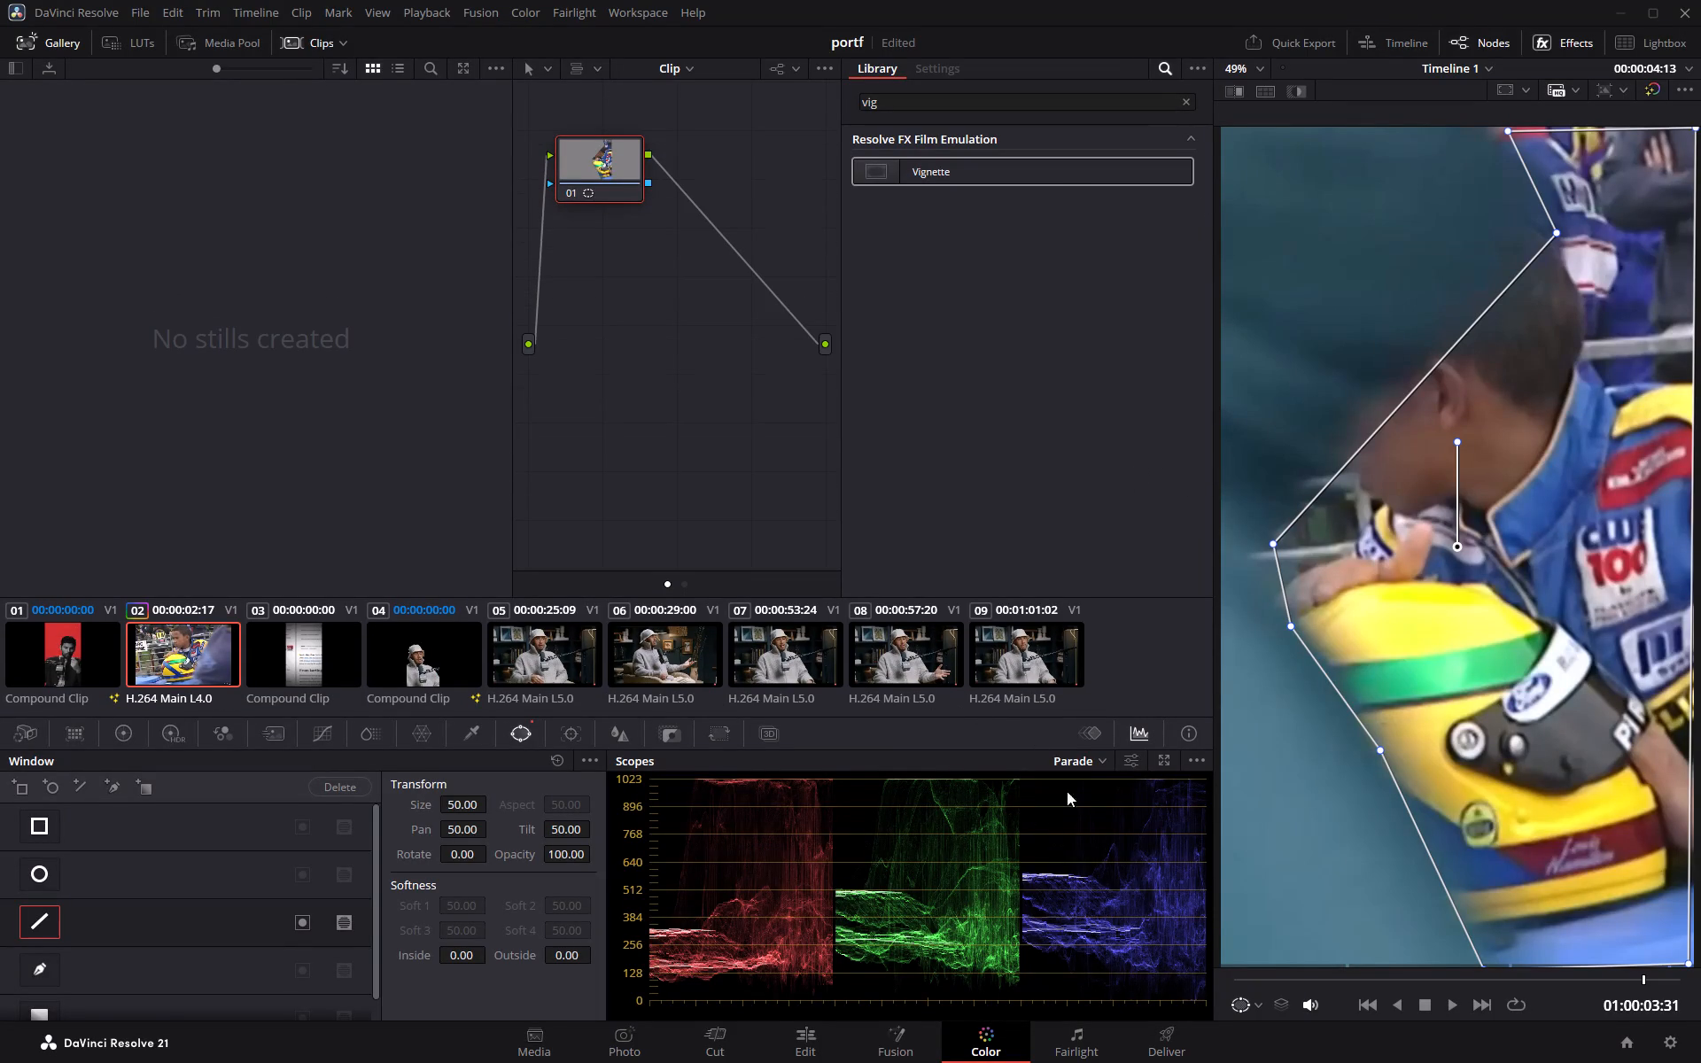
{"action": "left_click", "coordinate": [1091, 731]}
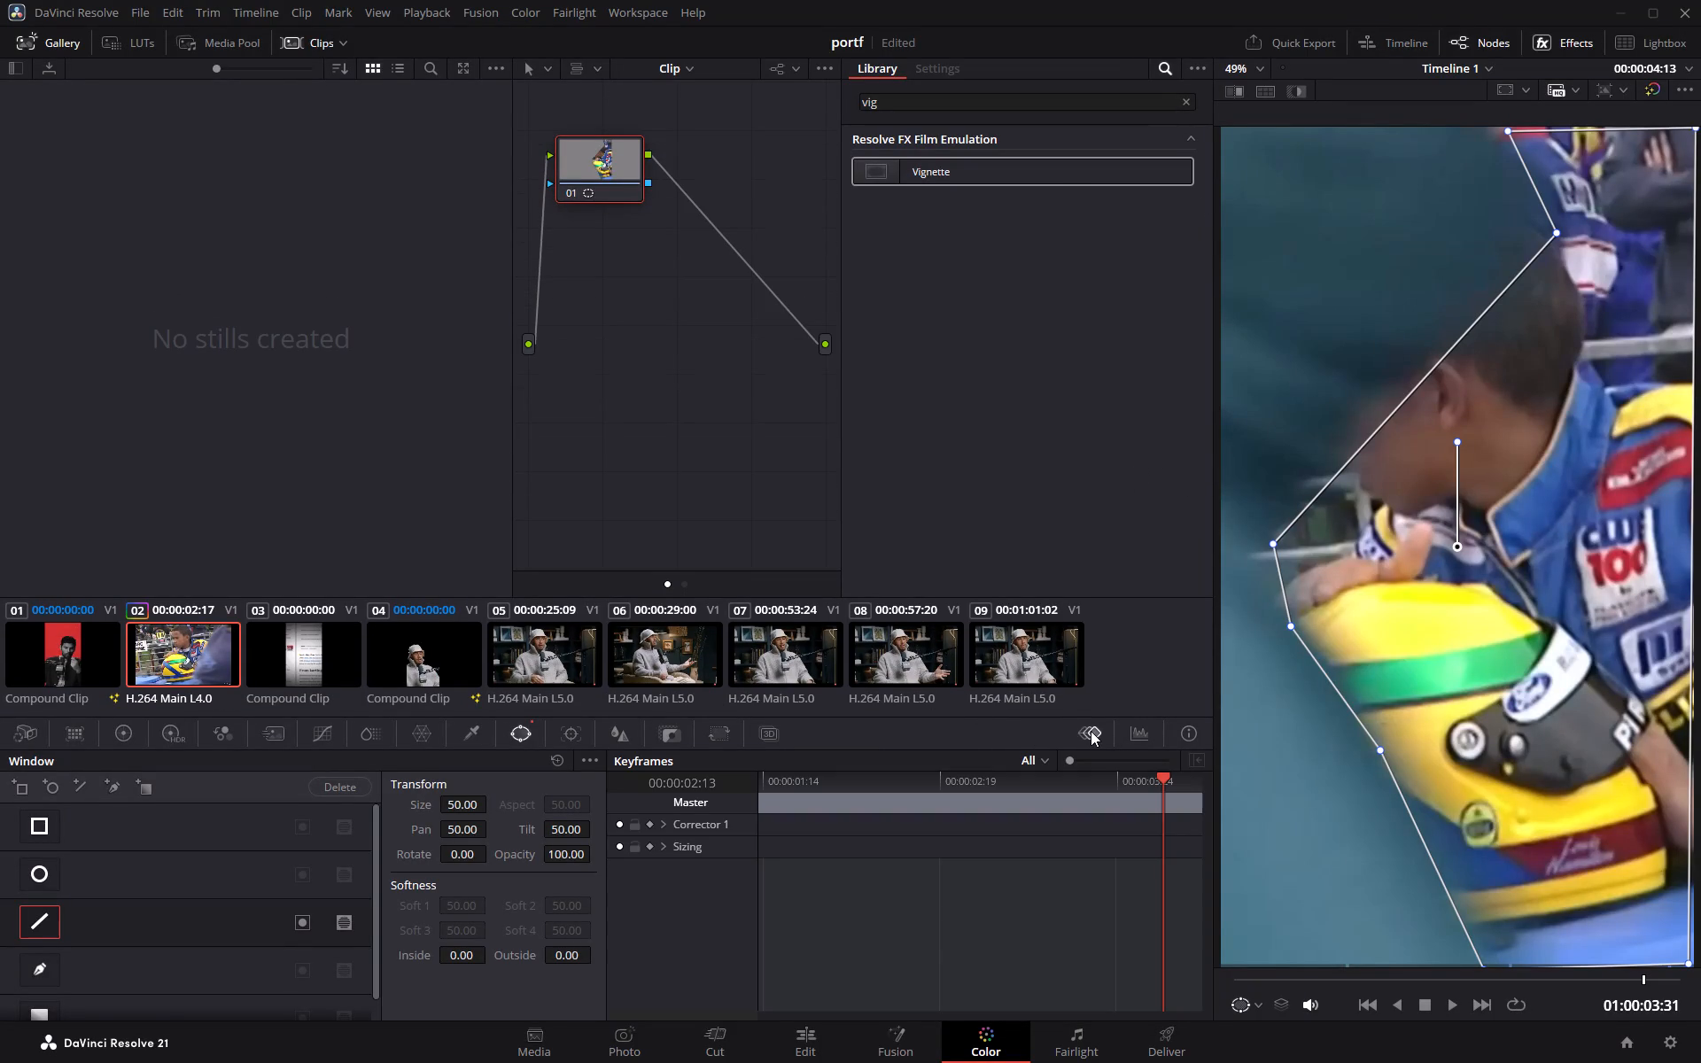
{"action": "left_click", "coordinate": [1091, 731]}
{"action": "left_click", "coordinate": [518, 733]}
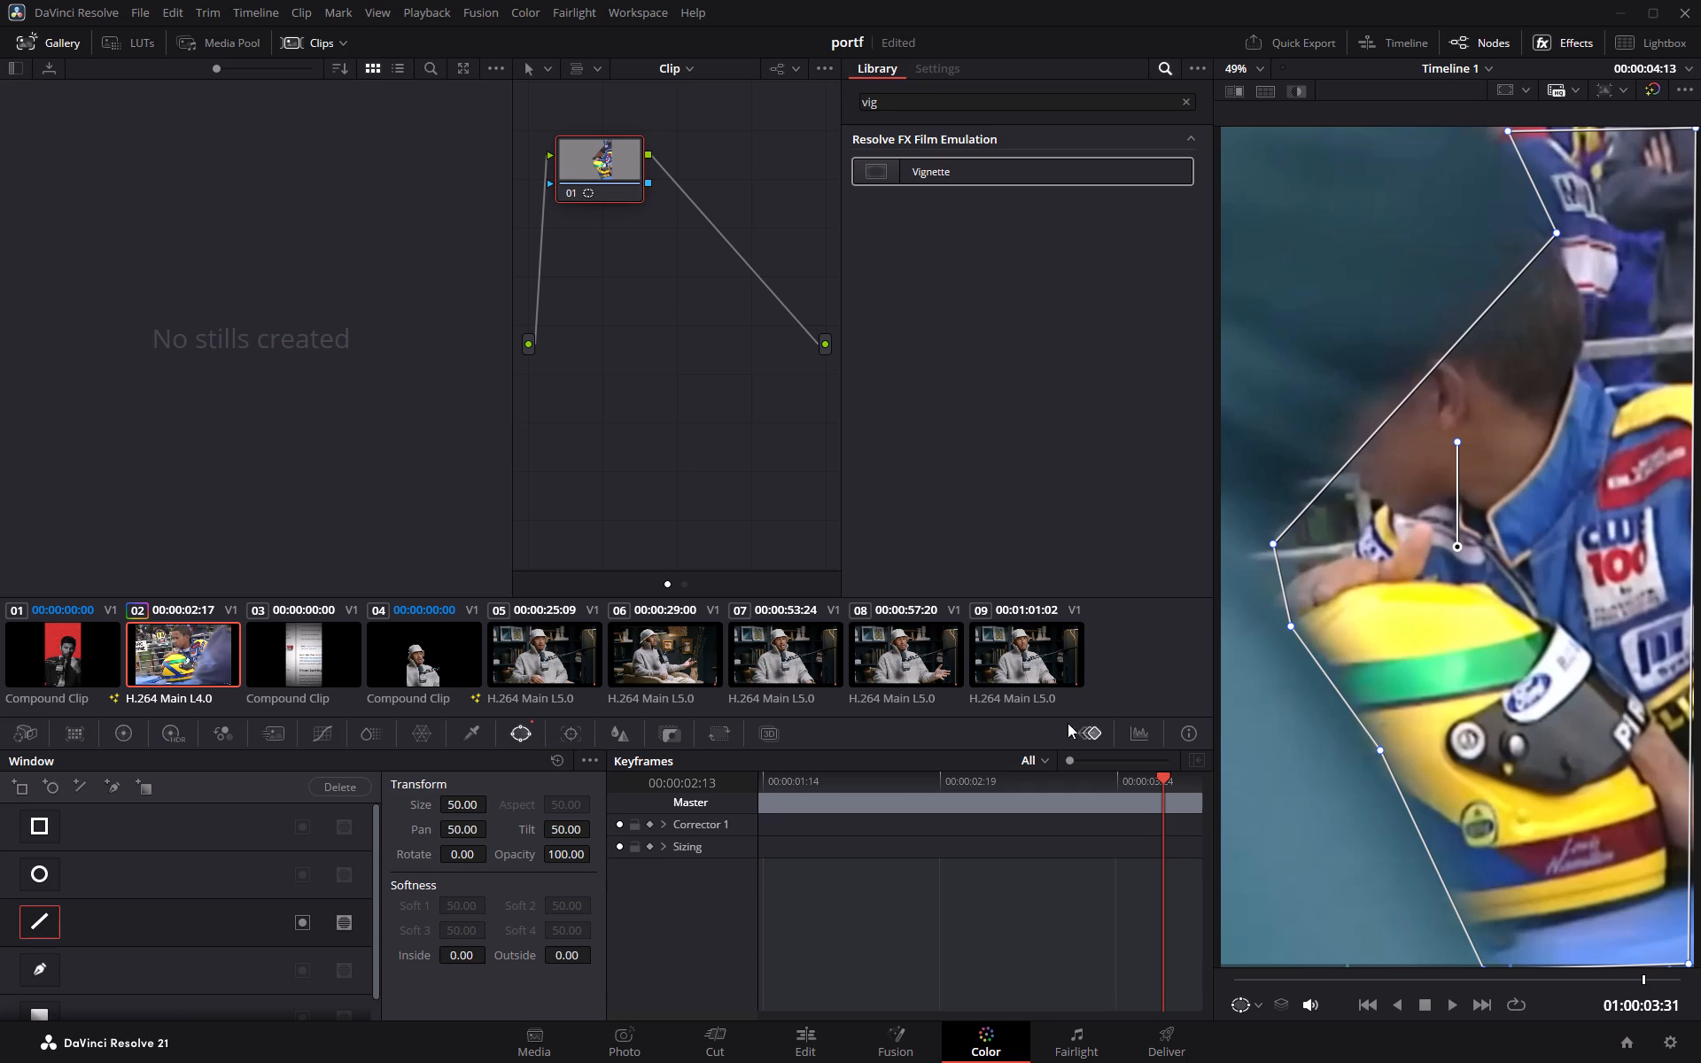
{"action": "left_click", "coordinate": [1087, 726]}
{"action": "left_click", "coordinate": [1097, 730]}
{"action": "left_click", "coordinate": [1091, 731]}
Scrub back to 01:00:02:53 and forward to 01:00:03:31, examining how the blurred foreground passes across the polygon window.
{"action": "left_click_drag", "start_coordinate": [1159, 774], "coordinate": [1035, 783]}
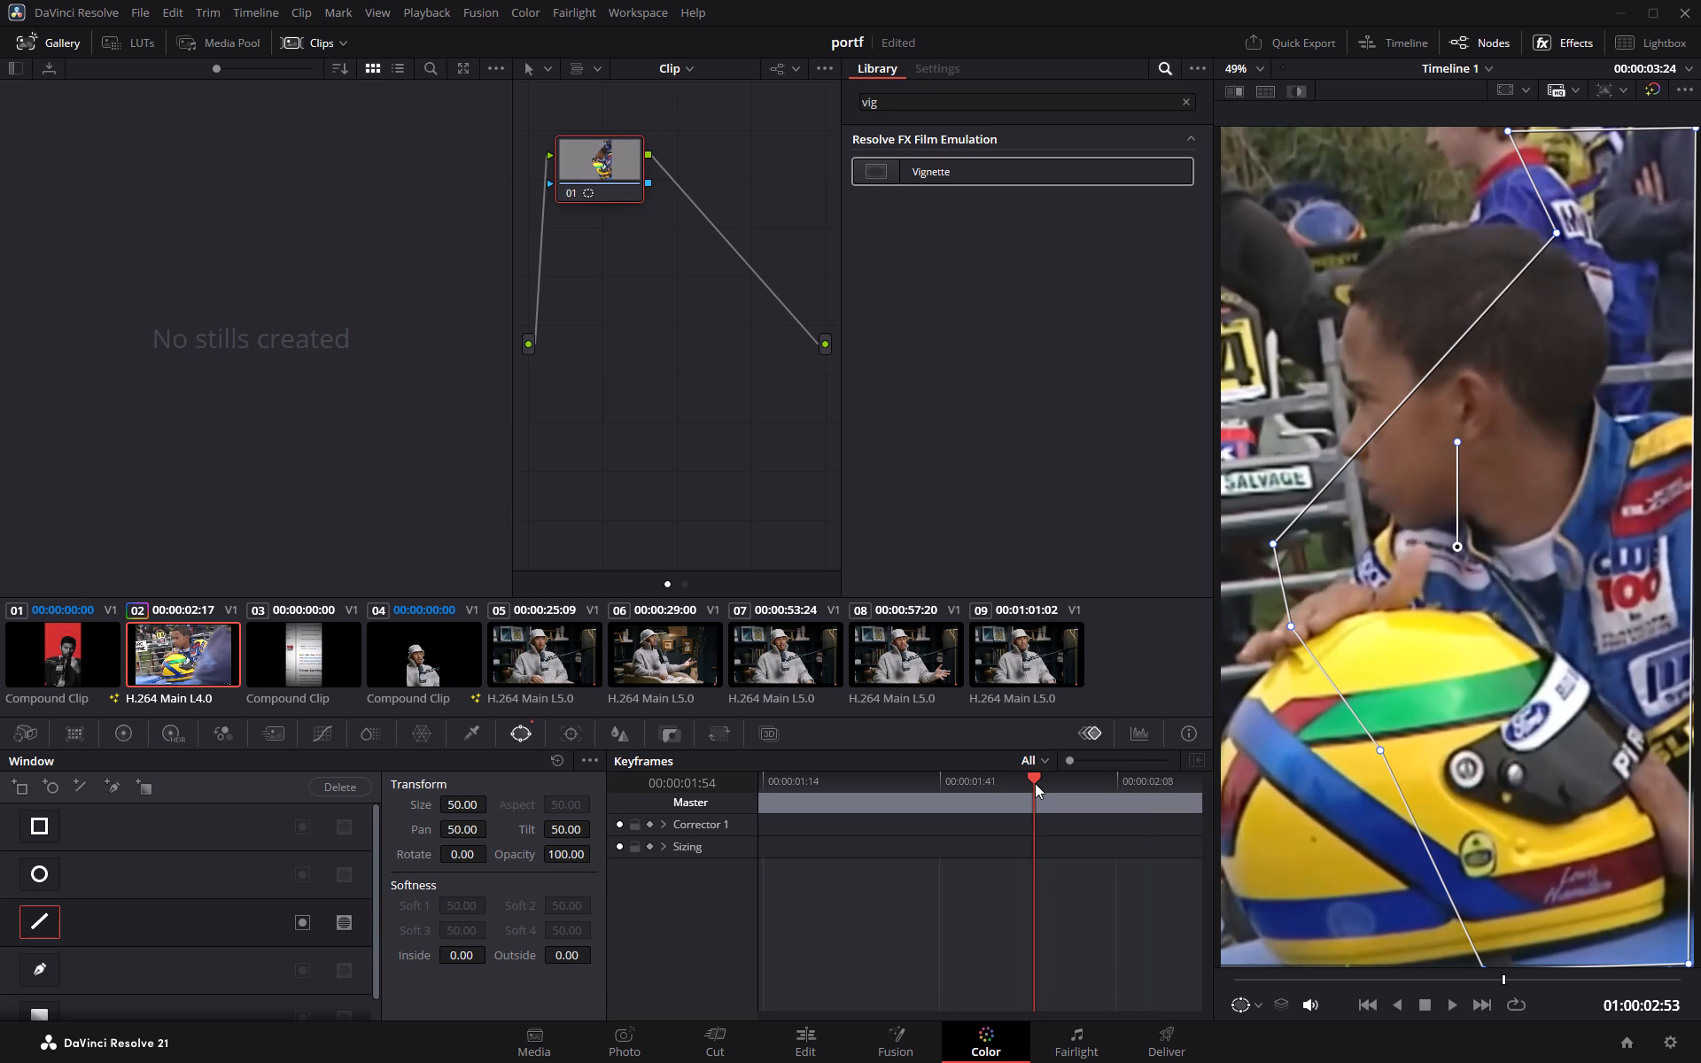
{"action": "left_click_drag", "start_coordinate": [1033, 781], "coordinate": [1149, 783]}
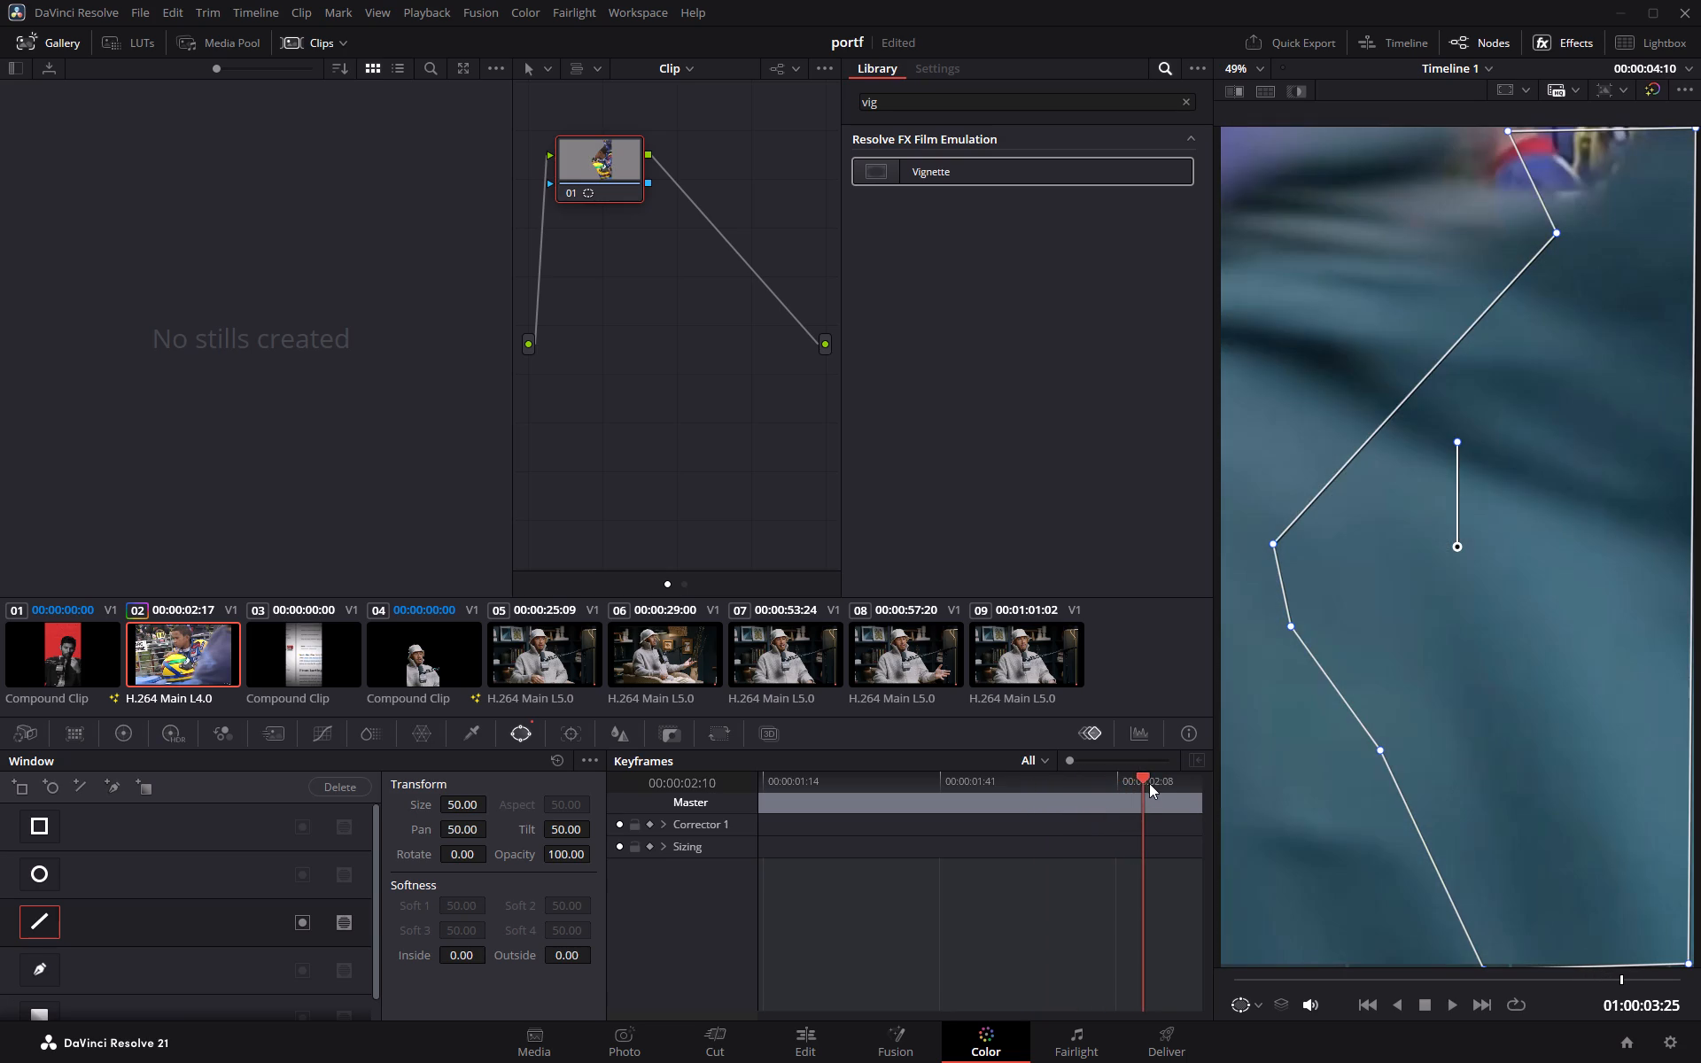
{"action": "left_click_drag", "start_coordinate": [1149, 783], "coordinate": [1160, 783]}
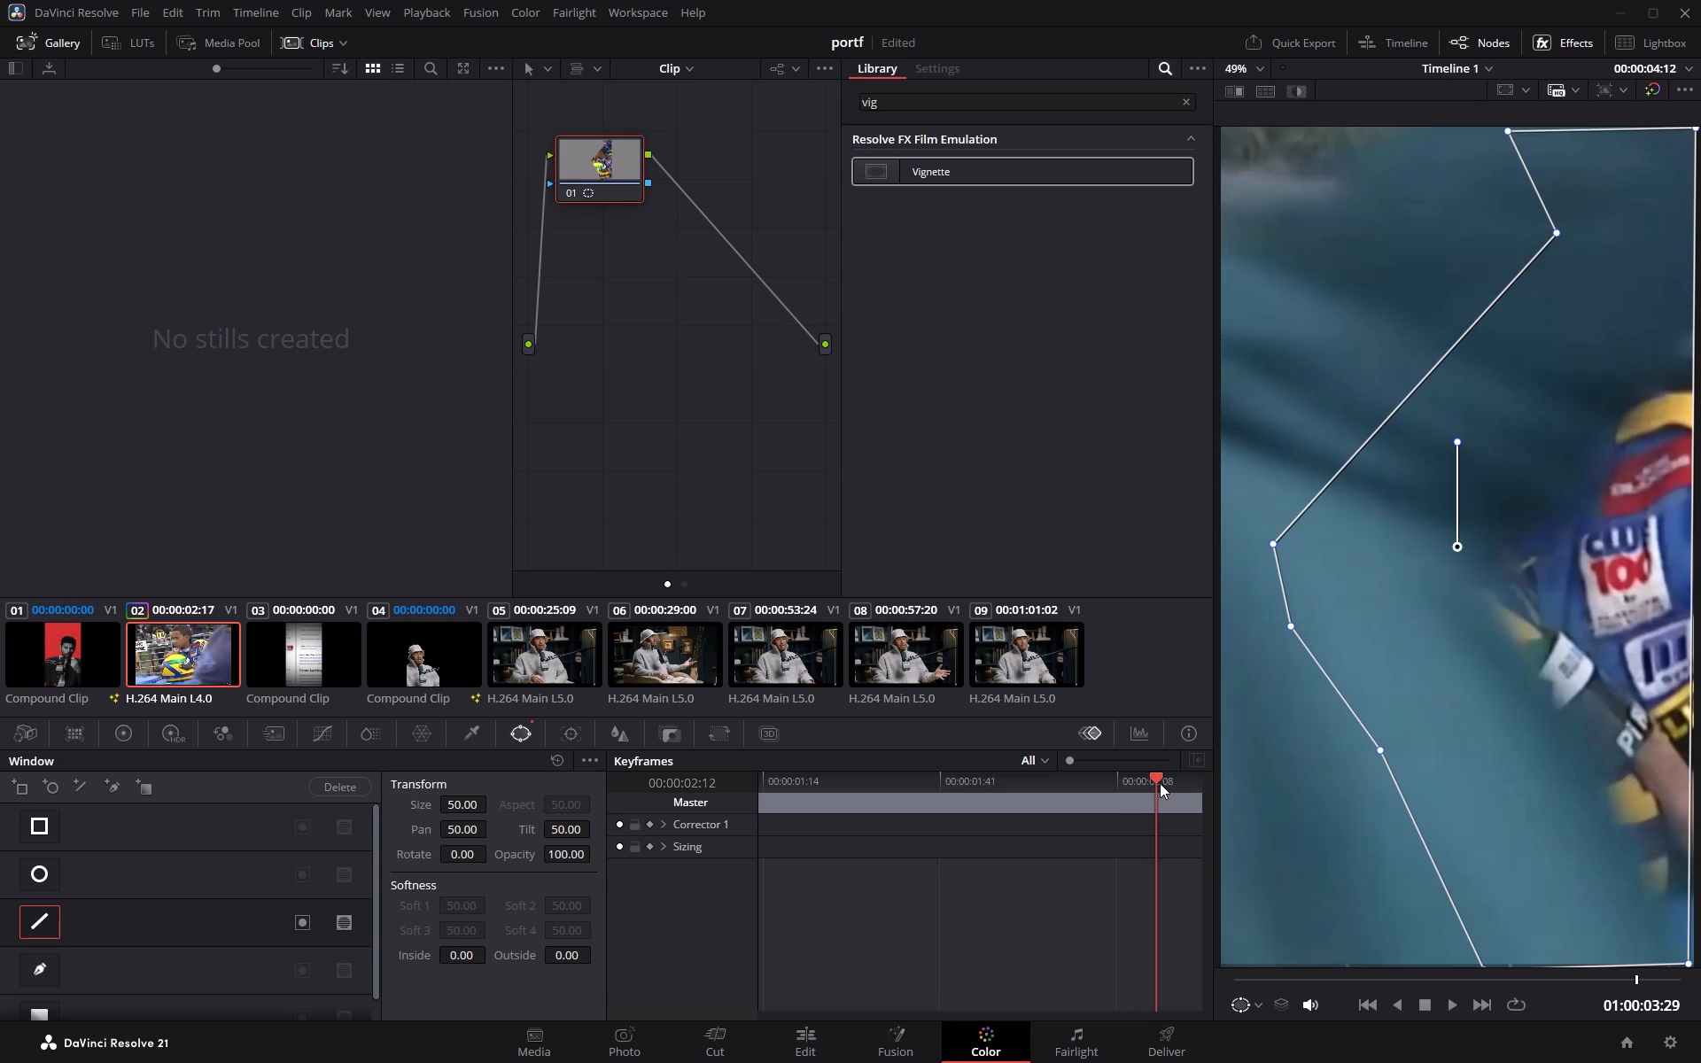
{"action": "left_click_drag", "start_coordinate": [1160, 783], "coordinate": [1165, 783]}
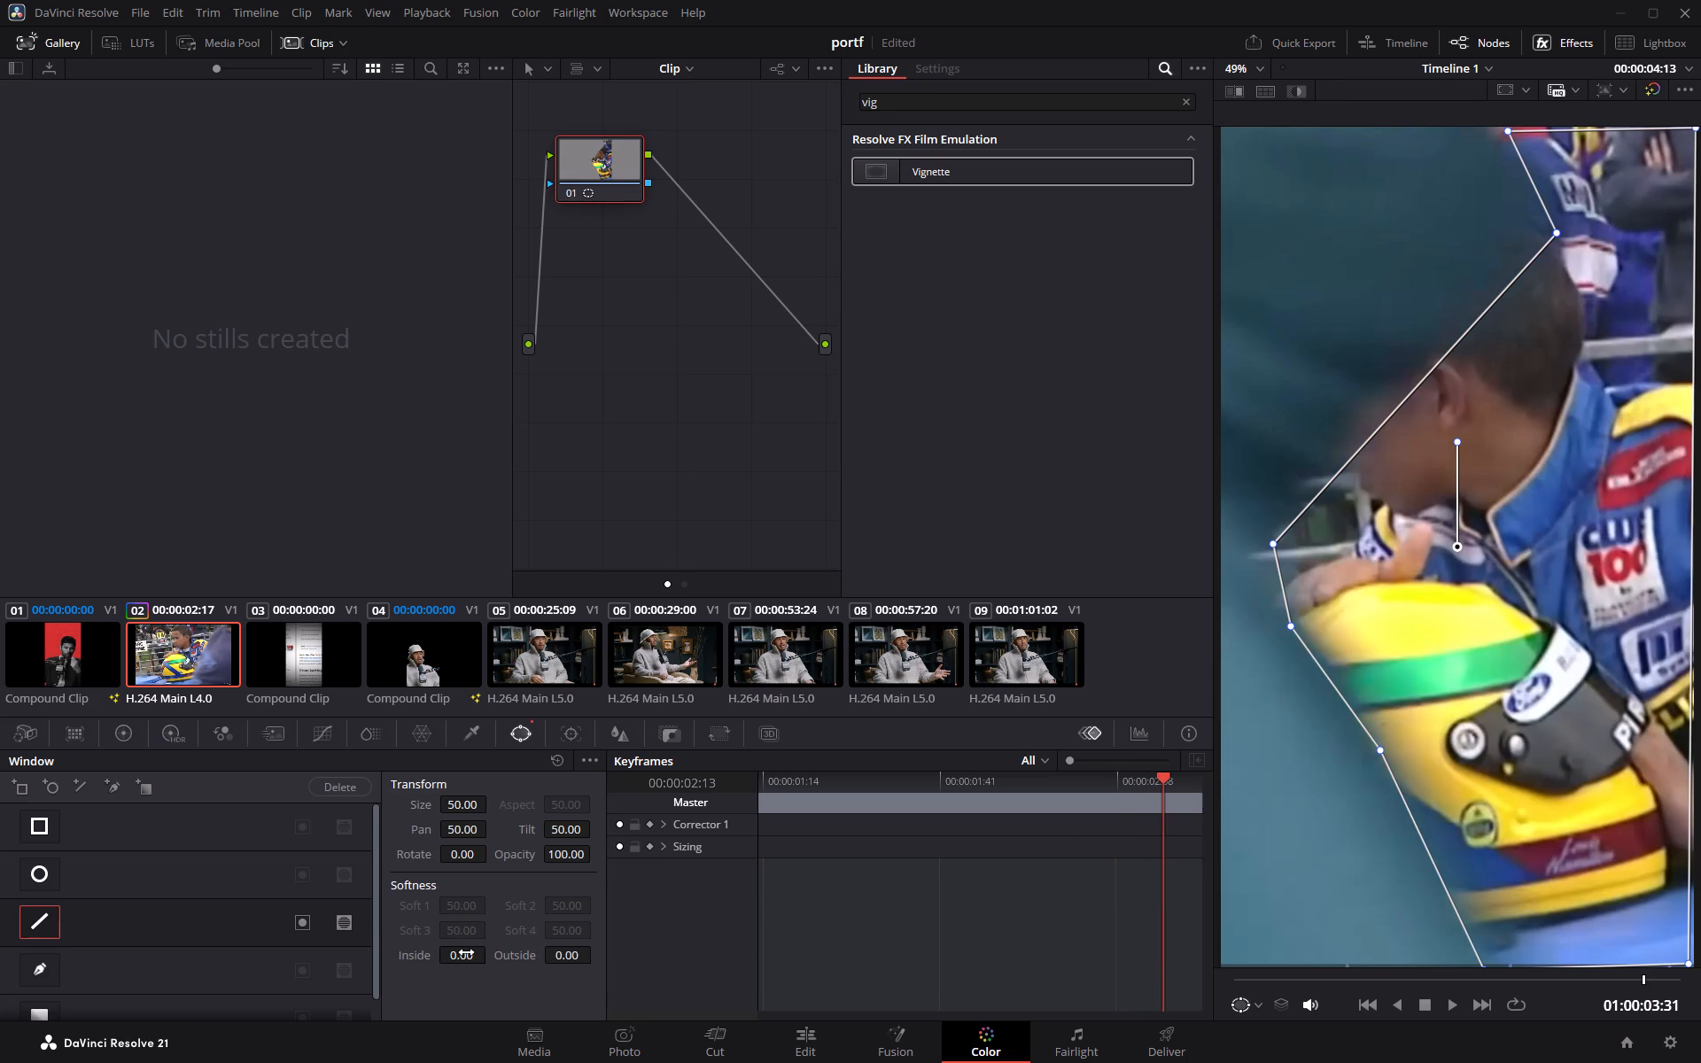
Soften the polygon window's edges, with inside softness 7.64 and outside softness 3.06.
{"action": "left_click_drag", "start_coordinate": [465, 952], "coordinate": [545, 952]}
{"action": "left_click_drag", "start_coordinate": [545, 952], "coordinate": [804, 933]}
{"action": "left_click_drag", "start_coordinate": [568, 956], "coordinate": [703, 950]}
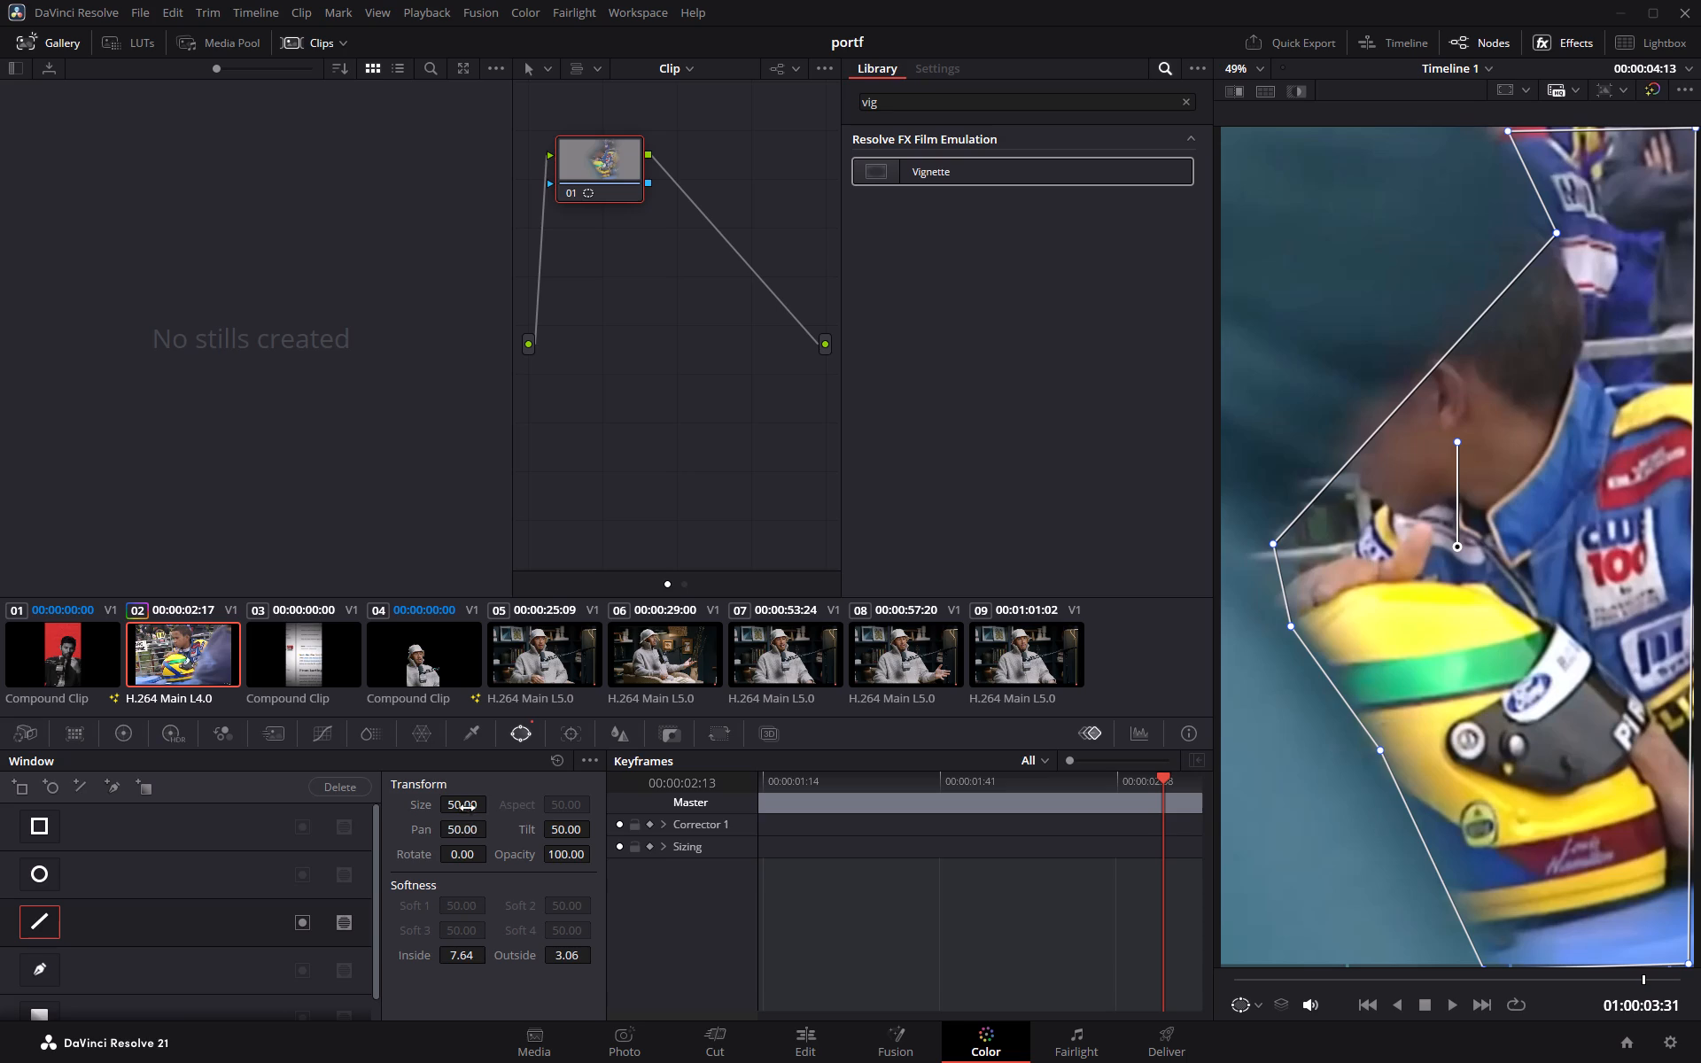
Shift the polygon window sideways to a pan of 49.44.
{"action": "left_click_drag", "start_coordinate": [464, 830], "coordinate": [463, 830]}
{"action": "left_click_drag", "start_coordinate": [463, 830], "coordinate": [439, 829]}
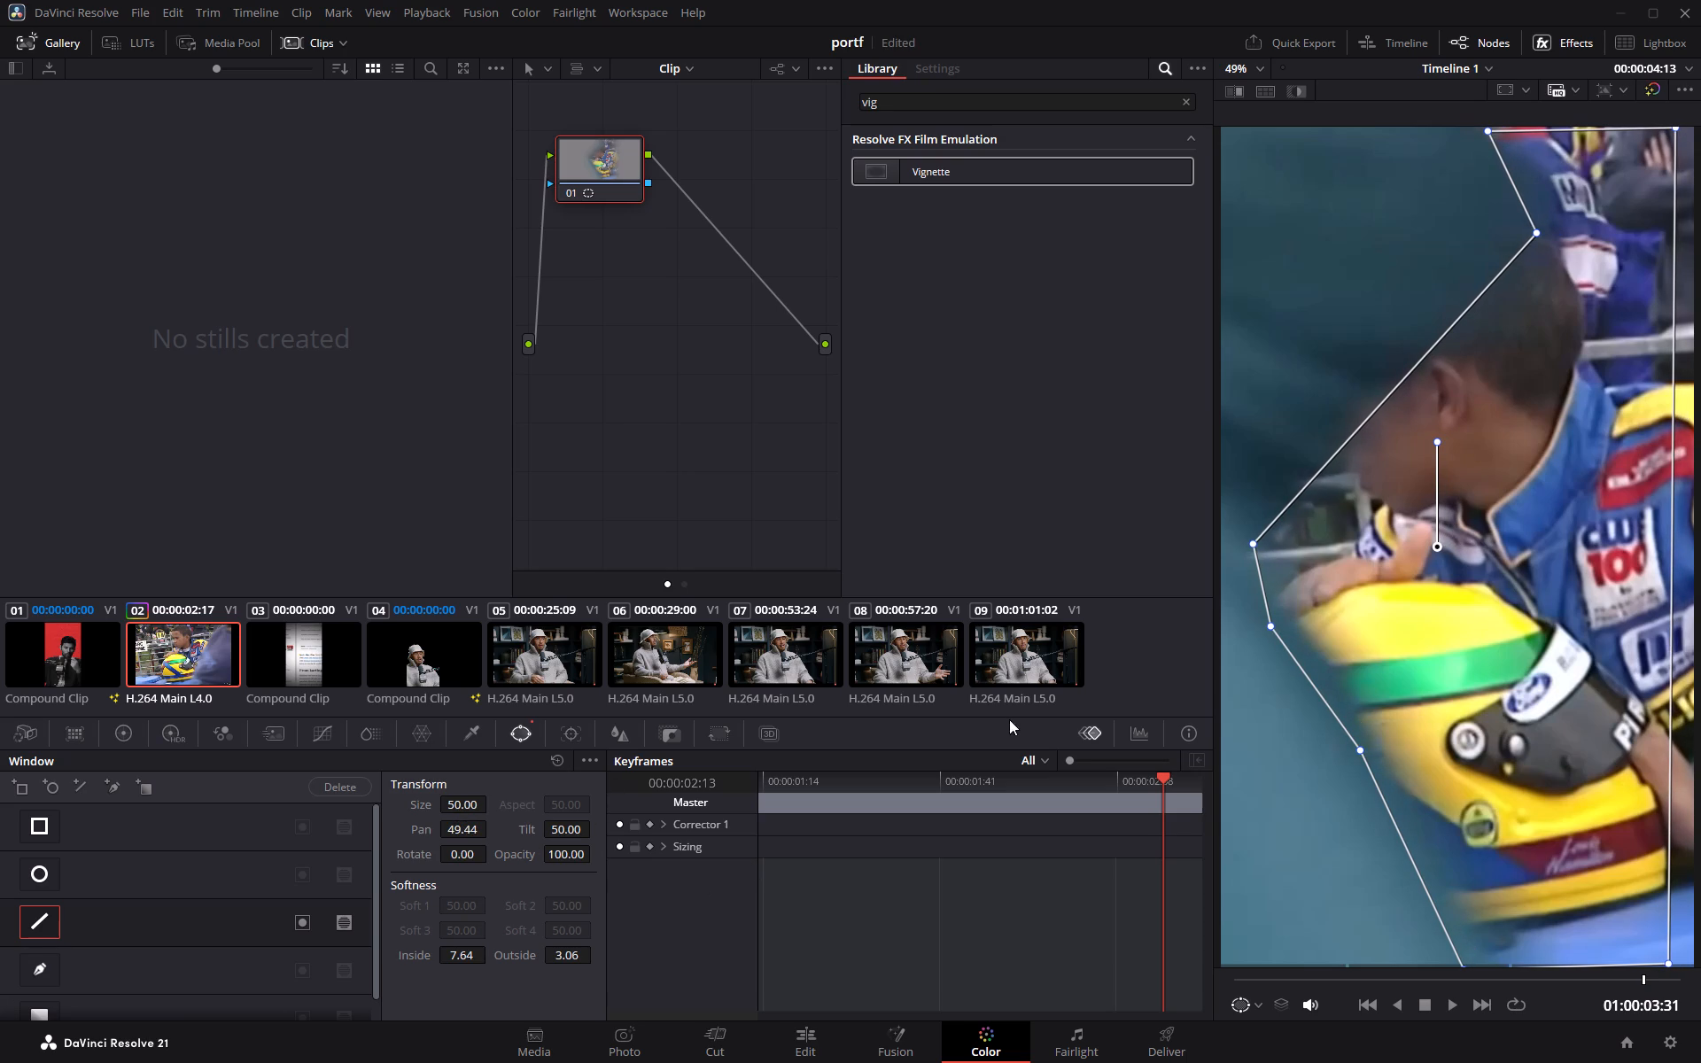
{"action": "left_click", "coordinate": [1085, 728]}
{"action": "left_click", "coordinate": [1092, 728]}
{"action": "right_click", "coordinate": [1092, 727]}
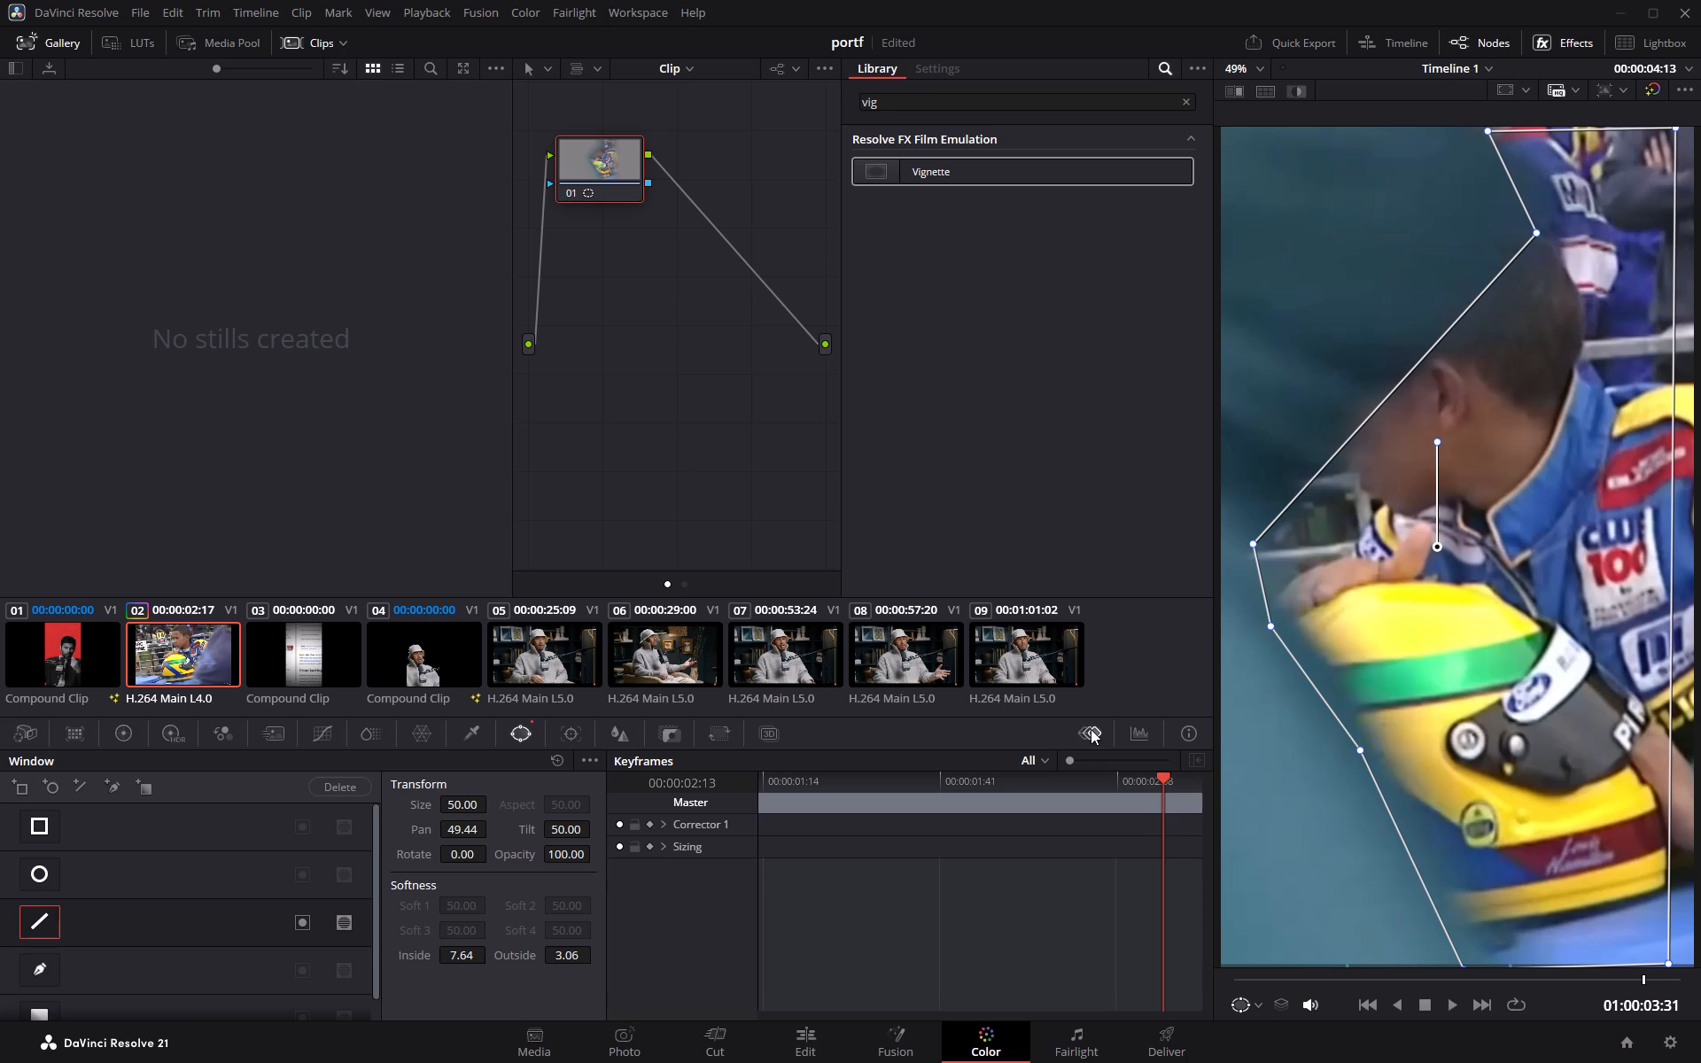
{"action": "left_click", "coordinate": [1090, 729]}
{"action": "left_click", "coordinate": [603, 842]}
Enlarge the polygon window to size 51.02 and set its pan to 50.28 to realign it with the driver.
{"action": "right_click", "coordinate": [469, 830]}
{"action": "left_click", "coordinate": [469, 830]}
{"action": "left_click_drag", "start_coordinate": [463, 832], "coordinate": [482, 835]}
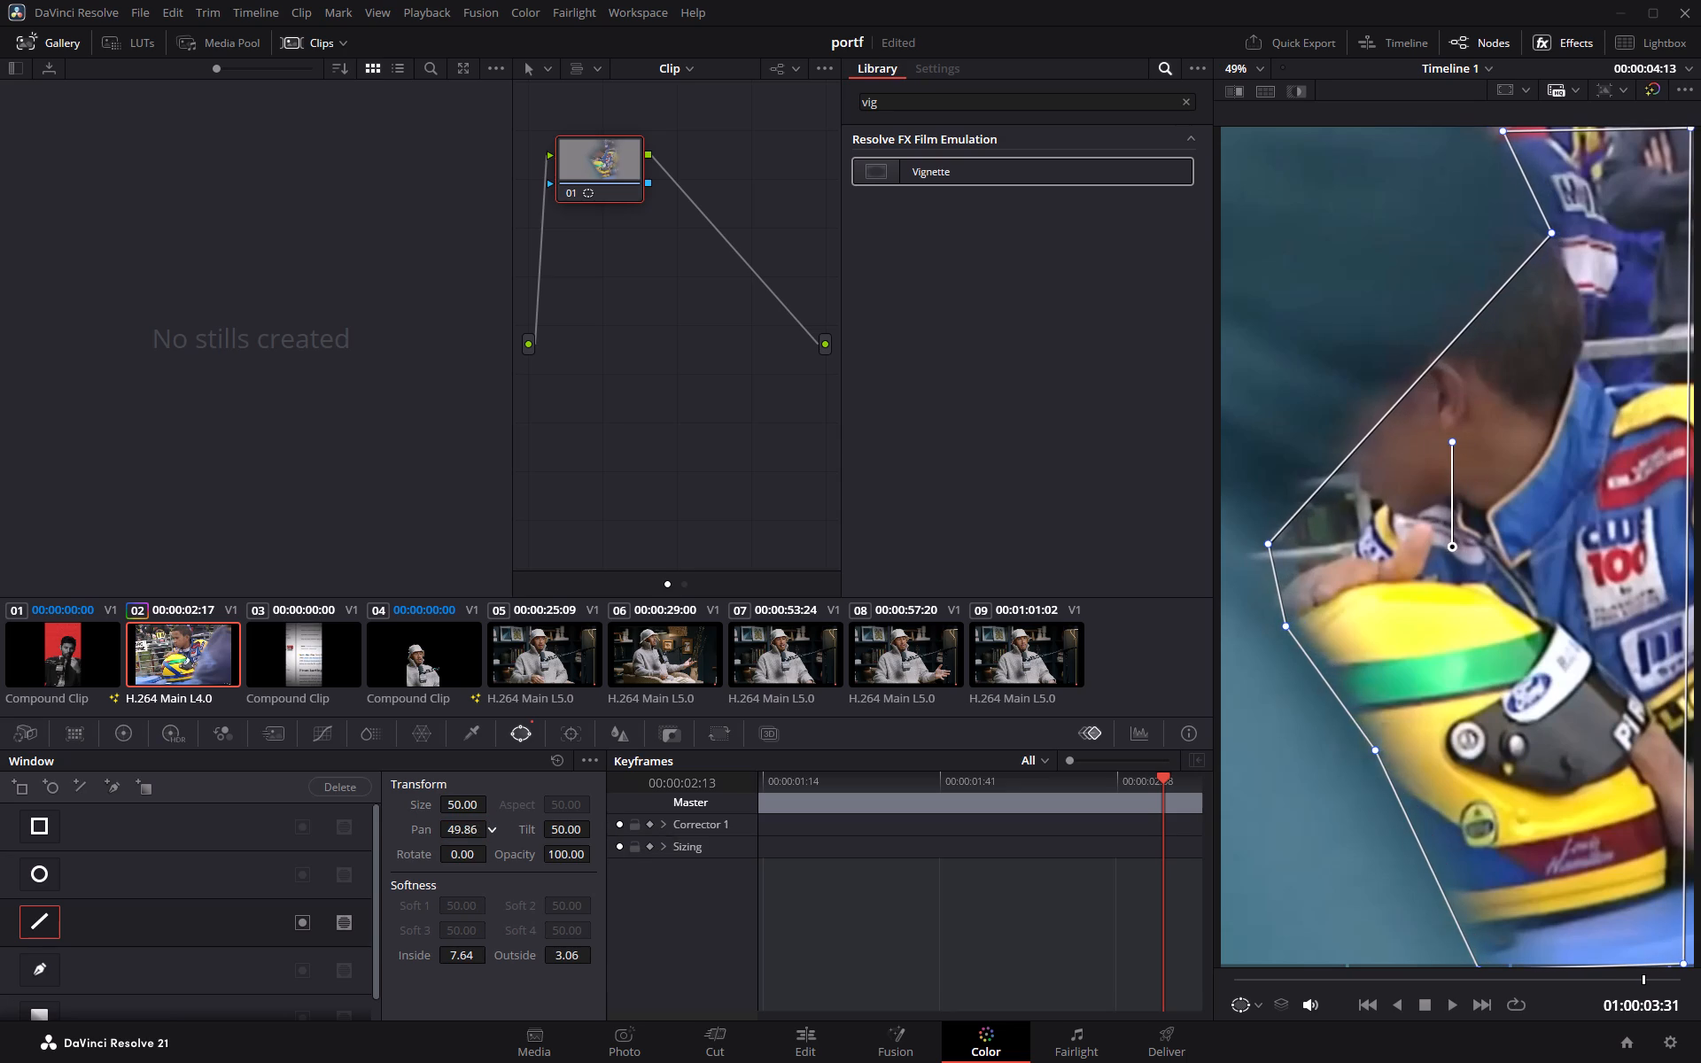
{"action": "left_click_drag", "start_coordinate": [482, 835], "coordinate": [485, 836]}
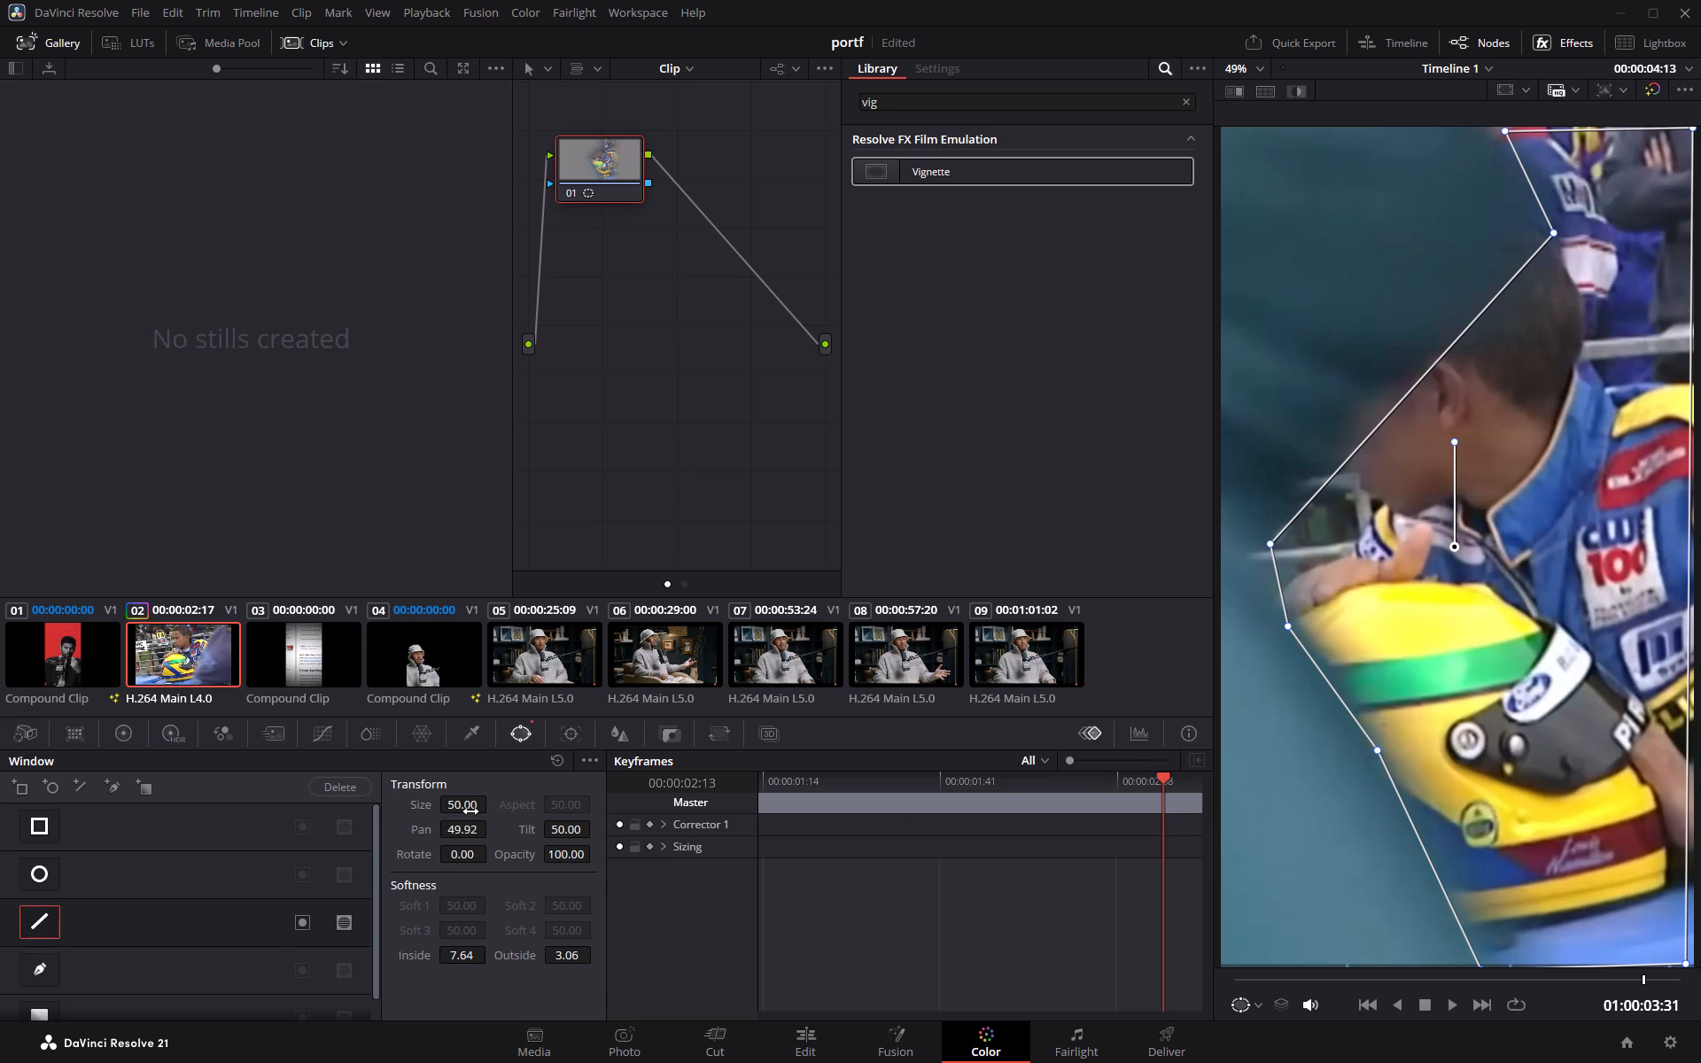
{"action": "left_click_drag", "start_coordinate": [463, 807], "coordinate": [518, 814]}
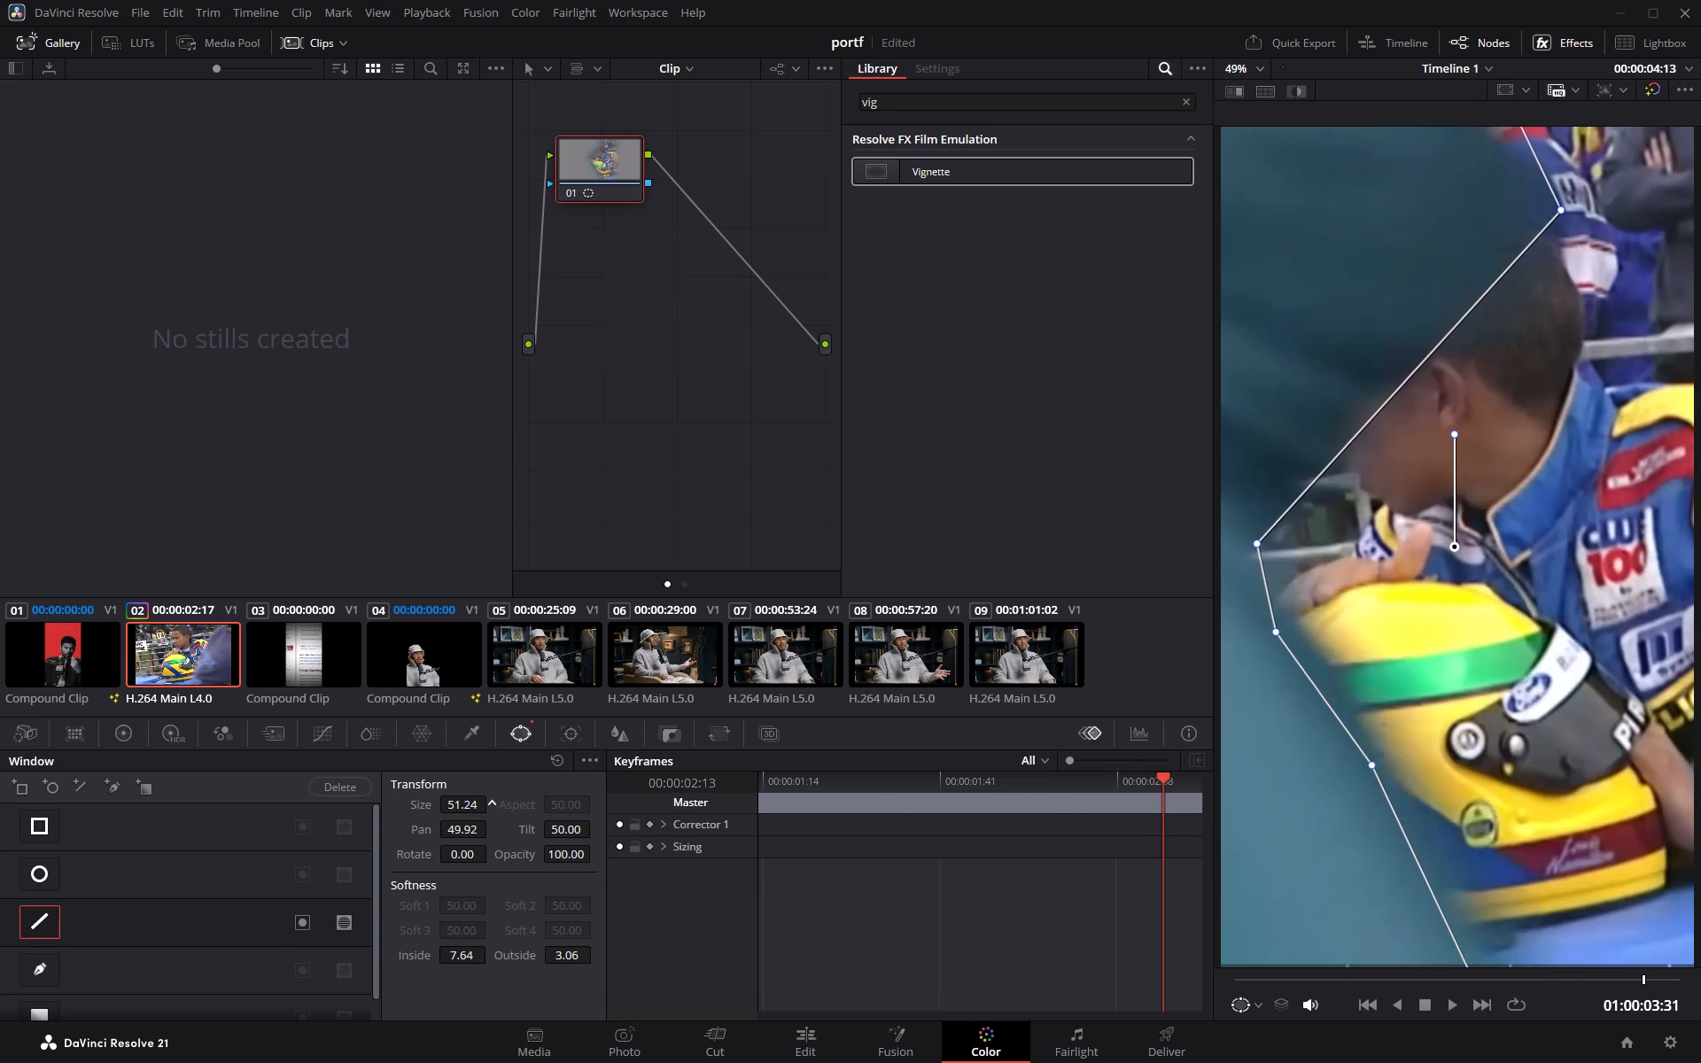
{"action": "left_click_drag", "start_coordinate": [518, 814], "coordinate": [509, 814]}
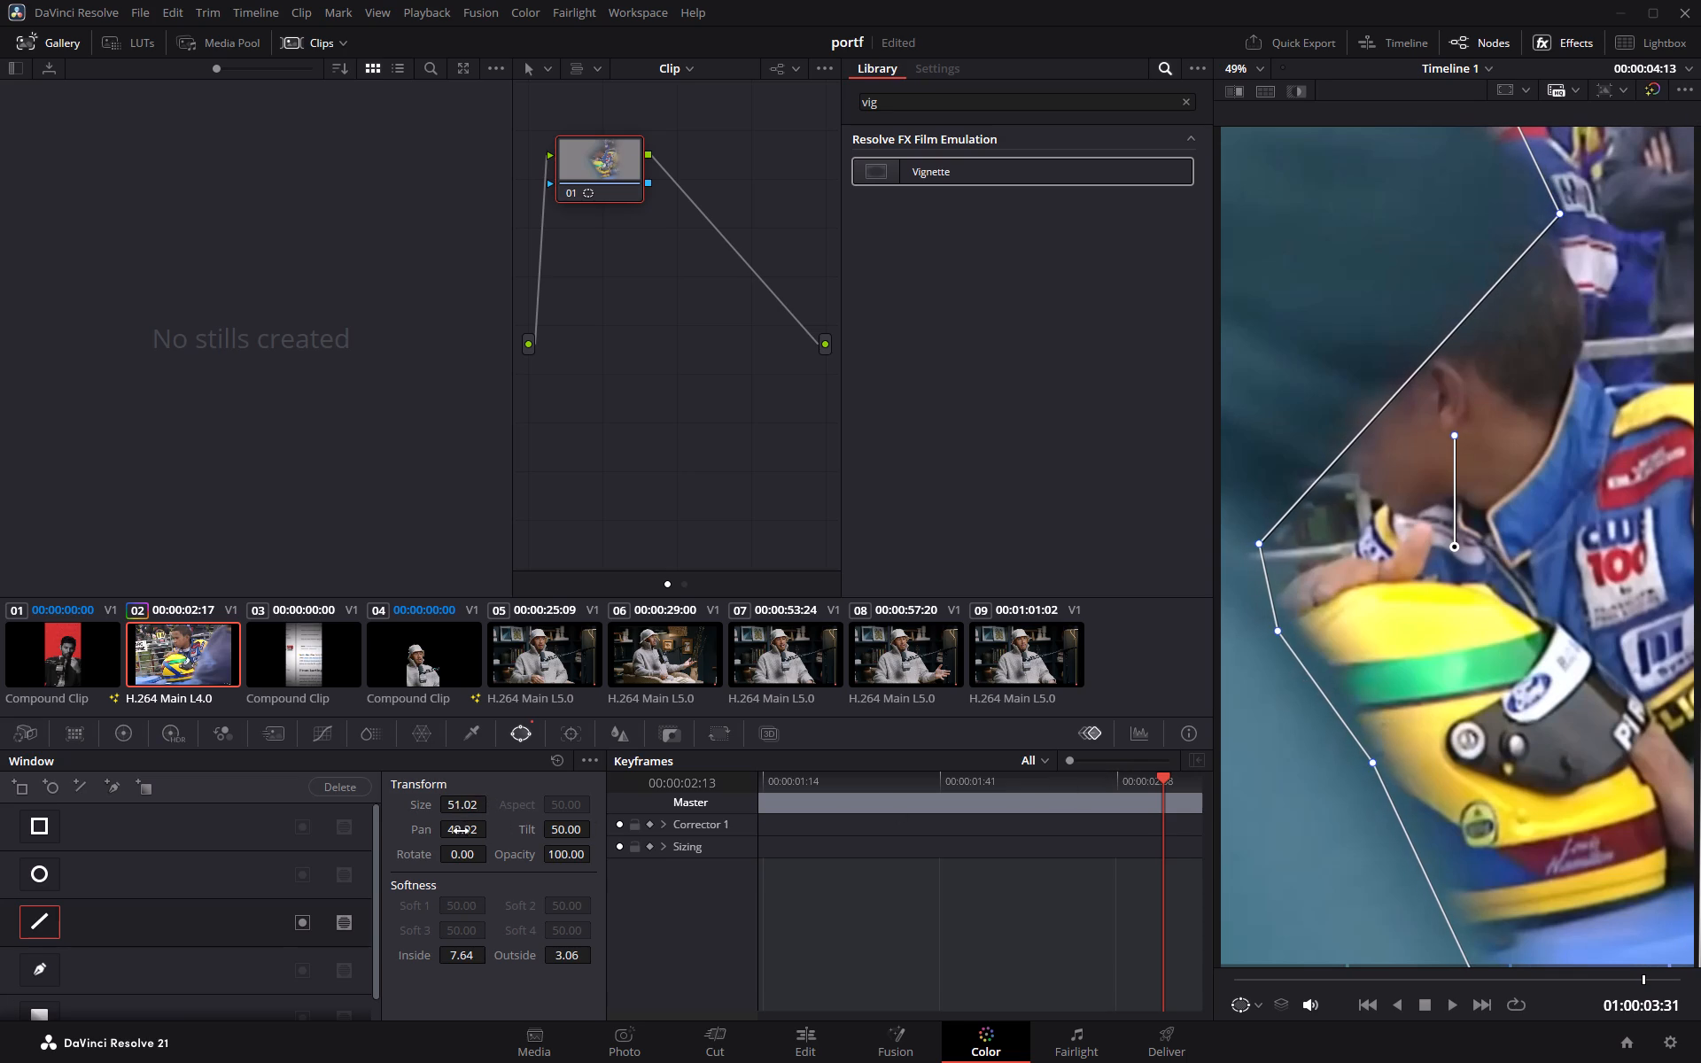
{"action": "left_click_drag", "start_coordinate": [460, 834], "coordinate": [476, 836]}
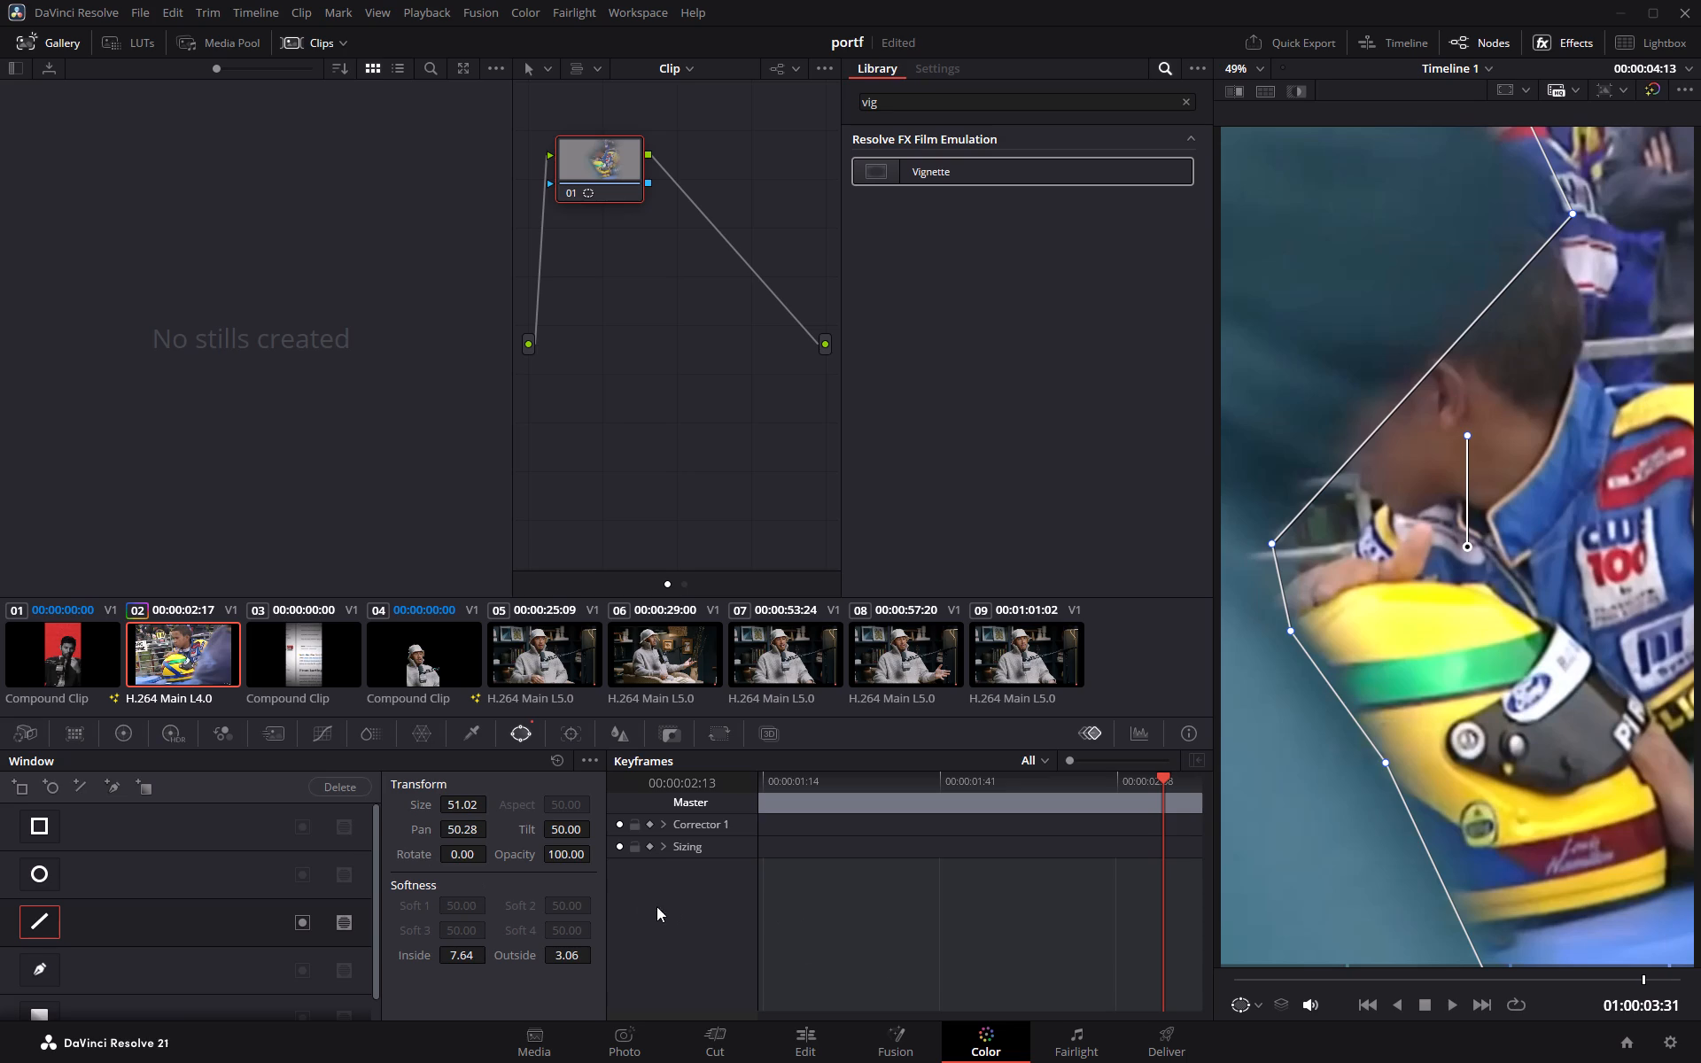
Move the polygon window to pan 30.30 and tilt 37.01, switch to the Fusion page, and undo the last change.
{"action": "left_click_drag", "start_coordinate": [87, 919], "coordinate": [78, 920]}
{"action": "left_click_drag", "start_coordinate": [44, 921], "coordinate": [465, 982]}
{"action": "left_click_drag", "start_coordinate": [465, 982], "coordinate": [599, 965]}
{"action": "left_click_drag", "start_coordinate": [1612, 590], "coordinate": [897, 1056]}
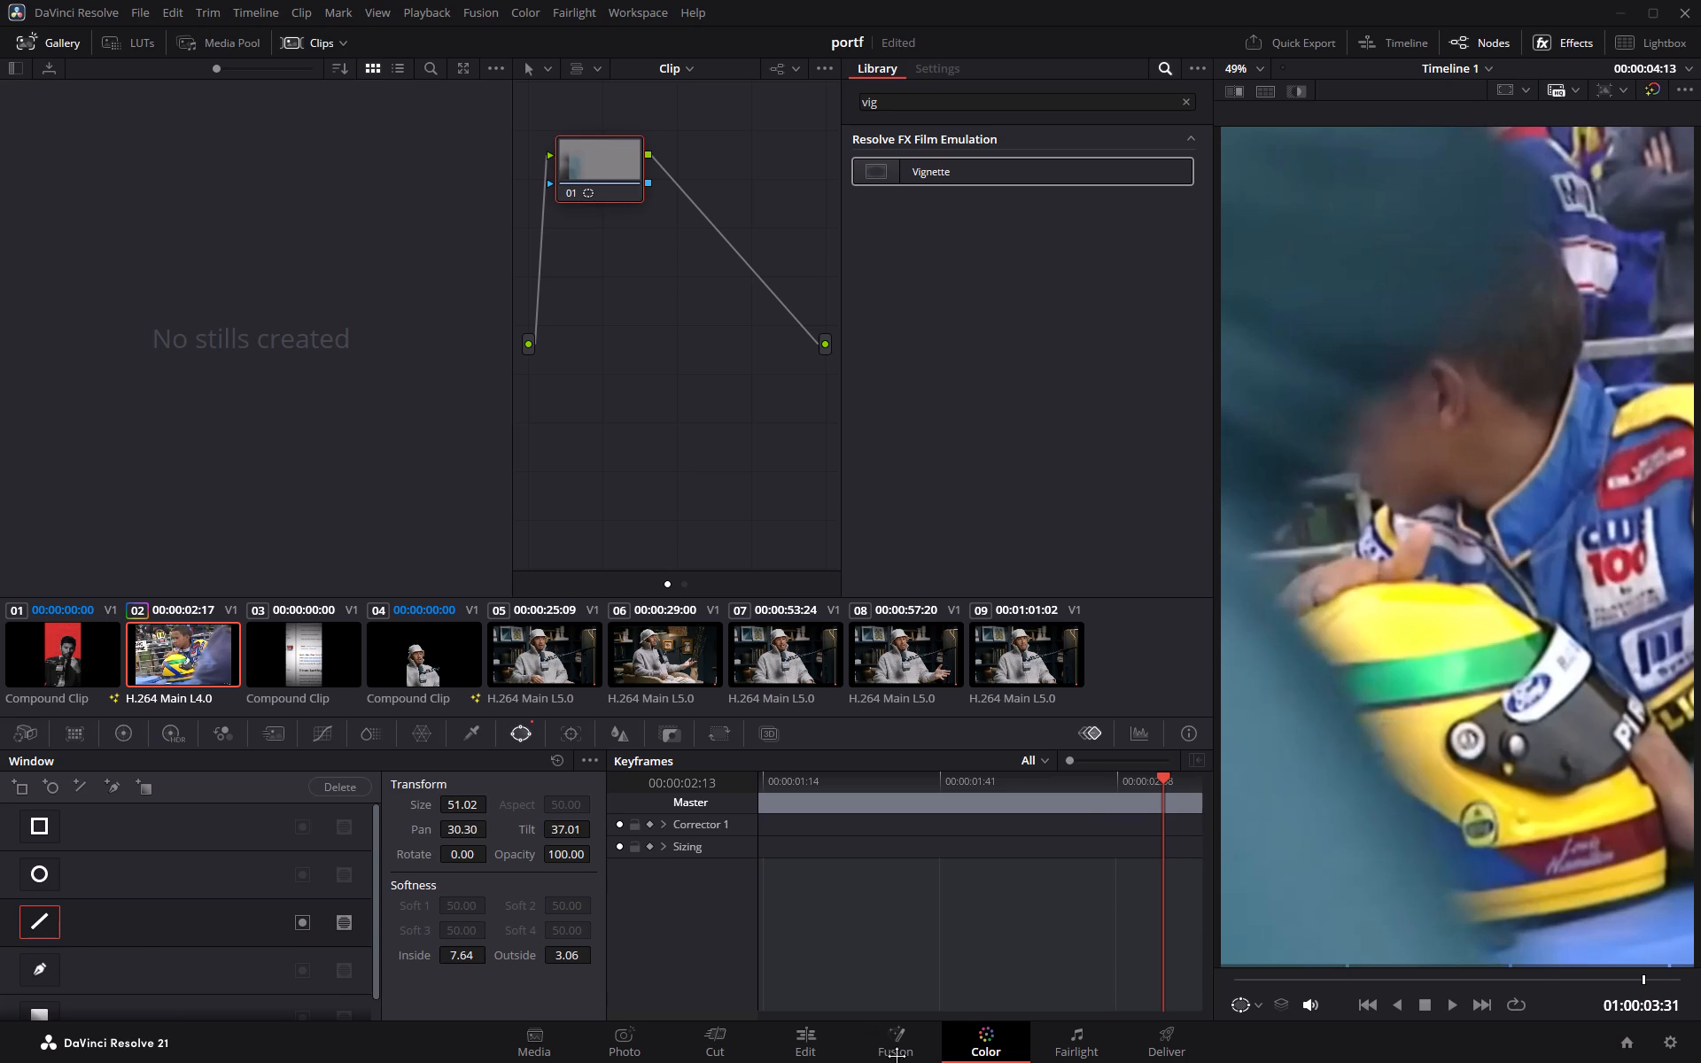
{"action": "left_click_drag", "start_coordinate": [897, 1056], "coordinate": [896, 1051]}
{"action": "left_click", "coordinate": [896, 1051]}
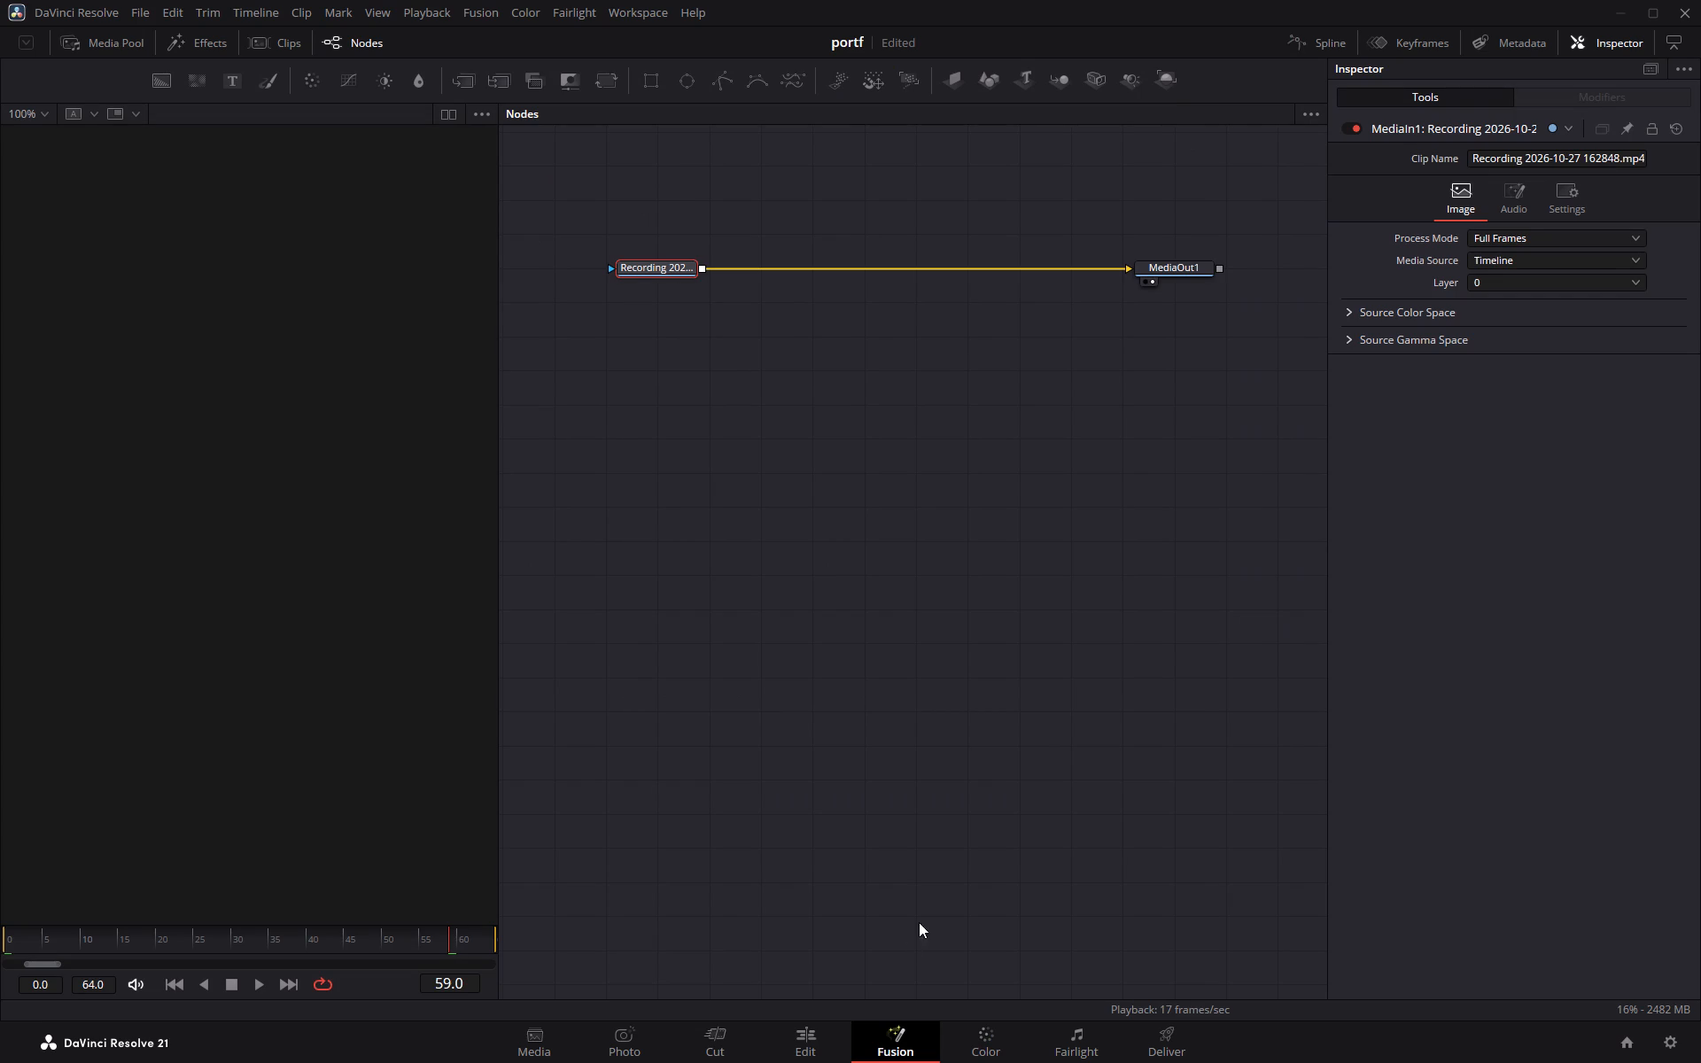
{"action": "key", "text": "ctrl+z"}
Select the karting clip Recording 2026-10-27 162848.mp4 on the Edit page's timeline and open it on the Fusion page.
{"action": "left_click", "coordinate": [976, 1044]}
{"action": "left_click", "coordinate": [916, 1041]}
{"action": "left_click", "coordinate": [820, 1044]}
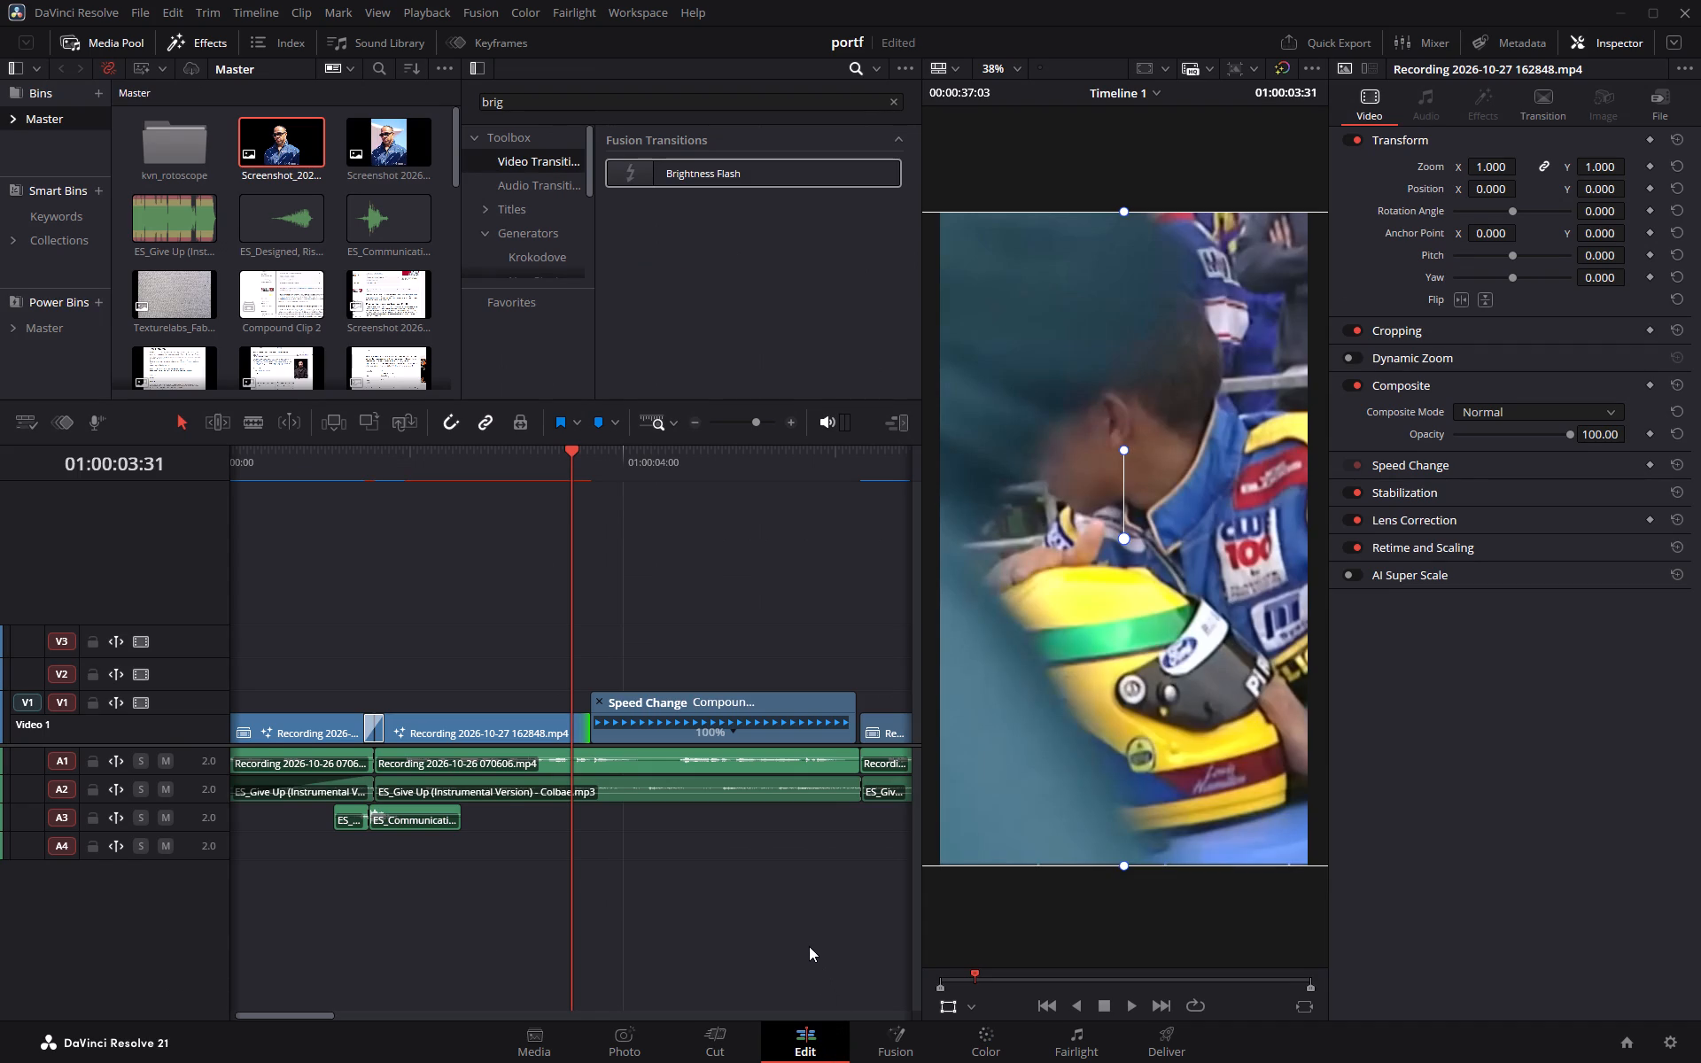
{"action": "left_click", "coordinate": [541, 727]}
{"action": "left_click", "coordinate": [863, 1048]}
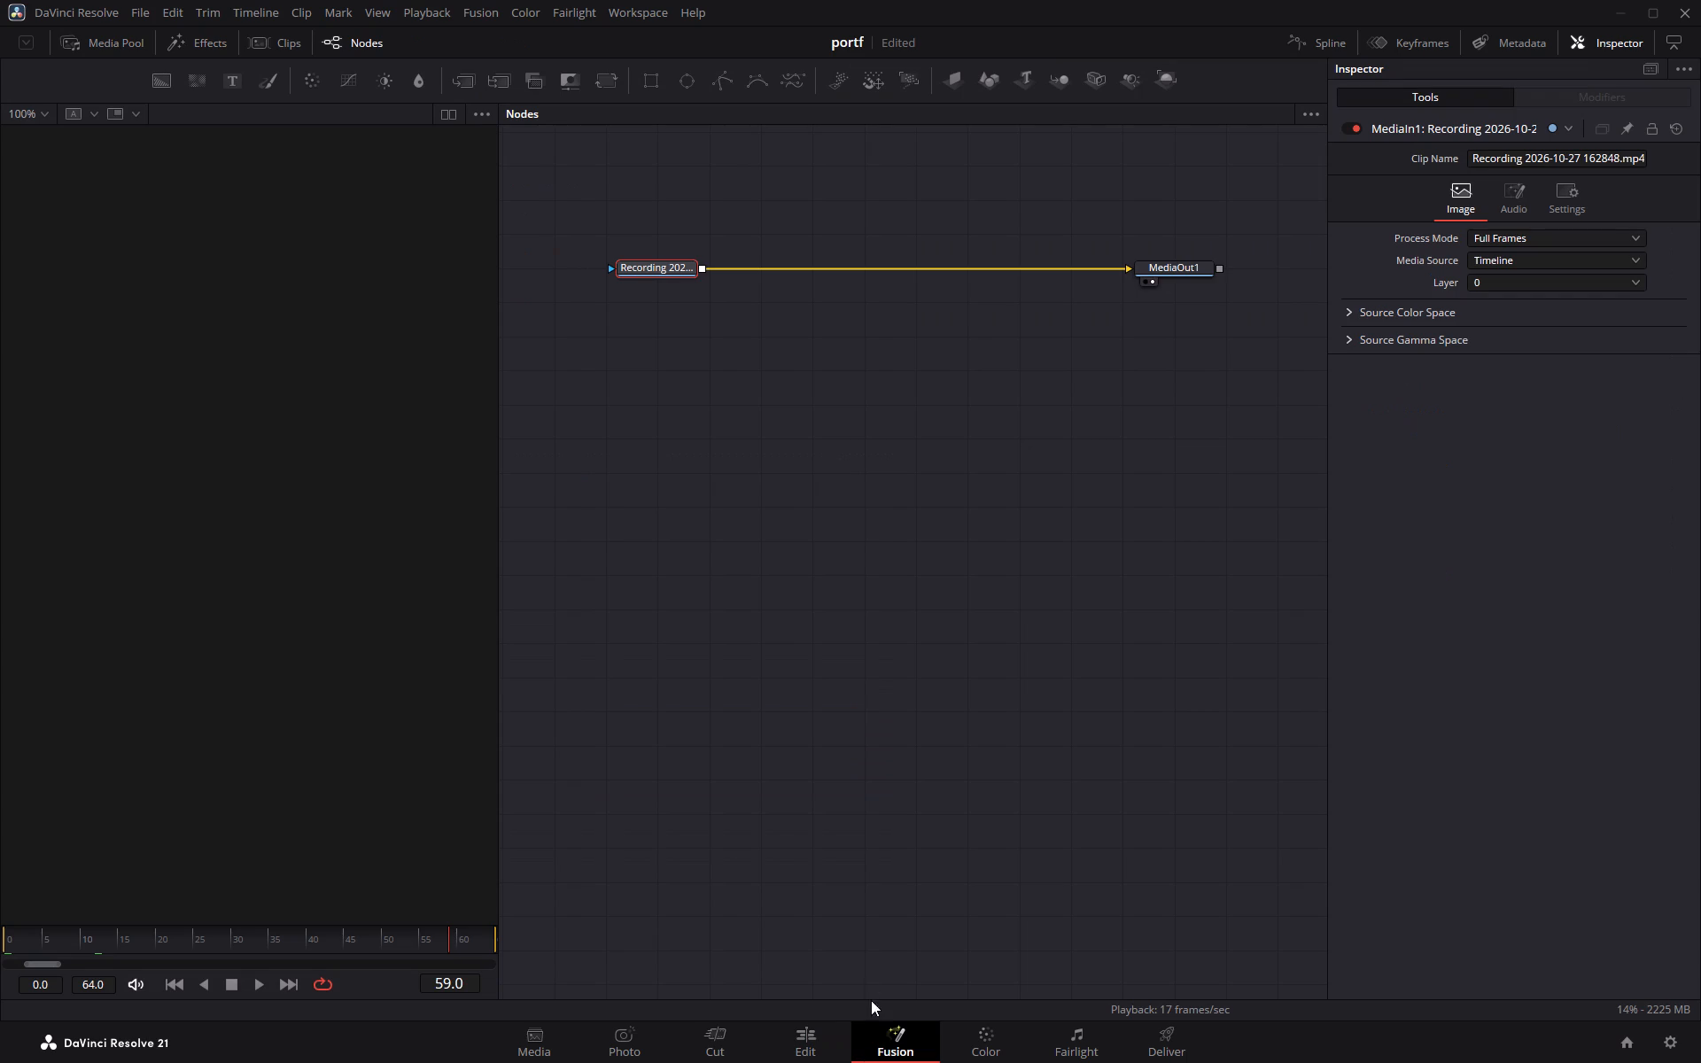
Display the MediaOut1 node's image in the viewer.
{"action": "left_click", "coordinate": [1161, 263]}
{"action": "key", "text": "1"}
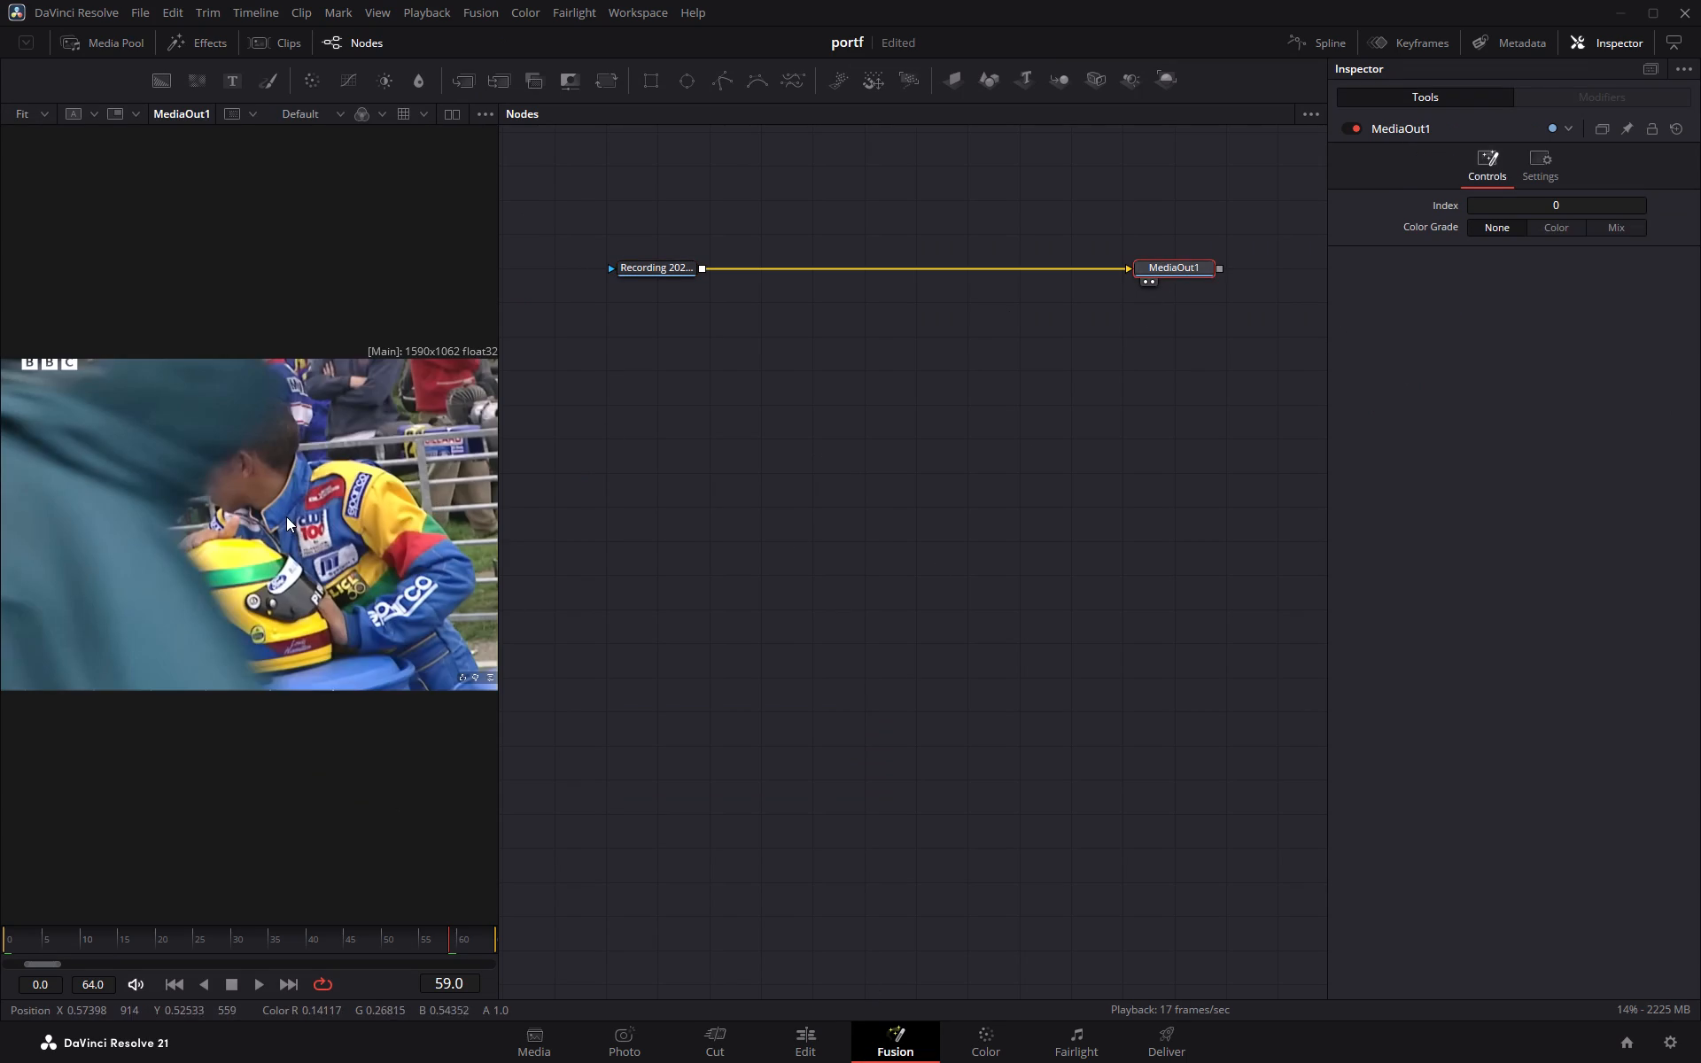
{"action": "scroll", "coordinate": [286, 513], "scroll_direction": "up", "scroll_amount": 1}
{"action": "scroll", "coordinate": [286, 513], "scroll_direction": "down", "scroll_amount": 1}
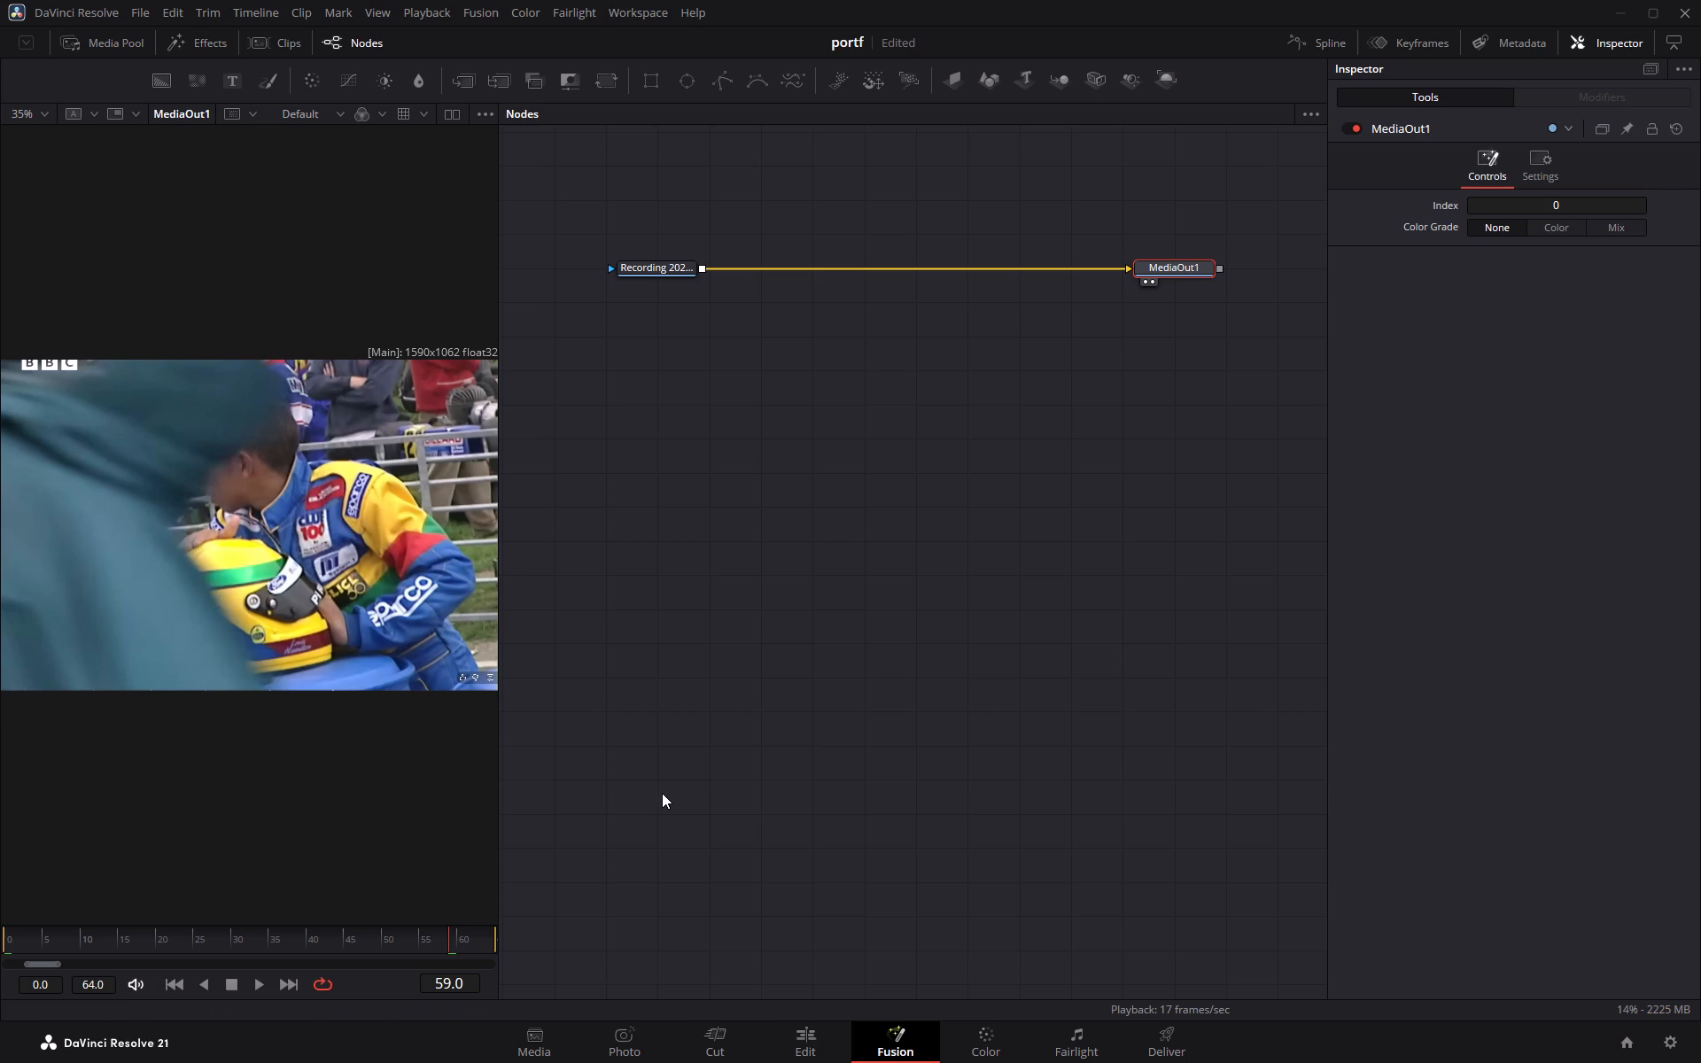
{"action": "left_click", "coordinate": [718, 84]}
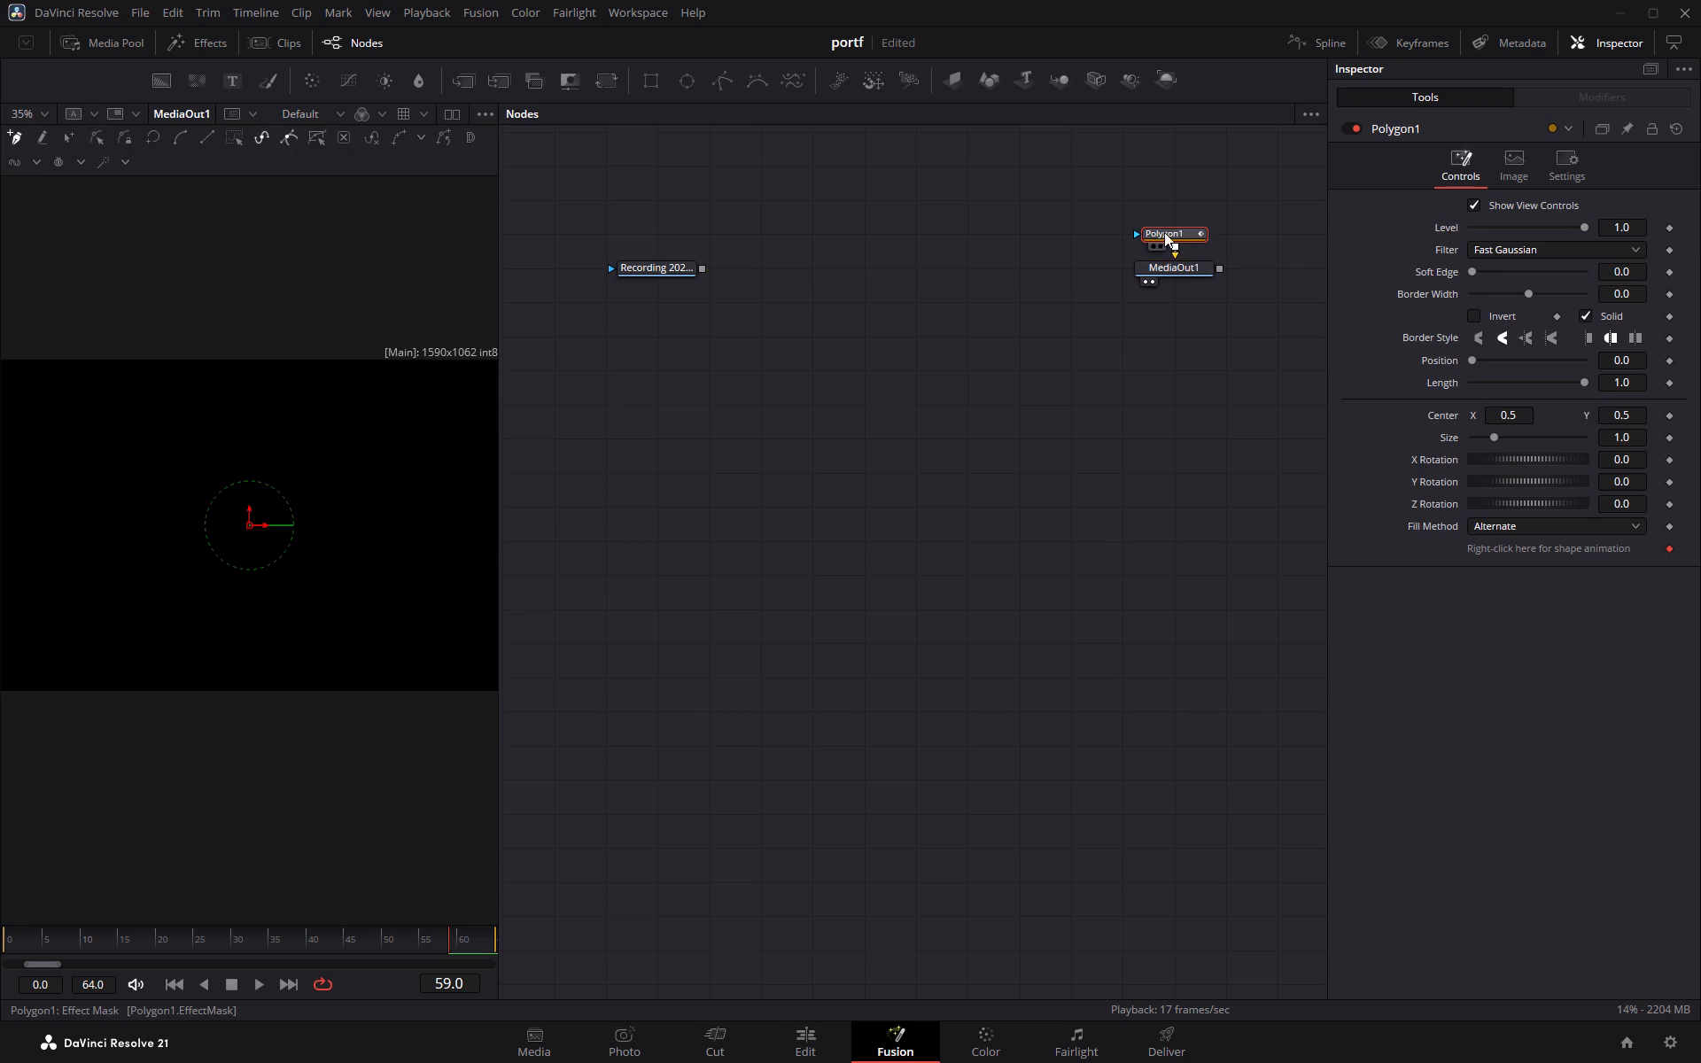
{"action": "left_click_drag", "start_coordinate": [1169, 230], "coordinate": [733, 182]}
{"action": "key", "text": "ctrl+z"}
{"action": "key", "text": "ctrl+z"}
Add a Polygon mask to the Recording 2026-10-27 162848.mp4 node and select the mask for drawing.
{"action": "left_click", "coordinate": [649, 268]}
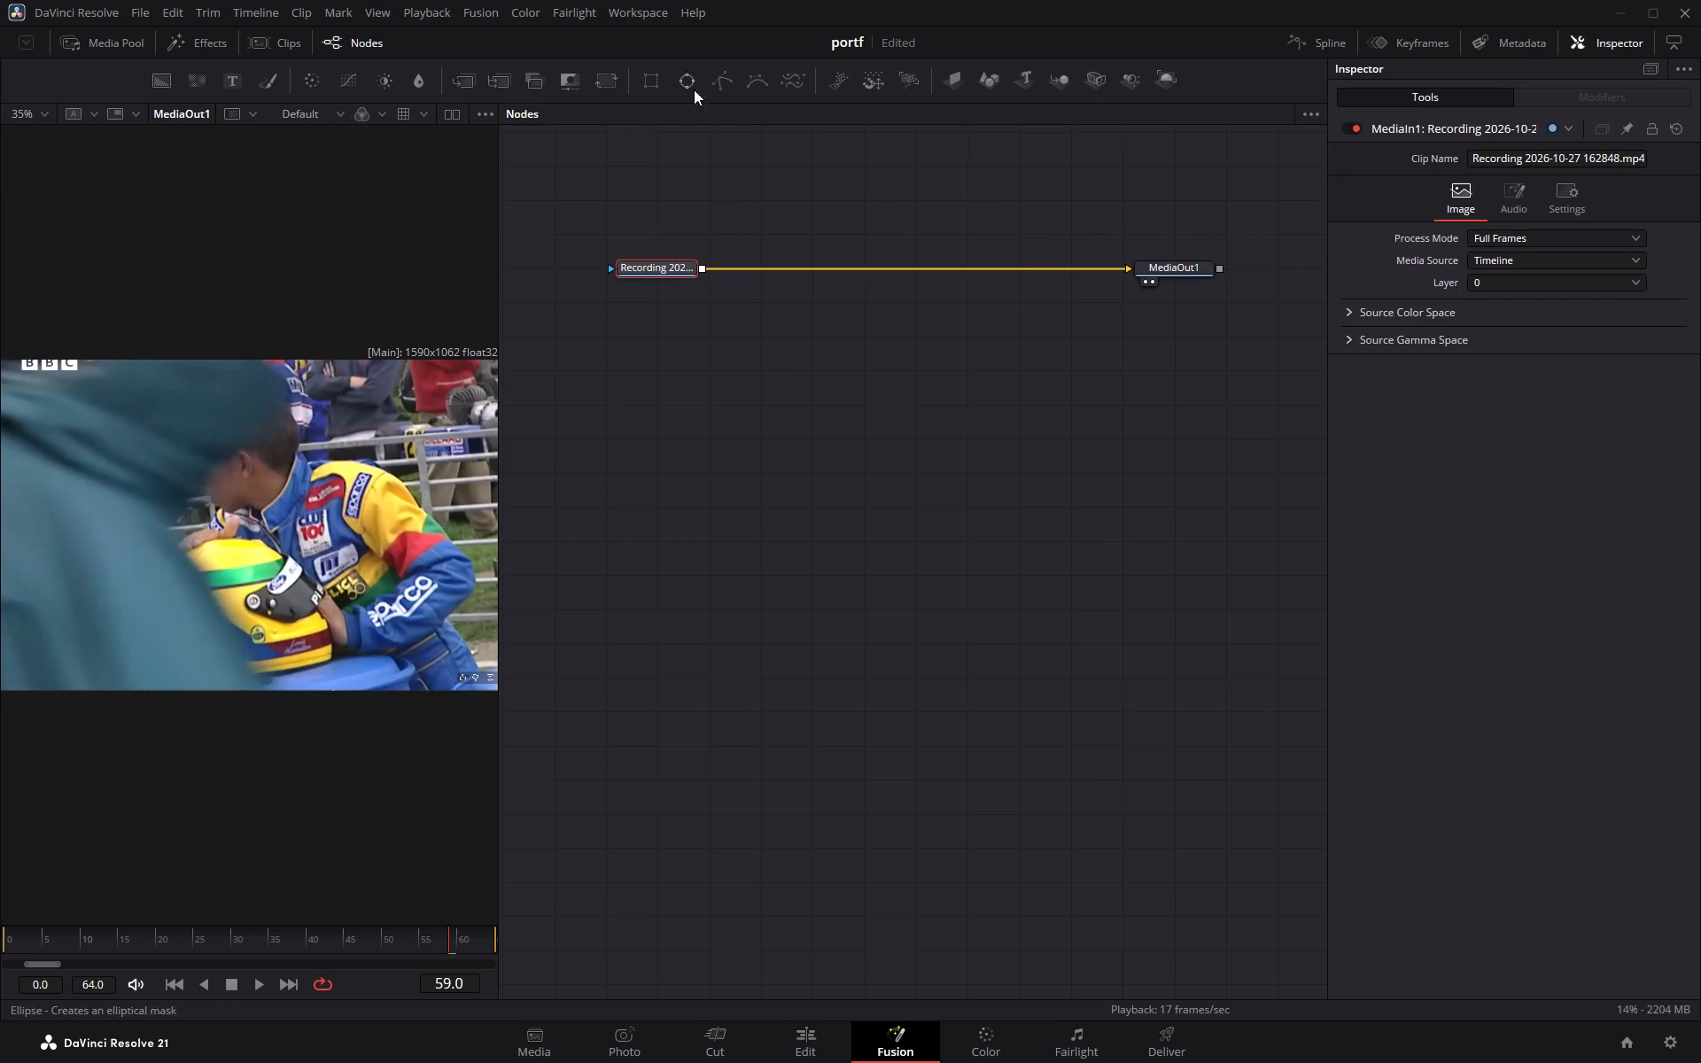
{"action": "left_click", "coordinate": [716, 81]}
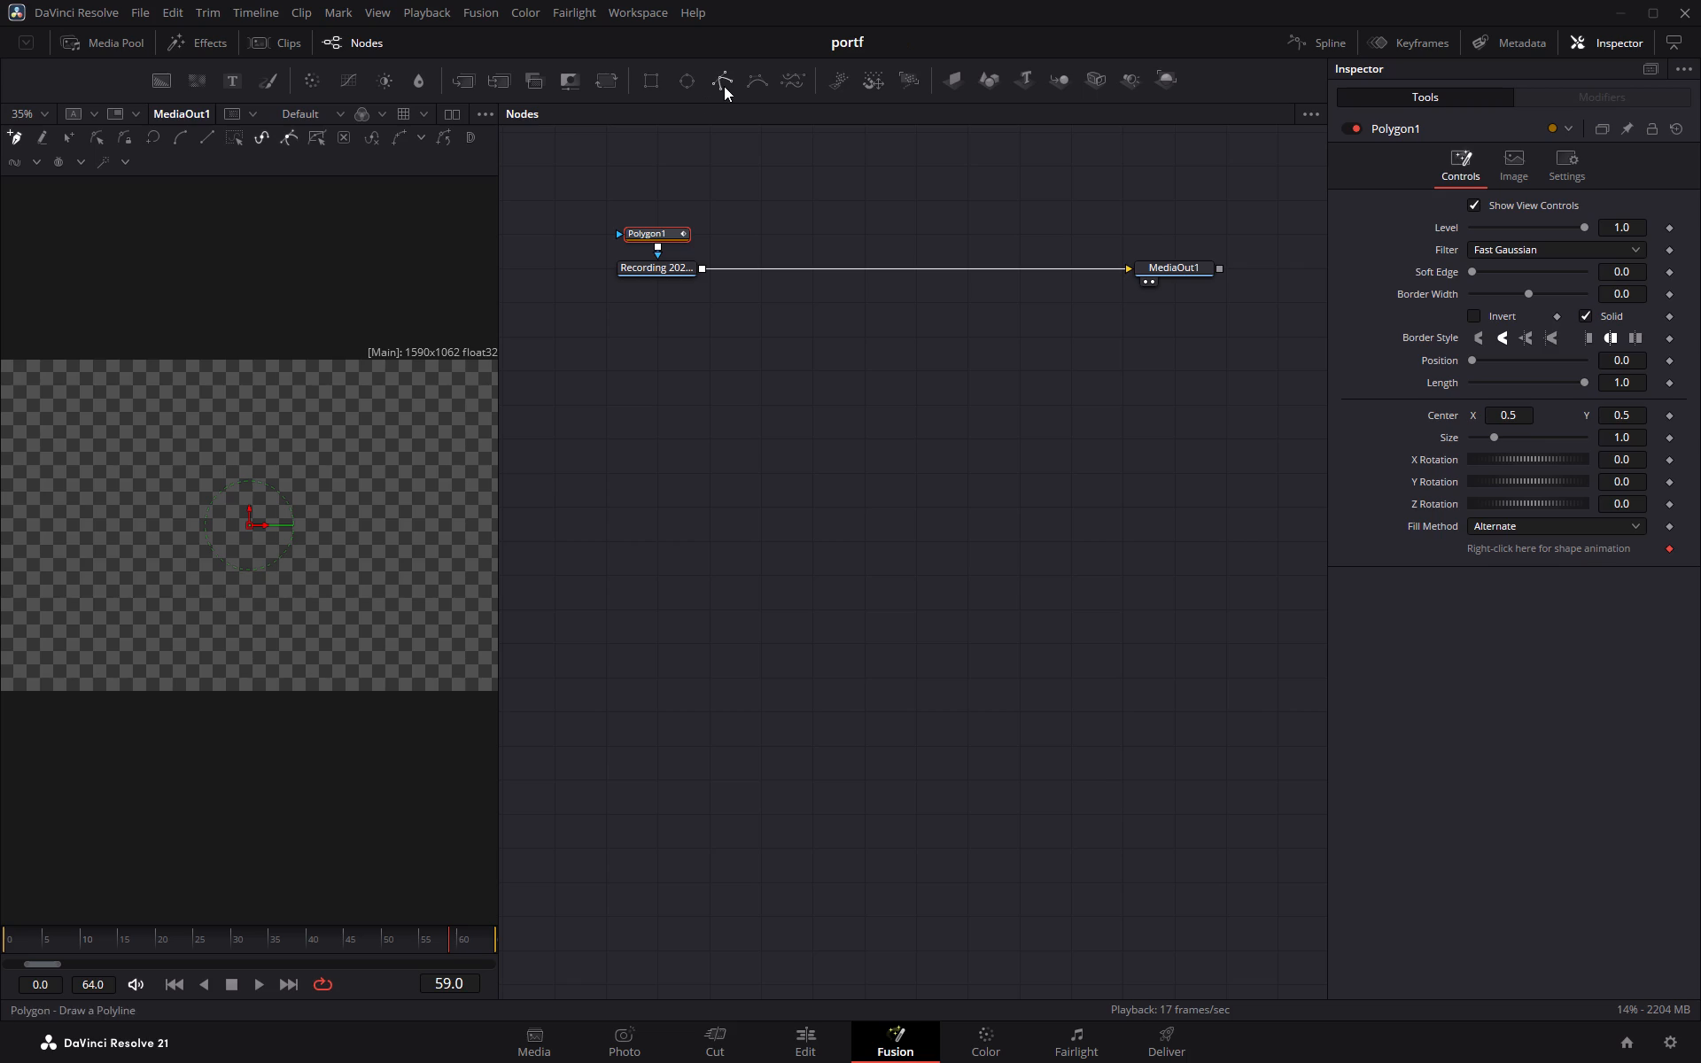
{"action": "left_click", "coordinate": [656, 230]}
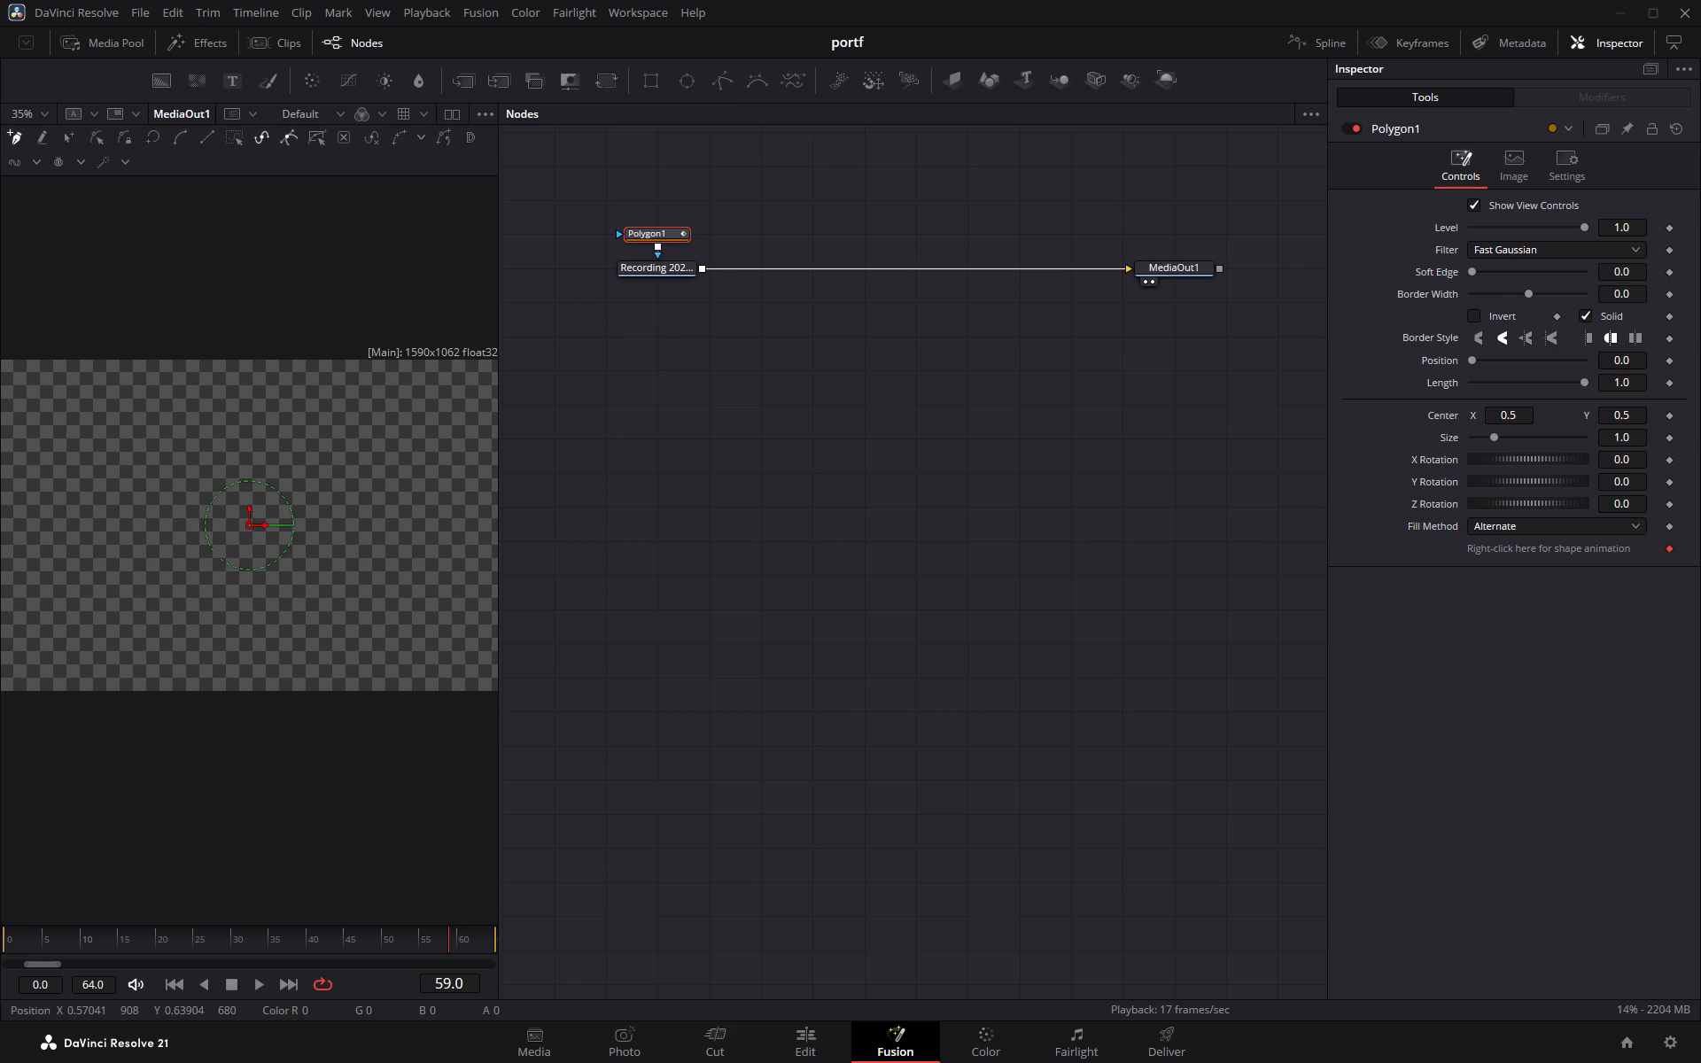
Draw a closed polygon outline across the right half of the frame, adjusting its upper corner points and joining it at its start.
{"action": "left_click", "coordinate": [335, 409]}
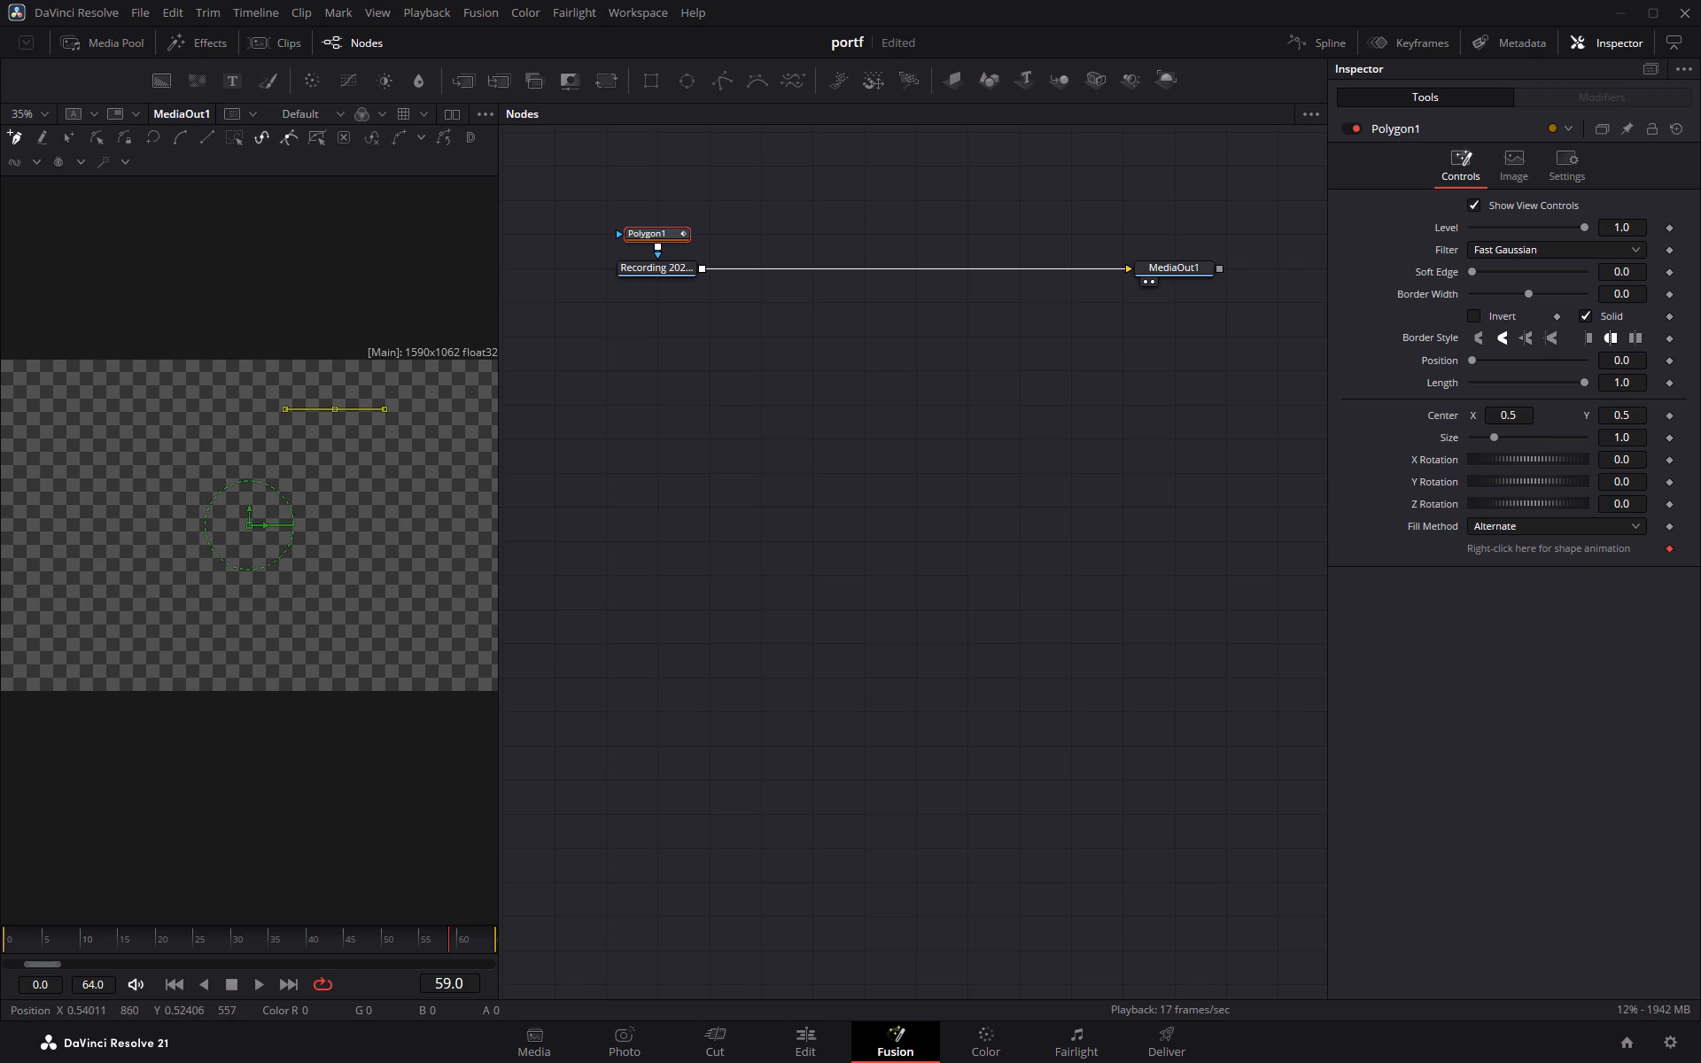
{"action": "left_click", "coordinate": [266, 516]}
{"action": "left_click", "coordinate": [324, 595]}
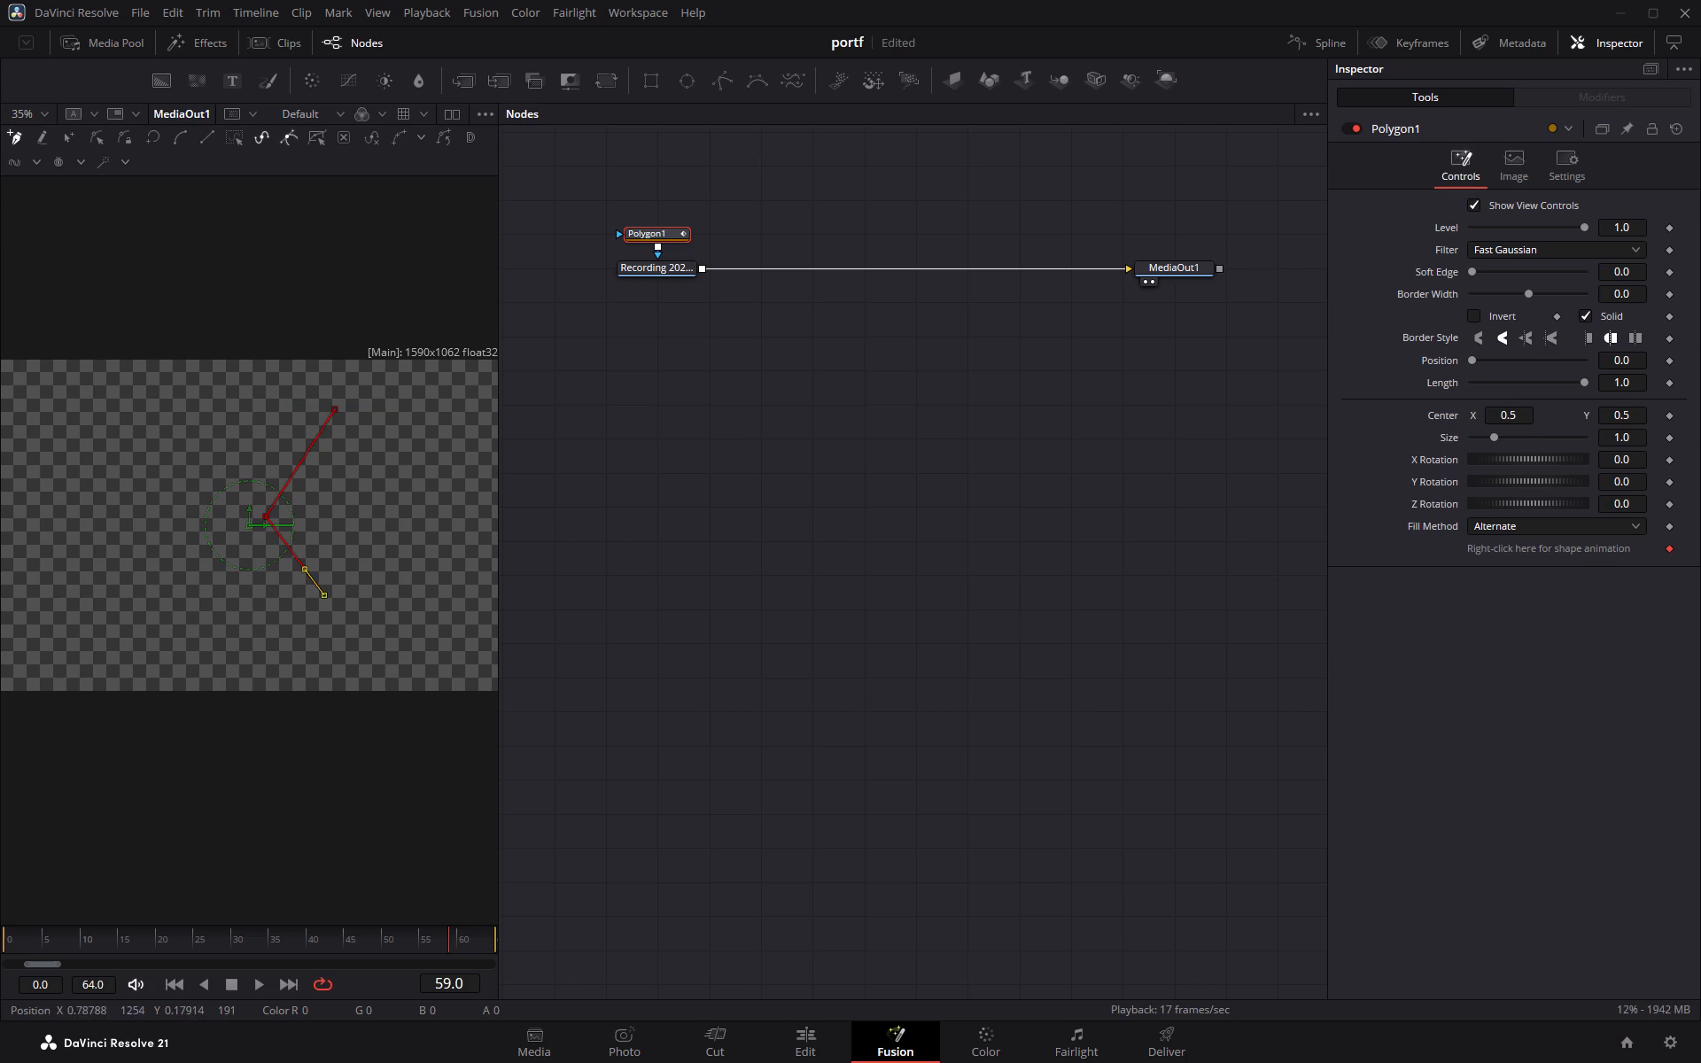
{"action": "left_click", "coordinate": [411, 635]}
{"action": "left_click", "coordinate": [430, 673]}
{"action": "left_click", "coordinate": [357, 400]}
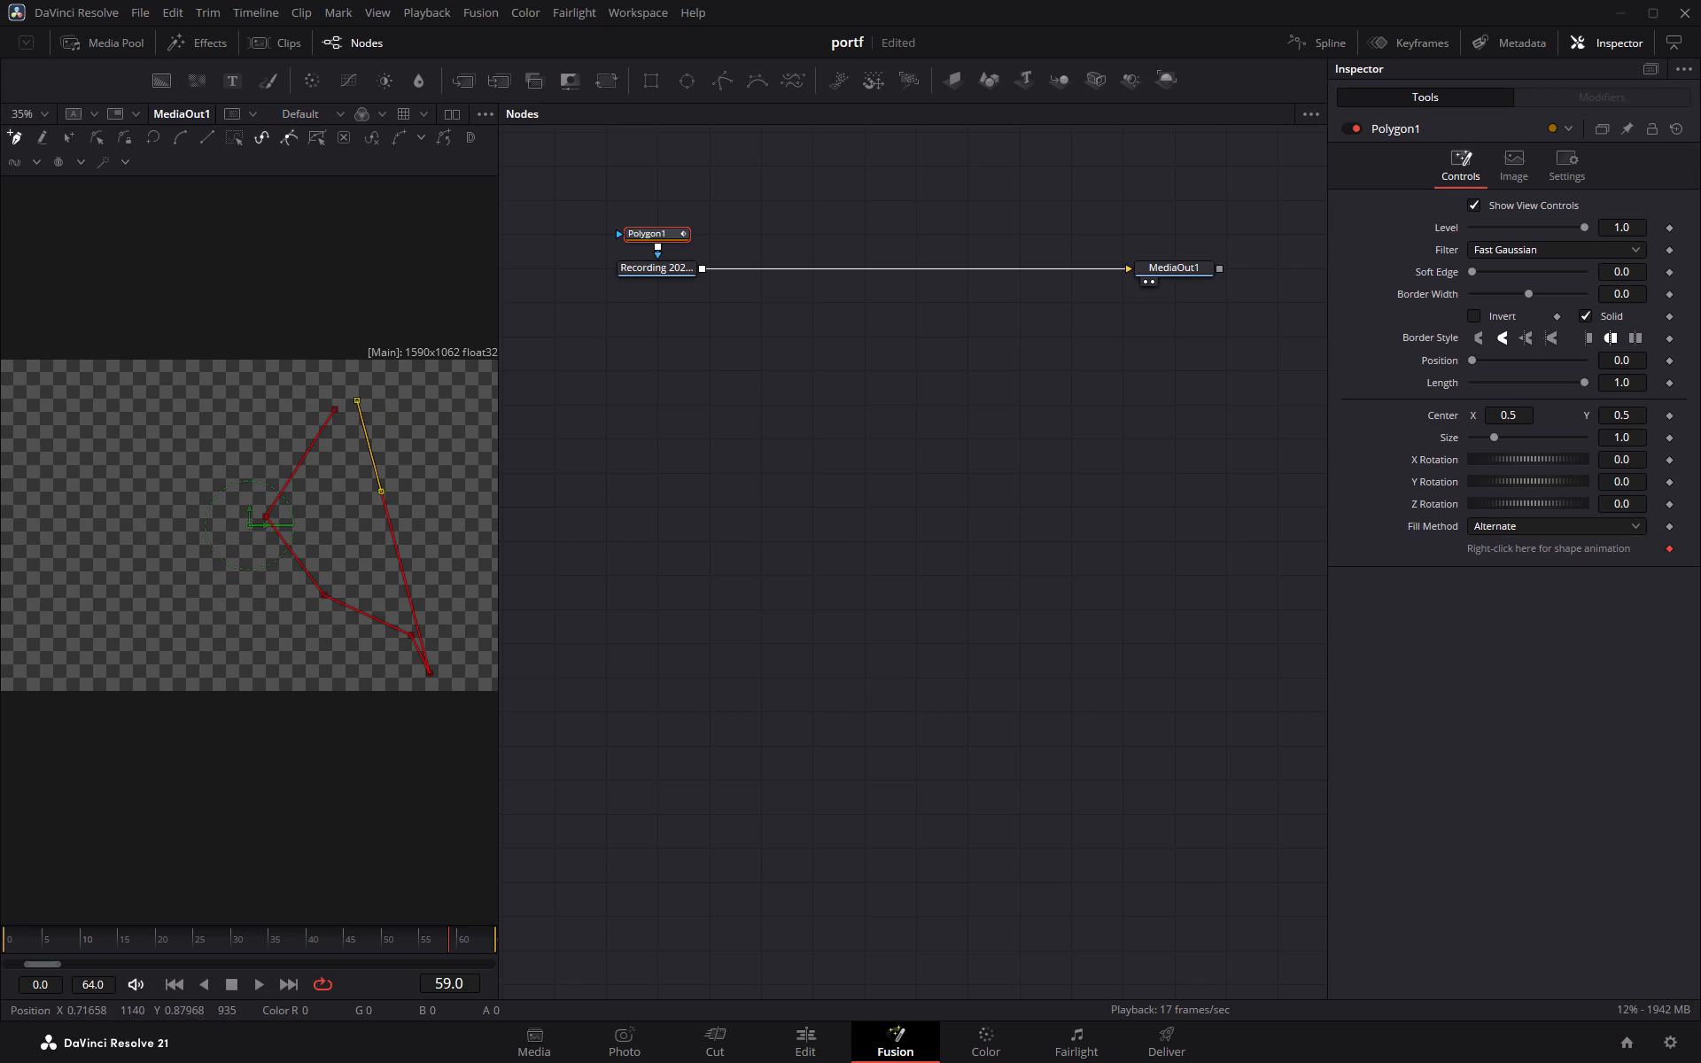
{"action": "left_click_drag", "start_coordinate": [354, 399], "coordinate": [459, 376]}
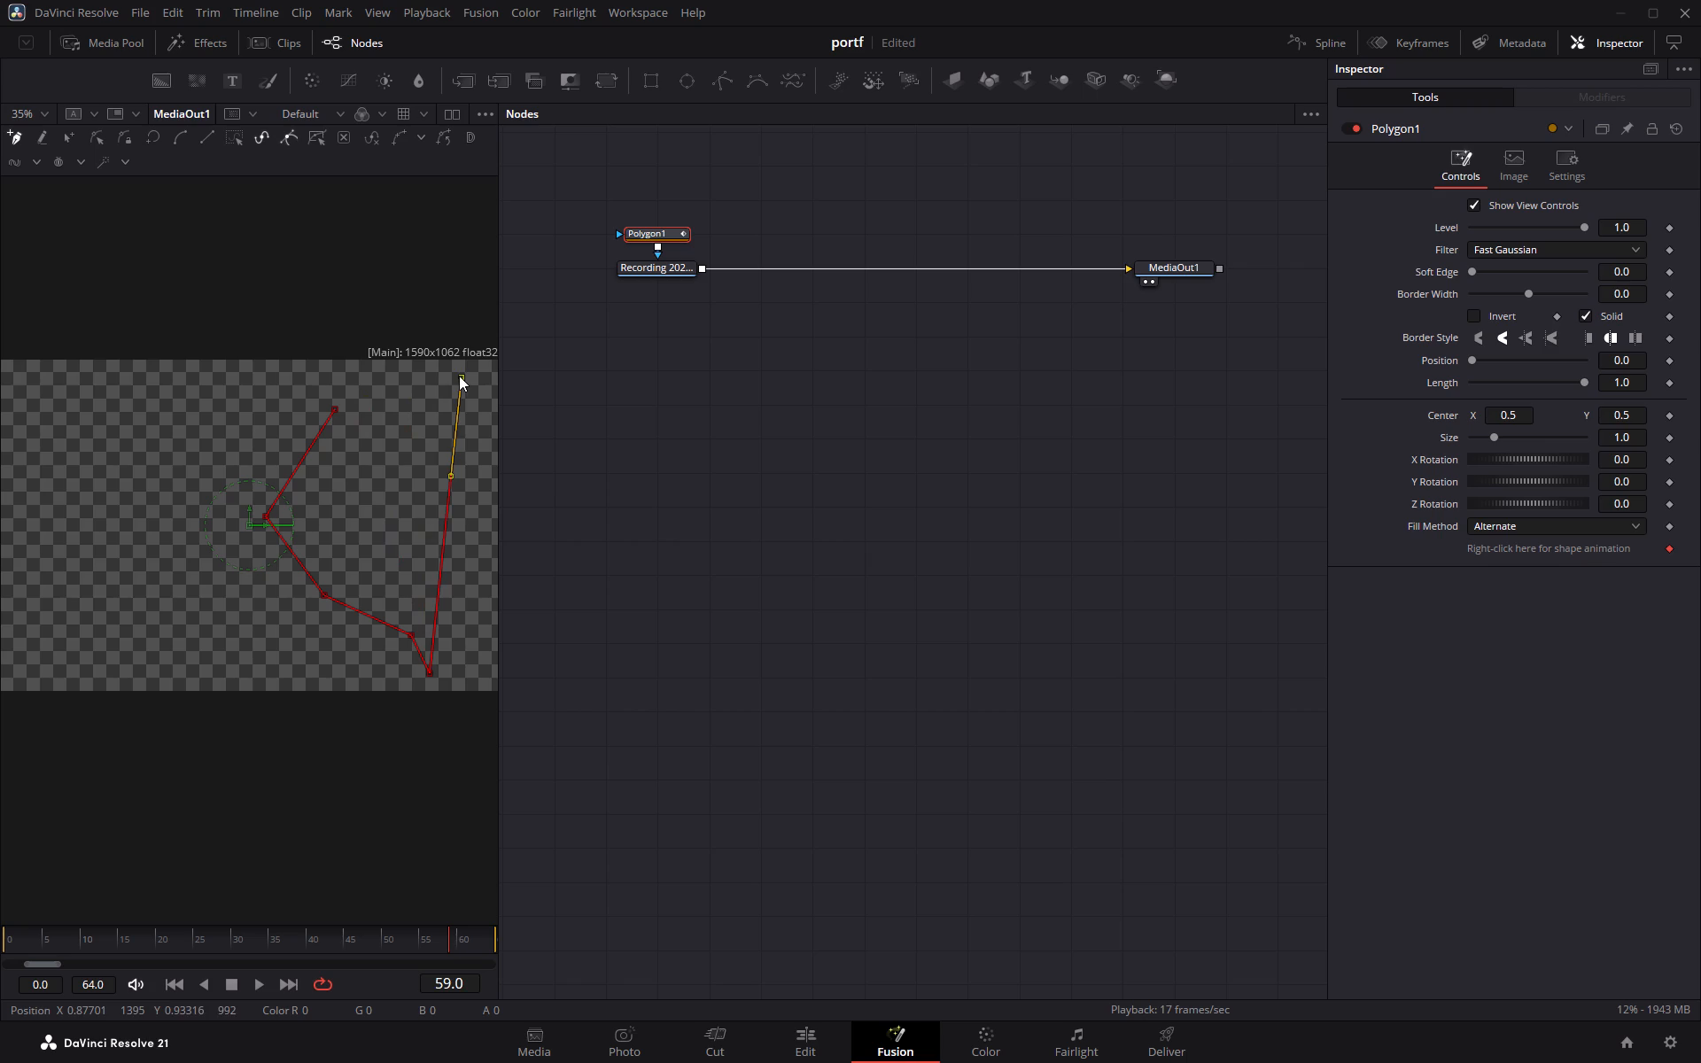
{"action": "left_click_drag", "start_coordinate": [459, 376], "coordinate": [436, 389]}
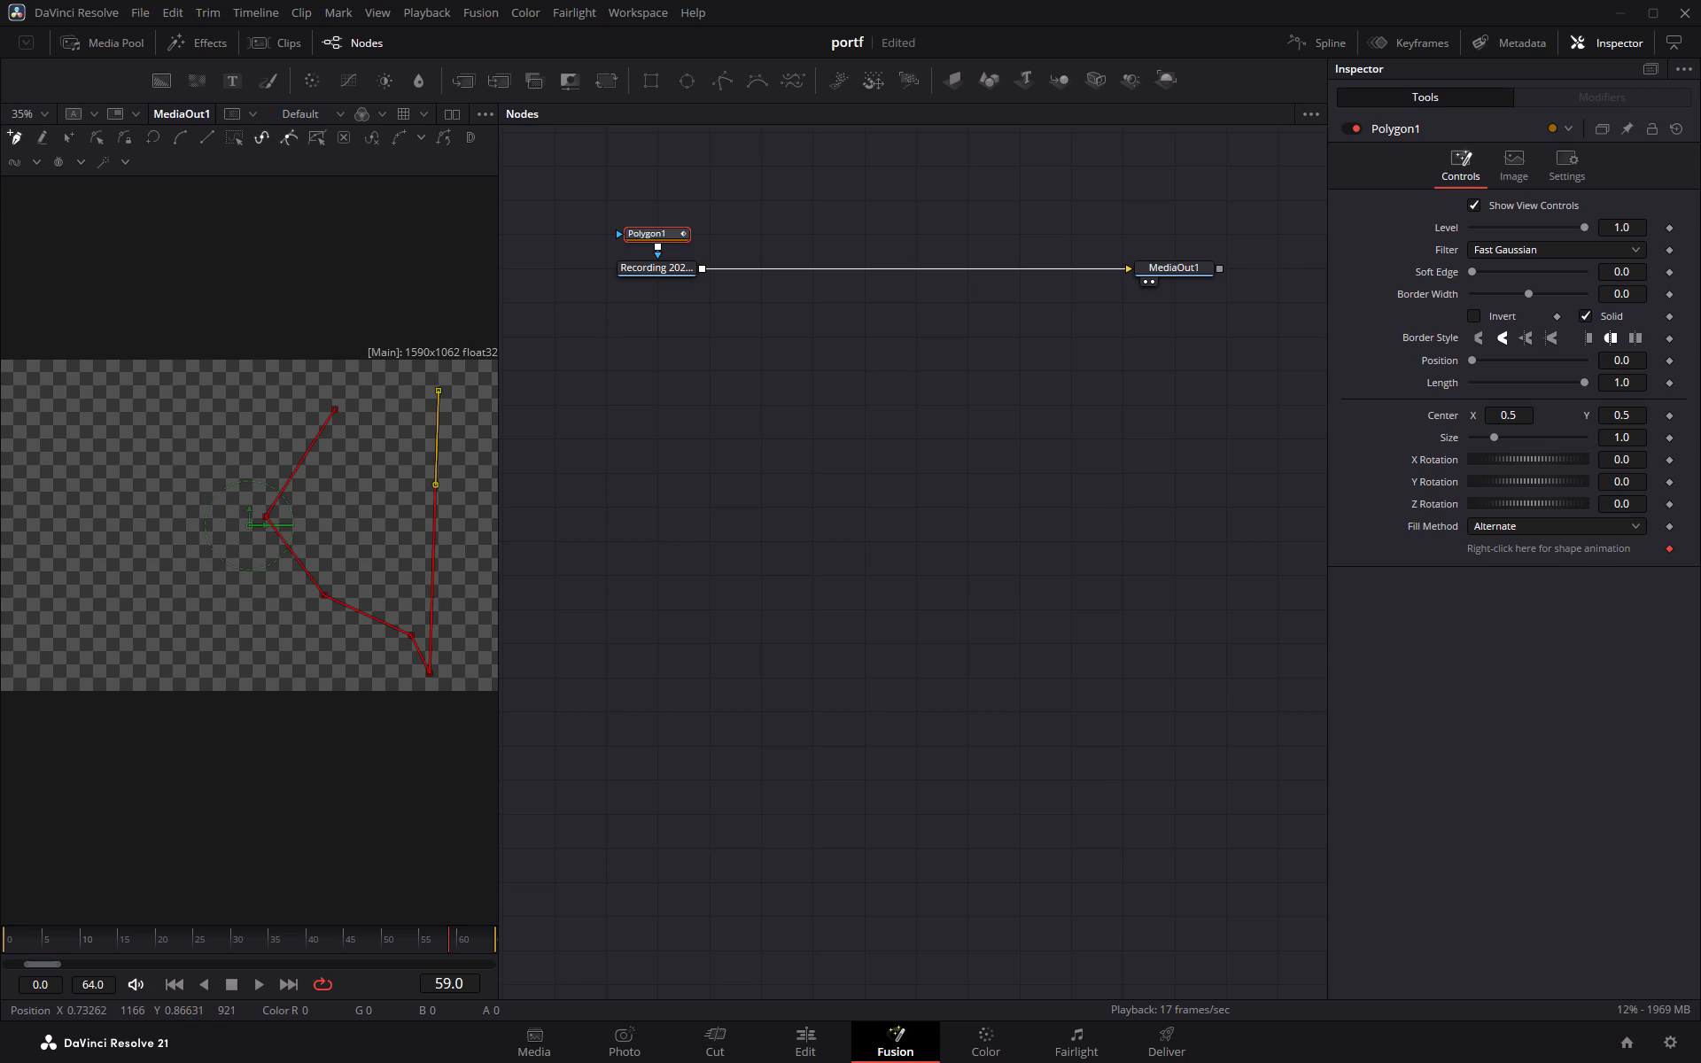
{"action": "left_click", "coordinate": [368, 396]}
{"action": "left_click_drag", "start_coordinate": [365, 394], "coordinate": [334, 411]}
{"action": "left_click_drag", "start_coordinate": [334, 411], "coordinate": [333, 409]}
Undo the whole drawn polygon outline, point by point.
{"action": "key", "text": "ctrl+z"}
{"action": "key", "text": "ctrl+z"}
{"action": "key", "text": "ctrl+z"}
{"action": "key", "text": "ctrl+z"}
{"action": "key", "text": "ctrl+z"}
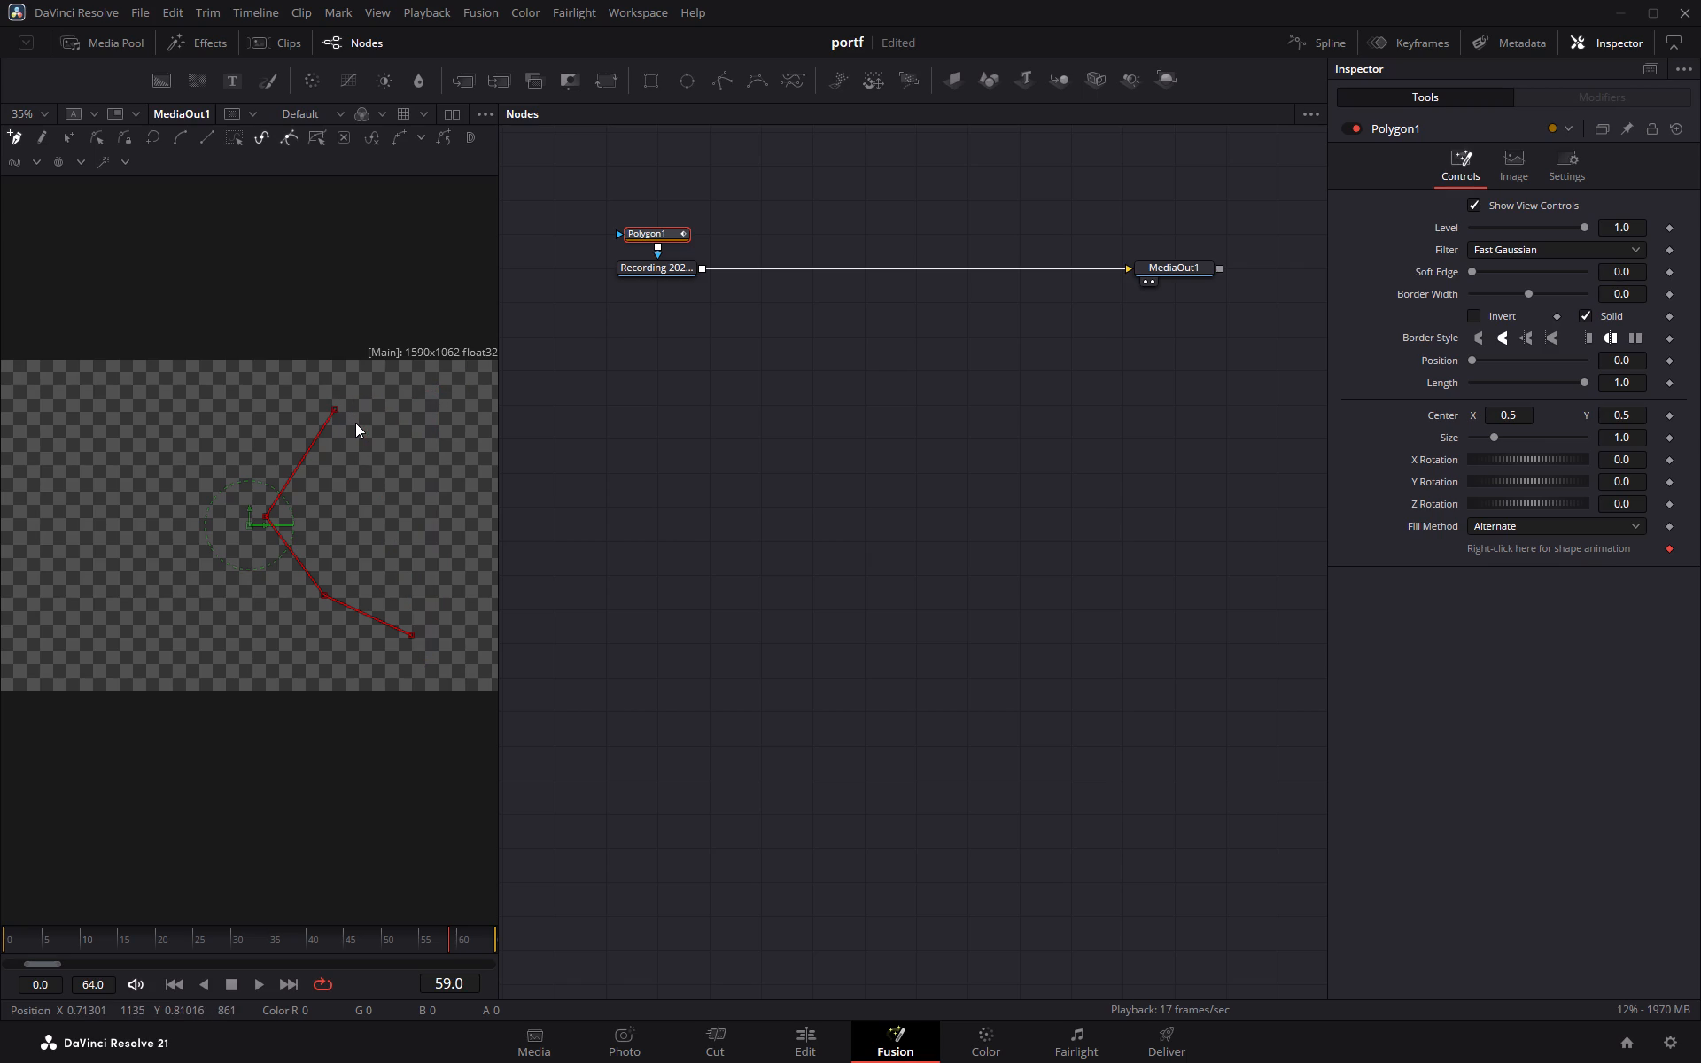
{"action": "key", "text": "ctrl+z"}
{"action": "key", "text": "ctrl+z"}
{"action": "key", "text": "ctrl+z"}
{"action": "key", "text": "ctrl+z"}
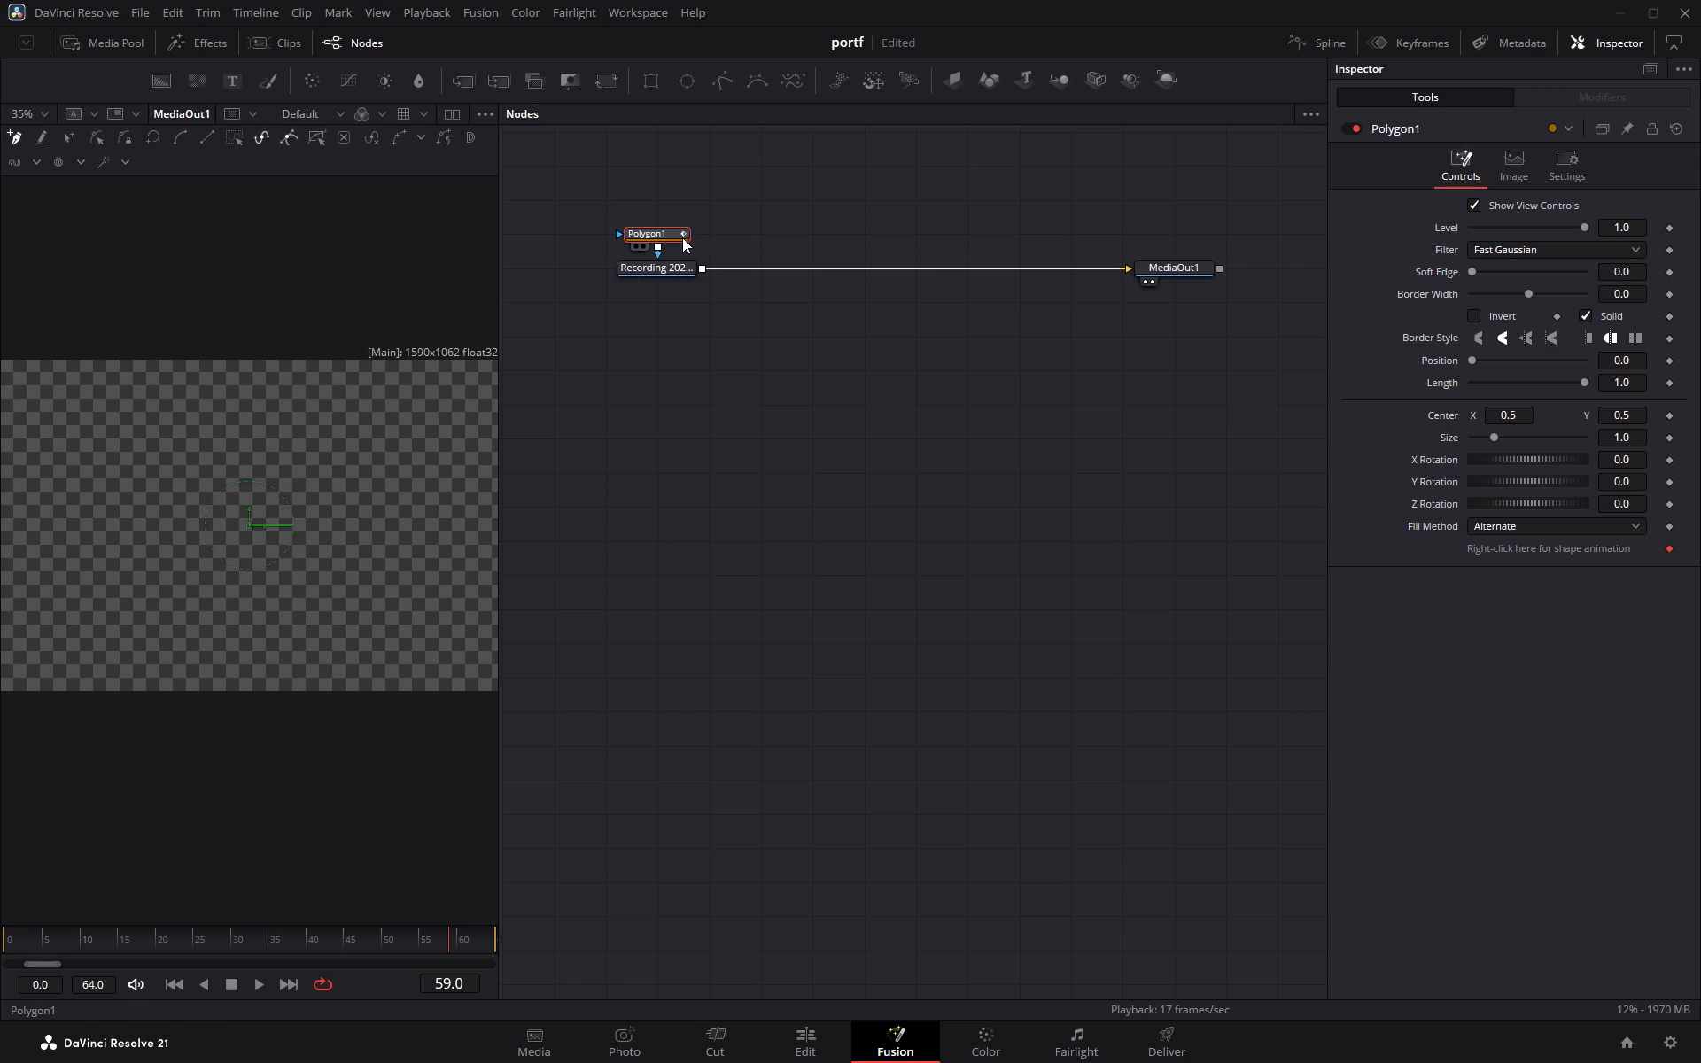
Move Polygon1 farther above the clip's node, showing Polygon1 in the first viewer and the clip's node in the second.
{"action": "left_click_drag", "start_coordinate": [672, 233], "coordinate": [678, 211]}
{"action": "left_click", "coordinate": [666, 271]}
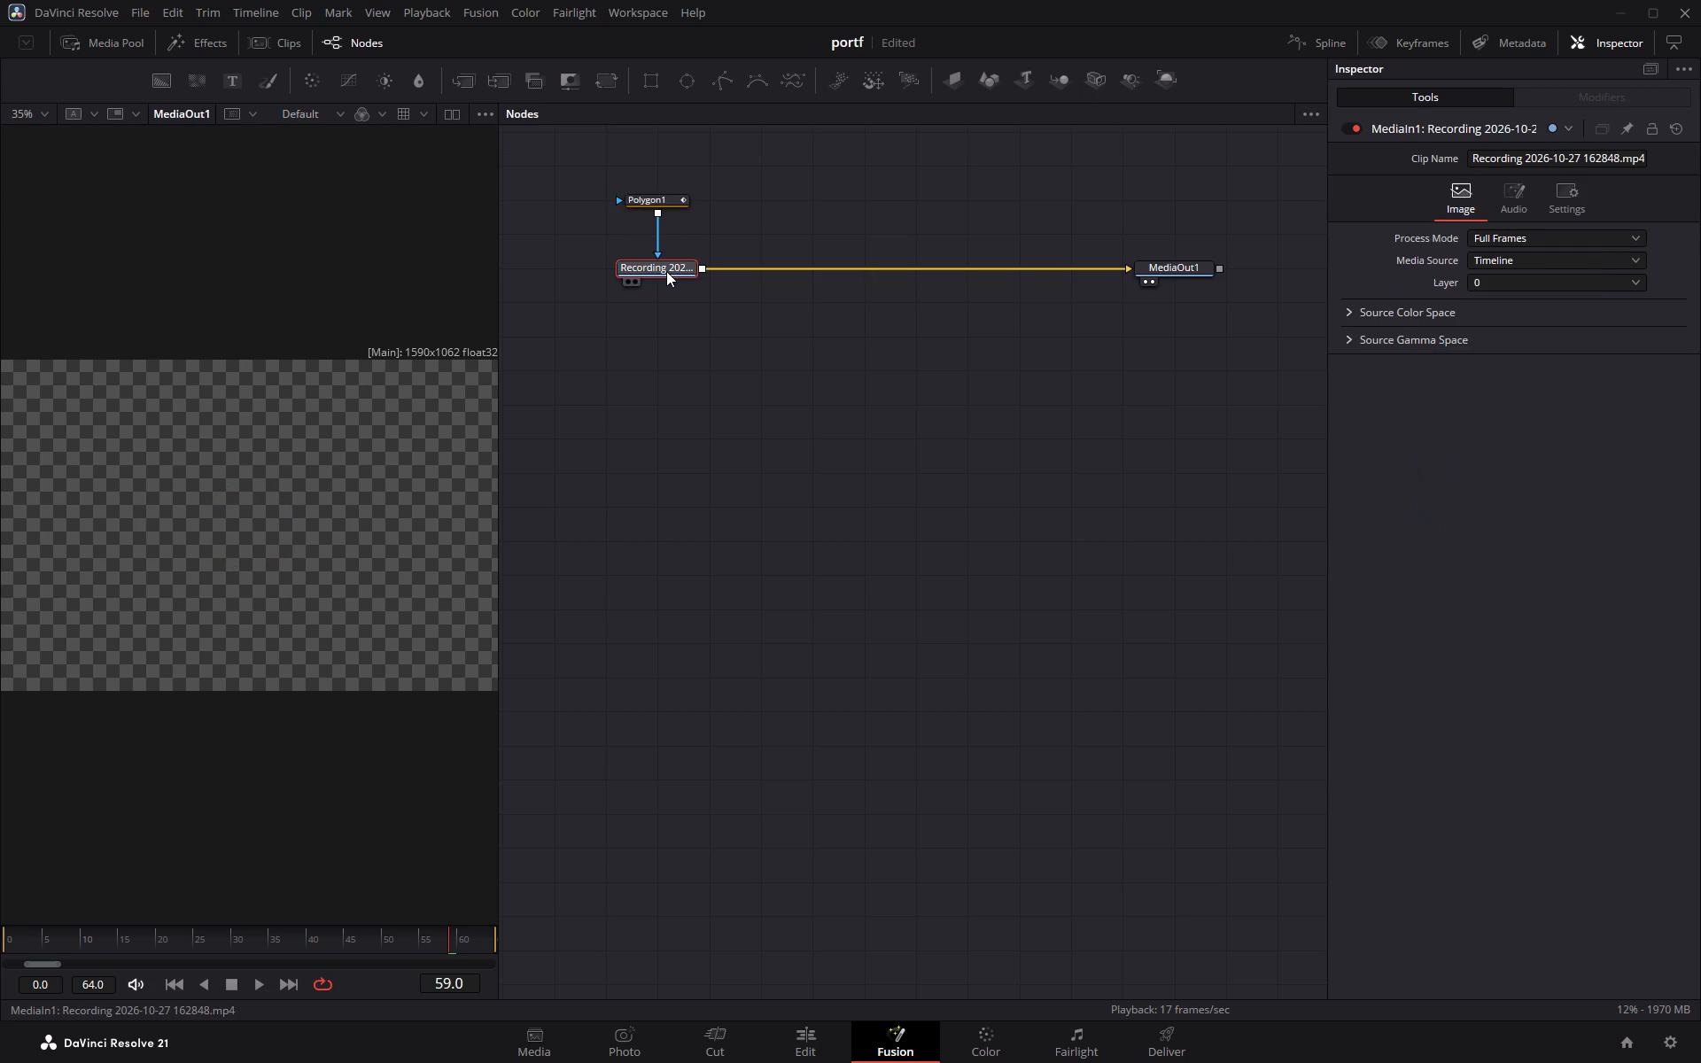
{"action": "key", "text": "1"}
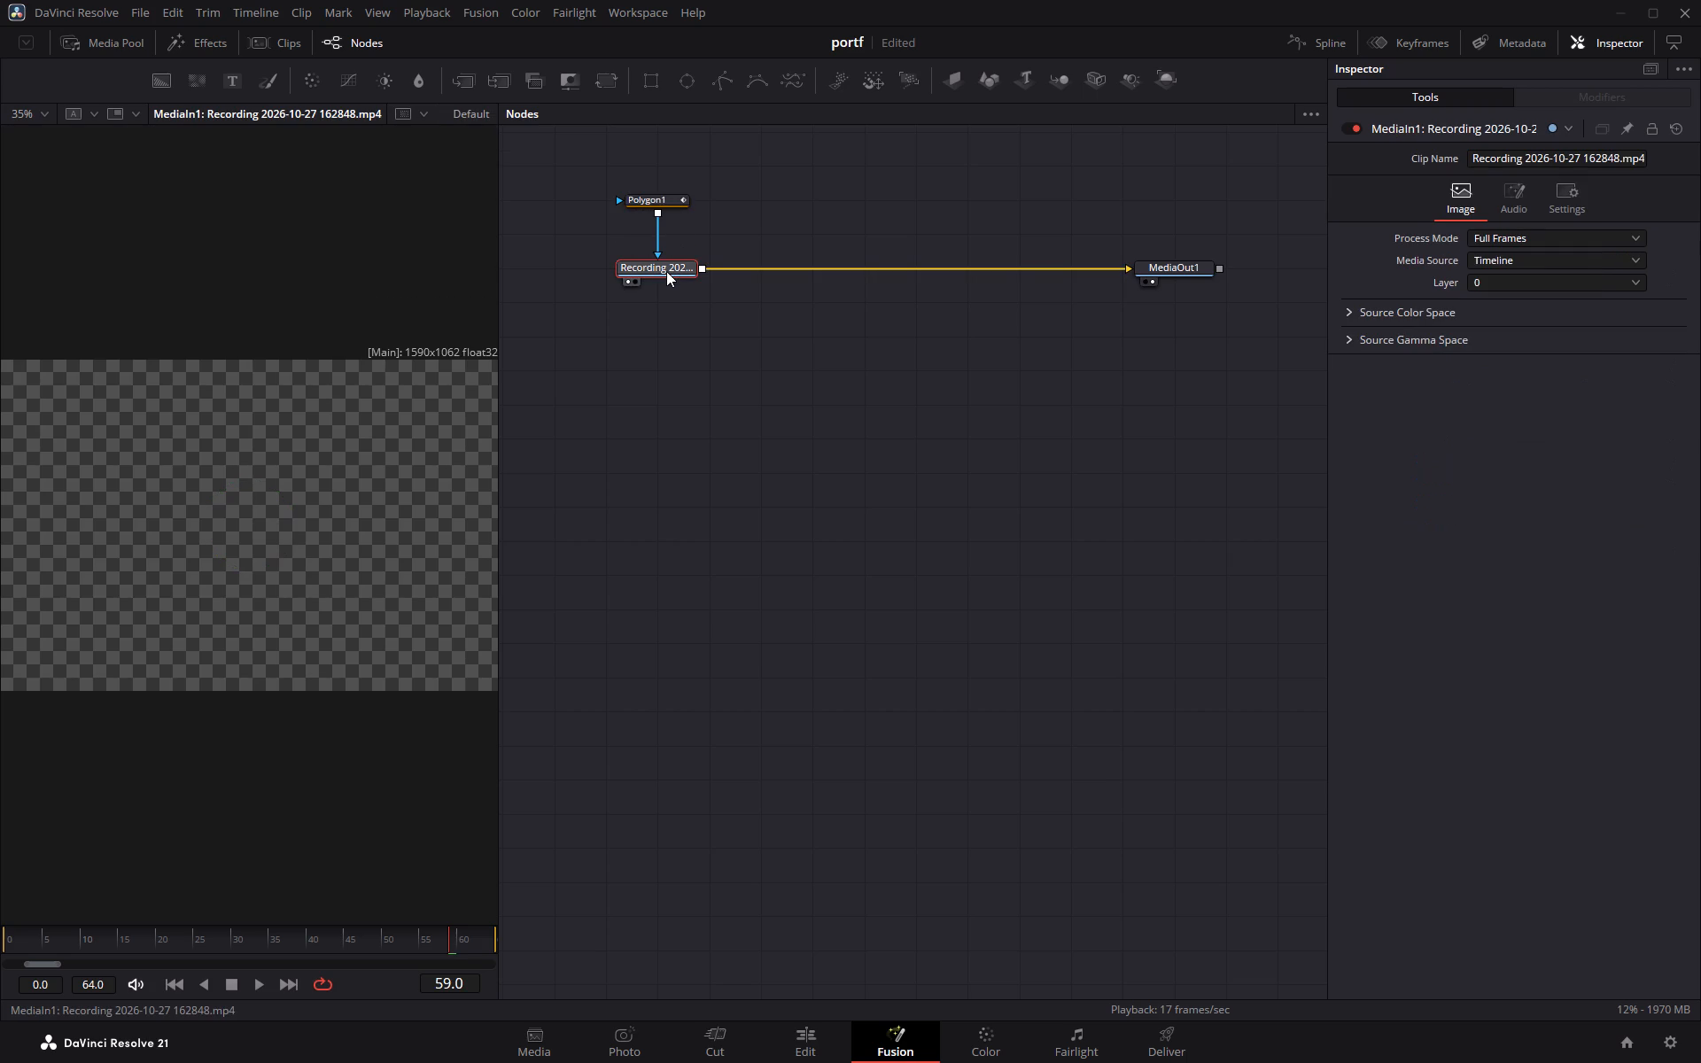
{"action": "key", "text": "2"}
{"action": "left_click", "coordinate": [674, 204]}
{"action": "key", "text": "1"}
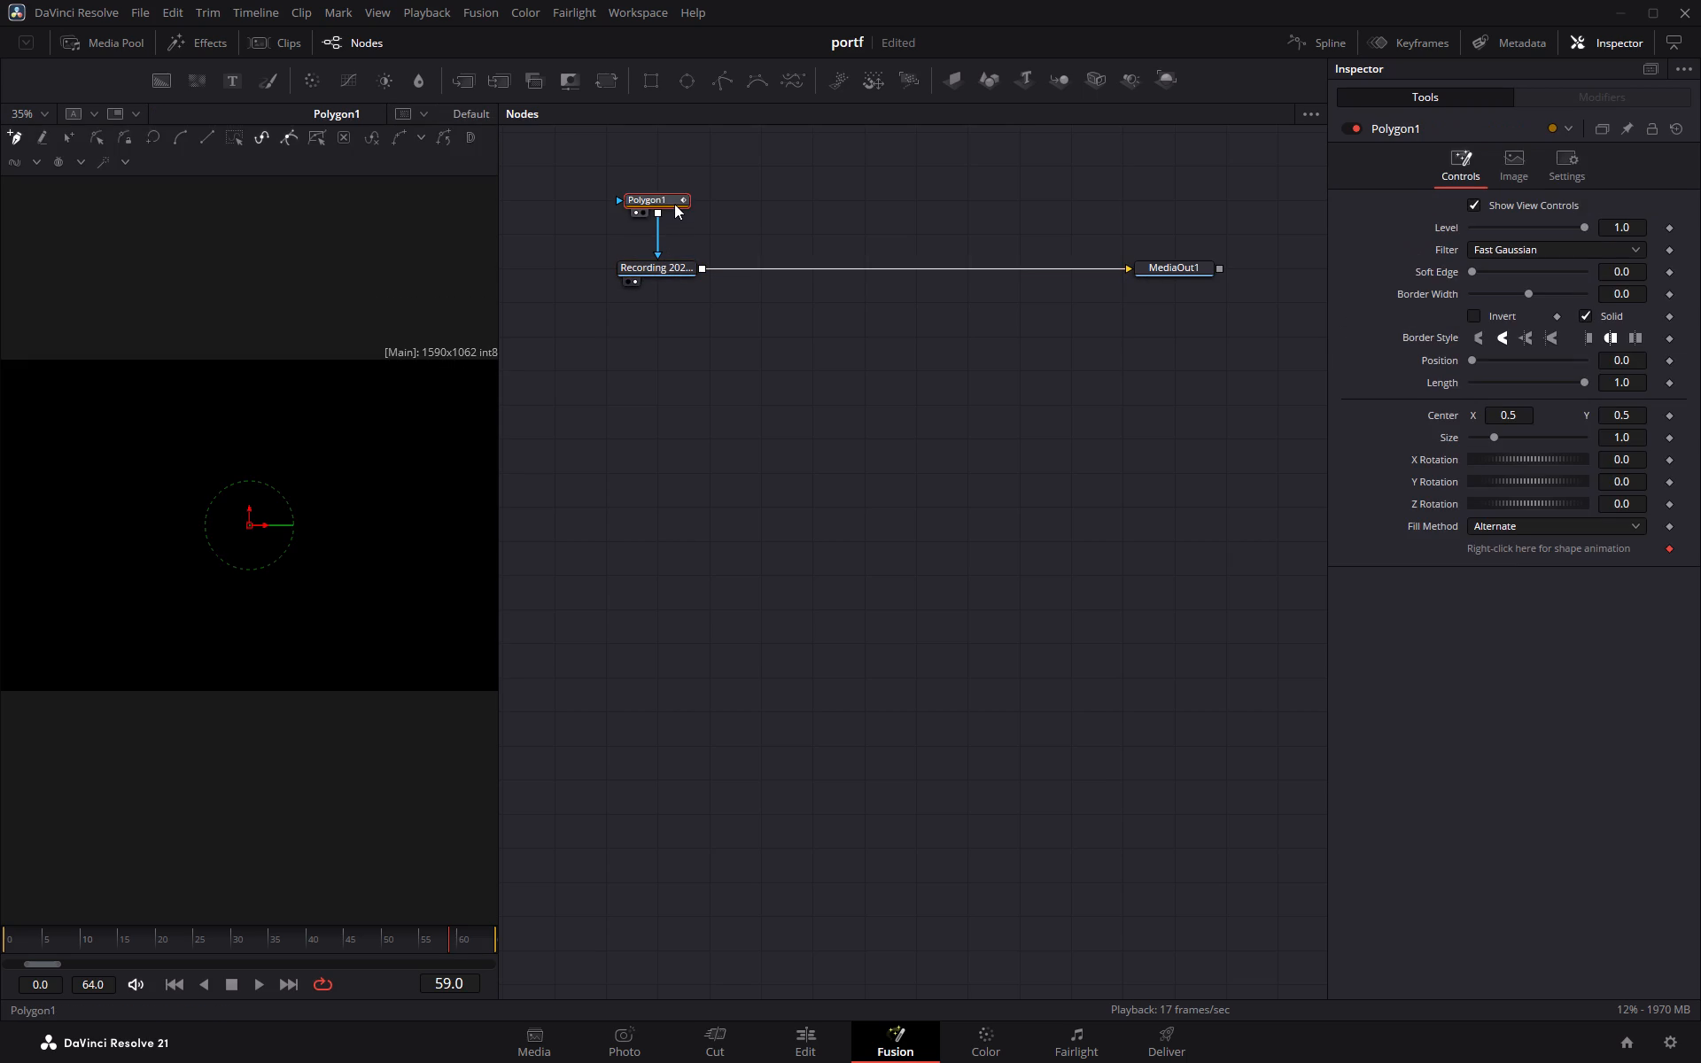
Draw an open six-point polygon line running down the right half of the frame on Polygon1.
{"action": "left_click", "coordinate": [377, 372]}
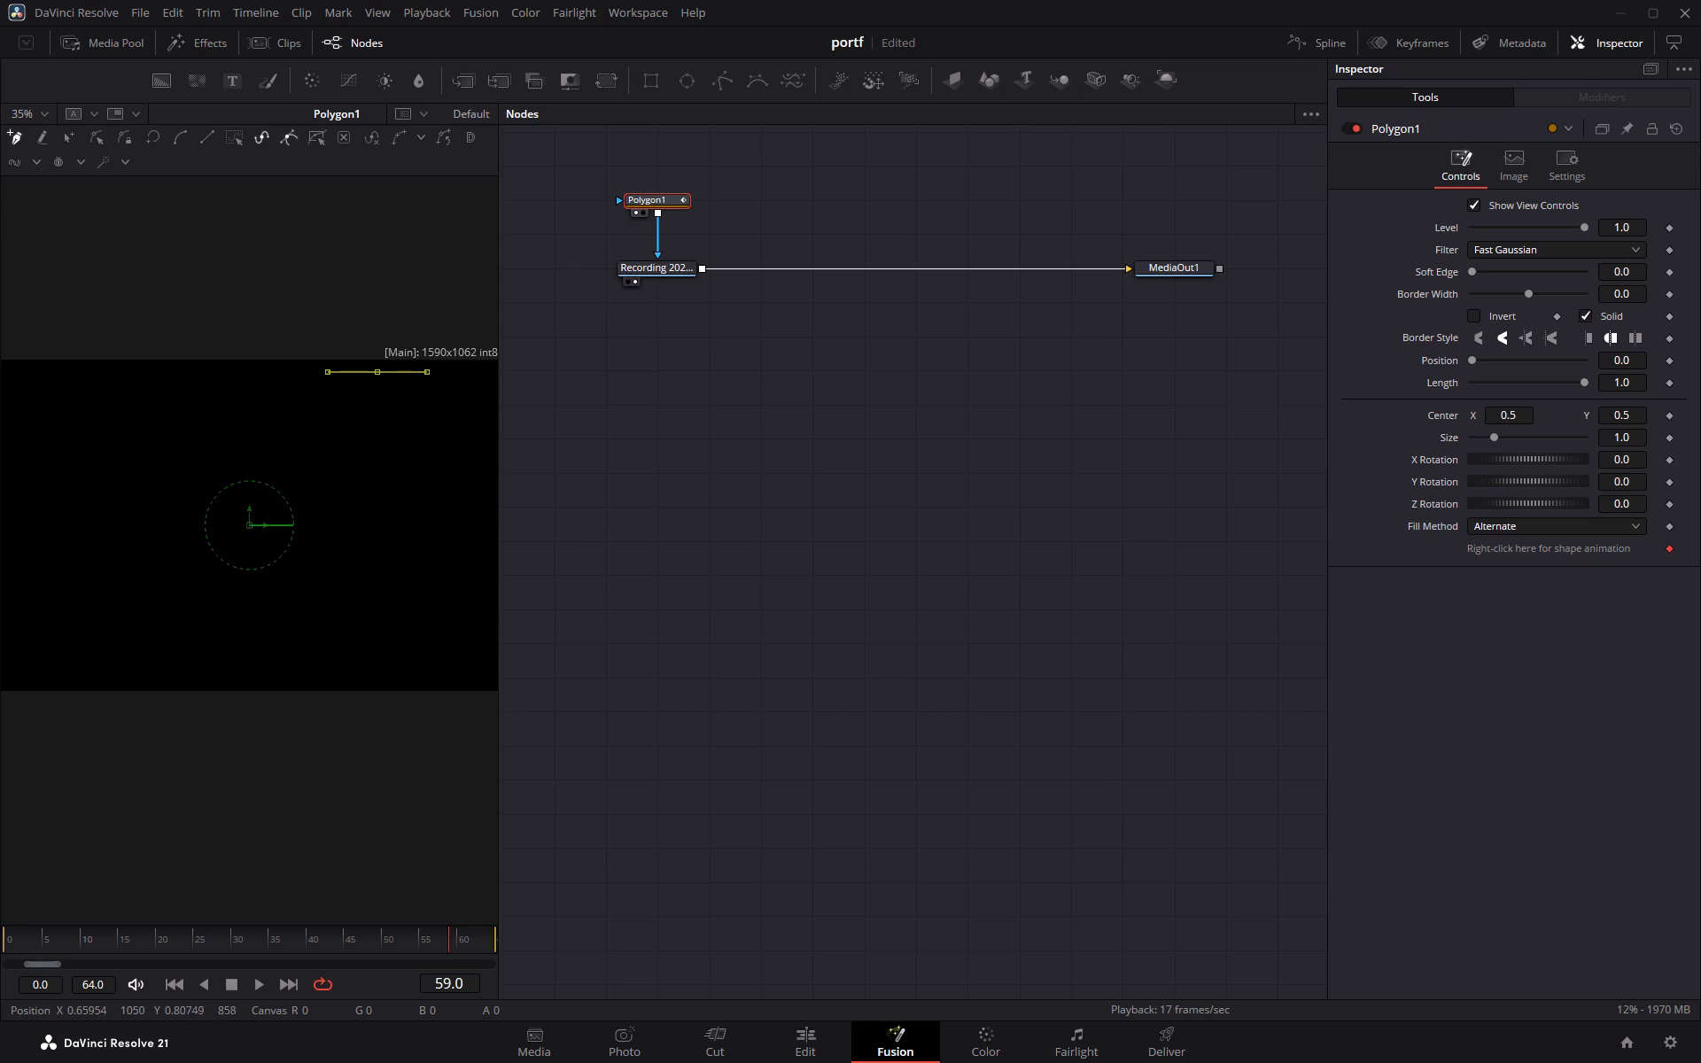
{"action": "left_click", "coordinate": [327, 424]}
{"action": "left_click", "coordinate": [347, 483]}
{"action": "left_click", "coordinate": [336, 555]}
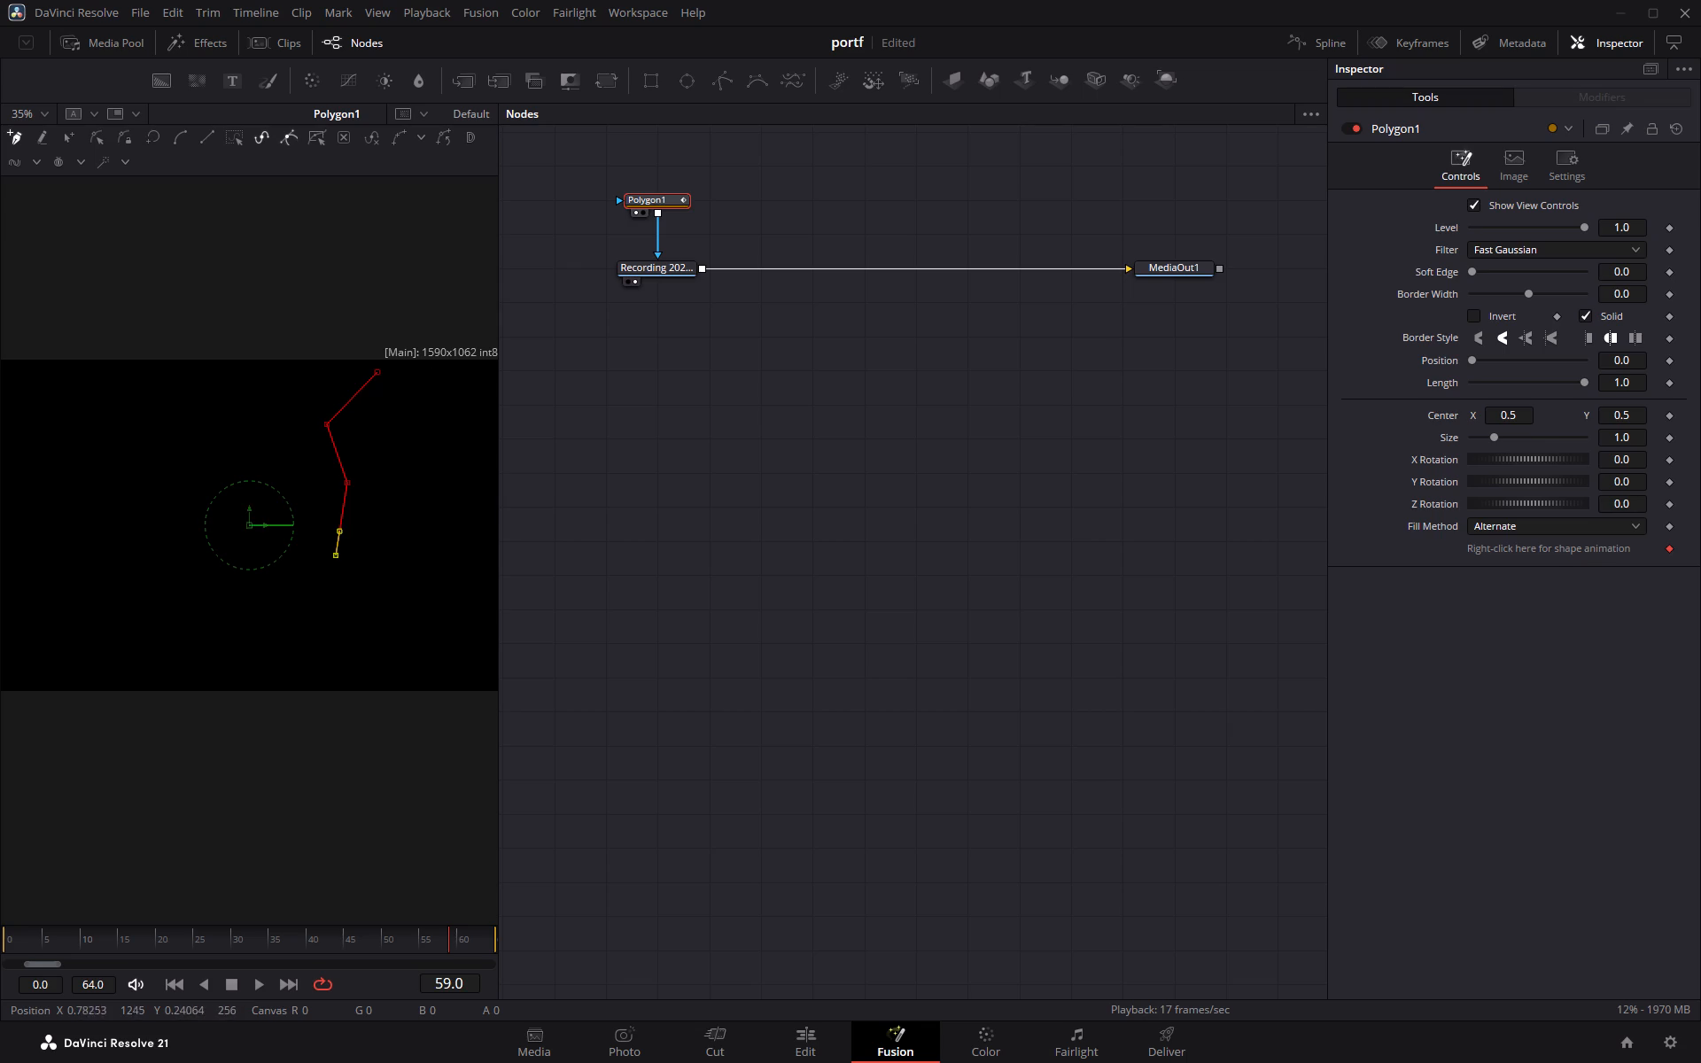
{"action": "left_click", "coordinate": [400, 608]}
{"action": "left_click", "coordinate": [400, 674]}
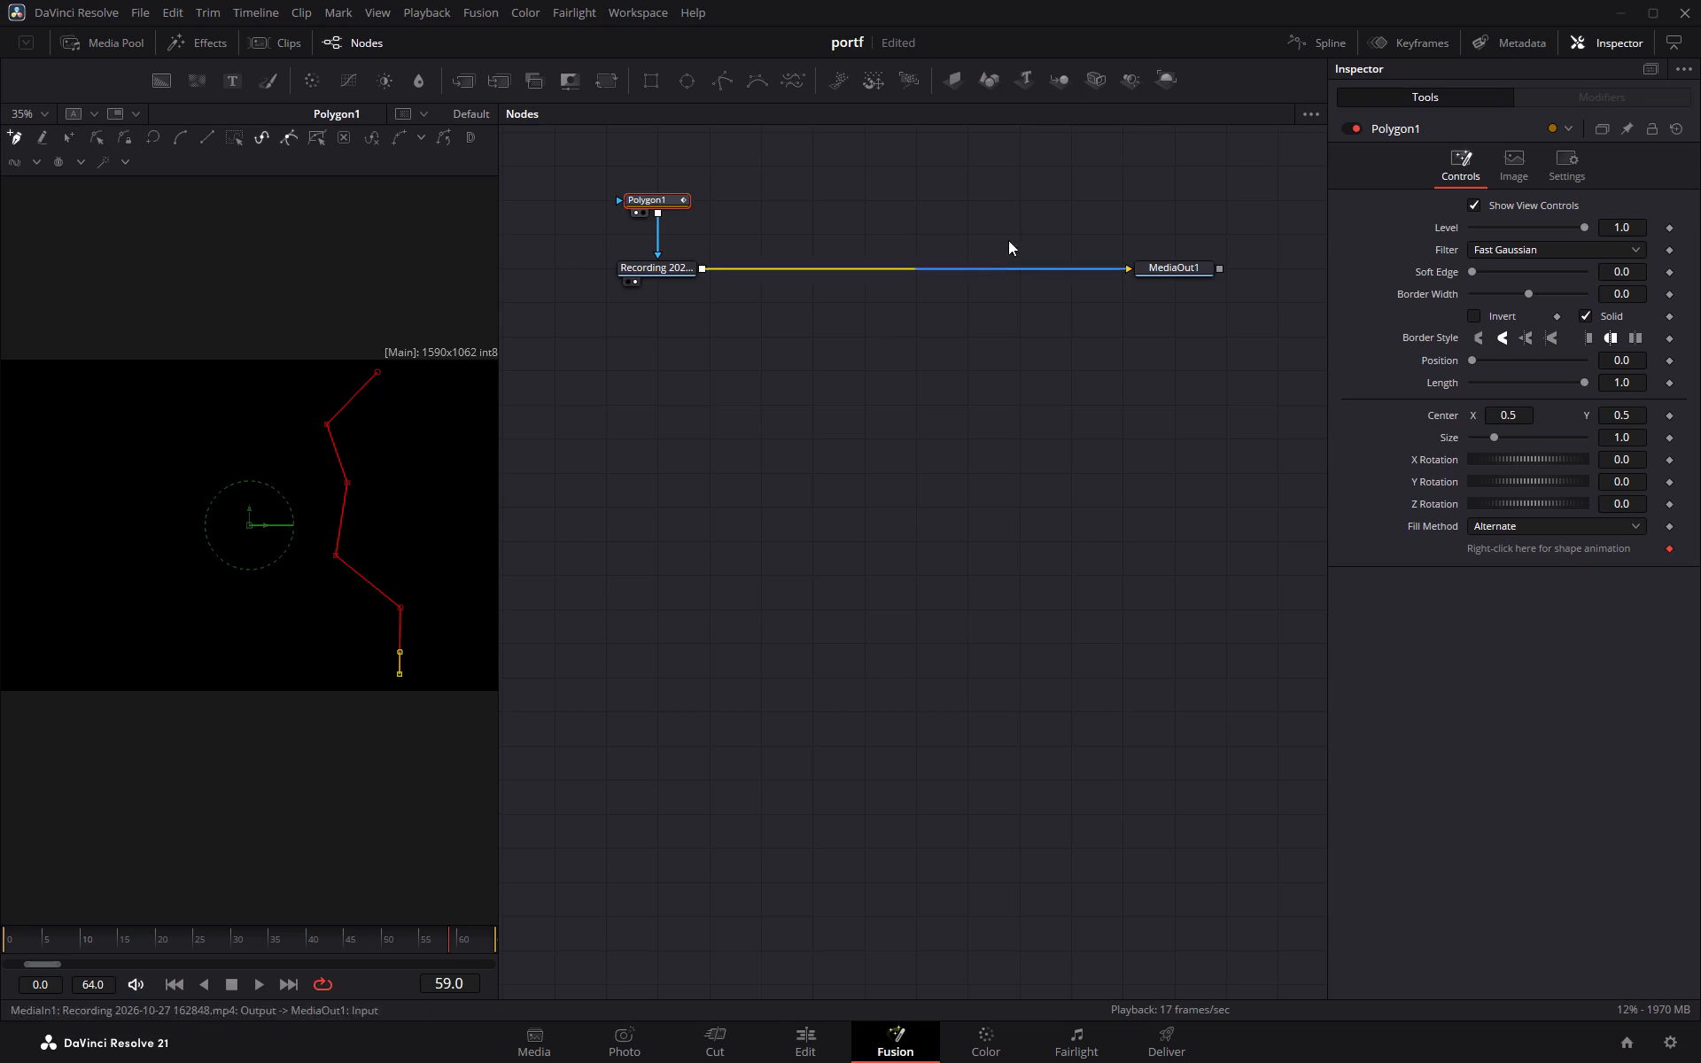
Display MediaOut1 in the first viewer with Polygon1 selected and check the masked image back at frame 27.
{"action": "left_click", "coordinate": [1171, 266]}
{"action": "key", "text": "1"}
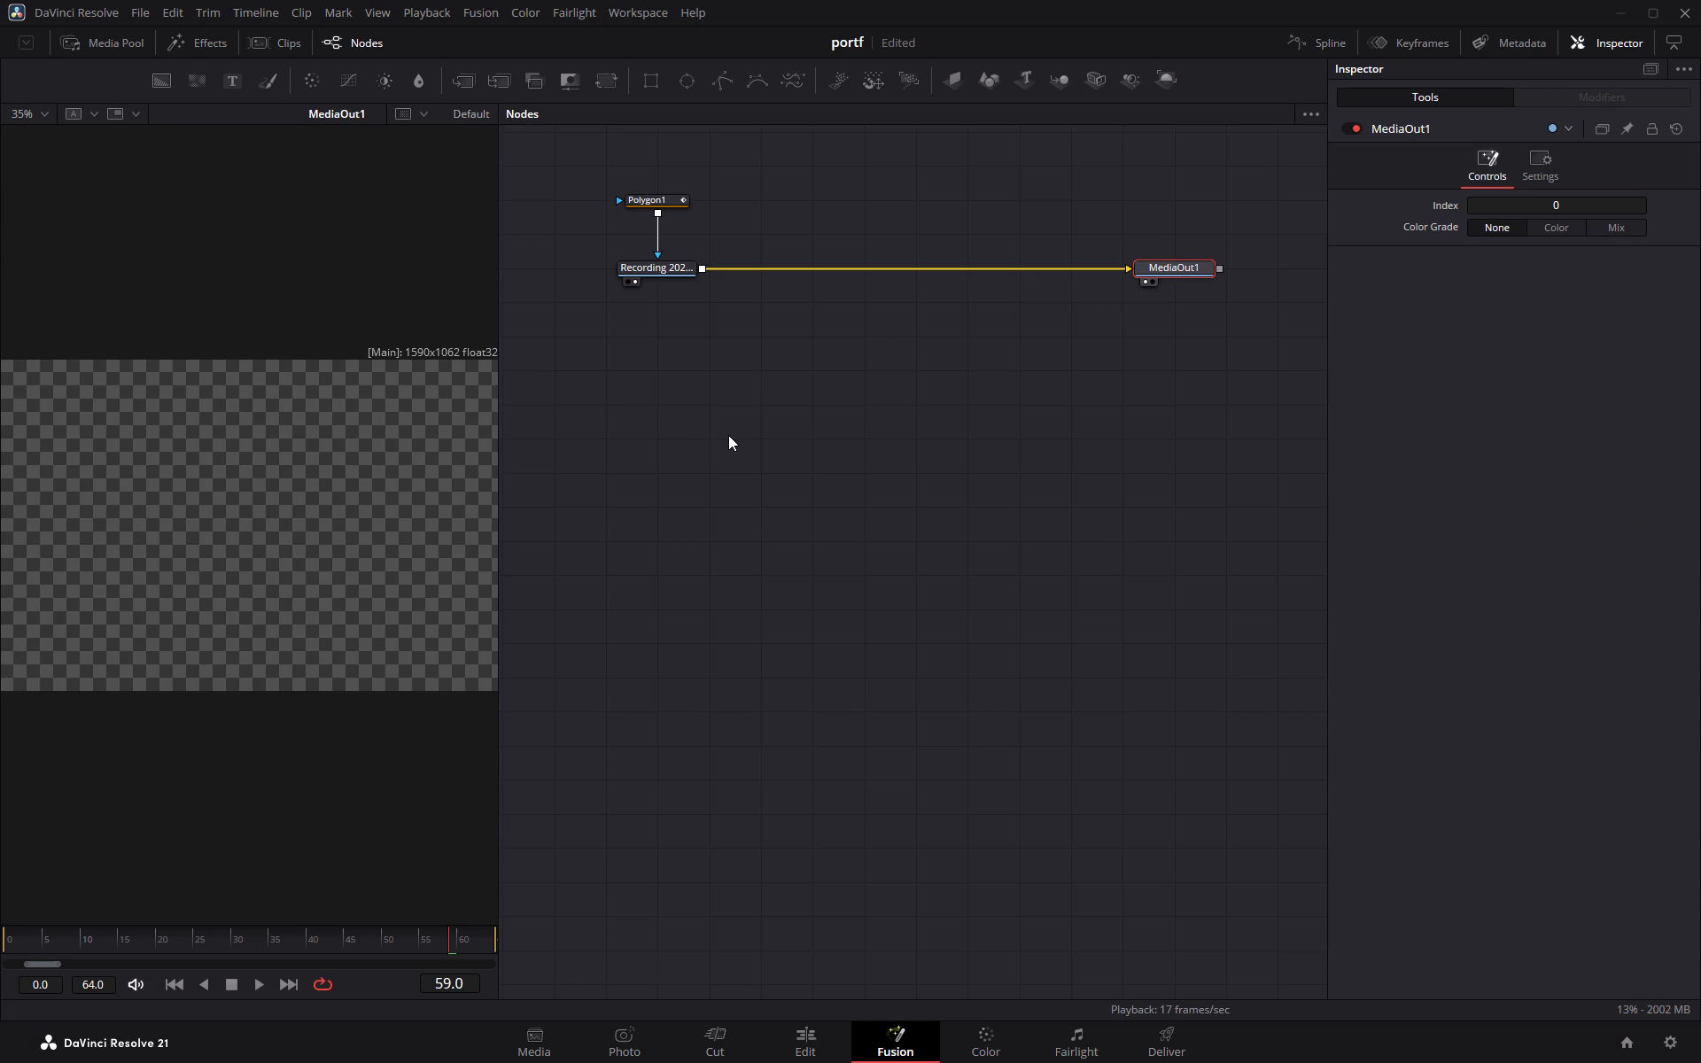
{"action": "left_click", "coordinate": [665, 199]}
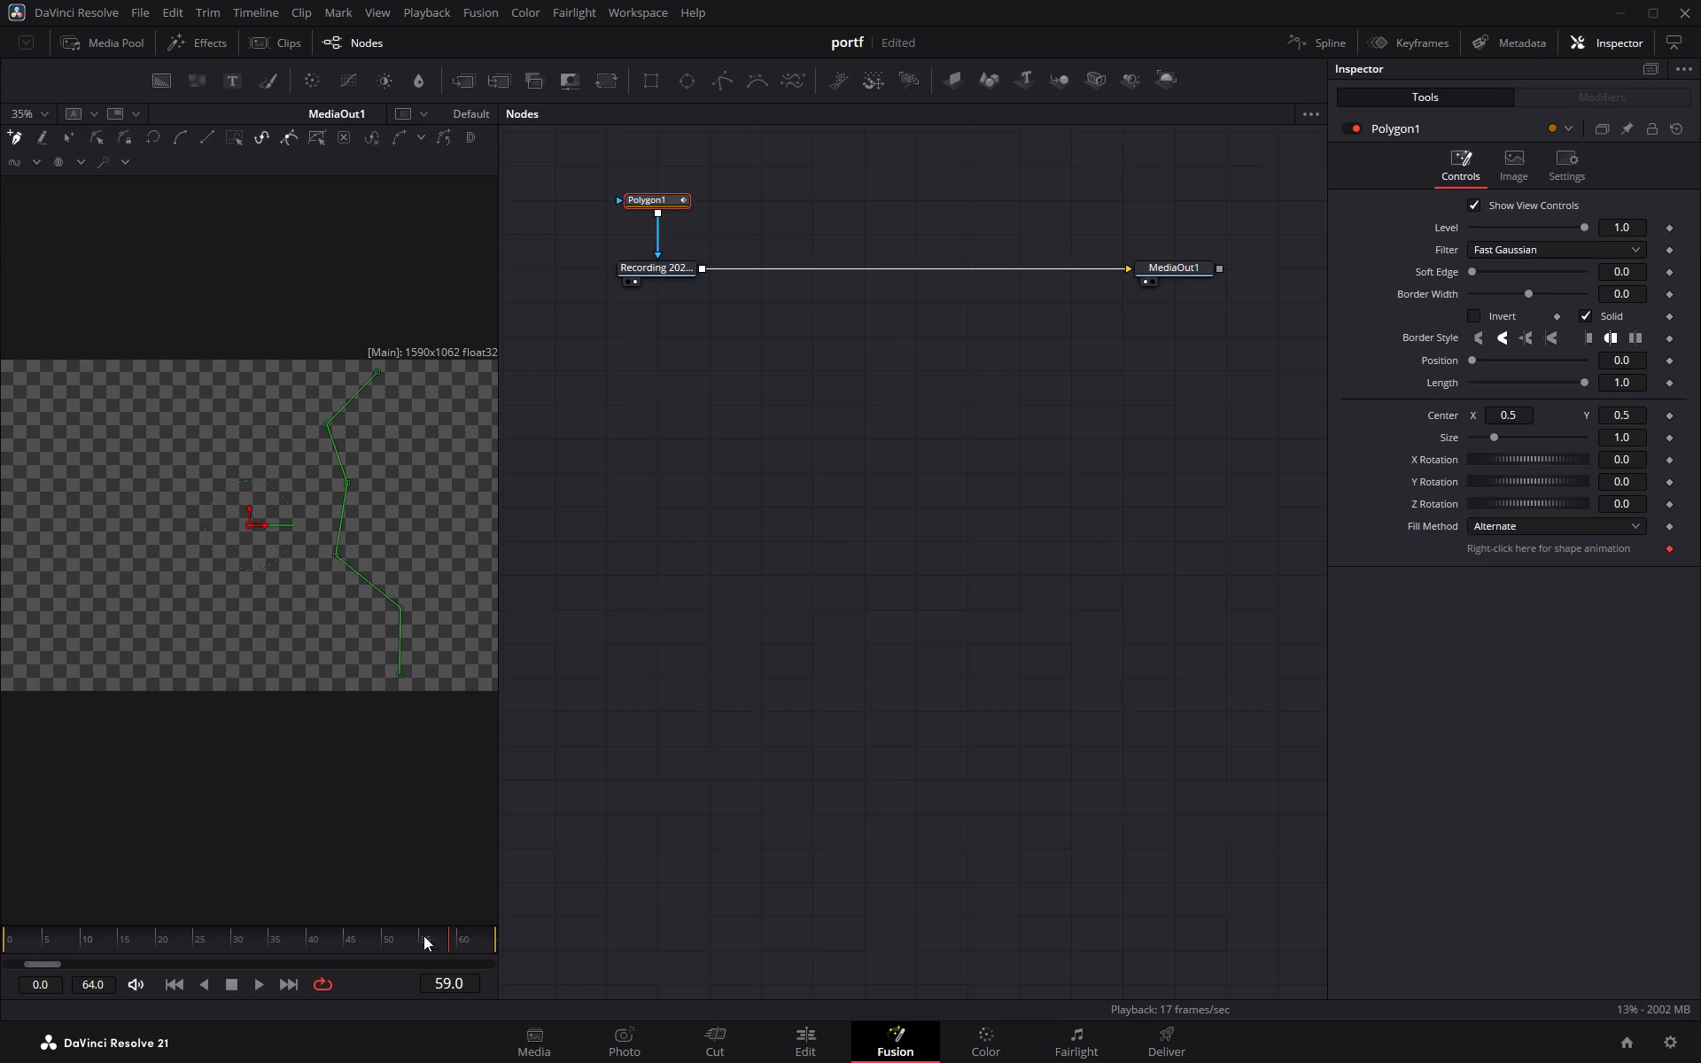
{"action": "left_click_drag", "start_coordinate": [423, 935], "coordinate": [213, 962]}
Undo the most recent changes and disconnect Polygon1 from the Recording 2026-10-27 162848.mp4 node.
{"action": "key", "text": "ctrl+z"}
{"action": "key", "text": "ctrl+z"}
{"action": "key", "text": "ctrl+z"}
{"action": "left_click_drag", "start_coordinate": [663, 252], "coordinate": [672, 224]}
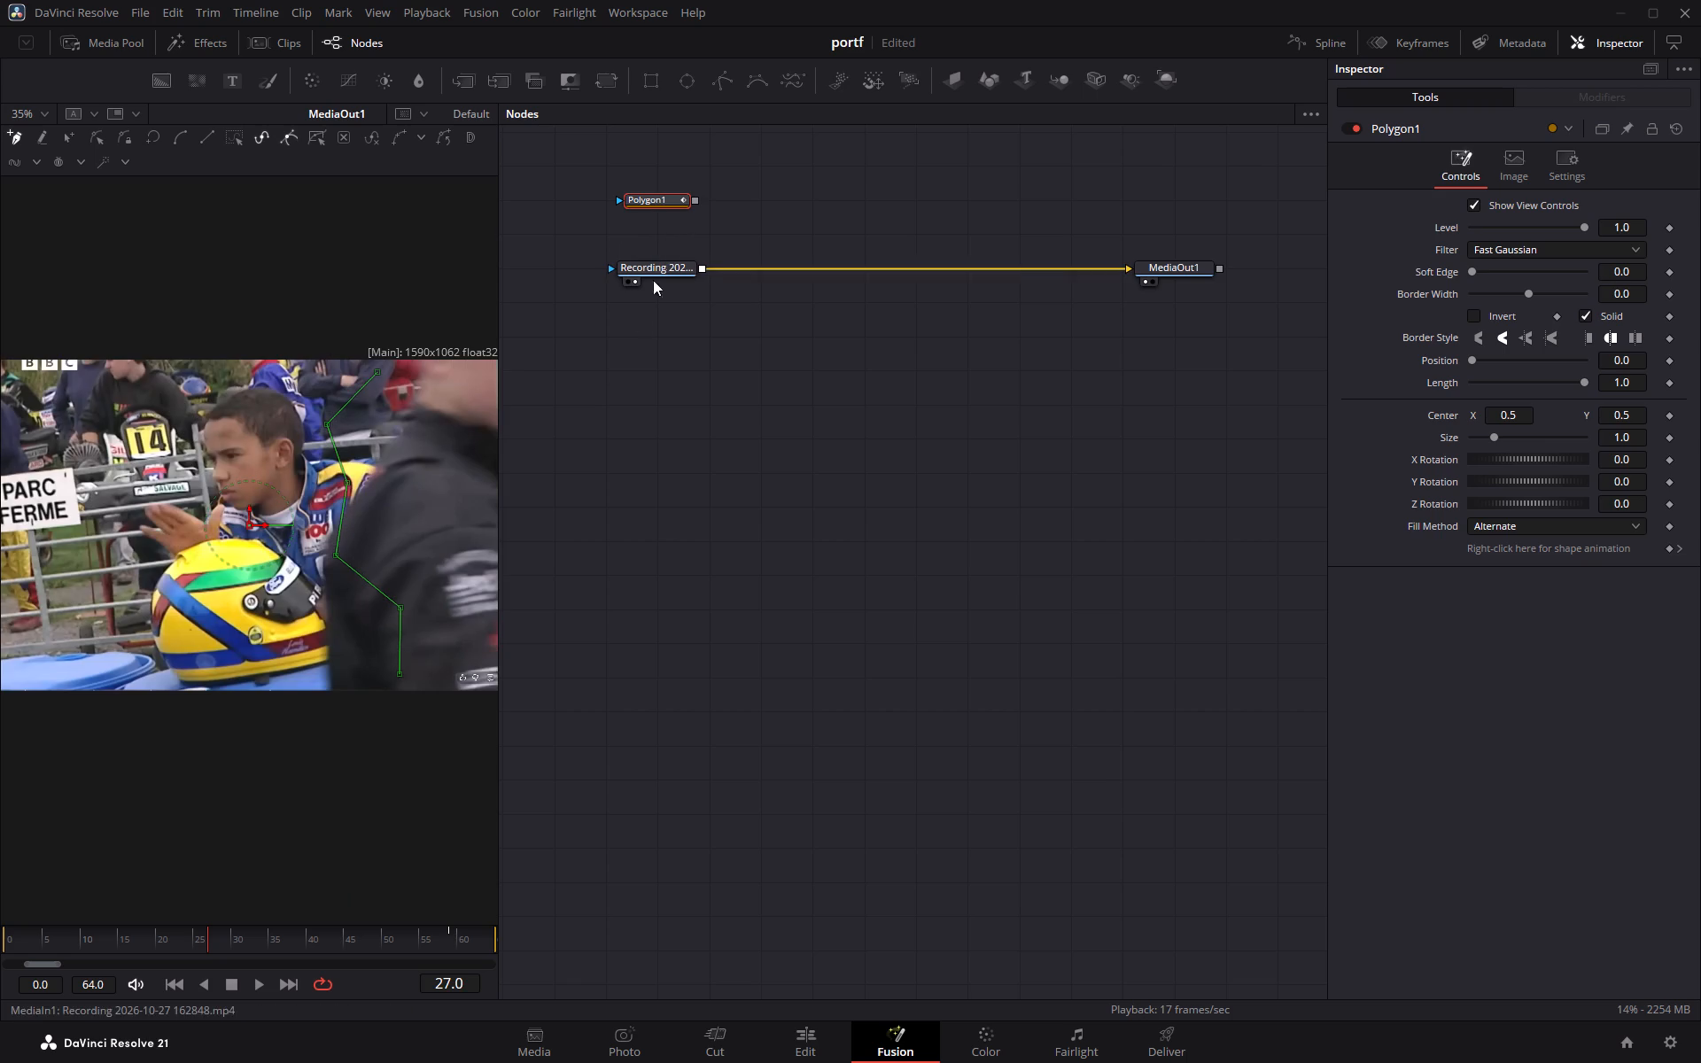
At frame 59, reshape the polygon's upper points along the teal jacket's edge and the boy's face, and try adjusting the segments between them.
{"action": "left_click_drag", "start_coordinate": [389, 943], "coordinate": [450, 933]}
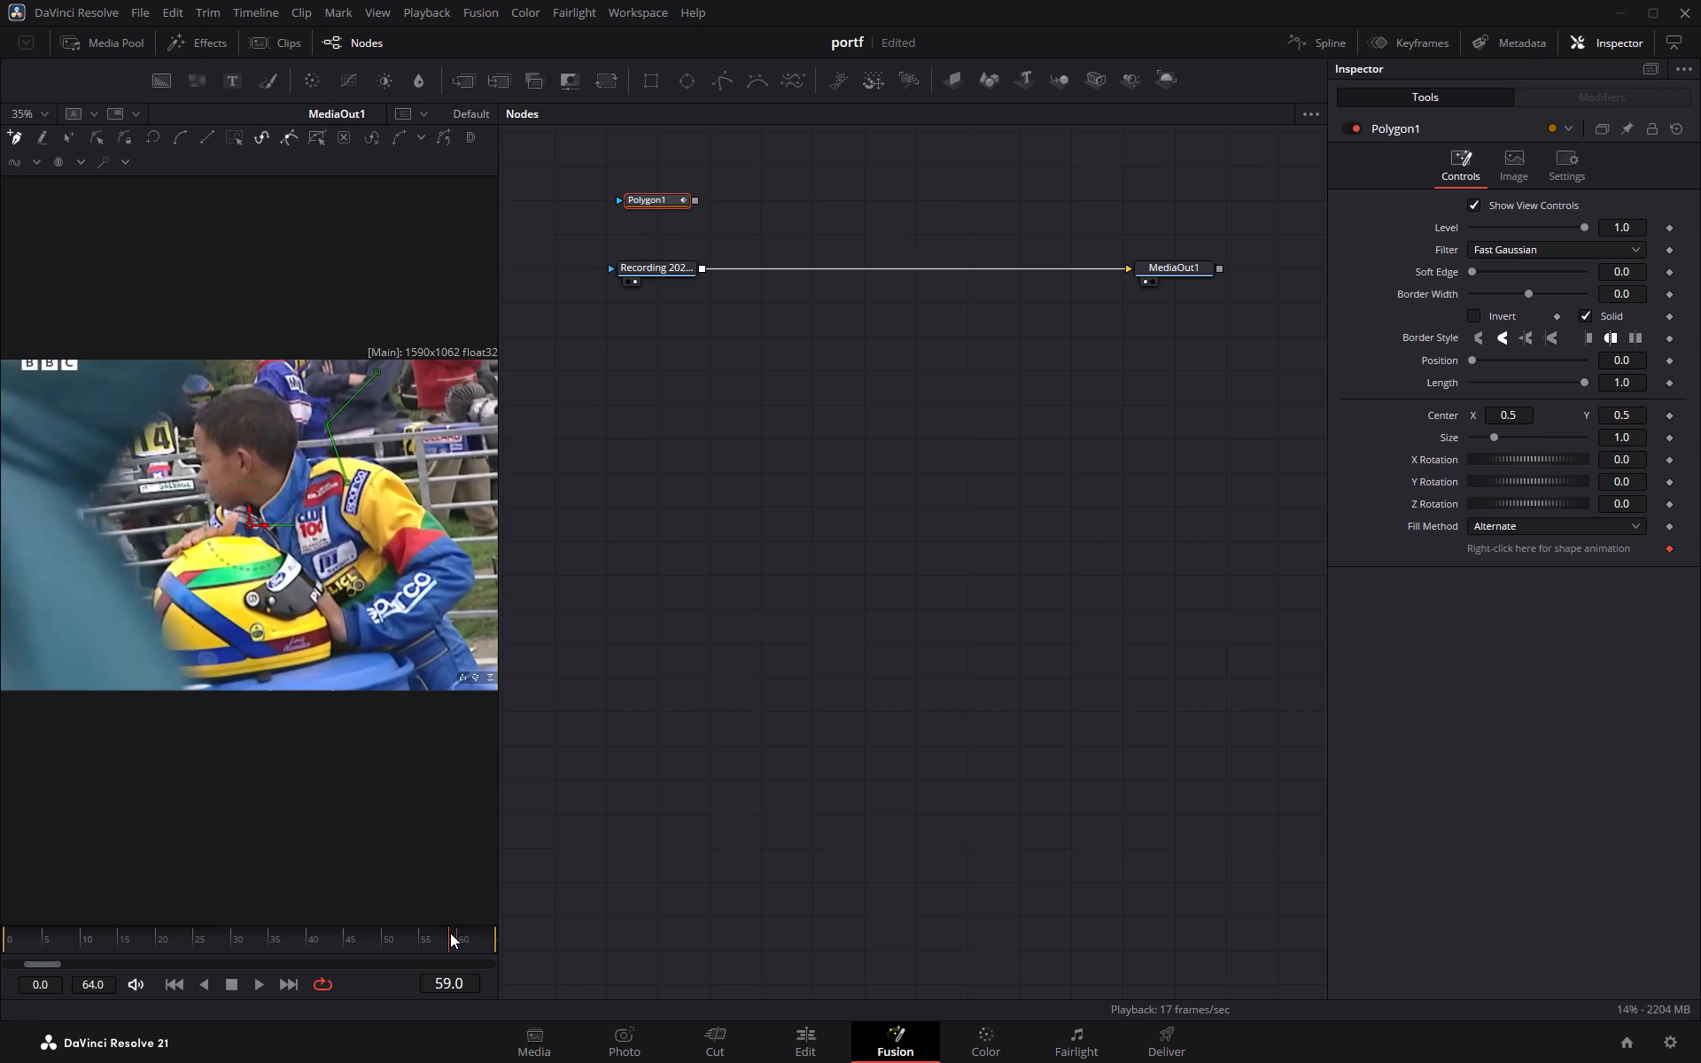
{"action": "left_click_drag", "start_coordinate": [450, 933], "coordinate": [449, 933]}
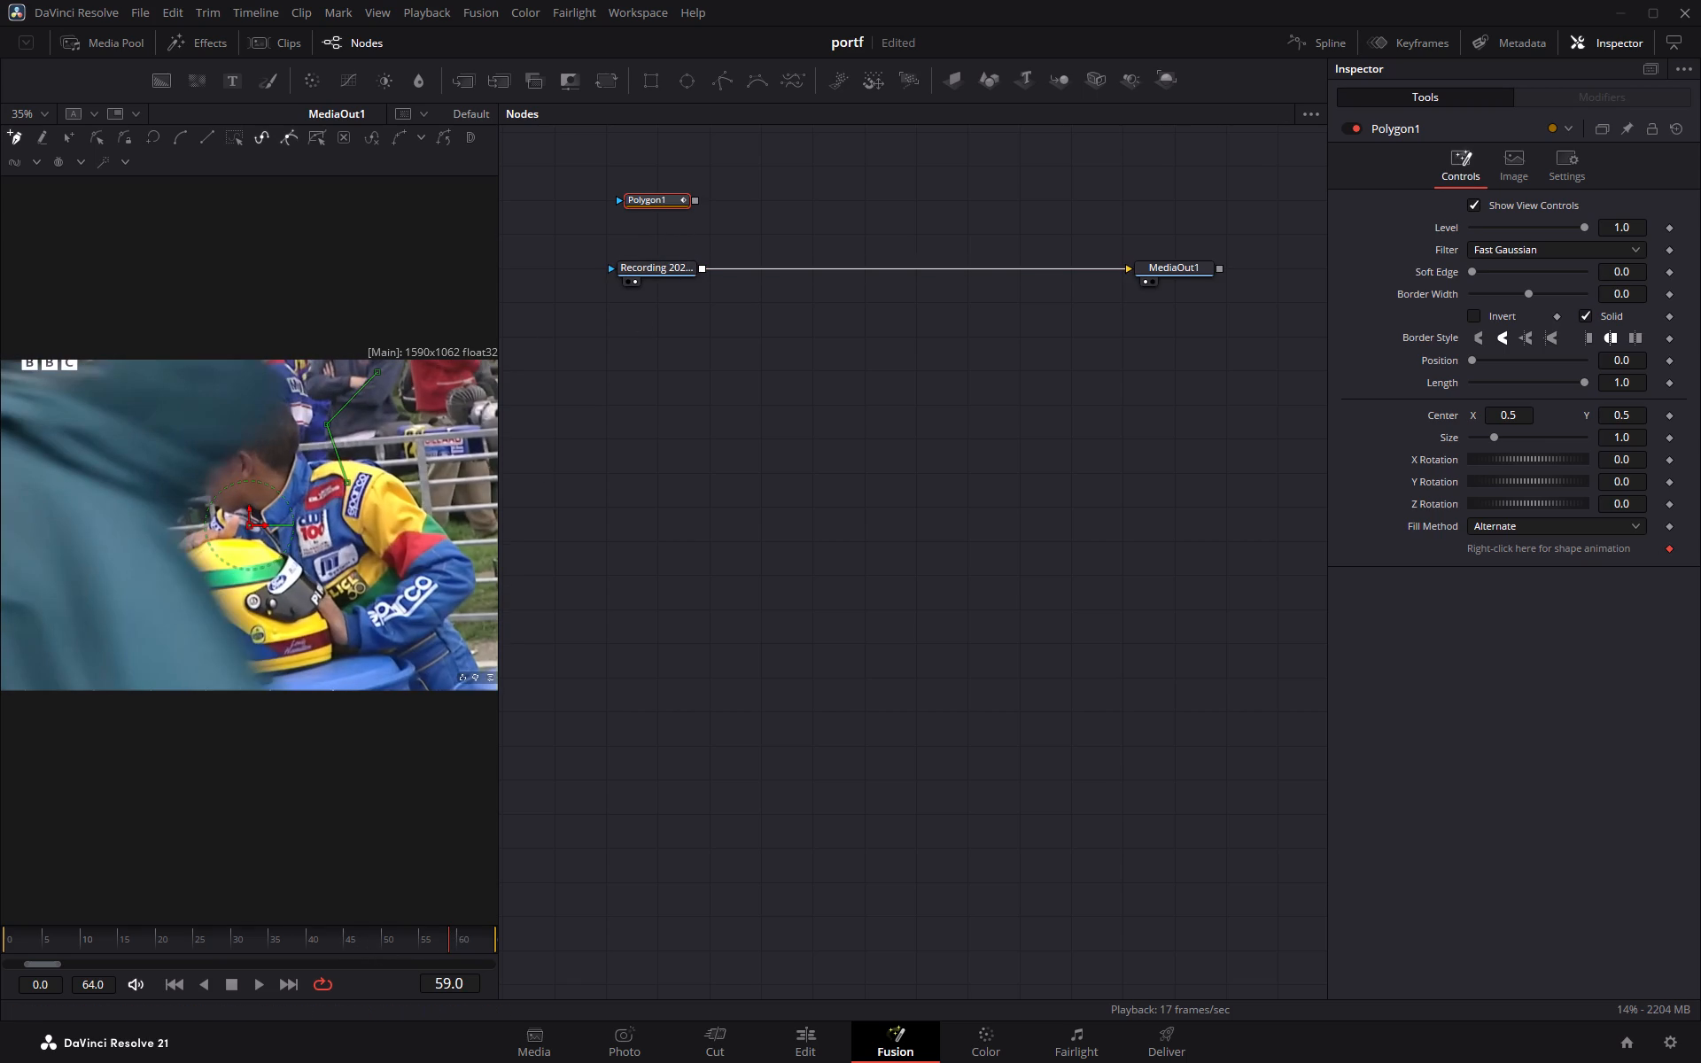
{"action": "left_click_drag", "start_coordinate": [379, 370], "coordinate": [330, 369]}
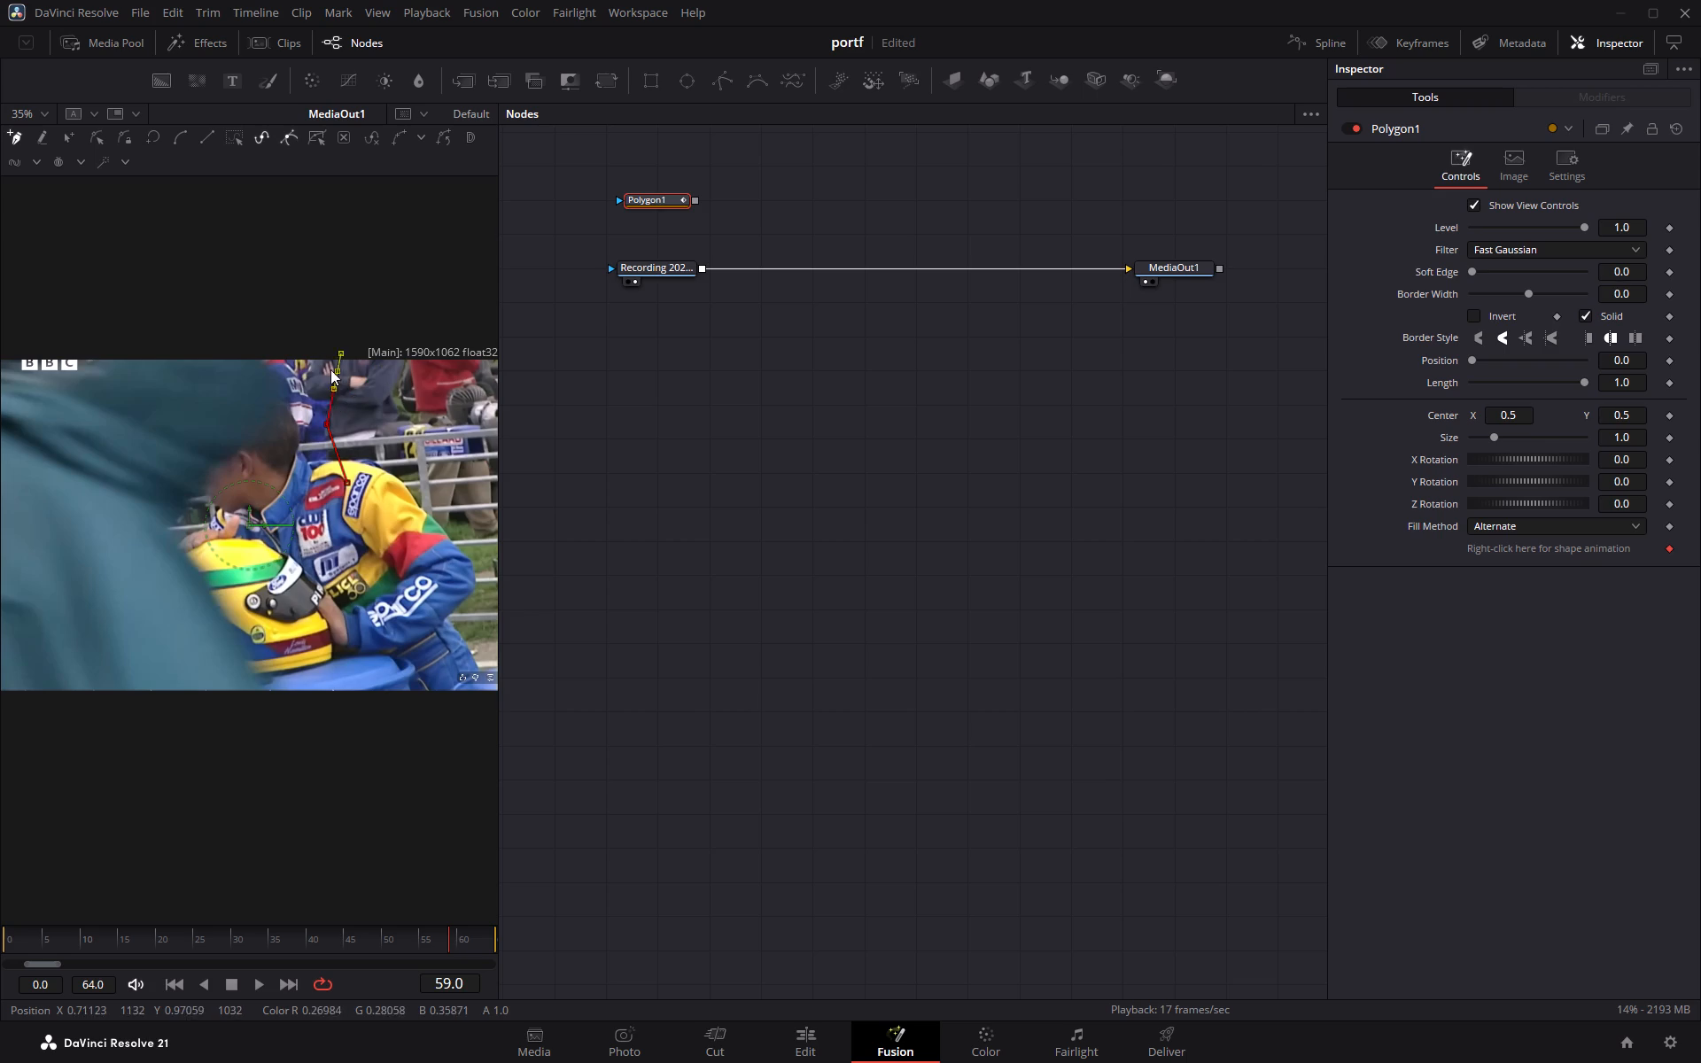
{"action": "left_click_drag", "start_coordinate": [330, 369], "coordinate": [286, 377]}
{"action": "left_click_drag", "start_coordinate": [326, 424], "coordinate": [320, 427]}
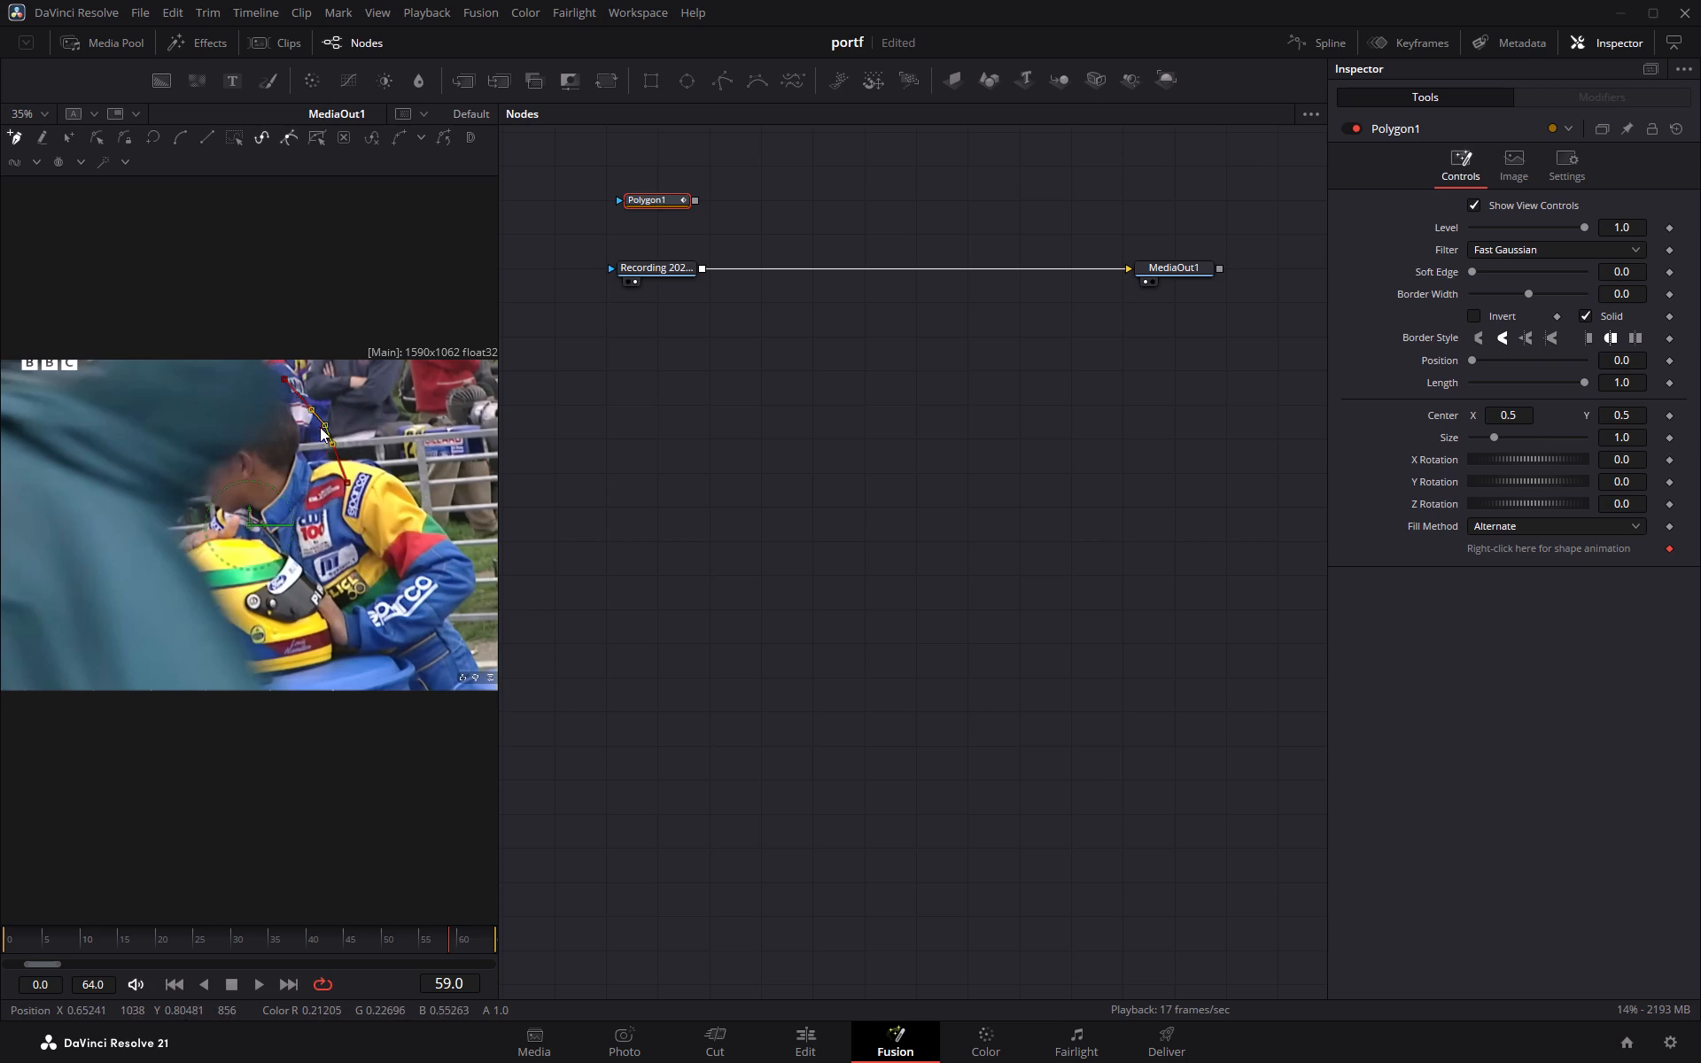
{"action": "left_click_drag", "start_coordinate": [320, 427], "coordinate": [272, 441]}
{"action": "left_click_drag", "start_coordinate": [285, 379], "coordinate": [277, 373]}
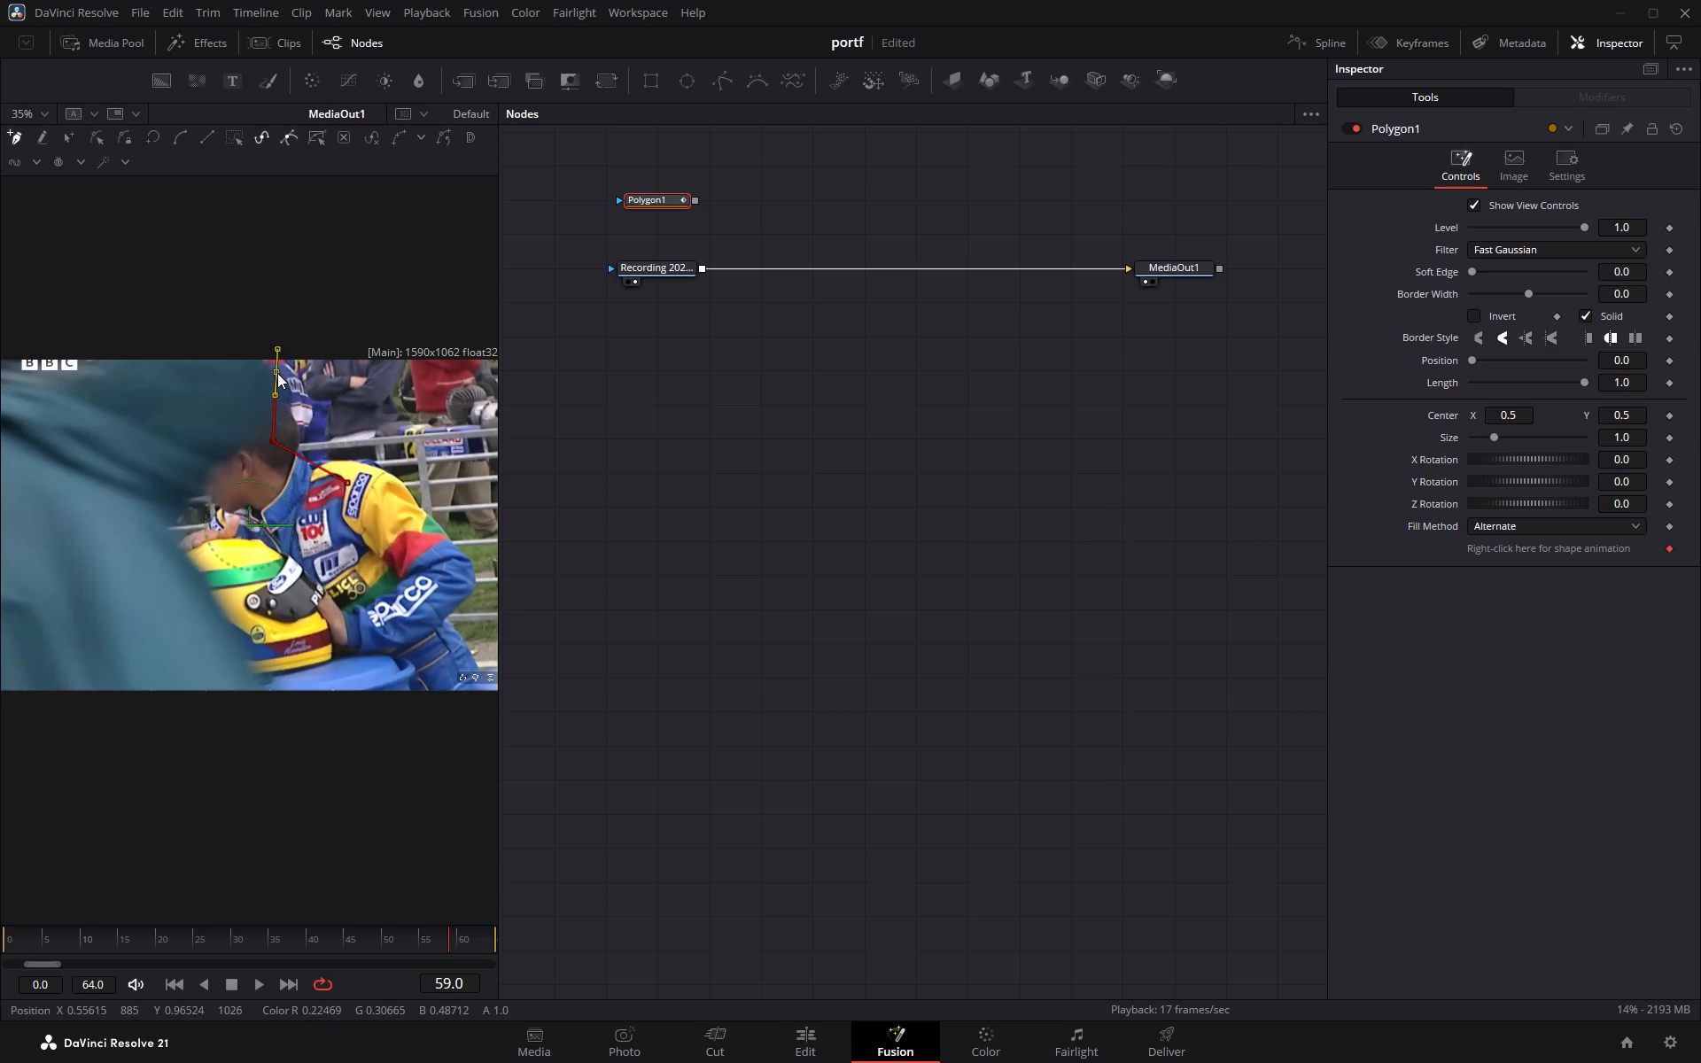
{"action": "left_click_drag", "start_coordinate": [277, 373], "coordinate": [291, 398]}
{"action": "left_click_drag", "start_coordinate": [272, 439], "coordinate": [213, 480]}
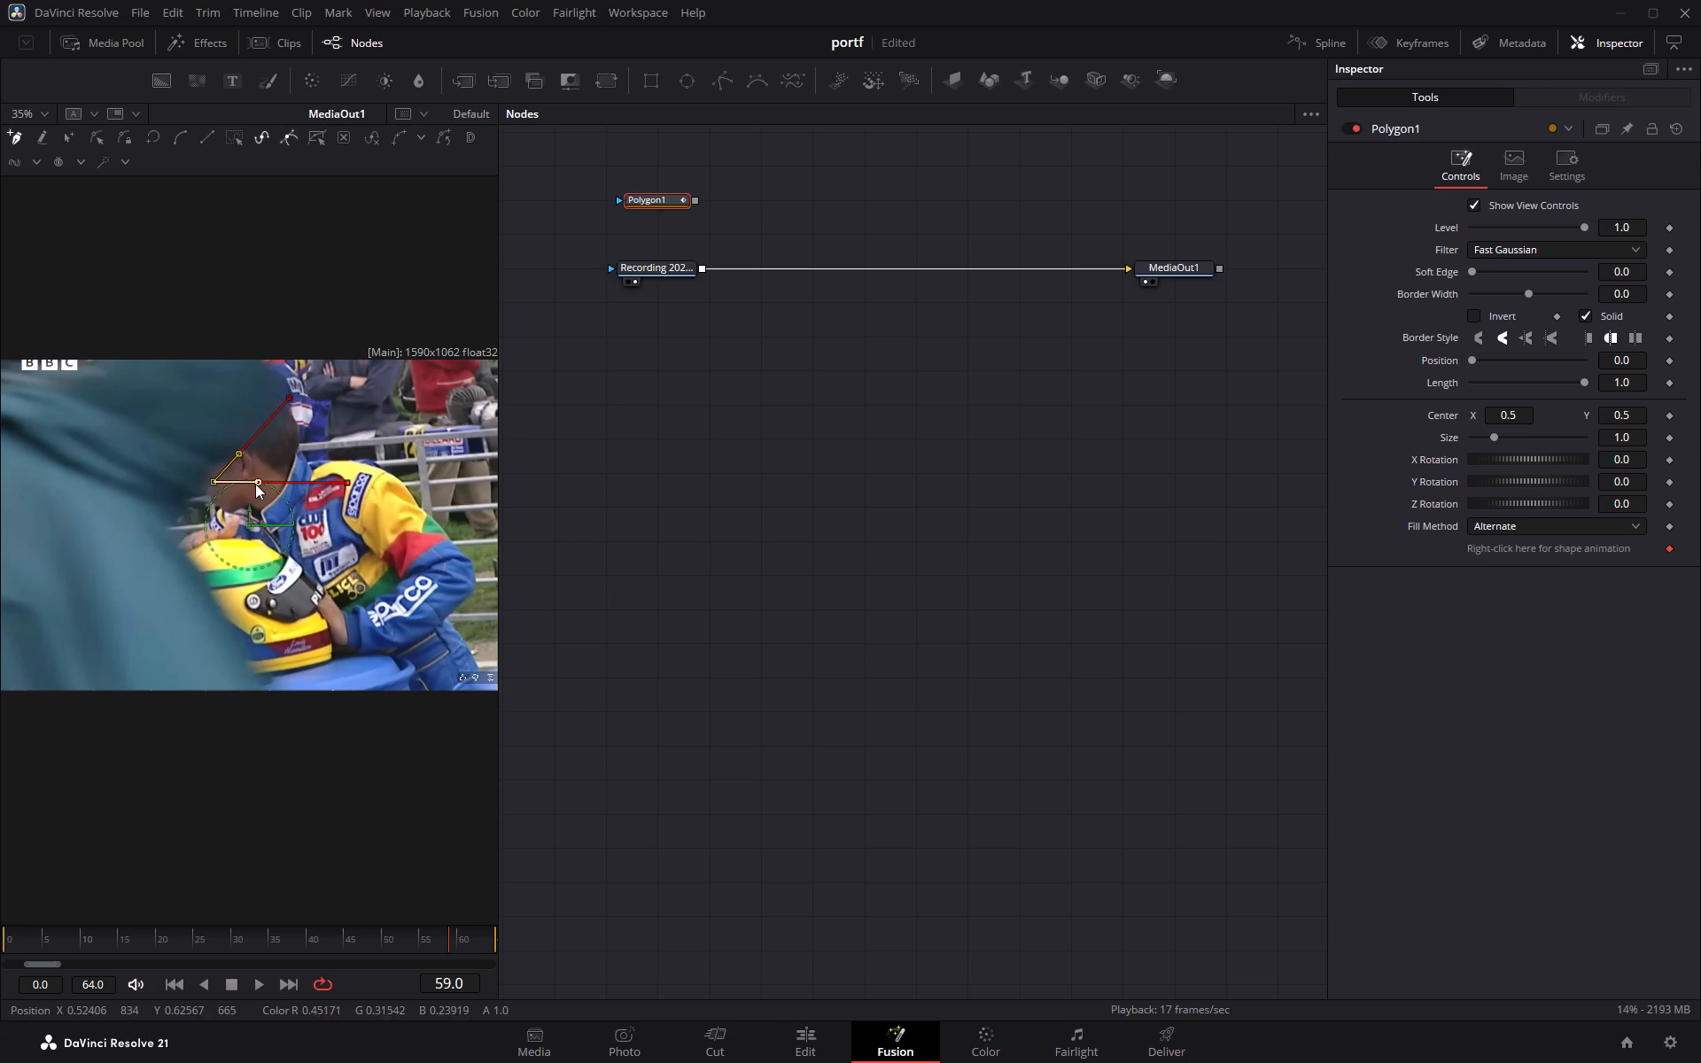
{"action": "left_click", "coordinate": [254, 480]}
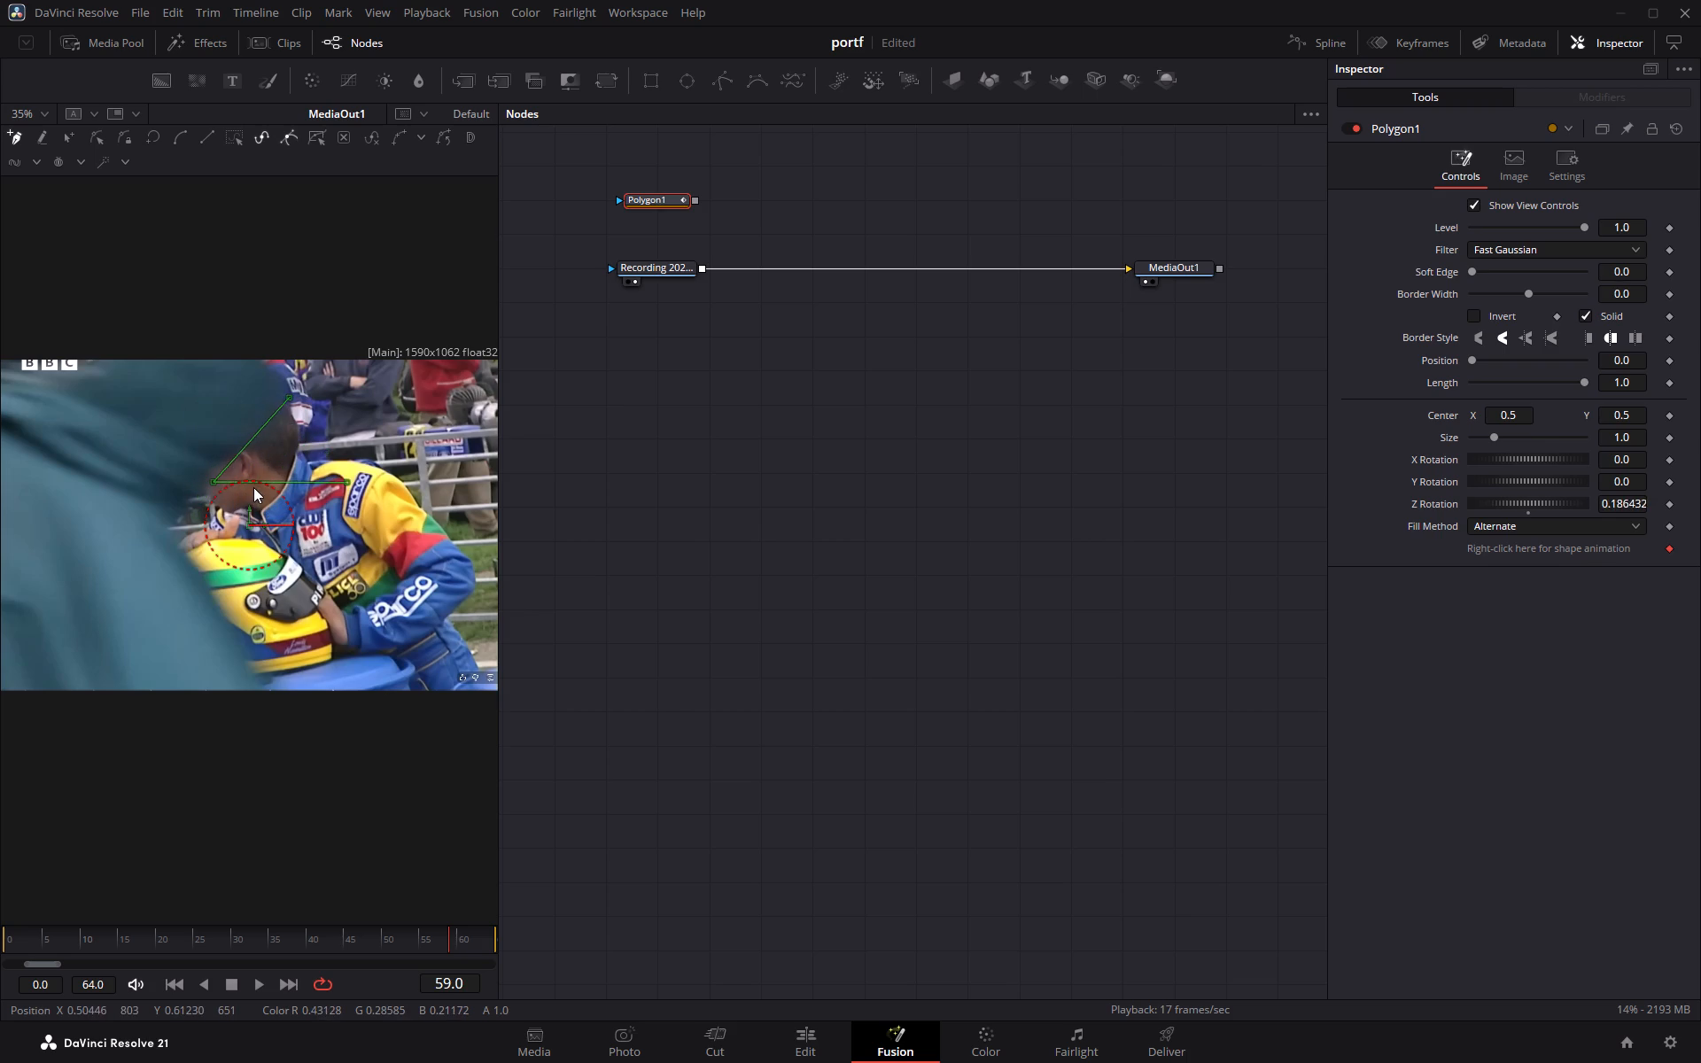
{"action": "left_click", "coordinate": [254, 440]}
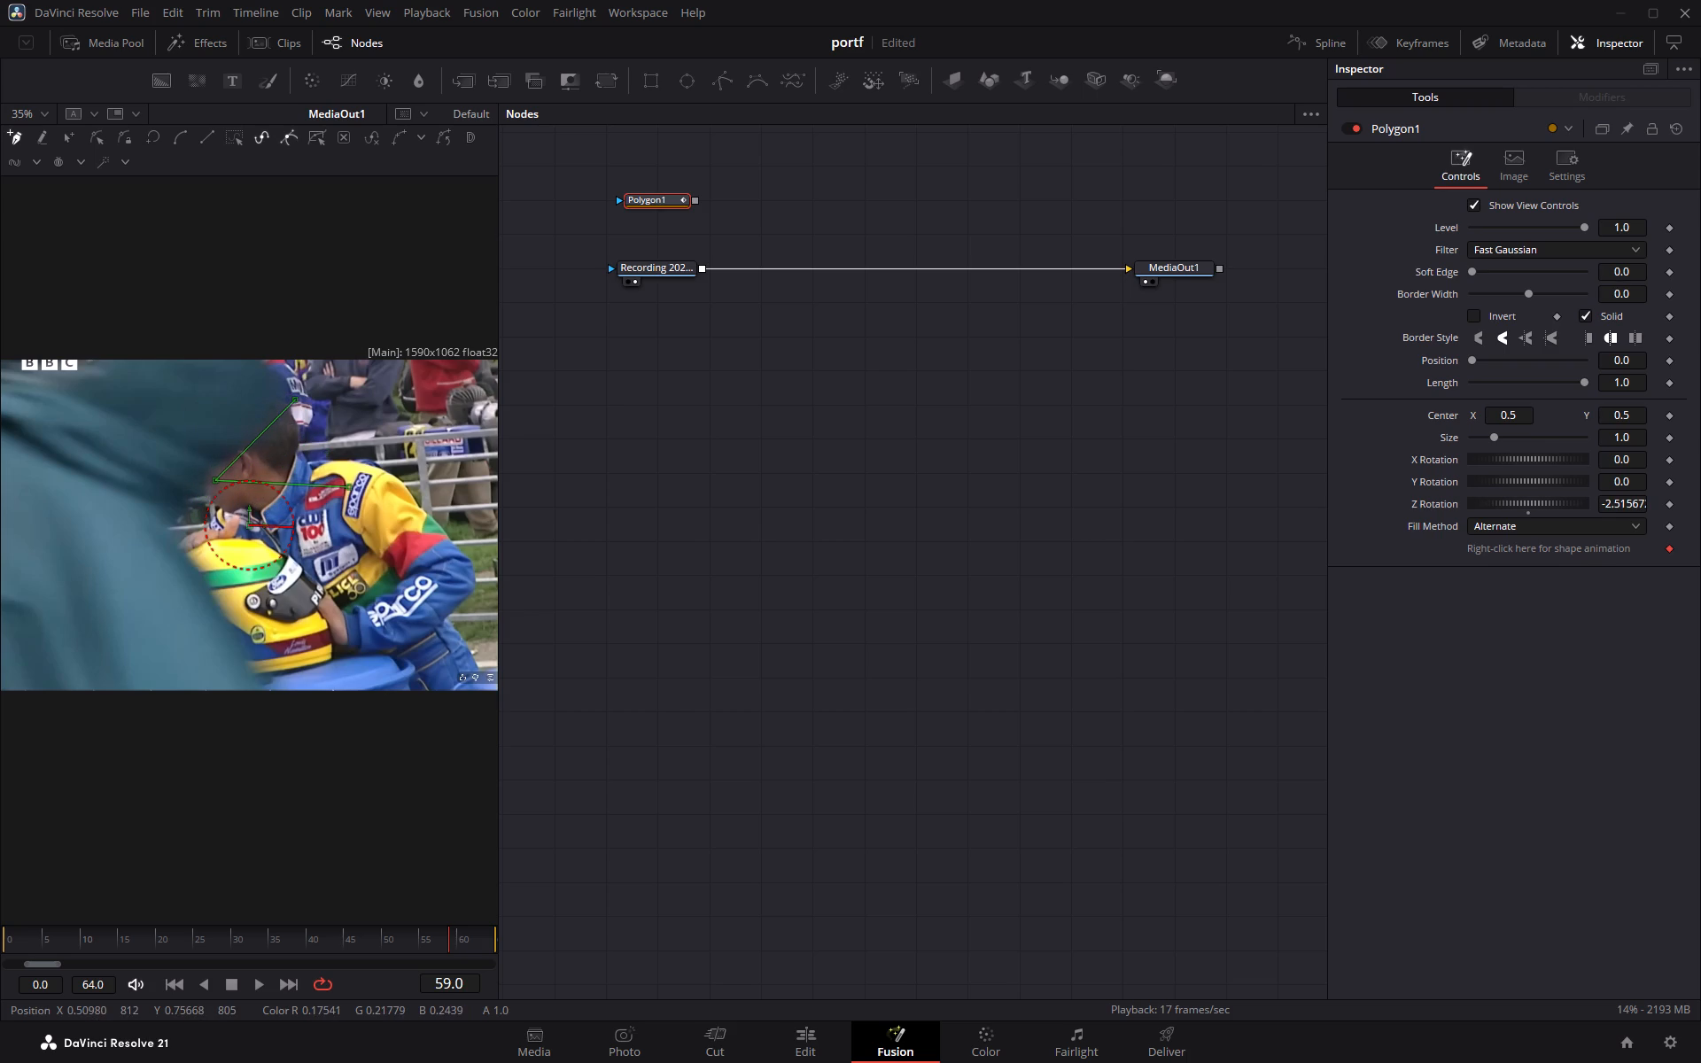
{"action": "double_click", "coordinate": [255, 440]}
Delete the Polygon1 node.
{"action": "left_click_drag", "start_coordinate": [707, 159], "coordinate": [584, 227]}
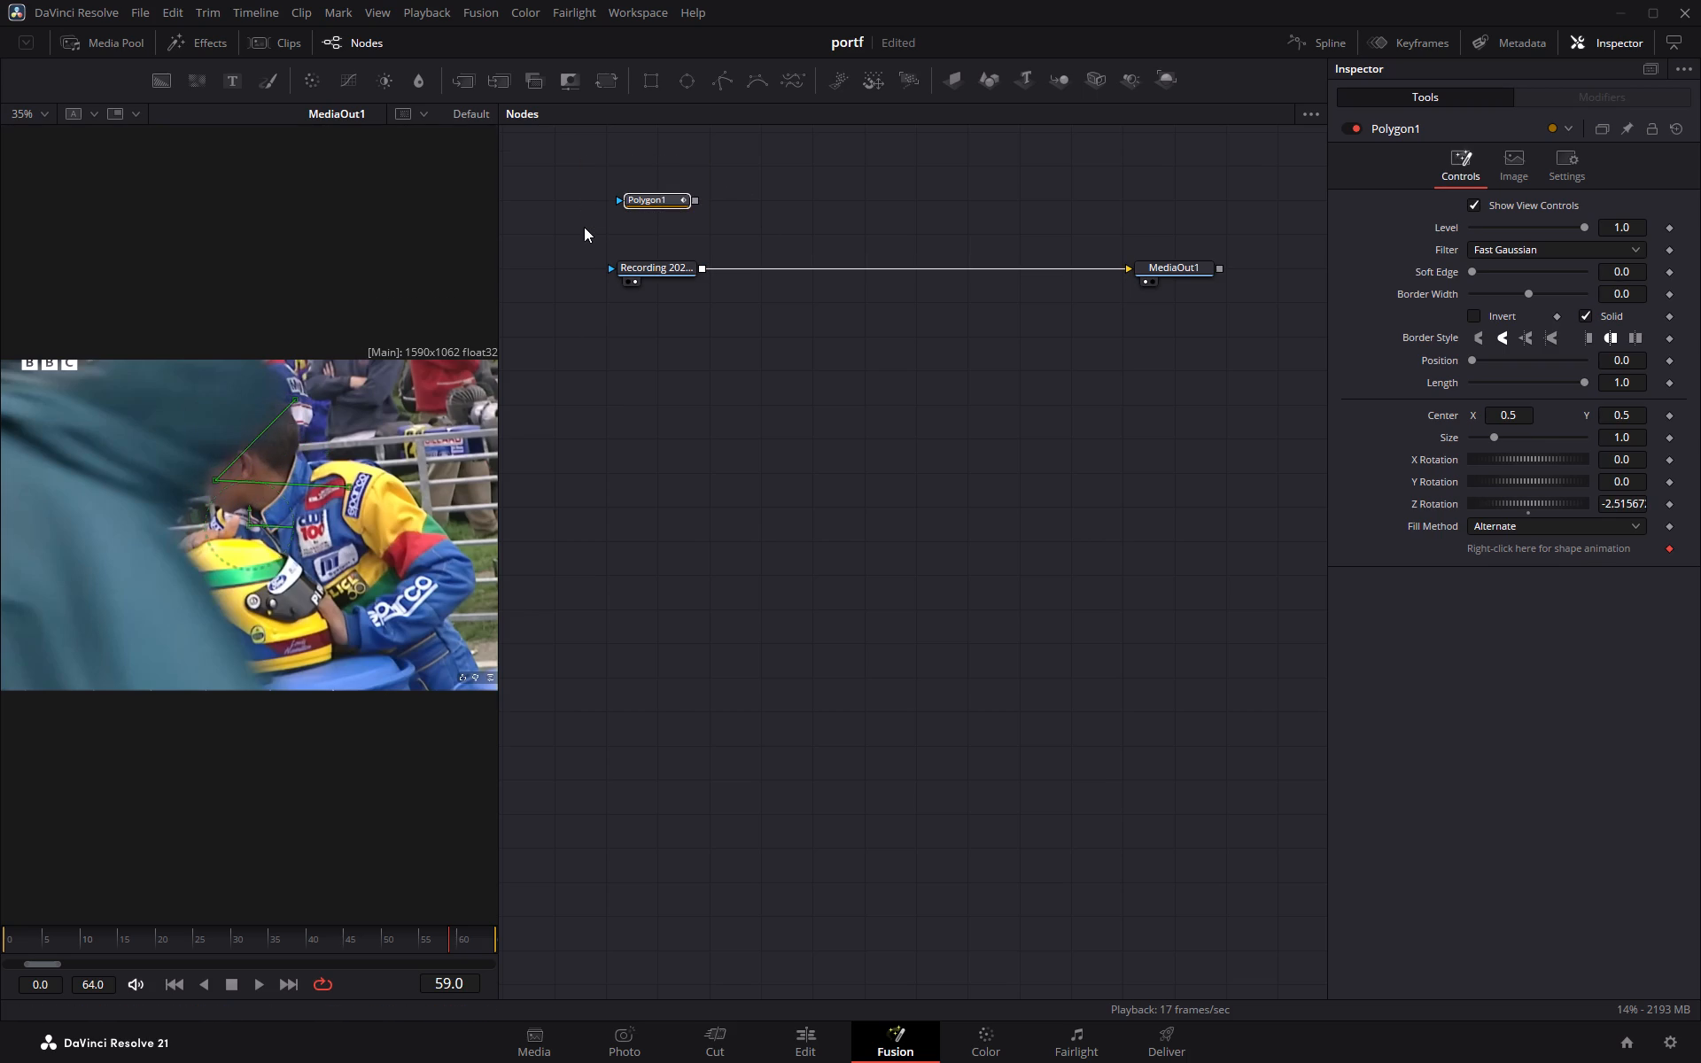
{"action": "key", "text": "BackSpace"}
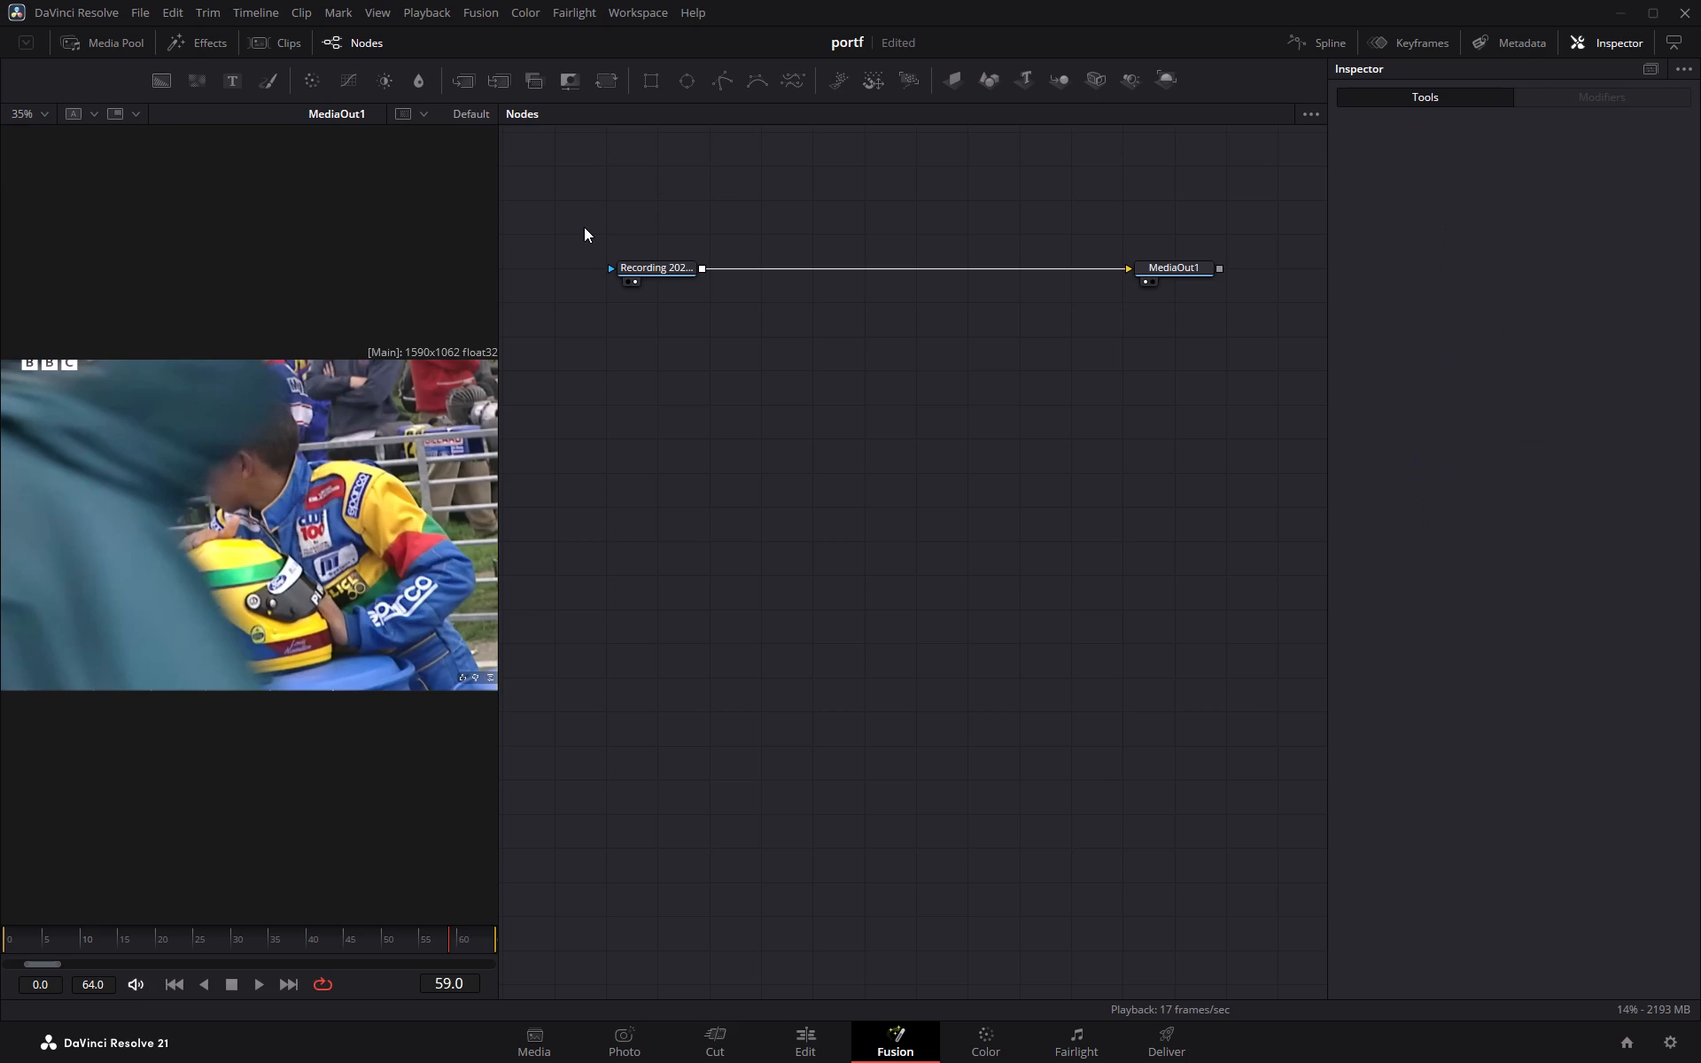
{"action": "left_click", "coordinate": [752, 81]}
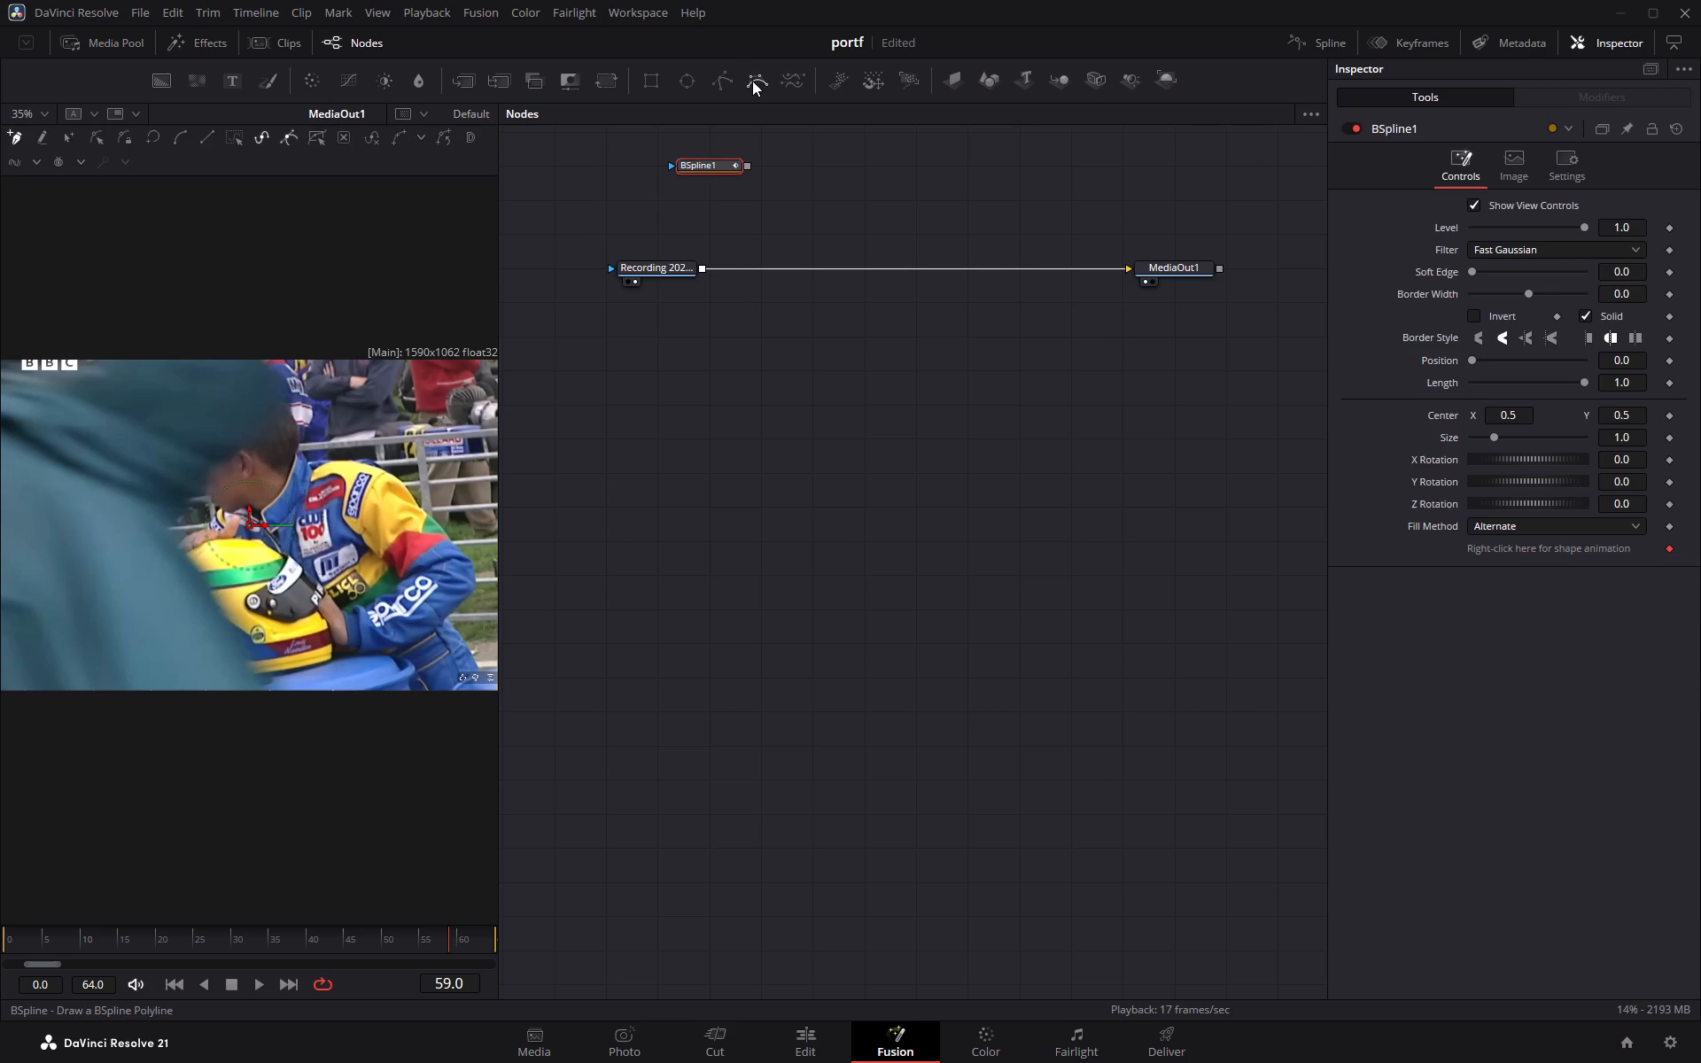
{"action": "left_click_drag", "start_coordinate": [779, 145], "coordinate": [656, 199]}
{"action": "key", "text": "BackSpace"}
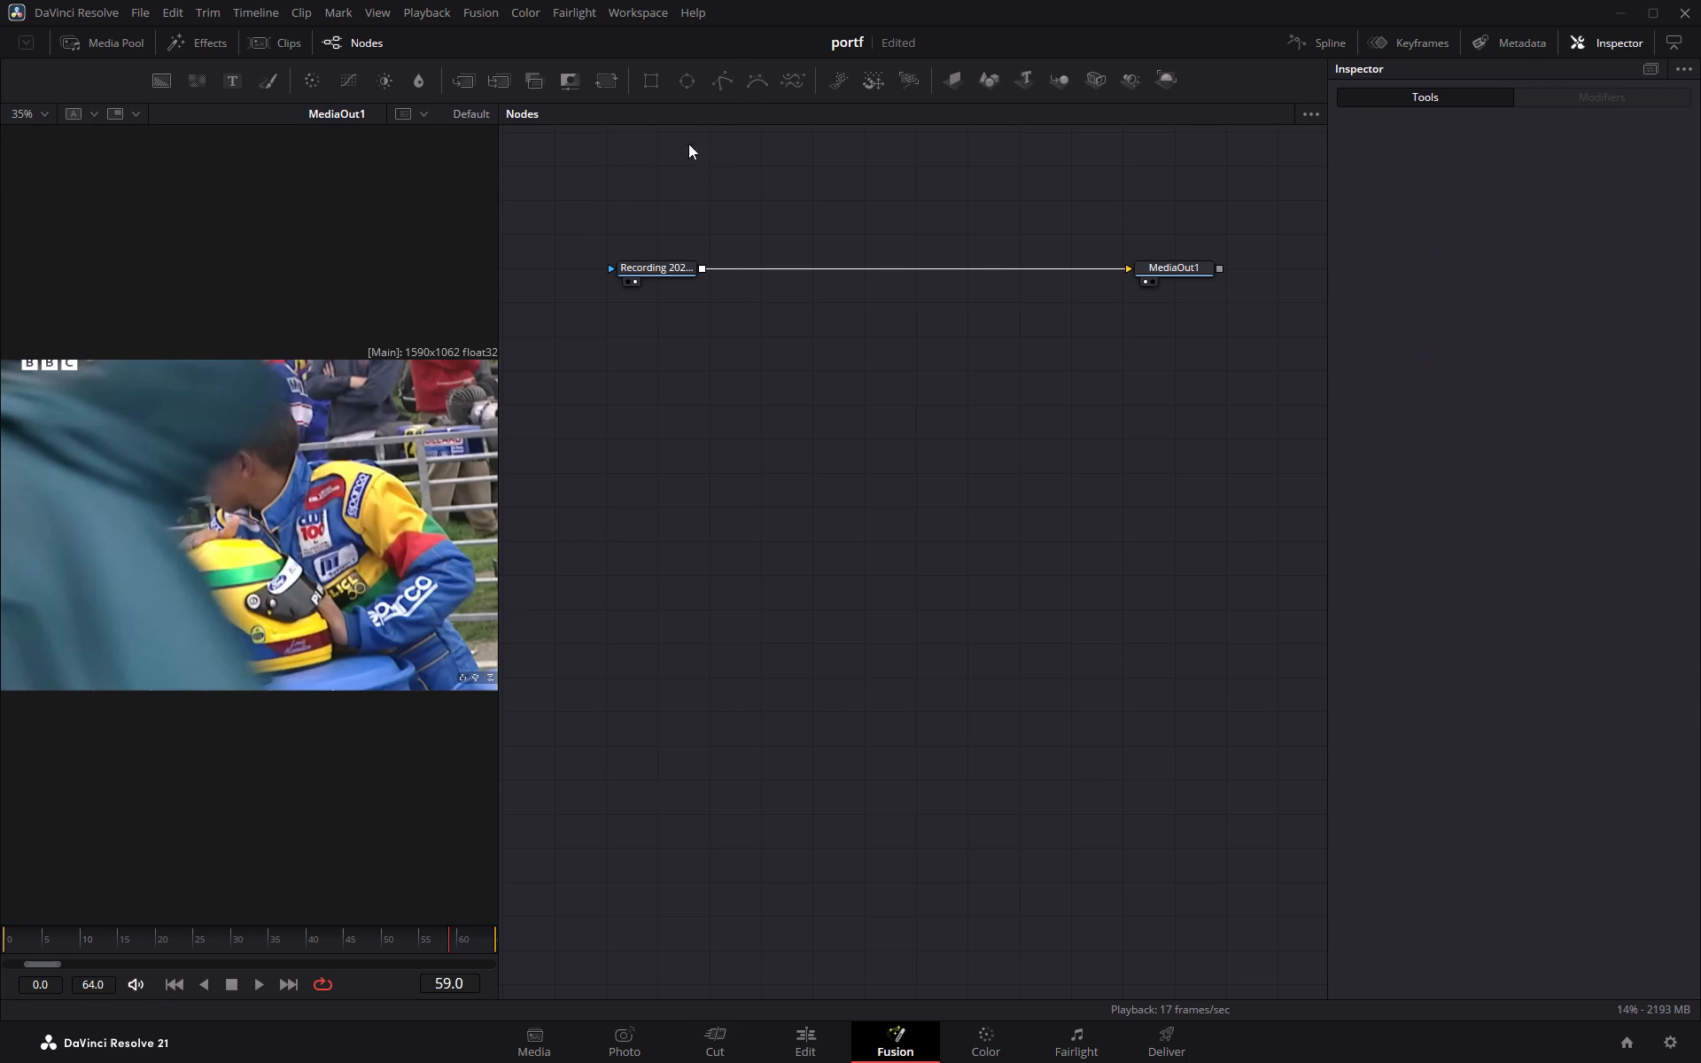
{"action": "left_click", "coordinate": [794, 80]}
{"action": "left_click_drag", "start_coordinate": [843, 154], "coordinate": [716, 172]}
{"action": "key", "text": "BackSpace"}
Add a new Polygon mask node above the Recording 2026-10-27 162848.mp4 node and connect it as that node's mask.
{"action": "left_click_drag", "start_coordinate": [724, 79], "coordinate": [652, 239]}
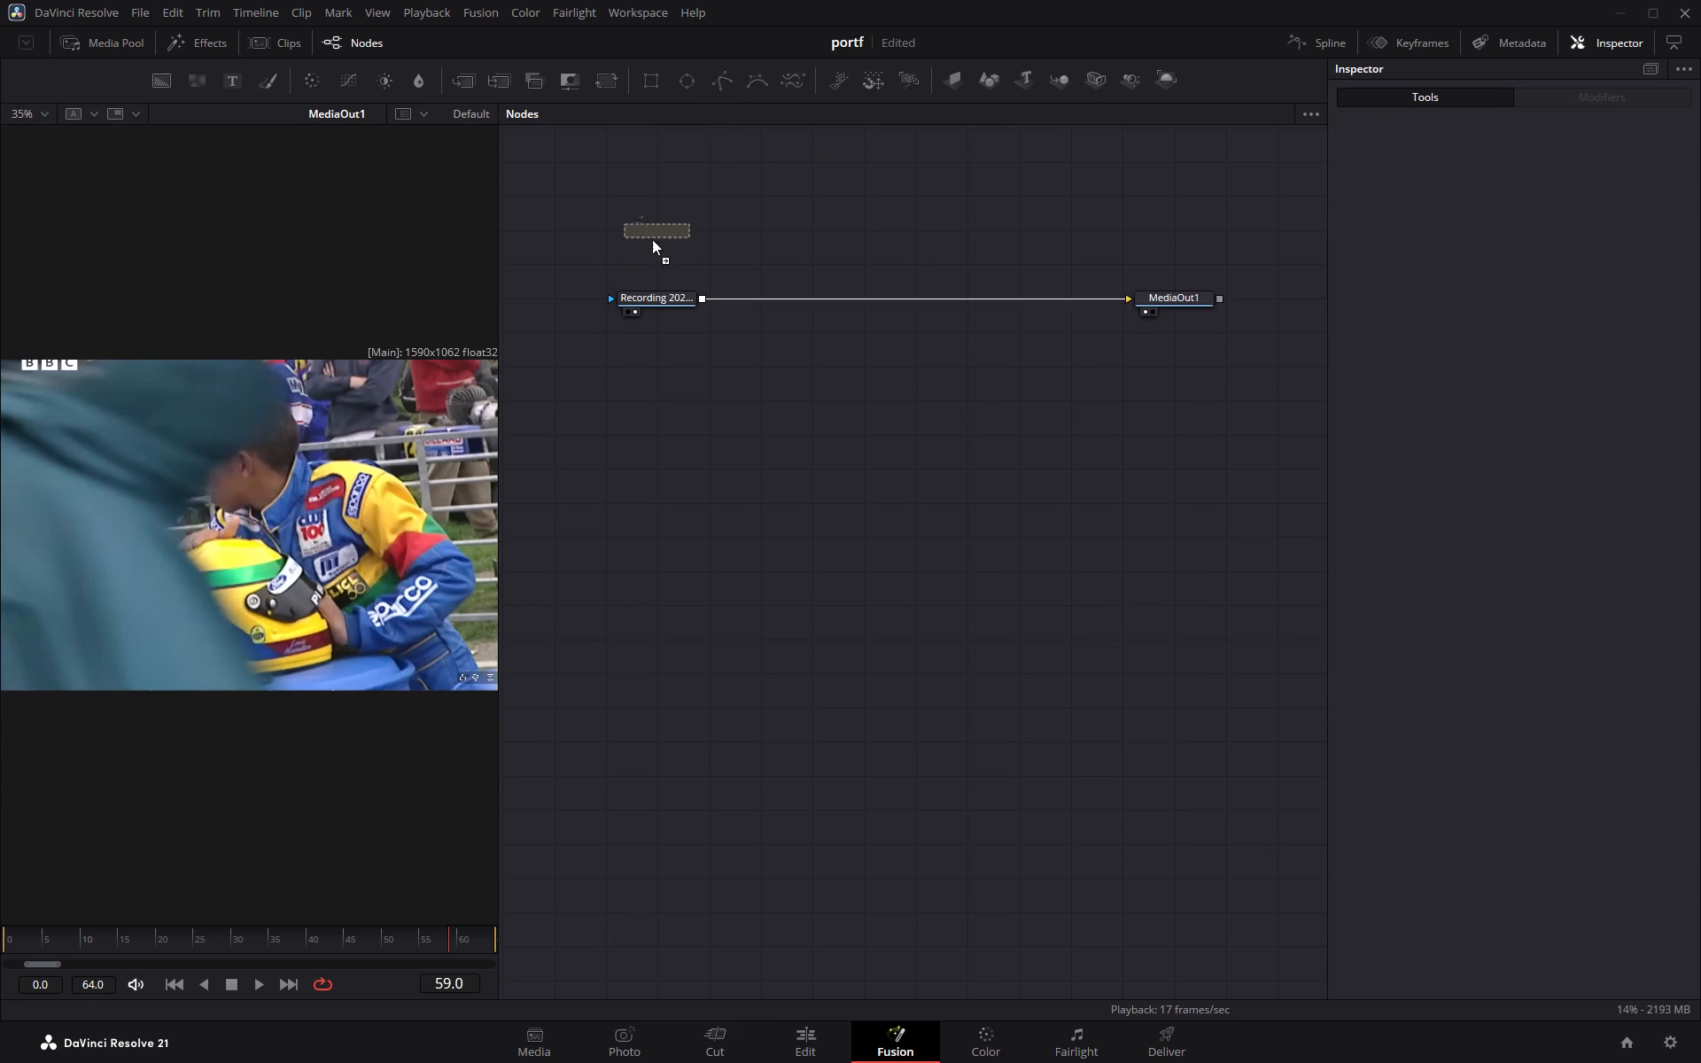
{"action": "left_click_drag", "start_coordinate": [652, 239], "coordinate": [645, 234]}
{"action": "left_click_drag", "start_coordinate": [695, 230], "coordinate": [617, 298]}
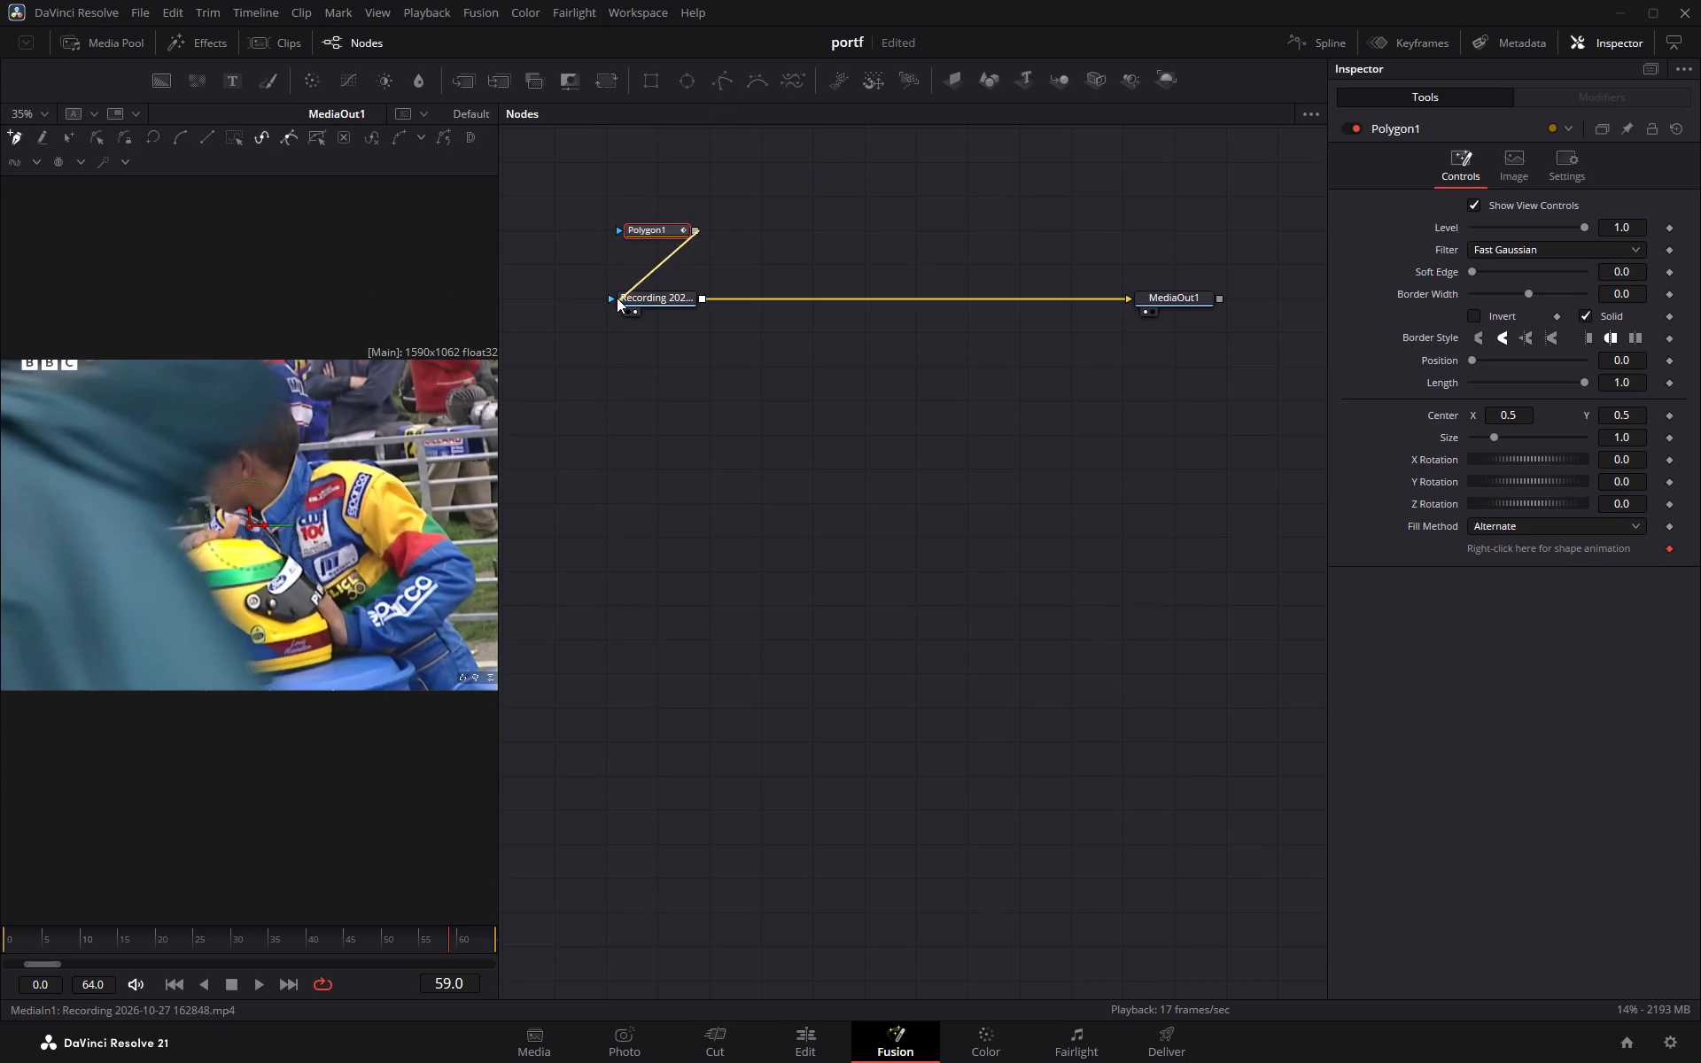
{"action": "left_click_drag", "start_coordinate": [617, 298], "coordinate": [612, 297]}
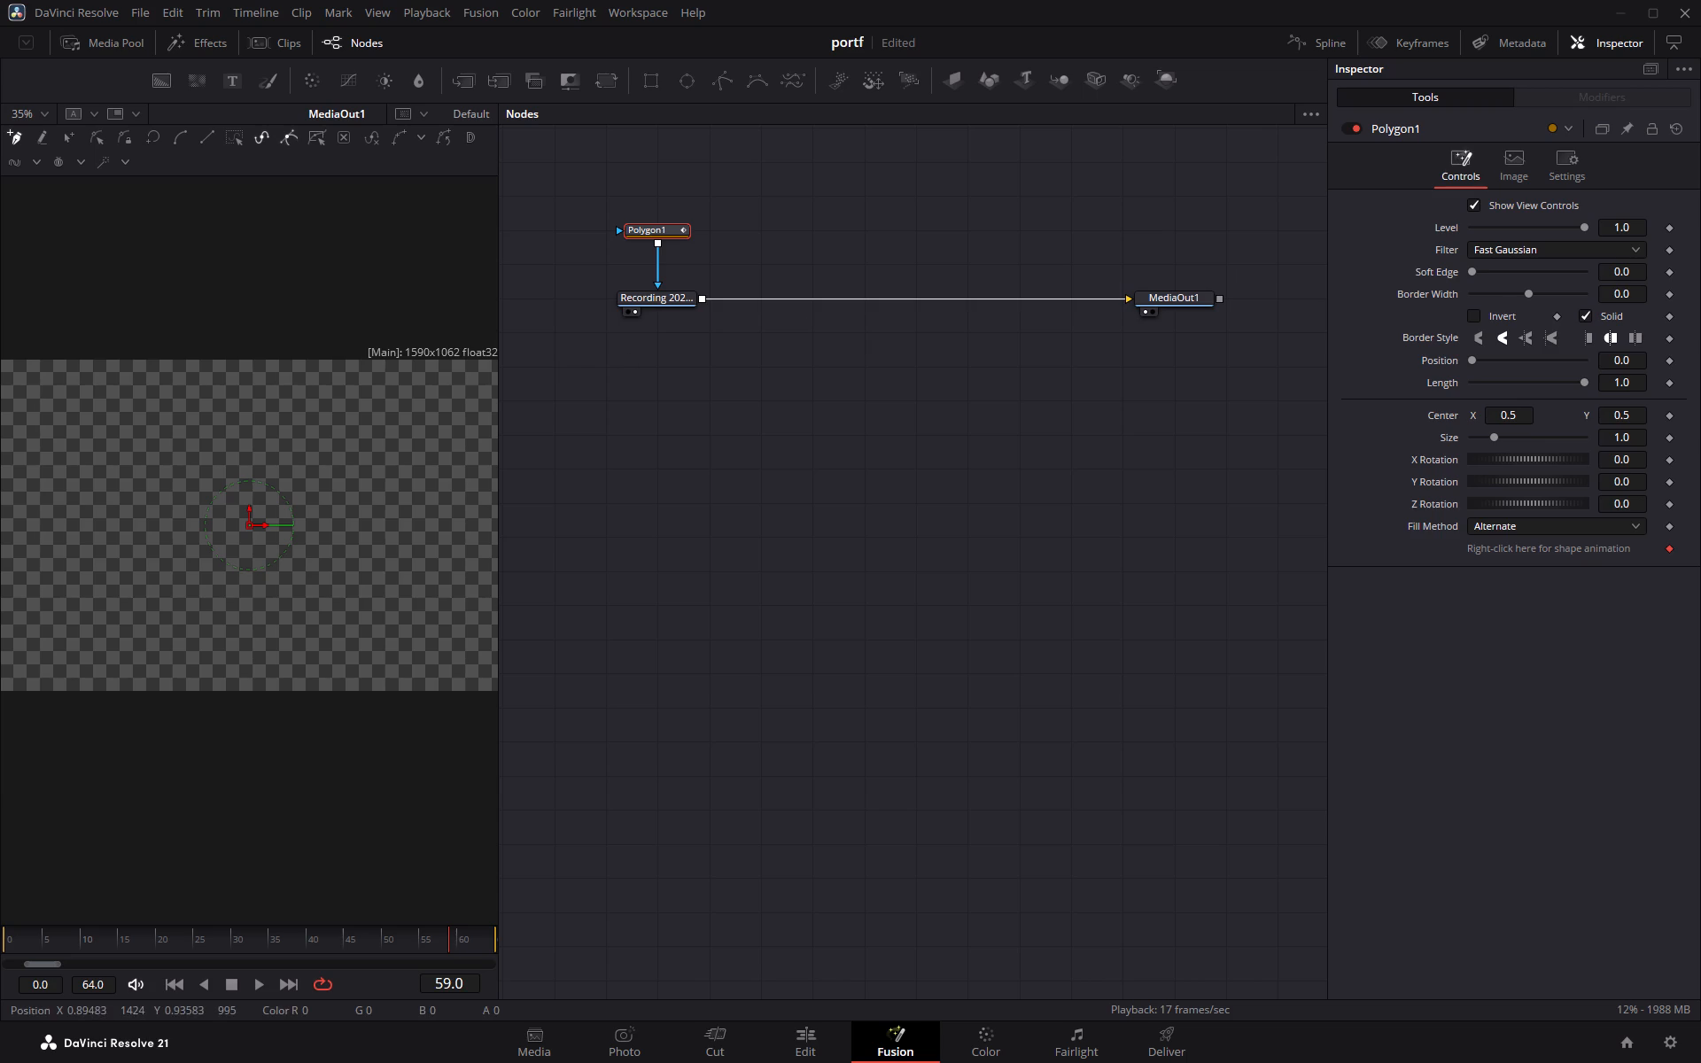
At frame 59, draw a twelve-point open polygon outline from the image's top edge, inward to mid-frame and back out toward the lower right.
{"action": "left_click", "coordinate": [428, 366]}
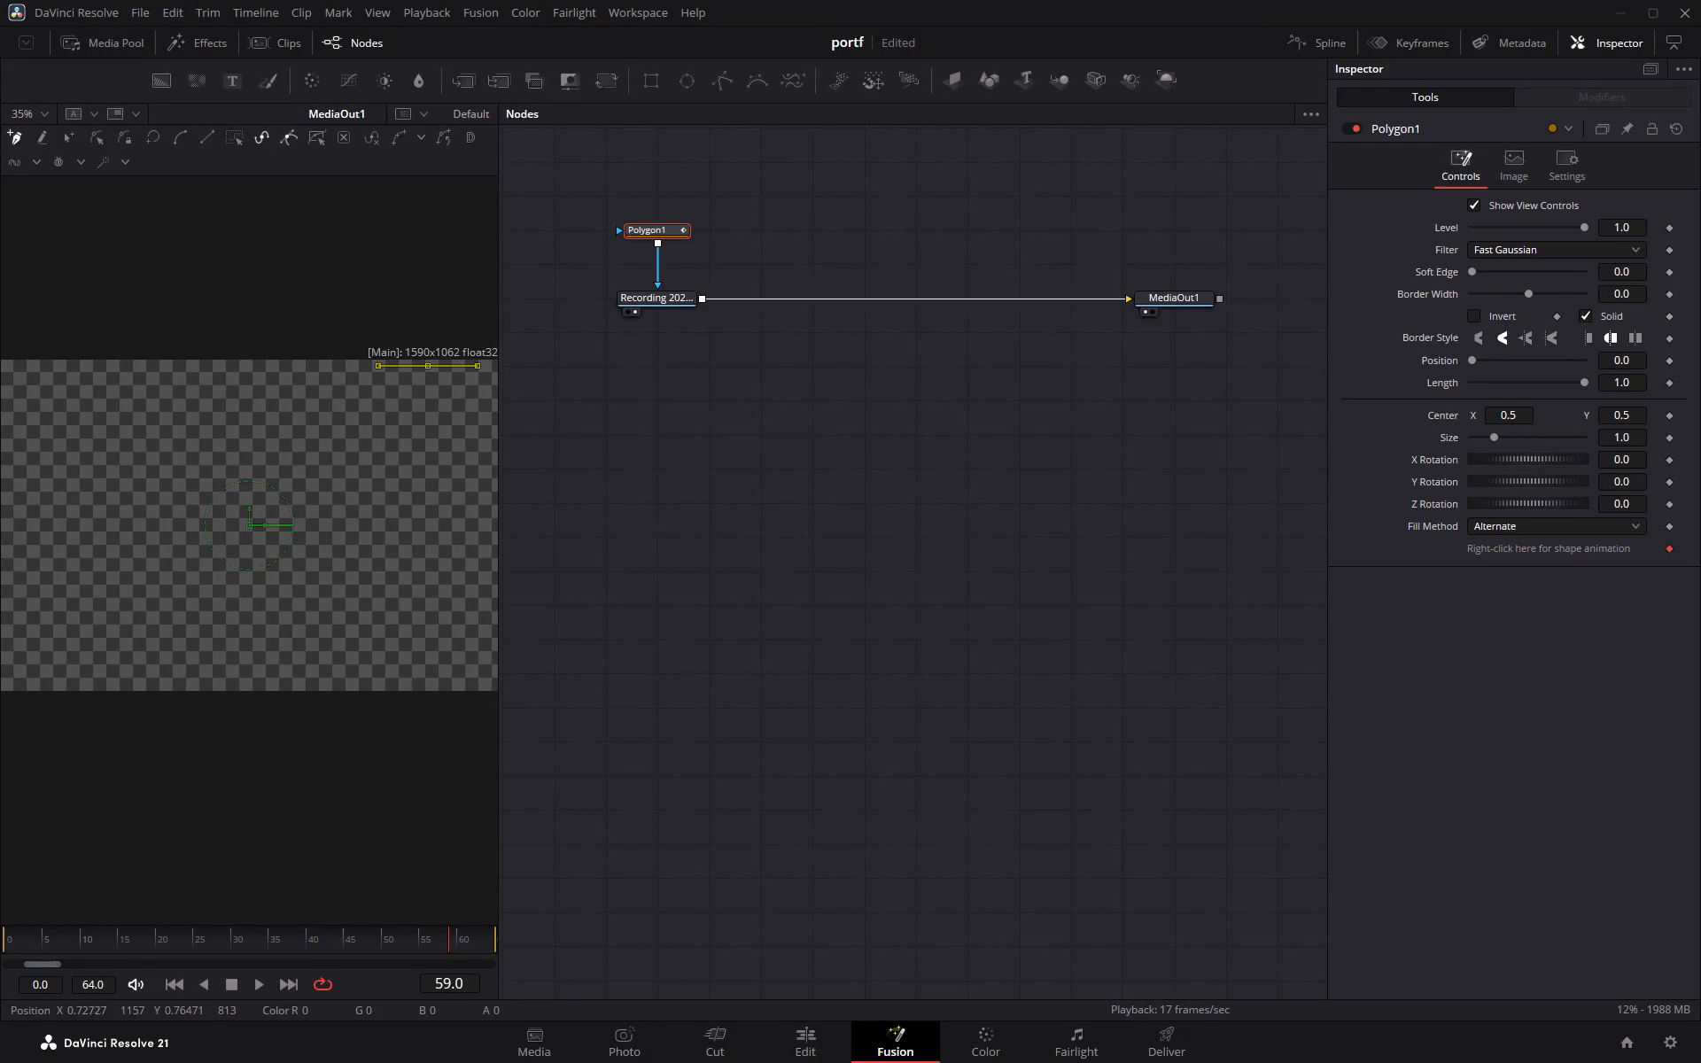
{"action": "left_click", "coordinate": [389, 416]}
{"action": "left_click", "coordinate": [353, 443]}
{"action": "left_click", "coordinate": [308, 463]}
{"action": "left_click", "coordinate": [306, 500]}
{"action": "left_click", "coordinate": [316, 525]}
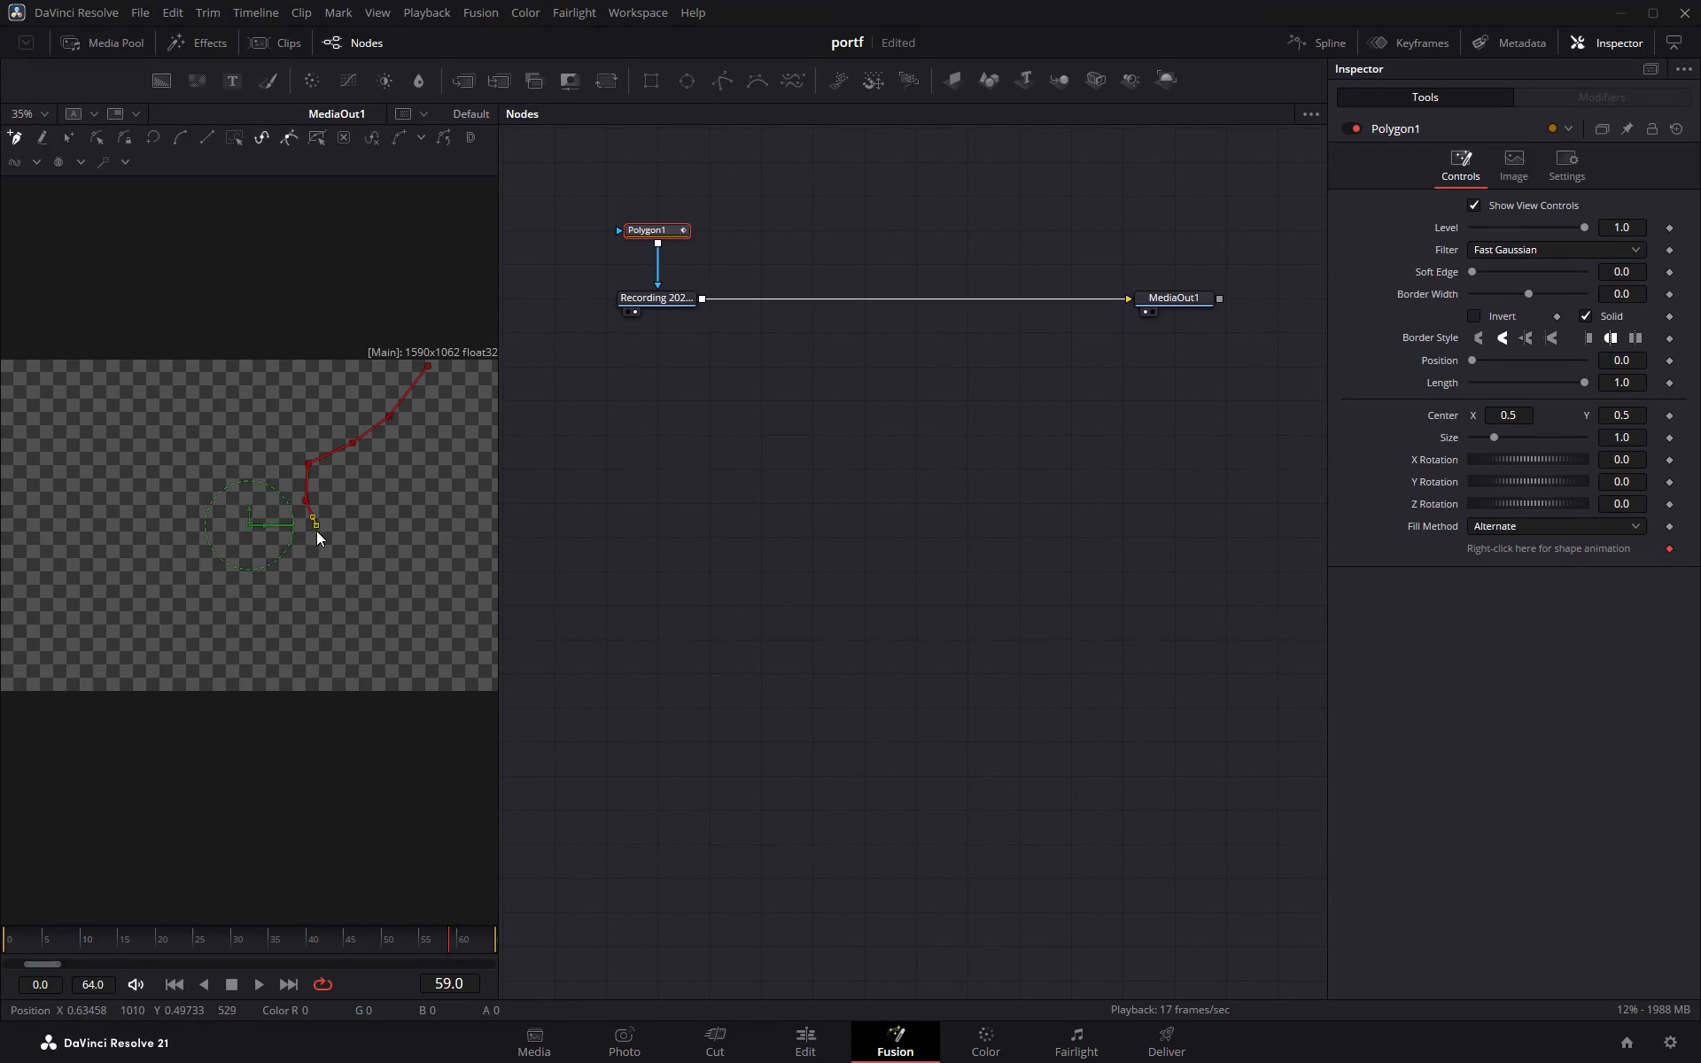
{"action": "left_click", "coordinate": [330, 552]}
{"action": "left_click", "coordinate": [357, 578]}
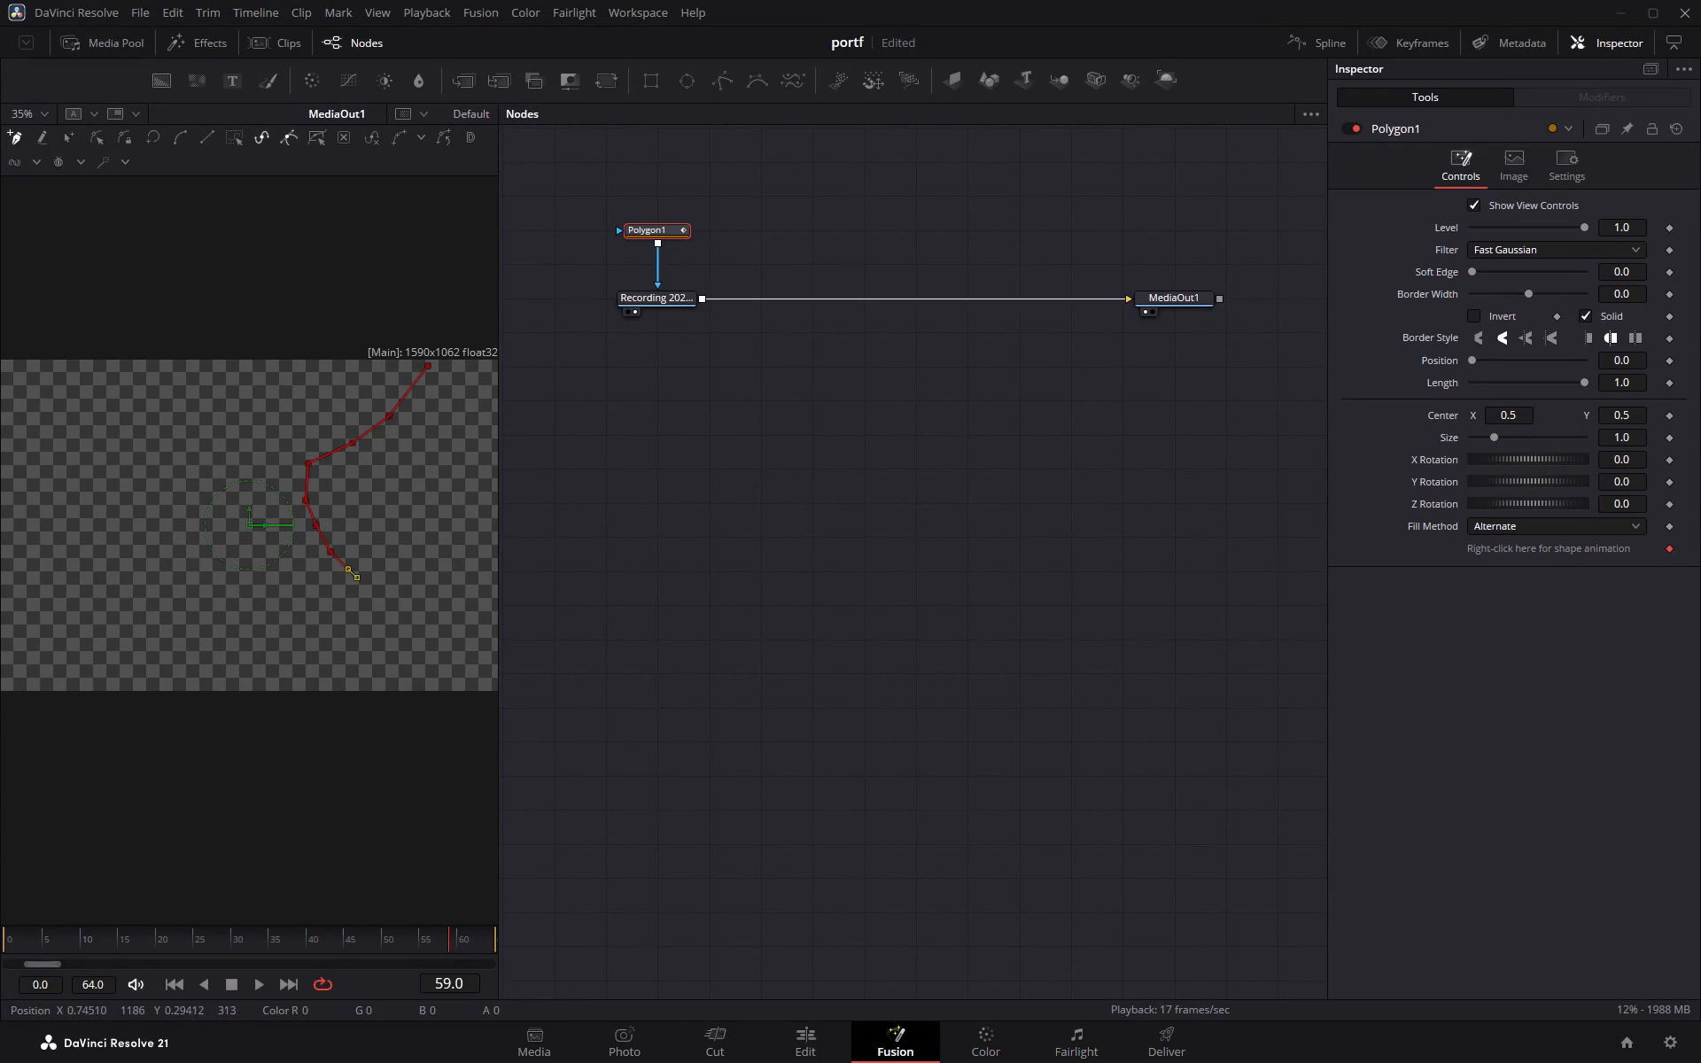
{"action": "left_click", "coordinate": [385, 605]}
{"action": "left_click", "coordinate": [419, 624]}
{"action": "left_click", "coordinate": [443, 638]}
{"action": "left_click", "coordinate": [462, 649]}
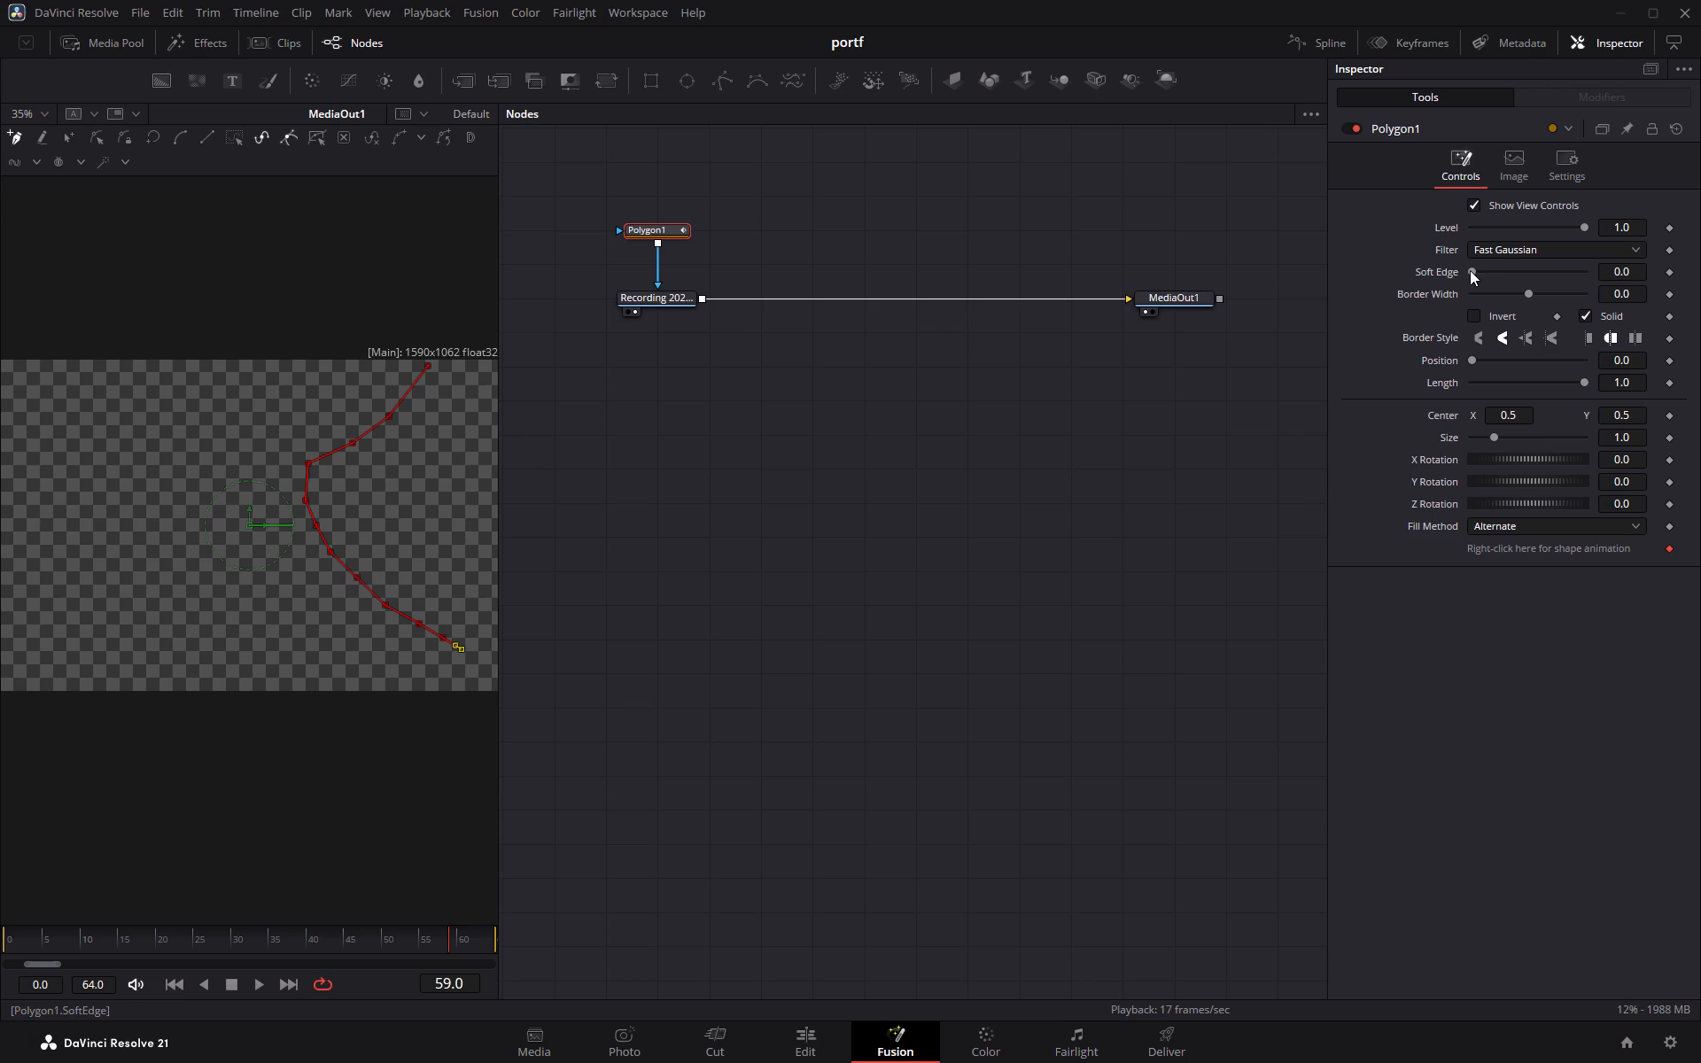
{"action": "left_click_drag", "start_coordinate": [1470, 270], "coordinate": [1457, 270]}
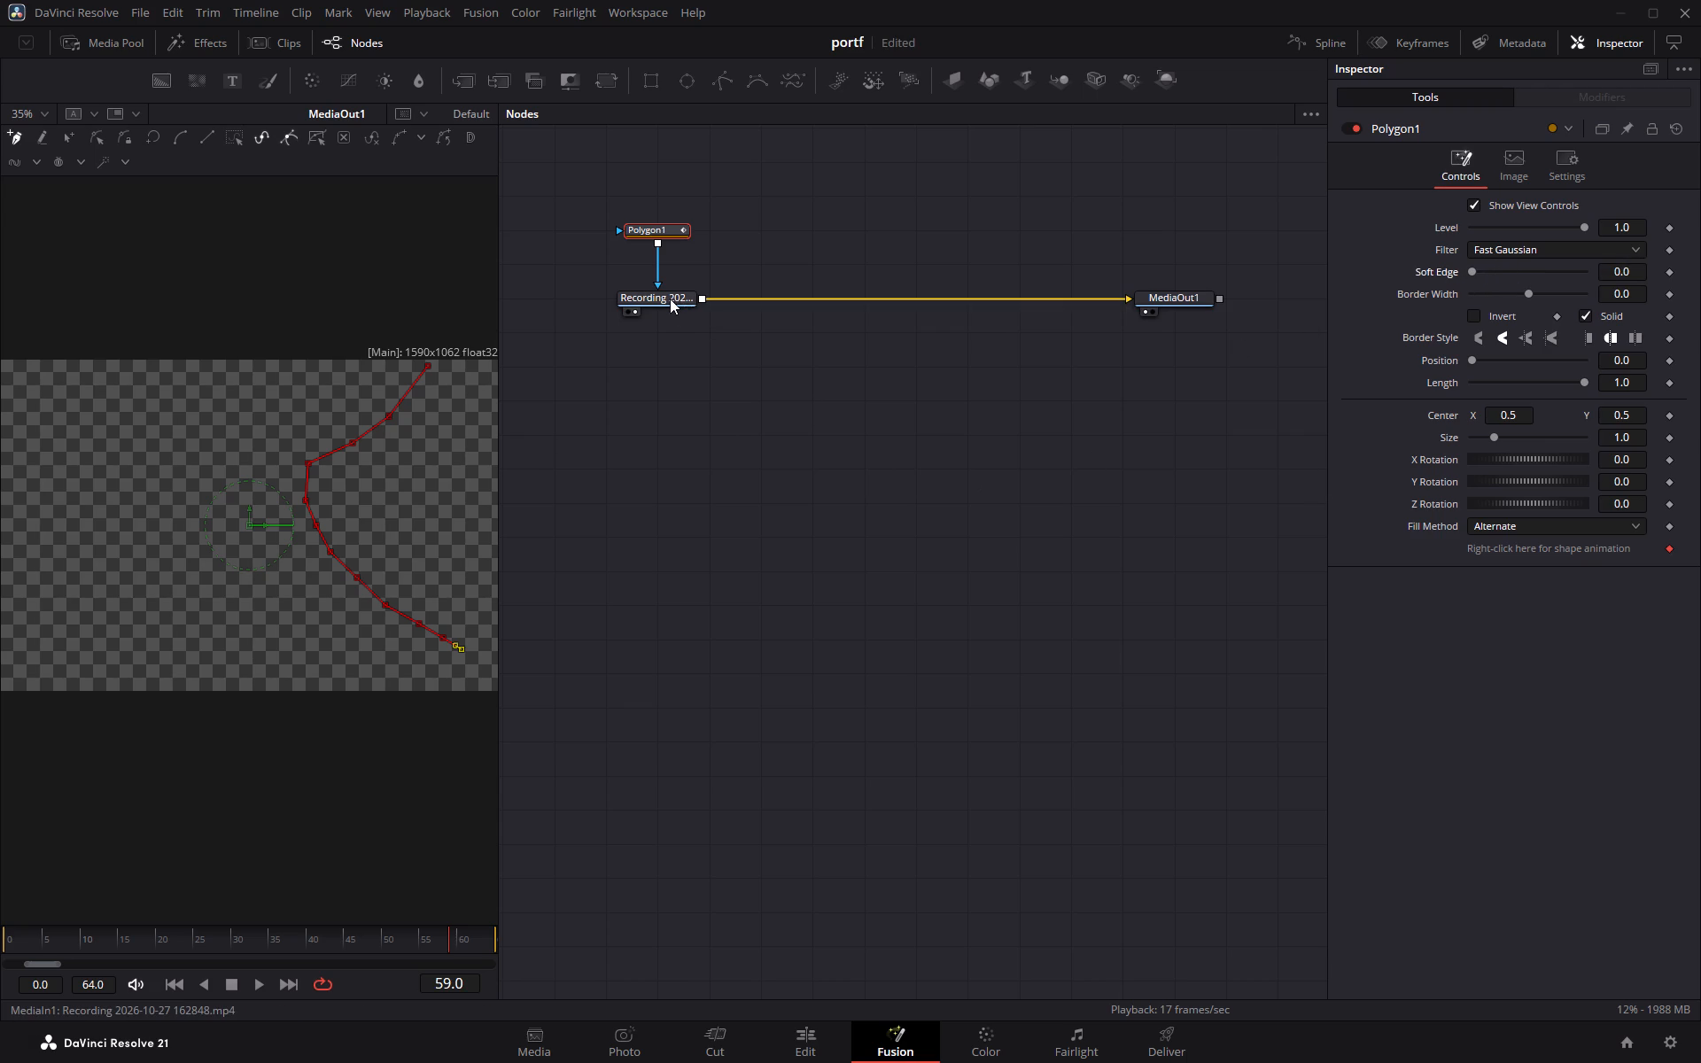
Unplug Polygon1 to view the unmasked footage from frame 45 to frame 57, and reconnect it to the recording node at frame 57.
{"action": "left_click", "coordinate": [670, 299]}
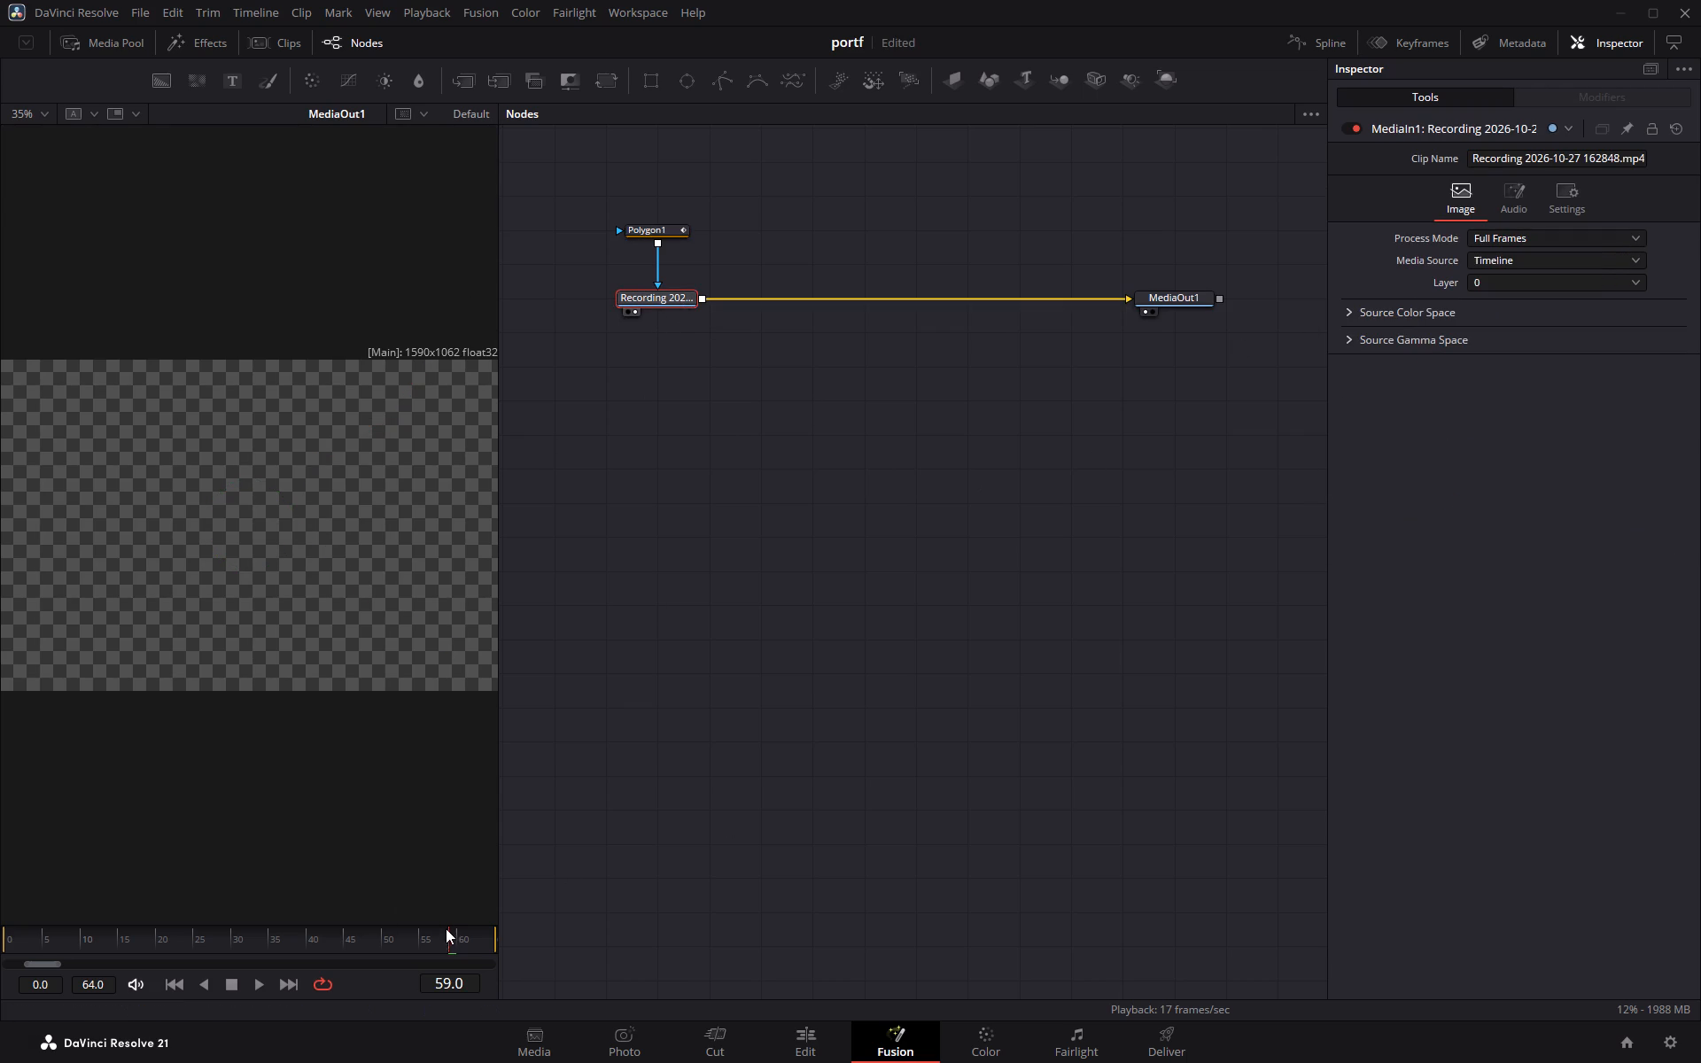
{"action": "left_click_drag", "start_coordinate": [445, 935], "coordinate": [351, 953]}
{"action": "left_click_drag", "start_coordinate": [657, 283], "coordinate": [665, 260]}
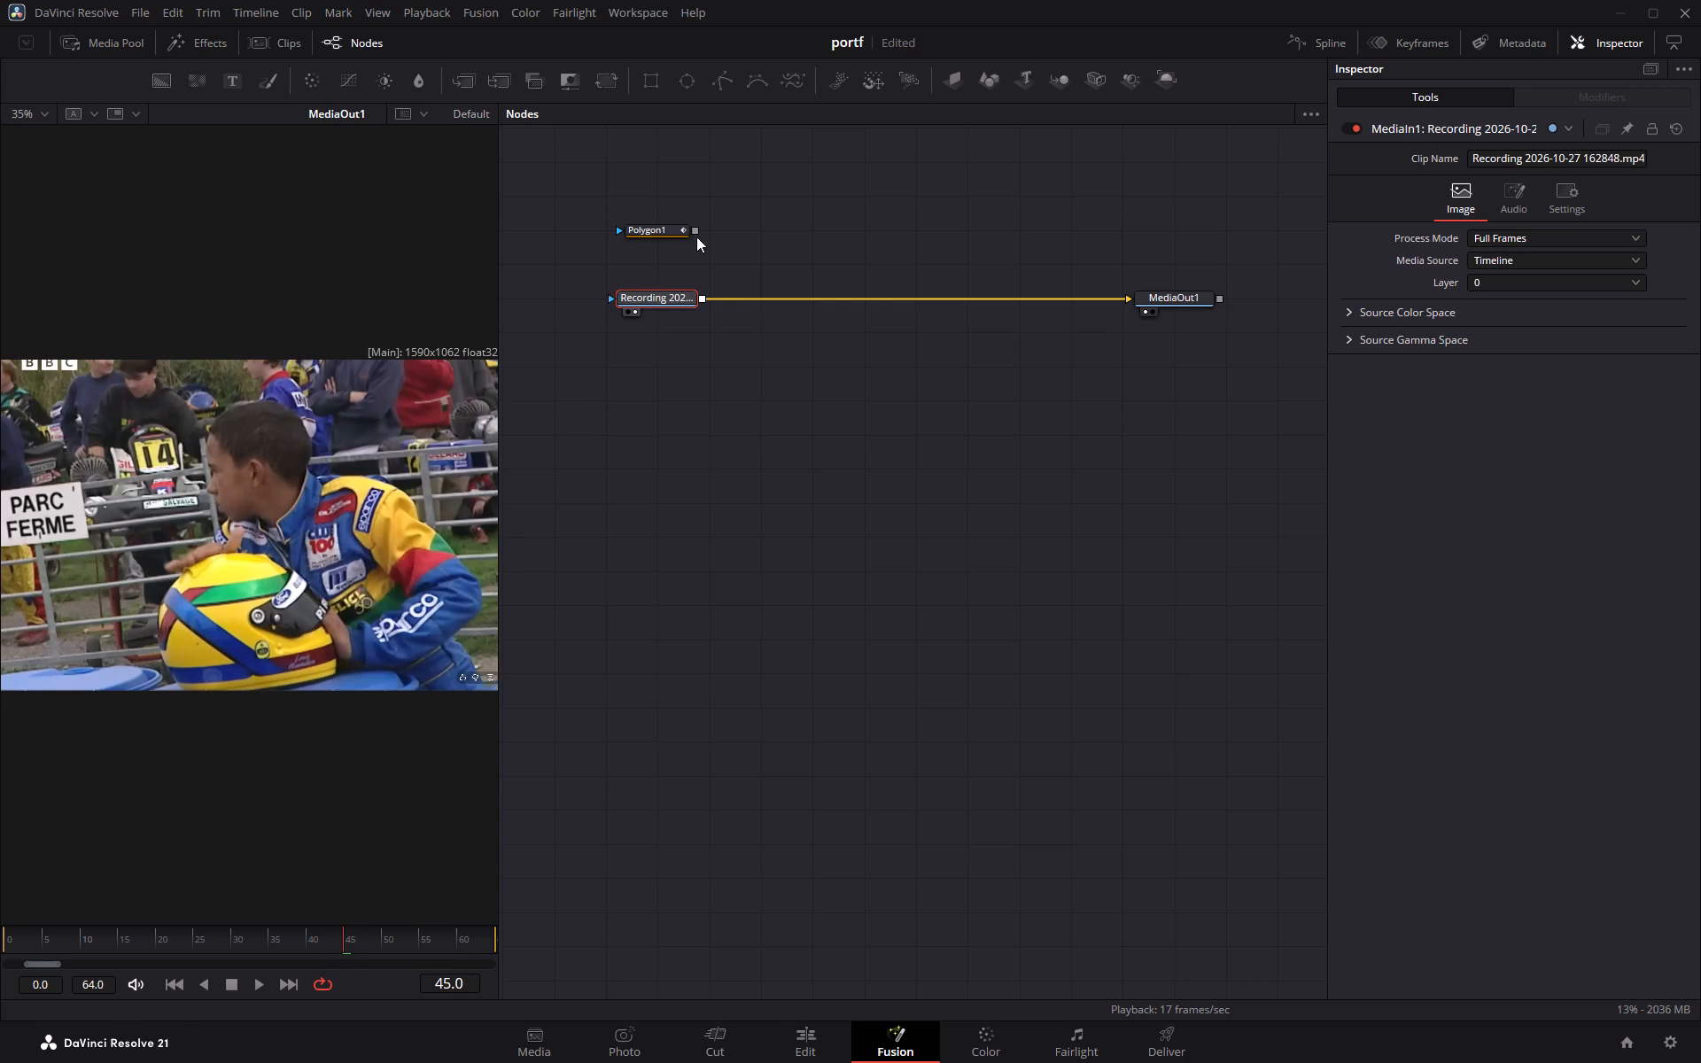
{"action": "left_click_drag", "start_coordinate": [341, 943], "coordinate": [423, 939]}
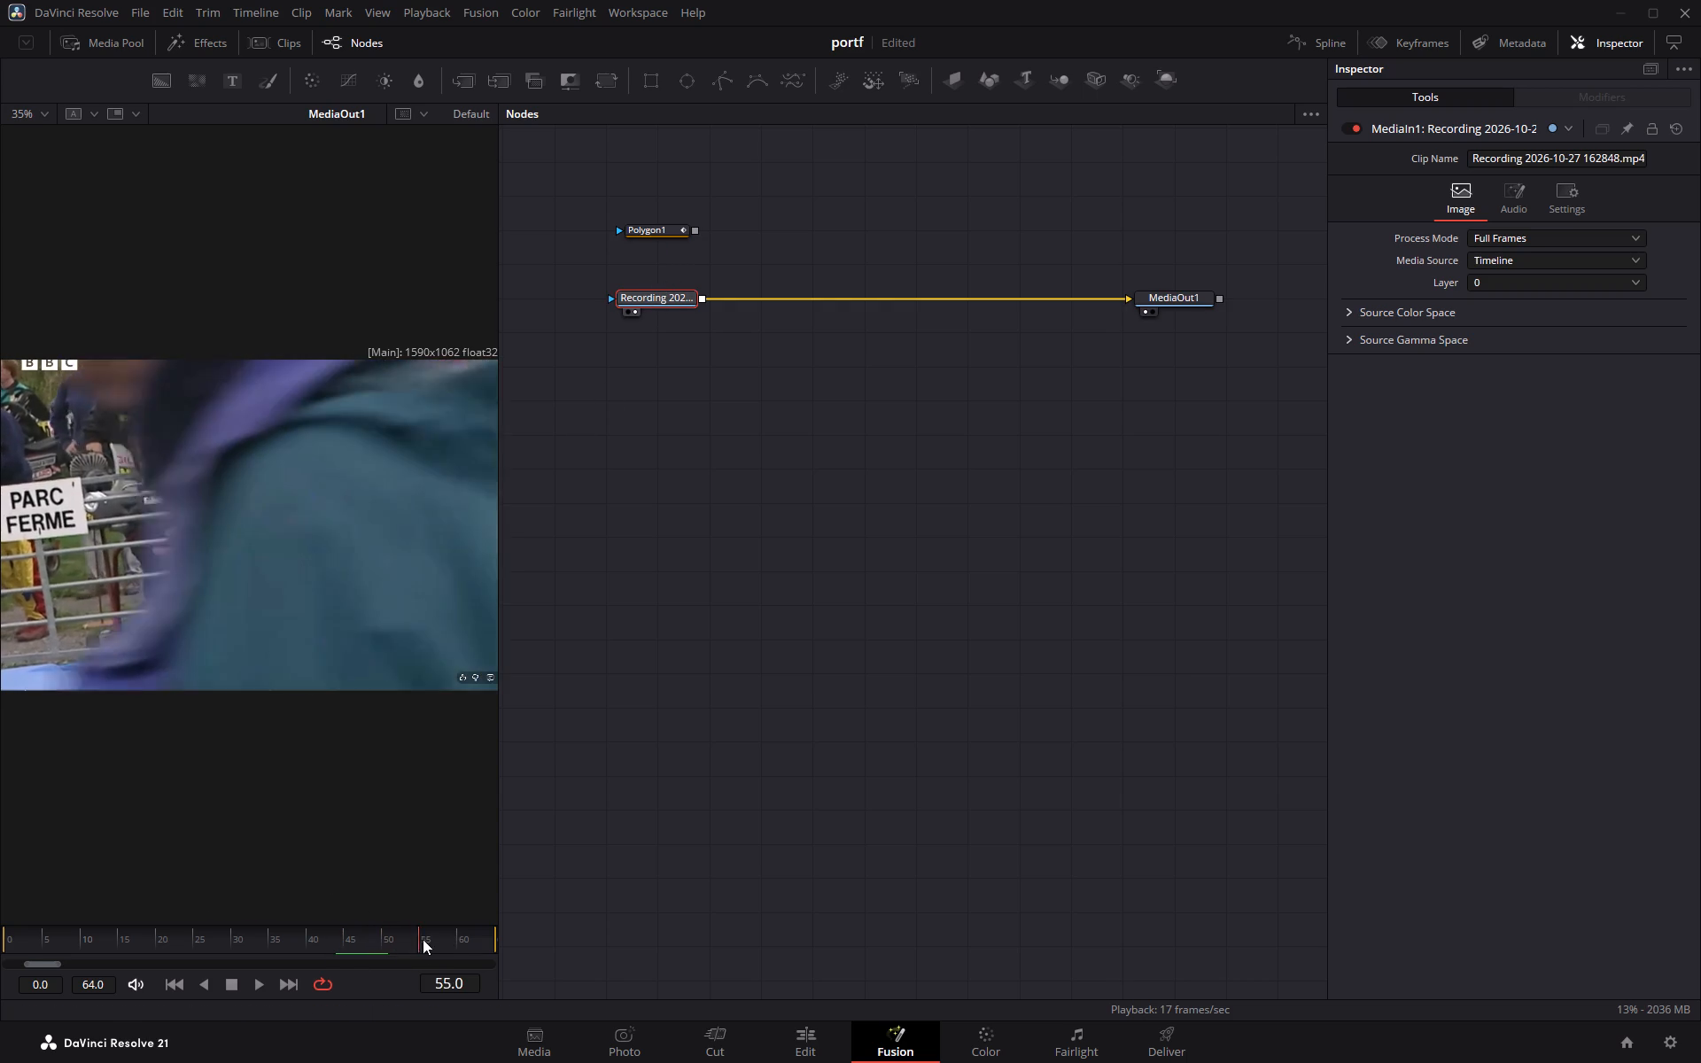
{"action": "left_click_drag", "start_coordinate": [423, 939], "coordinate": [439, 938]}
{"action": "left_click_drag", "start_coordinate": [693, 231], "coordinate": [680, 255]}
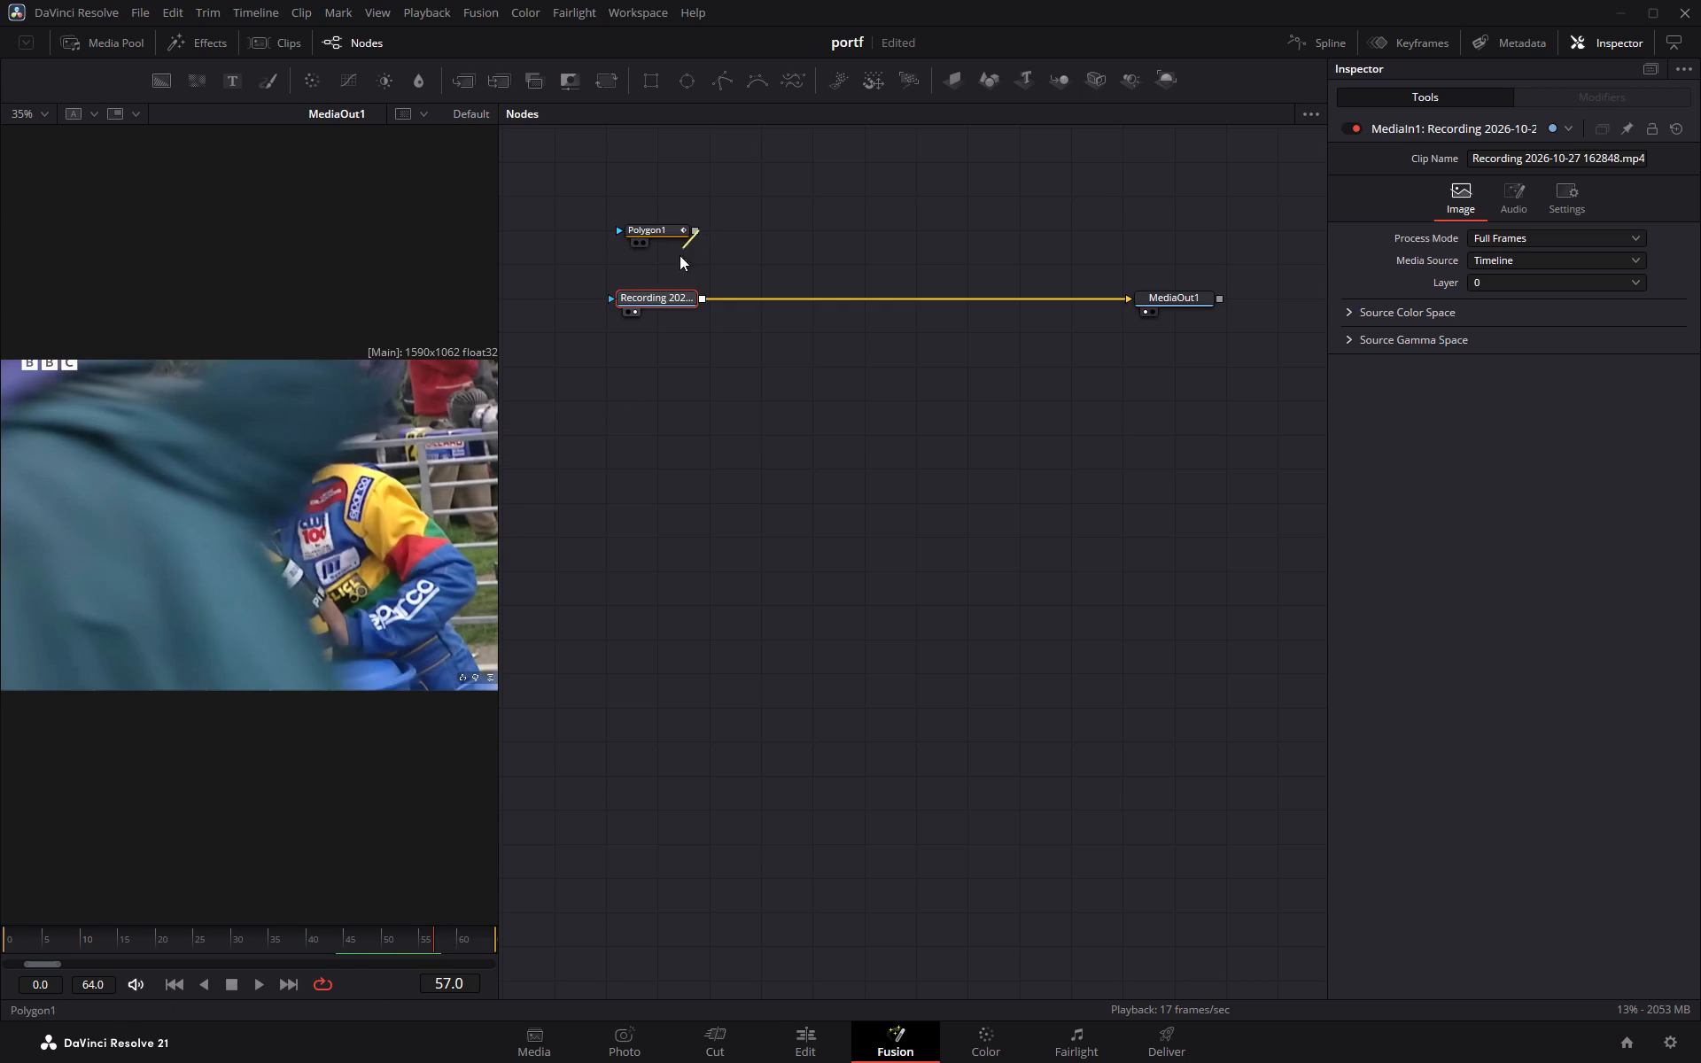
{"action": "left_click_drag", "start_coordinate": [680, 255], "coordinate": [612, 299]}
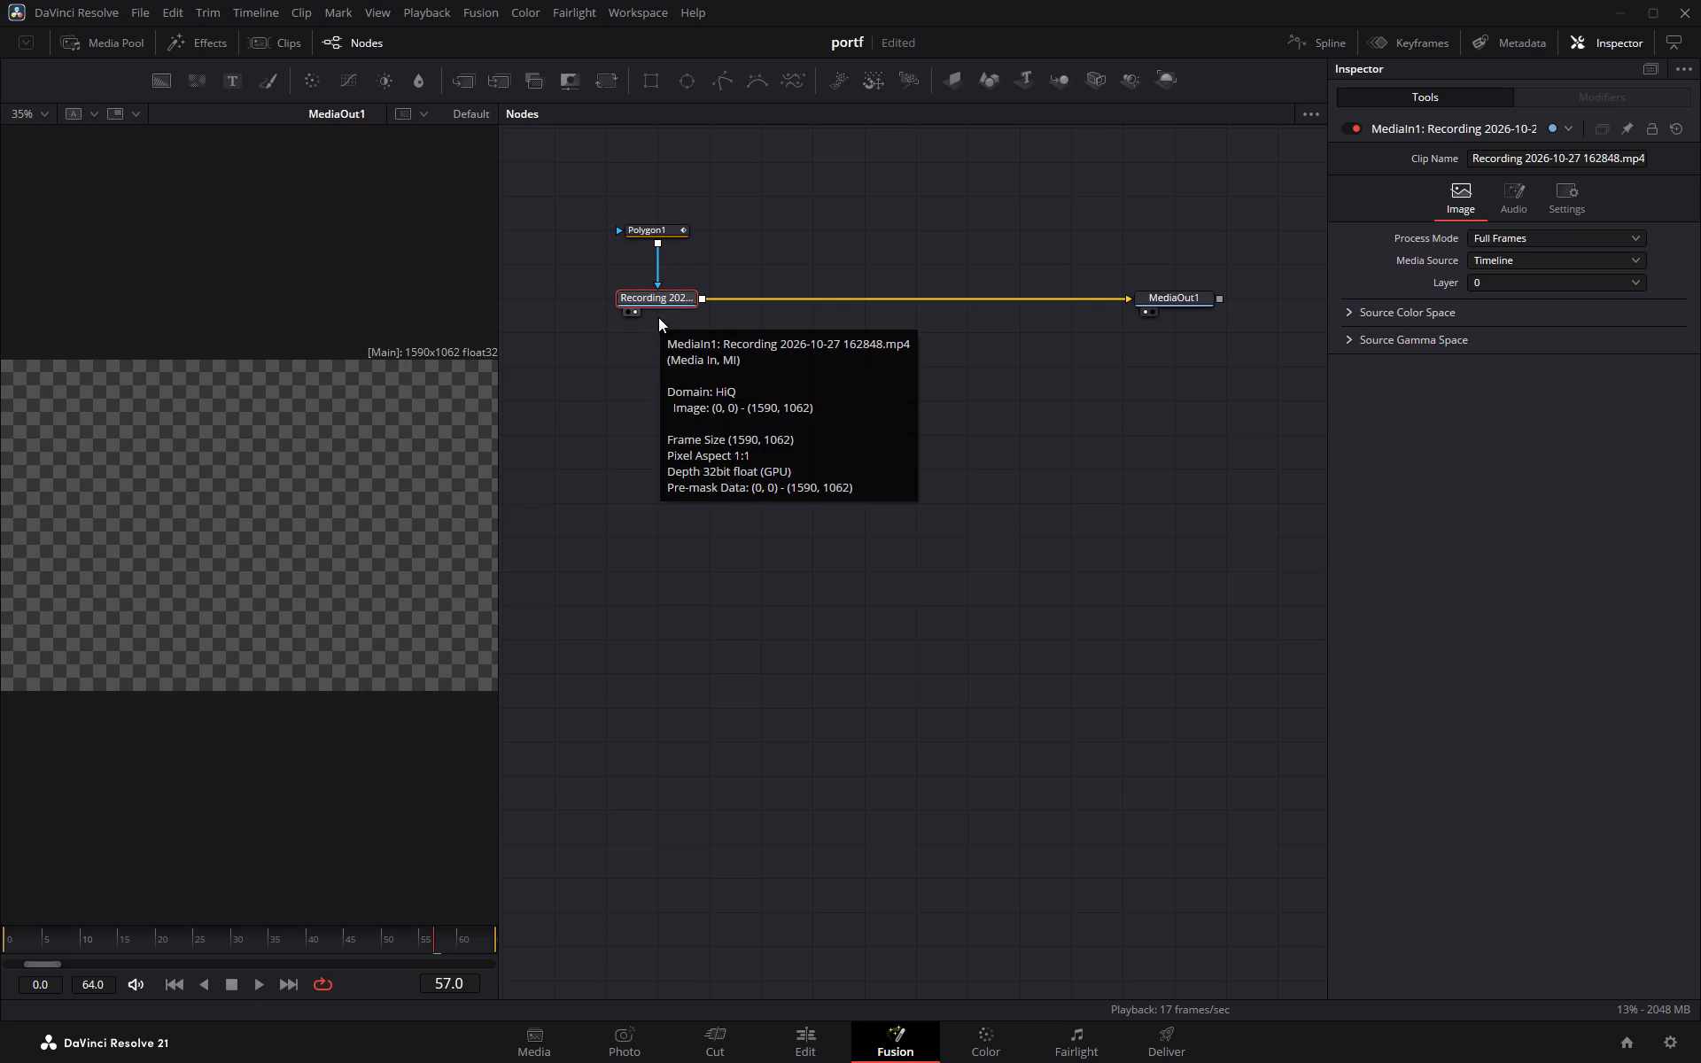
Invert the Polygon1 mask.
{"action": "left_click", "coordinate": [667, 229]}
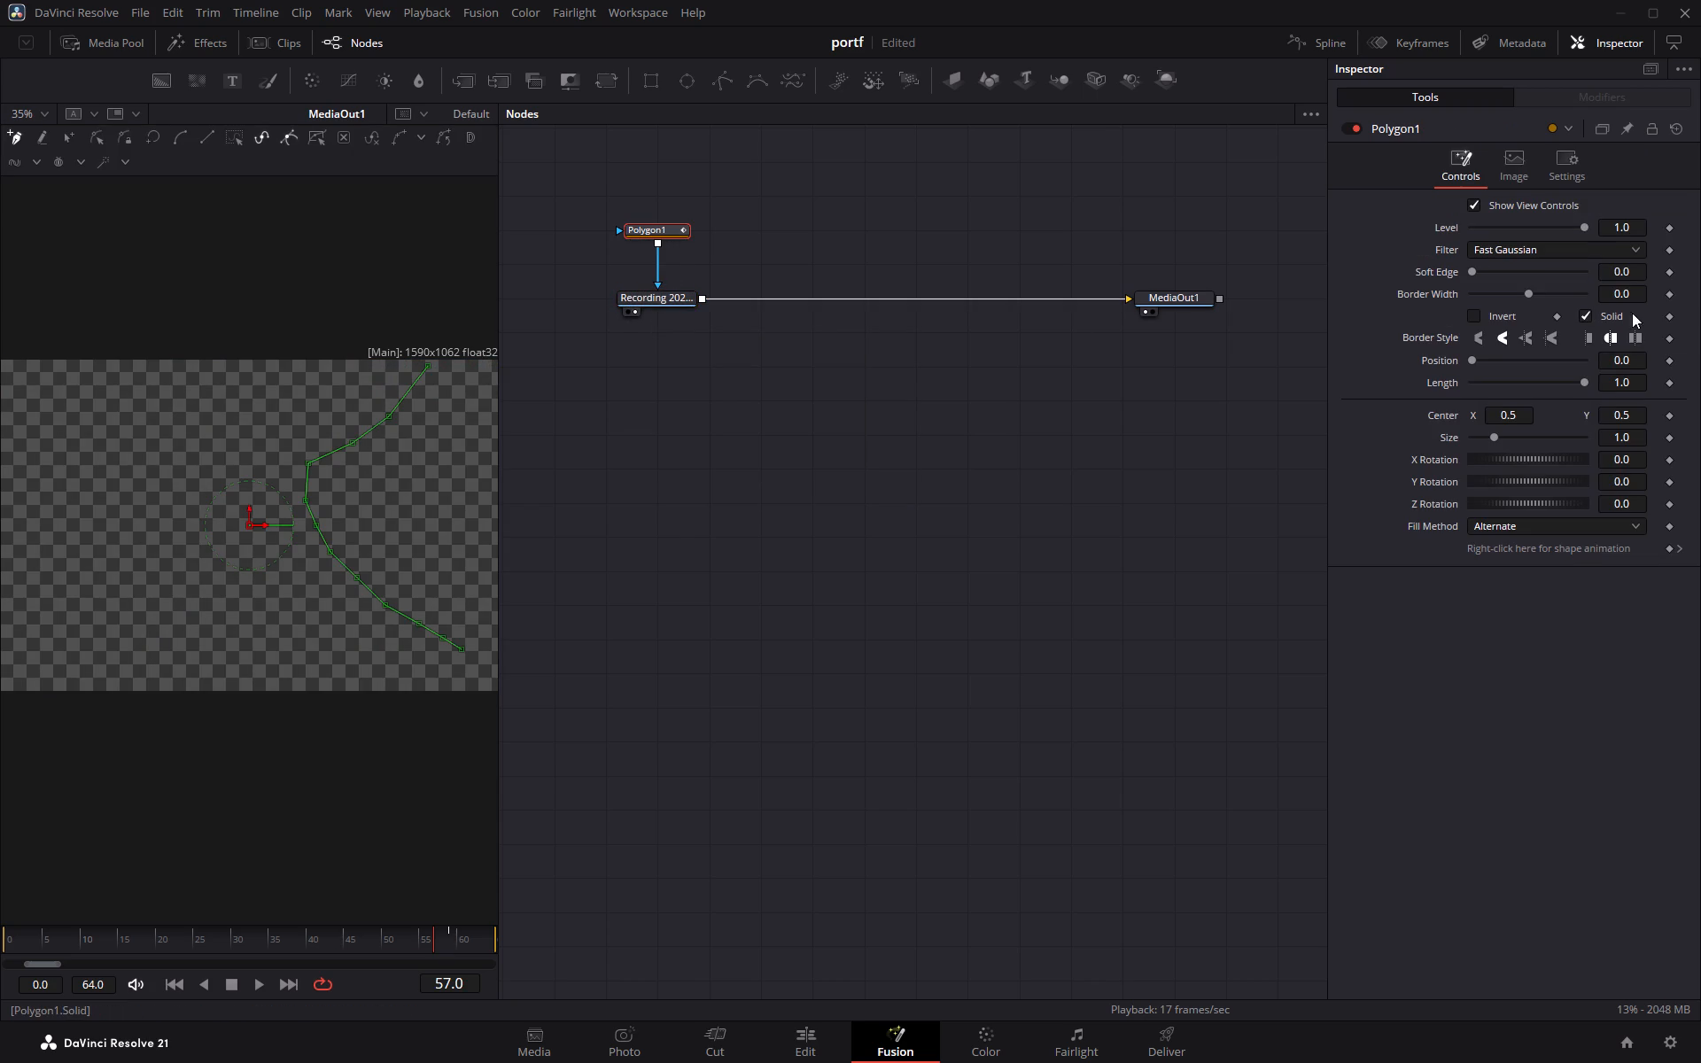
{"action": "left_click", "coordinate": [1474, 318]}
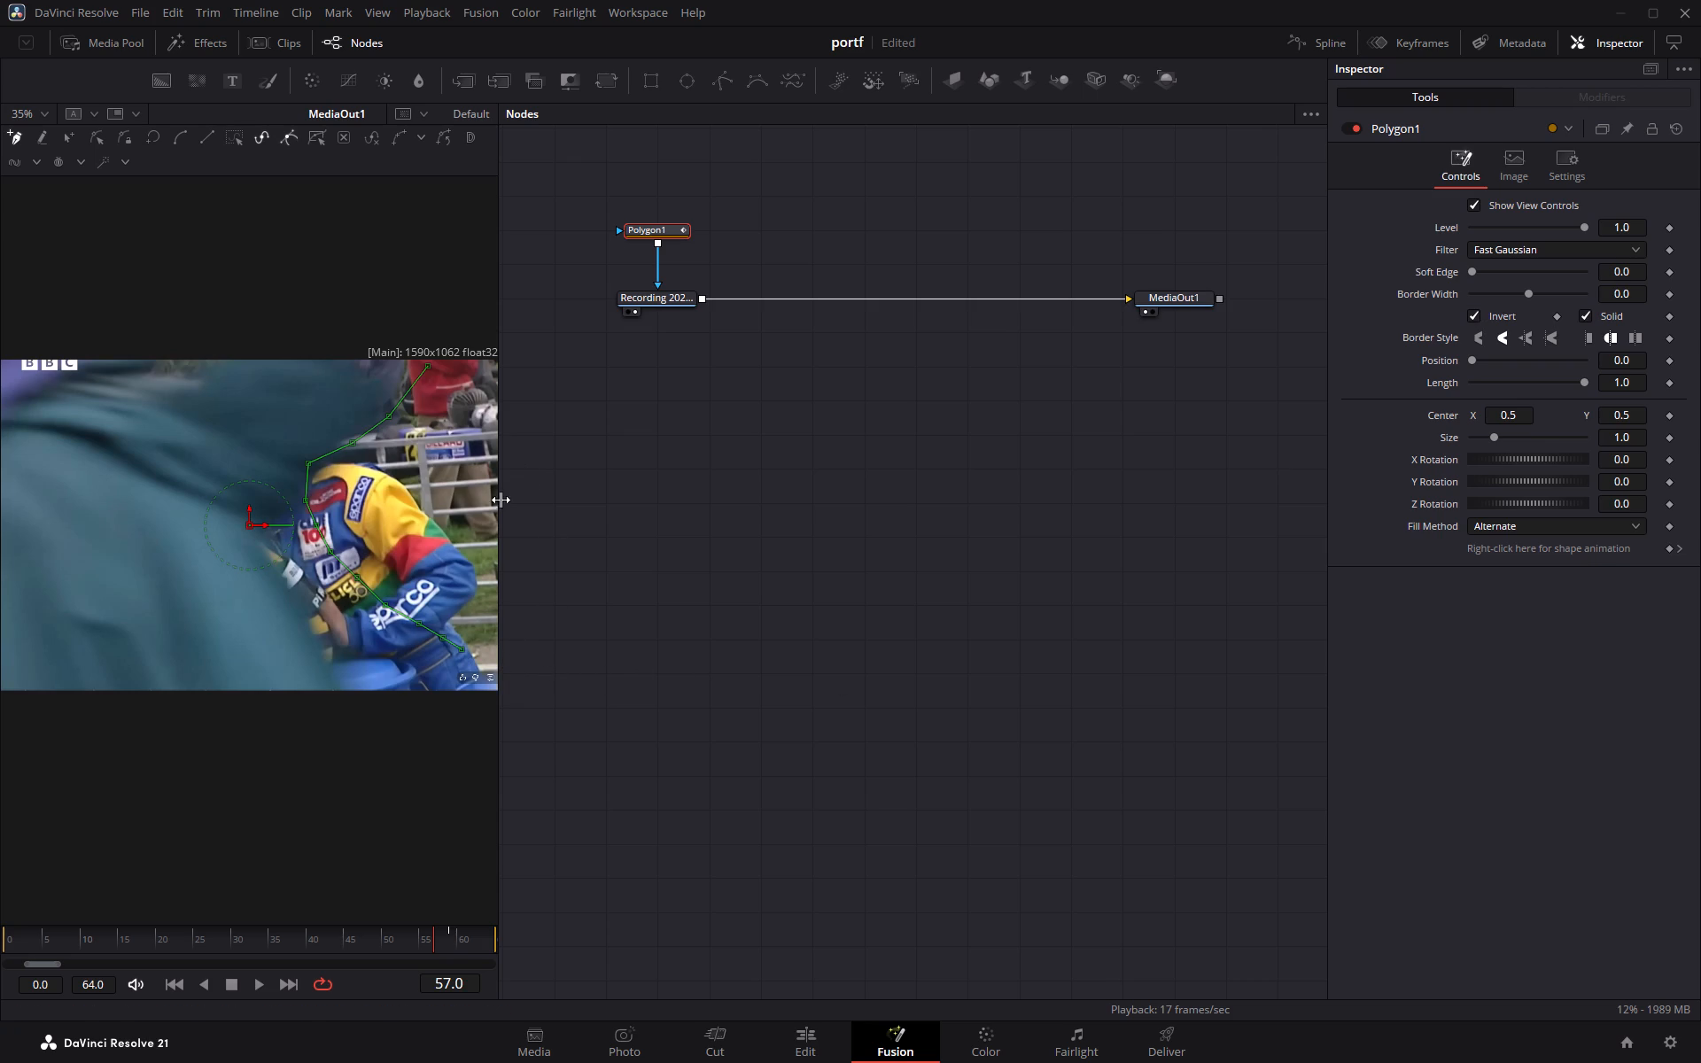
Display Polygon1 in the first viewer and close its outline through the image's bottom-right and top-right corners back to the first point.
{"action": "left_click", "coordinate": [652, 229]}
{"action": "key", "text": "1"}
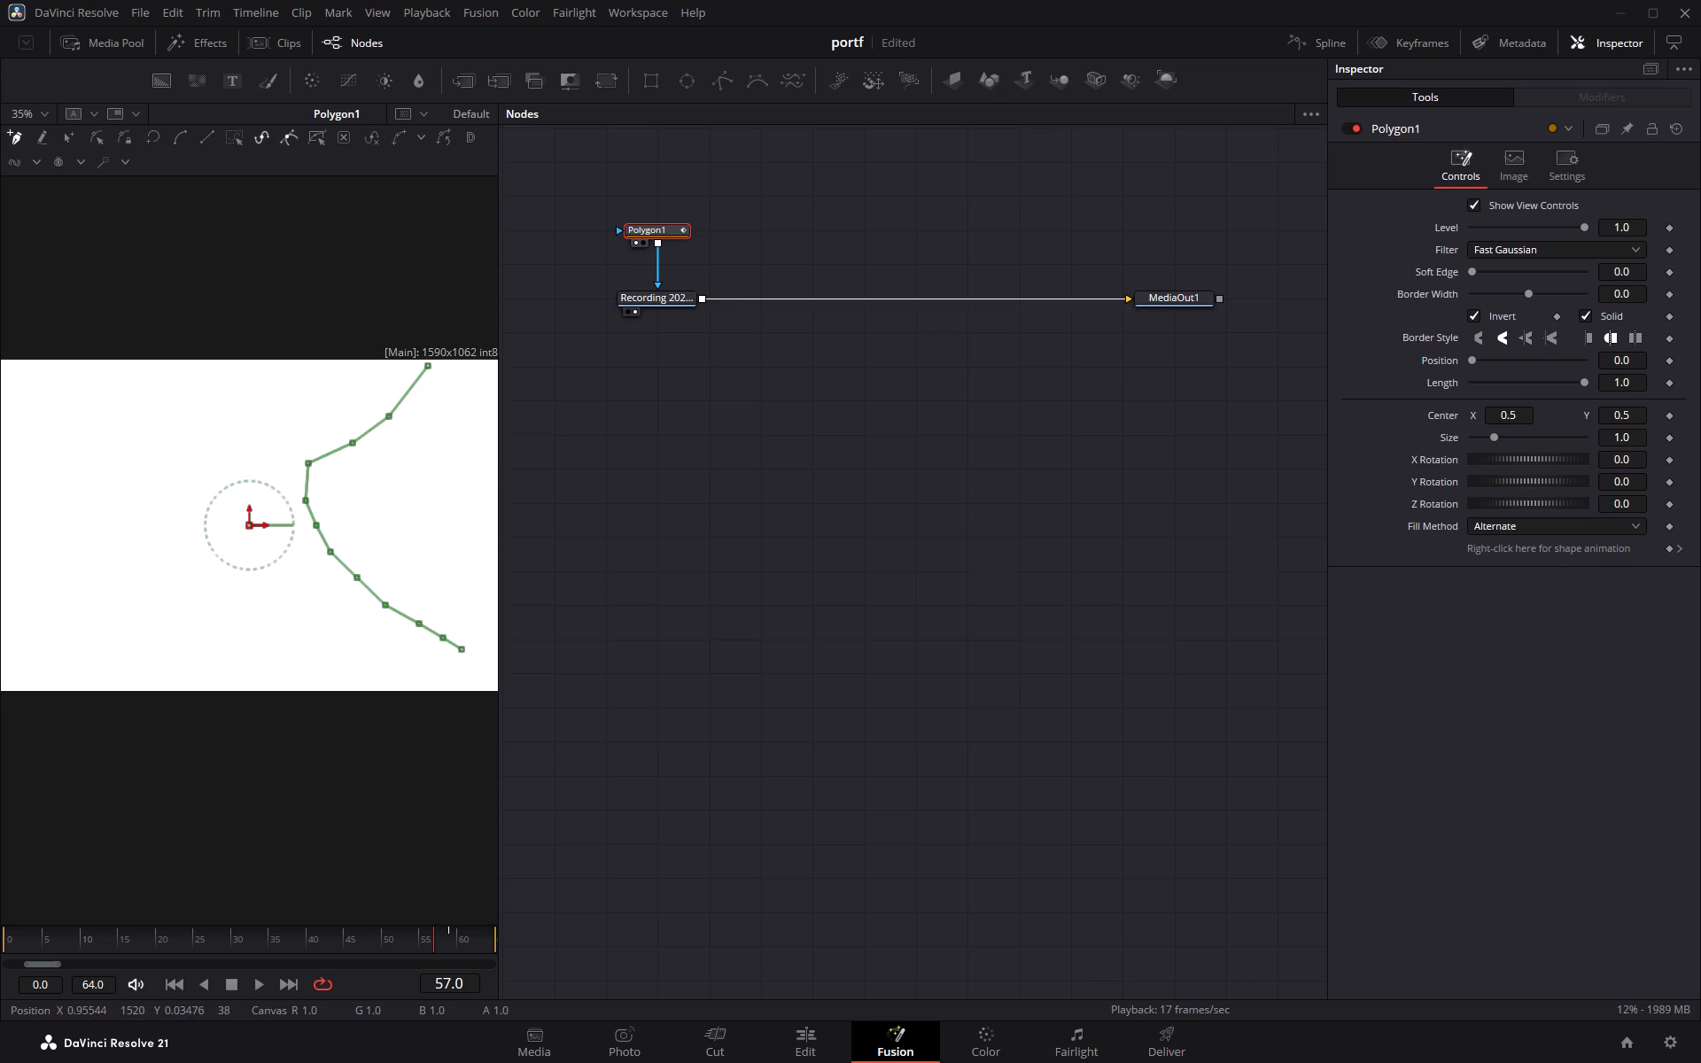
{"action": "left_click", "coordinate": [475, 683]}
{"action": "left_click", "coordinate": [484, 690]}
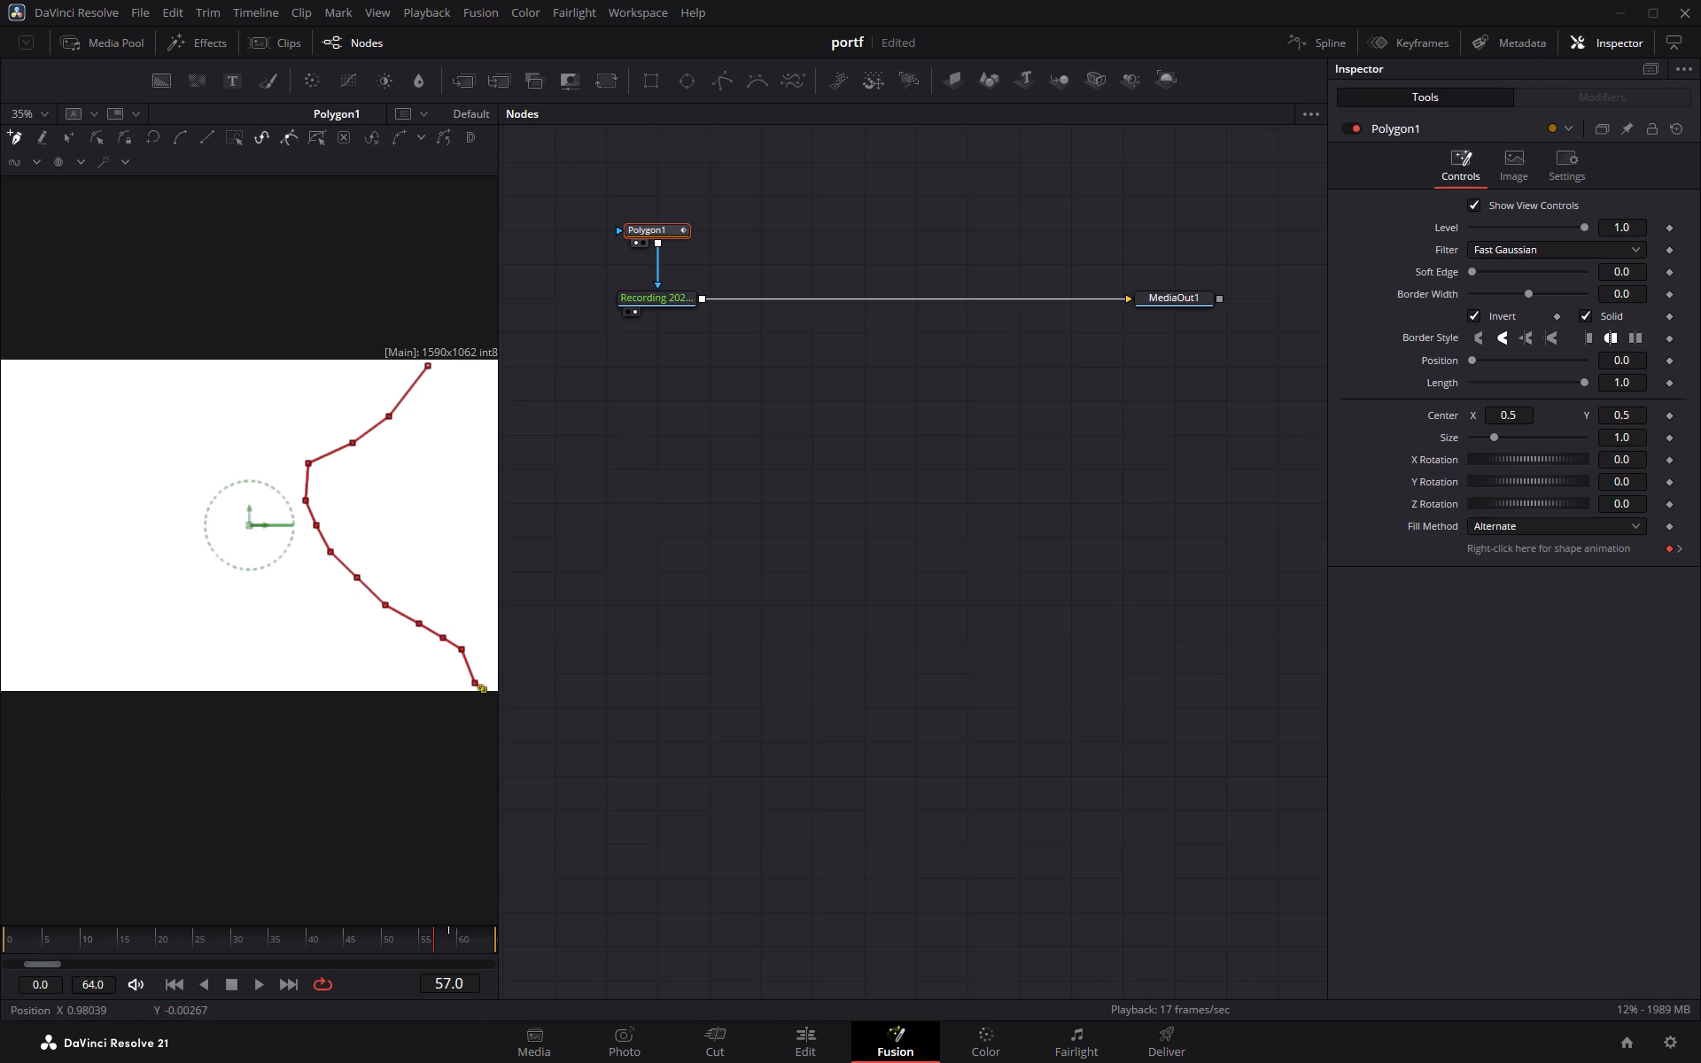
{"action": "left_click", "coordinate": [493, 691]}
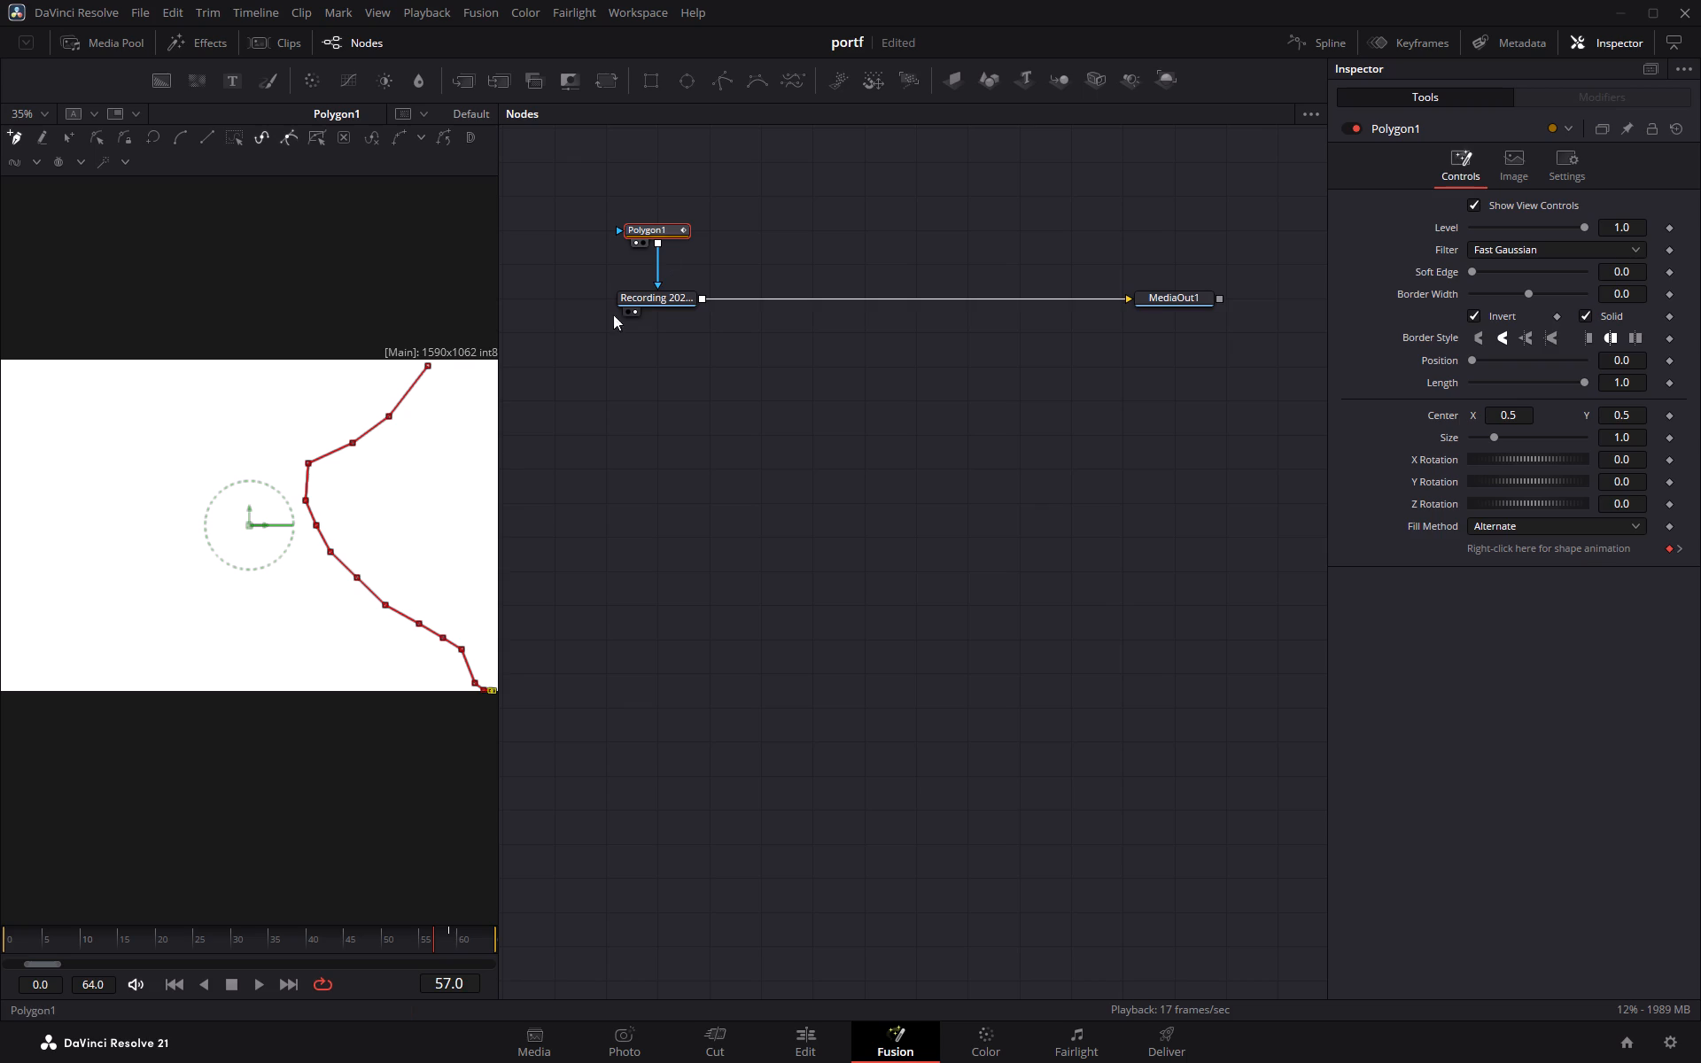
{"action": "left_click", "coordinate": [494, 368]}
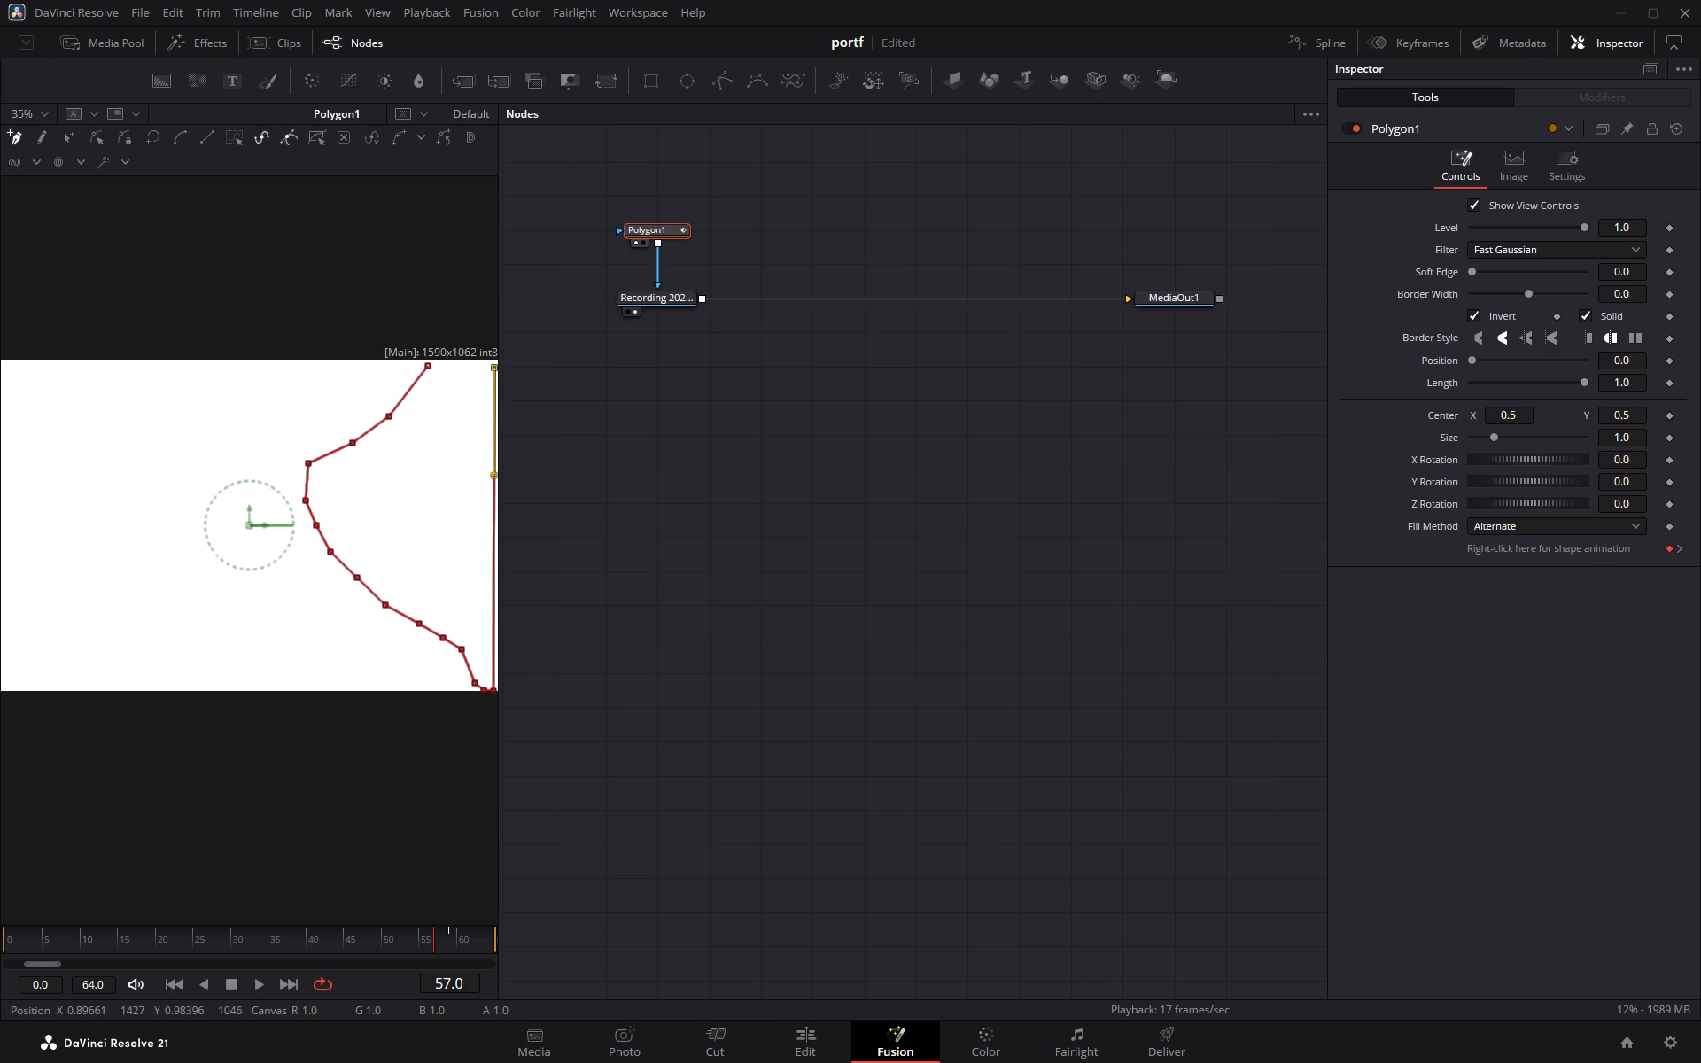
{"action": "left_click", "coordinate": [428, 366]}
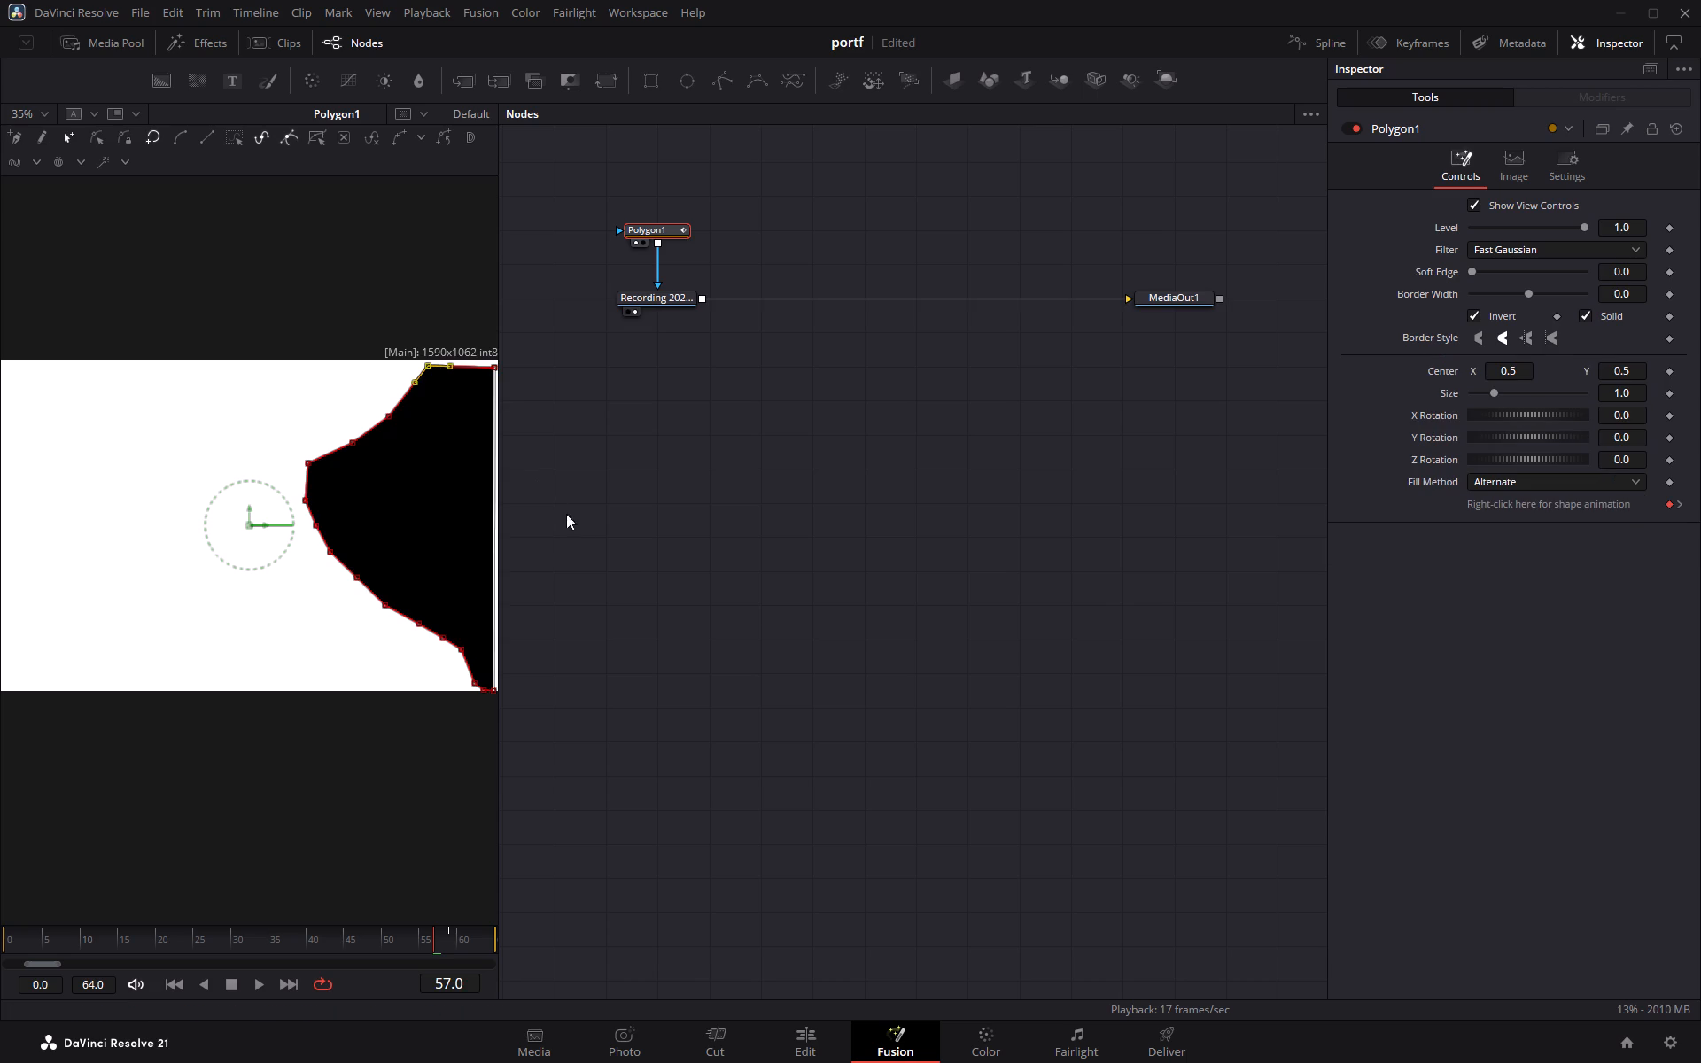
Display the recording node in the first viewer and set Polygon1's size to 1.077 and its centre to X 0.426, Y 0.399.
{"action": "left_click", "coordinate": [651, 296]}
{"action": "key", "text": "1"}
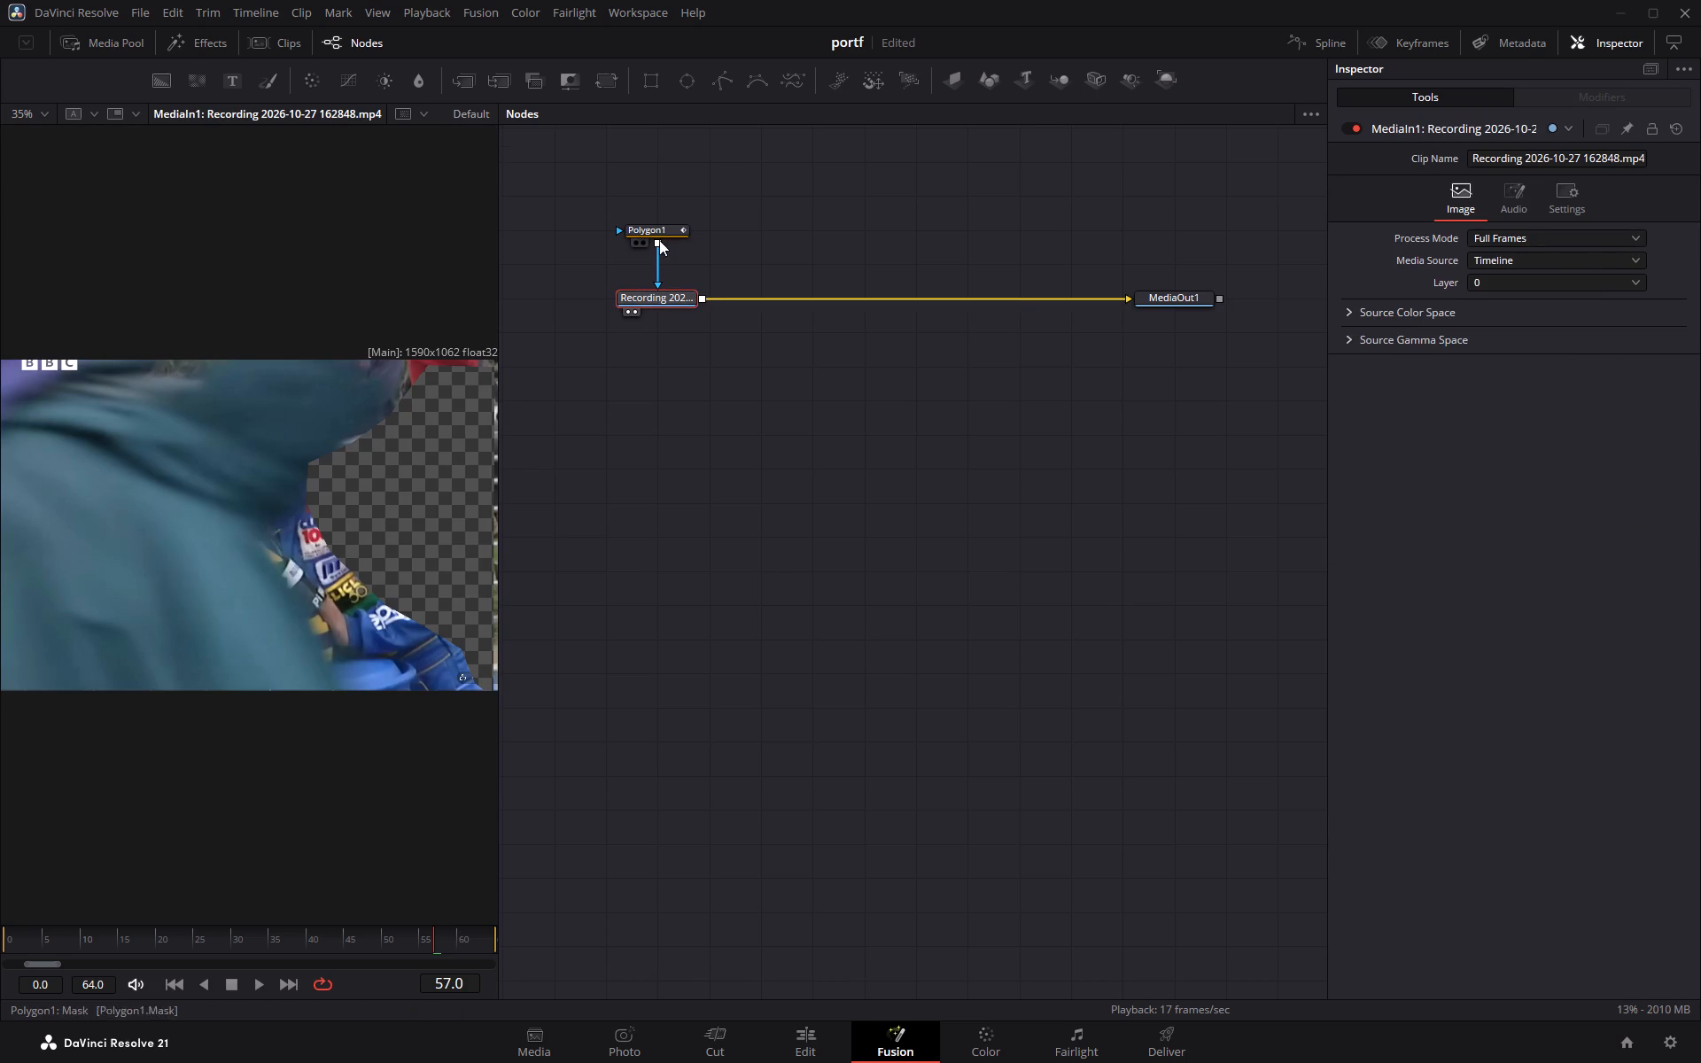
{"action": "left_click", "coordinate": [652, 233]}
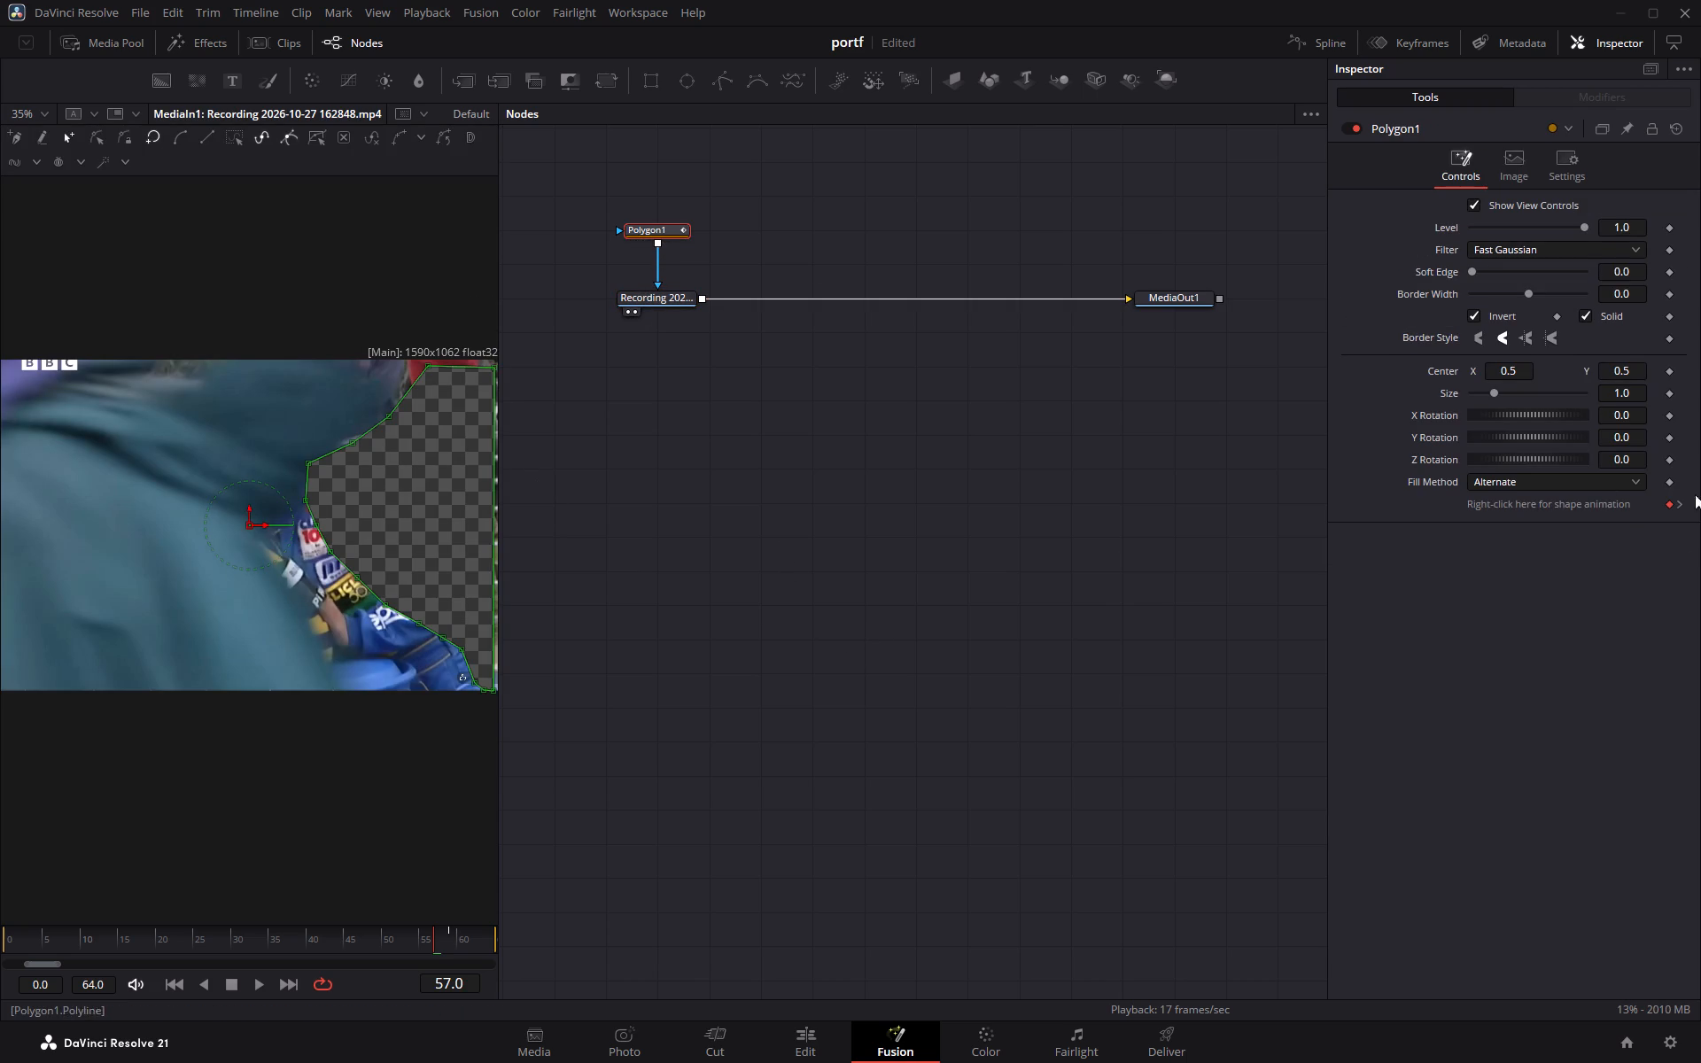
{"action": "left_click_drag", "start_coordinate": [1622, 394], "coordinate": [1627, 397]}
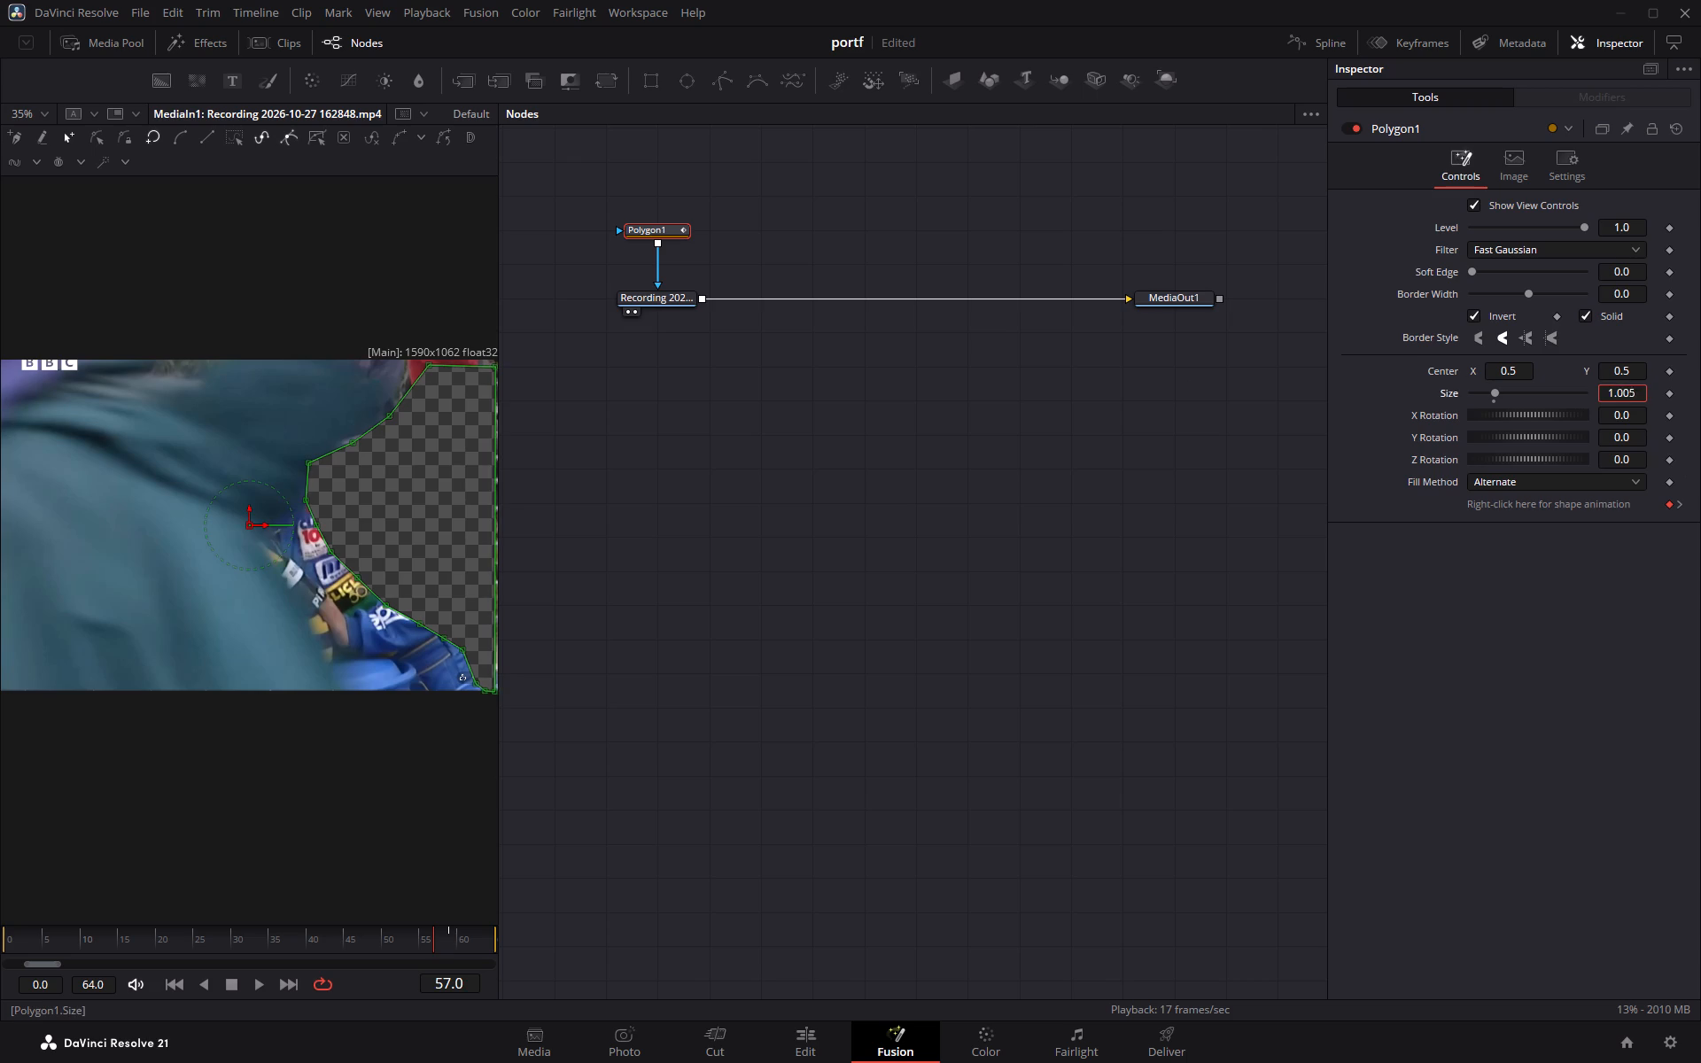
{"action": "left_click_drag", "start_coordinate": [1627, 397], "coordinate": [858, 399]}
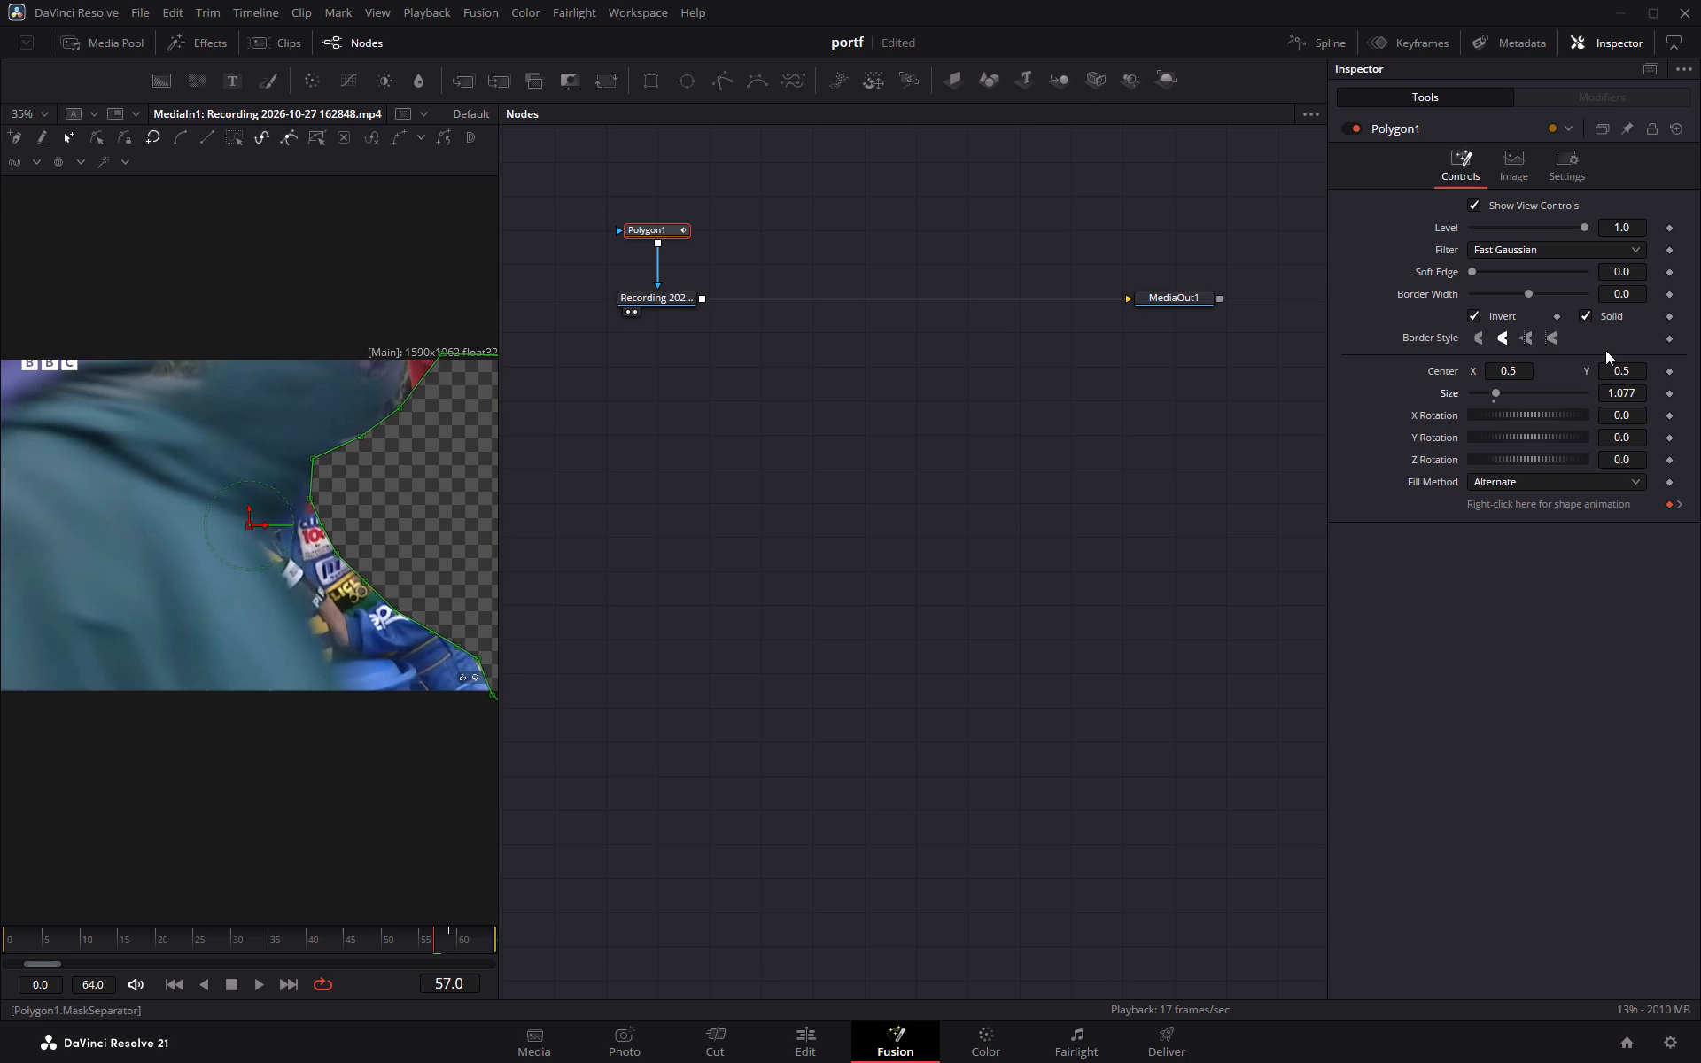
{"action": "left_click_drag", "start_coordinate": [1510, 372], "coordinate": [1485, 379]}
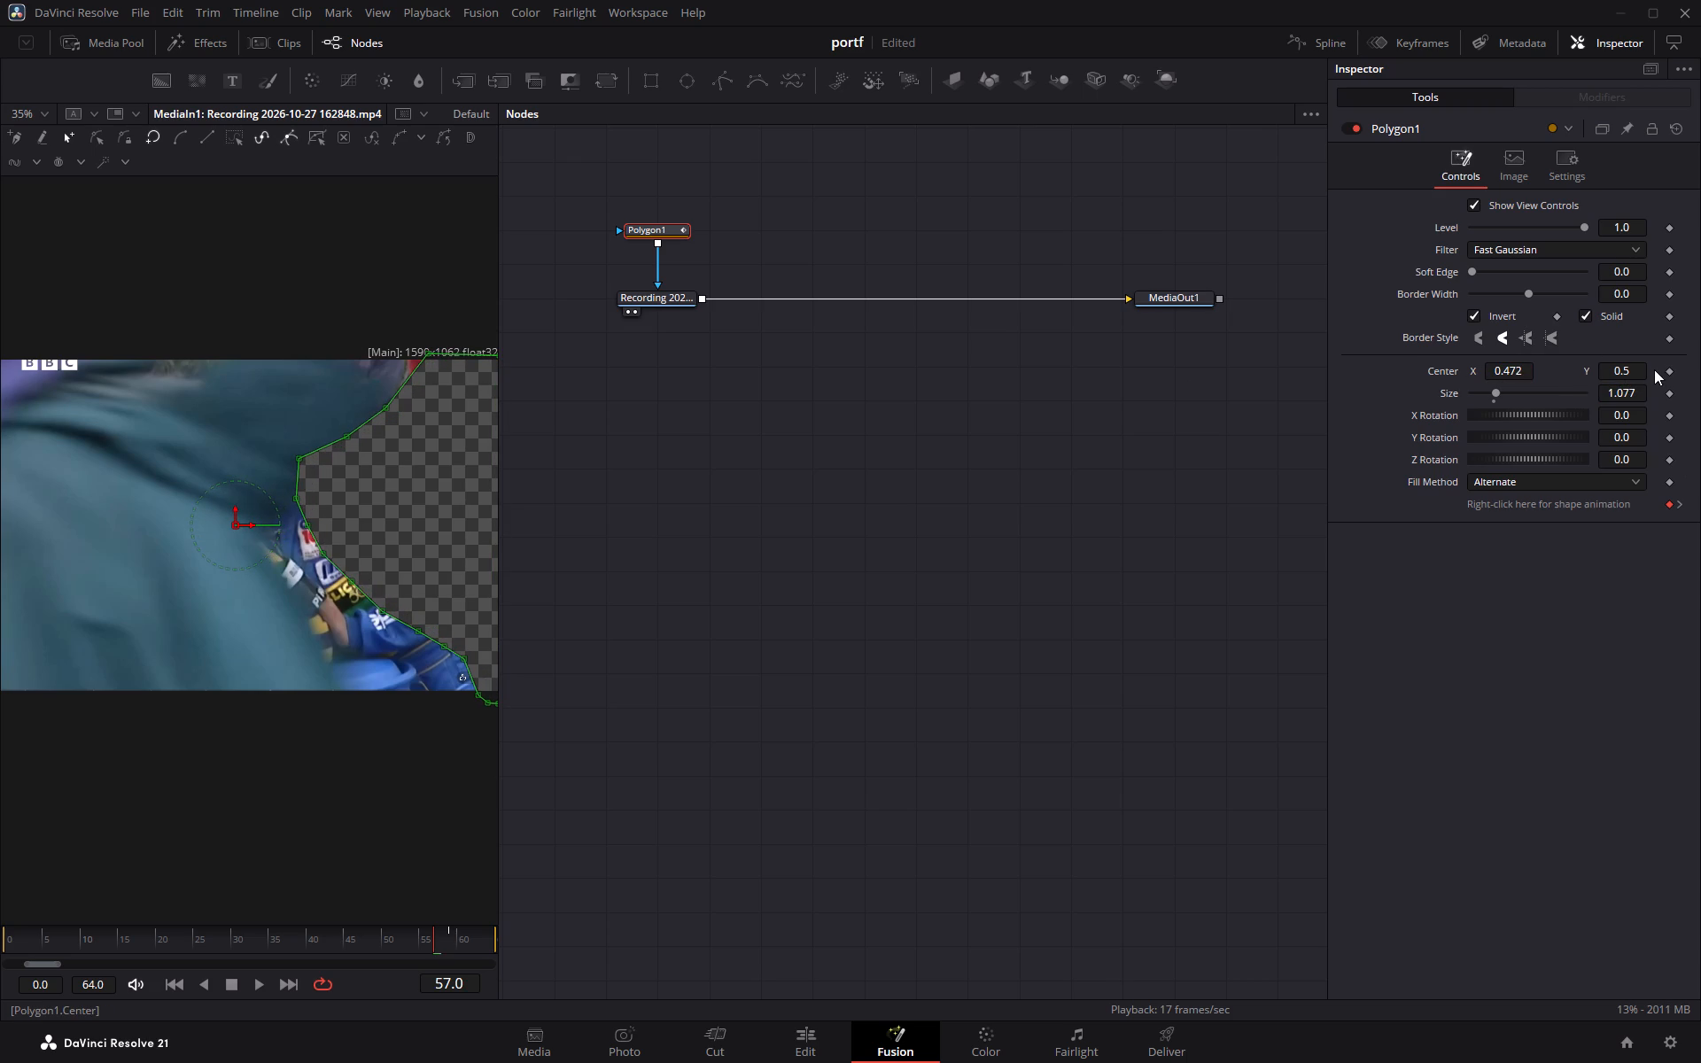
{"action": "left_click_drag", "start_coordinate": [1635, 369], "coordinate": [1545, 381]}
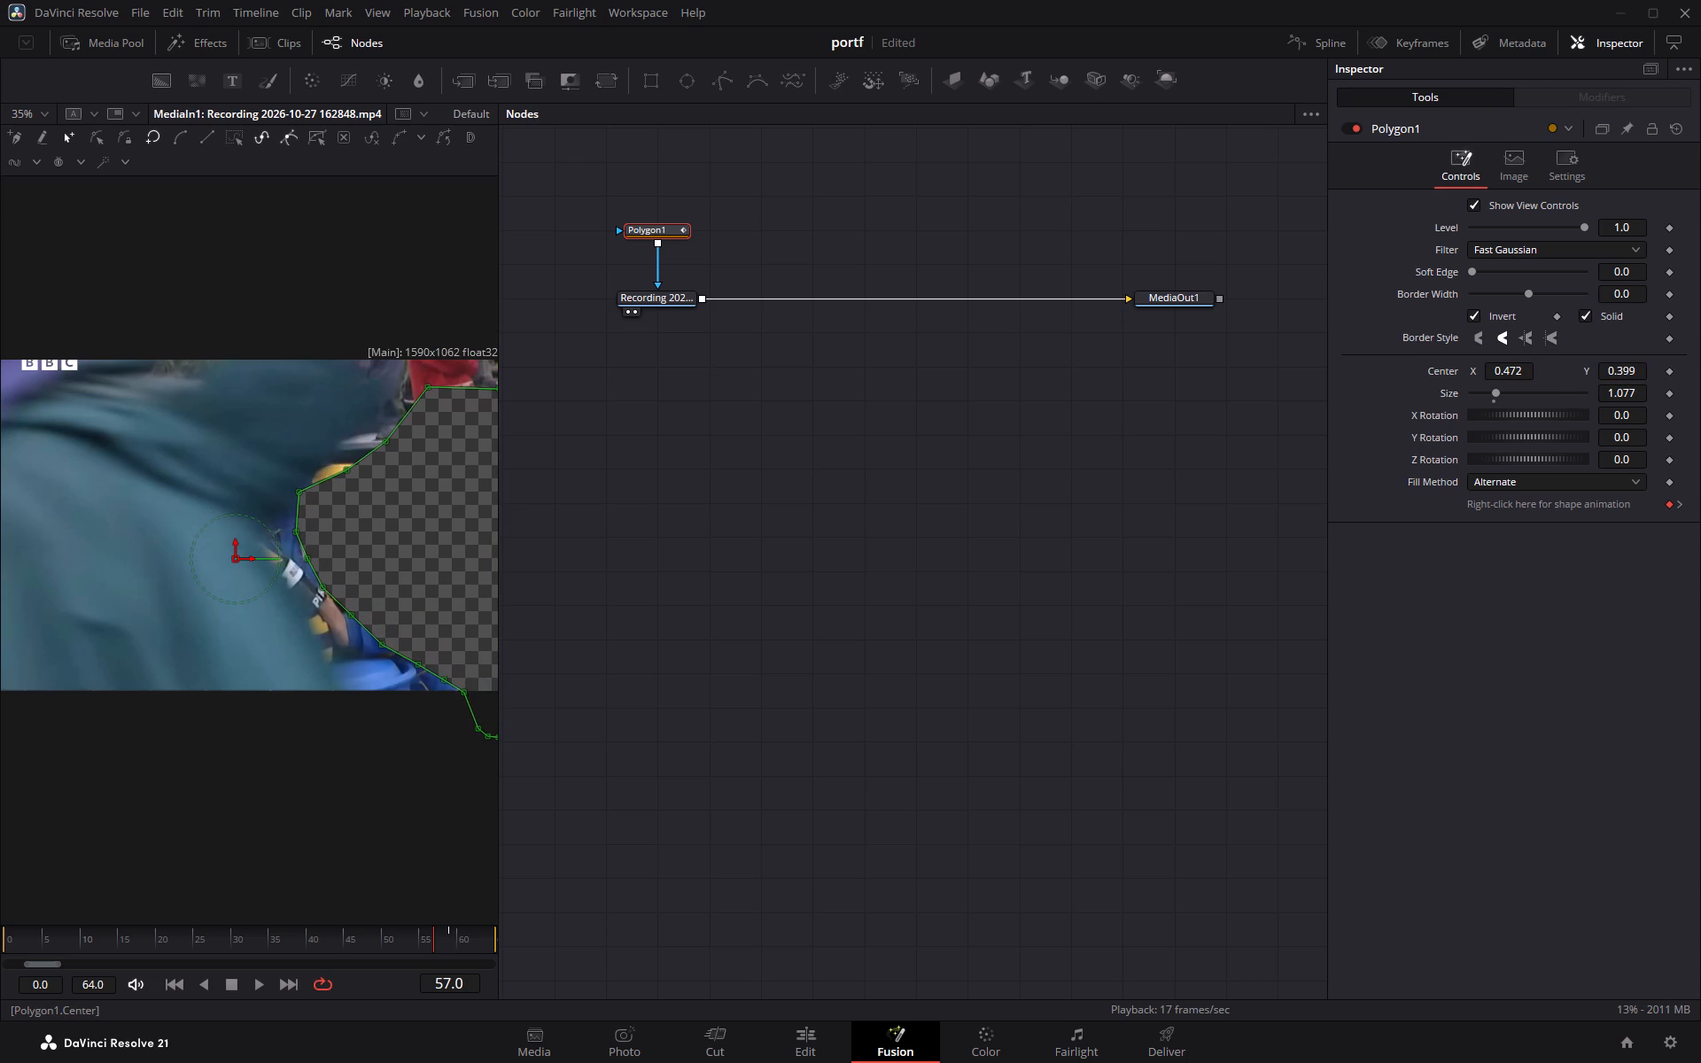
{"action": "left_click_drag", "start_coordinate": [1520, 374], "coordinate": [1480, 377]}
At frame 57, pull Polygon1's right-side points past the image's right edge and its top points up to the image's top edge.
{"action": "left_click_drag", "start_coordinate": [475, 555], "coordinate": [498, 555]}
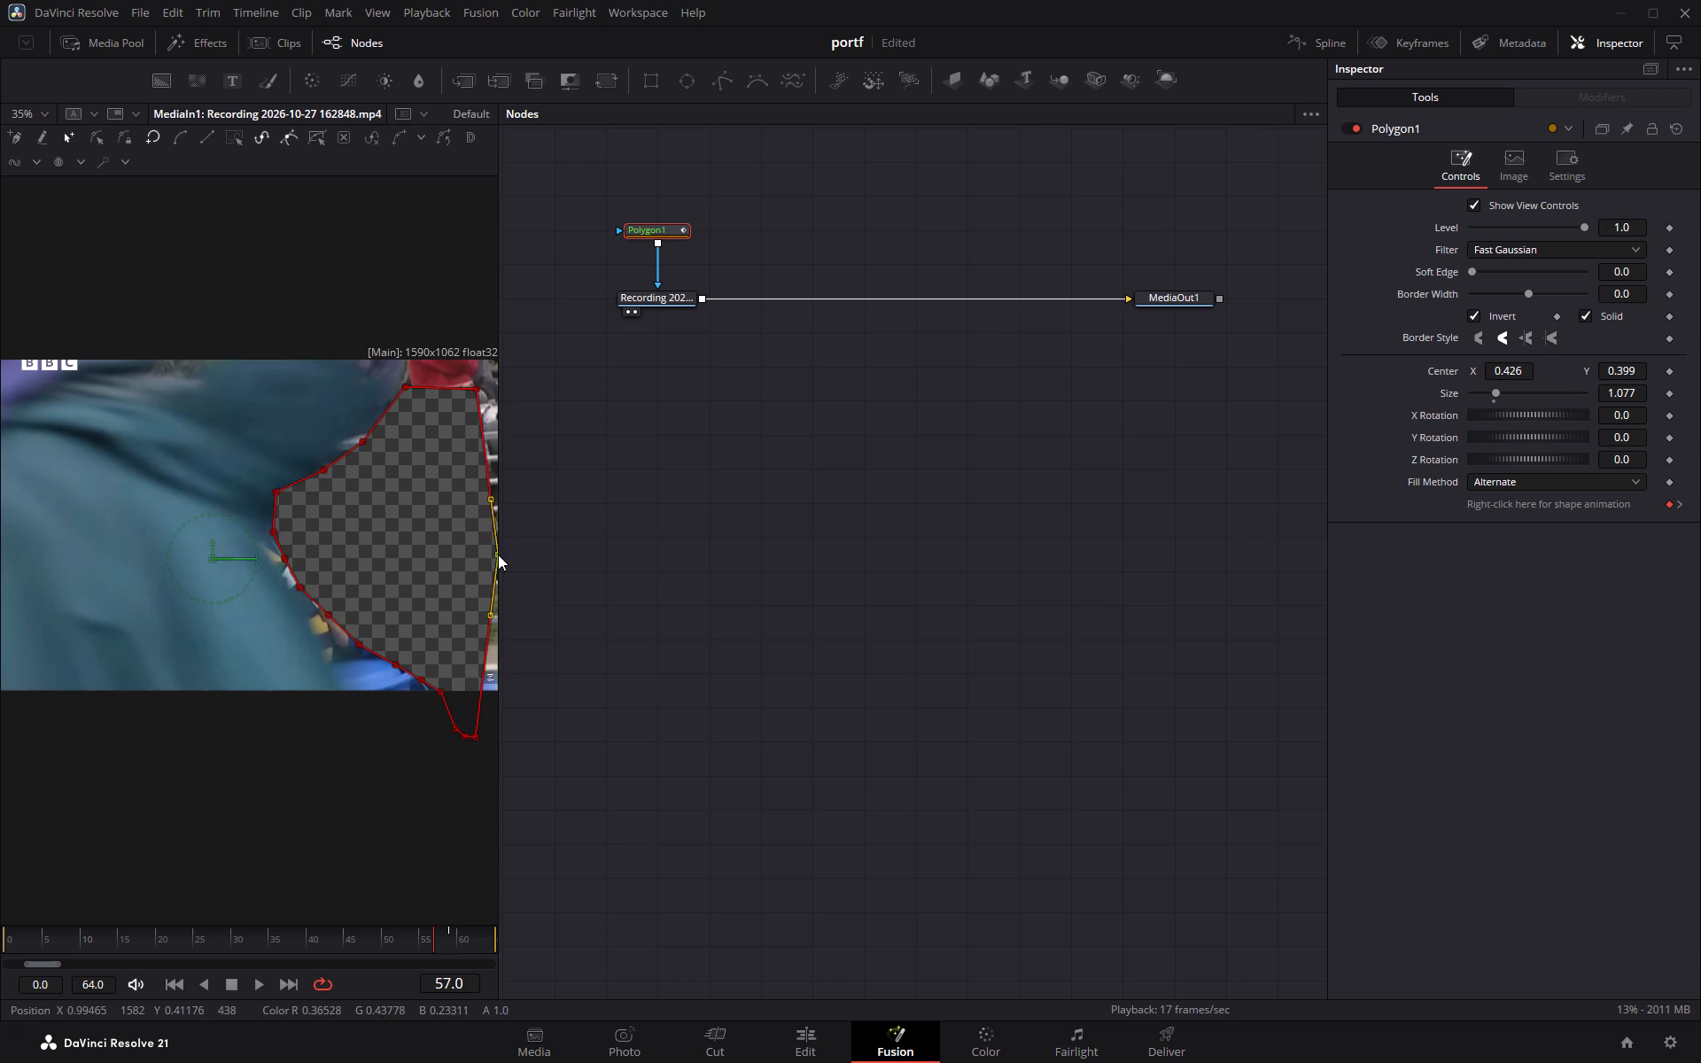
{"action": "left_click_drag", "start_coordinate": [498, 555], "coordinate": [483, 555]}
{"action": "left_click_drag", "start_coordinate": [478, 499], "coordinate": [517, 490]}
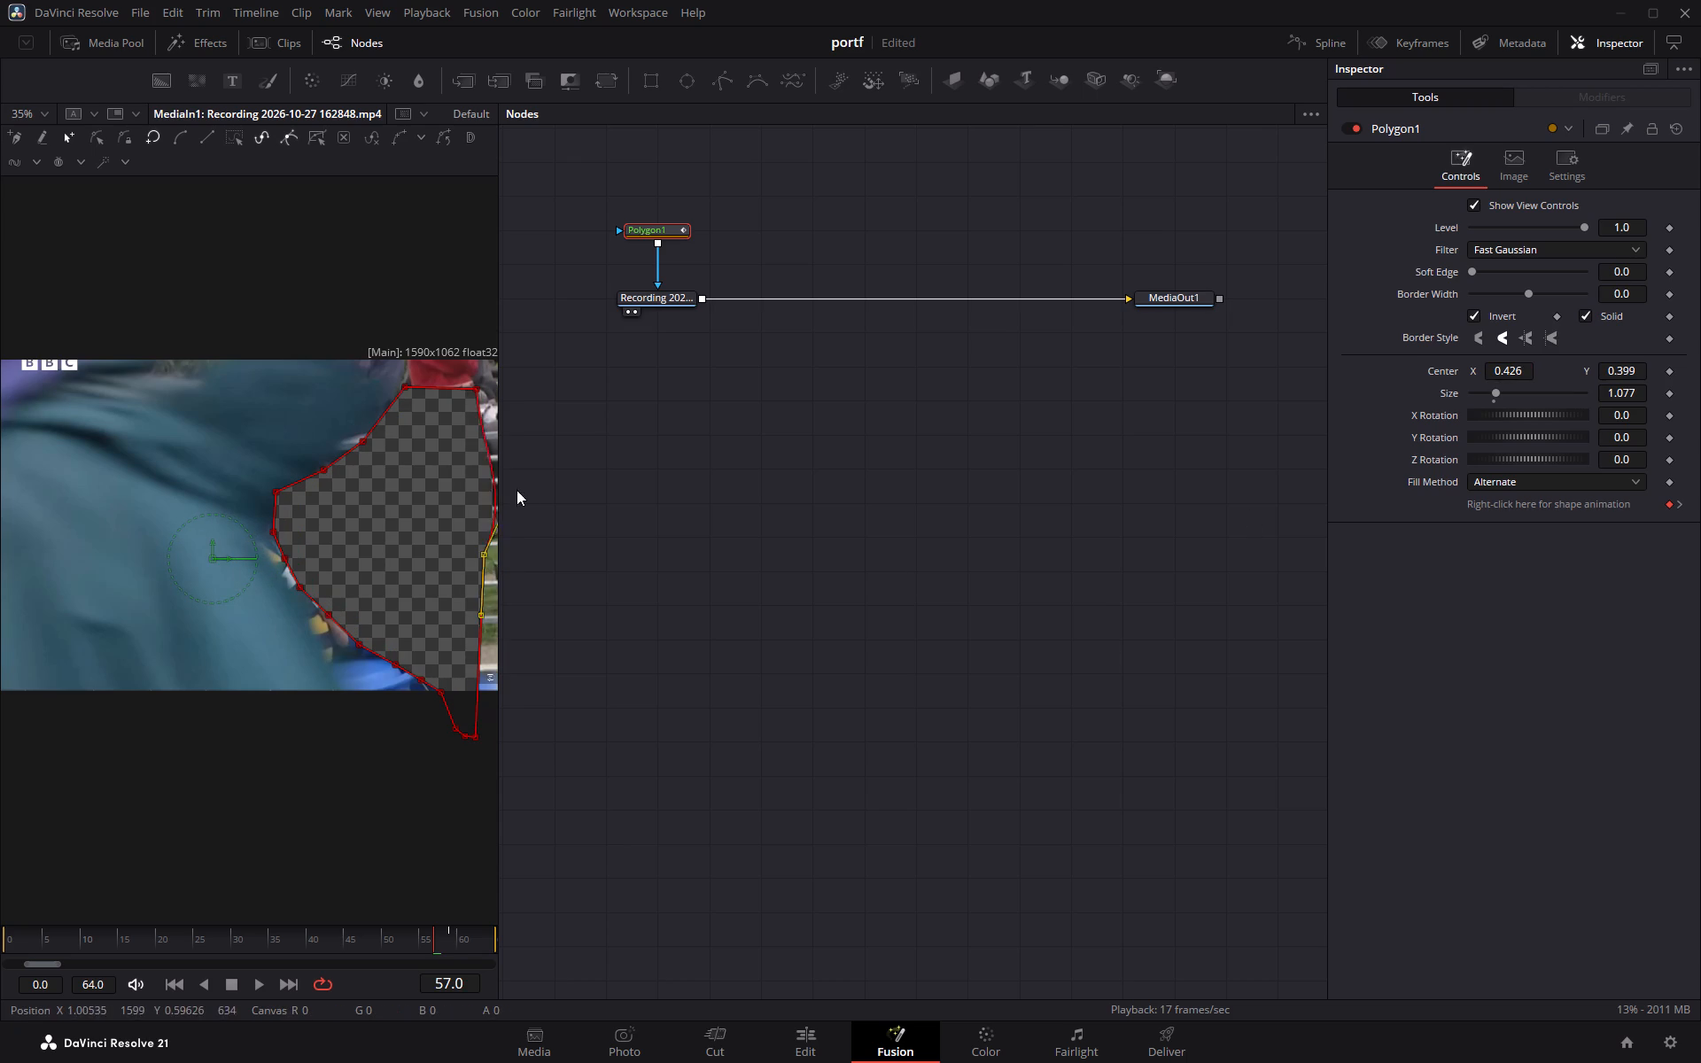
{"action": "left_click_drag", "start_coordinate": [517, 490], "coordinate": [510, 468]}
{"action": "left_click_drag", "start_coordinate": [477, 388], "coordinate": [507, 386]}
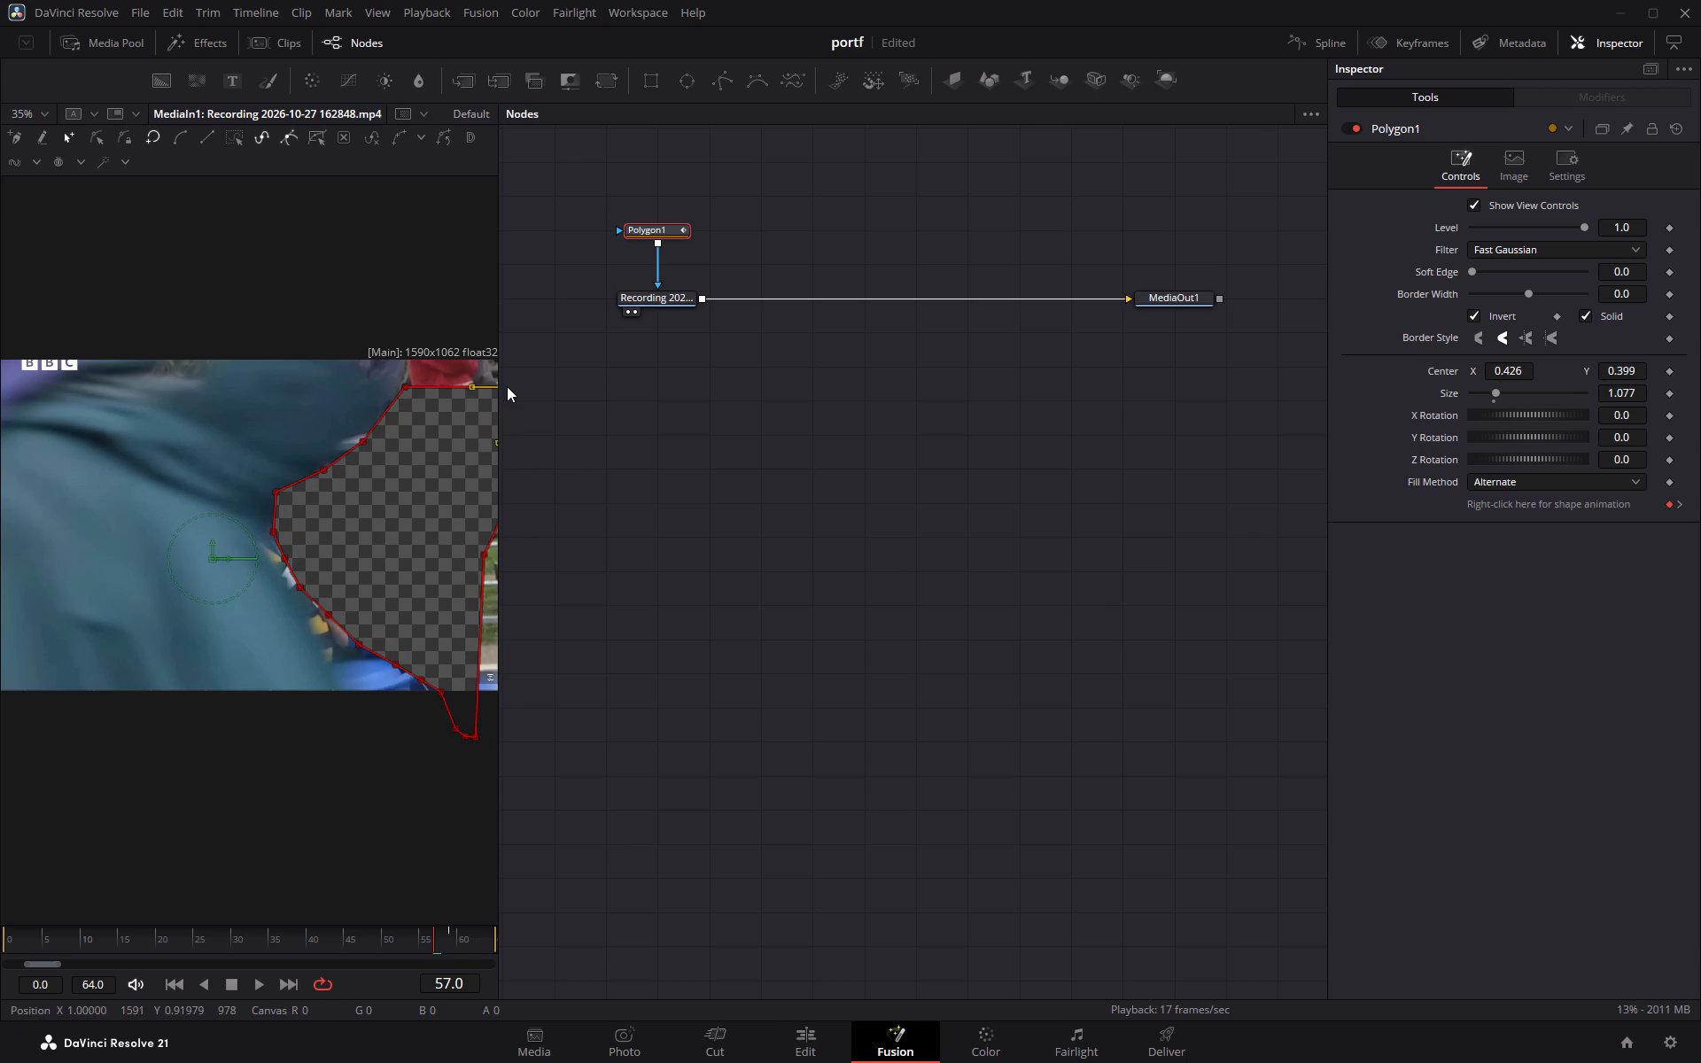
{"action": "left_click_drag", "start_coordinate": [507, 386], "coordinate": [504, 356]}
{"action": "left_click", "coordinate": [469, 367]}
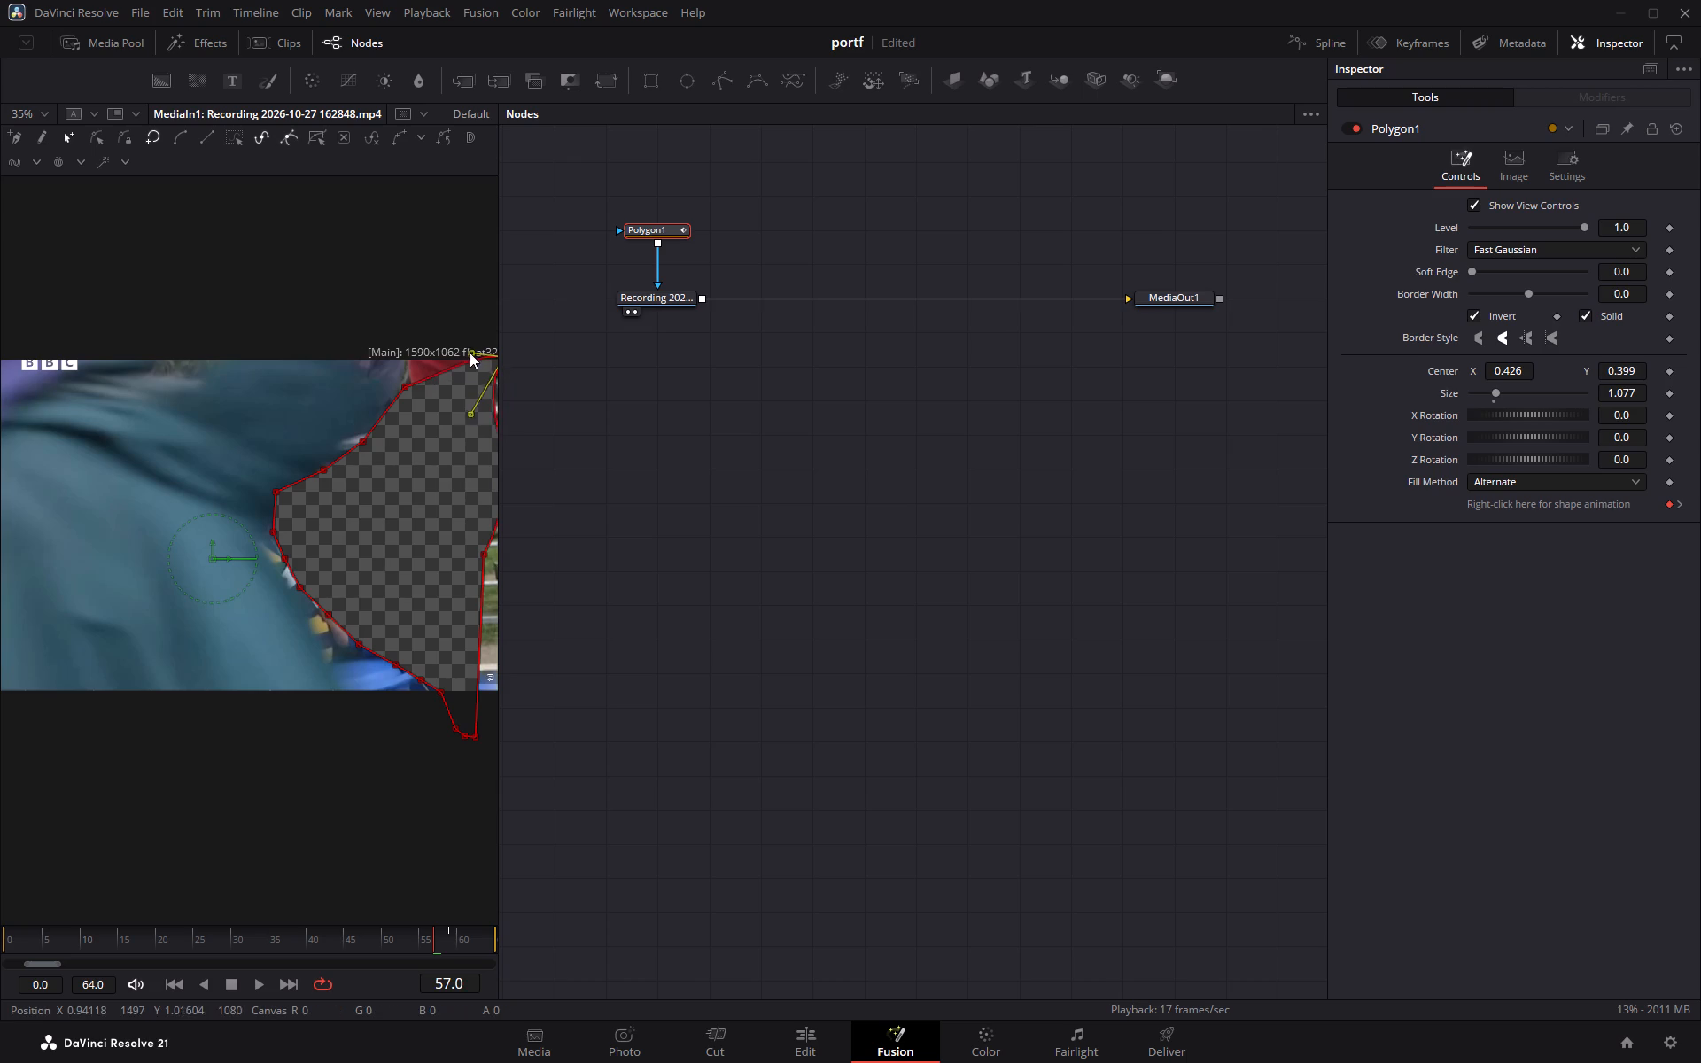
{"action": "left_click_drag", "start_coordinate": [406, 384], "coordinate": [407, 376]}
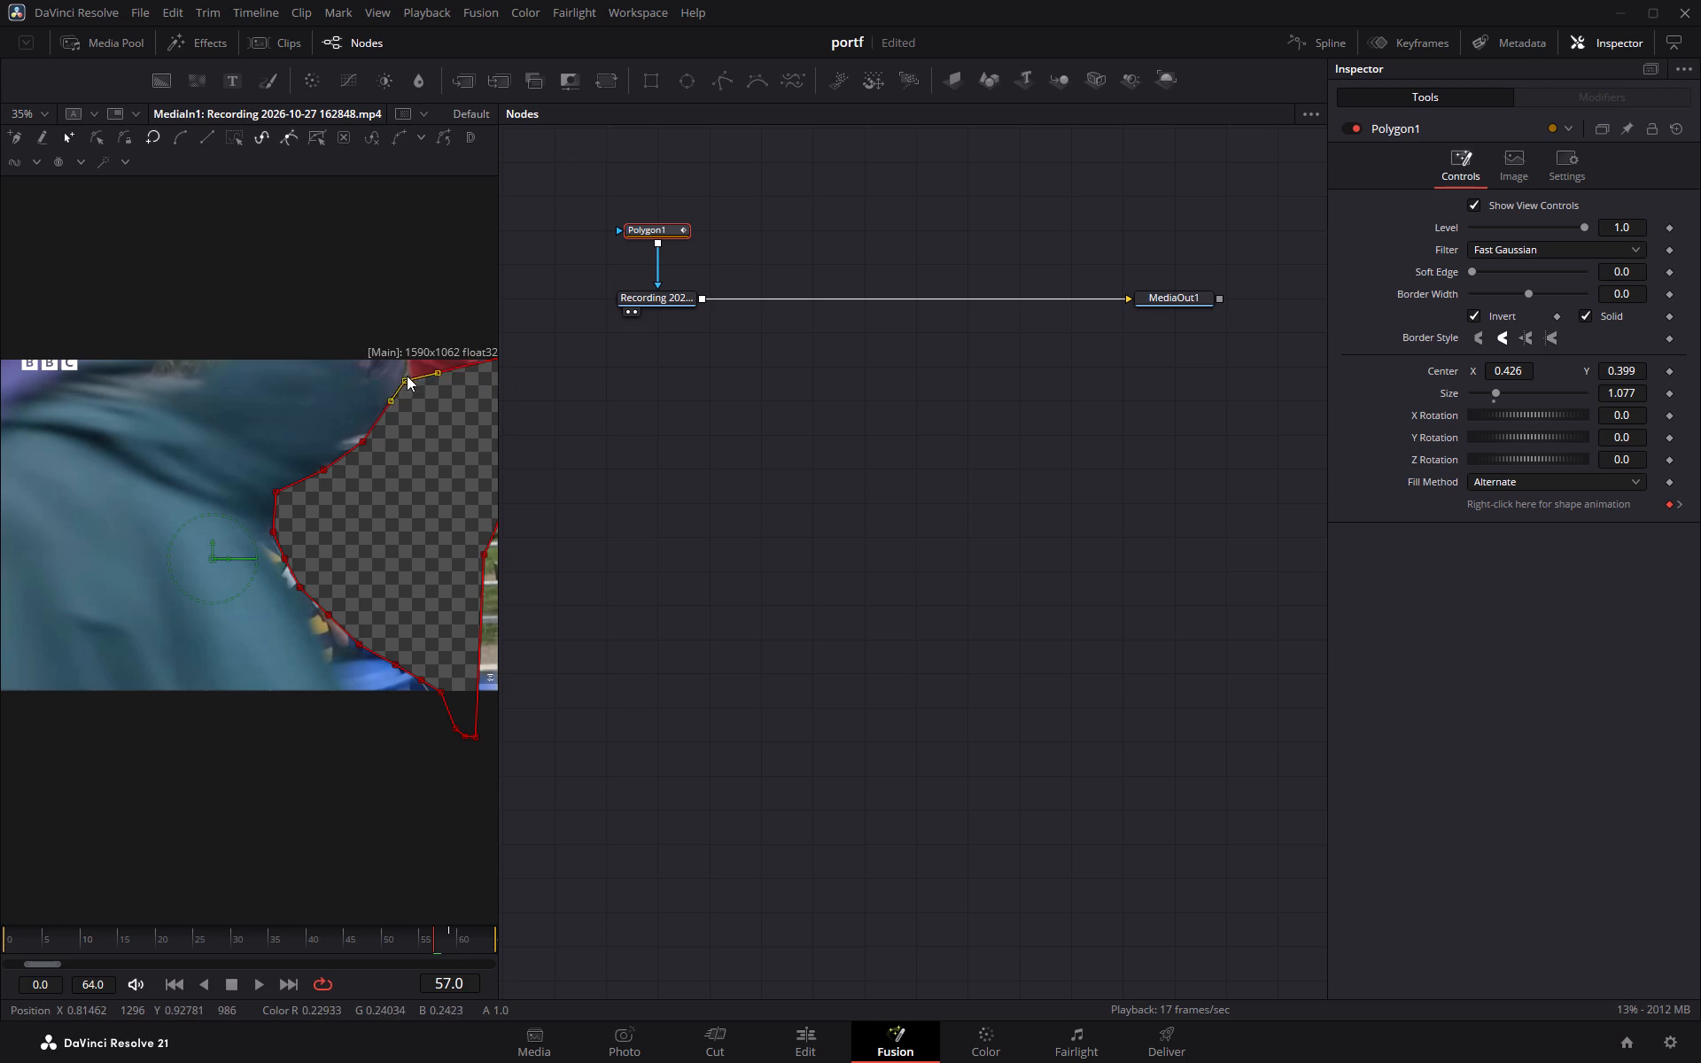
{"action": "left_click_drag", "start_coordinate": [407, 376], "coordinate": [412, 357]}
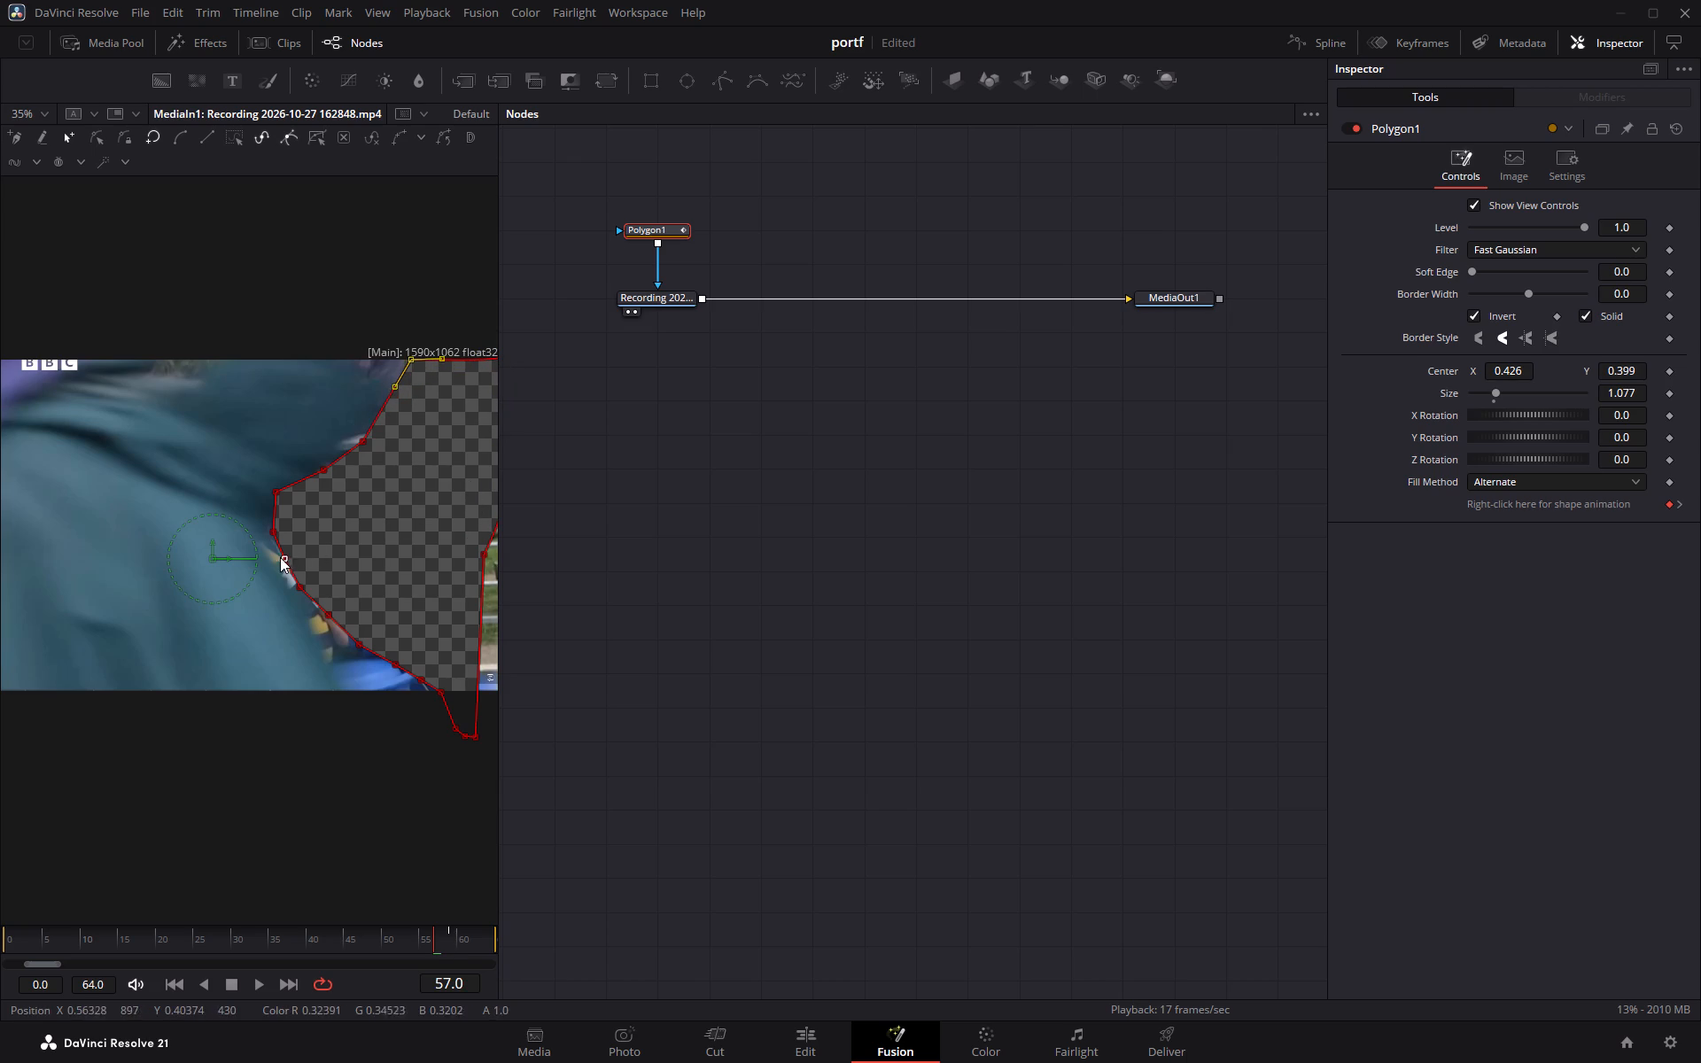
Reshape Polygon1's left and lower outline to follow the blurred teal coat down past the image's bottom edge.
{"action": "left_click_drag", "start_coordinate": [285, 557], "coordinate": [280, 567]}
{"action": "left_click_drag", "start_coordinate": [273, 531], "coordinate": [265, 540]}
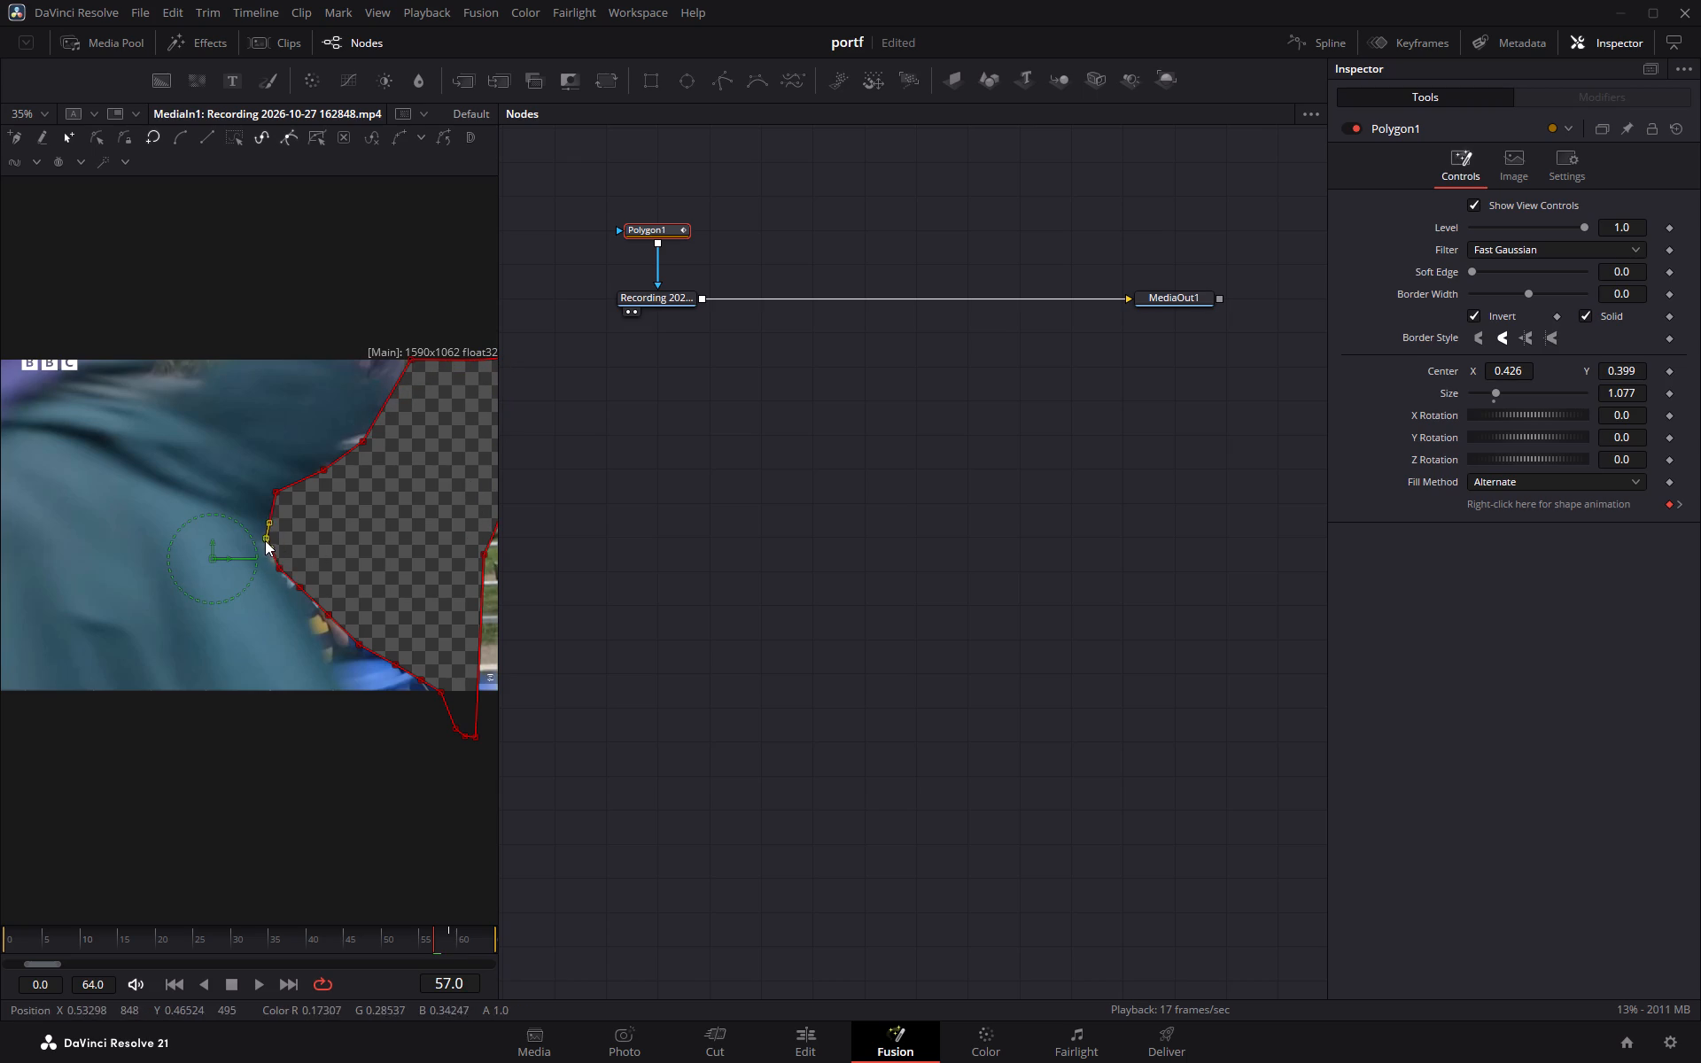
{"action": "left_click_drag", "start_coordinate": [265, 540], "coordinate": [265, 545]}
{"action": "left_click_drag", "start_coordinate": [299, 589], "coordinate": [293, 611]}
{"action": "left_click_drag", "start_coordinate": [326, 617], "coordinate": [324, 636]}
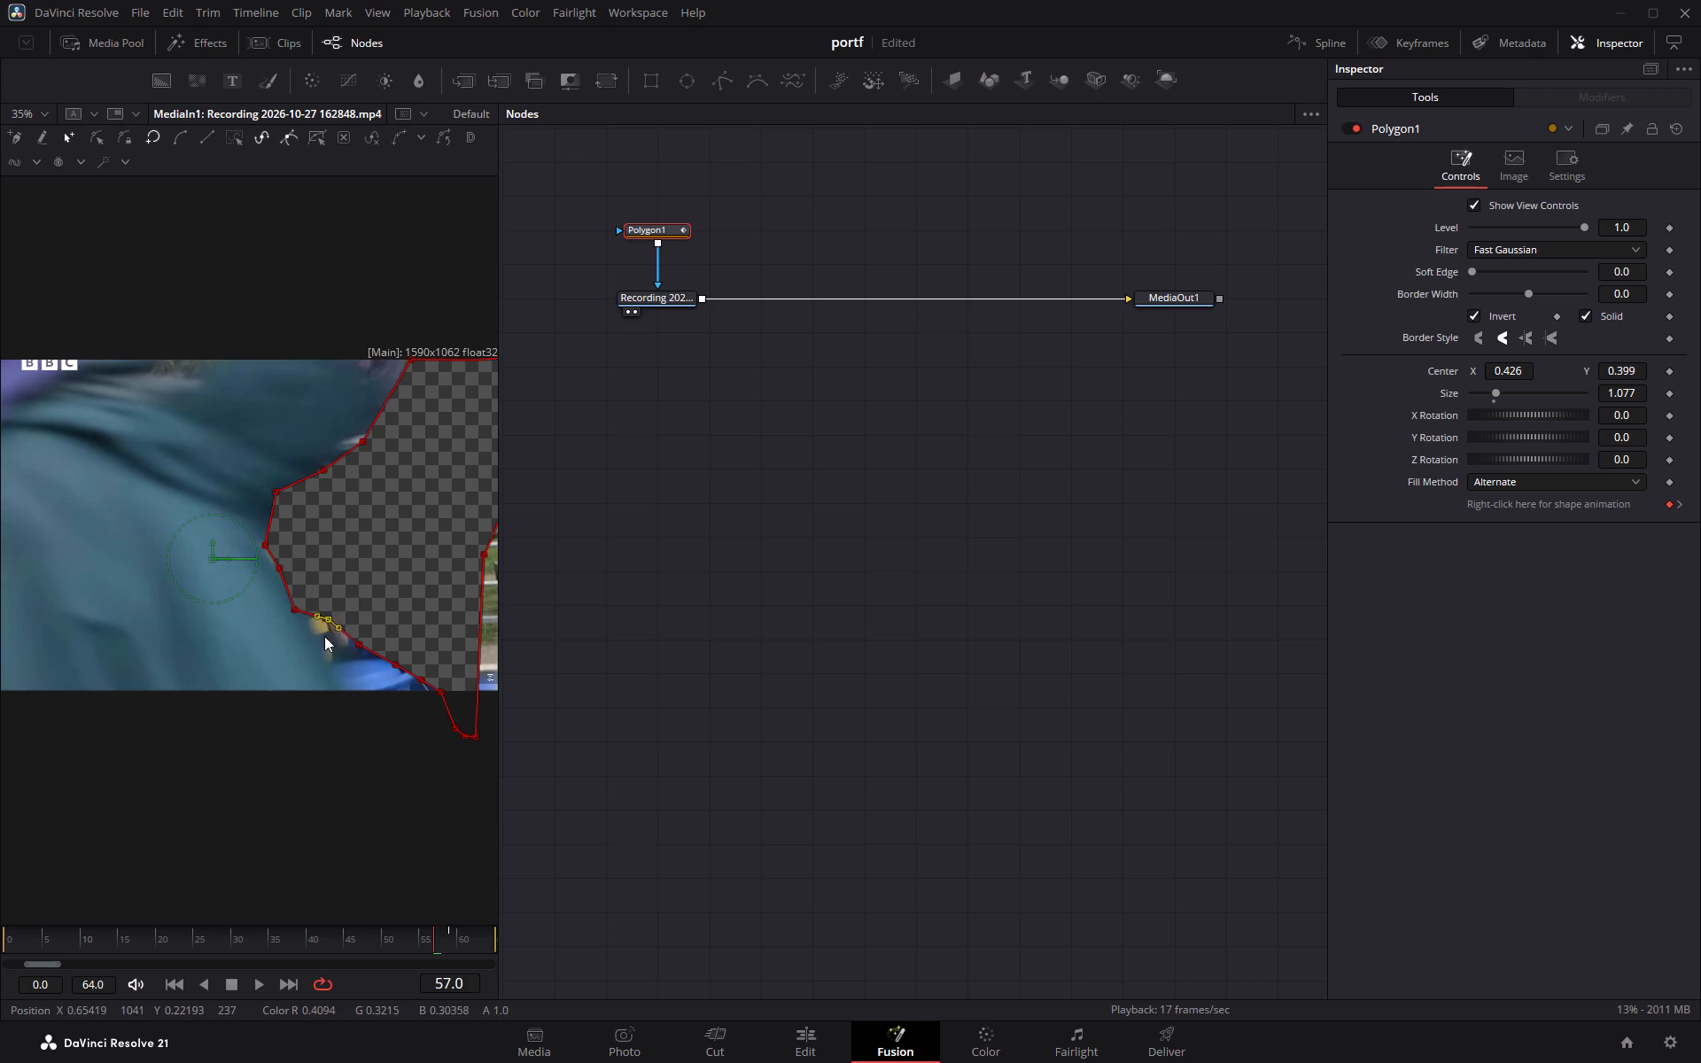
{"action": "left_click_drag", "start_coordinate": [324, 636], "coordinate": [317, 664]}
{"action": "left_click_drag", "start_coordinate": [361, 646], "coordinate": [353, 689]}
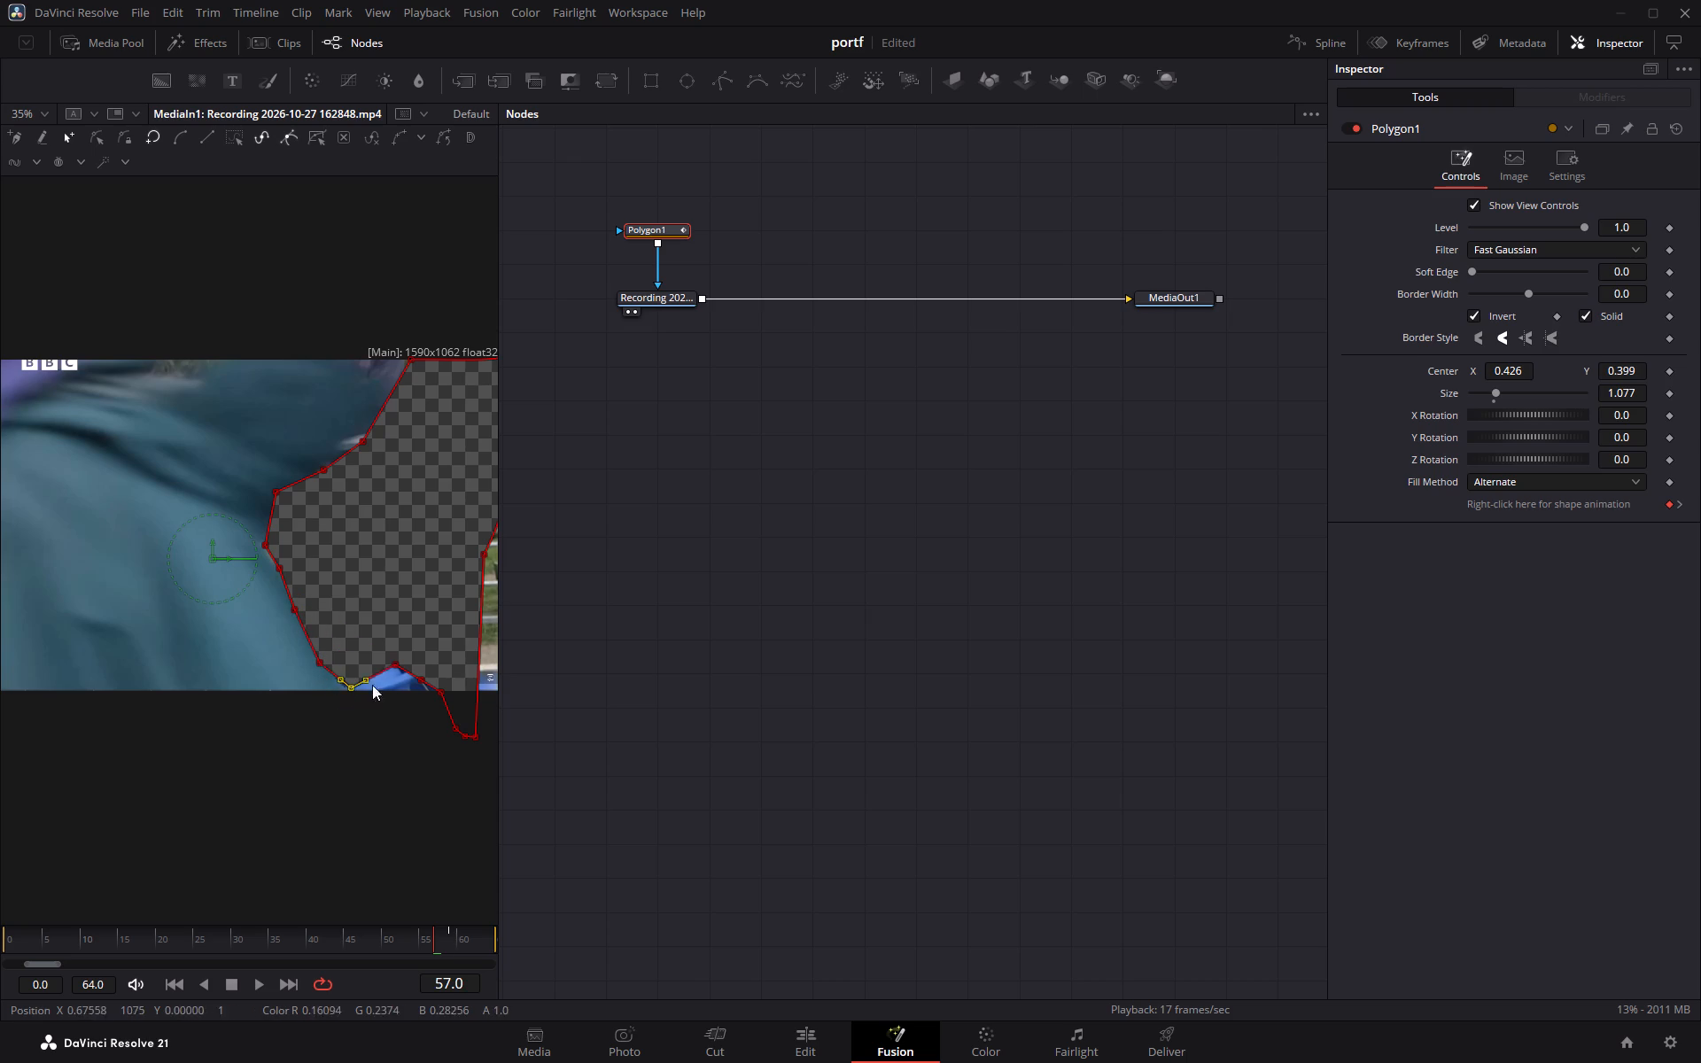
{"action": "left_click_drag", "start_coordinate": [394, 663], "coordinate": [379, 700]}
{"action": "left_click_drag", "start_coordinate": [420, 678], "coordinate": [421, 707]}
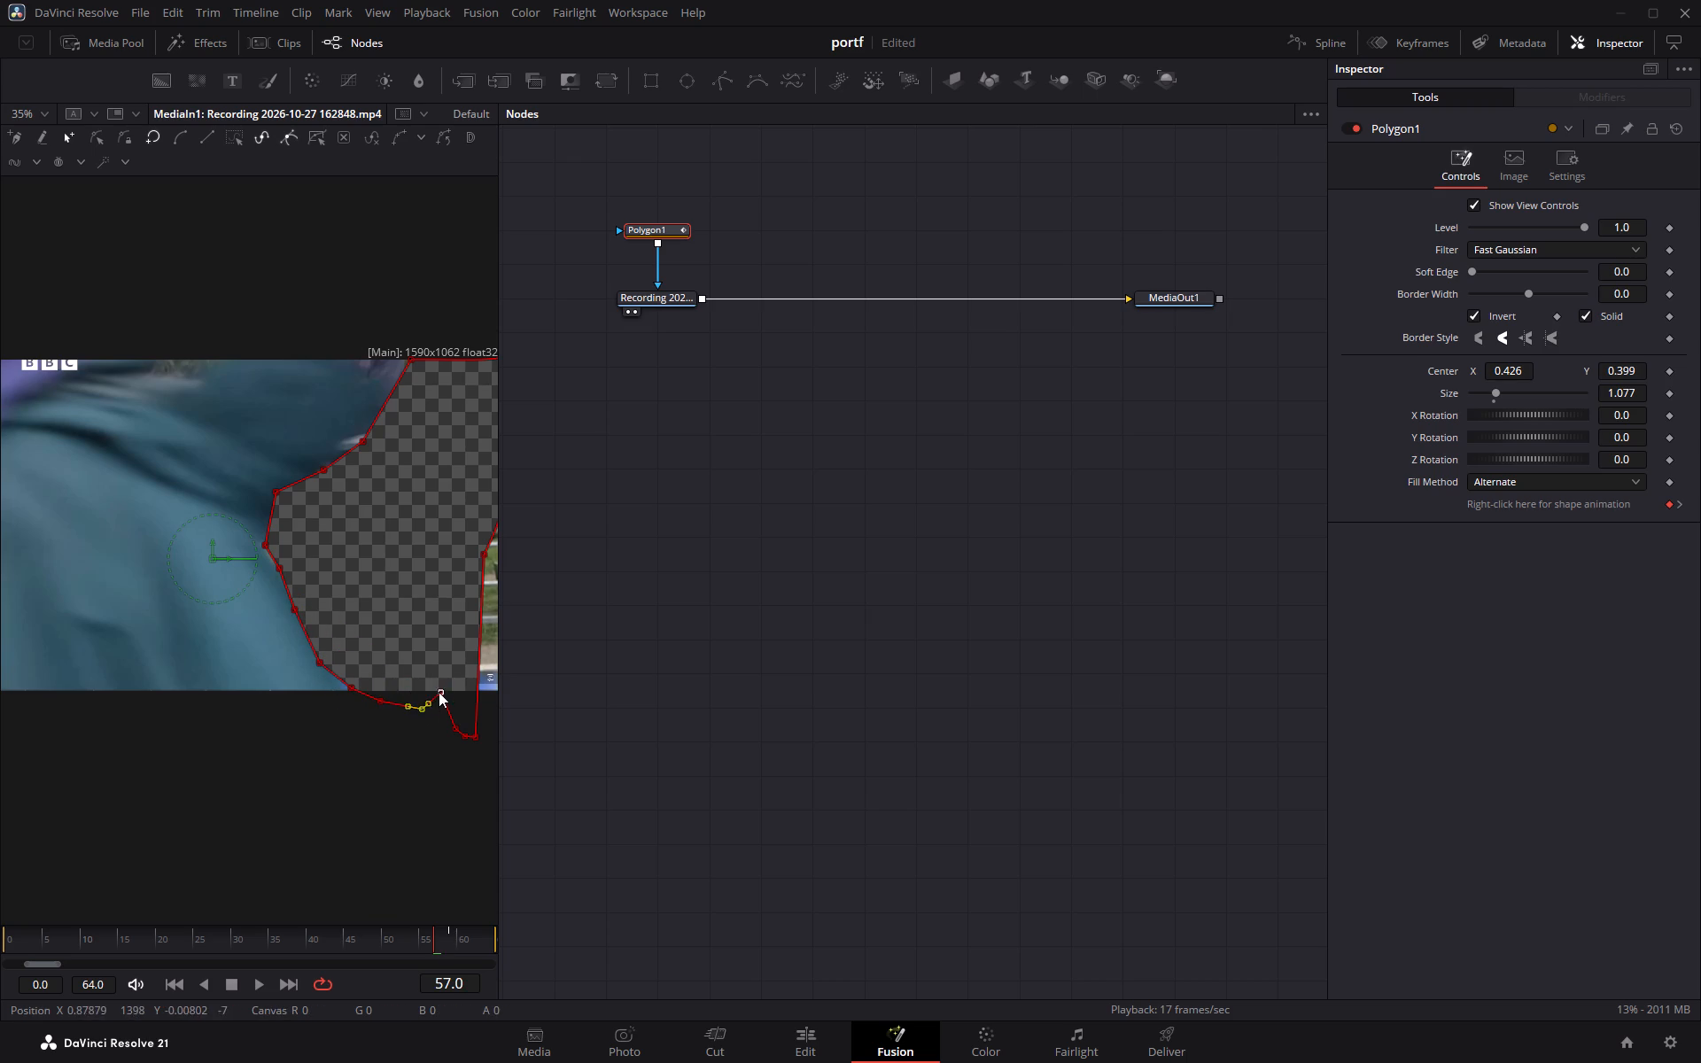
Move Polygon1's bottom-right points and the remaining right-side point outside the frame so the mask covers that whole corner.
{"action": "left_click_drag", "start_coordinate": [439, 690], "coordinate": [439, 731]}
{"action": "left_click_drag", "start_coordinate": [464, 737], "coordinate": [505, 749]}
{"action": "left_click_drag", "start_coordinate": [475, 730], "coordinate": [520, 714]}
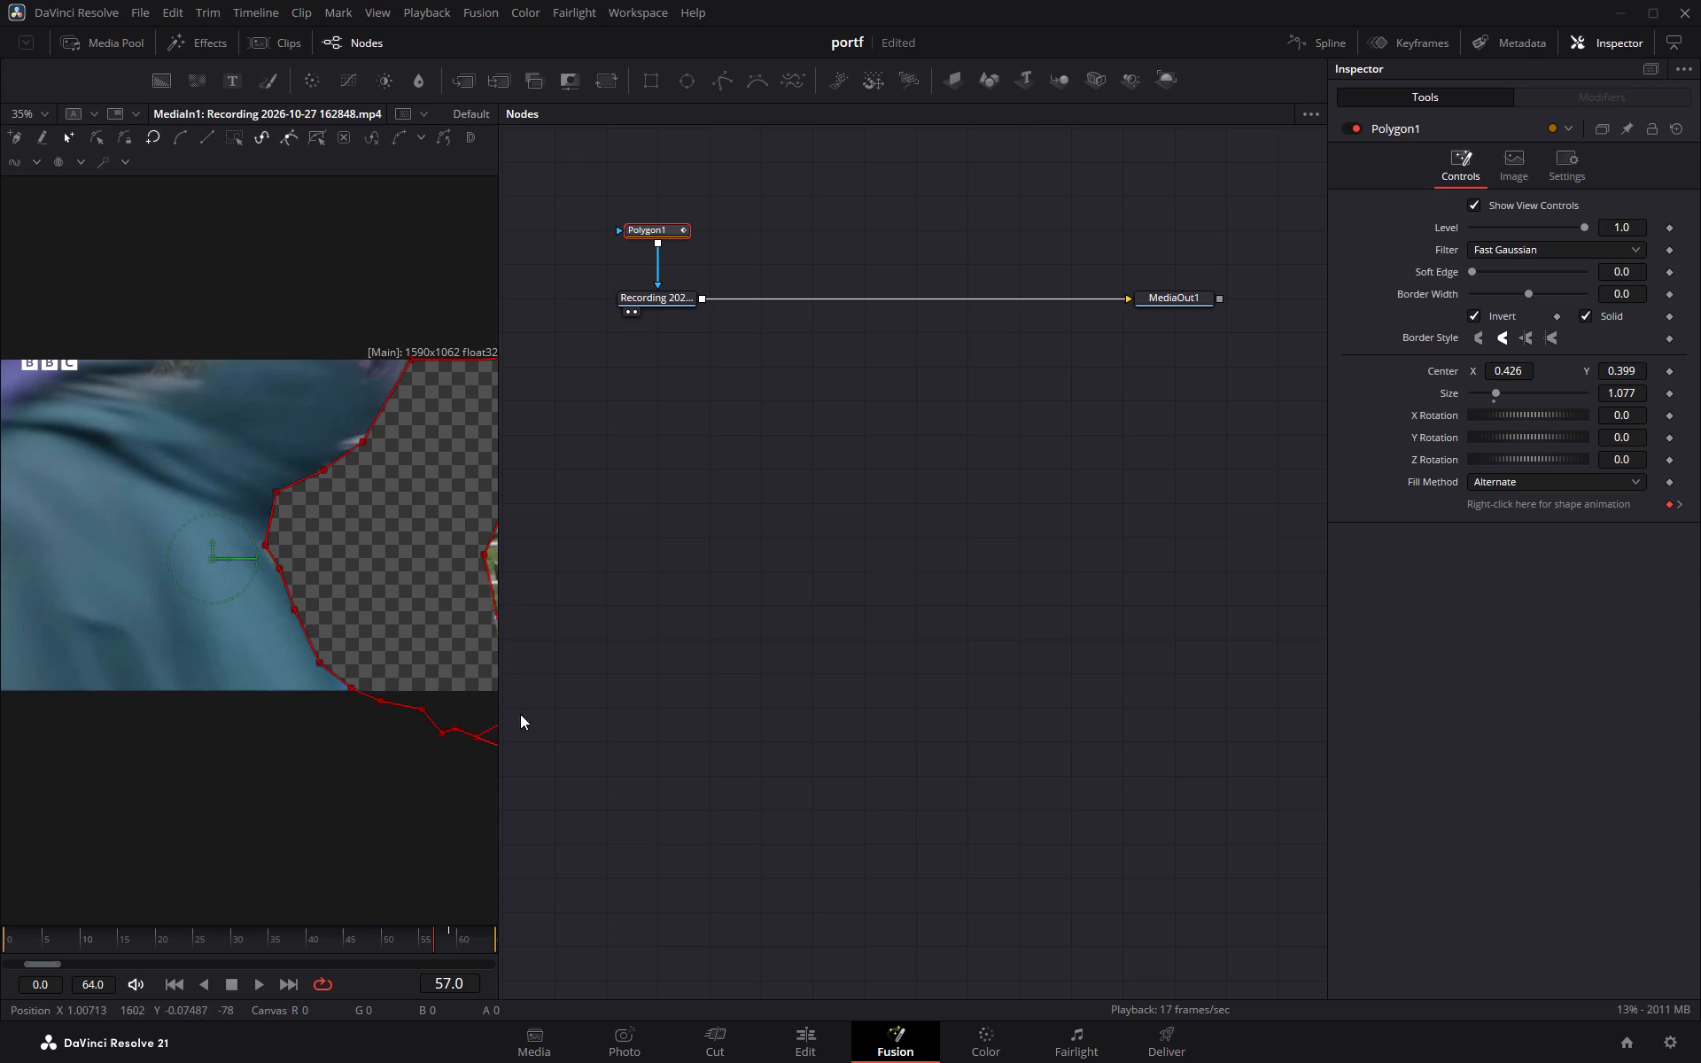
{"action": "left_click_drag", "start_coordinate": [520, 714], "coordinate": [542, 721]}
{"action": "left_click_drag", "start_coordinate": [454, 725], "coordinate": [464, 721]}
{"action": "left_click_drag", "start_coordinate": [483, 553], "coordinate": [517, 553]}
Set Polygon1's soft edge to 0.0362.
{"action": "left_click_drag", "start_coordinate": [1472, 272], "coordinate": [1480, 272]}
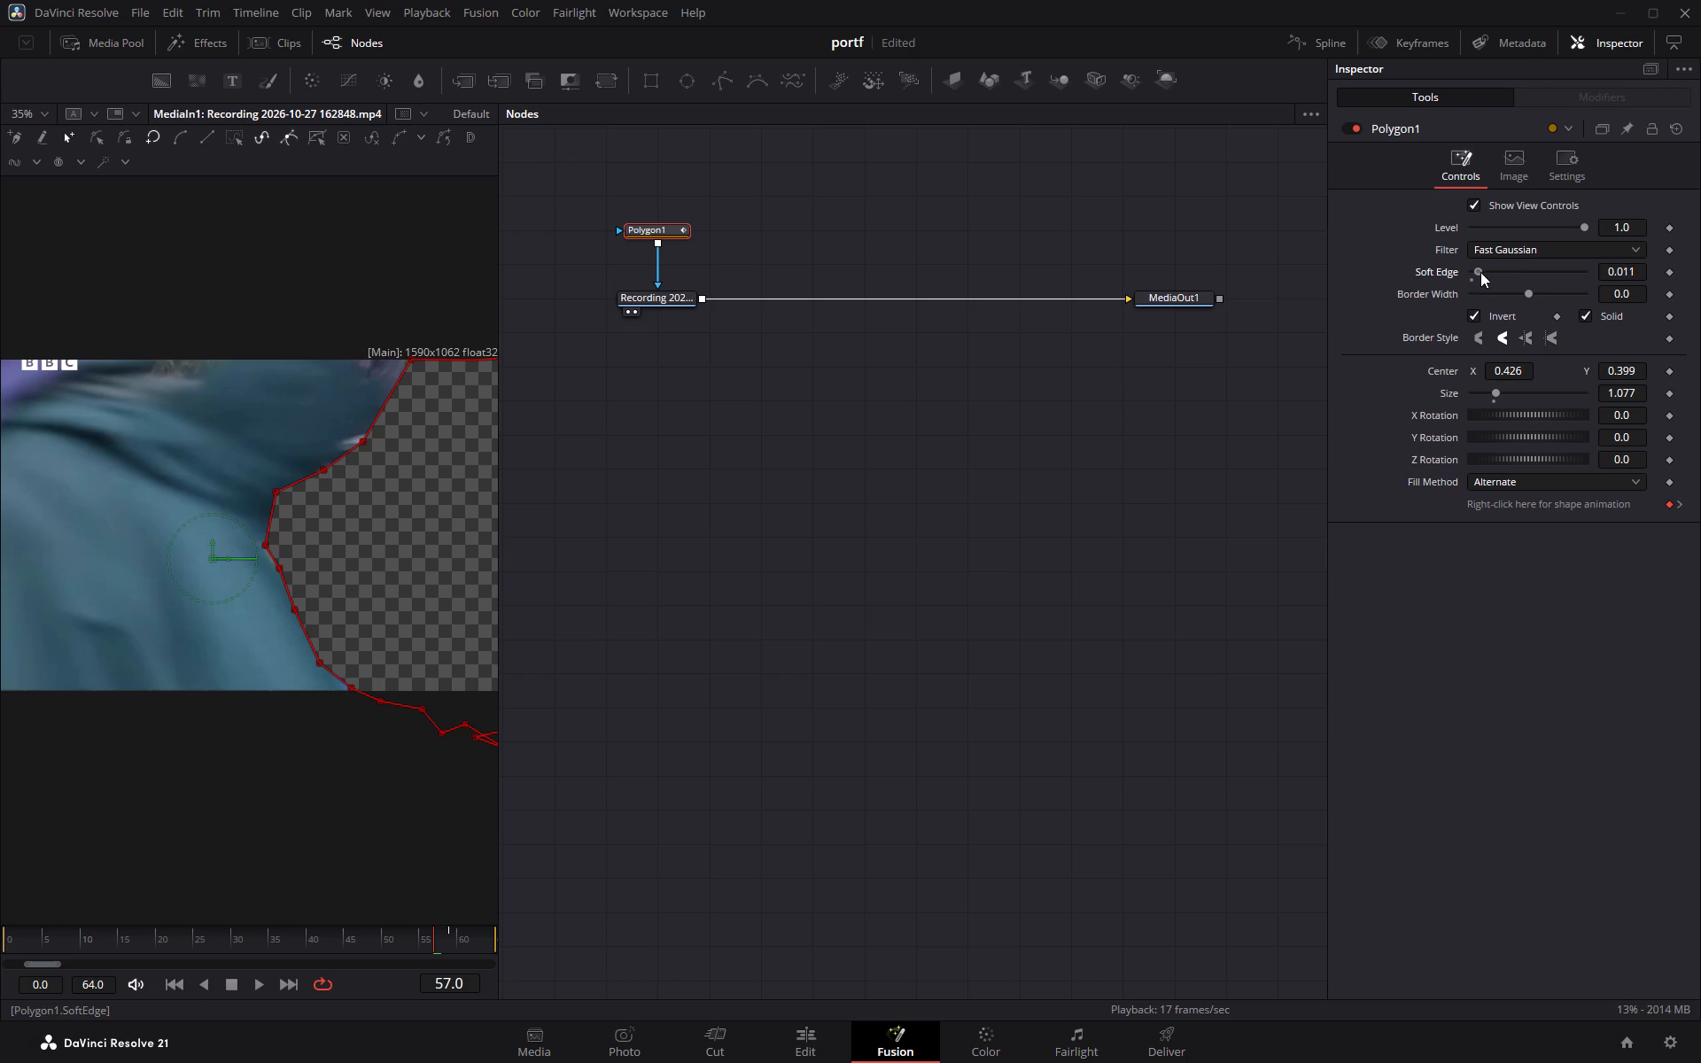
{"action": "left_click_drag", "start_coordinate": [1480, 272], "coordinate": [1493, 272]}
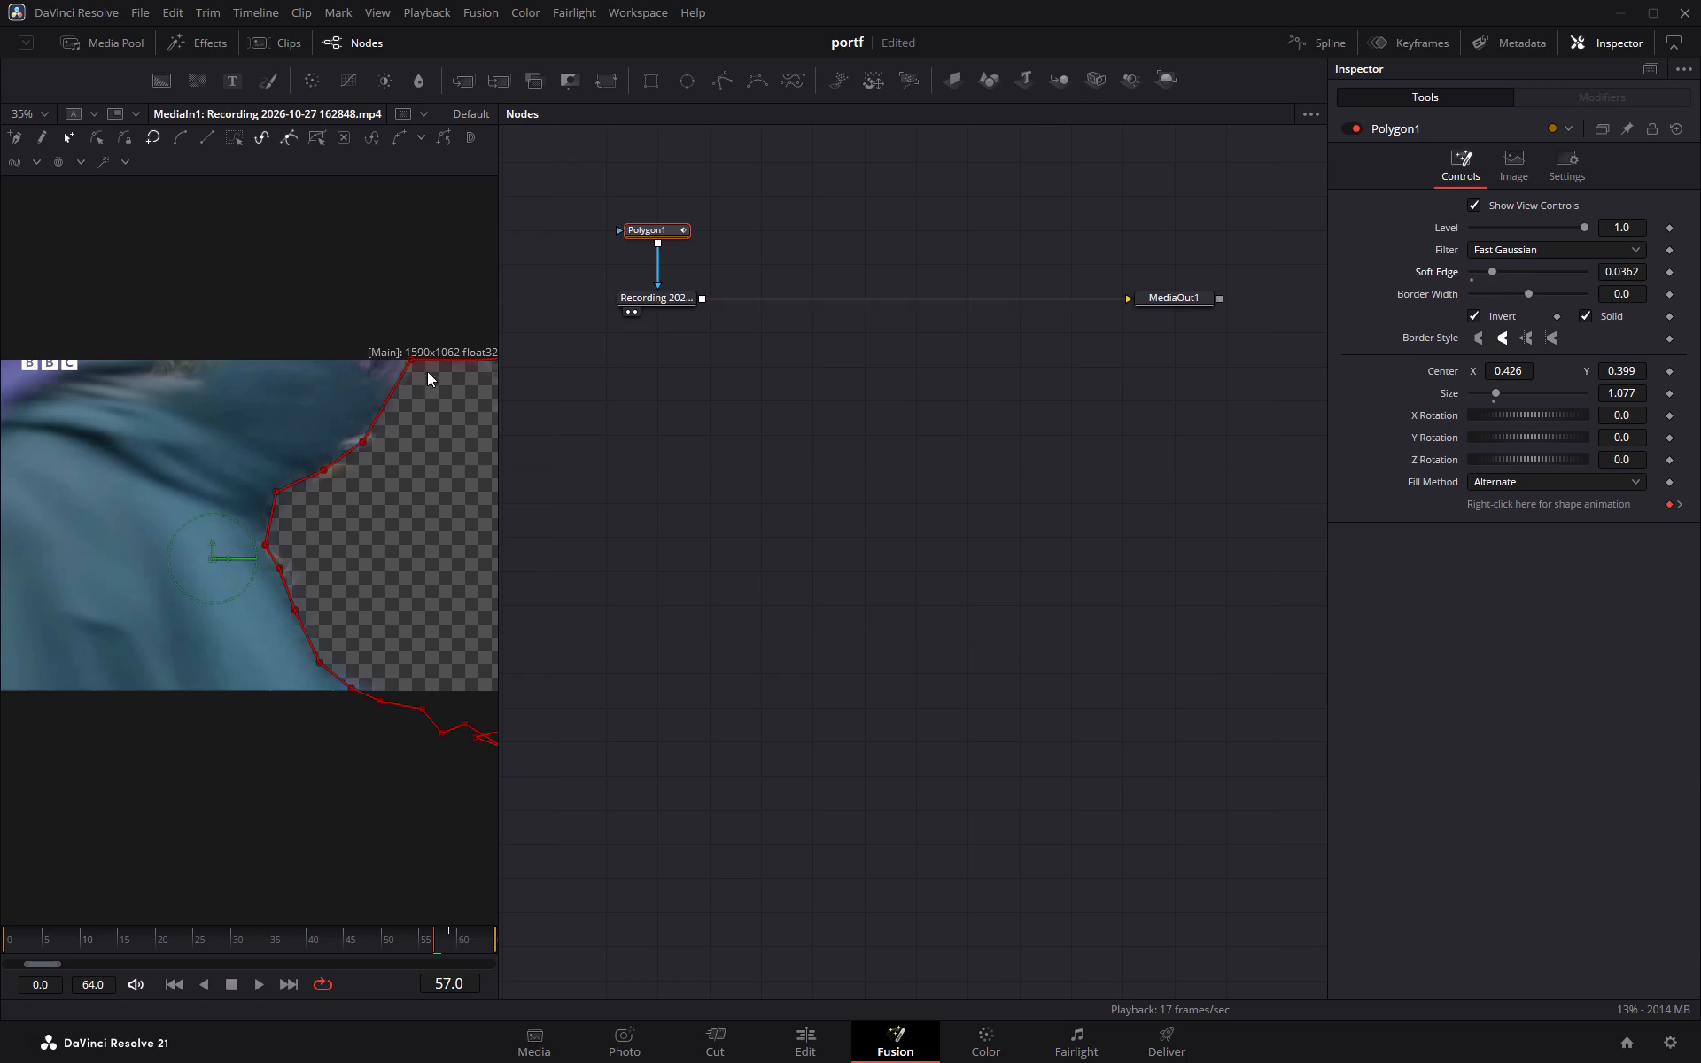
Add a point to Polygon1's upper outline and adjust it with the top point to follow the coat's rounded edge.
{"action": "left_click_drag", "start_coordinate": [409, 359], "coordinate": [392, 364]}
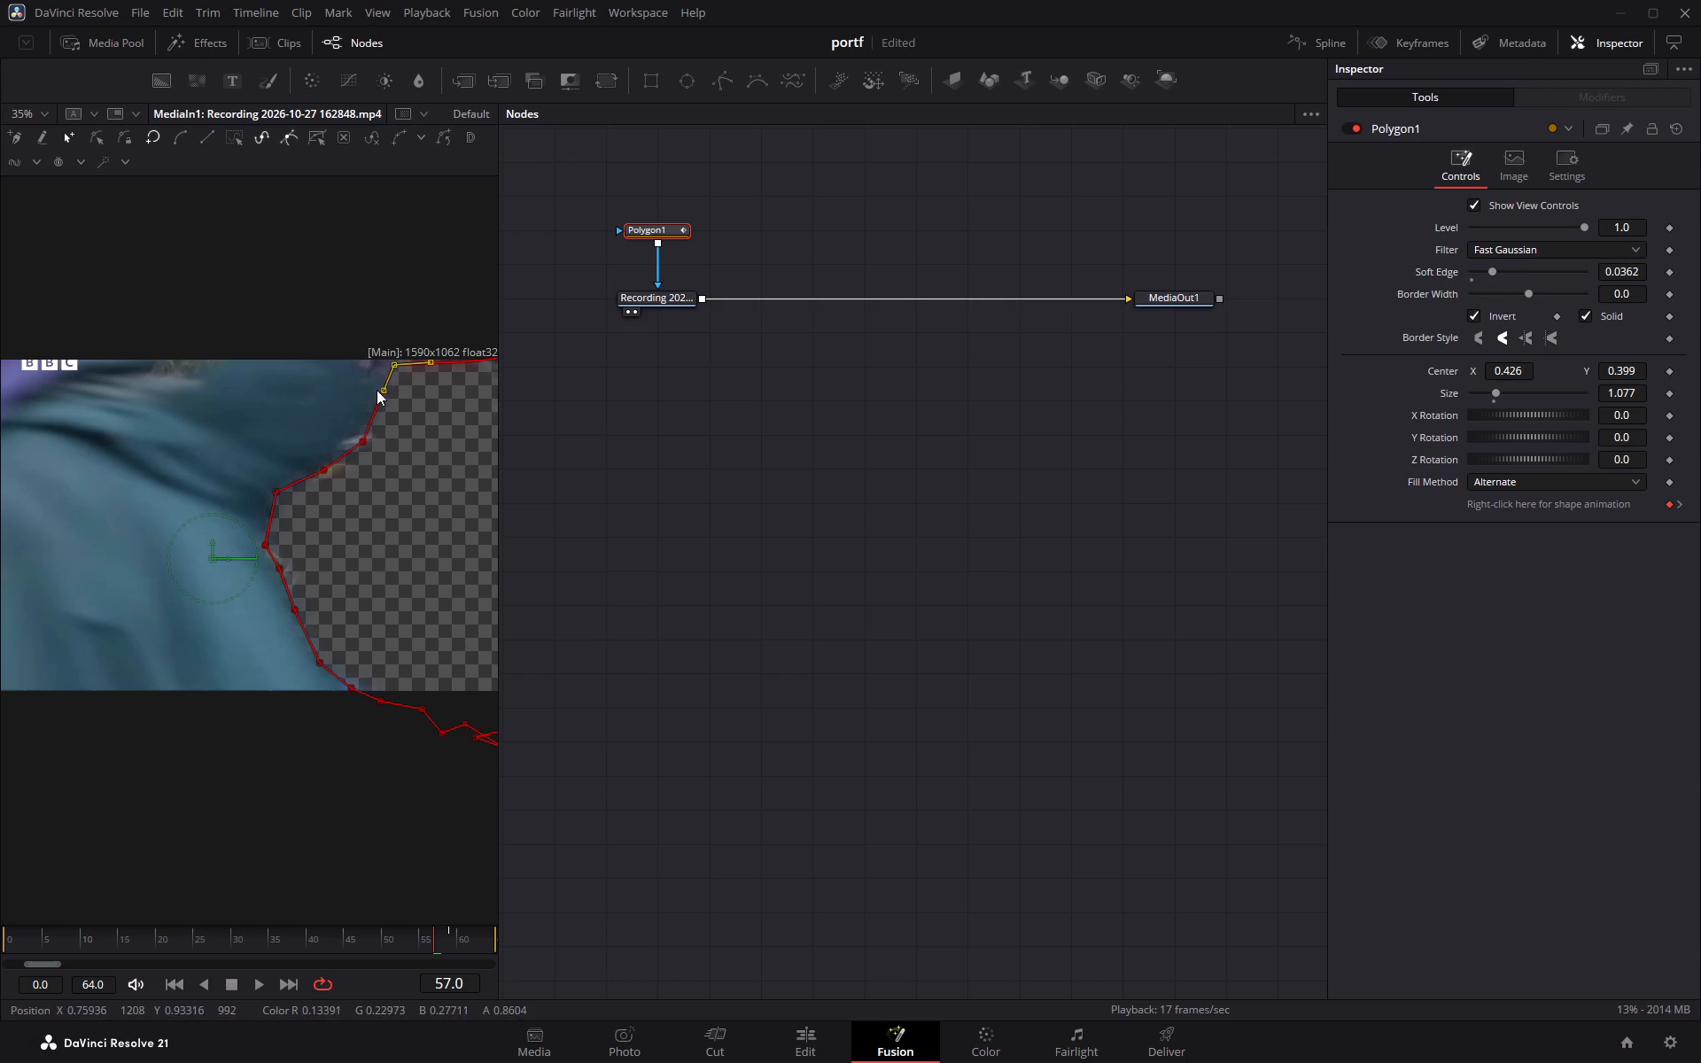
{"action": "left_click", "coordinate": [379, 390]}
{"action": "left_click_drag", "start_coordinate": [383, 391], "coordinate": [403, 398]}
{"action": "left_click_drag", "start_coordinate": [393, 362], "coordinate": [364, 359]}
{"action": "left_click", "coordinate": [404, 396]}
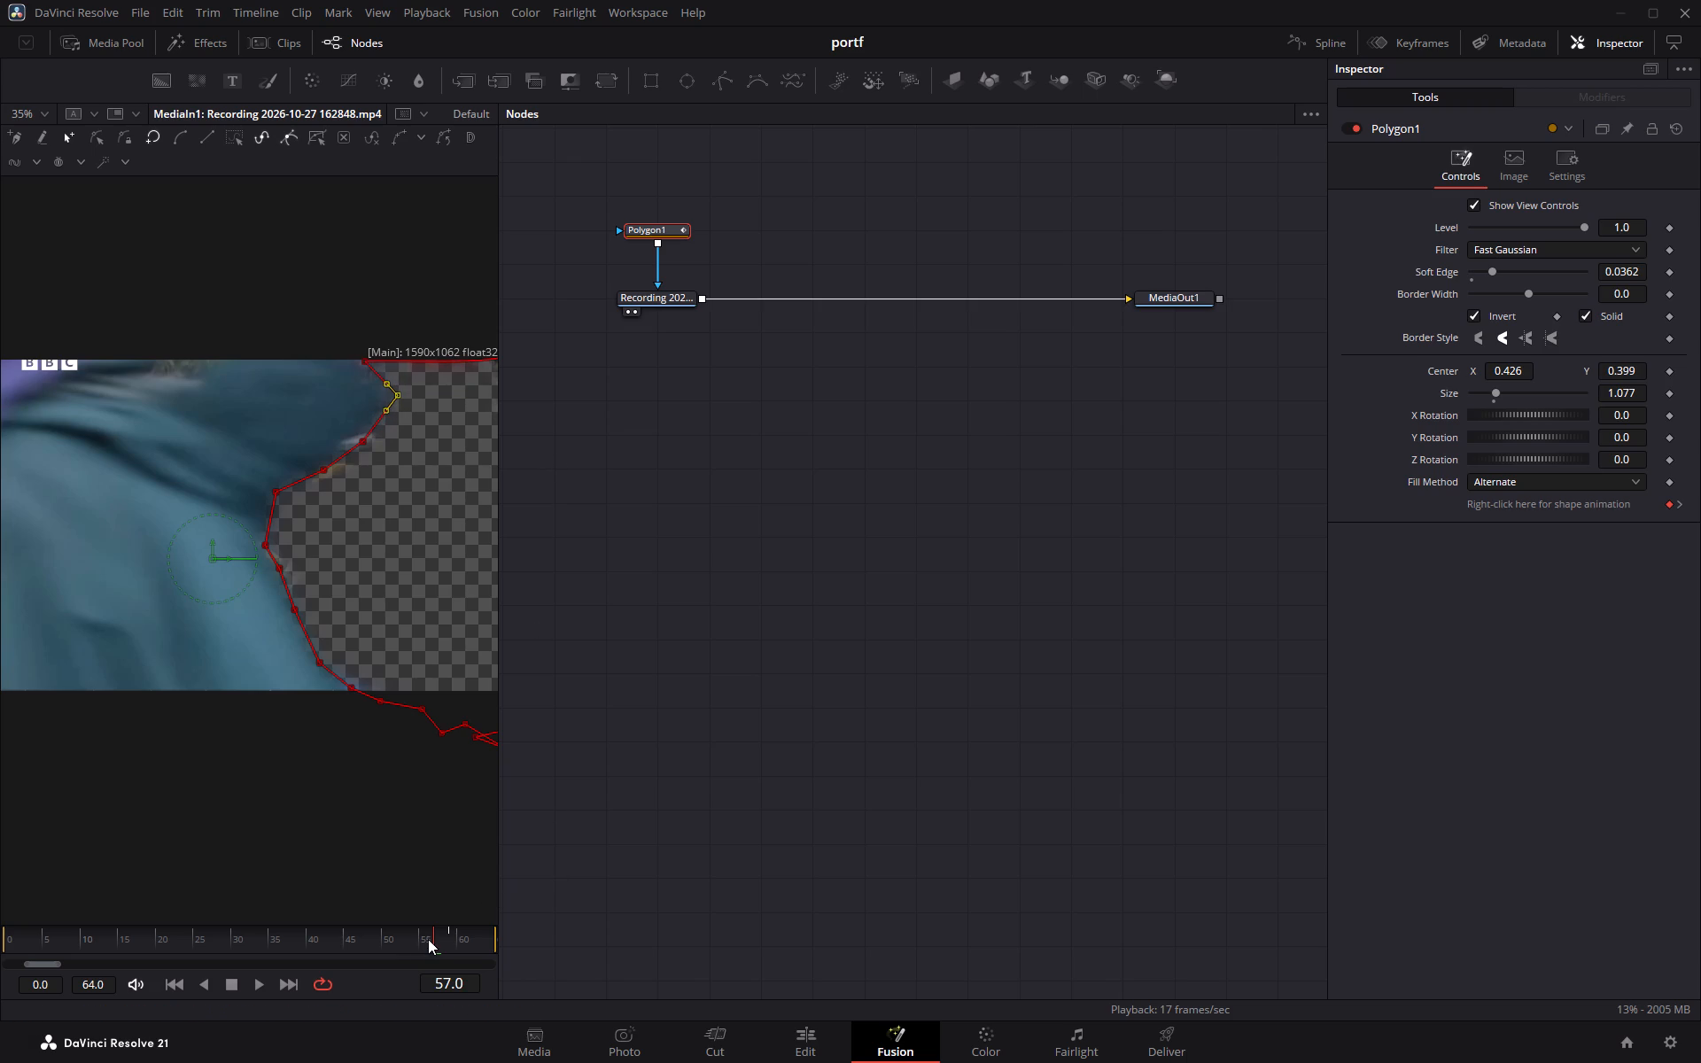
Keyframe Polygon1's centre at frame 57 and set its centre X to 0.623 at frame 56.
{"action": "key", "text": "Left"}
{"action": "left_click", "coordinate": [1672, 371]}
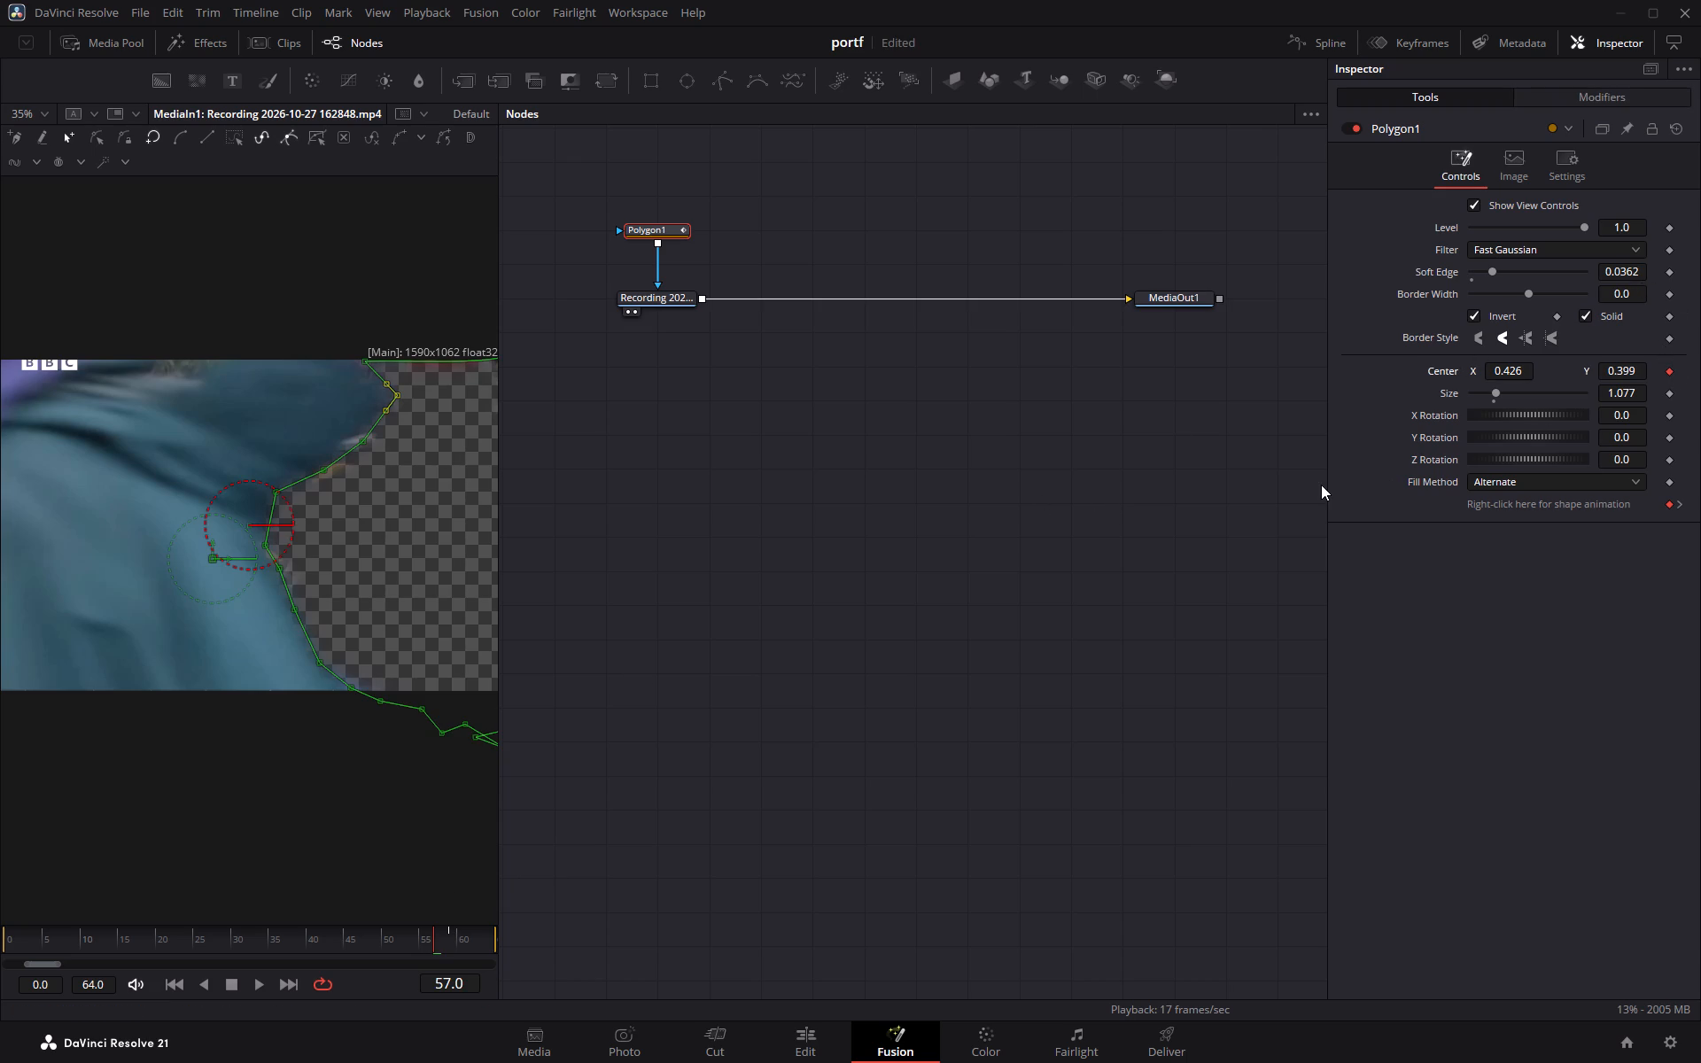
{"action": "key", "text": "Left"}
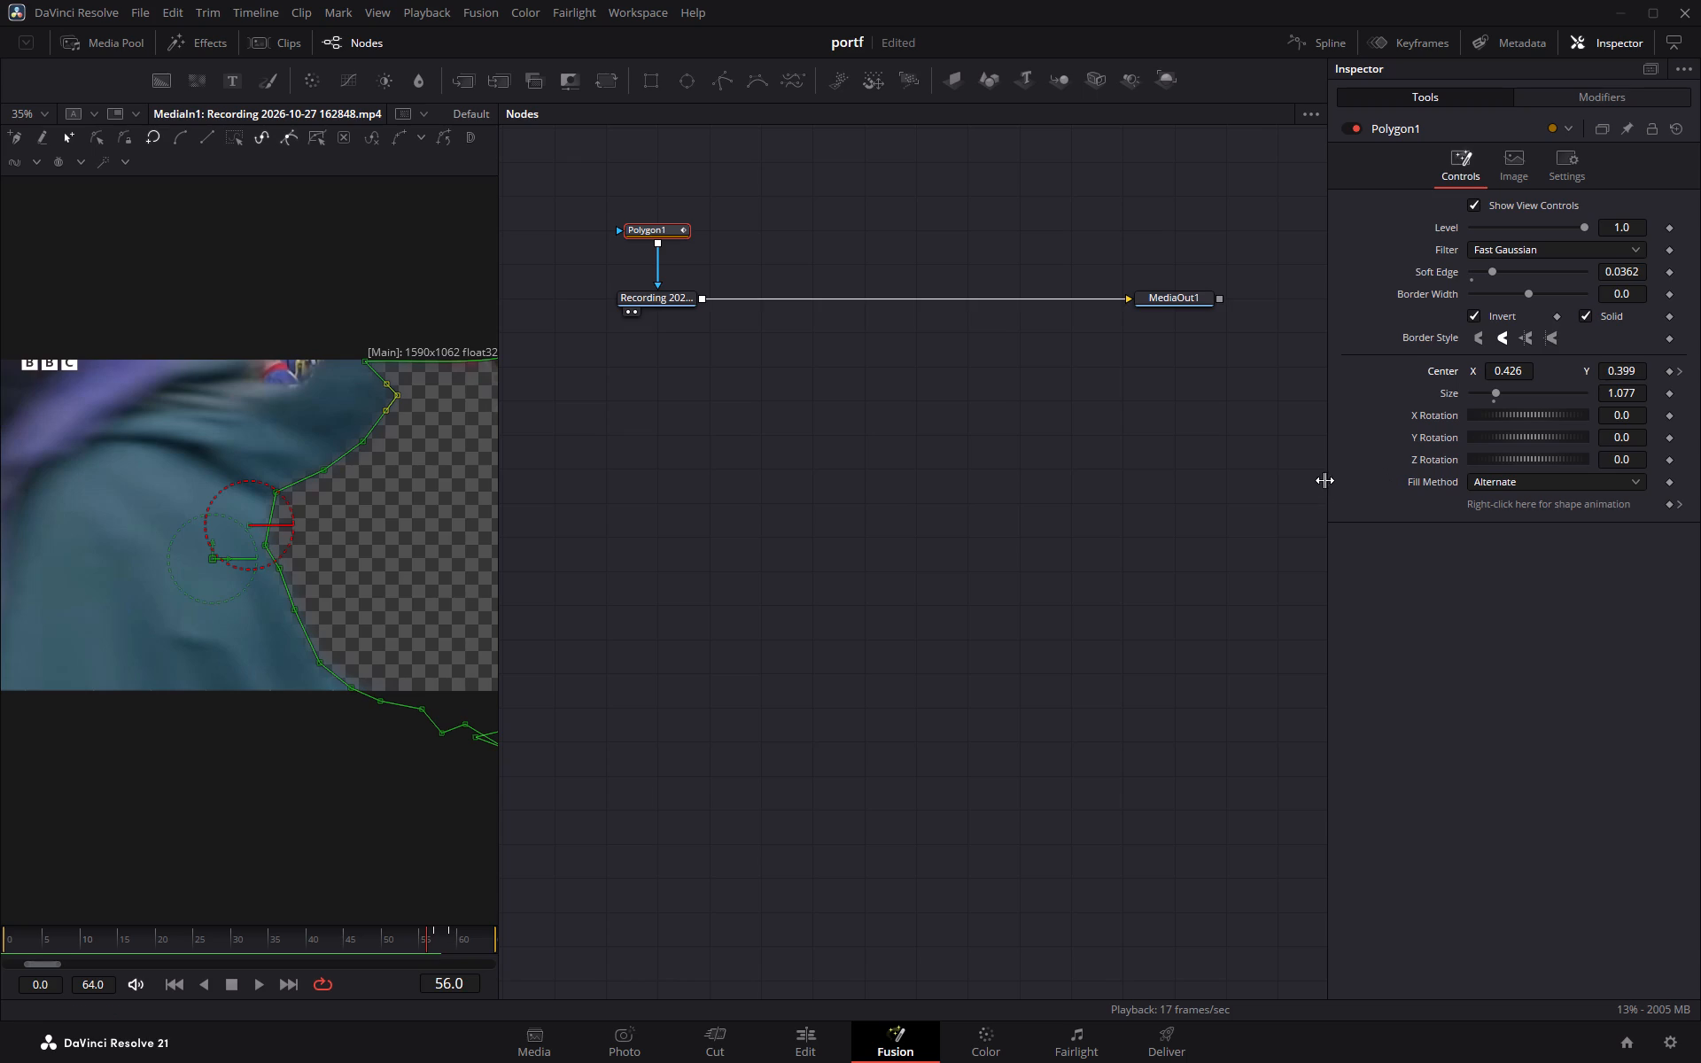
{"action": "left_click_drag", "start_coordinate": [1502, 369], "coordinate": [1658, 370]}
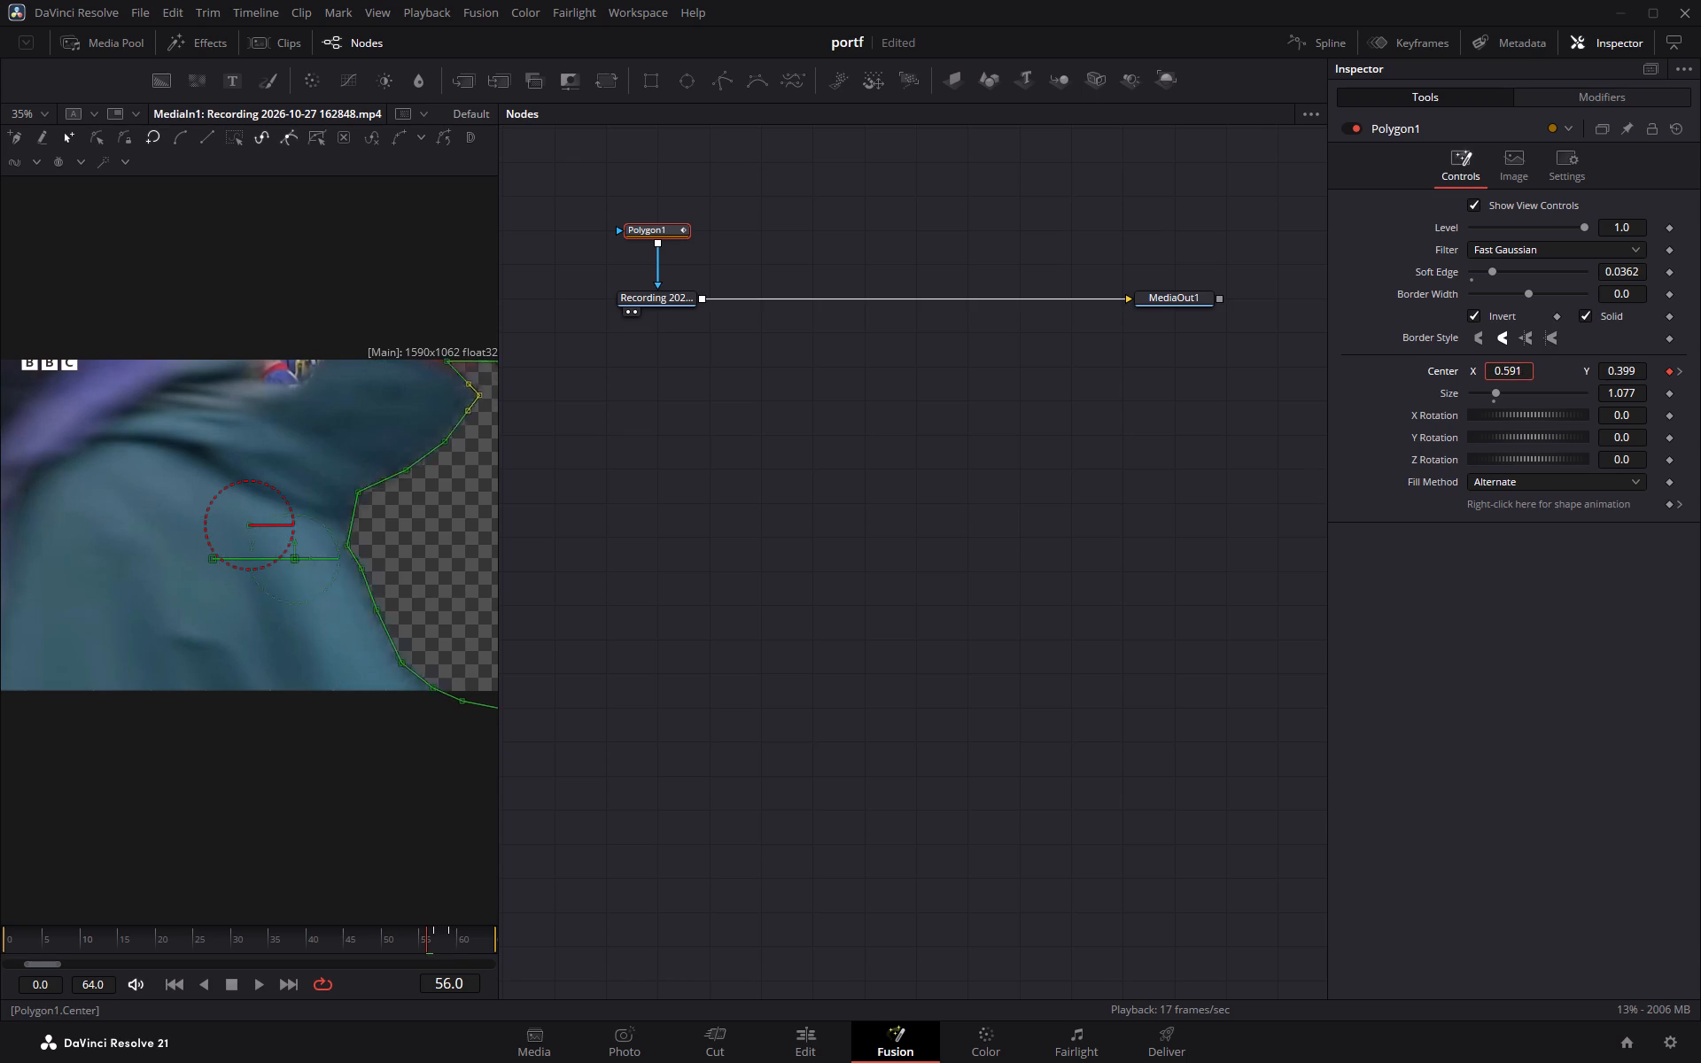
{"action": "left_click_drag", "start_coordinate": [1658, 370], "coordinate": [842, 369]}
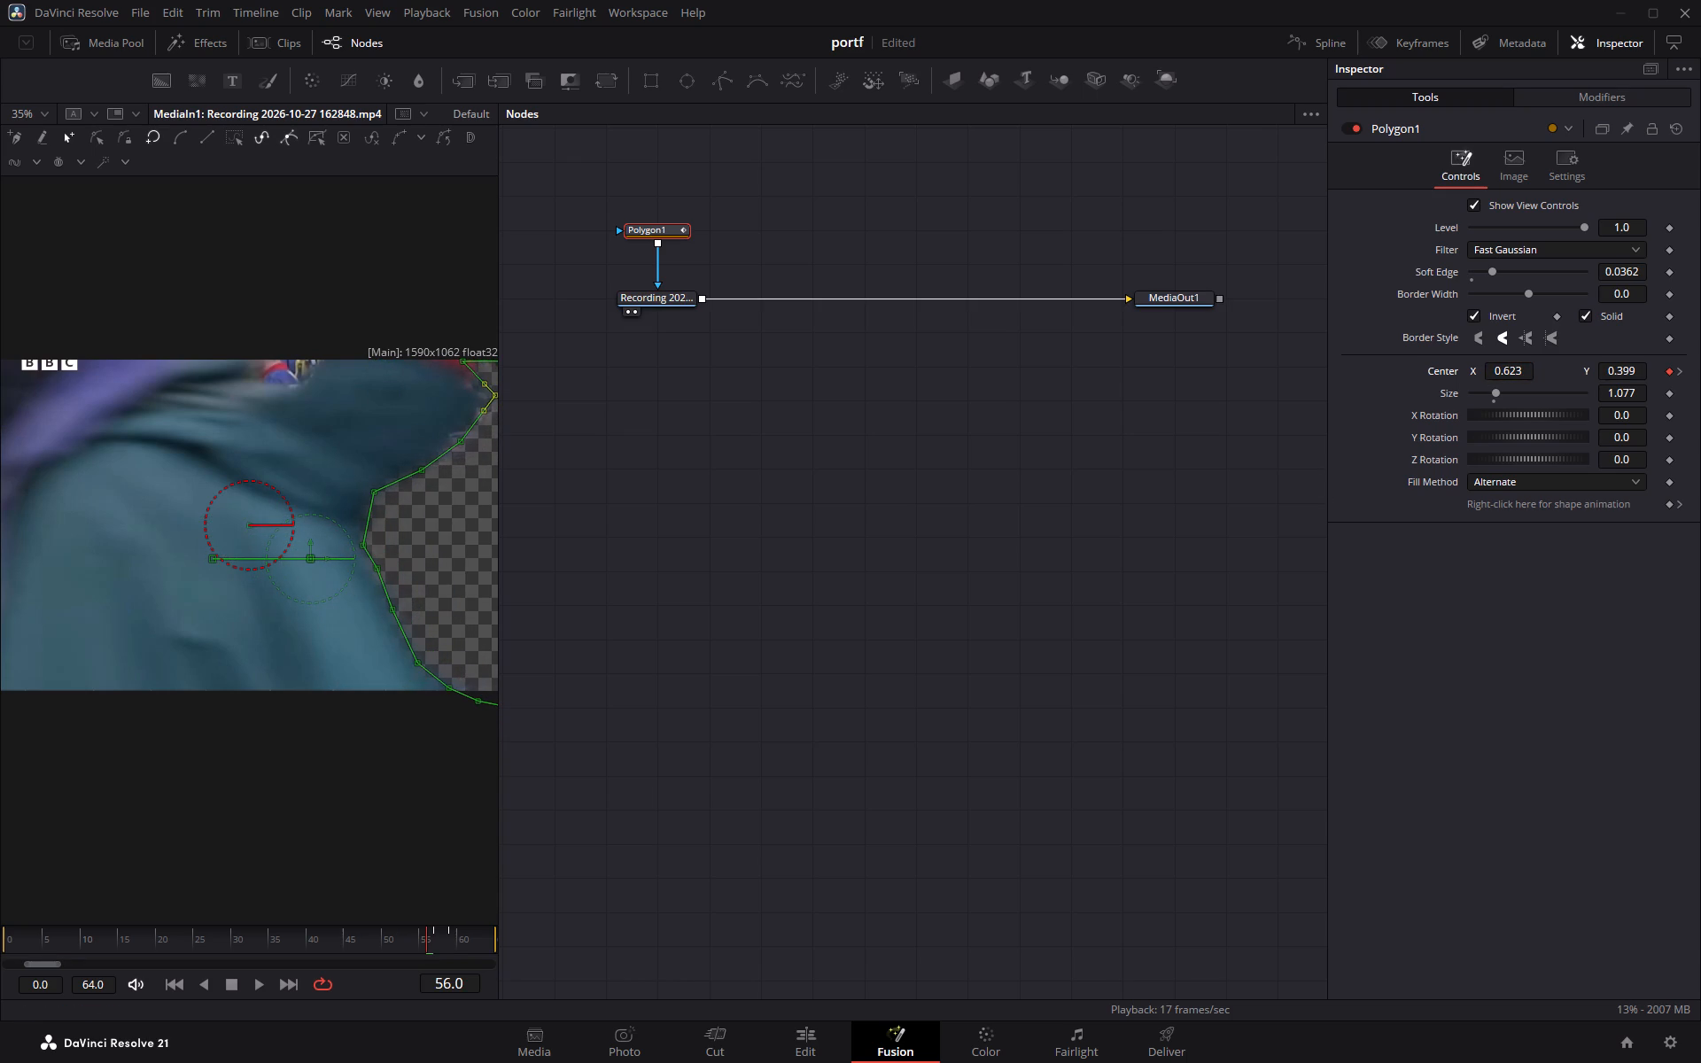
At frame 55, move Polygon1 off the image by setting its centre X to about 0.939.
{"action": "key", "text": "Left"}
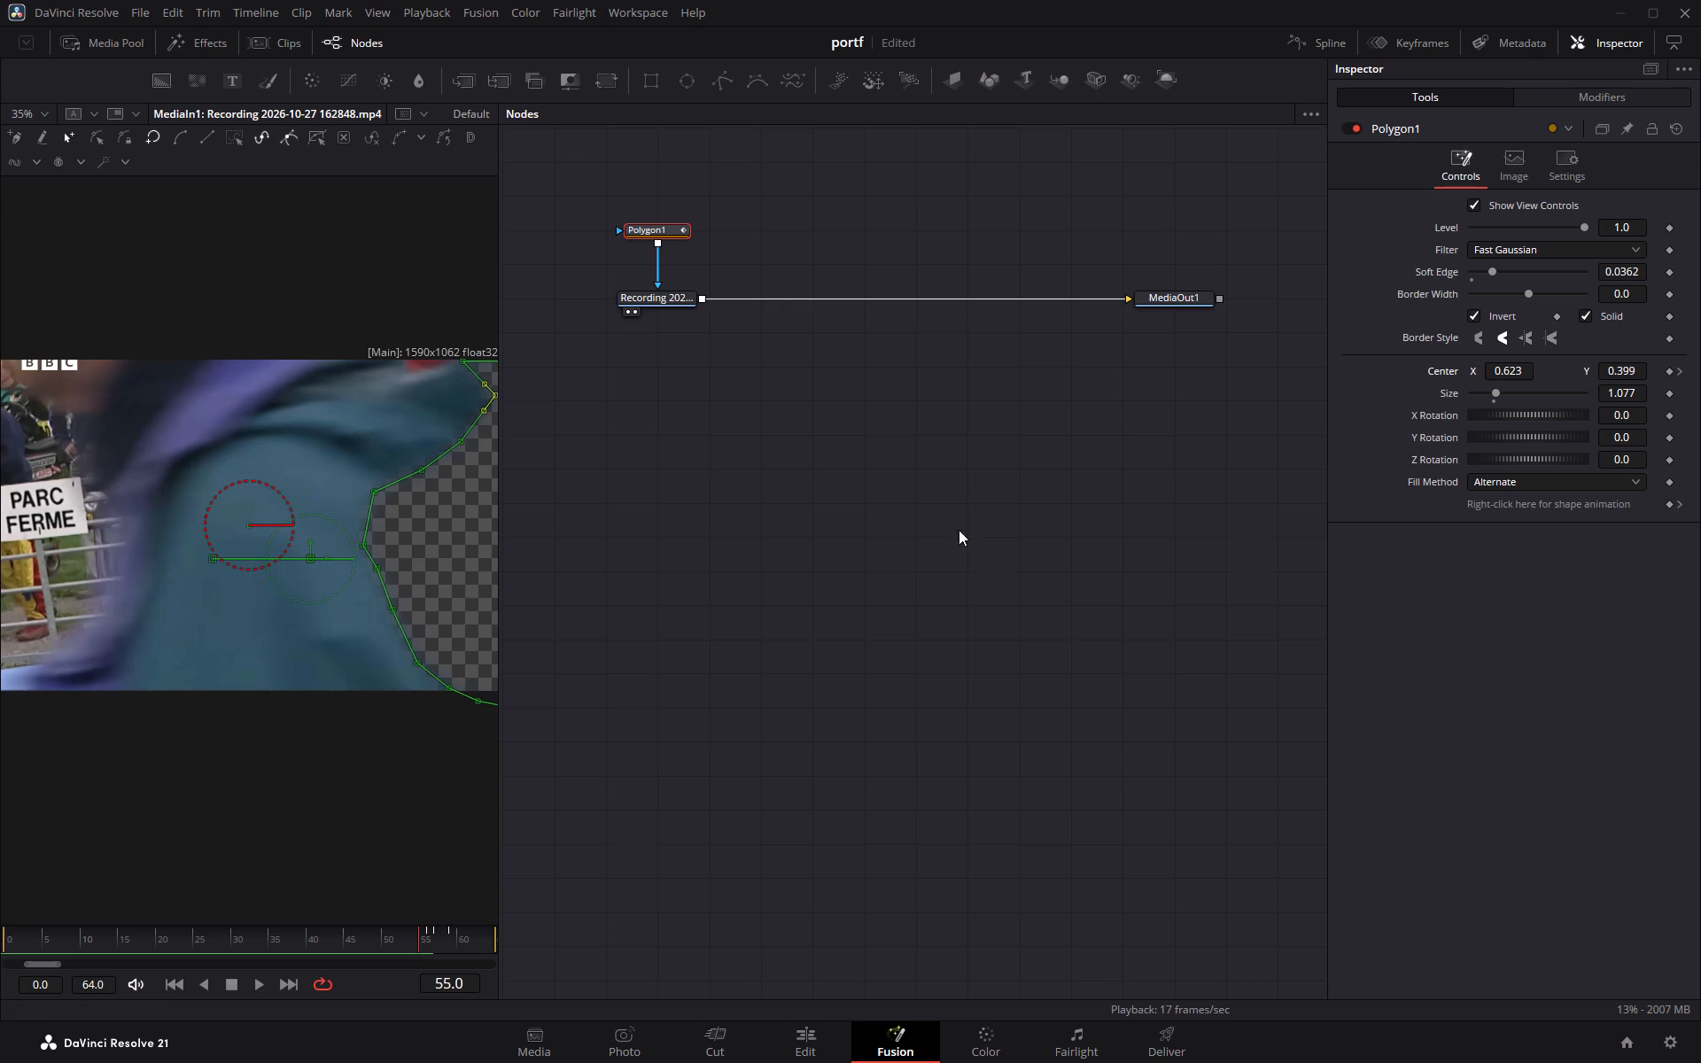
{"action": "left_click_drag", "start_coordinate": [1511, 375], "coordinate": [1522, 373]}
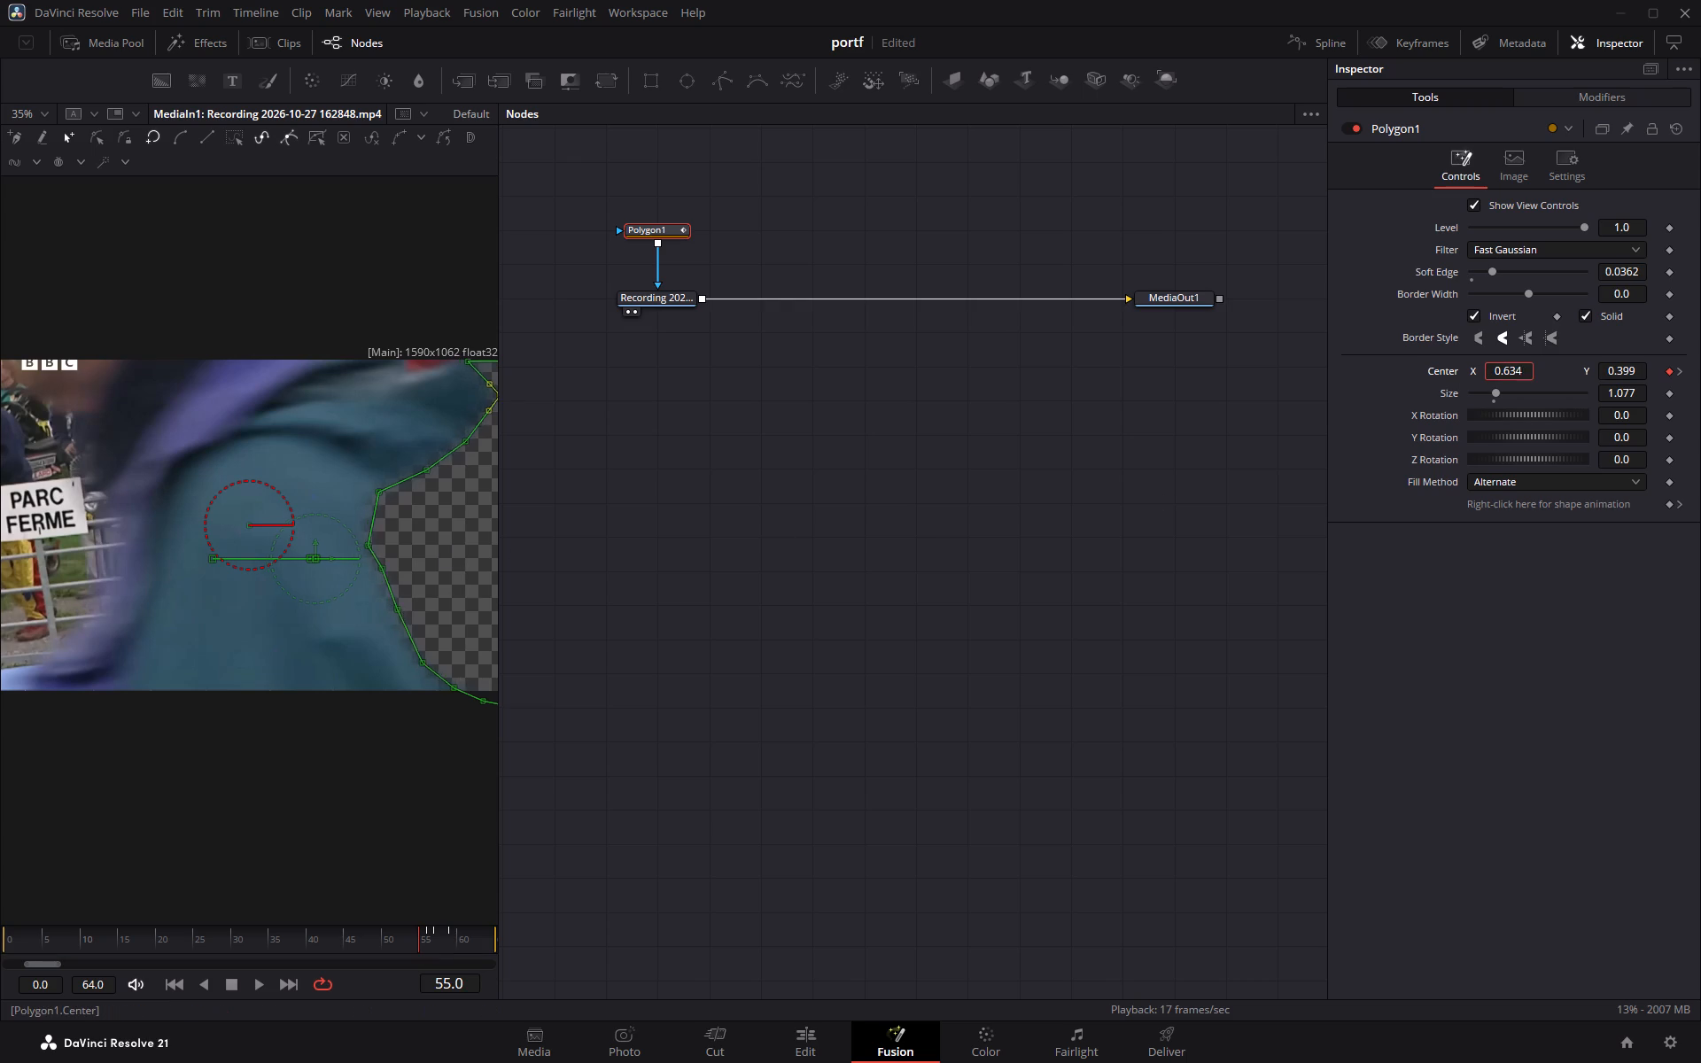
{"action": "left_click_drag", "start_coordinate": [1522, 373], "coordinate": [956, 361]}
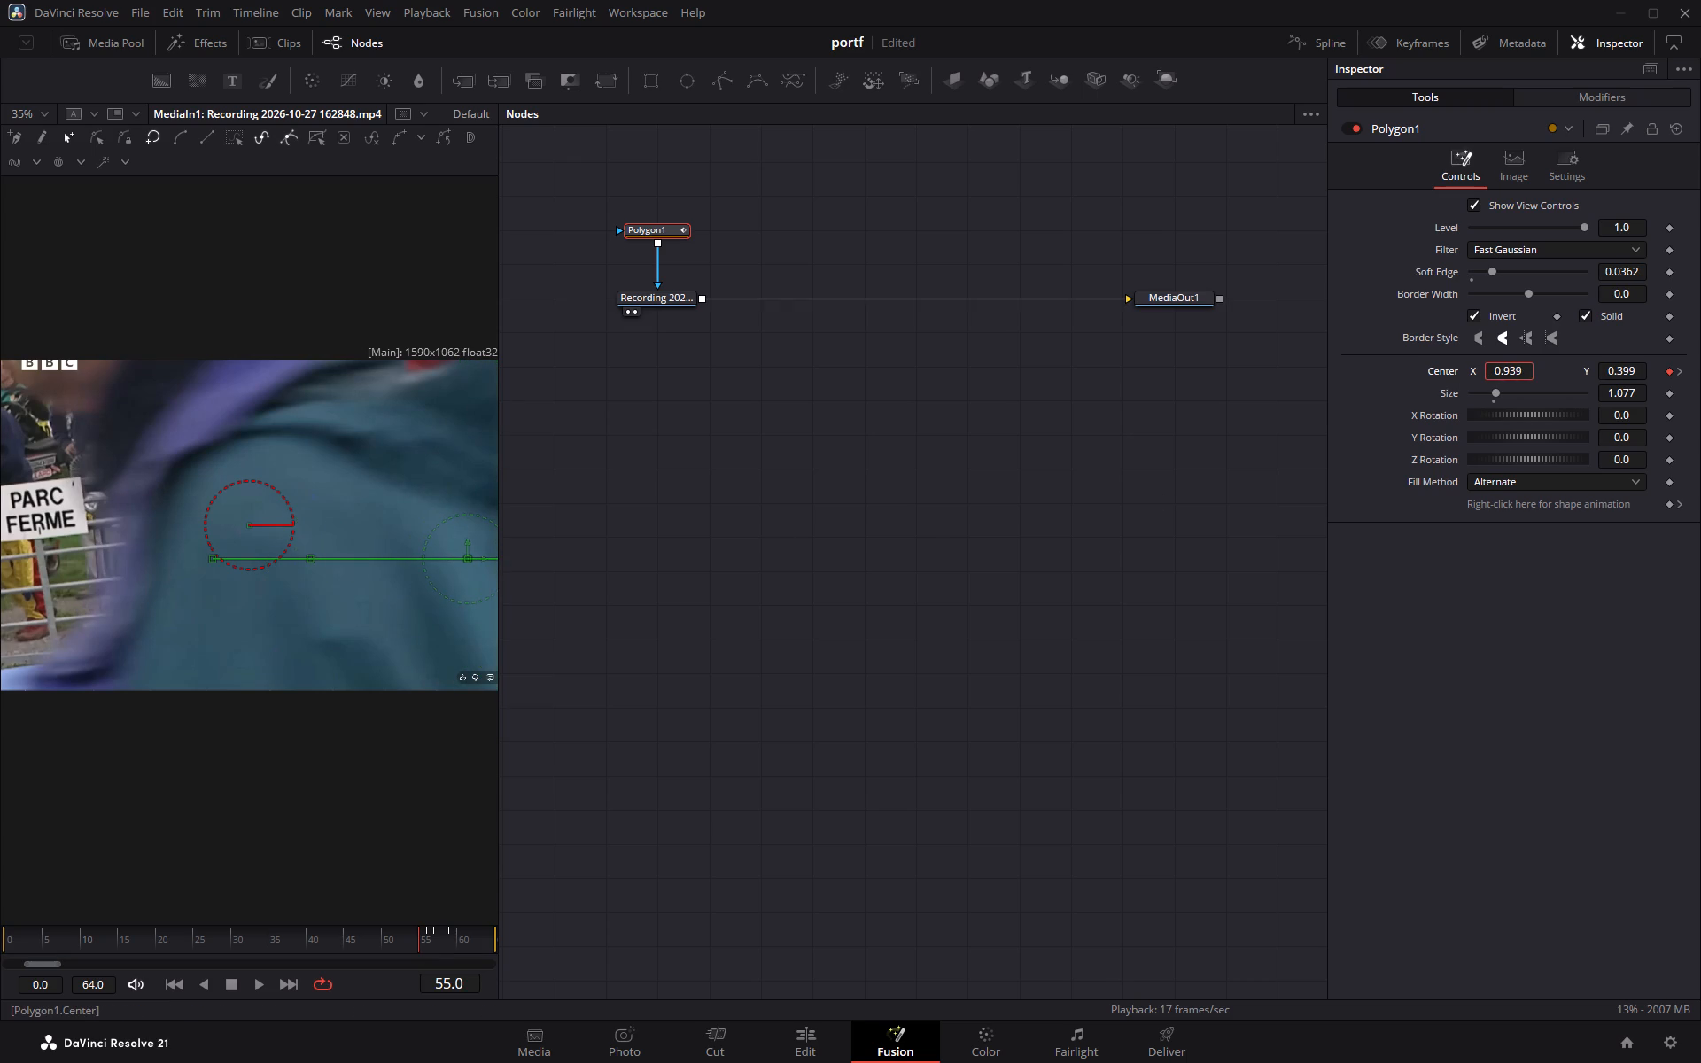
At frame 59, set Polygon1's centre X to 0.226 and its size to 1.145 to line it up with the coat.
{"action": "key", "text": "Right"}
{"action": "key", "text": "Right"}
{"action": "key", "text": "Right"}
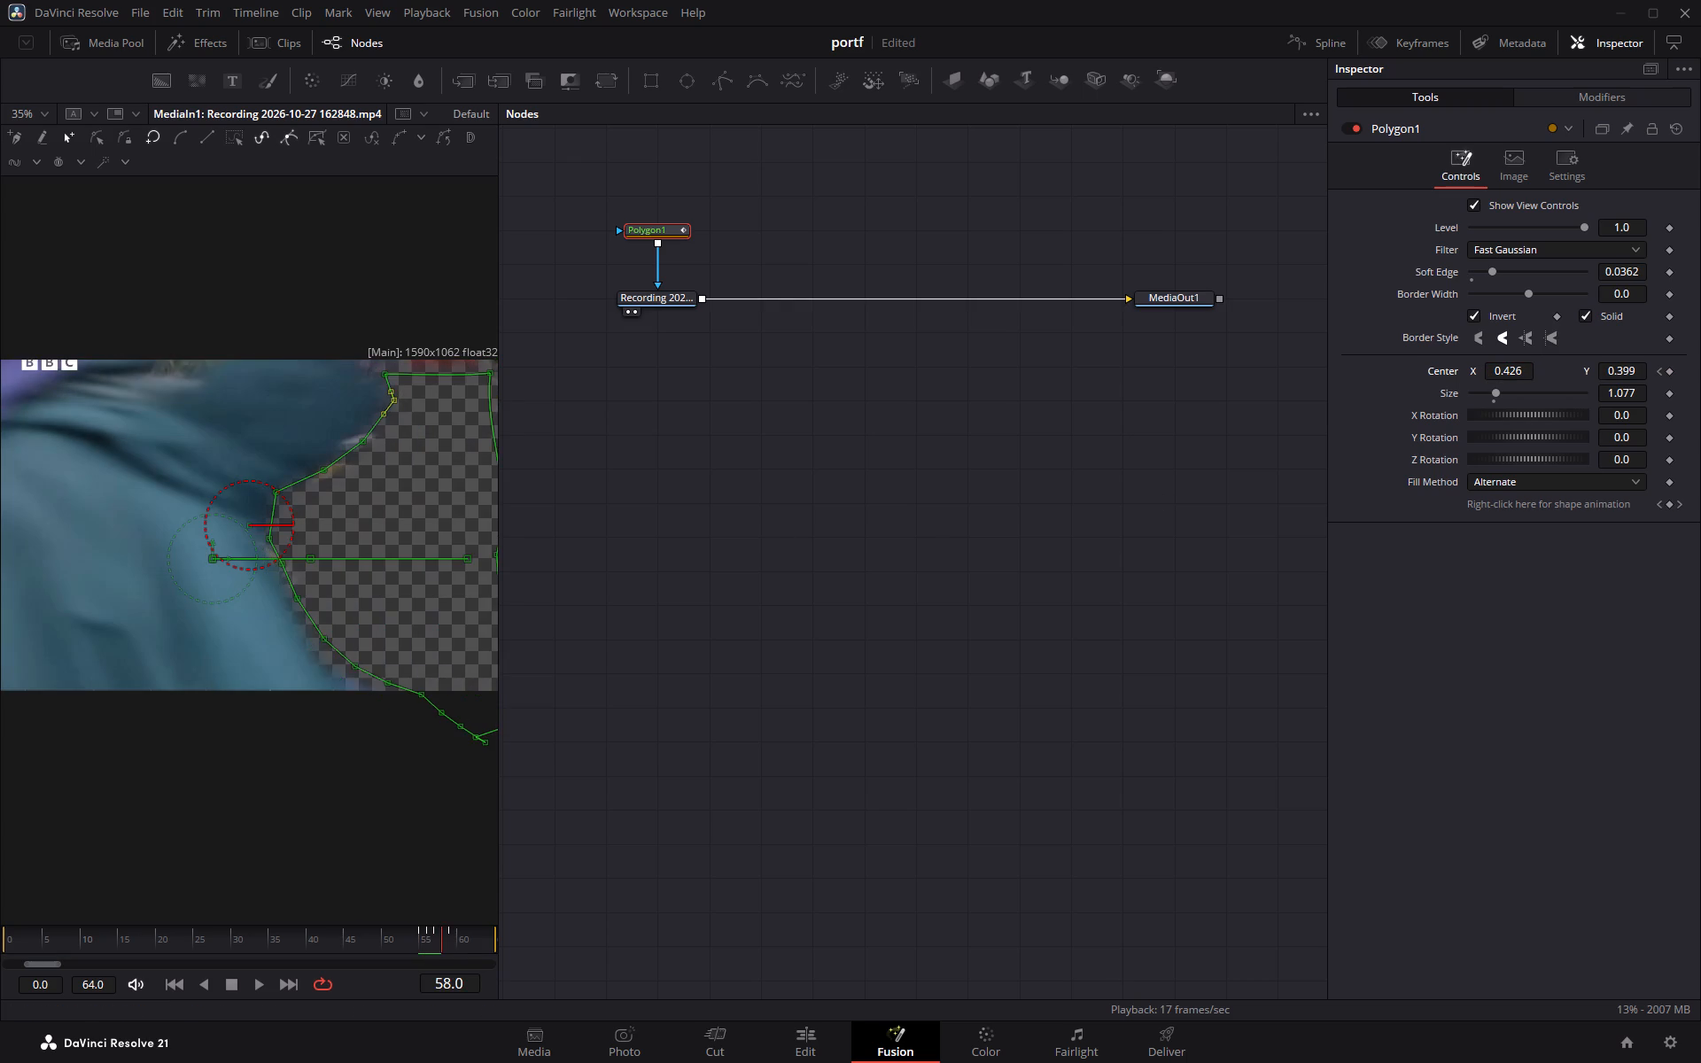
{"action": "key", "text": "Right"}
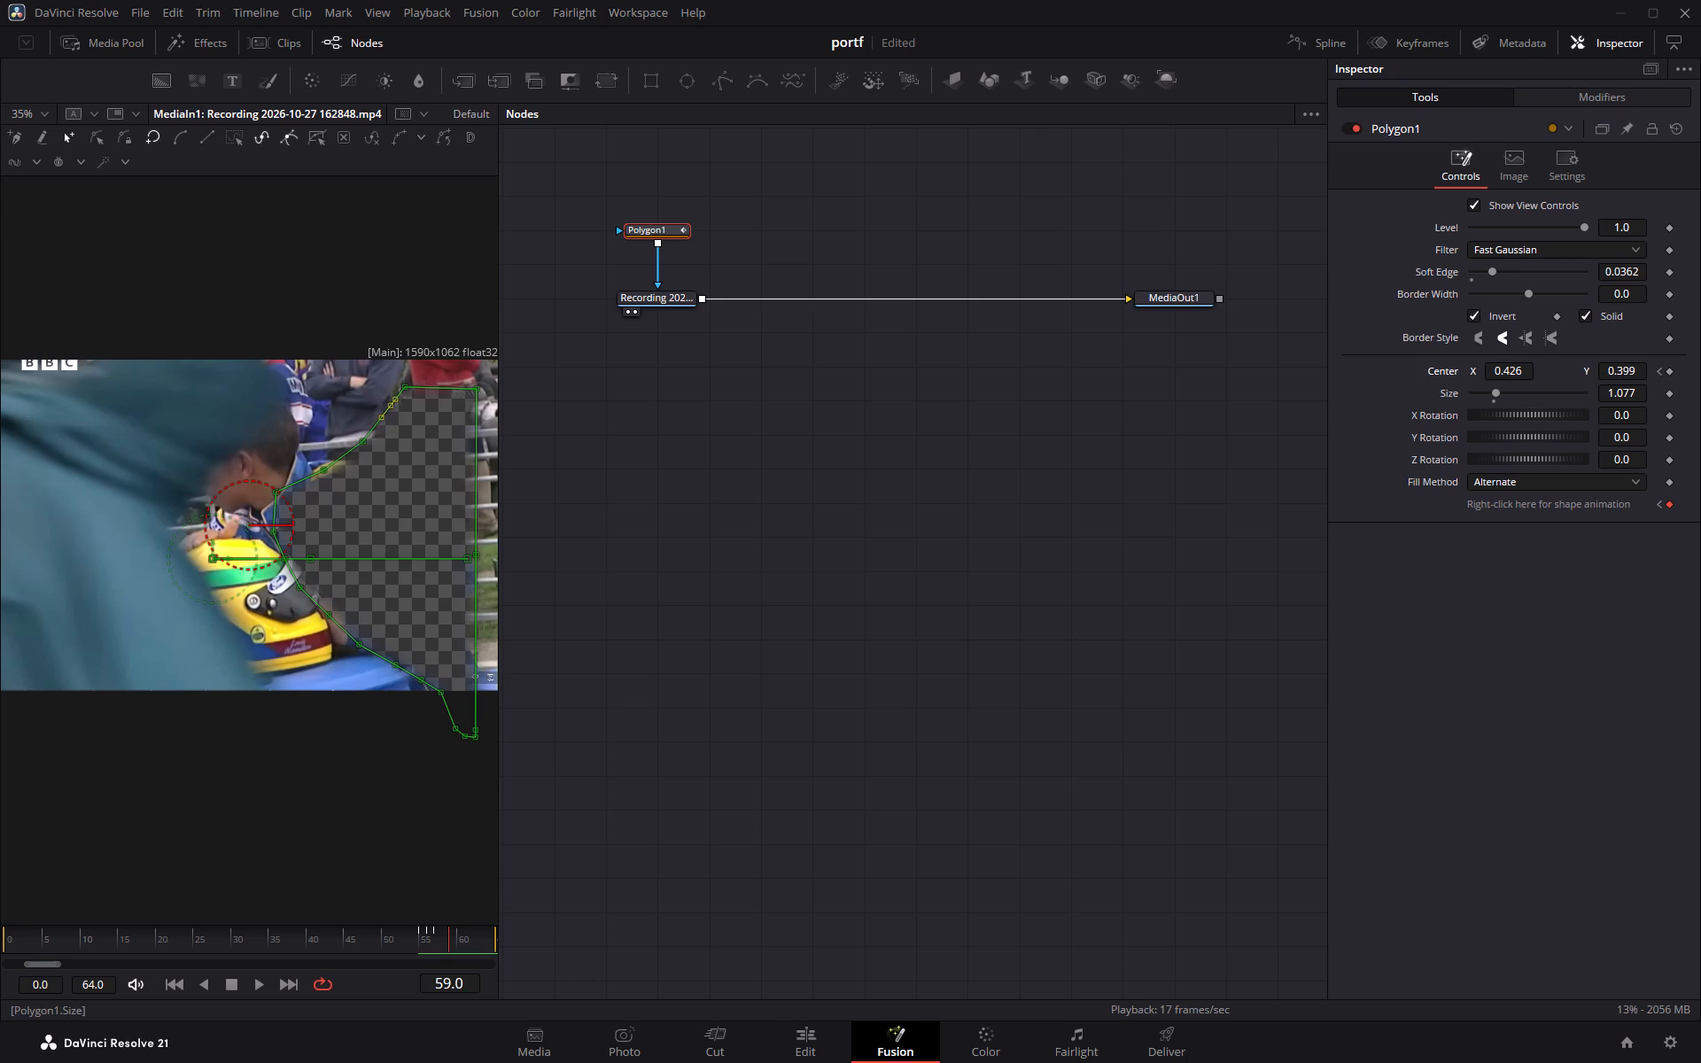
{"action": "left_click_drag", "start_coordinate": [1613, 391], "coordinate": [1699, 381]}
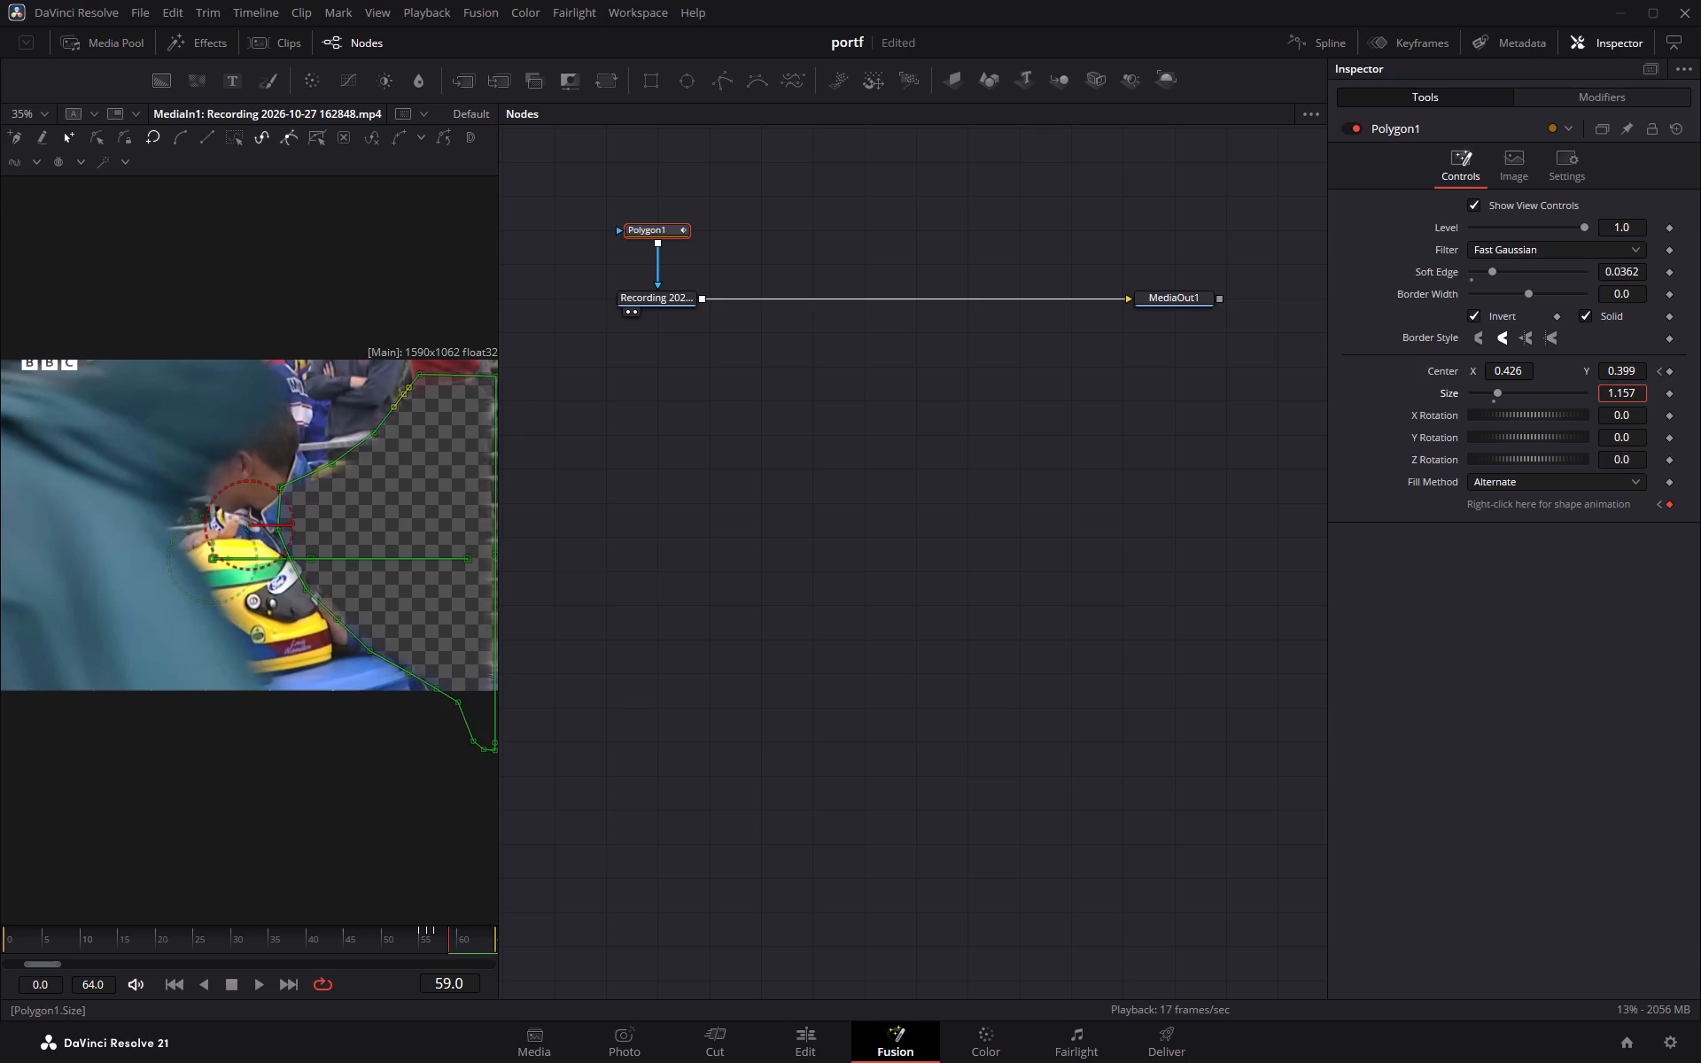
{"action": "left_click_drag", "start_coordinate": [1699, 381], "coordinate": [1464, 388]}
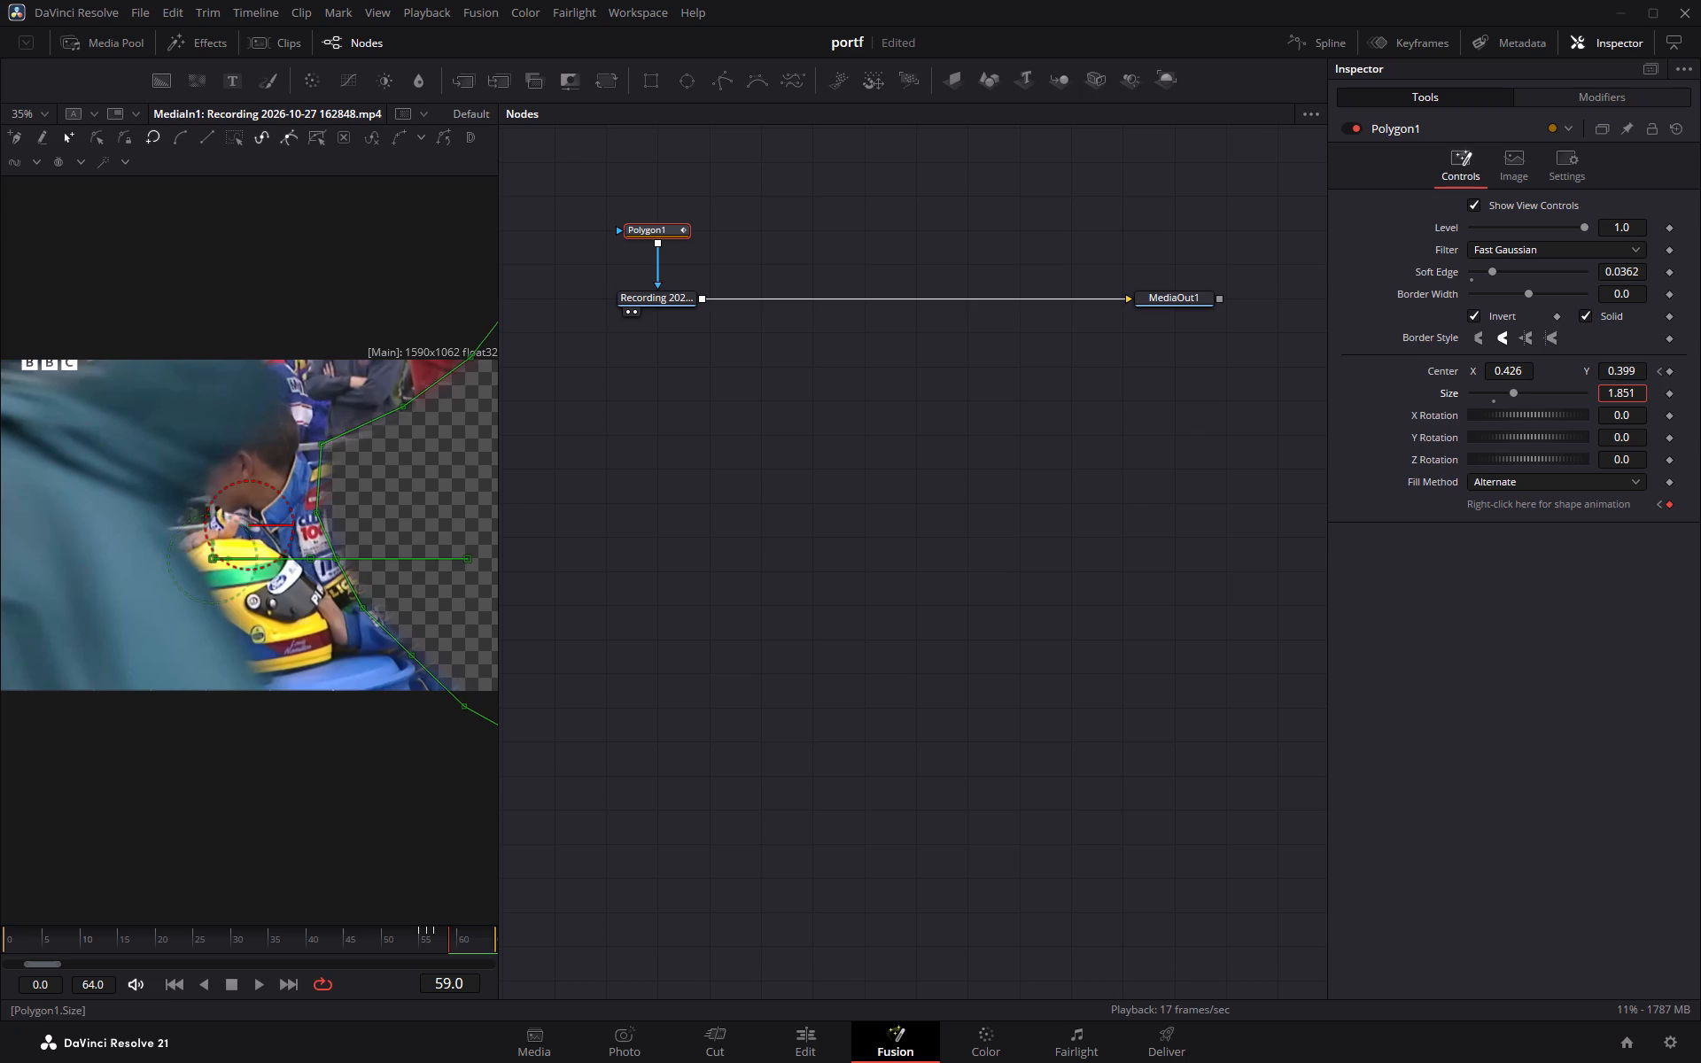
{"action": "left_click_drag", "start_coordinate": [1464, 388], "coordinate": [1392, 388]}
{"action": "left_click_drag", "start_coordinate": [1521, 367], "coordinate": [1497, 369]}
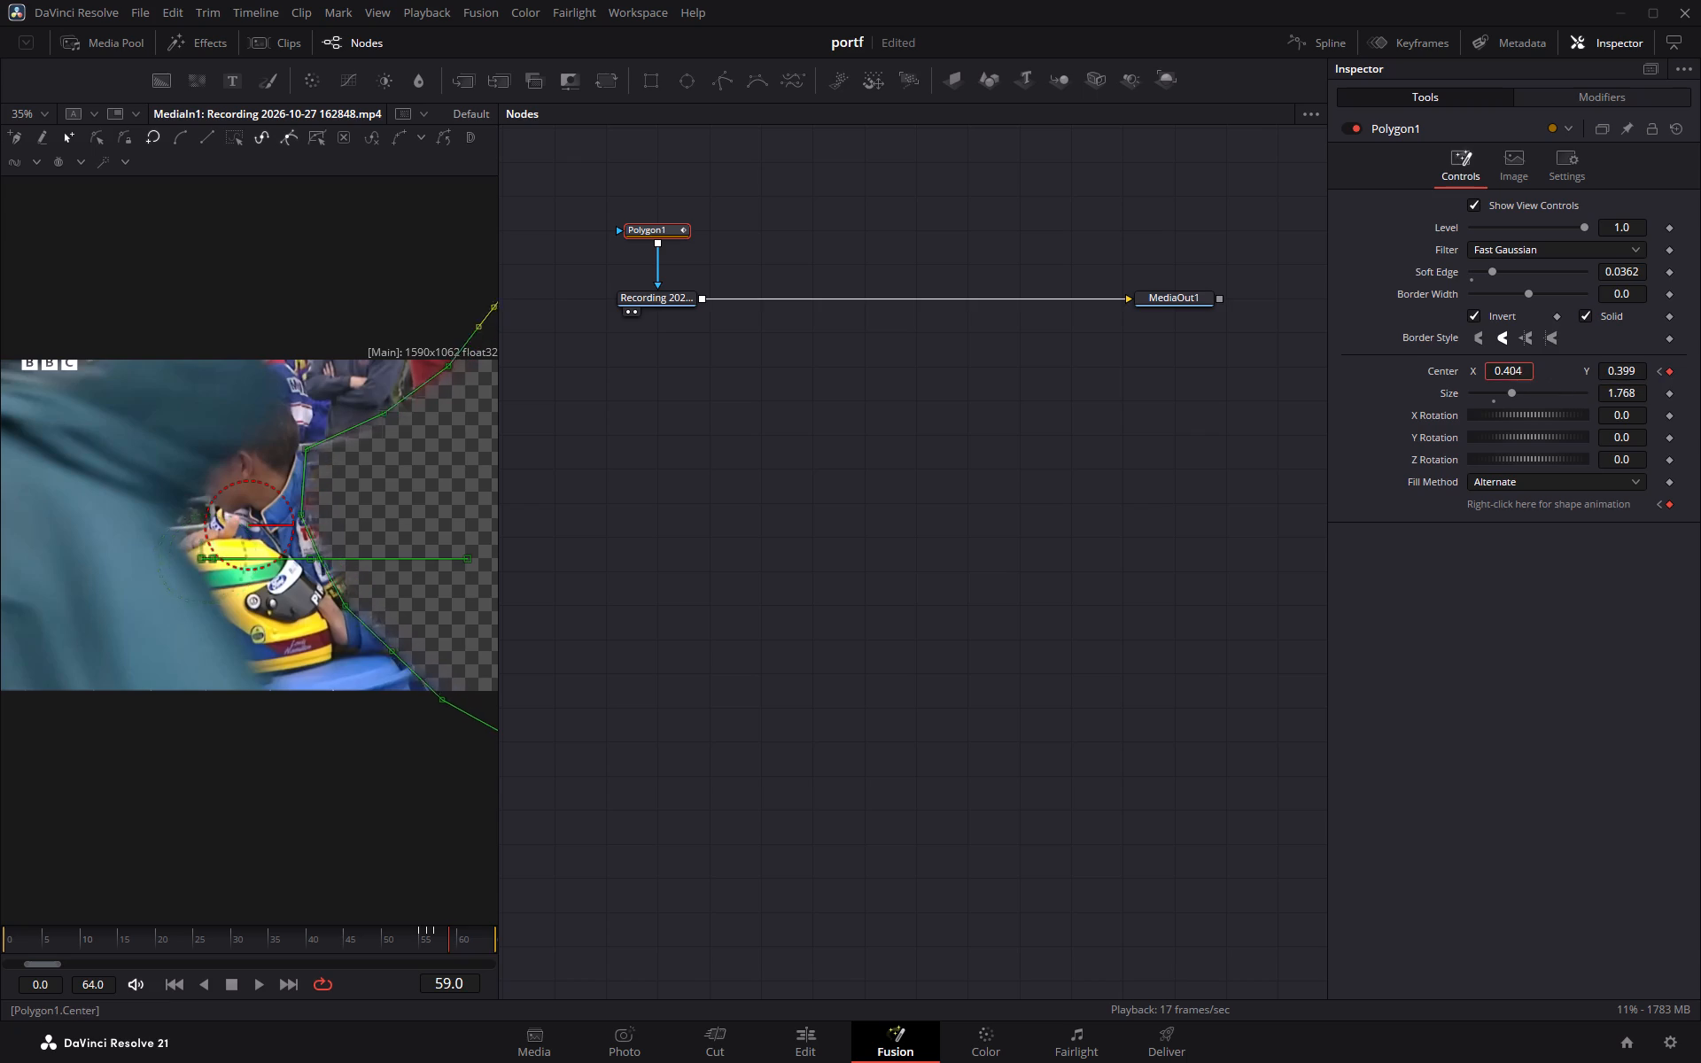
{"action": "left_click_drag", "start_coordinate": [1497, 369], "coordinate": [1269, 400]}
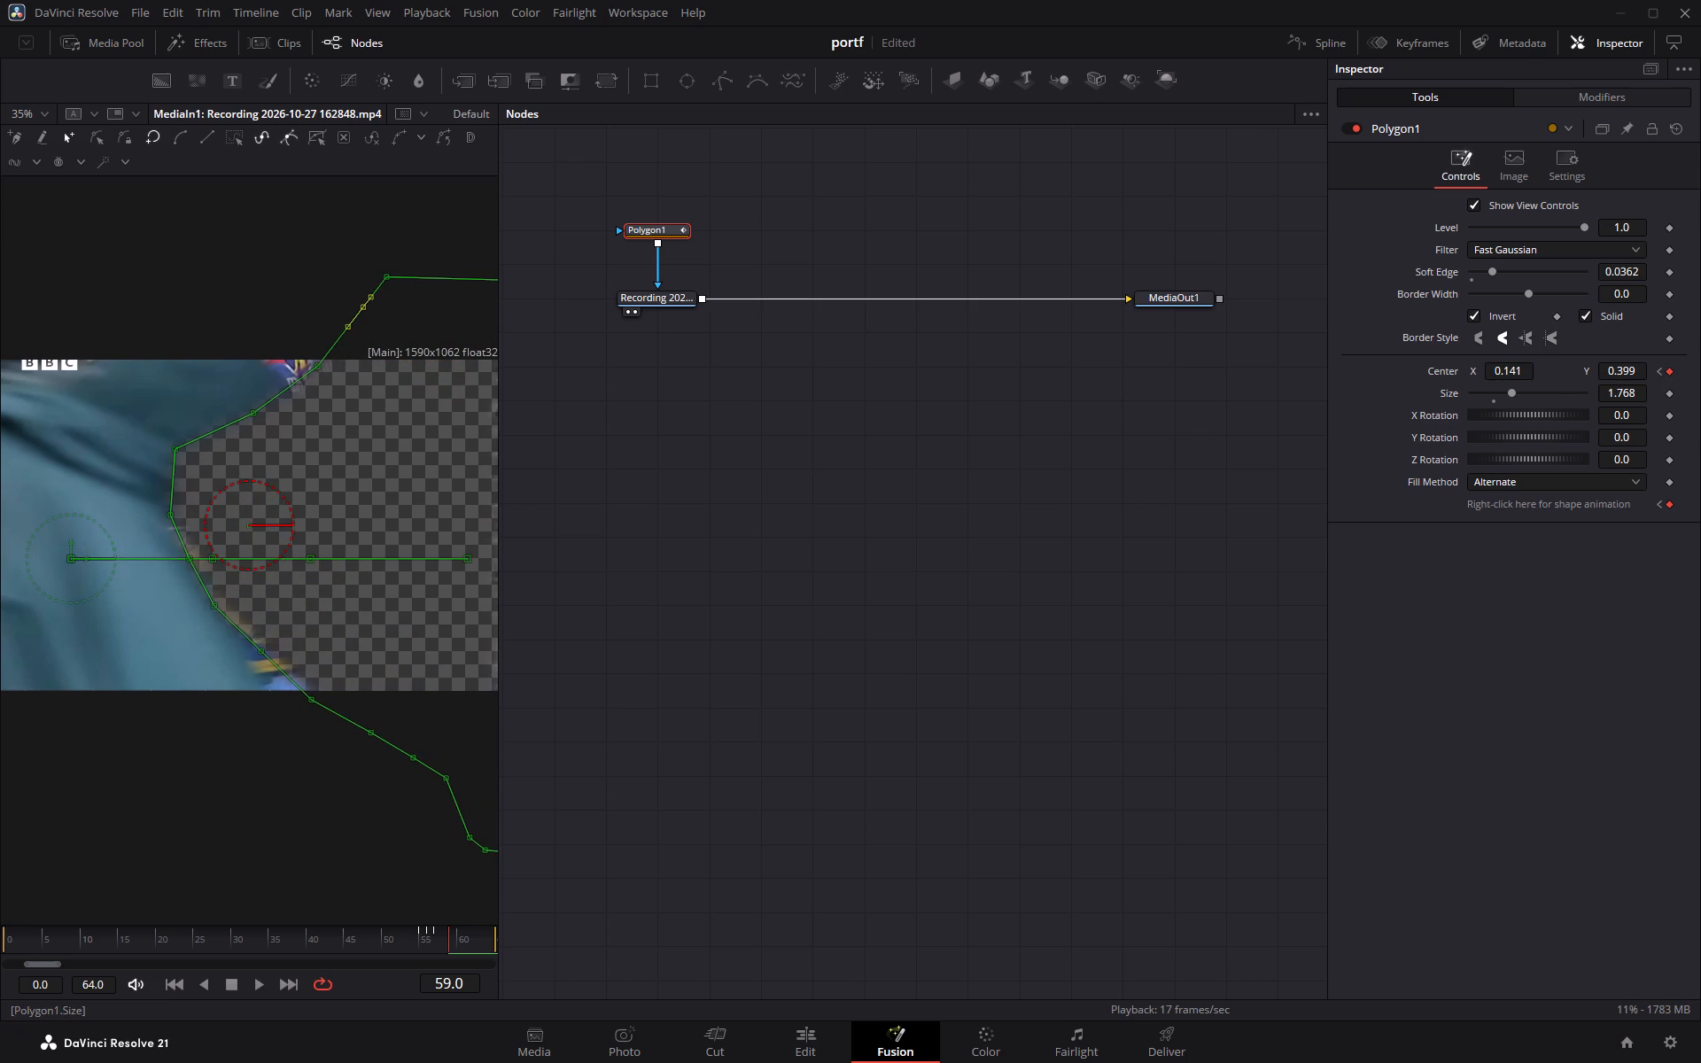
{"action": "left_click_drag", "start_coordinate": [1635, 392], "coordinate": [1086, 437]}
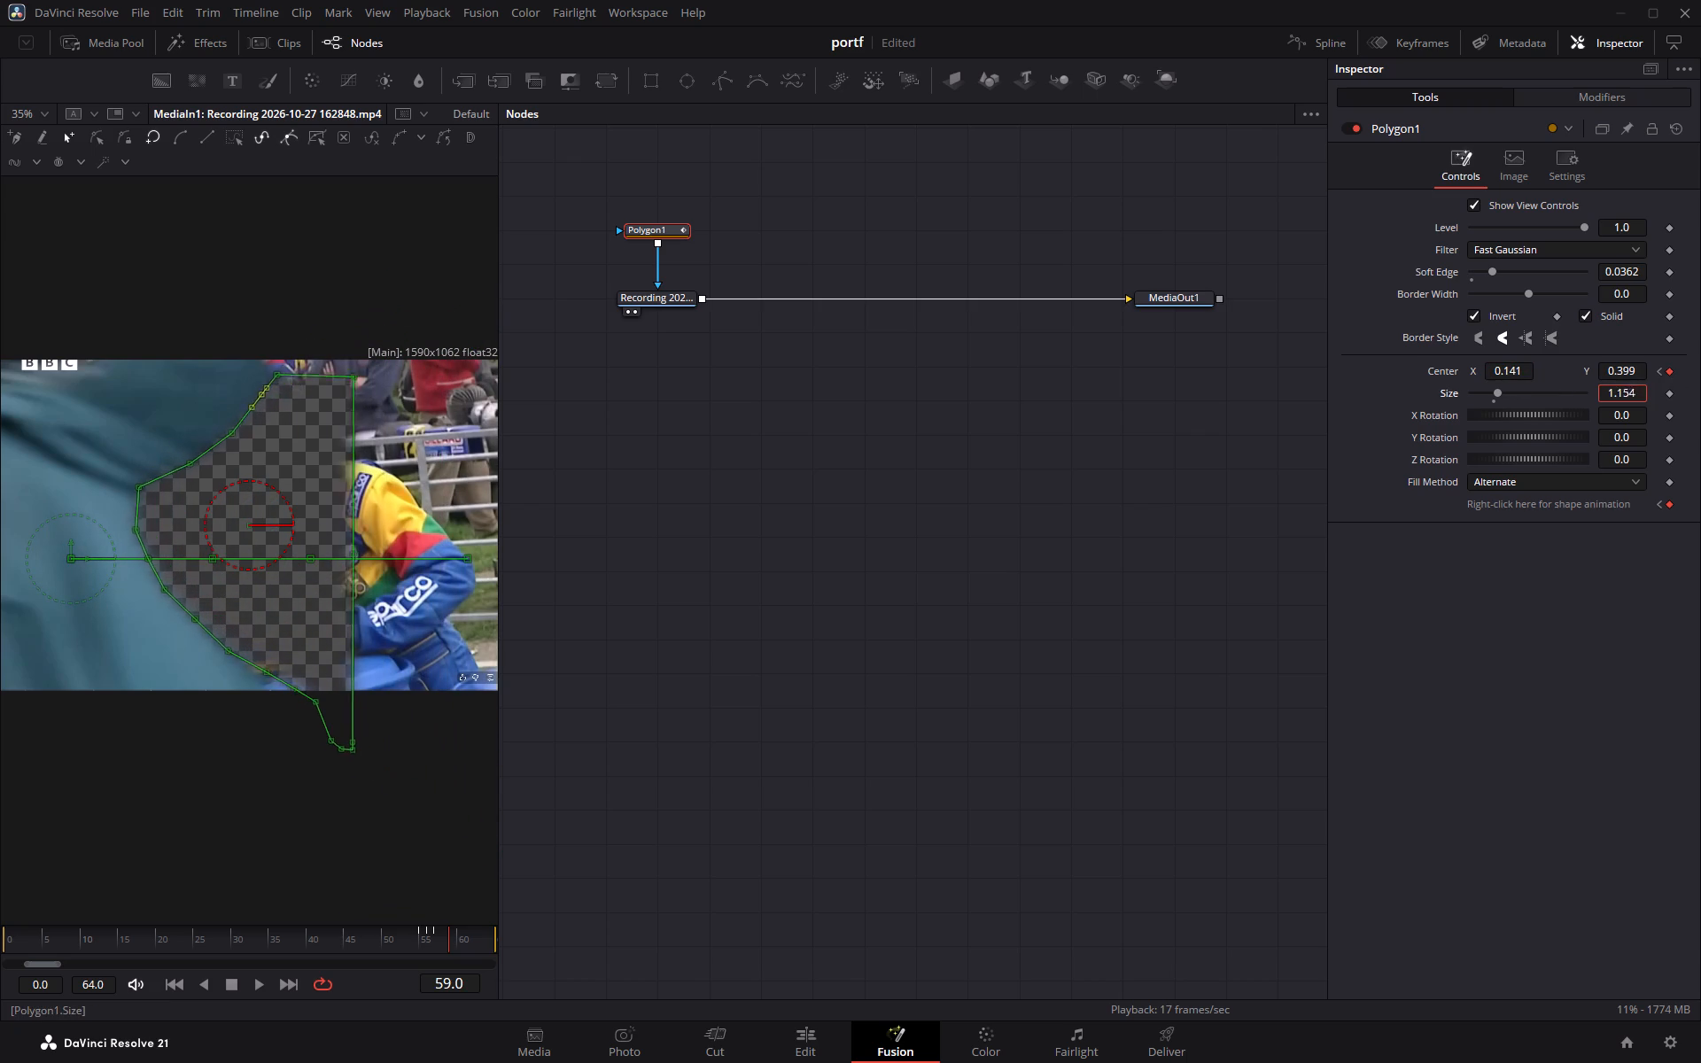
{"action": "left_click_drag", "start_coordinate": [1086, 437], "coordinate": [929, 444]}
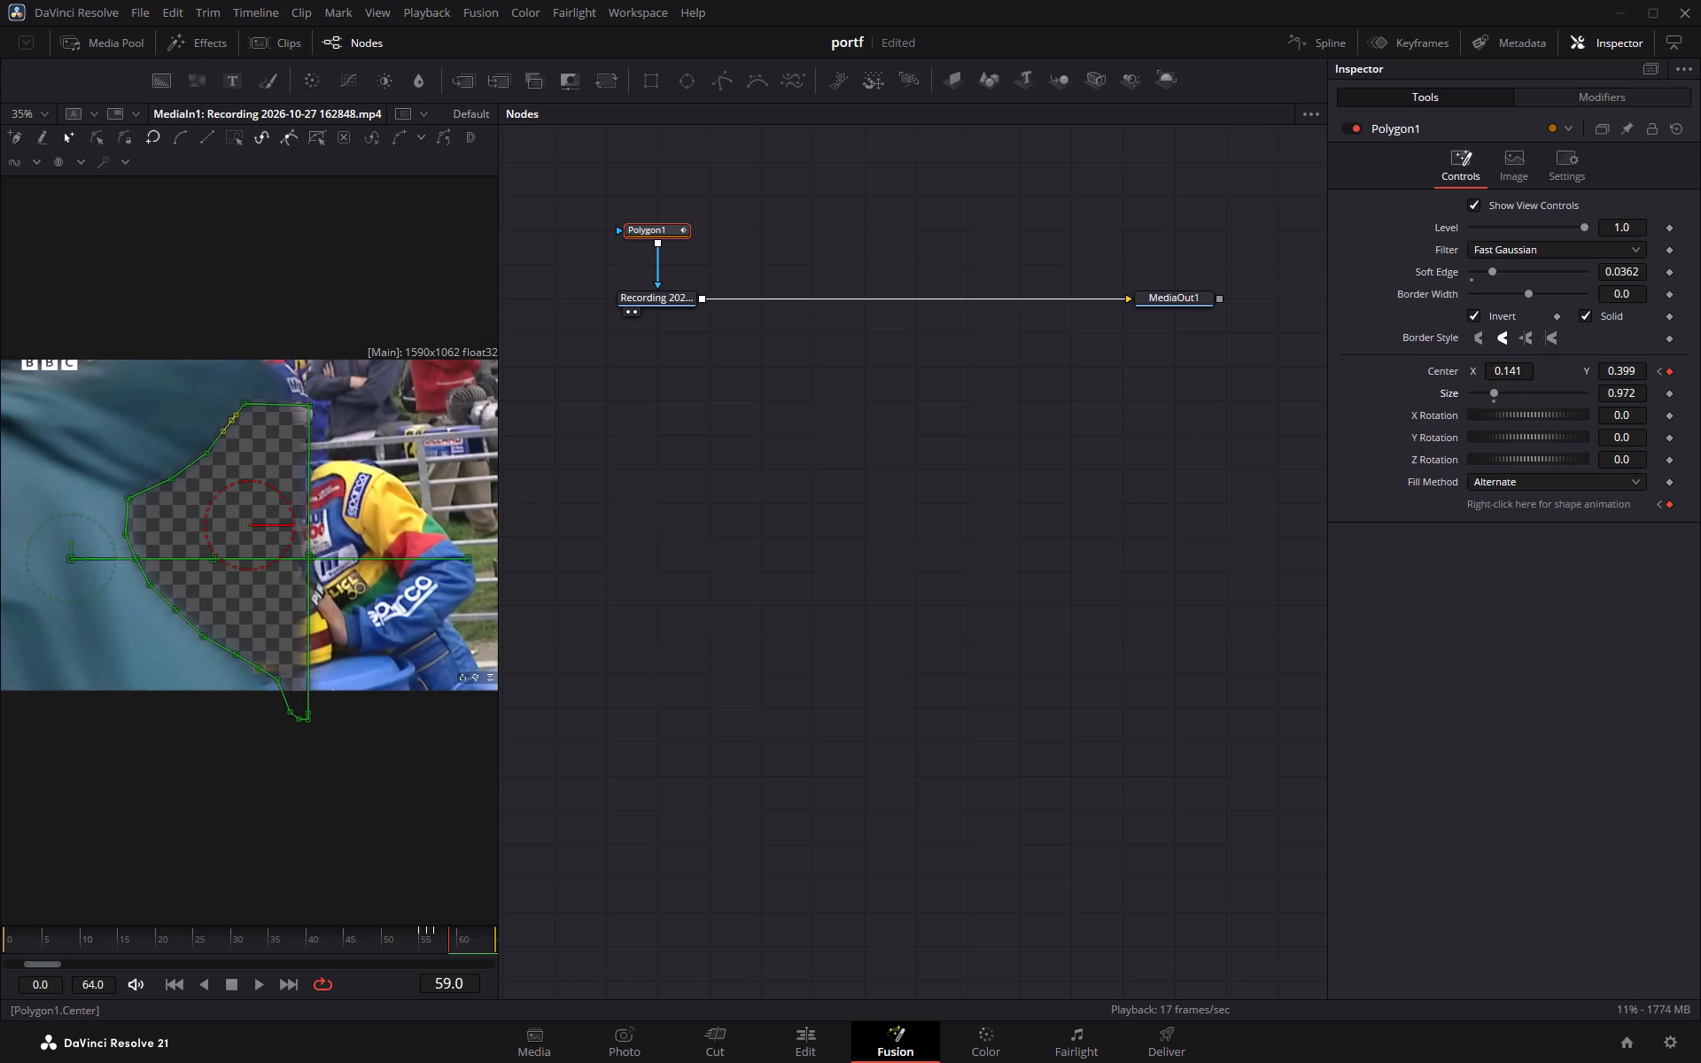
{"action": "left_click_drag", "start_coordinate": [1496, 370], "coordinate": [1567, 369]}
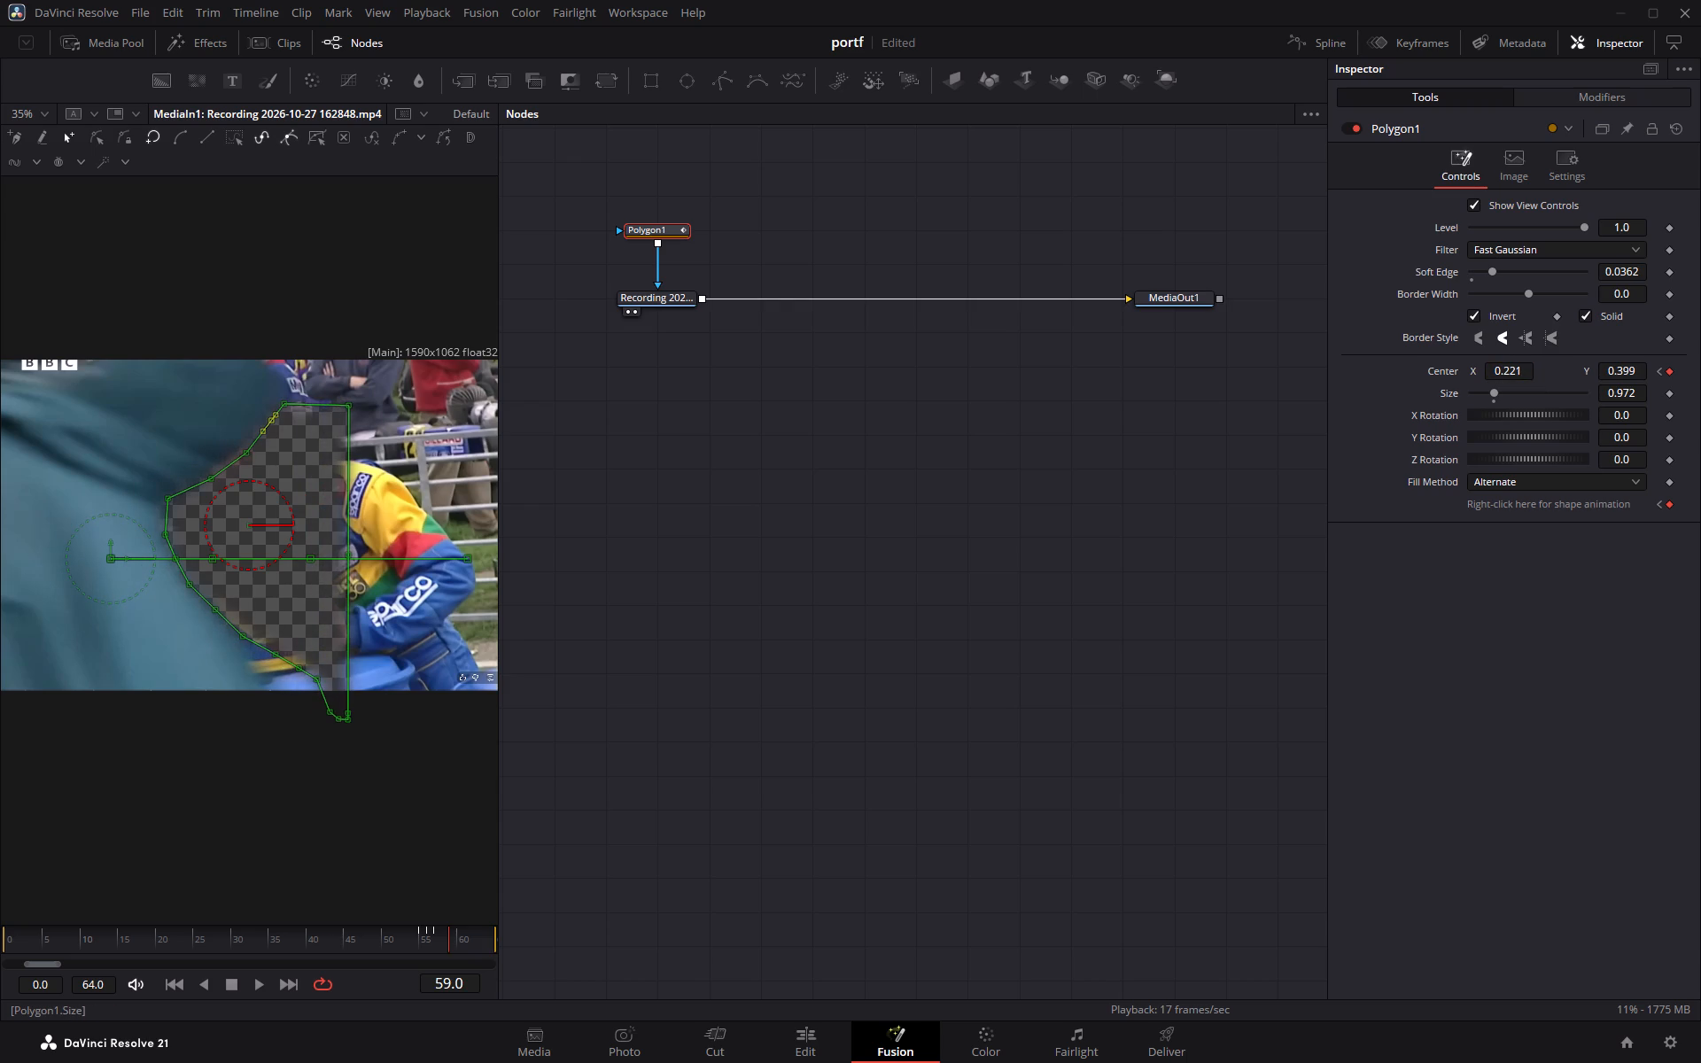
{"action": "left_click_drag", "start_coordinate": [1624, 393], "coordinate": [922, 389]}
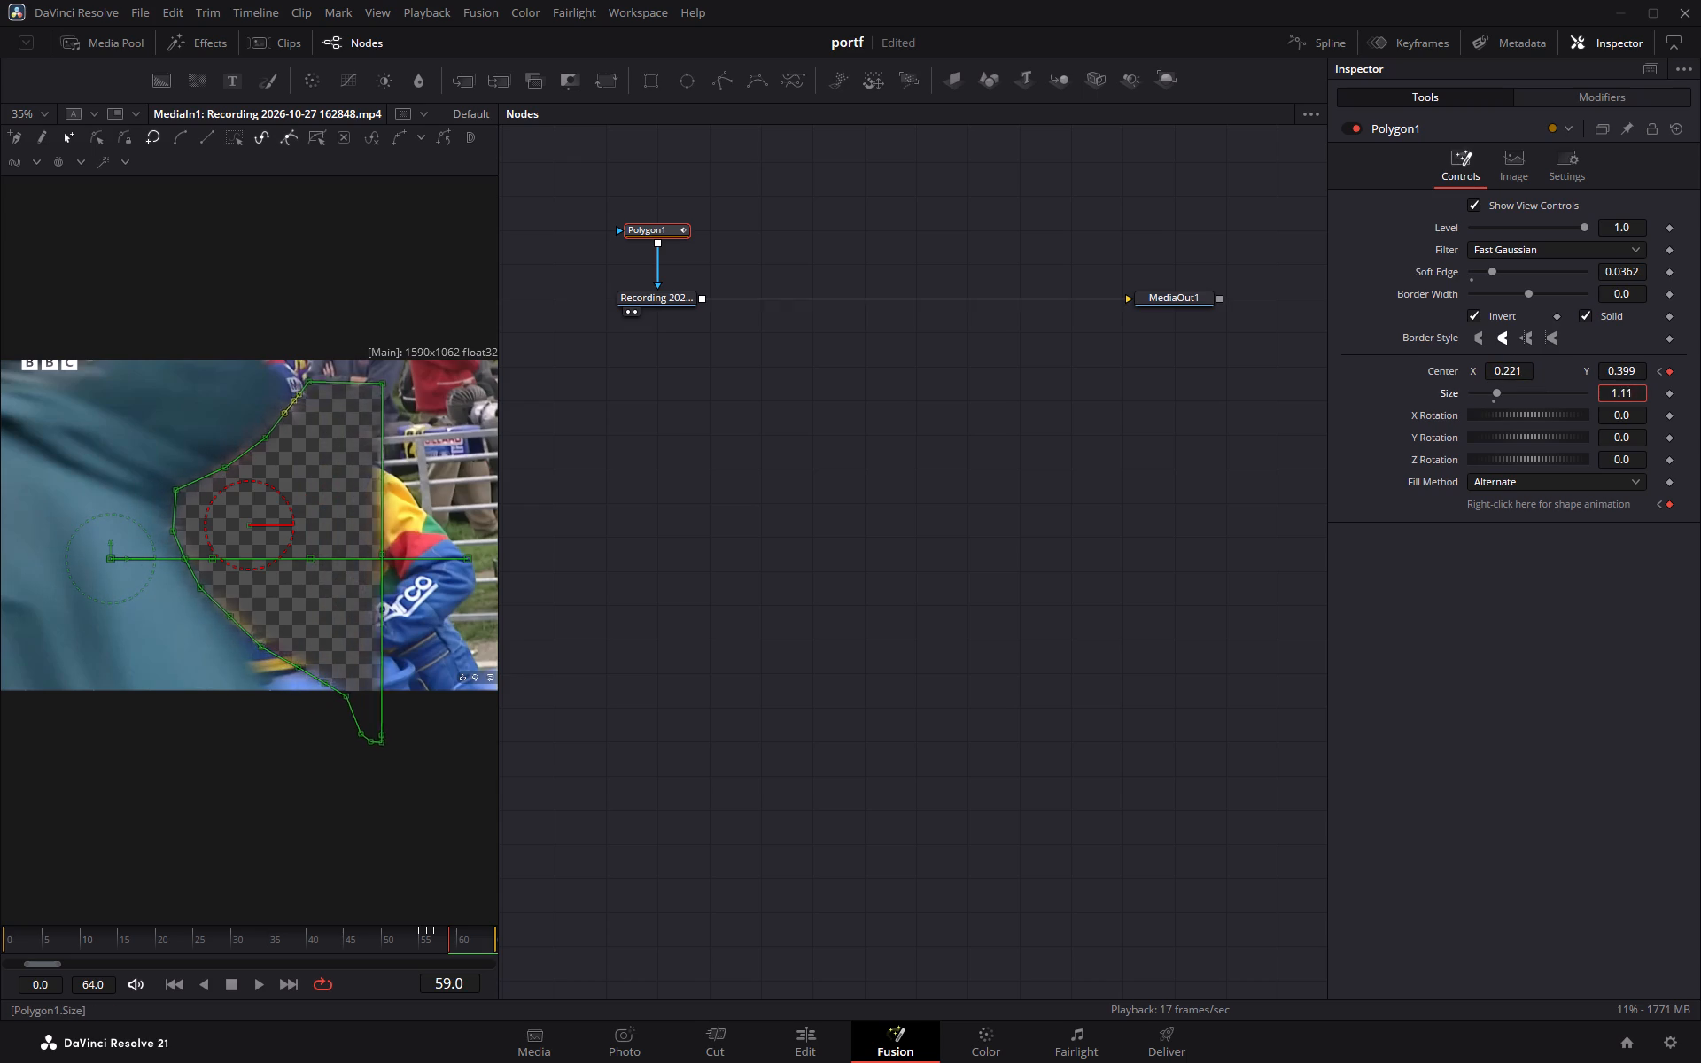
{"action": "left_click_drag", "start_coordinate": [922, 389], "coordinate": [944, 387]}
{"action": "left_click", "coordinate": [1508, 368]}
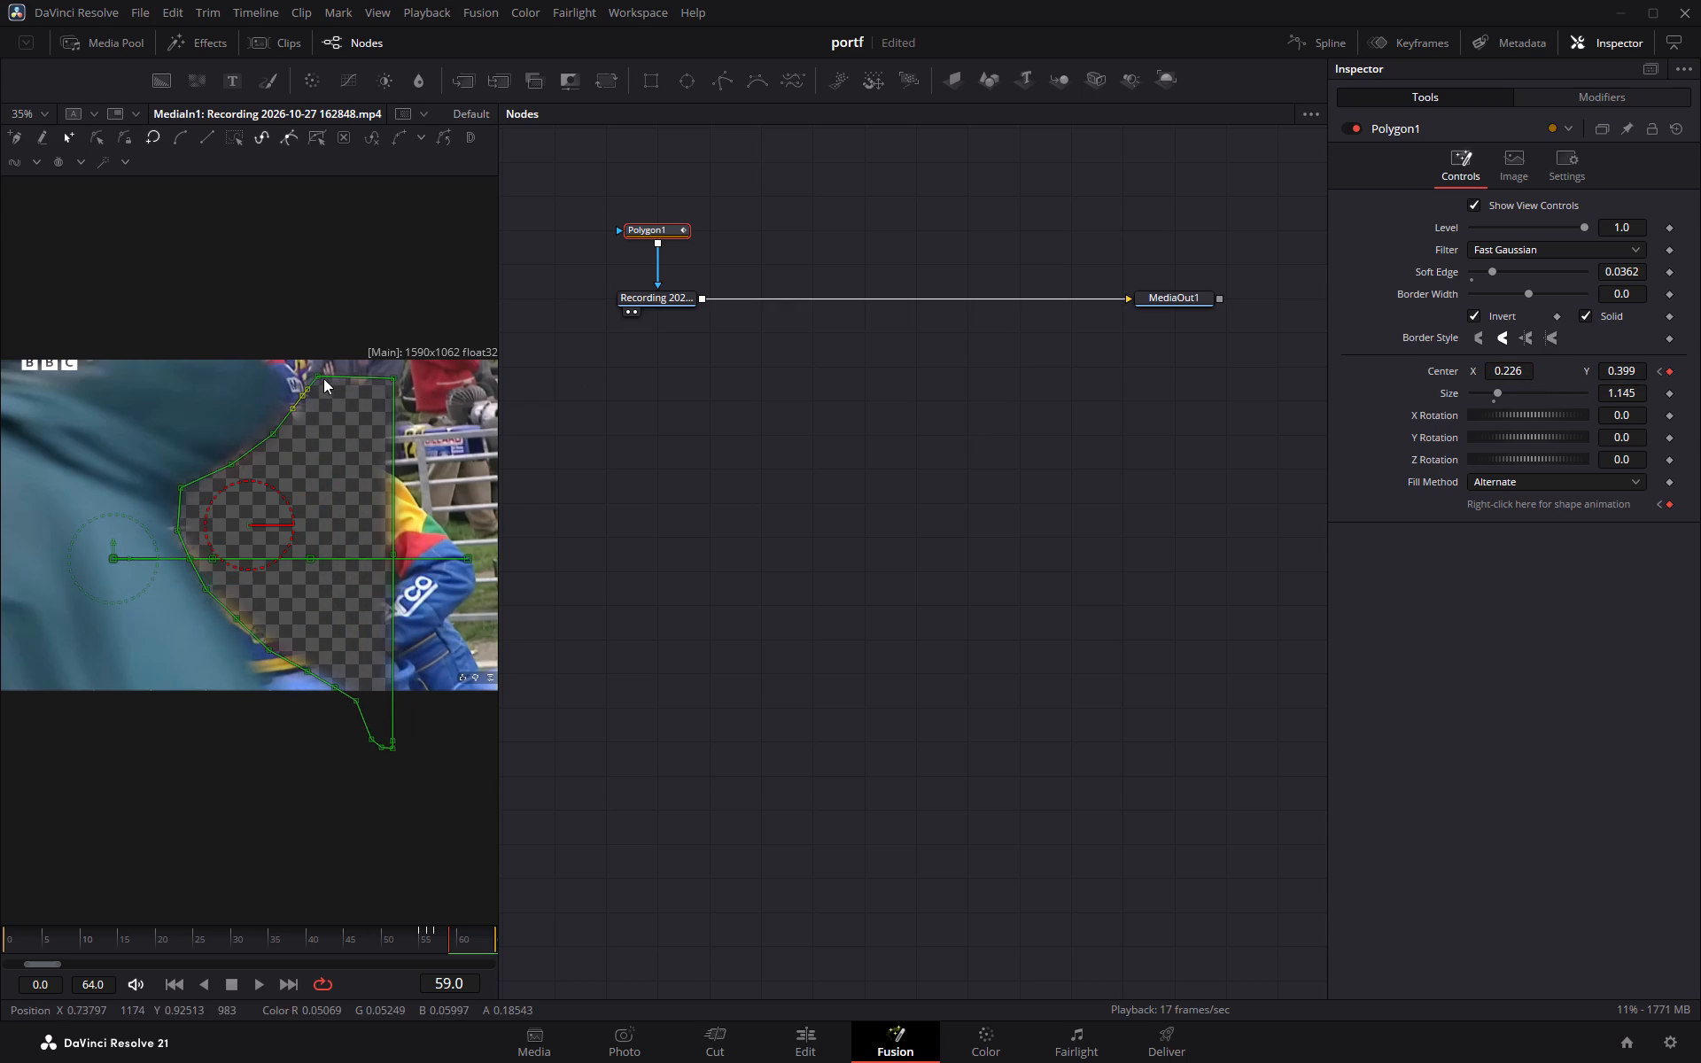
At frame 59, move Polygon1's top point outward along the coat to the image's upper edge.
{"action": "left_click_drag", "start_coordinate": [318, 376], "coordinate": [299, 355]}
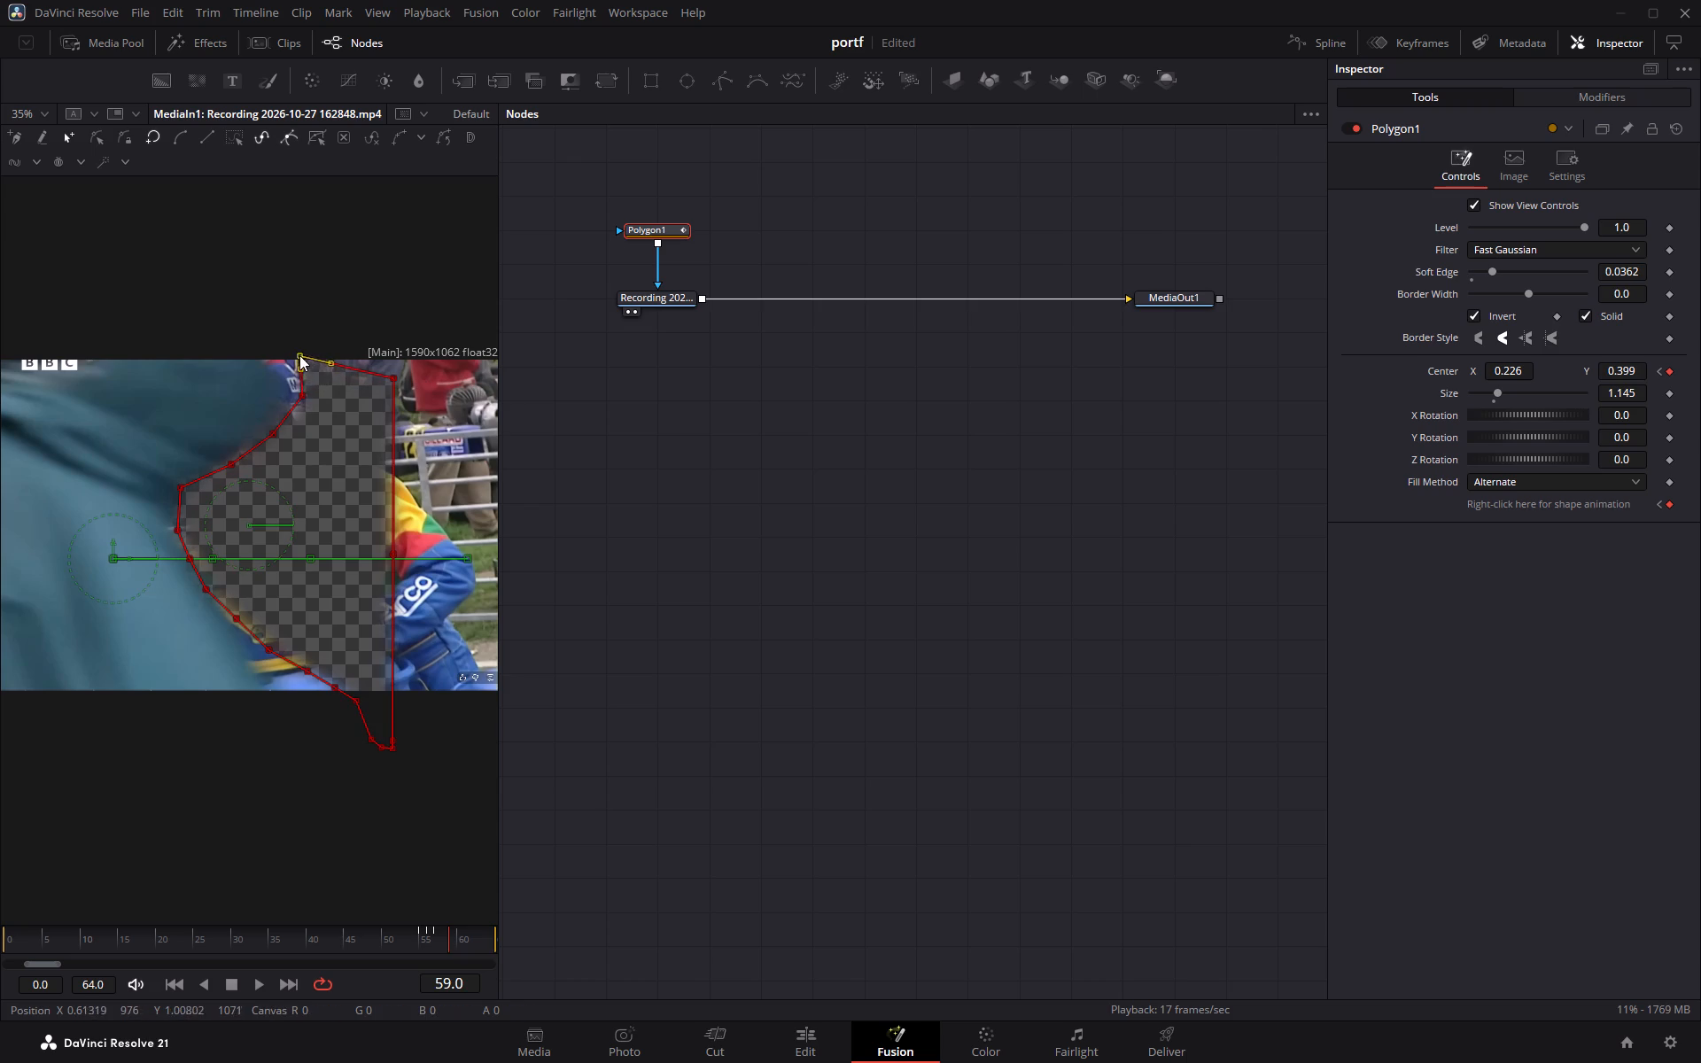
{"action": "left_click_drag", "start_coordinate": [299, 355], "coordinate": [276, 359]}
{"action": "left_click", "coordinate": [313, 365]}
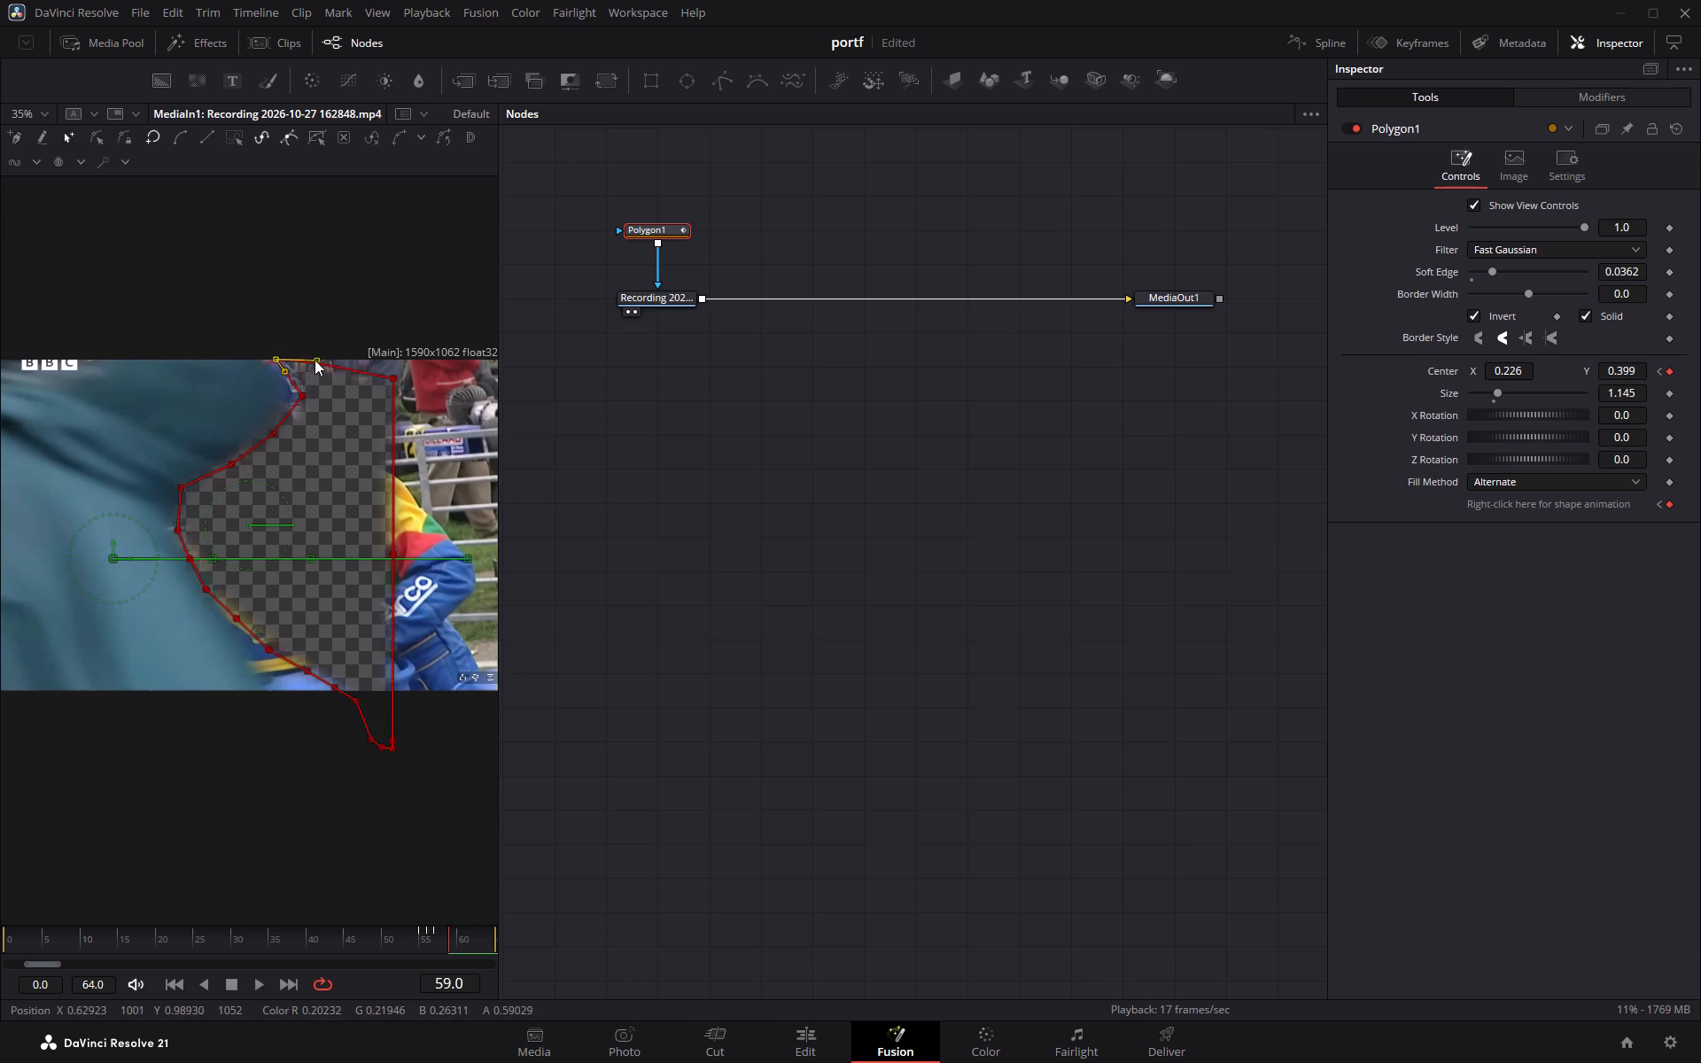
Reshape Polygon1's right side by moving its points past the image's right edge, so the mask covers everything beyond the coat.
{"action": "left_click_drag", "start_coordinate": [392, 376], "coordinate": [500, 356]}
{"action": "left_click_drag", "start_coordinate": [466, 422], "coordinate": [552, 437]}
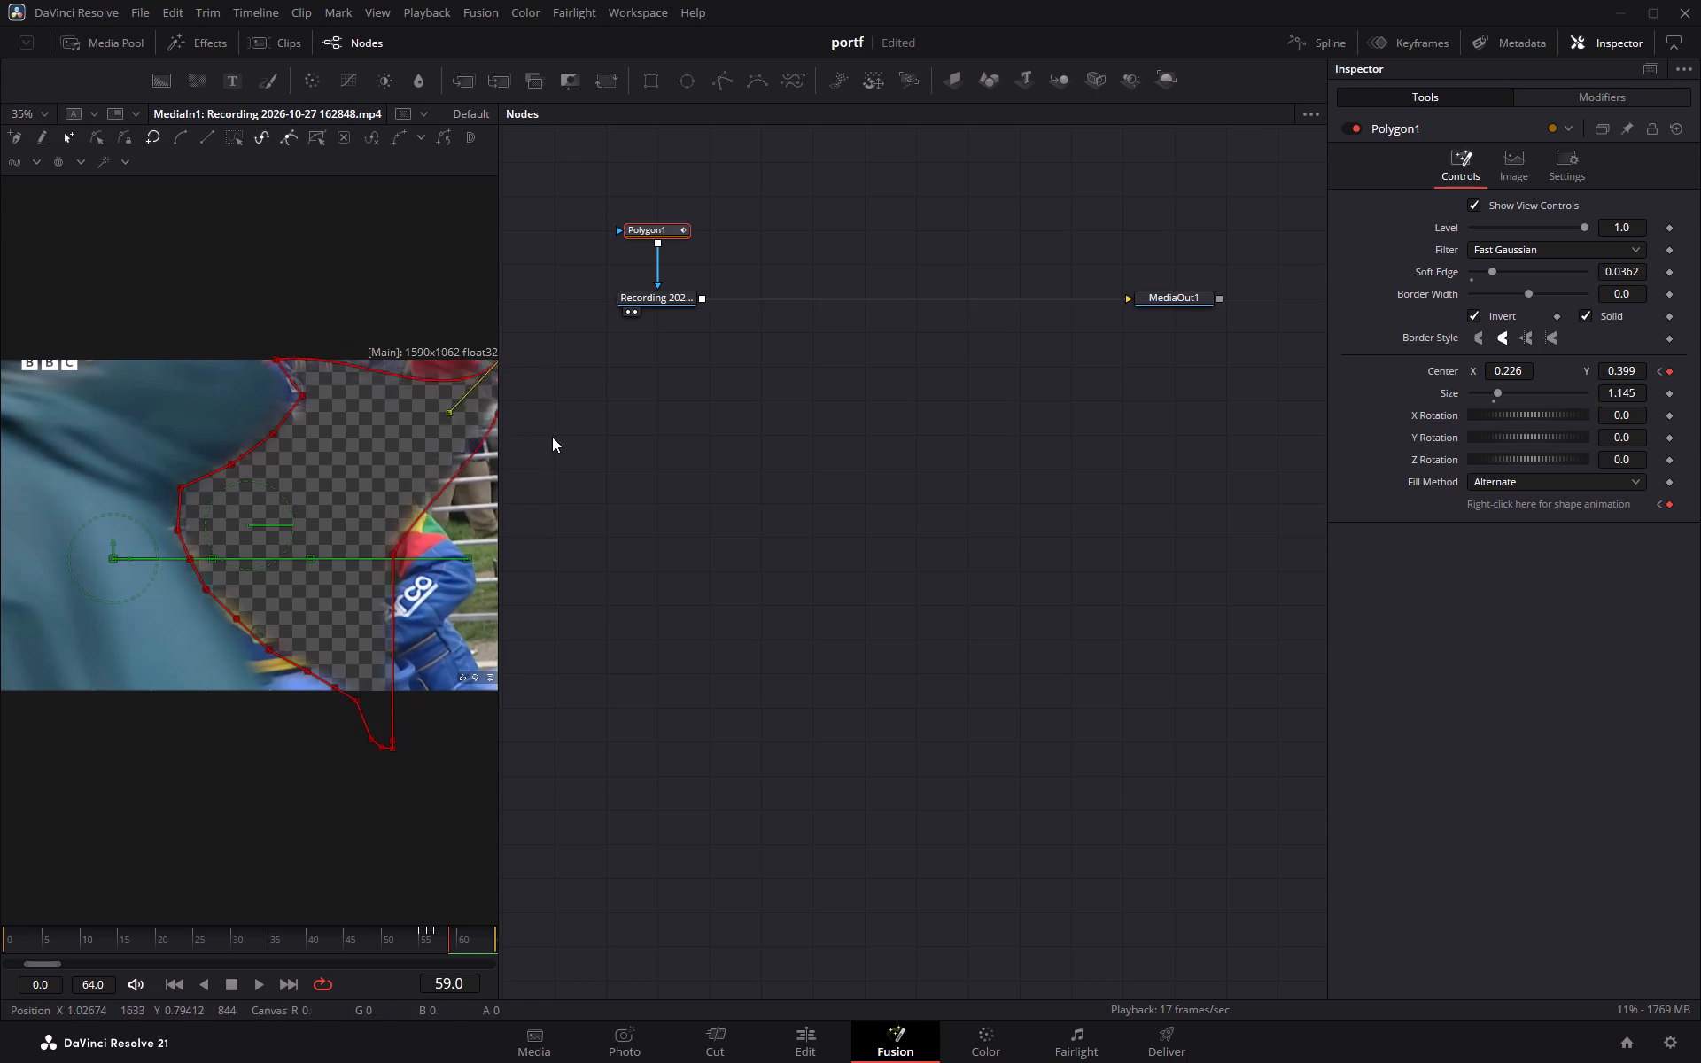
{"action": "left_click_drag", "start_coordinate": [552, 437], "coordinate": [552, 438]}
{"action": "left_click_drag", "start_coordinate": [463, 423], "coordinate": [431, 355]}
{"action": "left_click_drag", "start_coordinate": [393, 553], "coordinate": [502, 591]}
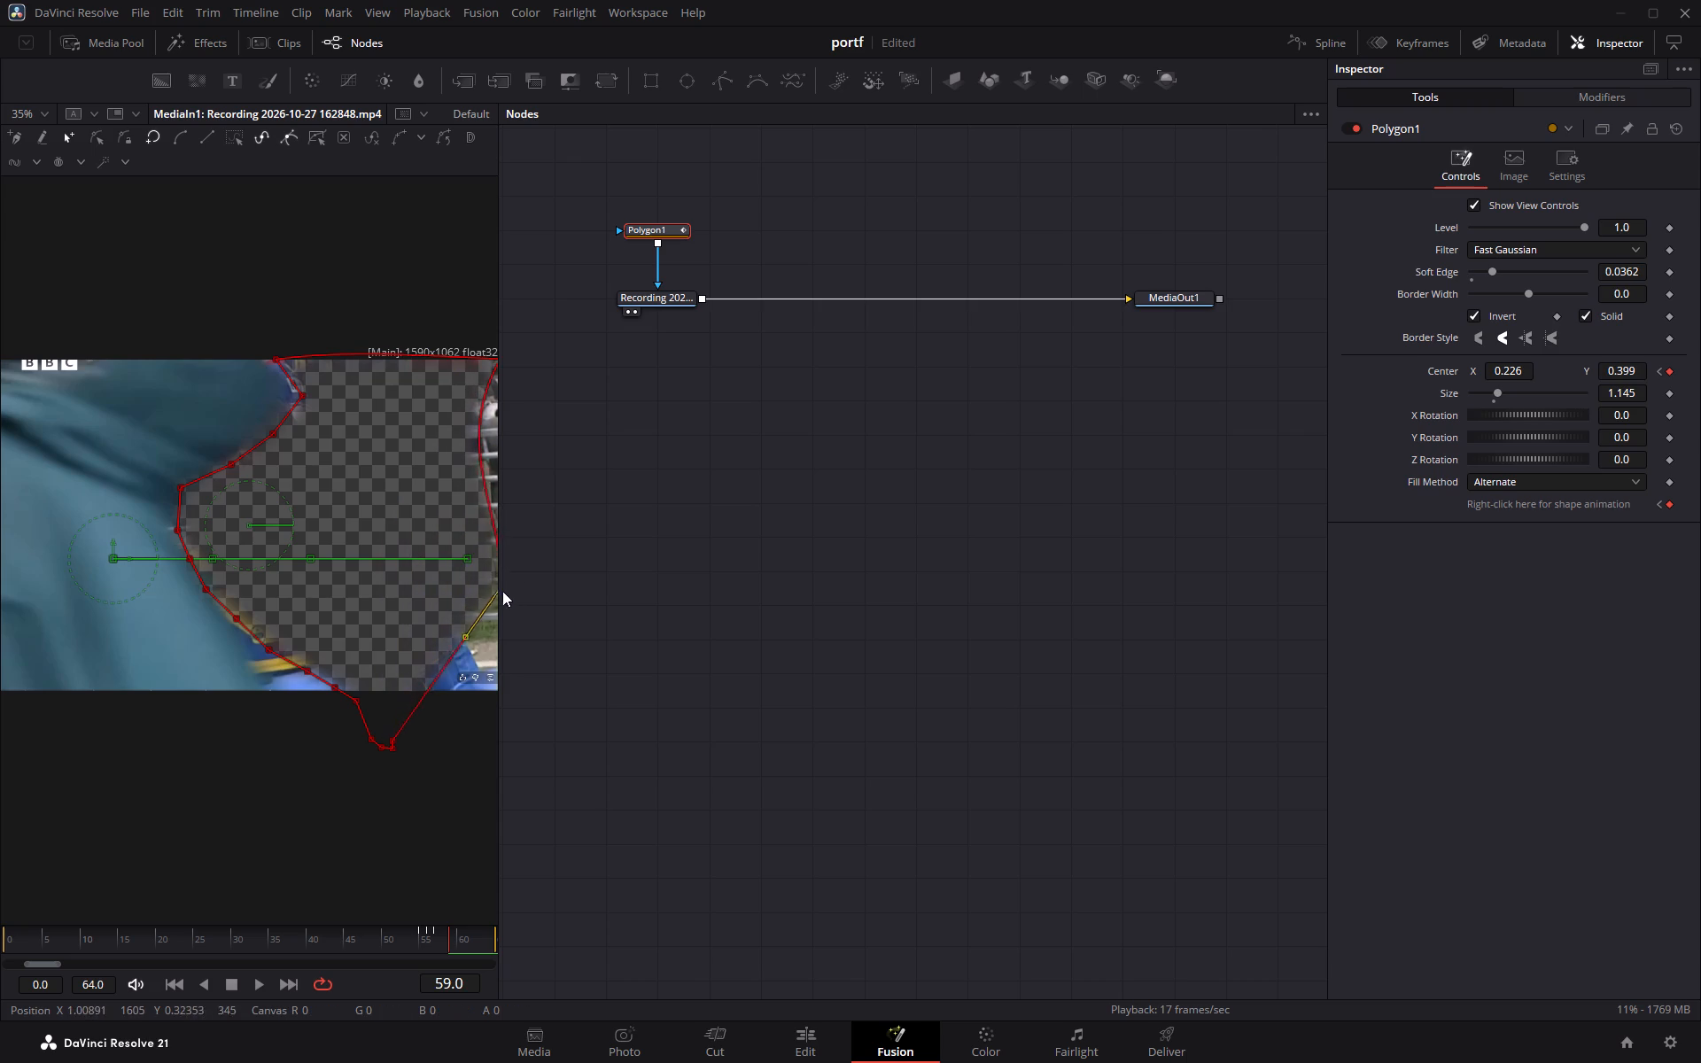
{"action": "left_click_drag", "start_coordinate": [502, 591], "coordinate": [485, 607]}
{"action": "left_click_drag", "start_coordinate": [451, 652], "coordinate": [516, 665]}
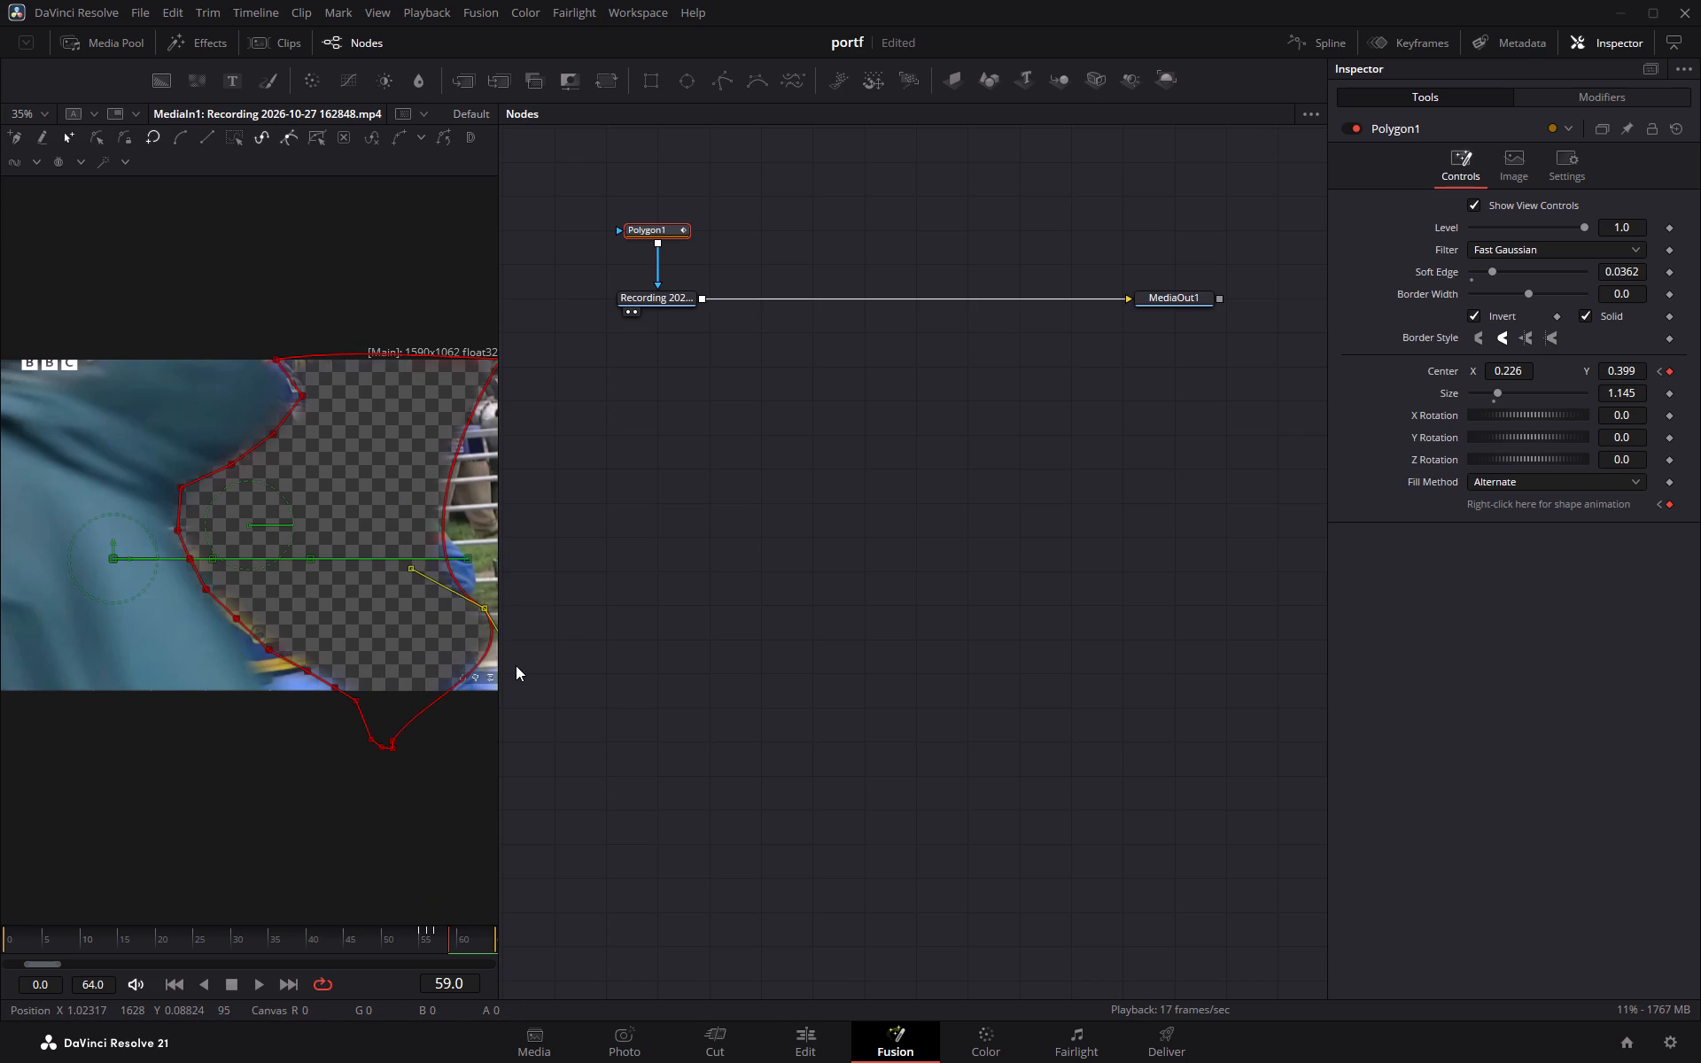
{"action": "left_click_drag", "start_coordinate": [516, 665], "coordinate": [442, 645]}
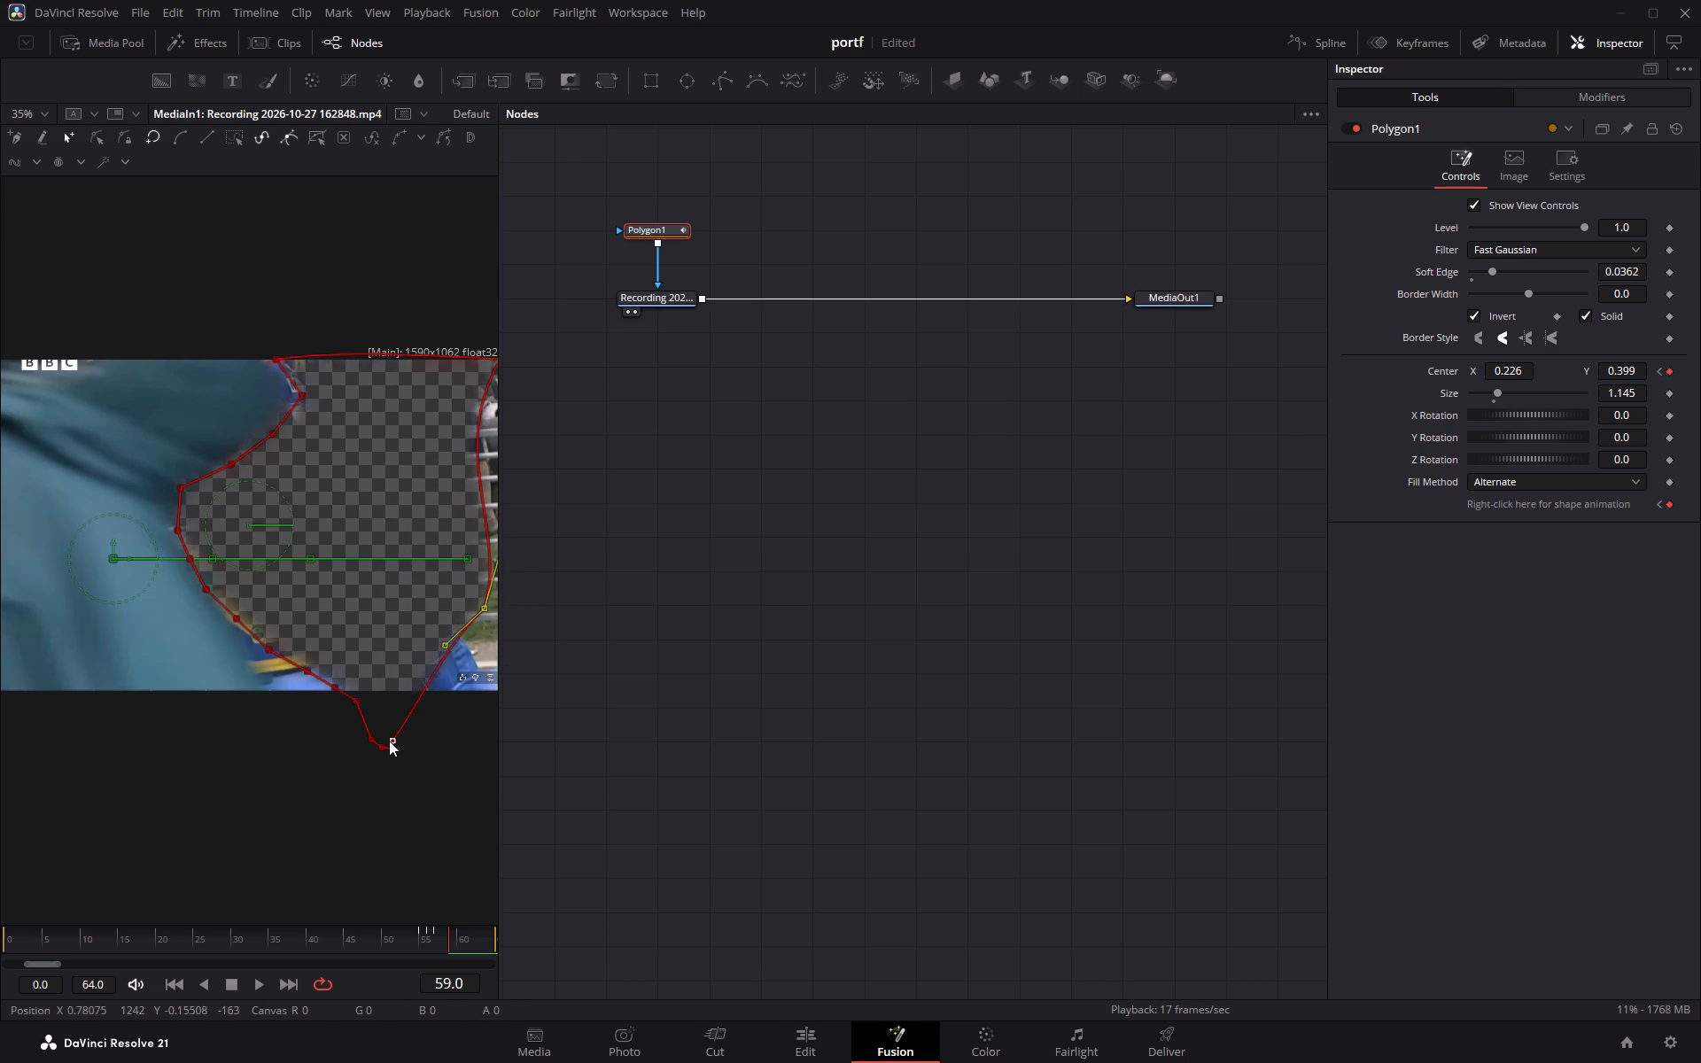
{"action": "left_click_drag", "start_coordinate": [389, 740], "coordinate": [532, 737]}
{"action": "left_click_drag", "start_coordinate": [486, 607], "coordinate": [530, 592]}
{"action": "left_click_drag", "start_coordinate": [485, 398], "coordinate": [512, 398]}
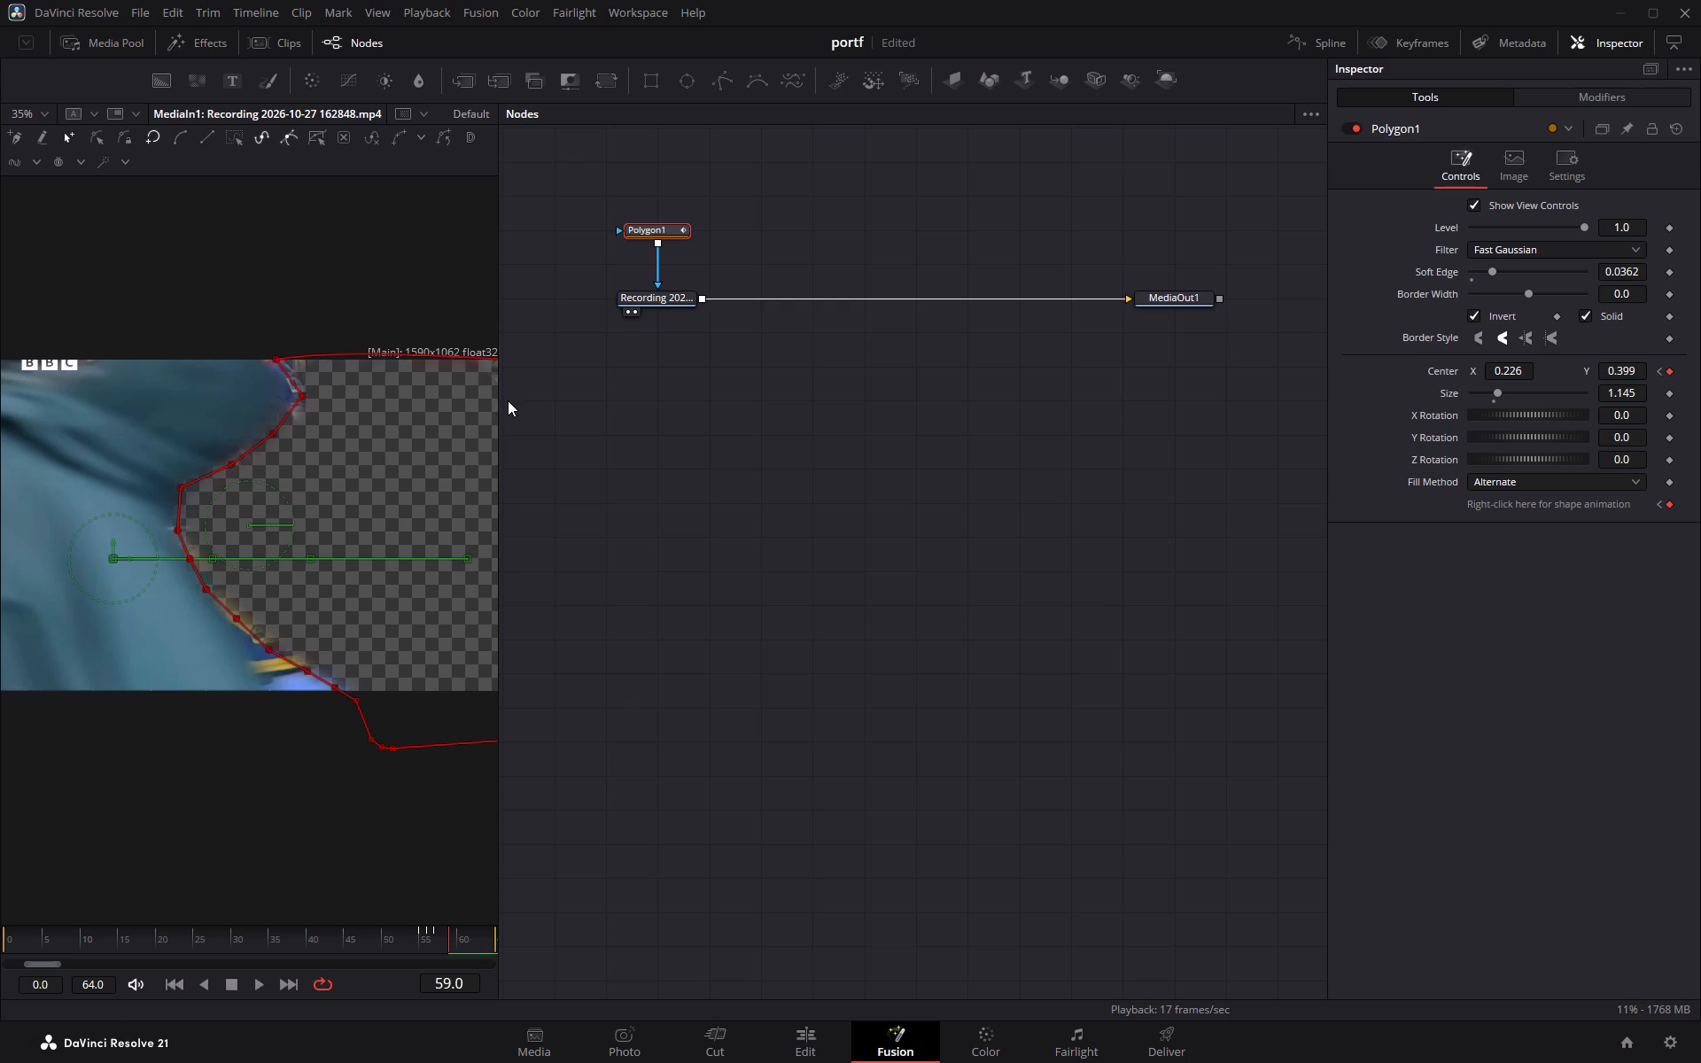
Review the mask animation between frames 55 and 63, and check the end of the karting clip in the edit timeline.
{"action": "left_click_drag", "start_coordinate": [449, 937], "coordinate": [441, 939]}
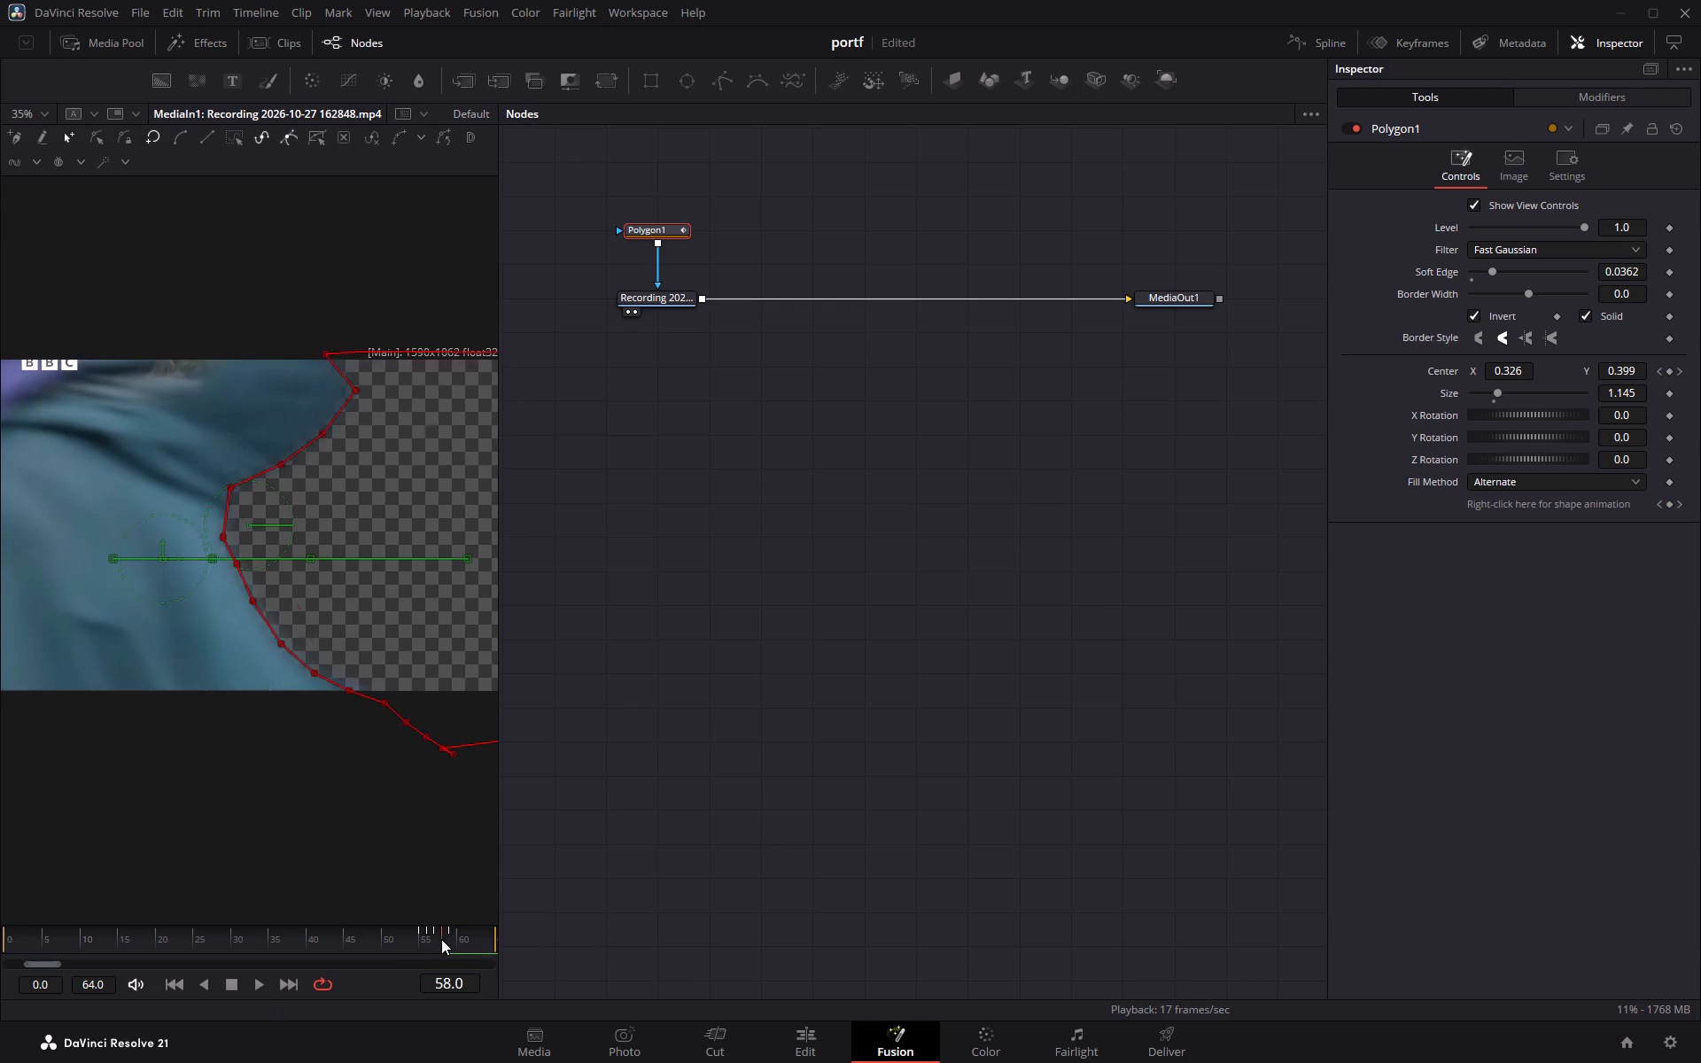
{"action": "left_click_drag", "start_coordinate": [441, 939], "coordinate": [428, 935]}
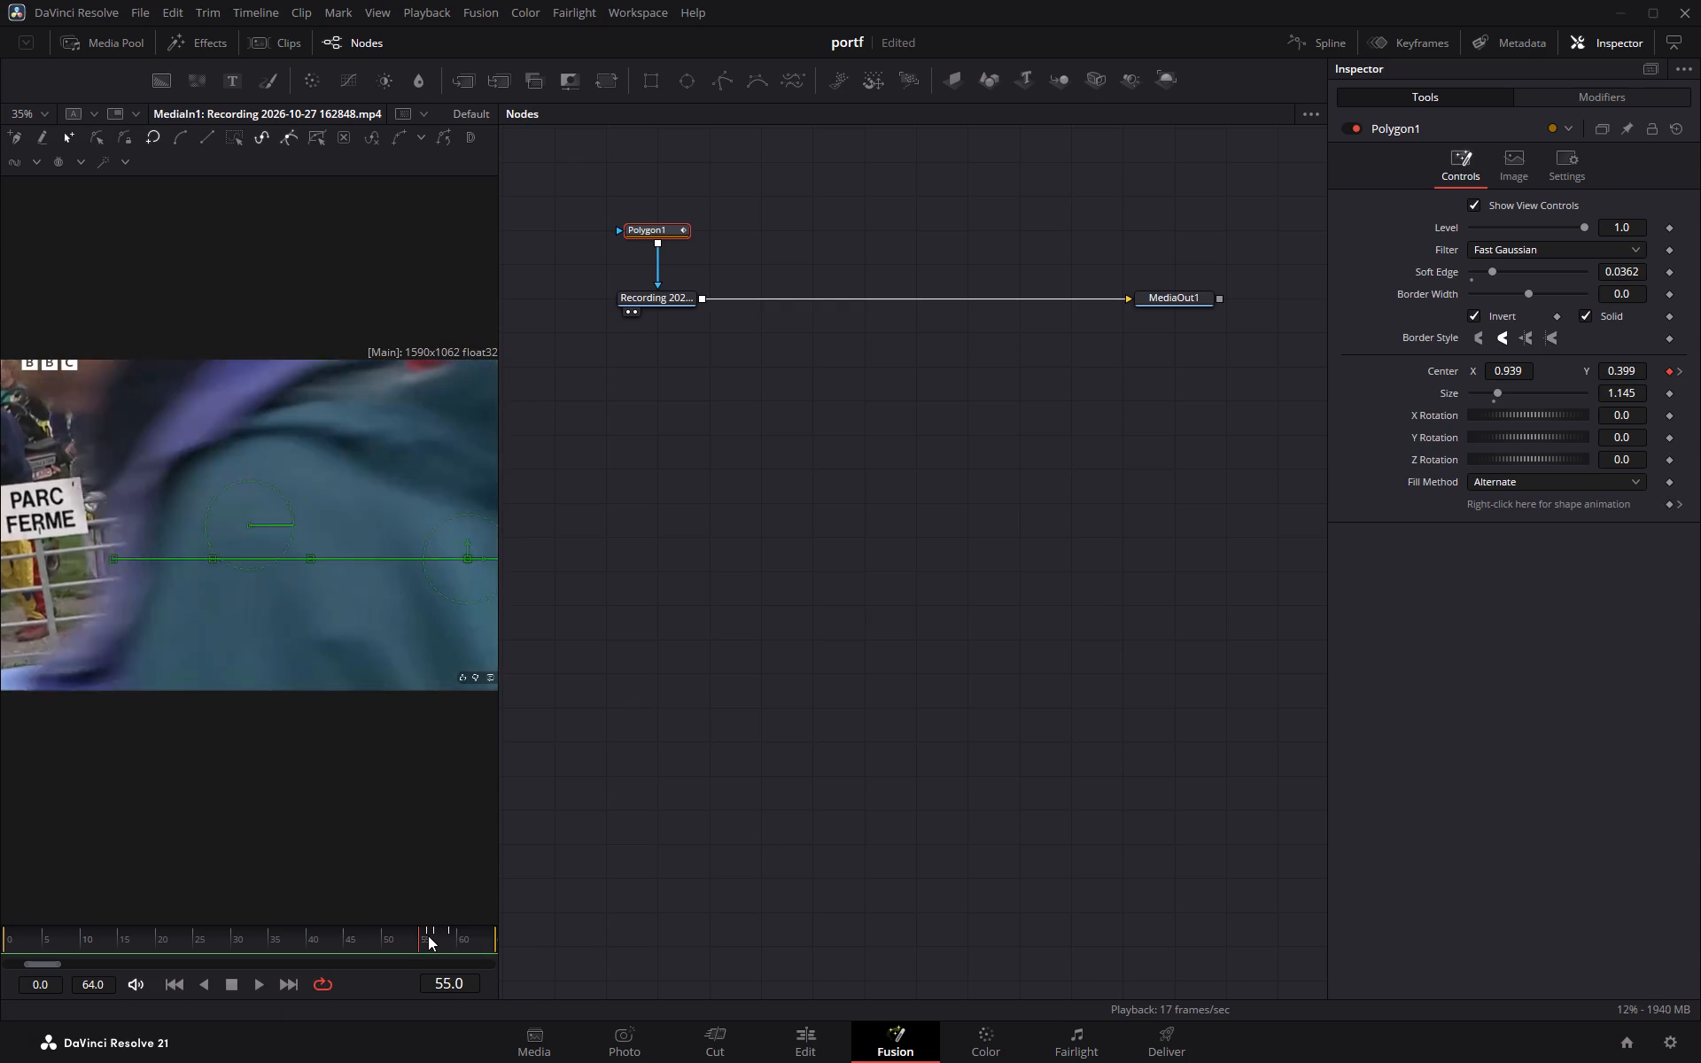
{"action": "left_click_drag", "start_coordinate": [428, 935], "coordinate": [477, 938]}
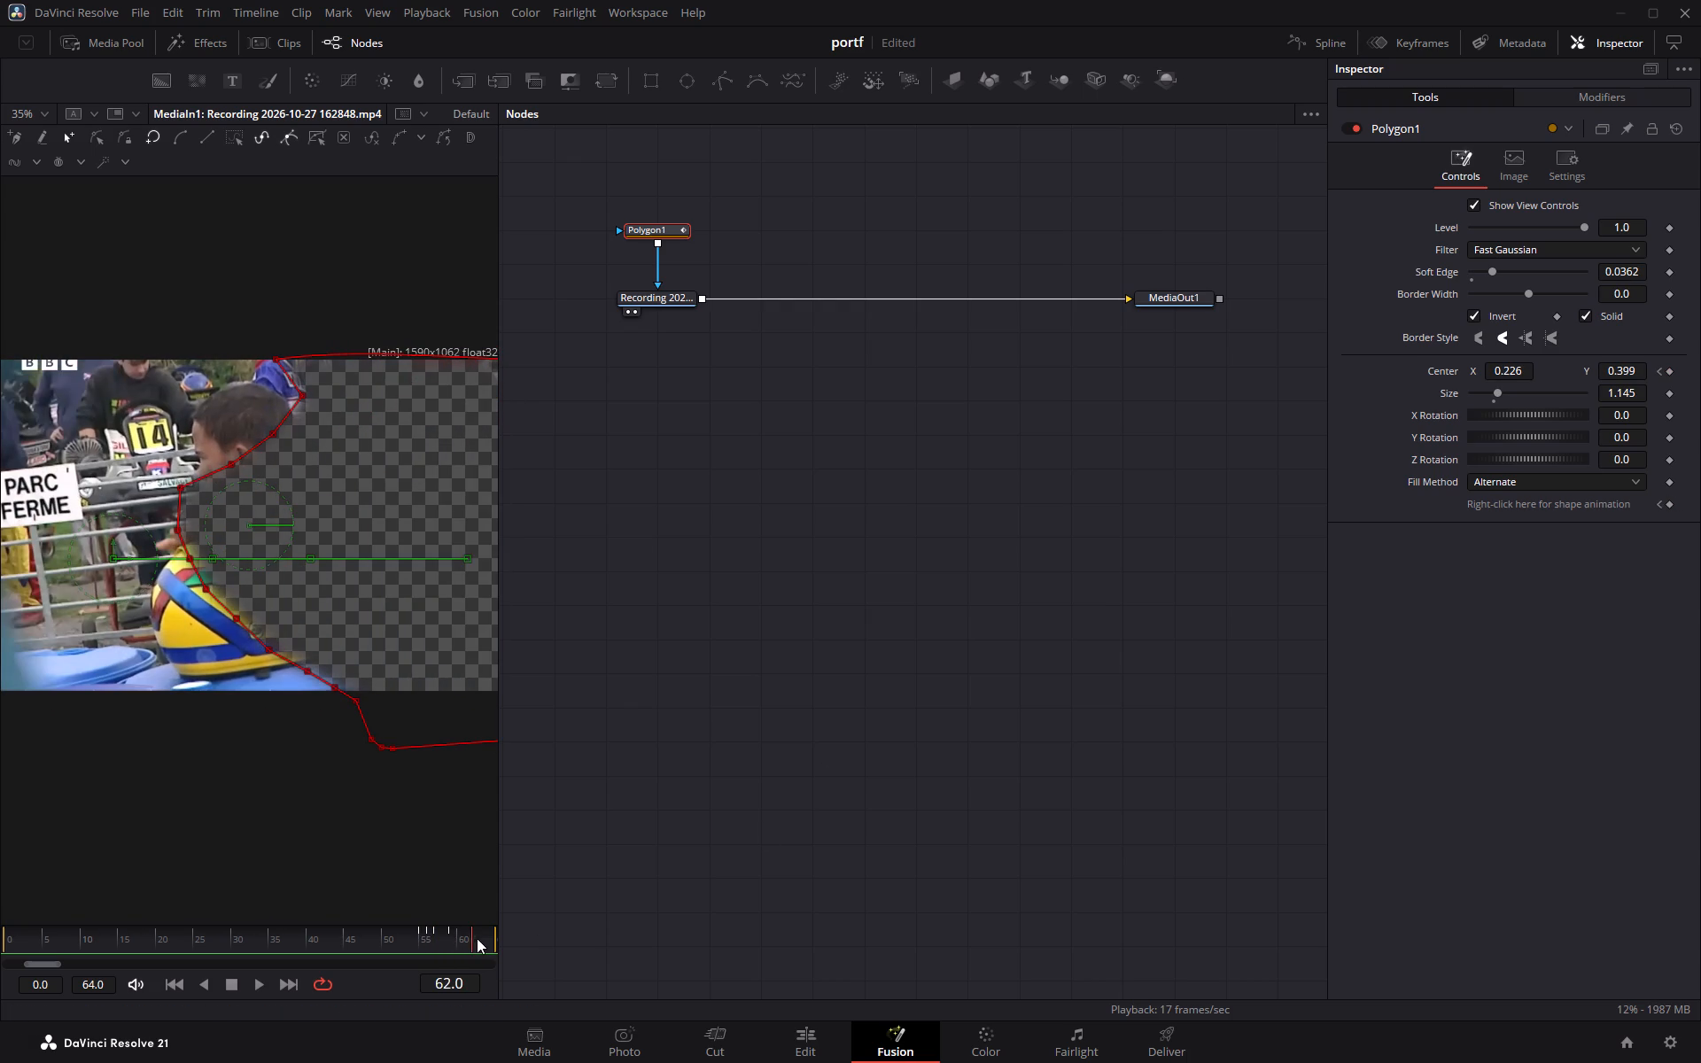
{"action": "left_click_drag", "start_coordinate": [477, 938], "coordinate": [480, 938]}
{"action": "left_click", "coordinate": [795, 1041]}
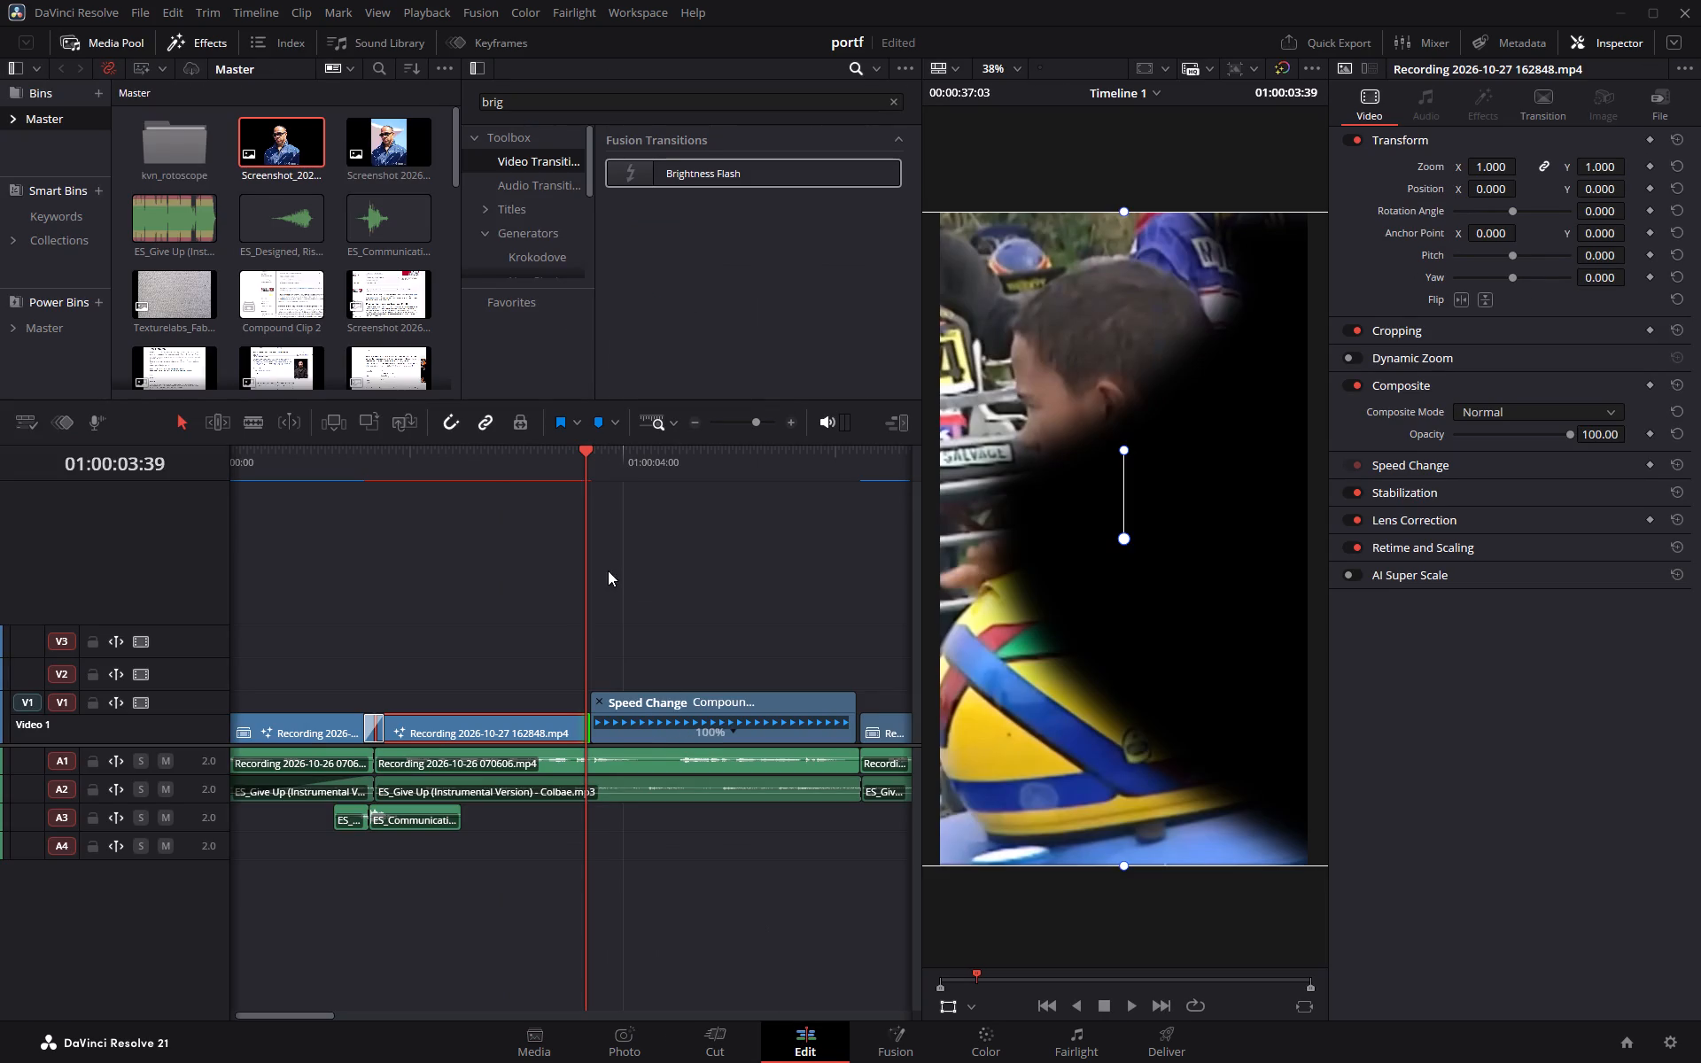
{"action": "left_click_drag", "start_coordinate": [583, 455], "coordinate": [566, 456]}
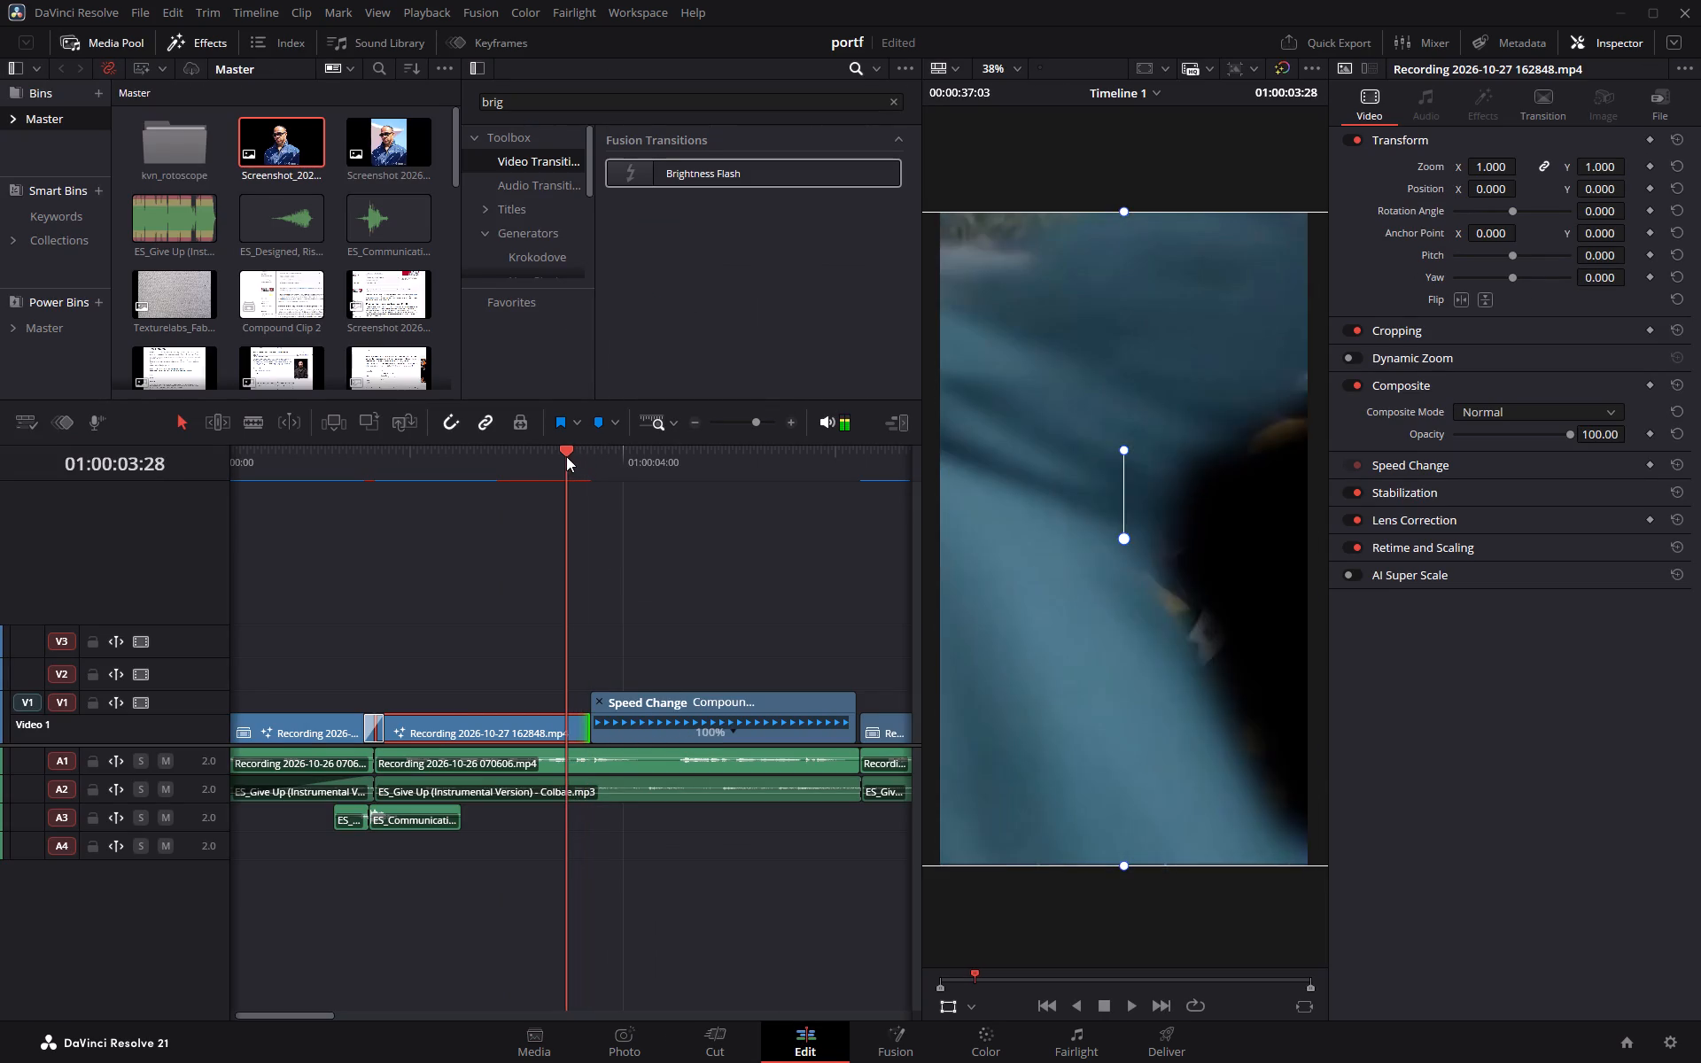
{"action": "left_click_drag", "start_coordinate": [566, 456], "coordinate": [525, 461]}
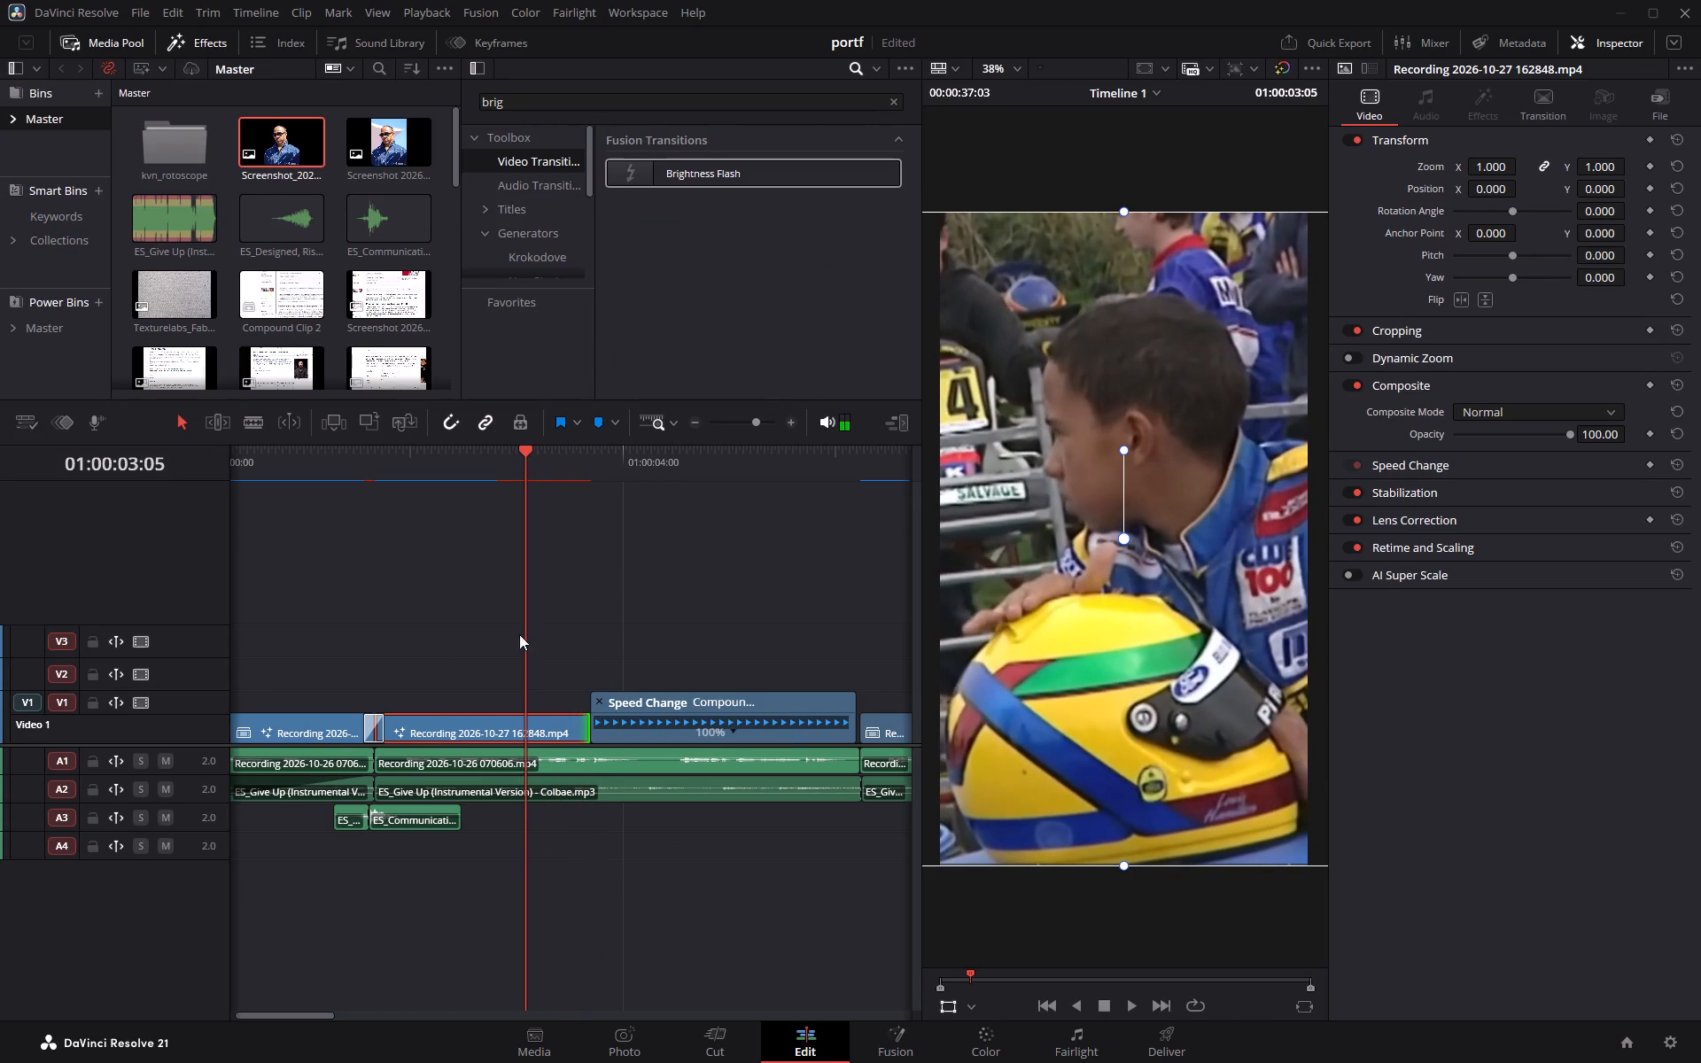
Move the karting clip to V2 overlapping the start of Compound Clip 2, and extend its start back to the preceding clip's end.
{"action": "left_click_drag", "start_coordinate": [386, 633], "coordinate": [563, 746]}
{"action": "left_click_drag", "start_coordinate": [518, 741], "coordinate": [520, 683]}
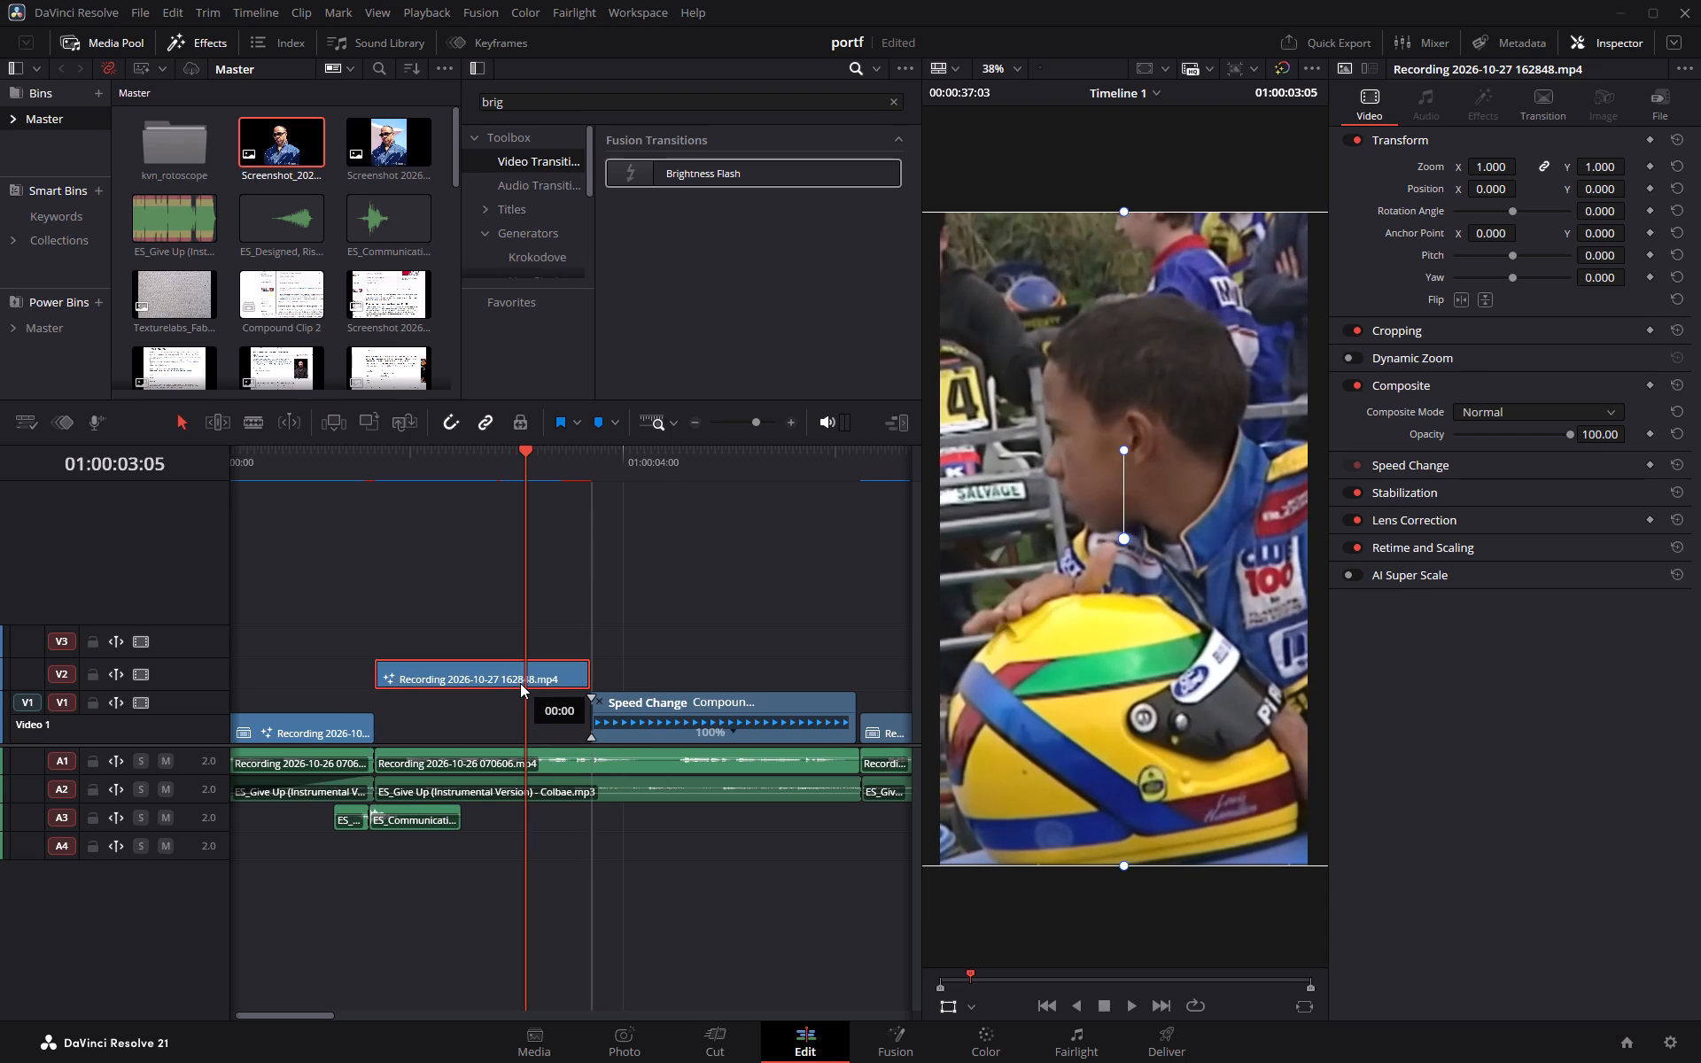
{"action": "left_click_drag", "start_coordinate": [520, 683], "coordinate": [540, 681]}
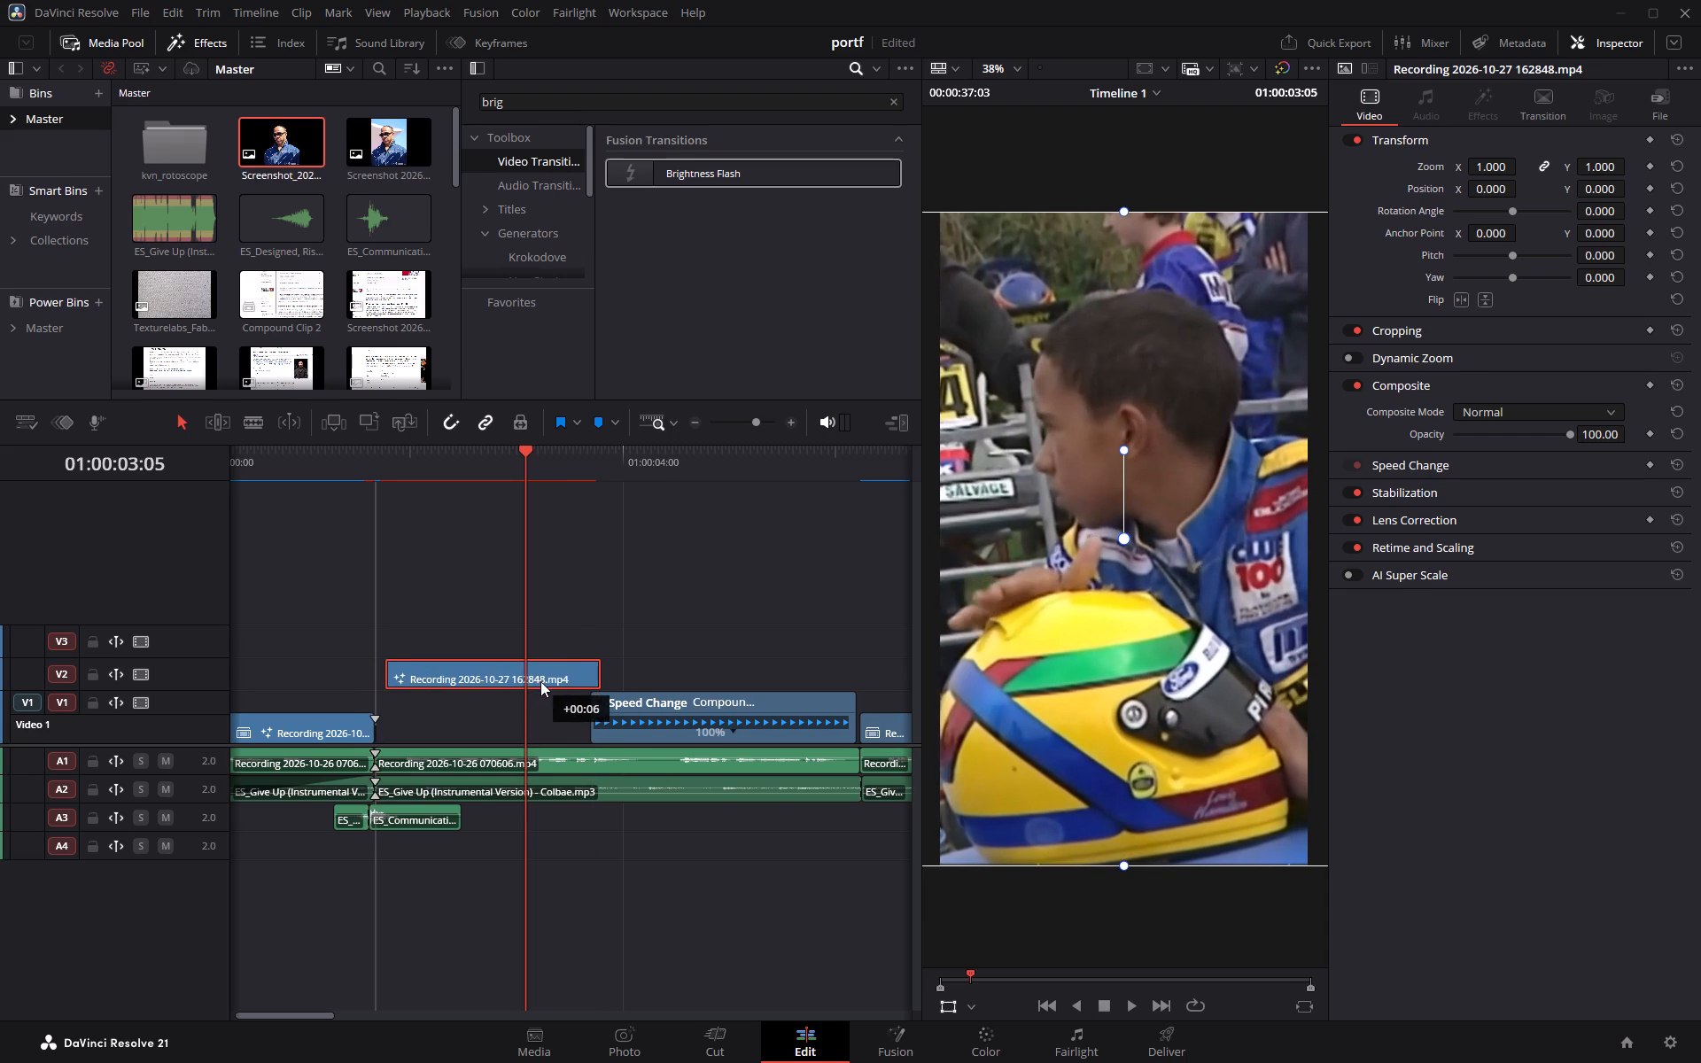
{"action": "left_click_drag", "start_coordinate": [540, 681], "coordinate": [544, 681]}
{"action": "left_click_drag", "start_coordinate": [401, 678], "coordinate": [396, 678]}
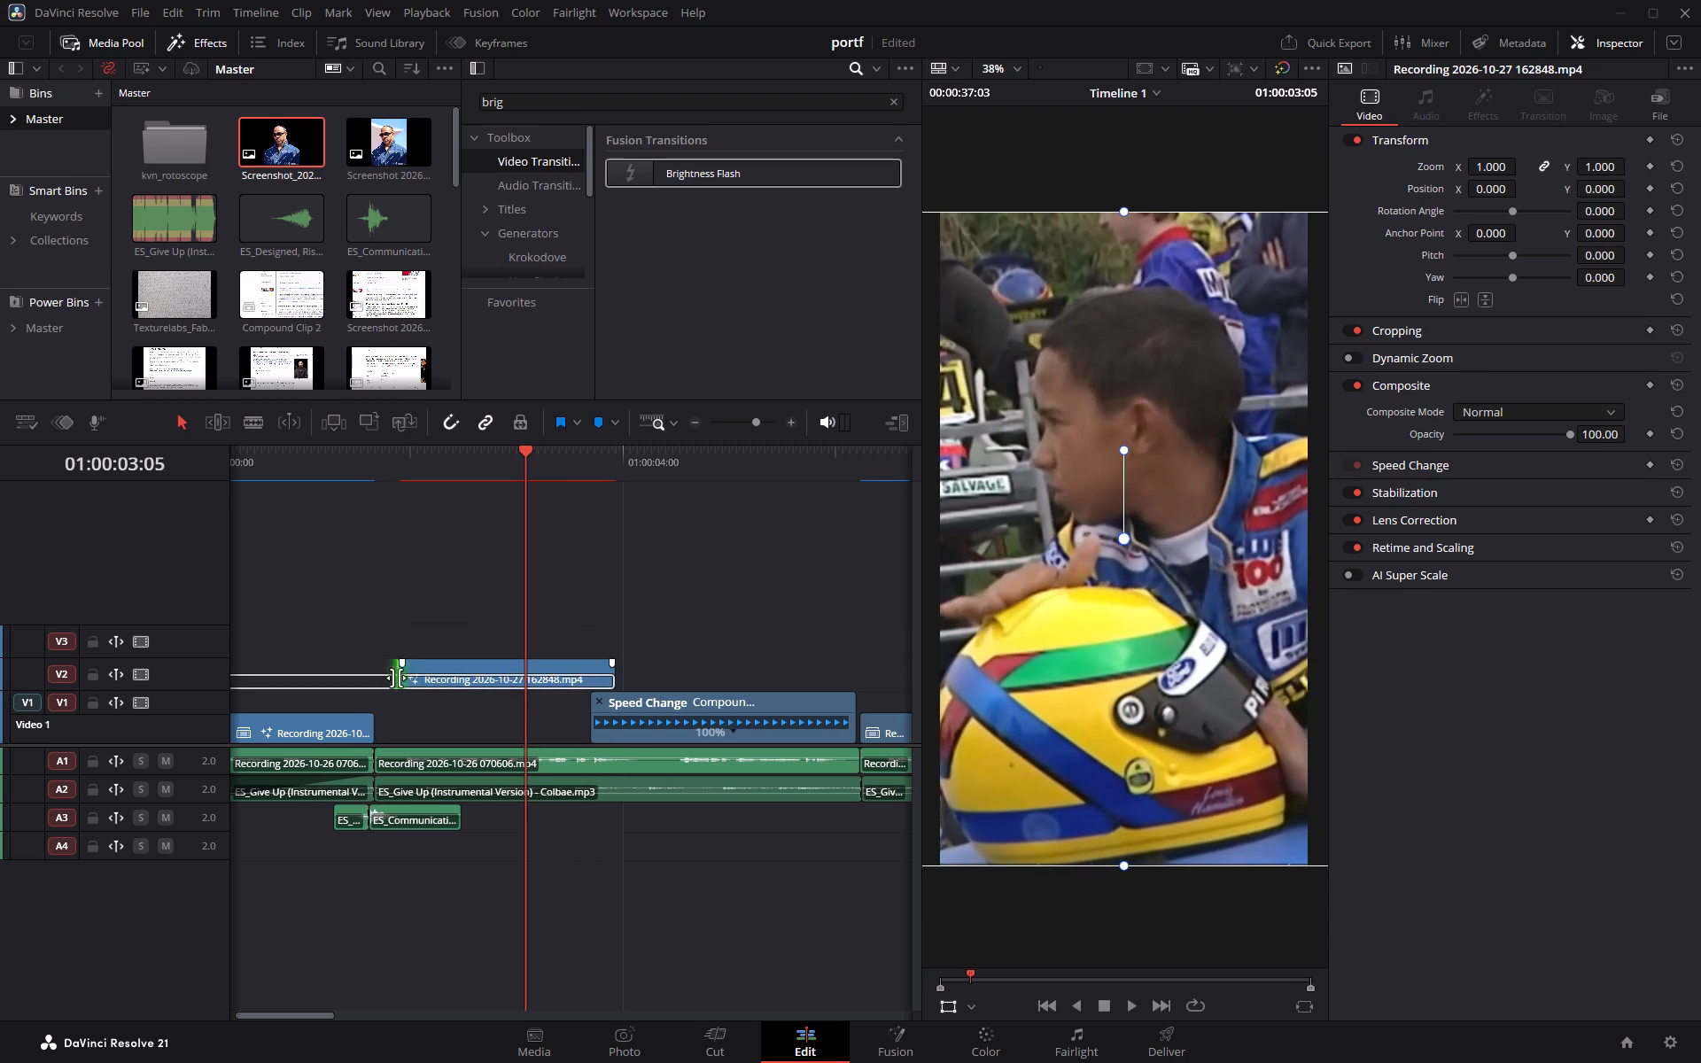
{"action": "left_click_drag", "start_coordinate": [396, 678], "coordinate": [379, 679]}
Check the overlap with Compound Clip 2, reopen the karting clip in Fusion, and set Polygon1's centre X to -0.113 at frame 61.
{"action": "left_click_drag", "start_coordinate": [522, 454], "coordinate": [552, 458]}
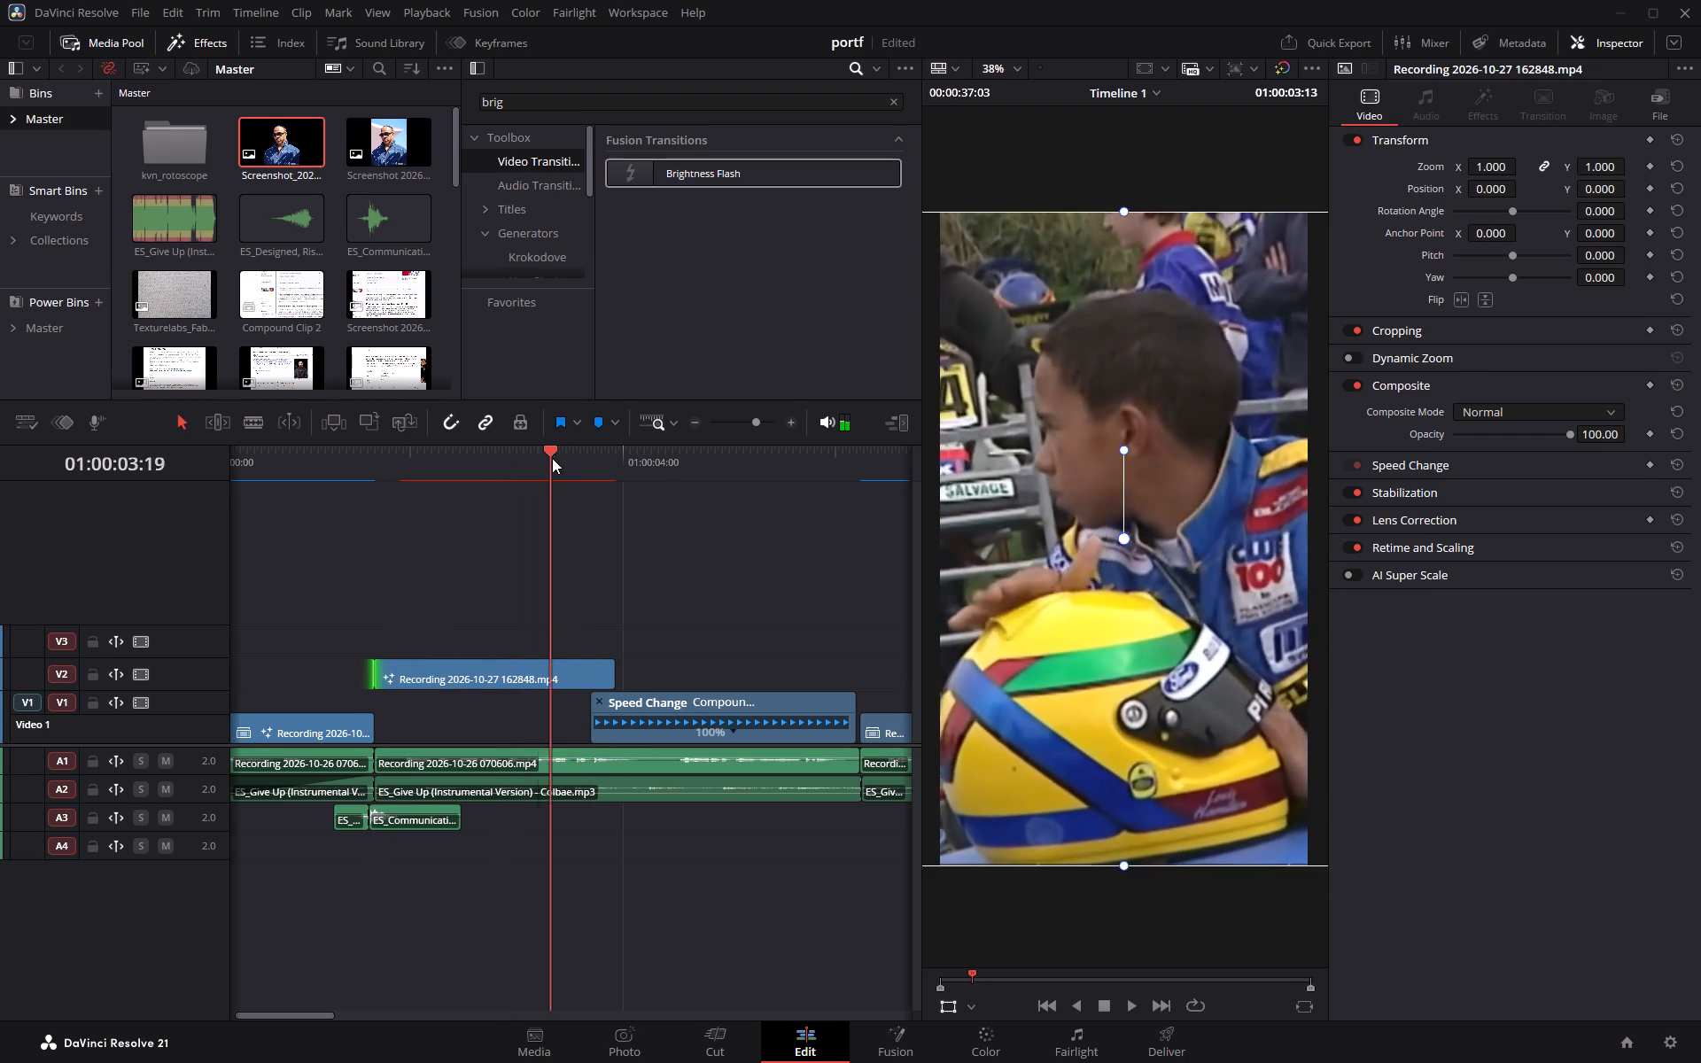
{"action": "left_click_drag", "start_coordinate": [552, 458], "coordinate": [583, 460]}
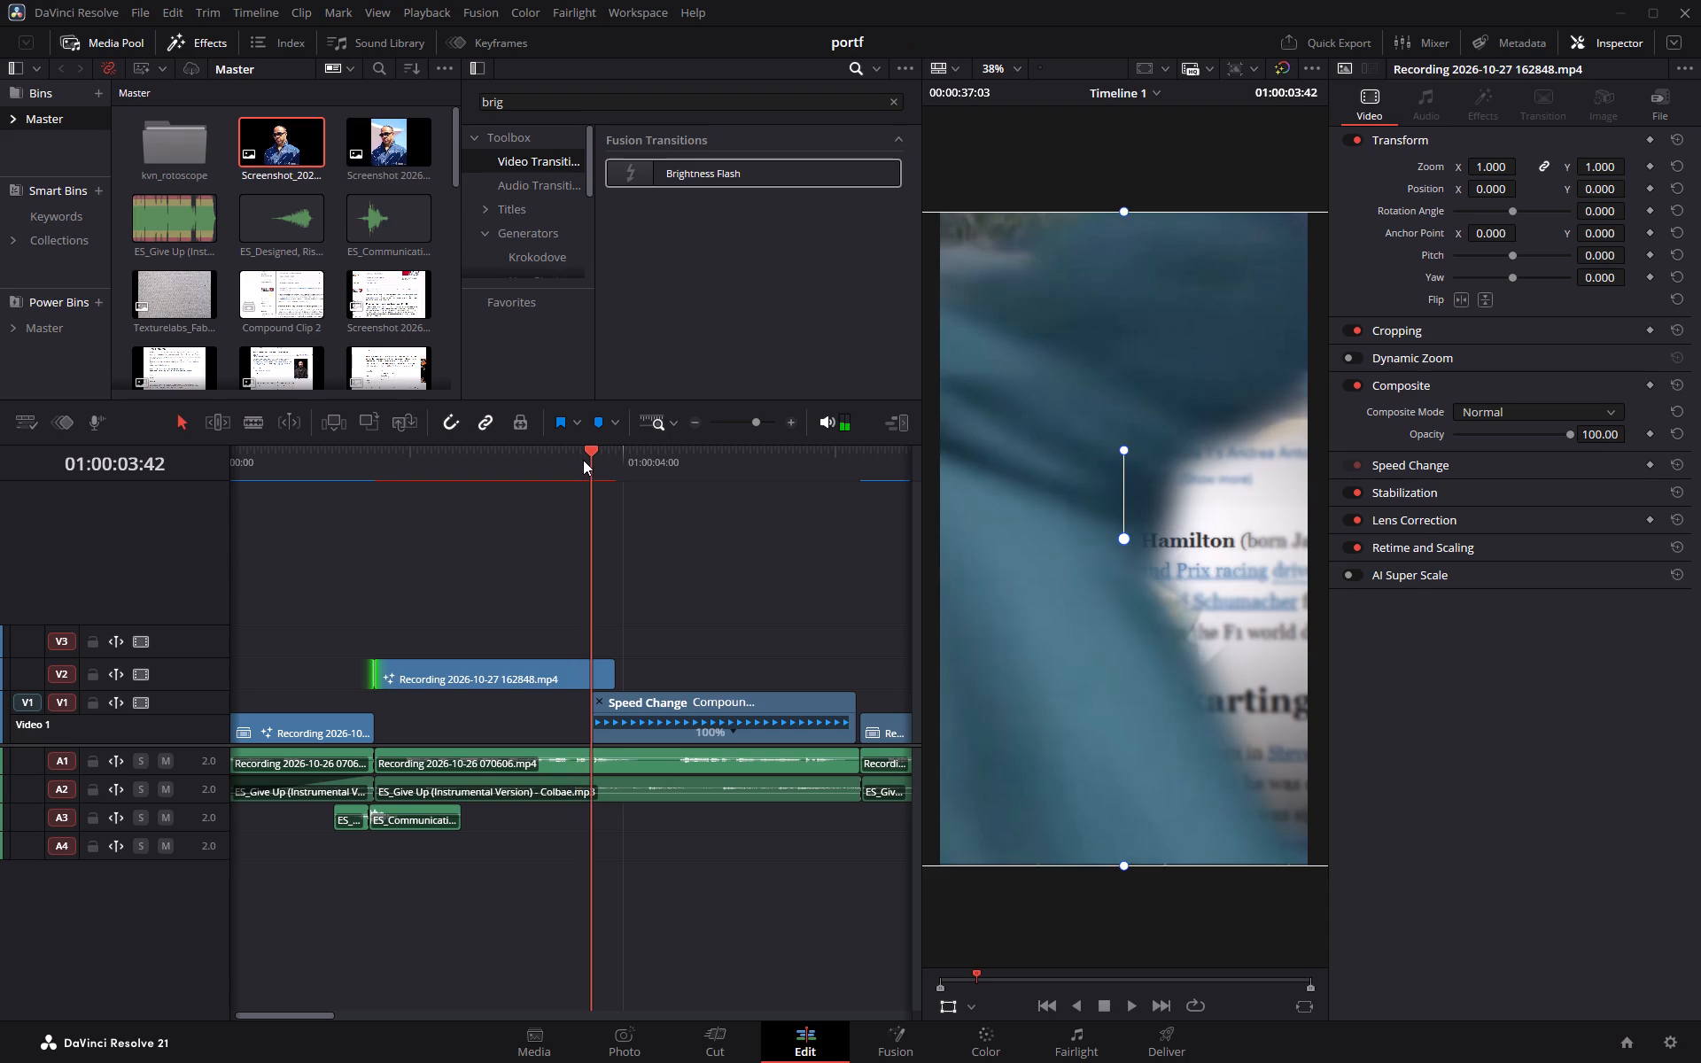
{"action": "left_click_drag", "start_coordinate": [583, 460], "coordinate": [602, 463]}
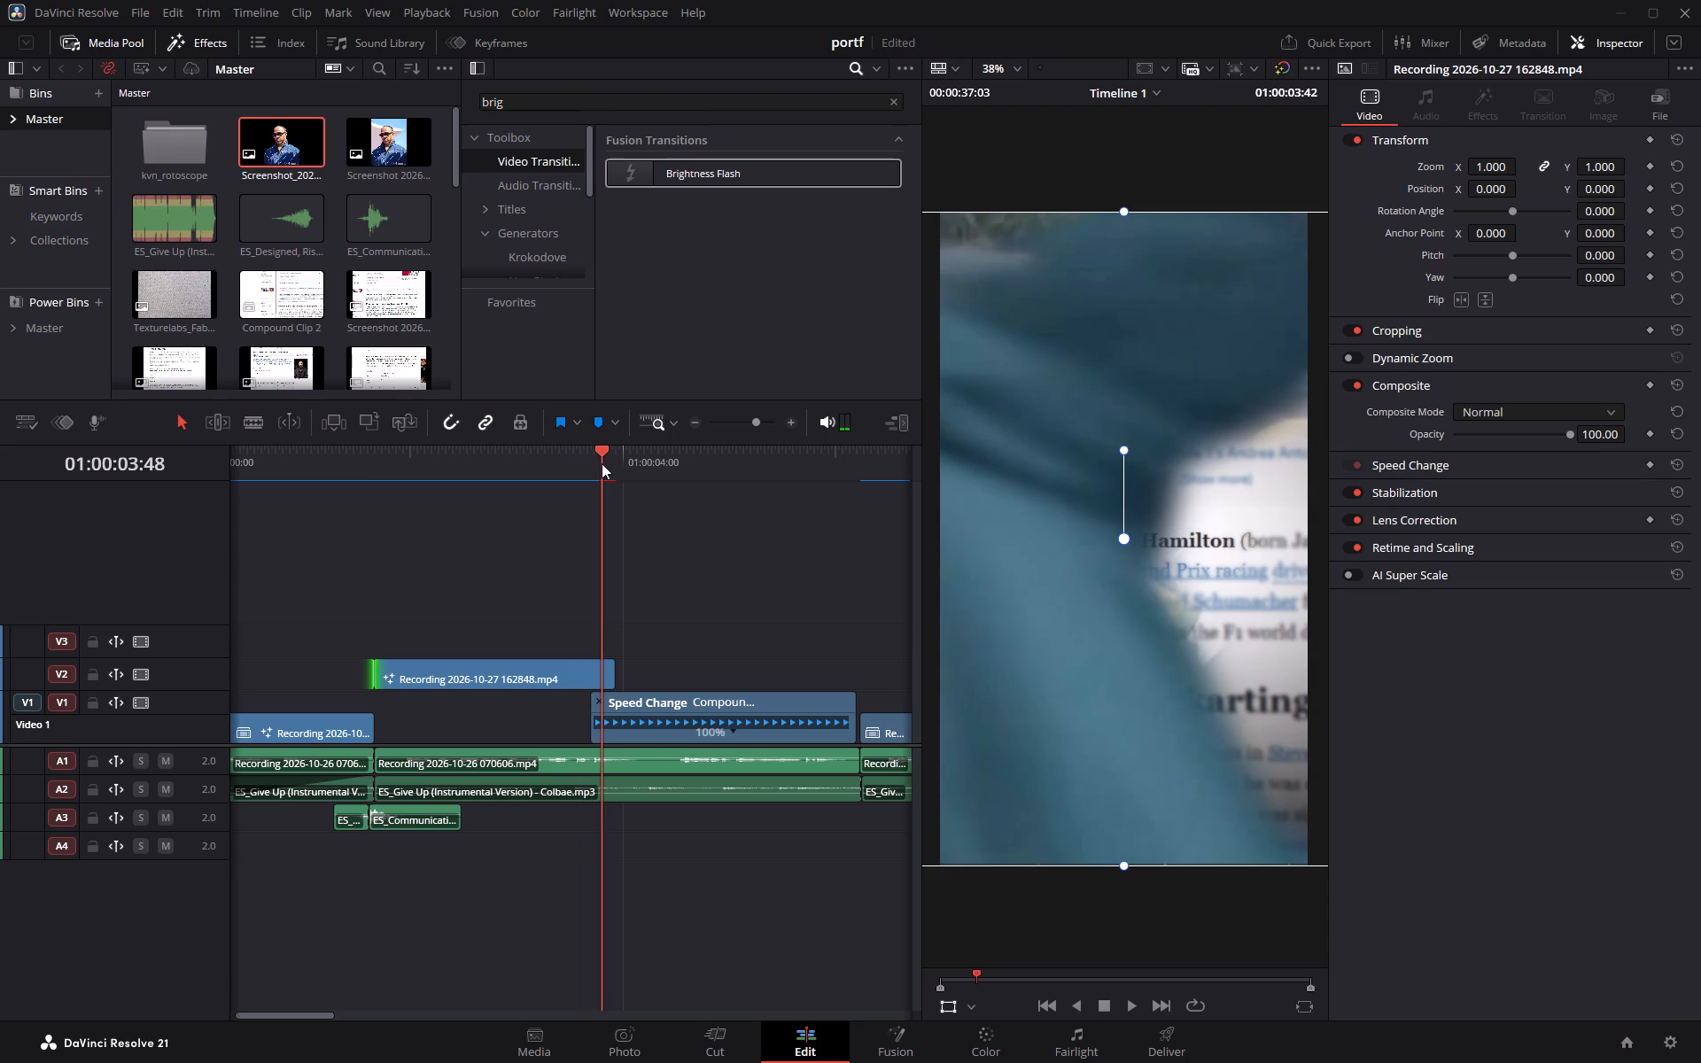
{"action": "left_click_drag", "start_coordinate": [602, 463], "coordinate": [609, 465]}
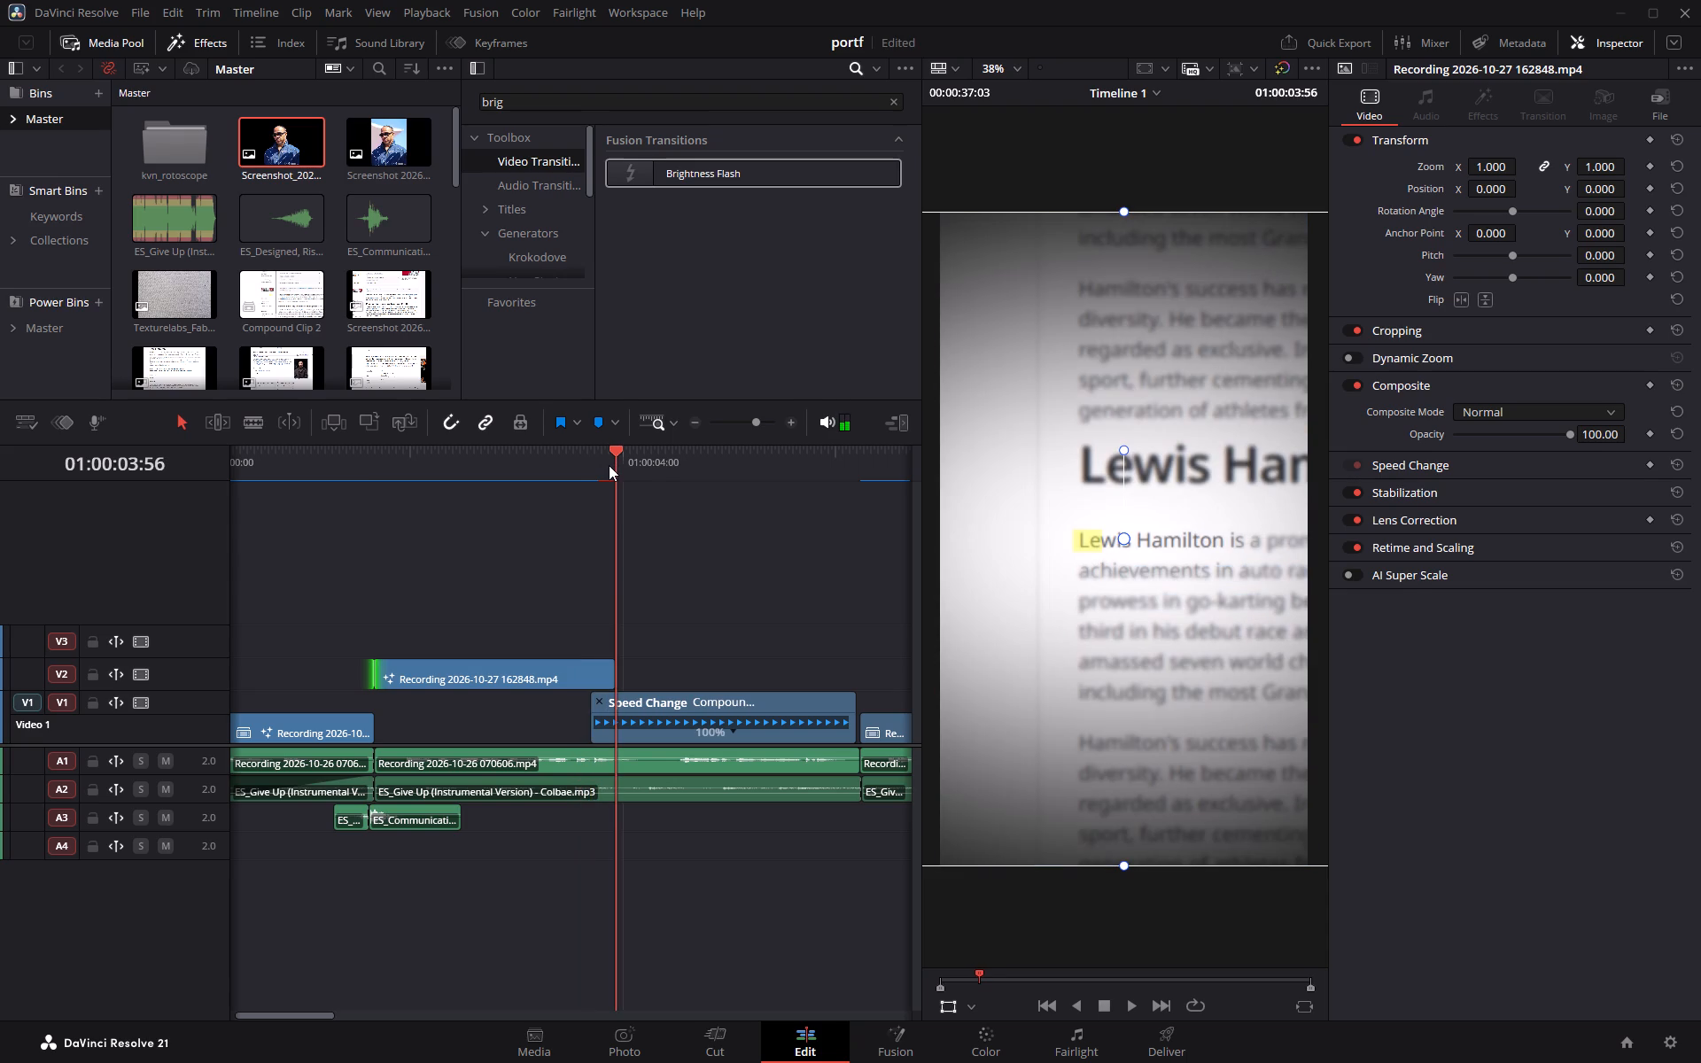
{"action": "left_click_drag", "start_coordinate": [609, 465], "coordinate": [603, 467]}
{"action": "left_click", "coordinate": [584, 677]}
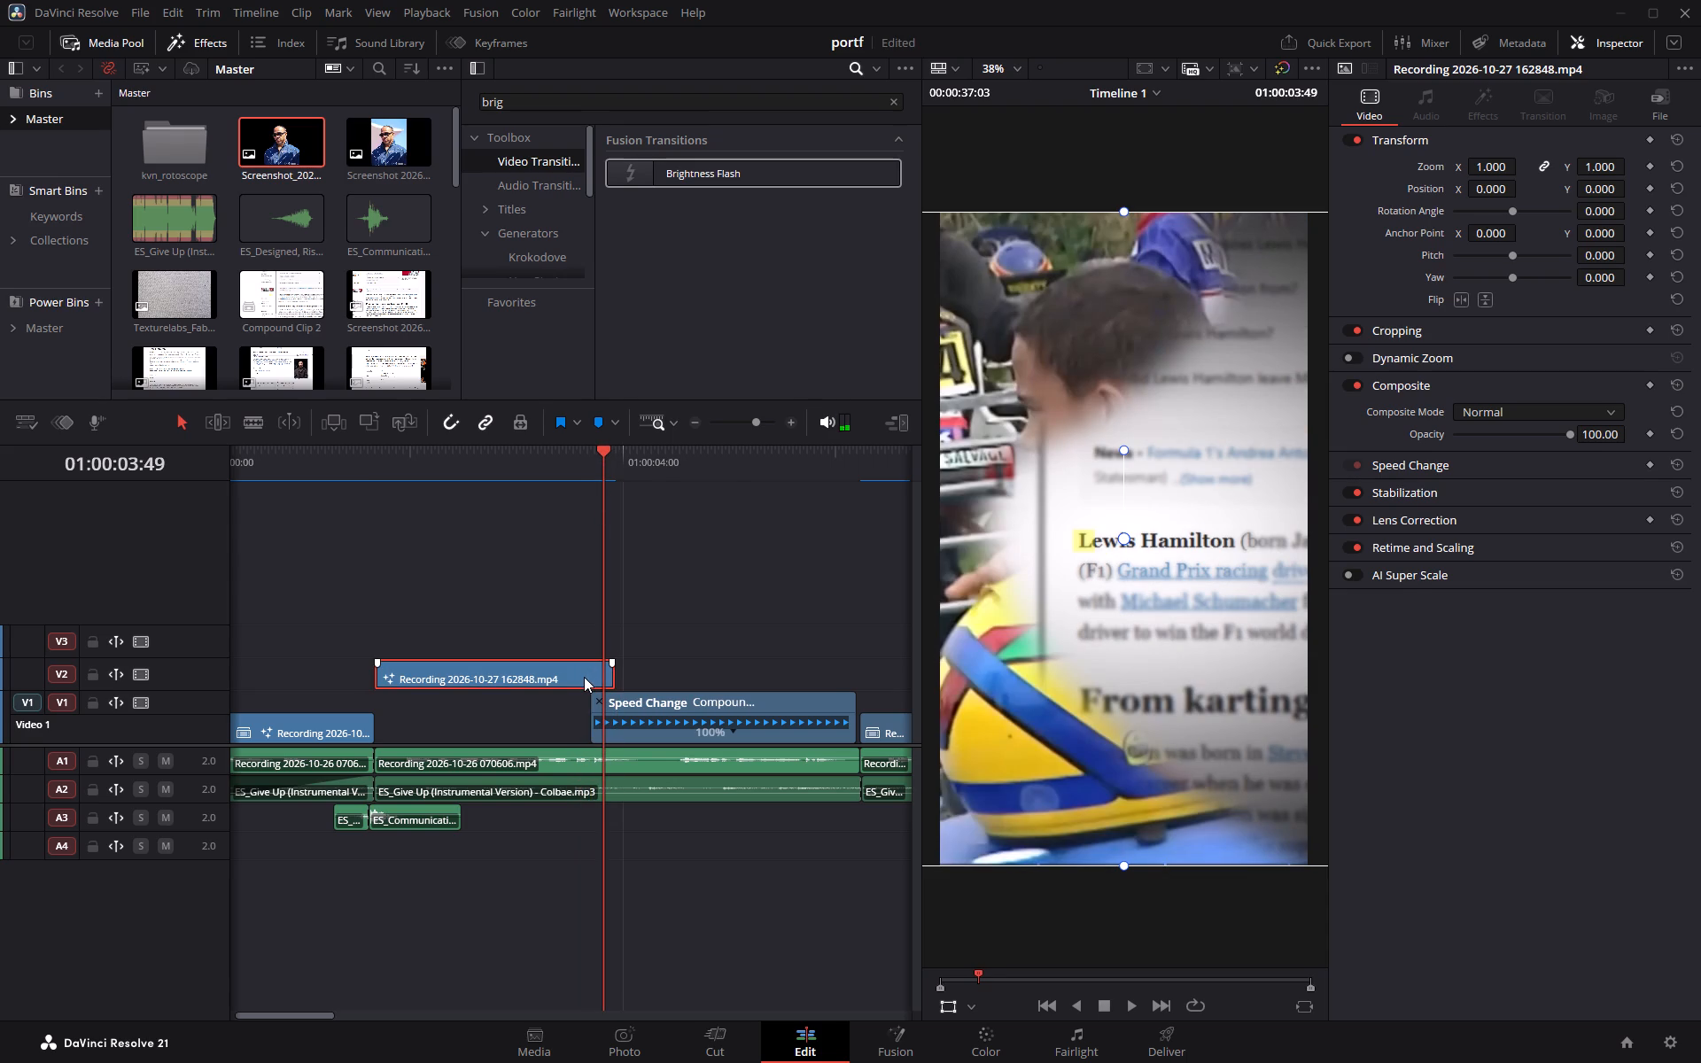
{"action": "right_click", "coordinate": [584, 677]}
{"action": "left_click", "coordinate": [900, 1053]}
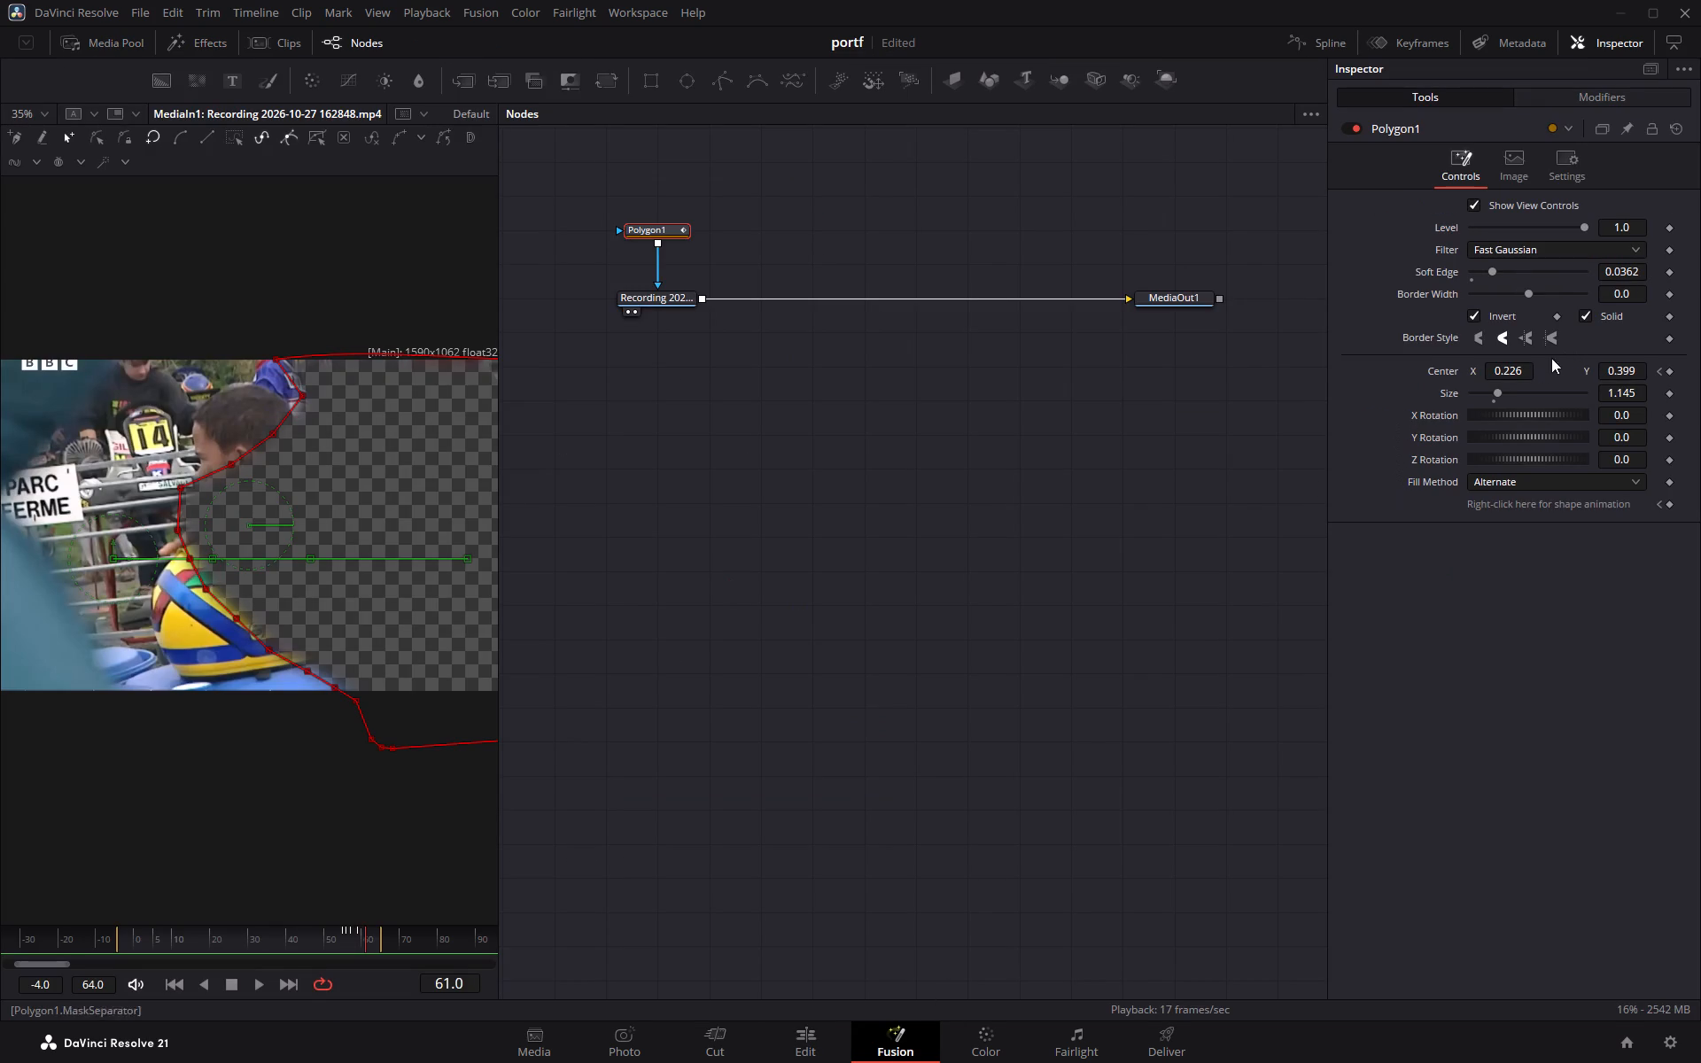
{"action": "left_click_drag", "start_coordinate": [1522, 367], "coordinate": [1391, 369]}
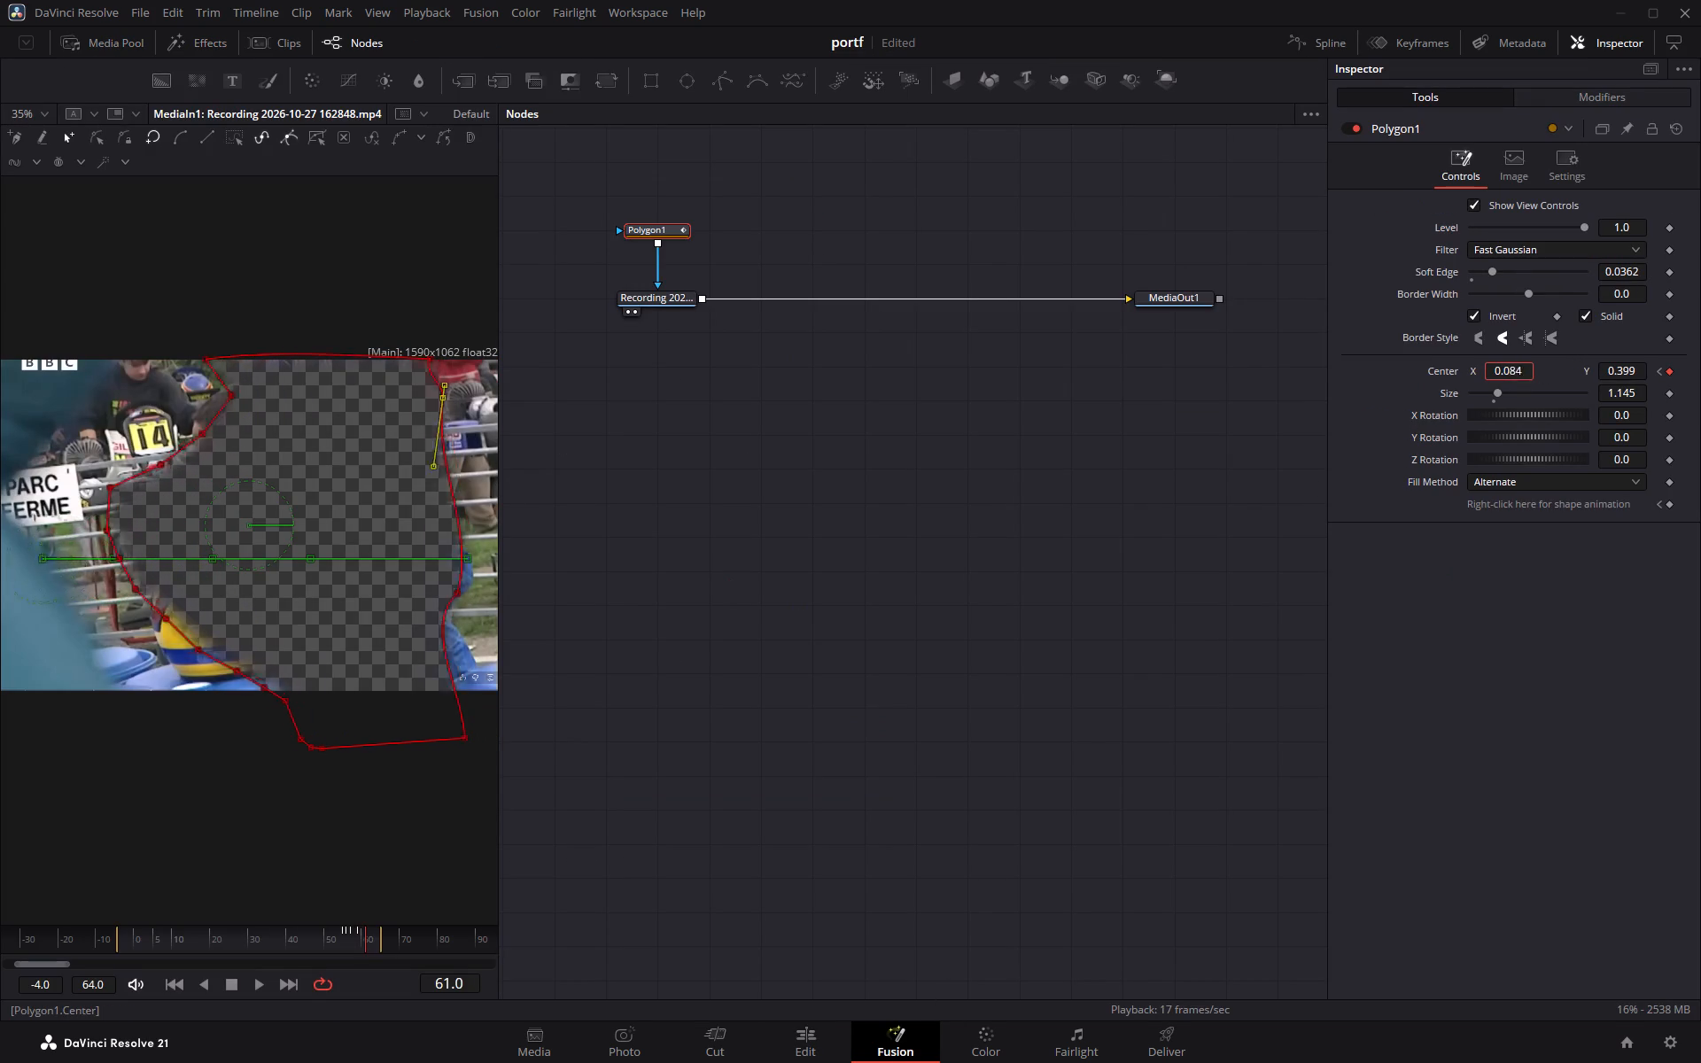
{"action": "left_click_drag", "start_coordinate": [1391, 369], "coordinate": [1222, 368]}
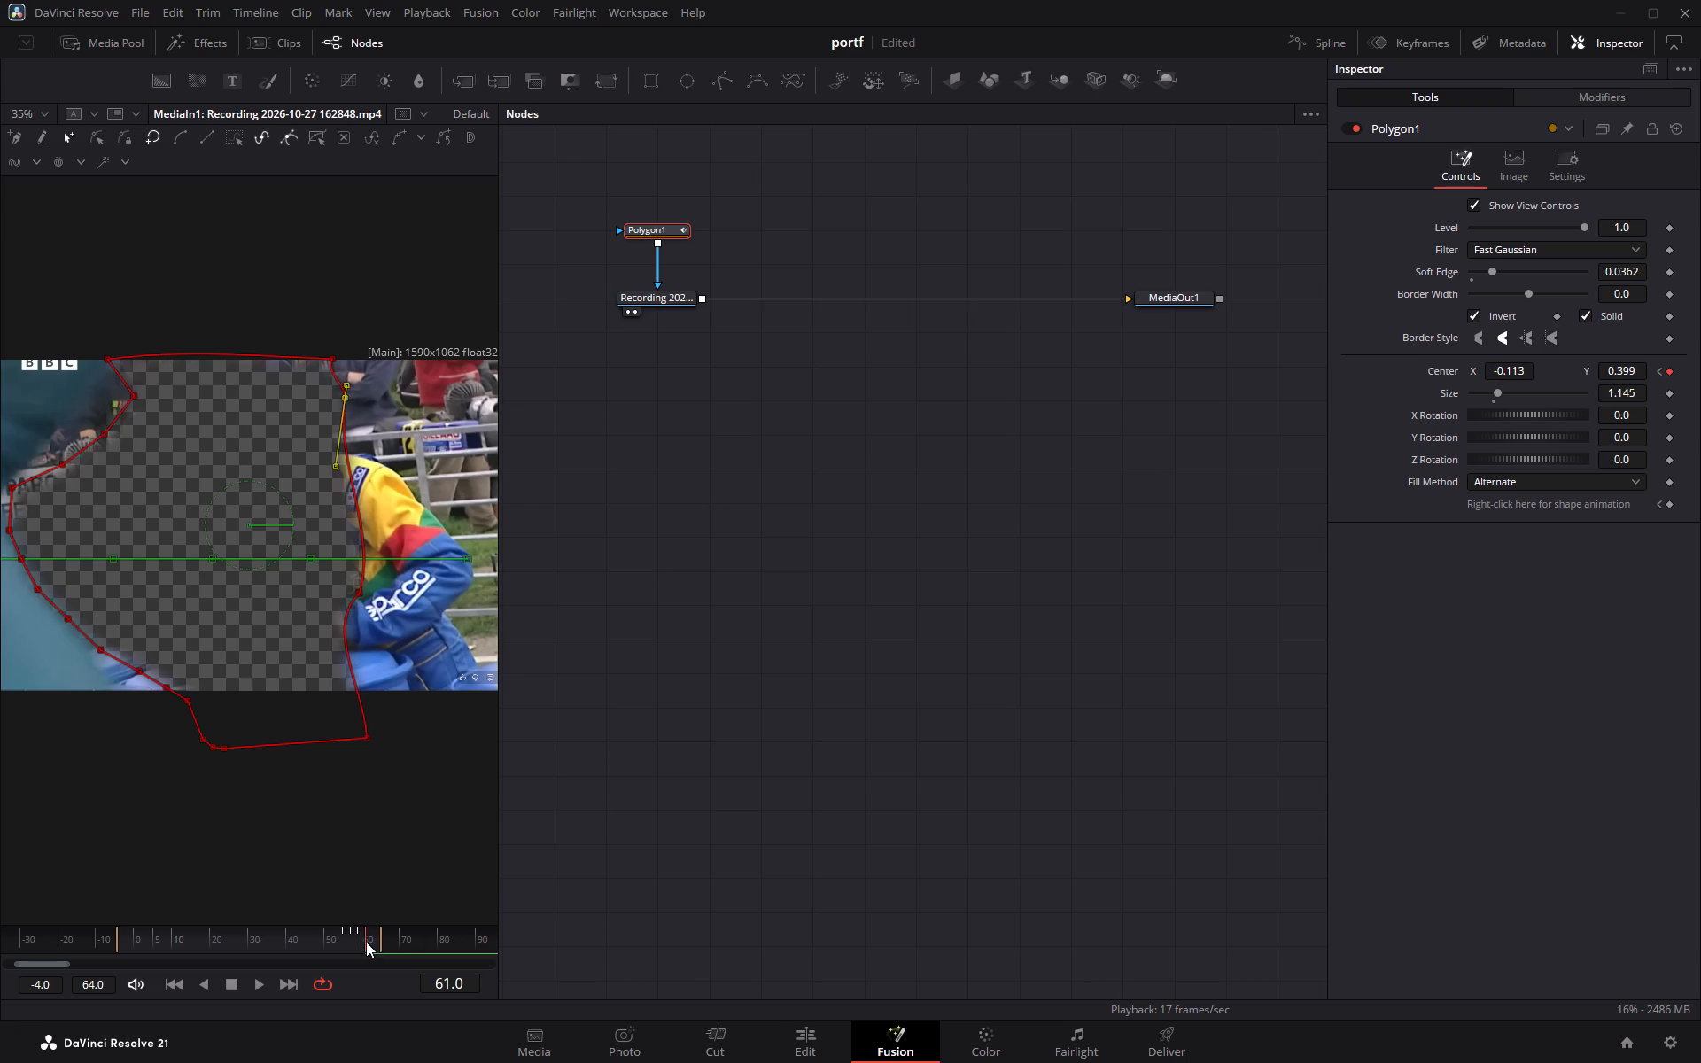
At frame 65, move Polygon1 completely off the image by setting its centre X to -1.137.
{"action": "left_click_drag", "start_coordinate": [366, 942], "coordinate": [381, 940]}
{"action": "left_click_drag", "start_coordinate": [1523, 369], "coordinate": [1350, 369]}
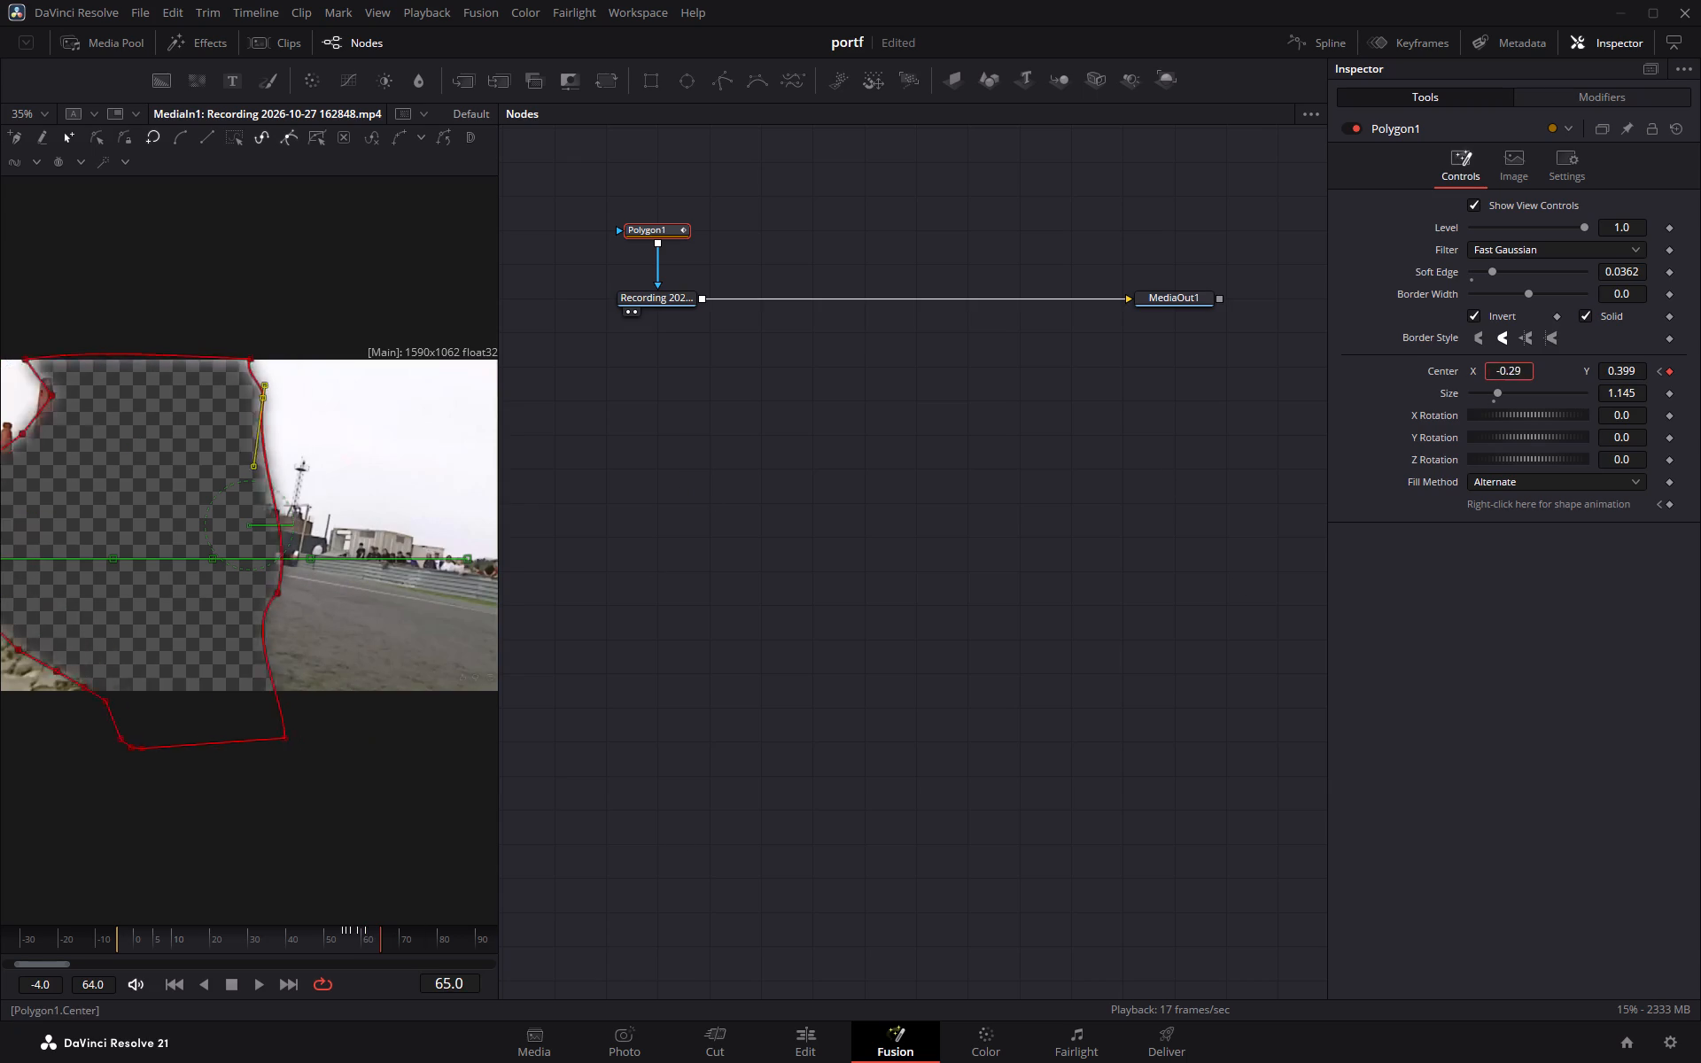
{"action": "left_click_drag", "start_coordinate": [1350, 369], "coordinate": [616, 387]}
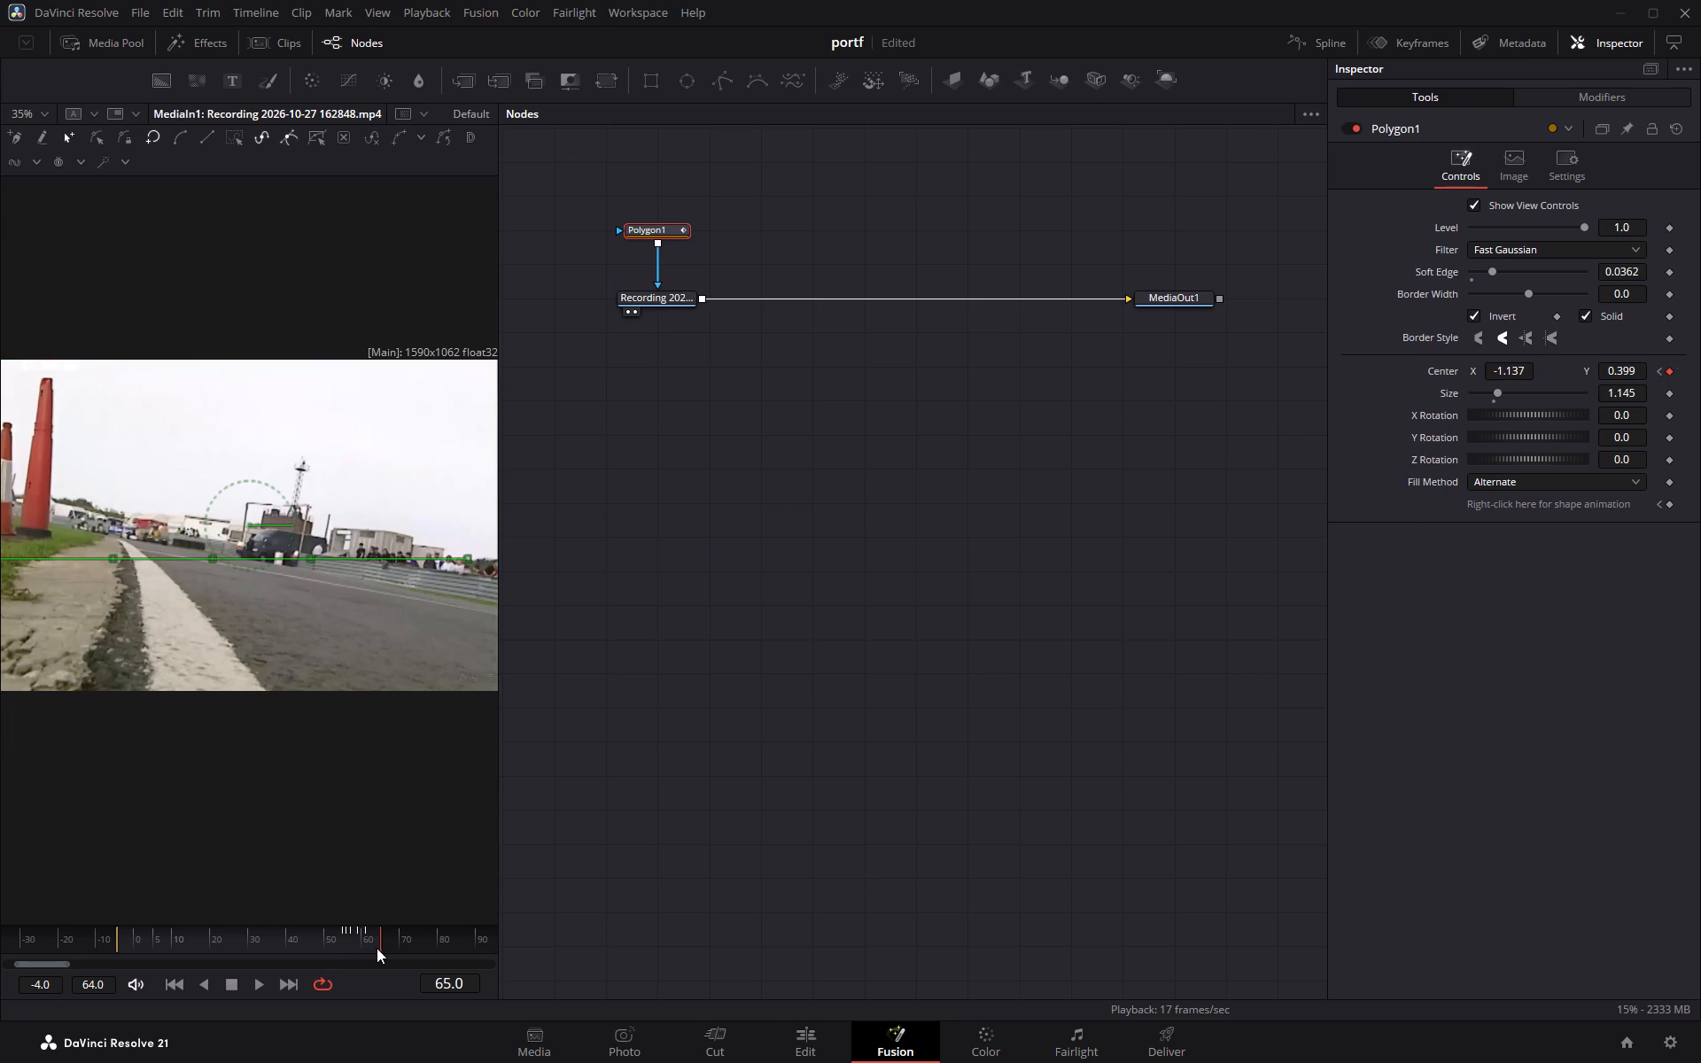
Adjust Polygon1's centre X to -0.177 at frame 61, check the following frames, and return to the edit timeline.
{"action": "left_click_drag", "start_coordinate": [377, 948], "coordinate": [368, 950]}
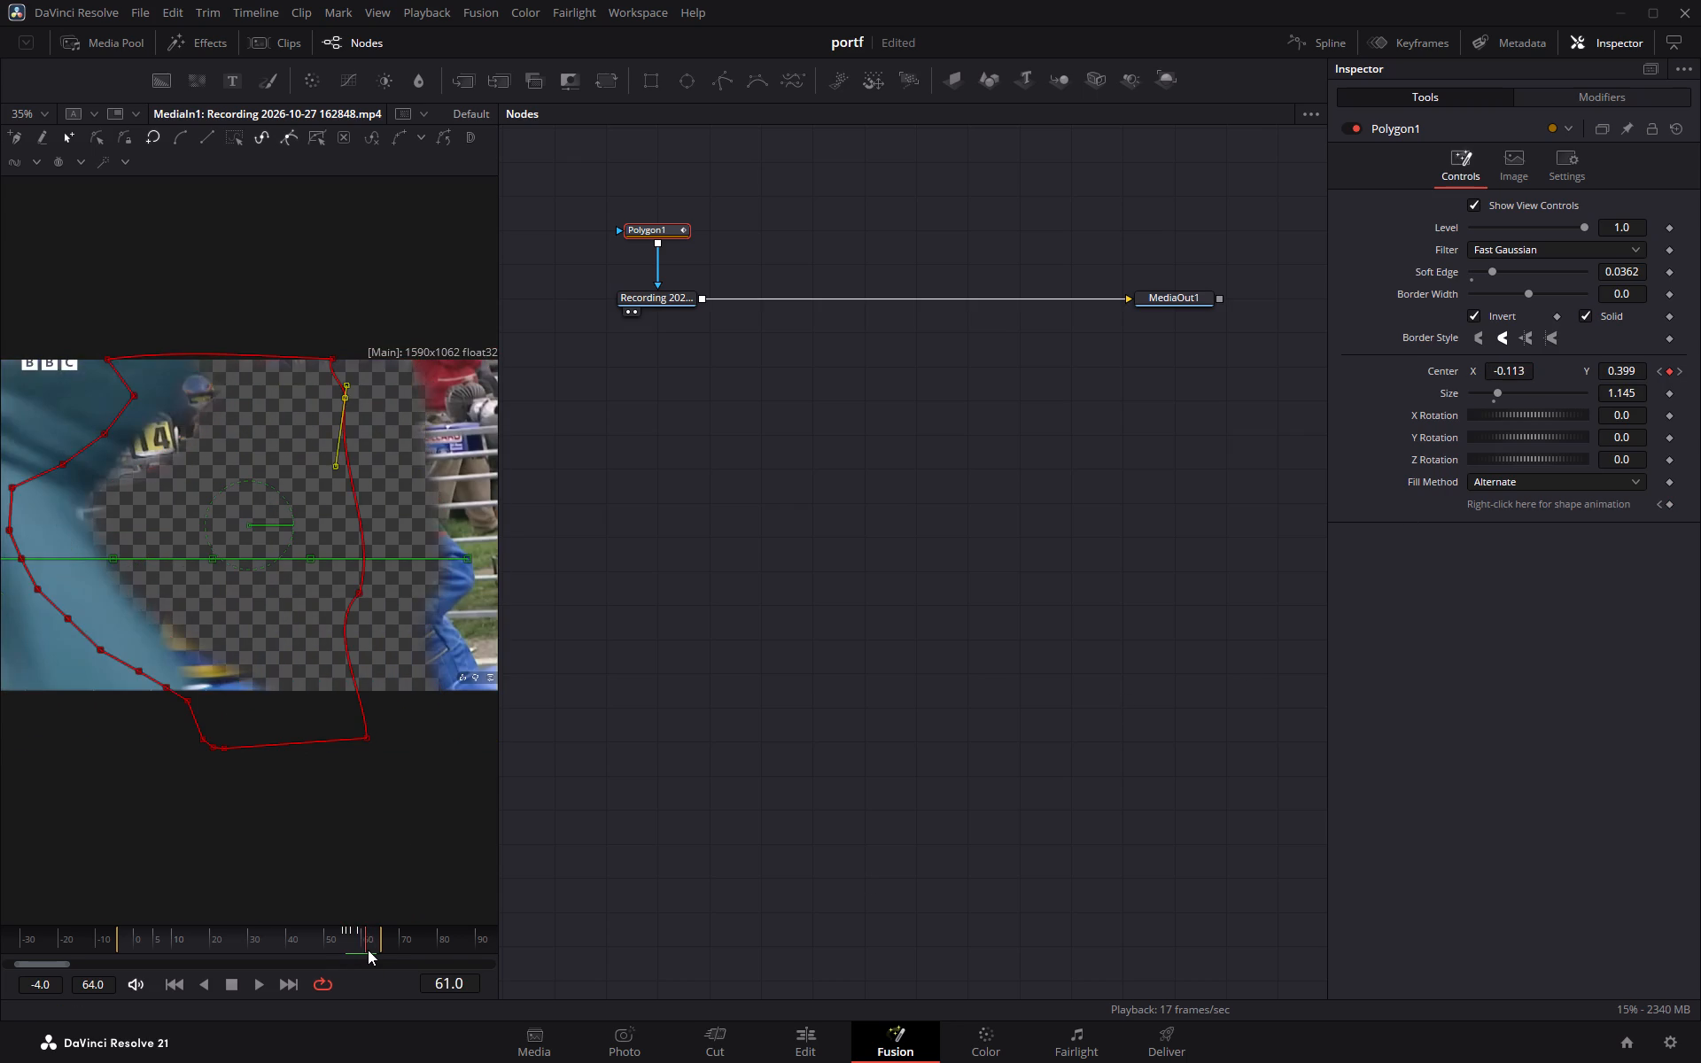
{"action": "left_click_drag", "start_coordinate": [368, 950], "coordinate": [365, 950]}
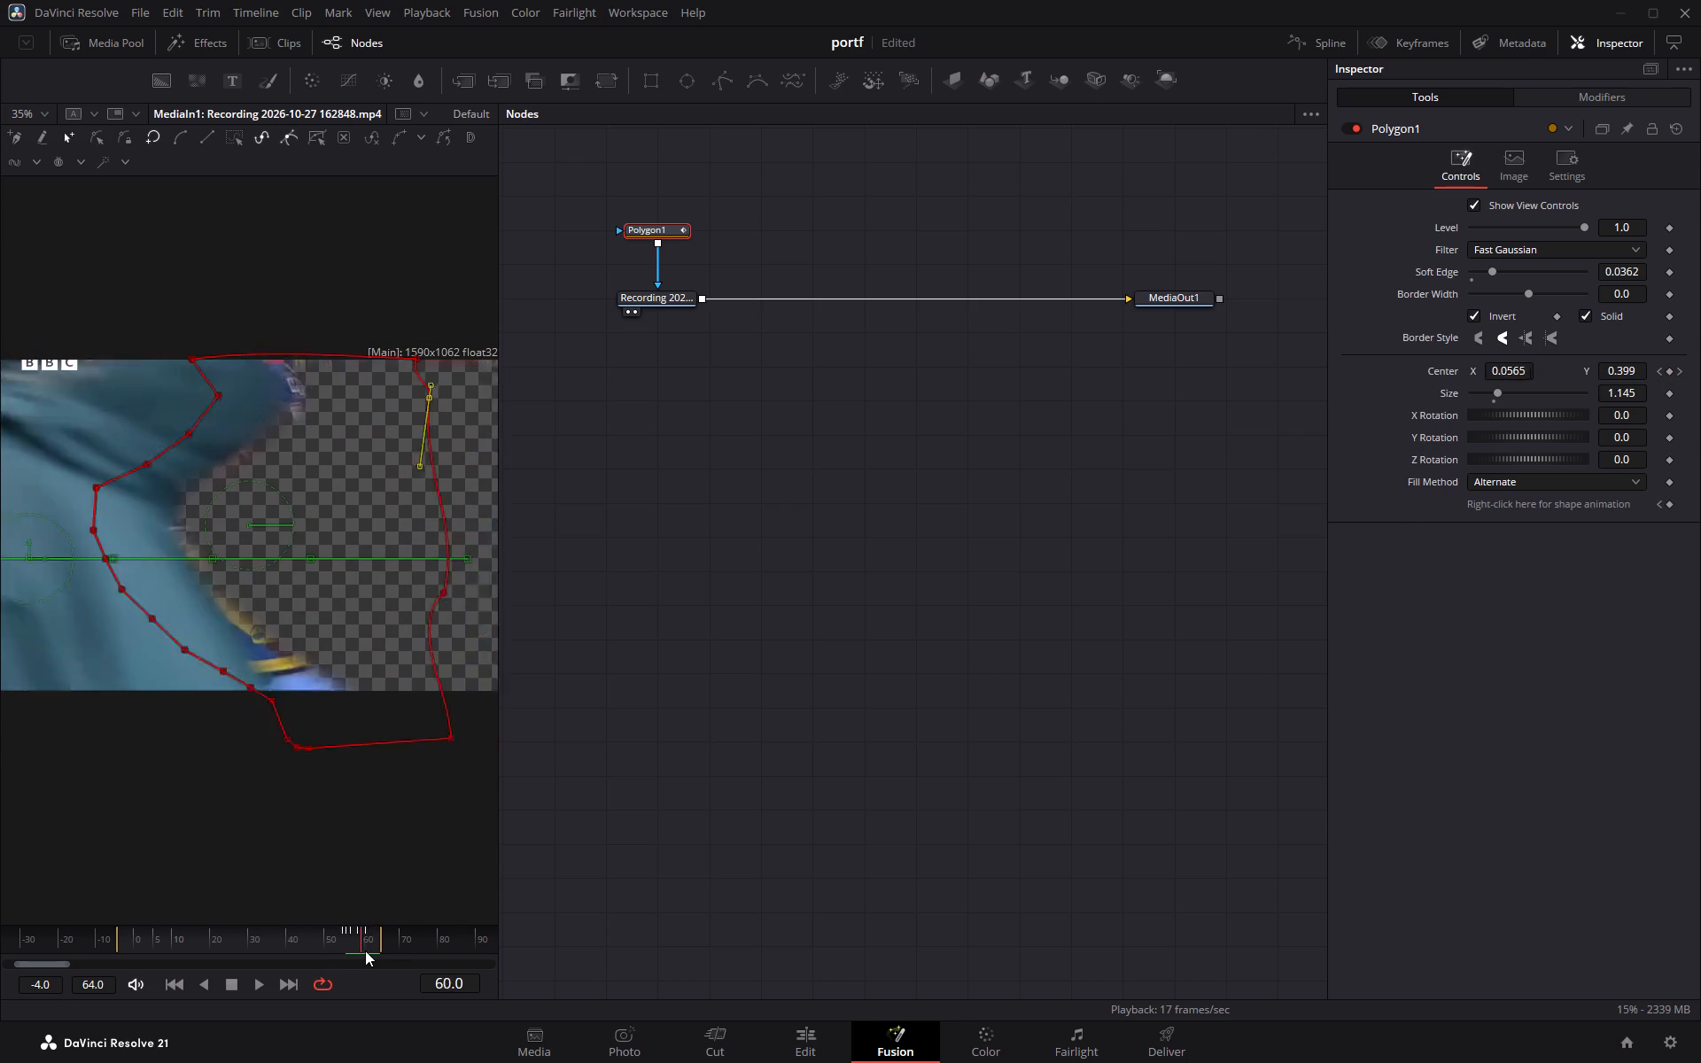
{"action": "left_click_drag", "start_coordinate": [365, 950], "coordinate": [369, 950]}
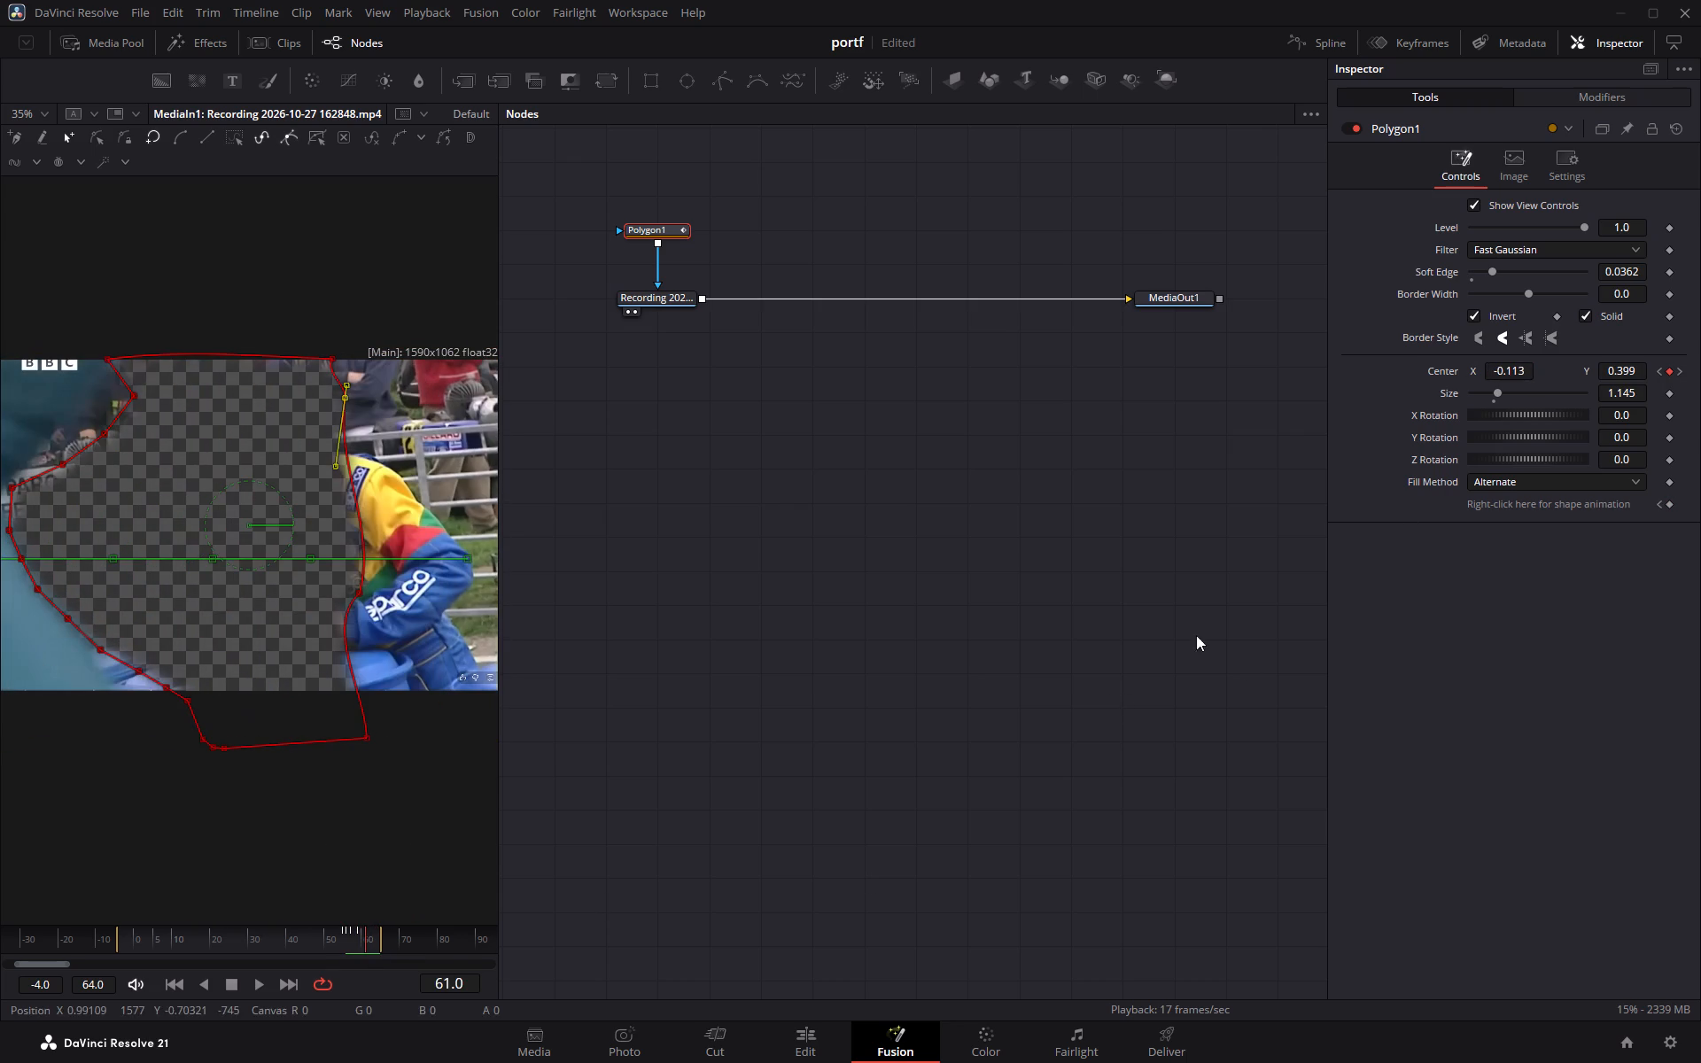
{"action": "left_click_drag", "start_coordinate": [1526, 369], "coordinate": [1466, 371]}
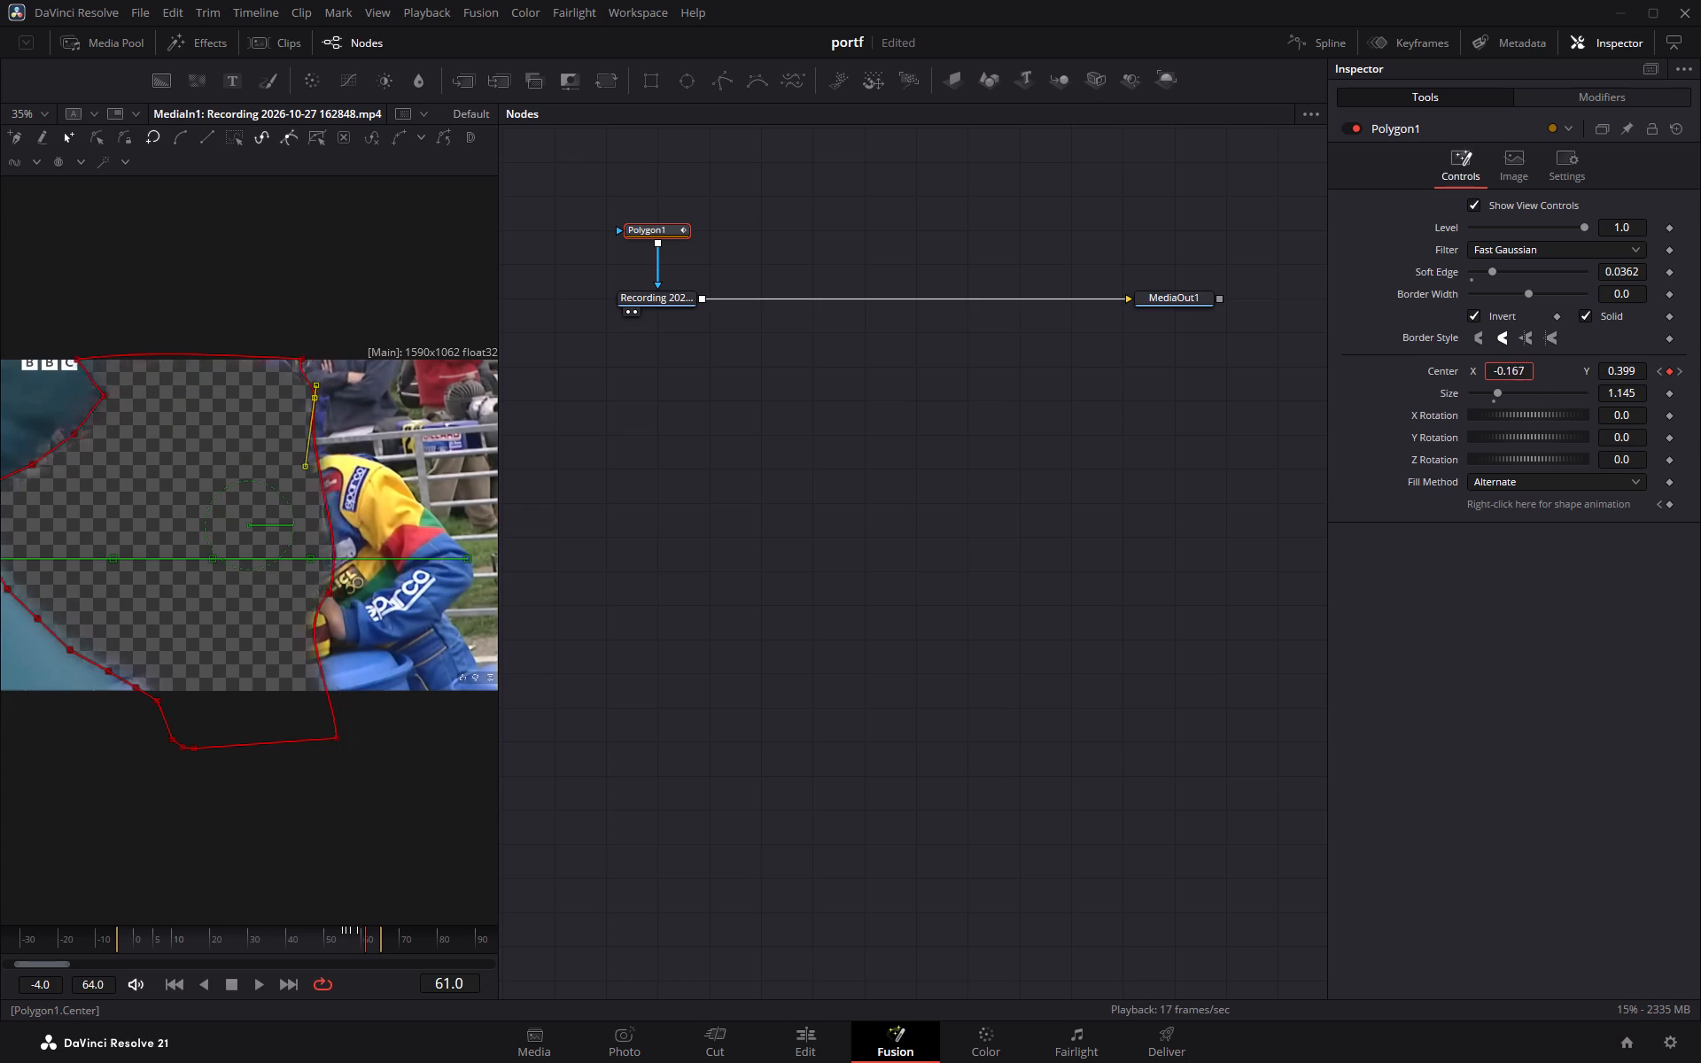
{"action": "left_click_drag", "start_coordinate": [1466, 371], "coordinate": [1469, 371]}
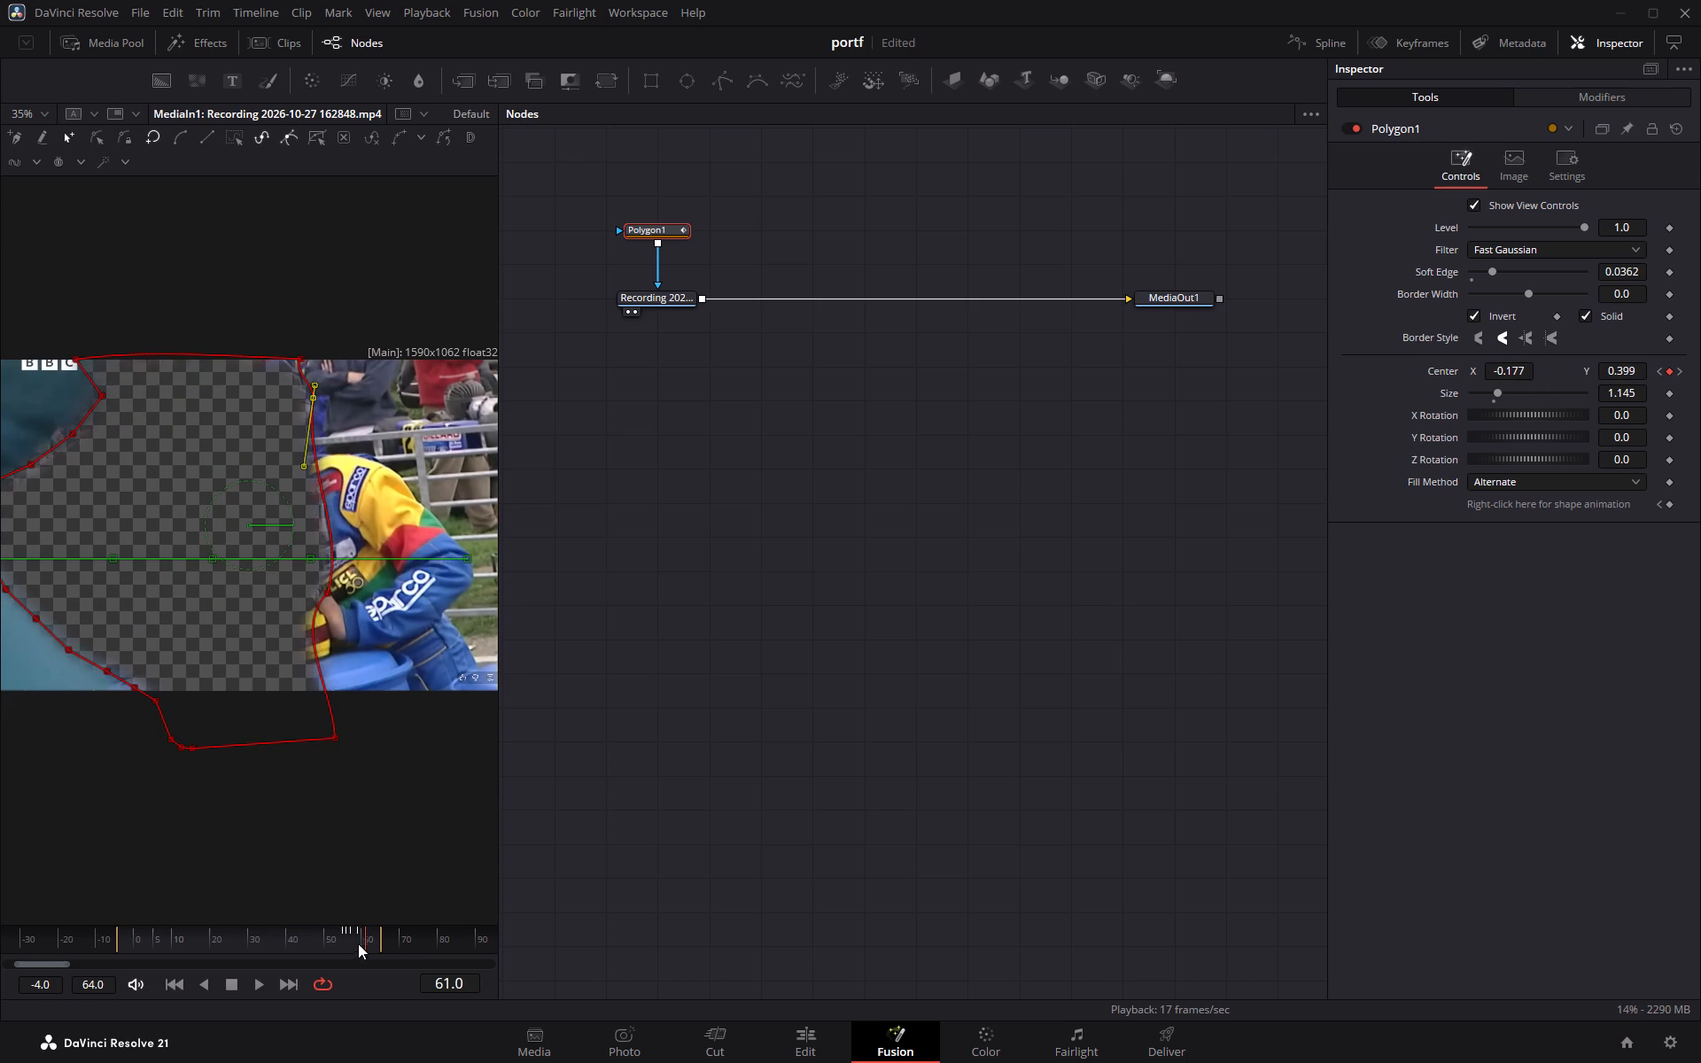
{"action": "left_click_drag", "start_coordinate": [365, 941], "coordinate": [390, 940]}
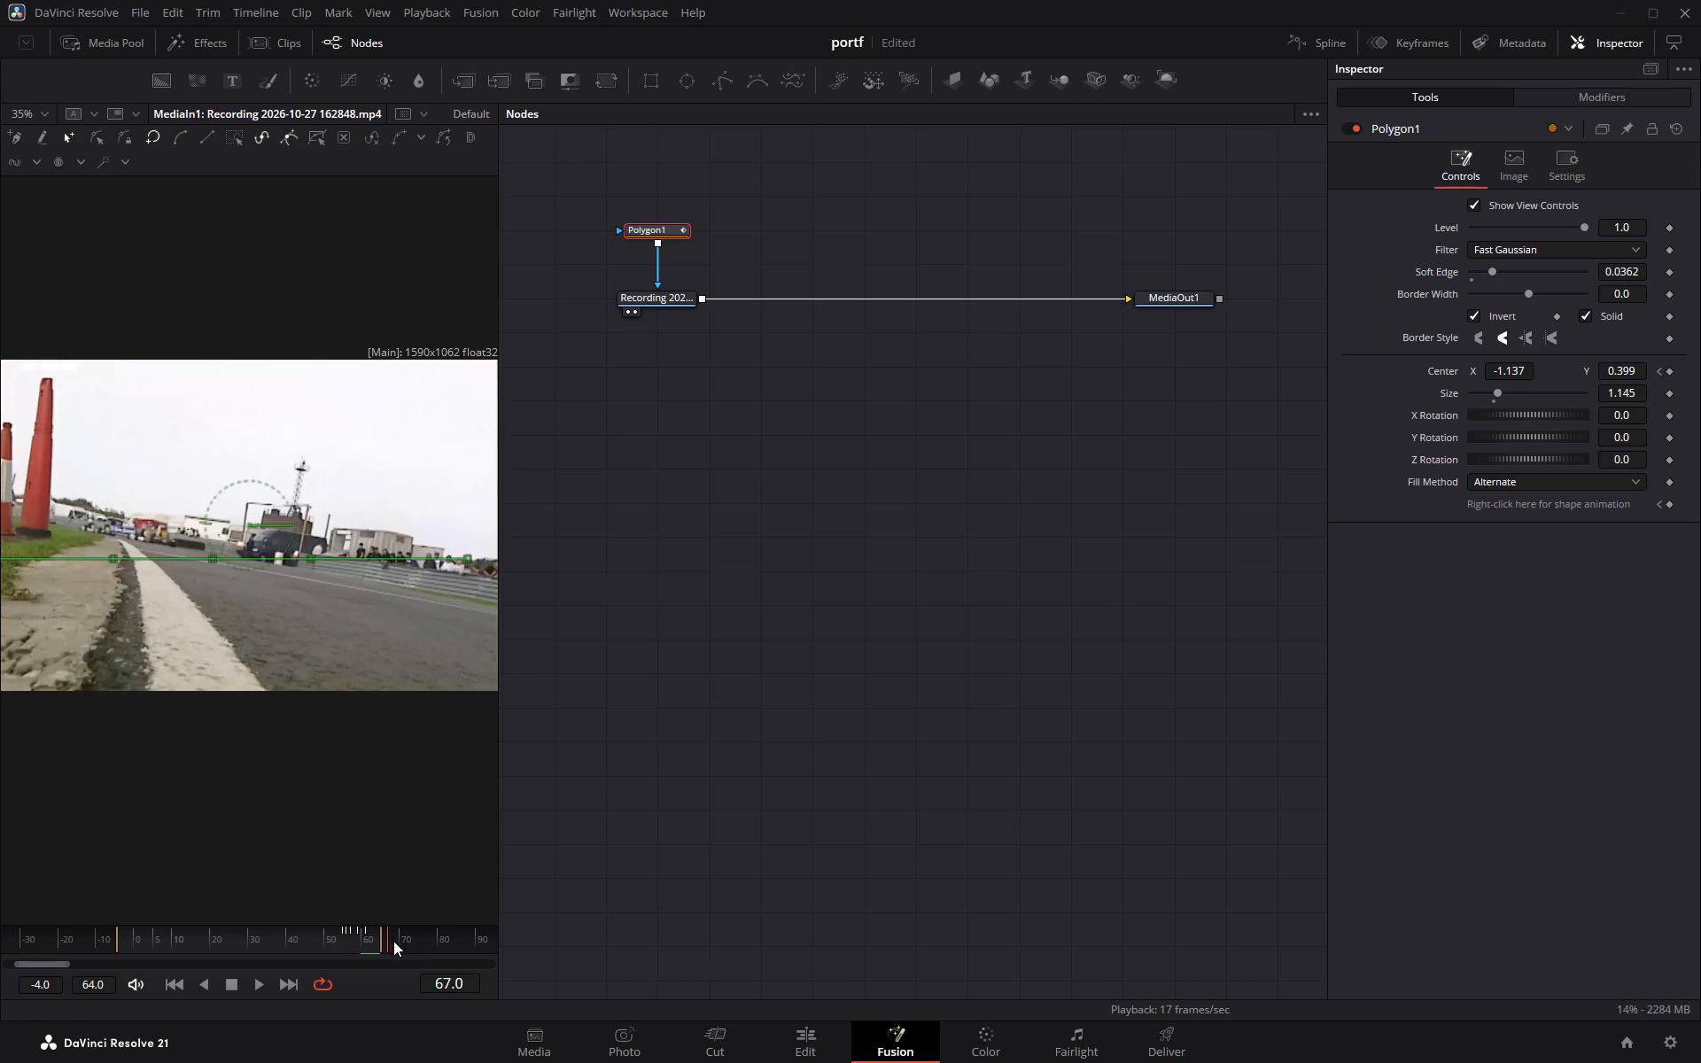
{"action": "left_click", "coordinate": [810, 1058]}
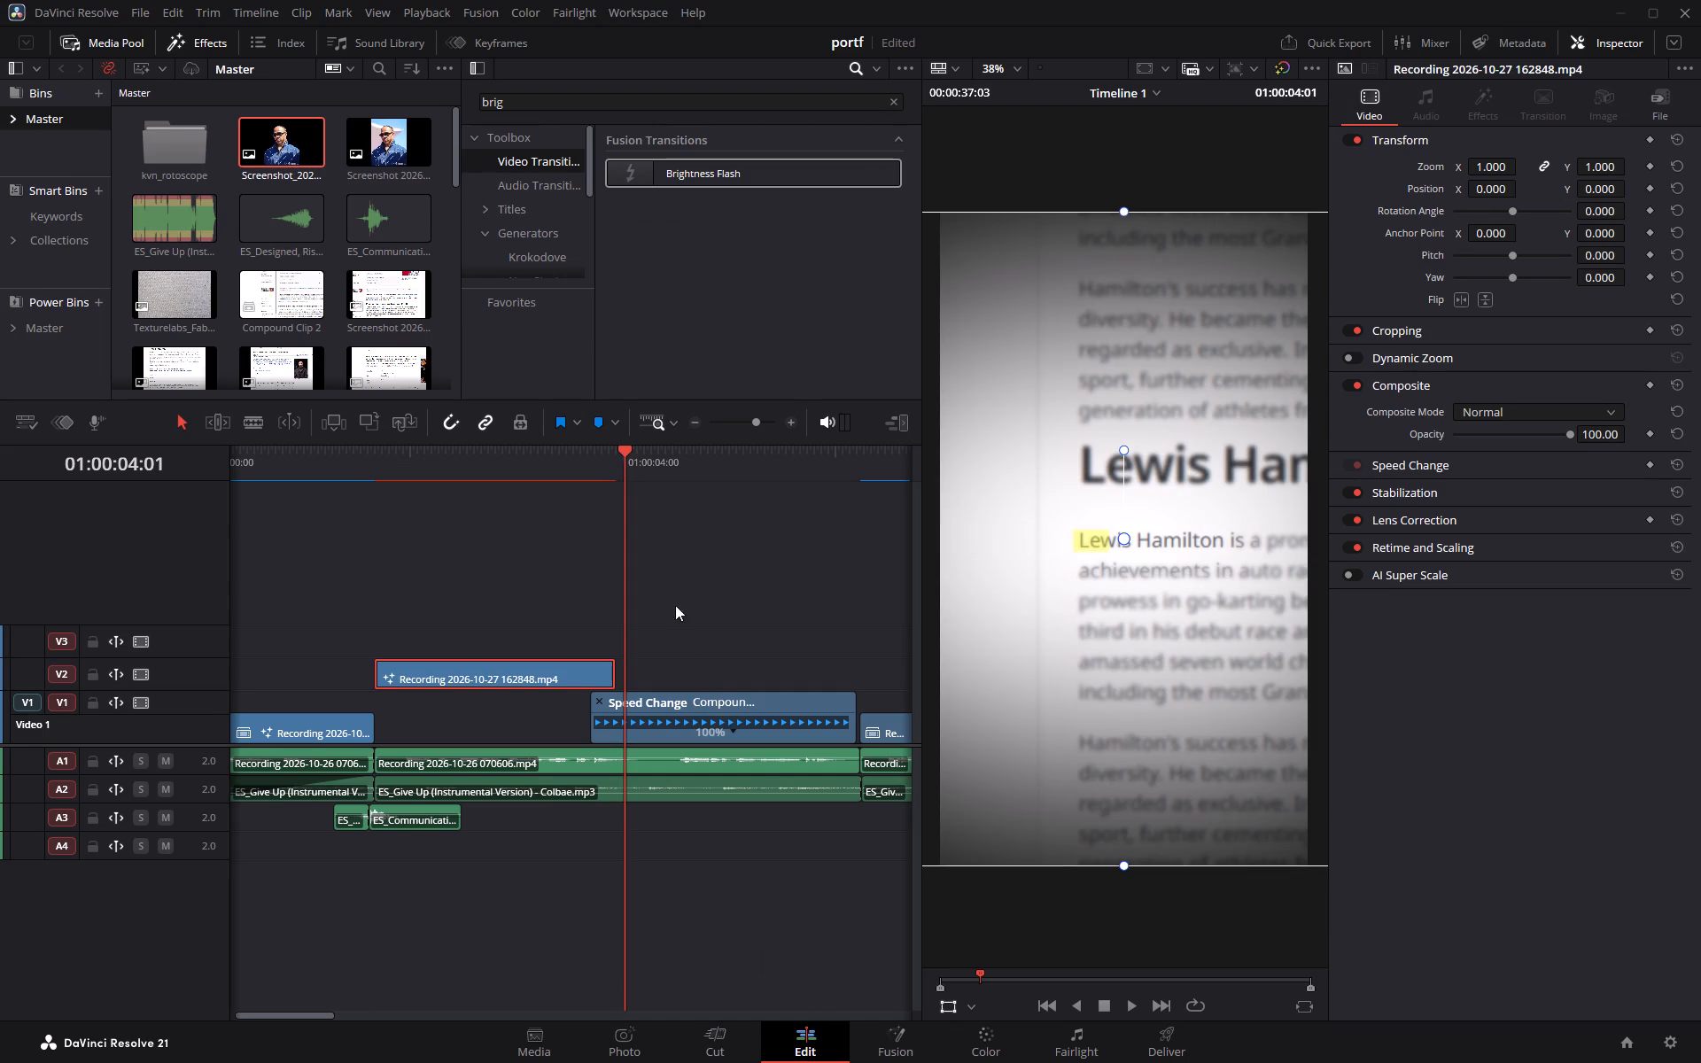
Check the coat pass where the karting clip overlaps Compound Clip 2, and reopen the karting clip in Fusion.
{"action": "left_click_drag", "start_coordinate": [625, 453], "coordinate": [607, 455]}
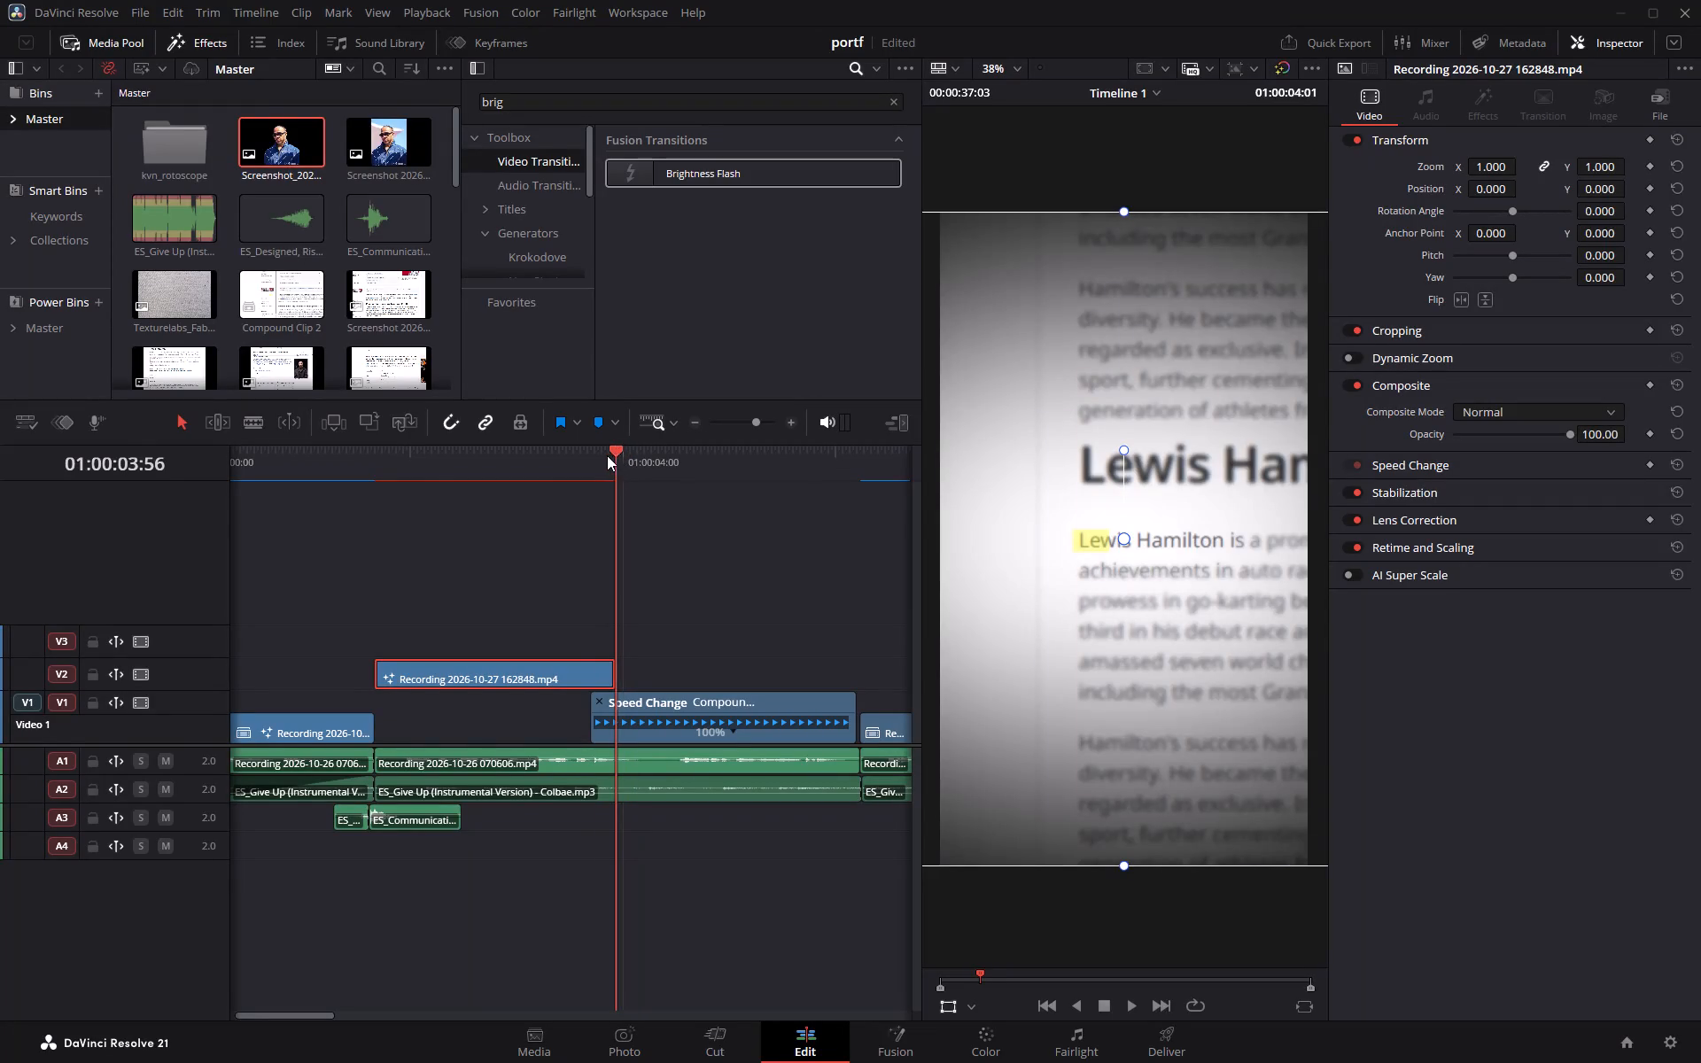
{"action": "left_click_drag", "start_coordinate": [607, 455], "coordinate": [606, 457]}
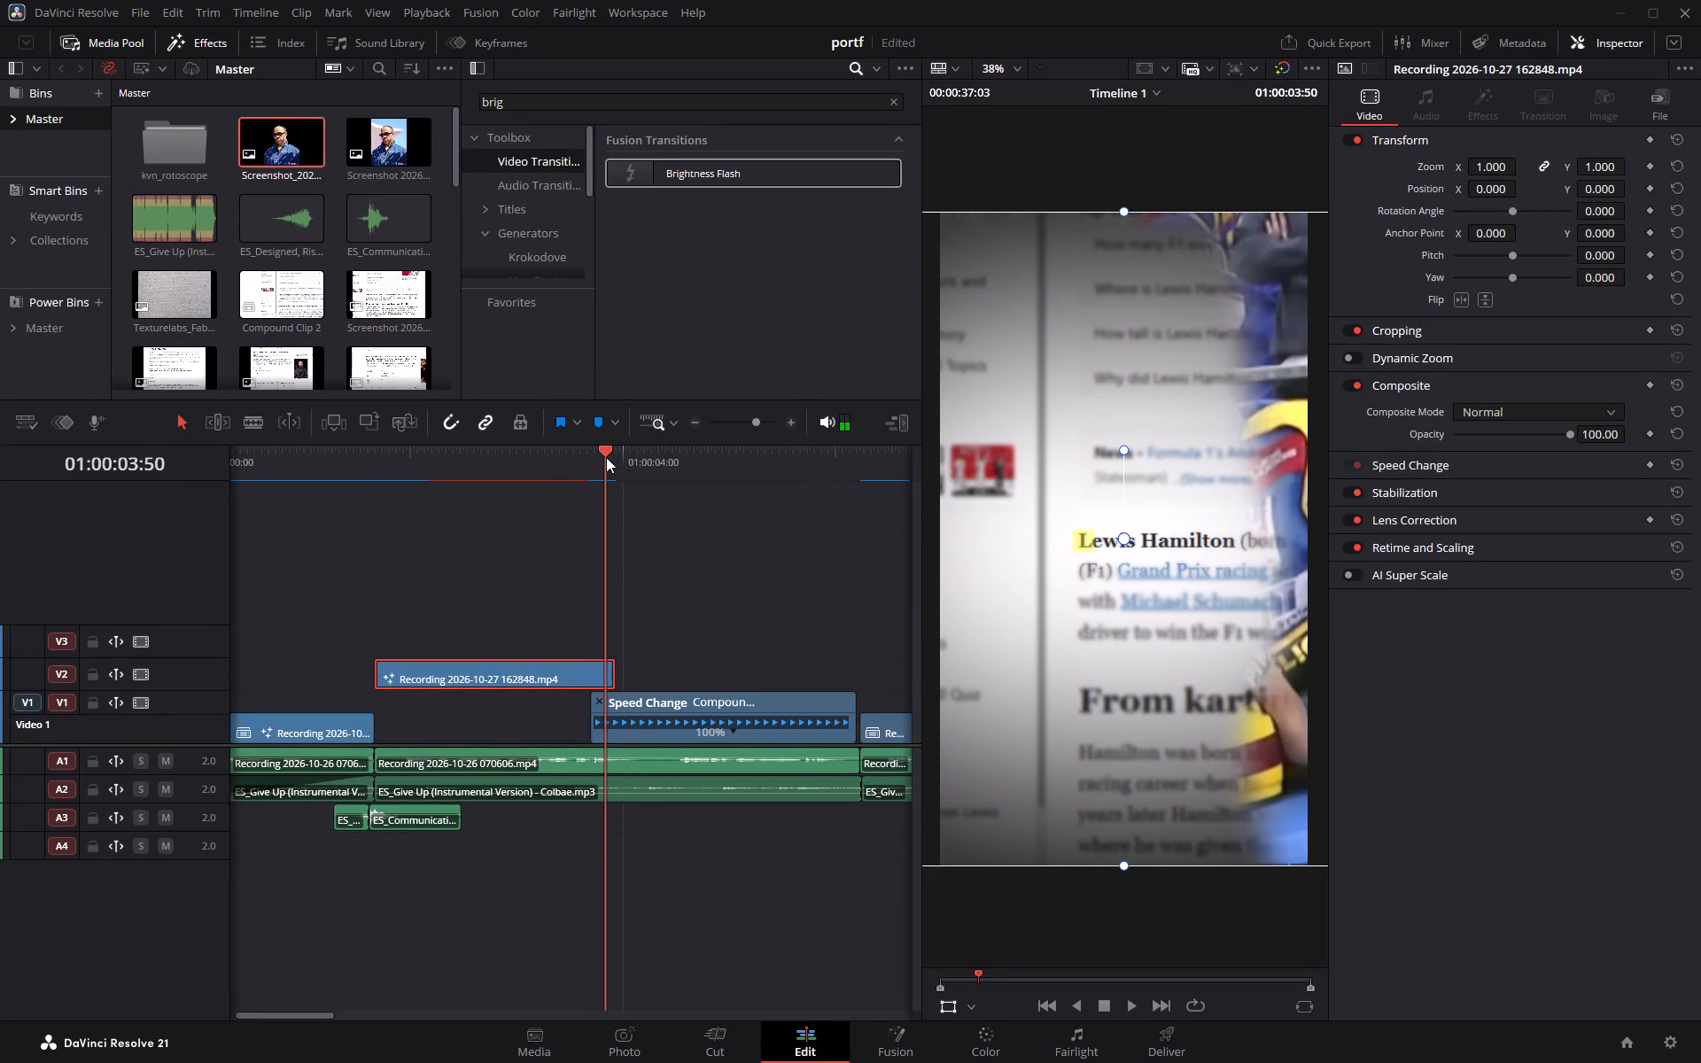
{"action": "left_click_drag", "start_coordinate": [606, 457], "coordinate": [599, 458]}
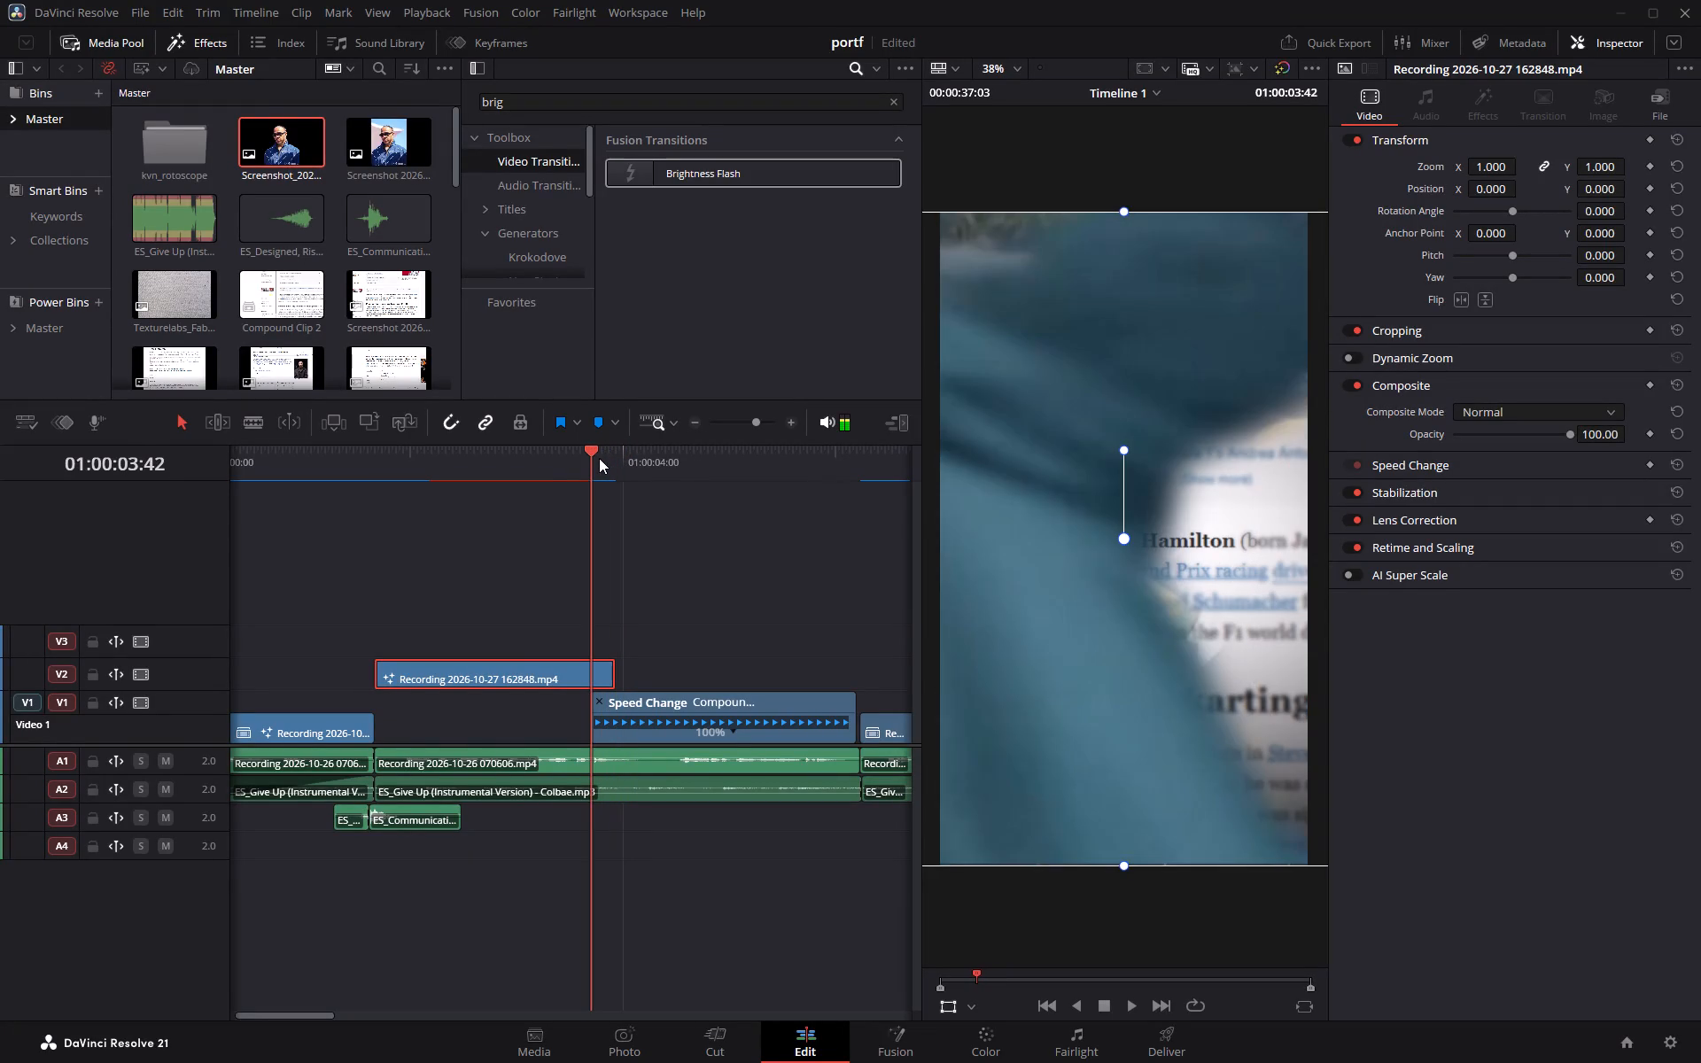
{"action": "left_click_drag", "start_coordinate": [599, 458], "coordinate": [579, 458]}
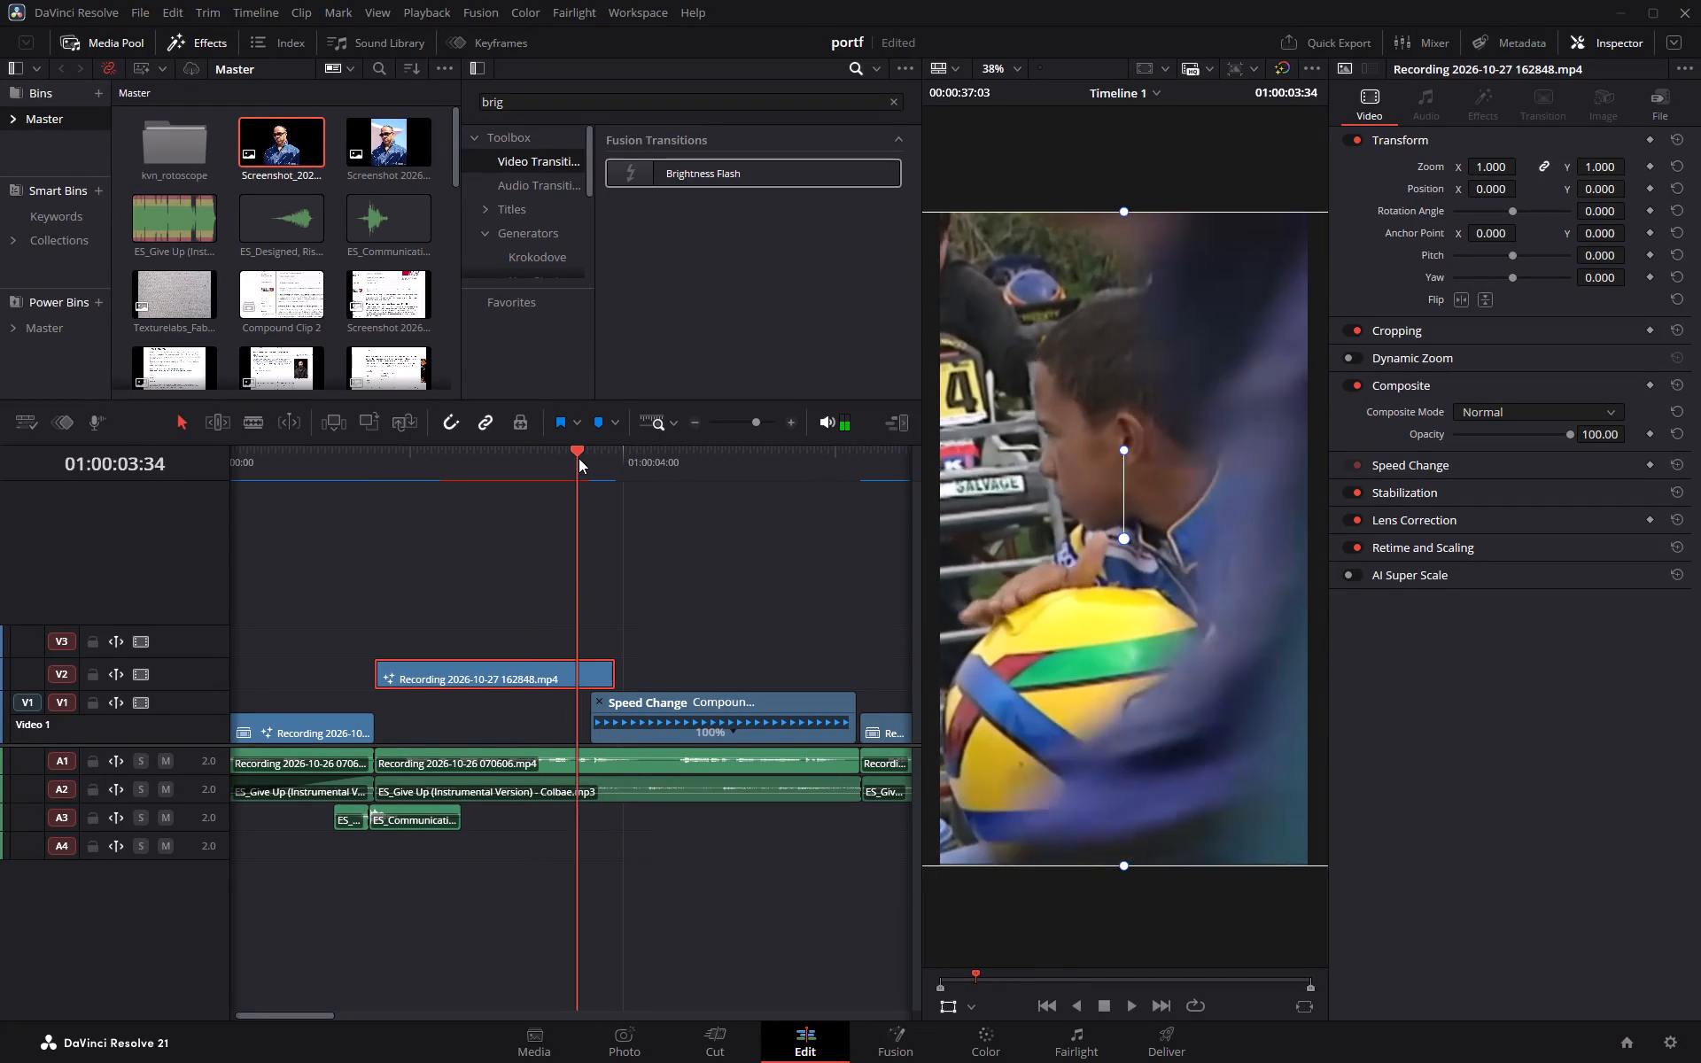
{"action": "left_click_drag", "start_coordinate": [579, 458], "coordinate": [600, 460]}
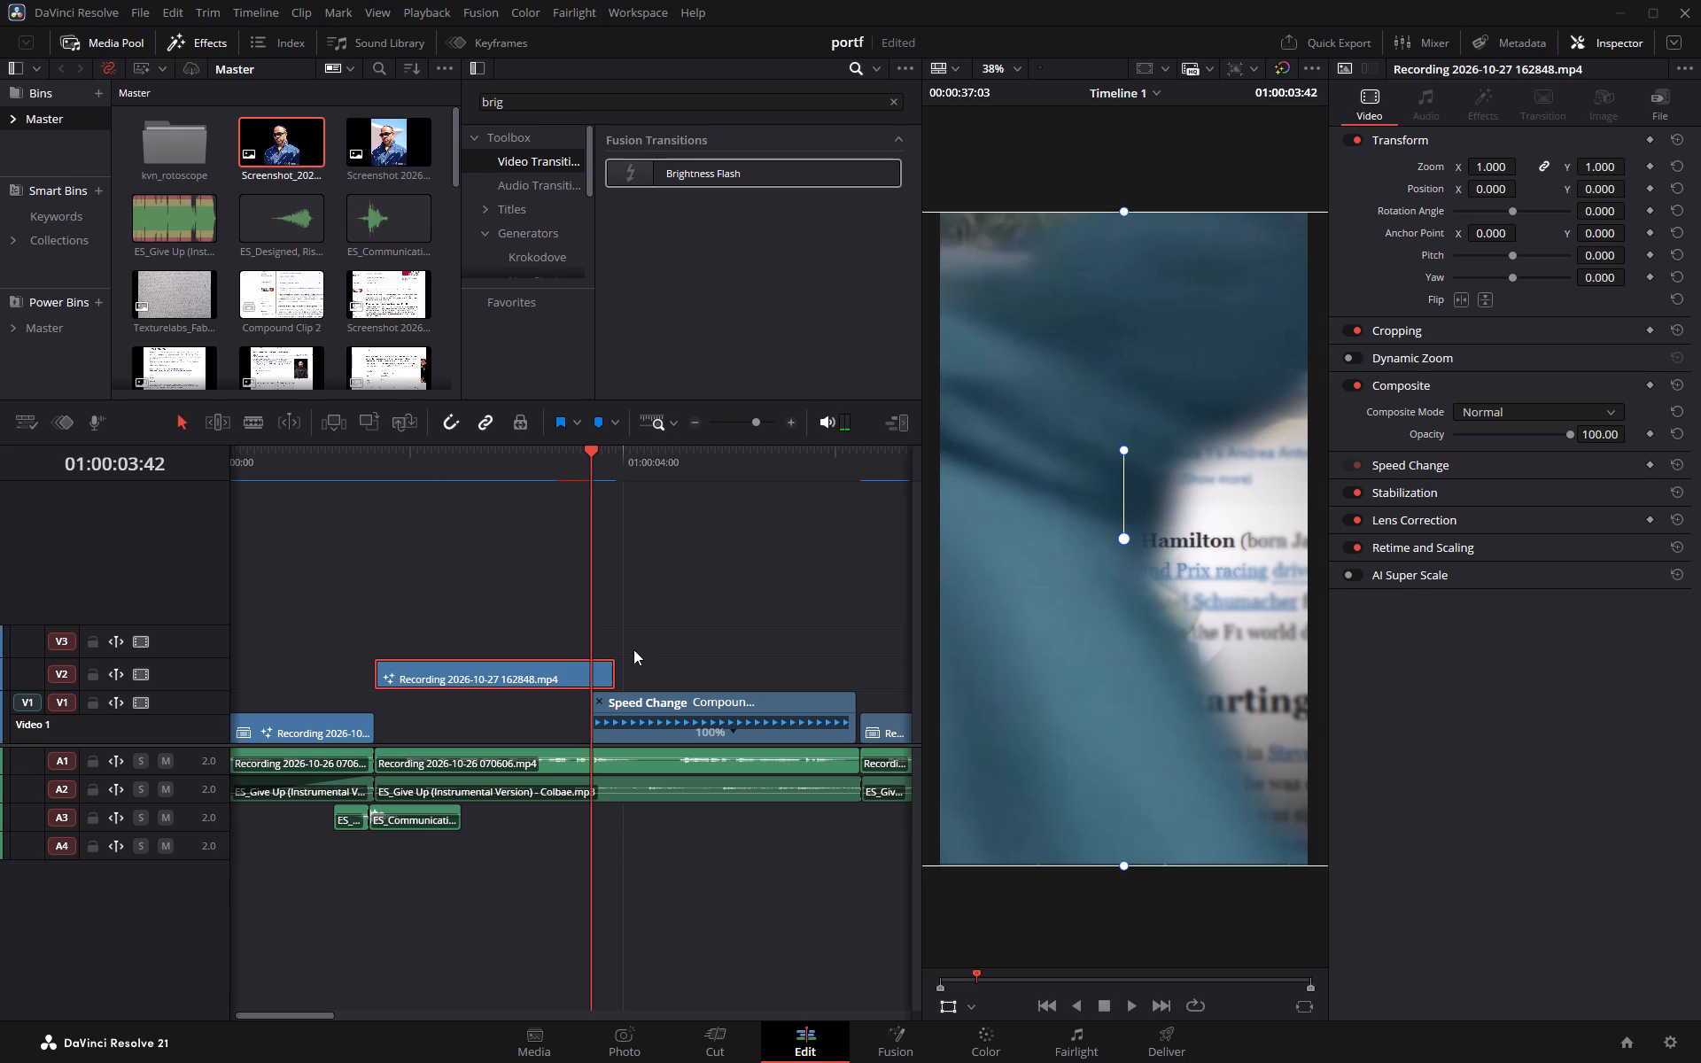
{"action": "right_click", "coordinate": [560, 674]}
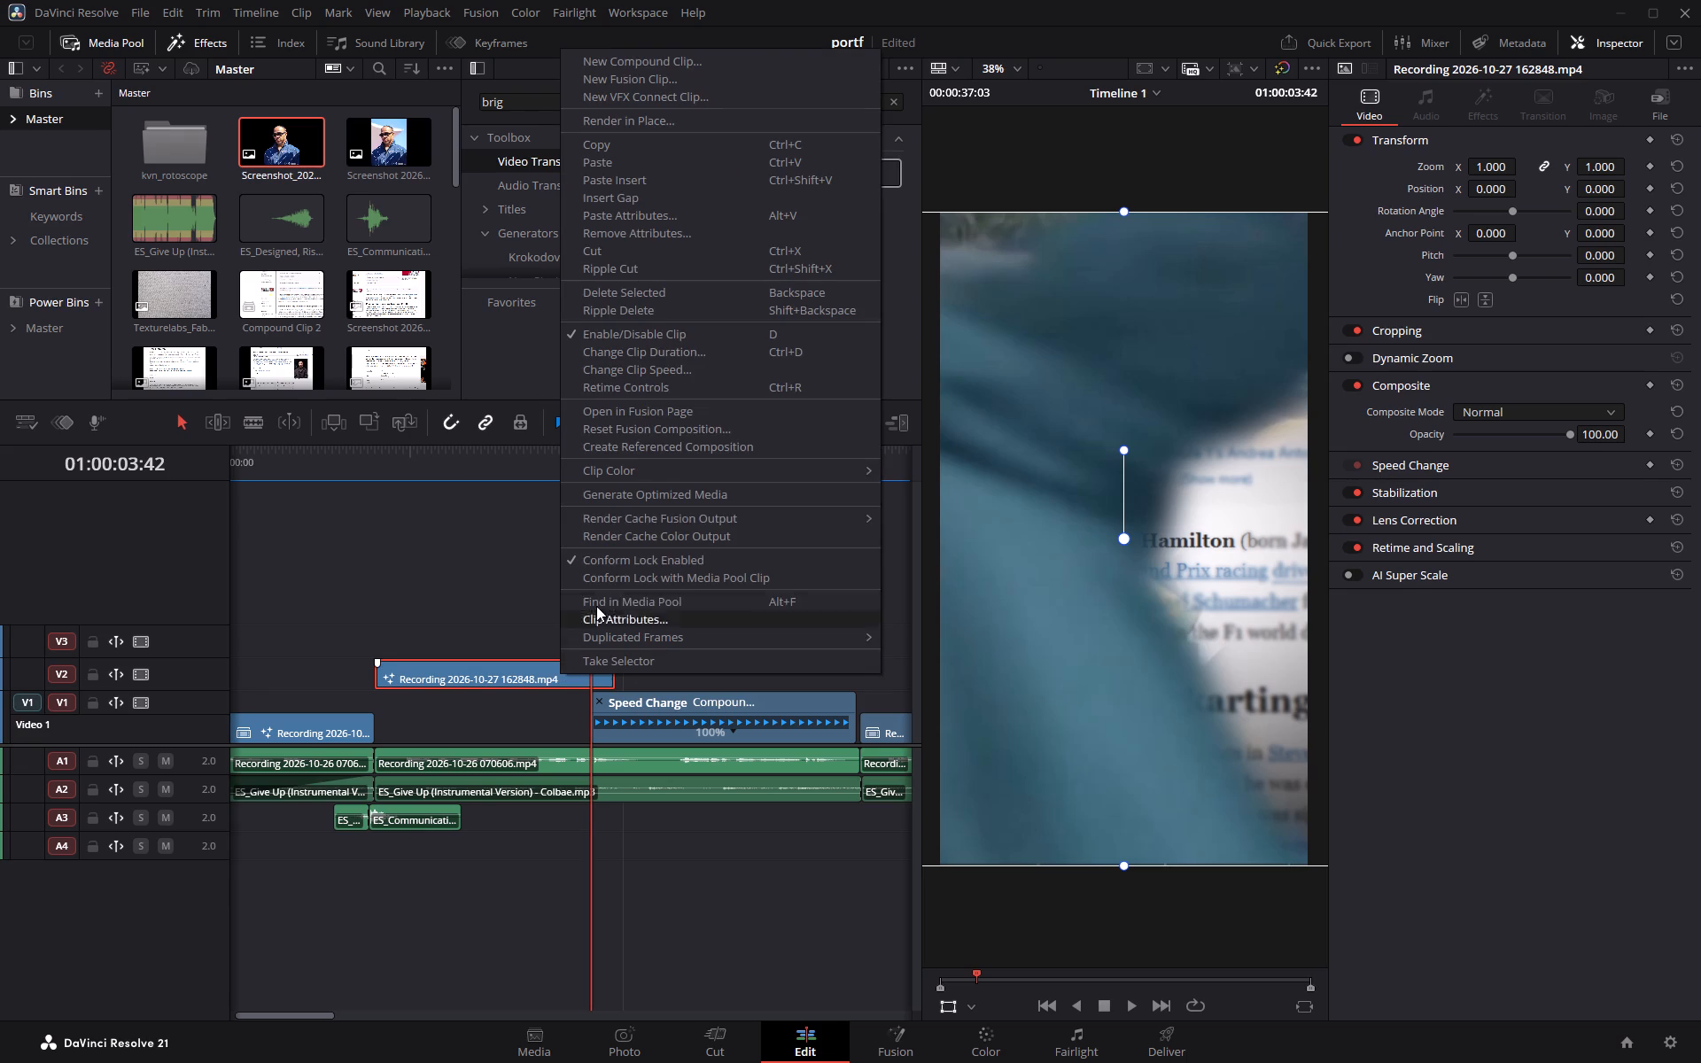
{"action": "left_click", "coordinate": [657, 407]}
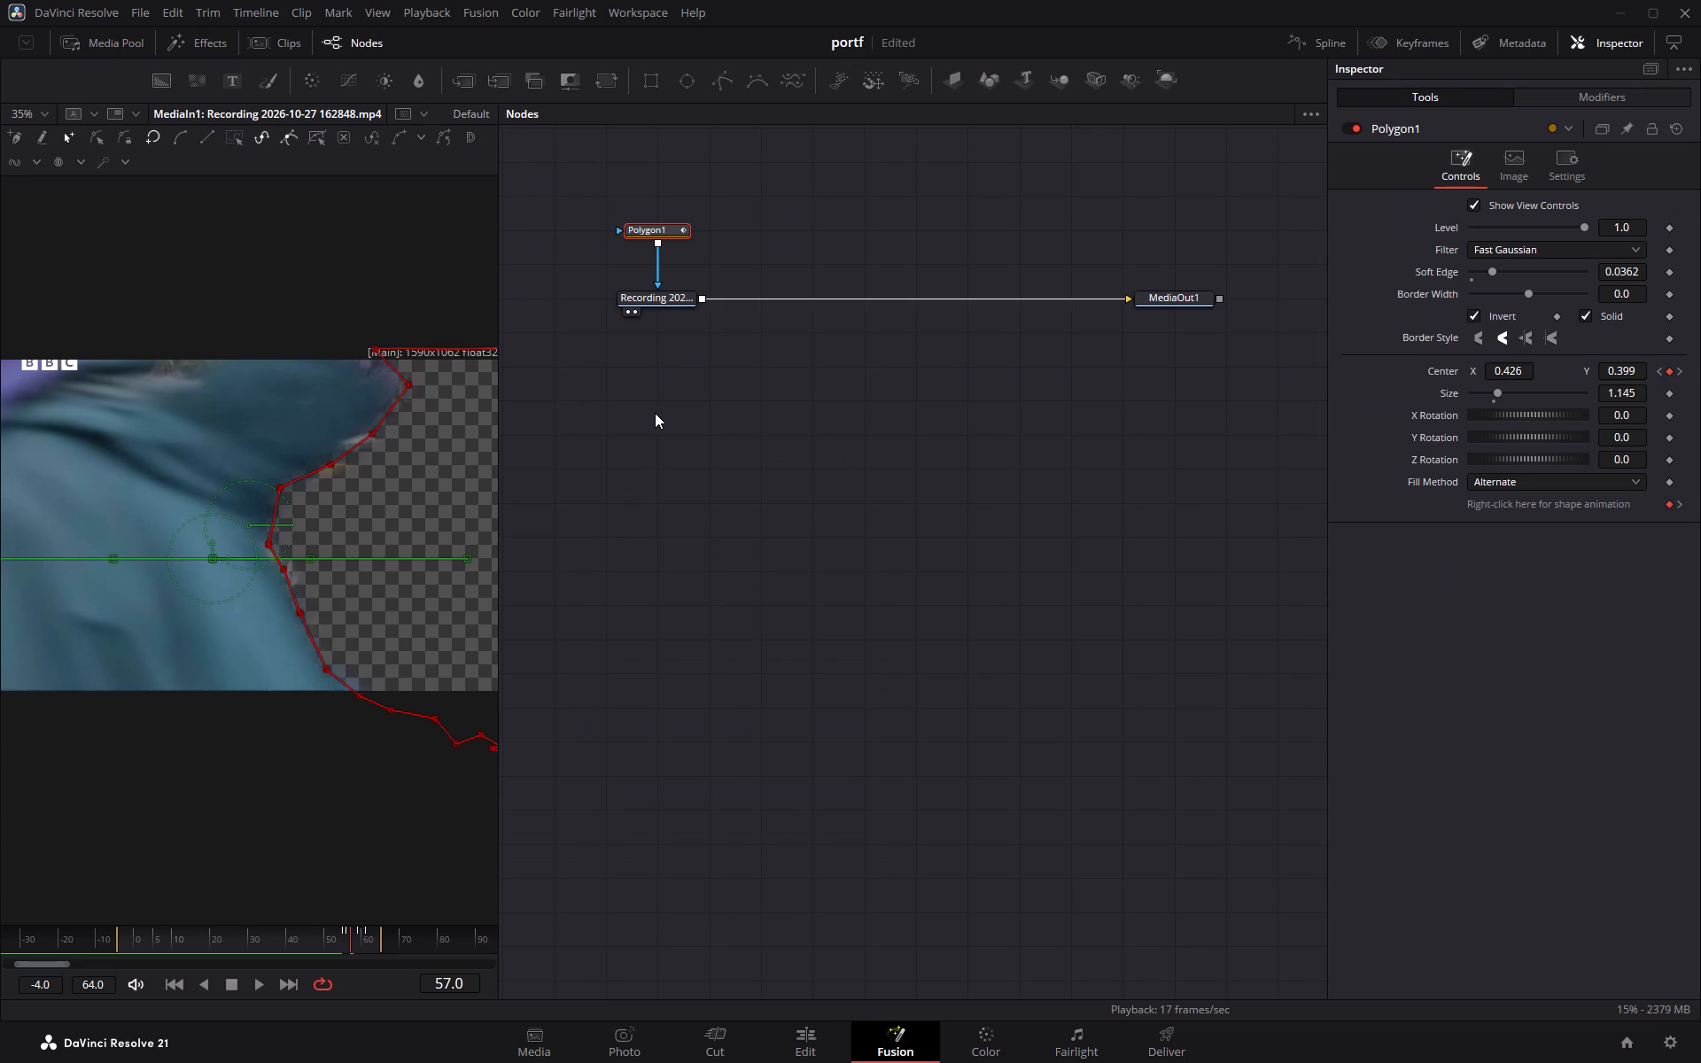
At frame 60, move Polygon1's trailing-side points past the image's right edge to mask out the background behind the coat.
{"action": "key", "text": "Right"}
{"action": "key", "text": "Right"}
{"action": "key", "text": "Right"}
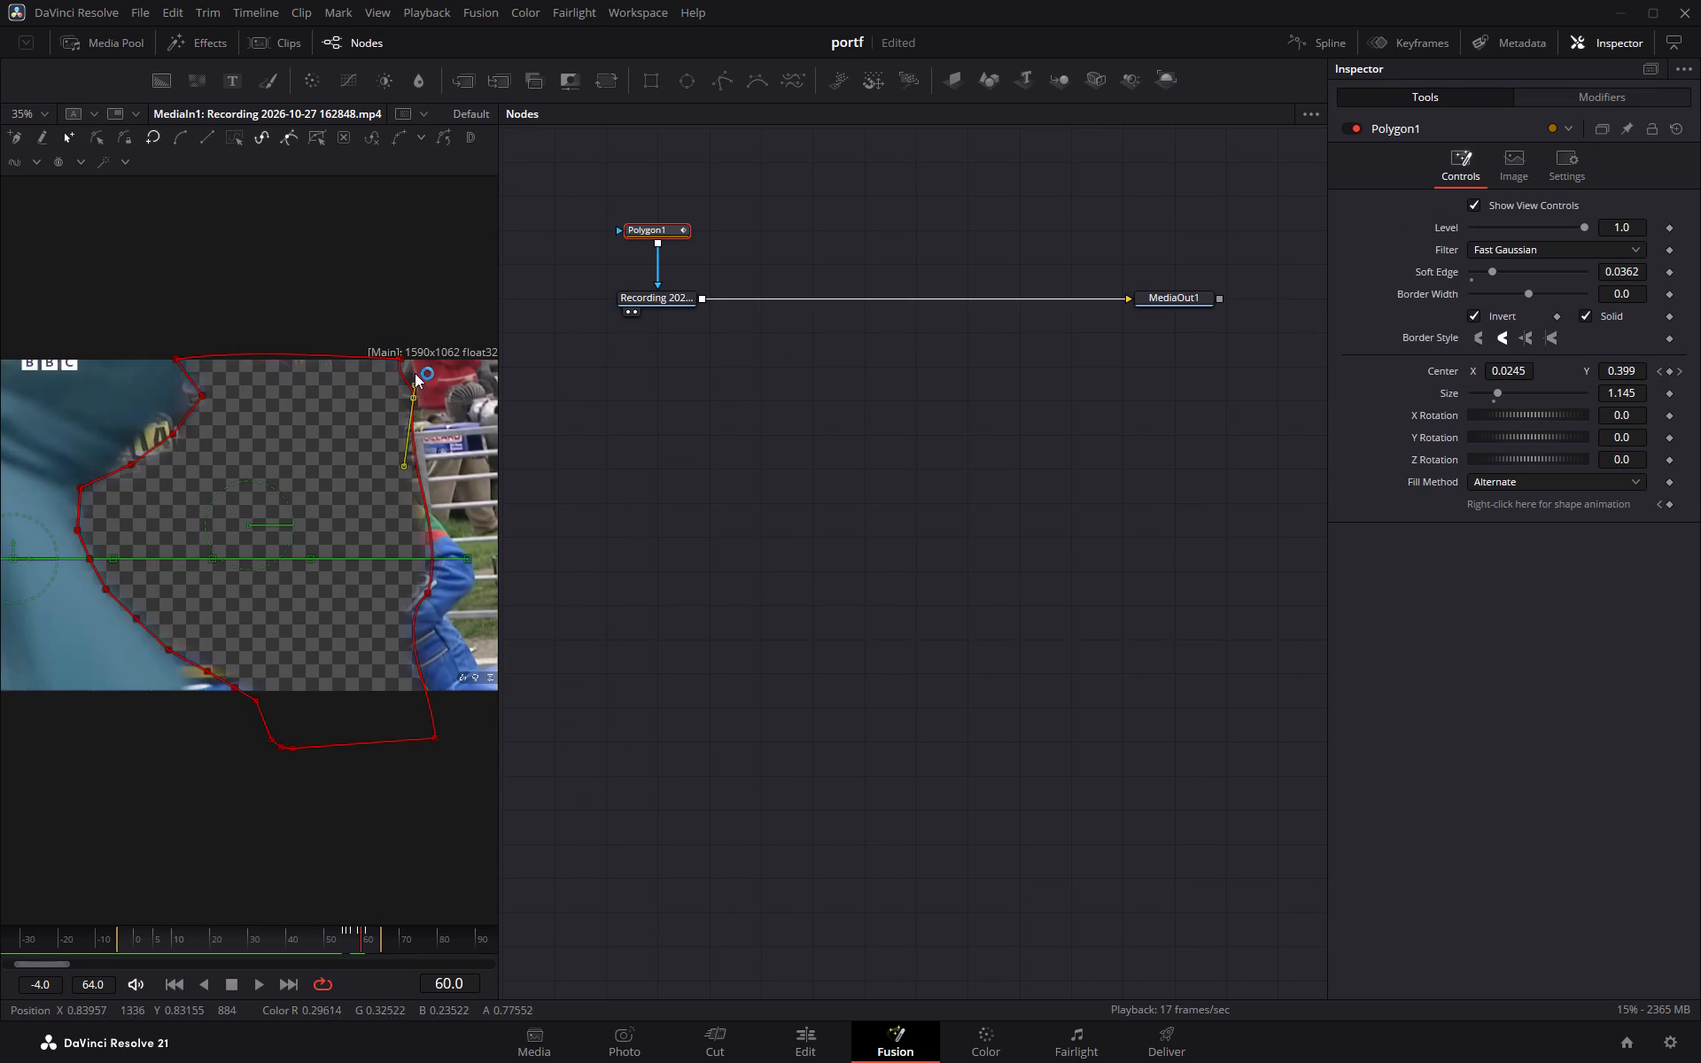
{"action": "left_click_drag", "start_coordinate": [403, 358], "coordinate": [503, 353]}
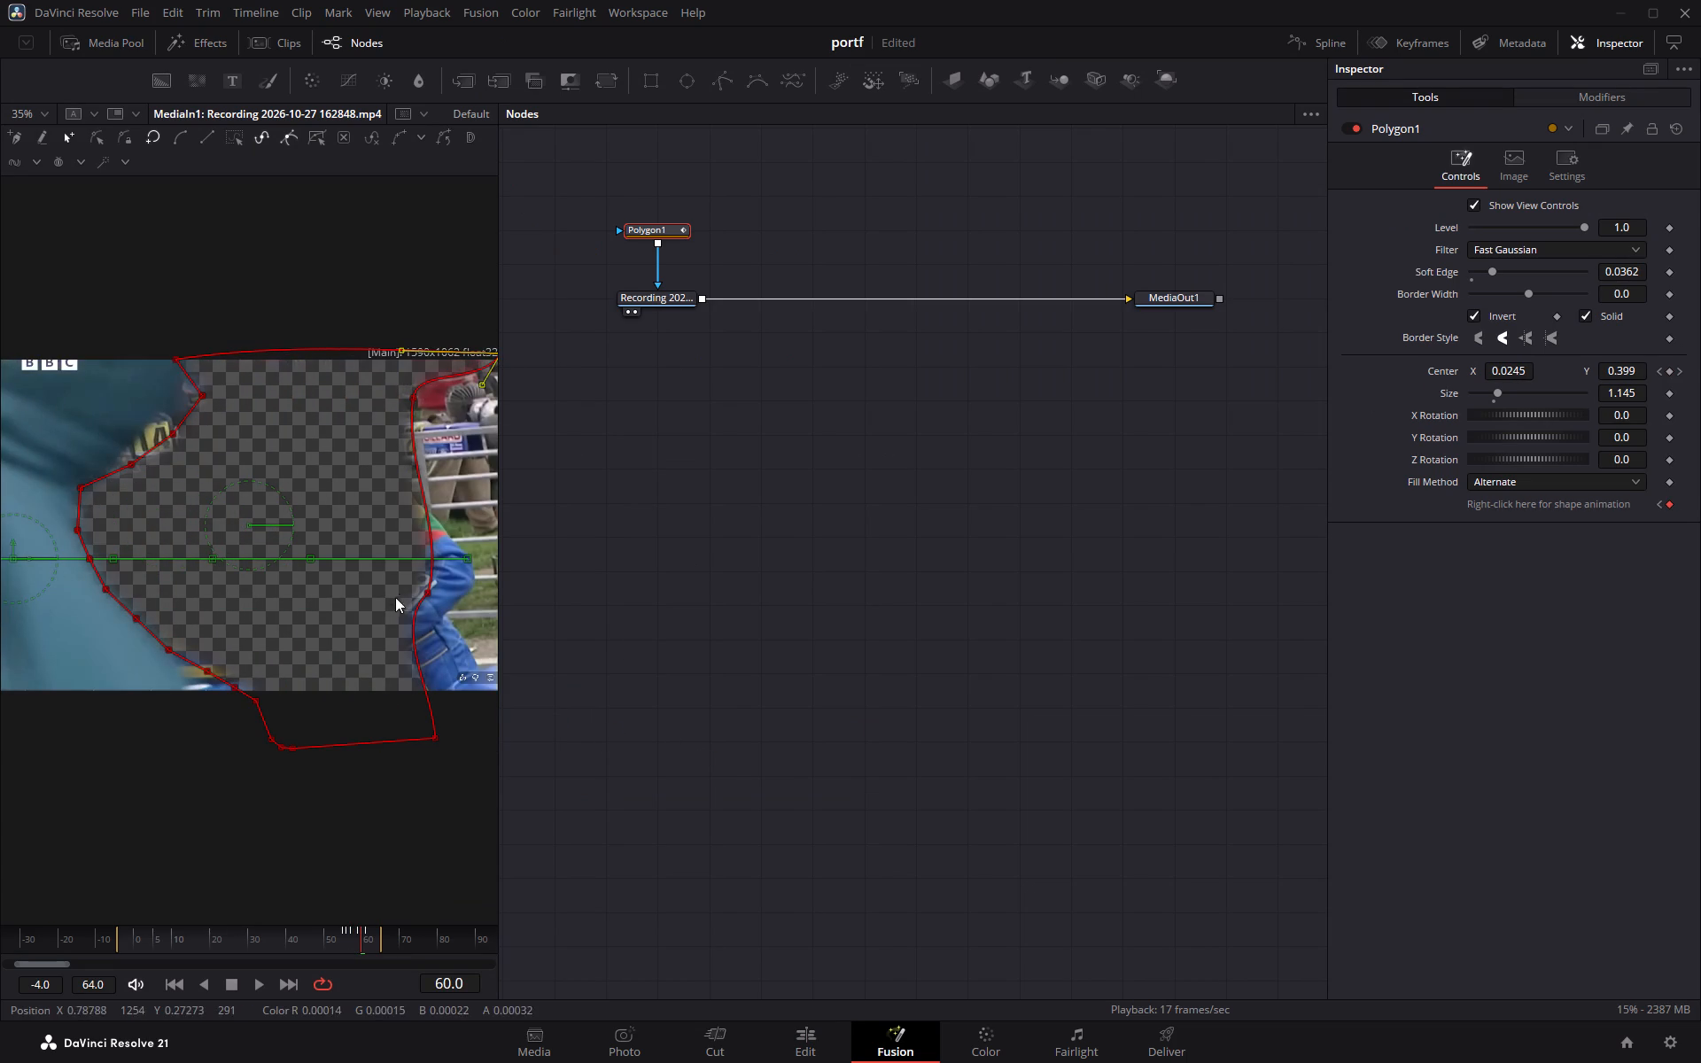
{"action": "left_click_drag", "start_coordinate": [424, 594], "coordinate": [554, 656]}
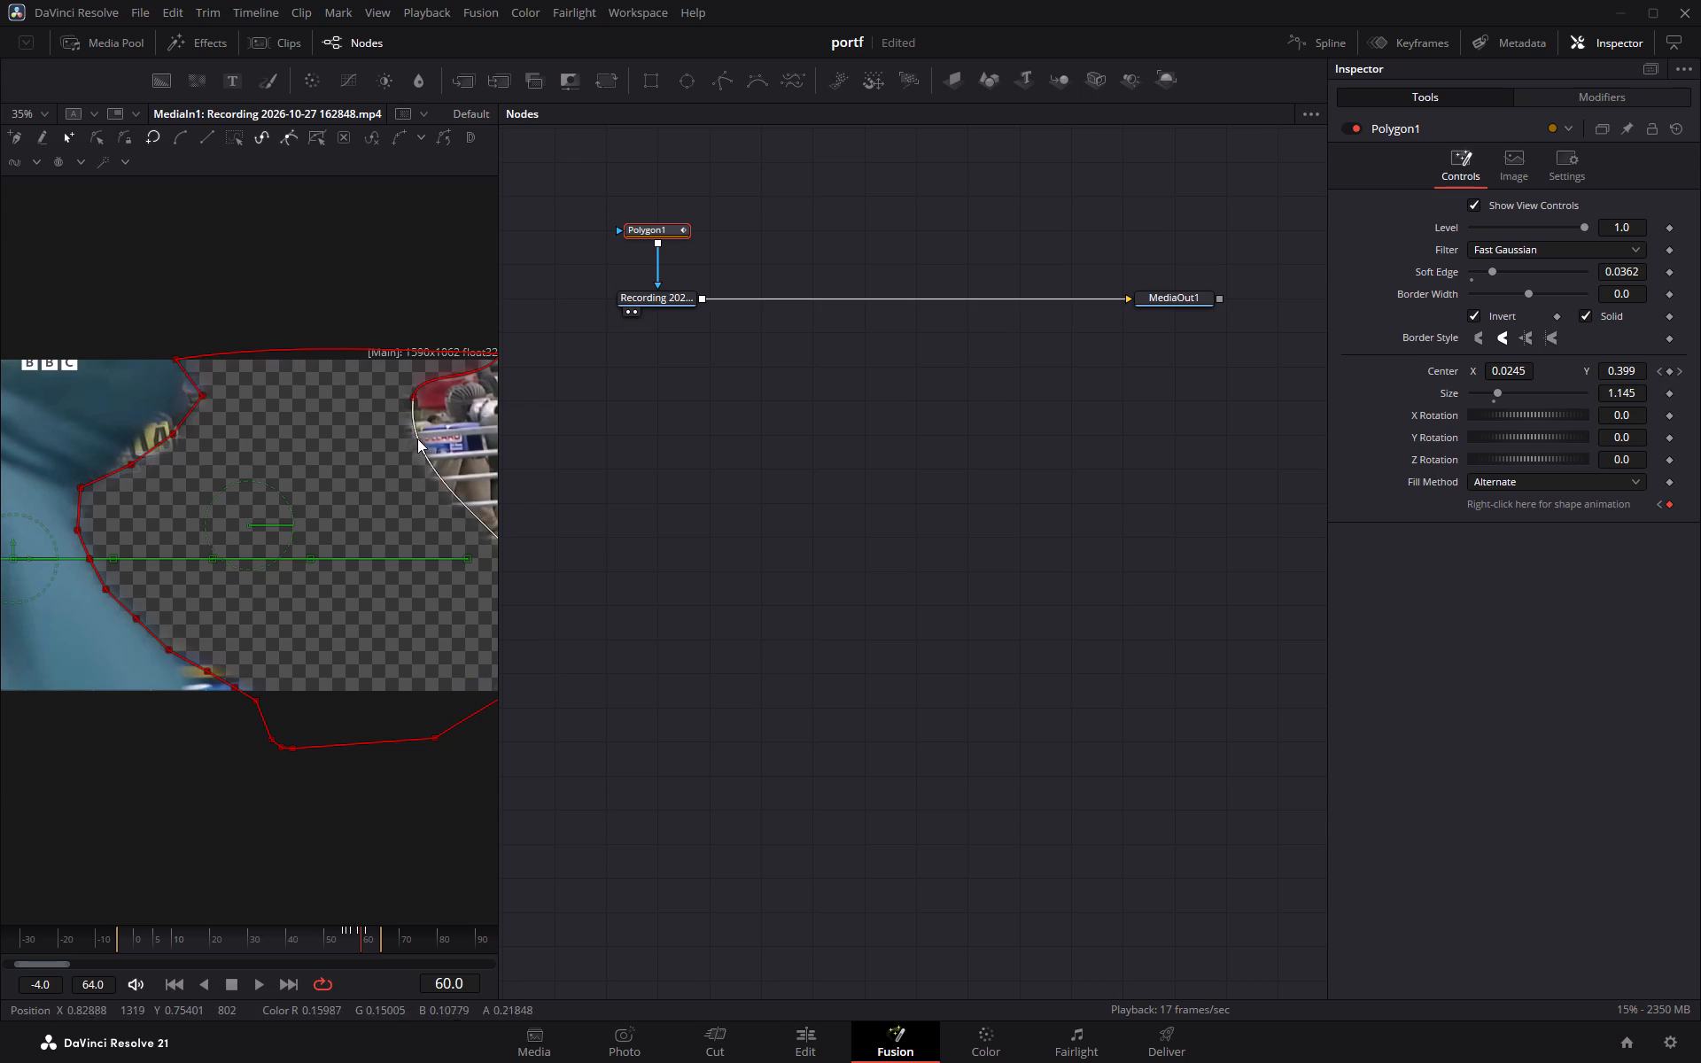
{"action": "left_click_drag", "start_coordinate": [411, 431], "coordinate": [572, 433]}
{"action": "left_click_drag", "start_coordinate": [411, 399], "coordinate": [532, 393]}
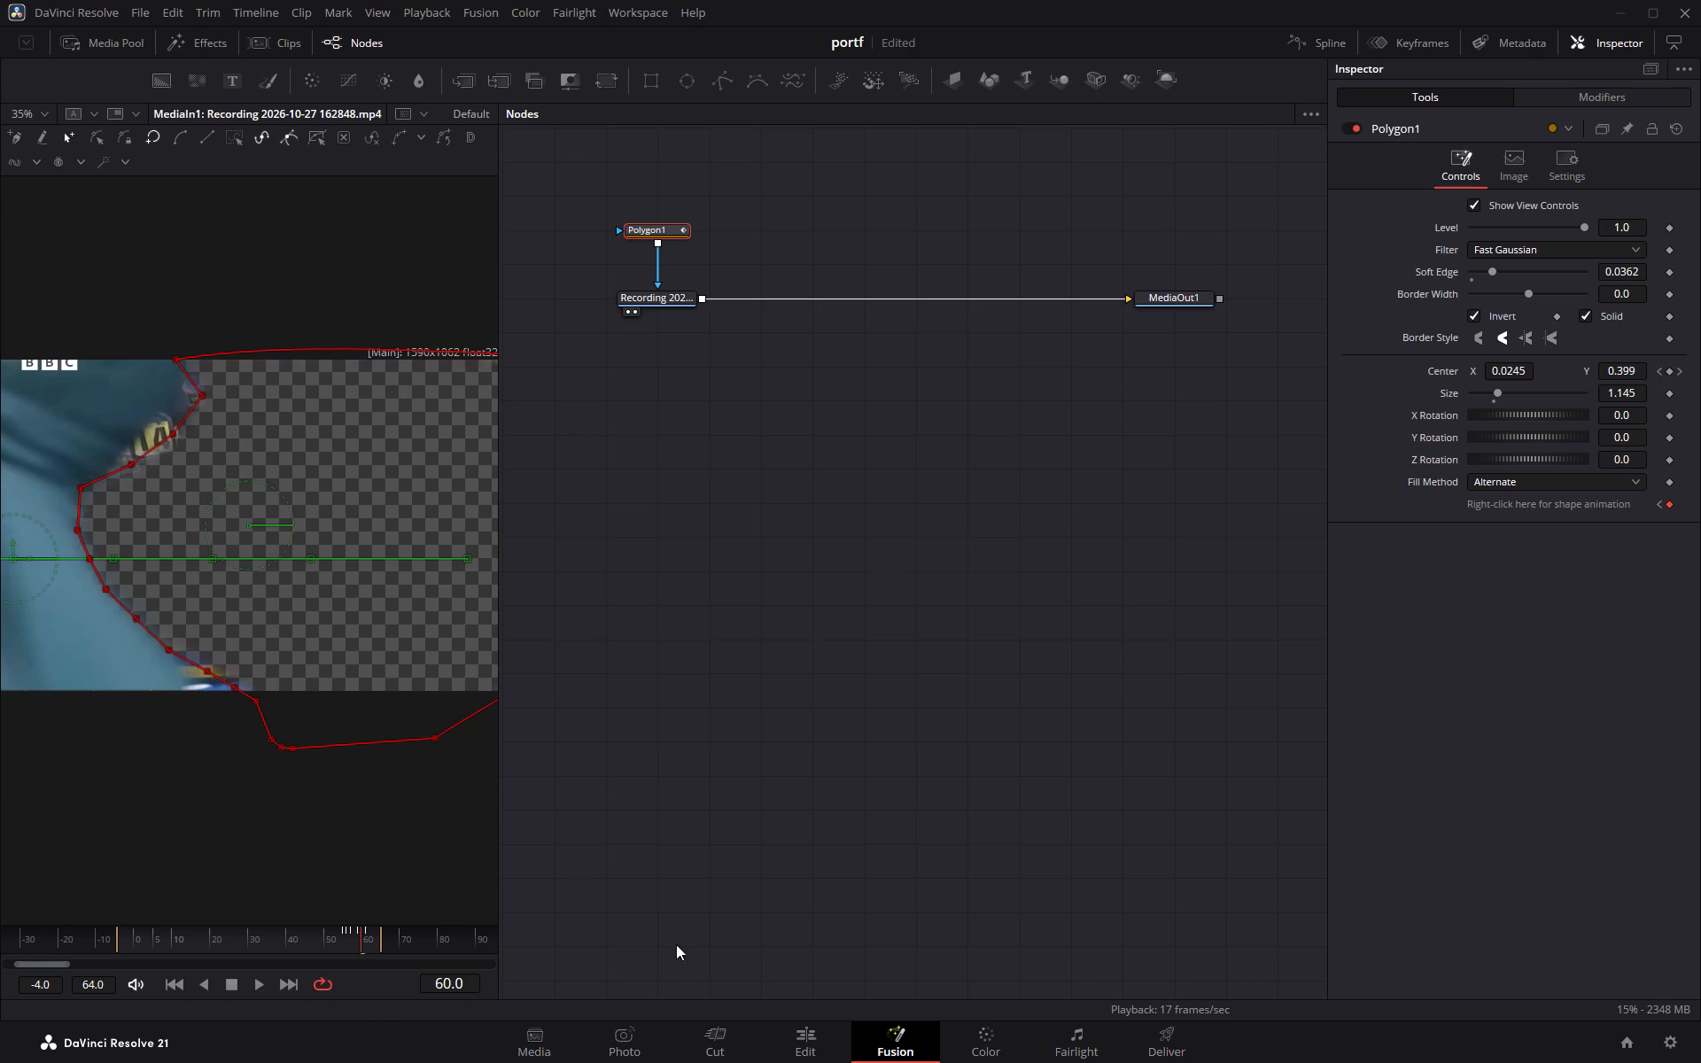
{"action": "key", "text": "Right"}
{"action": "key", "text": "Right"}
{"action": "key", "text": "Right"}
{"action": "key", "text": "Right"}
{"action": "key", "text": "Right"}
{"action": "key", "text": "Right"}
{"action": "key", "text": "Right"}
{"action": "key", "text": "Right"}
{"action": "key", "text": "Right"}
Remove Polygon1's shape animation keyframes from frame 60 back to frame 57, keeping the center animation.
{"action": "left_click", "coordinate": [1666, 504]}
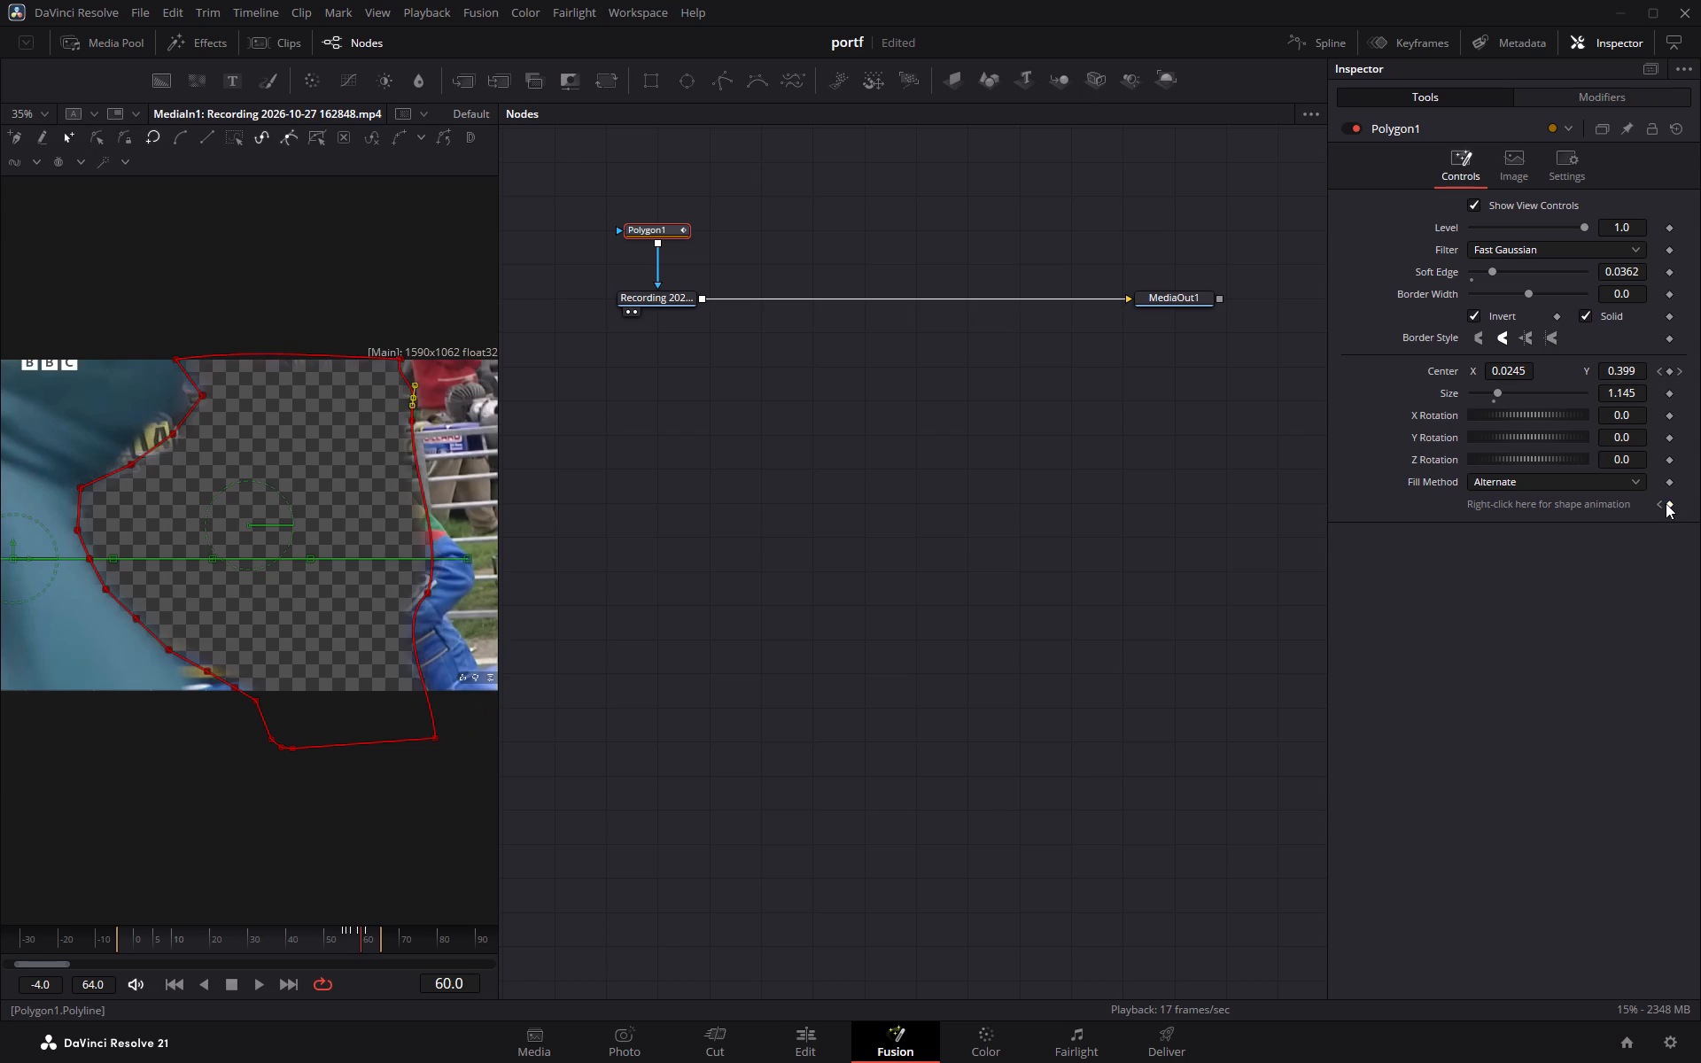
{"action": "left_click", "coordinate": [1657, 503]}
{"action": "left_click", "coordinate": [1668, 503]}
{"action": "left_click", "coordinate": [1659, 506]}
{"action": "left_click", "coordinate": [1668, 504]}
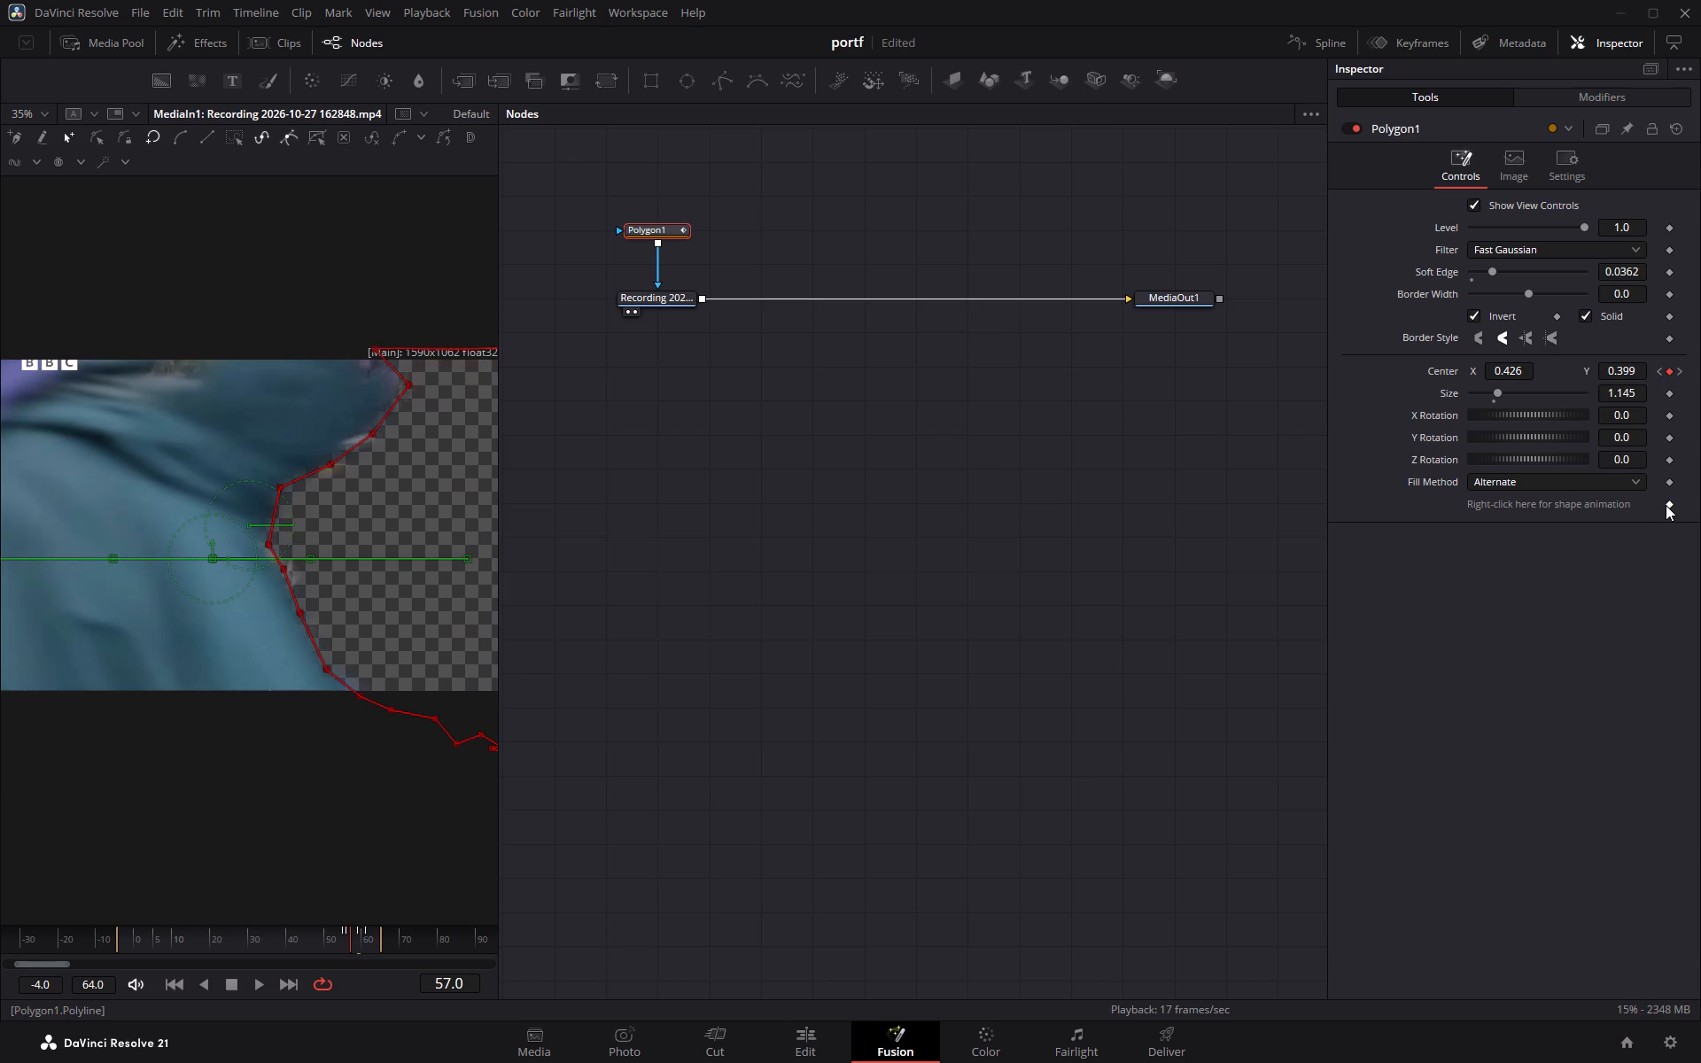
At frame 61, move Polygon1's trailing-side points past the image's right edge so the mask covers the young driver and background.
{"action": "left_click_drag", "start_coordinate": [343, 946], "coordinate": [356, 943]}
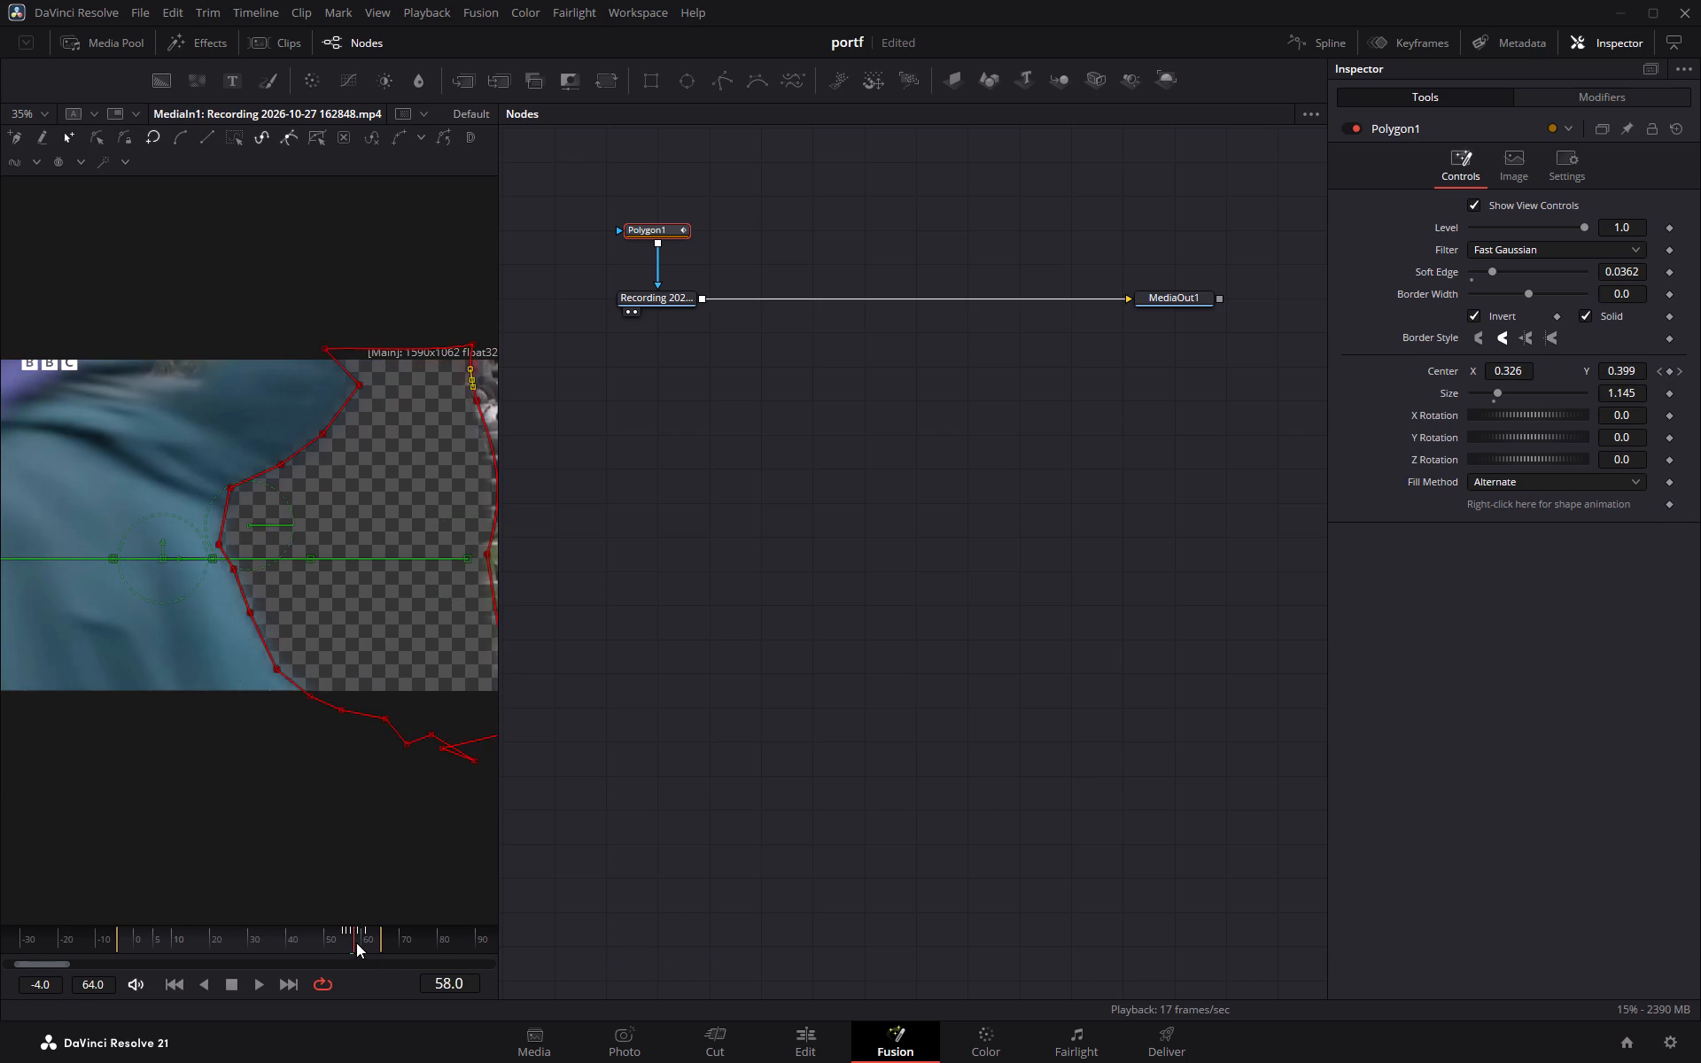
{"action": "left_click_drag", "start_coordinate": [356, 943], "coordinate": [366, 942]}
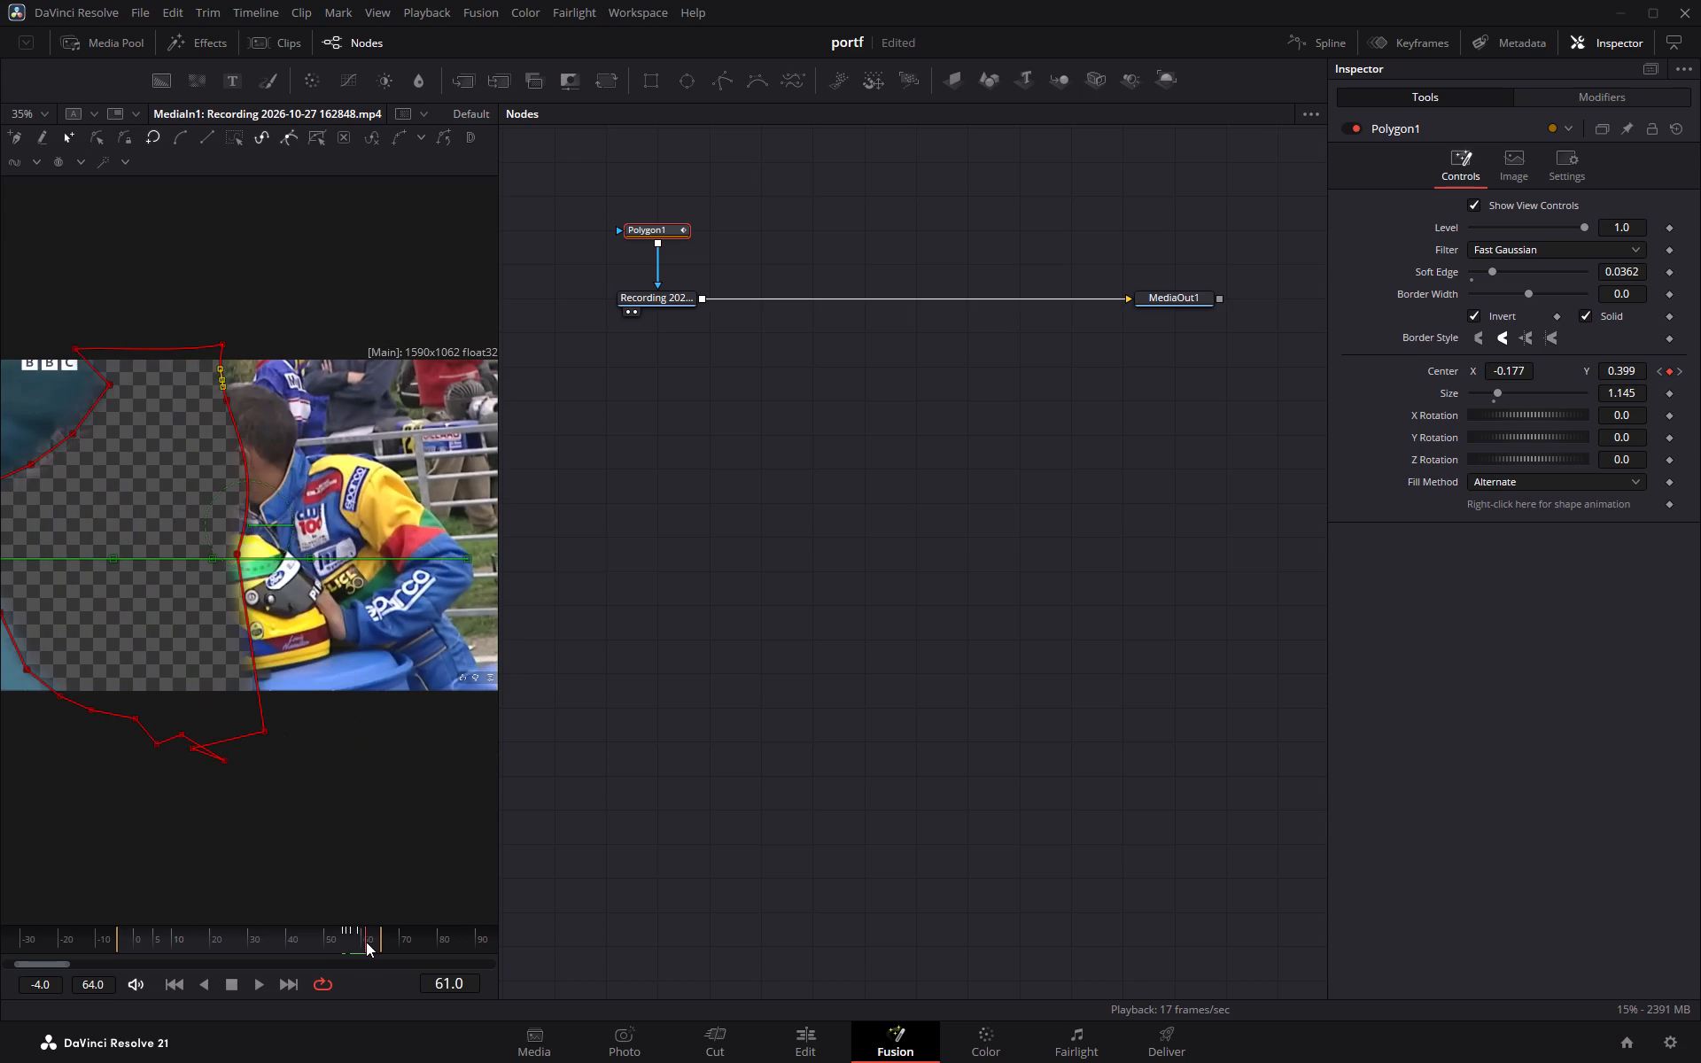
{"action": "left_click_drag", "start_coordinate": [366, 942], "coordinate": [367, 942]}
{"action": "left_click_drag", "start_coordinate": [223, 344], "coordinate": [302, 364]}
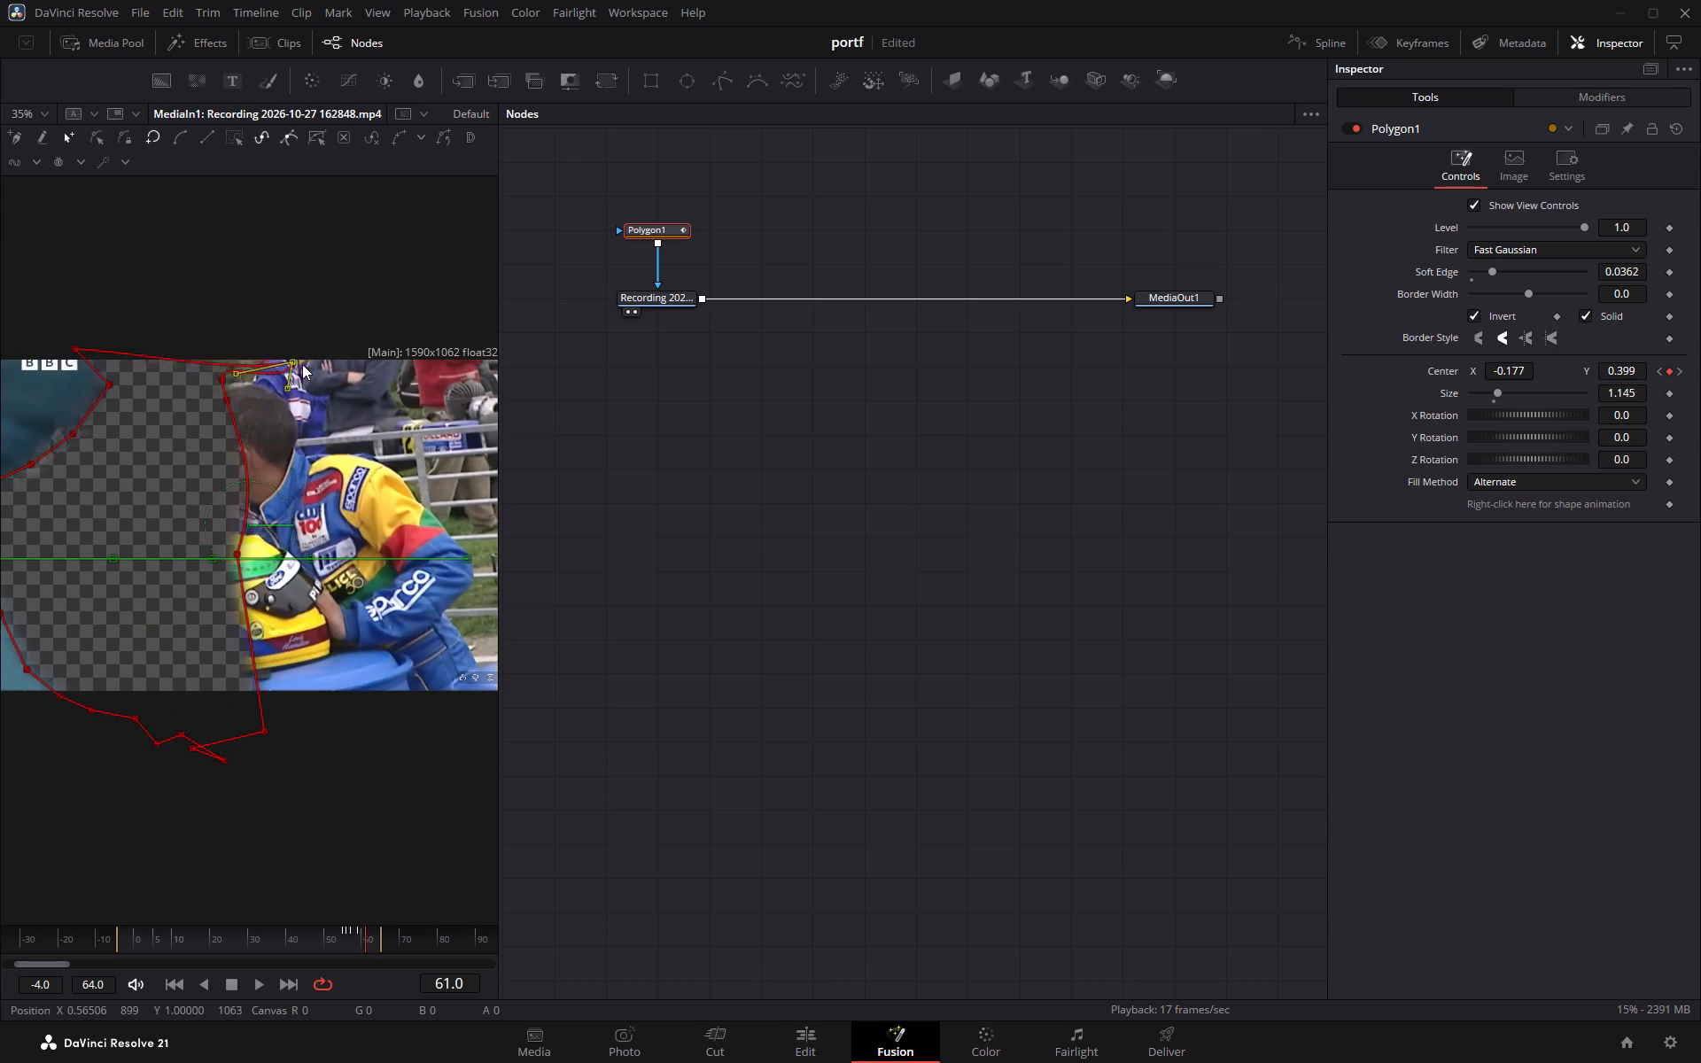
{"action": "left_click_drag", "start_coordinate": [302, 364], "coordinate": [503, 350]}
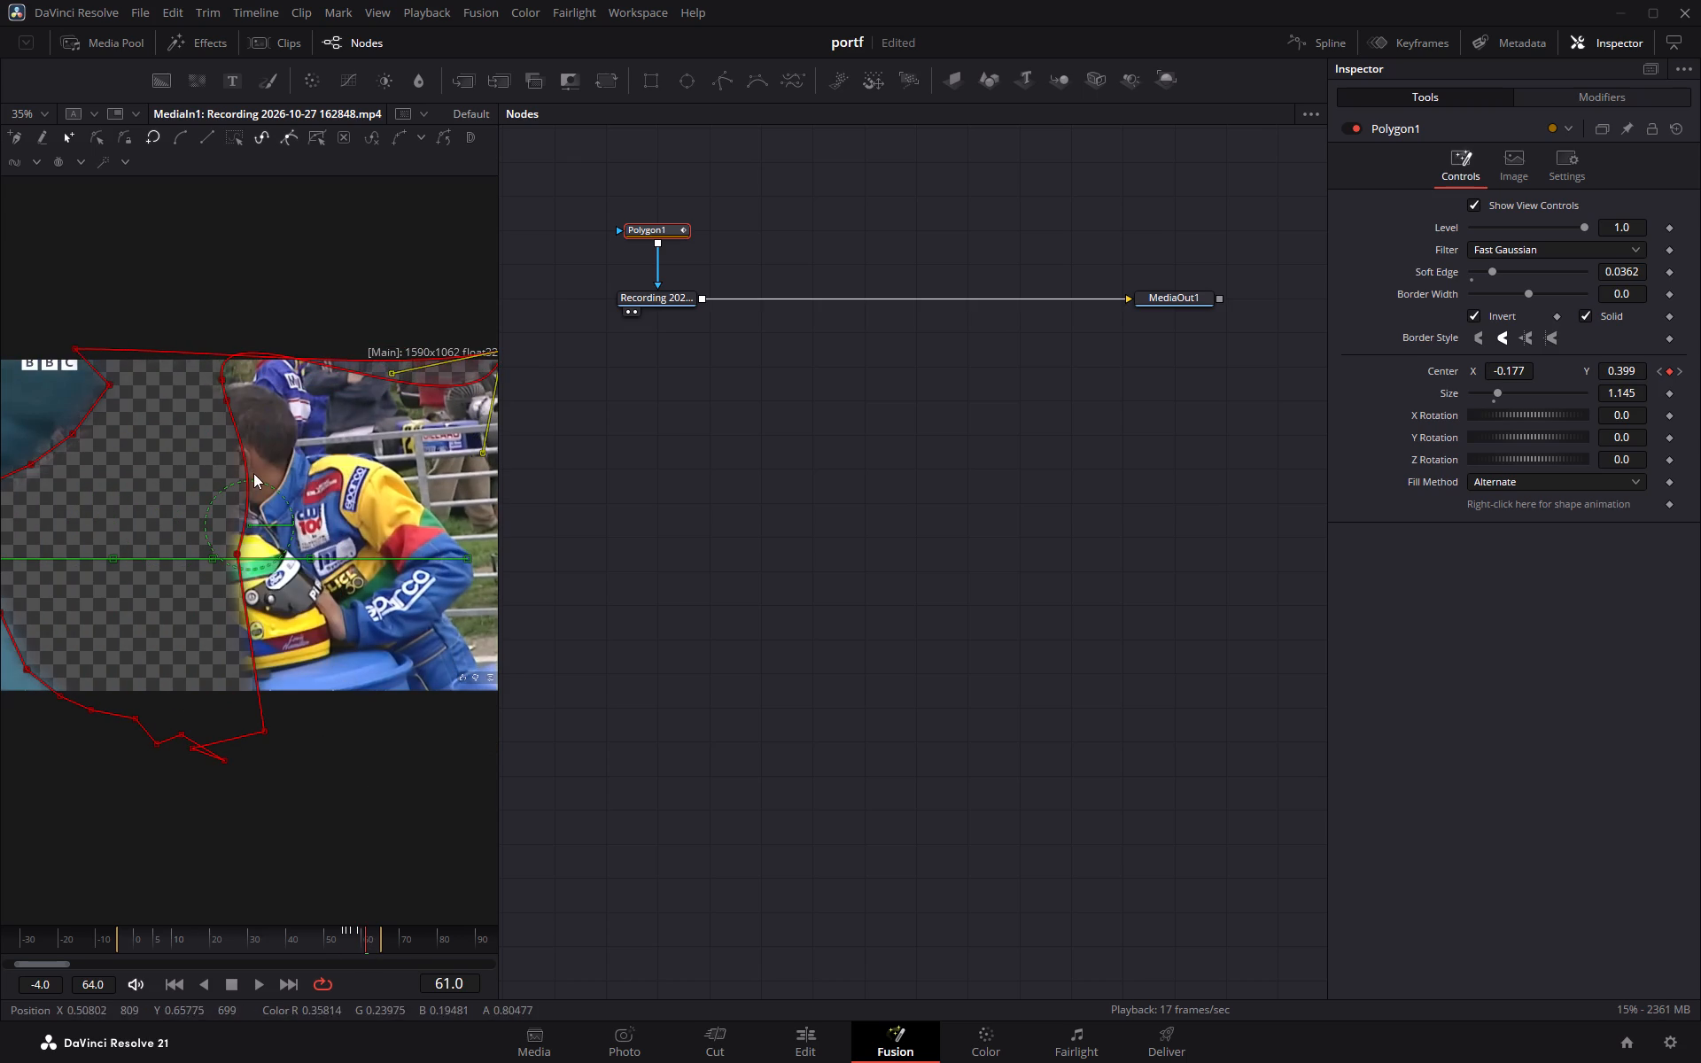
{"action": "left_click_drag", "start_coordinate": [245, 475], "coordinate": [517, 568]}
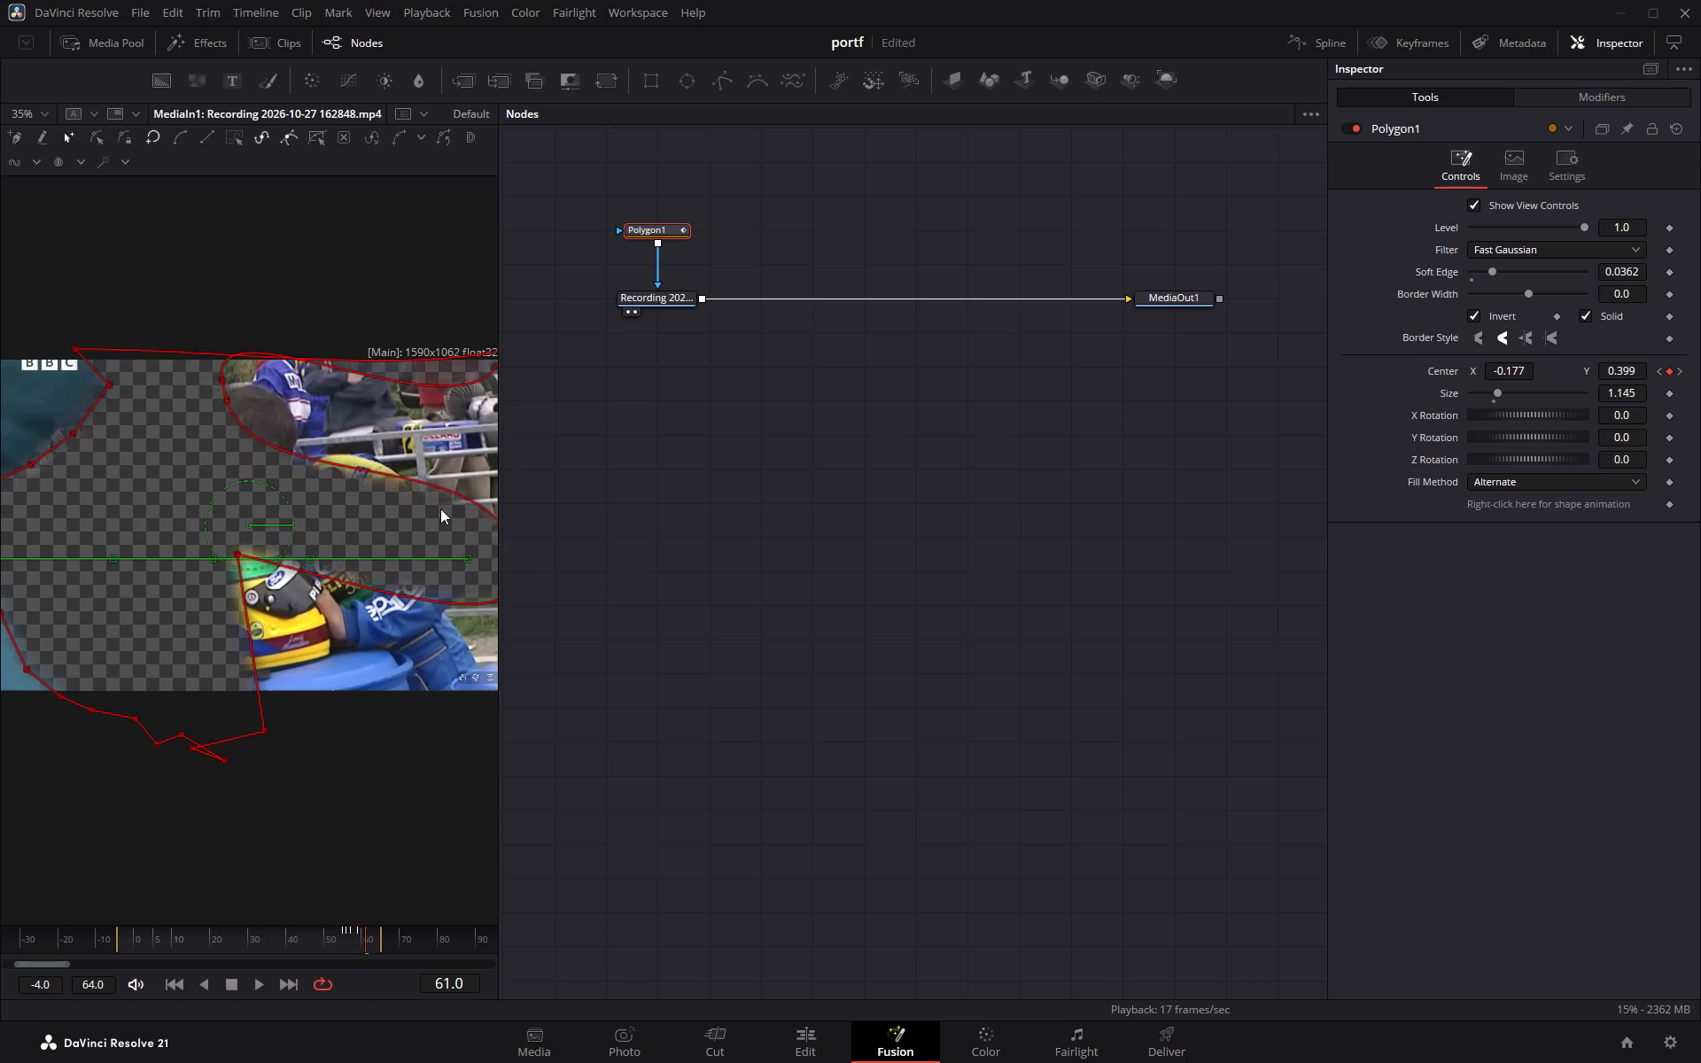
{"action": "left_click_drag", "start_coordinate": [220, 377], "coordinate": [436, 438]}
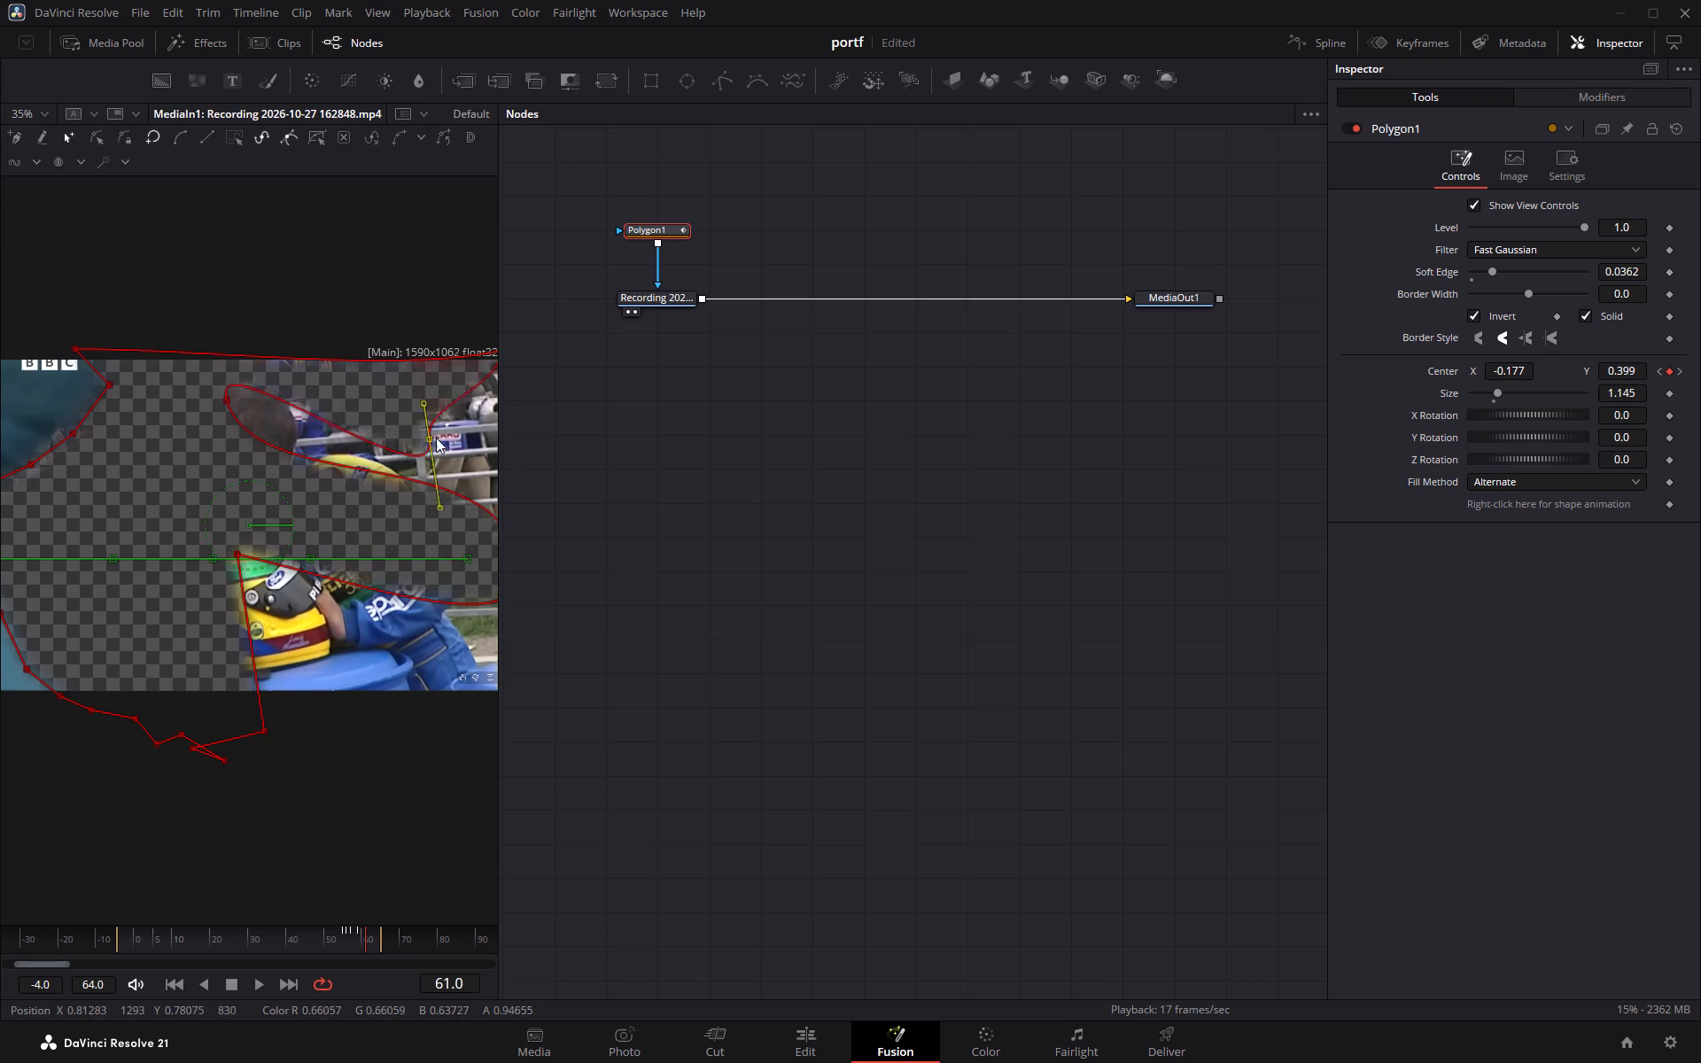
{"action": "left_click_drag", "start_coordinate": [436, 438], "coordinate": [524, 438]}
{"action": "left_click_drag", "start_coordinate": [224, 400], "coordinate": [501, 475]}
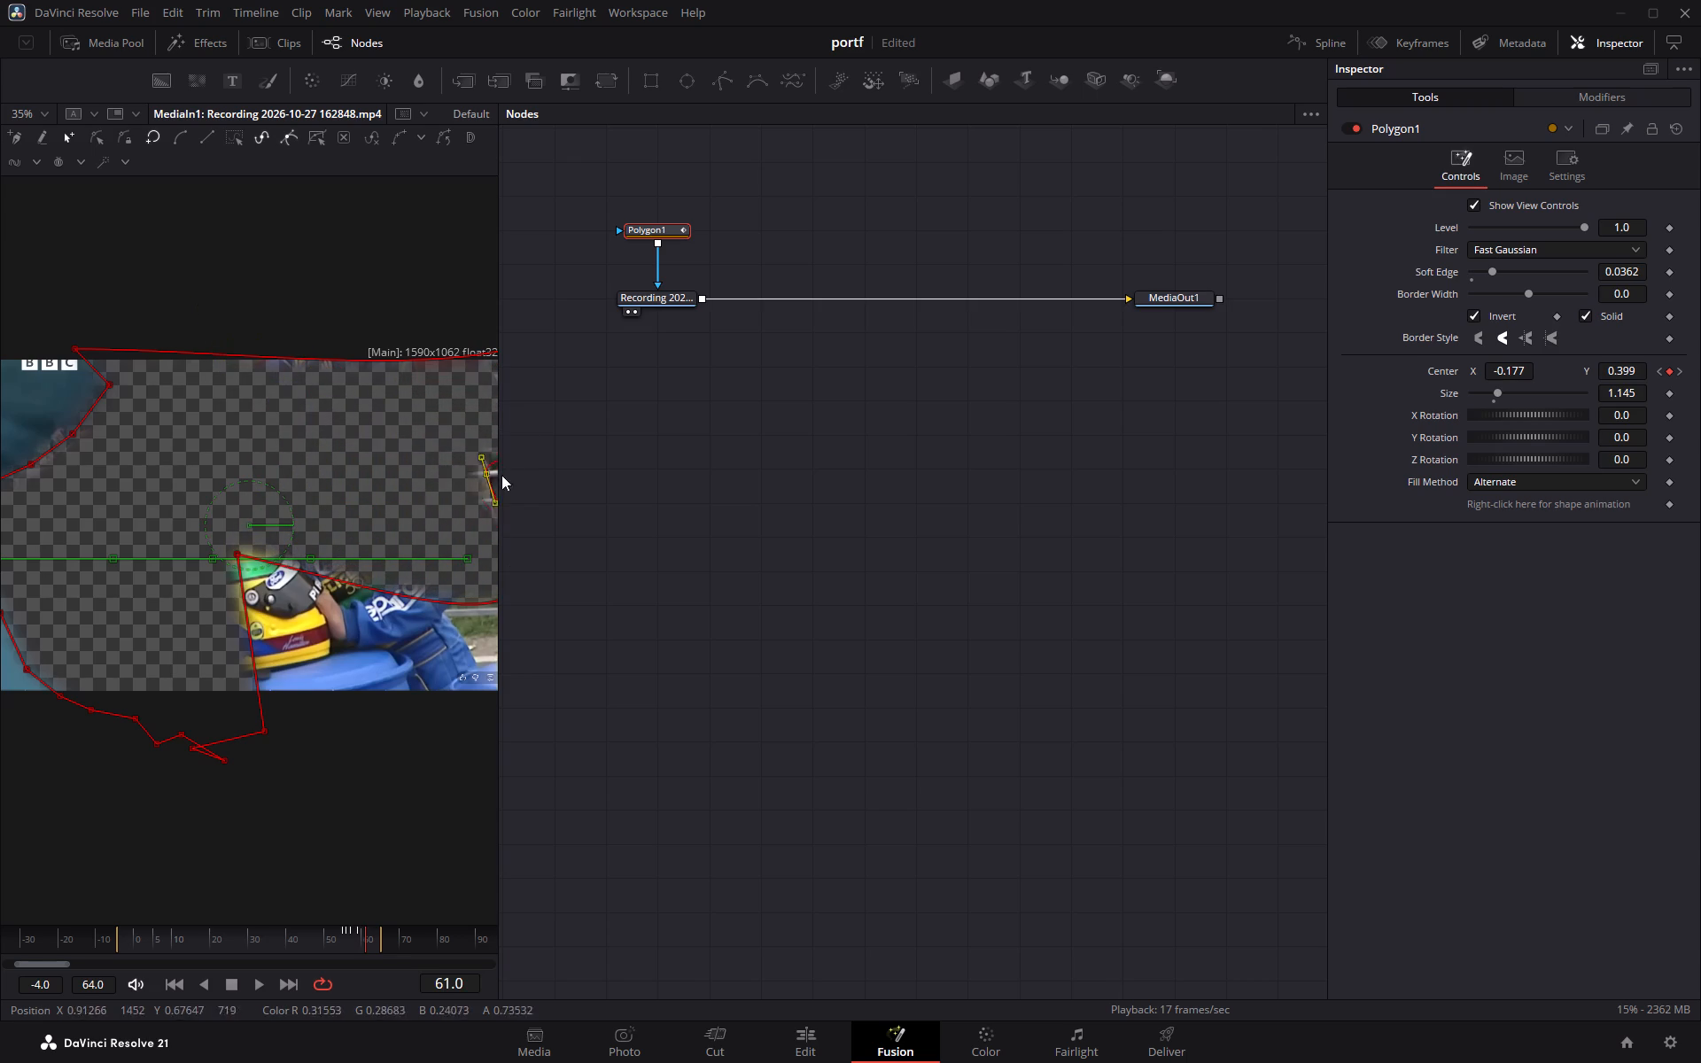
{"action": "left_click_drag", "start_coordinate": [501, 475], "coordinate": [518, 485]}
{"action": "left_click_drag", "start_coordinate": [250, 656], "coordinate": [482, 680]}
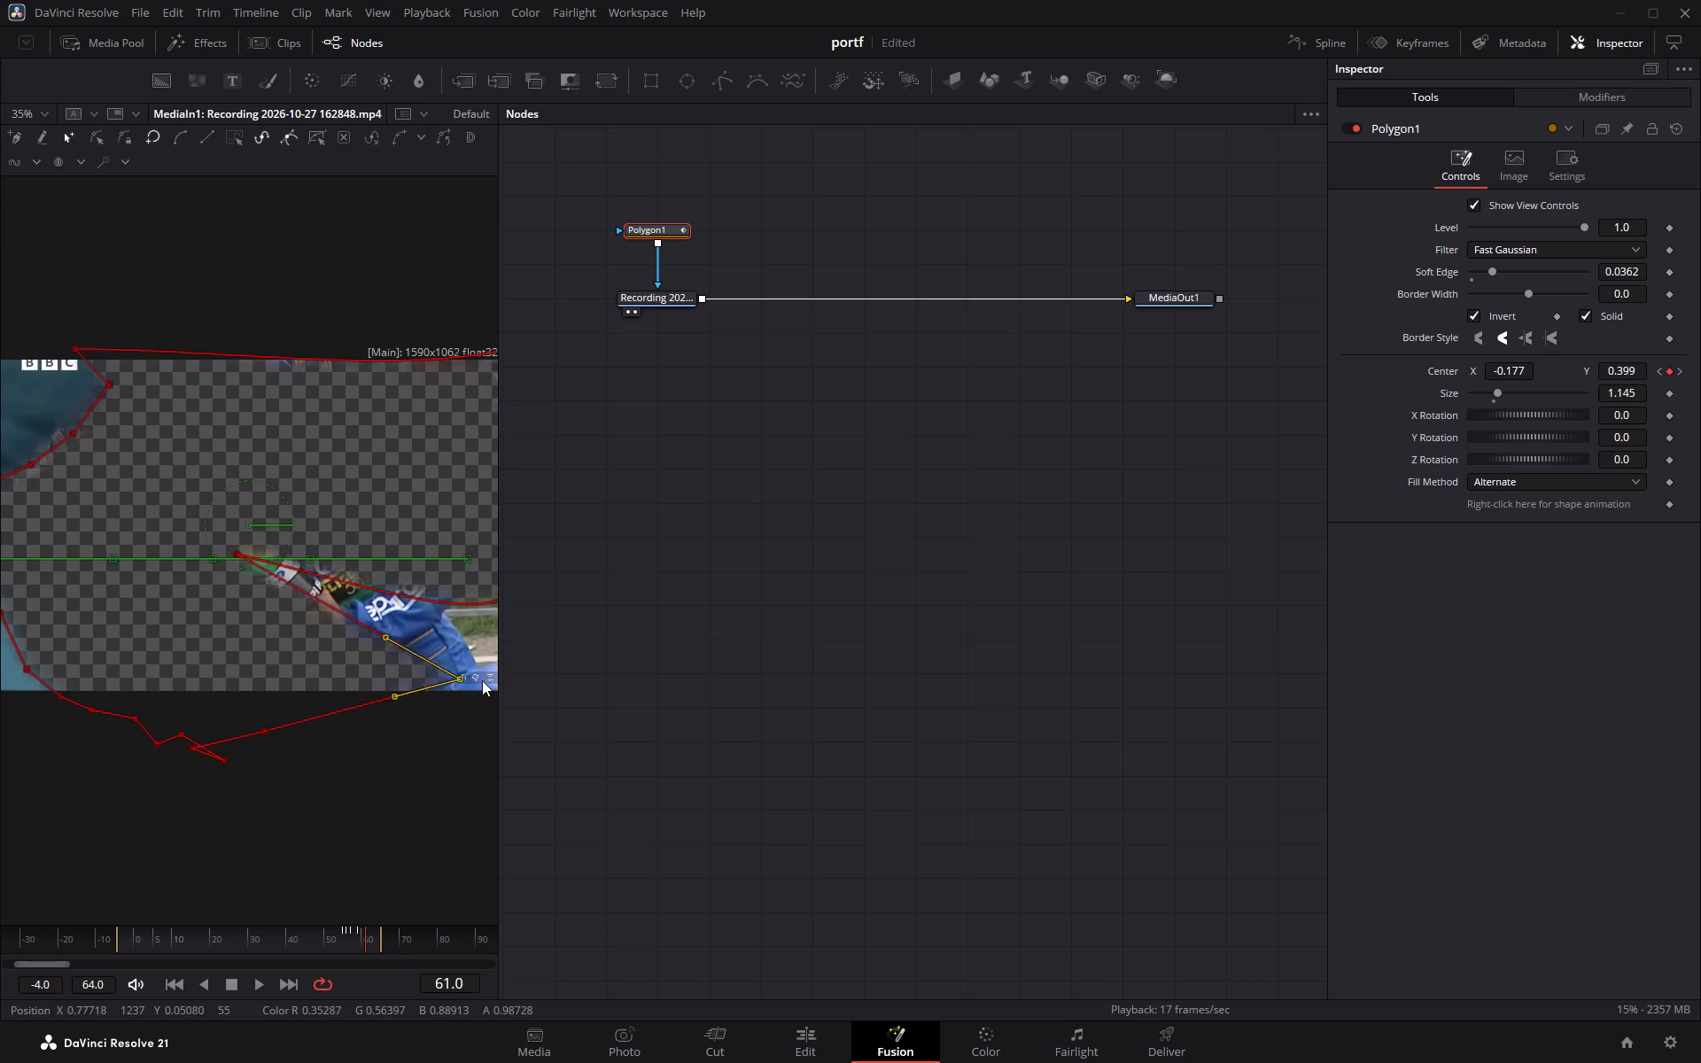
{"action": "left_click_drag", "start_coordinate": [482, 680], "coordinate": [645, 690]}
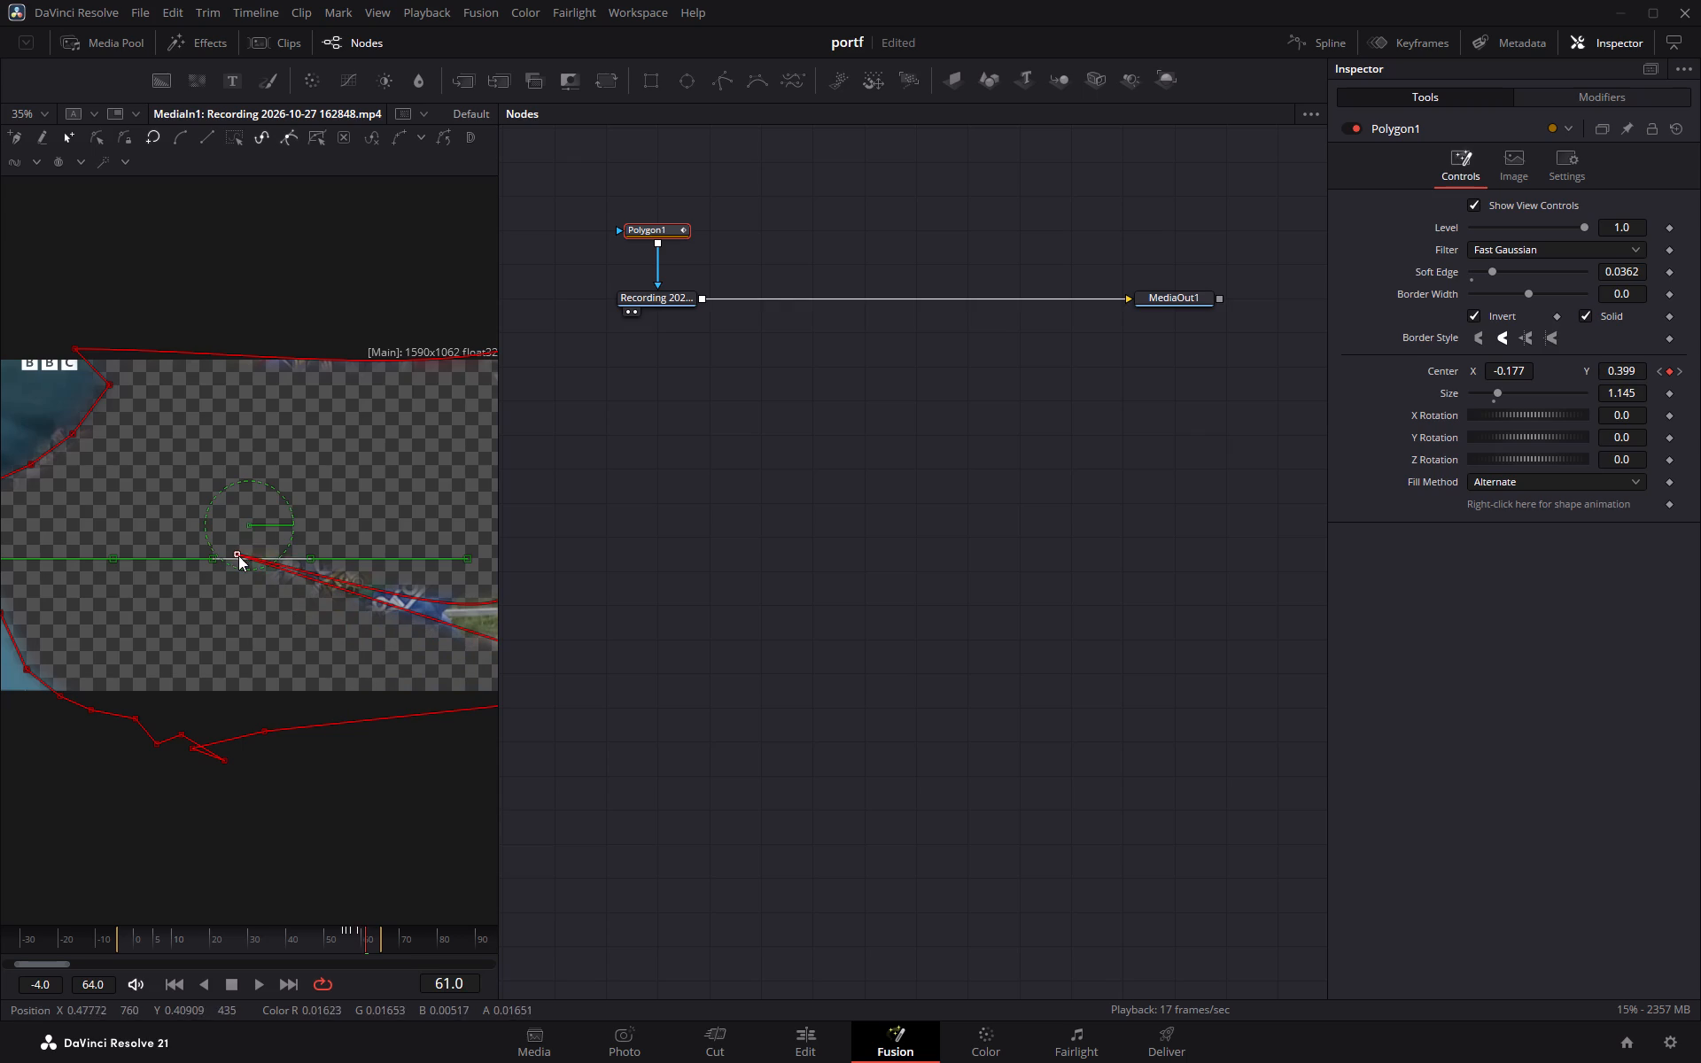
{"action": "left_click_drag", "start_coordinate": [238, 555], "coordinate": [532, 630]}
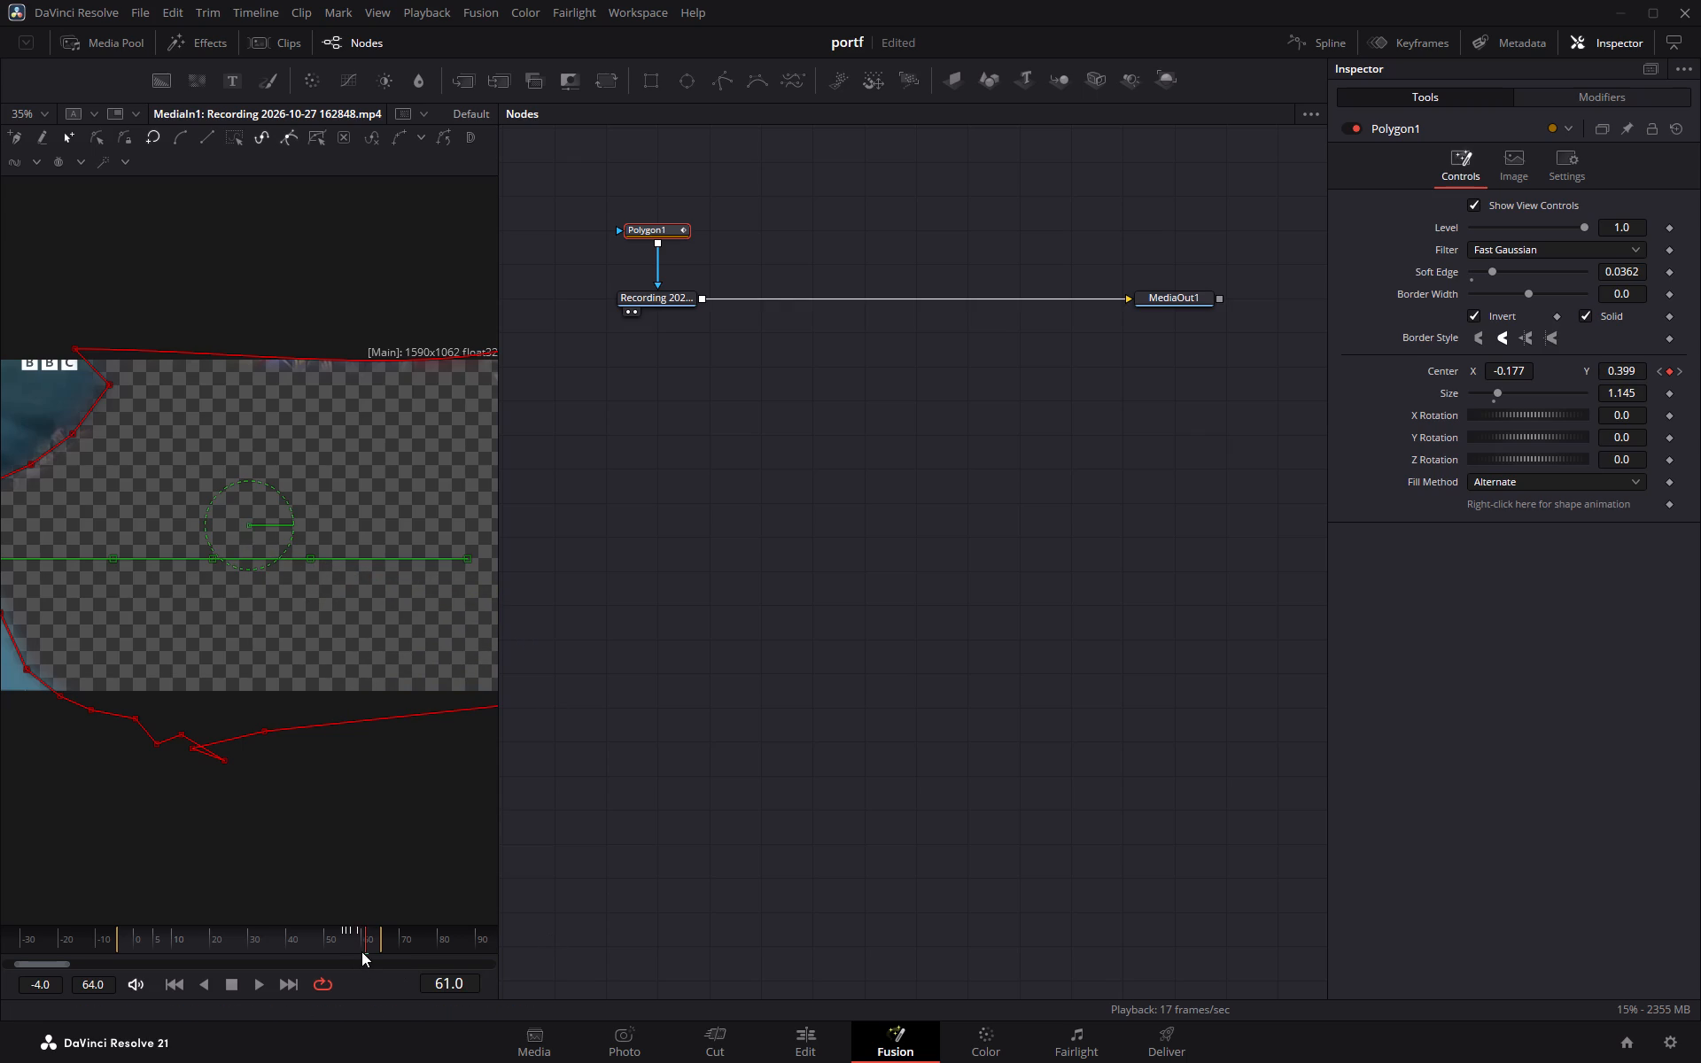
At frame 64, move Polygon1's upper trailing-side points to or past the image's right edge so the mask covers the driver's head and background.
{"action": "key", "text": "Right"}
{"action": "key", "text": "Right"}
{"action": "key", "text": "Right"}
{"action": "key", "text": "Right"}
{"action": "left_click_drag", "start_coordinate": [368, 943], "coordinate": [378, 944]}
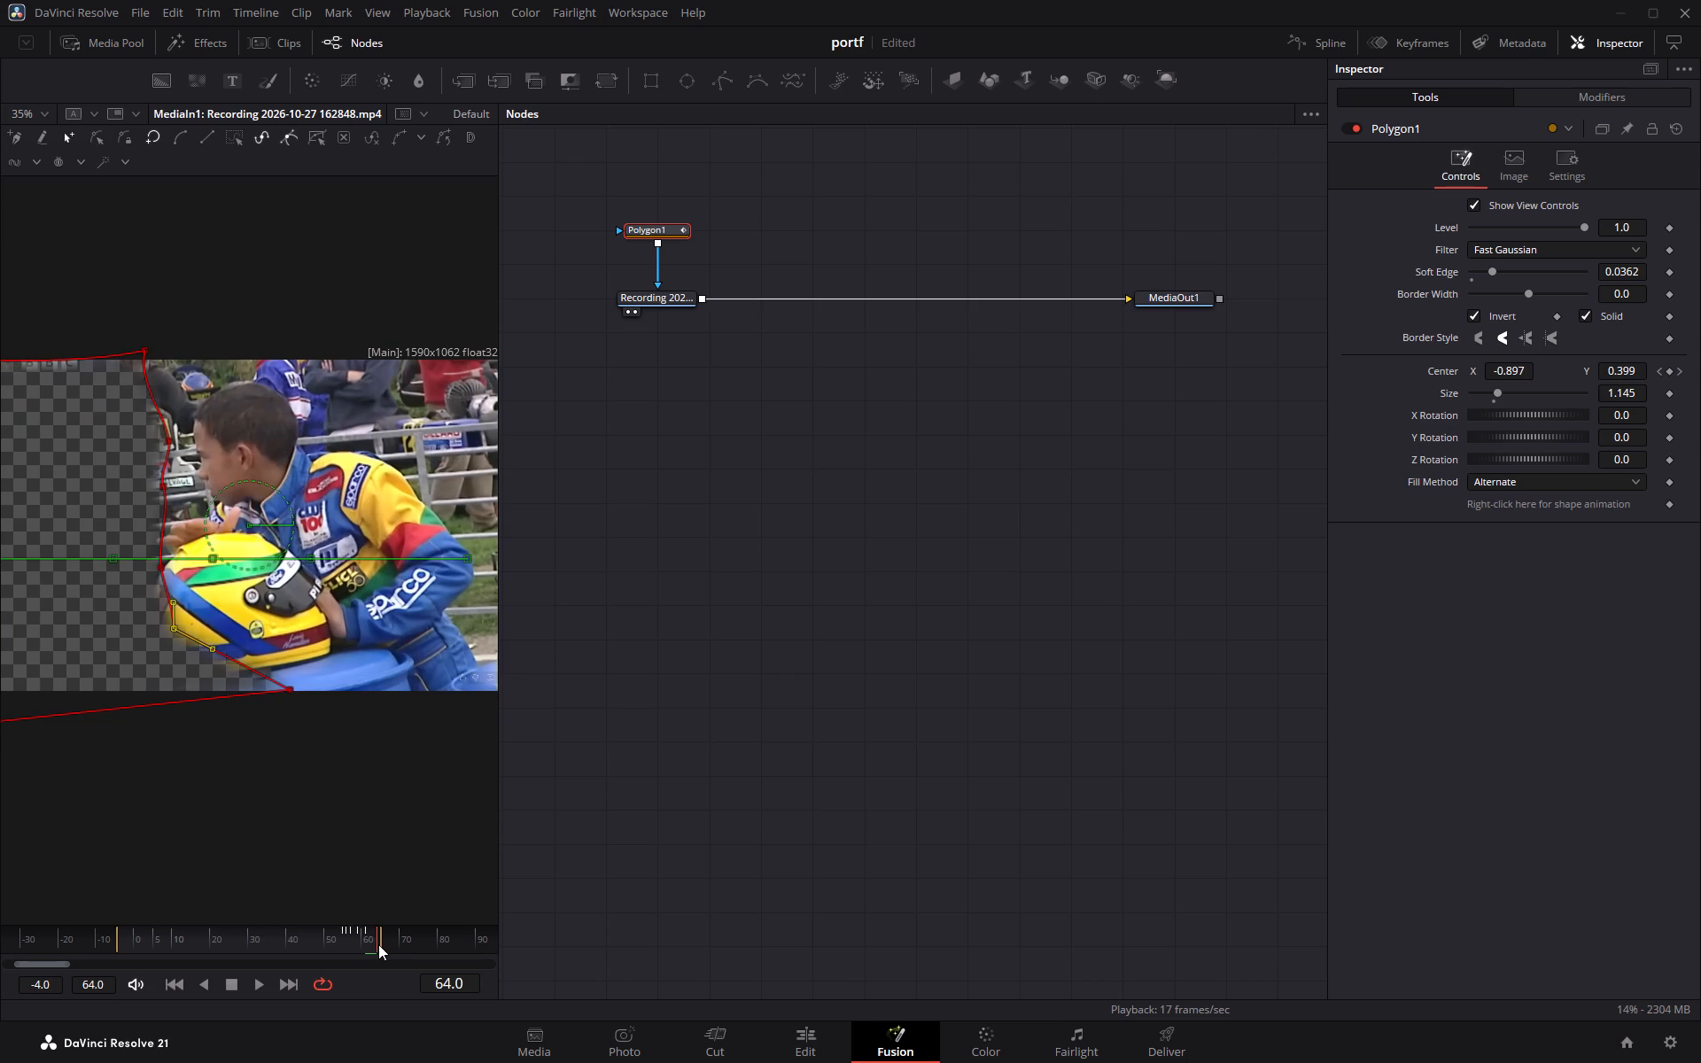
{"action": "left_click_drag", "start_coordinate": [378, 944], "coordinate": [380, 944]}
{"action": "left_click_drag", "start_coordinate": [143, 352], "coordinate": [395, 353]}
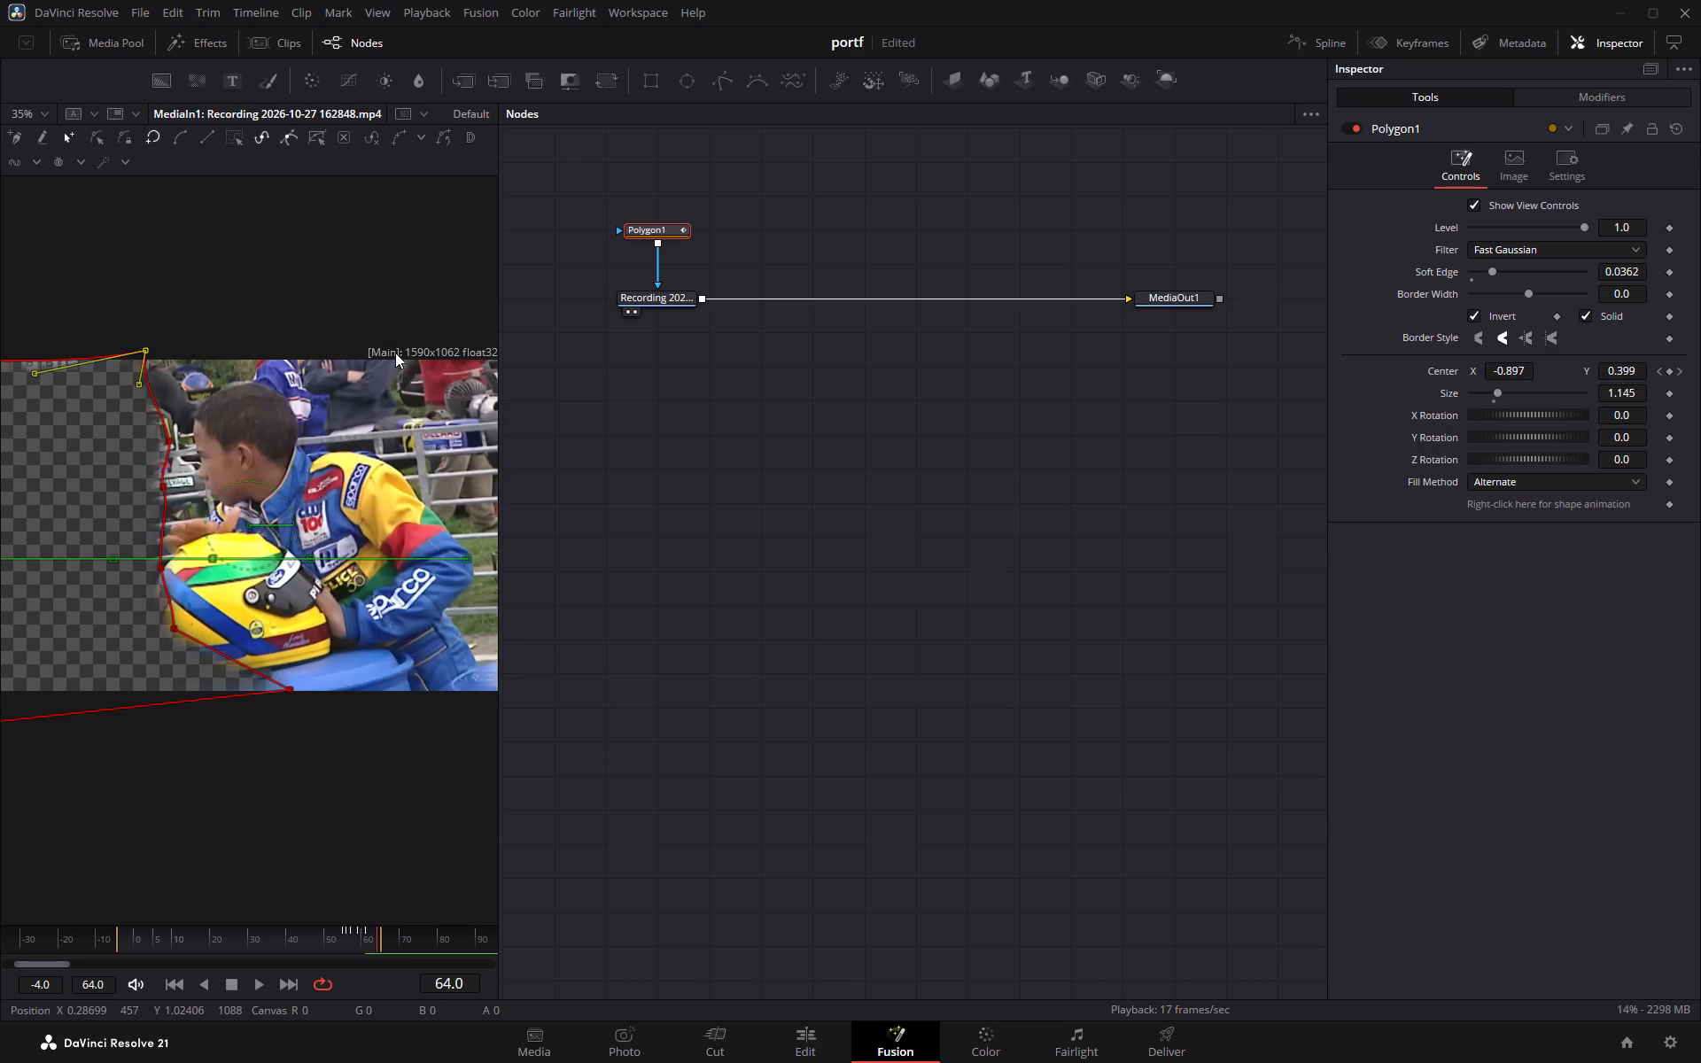
{"action": "left_click_drag", "start_coordinate": [395, 353], "coordinate": [468, 351]}
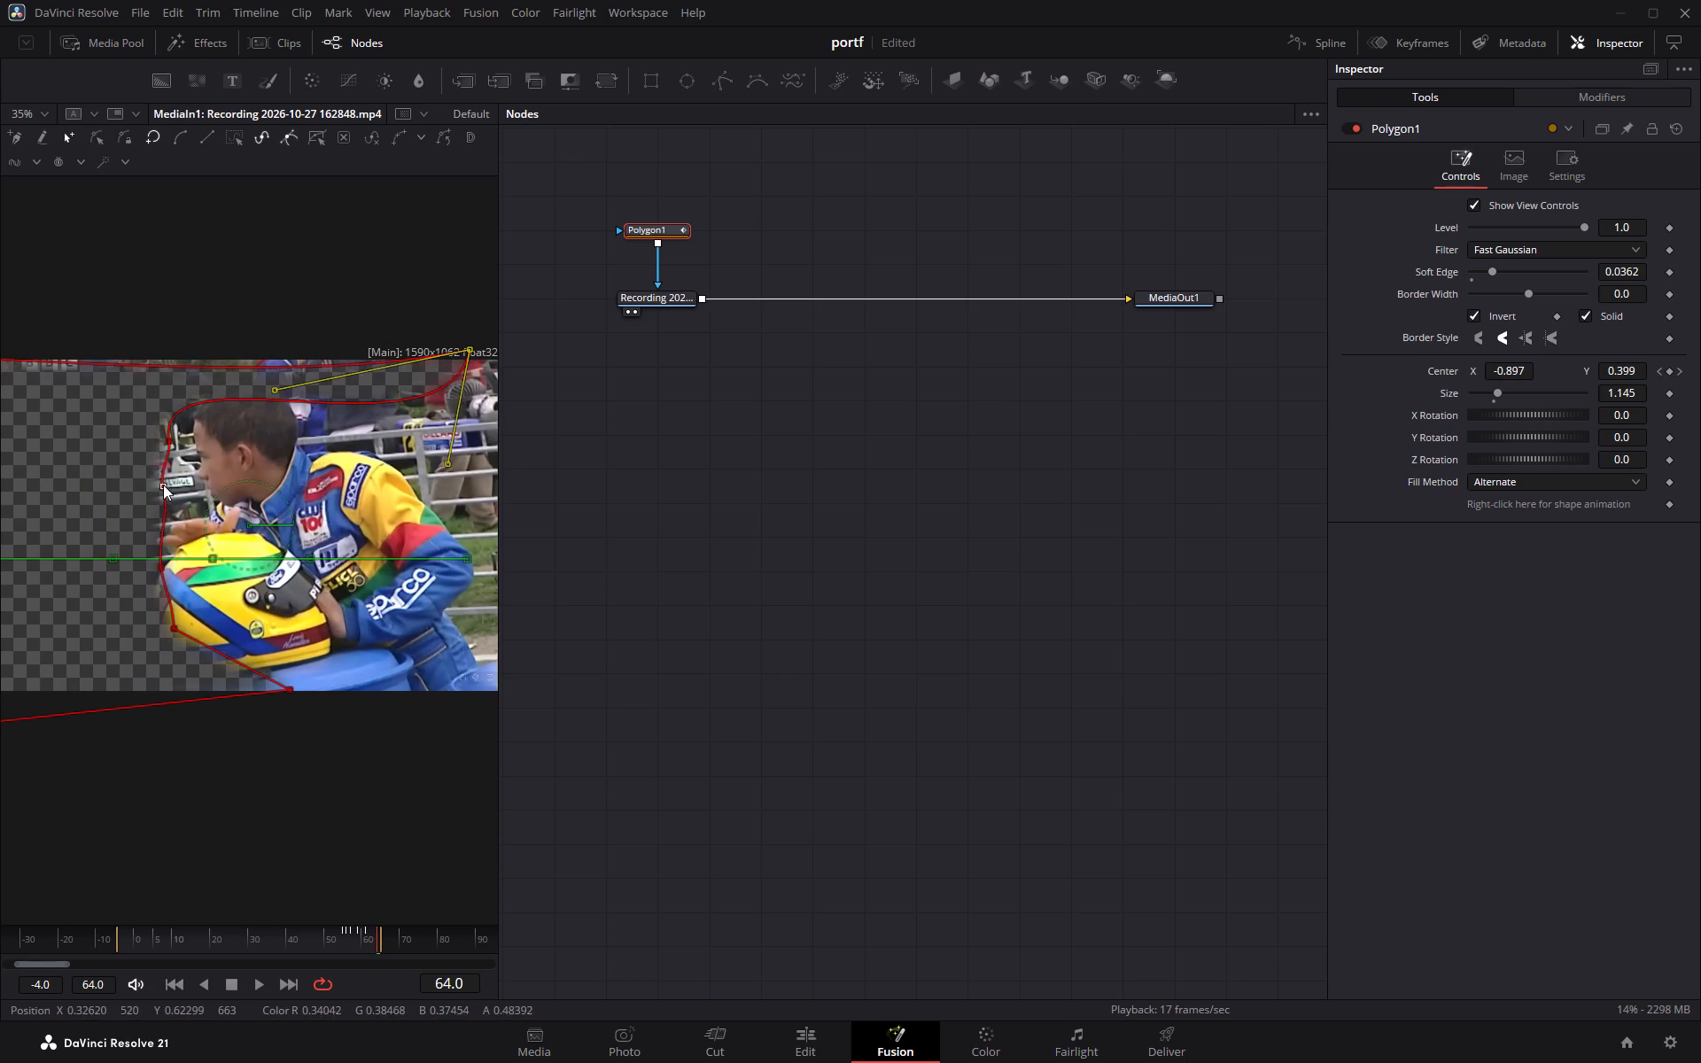
{"action": "left_click_drag", "start_coordinate": [162, 485], "coordinate": [692, 516]}
{"action": "left_click_drag", "start_coordinate": [167, 437], "coordinate": [185, 438]}
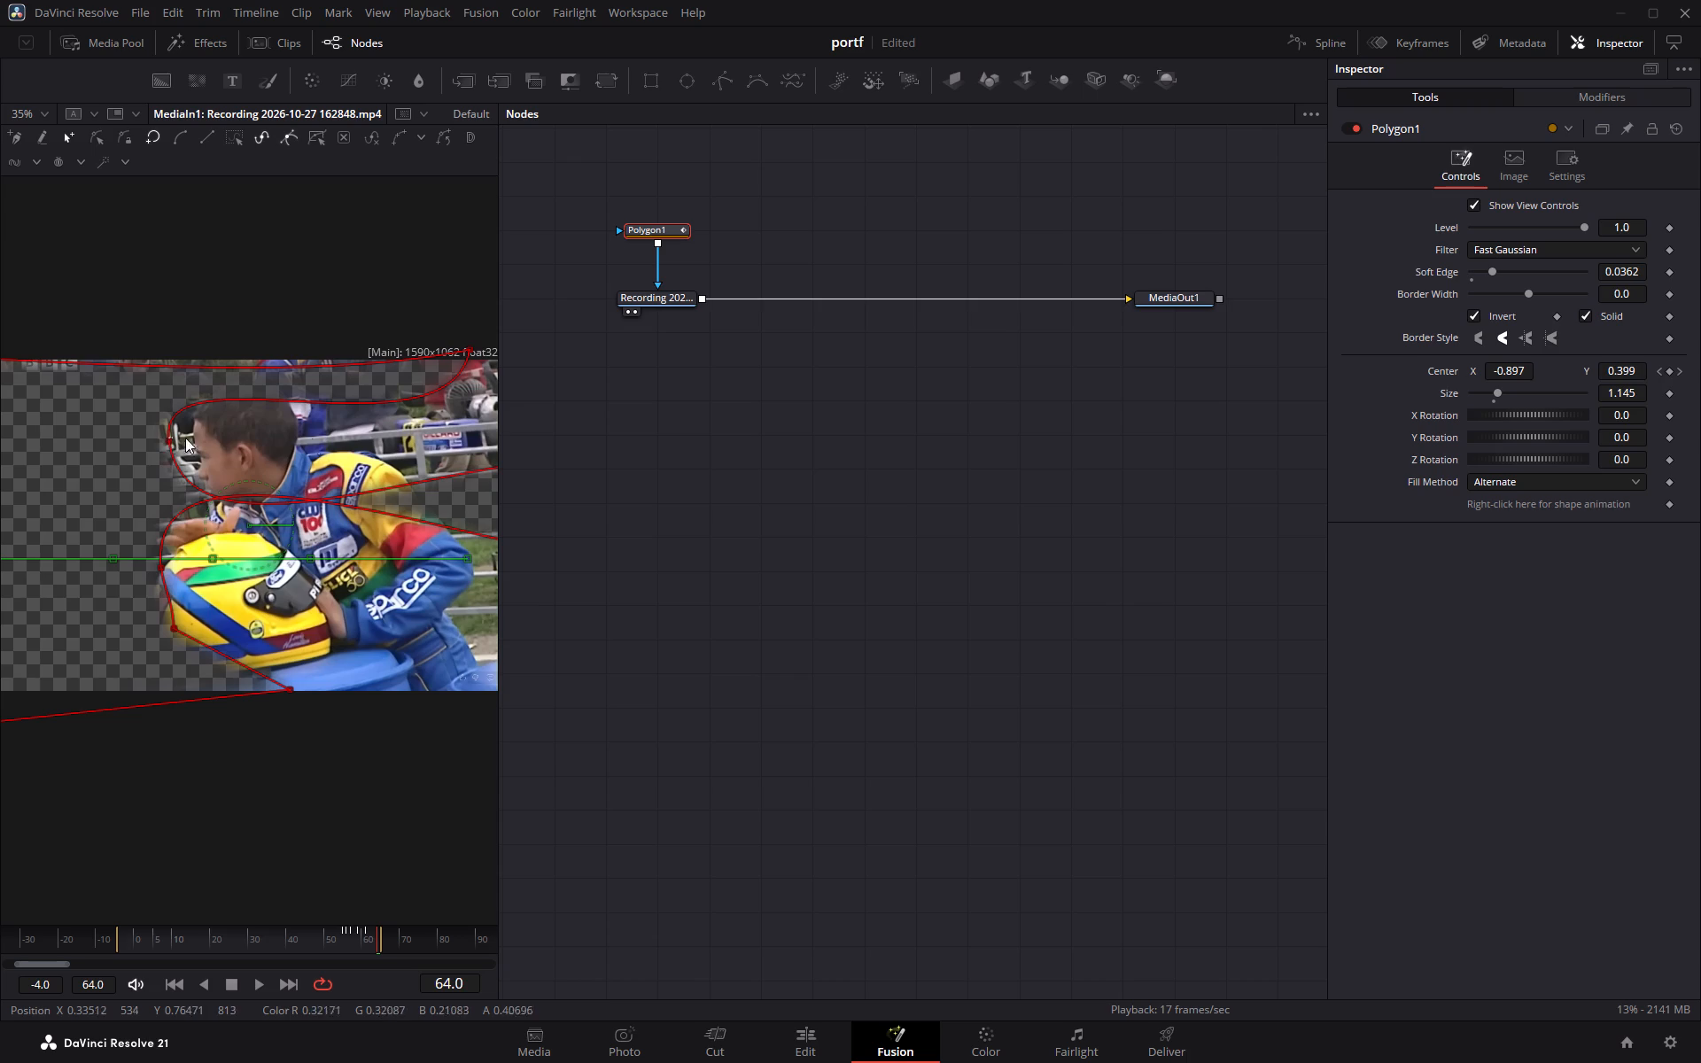
{"action": "left_click_drag", "start_coordinate": [185, 438], "coordinate": [514, 456]}
{"action": "left_click_drag", "start_coordinate": [167, 438], "coordinate": [491, 441]}
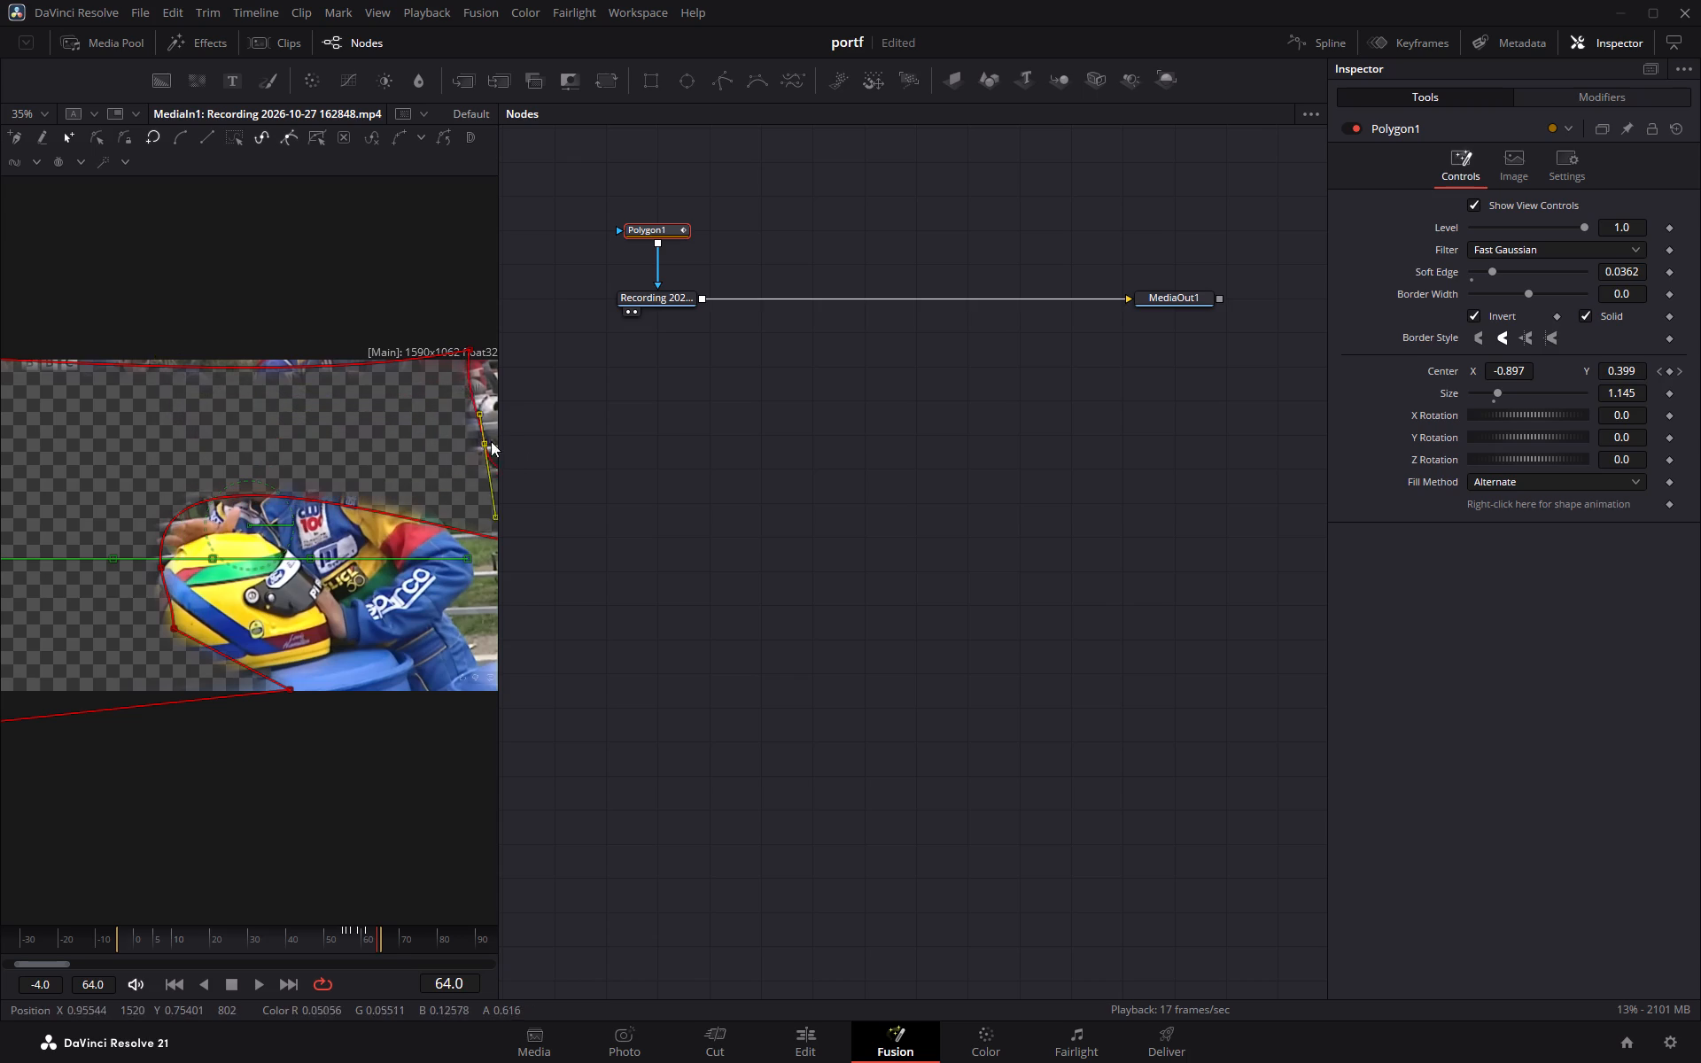
{"action": "left_click_drag", "start_coordinate": [491, 441], "coordinate": [530, 441]}
At frame 64, move Polygon1's remaining trailing-side points past the right edge so the mask also covers the helmet, racing suit and blue barrel.
{"action": "left_click_drag", "start_coordinate": [118, 504], "coordinate": [247, 648]}
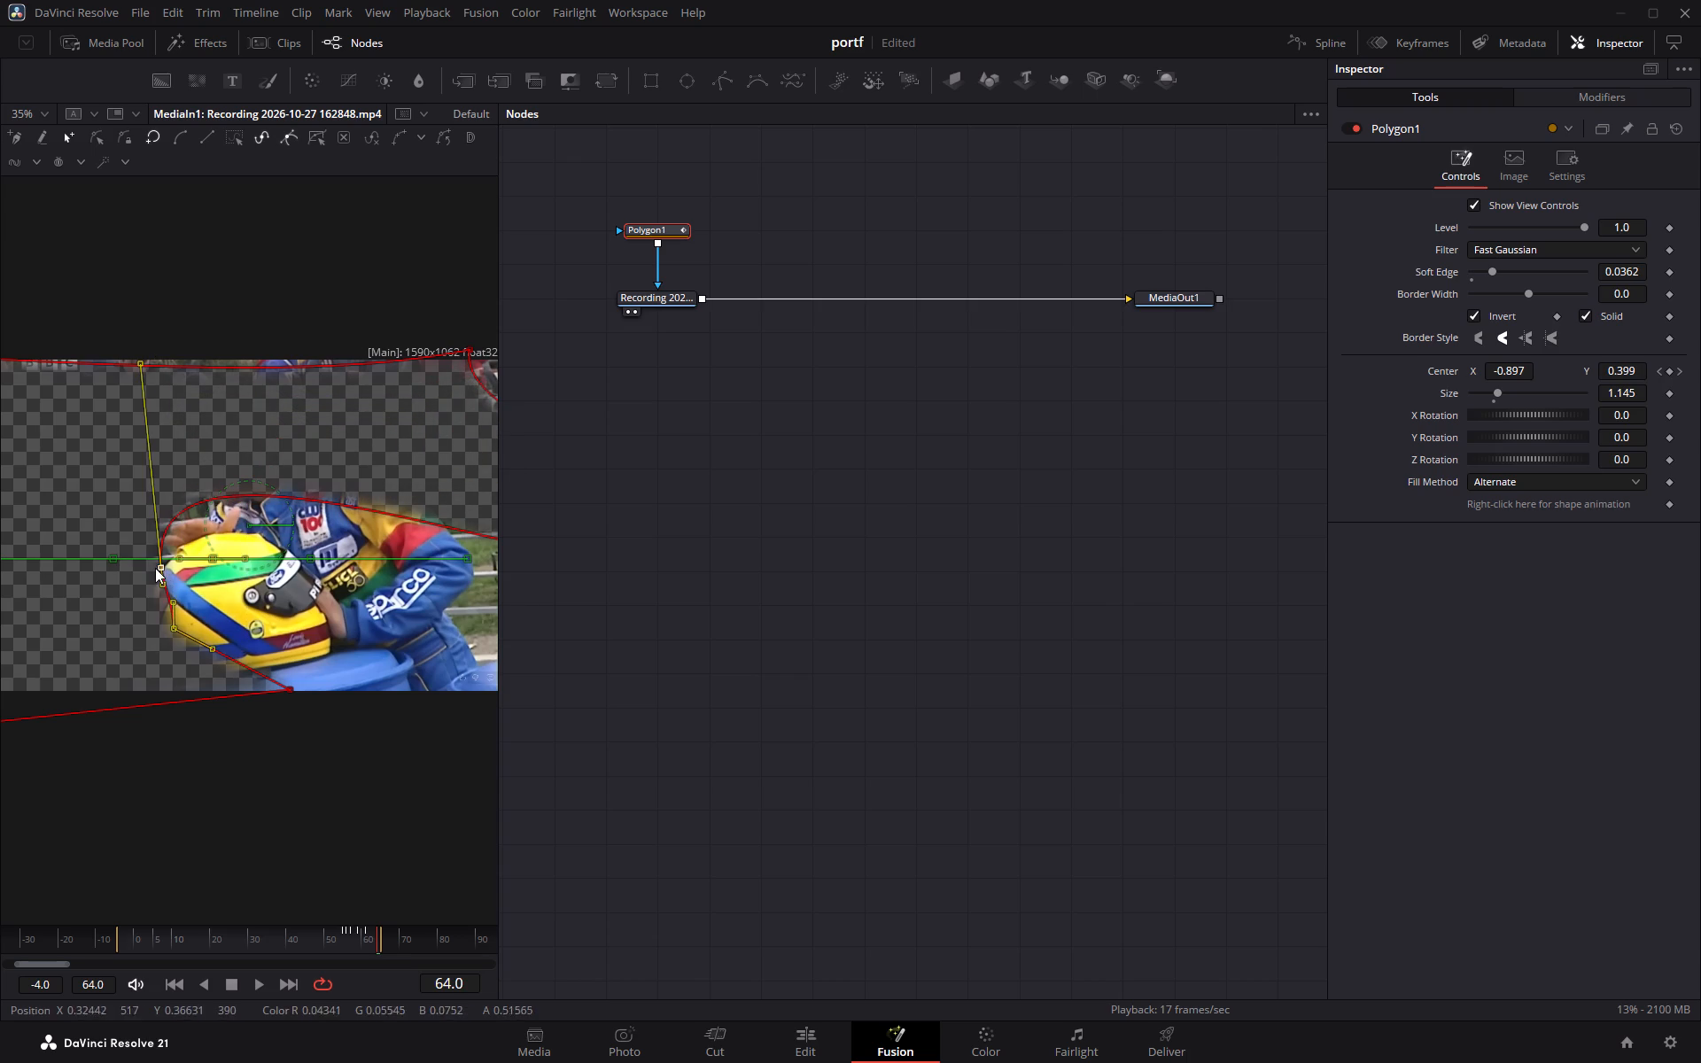
{"action": "left_click", "coordinate": [155, 568]}
{"action": "left_click_drag", "start_coordinate": [128, 517], "coordinate": [222, 645]}
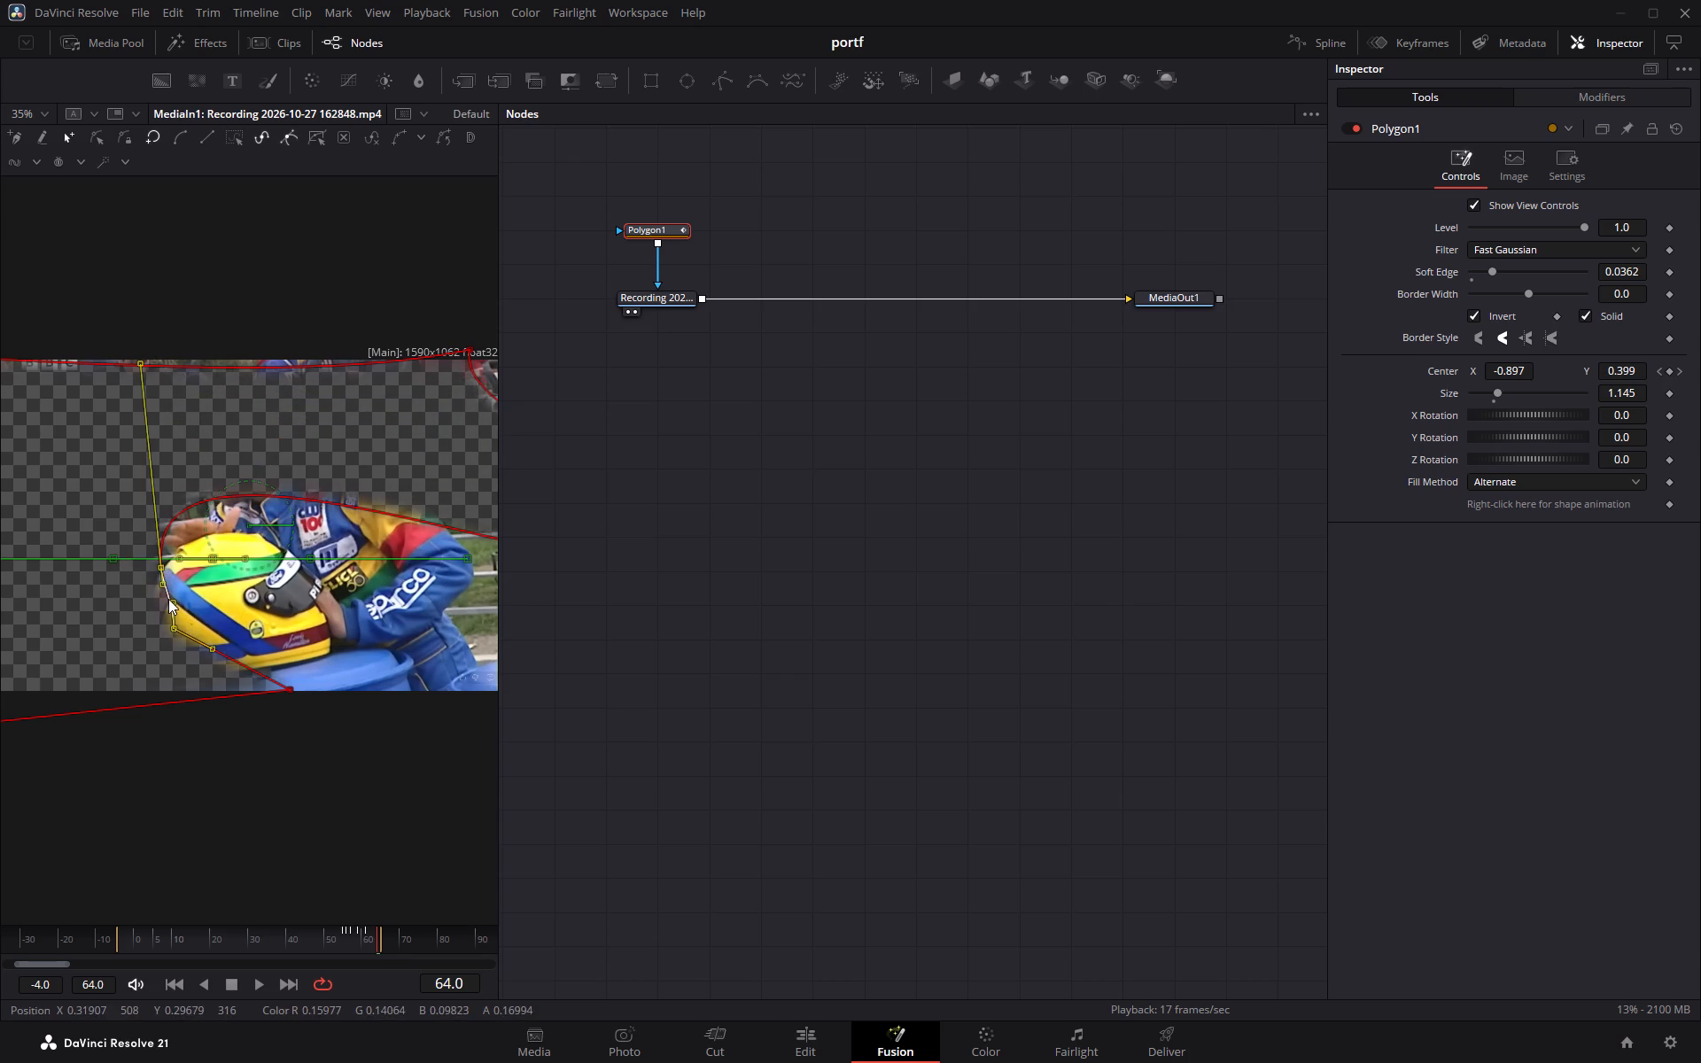
{"action": "left_click_drag", "start_coordinate": [168, 599], "coordinate": [582, 590]}
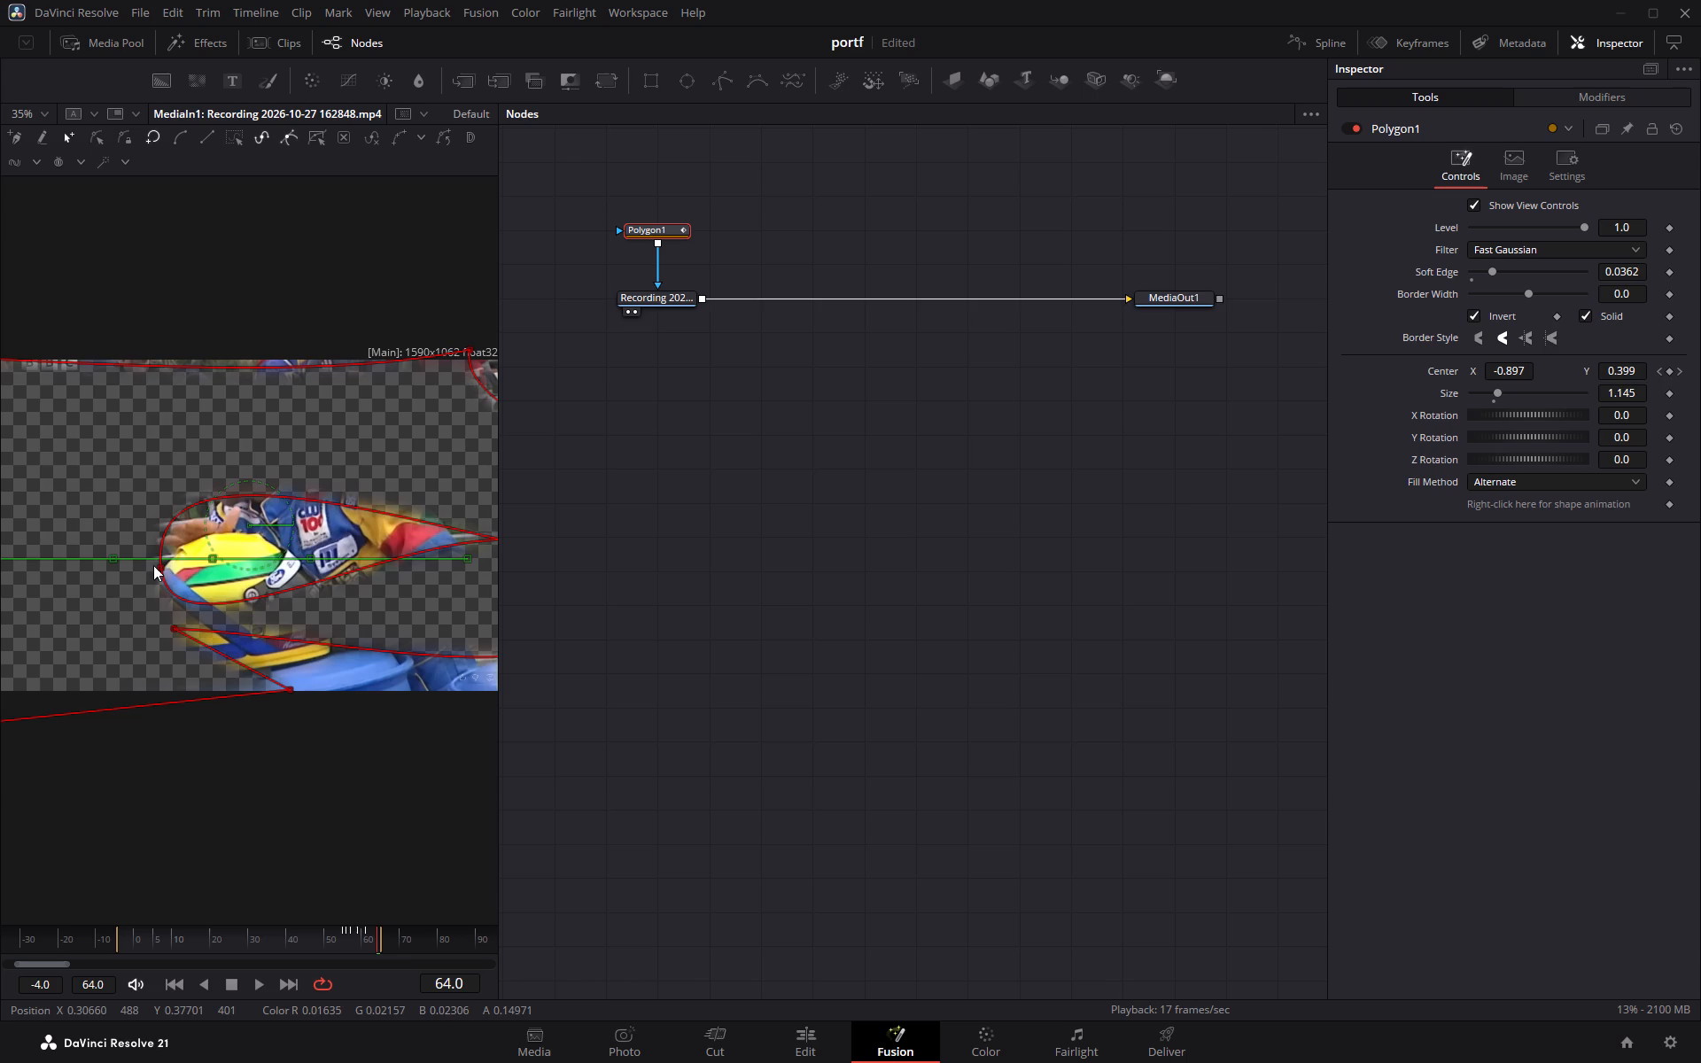
{"action": "left_click_drag", "start_coordinate": [159, 565], "coordinate": [586, 541]}
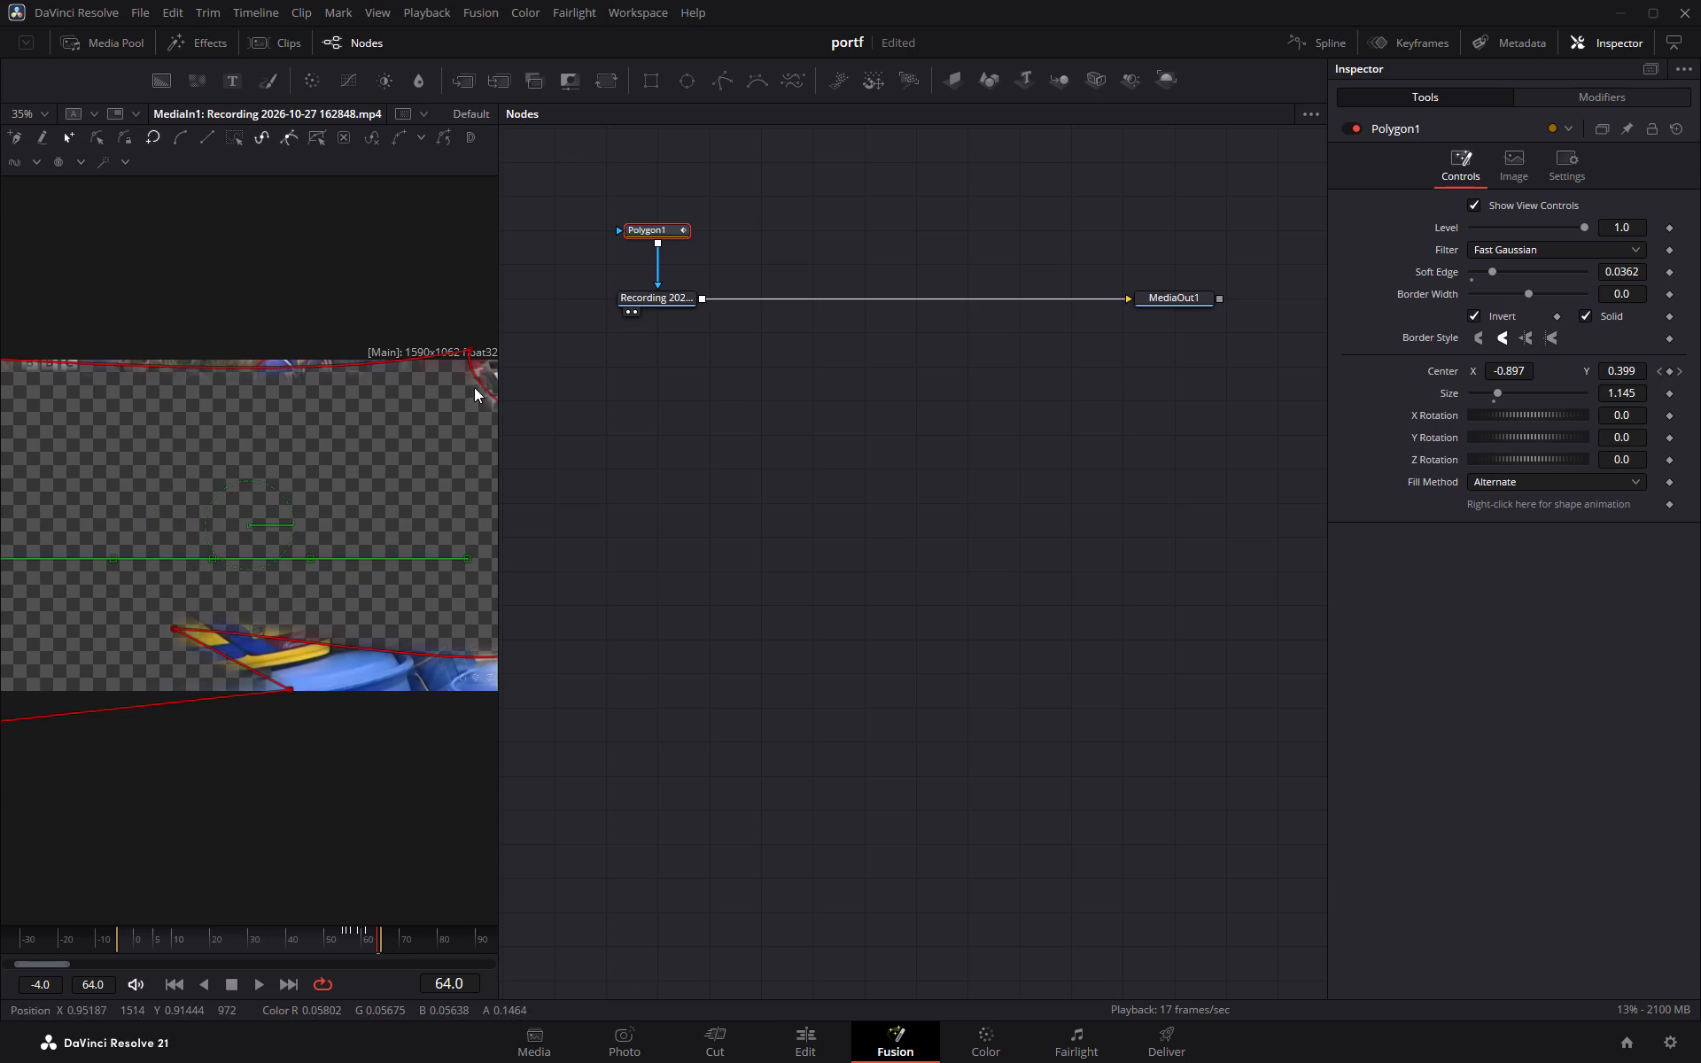
{"action": "left_click_drag", "start_coordinate": [478, 383], "coordinate": [532, 341]}
{"action": "left_click_drag", "start_coordinate": [171, 625], "coordinate": [304, 647]}
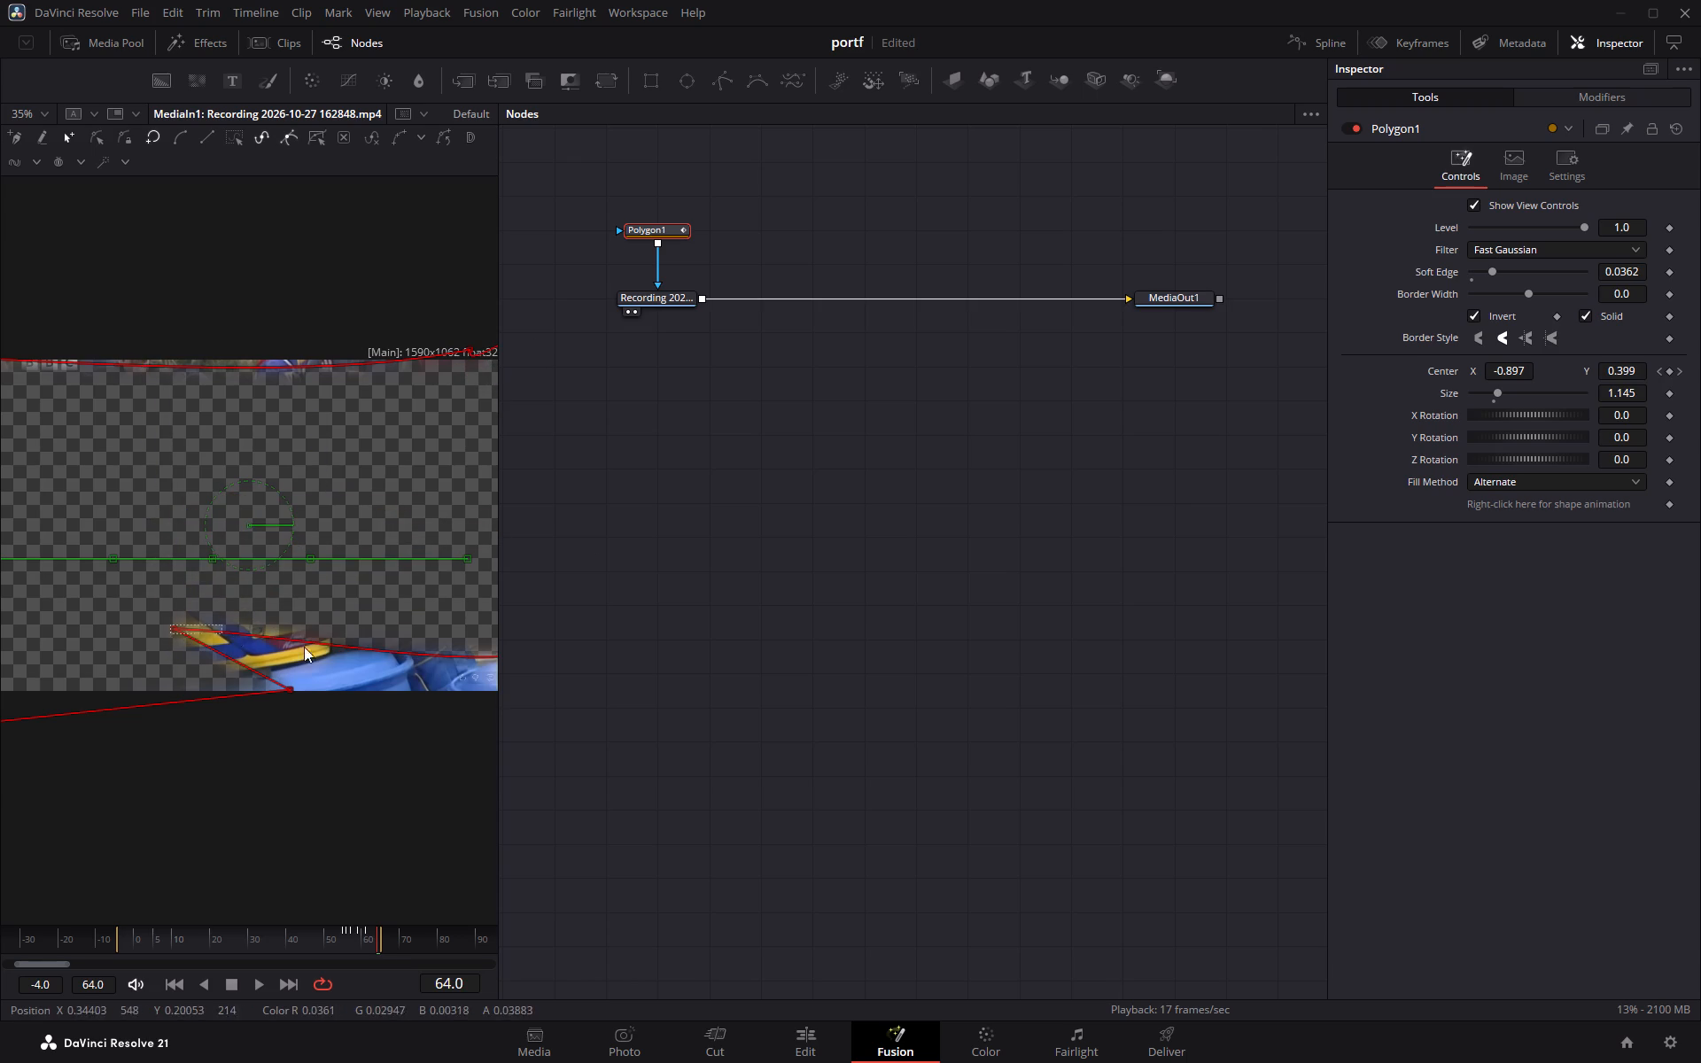
{"action": "left_click_drag", "start_coordinate": [304, 647], "coordinate": [538, 698]}
{"action": "left_click_drag", "start_coordinate": [171, 629], "coordinate": [522, 681]}
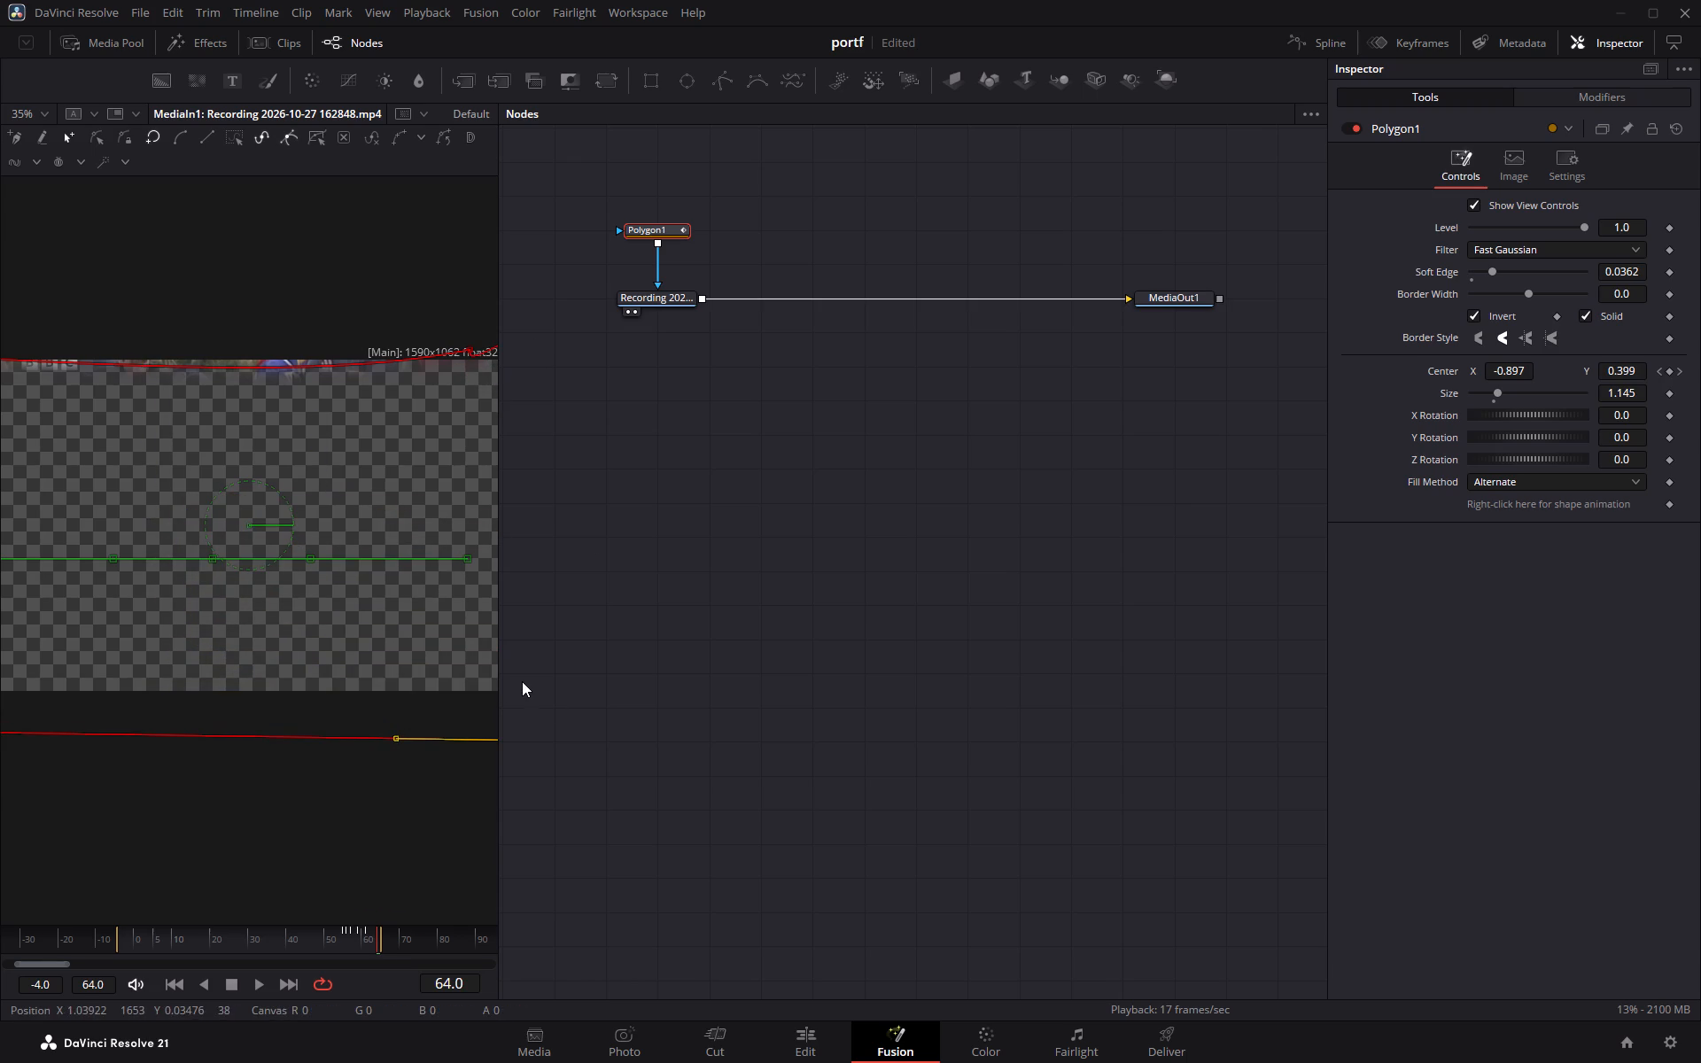
{"action": "left_click_drag", "start_coordinate": [522, 681], "coordinate": [523, 681]}
Check the mask on the frames before 61 during the coat pass, and return to the Edit page.
{"action": "left_click_drag", "start_coordinate": [372, 939], "coordinate": [359, 939]}
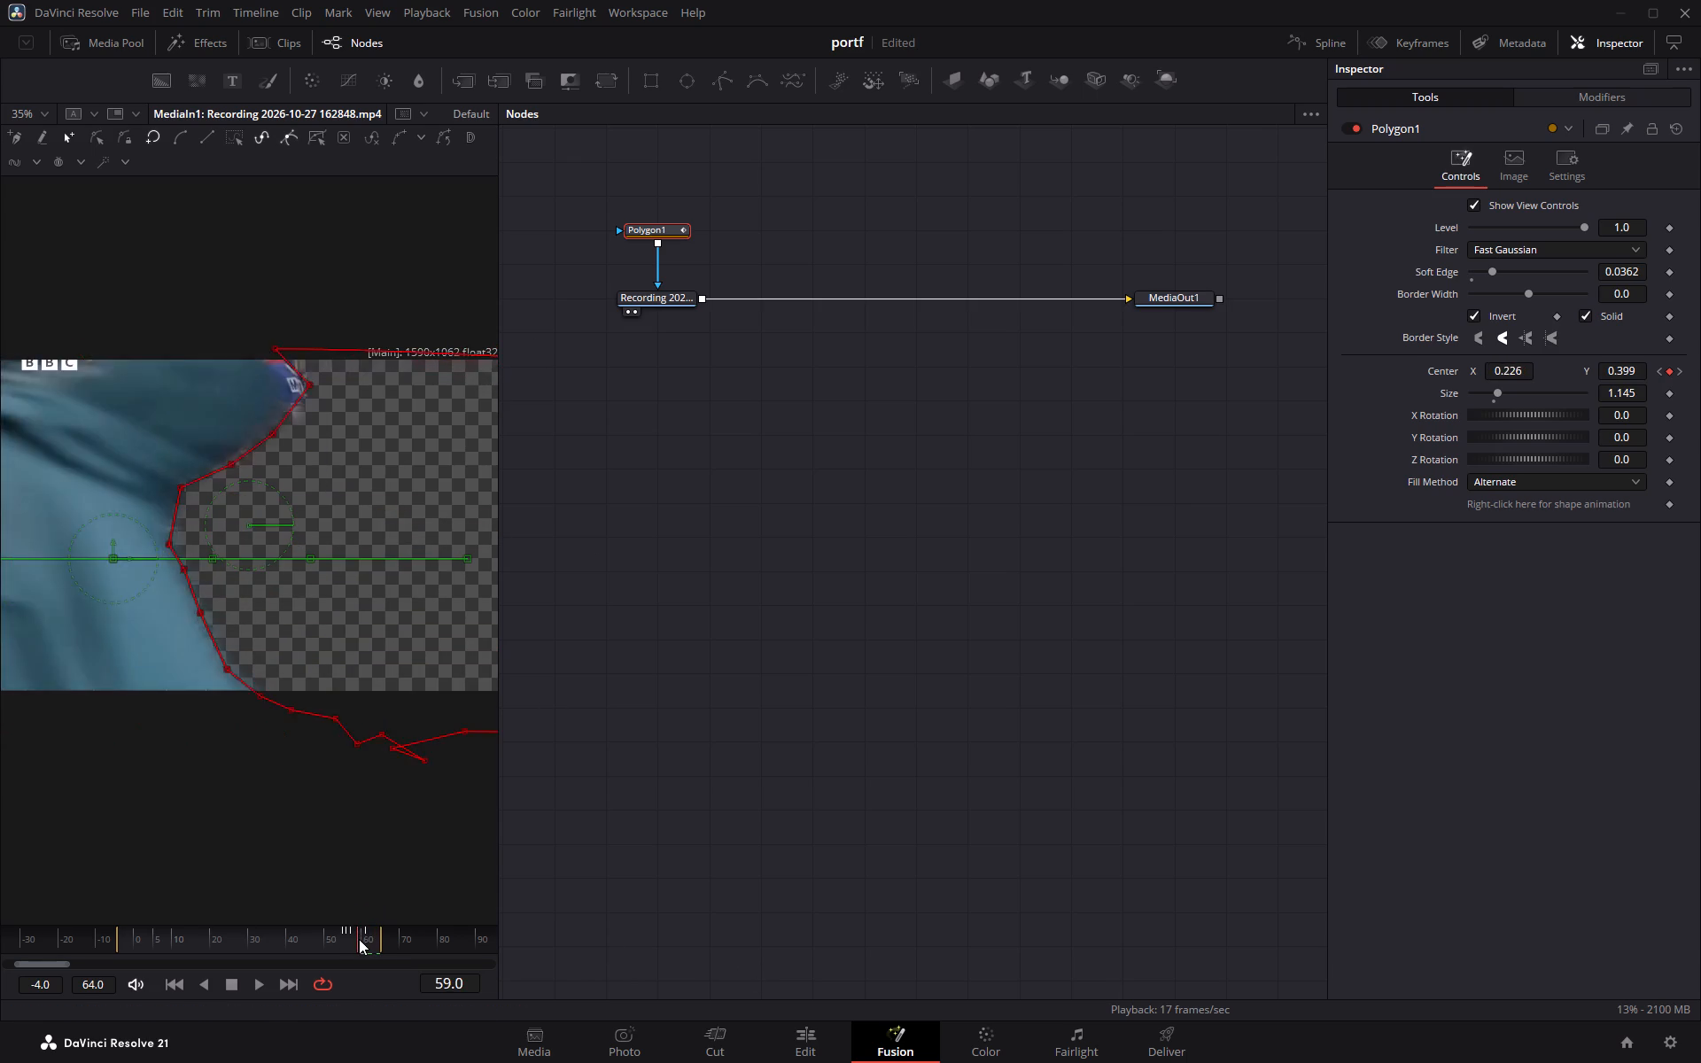
{"action": "left_click_drag", "start_coordinate": [359, 939], "coordinate": [330, 942]}
{"action": "left_click", "coordinate": [795, 1045]}
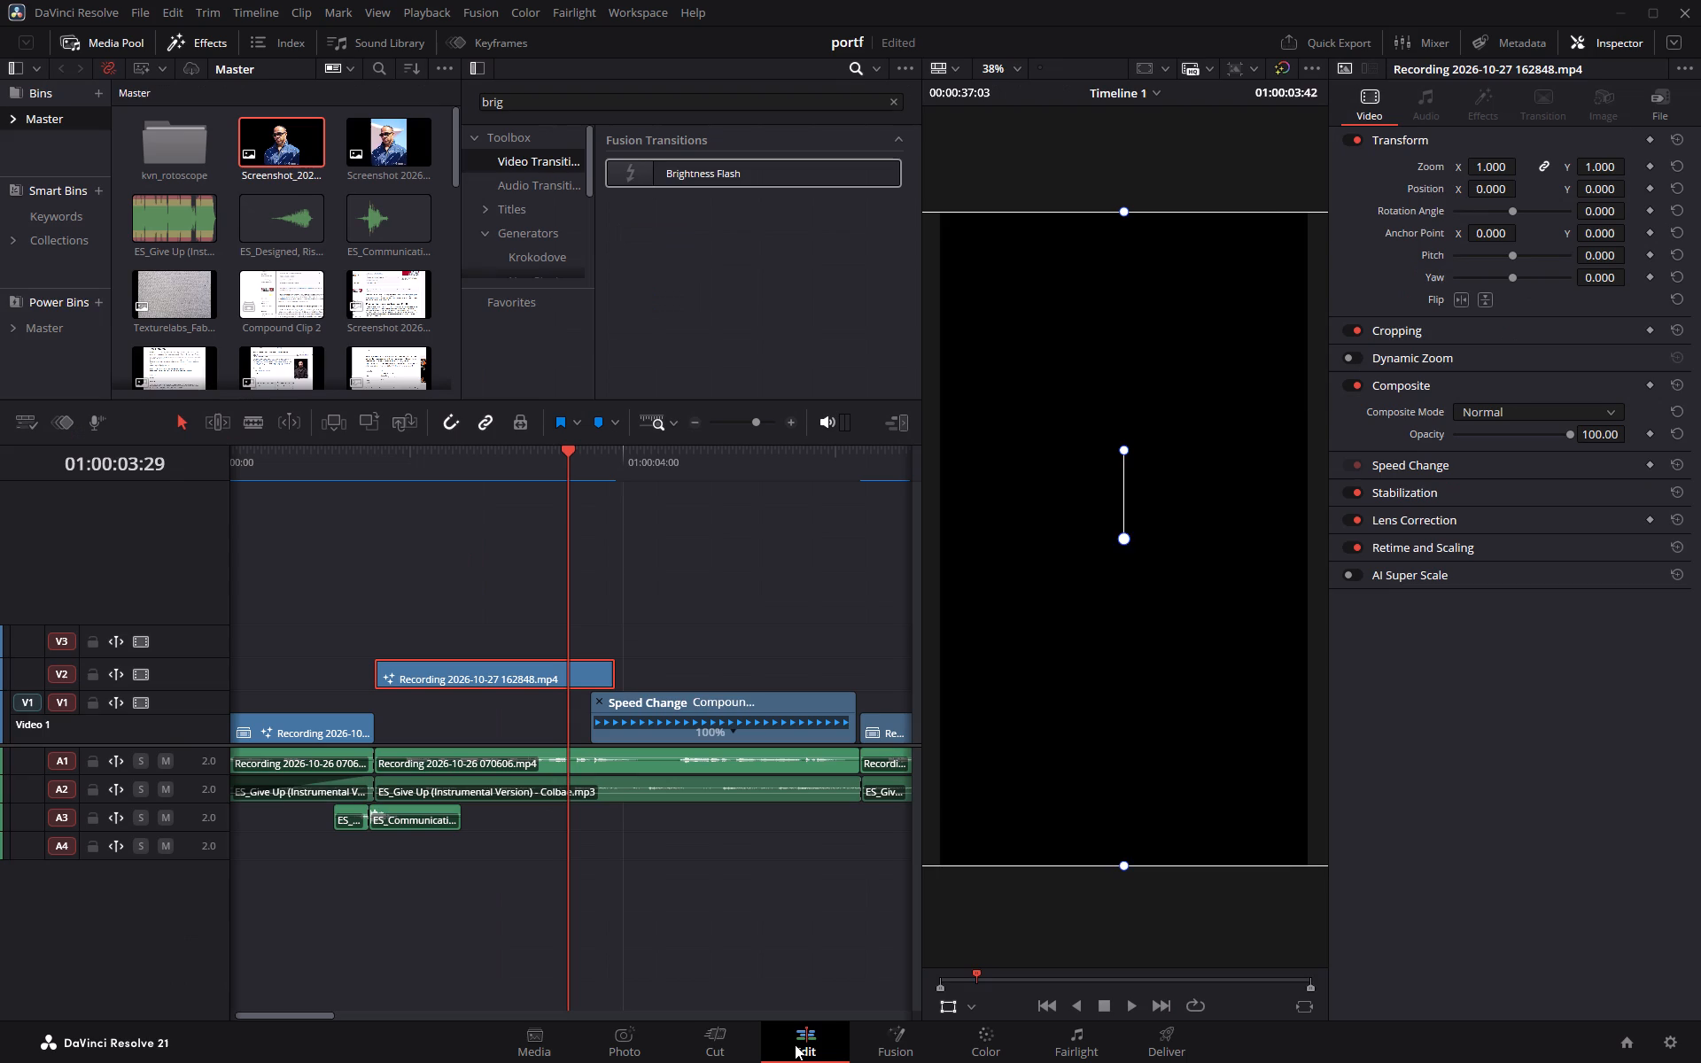
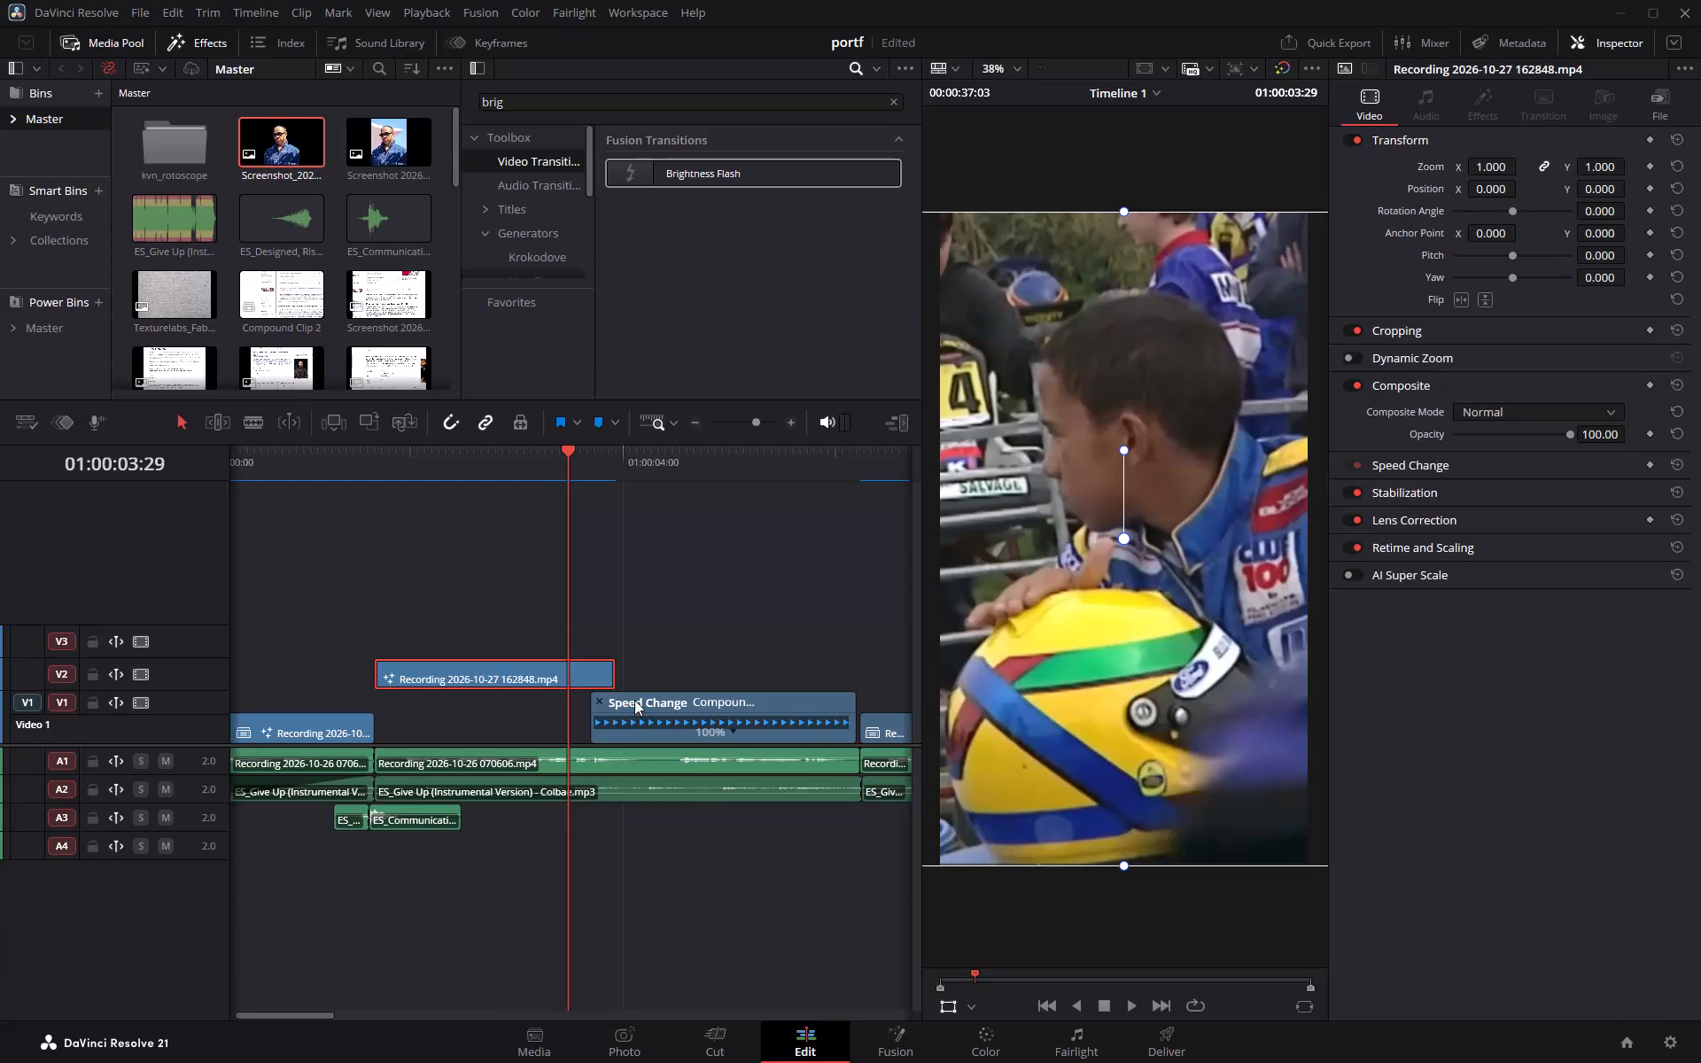
Play back the masked coat transition from the V2 karting clip into Compound Clip 2.
{"action": "key", "text": "space"}
{"action": "key", "text": "space"}
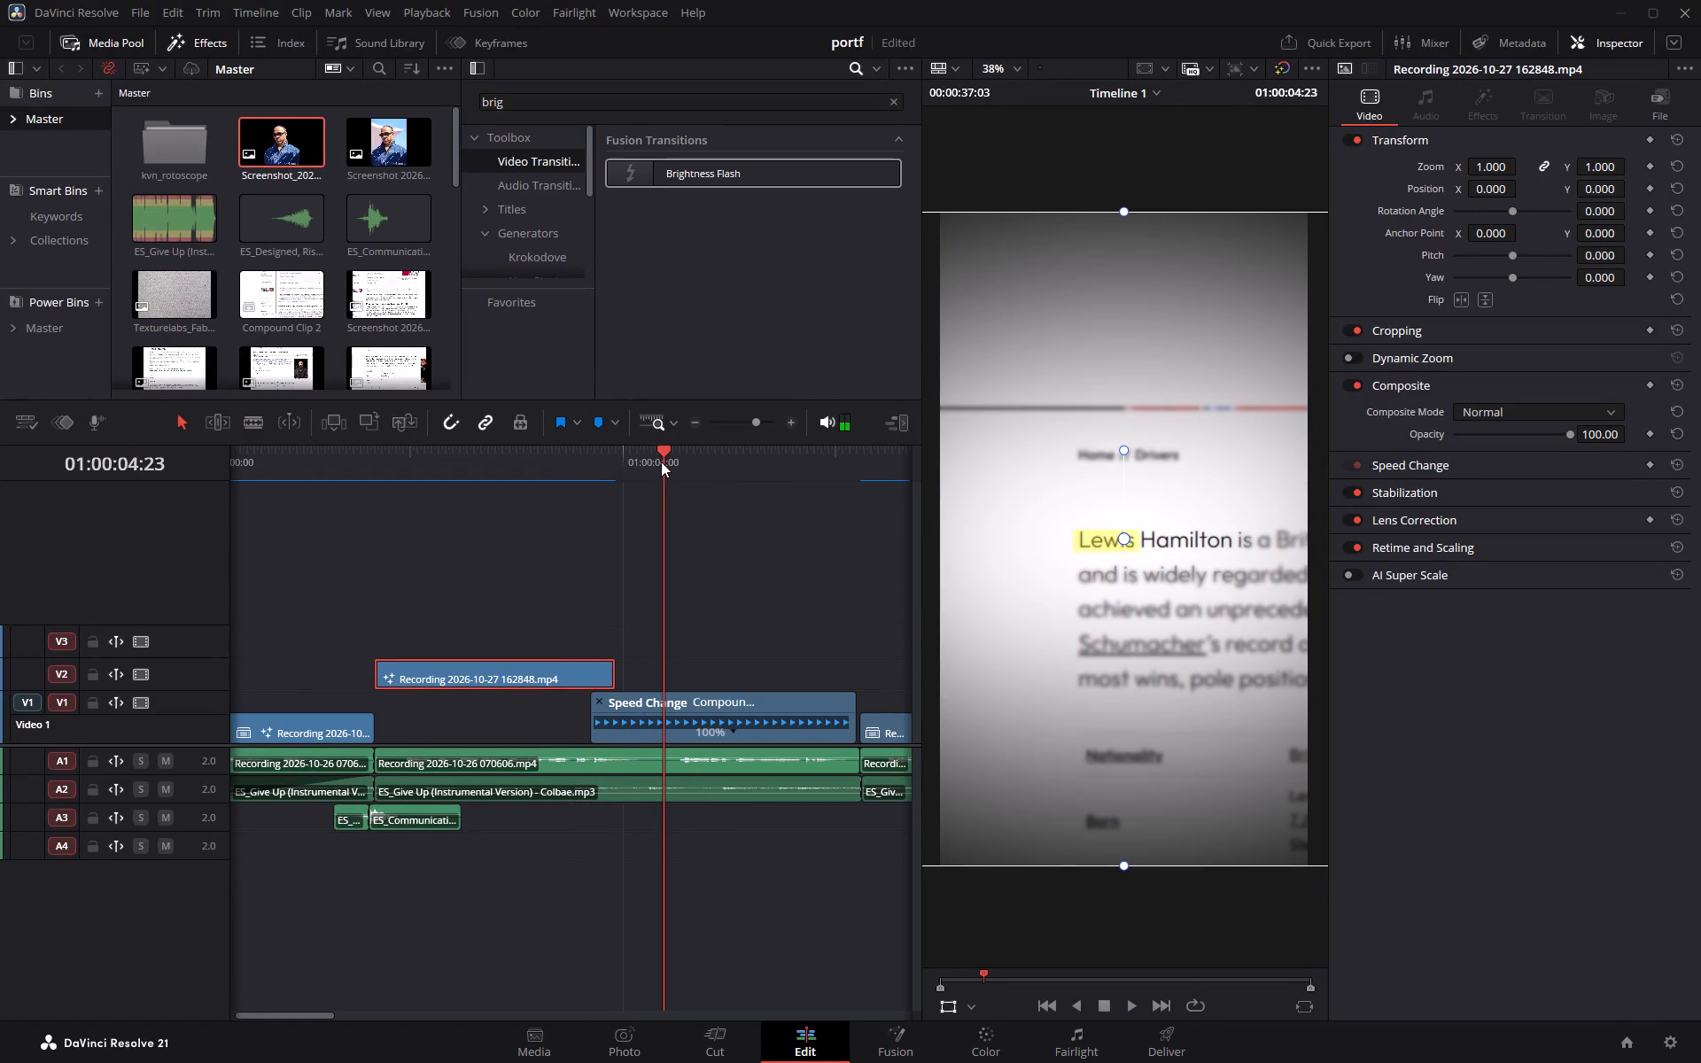
{"action": "left_click_drag", "start_coordinate": [663, 455], "coordinate": [470, 454]}
{"action": "key", "text": "space"}
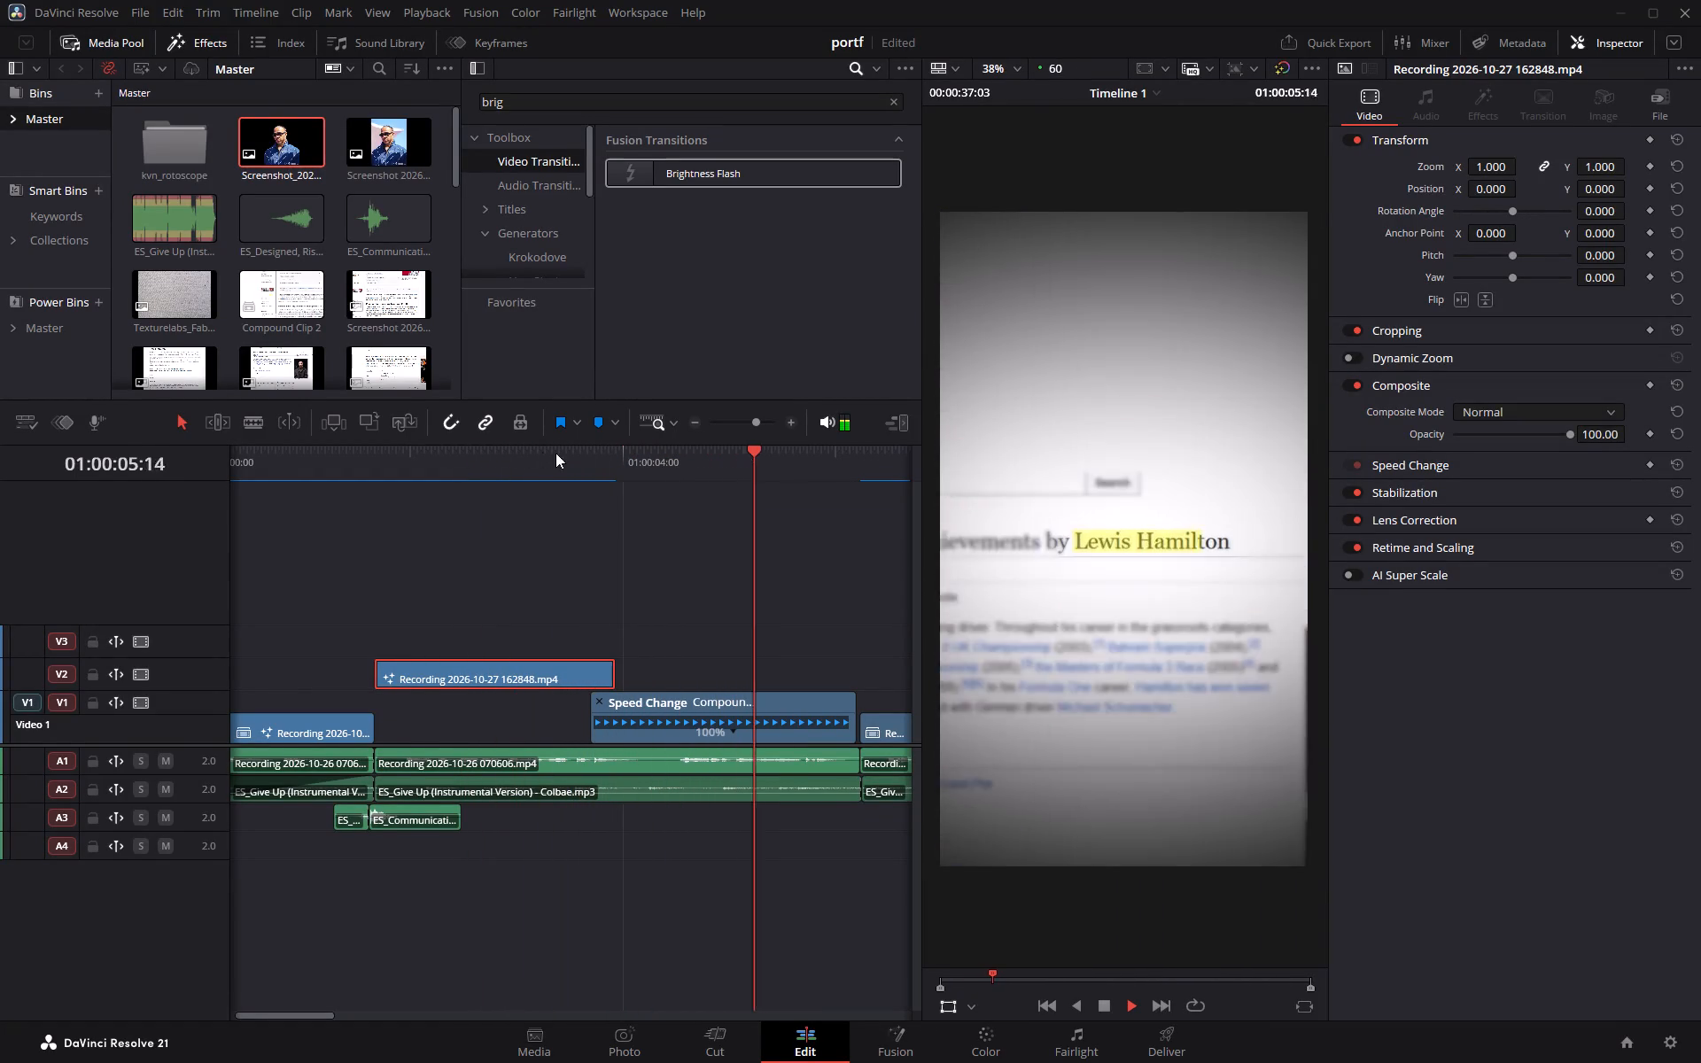
{"action": "key", "text": "space"}
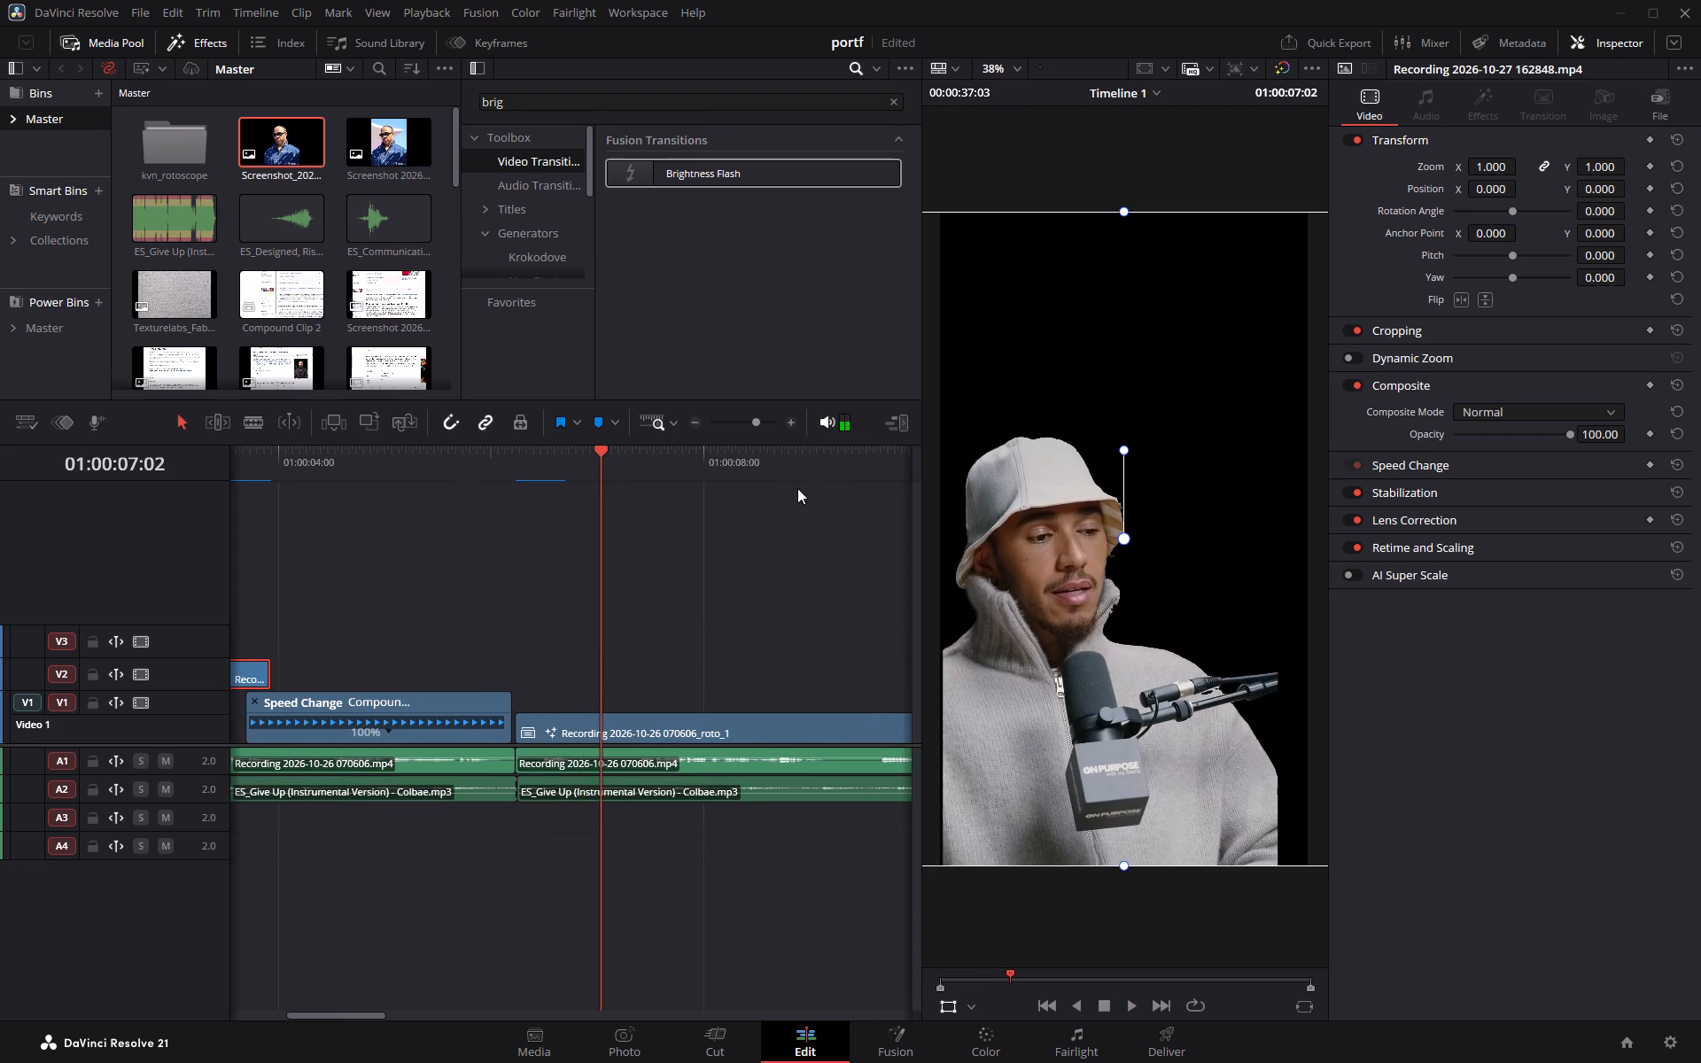
Review the cut-out podcast shot following Compound Clip 2 and its lead-in from the karting clip, playing on into the next podcast clip.
{"action": "left_click_drag", "start_coordinate": [602, 451], "coordinate": [547, 451]}
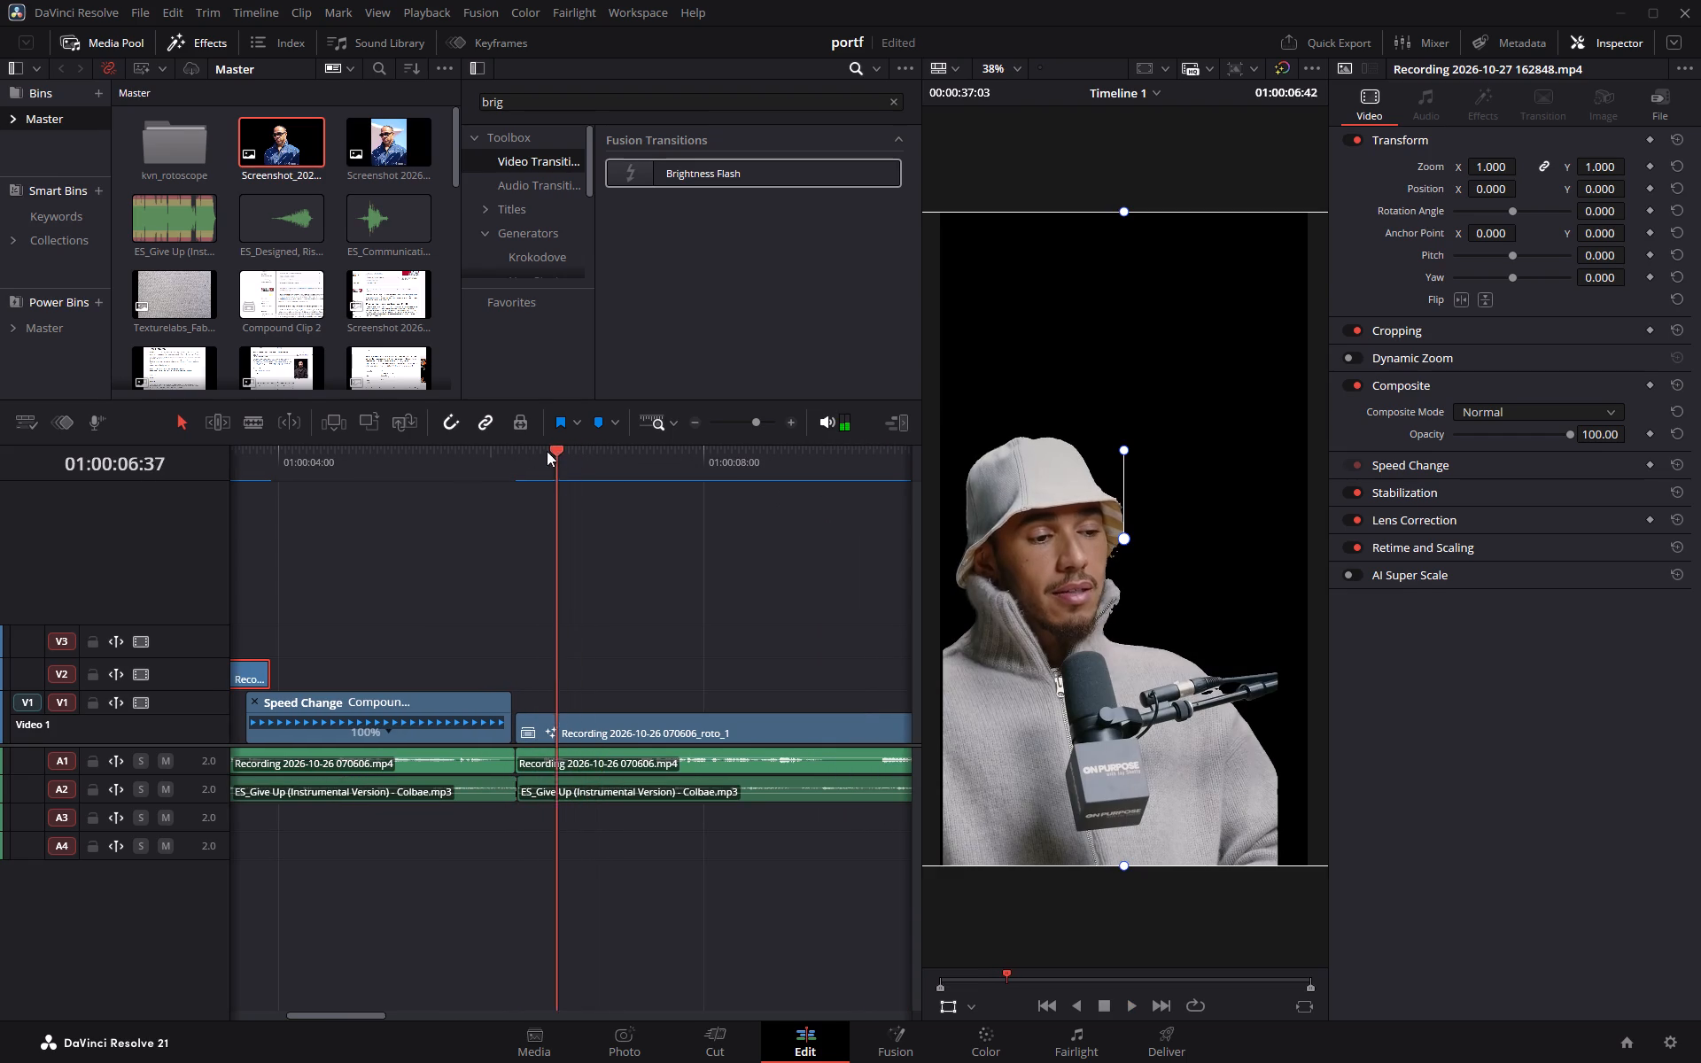
{"action": "left_click_drag", "start_coordinate": [547, 451], "coordinate": [521, 451]}
{"action": "key", "text": "space"}
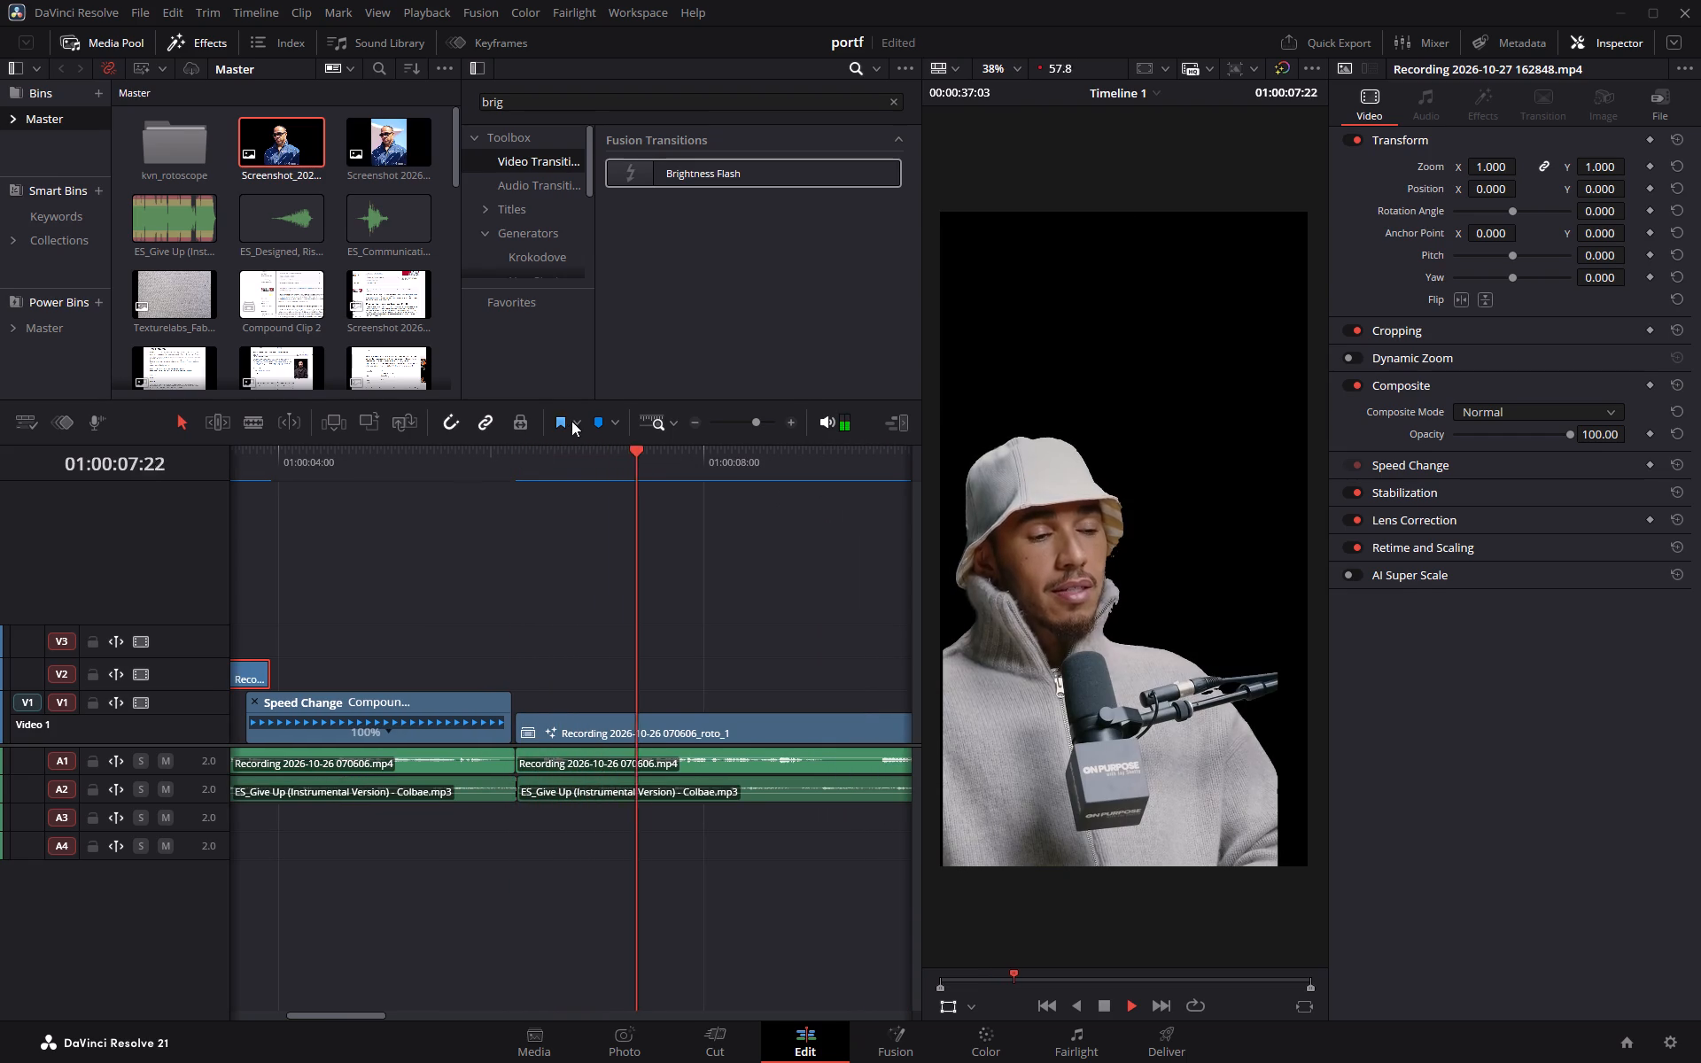
{"action": "double_click", "coordinate": [695, 422]}
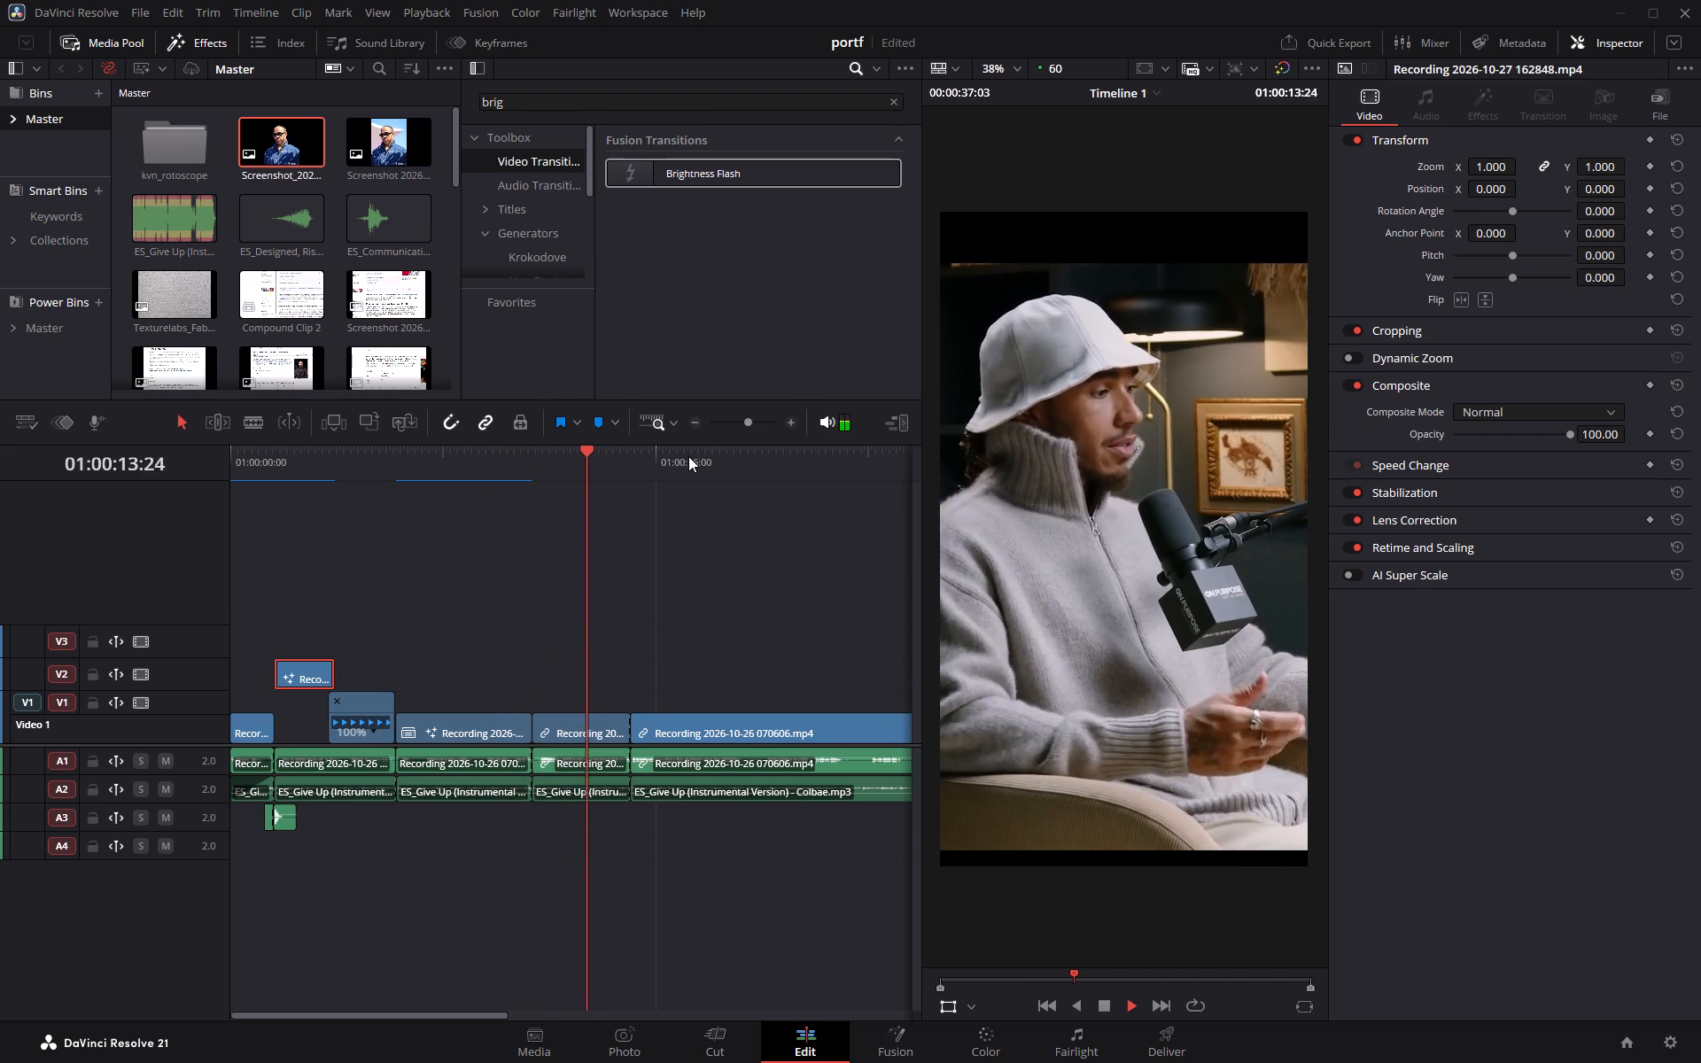
{"action": "key", "text": "space"}
{"action": "left_click_drag", "start_coordinate": [614, 457], "coordinate": [403, 462]}
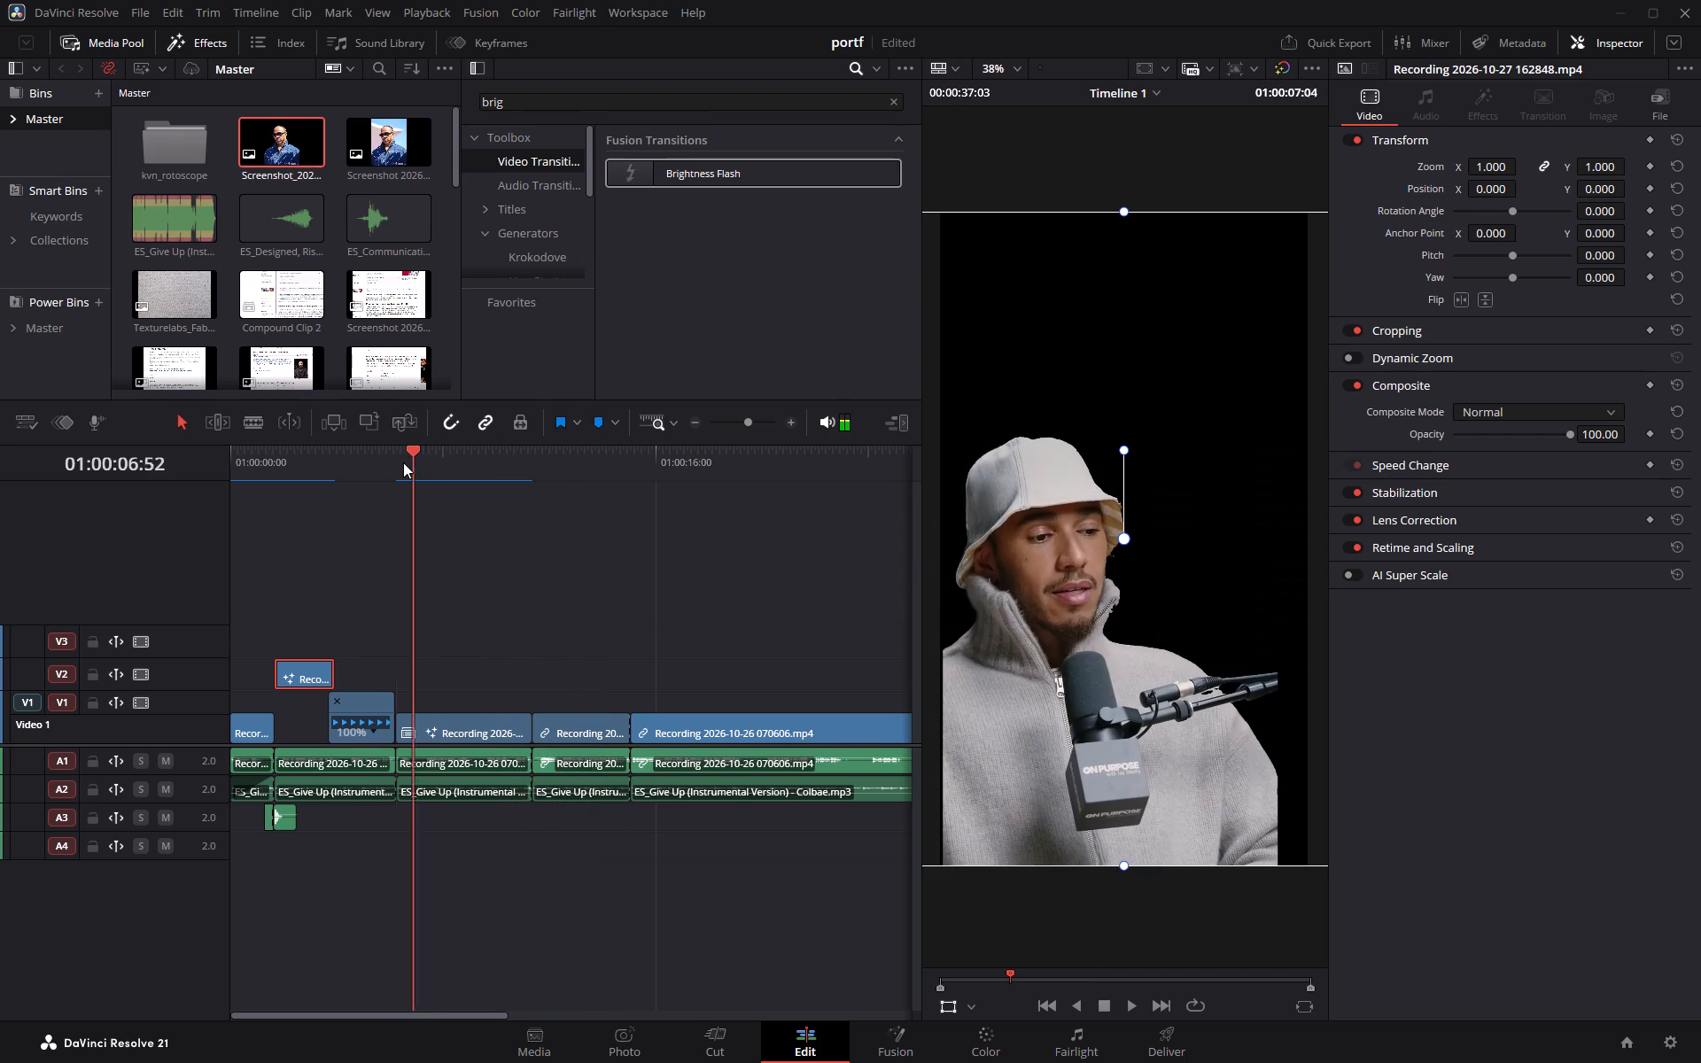
{"action": "left_click_drag", "start_coordinate": [403, 462], "coordinate": [398, 462]}
{"action": "key", "text": "space"}
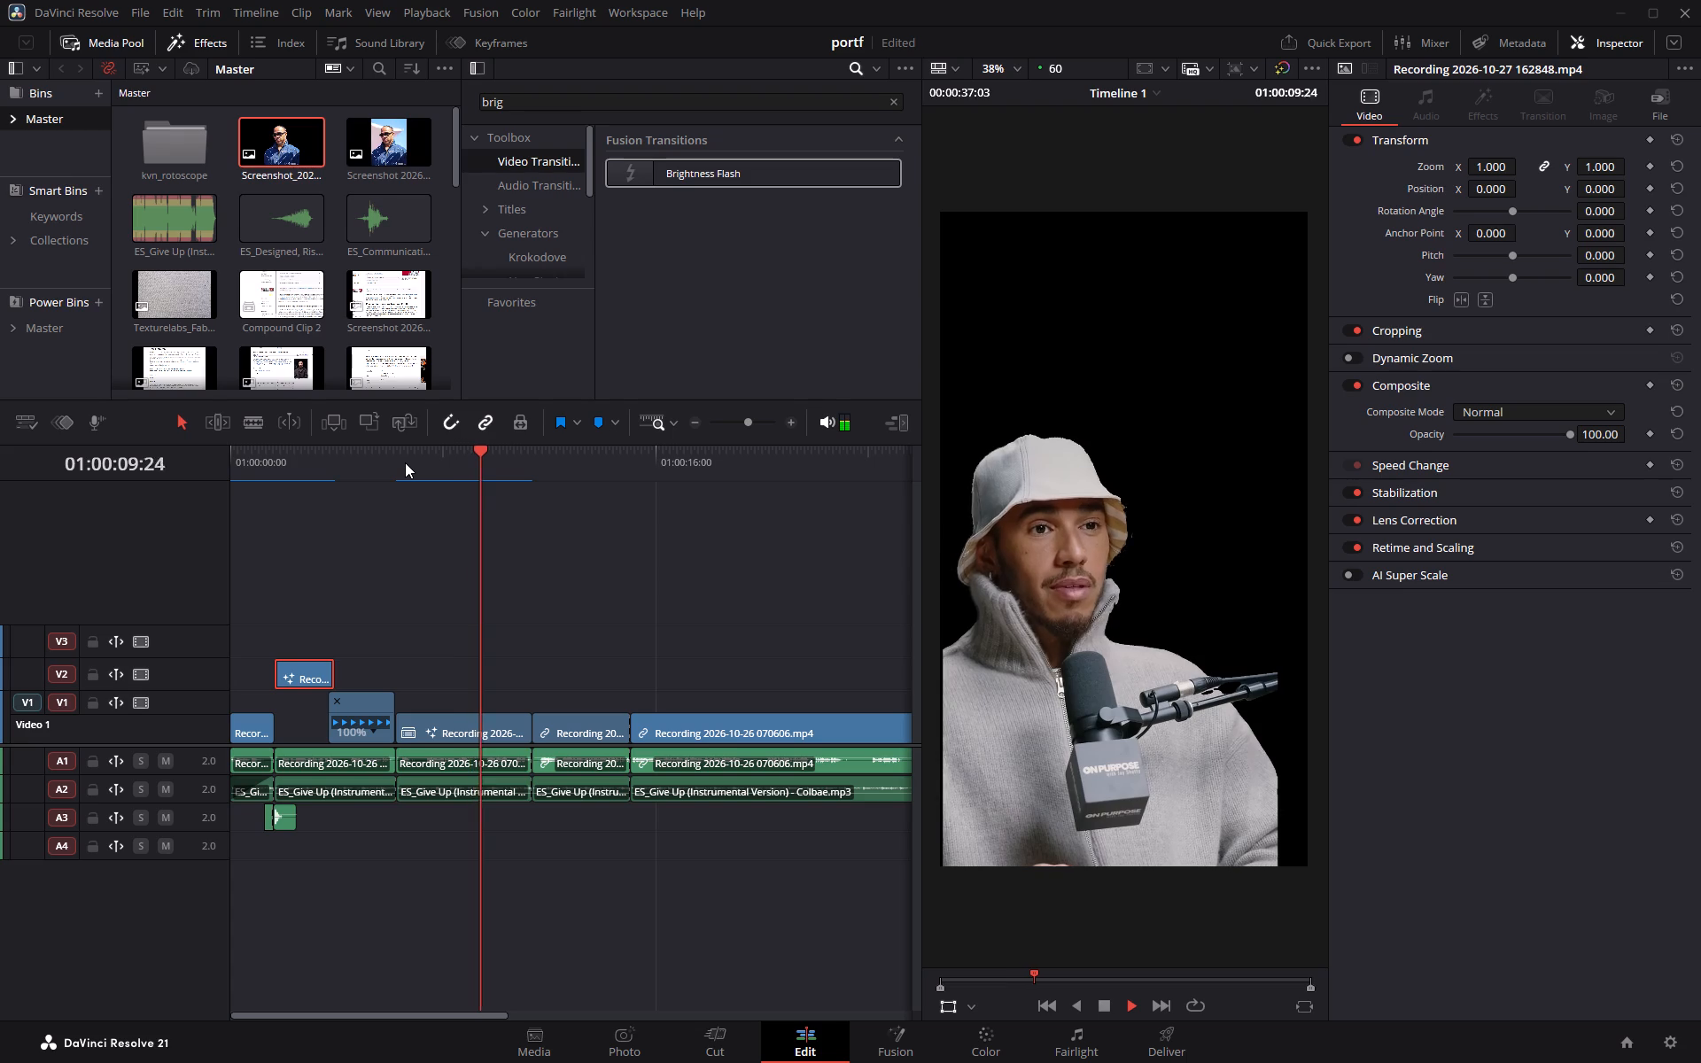
{"action": "key", "text": "space"}
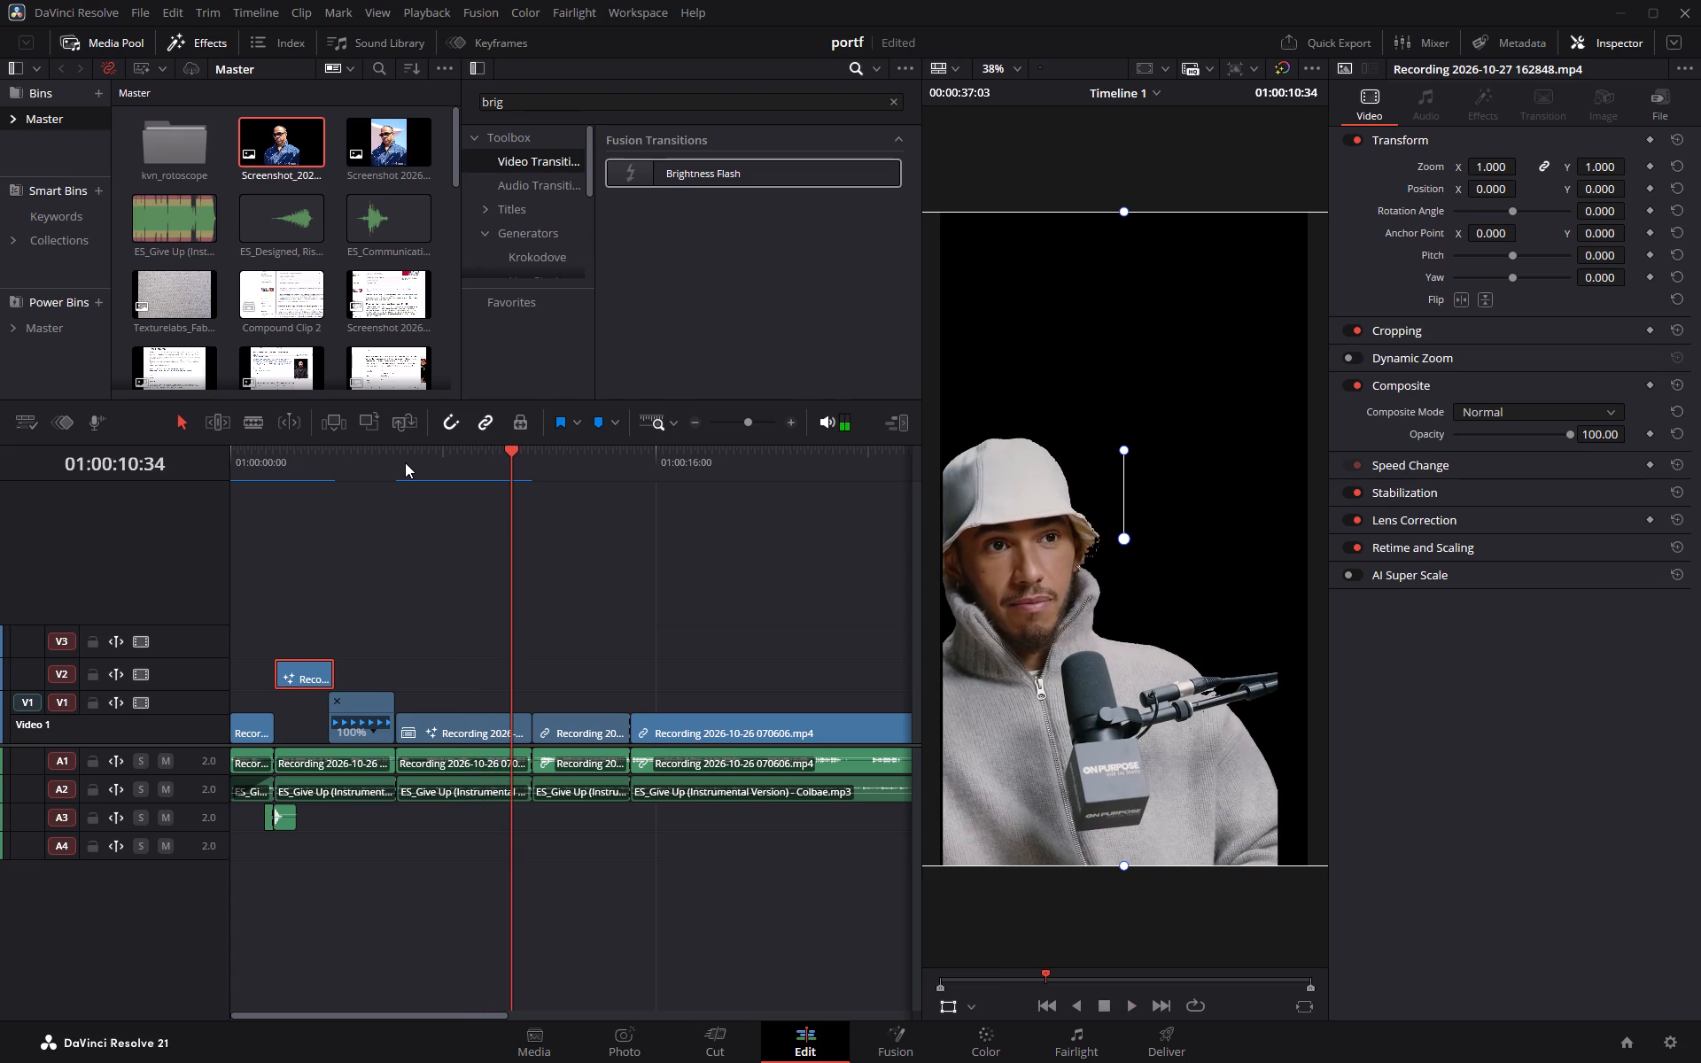
{"action": "left_click_drag", "start_coordinate": [509, 453], "coordinate": [409, 455]}
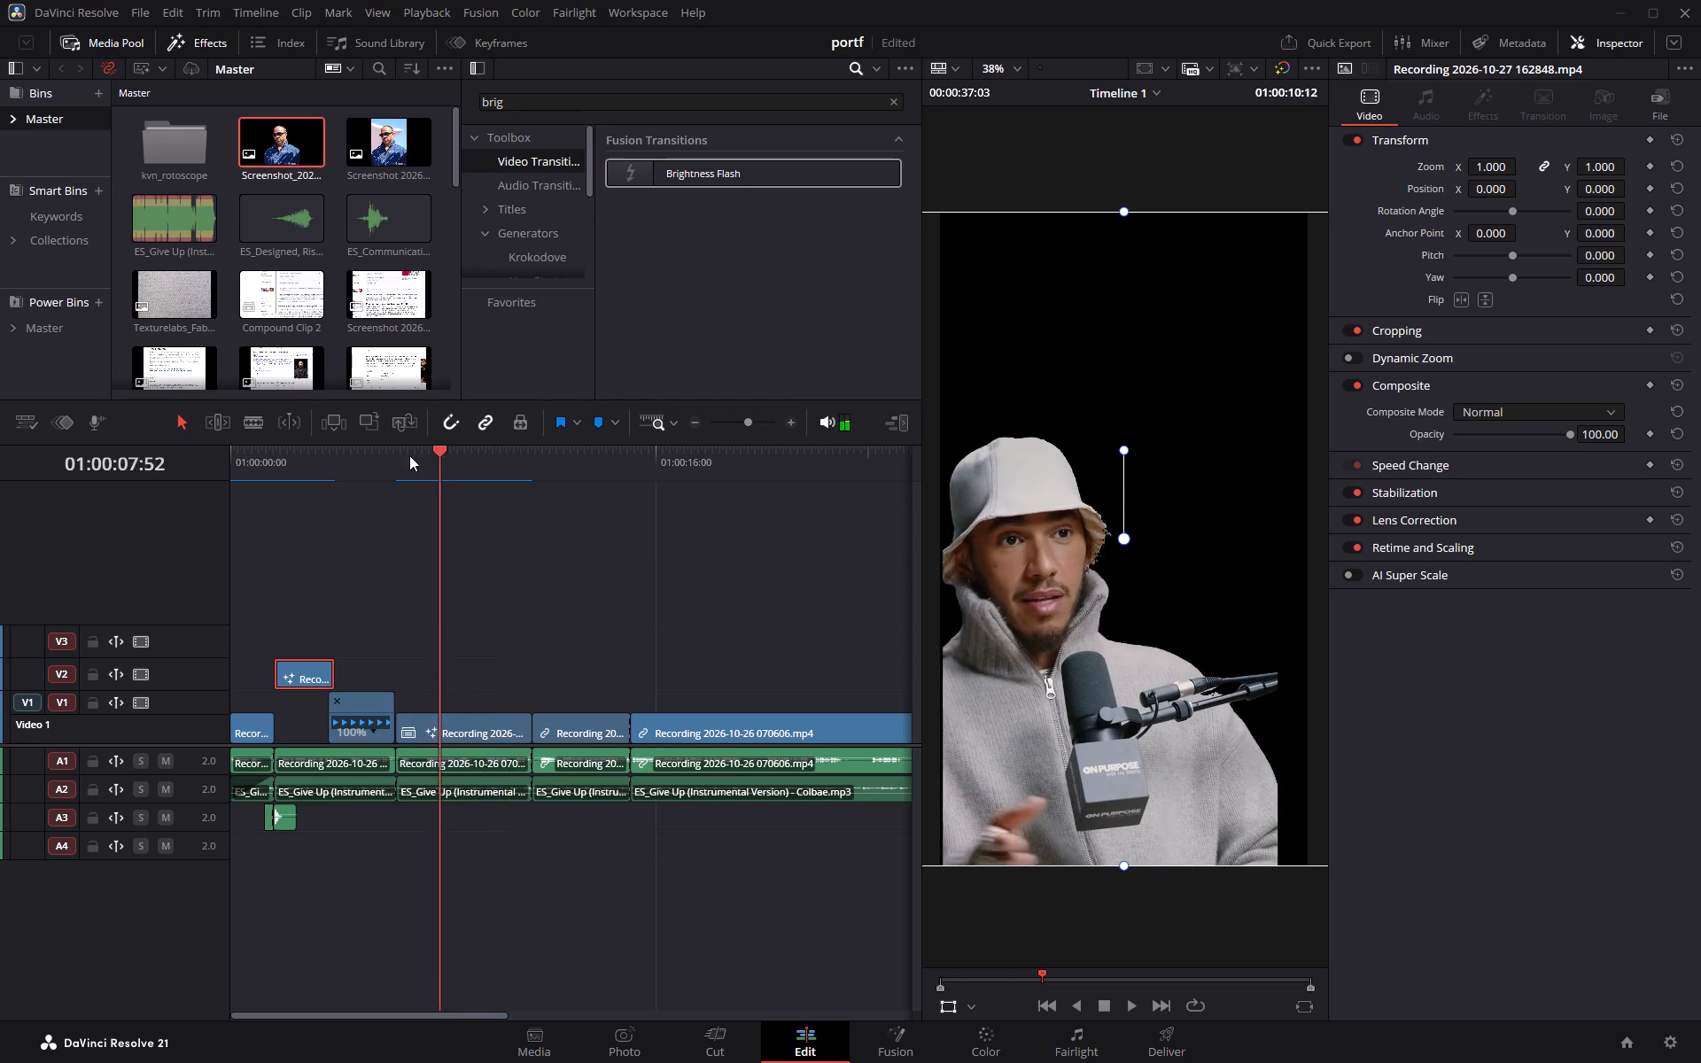
{"action": "left_click_drag", "start_coordinate": [409, 455], "coordinate": [285, 457]}
{"action": "key", "text": "space"}
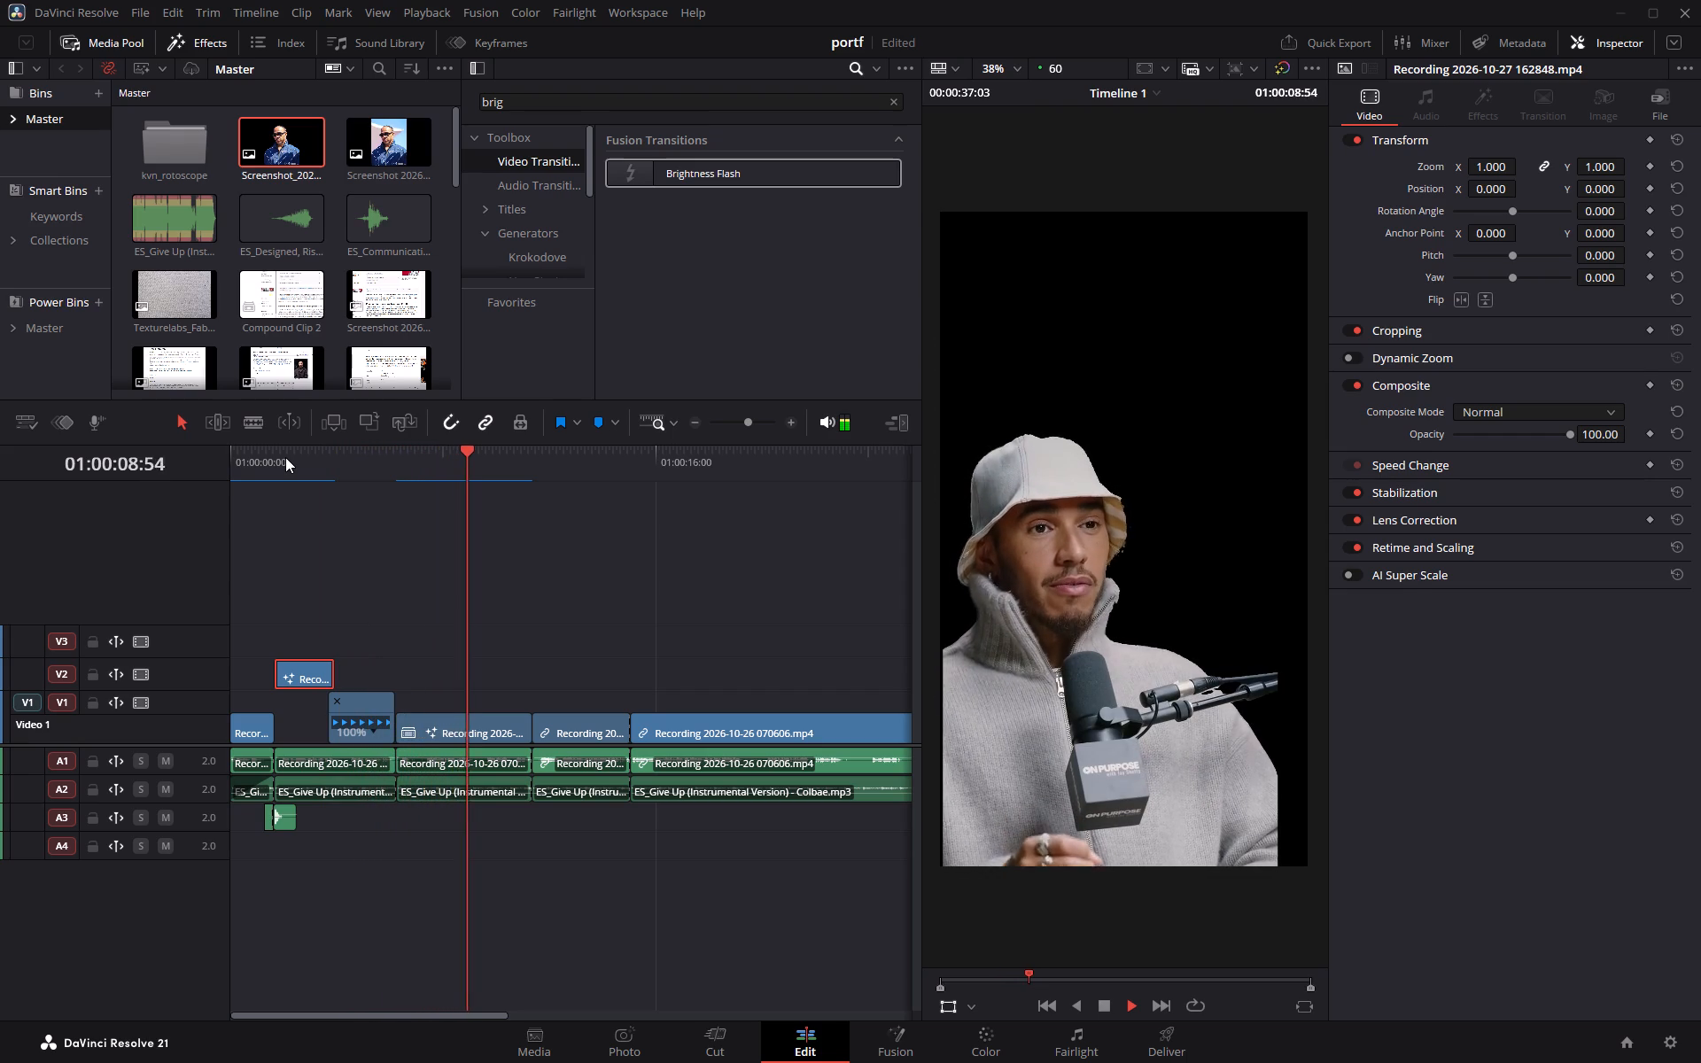
{"action": "key", "text": "space"}
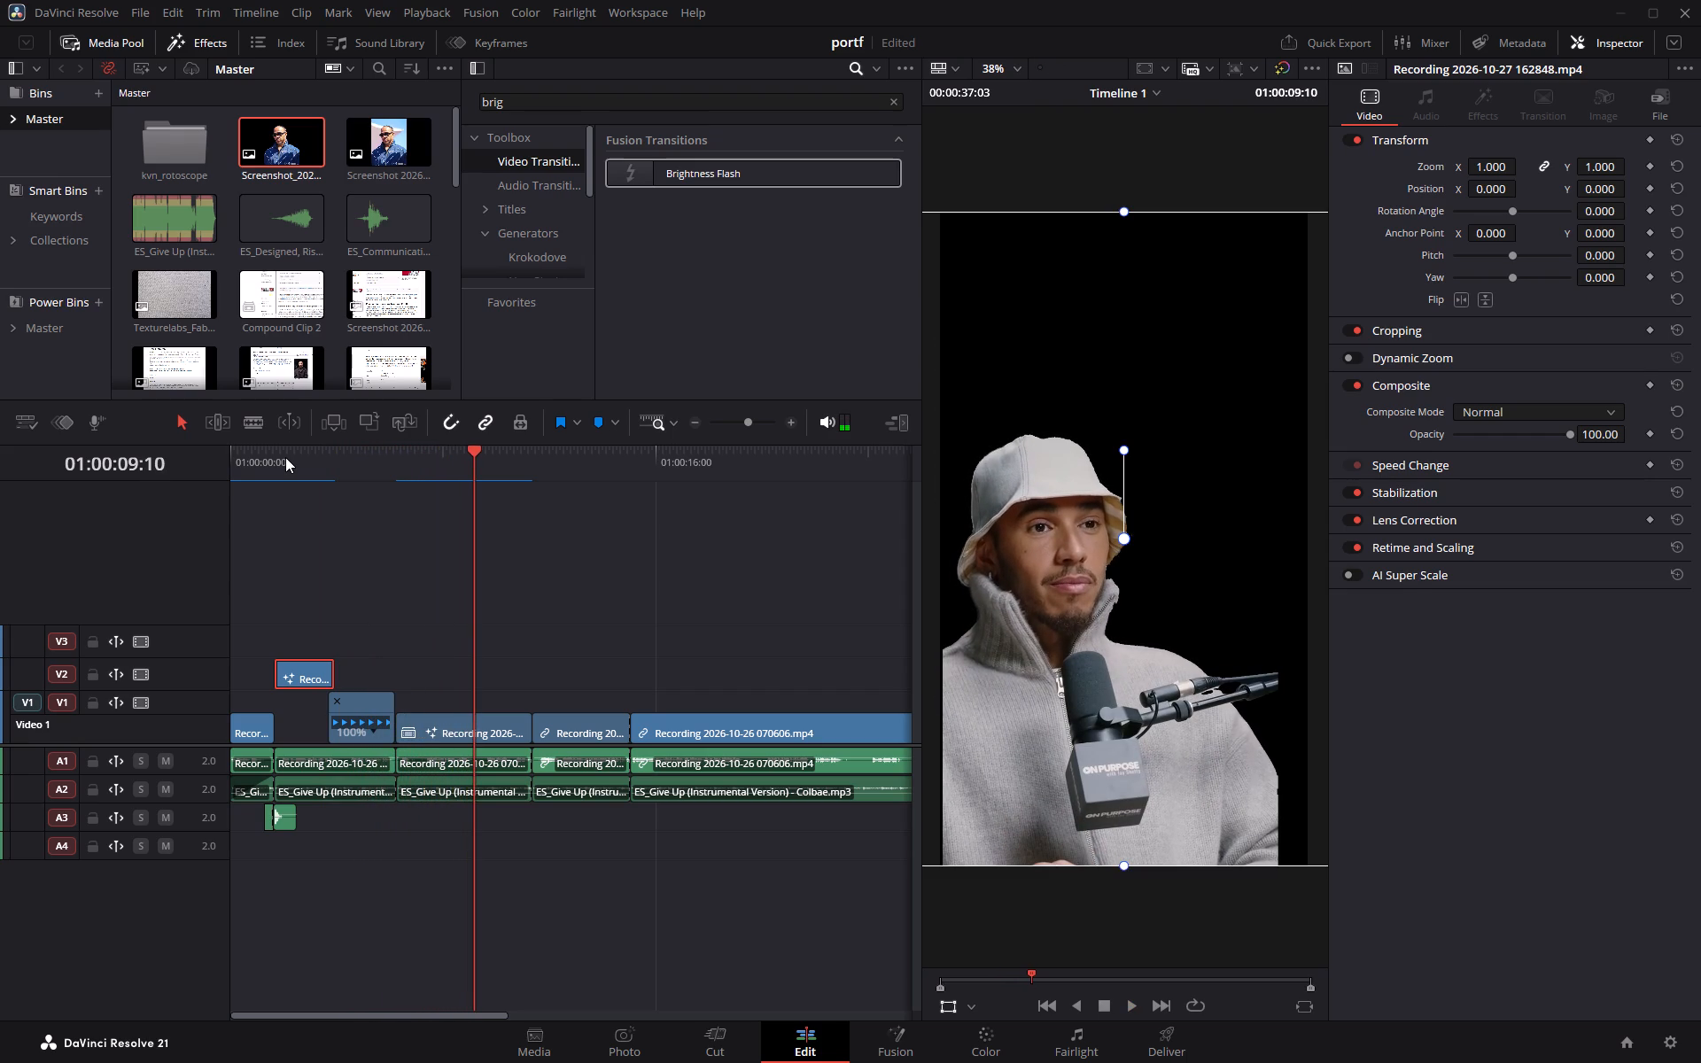
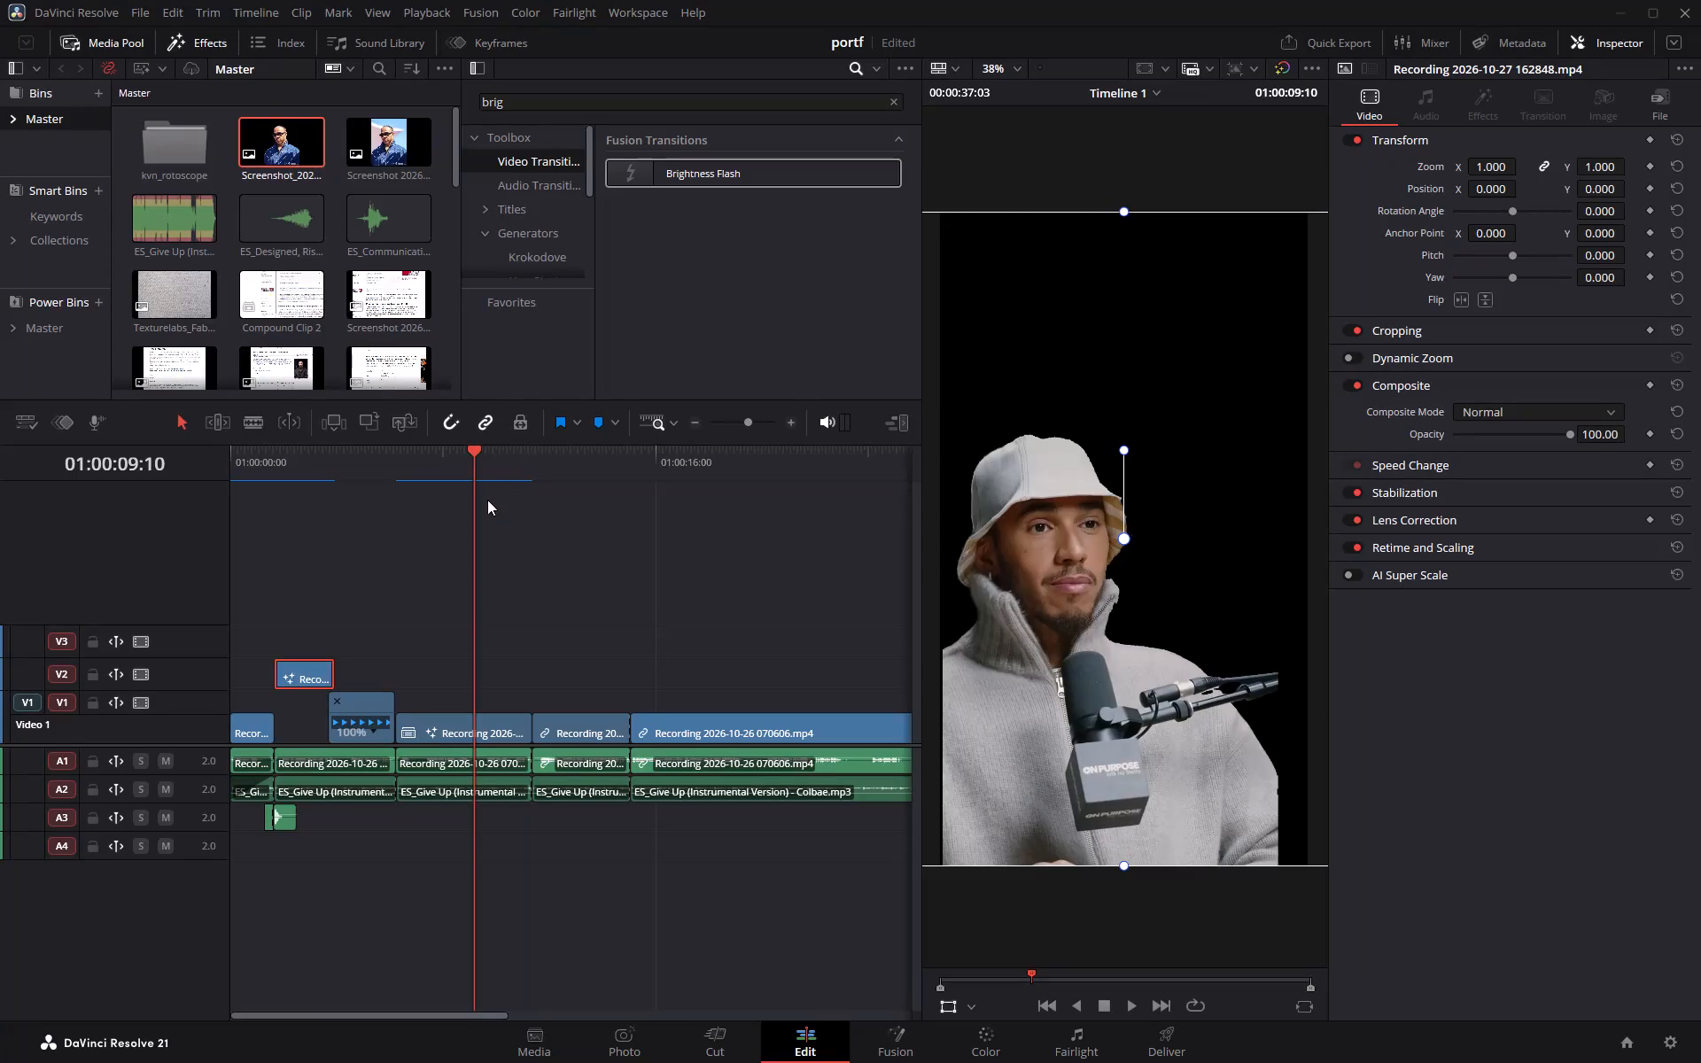
Play back the sequence from the opening podcast and karting clips through Compound Clip 2 into the cut-out podcast shot.
{"action": "left_click_drag", "start_coordinate": [473, 453], "coordinate": [340, 468]}
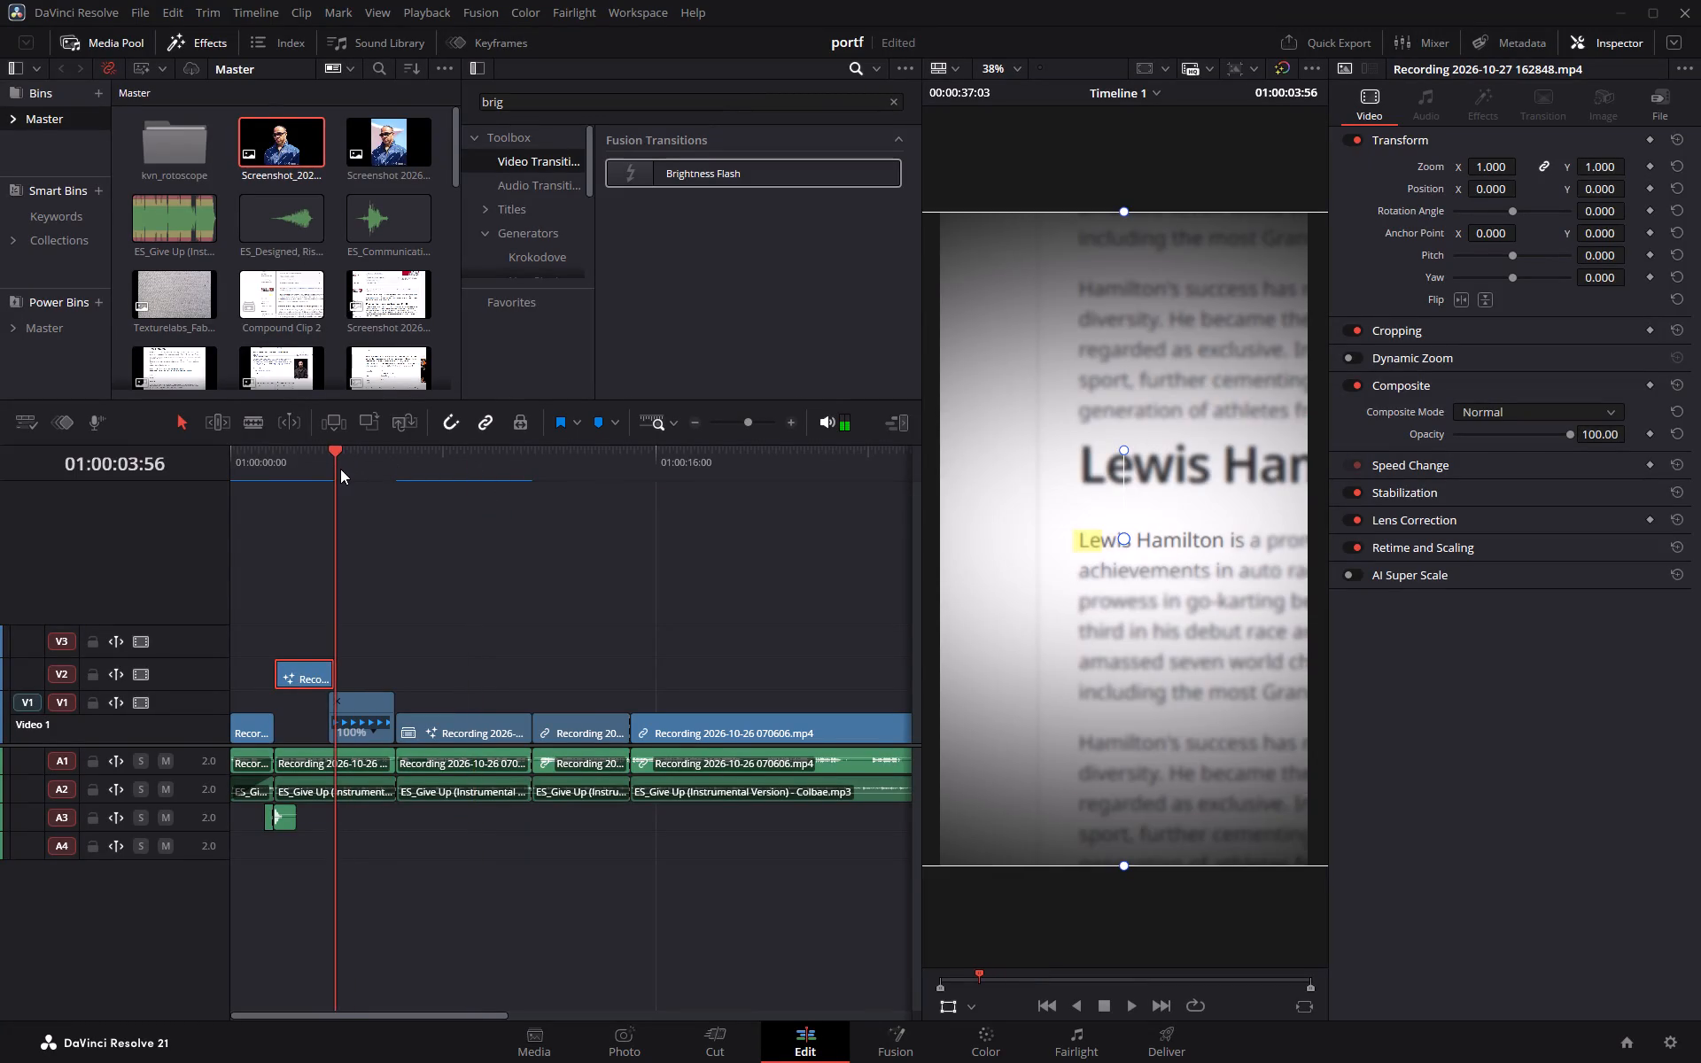
{"action": "key", "text": "space"}
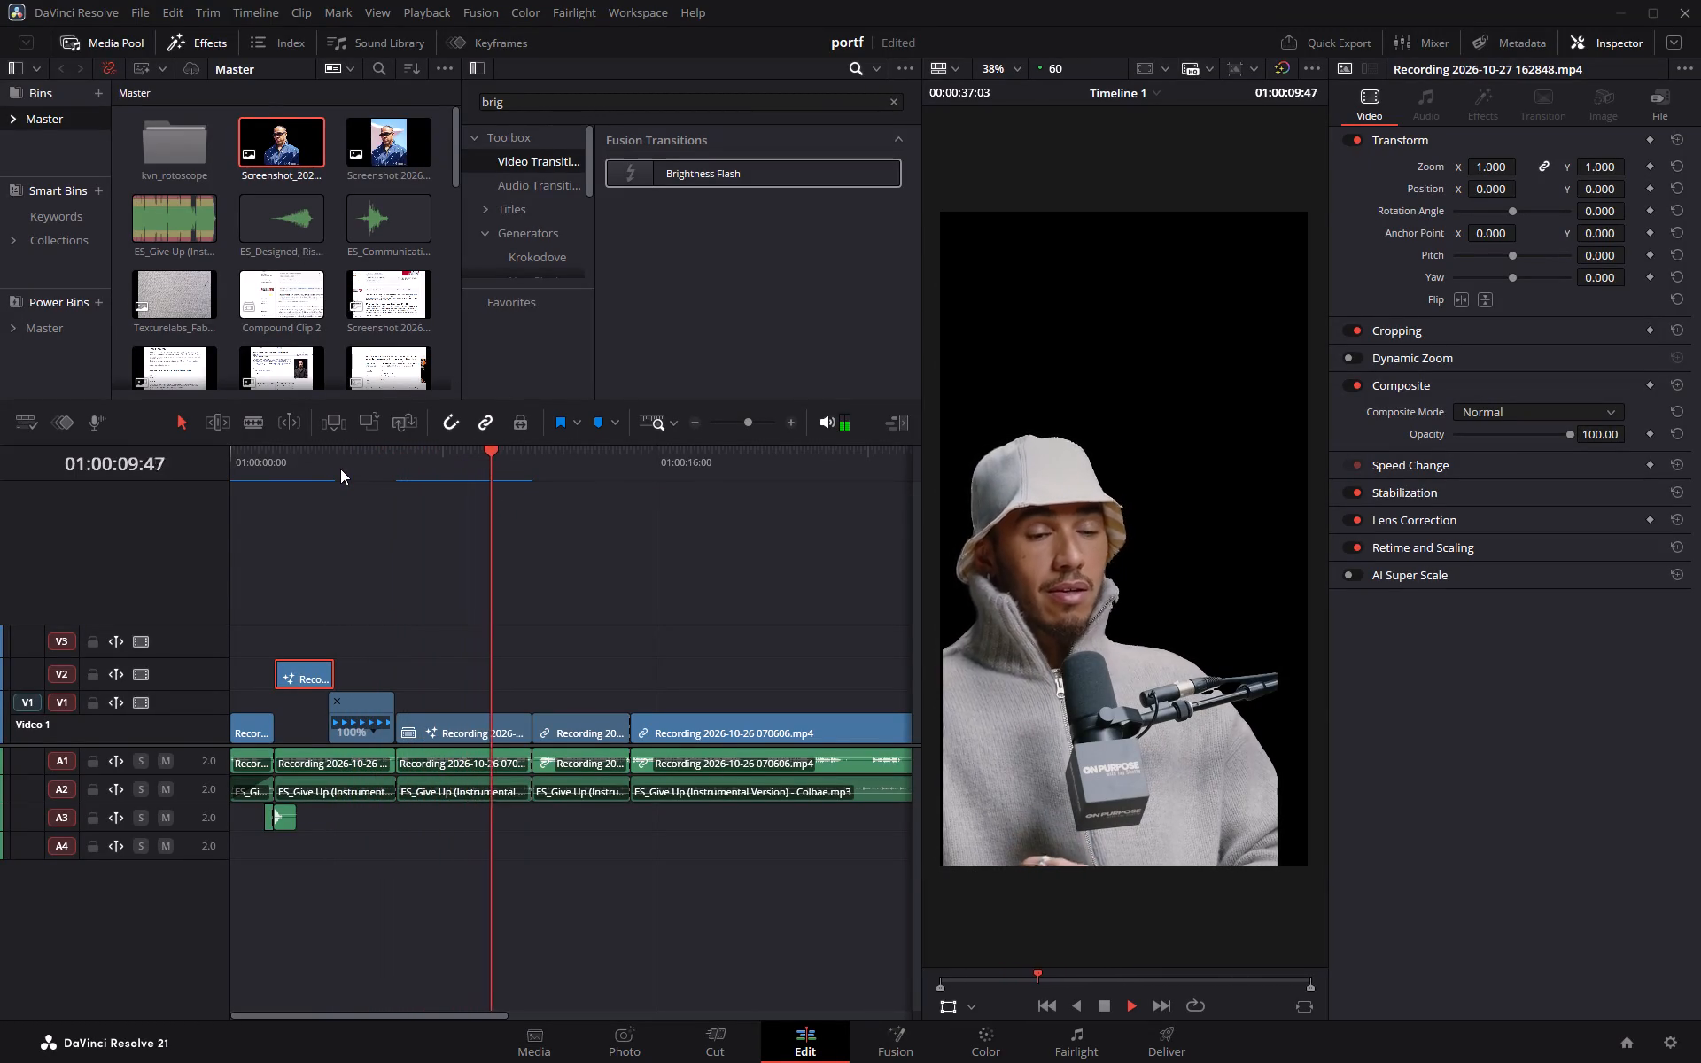
{"action": "key", "text": "space"}
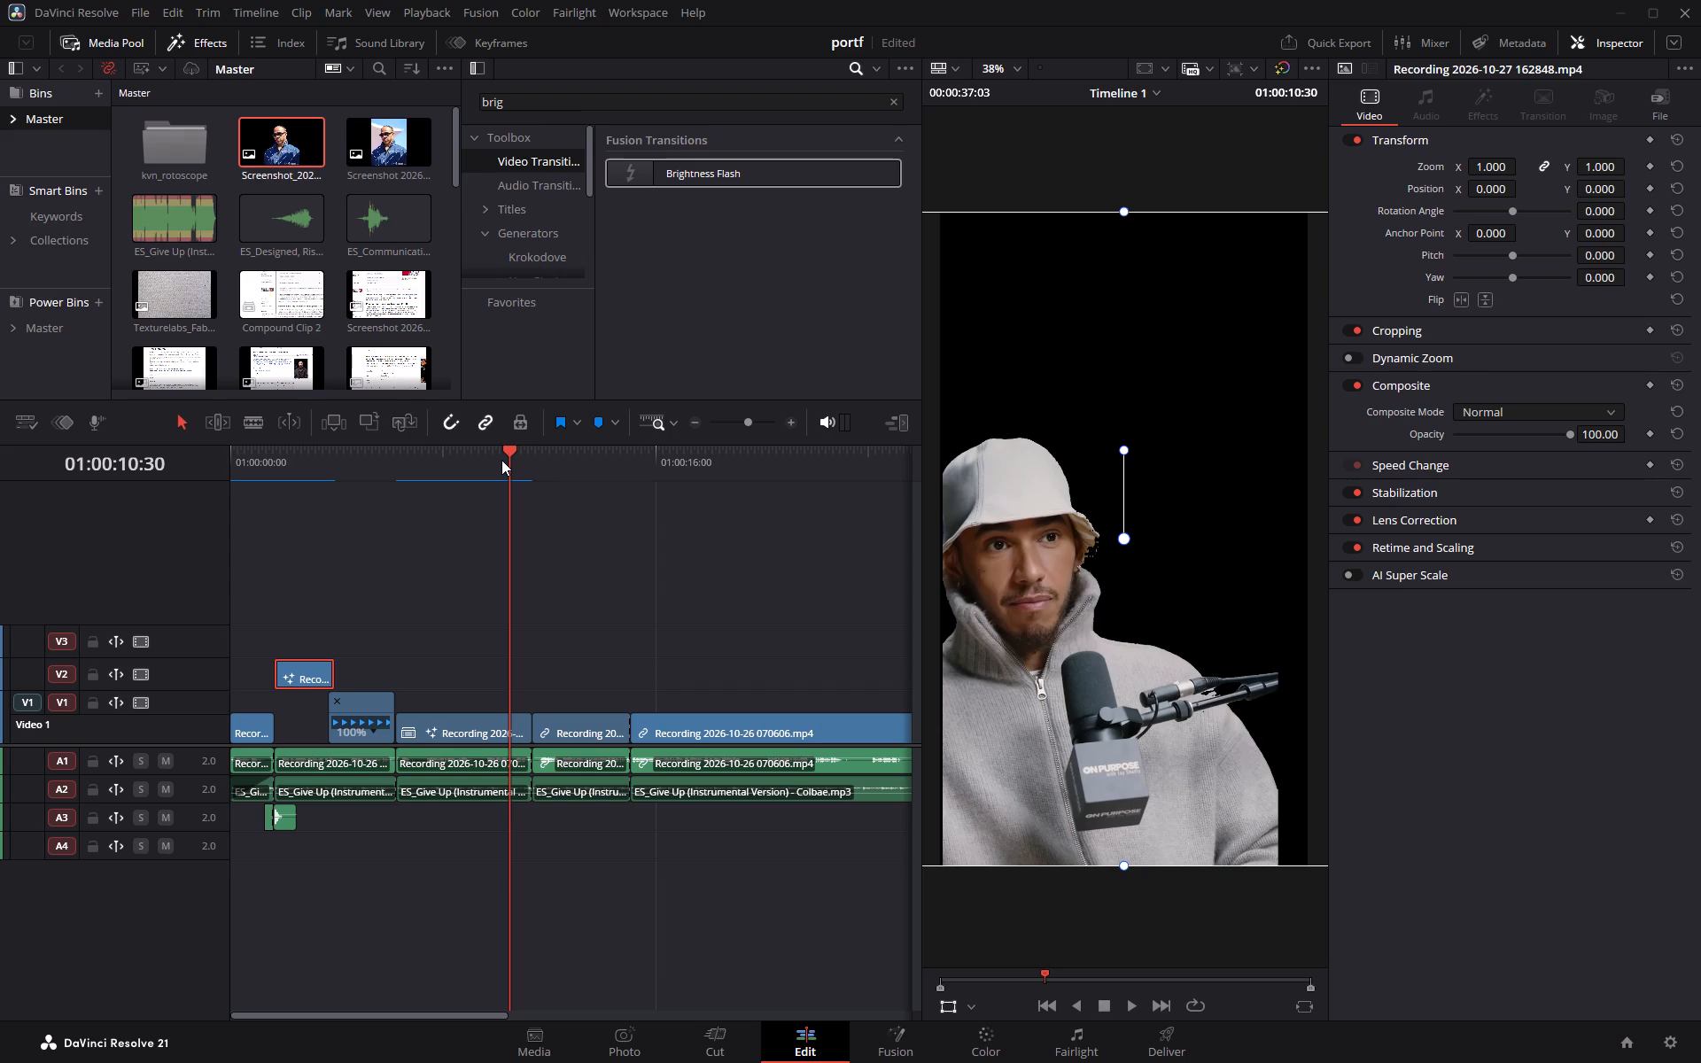
{"action": "left_click_drag", "start_coordinate": [504, 455], "coordinate": [297, 478]}
{"action": "key", "text": "space"}
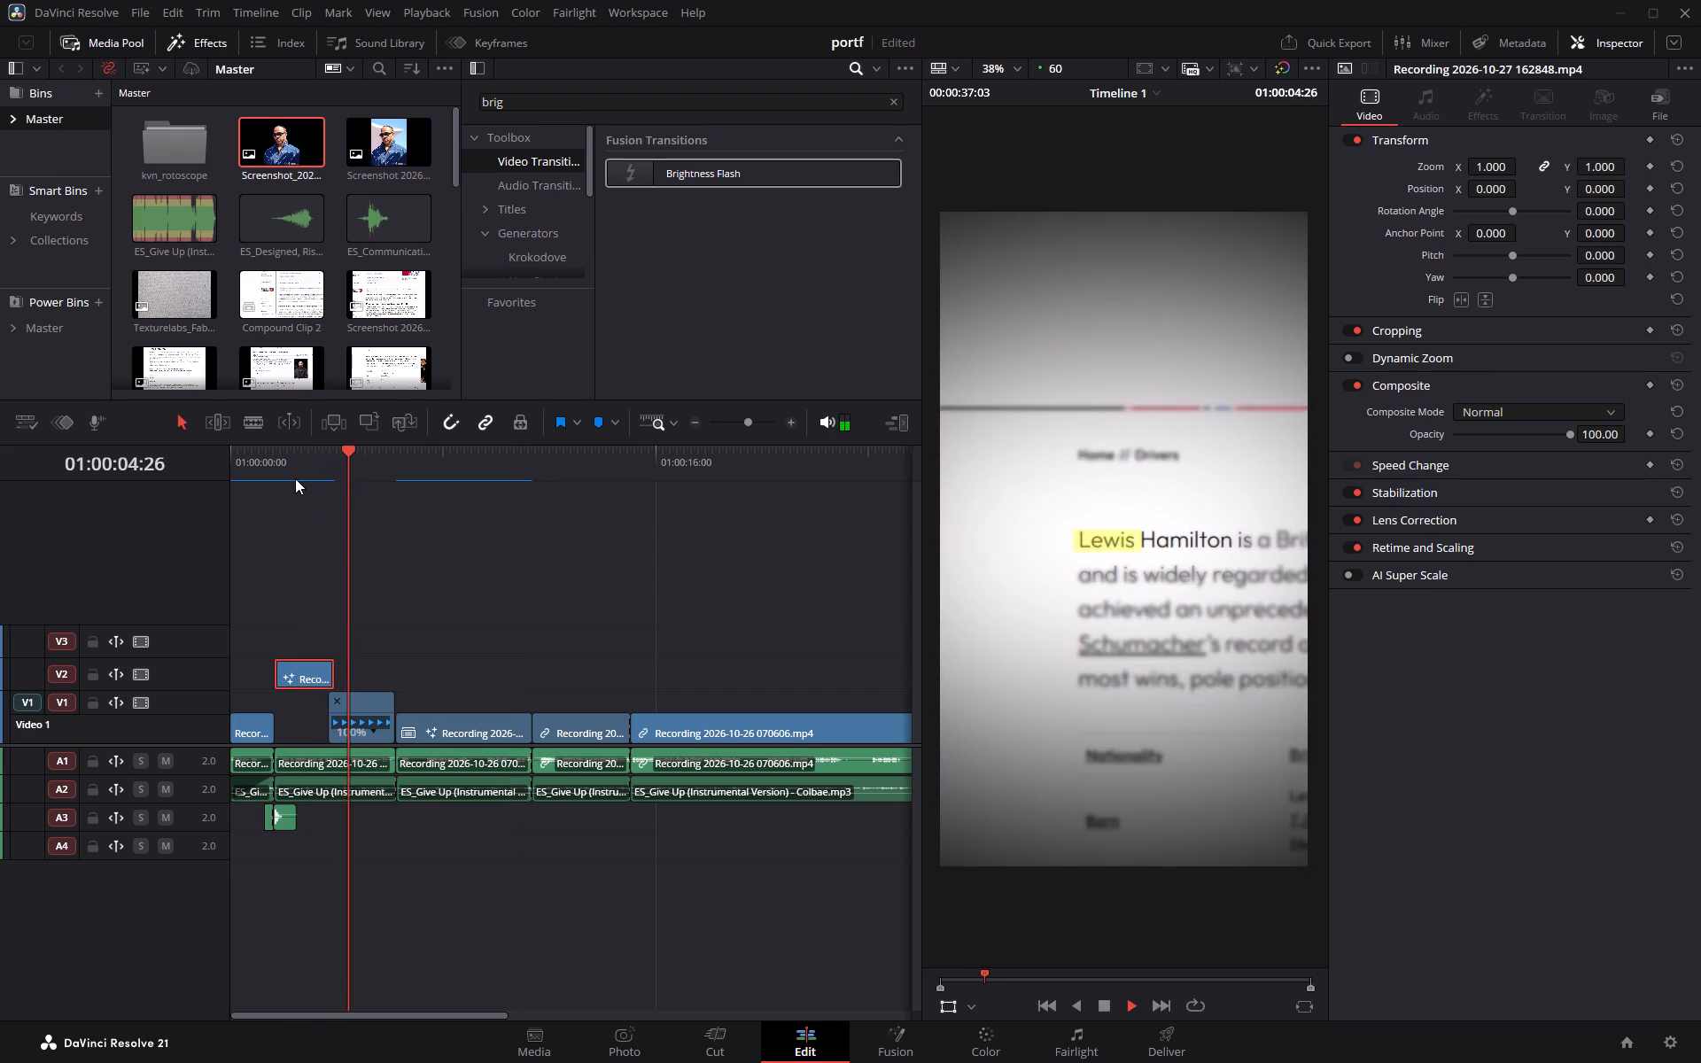
{"action": "key", "text": "space"}
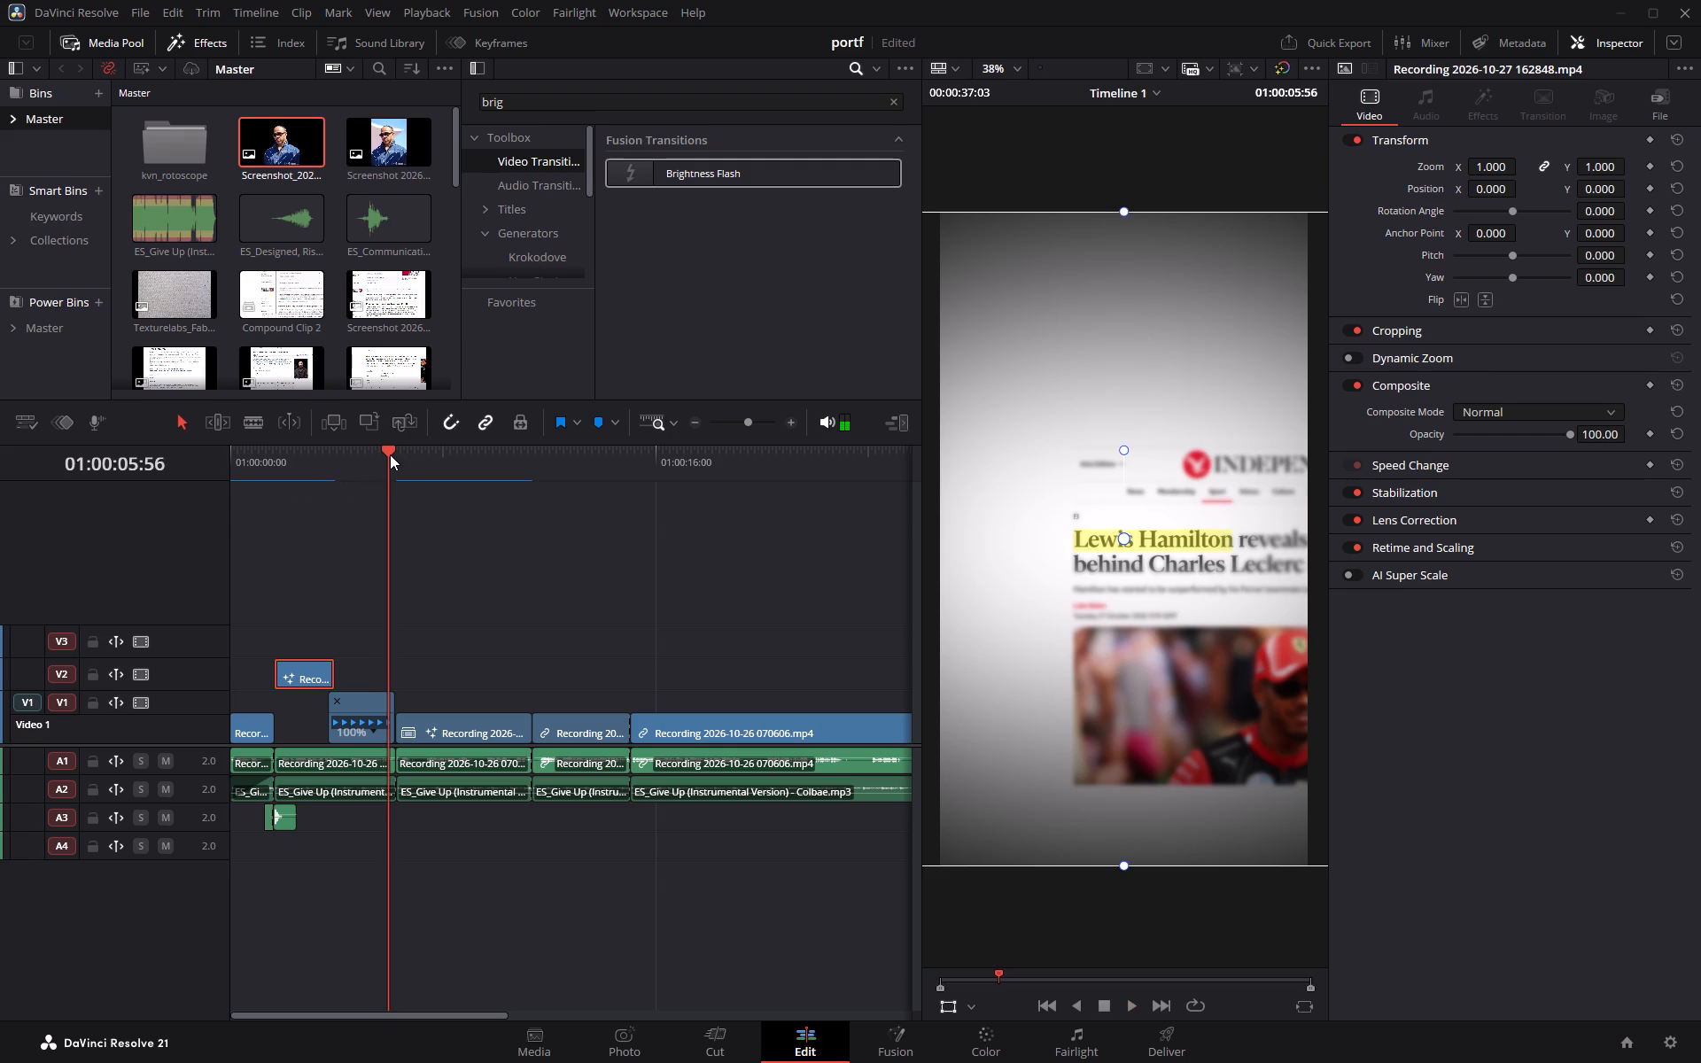
{"action": "left_click_drag", "start_coordinate": [382, 453], "coordinate": [243, 455]}
{"action": "key", "text": "space"}
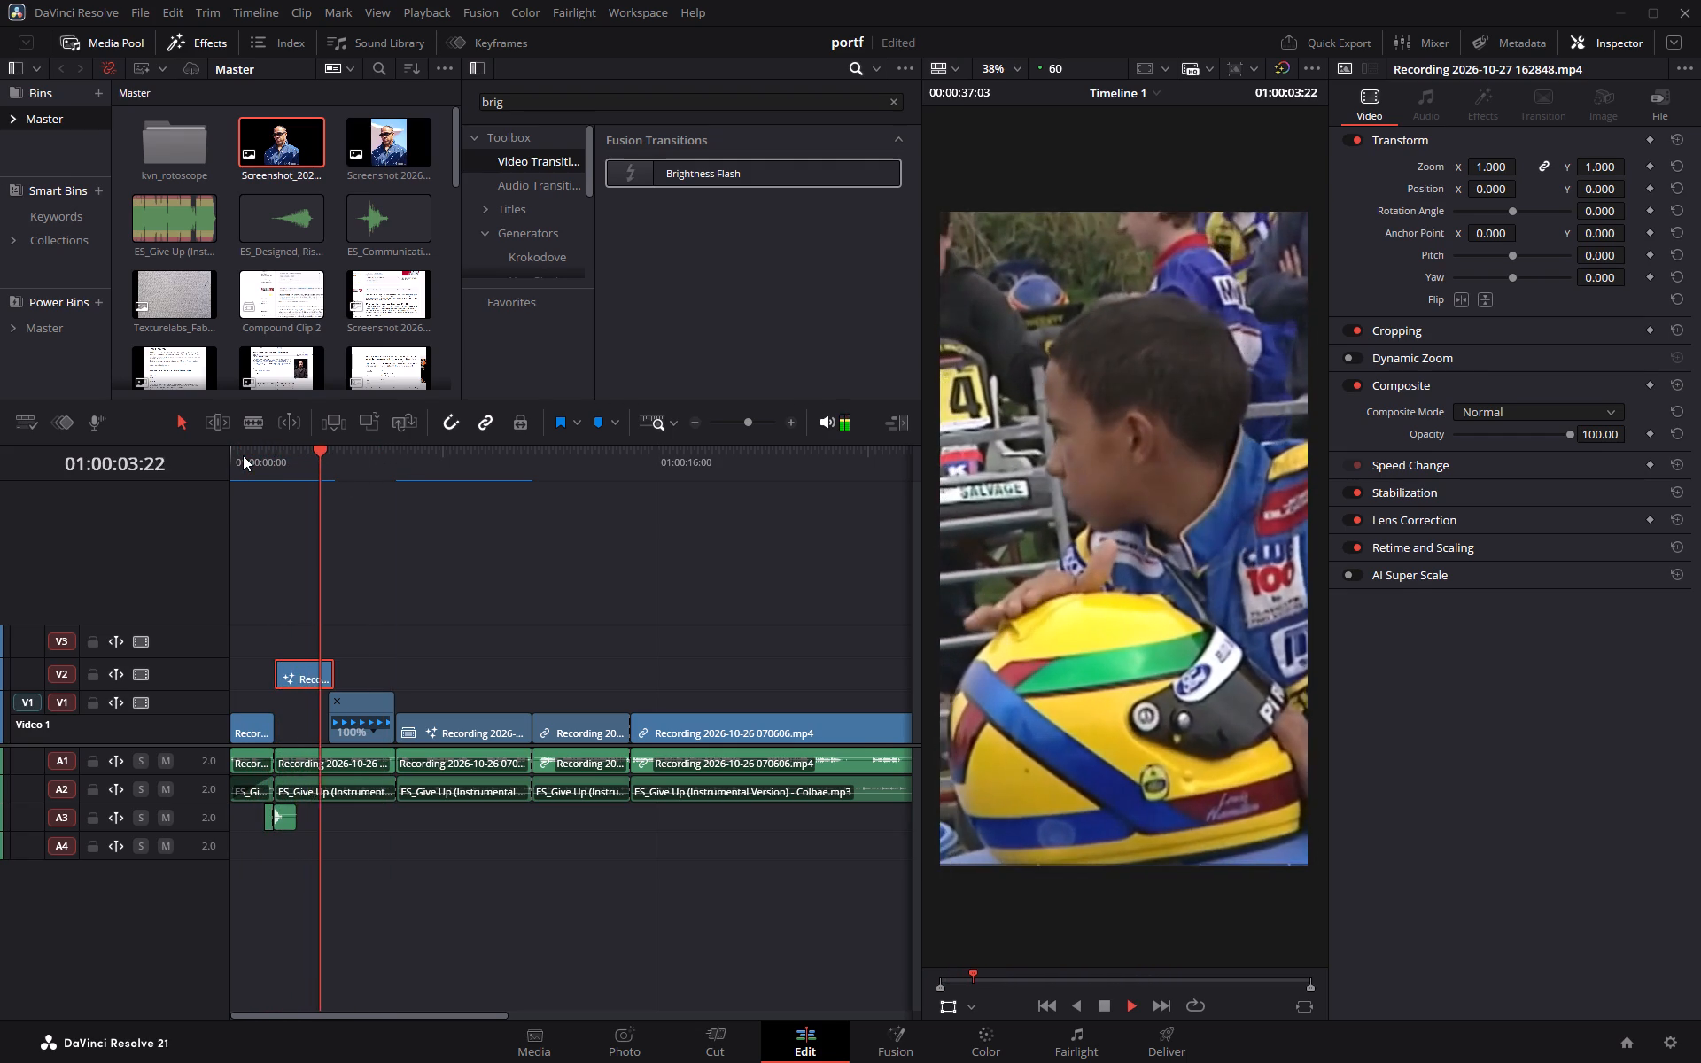
{"action": "key", "text": "space"}
{"action": "key", "text": "space"}
{"action": "key", "text": "space"}
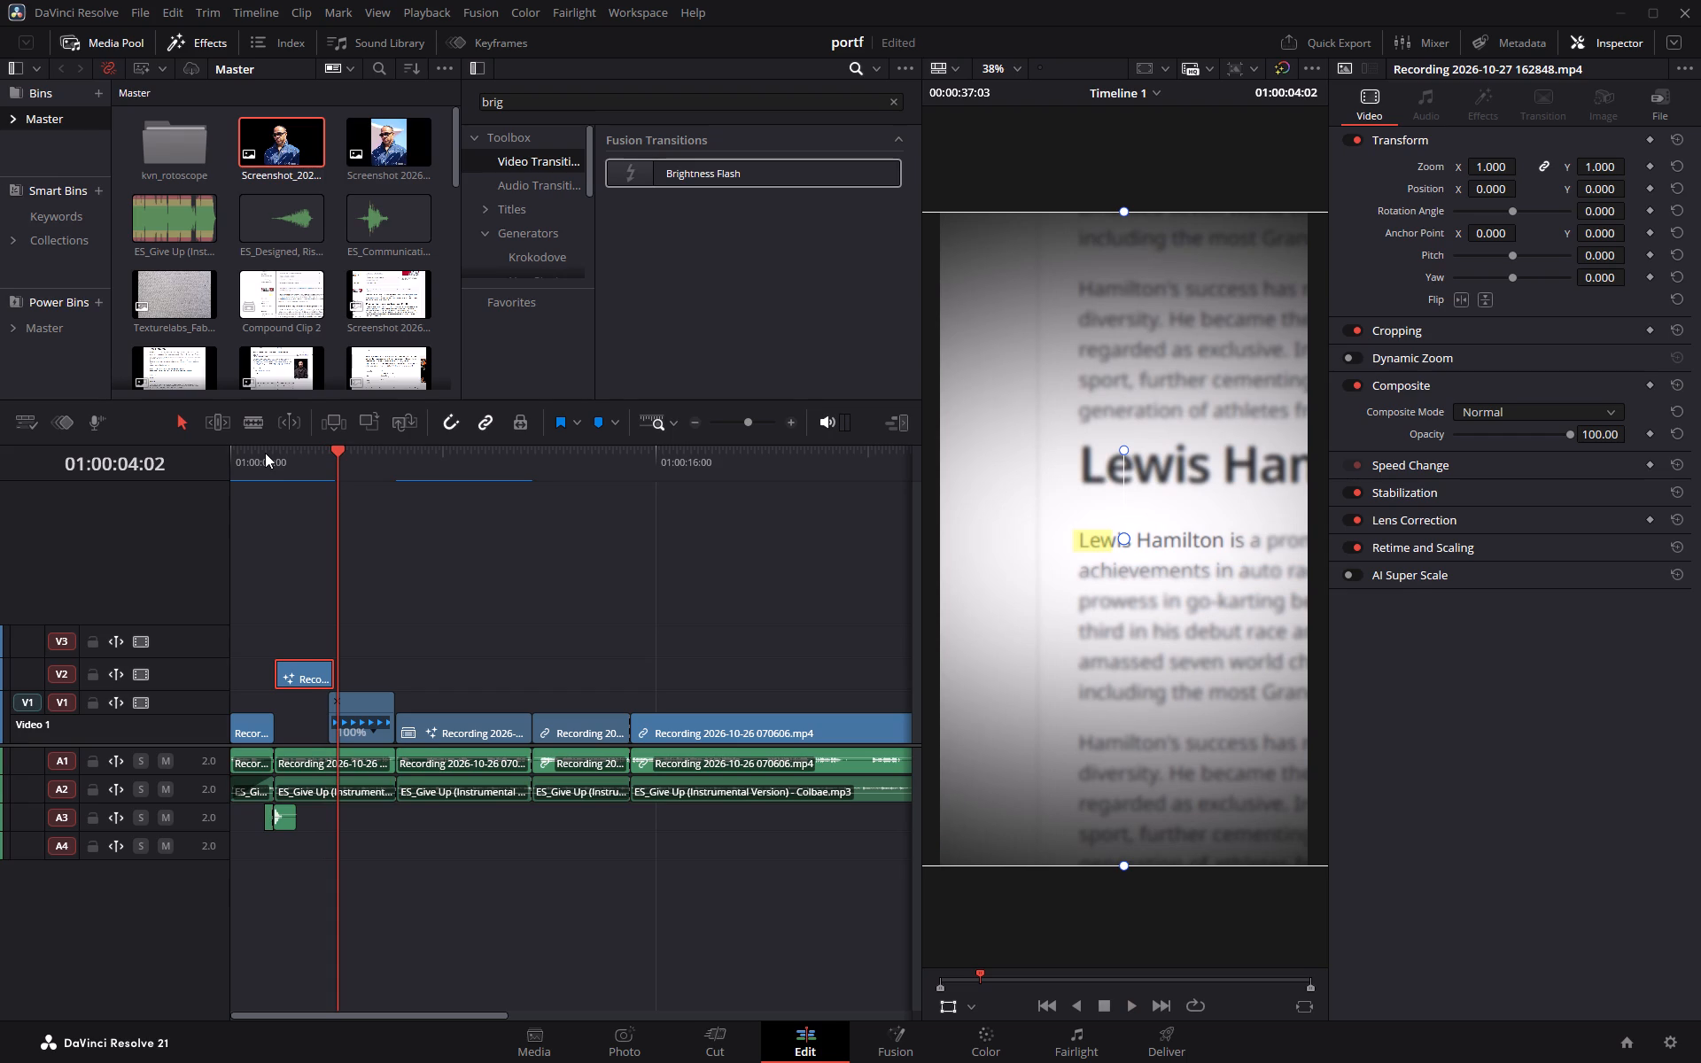
{"action": "key", "text": "space"}
{"action": "key", "text": "space"}
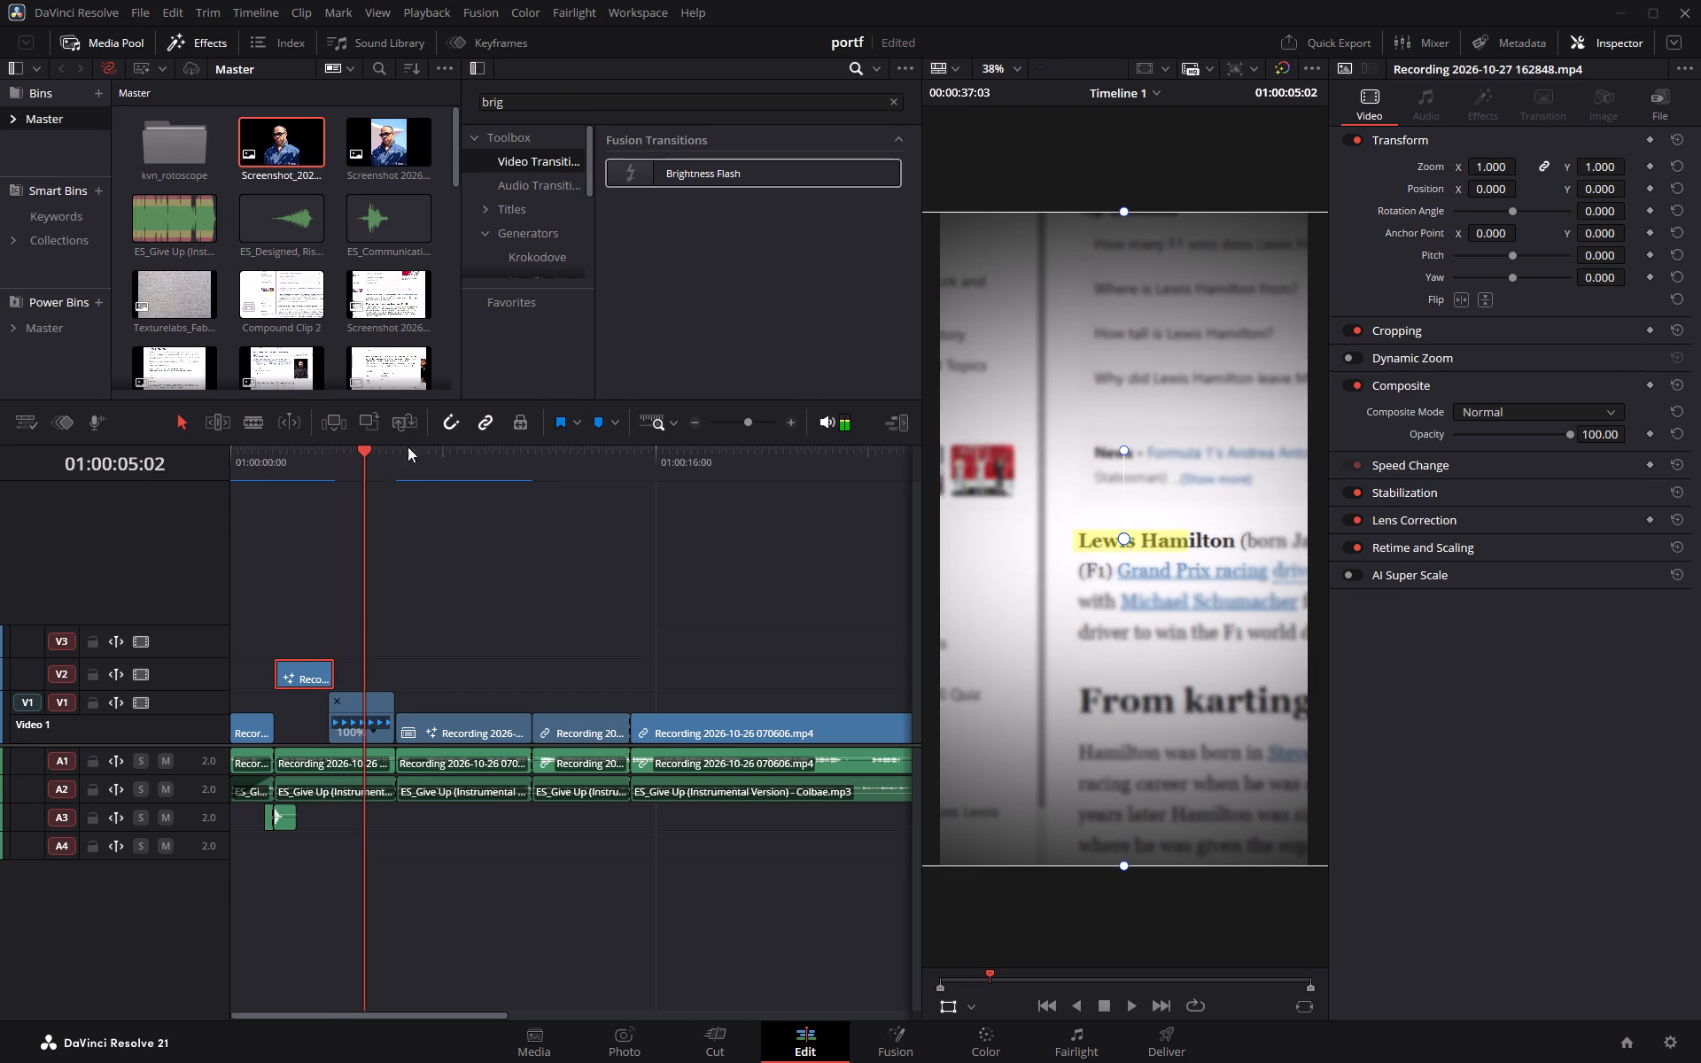
Examine the opening cut from the red-background podcast shot to the V2 karting clip, checking how the passers-by cross the frame.
{"action": "left_click_drag", "start_coordinate": [374, 457], "coordinate": [243, 476]}
{"action": "key", "text": "space"}
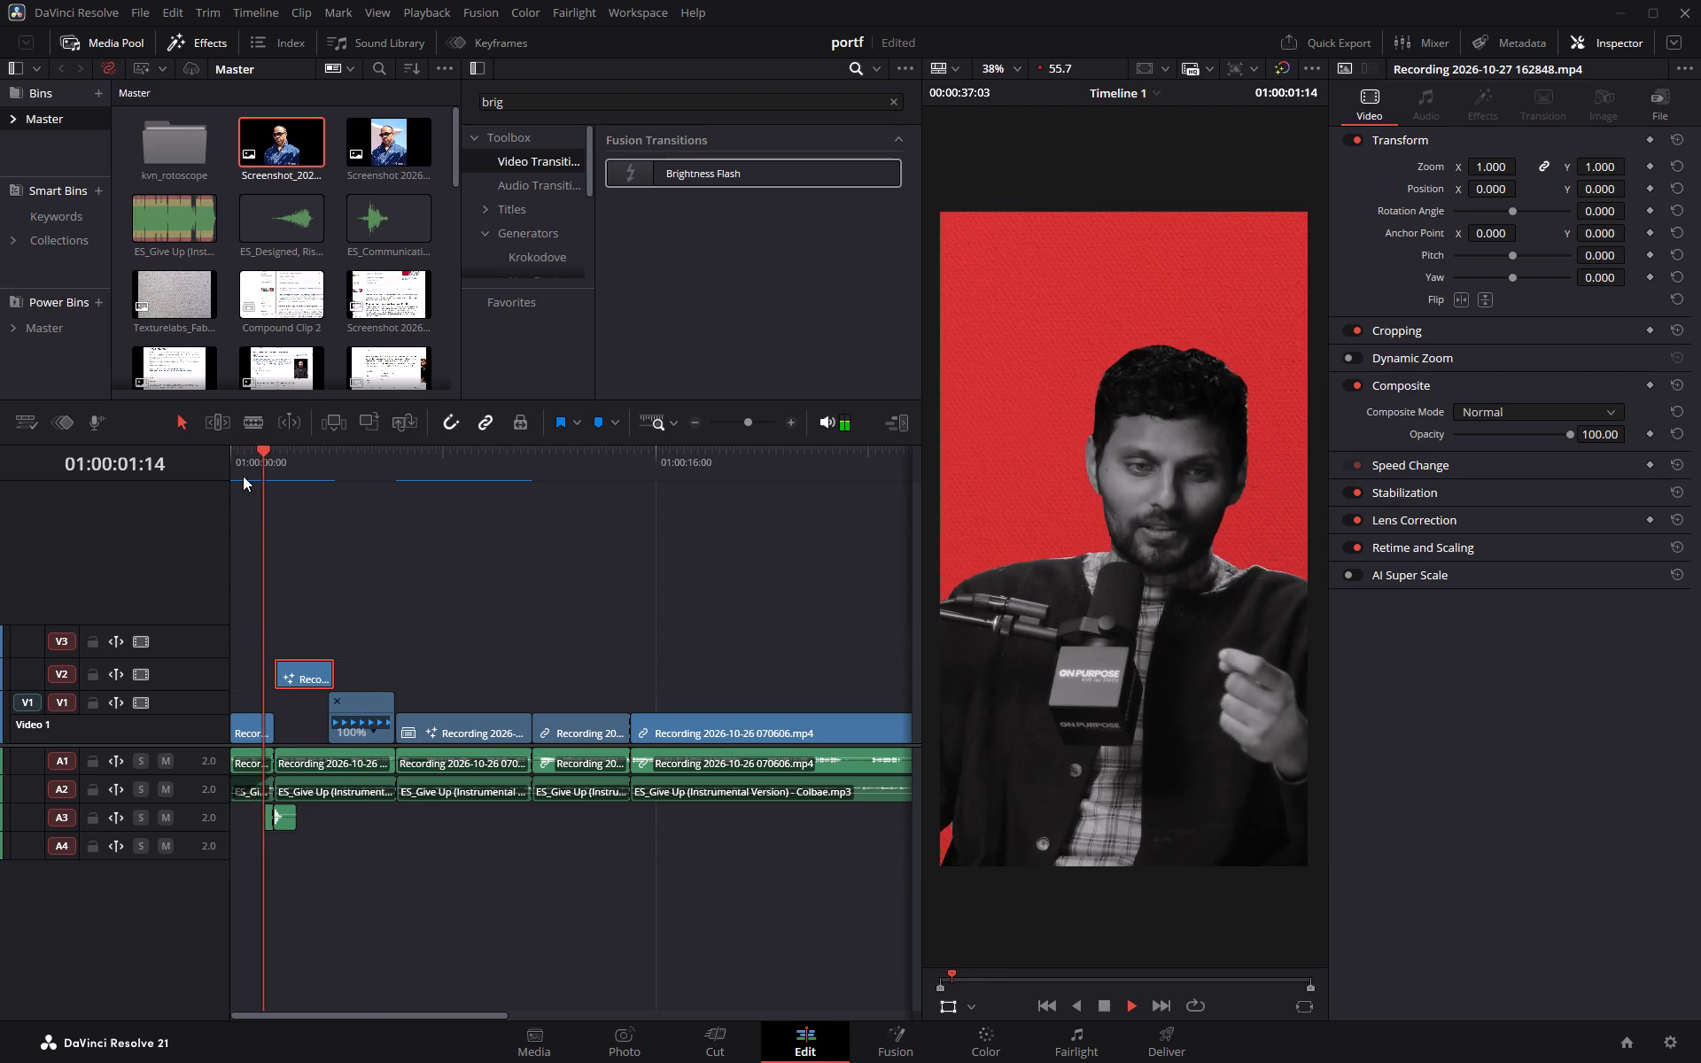
{"action": "key", "text": "space"}
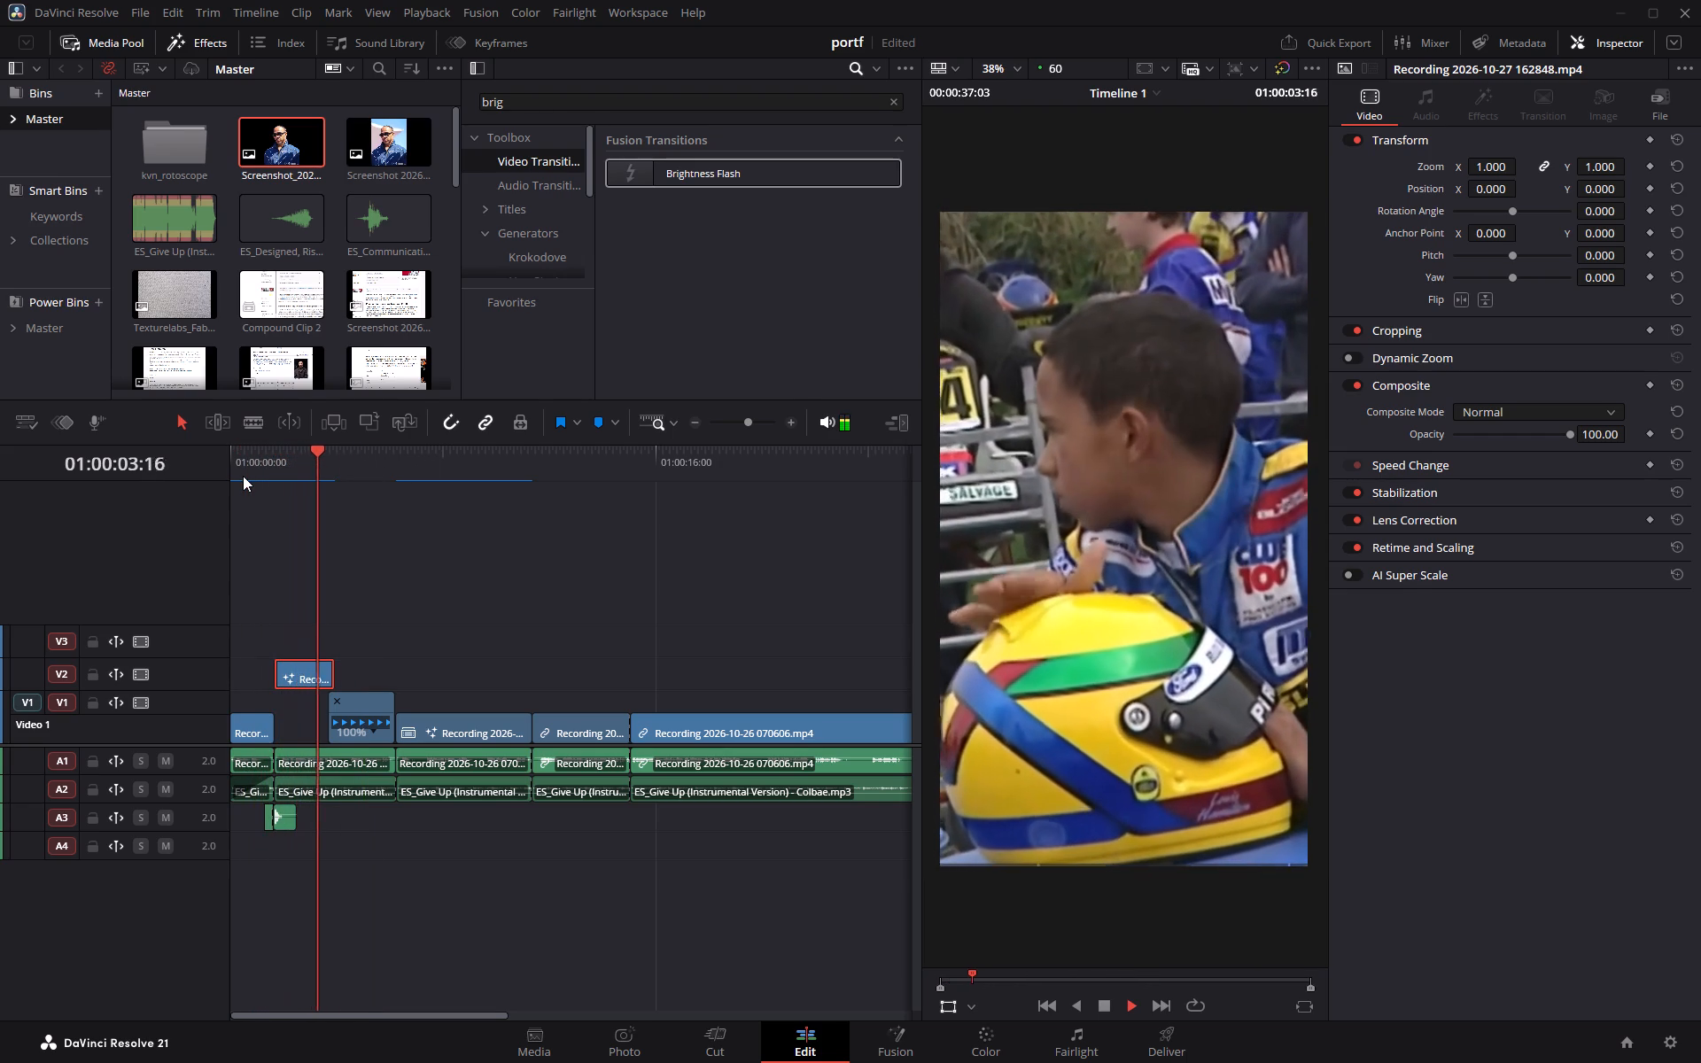
{"action": "left_click_drag", "start_coordinate": [320, 449], "coordinate": [271, 446]}
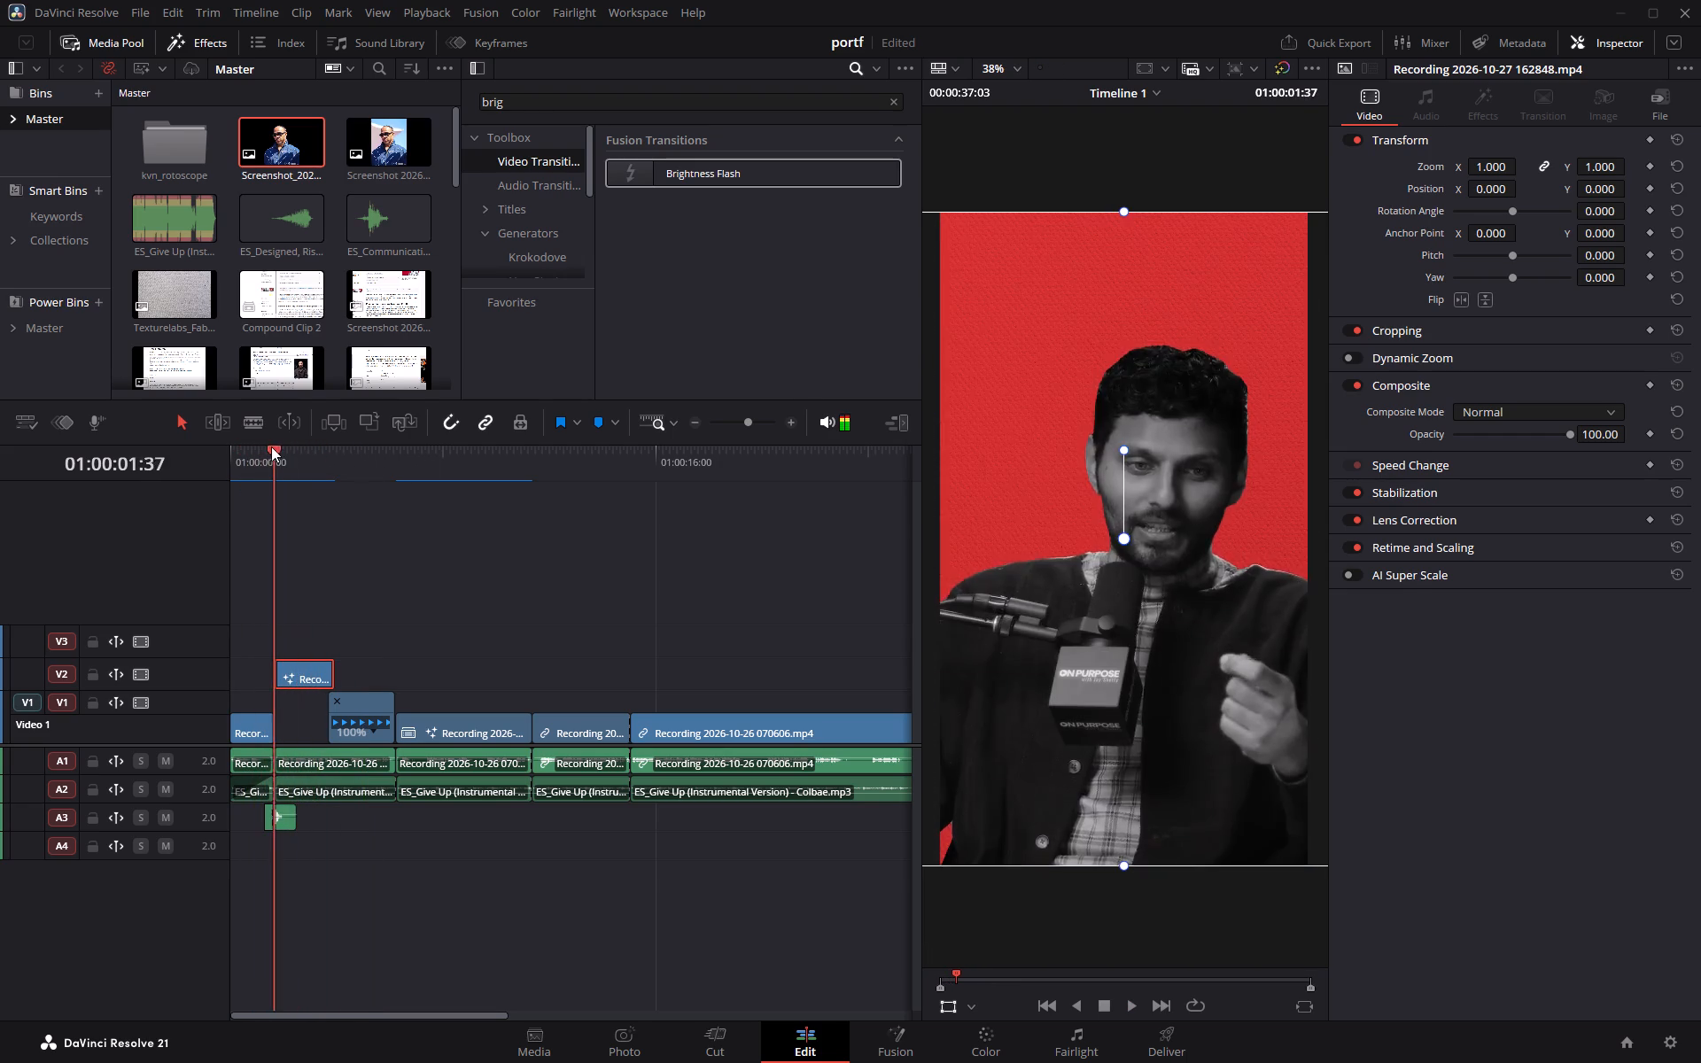
{"action": "left_click_drag", "start_coordinate": [271, 446], "coordinate": [299, 446]}
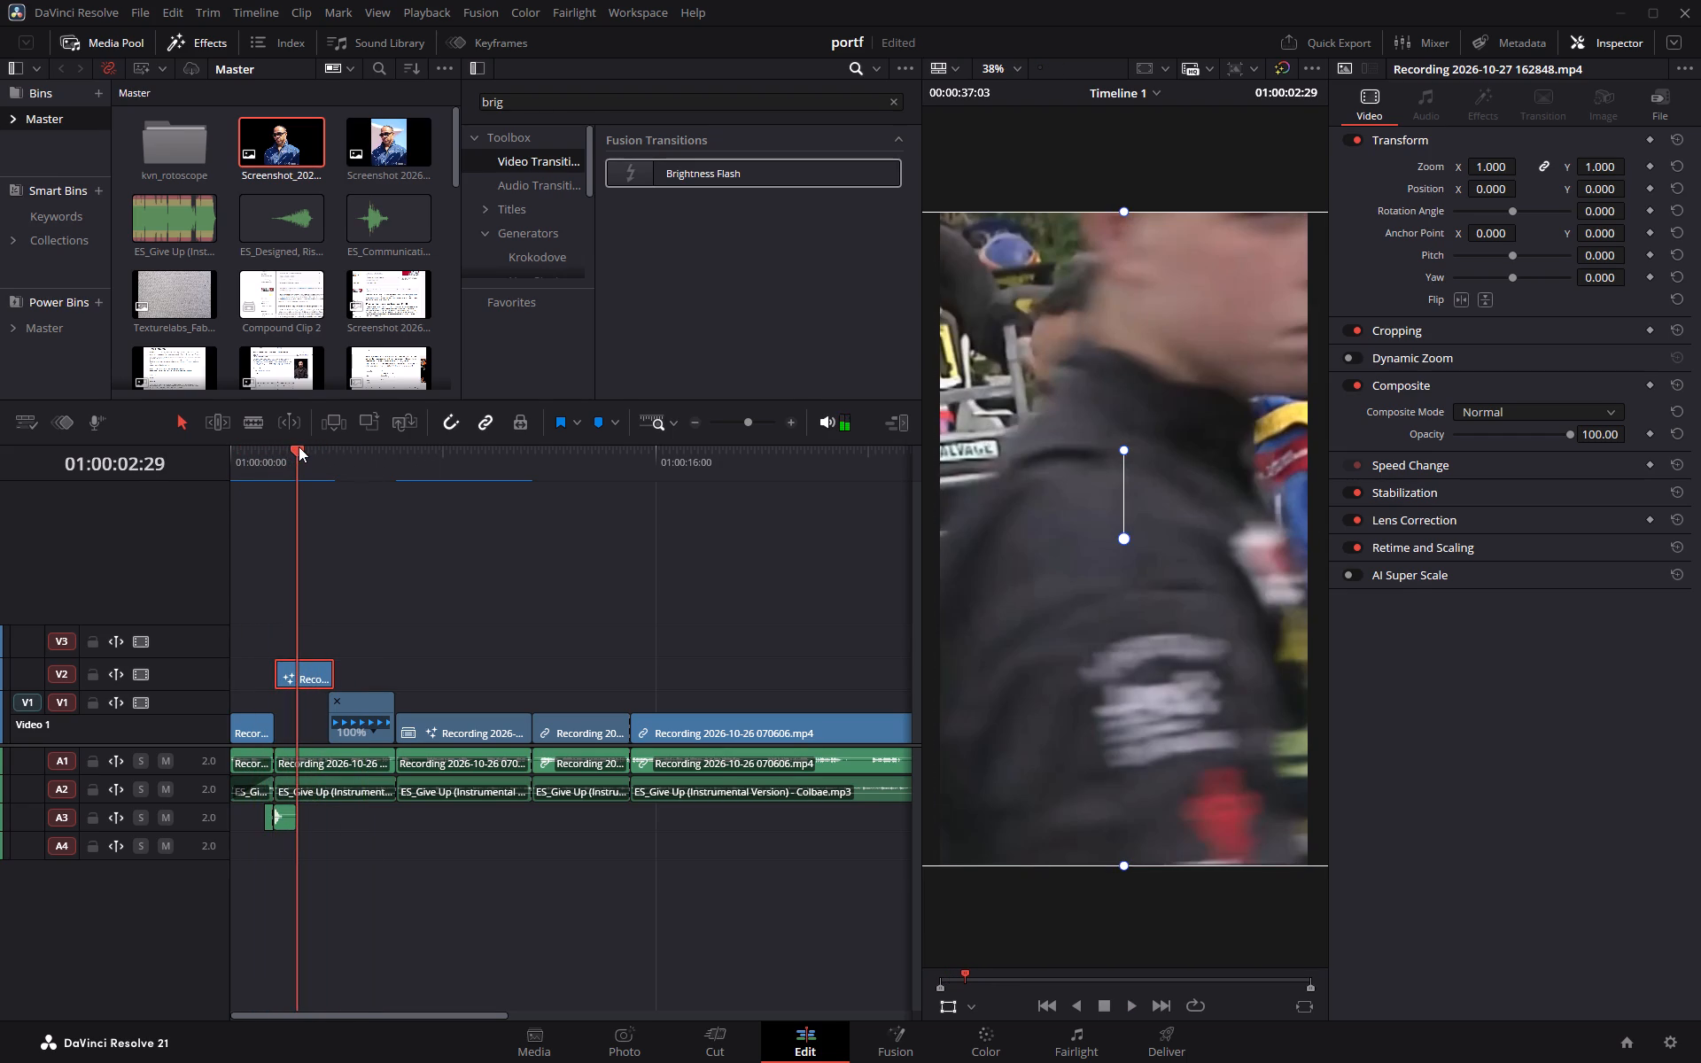
{"action": "left_click_drag", "start_coordinate": [299, 446], "coordinate": [315, 446]}
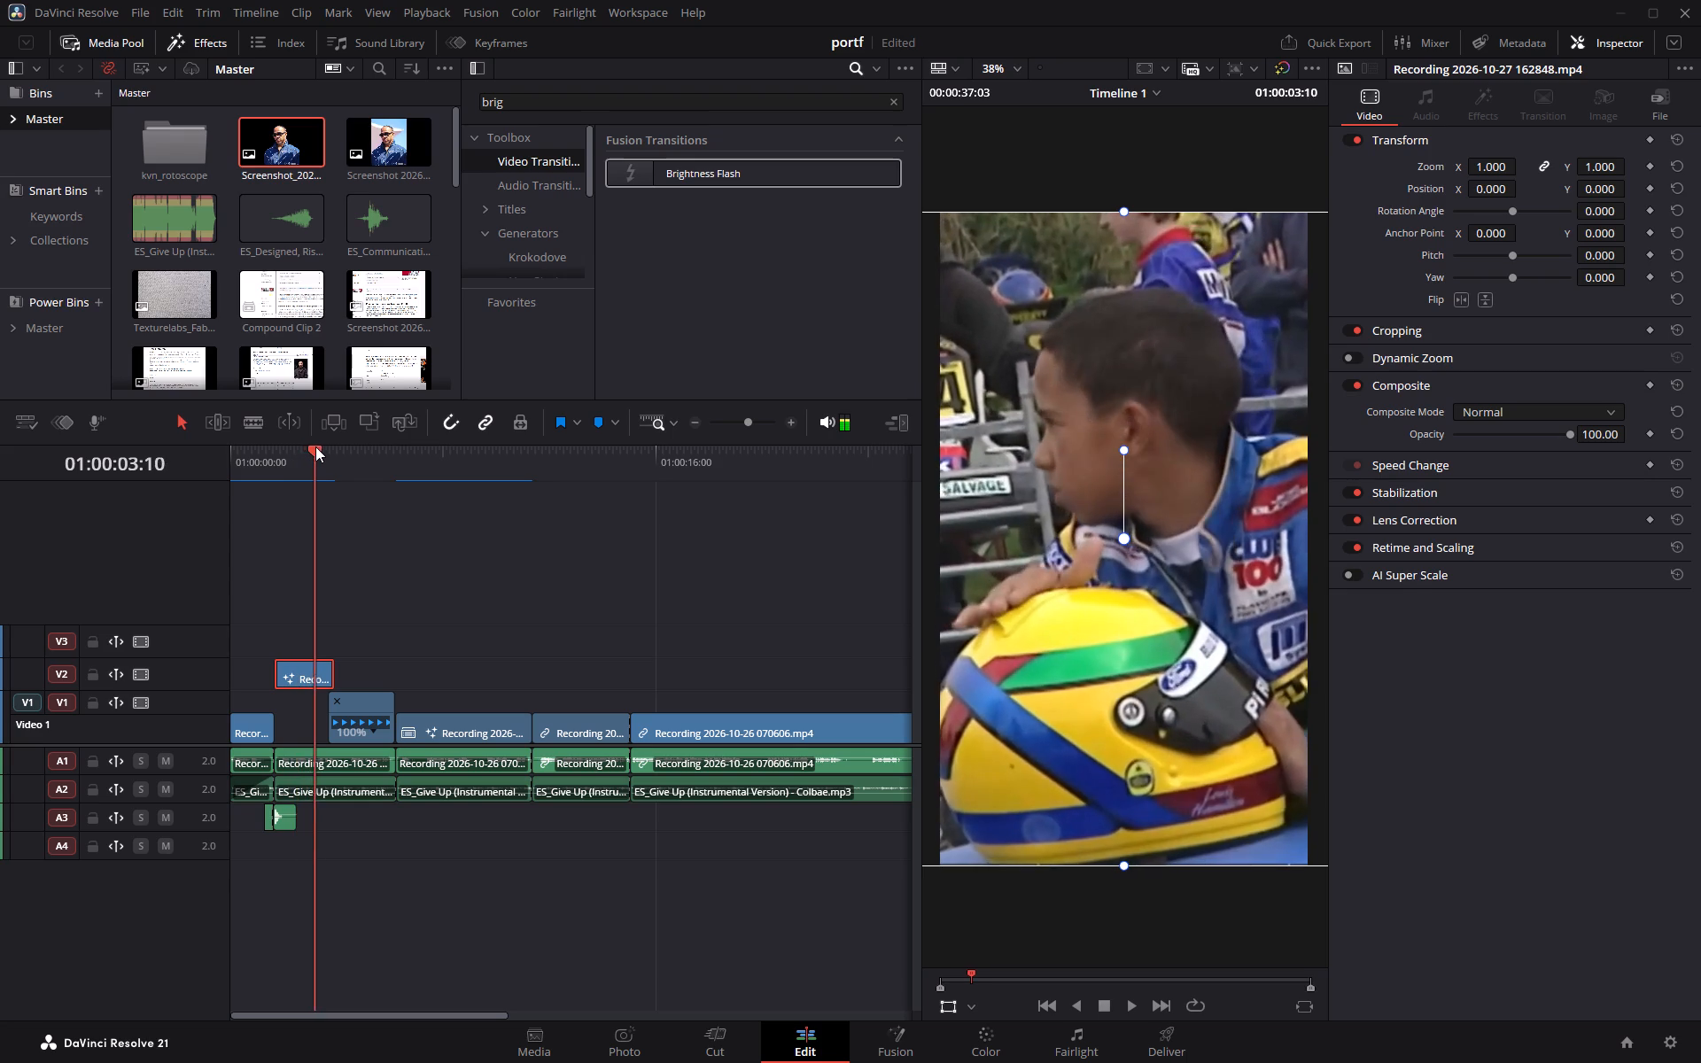
{"action": "left_click_drag", "start_coordinate": [315, 446], "coordinate": [312, 446]}
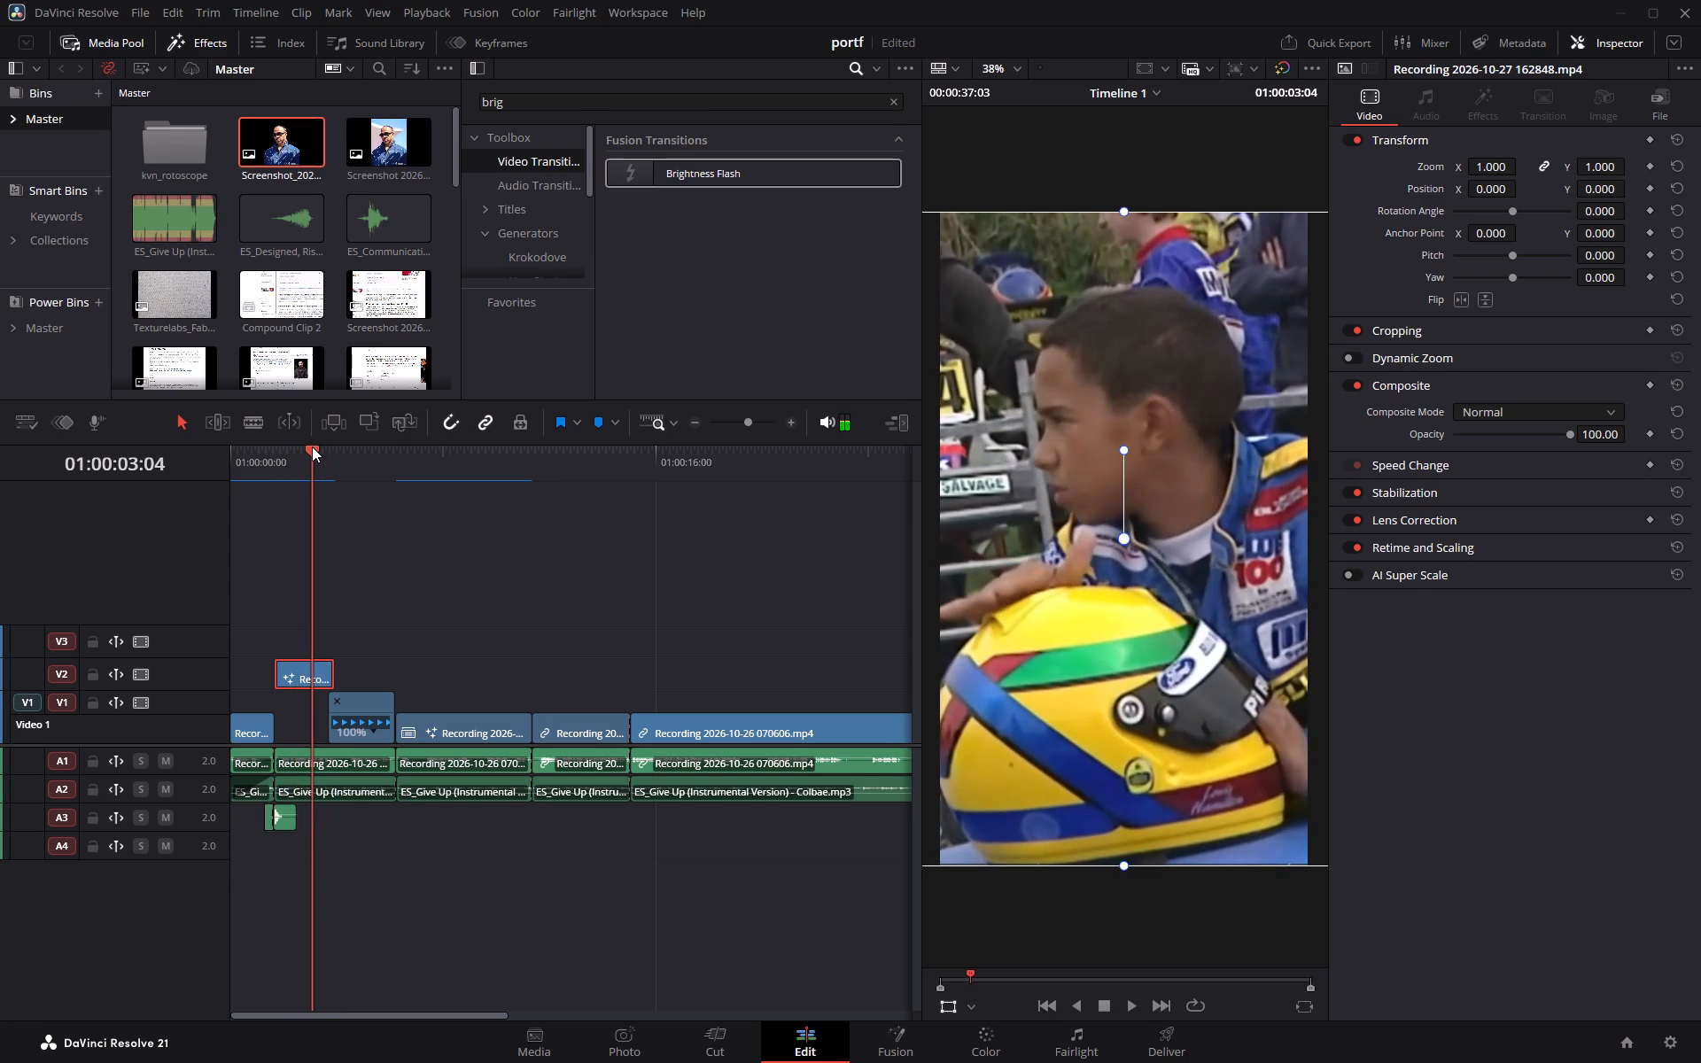
{"action": "left_click_drag", "start_coordinate": [312, 446], "coordinate": [253, 447]}
{"action": "key", "text": "space"}
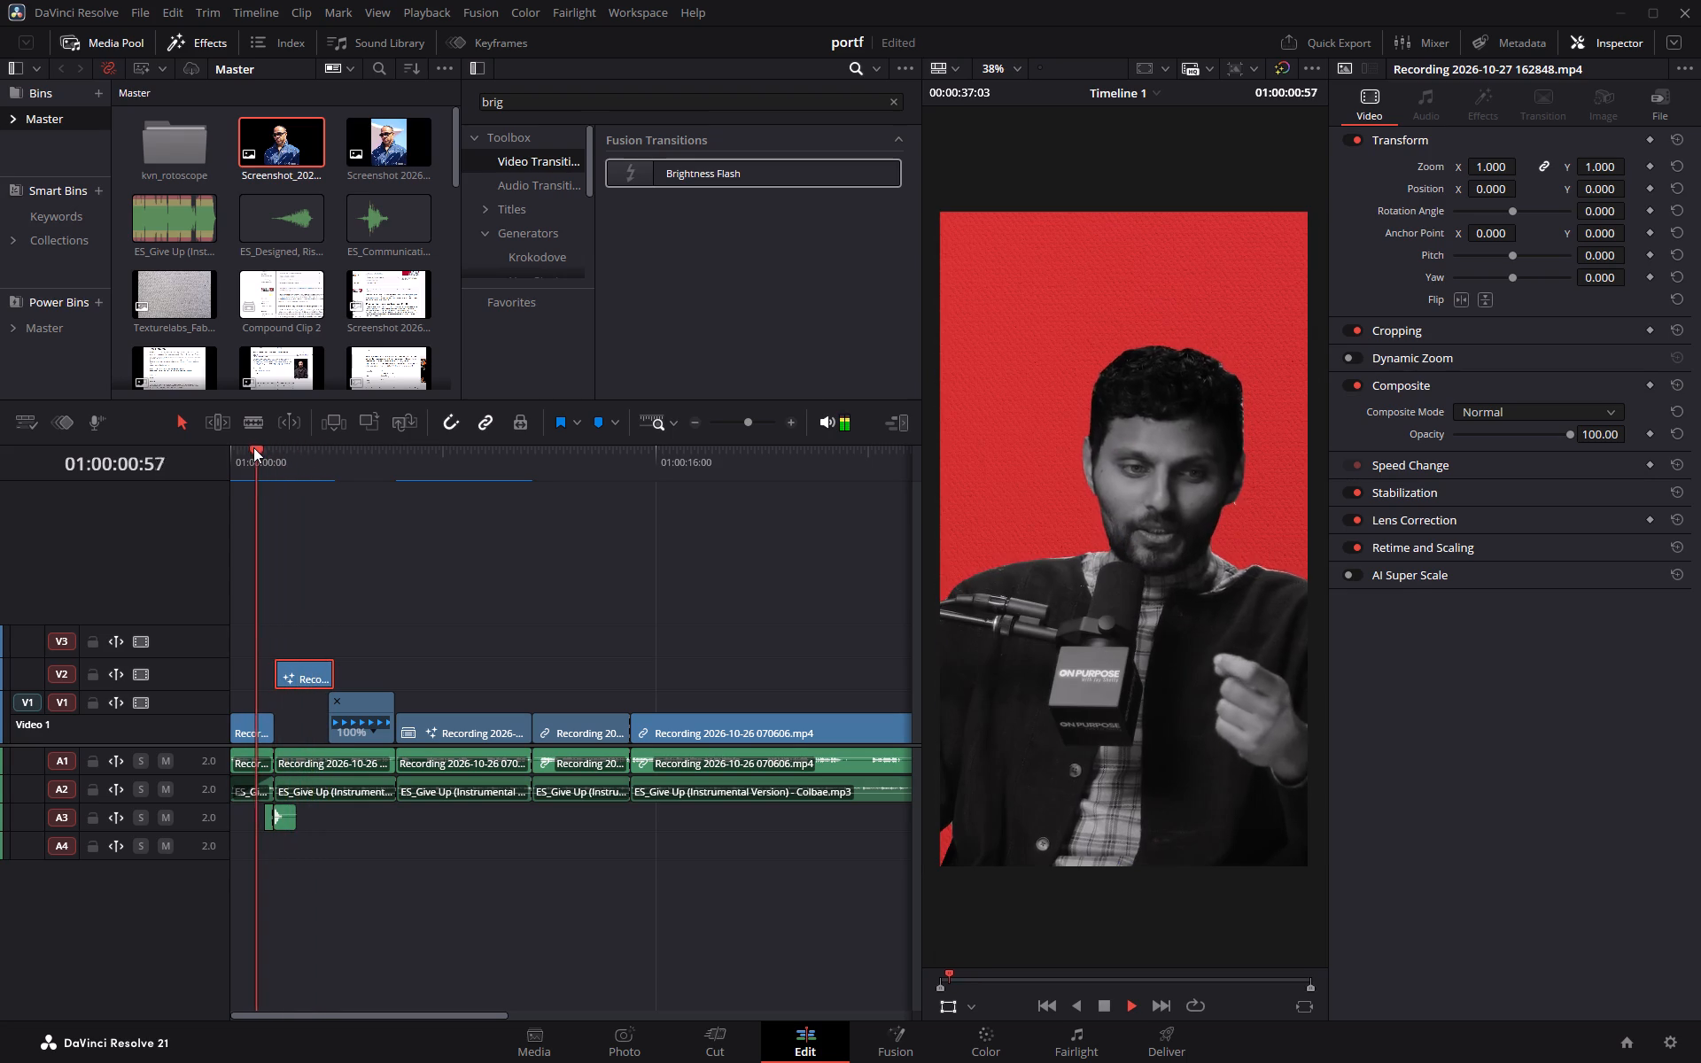
{"action": "key", "text": "space"}
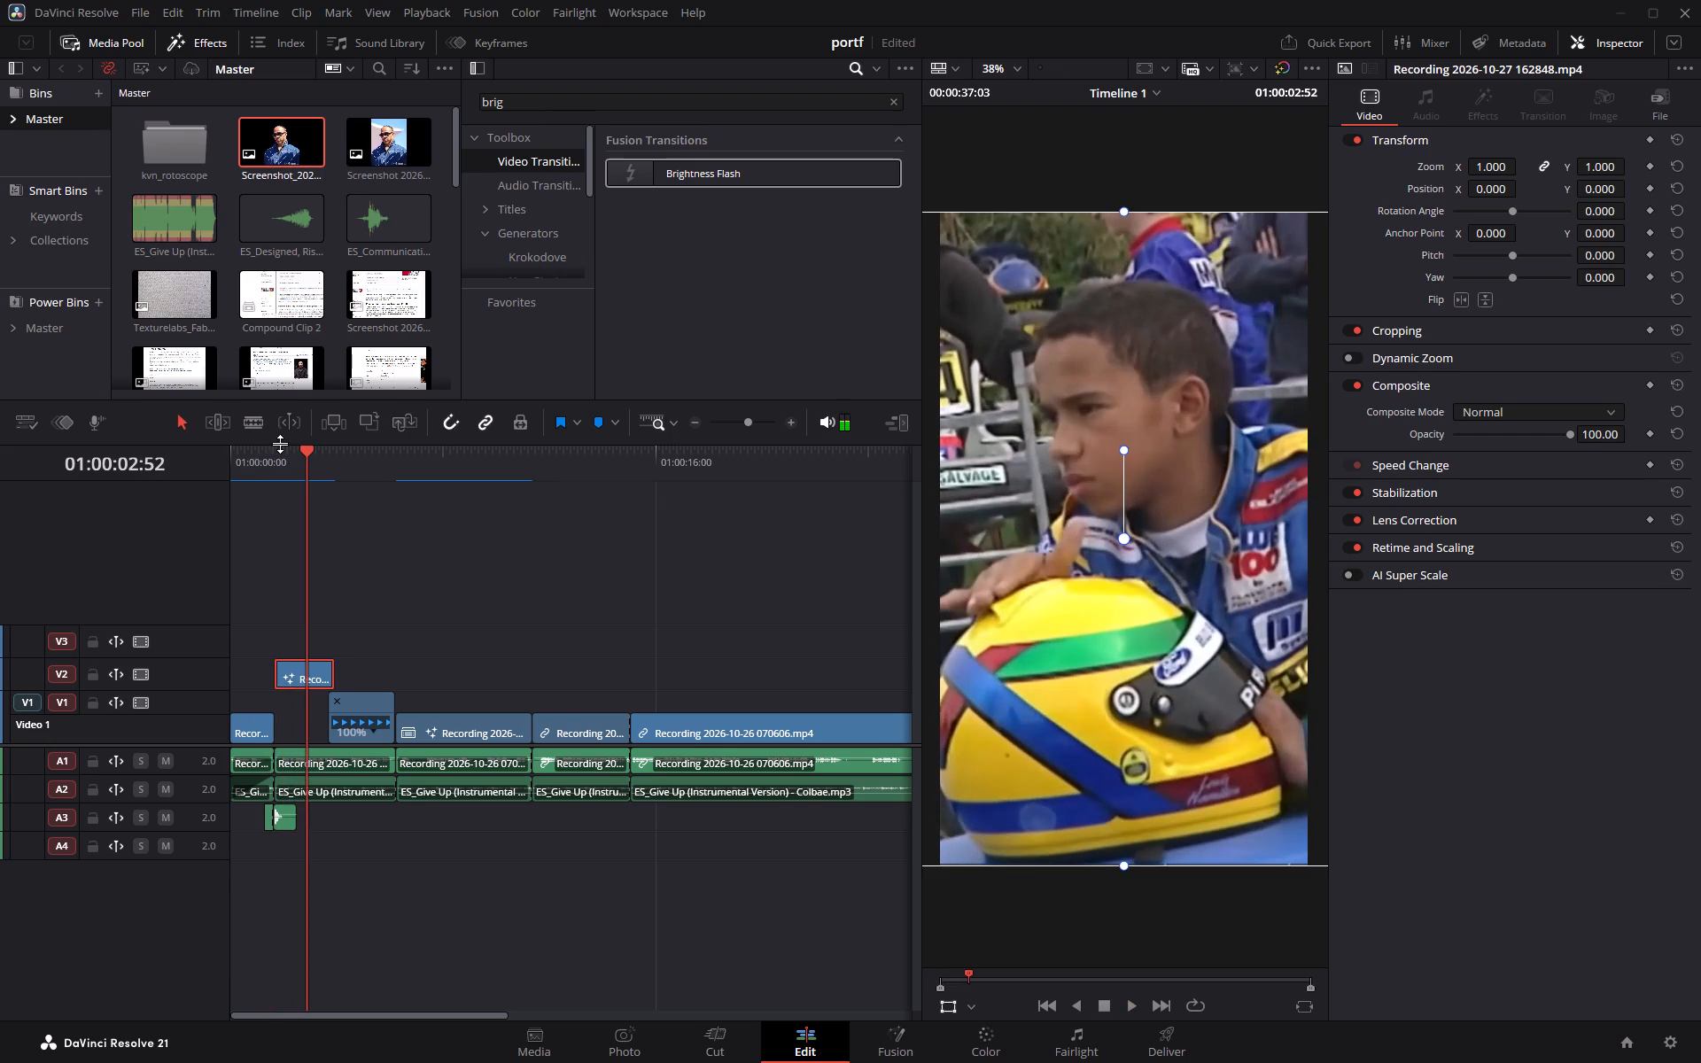
{"action": "left_click_drag", "start_coordinate": [302, 454], "coordinate": [279, 456]}
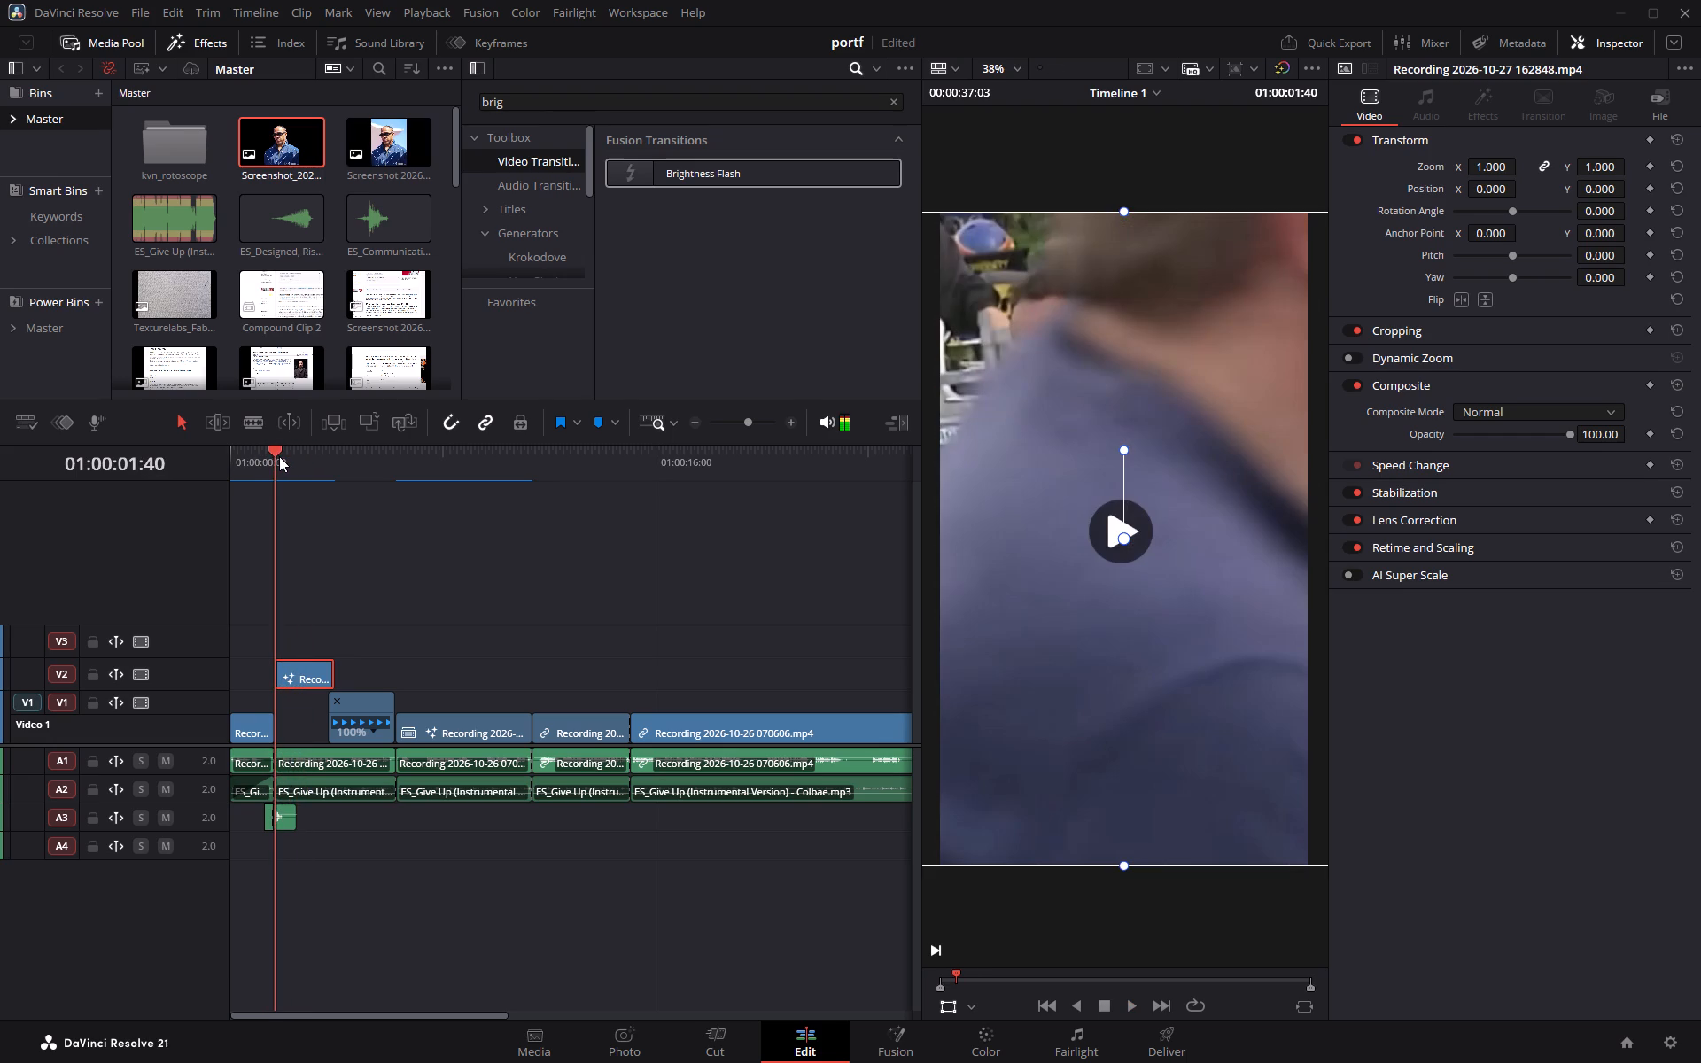
{"action": "left_click_drag", "start_coordinate": [279, 456], "coordinate": [266, 454]}
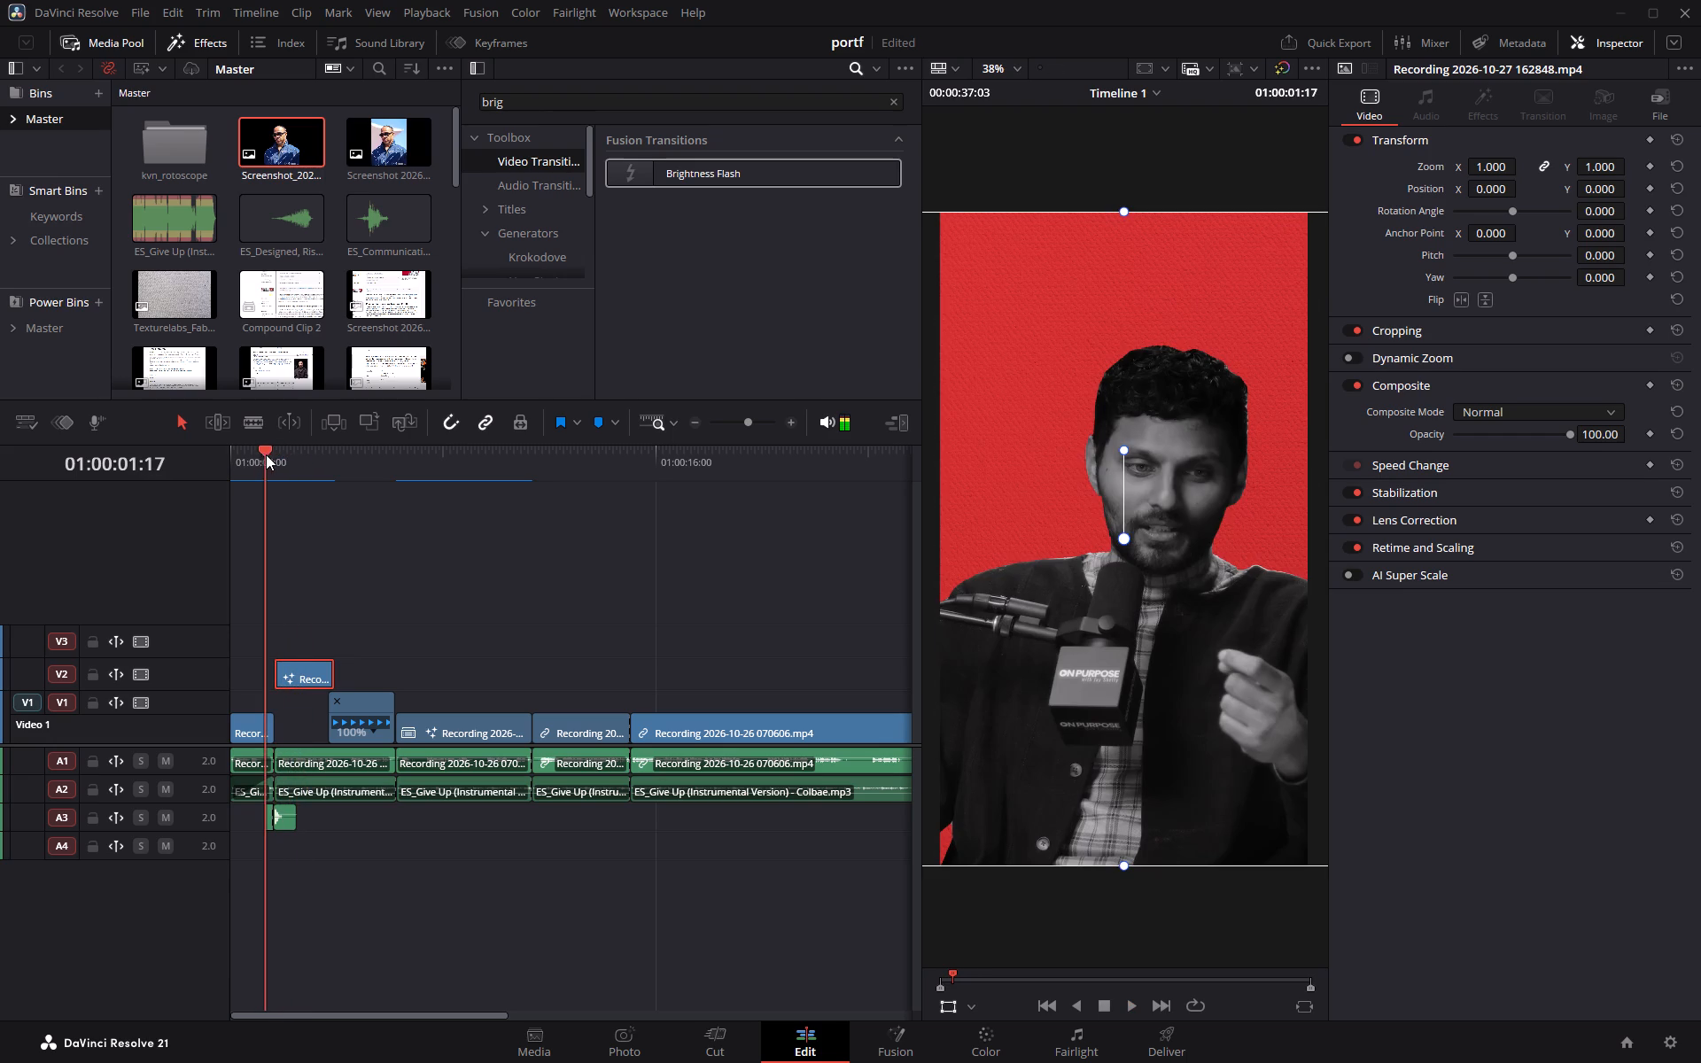
{"action": "left_click_drag", "start_coordinate": [266, 454], "coordinate": [246, 456]}
{"action": "key", "text": "space"}
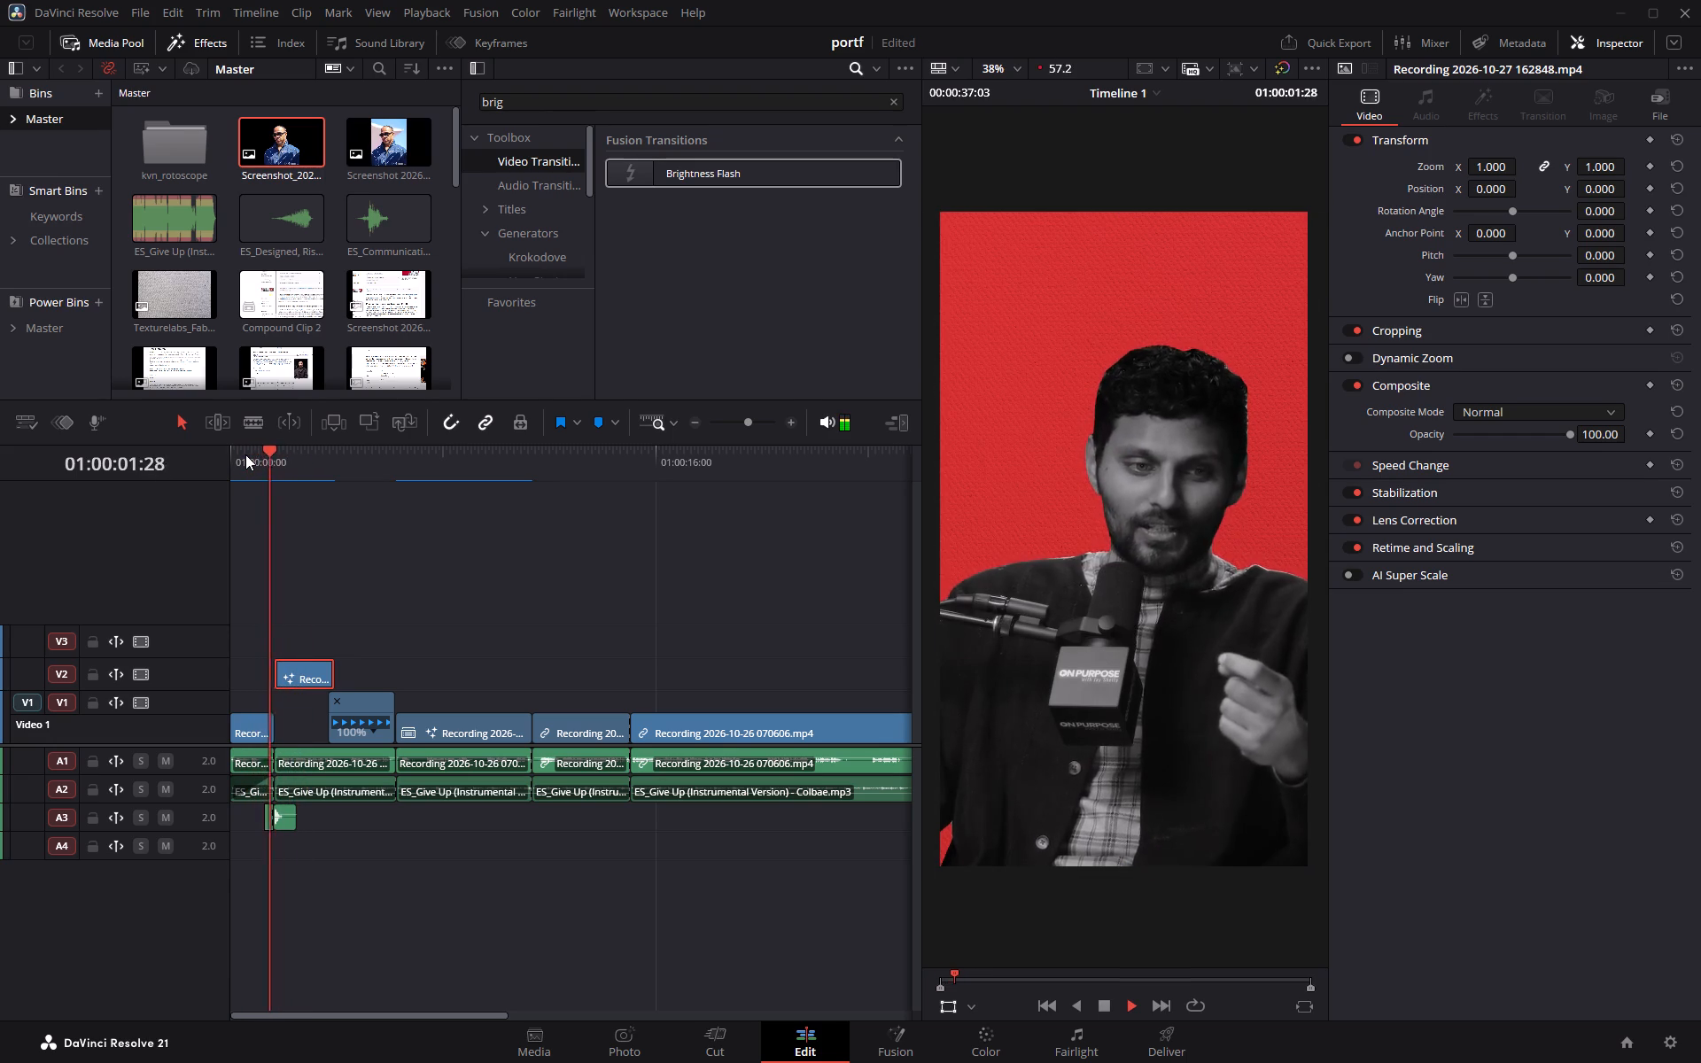
{"action": "key", "text": "space"}
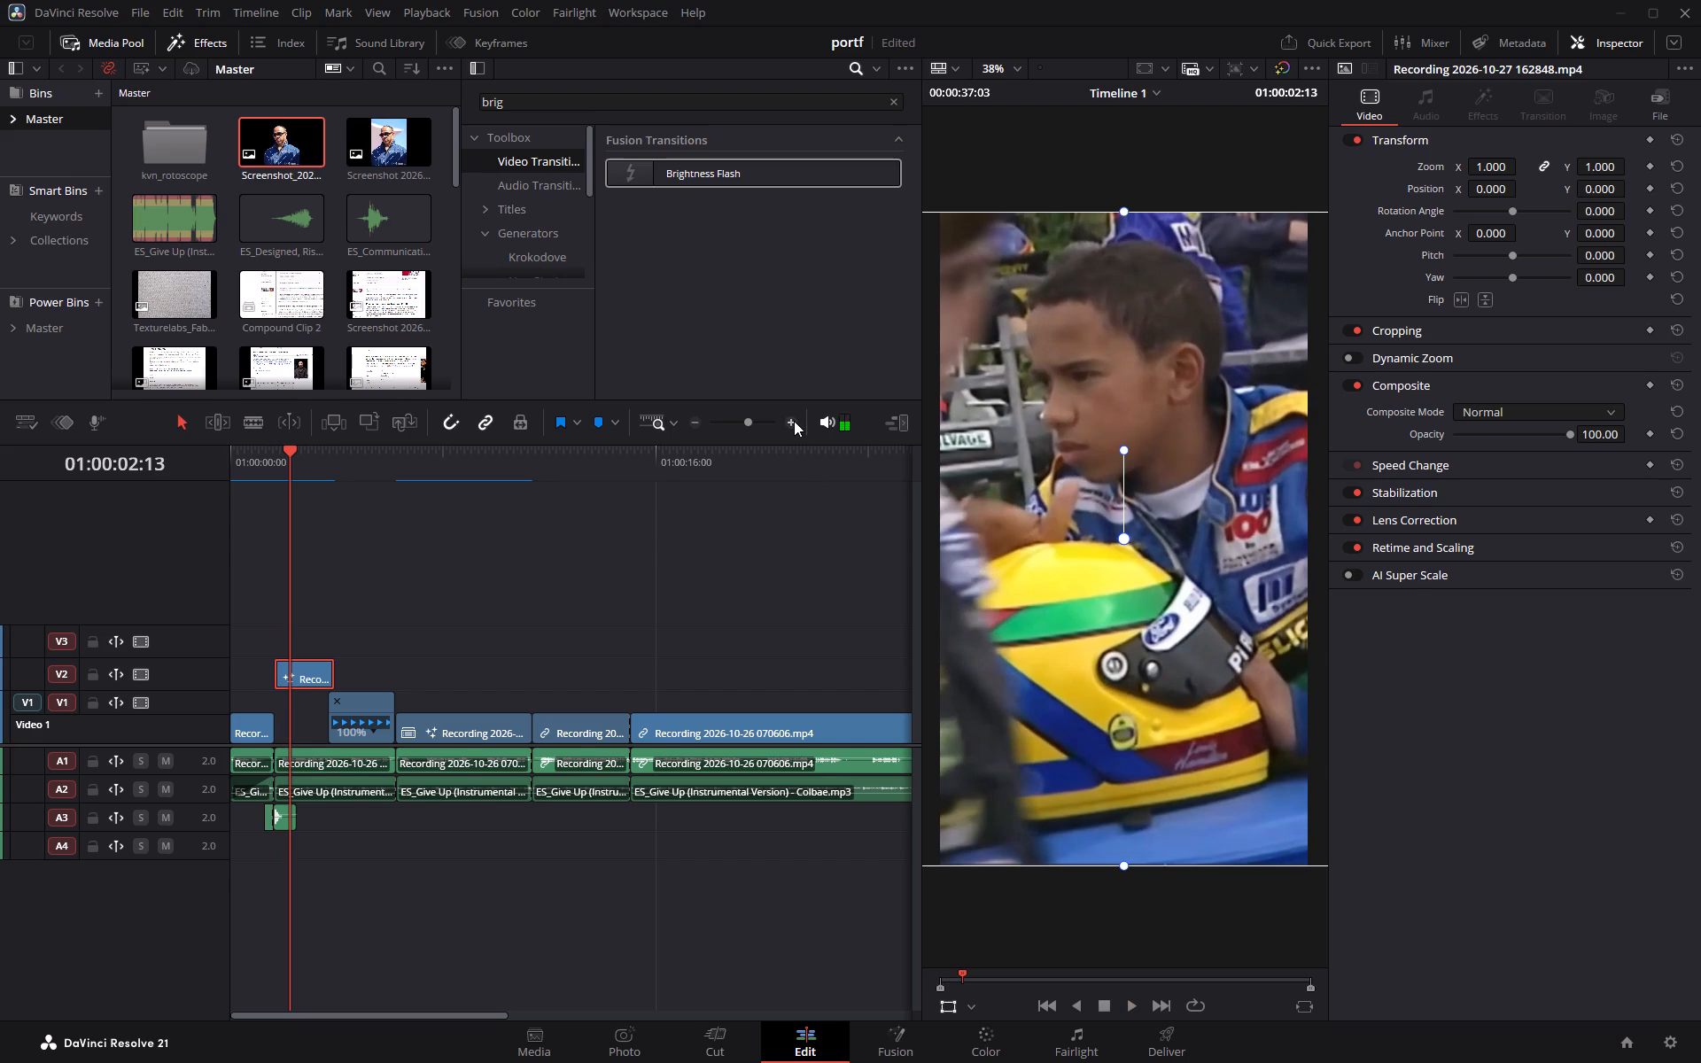
Add a Brightness Flash transition at the end of the opening red-background podcast clip on V1.
{"action": "left_click", "coordinate": [793, 419]}
{"action": "left_click", "coordinate": [793, 419]}
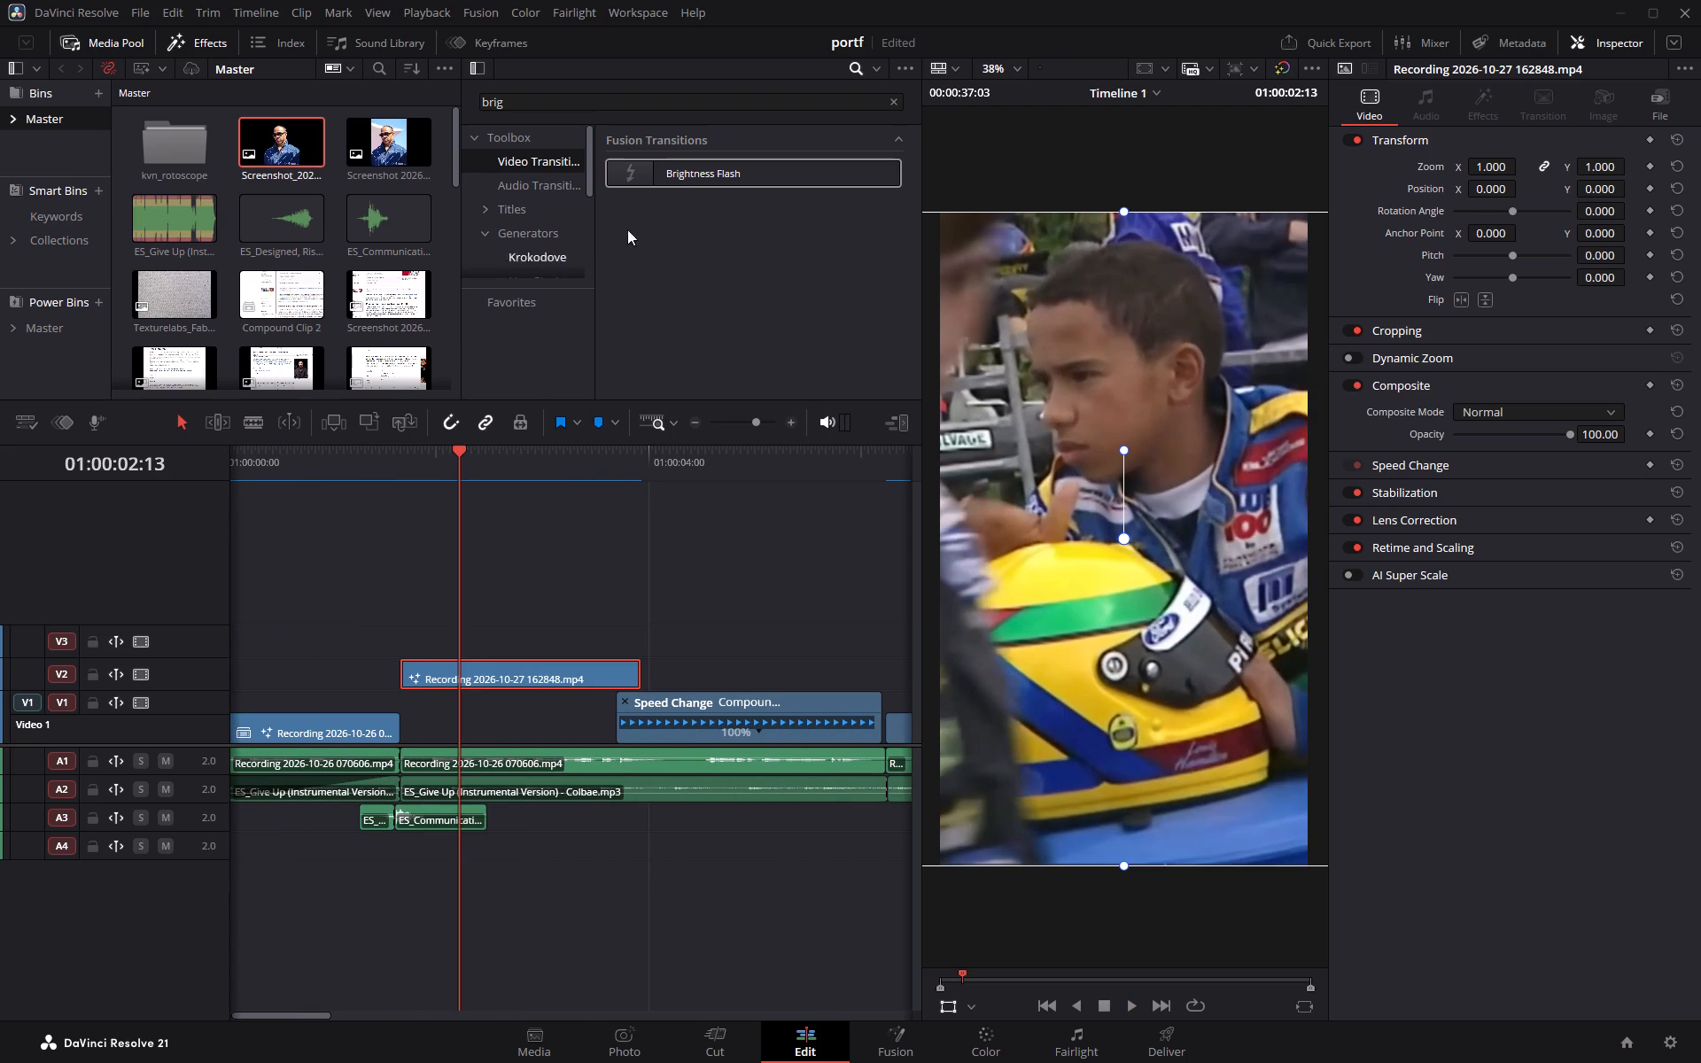
{"action": "left_click_drag", "start_coordinate": [718, 181], "coordinate": [384, 722]}
{"action": "left_click_drag", "start_coordinate": [384, 722], "coordinate": [677, 185]}
{"action": "left_click_drag", "start_coordinate": [647, 174], "coordinate": [365, 727]}
{"action": "left_click_drag", "start_coordinate": [365, 727], "coordinate": [391, 722]}
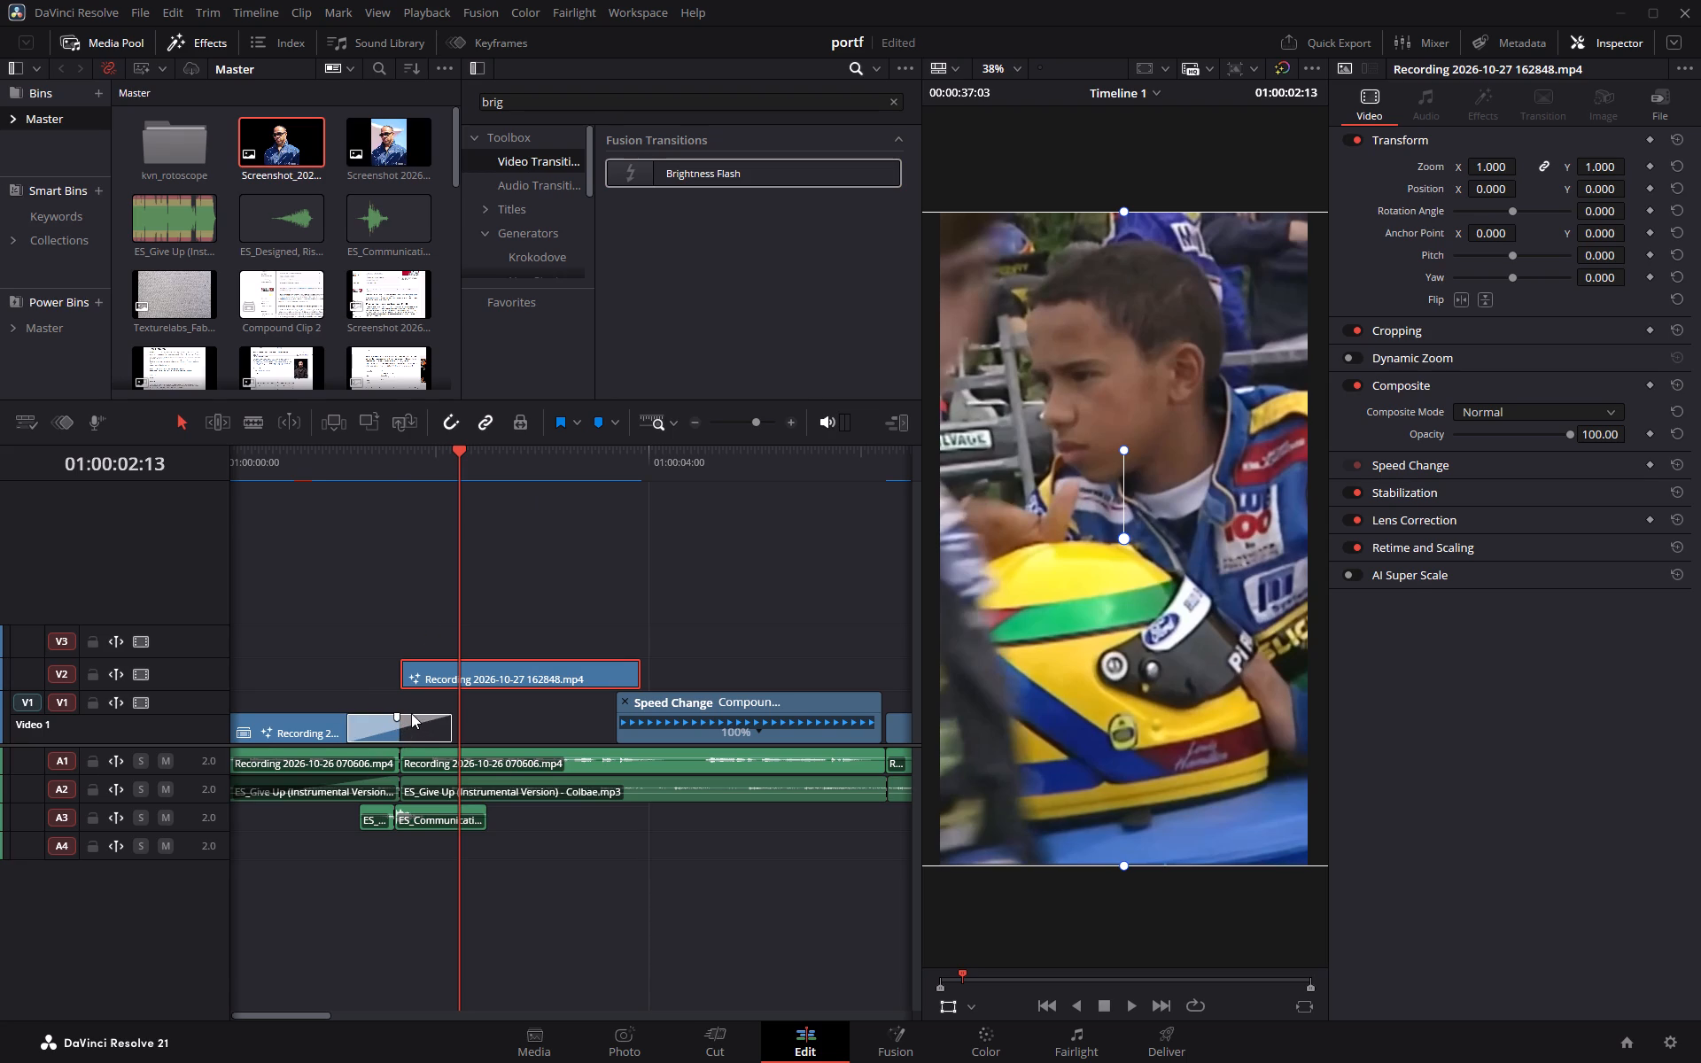
Review the Brightness Flash across the cut from the red-background podcast shot to the karting clip.
{"action": "left_click_drag", "start_coordinate": [459, 451], "coordinate": [425, 454]}
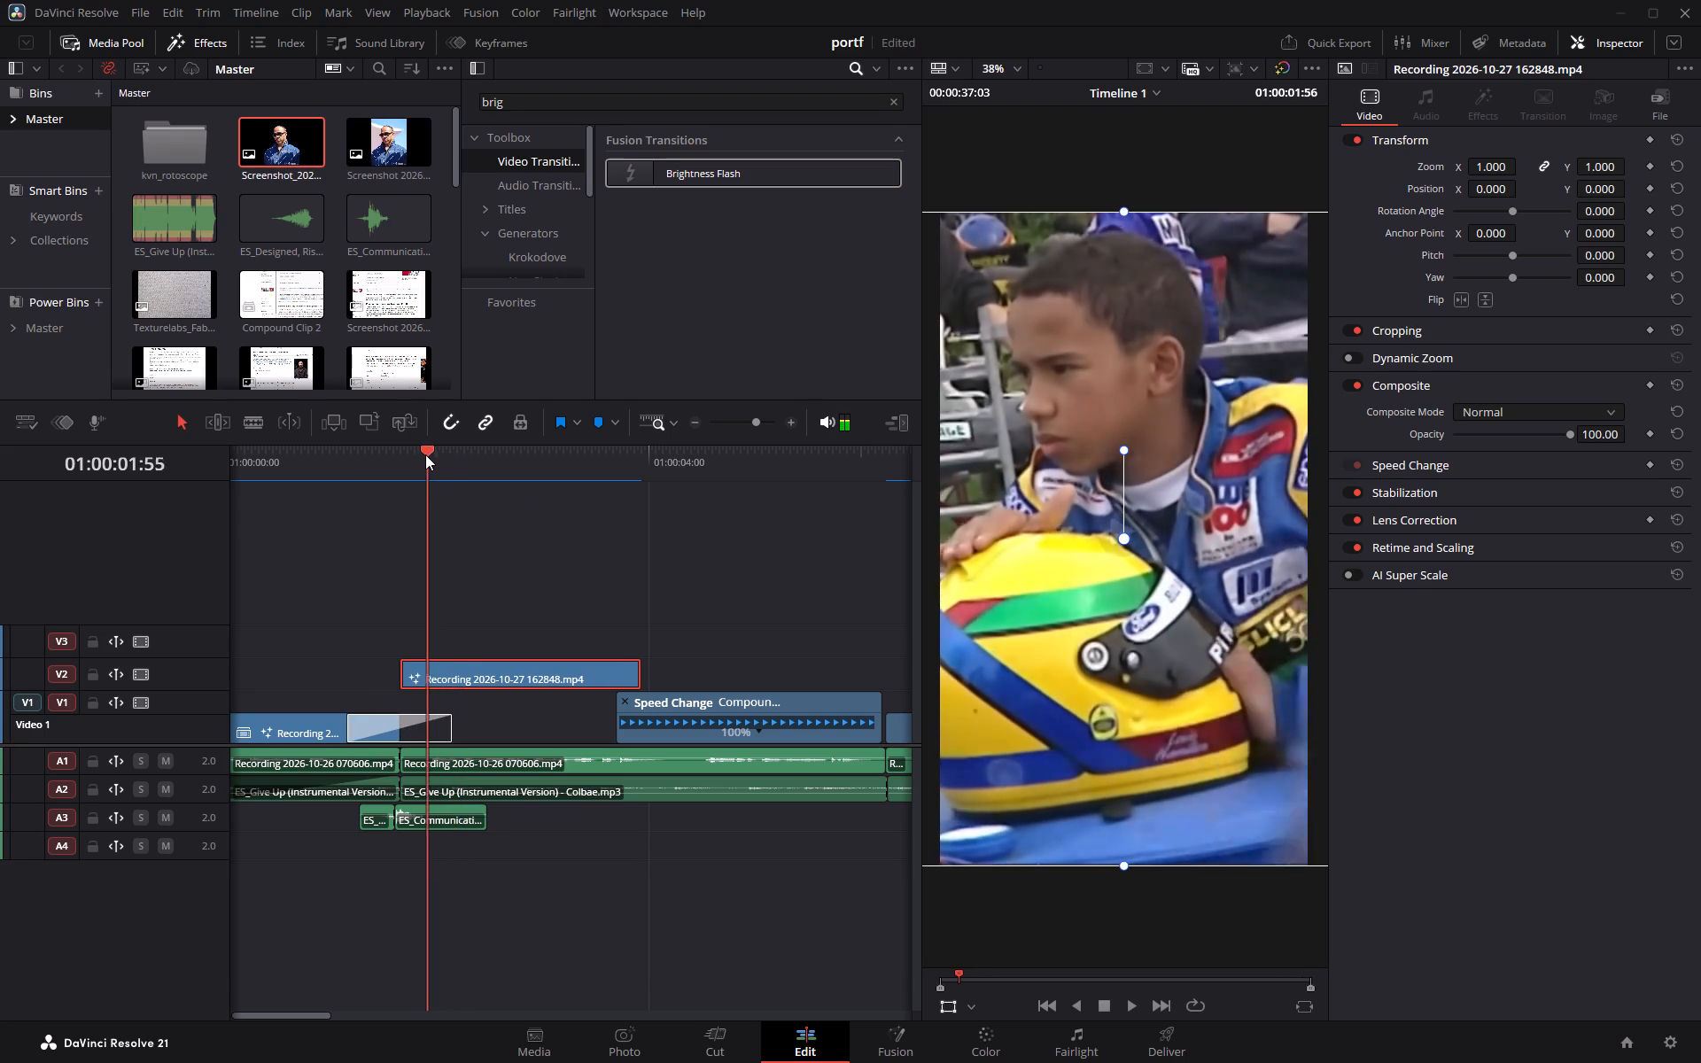
{"action": "left_click_drag", "start_coordinate": [425, 454], "coordinate": [385, 455]}
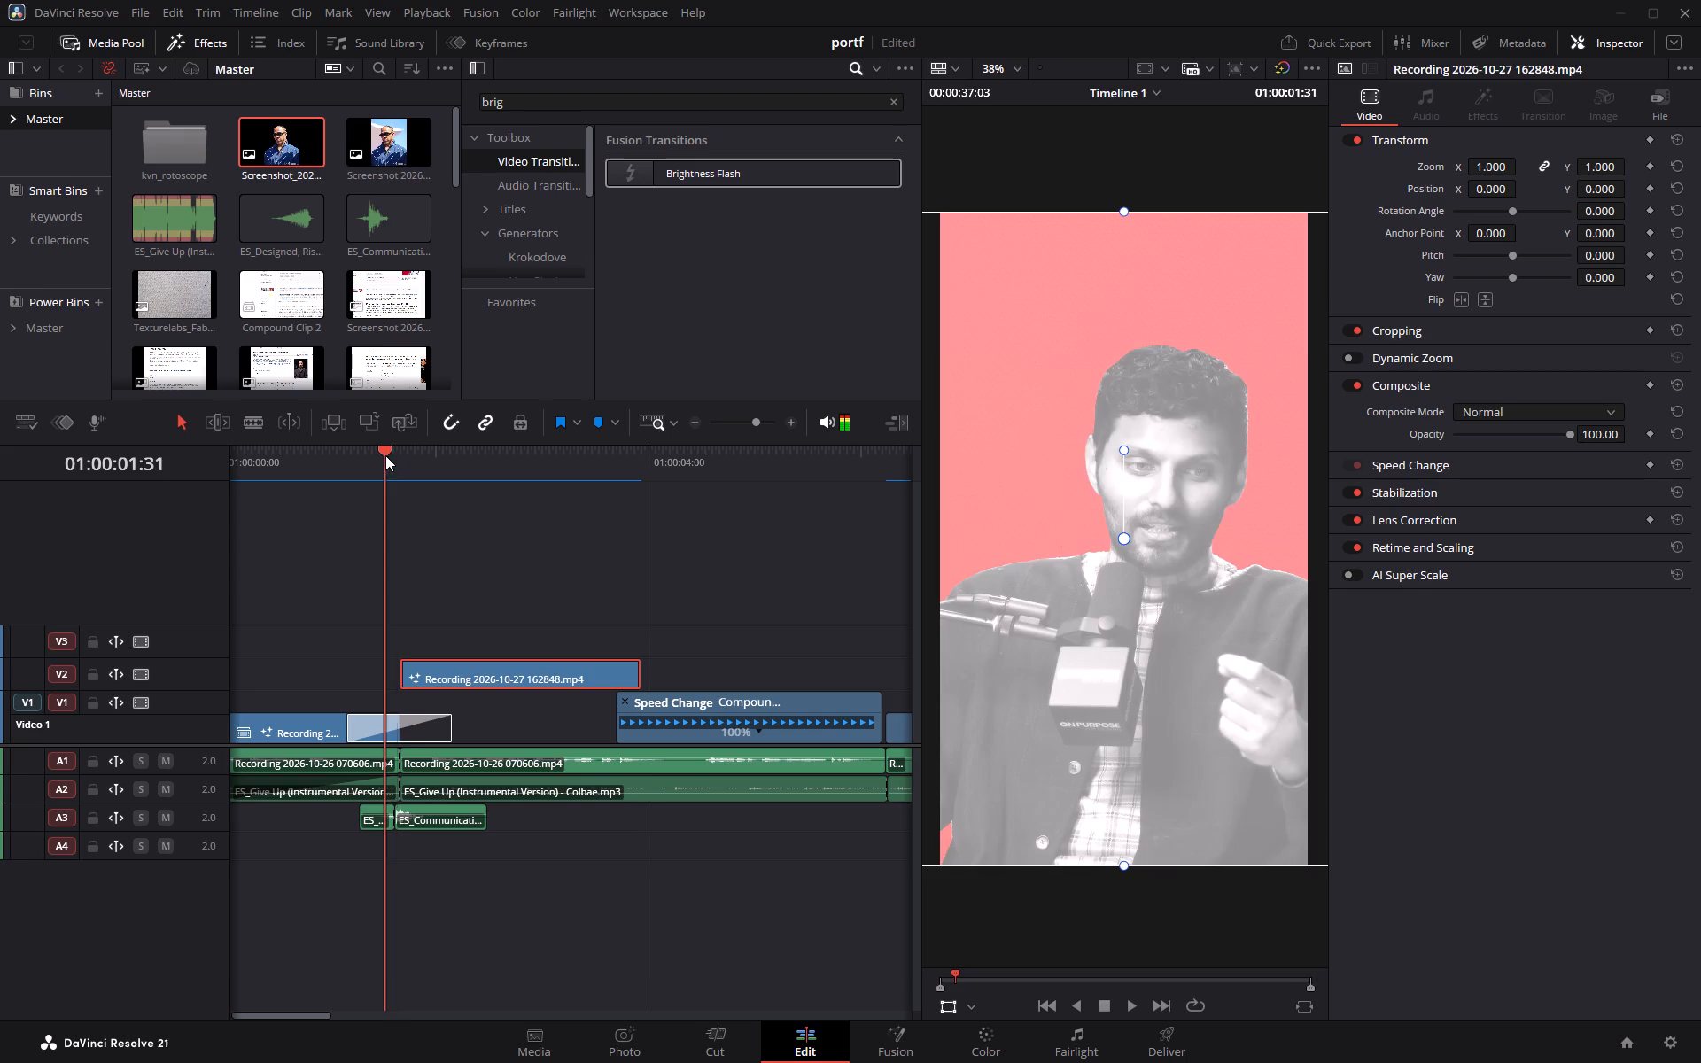
{"action": "left_click_drag", "start_coordinate": [385, 455], "coordinate": [417, 458]}
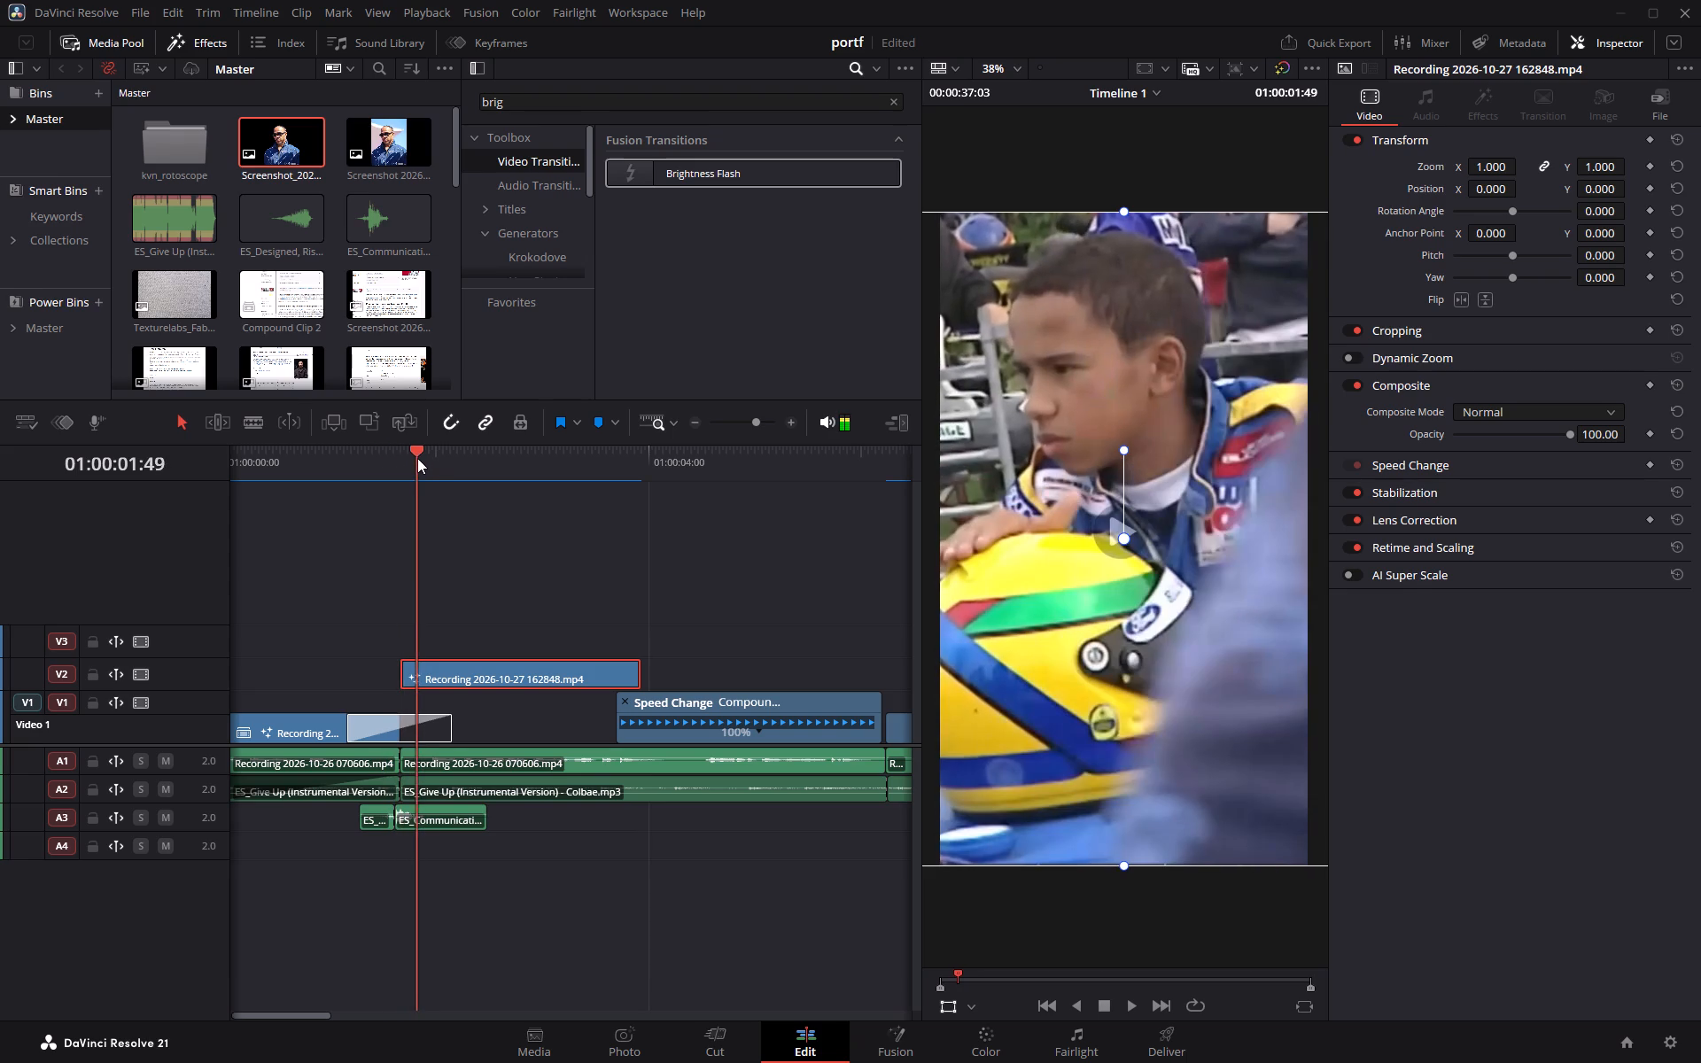
{"action": "left_click_drag", "start_coordinate": [417, 458], "coordinate": [415, 461]}
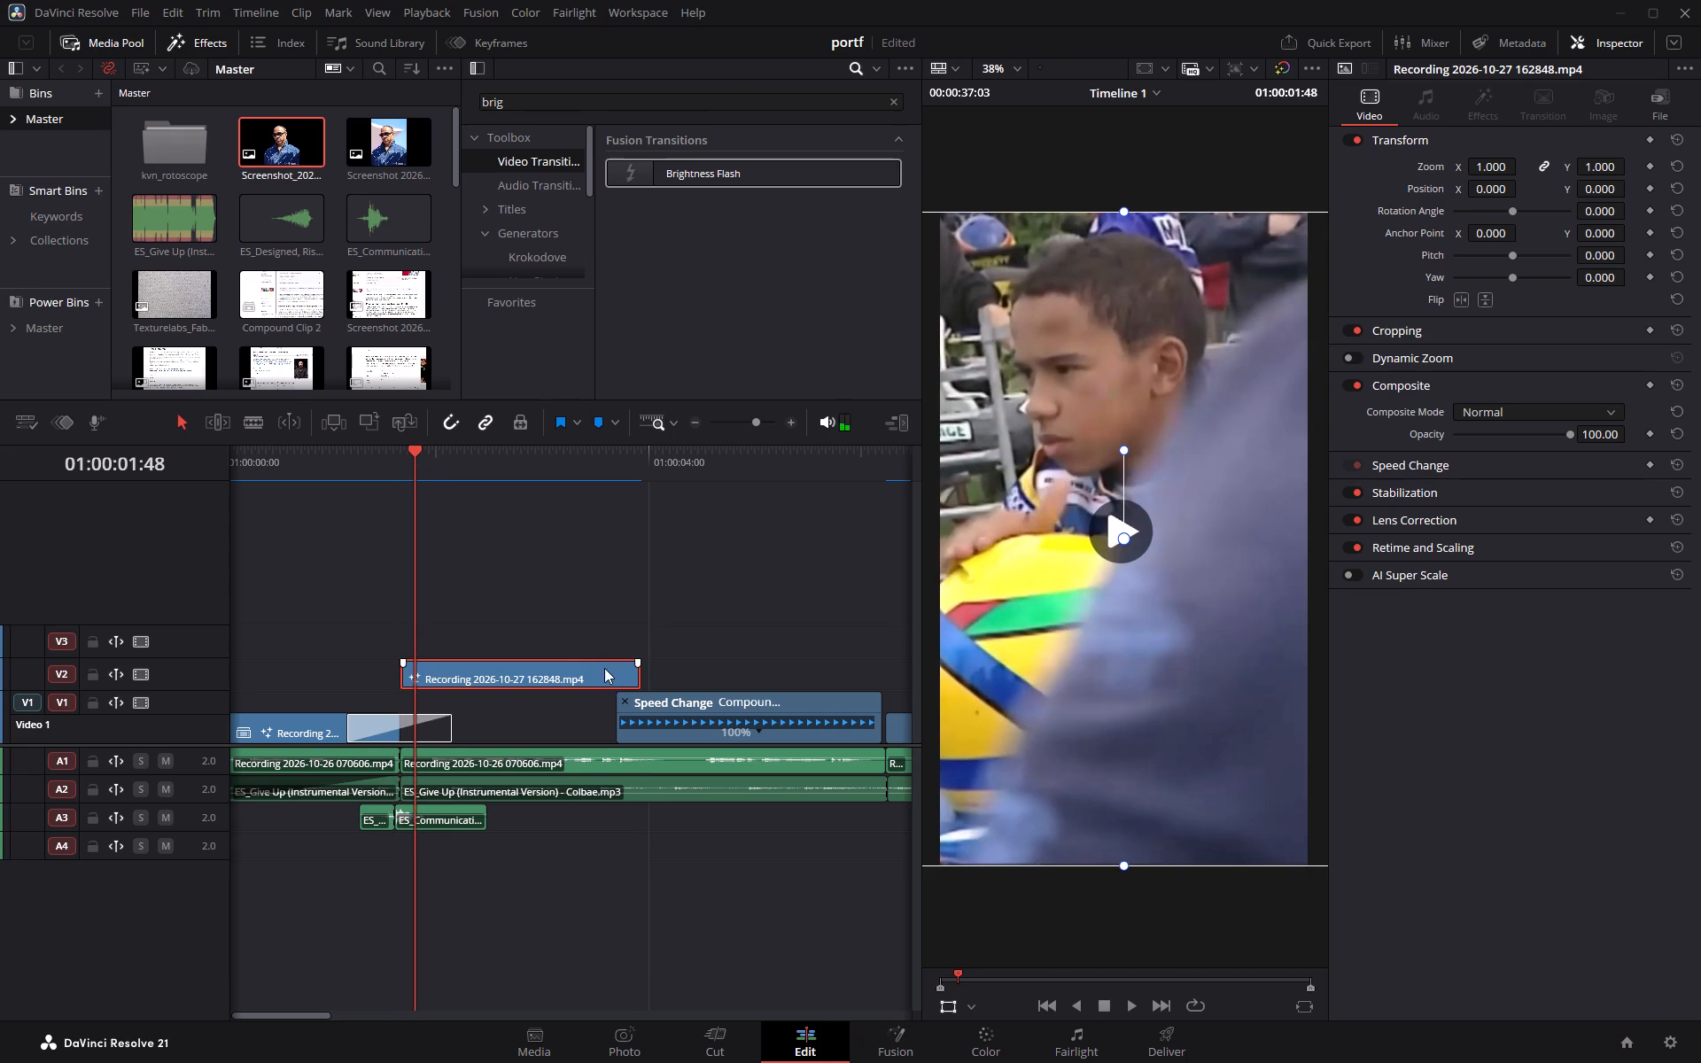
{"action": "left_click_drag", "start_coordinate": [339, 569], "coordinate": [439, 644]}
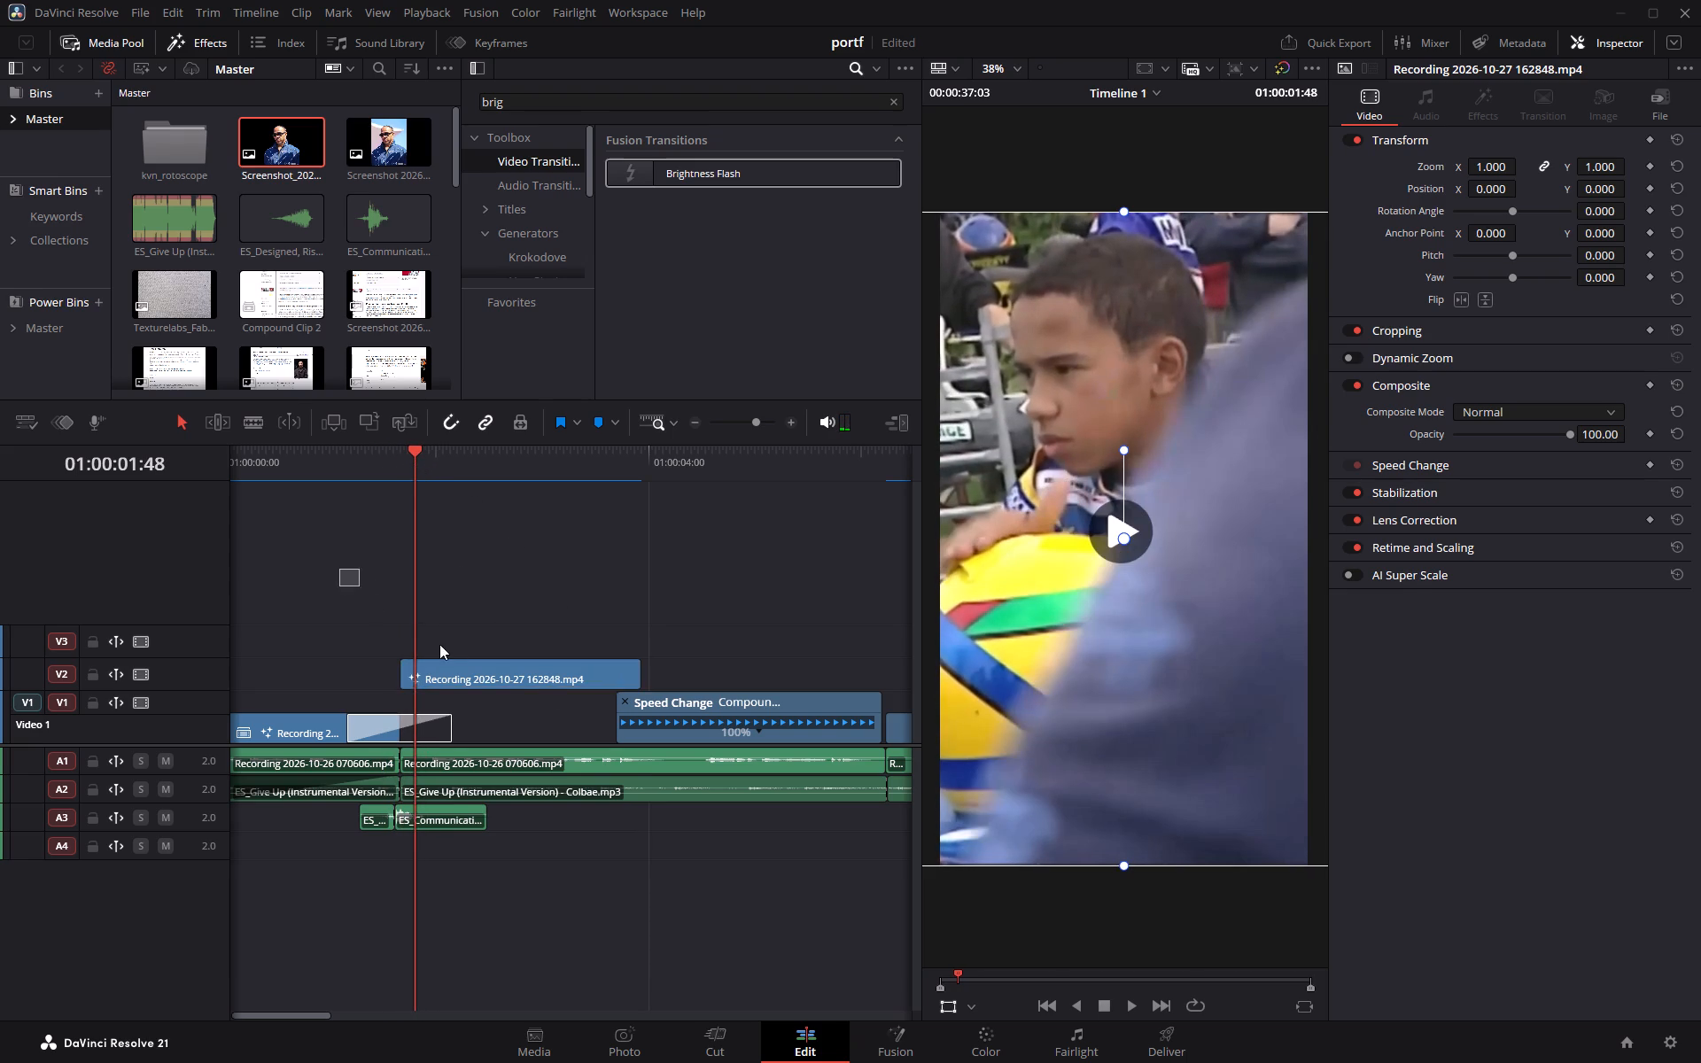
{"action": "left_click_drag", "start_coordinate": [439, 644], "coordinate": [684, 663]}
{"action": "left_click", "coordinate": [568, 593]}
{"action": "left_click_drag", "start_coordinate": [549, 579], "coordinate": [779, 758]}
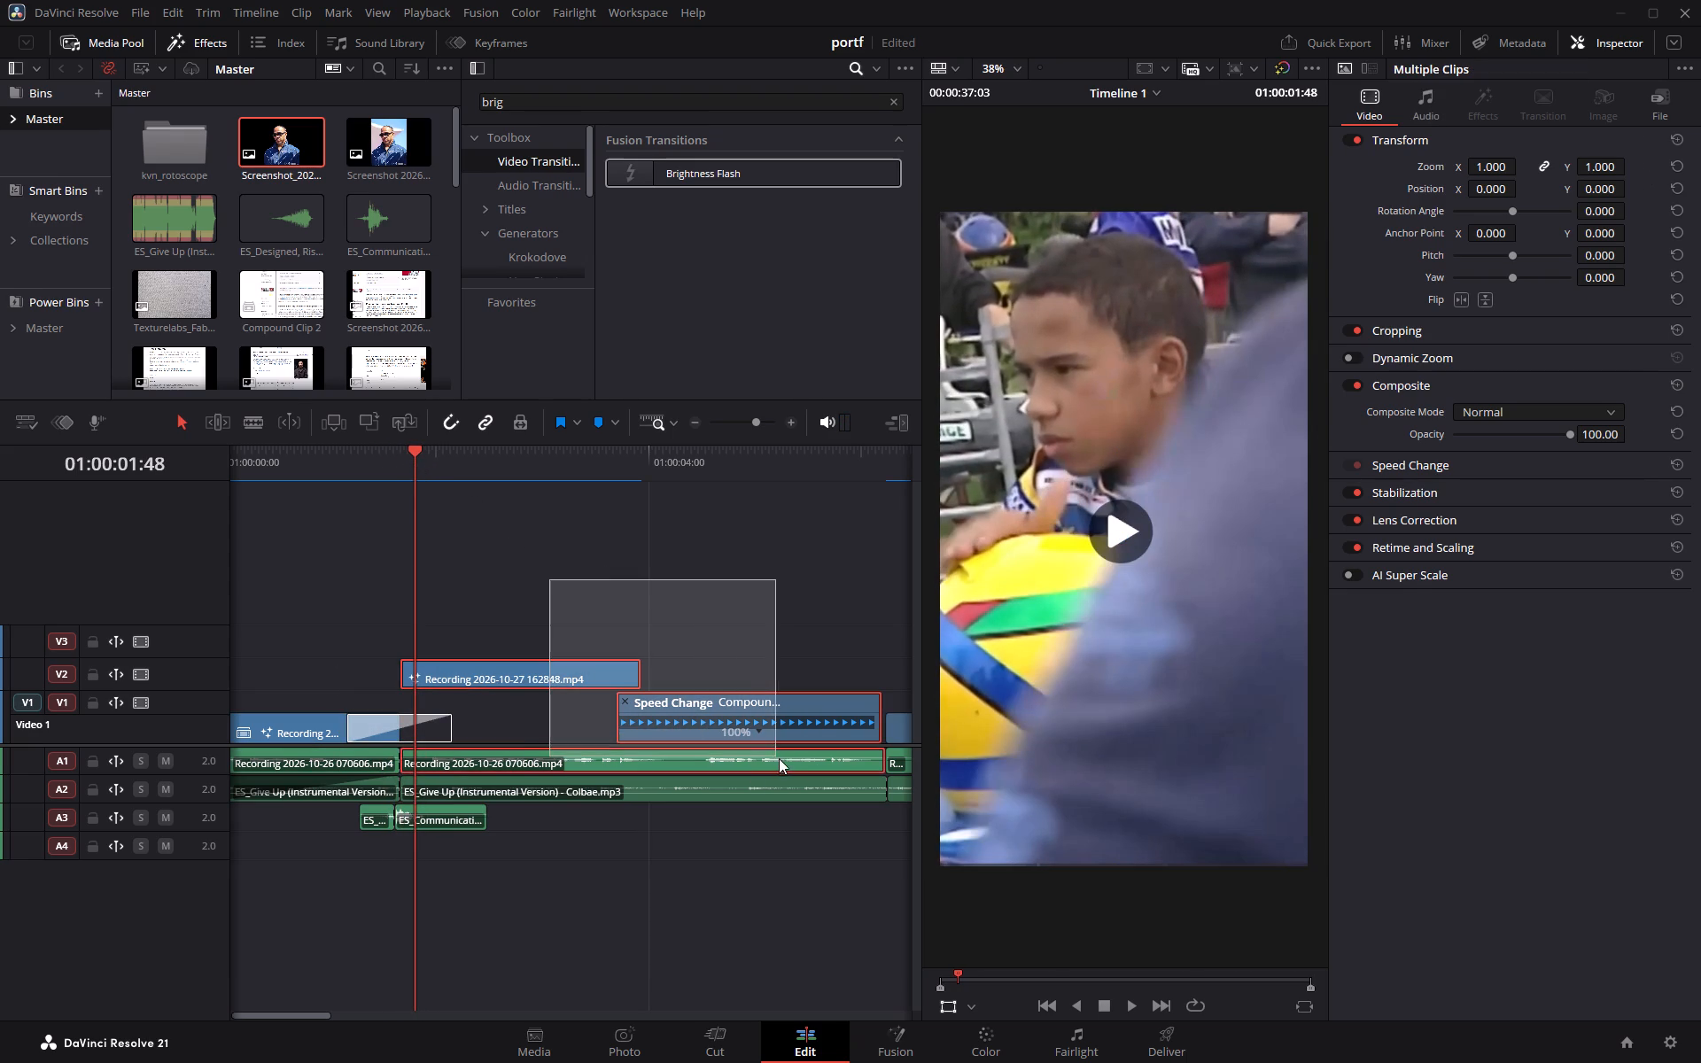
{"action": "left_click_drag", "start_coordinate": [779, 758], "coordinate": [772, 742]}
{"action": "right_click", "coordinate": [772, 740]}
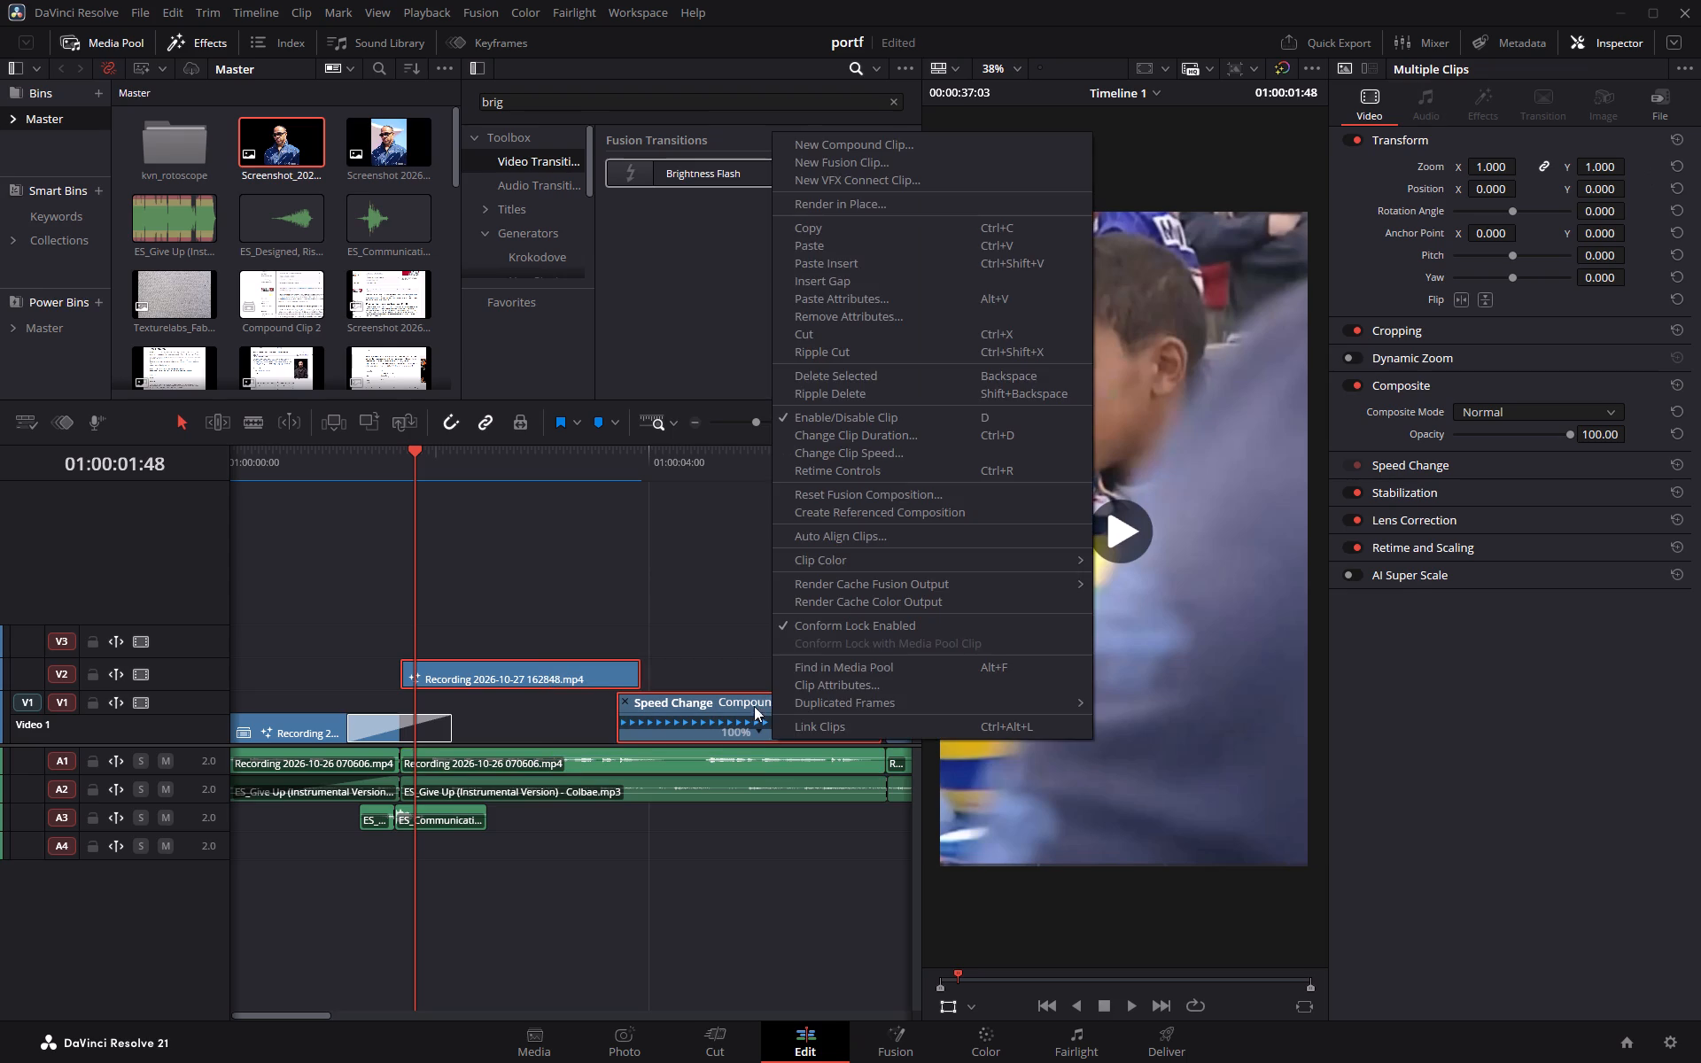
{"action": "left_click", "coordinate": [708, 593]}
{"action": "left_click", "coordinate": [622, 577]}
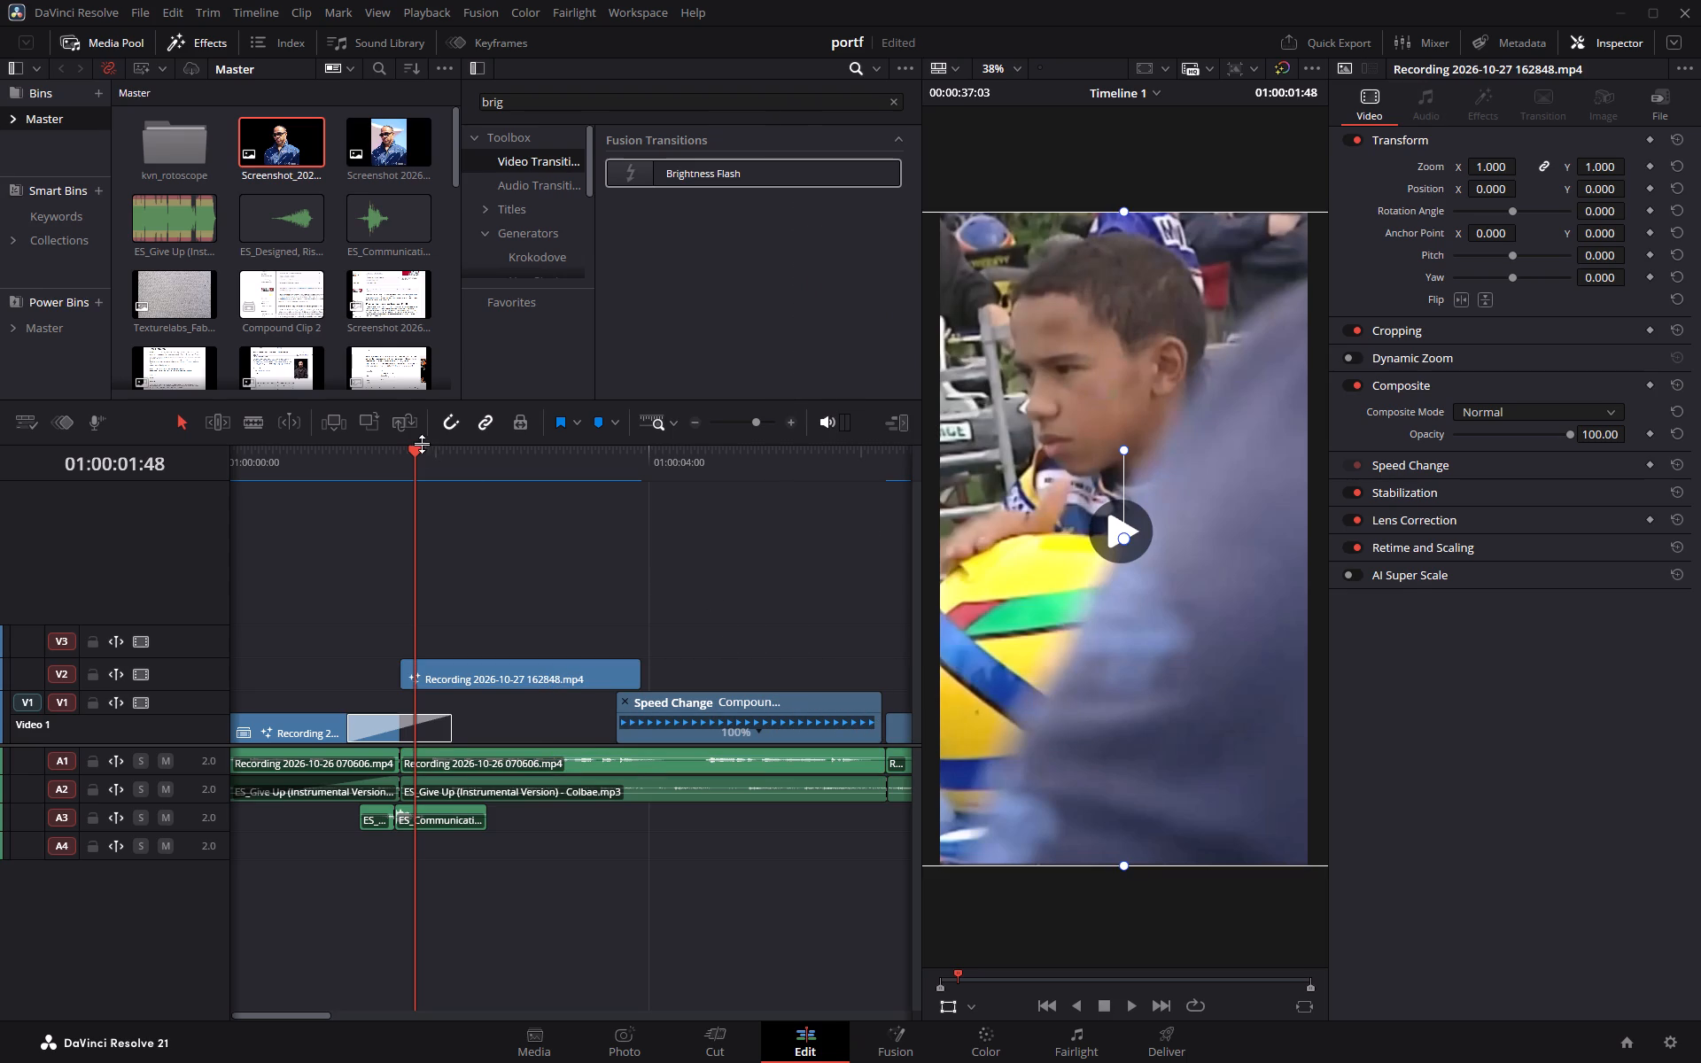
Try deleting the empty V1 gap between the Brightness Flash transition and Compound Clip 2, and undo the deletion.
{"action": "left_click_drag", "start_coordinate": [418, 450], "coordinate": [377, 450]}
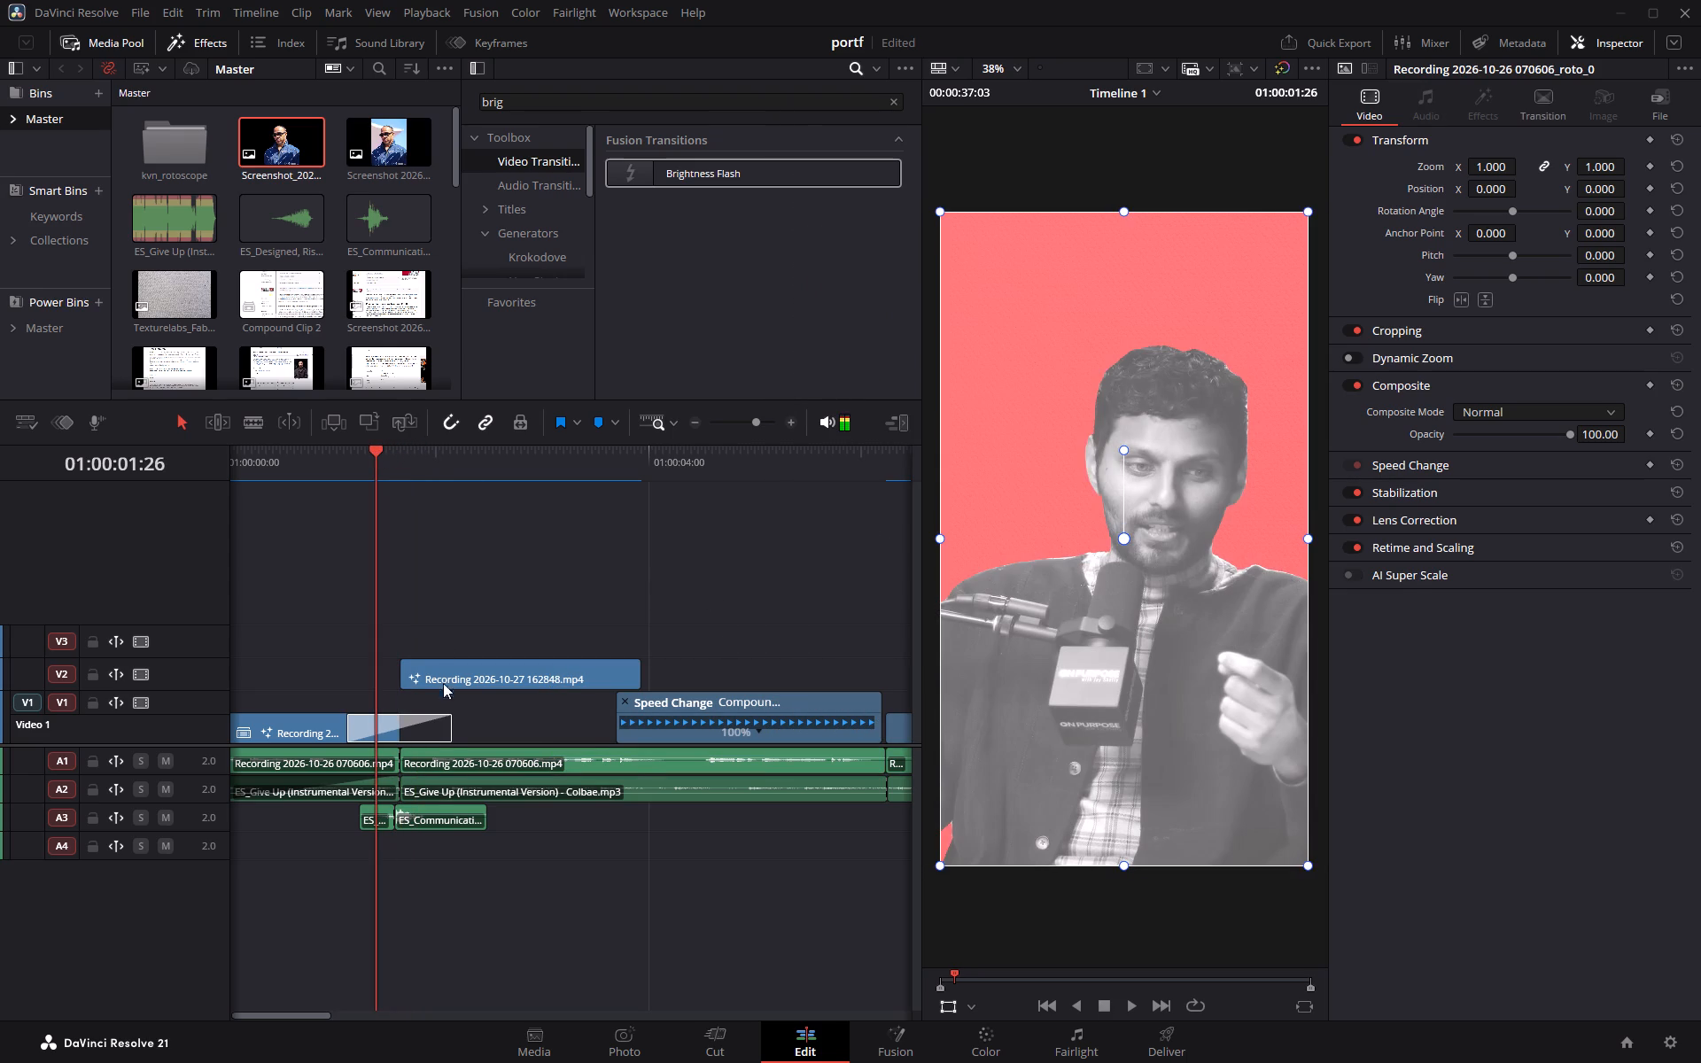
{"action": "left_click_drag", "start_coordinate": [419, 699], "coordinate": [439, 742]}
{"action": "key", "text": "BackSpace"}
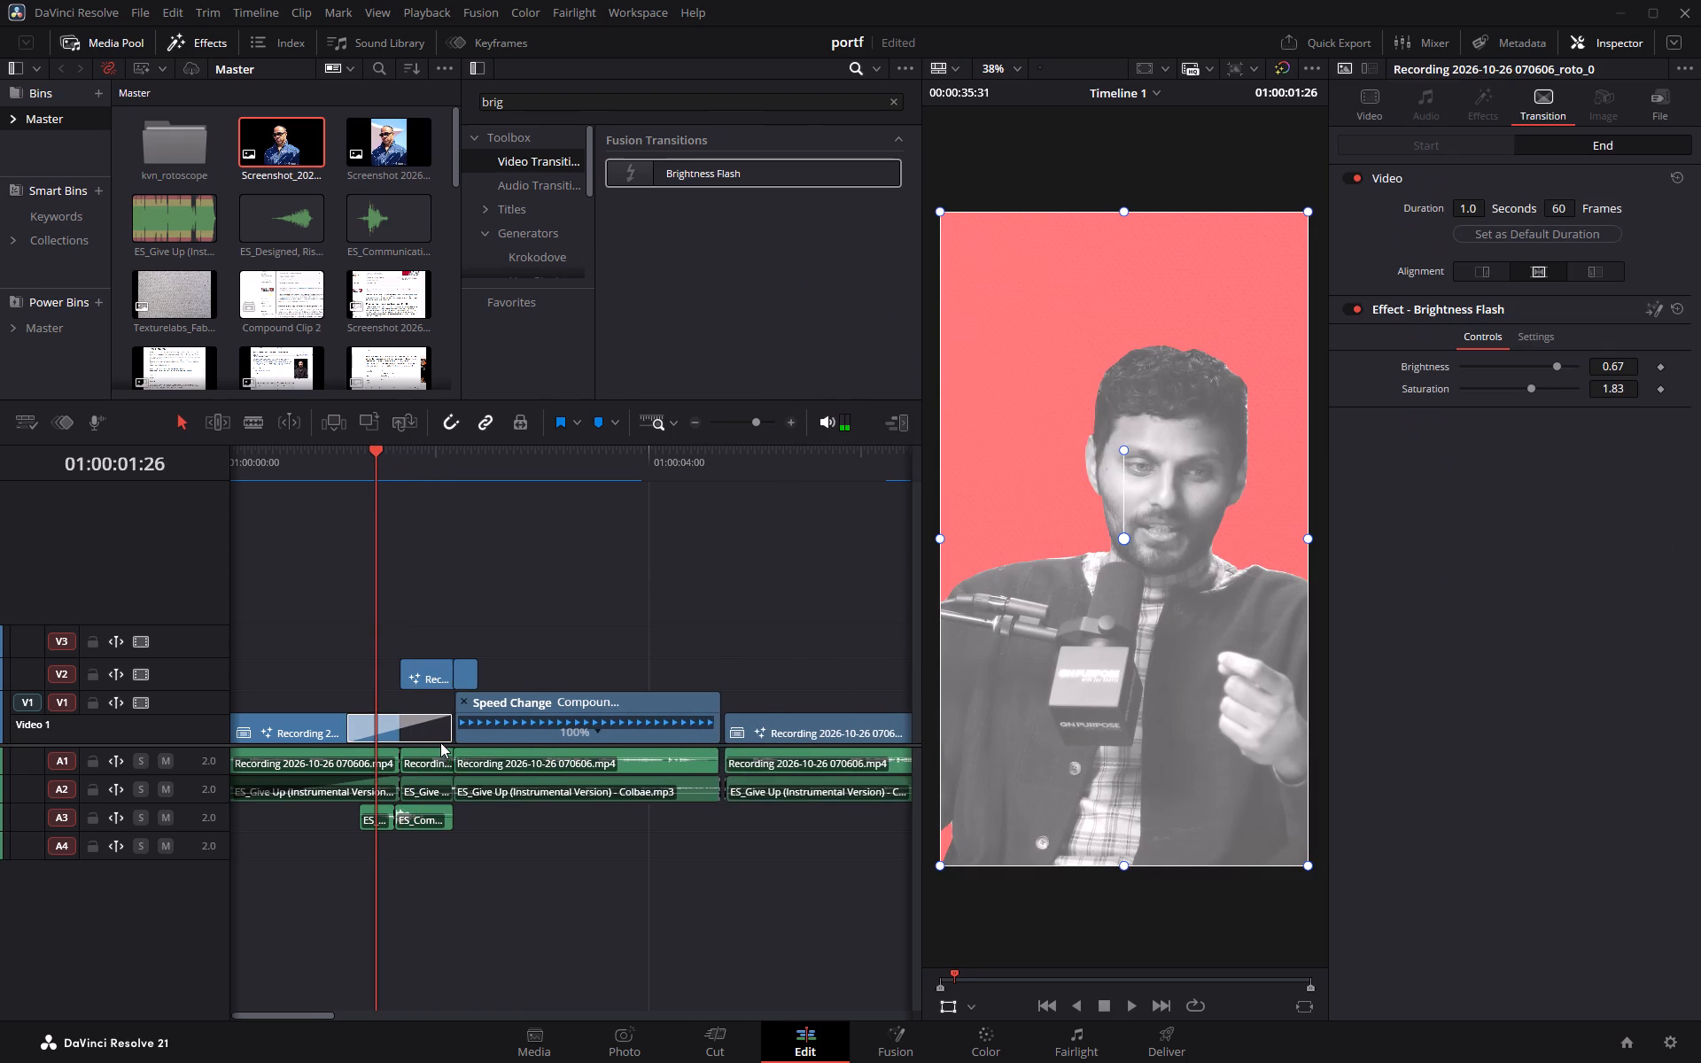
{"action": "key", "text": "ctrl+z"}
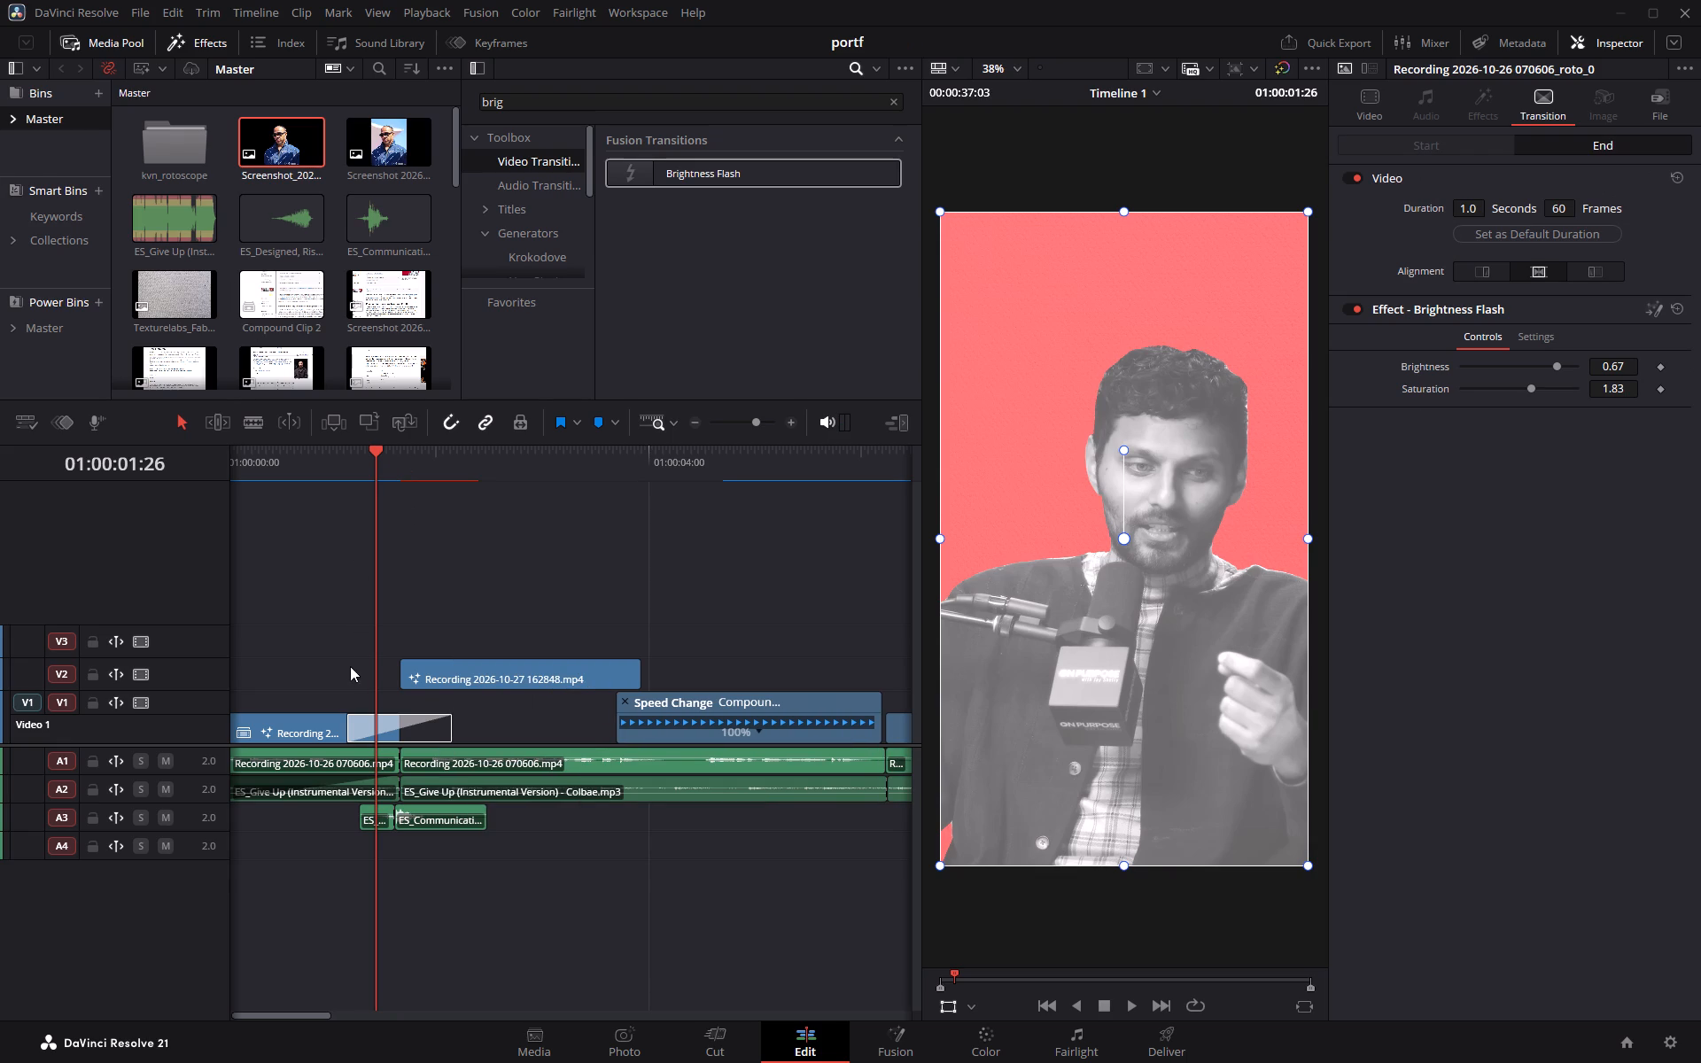
Delete the Brightness Flash transition from the end of the opening red-background podcast clip on V1.
{"action": "left_click", "coordinate": [421, 720]}
{"action": "key", "text": "BackSpace"}
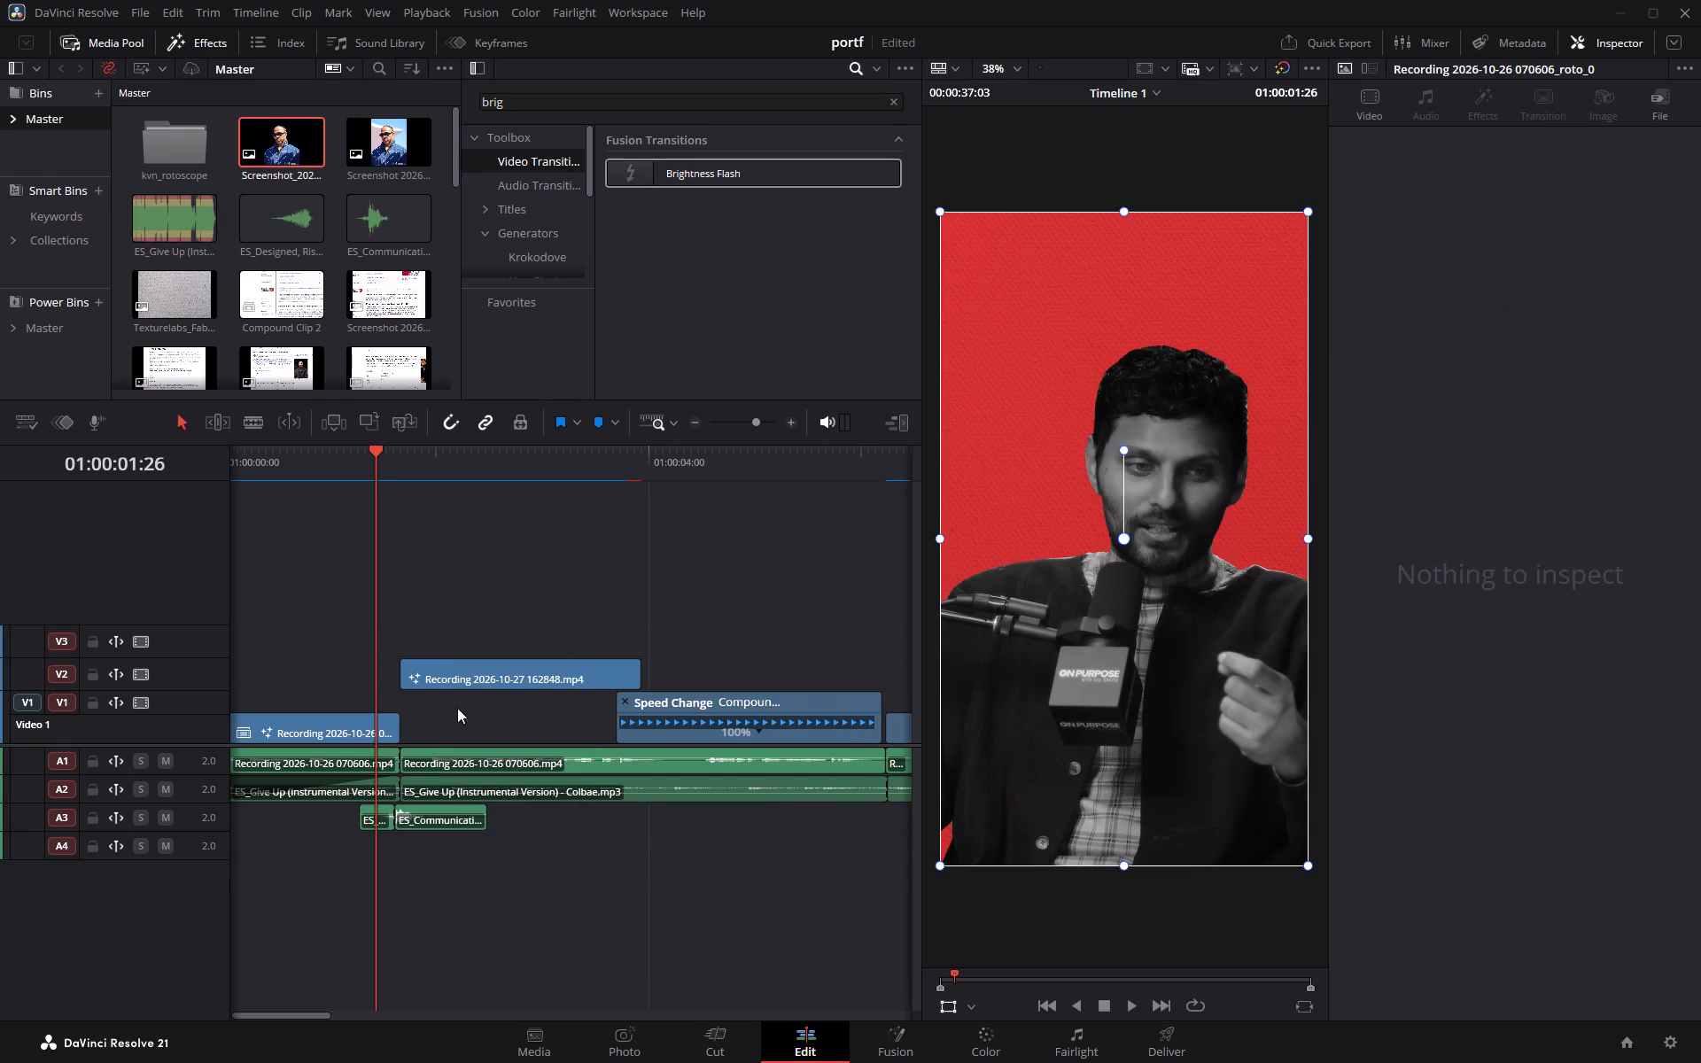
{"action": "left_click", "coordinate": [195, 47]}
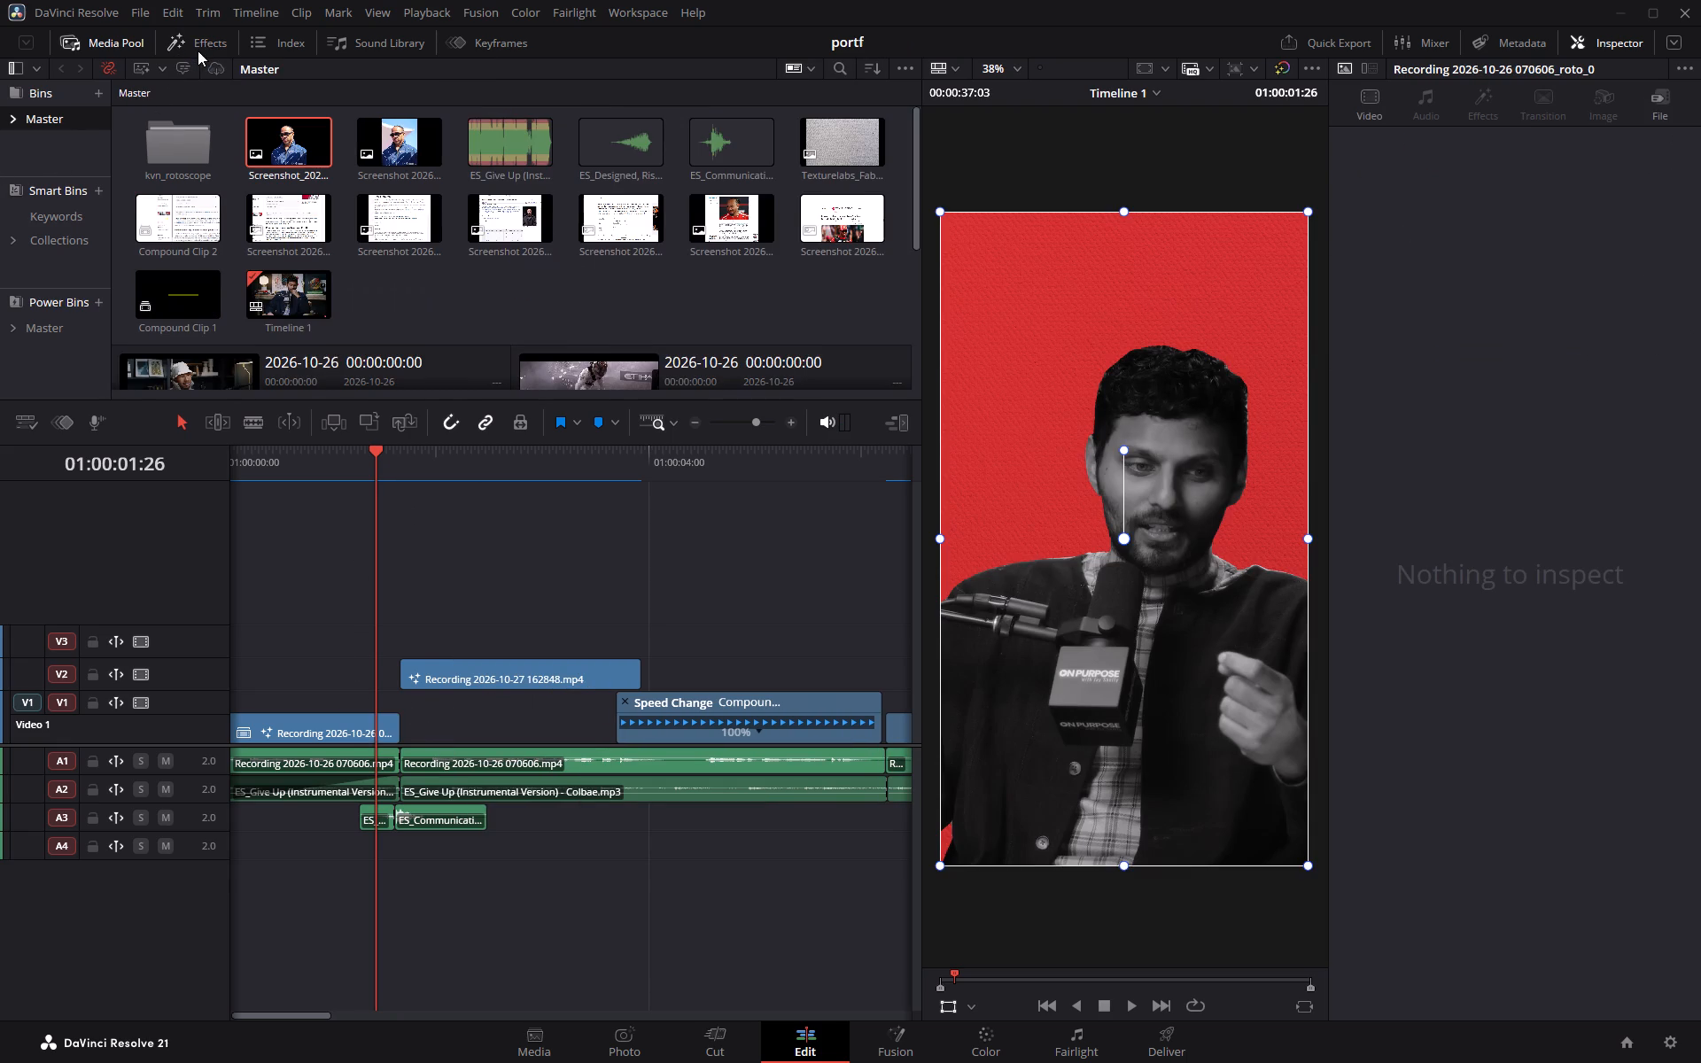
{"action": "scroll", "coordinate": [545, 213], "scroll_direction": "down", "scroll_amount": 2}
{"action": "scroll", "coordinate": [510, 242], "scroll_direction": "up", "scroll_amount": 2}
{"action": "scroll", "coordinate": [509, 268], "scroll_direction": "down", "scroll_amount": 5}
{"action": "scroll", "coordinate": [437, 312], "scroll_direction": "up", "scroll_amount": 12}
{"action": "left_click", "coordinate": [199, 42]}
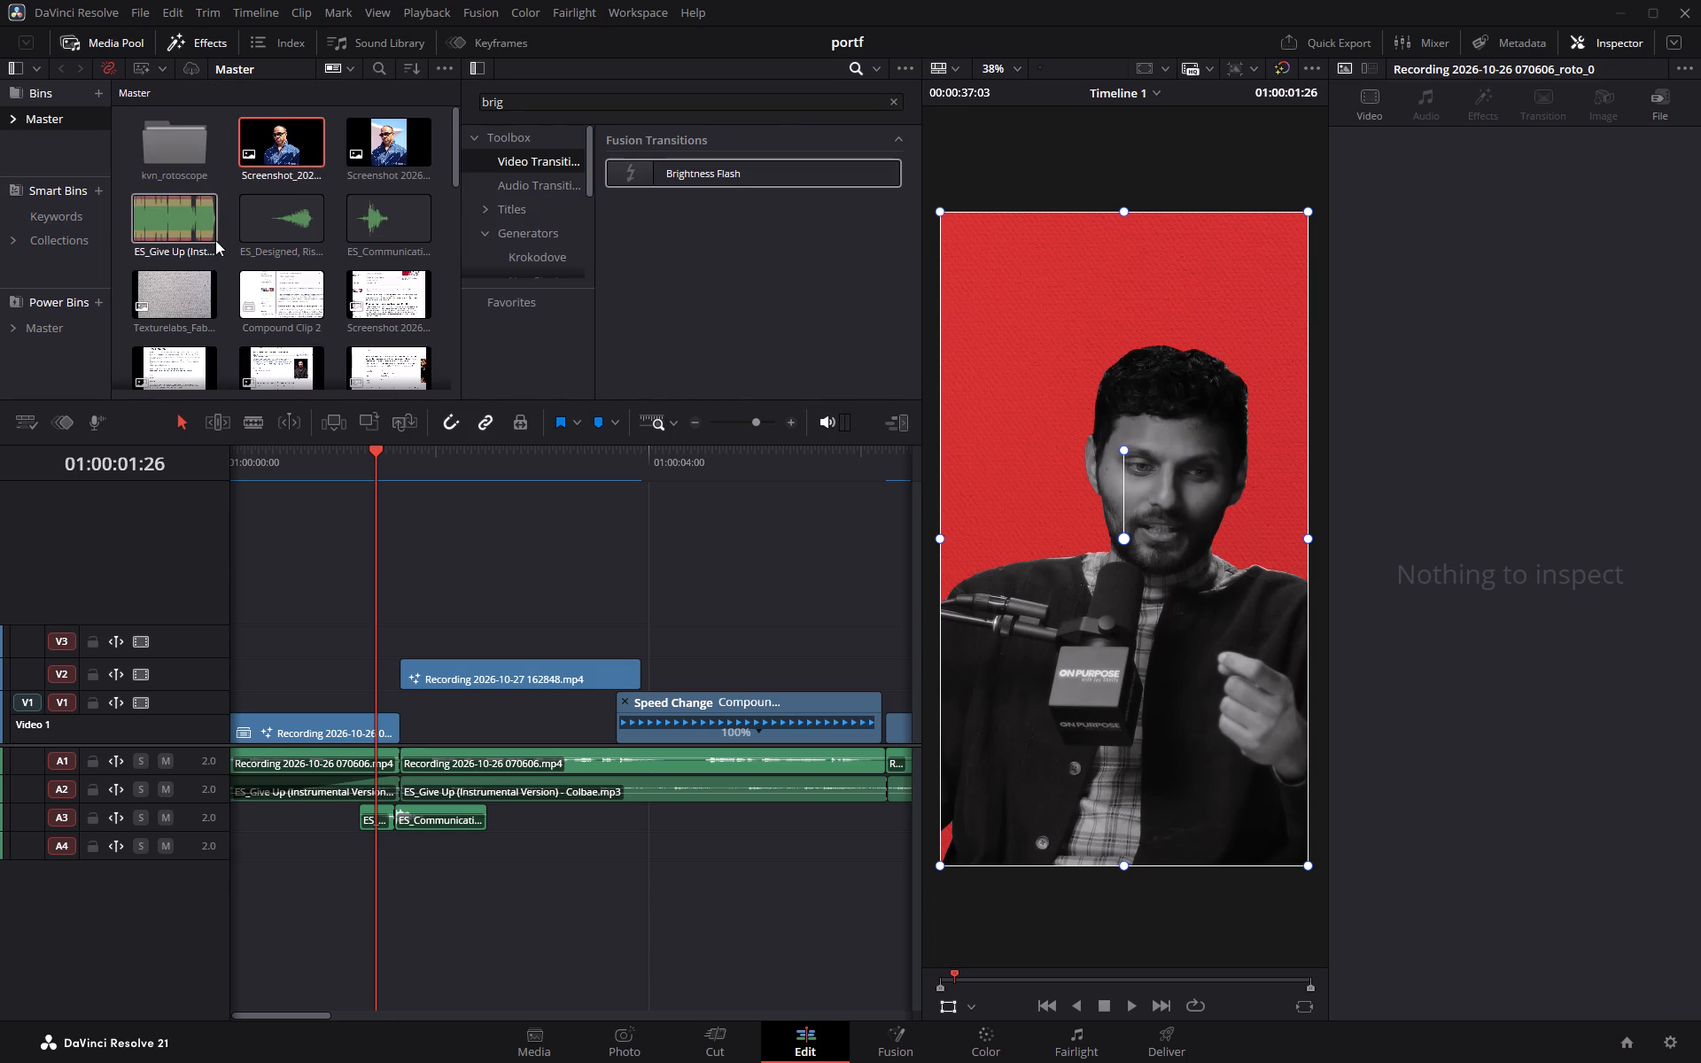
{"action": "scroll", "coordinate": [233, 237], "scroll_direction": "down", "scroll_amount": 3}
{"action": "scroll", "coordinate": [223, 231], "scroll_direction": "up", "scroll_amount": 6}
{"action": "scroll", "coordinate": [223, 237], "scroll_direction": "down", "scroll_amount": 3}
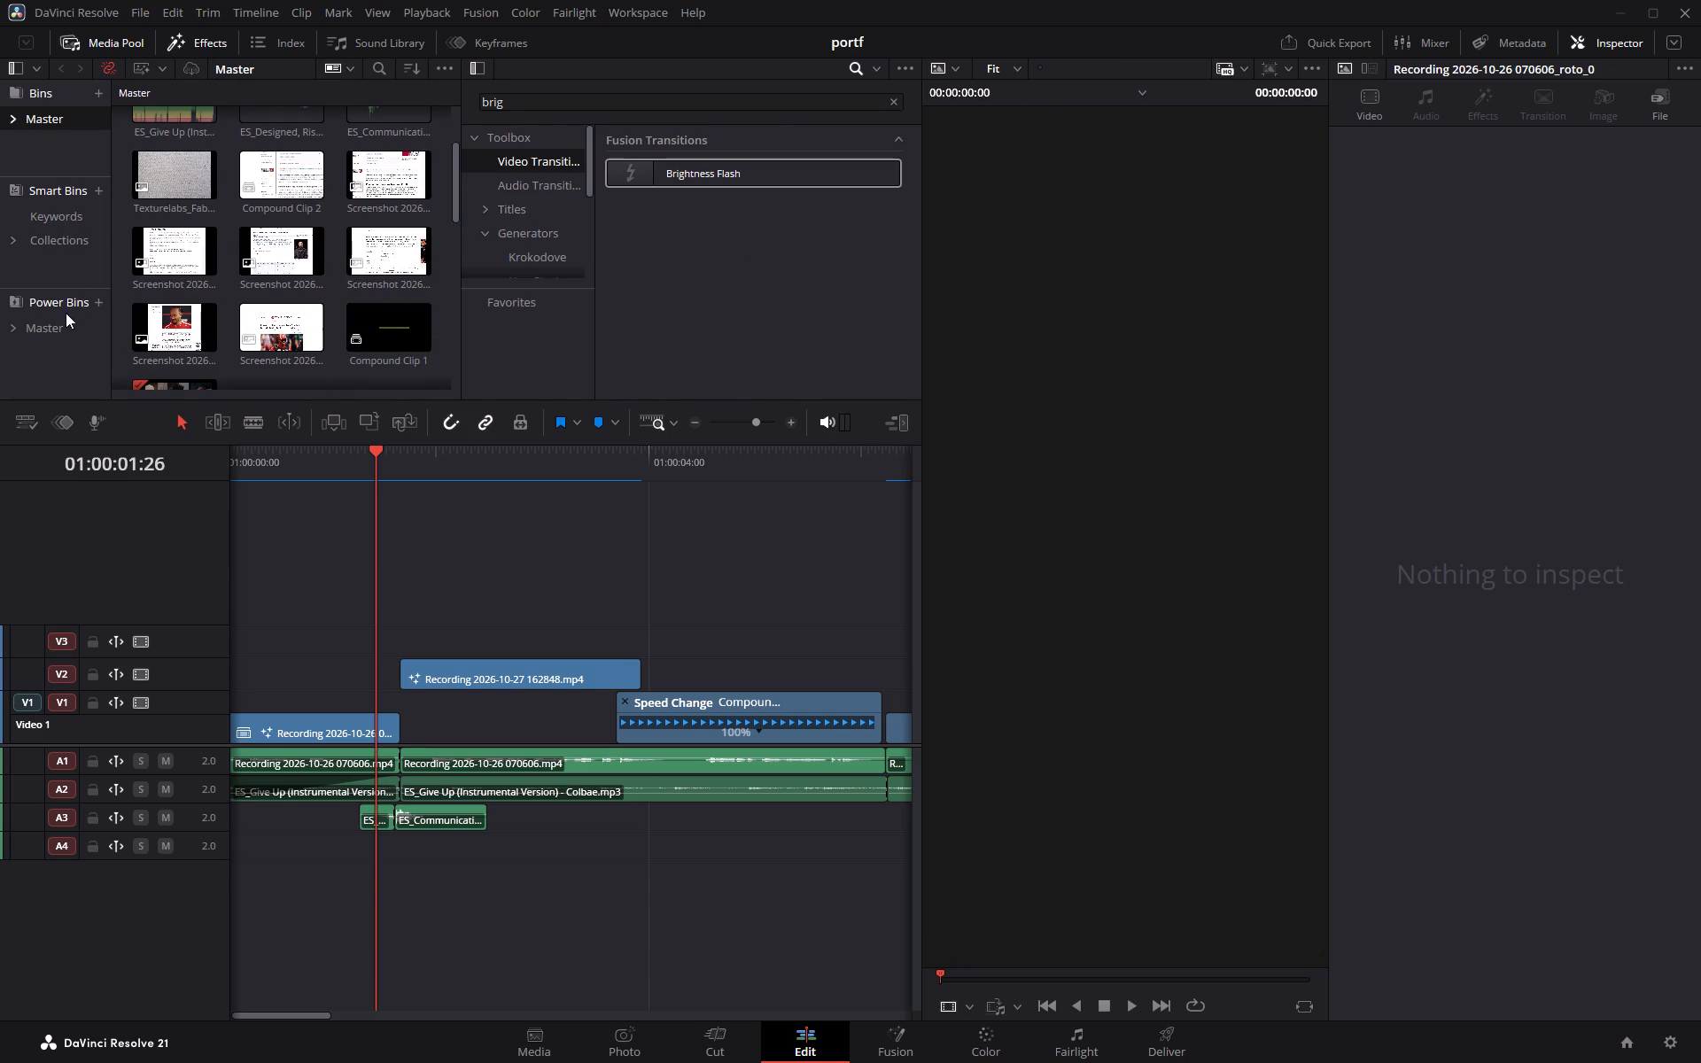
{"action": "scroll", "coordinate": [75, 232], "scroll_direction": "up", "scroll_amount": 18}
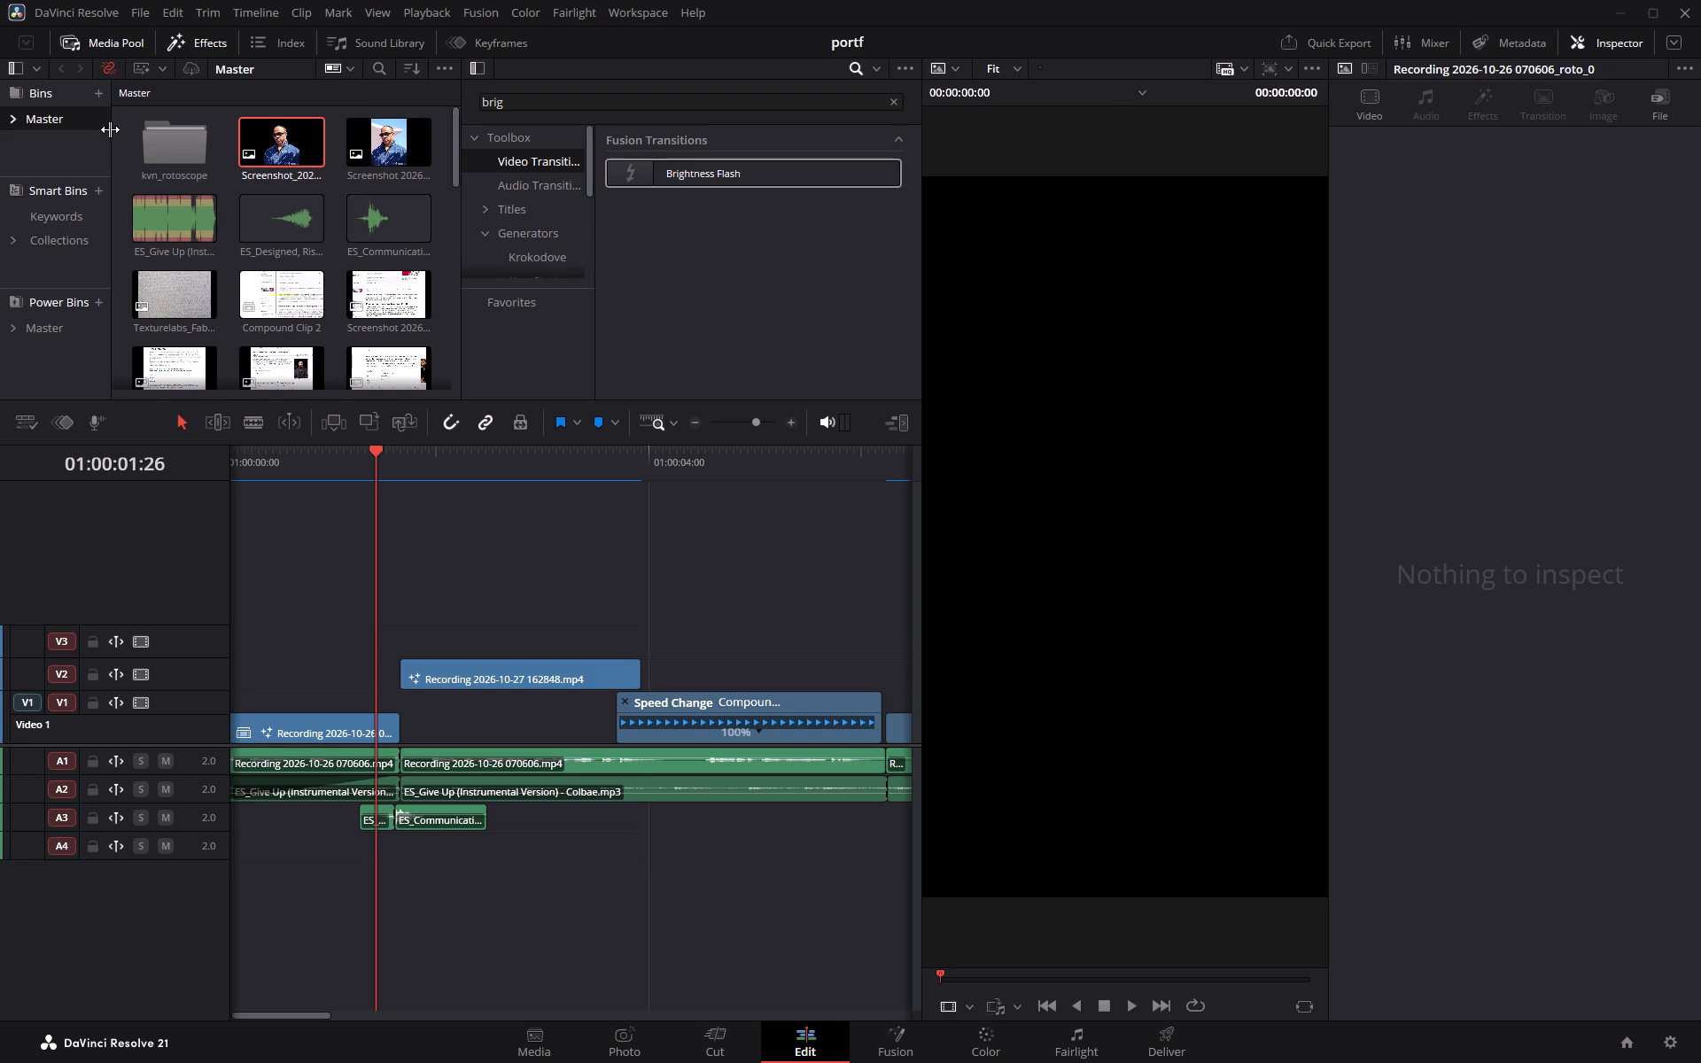
Clear the effects search and place an Adjustment Clip on new track V4, spanning the cut from the podcast shot to the karting clip.
{"action": "left_click", "coordinate": [107, 50]}
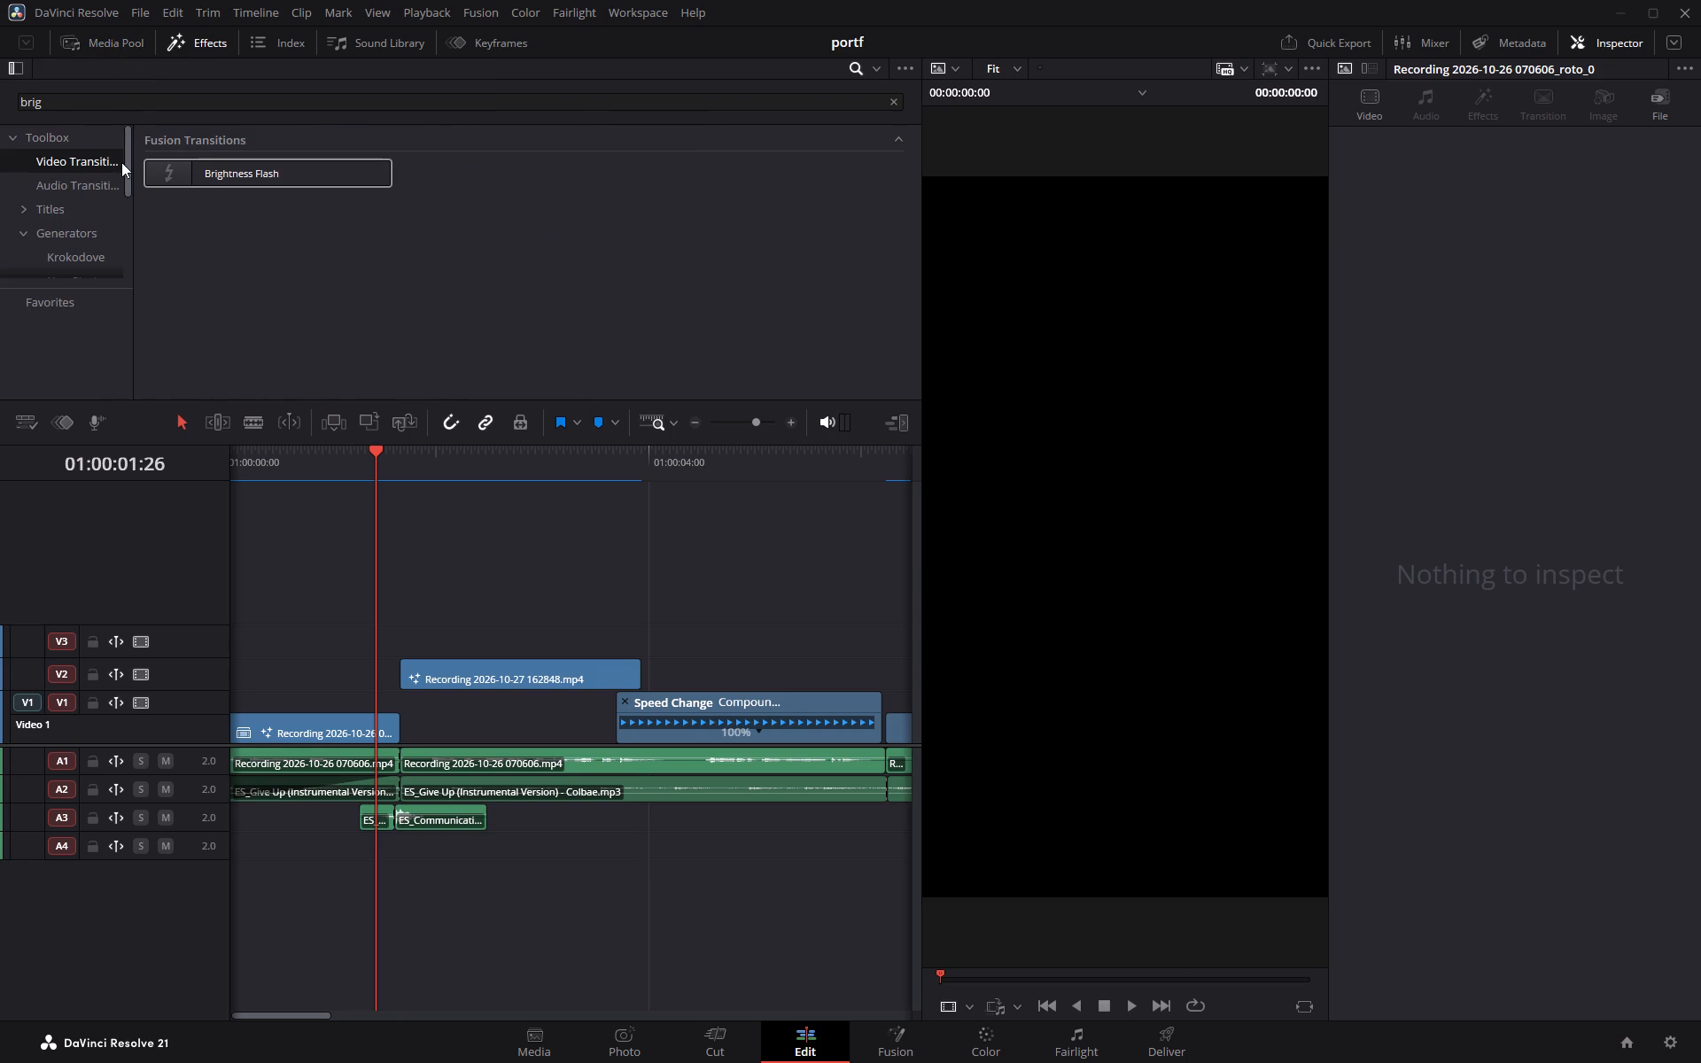
{"action": "scroll", "coordinate": [96, 199], "scroll_direction": "down", "scroll_amount": 2}
{"action": "scroll", "coordinate": [97, 215], "scroll_direction": "up", "scroll_amount": 4}
{"action": "left_click", "coordinate": [75, 139]}
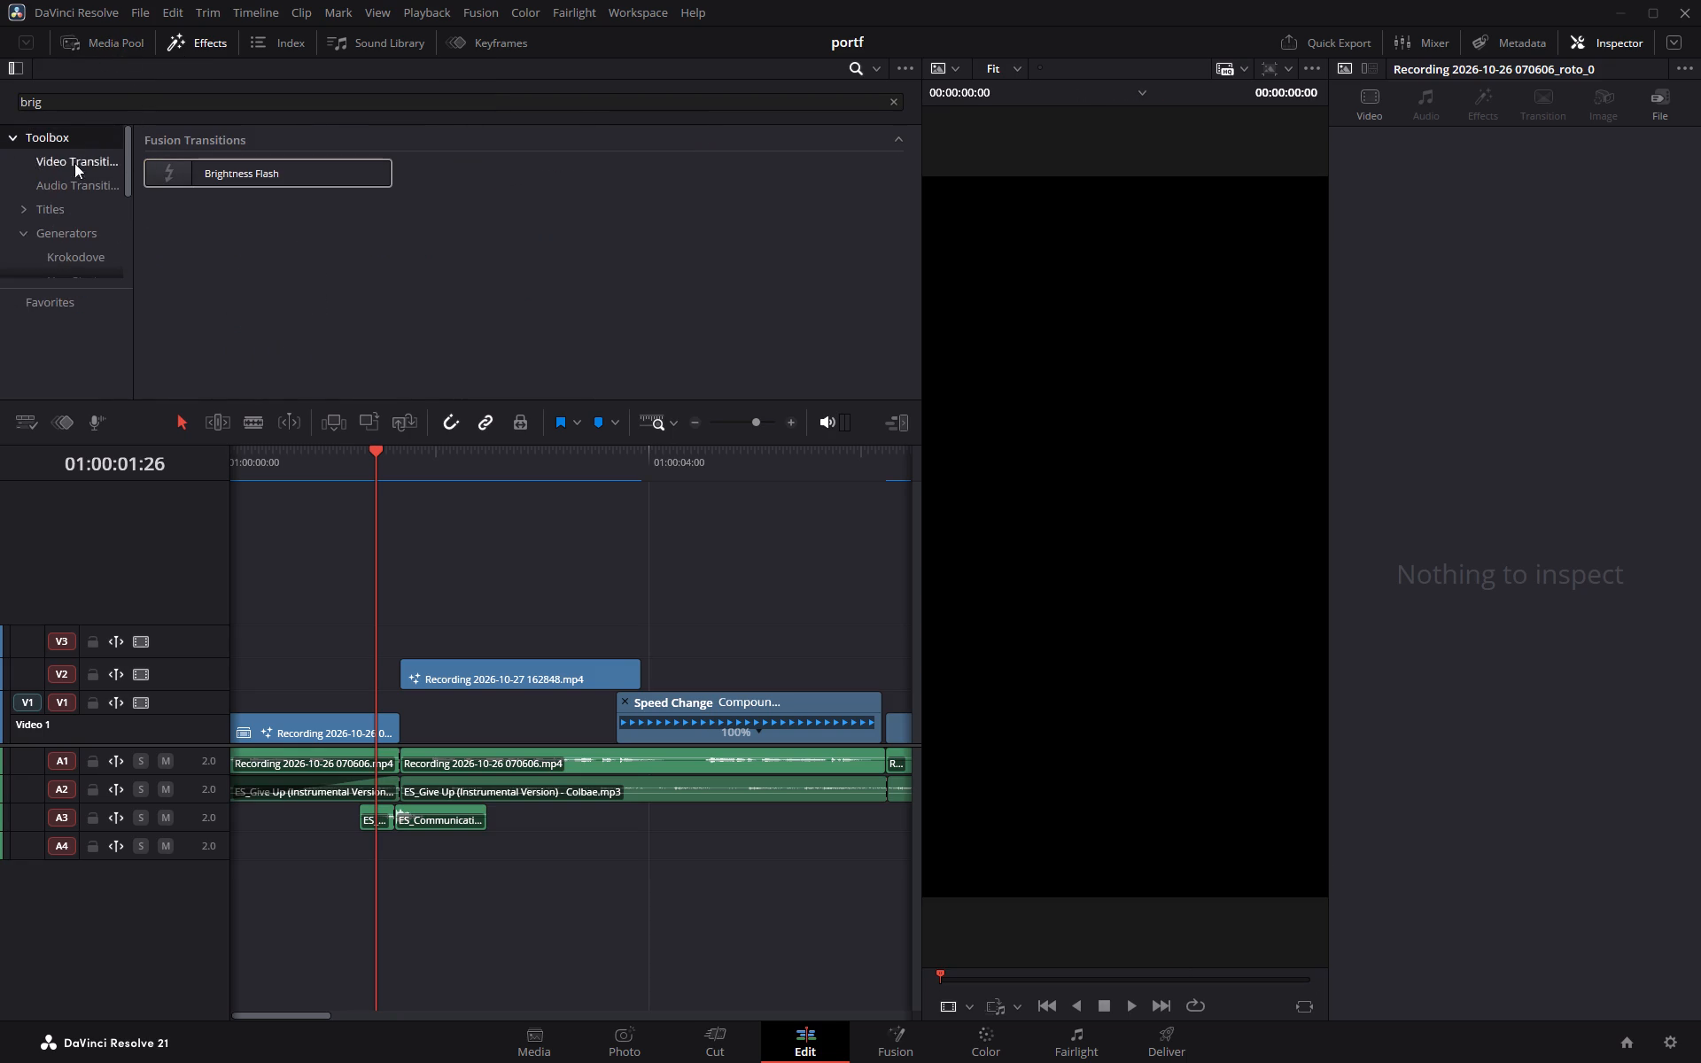
{"action": "left_click", "coordinate": [82, 165]}
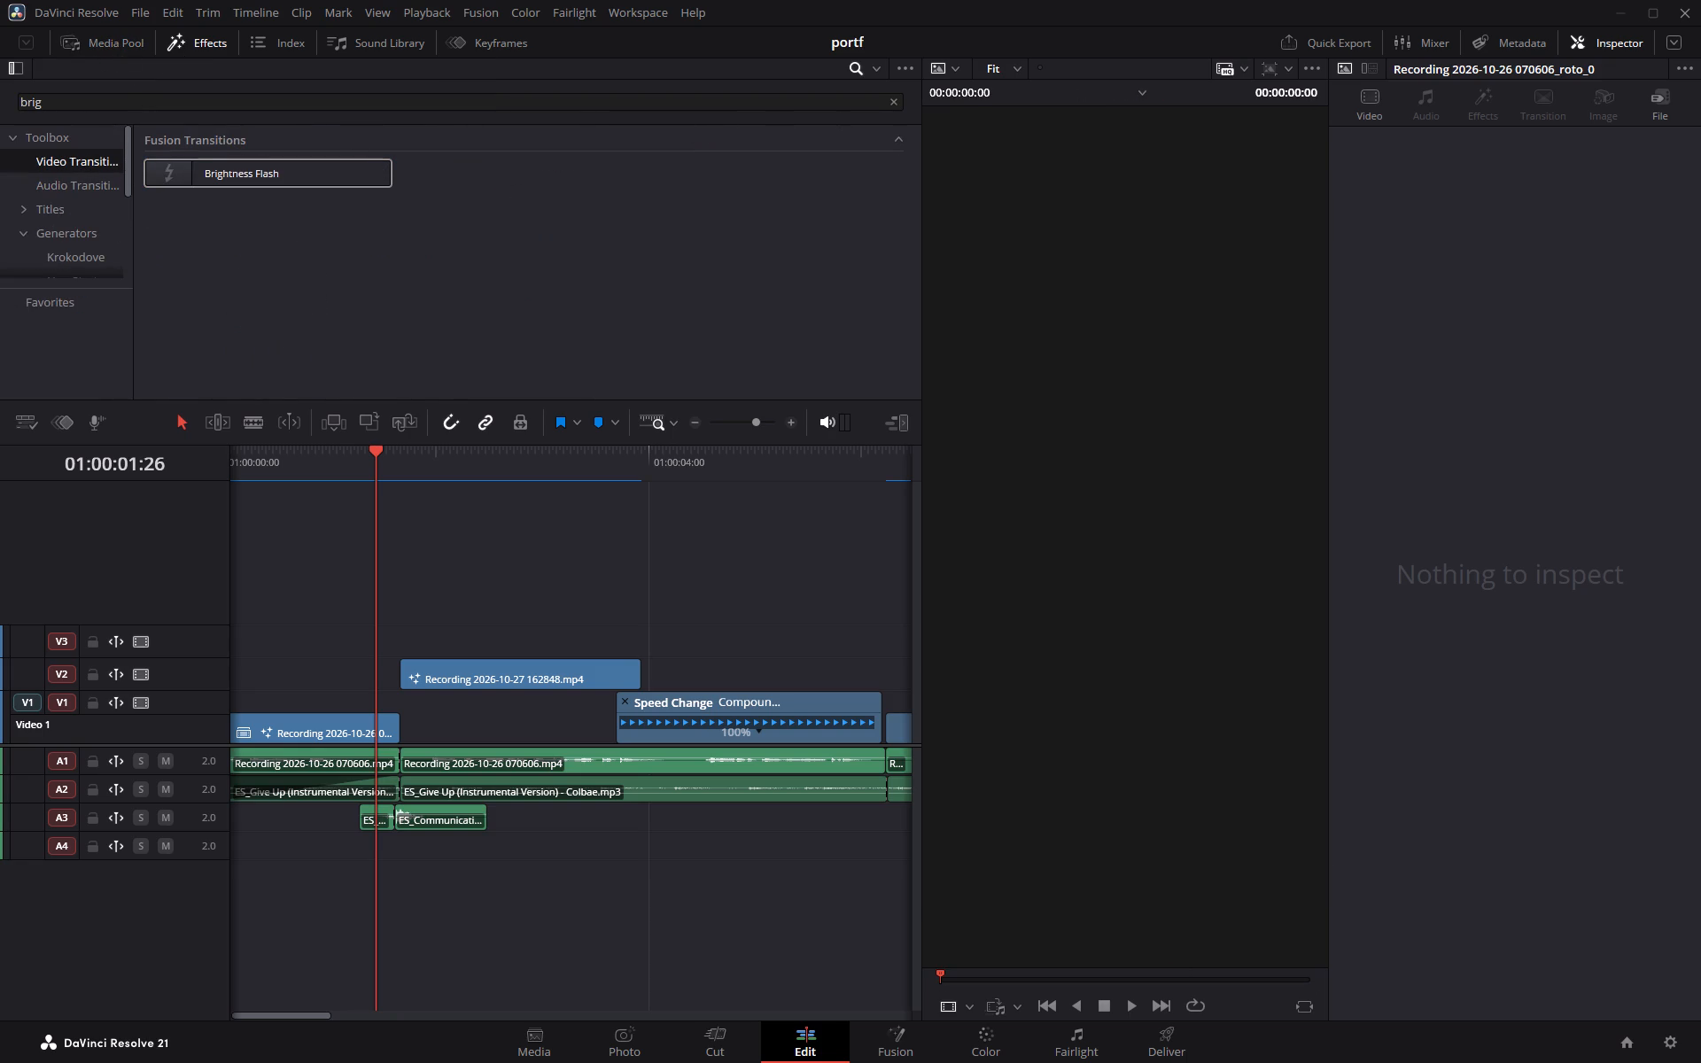
{"action": "left_click", "coordinate": [901, 106]}
{"action": "left_click", "coordinate": [897, 103]}
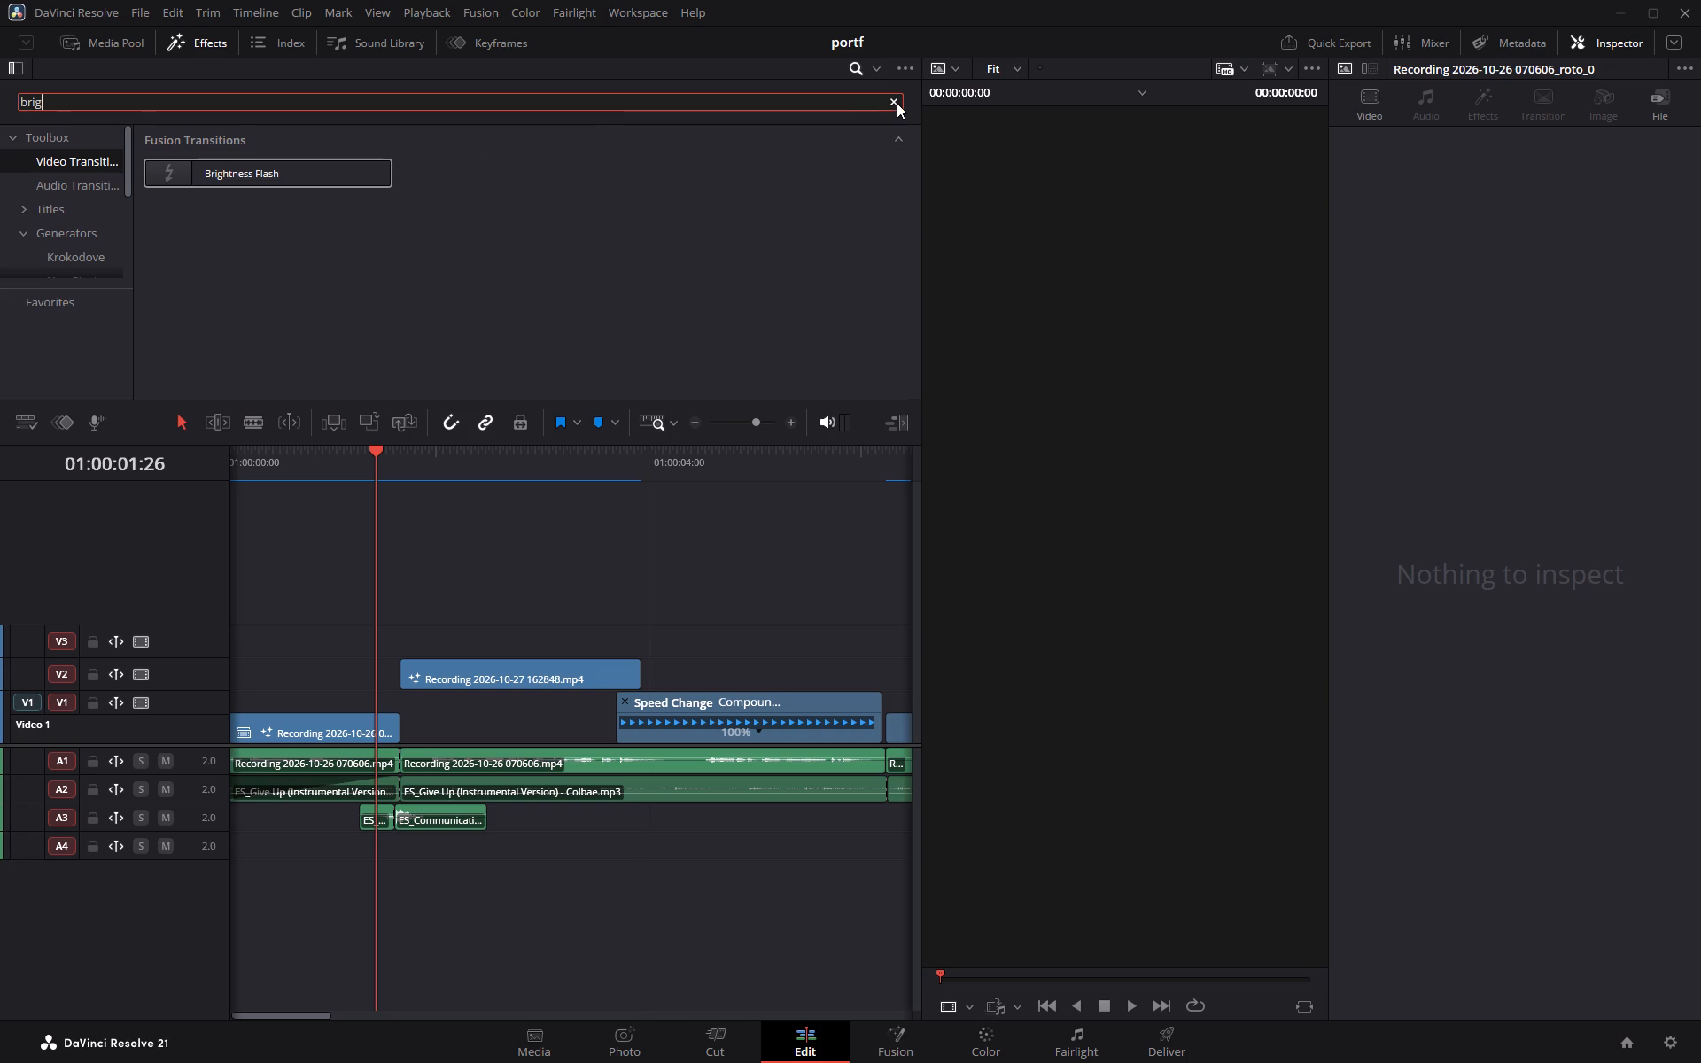
{"action": "scroll", "coordinate": [57, 234], "scroll_direction": "down", "scroll_amount": 2}
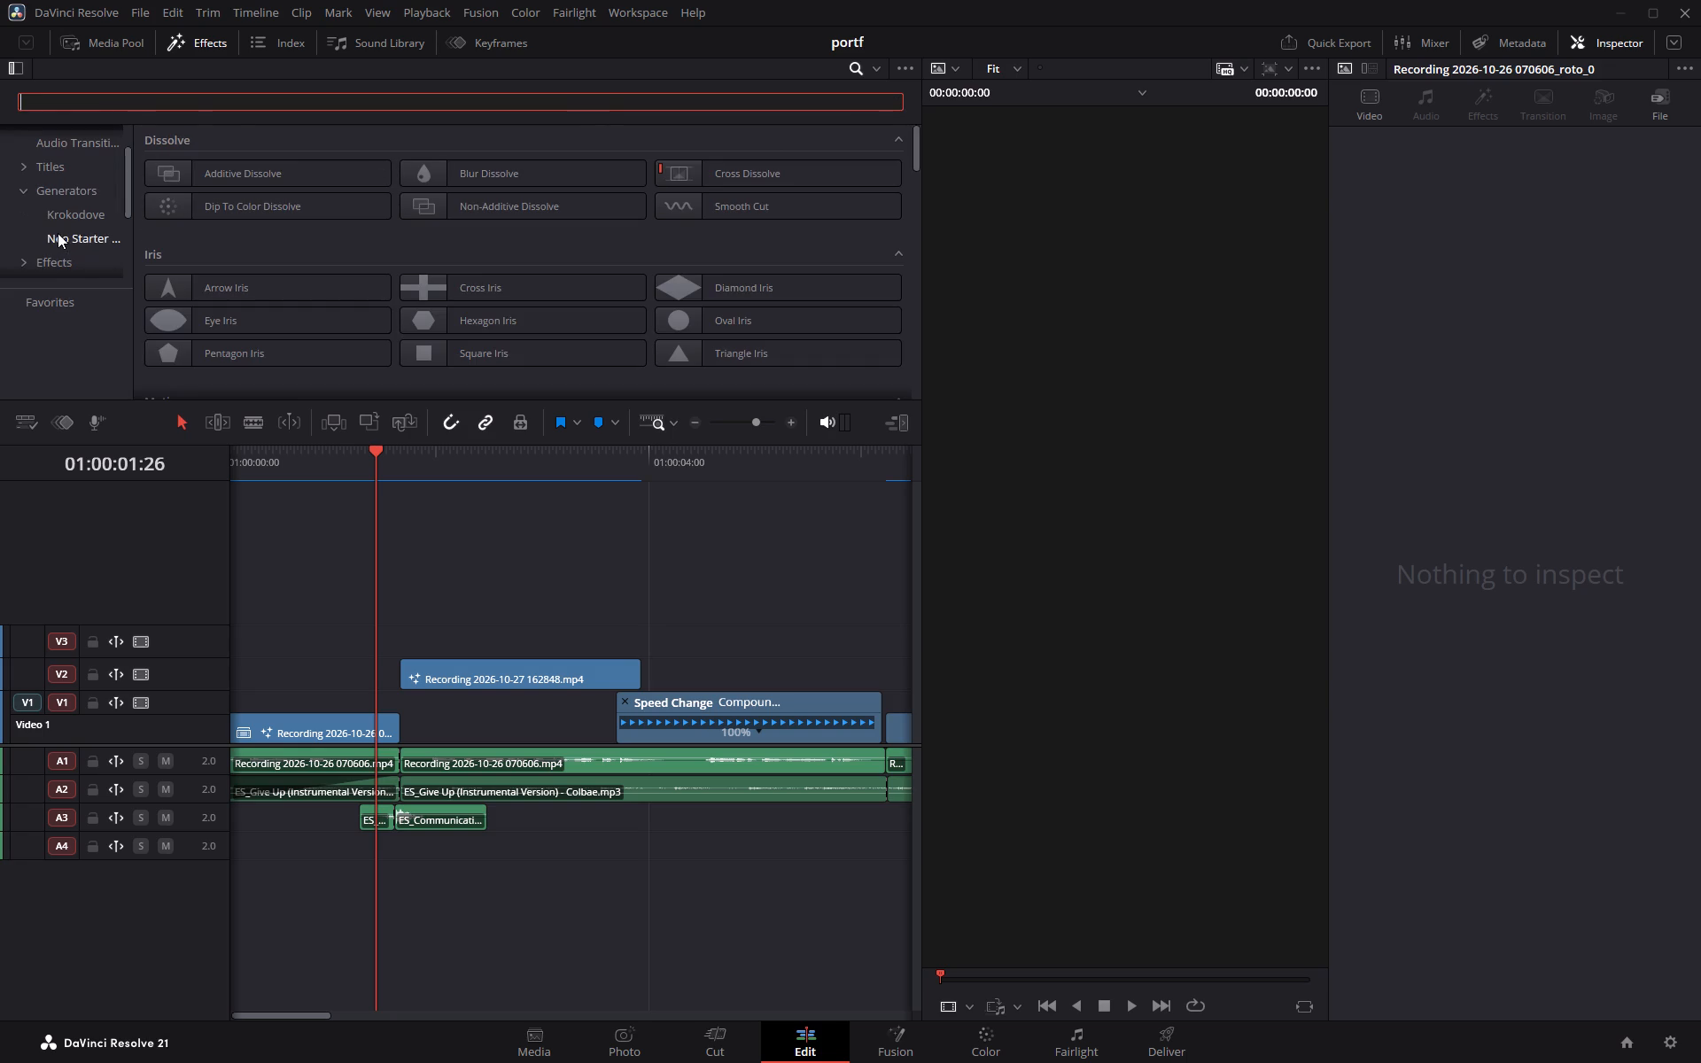
{"action": "scroll", "coordinate": [83, 245], "scroll_direction": "down", "scroll_amount": 1}
{"action": "left_click", "coordinate": [81, 236]}
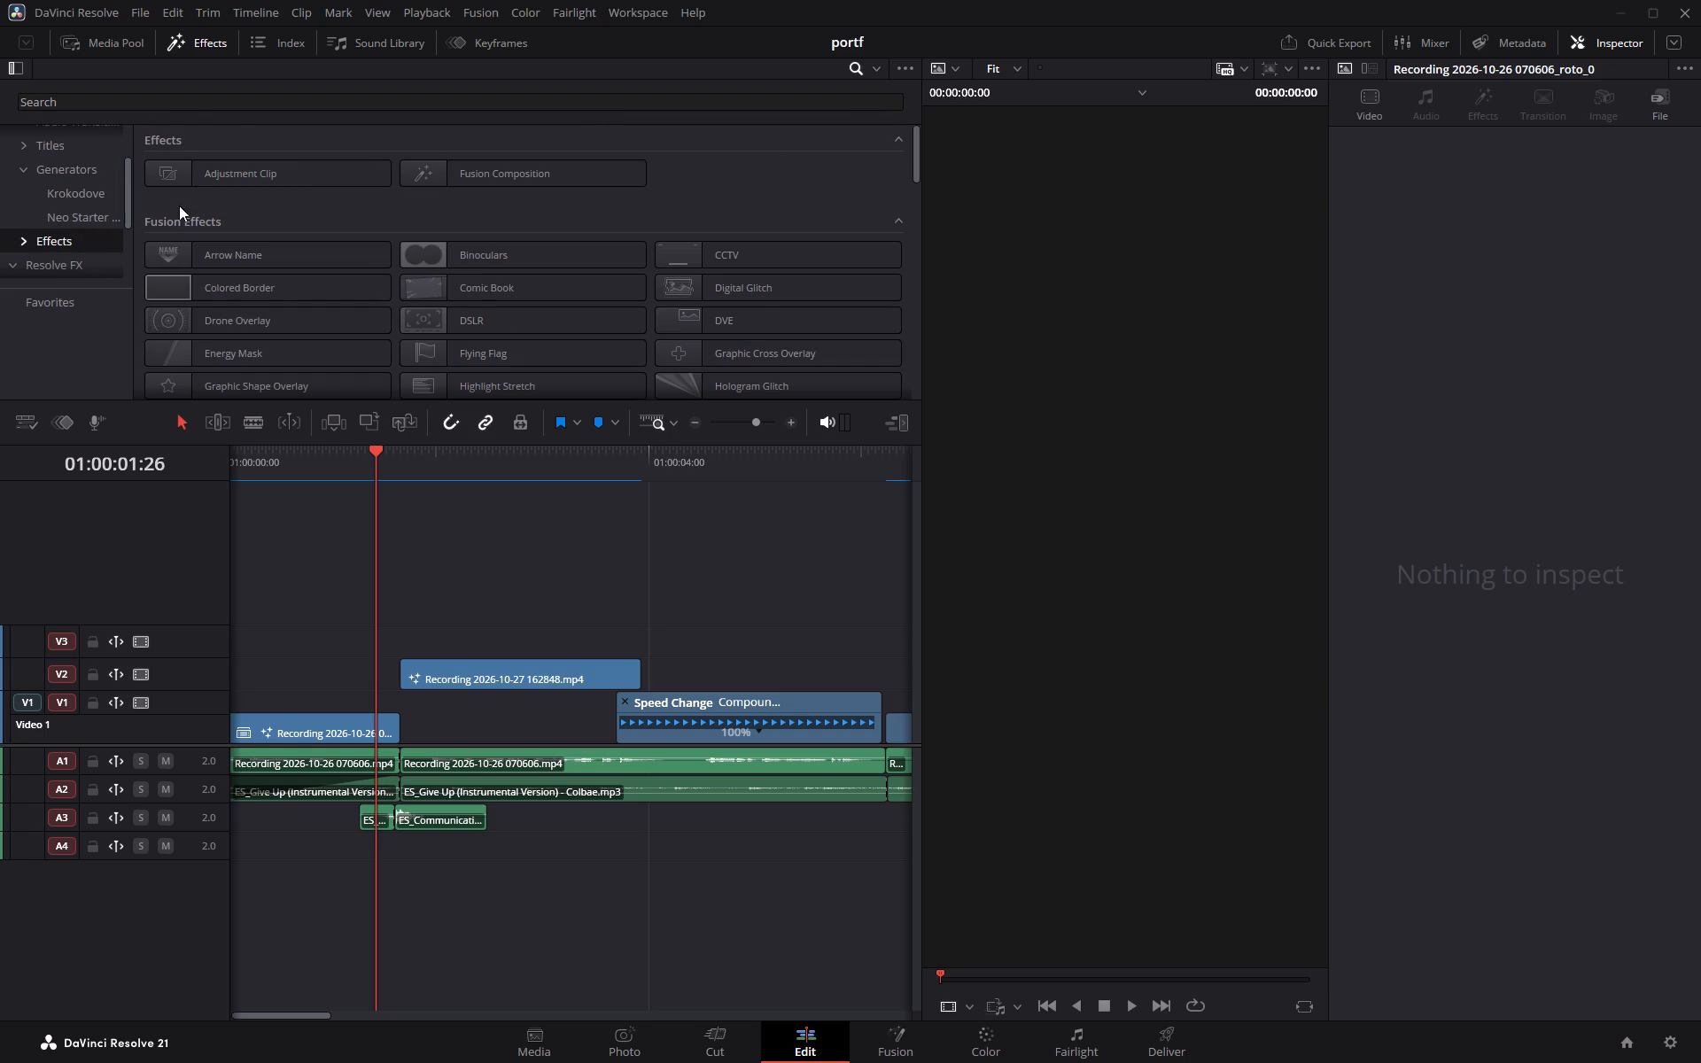
{"action": "left_click_drag", "start_coordinate": [253, 175], "coordinate": [343, 624]}
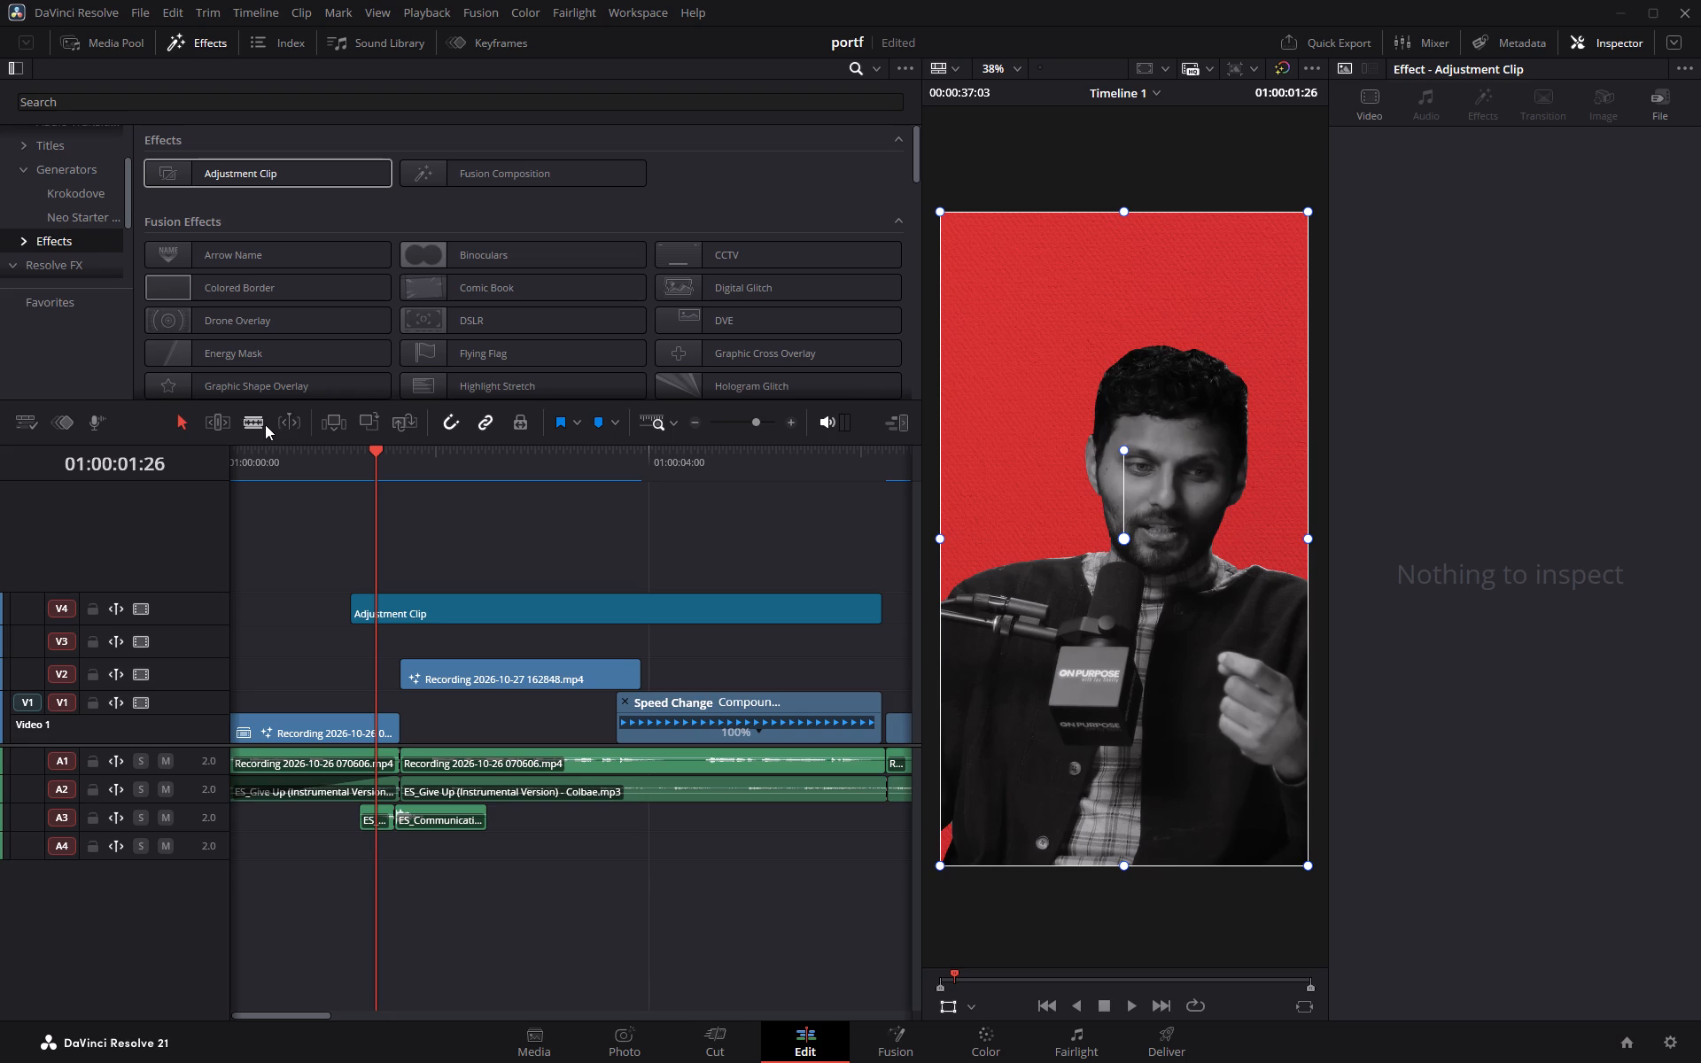
Split the V4 Adjustment Clip shortly before and after the podcast-to-karting cut, and delete the two outer pieces.
{"action": "left_click", "coordinate": [264, 424]}
{"action": "triple_click", "coordinate": [795, 425]}
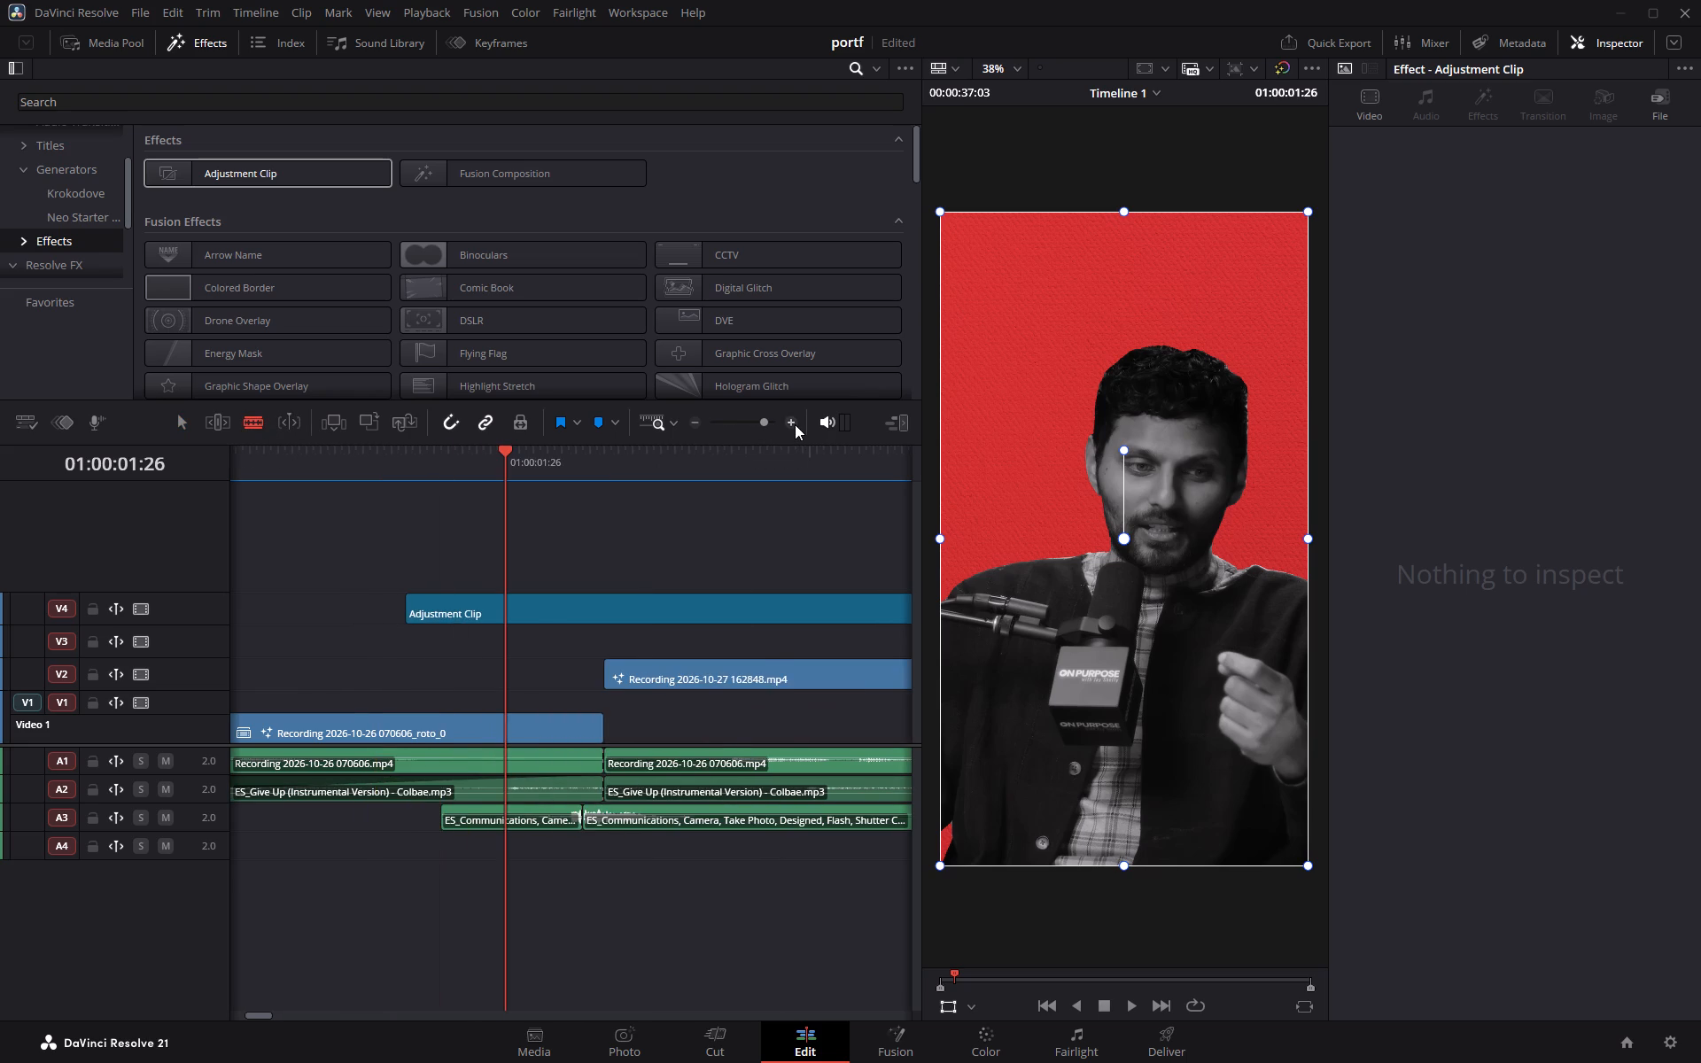
{"action": "left_click", "coordinate": [718, 613]}
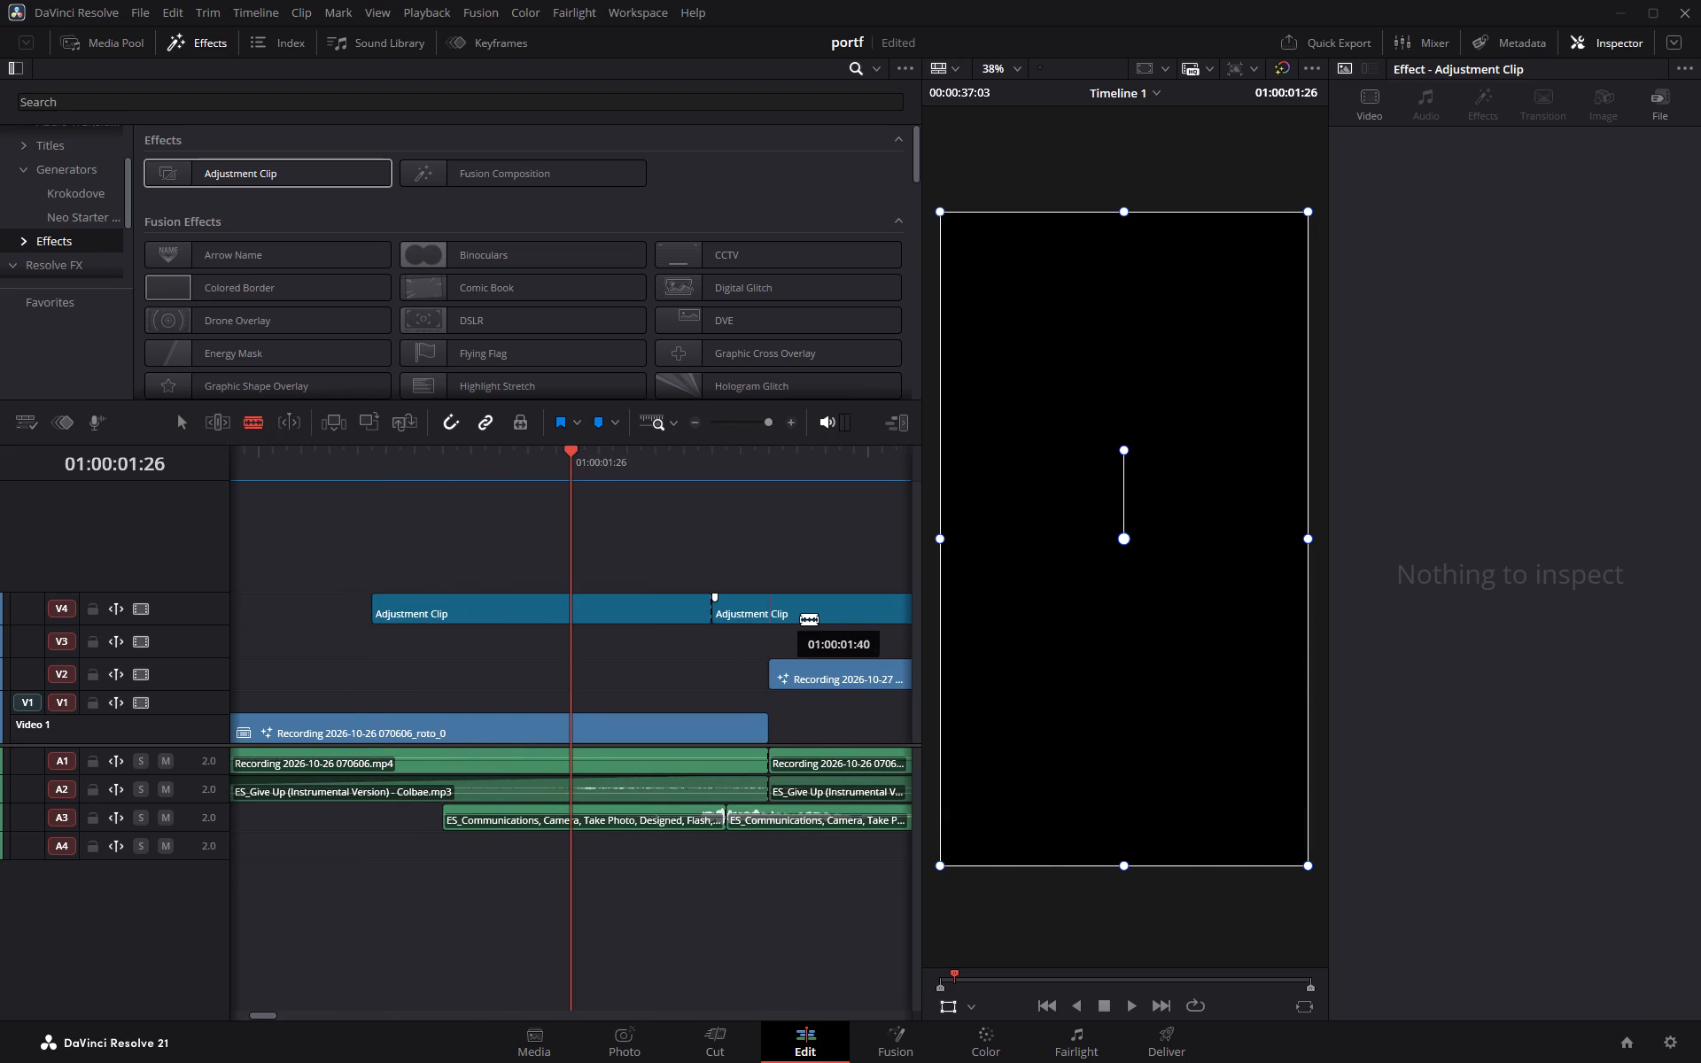
{"action": "left_click", "coordinate": [847, 617]}
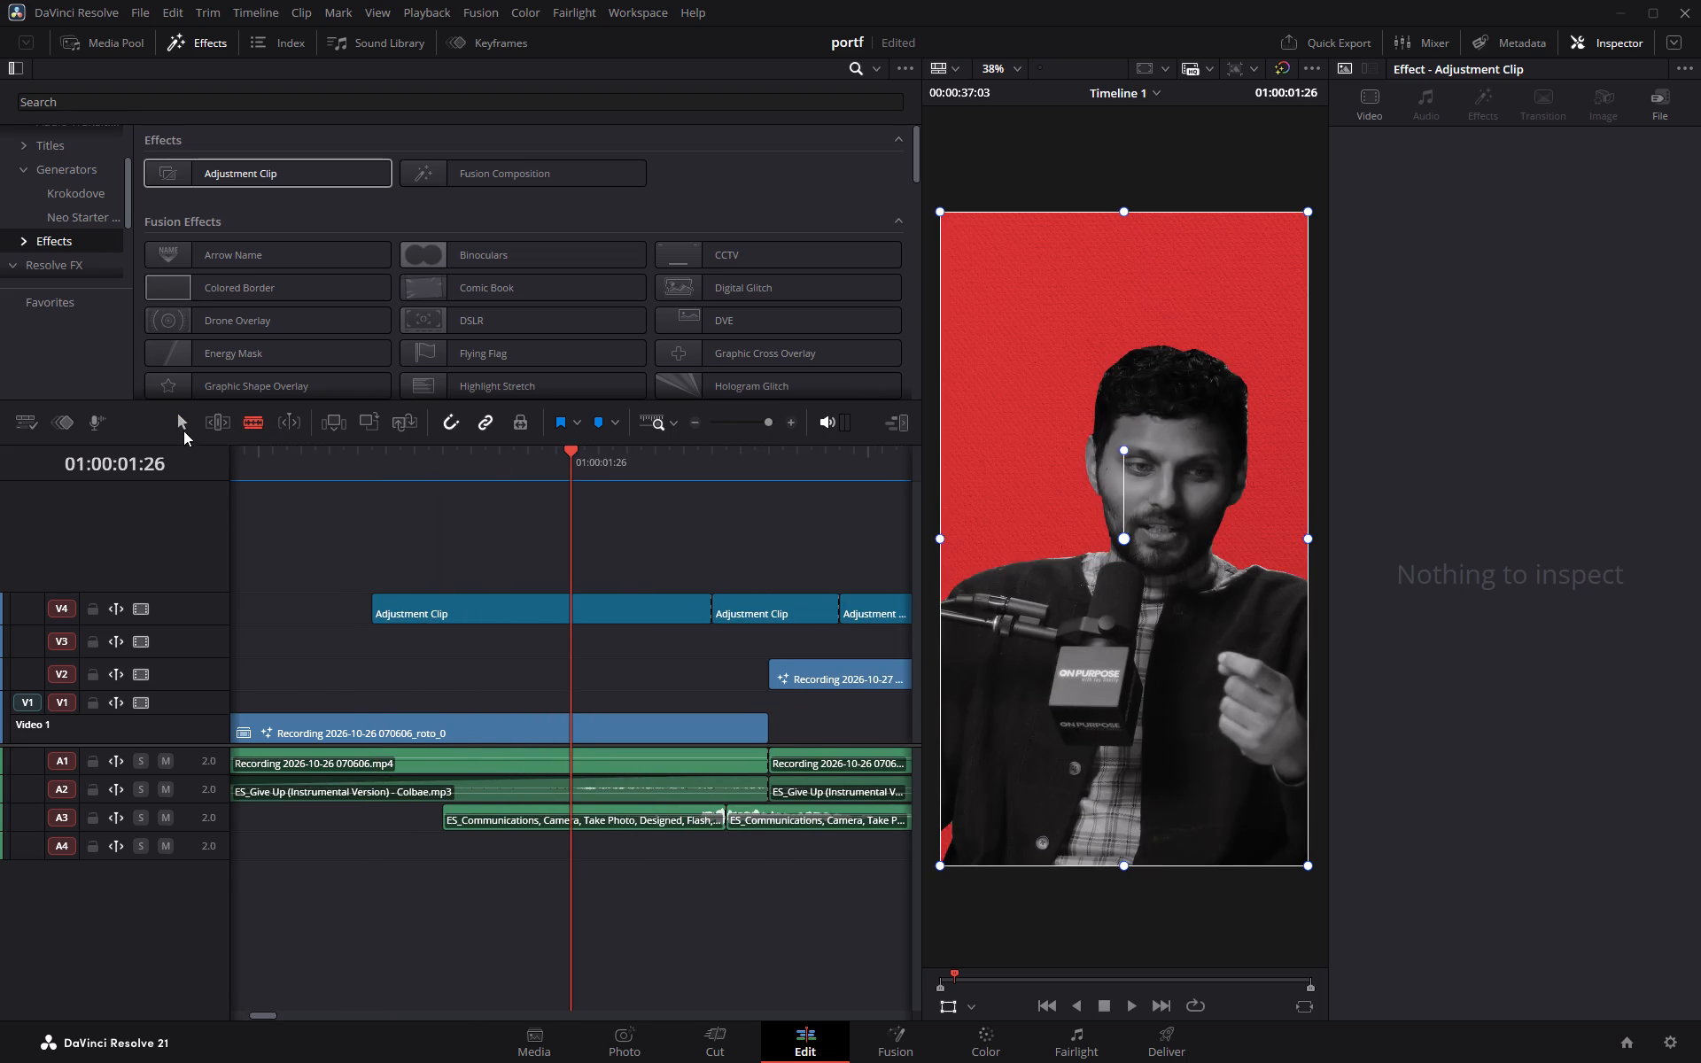
{"action": "left_click", "coordinate": [179, 423]}
{"action": "left_click", "coordinate": [594, 622]}
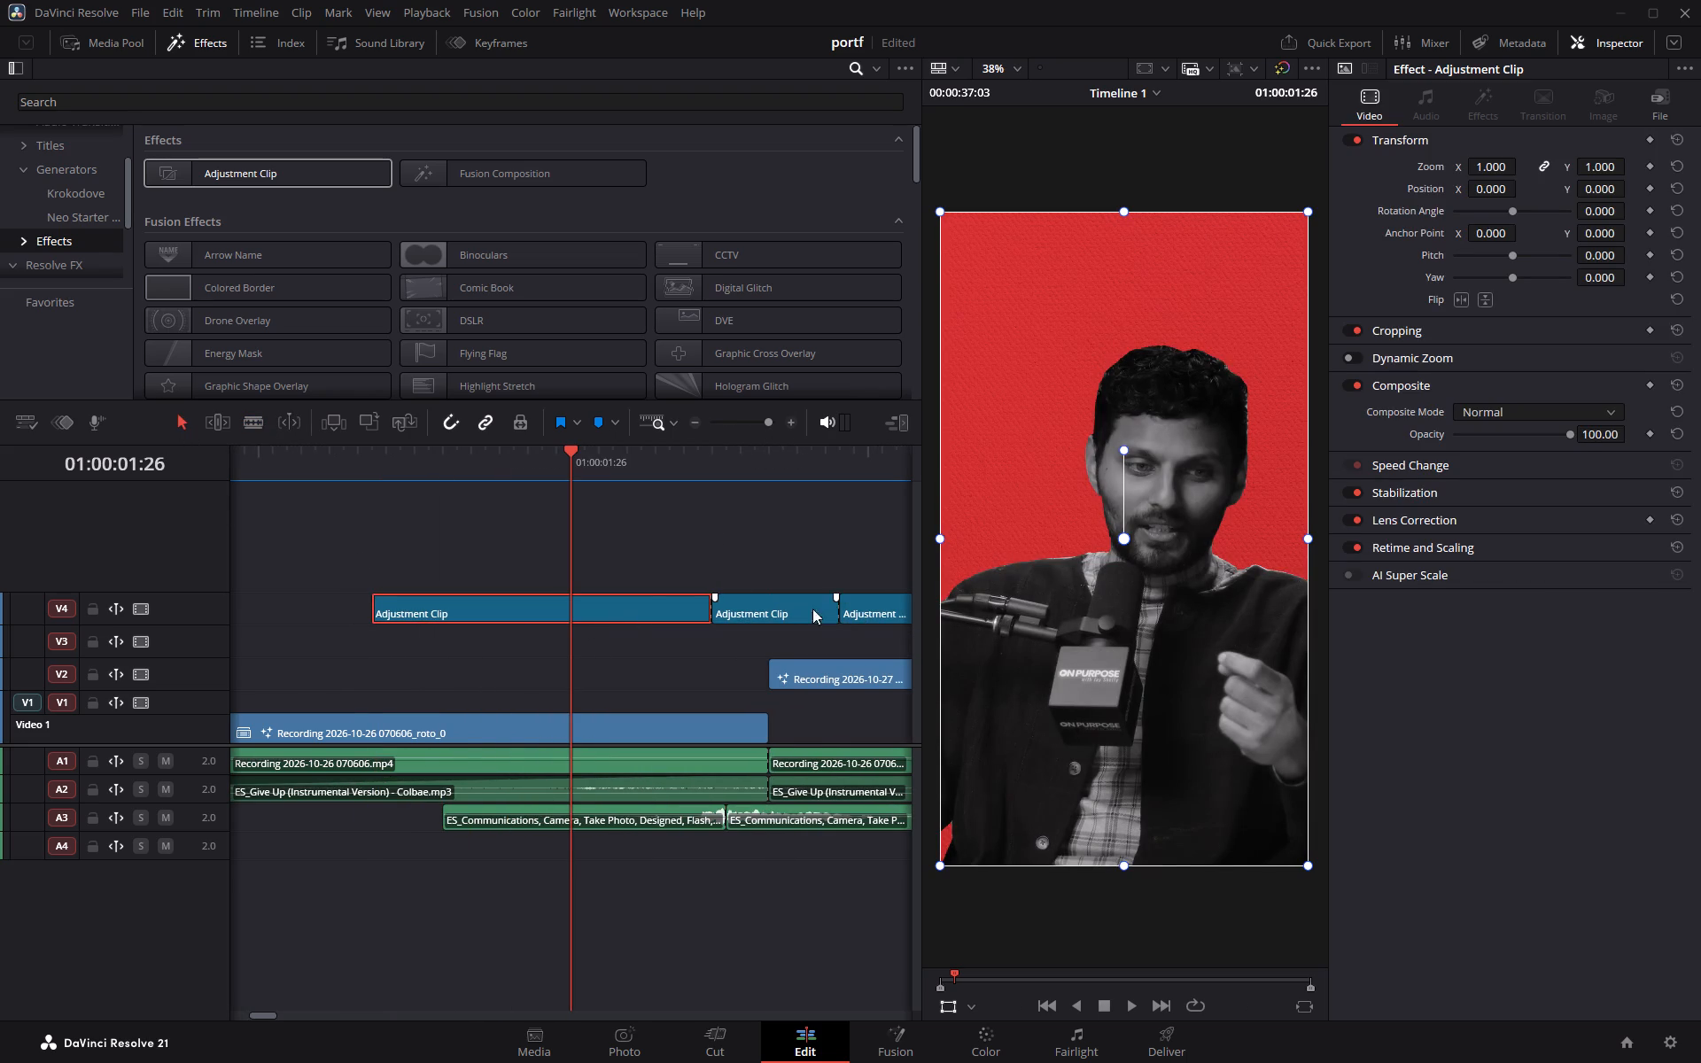
{"action": "key", "text": "BackSpace"}
{"action": "left_click", "coordinate": [867, 615]}
{"action": "key", "text": "BackSpace"}
With the short V4 Adjustment Clip selected, search the effects for "flas" and clear the search.
{"action": "left_click", "coordinate": [787, 609]}
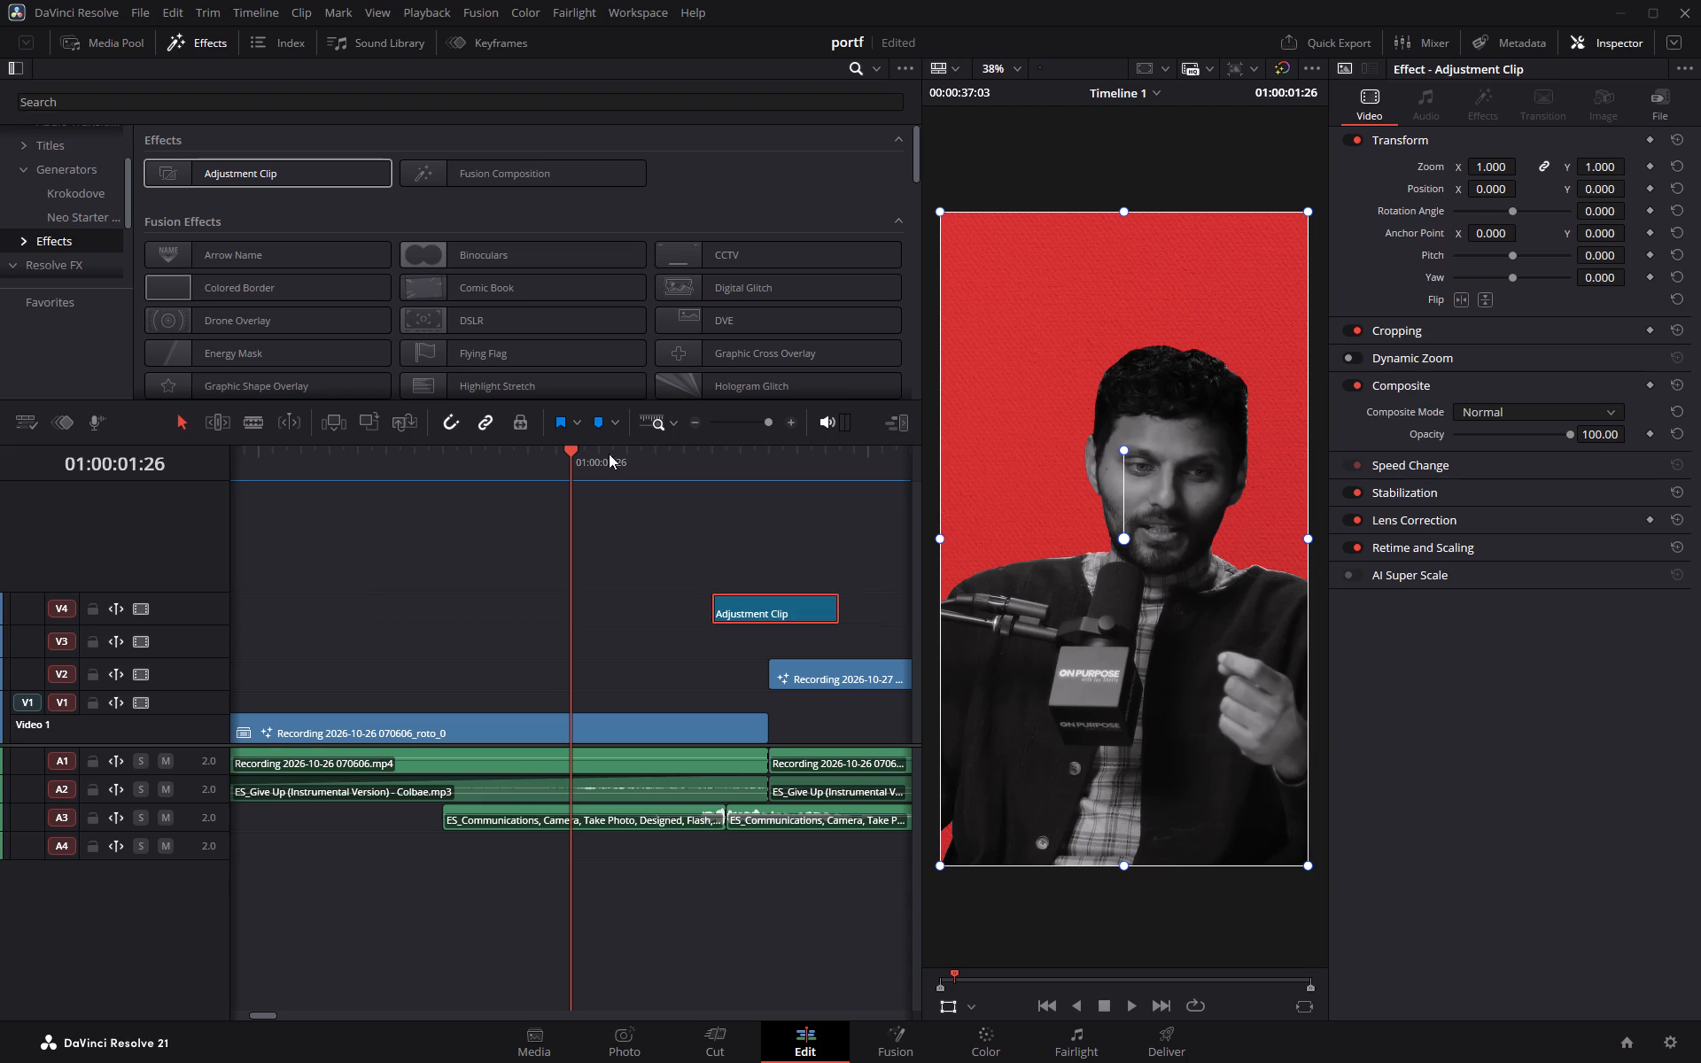
{"action": "left_click", "coordinate": [455, 102]}
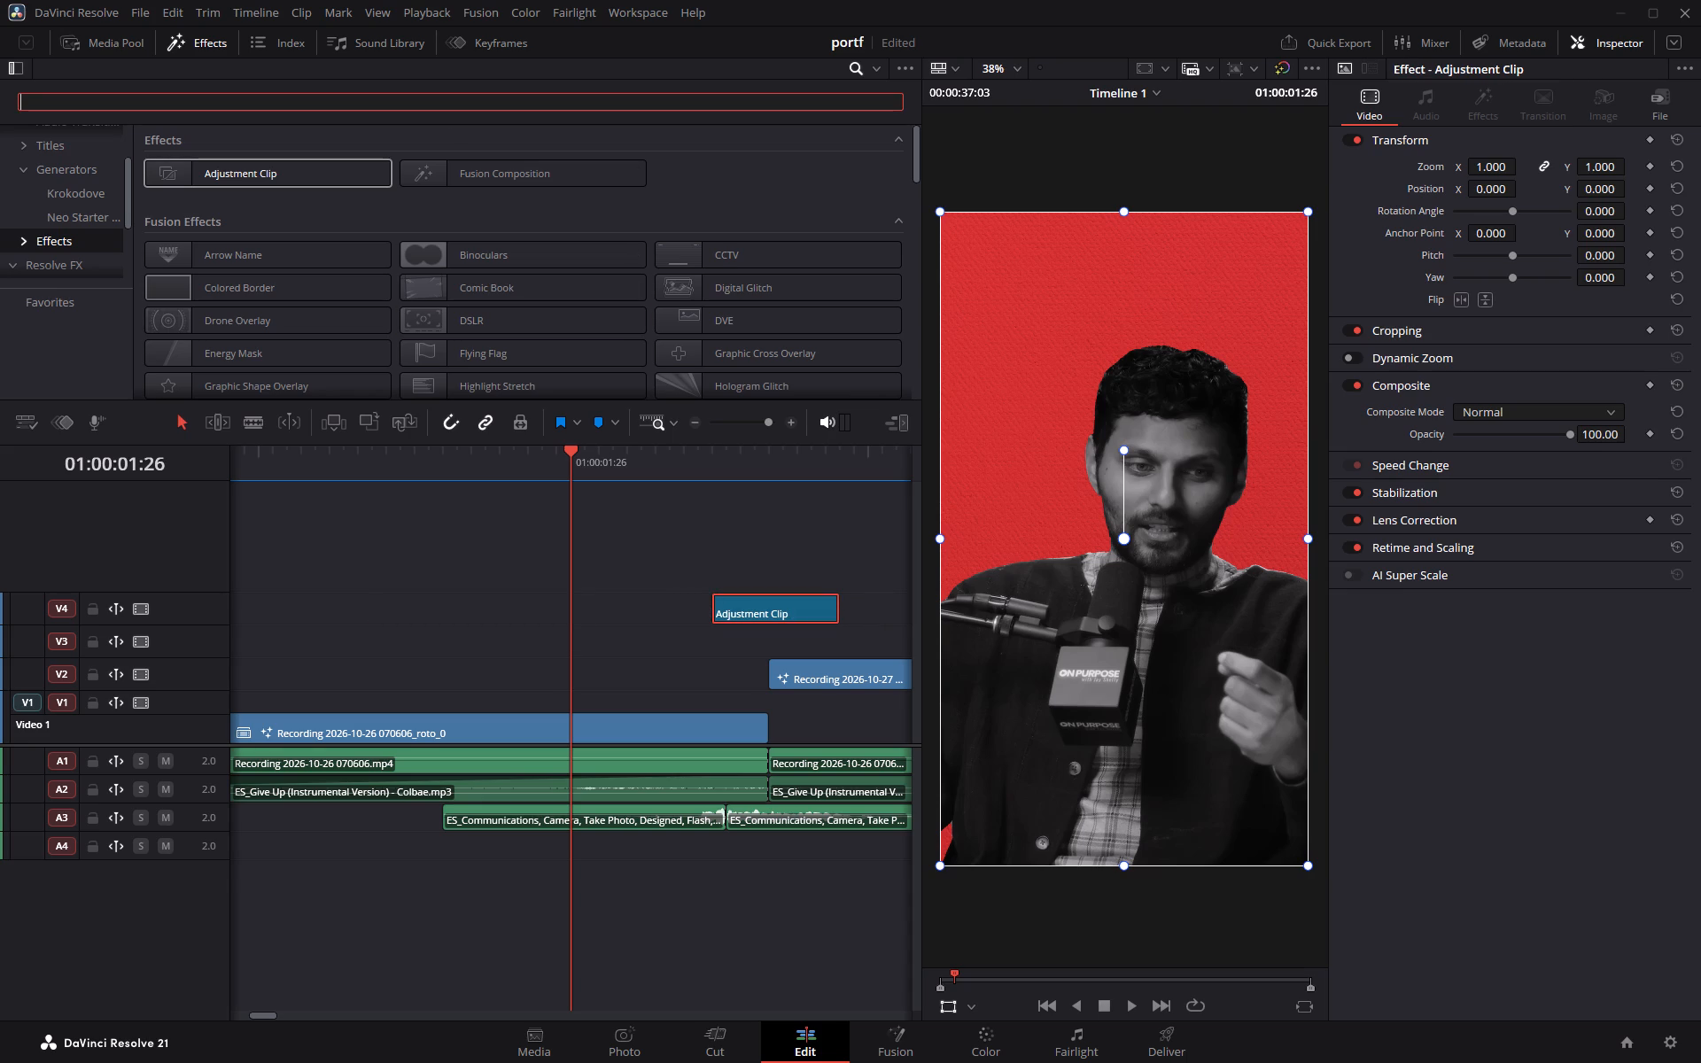
{"action": "type", "text": "flas"}
{"action": "key", "text": "BackSpace"}
{"action": "key", "text": "BackSpace"}
{"action": "key", "text": "BackSpace"}
{"action": "key", "text": "BackSpace"}
{"action": "key", "text": "BackSpace"}
{"action": "key", "text": "BackSpace"}
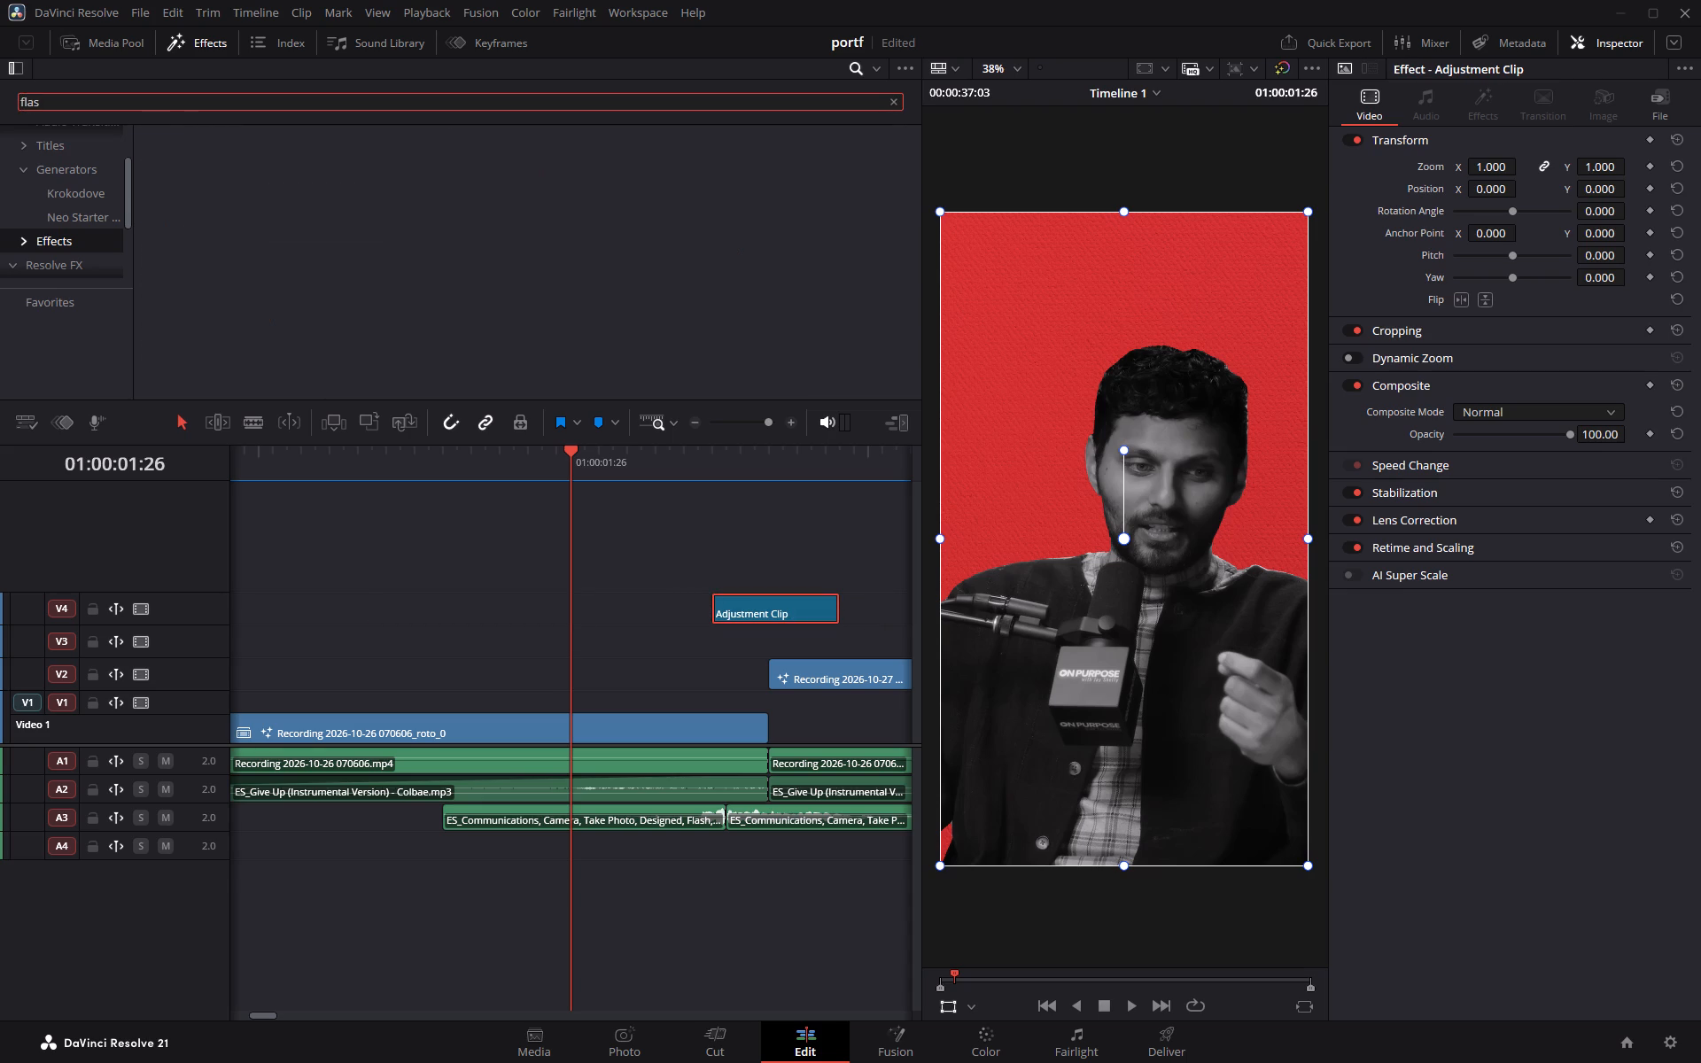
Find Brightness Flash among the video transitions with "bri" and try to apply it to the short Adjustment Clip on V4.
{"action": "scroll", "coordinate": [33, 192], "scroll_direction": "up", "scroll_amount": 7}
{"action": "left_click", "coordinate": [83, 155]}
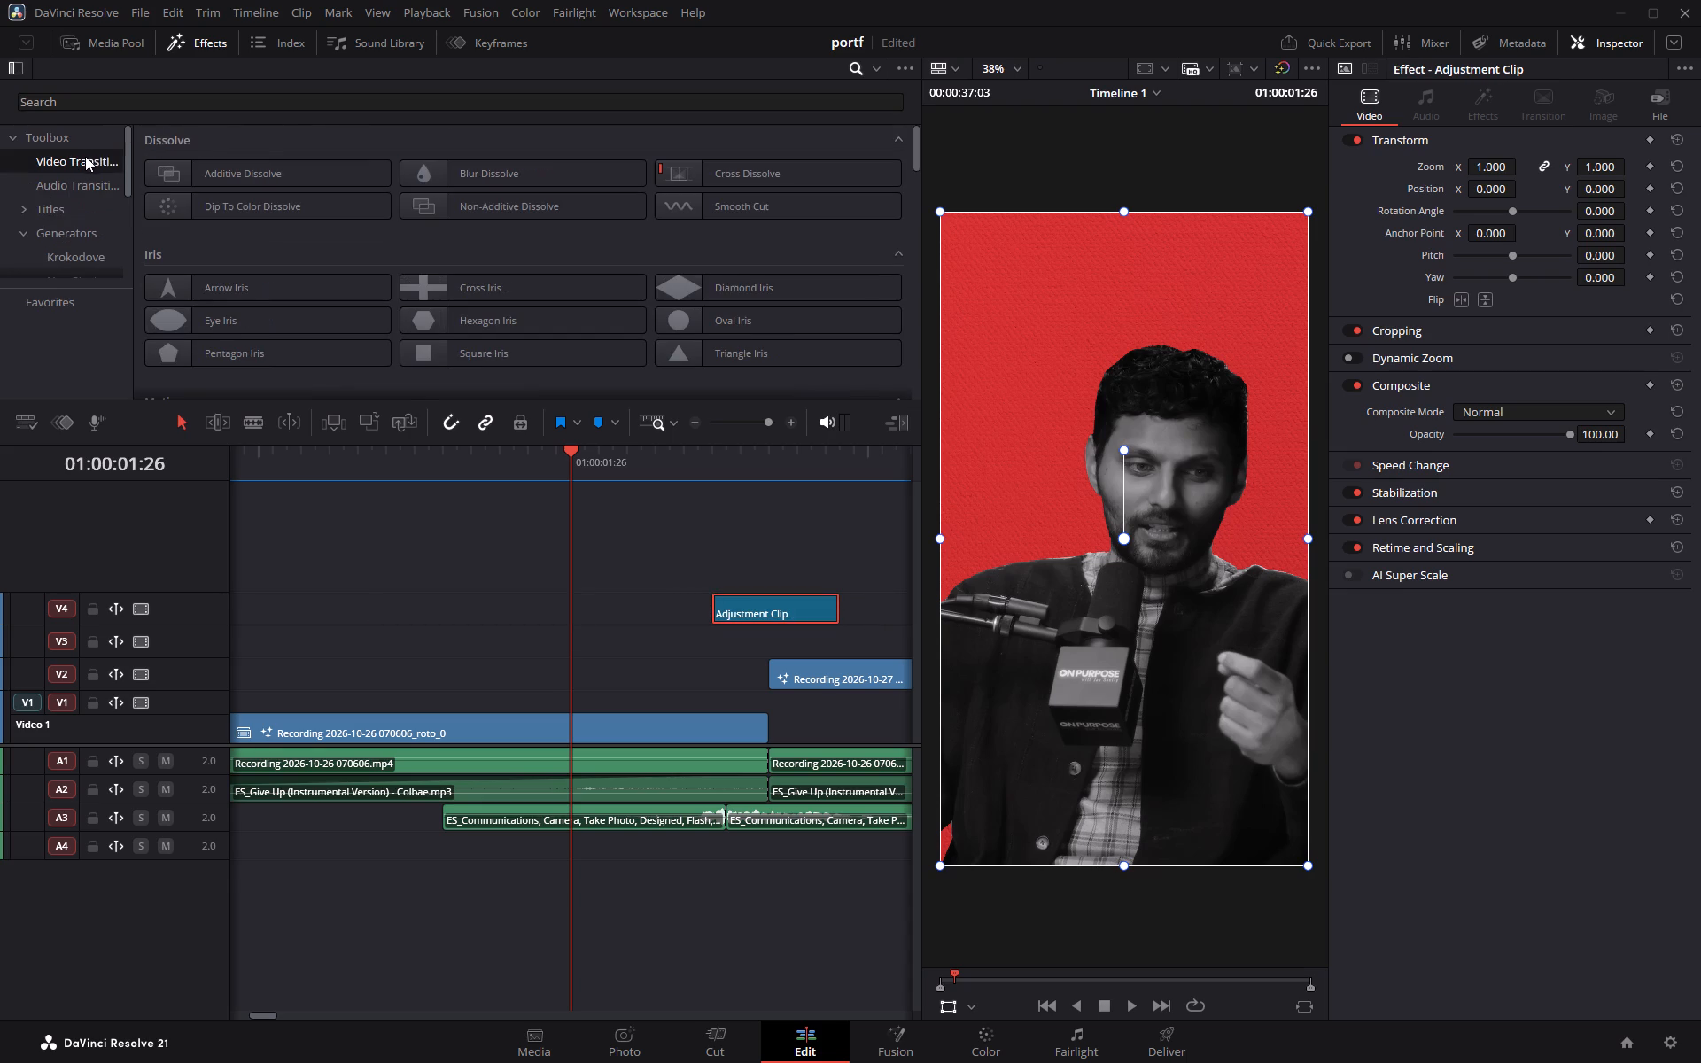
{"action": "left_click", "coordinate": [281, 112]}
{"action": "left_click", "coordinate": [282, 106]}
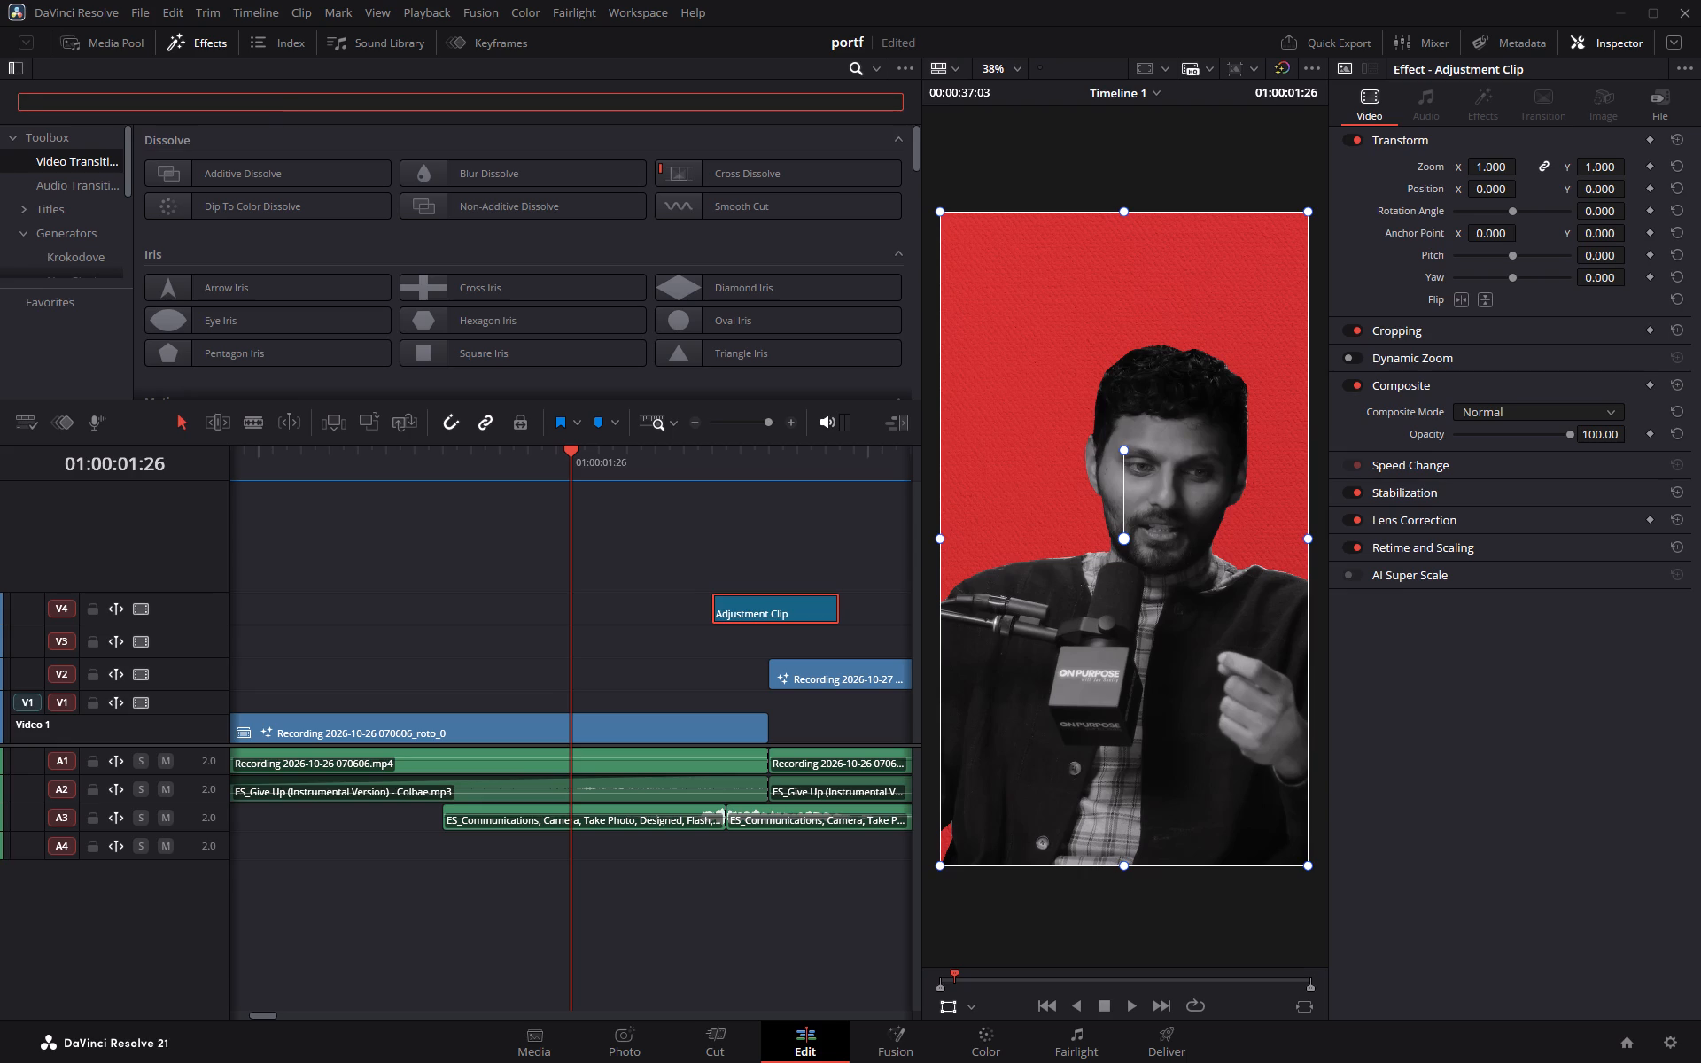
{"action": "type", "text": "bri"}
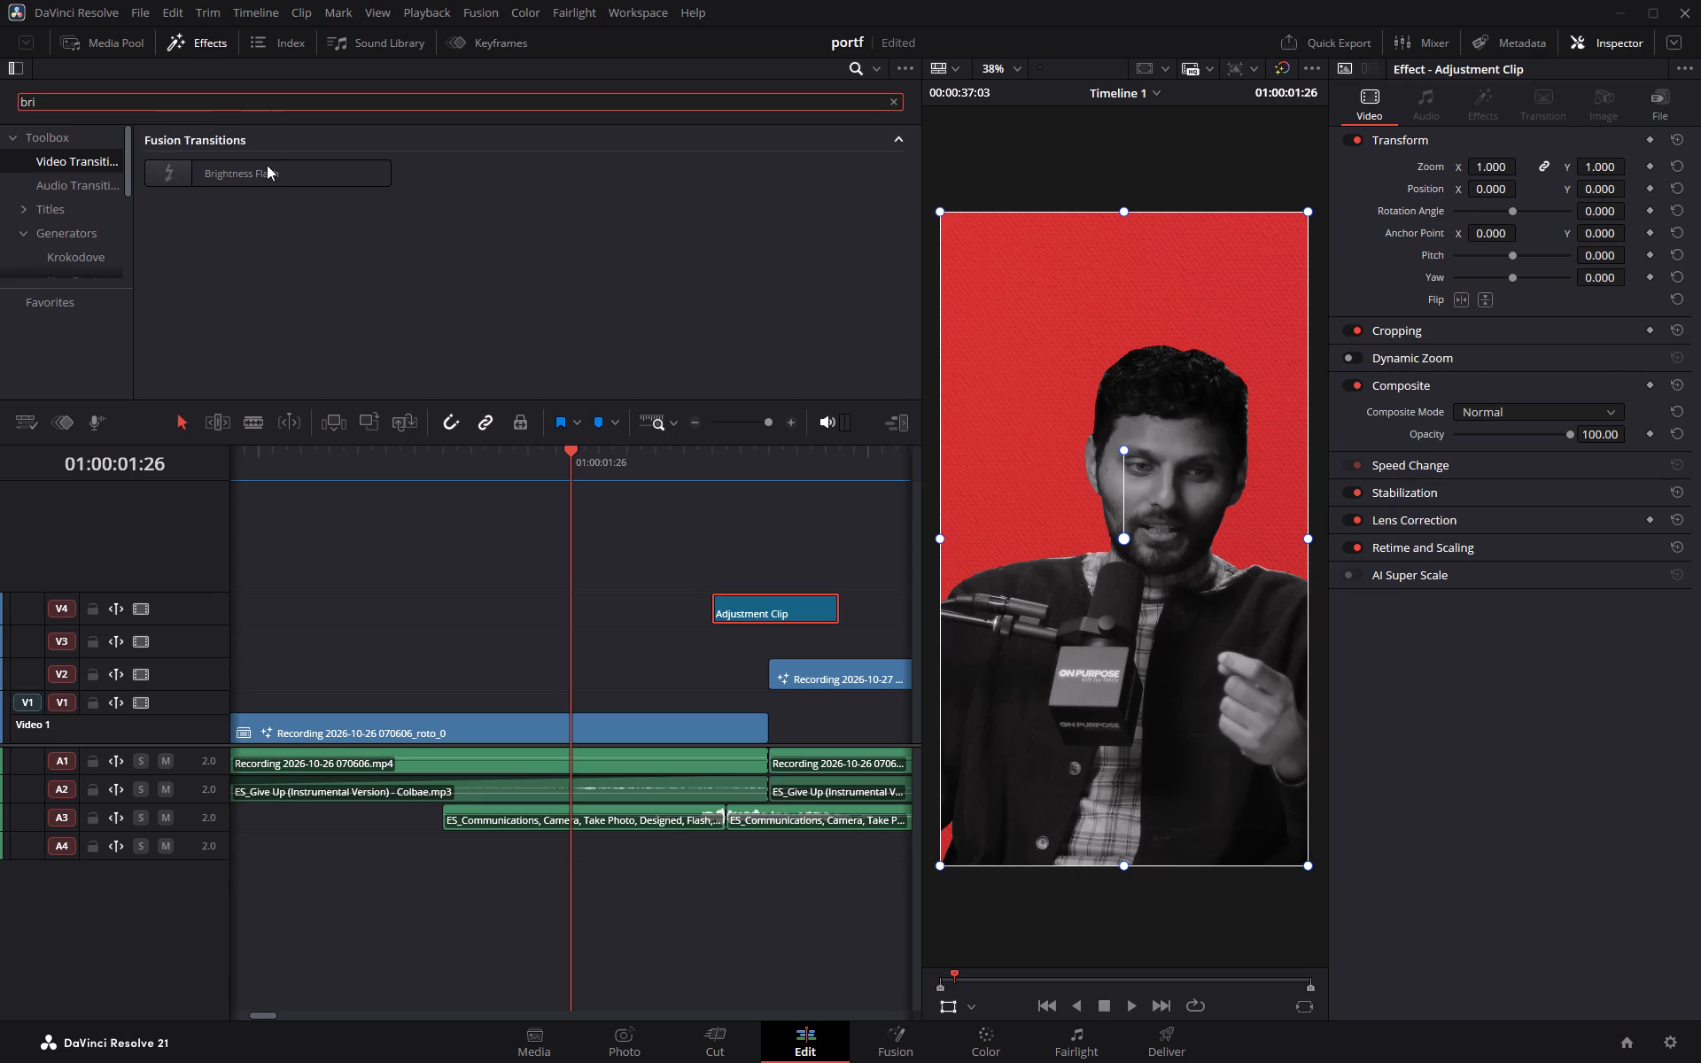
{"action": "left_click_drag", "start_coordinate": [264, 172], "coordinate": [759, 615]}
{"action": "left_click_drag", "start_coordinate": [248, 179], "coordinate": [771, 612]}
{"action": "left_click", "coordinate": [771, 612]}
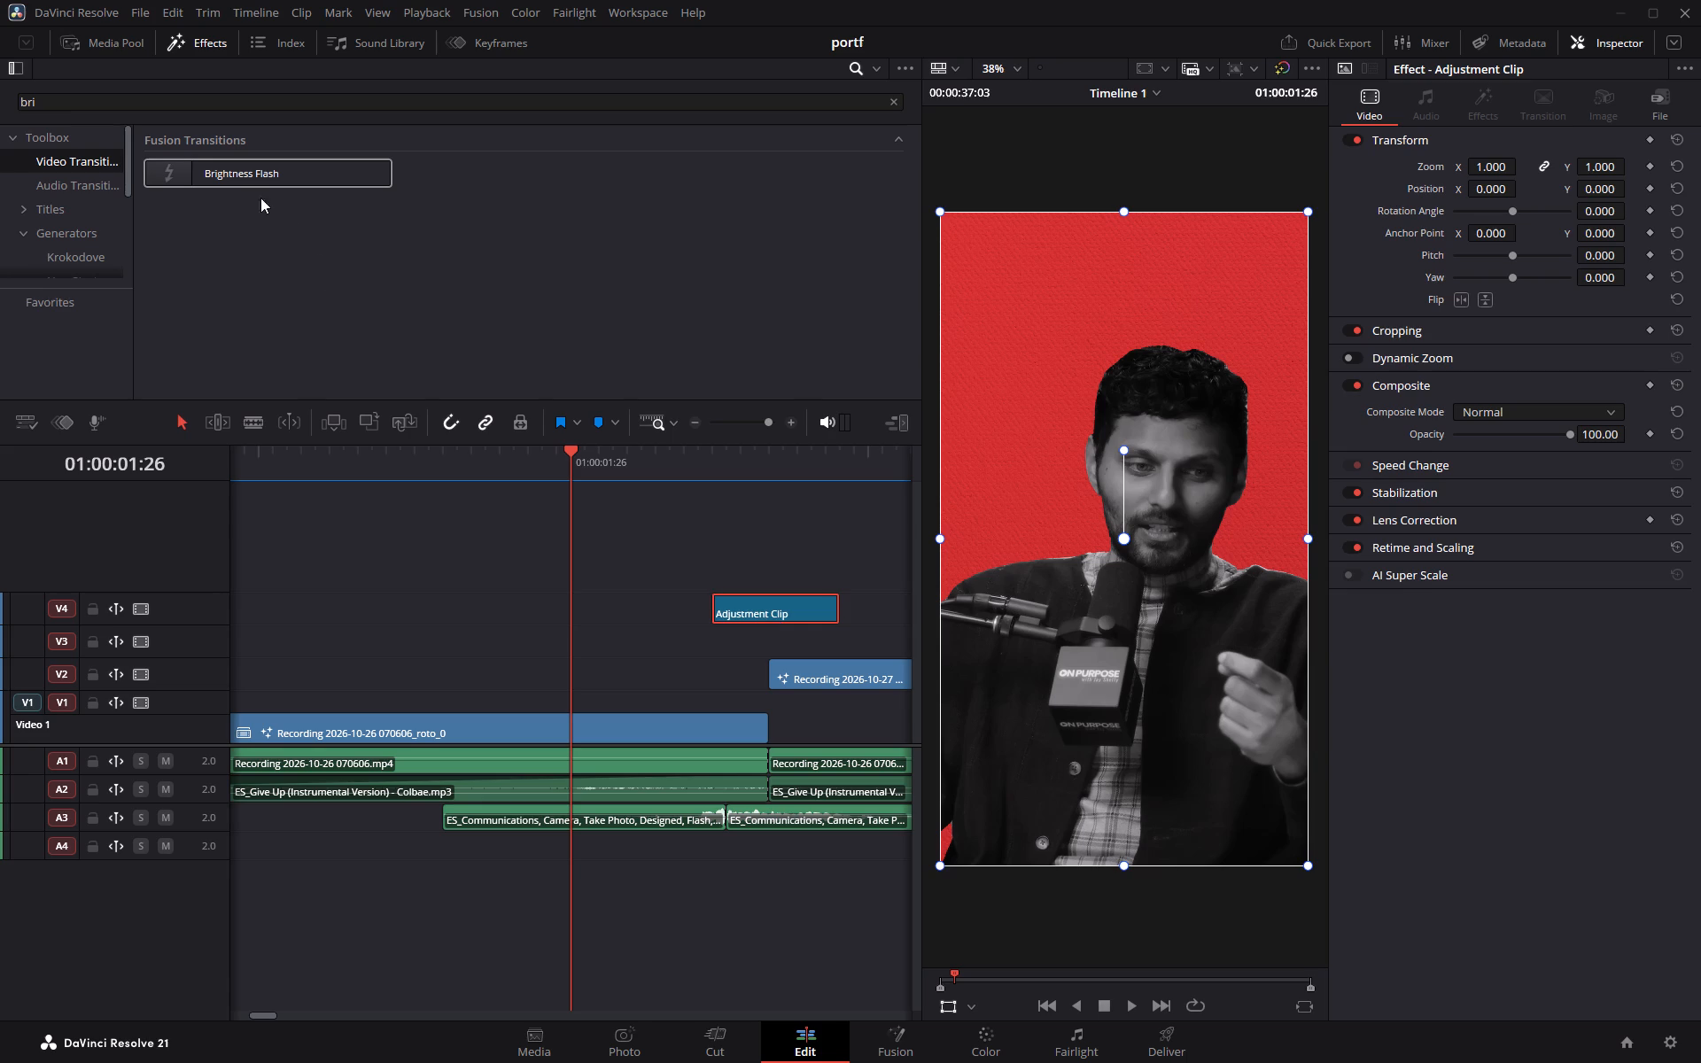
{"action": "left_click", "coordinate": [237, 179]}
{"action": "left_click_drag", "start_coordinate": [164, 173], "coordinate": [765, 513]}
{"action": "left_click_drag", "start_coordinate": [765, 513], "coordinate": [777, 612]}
Scrub to the cut beneath the V4 Adjustment Clip, at 01:00:01:40, to check its frames.
{"action": "left_click_drag", "start_coordinate": [566, 453], "coordinate": [575, 454]}
{"action": "left_click_drag", "start_coordinate": [575, 454], "coordinate": [773, 482]}
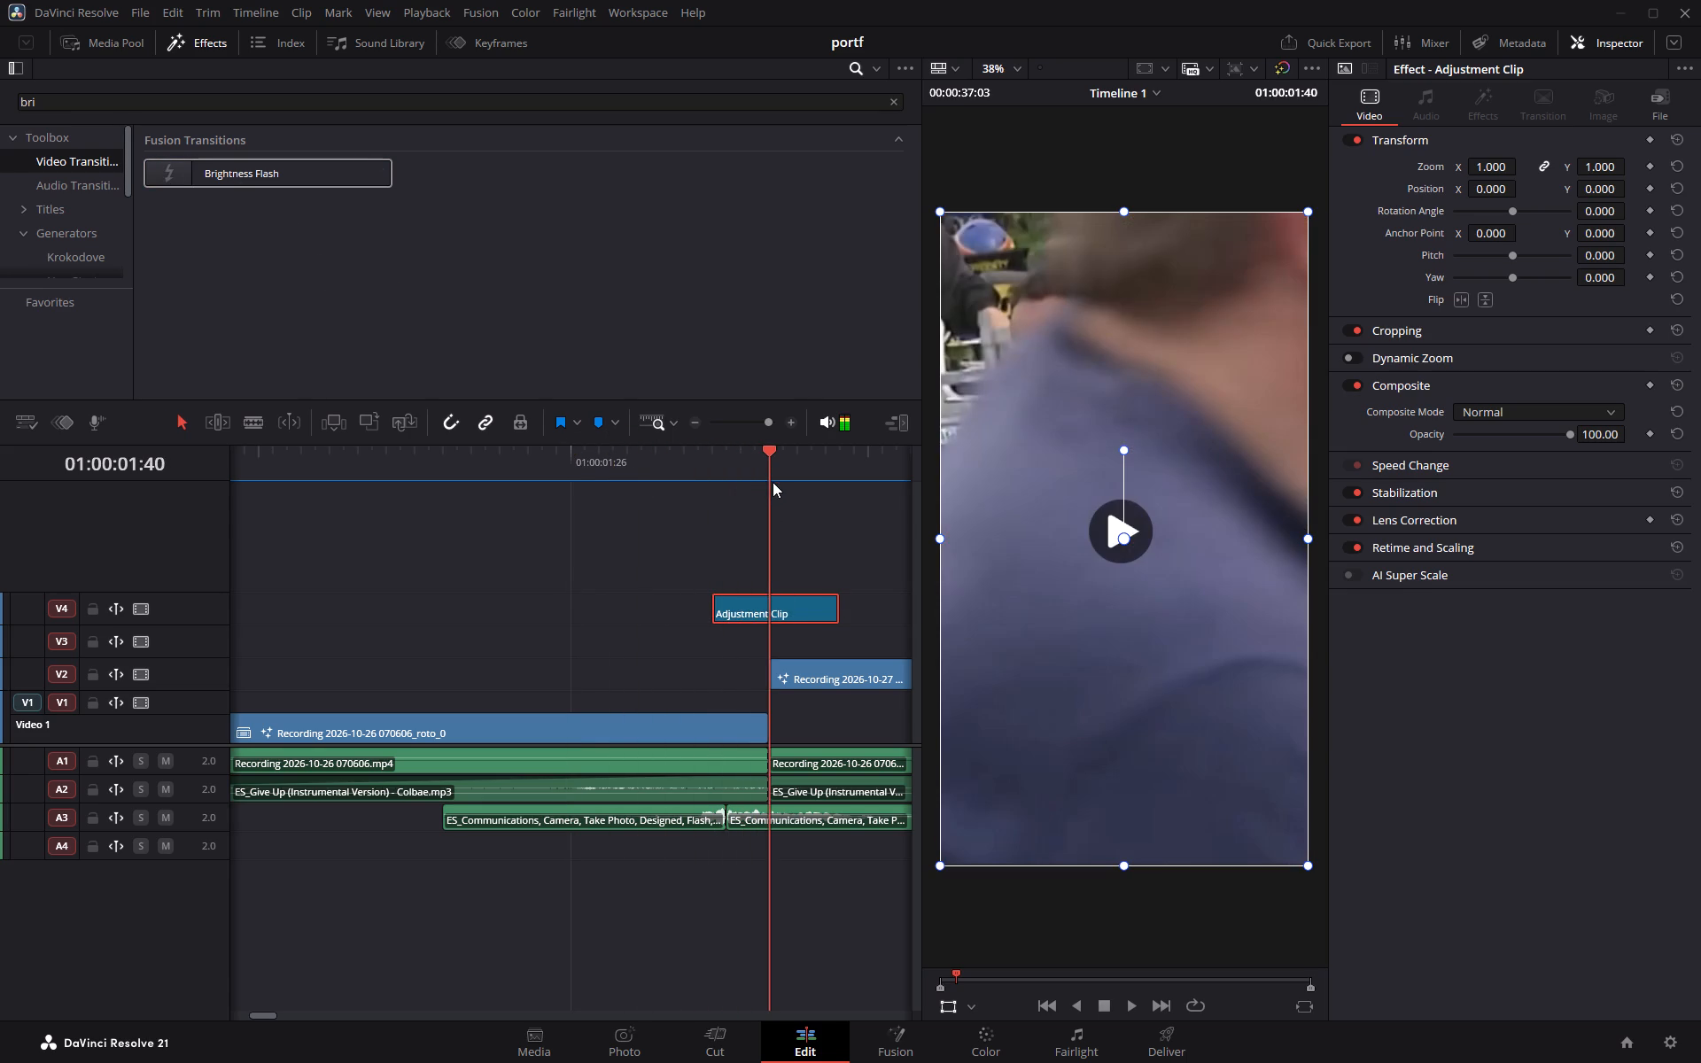
{"action": "left_click_drag", "start_coordinate": [773, 482], "coordinate": [763, 482]}
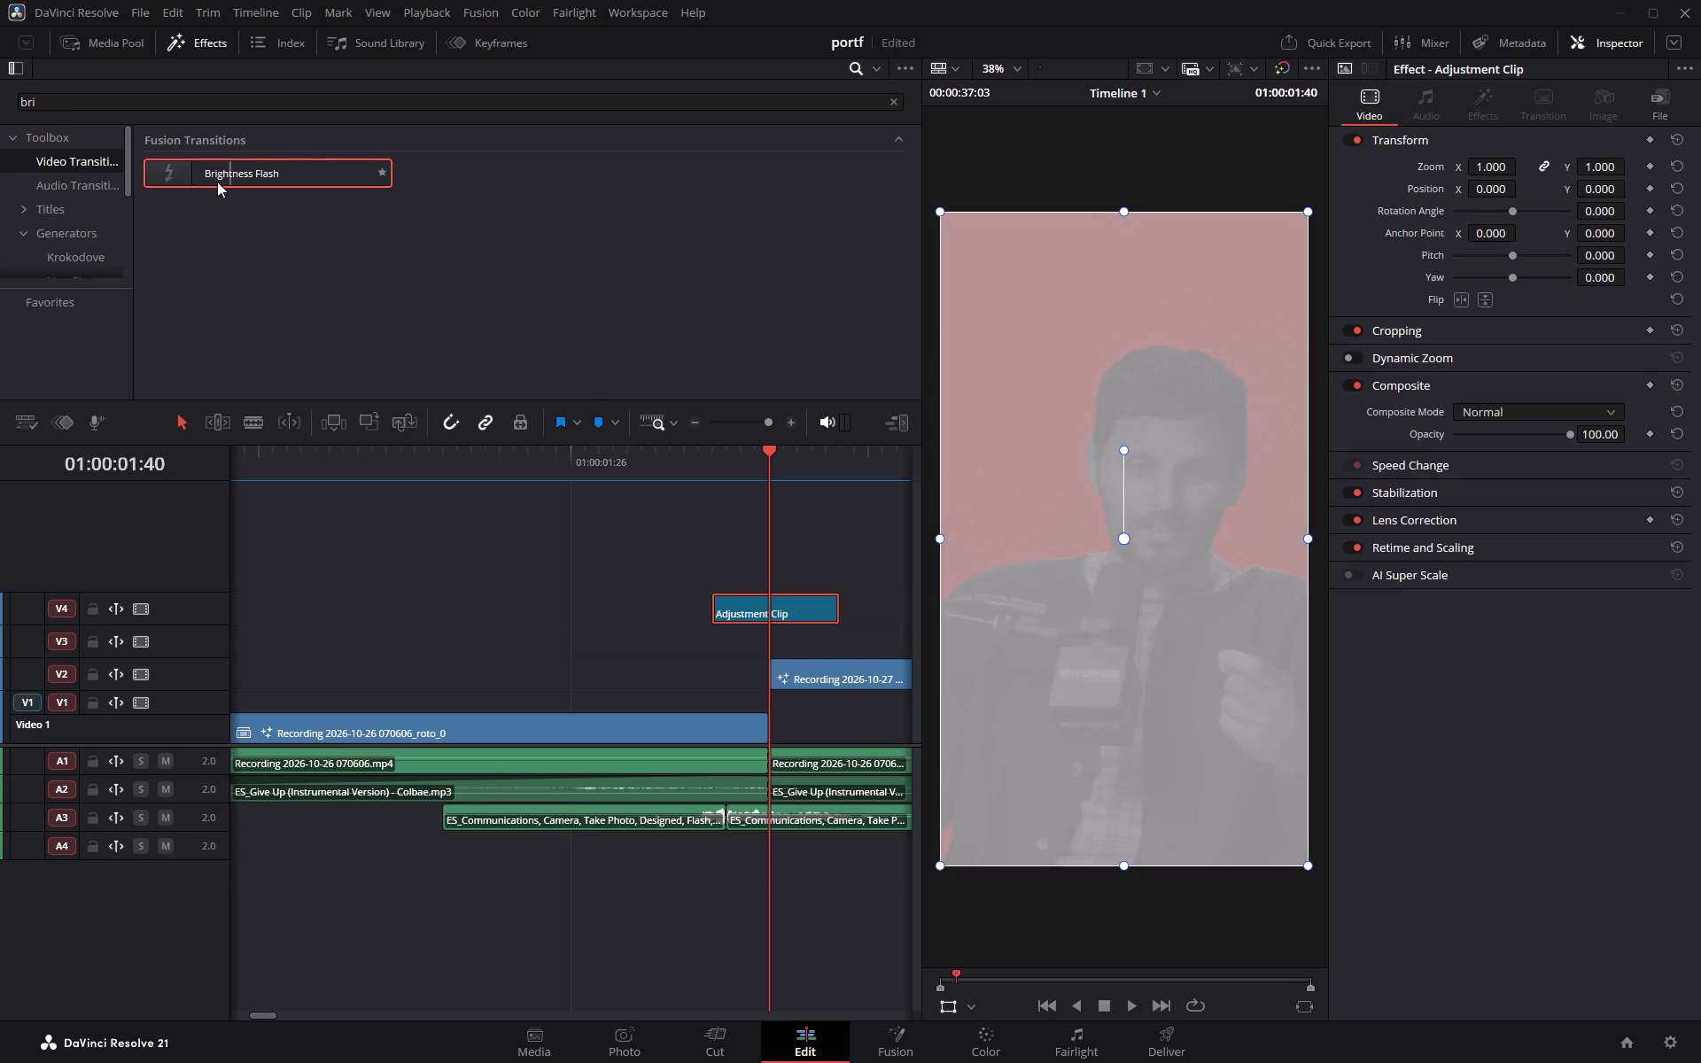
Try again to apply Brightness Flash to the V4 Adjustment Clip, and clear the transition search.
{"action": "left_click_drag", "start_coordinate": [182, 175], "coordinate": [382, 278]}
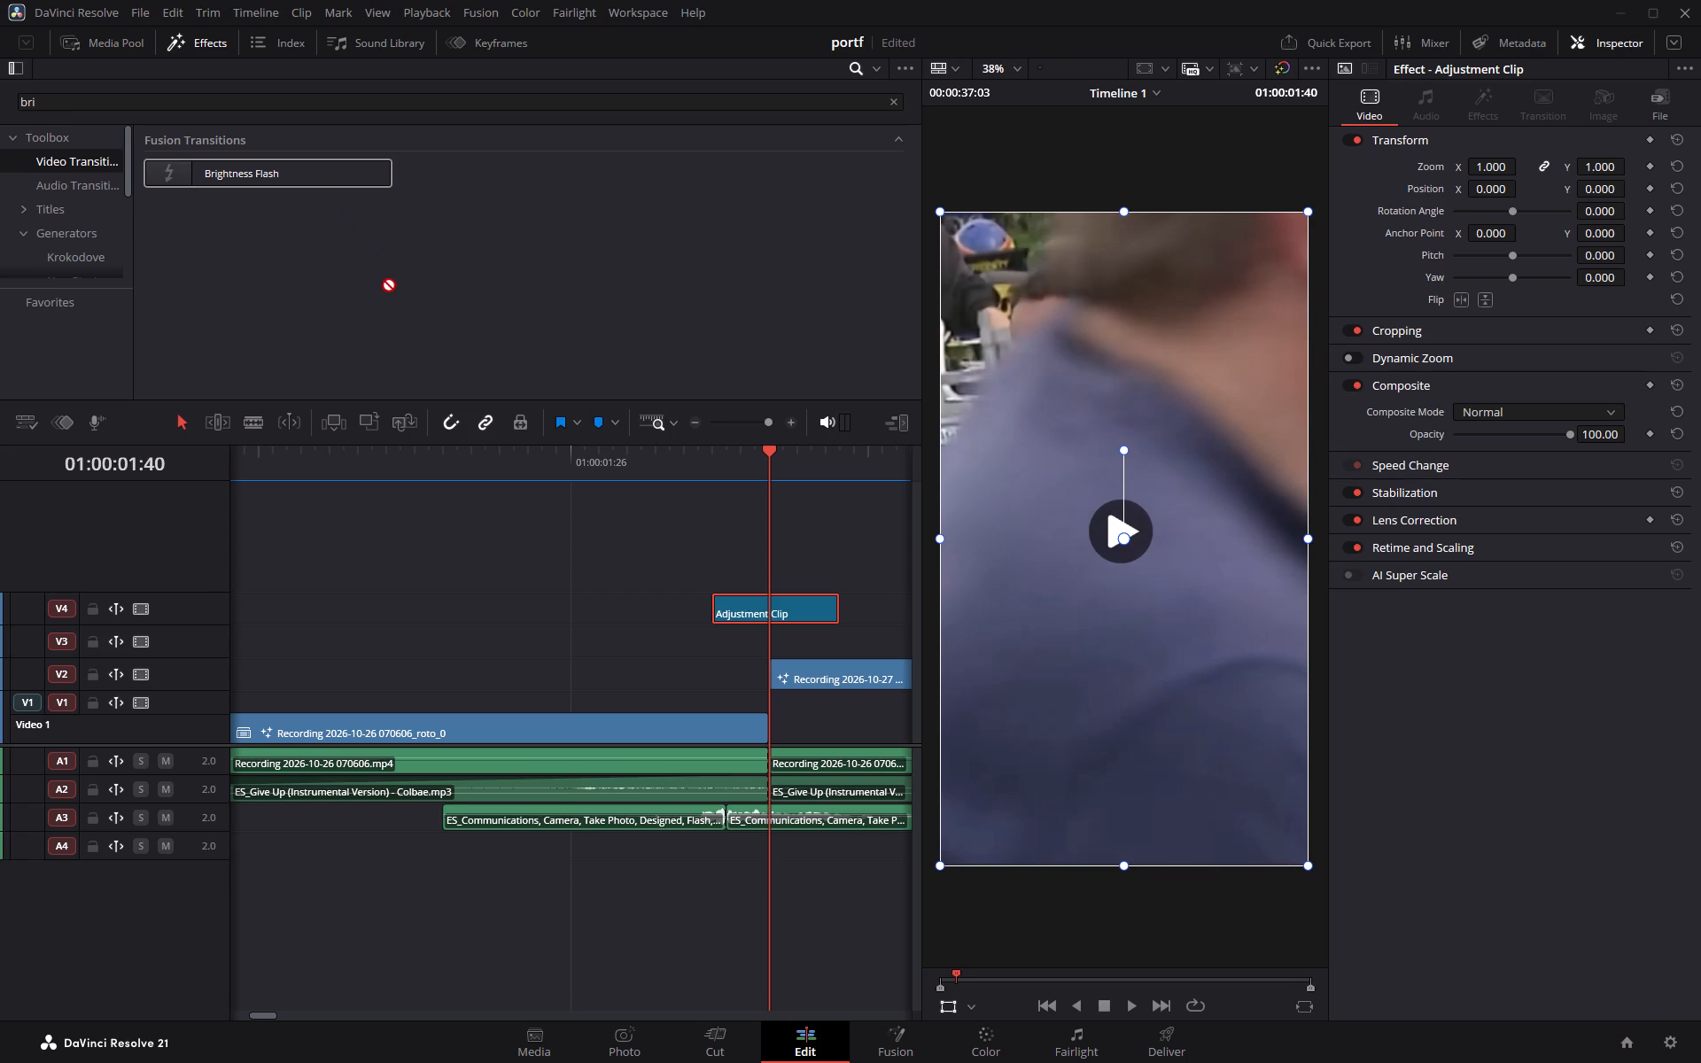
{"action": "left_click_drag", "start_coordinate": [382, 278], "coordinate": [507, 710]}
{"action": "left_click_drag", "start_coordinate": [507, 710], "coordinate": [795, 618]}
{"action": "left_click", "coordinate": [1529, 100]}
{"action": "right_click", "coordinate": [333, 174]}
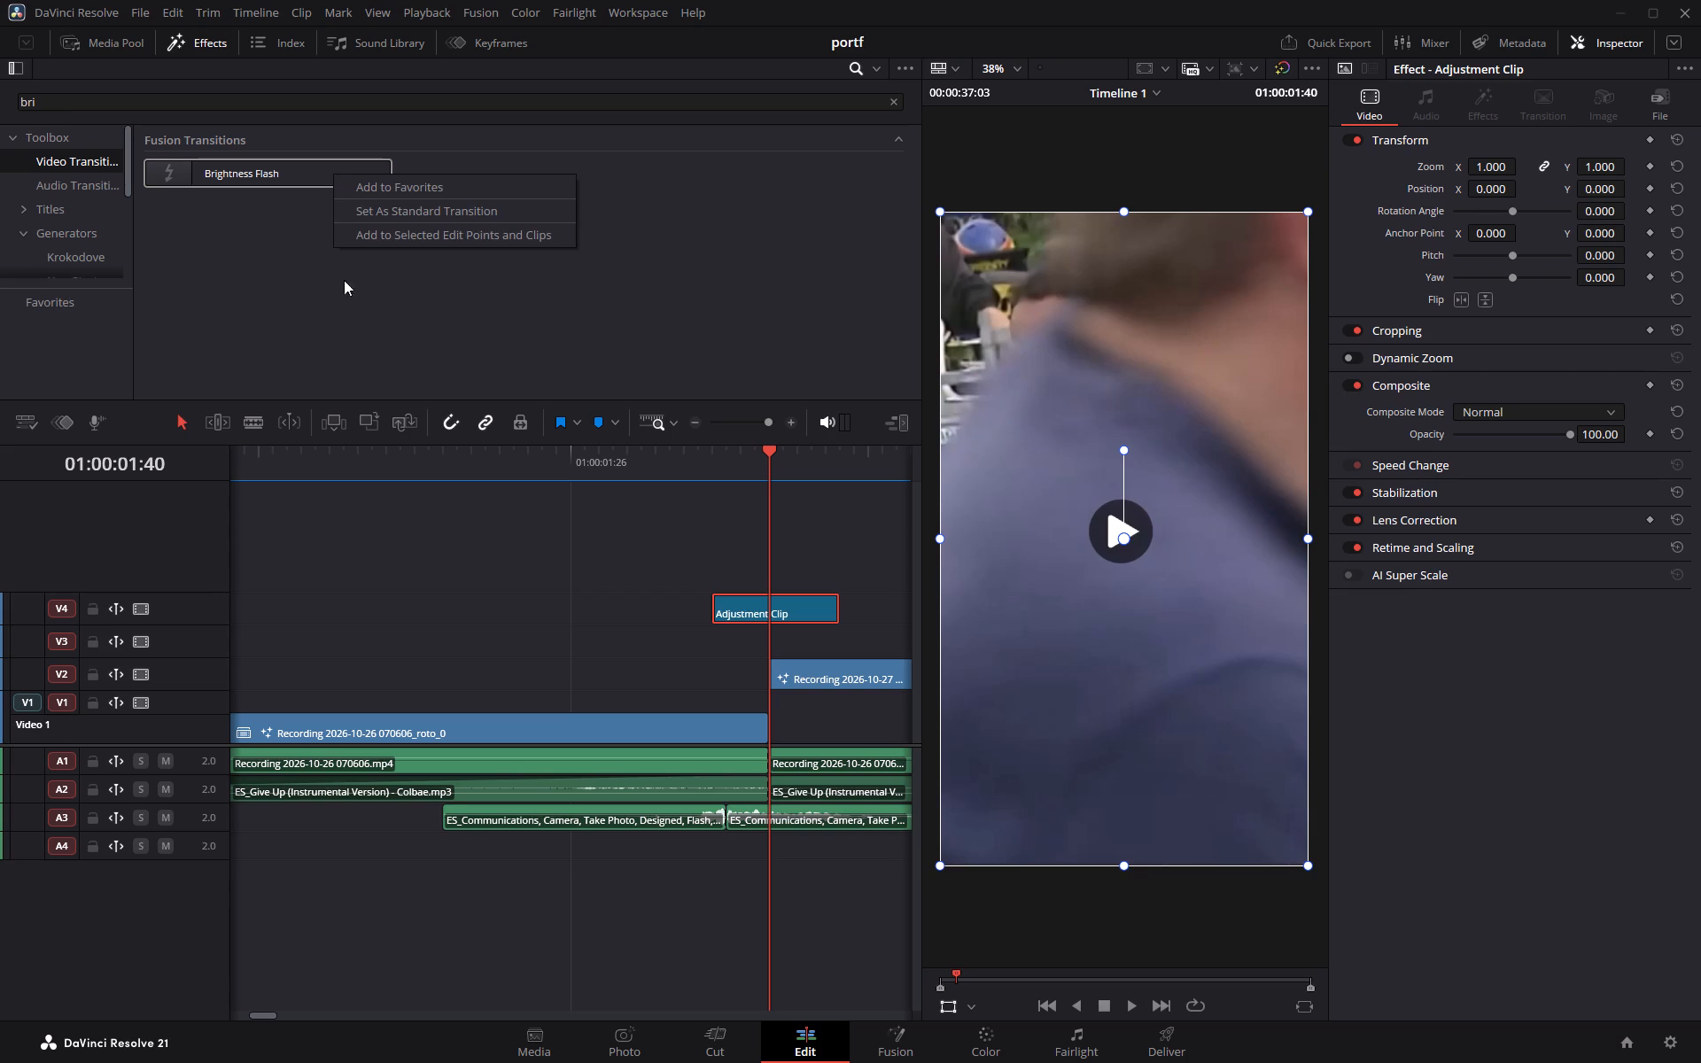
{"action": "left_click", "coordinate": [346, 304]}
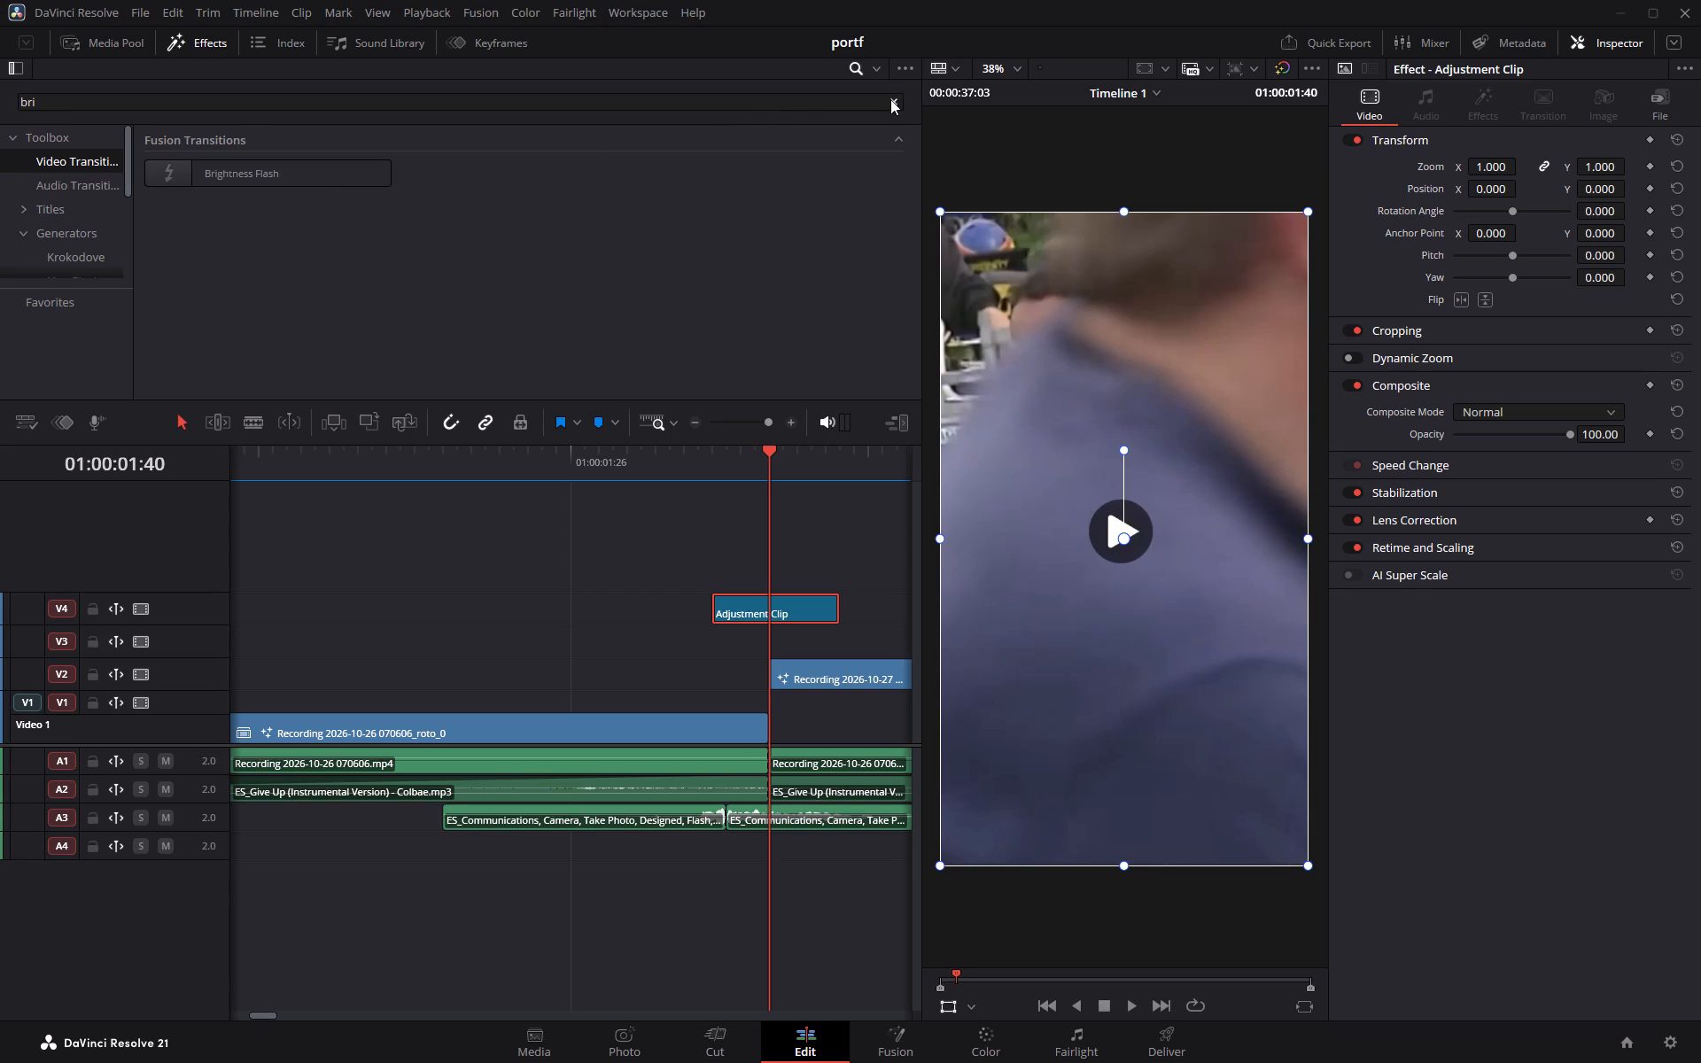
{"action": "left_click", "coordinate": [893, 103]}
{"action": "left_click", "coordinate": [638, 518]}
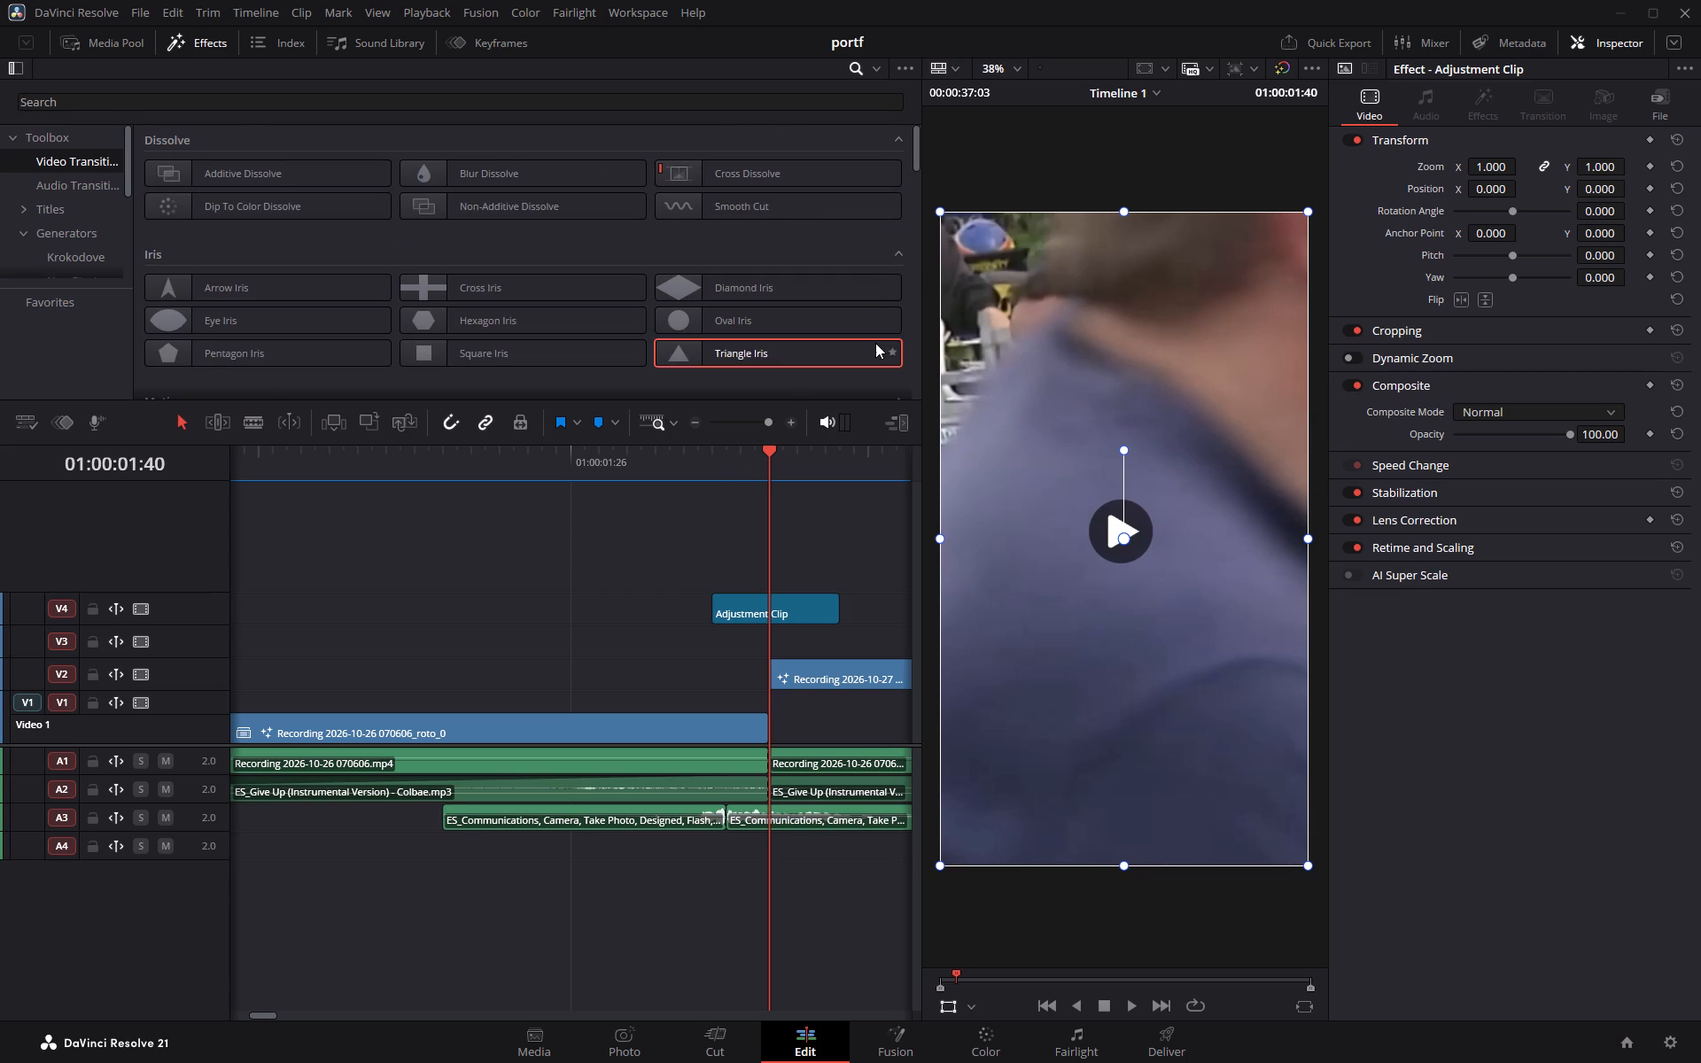
Play and scrub across the cut from the red-background podcast shot to the karting clip beneath the V4 Adjustment Clip.
{"action": "left_click", "coordinate": [218, 42]}
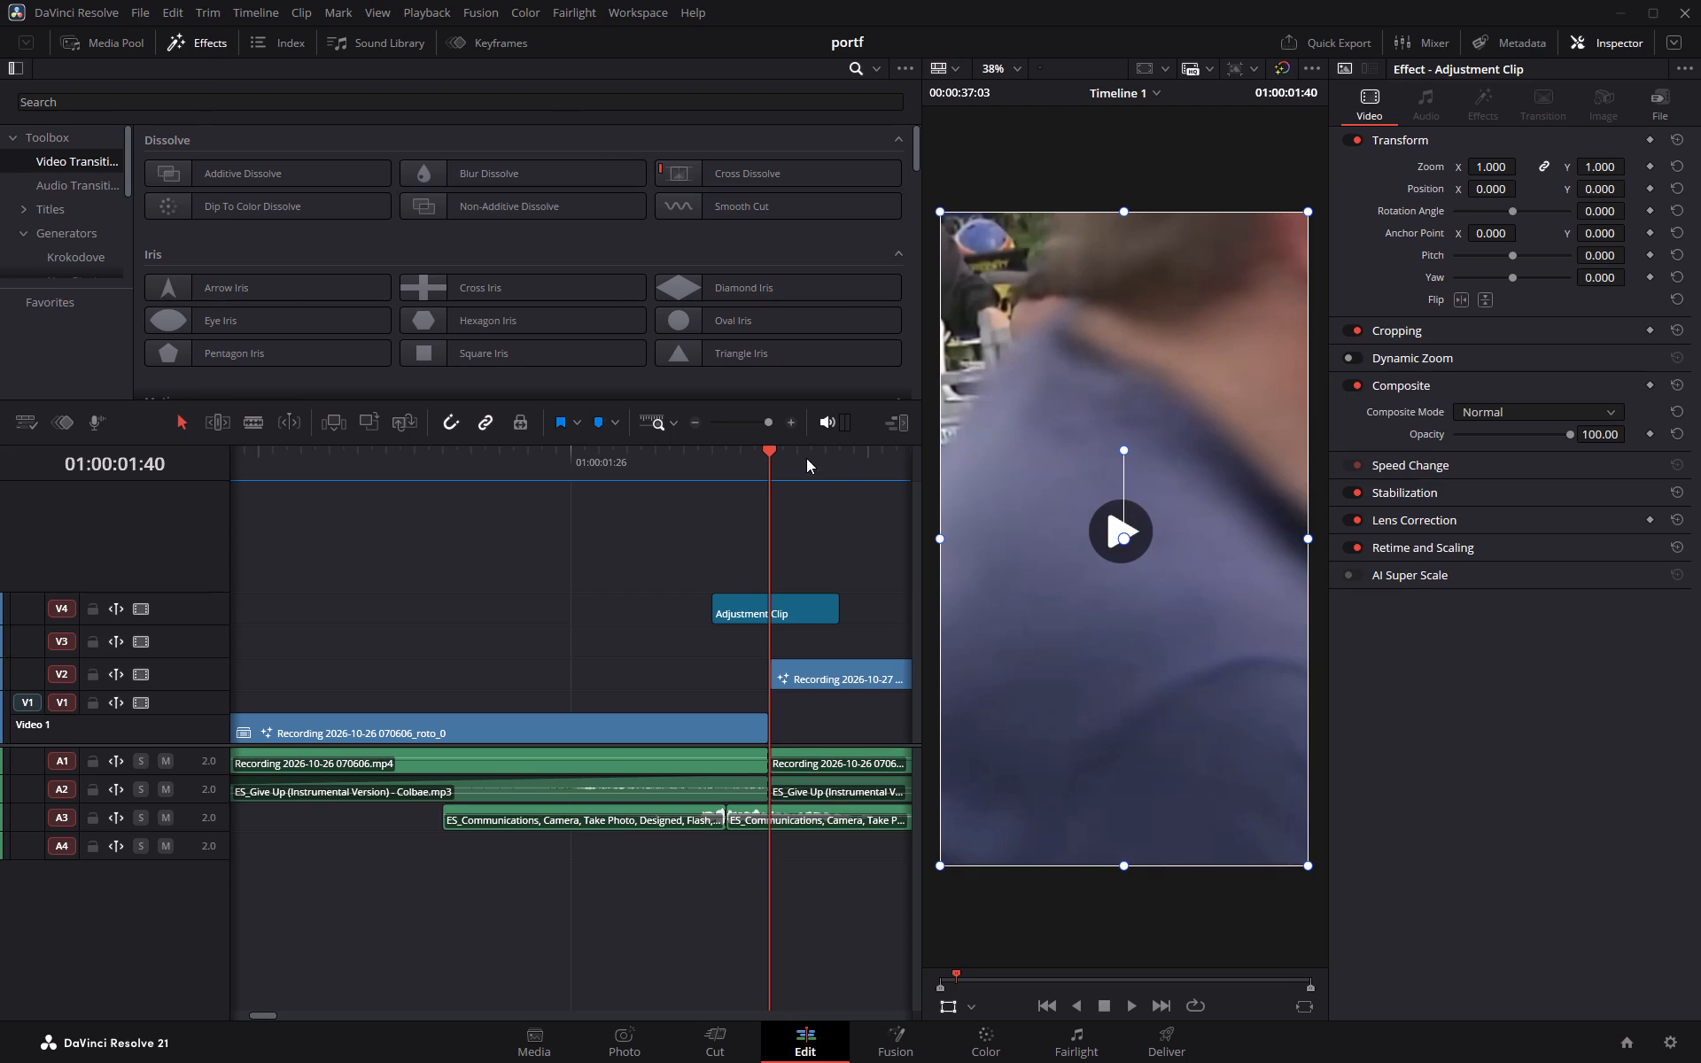
{"action": "left_click_drag", "start_coordinate": [768, 452], "coordinate": [593, 452]}
{"action": "key", "text": "space"}
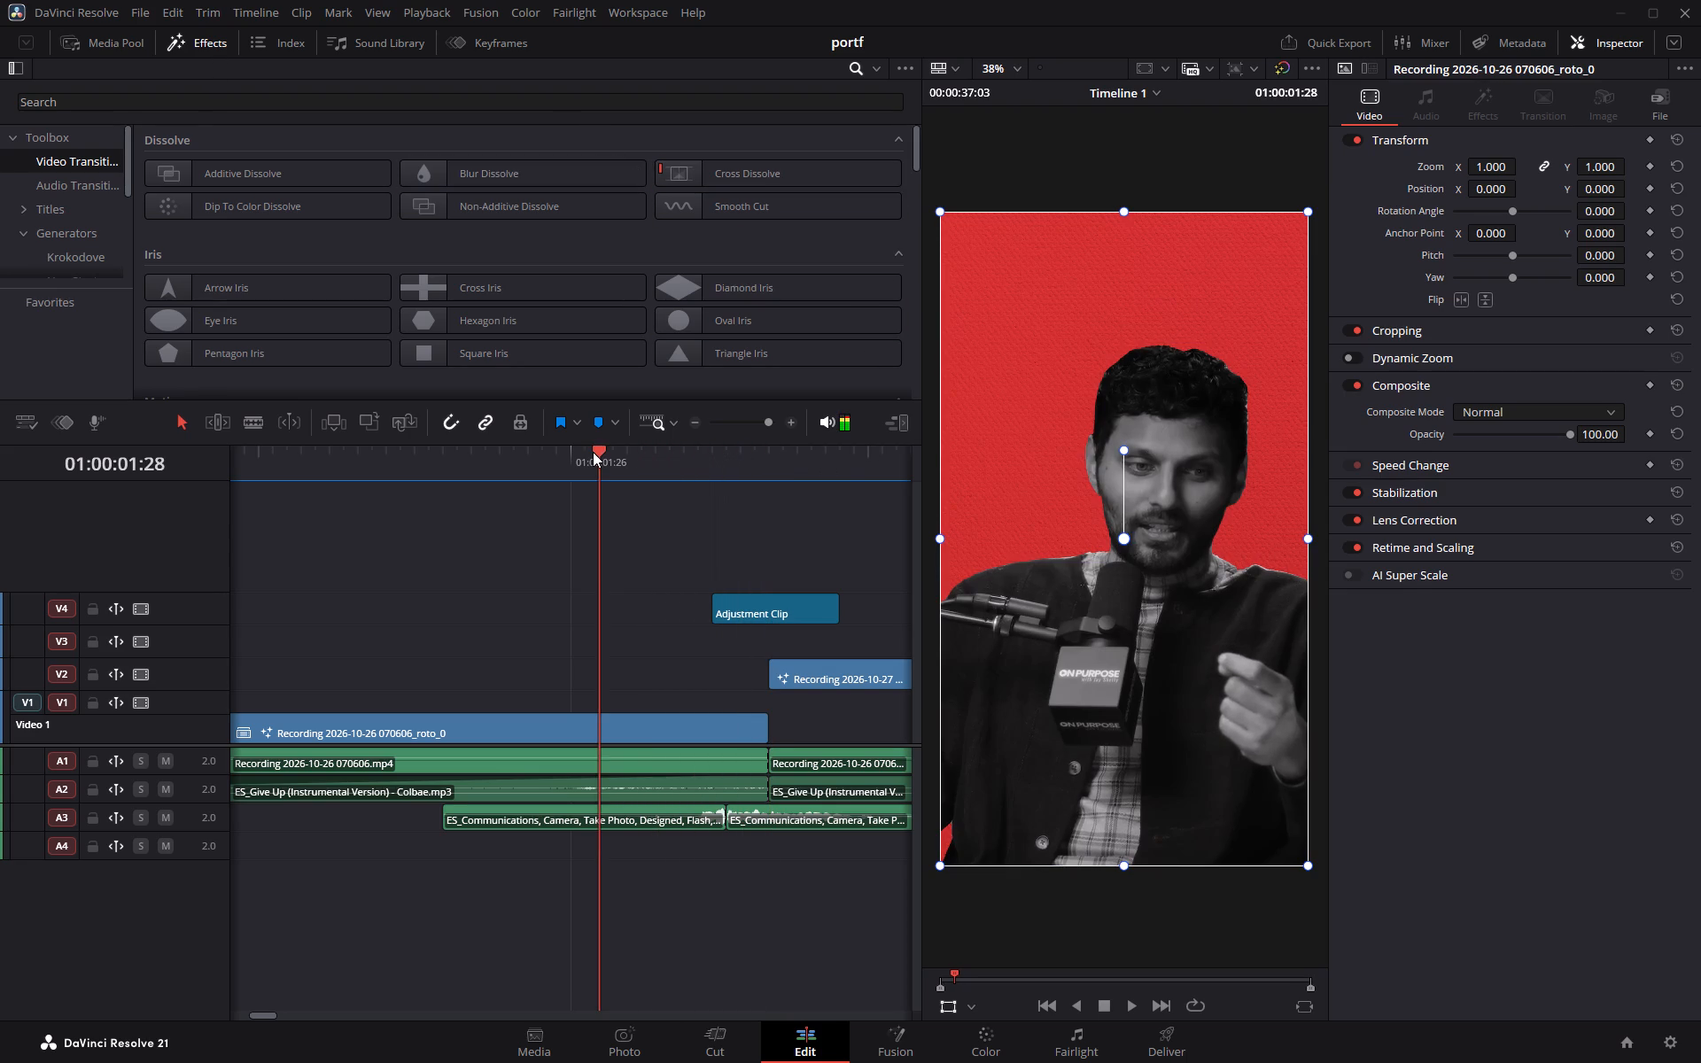
{"action": "key", "text": "space"}
{"action": "left_click_drag", "start_coordinate": [687, 458], "coordinate": [573, 458]}
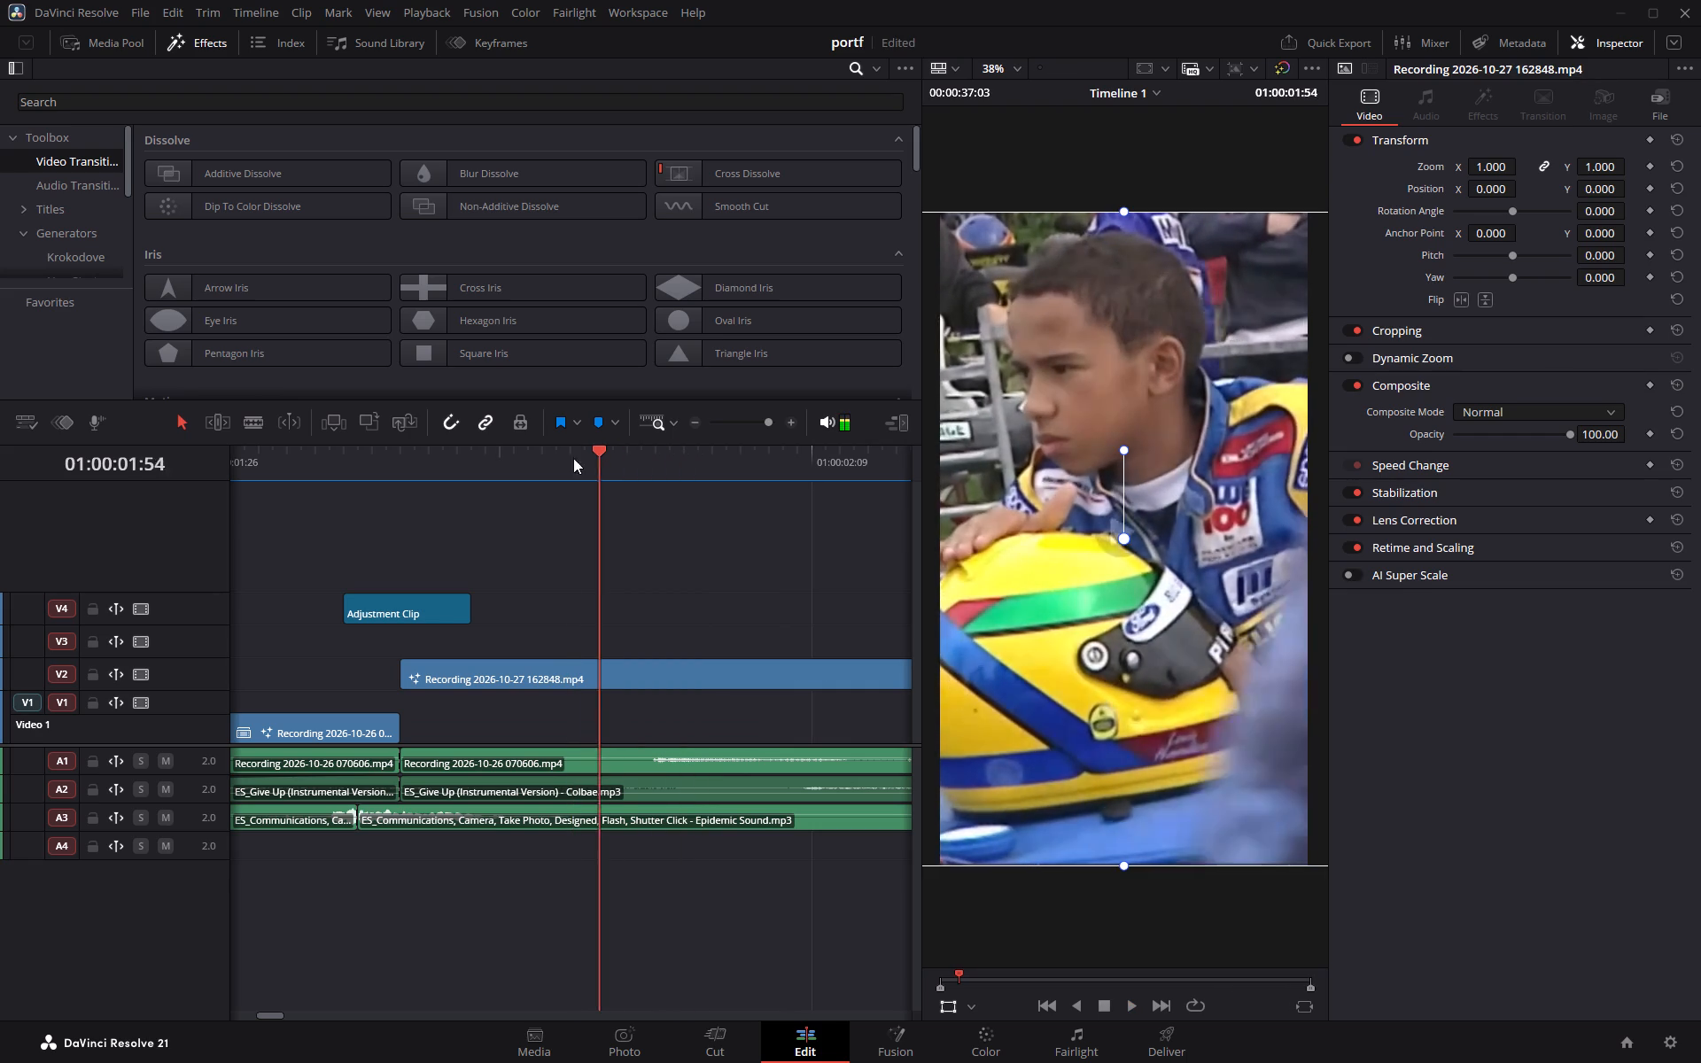
{"action": "left_click_drag", "start_coordinate": [573, 458], "coordinate": [426, 467]}
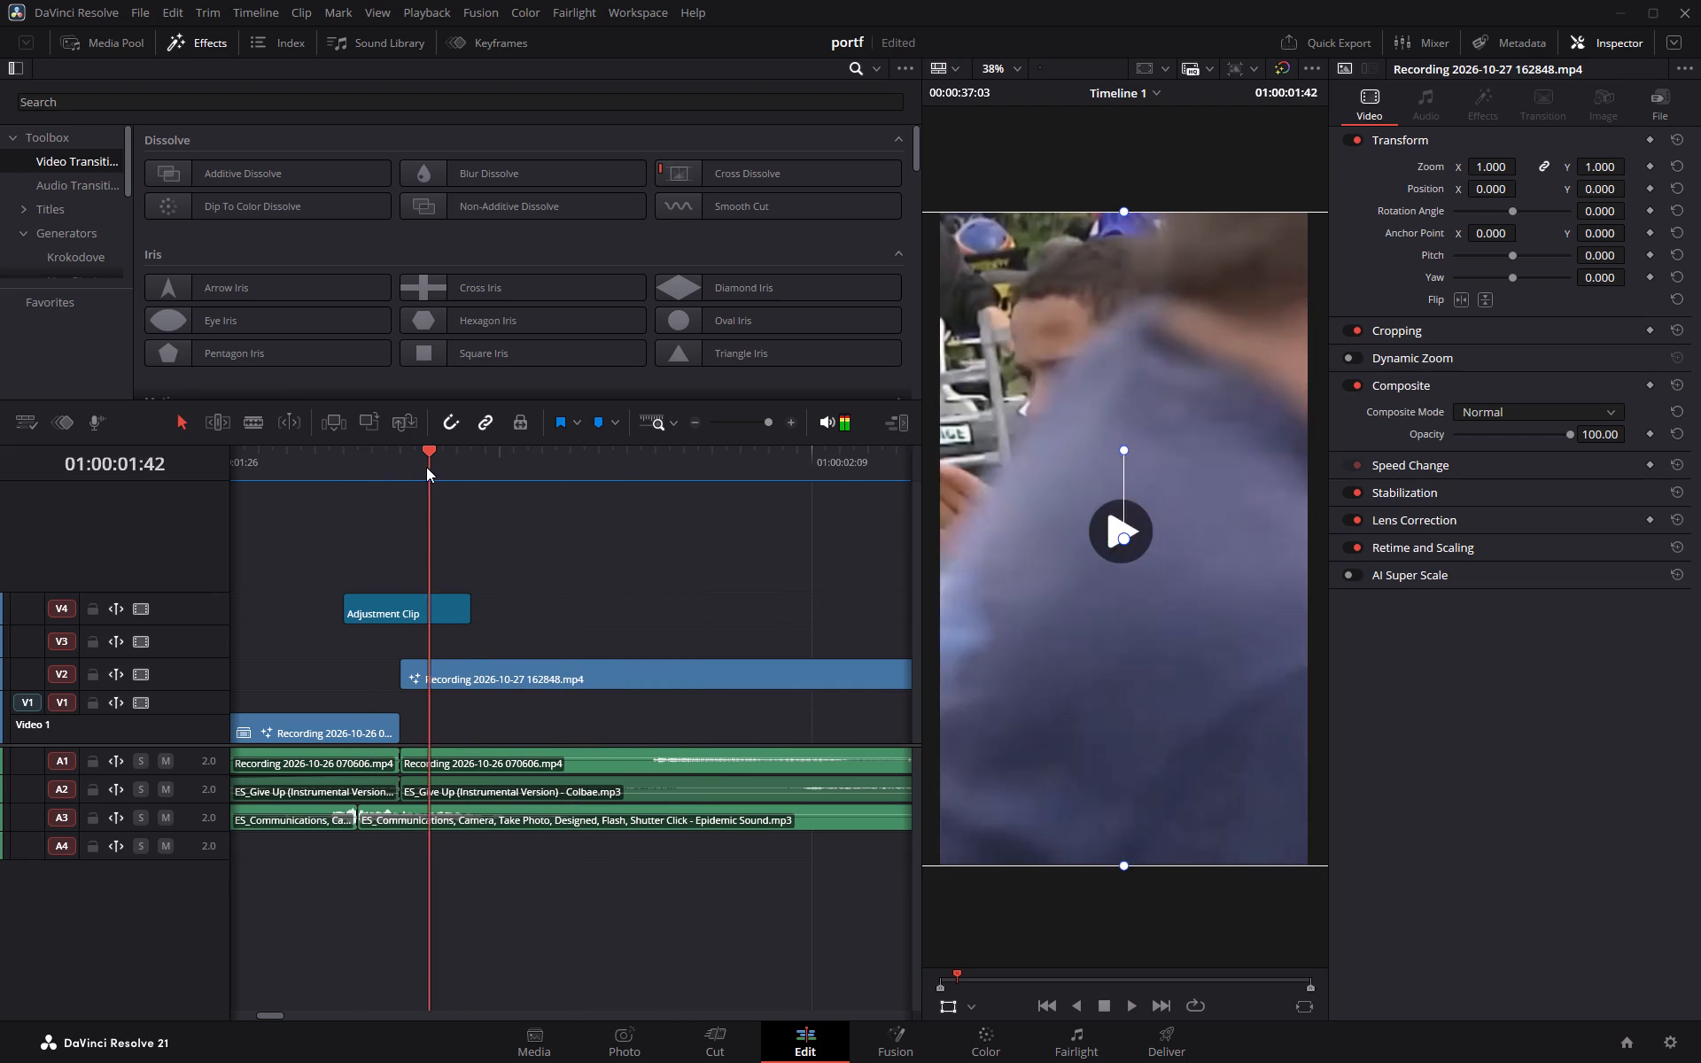
{"action": "left_click_drag", "start_coordinate": [426, 467], "coordinate": [402, 467]}
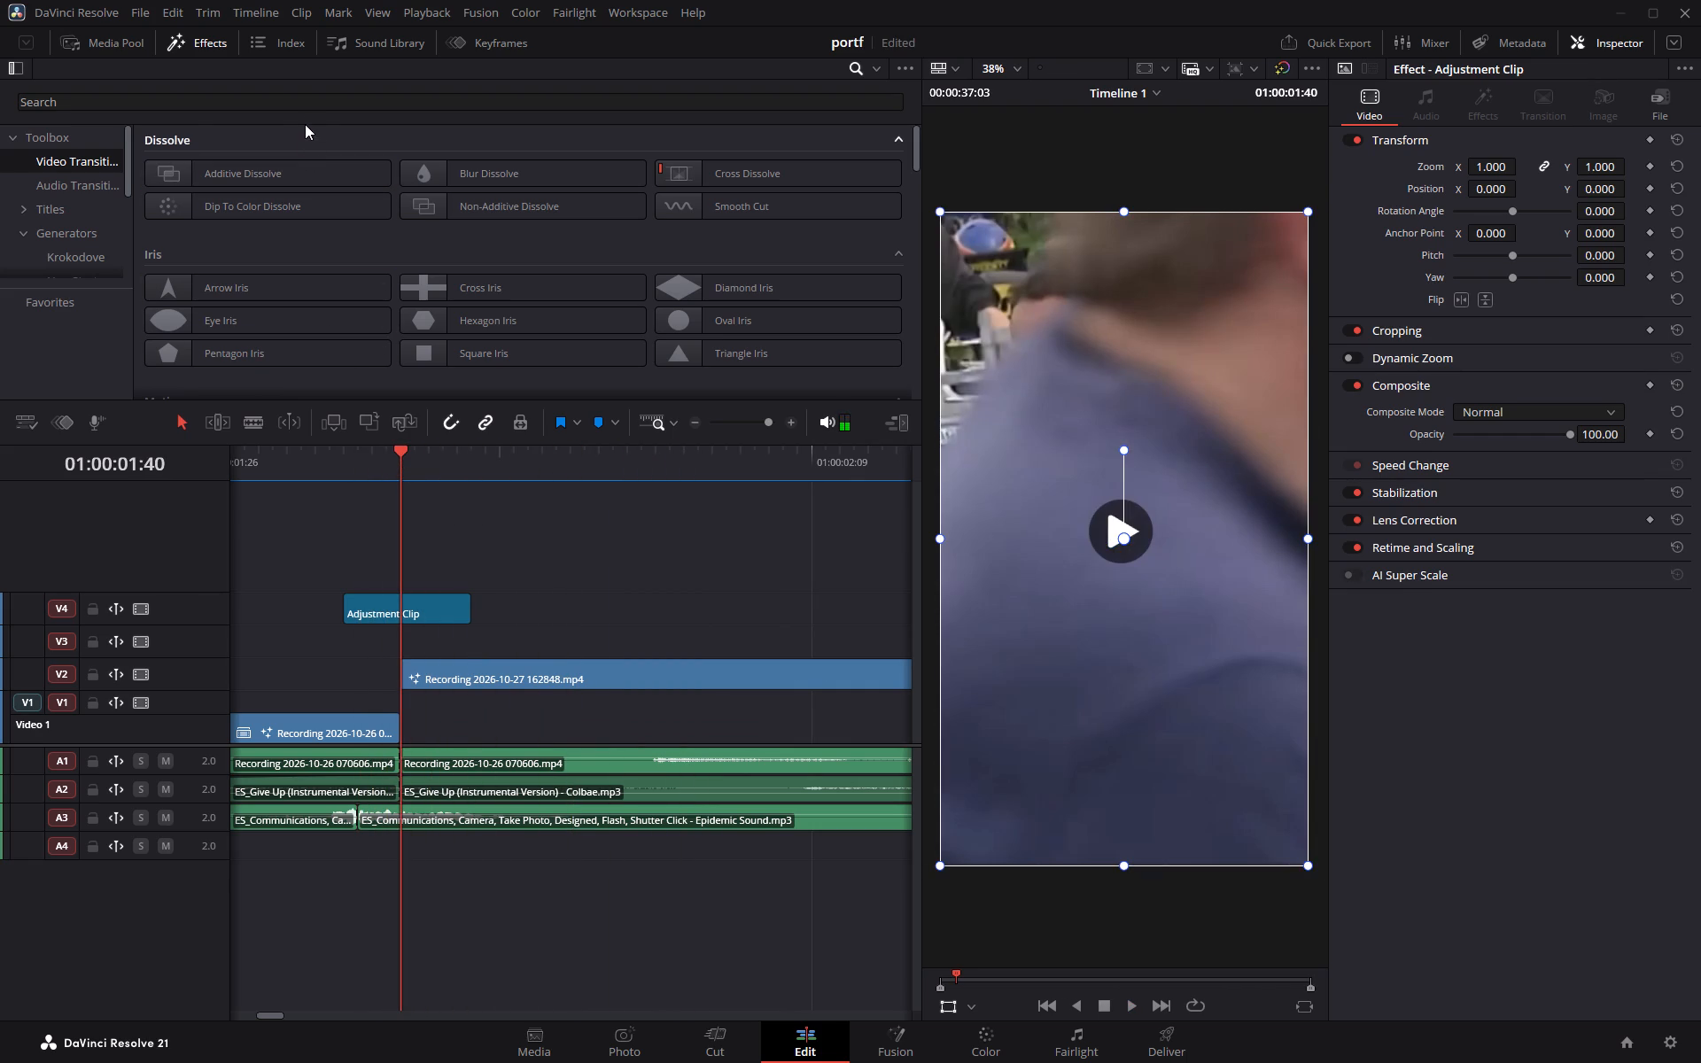
Search the video transitions for "flash".
{"action": "left_click", "coordinate": [306, 112]}
{"action": "left_click", "coordinate": [308, 104]}
{"action": "type", "text": "flash"}
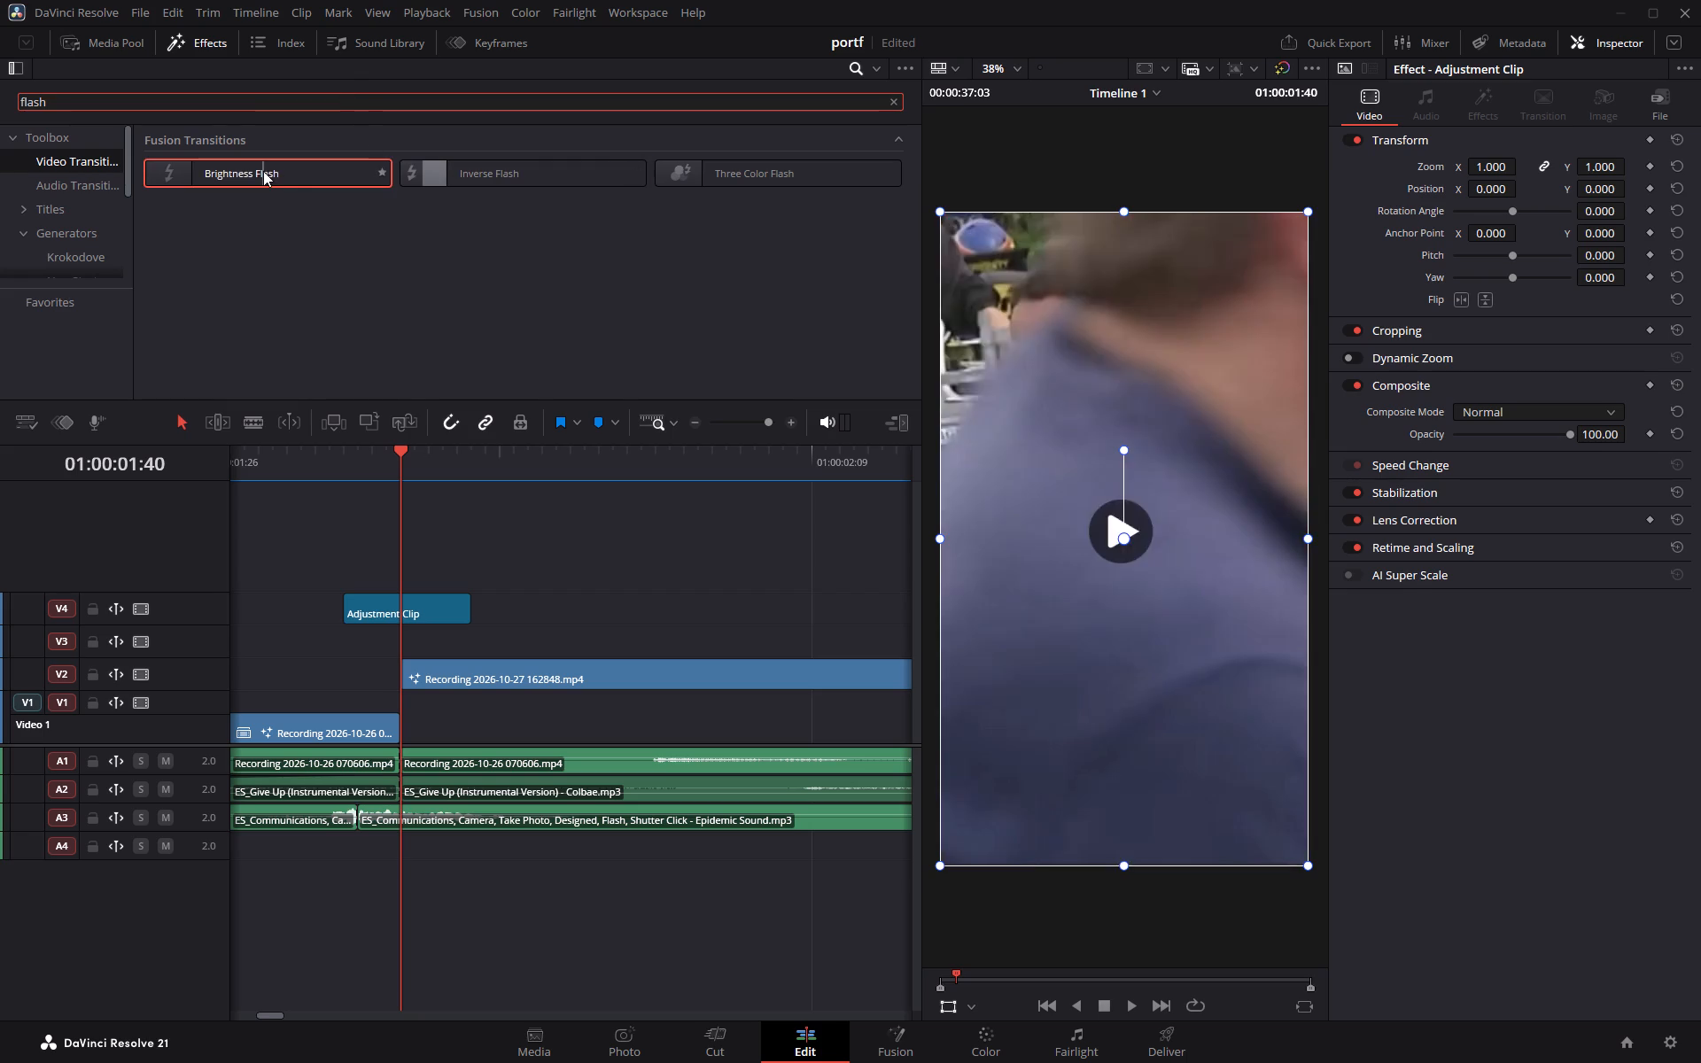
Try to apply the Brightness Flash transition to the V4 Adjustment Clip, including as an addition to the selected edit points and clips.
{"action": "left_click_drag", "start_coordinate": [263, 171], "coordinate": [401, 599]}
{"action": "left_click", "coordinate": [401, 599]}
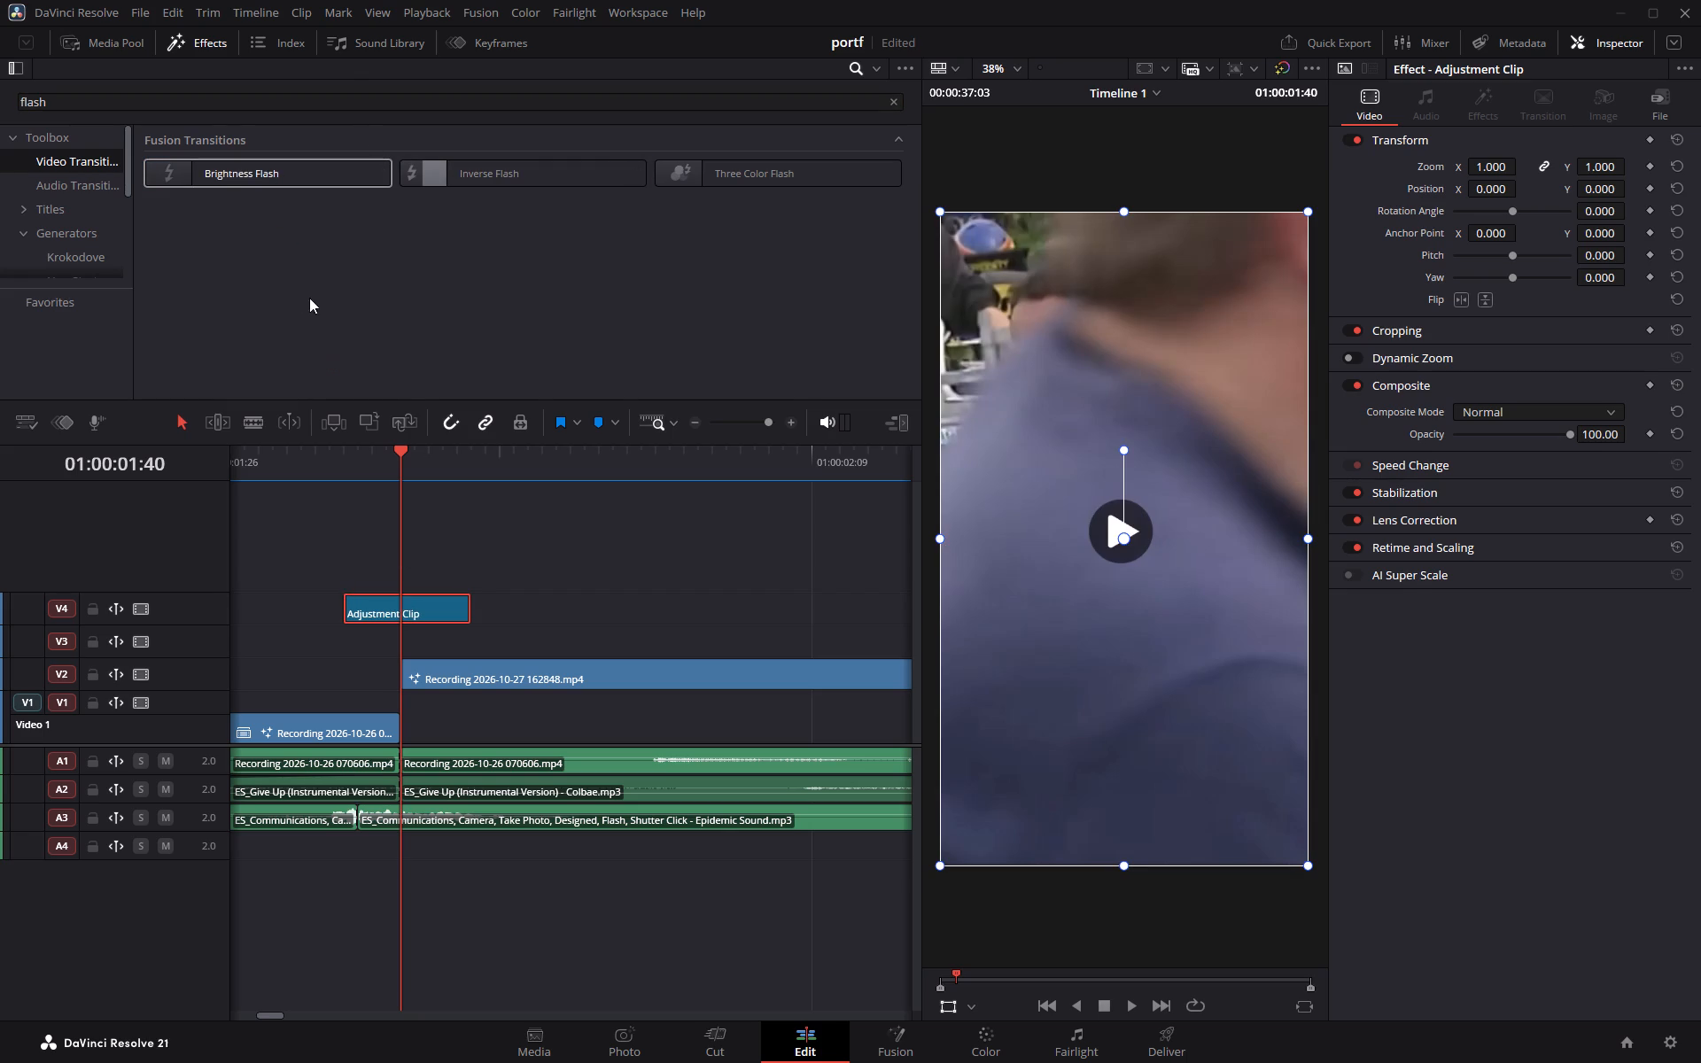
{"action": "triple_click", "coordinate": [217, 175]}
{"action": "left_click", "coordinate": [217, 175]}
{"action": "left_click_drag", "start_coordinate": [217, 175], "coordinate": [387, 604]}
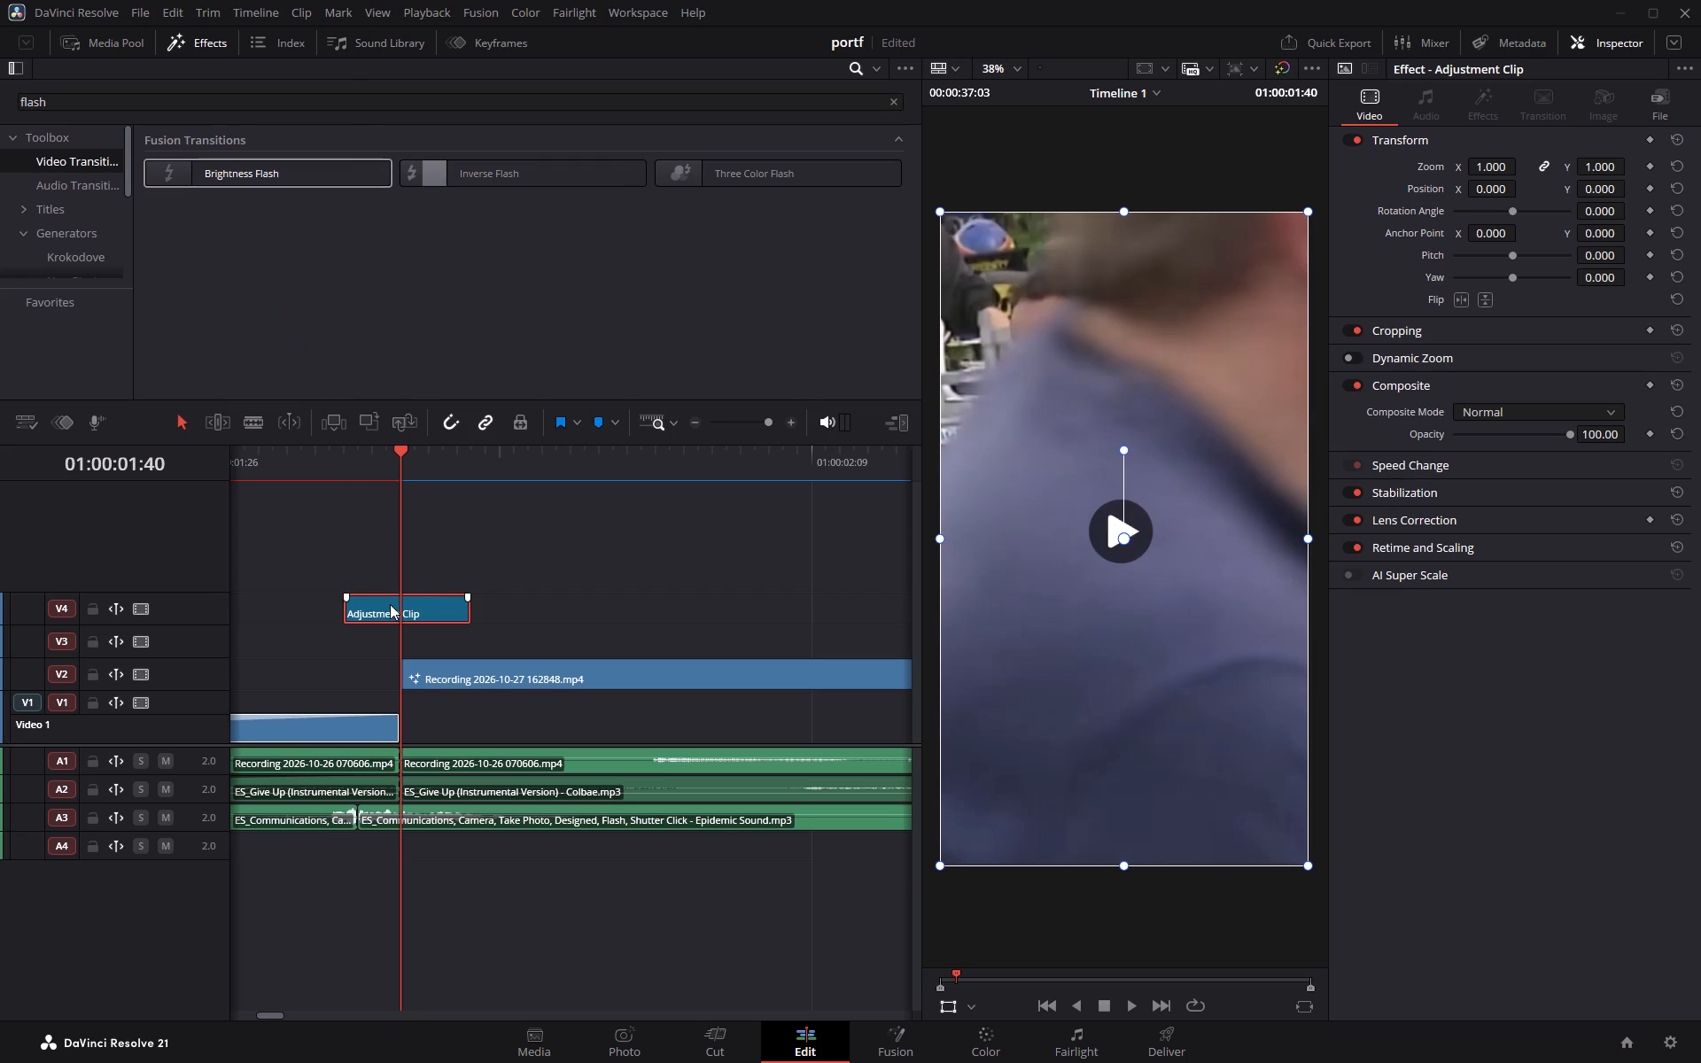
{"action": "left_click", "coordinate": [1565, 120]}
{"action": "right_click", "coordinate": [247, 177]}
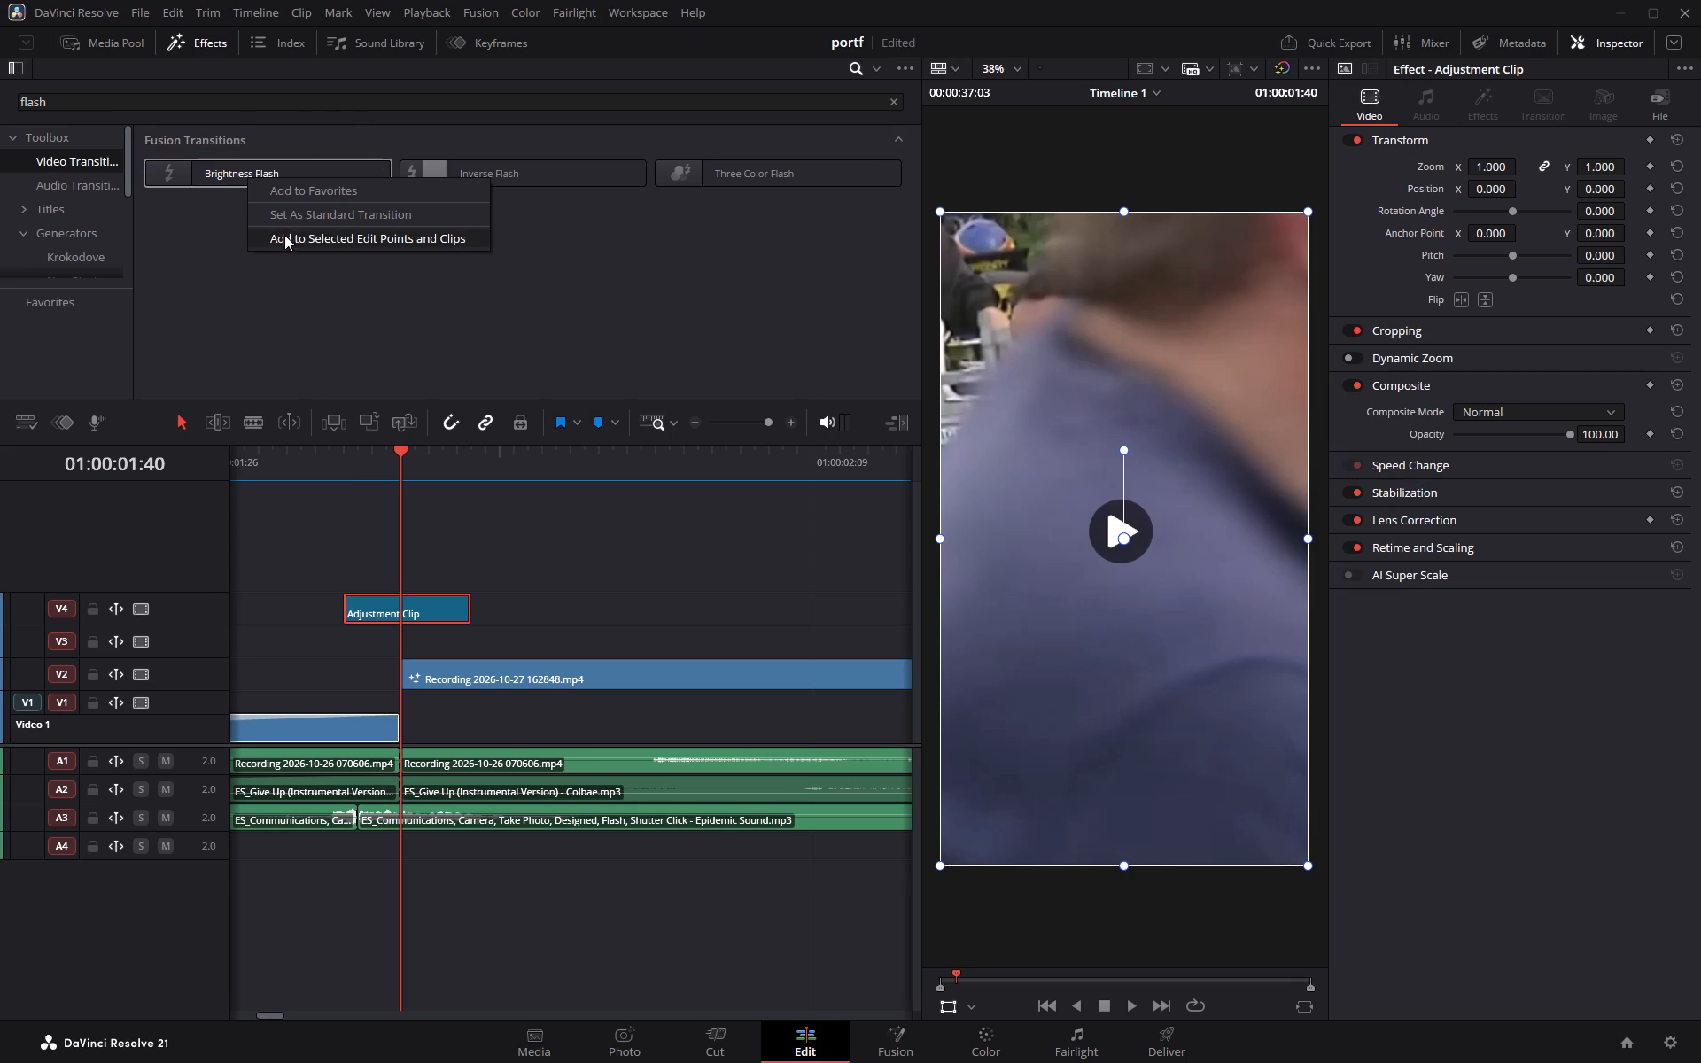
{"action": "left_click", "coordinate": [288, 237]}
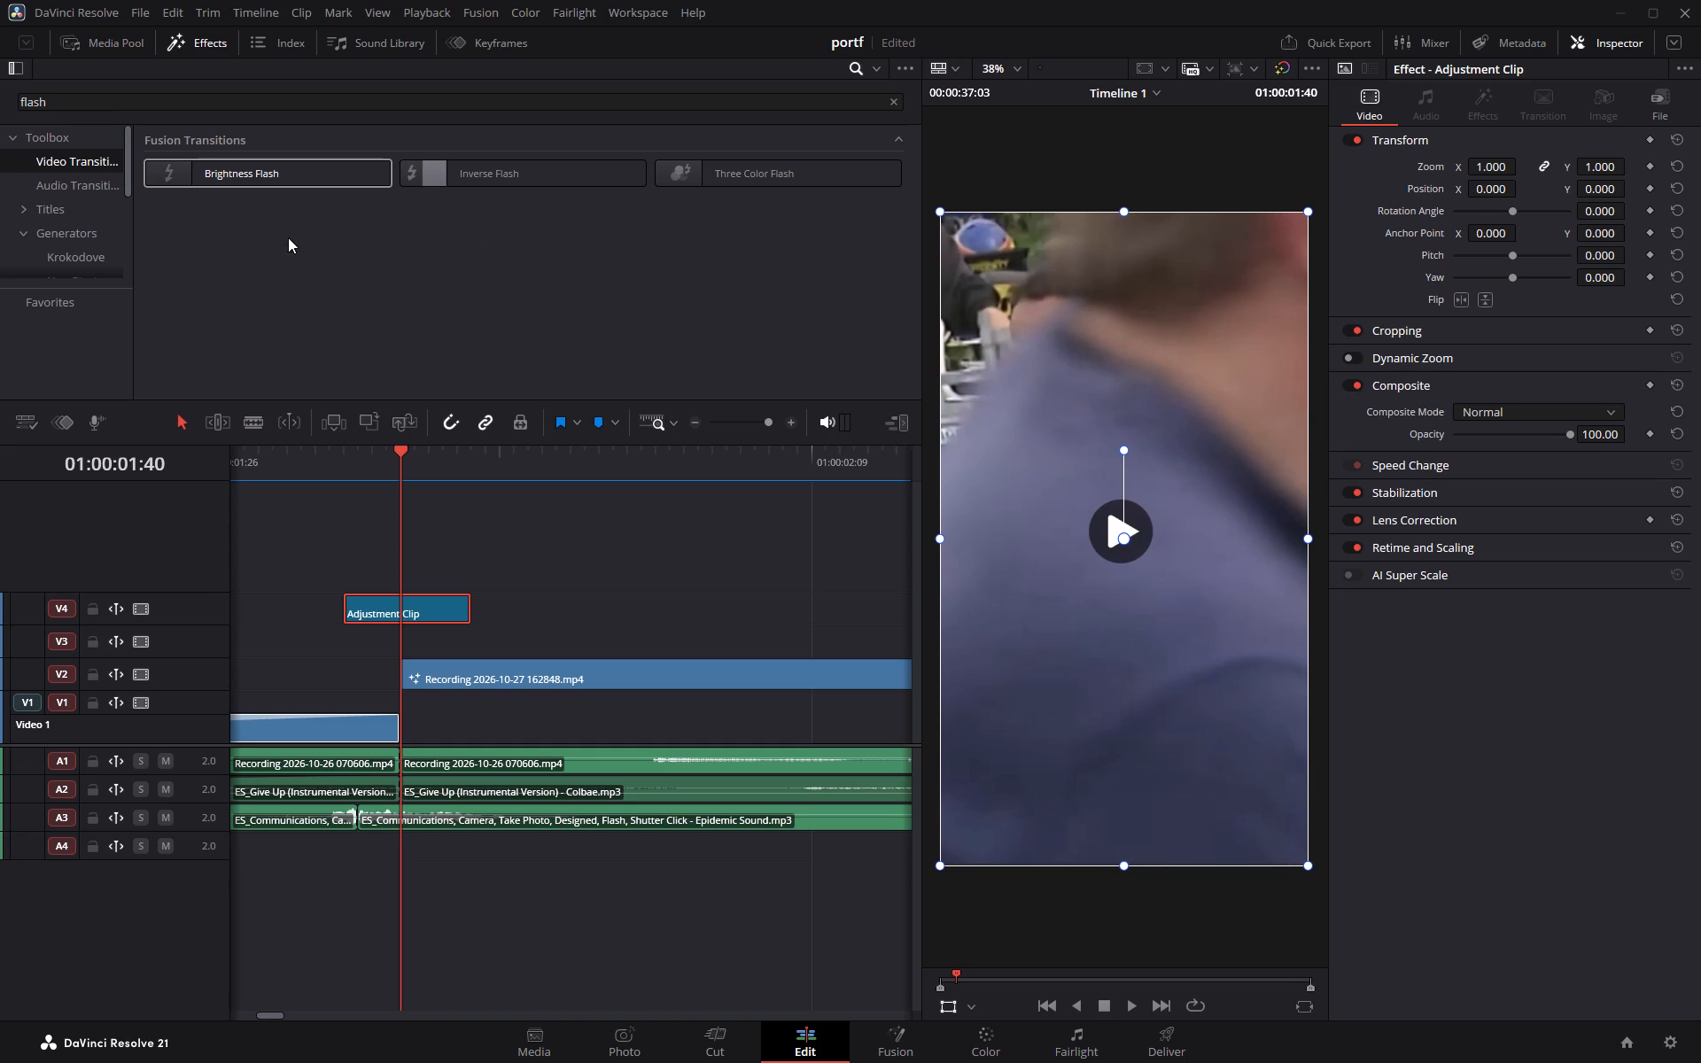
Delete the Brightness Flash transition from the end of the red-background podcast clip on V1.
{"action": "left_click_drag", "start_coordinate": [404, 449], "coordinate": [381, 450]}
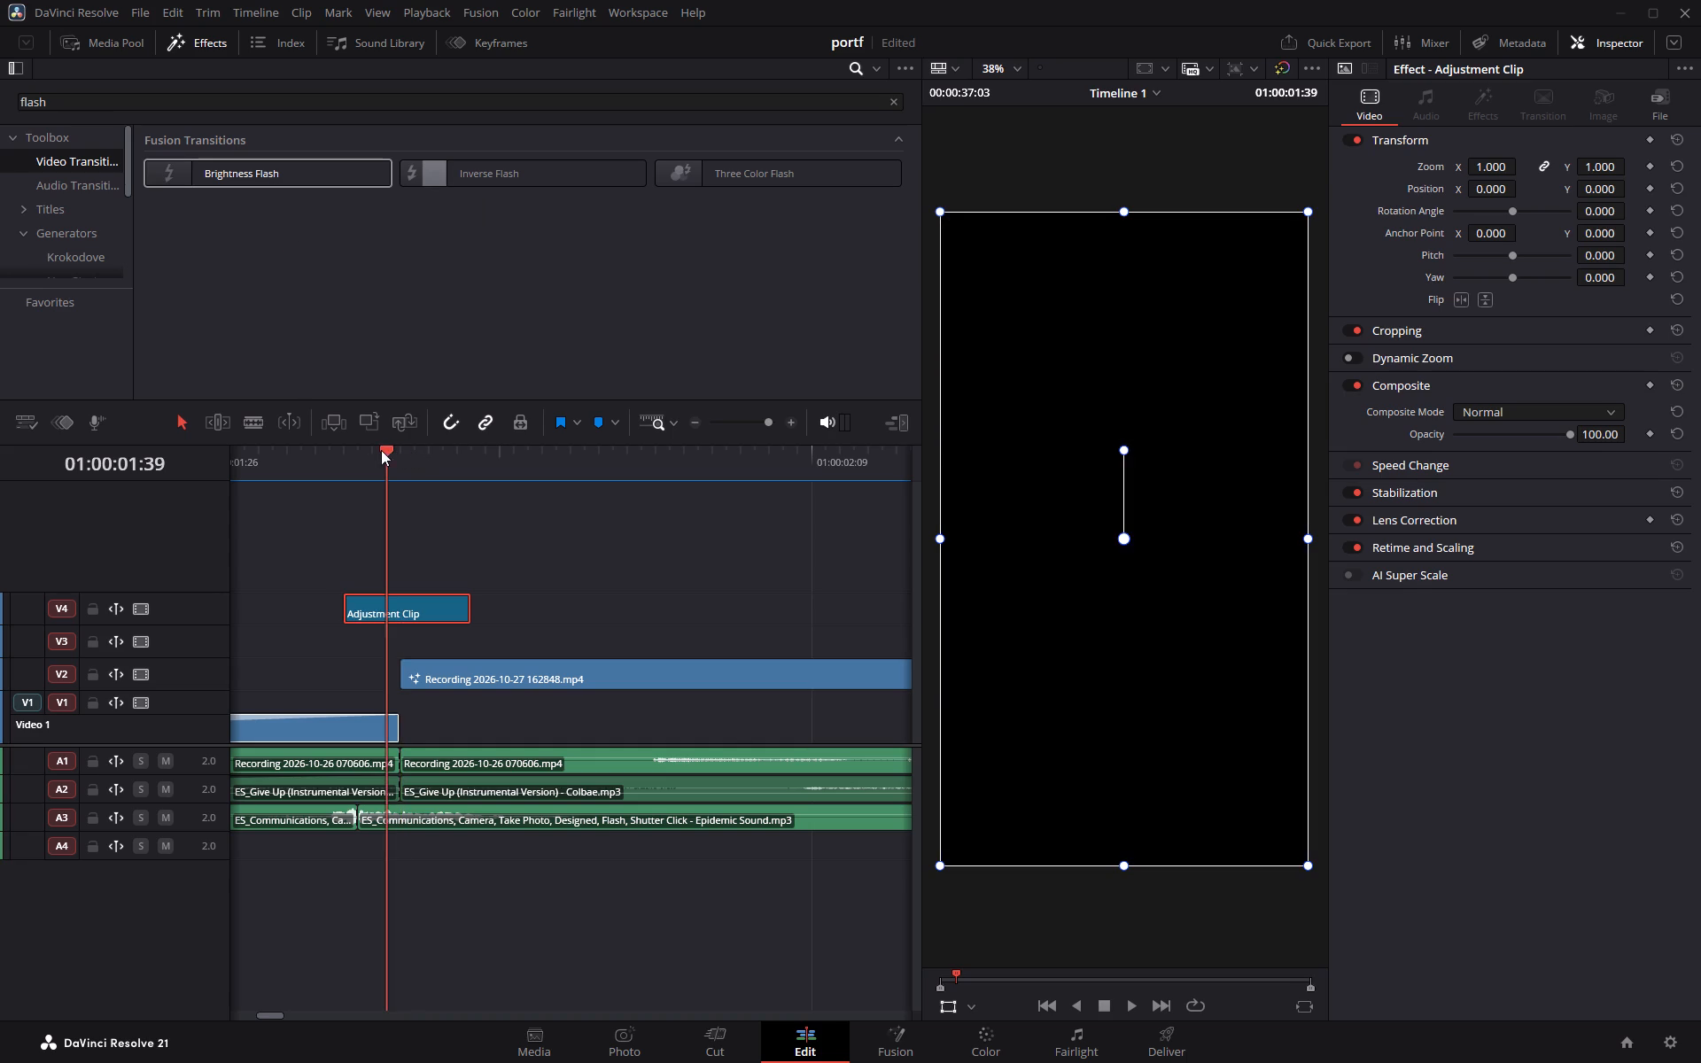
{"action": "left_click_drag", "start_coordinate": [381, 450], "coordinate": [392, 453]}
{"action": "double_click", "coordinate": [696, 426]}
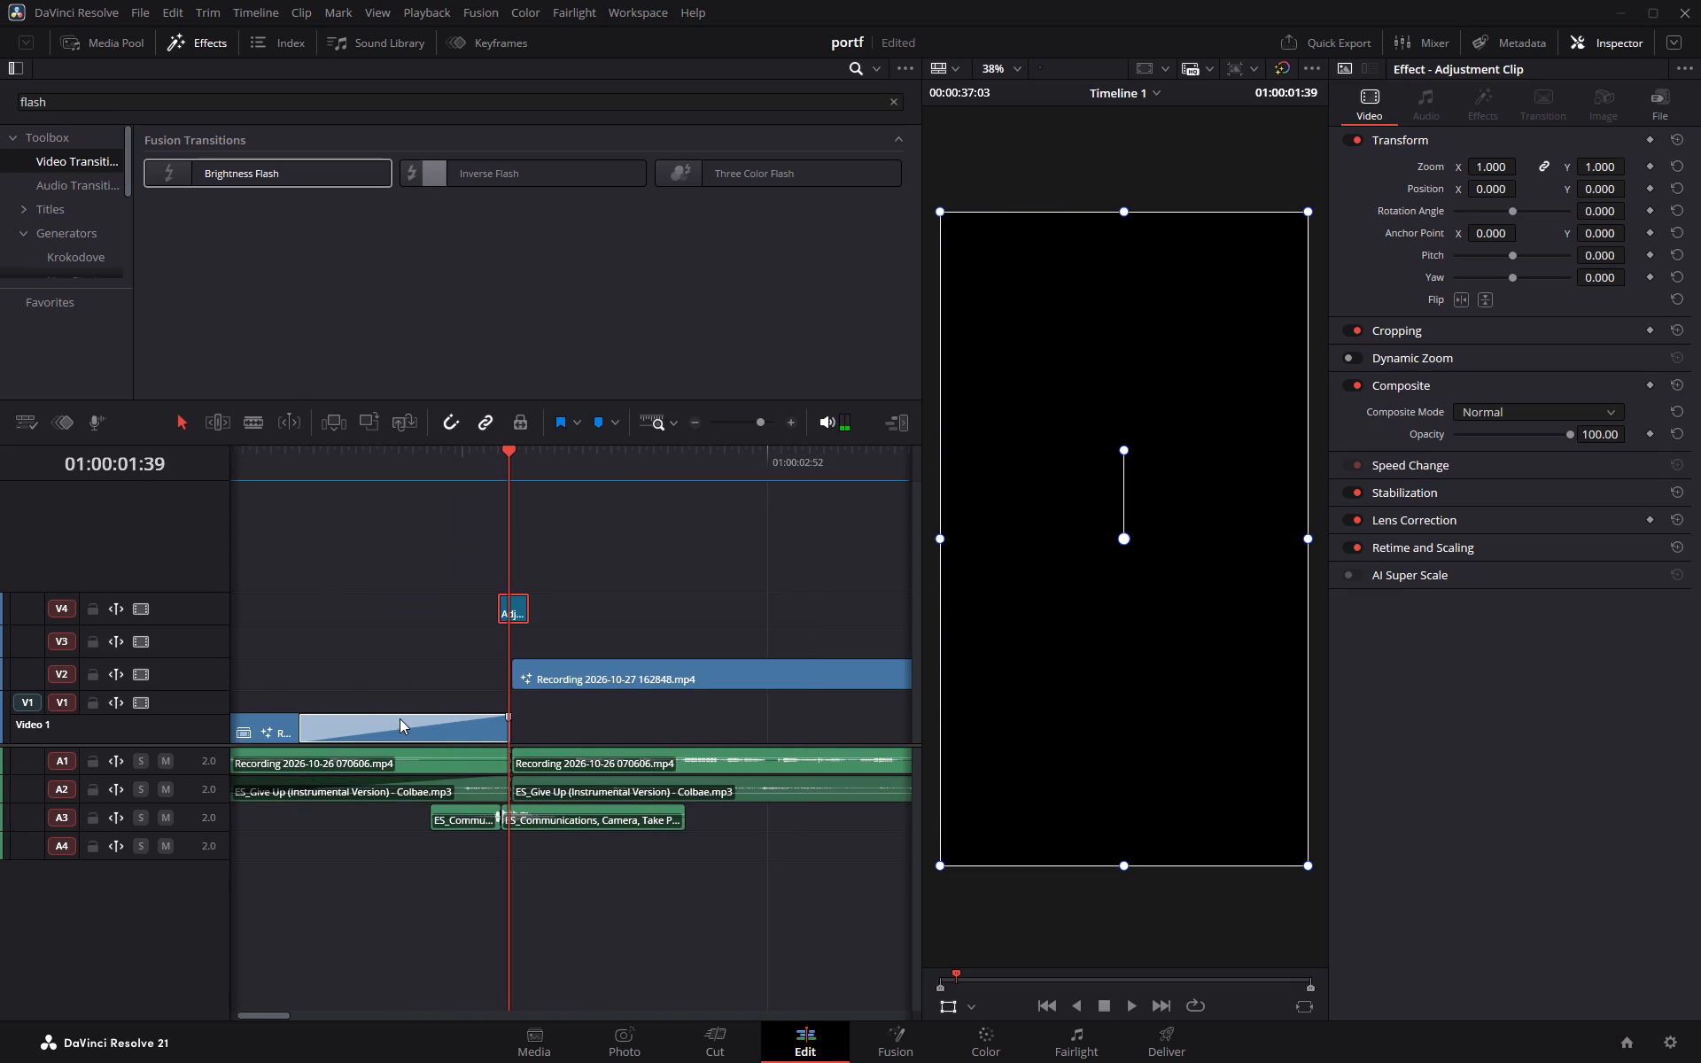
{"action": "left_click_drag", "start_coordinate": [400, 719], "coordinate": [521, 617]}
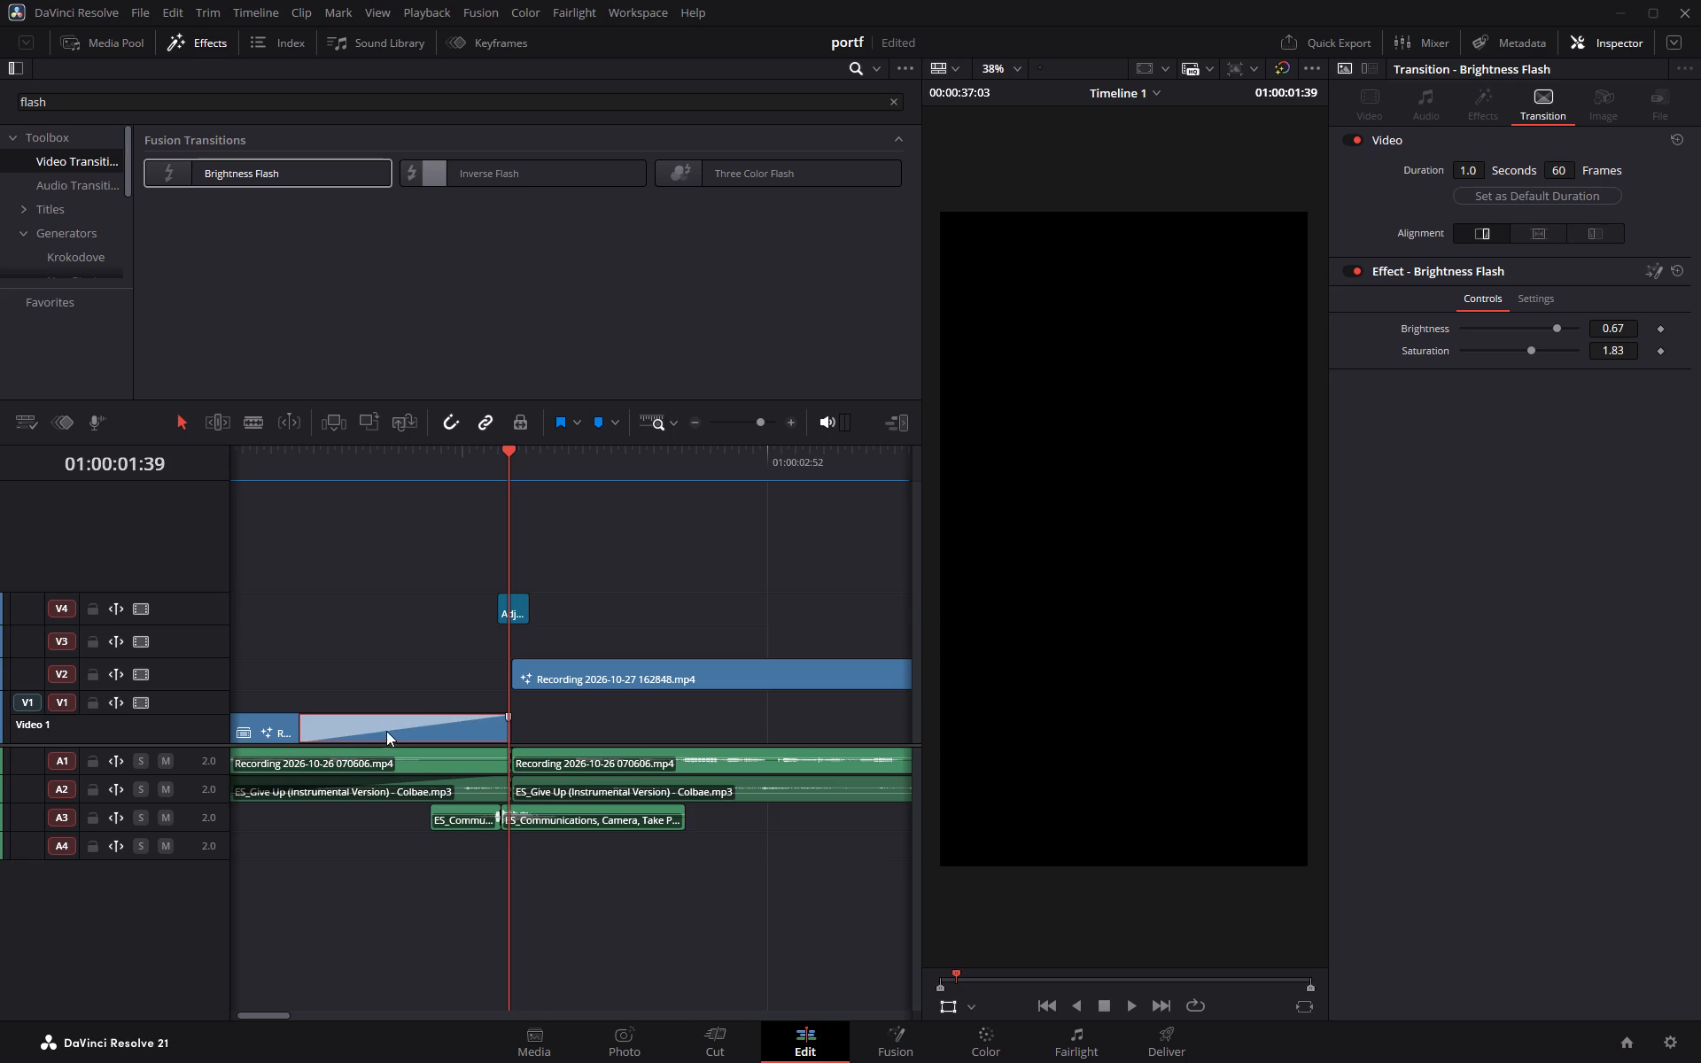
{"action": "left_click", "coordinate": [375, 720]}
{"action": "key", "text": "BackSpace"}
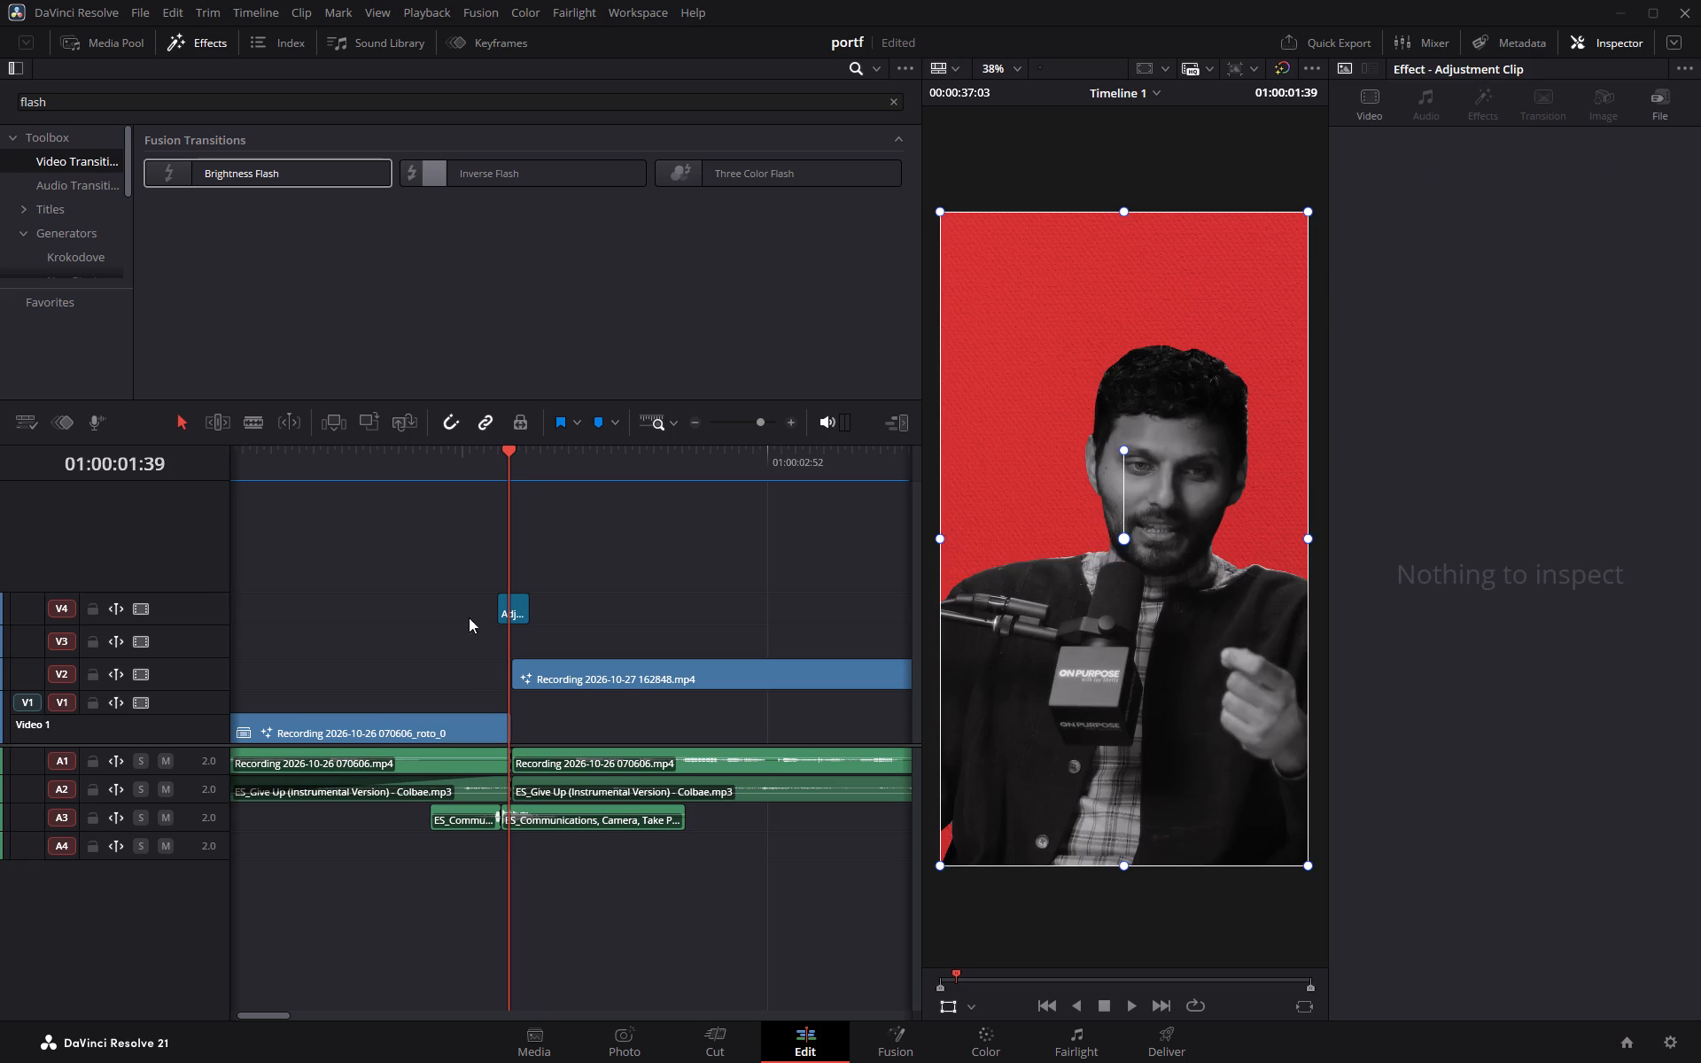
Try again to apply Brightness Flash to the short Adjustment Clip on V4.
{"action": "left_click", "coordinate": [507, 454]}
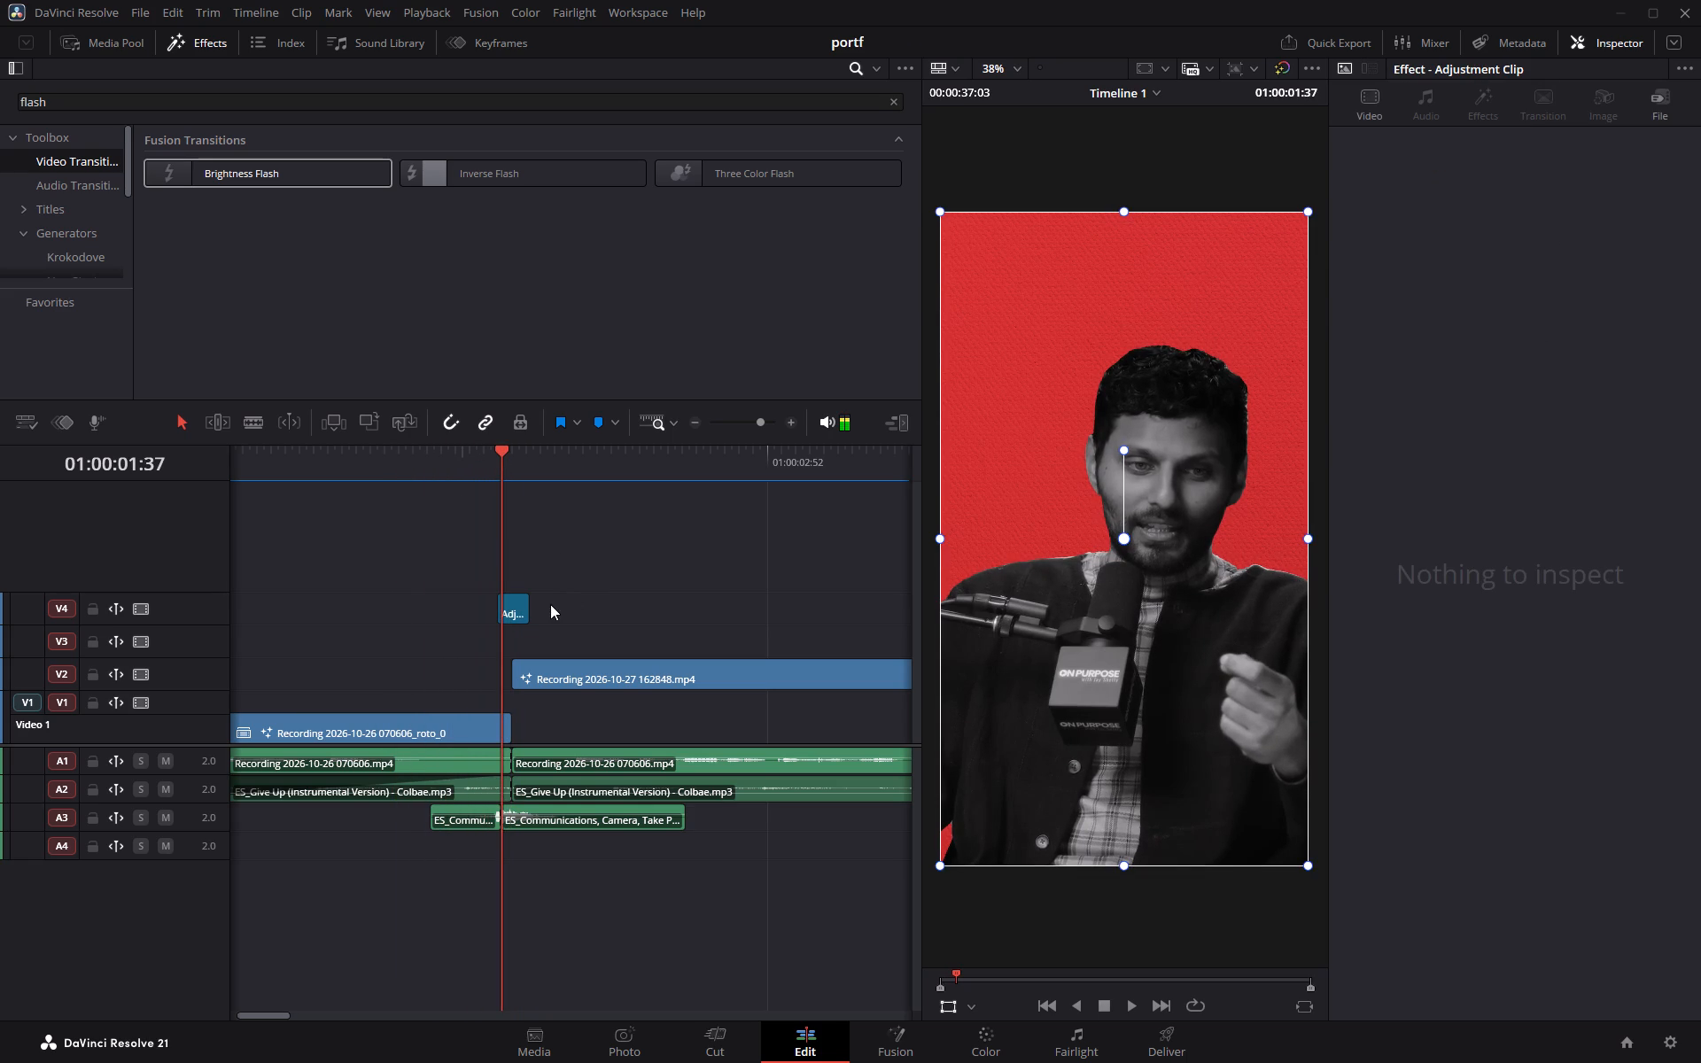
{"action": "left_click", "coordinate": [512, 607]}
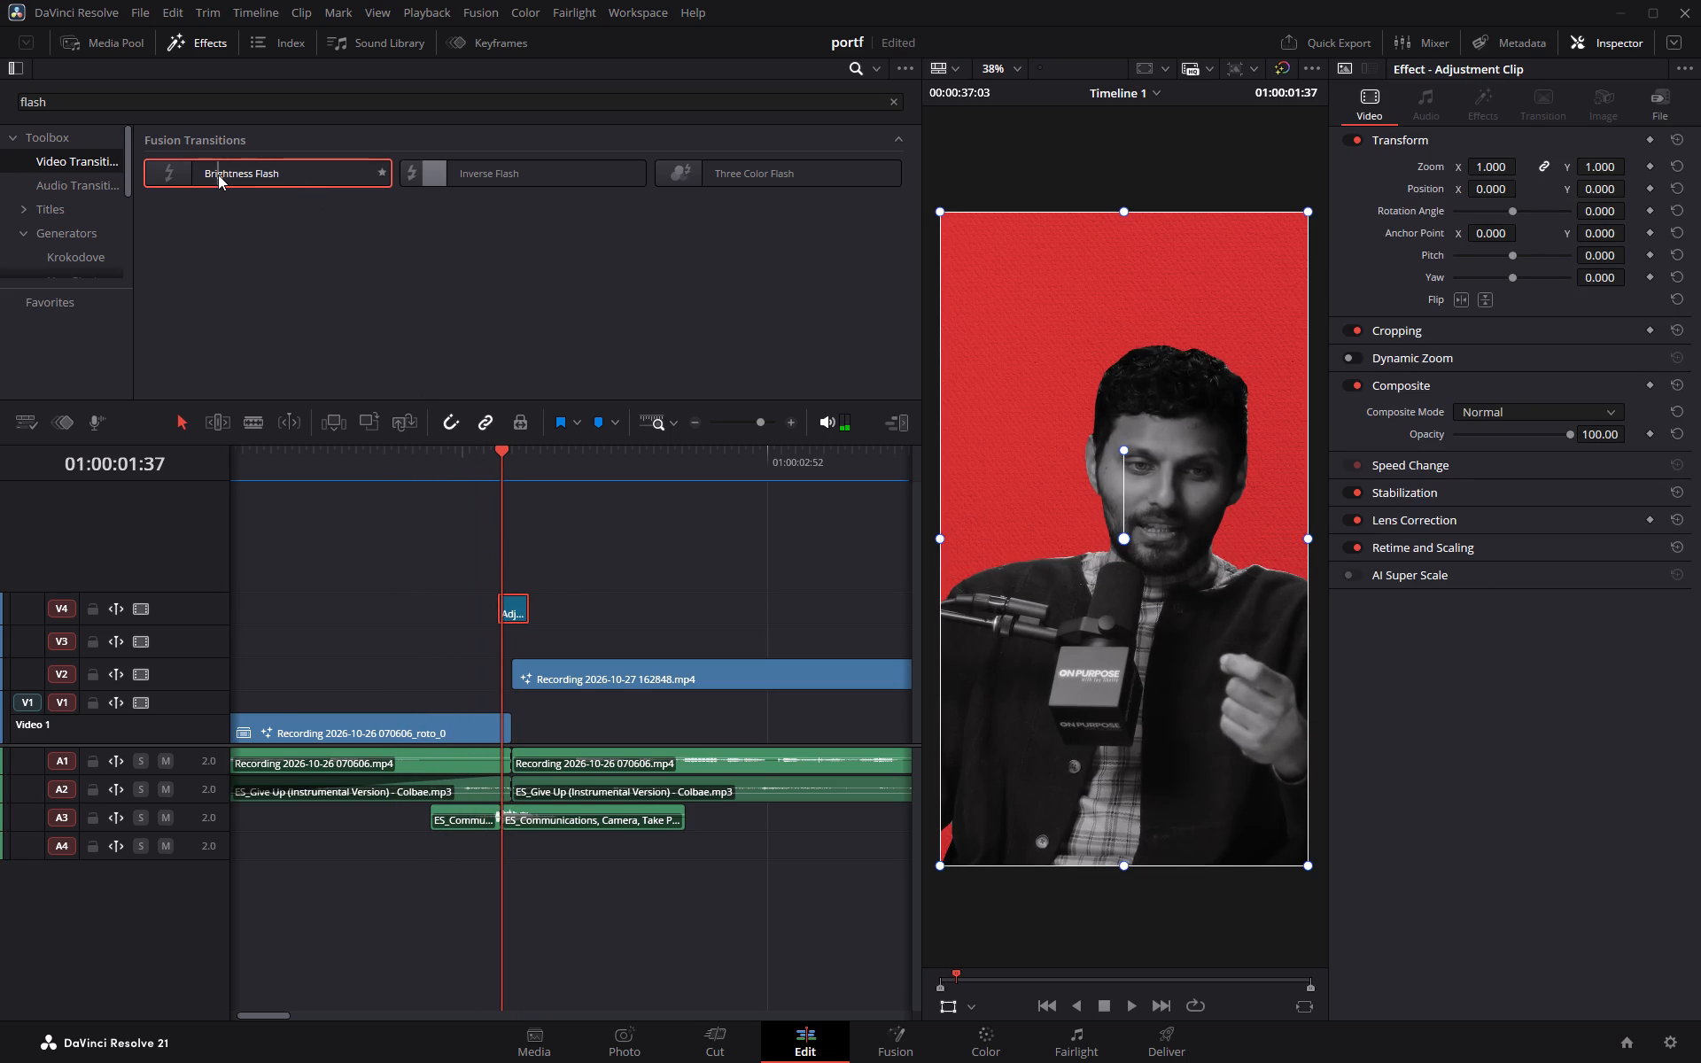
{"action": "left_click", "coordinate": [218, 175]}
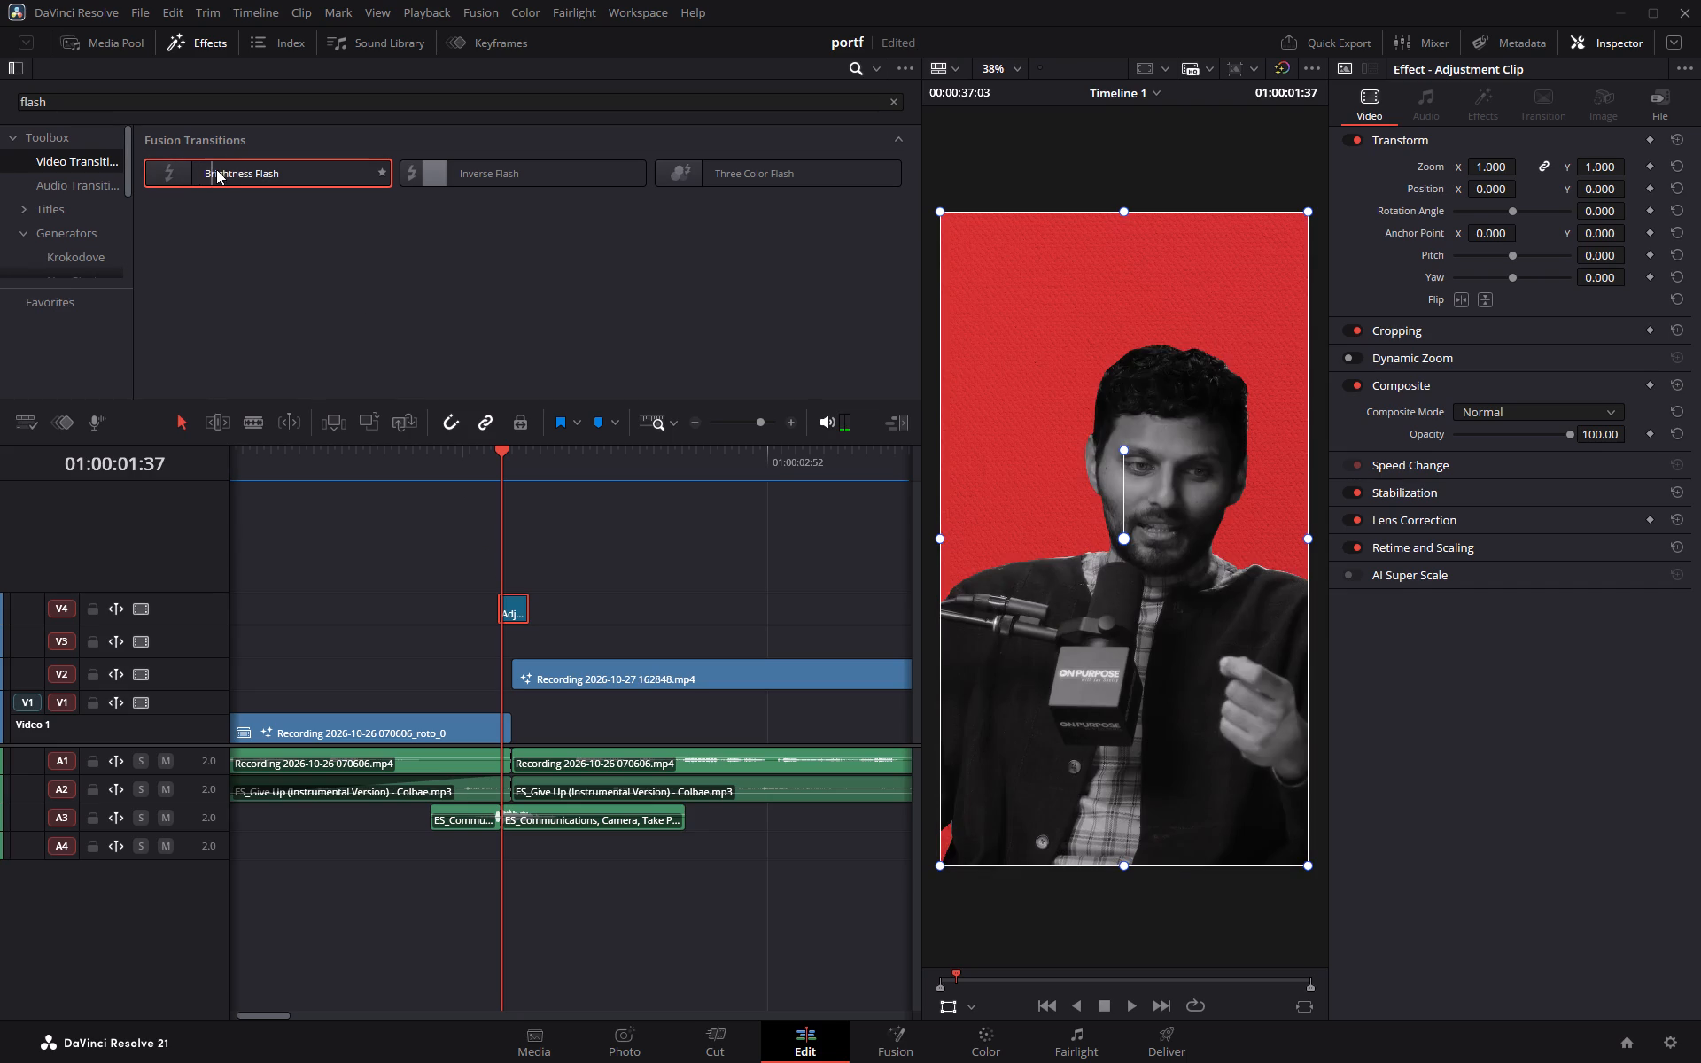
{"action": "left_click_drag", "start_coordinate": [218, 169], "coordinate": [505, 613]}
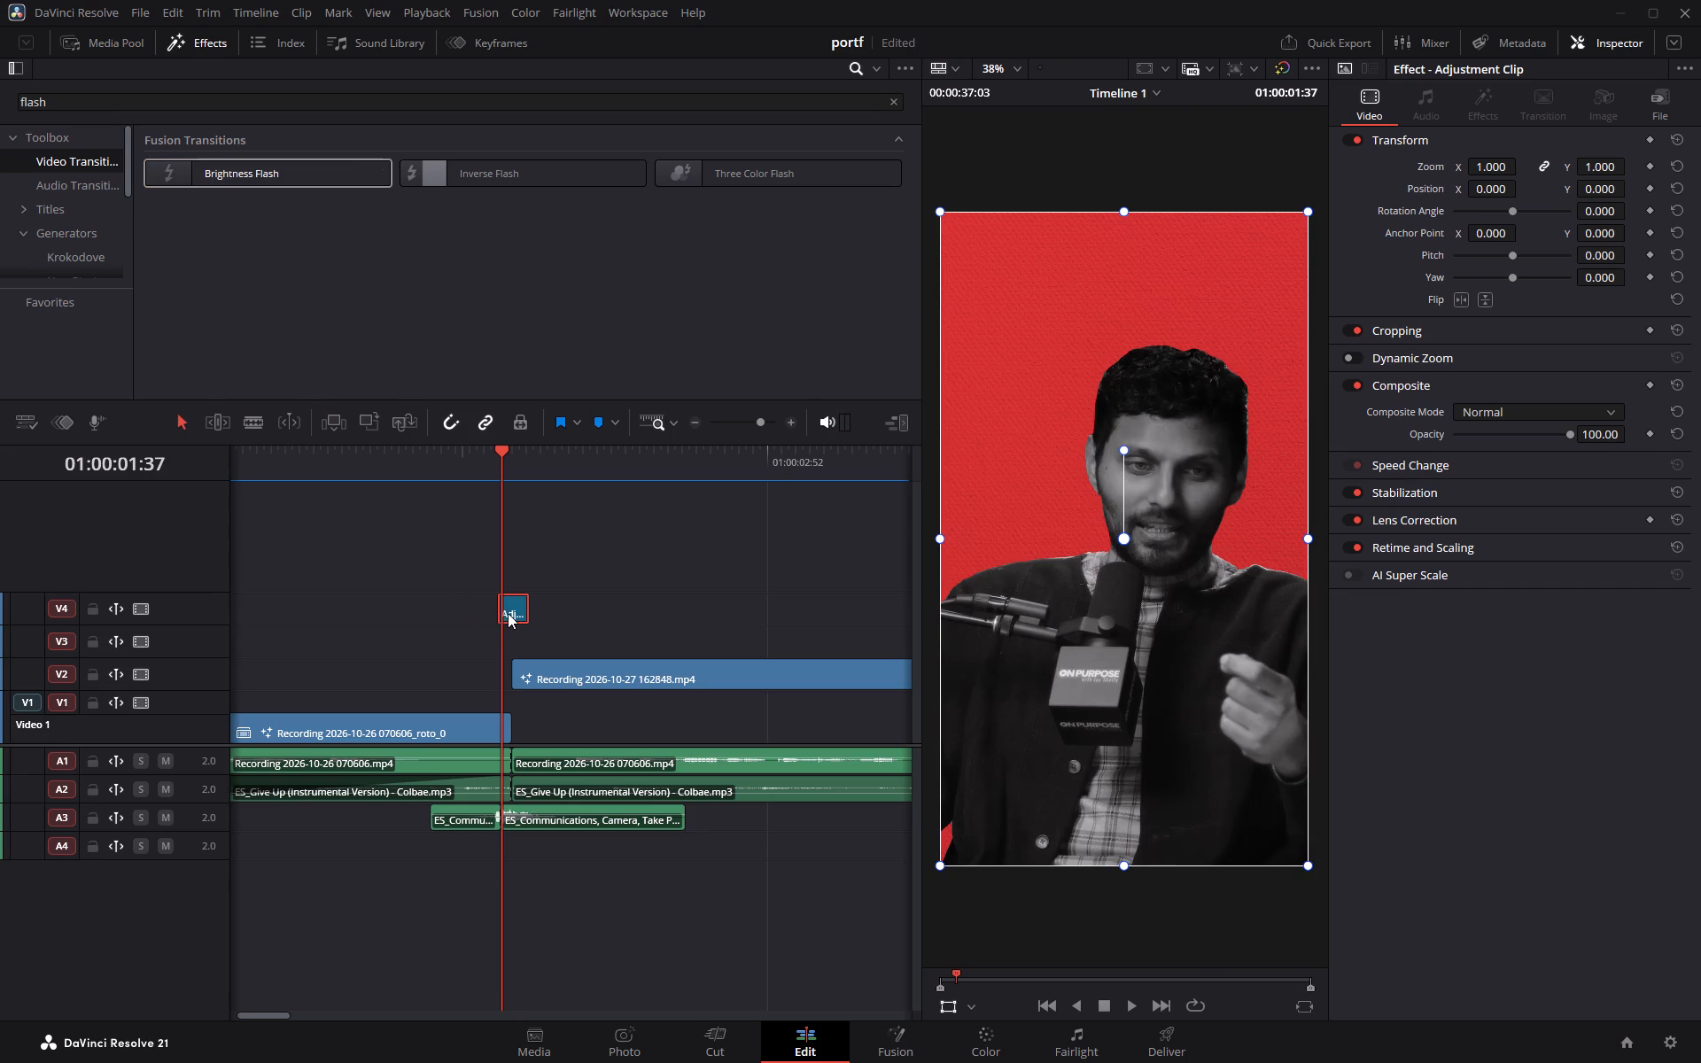
Delete the short Adjustment Clip from V4.
{"action": "left_click", "coordinate": [511, 611]}
{"action": "left_click_drag", "start_coordinate": [592, 586], "coordinate": [503, 609]}
{"action": "key", "text": "BackSpace"}
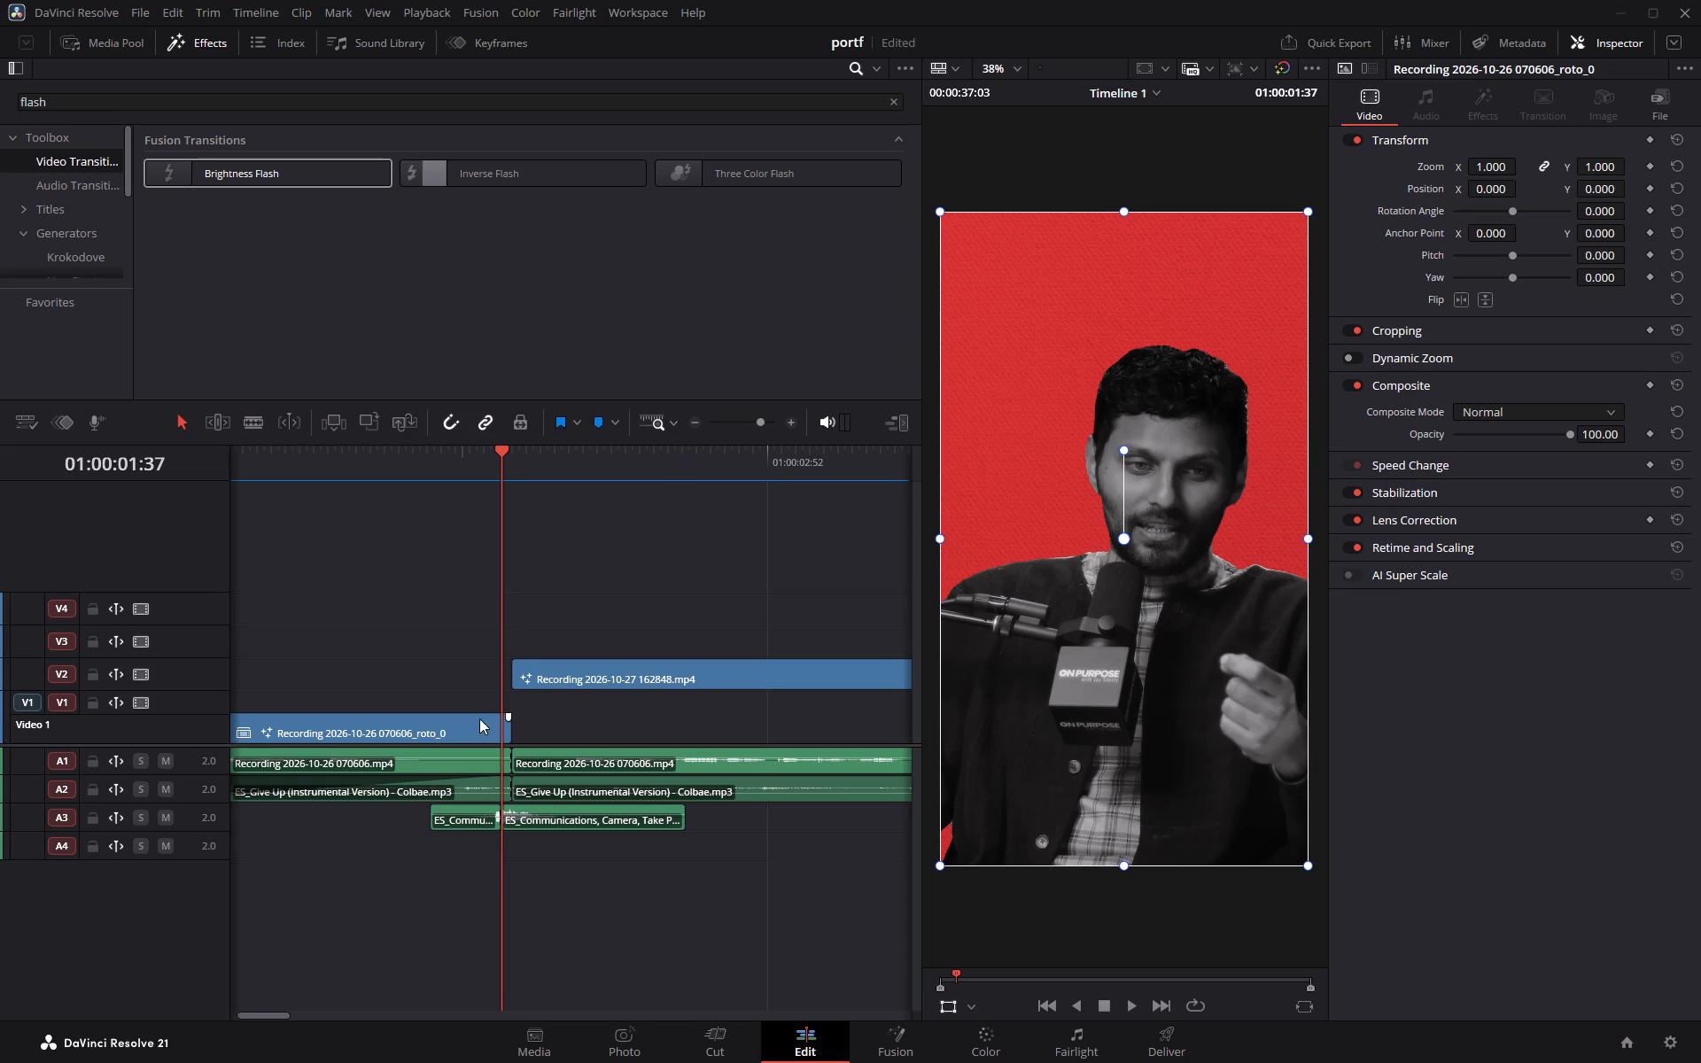
Move the red-background podcast clip from V1 up to V2, directly before the karting clip, keeping its timing.
{"action": "left_click_drag", "start_coordinate": [399, 729], "coordinate": [398, 686]}
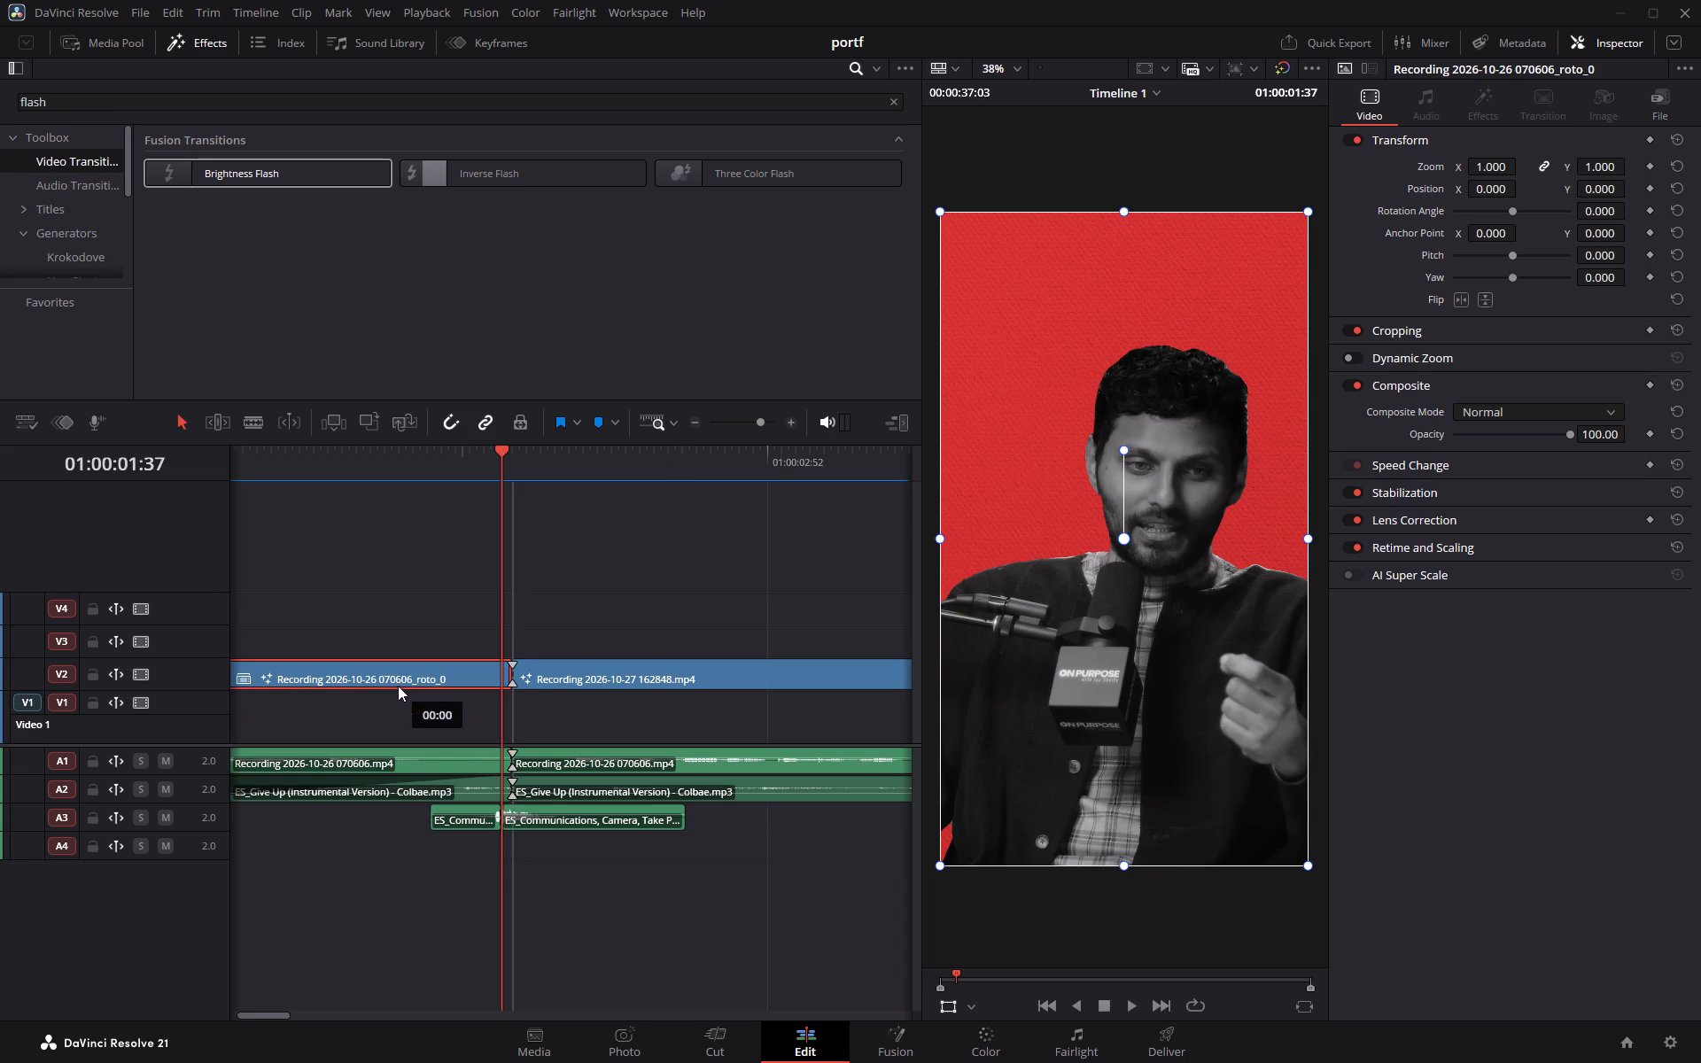
{"action": "left_click_drag", "start_coordinate": [398, 686], "coordinate": [398, 681]}
Apply the Brightness Flash transition to the V2 cut between the podcast clip and the karting clip.
{"action": "left_click_drag", "start_coordinate": [234, 167], "coordinate": [392, 595]}
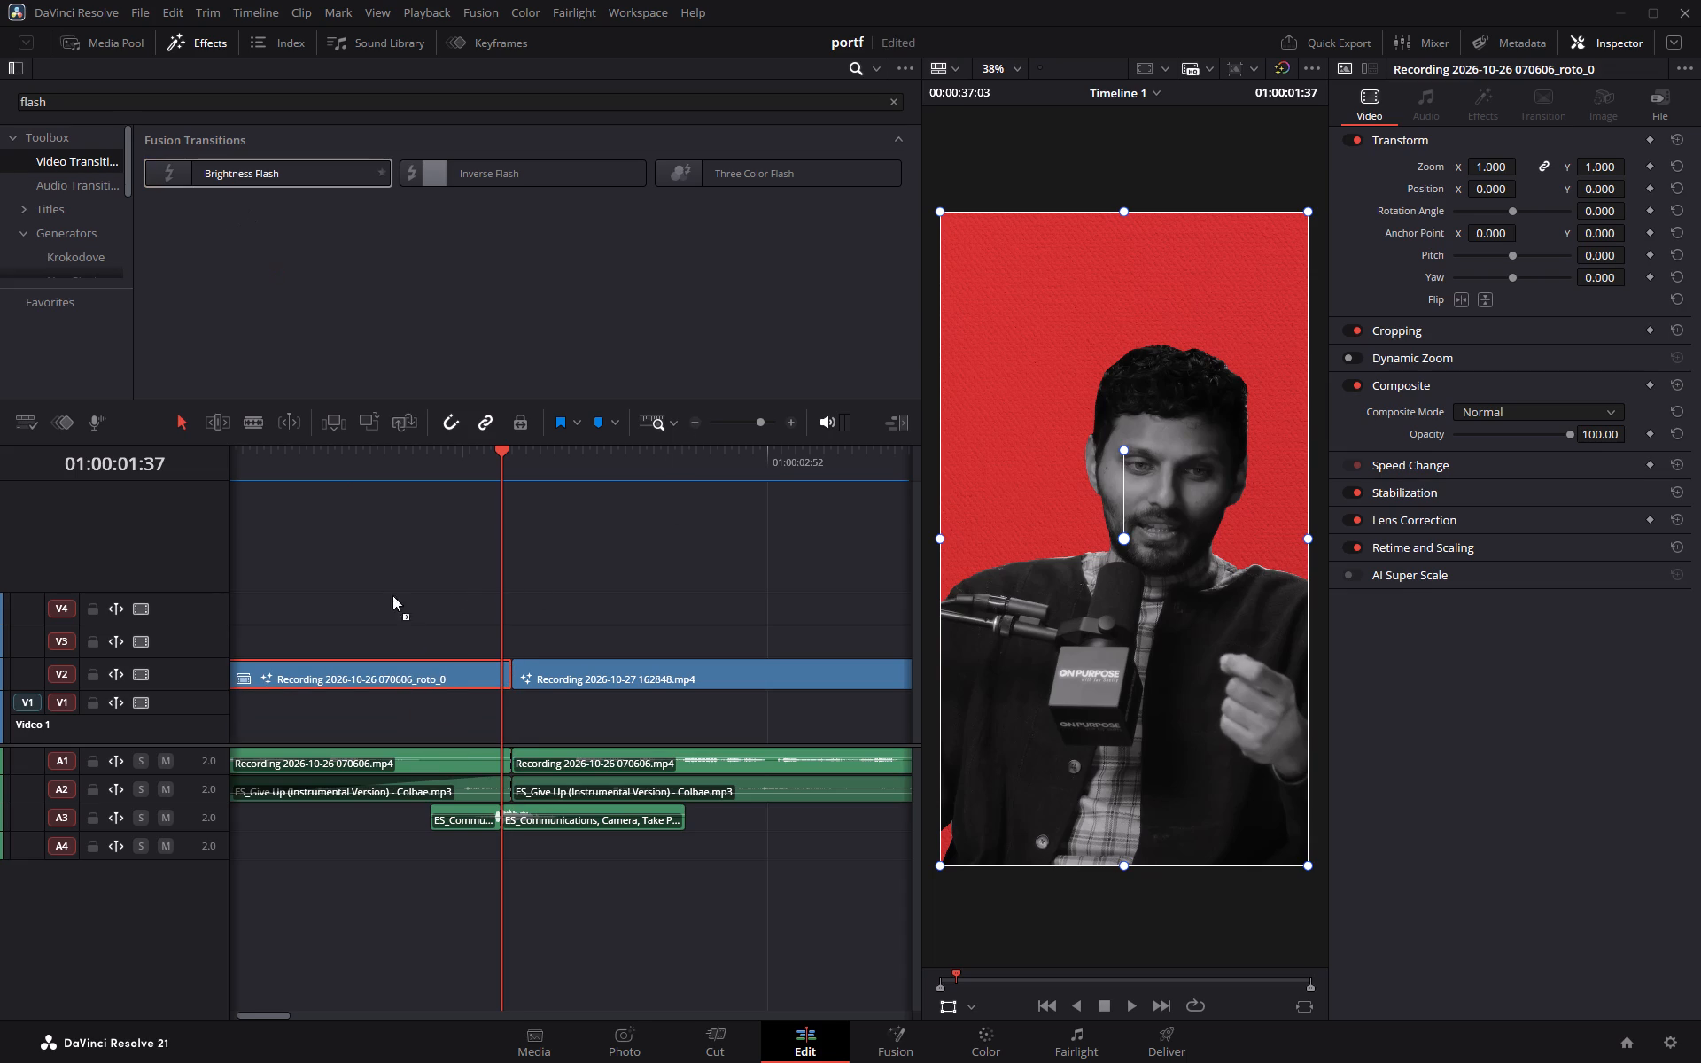
{"action": "left_click_drag", "start_coordinate": [392, 595], "coordinate": [502, 664]}
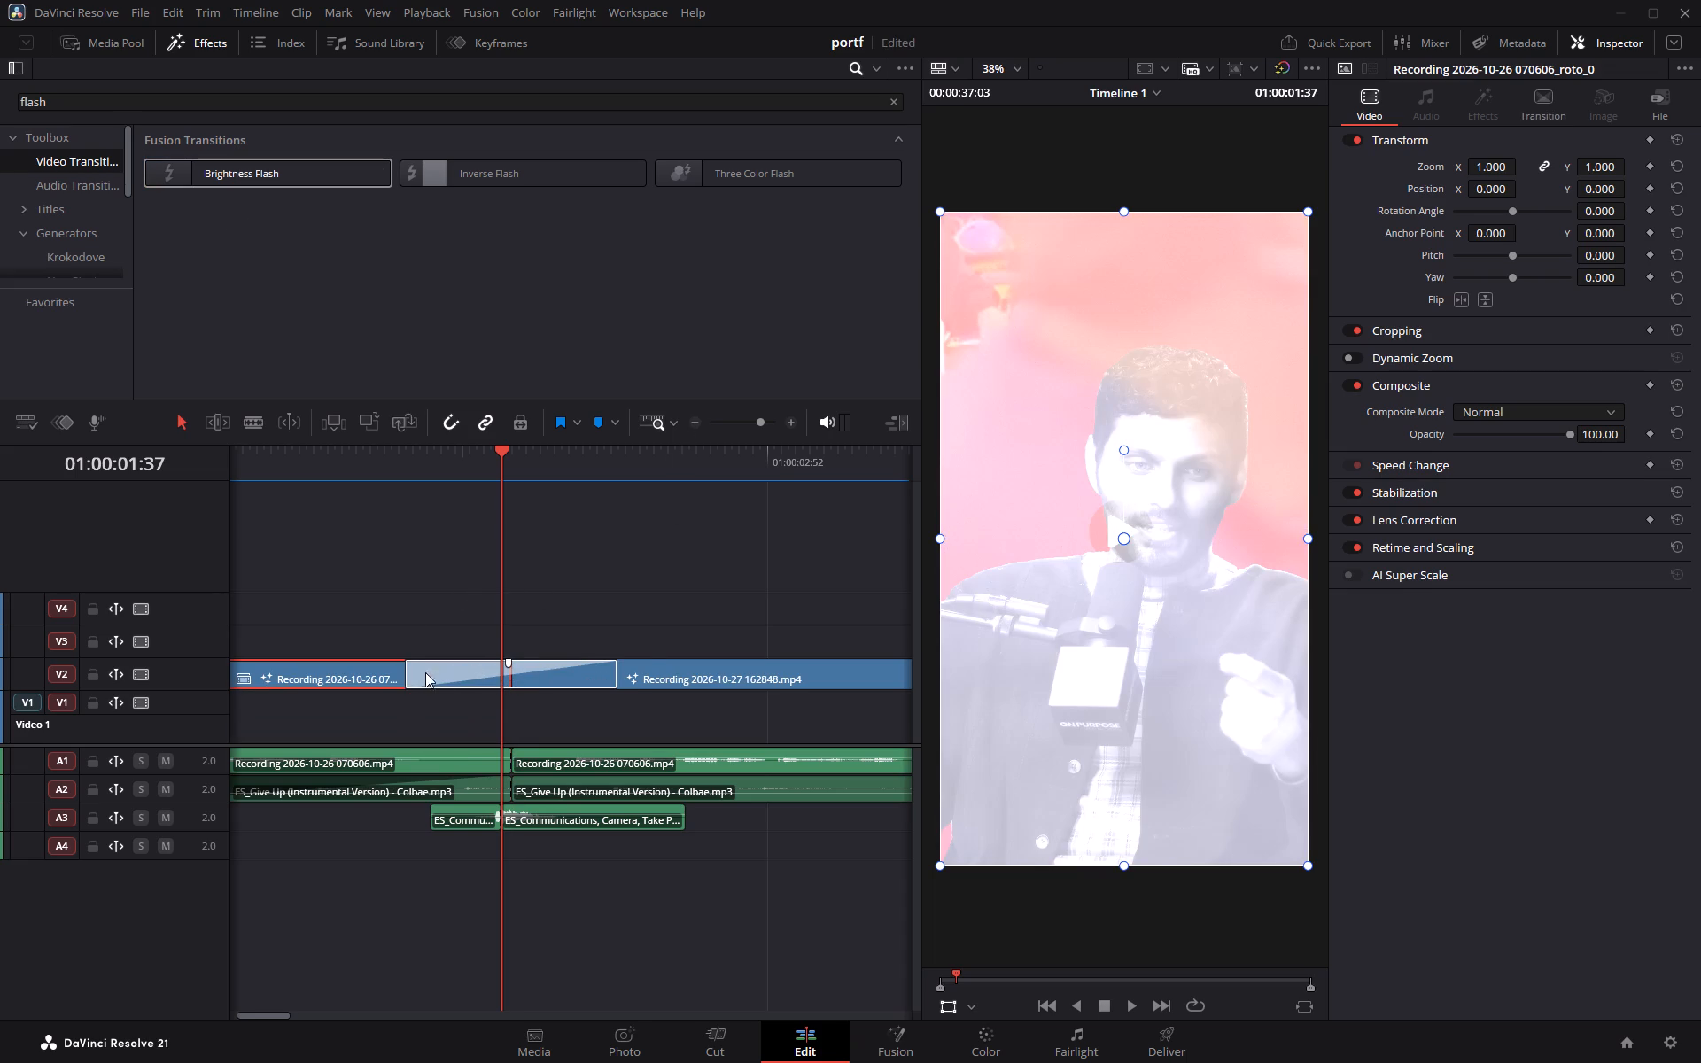
Shorten the Brightness Flash transition on V2 to 13 frames and clear the transition search.
{"action": "left_click_drag", "start_coordinate": [406, 675], "coordinate": [475, 679]}
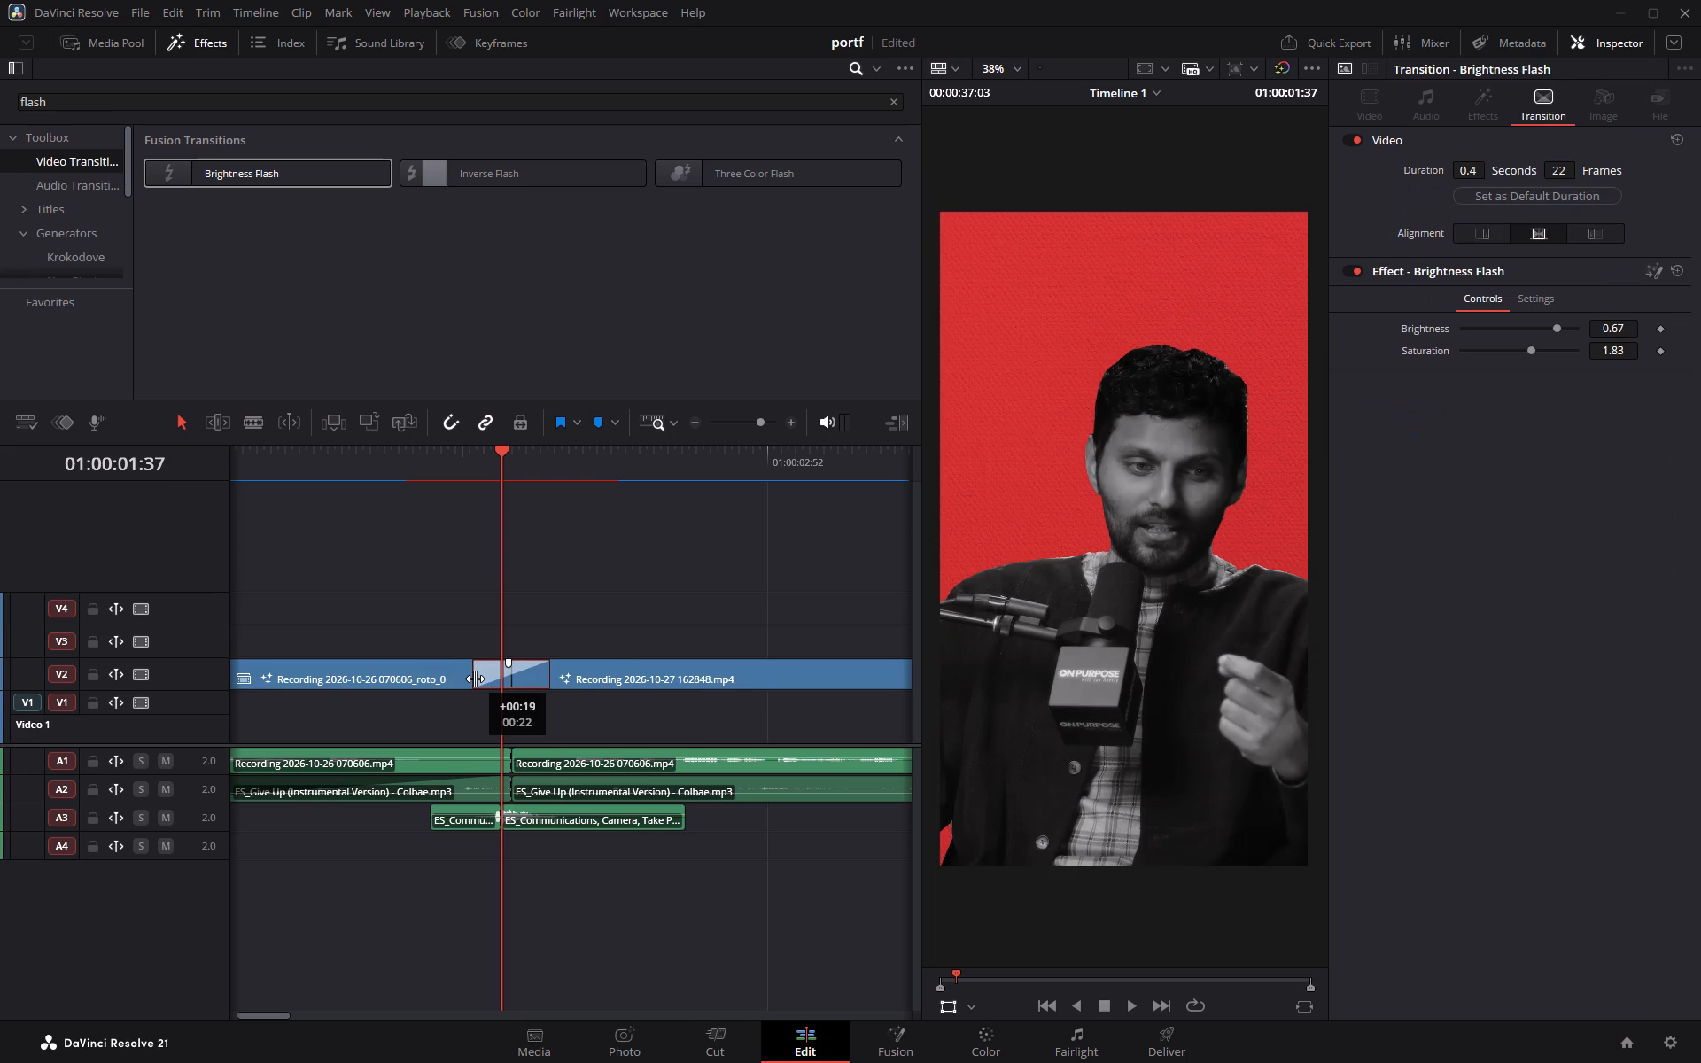
{"action": "left_click_drag", "start_coordinate": [475, 679], "coordinate": [483, 679]}
{"action": "left_click", "coordinate": [1563, 172]}
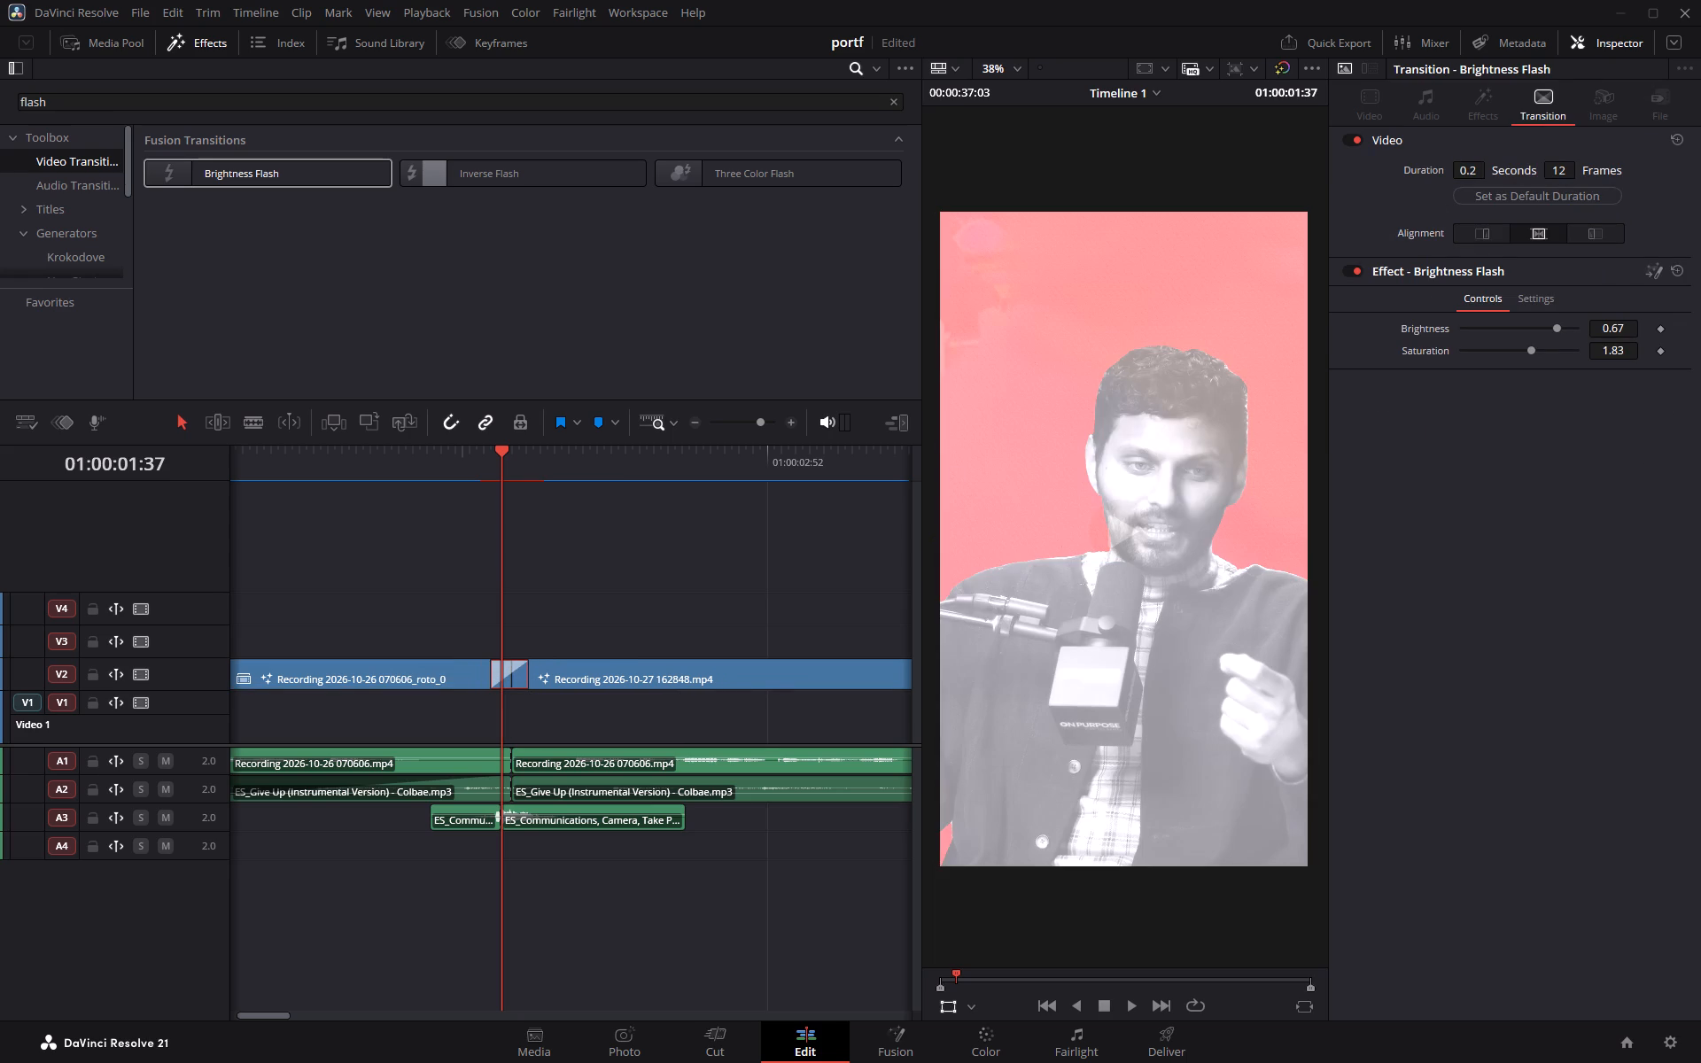
{"action": "double_click", "coordinate": [641, 540]}
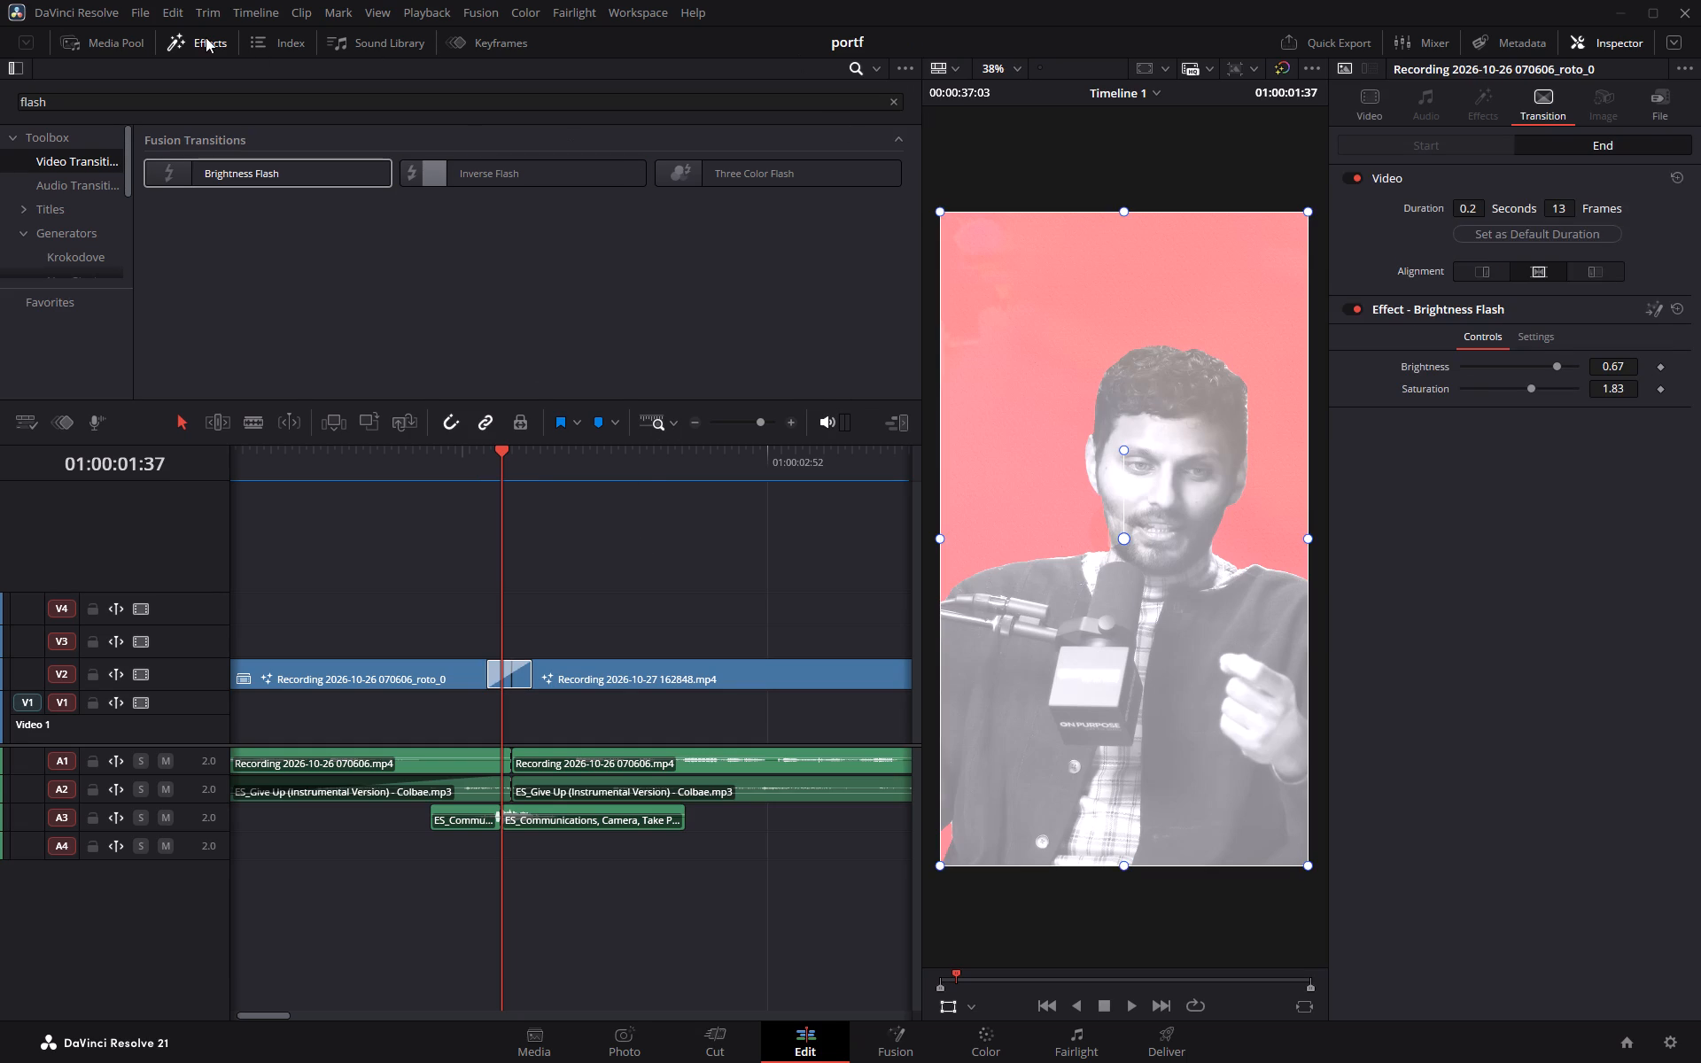
{"action": "left_click", "coordinate": [206, 37]}
{"action": "left_click", "coordinate": [894, 104]}
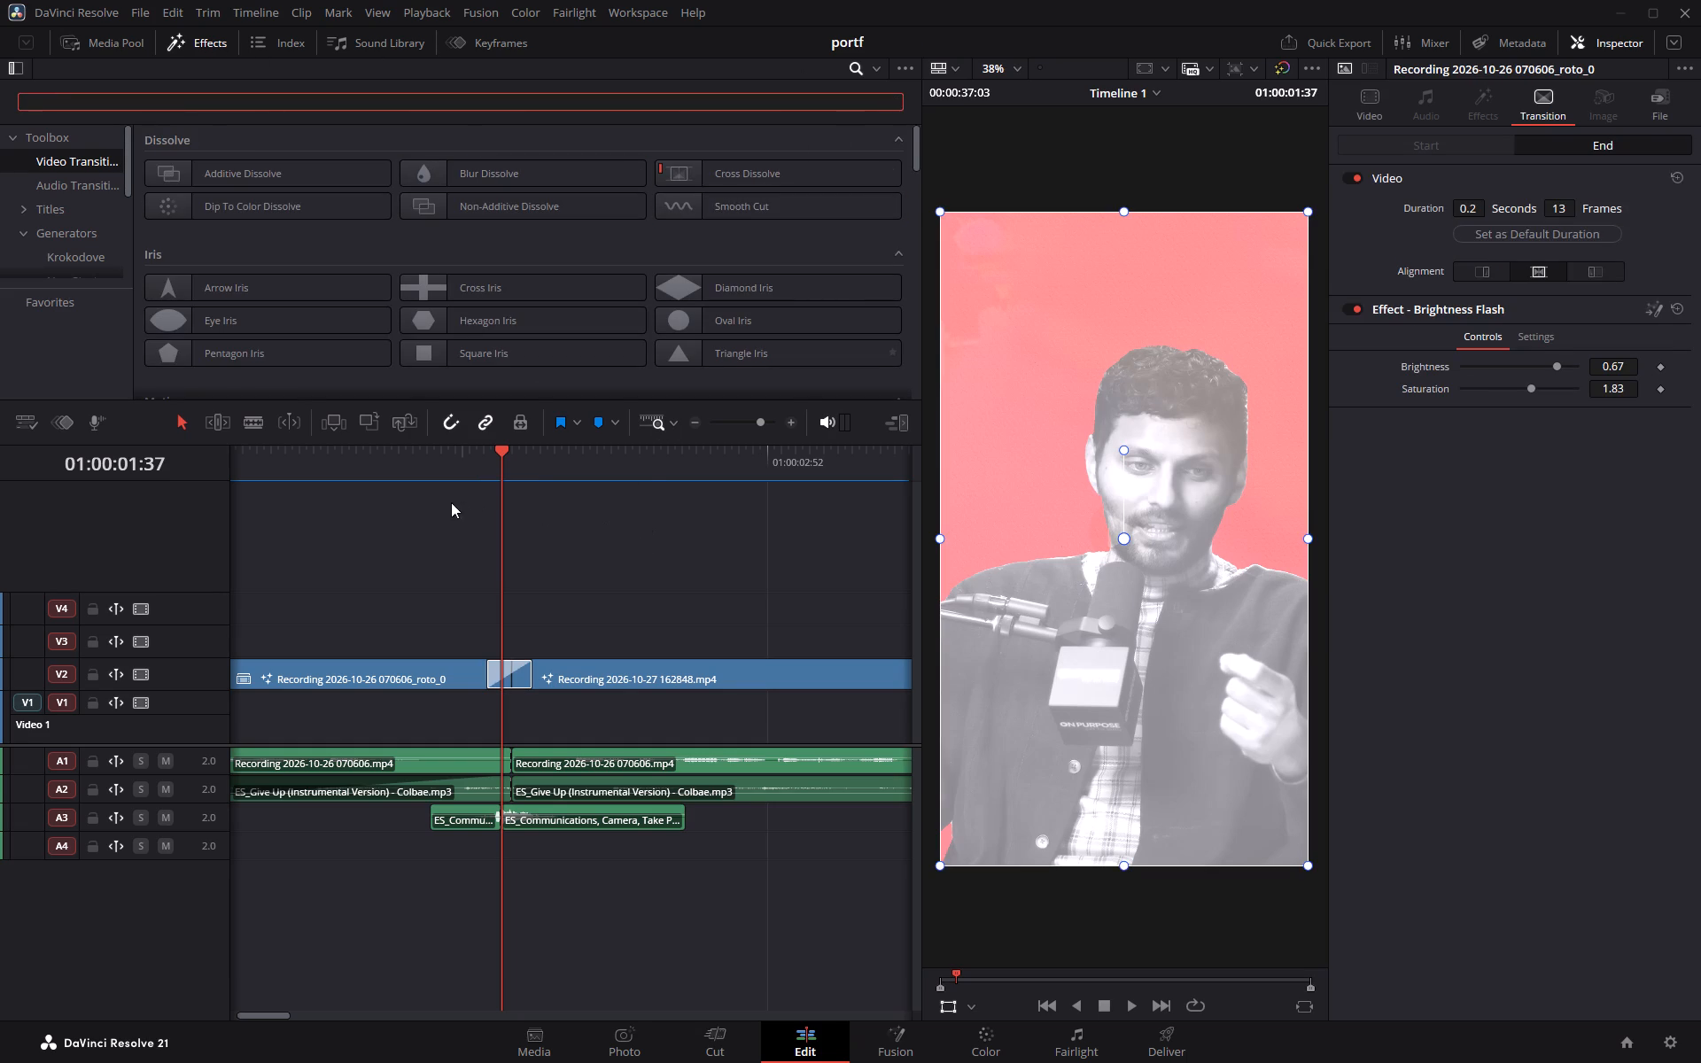
Play back the opening from just before the Brightness Flash through the karting clip to check the transition's look and timing.
{"action": "left_click_drag", "start_coordinate": [499, 453], "coordinate": [452, 455]}
{"action": "key", "text": "space"}
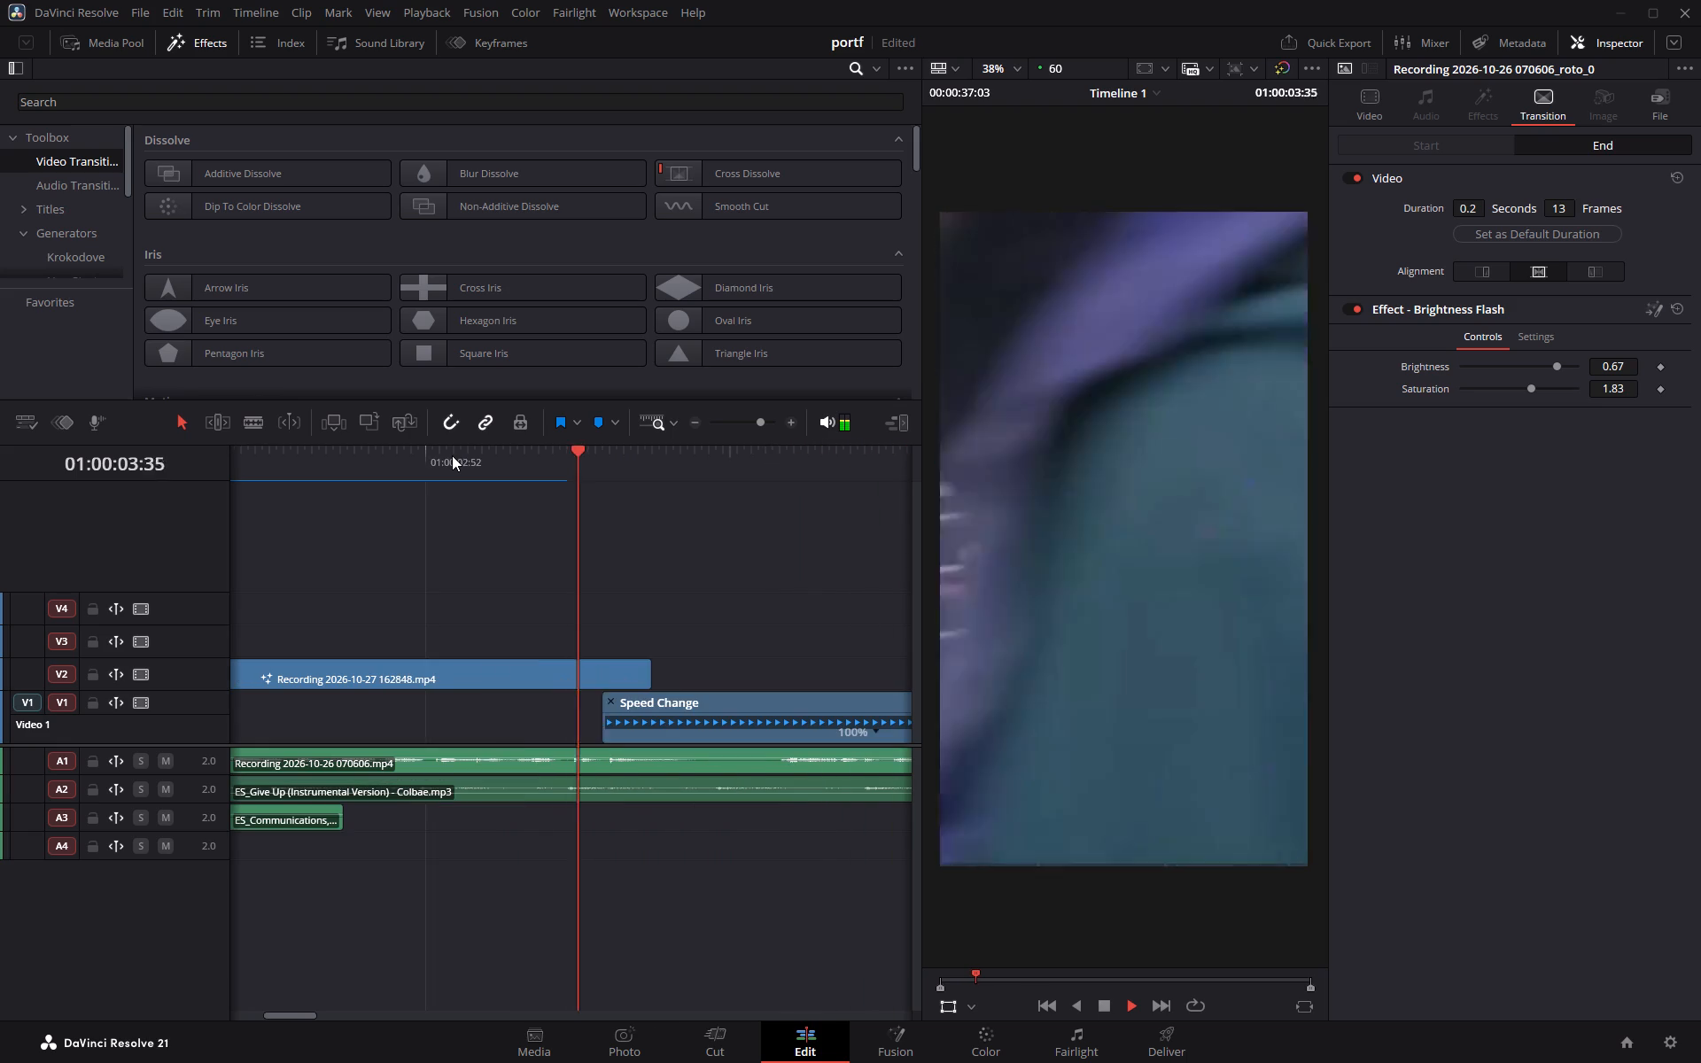
{"action": "key", "text": "space"}
{"action": "left_click", "coordinate": [689, 424]}
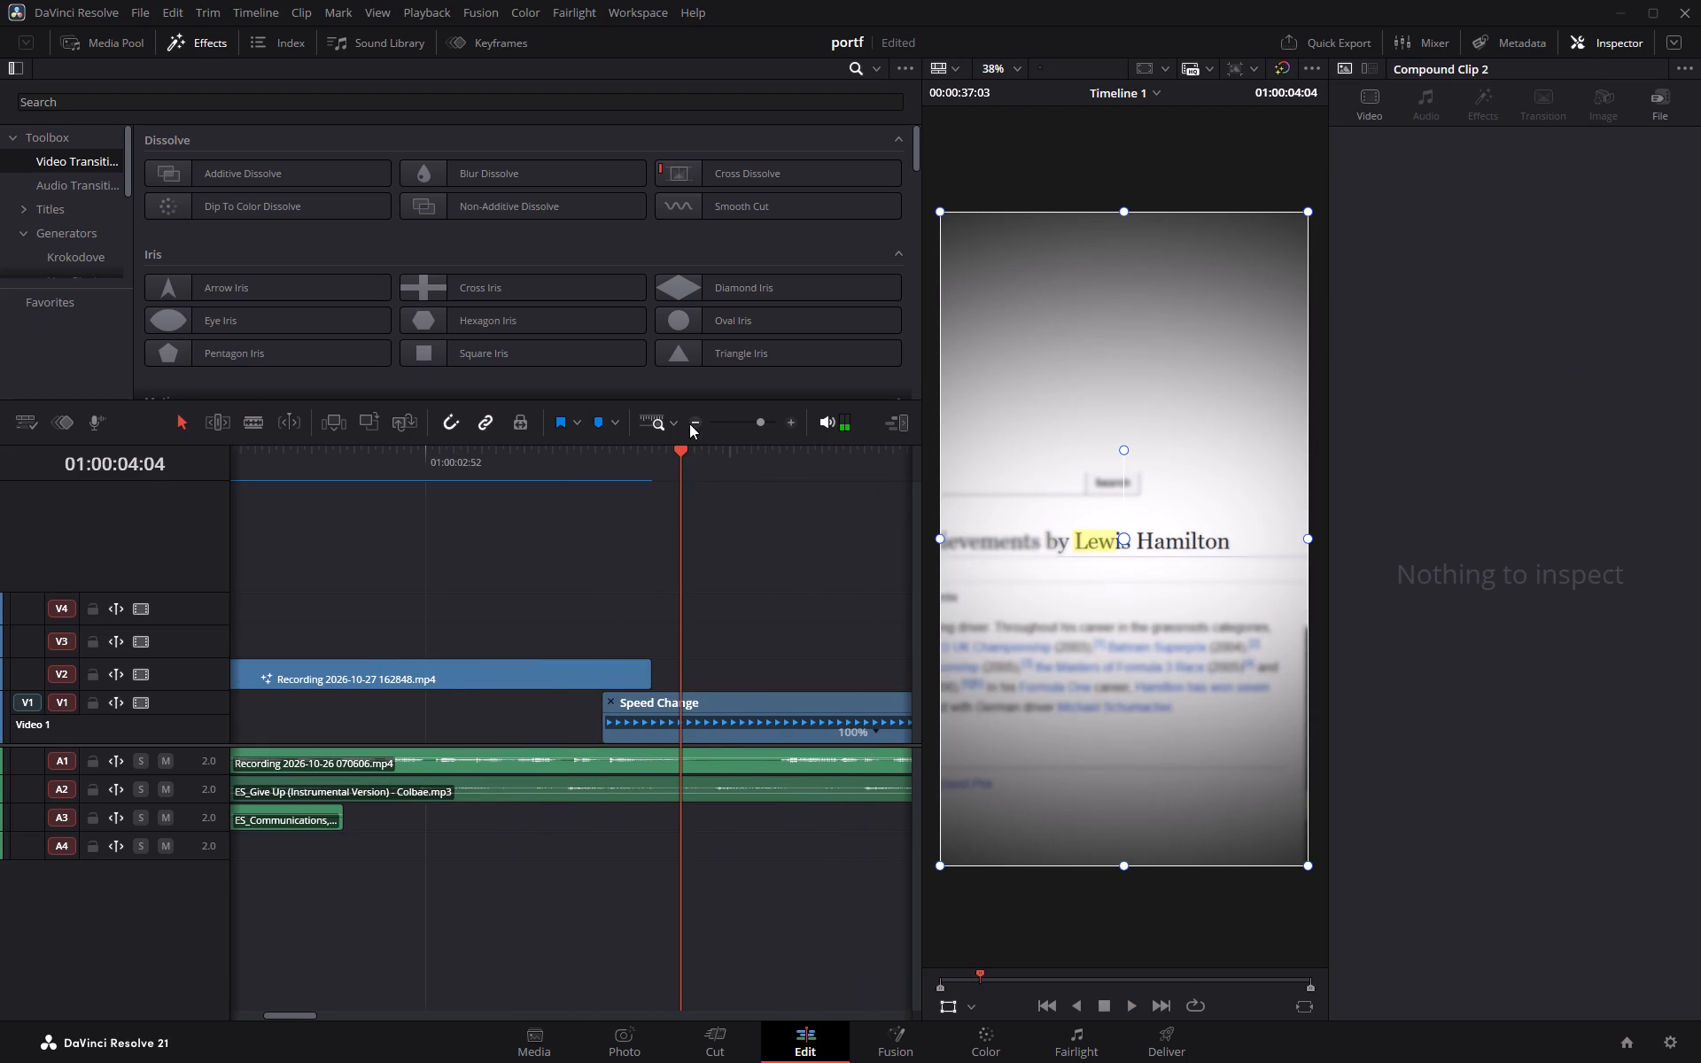
{"action": "left_click_drag", "start_coordinate": [638, 451], "coordinate": [423, 453]}
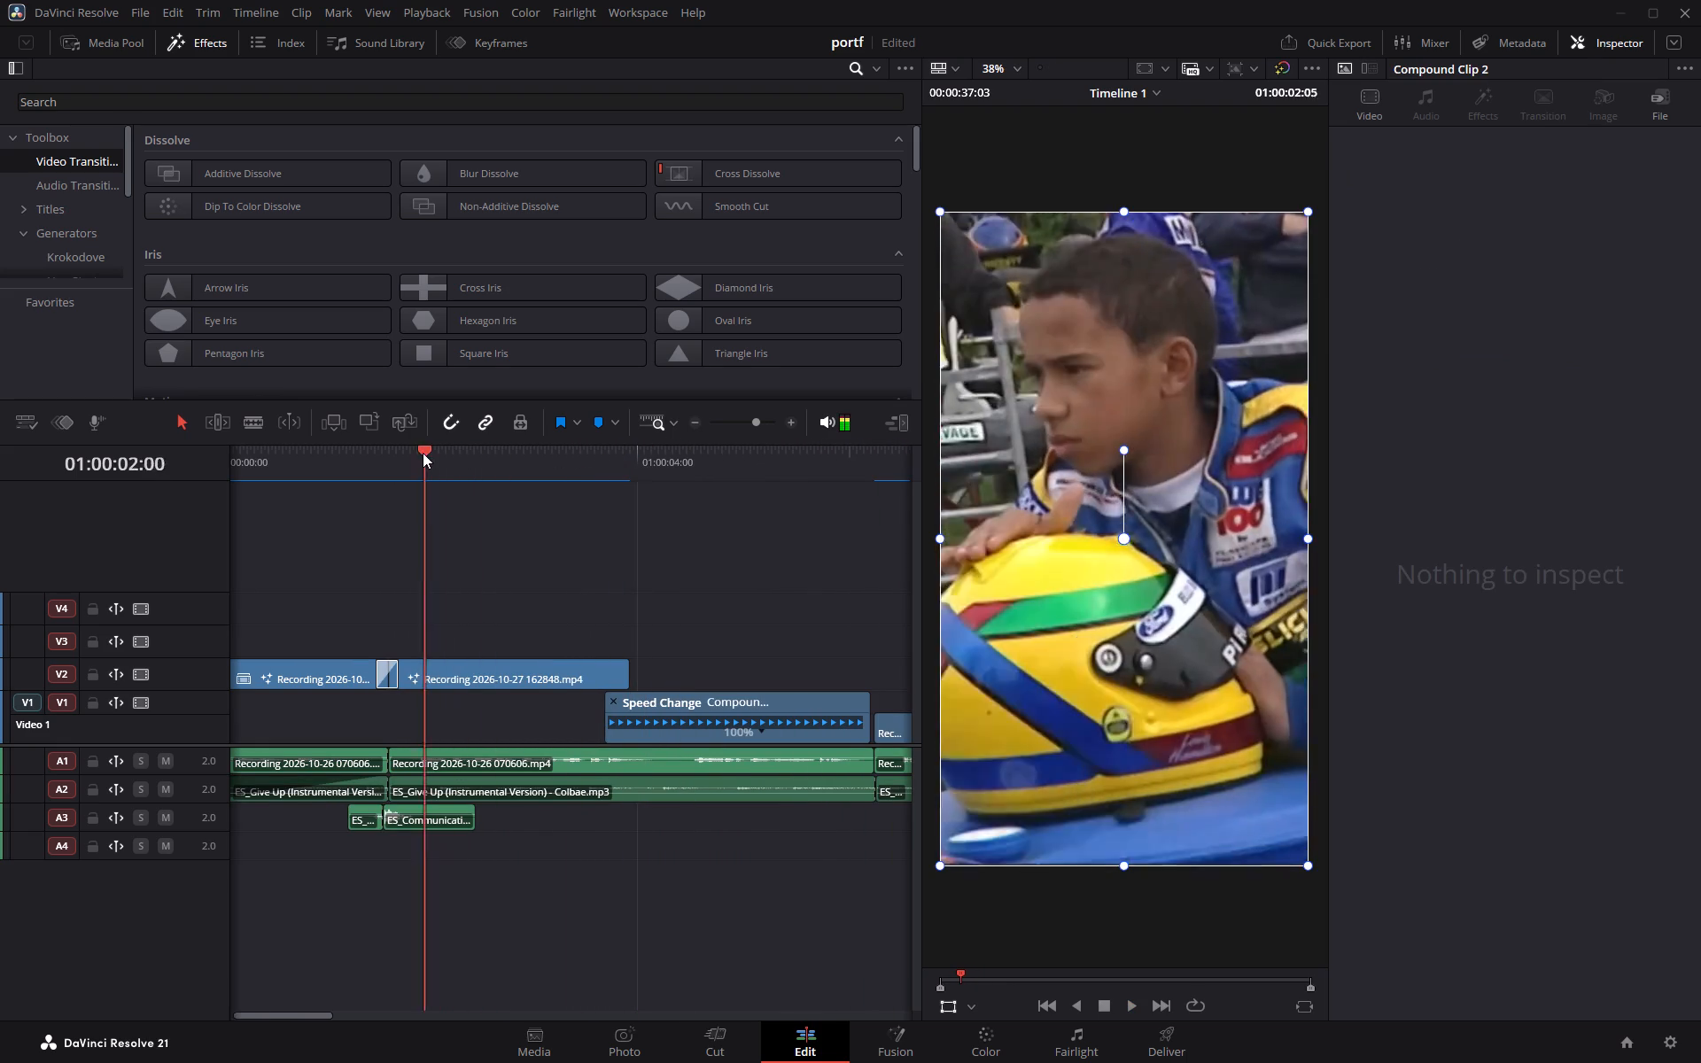
{"action": "left_click_drag", "start_coordinate": [423, 453], "coordinate": [343, 449]}
{"action": "key", "text": "space"}
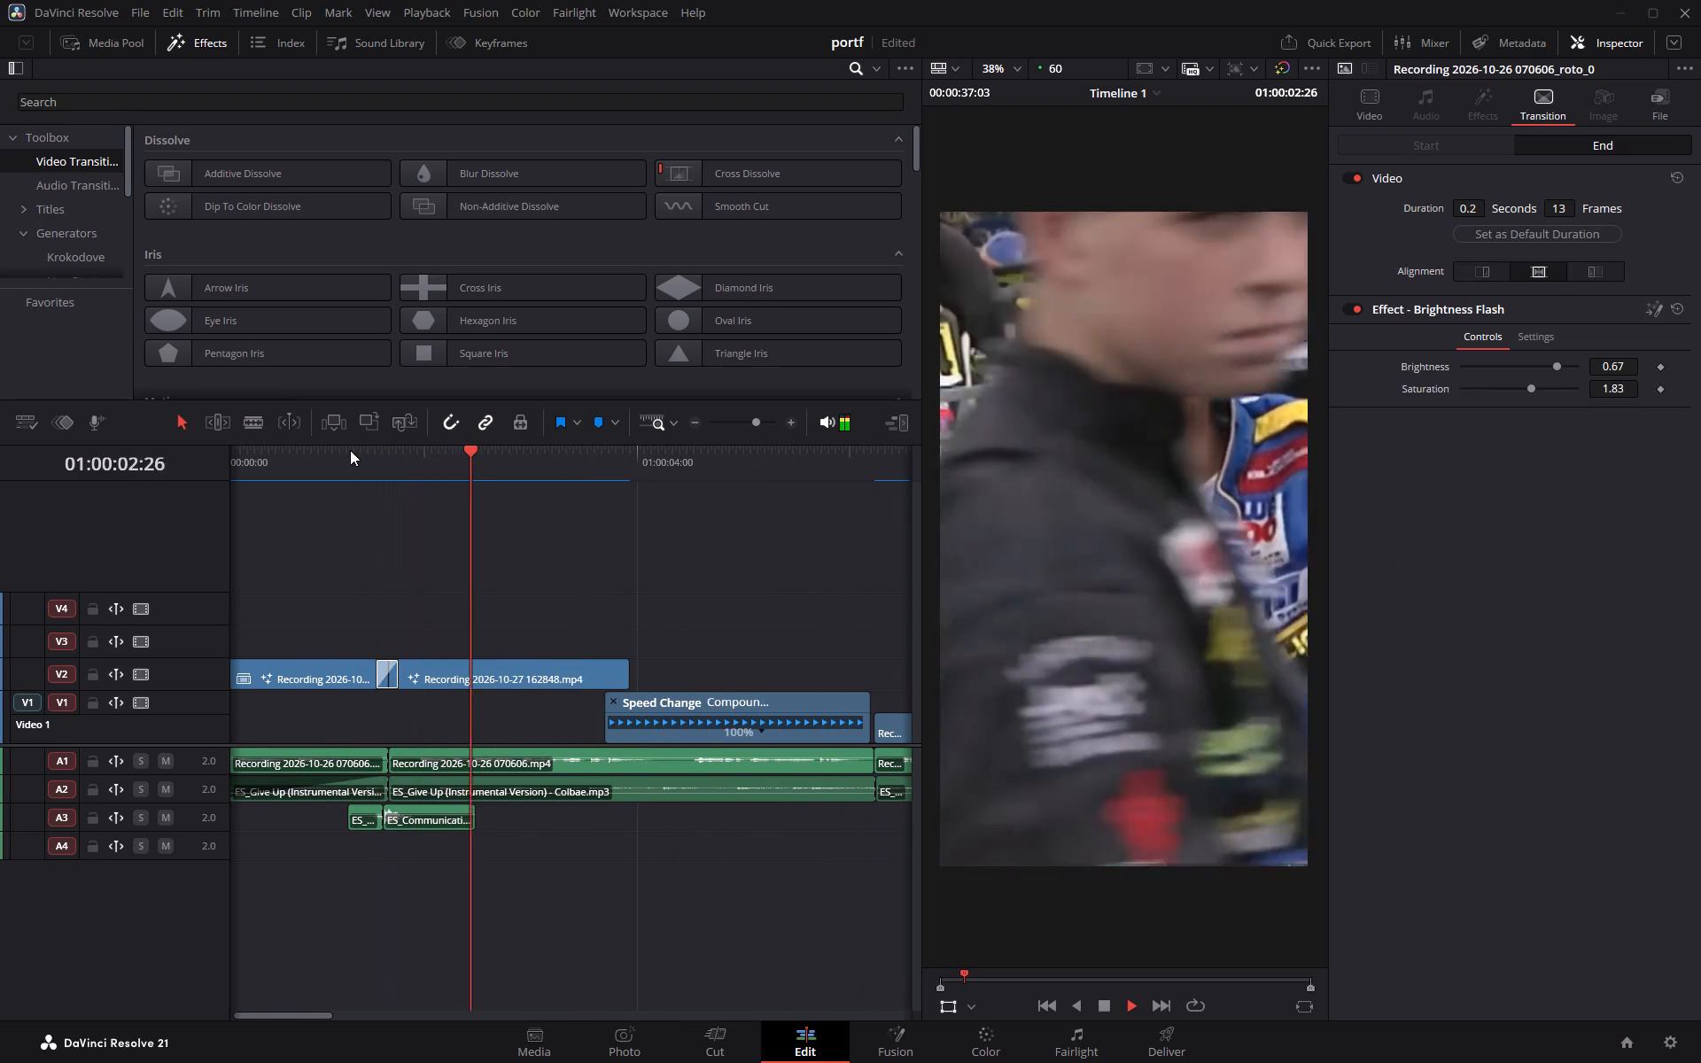
{"action": "key", "text": "space"}
{"action": "left_click_drag", "start_coordinate": [567, 455], "coordinate": [559, 455]}
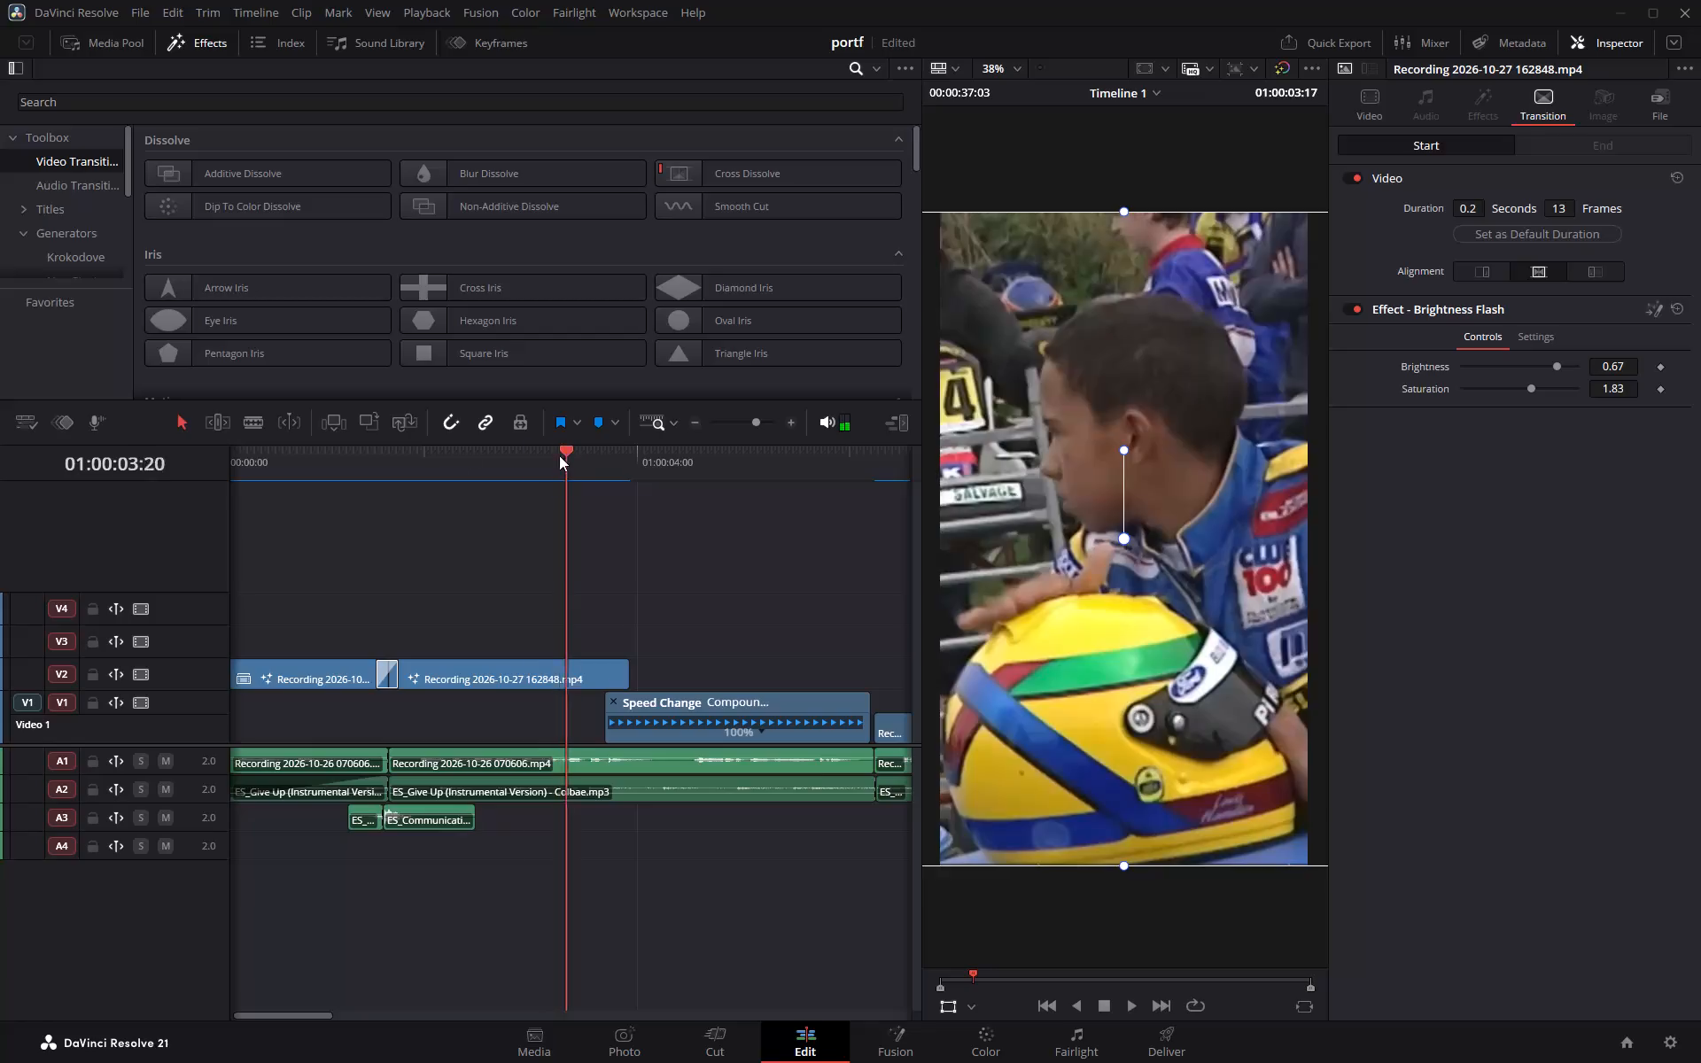
Play back the opening and scrub through the karting clip to look for where the shot's action starts.
{"action": "left_click_drag", "start_coordinate": [559, 455], "coordinate": [307, 458]}
{"action": "key", "text": "space"}
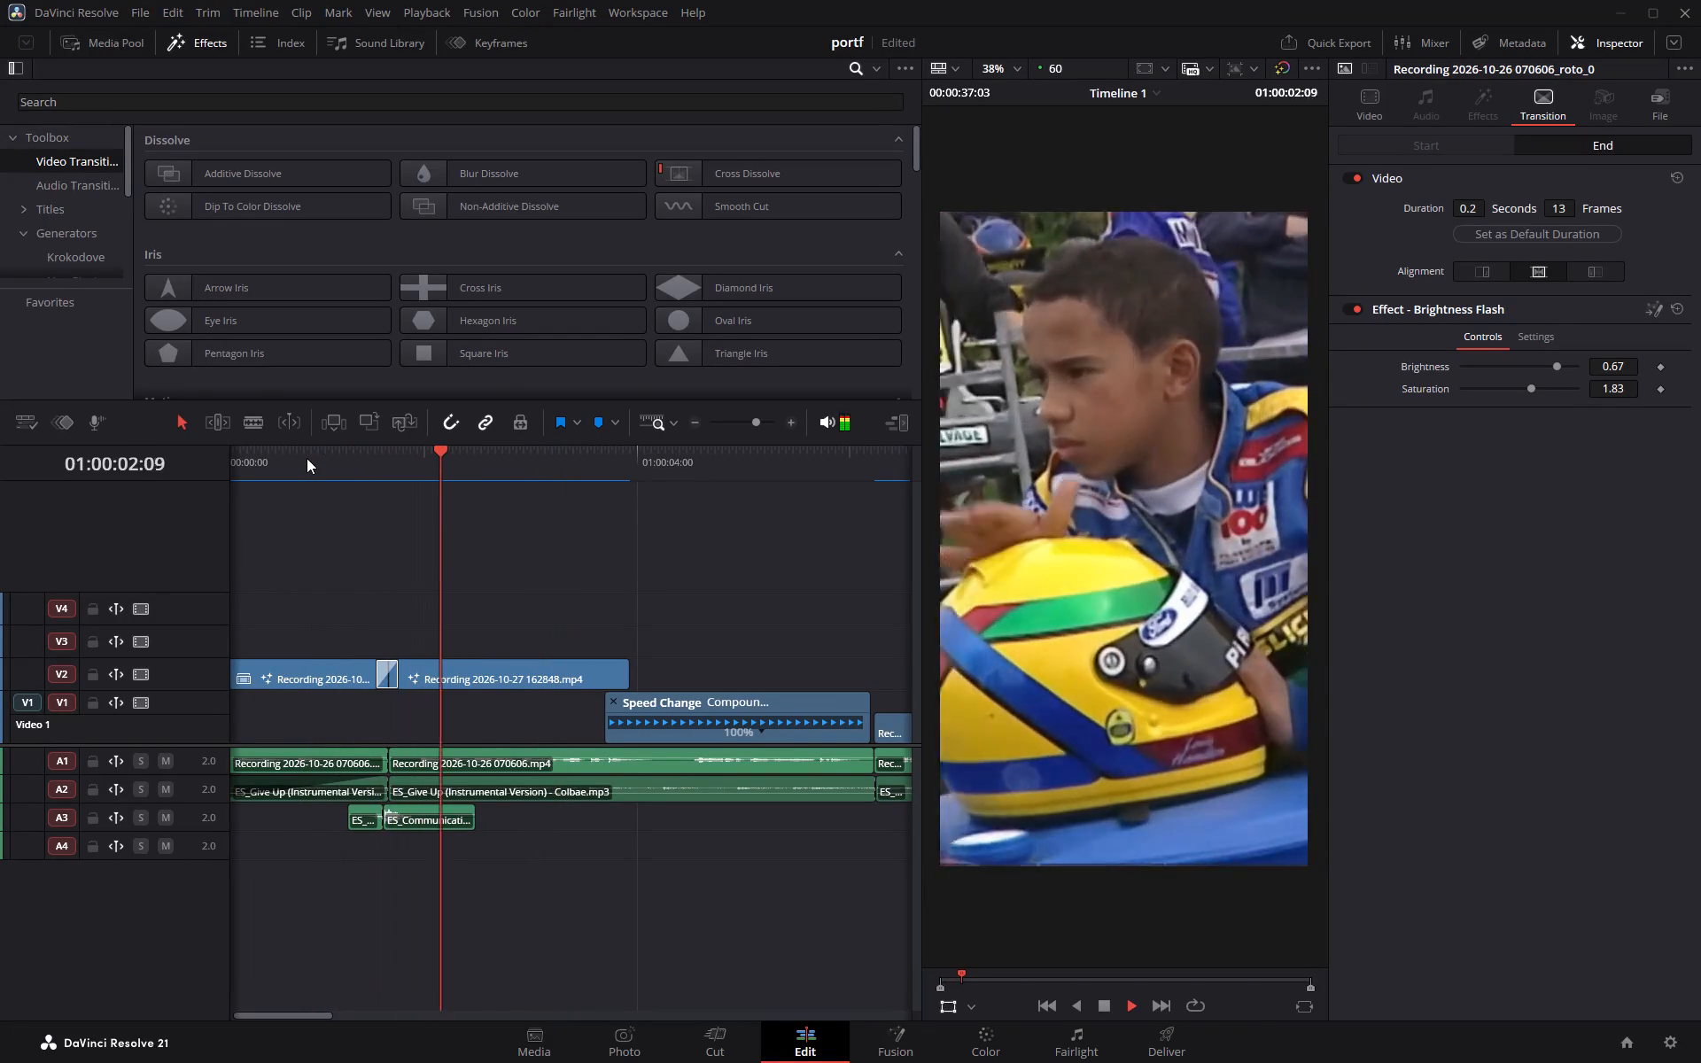
{"action": "key", "text": "space"}
{"action": "key", "text": "space"}
{"action": "key", "text": "space"}
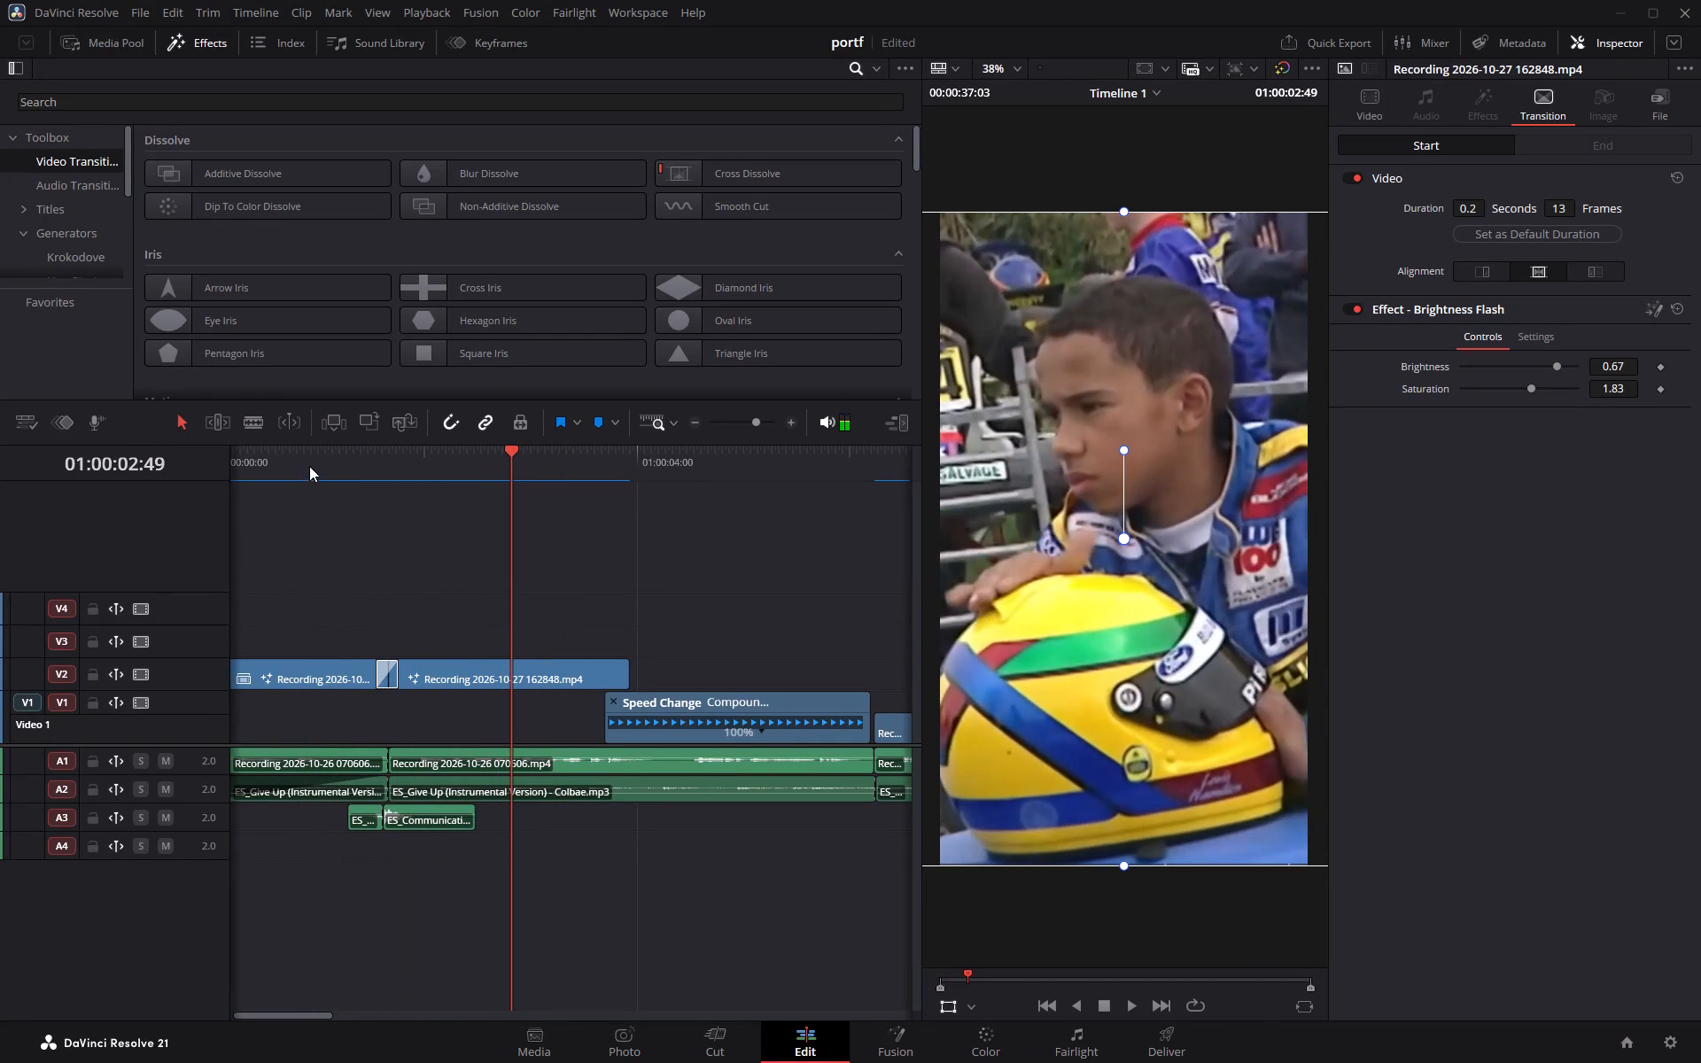
{"action": "left_click_drag", "start_coordinate": [509, 457], "coordinate": [483, 457]}
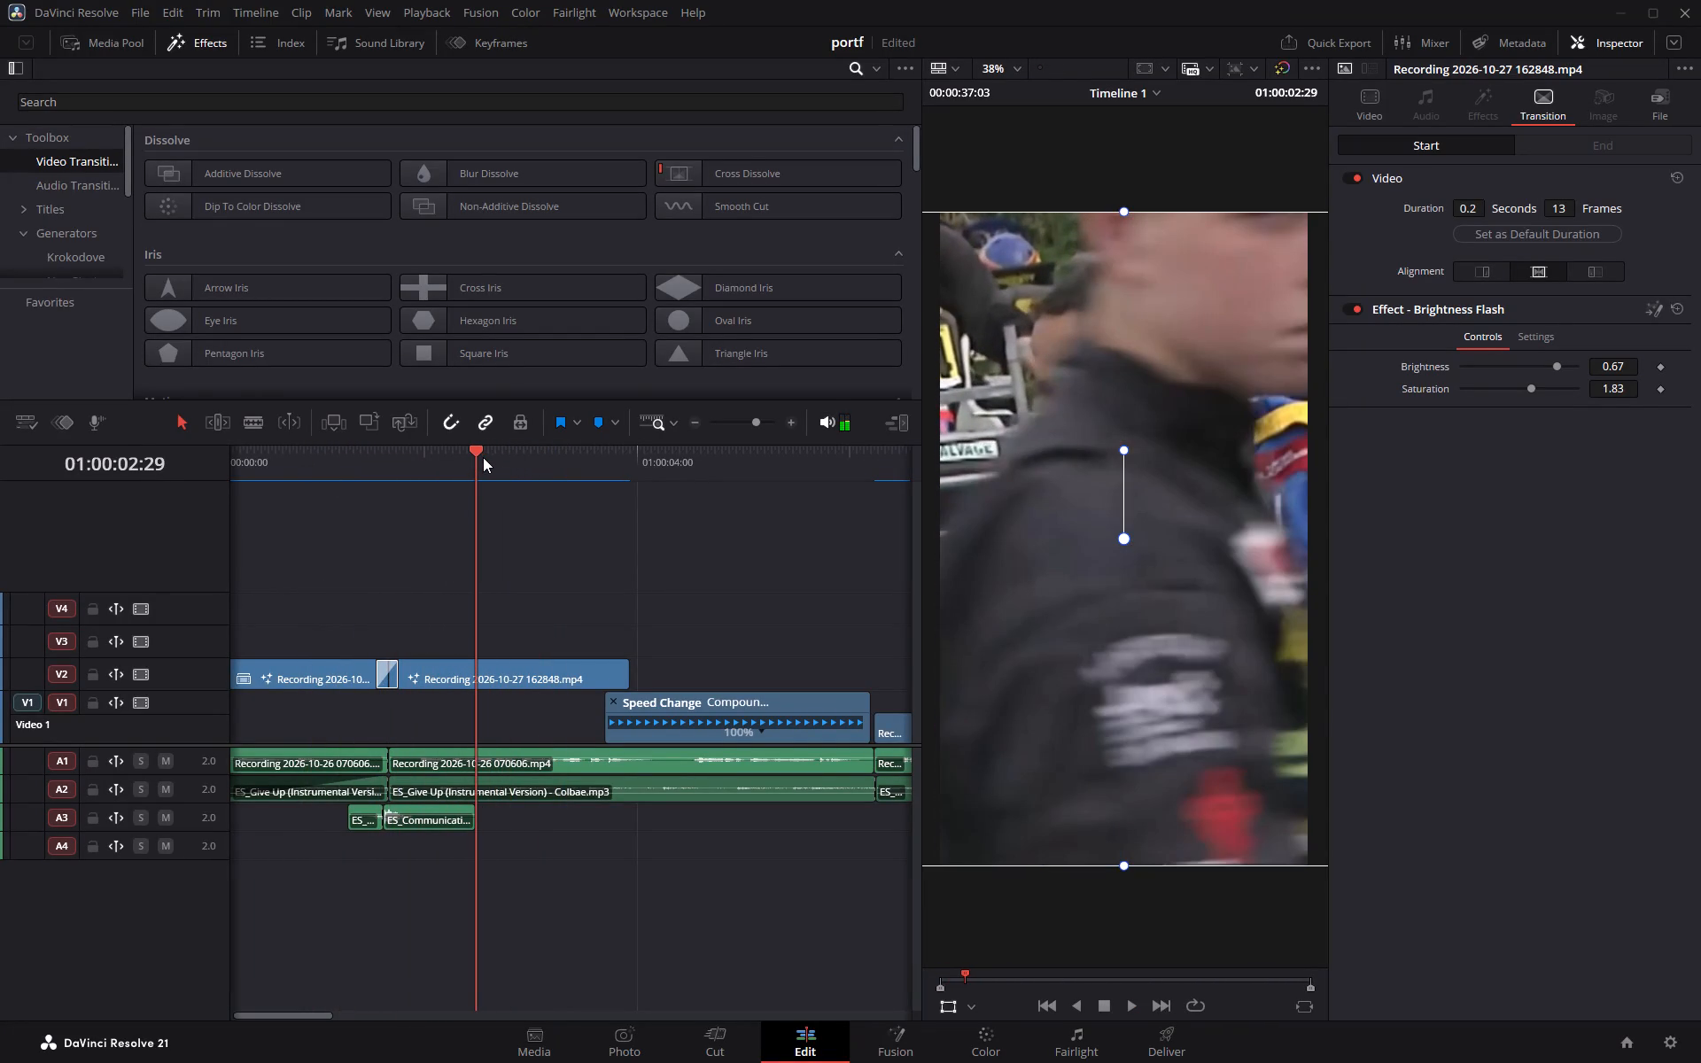
{"action": "left_click_drag", "start_coordinate": [483, 457], "coordinate": [488, 460]}
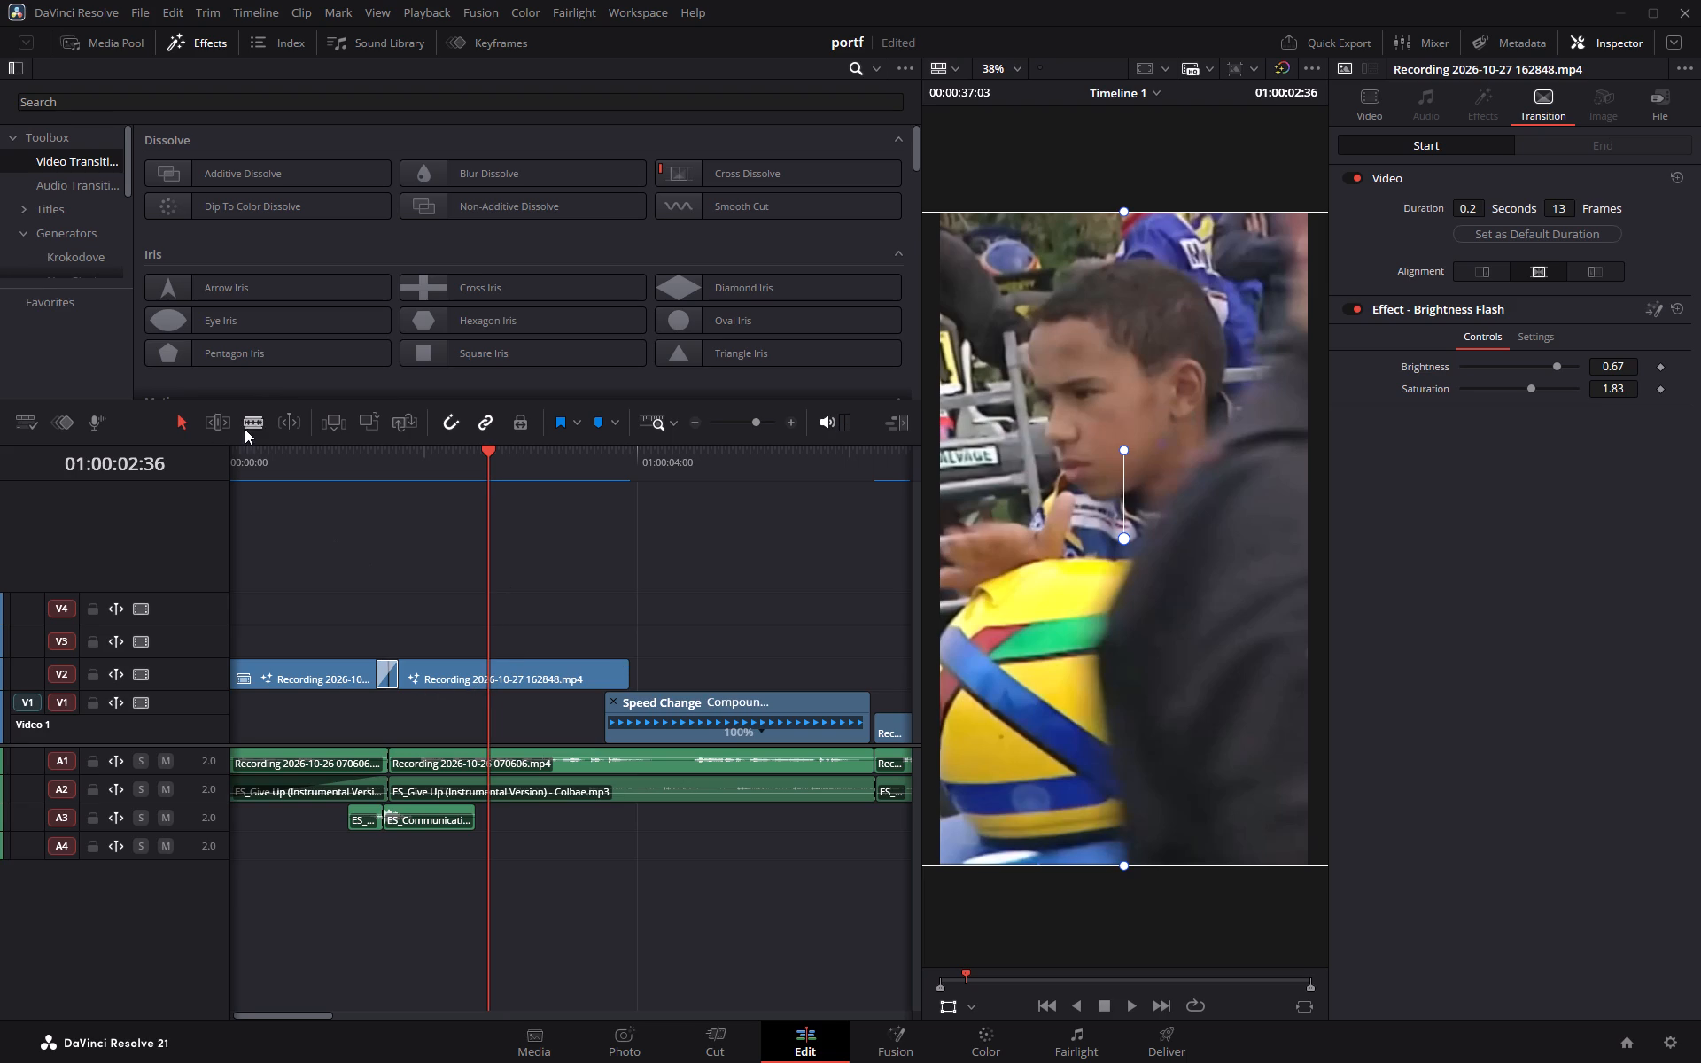
Split off and delete about the first third of a second of the V2 karting clip and close the gap to the podcast clip.
{"action": "left_click", "coordinate": [245, 429]}
{"action": "left_click", "coordinate": [428, 670]}
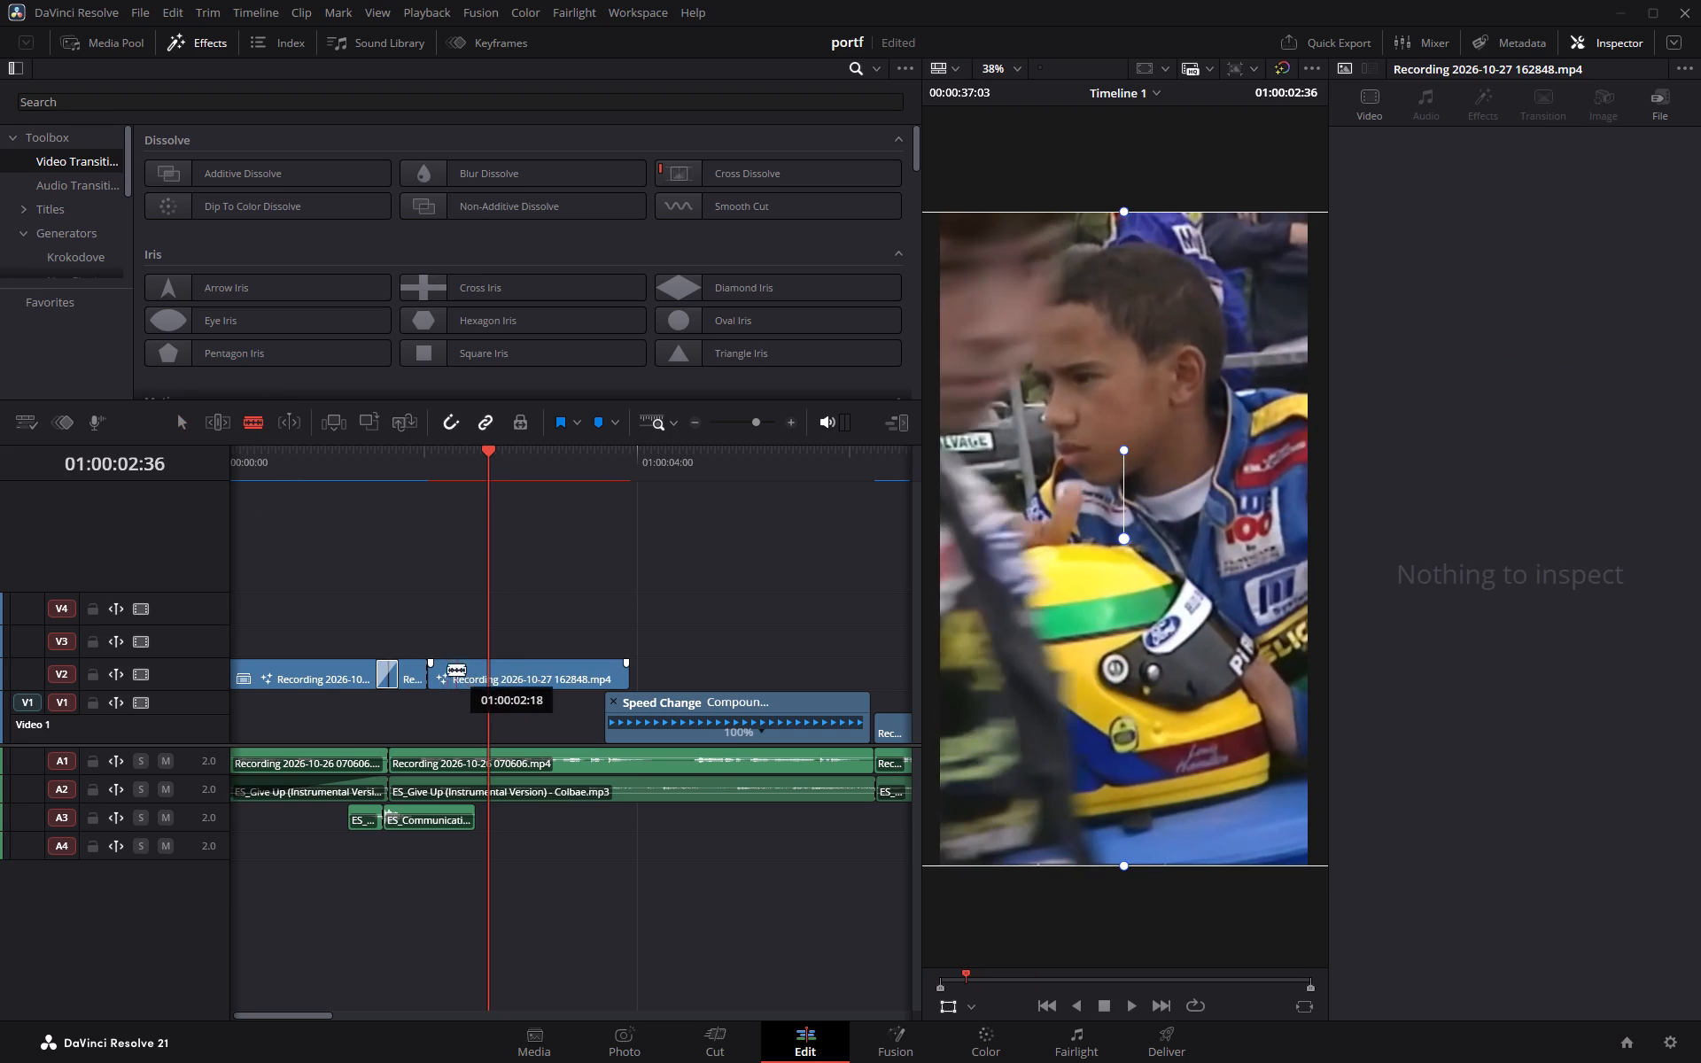
{"action": "left_click", "coordinate": [186, 422]}
{"action": "left_click_drag", "start_coordinate": [413, 646], "coordinate": [417, 679]}
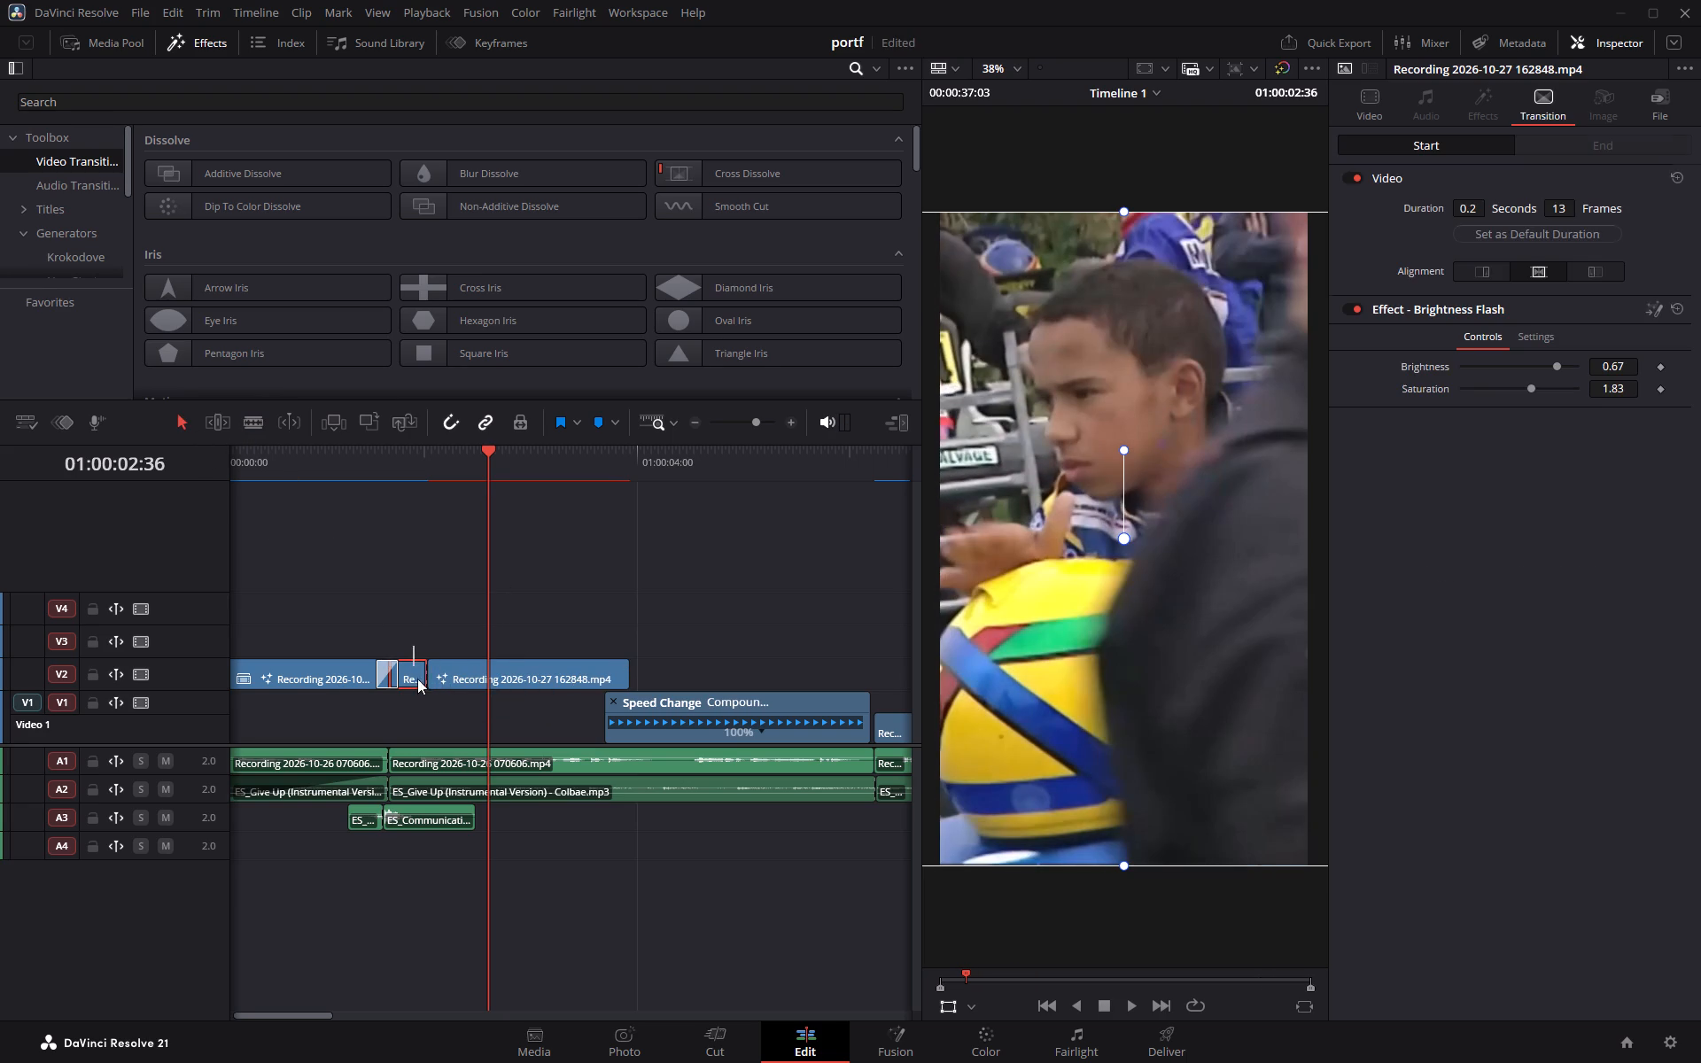
{"action": "left_click_drag", "start_coordinate": [417, 679], "coordinate": [417, 683]}
{"action": "key", "text": "BackSpace"}
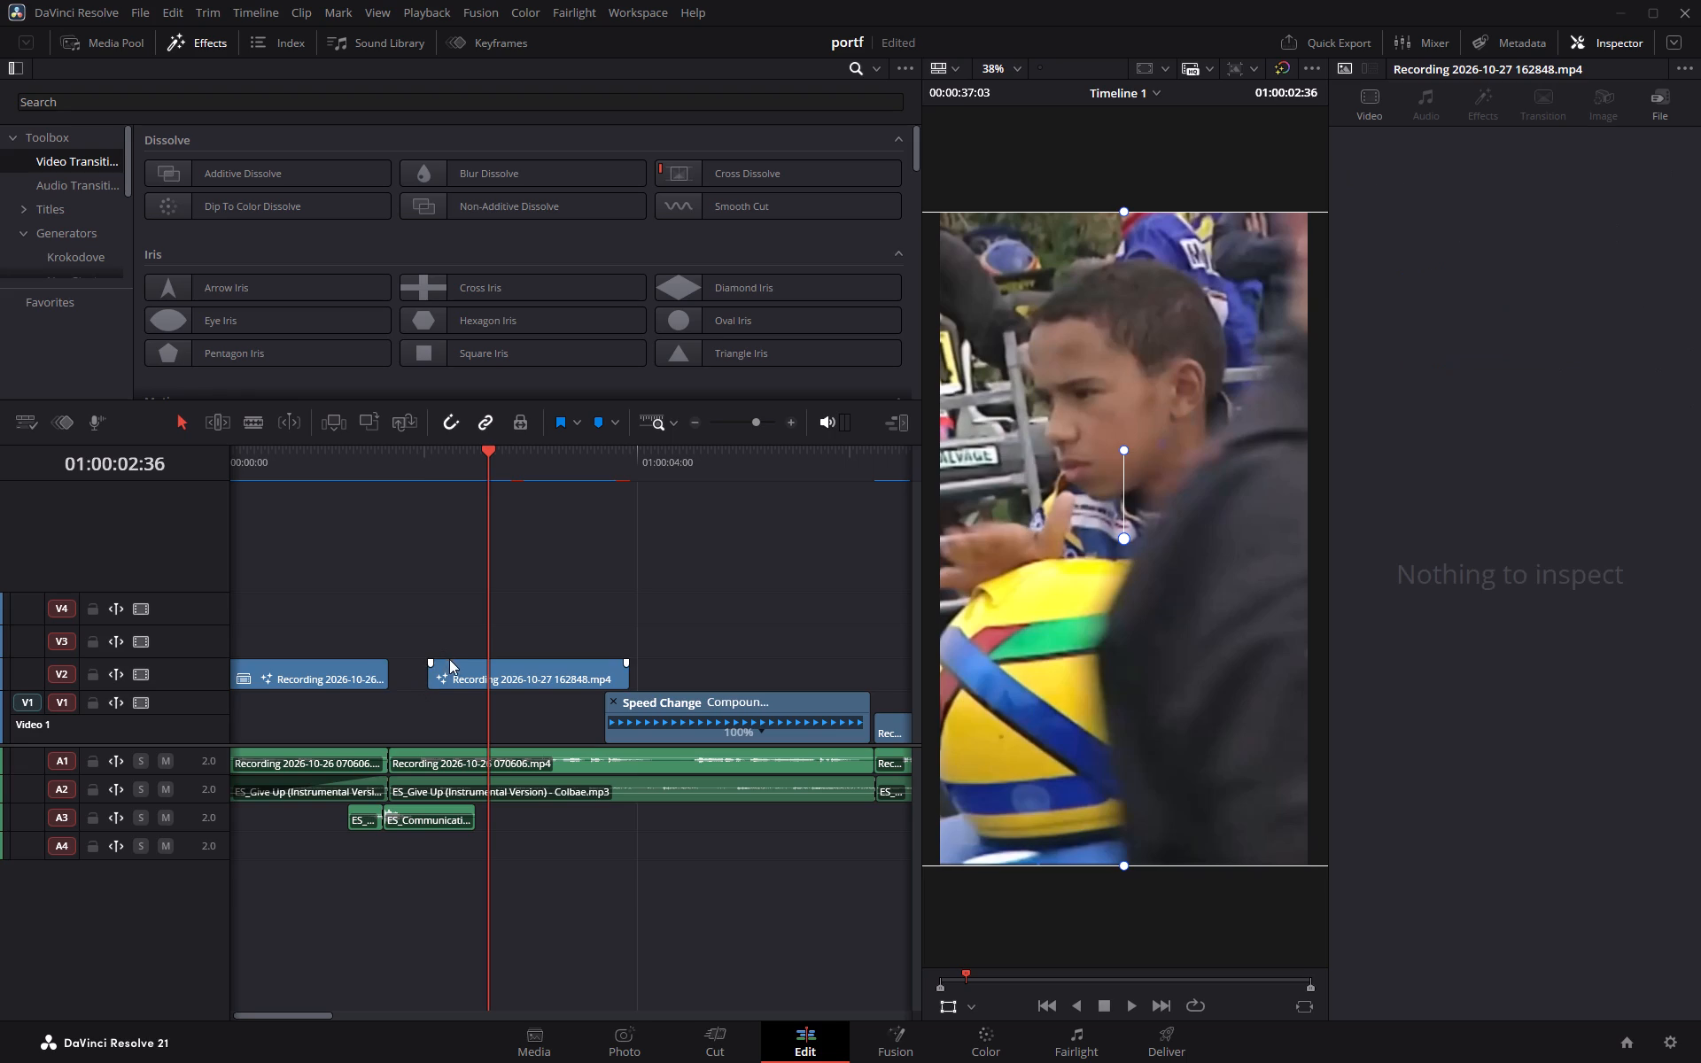
{"action": "left_click_drag", "start_coordinate": [446, 648], "coordinate": [454, 670]}
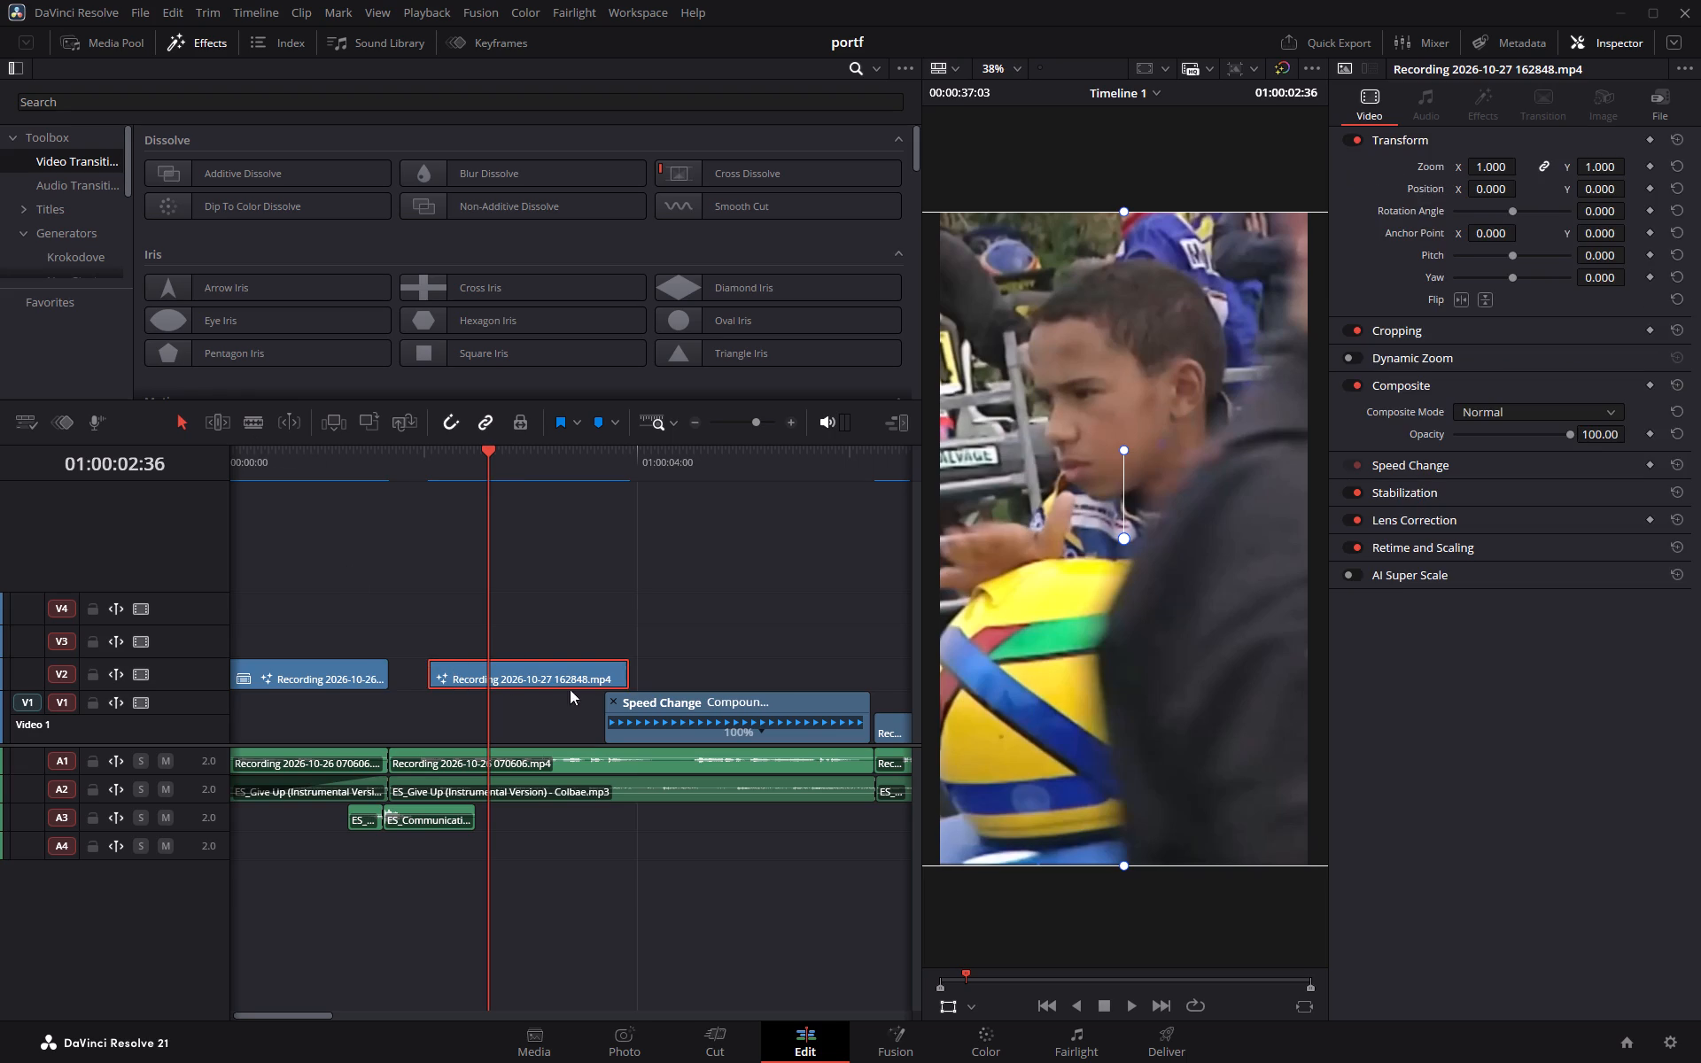
{"action": "left_click_drag", "start_coordinate": [554, 663], "coordinate": [515, 663]}
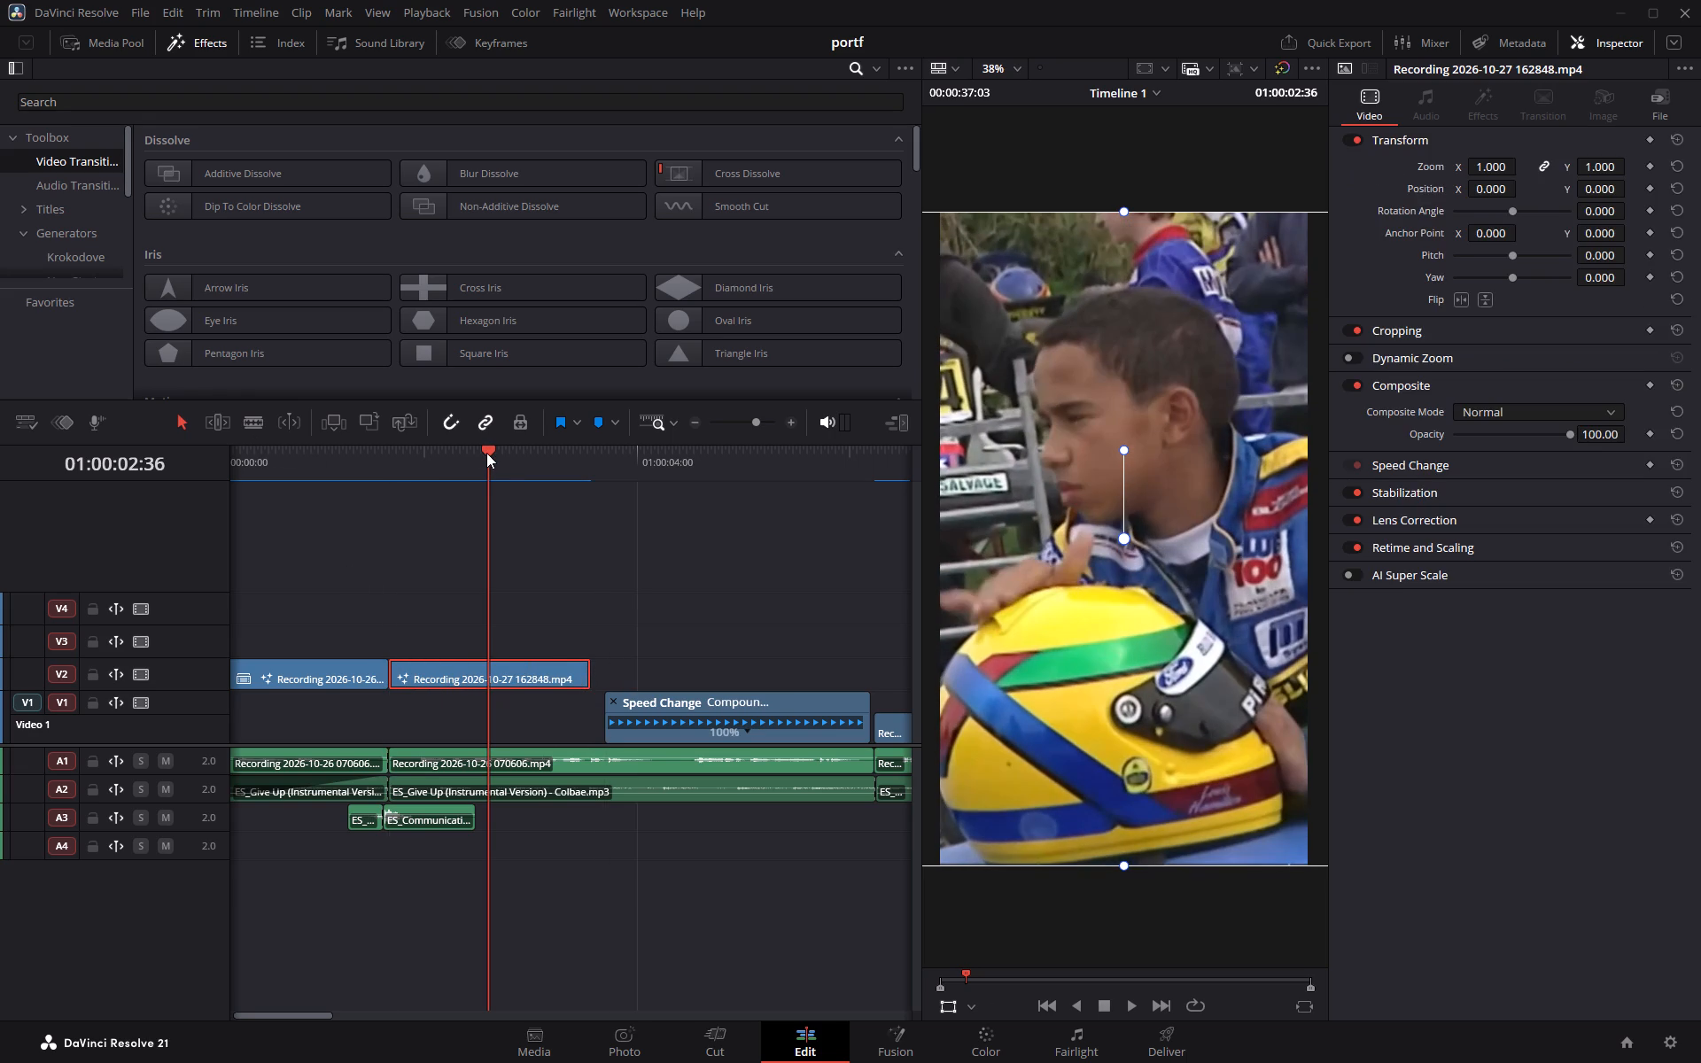
Split off and delete about another half second from the karting clip's start and butt the rest against the podcast clip.
{"action": "left_click", "coordinate": [256, 425]}
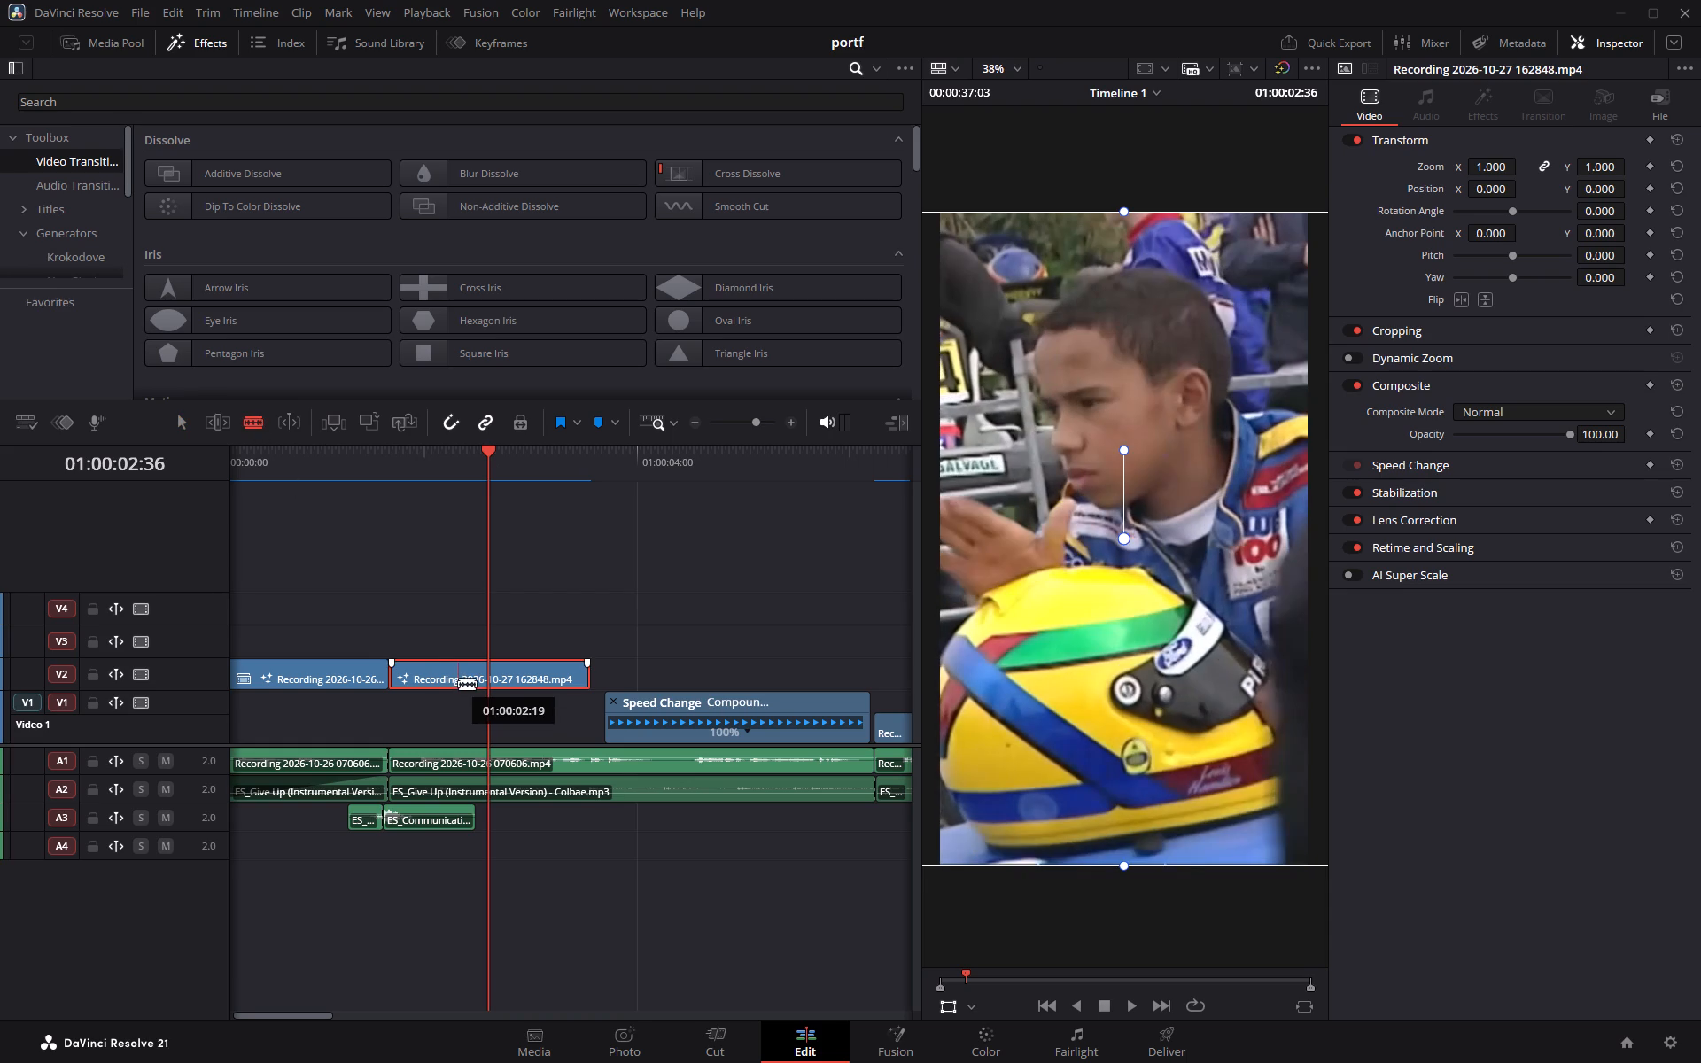
{"action": "left_click", "coordinate": [446, 682]}
{"action": "left_click", "coordinate": [184, 426]}
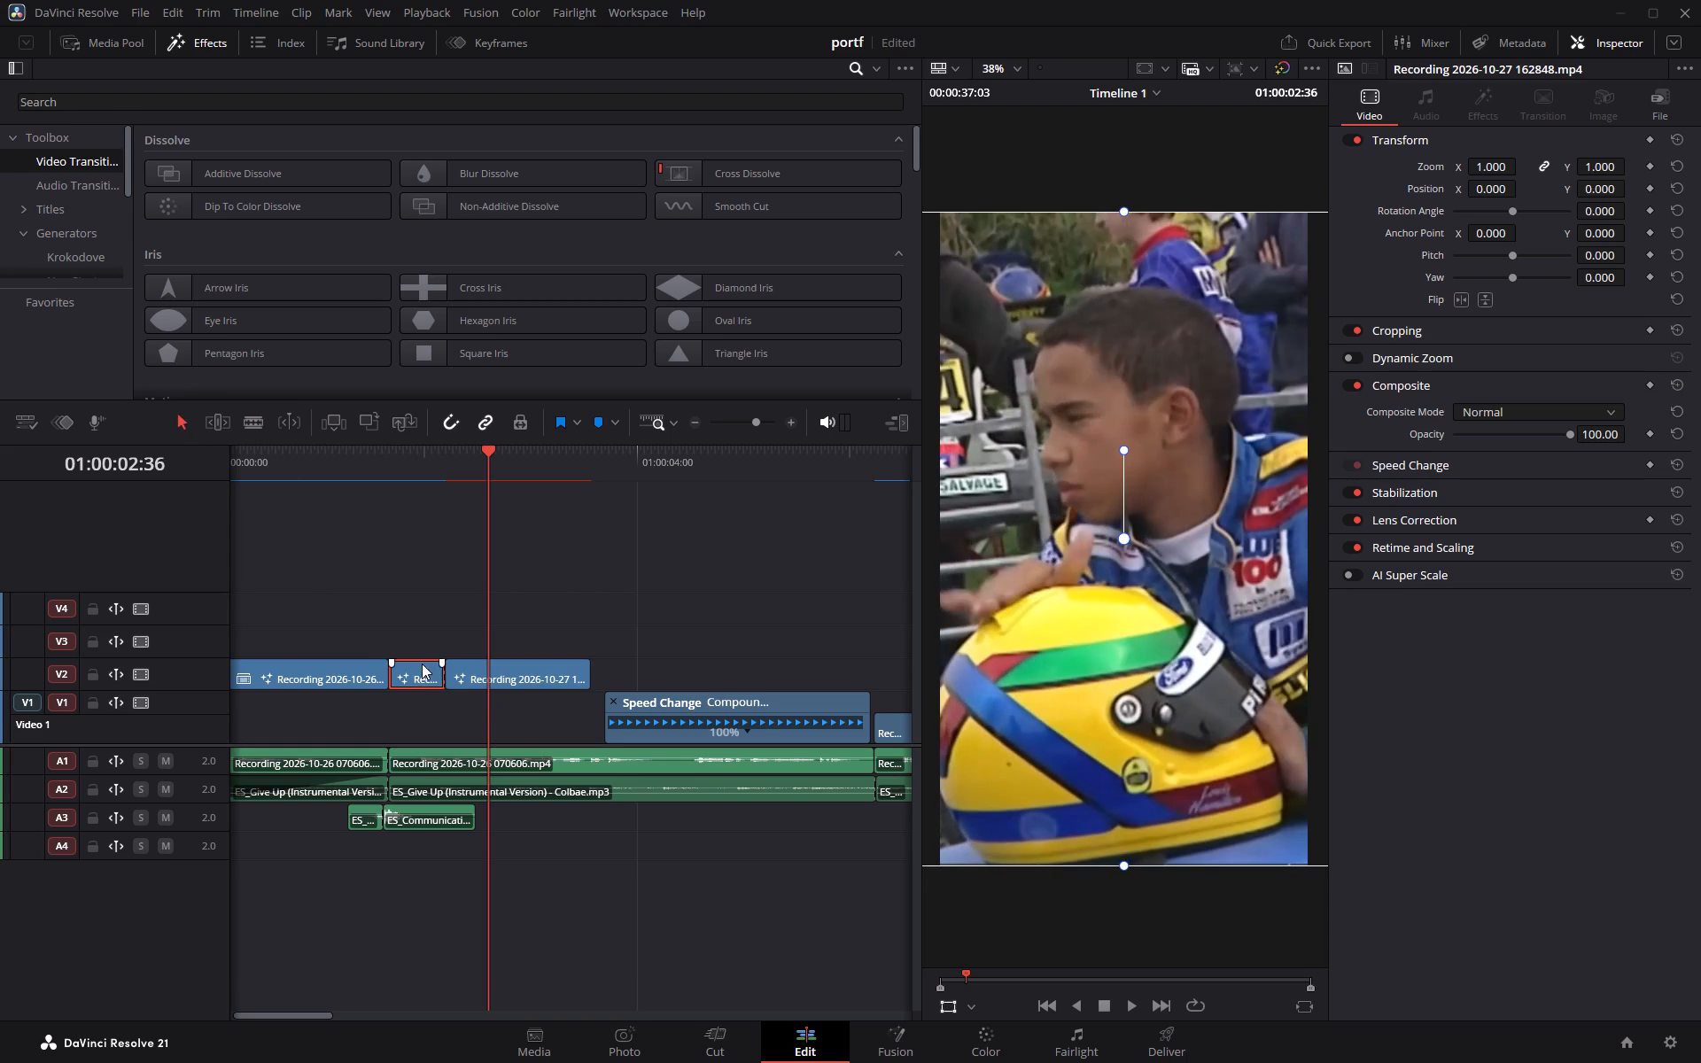
{"action": "left_click_drag", "start_coordinate": [413, 645], "coordinate": [426, 694]}
{"action": "key", "text": "BackSpace"}
{"action": "left_click_drag", "start_coordinate": [492, 686], "coordinate": [458, 684]}
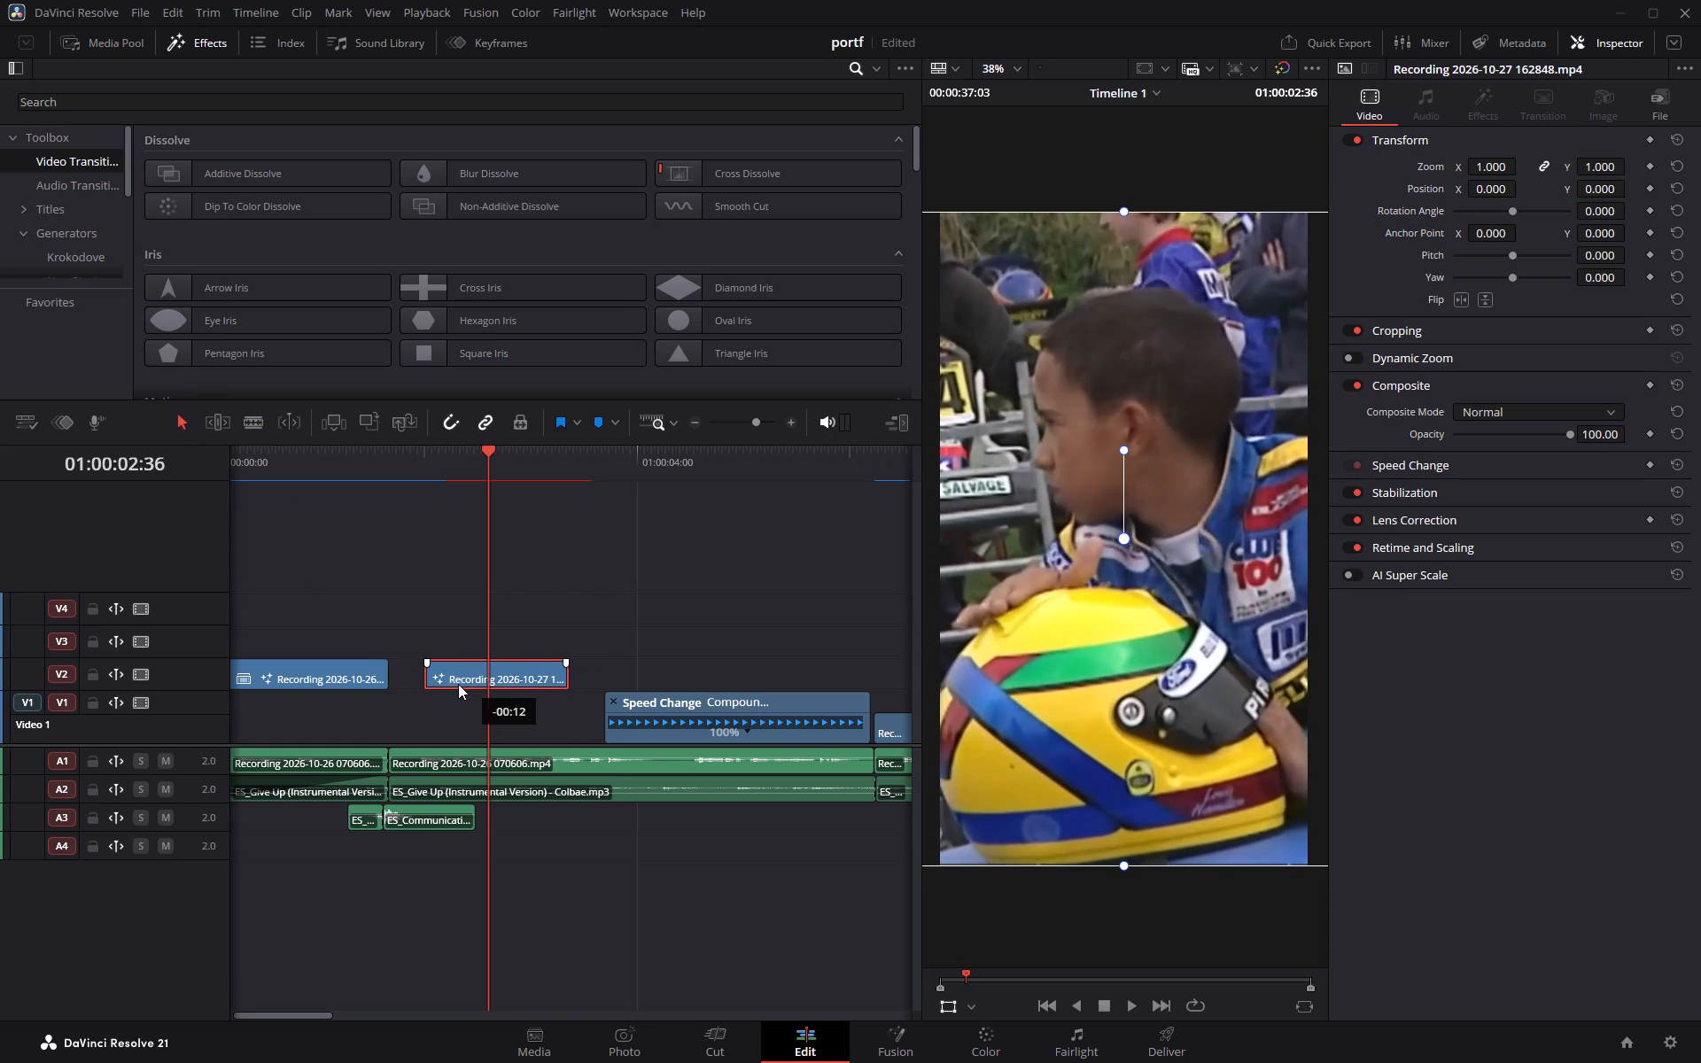
{"action": "left_click_drag", "start_coordinate": [458, 684], "coordinate": [437, 684]}
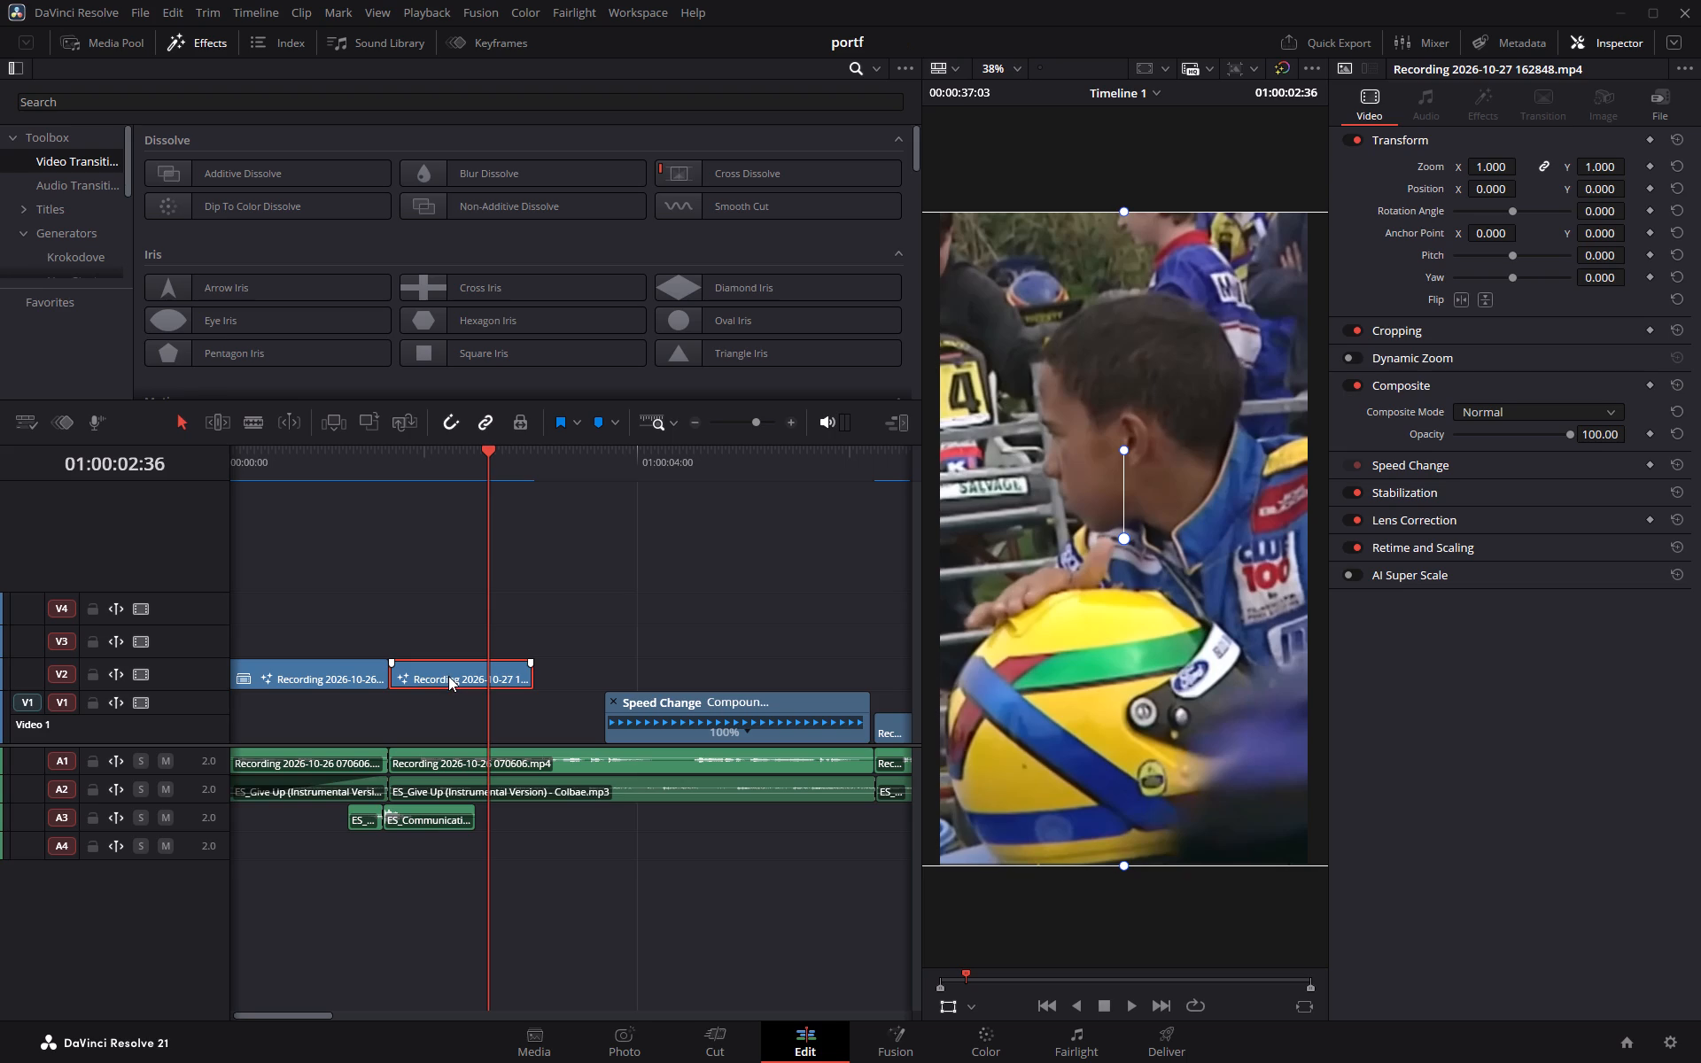
Cut off about another third of a second from the karting clip's start and move the remainder back against the podcast clip.
{"action": "left_click", "coordinate": [255, 424]}
{"action": "left_click", "coordinate": [423, 687]}
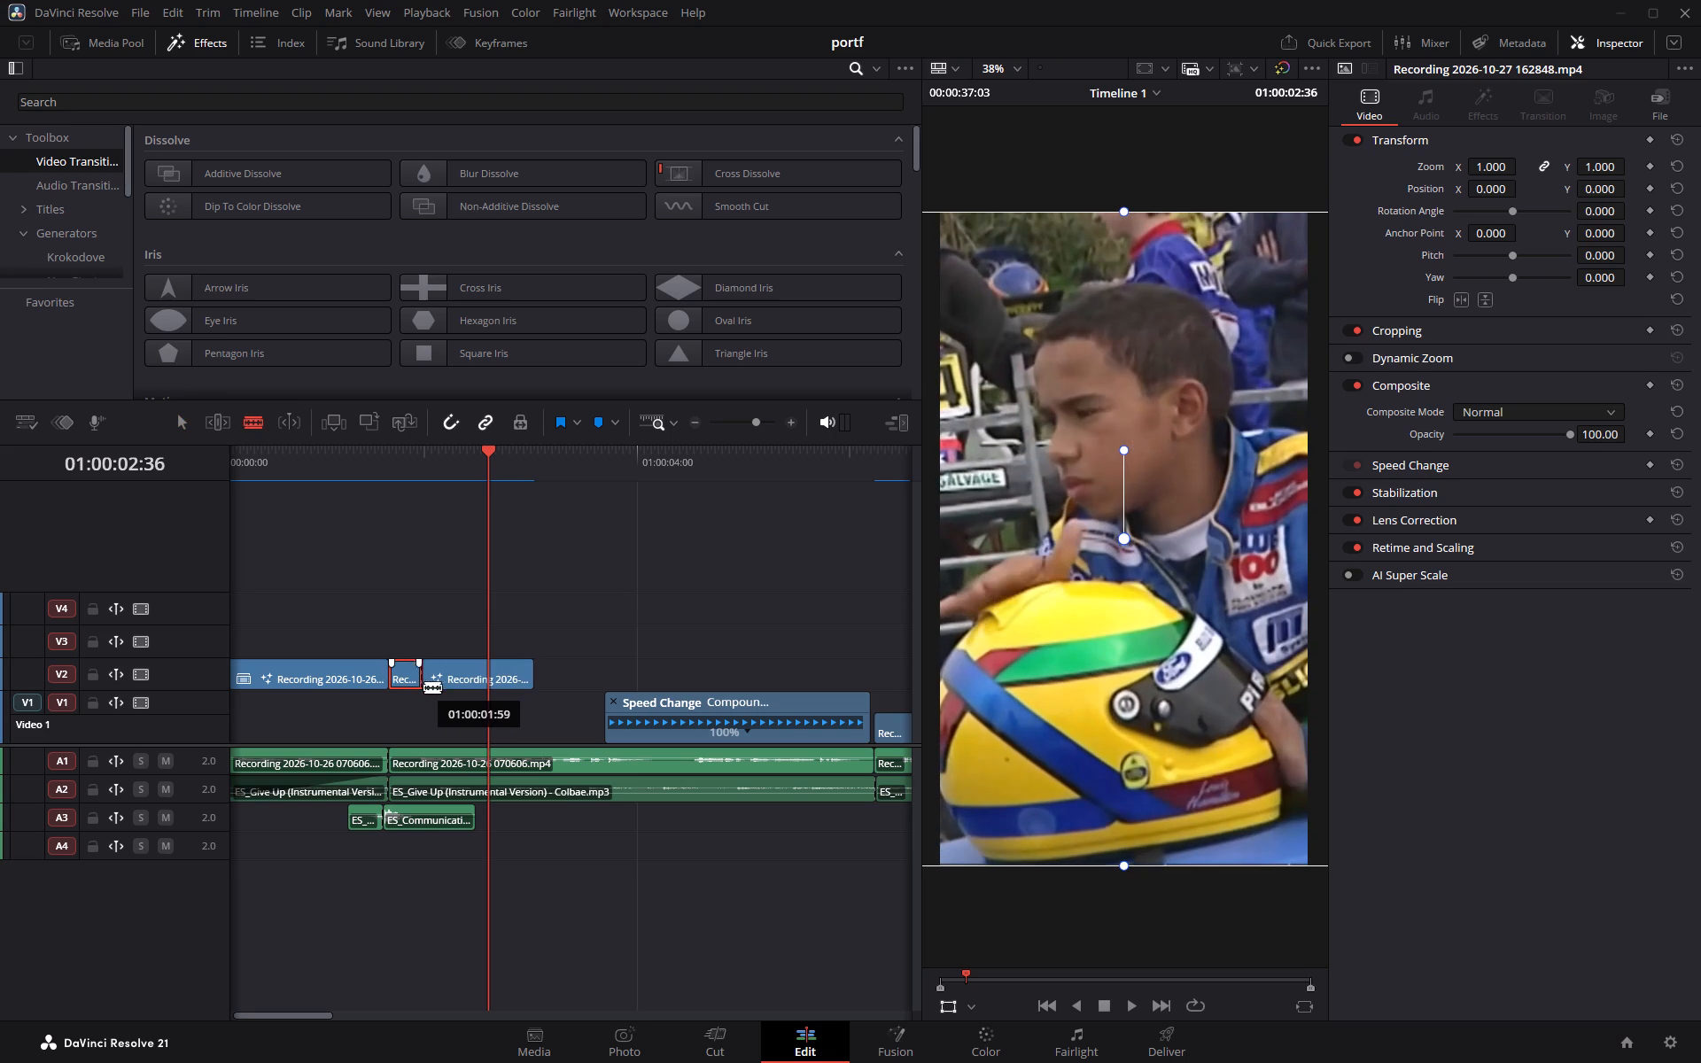
{"action": "left_click", "coordinate": [183, 421]}
{"action": "left_click_drag", "start_coordinate": [394, 631], "coordinate": [407, 679]}
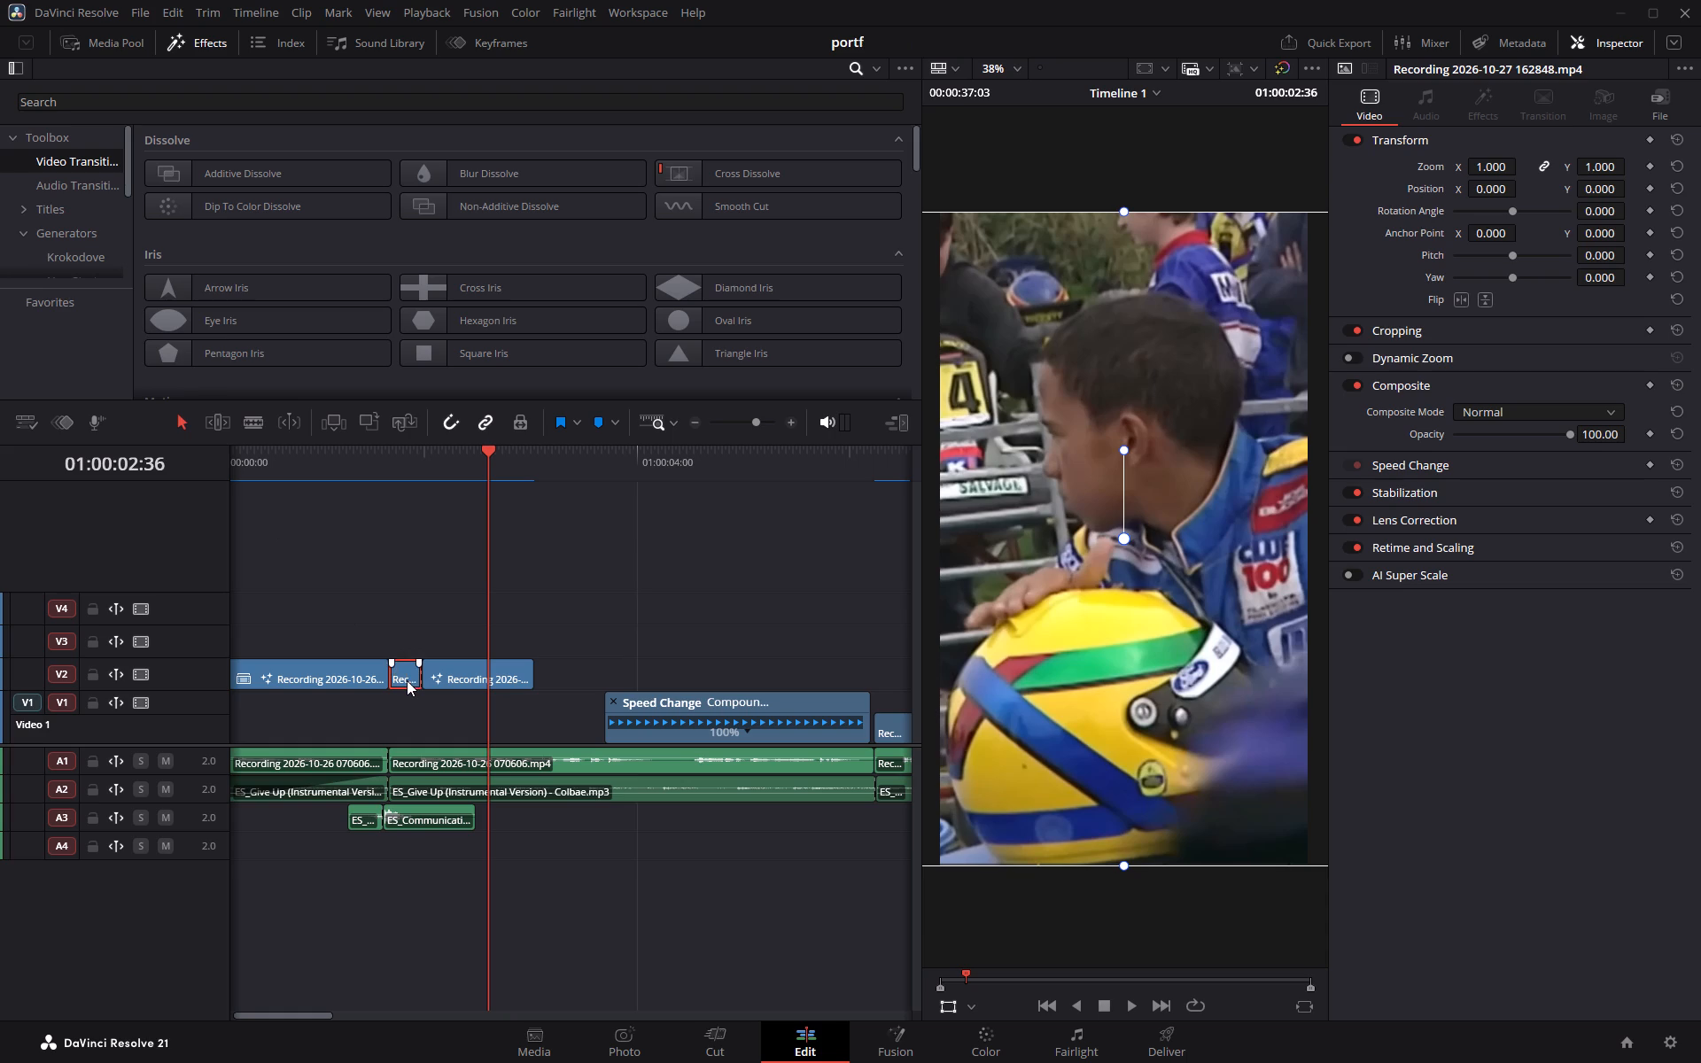
{"action": "key", "text": "BackSpace"}
{"action": "left_click_drag", "start_coordinate": [481, 687], "coordinate": [447, 686]}
Move the V1 speed-change compound clip earlier to start at 01:00:02:36, slightly overlapping the end of the karting clip.
{"action": "left_click_drag", "start_coordinate": [665, 703], "coordinate": [563, 703]}
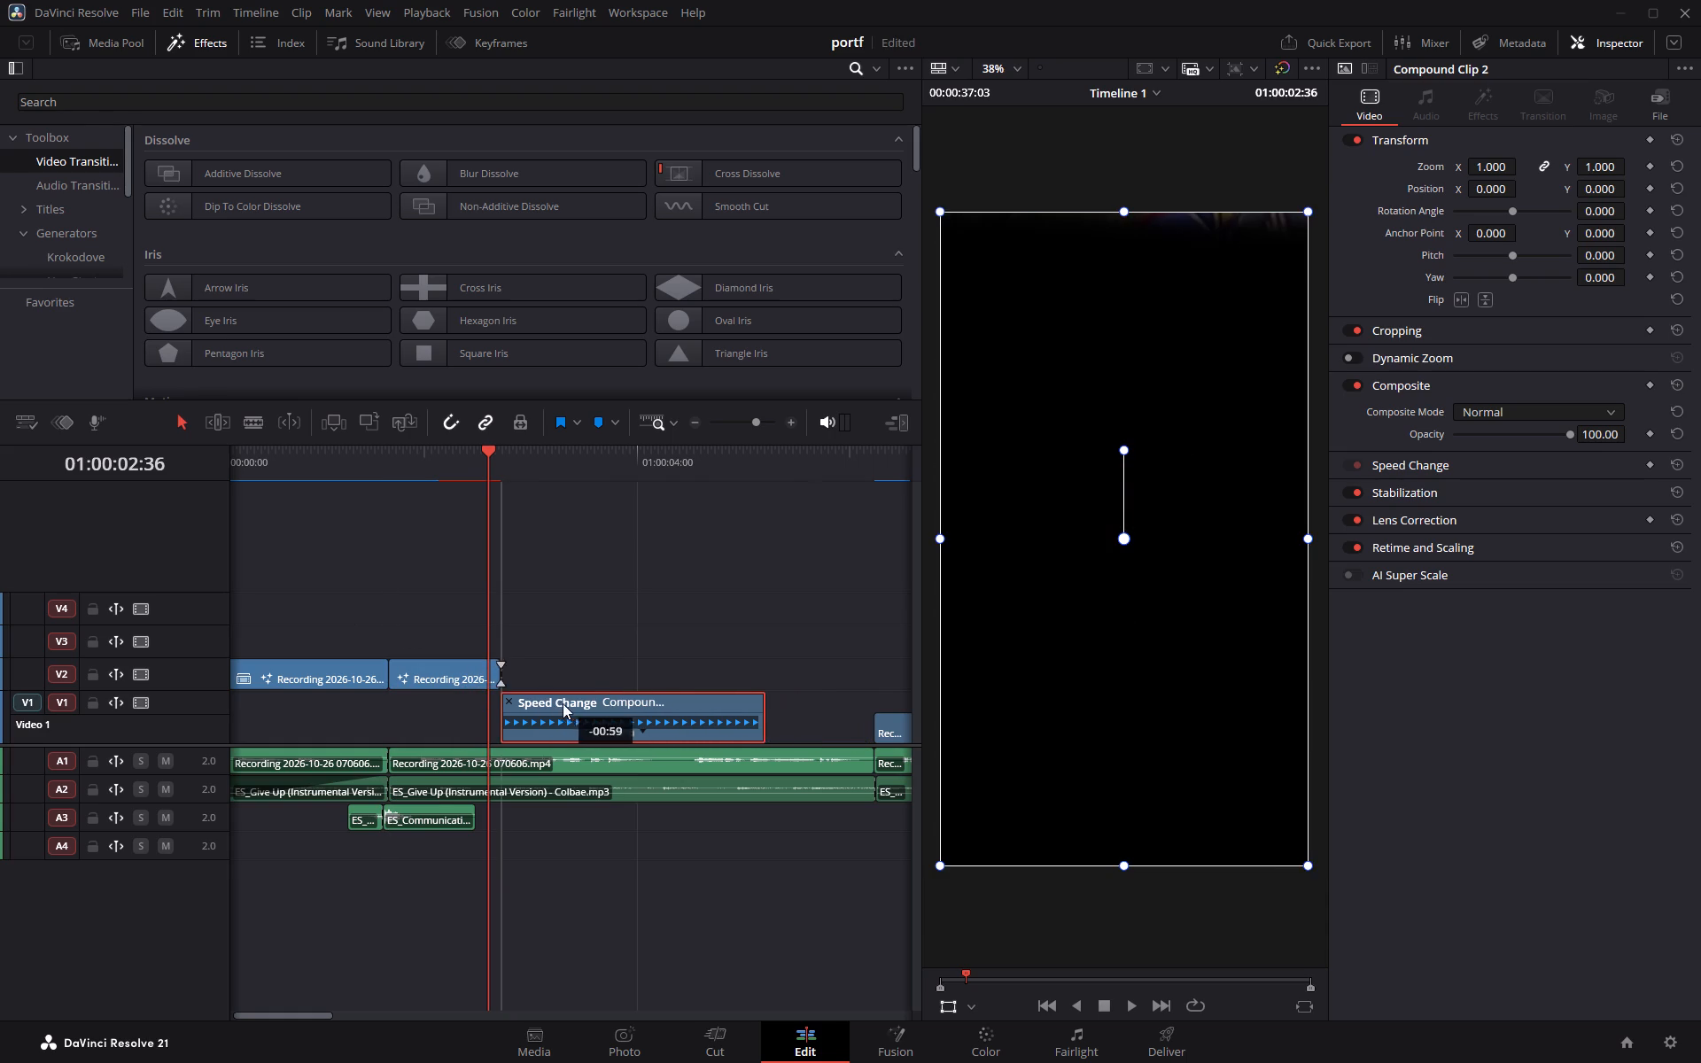
{"action": "left_click_drag", "start_coordinate": [563, 703], "coordinate": [546, 703]}
Find the Brightness Flash transition by searching for "flas" and apply it to the V2 cut between the podcast and karting clips.
{"action": "left_click_drag", "start_coordinate": [490, 453], "coordinate": [358, 460]}
{"action": "key", "text": "v"}
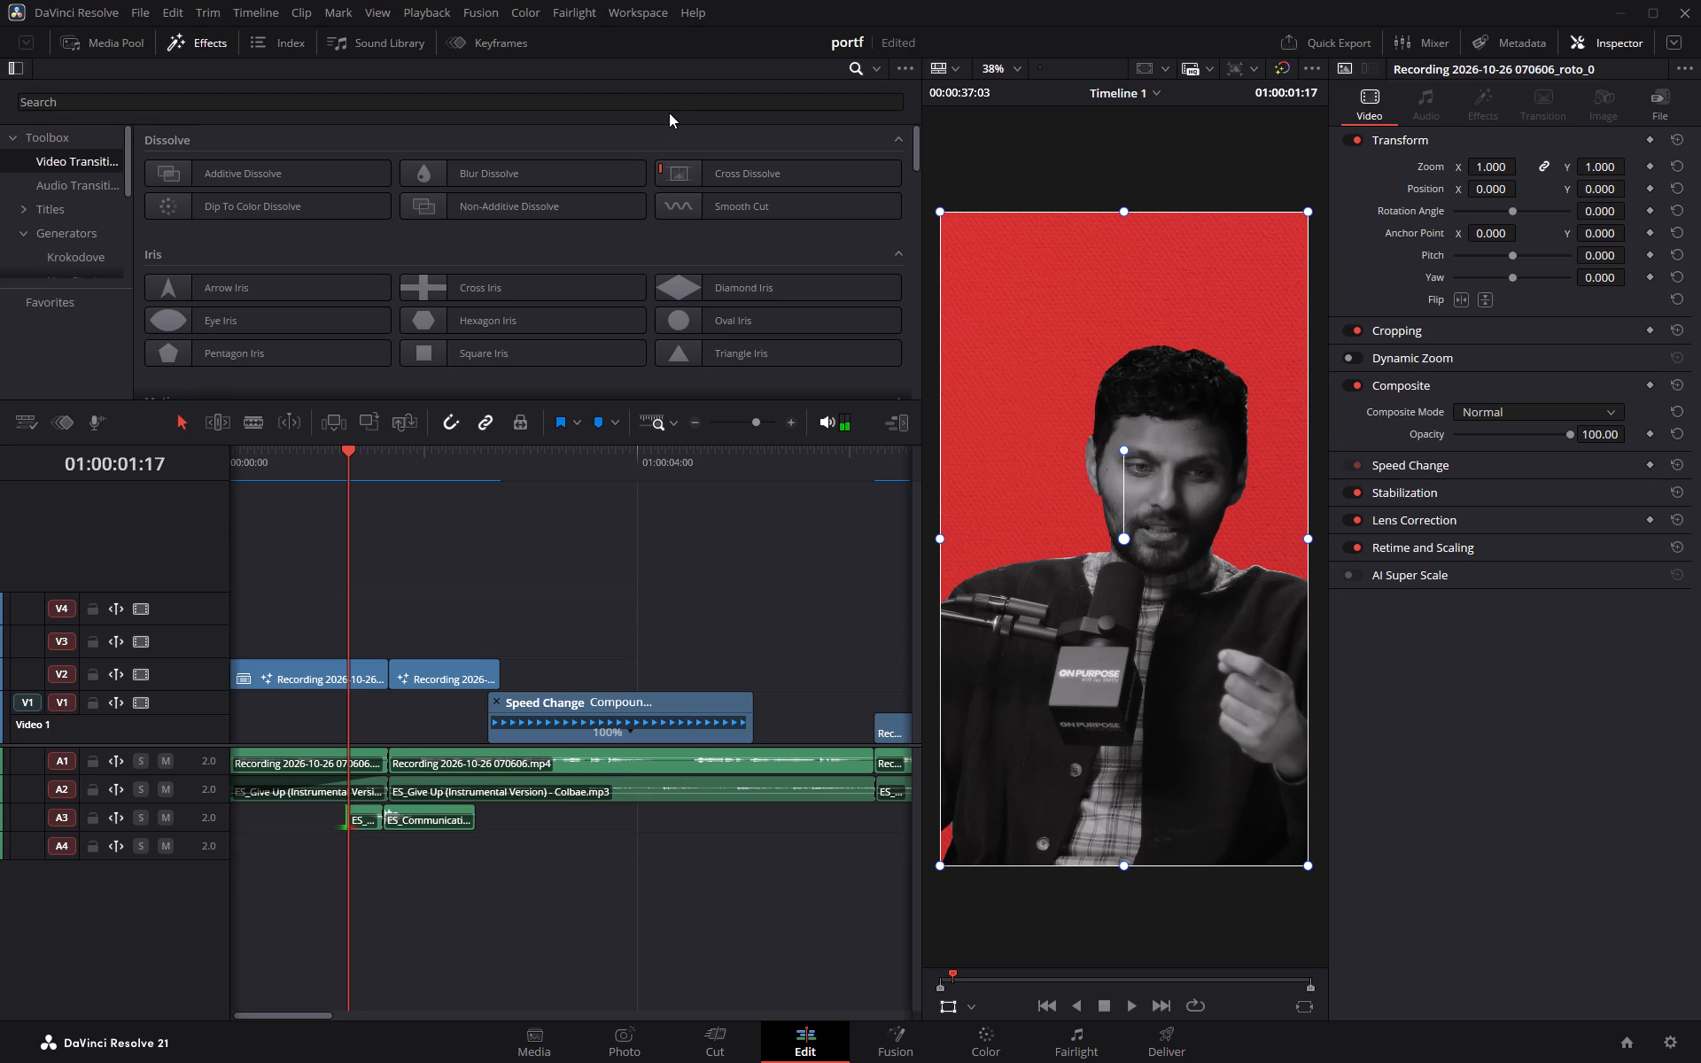
{"action": "double_click", "coordinate": [669, 113]}
{"action": "type", "text": "flas"}
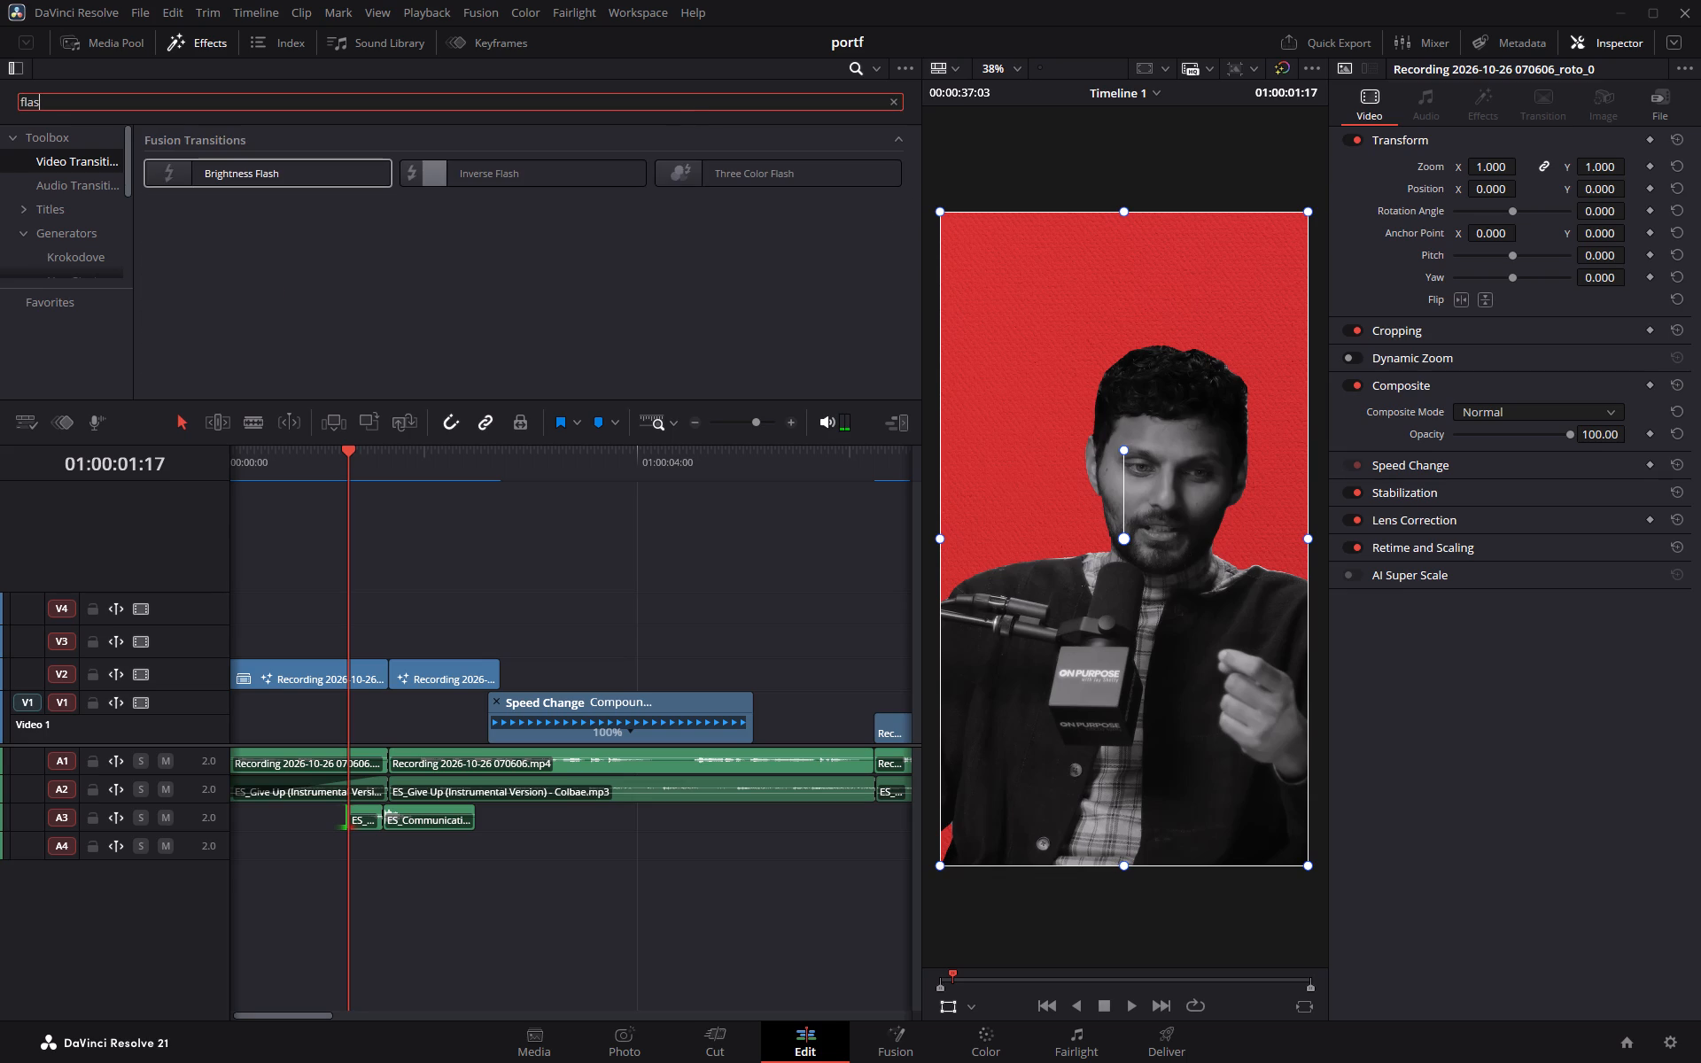
{"action": "left_click_drag", "start_coordinate": [324, 174], "coordinate": [382, 671]}
Shorten the Brightness Flash transition on V2 to 14 frames.
{"action": "left_click_drag", "start_coordinate": [337, 675], "coordinate": [338, 675]}
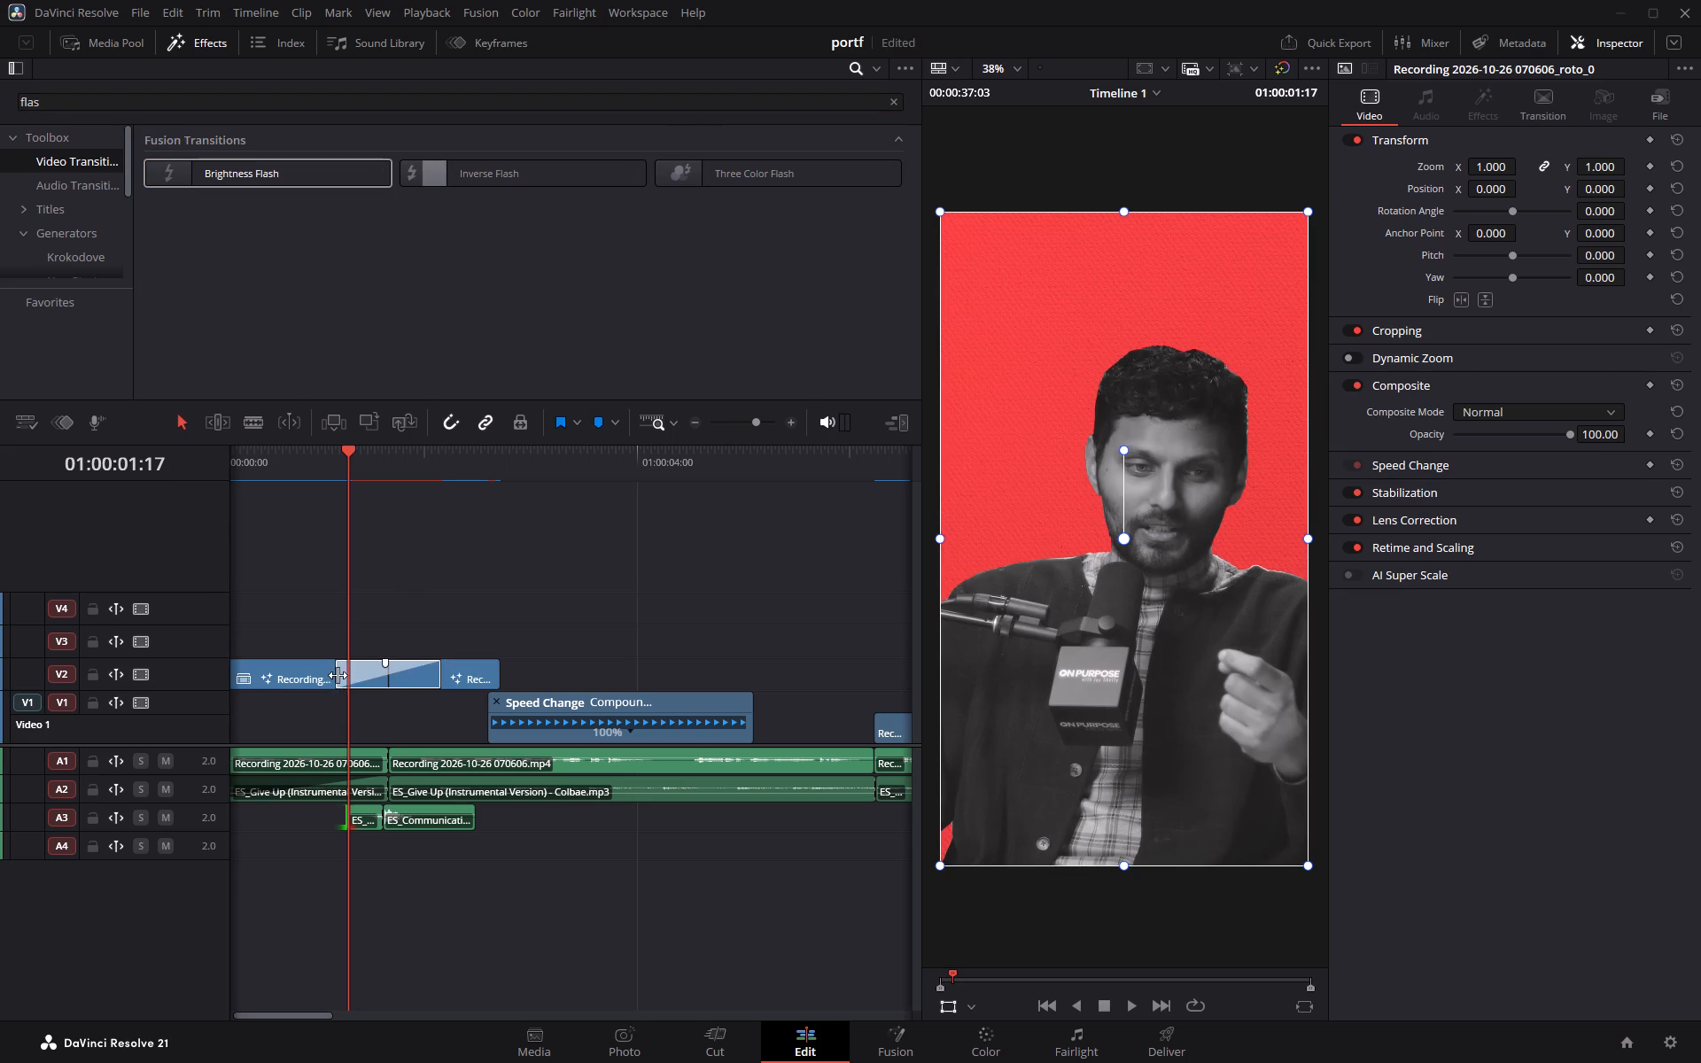
{"action": "left_click_drag", "start_coordinate": [338, 675], "coordinate": [371, 675]}
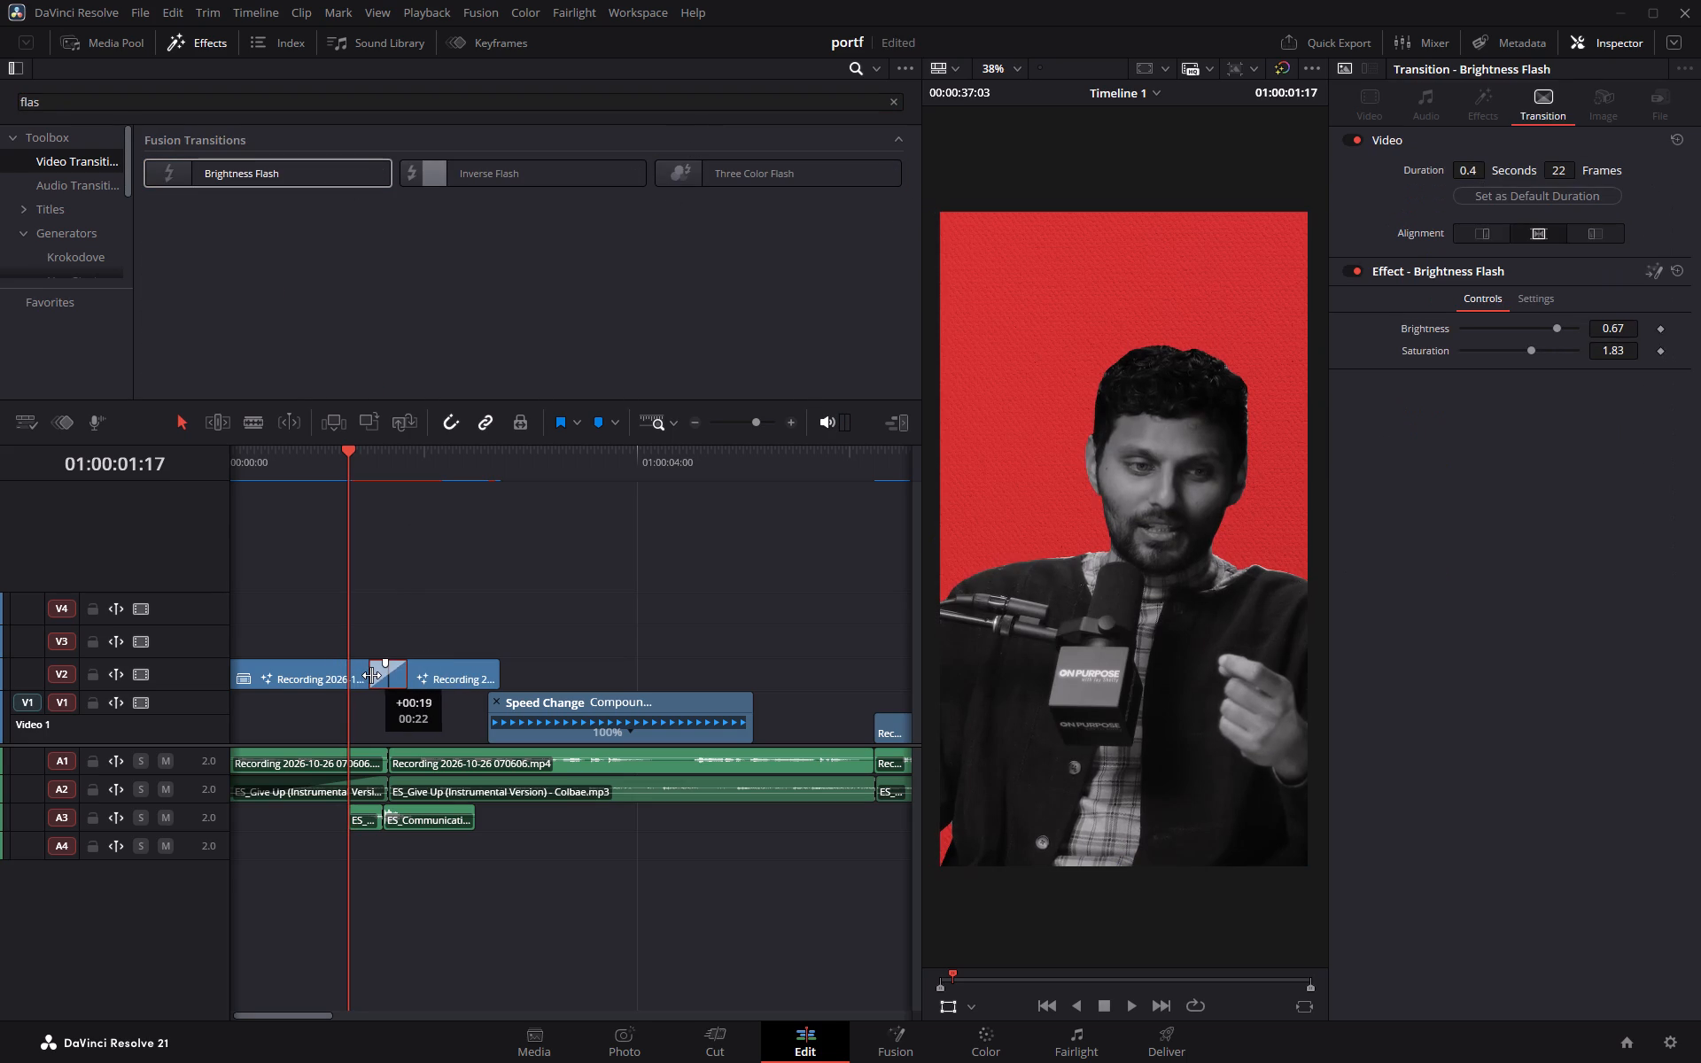
{"action": "left_click_drag", "start_coordinate": [371, 675], "coordinate": [375, 675]}
{"action": "left_click", "coordinate": [1562, 175]}
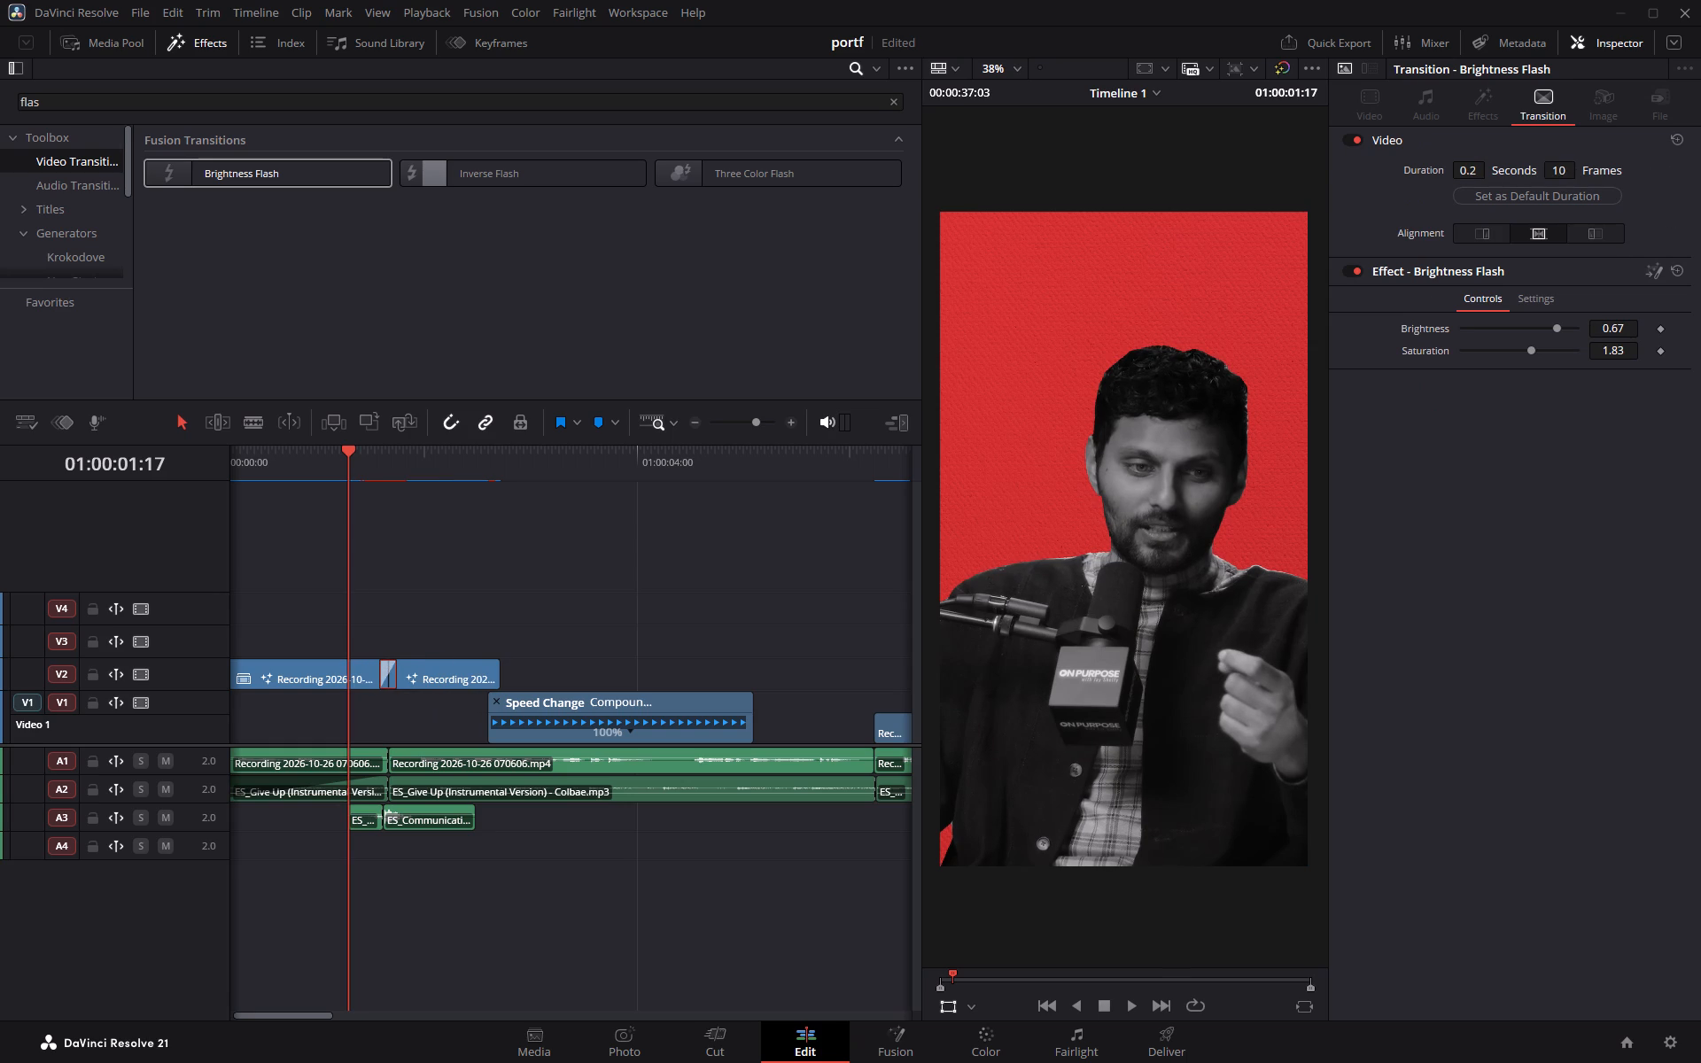
Play back the opening several times through the Brightness Flash, karting clip and compound clip to check the timing.
{"action": "key", "text": "space"}
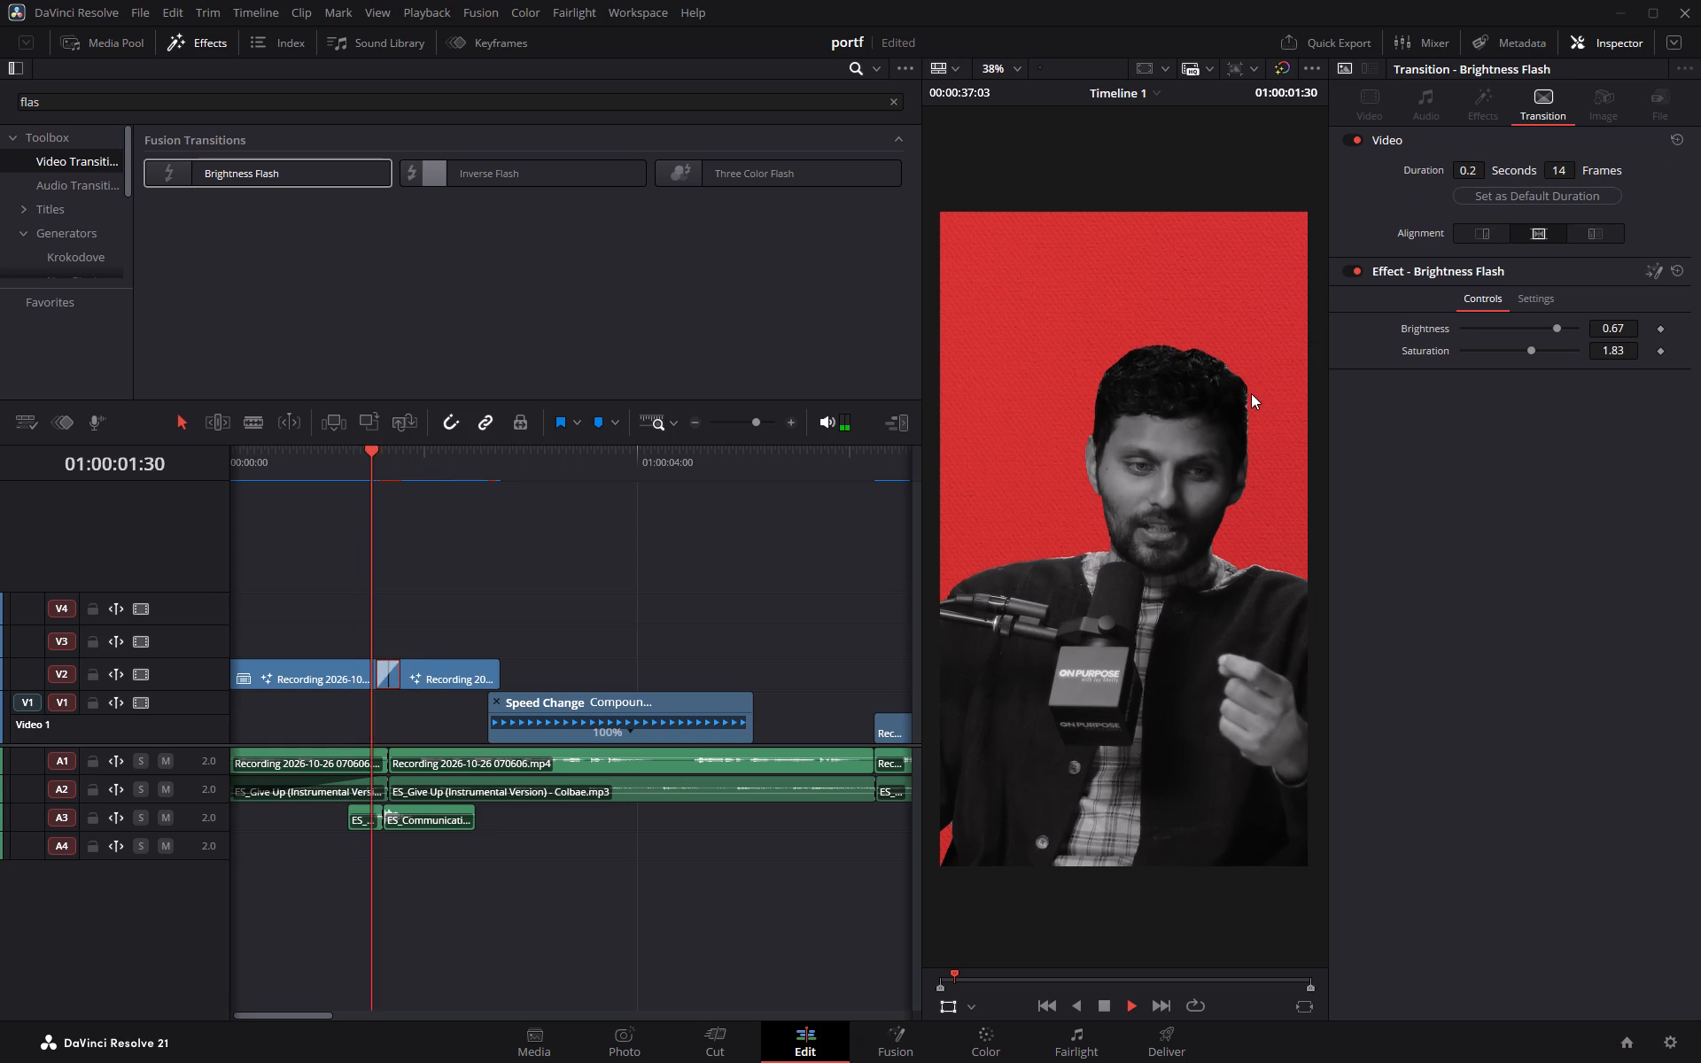
{"action": "key", "text": "space"}
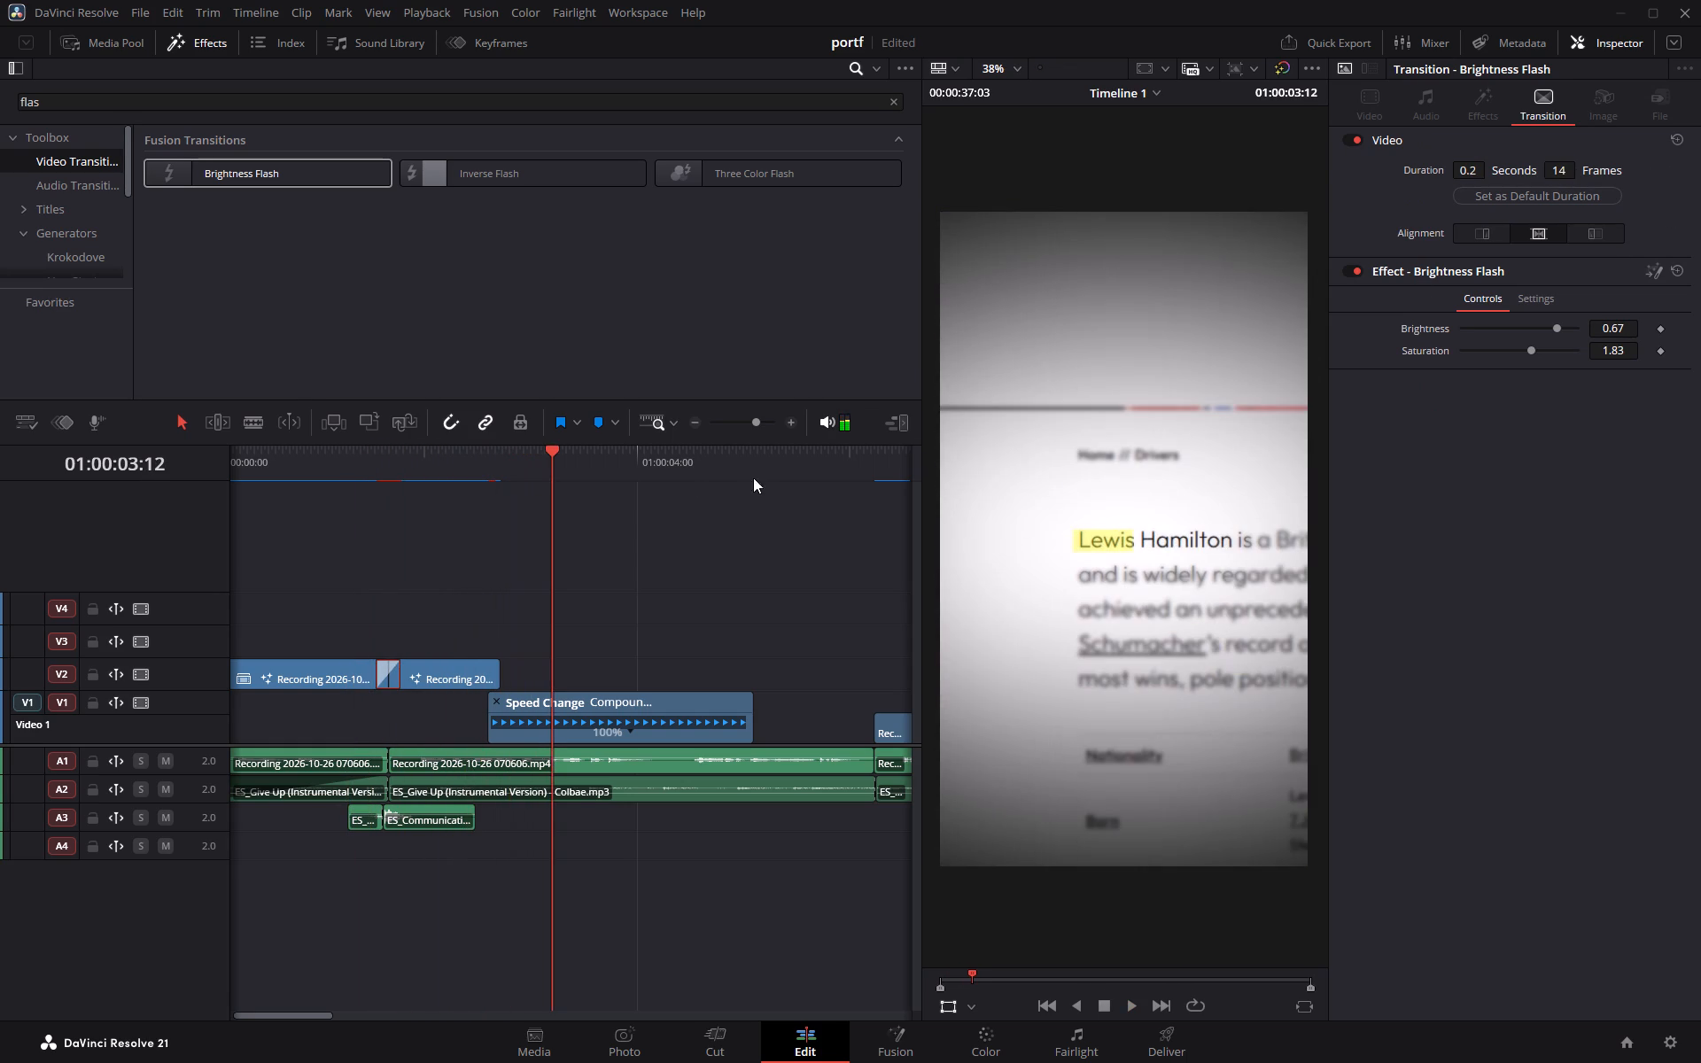
{"action": "left_click_drag", "start_coordinate": [550, 451], "coordinate": [197, 482]}
{"action": "key", "text": "space"}
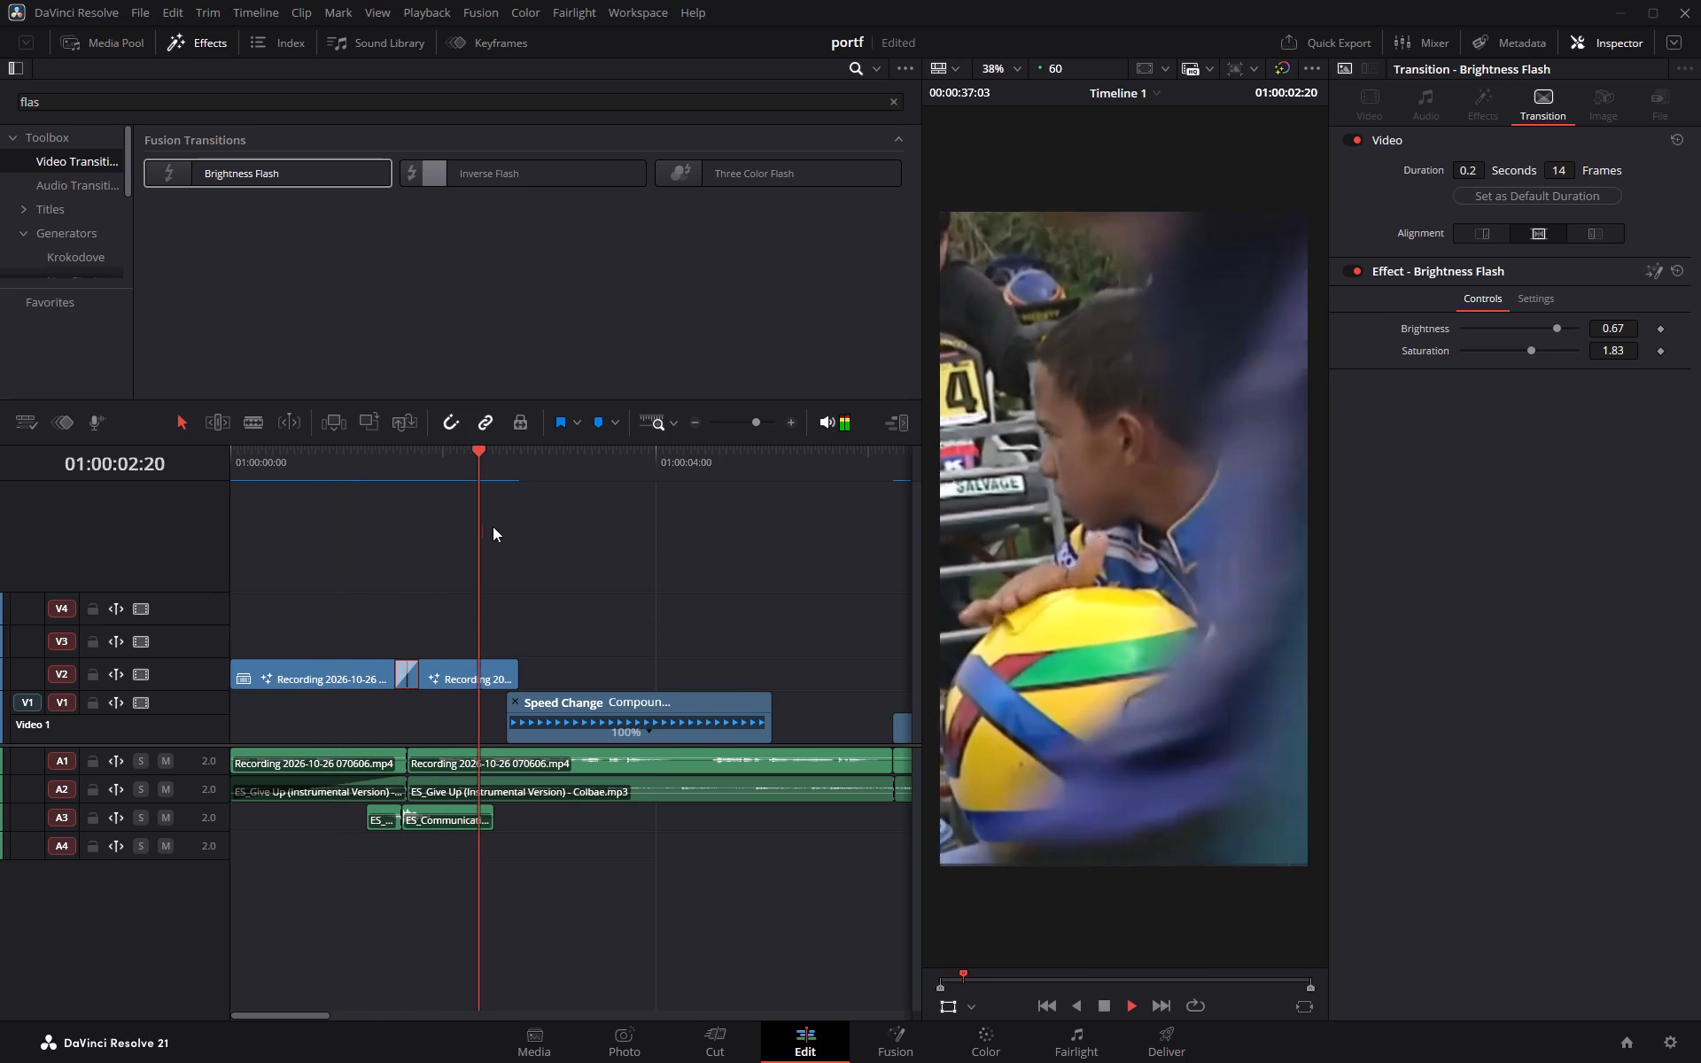
{"action": "key", "text": "space"}
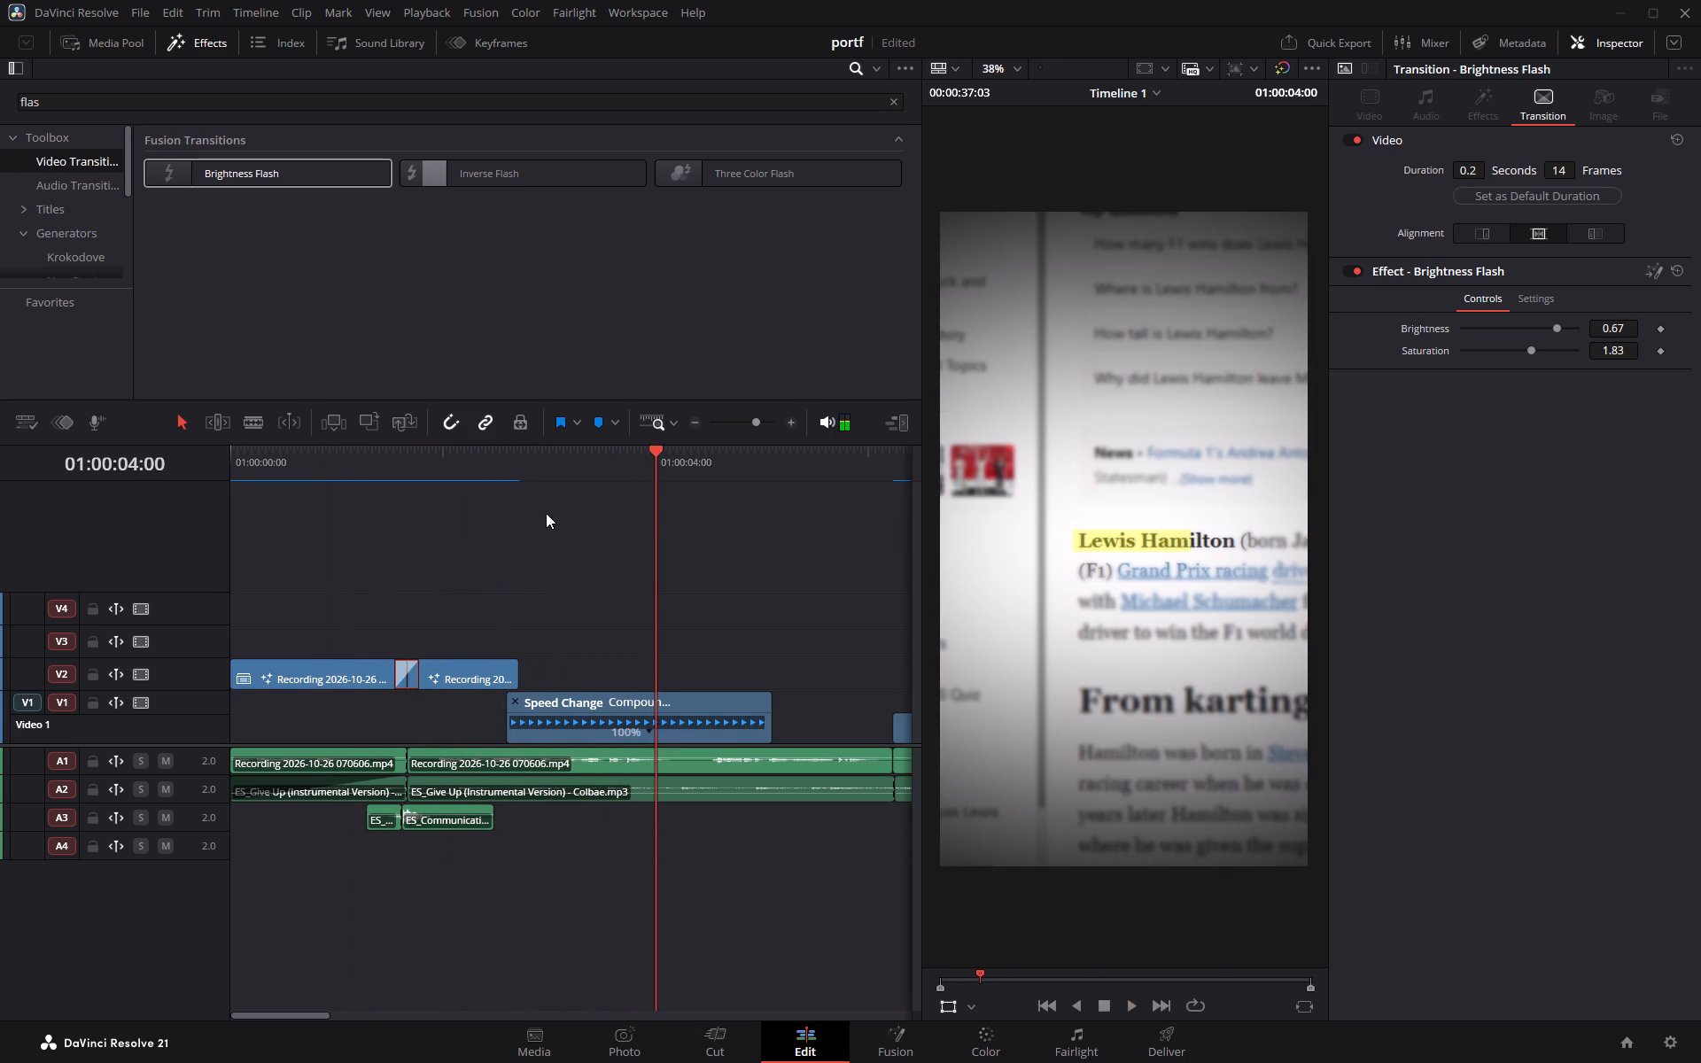
{"action": "left_click_drag", "start_coordinate": [660, 446], "coordinate": [0, 488]}
{"action": "key", "text": "space"}
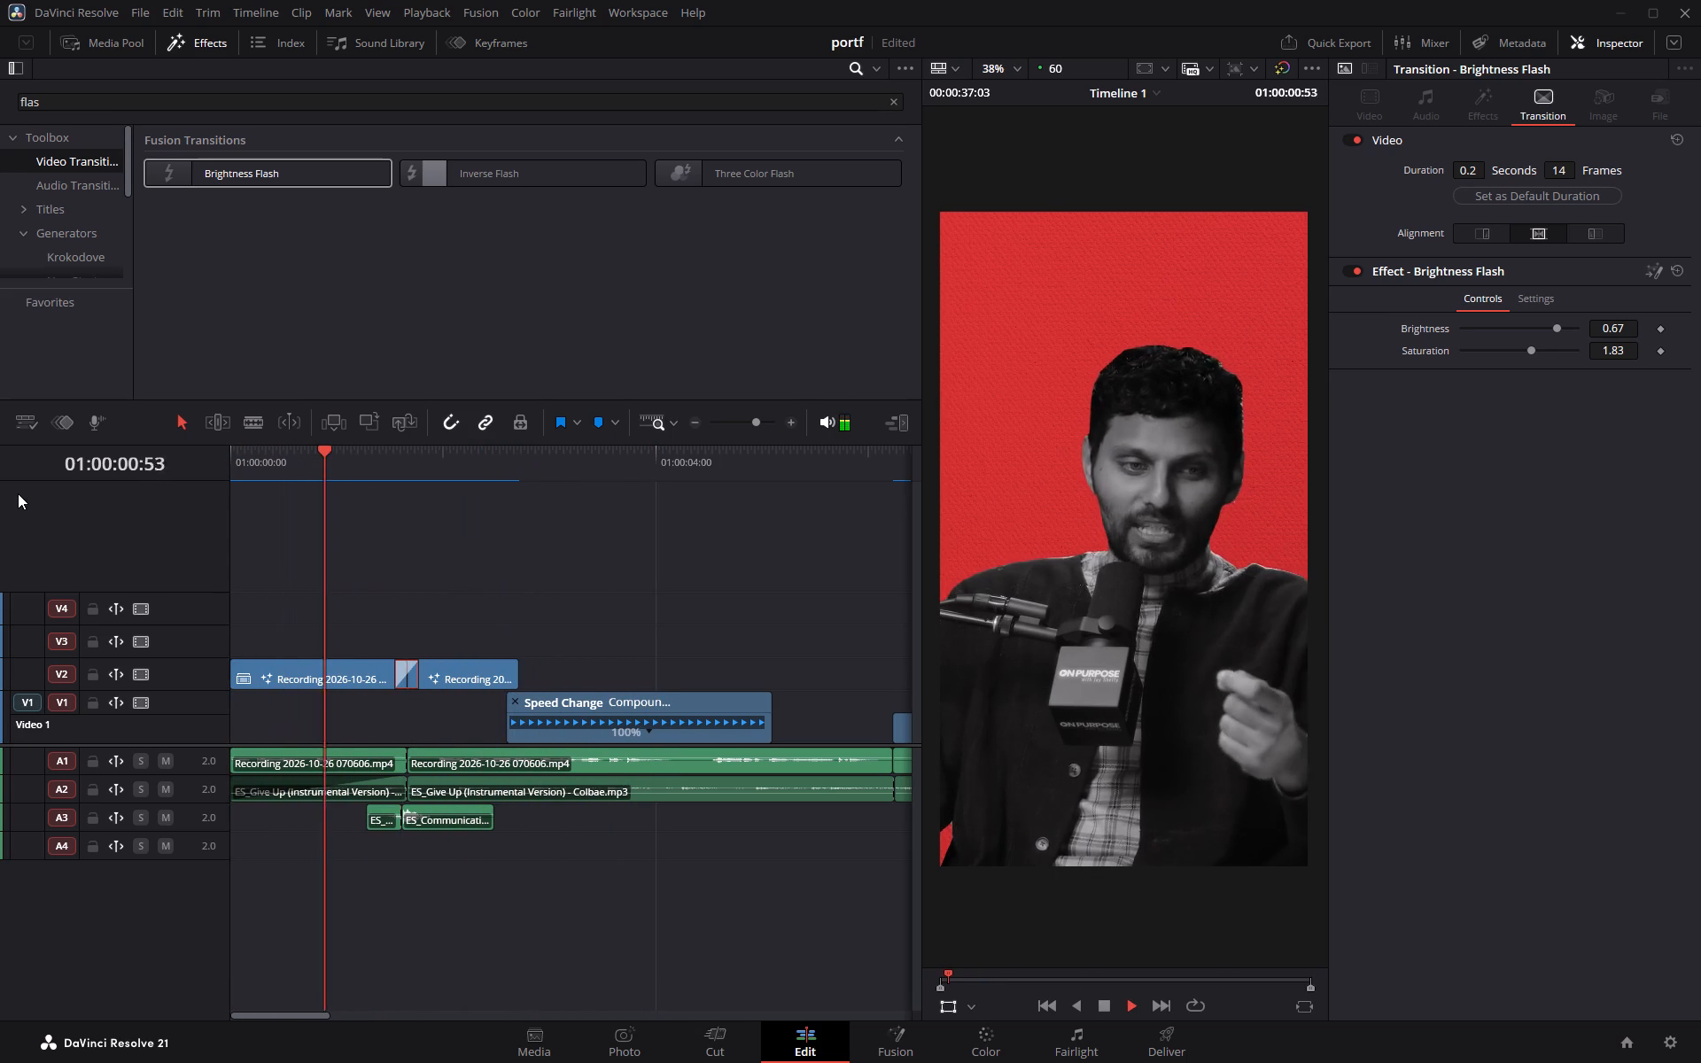
{"action": "key", "text": "space"}
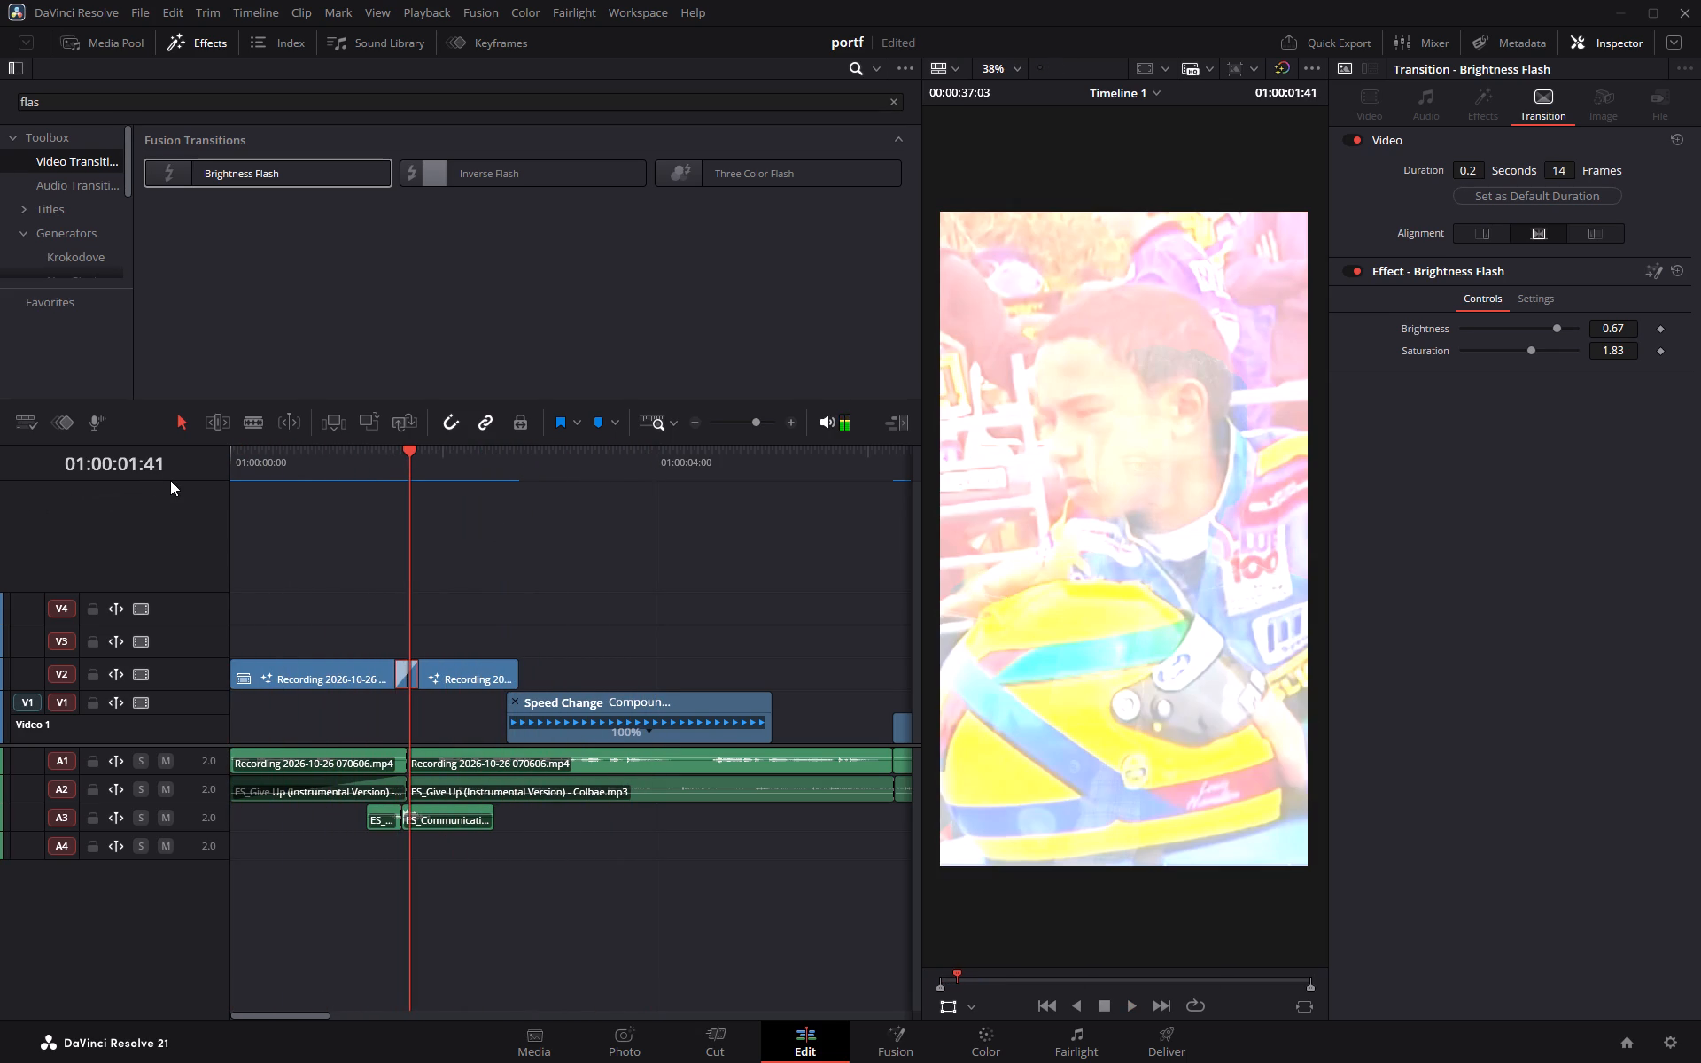
Roll the V2 podcast-to-karting cut earlier so its Brightness Flash starts at about 01:00:01:17, keeping the karting clip's end in place.
{"action": "left_click_drag", "start_coordinate": [406, 453], "coordinate": [386, 453]}
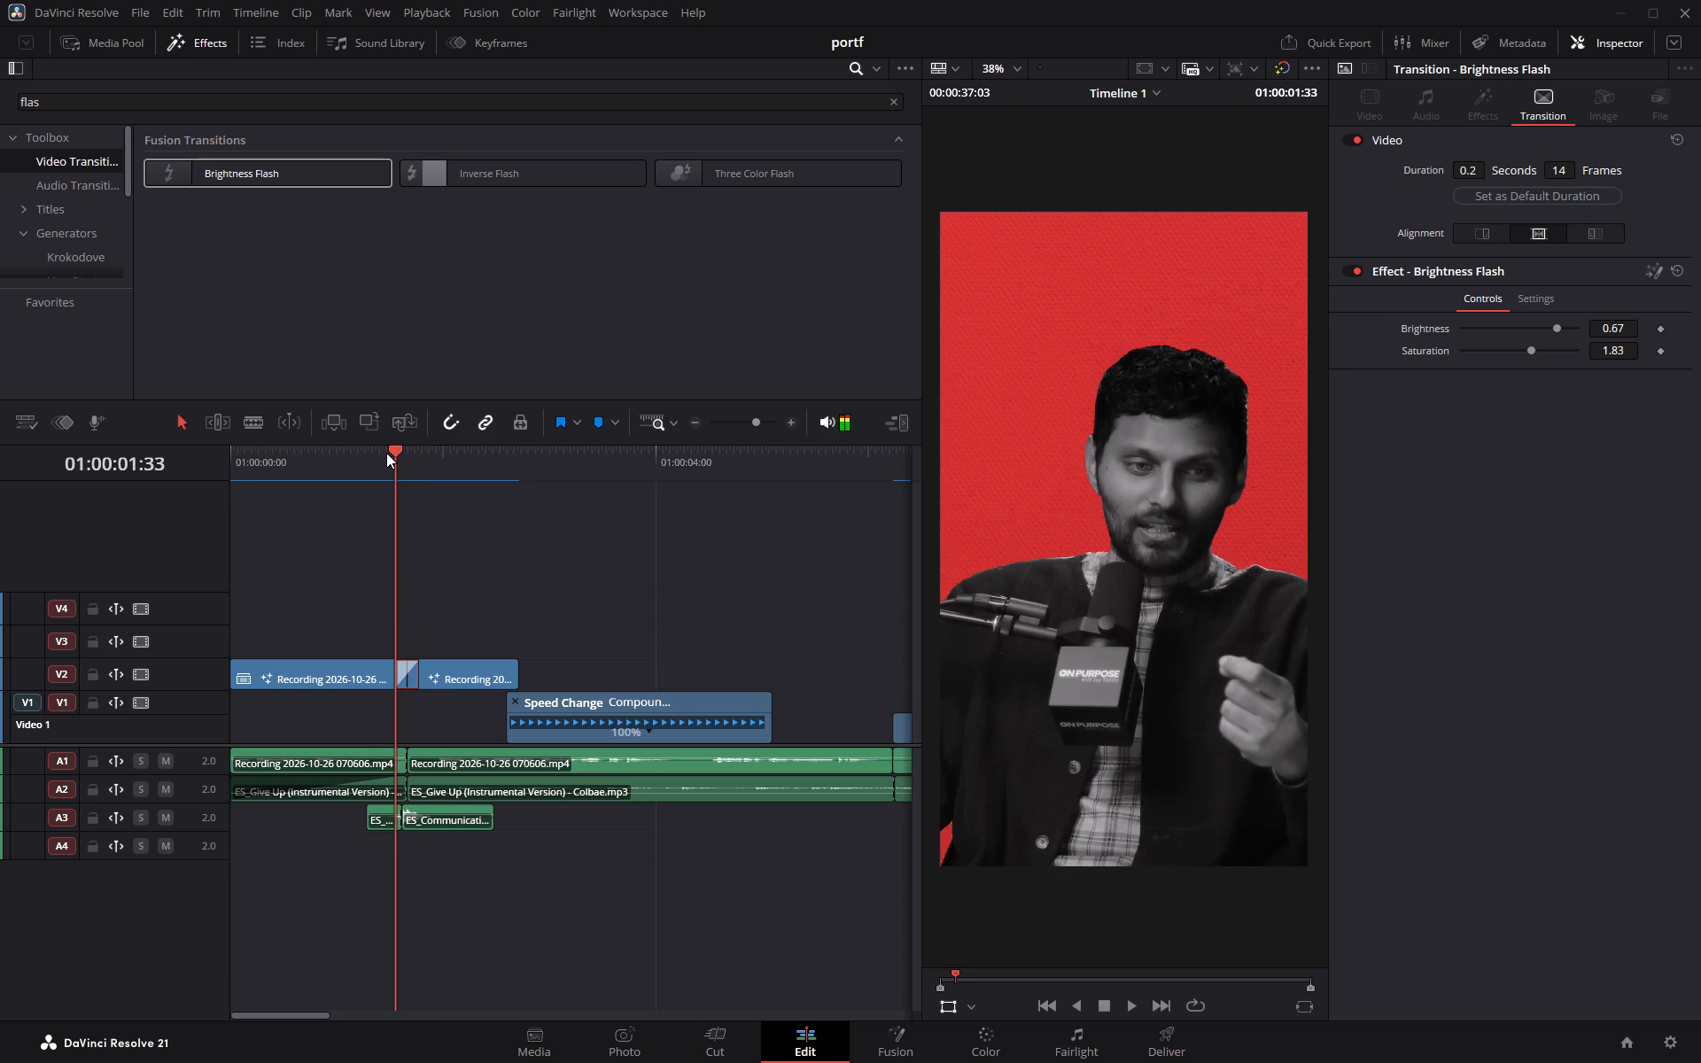
{"action": "left_click_drag", "start_coordinate": [386, 453], "coordinate": [353, 460]}
{"action": "left_click_drag", "start_coordinate": [351, 455], "coordinate": [361, 454]}
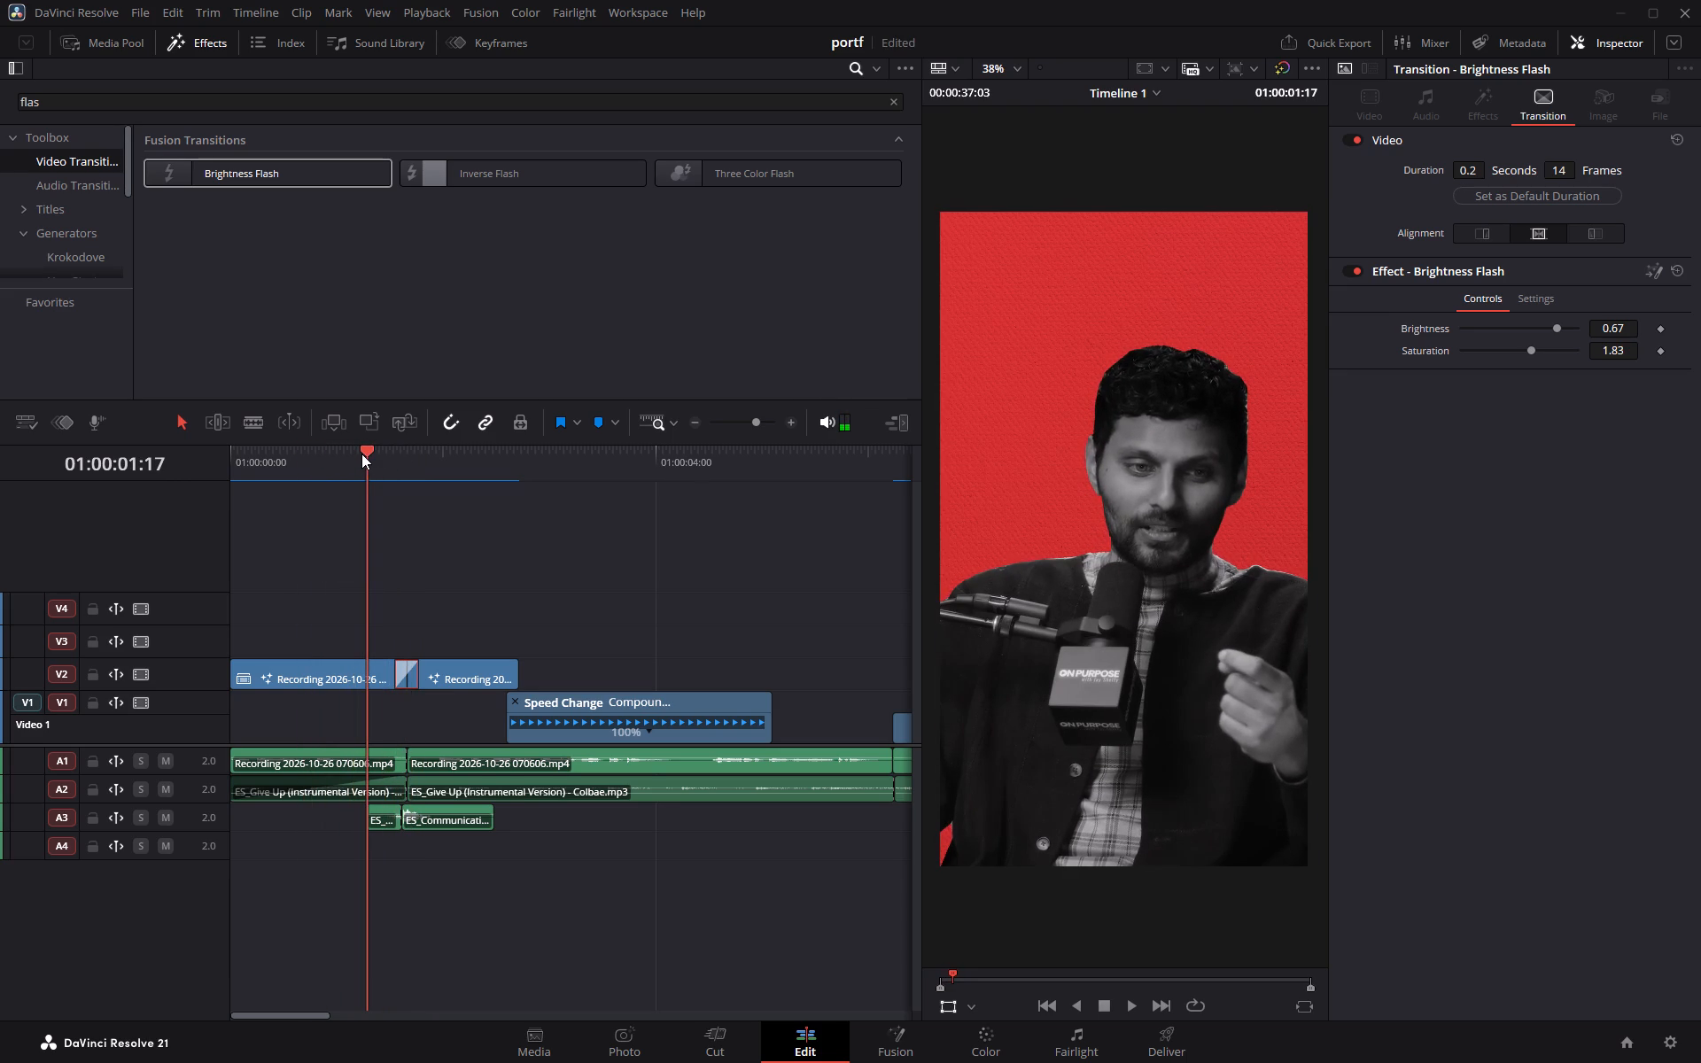
{"action": "left_click_drag", "start_coordinate": [361, 454], "coordinate": [376, 455]}
{"action": "left_click_drag", "start_coordinate": [414, 671], "coordinate": [389, 672]}
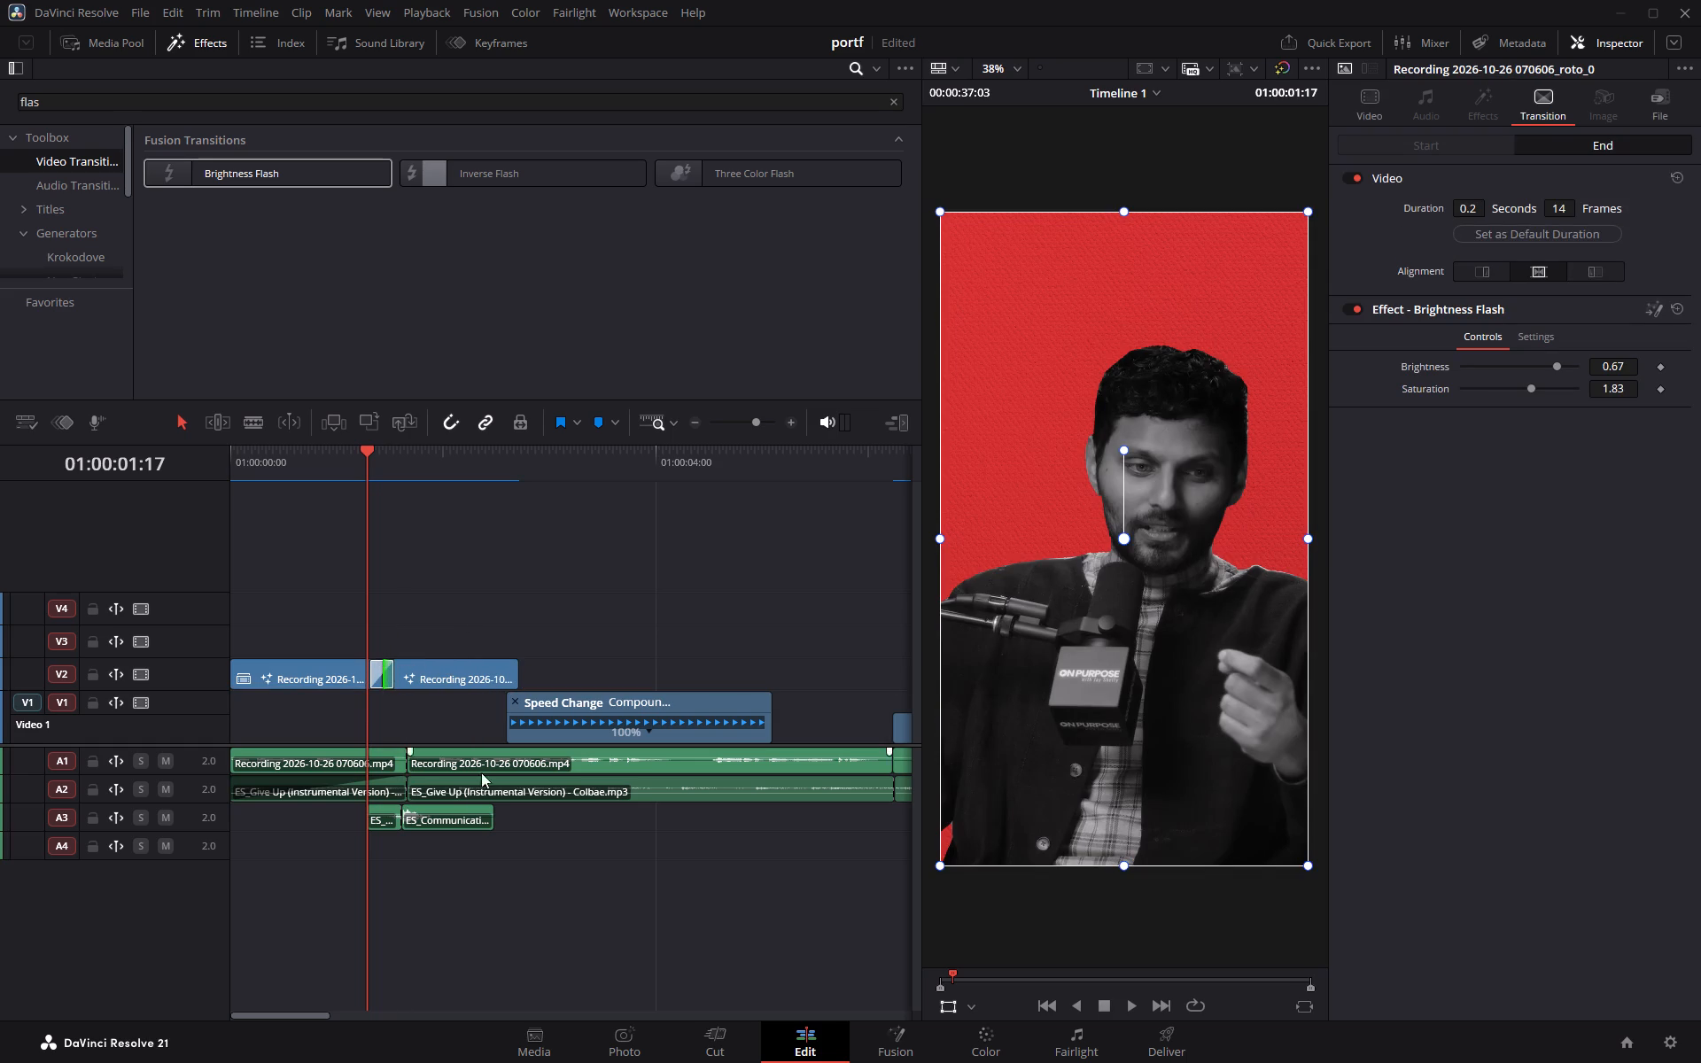
Move both A3 sound effects earlier together so their junction sits at the V2 podcast-to-karting cut.
{"action": "left_click_drag", "start_coordinate": [539, 824], "coordinate": [338, 824]}
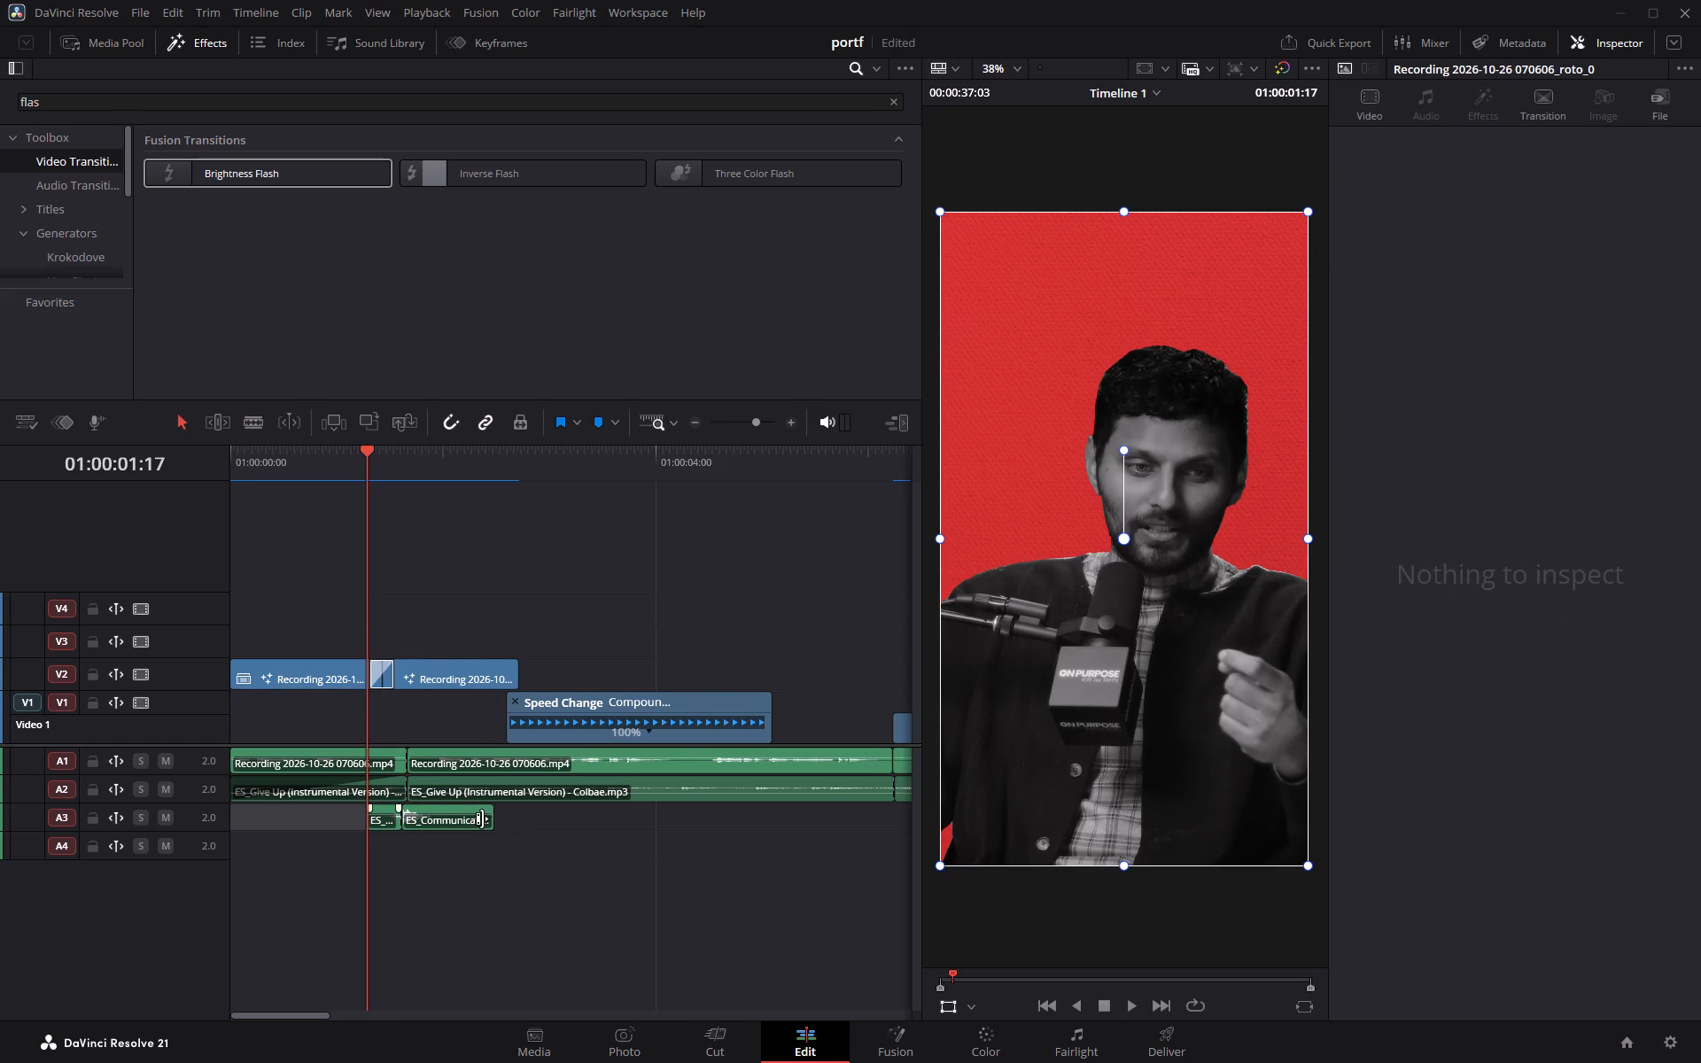
{"action": "left_click_drag", "start_coordinate": [541, 829], "coordinate": [400, 822]}
{"action": "left_click", "coordinate": [401, 822]}
{"action": "left_click", "coordinate": [526, 847]}
{"action": "left_click_drag", "start_coordinate": [529, 820], "coordinate": [483, 818]}
{"action": "left_click_drag", "start_coordinate": [483, 818], "coordinate": [367, 817]}
{"action": "left_click_drag", "start_coordinate": [454, 821], "coordinate": [415, 823]}
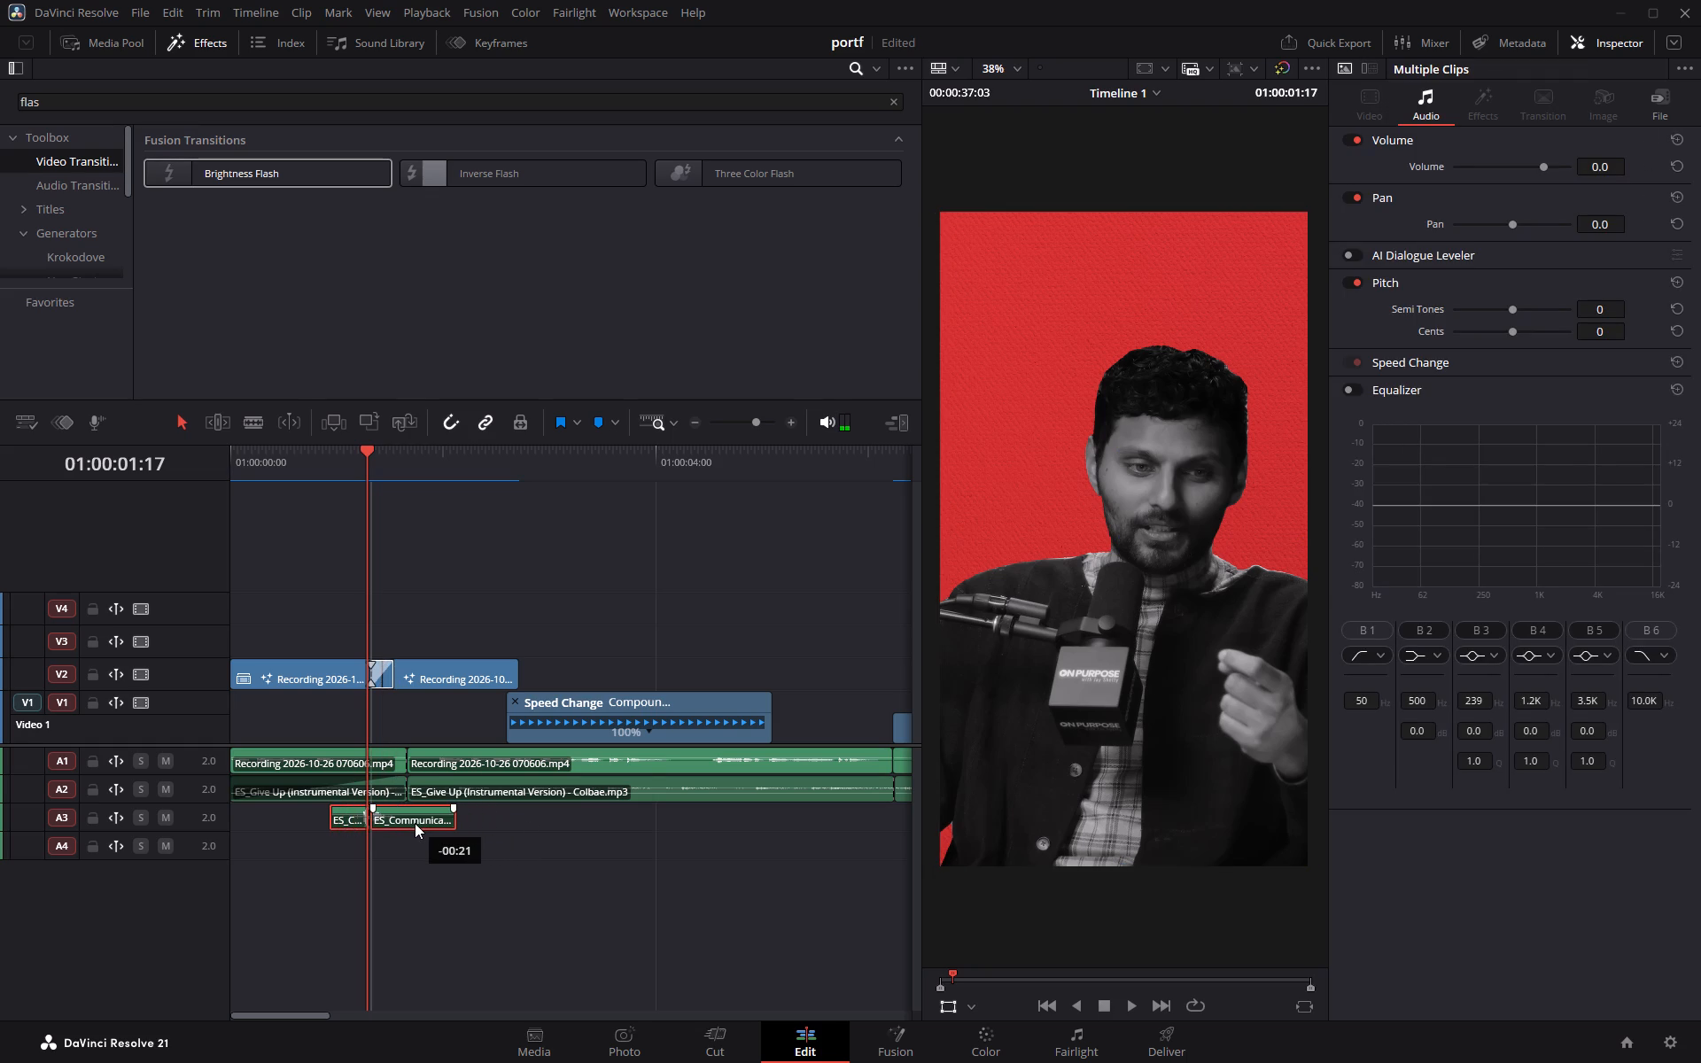
{"action": "left_click_drag", "start_coordinate": [415, 823], "coordinate": [426, 824]}
Play back the opening to check the shifted sound effects against the Brightness Flash and the start of the compound clip.
{"action": "left_click_drag", "start_coordinate": [368, 451], "coordinate": [272, 451]}
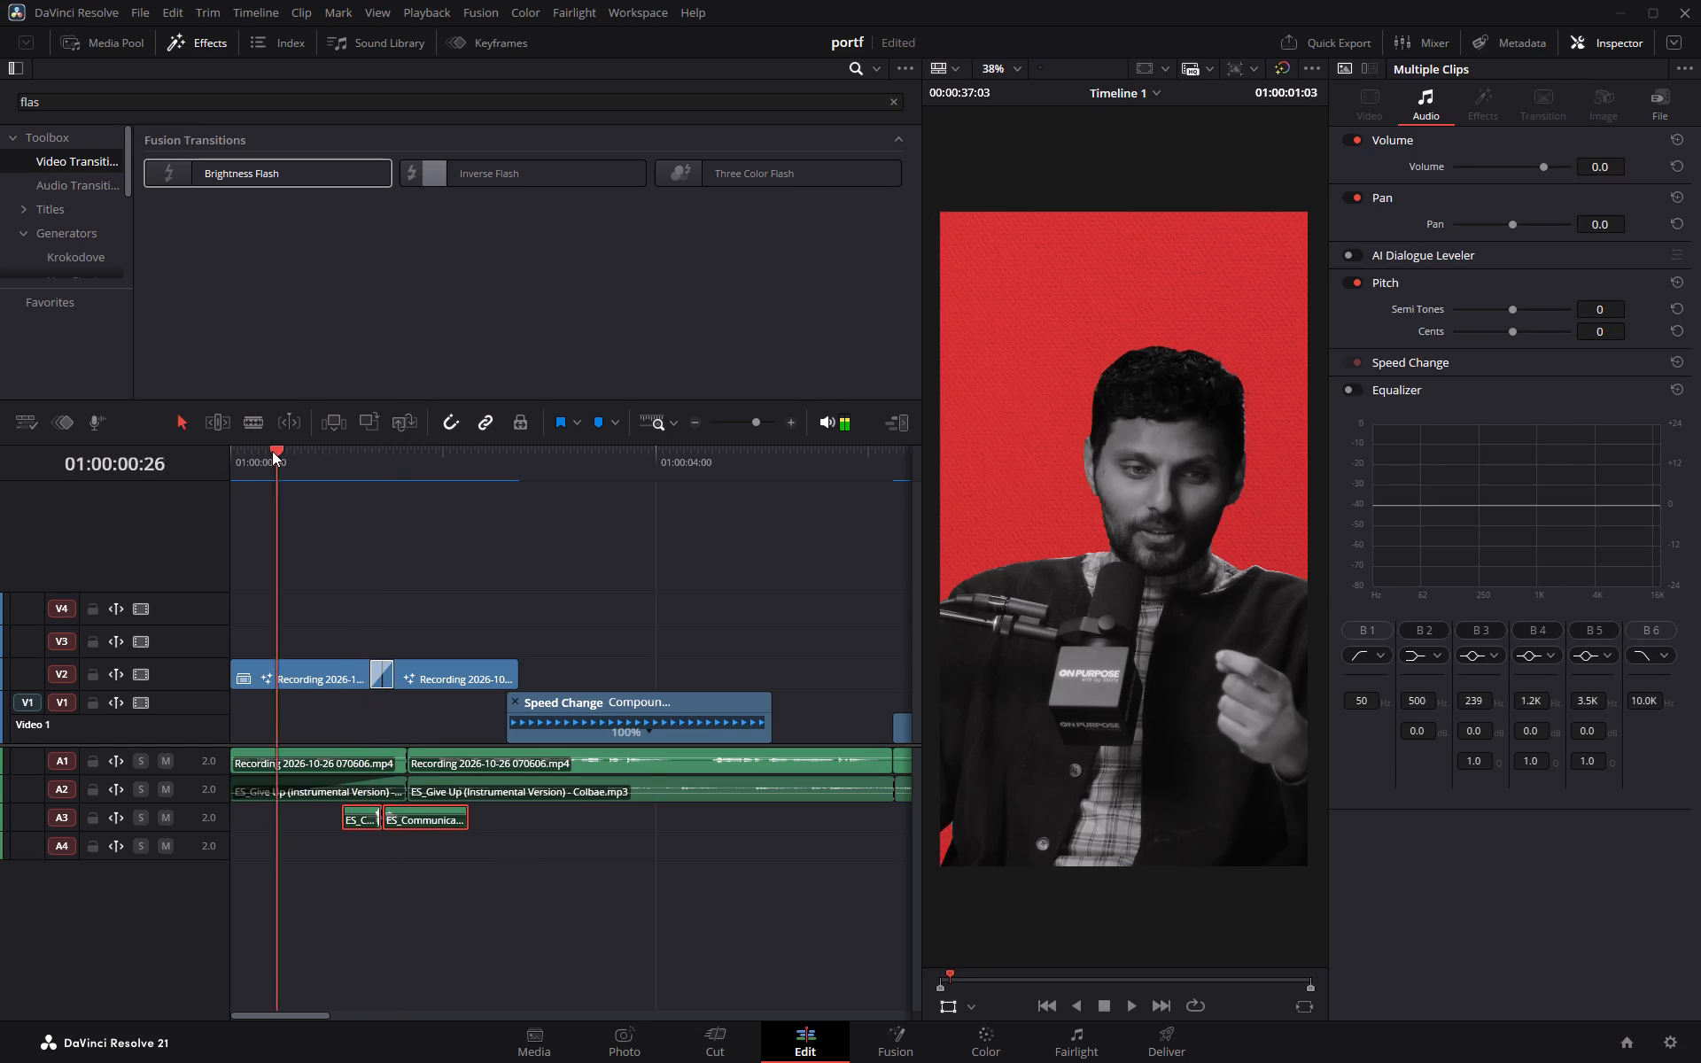
{"action": "left_click_drag", "start_coordinate": [272, 451], "coordinate": [251, 451]}
{"action": "left_click_drag", "start_coordinate": [213, 451], "coordinate": [162, 451]}
{"action": "key", "text": "space"}
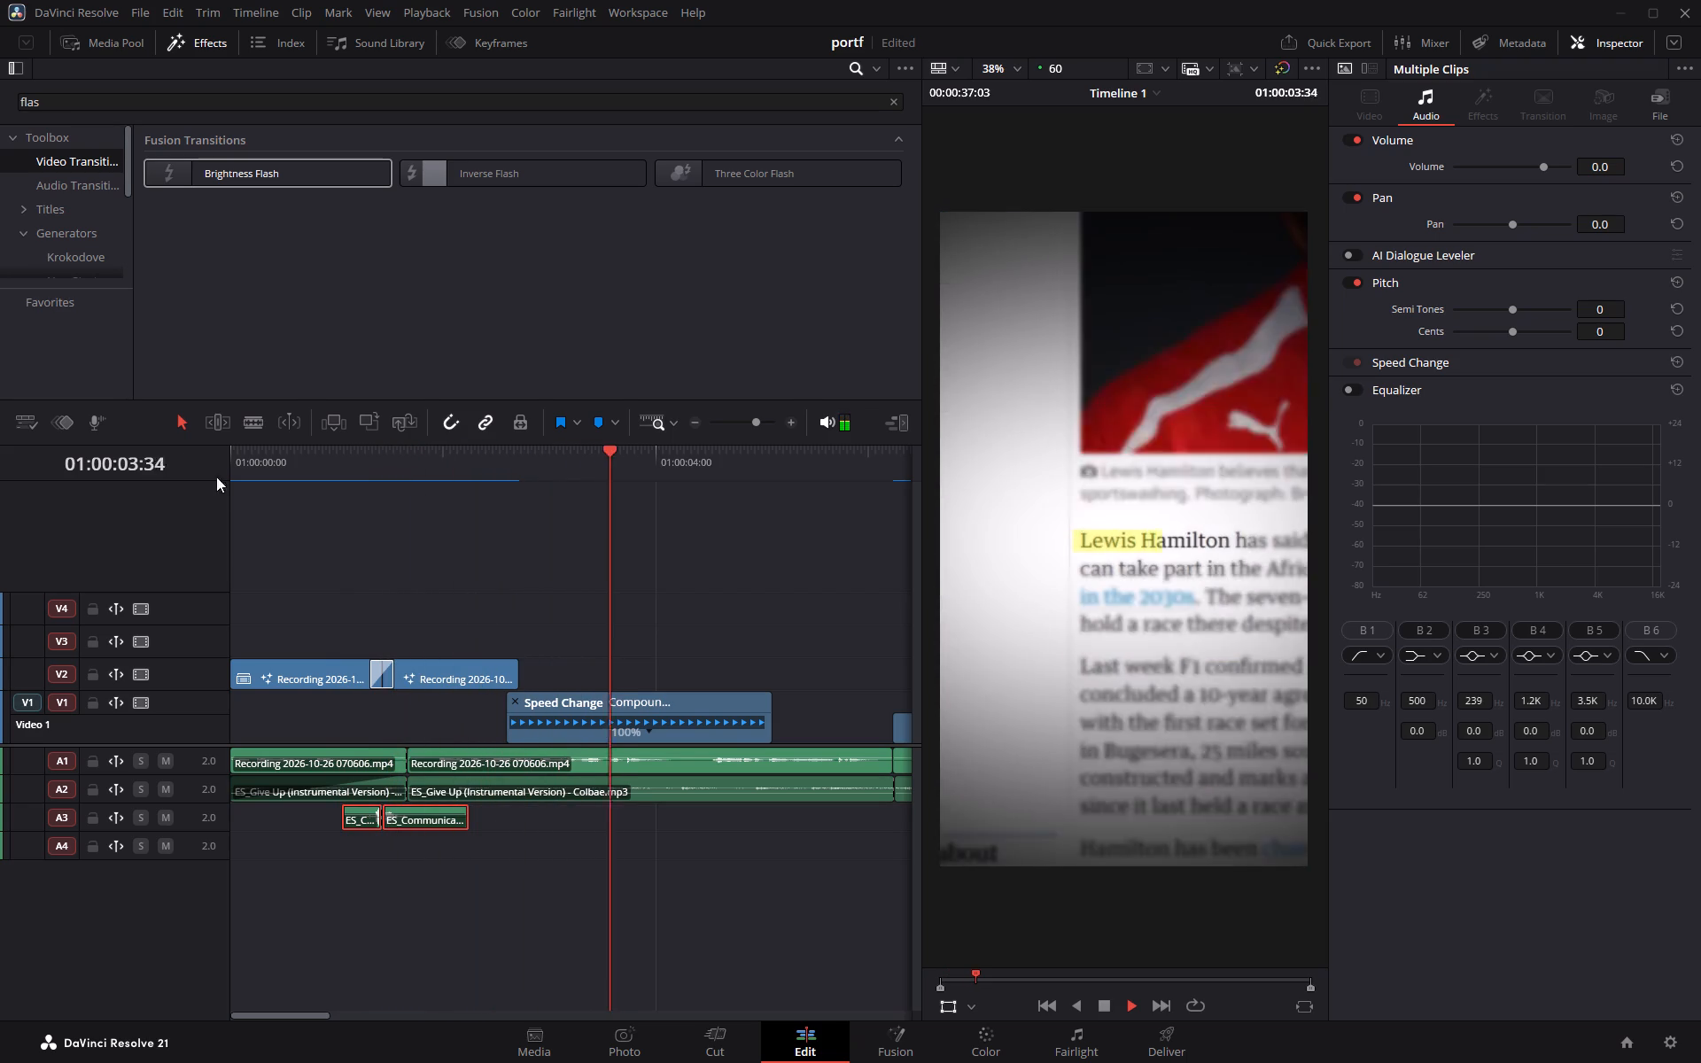
{"action": "key", "text": "space"}
{"action": "left_click_drag", "start_coordinate": [618, 461], "coordinate": [393, 464]}
{"action": "key", "text": "space"}
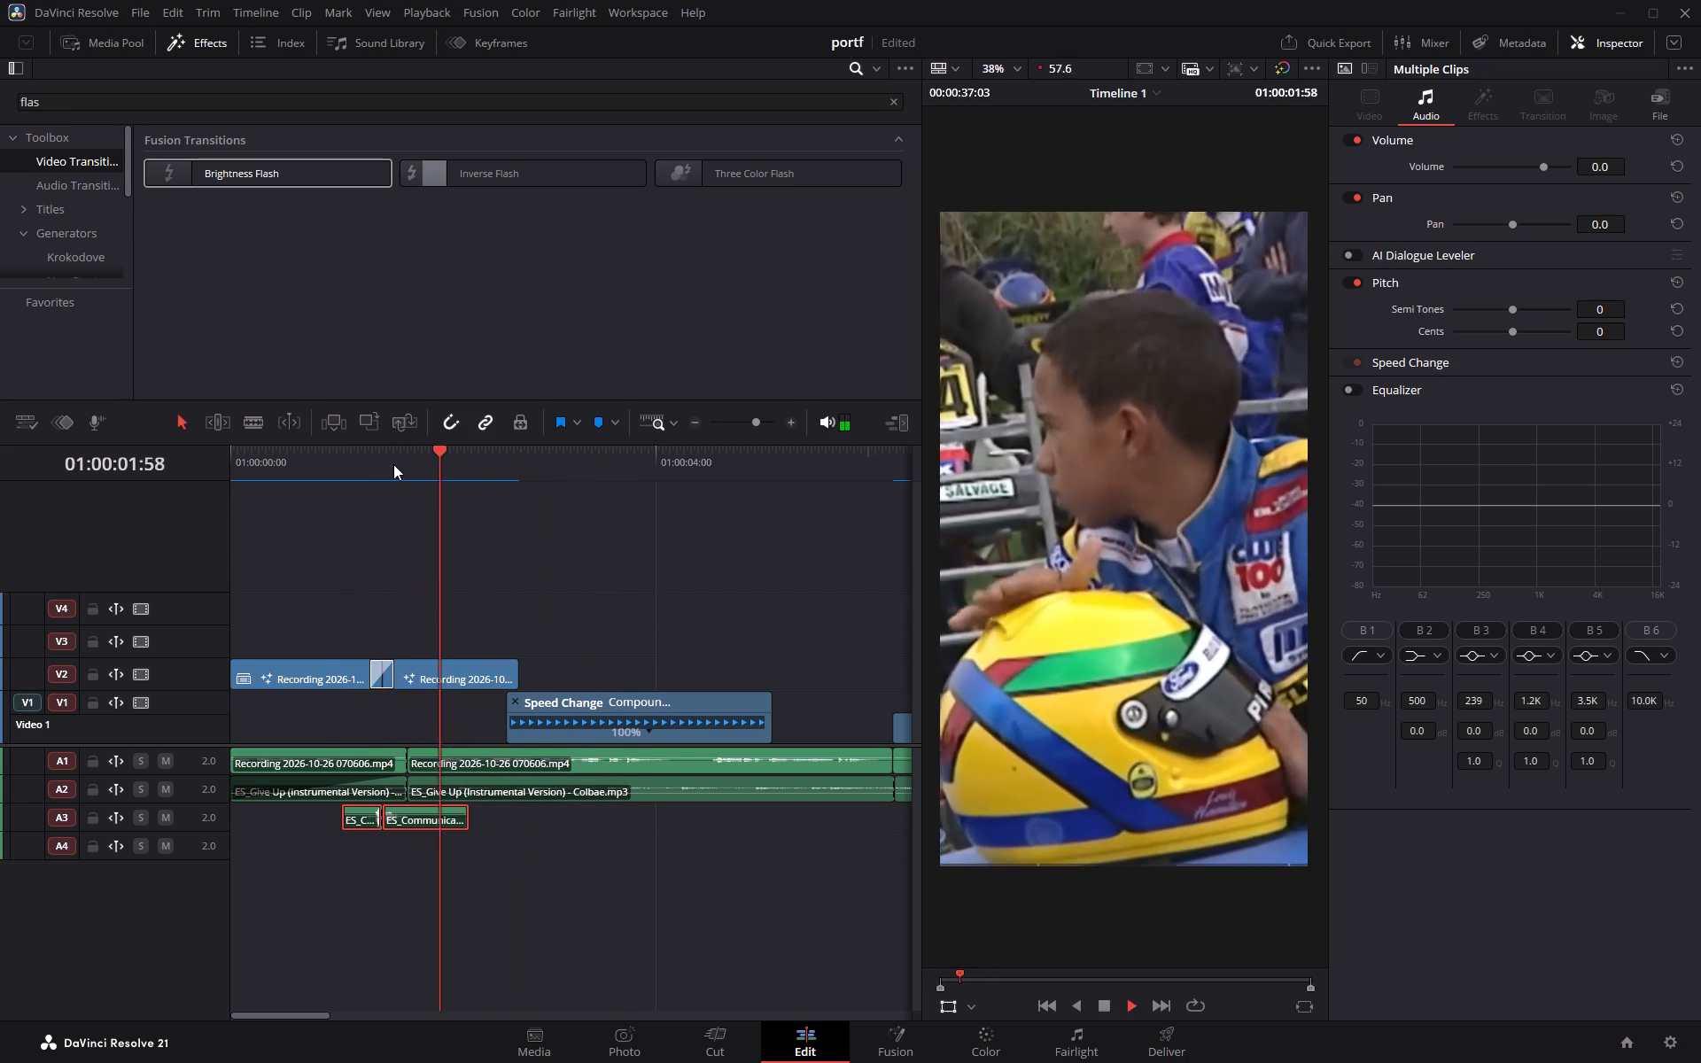
{"action": "key", "text": "space"}
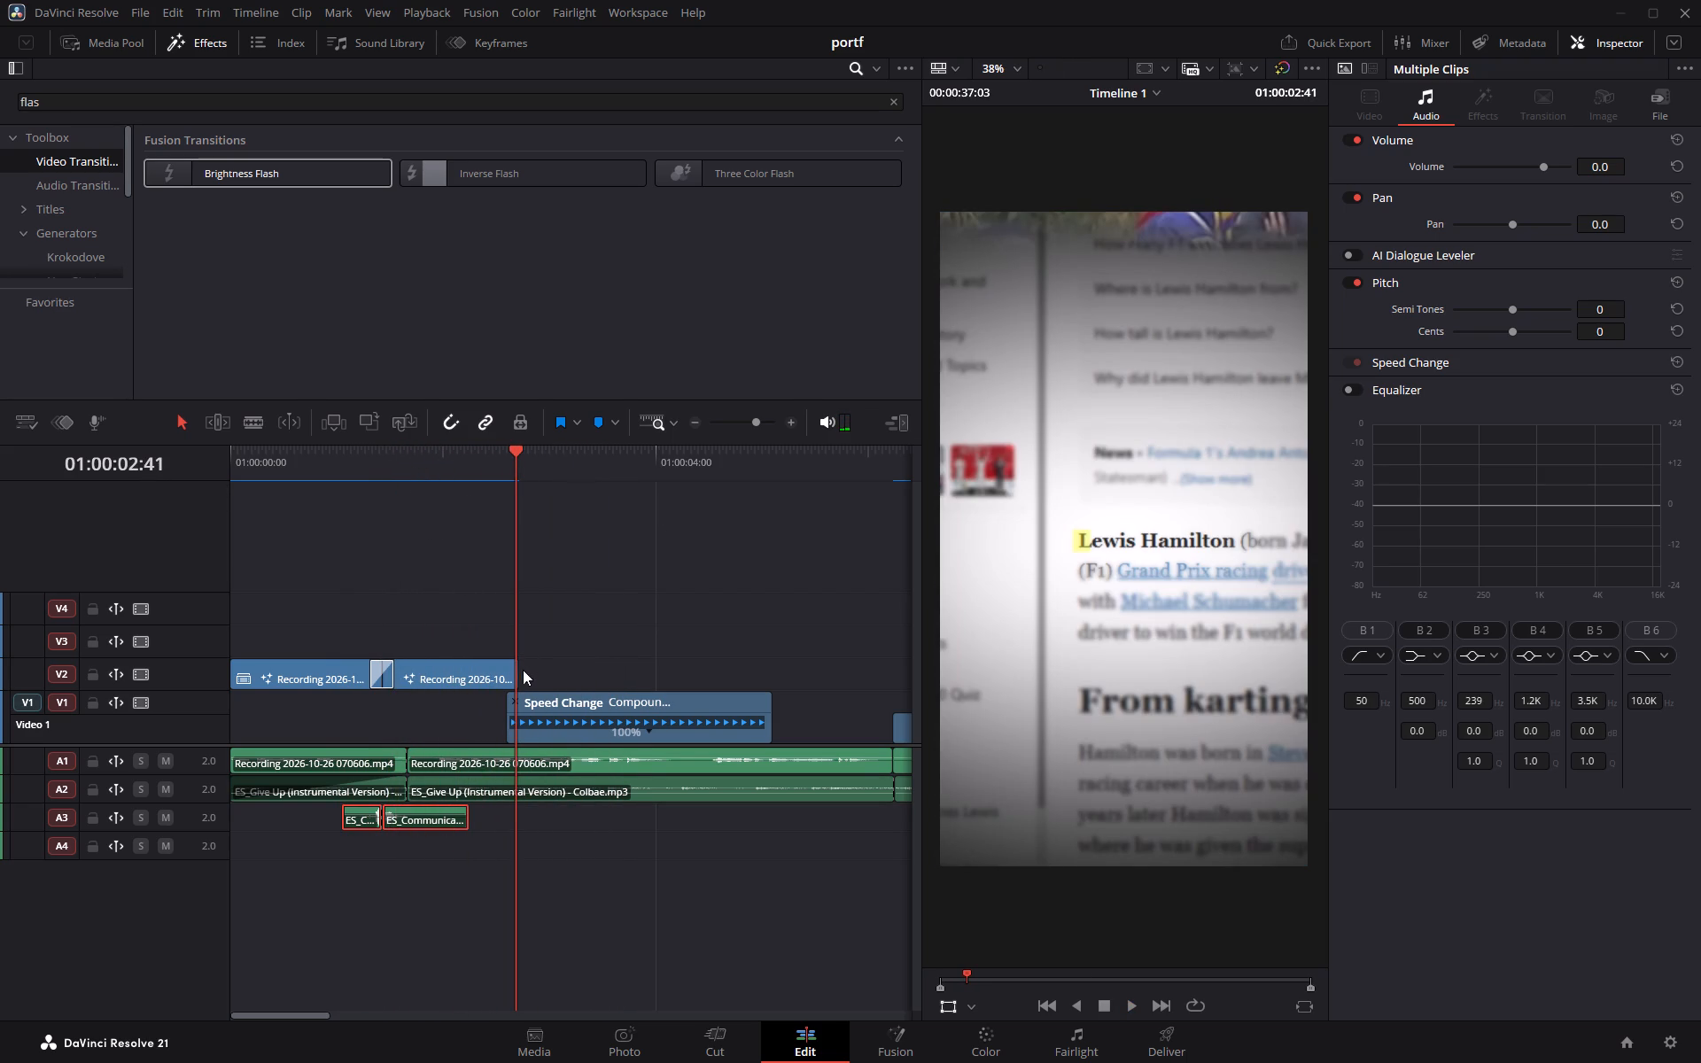
Shift the V2 karting clip about 7 frames later and extend its start back to the end of the podcast clip.
{"action": "left_click_drag", "start_coordinate": [458, 674], "coordinate": [474, 676]}
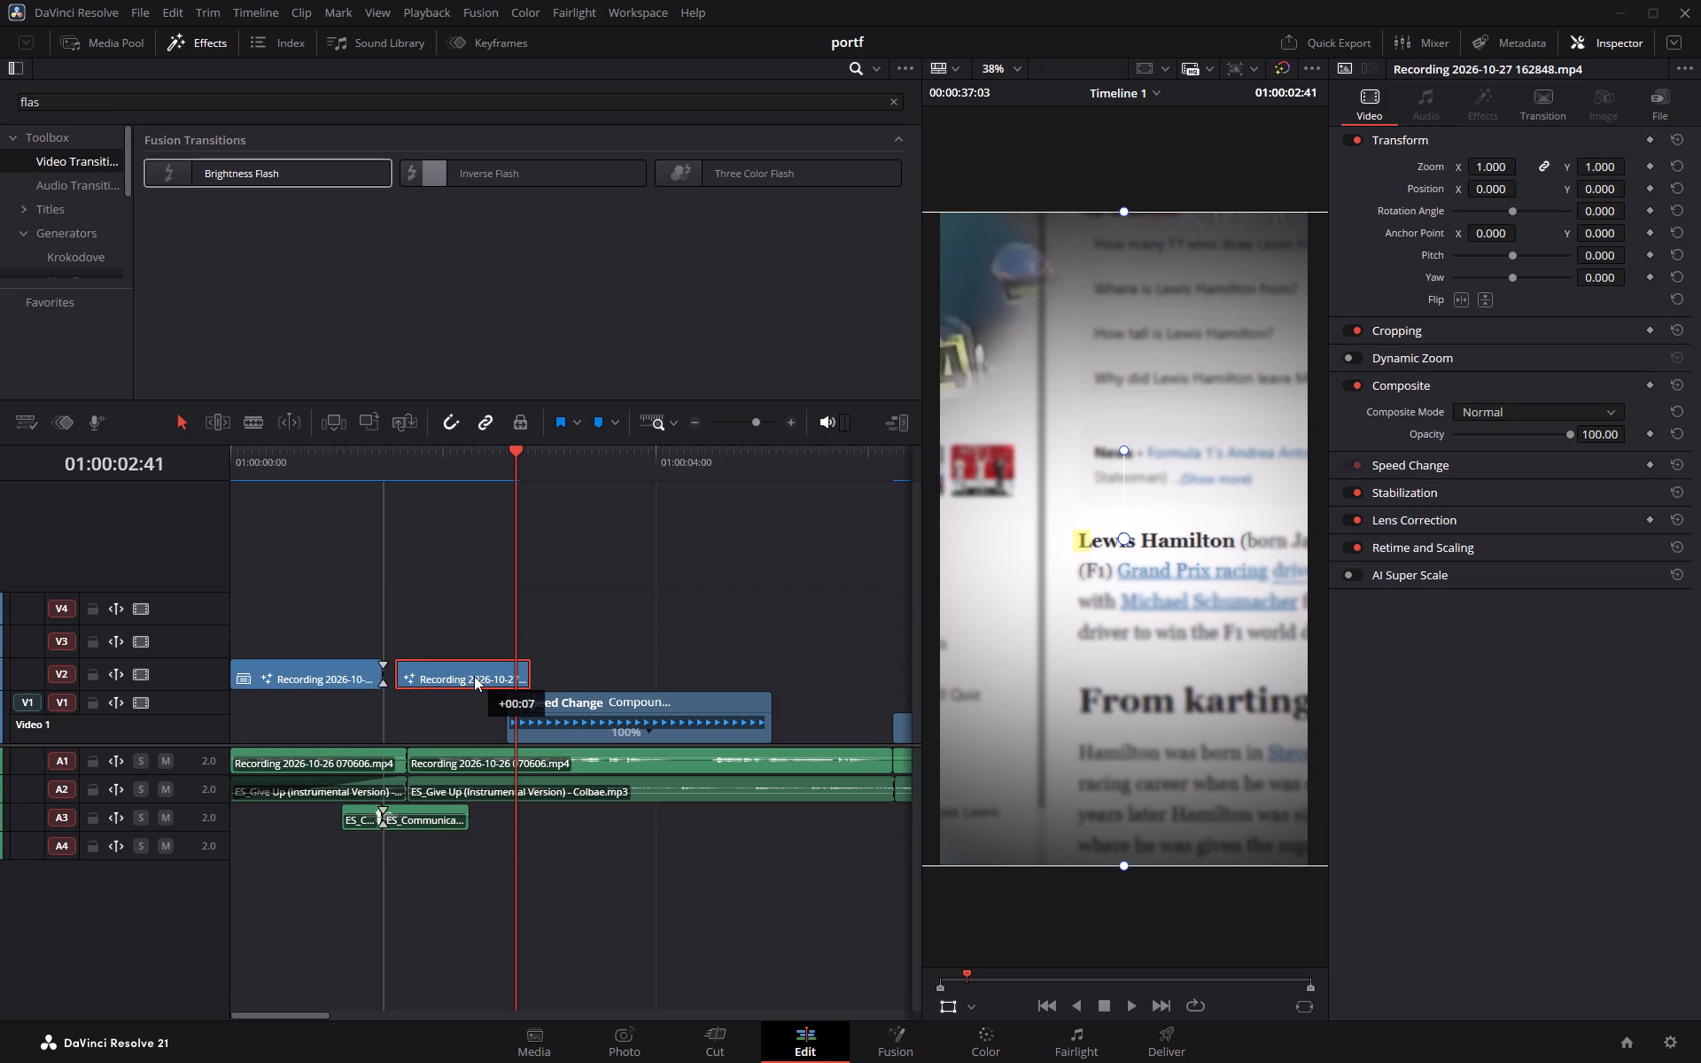
{"action": "left_click_drag", "start_coordinate": [474, 676], "coordinate": [476, 675]}
{"action": "left_click", "coordinate": [395, 671]}
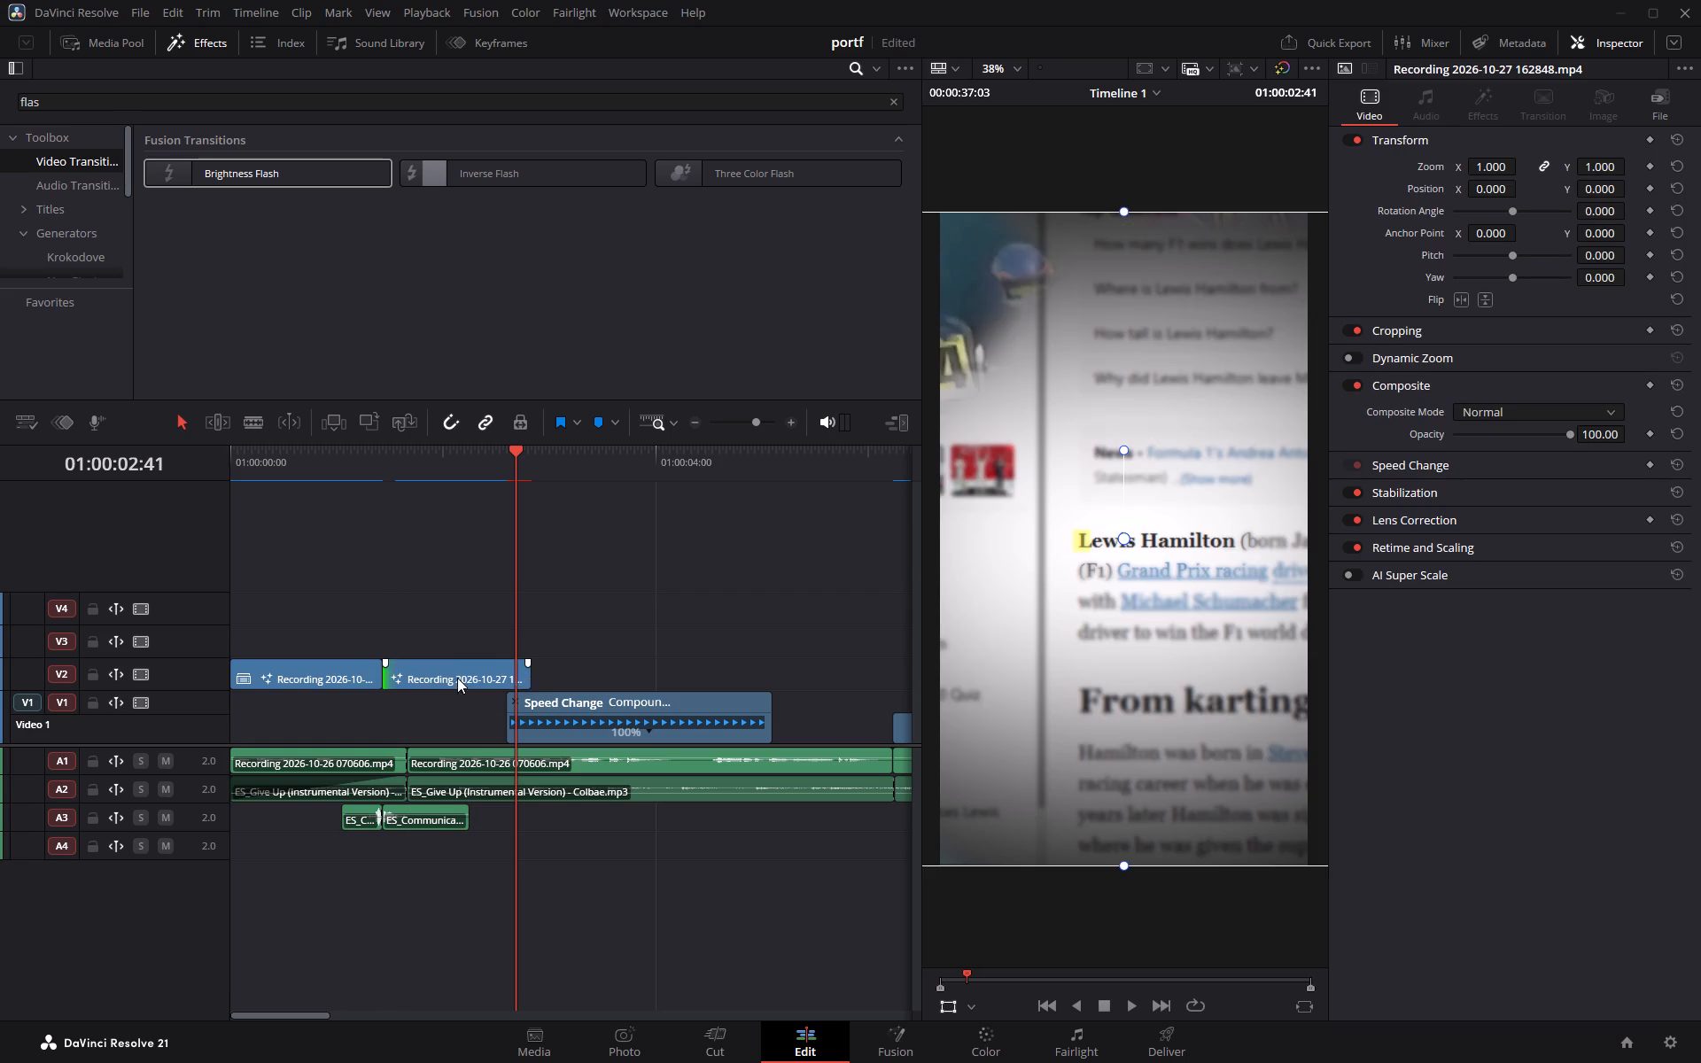
Extend the karting clip's end to about 01:00:03:00 and move the V1 compound clip later to start at about 01:00:02:50.
{"action": "left_click_drag", "start_coordinate": [571, 699], "coordinate": [581, 699]}
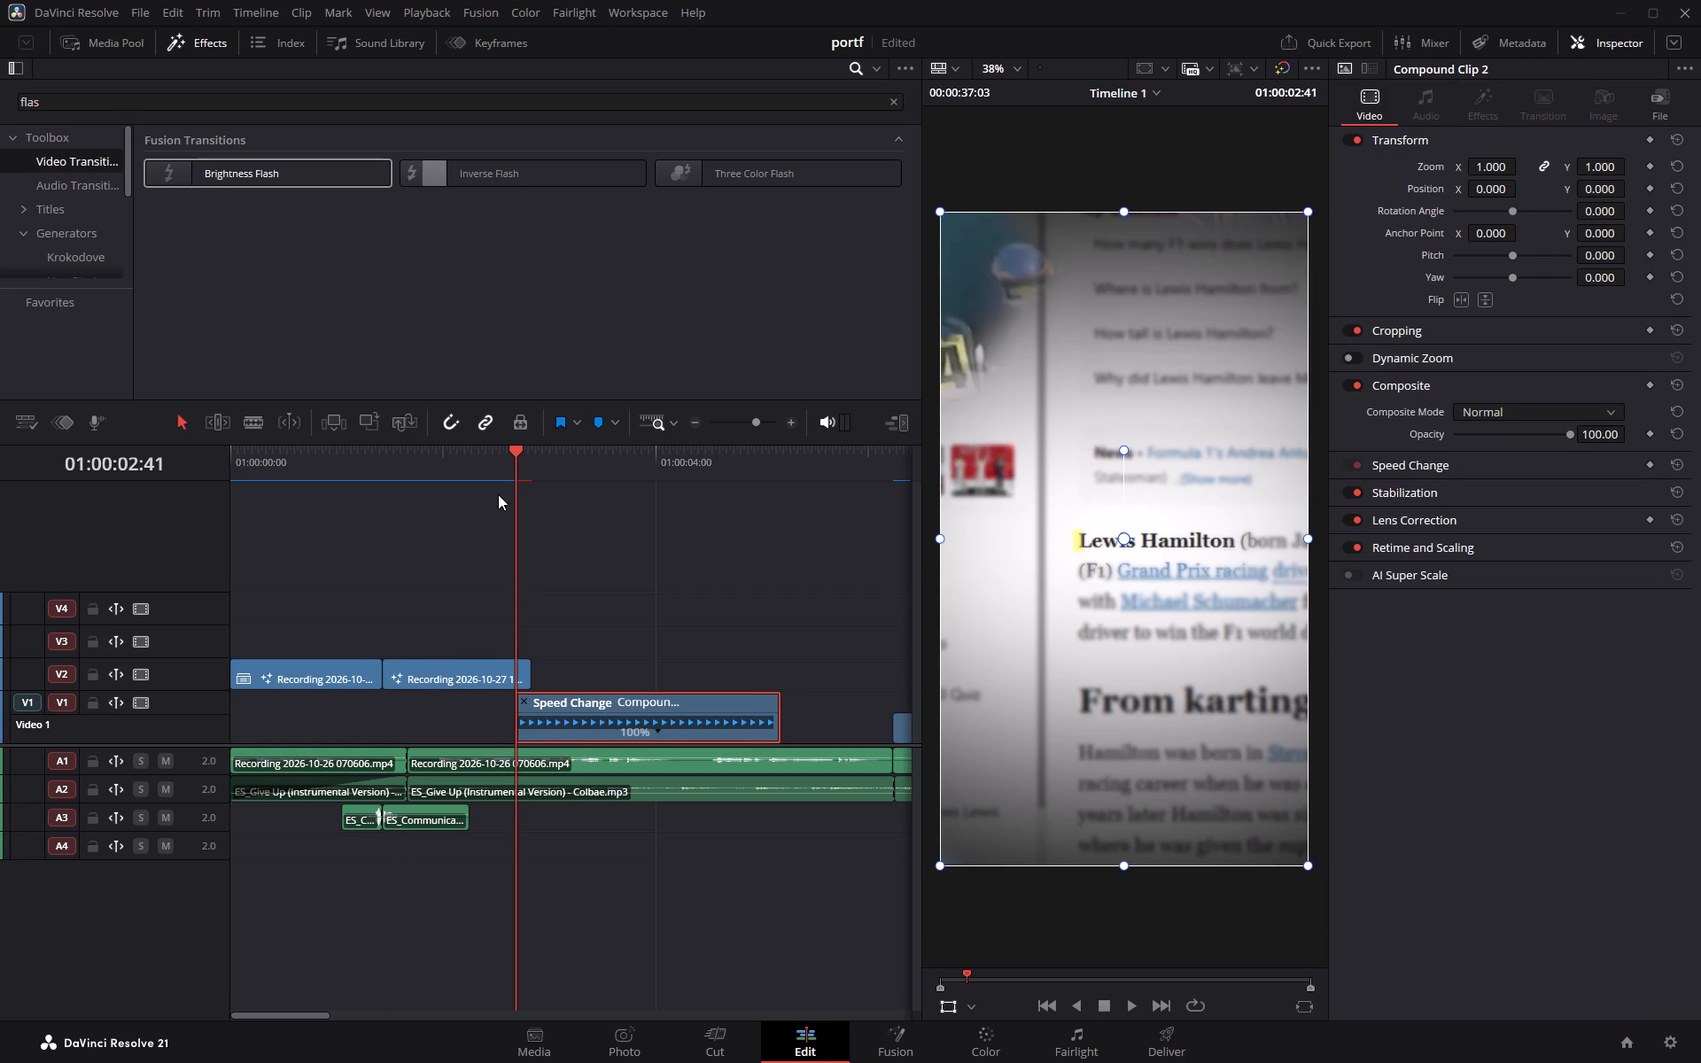
{"action": "left_click_drag", "start_coordinate": [514, 457], "coordinate": [478, 469]}
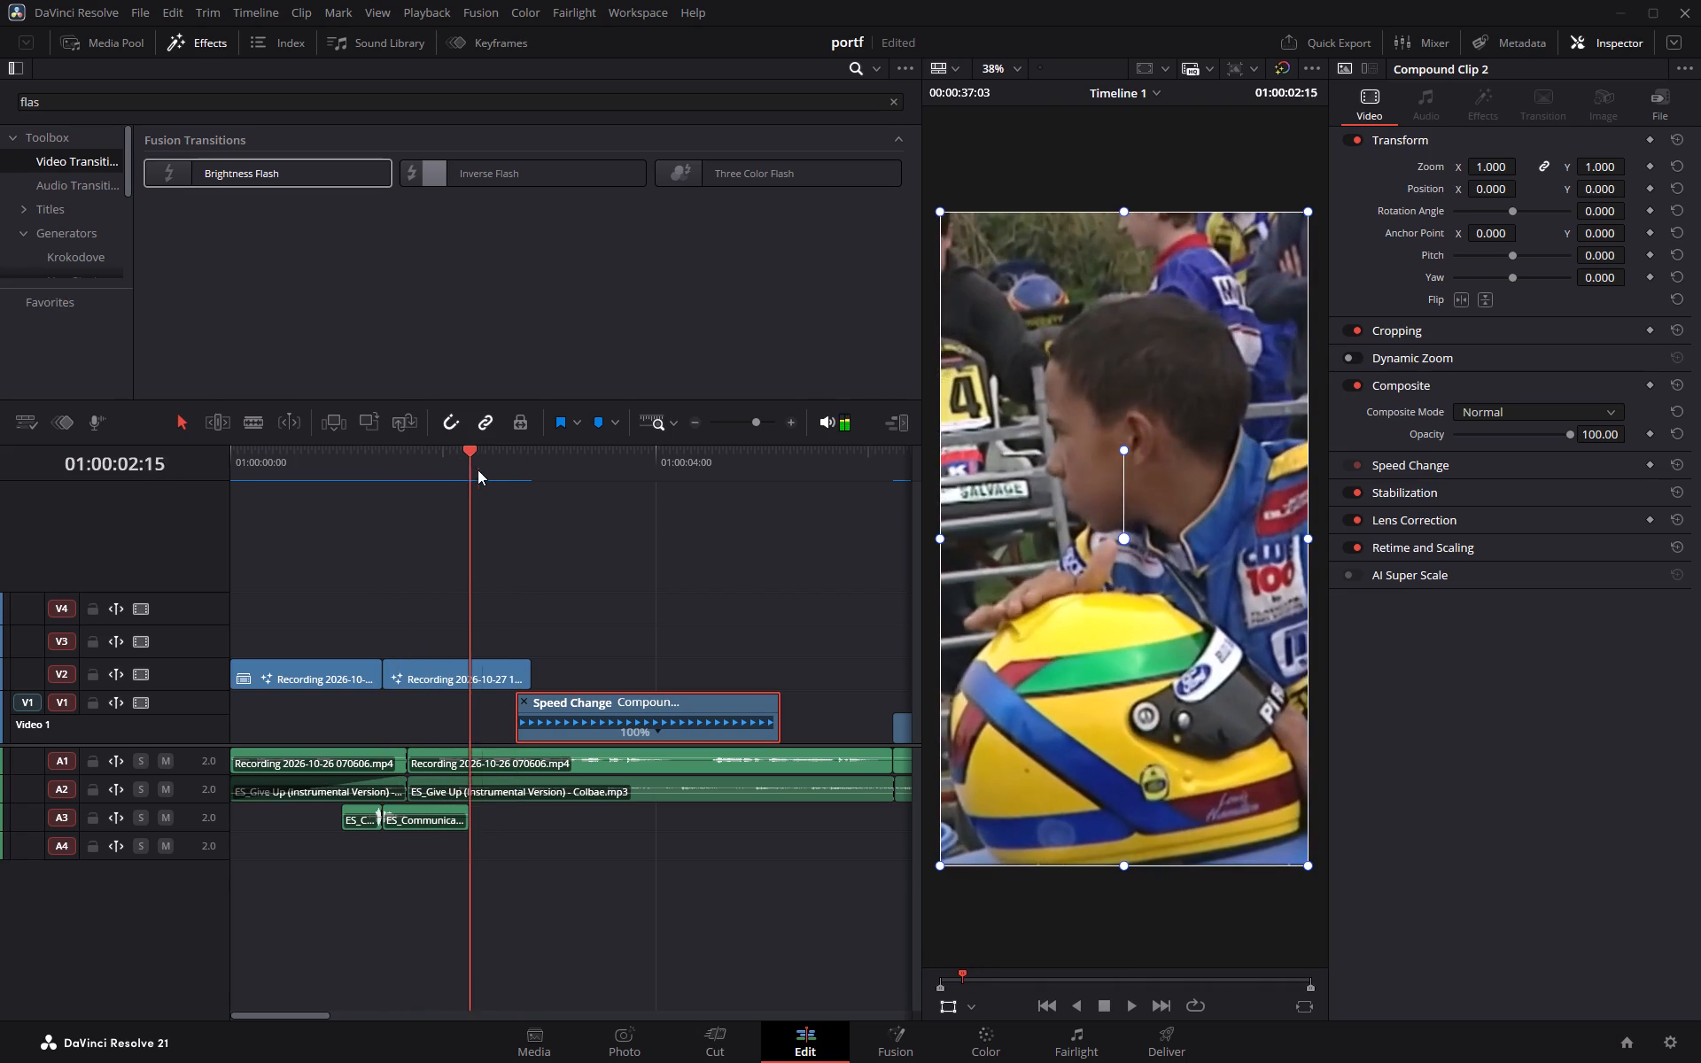
{"action": "left_click_drag", "start_coordinate": [478, 469], "coordinate": [531, 474]}
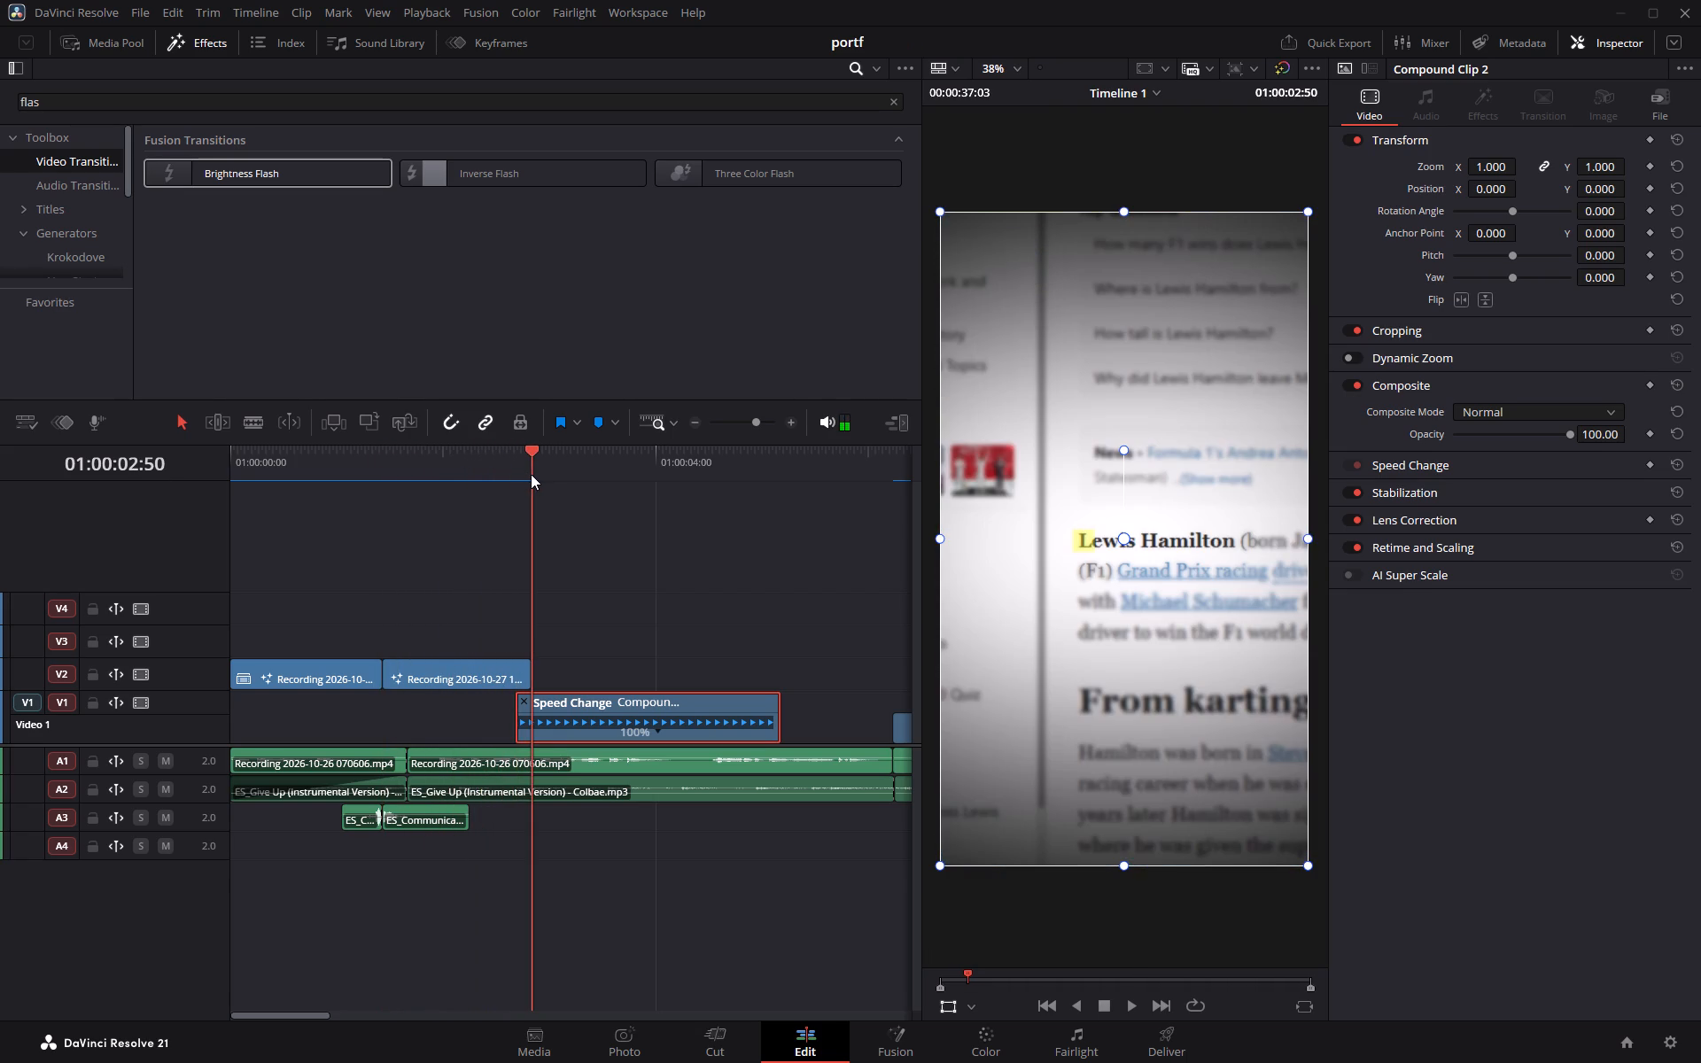
{"action": "left_click_drag", "start_coordinate": [531, 474], "coordinate": [541, 479]}
{"action": "left_click_drag", "start_coordinate": [541, 479], "coordinate": [476, 479]}
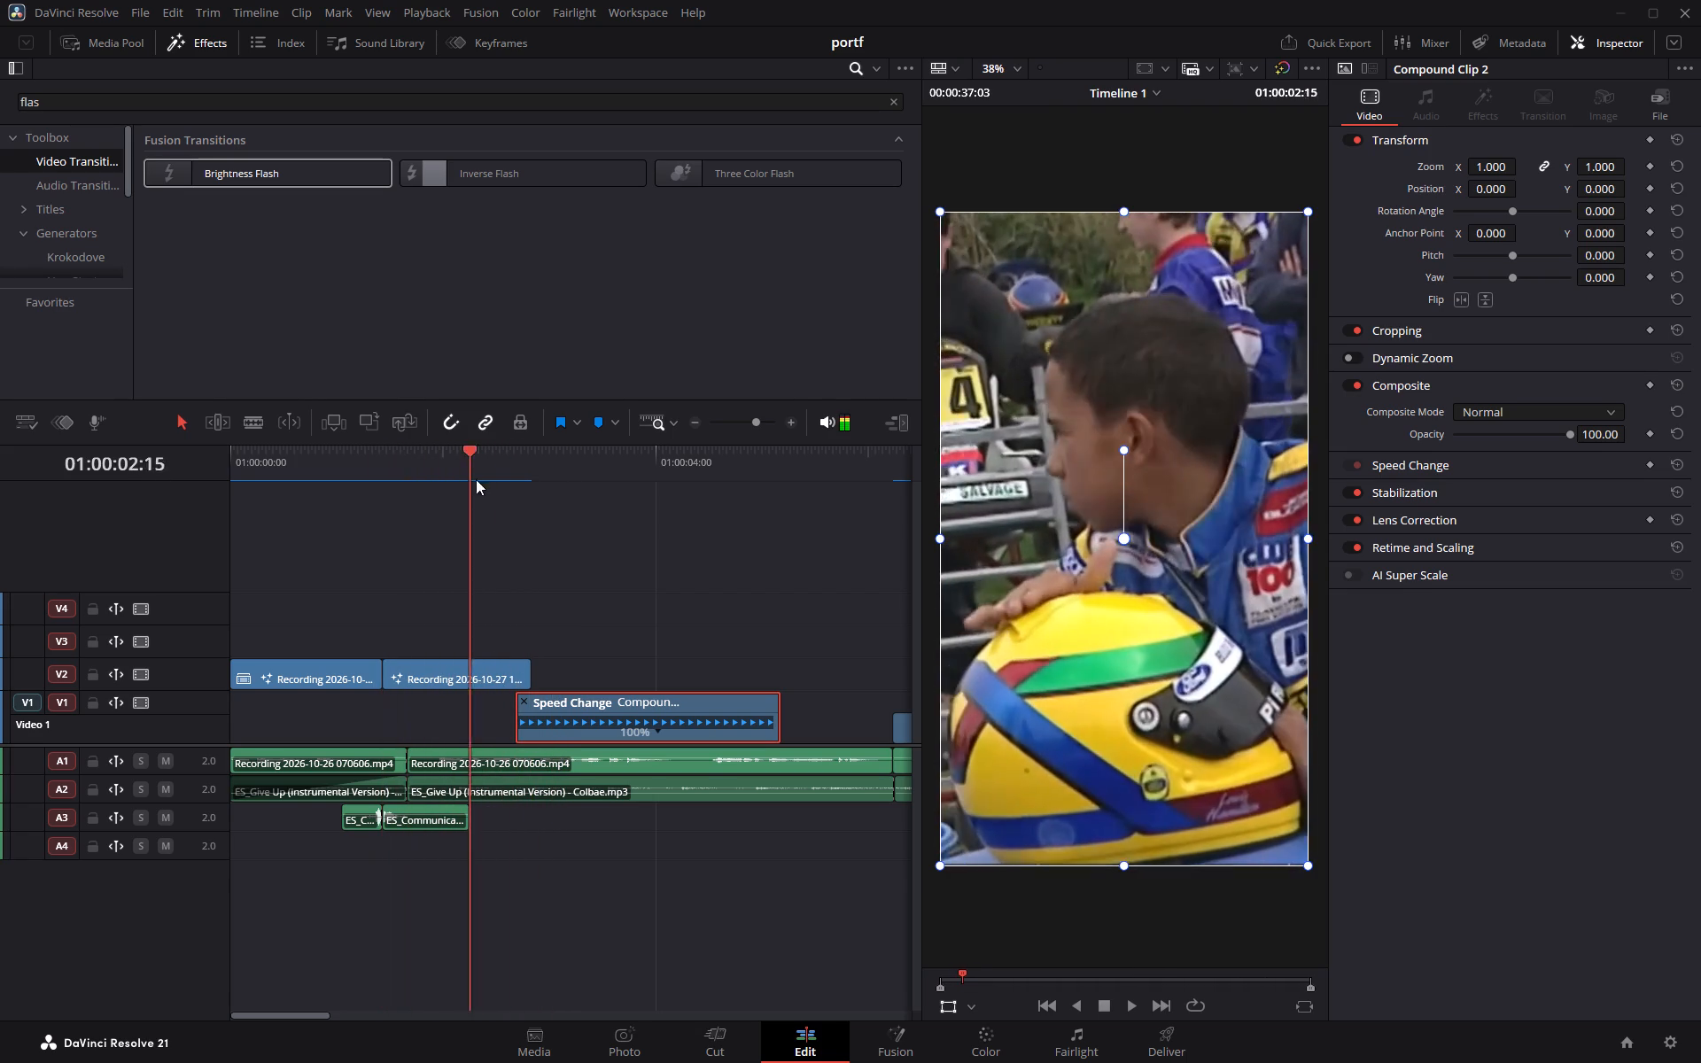
{"action": "left_click_drag", "start_coordinate": [476, 479], "coordinate": [530, 481]}
{"action": "left_click_drag", "start_coordinate": [528, 675], "coordinate": [530, 675]}
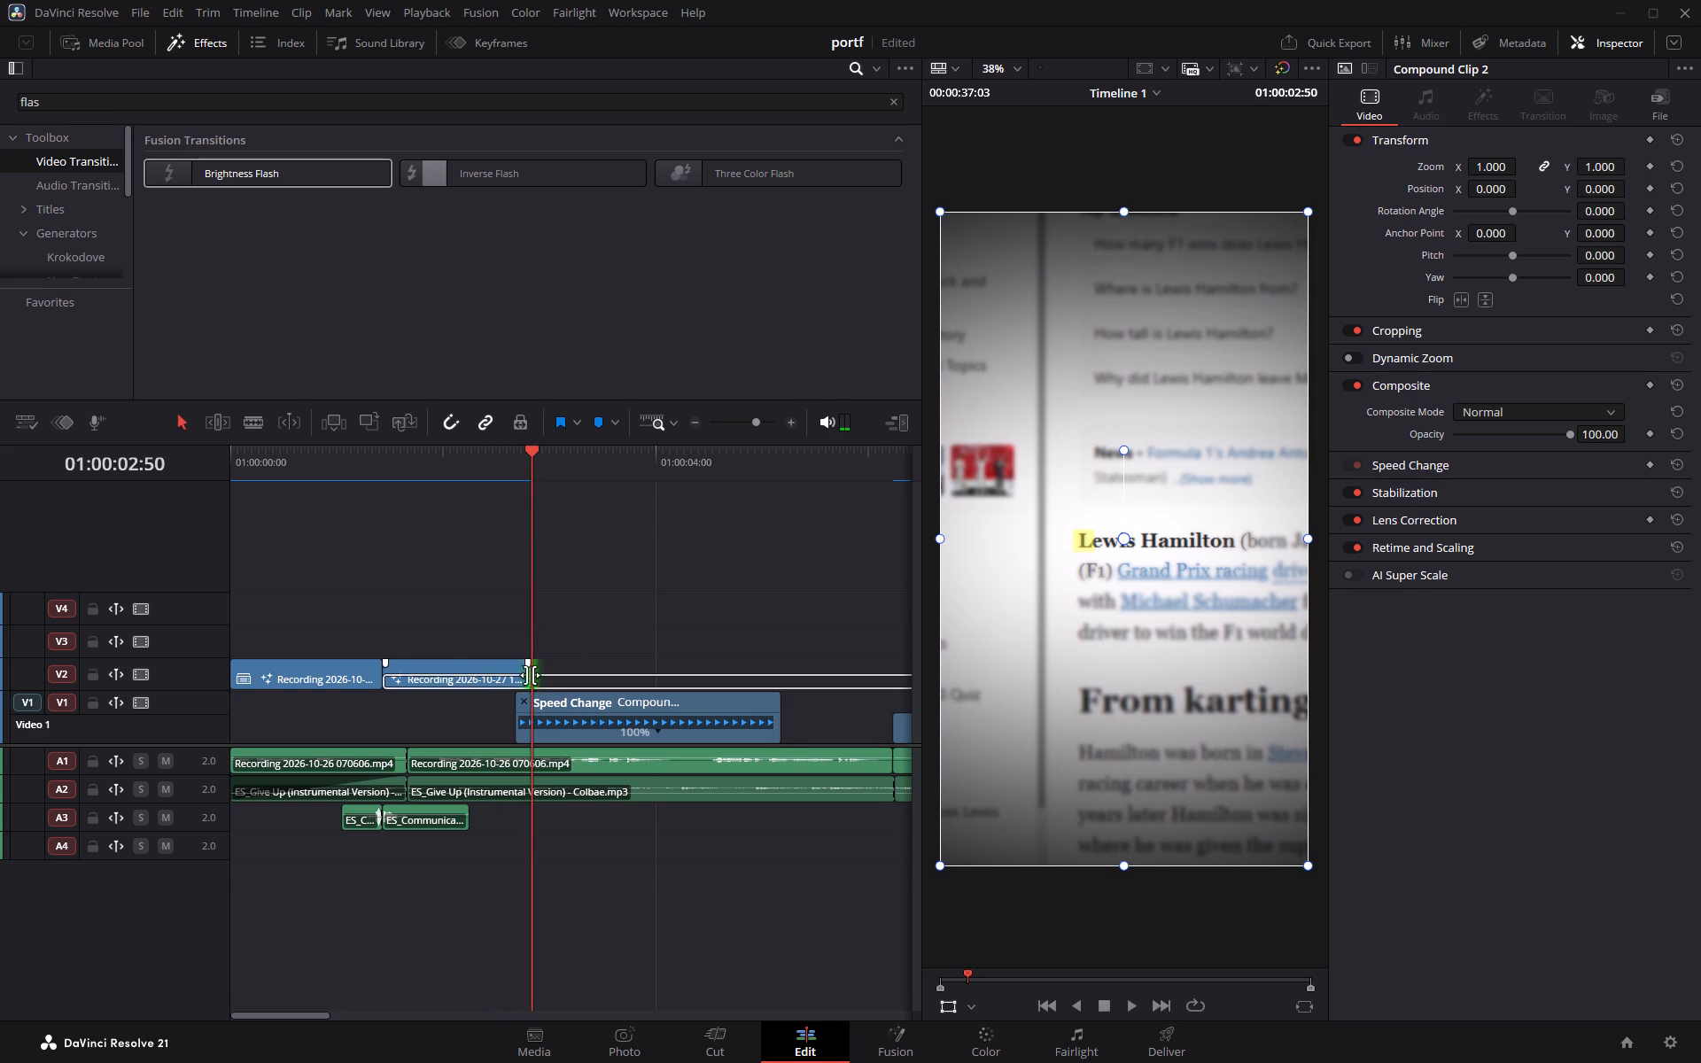
{"action": "left_click_drag", "start_coordinate": [530, 675], "coordinate": [547, 678]}
{"action": "left_click_drag", "start_coordinate": [574, 698], "coordinate": [589, 698]}
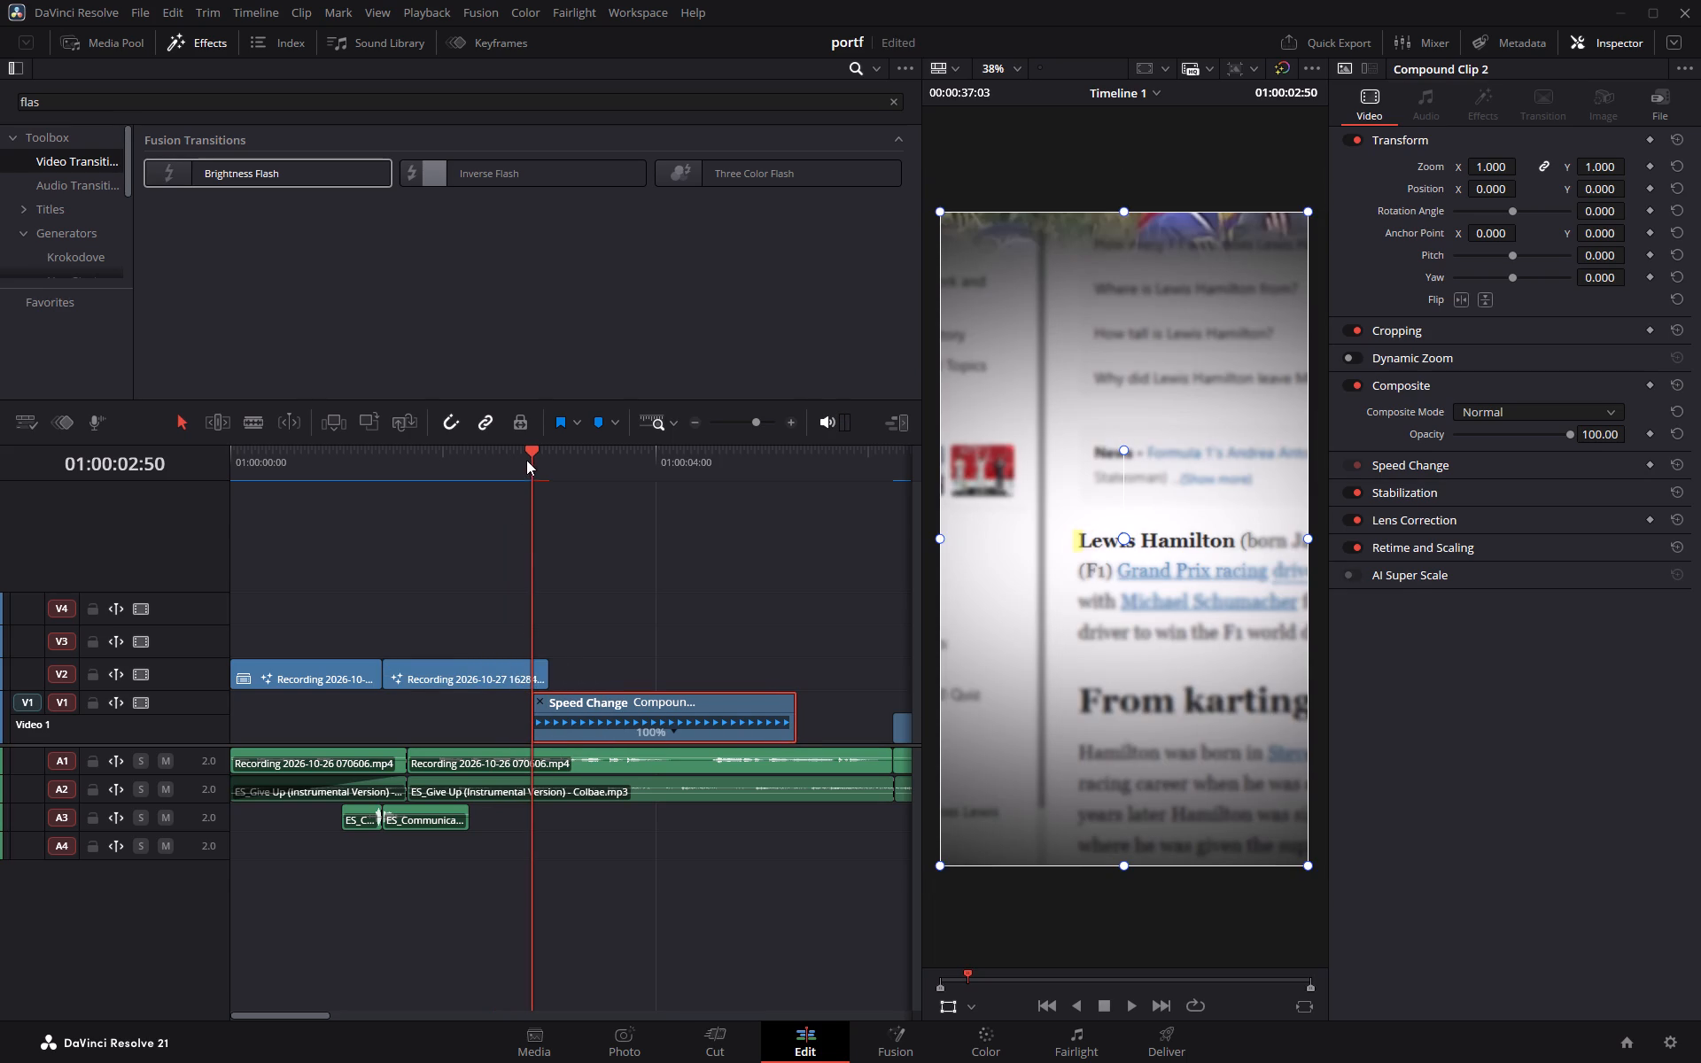
Scrub and play back the karting clip through its handover to the compound clip to check the timing.
{"action": "left_click_drag", "start_coordinate": [530, 453], "coordinate": [490, 453]}
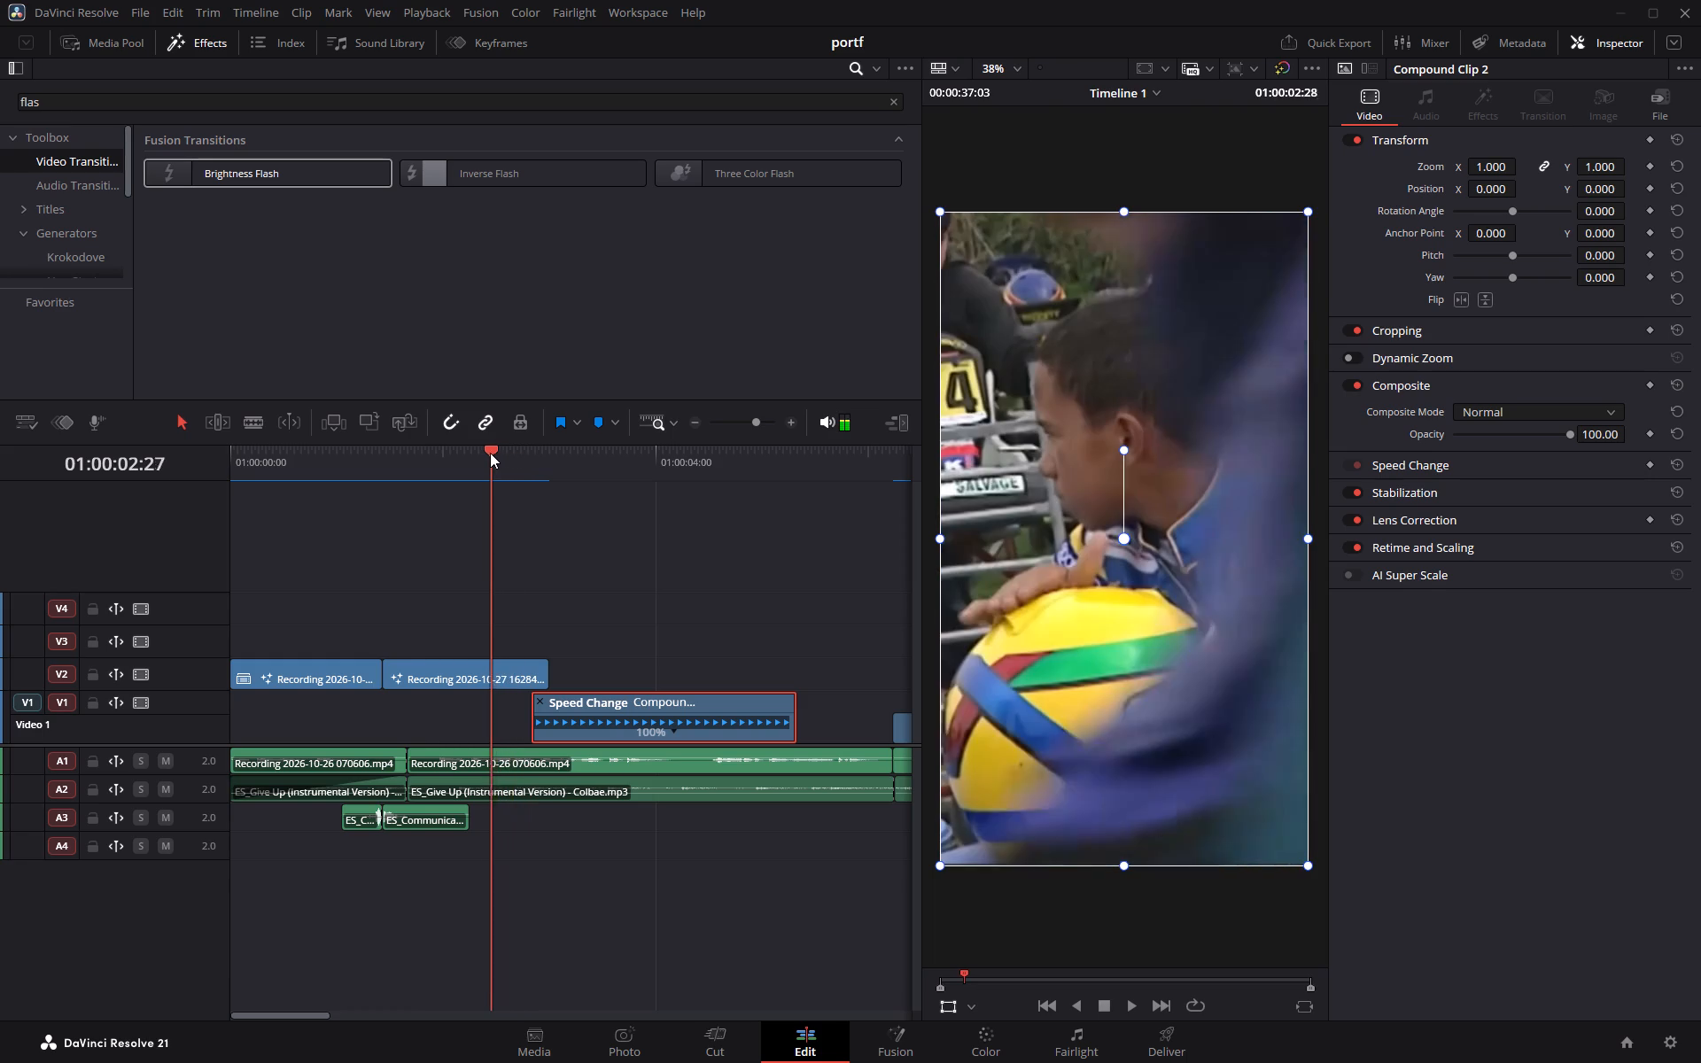
{"action": "left_click_drag", "start_coordinate": [490, 453], "coordinate": [497, 454]}
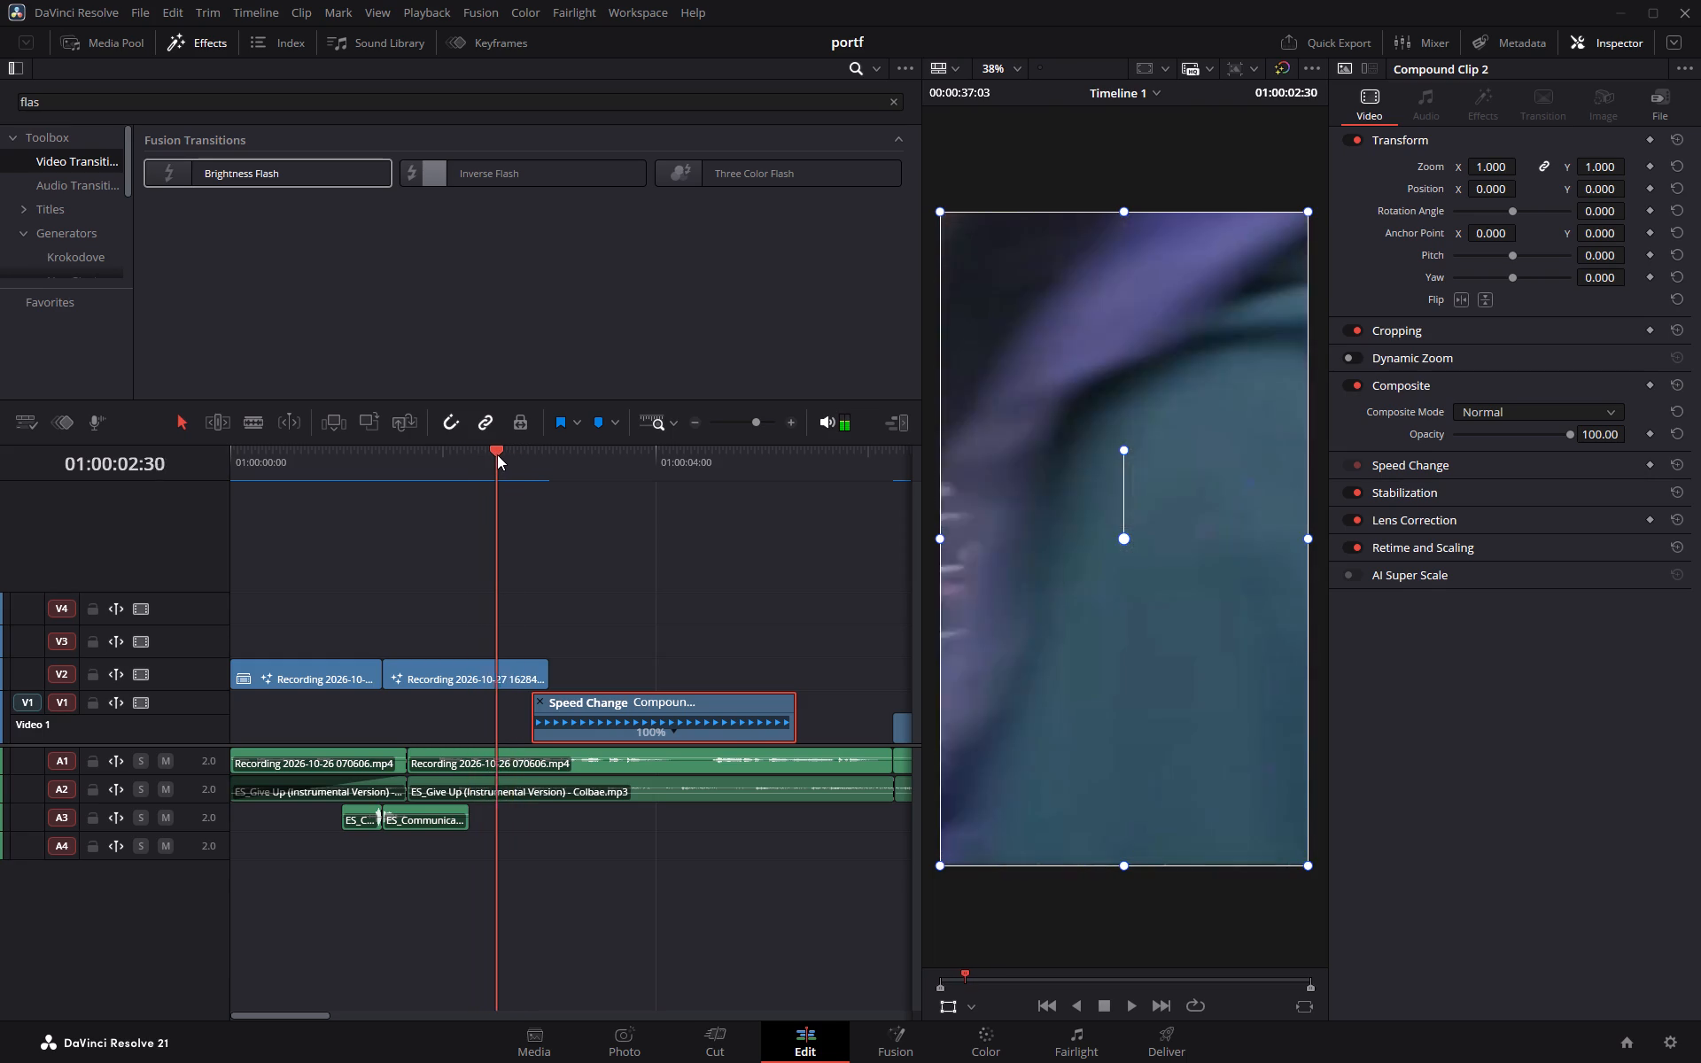
{"action": "left_click_drag", "start_coordinate": [497, 454], "coordinate": [524, 456]}
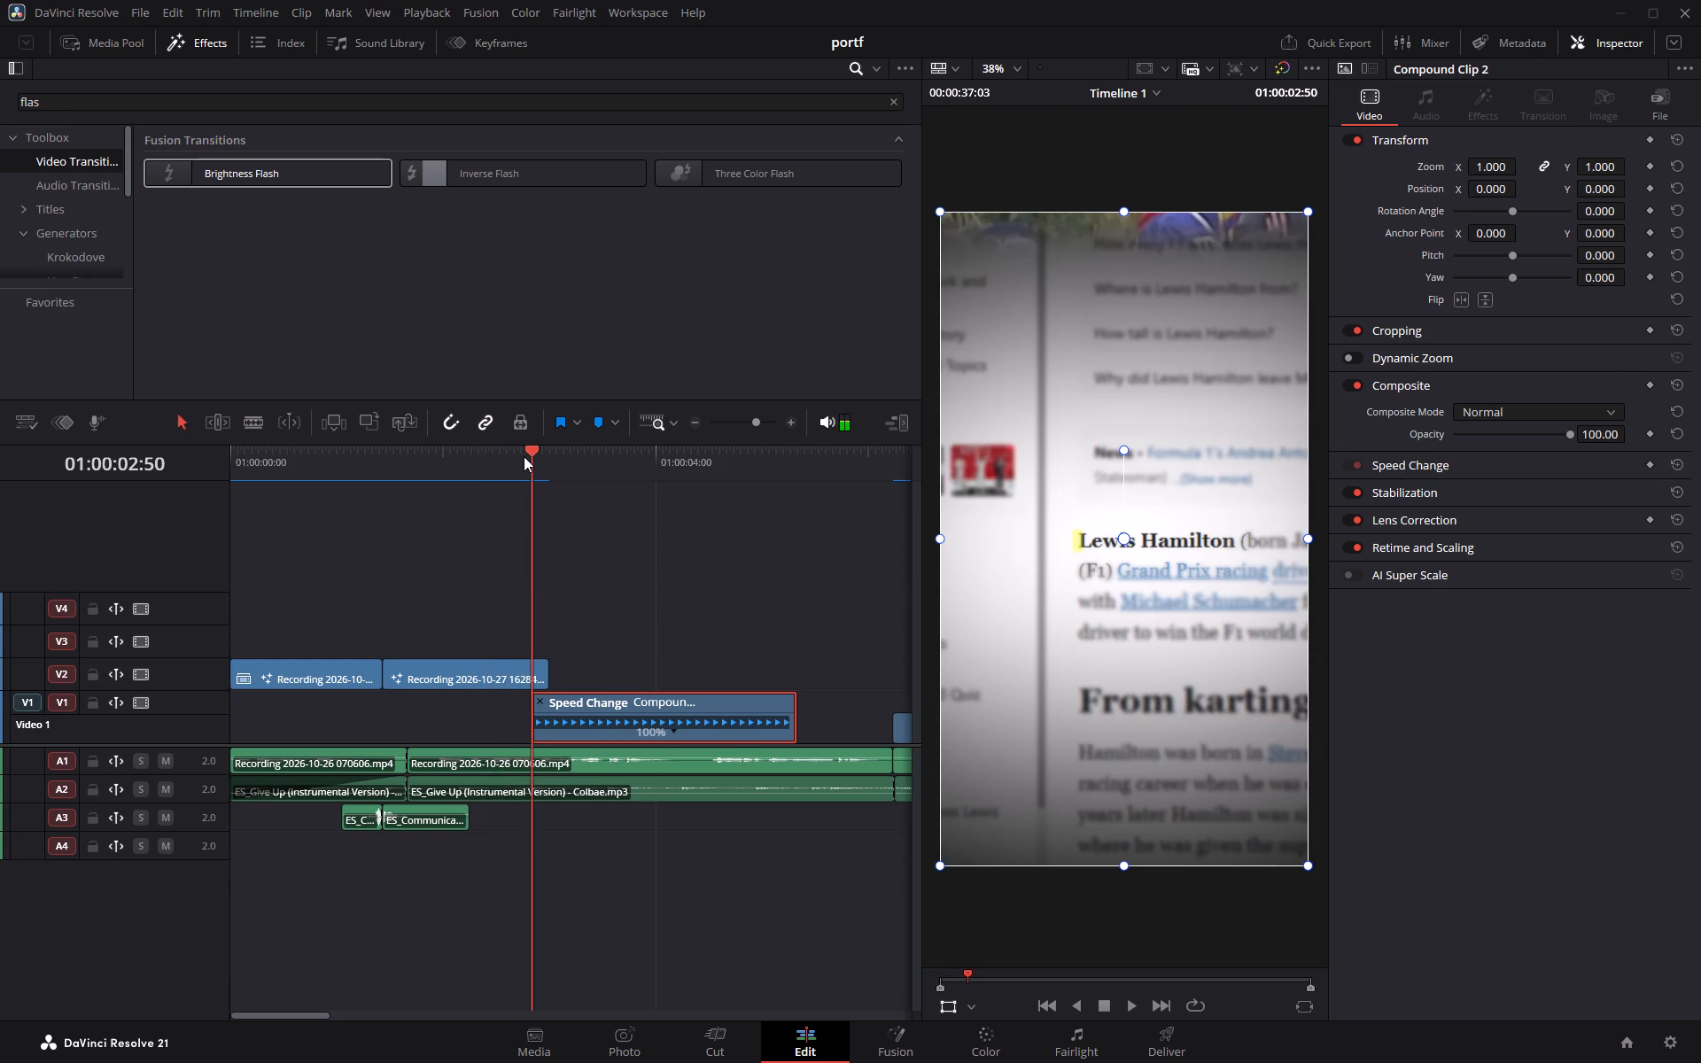
{"action": "left_click_drag", "start_coordinate": [524, 456], "coordinate": [429, 455]}
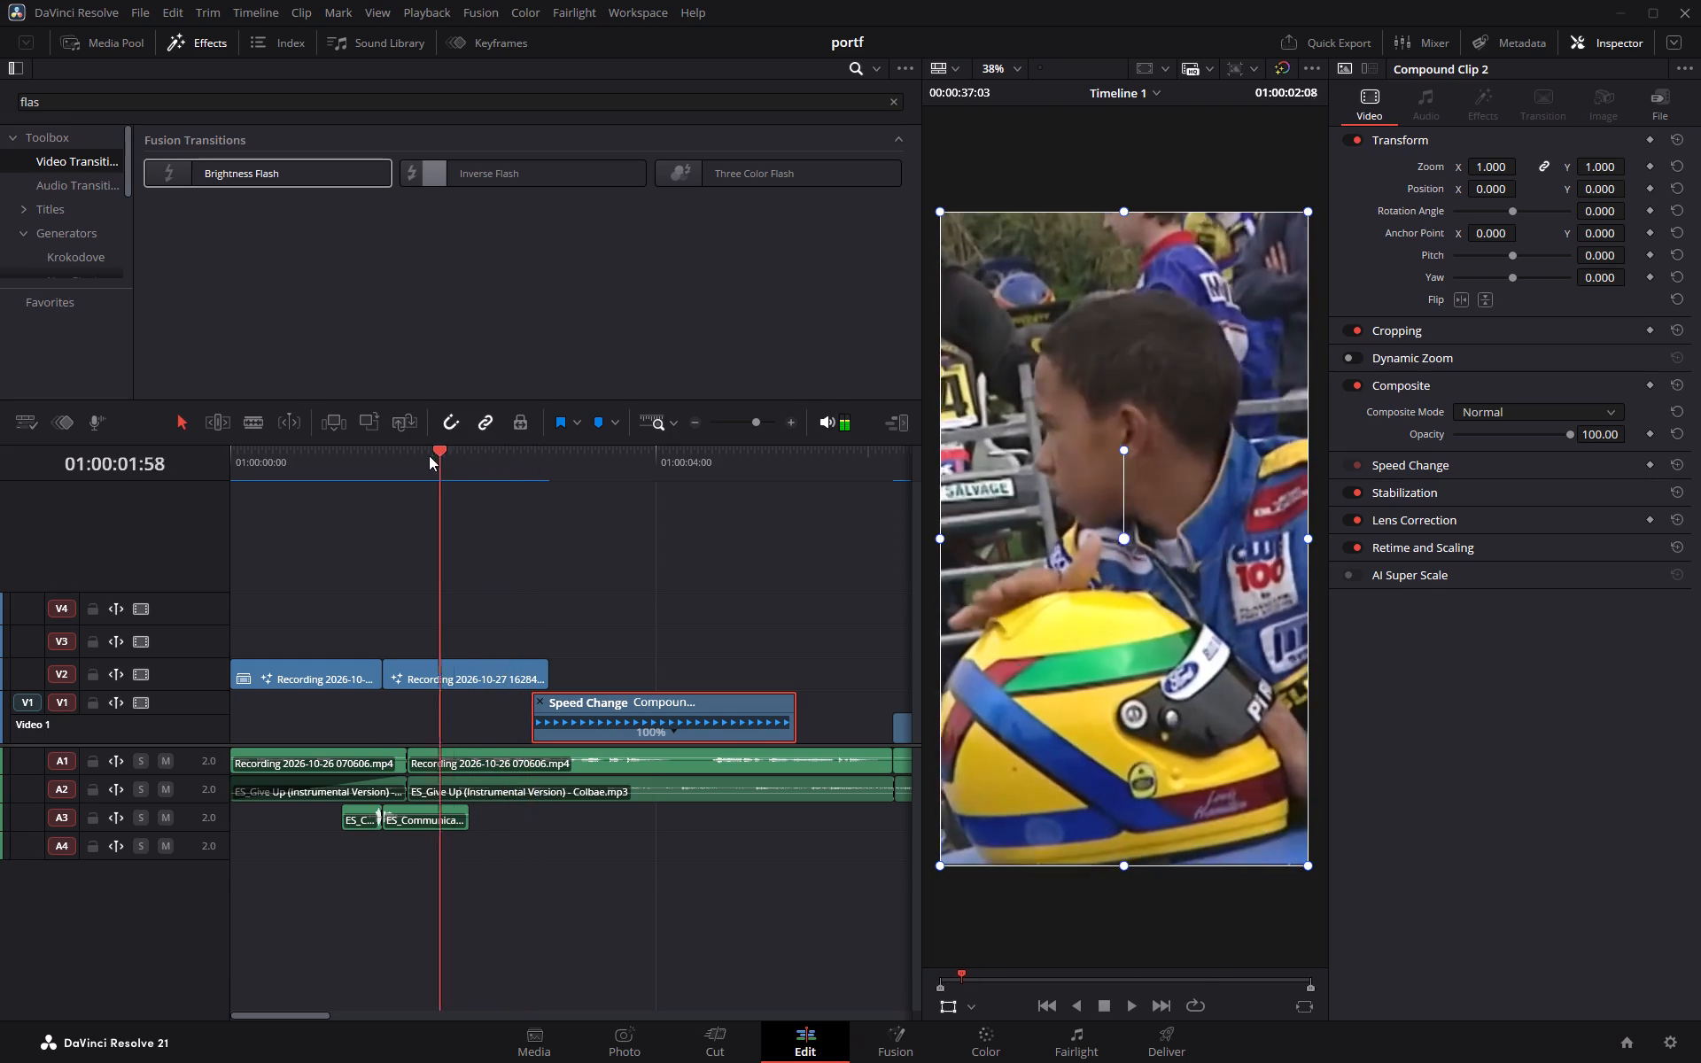
{"action": "left_click_drag", "start_coordinate": [429, 455], "coordinate": [380, 453]}
{"action": "key", "text": "space"}
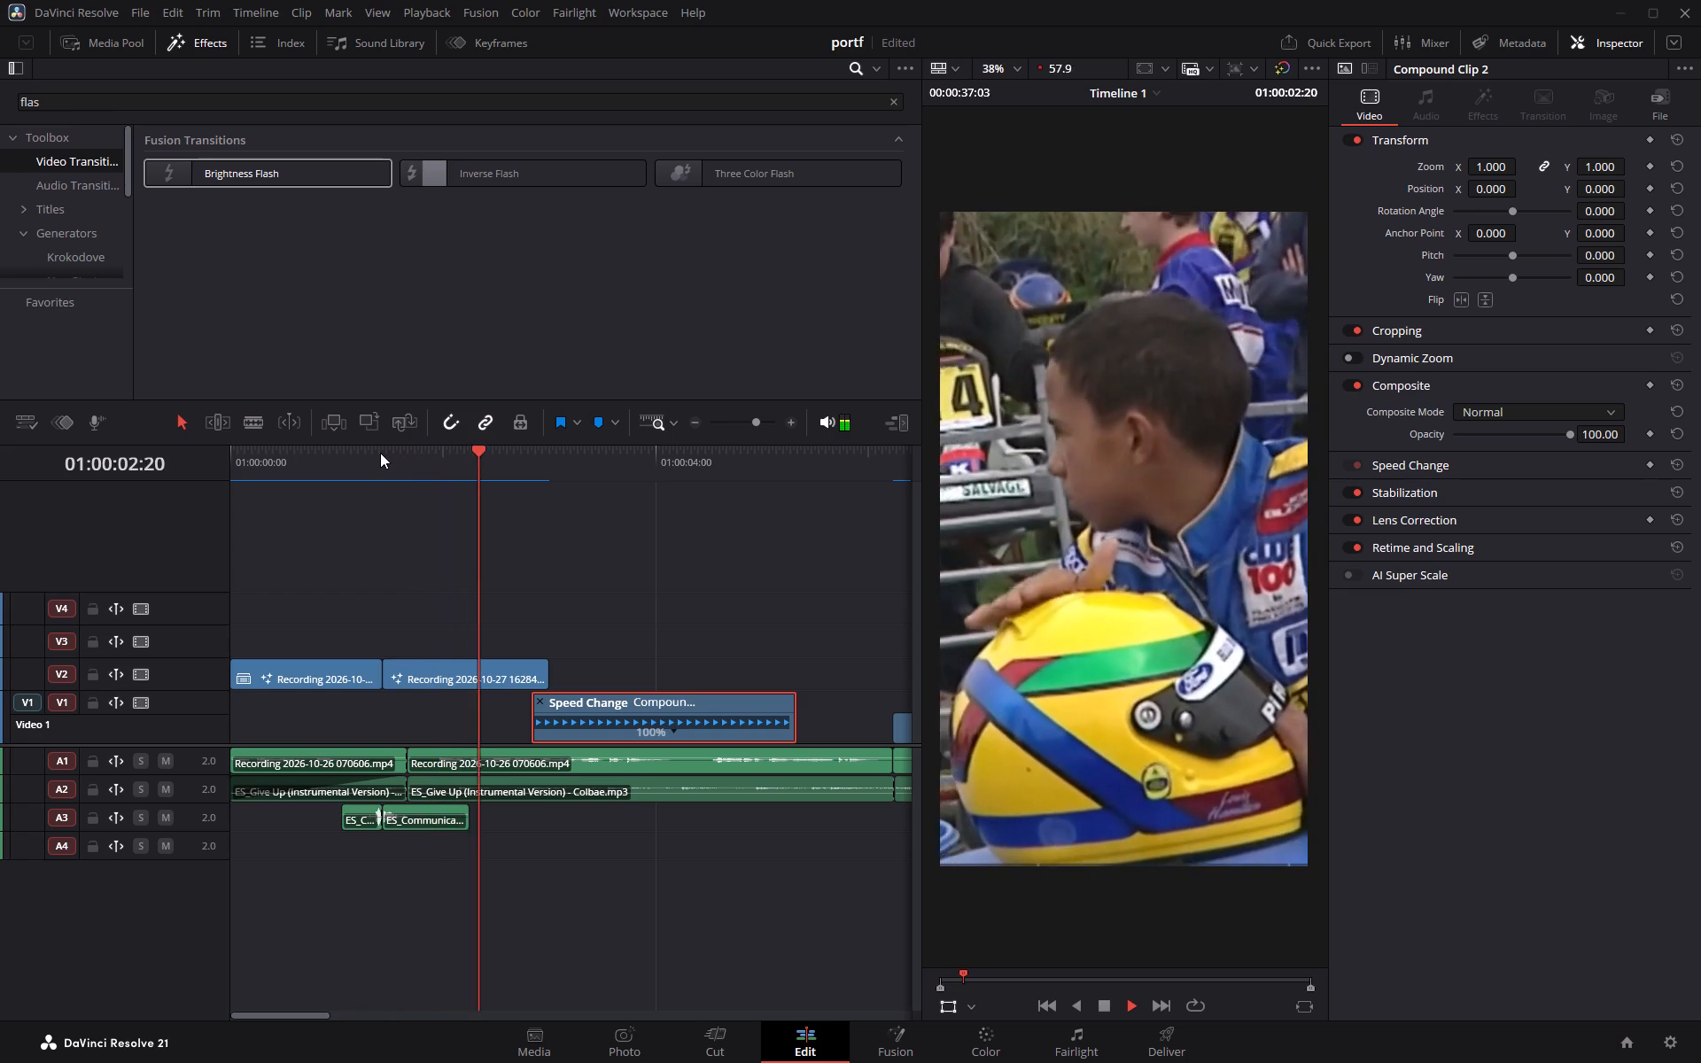
{"action": "key", "text": "space"}
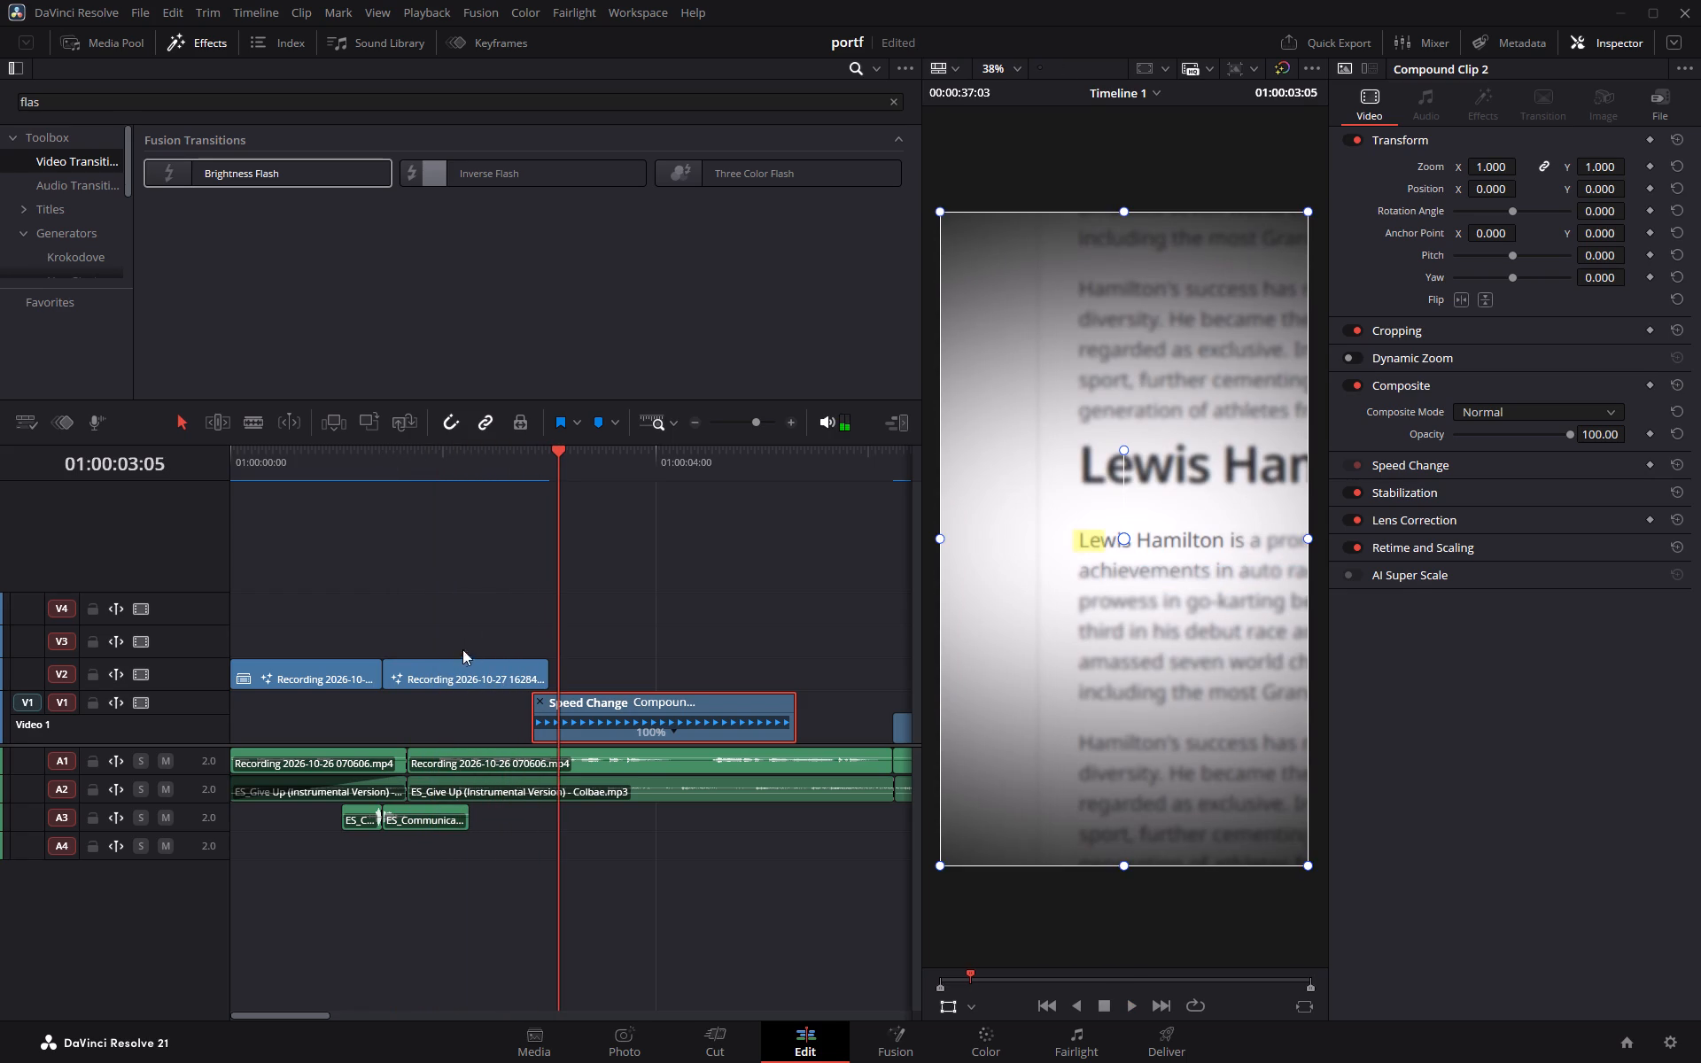
{"action": "left_click_drag", "start_coordinate": [555, 449], "coordinate": [541, 453]}
Move the karting clip later to end at about 01:00:03:14 and extend its start back to the podcast clip.
{"action": "left_click_drag", "start_coordinate": [470, 671], "coordinate": [481, 672]}
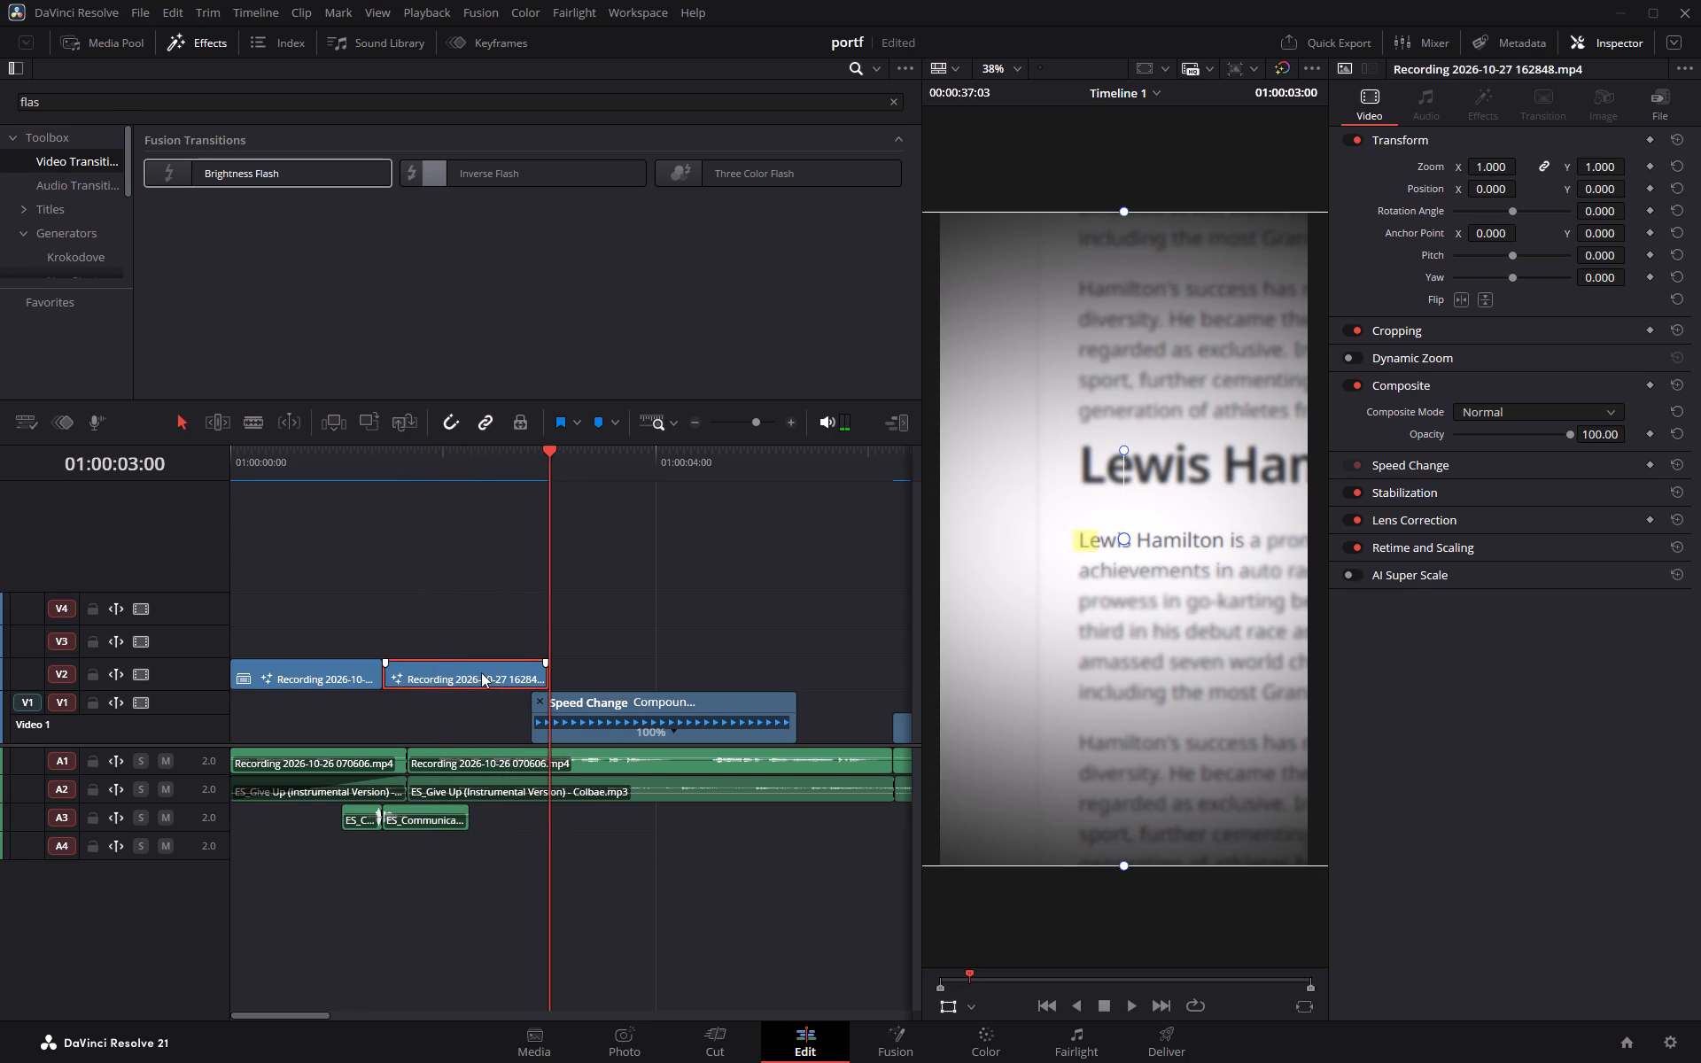
{"action": "left_click_drag", "start_coordinate": [481, 672], "coordinate": [493, 672]}
{"action": "left_click_drag", "start_coordinate": [411, 676], "coordinate": [386, 676]}
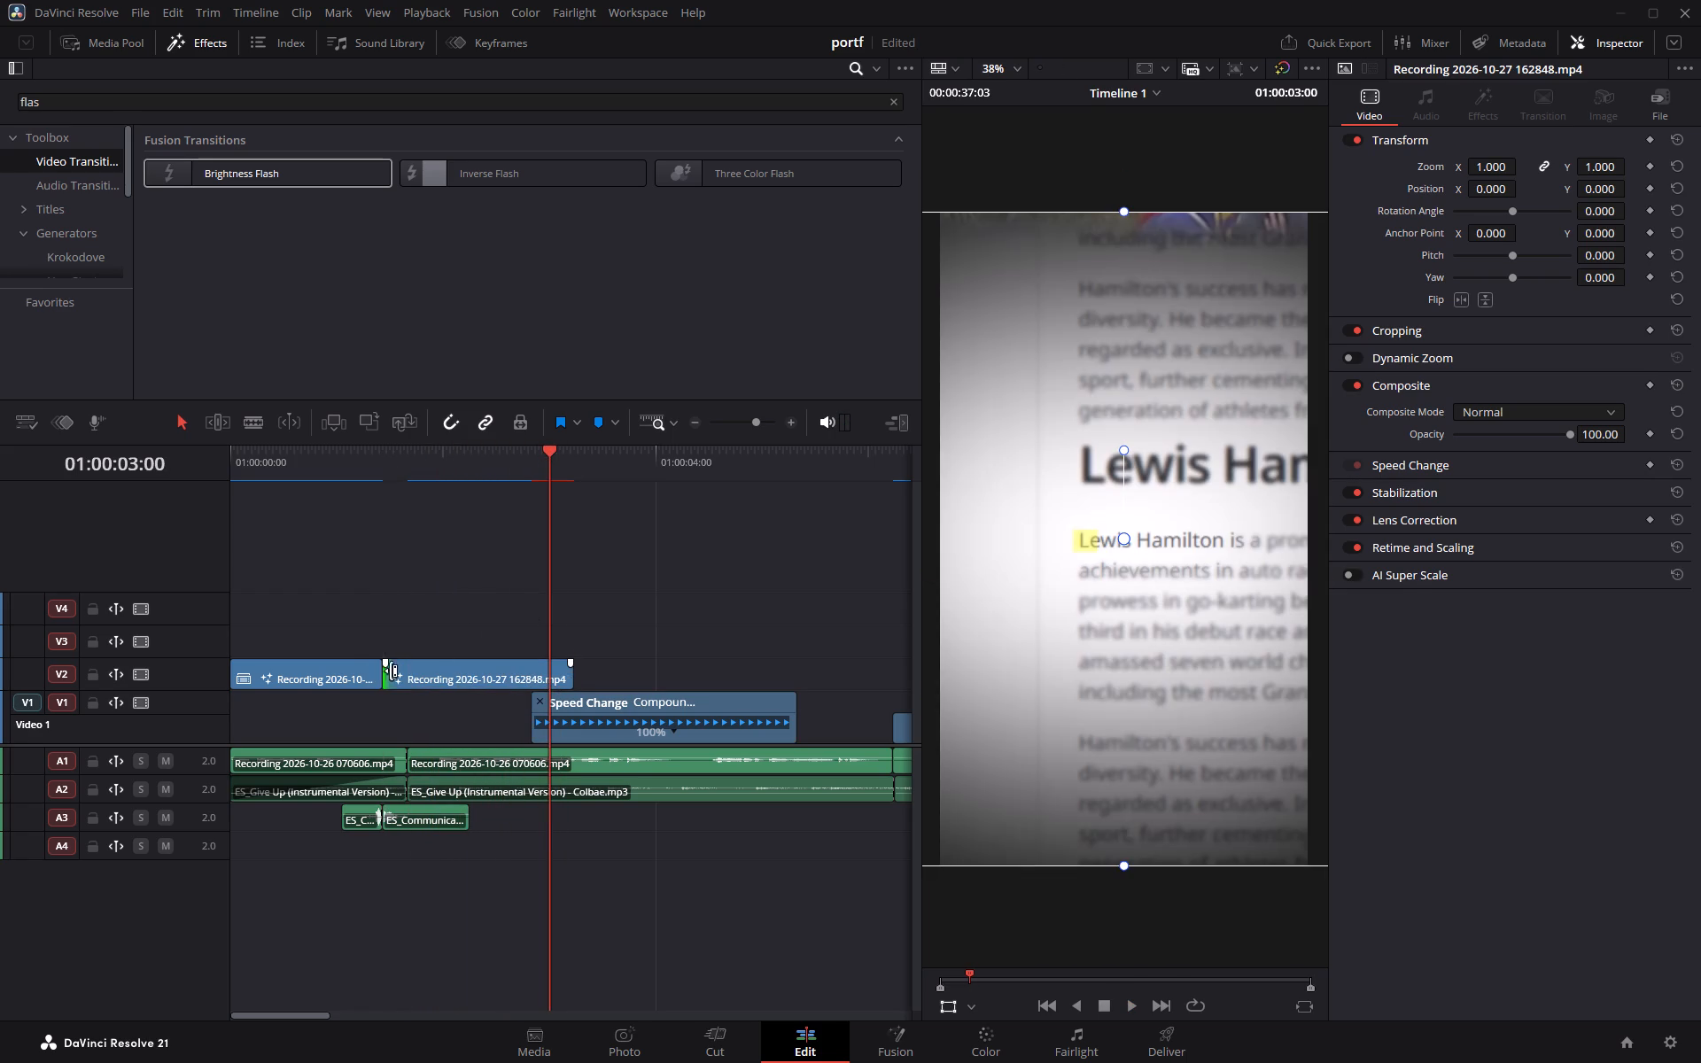
Play back and scrub the opening to check the retimed karting clip and its overlap with the compound clip.
{"action": "left_click_drag", "start_coordinate": [549, 456], "coordinate": [241, 481]}
{"action": "key", "text": "space"}
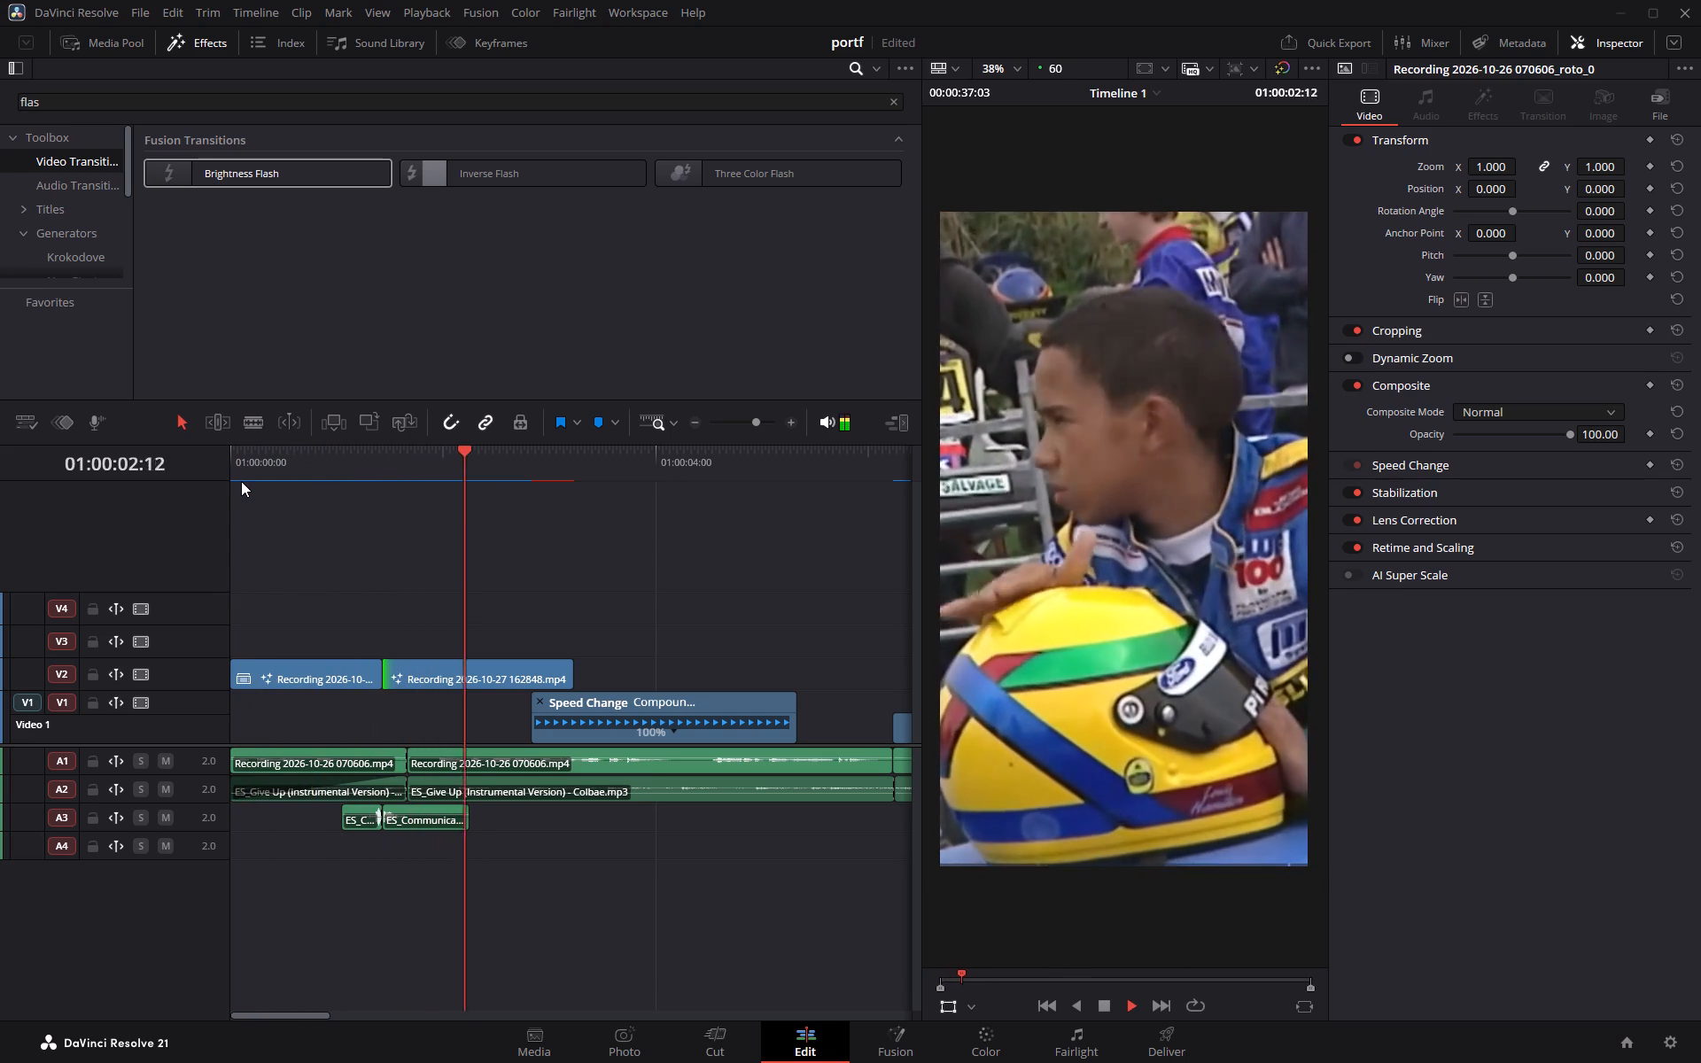
{"action": "key", "text": "space"}
{"action": "left_click_drag", "start_coordinate": [584, 454], "coordinate": [548, 457]}
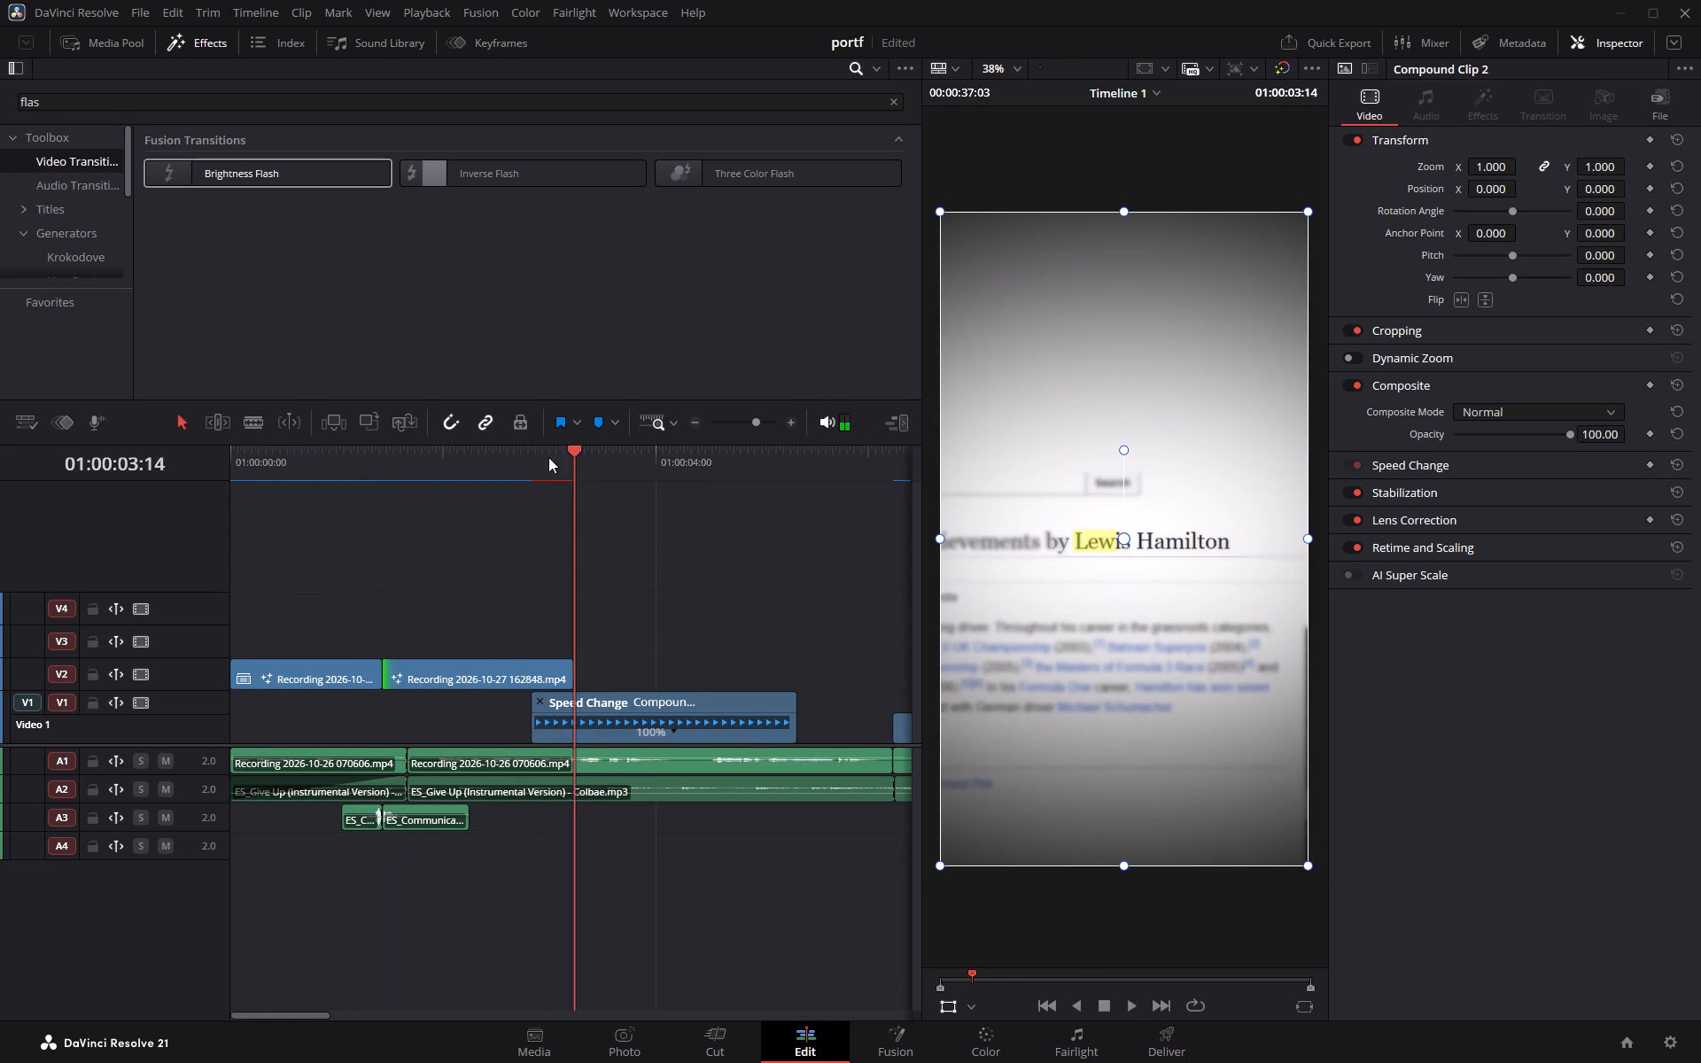
{"action": "left_click_drag", "start_coordinate": [548, 457], "coordinate": [449, 469]}
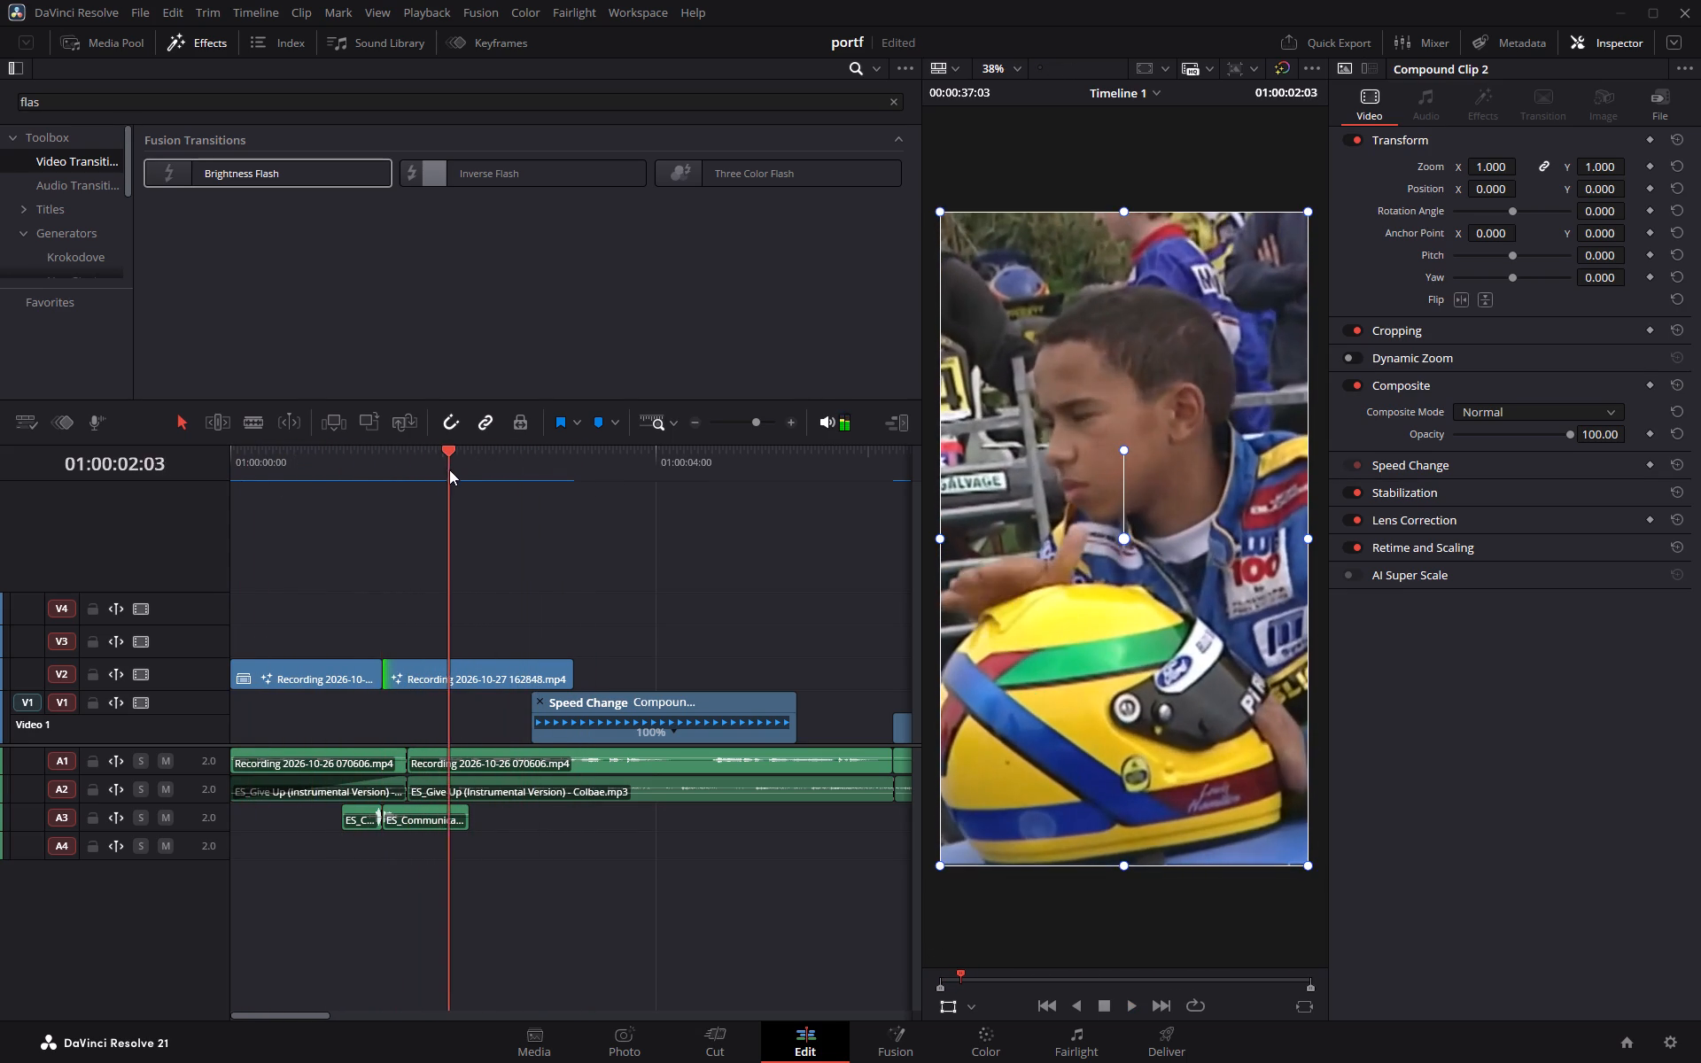
{"action": "left_click_drag", "start_coordinate": [449, 469], "coordinate": [493, 471]}
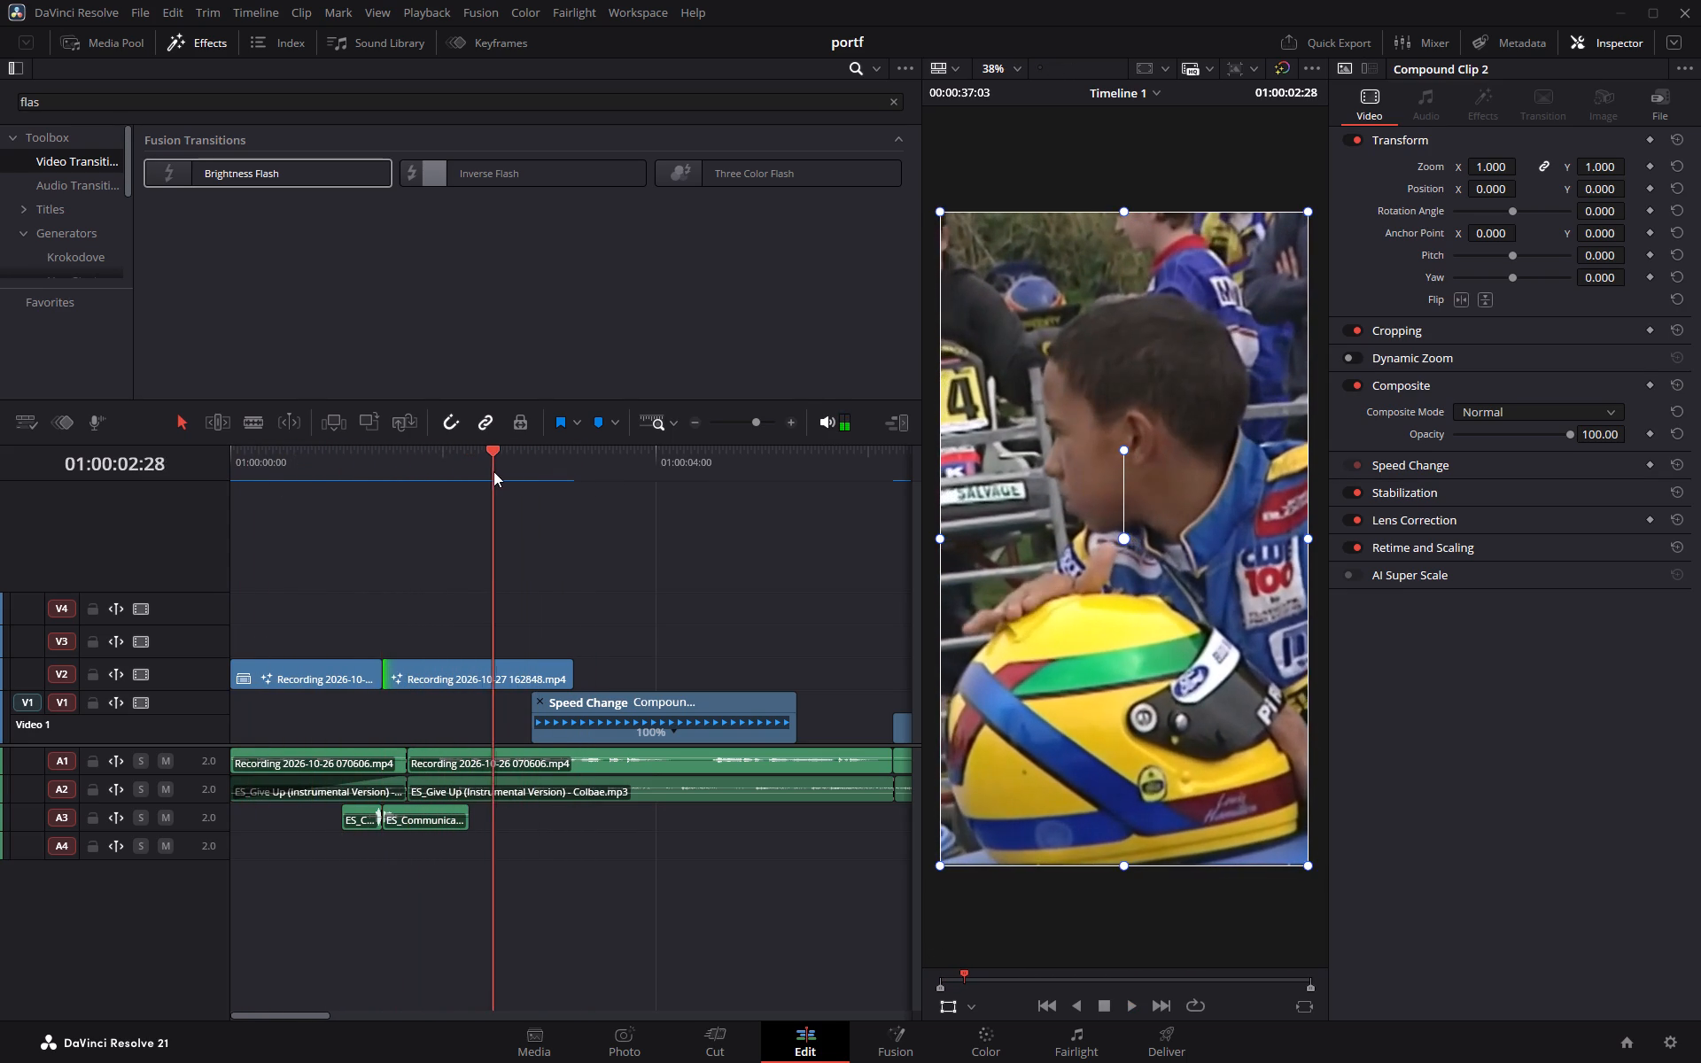
{"action": "left_click_drag", "start_coordinate": [493, 471], "coordinate": [524, 471]}
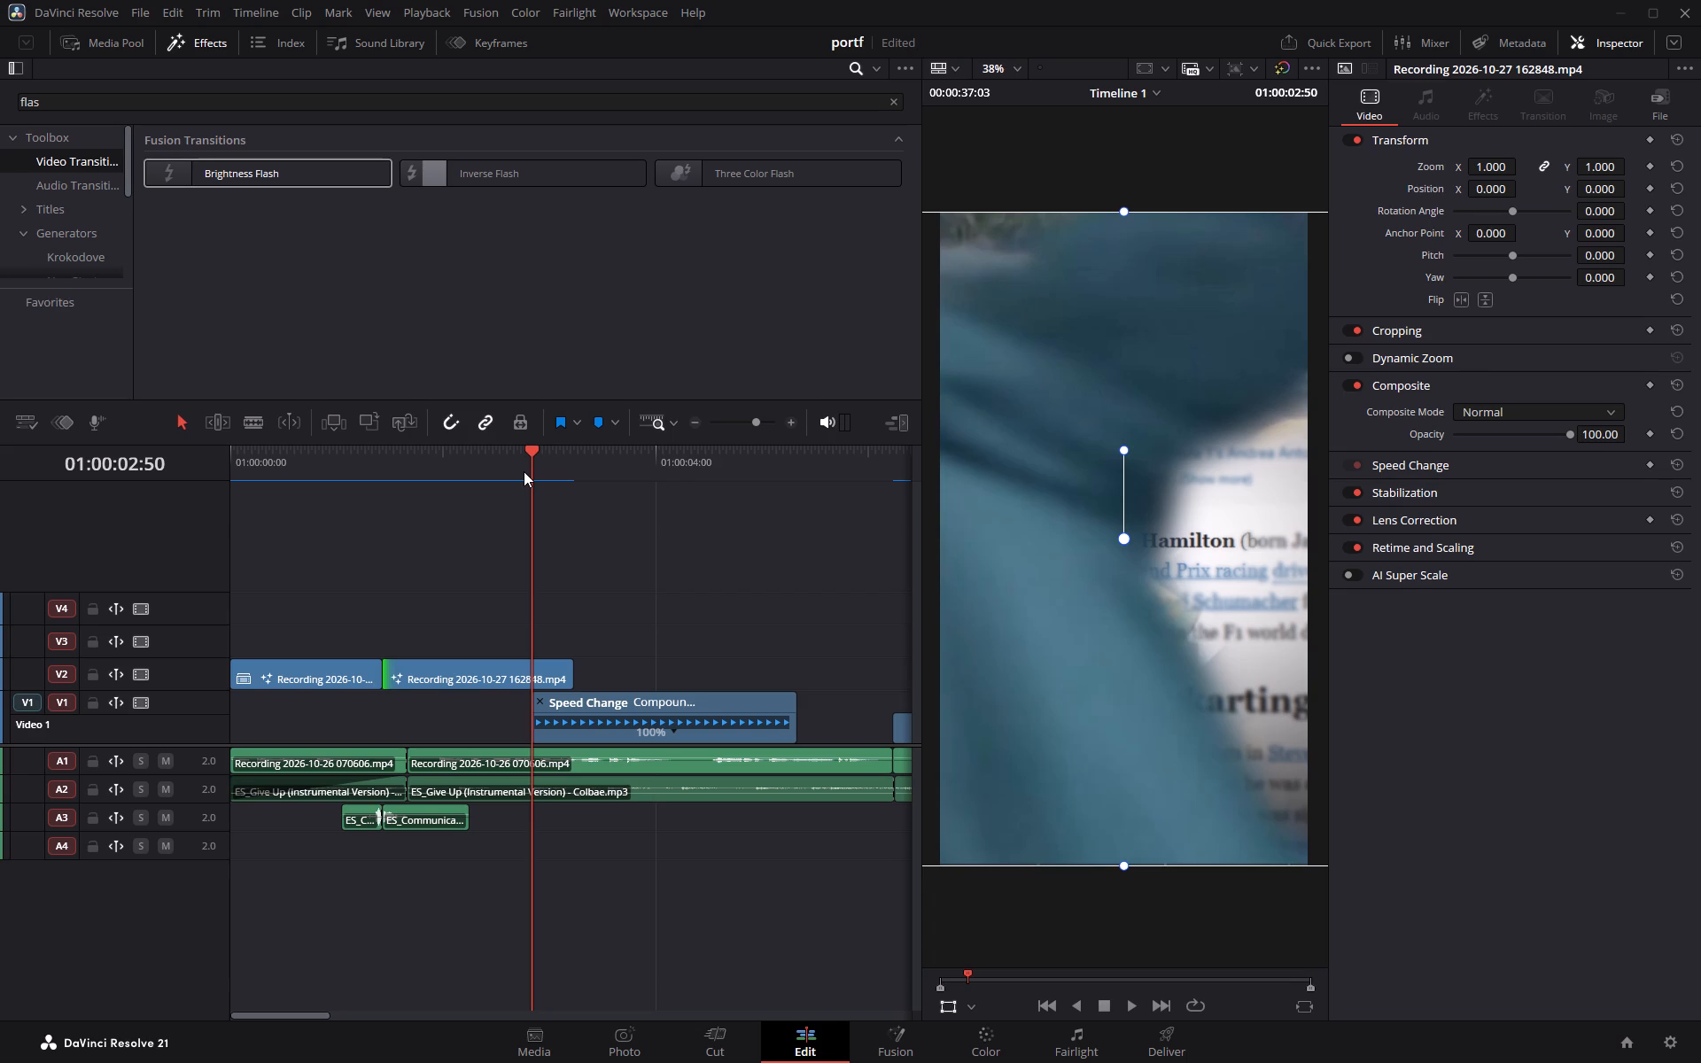
{"action": "left_click_drag", "start_coordinate": [529, 449], "coordinate": [113, 464]}
{"action": "key", "text": "space"}
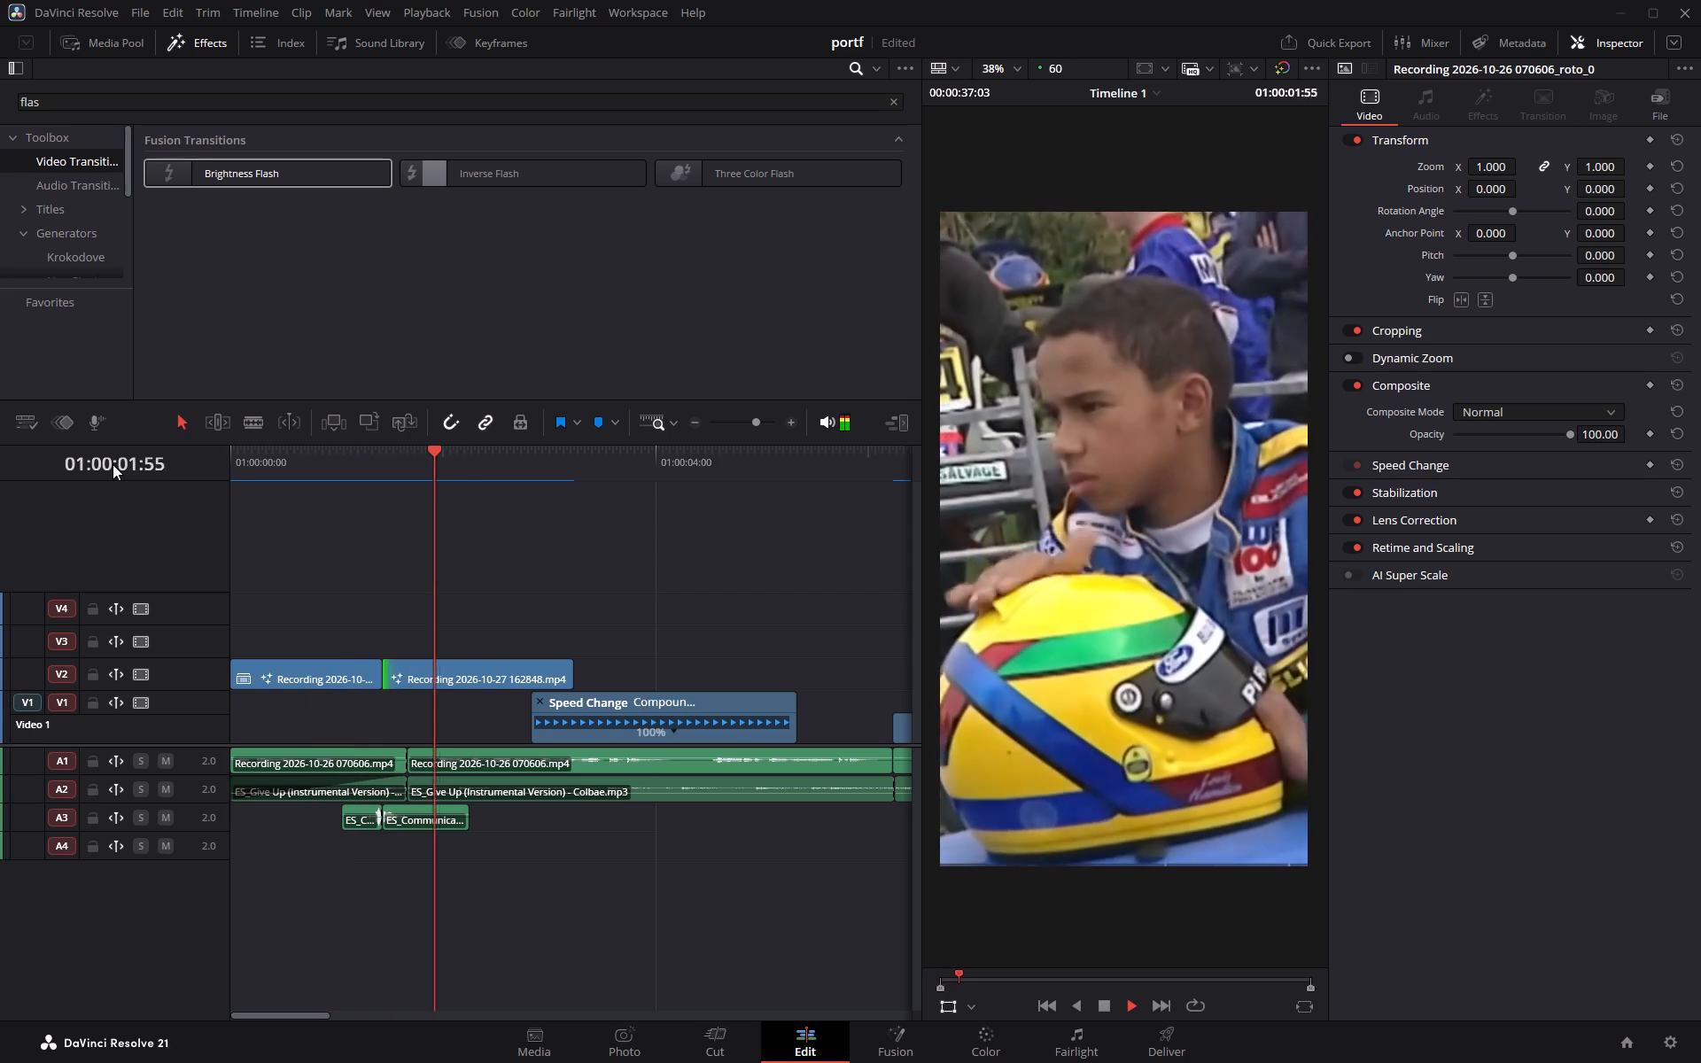
{"action": "key", "text": "space"}
Apply the Brightness Flash transition to the V2 cut between the podcast and karting clips and shorten it to 16 frames.
{"action": "left_click_drag", "start_coordinate": [252, 180], "coordinate": [390, 666]}
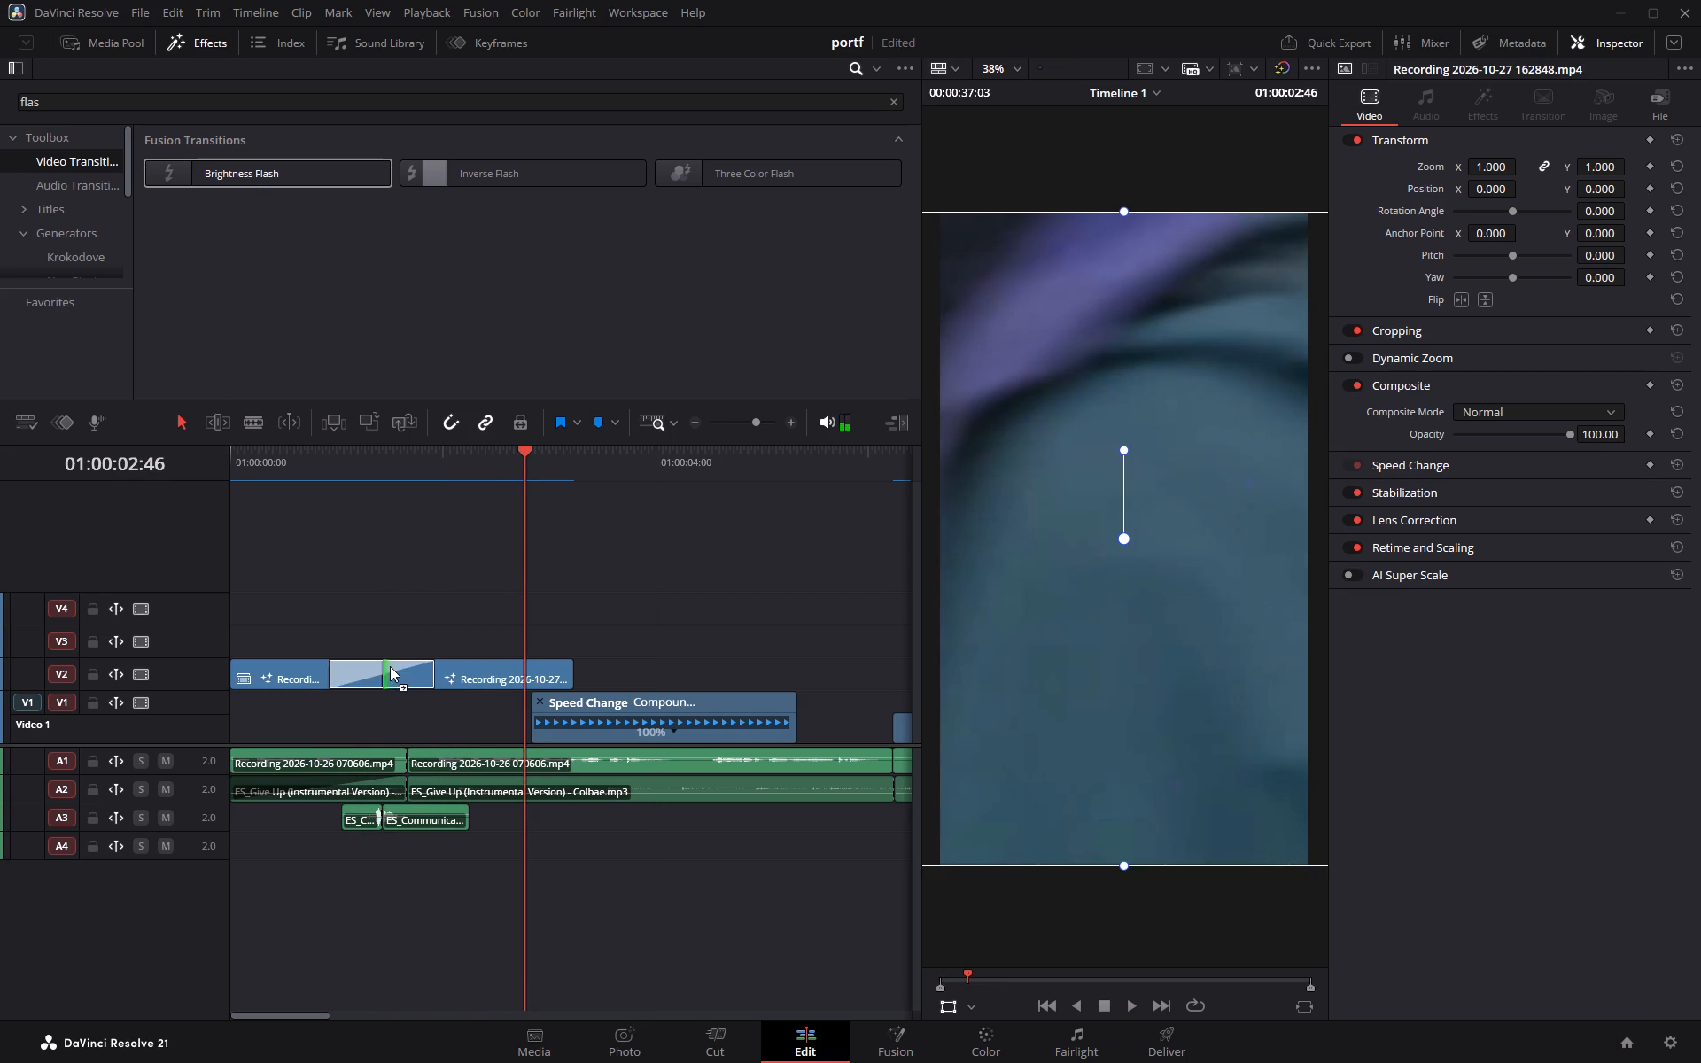
{"action": "left_click_drag", "start_coordinate": [390, 666], "coordinate": [371, 667]}
{"action": "left_click_drag", "start_coordinate": [435, 678], "coordinate": [410, 684]}
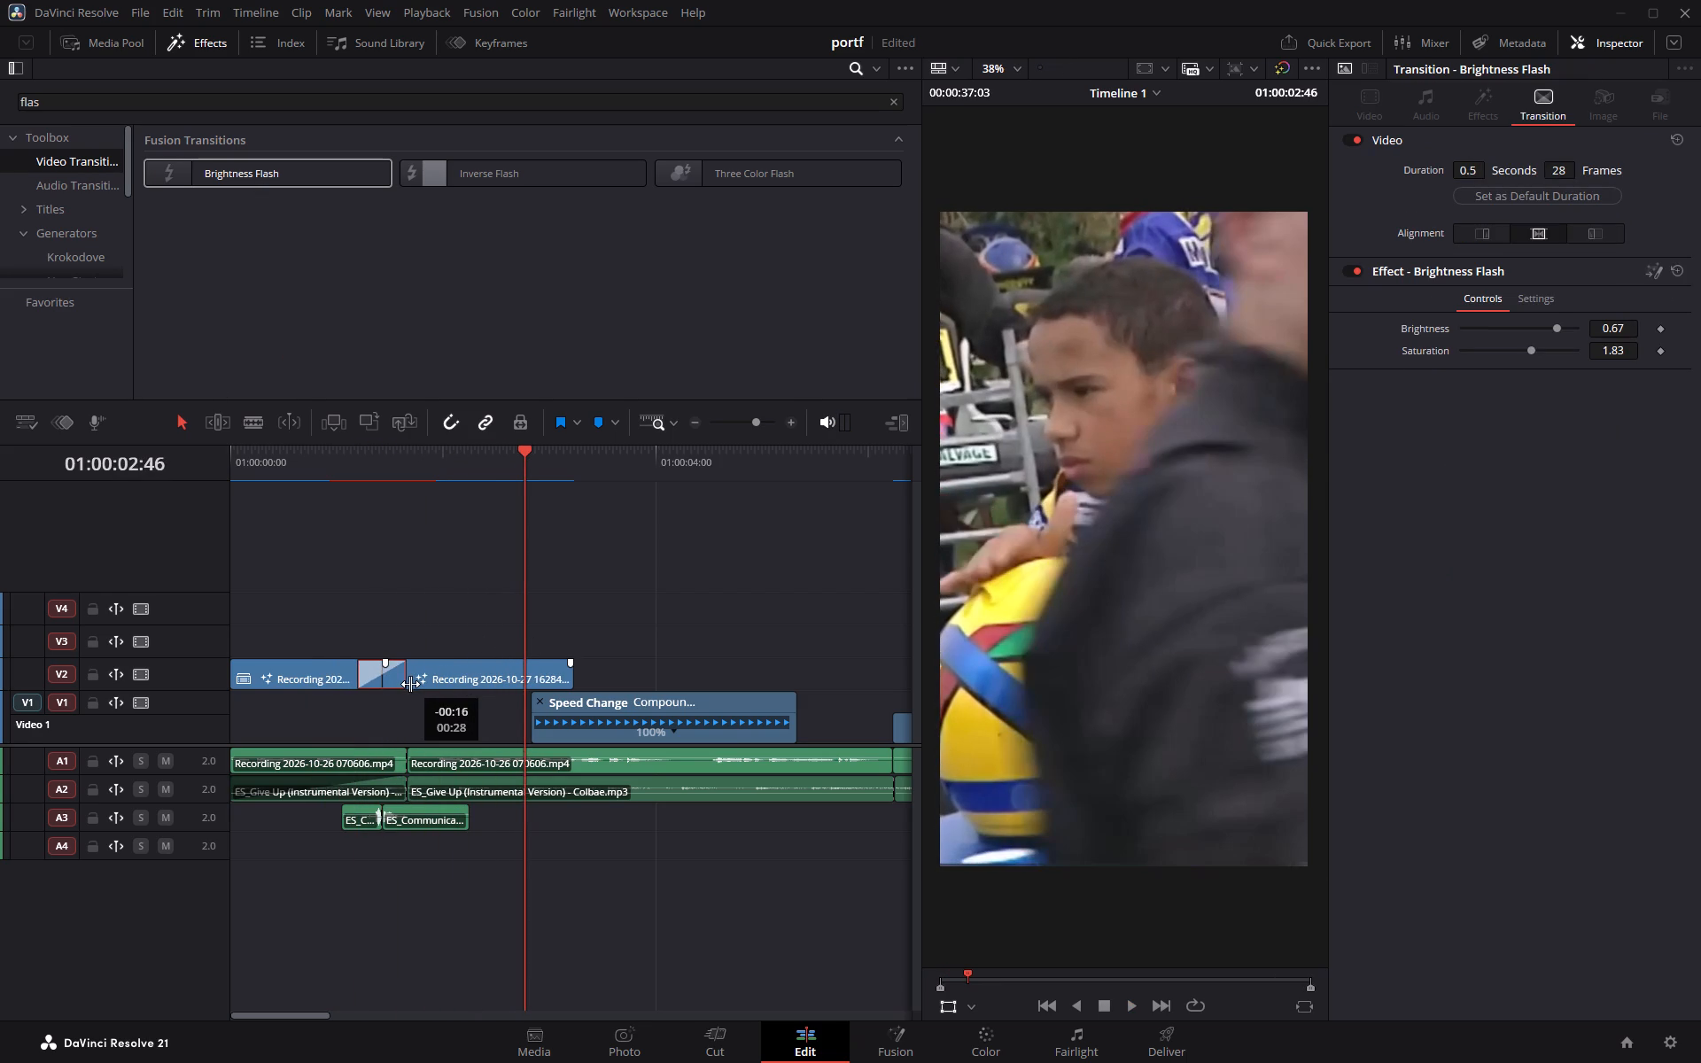
{"action": "left_click_drag", "start_coordinate": [410, 684], "coordinate": [397, 686]}
{"action": "left_click_drag", "start_coordinate": [397, 686], "coordinate": [395, 685]}
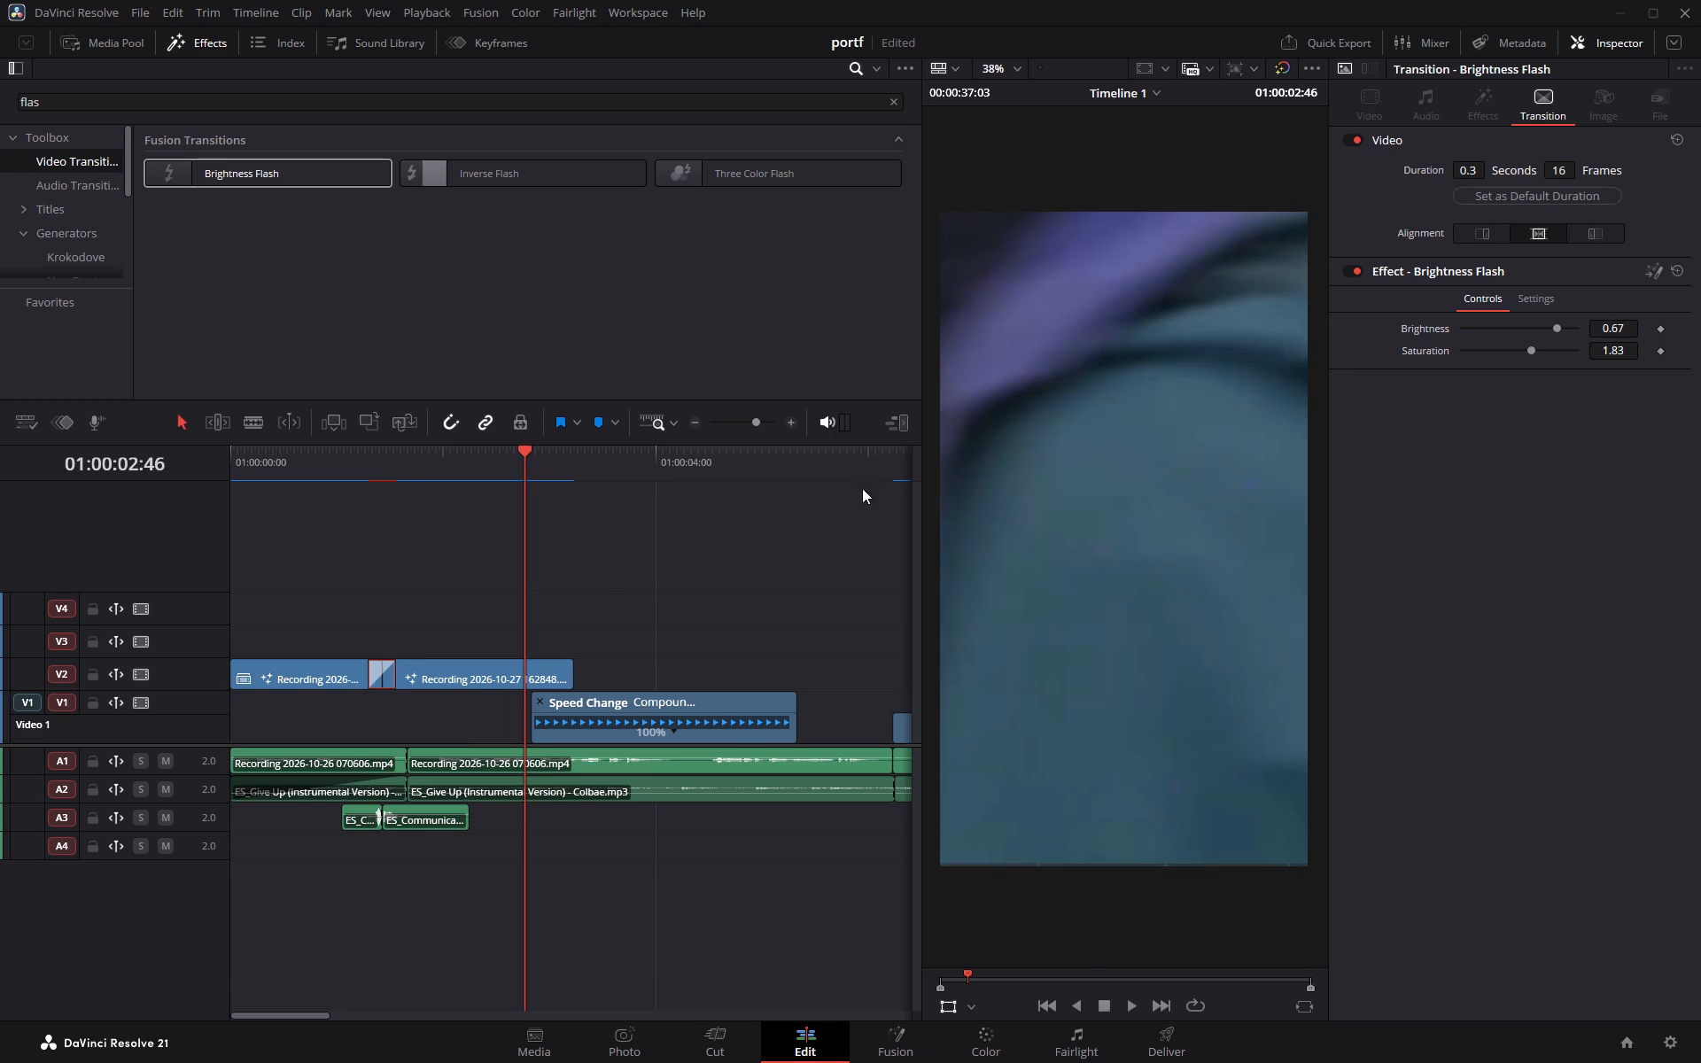
Shorten the Brightness Flash transition between the podcast and karting clips to 13 frames.
{"action": "left_click", "coordinate": [1575, 169]}
{"action": "left_click_drag", "start_coordinate": [1575, 170], "coordinate": [1567, 171]}
{"action": "left_click", "coordinate": [1566, 171]}
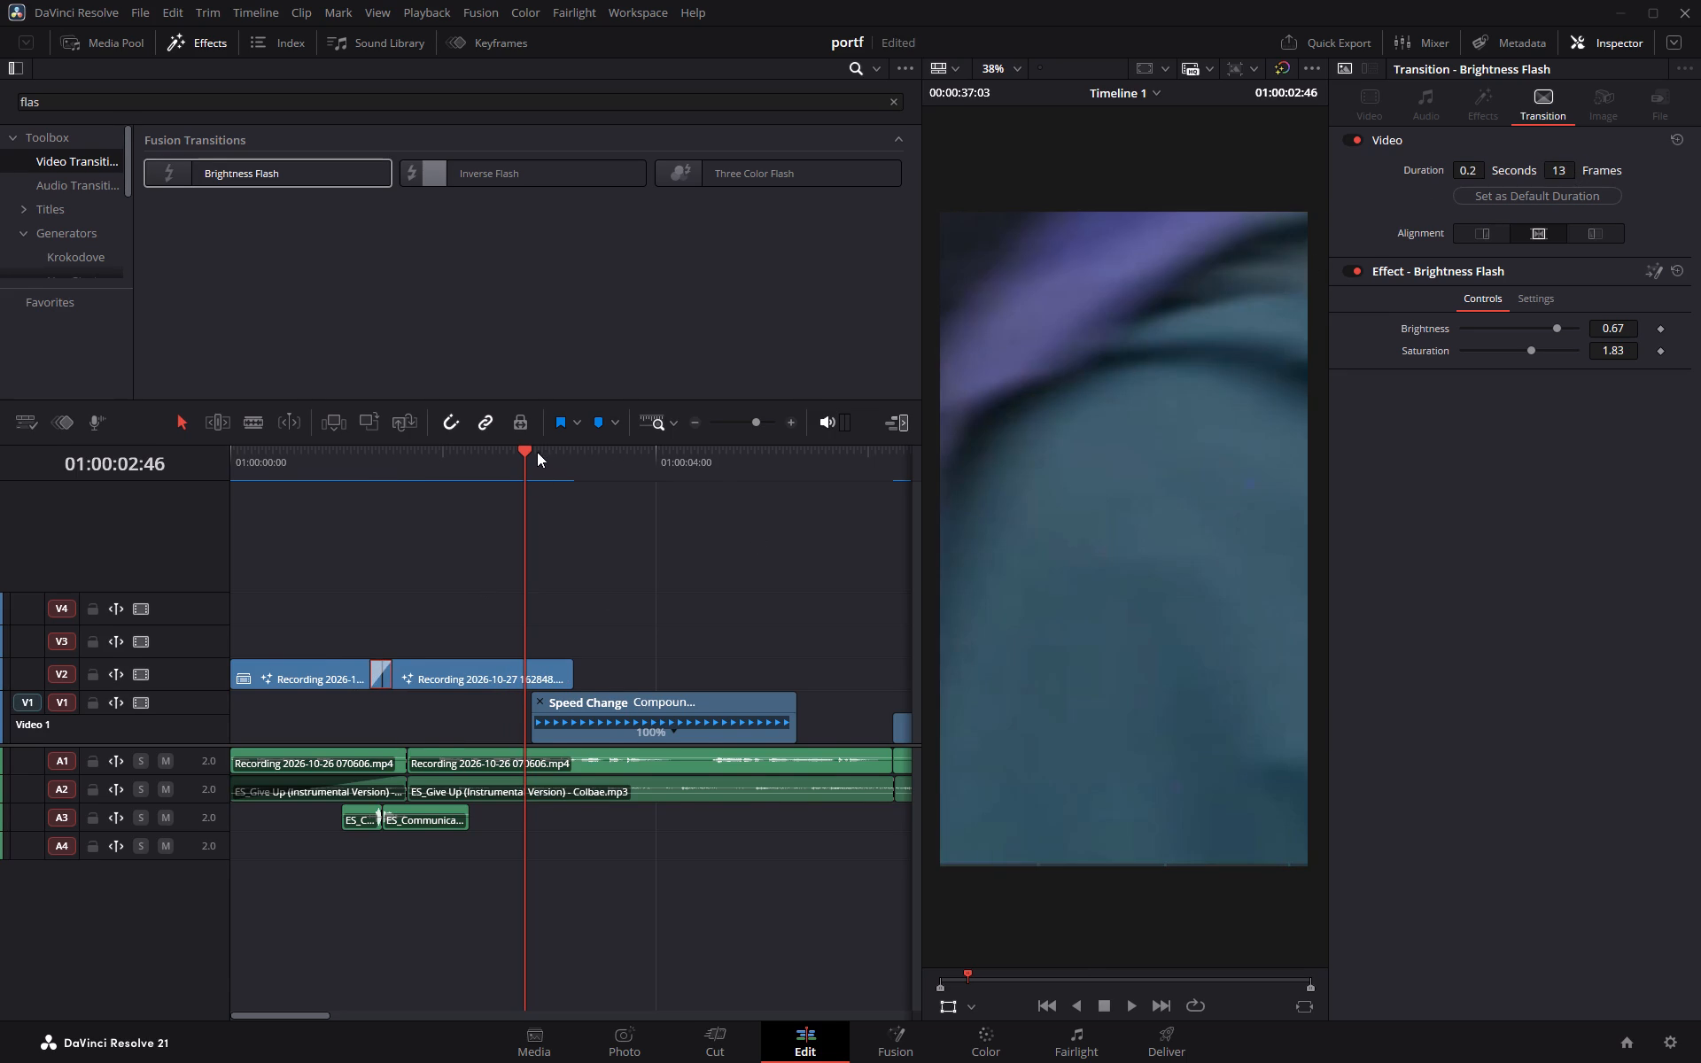
Play back and scrub the opening through the compound clip to check the shortened flash and the text-highlight timing.
{"action": "left_click_drag", "start_coordinate": [522, 444], "coordinate": [160, 472]}
{"action": "left_click_drag", "start_coordinate": [517, 476], "coordinate": [212, 508]}
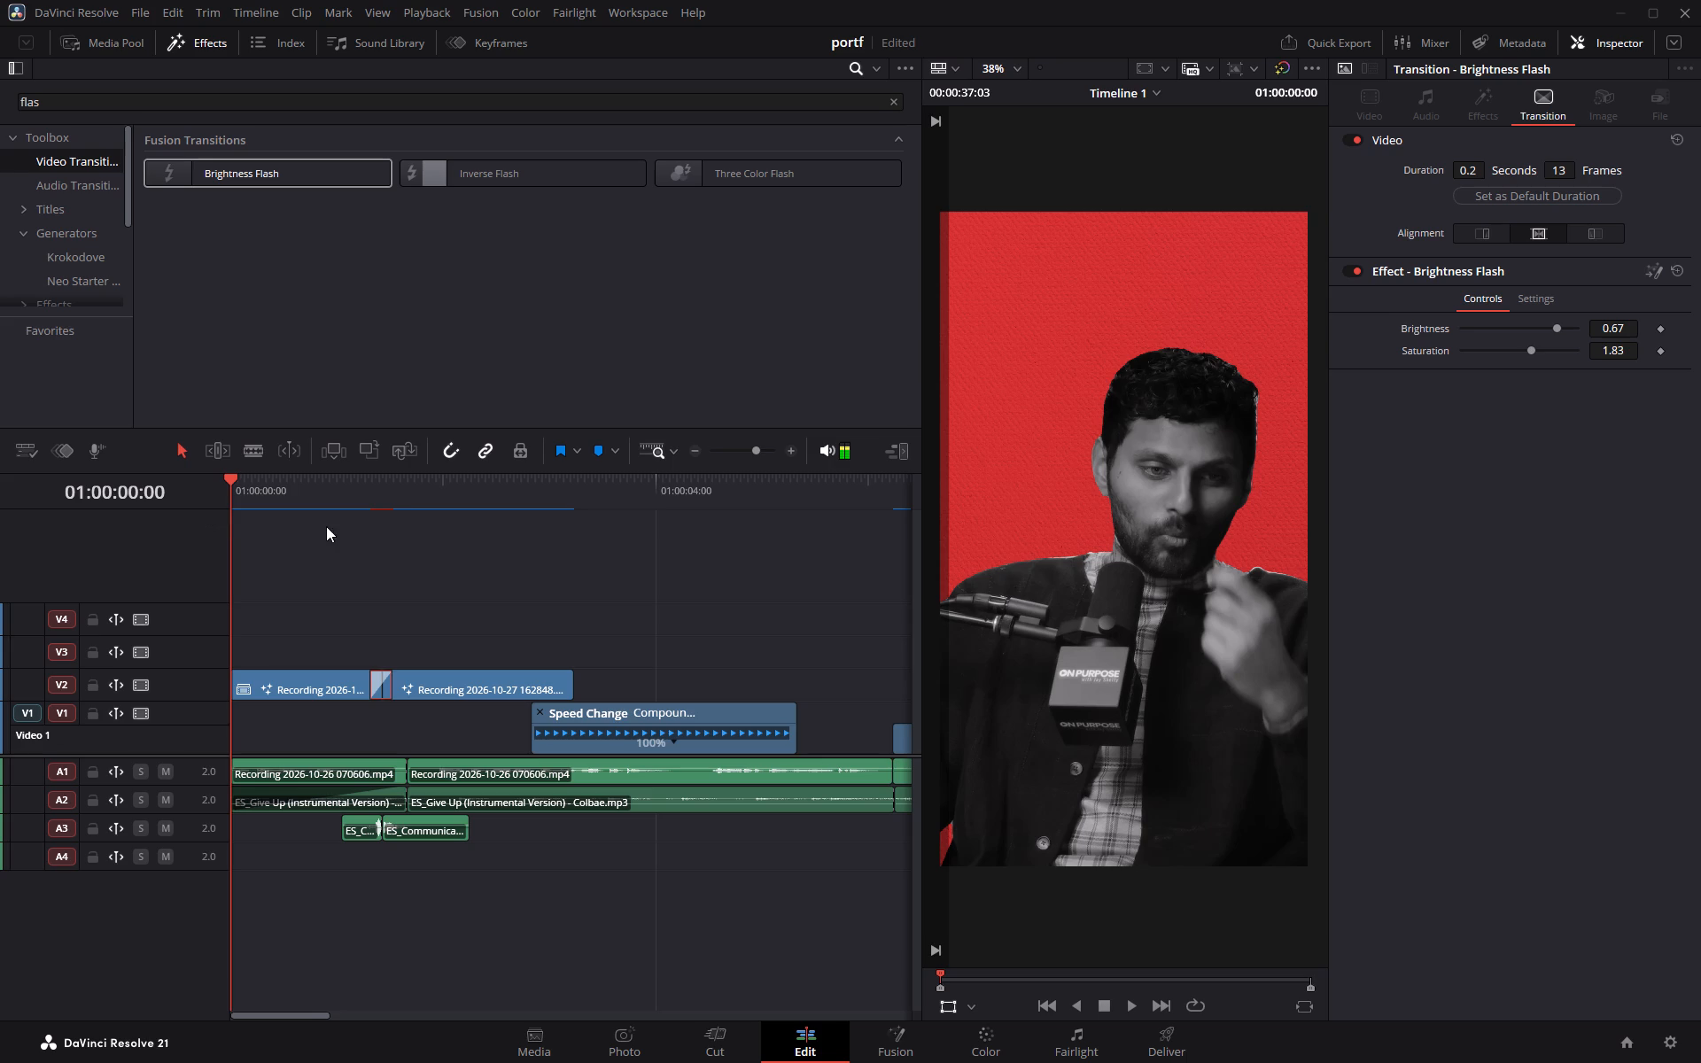
{"action": "key", "text": "space"}
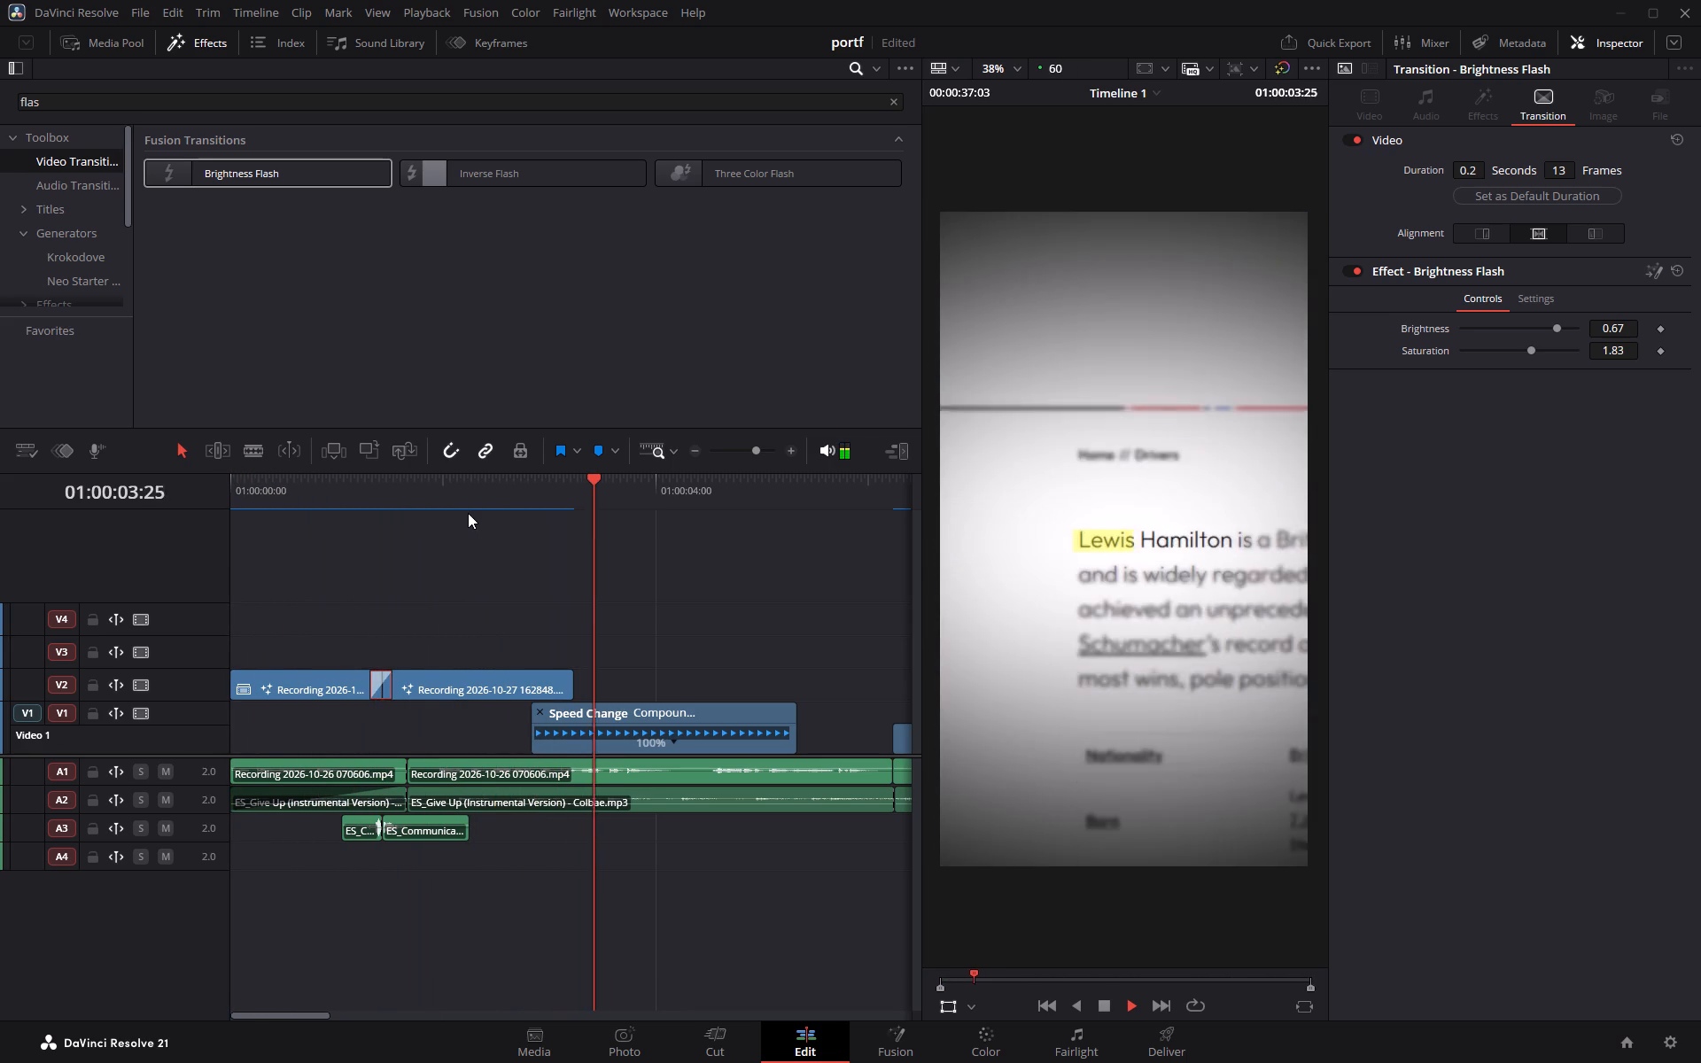
{"action": "key", "text": "space"}
{"action": "left_click_drag", "start_coordinate": [616, 483], "coordinate": [80, 514]}
{"action": "key", "text": "space"}
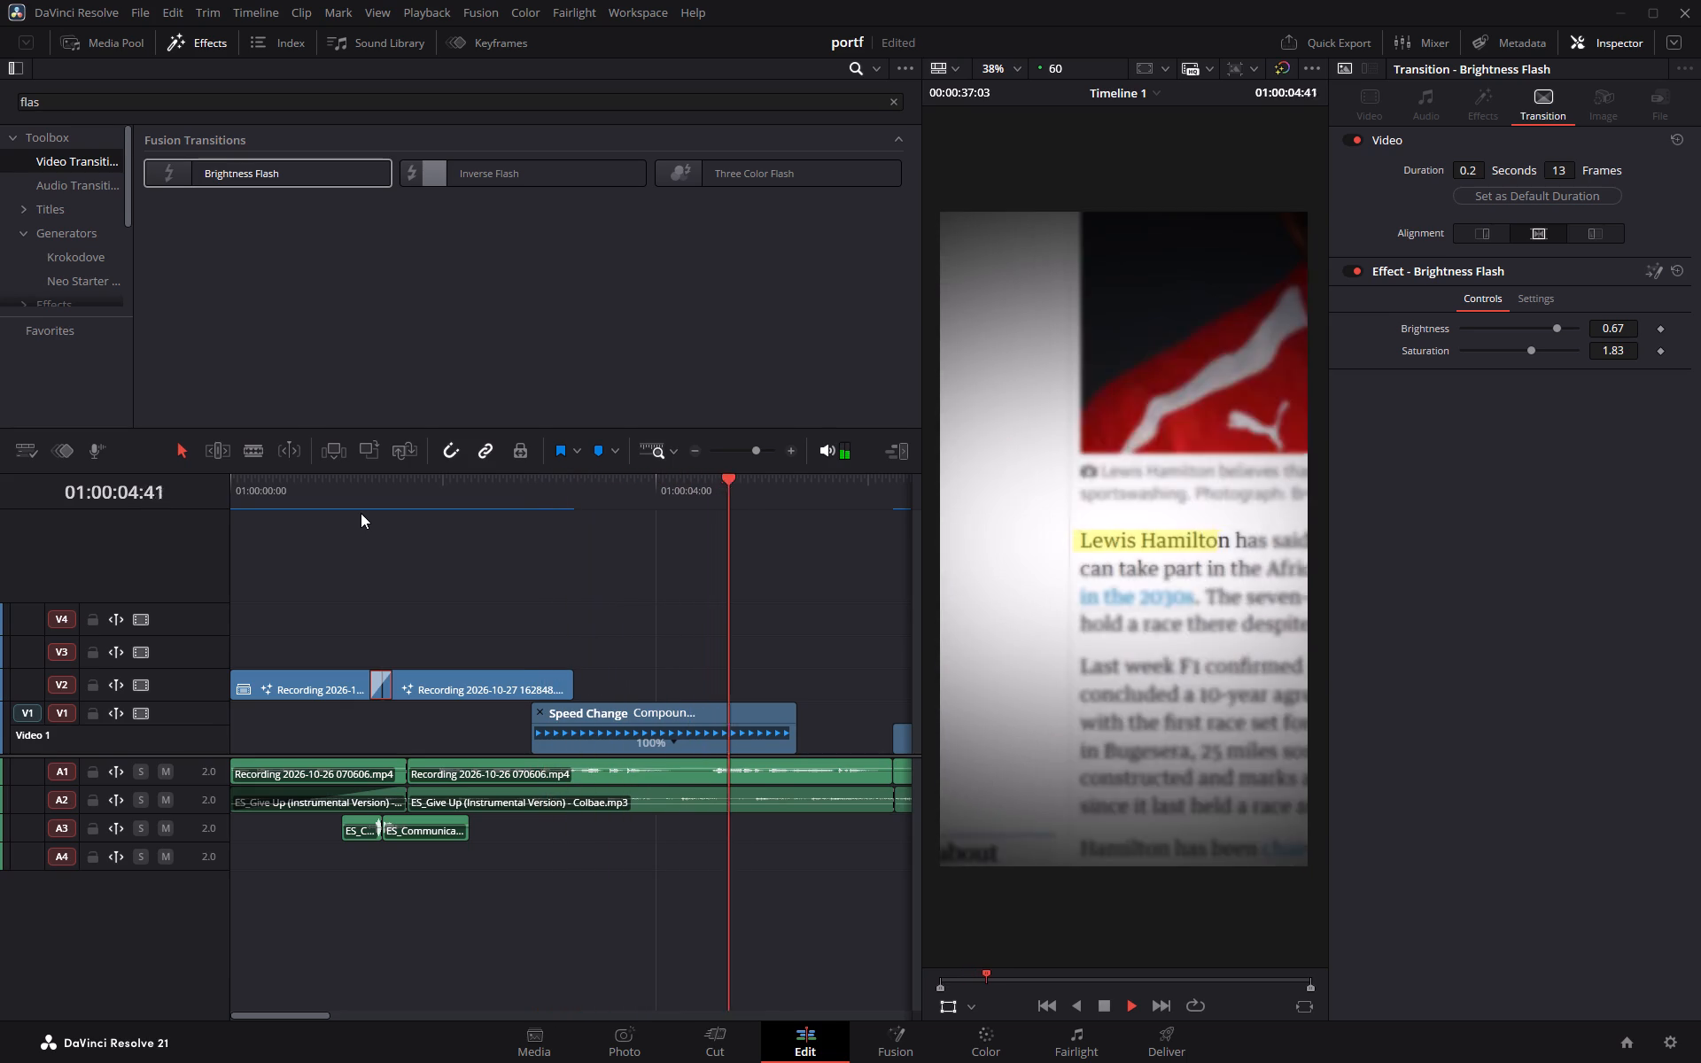
{"action": "key", "text": "space"}
{"action": "left_click_drag", "start_coordinate": [810, 483], "coordinate": [422, 506]}
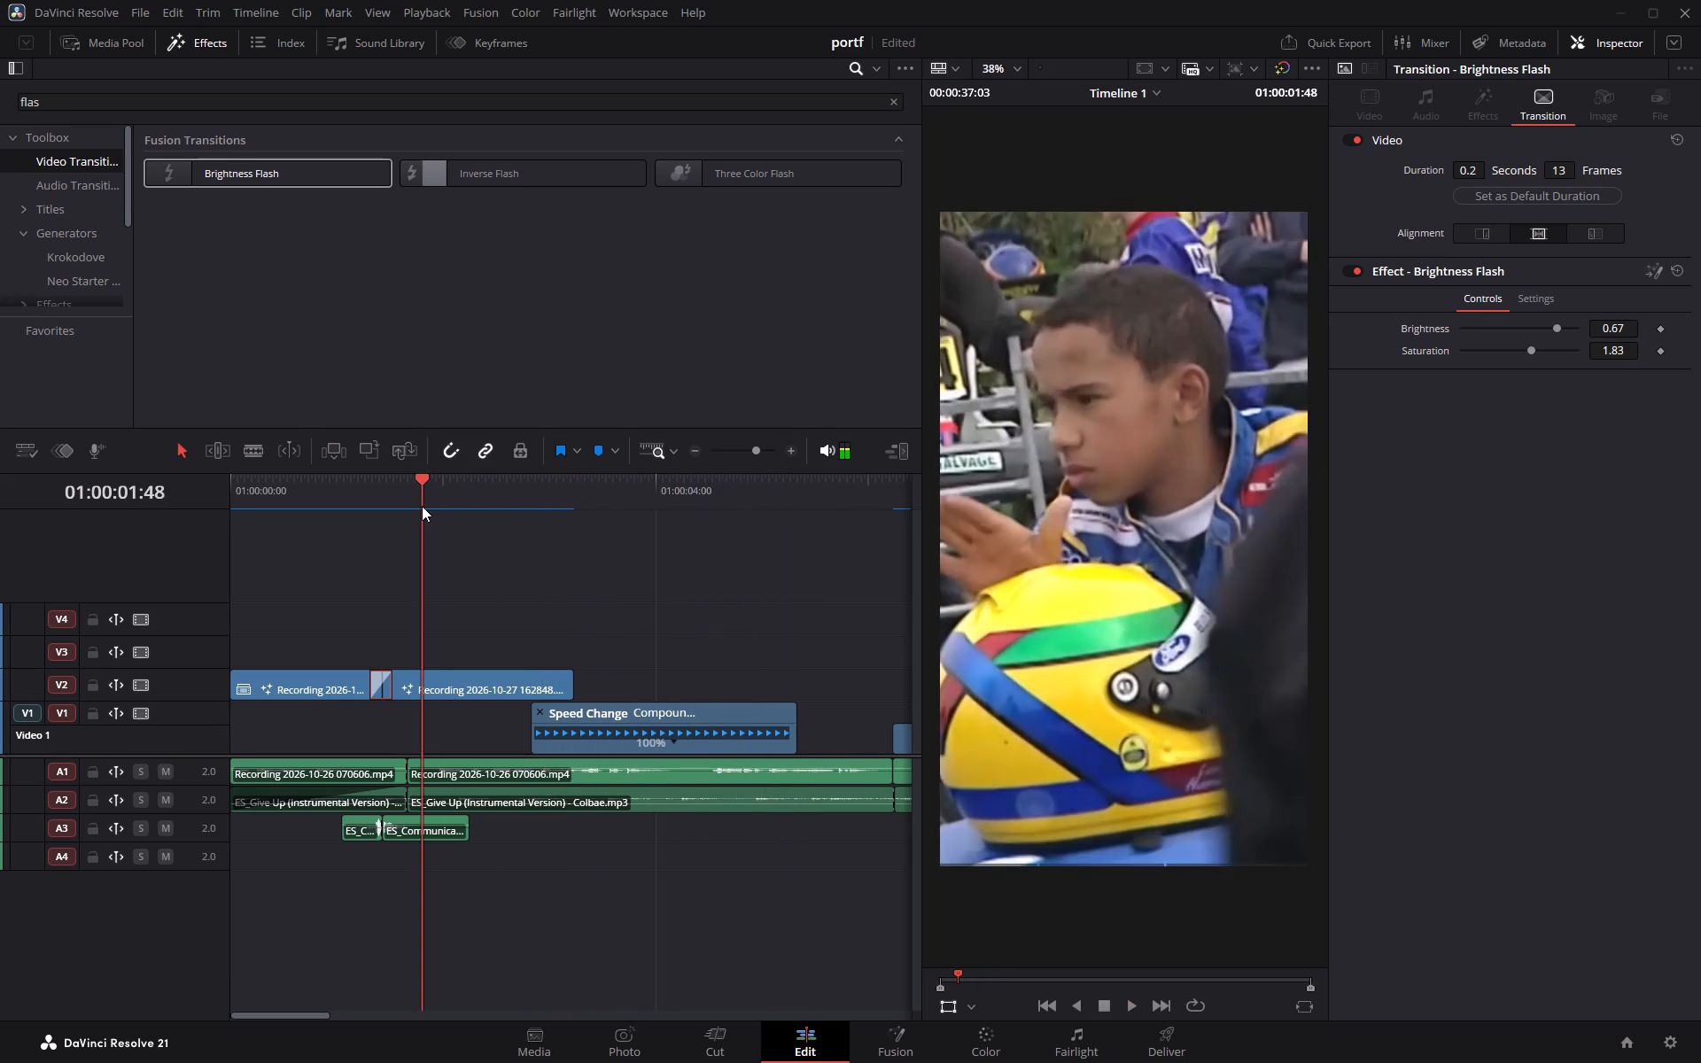
{"action": "key", "text": "space"}
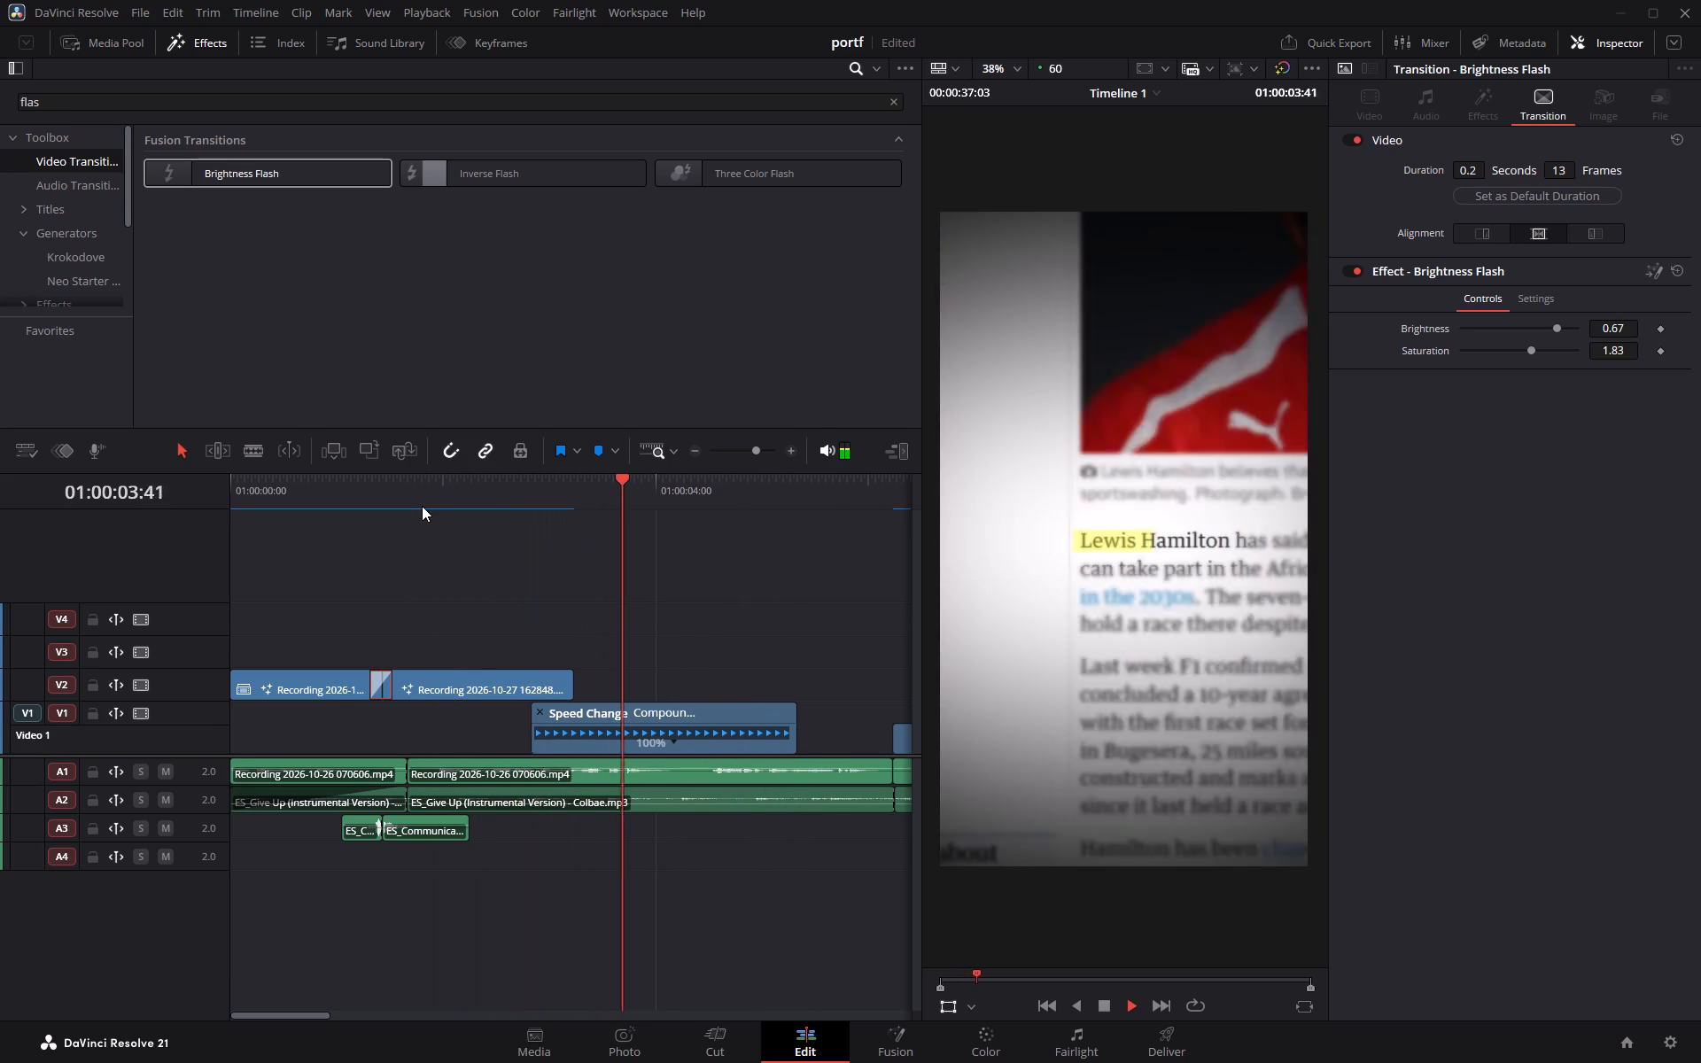
{"action": "key", "text": "space"}
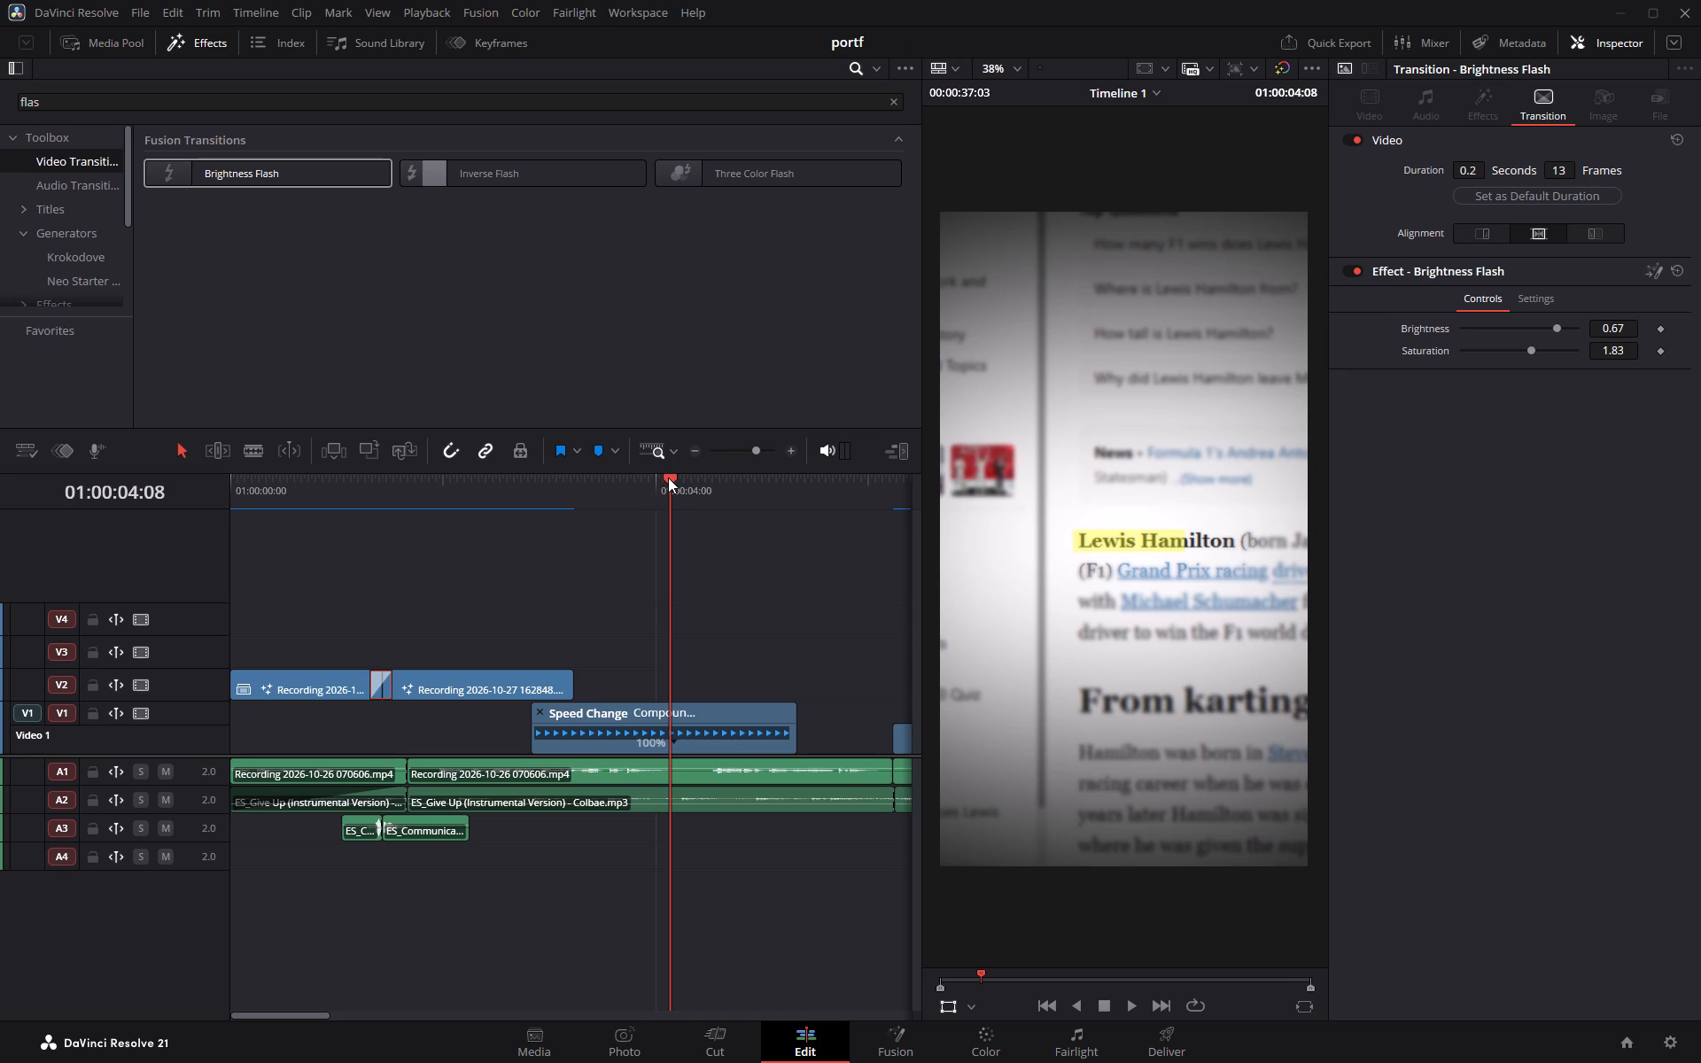
{"action": "key", "text": "space"}
{"action": "key", "text": "space"}
{"action": "left_click_drag", "start_coordinate": [724, 478], "coordinate": [719, 477]}
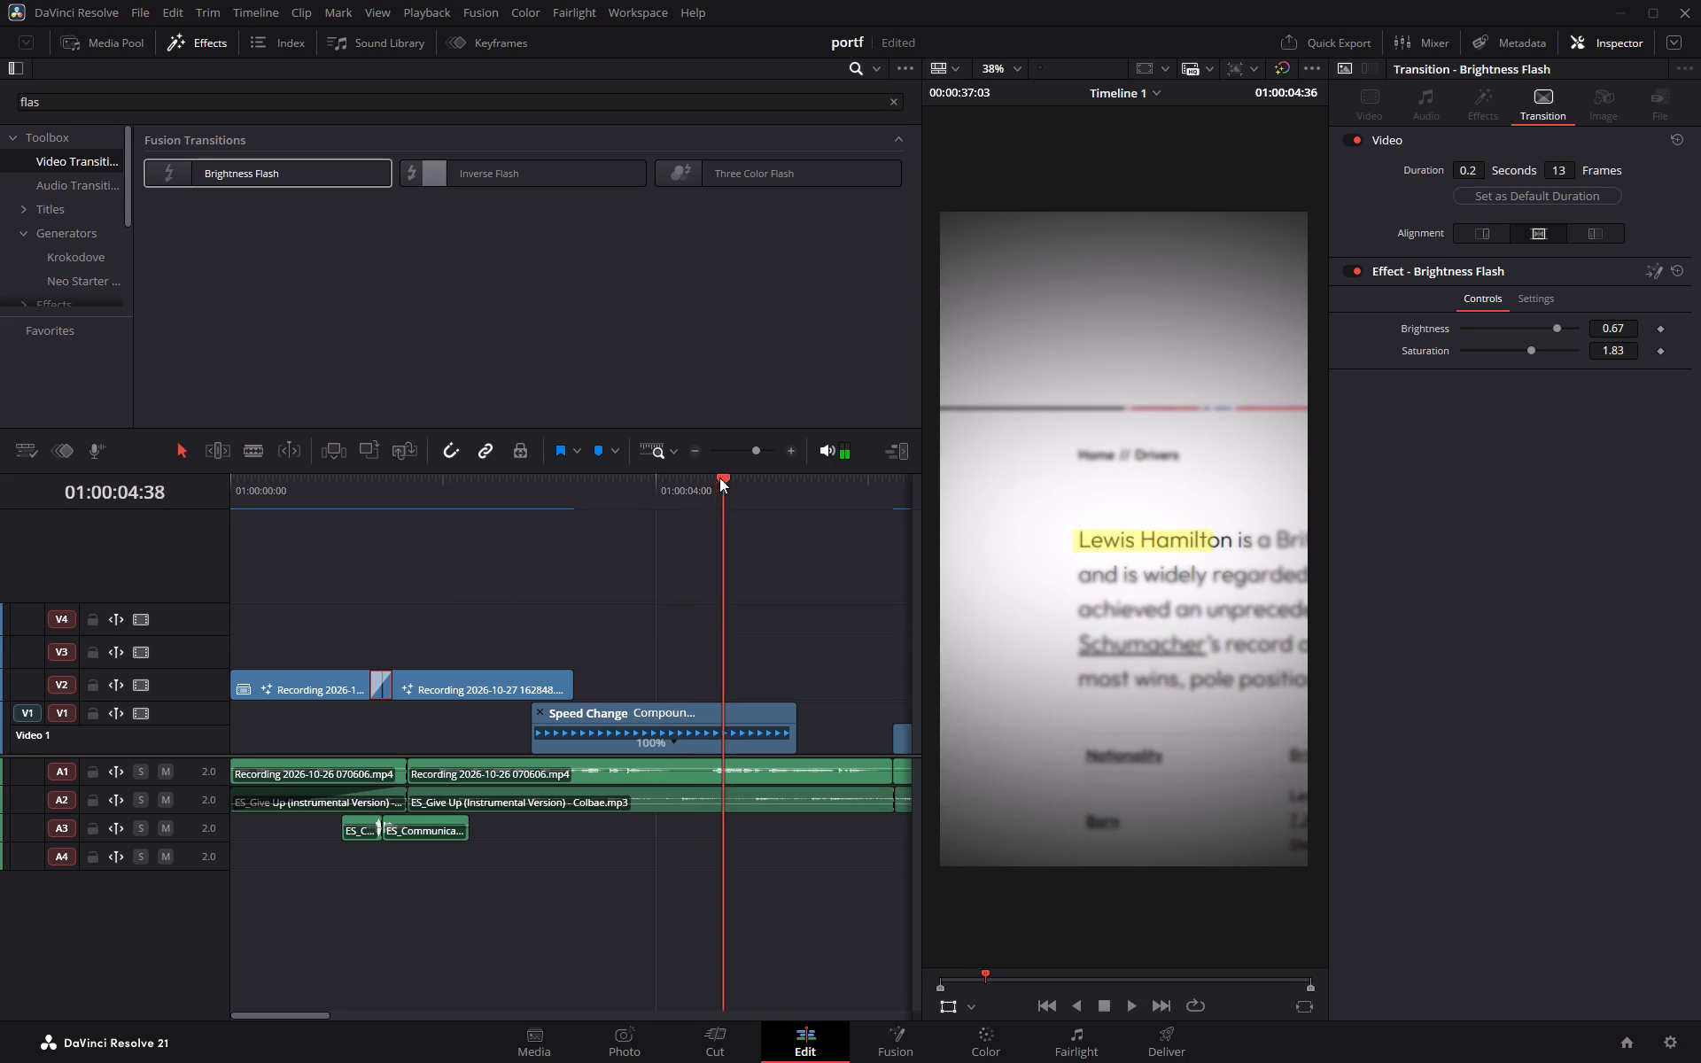
{"action": "left_click_drag", "start_coordinate": [719, 477], "coordinate": [584, 488]}
{"action": "key", "text": "space"}
{"action": "key", "text": "space"}
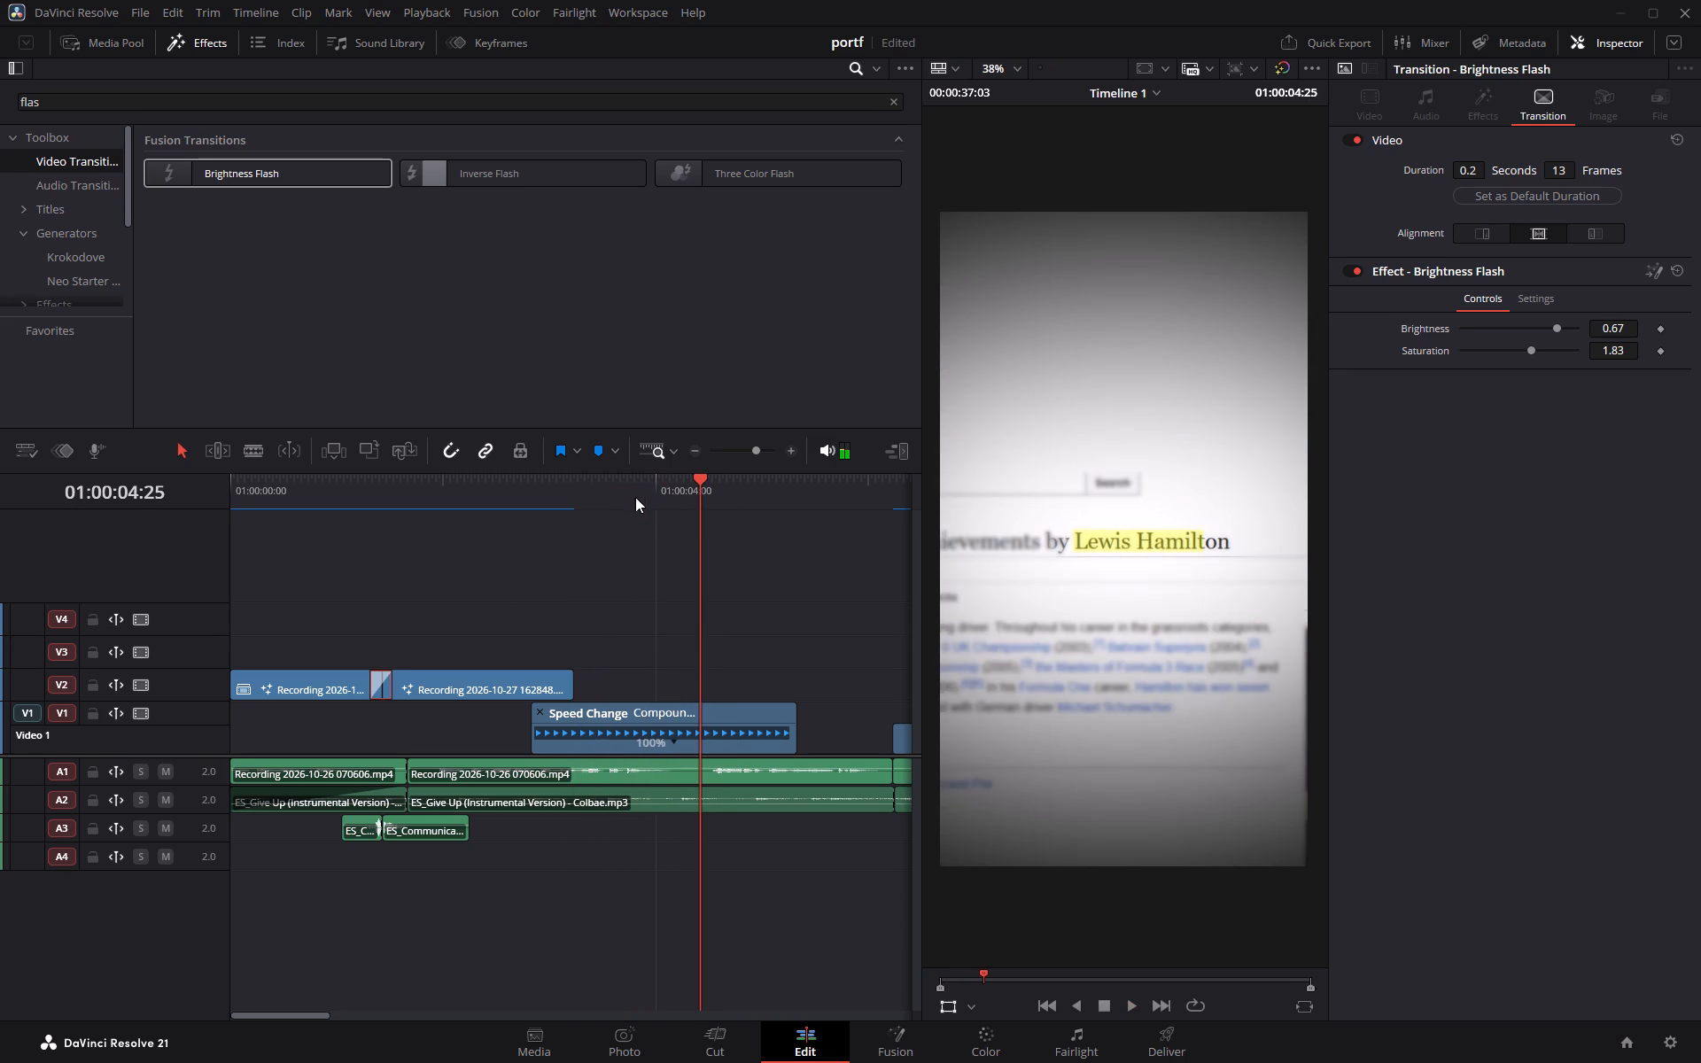
Retime the compound clip on V1 to 157% speed so that it ends at the playhead, 01:00:04:25.
{"action": "left_click", "coordinate": [739, 721]}
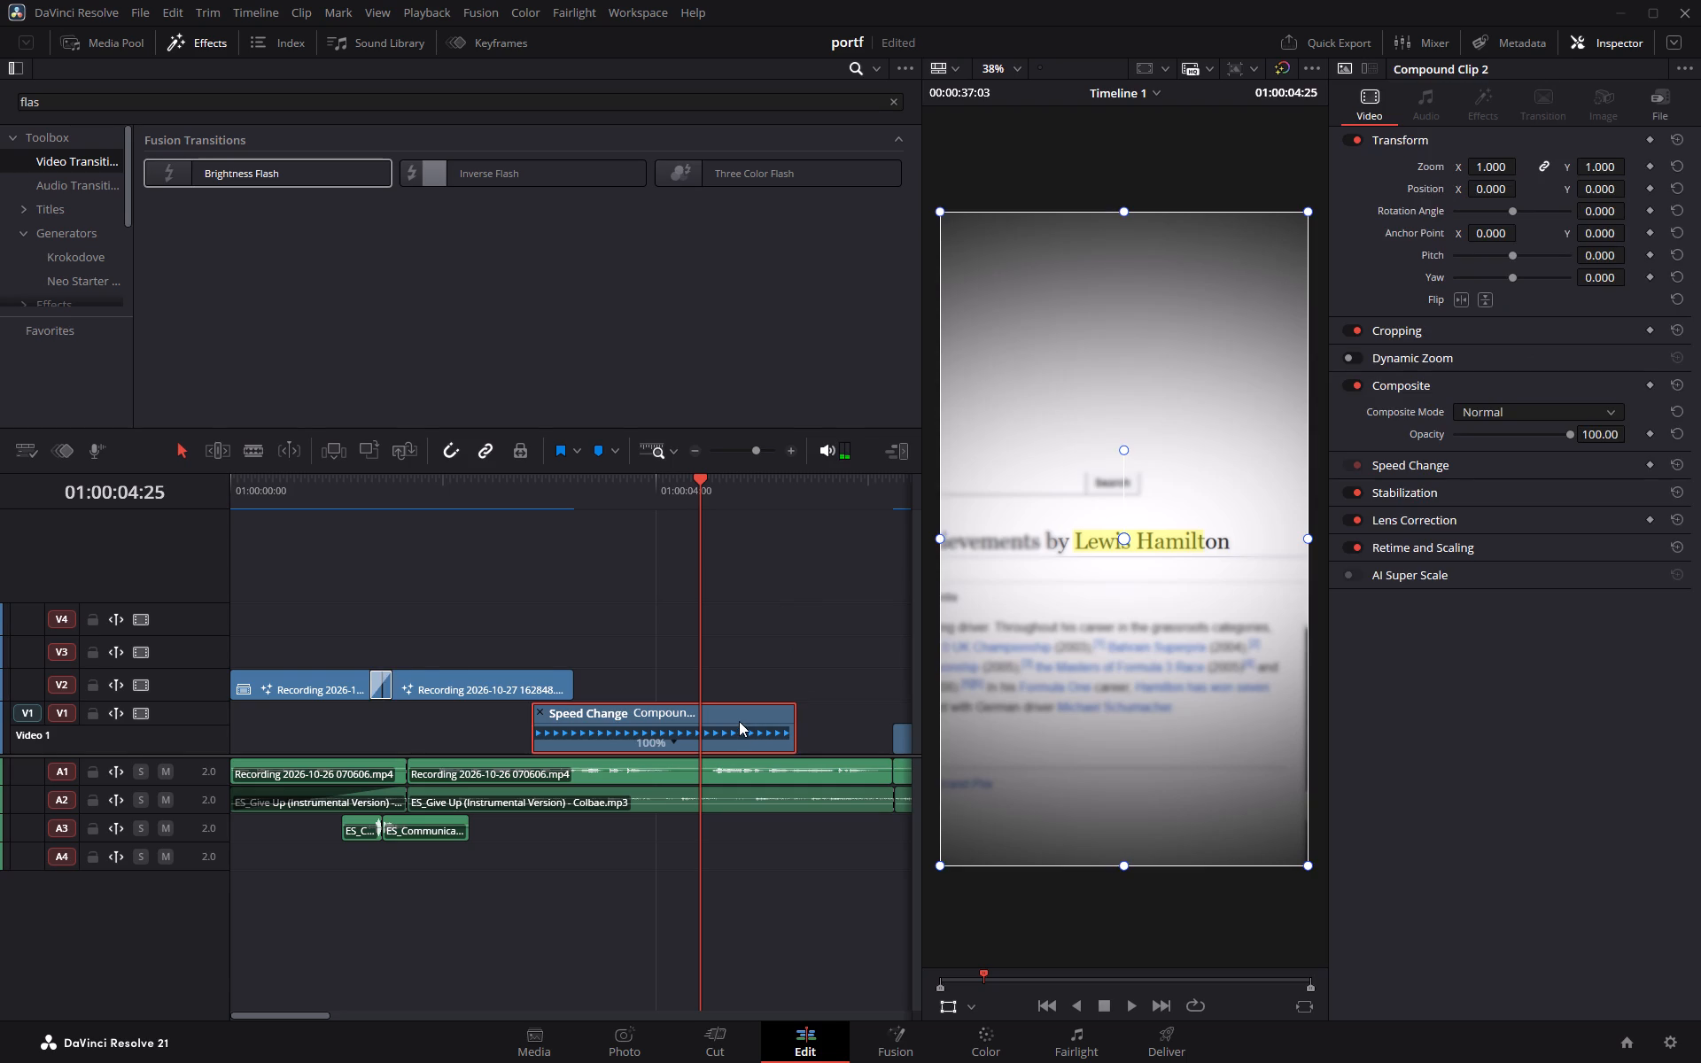
{"action": "key", "text": "ctrl+r"}
{"action": "key", "text": "ctrl+r"}
{"action": "left_click_drag", "start_coordinate": [794, 713], "coordinate": [702, 718]}
Play back from the karting clip through the sped-up compound clip to check its pace and end point.
{"action": "left_click_drag", "start_coordinate": [698, 476], "coordinate": [500, 509]}
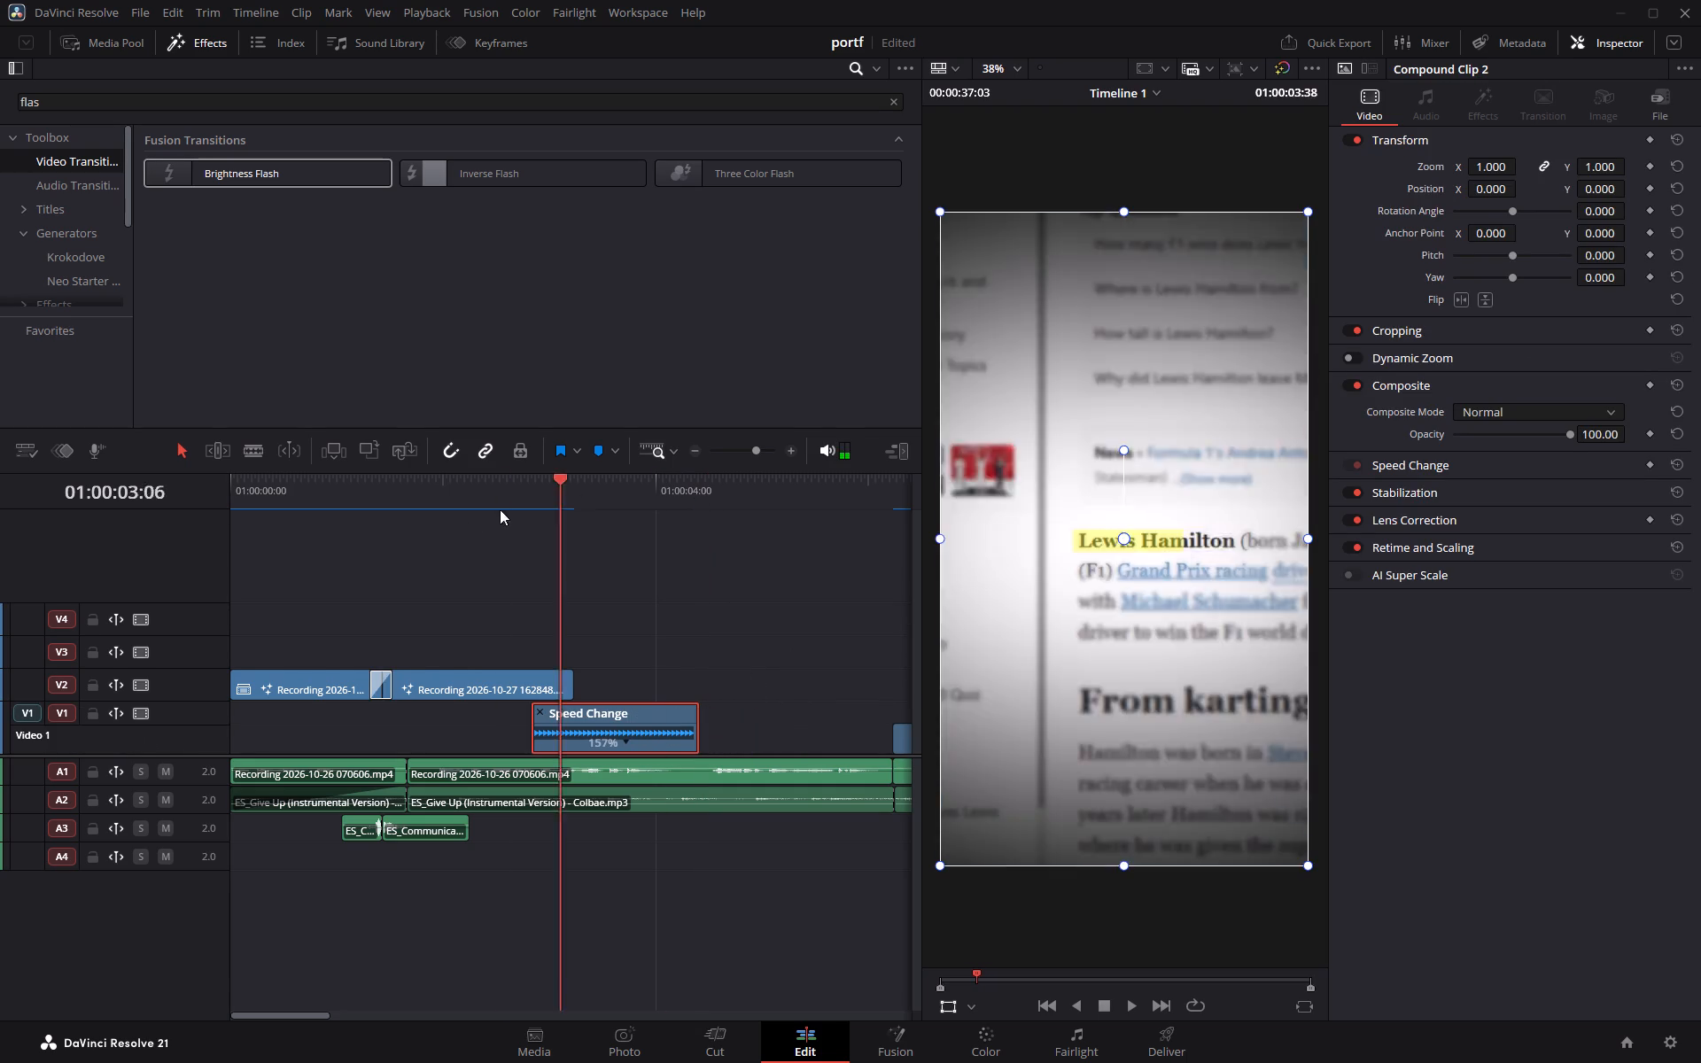
{"action": "left_click_drag", "start_coordinate": [500, 509], "coordinate": [384, 524]}
{"action": "key", "text": "space"}
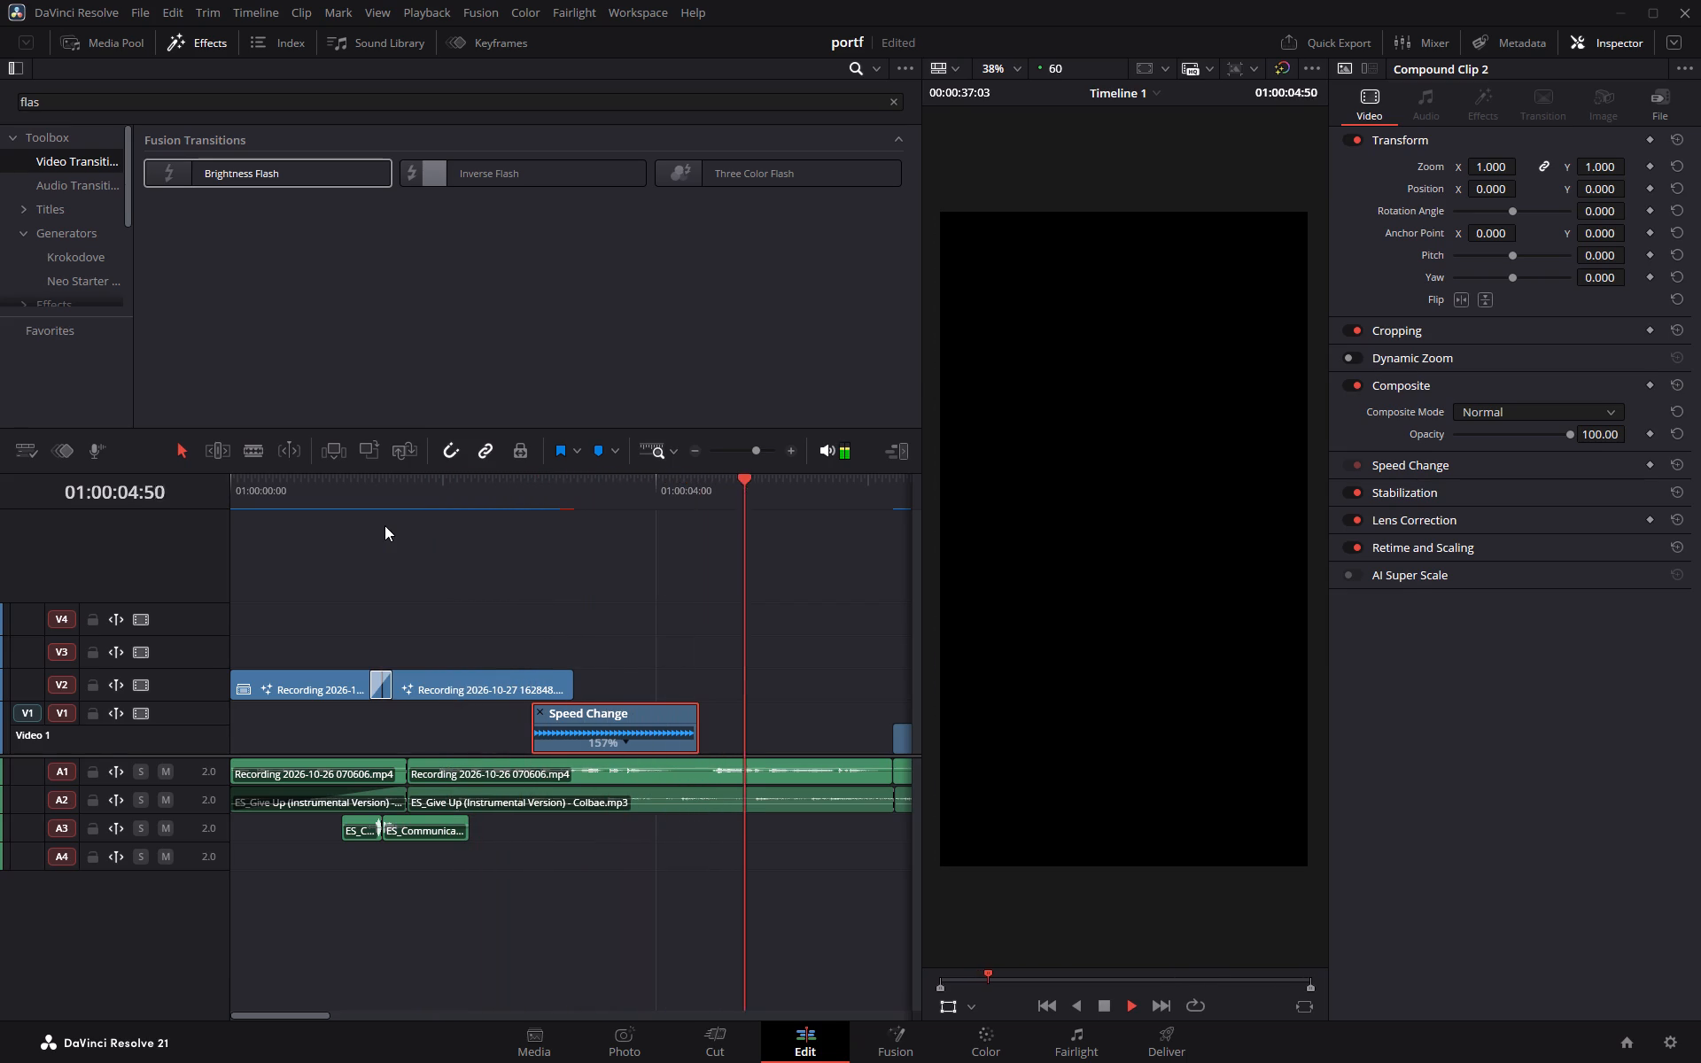
{"action": "key", "text": "space"}
{"action": "left_click_drag", "start_coordinate": [783, 481], "coordinate": [698, 488]}
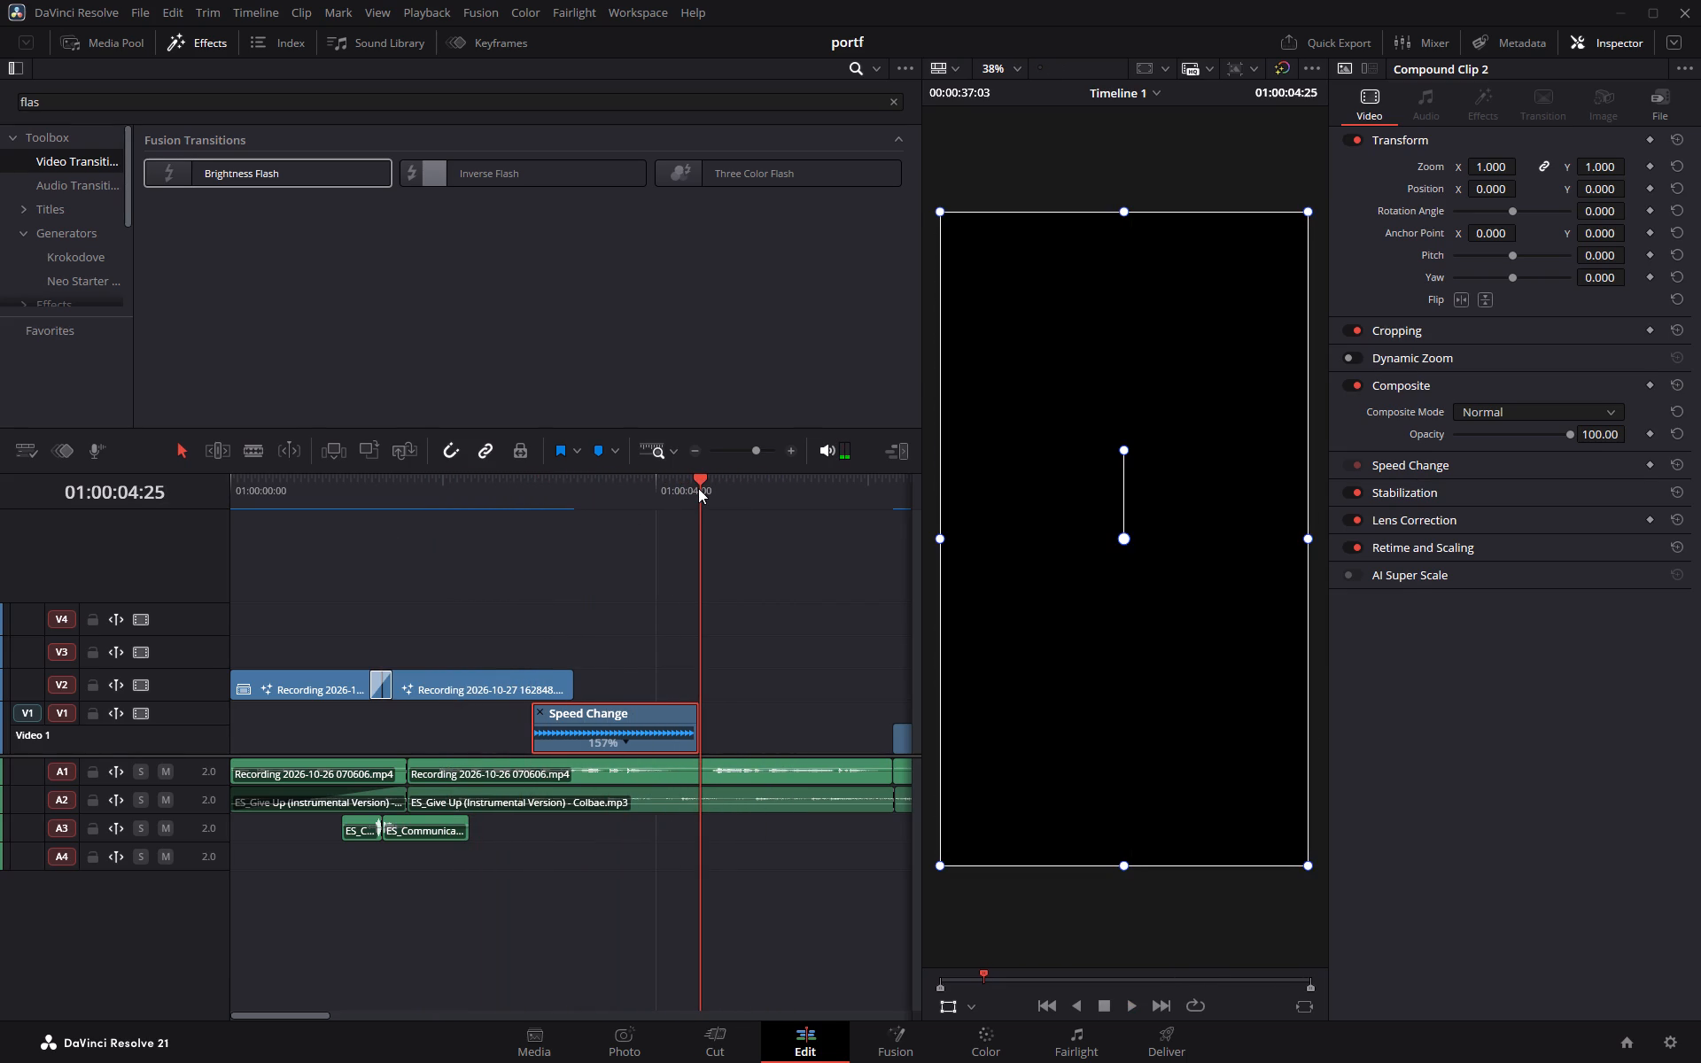
Switch to Chrome and search Google in a new tab for "lewis hamilton lifting trophy".
{"action": "key", "text": "alt+Tab"}
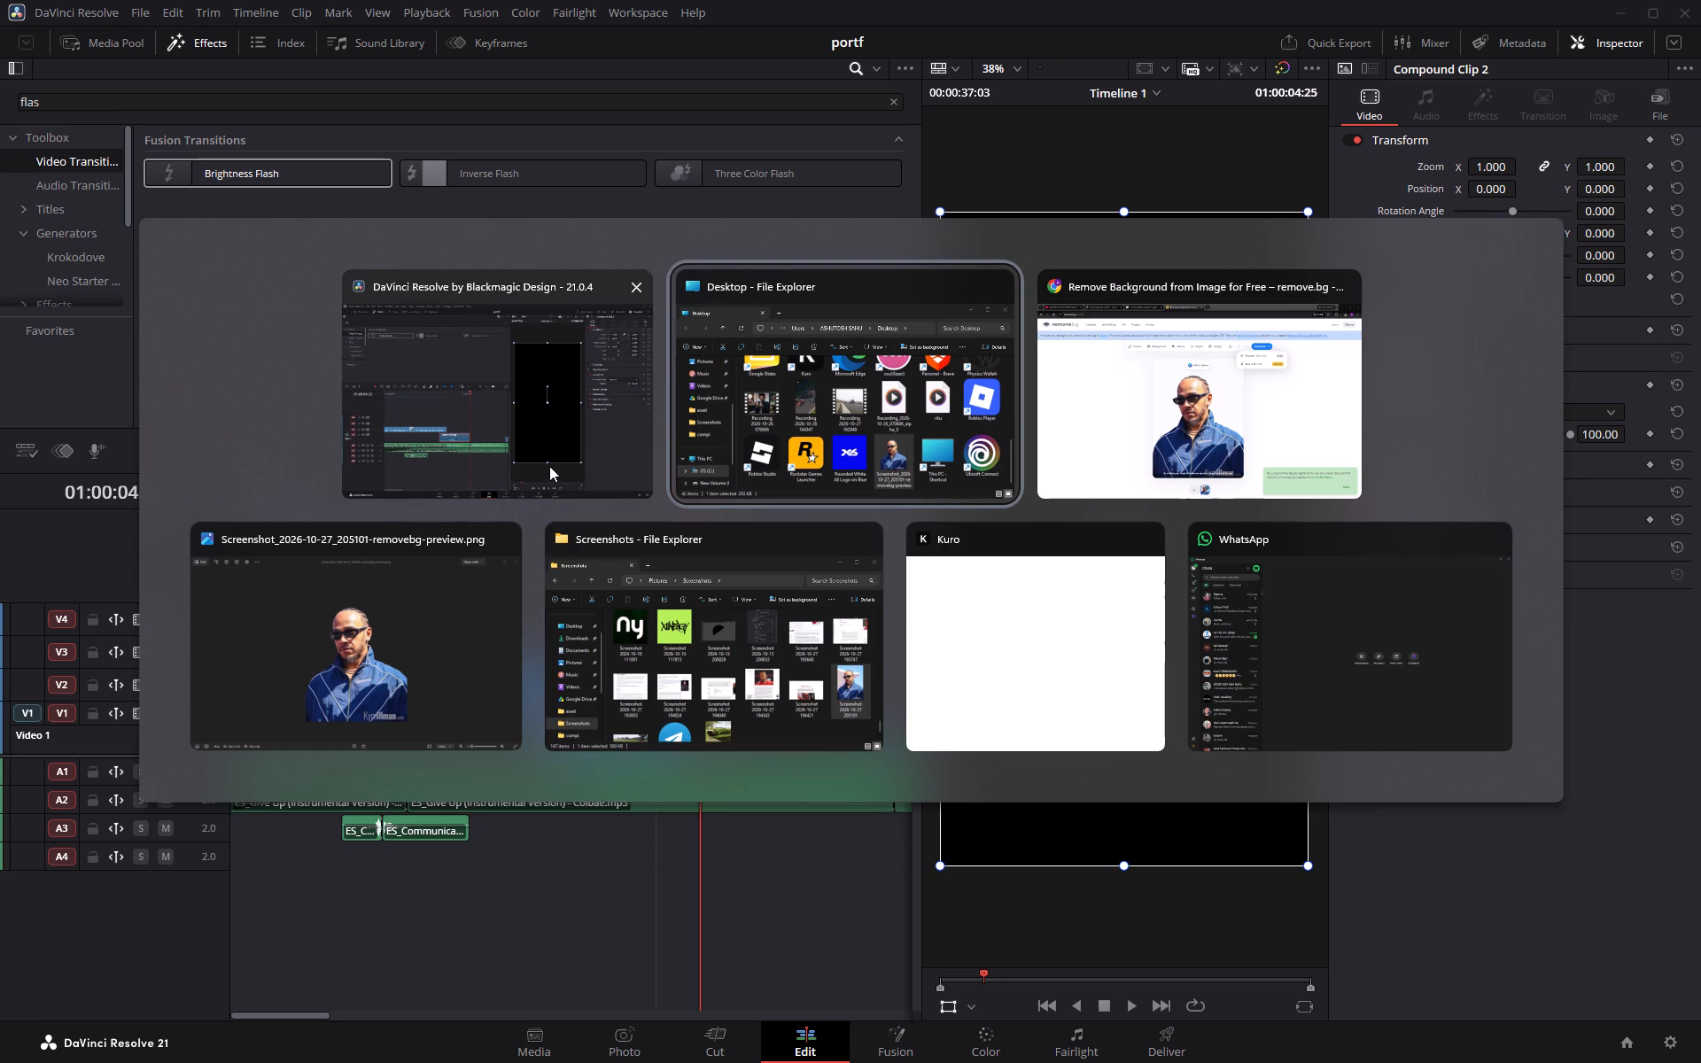
{"action": "left_click", "coordinate": [1127, 458], "text": "alt"}
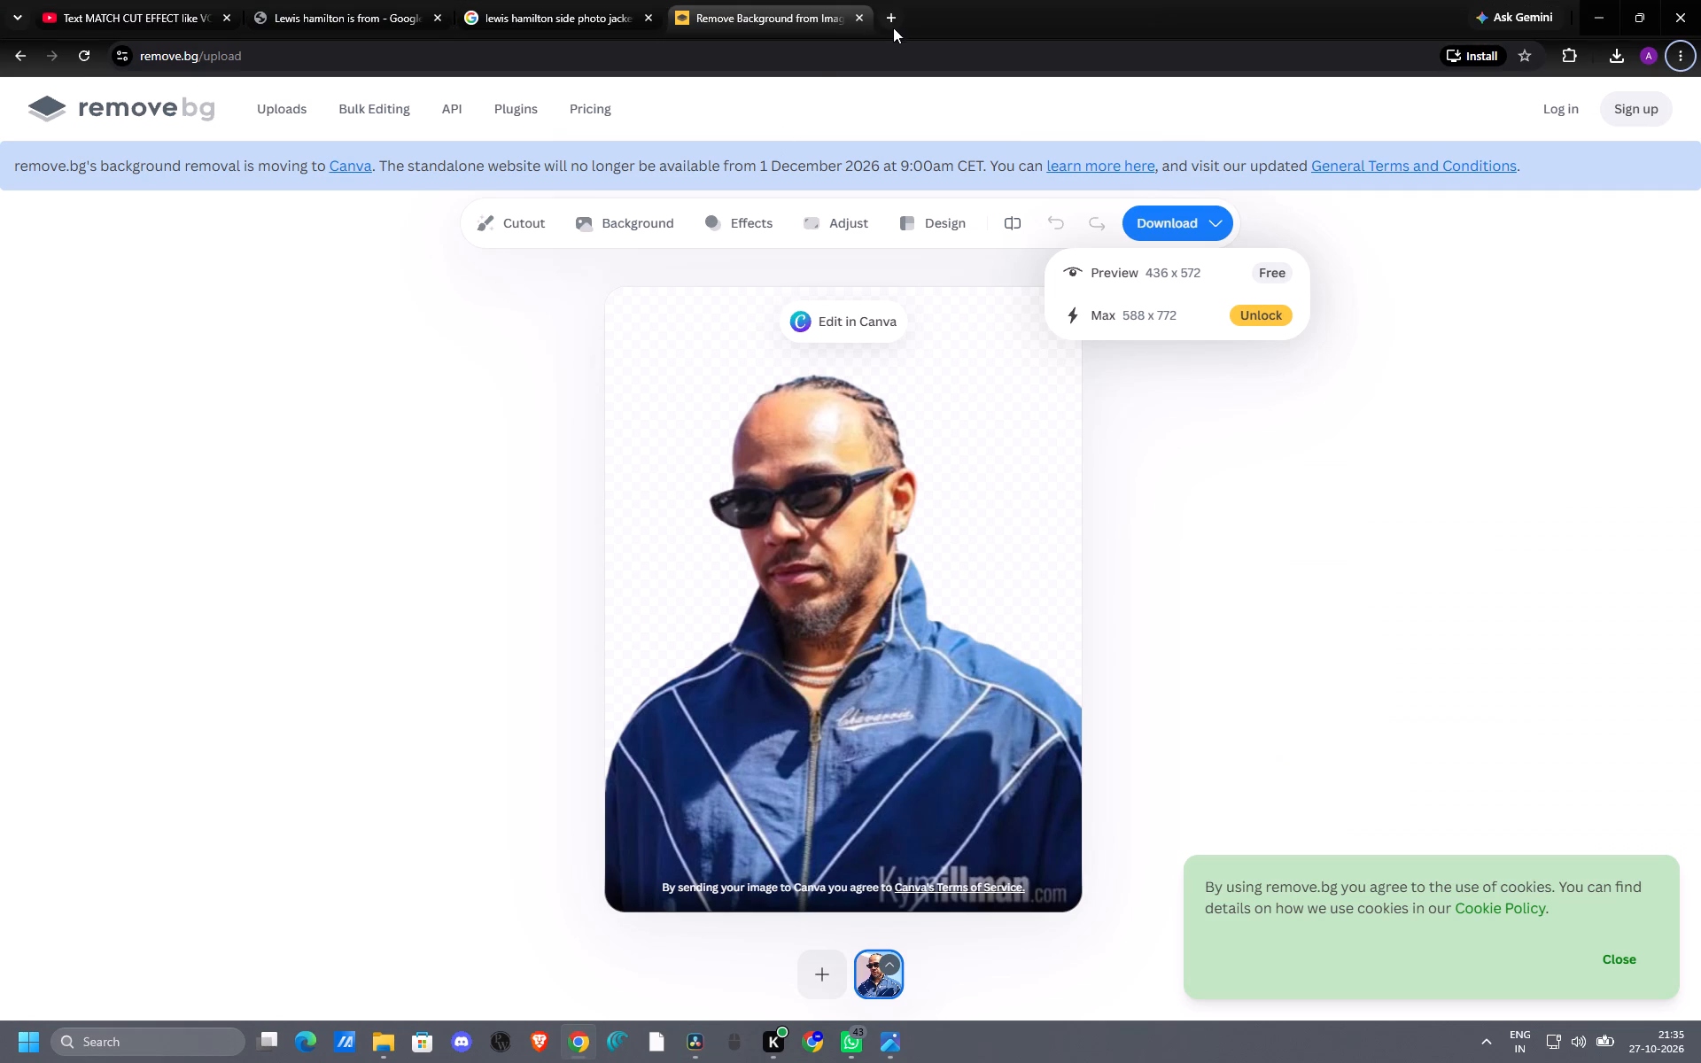
{"action": "left_click", "coordinate": [893, 20]}
{"action": "left_click", "coordinate": [843, 57]}
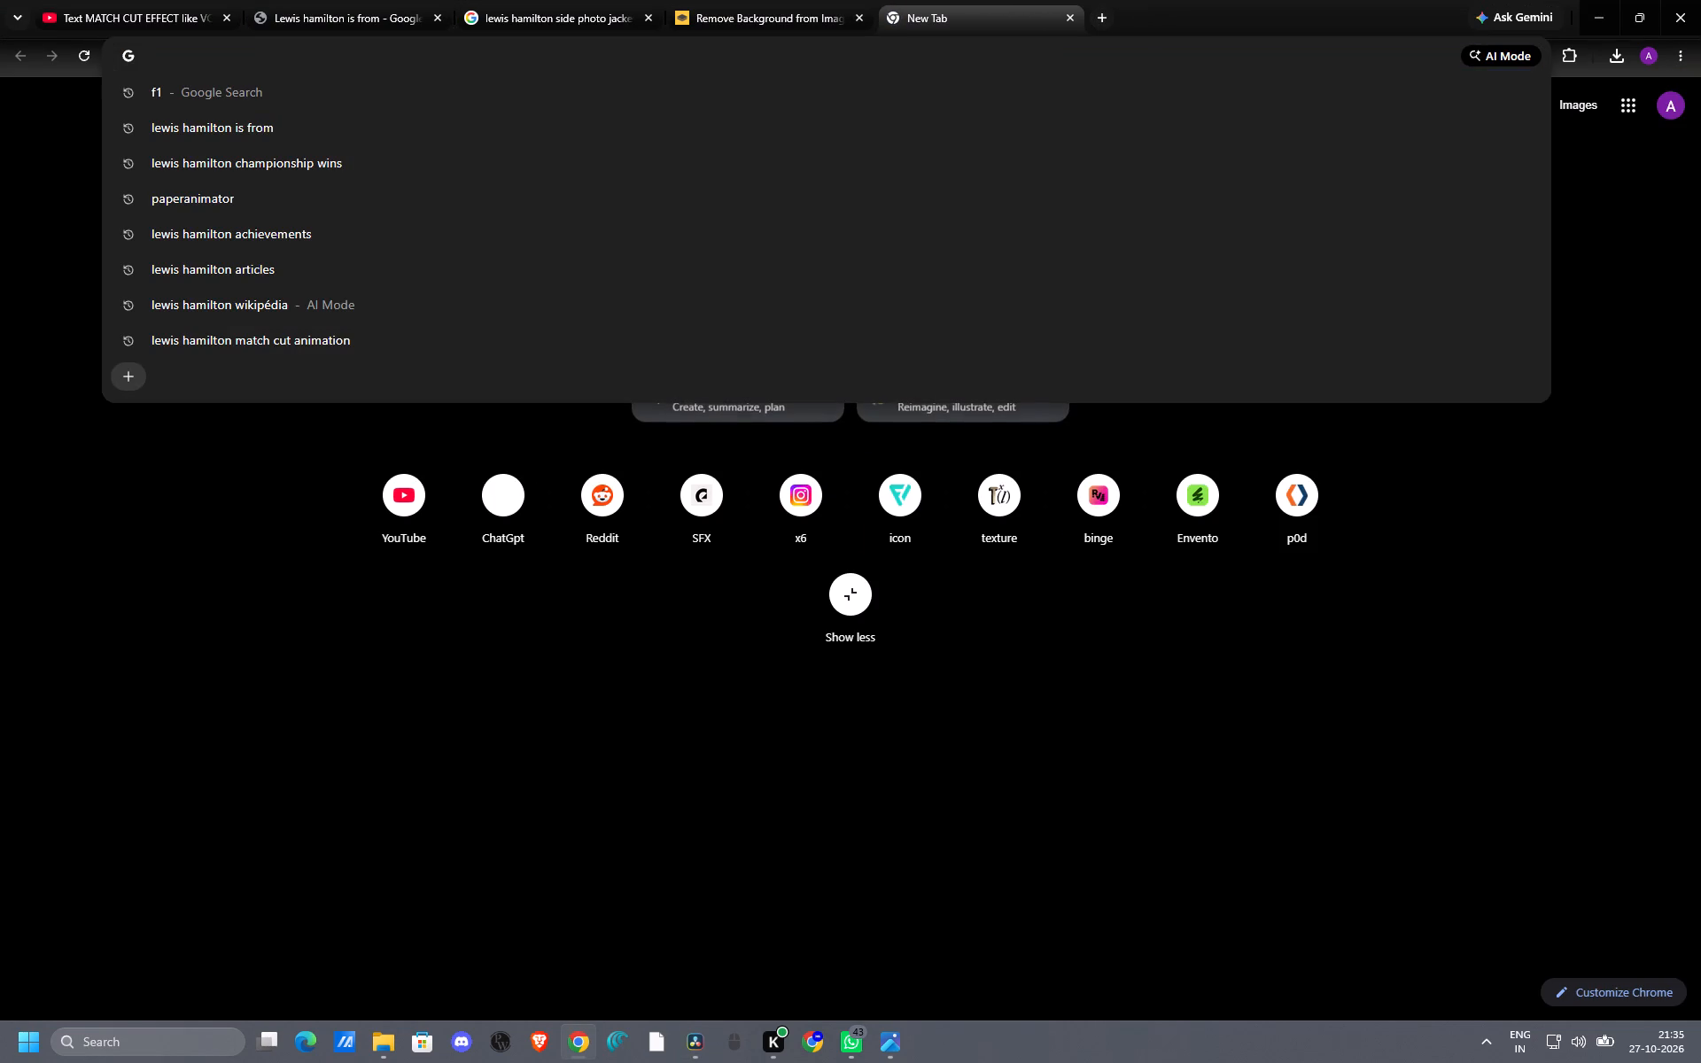
{"action": "type", "text": "lewis hamilton"}
{"action": "key", "text": "space"}
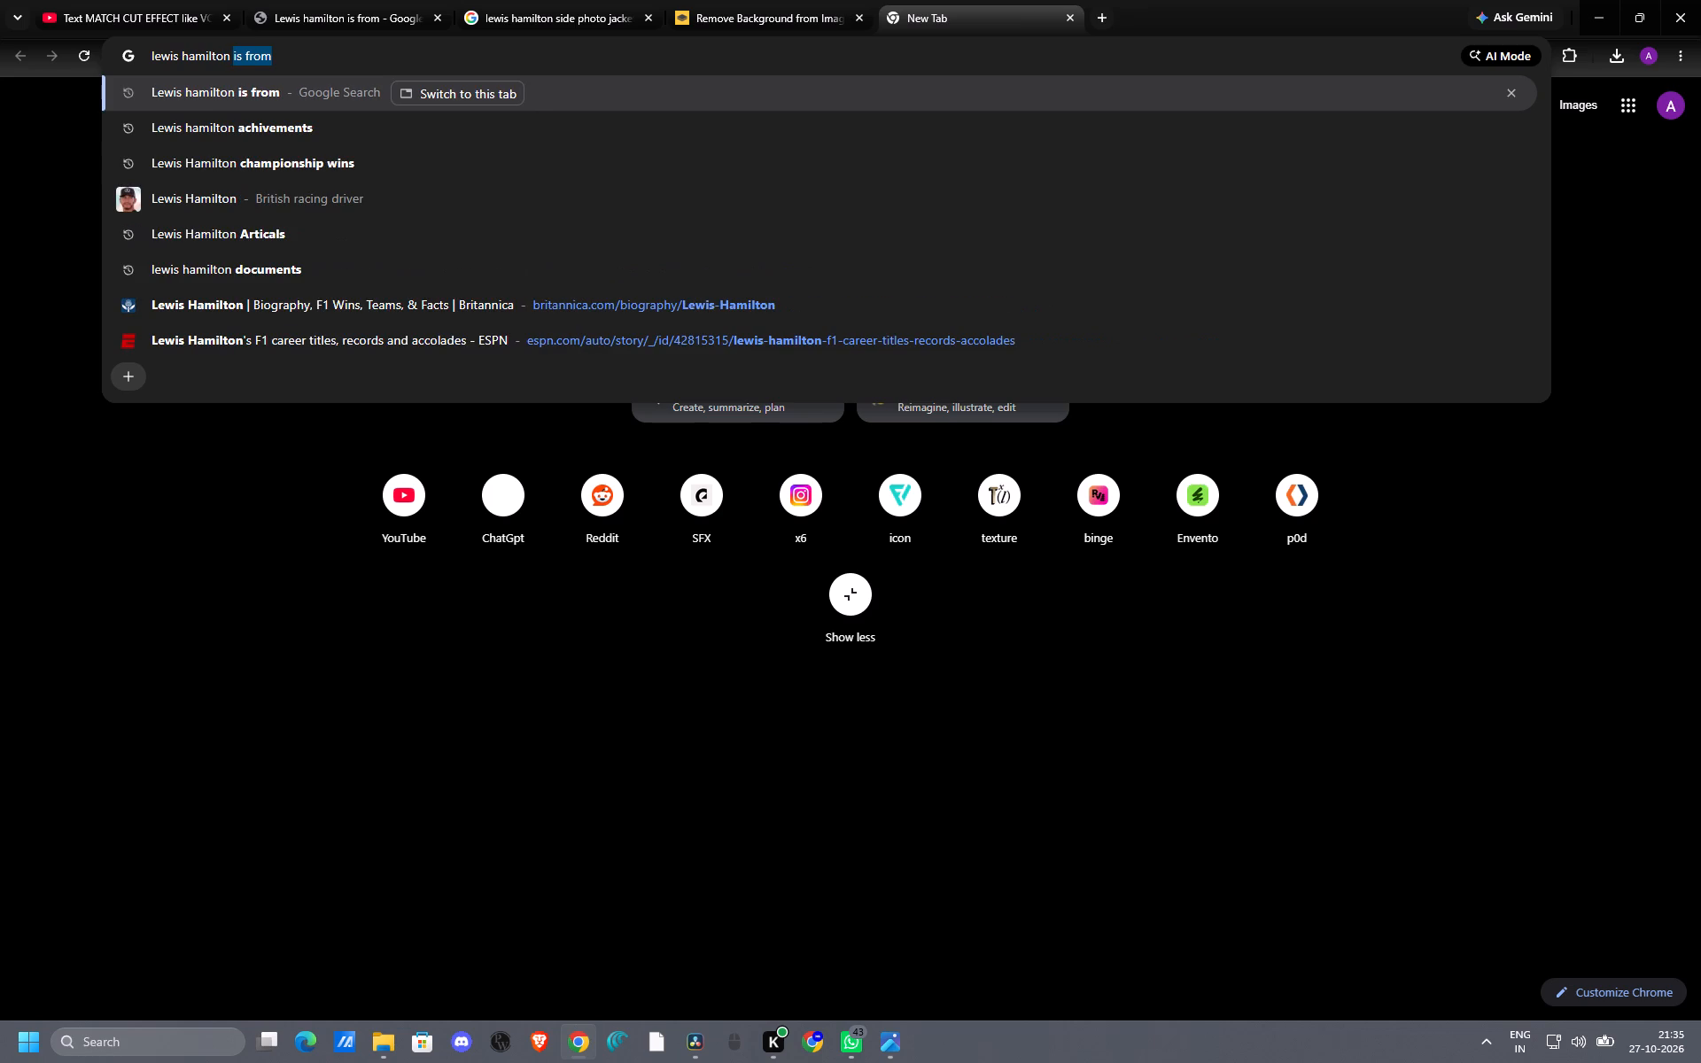
{"action": "type", "text": "lifting"}
{"action": "key", "text": "space"}
{"action": "key", "text": "Tab"}
{"action": "key", "text": "Return"}
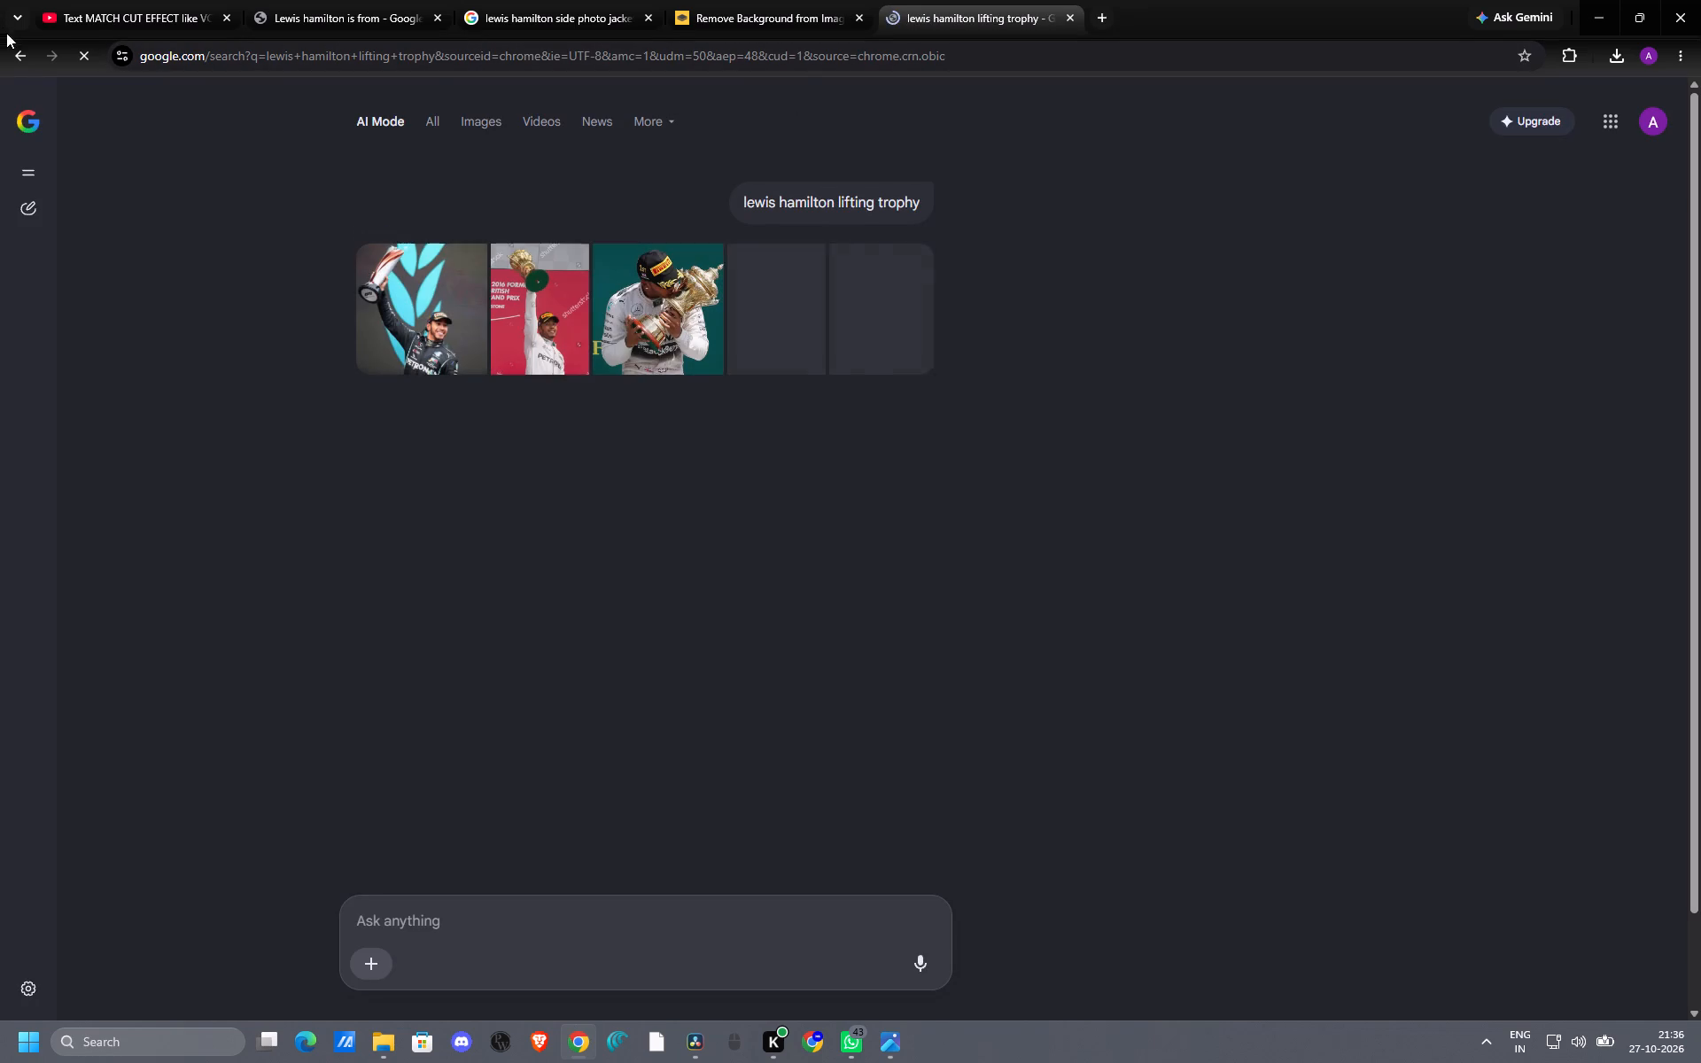
Leave the Google results and open YouTube in the same tab.
{"action": "left_click", "coordinate": [14, 58]}
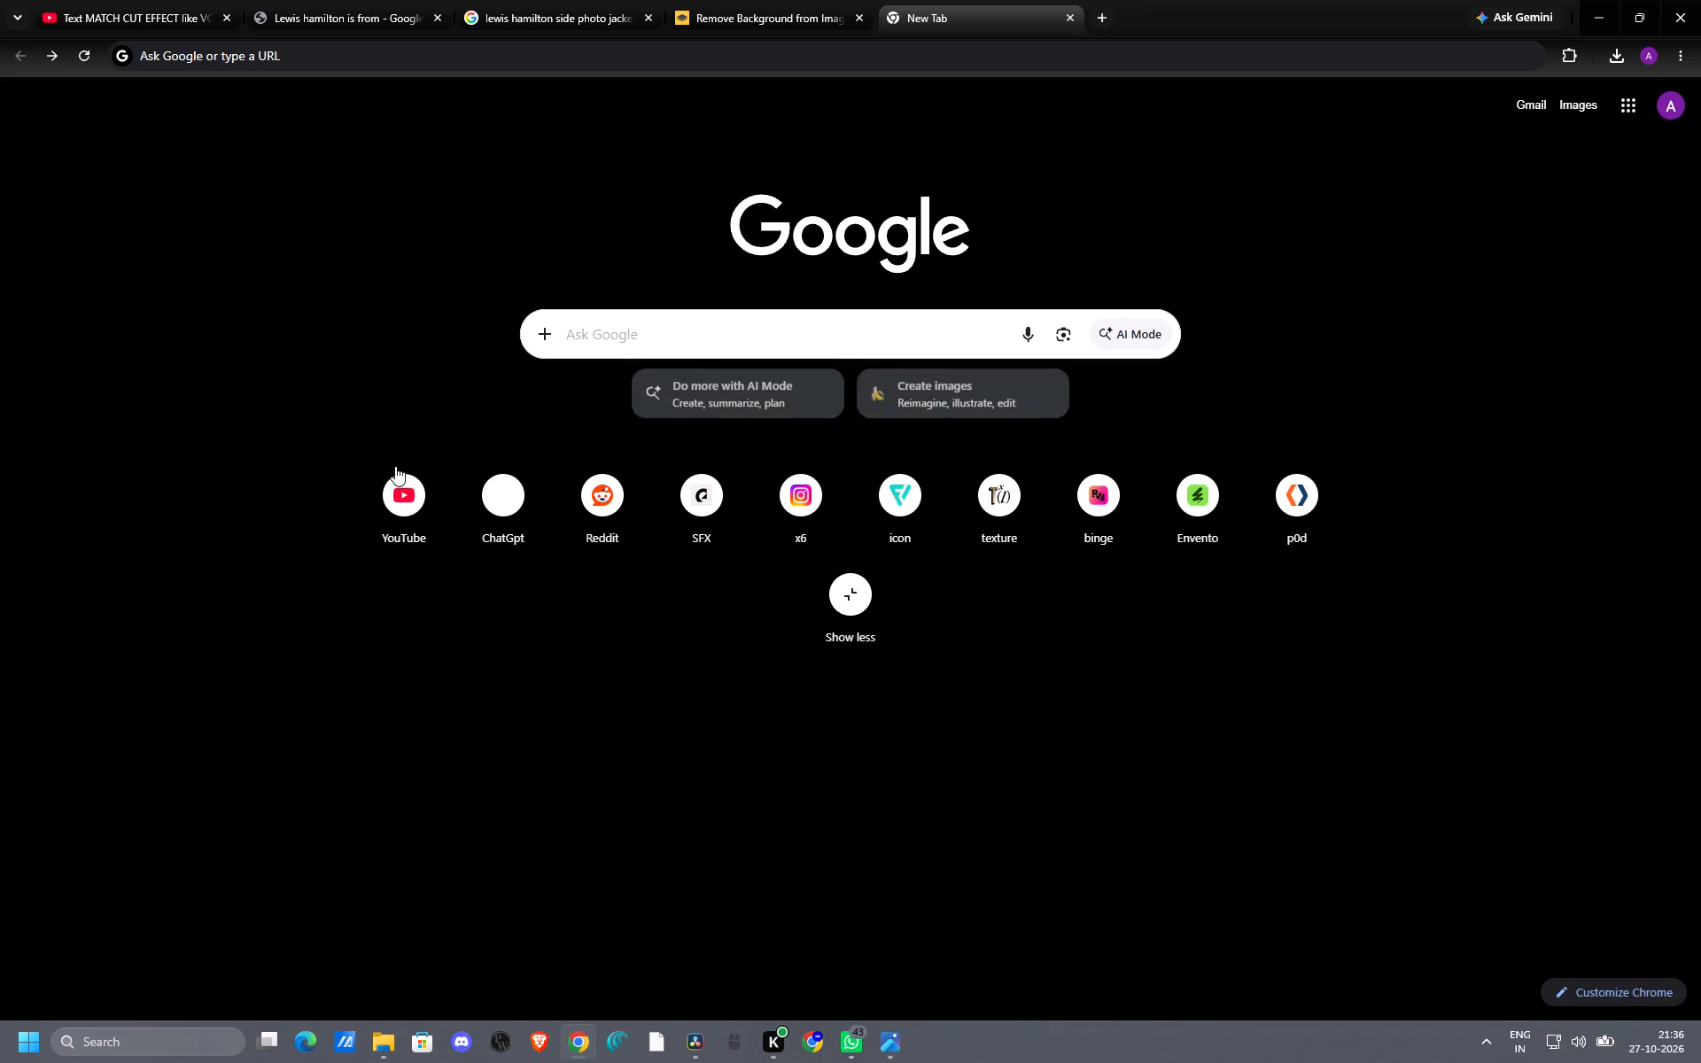
{"action": "left_click", "coordinate": [403, 486]}
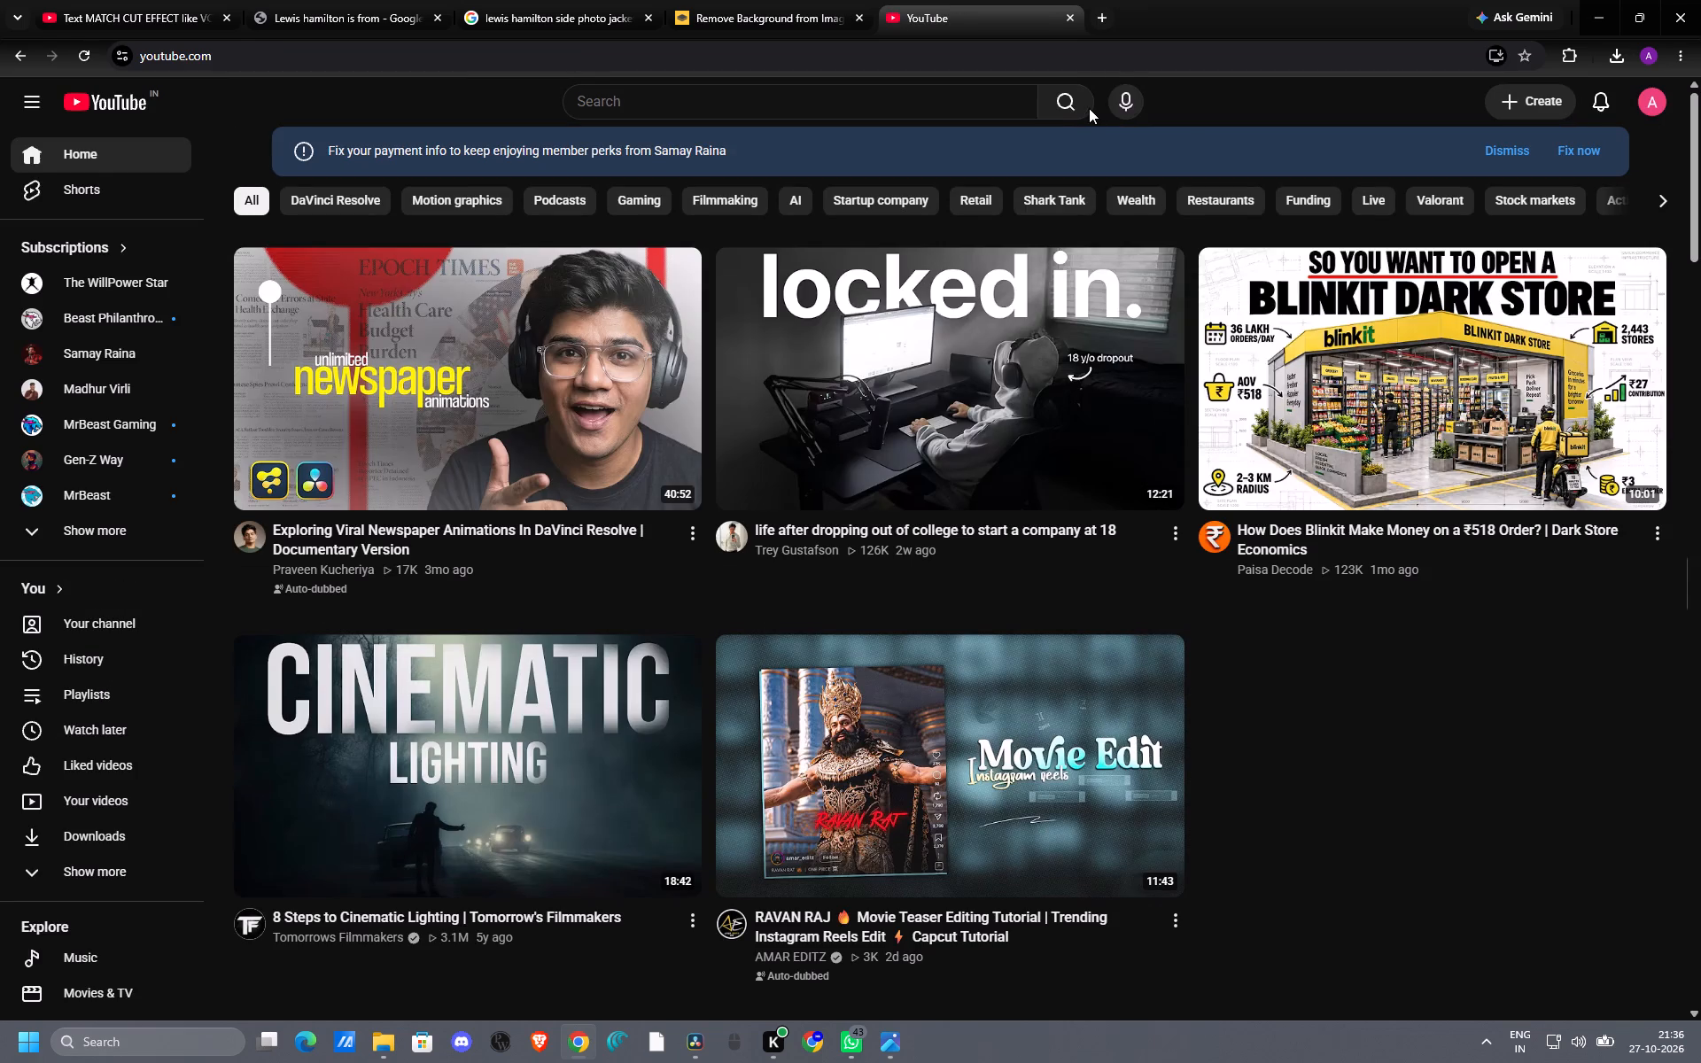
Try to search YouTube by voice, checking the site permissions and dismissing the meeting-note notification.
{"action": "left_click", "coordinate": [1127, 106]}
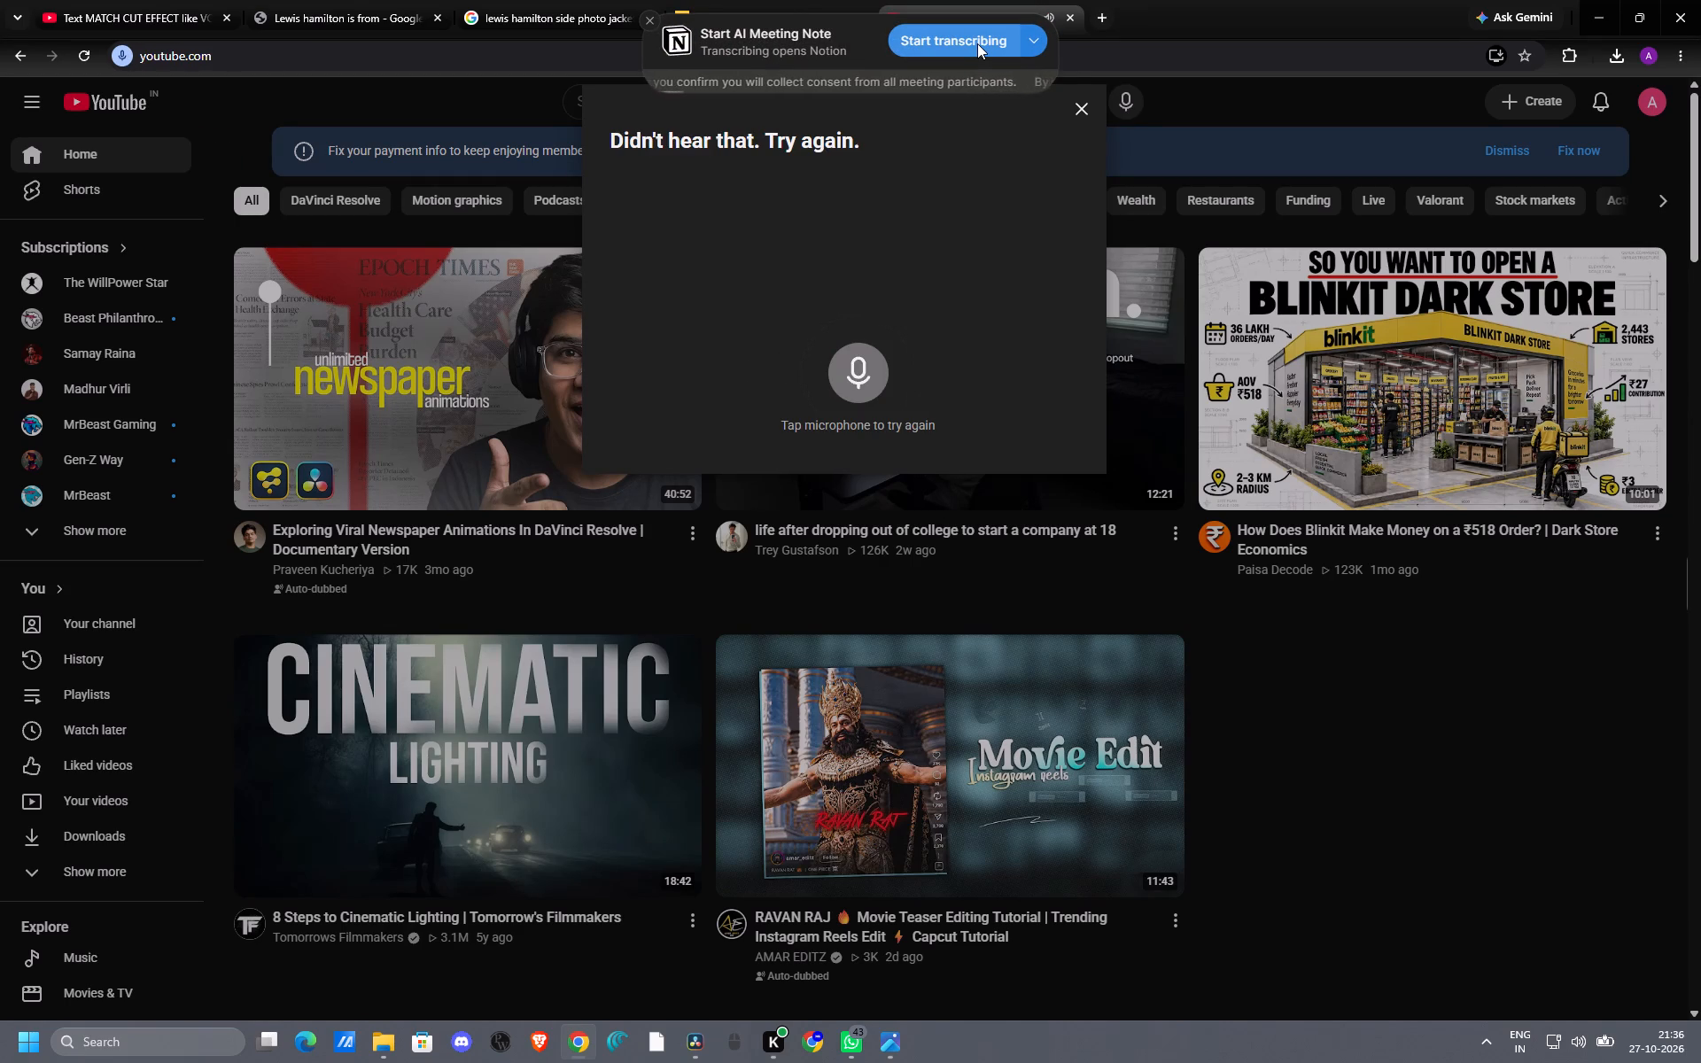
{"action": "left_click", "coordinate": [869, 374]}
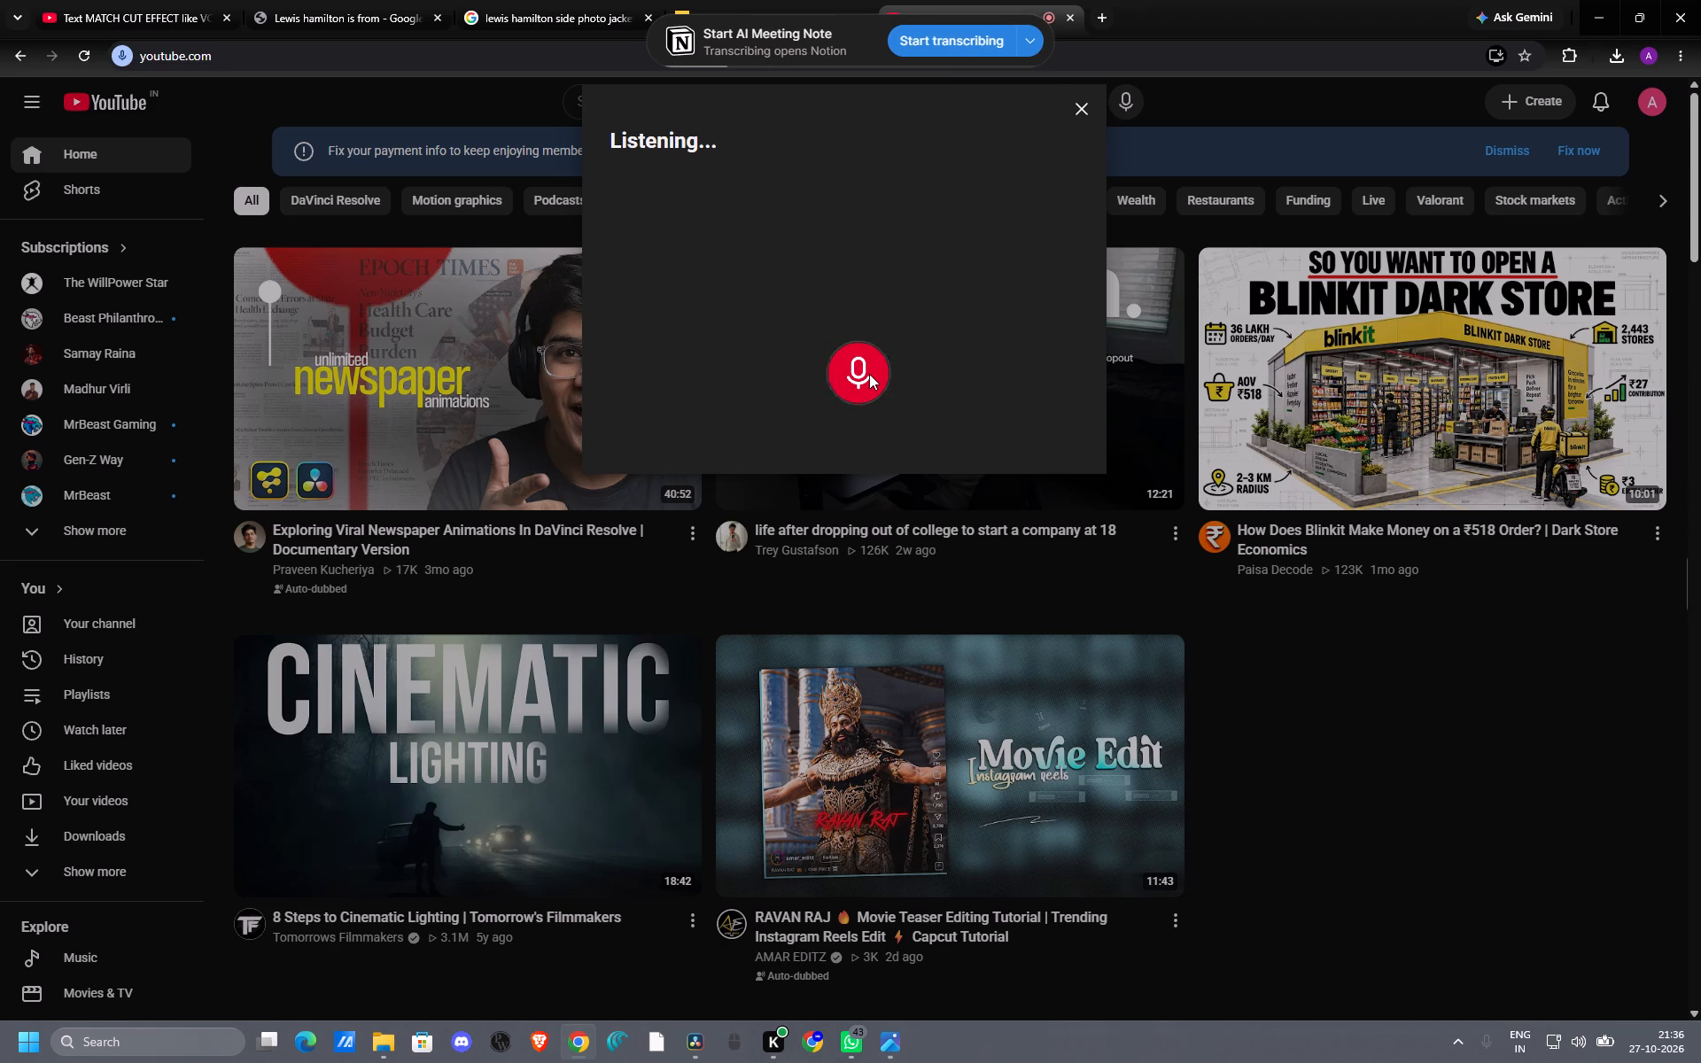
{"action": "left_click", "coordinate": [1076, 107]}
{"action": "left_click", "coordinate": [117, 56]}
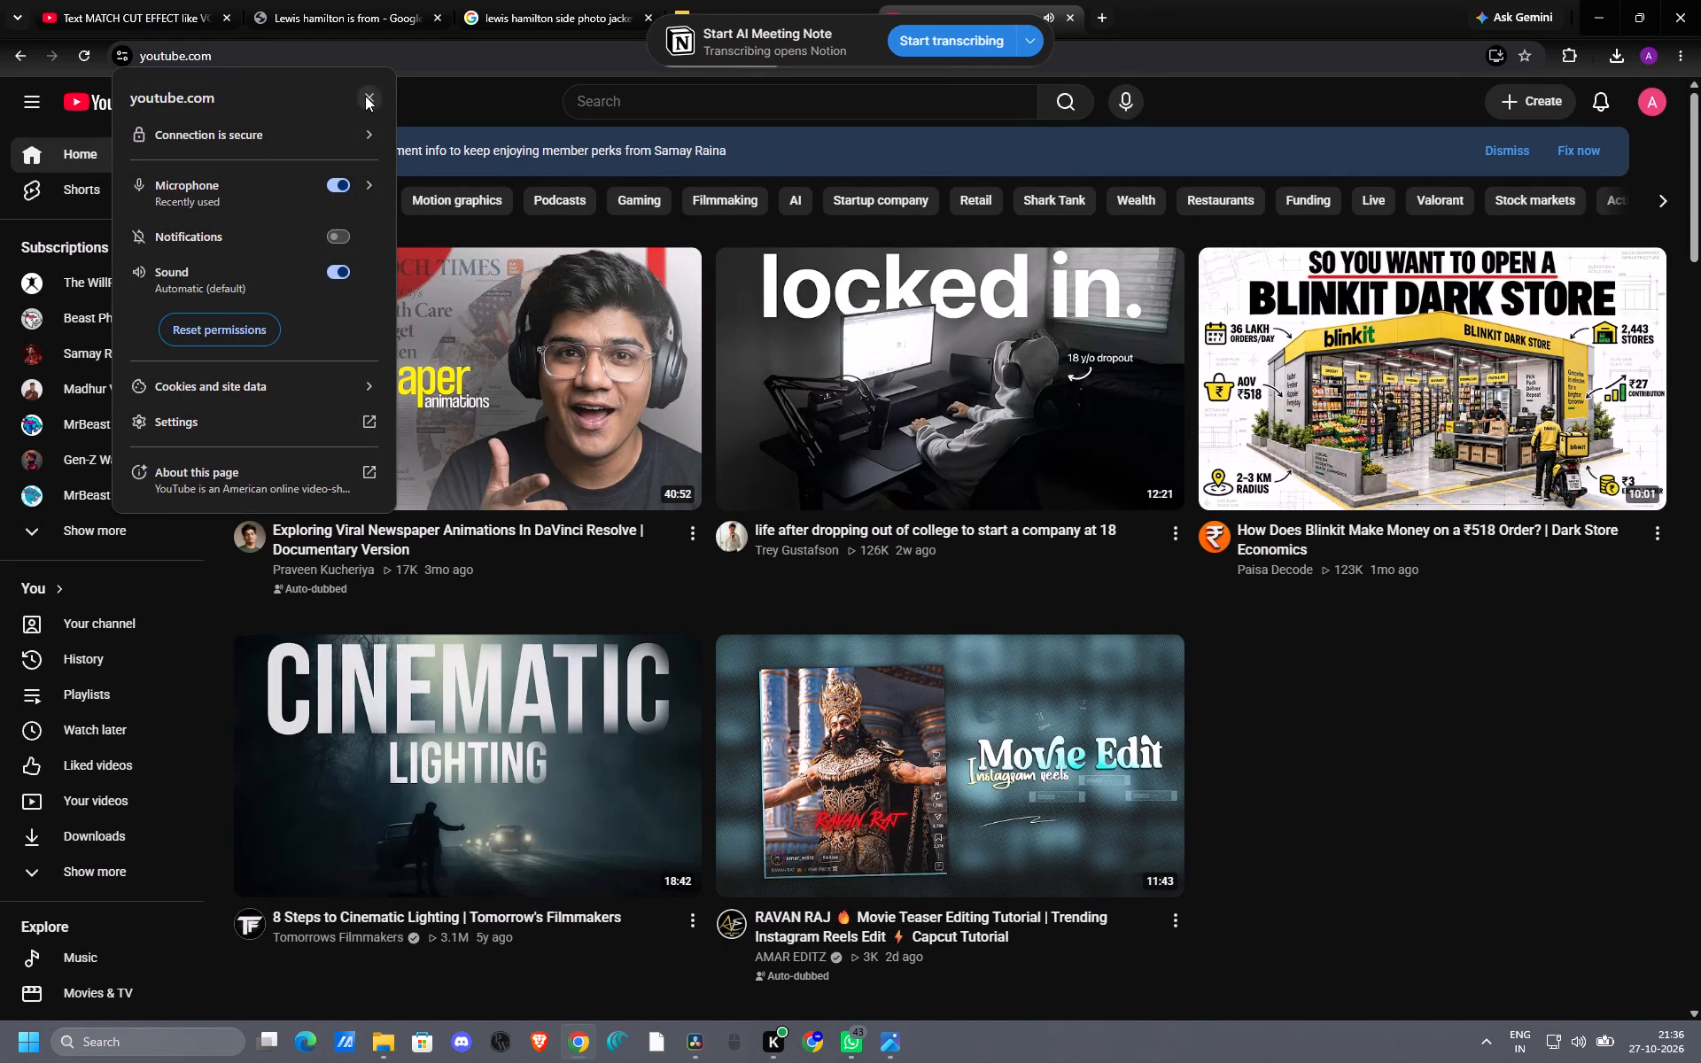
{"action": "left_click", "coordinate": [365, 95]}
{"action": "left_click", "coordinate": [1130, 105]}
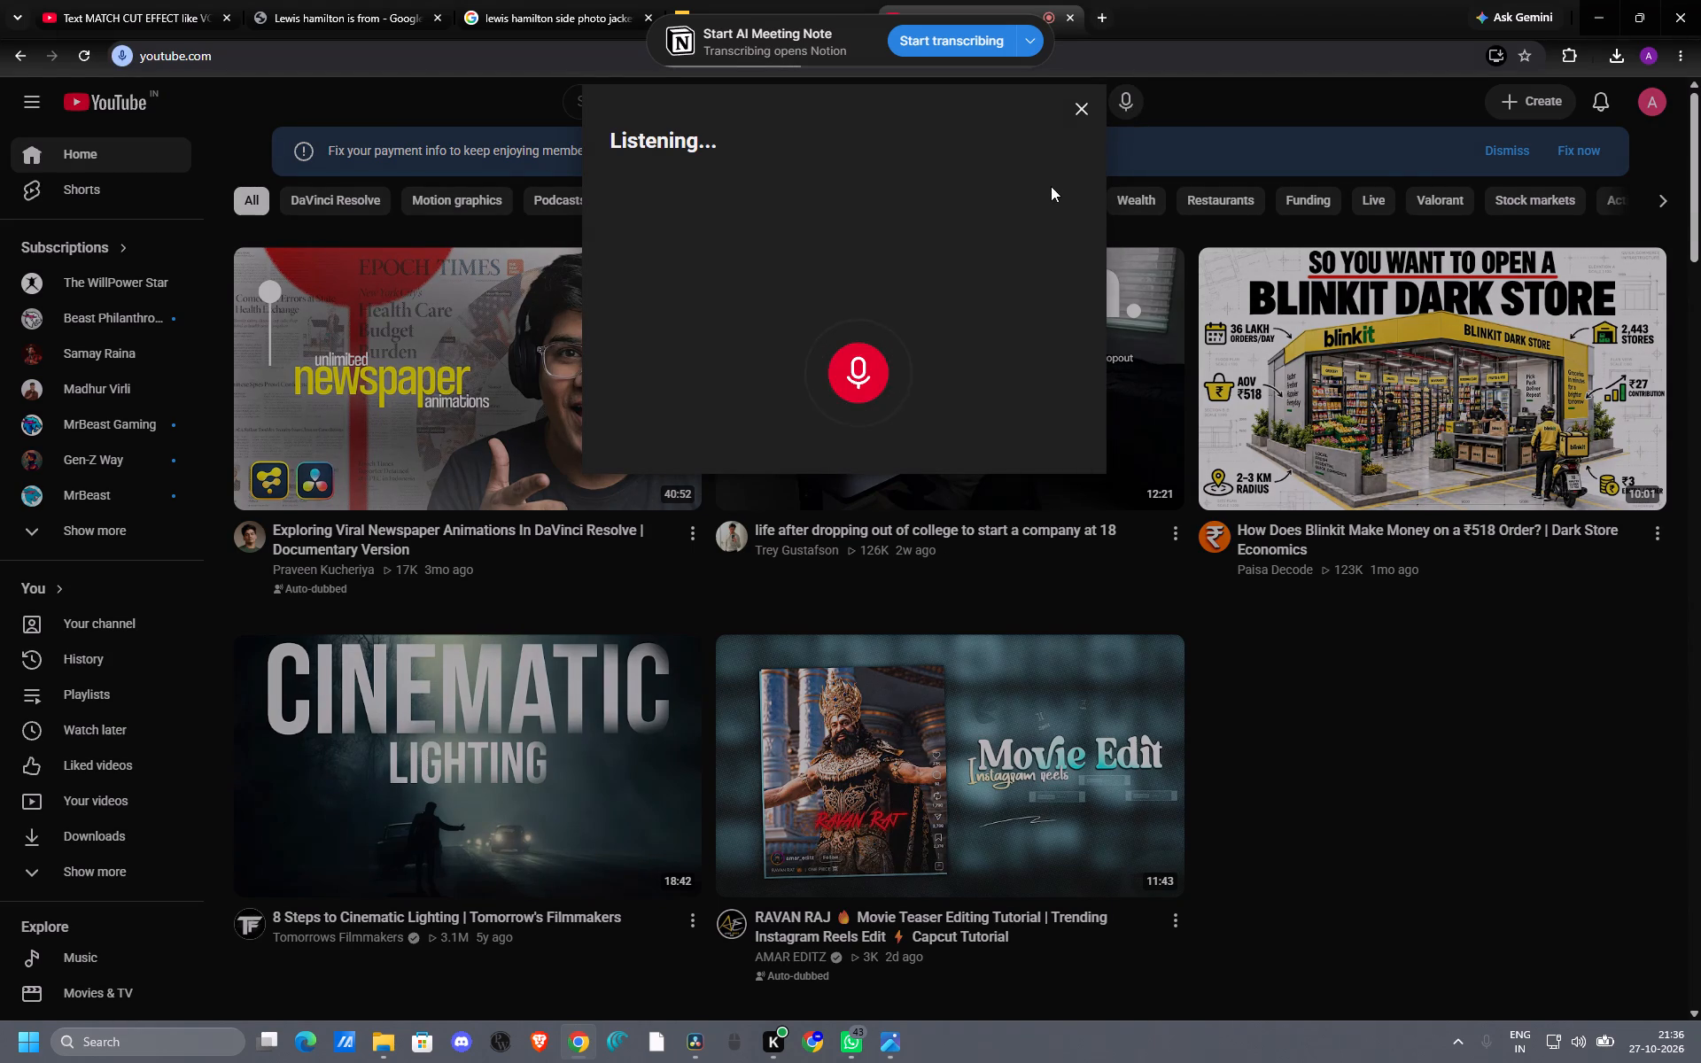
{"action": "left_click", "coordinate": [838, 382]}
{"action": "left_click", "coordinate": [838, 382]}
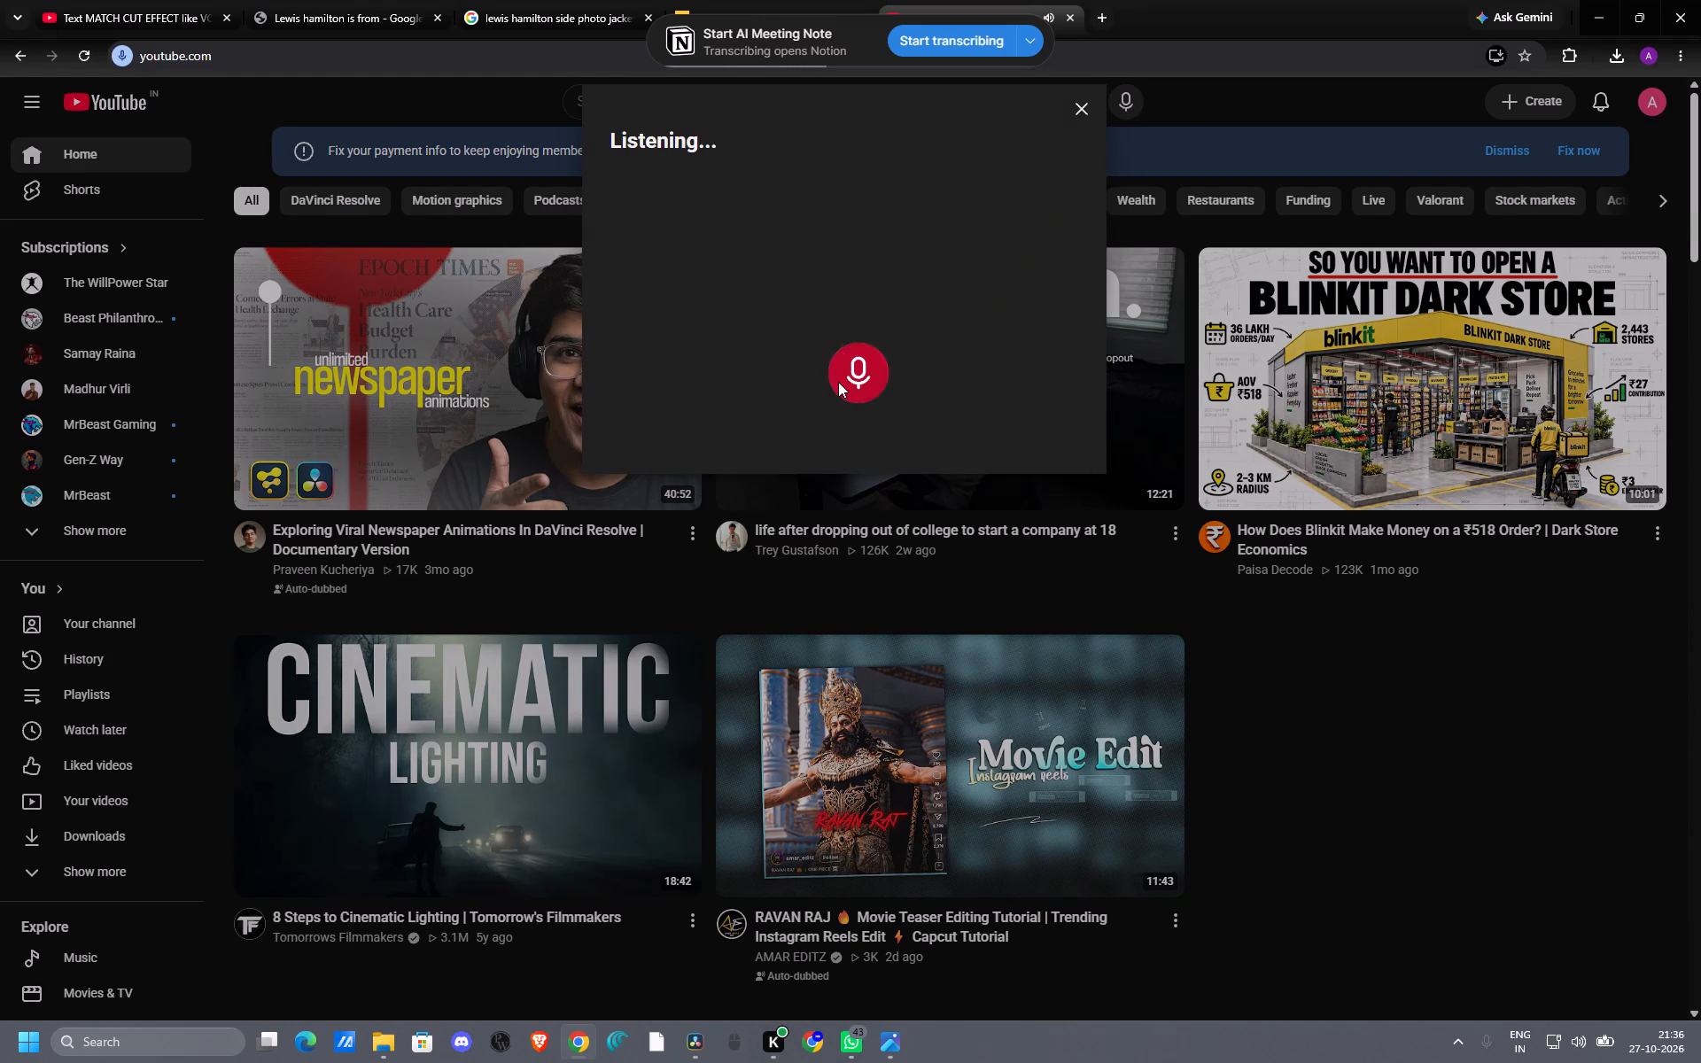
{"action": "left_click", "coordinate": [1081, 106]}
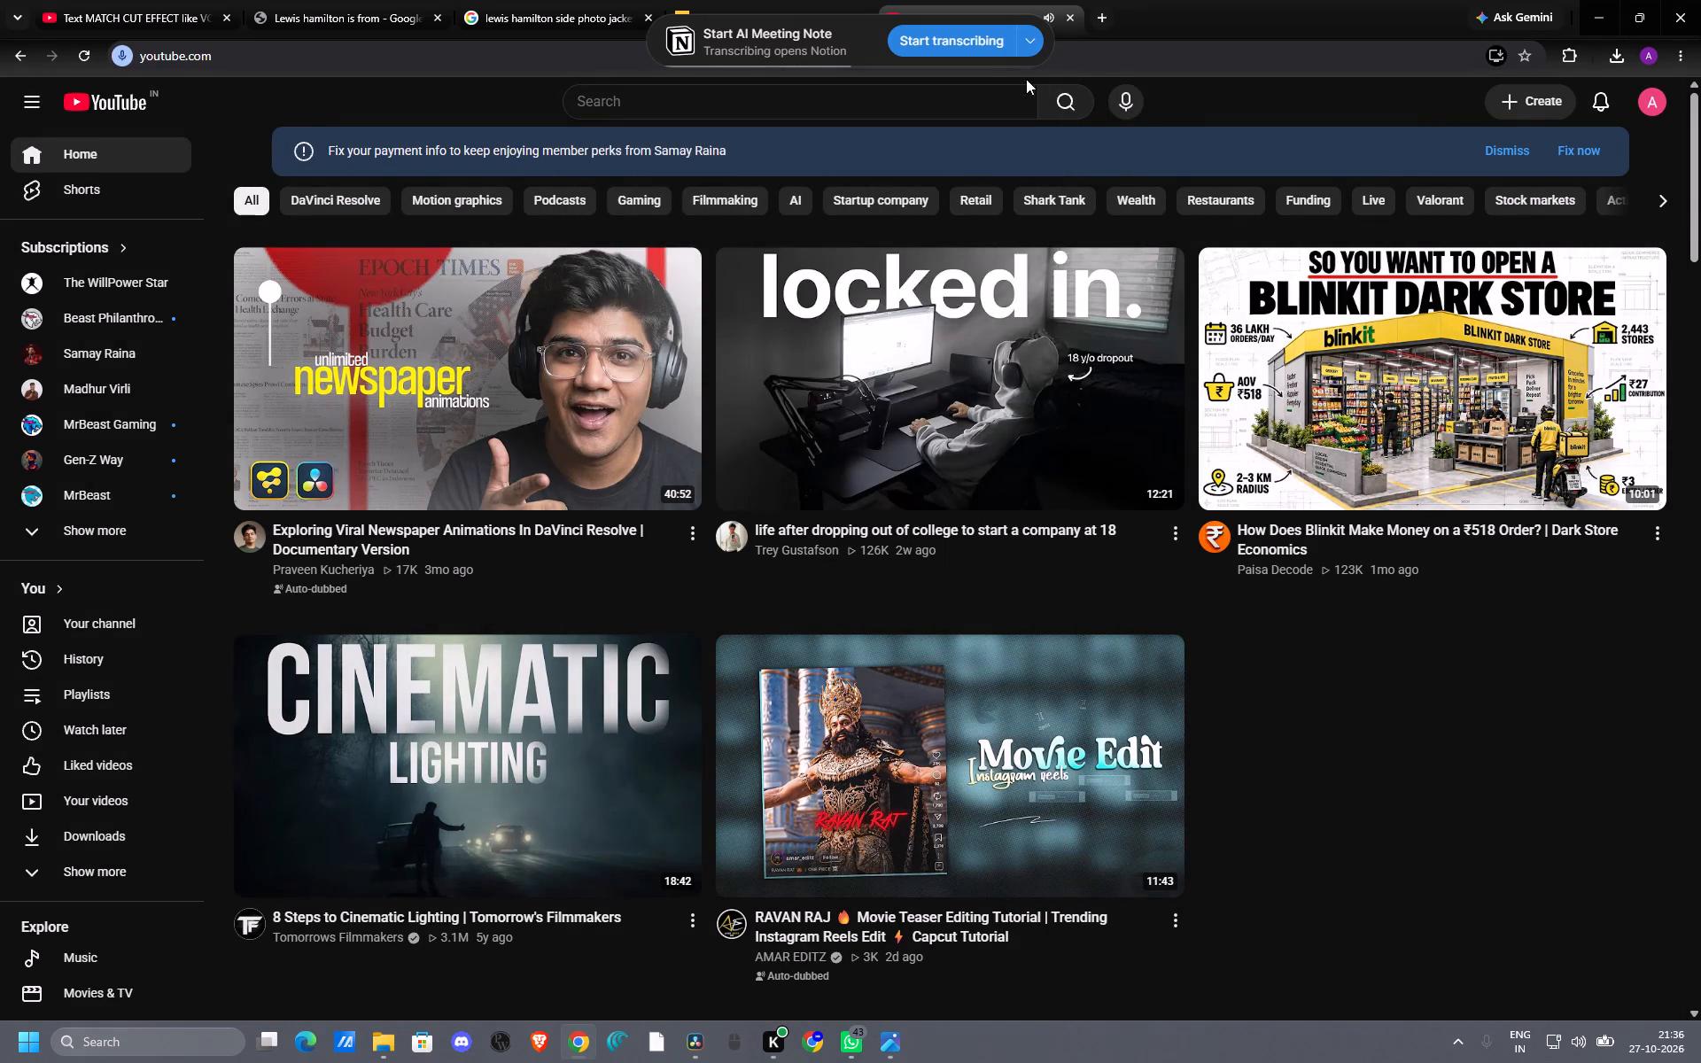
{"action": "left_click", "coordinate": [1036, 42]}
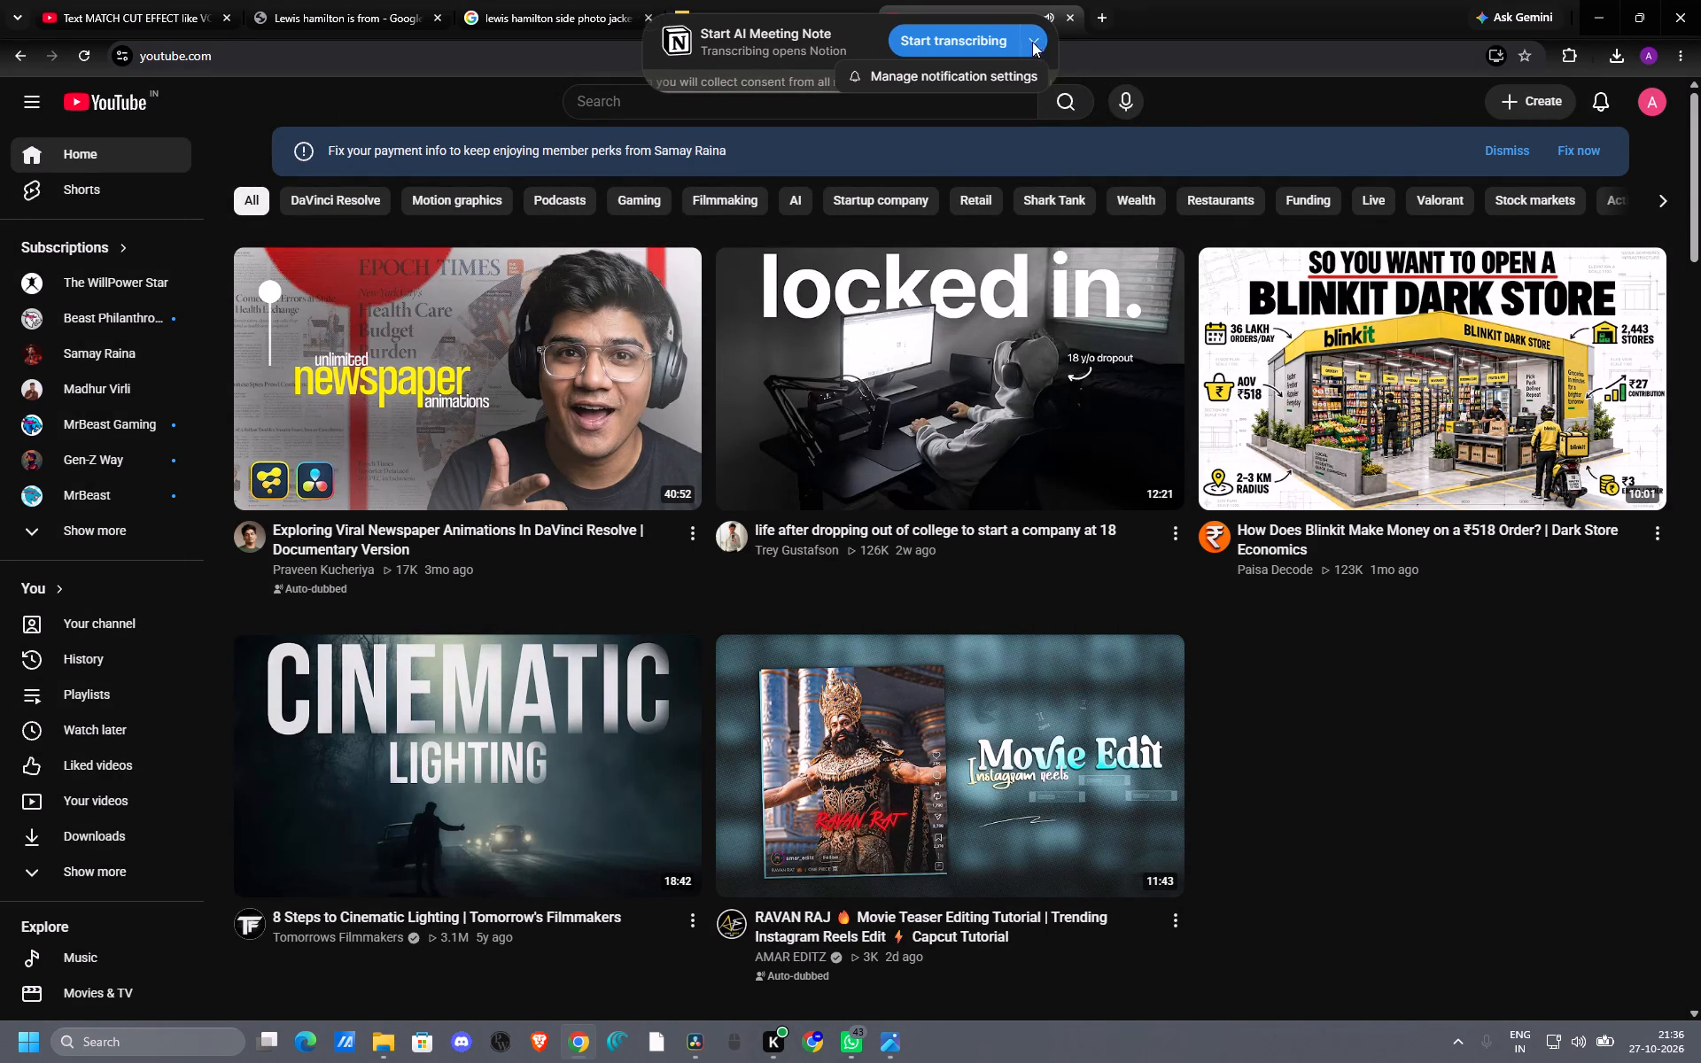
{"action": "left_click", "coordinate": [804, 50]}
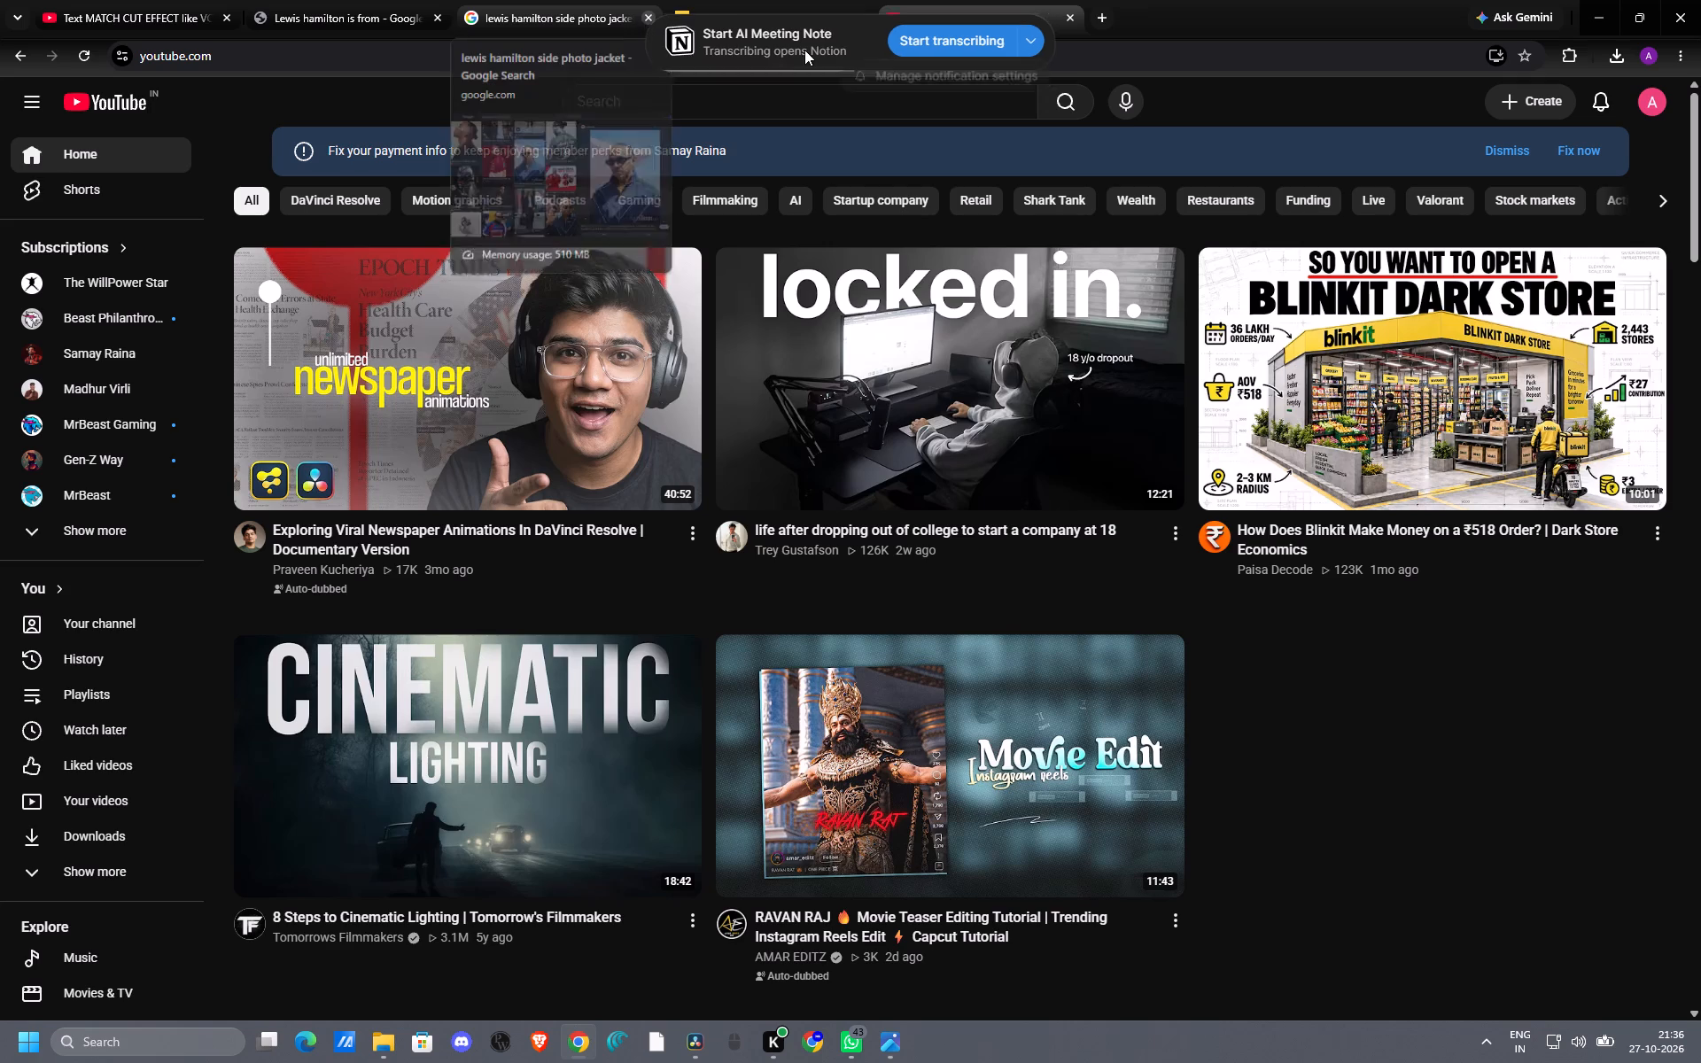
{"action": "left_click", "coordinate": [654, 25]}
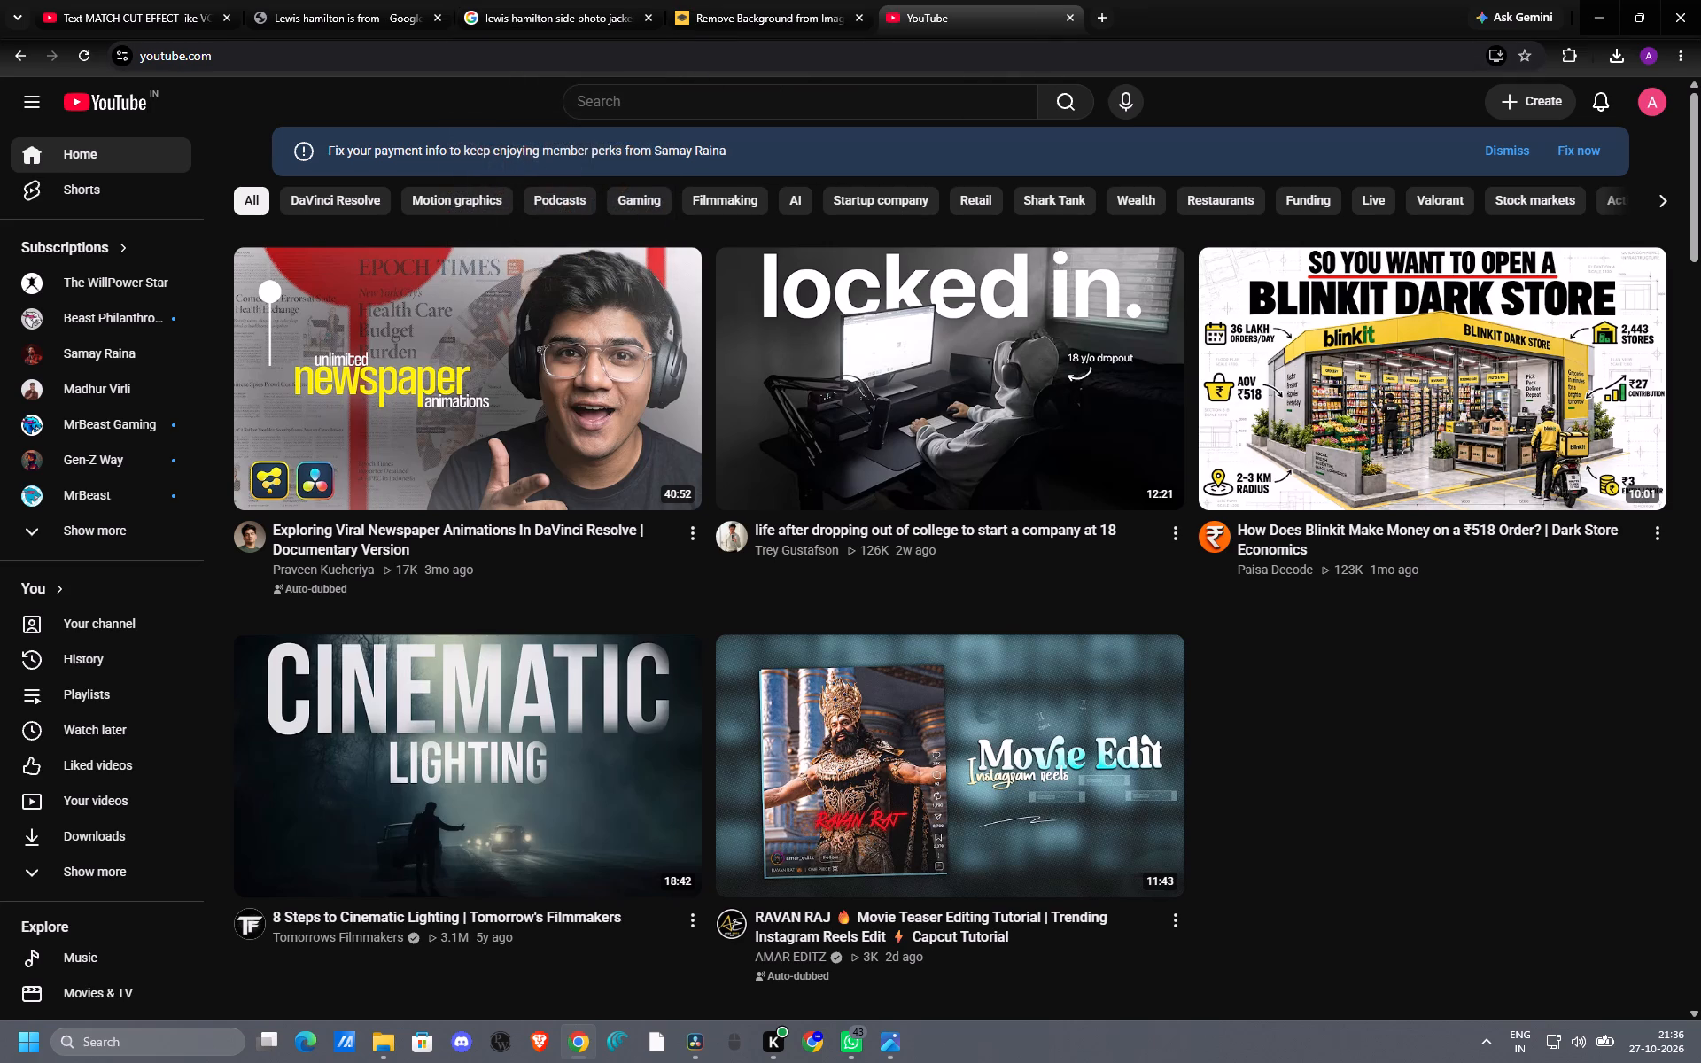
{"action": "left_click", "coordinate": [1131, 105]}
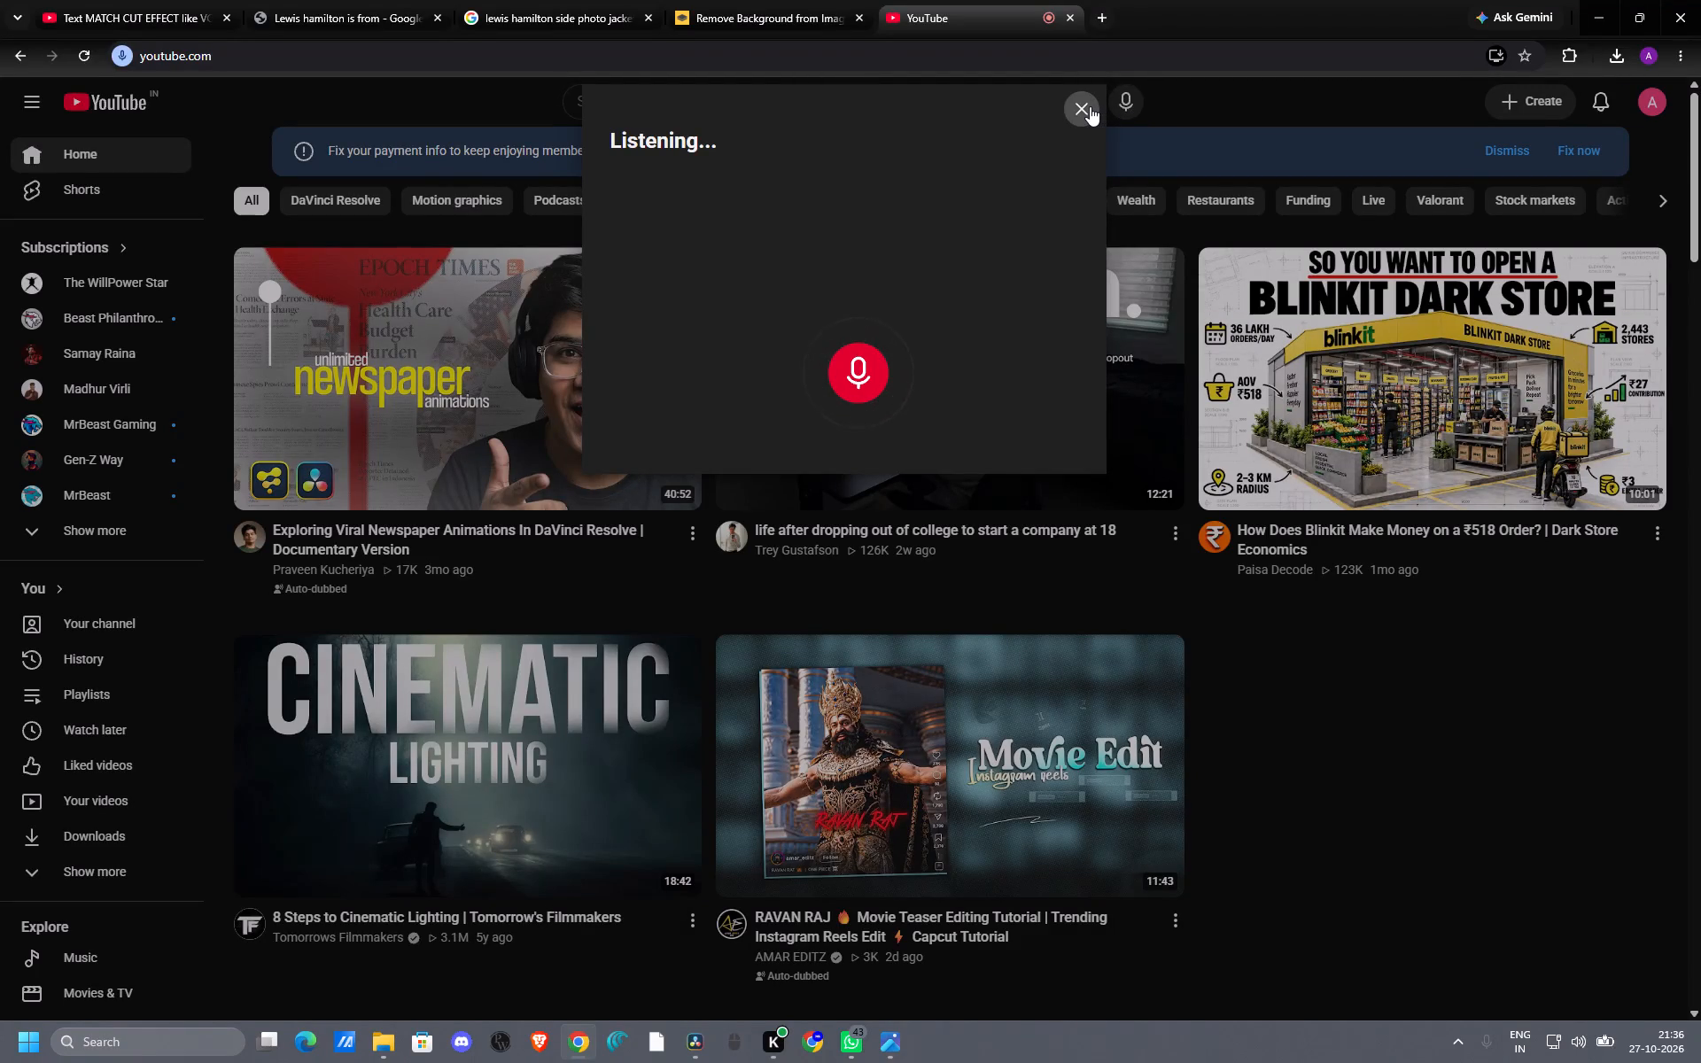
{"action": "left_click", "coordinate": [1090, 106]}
Search YouTube for "lewis hamilton lifting the trophy" and browse the results for suitable footage.
{"action": "left_click", "coordinate": [876, 102]}
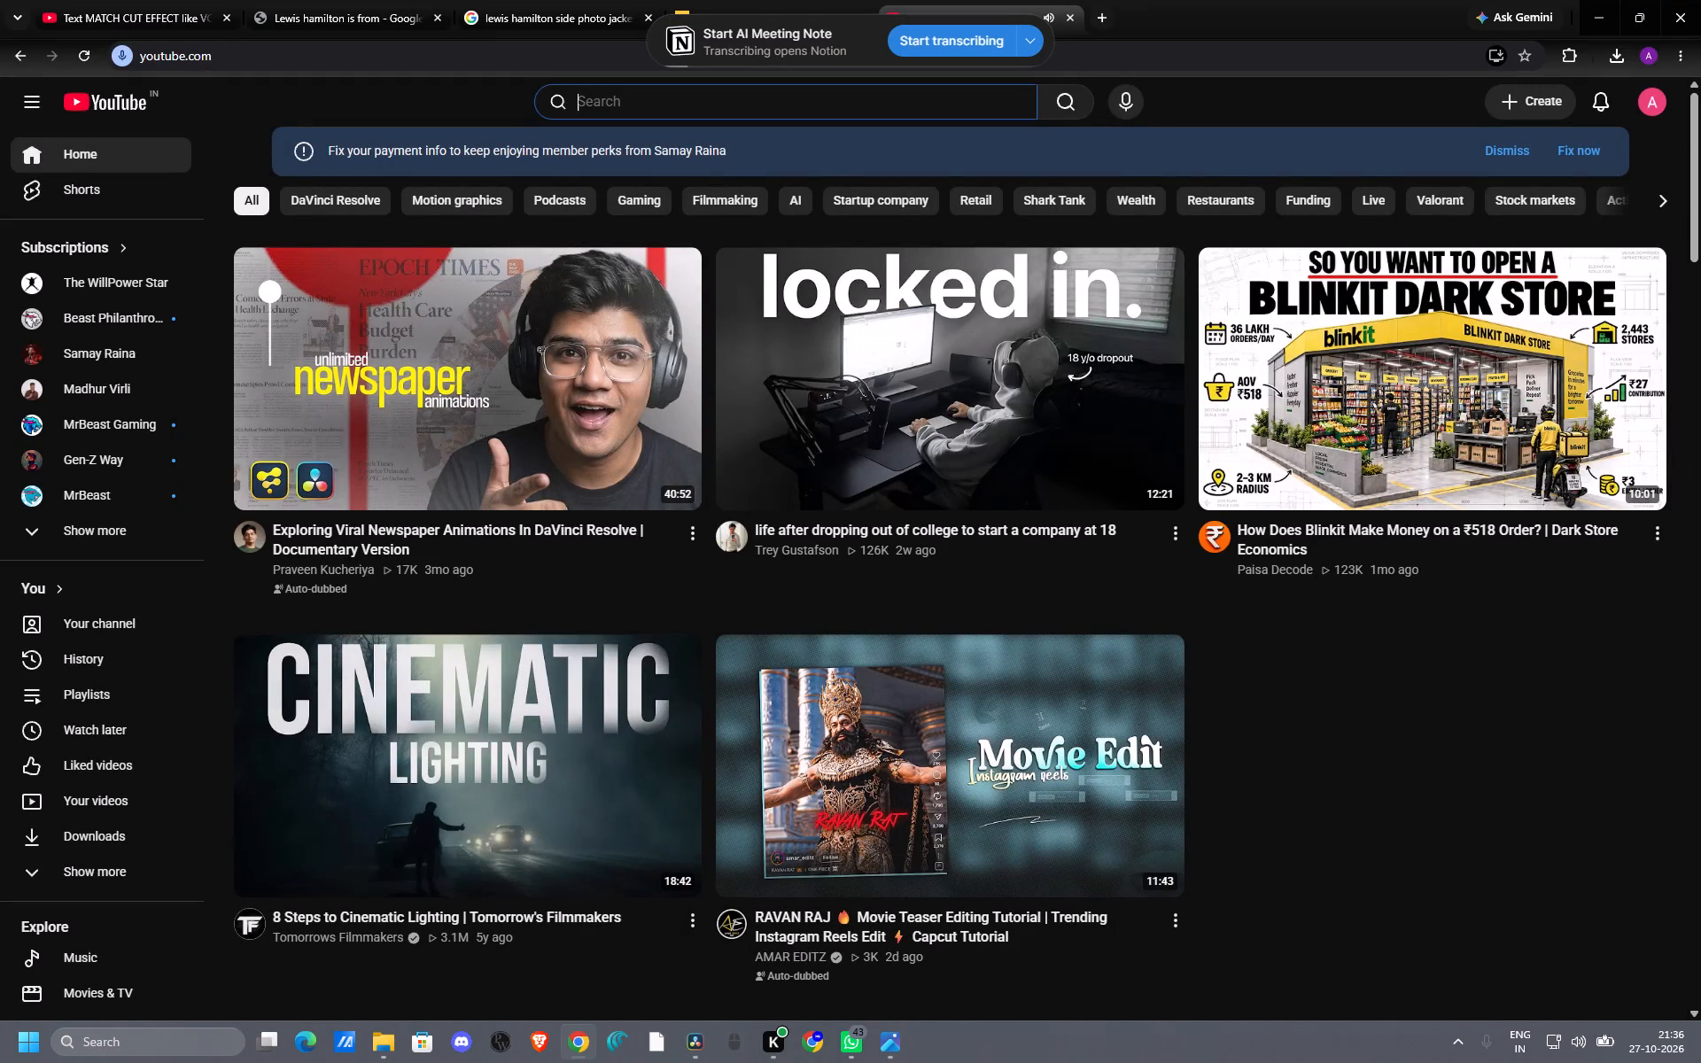
{"action": "type", "text": "lewis hamilton lifting the tro"}
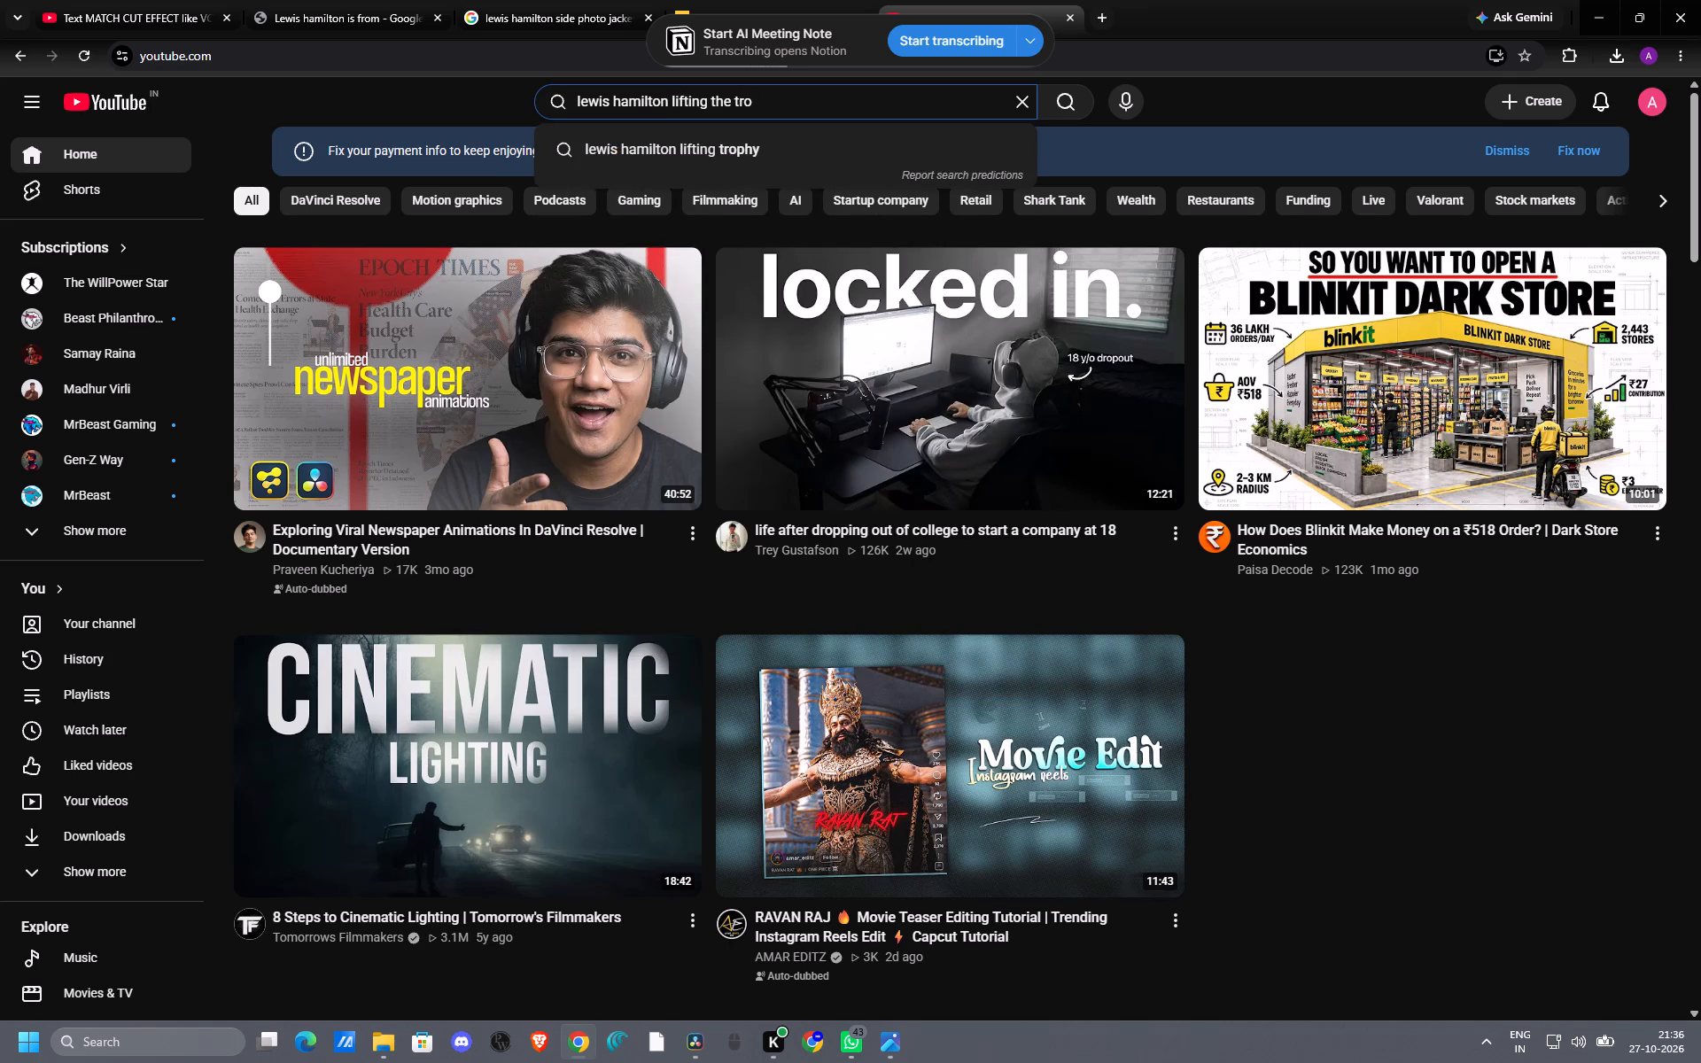
{"action": "type", "text": "phy"}
{"action": "key", "text": "Return"}
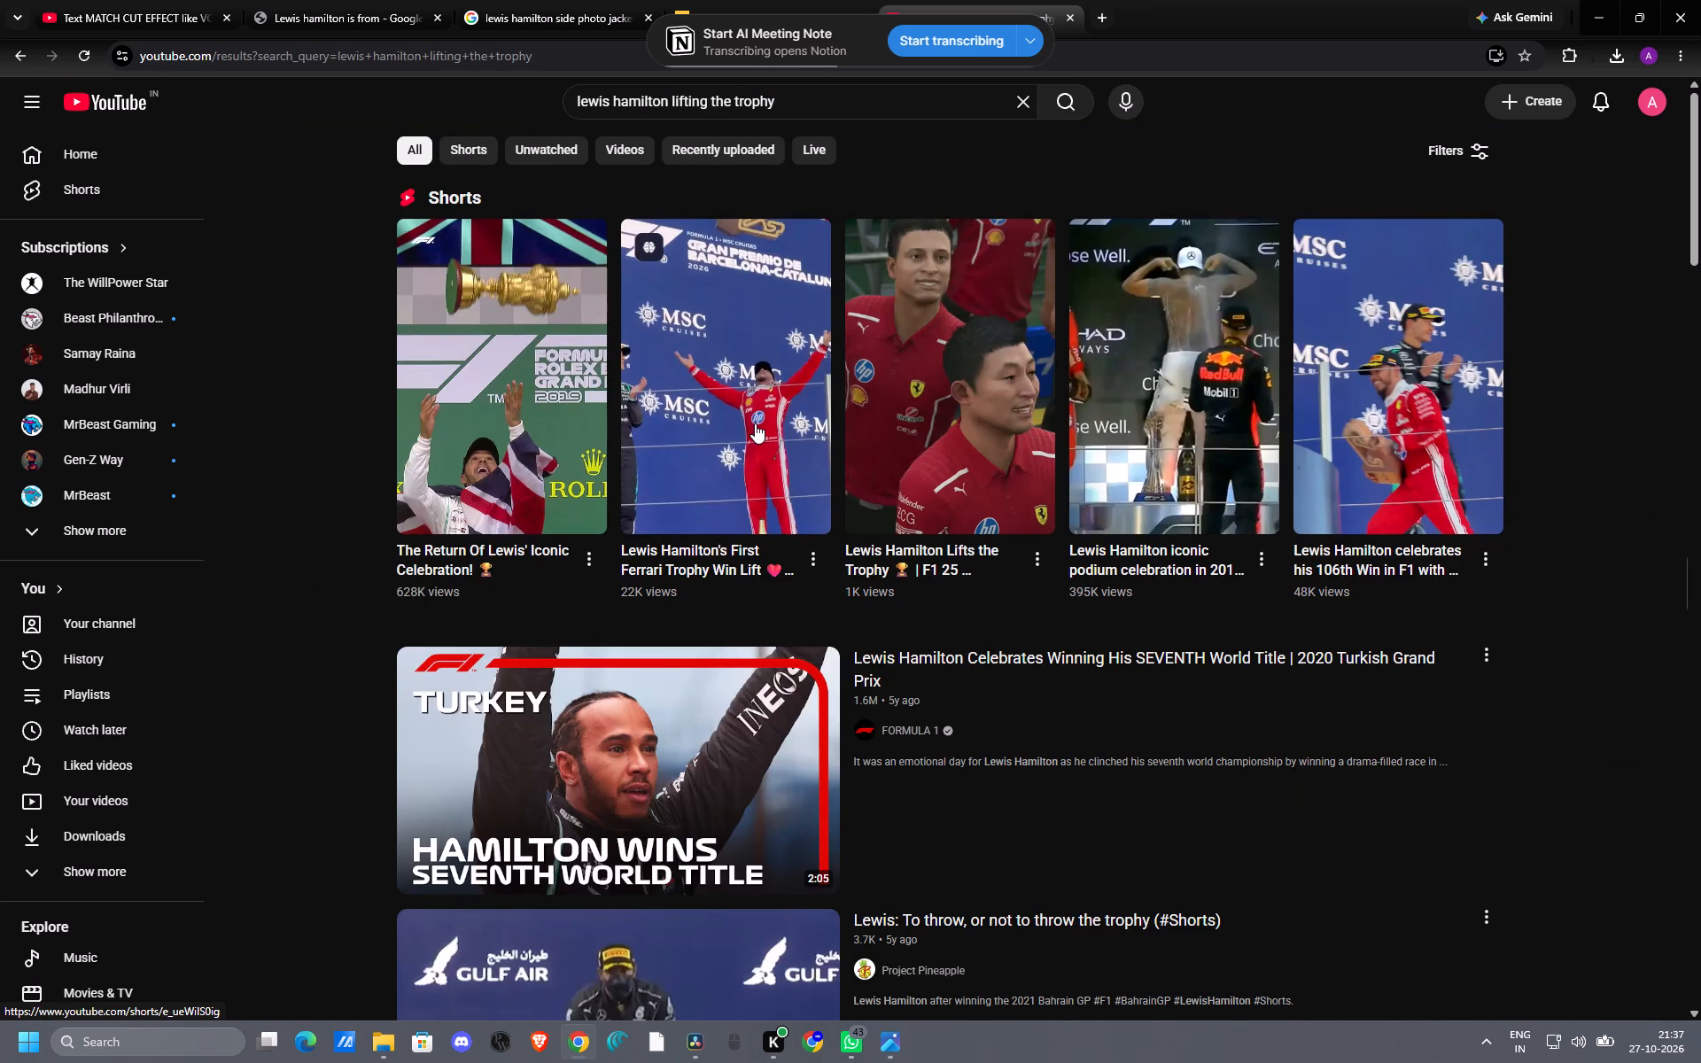
{"action": "scroll", "coordinate": [1103, 425], "scroll_direction": "down", "scroll_amount": 2}
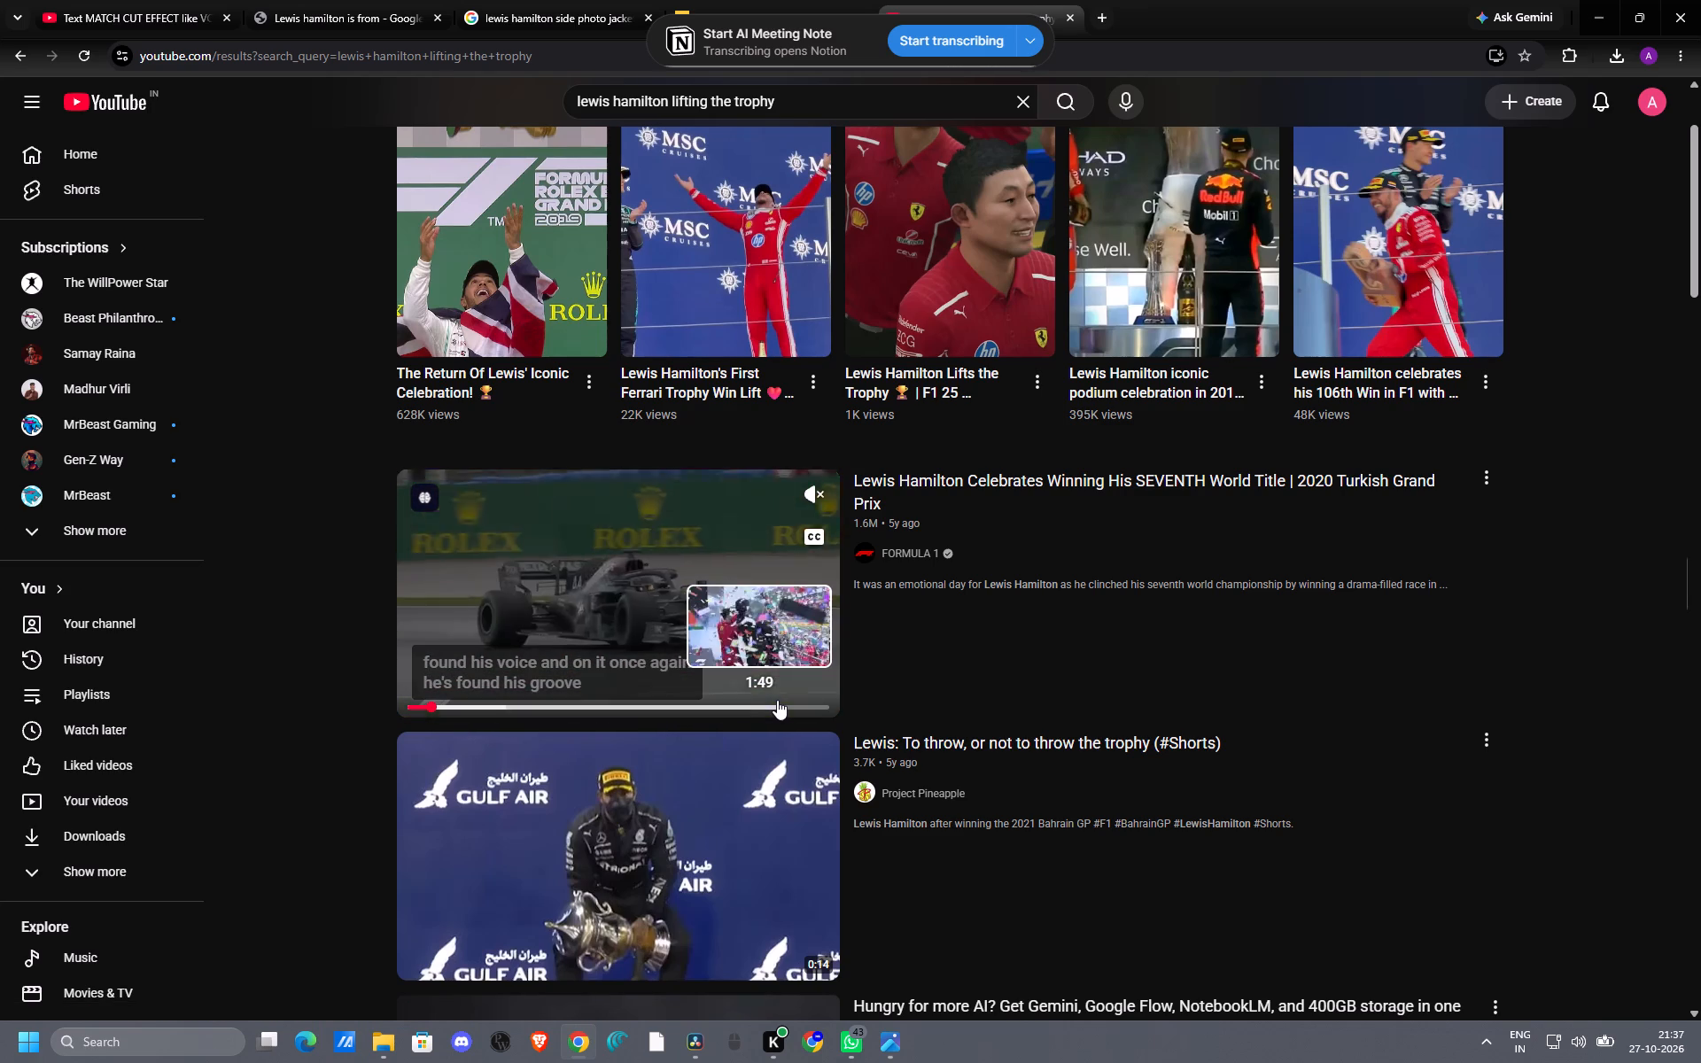
Open FORMULA 1's video of Hamilton celebrating his seventh world title at the 2020 Turkish Grand Prix and skim it for the podium celebration.
{"action": "left_click", "coordinate": [735, 610]}
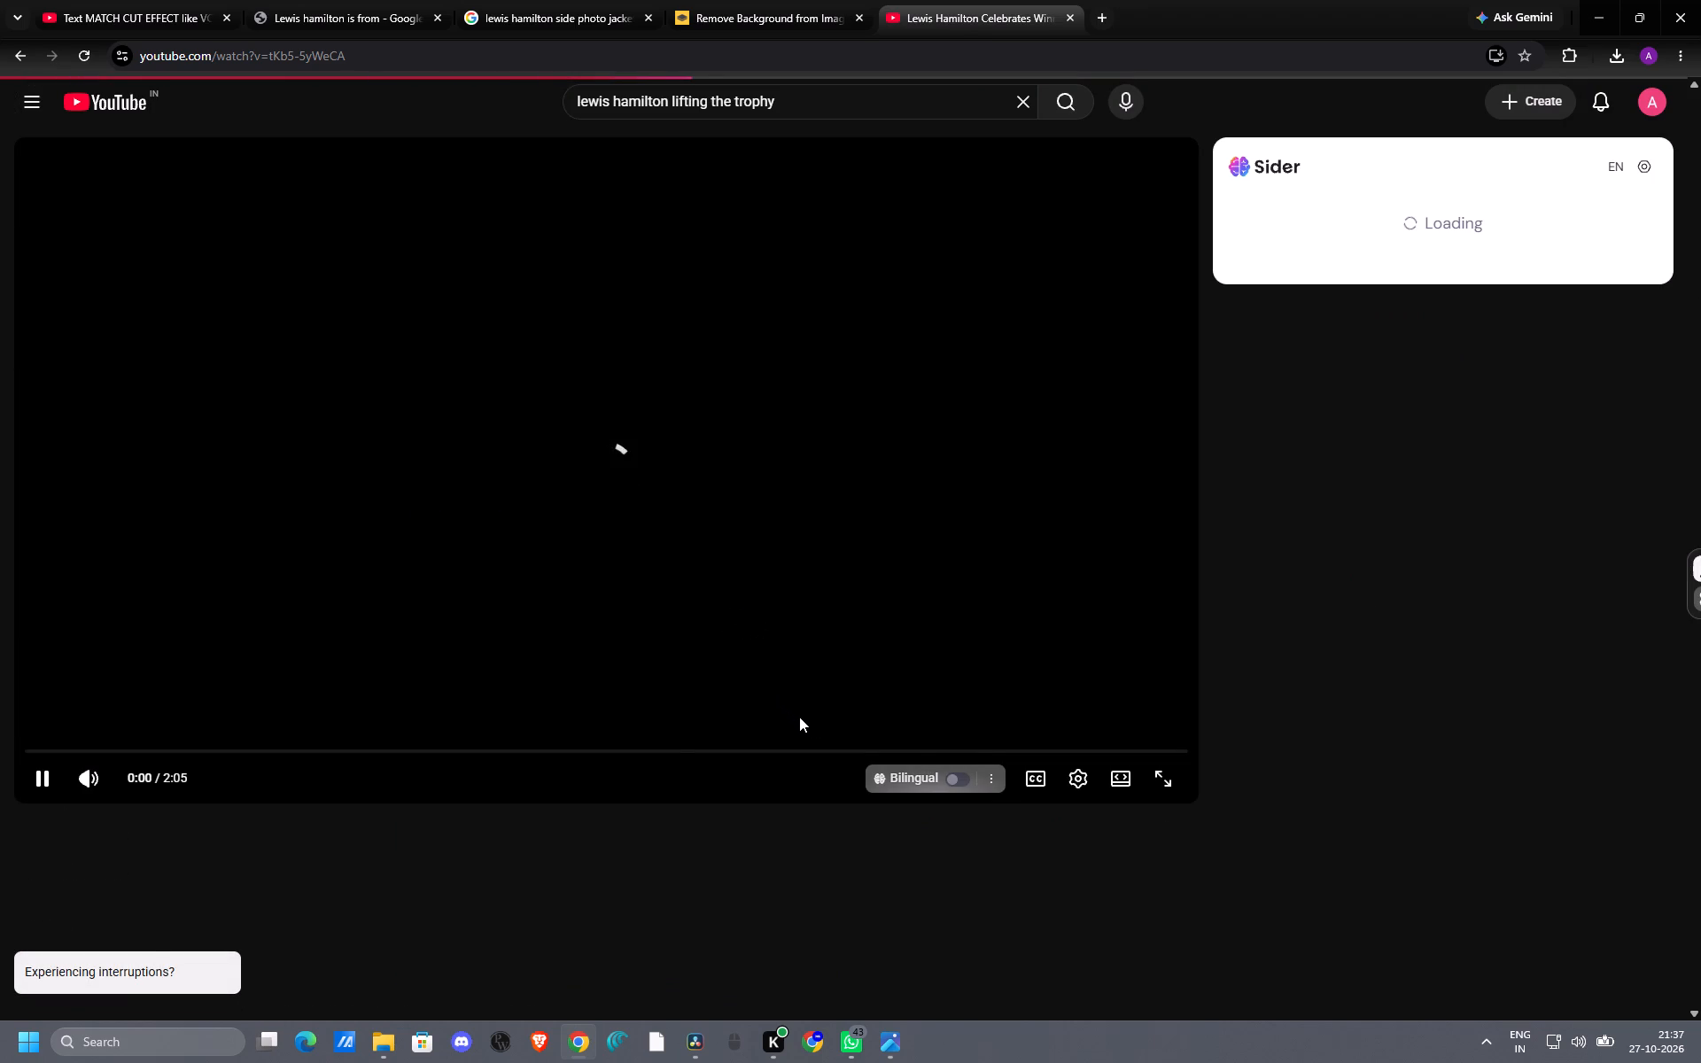
{"action": "left_click", "coordinate": [944, 750]}
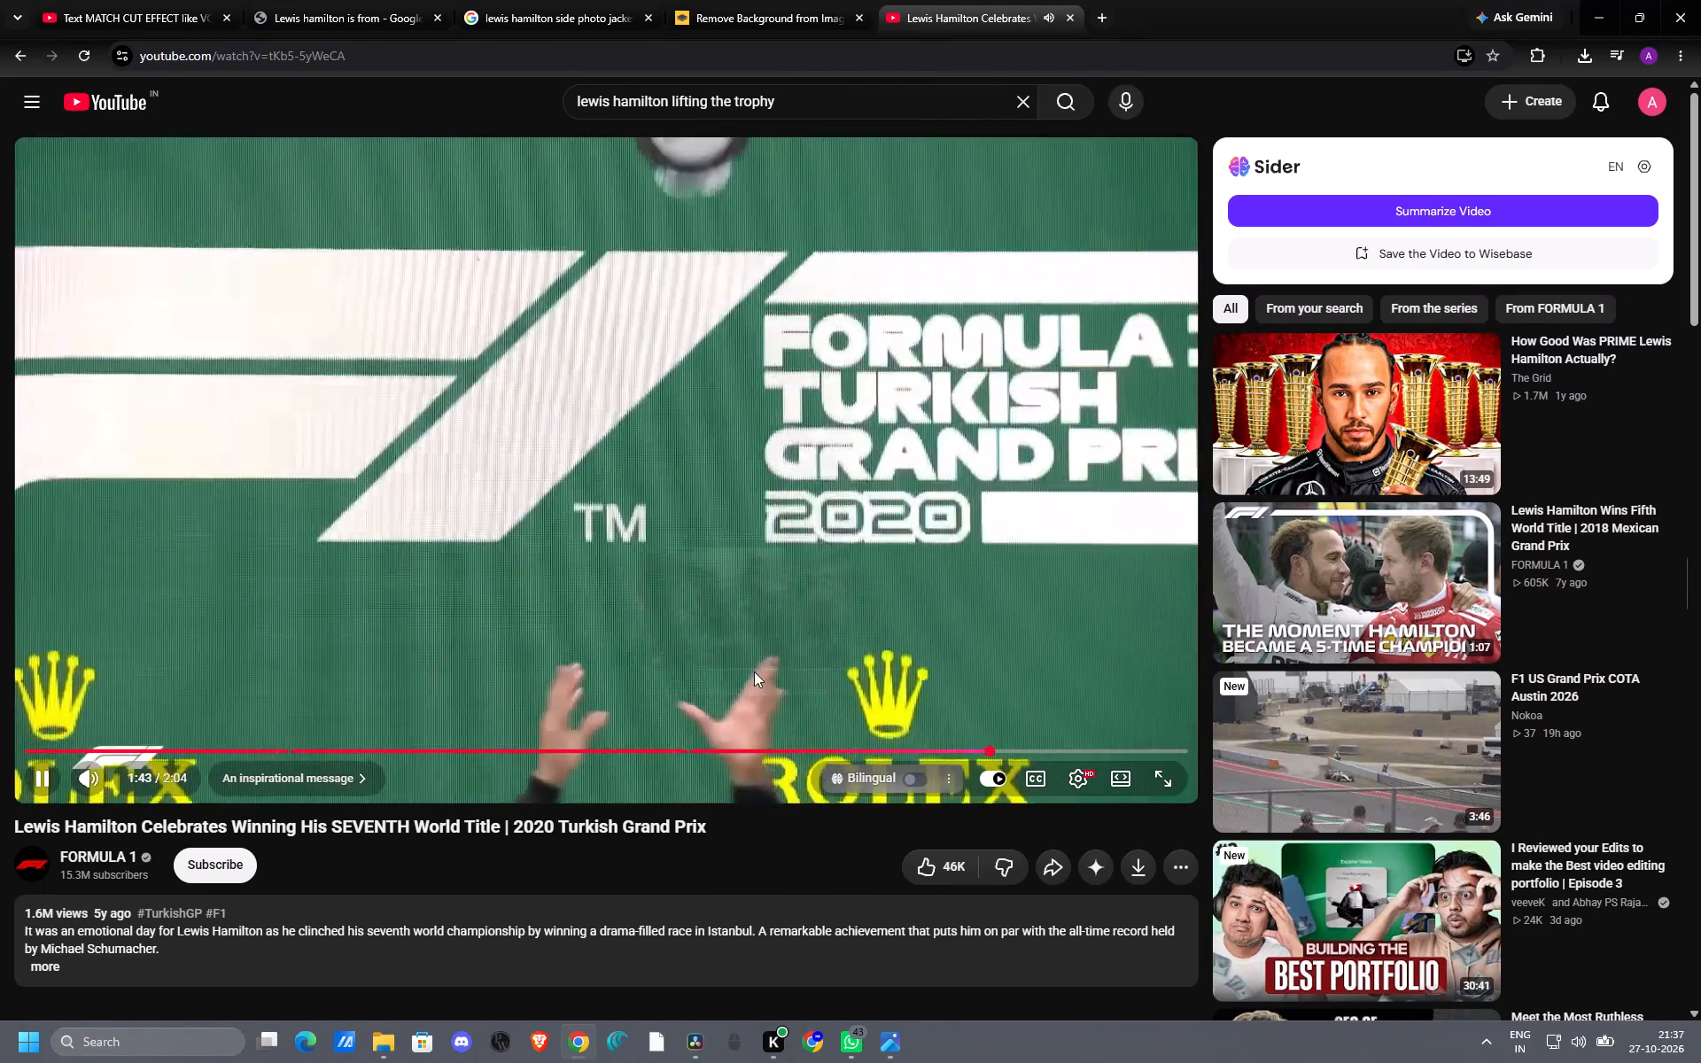
{"action": "left_click", "coordinate": [788, 746]}
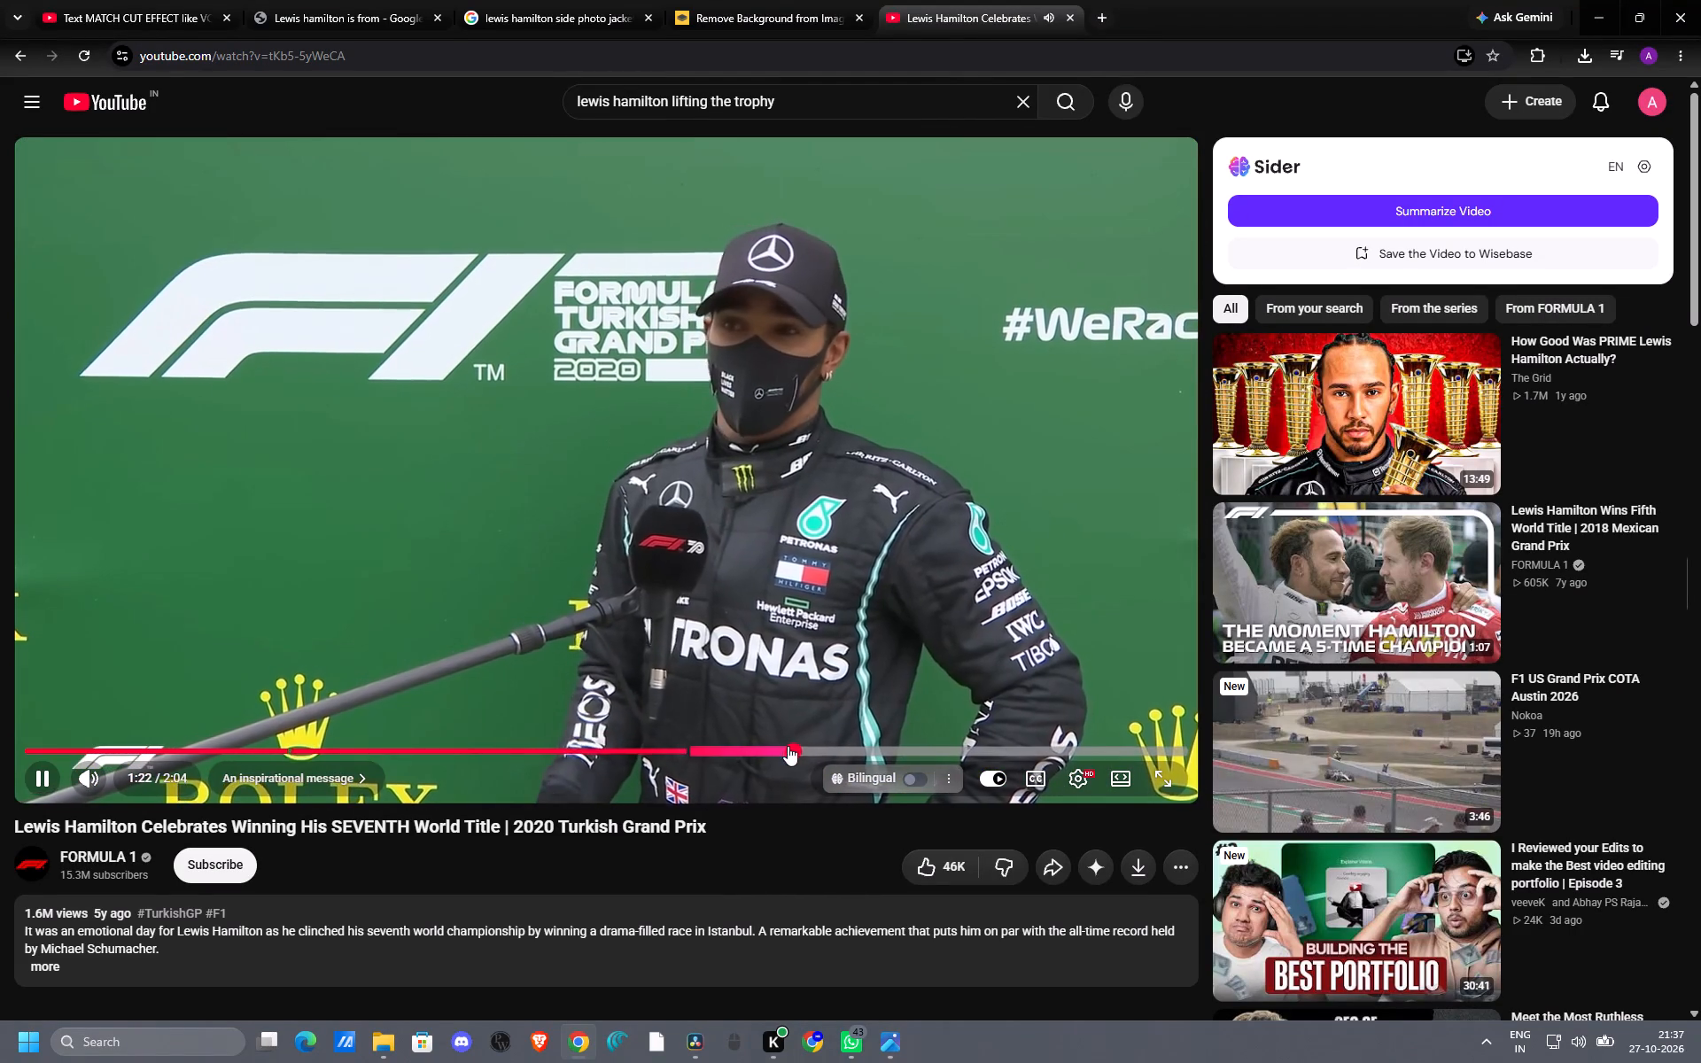
{"action": "left_click", "coordinate": [827, 746]}
{"action": "left_click", "coordinate": [875, 743]}
{"action": "left_click", "coordinate": [897, 743]}
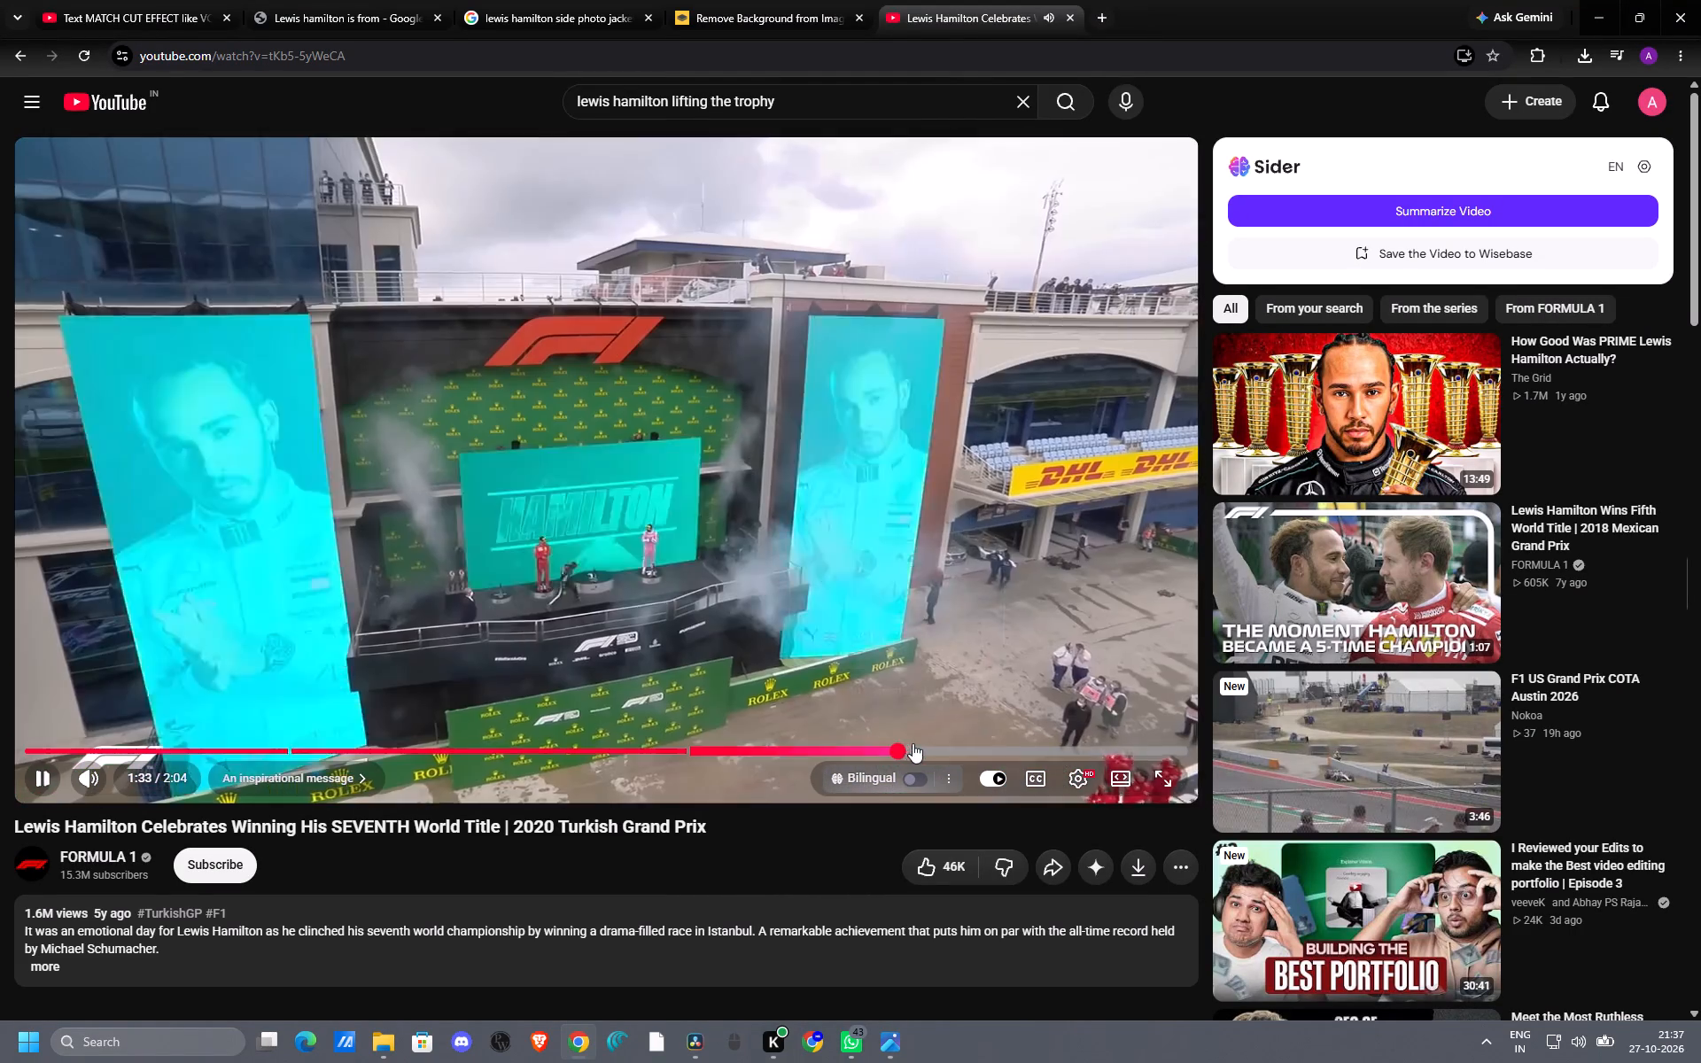
{"action": "left_click", "coordinate": [917, 743]}
{"action": "left_click", "coordinate": [933, 743]}
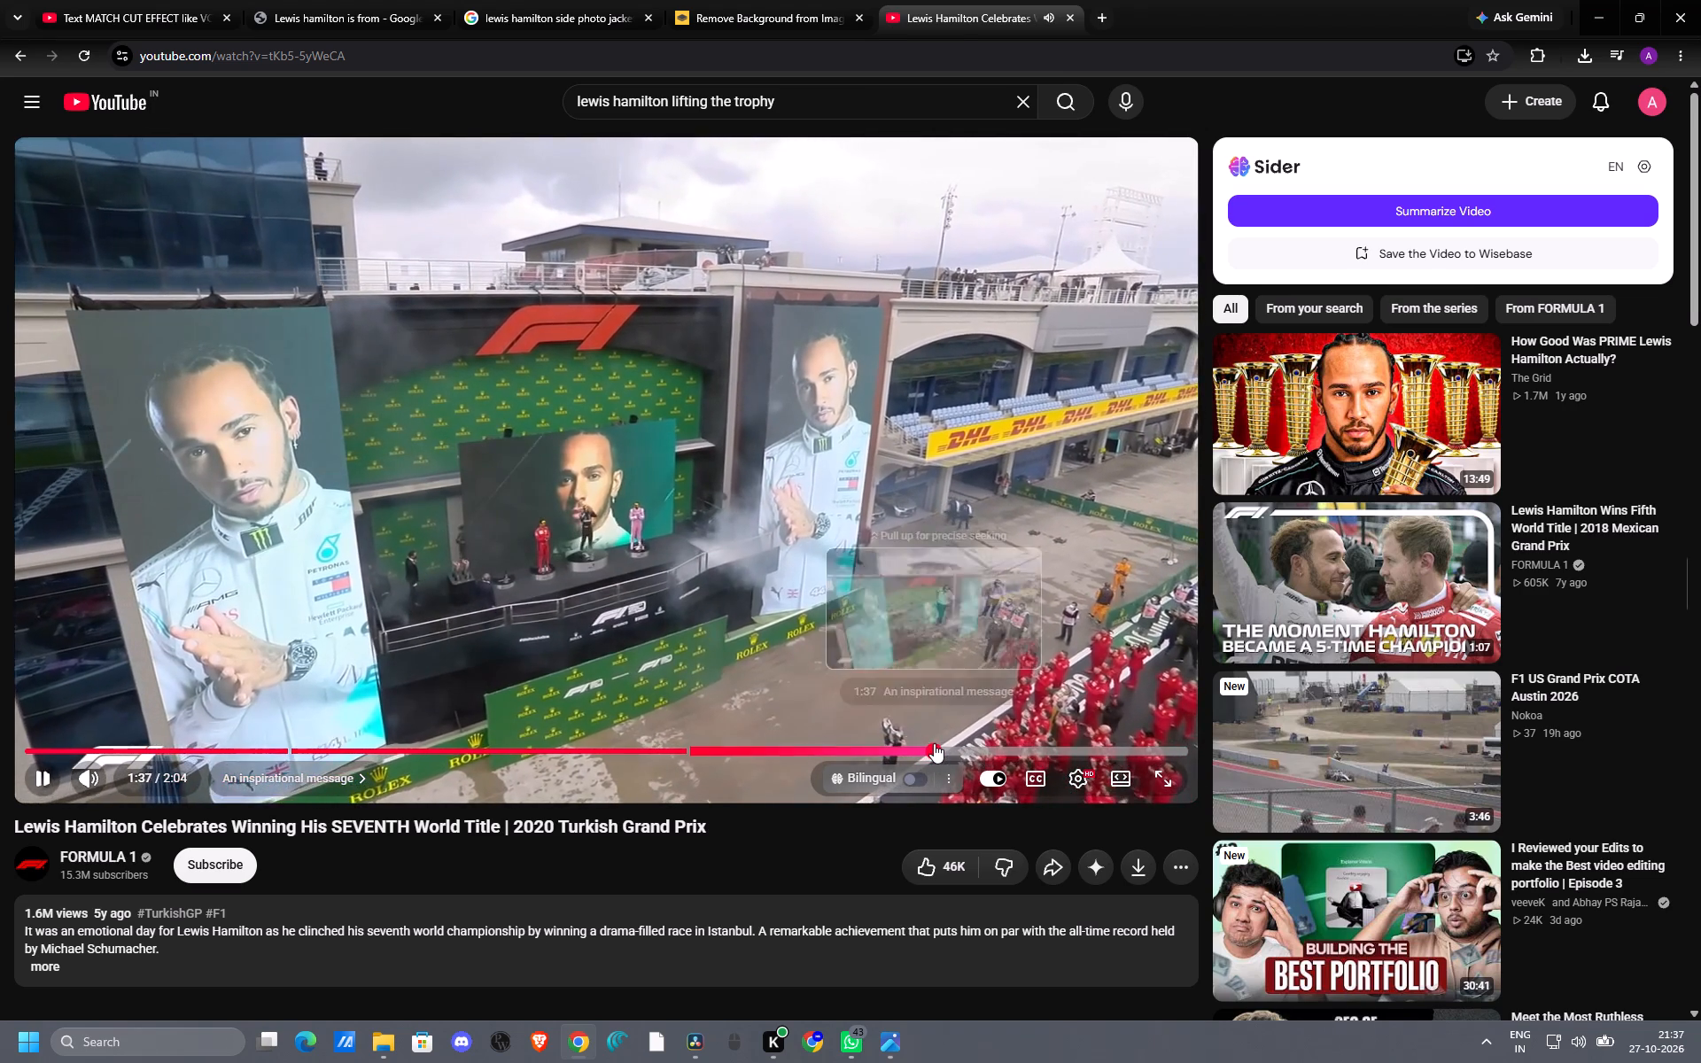
{"action": "left_click", "coordinate": [944, 745]}
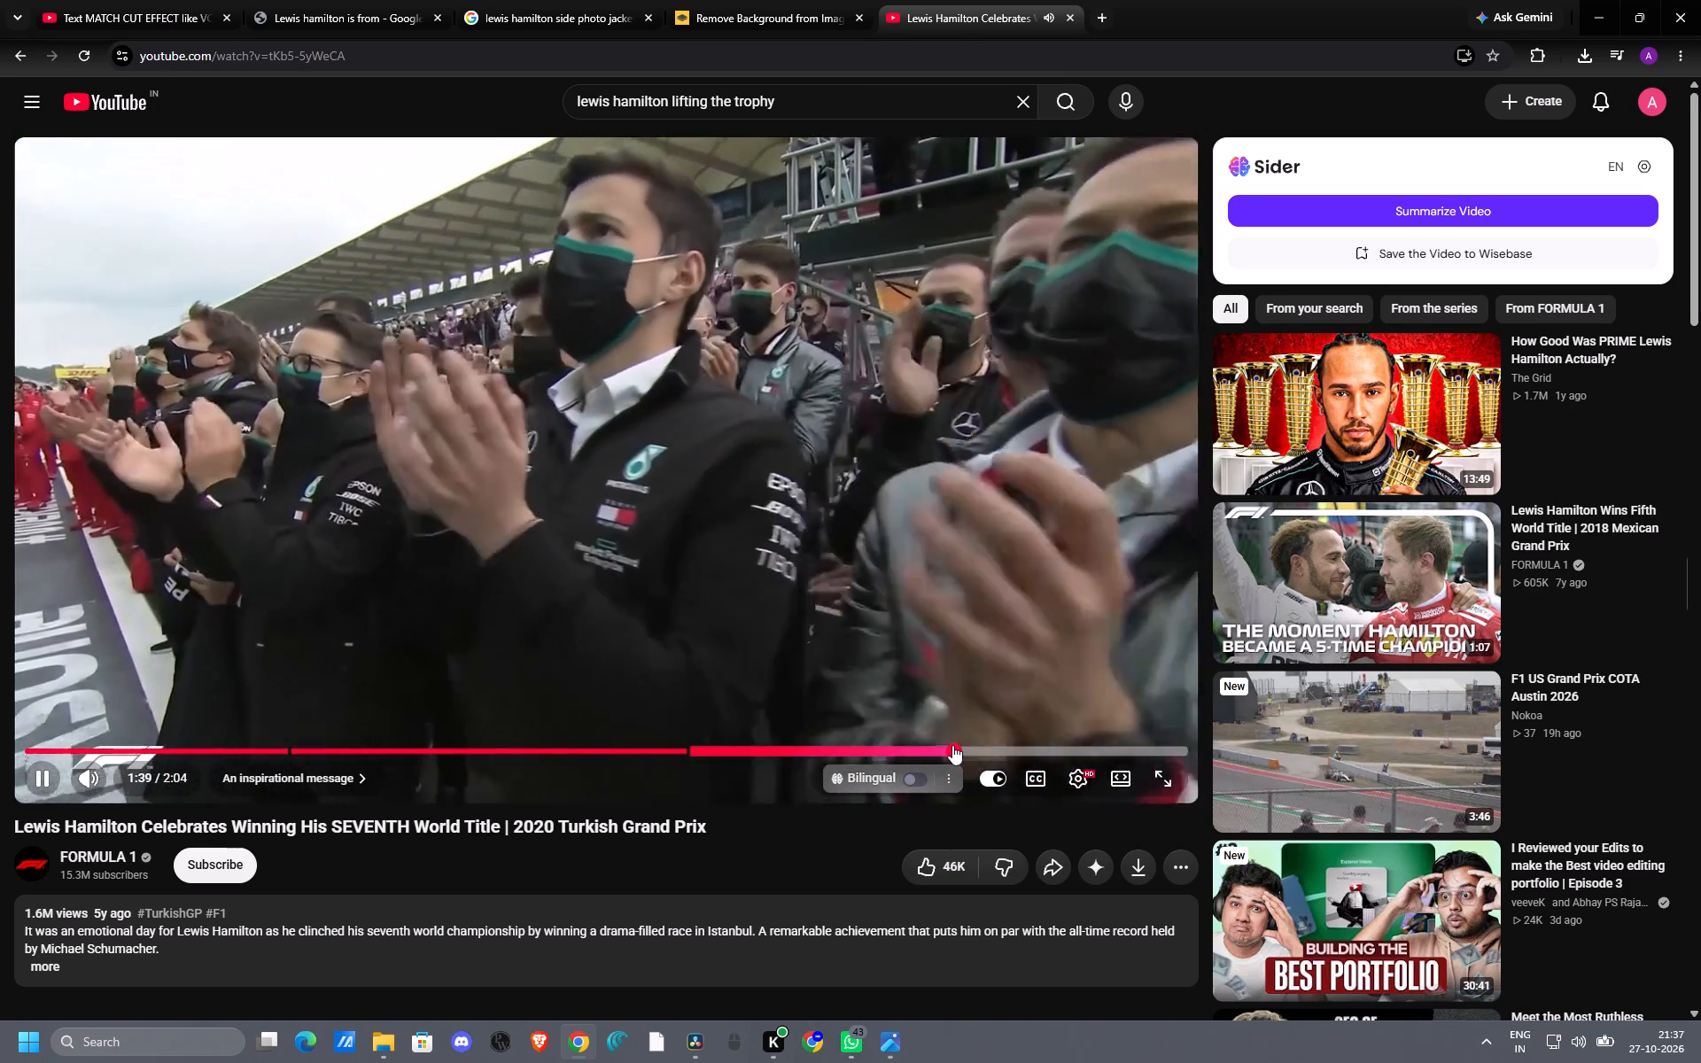
Examine the podium celebration full screen from about 1:38 to the end, check the playback settings, and leave full screen.
{"action": "left_click", "coordinate": [1165, 780]}
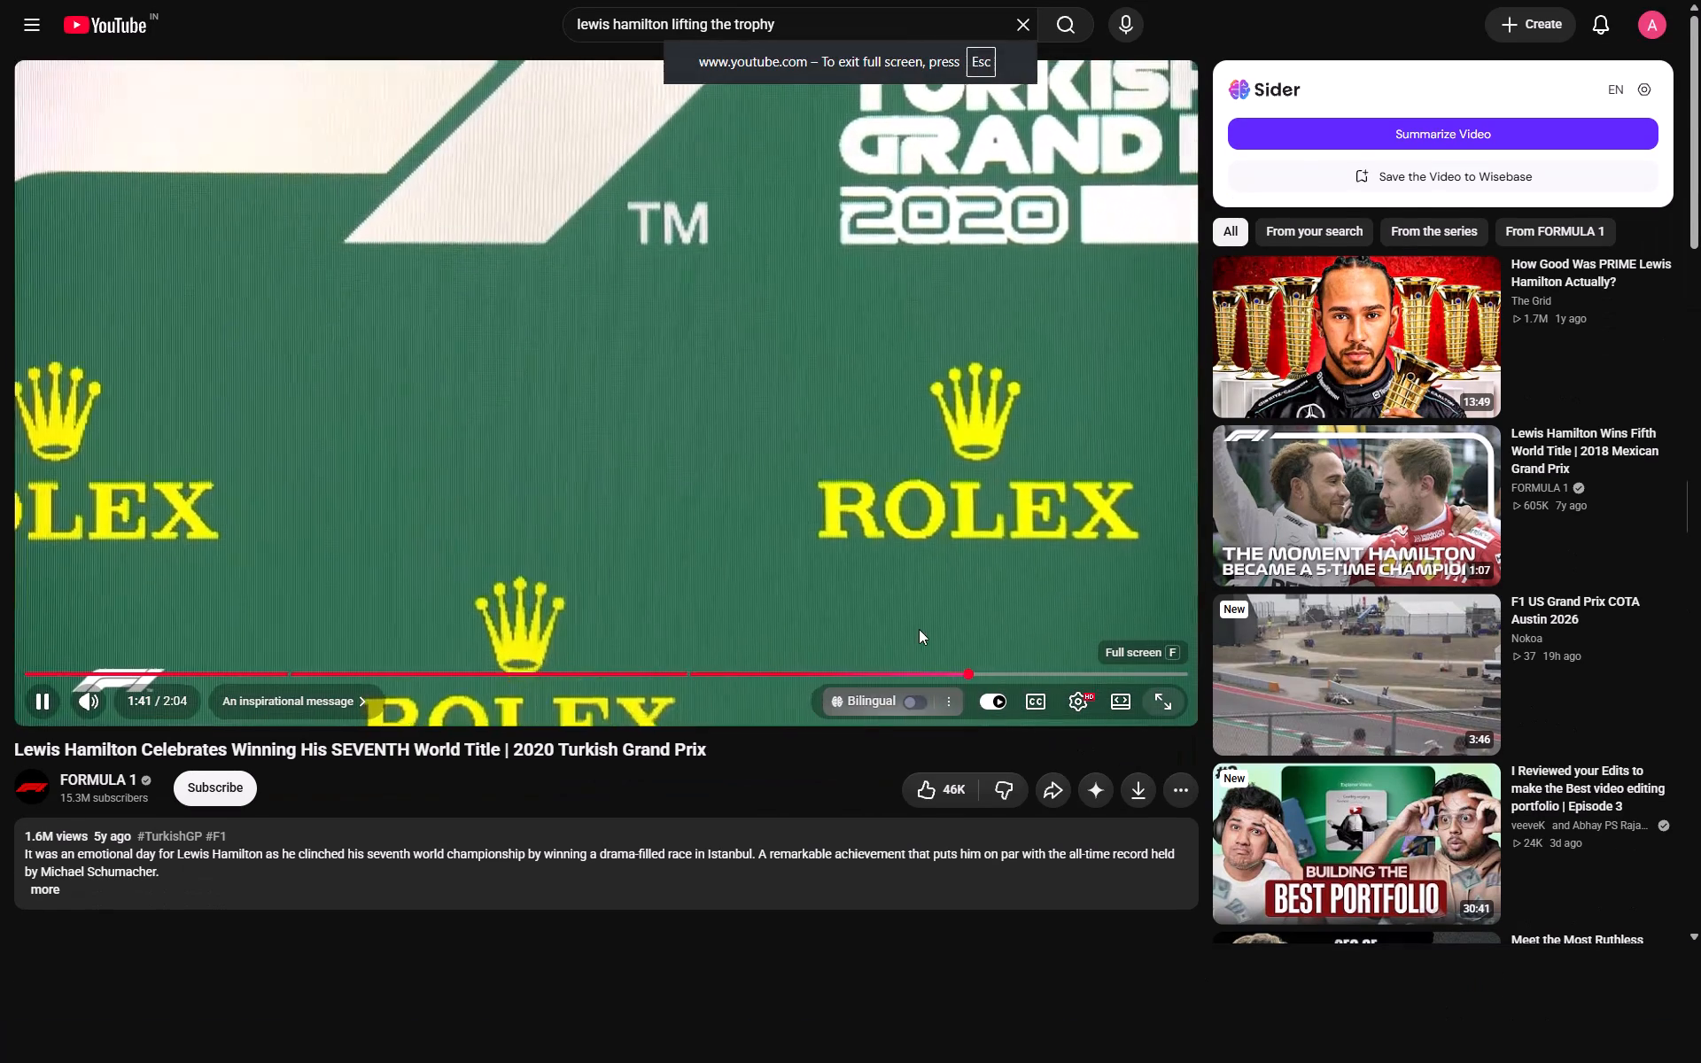
{"action": "key", "text": "space"}
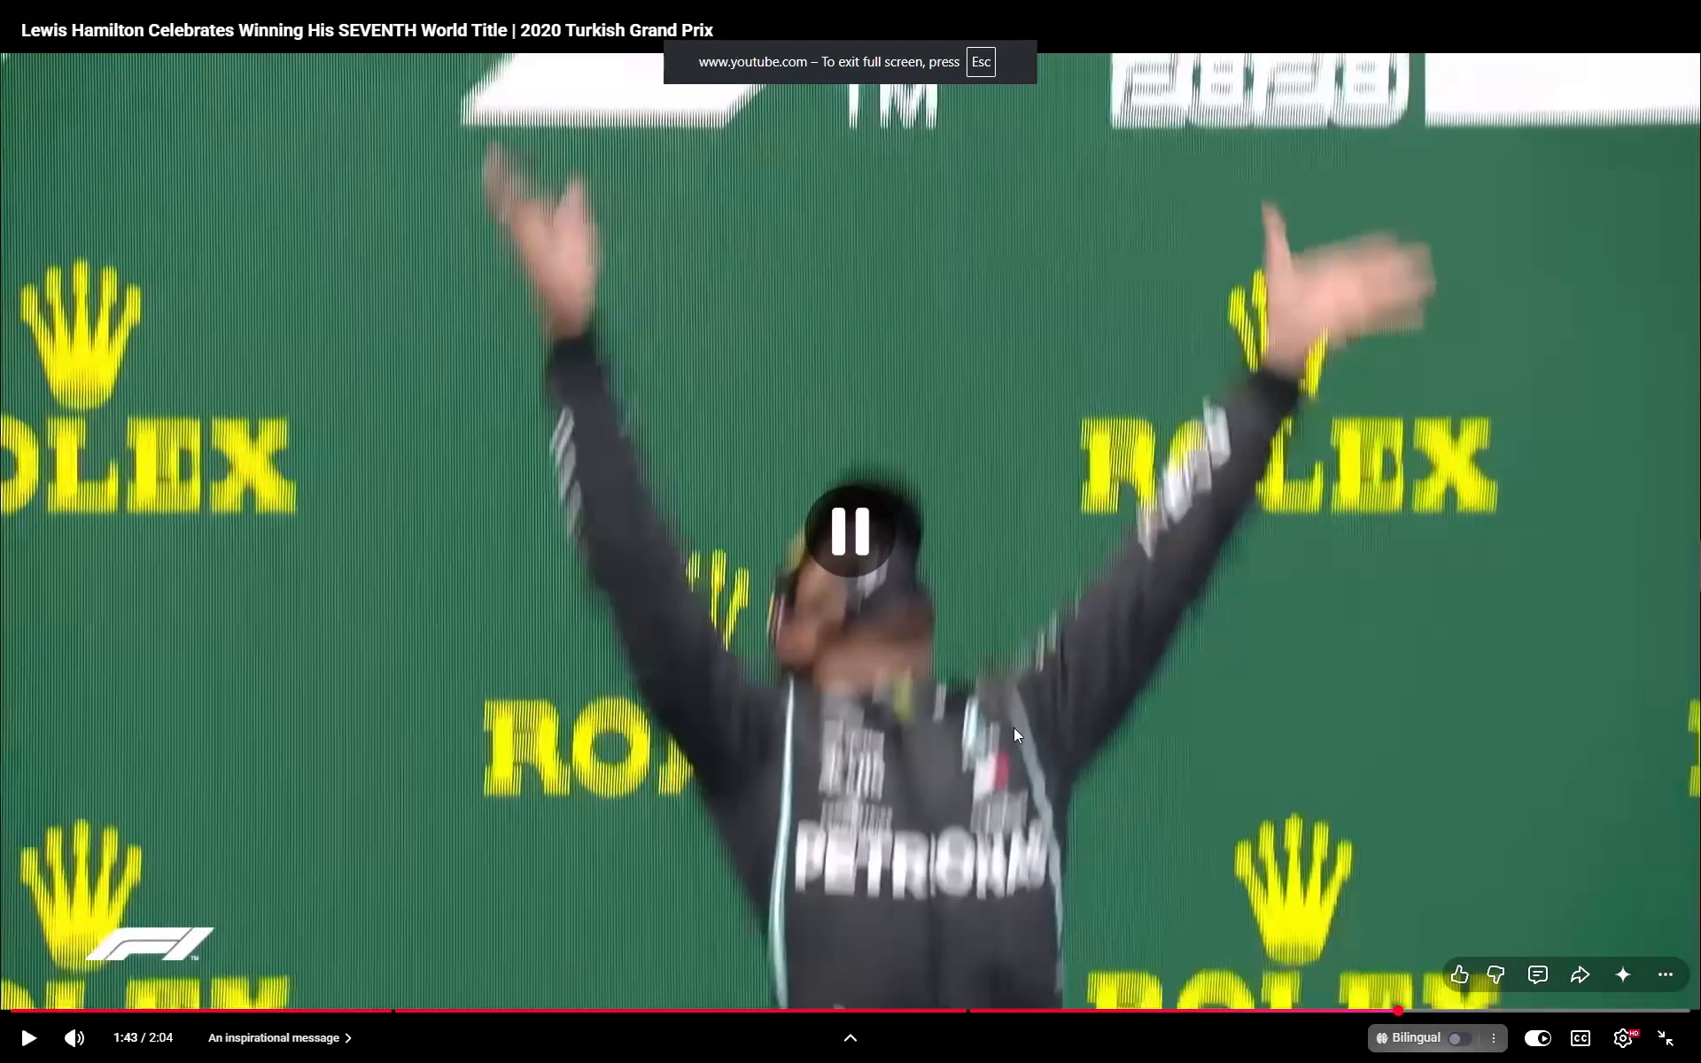
{"action": "key", "text": "Left"}
{"action": "key", "text": "Left"}
{"action": "key", "text": "Left"}
{"action": "key", "text": "Right"}
{"action": "key", "text": "Right"}
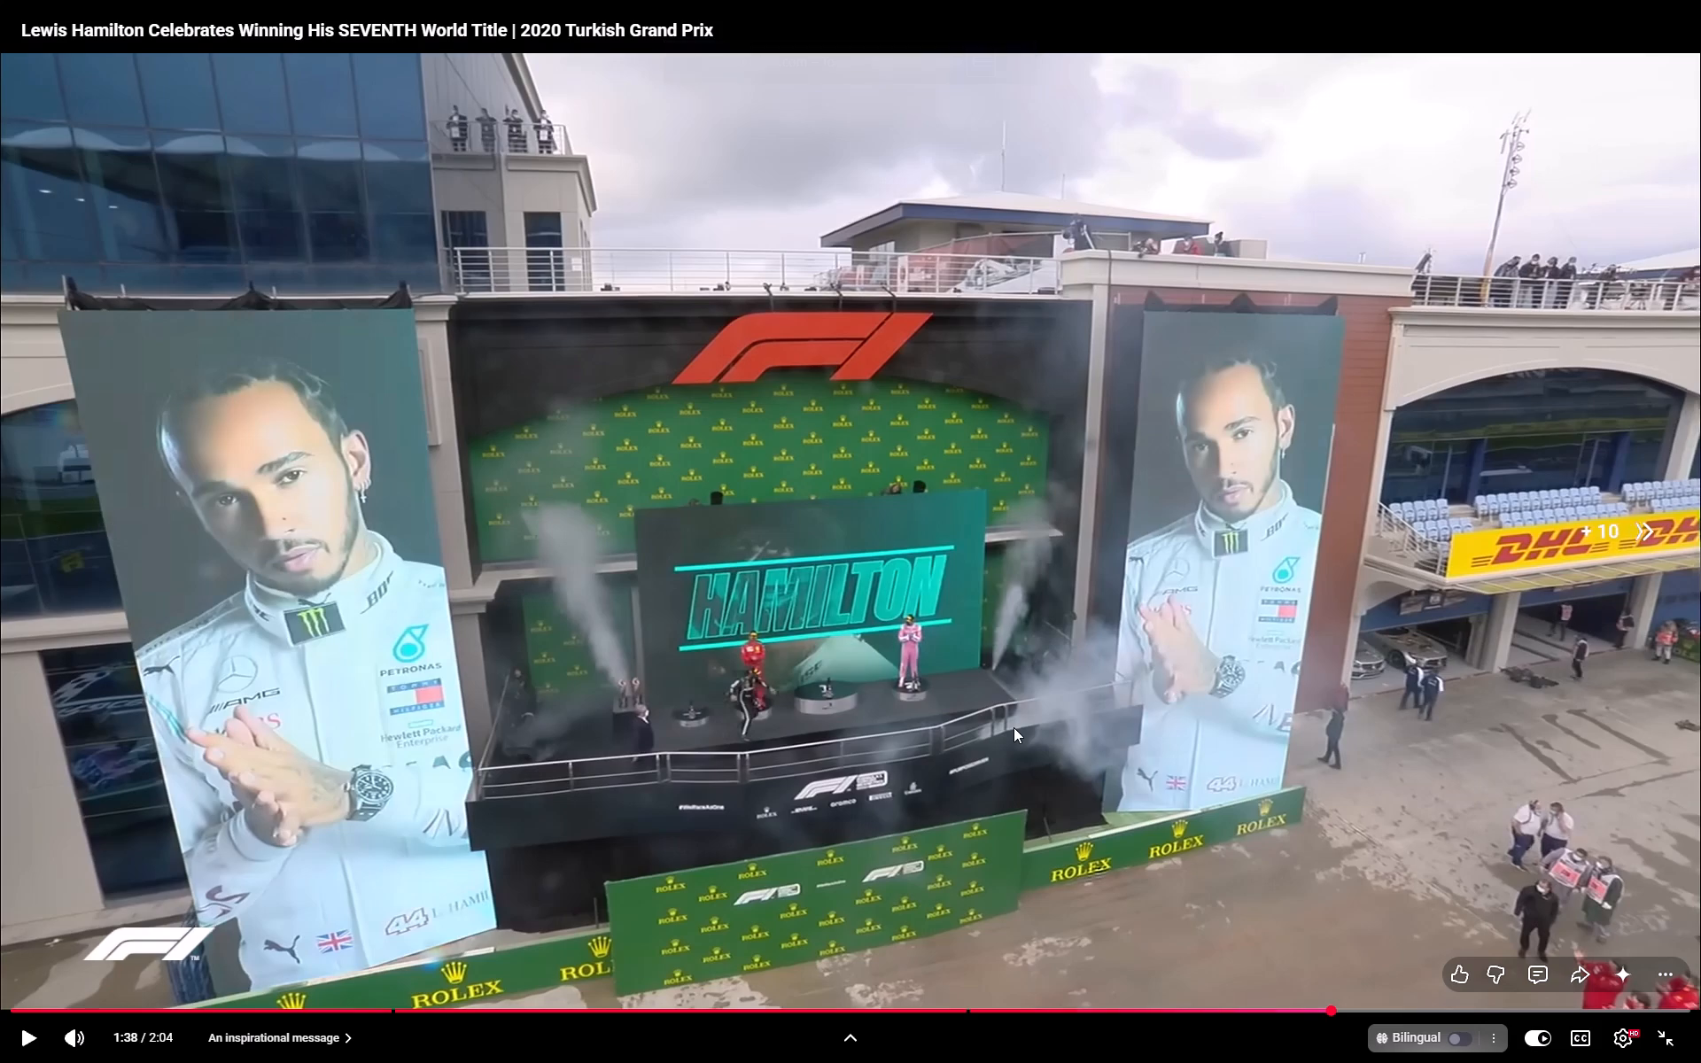
{"action": "key", "text": "Right"}
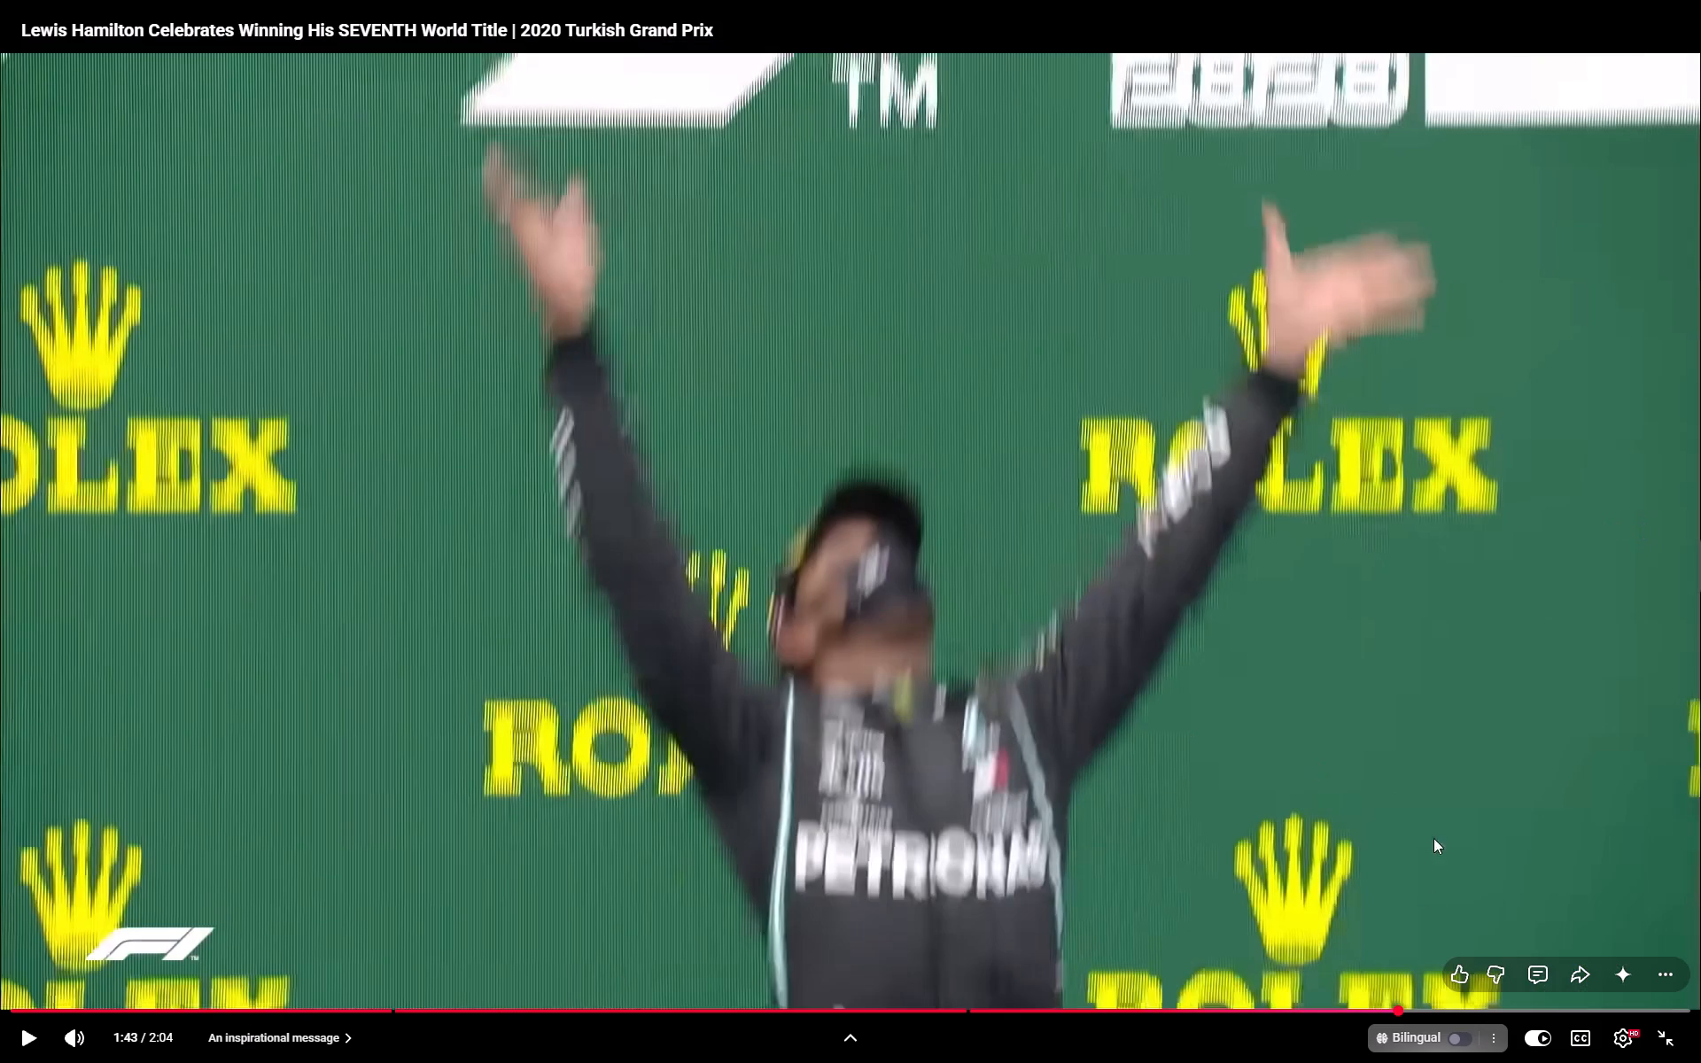
{"action": "left_click_drag", "start_coordinate": [1396, 1013], "coordinate": [1384, 1012]}
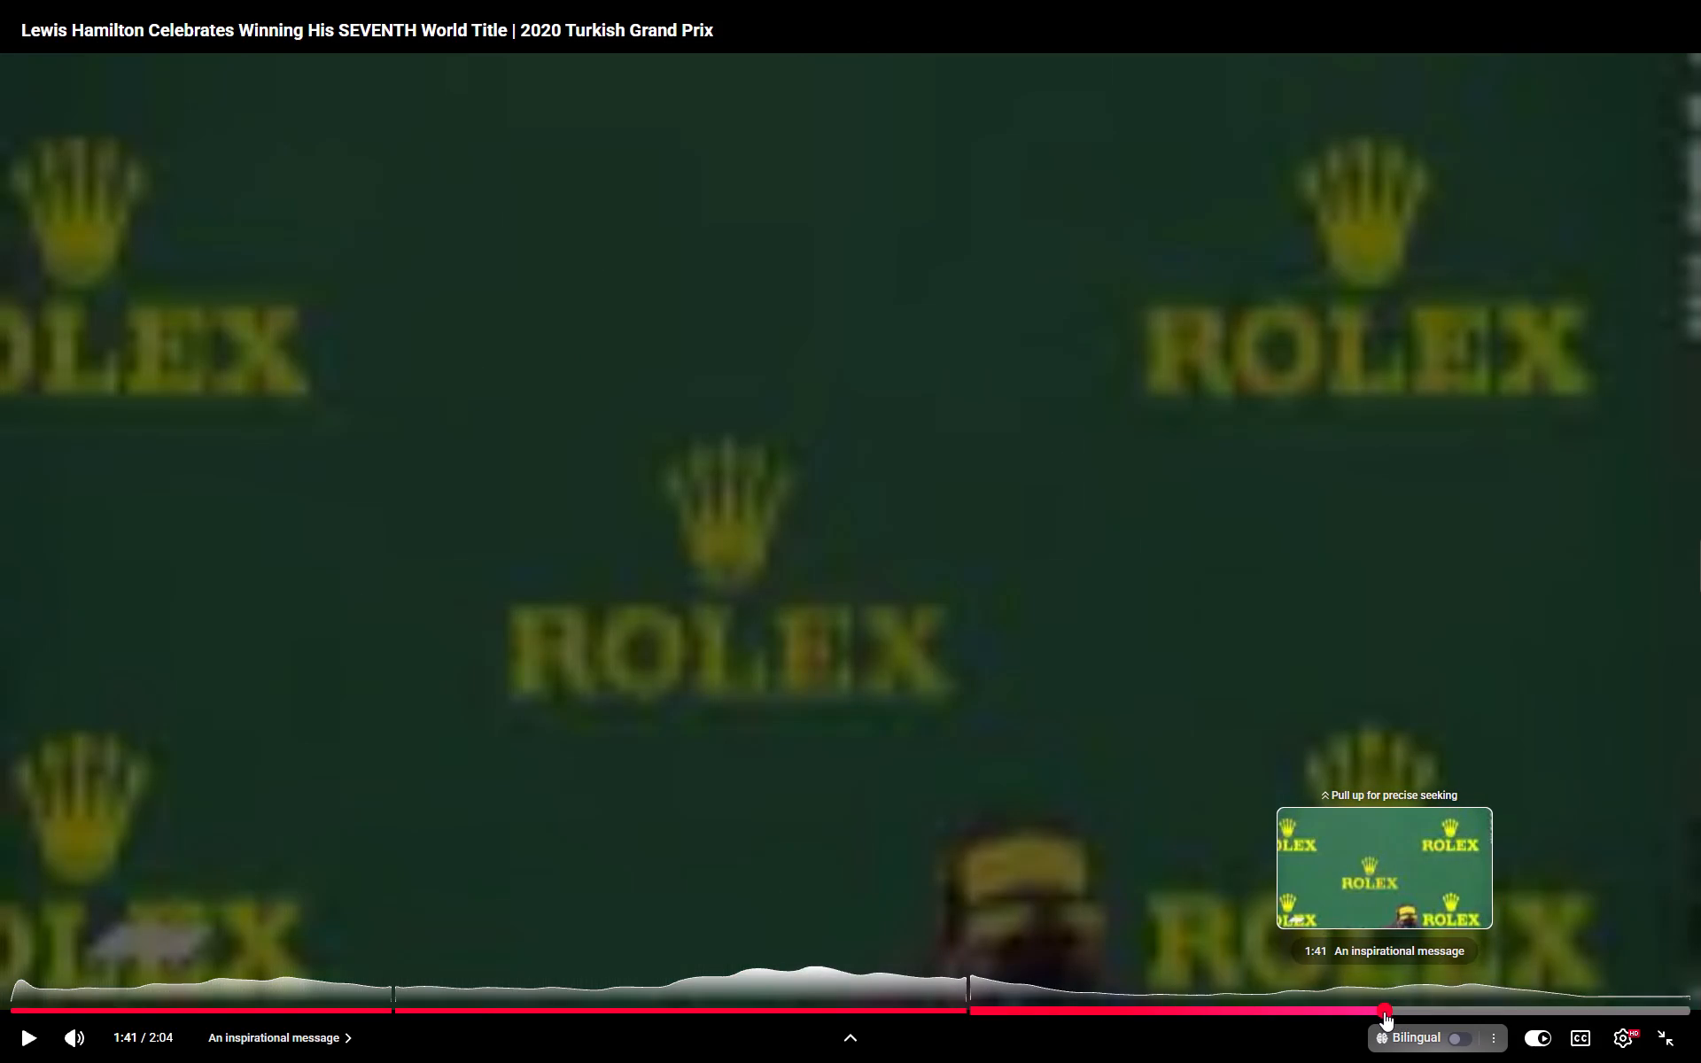
{"action": "left_click_drag", "start_coordinate": [1384, 1012], "coordinate": [1498, 1008]}
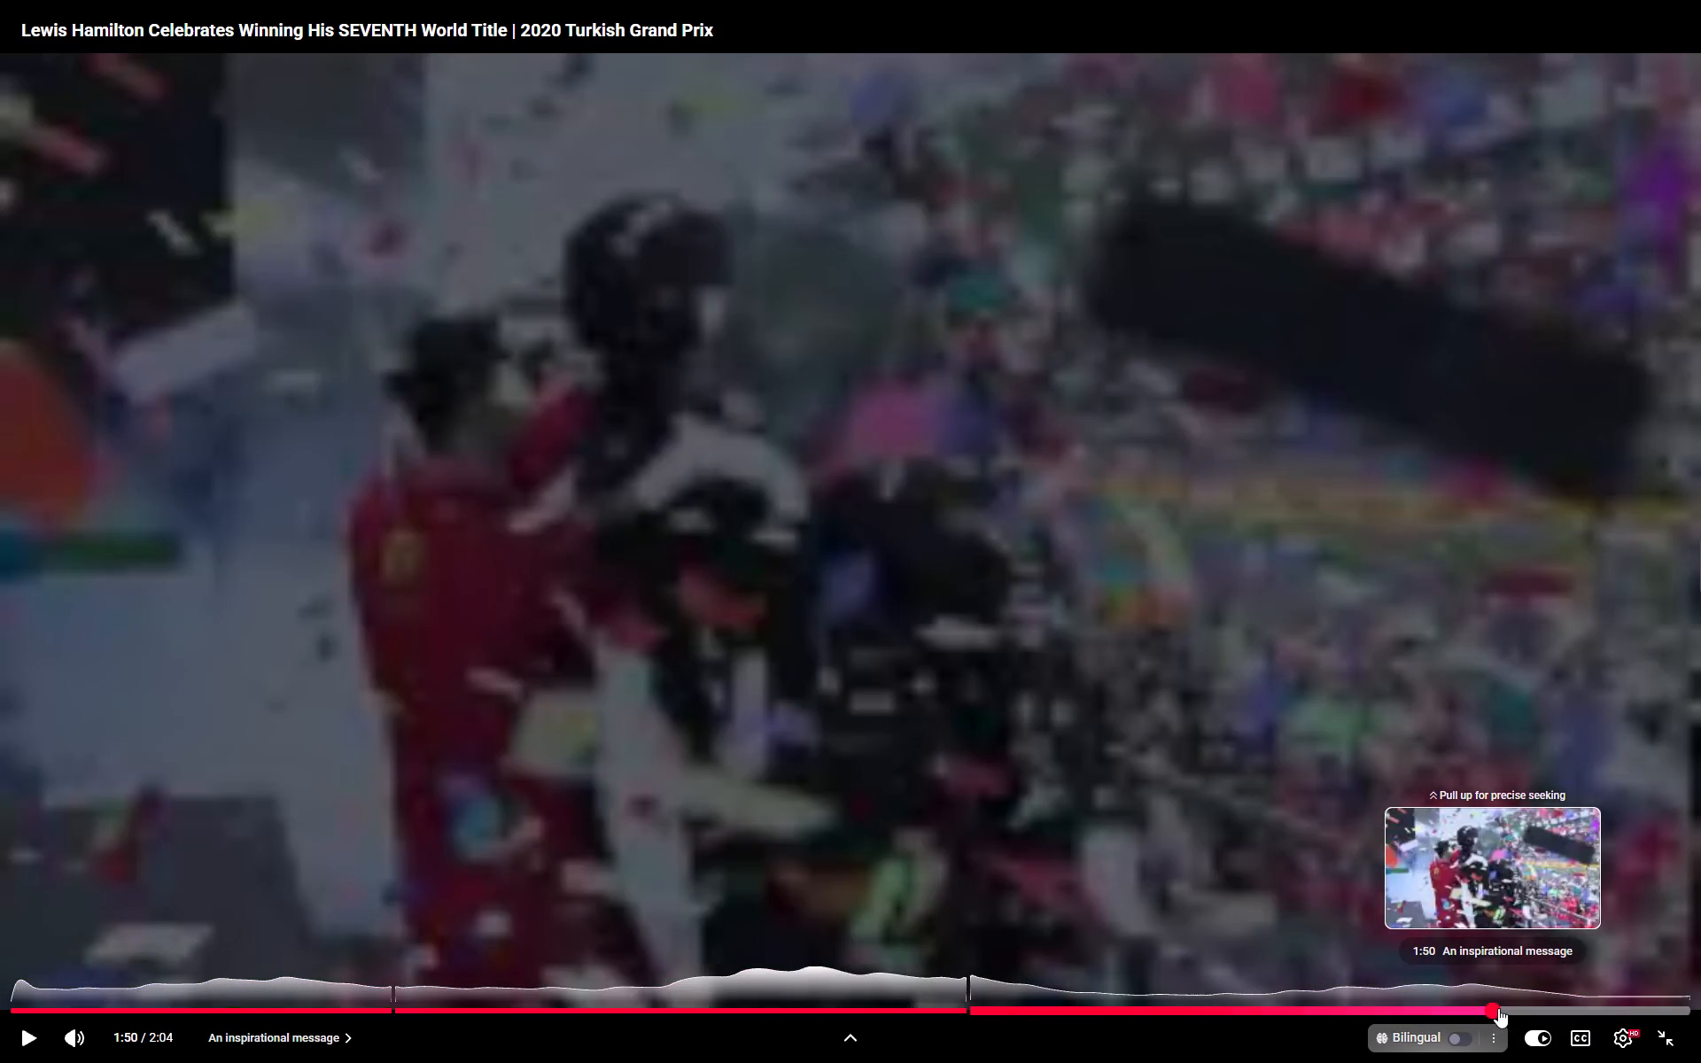
{"action": "left_click_drag", "start_coordinate": [1498, 1008], "coordinate": [1462, 1006]}
{"action": "key", "text": "space"}
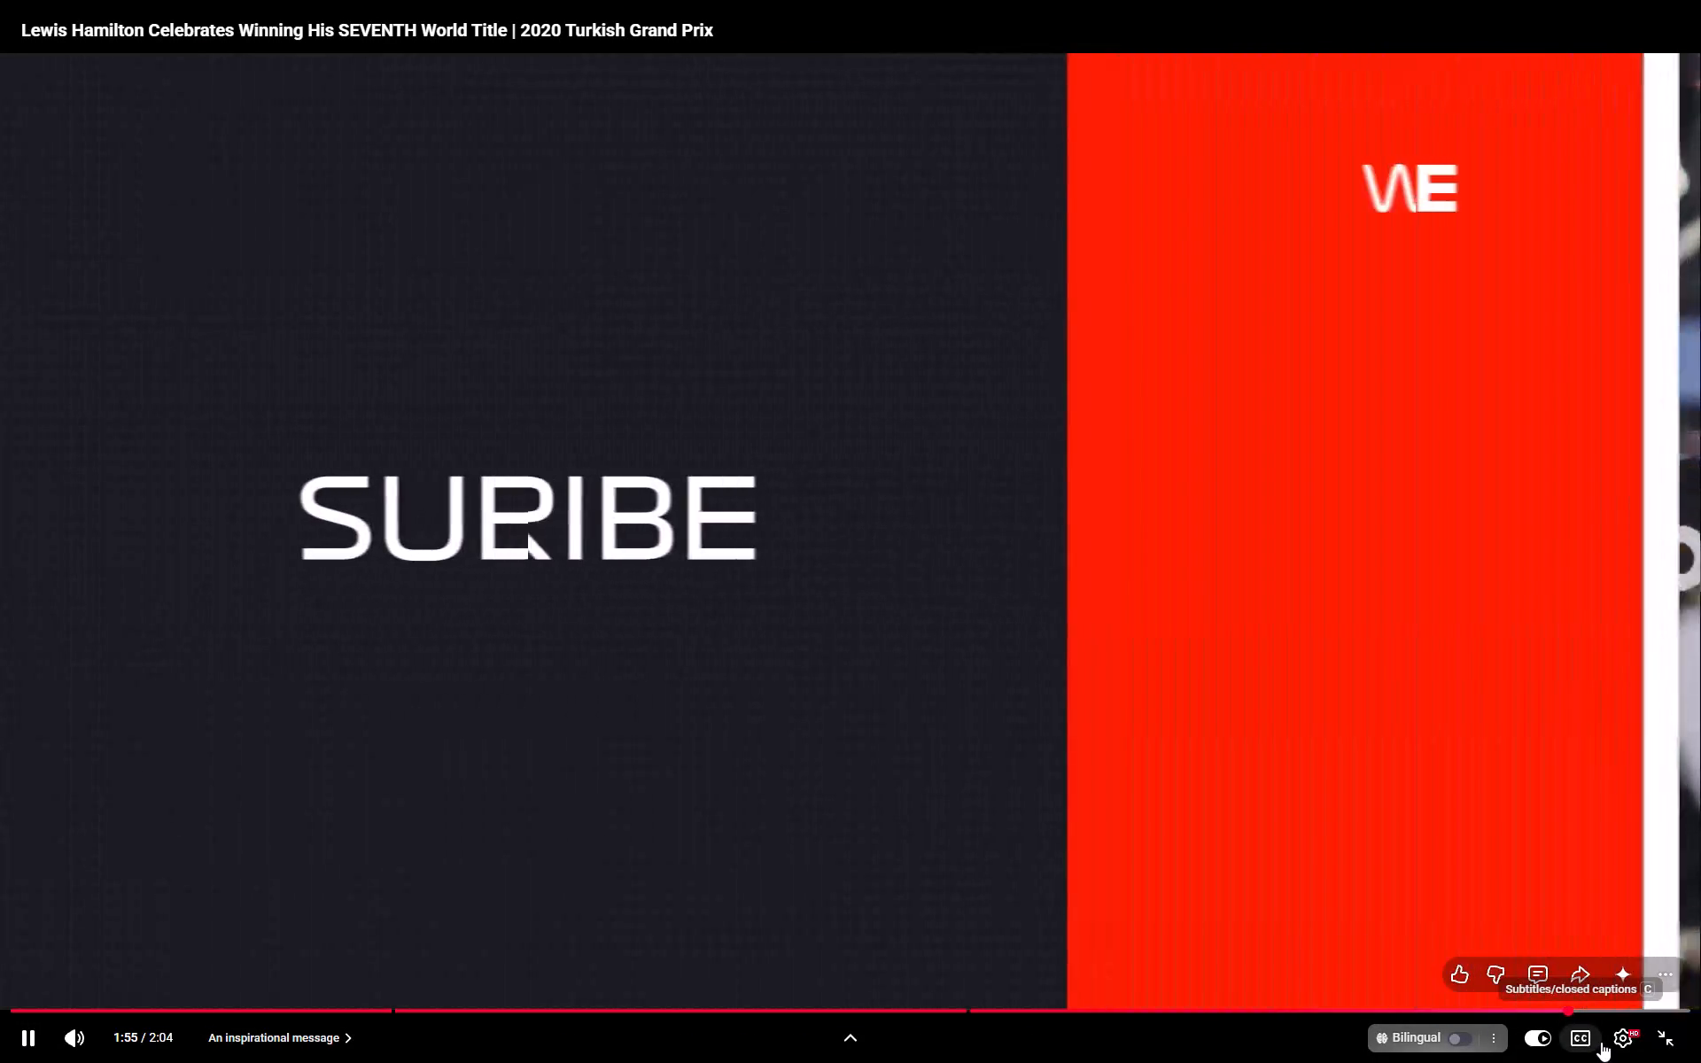
{"action": "key", "text": "space"}
{"action": "left_click", "coordinate": [1619, 1039]}
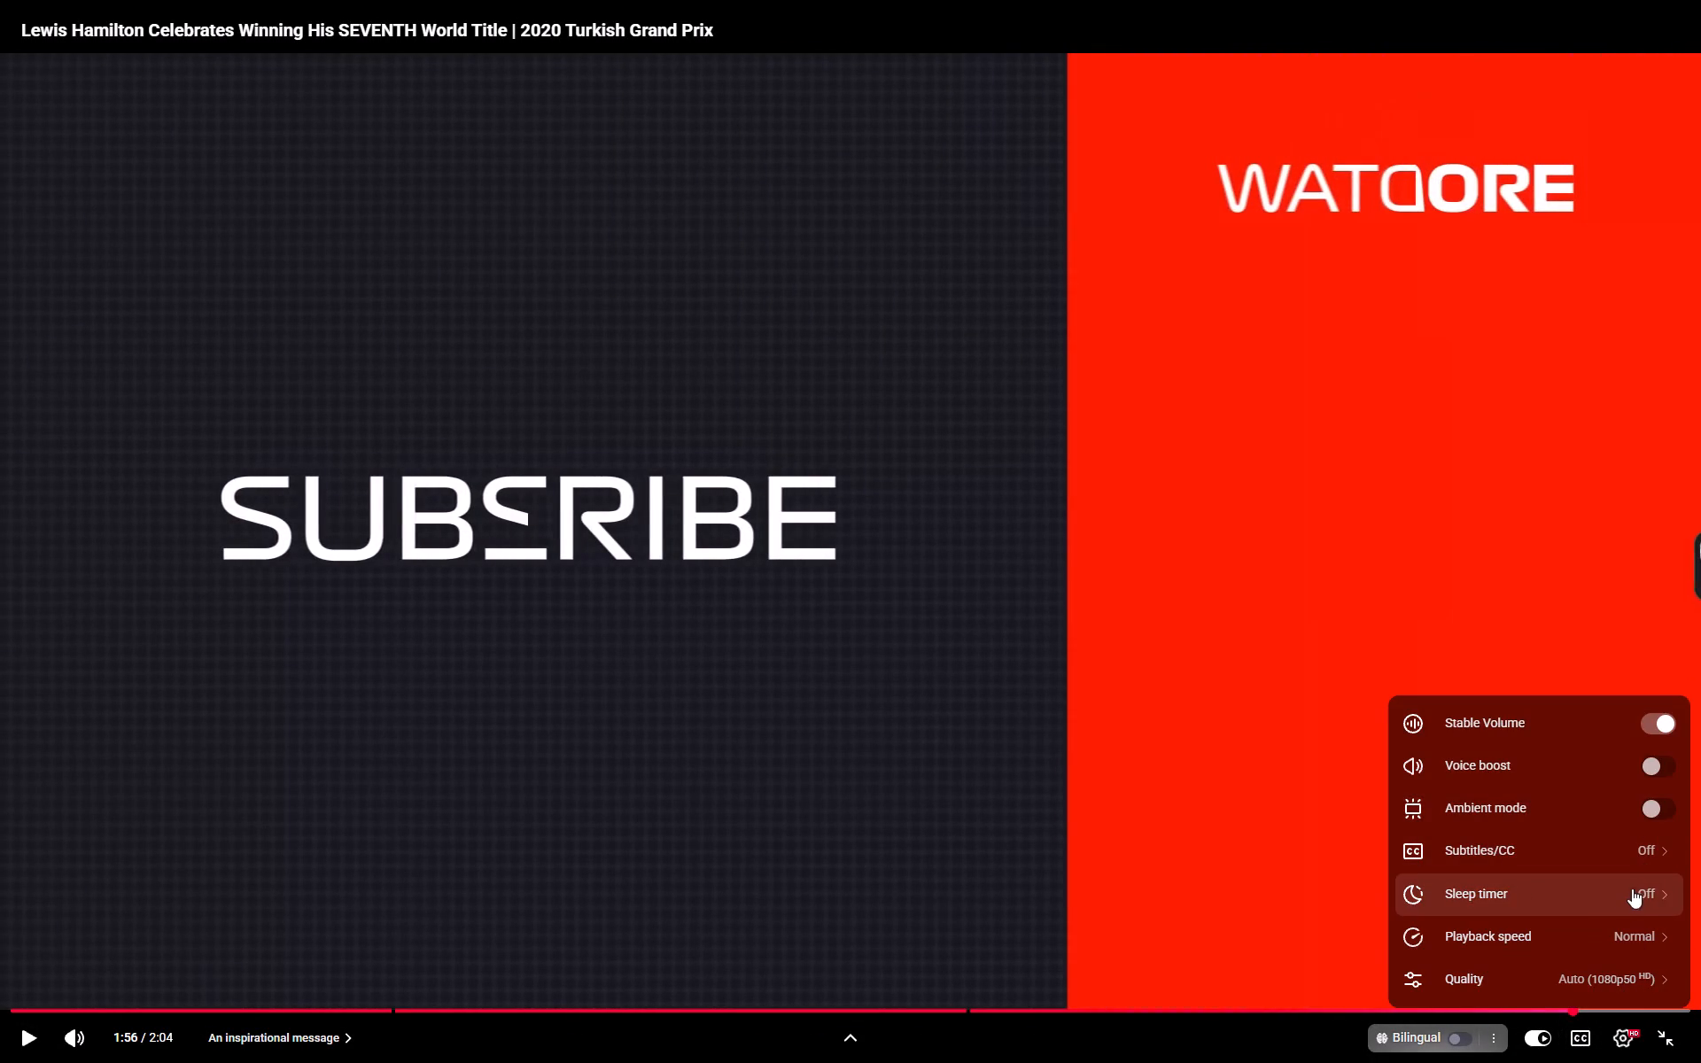
{"action": "left_click", "coordinate": [1669, 1043]}
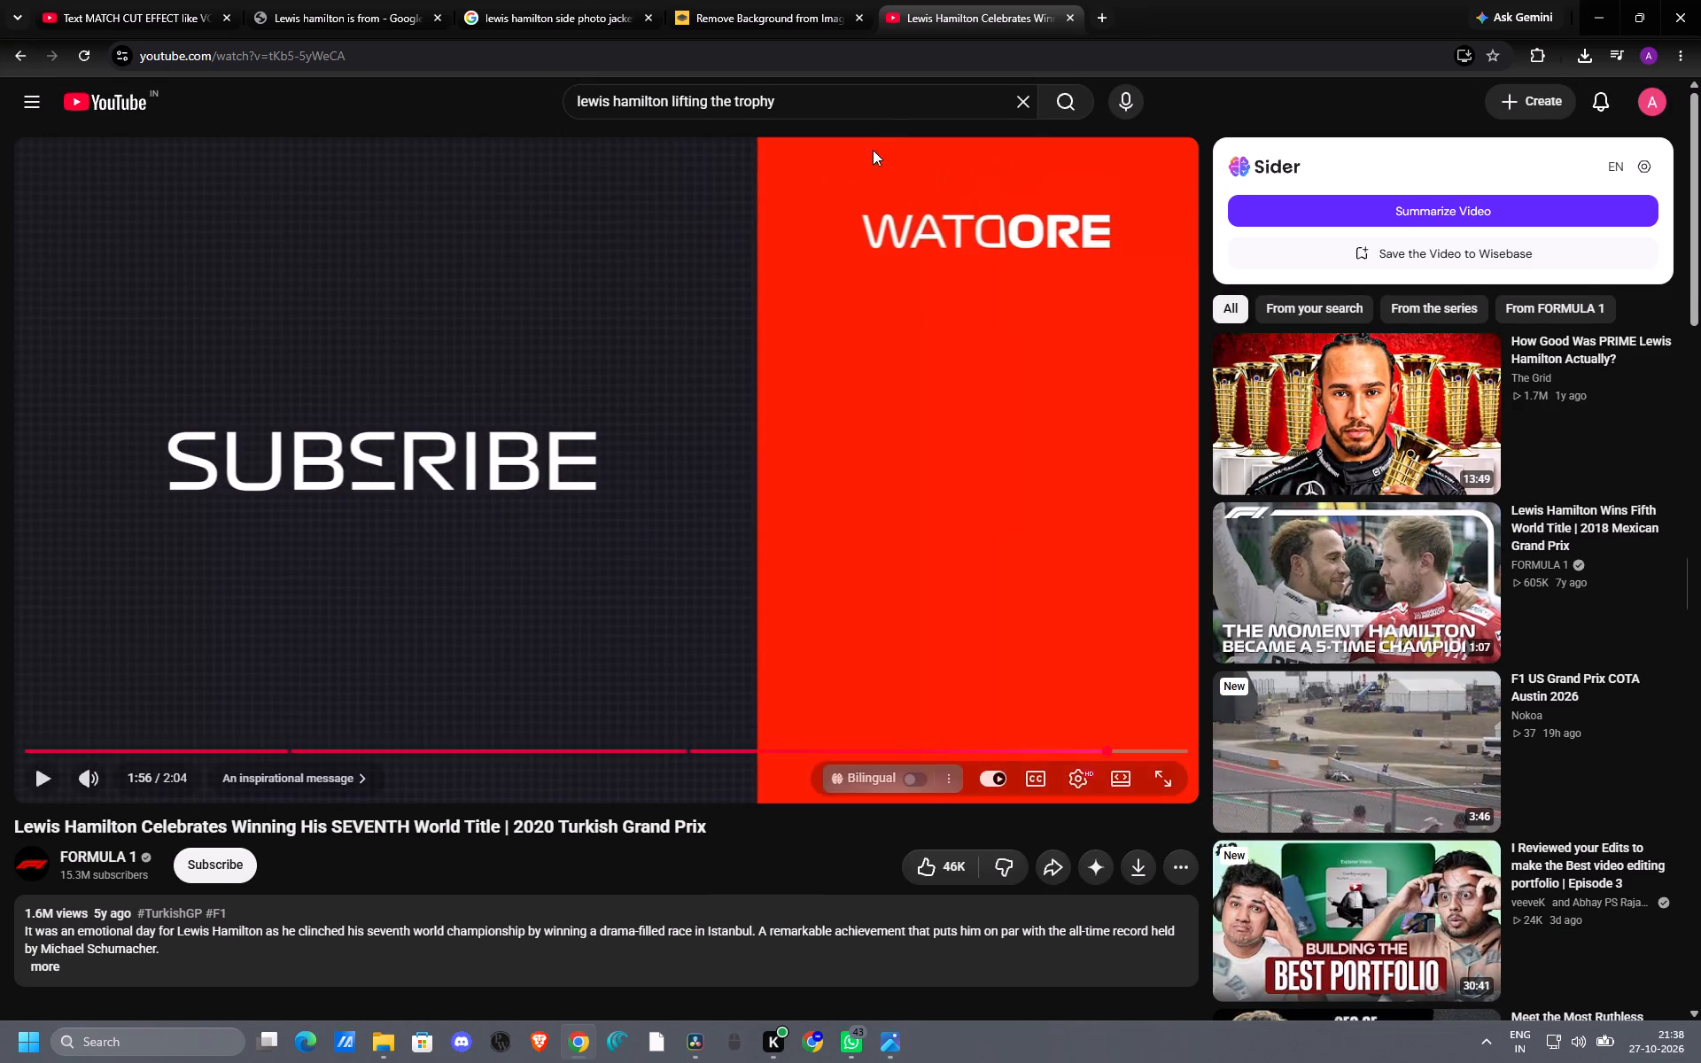
Search YouTube for "lewis hamilton lifting the grand prix trophy".
{"action": "left_click", "coordinate": [883, 98]}
{"action": "key", "text": "BackSpace"}
{"action": "key", "text": "BackSpace"}
{"action": "key", "text": "BackSpace"}
{"action": "key", "text": "BackSpace"}
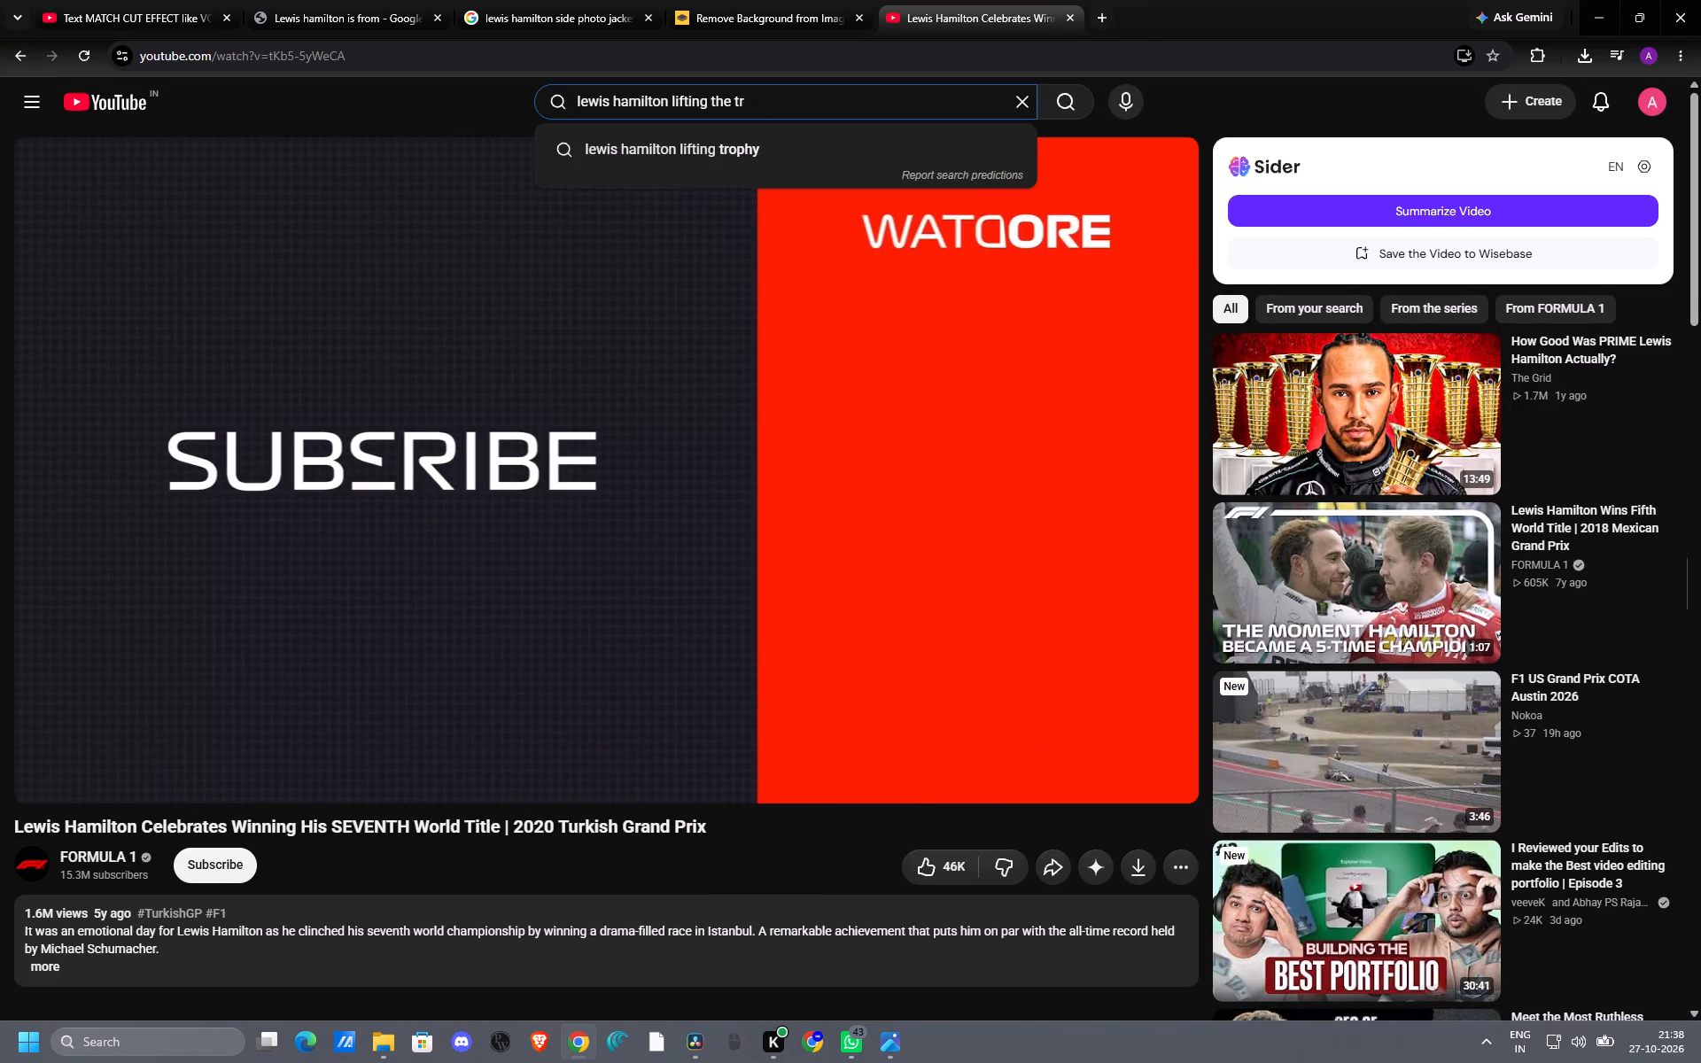
{"action": "key", "text": "BackSpace"}
{"action": "key", "text": "BackSpace"}
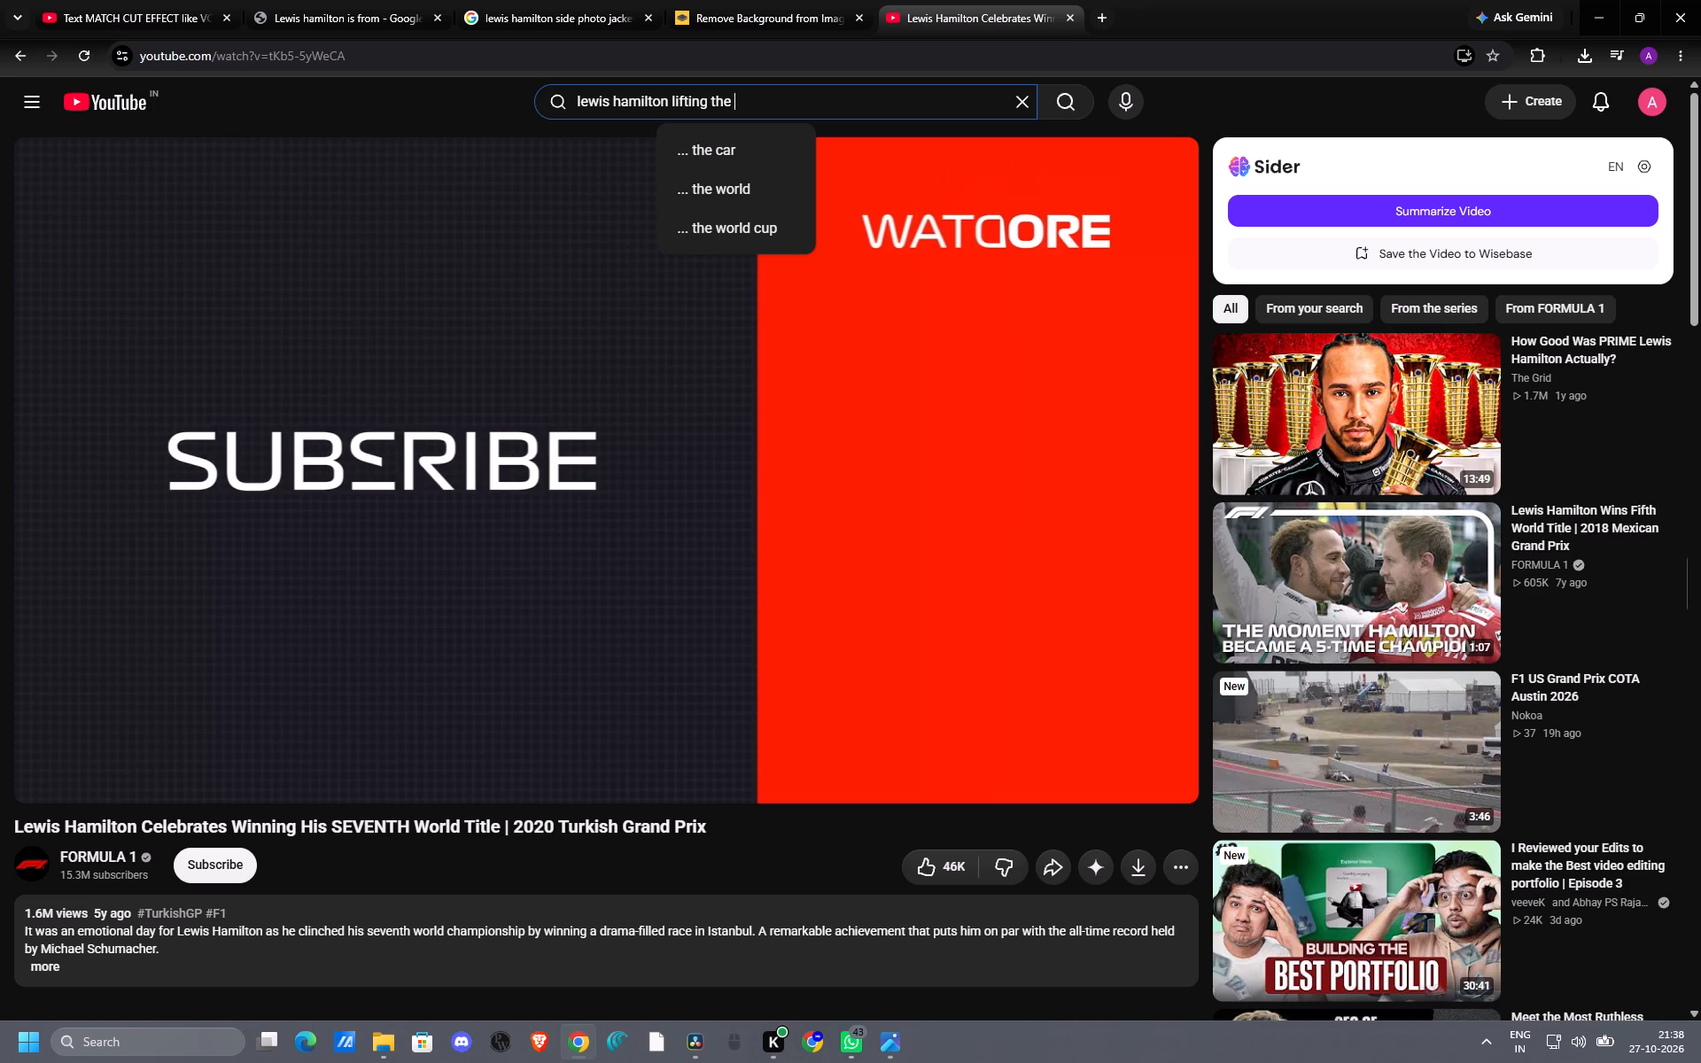
{"action": "type", "text": "grand prix trophy"}
{"action": "key", "text": "Return"}
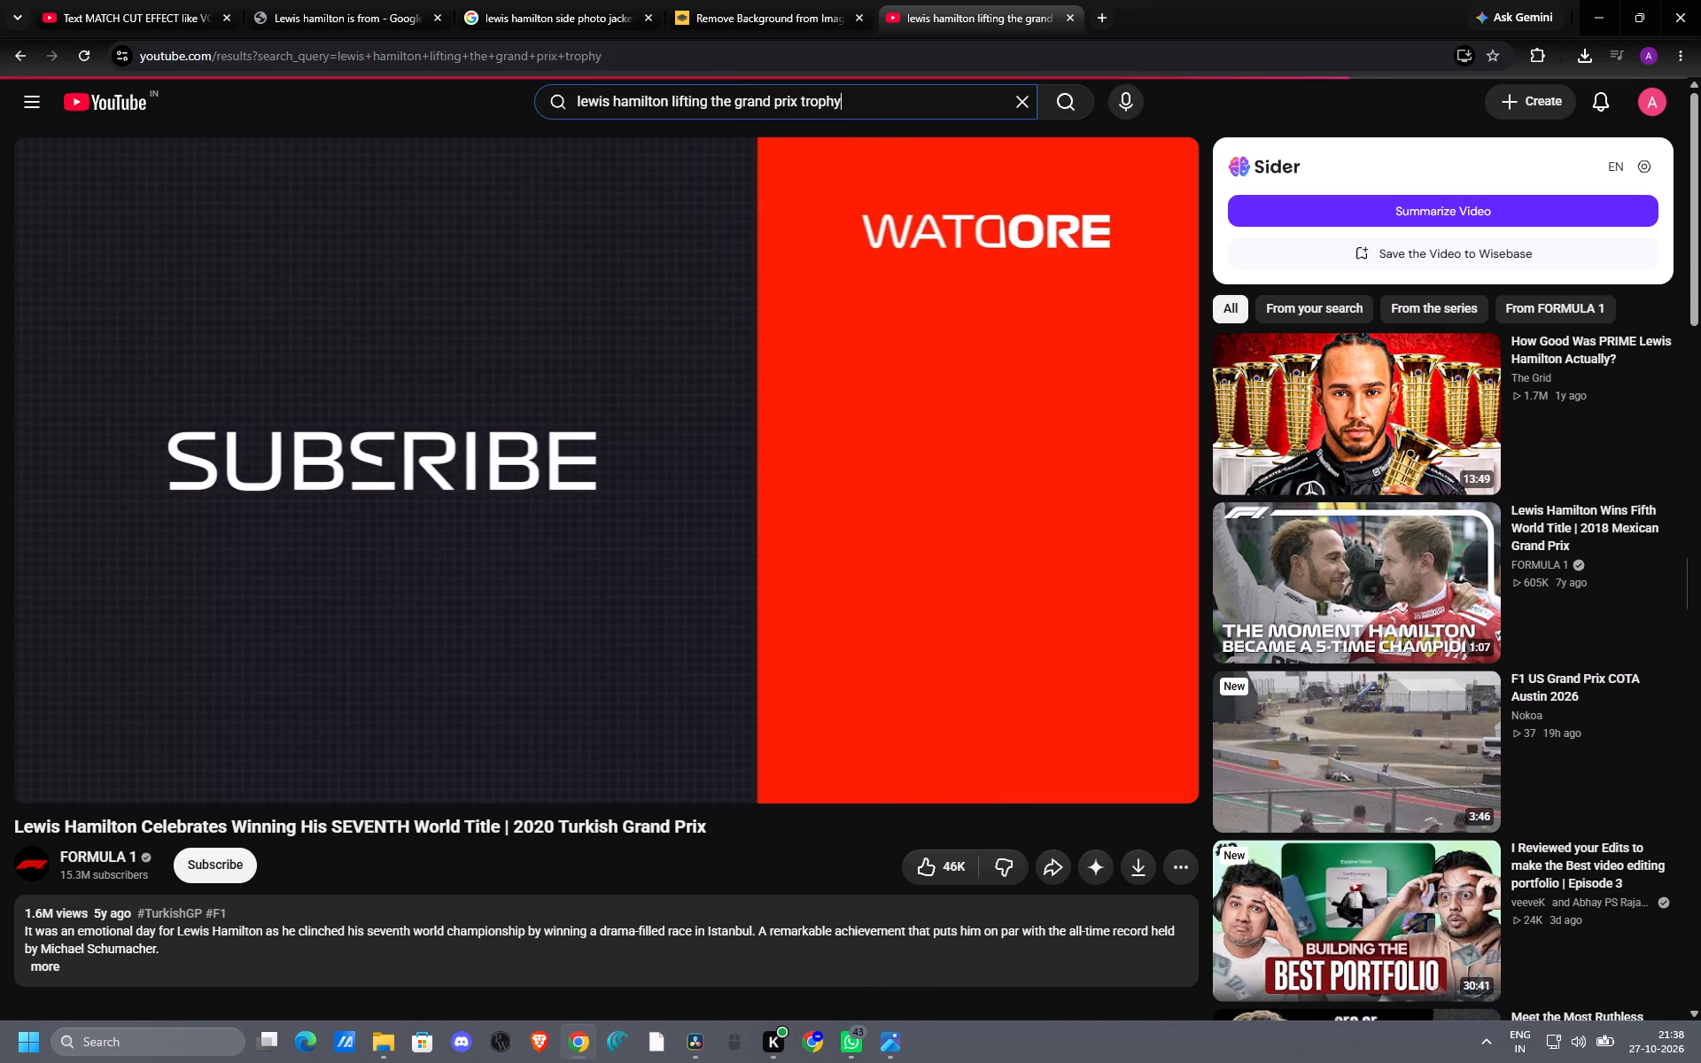
Preview the Short "The Return Of Lewis' Iconic Celebration!" and return to the search results.
{"action": "left_click", "coordinate": [473, 384]}
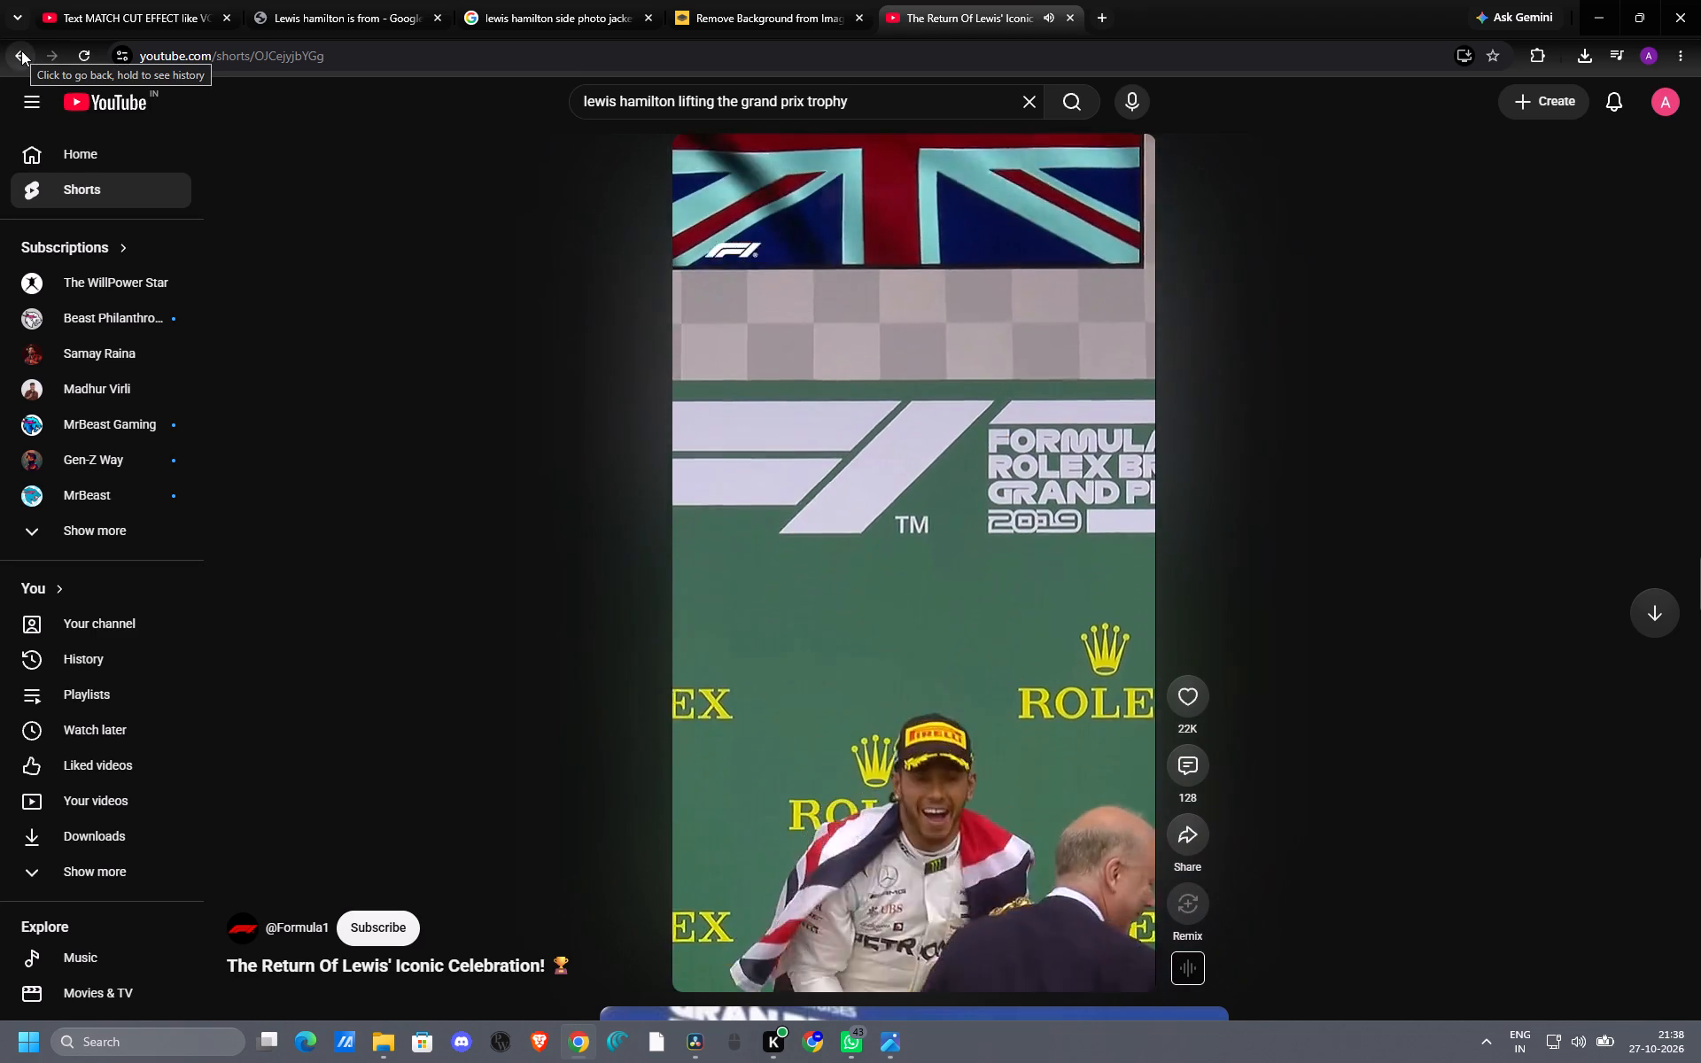
{"action": "left_click", "coordinate": [21, 50]}
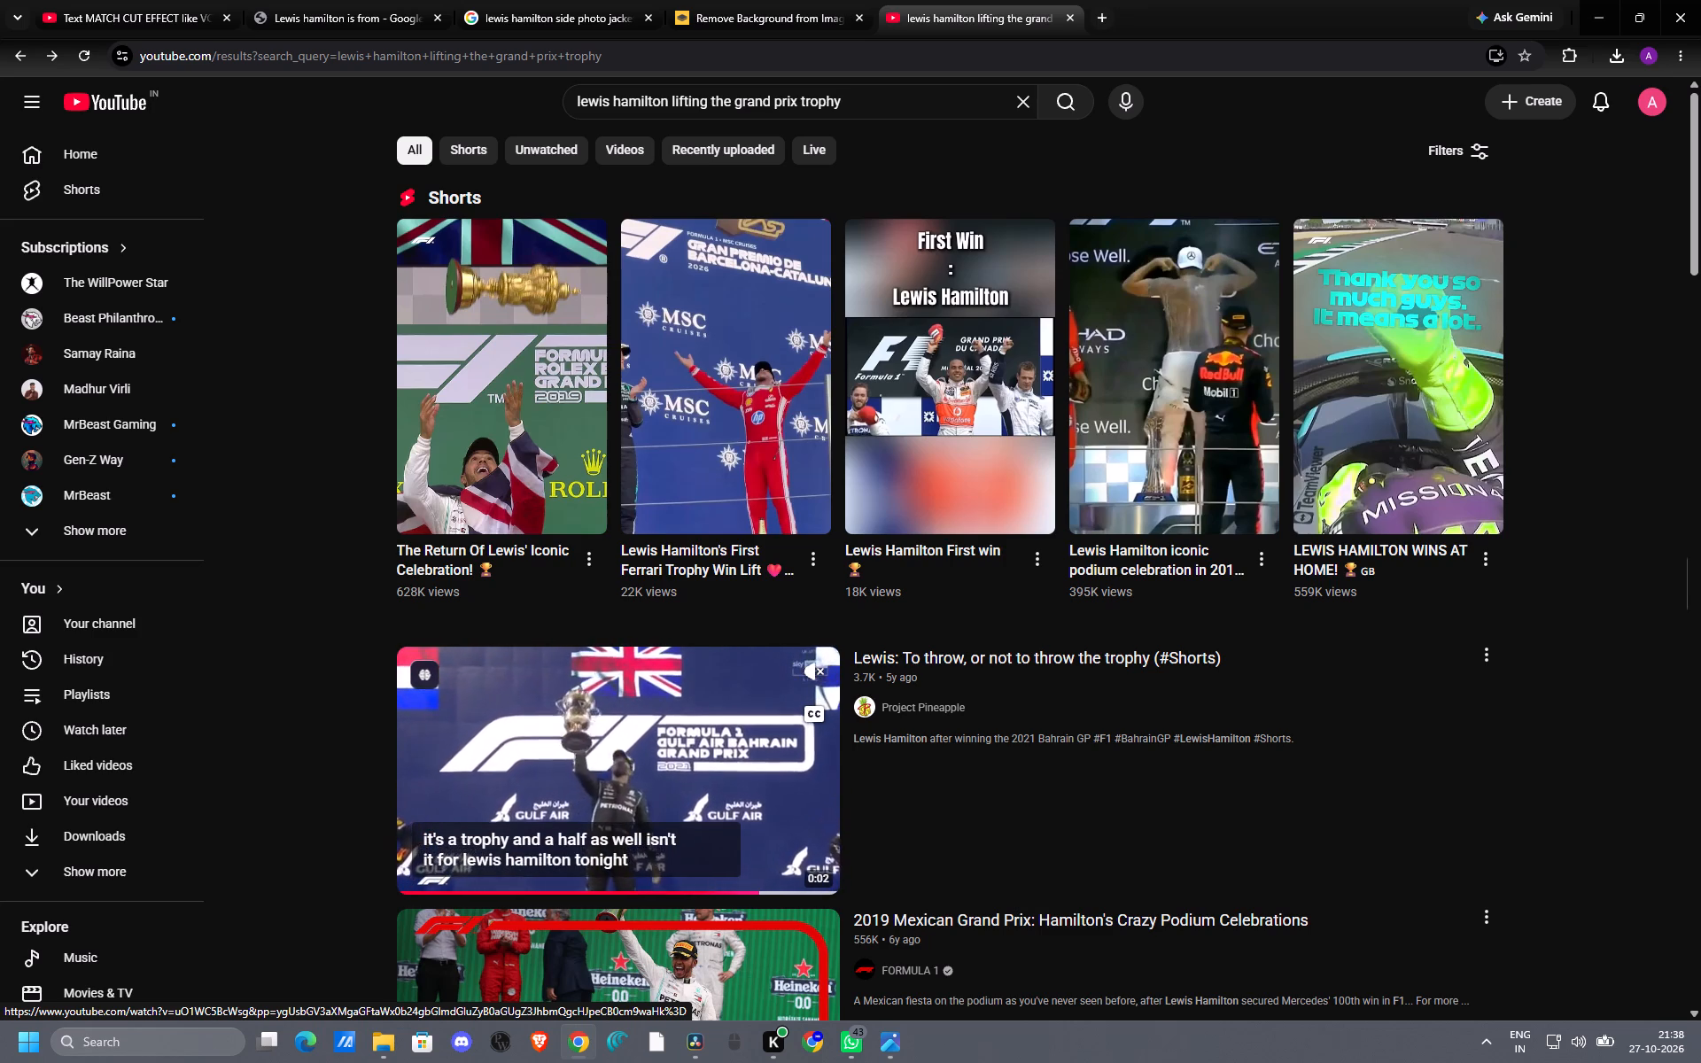
Open "Lewis: To throw, or not to throw the trophy", check its quality options, and examine the trophy lift full screen.
{"action": "left_click", "coordinate": [627, 759]}
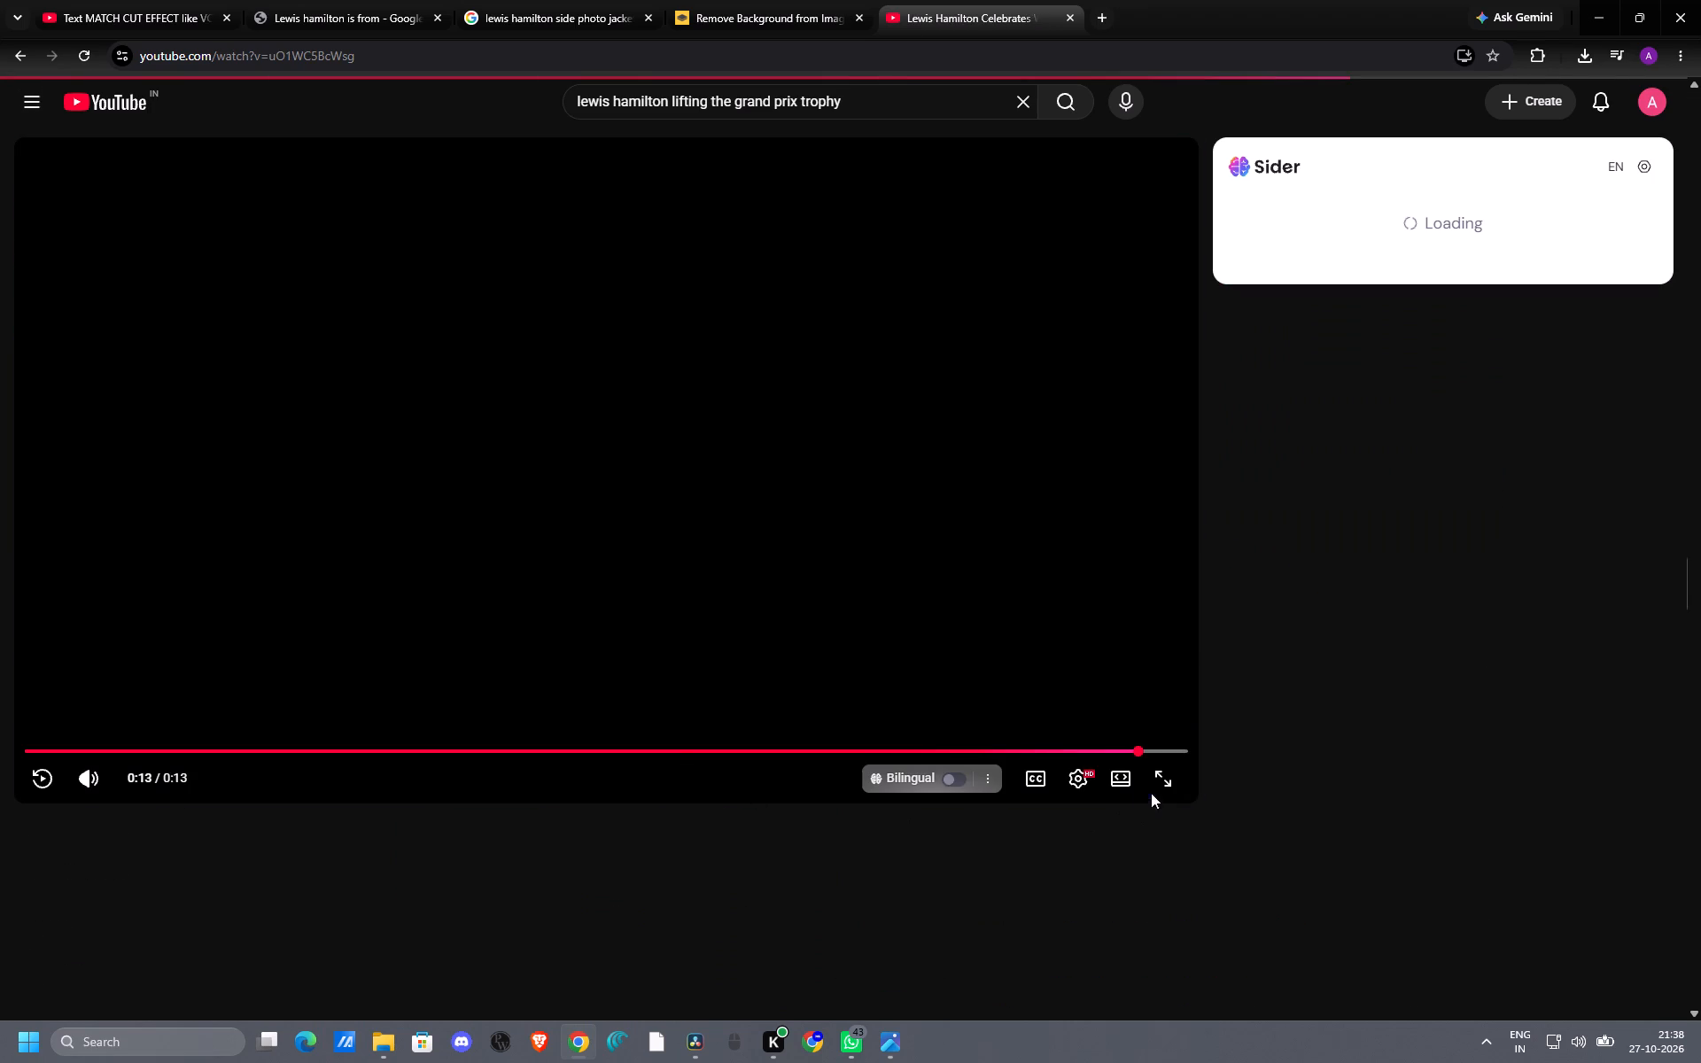
{"action": "left_click", "coordinate": [1161, 779]}
{"action": "left_click", "coordinate": [1079, 784]}
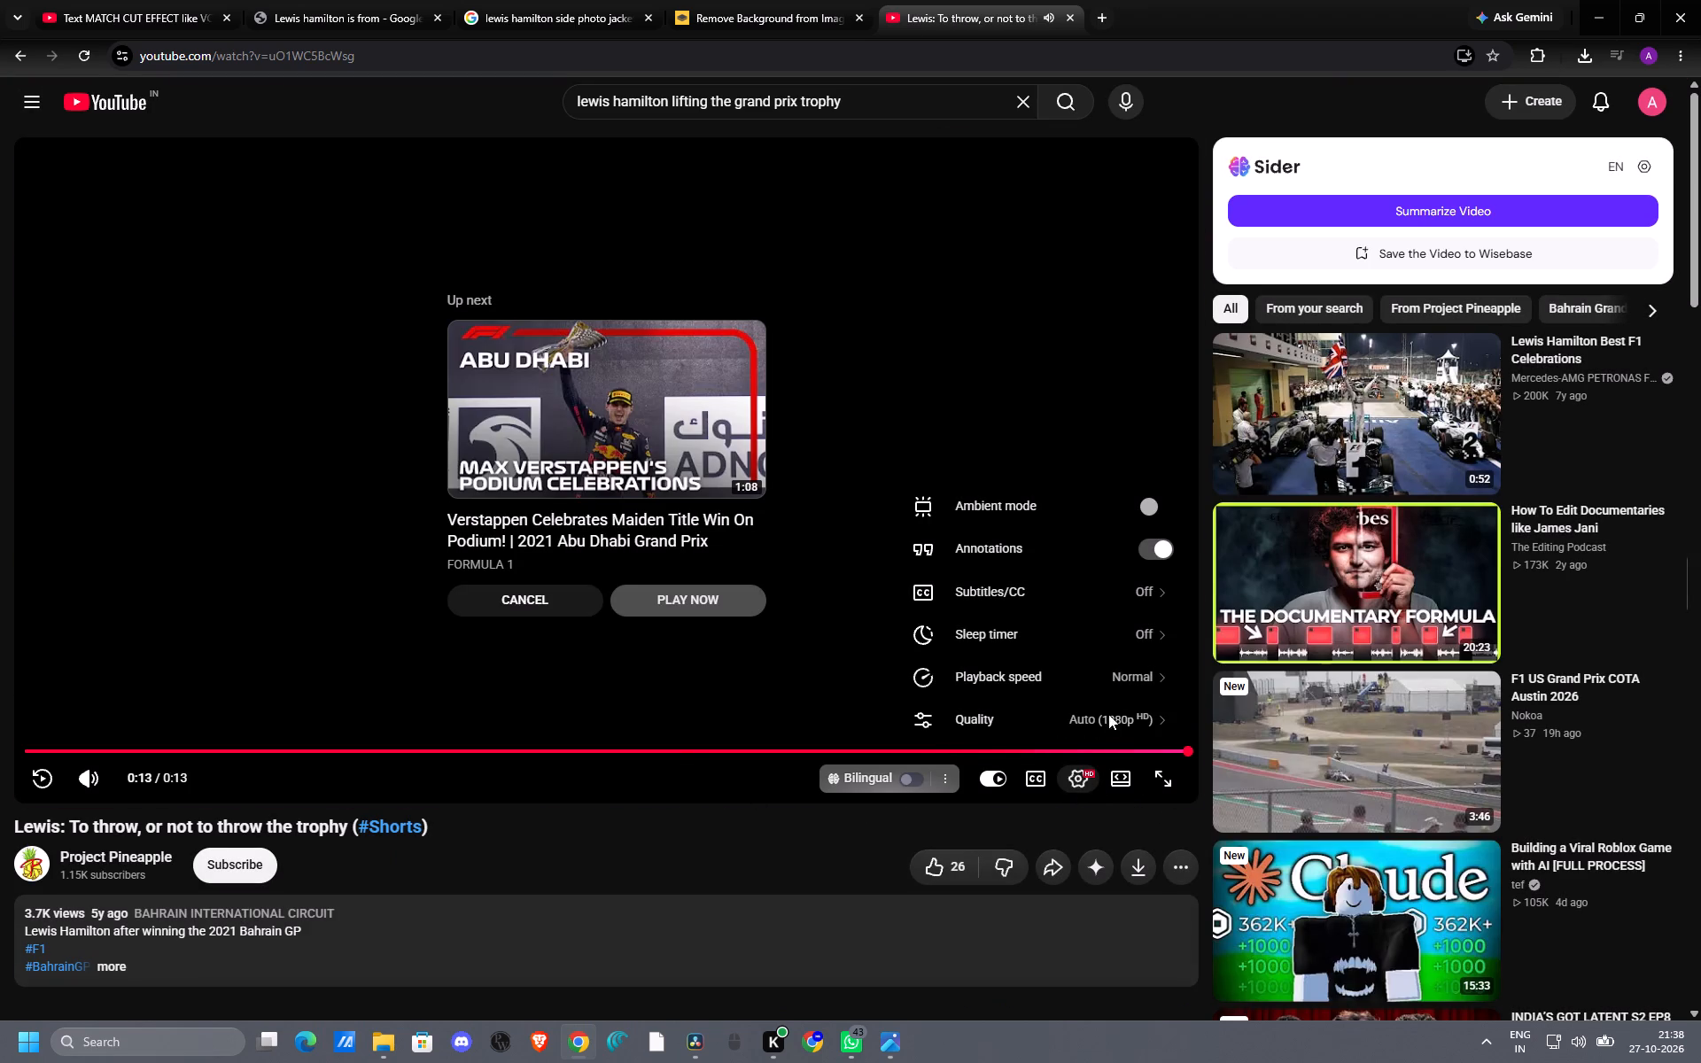
{"action": "left_click", "coordinate": [1129, 704]}
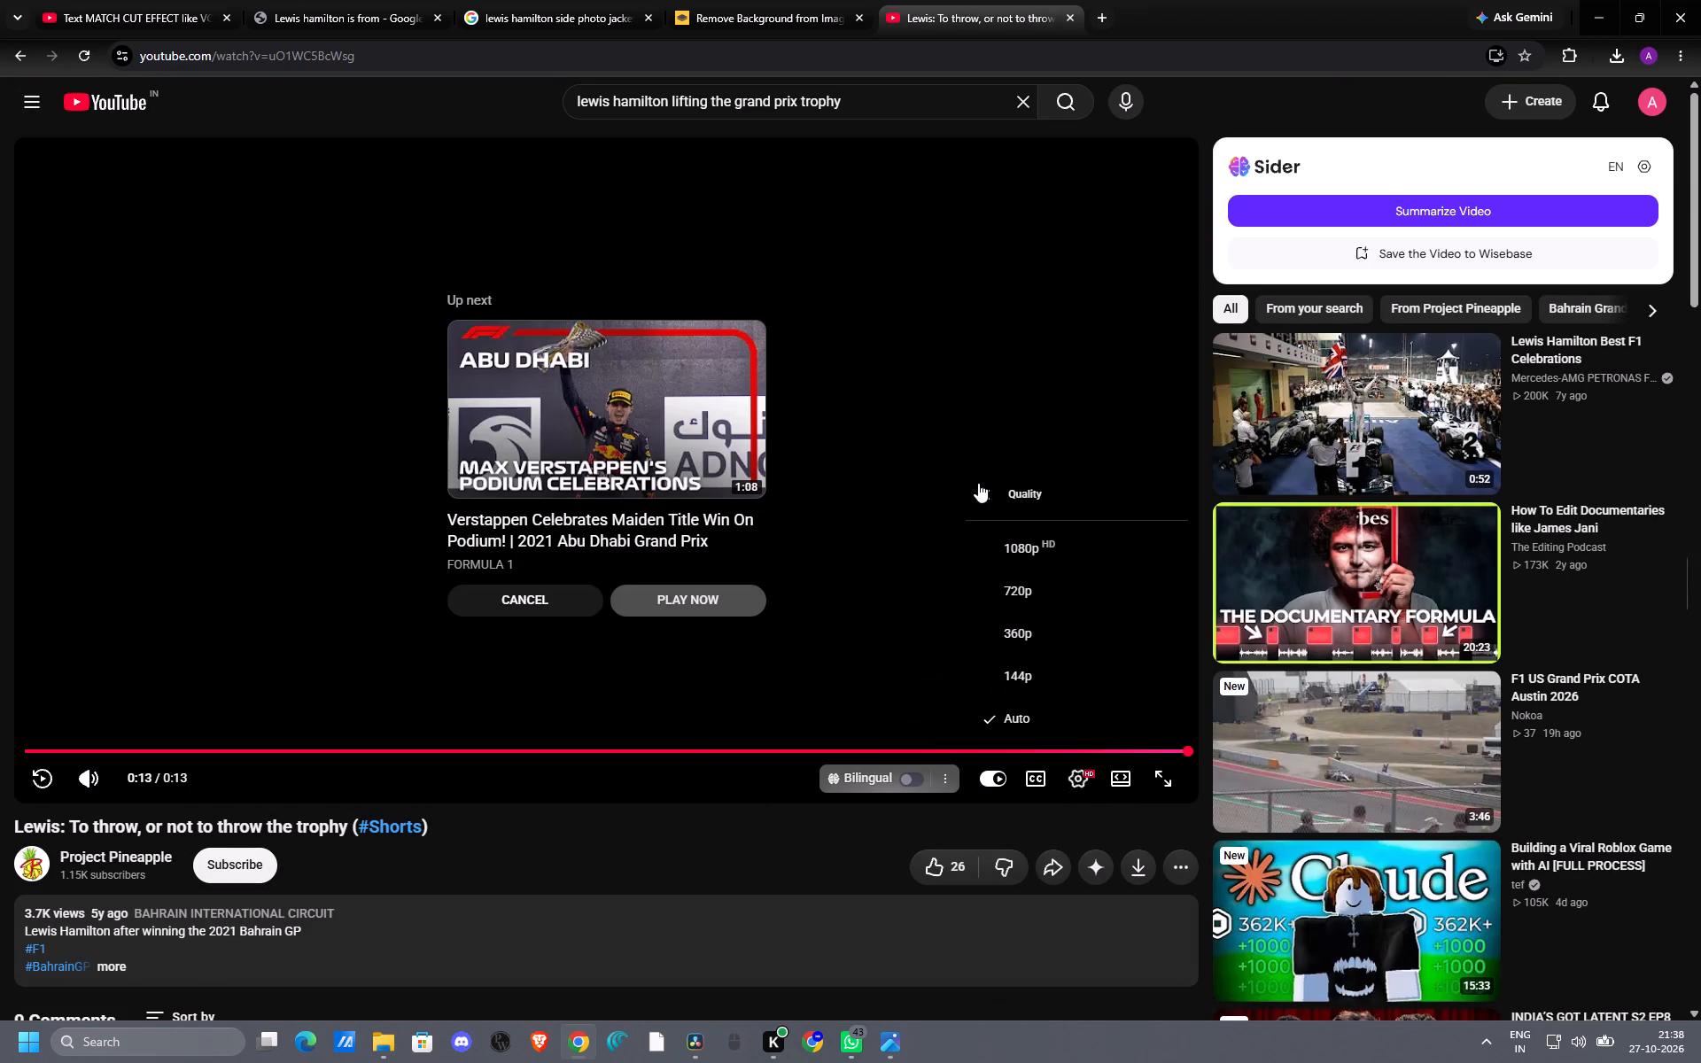
{"action": "left_click", "coordinate": [925, 744]}
{"action": "left_click", "coordinate": [858, 743]}
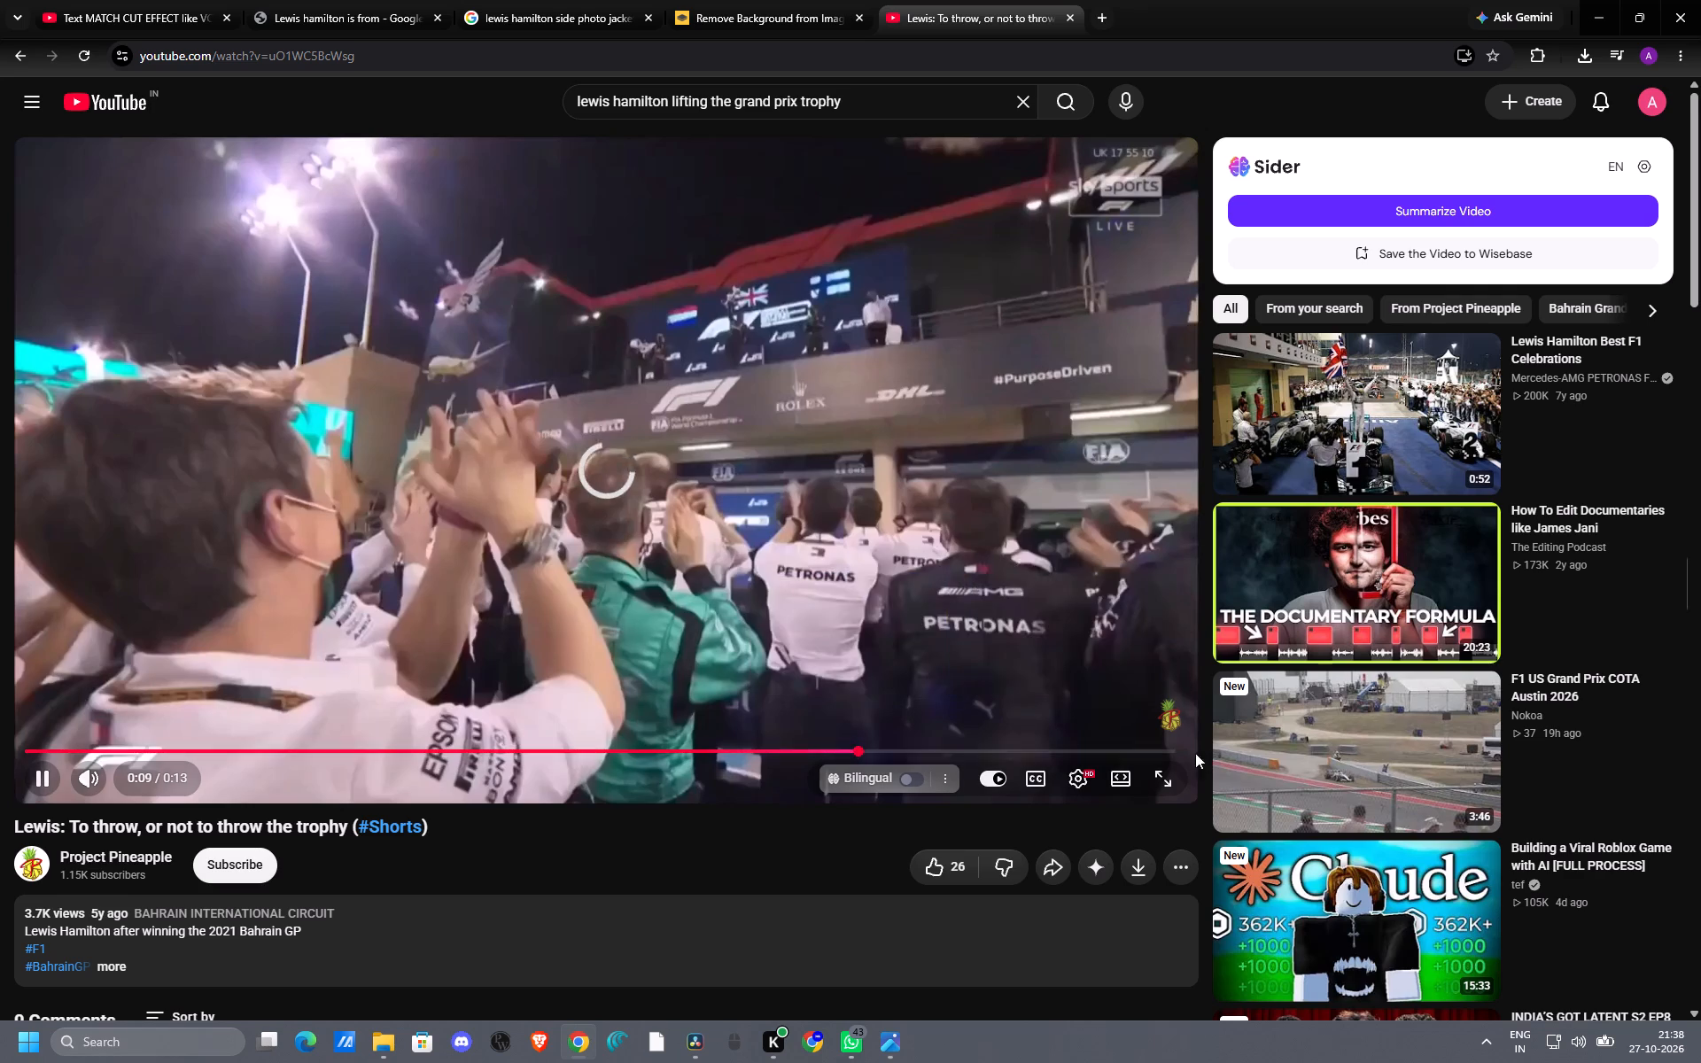
{"action": "left_click", "coordinate": [1167, 774]}
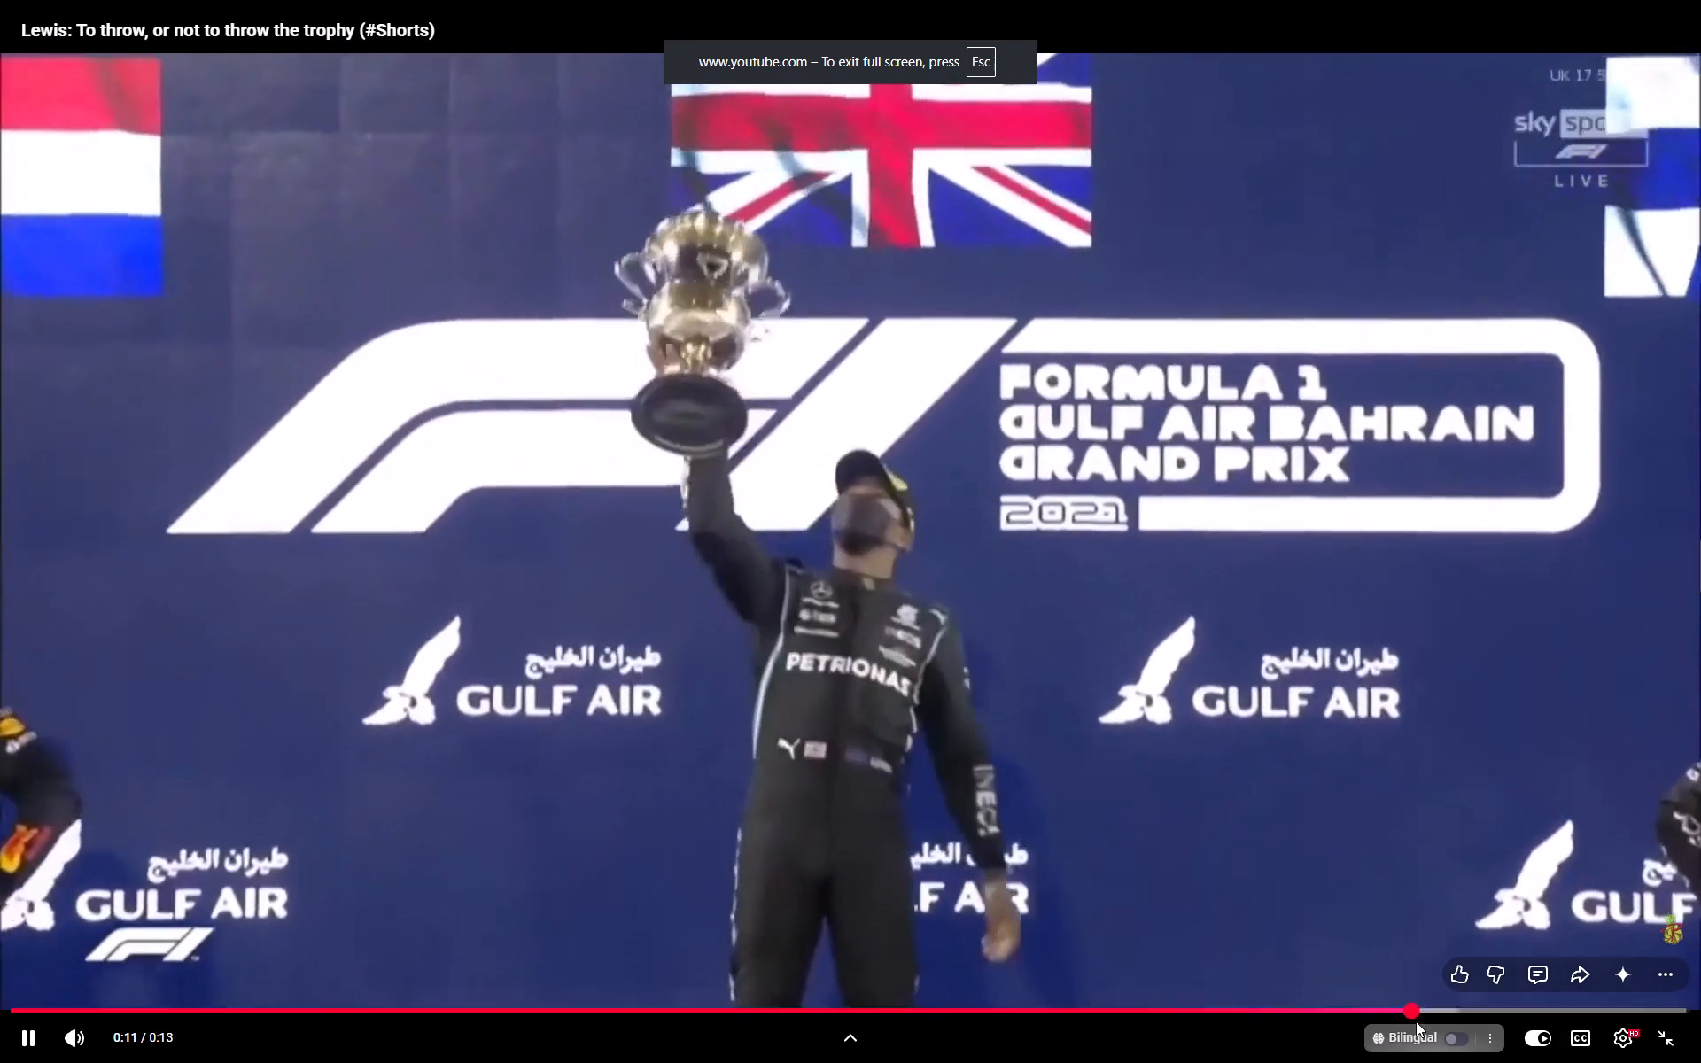
{"action": "left_click_drag", "start_coordinate": [1415, 1013], "coordinate": [1237, 1015]}
{"action": "left_click", "coordinate": [1676, 1039]}
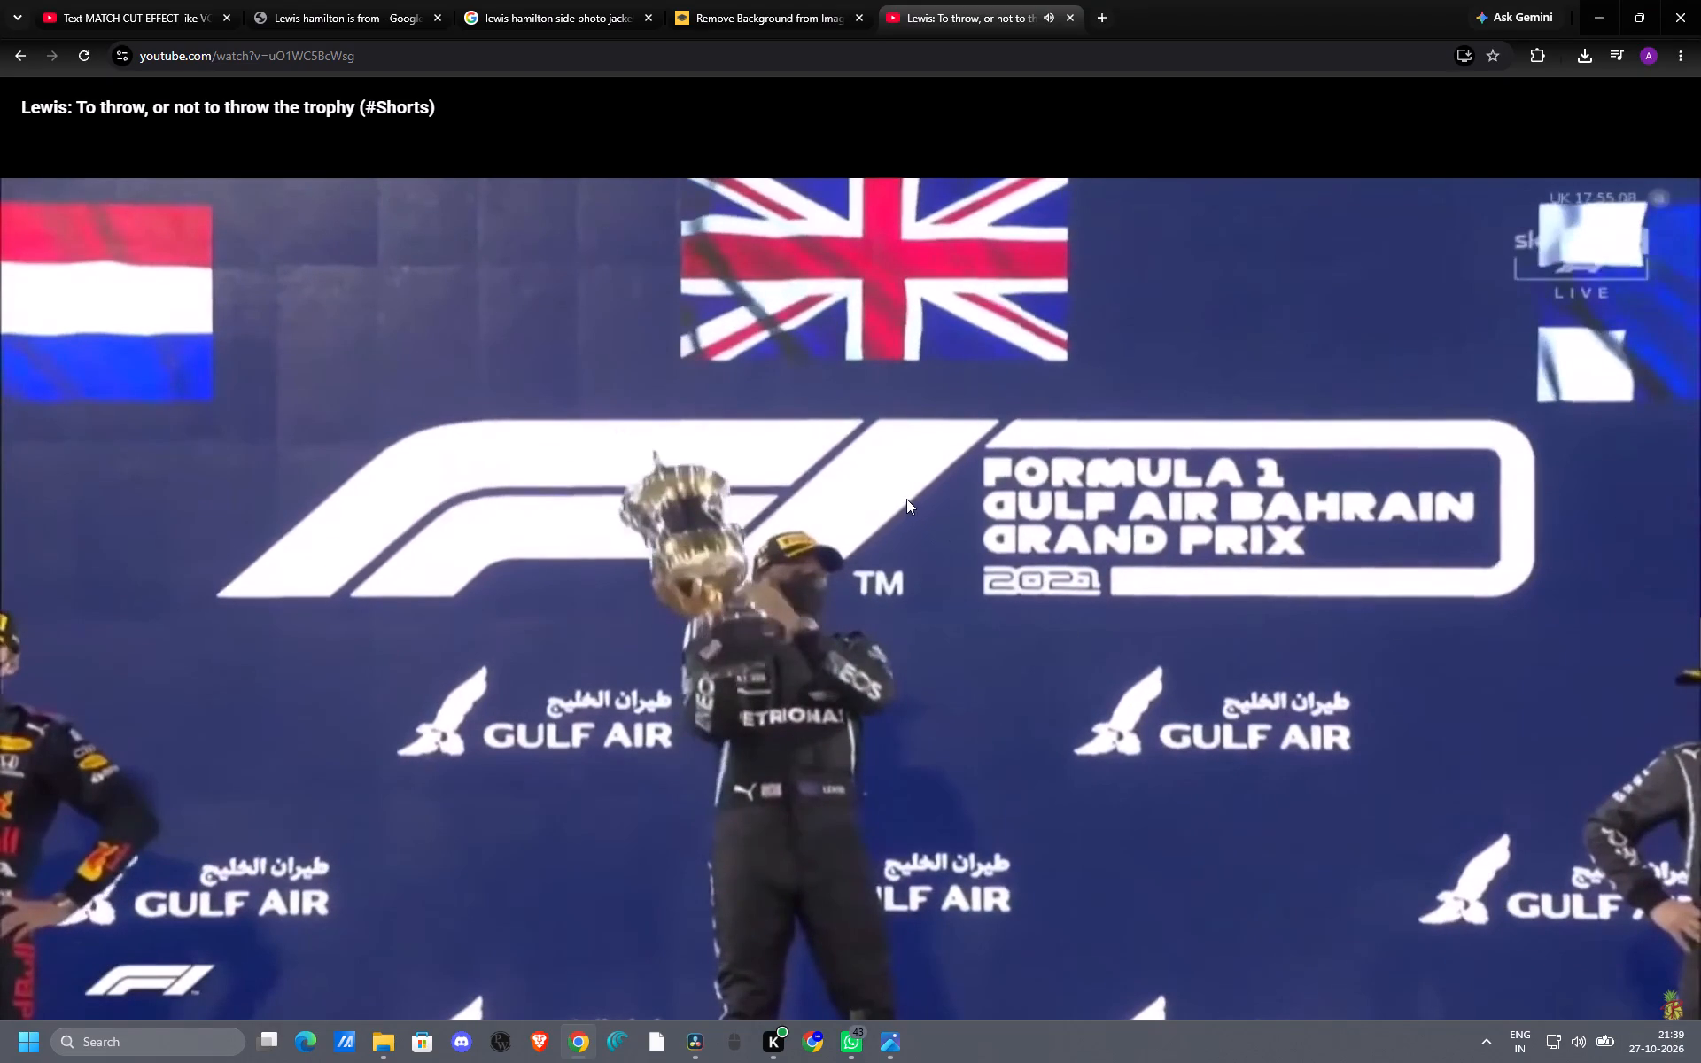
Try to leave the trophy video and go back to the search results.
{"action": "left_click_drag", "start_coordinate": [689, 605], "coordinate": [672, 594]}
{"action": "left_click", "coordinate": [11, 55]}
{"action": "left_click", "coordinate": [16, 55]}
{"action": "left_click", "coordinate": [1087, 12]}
Close the browser window with the trophy video and return to DaVinci Resolve.
{"action": "left_click_drag", "start_coordinate": [1077, 11], "coordinate": [1148, 12]}
{"action": "left_click_drag", "start_coordinate": [1610, 0], "coordinate": [1640, 0]}
{"action": "left_click_drag", "start_coordinate": [1700, 5], "coordinate": [1694, 25]}
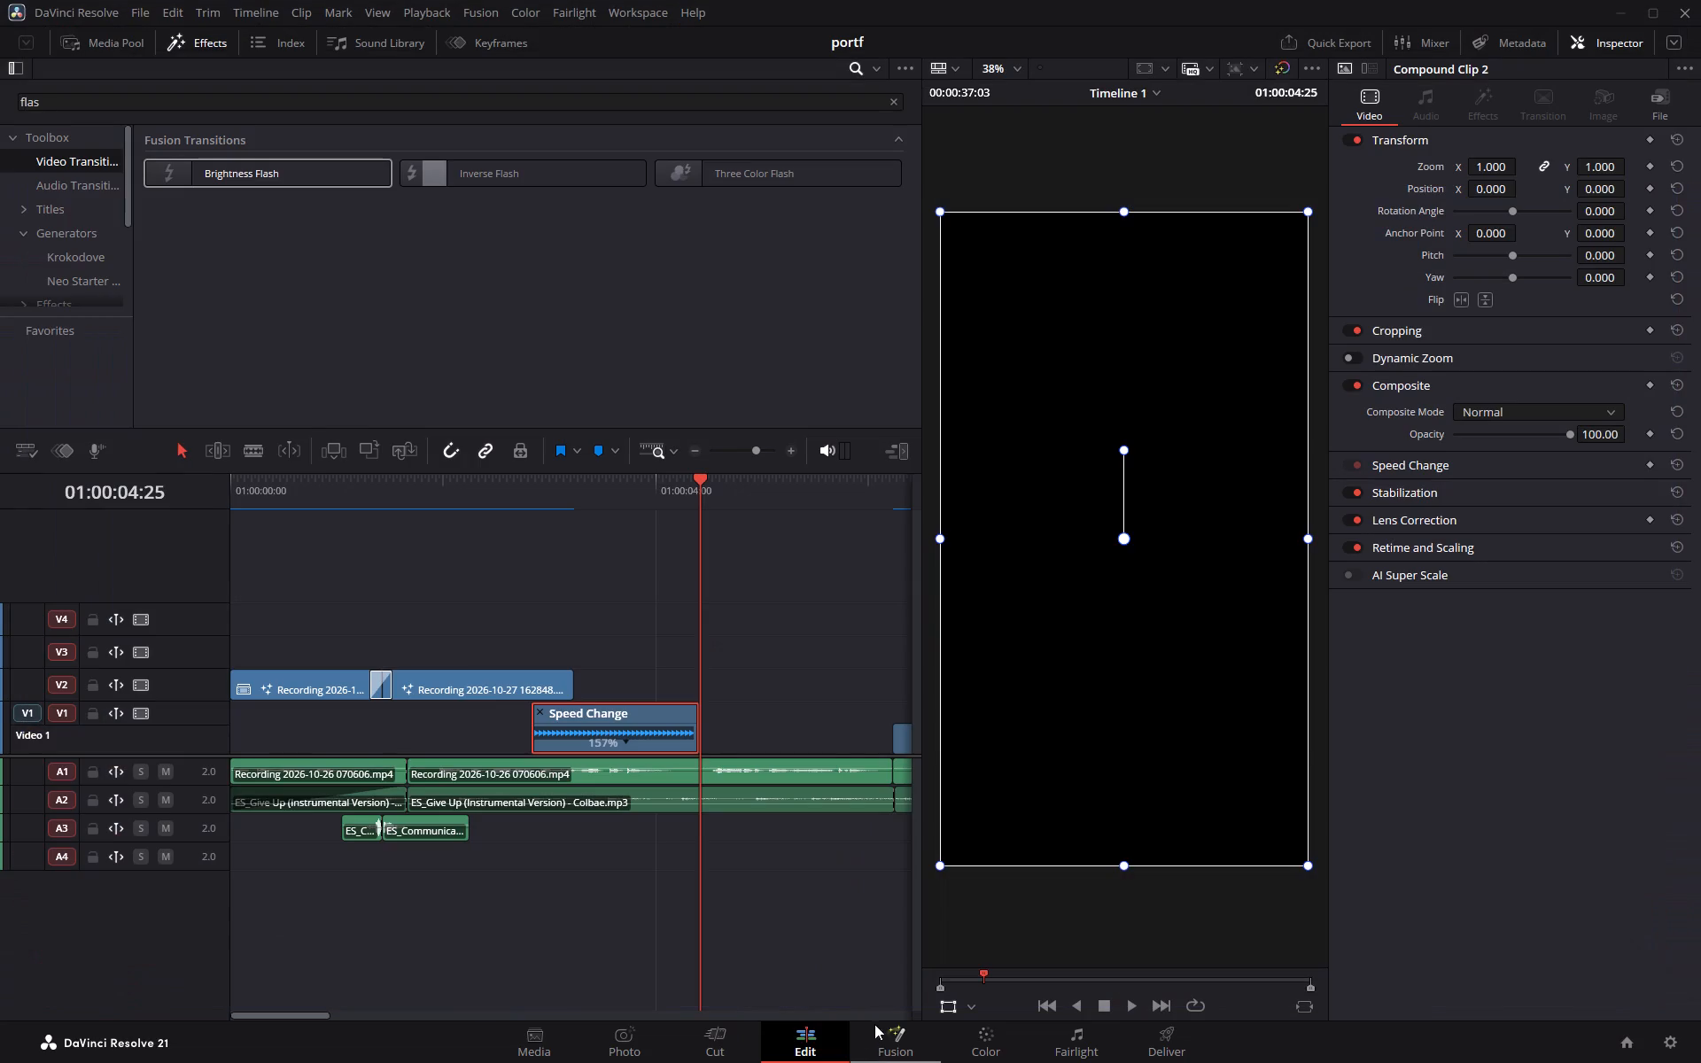
Play back the V1 compound clip twice to examine its highlighted Lewis Hamilton text shots and how it ends.
{"action": "left_click_drag", "start_coordinate": [700, 484], "coordinate": [582, 482]}
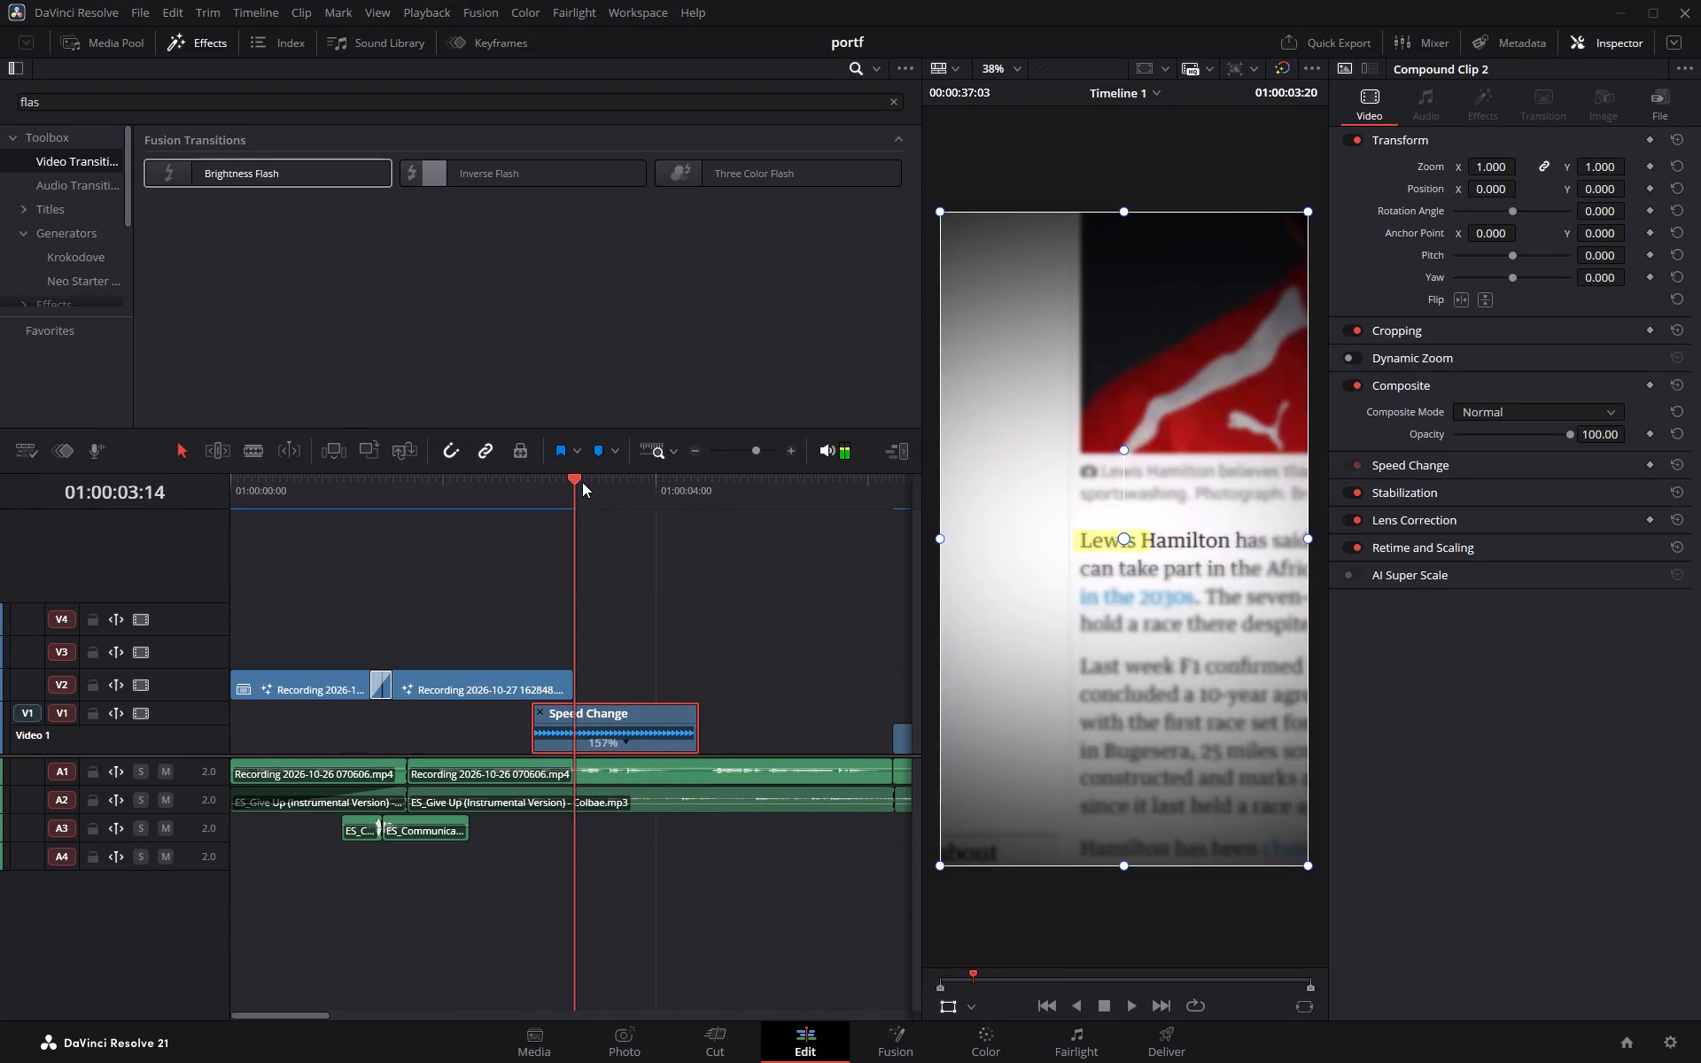
{"action": "left_click_drag", "start_coordinate": [582, 482], "coordinate": [561, 481]}
{"action": "key", "text": "space"}
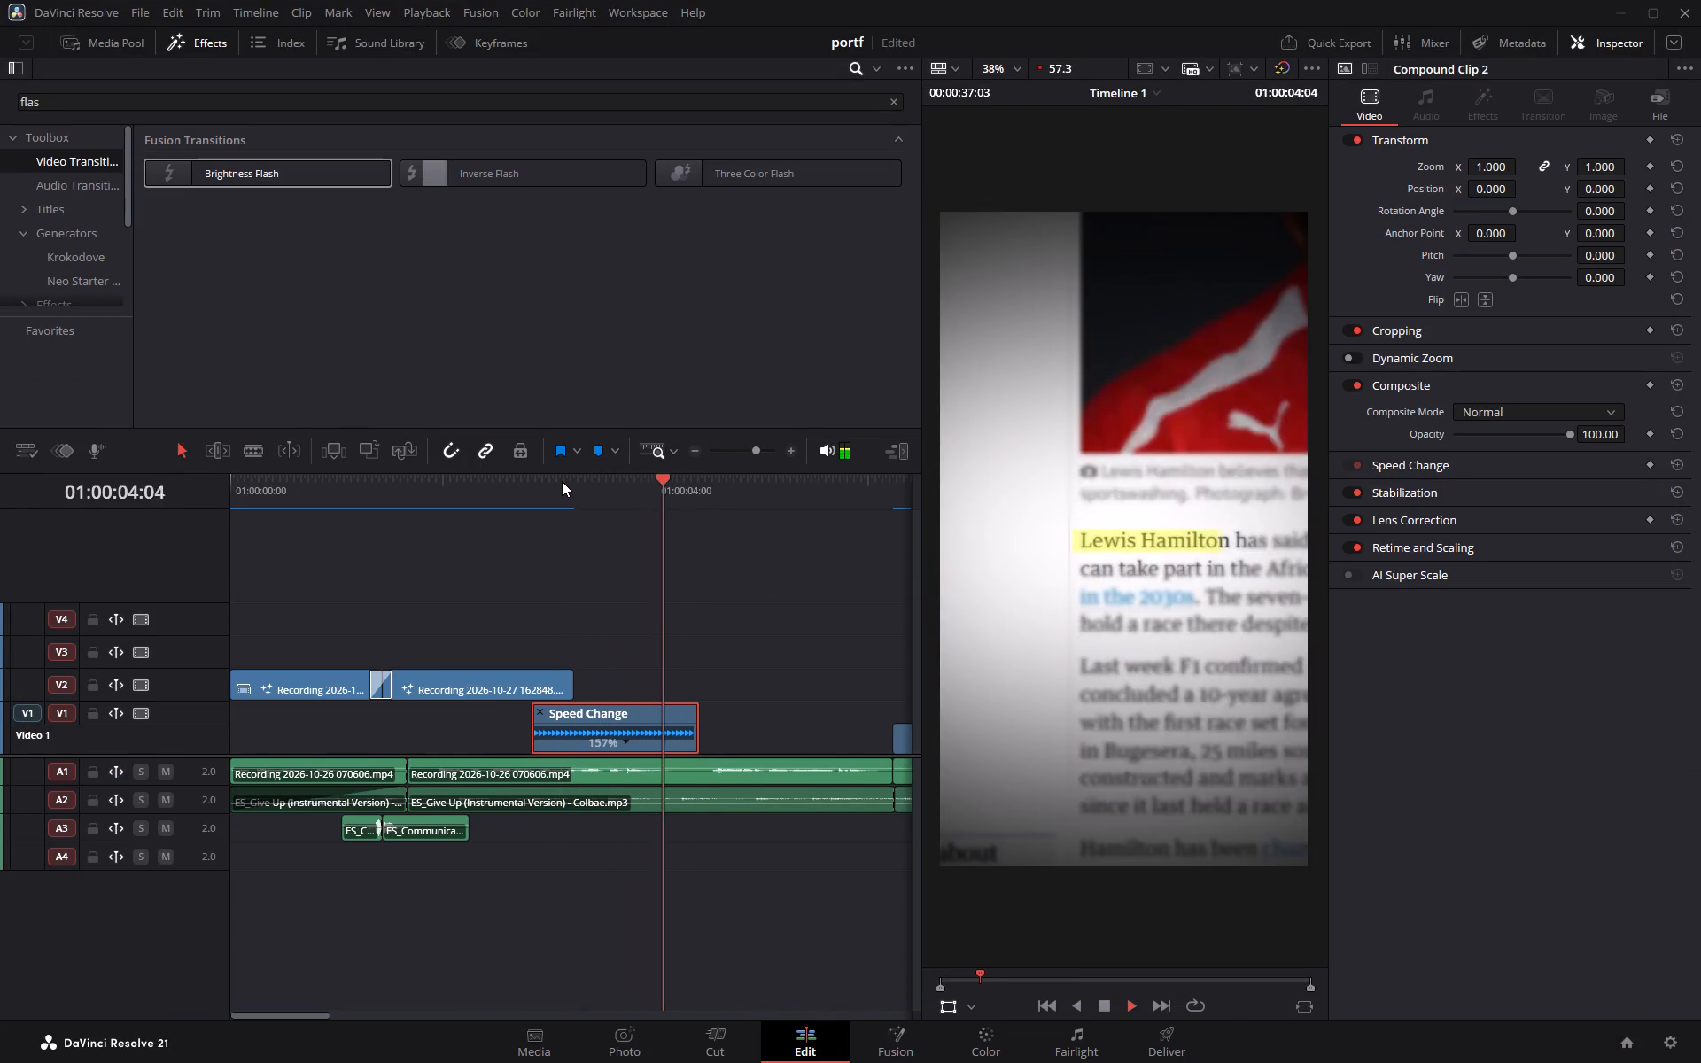
{"action": "key", "text": "space"}
{"action": "left_click_drag", "start_coordinate": [743, 480], "coordinate": [531, 477]}
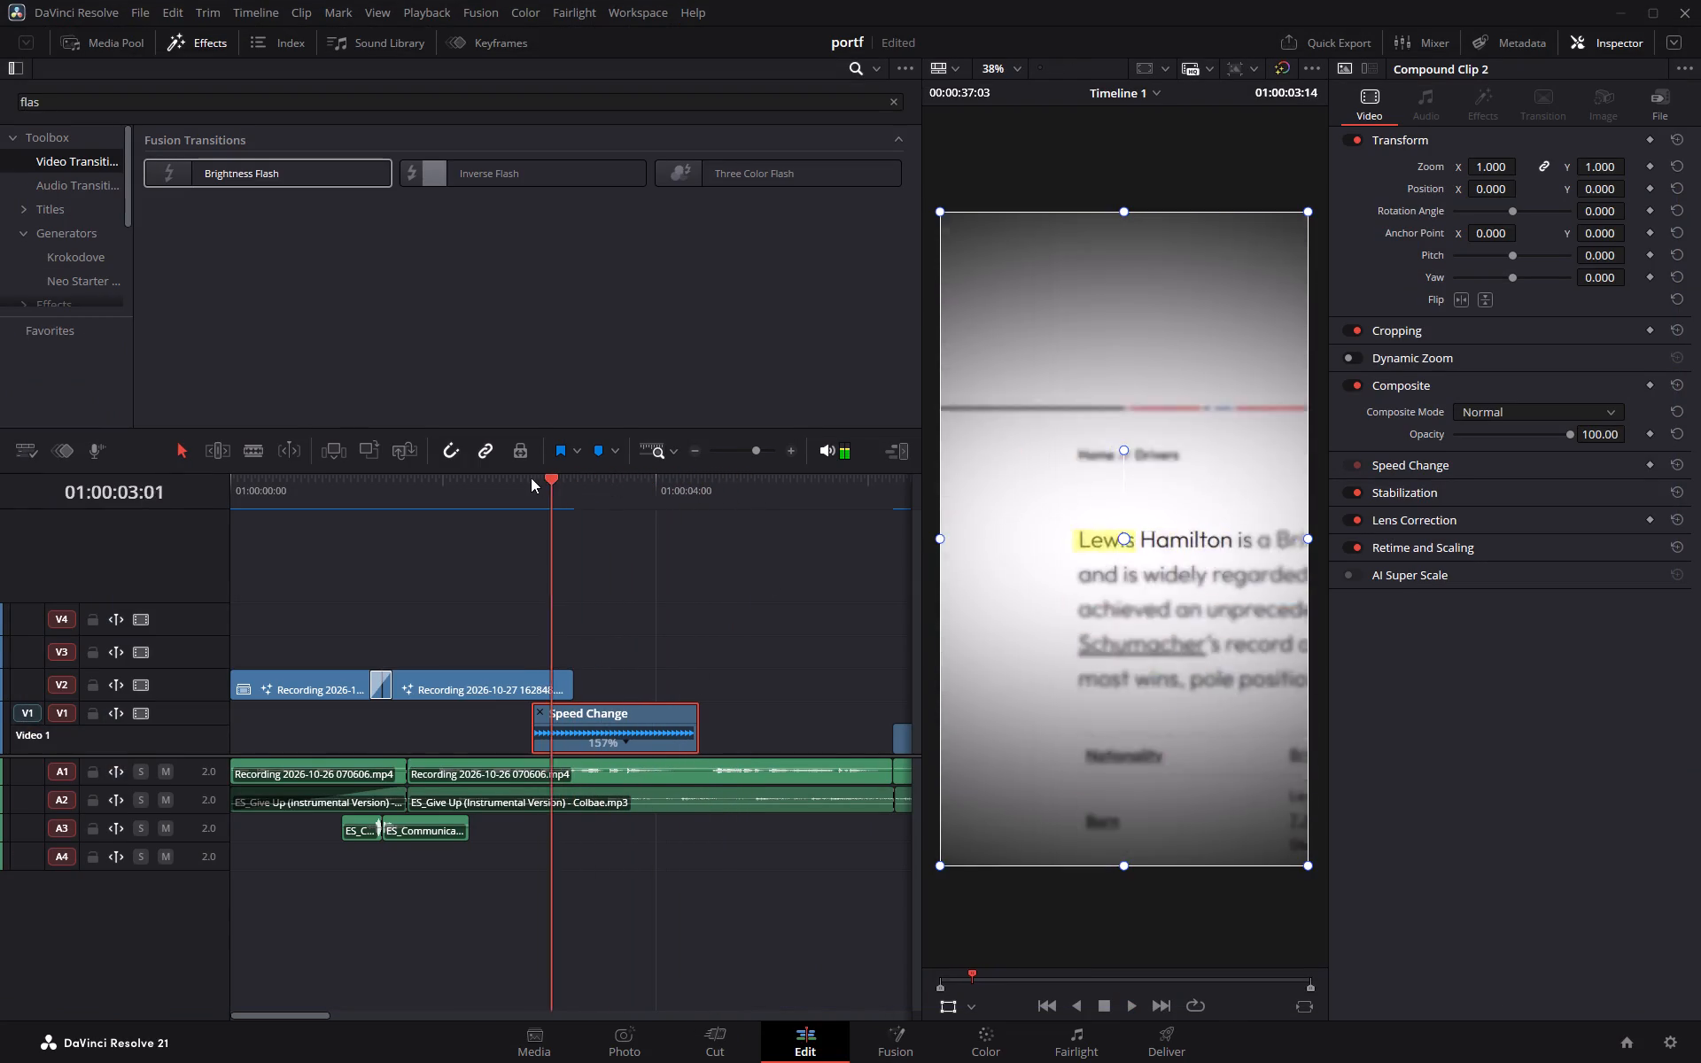
{"action": "left_click_drag", "start_coordinate": [531, 477], "coordinate": [528, 477]}
{"action": "key", "text": "space"}
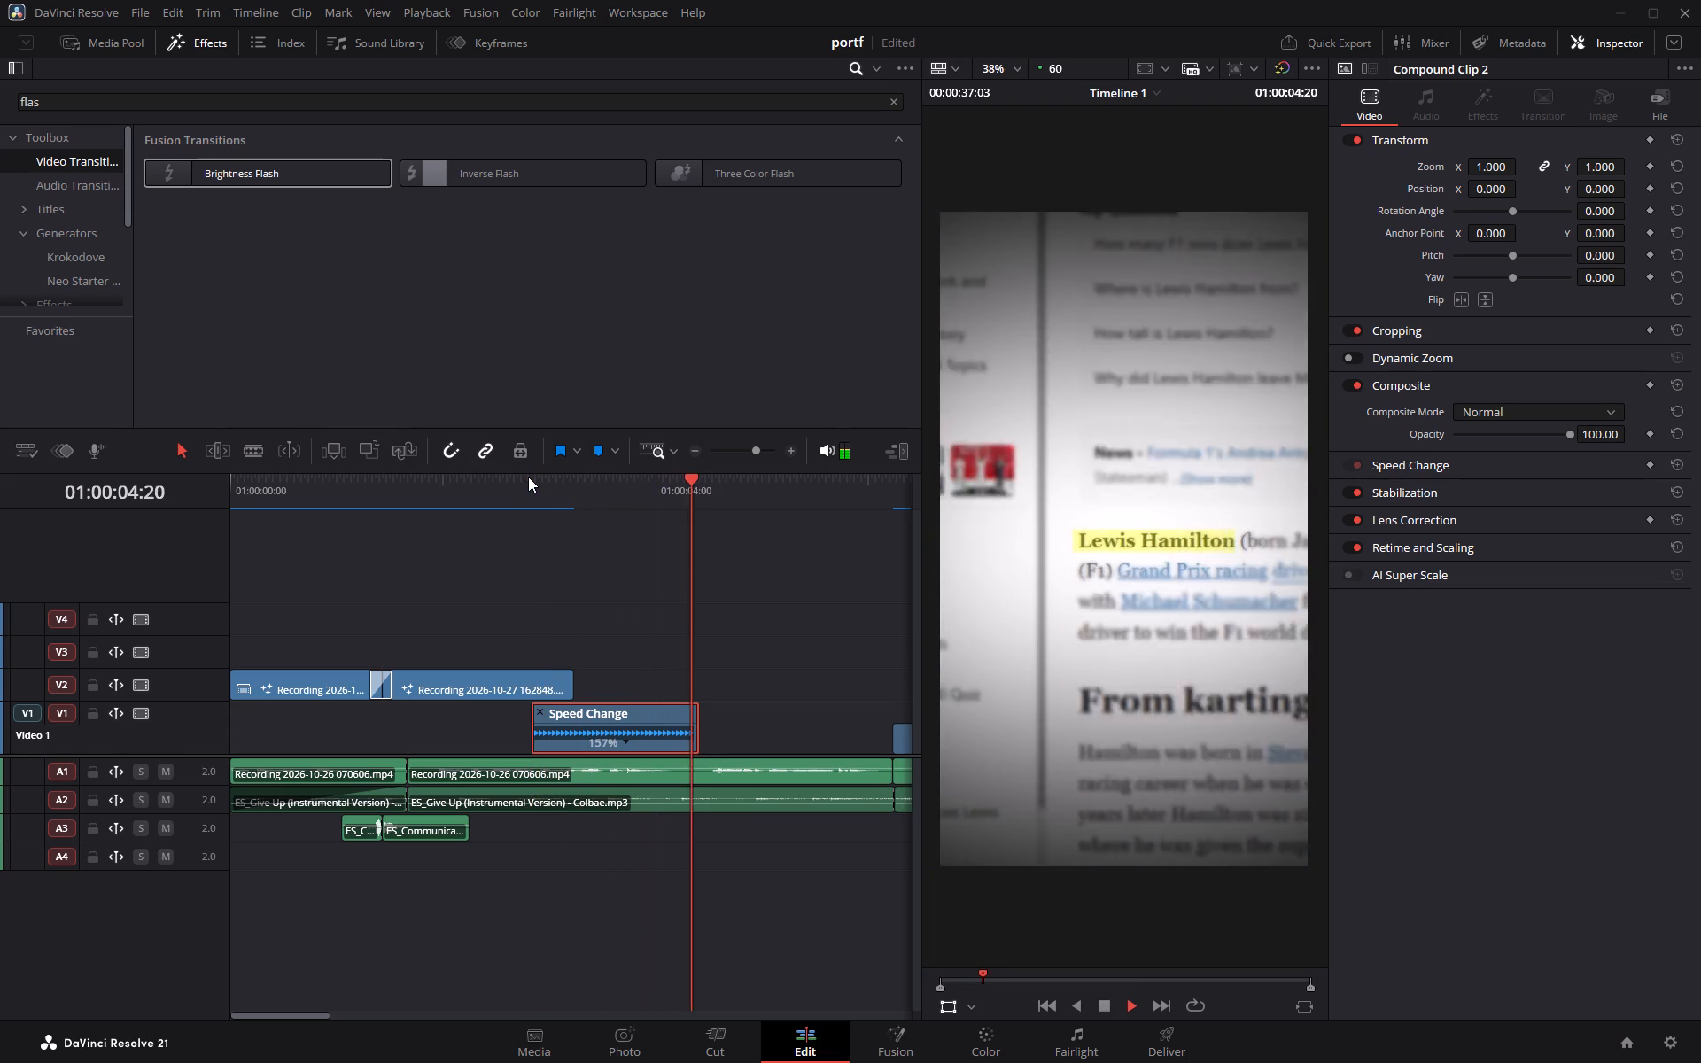
{"action": "key", "text": "space"}
Add a Zoom keyframe of 1.000 at the start of the V1 compound clip.
{"action": "left_click_drag", "start_coordinate": [779, 481], "coordinate": [610, 491]}
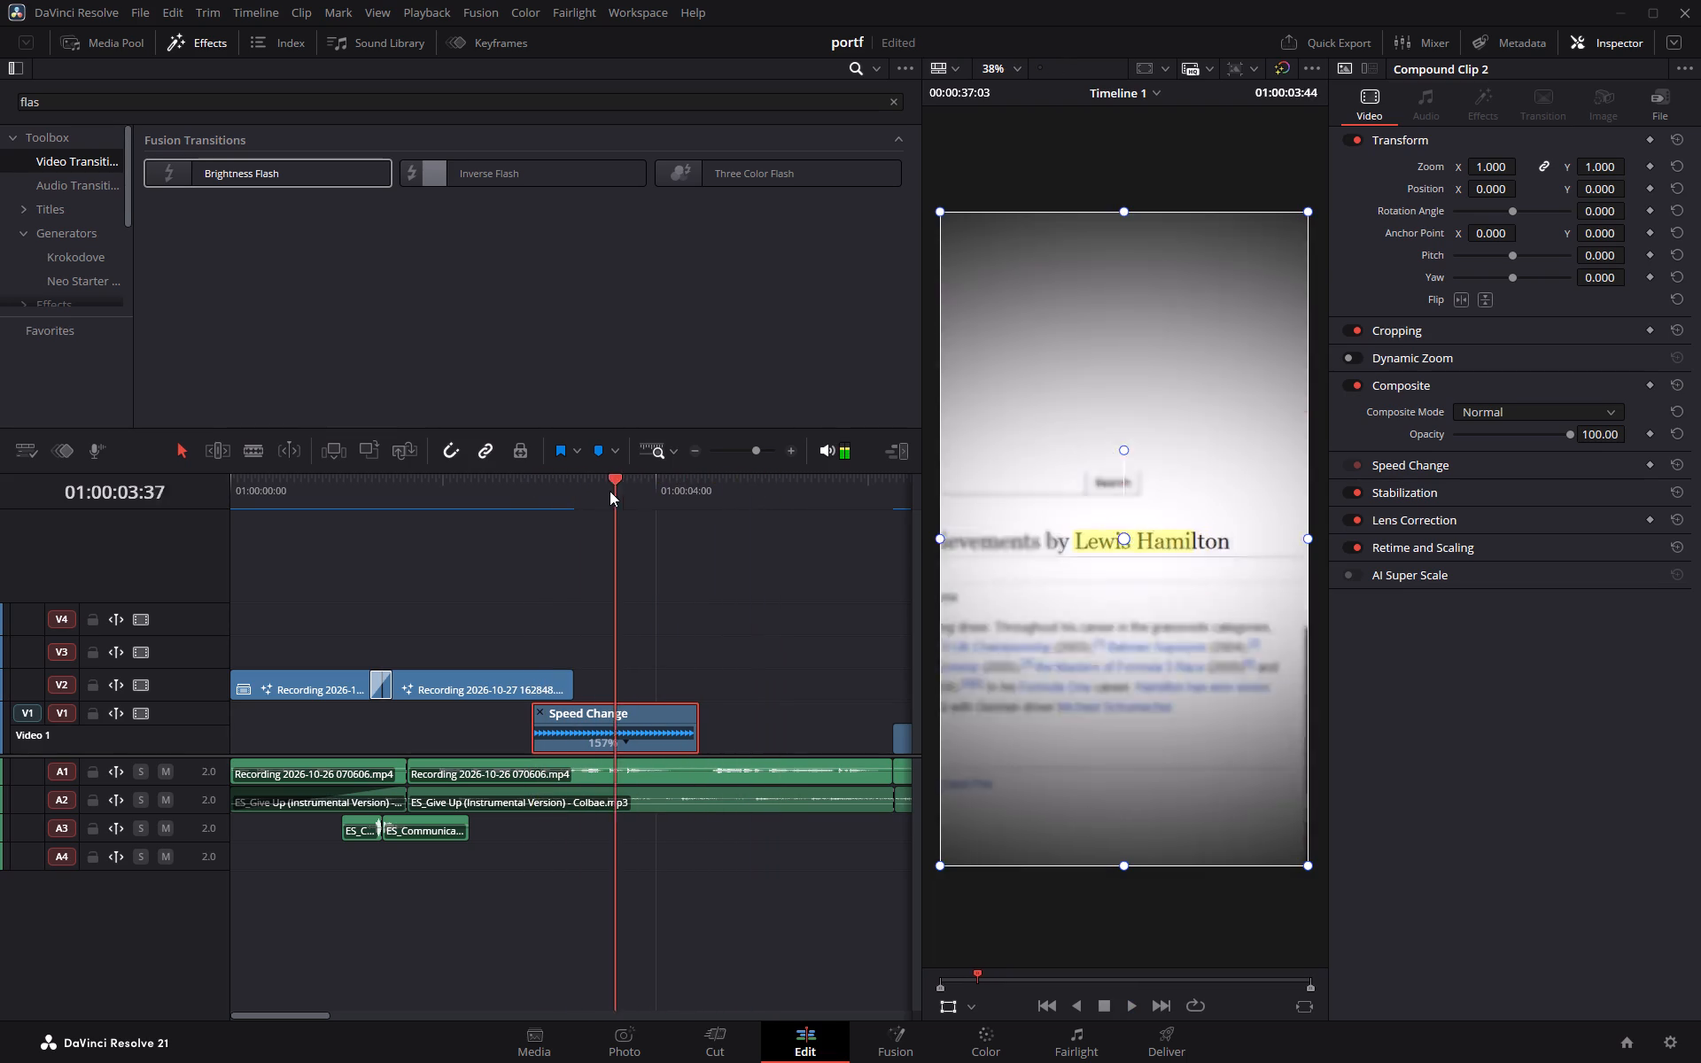
{"action": "left_click_drag", "start_coordinate": [610, 491], "coordinate": [540, 485]}
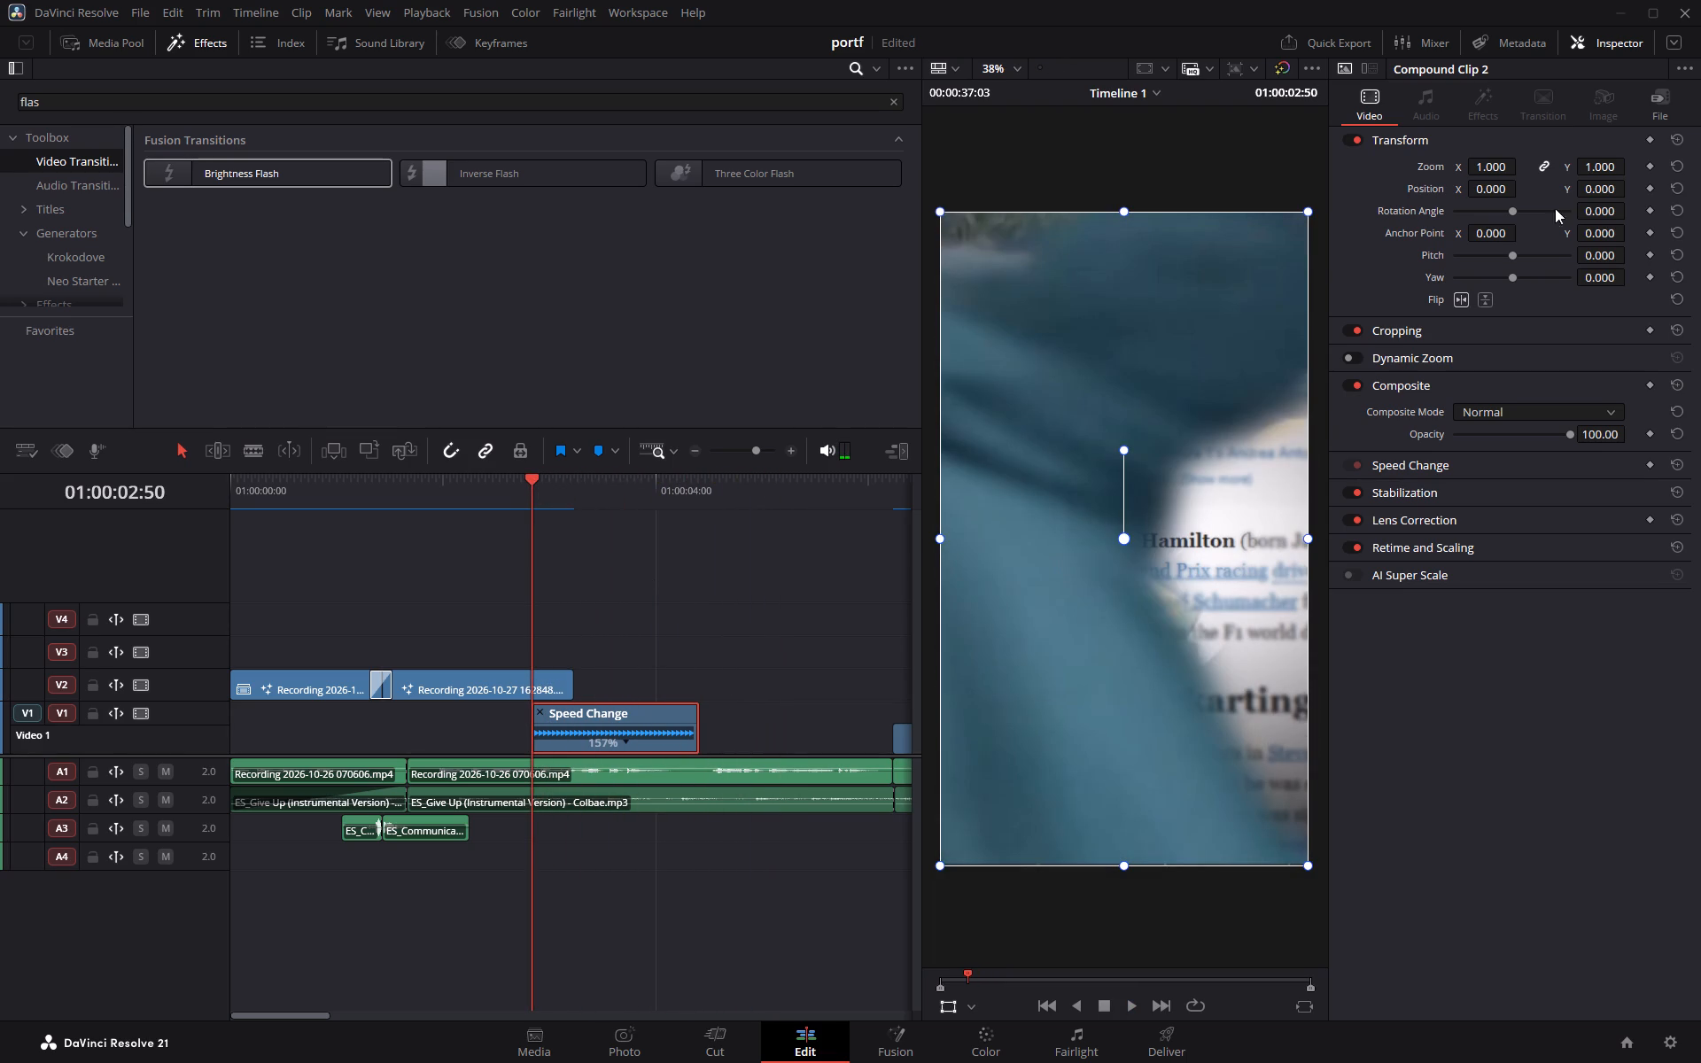
{"action": "left_click", "coordinate": [1649, 169]}
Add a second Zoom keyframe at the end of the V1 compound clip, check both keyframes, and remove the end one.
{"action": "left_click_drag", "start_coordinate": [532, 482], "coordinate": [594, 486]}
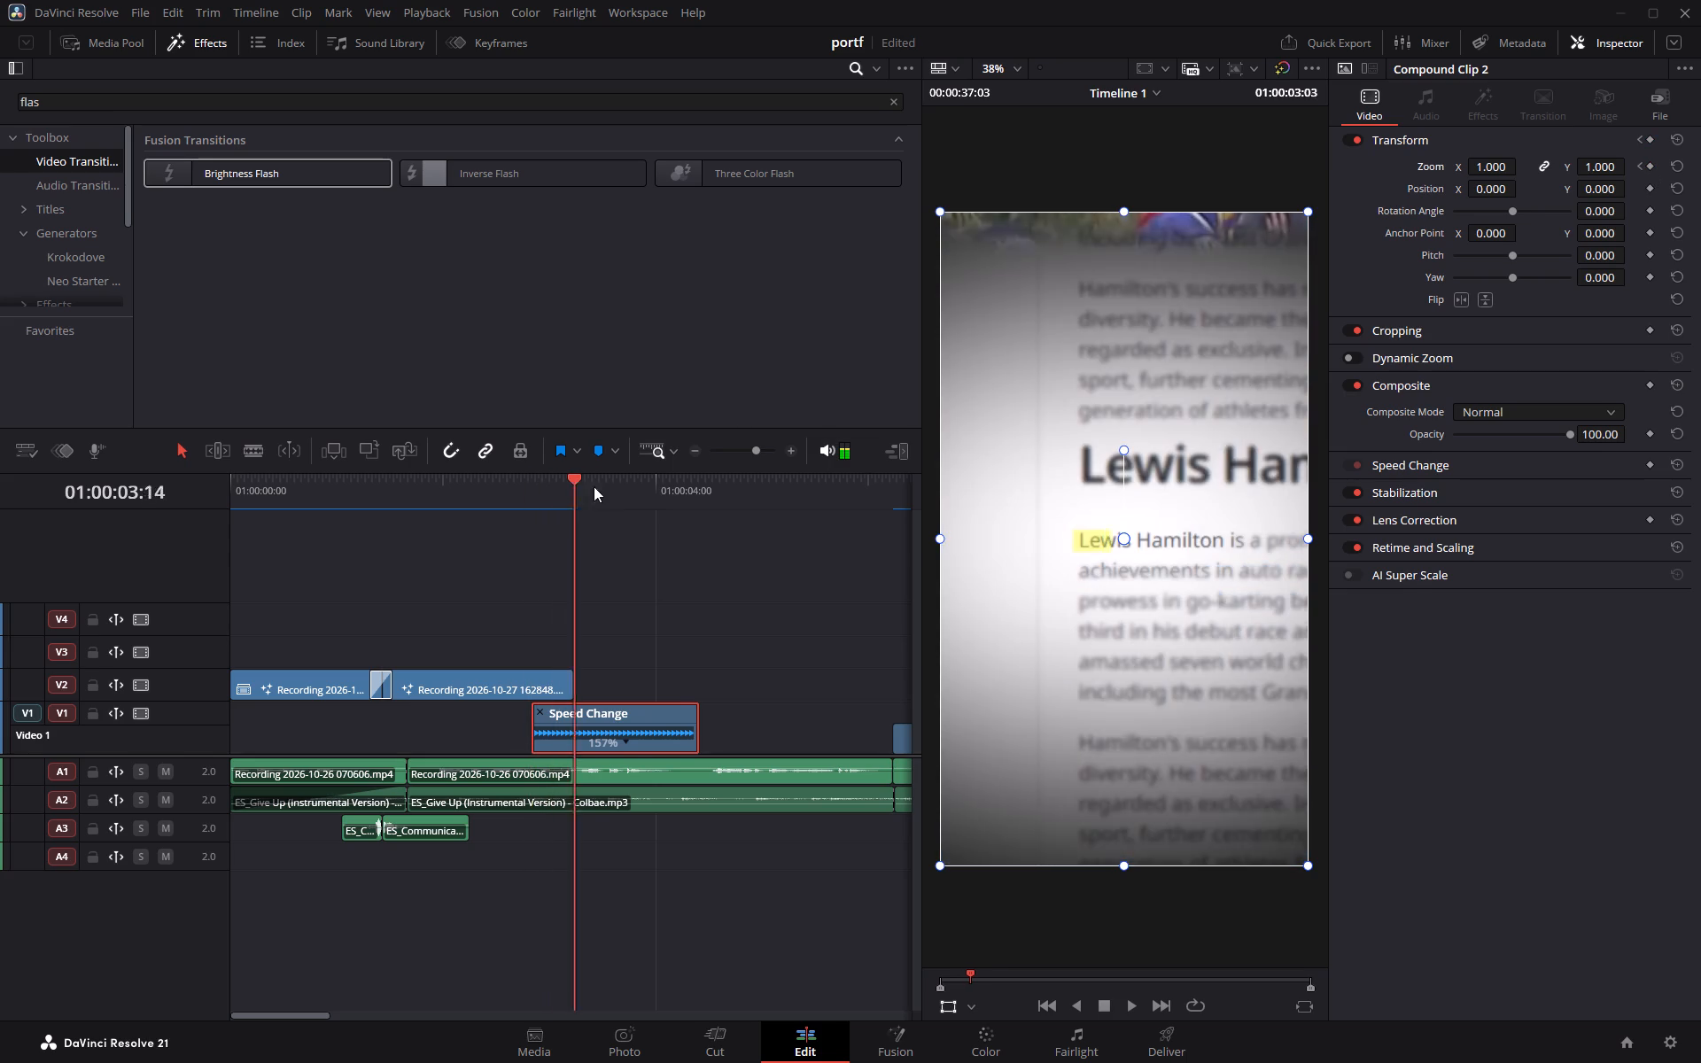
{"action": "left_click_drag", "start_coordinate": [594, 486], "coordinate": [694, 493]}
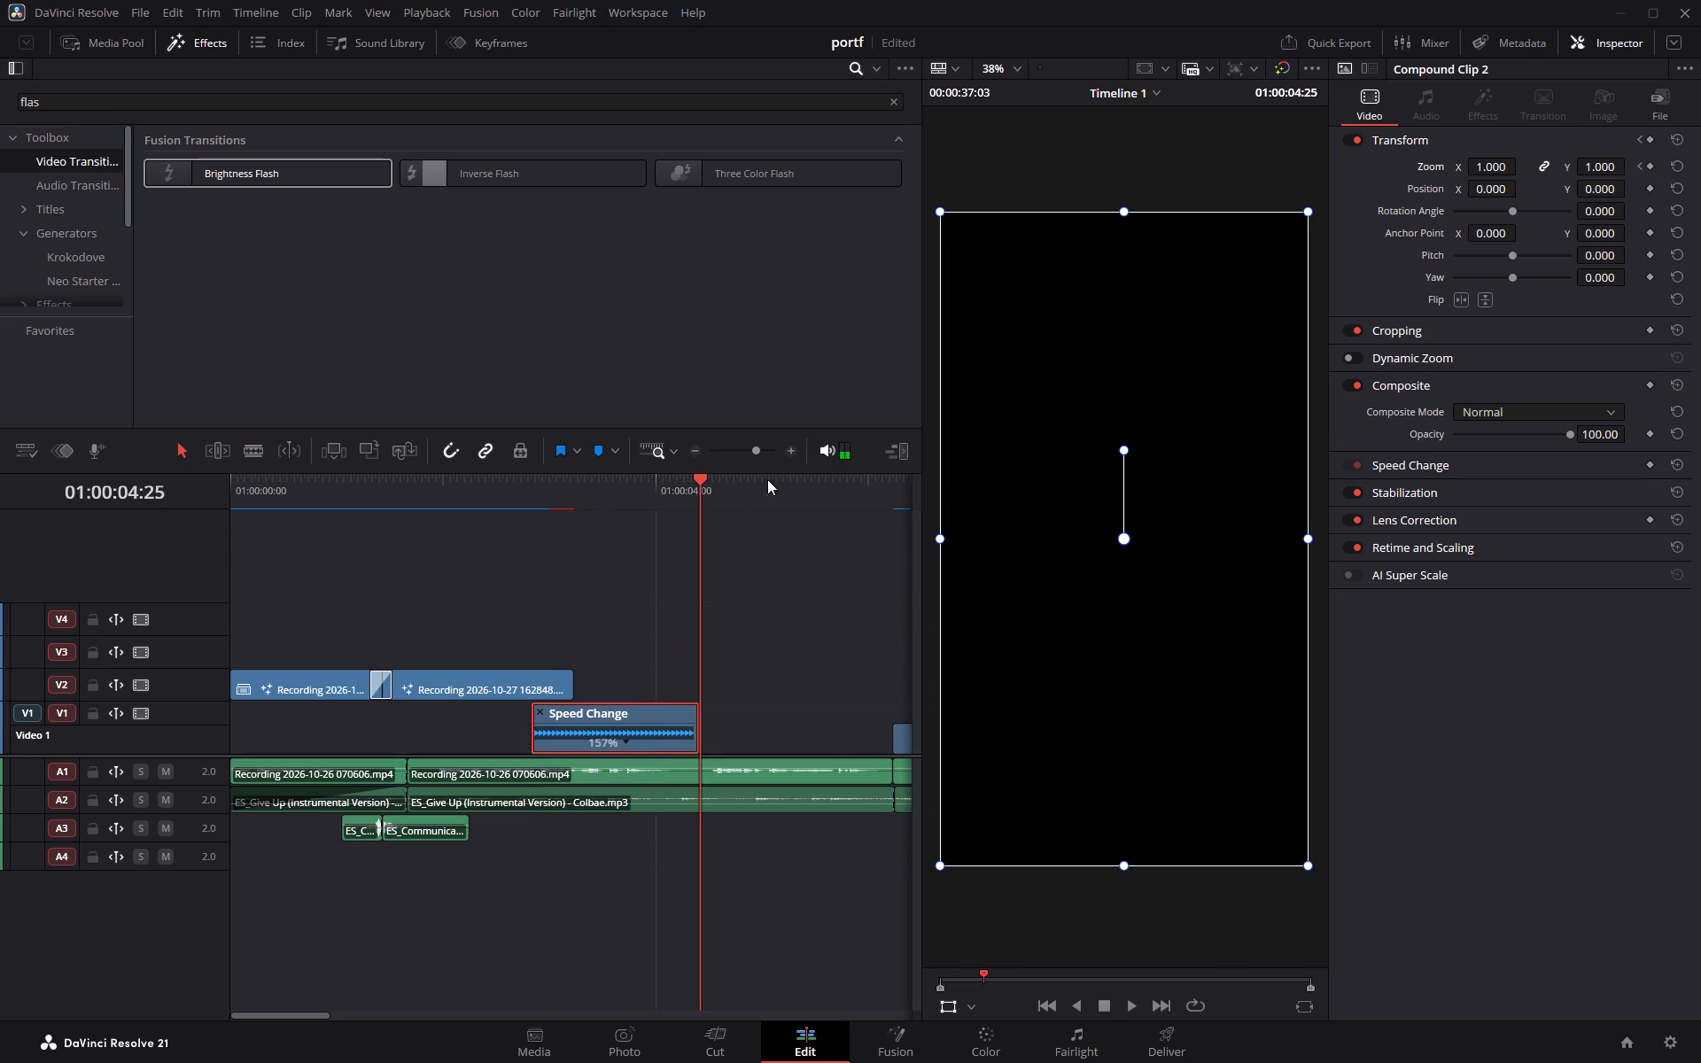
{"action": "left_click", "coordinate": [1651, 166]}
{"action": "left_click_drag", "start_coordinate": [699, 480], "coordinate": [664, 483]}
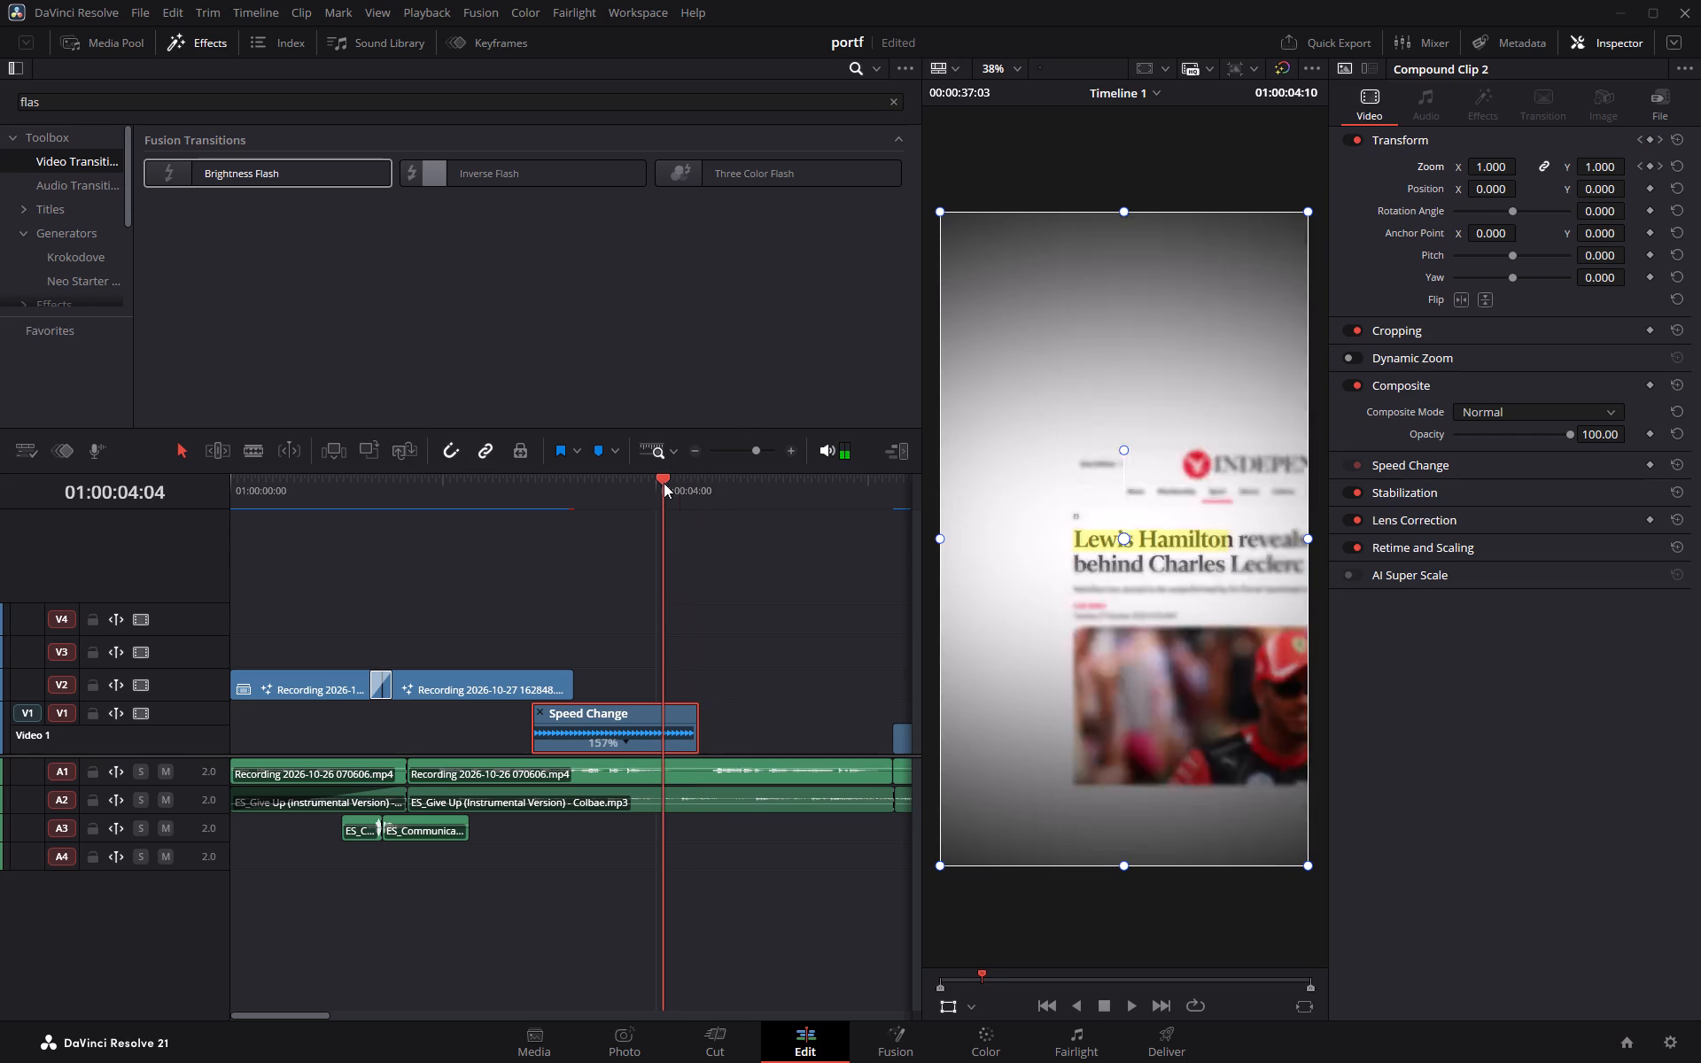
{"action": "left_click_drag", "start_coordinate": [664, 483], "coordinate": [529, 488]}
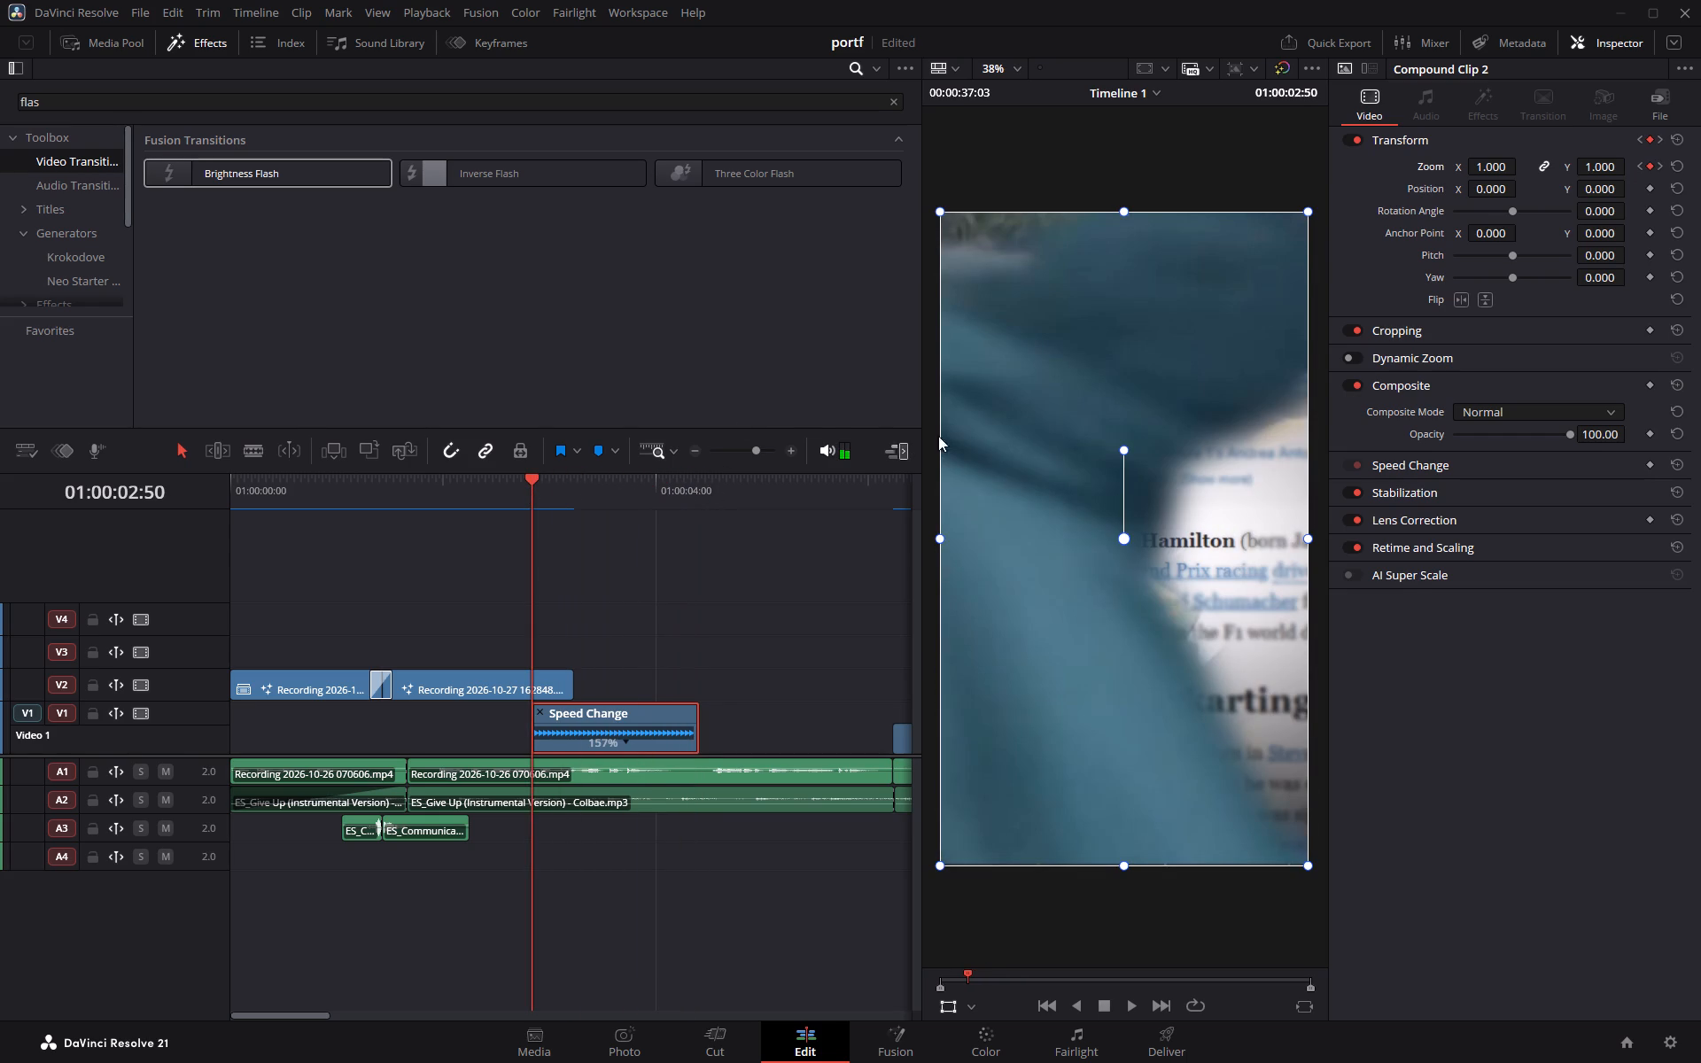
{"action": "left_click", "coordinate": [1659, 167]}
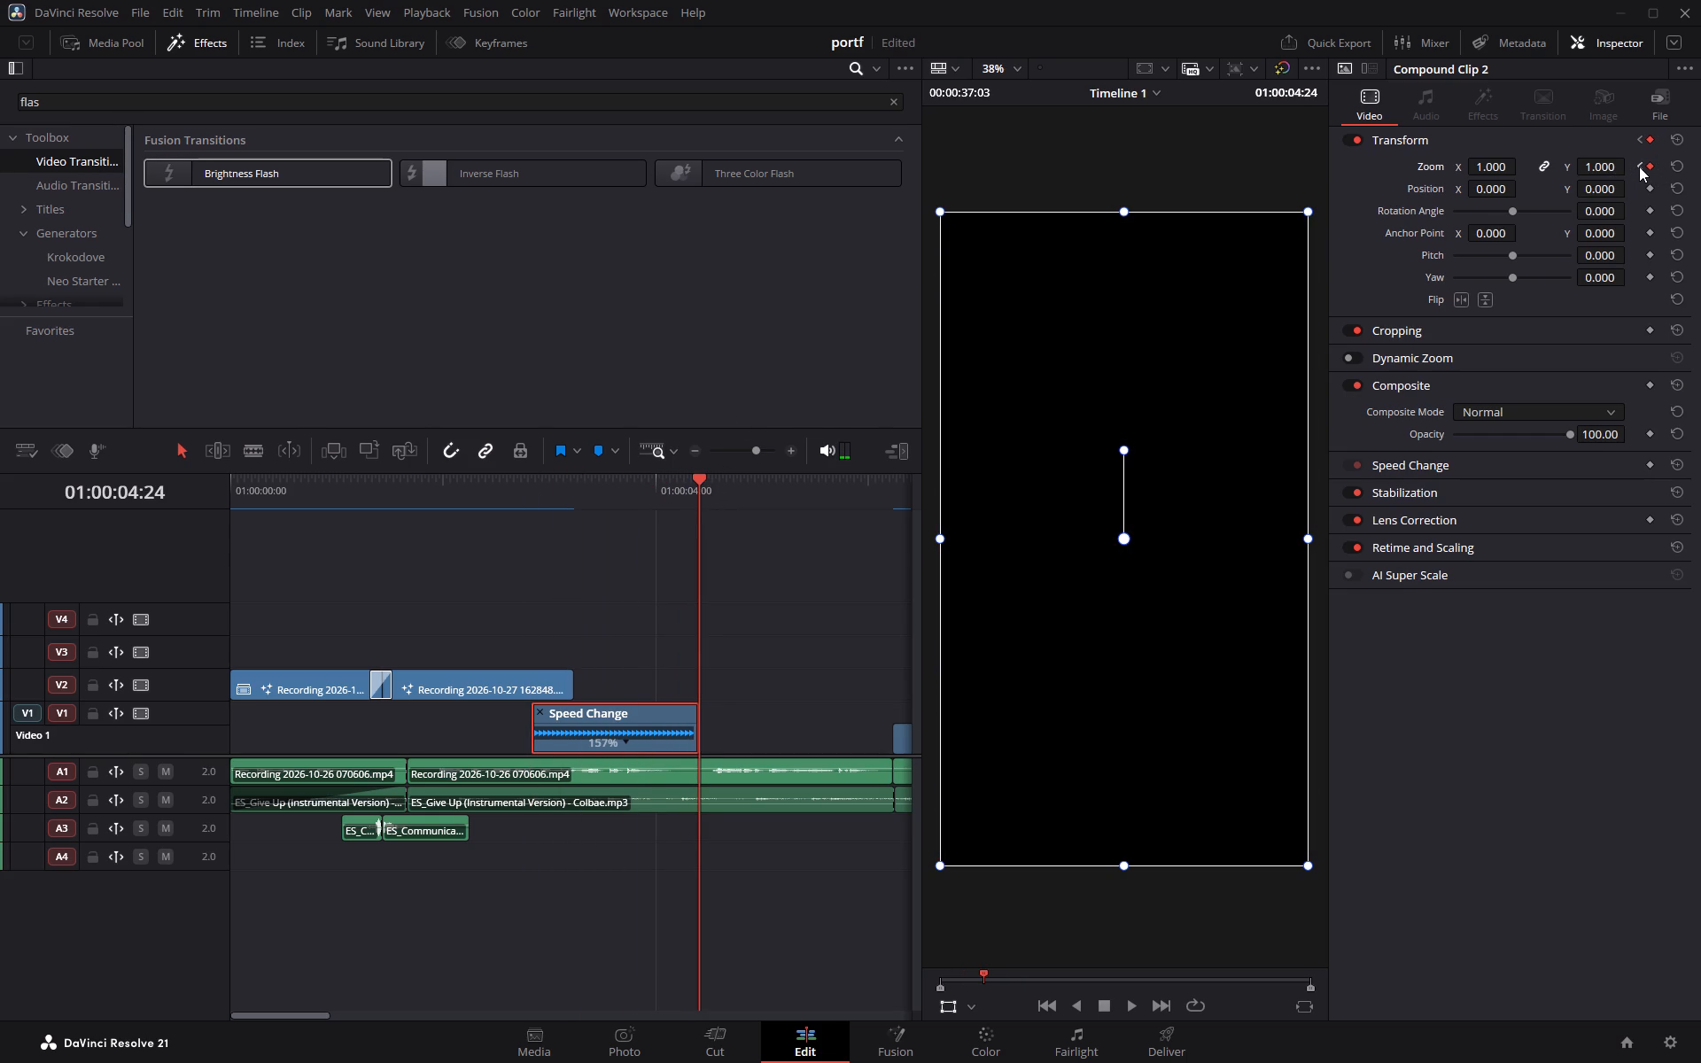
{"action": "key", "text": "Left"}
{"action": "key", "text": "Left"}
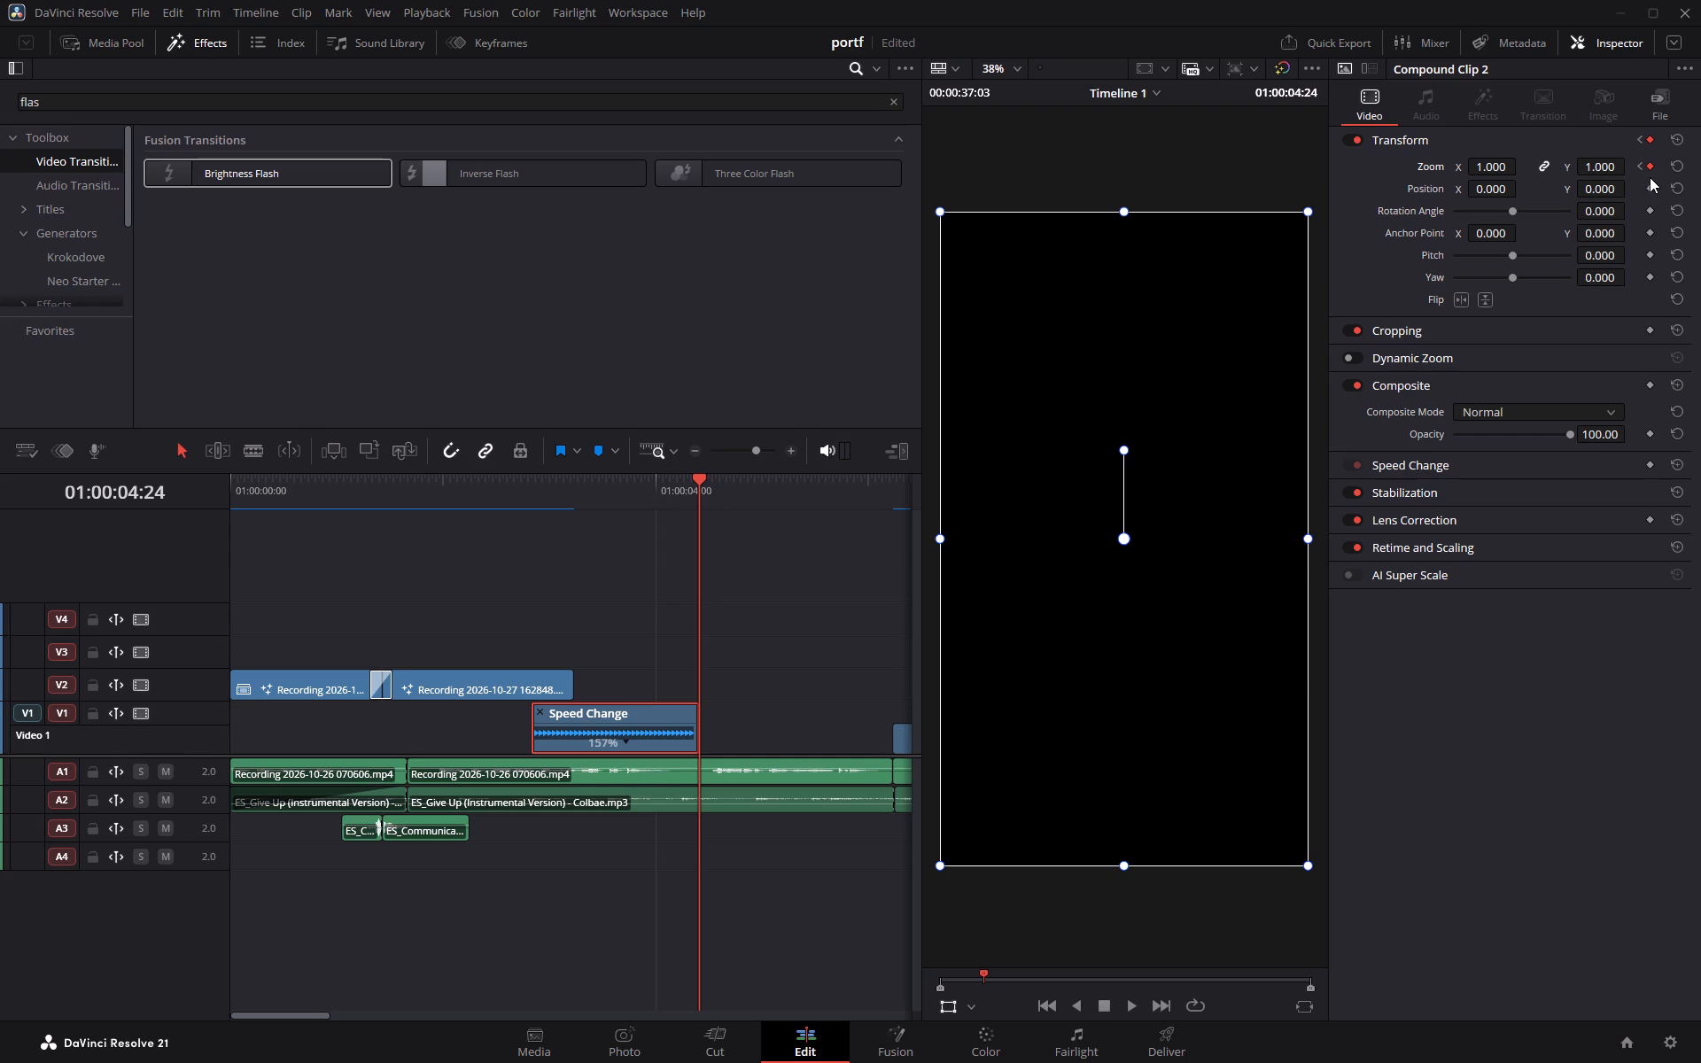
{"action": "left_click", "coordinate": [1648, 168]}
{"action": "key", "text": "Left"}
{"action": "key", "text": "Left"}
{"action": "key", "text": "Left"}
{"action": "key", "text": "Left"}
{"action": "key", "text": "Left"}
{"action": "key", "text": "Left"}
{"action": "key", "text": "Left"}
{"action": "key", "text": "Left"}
Add a Zoom keyframe on the compound clip's last frame at 01:00:04:24 and set its zoom to 1.250.
{"action": "left_click_drag", "start_coordinate": [701, 479], "coordinate": [685, 478]}
{"action": "key", "text": "Right"}
{"action": "key", "text": "Right"}
{"action": "key", "text": "Right"}
{"action": "key", "text": "Right"}
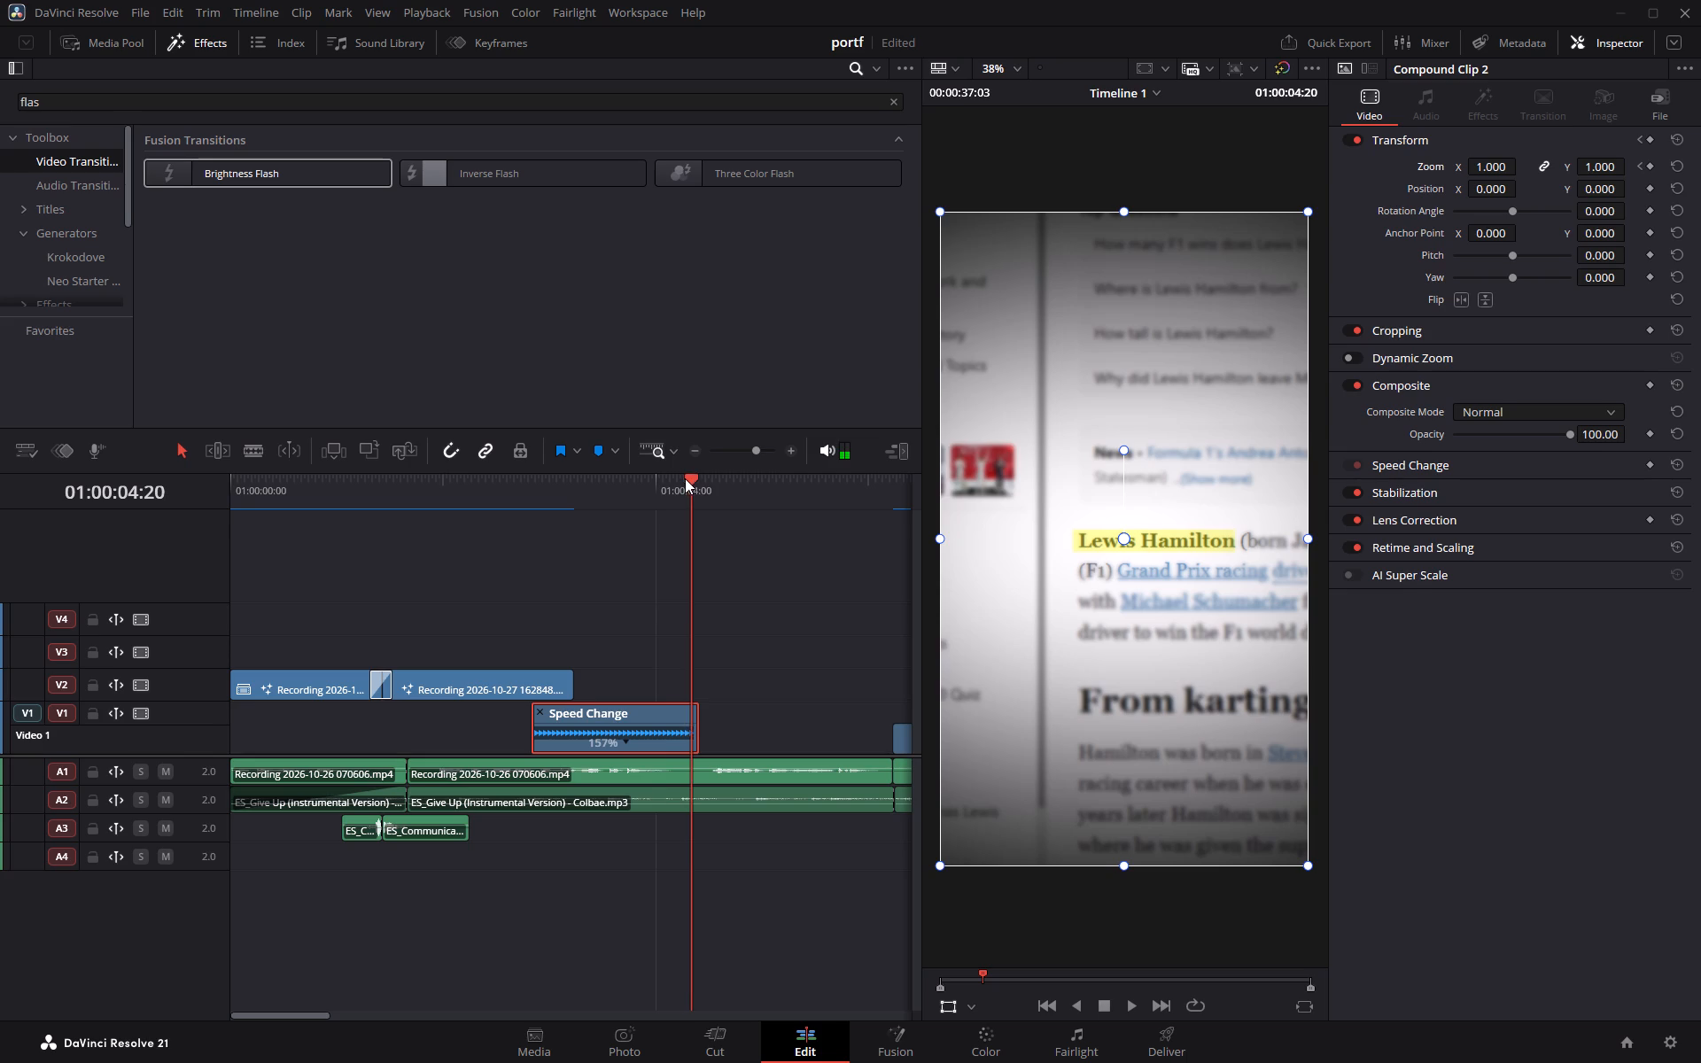
{"action": "key", "text": "Right"}
{"action": "key", "text": "Right"}
{"action": "key", "text": "Right"}
{"action": "key", "text": "Right"}
{"action": "key", "text": "Right"}
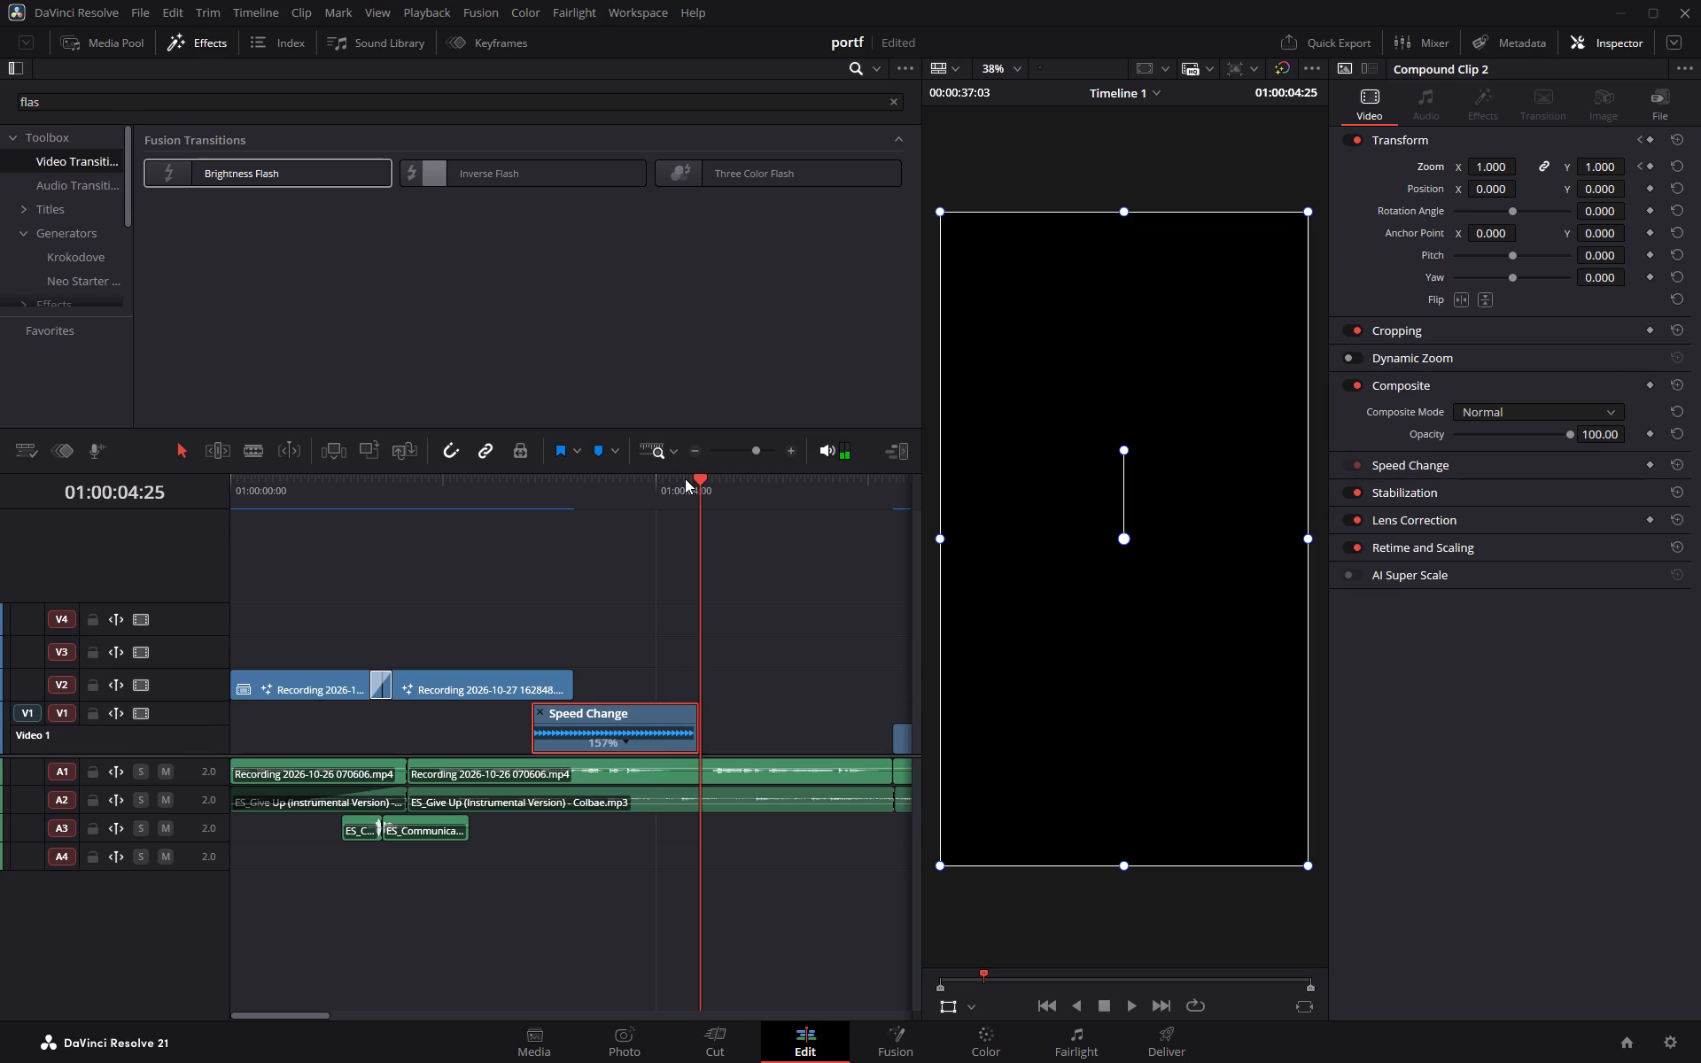
{"action": "key", "text": "Left"}
{"action": "left_click", "coordinate": [1651, 164]}
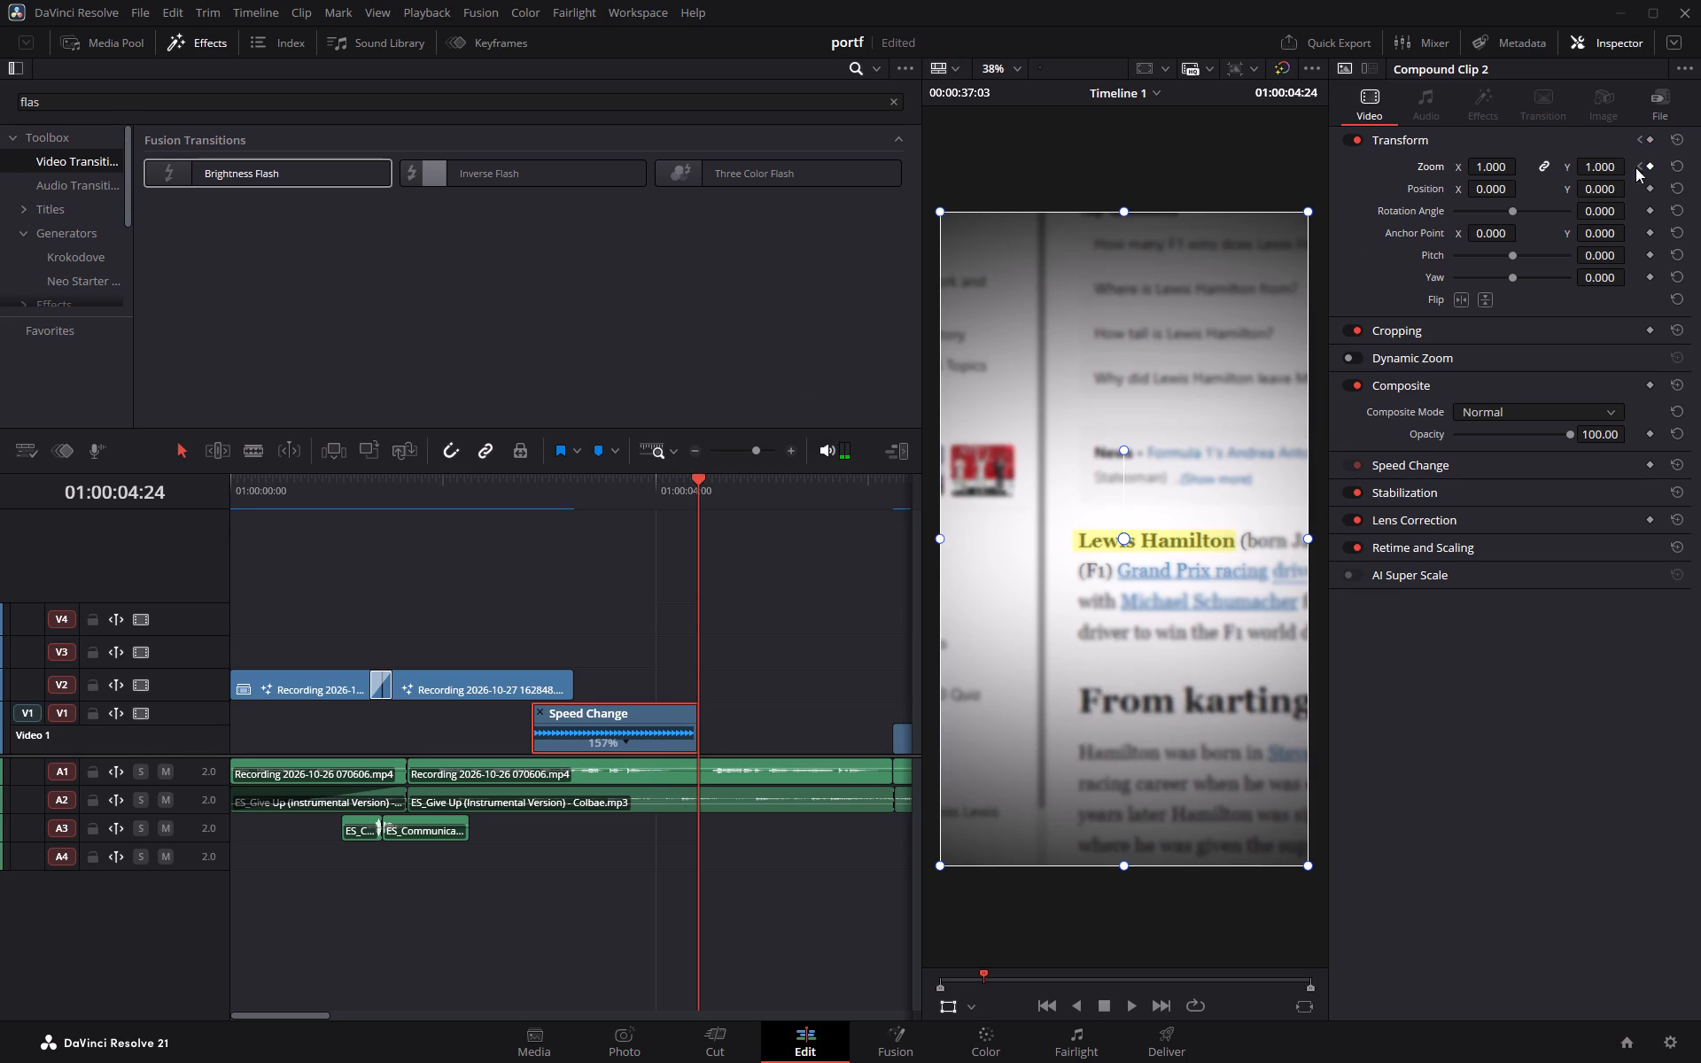
{"action": "left_click_drag", "start_coordinate": [1605, 170], "coordinate": [1615, 172]}
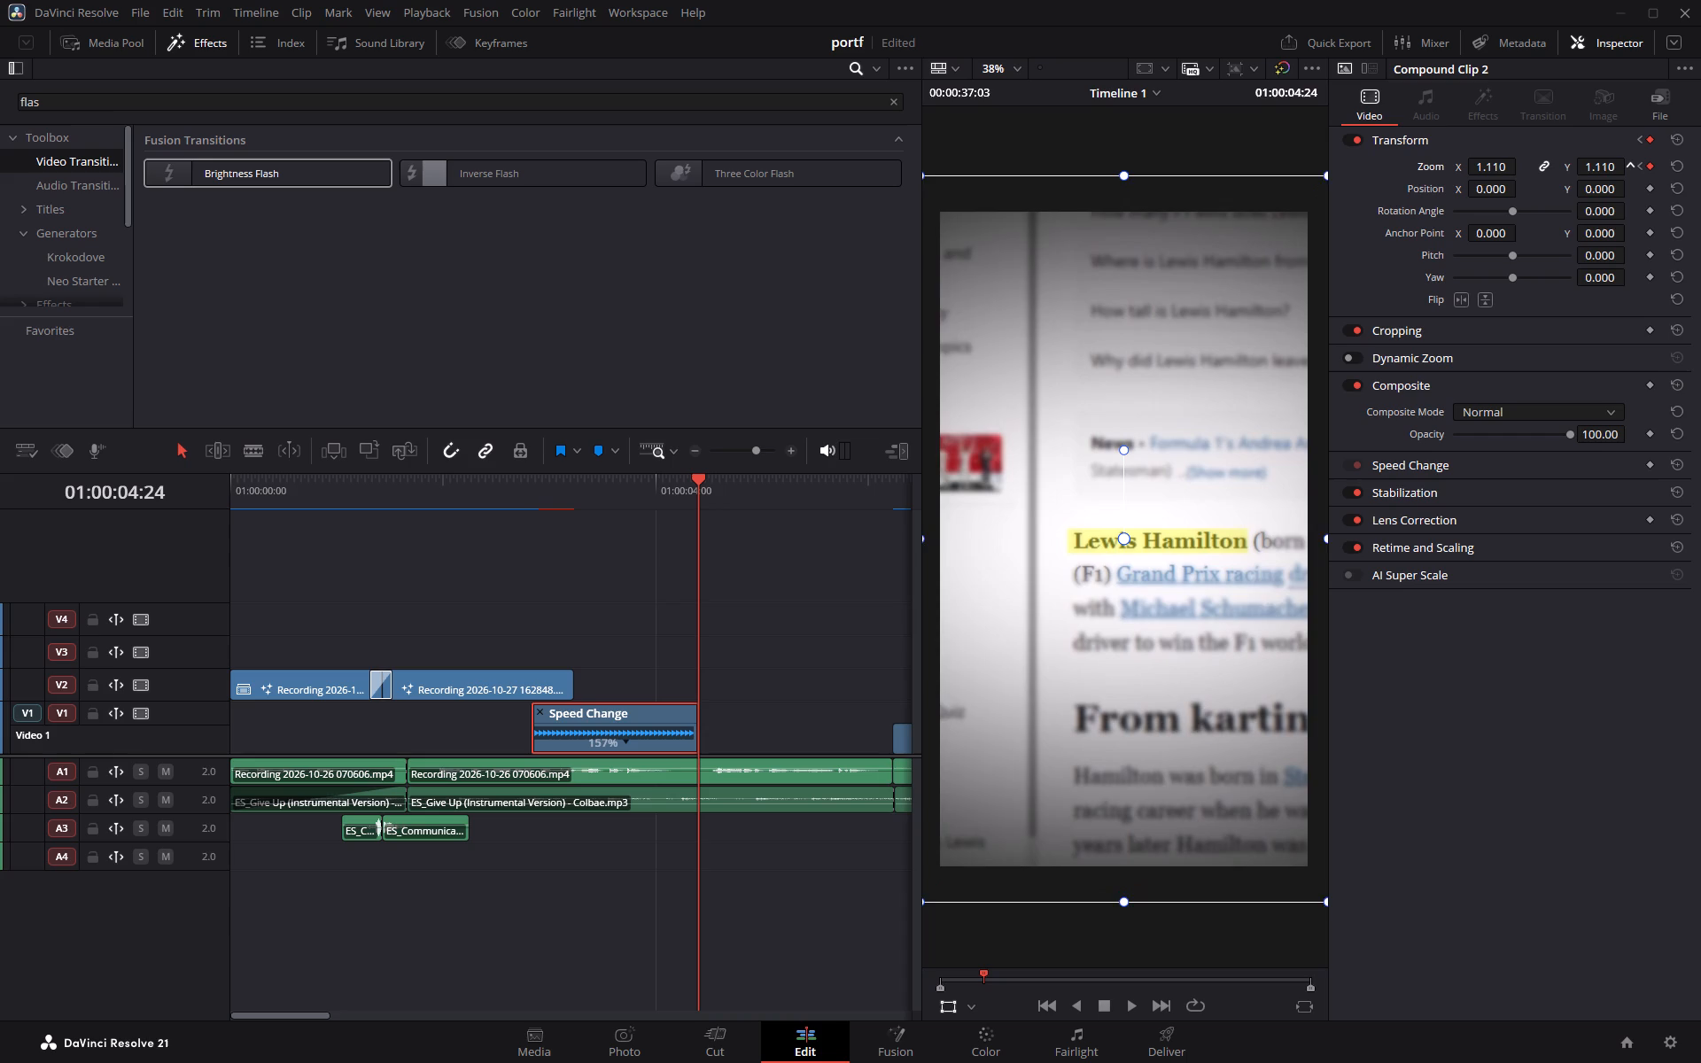
{"action": "left_click_drag", "start_coordinate": [1615, 172], "coordinate": [1626, 175]}
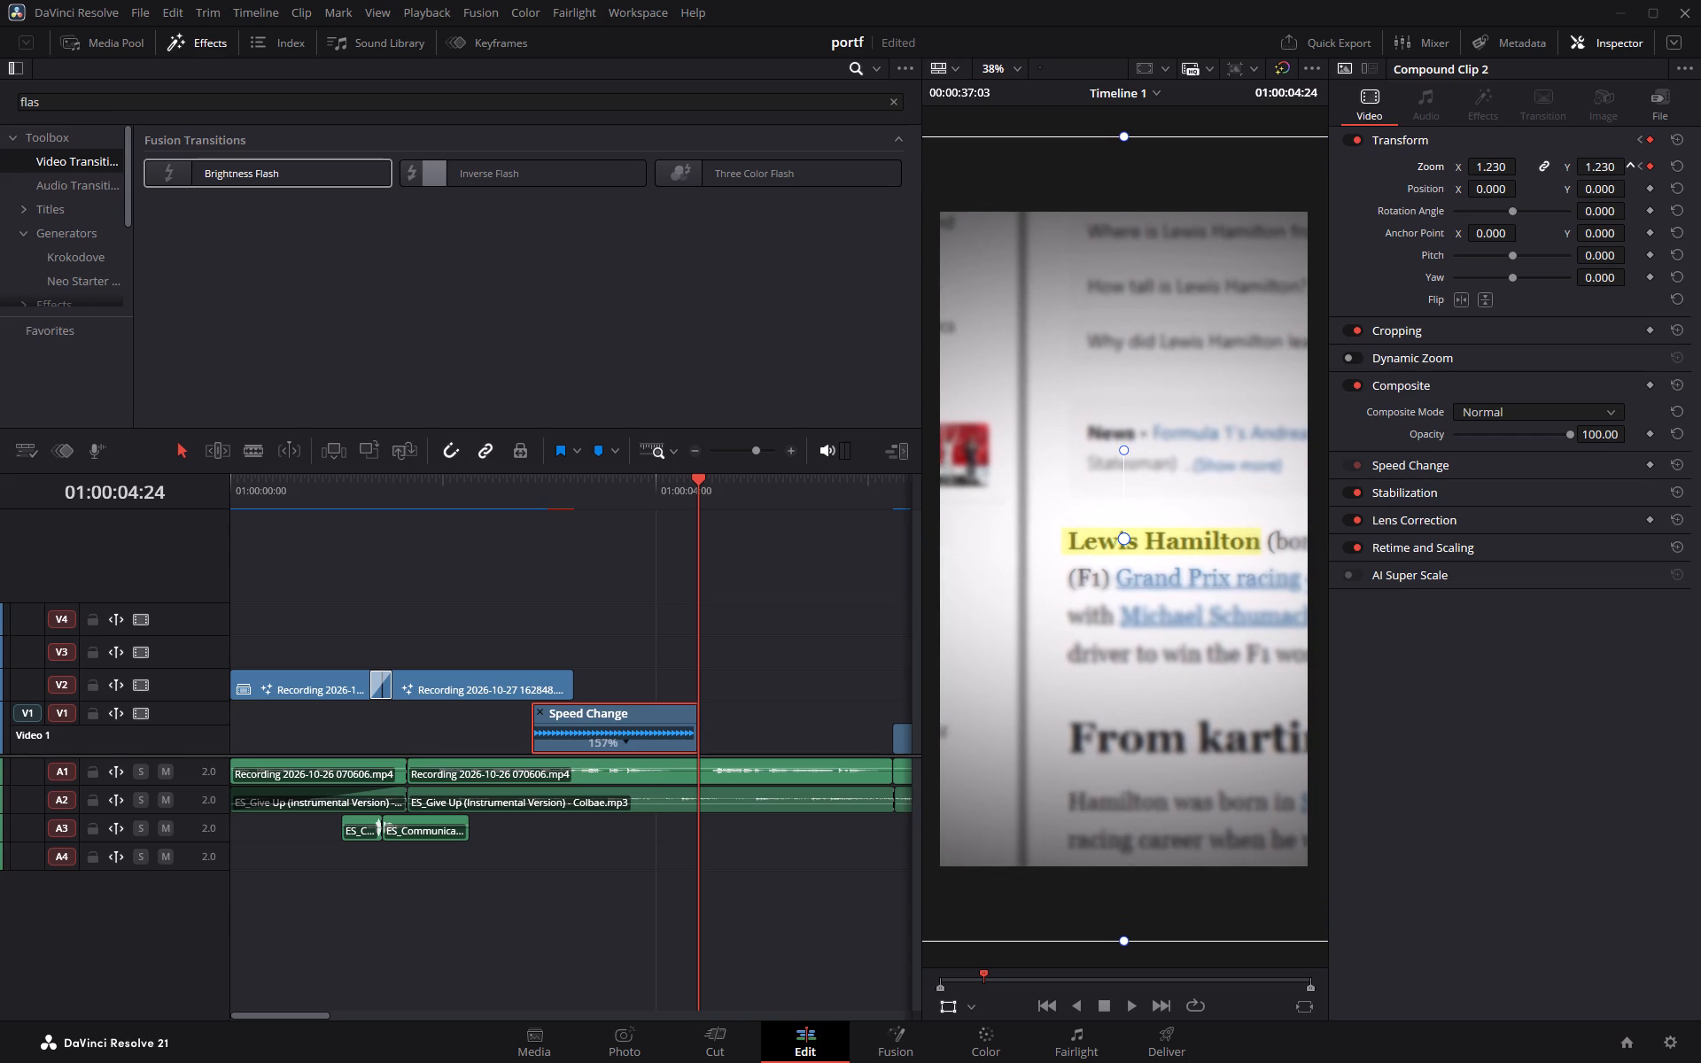
{"action": "left_click_drag", "start_coordinate": [1626, 175], "coordinate": [1627, 175]}
Review the compound clip's zoom-in by scrubbing it, checking both keyframes, and playing it through.
{"action": "left_click_drag", "start_coordinate": [698, 479], "coordinate": [671, 482]}
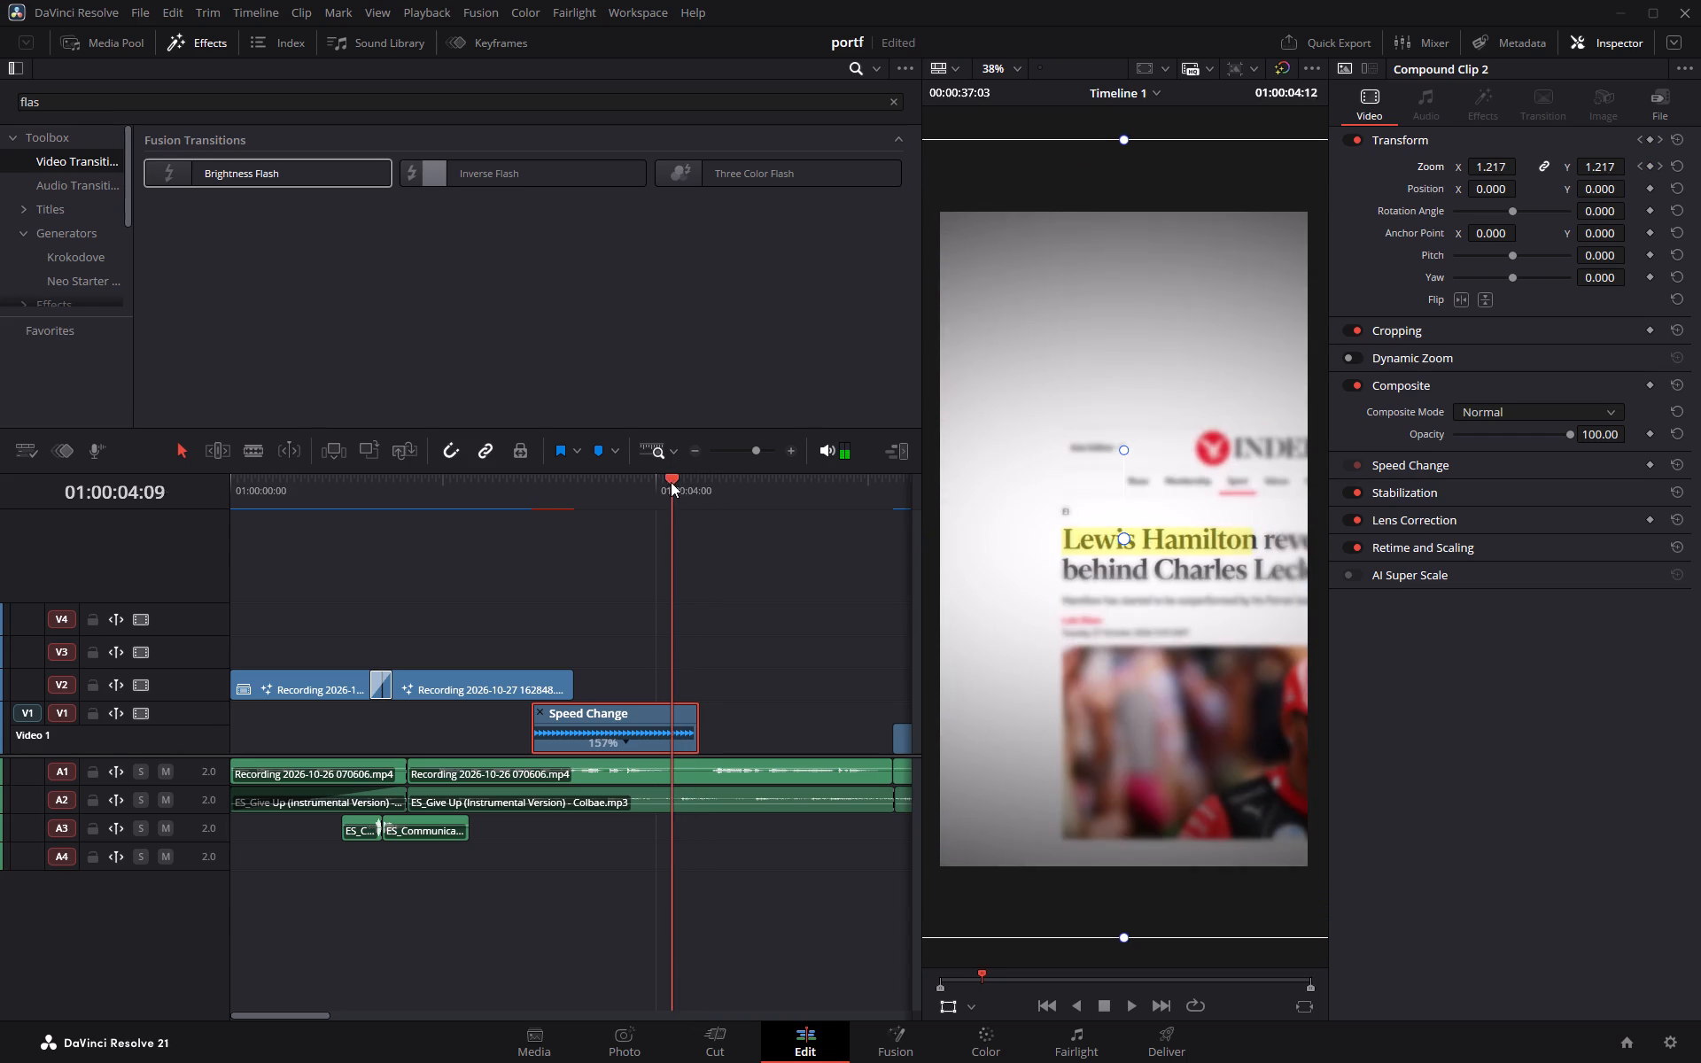
{"action": "left_click_drag", "start_coordinate": [671, 482], "coordinate": [545, 486]}
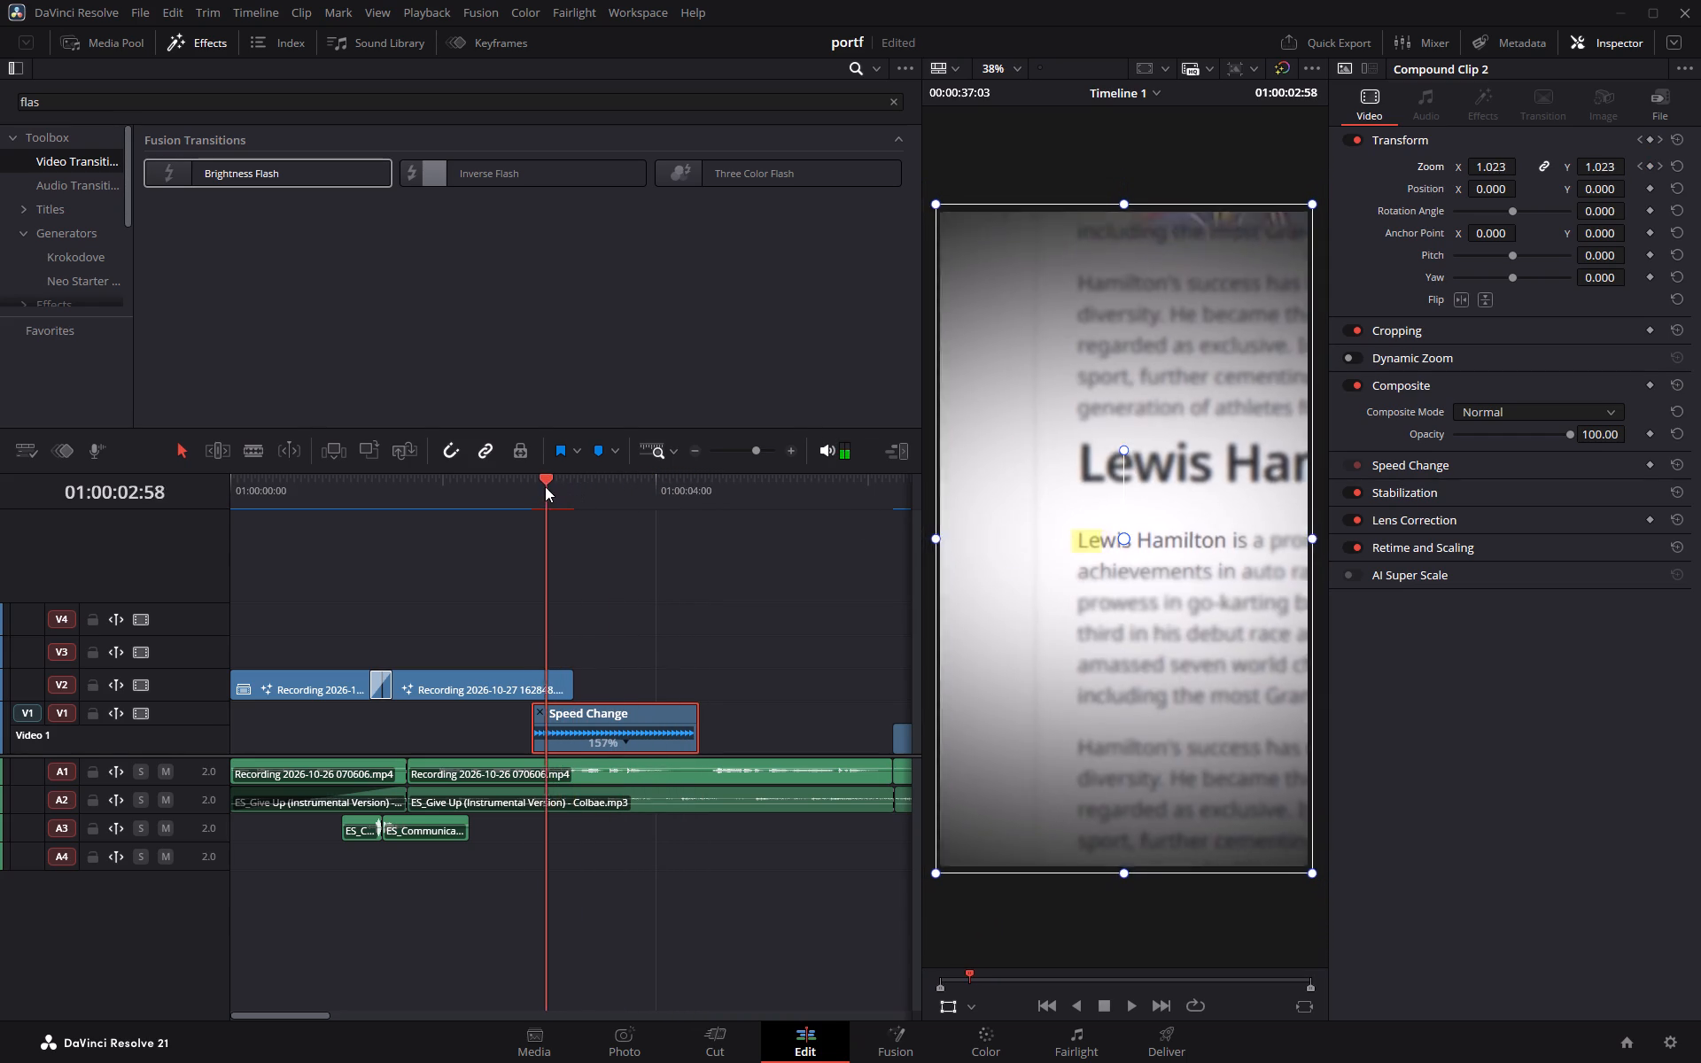
{"action": "left_click_drag", "start_coordinate": [545, 486], "coordinate": [563, 486]}
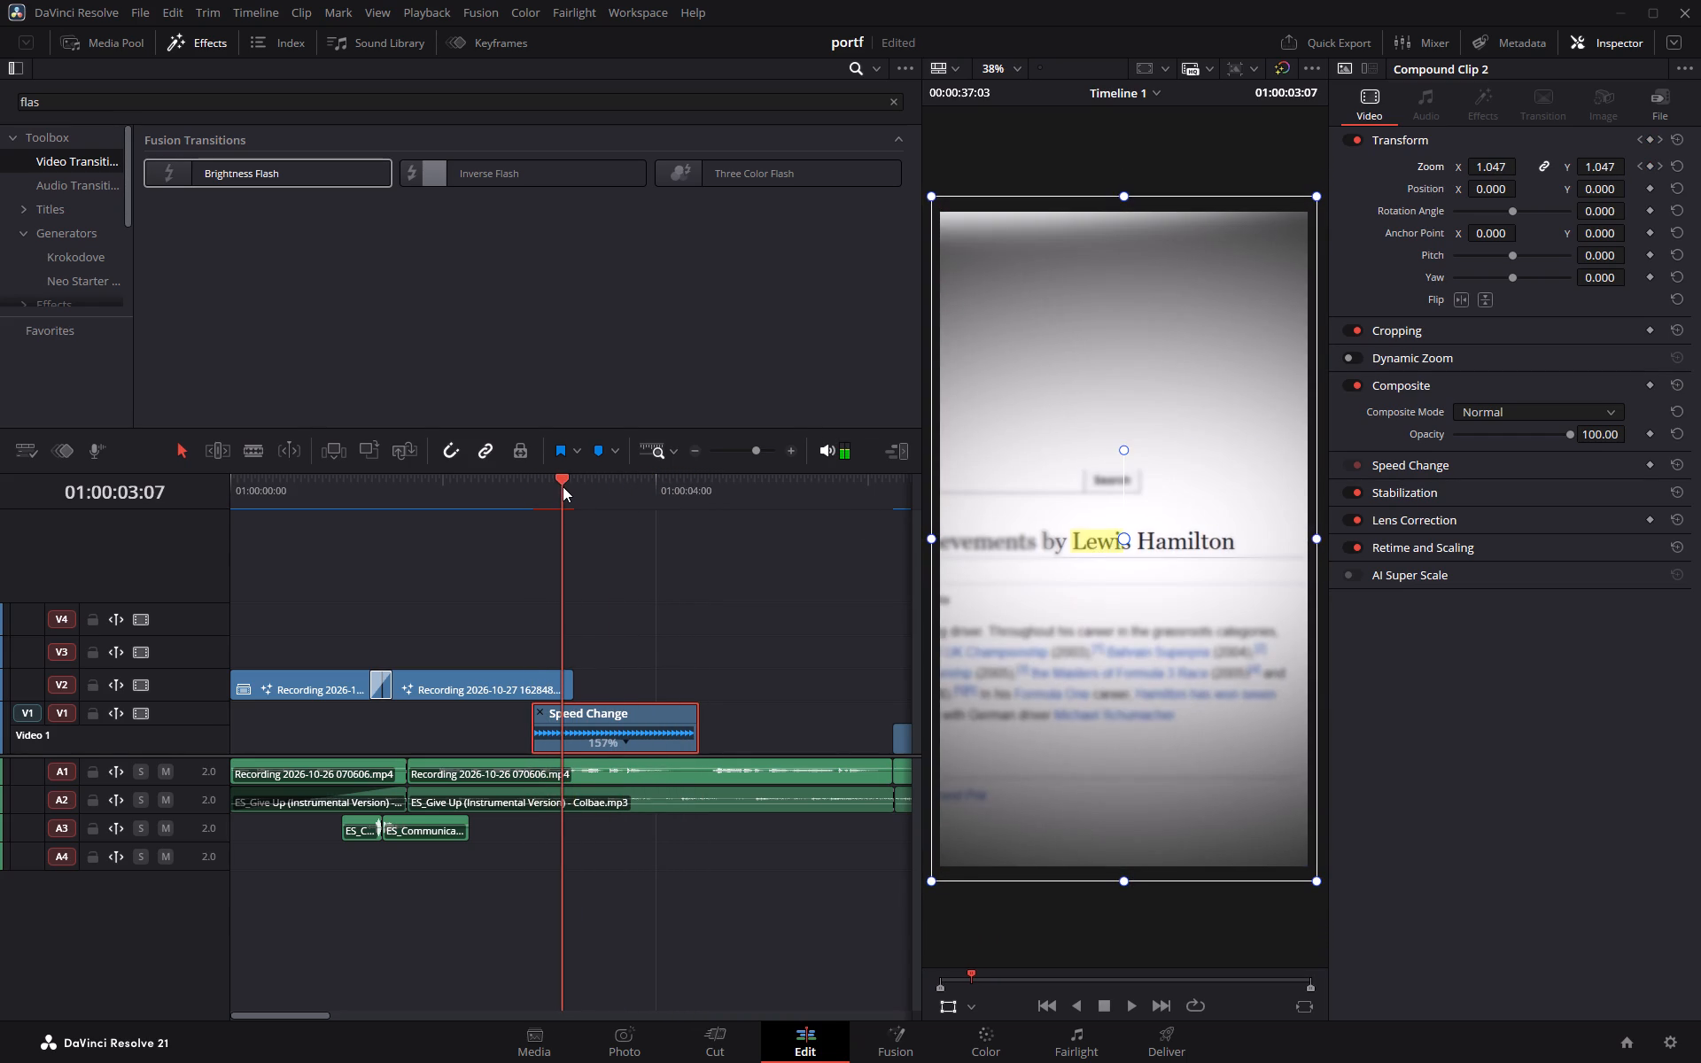
{"action": "left_click_drag", "start_coordinate": [563, 486], "coordinate": [536, 486]}
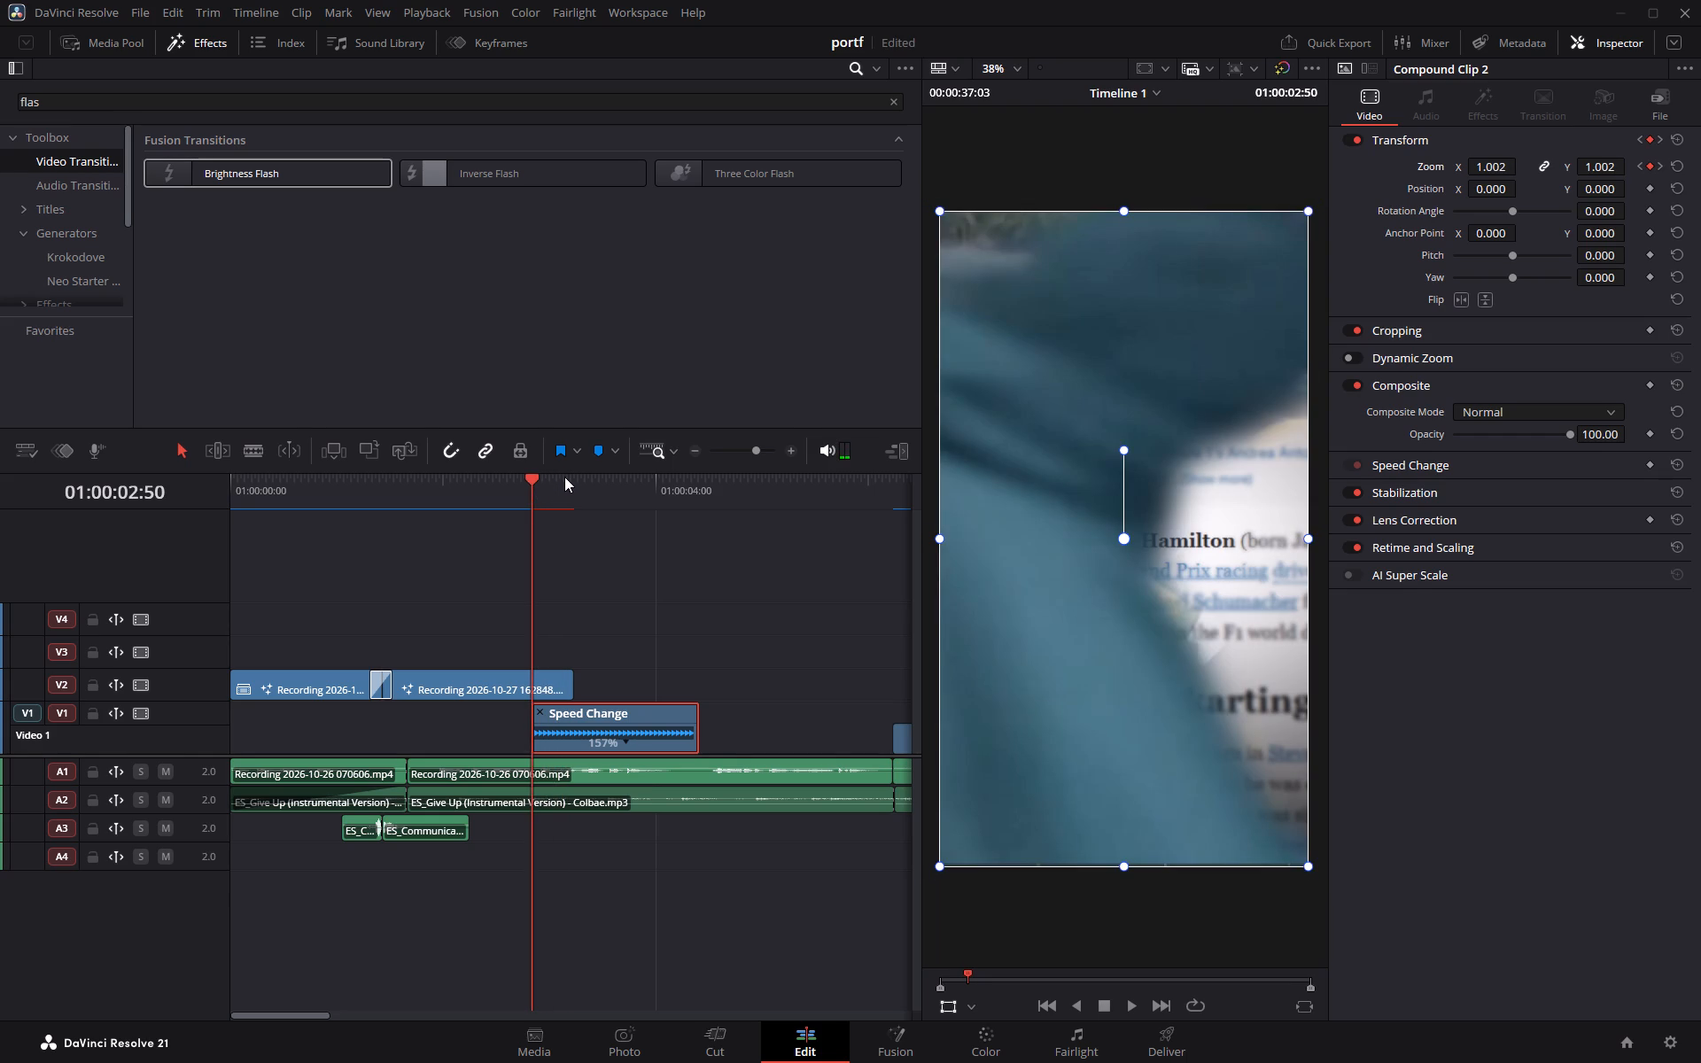
{"action": "left_click", "coordinate": [1641, 167]}
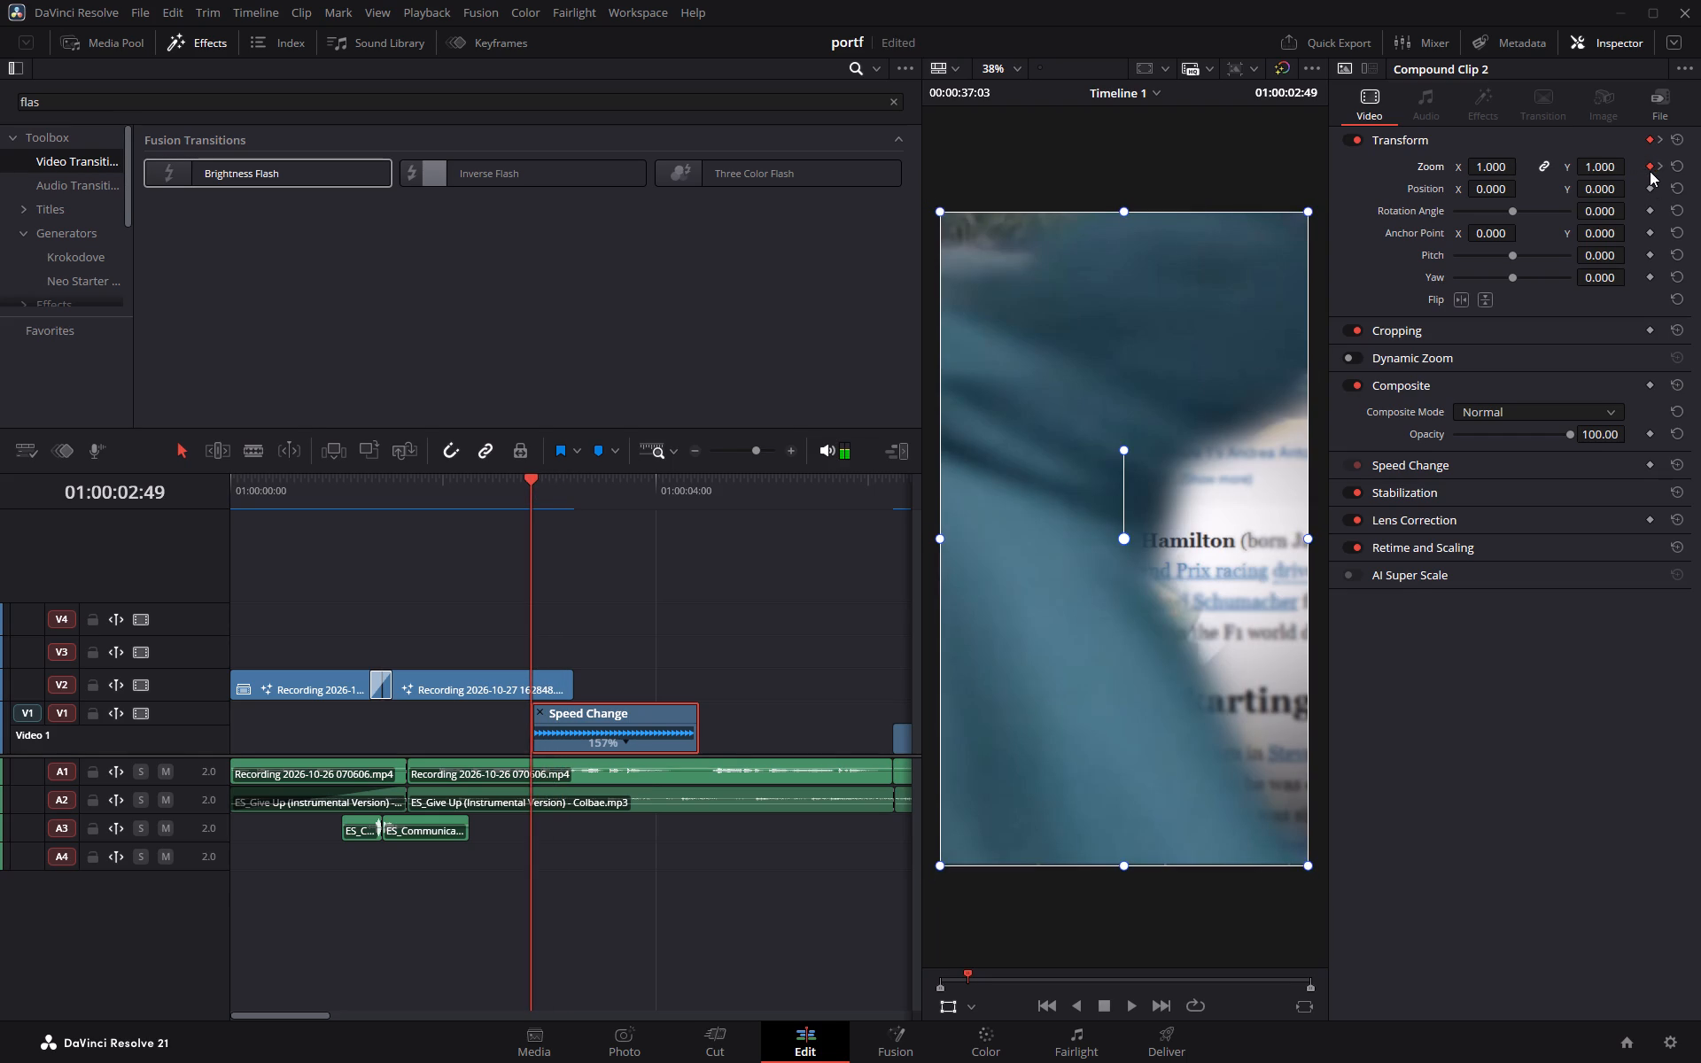
{"action": "left_click", "coordinate": [1658, 167]}
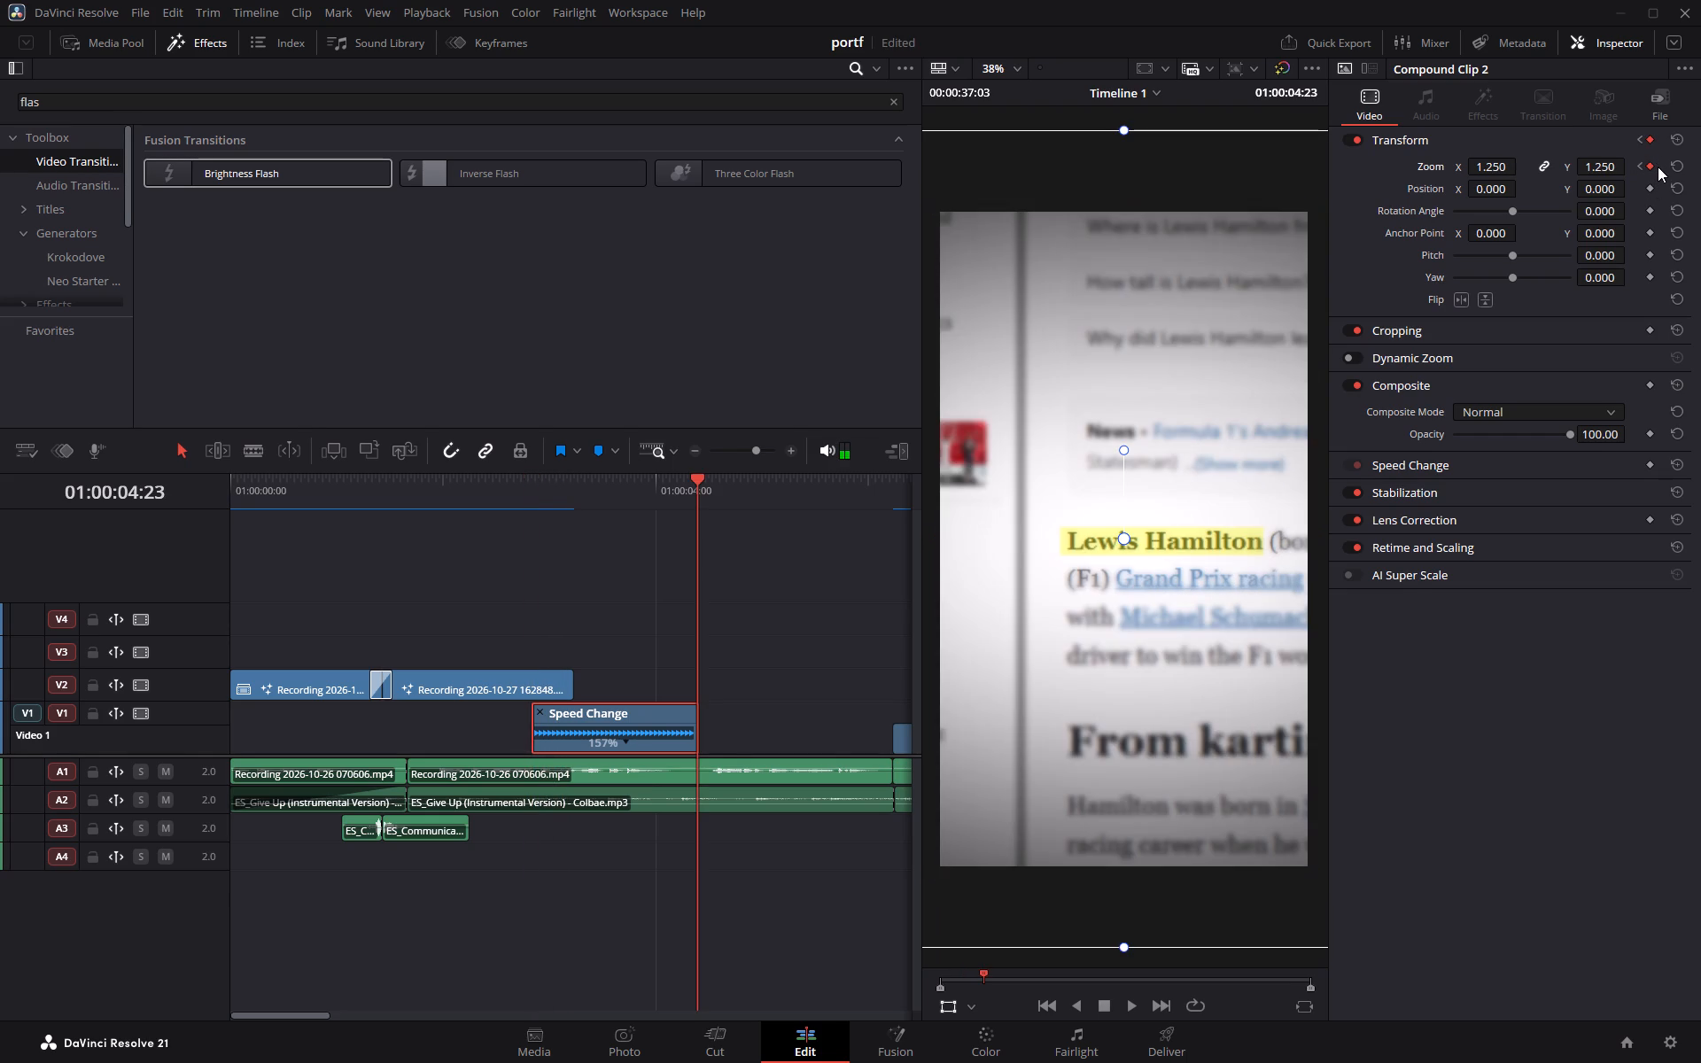
{"action": "left_click", "coordinate": [1639, 166]}
{"action": "key", "text": "space"}
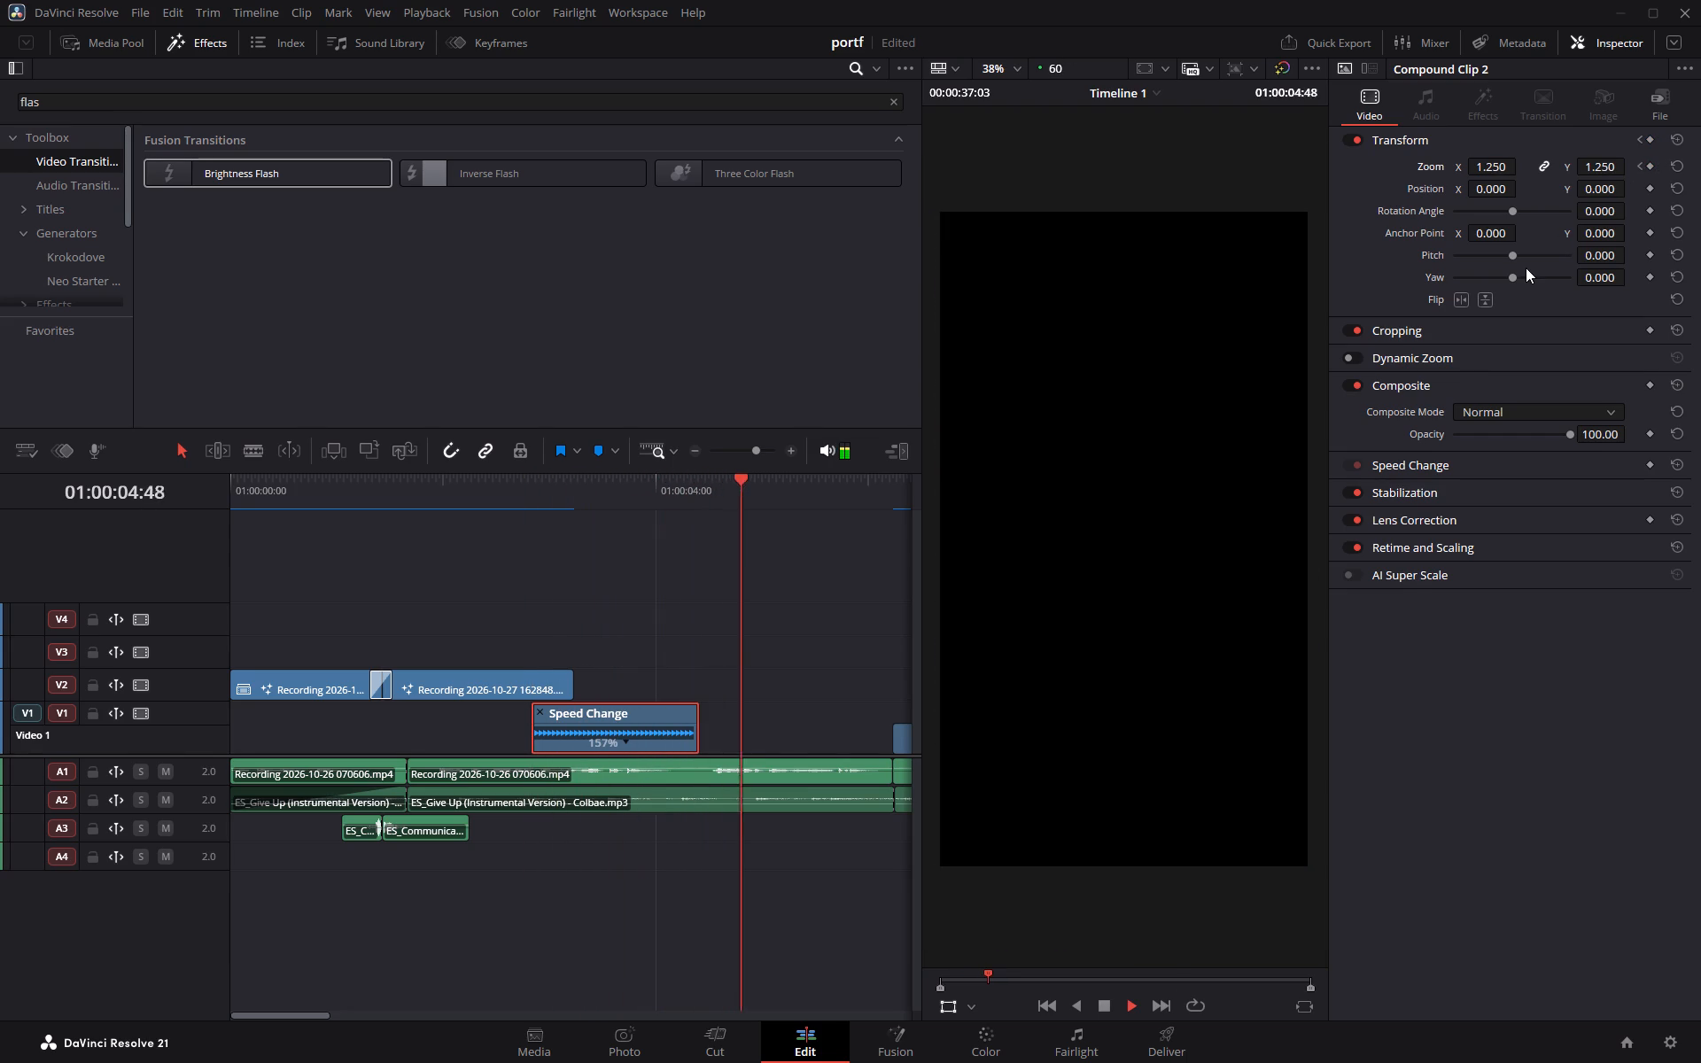
{"action": "key", "text": "space"}
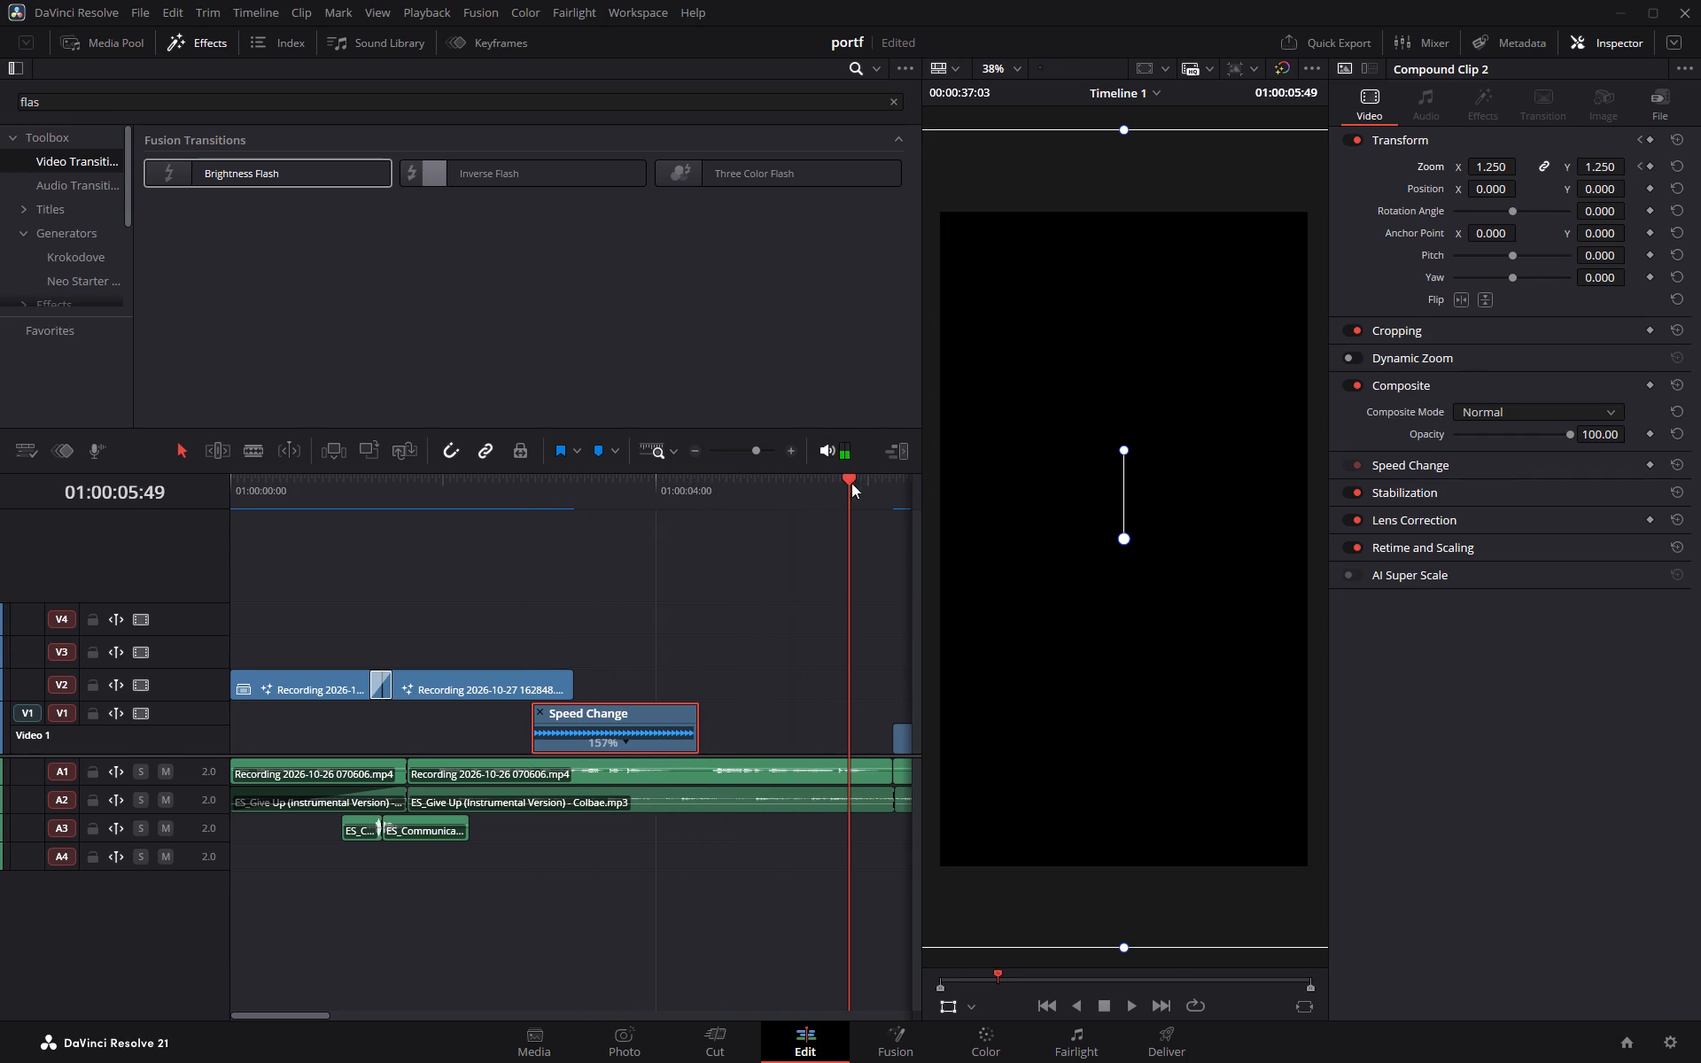
Play the edit from the compound clip's start at 01:00:02:50 and park the playhead at the clip's end at 01:00:04:25.
{"action": "left_click_drag", "start_coordinate": [851, 485], "coordinate": [536, 501]}
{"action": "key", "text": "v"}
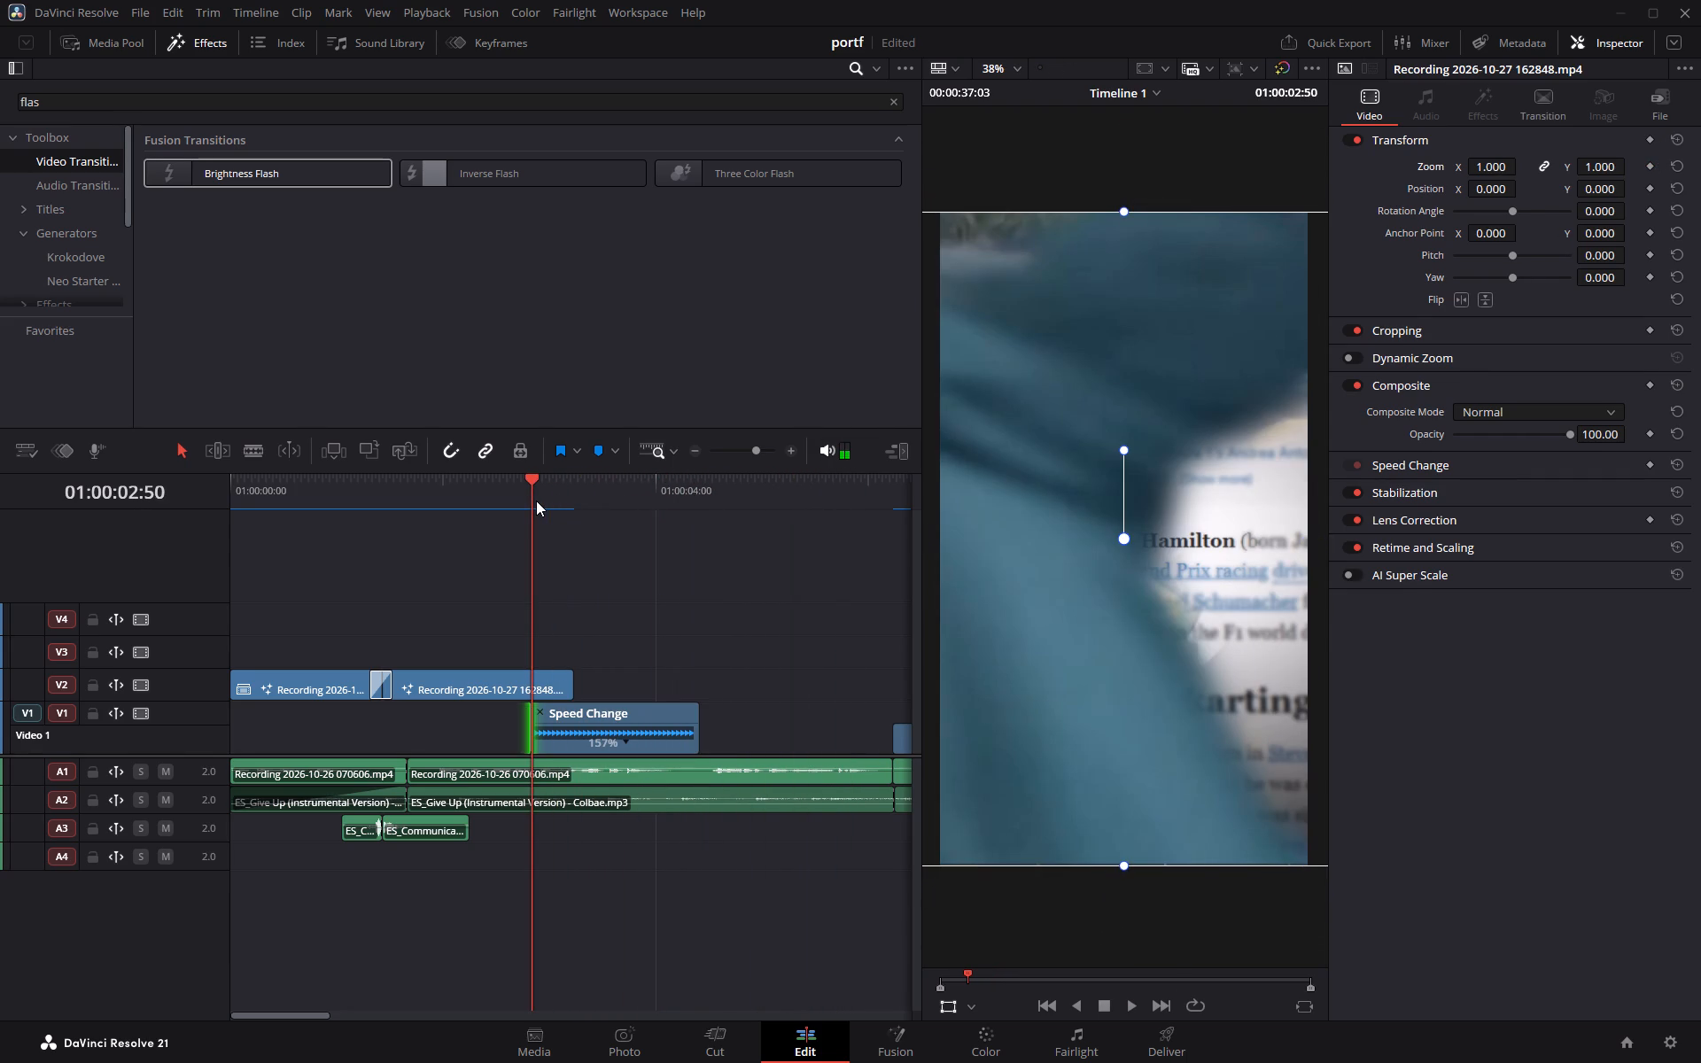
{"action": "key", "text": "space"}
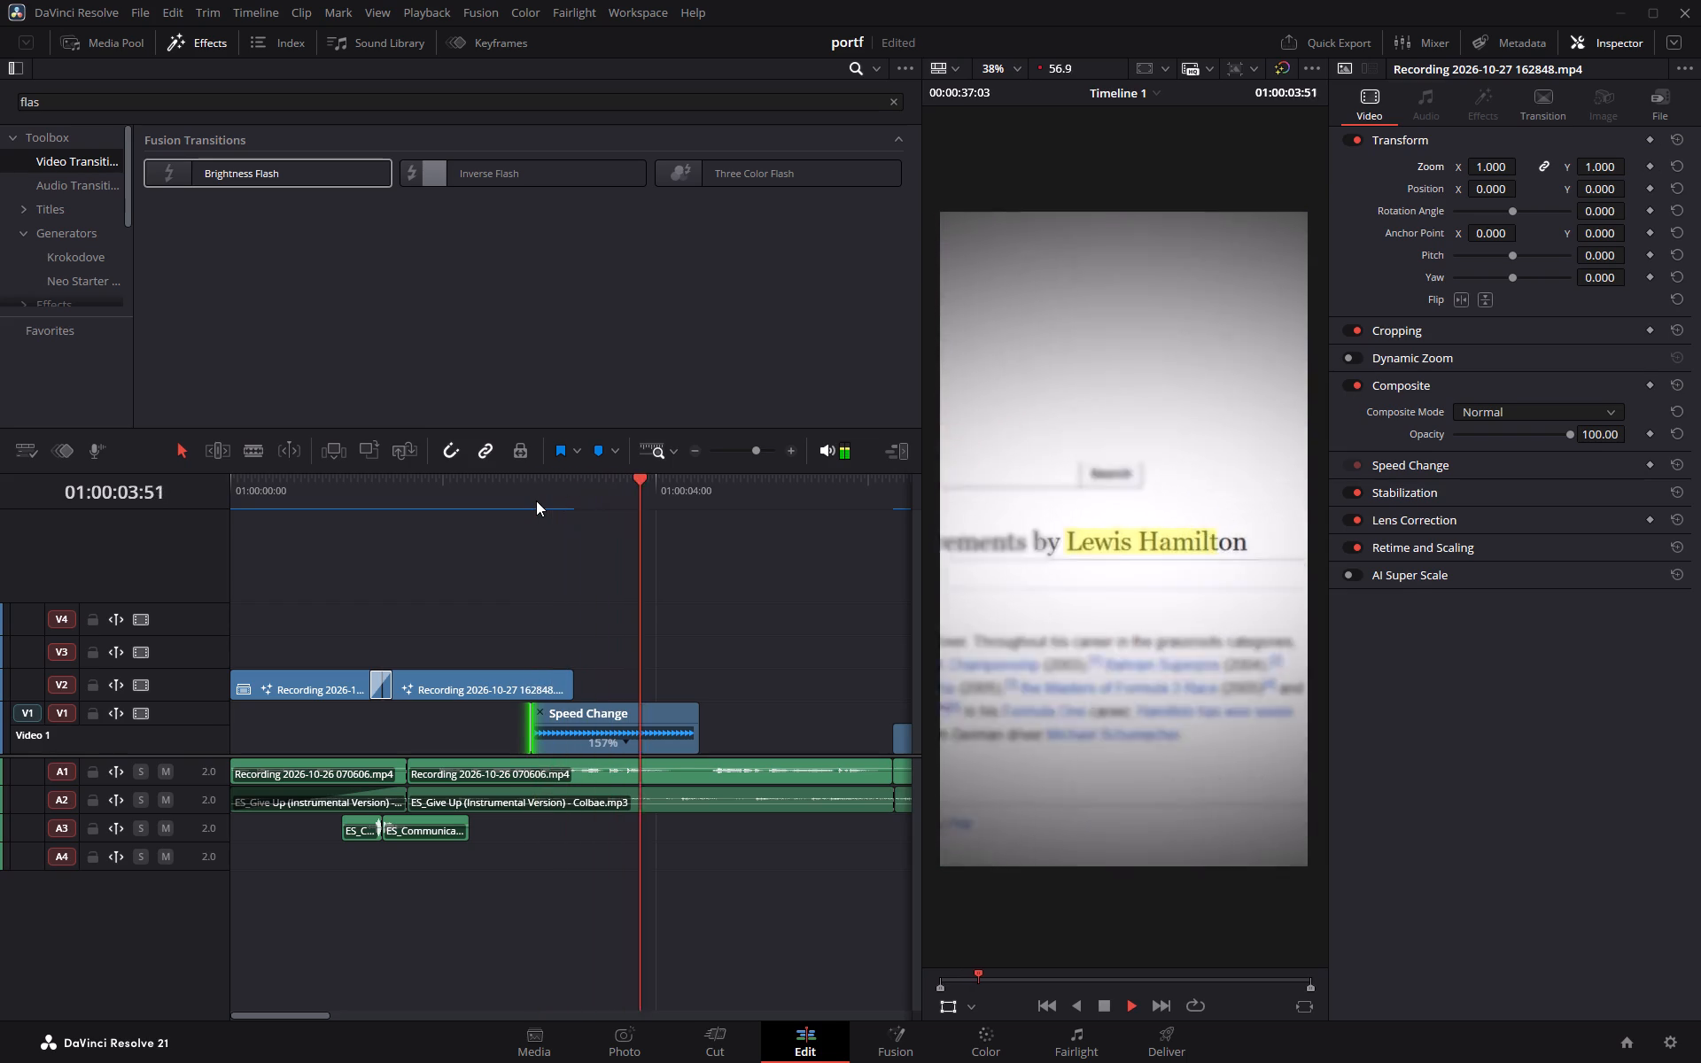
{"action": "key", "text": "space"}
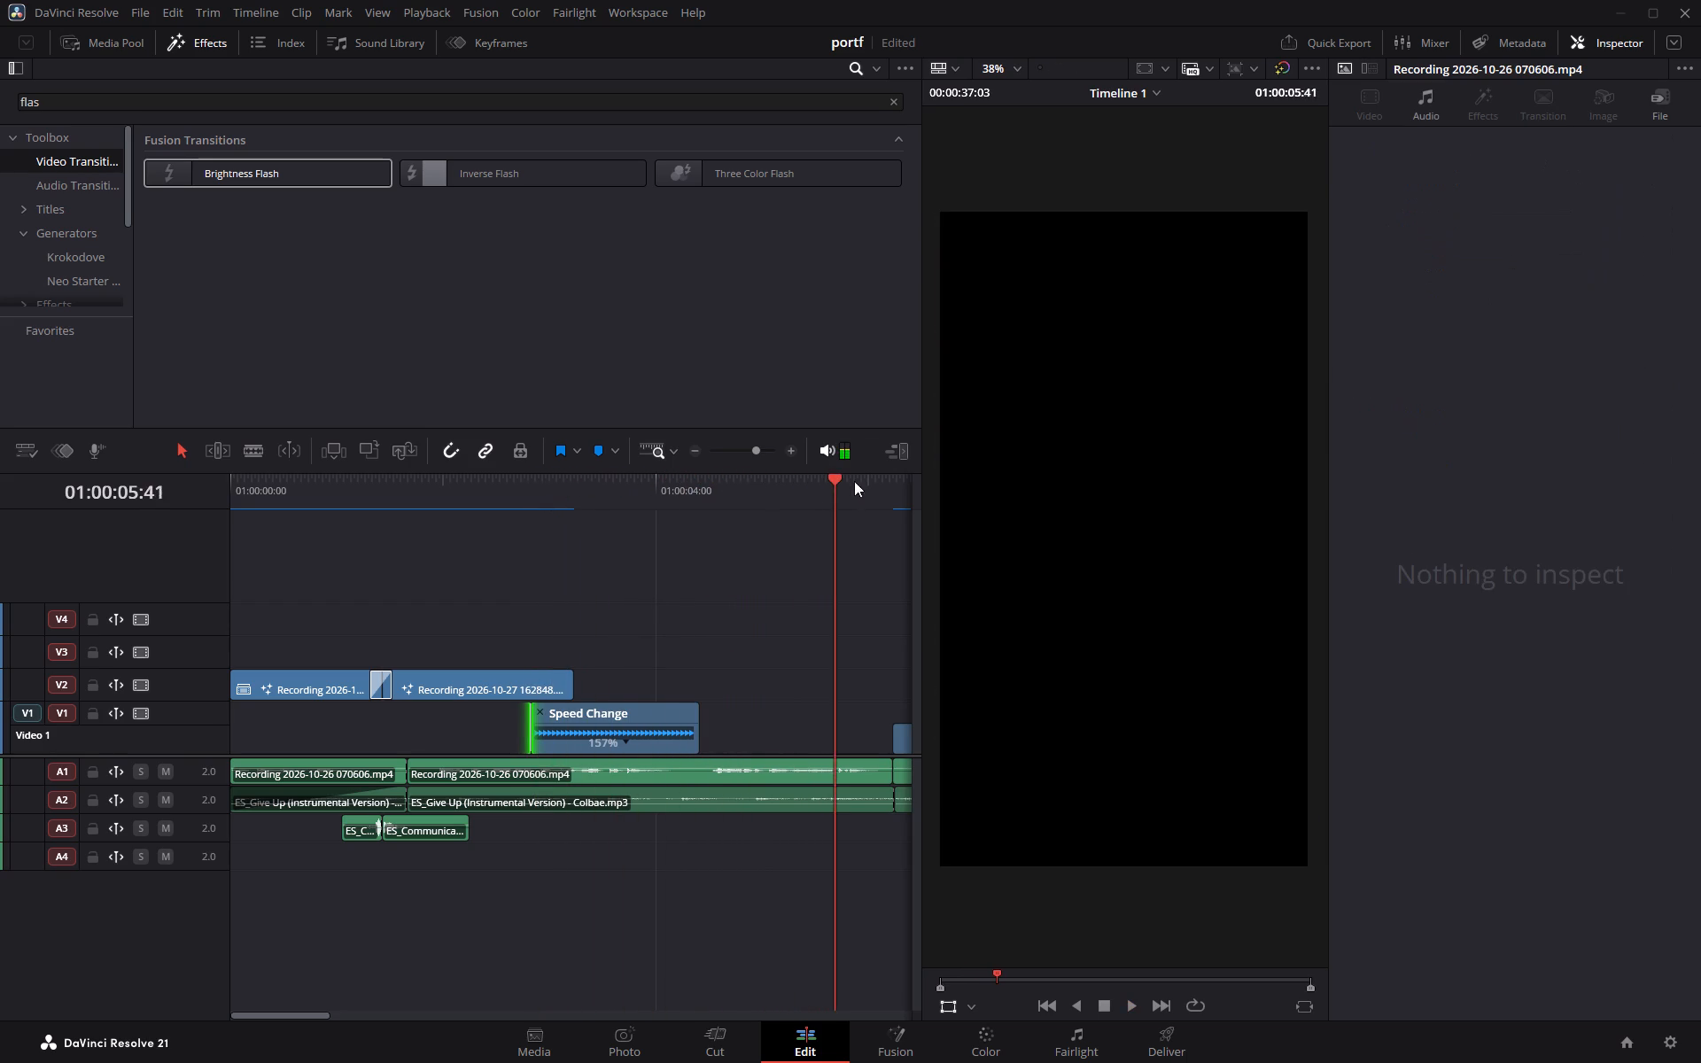
{"action": "left_click_drag", "start_coordinate": [840, 483], "coordinate": [701, 493]}
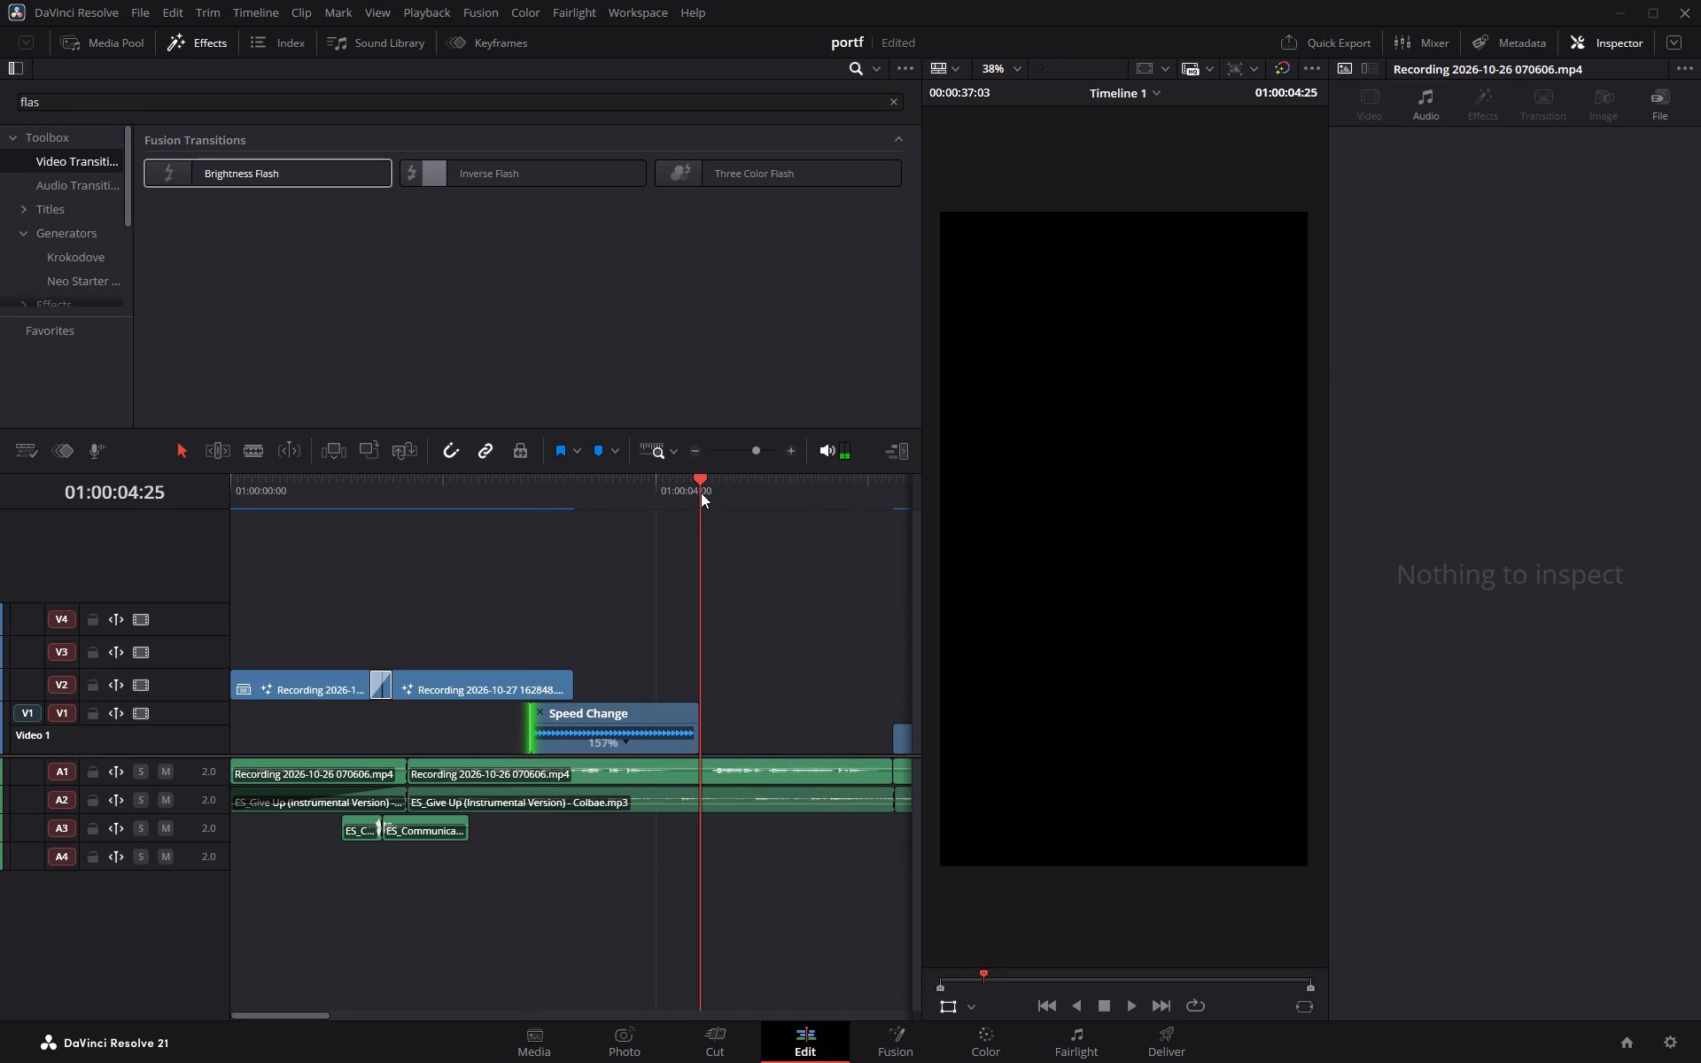
Switch to Google Chrome by way of the desktop and open a browser window on a blank new tab.
{"action": "key", "text": "alt+Tab"}
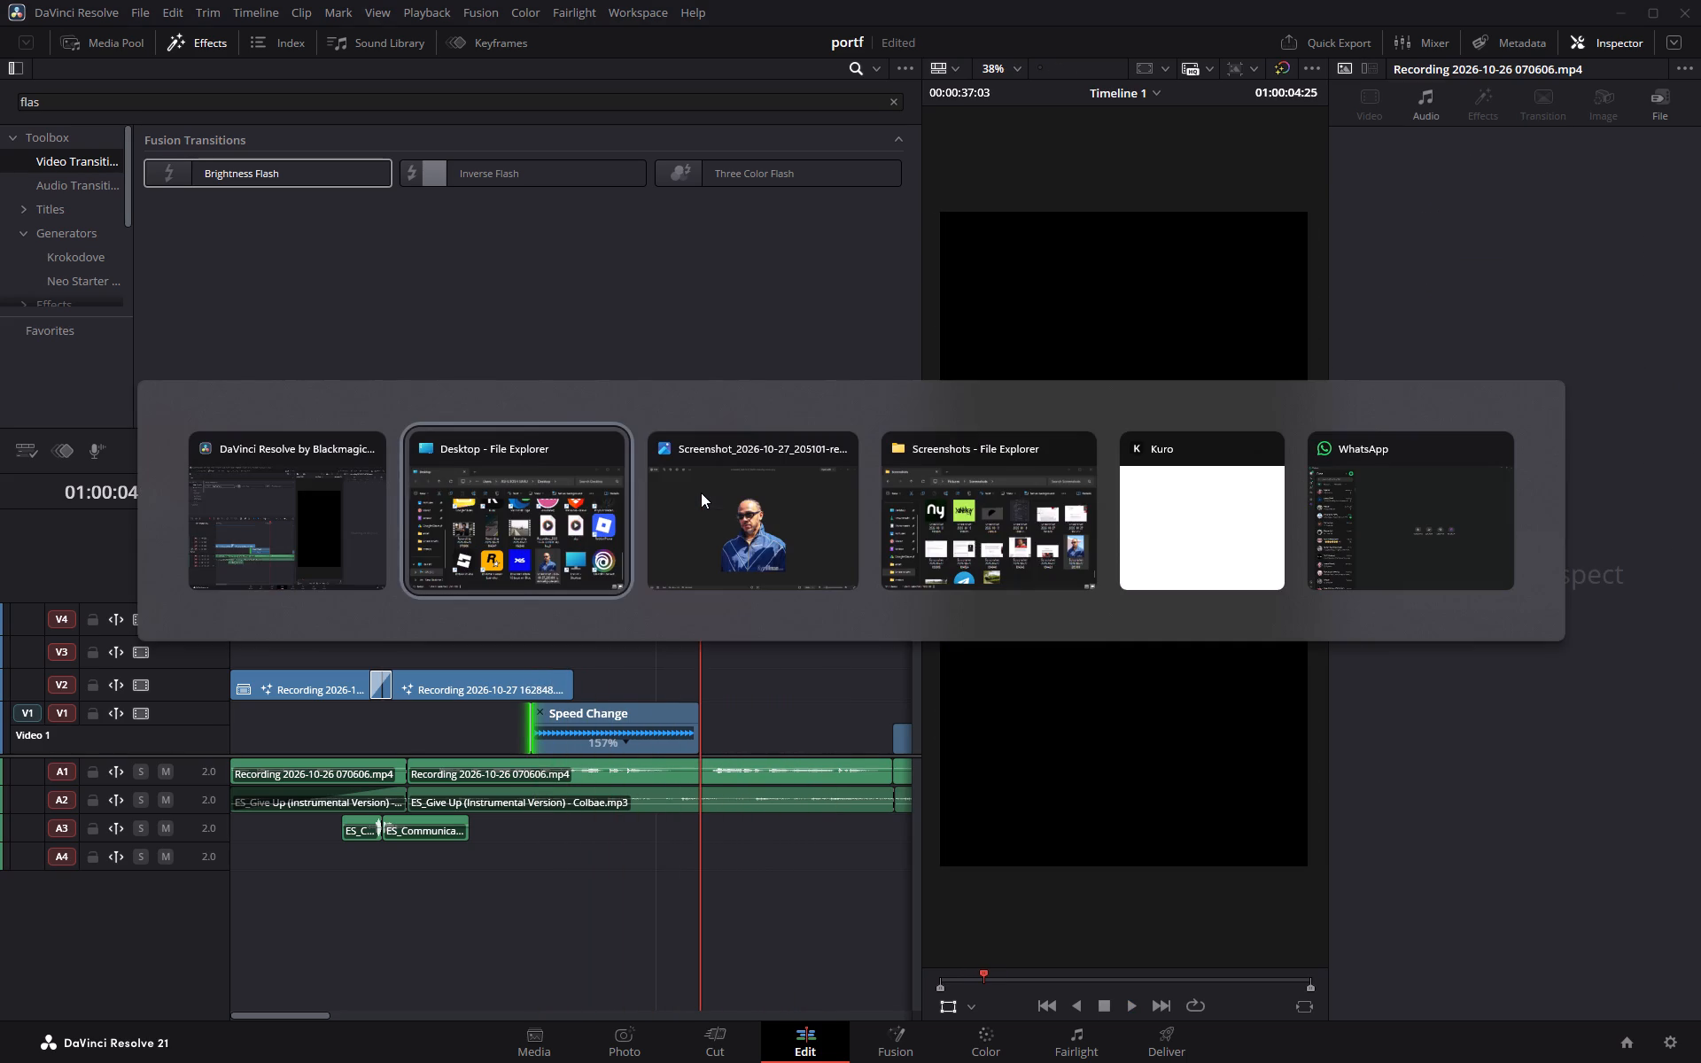
{"action": "key", "text": "alt+Tab"}
{"action": "key", "text": "alt+Tab"}
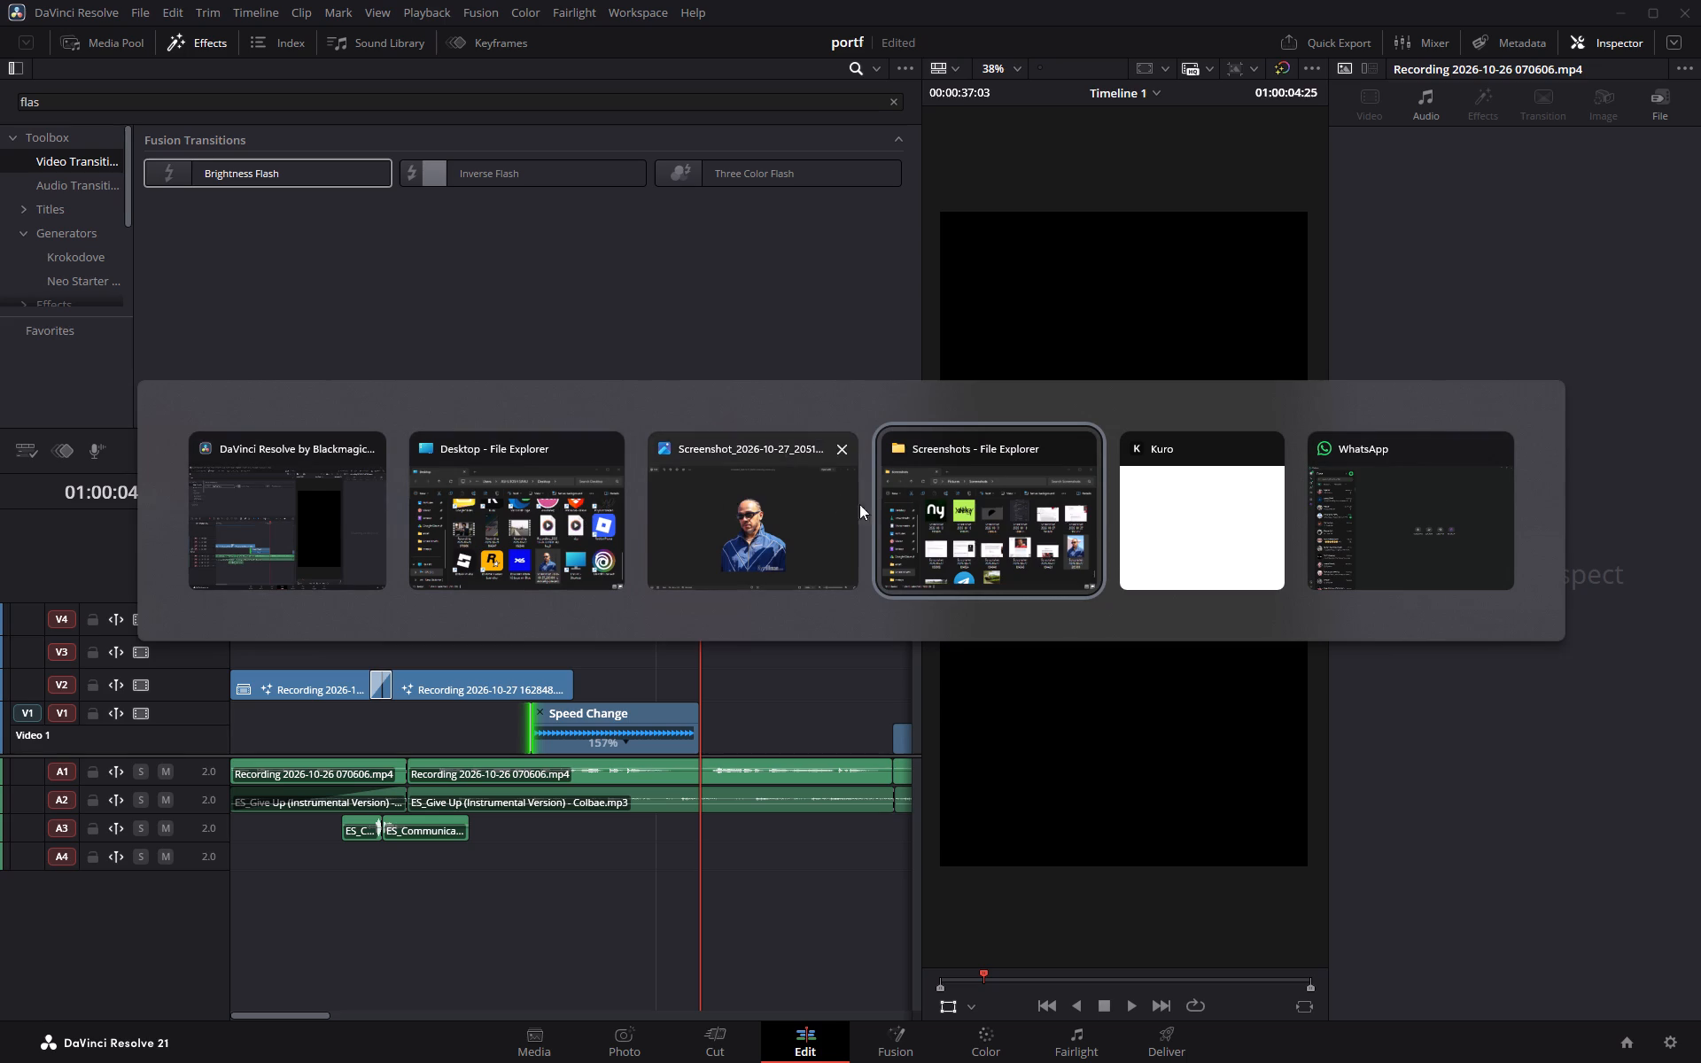
{"action": "left_click", "coordinate": [296, 513], "text": "alt"}
{"action": "key", "text": "super+d"}
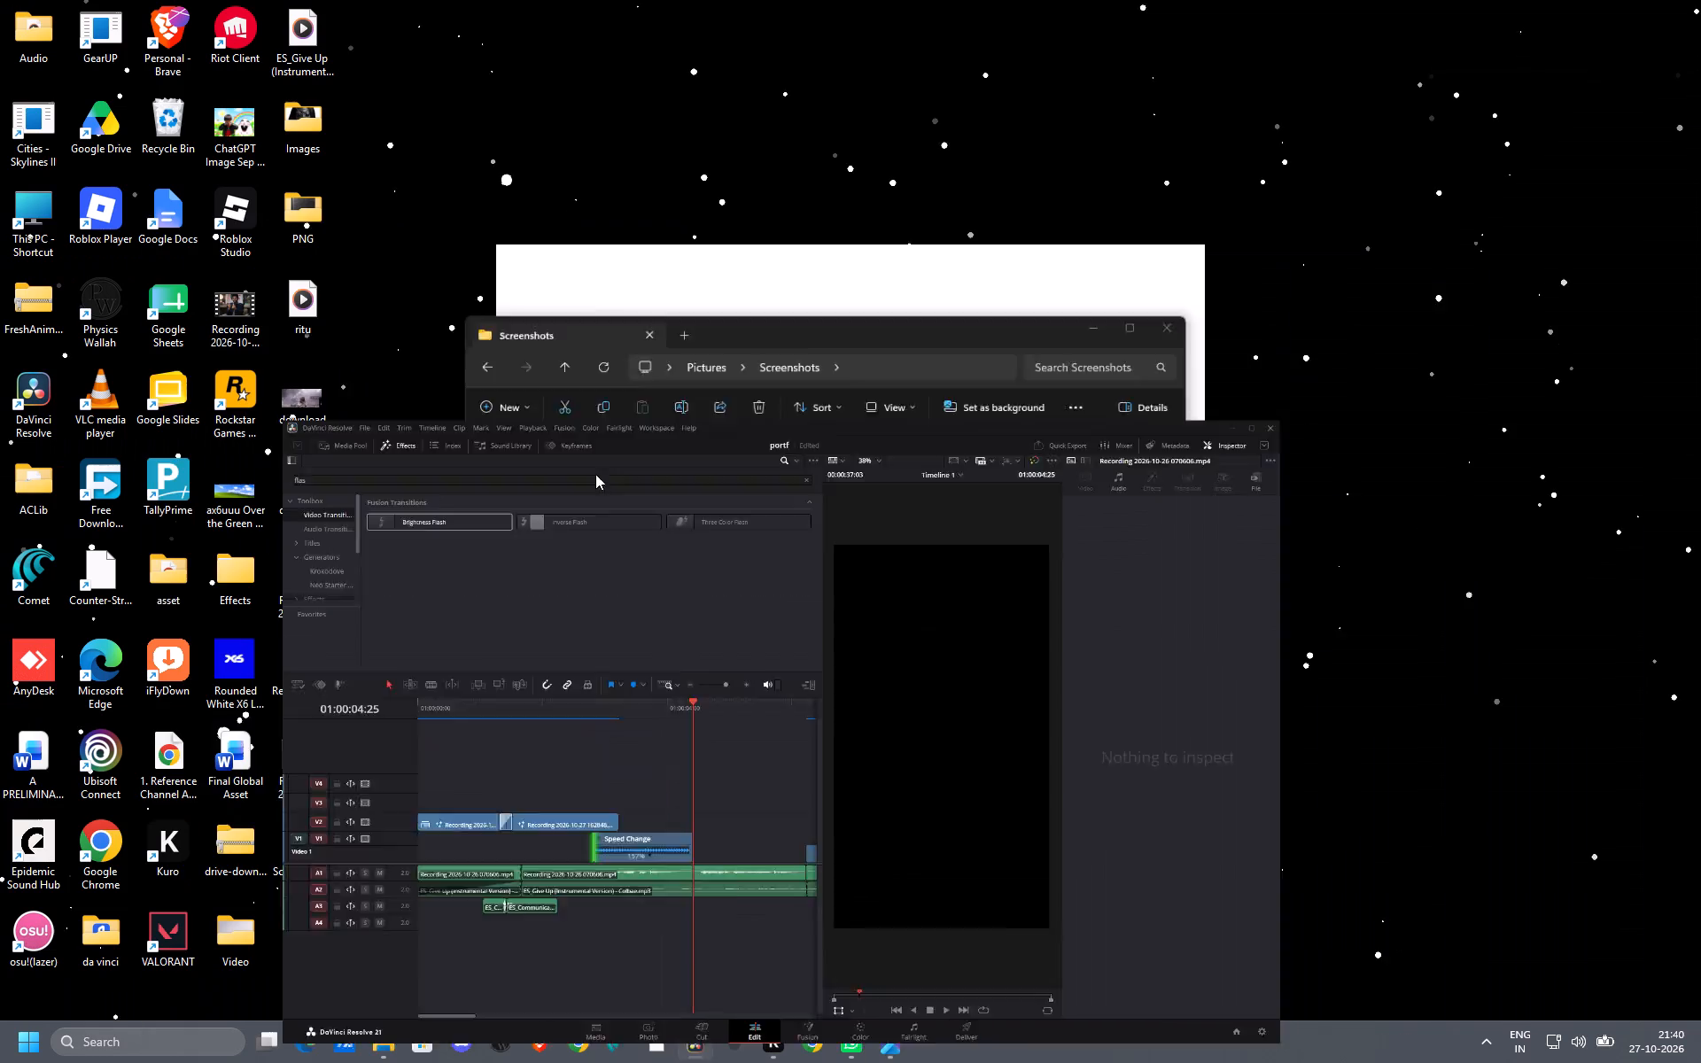
{"action": "left_click", "coordinate": [817, 1051]}
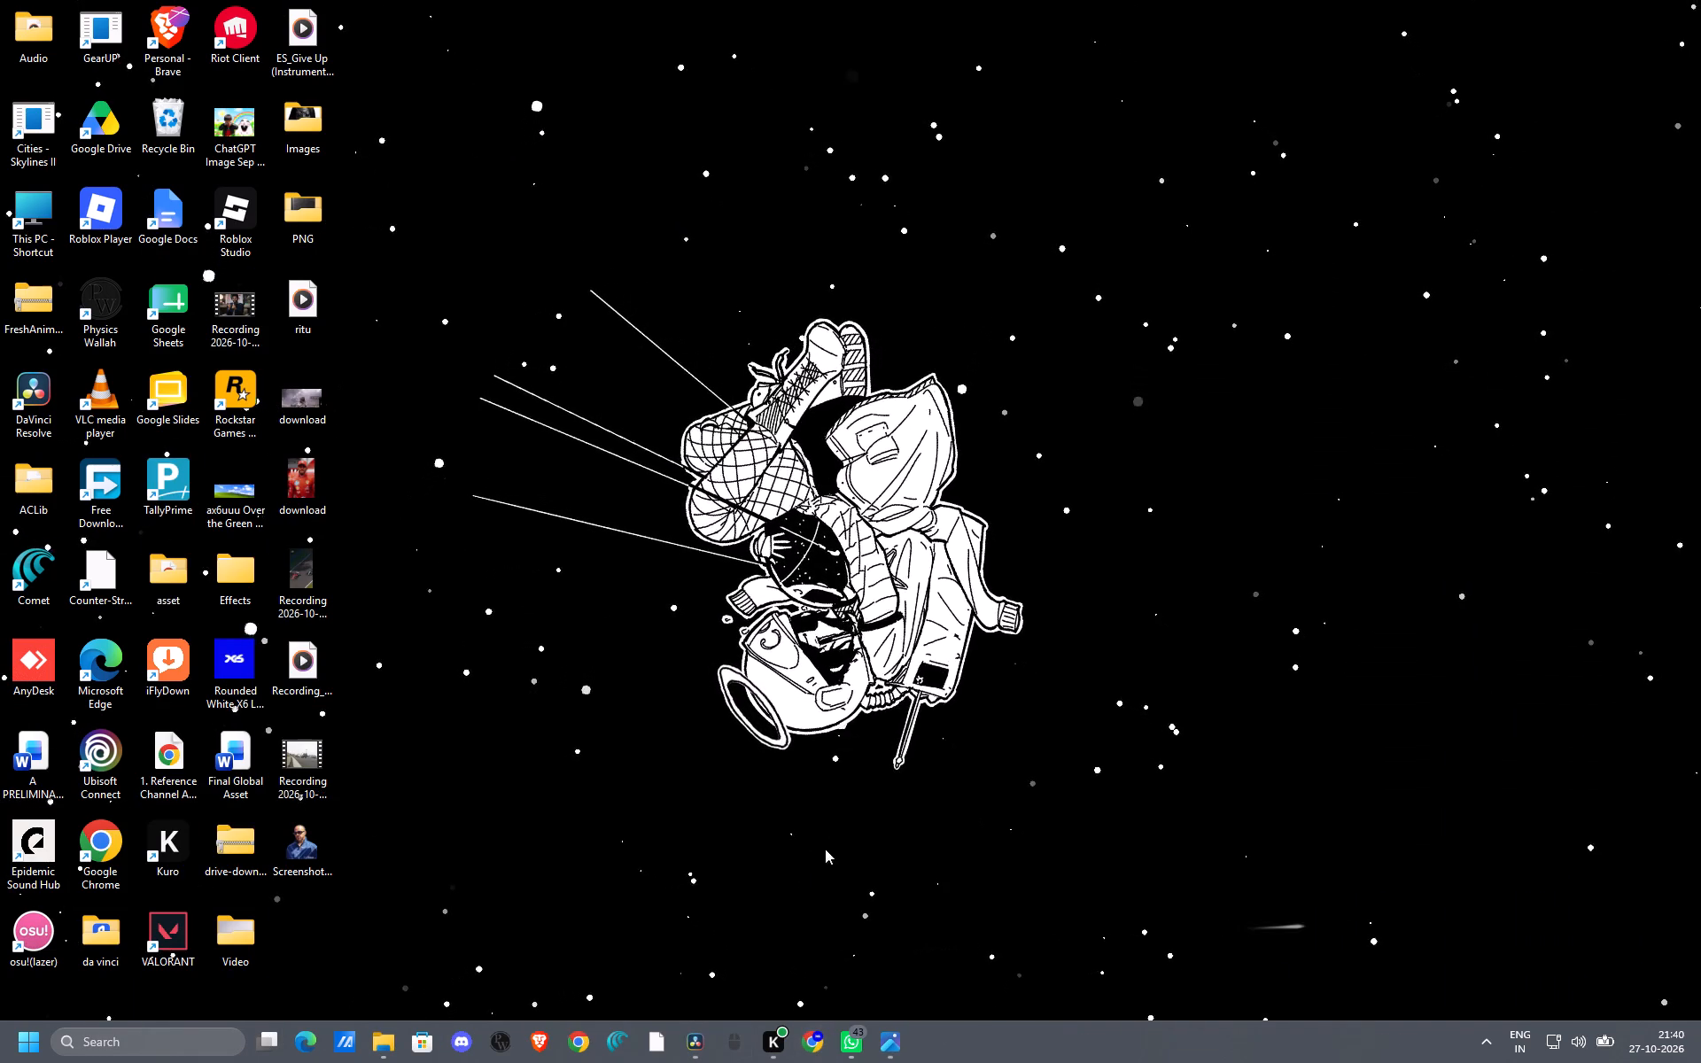
{"action": "left_click", "coordinate": [1700, 0]}
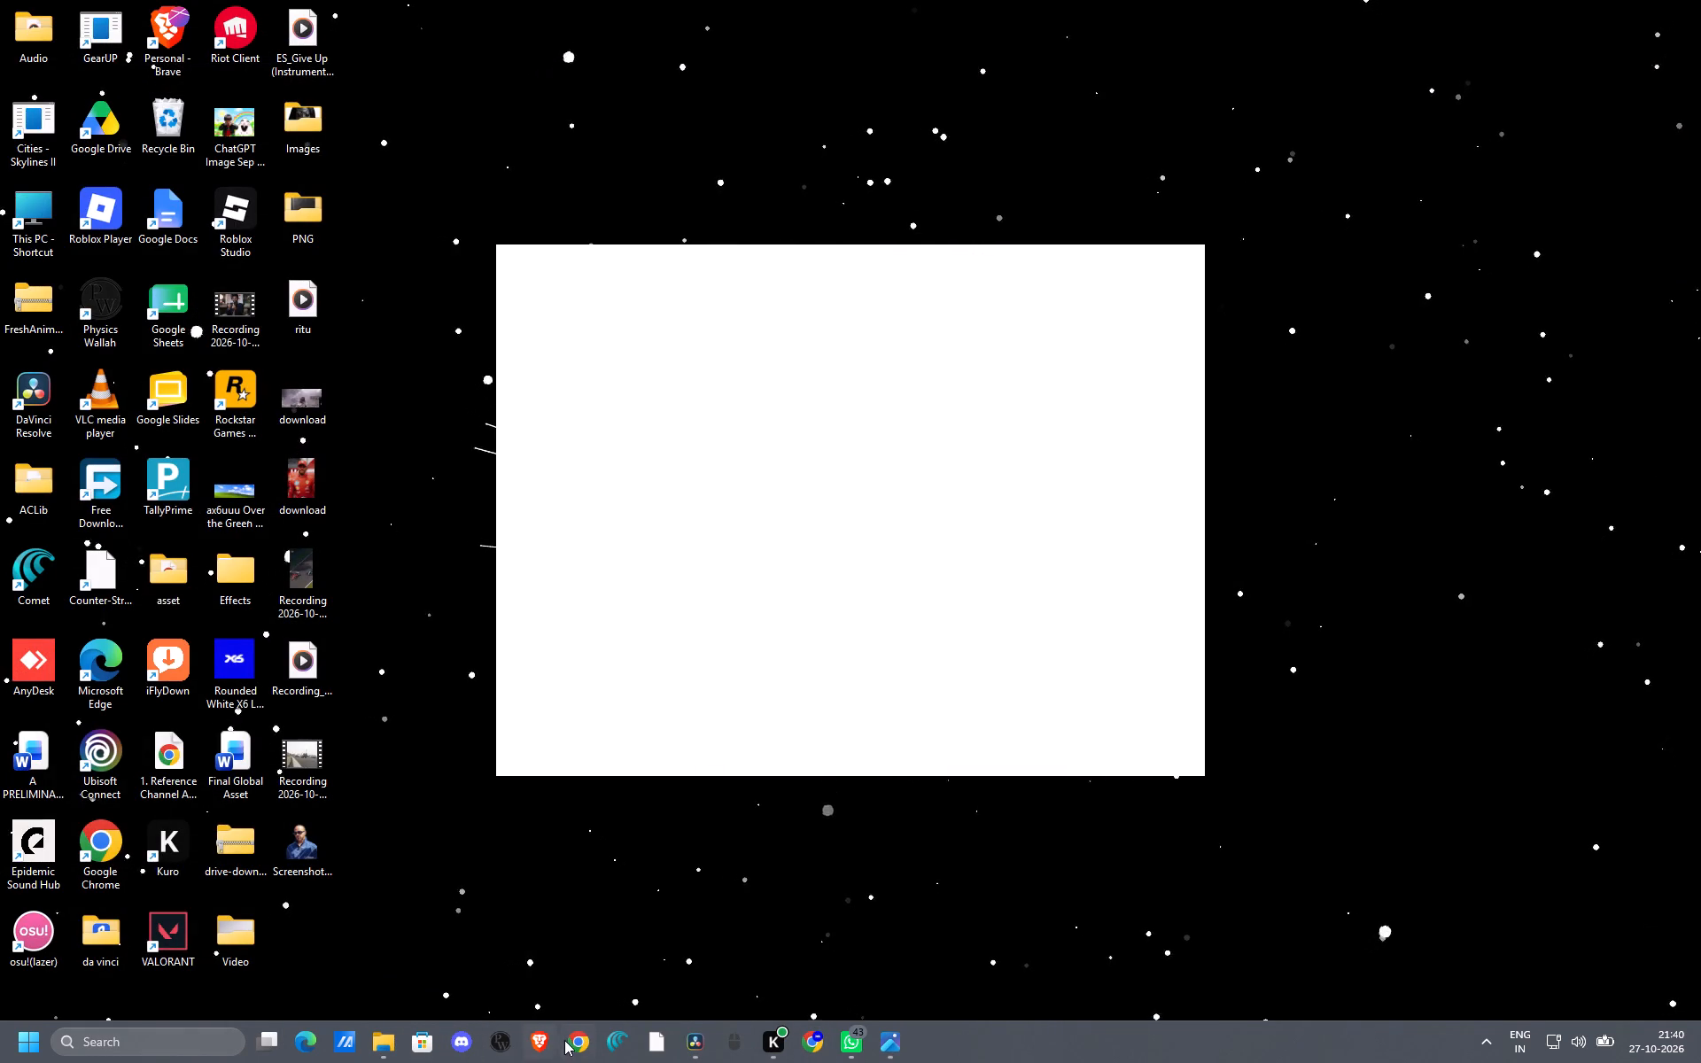
{"action": "left_click", "coordinate": [584, 1040]}
{"action": "left_click", "coordinate": [620, 485]}
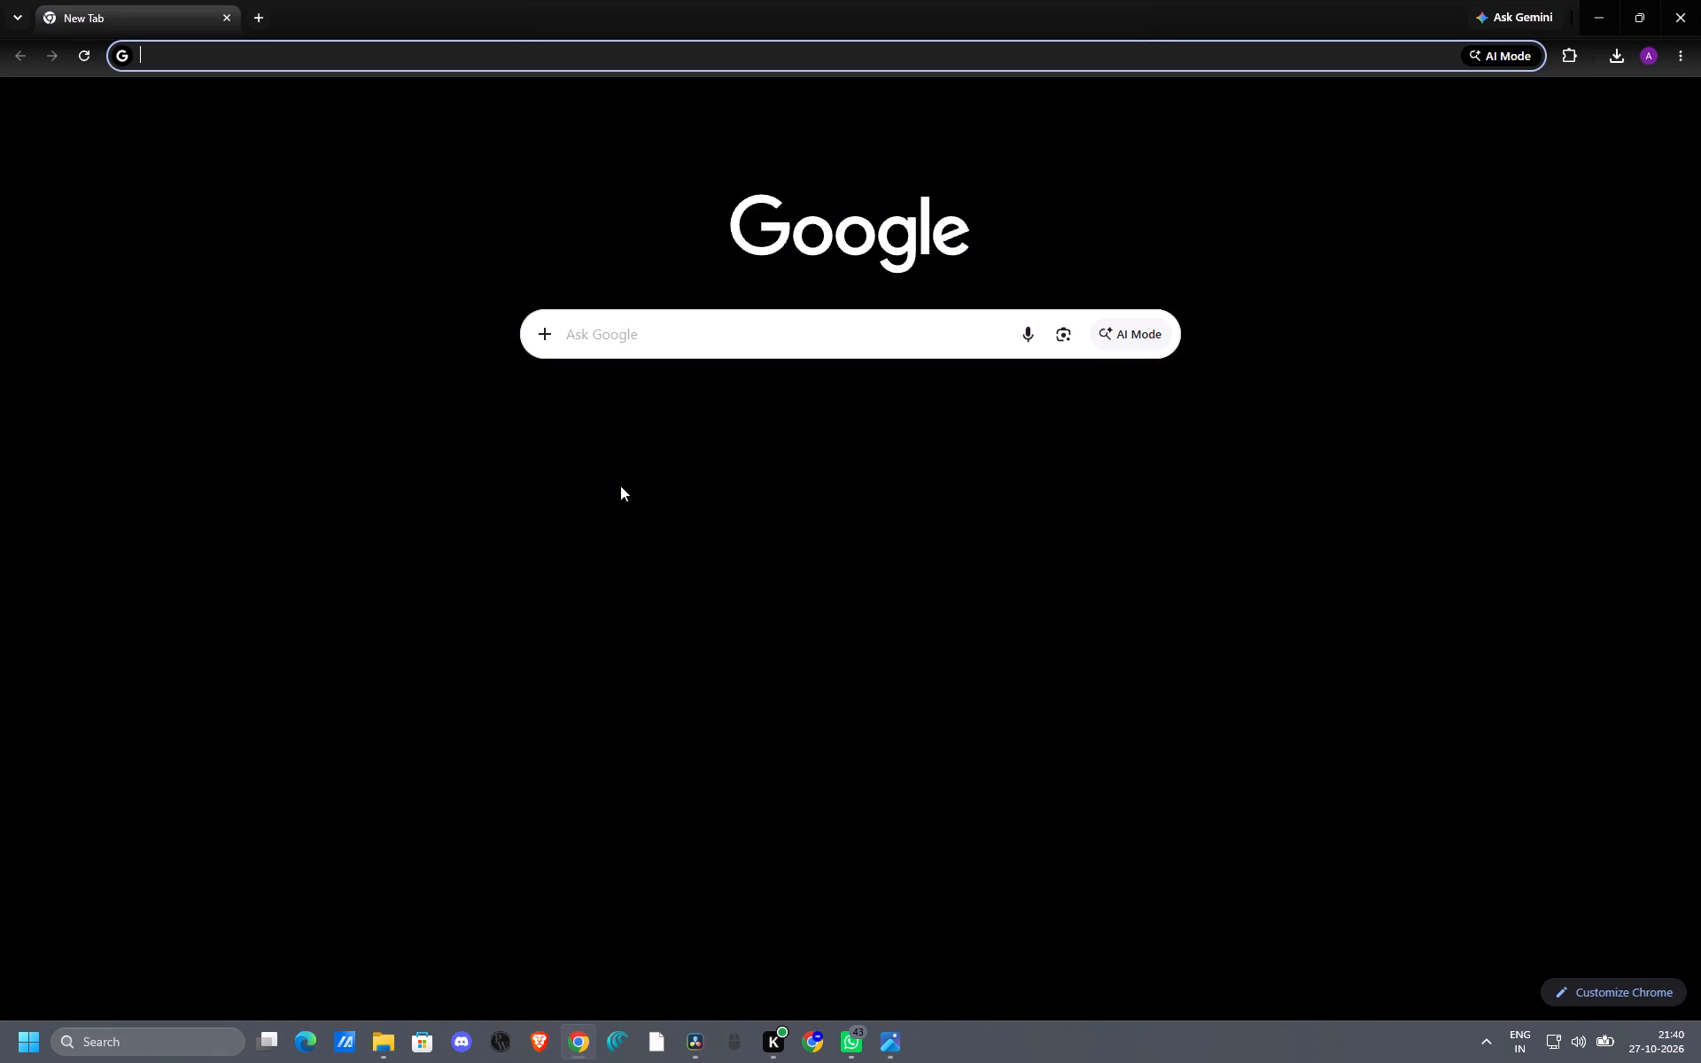
In Chrome, open YouTube and search for "lweis hamilton lifting trophy".
{"action": "key", "text": "l"}
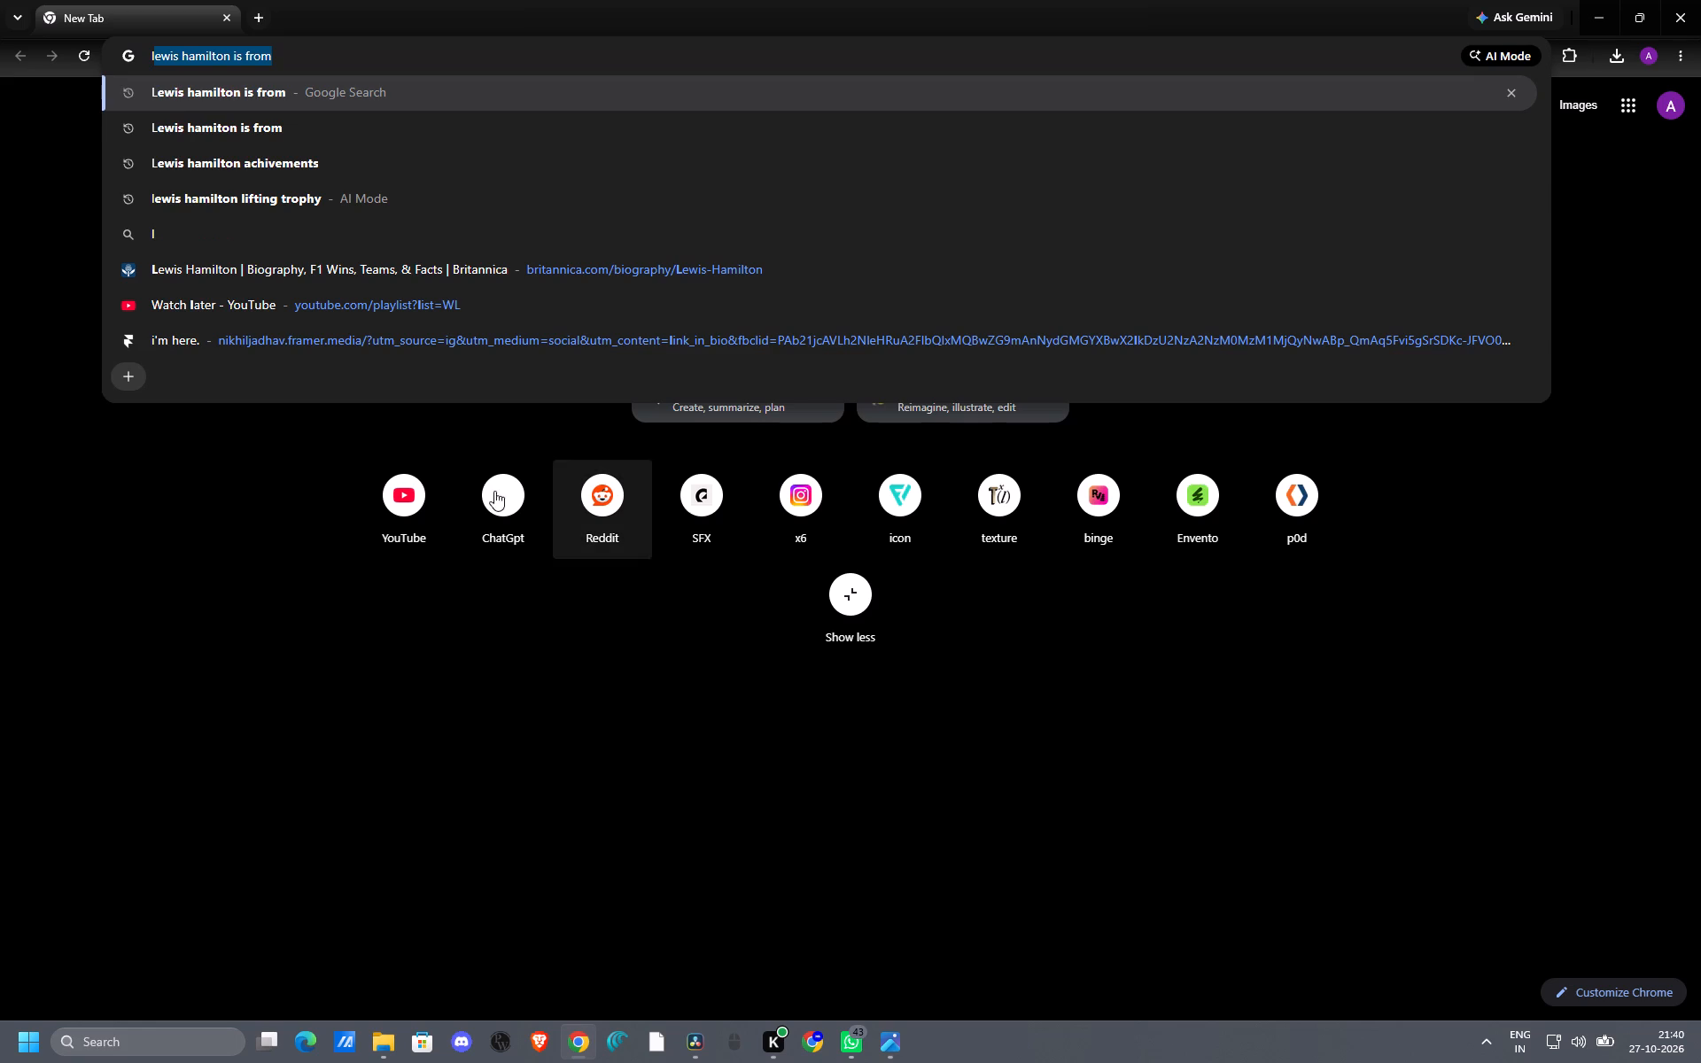
{"action": "left_click", "coordinate": [395, 520]}
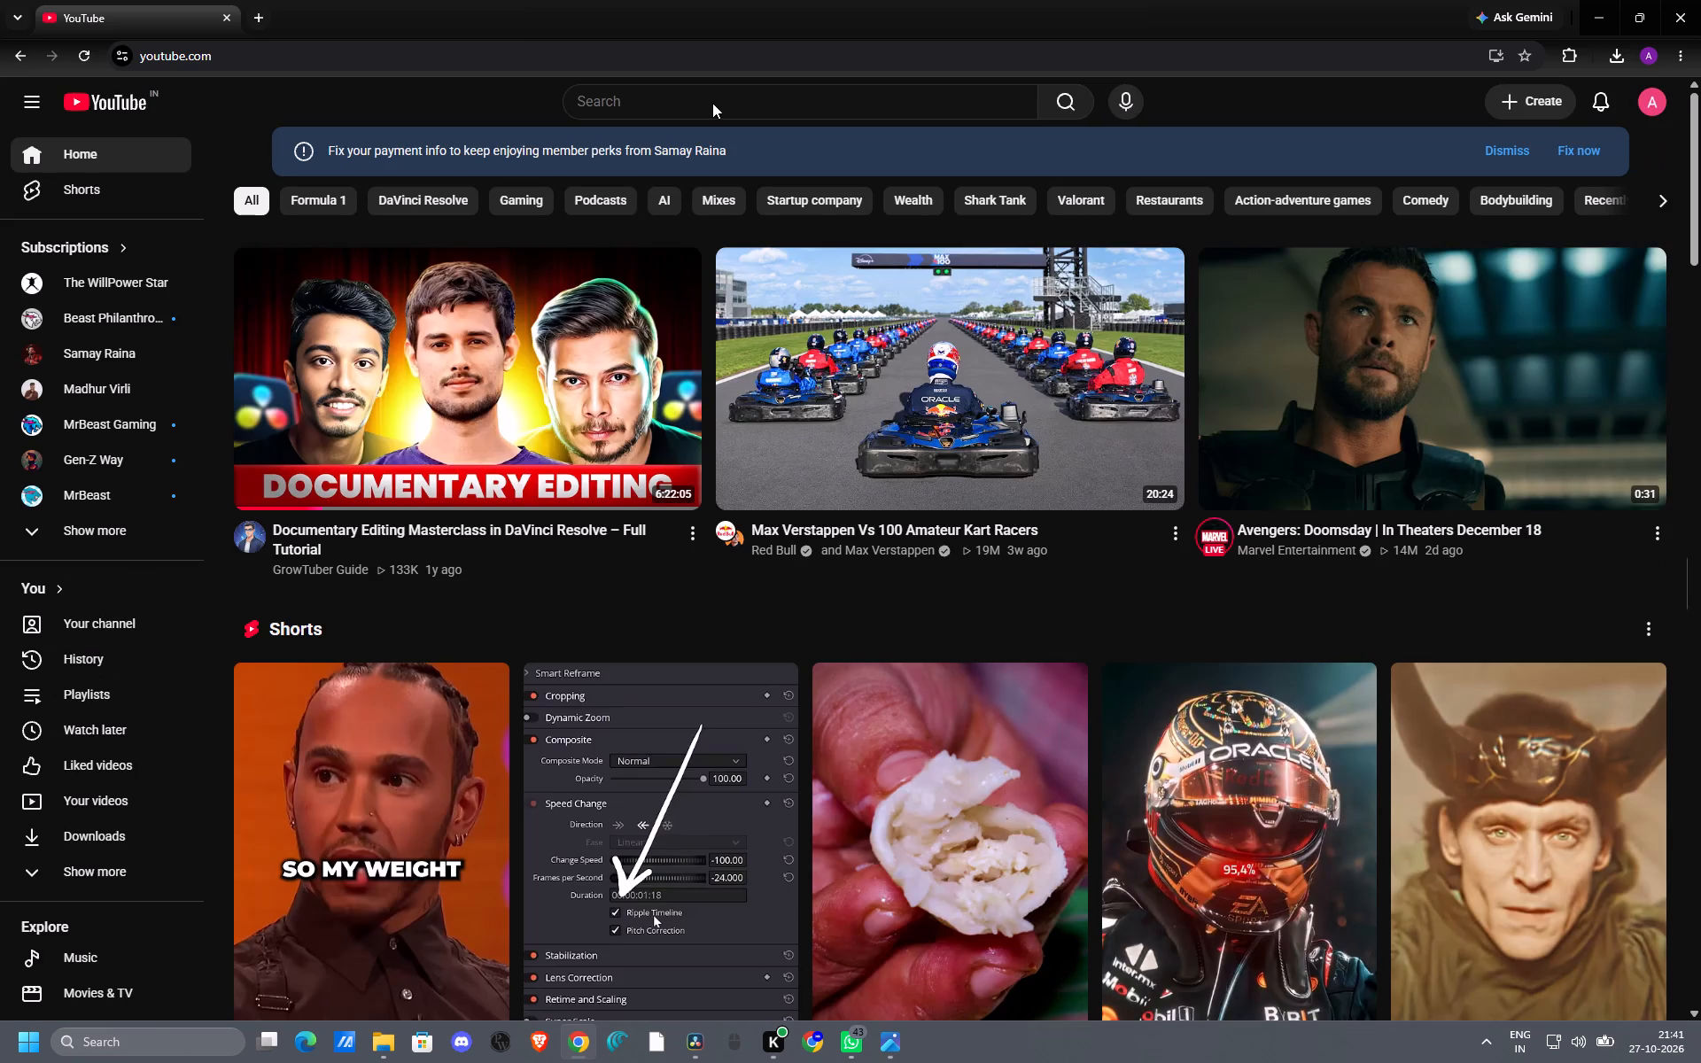
{"action": "left_click", "coordinate": [712, 103]}
{"action": "type", "text": "lweis"}
{"action": "key", "text": "space"}
{"action": "type", "text": "hamilton"}
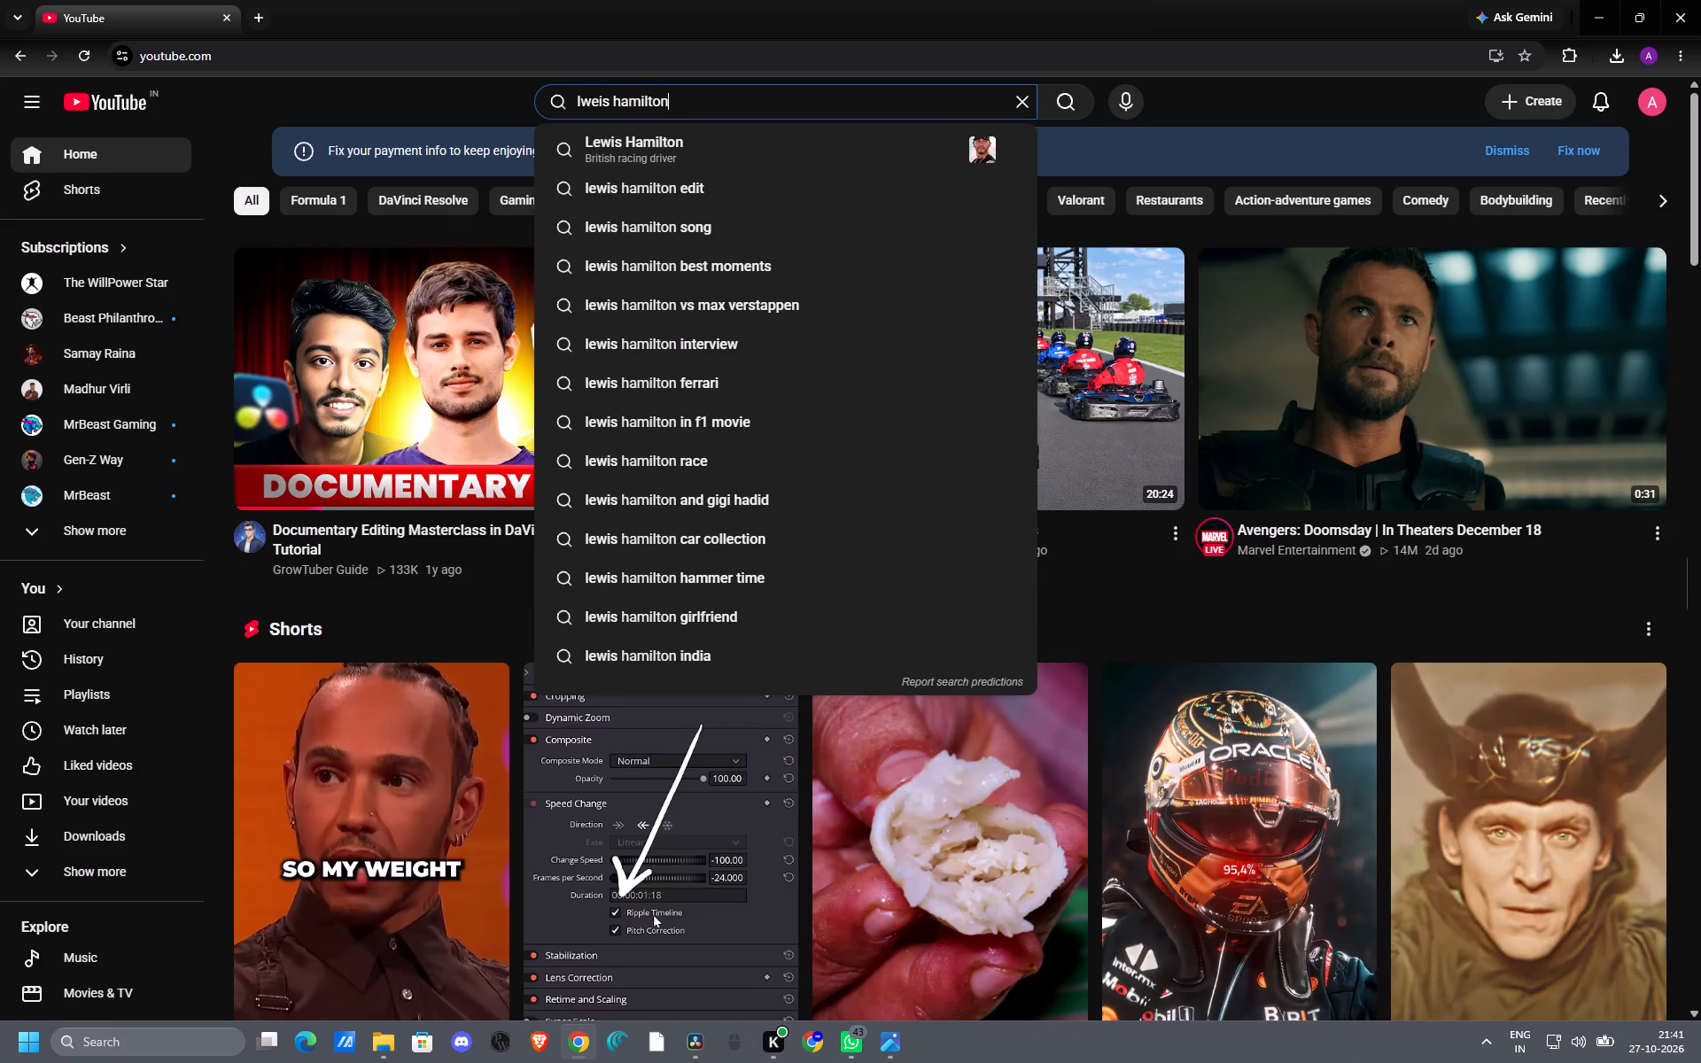
{"action": "key", "text": "space"}
{"action": "type", "text": "edit"}
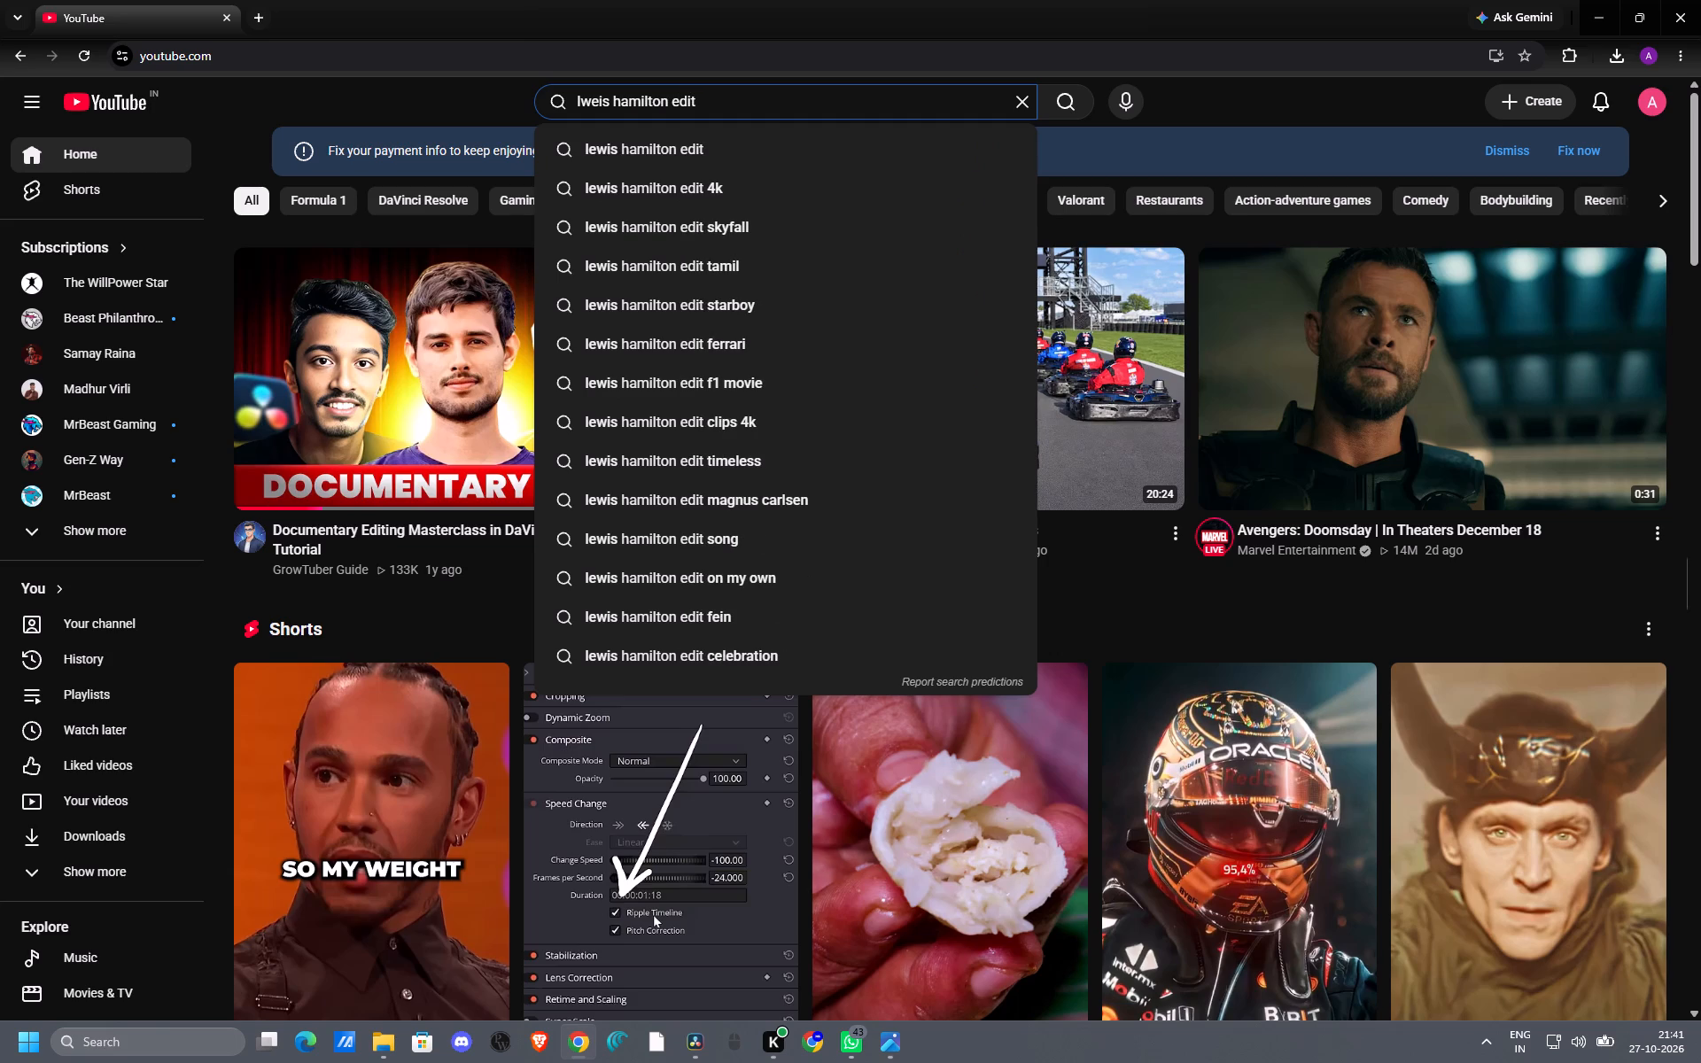
{"action": "key", "text": "BackSpace"}
{"action": "key", "text": "BackSpace"}
{"action": "key", "text": "BackSpace"}
{"action": "key", "text": "BackSpace"}
{"action": "type", "text": "lifting trophy"}
{"action": "key", "text": "Return"}
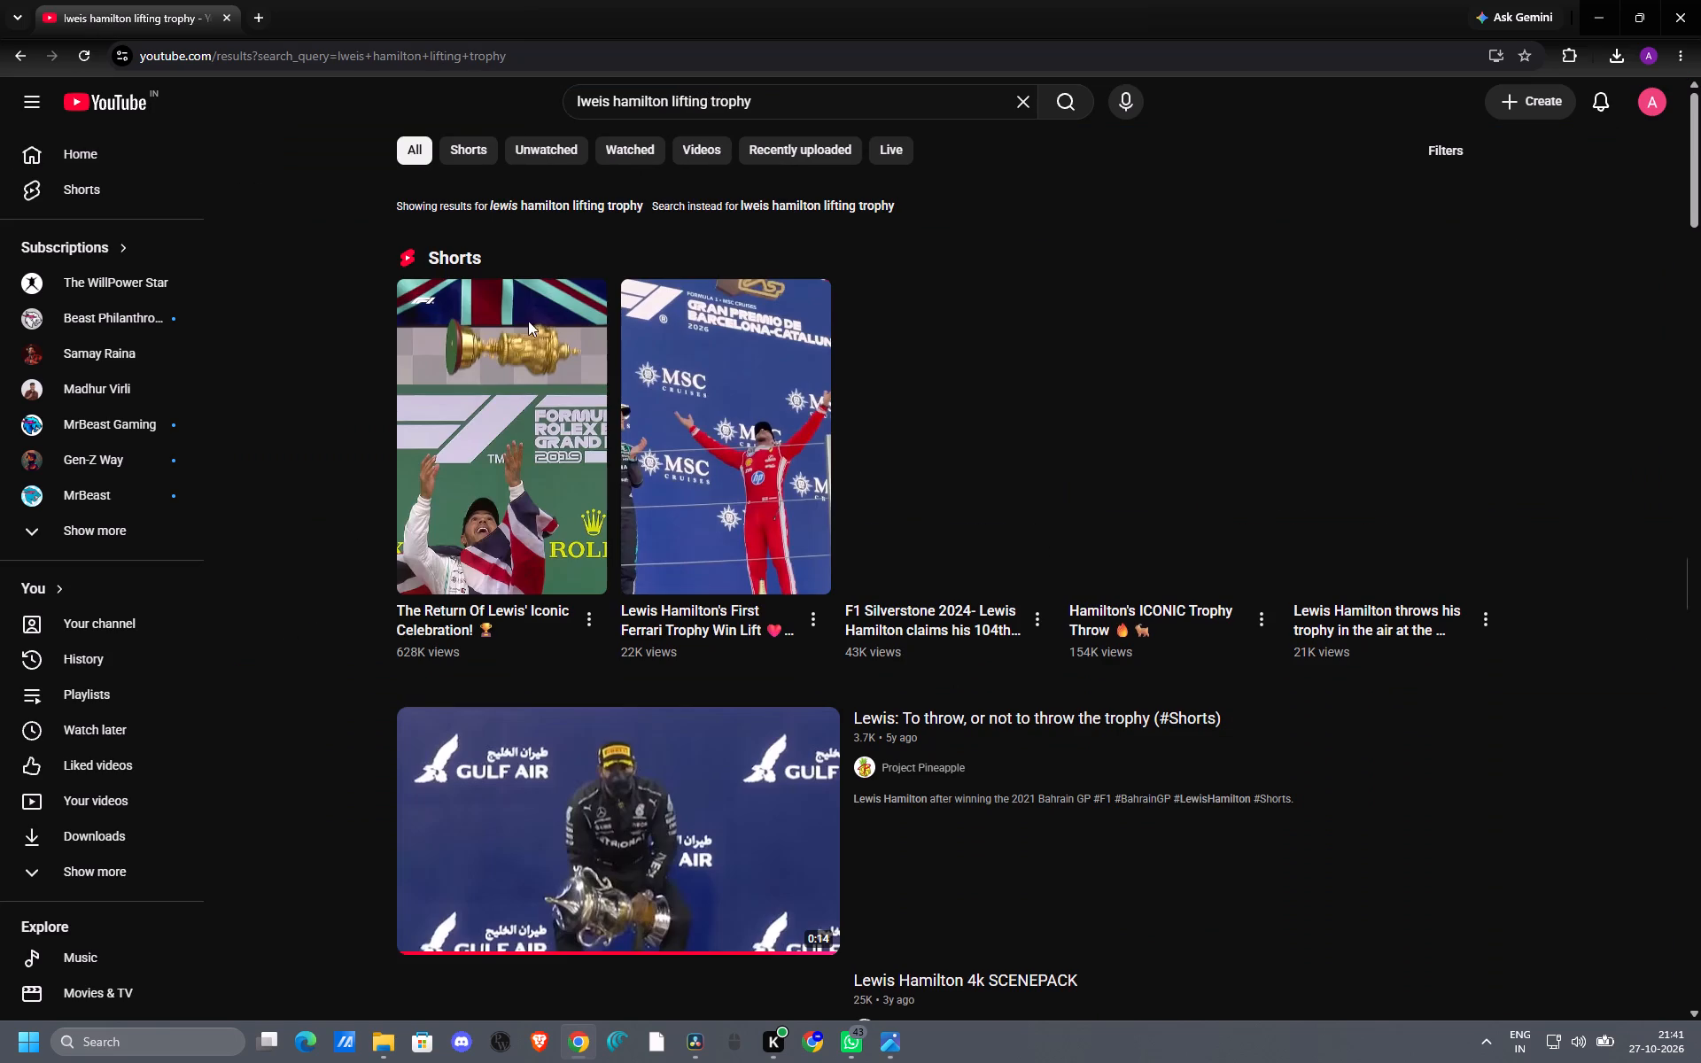
Look through the trophy search results and open the video "Trophy Lifting During British GP Podium Celebration!" in full screen.
{"action": "left_click", "coordinate": [442, 485]}
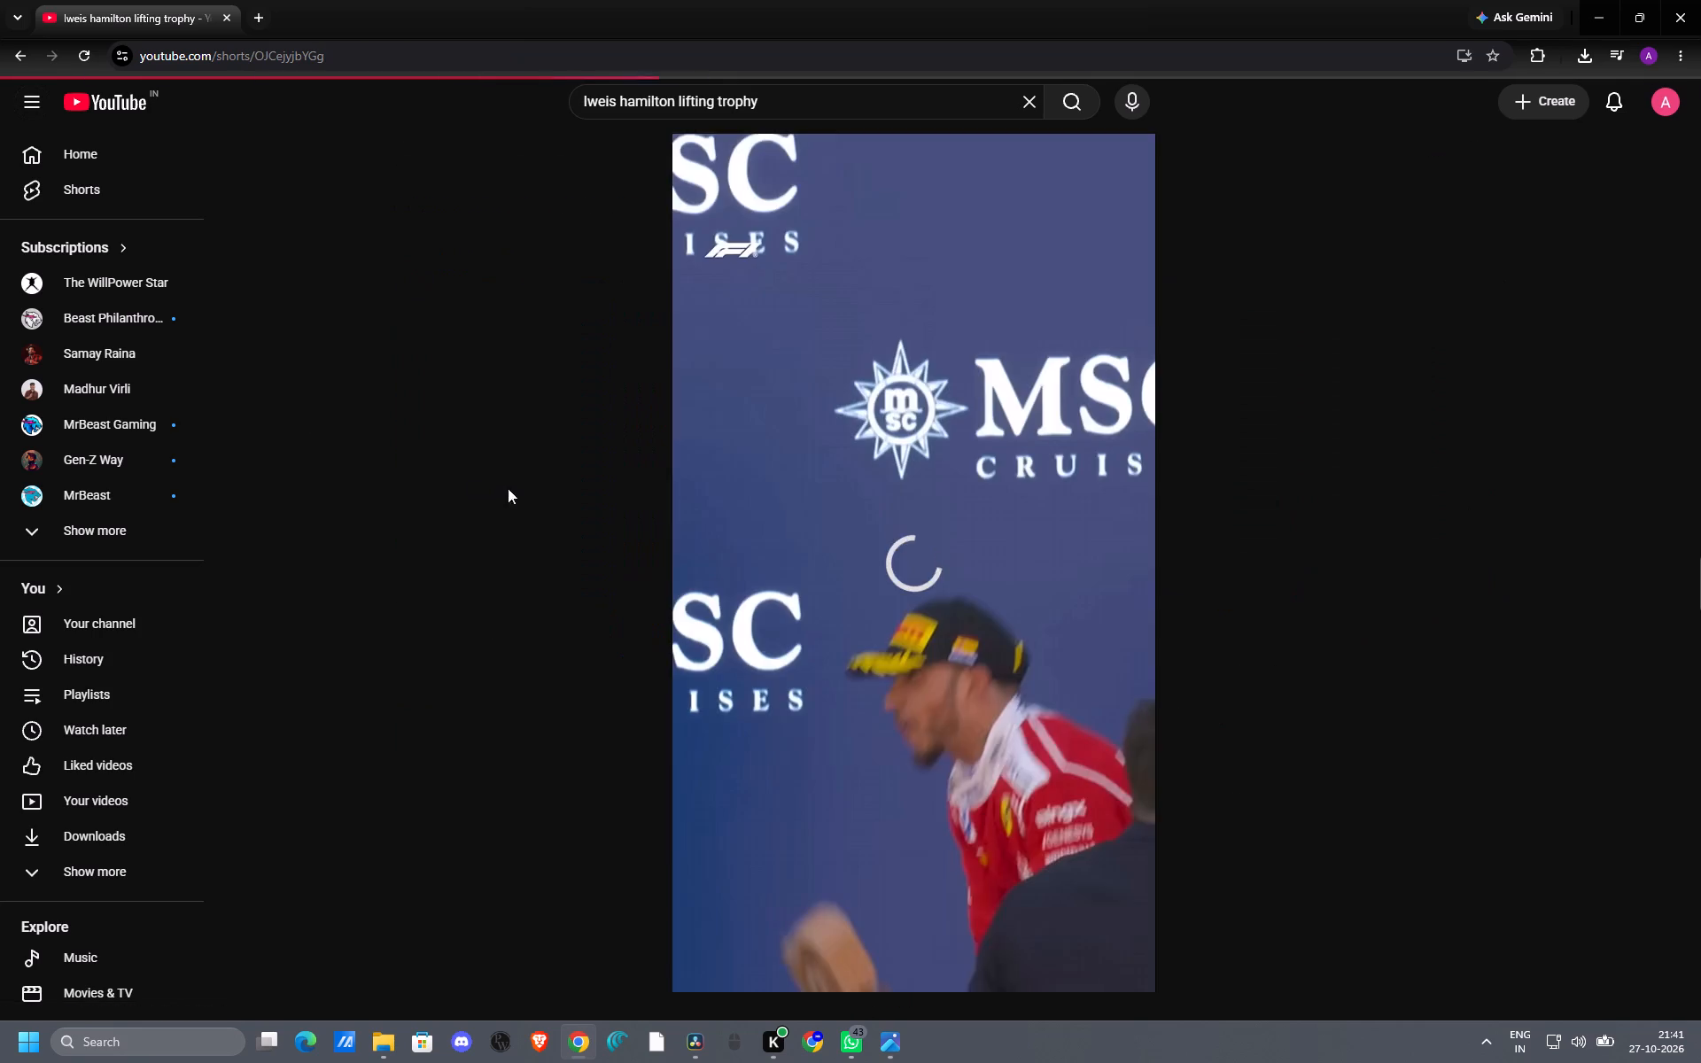
{"action": "left_click", "coordinate": [17, 47]}
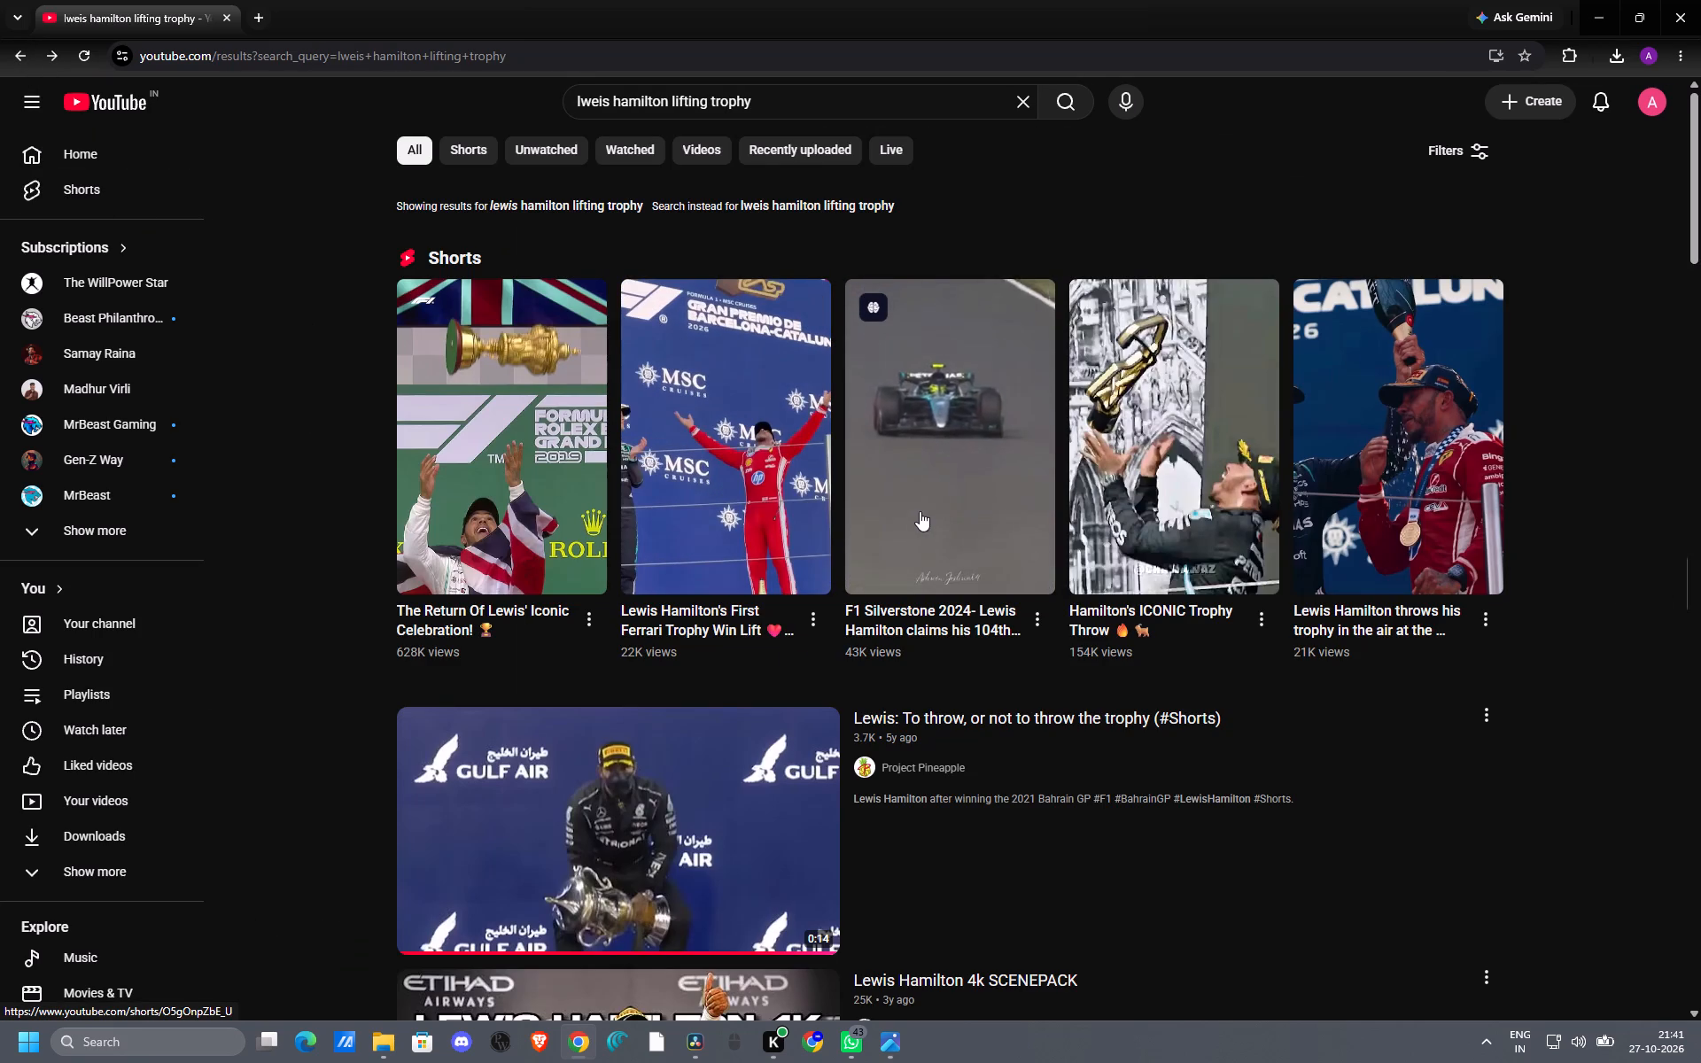
{"action": "scroll", "coordinate": [918, 511], "scroll_direction": "down", "scroll_amount": 5}
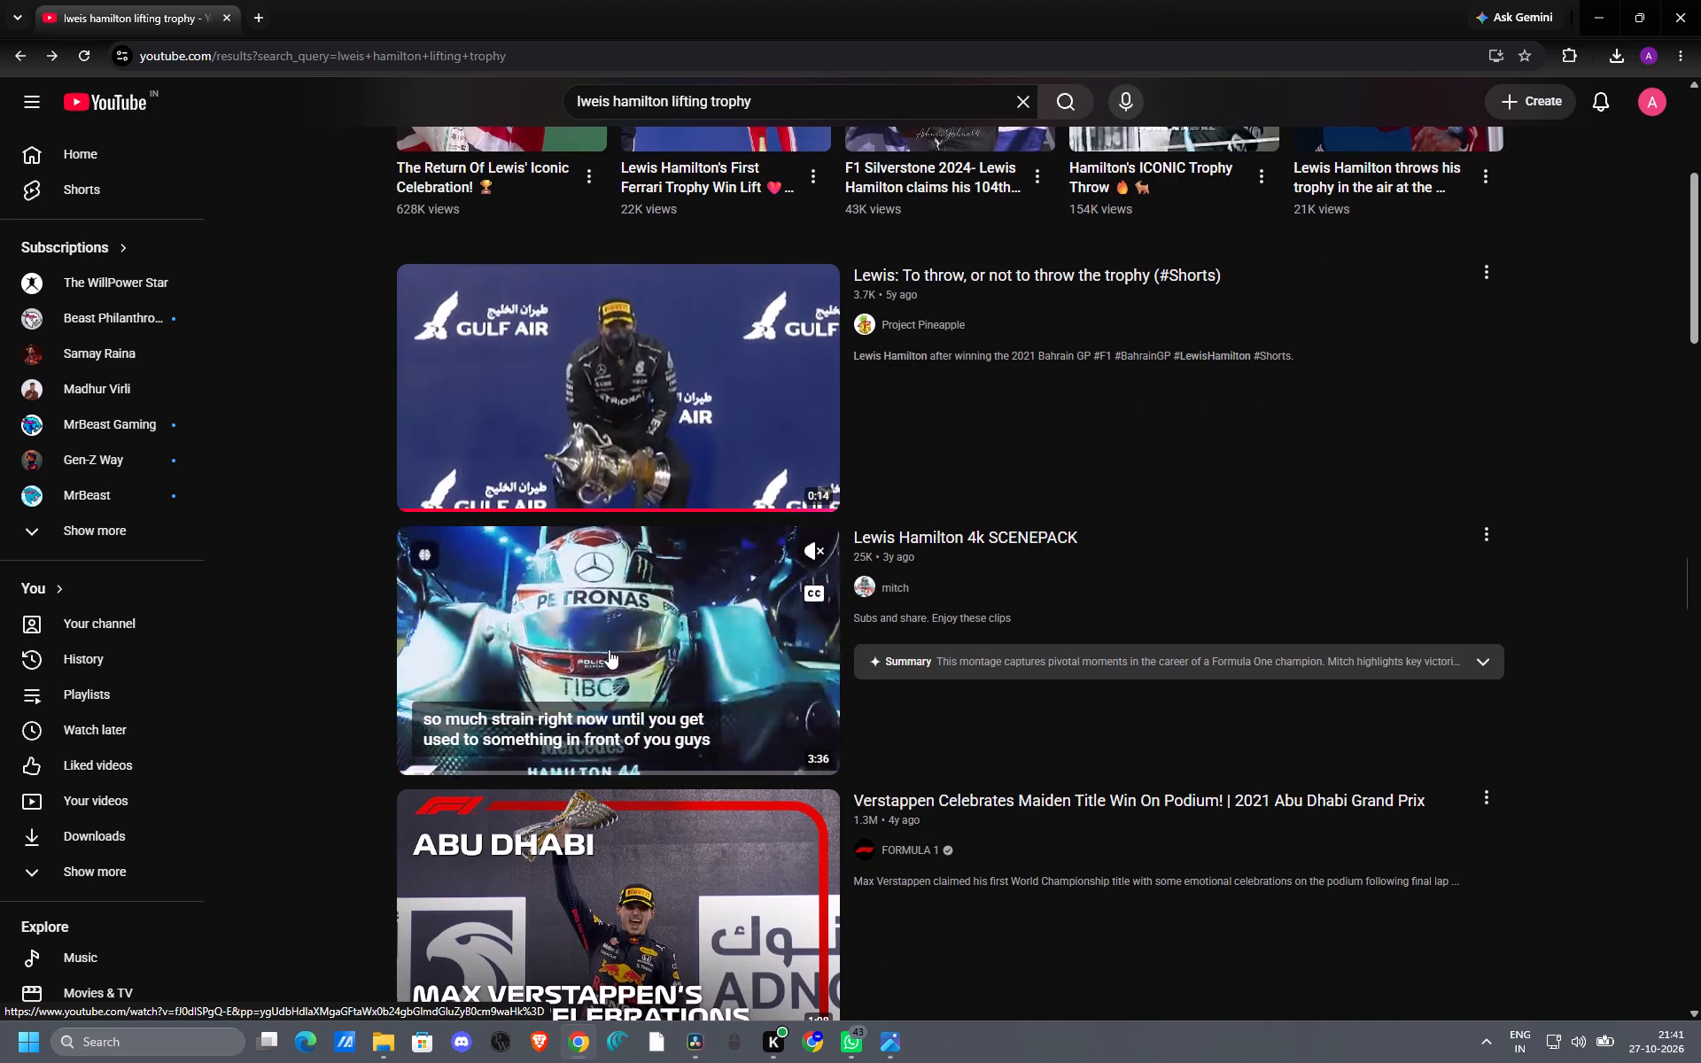
{"action": "scroll", "coordinate": [610, 653], "scroll_direction": "down", "scroll_amount": 4}
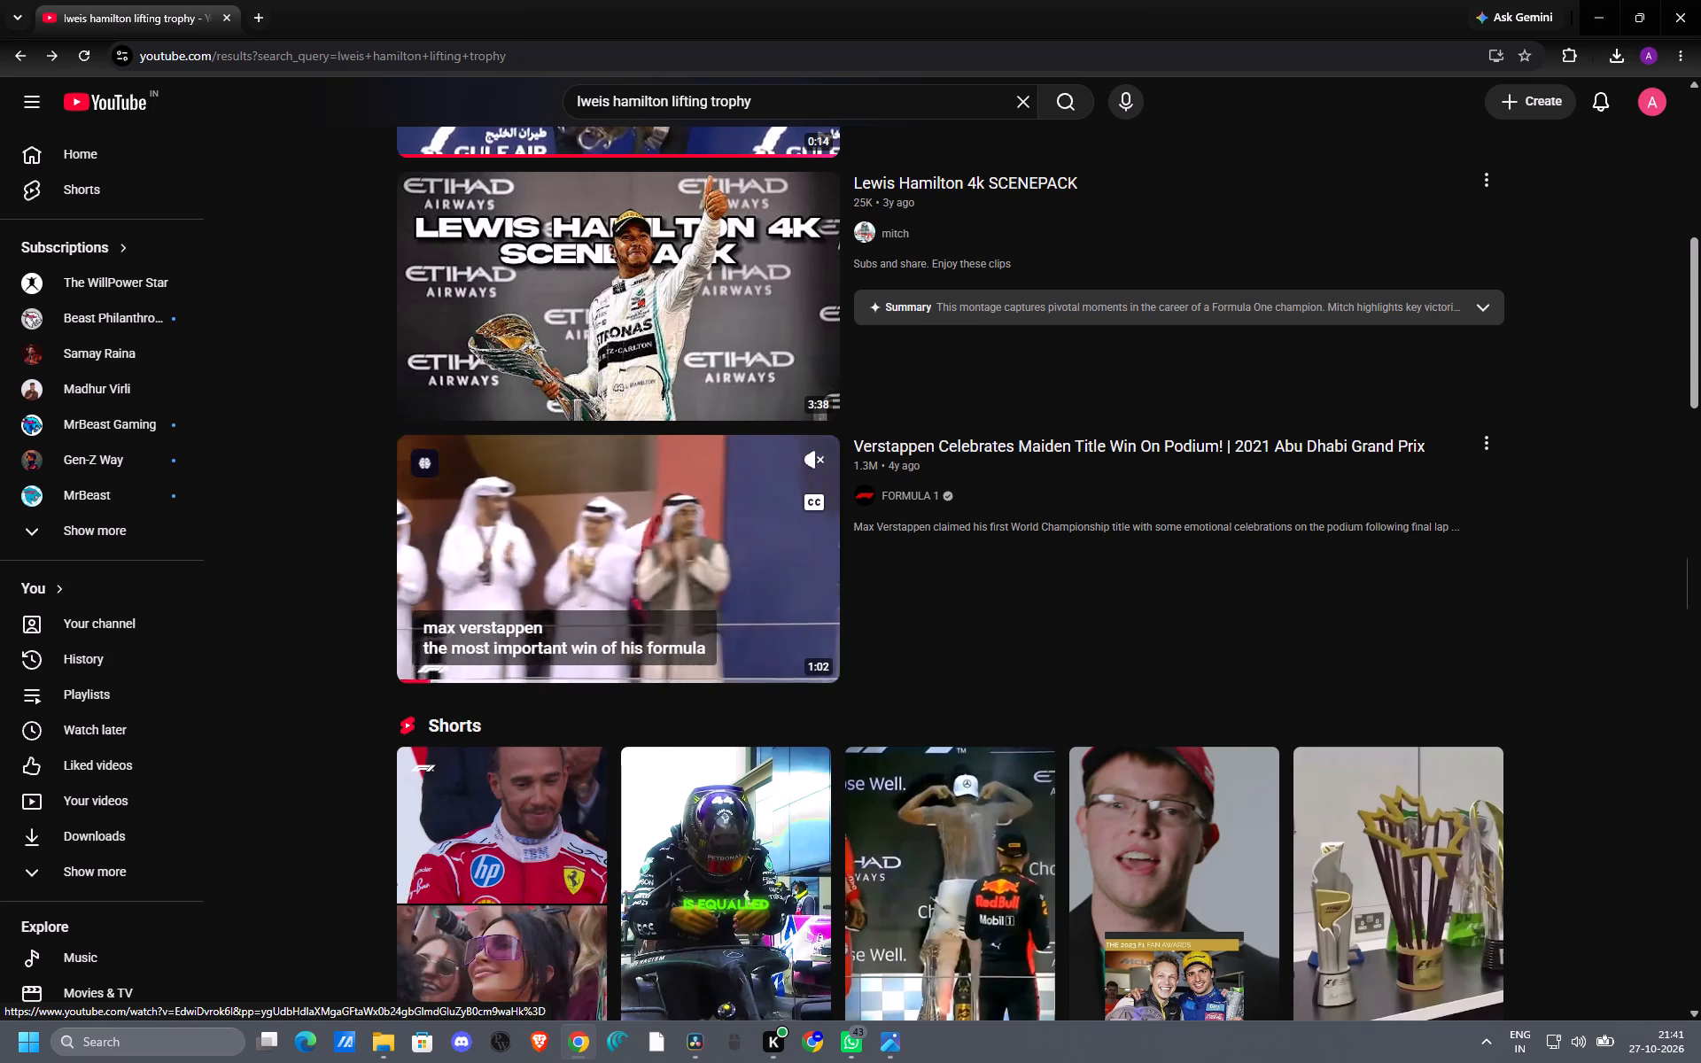
{"action": "scroll", "coordinate": [645, 634], "scroll_direction": "down", "scroll_amount": 3}
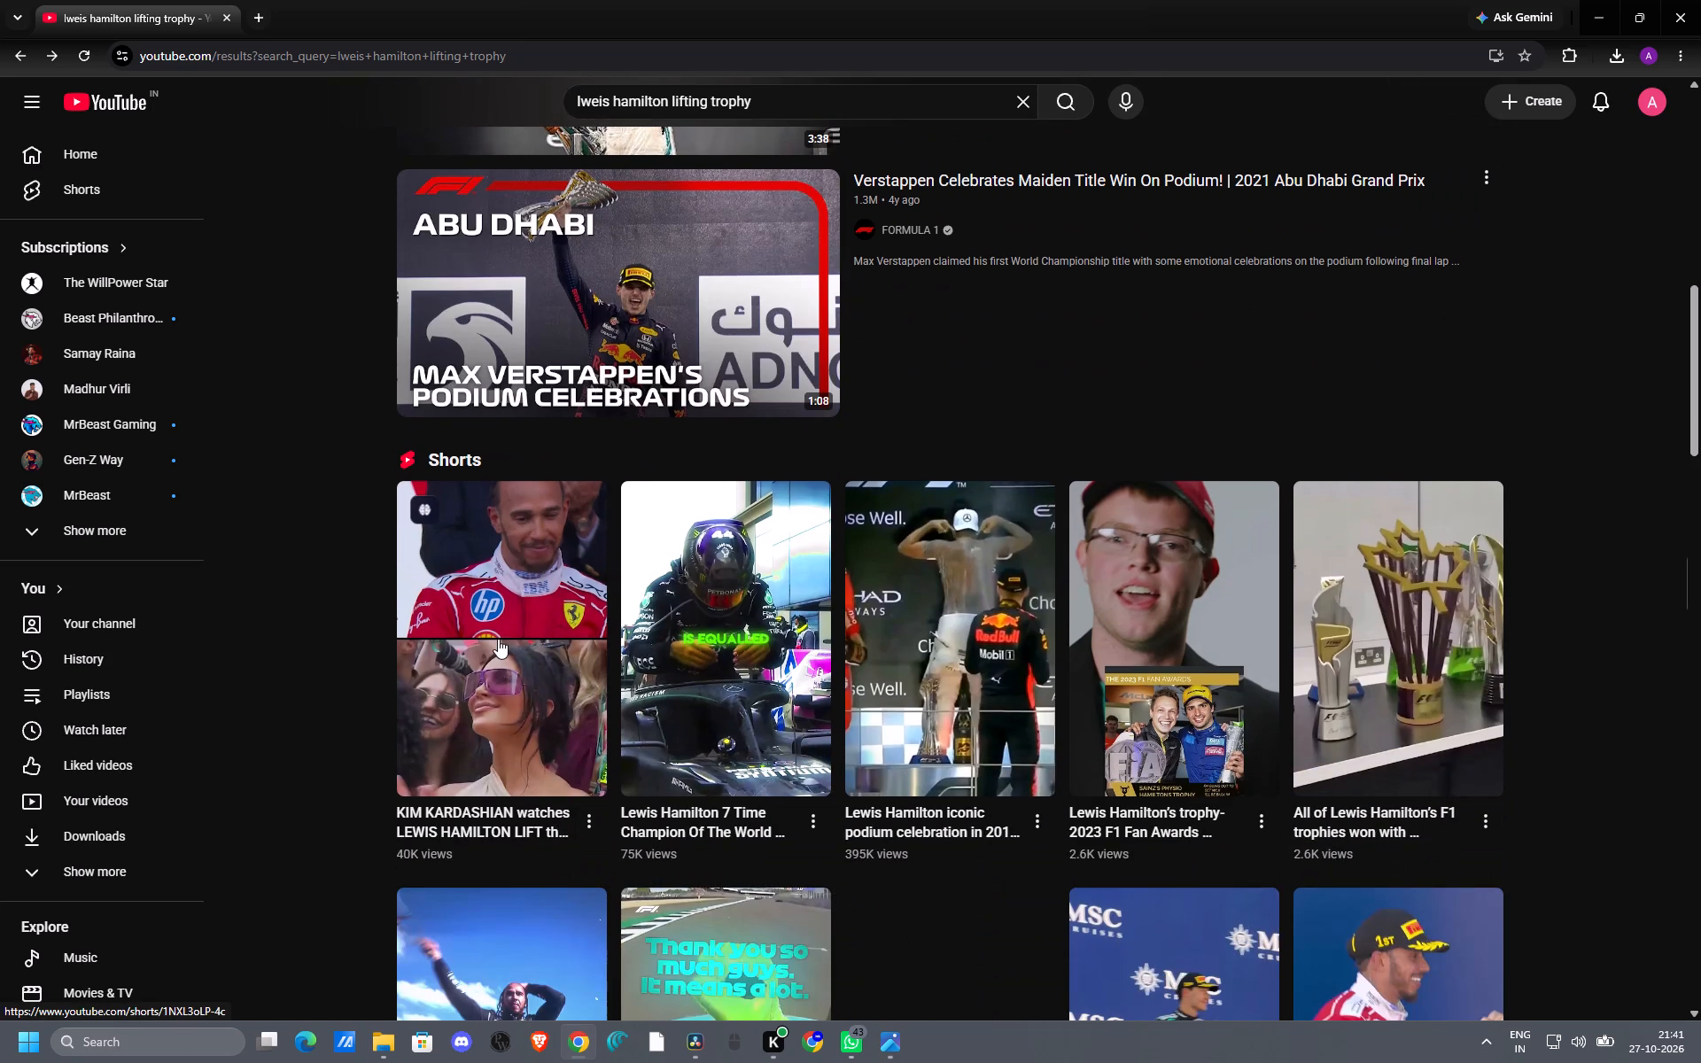
{"action": "scroll", "coordinate": [499, 640], "scroll_direction": "down", "scroll_amount": 9}
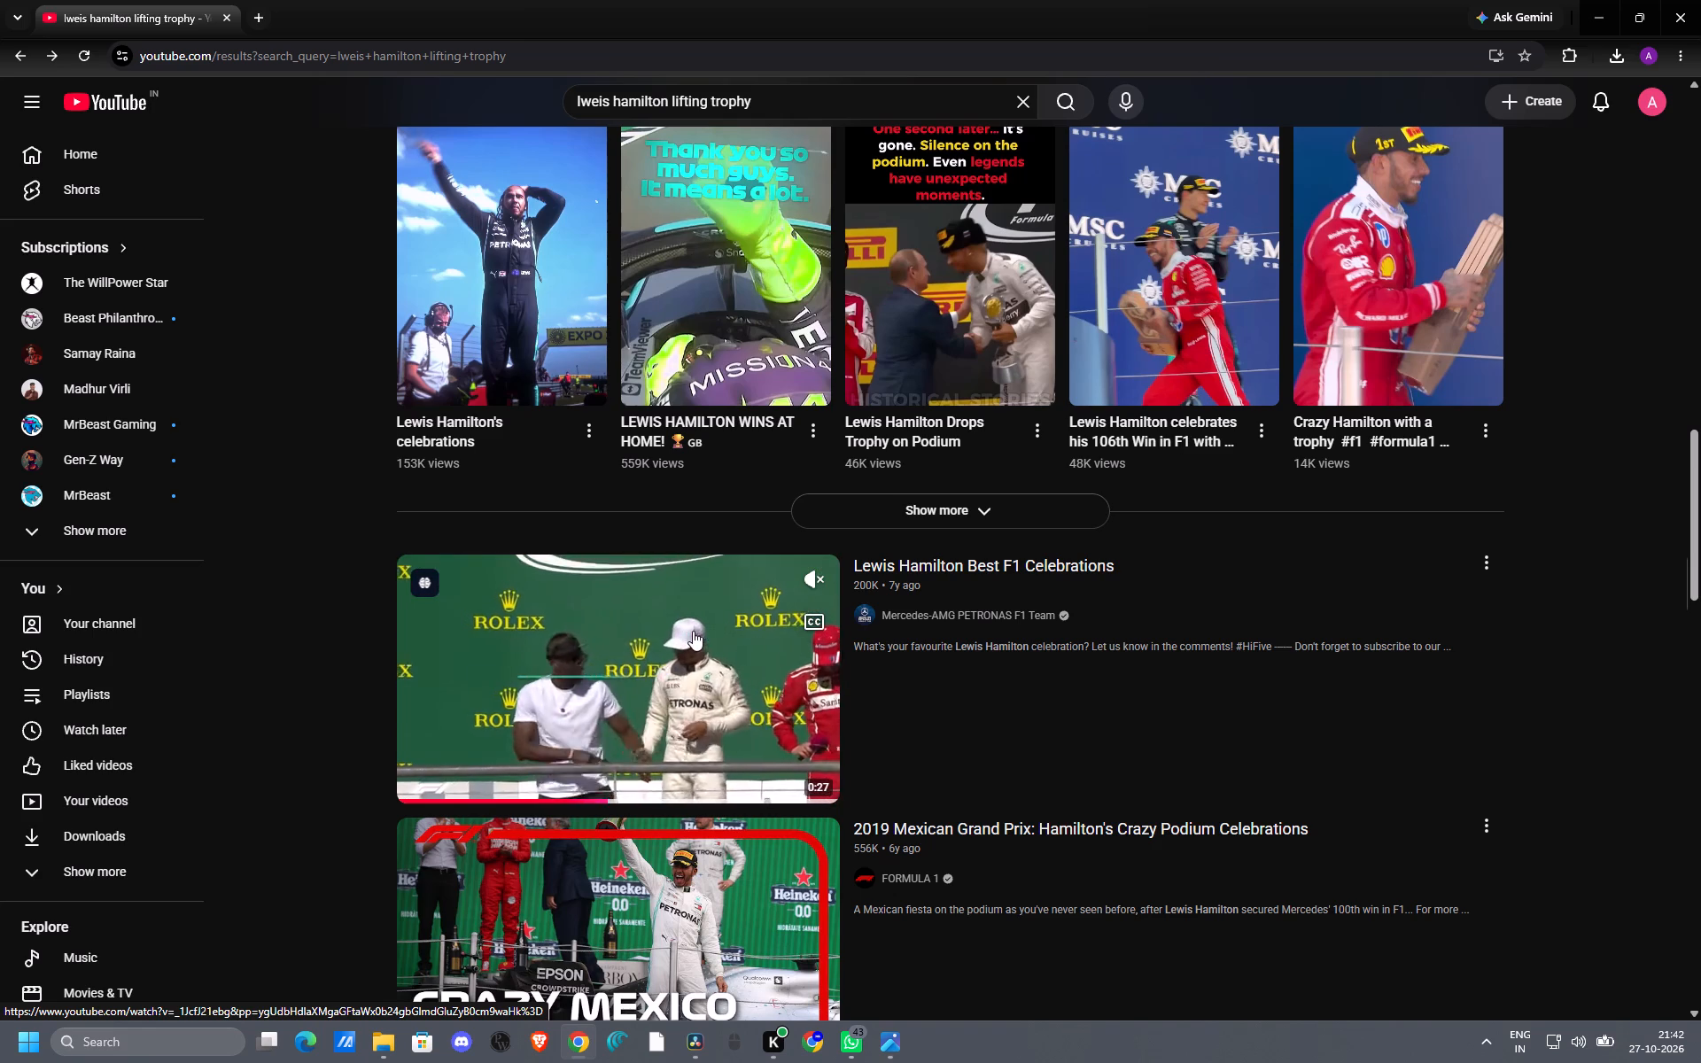
{"action": "scroll", "coordinate": [642, 692], "scroll_direction": "down", "scroll_amount": 2}
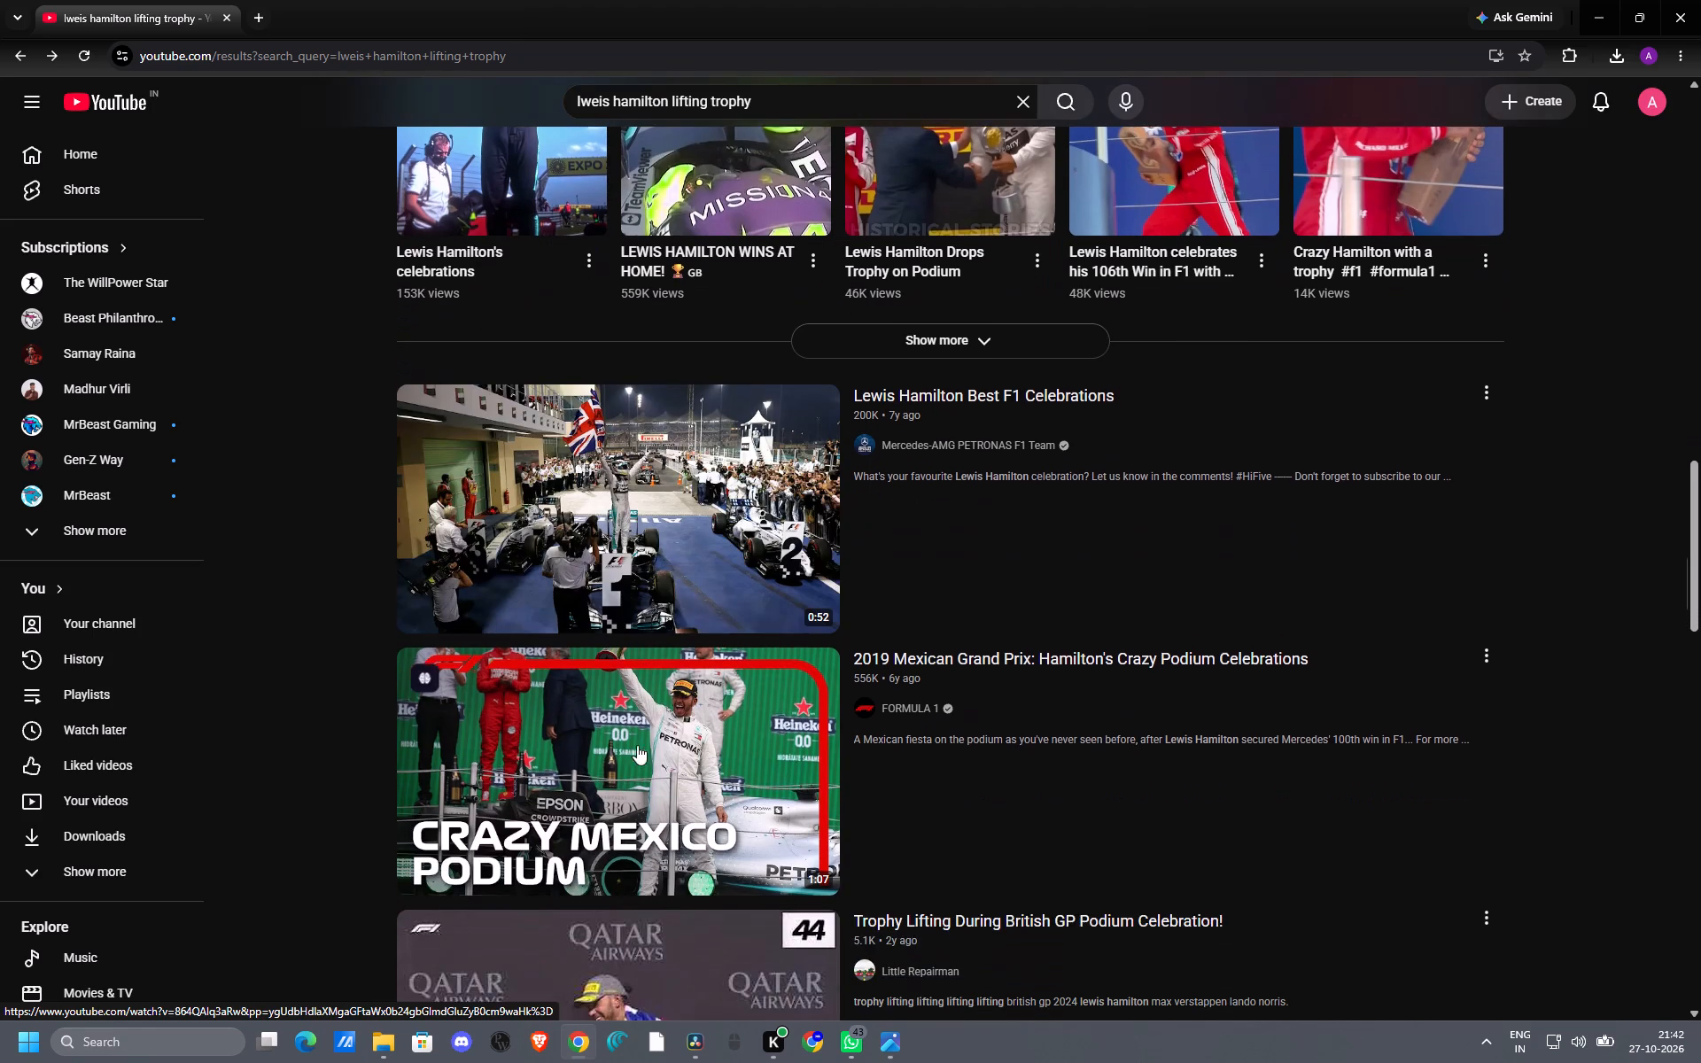
{"action": "scroll", "coordinate": [630, 757], "scroll_direction": "down", "scroll_amount": 3}
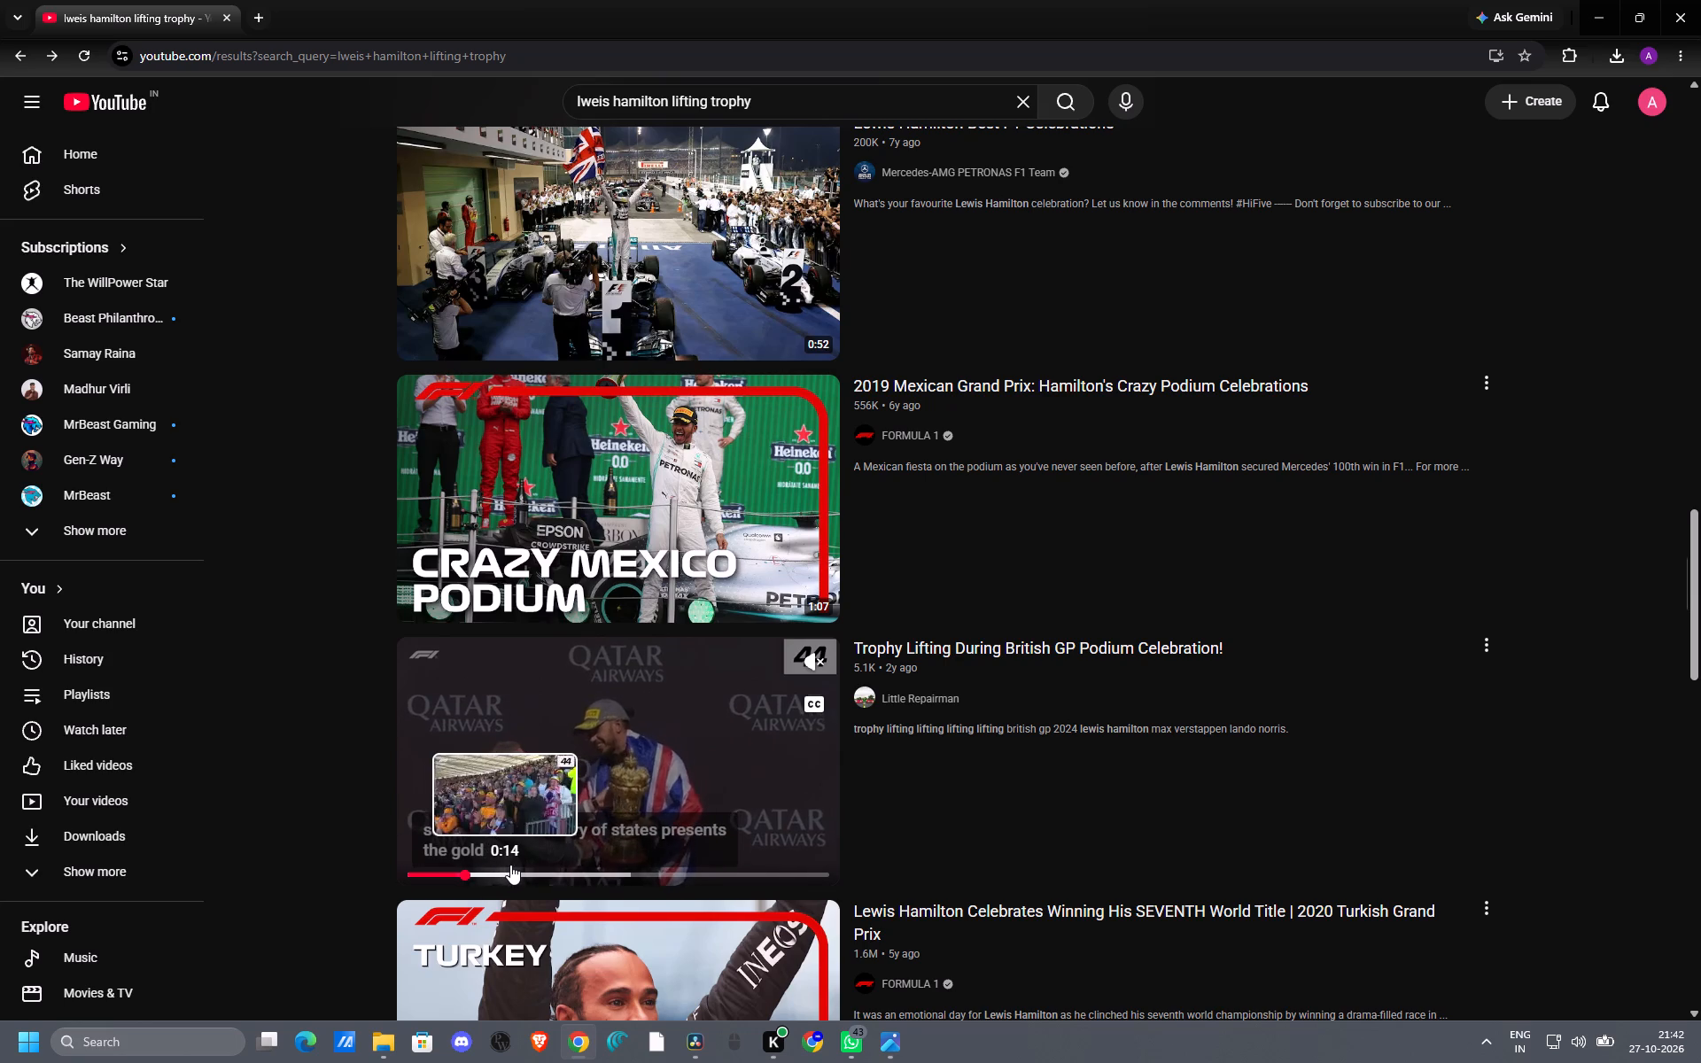
{"action": "left_click", "coordinate": [517, 719]}
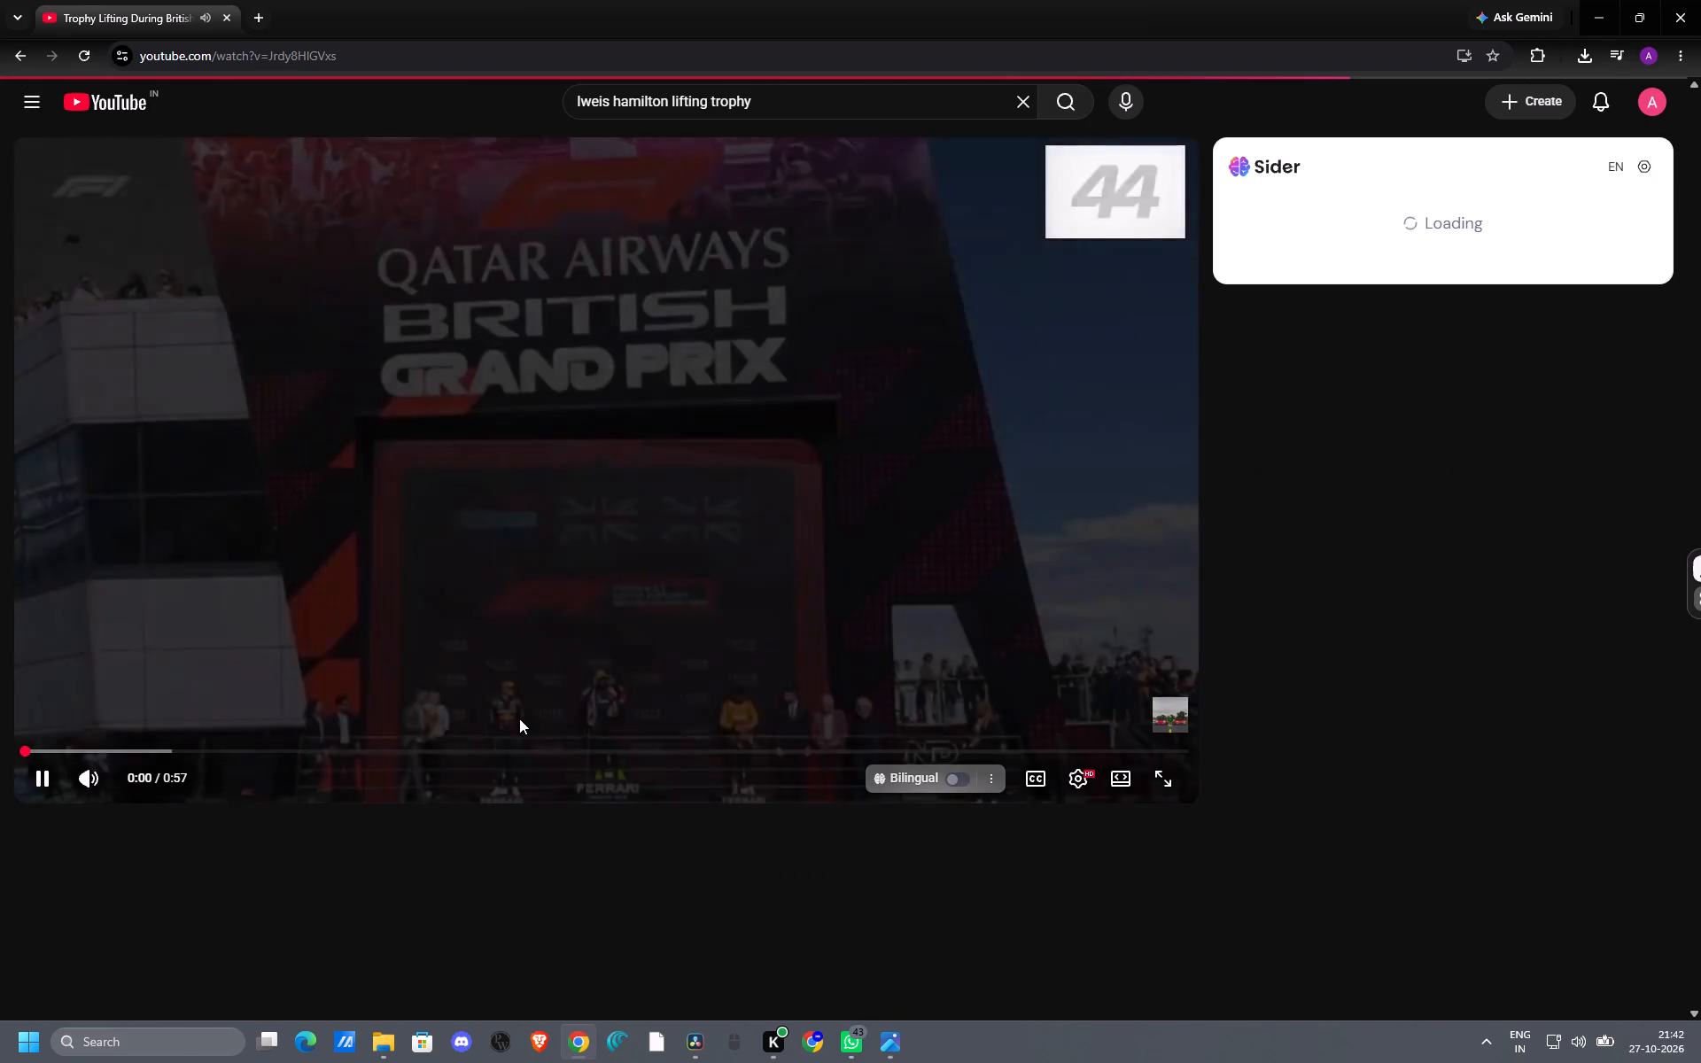
{"action": "left_click", "coordinate": [1162, 777]}
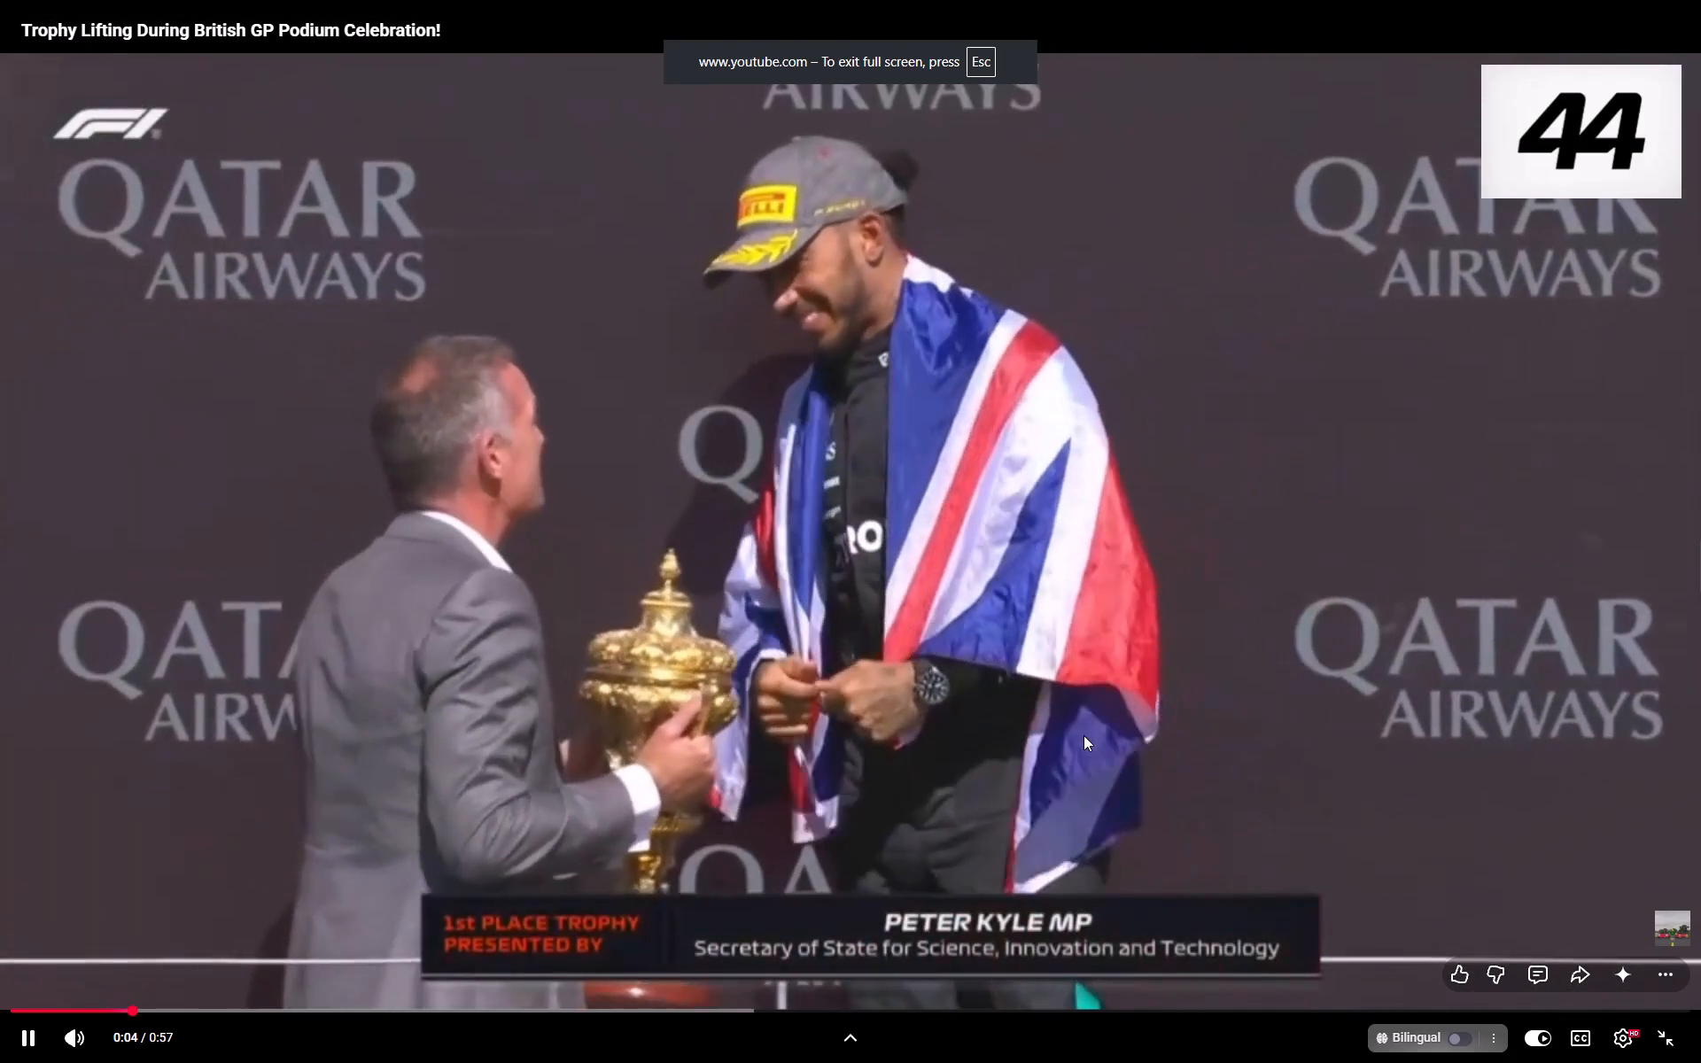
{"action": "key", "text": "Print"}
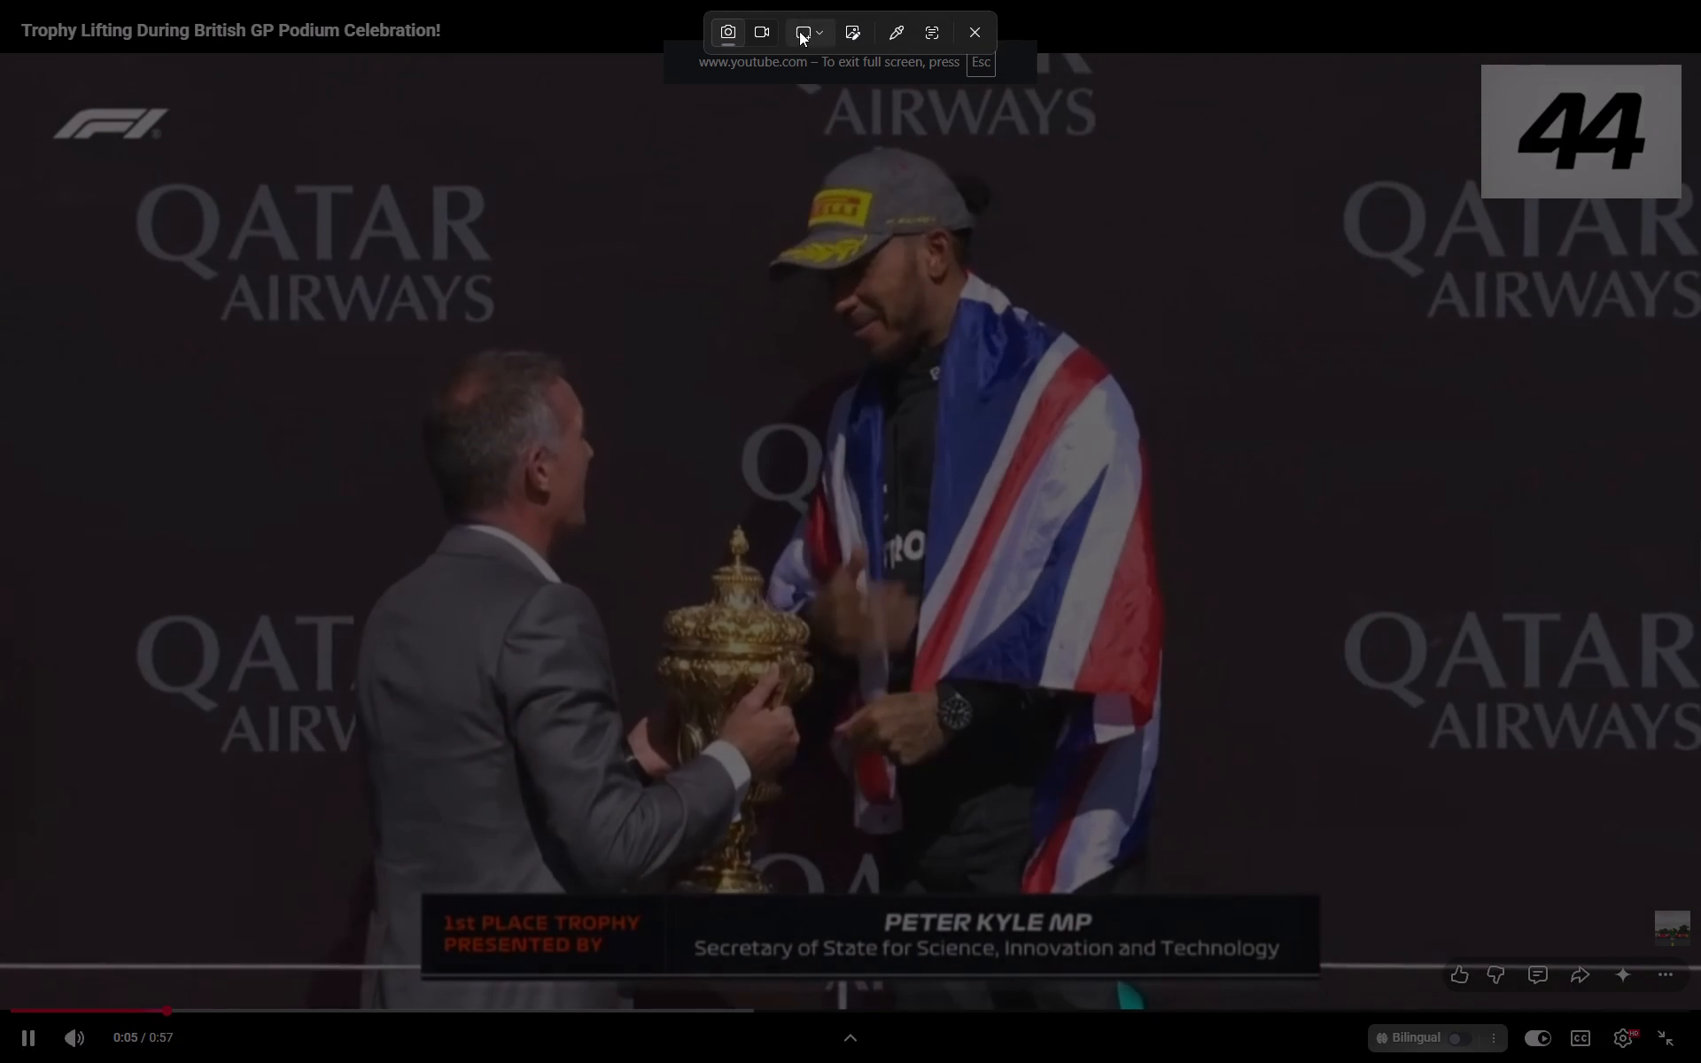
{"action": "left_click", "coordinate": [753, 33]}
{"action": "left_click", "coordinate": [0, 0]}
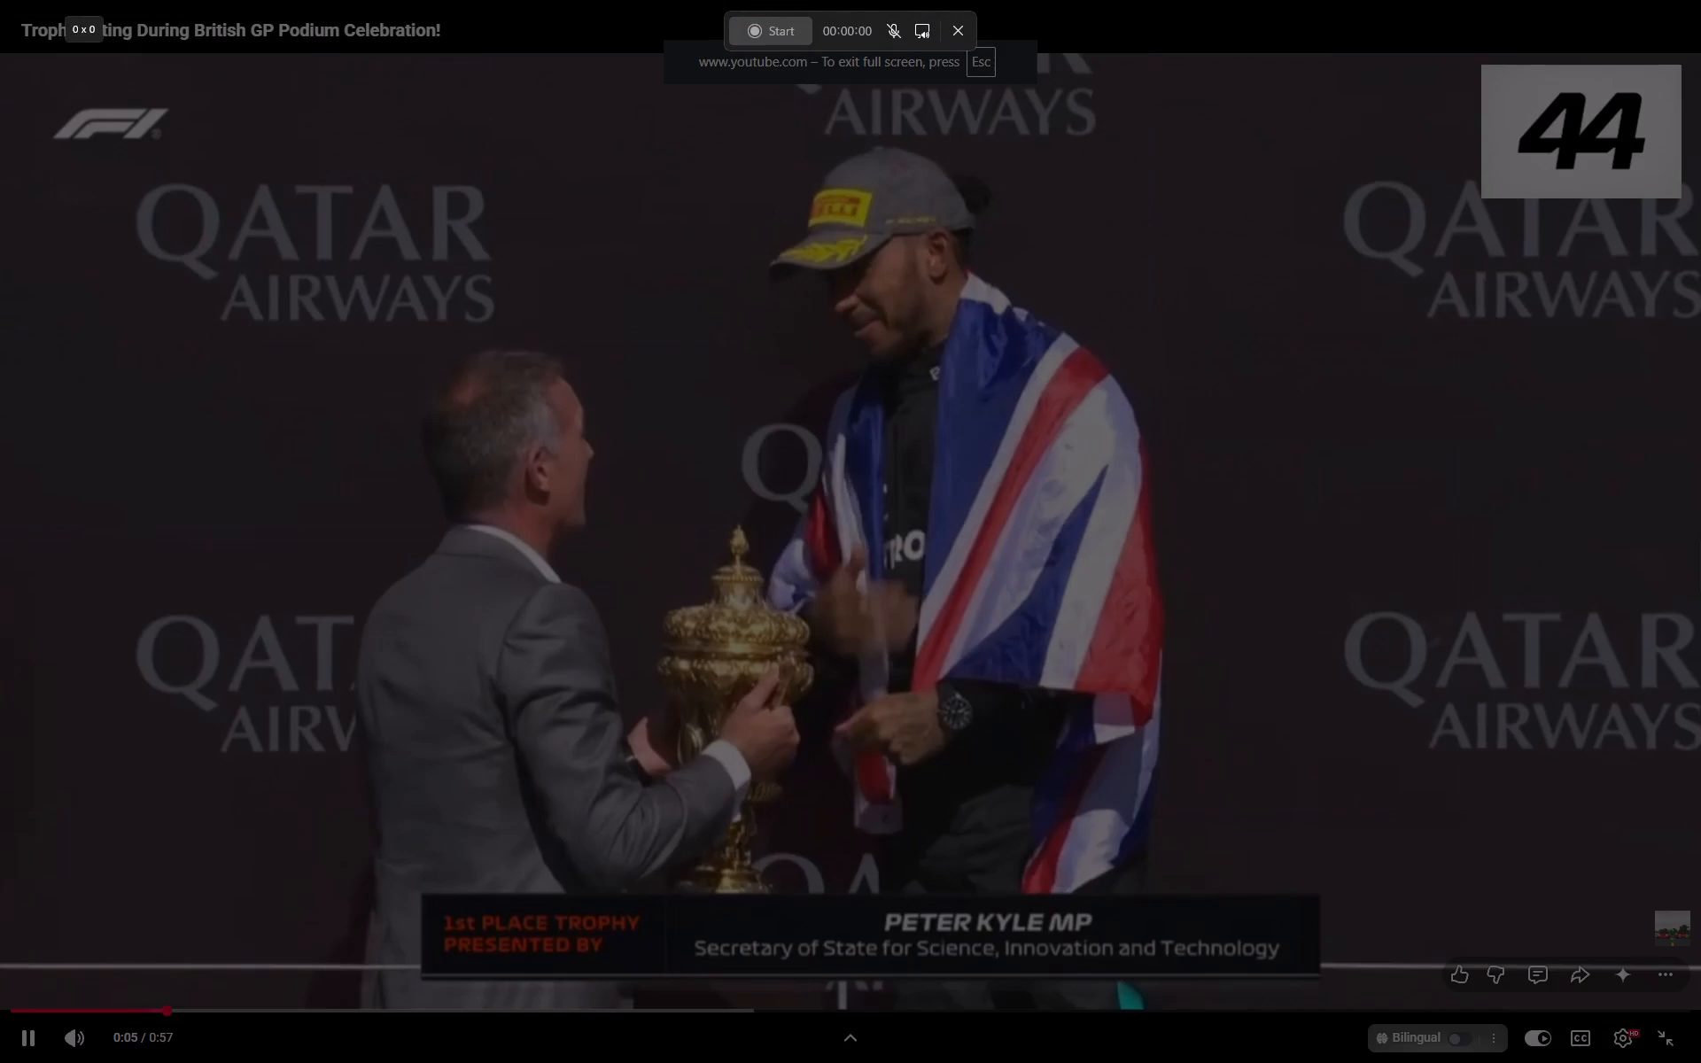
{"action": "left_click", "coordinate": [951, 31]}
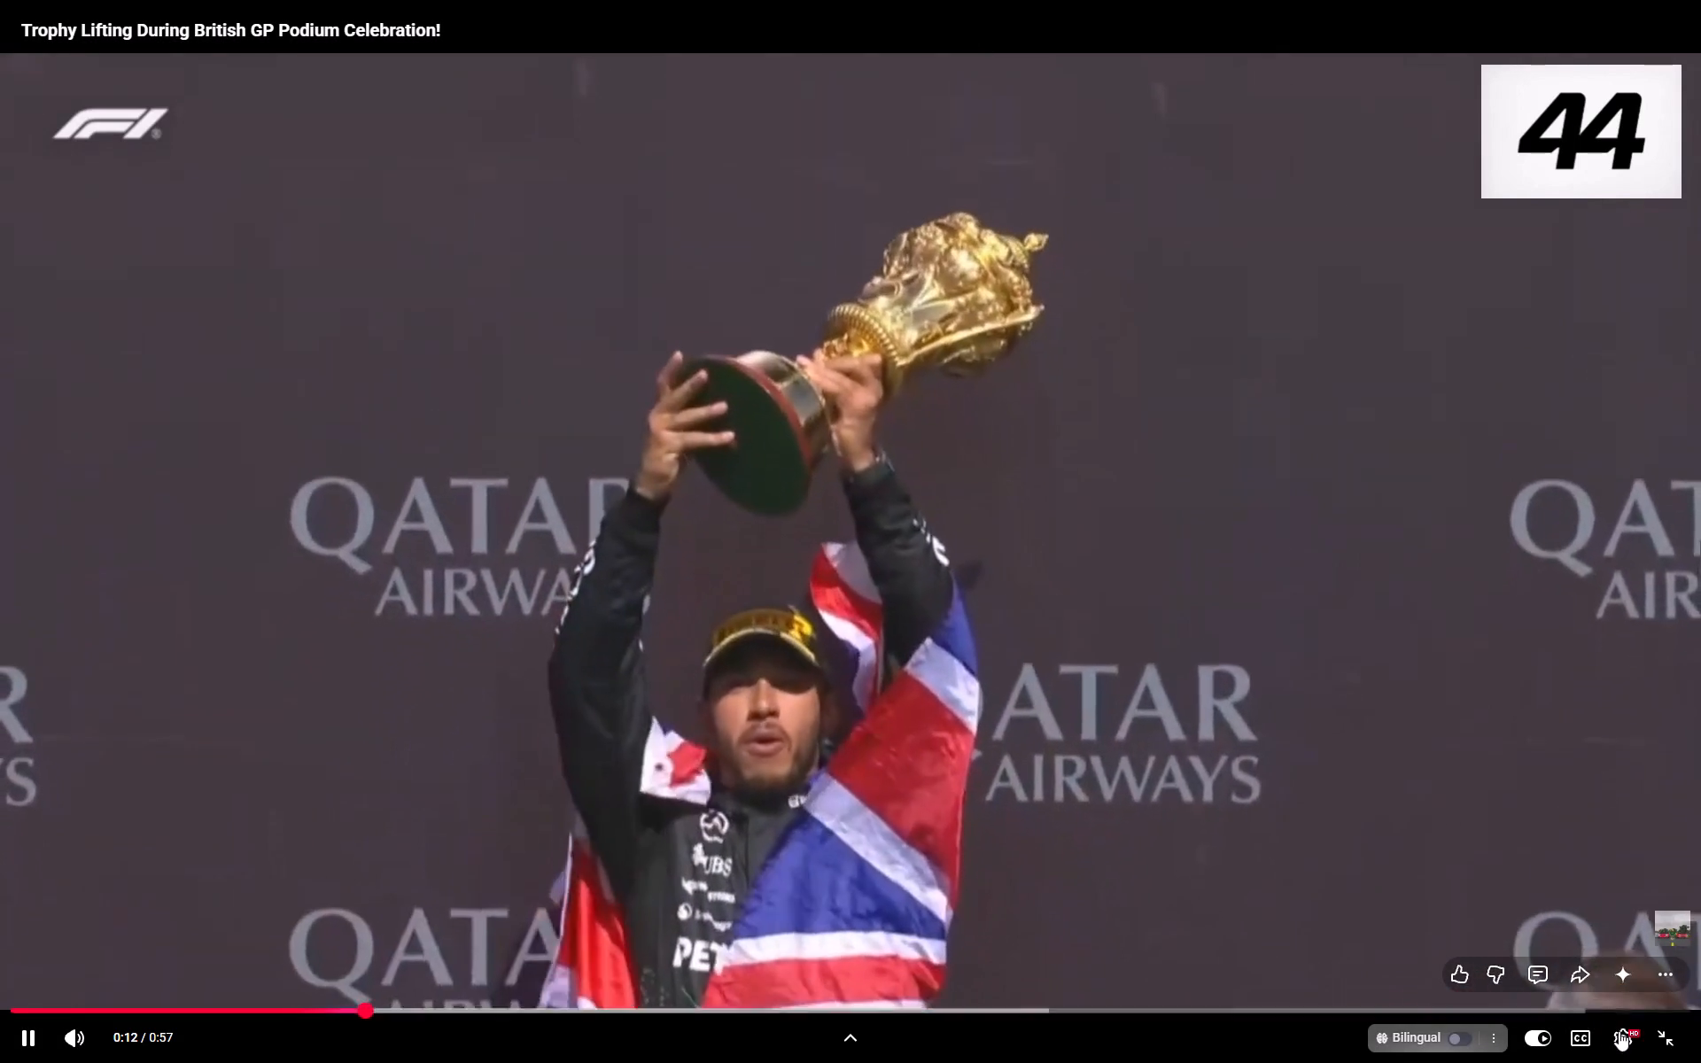
Restart the British GP video from the beginning and record the whole screen with Snipping Tool for about 24 seconds.
{"action": "left_click", "coordinate": [1620, 1033]}
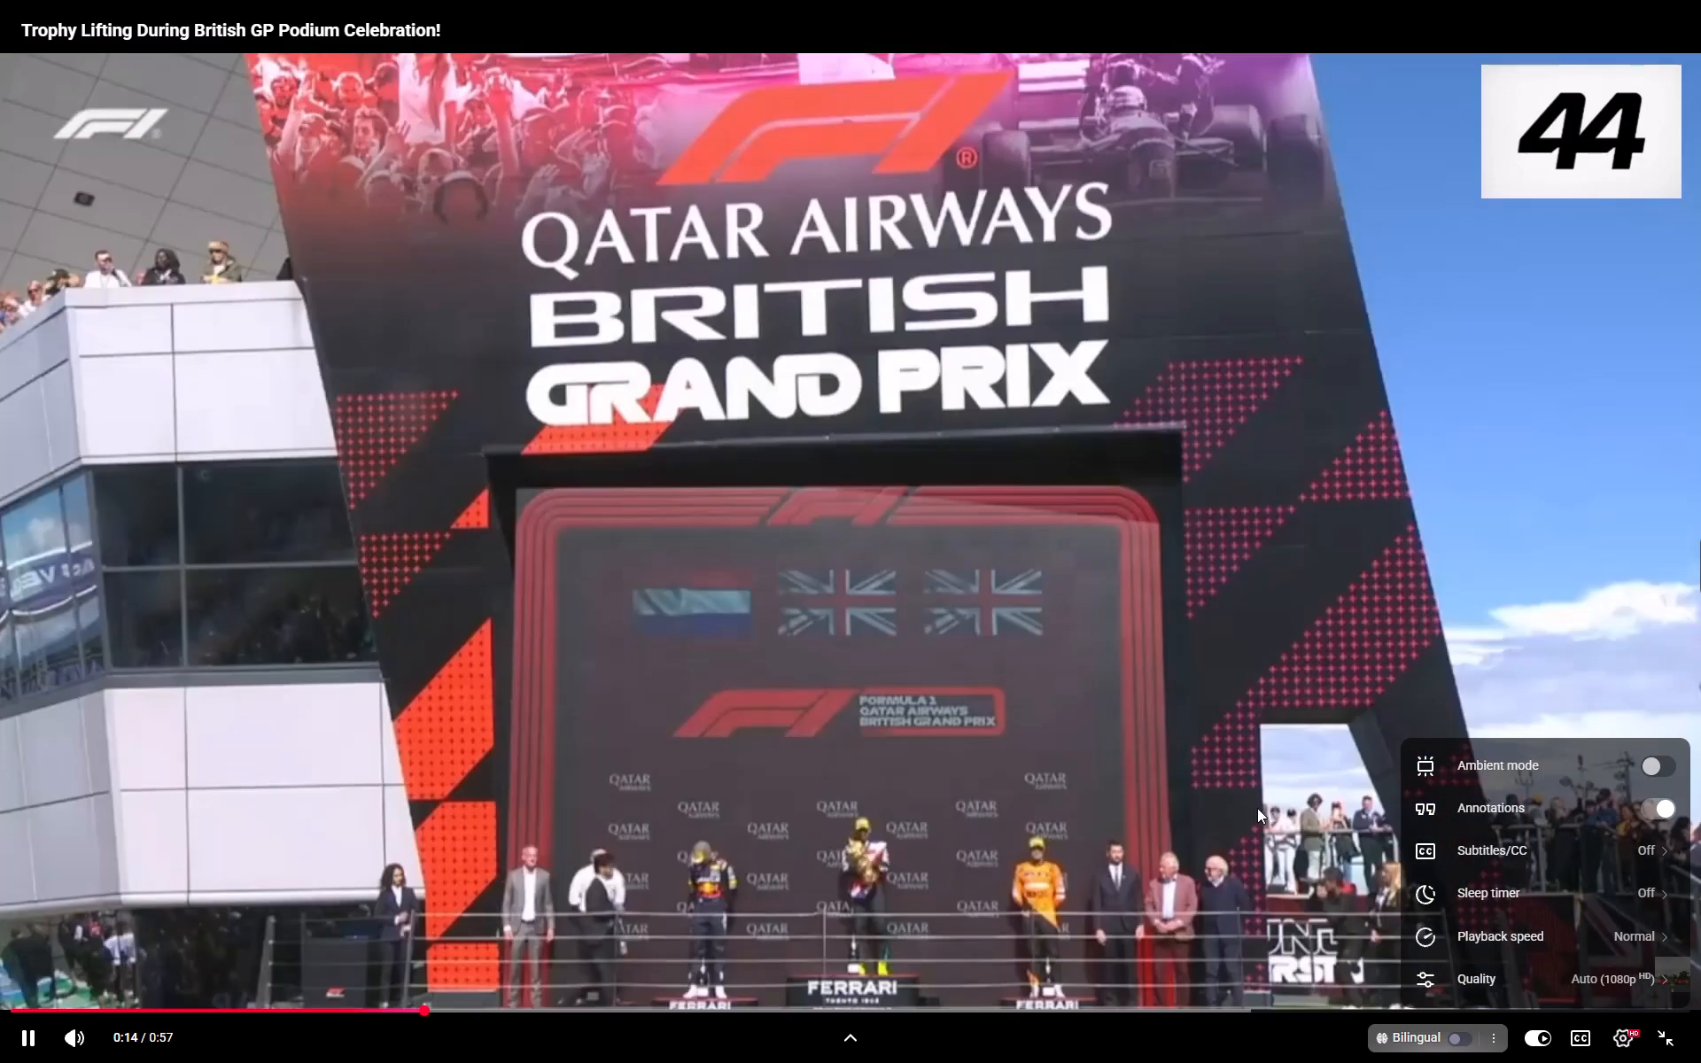
{"action": "left_click_drag", "start_coordinate": [146, 1012], "coordinate": [0, 1025]}
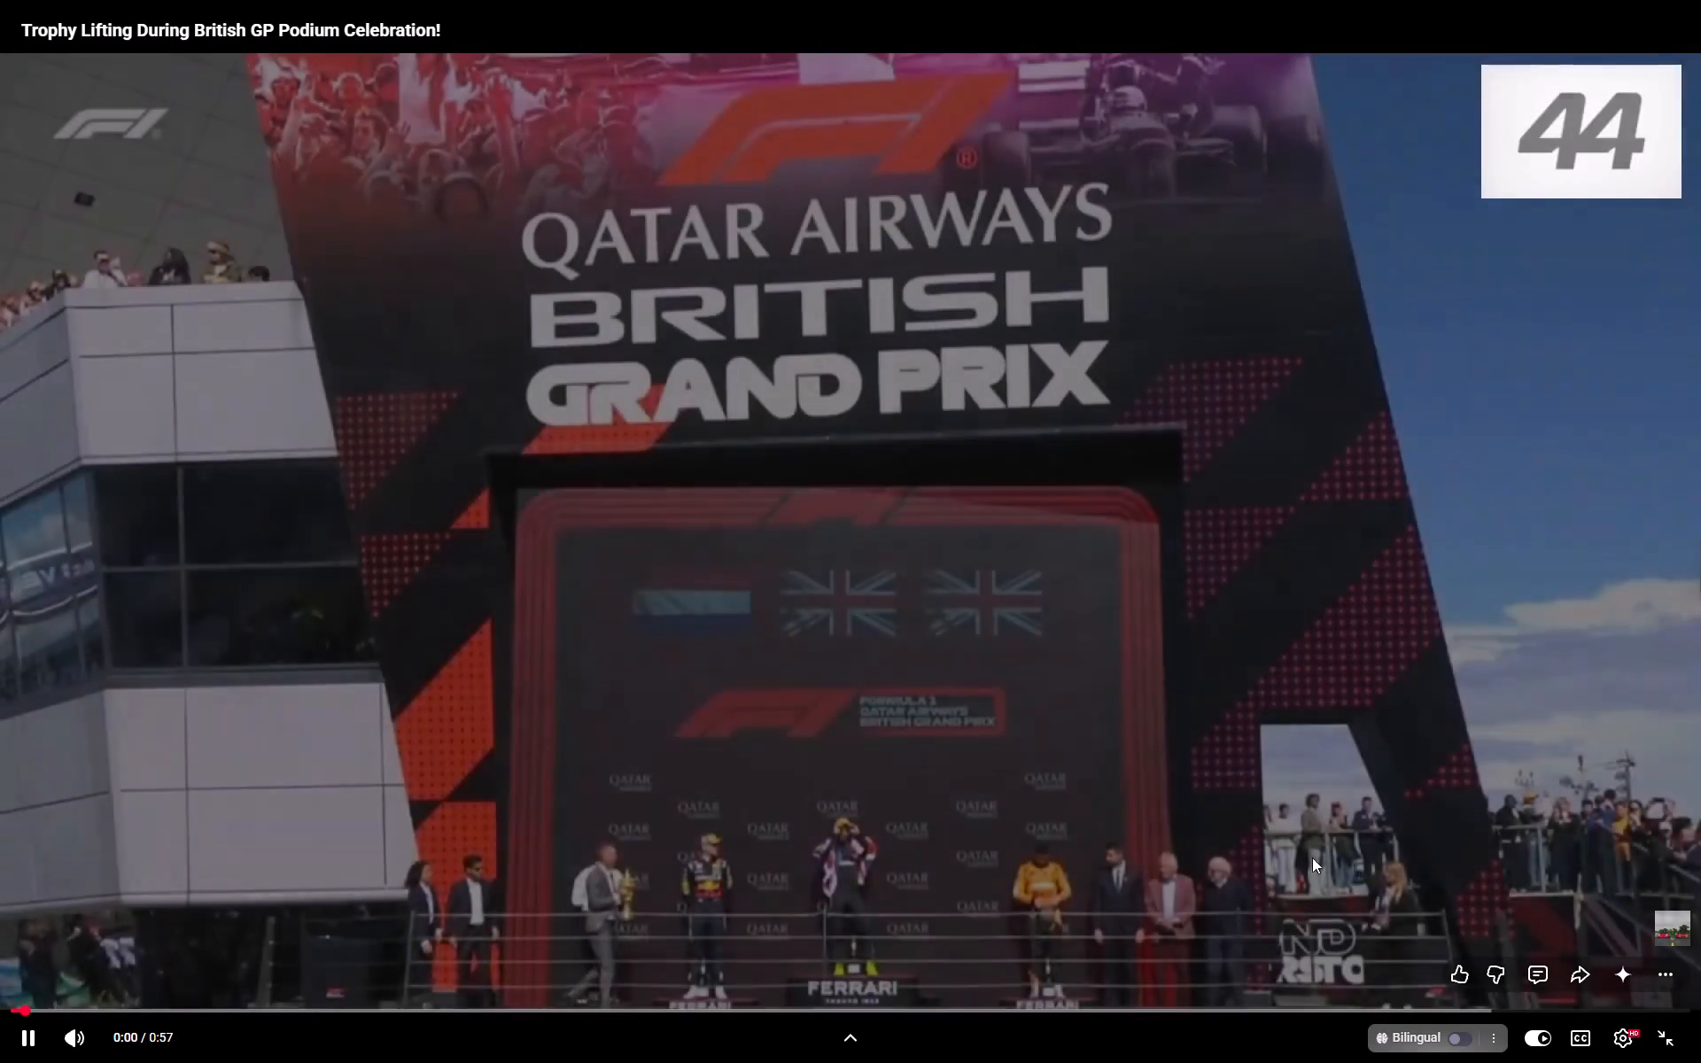
{"action": "key", "text": "Print"}
{"action": "left_click", "coordinate": [758, 31]}
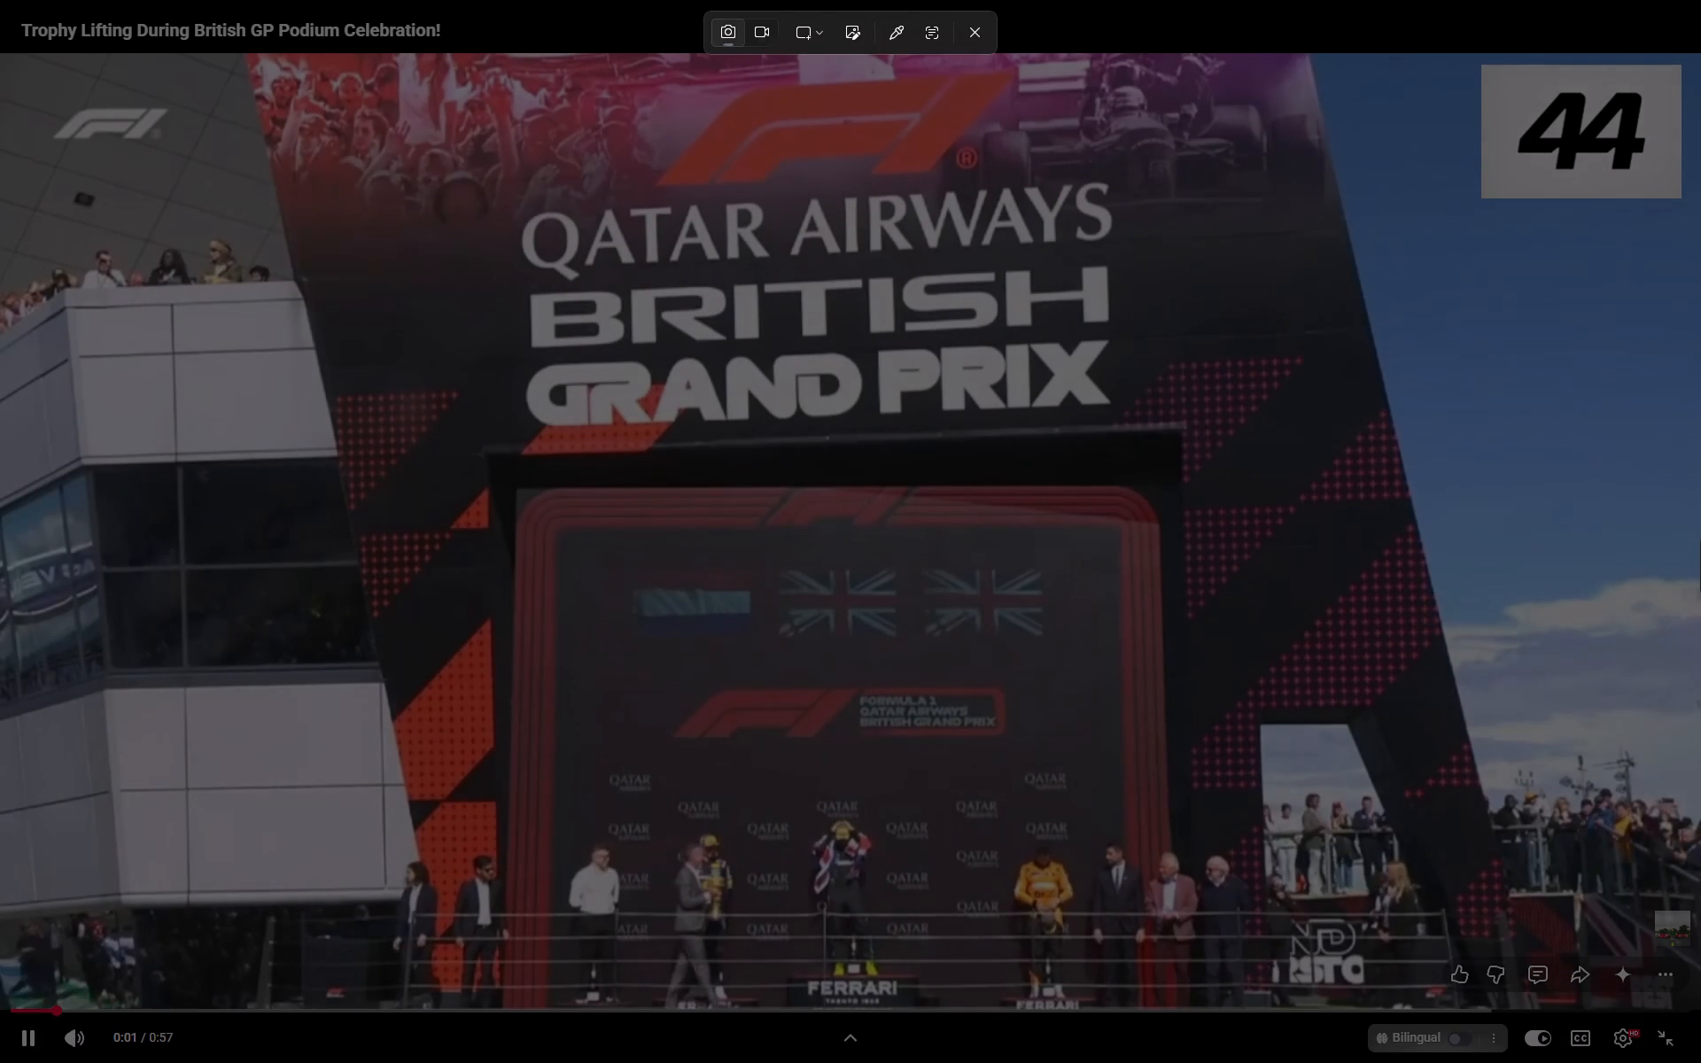
{"action": "left_click_drag", "start_coordinate": [0, 0], "coordinate": [1697, 1061]}
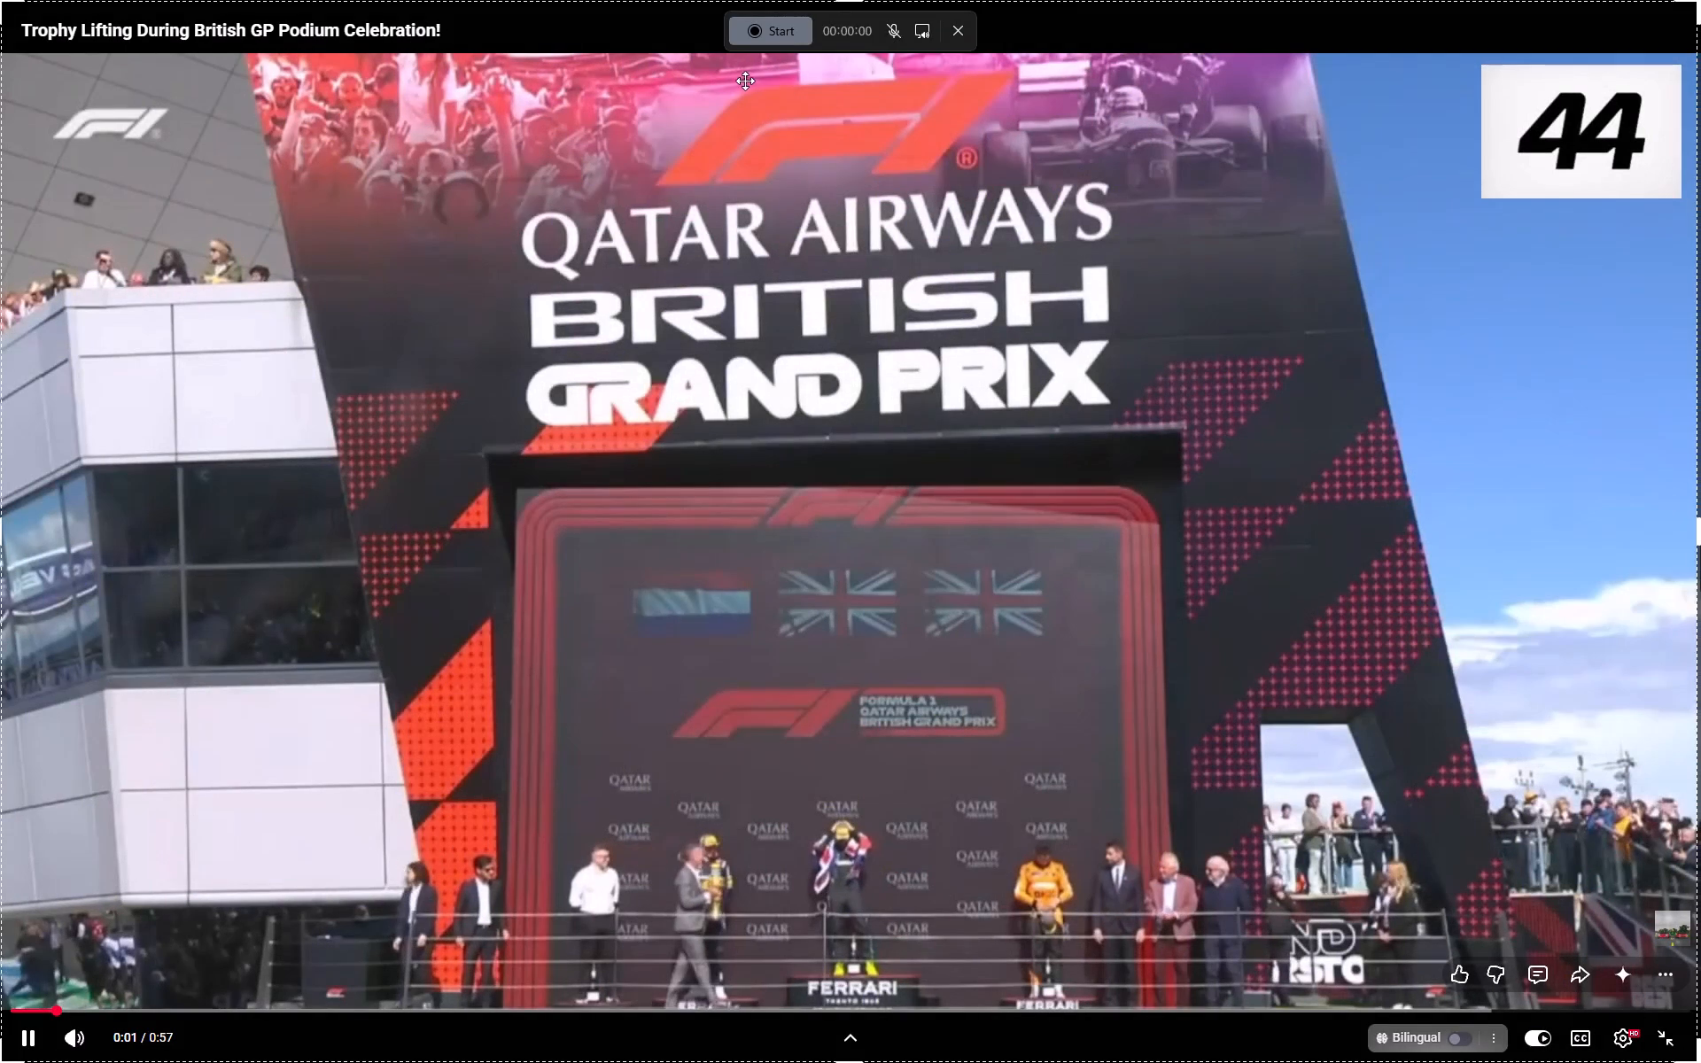
{"action": "left_click", "coordinate": [779, 33]}
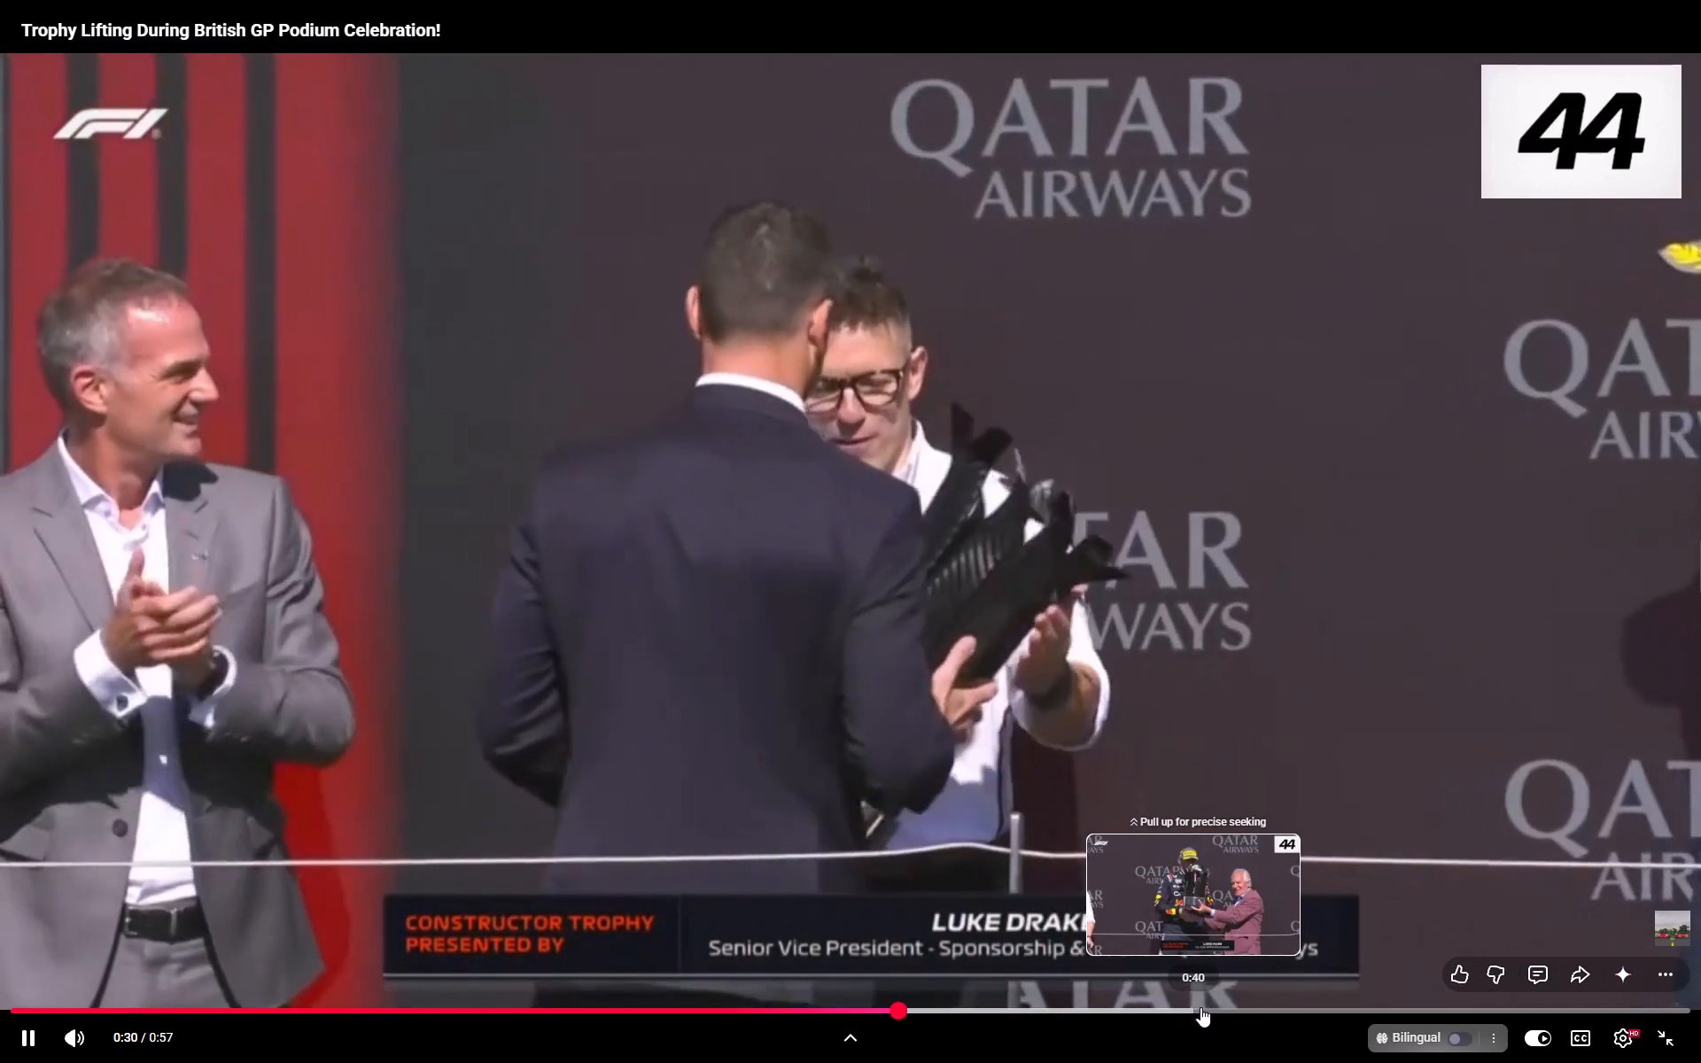
{"action": "left_click", "coordinate": [1676, 1041]}
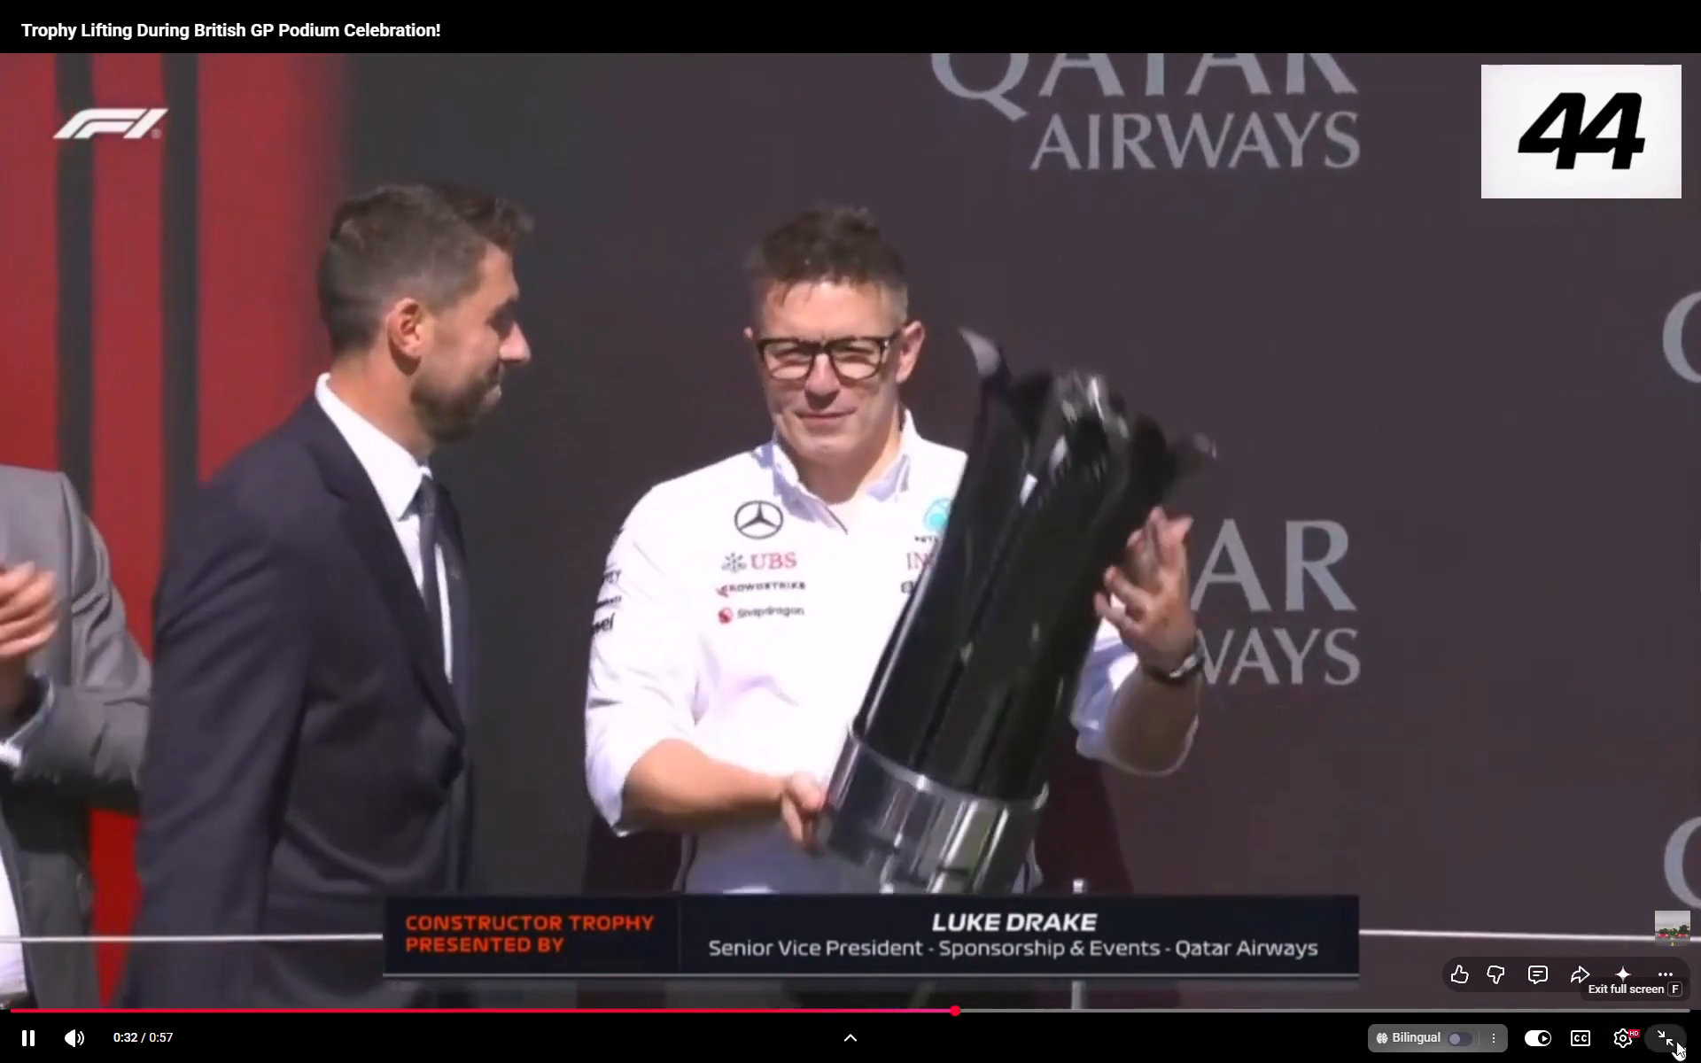
{"action": "left_click", "coordinate": [794, 34]}
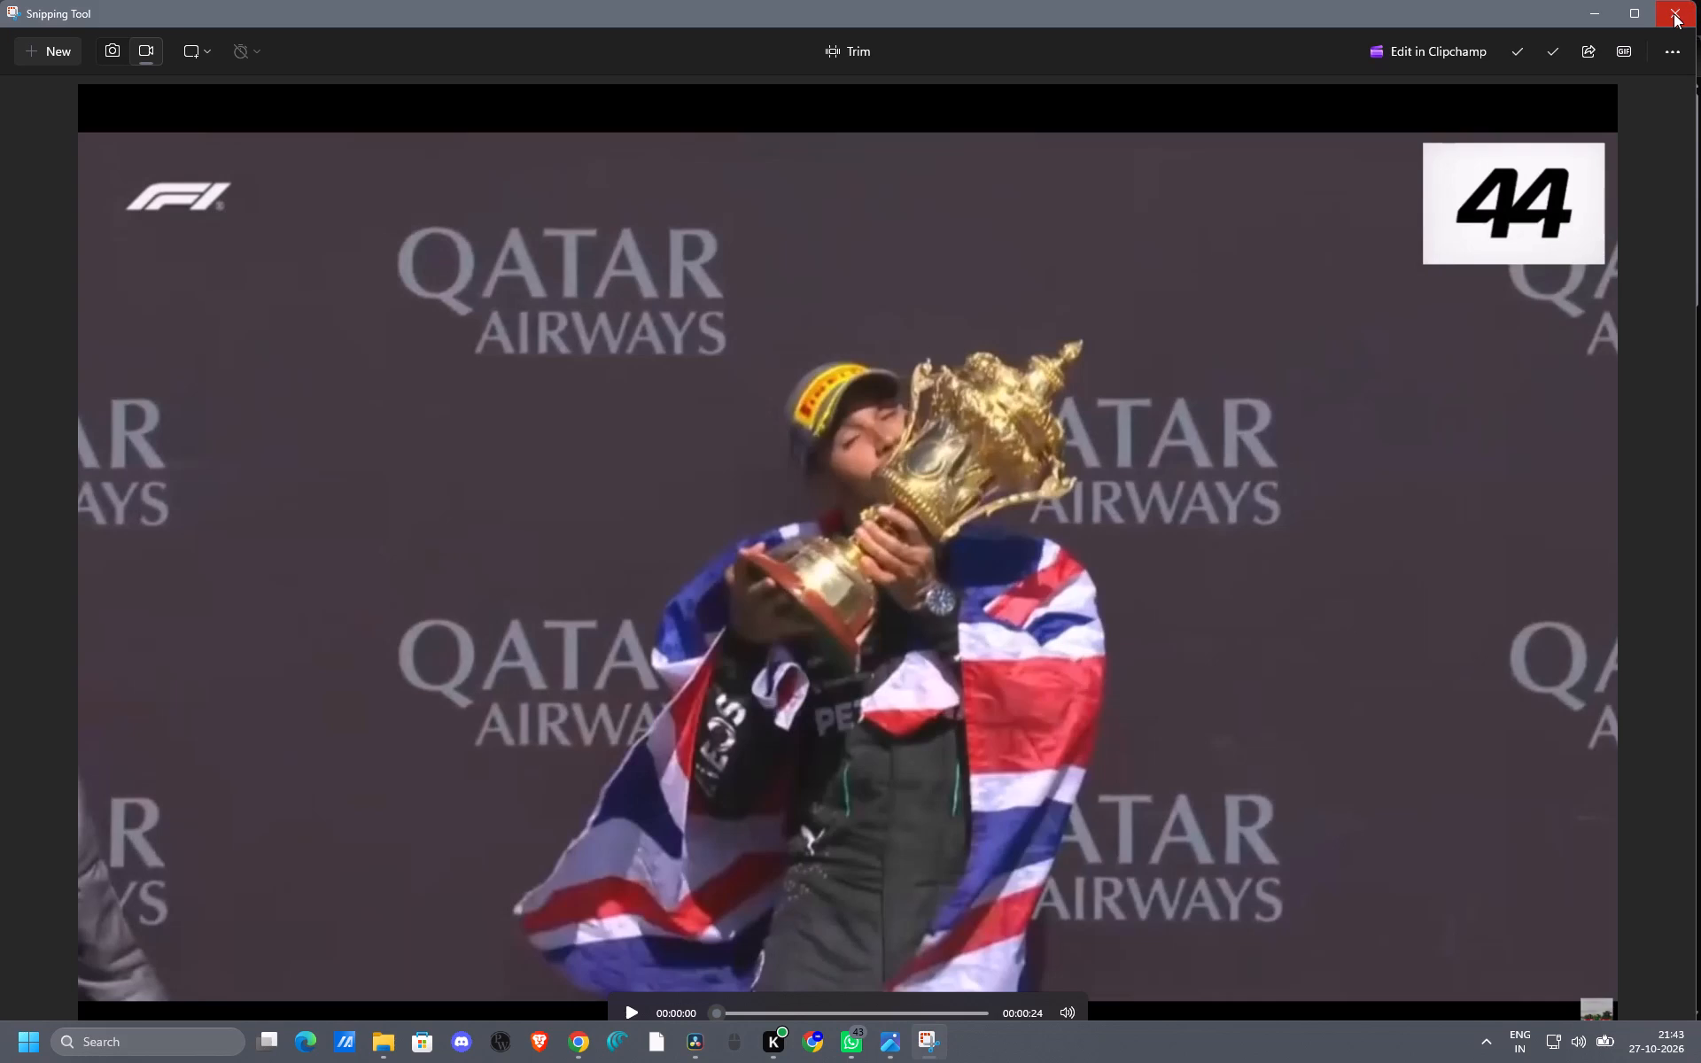
{"action": "left_click", "coordinate": [1658, 55]}
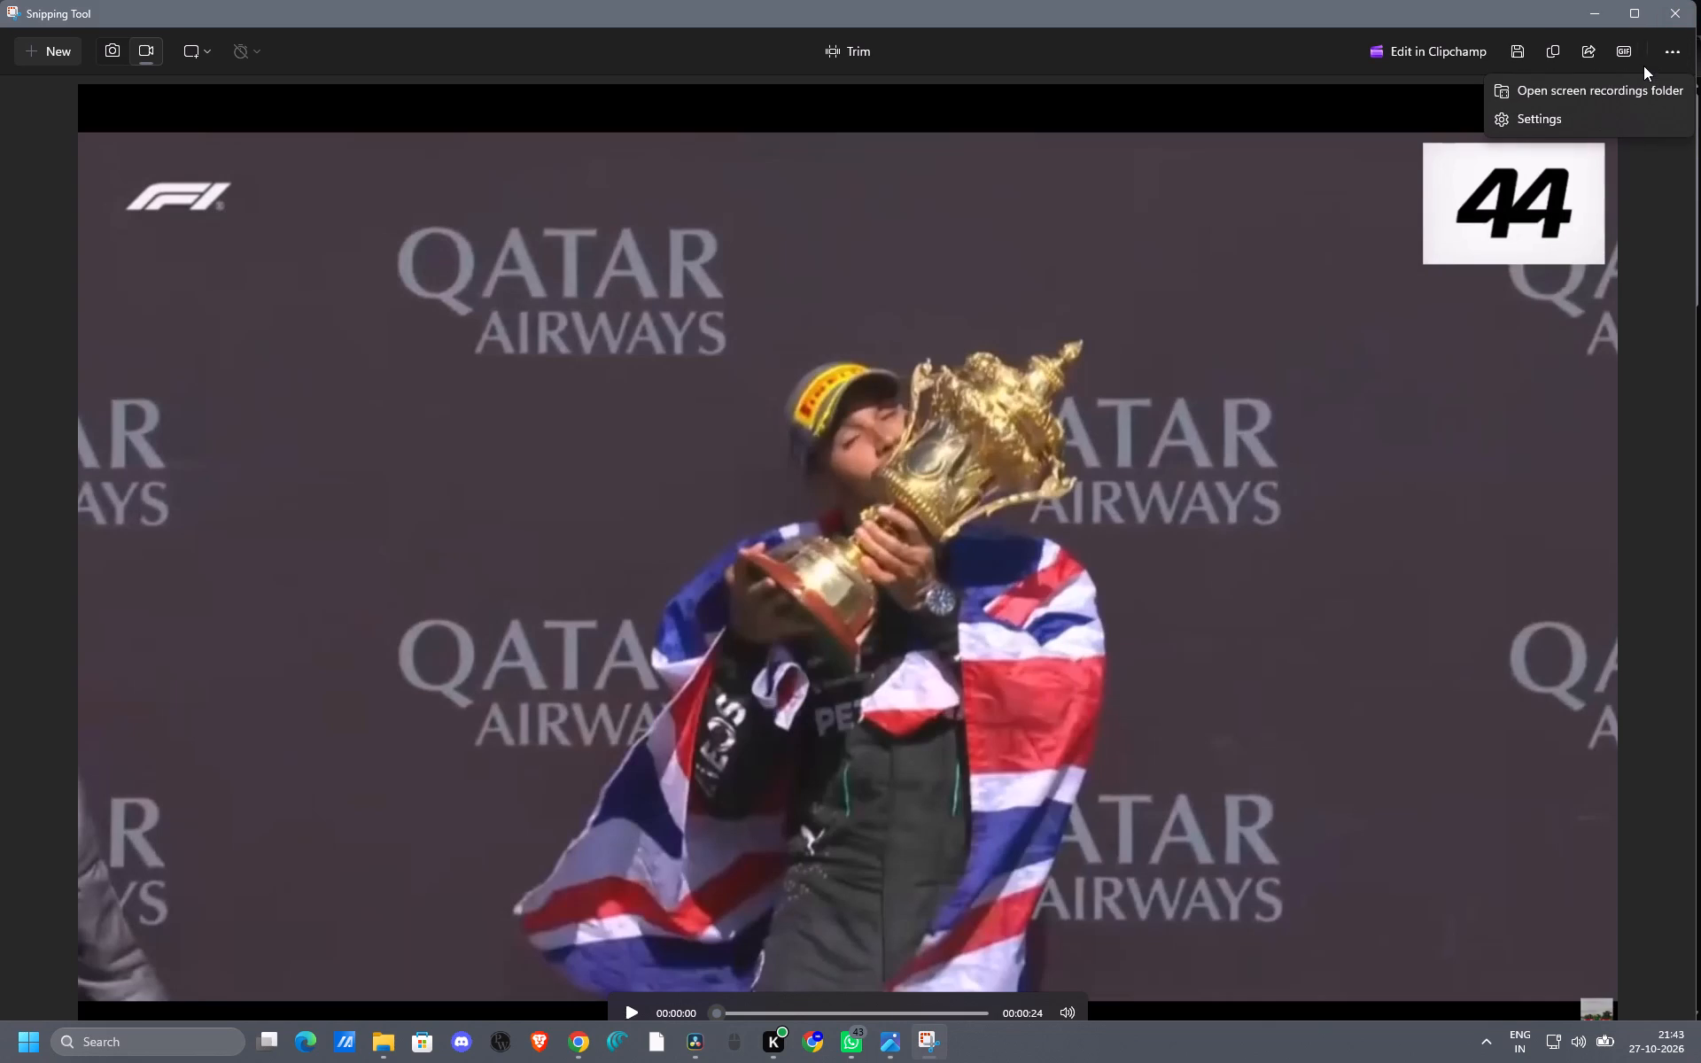
{"action": "left_click", "coordinate": [1592, 89]}
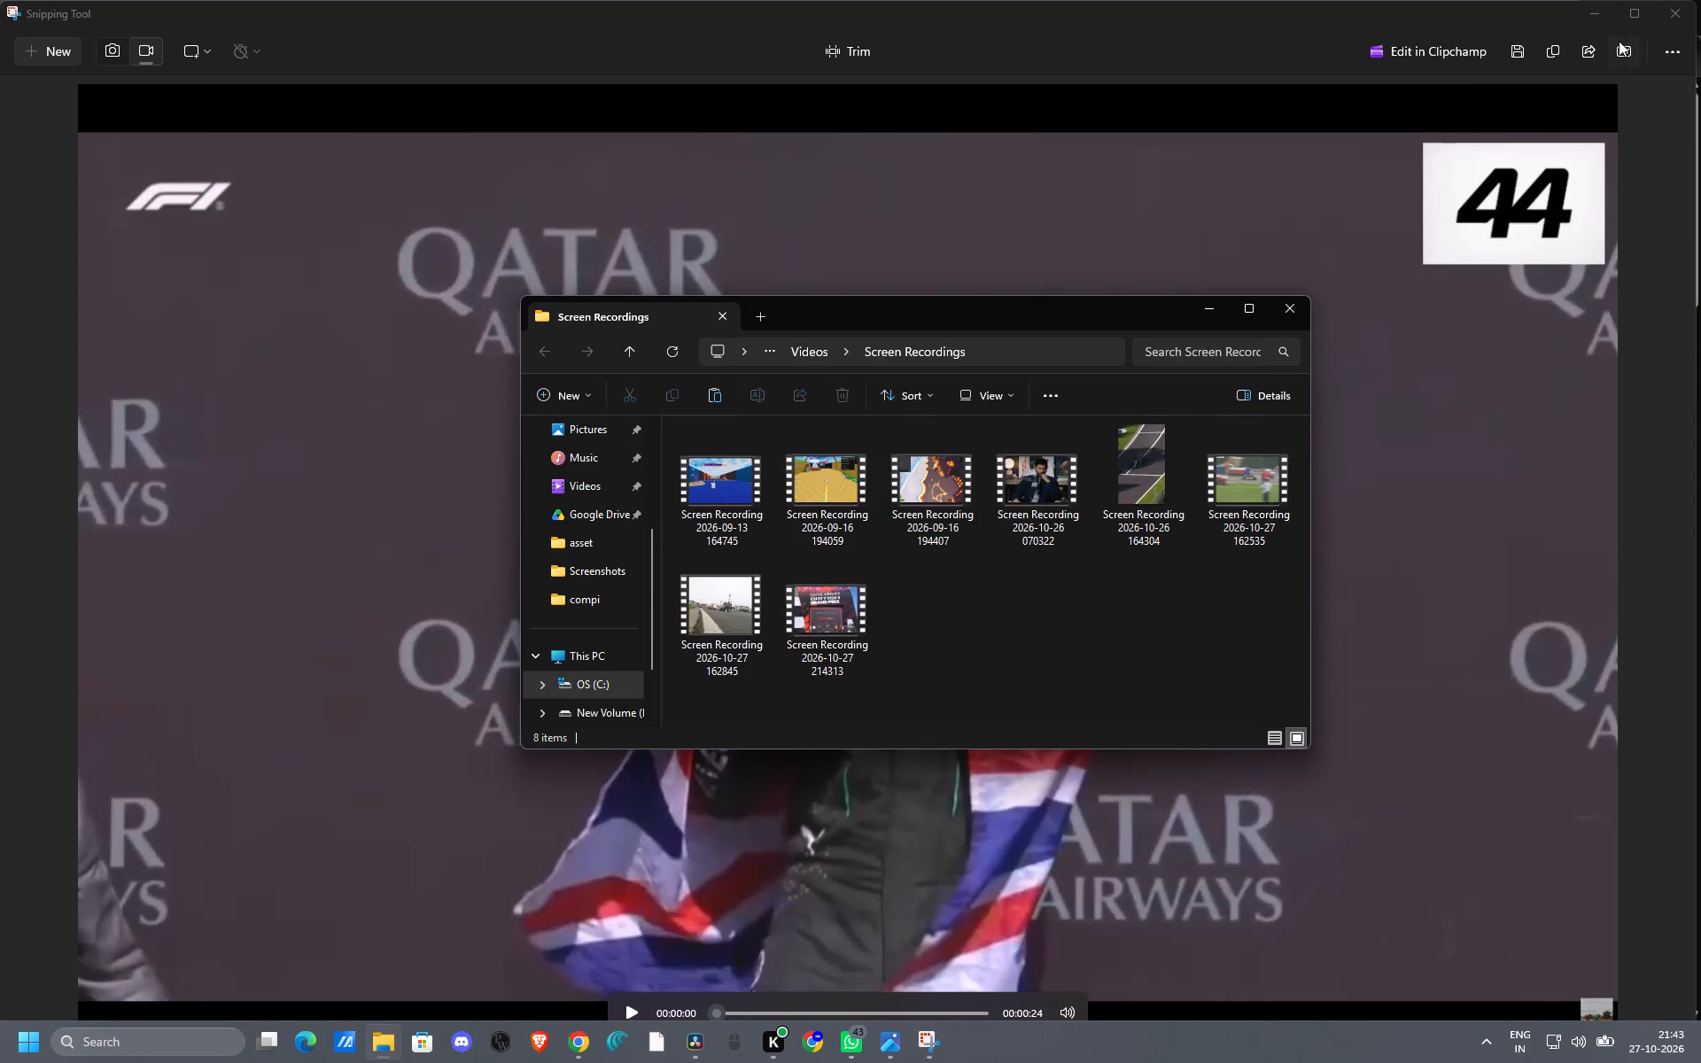
{"action": "left_click_drag", "start_coordinate": [1493, 23], "coordinate": [1512, 77]}
{"action": "left_click", "coordinate": [1699, 0]}
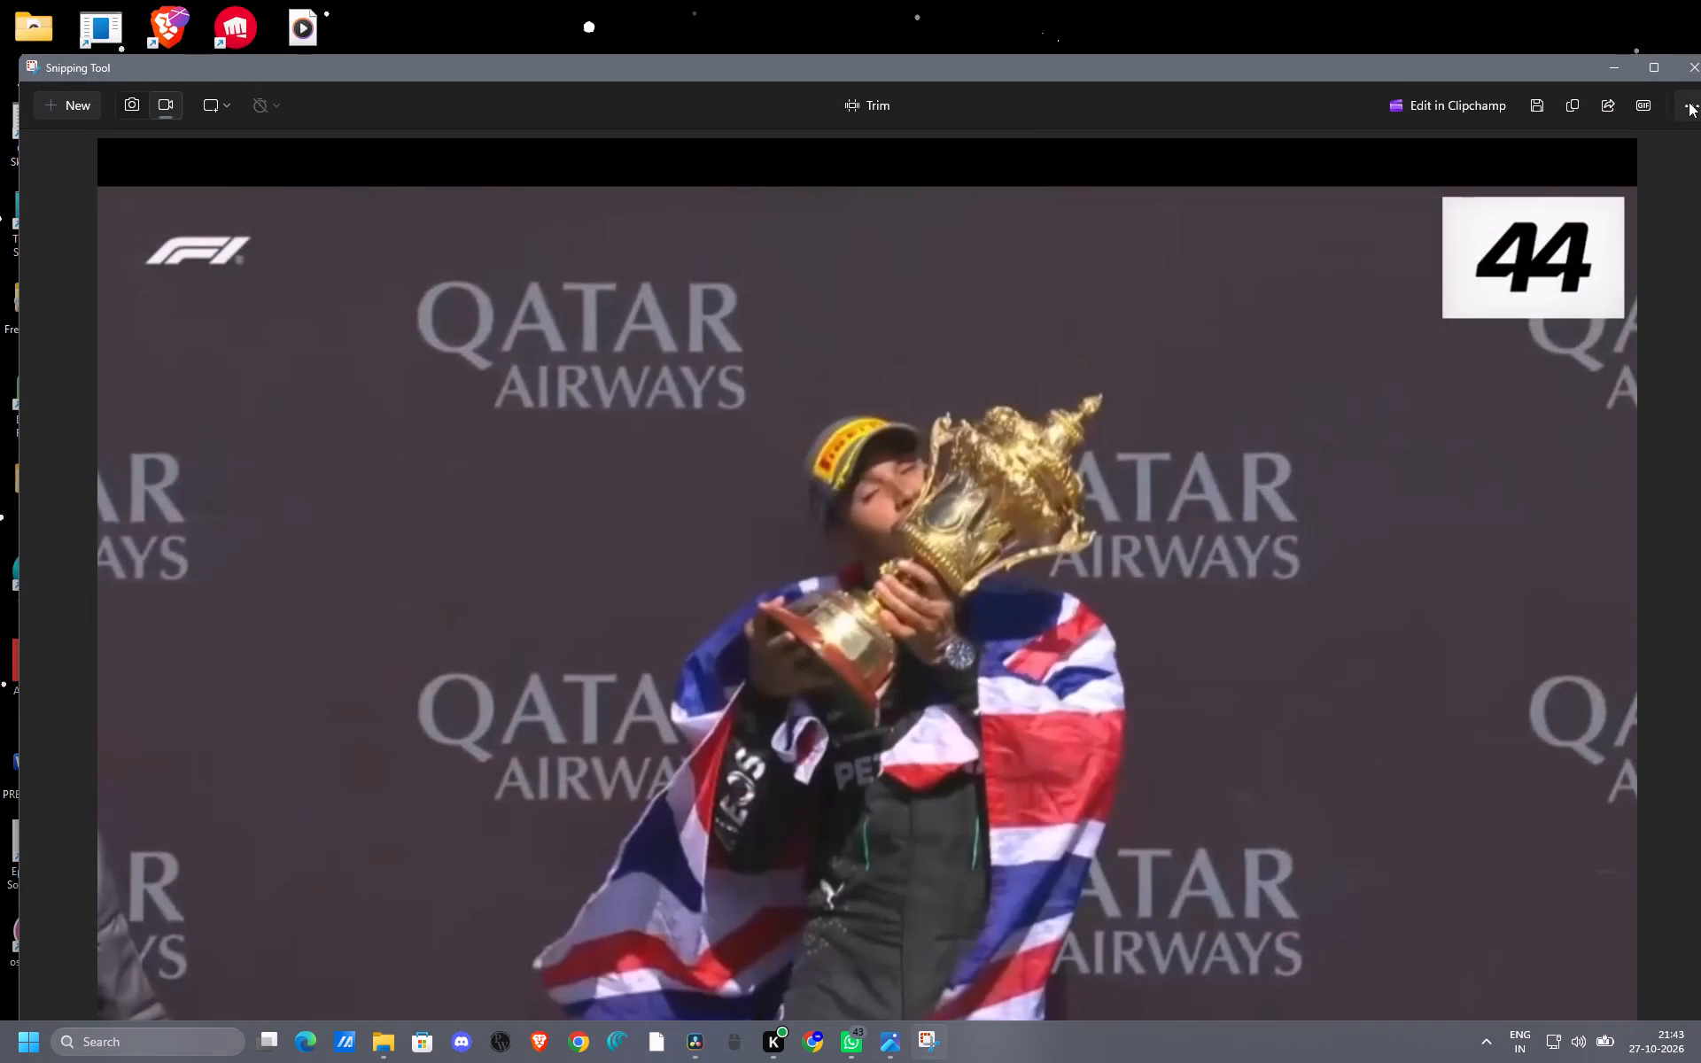
{"action": "left_click", "coordinate": [1689, 102]}
{"action": "left_click", "coordinate": [1625, 143]}
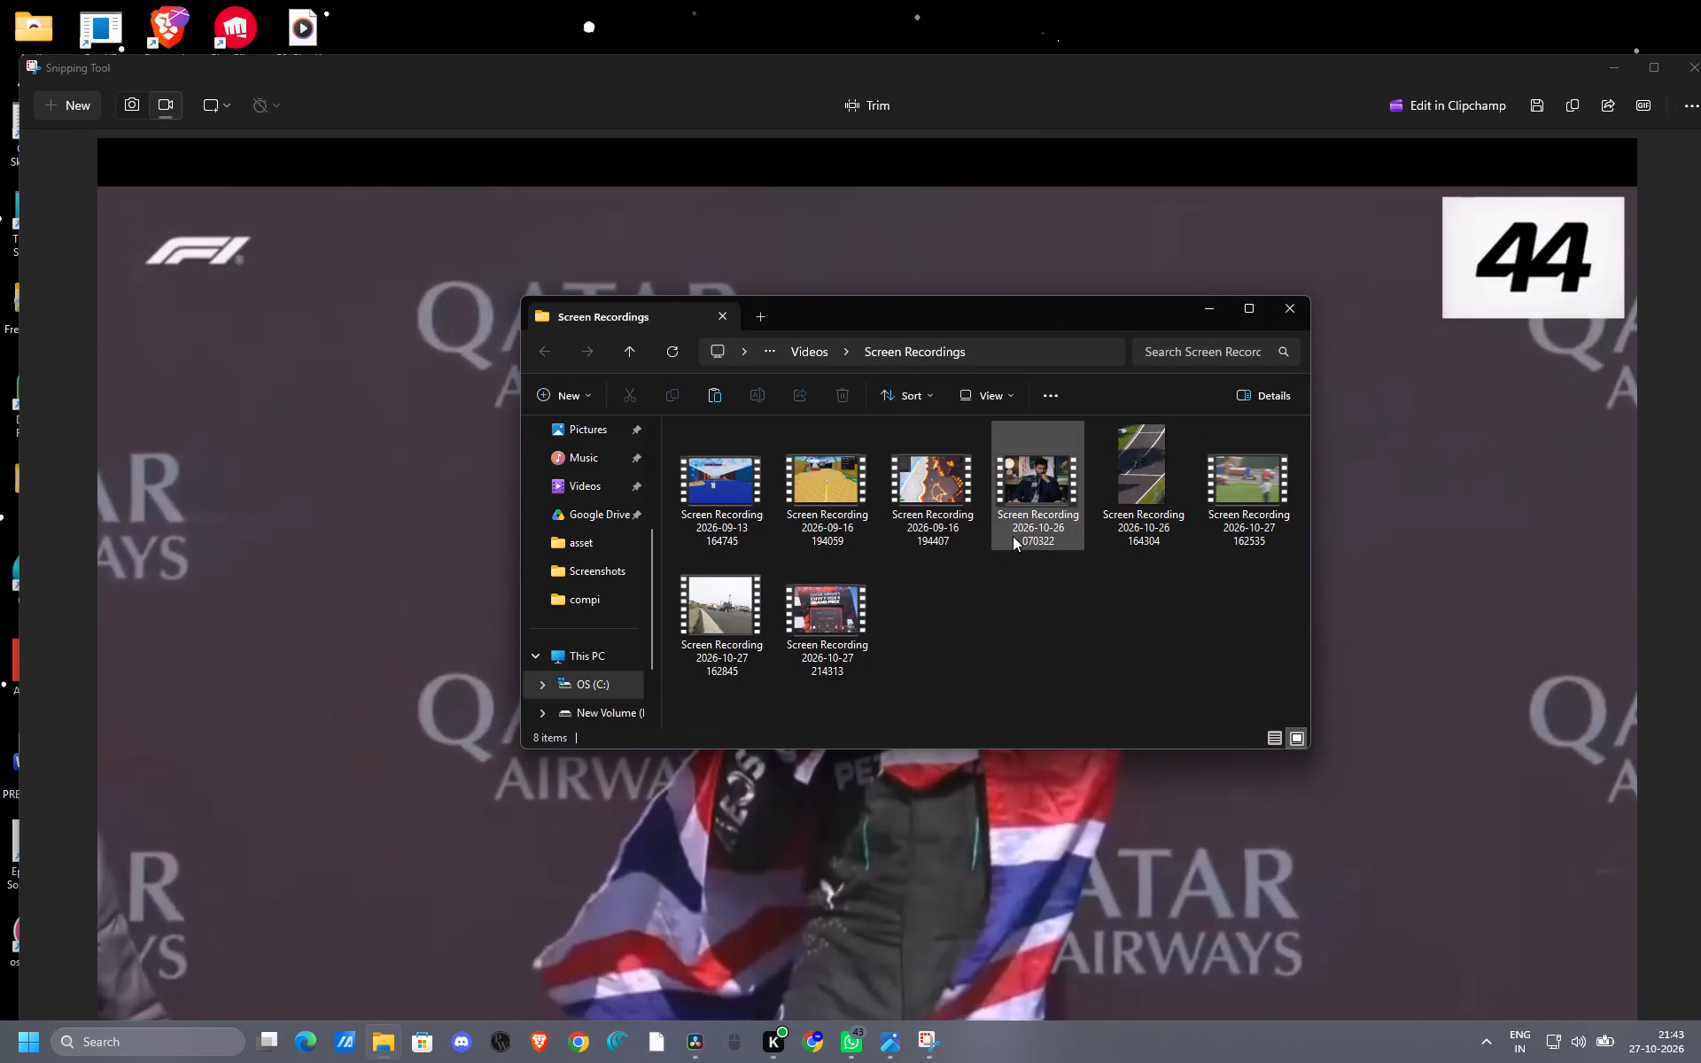
{"action": "left_click_drag", "start_coordinate": [838, 623], "coordinate": [691, 1042]}
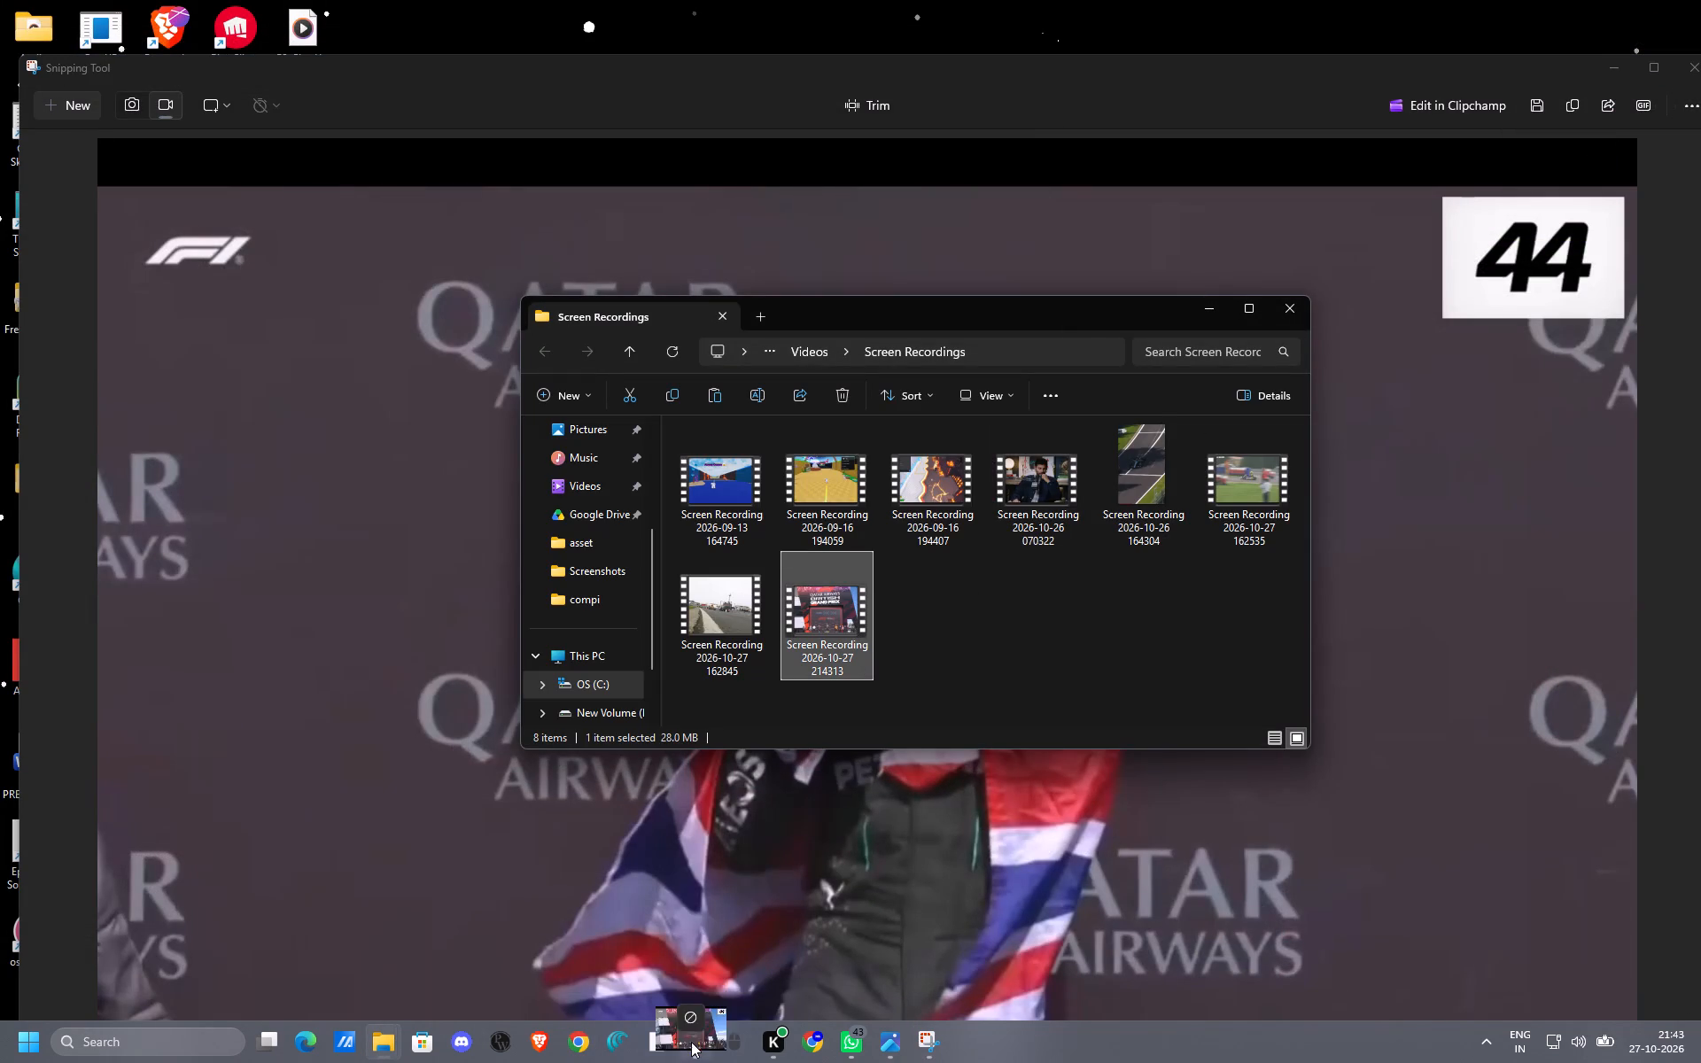
{"action": "left_click_drag", "start_coordinate": [691, 1042], "coordinate": [142, 130]}
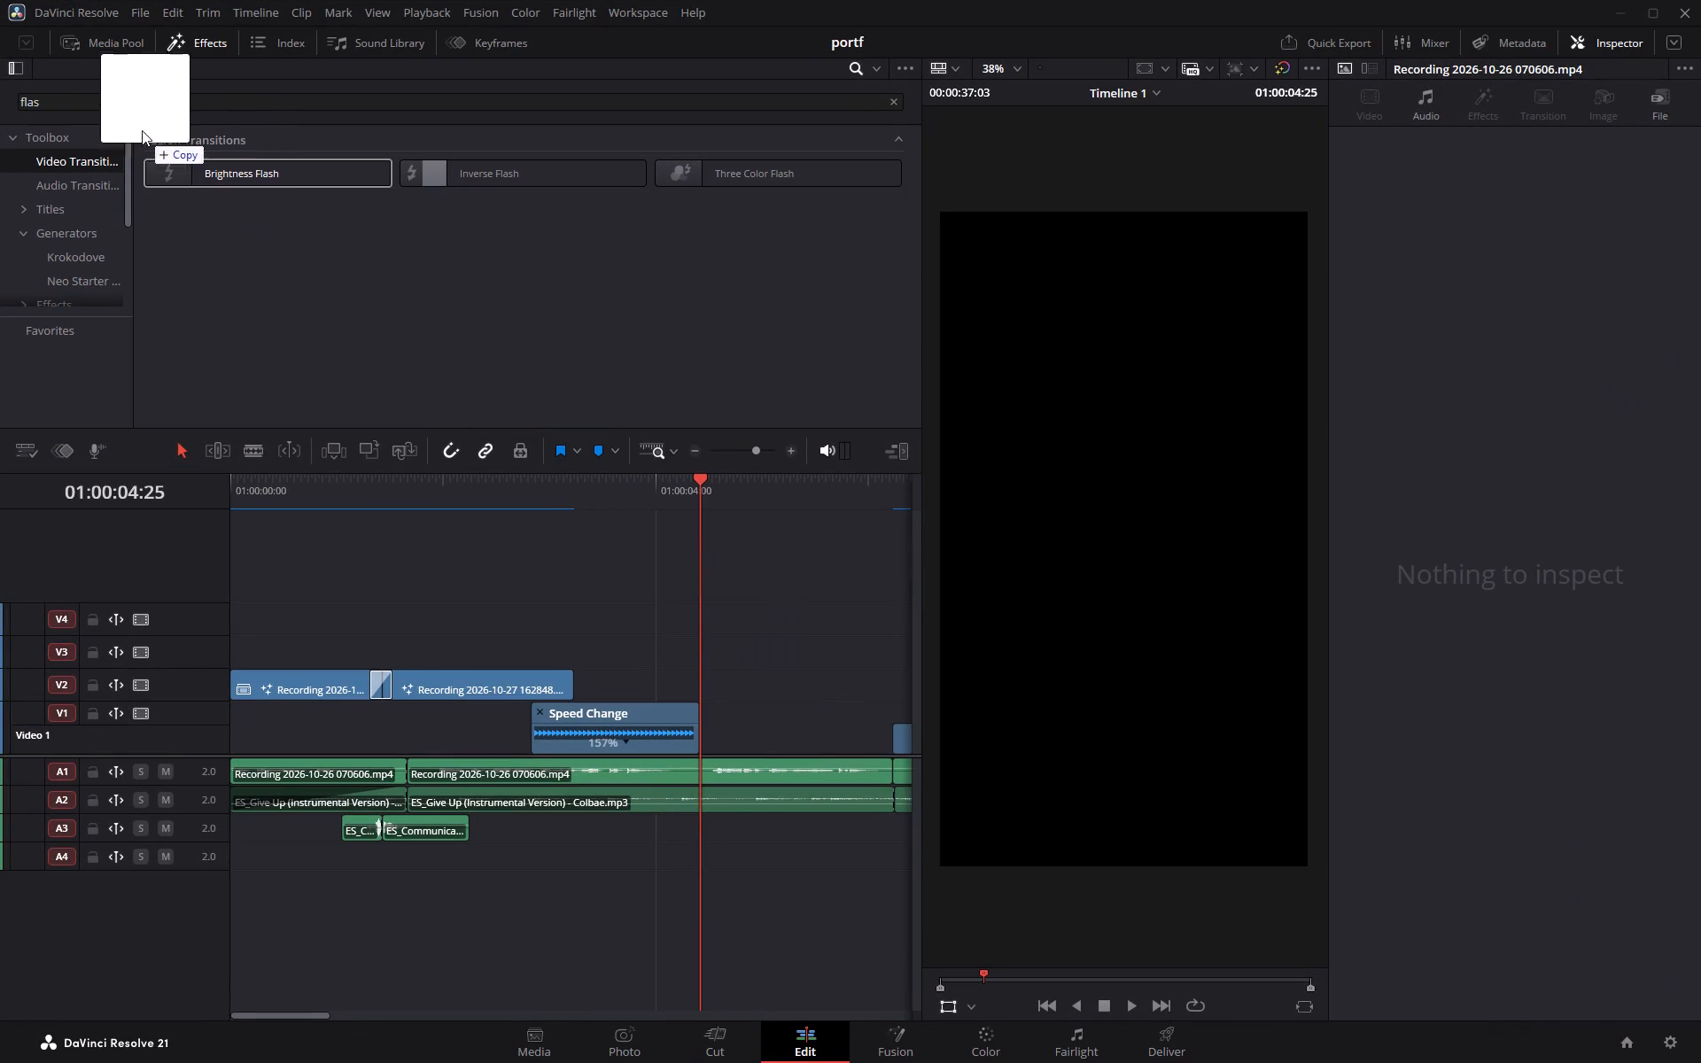
{"action": "left_click_drag", "start_coordinate": [142, 130], "coordinate": [423, 618]}
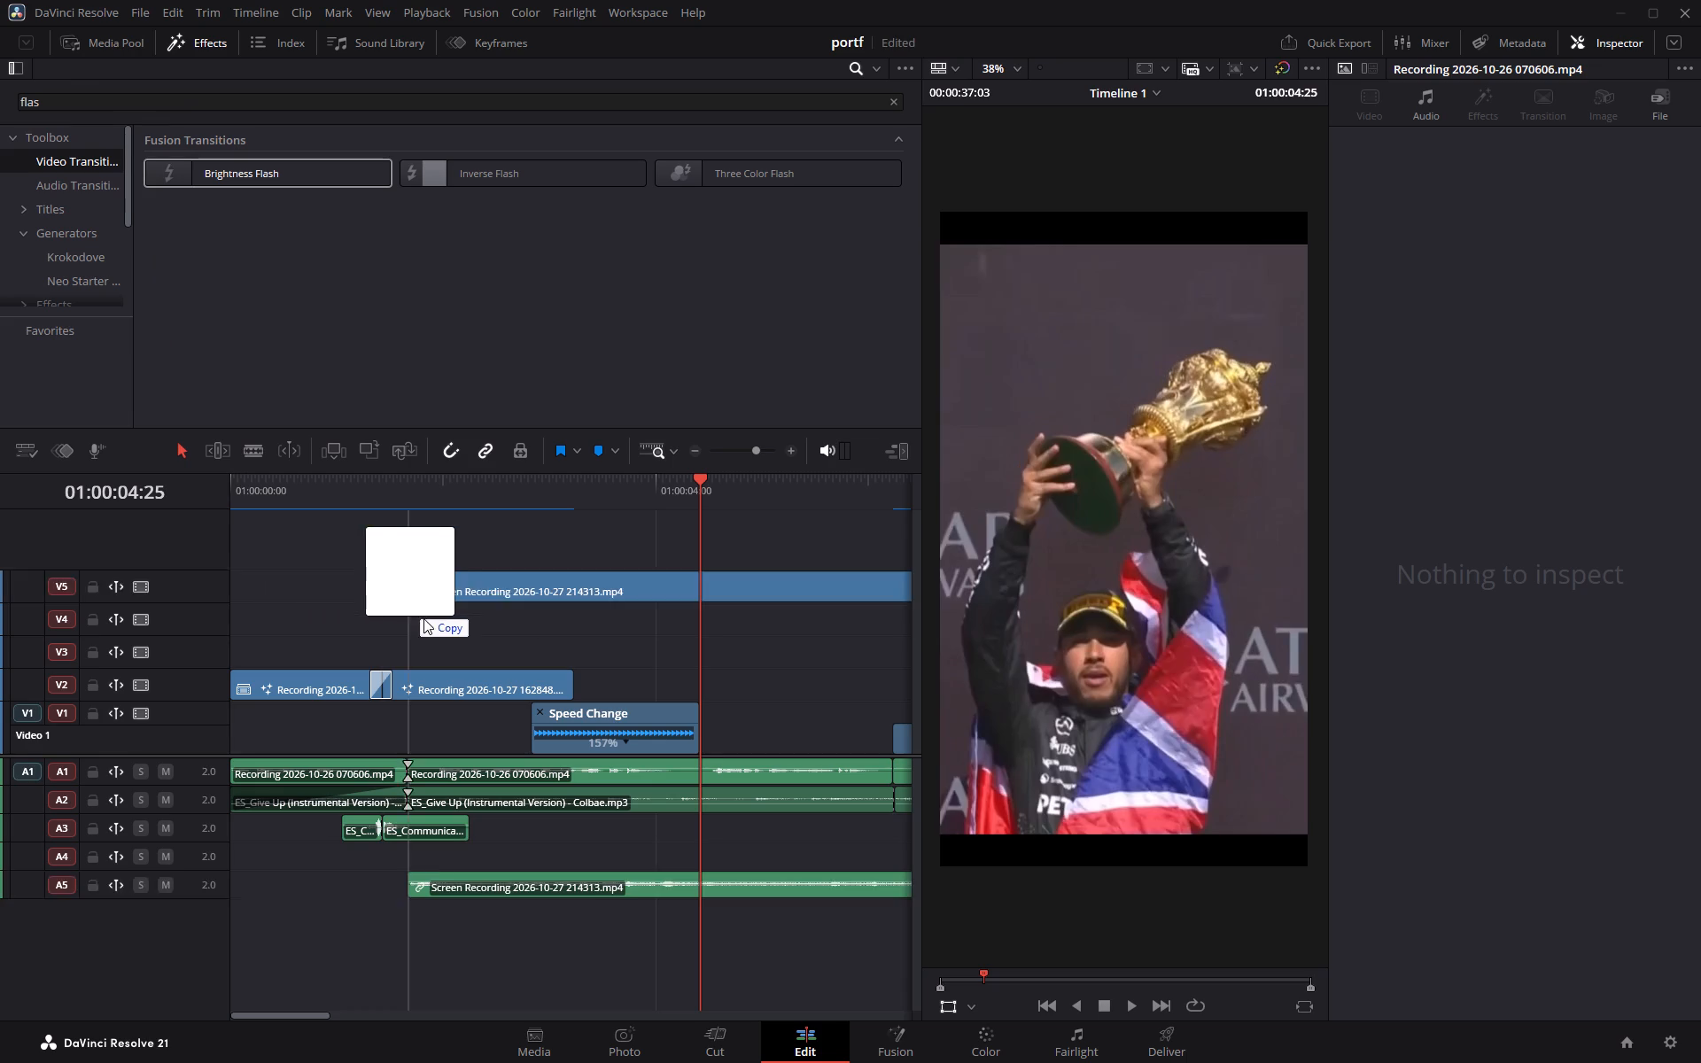
{"action": "left_click_drag", "start_coordinate": [423, 618], "coordinate": [416, 601]}
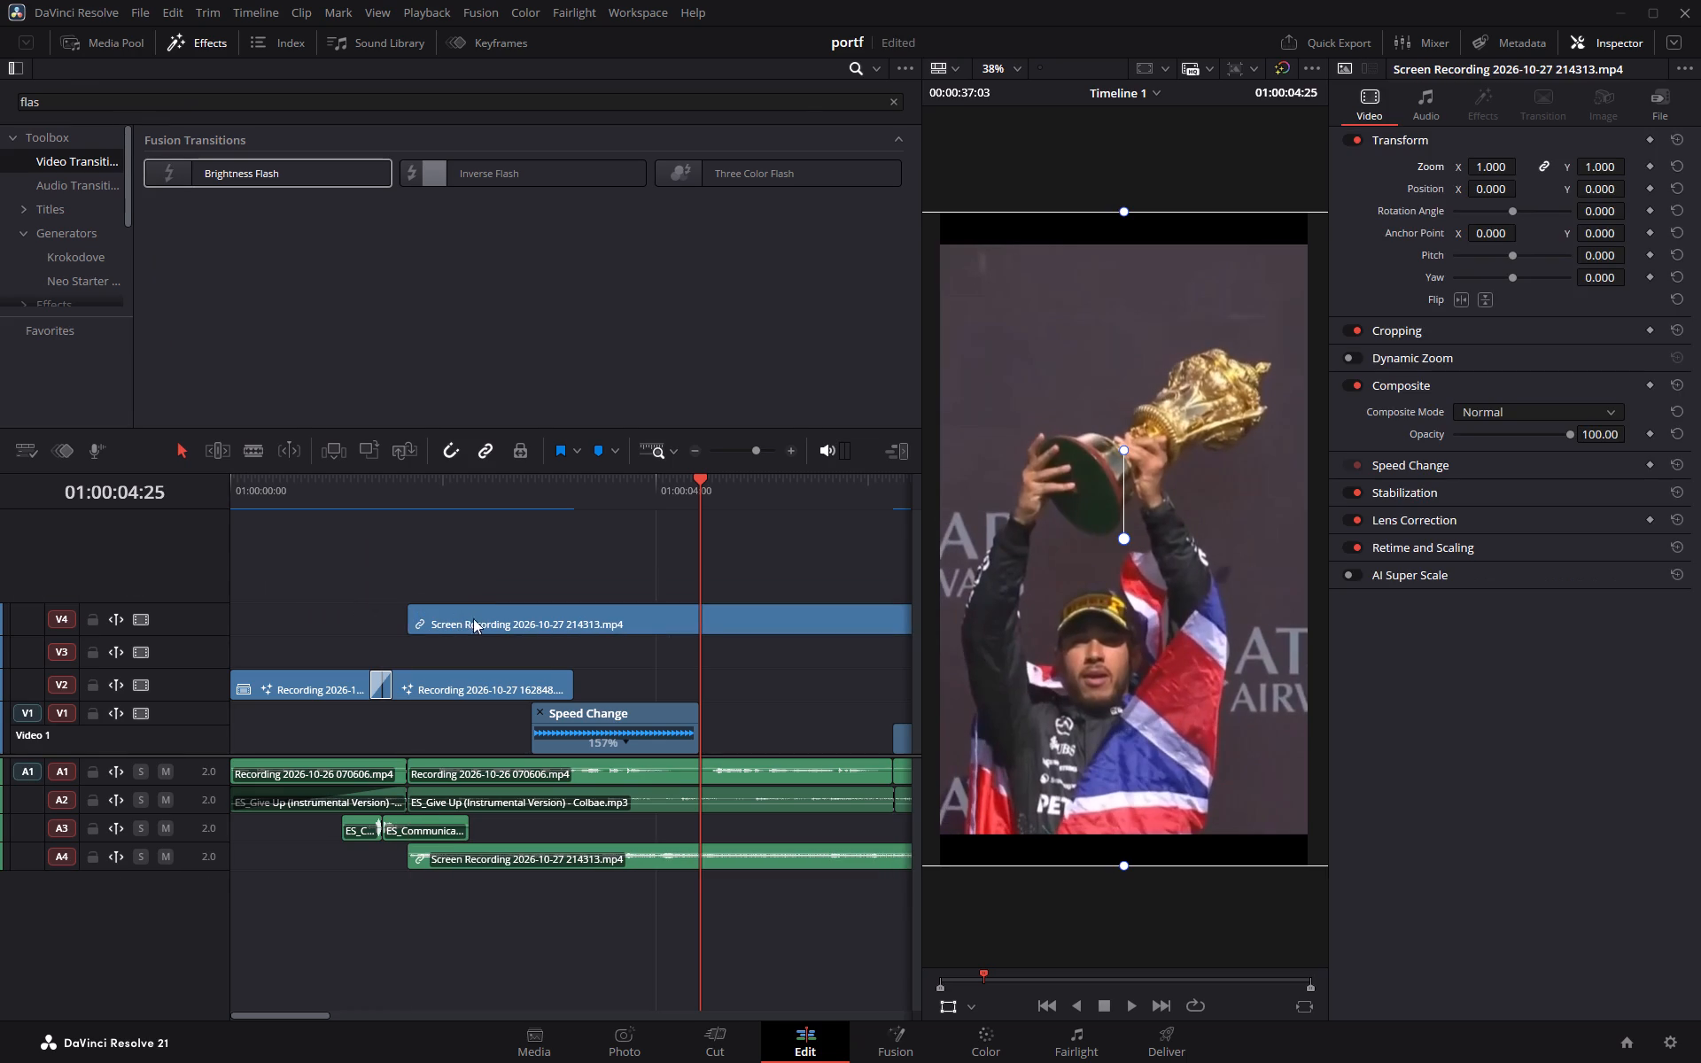
Unlink the trophy recording's video and audio, and delete its audio clip from A4.
{"action": "right_click", "coordinate": [480, 618]}
{"action": "left_click", "coordinate": [543, 685]}
{"action": "left_click", "coordinate": [573, 914]}
{"action": "left_click_drag", "start_coordinate": [579, 905], "coordinate": [609, 846]}
{"action": "key", "text": "BackSpace"}
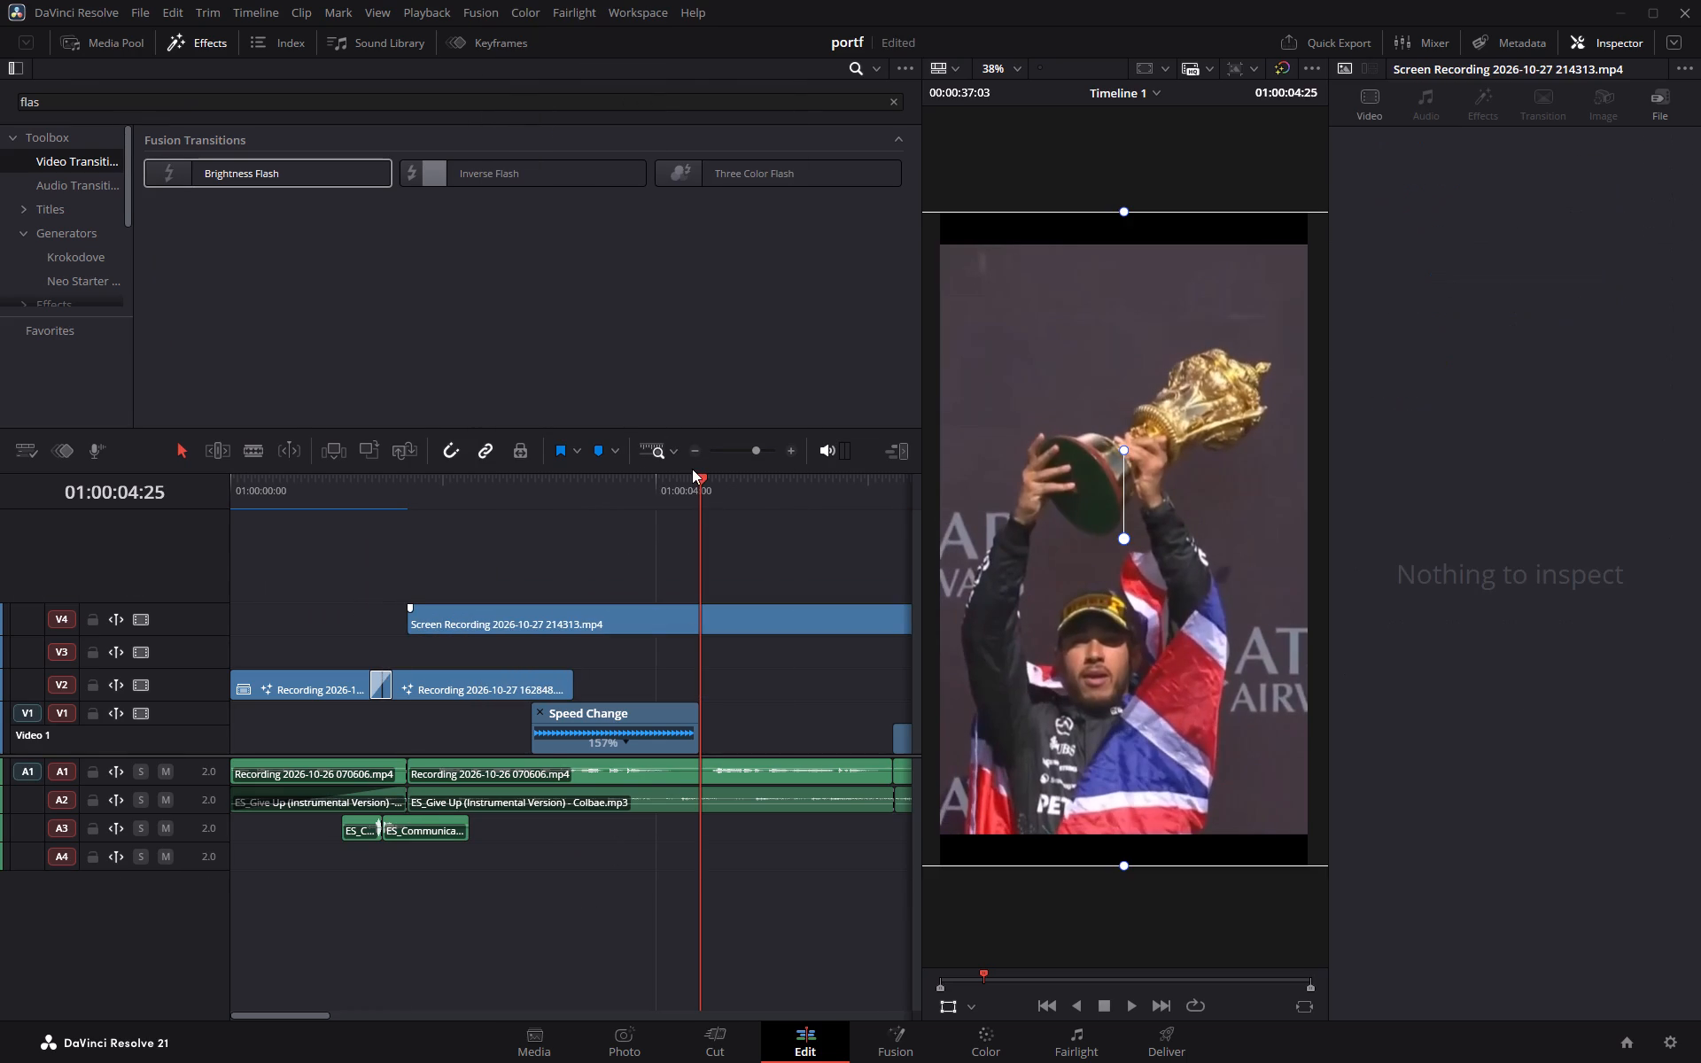
Cut the trophy recording on V4 at about 01:00:03:33 and delete everything after the cut.
{"action": "left_click_drag", "start_coordinate": [692, 469], "coordinate": [545, 484]}
{"action": "left_click_drag", "start_coordinate": [695, 483], "coordinate": [520, 497]}
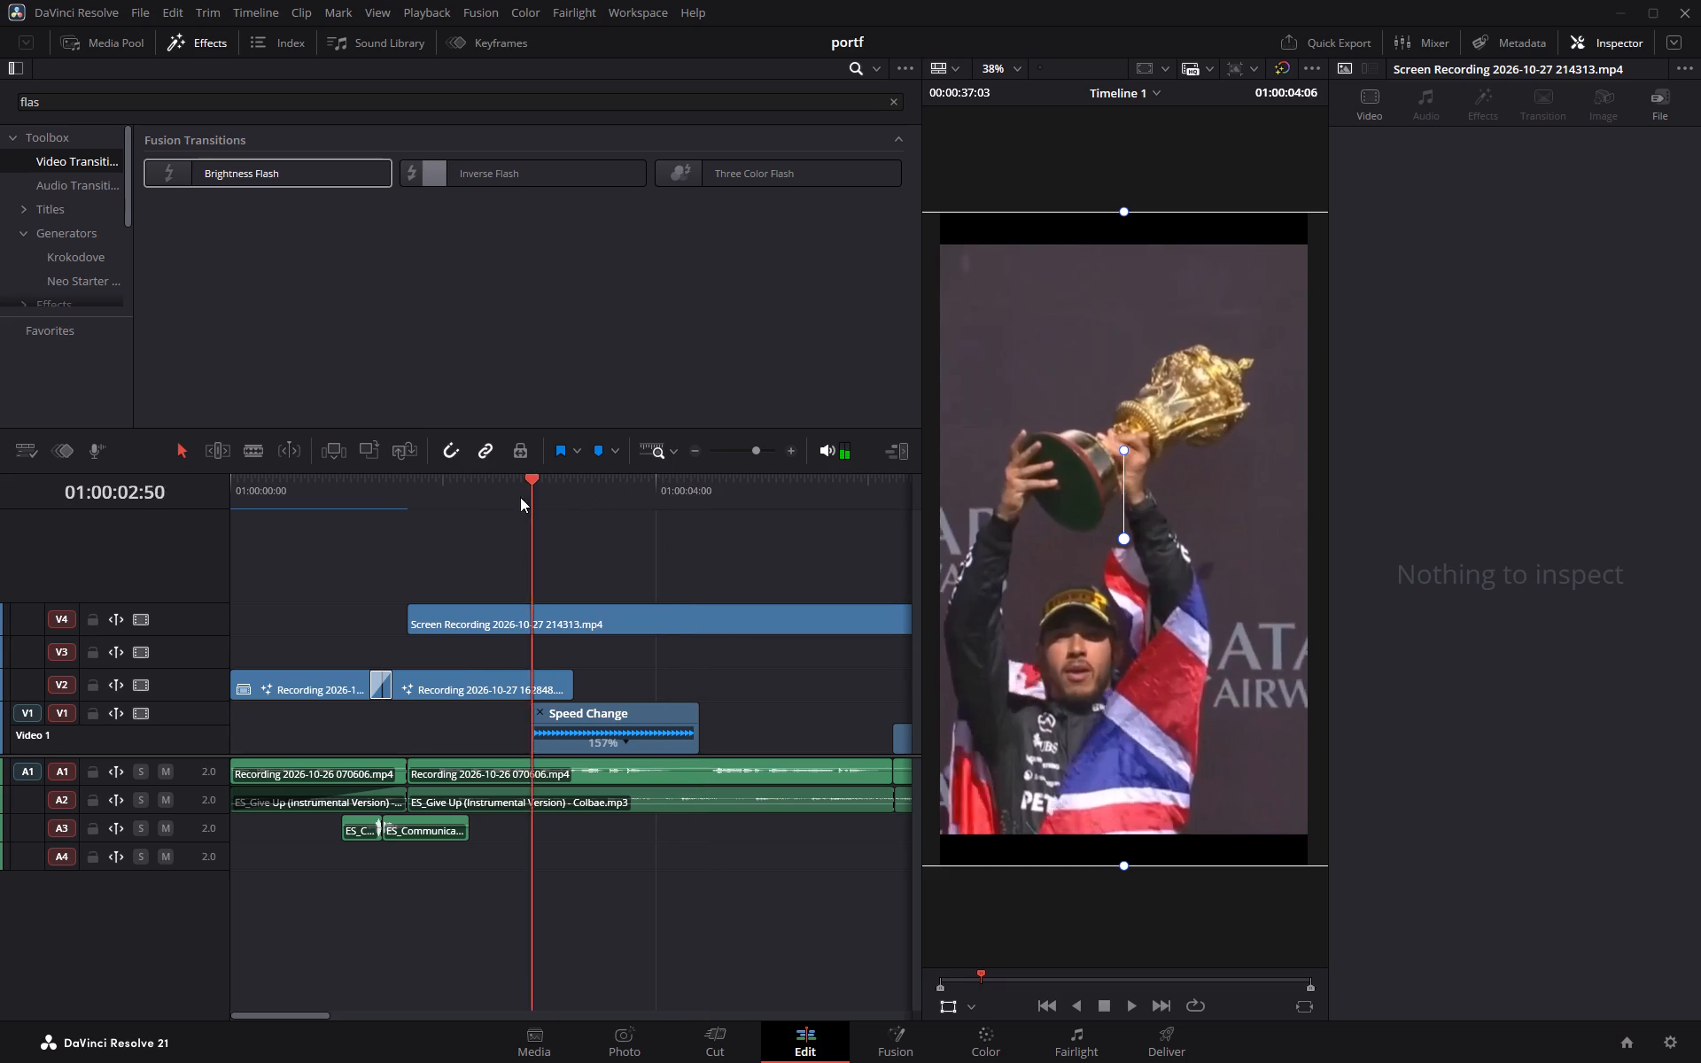
{"action": "left_click_drag", "start_coordinate": [520, 497], "coordinate": [442, 500]}
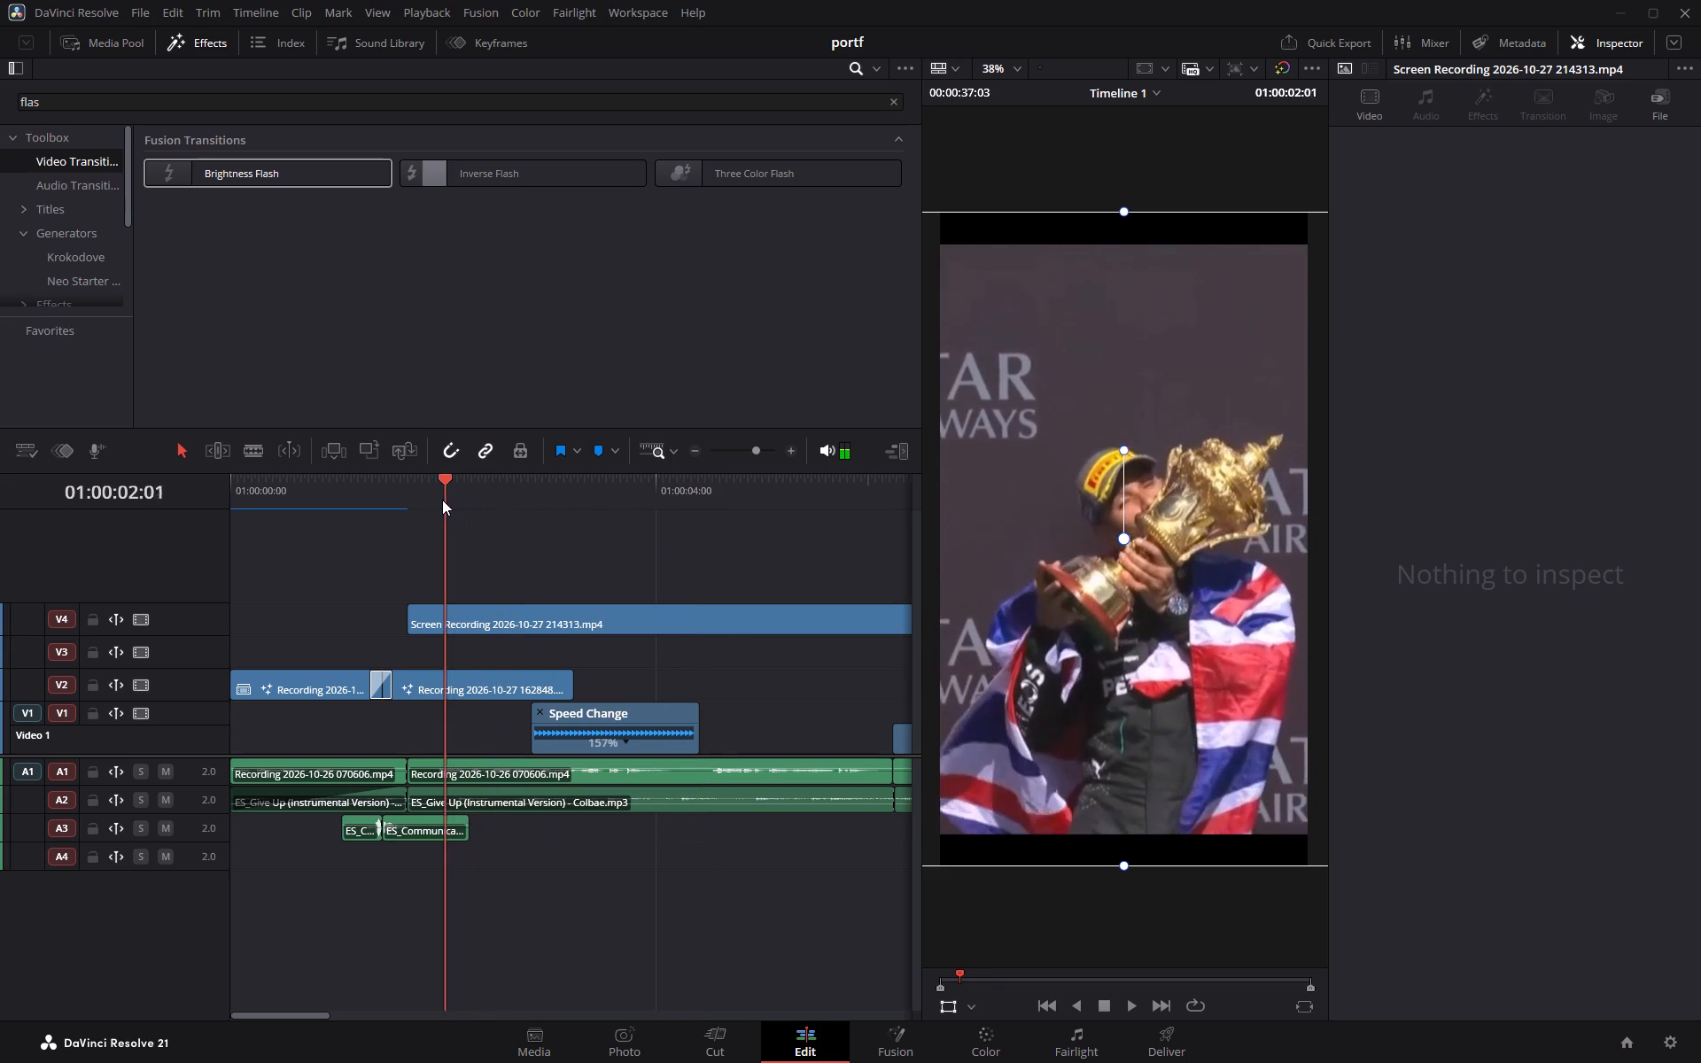
{"action": "left_click_drag", "start_coordinate": [442, 500], "coordinate": [441, 502]}
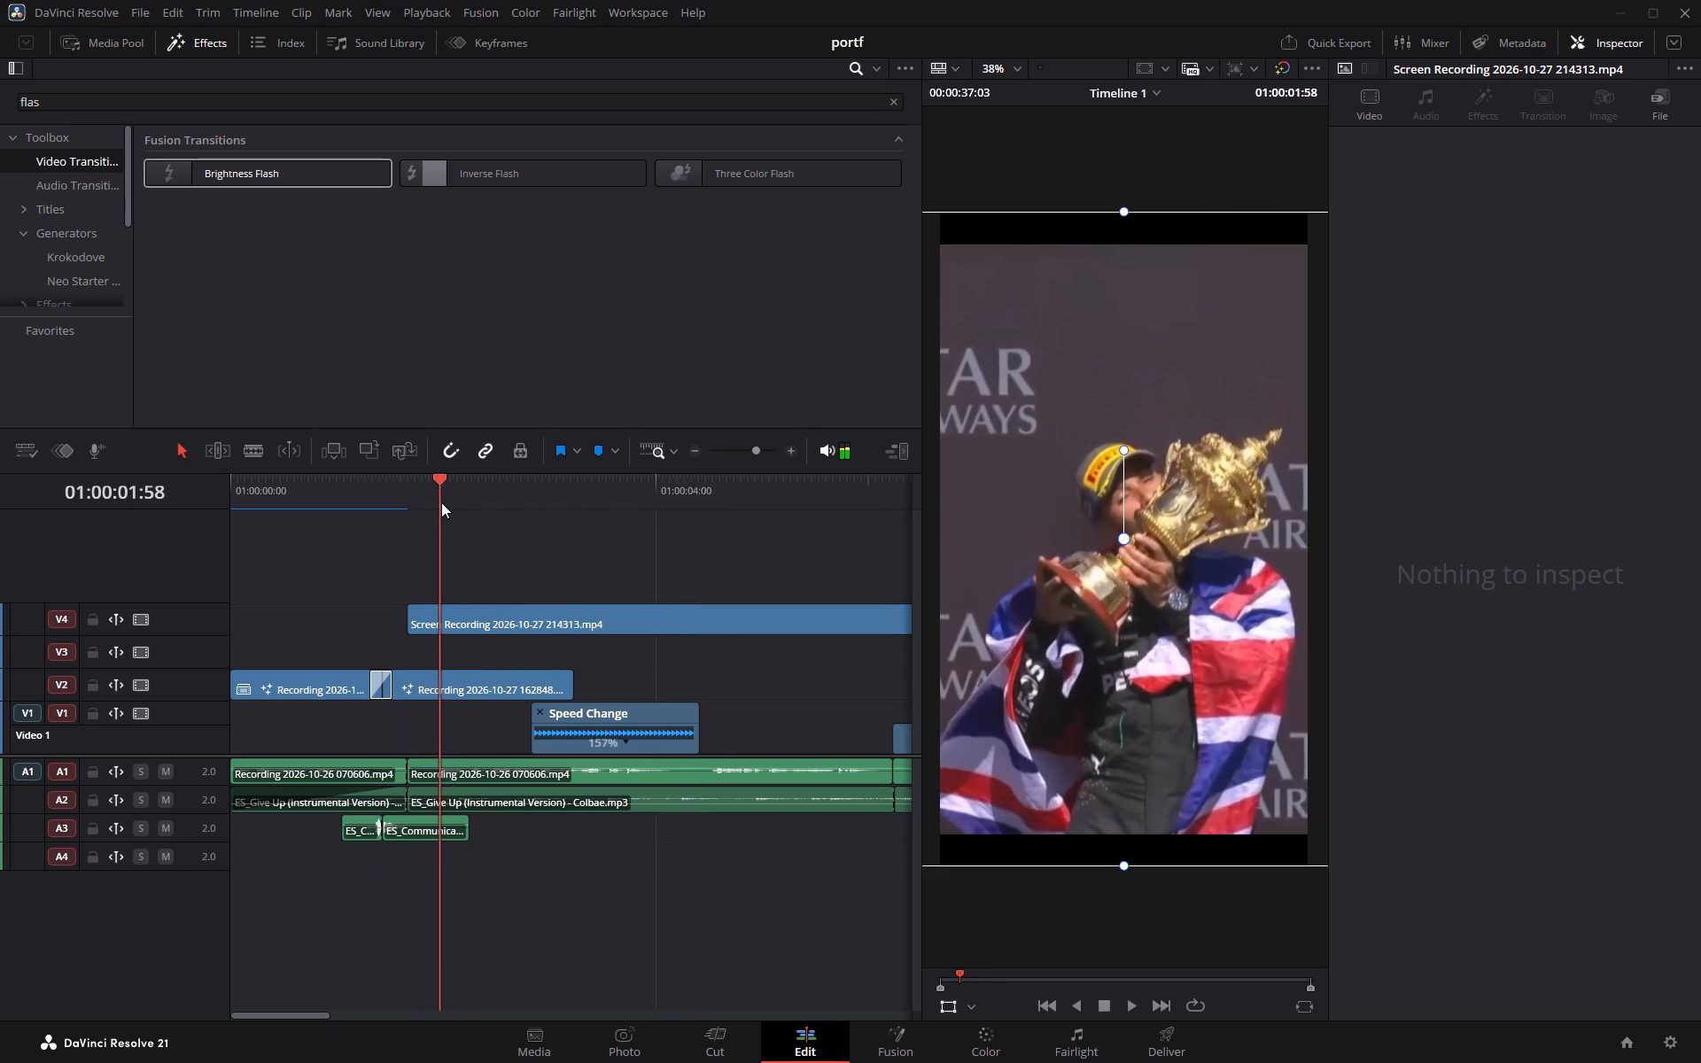
{"action": "left_click_drag", "start_coordinate": [441, 502], "coordinate": [539, 508]}
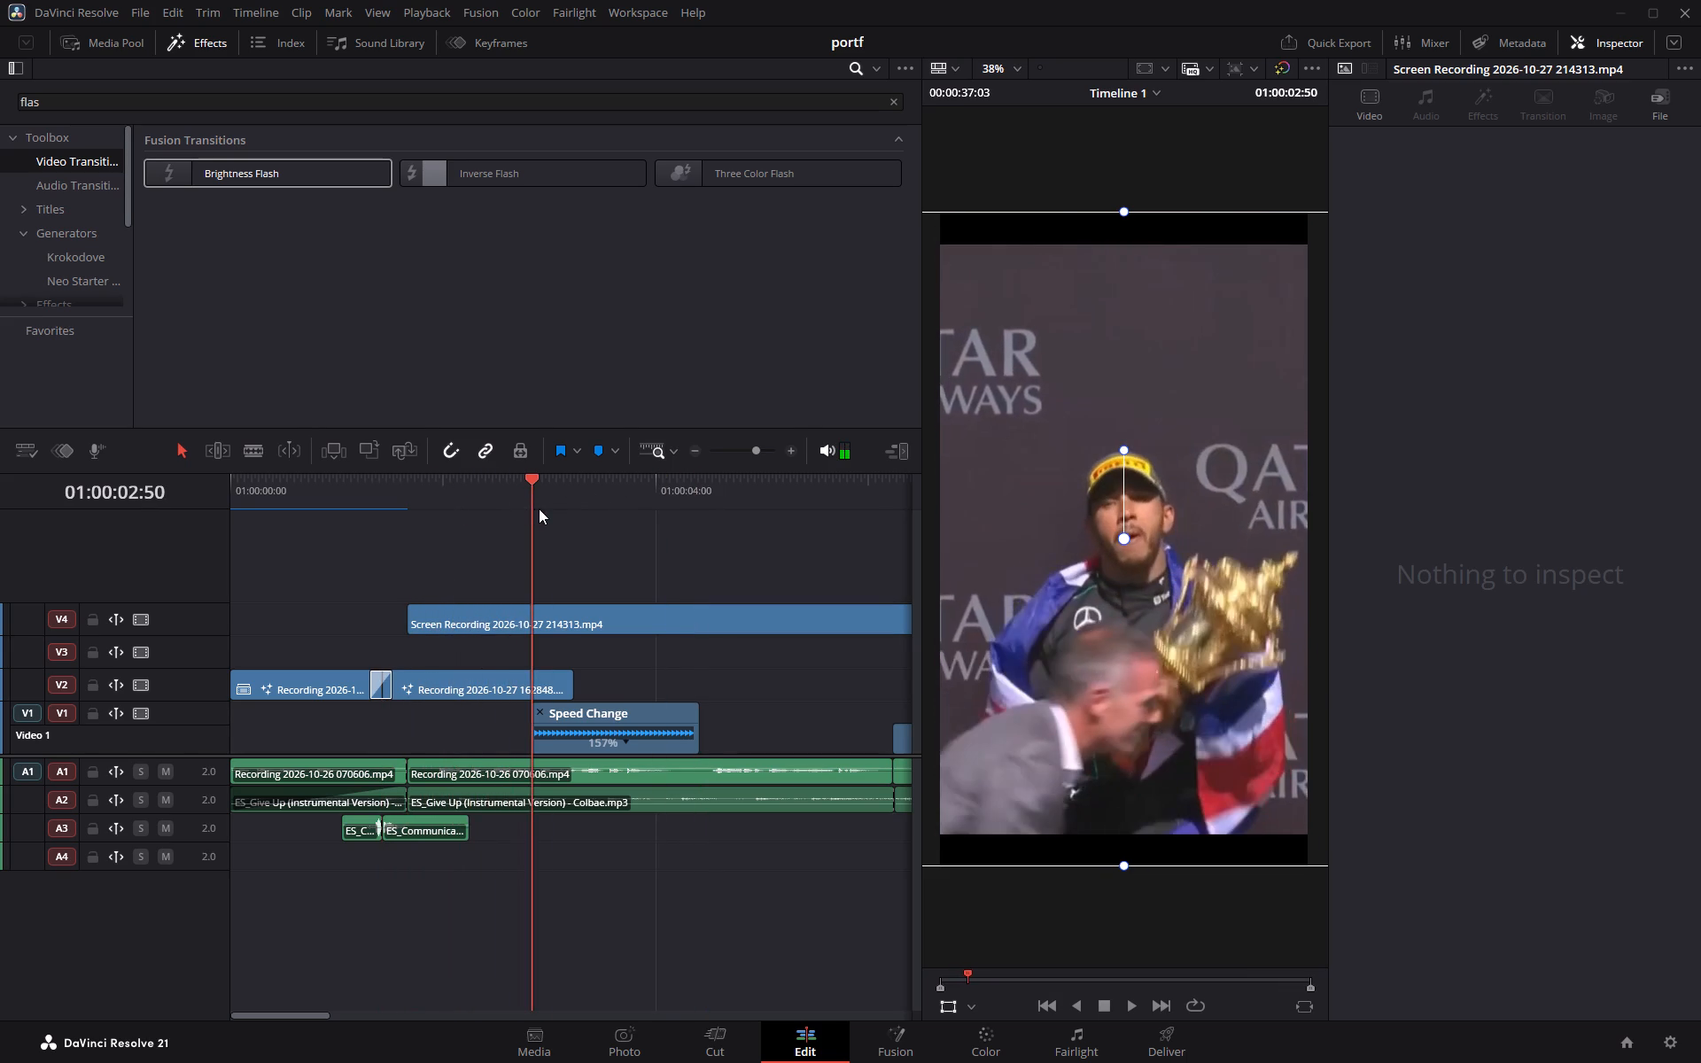
{"action": "left_click_drag", "start_coordinate": [539, 508], "coordinate": [485, 505]}
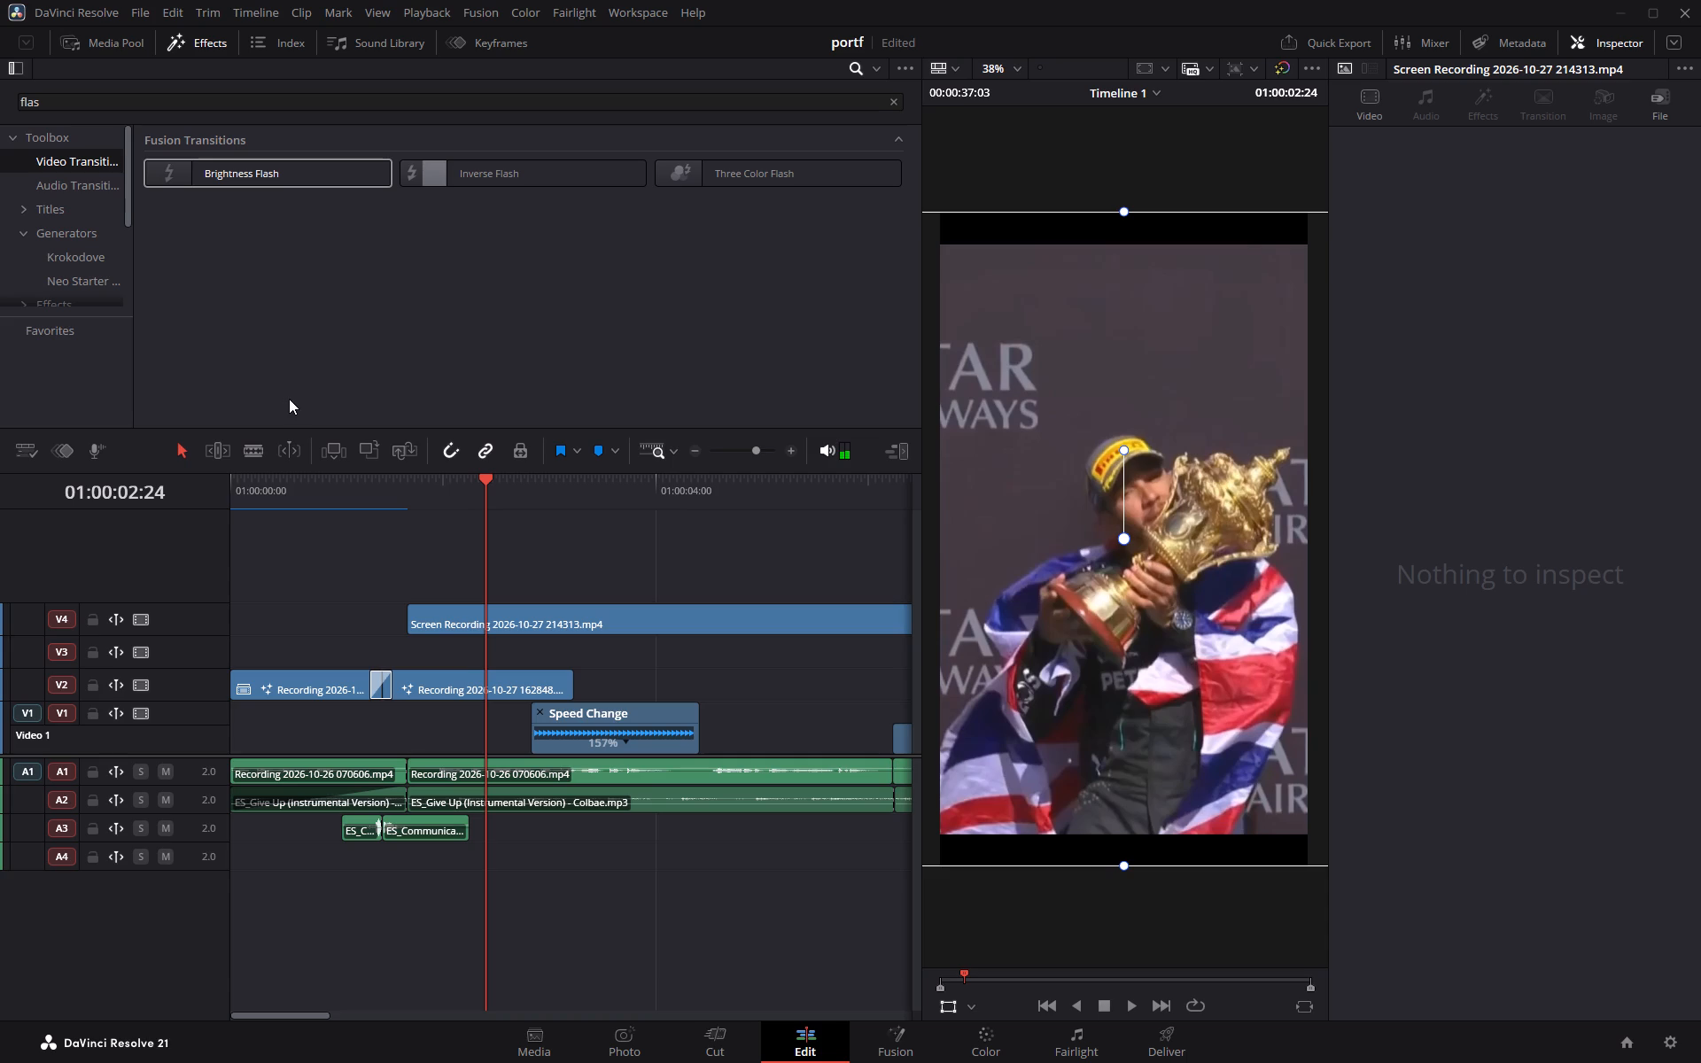
{"action": "left_click", "coordinate": [252, 444]}
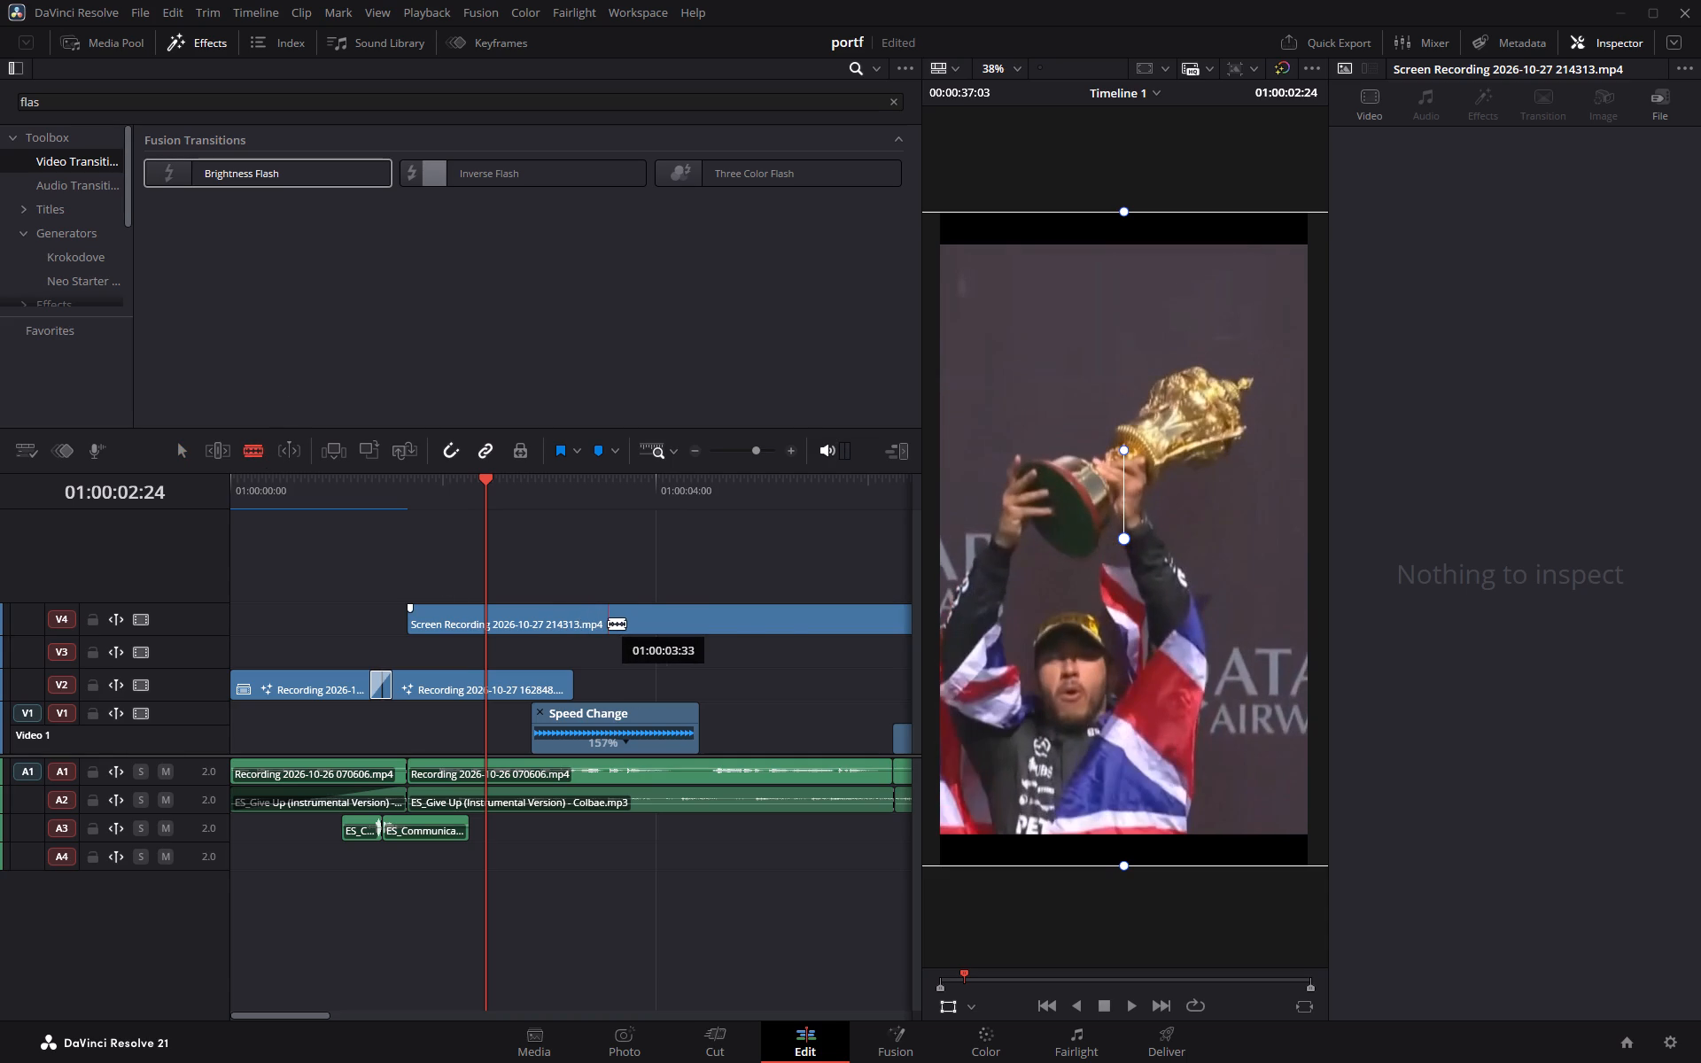
{"action": "left_click", "coordinate": [608, 623]}
{"action": "left_click", "coordinate": [180, 452]}
{"action": "left_click_drag", "start_coordinate": [729, 573], "coordinate": [741, 629]}
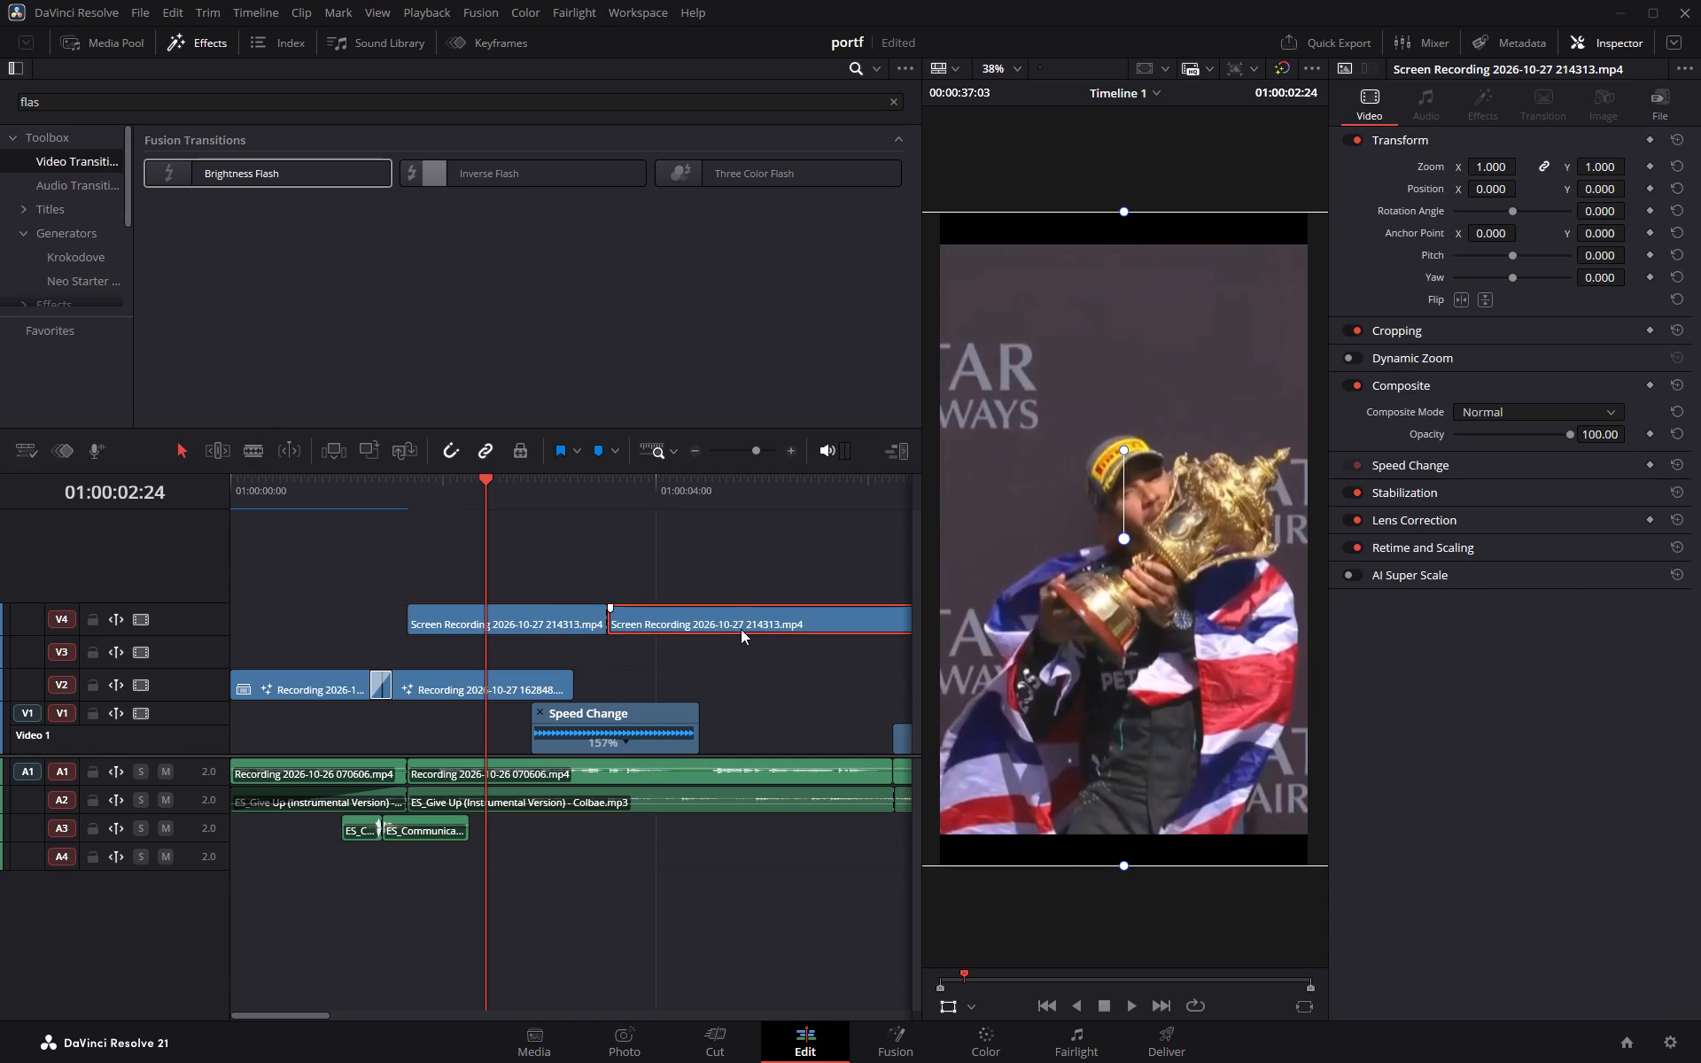
{"action": "key", "text": "BackSpace"}
Move the remaining trophy clip down to V2 so it starts at 01:00:04:25, right after the compound clip ends, and play it.
{"action": "left_click_drag", "start_coordinate": [537, 609], "coordinate": [812, 645]}
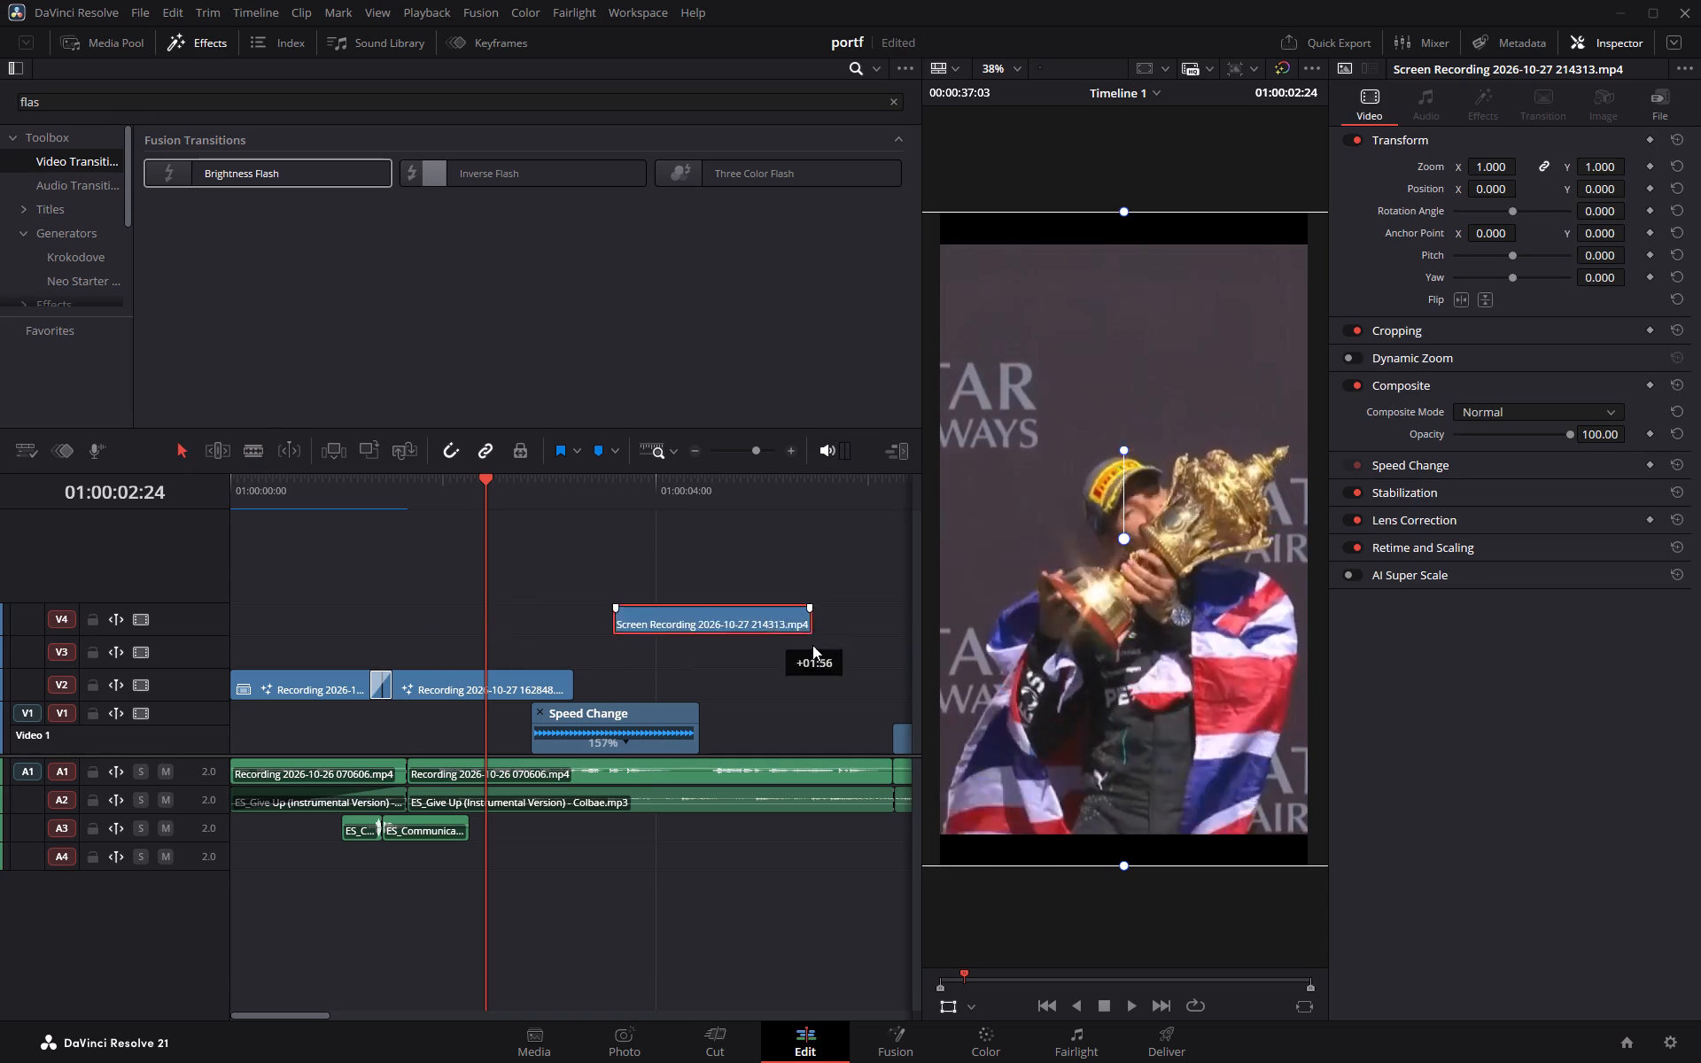
{"action": "left_click_drag", "start_coordinate": [812, 645], "coordinate": [829, 672]}
{"action": "key", "text": "space"}
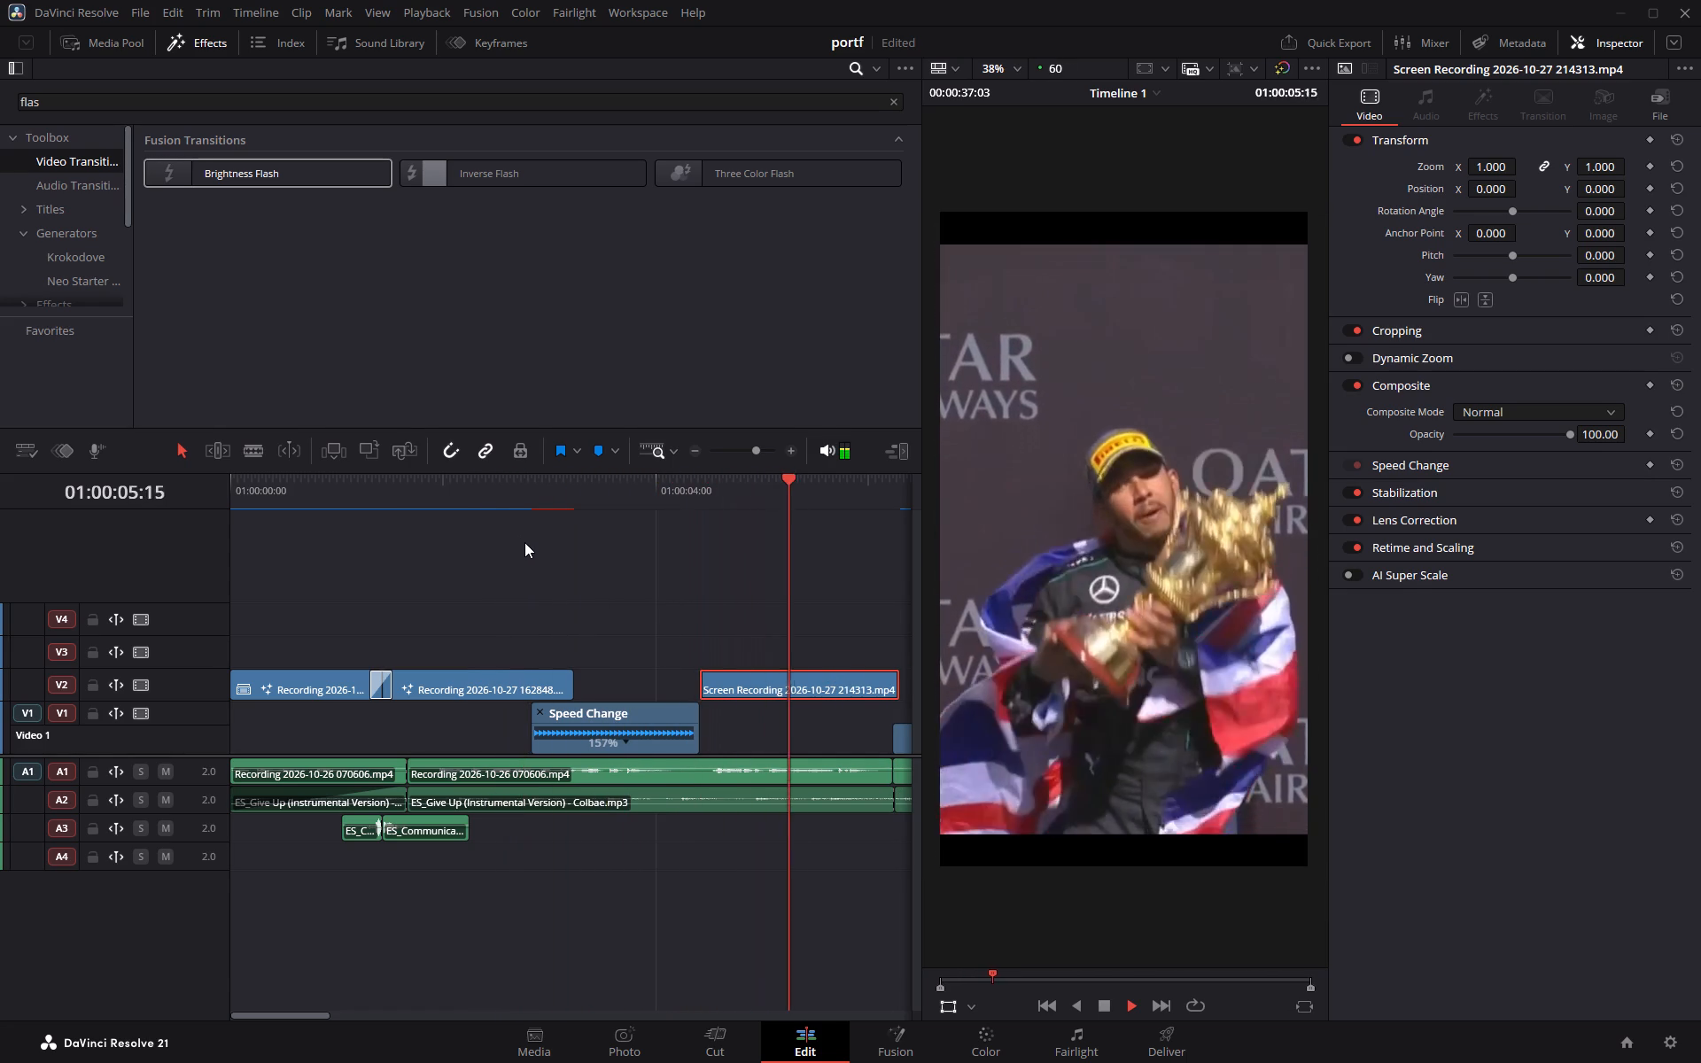
{"action": "key", "text": "space"}
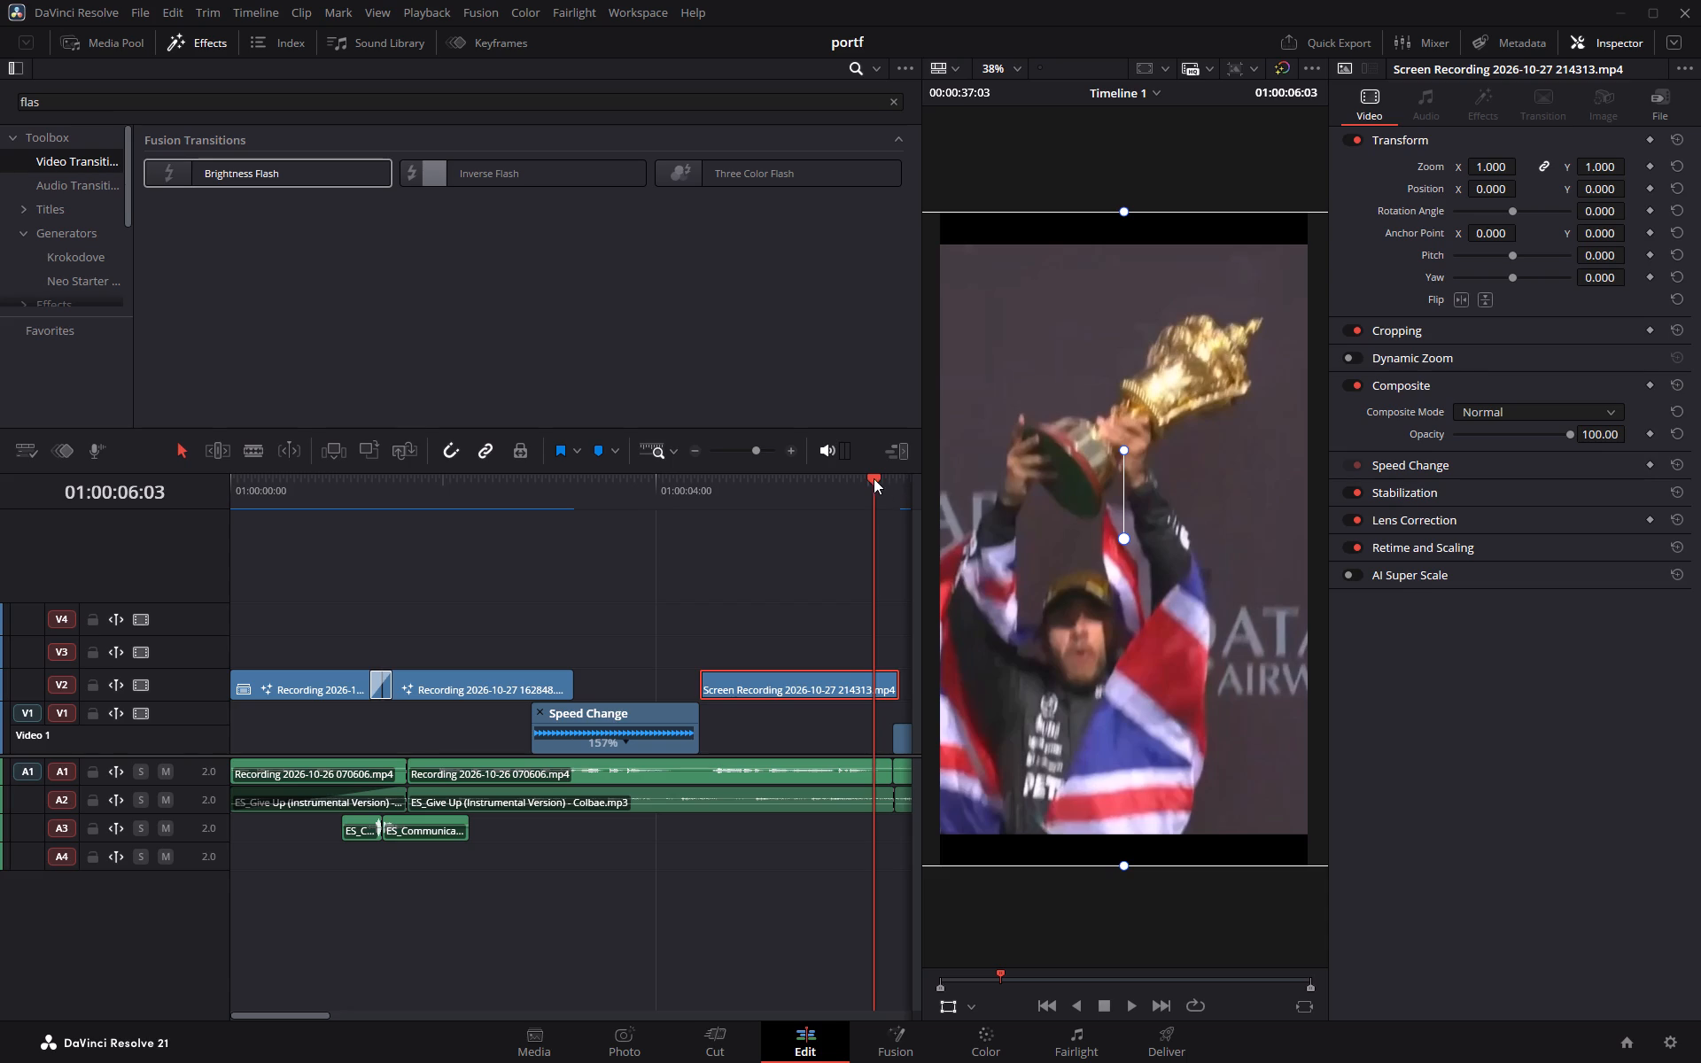
Split the trophy clip on V2 at about 01:00:05:16, before the man in the suit appears, and delete the second part.
{"action": "left_click_drag", "start_coordinate": [871, 478], "coordinate": [705, 482]}
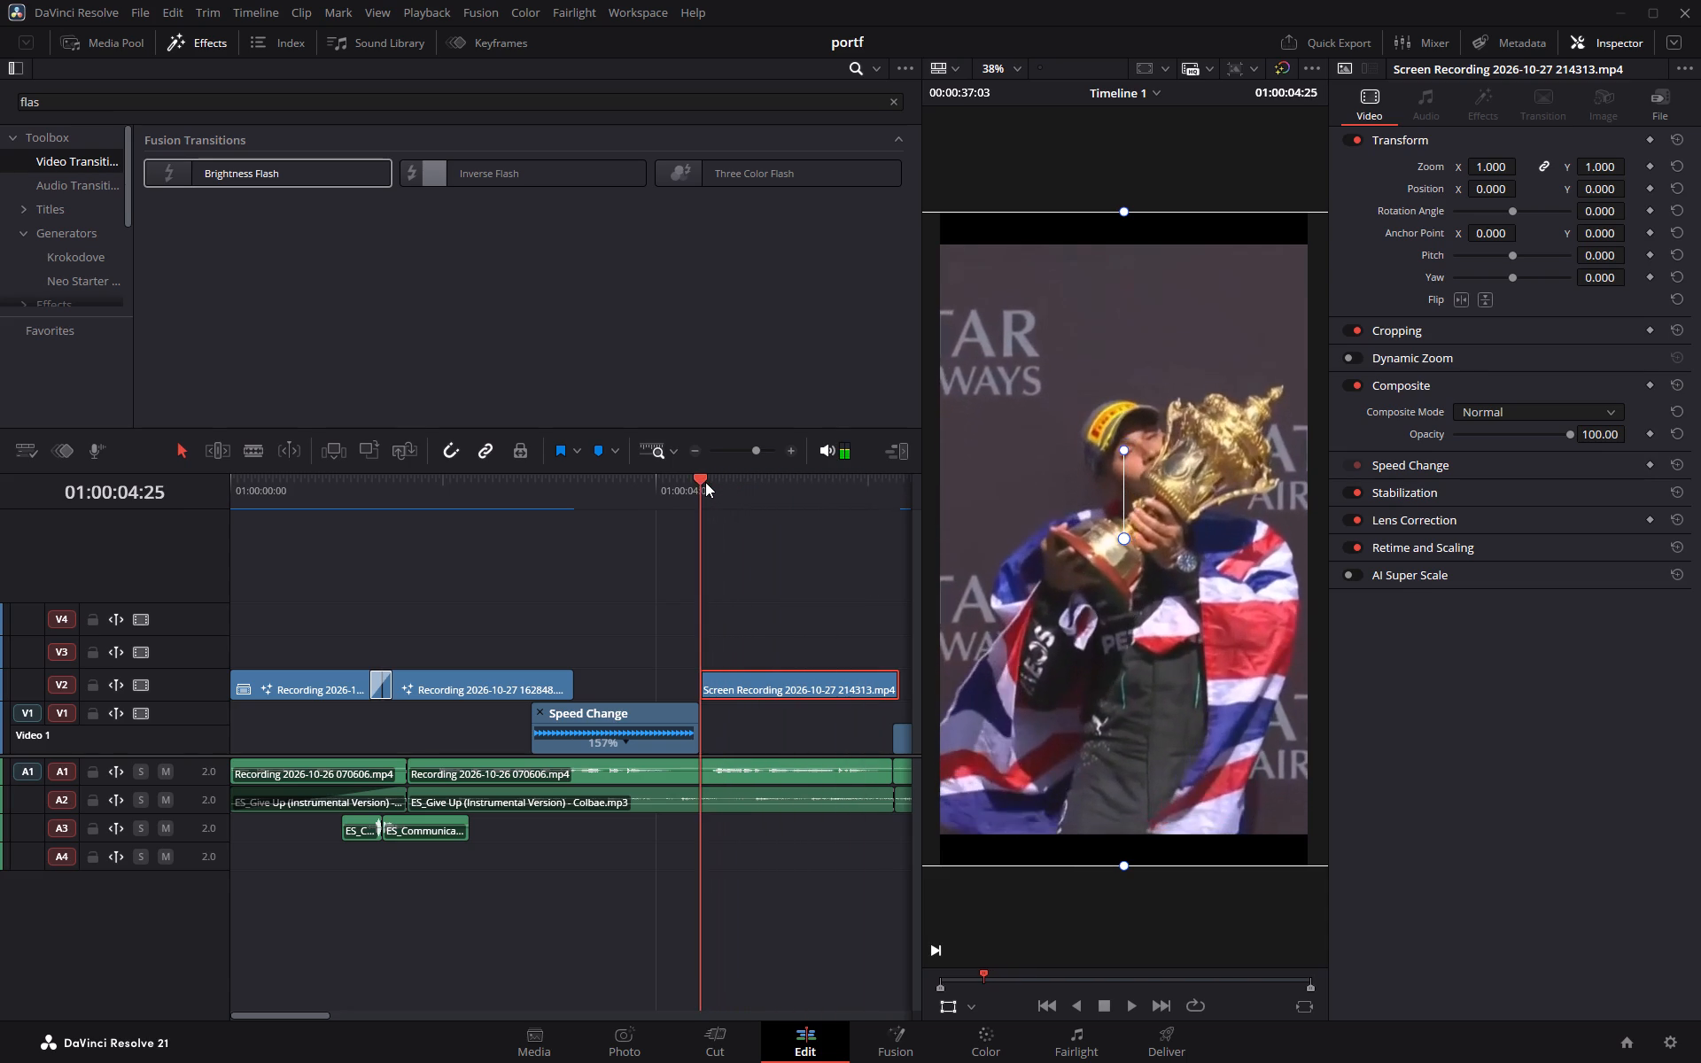
{"action": "left_click_drag", "start_coordinate": [705, 482], "coordinate": [839, 482]}
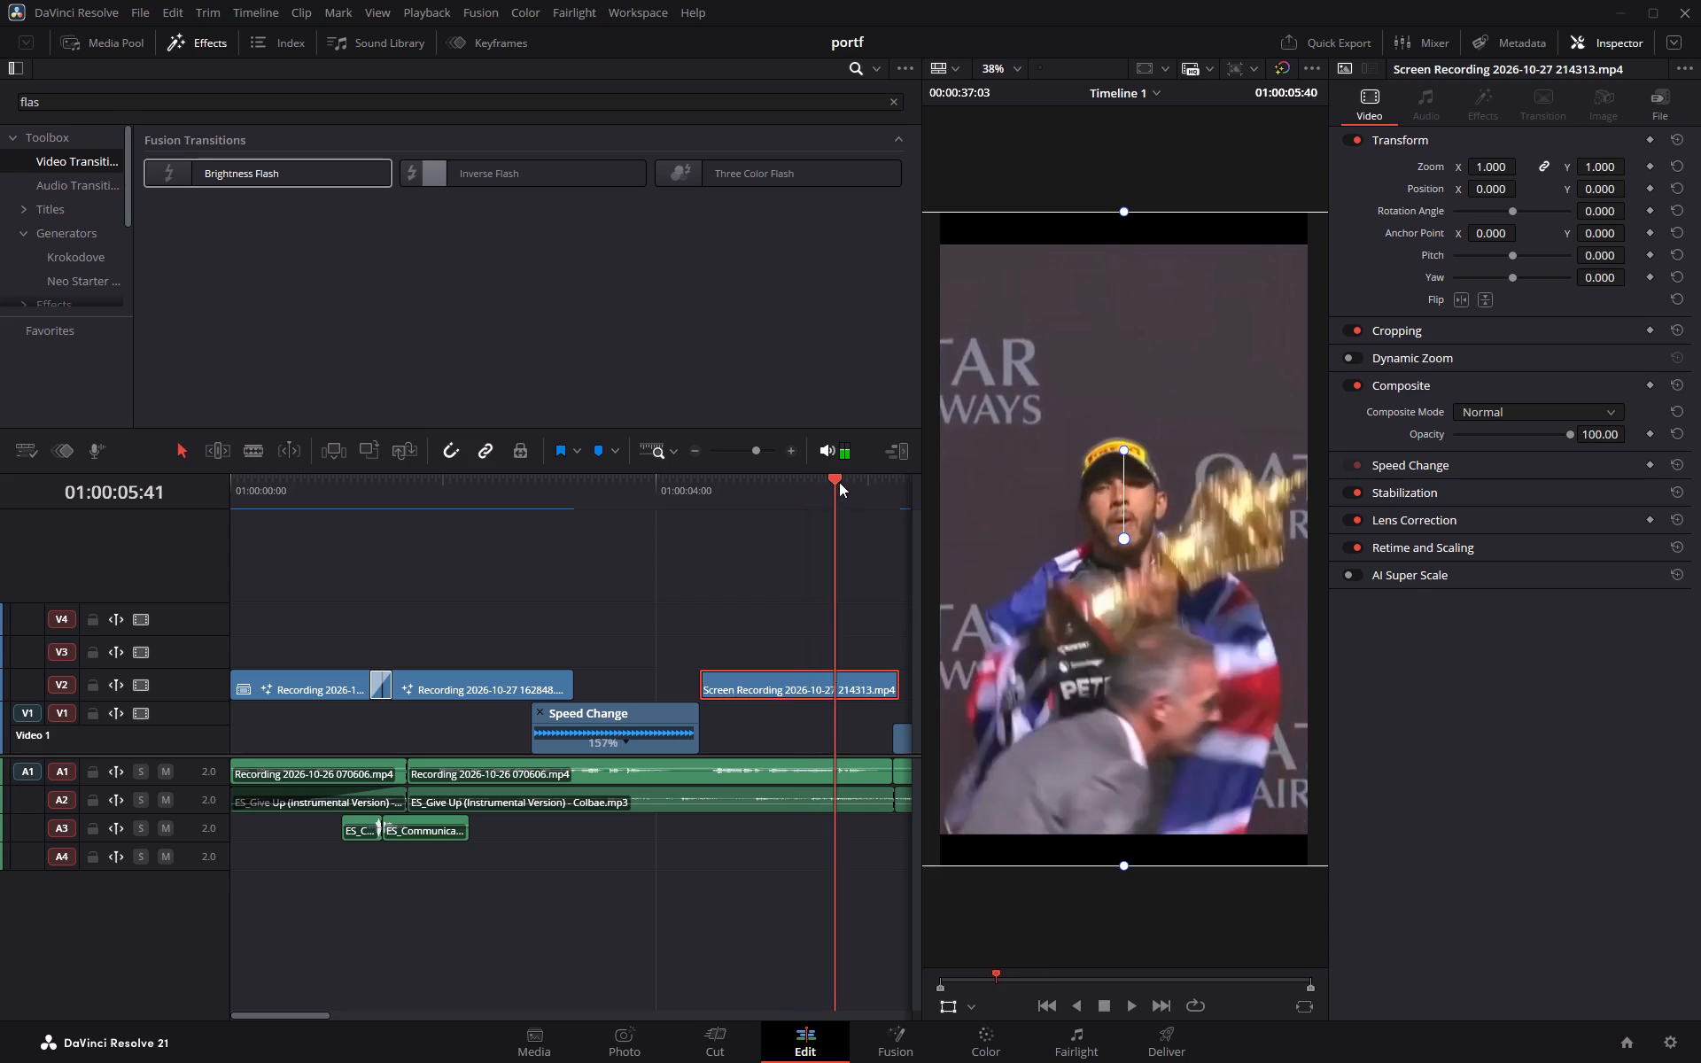
{"action": "left_click_drag", "start_coordinate": [839, 482], "coordinate": [815, 476]}
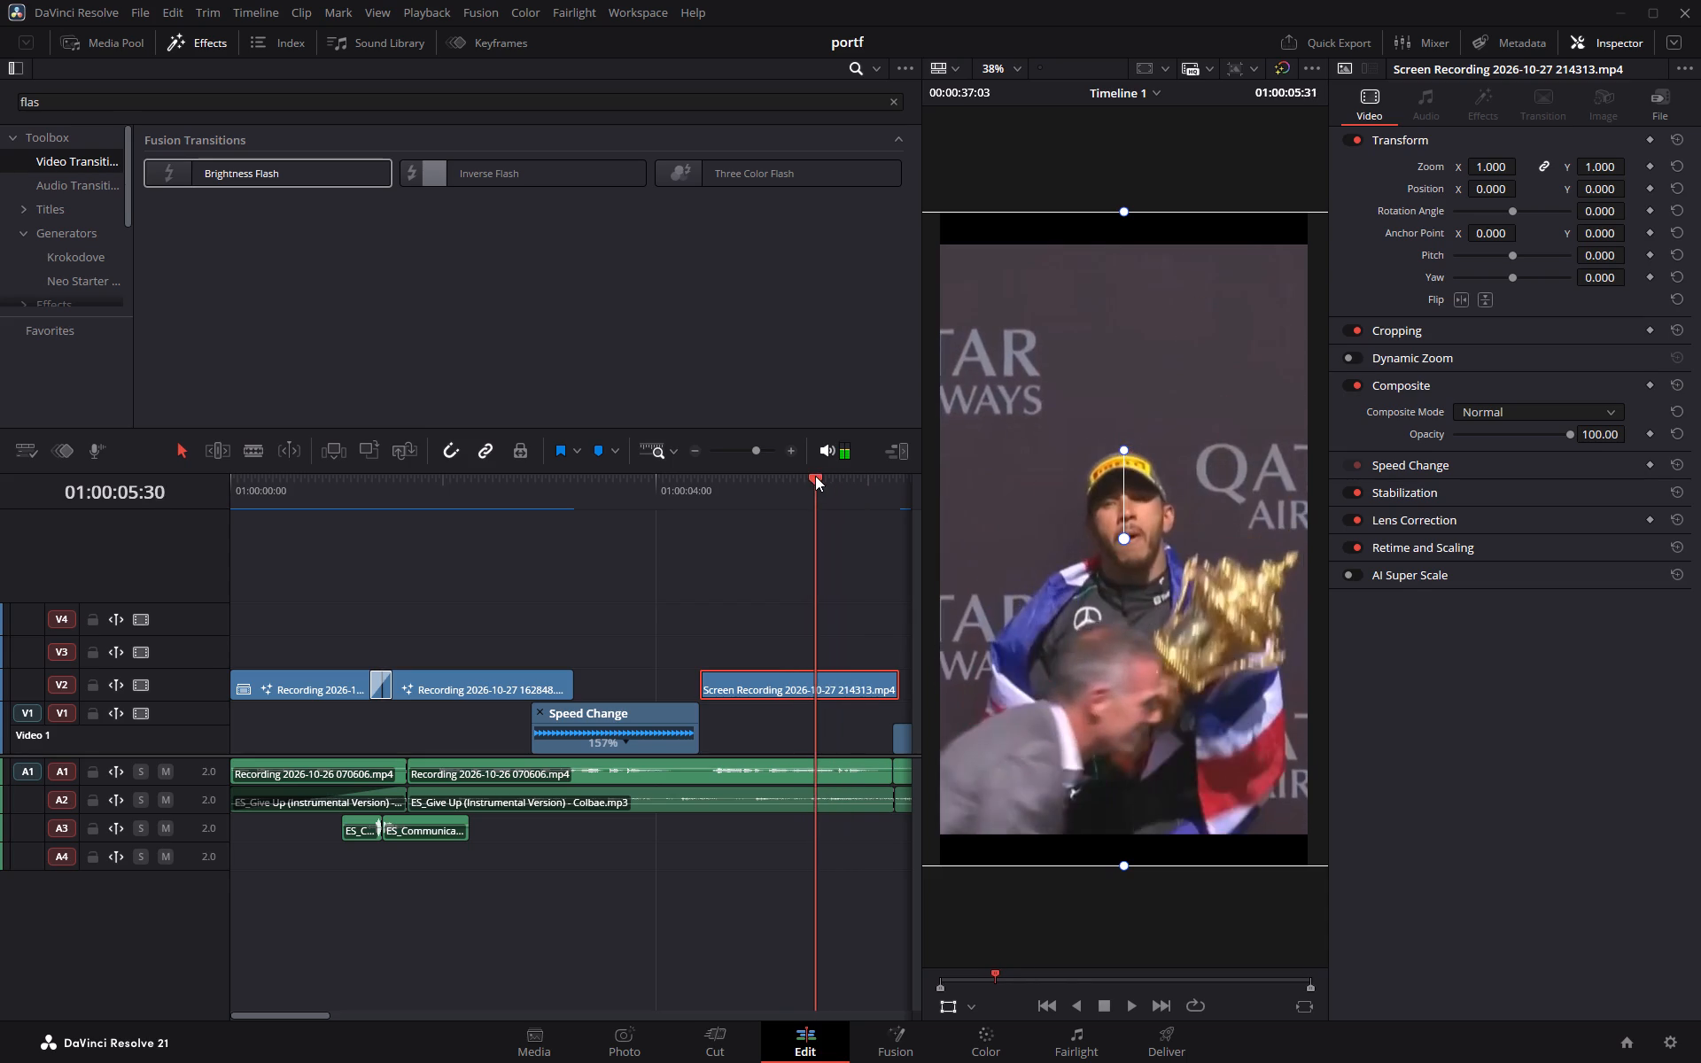
{"action": "left_click_drag", "start_coordinate": [815, 476], "coordinate": [746, 478]}
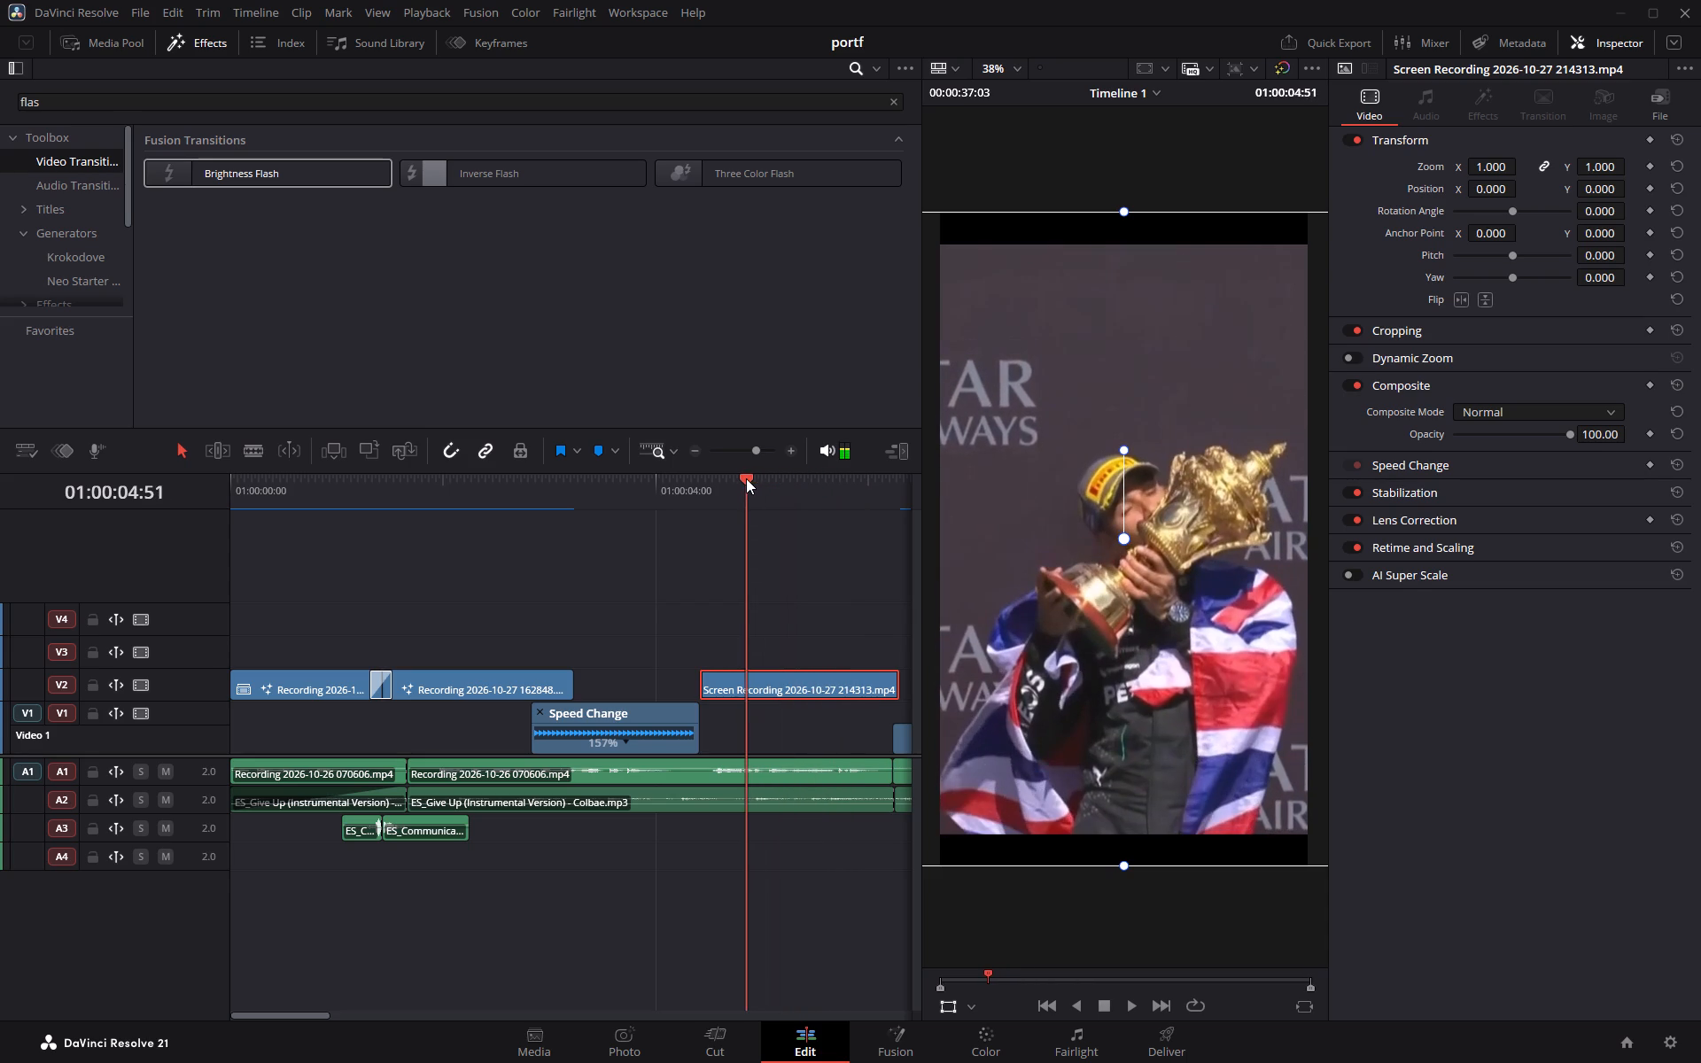
{"action": "left_click_drag", "start_coordinate": [746, 478], "coordinate": [735, 477]}
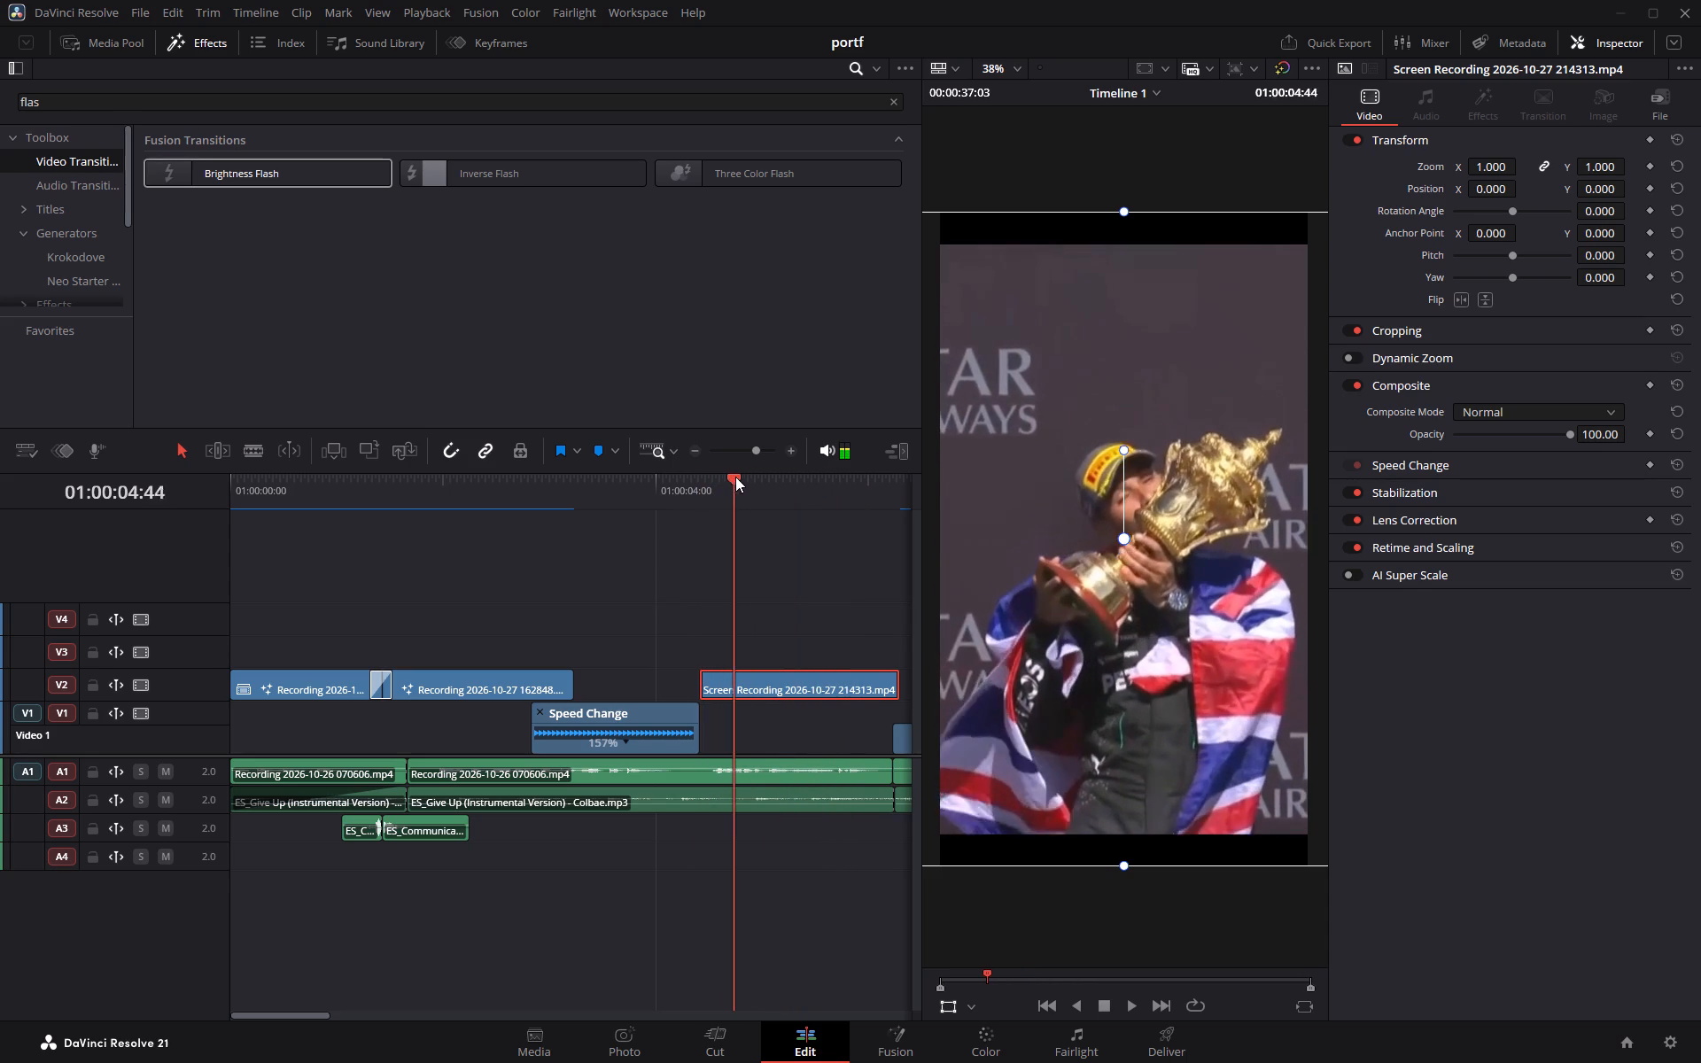
{"action": "left_click_drag", "start_coordinate": [735, 477], "coordinate": [803, 477]}
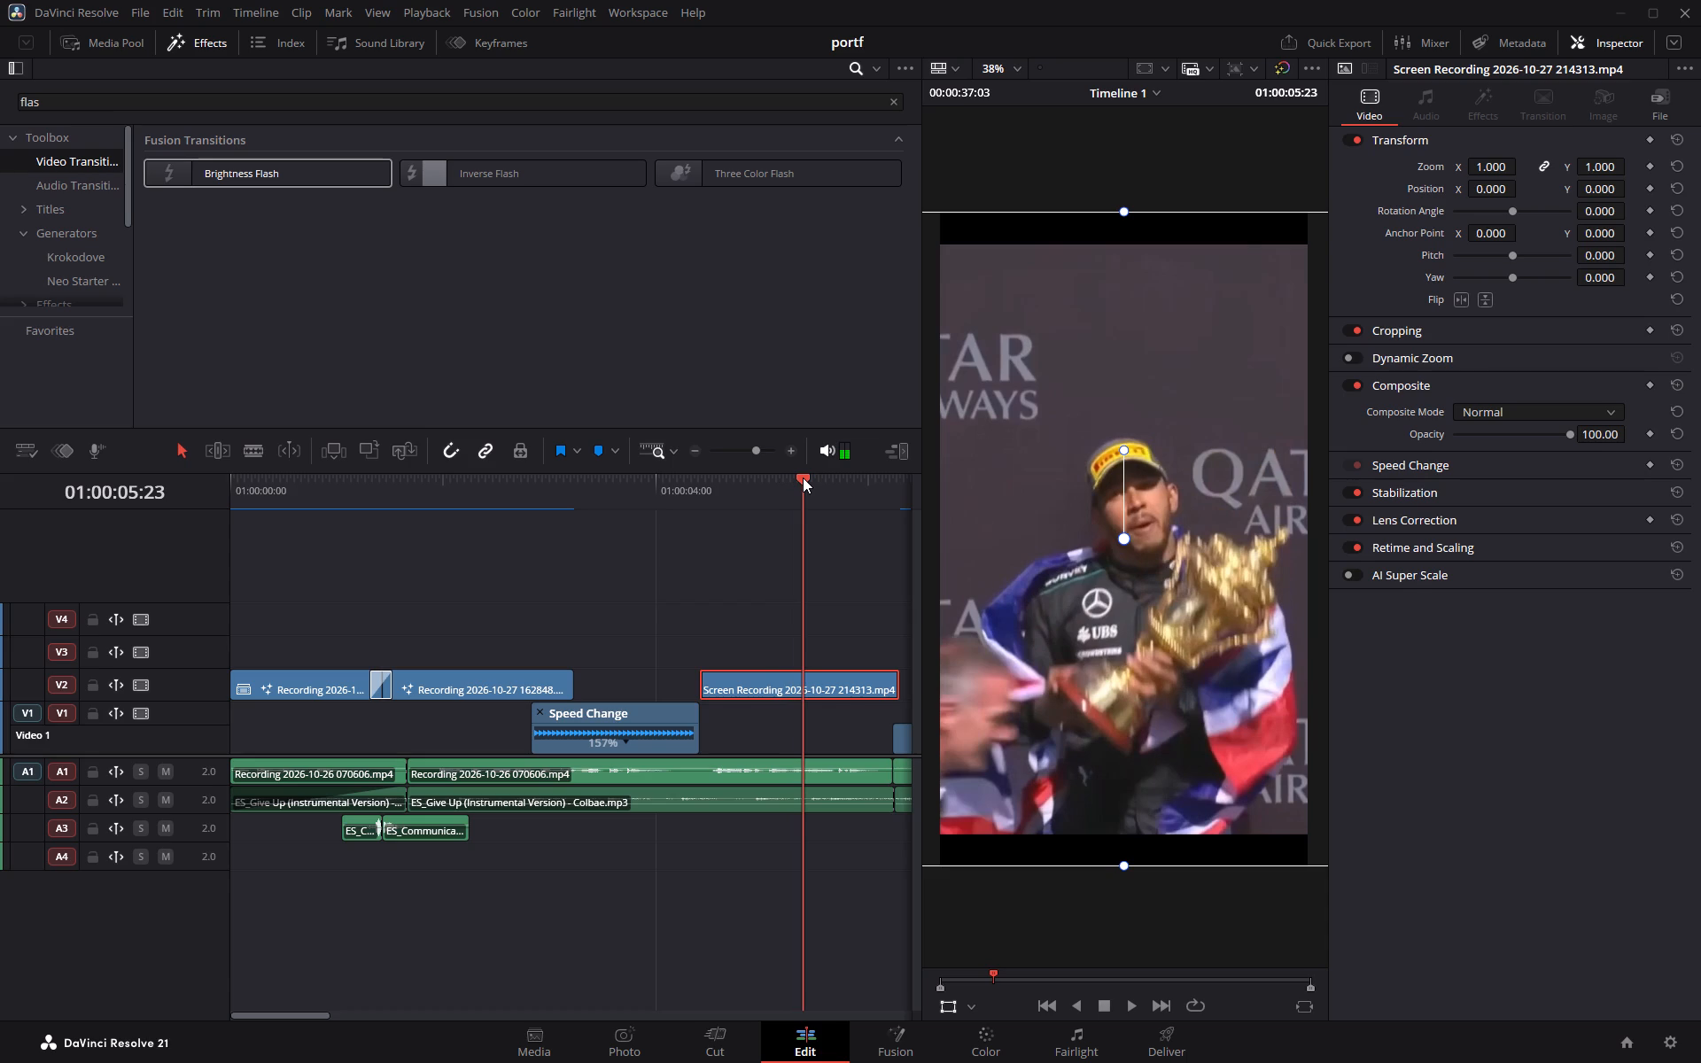
{"action": "left_click_drag", "start_coordinate": [803, 477], "coordinate": [802, 477]}
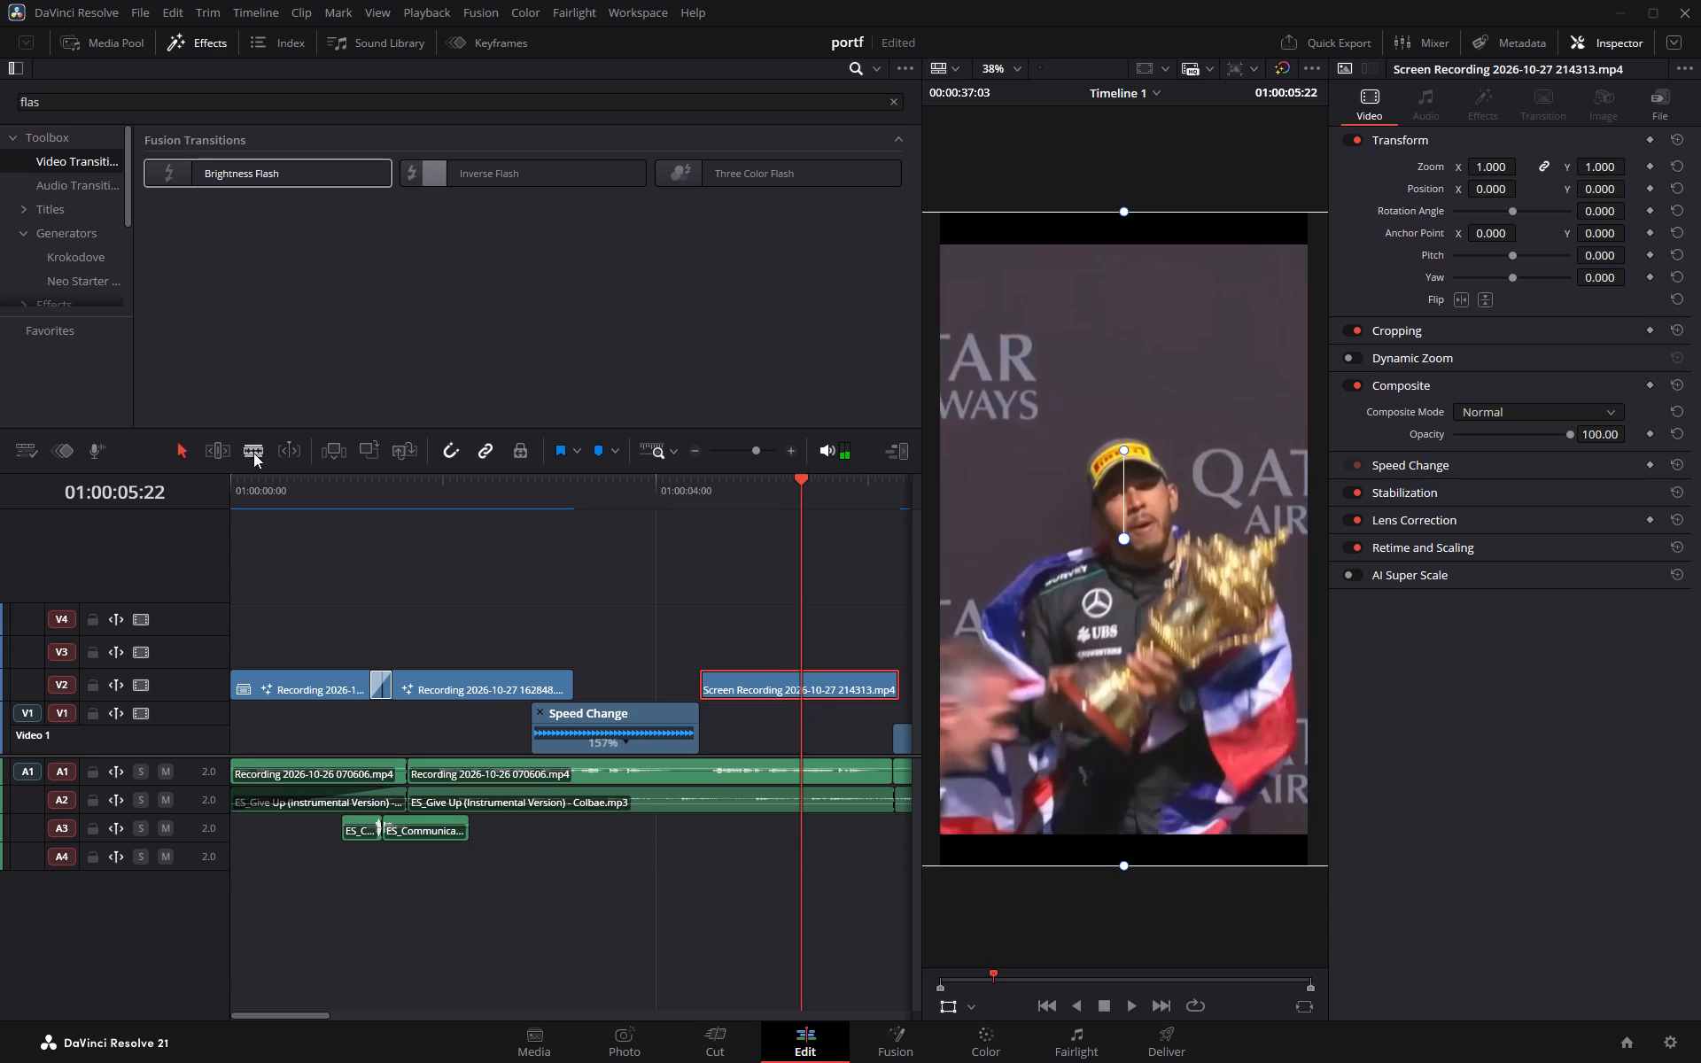
{"action": "left_click", "coordinate": [253, 453]}
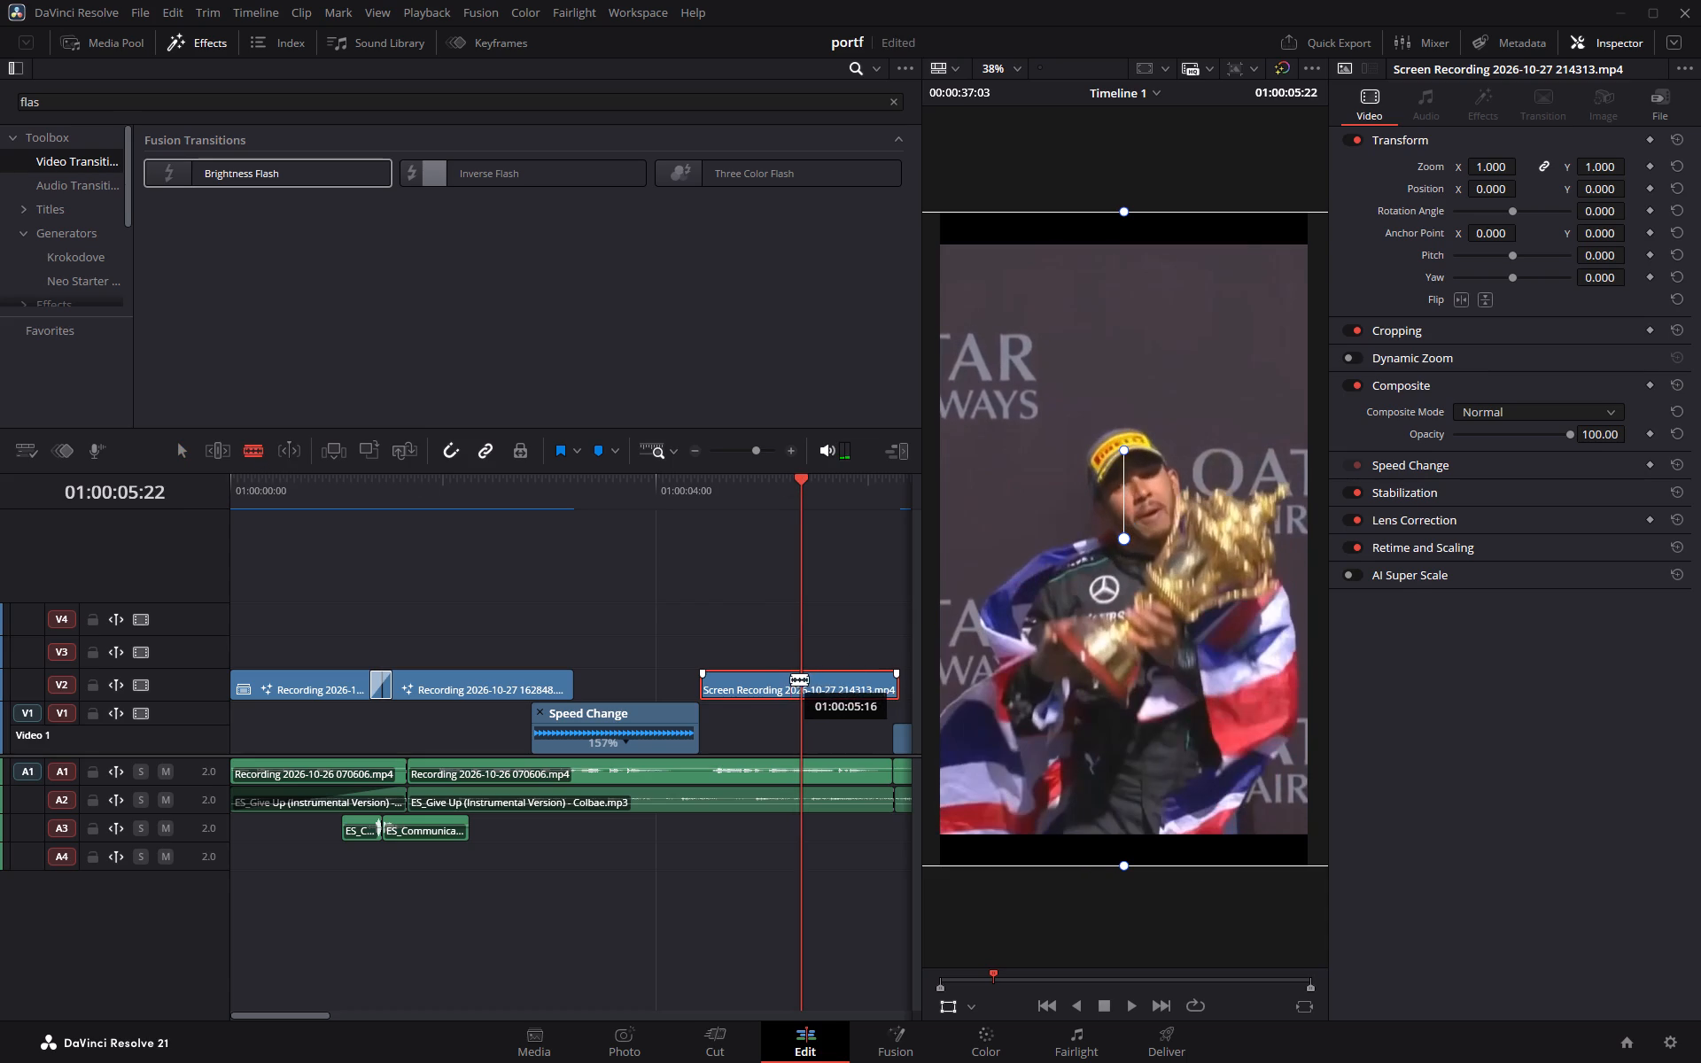
{"action": "left_click", "coordinate": [787, 679]}
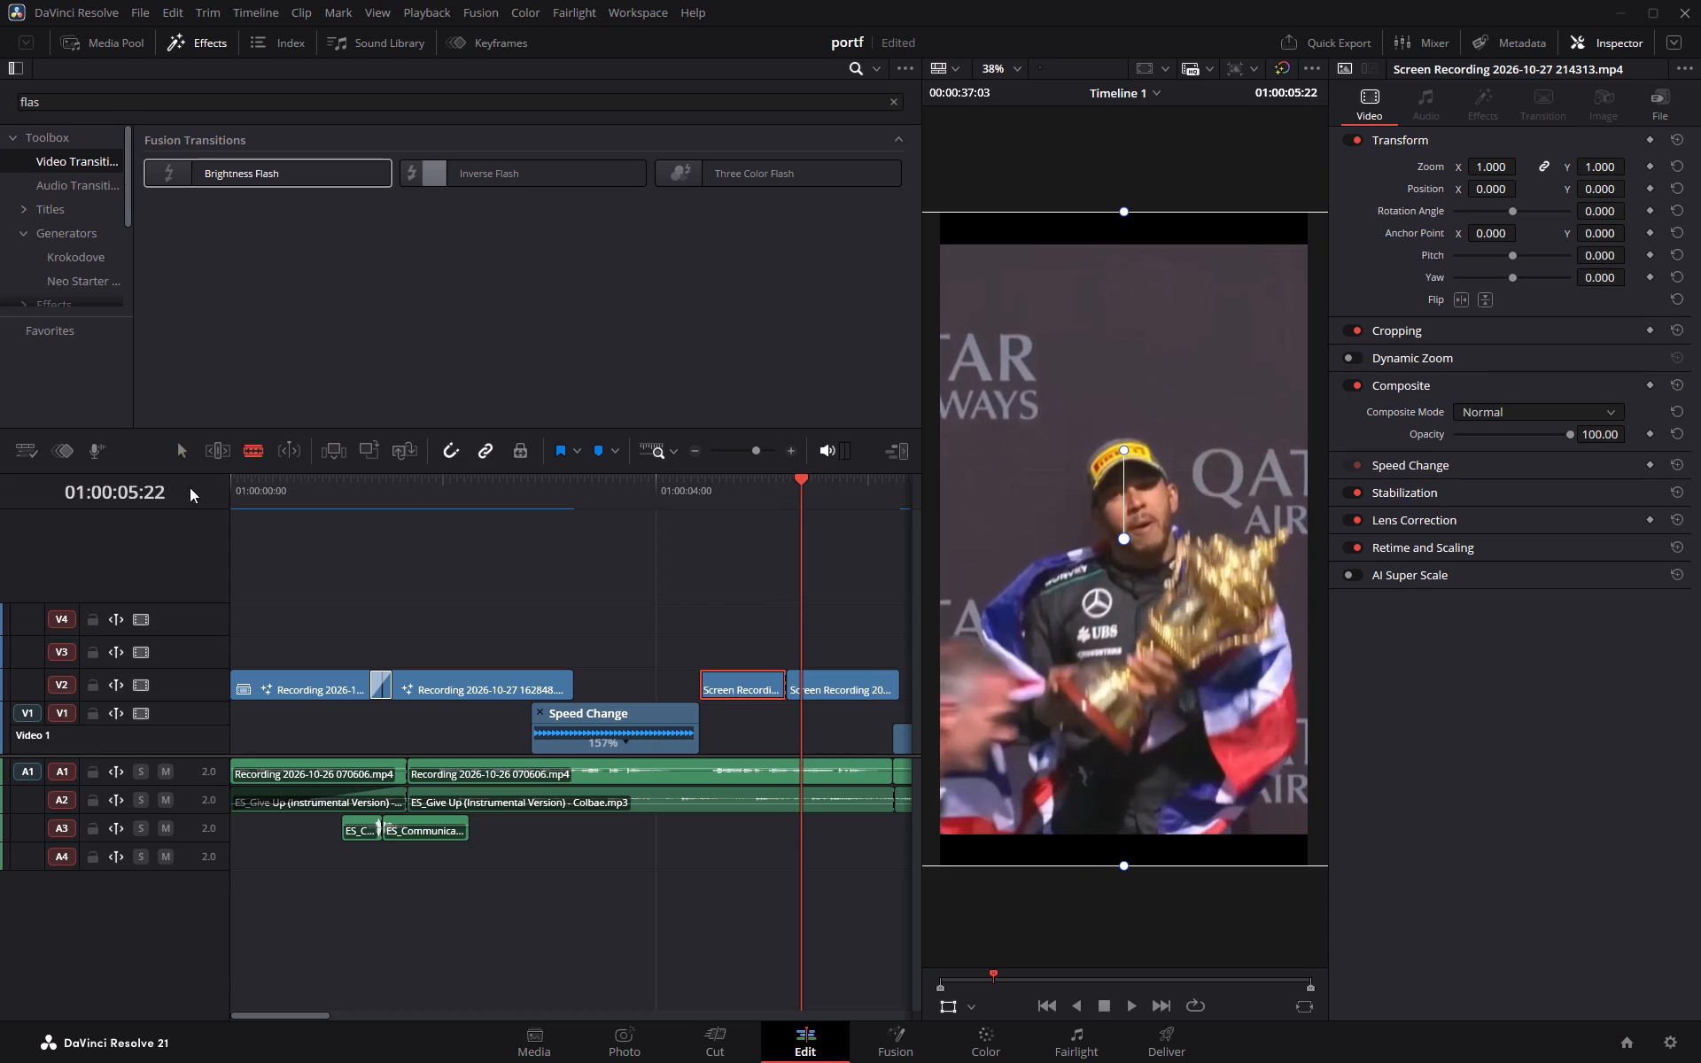
{"action": "left_click", "coordinate": [165, 447]}
{"action": "left_click", "coordinate": [183, 451]}
{"action": "left_click_drag", "start_coordinate": [847, 632], "coordinate": [857, 708]}
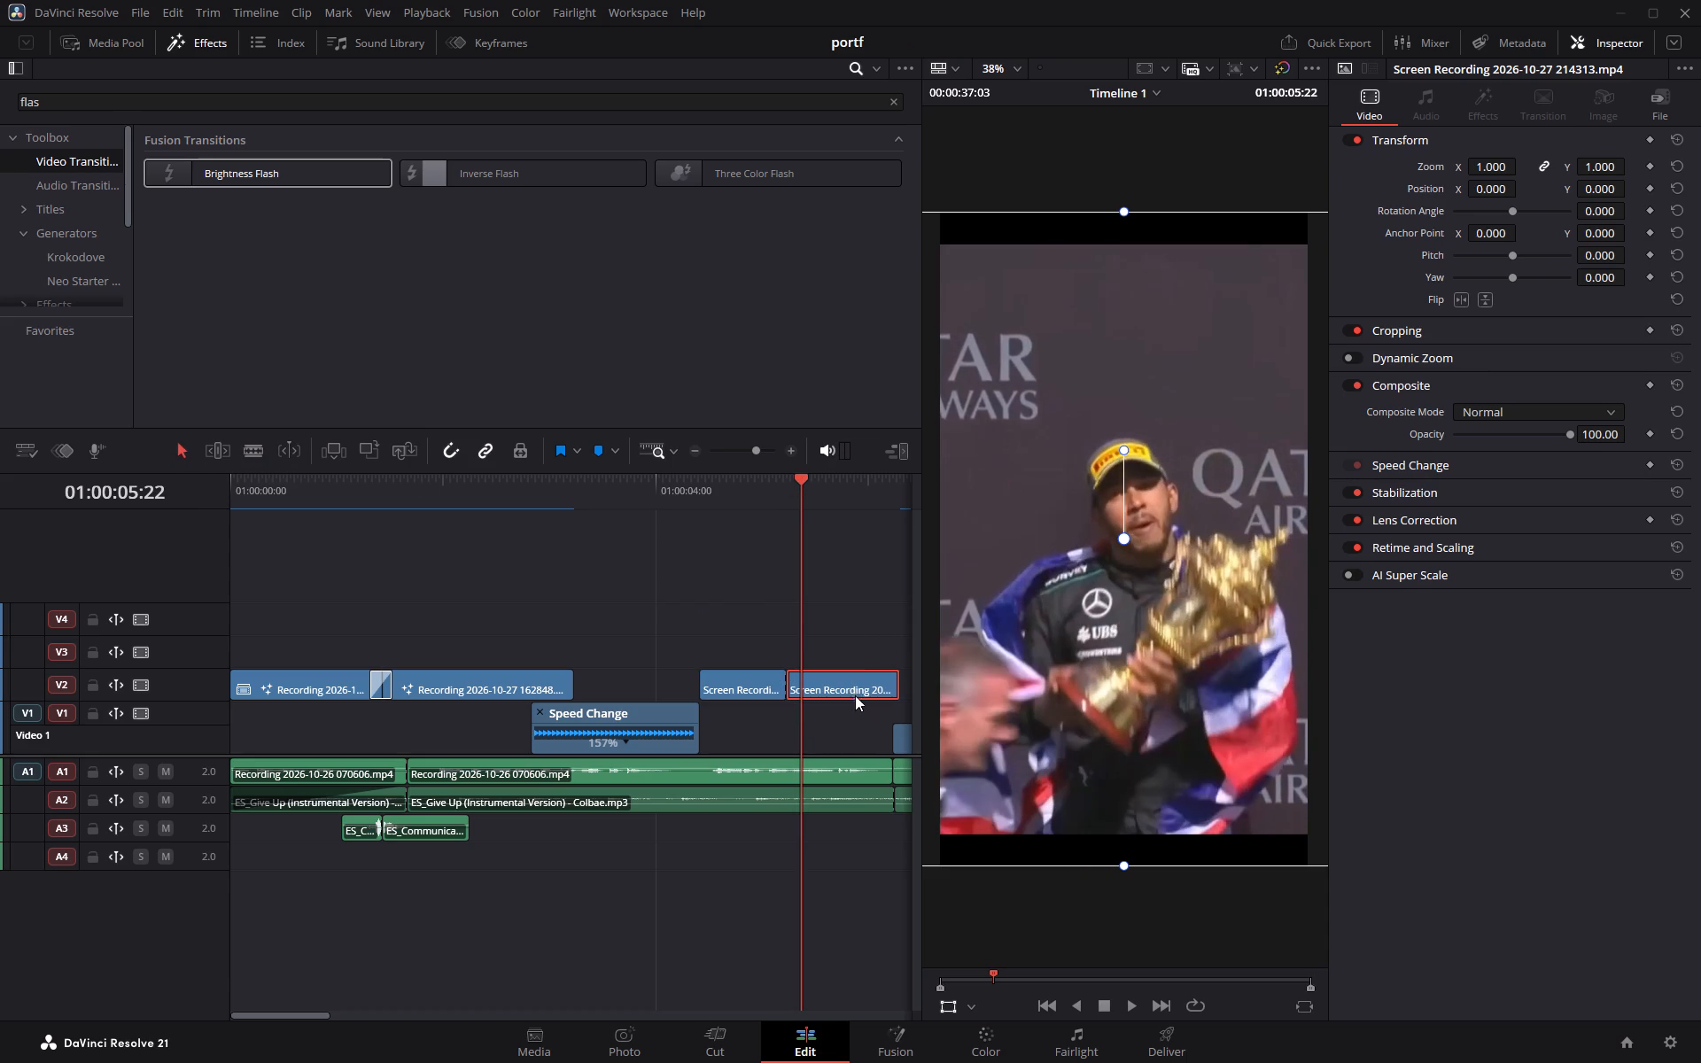
{"action": "key", "text": "BackSpace"}
Enable retime controls on the trophy clip and stretch it to 45% speed so it ends at the start of the following V1 clip.
{"action": "left_click", "coordinate": [729, 688]}
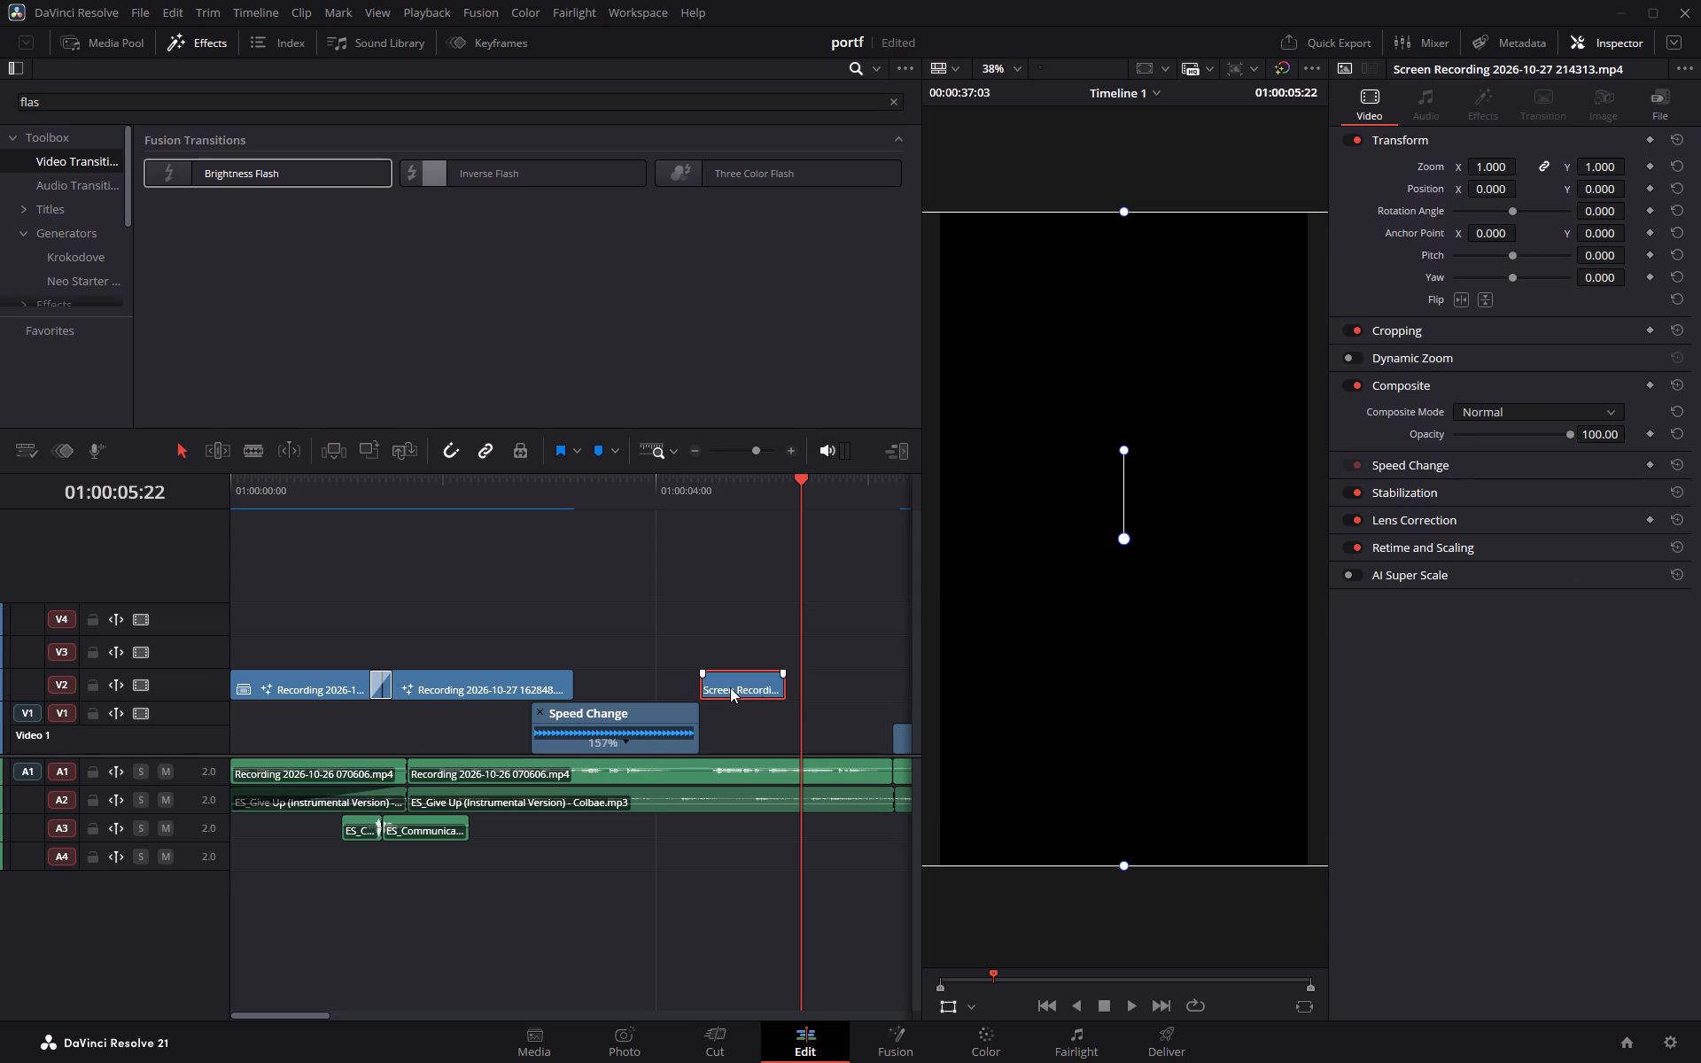
{"action": "key", "text": "ctrl+r"}
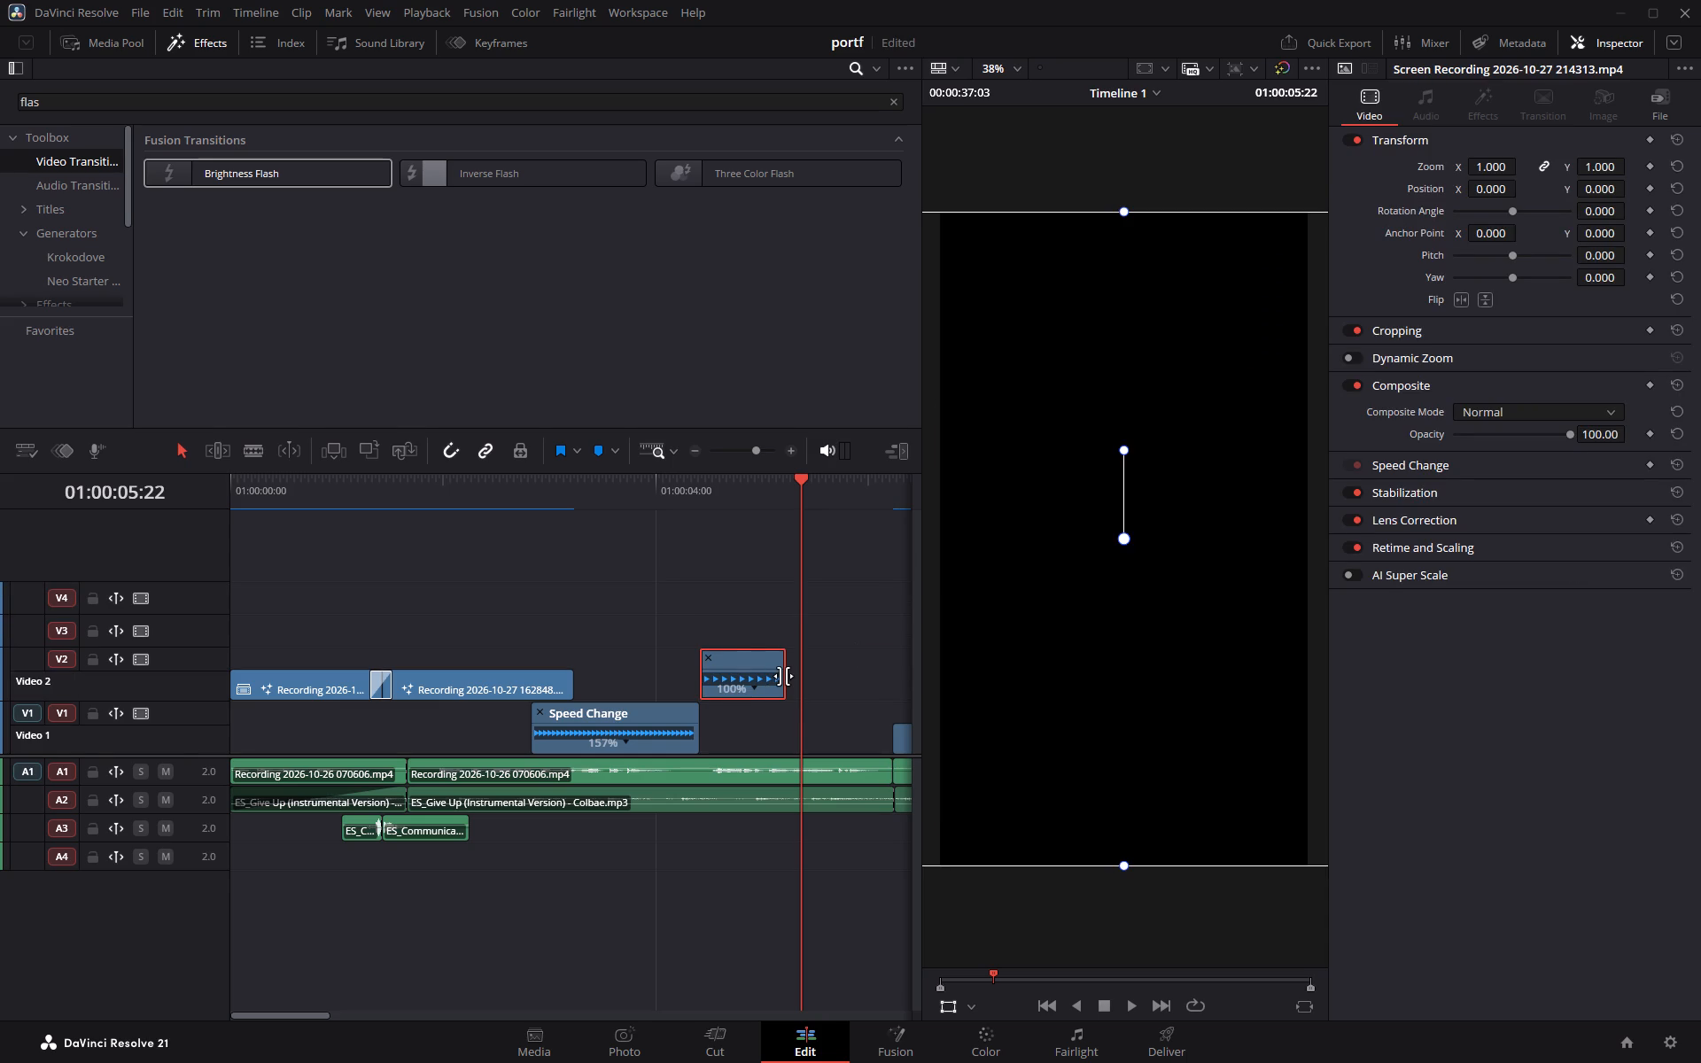
{"action": "left_click_drag", "start_coordinate": [783, 676], "coordinate": [887, 677]}
{"action": "key", "text": "ctrl+z"}
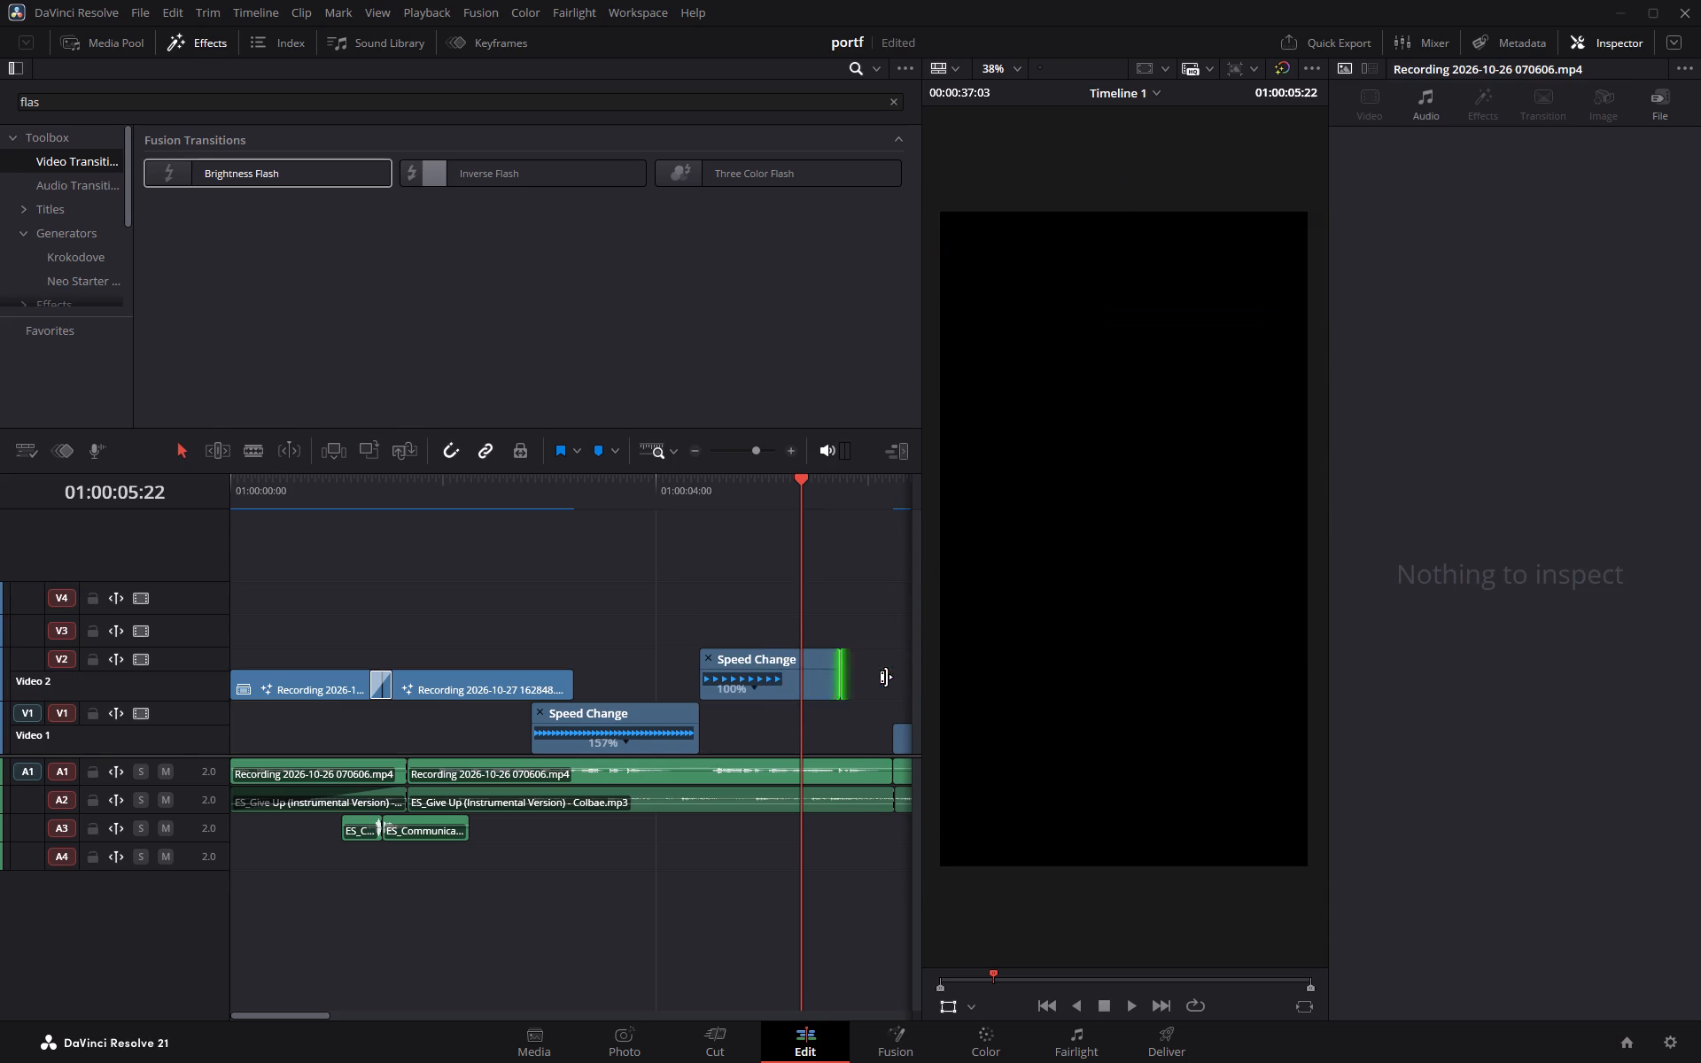
{"action": "left_click_drag", "start_coordinate": [785, 657], "coordinate": [883, 657]}
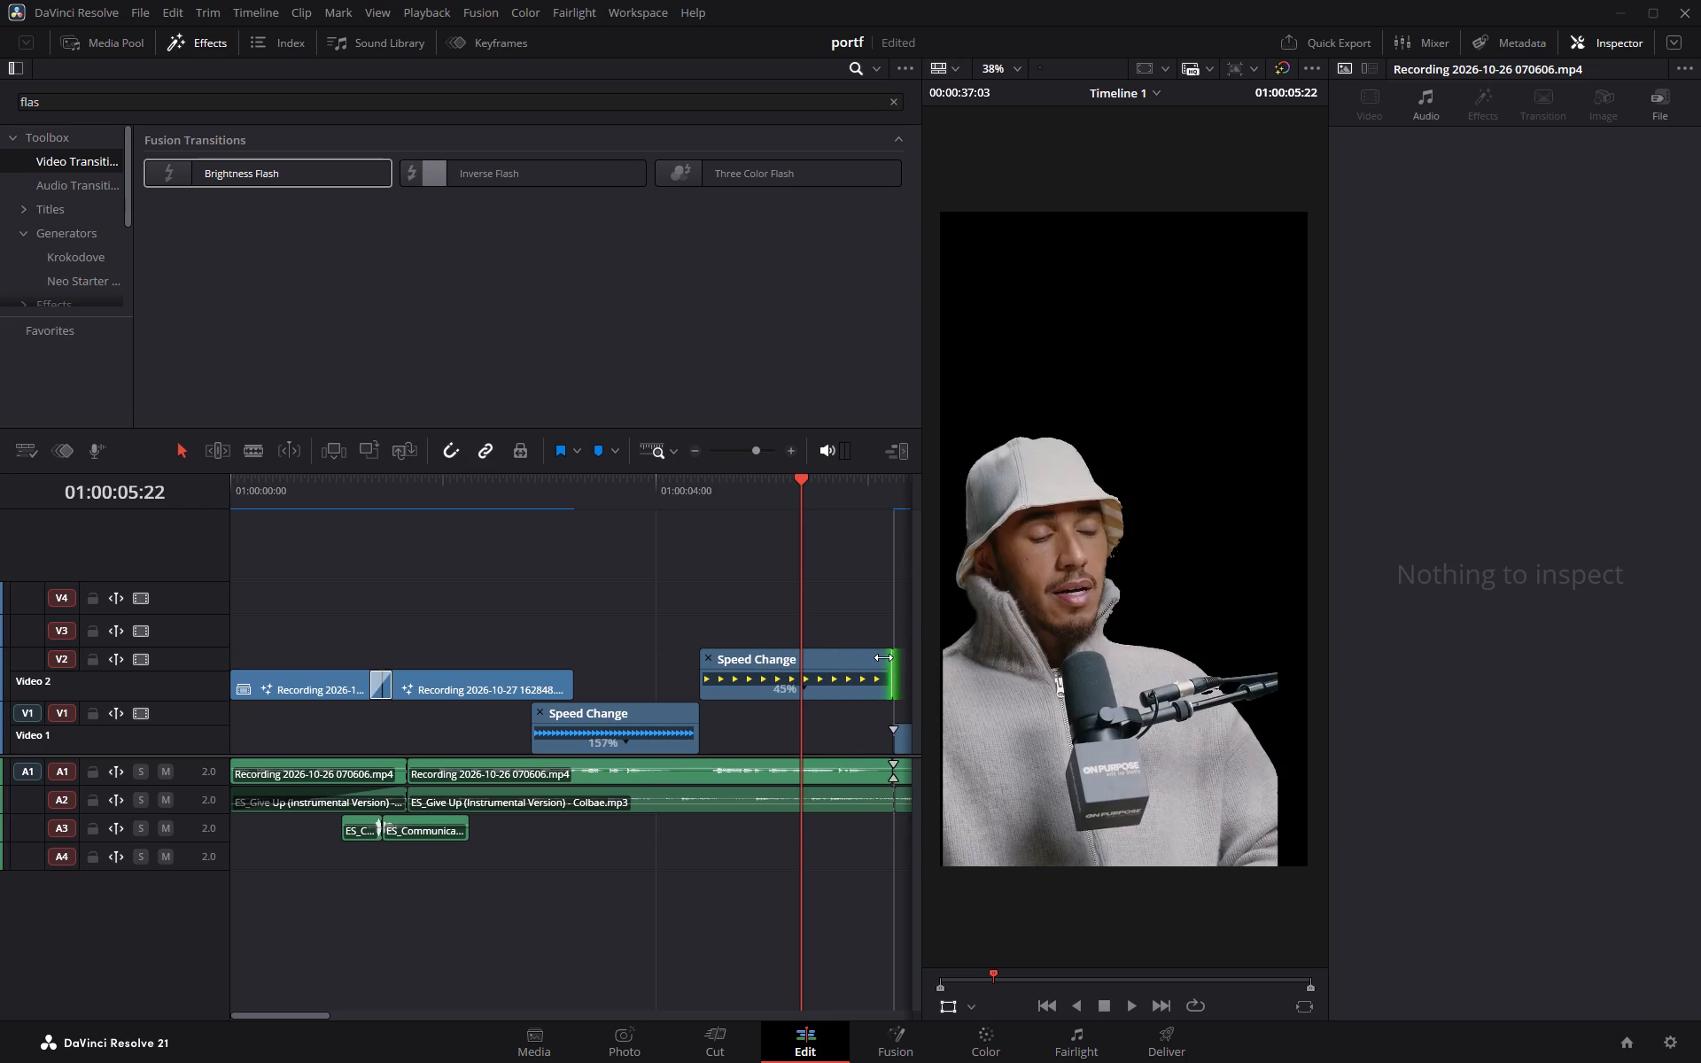
{"action": "left_click_drag", "start_coordinate": [883, 657], "coordinate": [884, 658]}
Review the slowed trophy clip and the change from the compound clip into it.
{"action": "left_click_drag", "start_coordinate": [800, 477], "coordinate": [787, 478]}
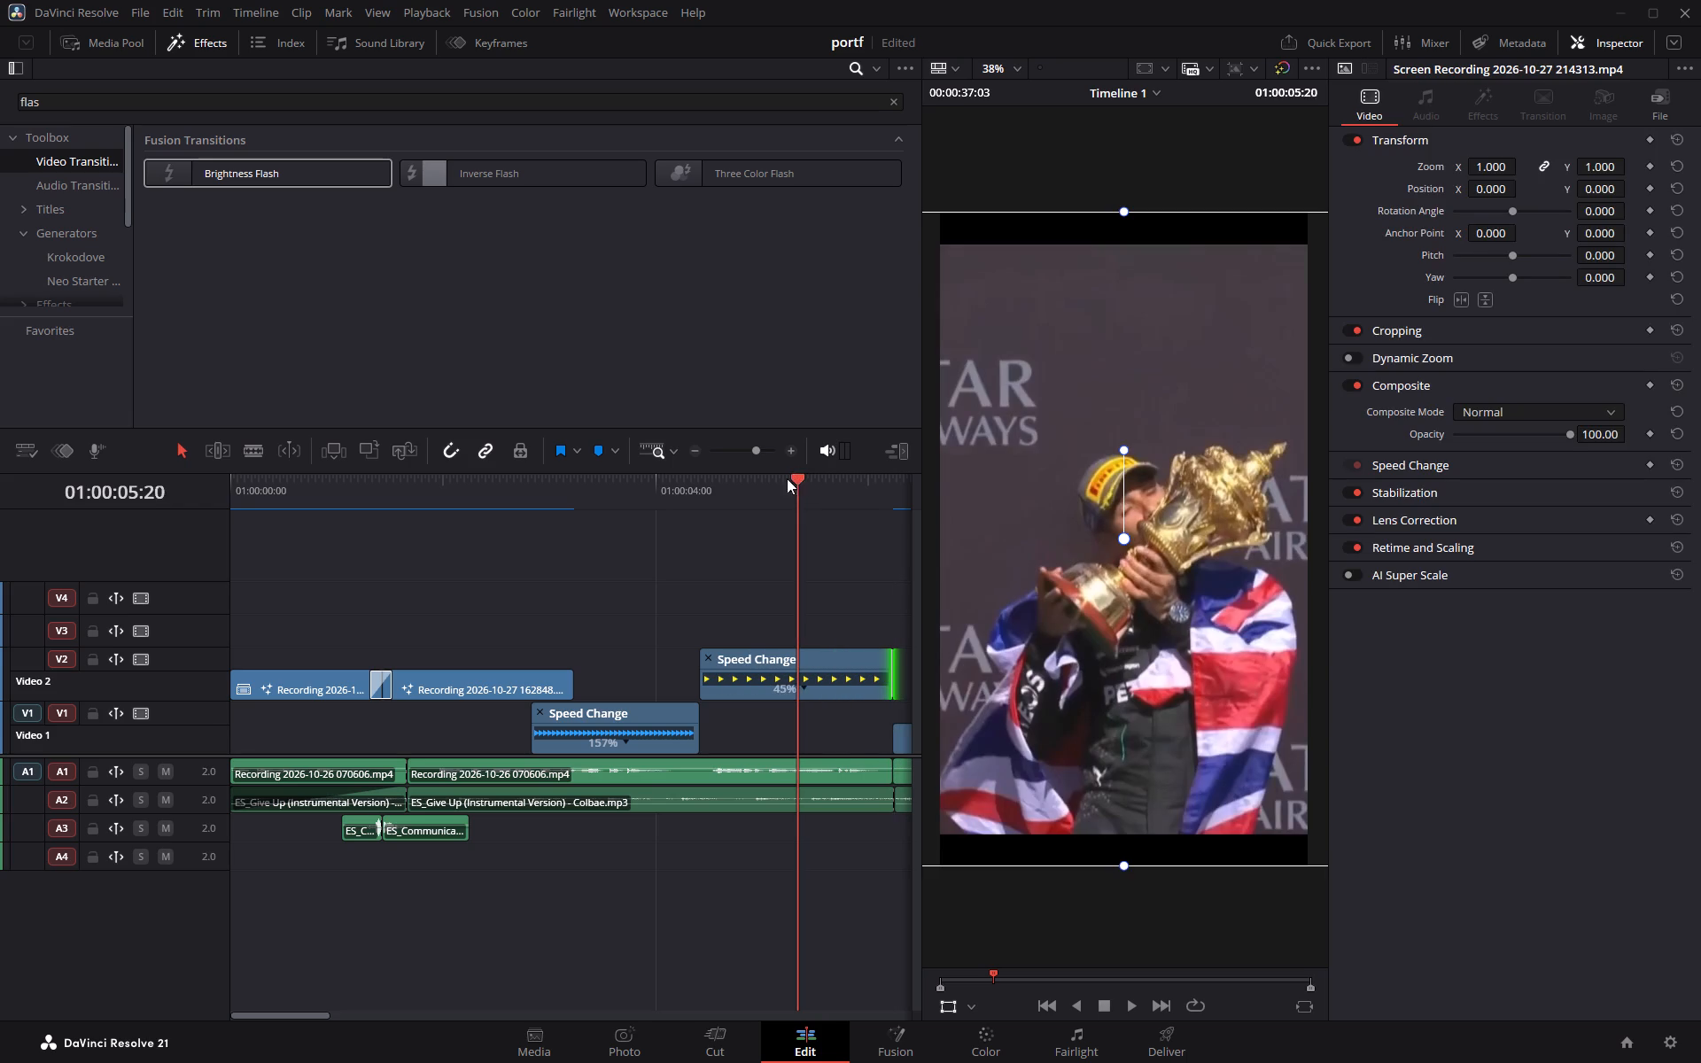
{"action": "left_click_drag", "start_coordinate": [787, 478], "coordinate": [766, 495]}
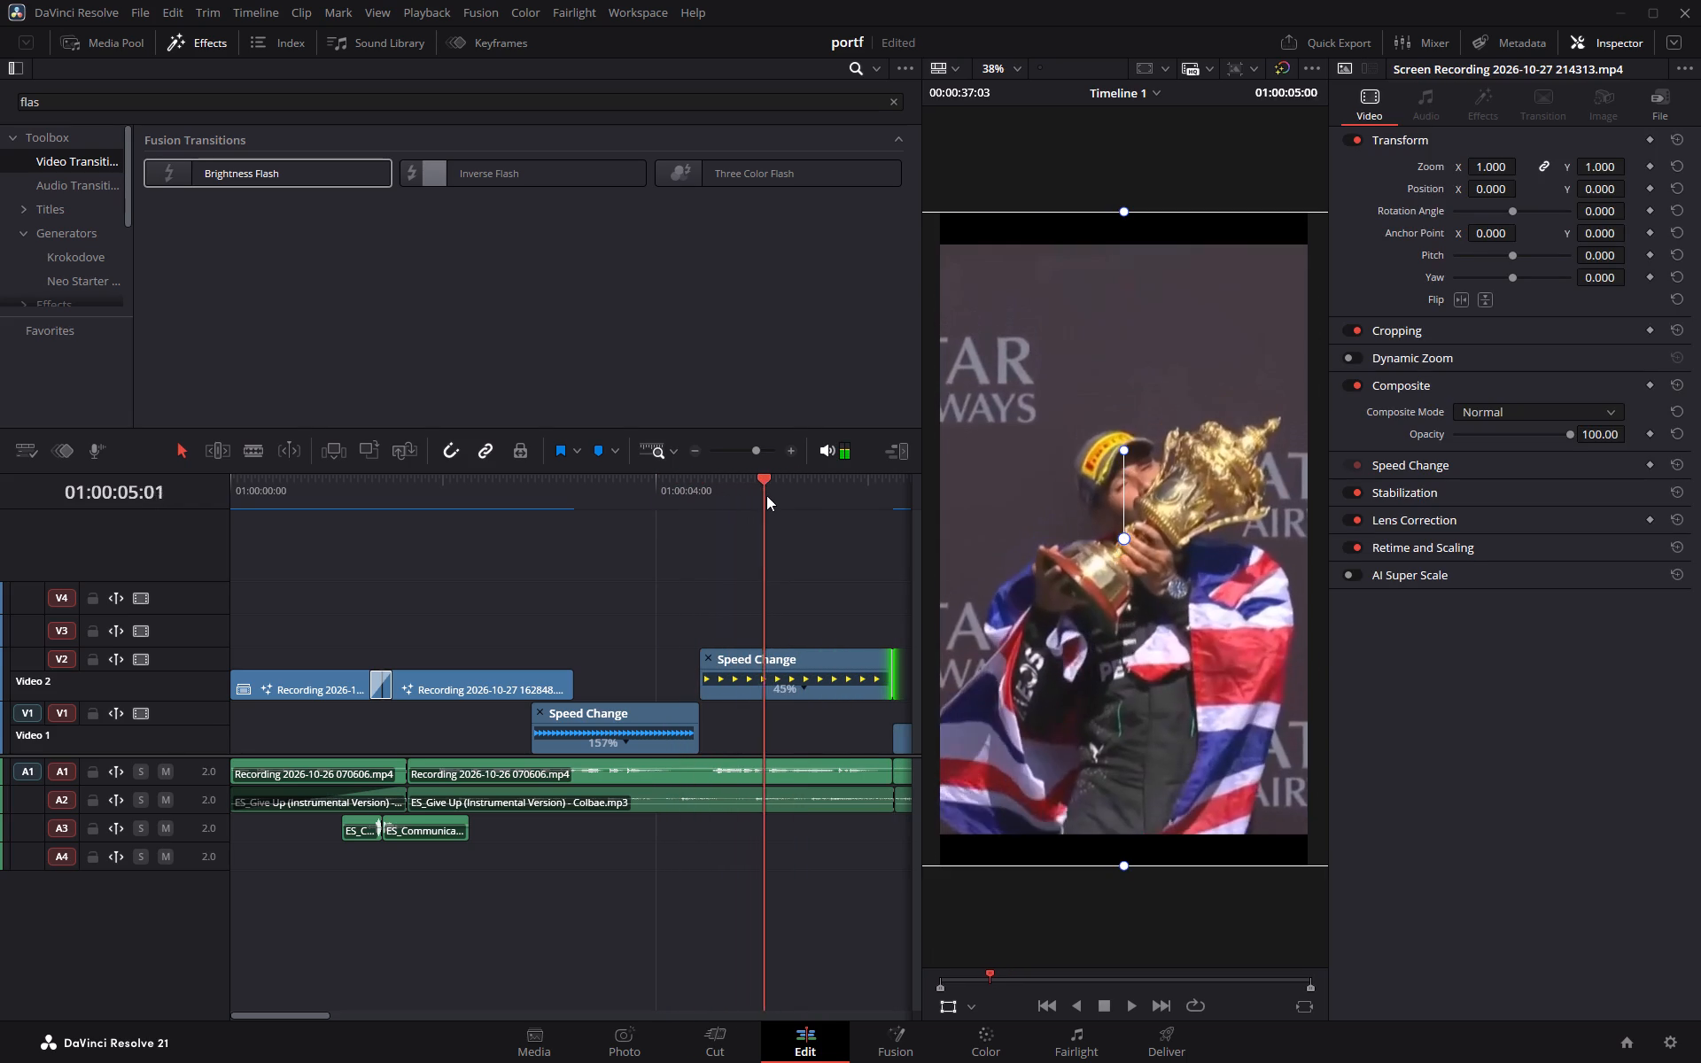
{"action": "left_click_drag", "start_coordinate": [766, 495], "coordinate": [872, 501]}
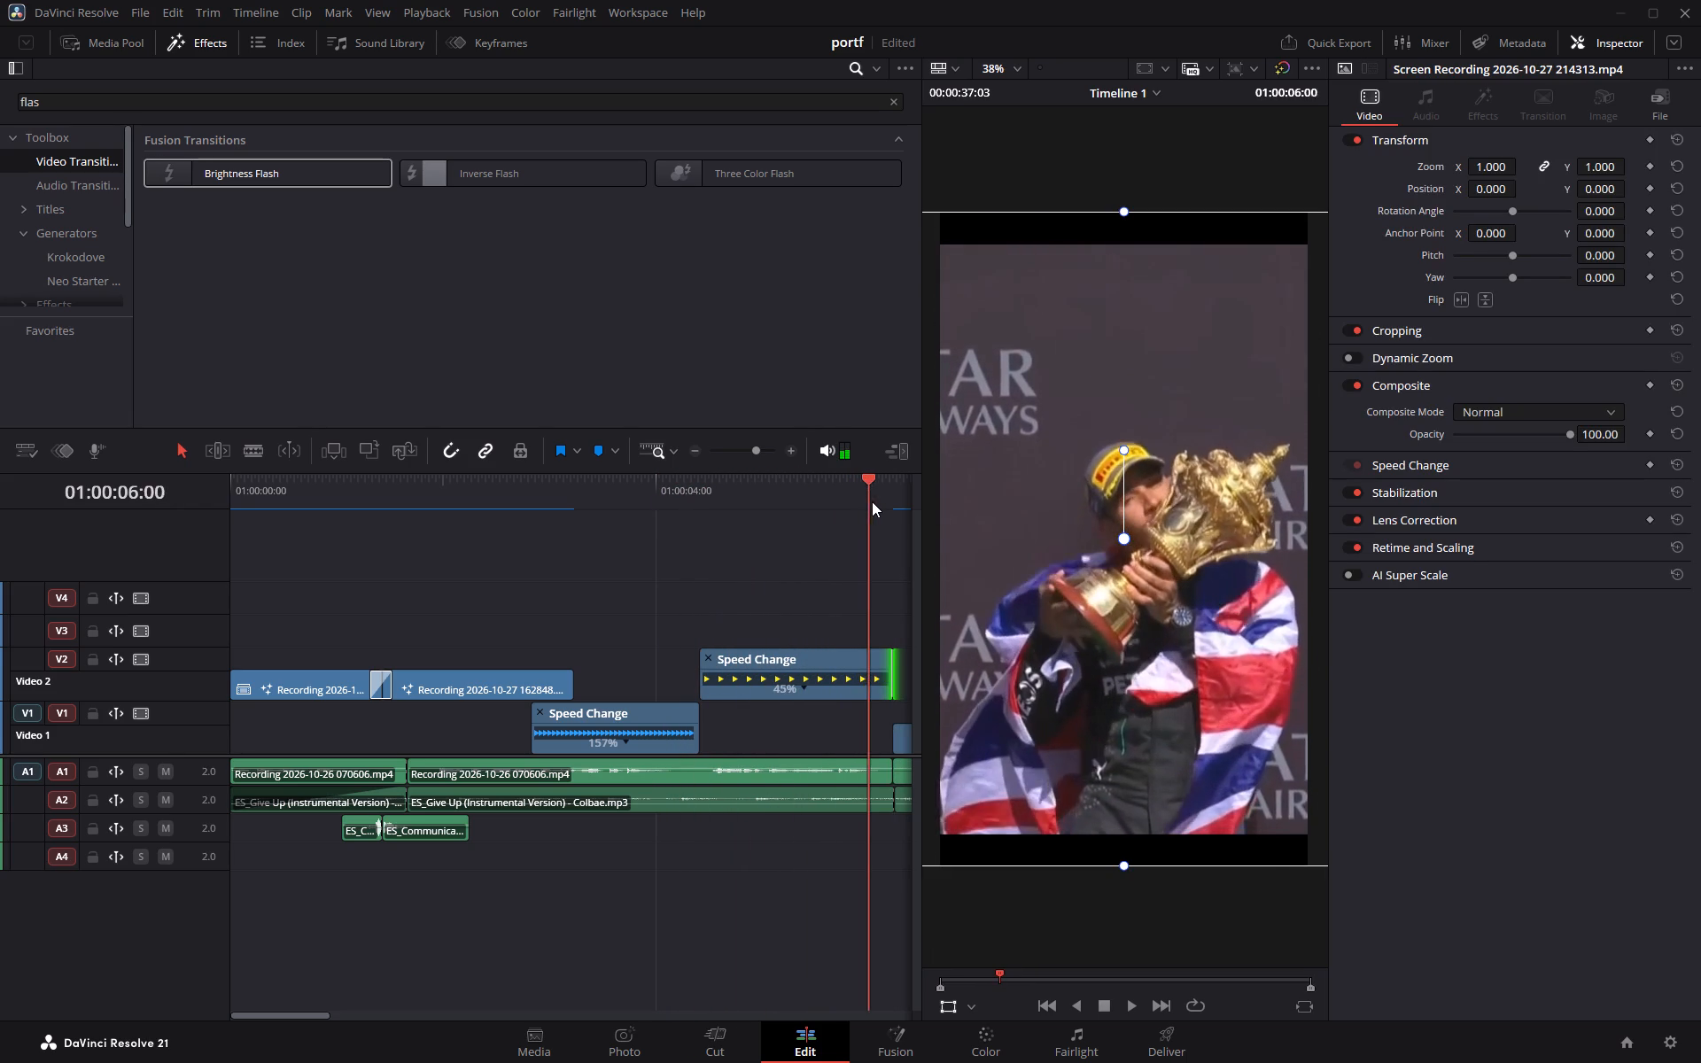
{"action": "left_click_drag", "start_coordinate": [872, 501], "coordinate": [706, 507]}
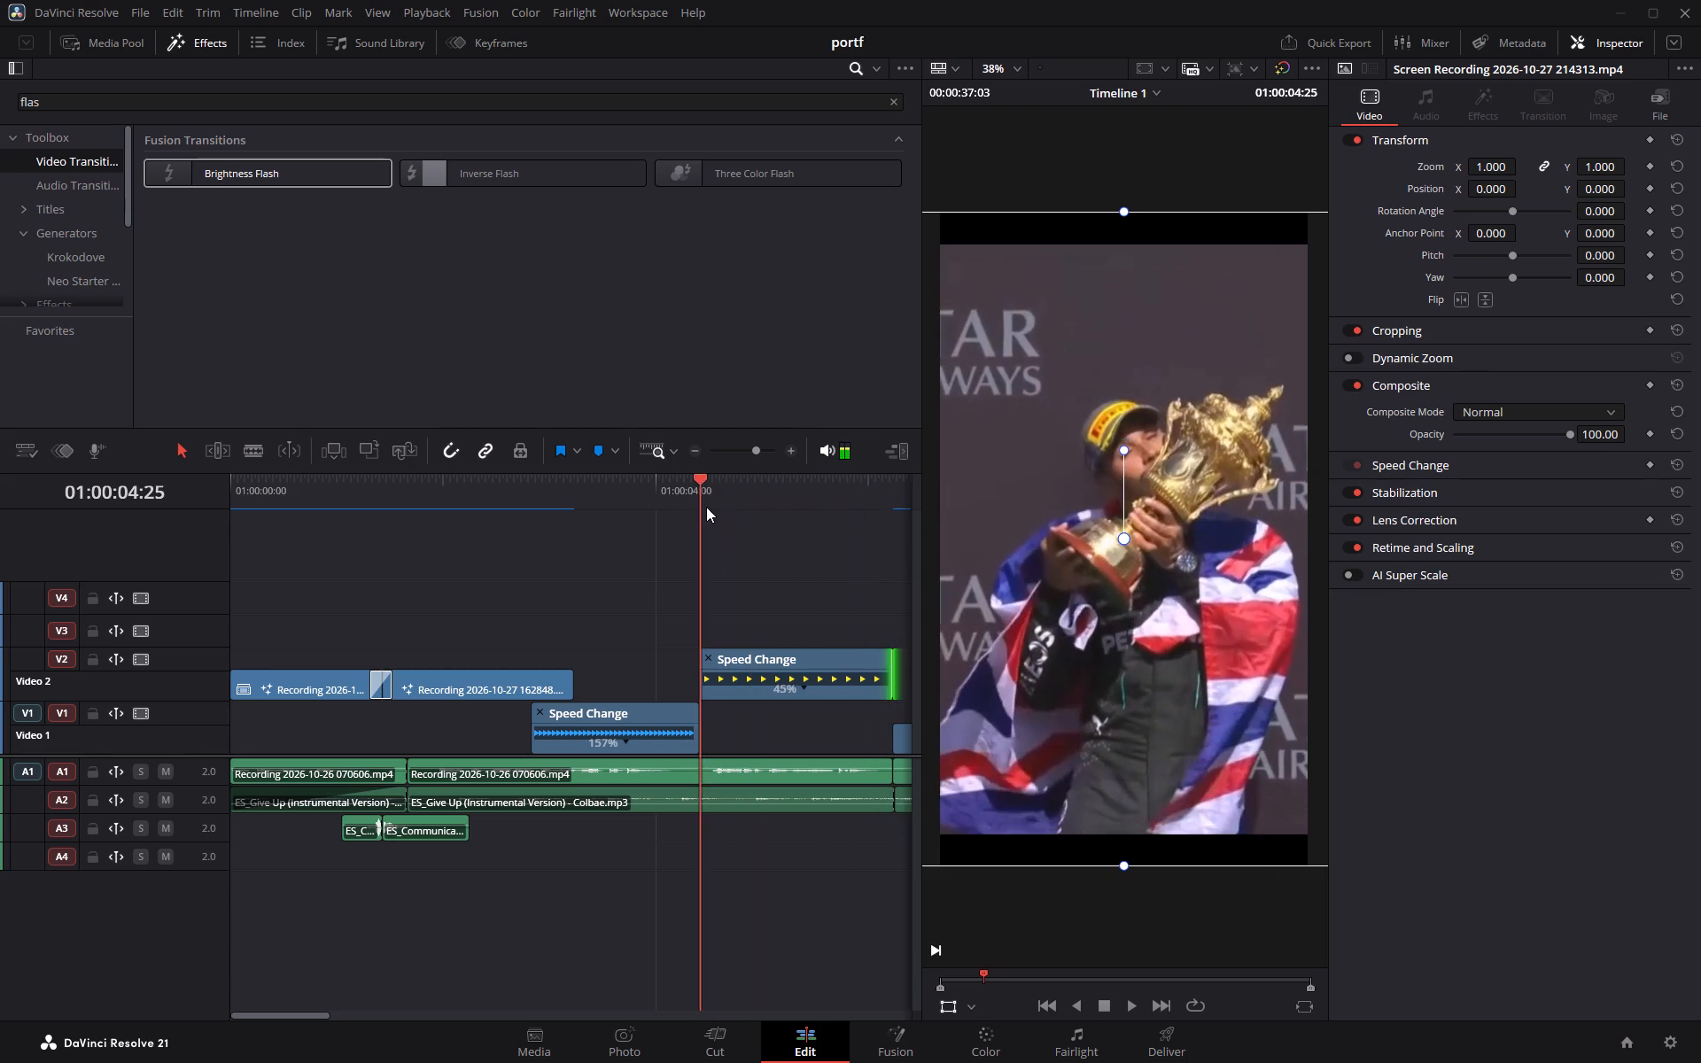
{"action": "left_click_drag", "start_coordinate": [706, 507], "coordinate": [852, 517]}
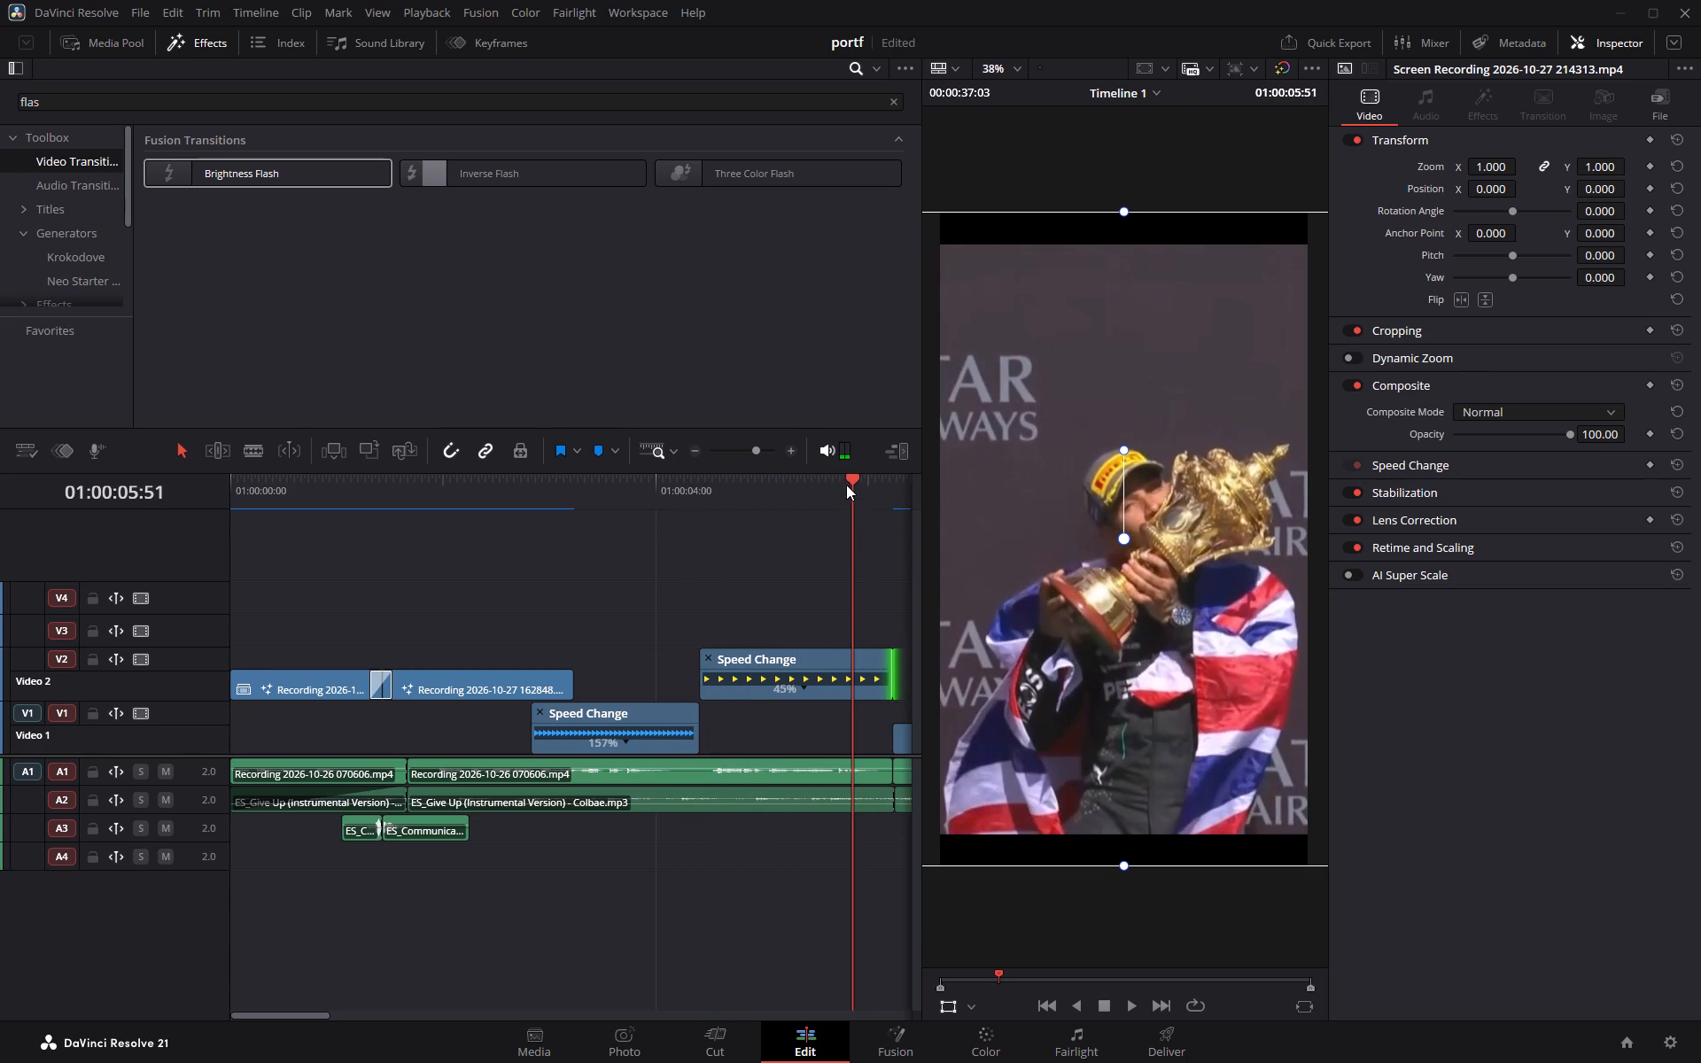
{"action": "left_click_drag", "start_coordinate": [851, 478], "coordinate": [667, 488]}
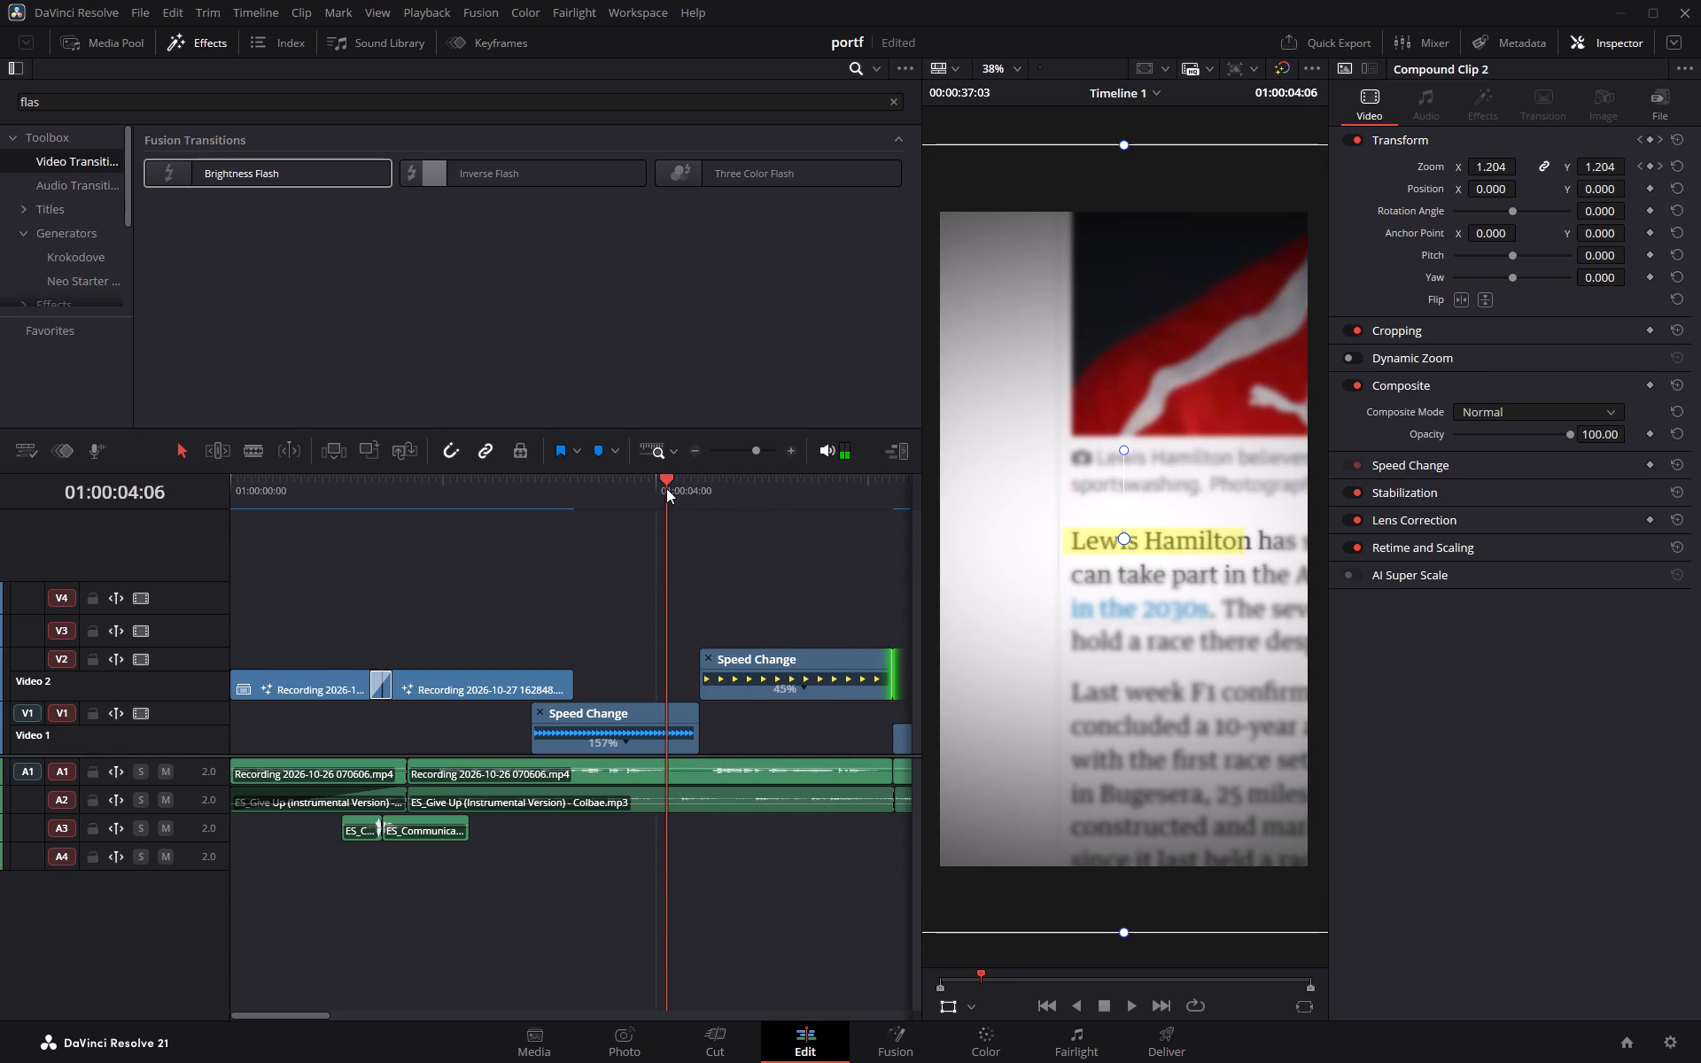
{"action": "key", "text": "space"}
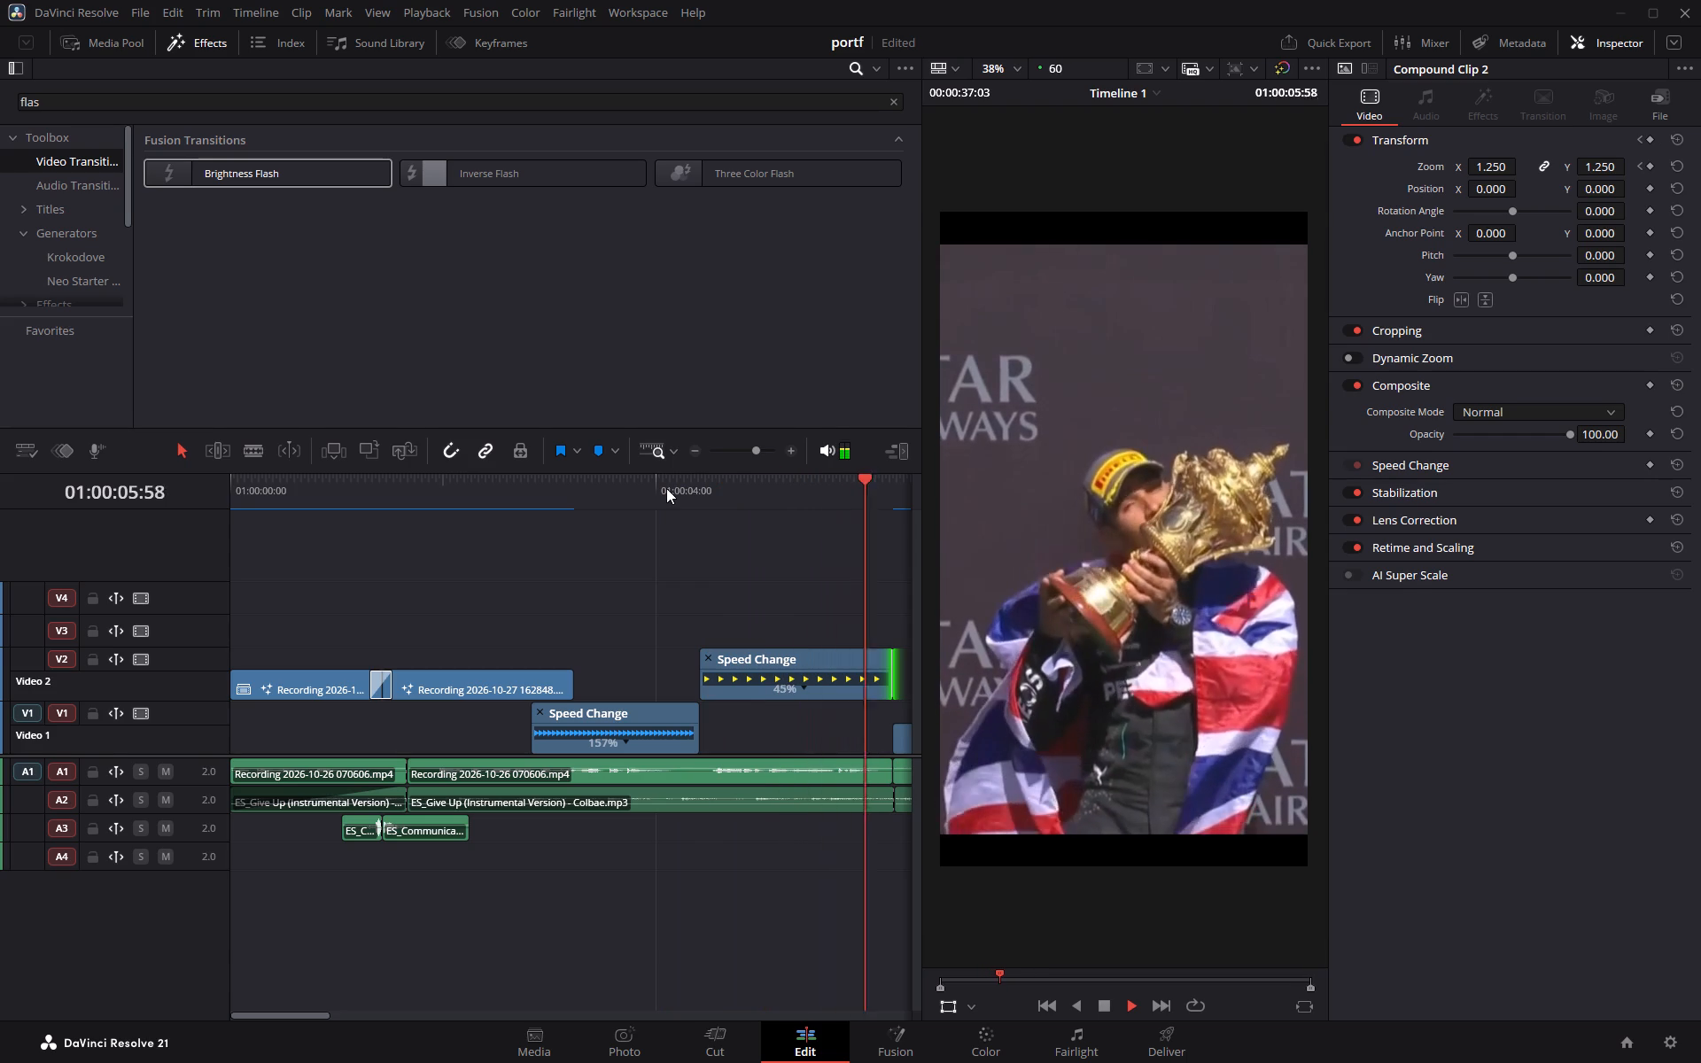
{"action": "key", "text": "space"}
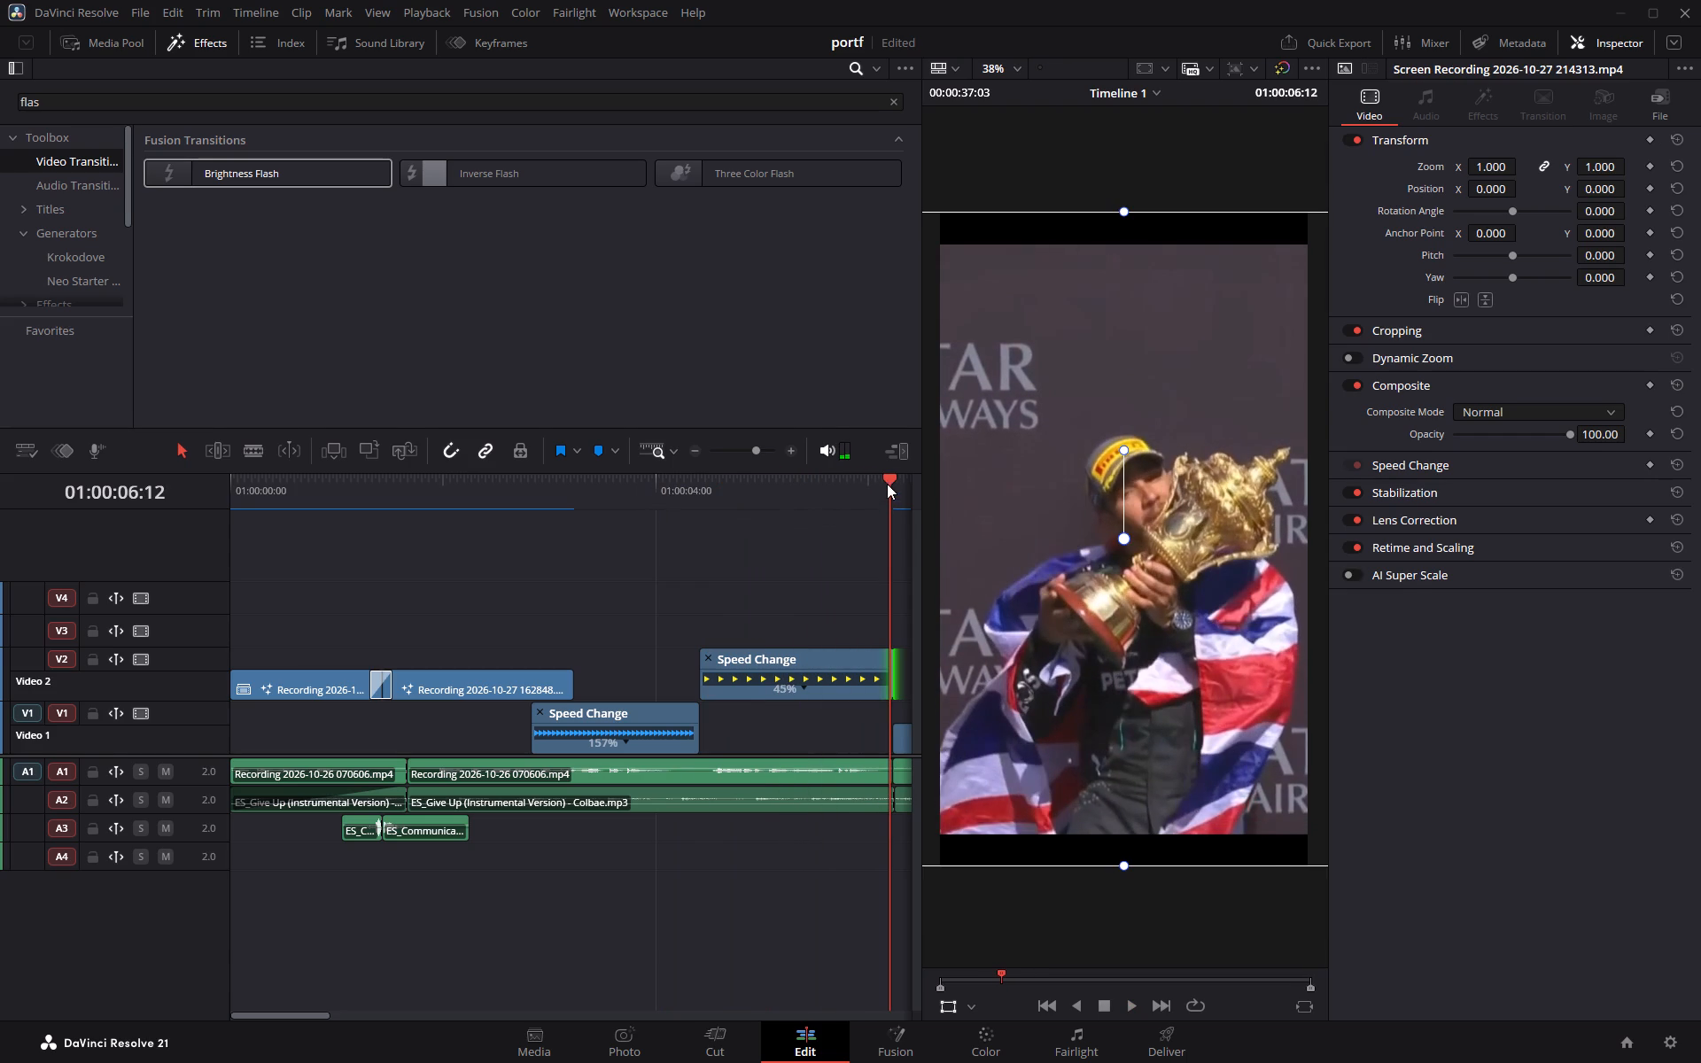
{"action": "left_click_drag", "start_coordinate": [887, 480], "coordinate": [633, 476]}
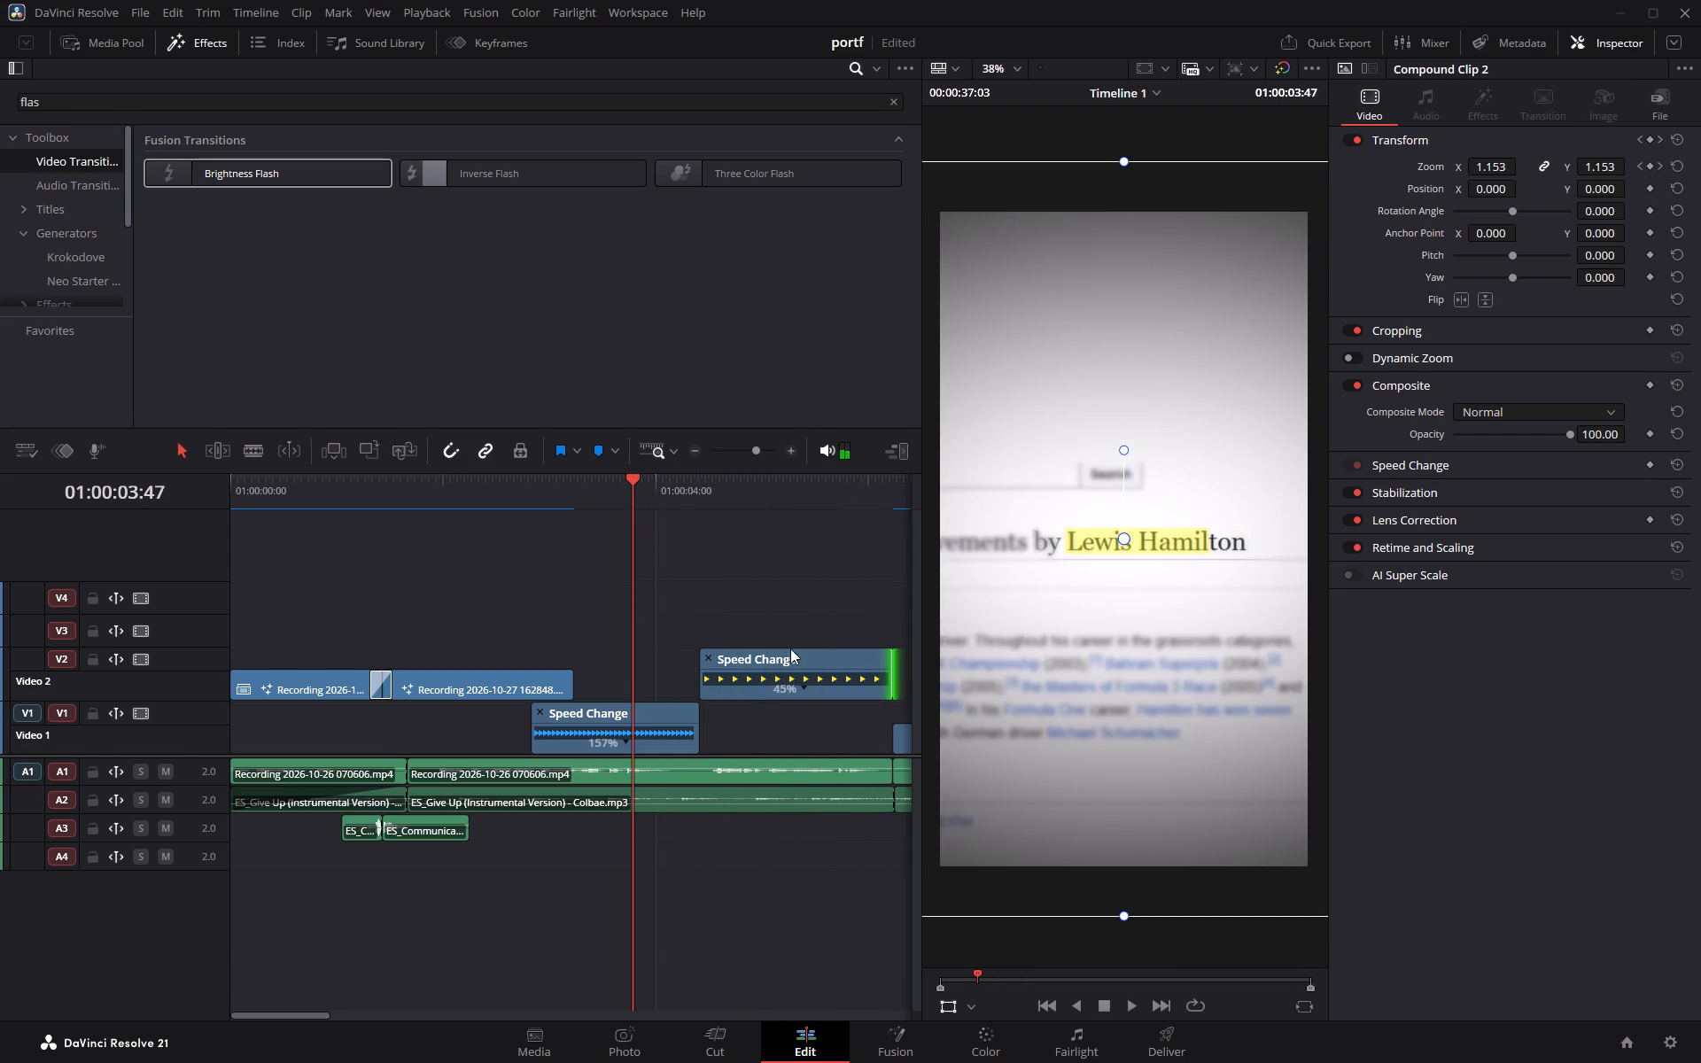
Move the slowed trophy clip from V2 down to V1, into the gap directly after the compound clip.
{"action": "left_click_drag", "start_coordinate": [789, 654], "coordinate": [789, 684]}
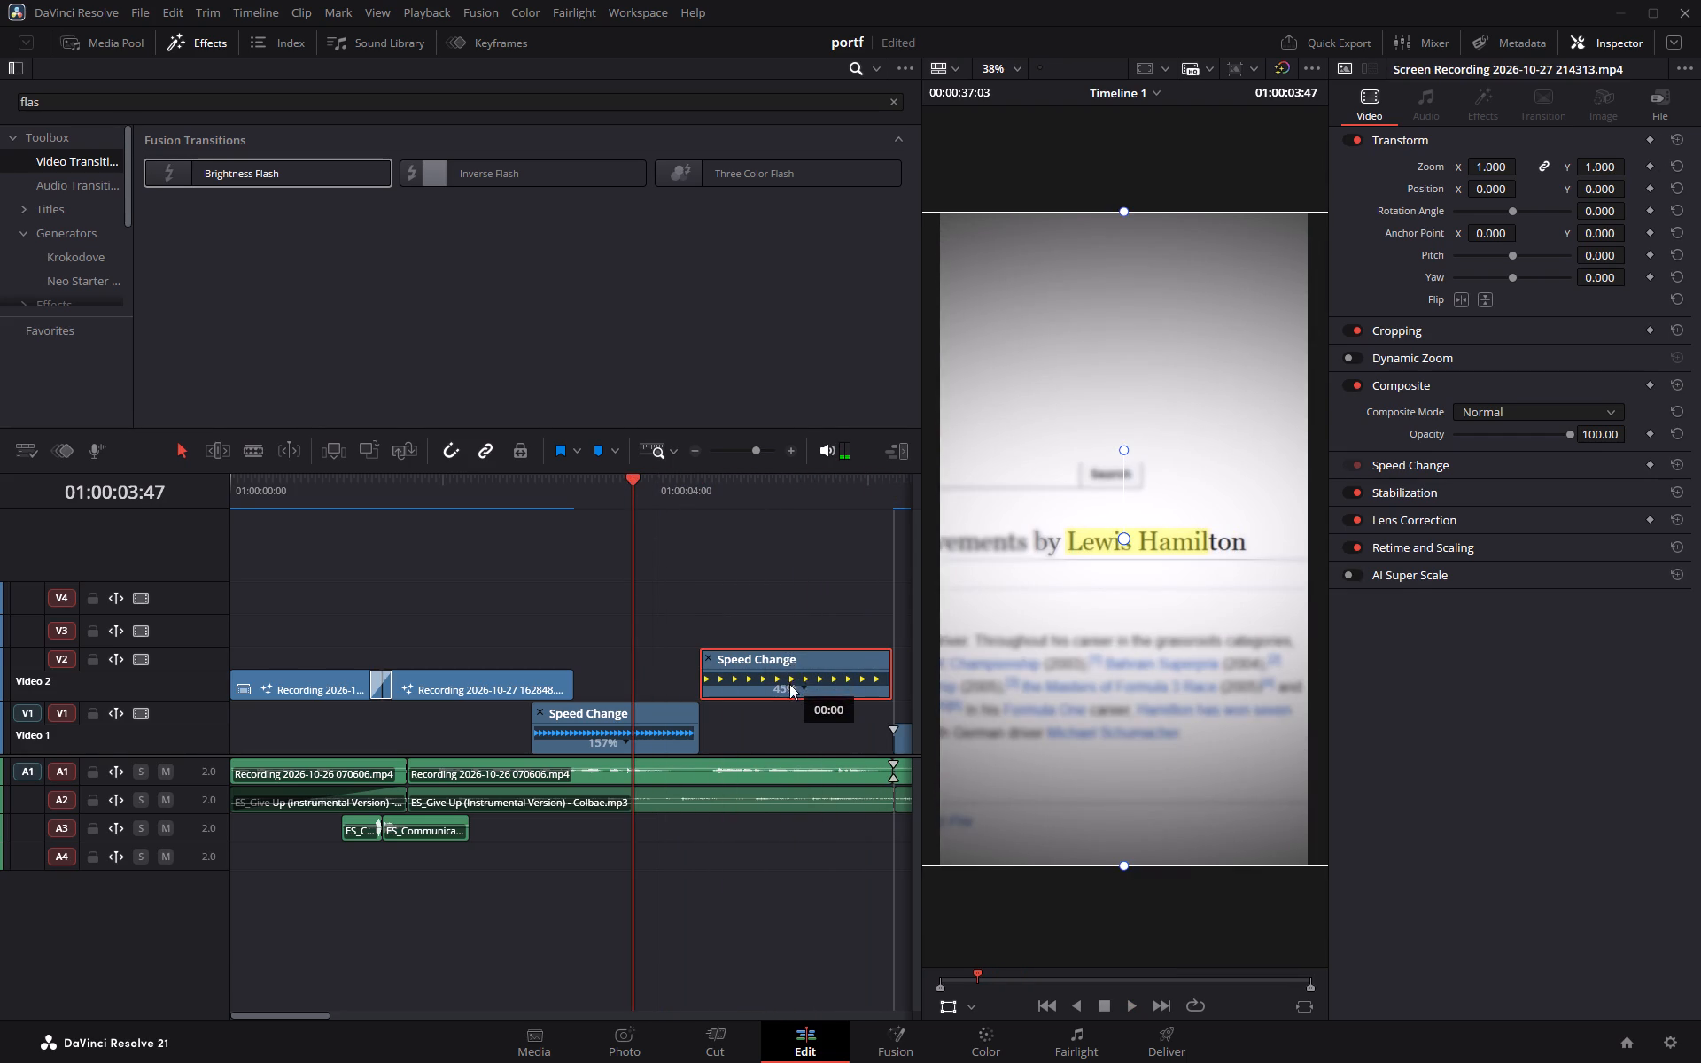
{"action": "left_click_drag", "start_coordinate": [789, 684], "coordinate": [788, 705]}
{"action": "double_click", "coordinate": [776, 640]}
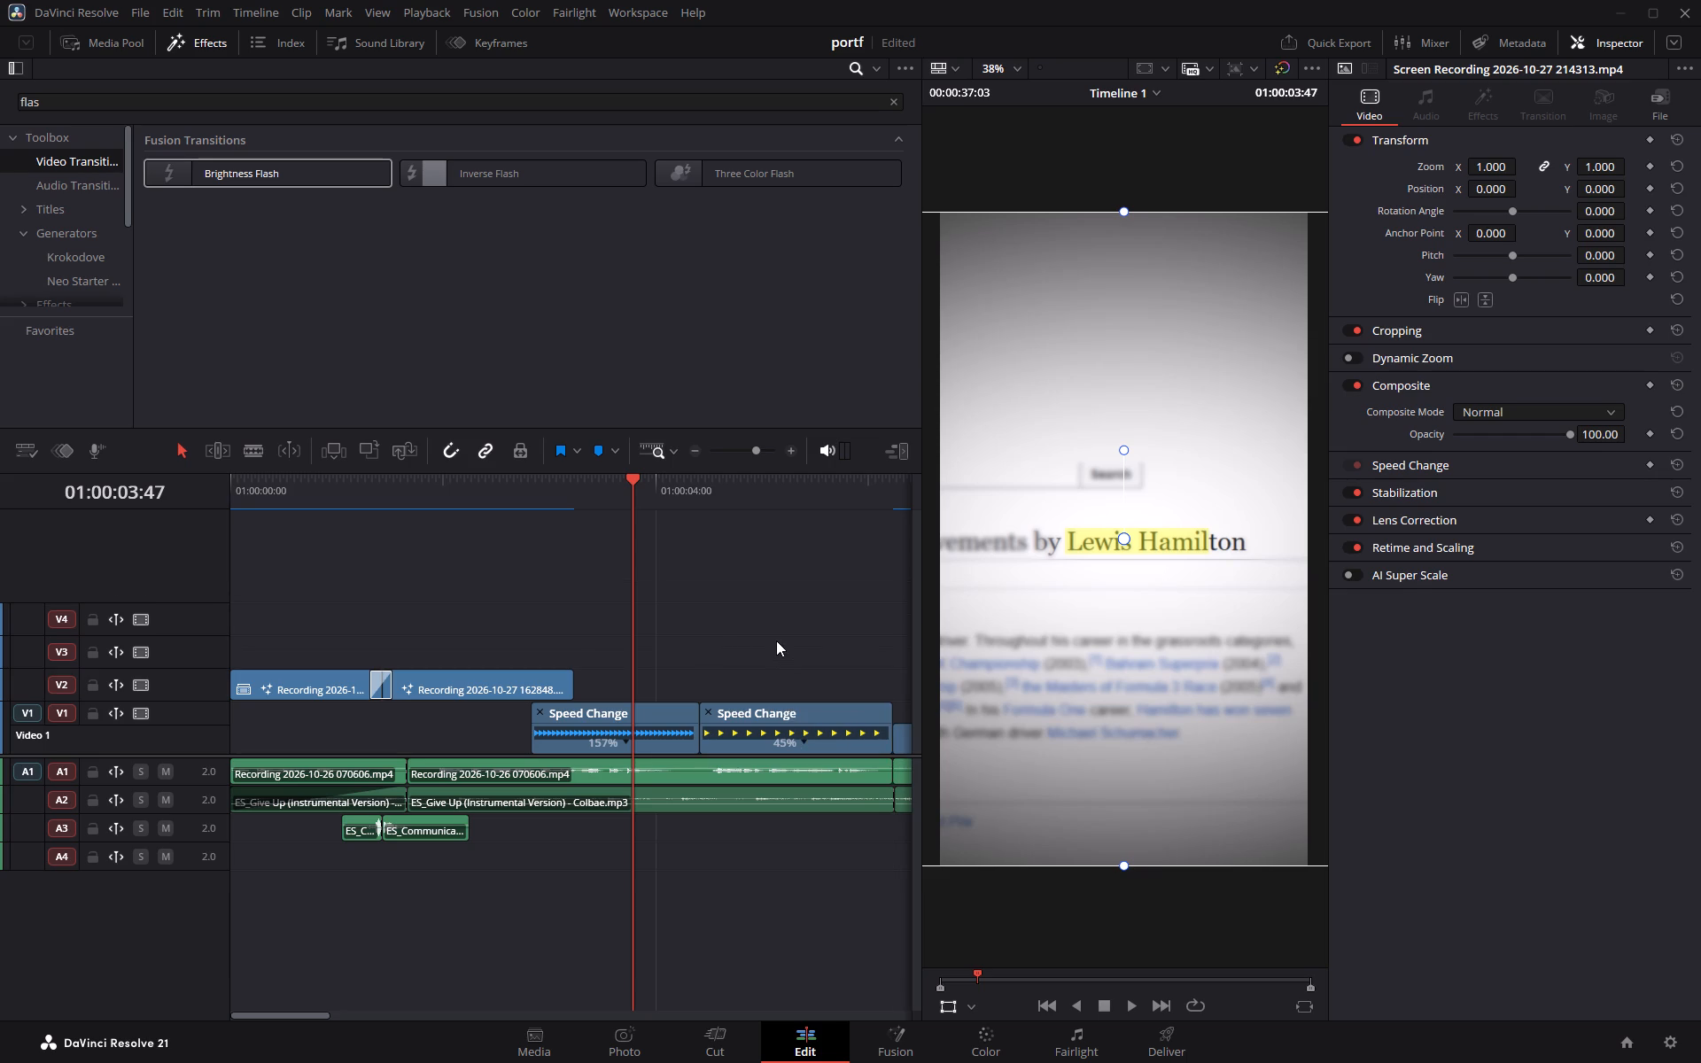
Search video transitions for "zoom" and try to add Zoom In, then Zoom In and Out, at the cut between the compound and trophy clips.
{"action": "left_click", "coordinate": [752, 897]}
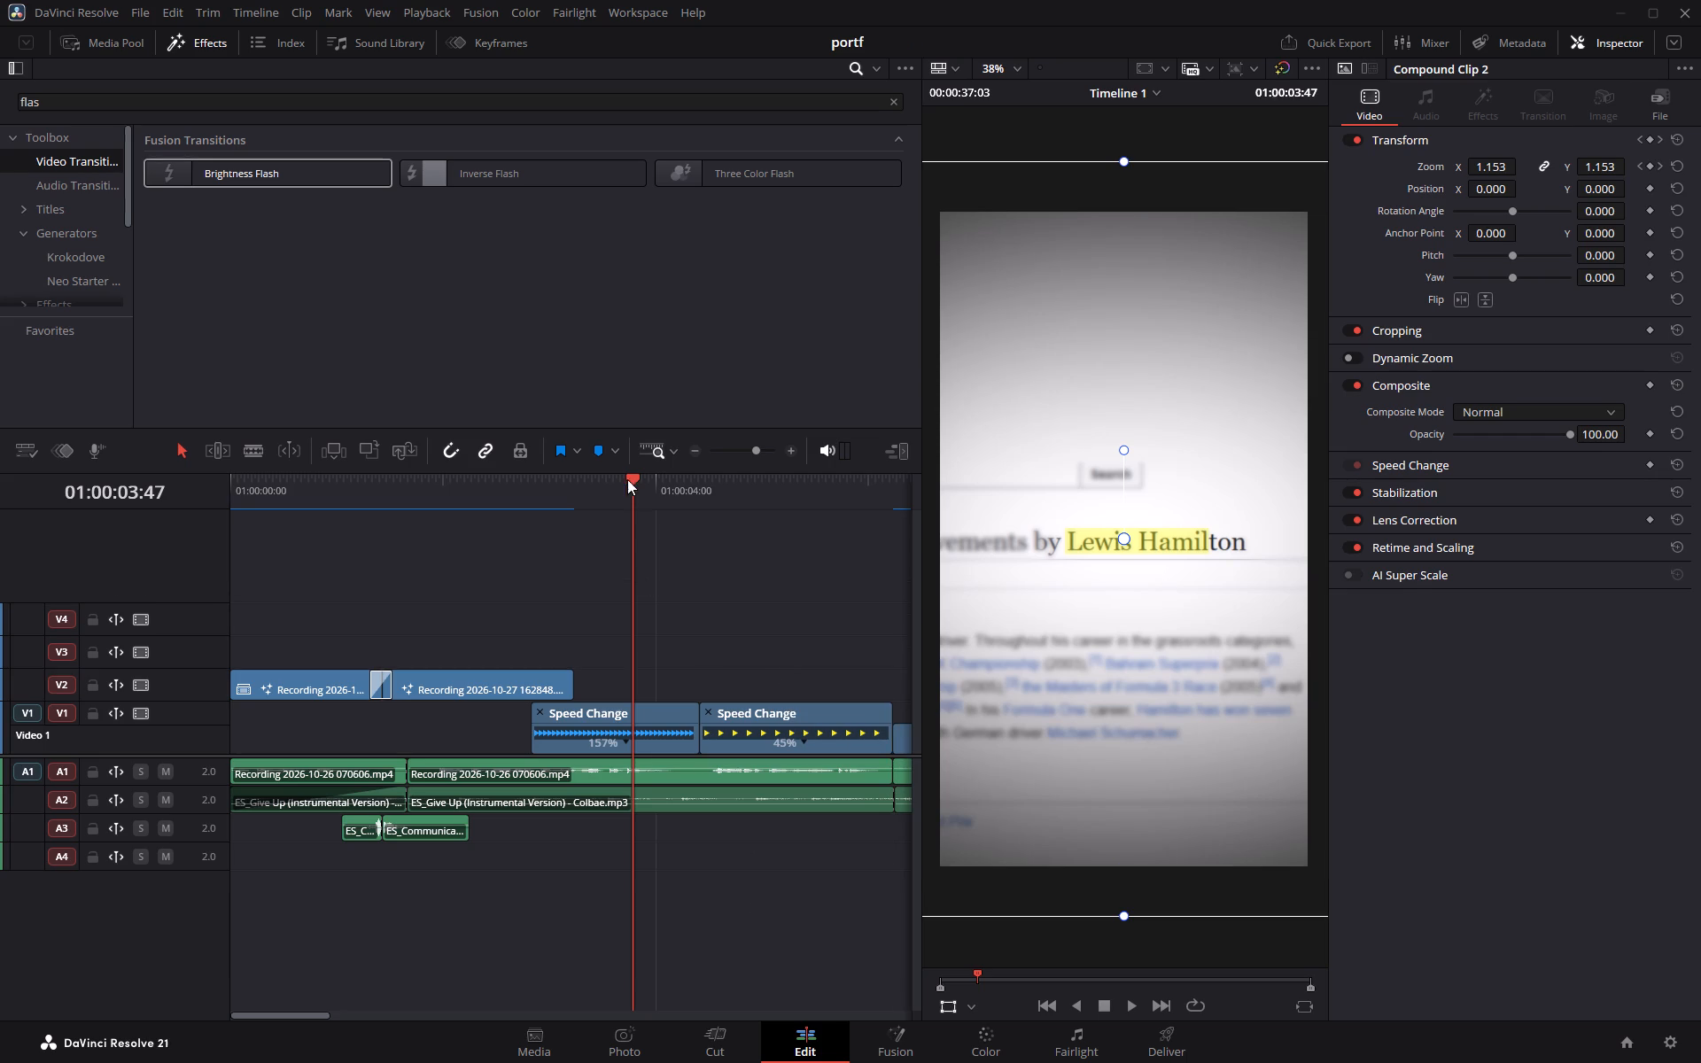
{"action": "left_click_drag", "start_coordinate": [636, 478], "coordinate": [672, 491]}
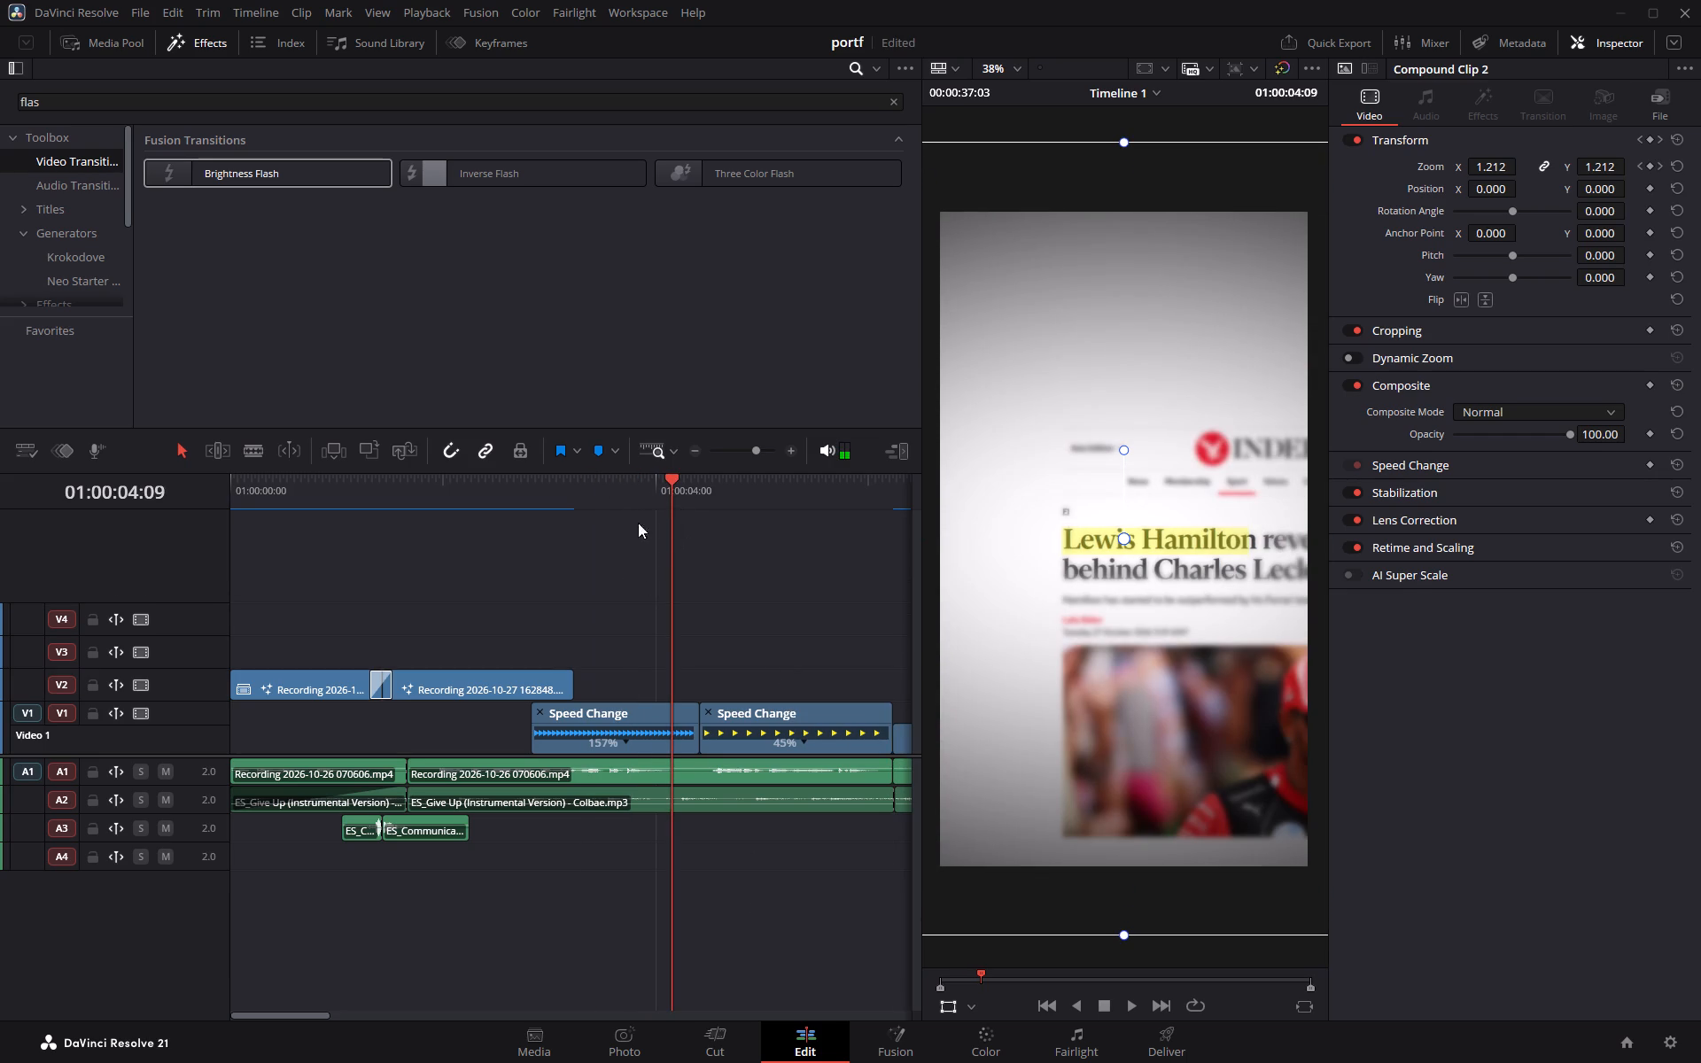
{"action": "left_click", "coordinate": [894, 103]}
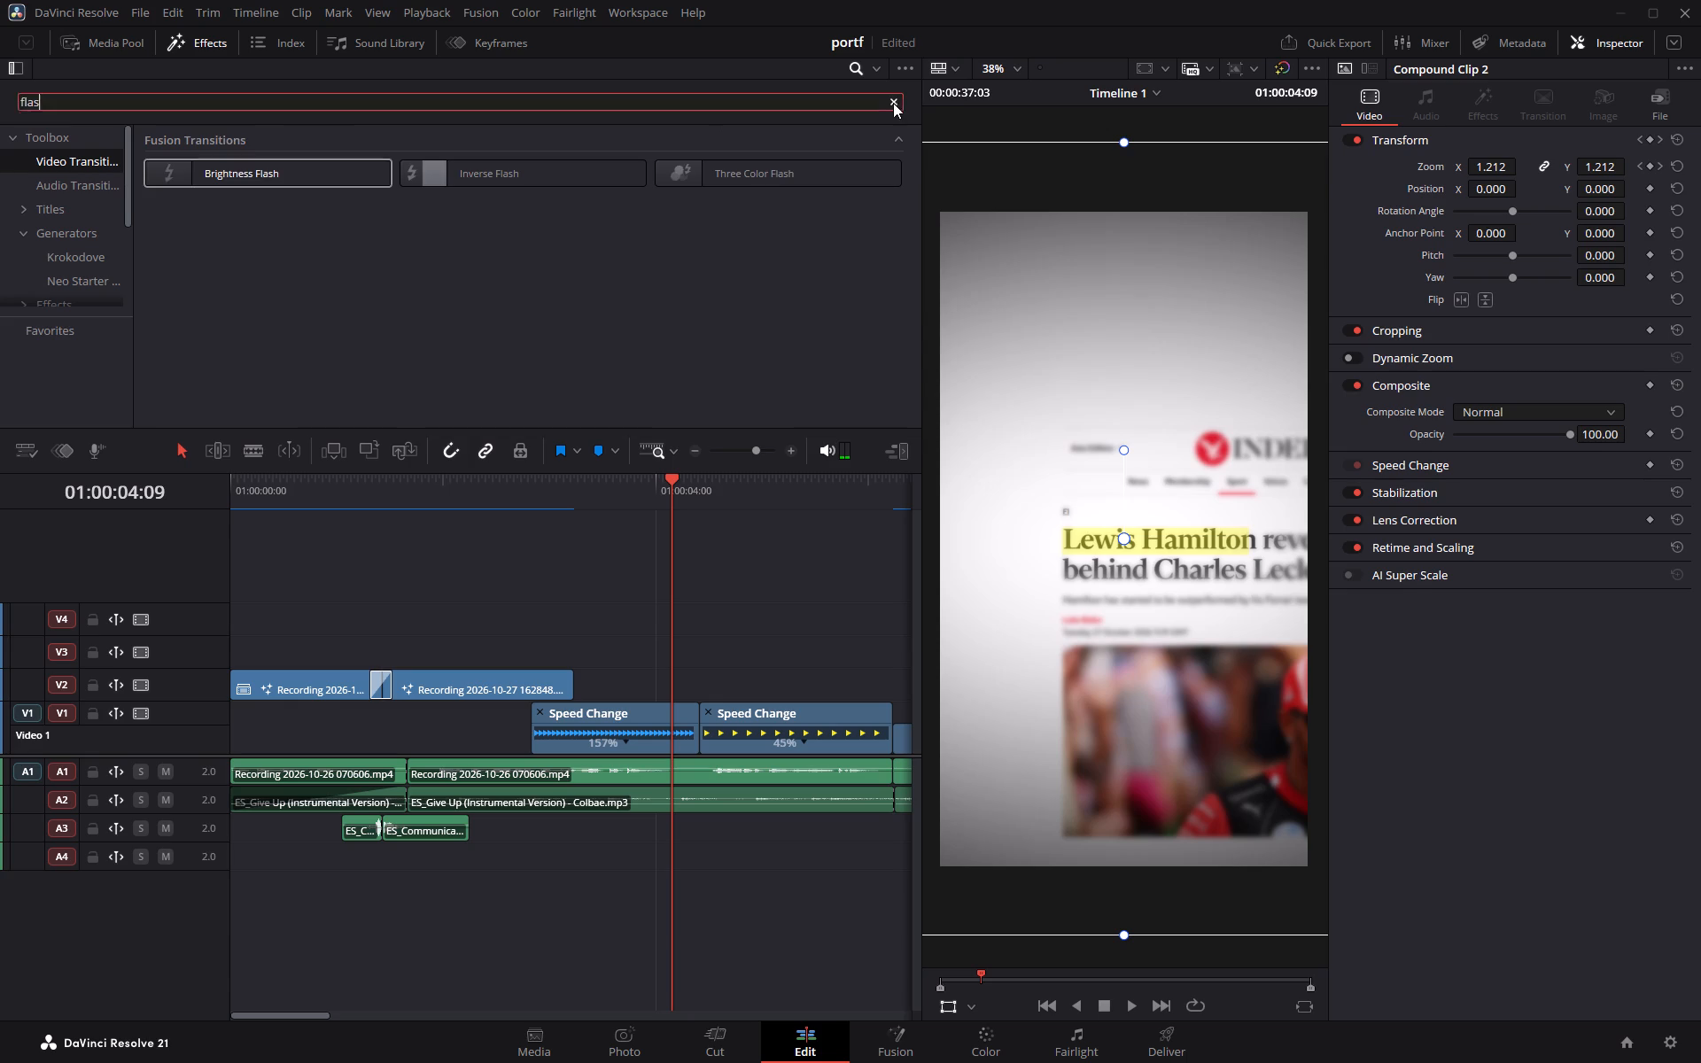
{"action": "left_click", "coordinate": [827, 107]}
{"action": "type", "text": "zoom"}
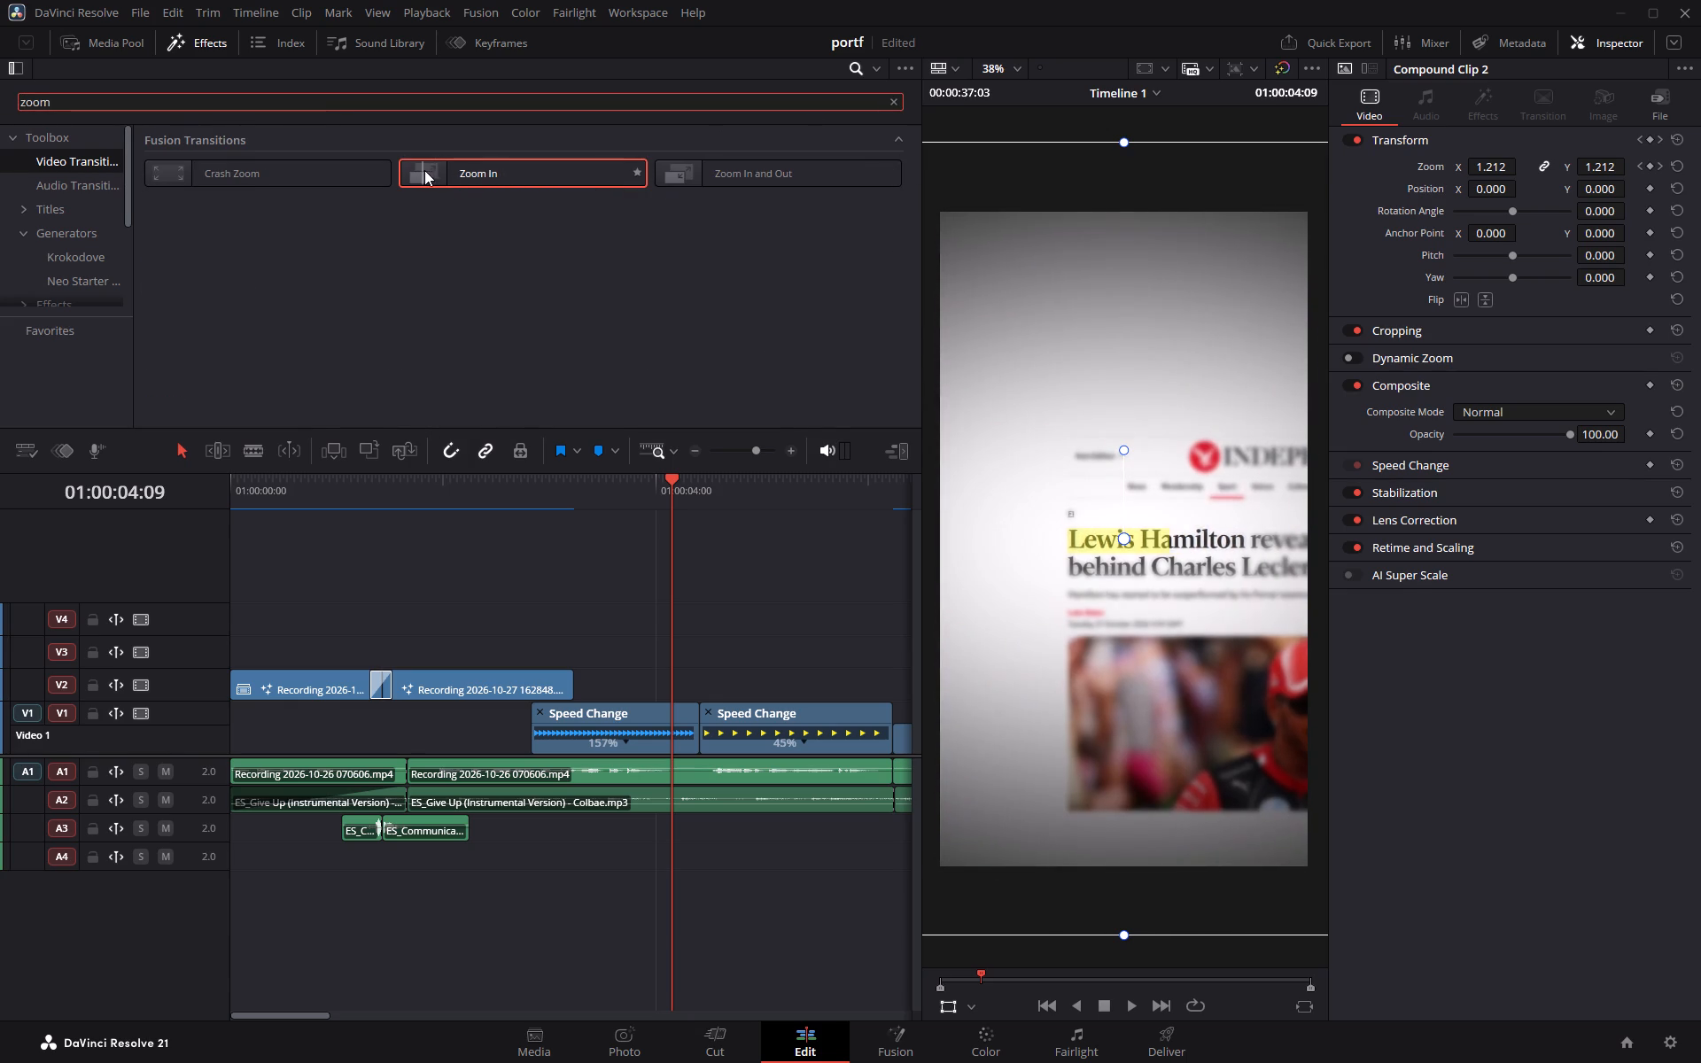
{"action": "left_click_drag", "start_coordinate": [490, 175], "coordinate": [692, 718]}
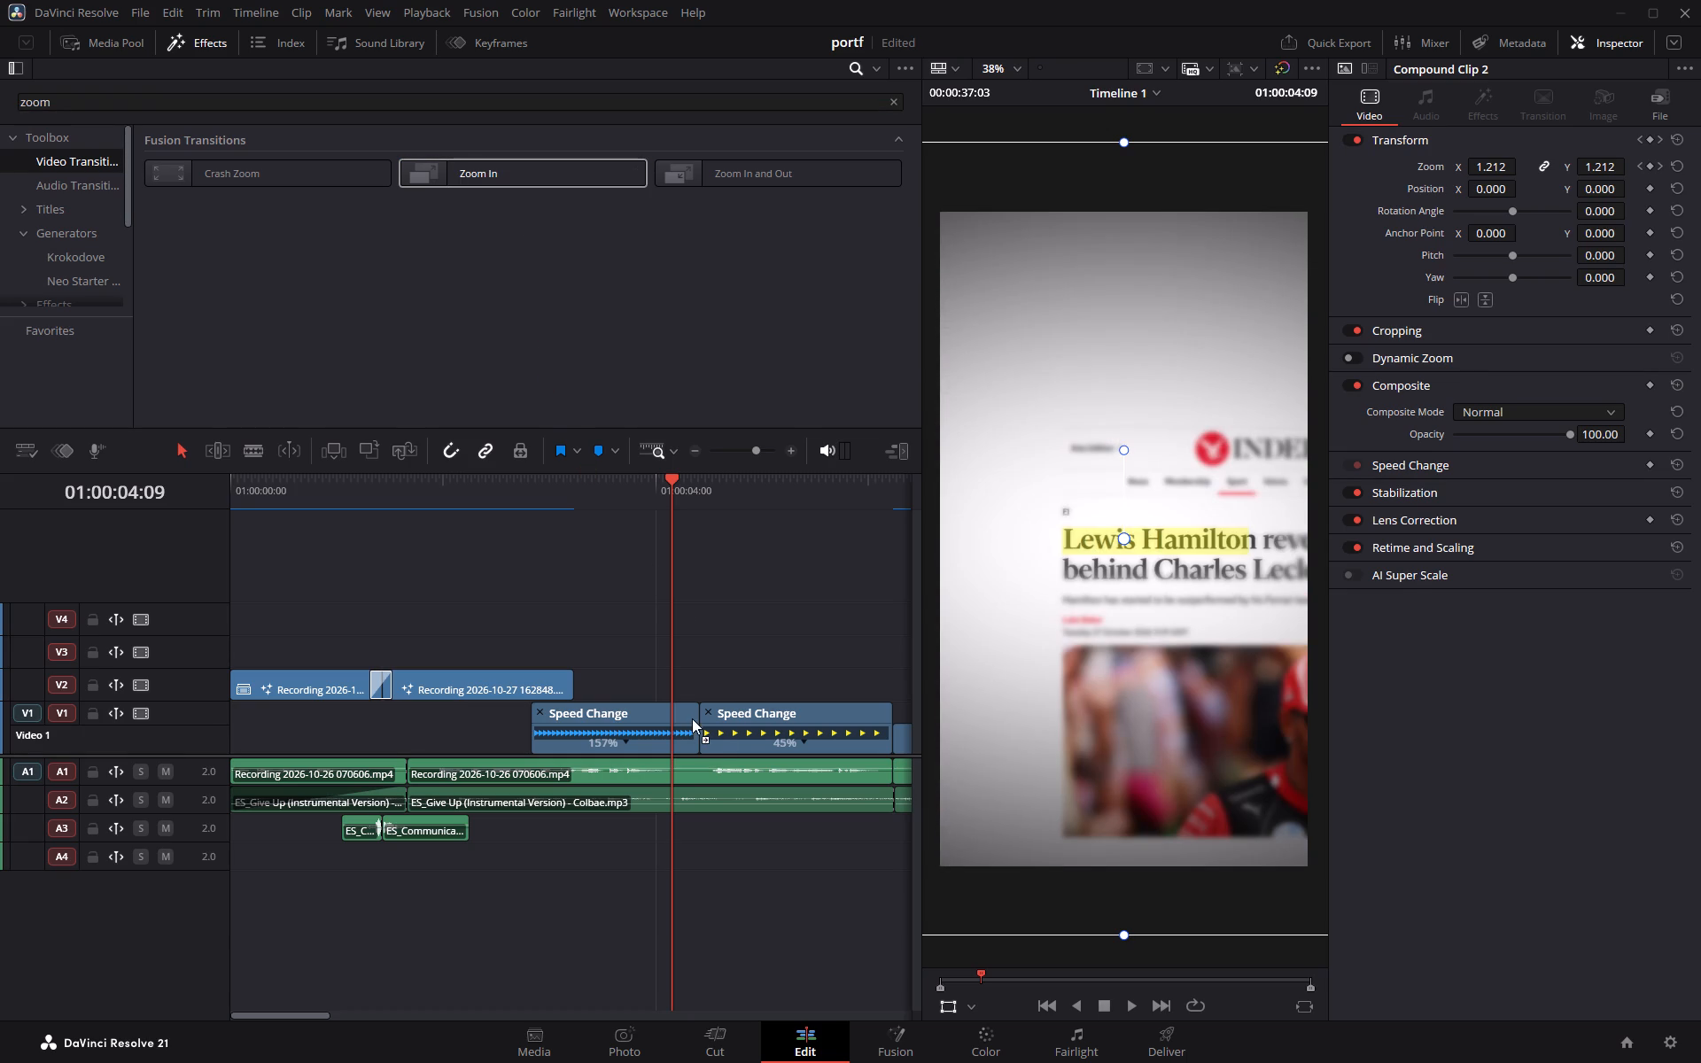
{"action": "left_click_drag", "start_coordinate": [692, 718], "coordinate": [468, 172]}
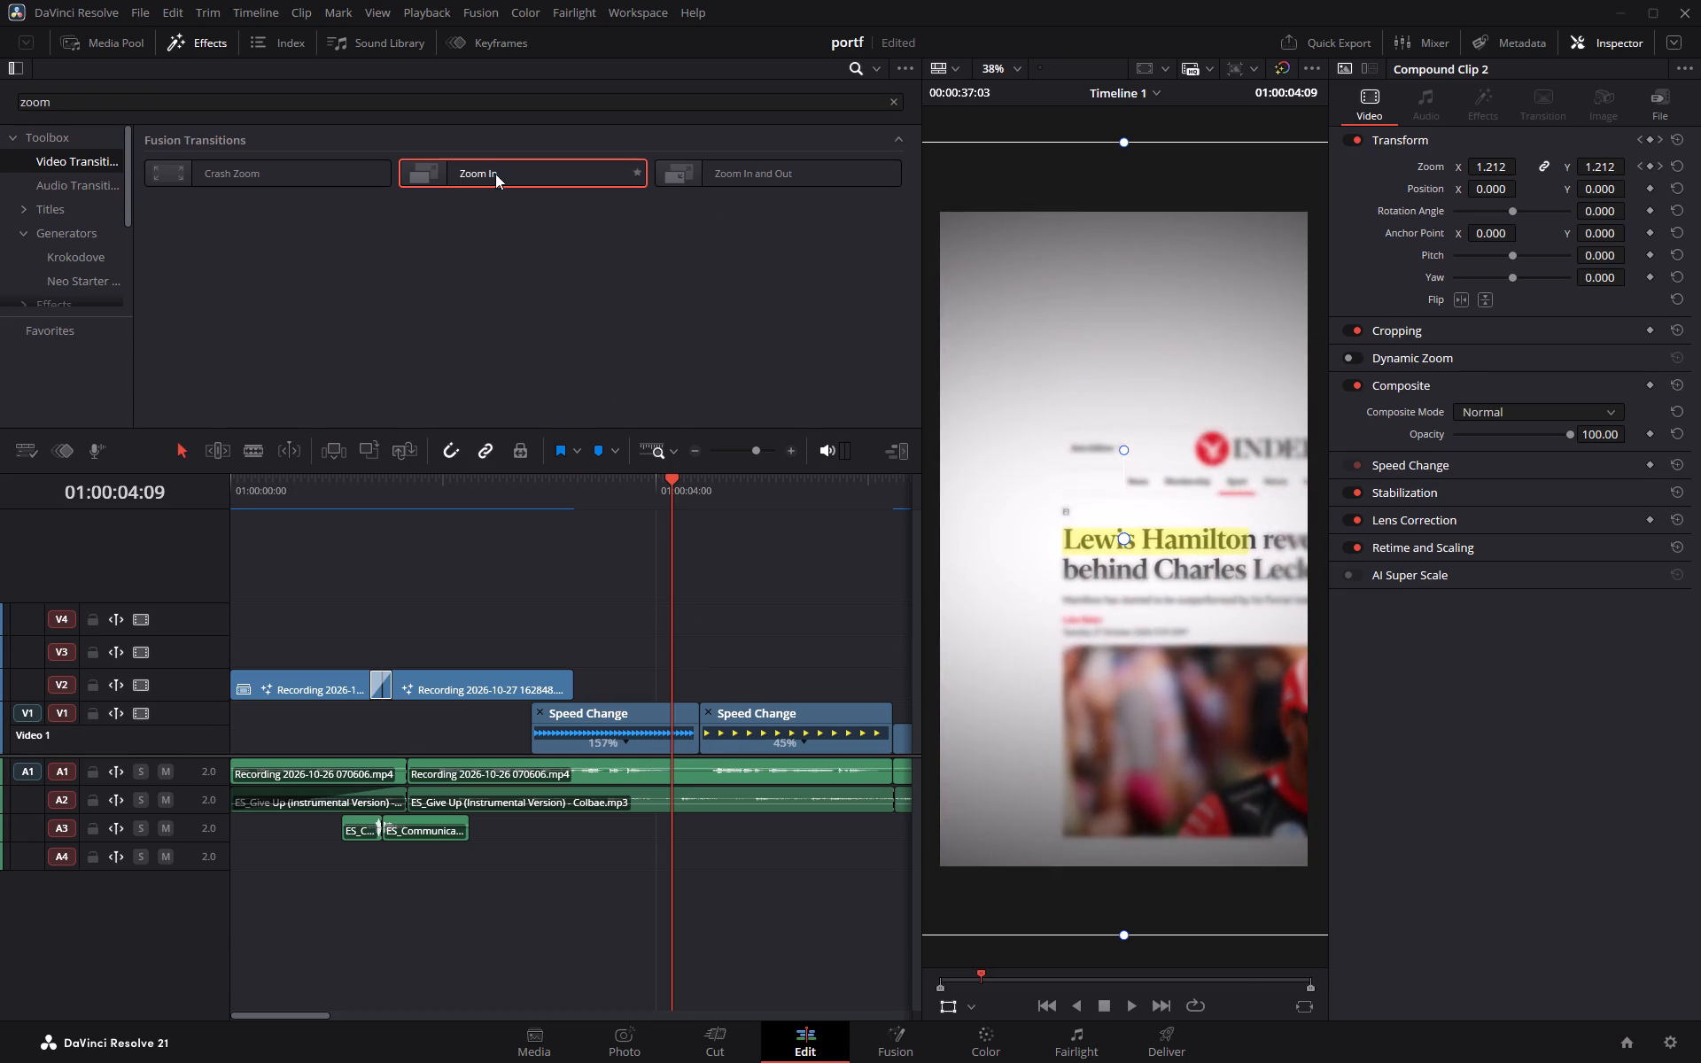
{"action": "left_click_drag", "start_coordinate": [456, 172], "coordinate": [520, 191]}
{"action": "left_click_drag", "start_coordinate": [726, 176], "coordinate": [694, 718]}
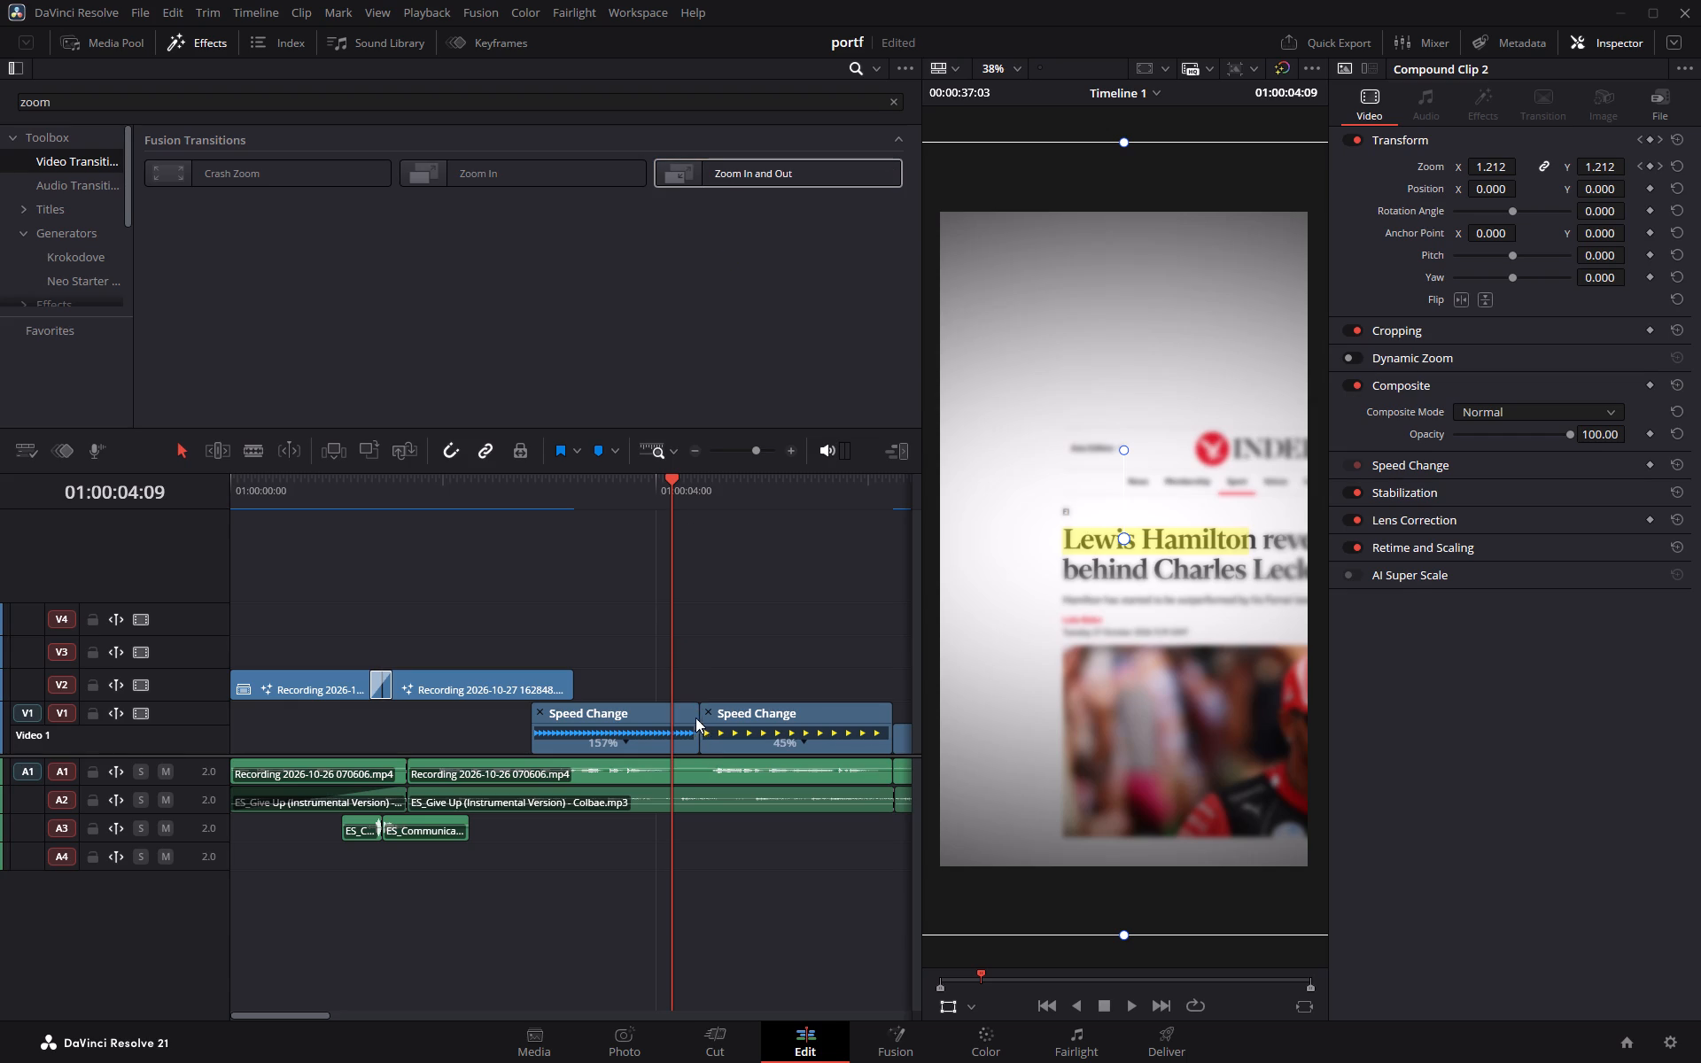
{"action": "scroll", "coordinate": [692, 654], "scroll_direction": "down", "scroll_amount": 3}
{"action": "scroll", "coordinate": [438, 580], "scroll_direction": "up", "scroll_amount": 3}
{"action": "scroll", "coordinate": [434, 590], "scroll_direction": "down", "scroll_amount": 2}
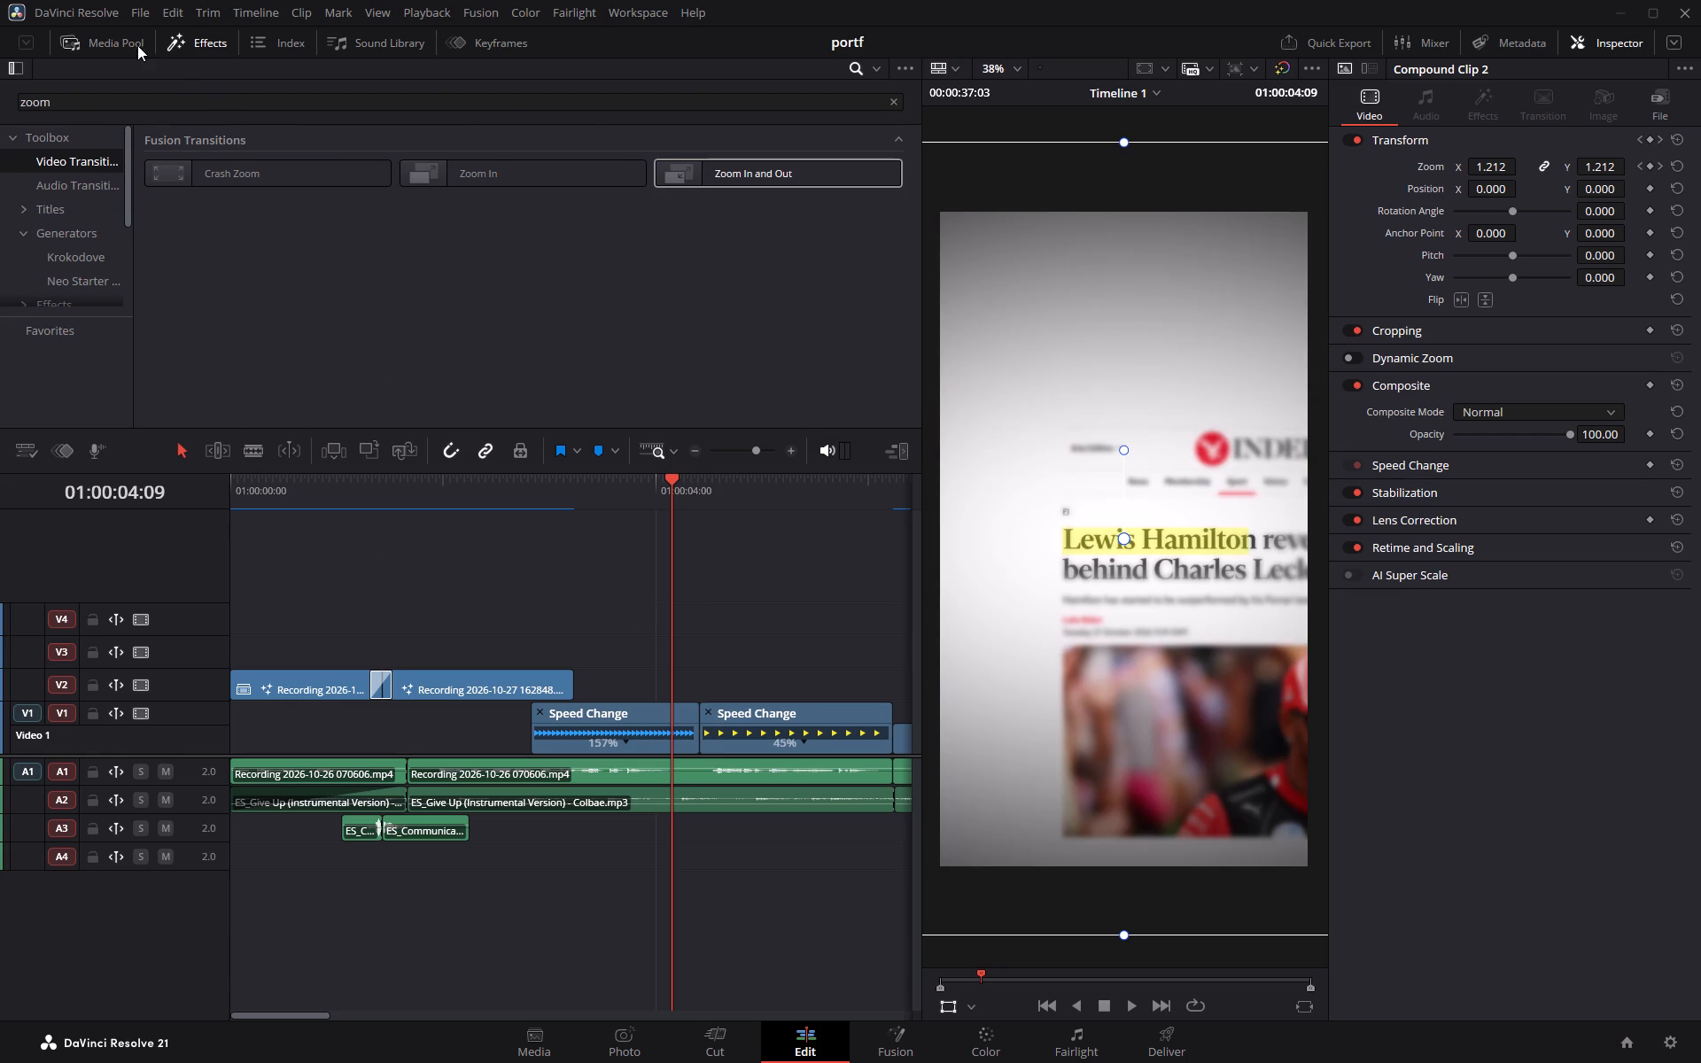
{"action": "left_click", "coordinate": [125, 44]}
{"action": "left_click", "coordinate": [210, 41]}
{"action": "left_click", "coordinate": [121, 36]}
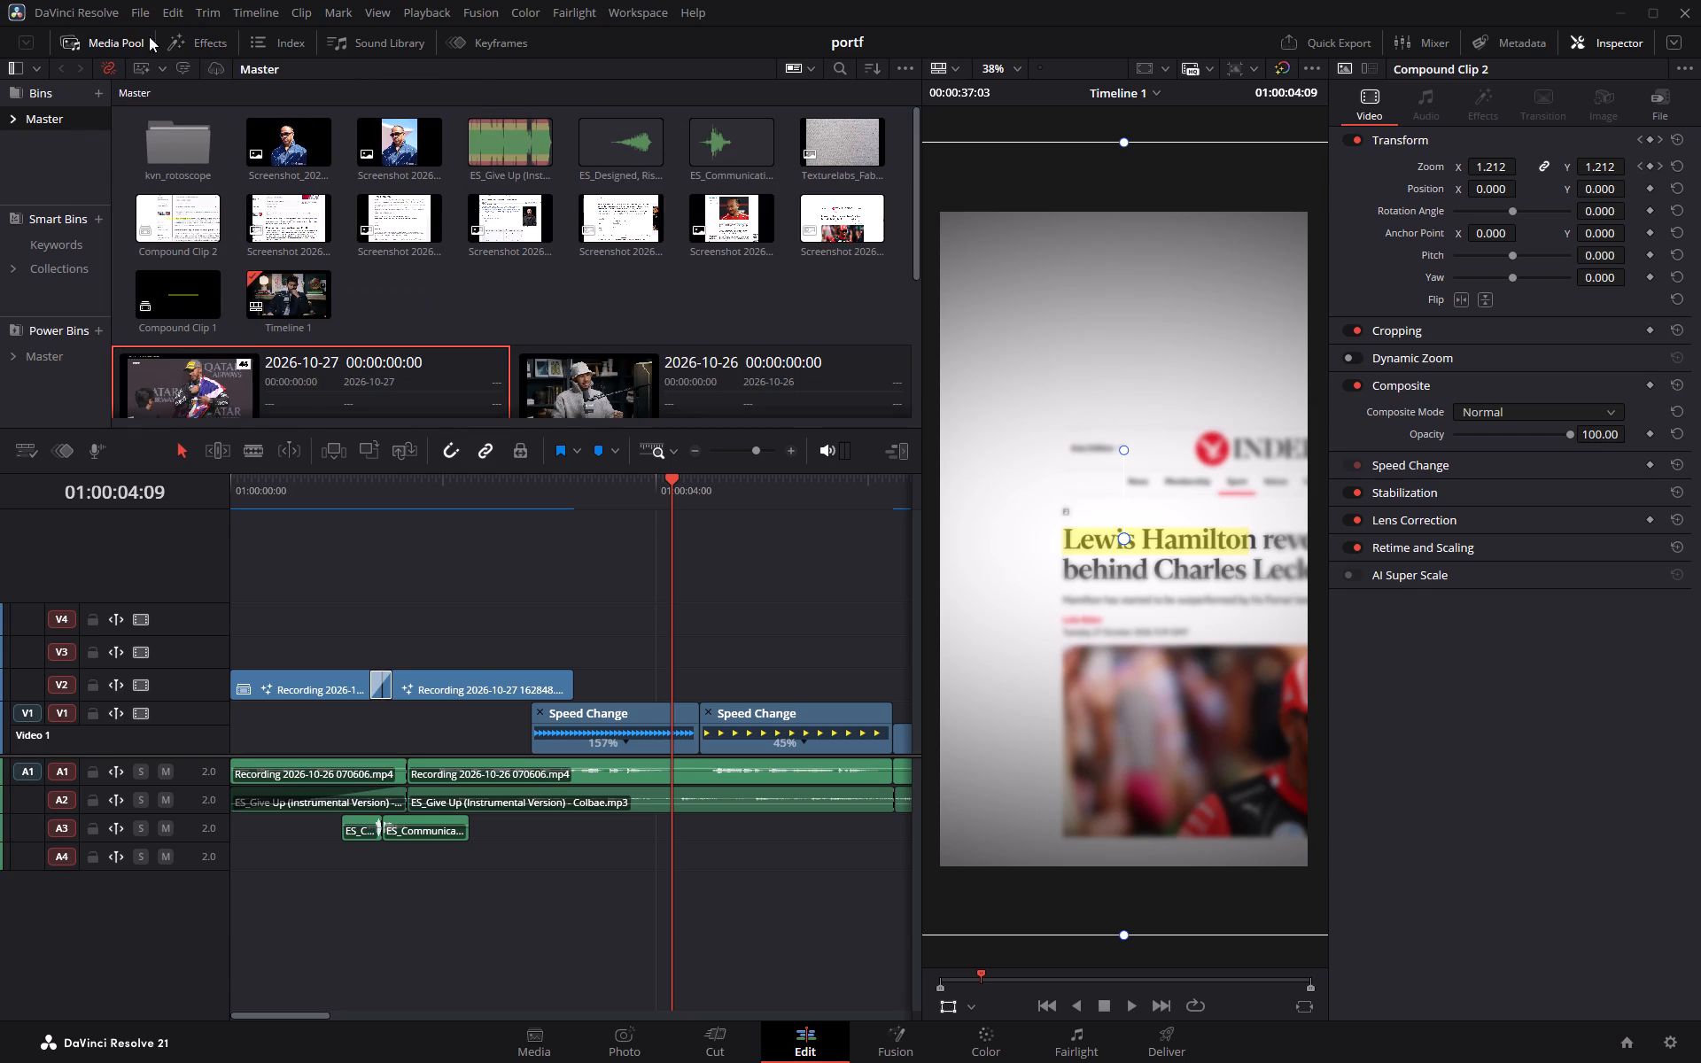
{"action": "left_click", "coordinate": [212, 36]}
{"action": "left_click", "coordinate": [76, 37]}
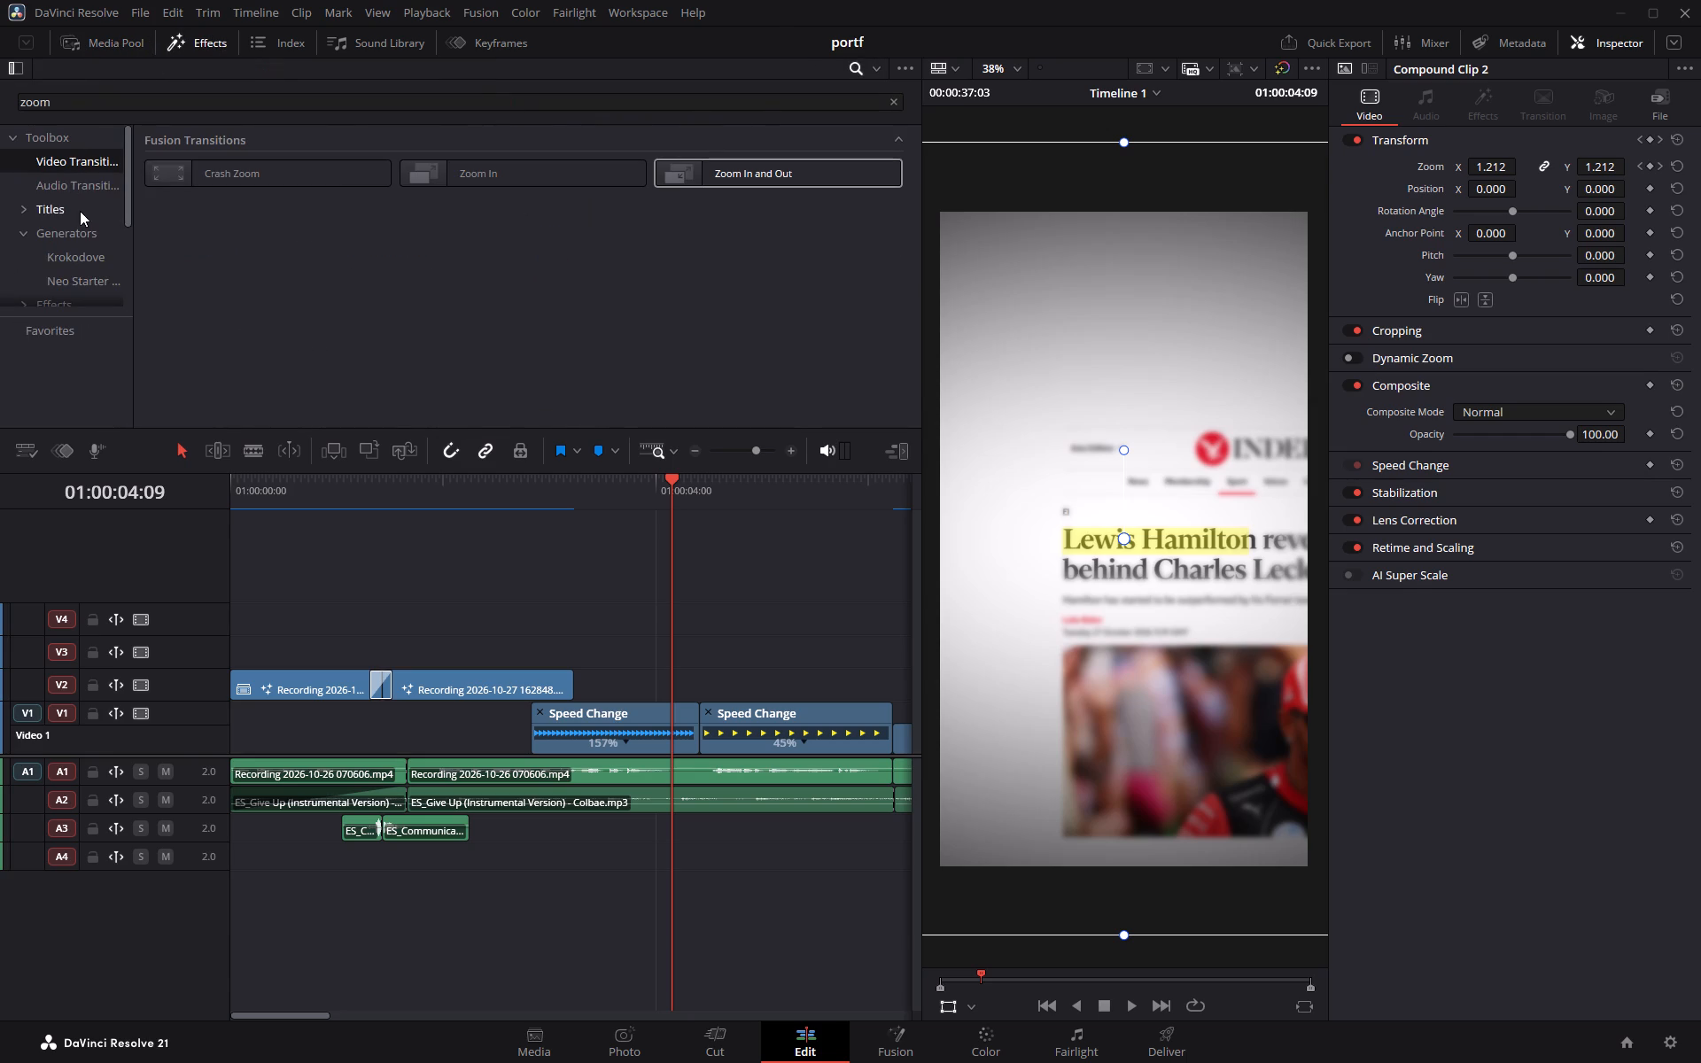
Clear the effects search and add an Adjustment Clip on V2 above the cut between the compound clip and the trophy clip.
{"action": "left_click", "coordinate": [196, 103]}
{"action": "key", "text": "BackSpace"}
{"action": "key", "text": "BackSpace"}
{"action": "key", "text": "BackSpace"}
{"action": "key", "text": "BackSpace"}
{"action": "key", "text": "BackSpace"}
{"action": "key", "text": "BackSpace"}
{"action": "key", "text": "BackSpace"}
{"action": "key", "text": "BackSpace"}
{"action": "key", "text": "BackSpace"}
{"action": "key", "text": "BackSpace"}
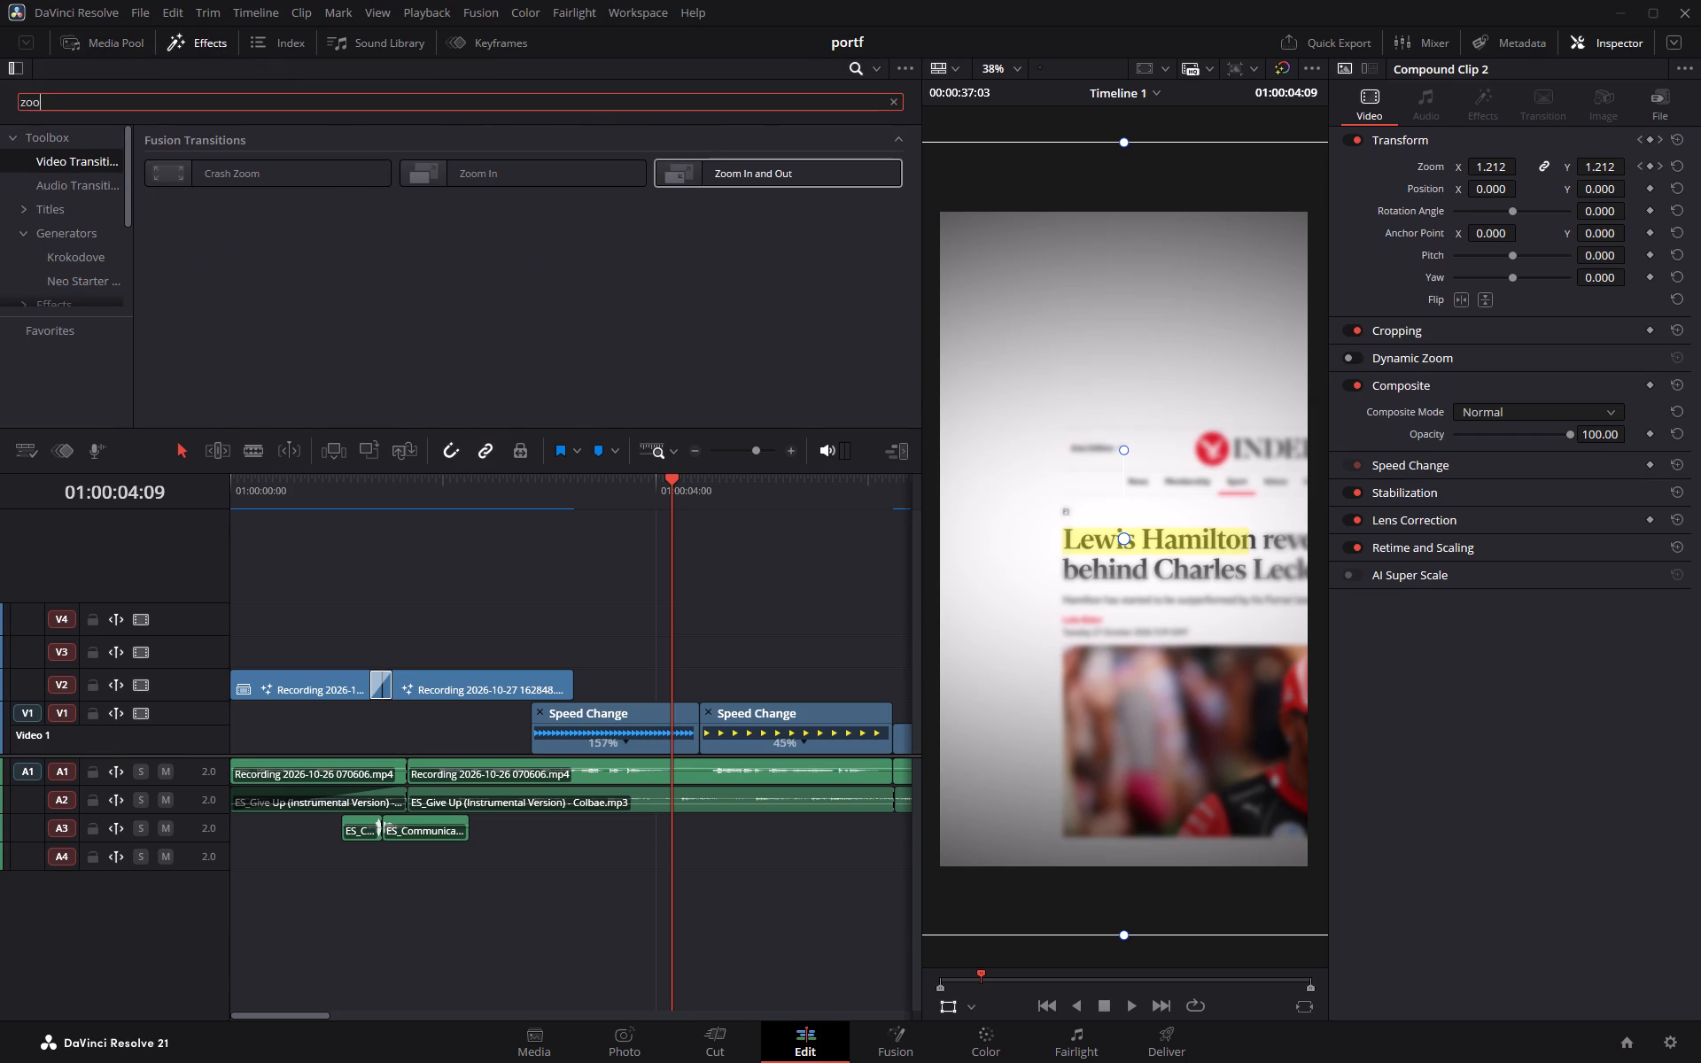
{"action": "key", "text": "a"}
{"action": "type", "text": "dje"}
{"action": "key", "text": "BackSpace"}
{"action": "key", "text": "BackSpace"}
{"action": "key", "text": "BackSpace"}
{"action": "key", "text": "BackSpace"}
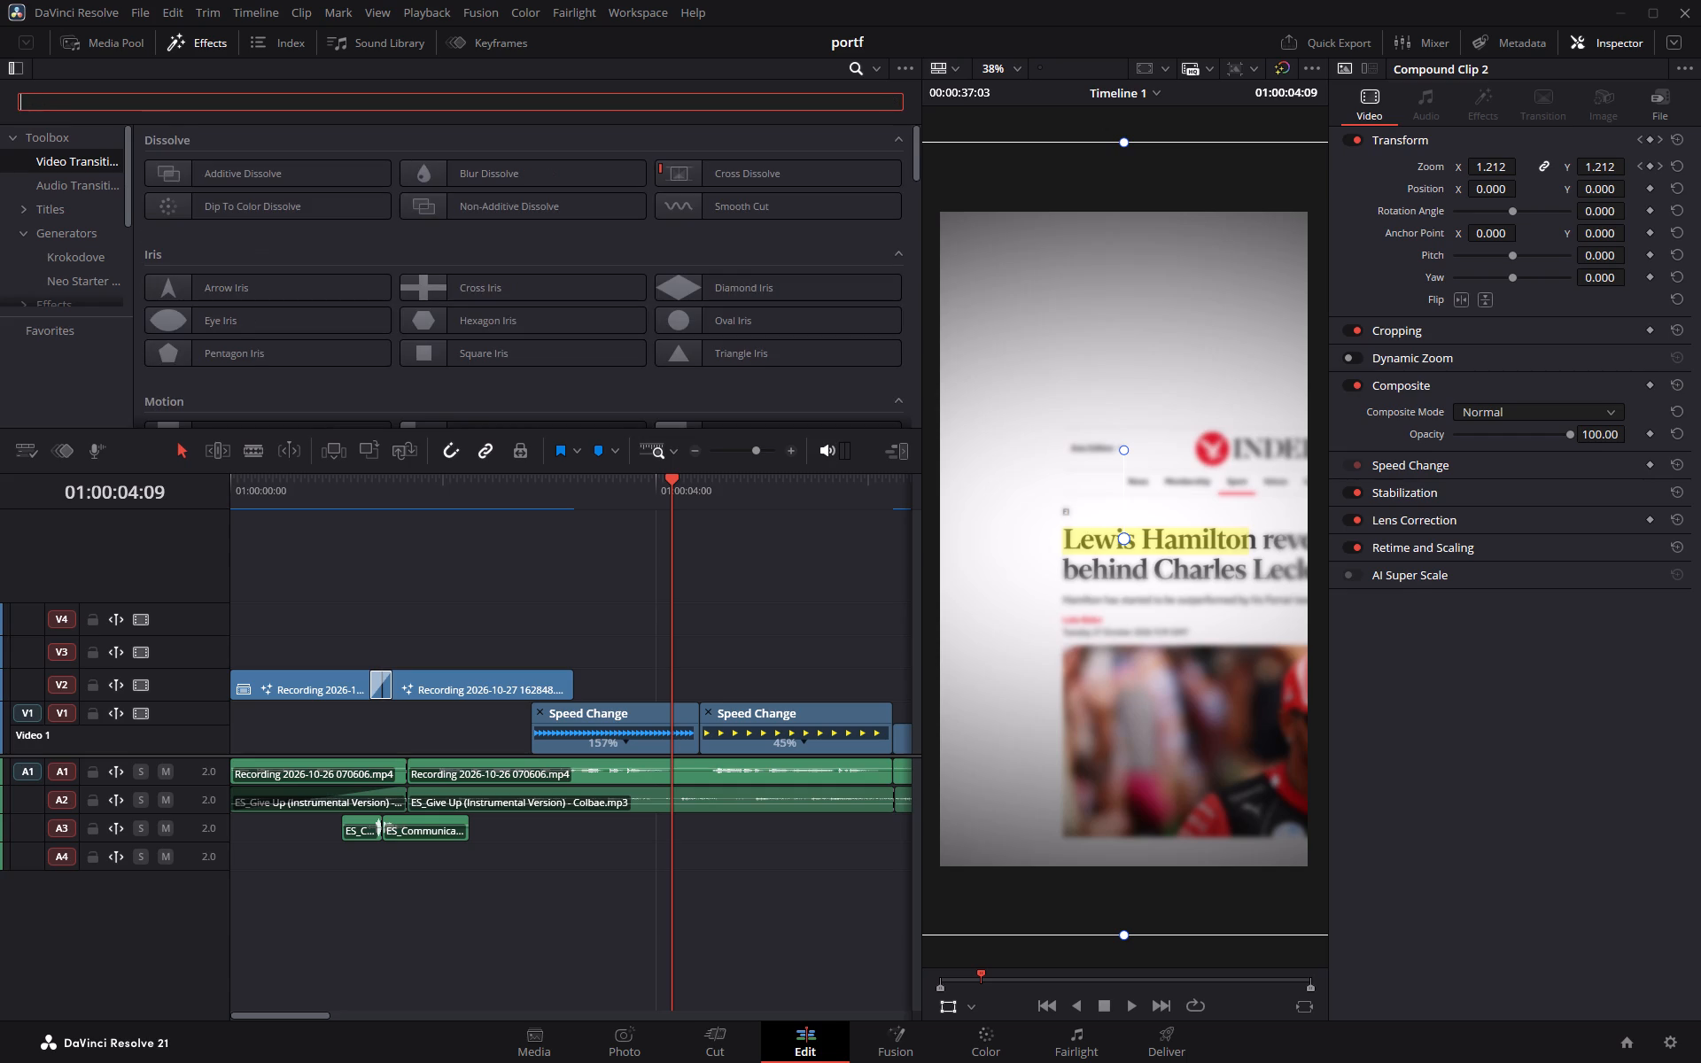
{"action": "scroll", "coordinate": [113, 251], "scroll_direction": "down", "scroll_amount": 1}
{"action": "left_click", "coordinate": [66, 269]}
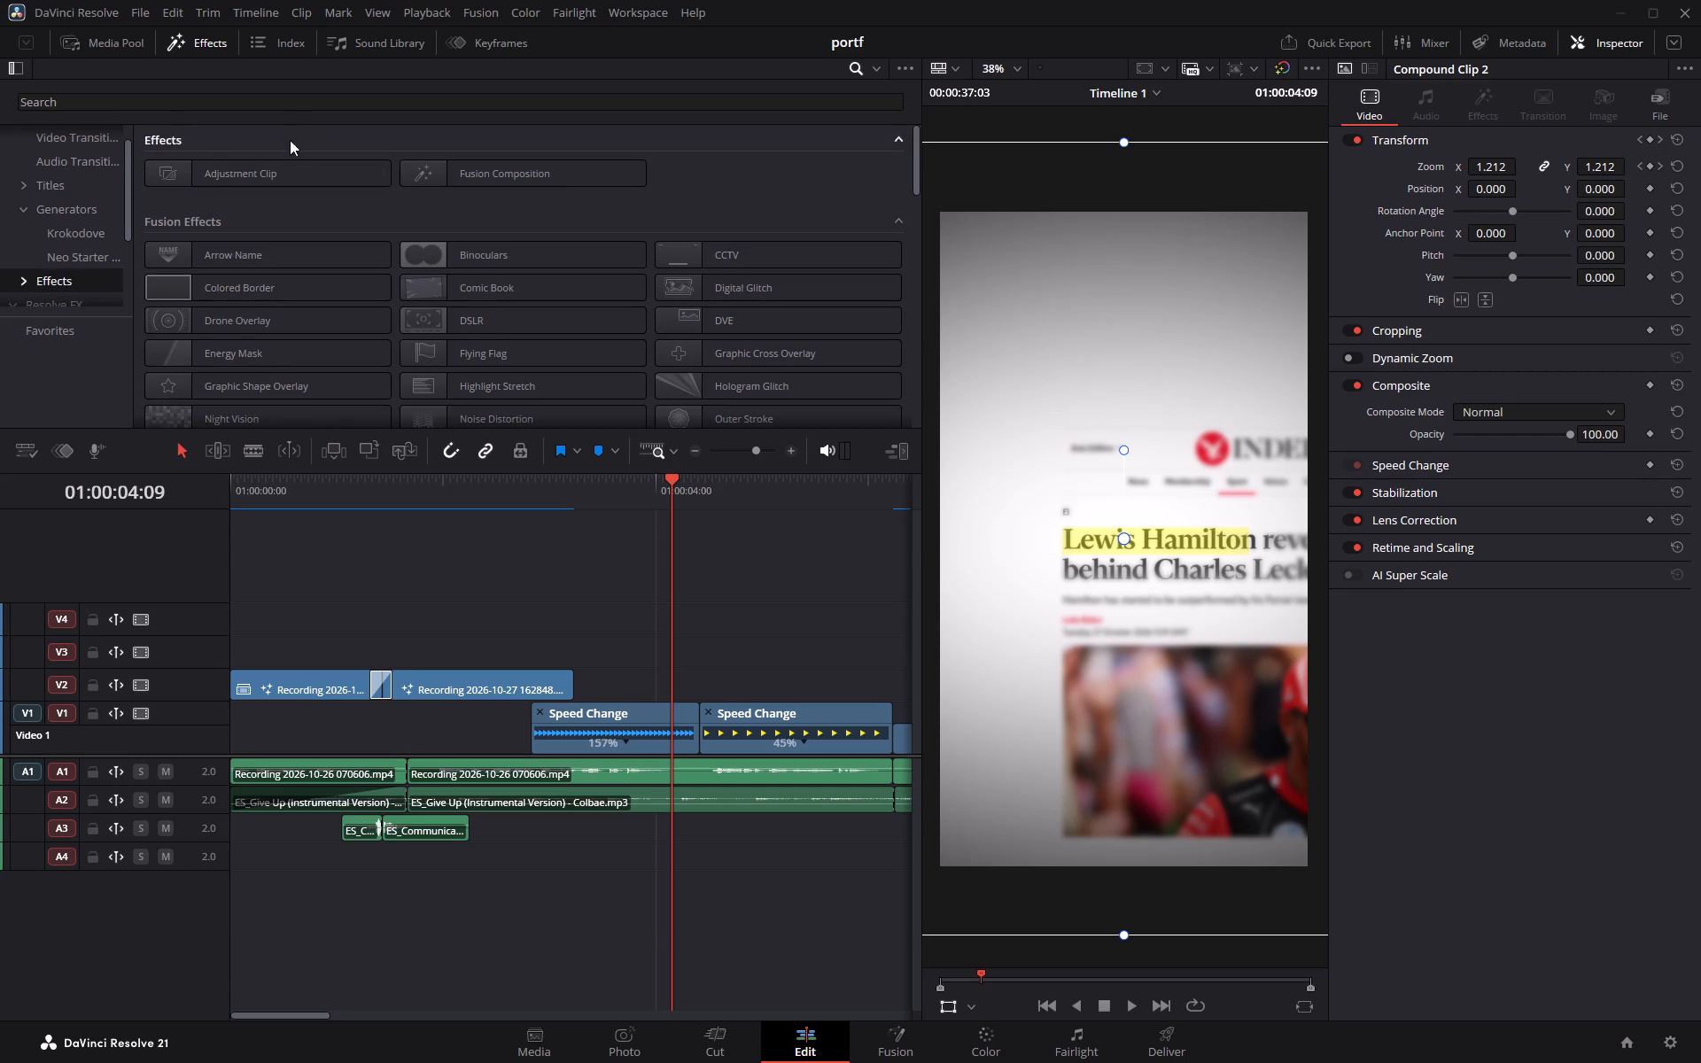
{"action": "left_click_drag", "start_coordinate": [277, 175], "coordinate": [608, 687]}
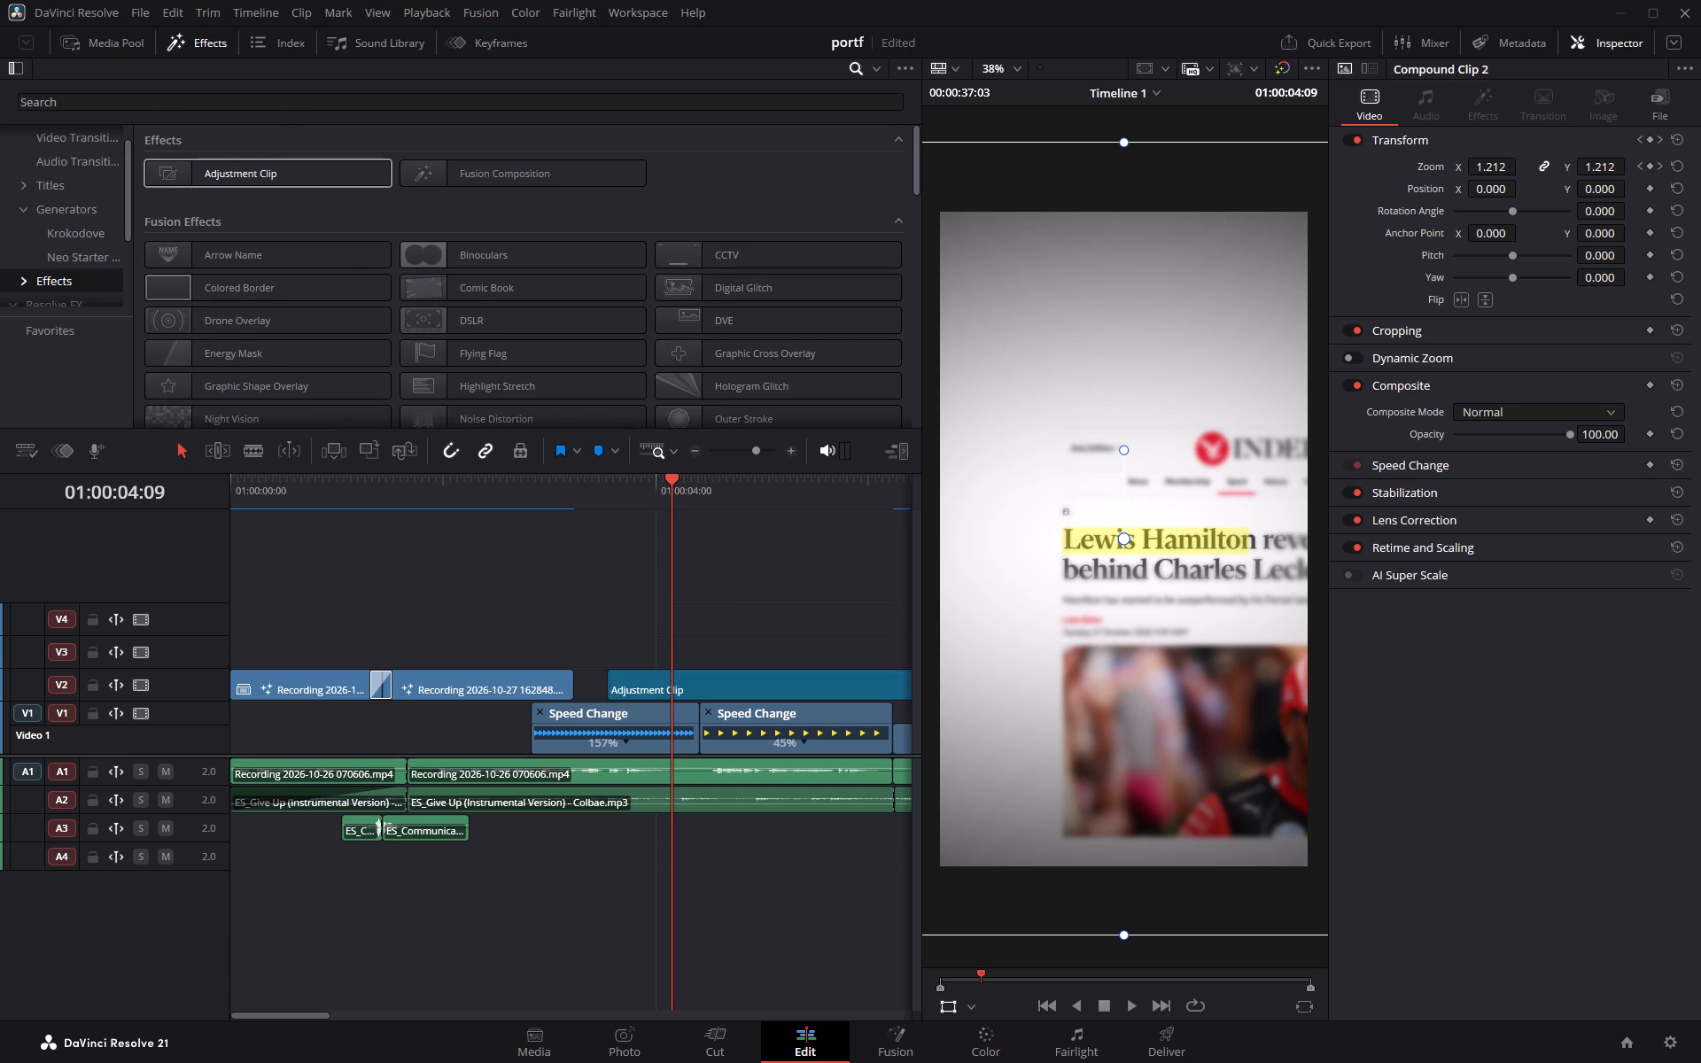
{"action": "left_click_drag", "start_coordinate": [608, 687], "coordinate": [608, 685]}
Search the entire effects toolbox for "zoom".
{"action": "scroll", "coordinate": [74, 177], "scroll_direction": "up", "scroll_amount": 6}
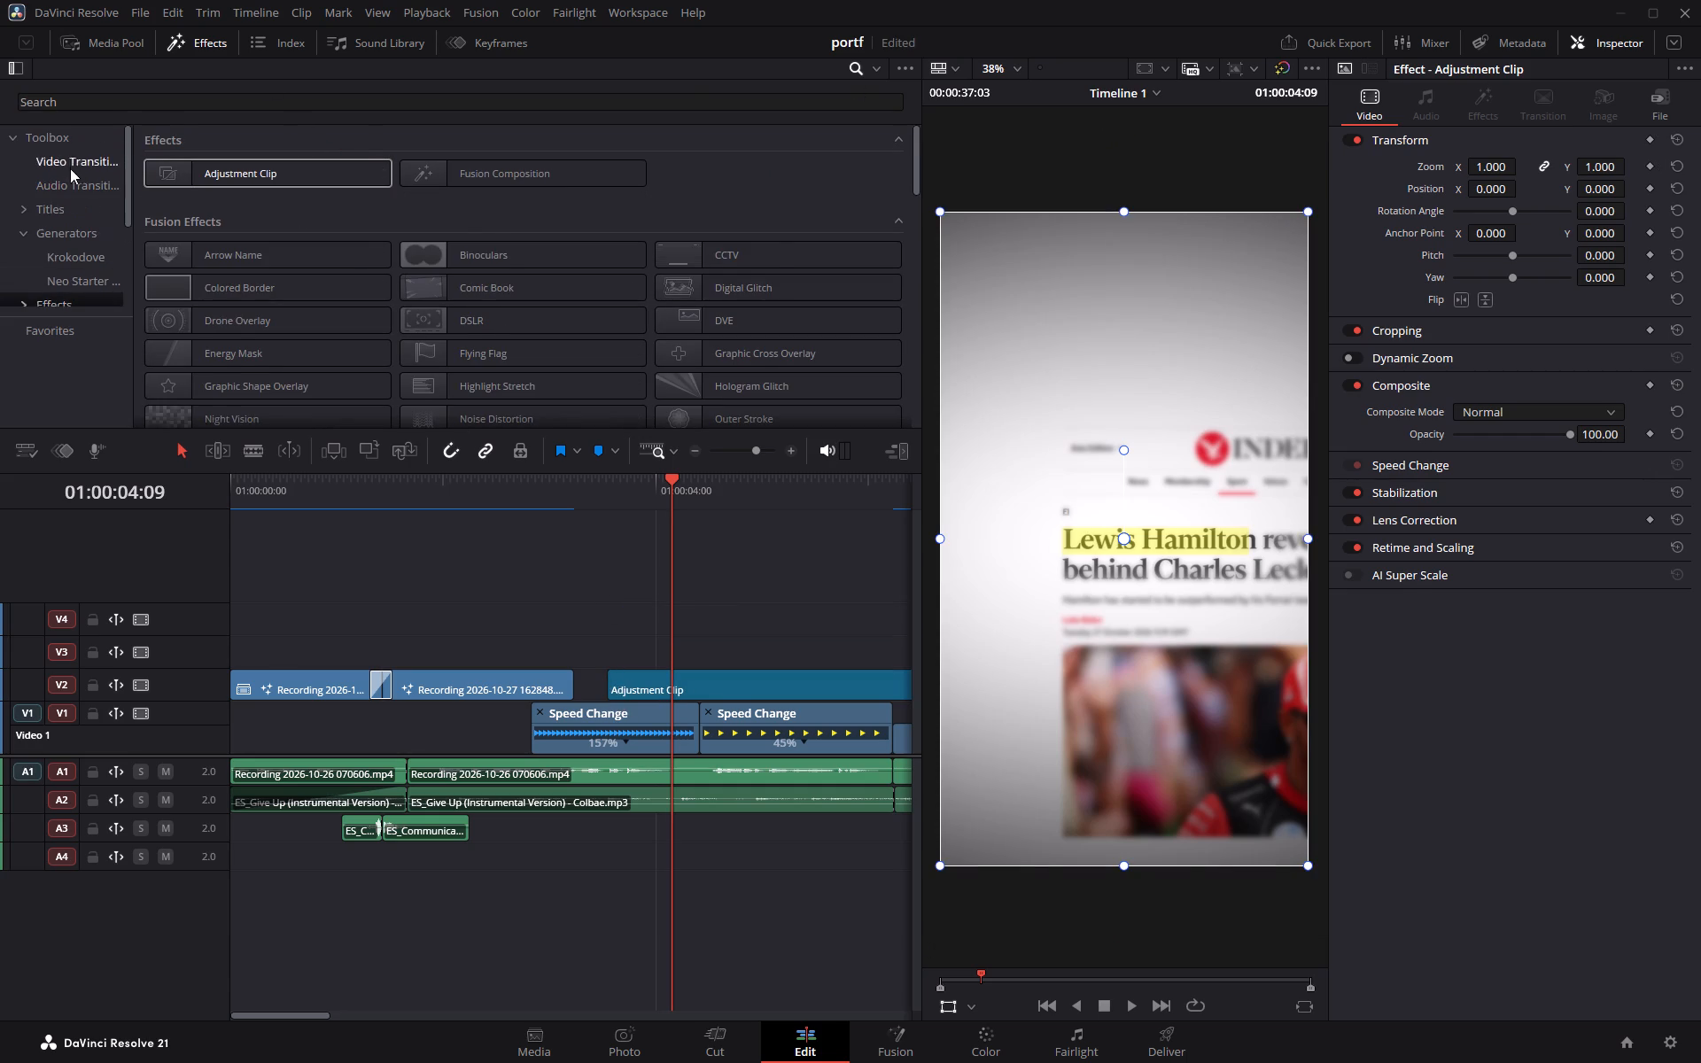
{"action": "left_click", "coordinate": [70, 148]}
{"action": "left_click", "coordinate": [70, 157]}
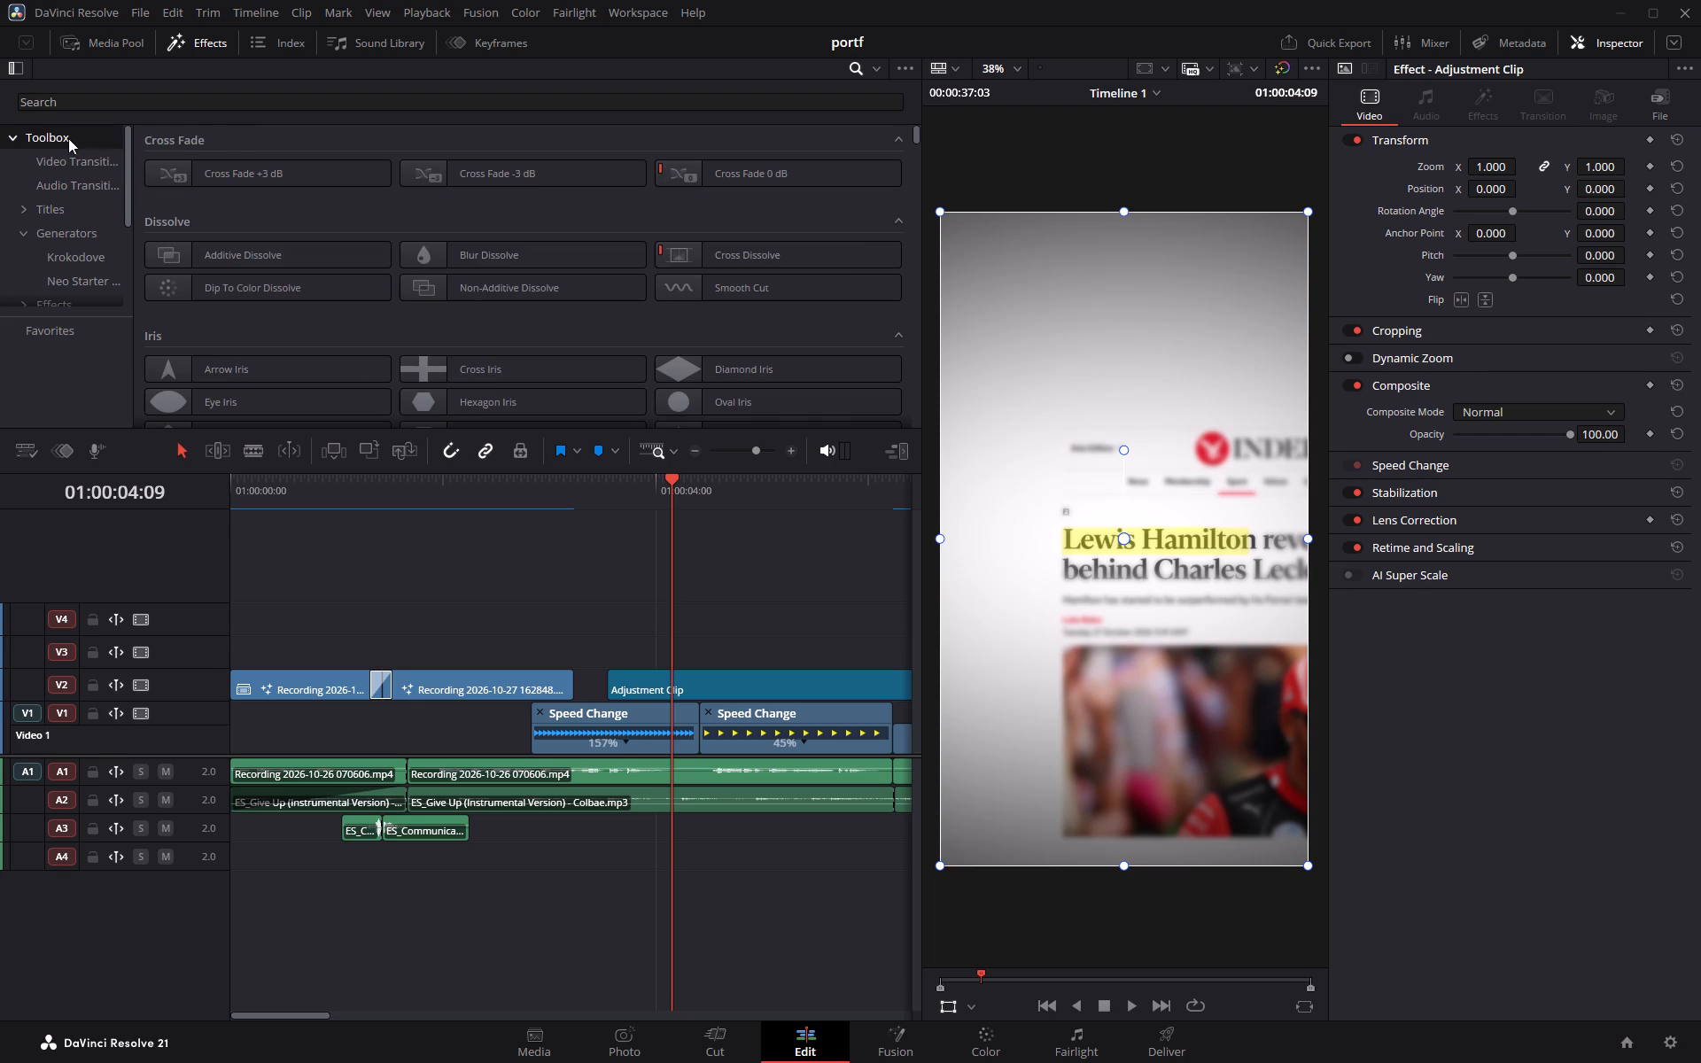
{"action": "left_click", "coordinate": [68, 138]}
{"action": "left_click", "coordinate": [191, 103]}
{"action": "type", "text": "zoom"}
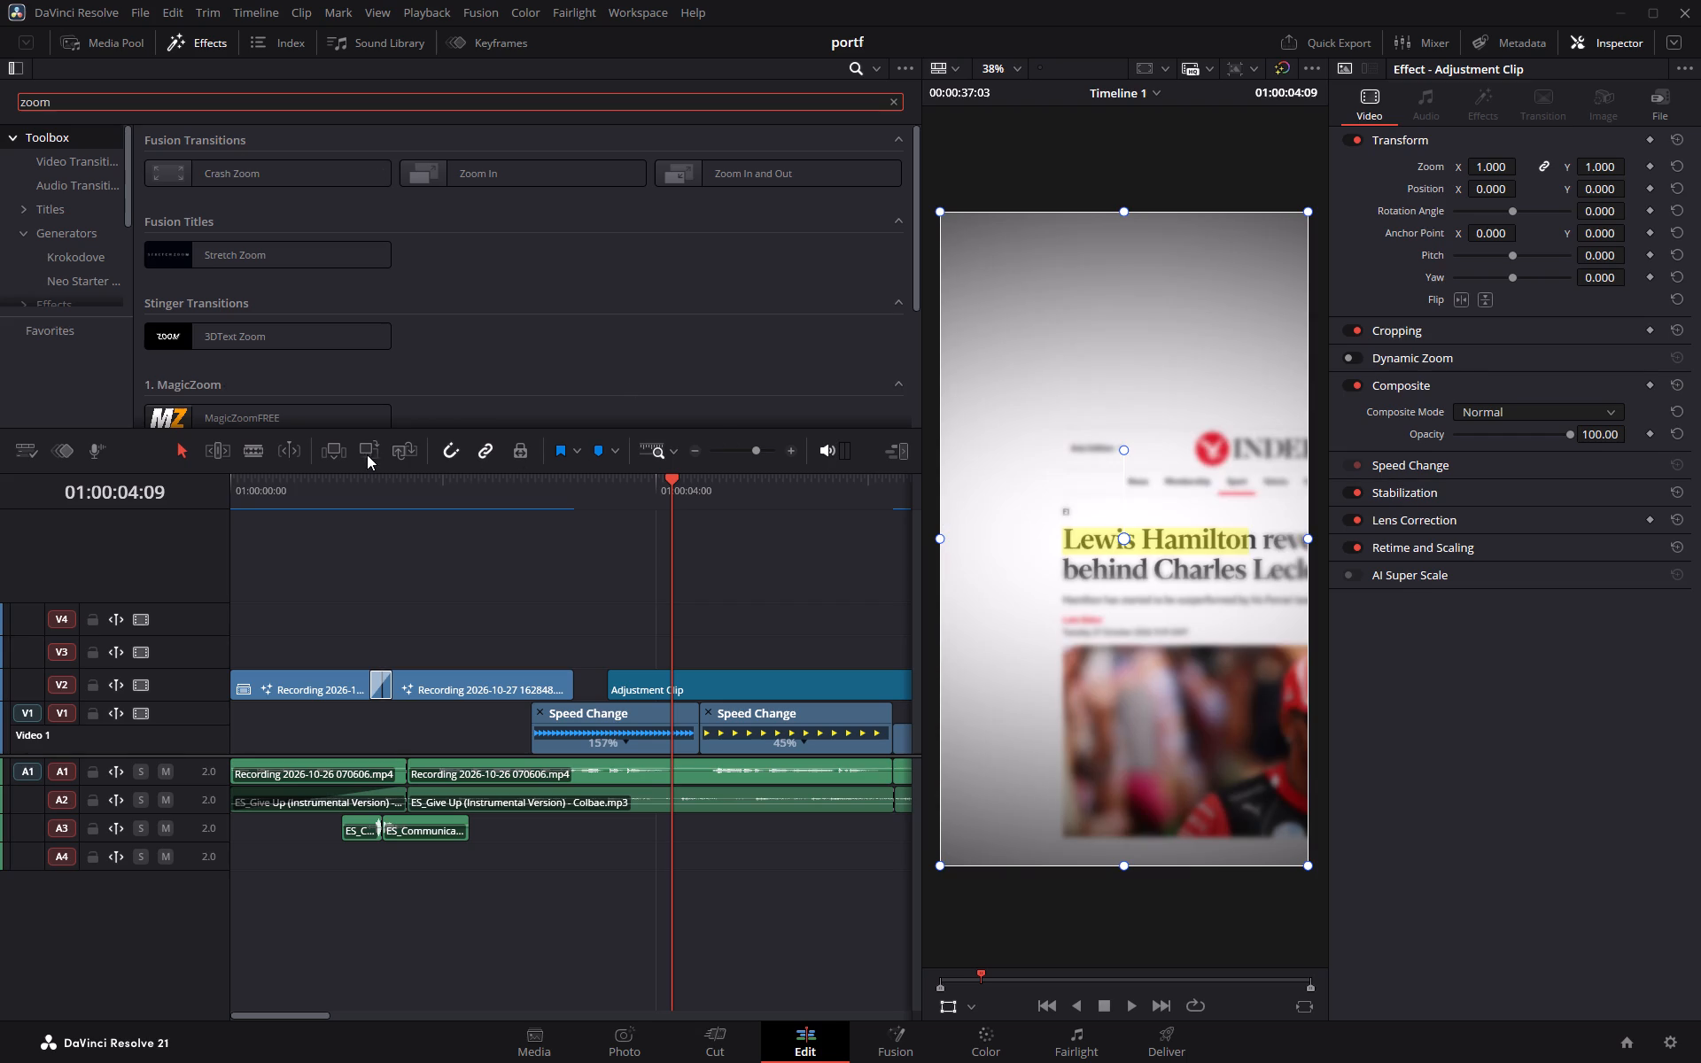
Split the adjustment clip at about 01:00:04:09 and 01:00:04:37 and delete the outer pieces, keeping only the short section over the cut.
{"action": "left_click", "coordinate": [255, 452]}
{"action": "left_click", "coordinate": [681, 690]}
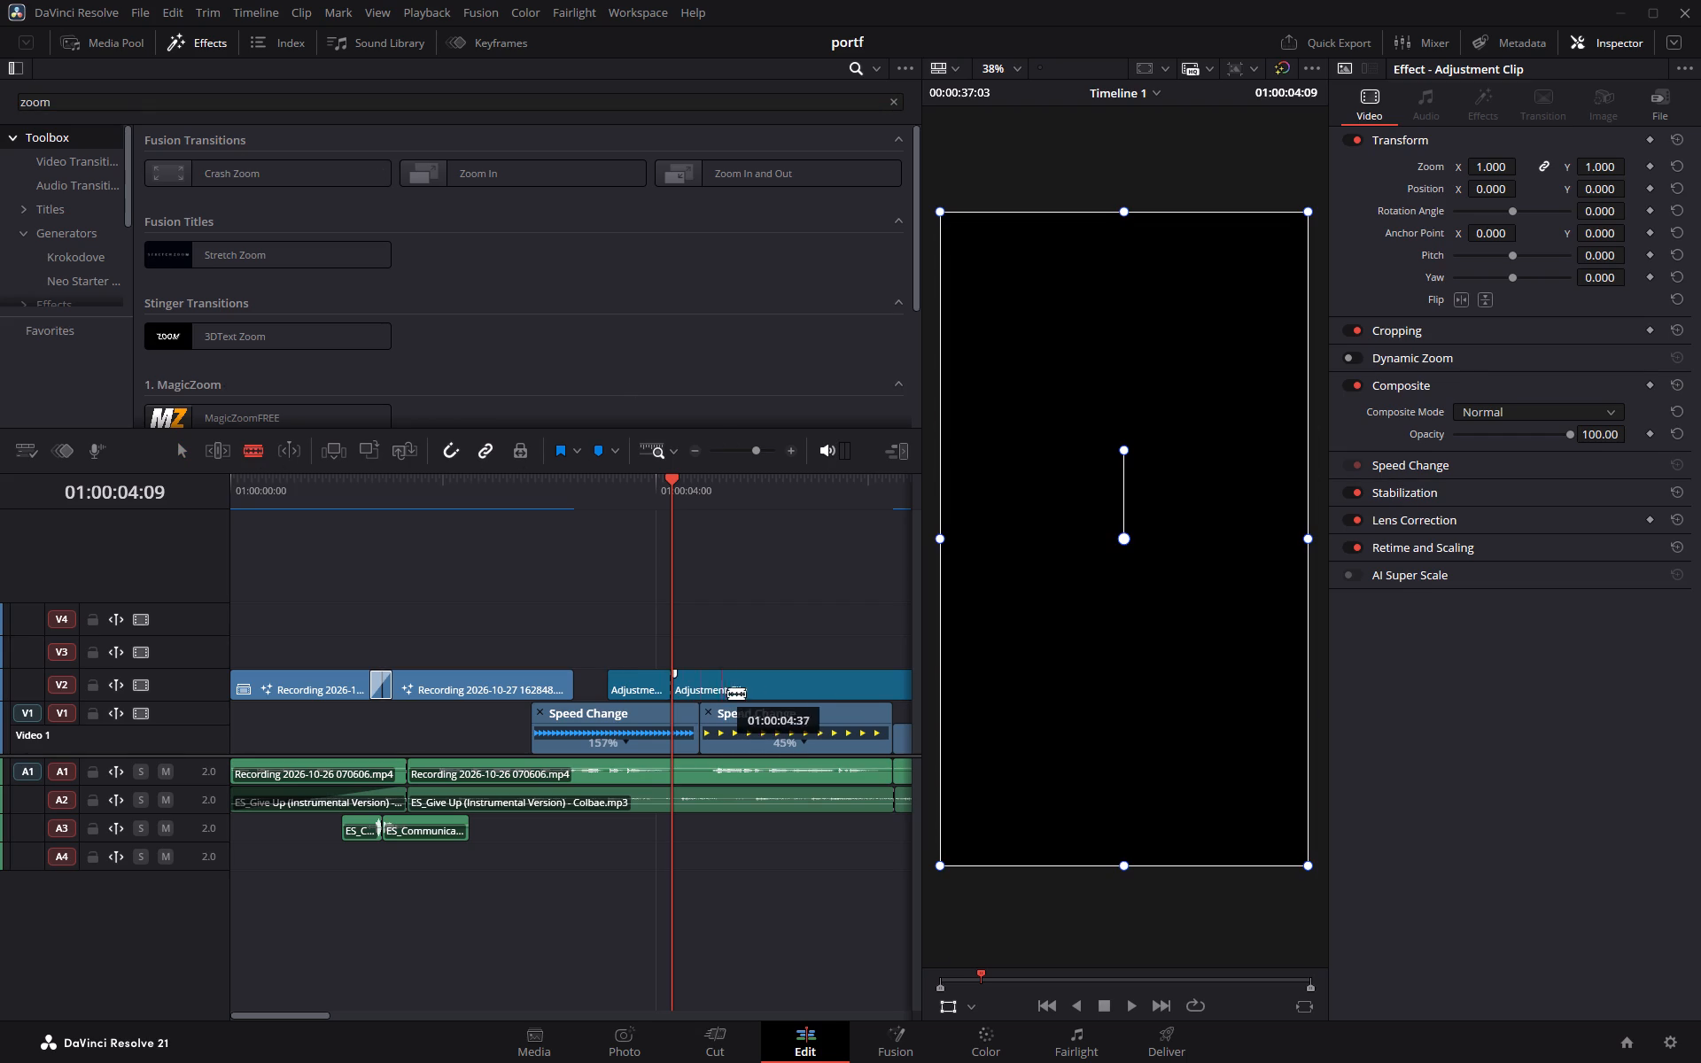
{"action": "left_click", "coordinate": [734, 693]}
{"action": "left_click", "coordinate": [182, 449]}
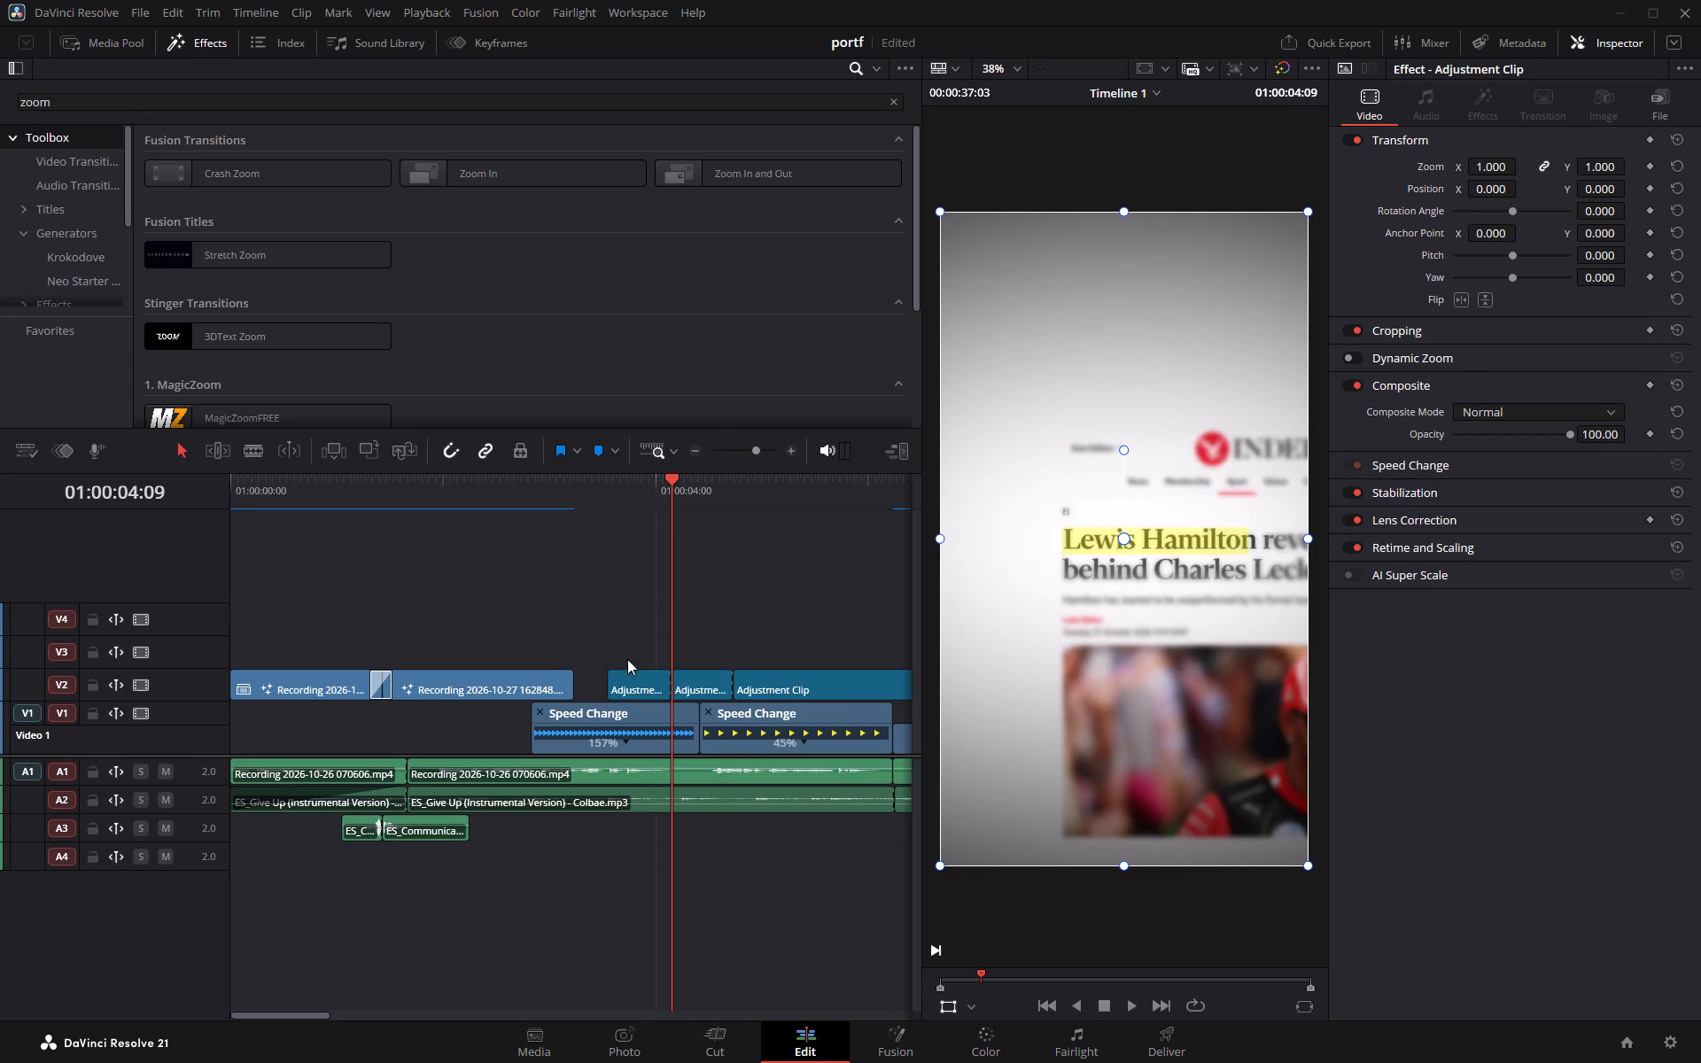
{"action": "left_click_drag", "start_coordinate": [628, 661], "coordinate": [642, 686]}
{"action": "key", "text": "BackSpace"}
{"action": "left_click_drag", "start_coordinate": [792, 665], "coordinate": [811, 696]}
{"action": "key", "text": "BackSpace"}
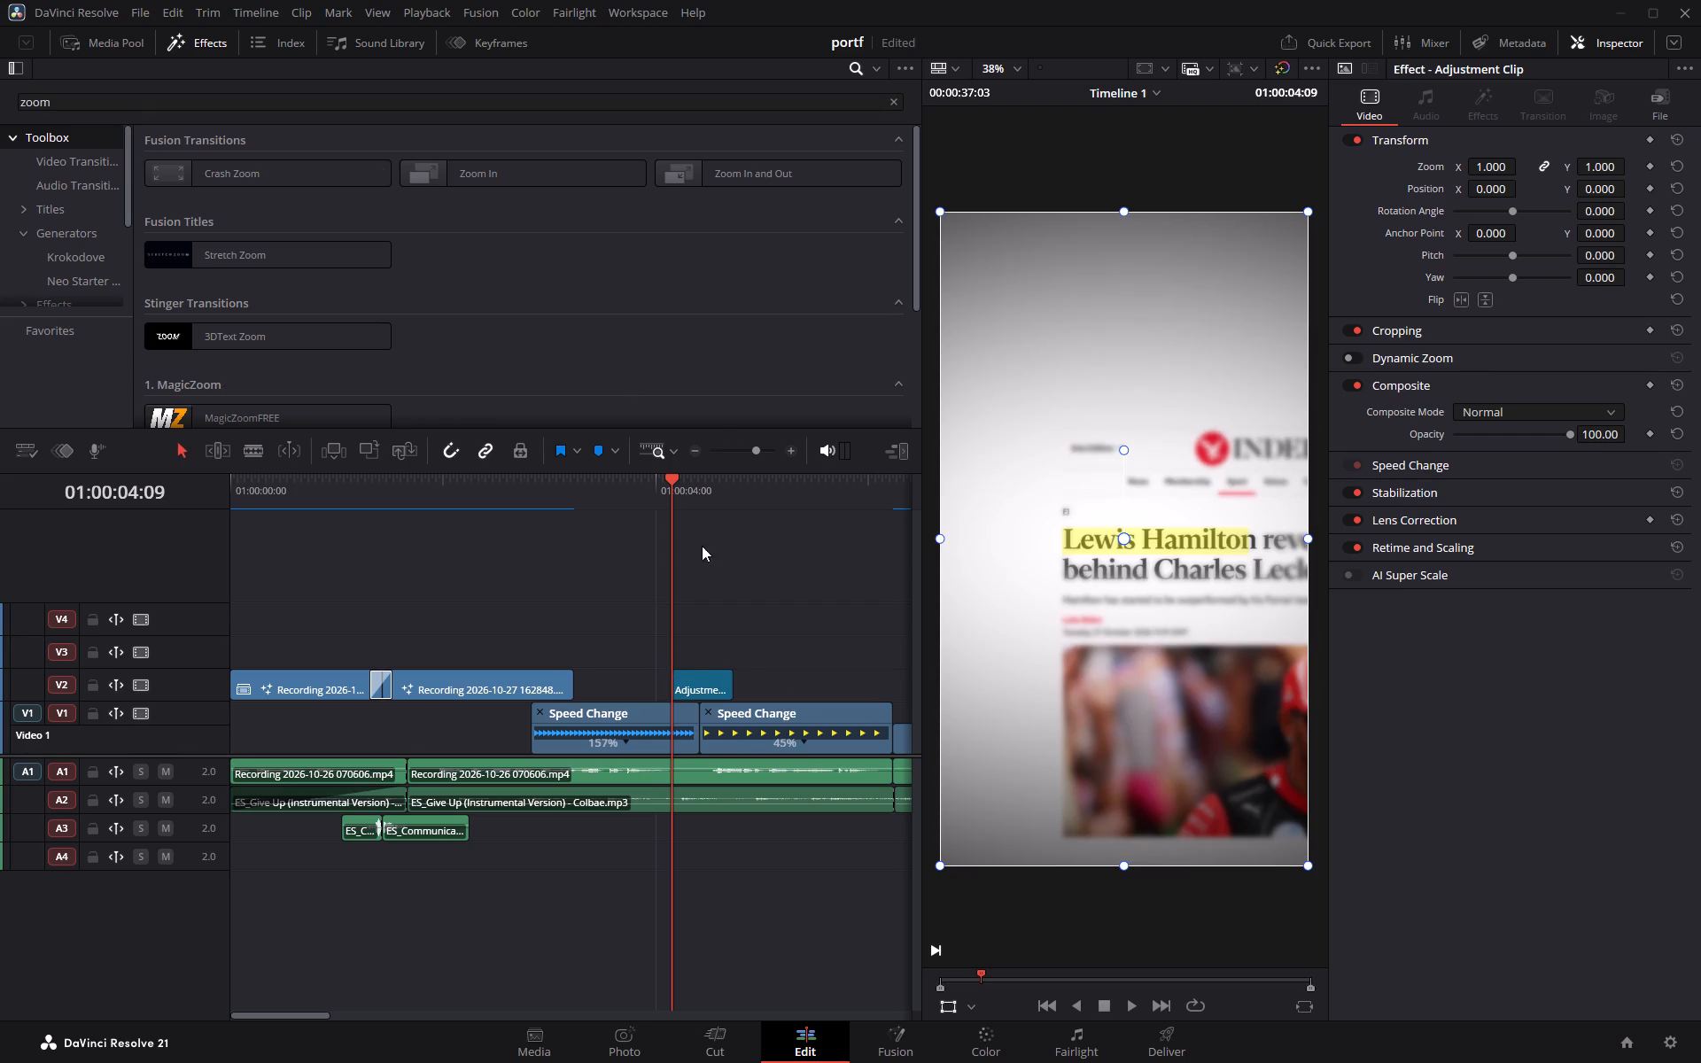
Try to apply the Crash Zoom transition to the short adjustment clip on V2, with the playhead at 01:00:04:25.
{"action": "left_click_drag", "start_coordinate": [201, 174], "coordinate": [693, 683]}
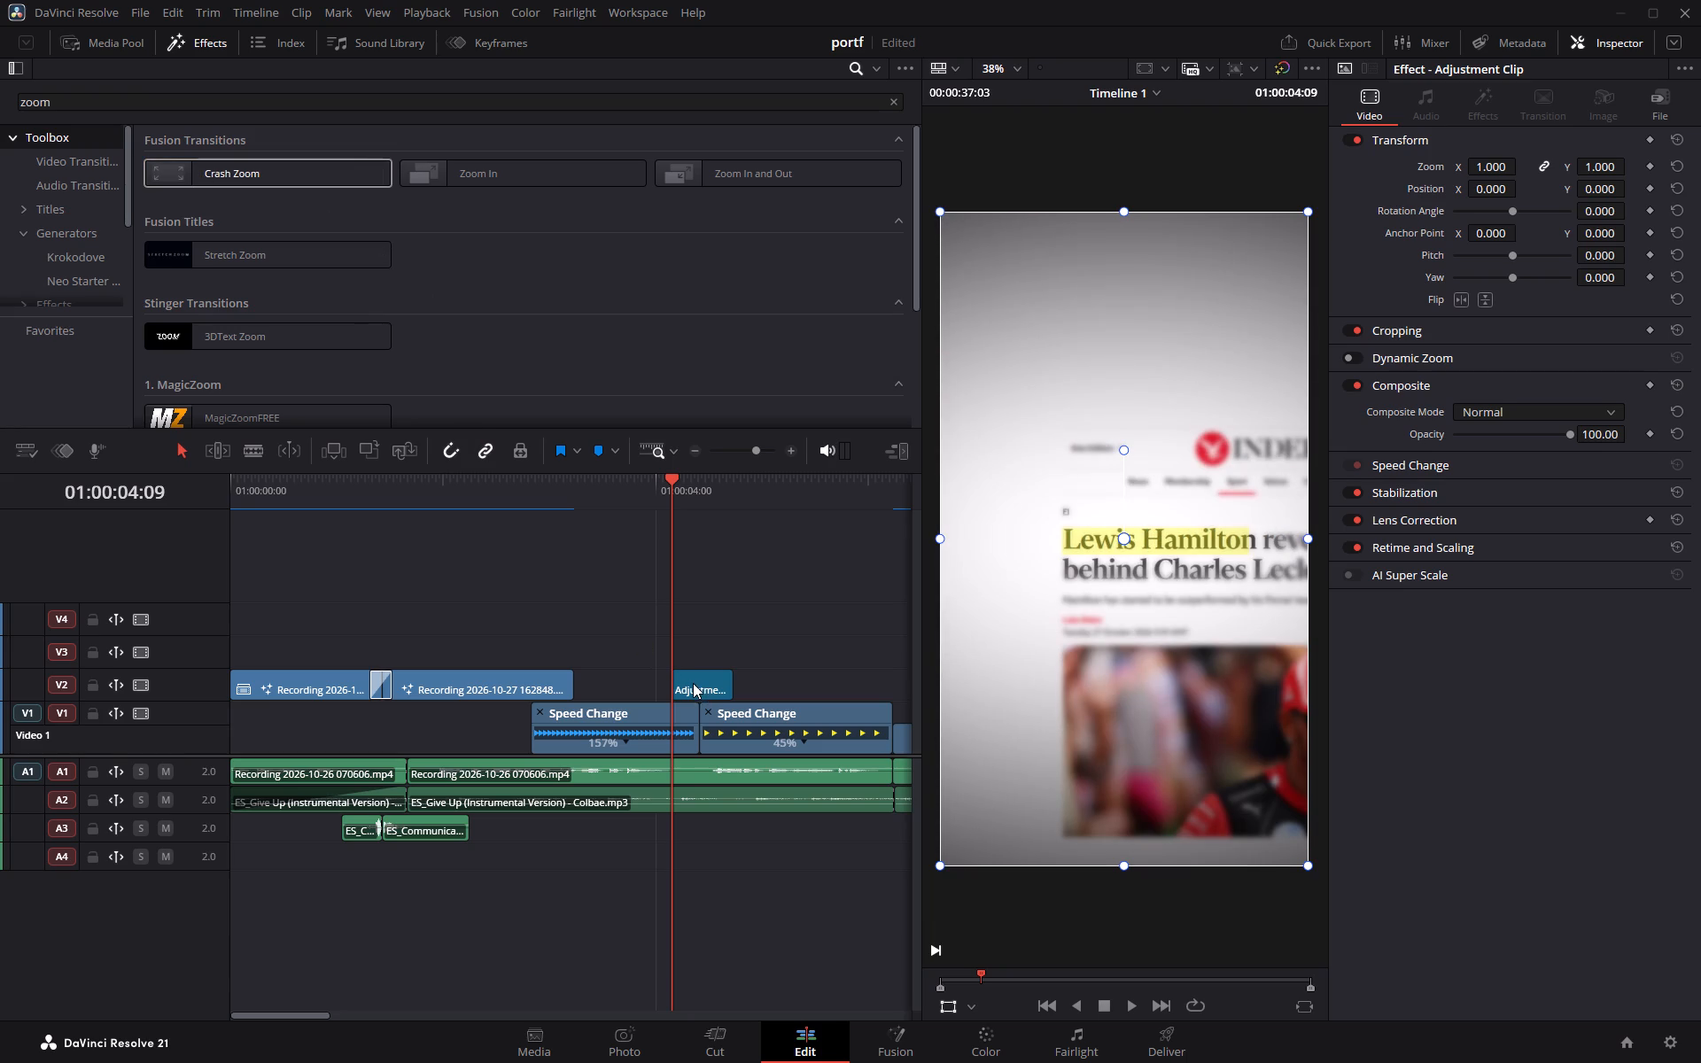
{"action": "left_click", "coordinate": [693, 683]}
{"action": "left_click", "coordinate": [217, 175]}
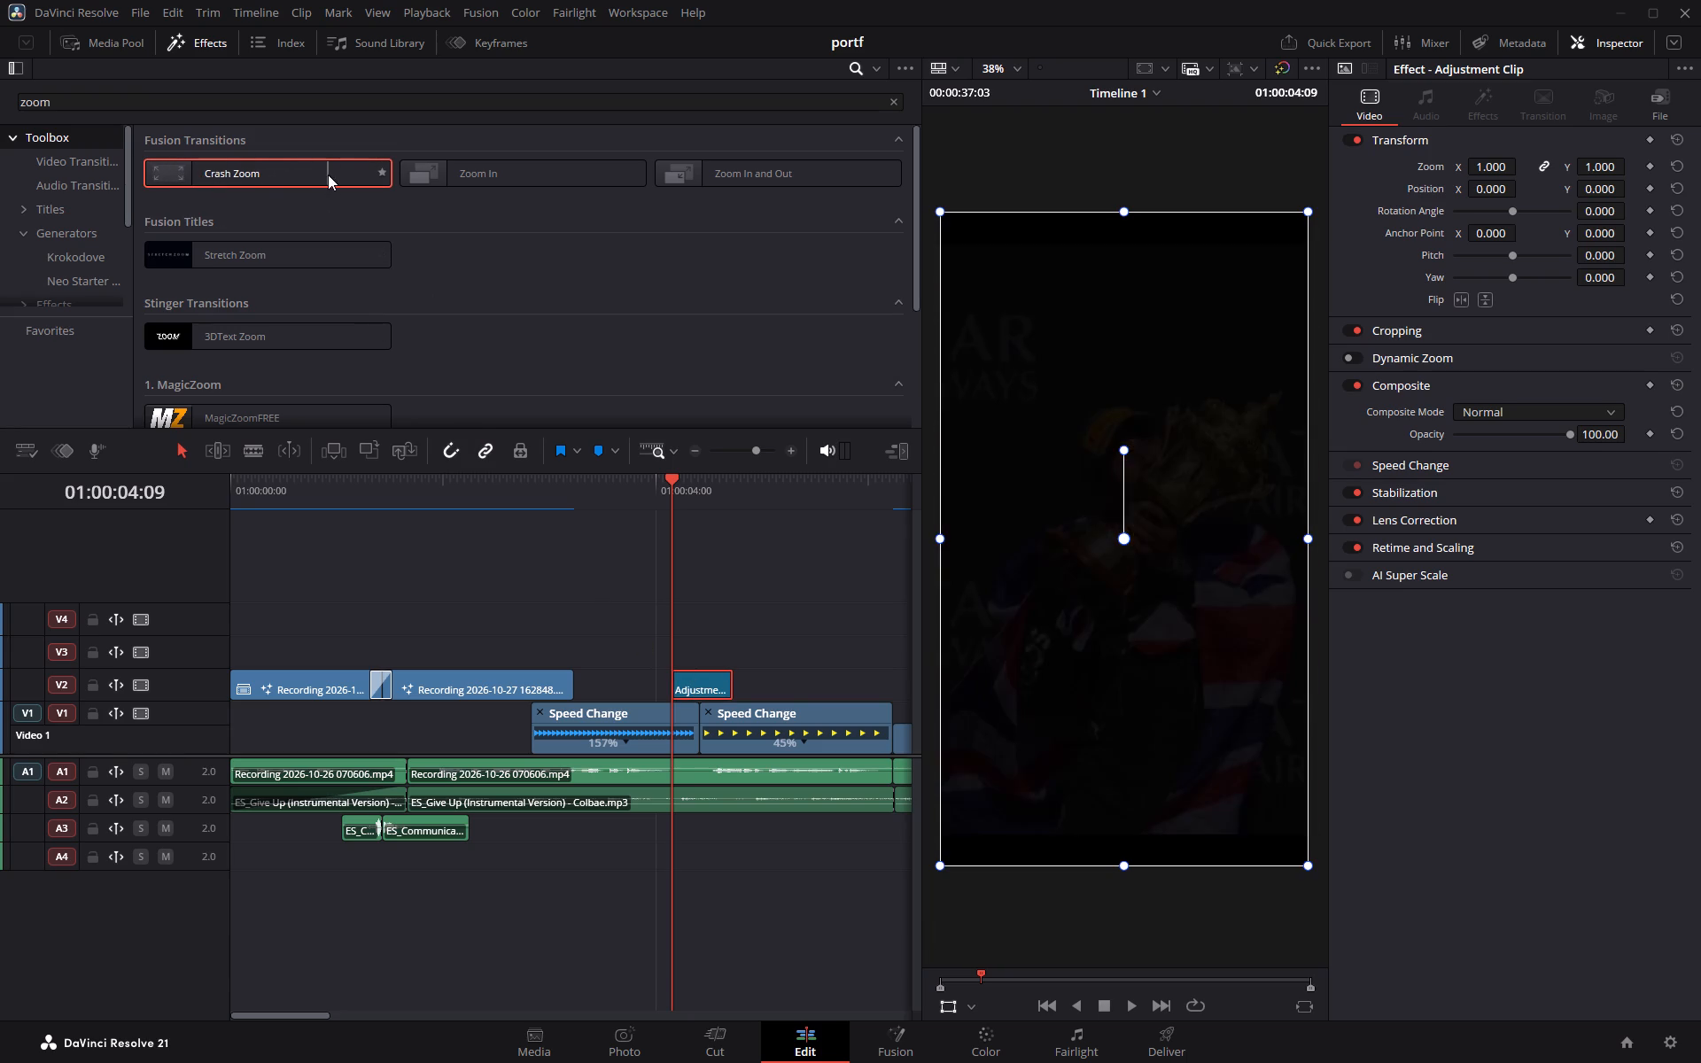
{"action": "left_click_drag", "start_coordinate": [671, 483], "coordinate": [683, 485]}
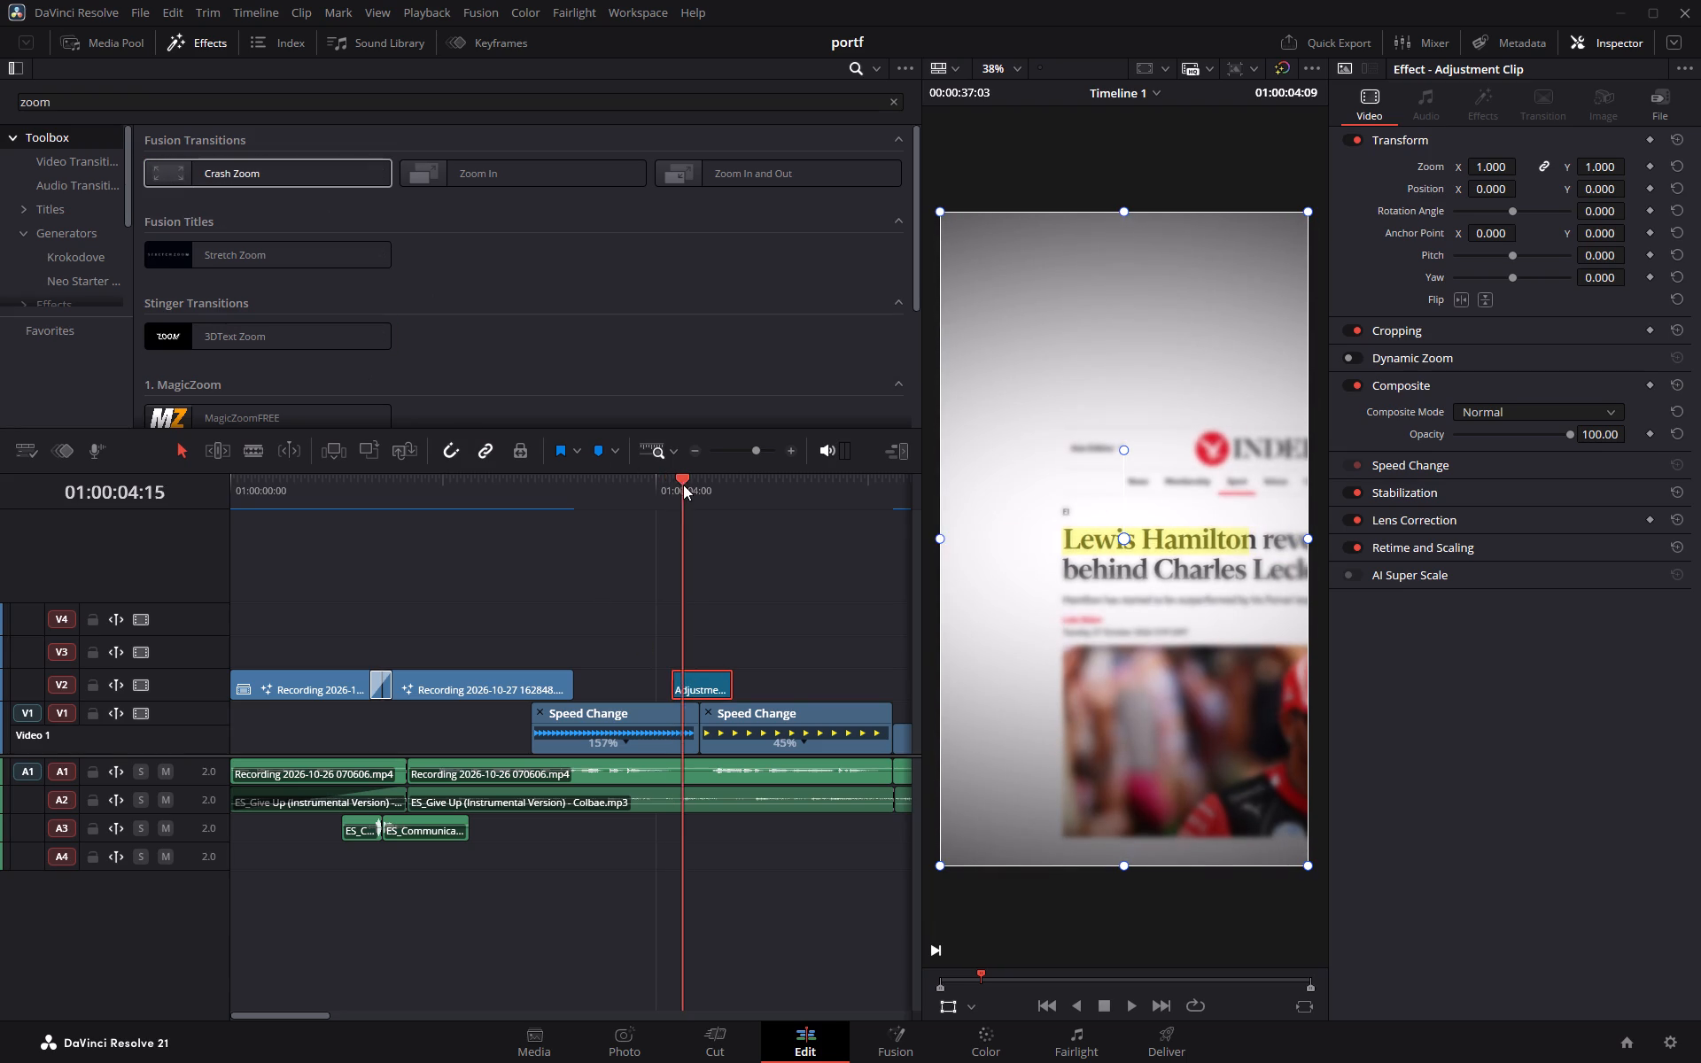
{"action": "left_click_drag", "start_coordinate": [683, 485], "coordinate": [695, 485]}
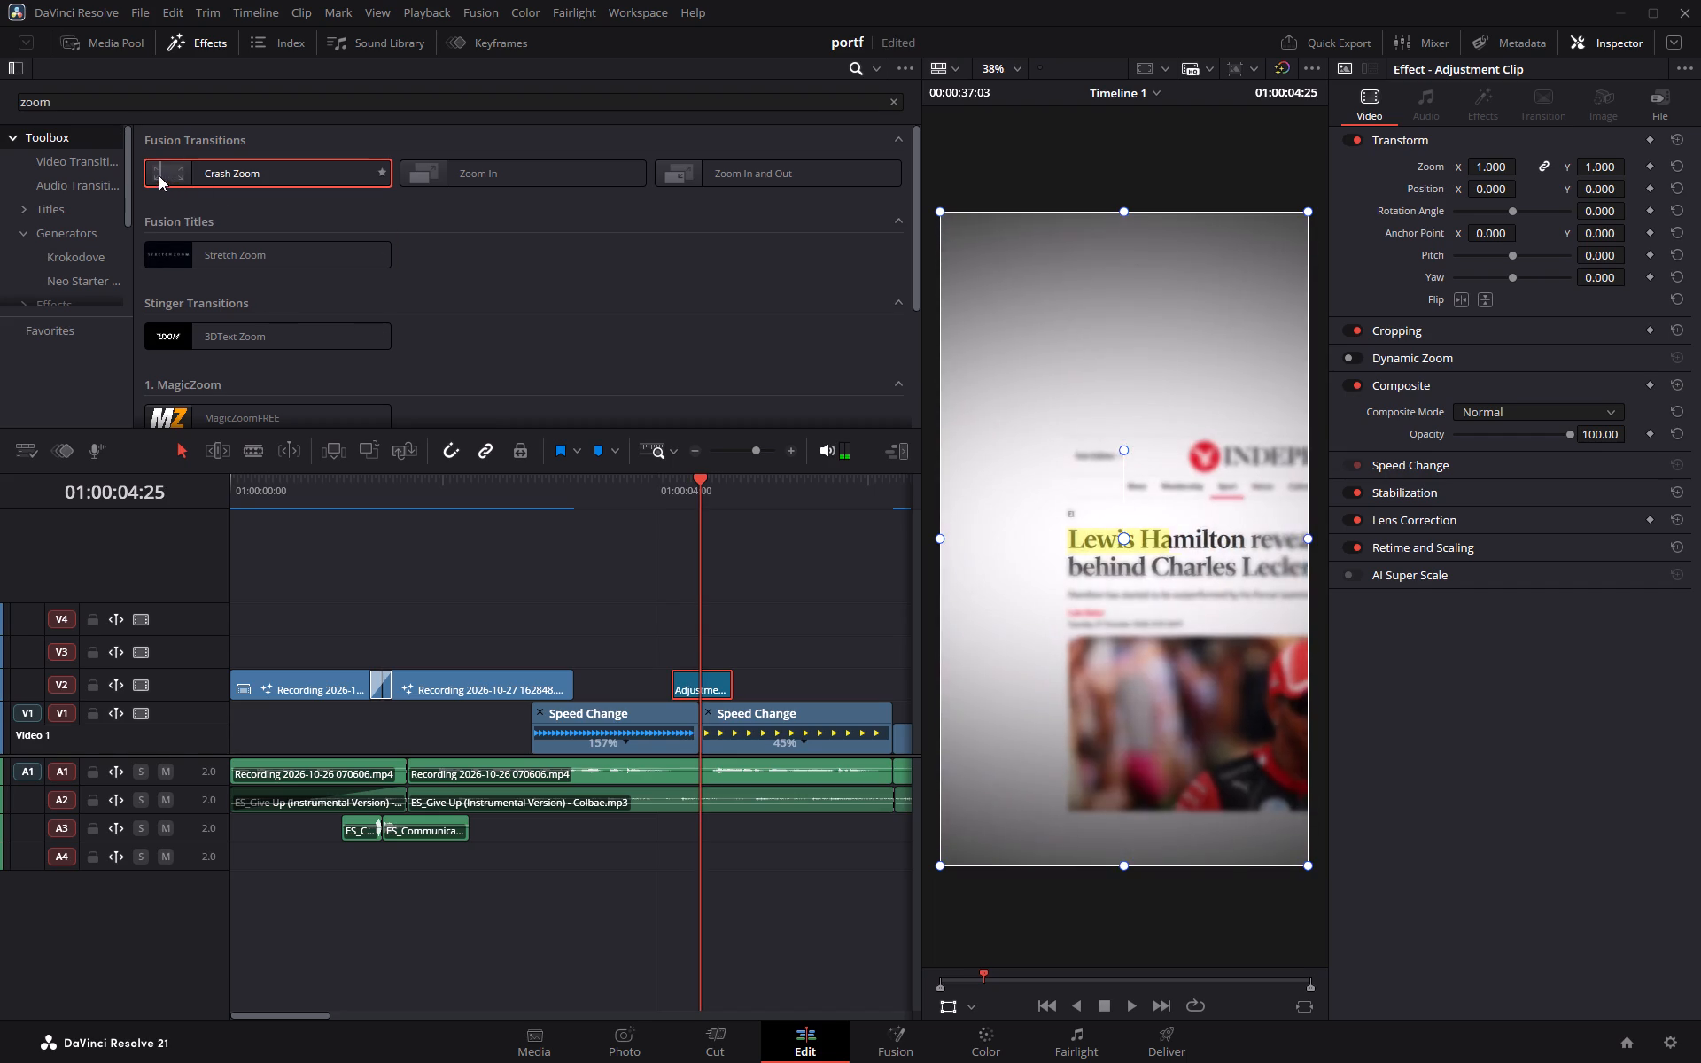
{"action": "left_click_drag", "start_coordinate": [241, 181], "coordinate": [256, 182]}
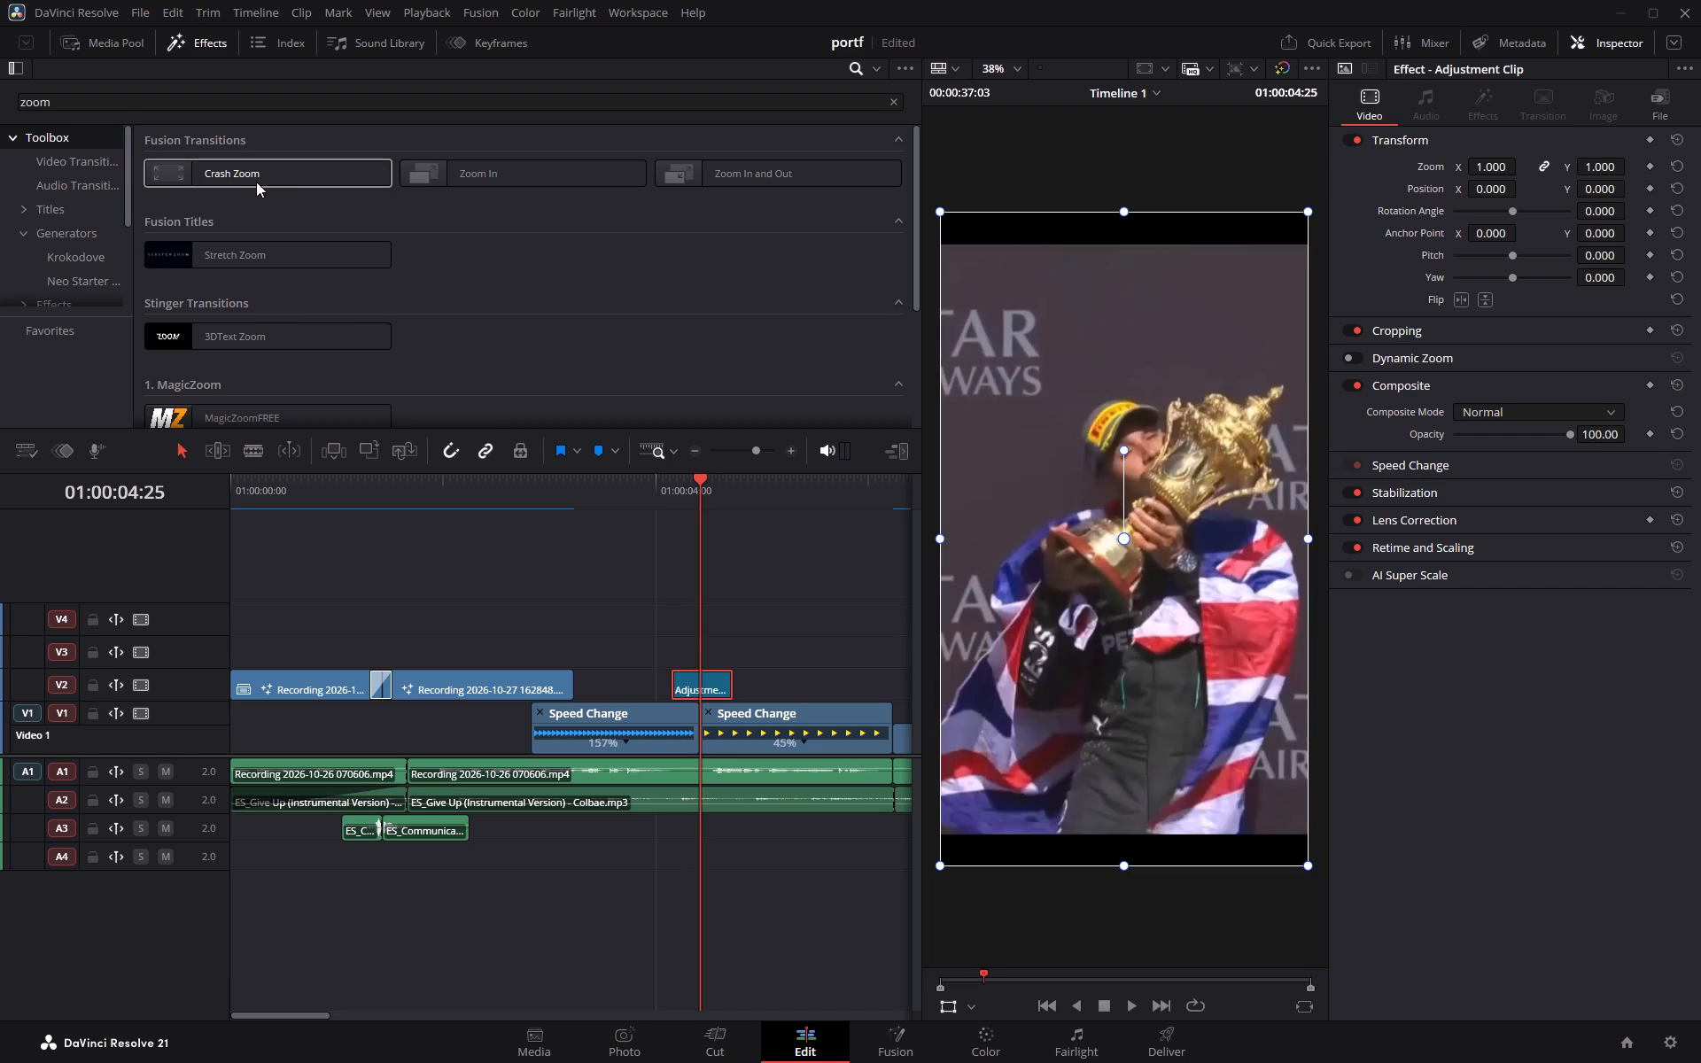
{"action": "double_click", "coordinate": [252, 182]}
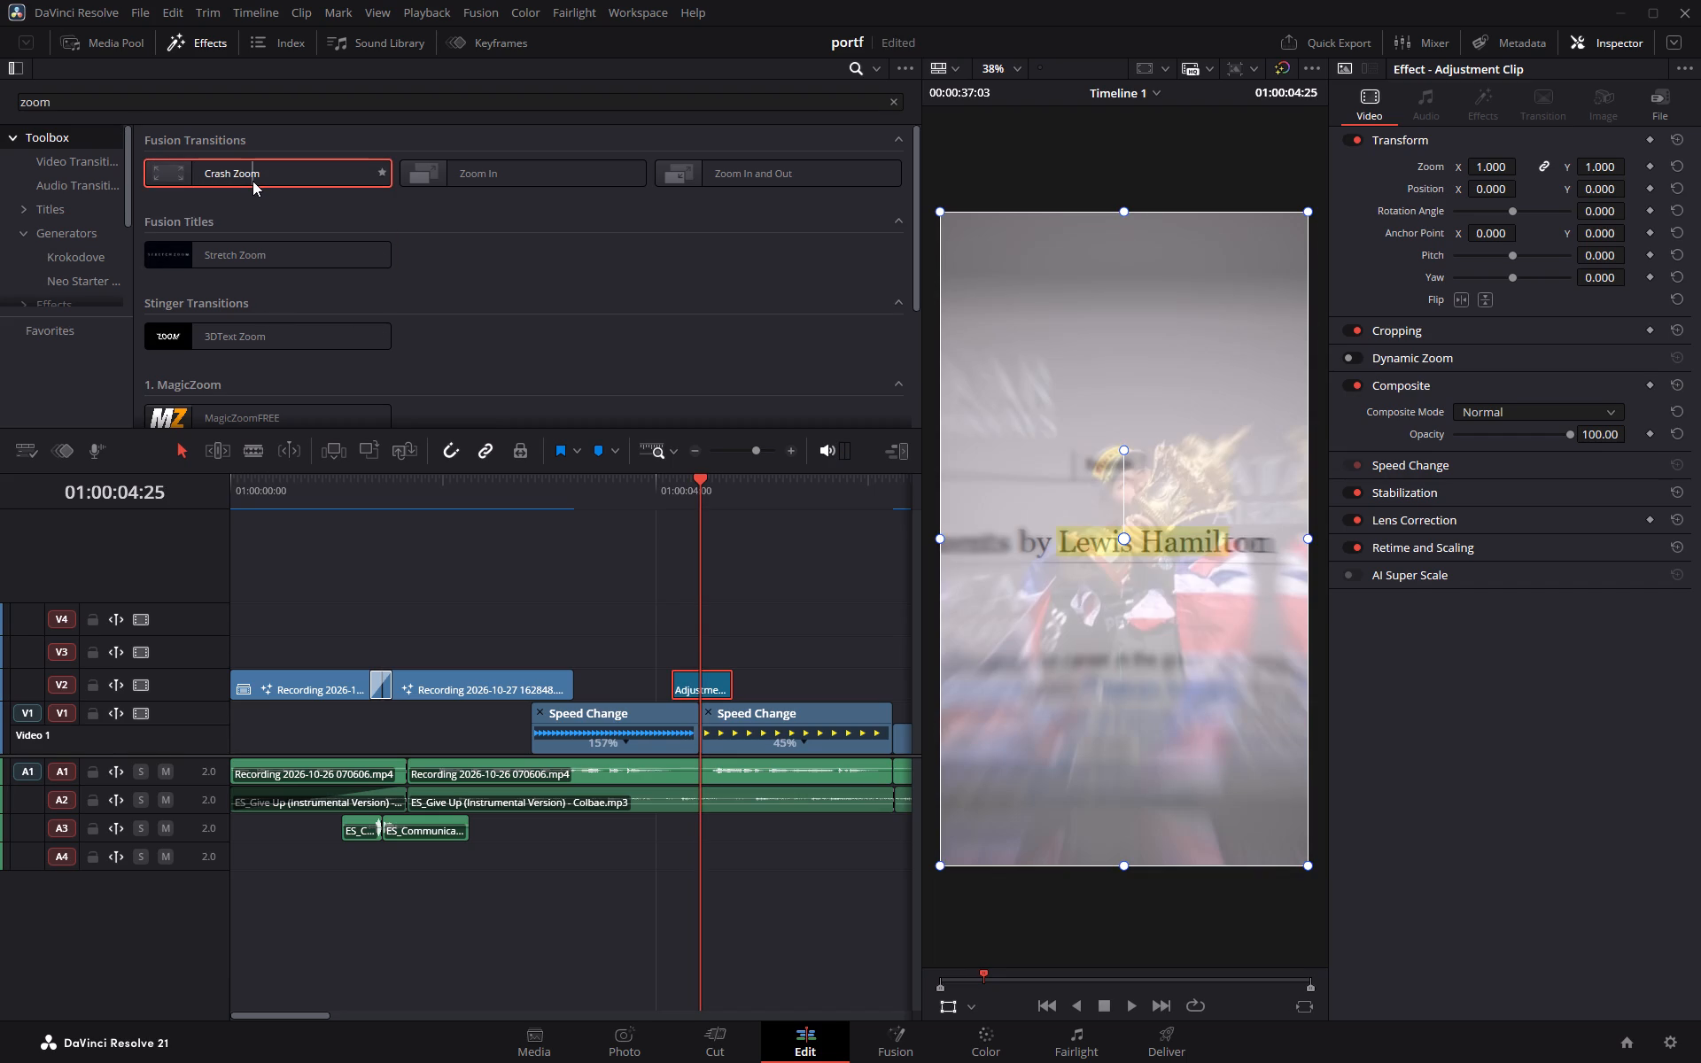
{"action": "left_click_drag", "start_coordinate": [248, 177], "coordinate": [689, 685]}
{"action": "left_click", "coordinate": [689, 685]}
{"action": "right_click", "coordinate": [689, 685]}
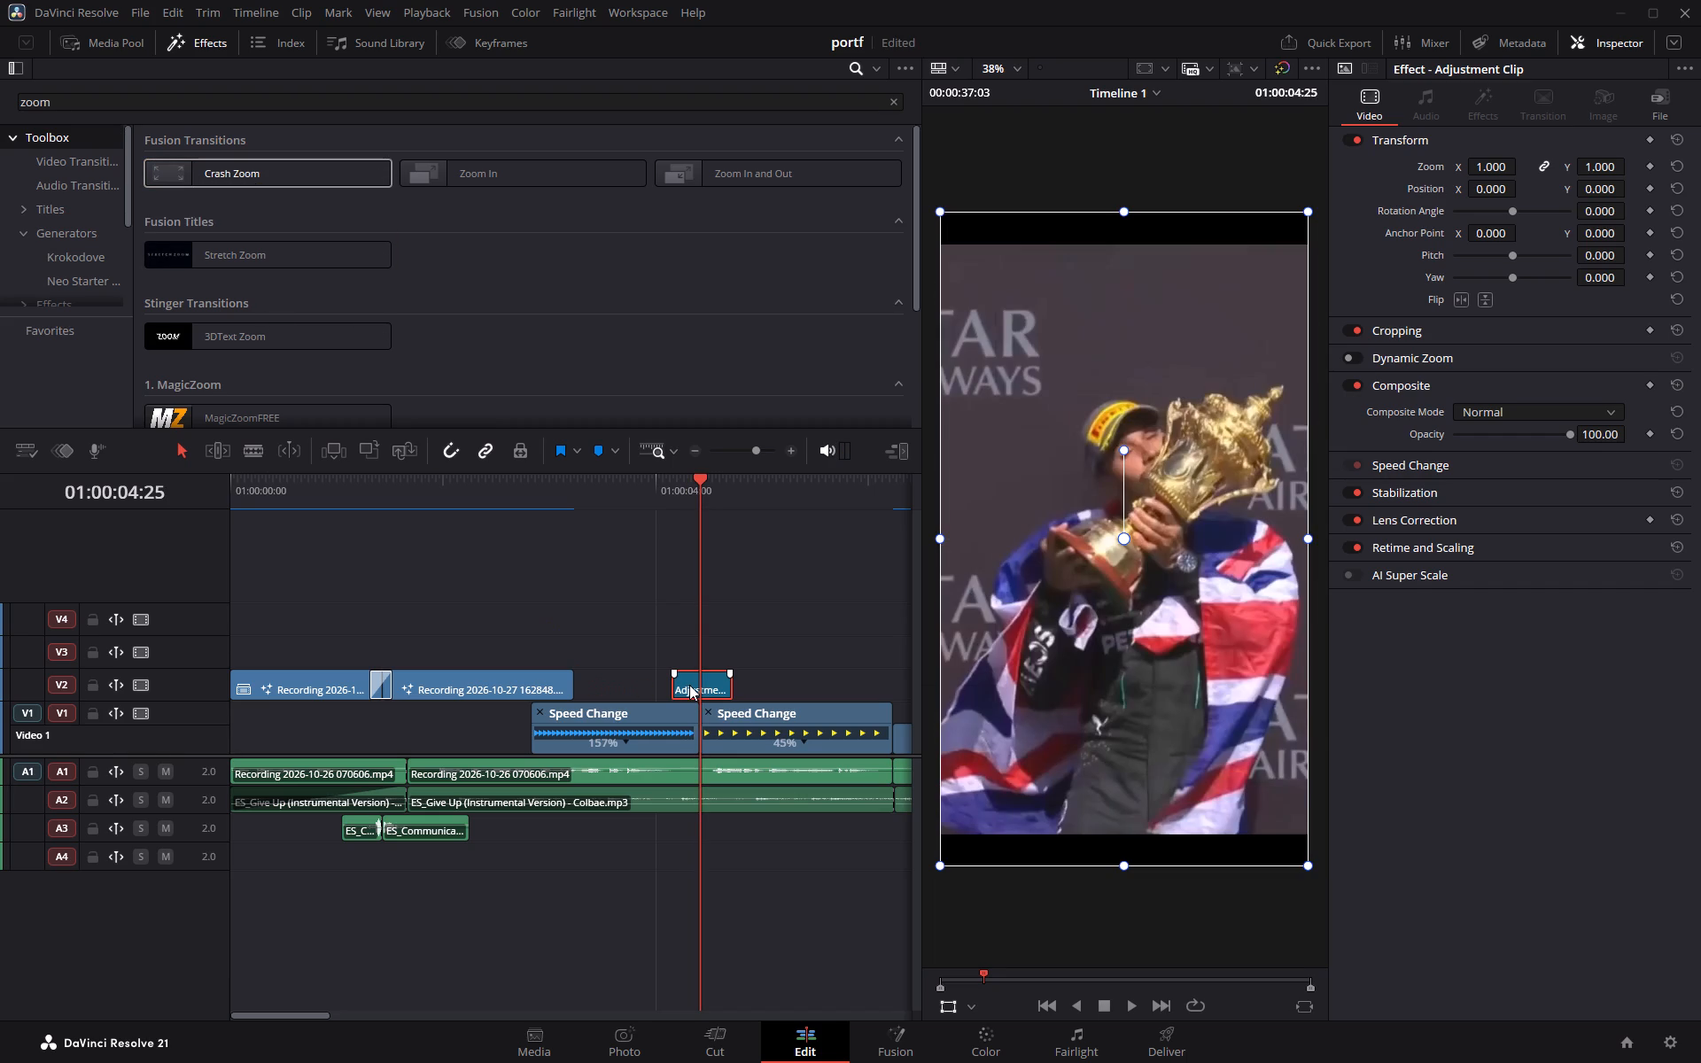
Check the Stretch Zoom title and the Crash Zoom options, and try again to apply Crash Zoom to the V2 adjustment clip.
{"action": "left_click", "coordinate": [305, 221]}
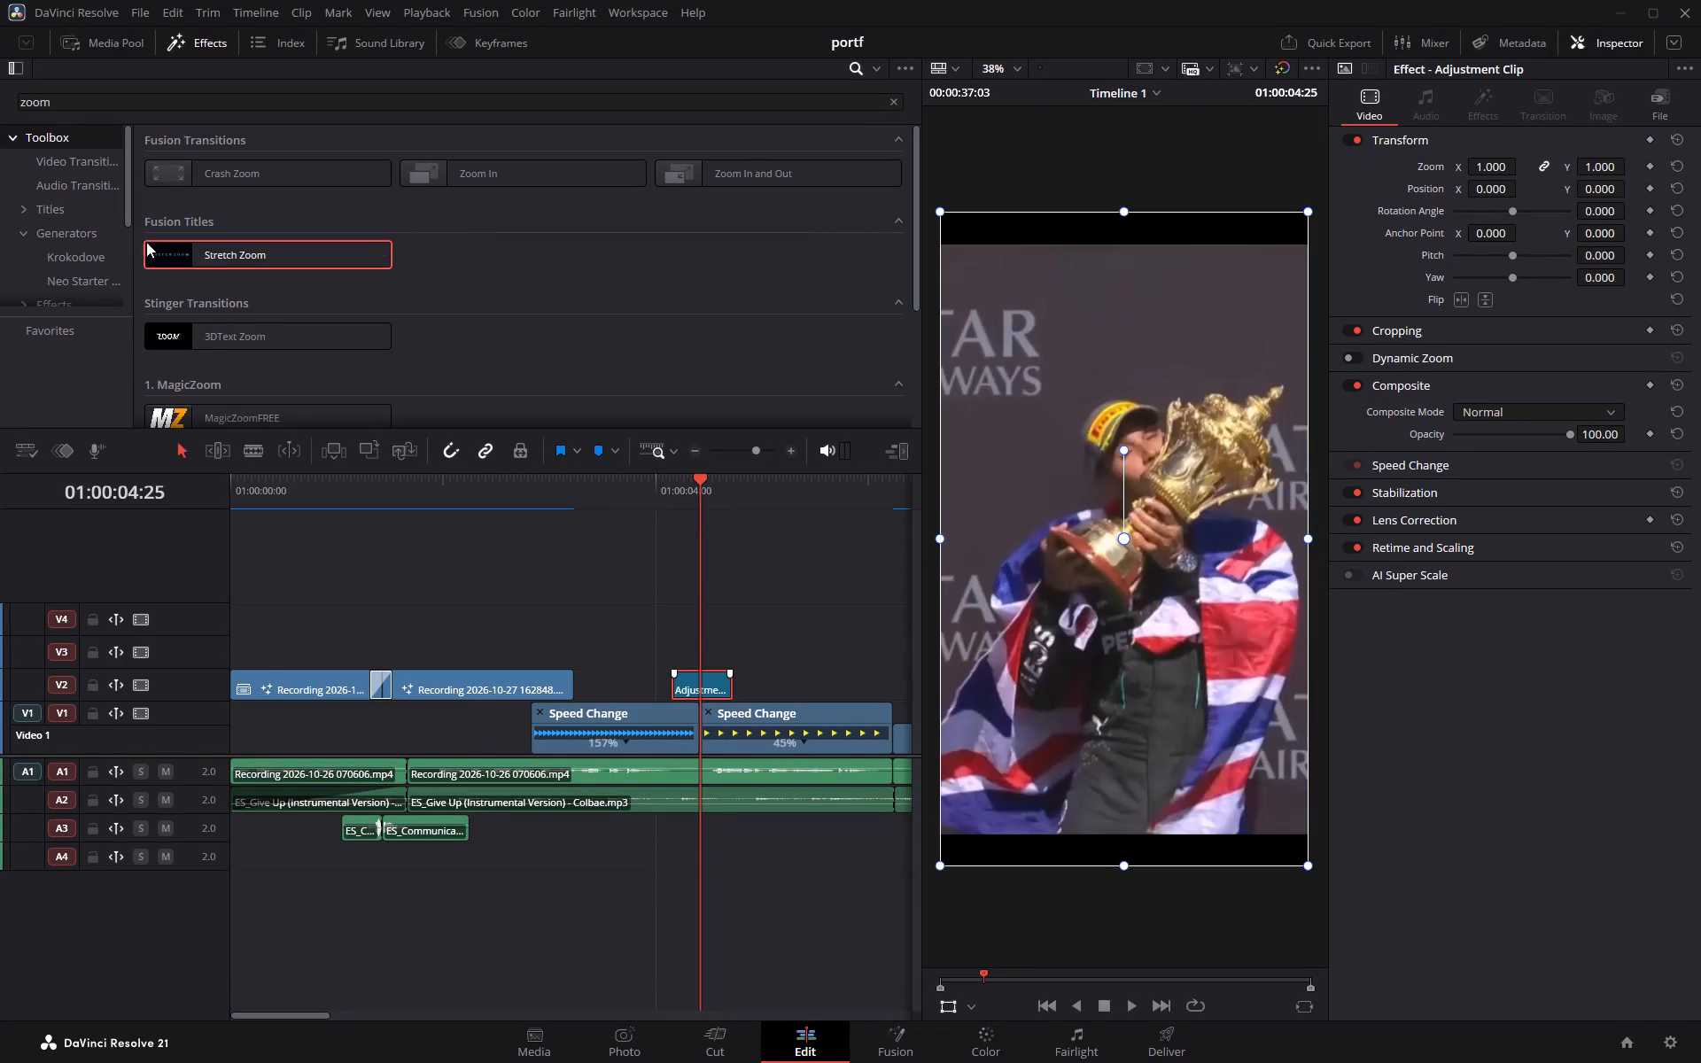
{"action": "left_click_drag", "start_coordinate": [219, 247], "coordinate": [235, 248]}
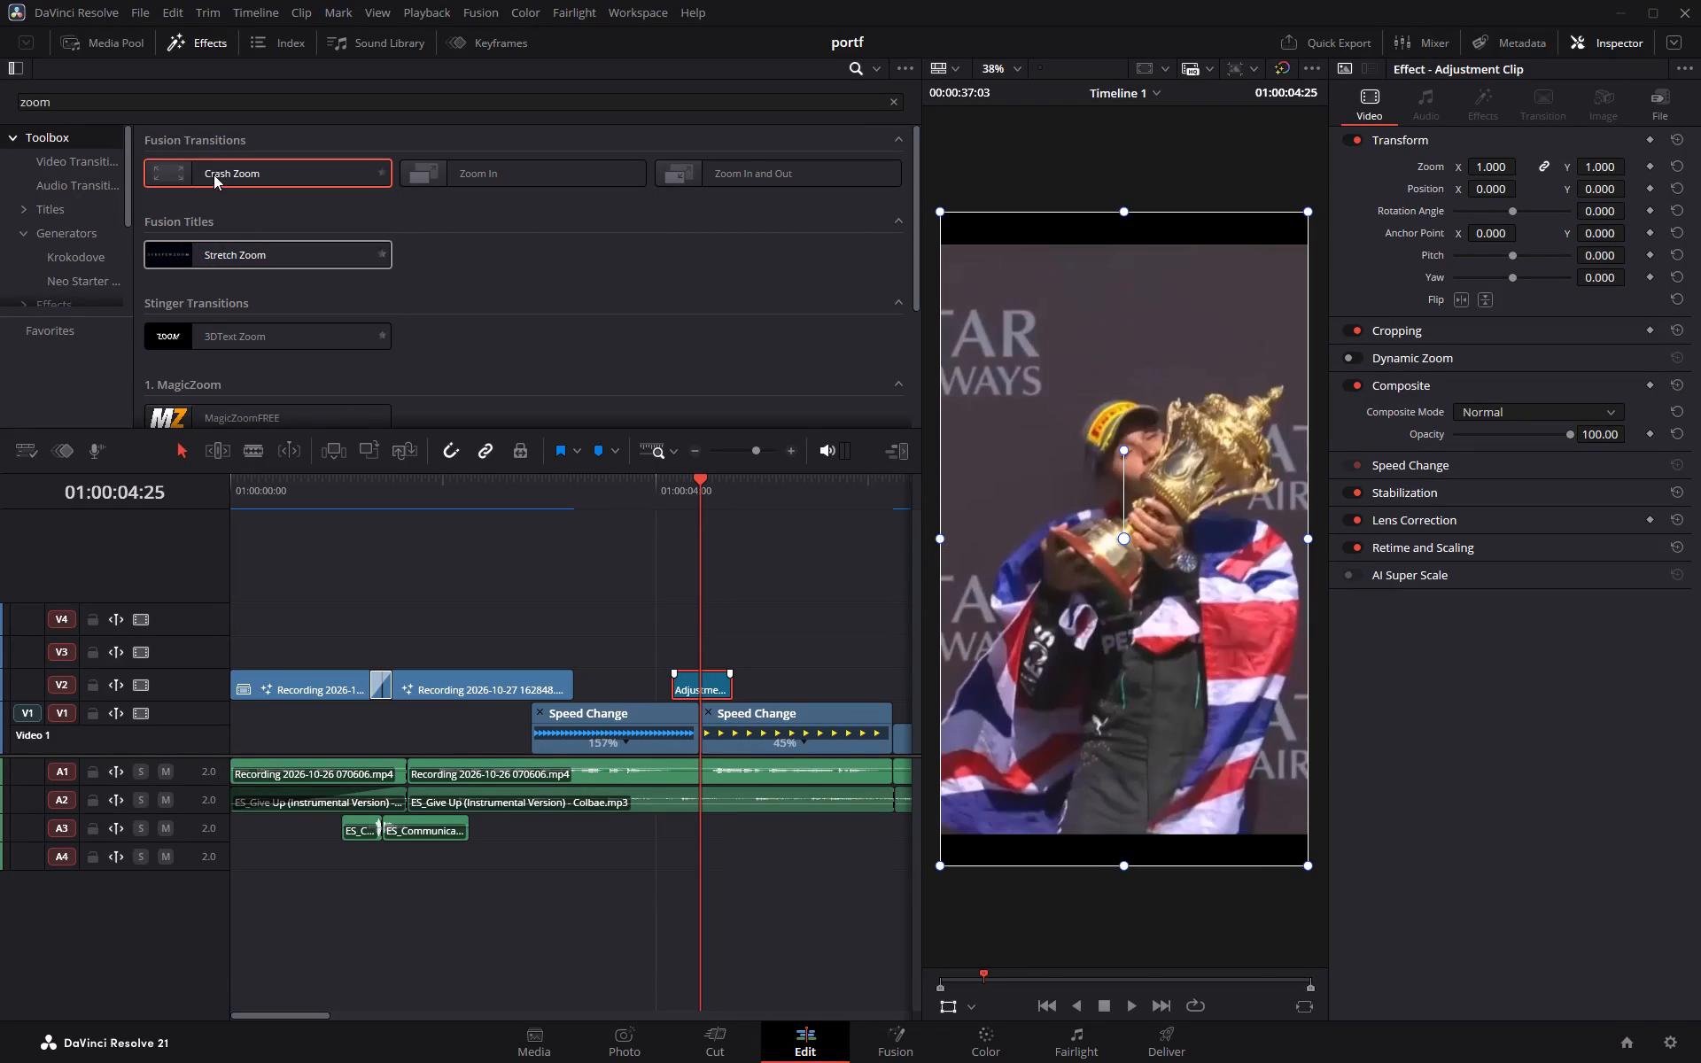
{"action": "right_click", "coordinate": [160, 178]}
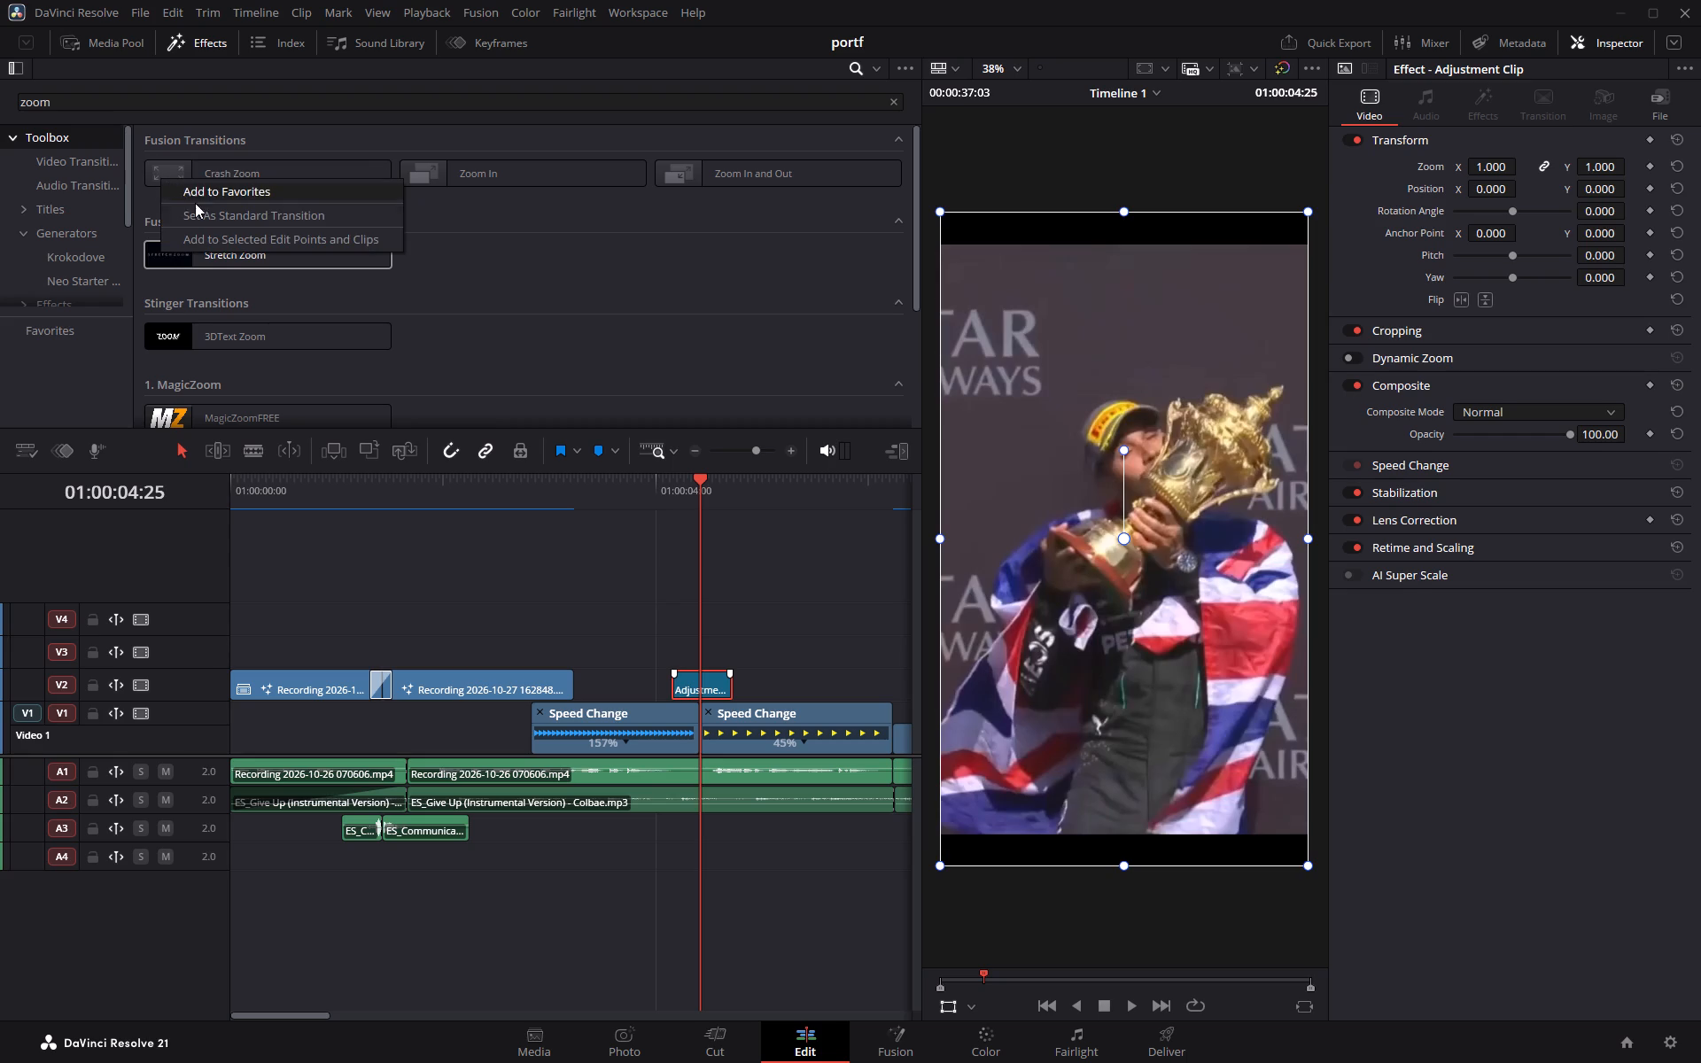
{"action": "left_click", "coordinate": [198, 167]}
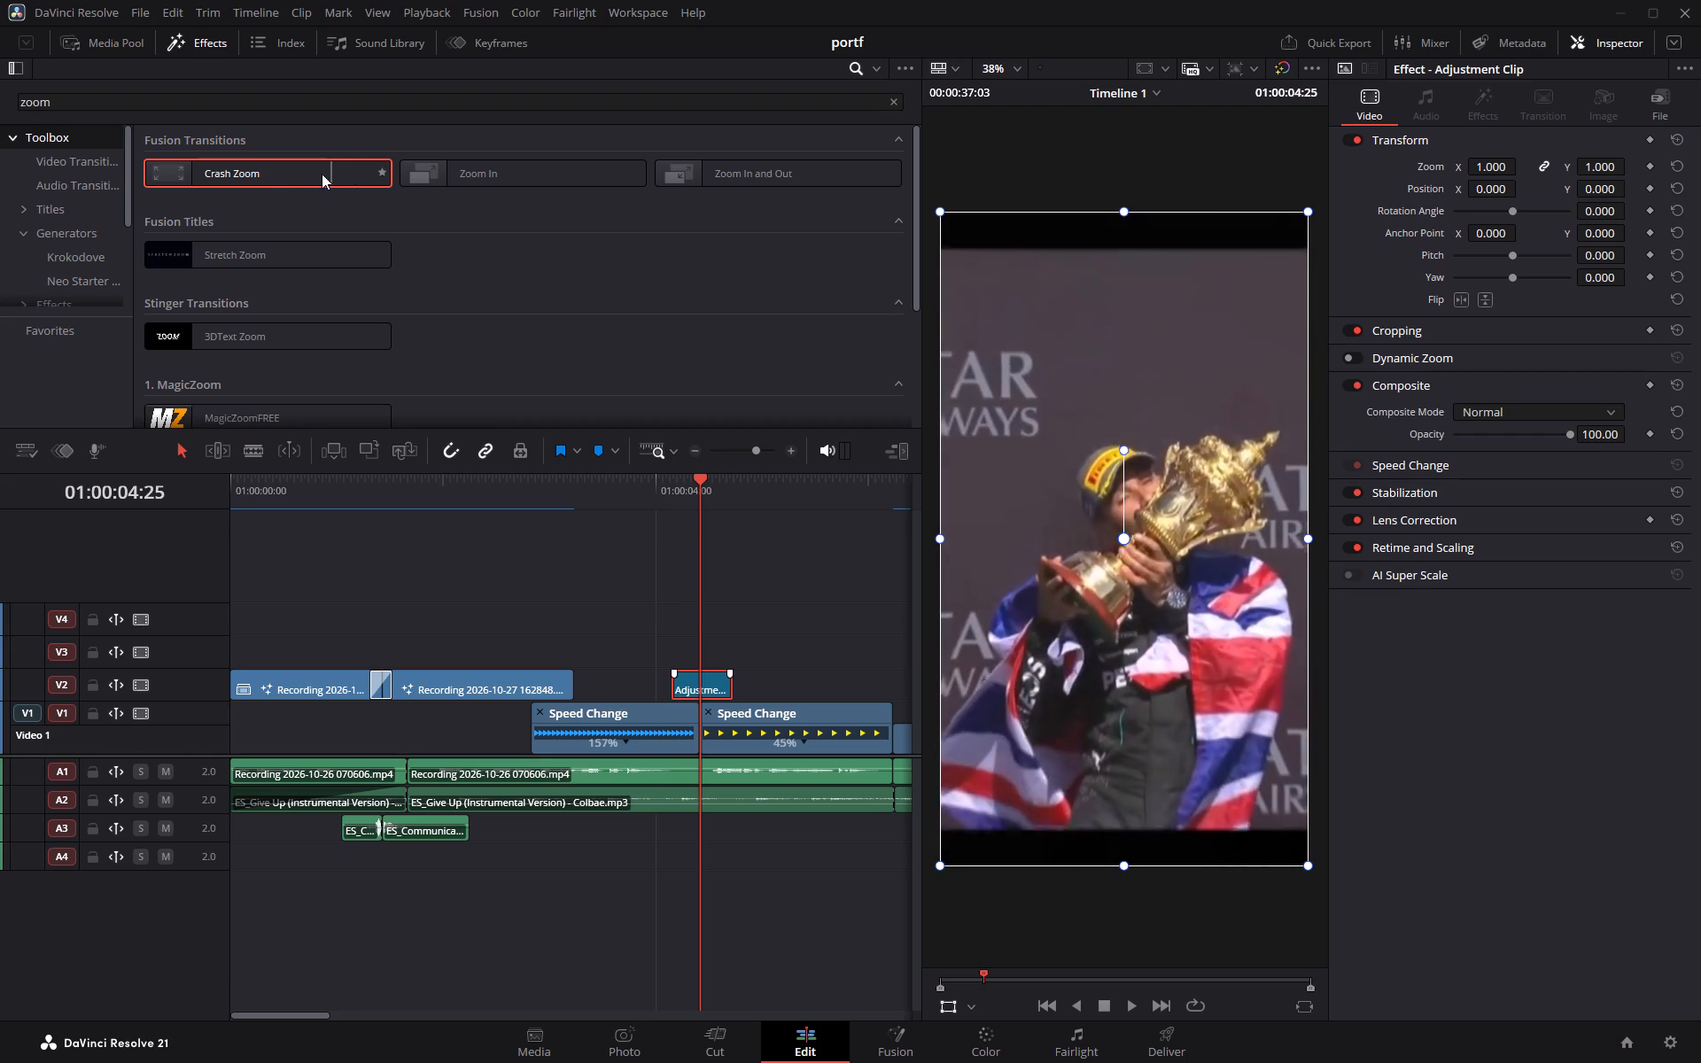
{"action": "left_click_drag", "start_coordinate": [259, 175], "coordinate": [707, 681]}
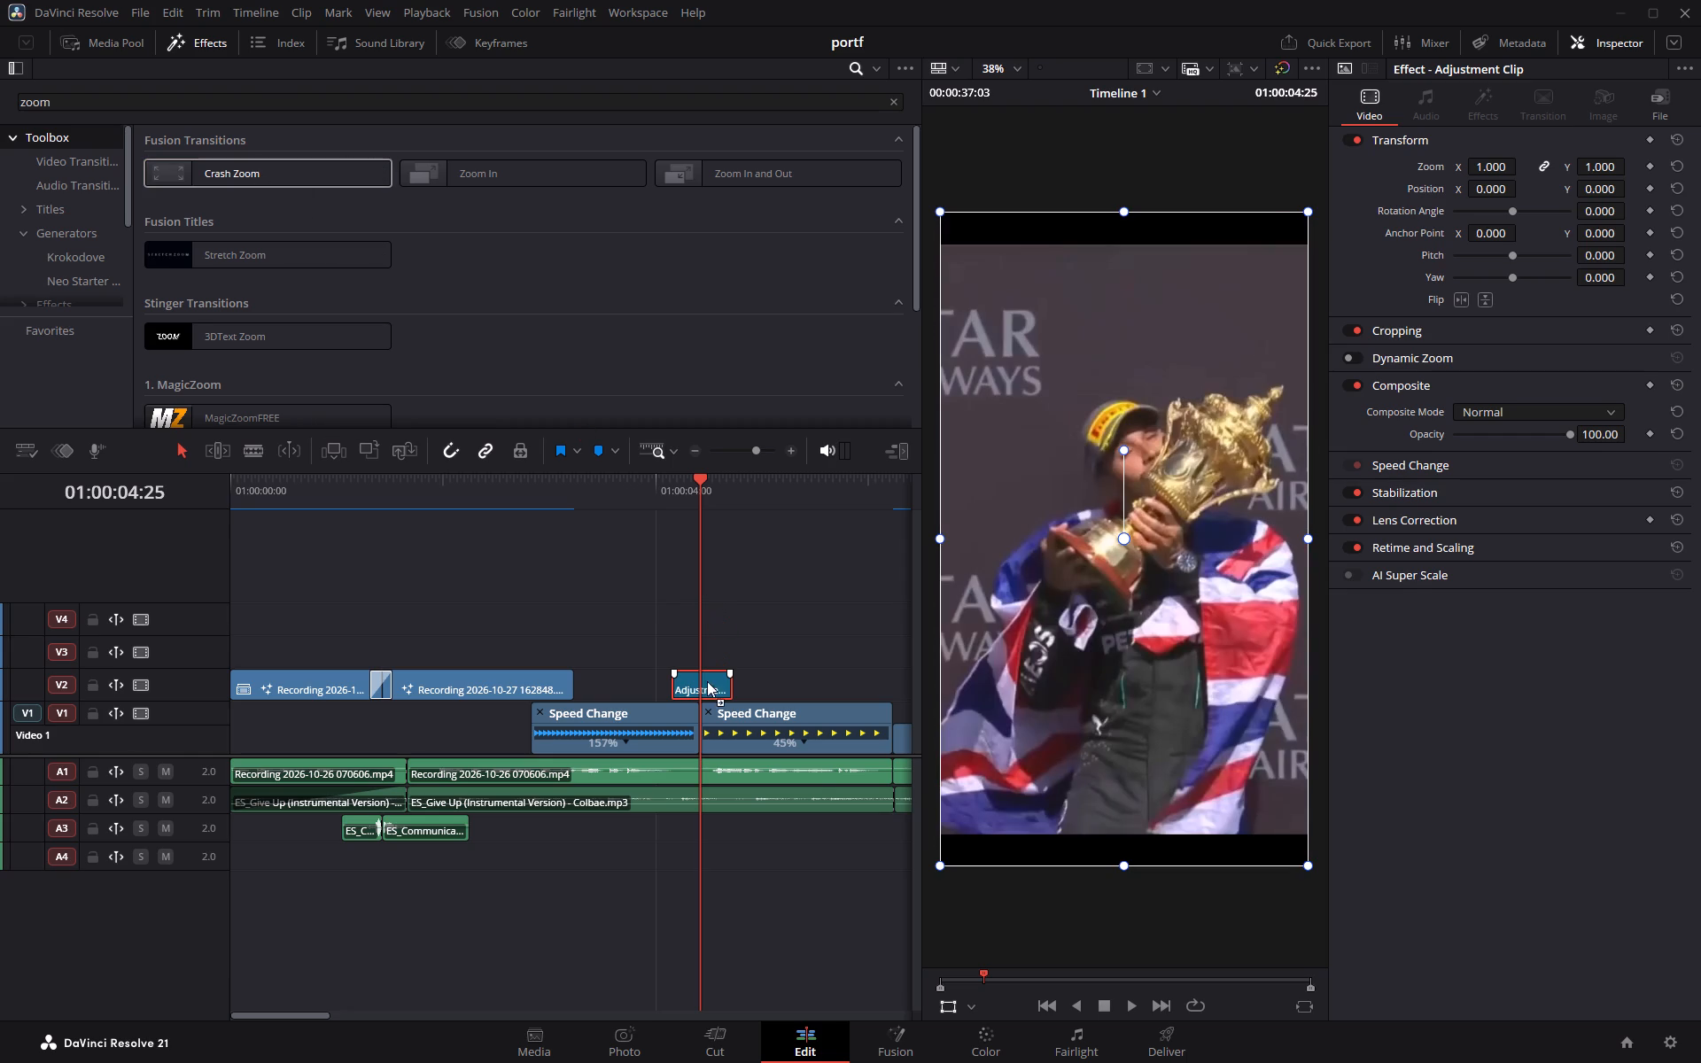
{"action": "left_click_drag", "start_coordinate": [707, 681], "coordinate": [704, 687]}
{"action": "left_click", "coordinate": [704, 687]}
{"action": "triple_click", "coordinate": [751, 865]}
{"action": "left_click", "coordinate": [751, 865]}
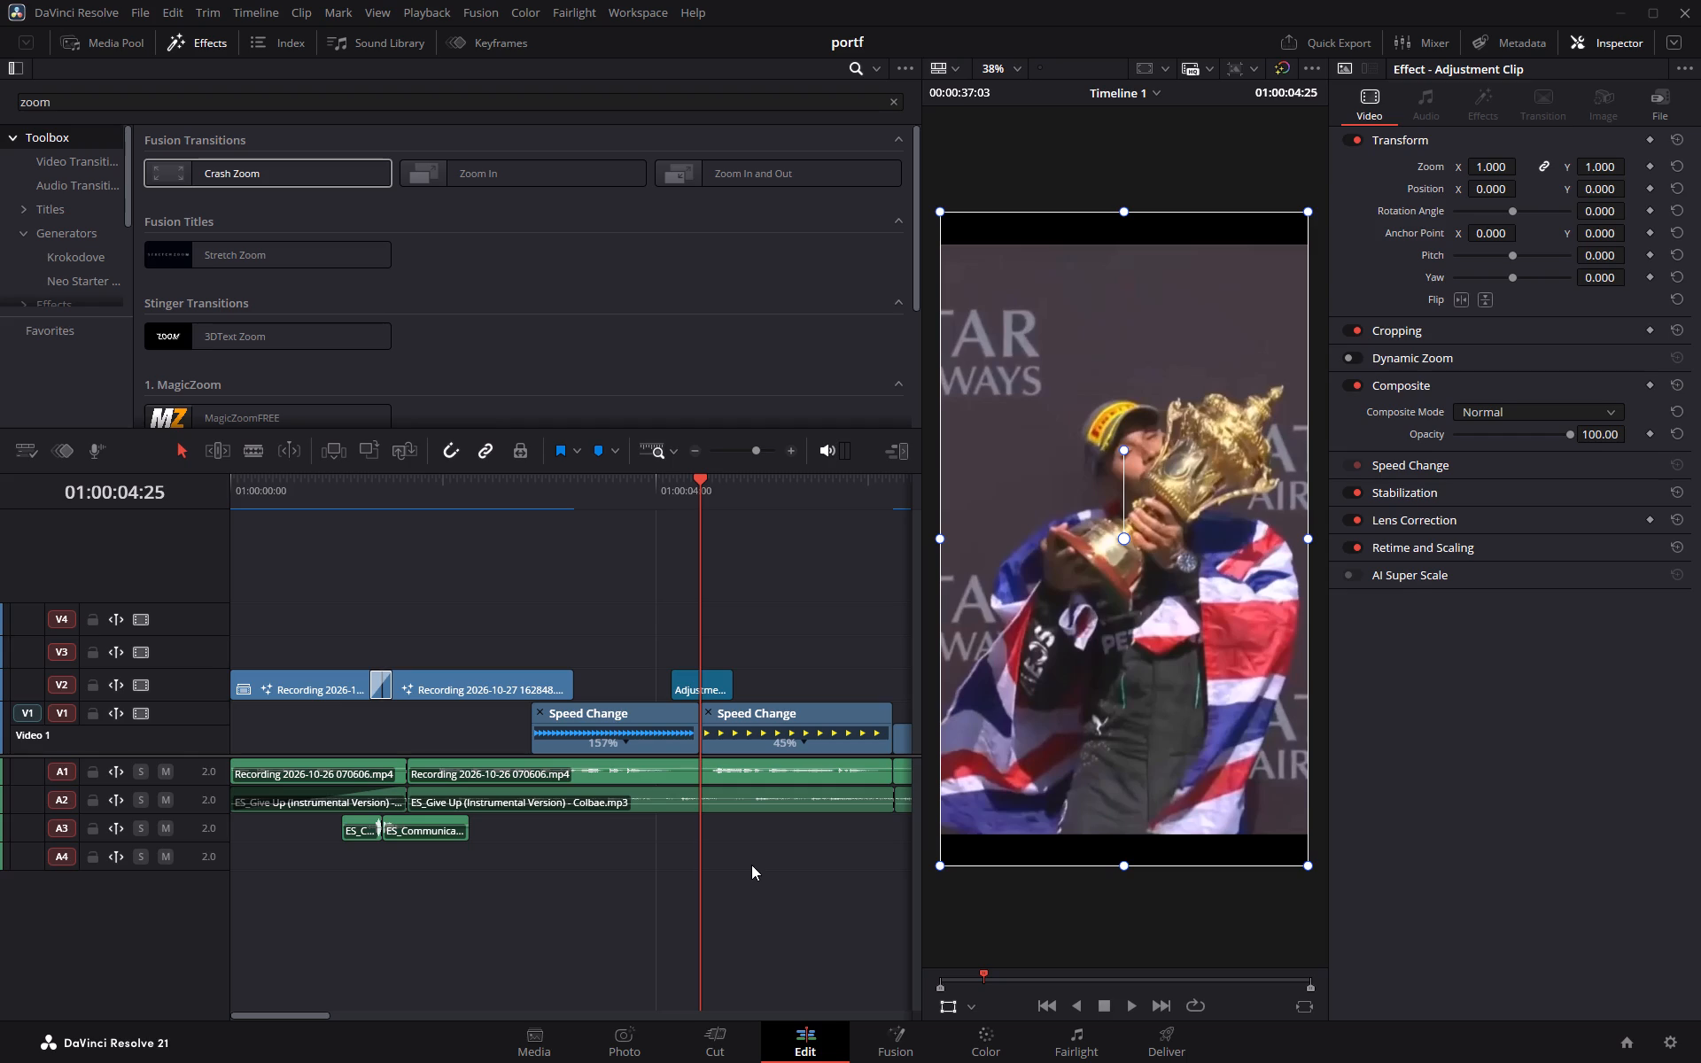
Hide the retime controls on both V1 clips, the slowed trophy clip and Compound Clip 2.
{"action": "triple_click", "coordinate": [751, 865]}
{"action": "left_click", "coordinate": [751, 865]}
{"action": "double_click", "coordinate": [782, 710]}
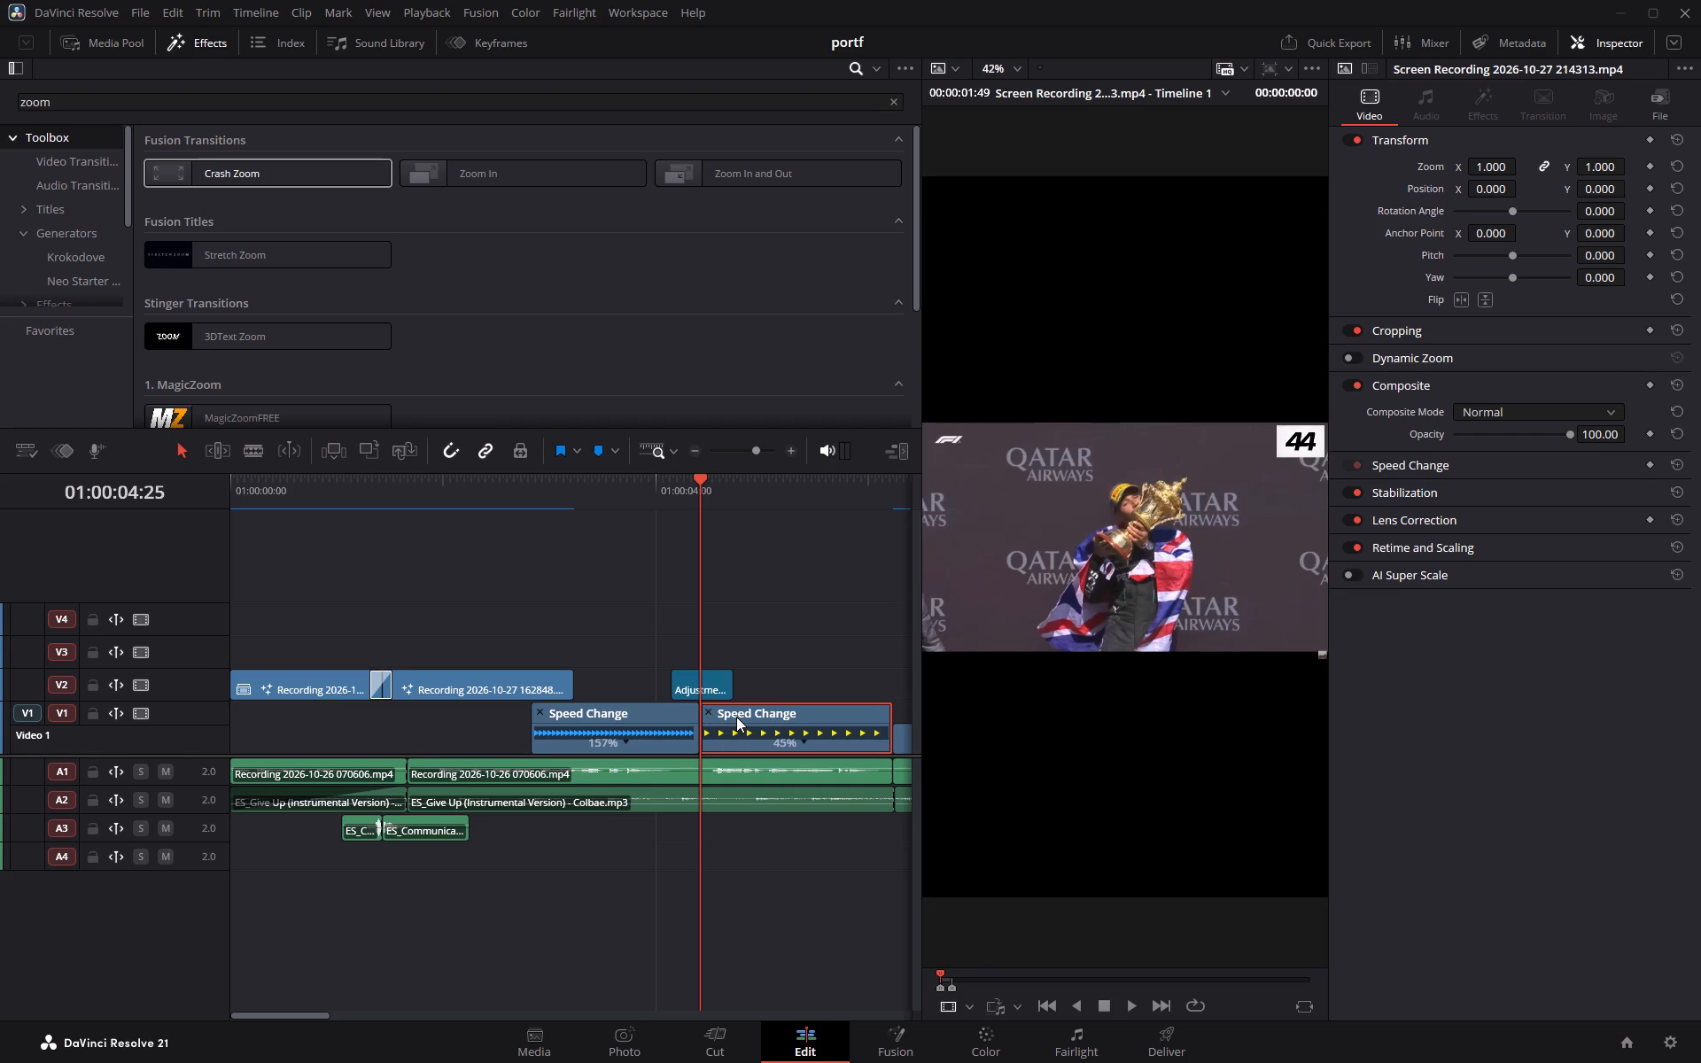
{"action": "key", "text": "ctrl+r"}
{"action": "left_click_drag", "start_coordinate": [695, 476], "coordinate": [711, 477]}
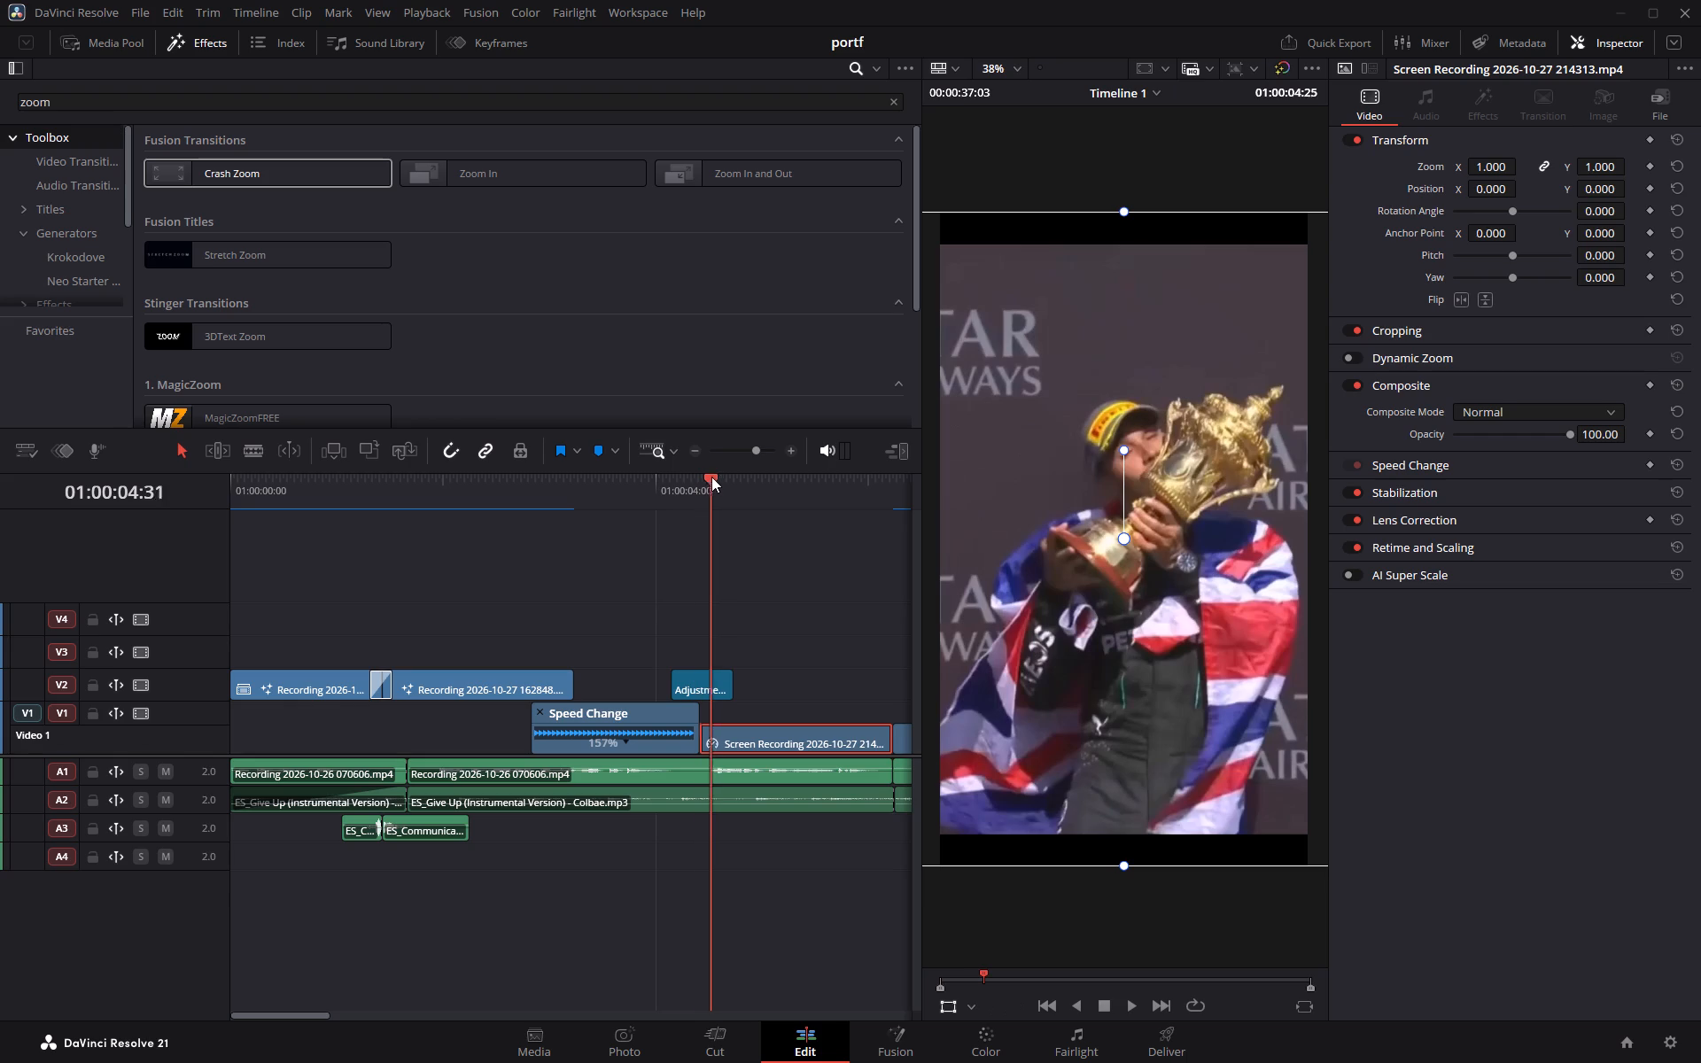
{"action": "left_click_drag", "start_coordinate": [711, 477], "coordinate": [853, 492]}
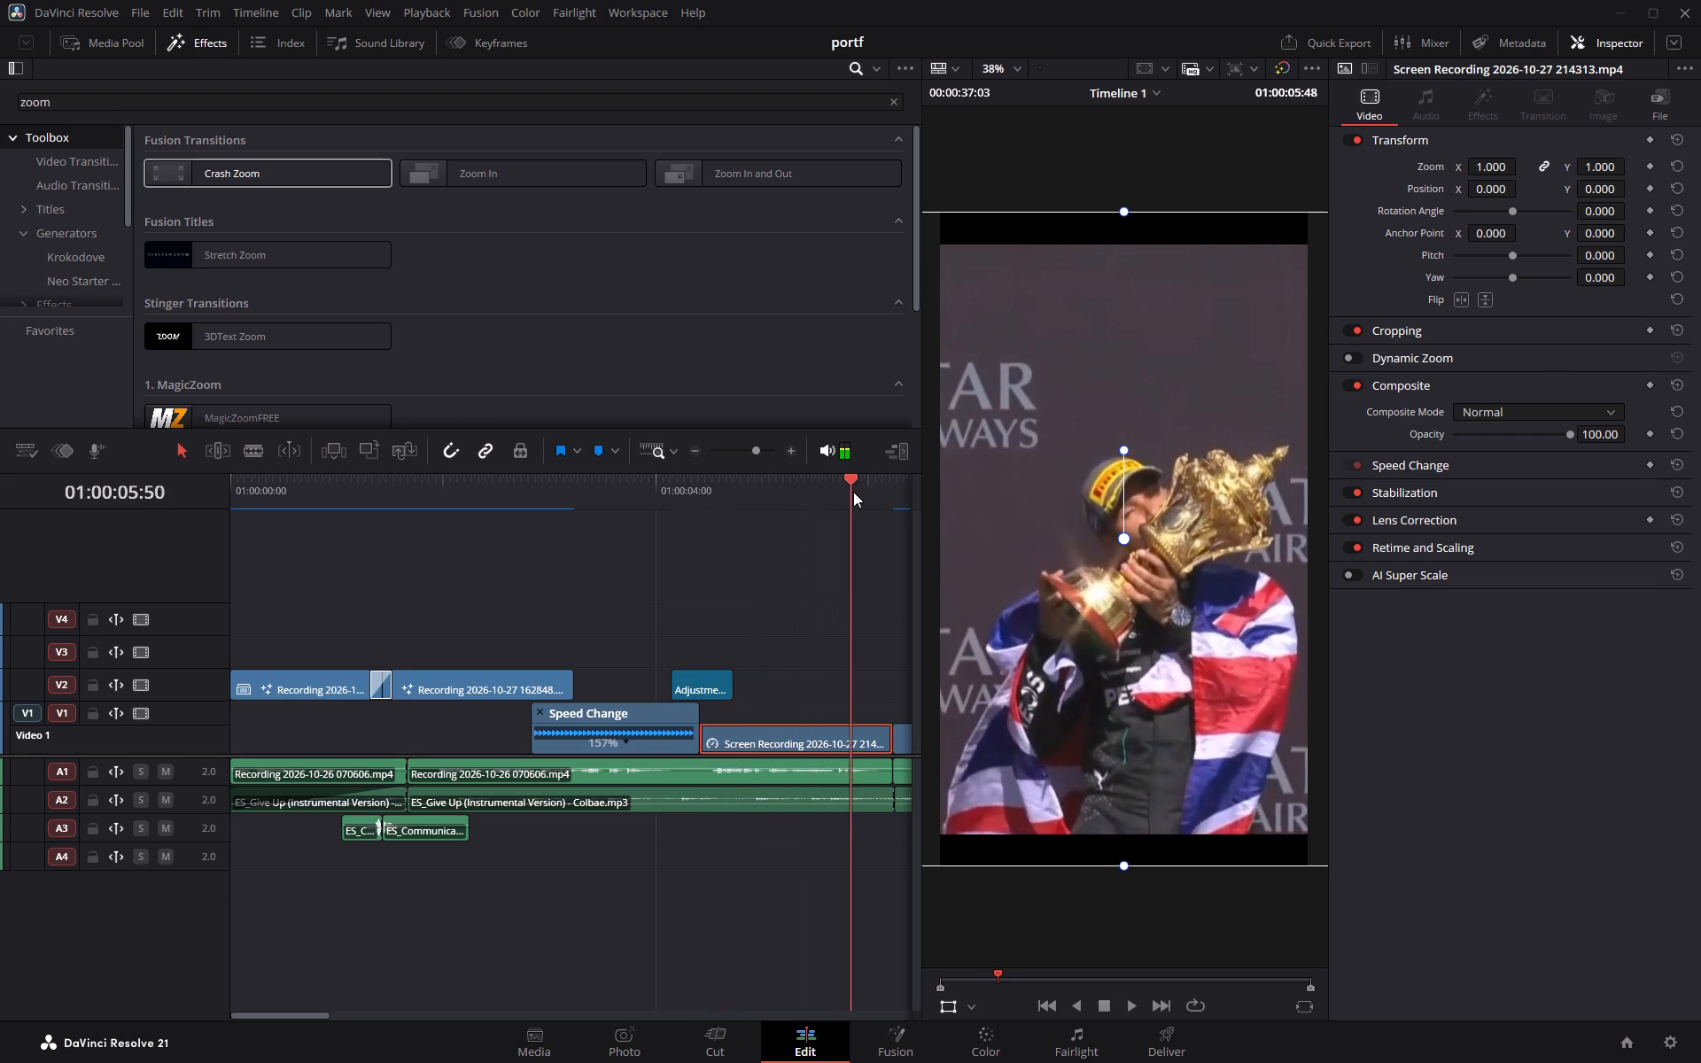
{"action": "left_click_drag", "start_coordinate": [853, 492], "coordinate": [649, 488]}
{"action": "left_click", "coordinate": [629, 716]}
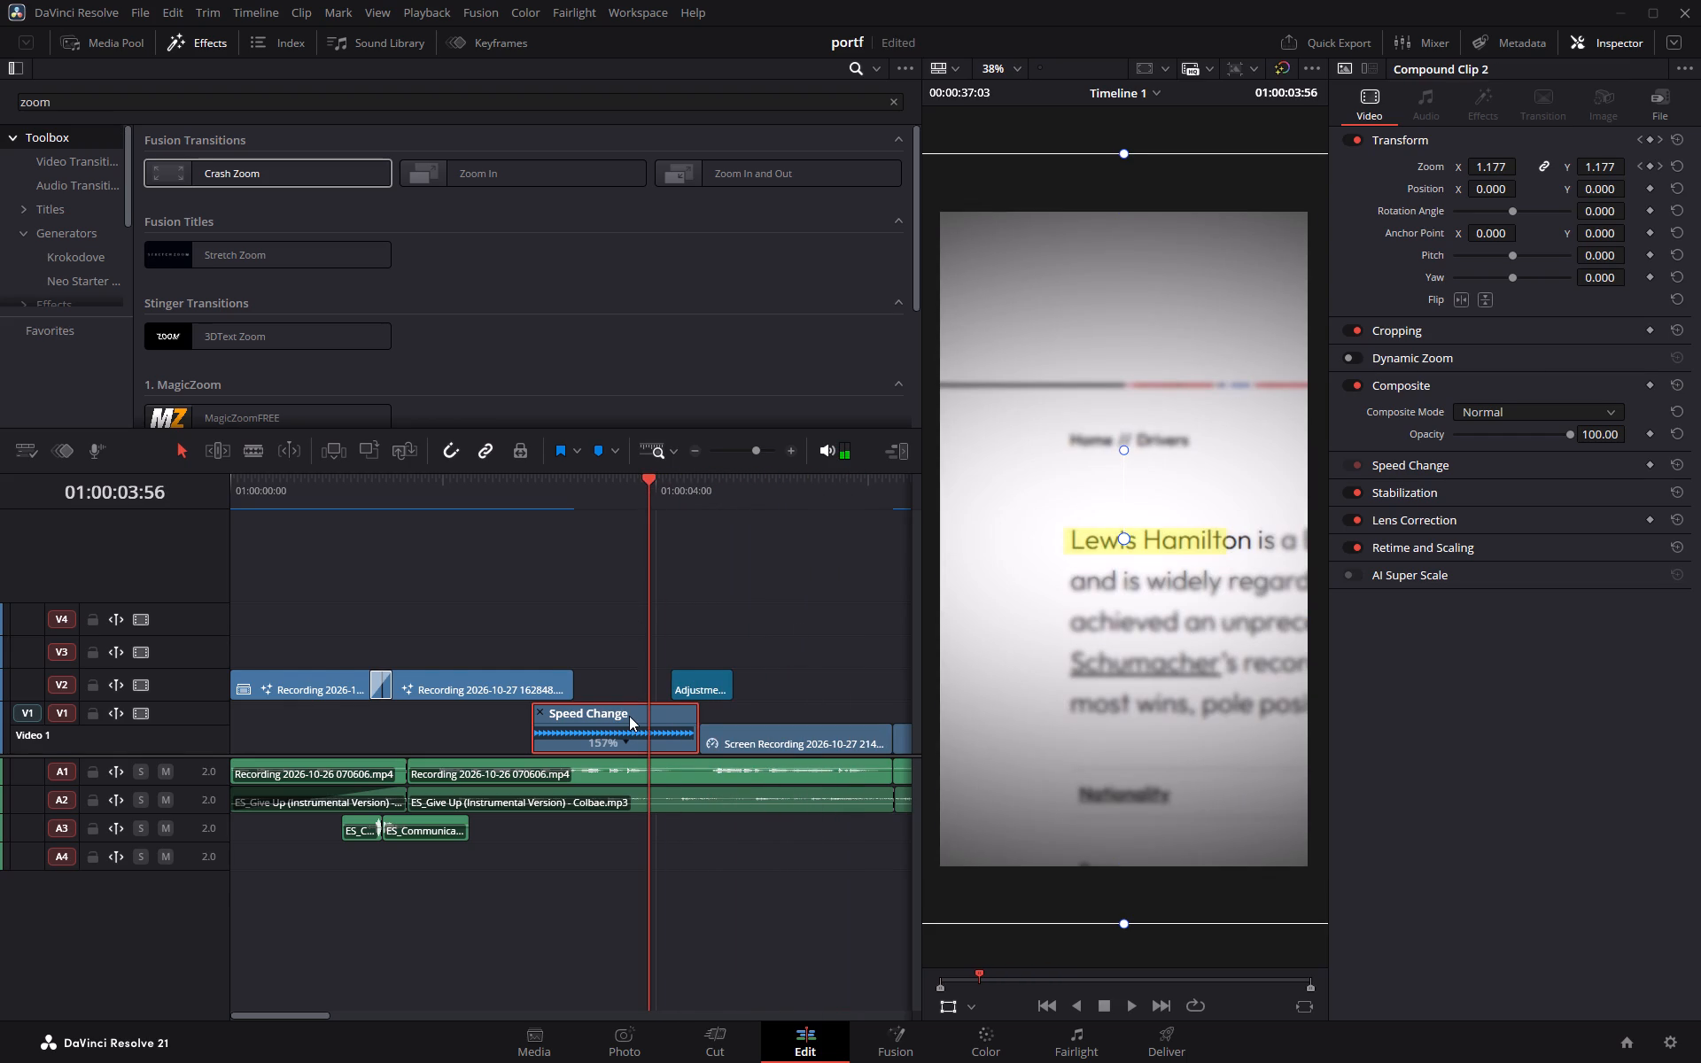
{"action": "key", "text": "ctrl+r"}
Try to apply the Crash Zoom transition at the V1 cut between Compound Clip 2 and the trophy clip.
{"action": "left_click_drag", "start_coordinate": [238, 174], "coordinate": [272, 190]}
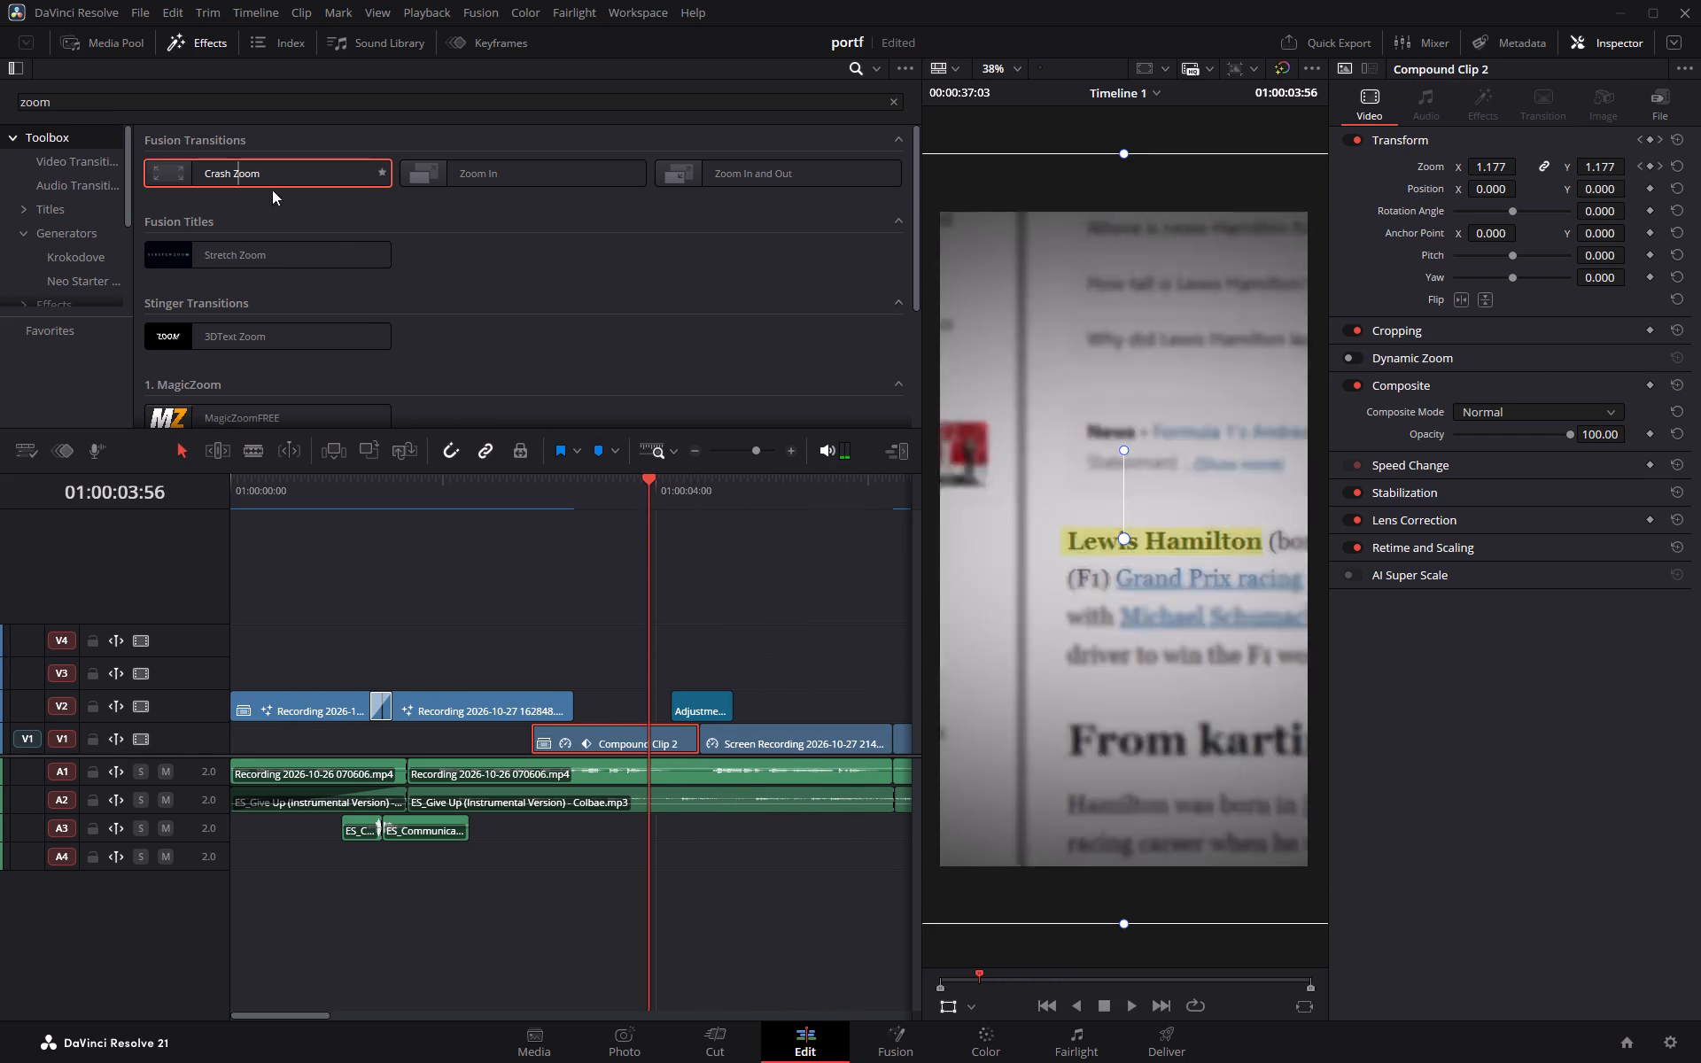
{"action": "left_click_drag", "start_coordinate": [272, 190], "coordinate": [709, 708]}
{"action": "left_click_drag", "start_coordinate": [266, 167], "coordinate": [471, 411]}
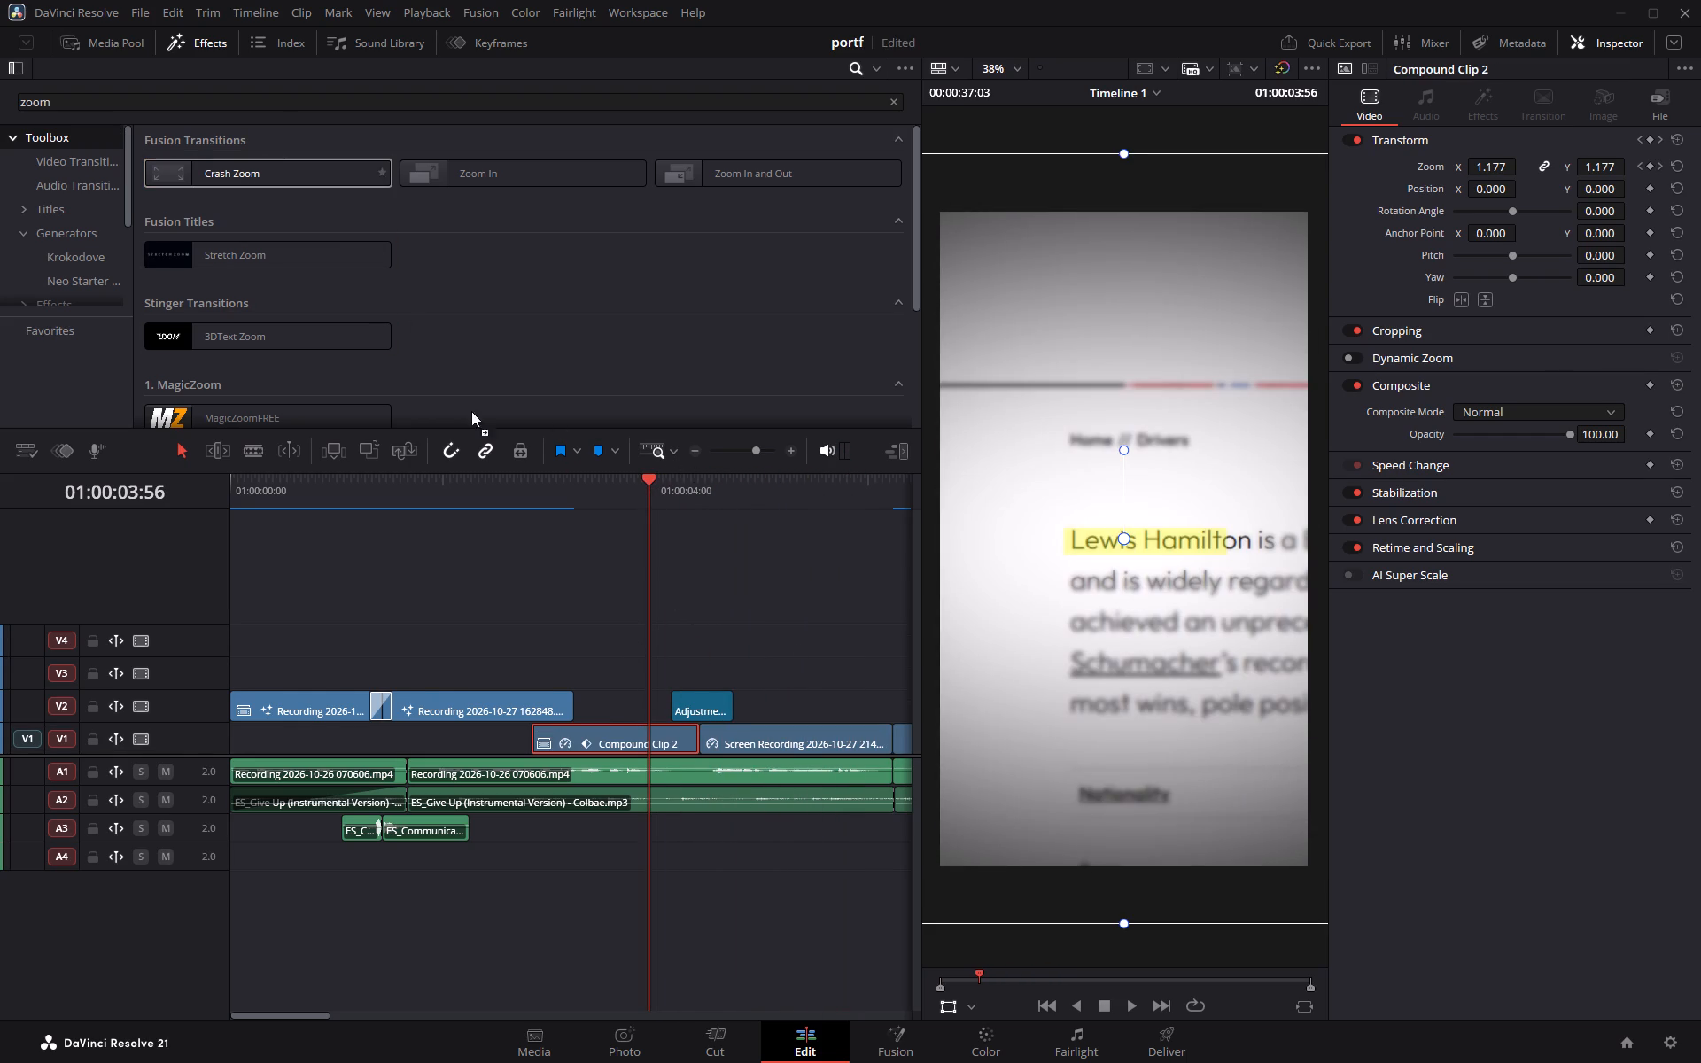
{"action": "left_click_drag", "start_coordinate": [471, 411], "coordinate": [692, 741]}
Delete the short adjustment clip on V2 above the cut.
{"action": "left_click_drag", "start_coordinate": [734, 663], "coordinate": [723, 715]}
{"action": "key", "text": "BackSpace"}
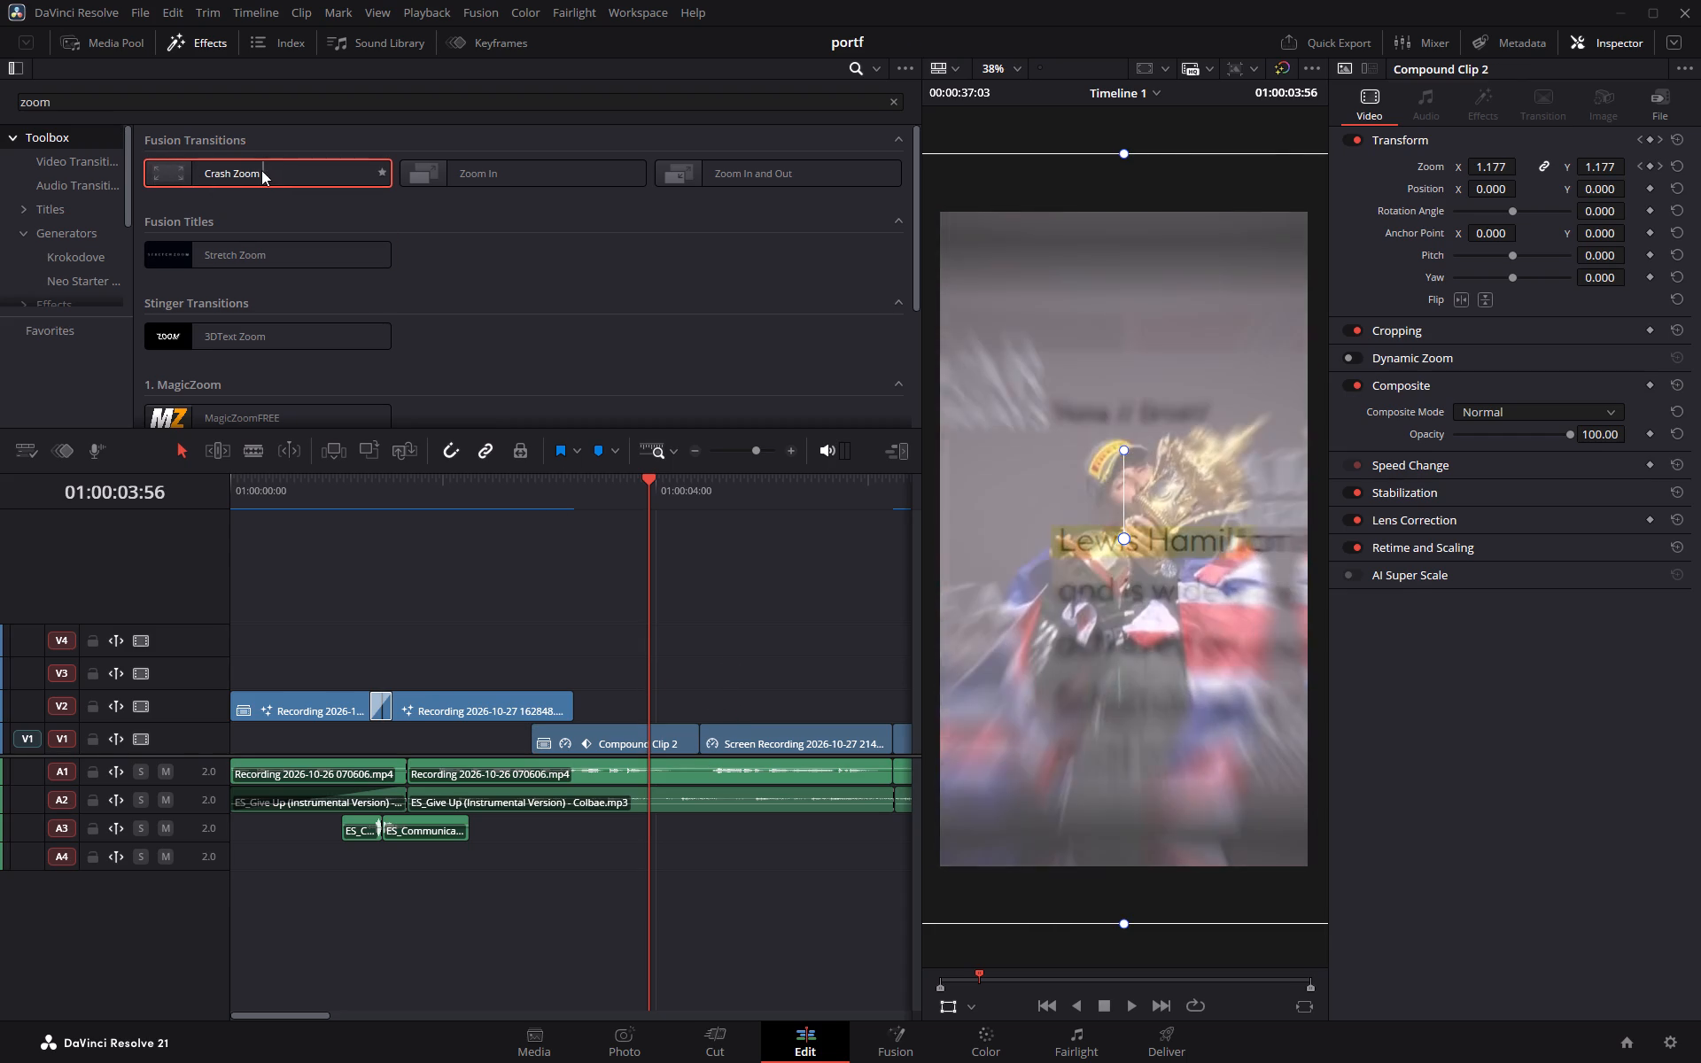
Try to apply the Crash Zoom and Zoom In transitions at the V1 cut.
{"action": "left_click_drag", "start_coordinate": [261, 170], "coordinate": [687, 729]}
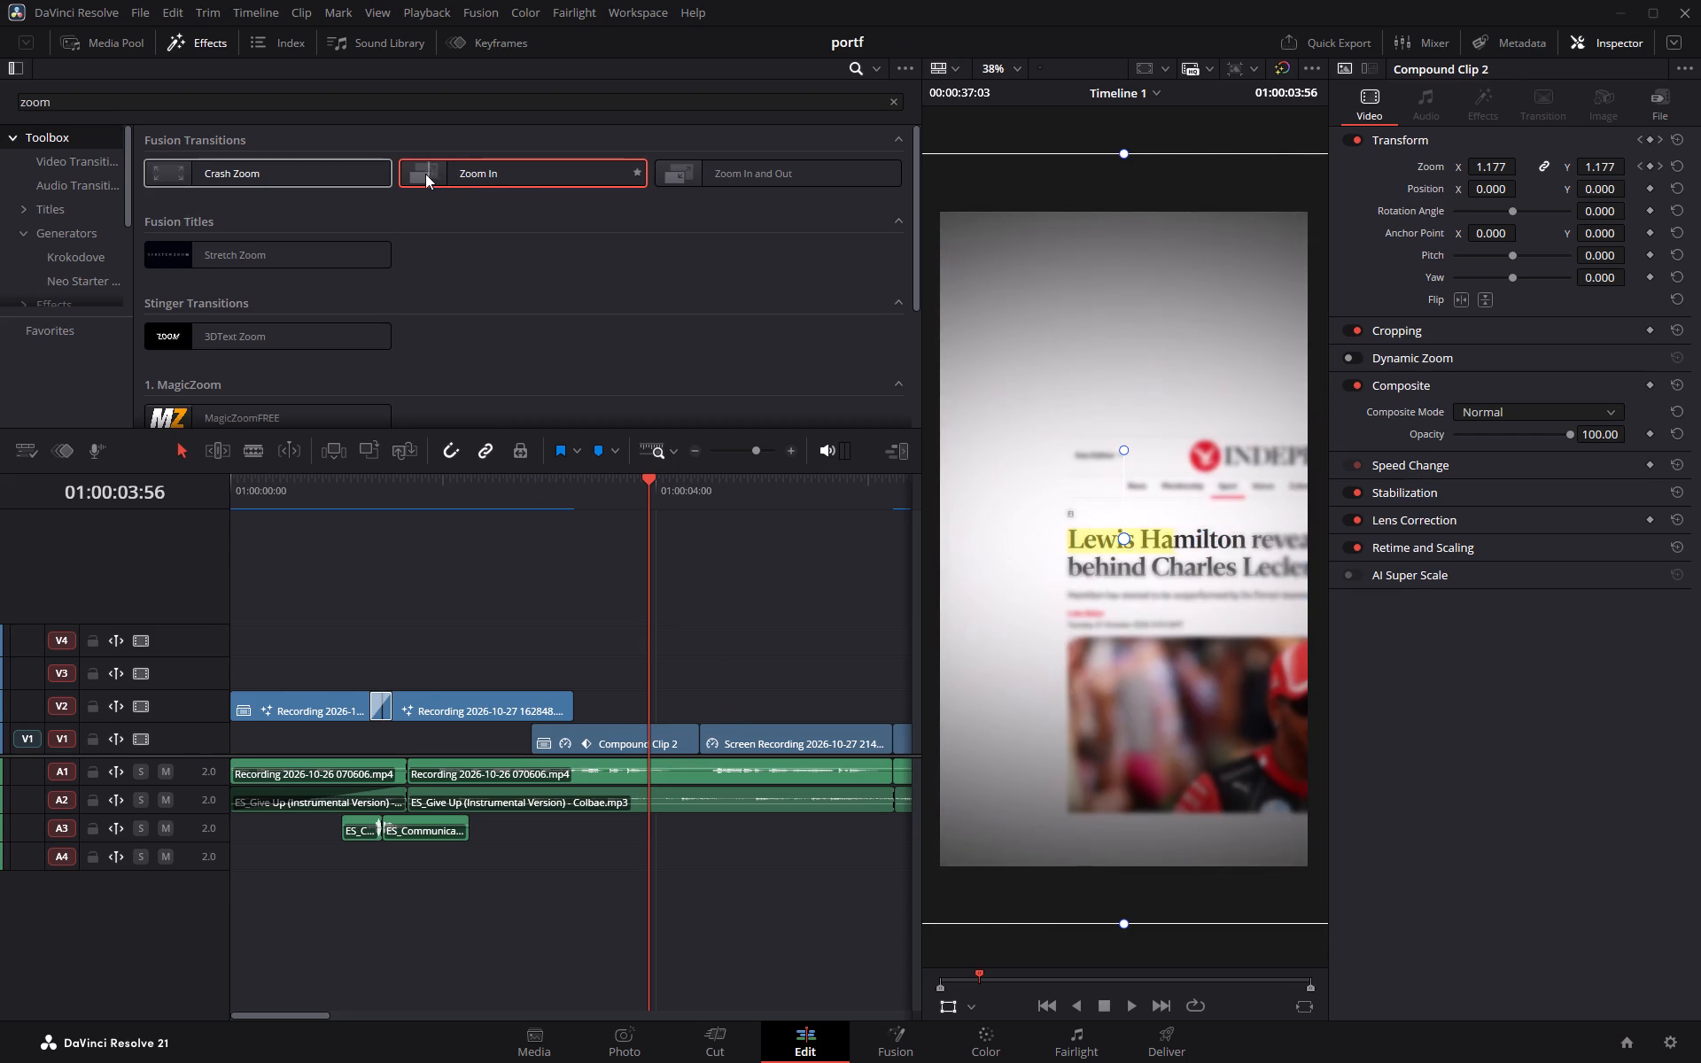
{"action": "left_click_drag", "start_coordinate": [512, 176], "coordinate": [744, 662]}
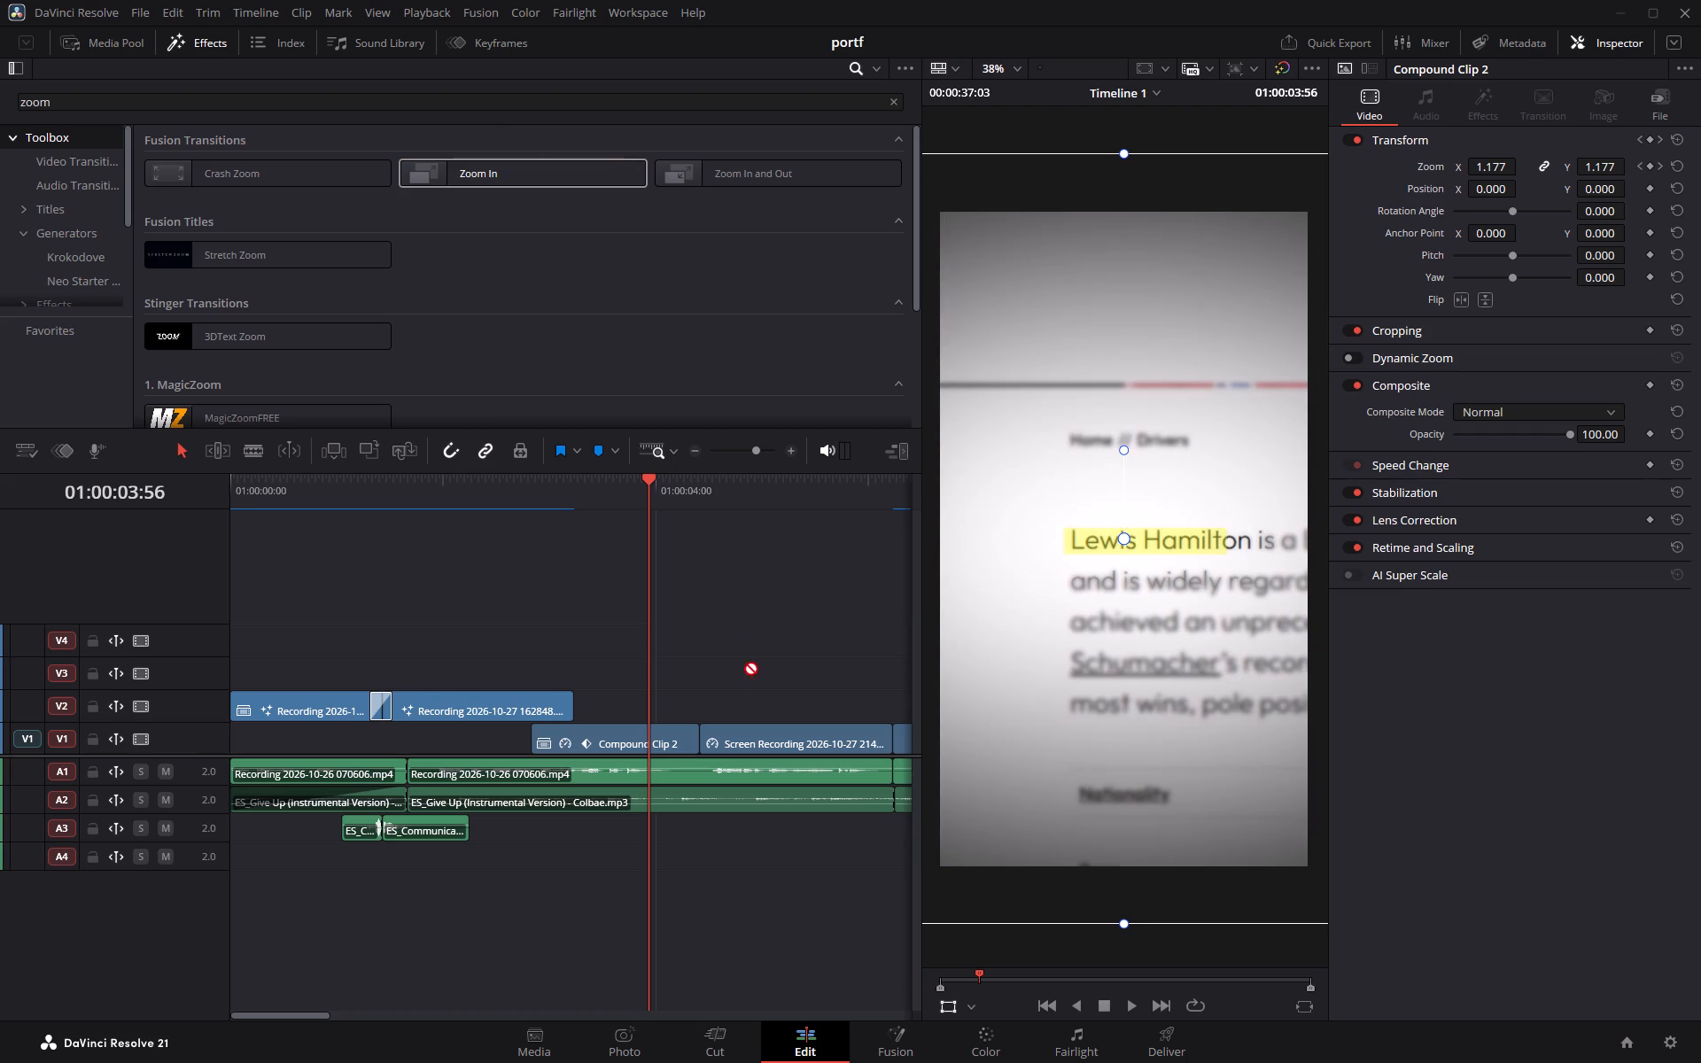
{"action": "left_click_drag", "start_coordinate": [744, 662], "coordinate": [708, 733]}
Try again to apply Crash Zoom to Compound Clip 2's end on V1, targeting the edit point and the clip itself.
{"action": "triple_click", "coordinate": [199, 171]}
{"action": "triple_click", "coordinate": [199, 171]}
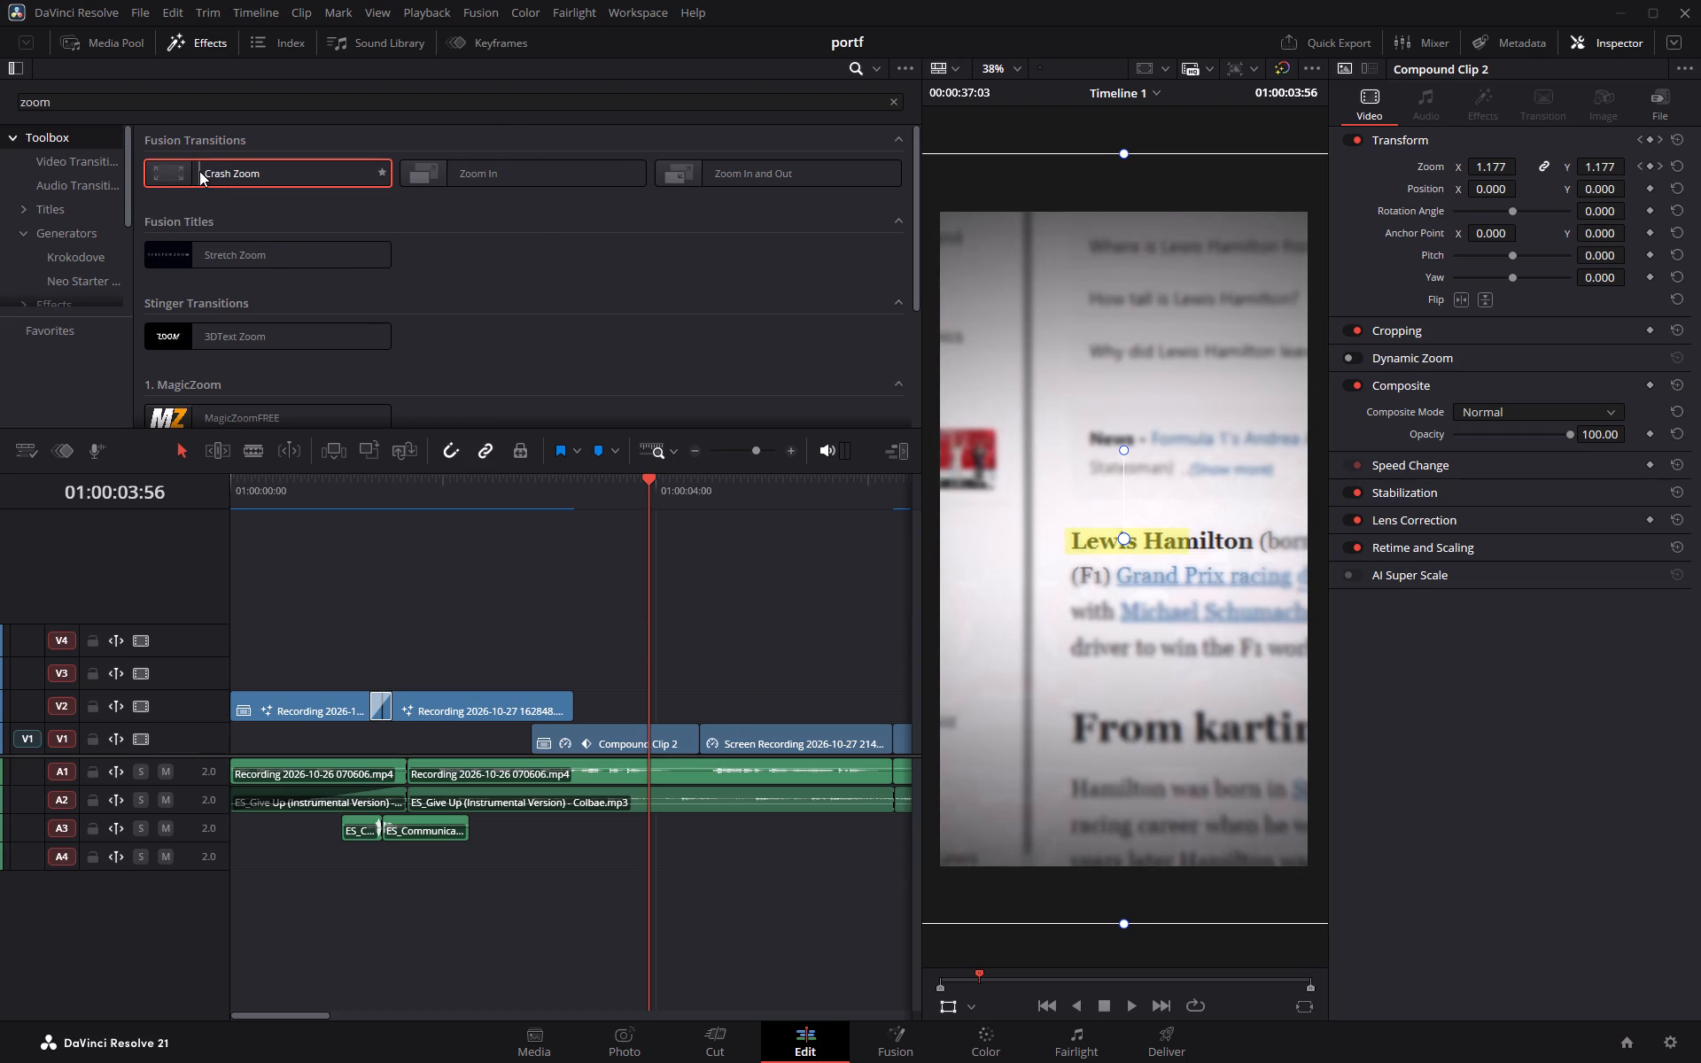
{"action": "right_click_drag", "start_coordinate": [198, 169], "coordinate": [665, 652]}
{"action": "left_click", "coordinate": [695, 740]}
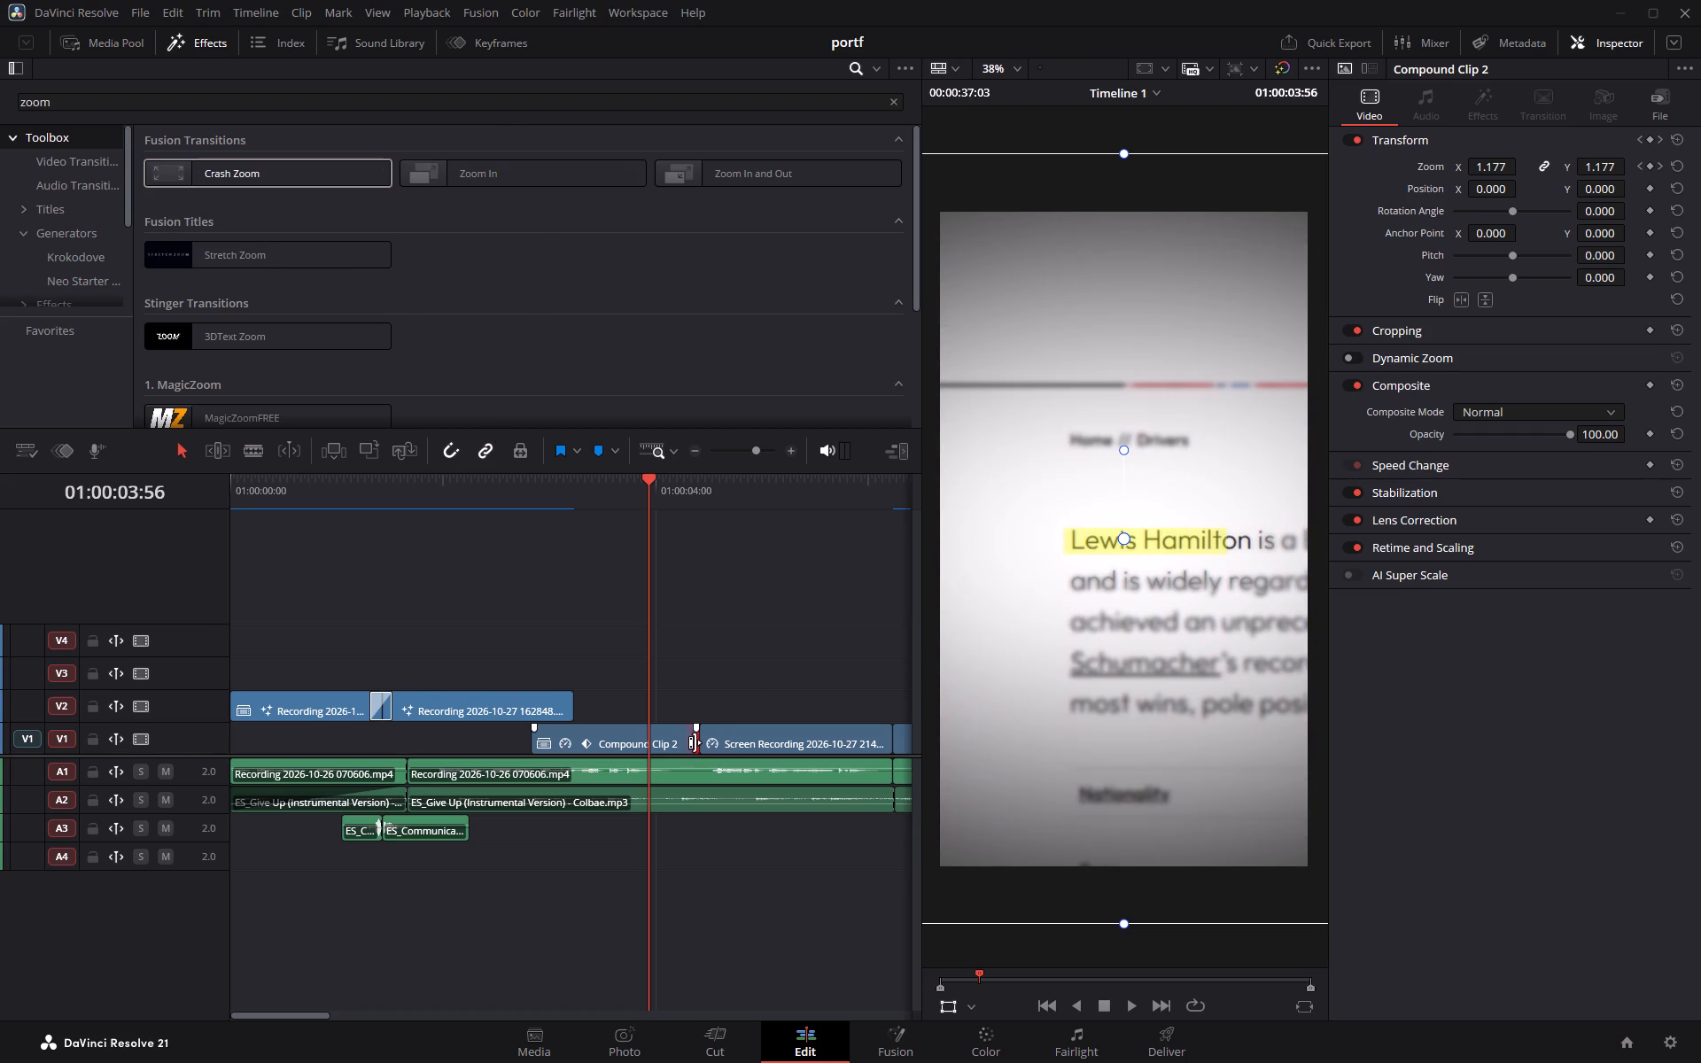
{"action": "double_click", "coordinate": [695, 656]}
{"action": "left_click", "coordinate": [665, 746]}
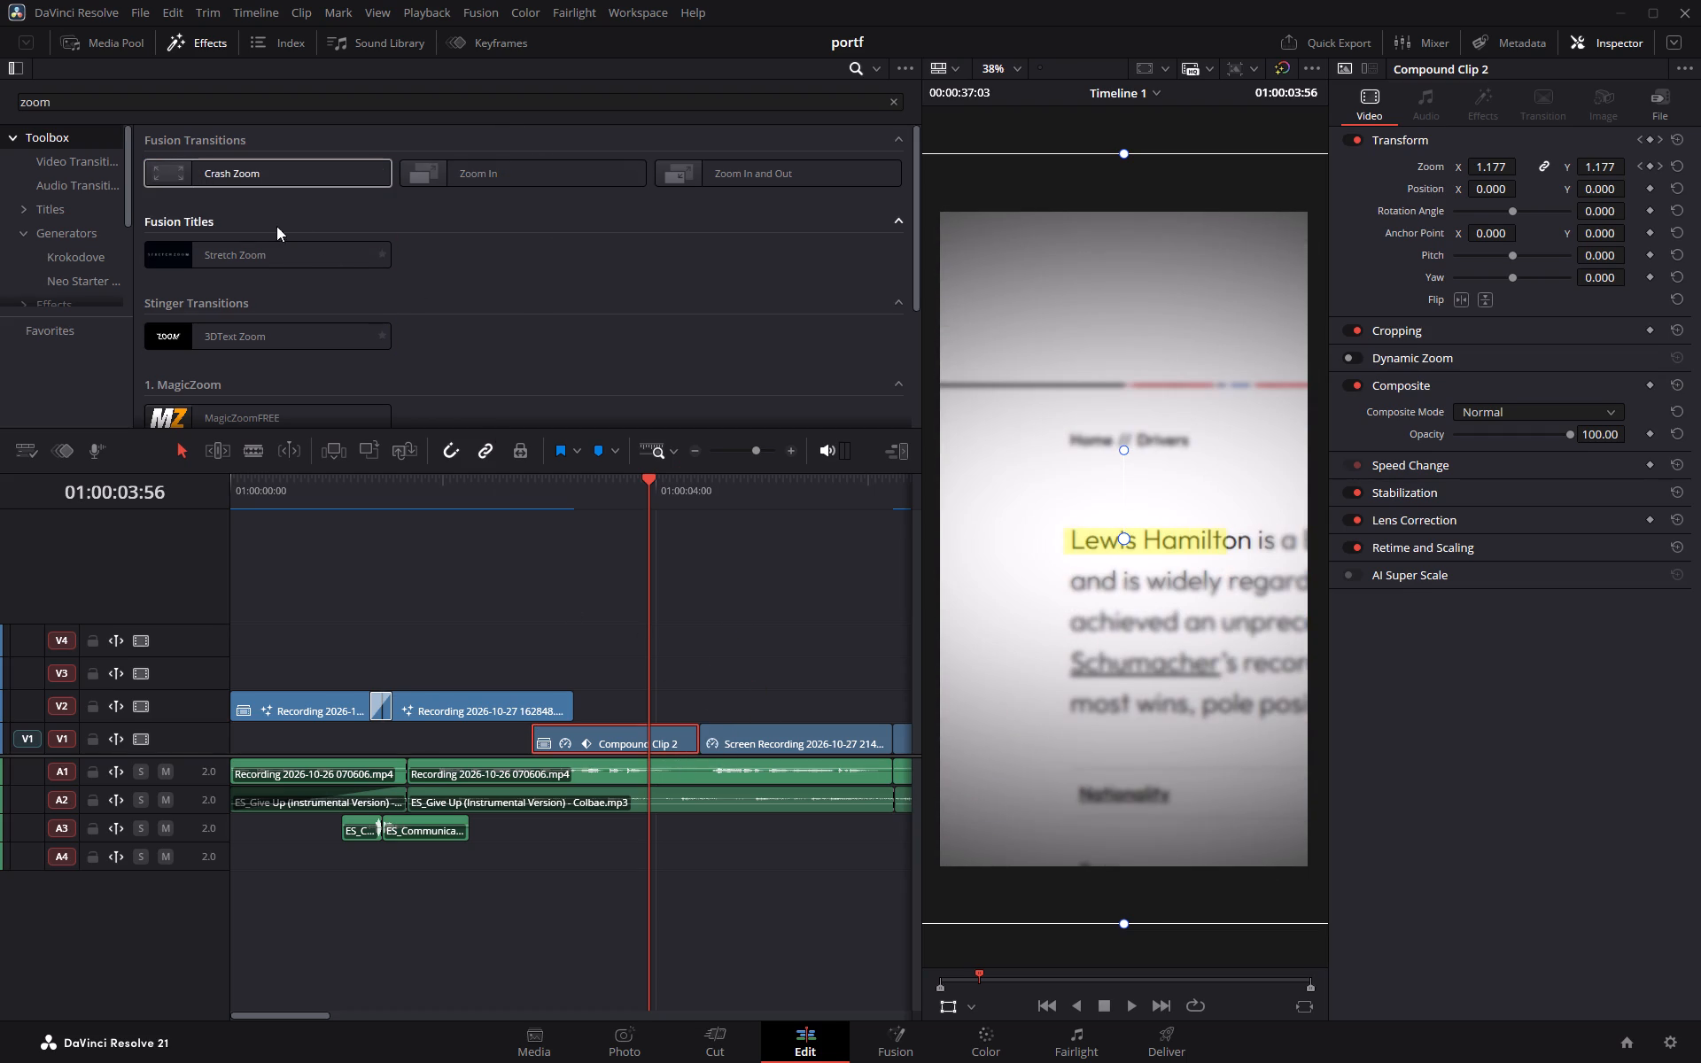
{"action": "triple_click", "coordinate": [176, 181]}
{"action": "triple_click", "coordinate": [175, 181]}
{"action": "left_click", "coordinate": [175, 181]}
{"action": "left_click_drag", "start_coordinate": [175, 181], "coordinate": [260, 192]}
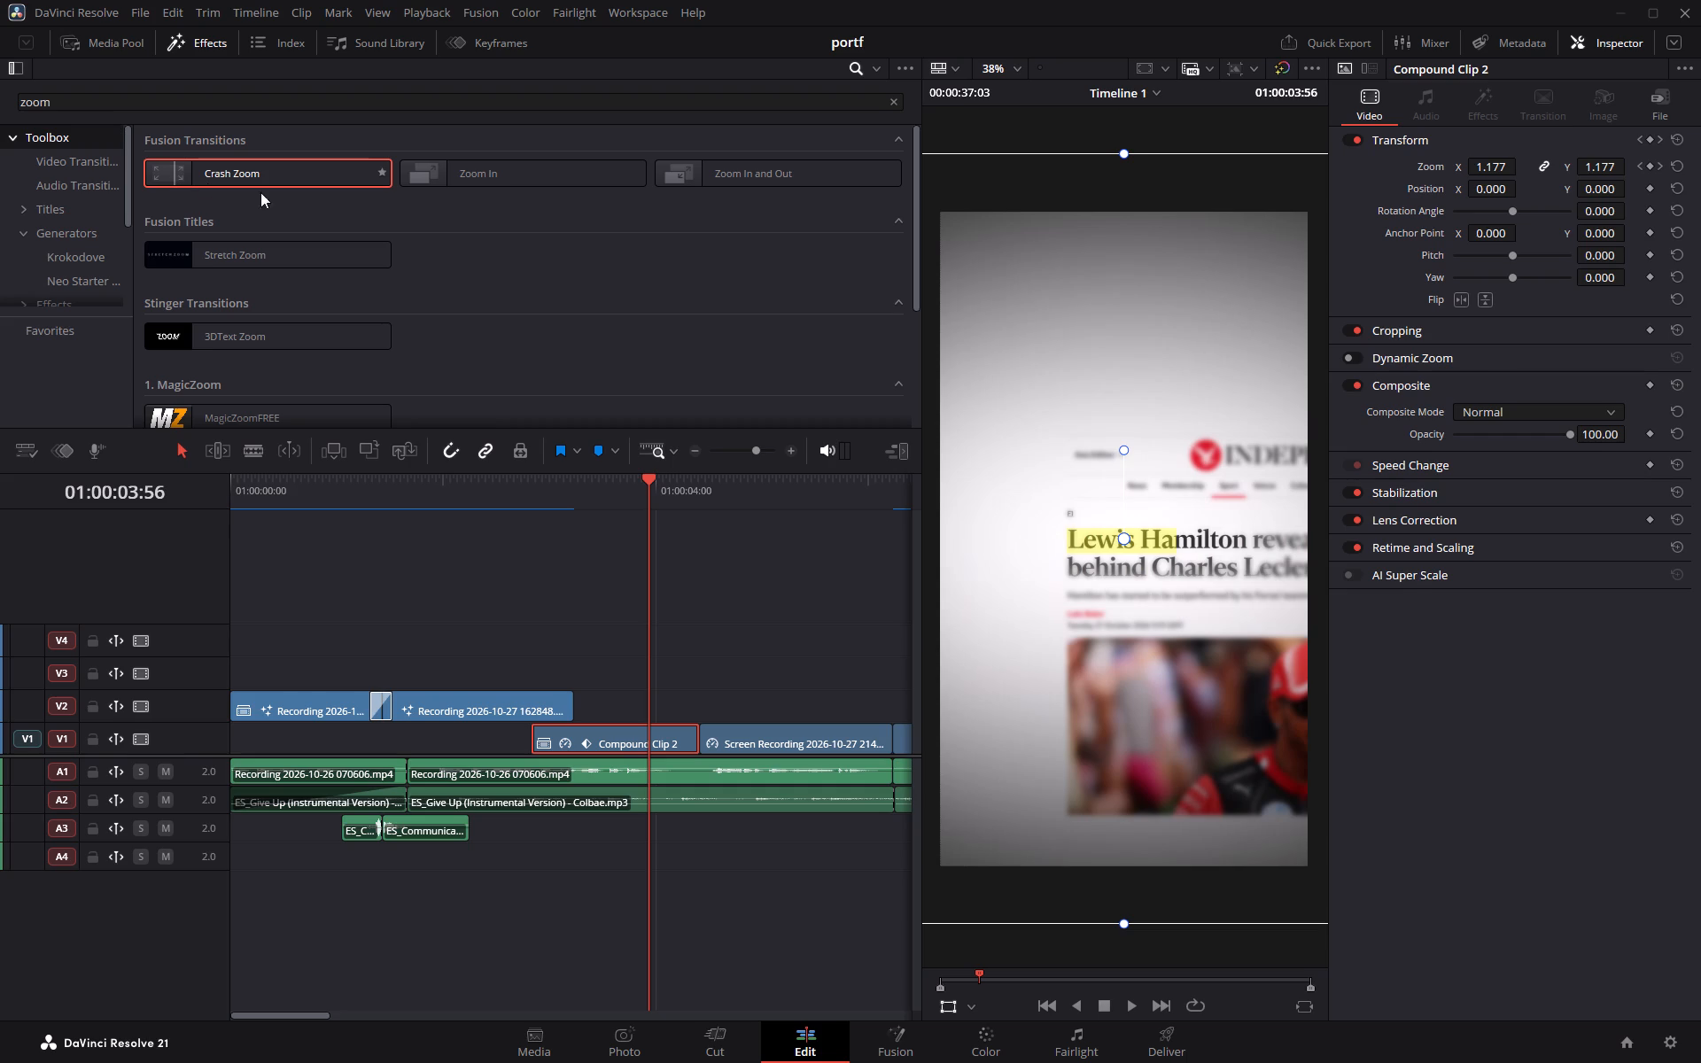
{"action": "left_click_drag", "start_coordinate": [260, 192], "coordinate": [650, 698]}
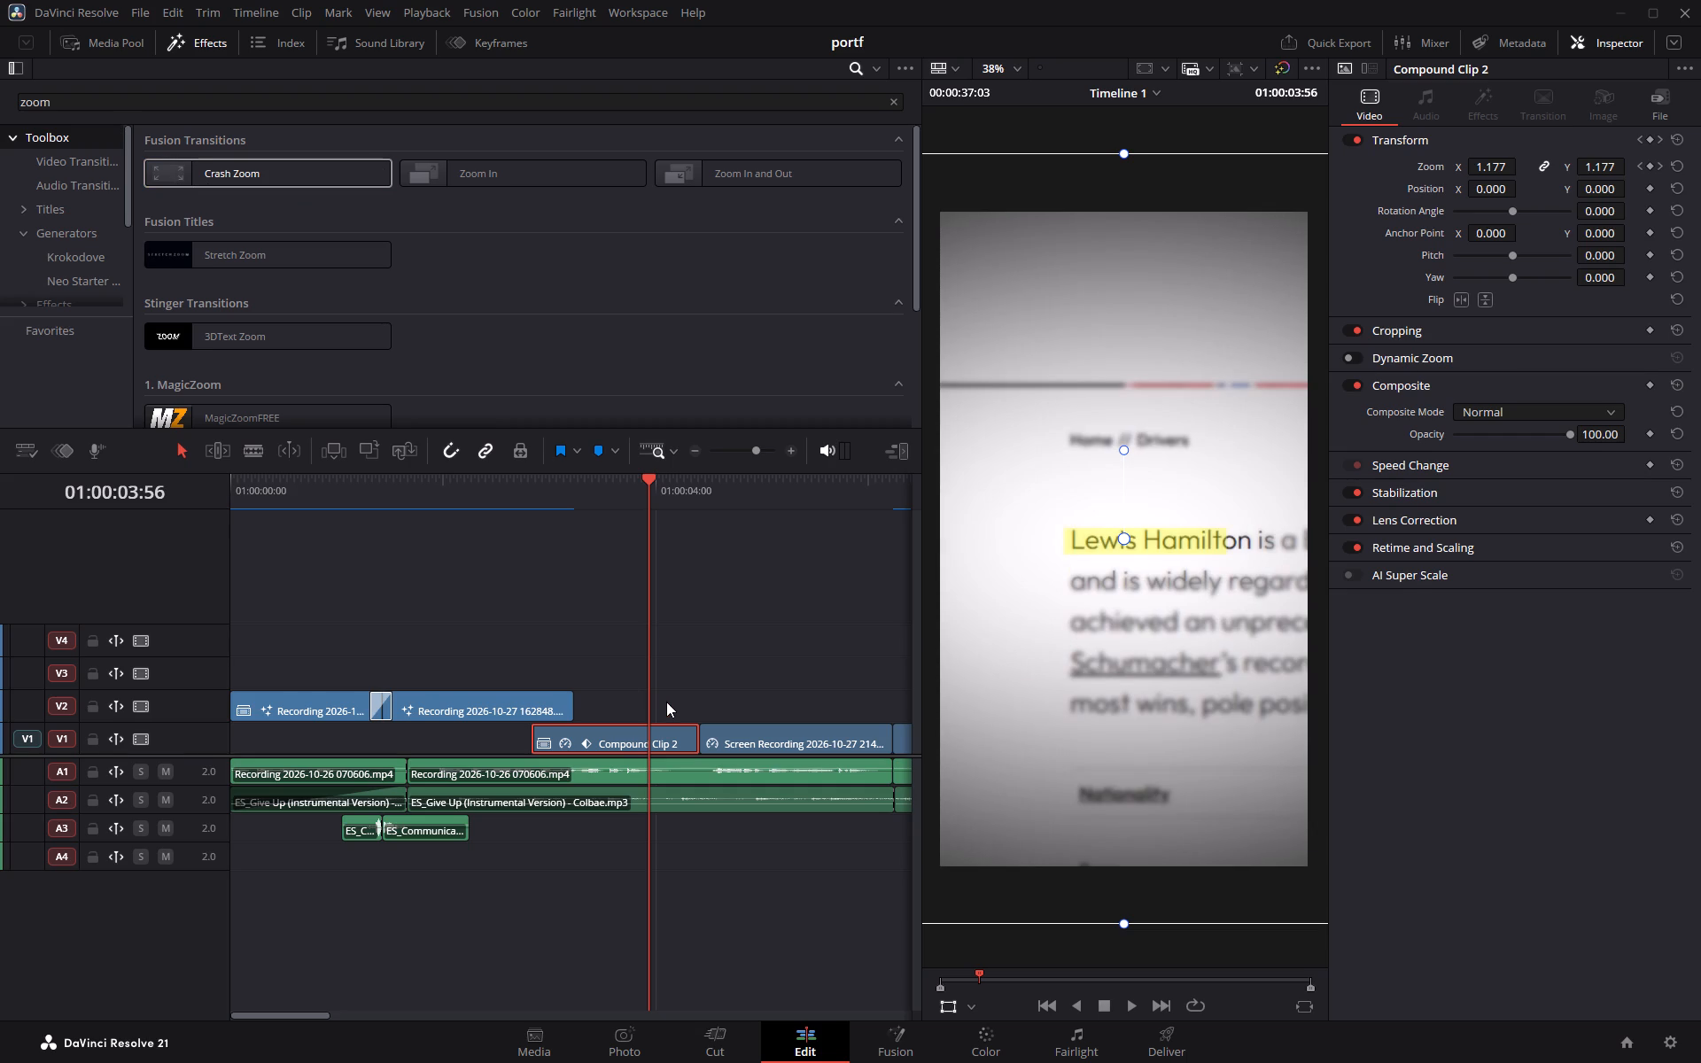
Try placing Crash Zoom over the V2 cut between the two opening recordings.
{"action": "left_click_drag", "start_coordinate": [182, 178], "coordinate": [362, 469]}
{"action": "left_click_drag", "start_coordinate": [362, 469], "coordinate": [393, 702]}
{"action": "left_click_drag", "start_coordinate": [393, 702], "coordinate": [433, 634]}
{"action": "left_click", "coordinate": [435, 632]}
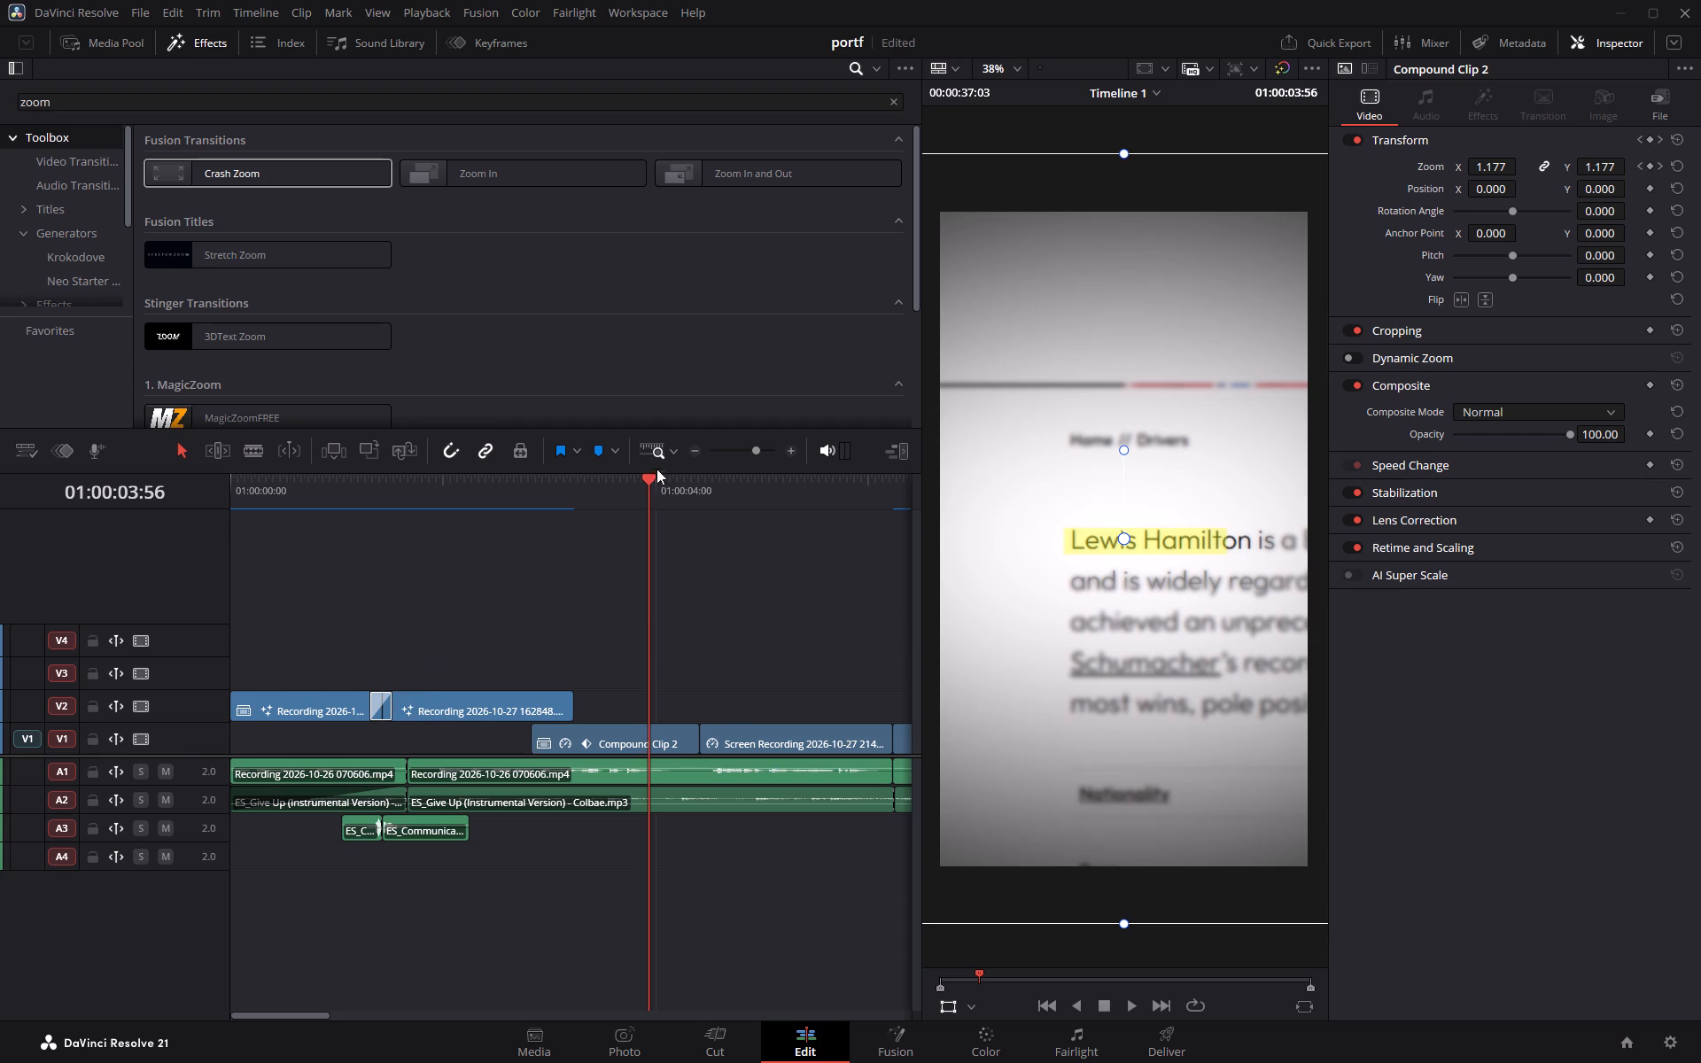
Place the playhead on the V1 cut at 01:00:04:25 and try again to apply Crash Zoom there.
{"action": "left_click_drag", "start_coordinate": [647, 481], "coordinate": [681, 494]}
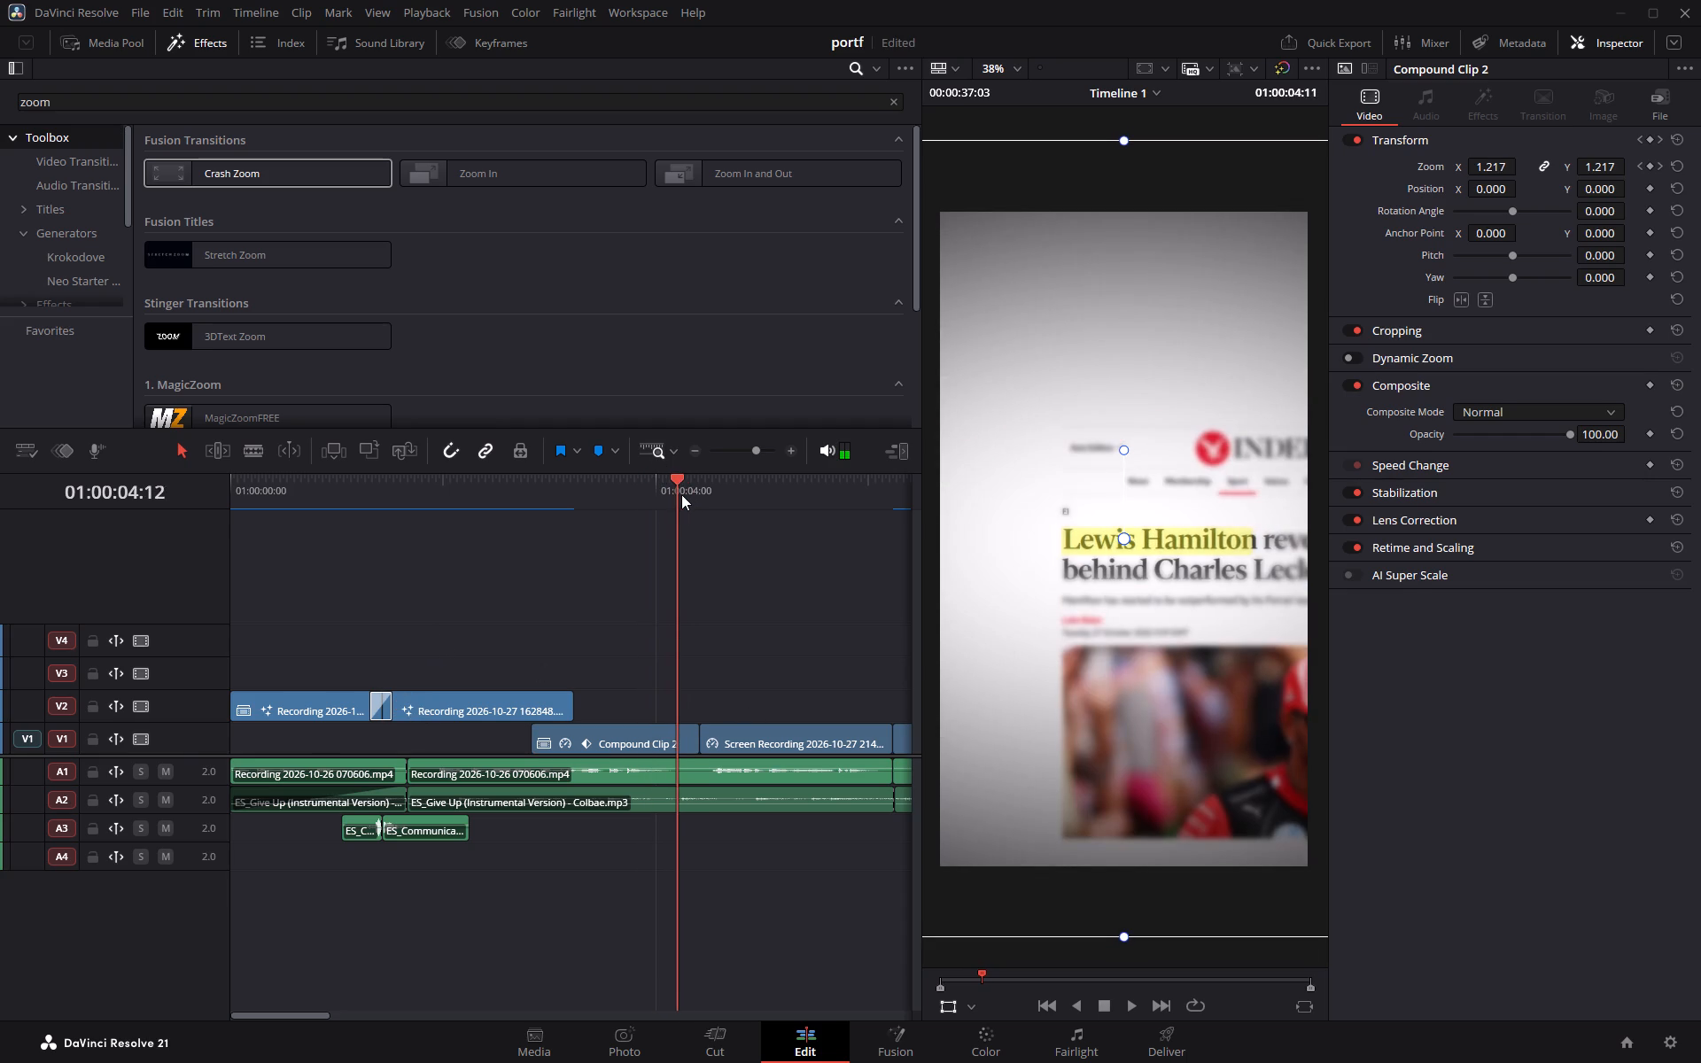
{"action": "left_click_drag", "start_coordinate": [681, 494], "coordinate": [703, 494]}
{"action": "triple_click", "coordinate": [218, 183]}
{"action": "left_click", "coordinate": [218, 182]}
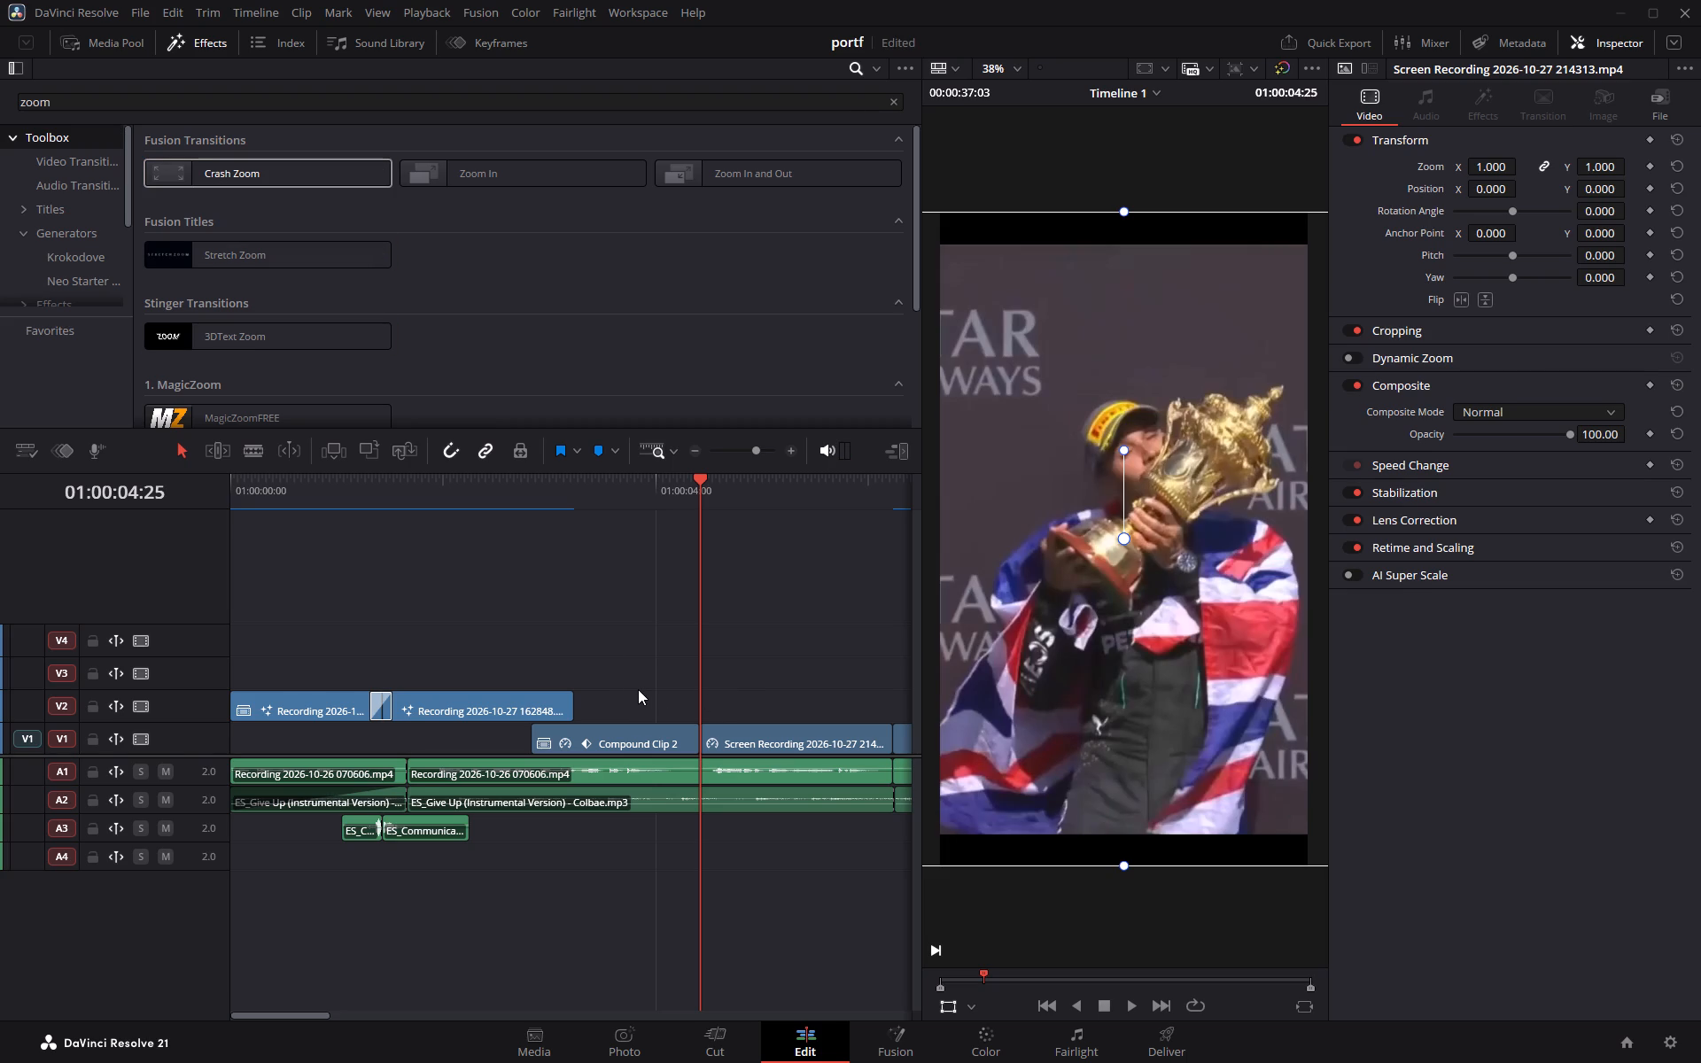
Check the trophy clip's node composition on the Fusion page, then return to the Edit page.
{"action": "left_click", "coordinate": [888, 1057]}
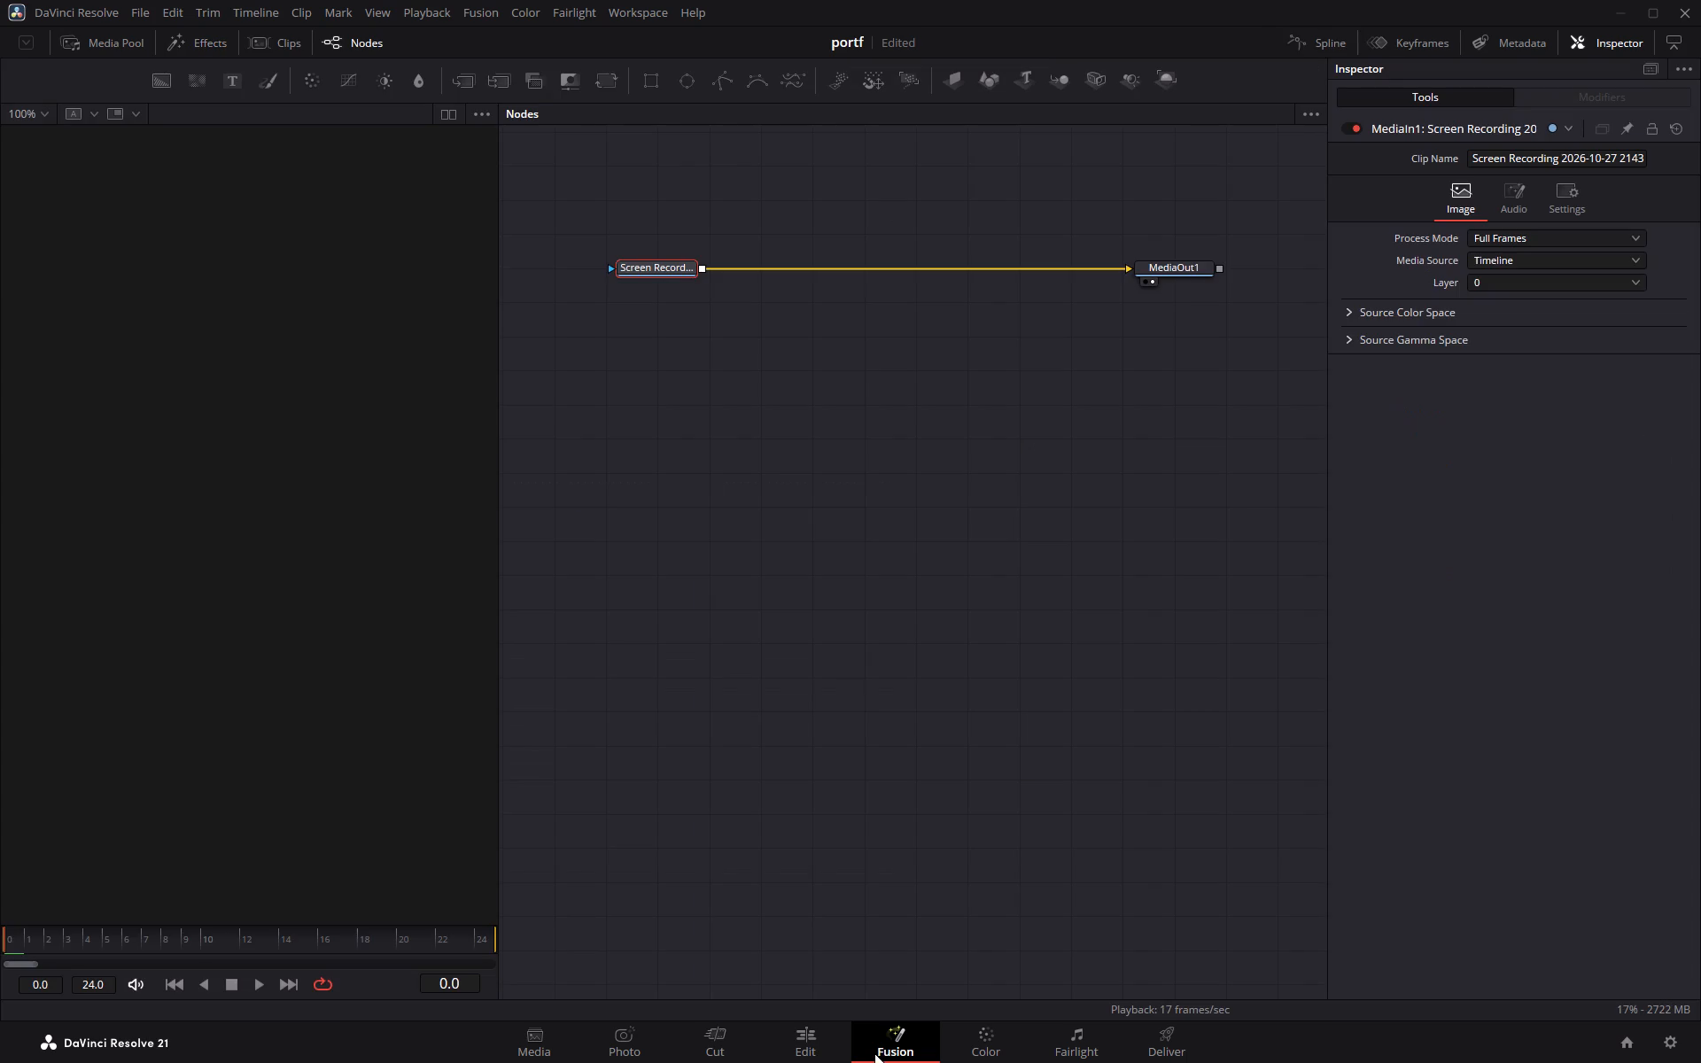
{"action": "left_click", "coordinate": [810, 1043]}
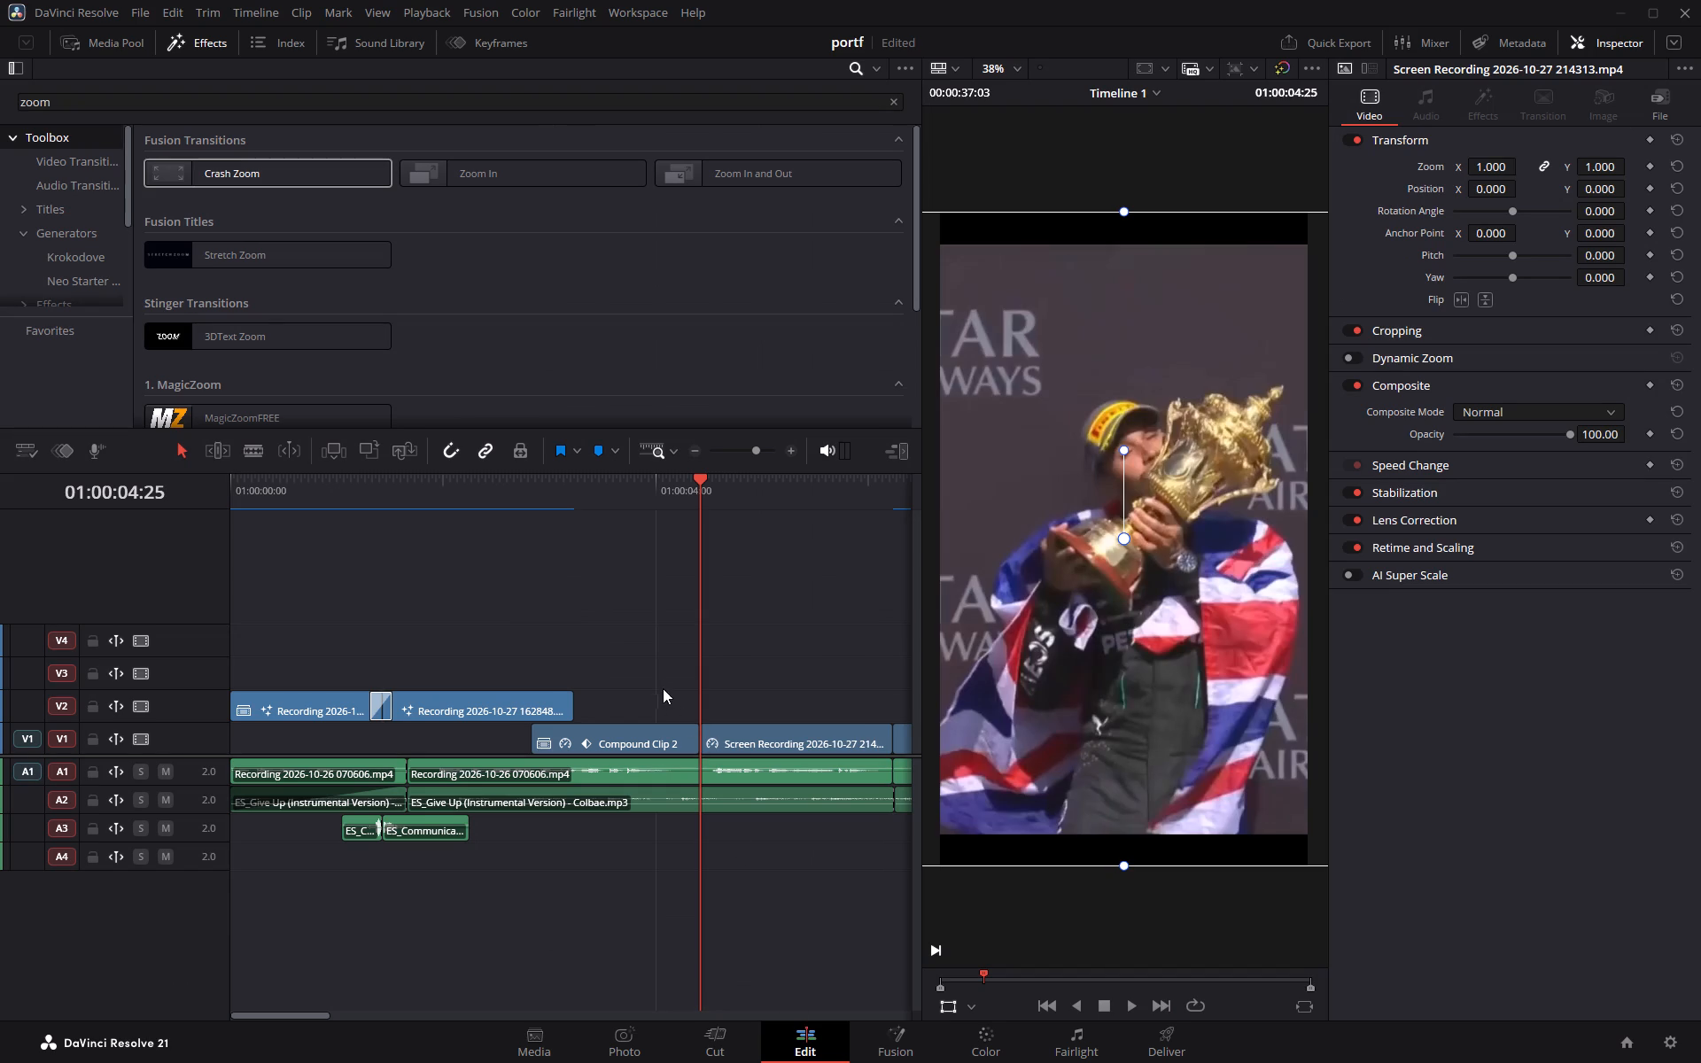
Play from the V1 cut into the following talking clip, then scrub back through the trophy footage to 01:00:04:07.
{"action": "key", "text": "space"}
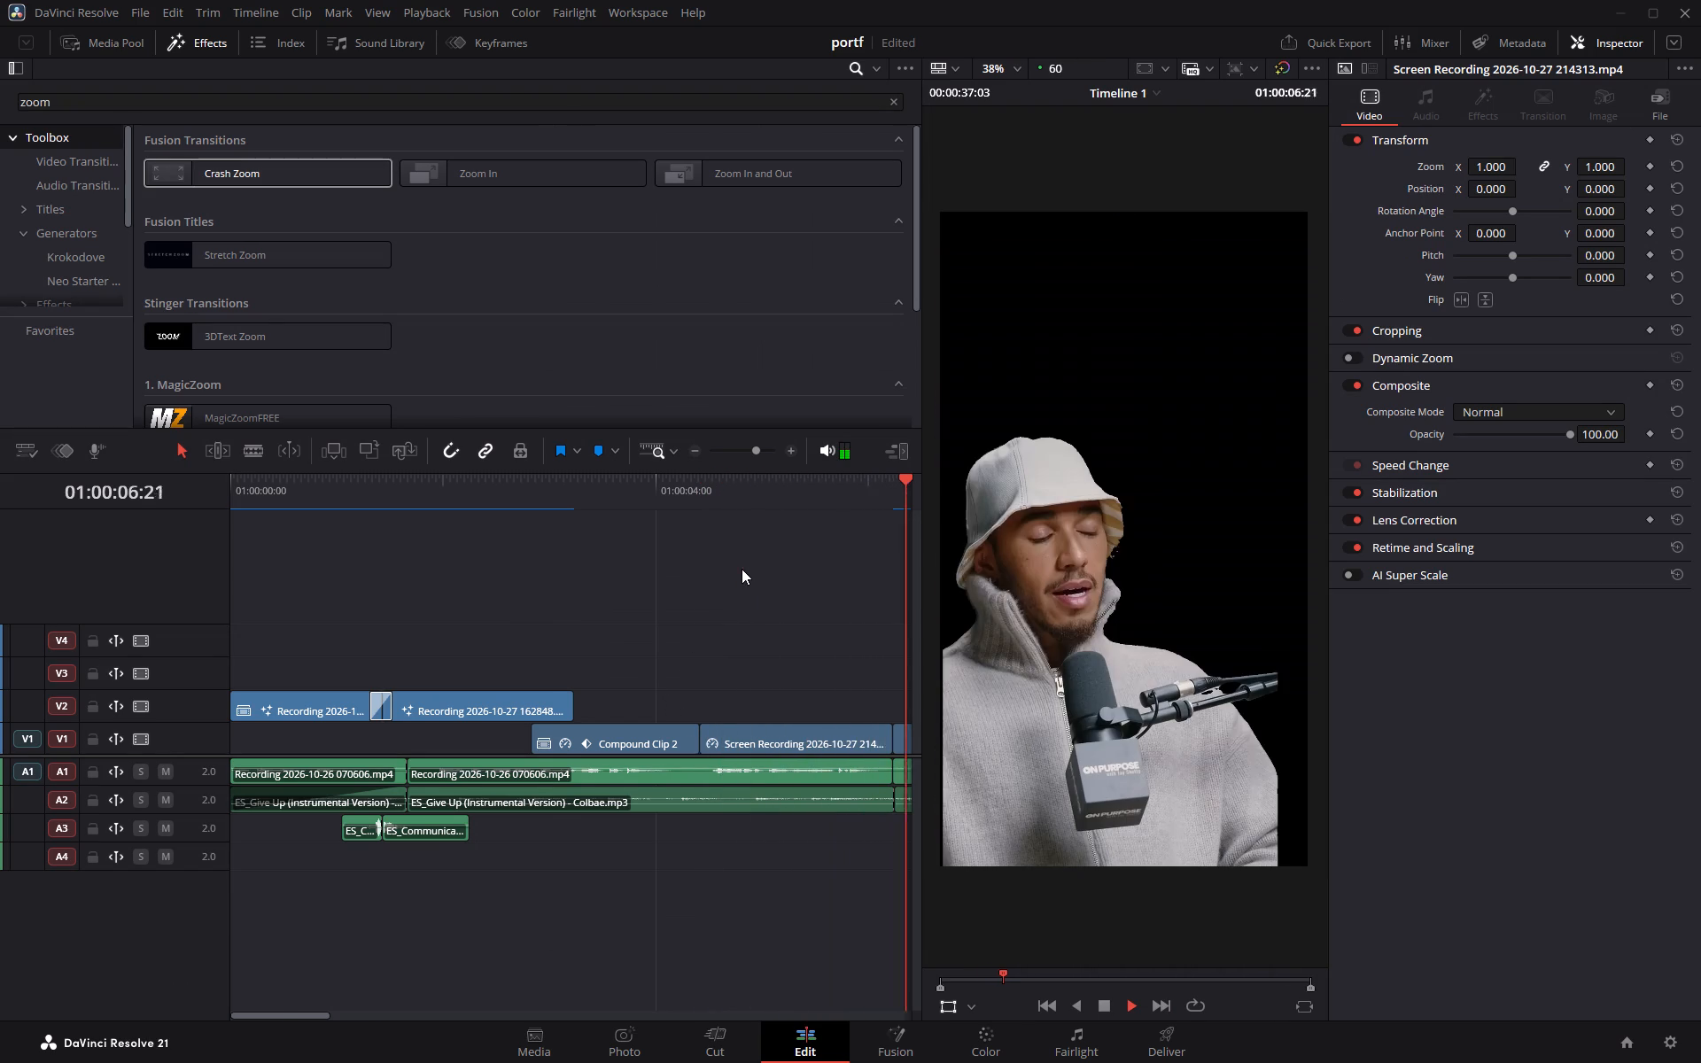
{"action": "key", "text": "space"}
{"action": "left_click_drag", "start_coordinate": [587, 480], "coordinate": [388, 484]}
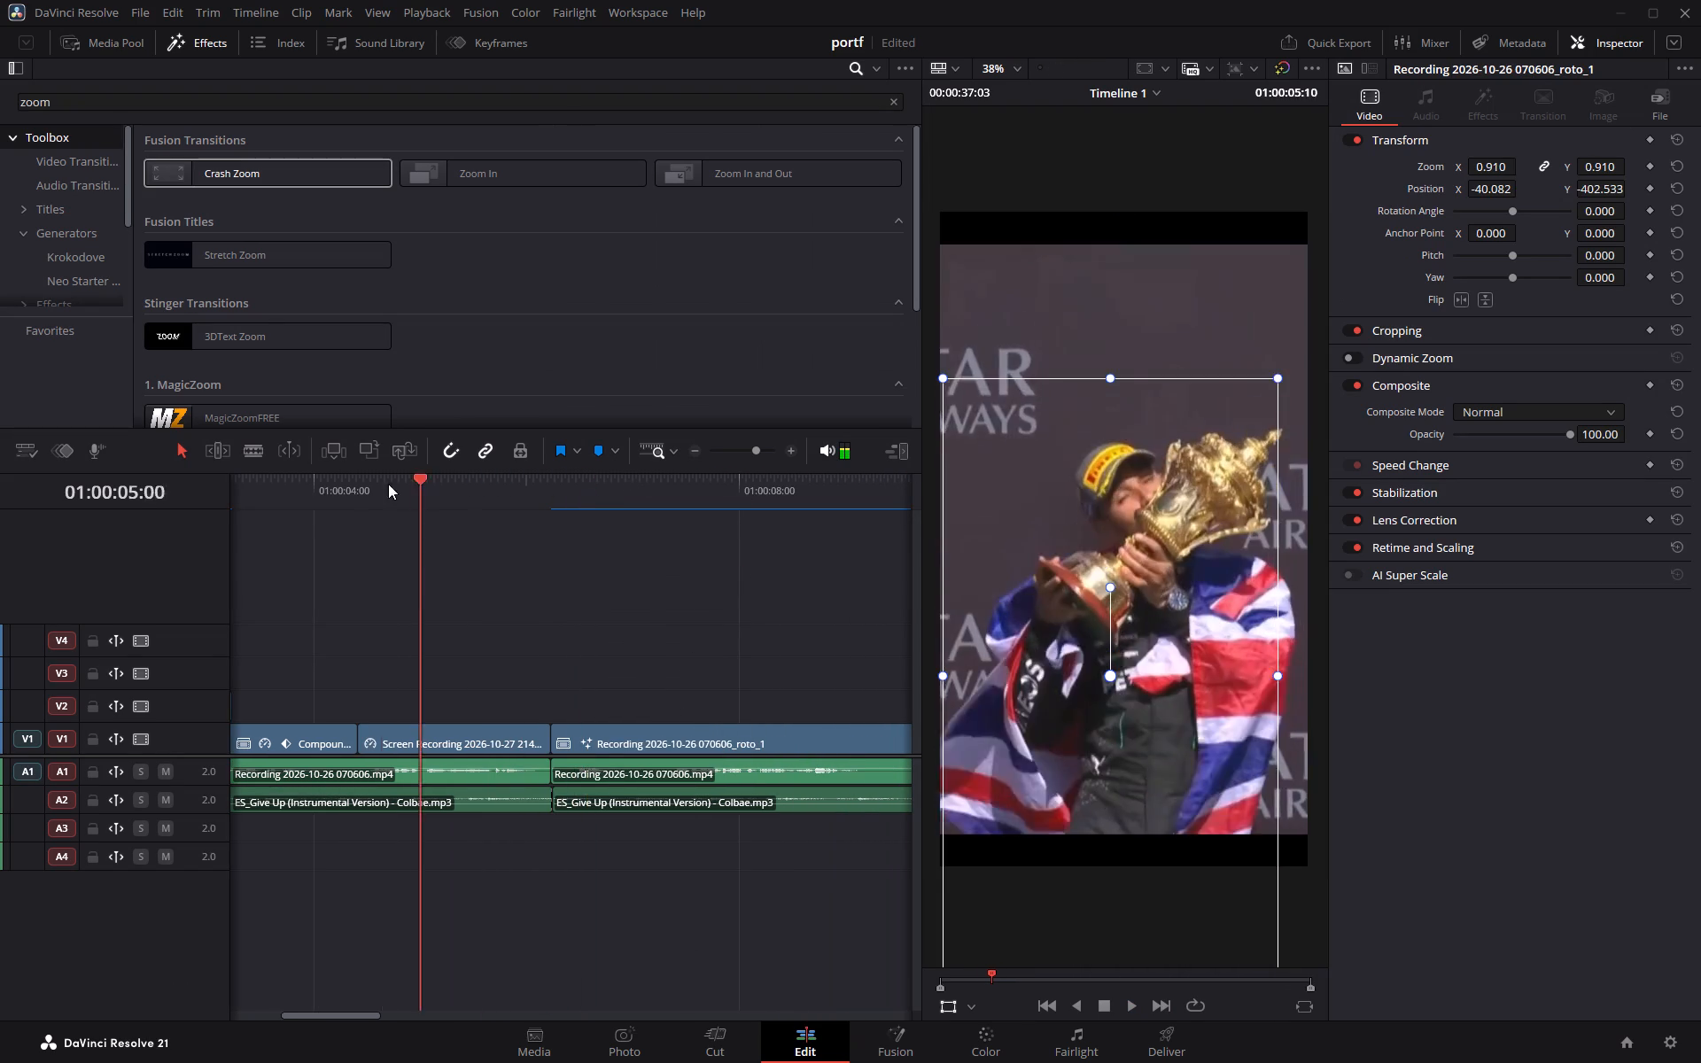
{"action": "left_click_drag", "start_coordinate": [388, 484], "coordinate": [327, 482]}
{"action": "middle_click_drag", "start_coordinate": [508, 588], "coordinate": [795, 589]}
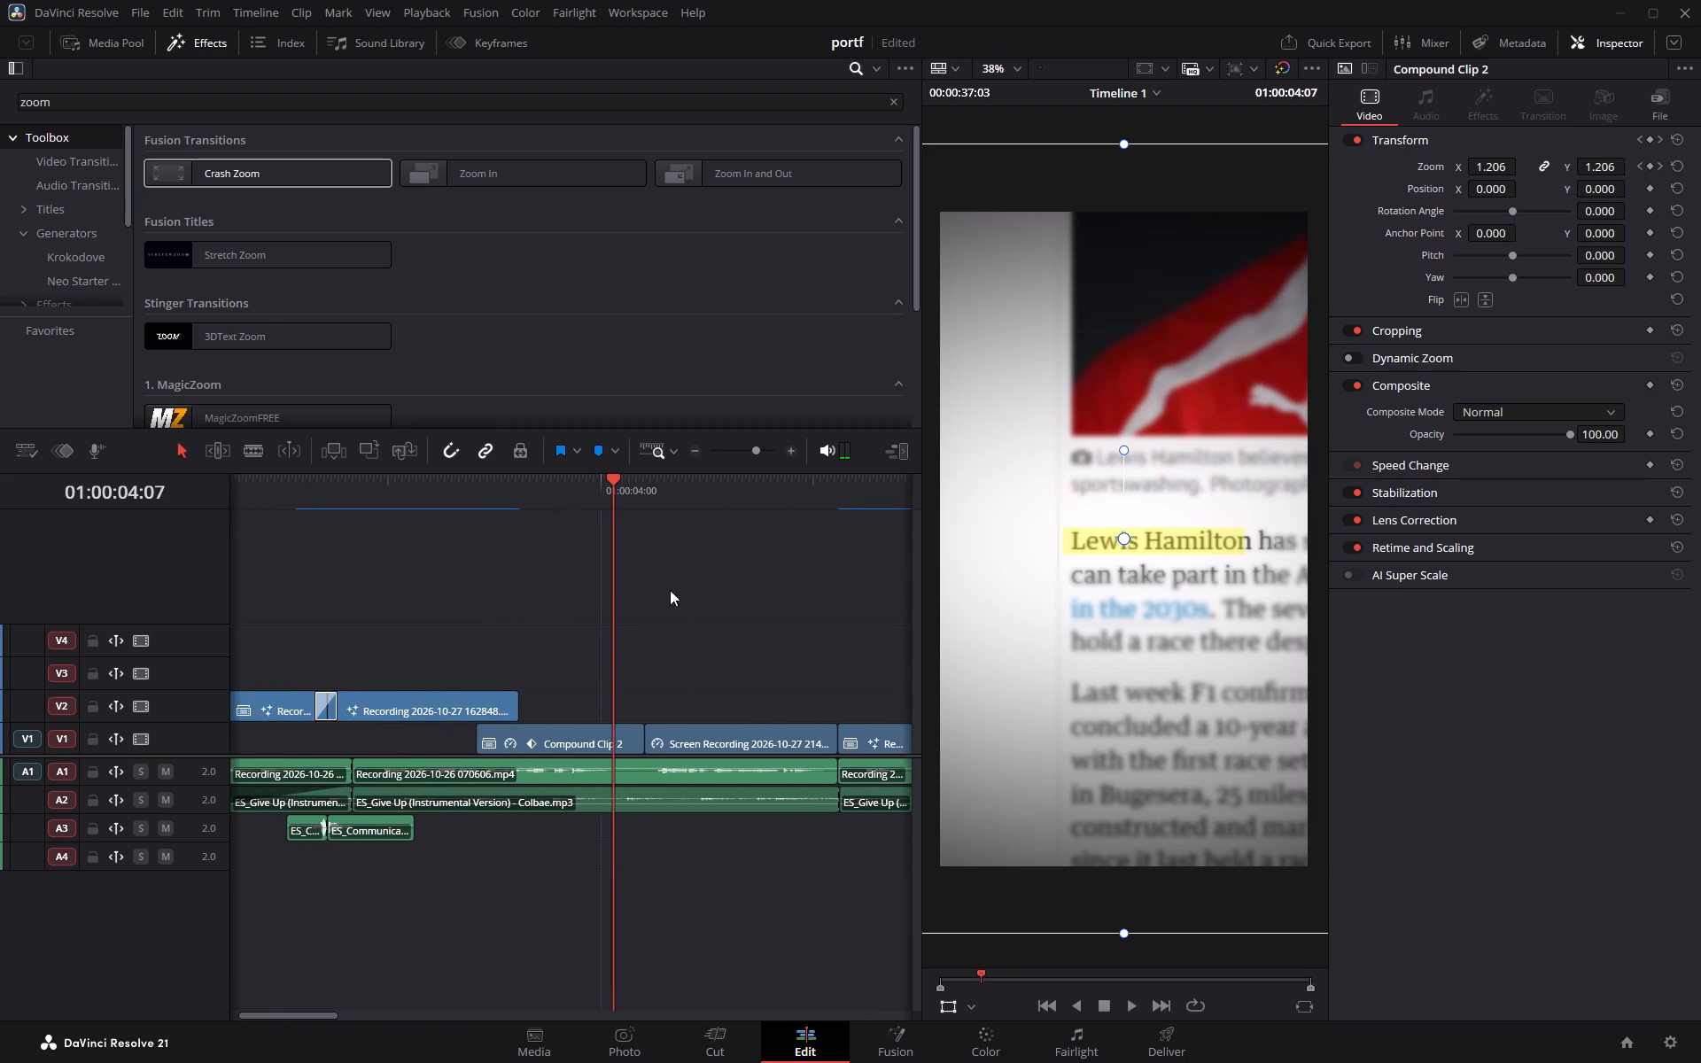
{"action": "middle_click_drag", "start_coordinate": [765, 591], "coordinate": [521, 601]}
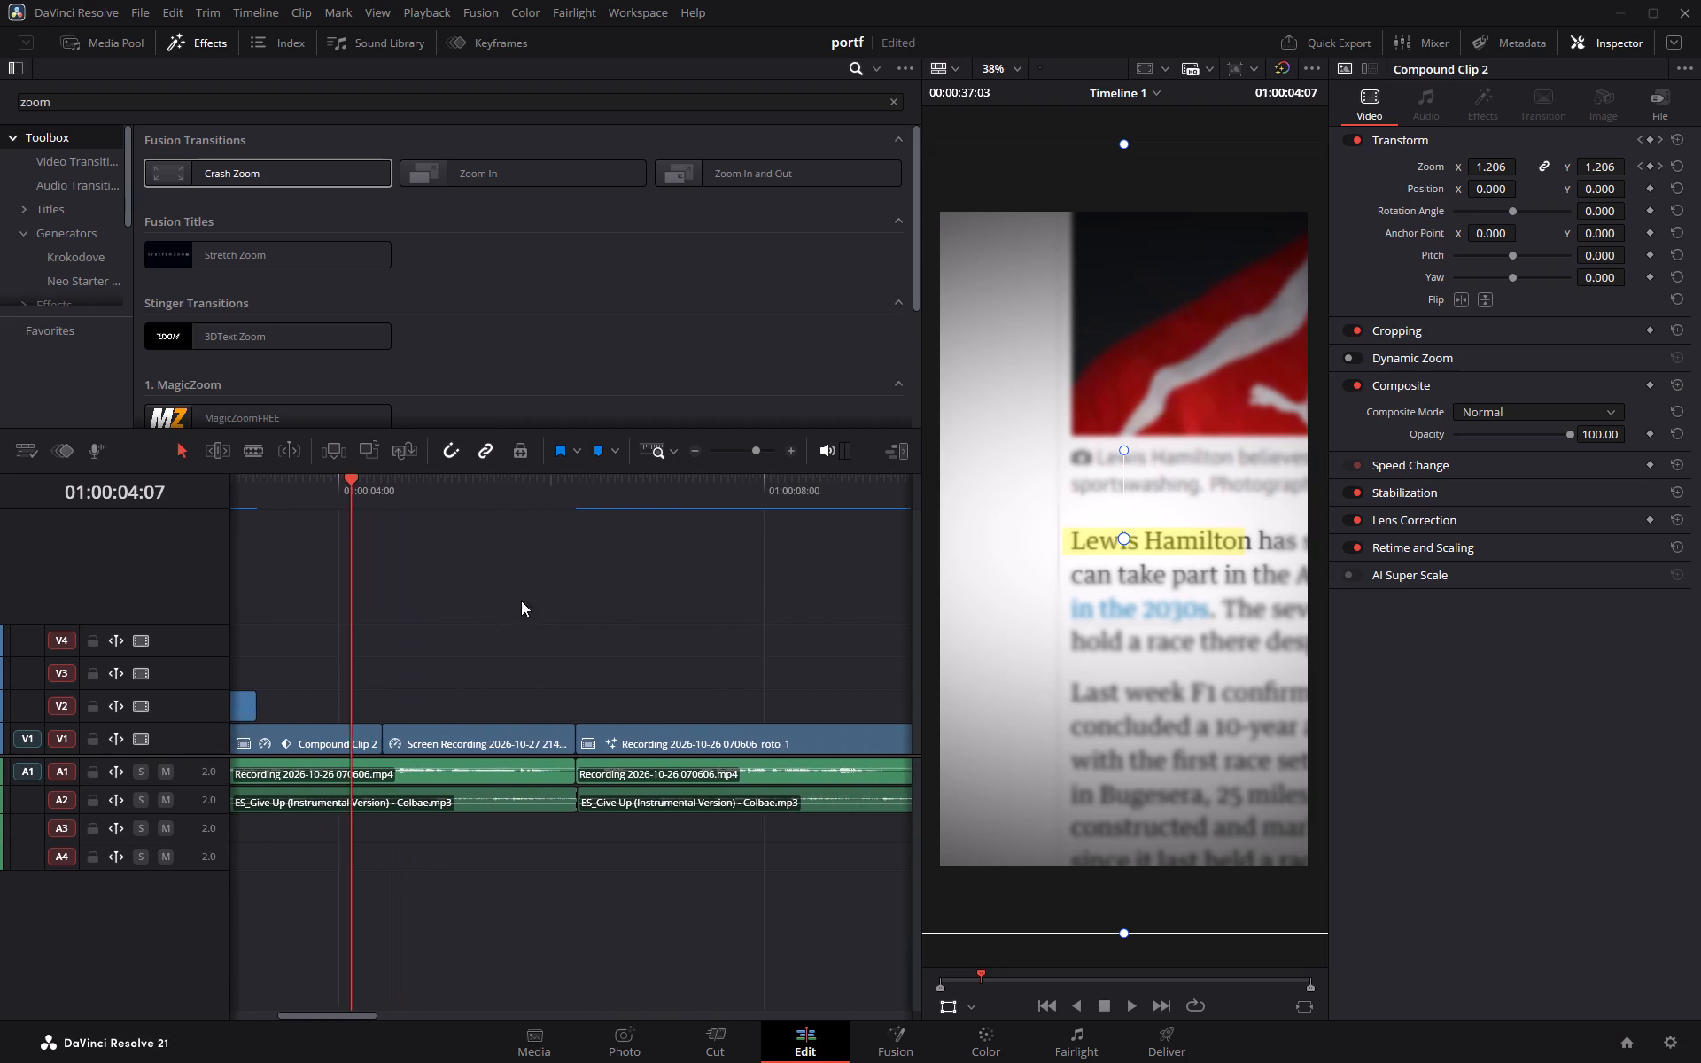
{"action": "middle_click_drag", "start_coordinate": [521, 601], "coordinate": [935, 574]}
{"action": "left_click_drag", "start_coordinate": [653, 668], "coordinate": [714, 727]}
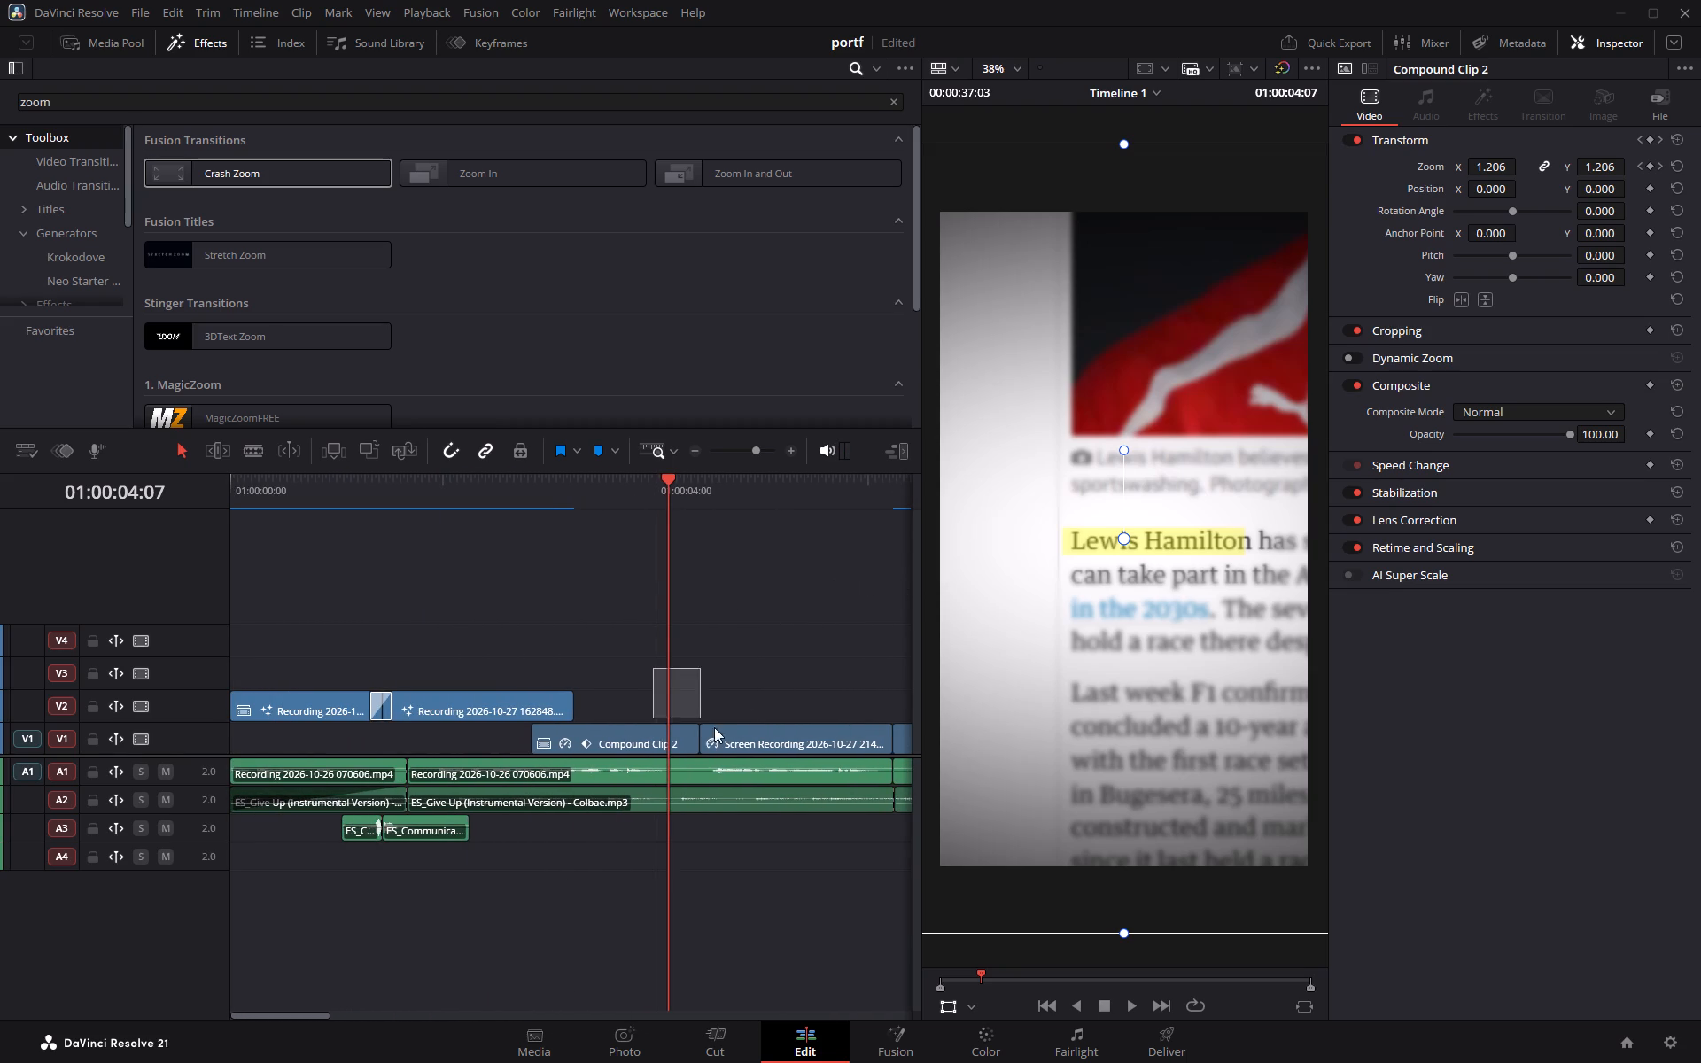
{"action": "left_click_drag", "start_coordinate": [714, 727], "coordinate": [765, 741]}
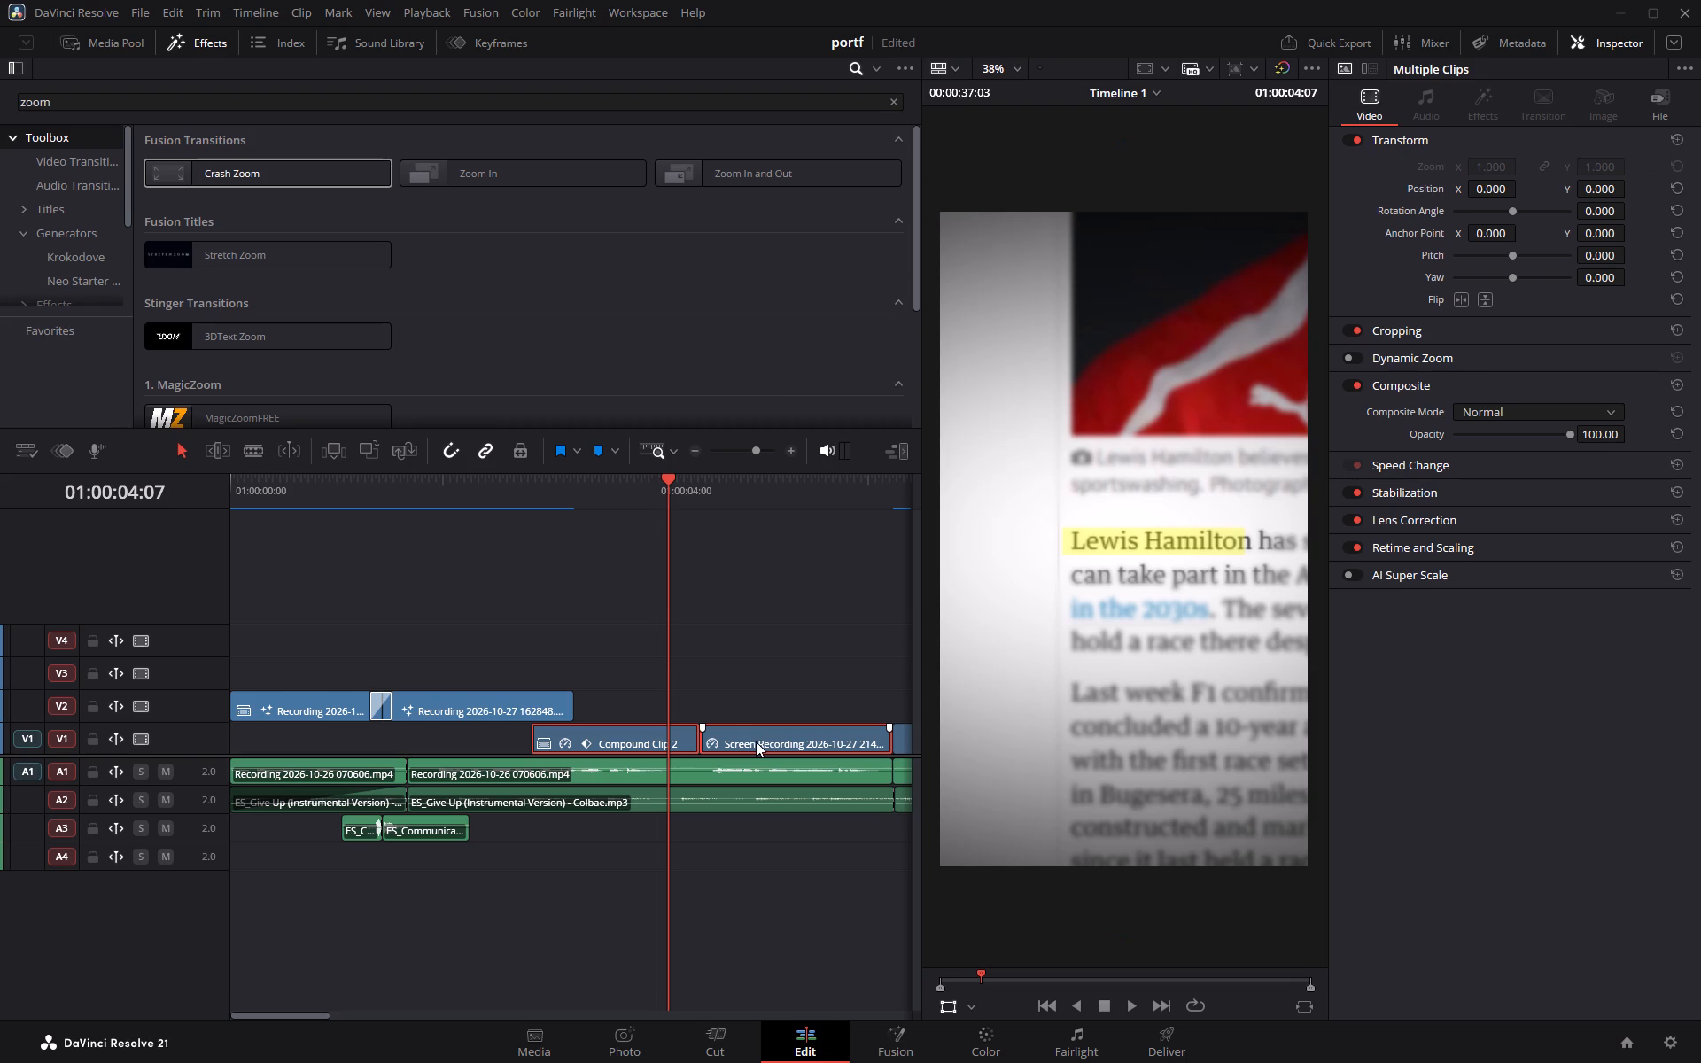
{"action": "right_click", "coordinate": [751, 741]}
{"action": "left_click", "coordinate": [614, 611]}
Open Compound Clip 2 in its own timeline.
{"action": "right_click", "coordinate": [626, 740]}
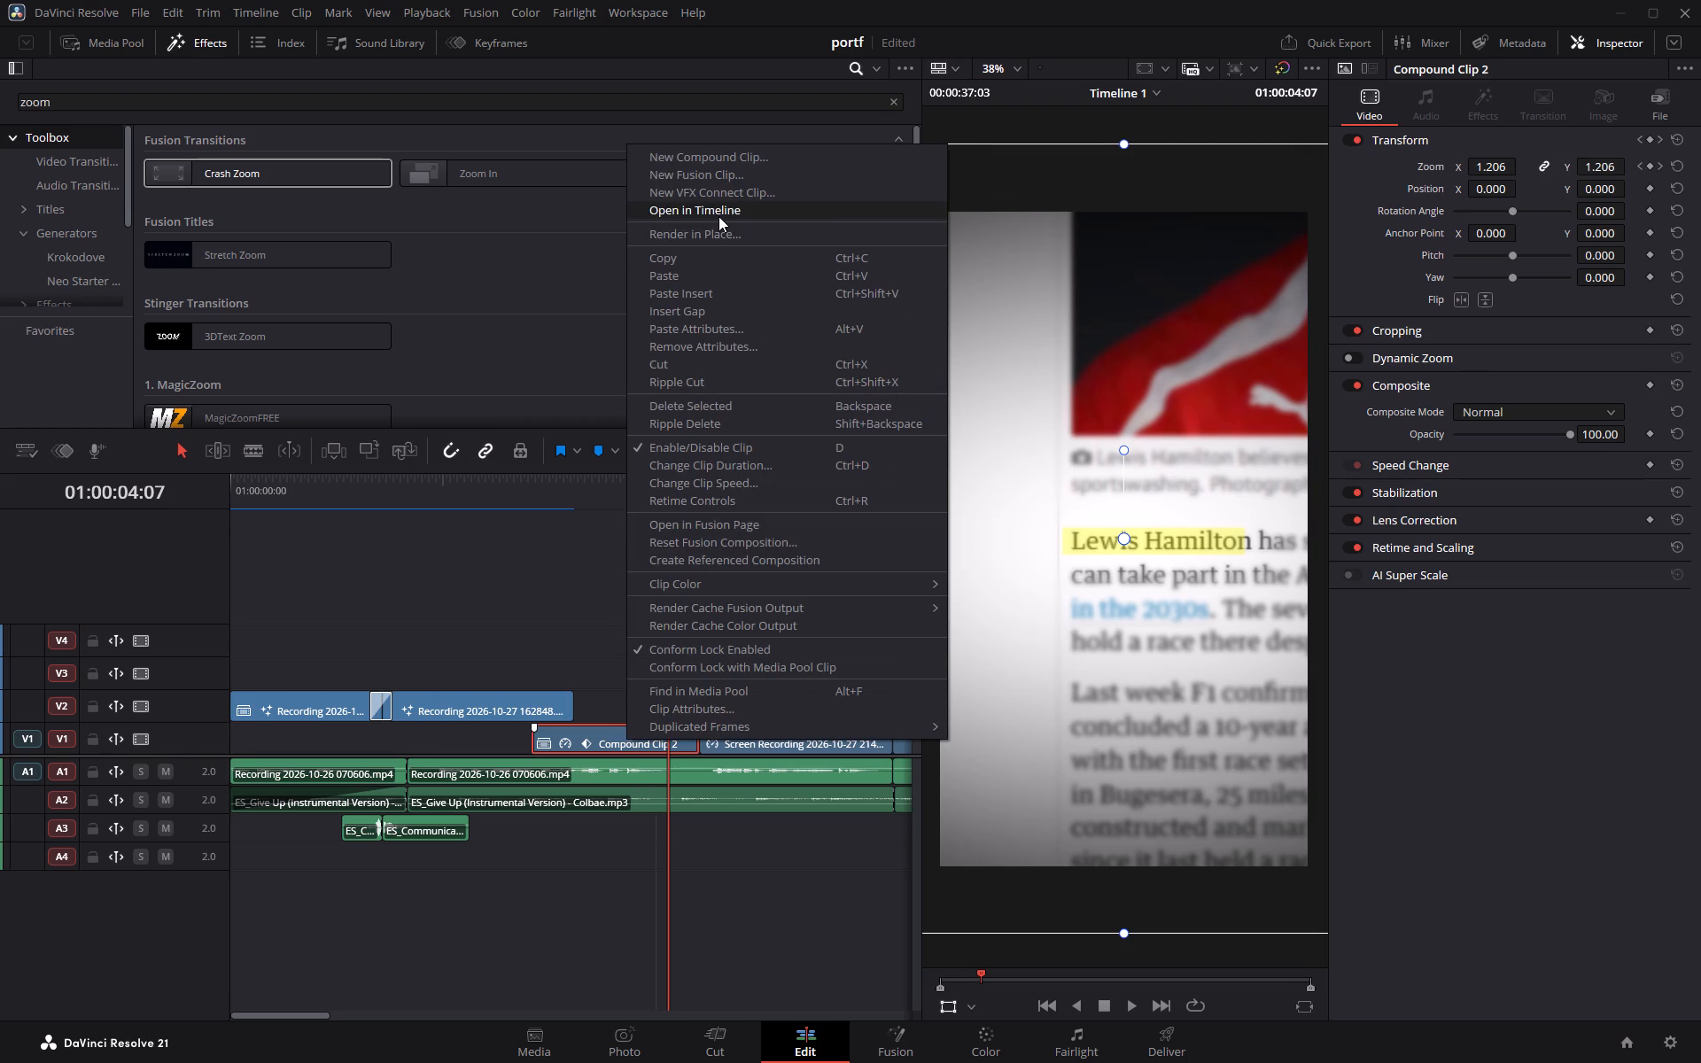
{"action": "left_click", "coordinate": [718, 216]}
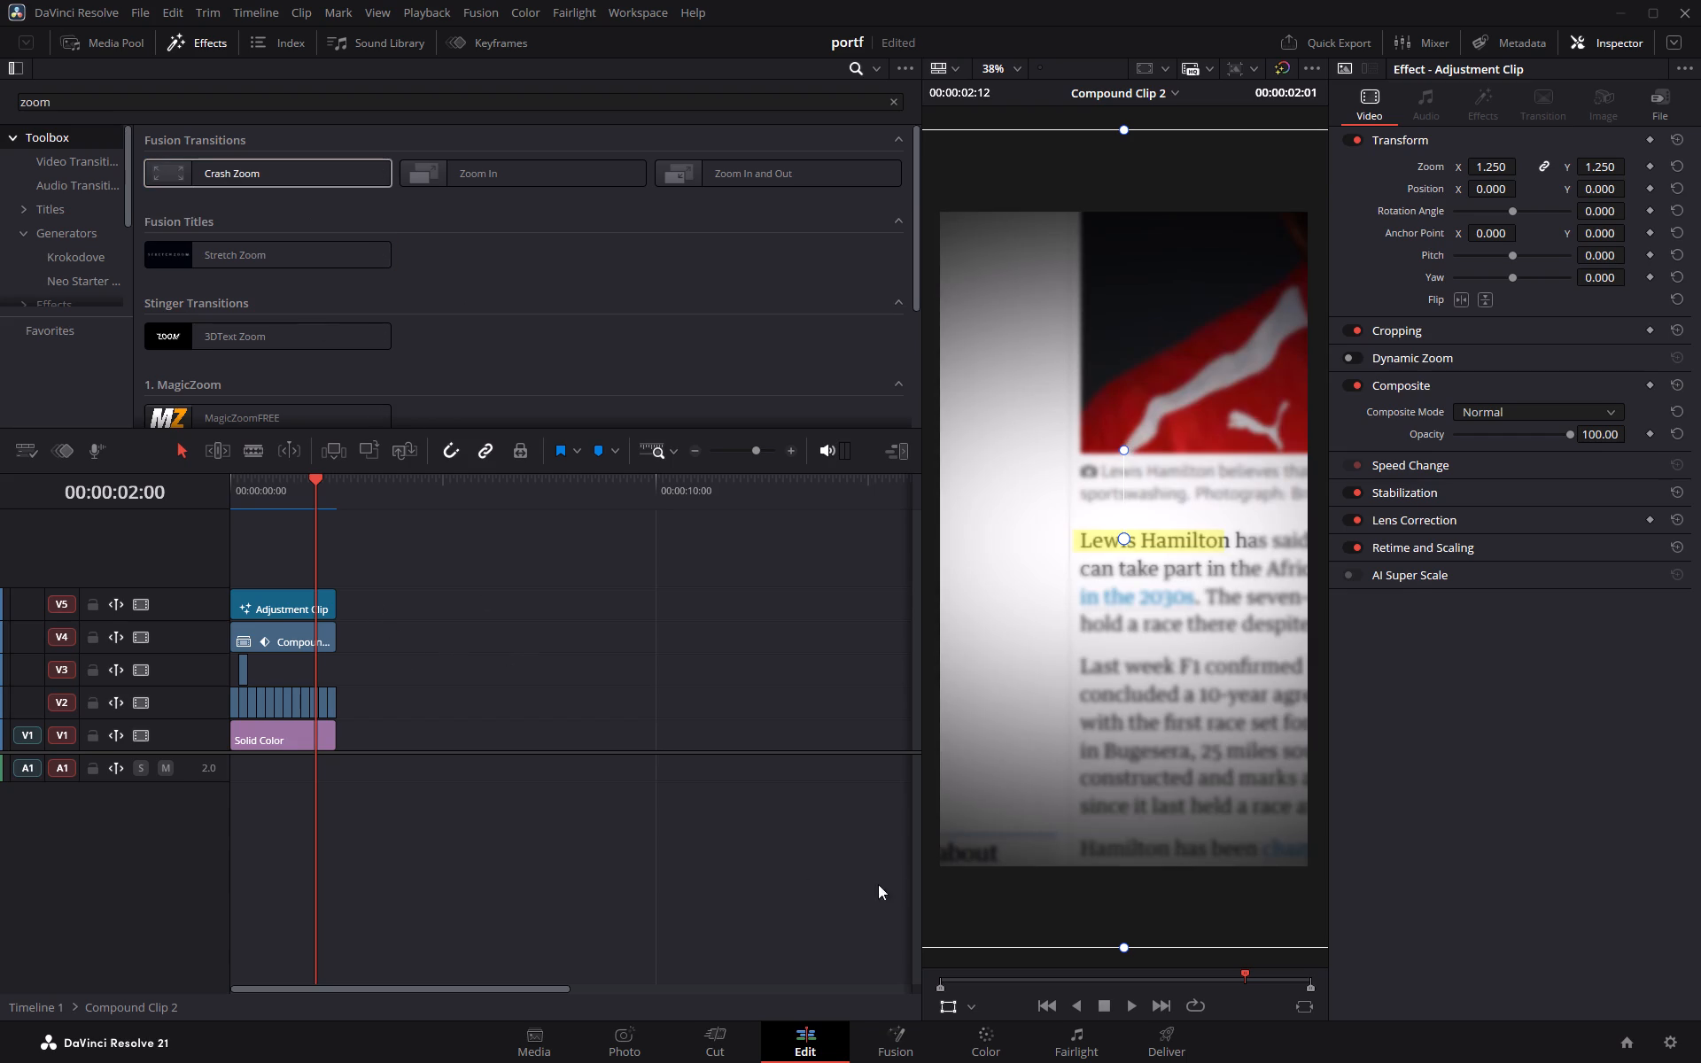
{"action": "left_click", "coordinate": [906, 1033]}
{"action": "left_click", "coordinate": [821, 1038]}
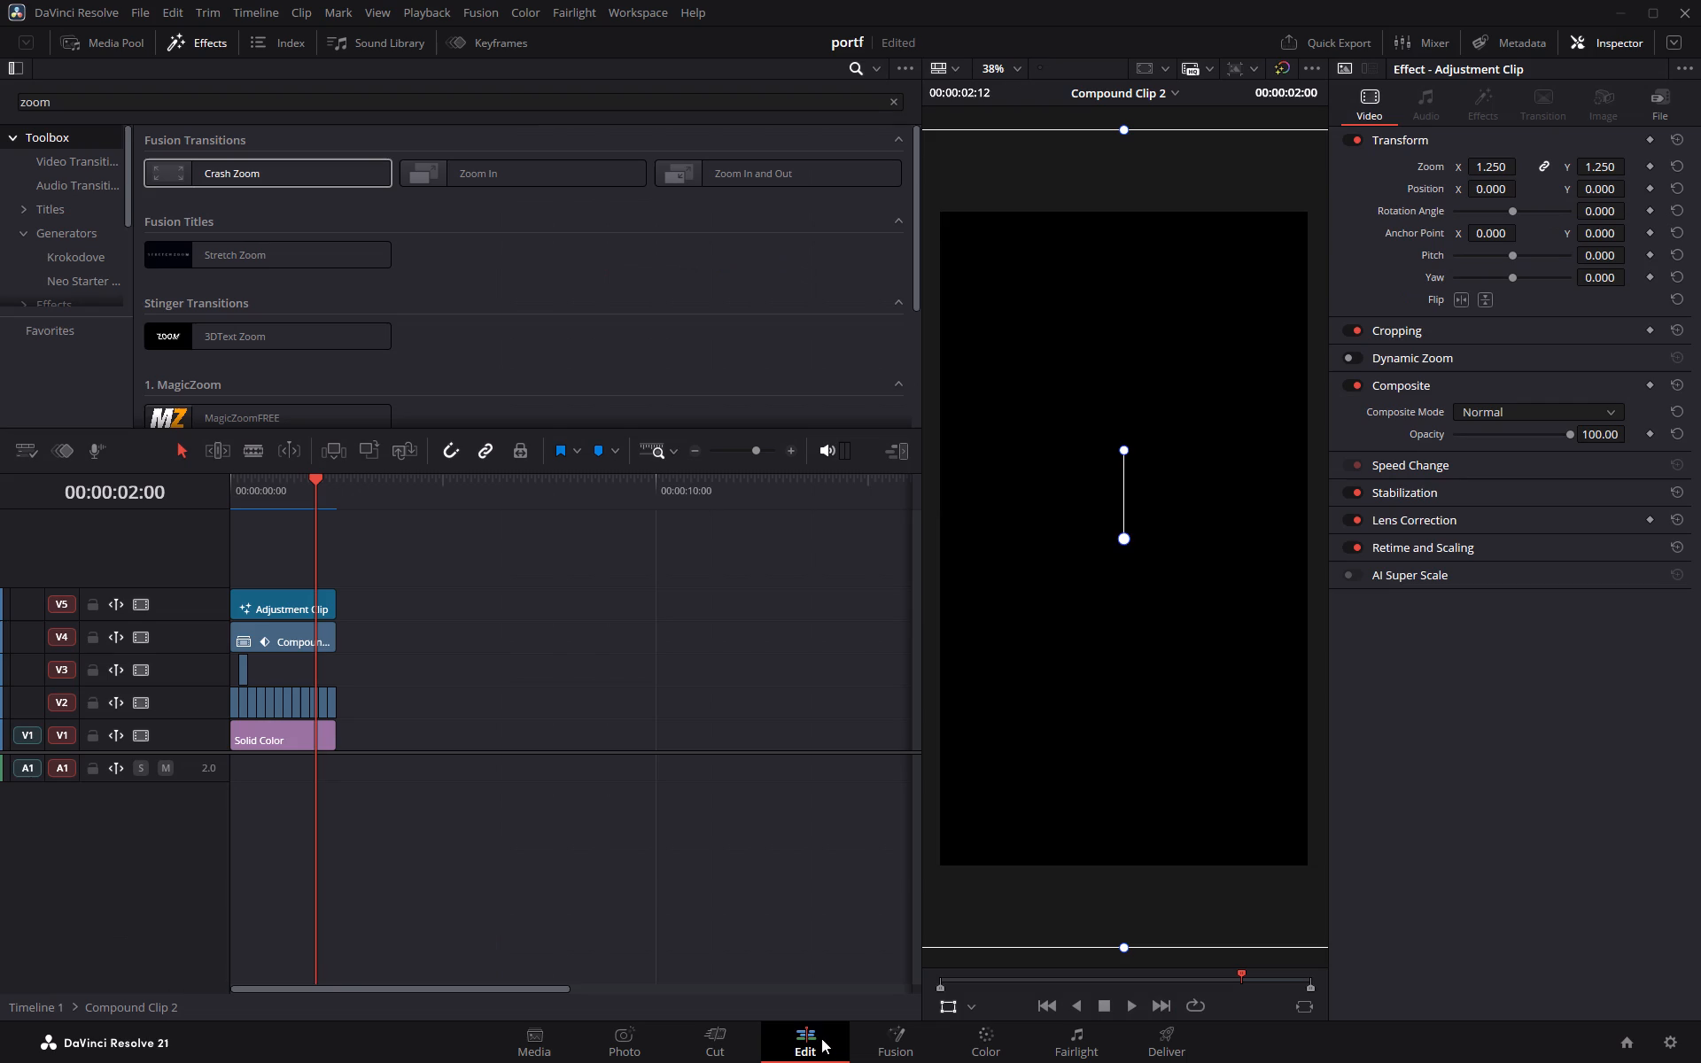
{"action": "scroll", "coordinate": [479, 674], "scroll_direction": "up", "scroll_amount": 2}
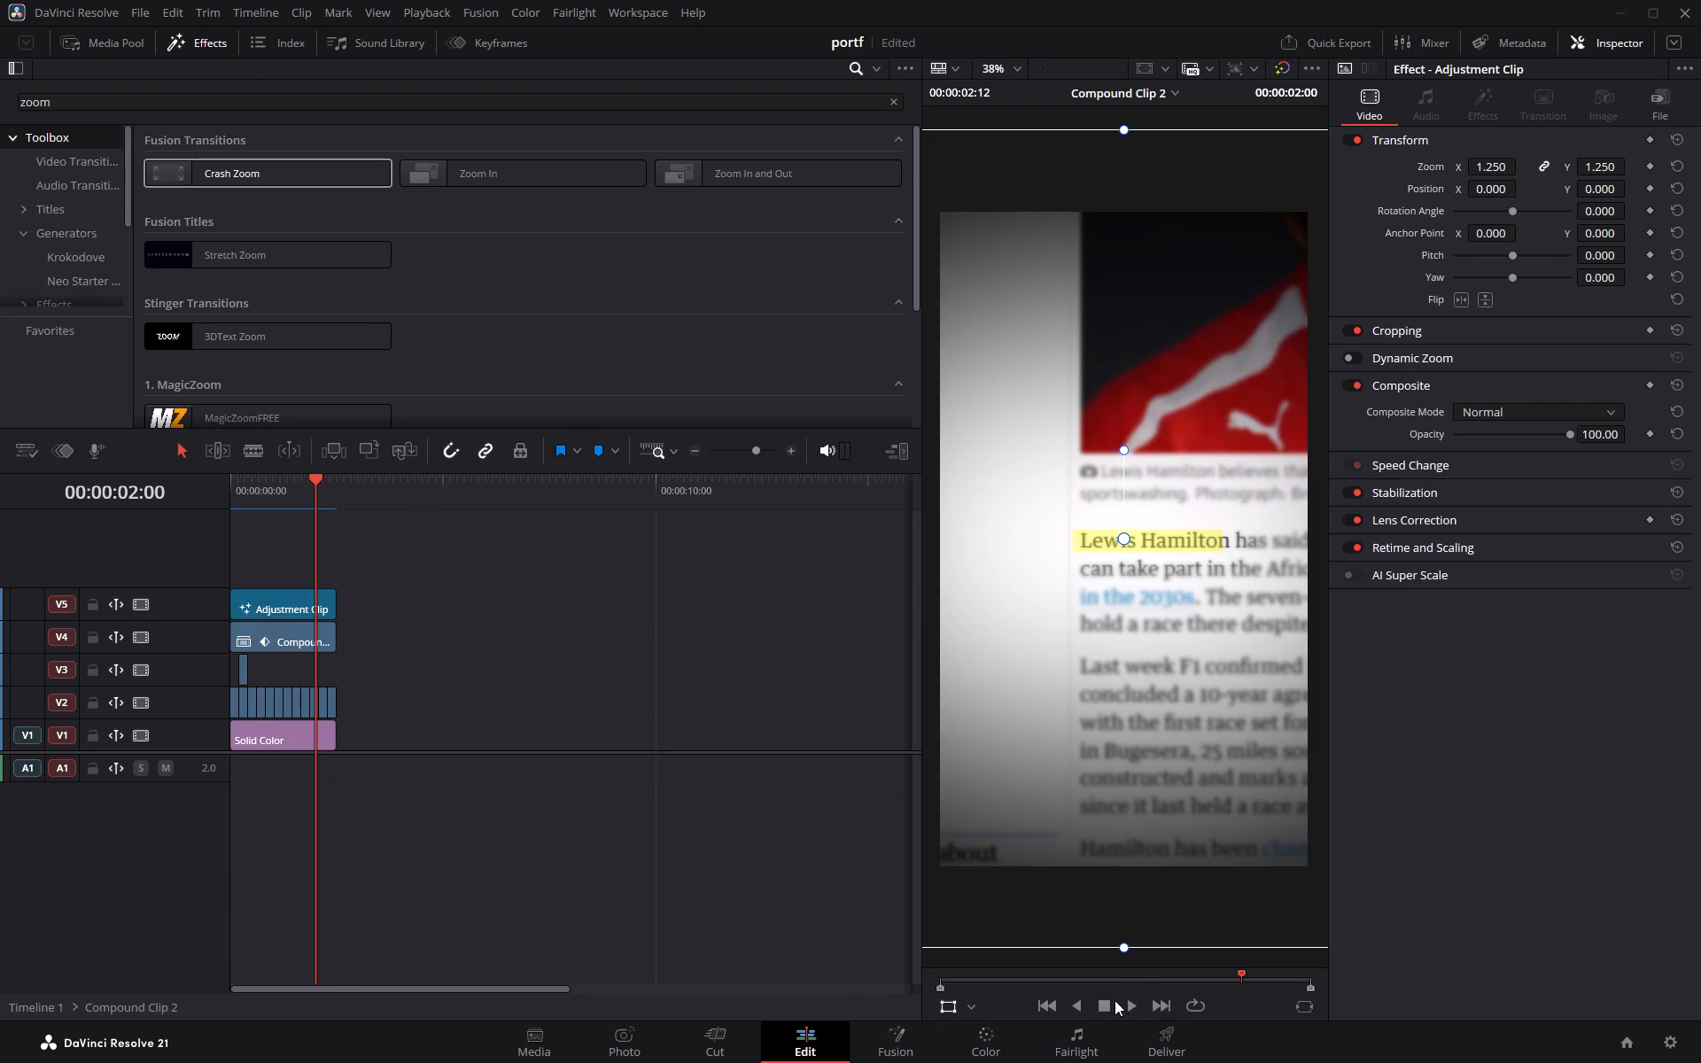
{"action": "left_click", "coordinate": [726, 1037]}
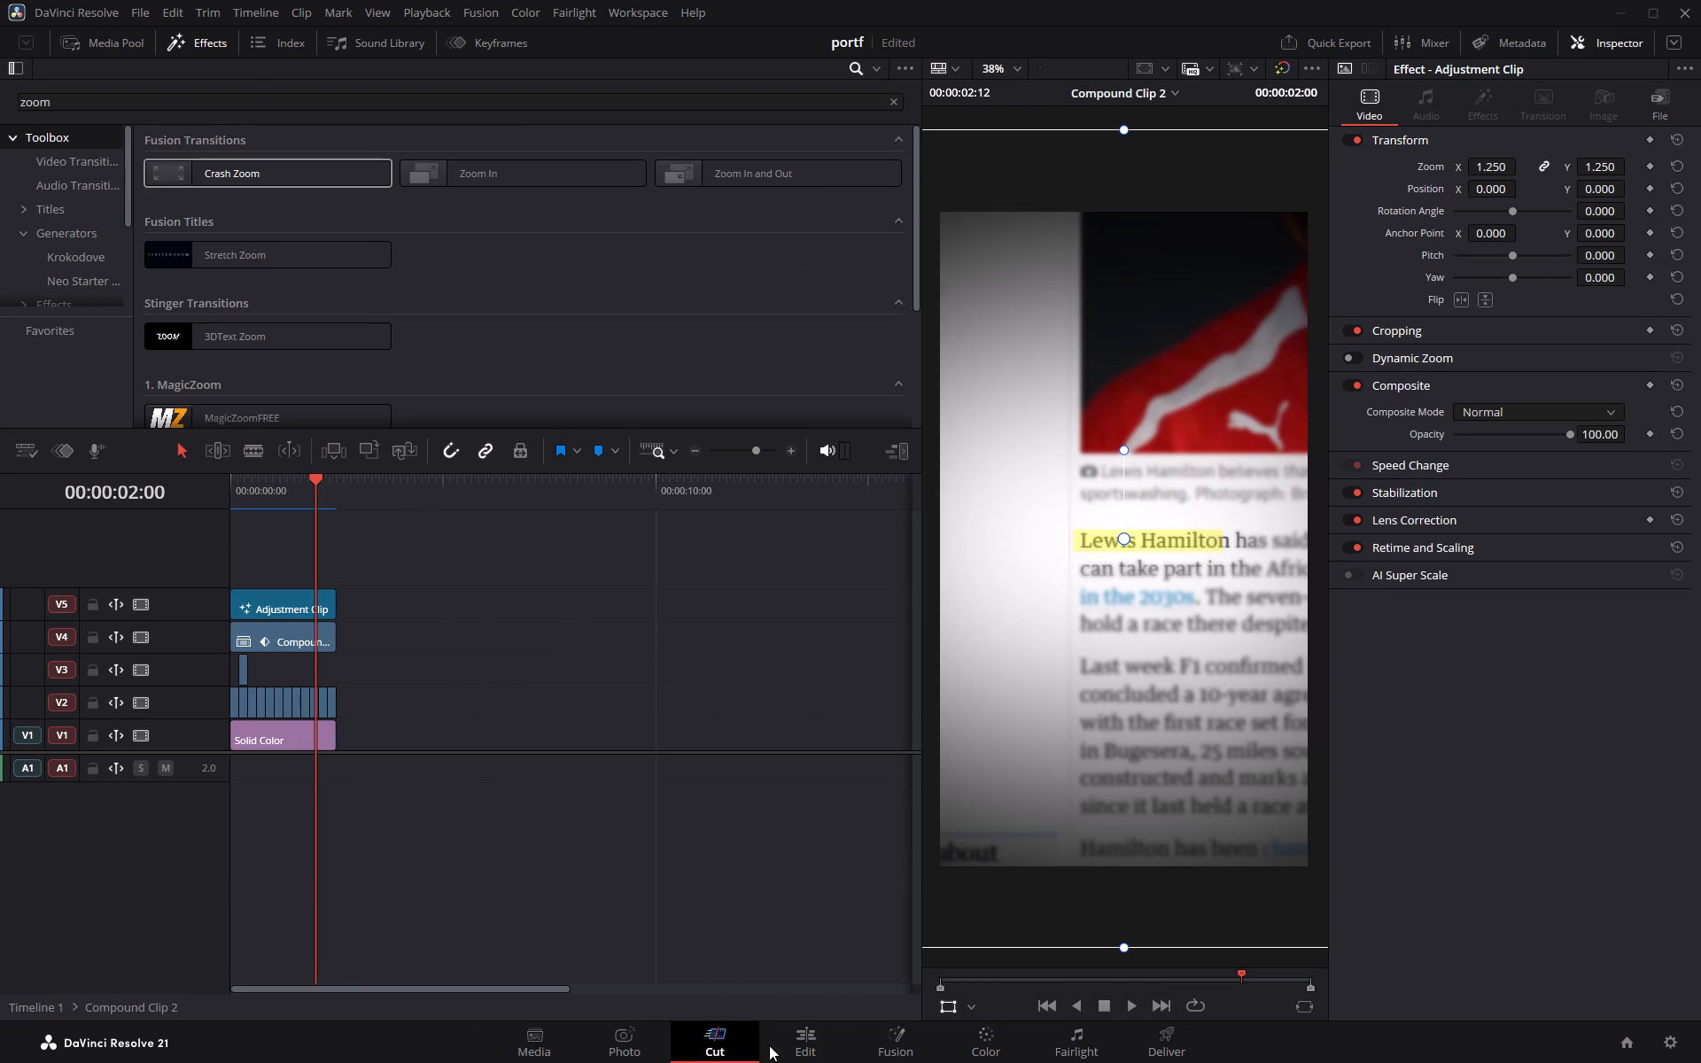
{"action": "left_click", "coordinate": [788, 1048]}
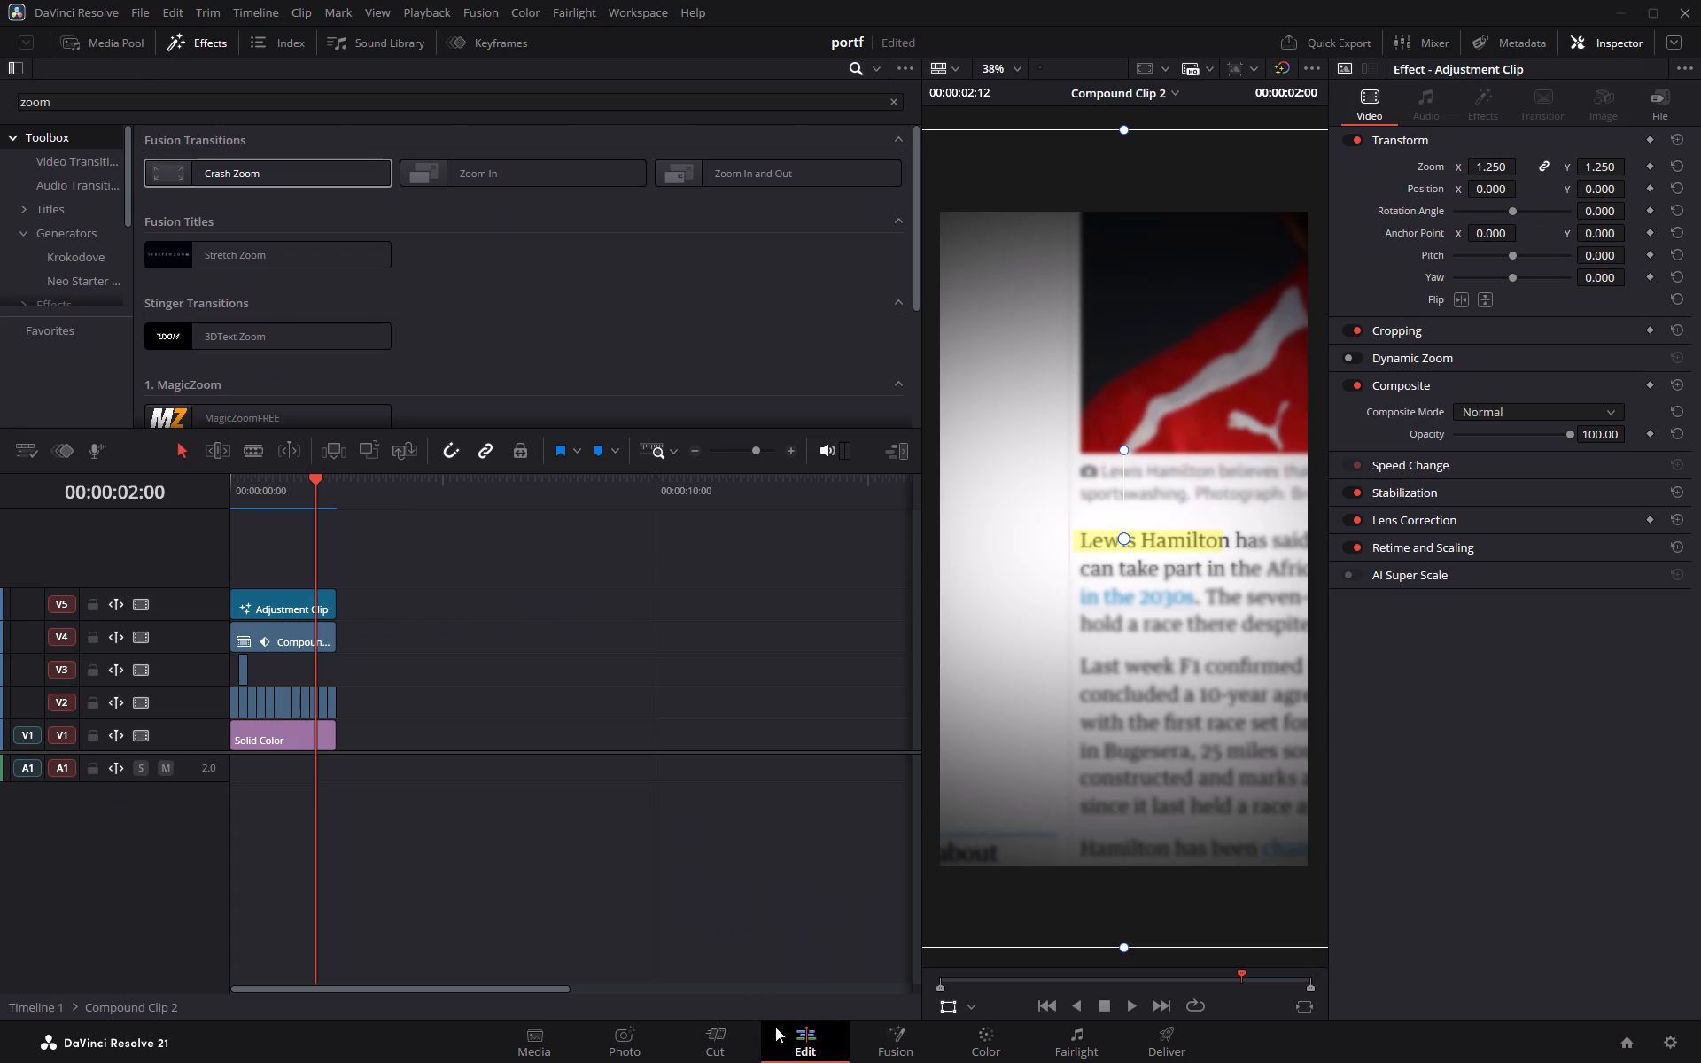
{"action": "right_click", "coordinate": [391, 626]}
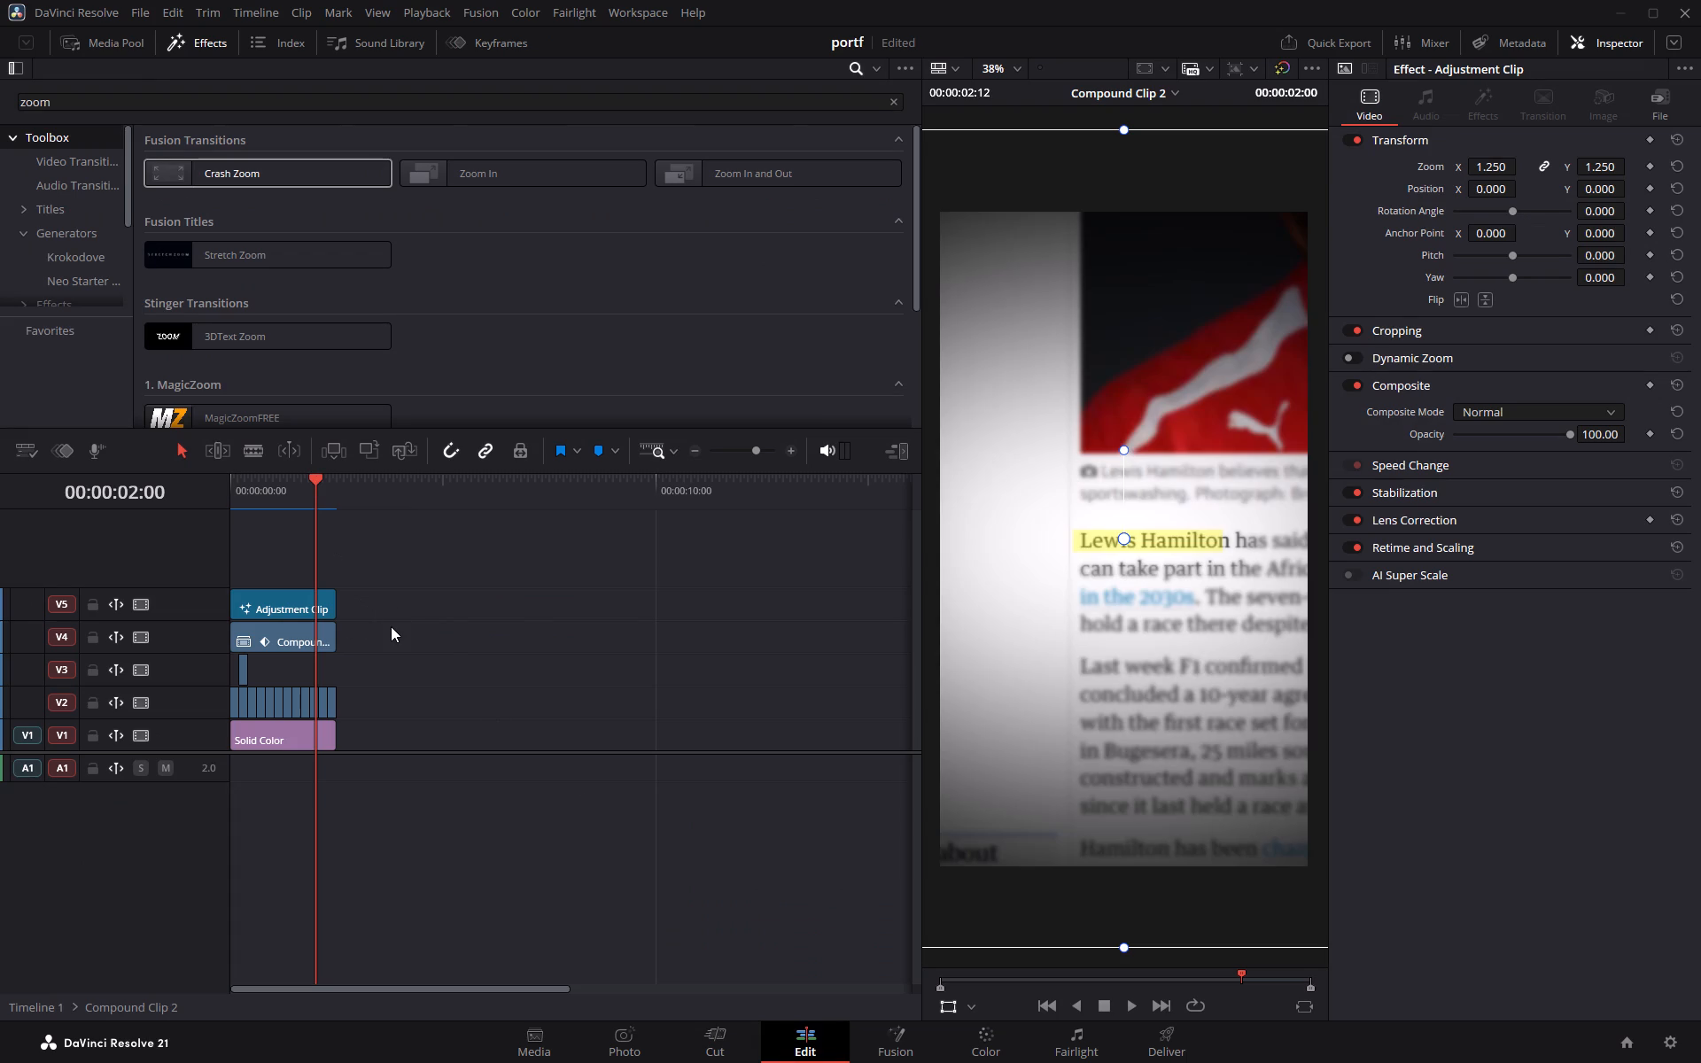
Inspect the Adjustment Clip's options and Compound Clip 1's clip attributes, leaving the attributes unchanged.
{"action": "left_click", "coordinate": [373, 619]}
{"action": "right_click", "coordinate": [291, 609]}
{"action": "left_click", "coordinate": [479, 609]}
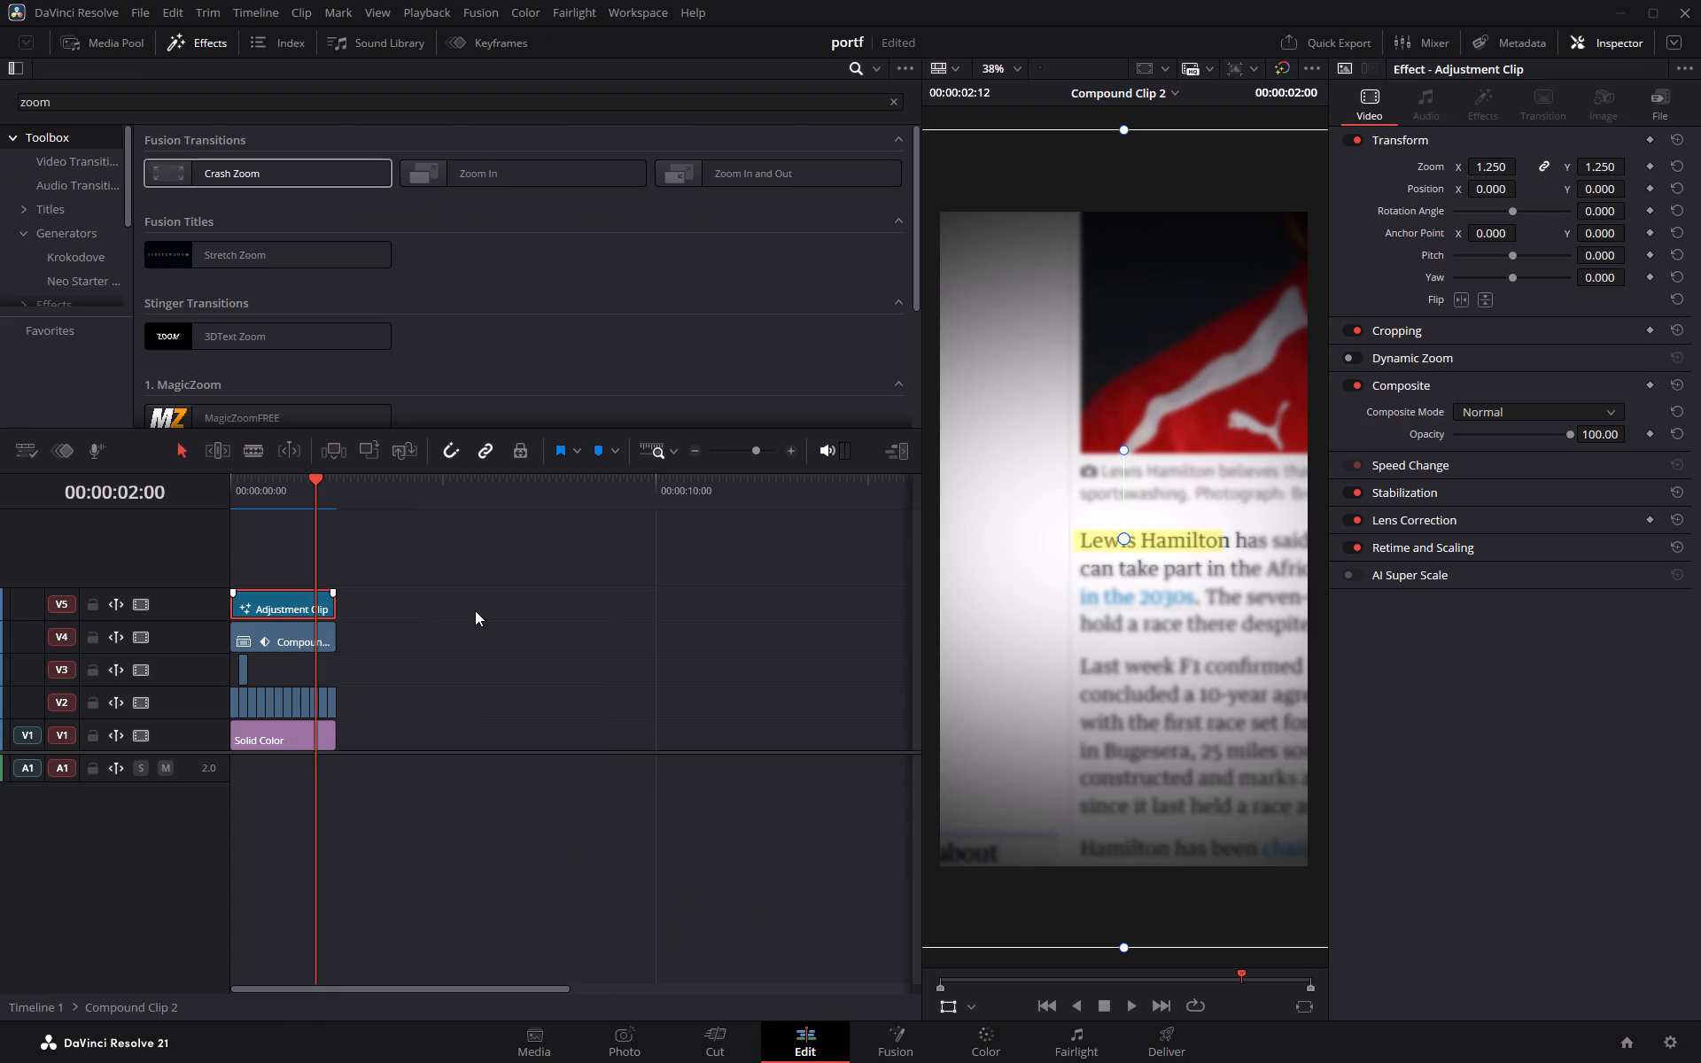
{"action": "right_click", "coordinate": [258, 639]}
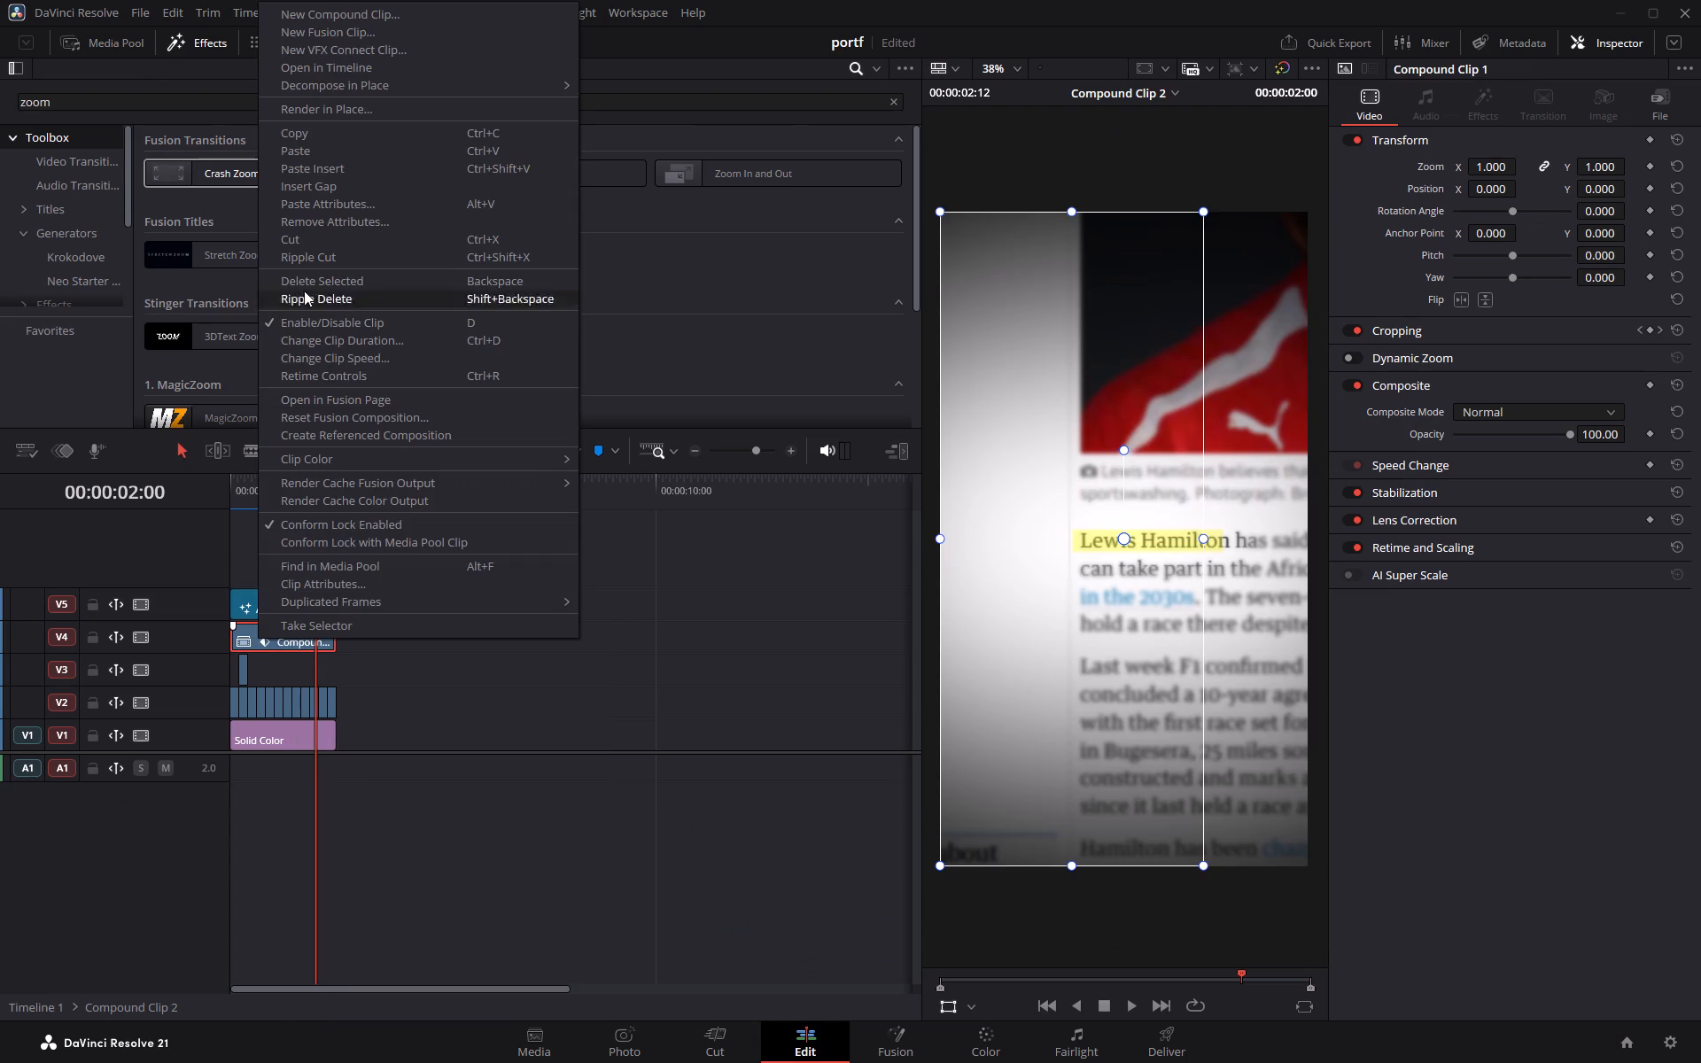
{"action": "left_click", "coordinate": [570, 589]}
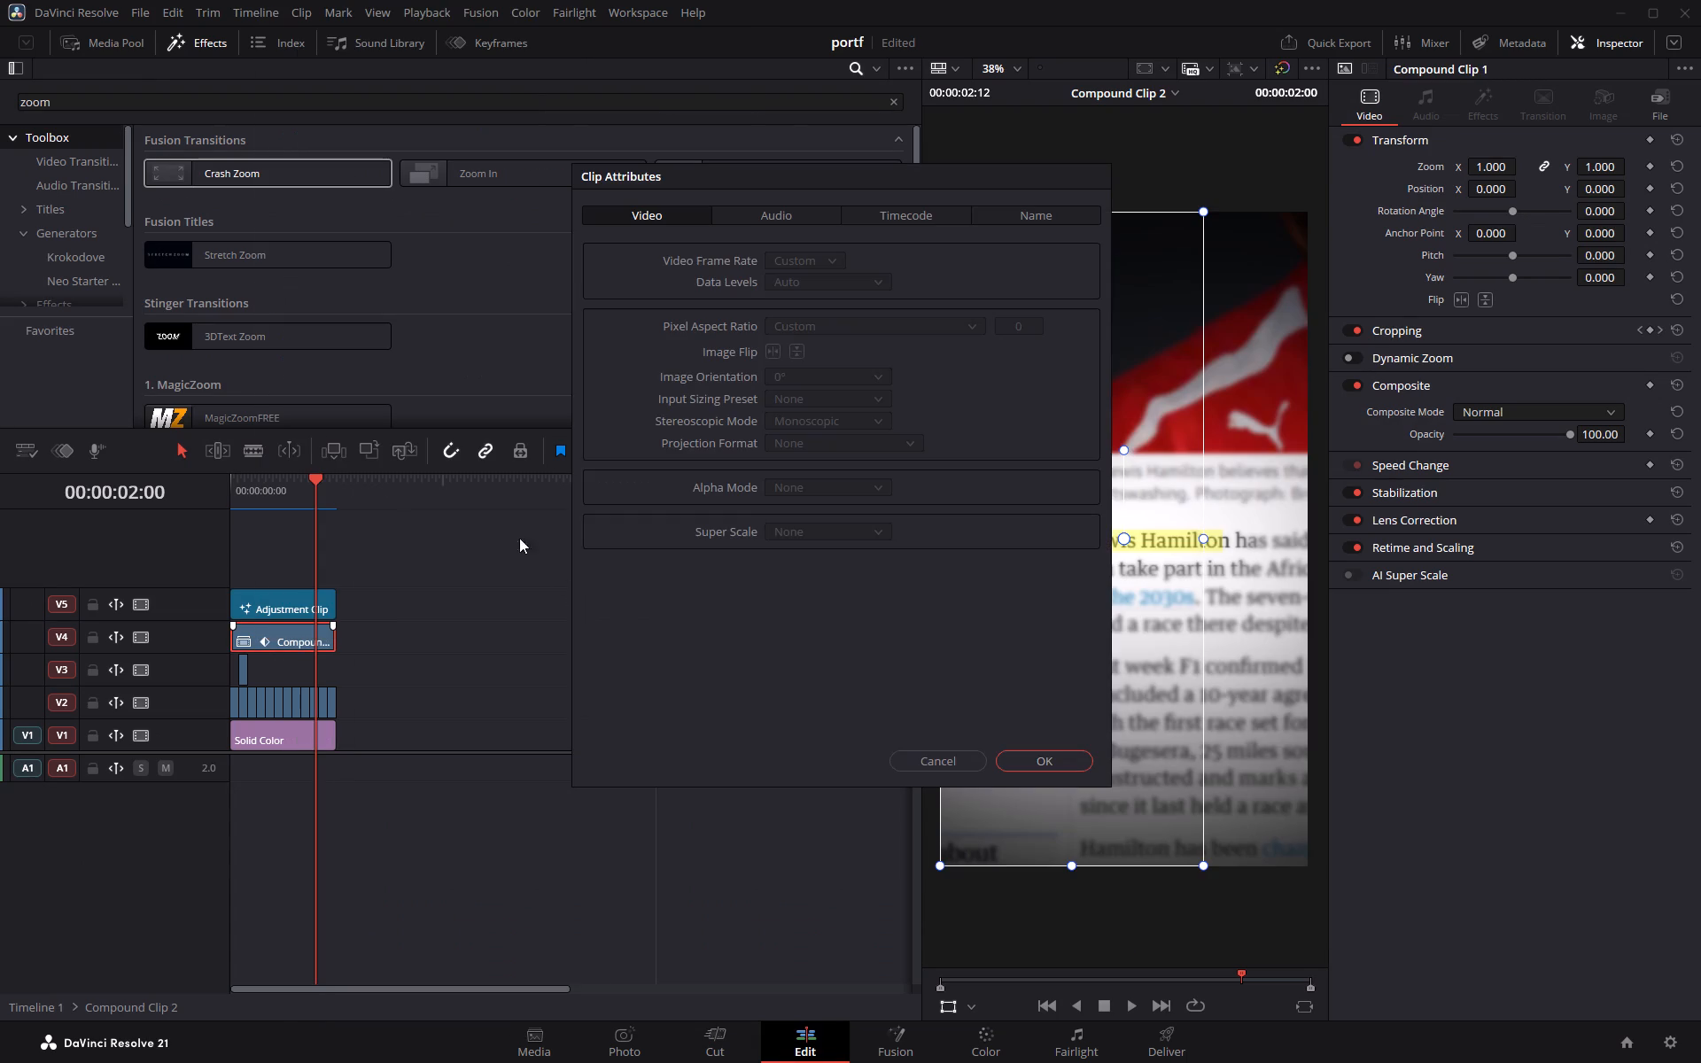
{"action": "left_click", "coordinate": [422, 609]}
{"action": "left_click", "coordinate": [939, 756]}
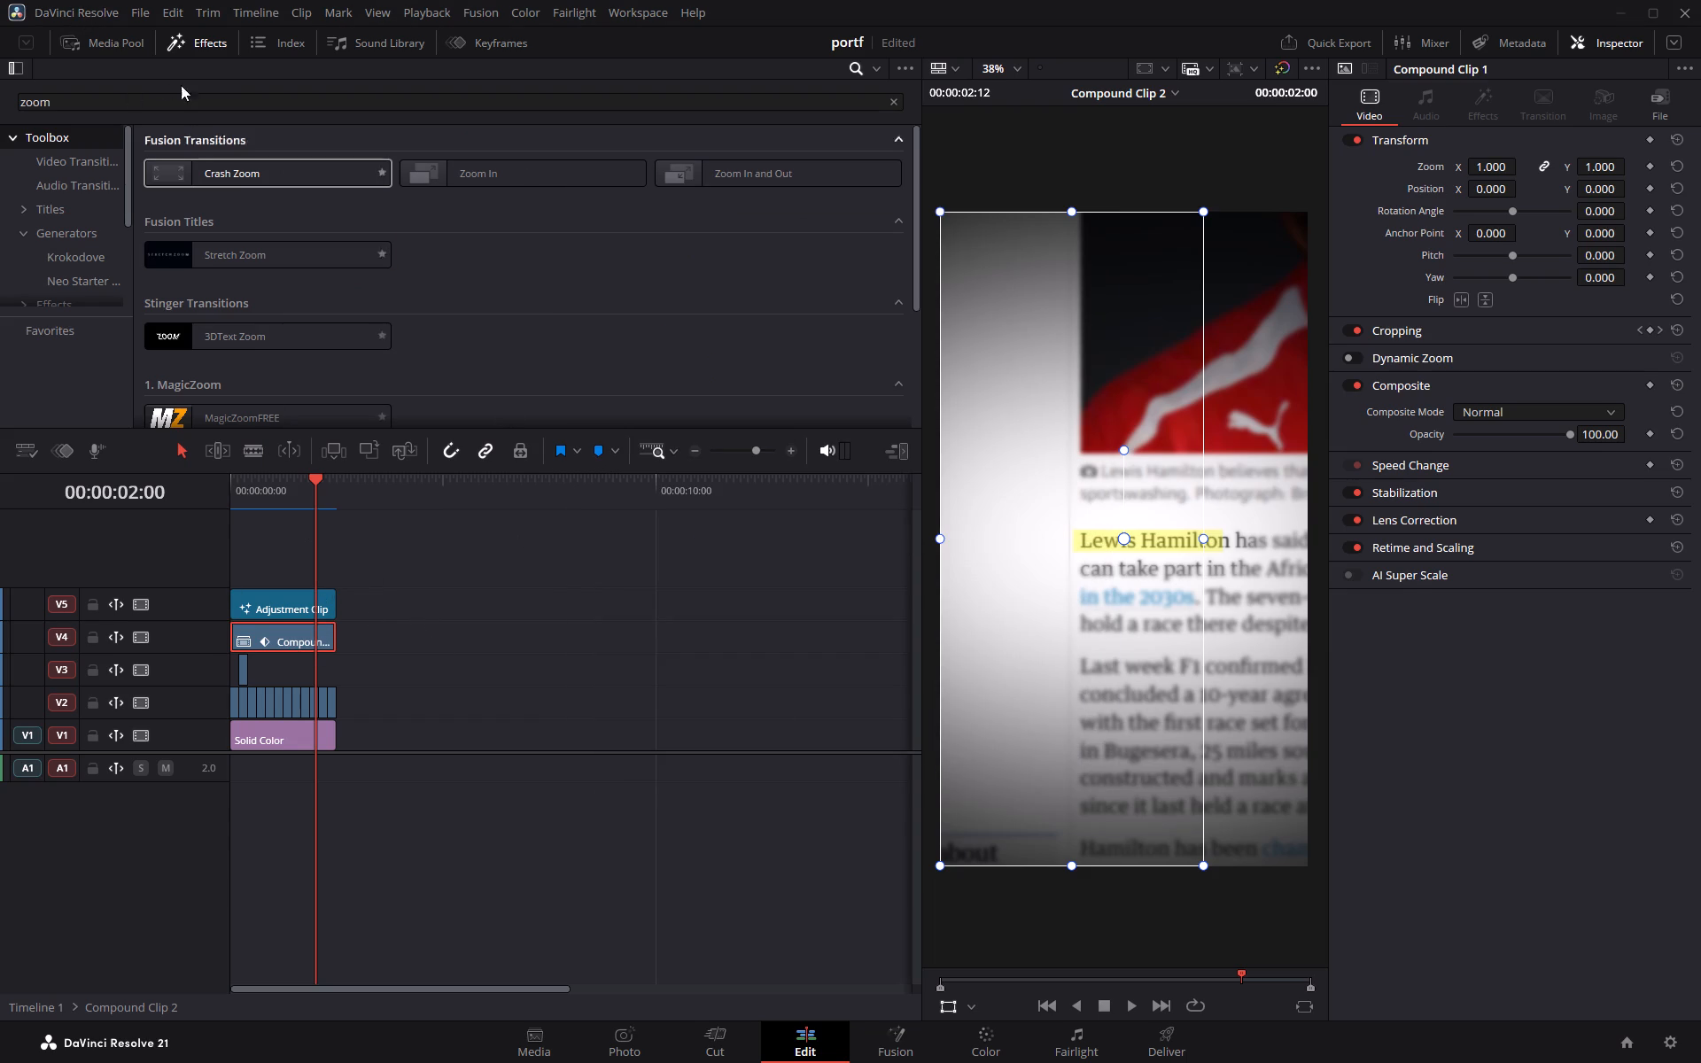
Reopen the portf project on Timeline 1 and restore the full-height viewer layout.
{"action": "left_click", "coordinate": [137, 10]}
{"action": "left_click", "coordinate": [199, 140]}
{"action": "triple_click", "coordinate": [833, 378]}
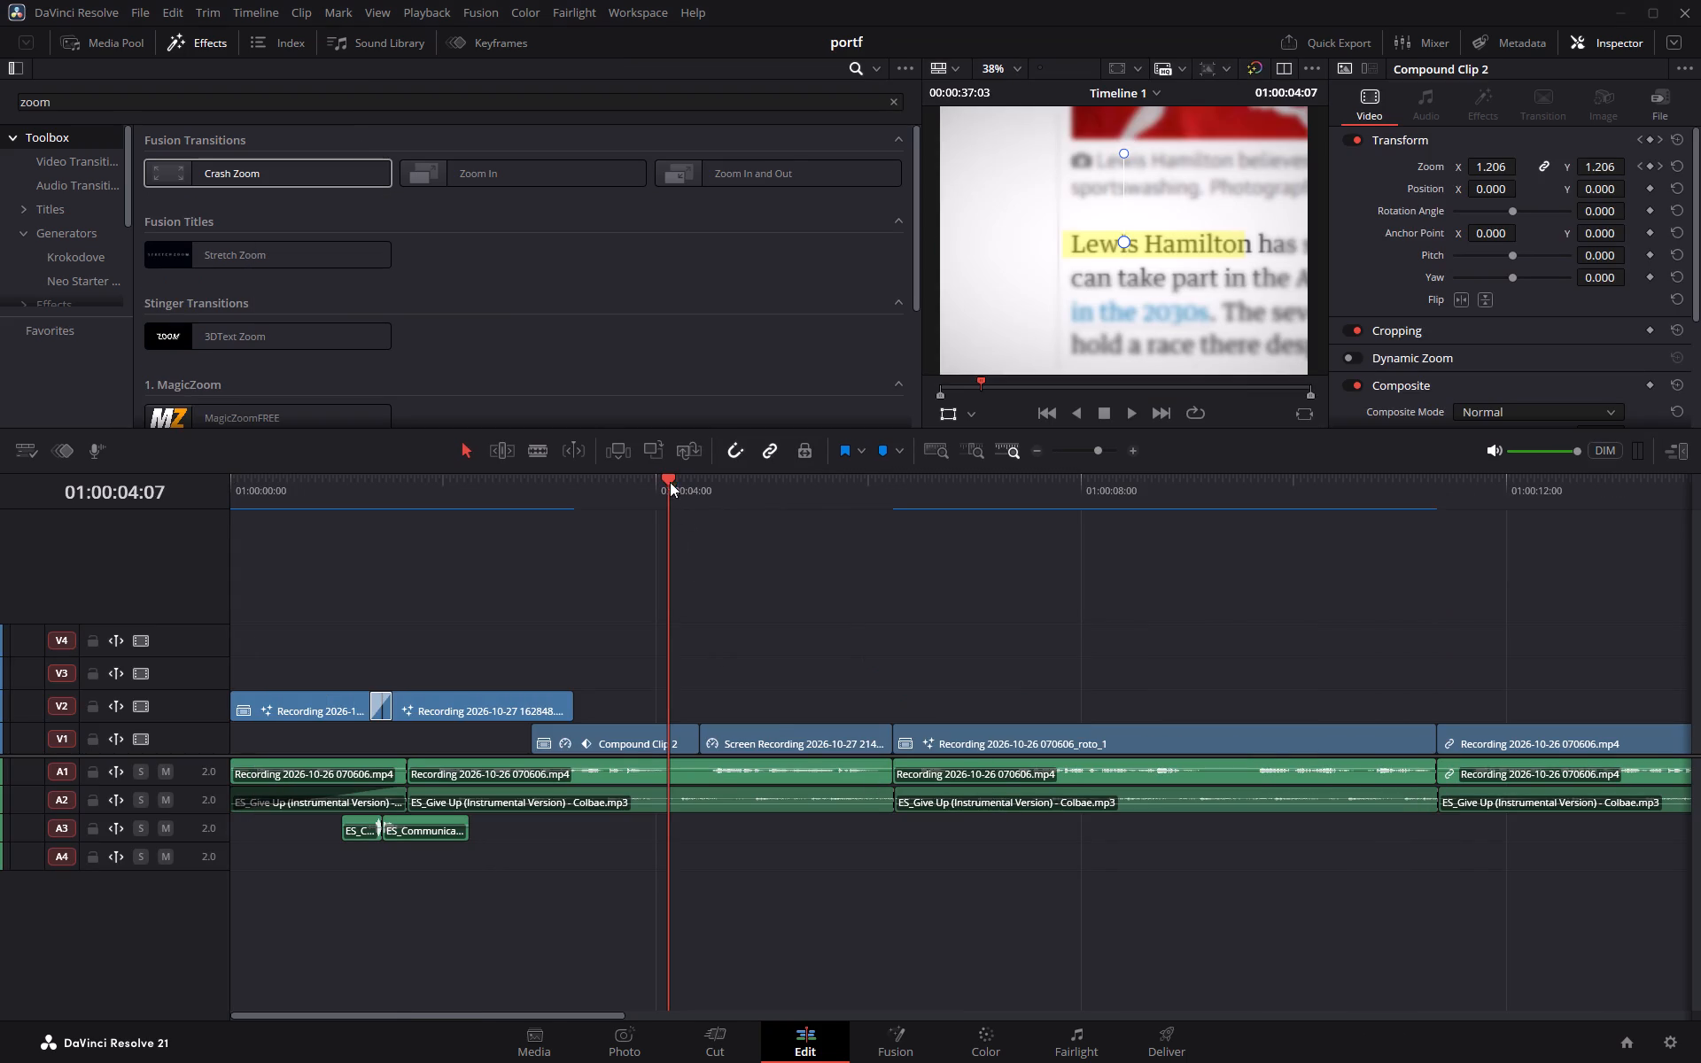
{"action": "left_click_drag", "start_coordinate": [668, 477], "coordinate": [609, 473]}
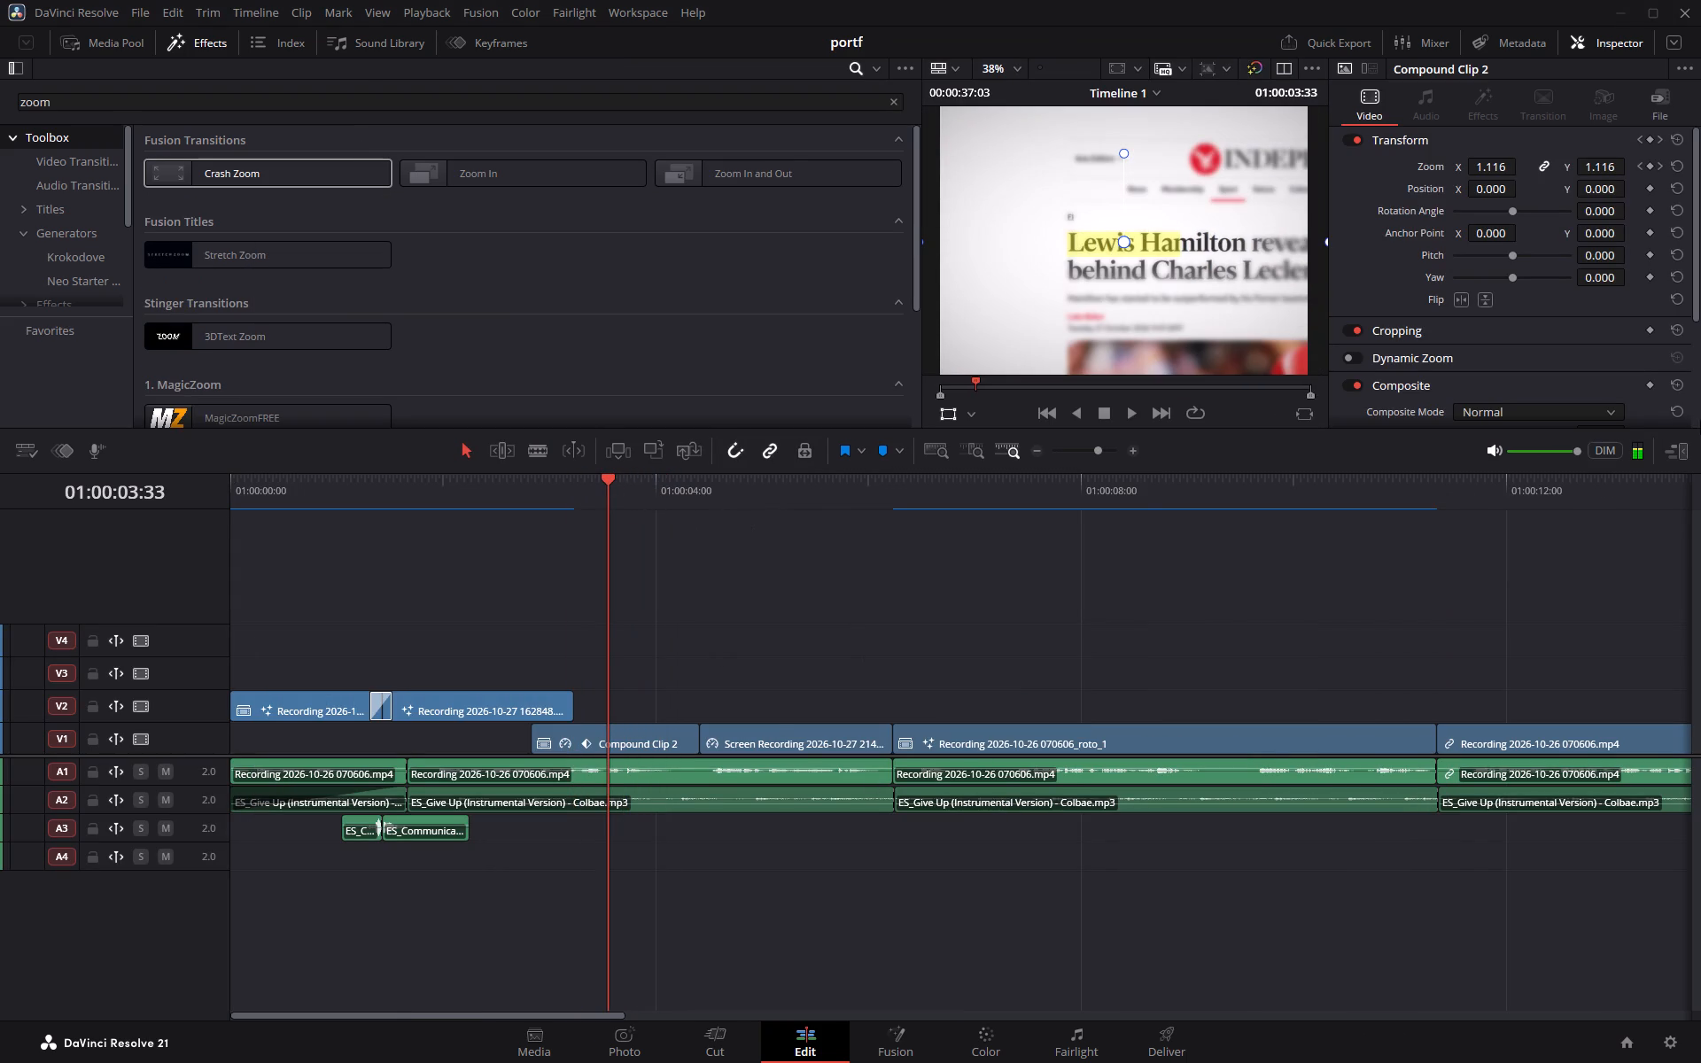
{"action": "left_click", "coordinate": [1685, 451]}
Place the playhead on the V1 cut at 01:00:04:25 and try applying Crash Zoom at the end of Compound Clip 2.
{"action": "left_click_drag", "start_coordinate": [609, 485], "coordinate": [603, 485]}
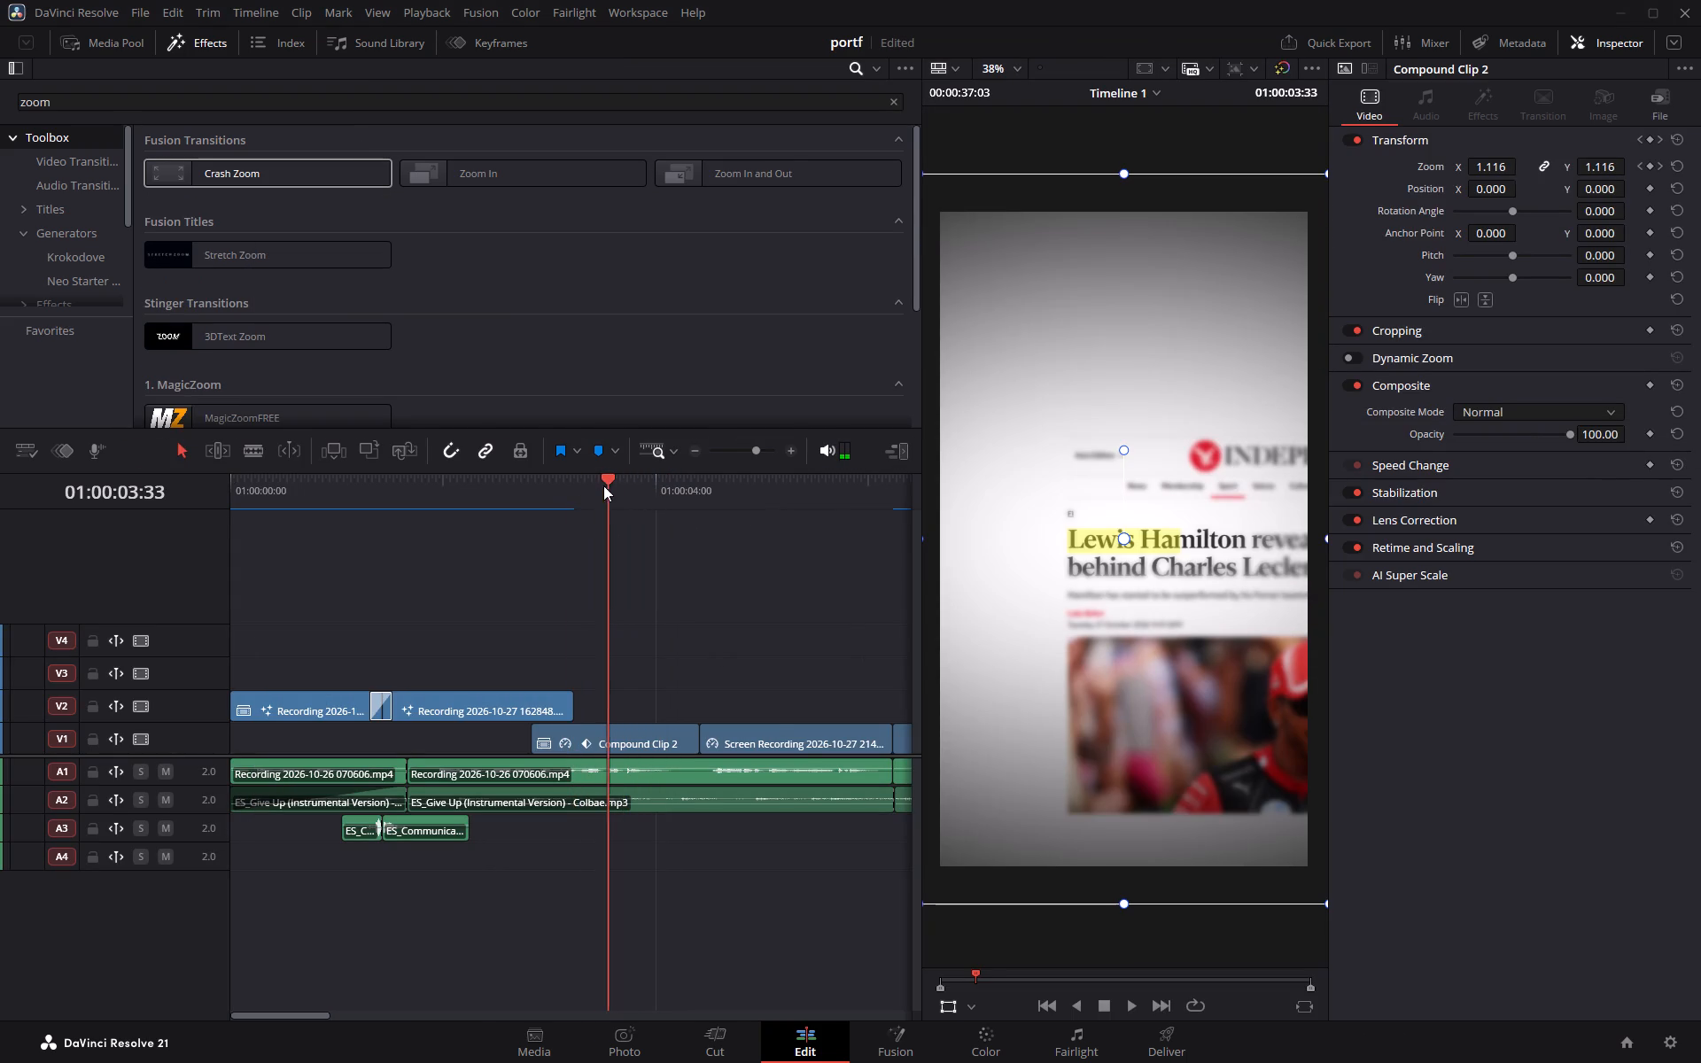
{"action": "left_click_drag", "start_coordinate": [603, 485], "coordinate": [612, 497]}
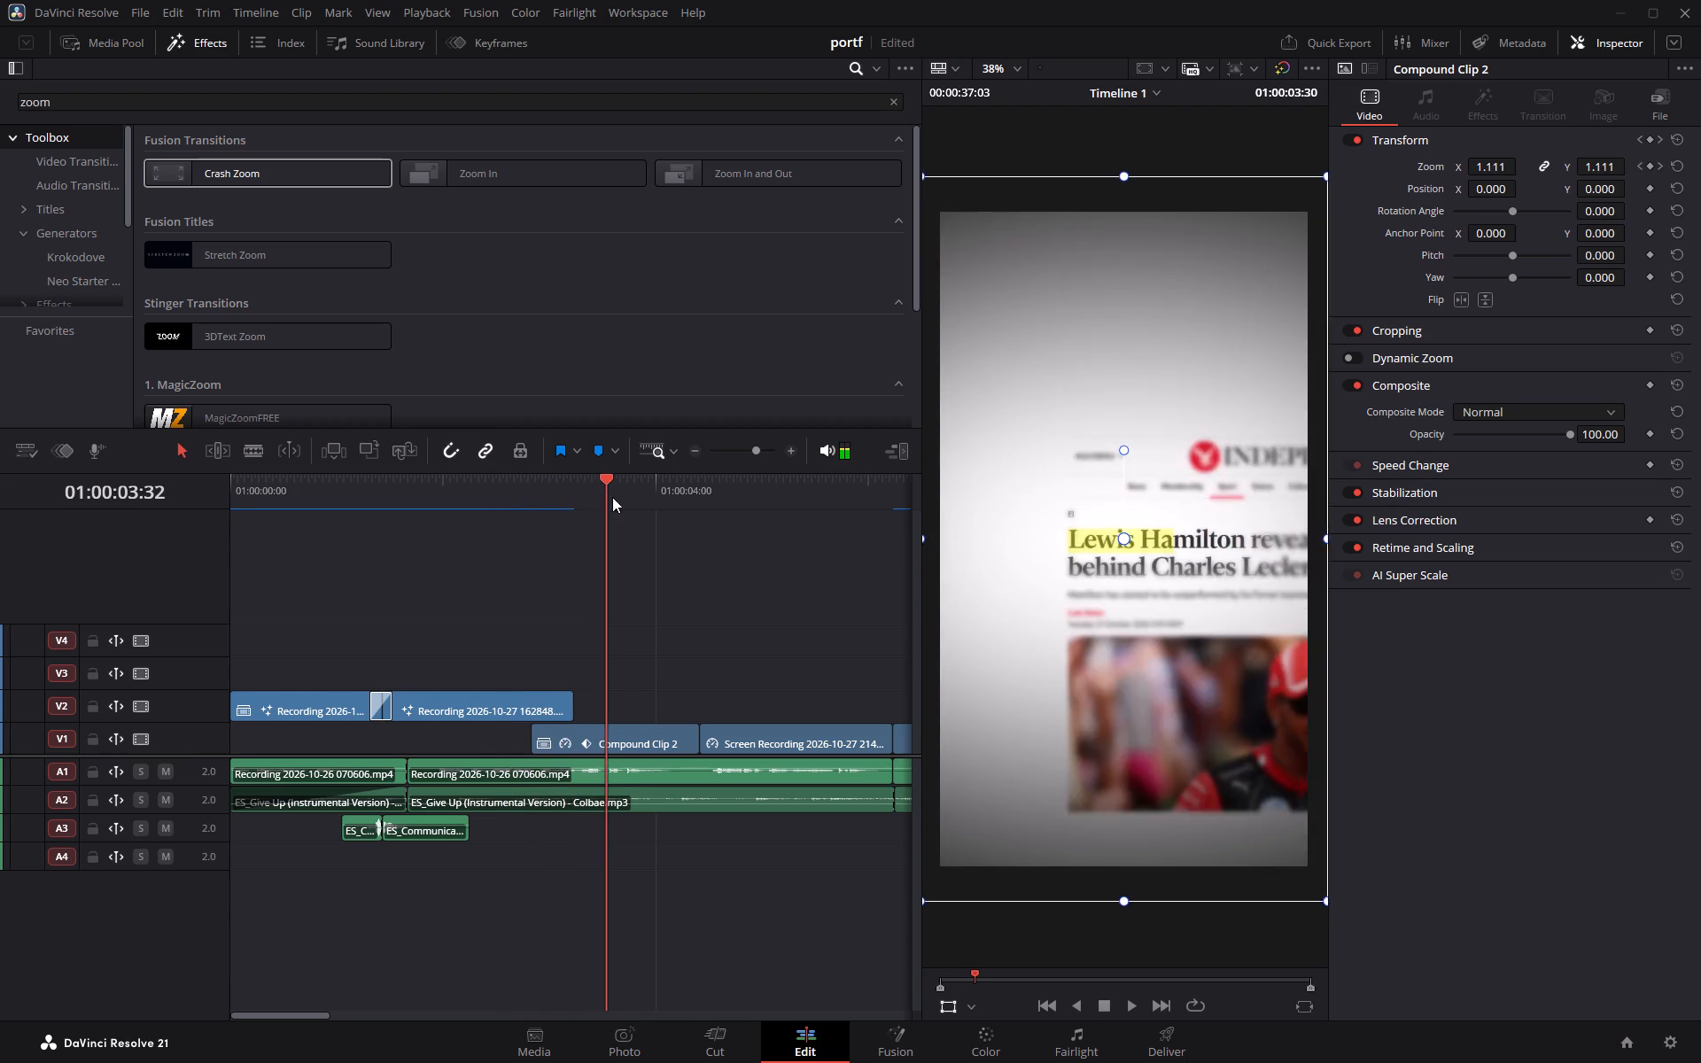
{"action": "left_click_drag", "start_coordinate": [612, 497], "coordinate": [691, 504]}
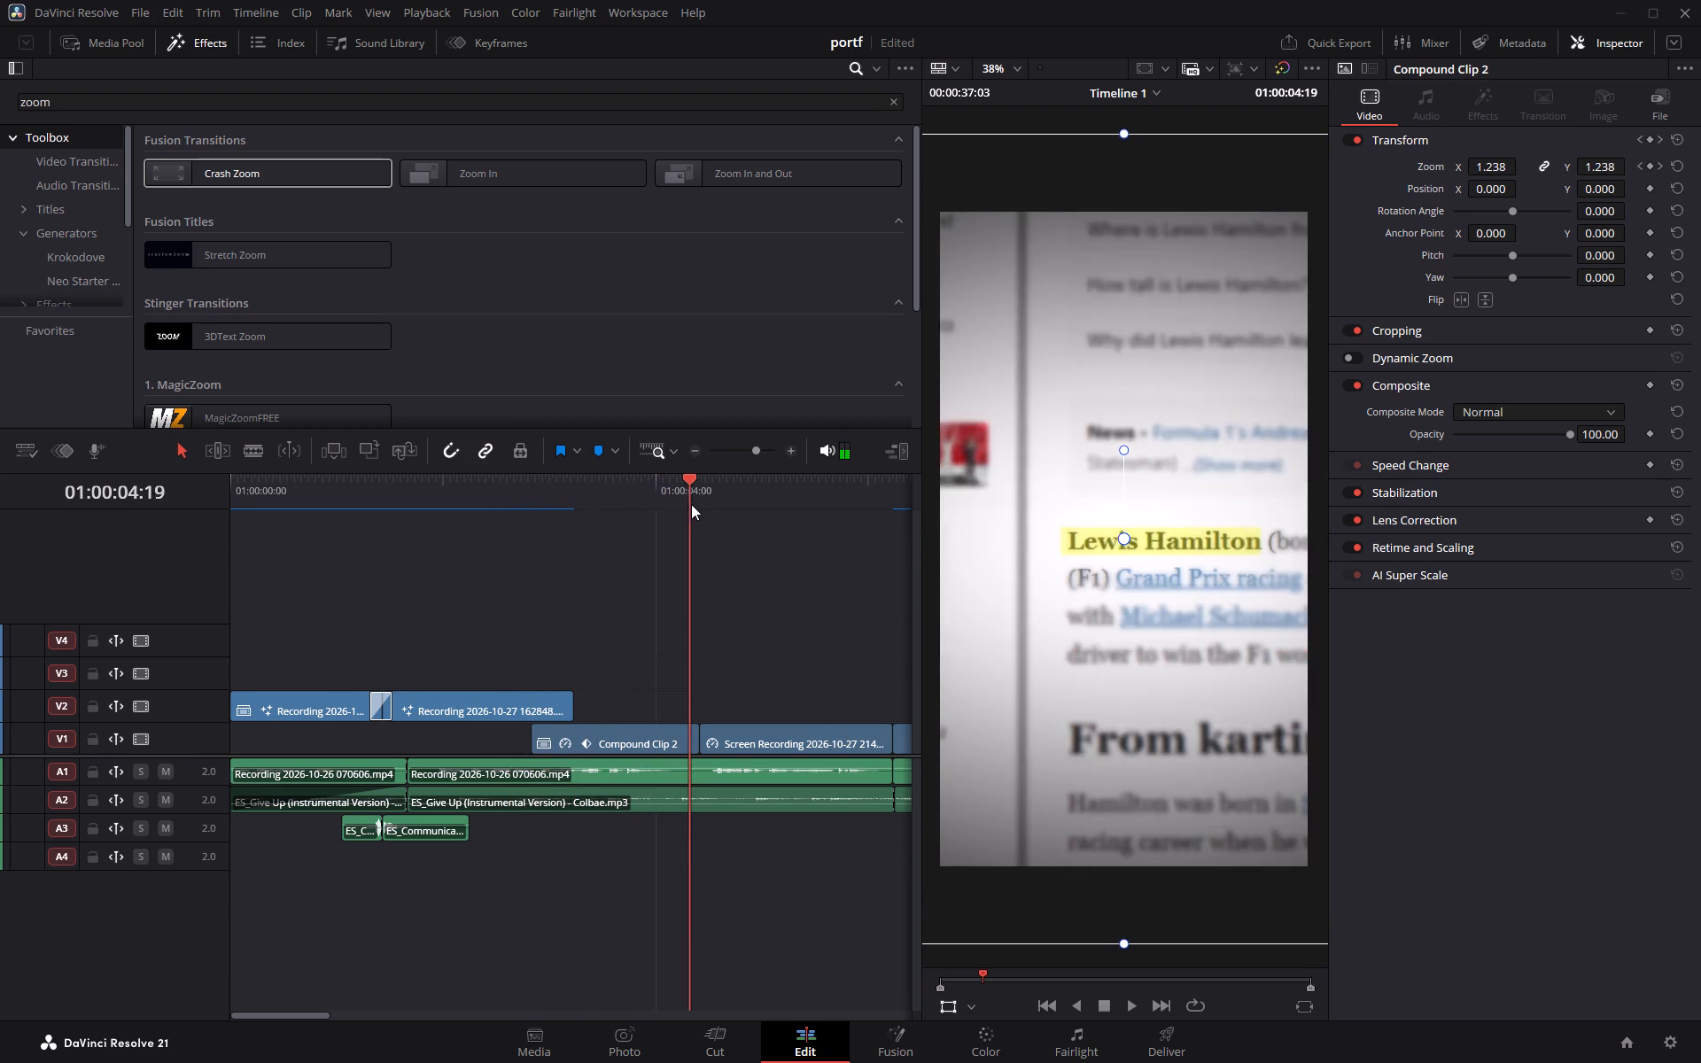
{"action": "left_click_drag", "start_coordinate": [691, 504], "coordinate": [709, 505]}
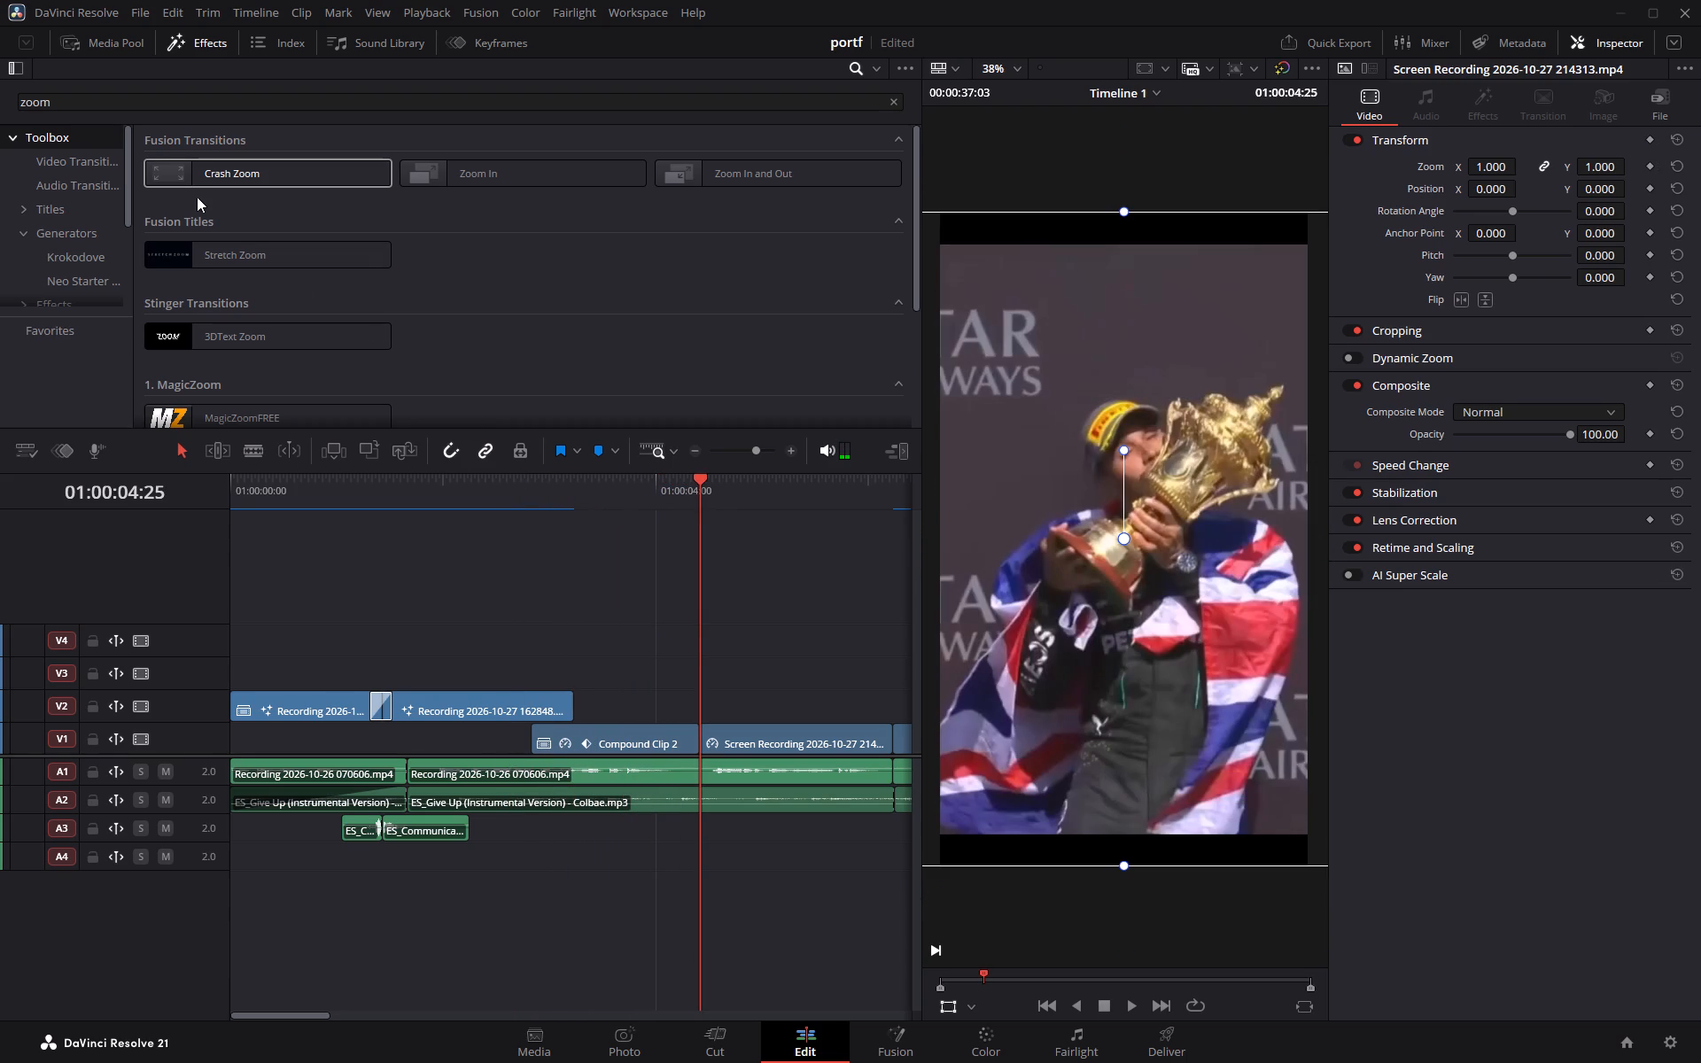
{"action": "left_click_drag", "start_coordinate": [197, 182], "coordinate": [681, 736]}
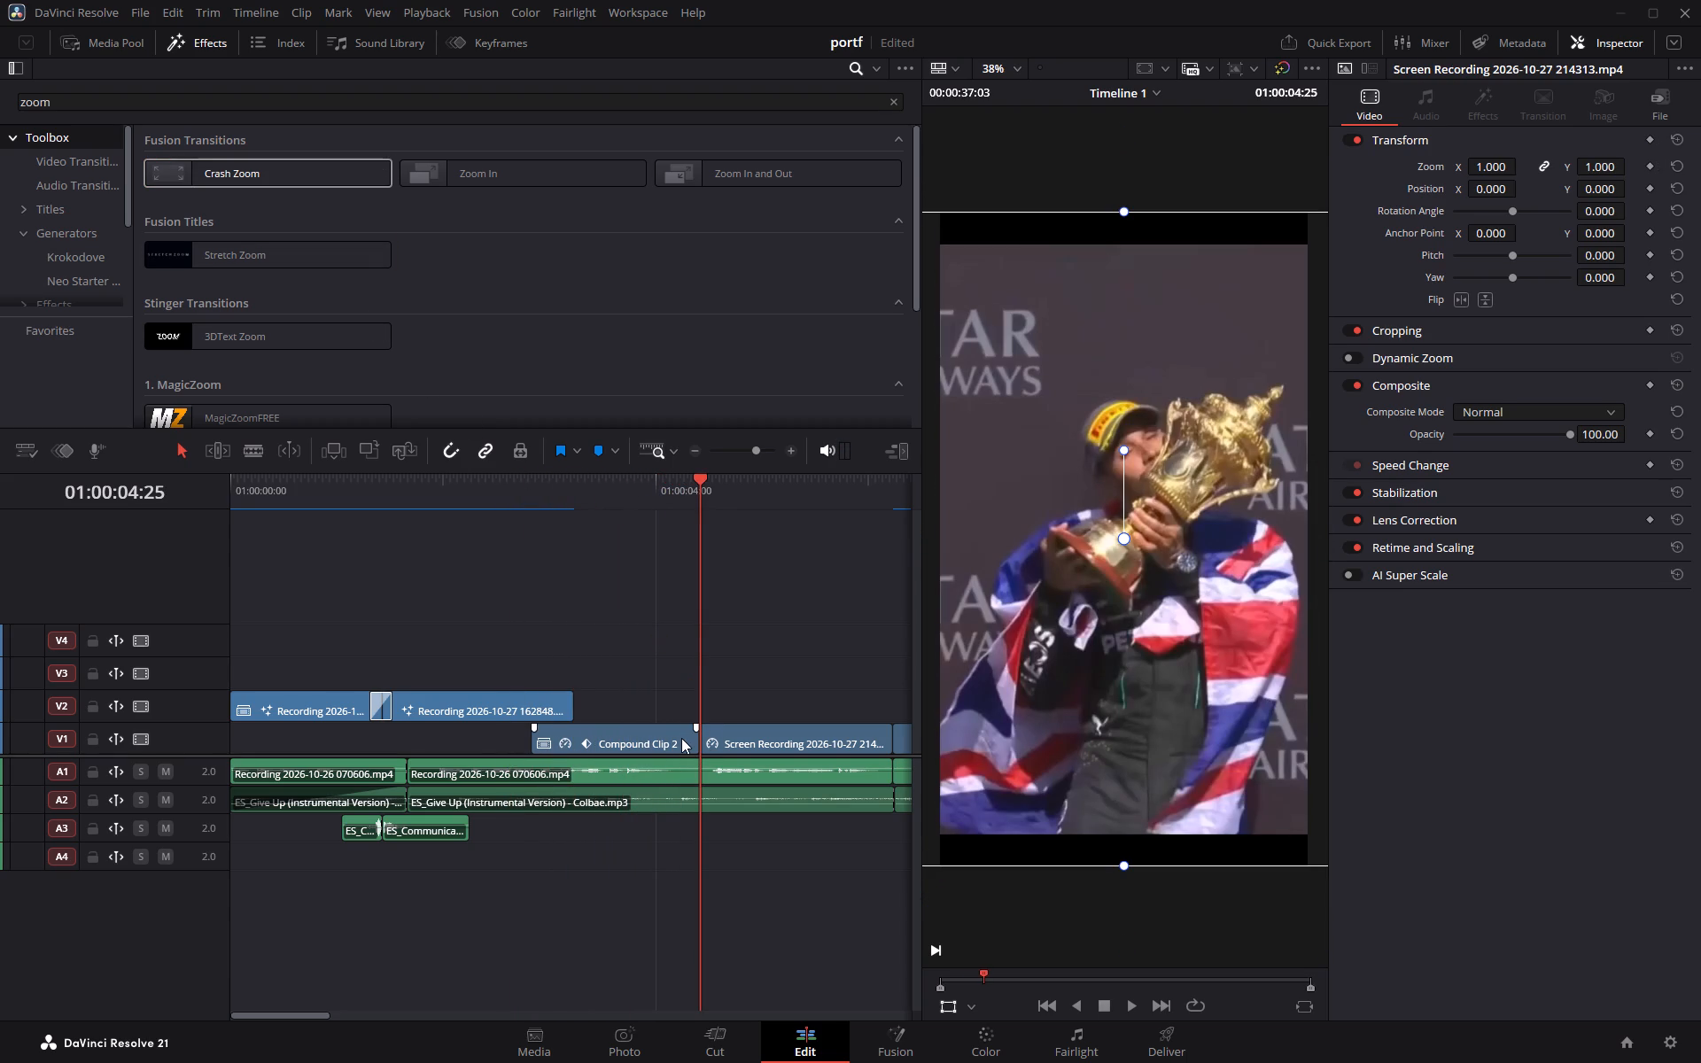
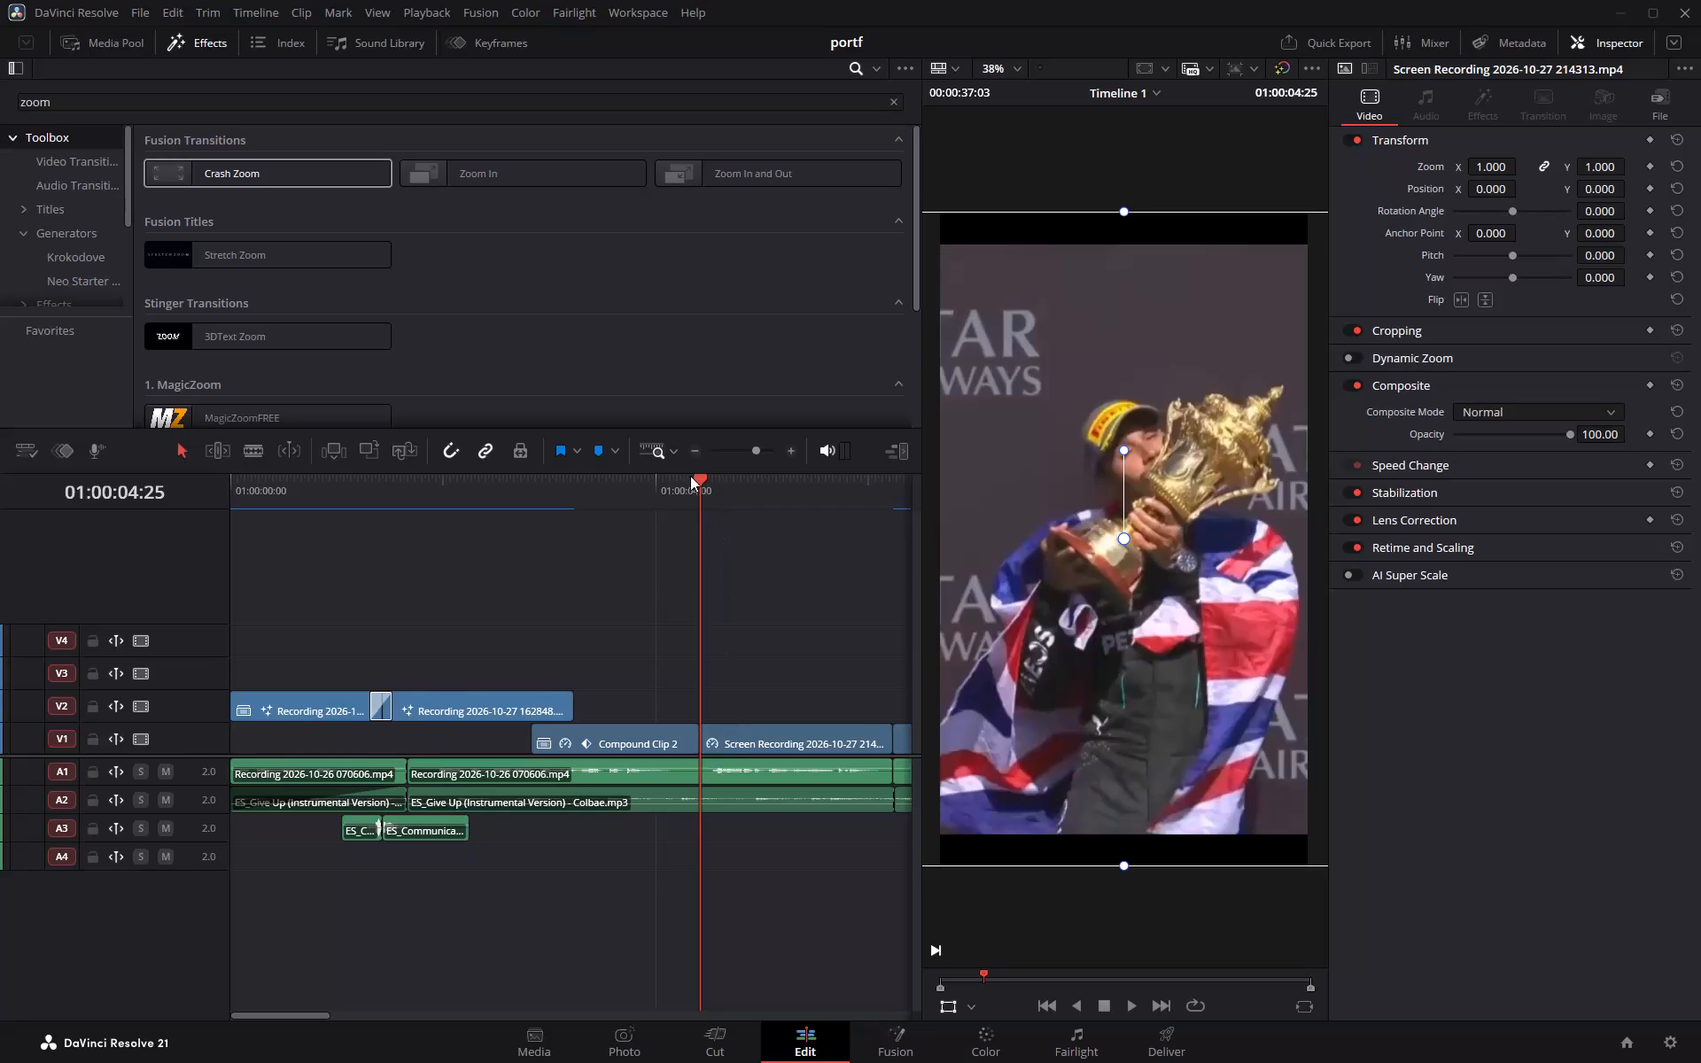
Repeatedly play and scrub from the end of Compound Clip 2 through the trophy clip into the roto clip to review the cuts.
{"action": "left_click_drag", "start_coordinate": [702, 481], "coordinate": [611, 531]}
{"action": "key", "text": "space"}
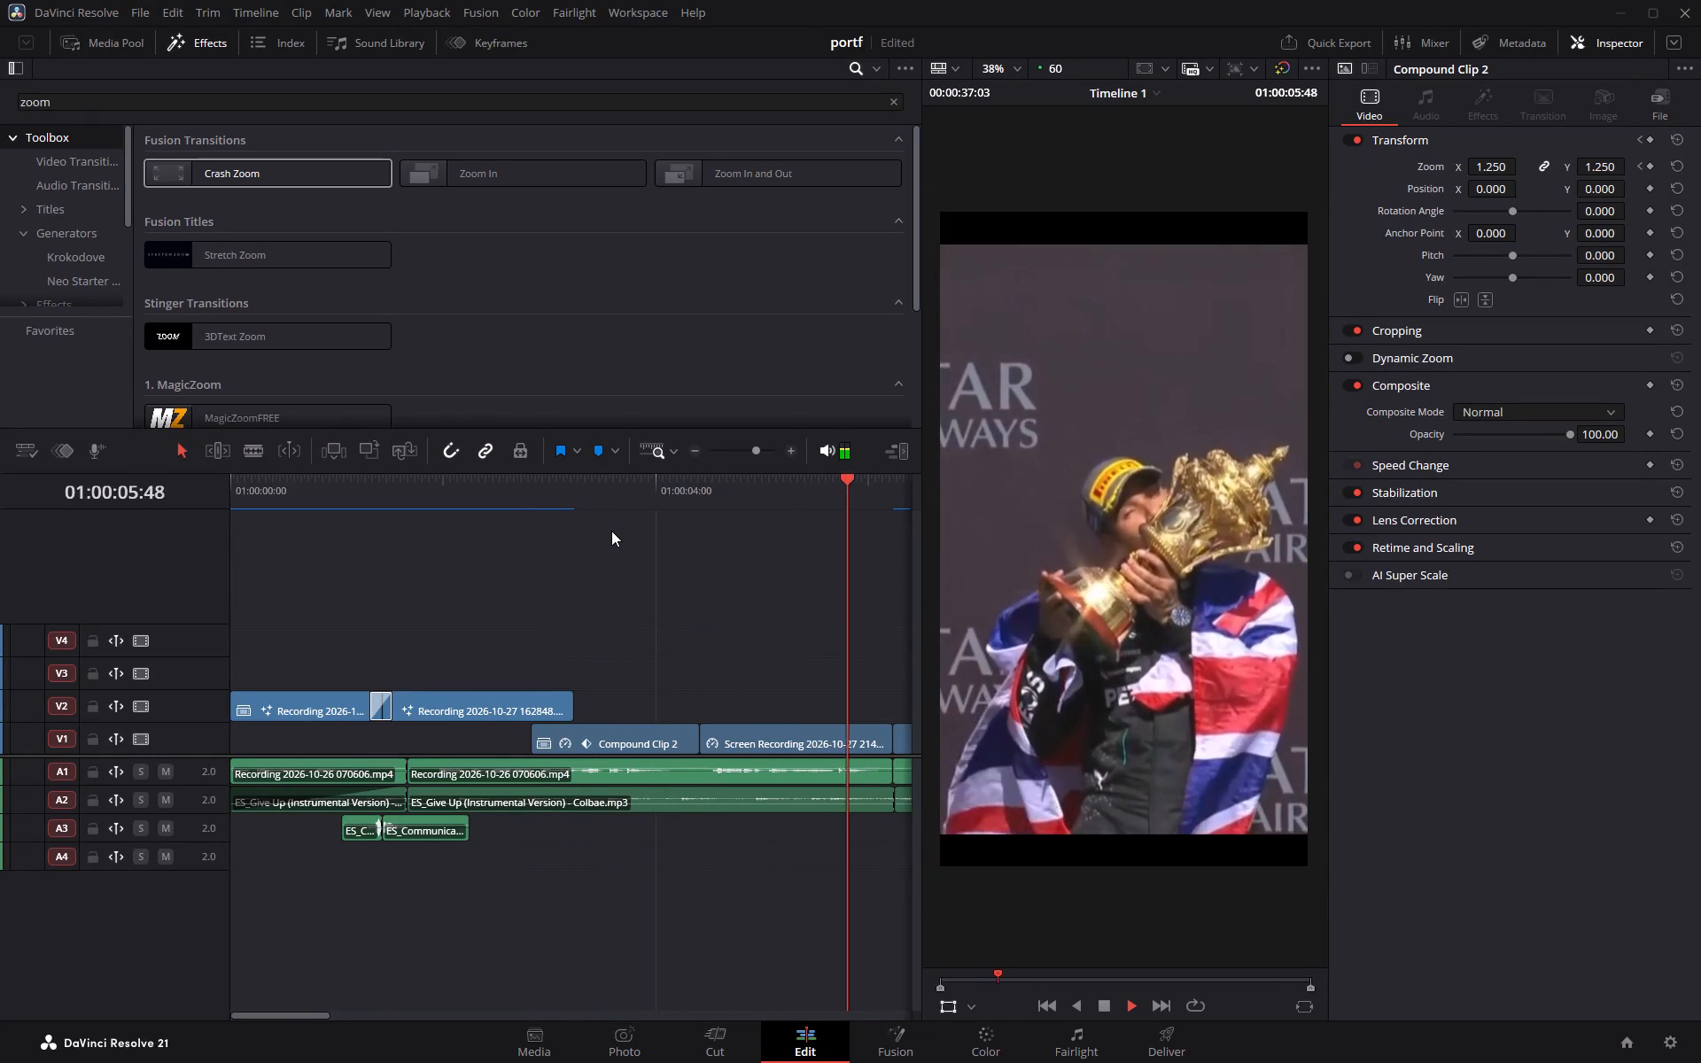
{"action": "key", "text": "space"}
{"action": "left_click_drag", "start_coordinate": [601, 481], "coordinate": [478, 483]}
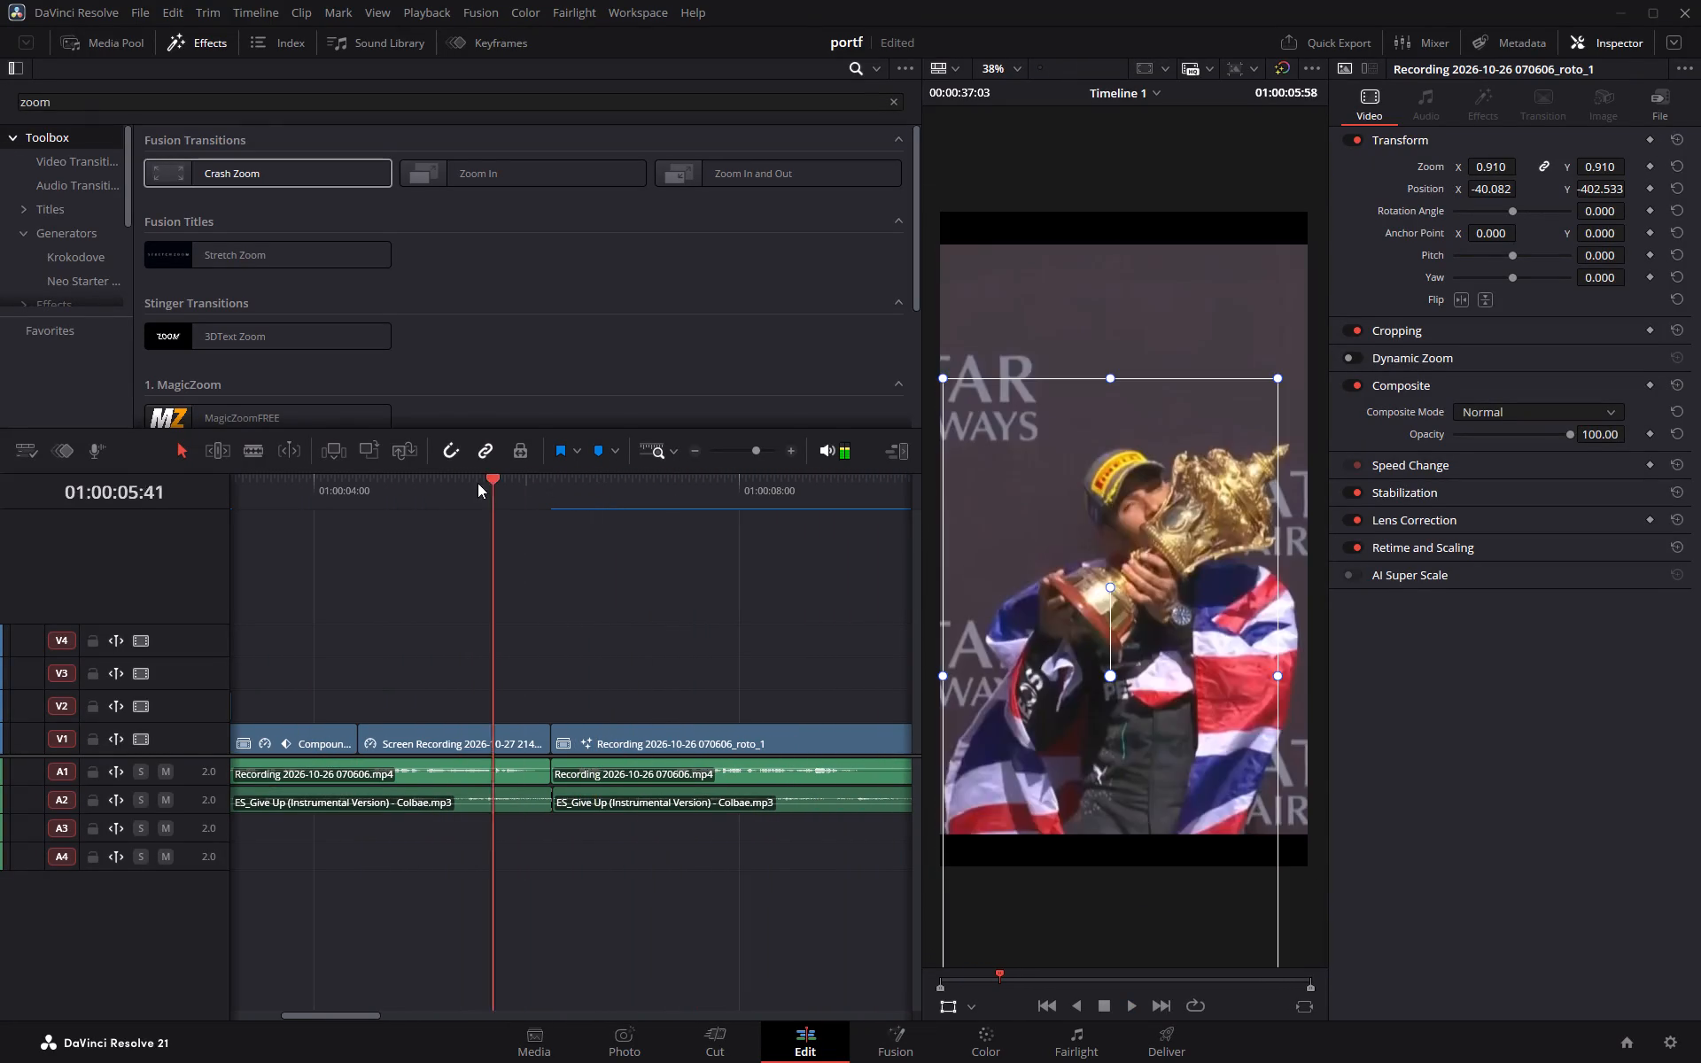
{"action": "left_click_drag", "start_coordinate": [478, 483], "coordinate": [416, 490]}
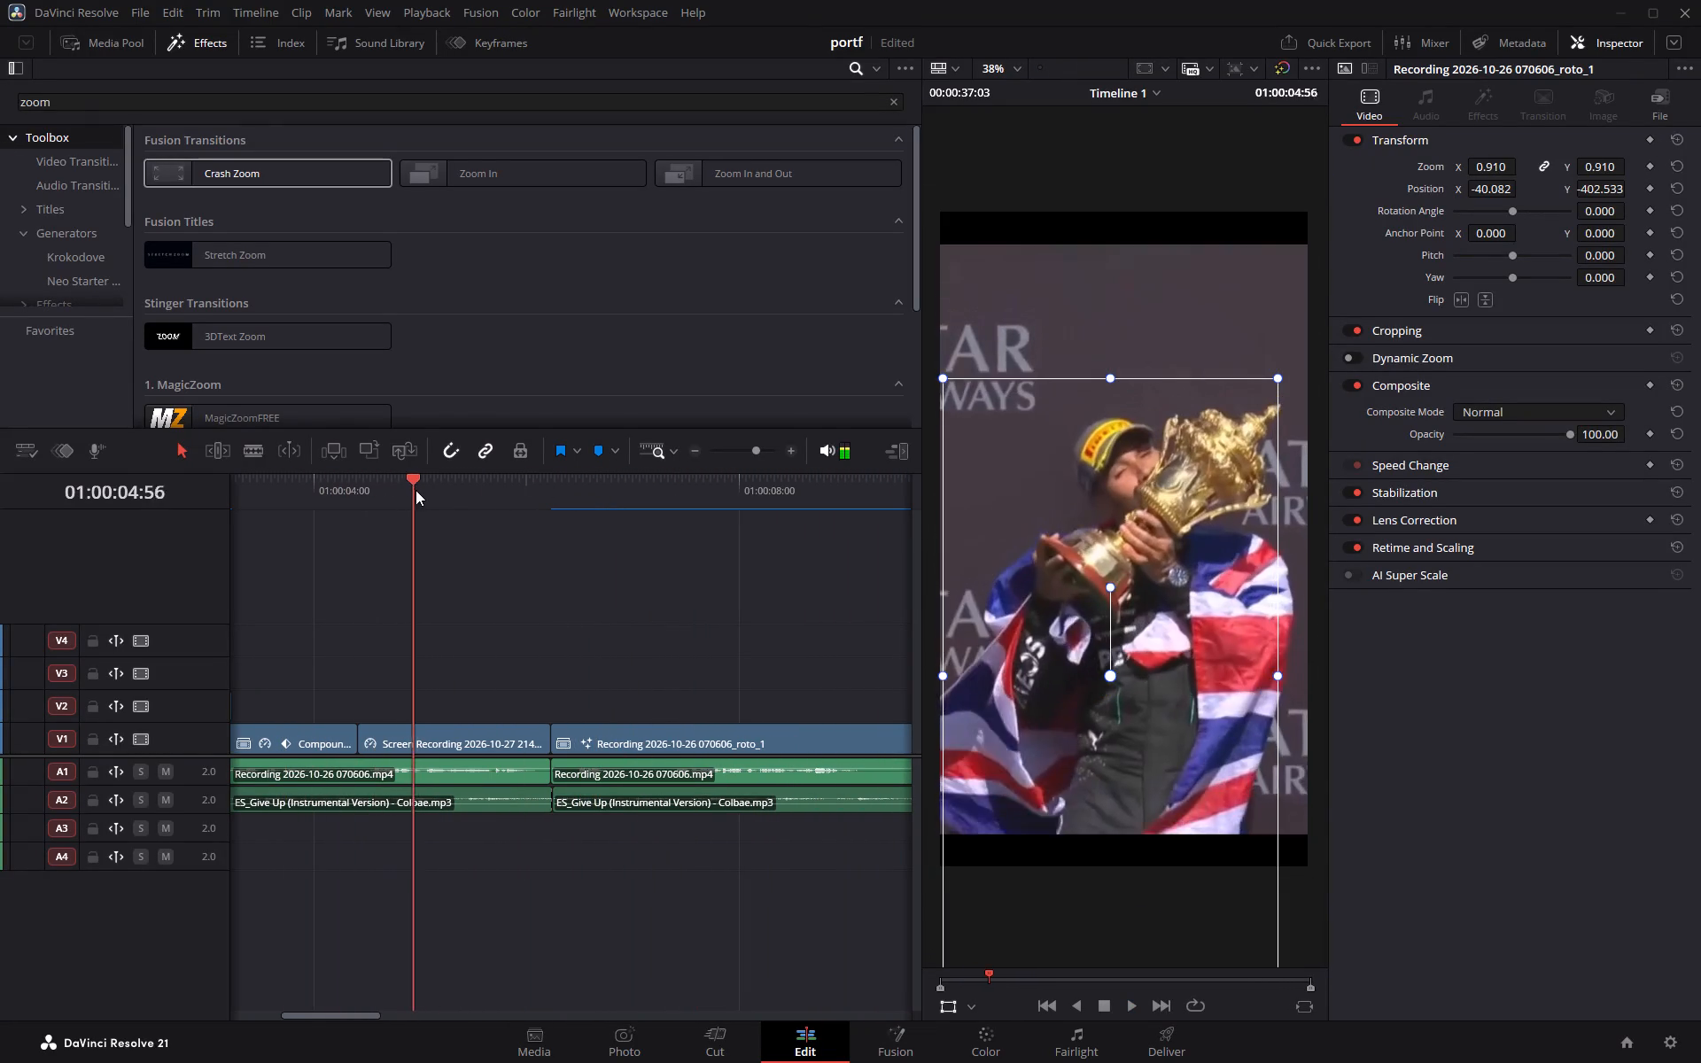
{"action": "left_click_drag", "start_coordinate": [416, 490], "coordinate": [476, 477]}
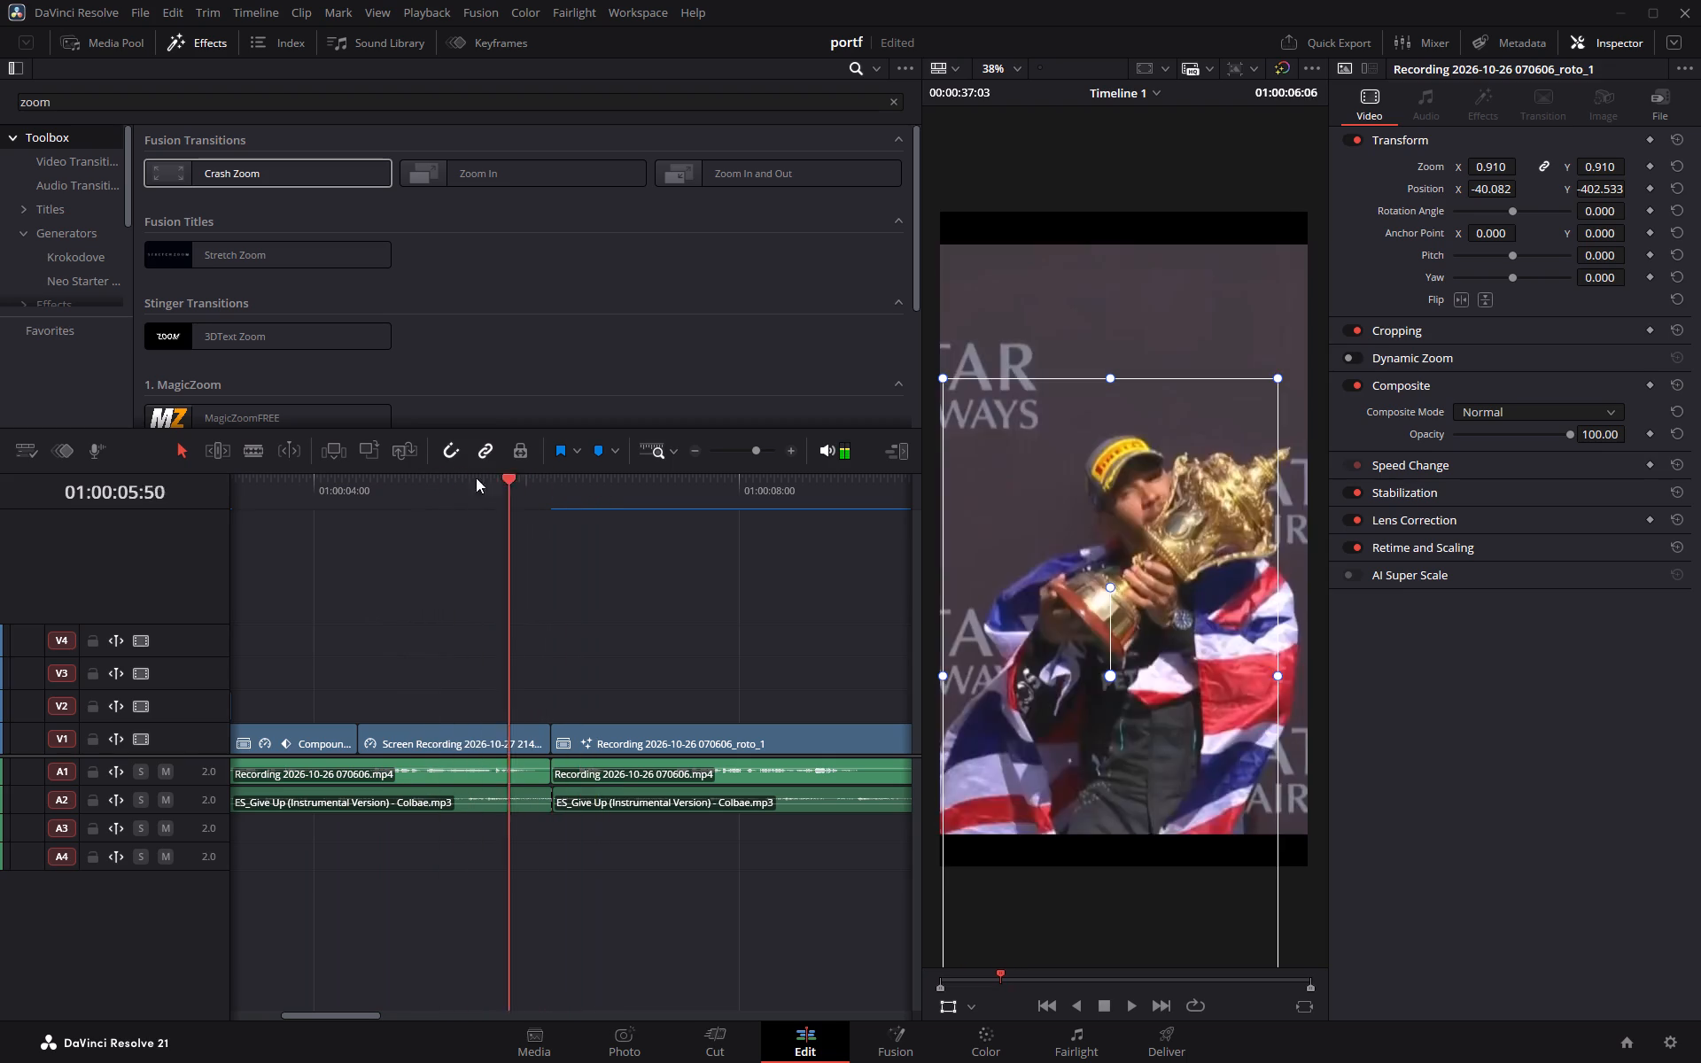
{"action": "left_click_drag", "start_coordinate": [476, 477], "coordinate": [312, 468]}
{"action": "key", "text": "space"}
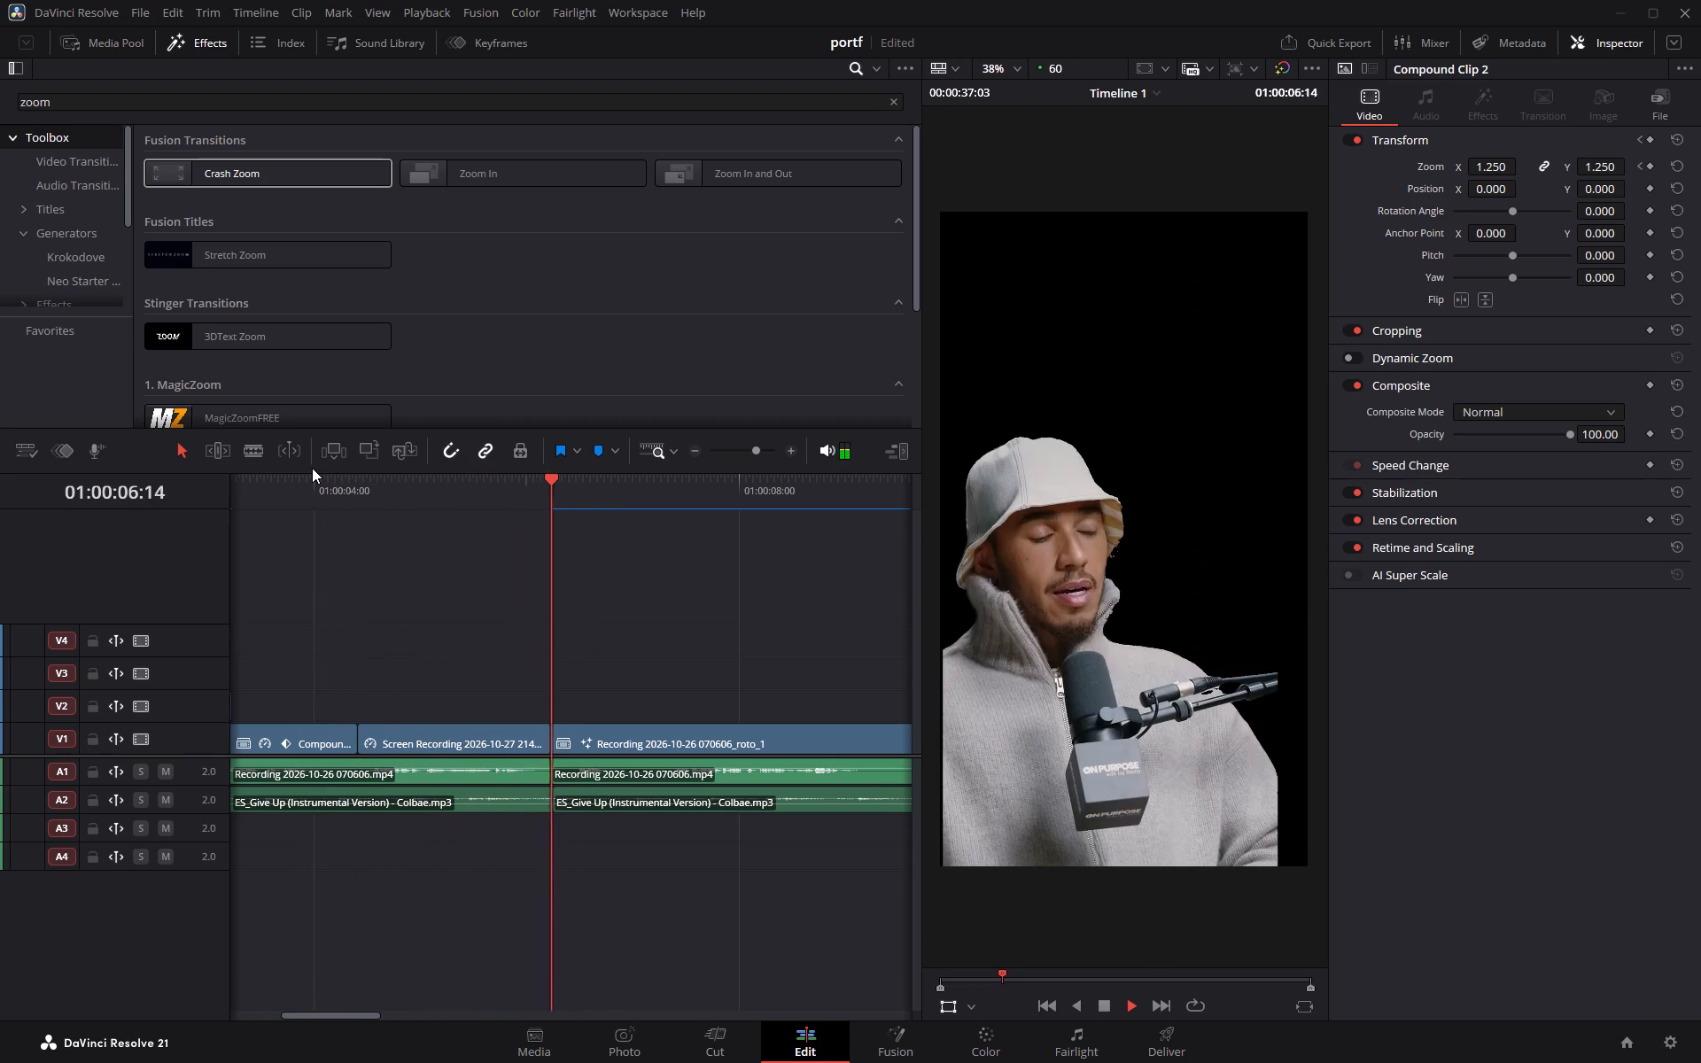
{"action": "key", "text": "space"}
{"action": "left_click_drag", "start_coordinate": [590, 474], "coordinate": [311, 471]}
{"action": "key", "text": "space"}
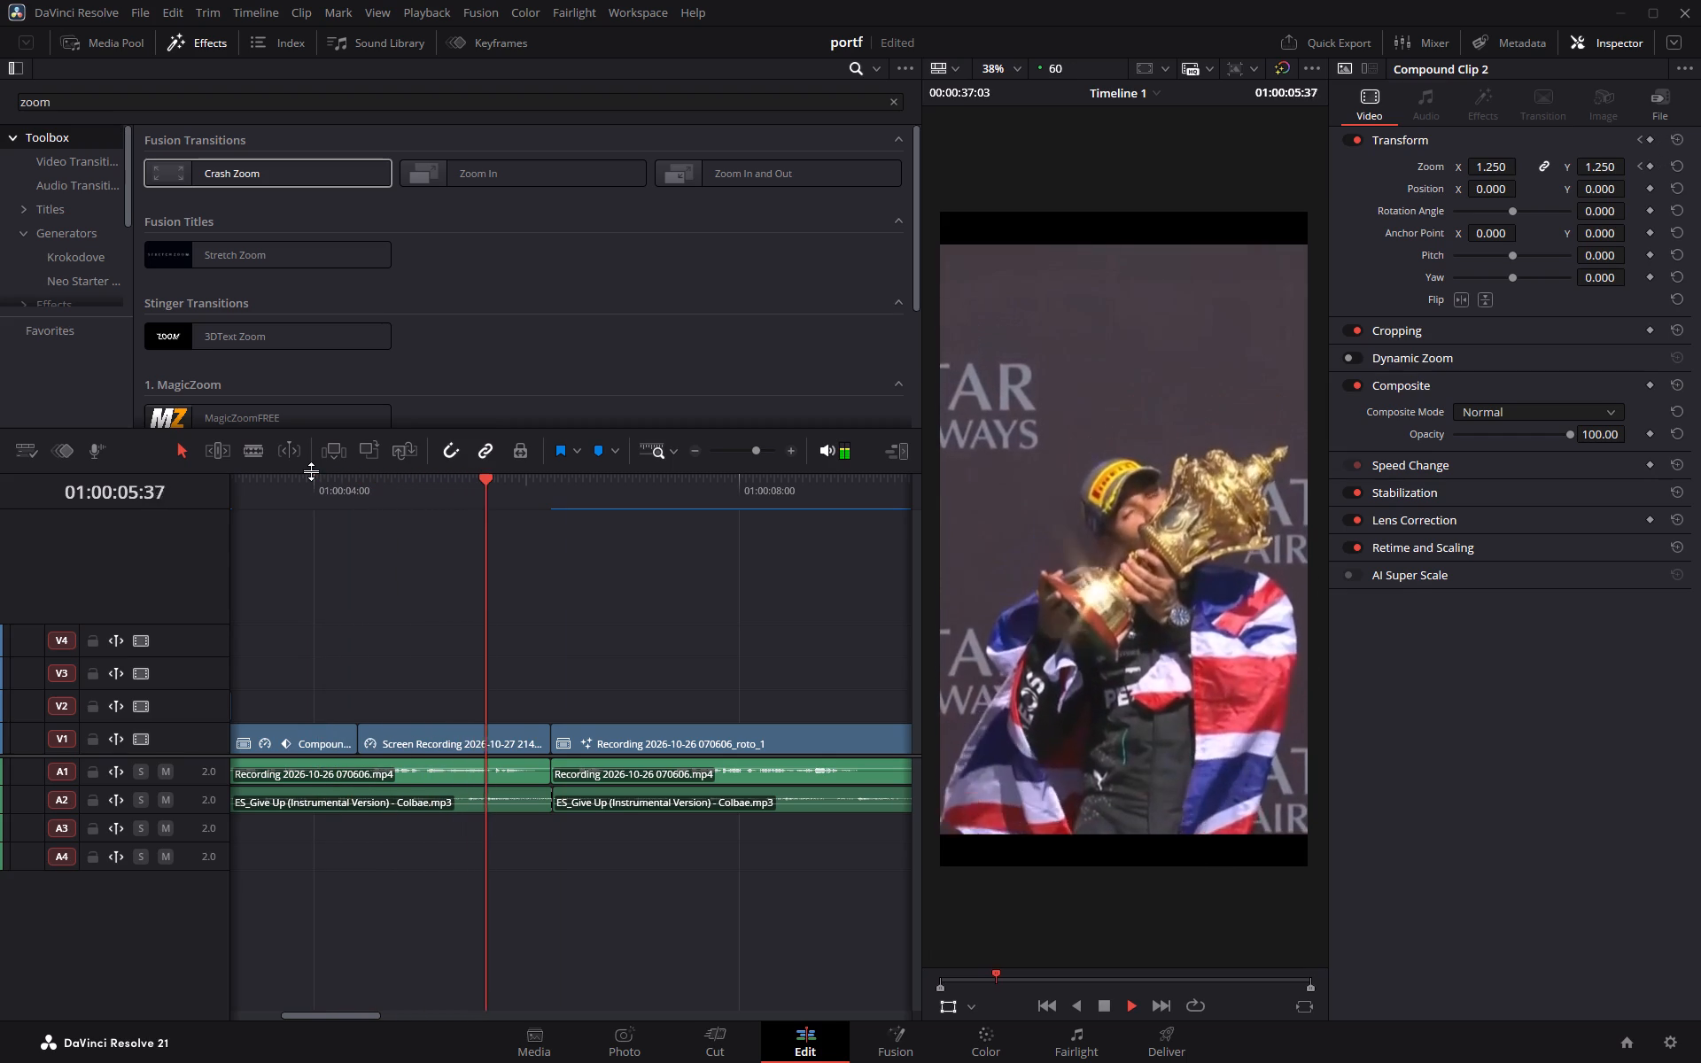
{"action": "key", "text": "space"}
{"action": "left_click_drag", "start_coordinate": [621, 485], "coordinate": [503, 487]}
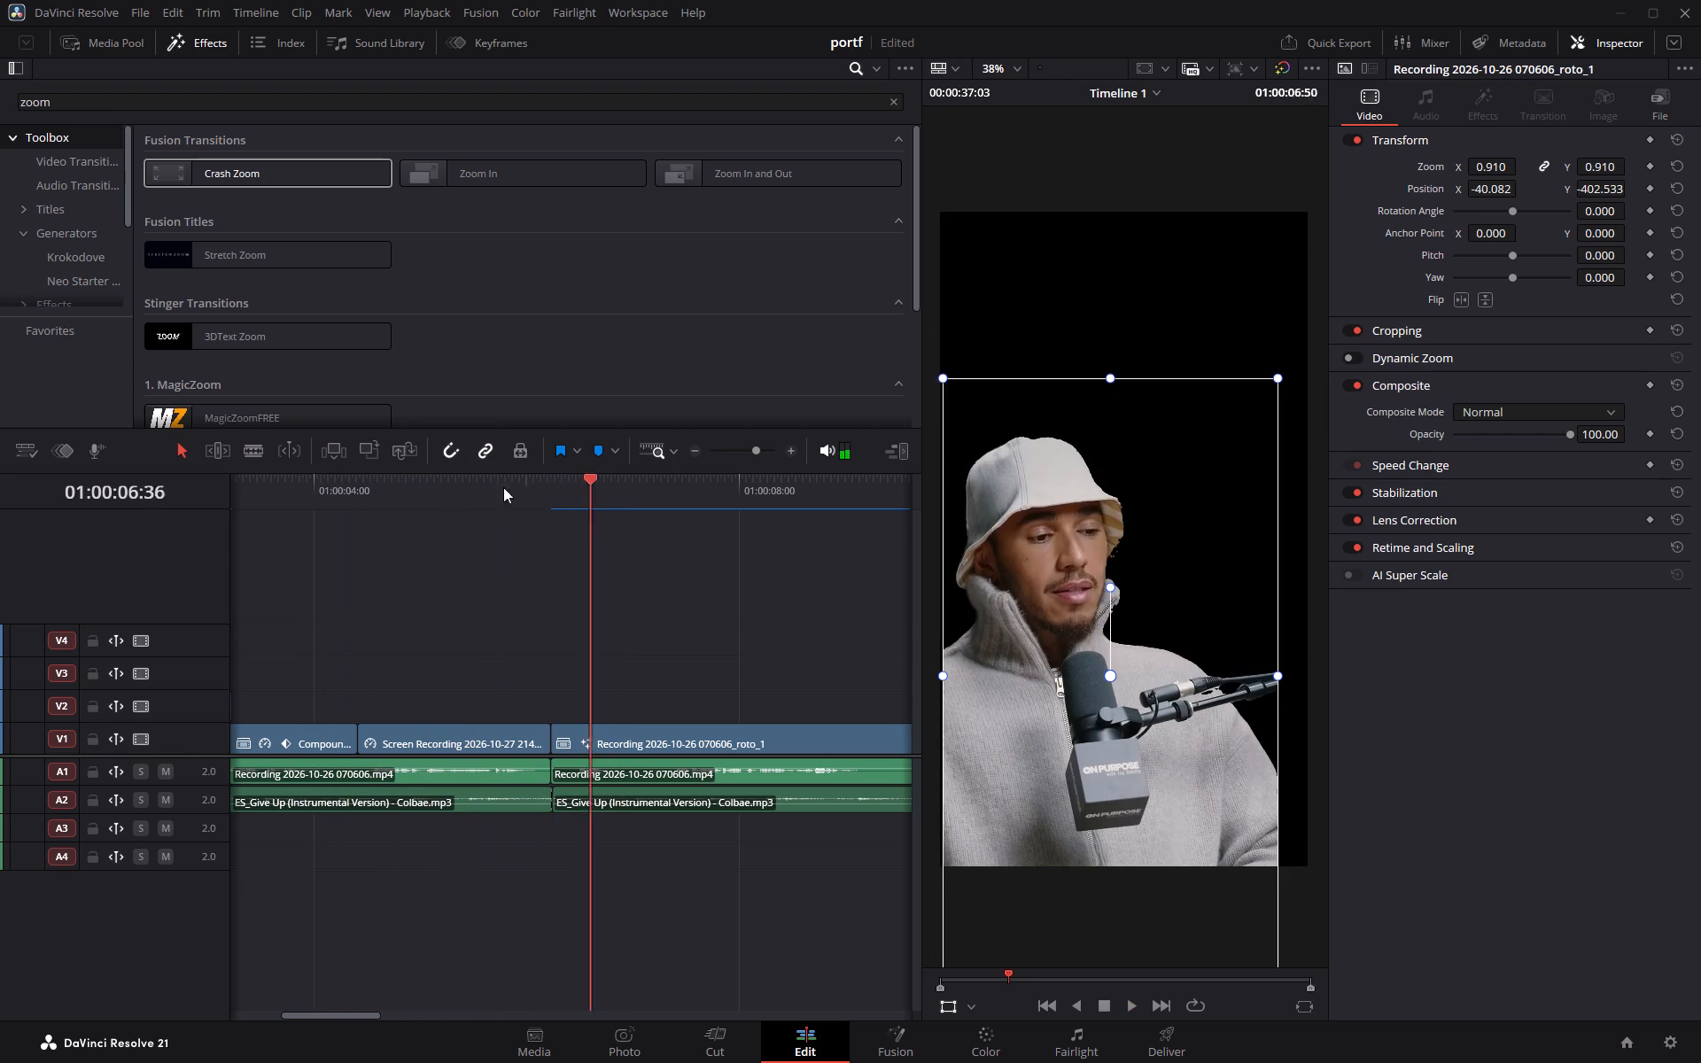
{"action": "left_click_drag", "start_coordinate": [503, 487], "coordinate": [260, 477]}
{"action": "key", "text": "space"}
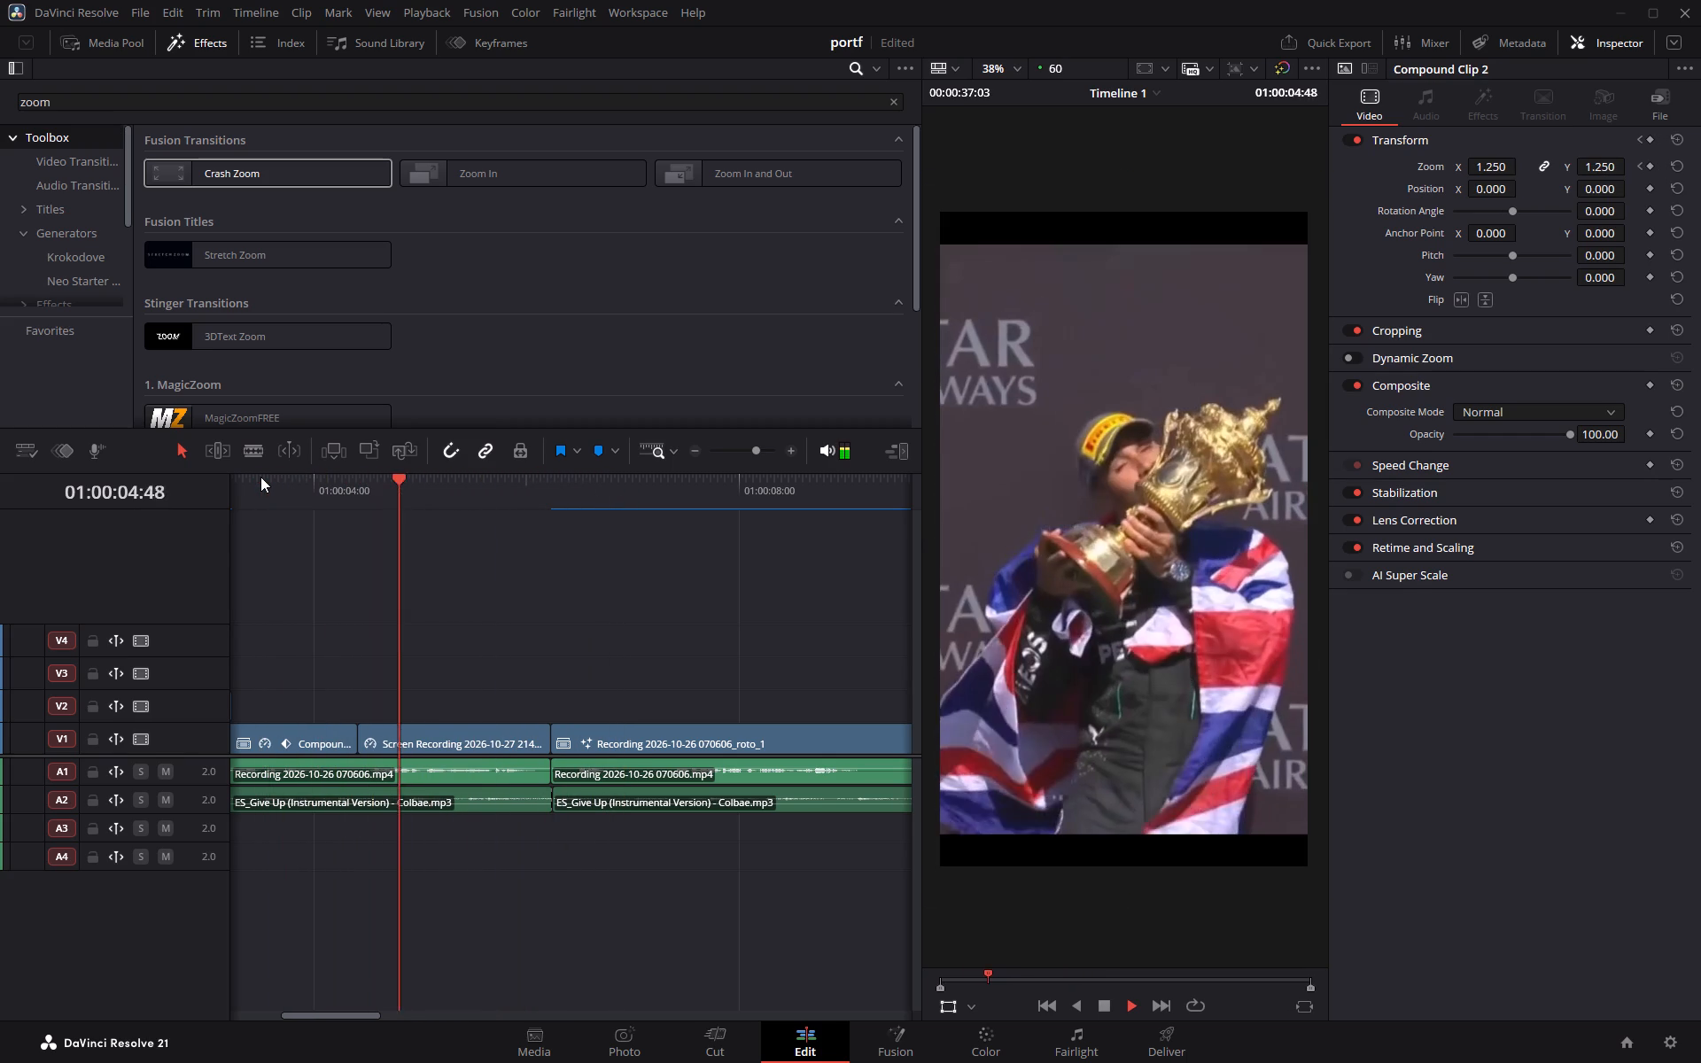
{"action": "key", "text": "space"}
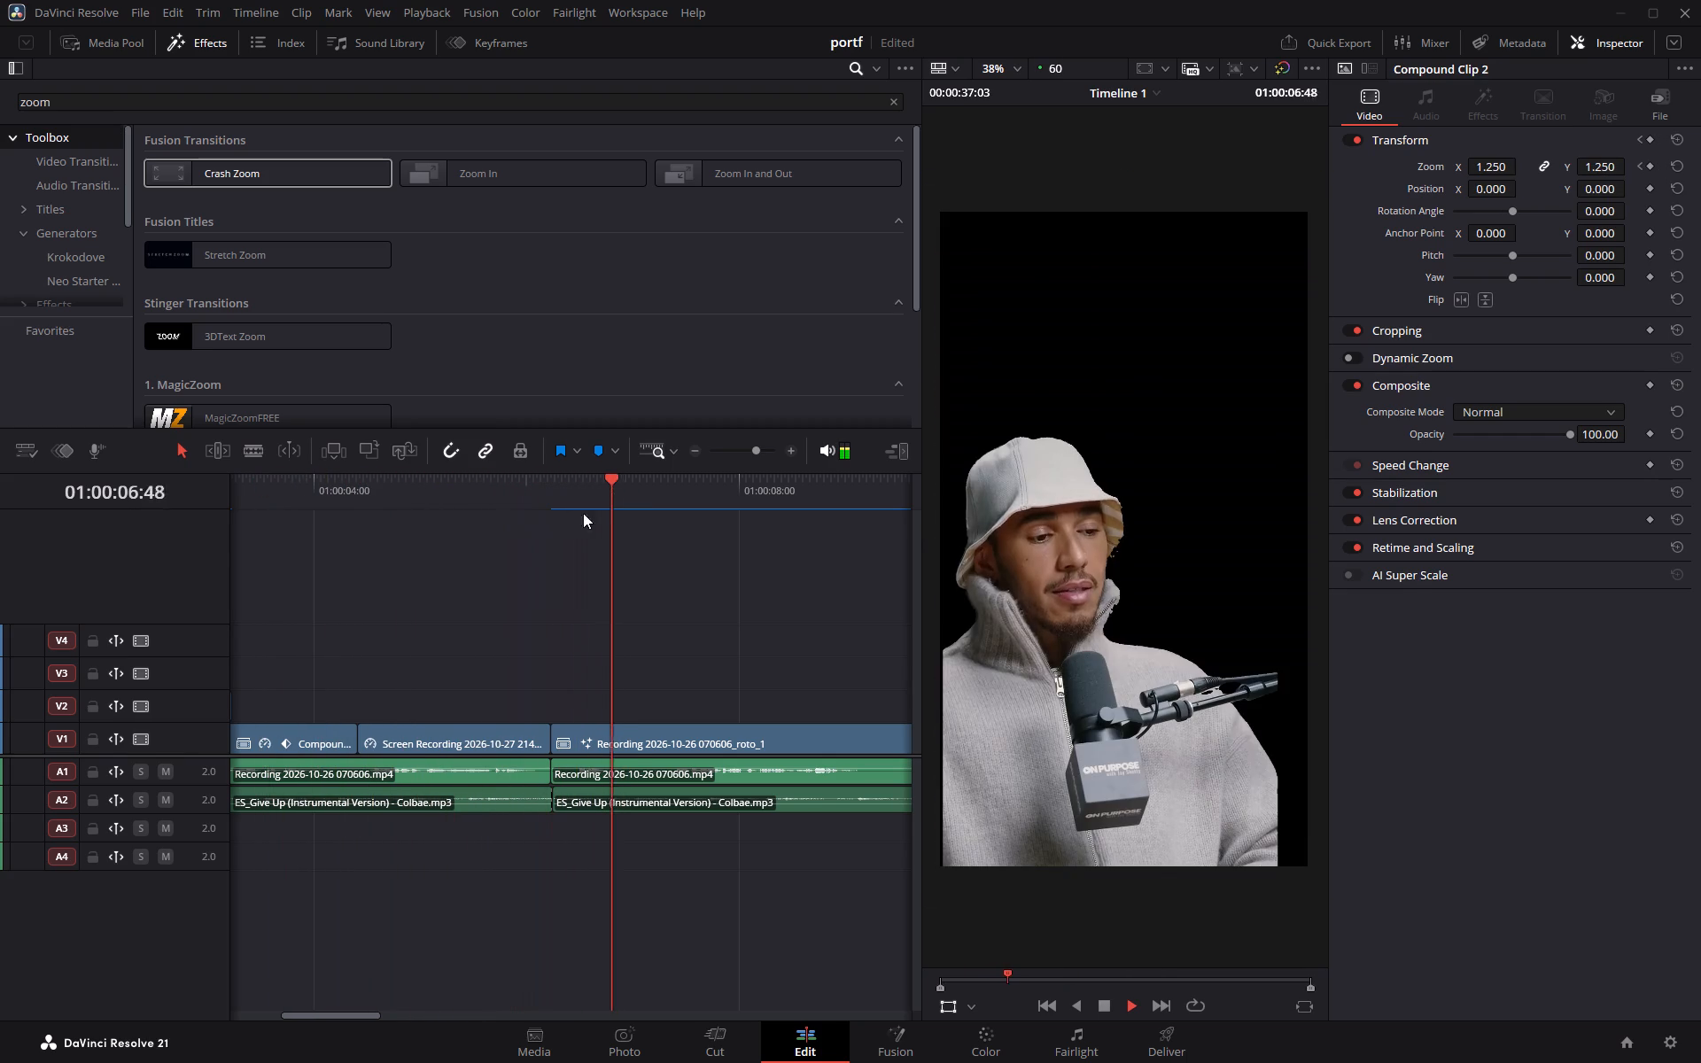
{"action": "left_click_drag", "start_coordinate": [640, 493], "coordinate": [262, 524]}
{"action": "key", "text": "space"}
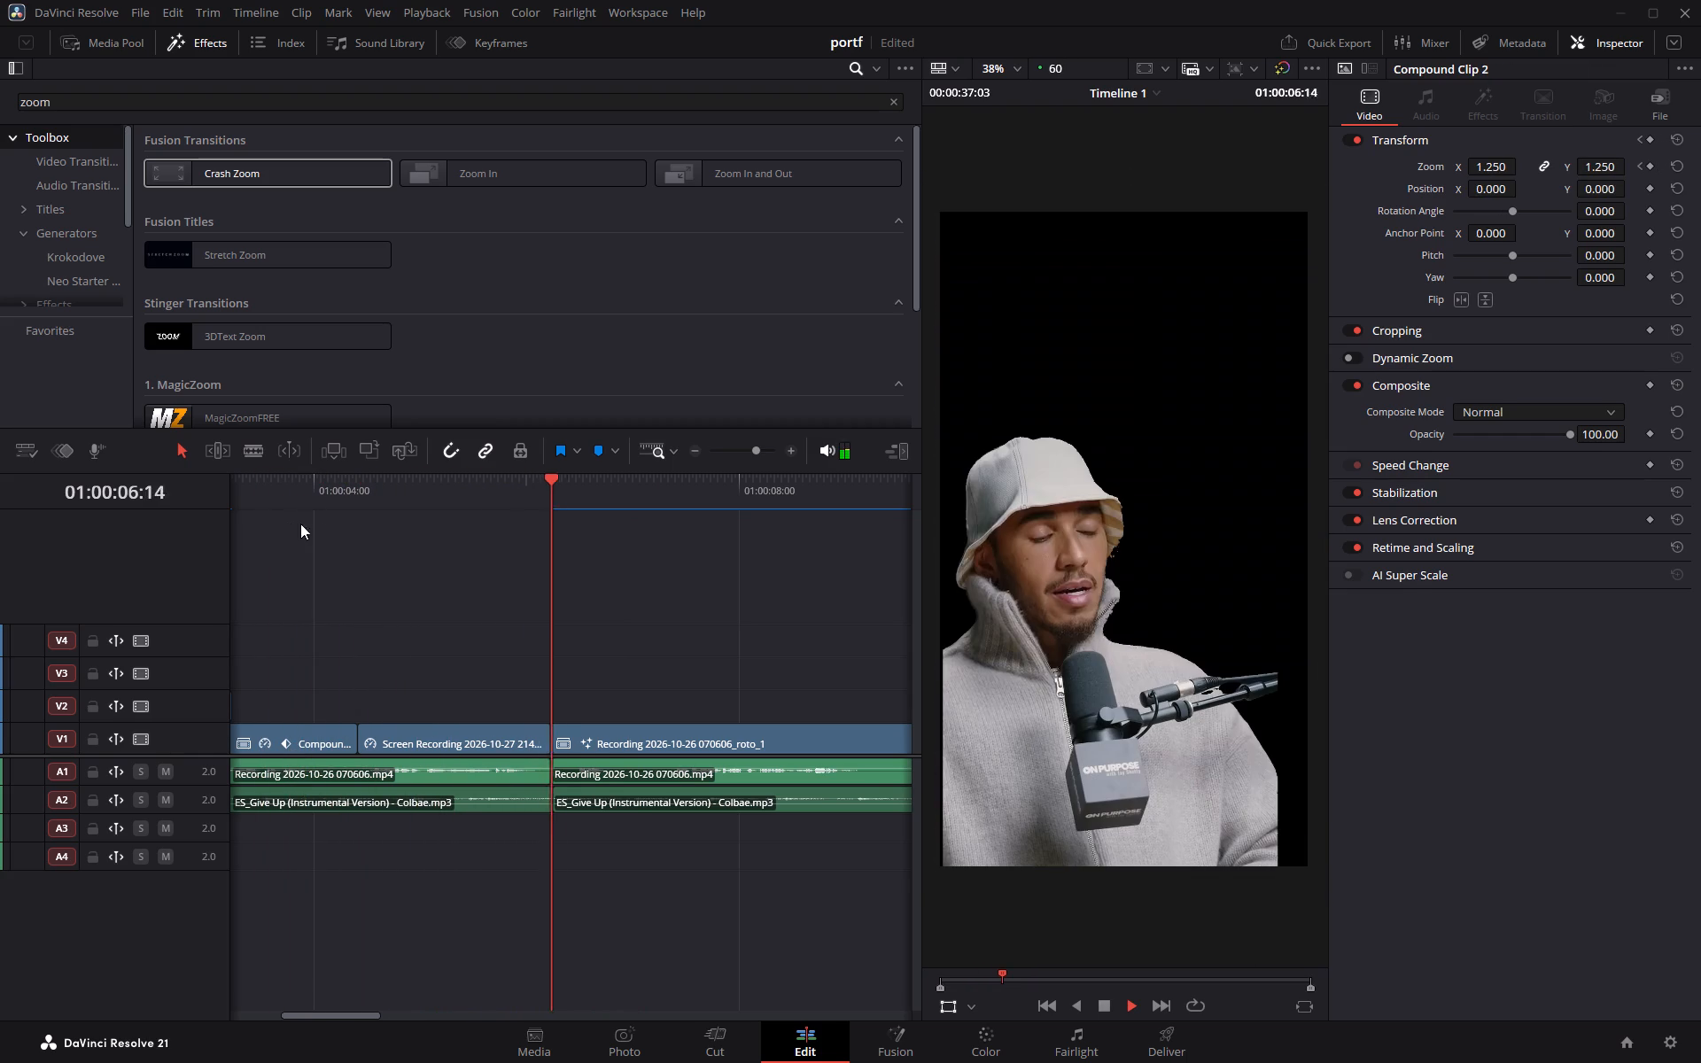
{"action": "key", "text": "space"}
Try to add the Crash Zoom transition at the V1 cut between Compound Clip 2 and the trophy screen recording, at 01:00:04:25.
{"action": "left_click_drag", "start_coordinate": [607, 488], "coordinate": [415, 508]}
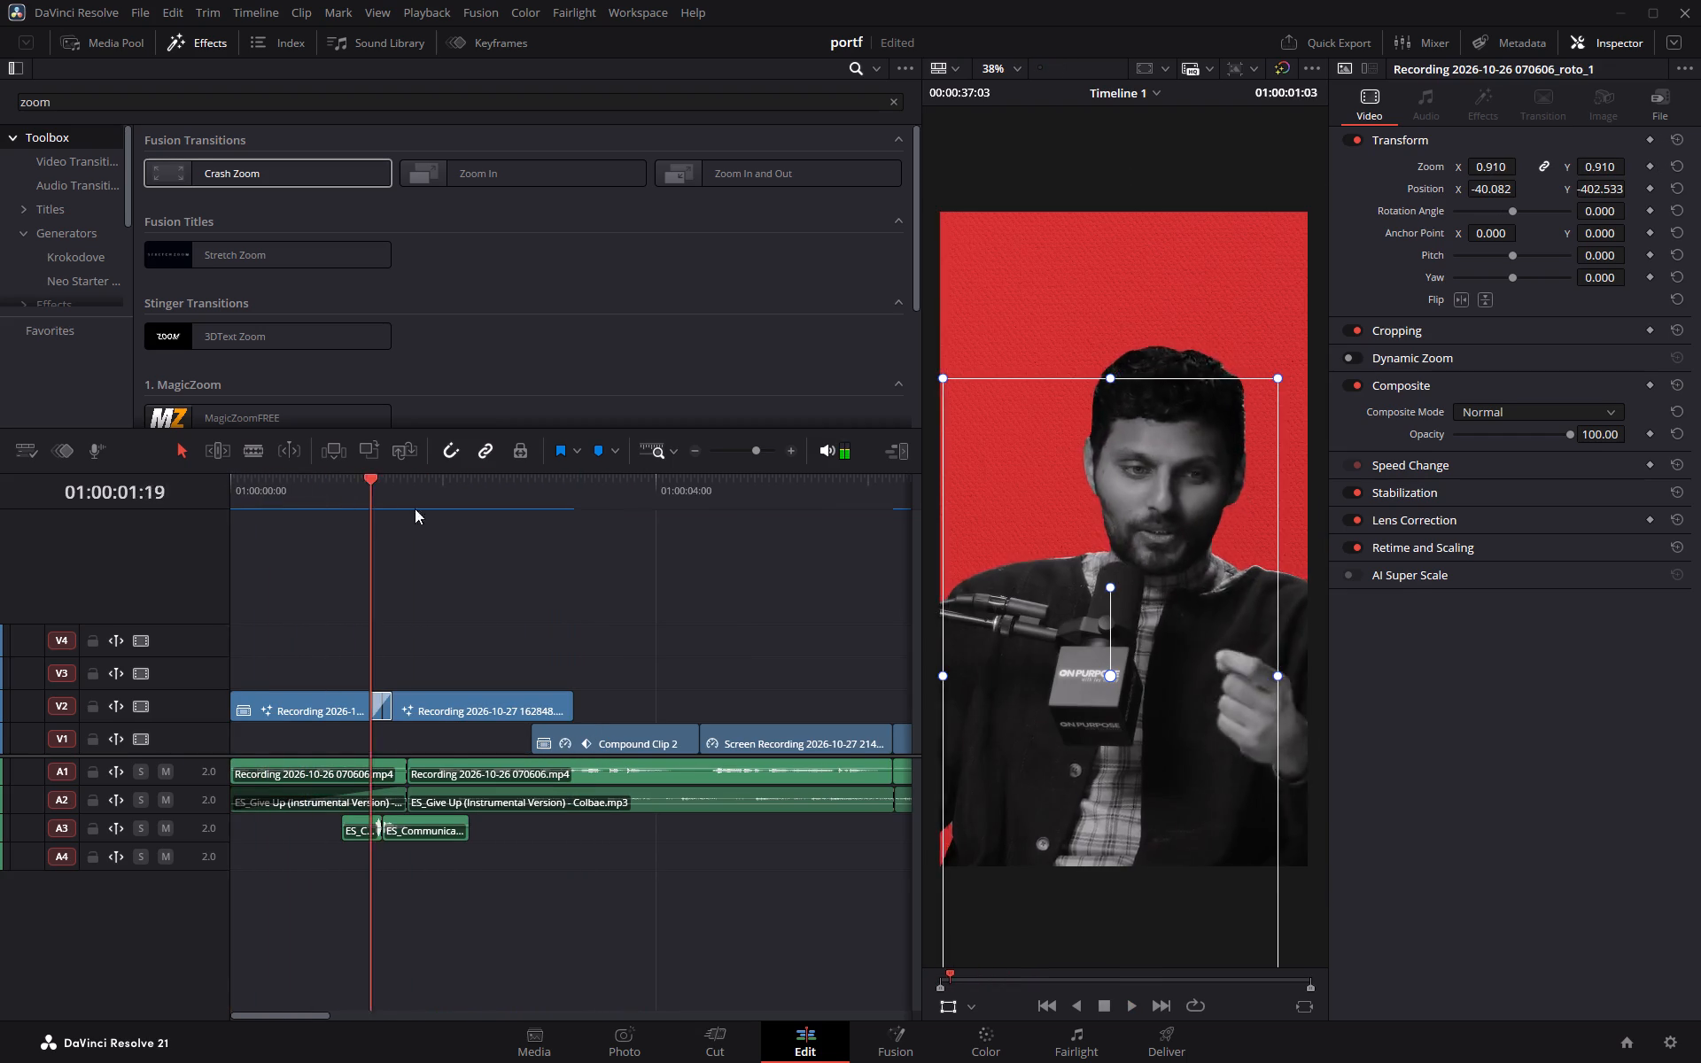
{"action": "left_click_drag", "start_coordinate": [415, 508], "coordinate": [693, 531]}
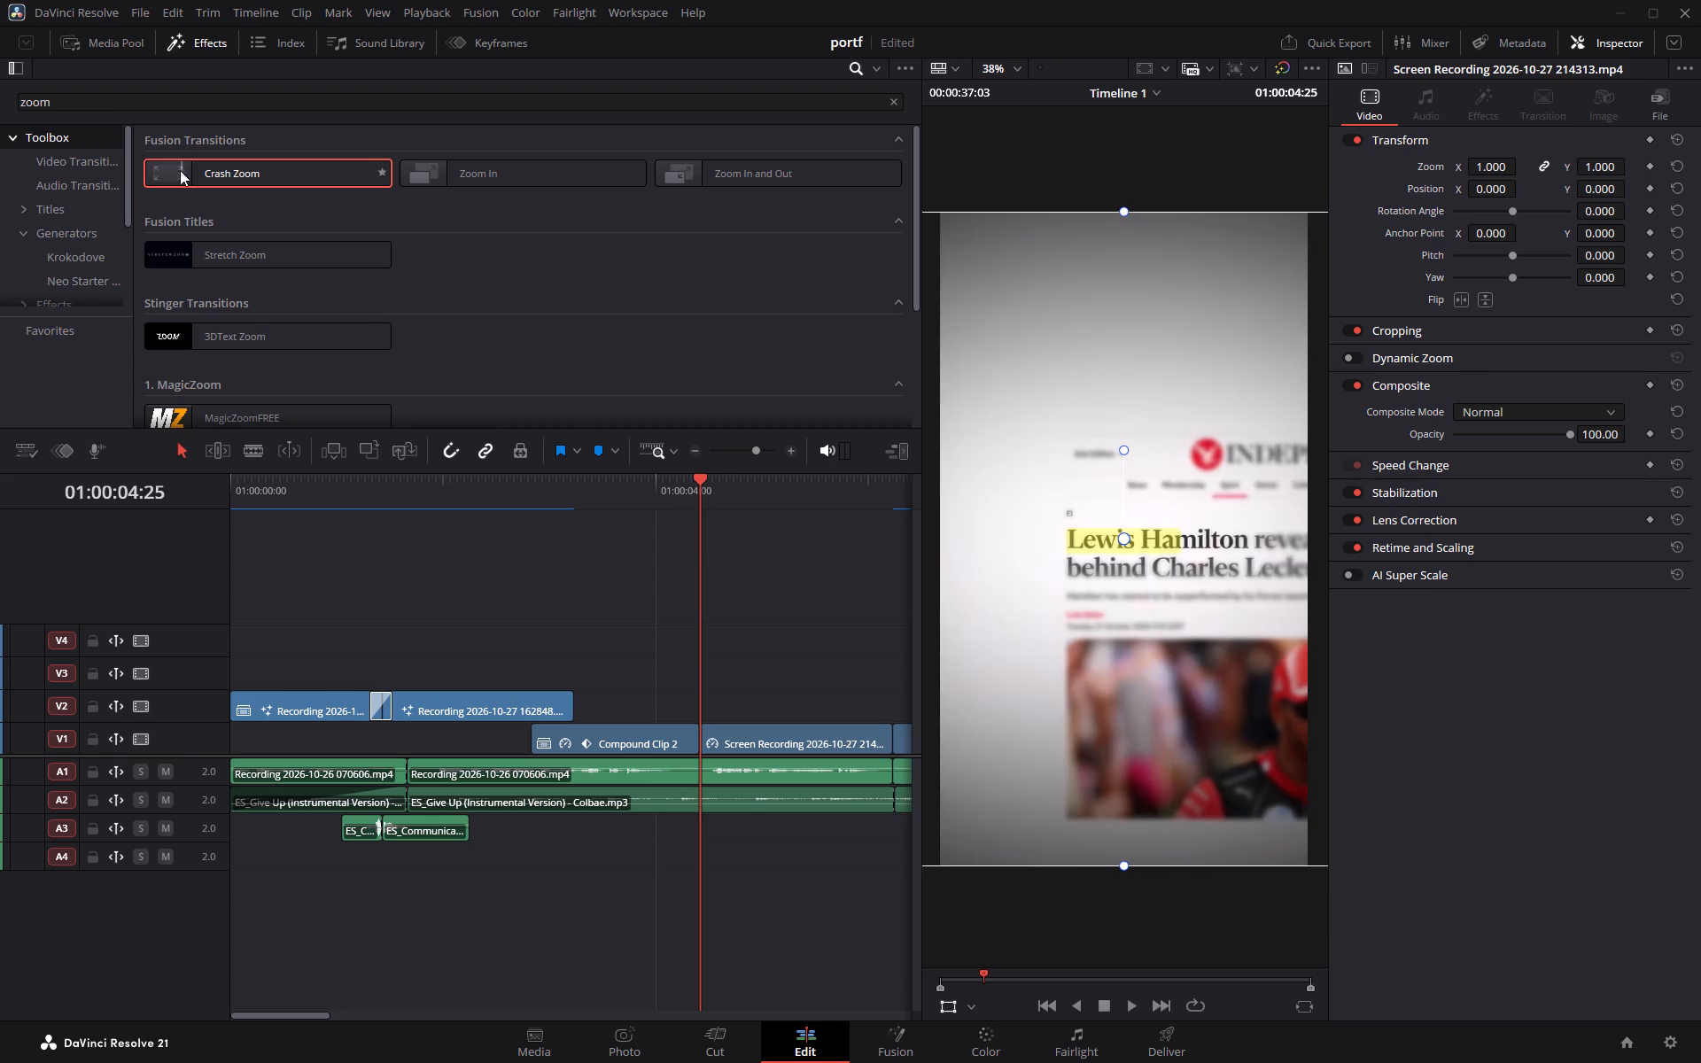
{"action": "left_click_drag", "start_coordinate": [155, 168], "coordinate": [688, 744]}
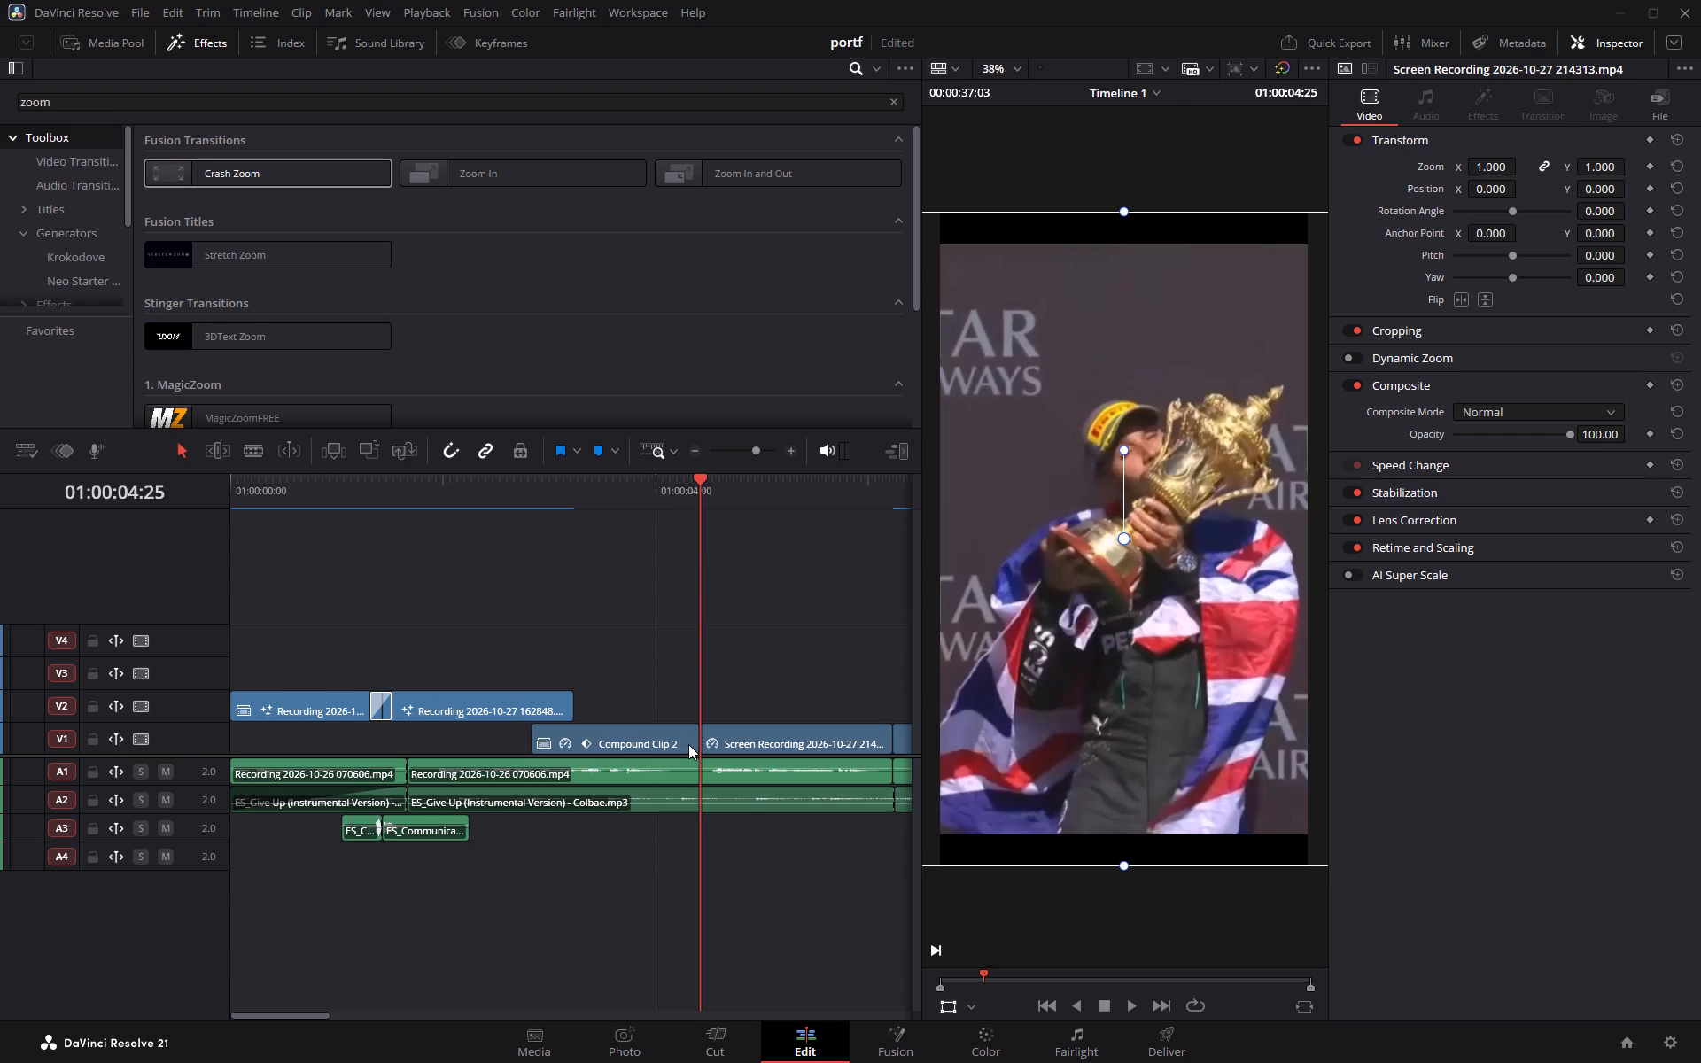
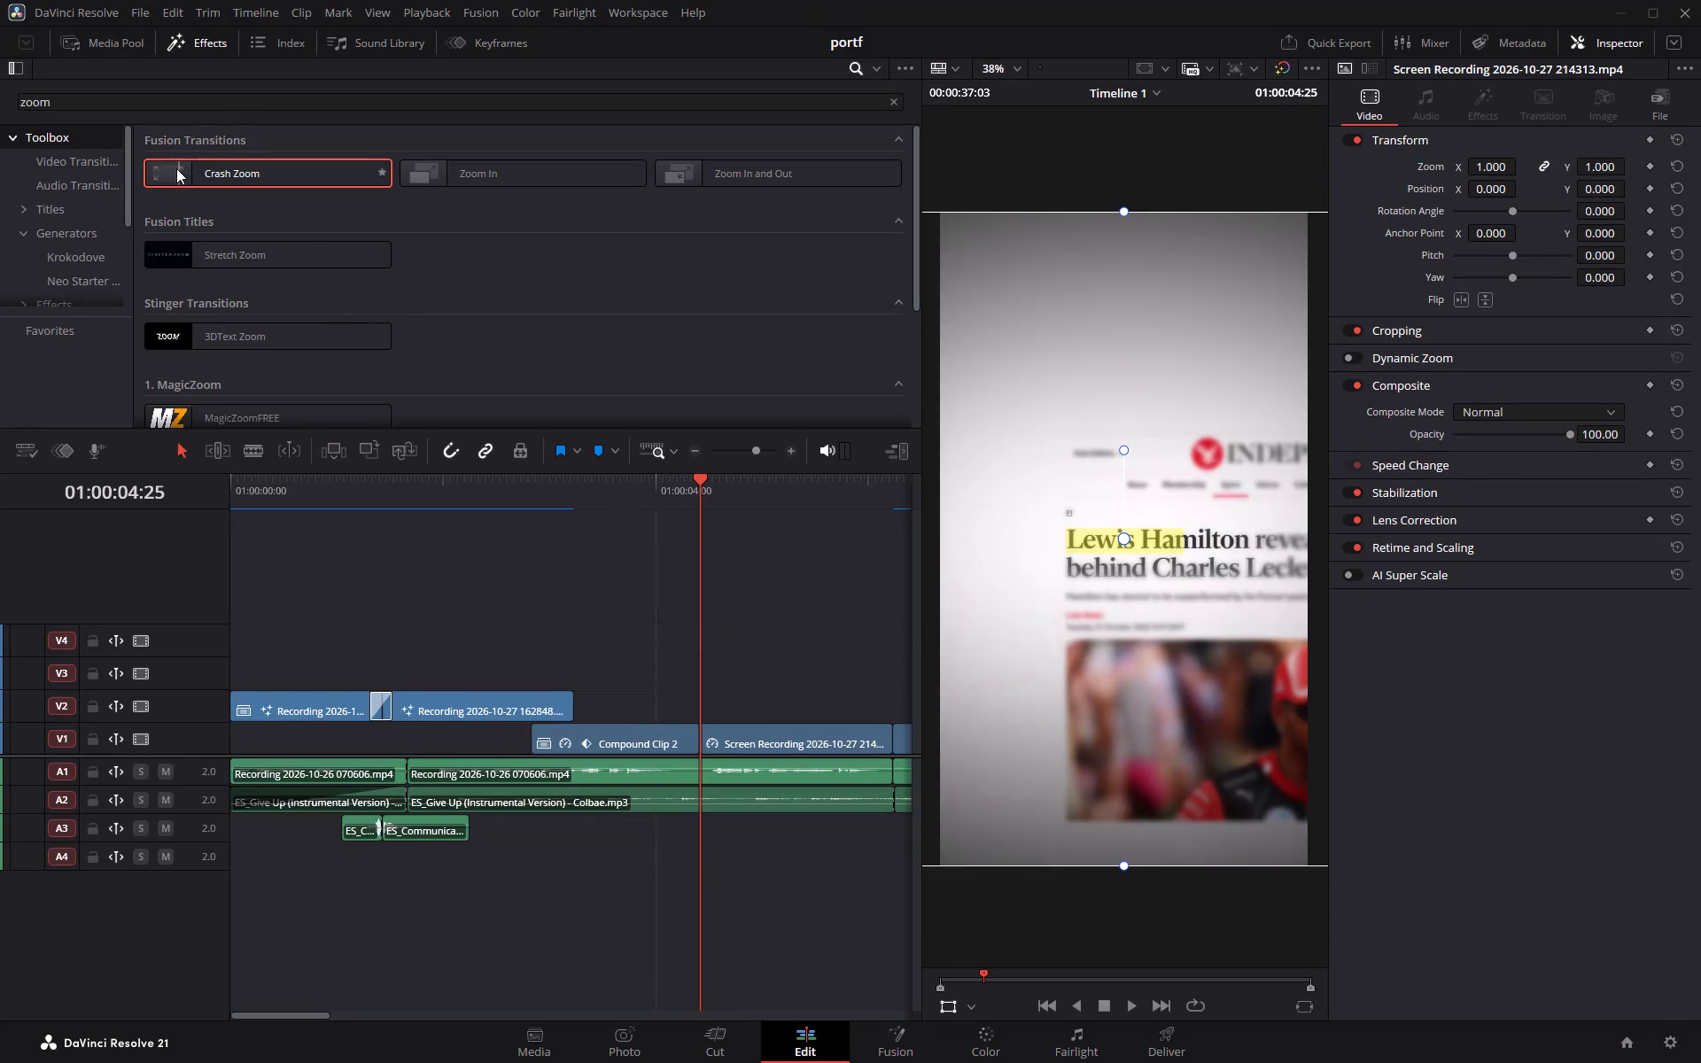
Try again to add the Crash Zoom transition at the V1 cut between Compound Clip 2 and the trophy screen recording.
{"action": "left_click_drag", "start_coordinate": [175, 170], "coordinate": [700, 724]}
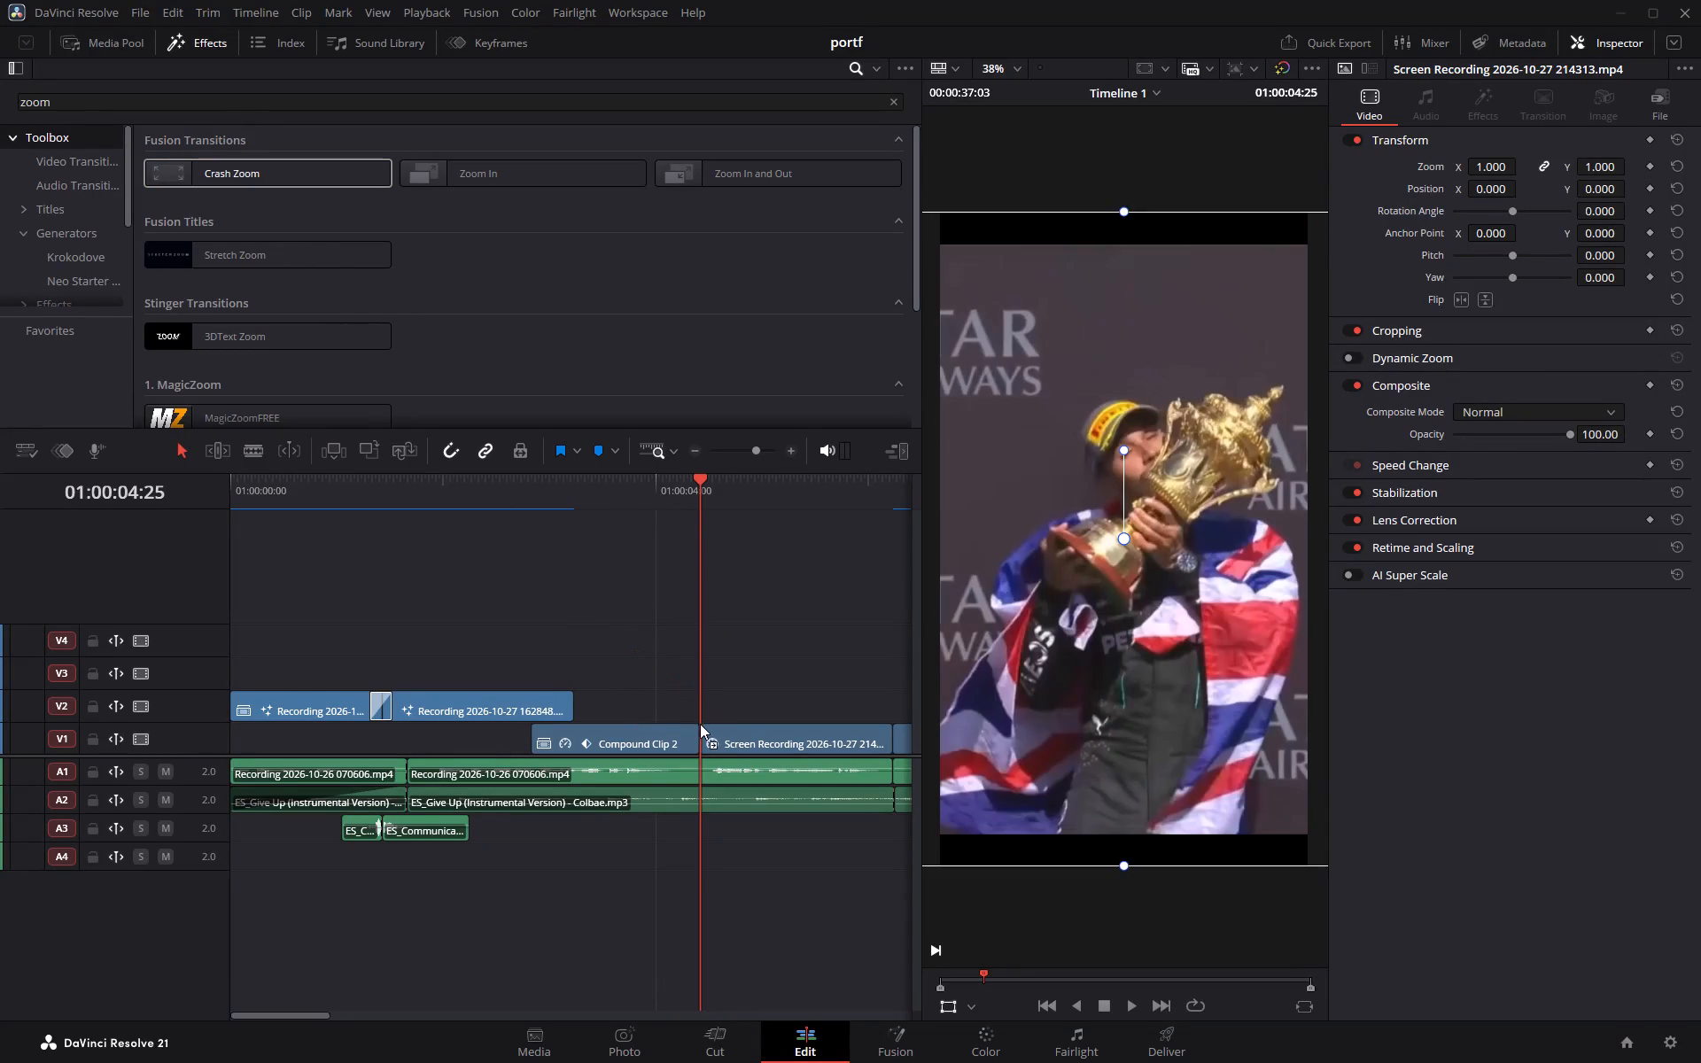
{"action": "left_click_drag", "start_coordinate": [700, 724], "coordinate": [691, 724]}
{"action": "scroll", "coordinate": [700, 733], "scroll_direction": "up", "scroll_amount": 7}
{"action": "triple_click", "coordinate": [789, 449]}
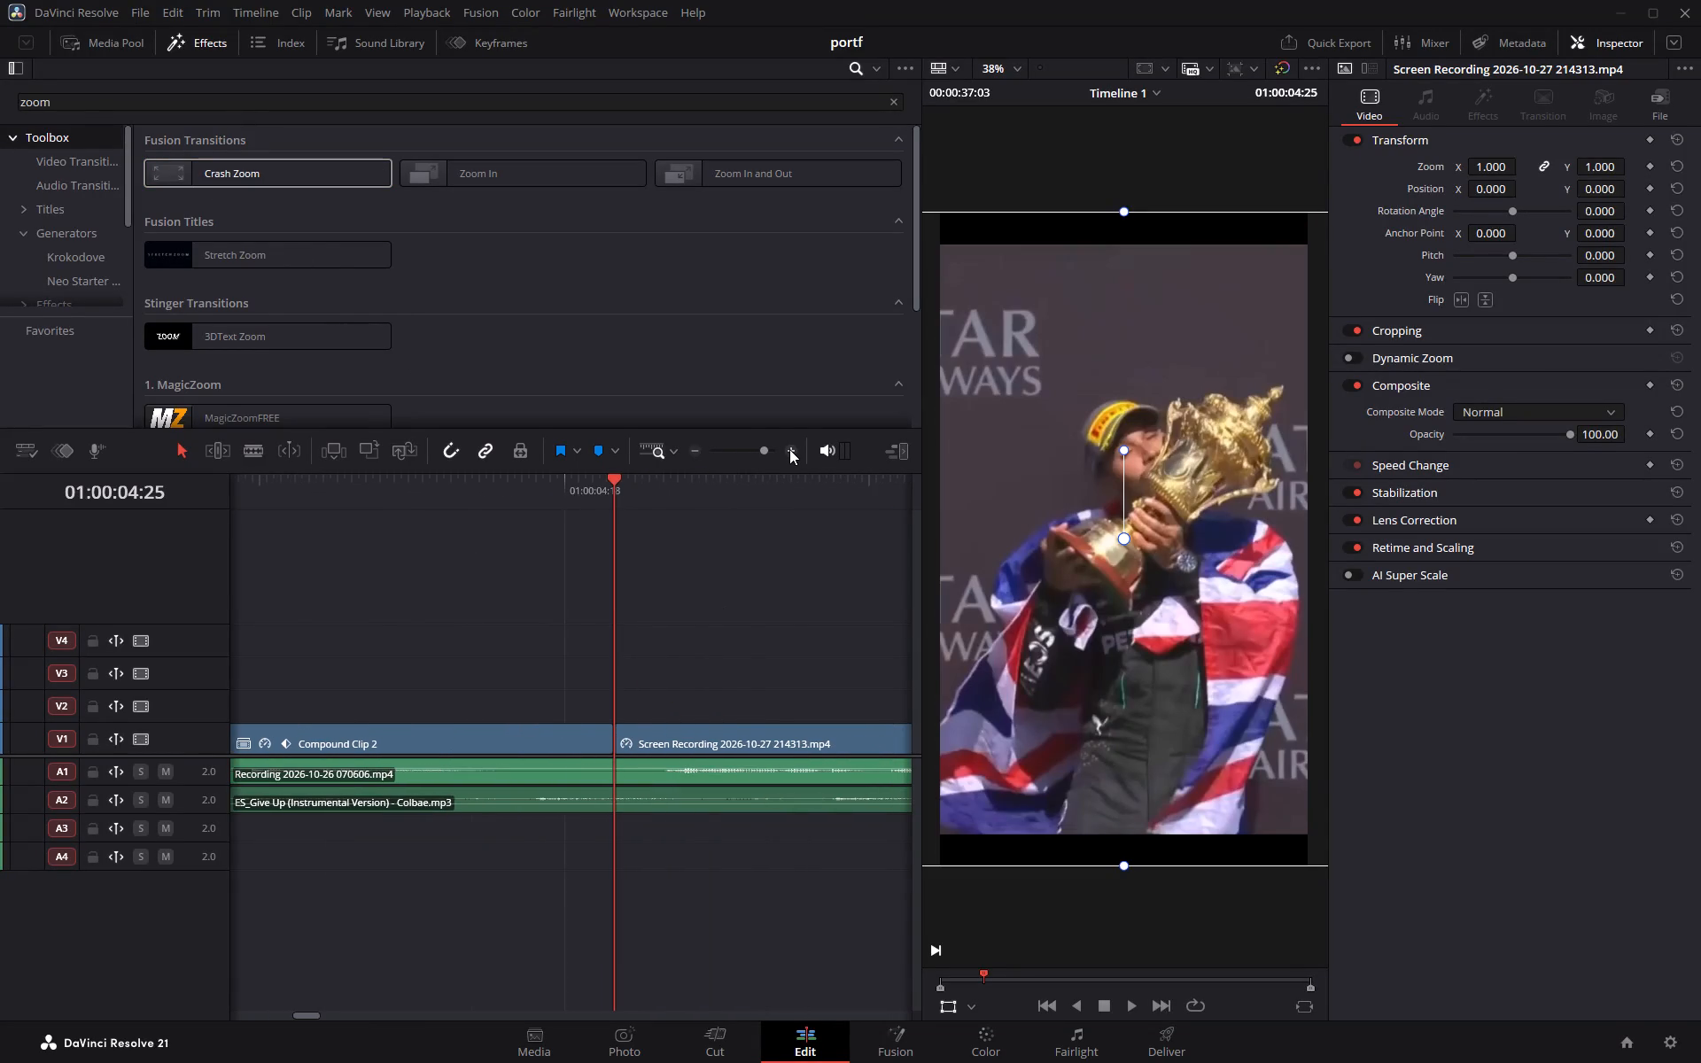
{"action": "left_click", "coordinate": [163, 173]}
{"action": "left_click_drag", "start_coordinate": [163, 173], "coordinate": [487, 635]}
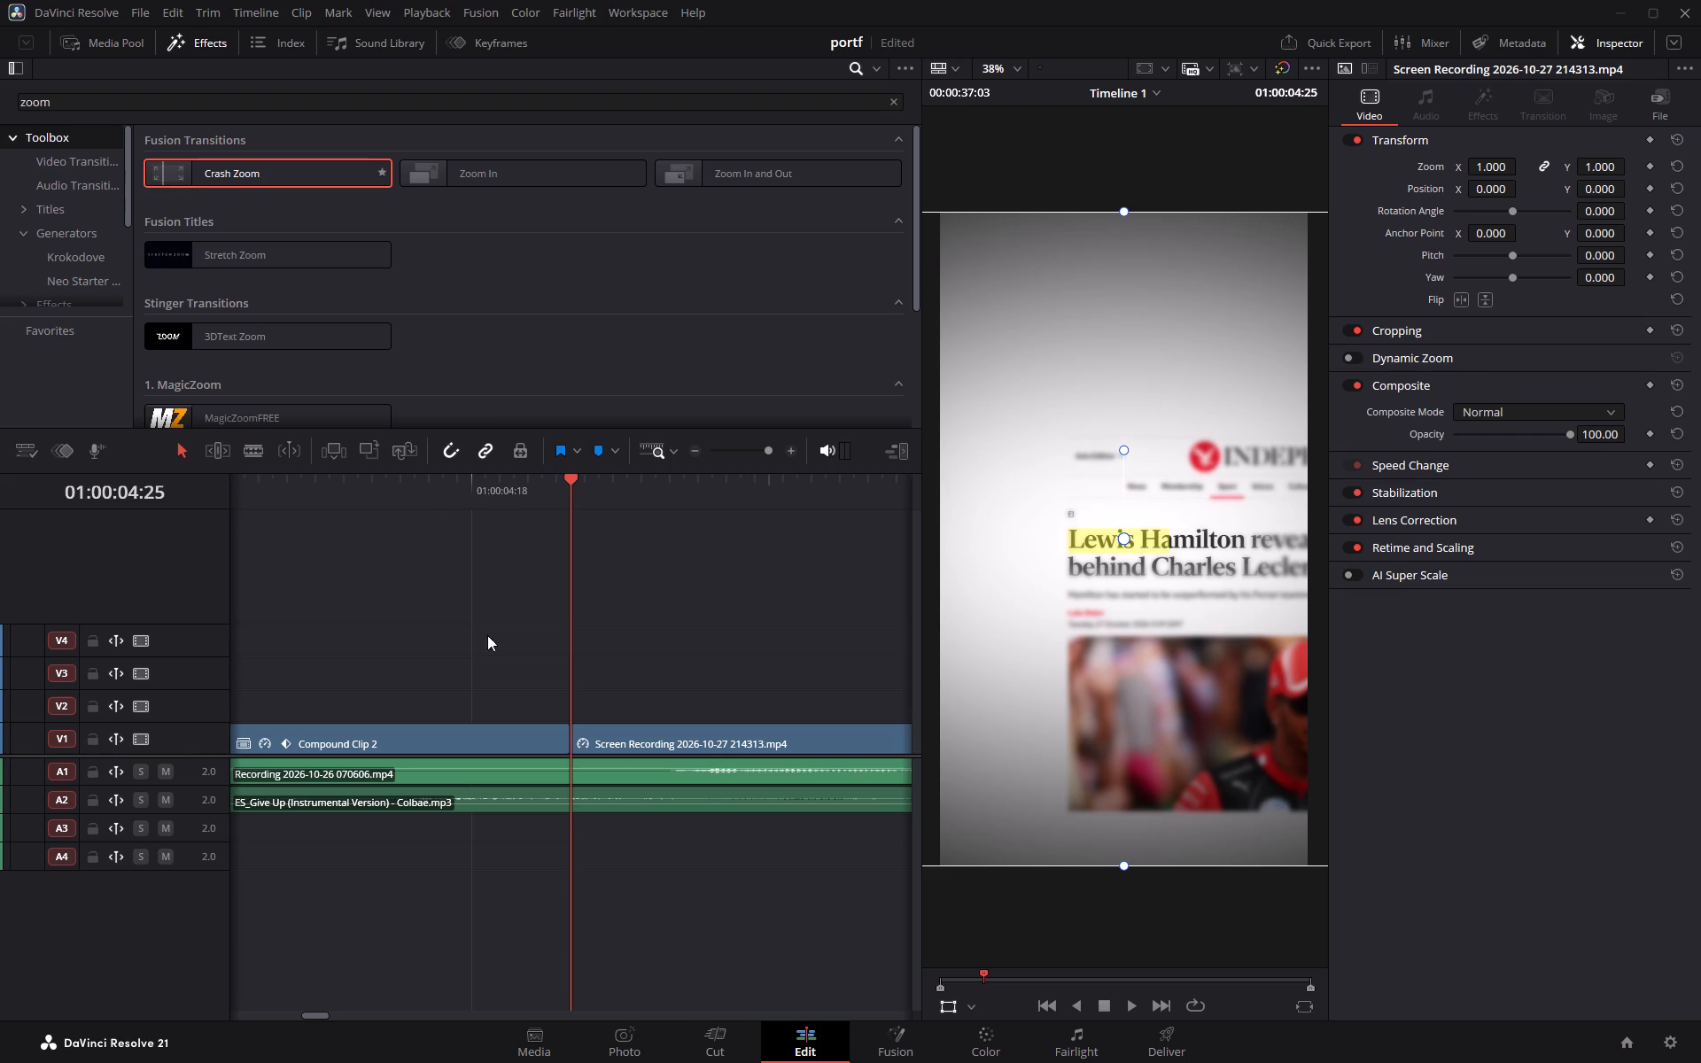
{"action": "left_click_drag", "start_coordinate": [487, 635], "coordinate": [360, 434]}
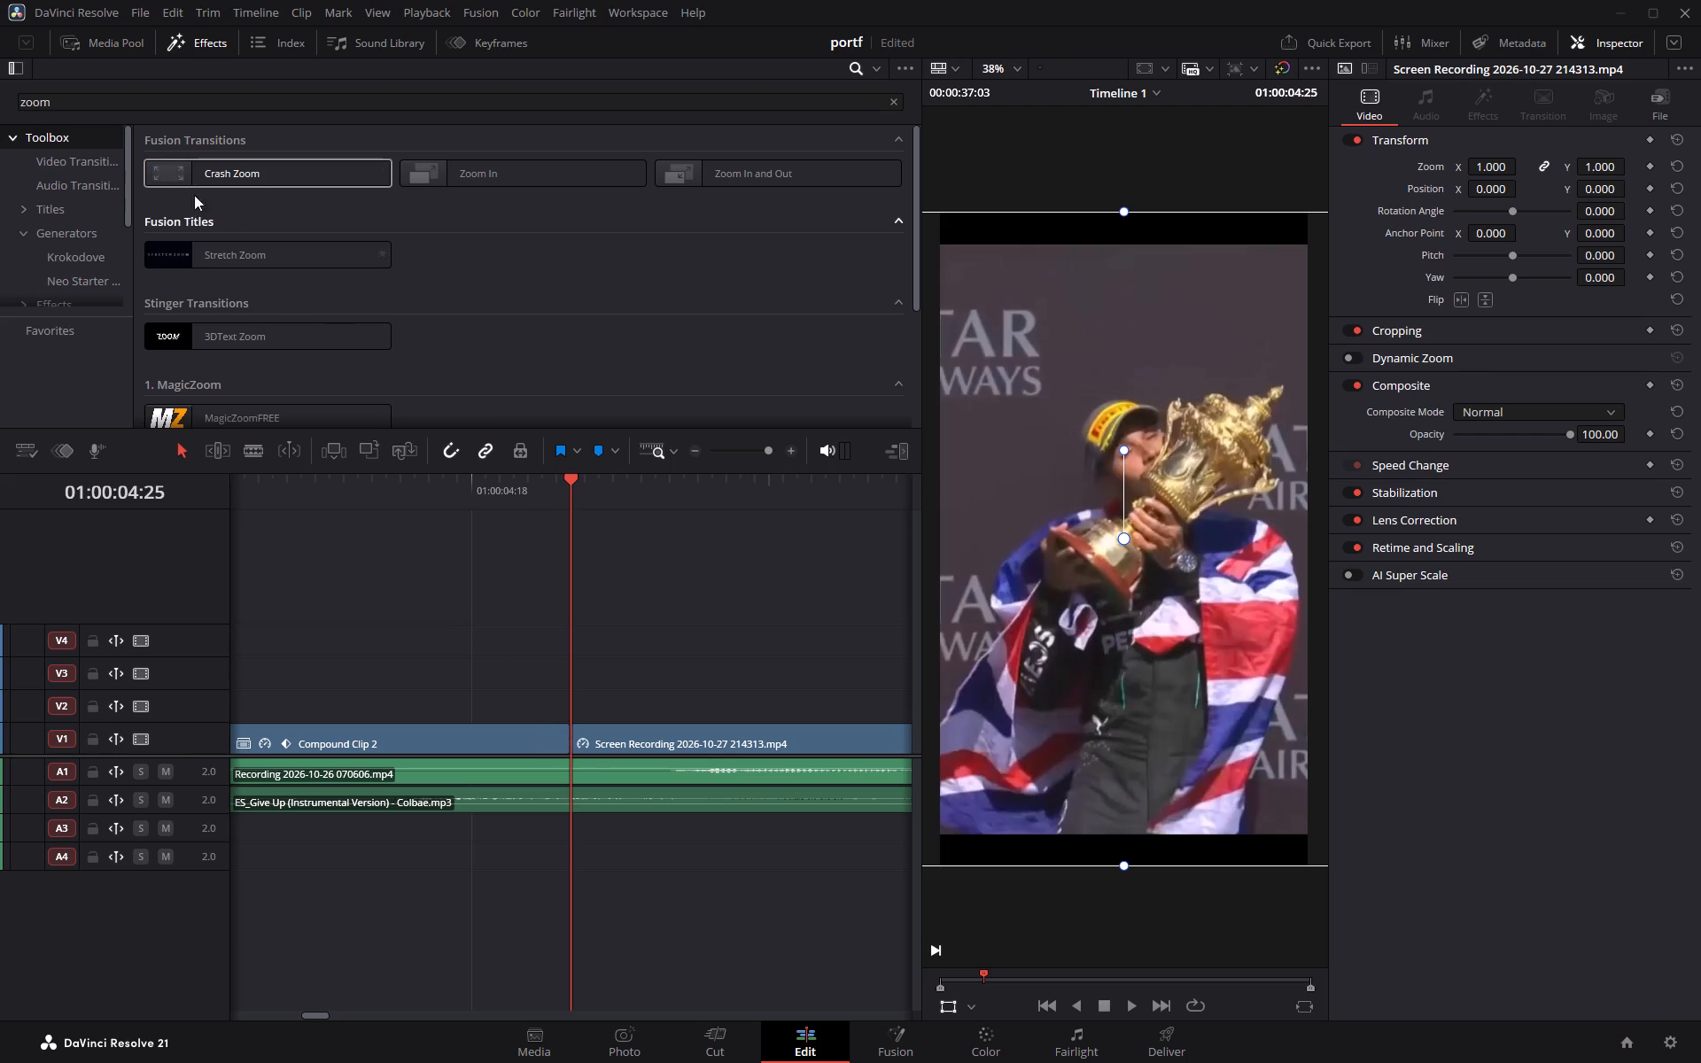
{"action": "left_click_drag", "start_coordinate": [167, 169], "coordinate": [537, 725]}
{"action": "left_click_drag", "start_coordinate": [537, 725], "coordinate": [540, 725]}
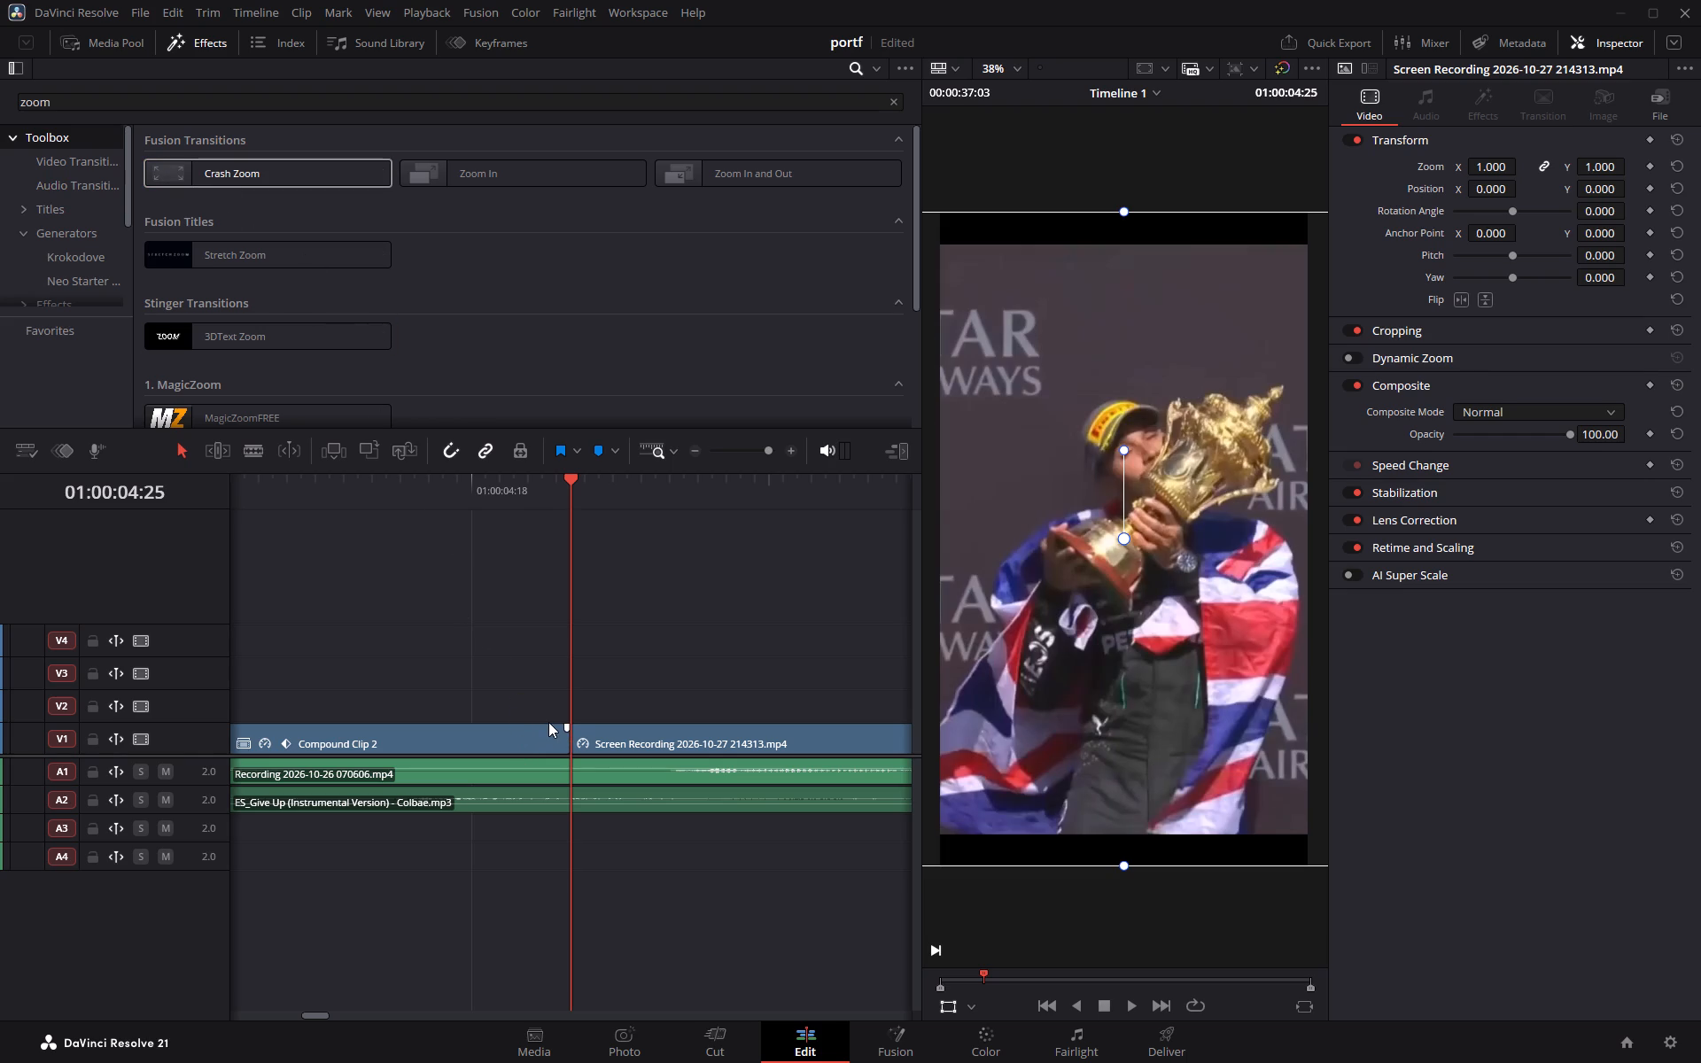
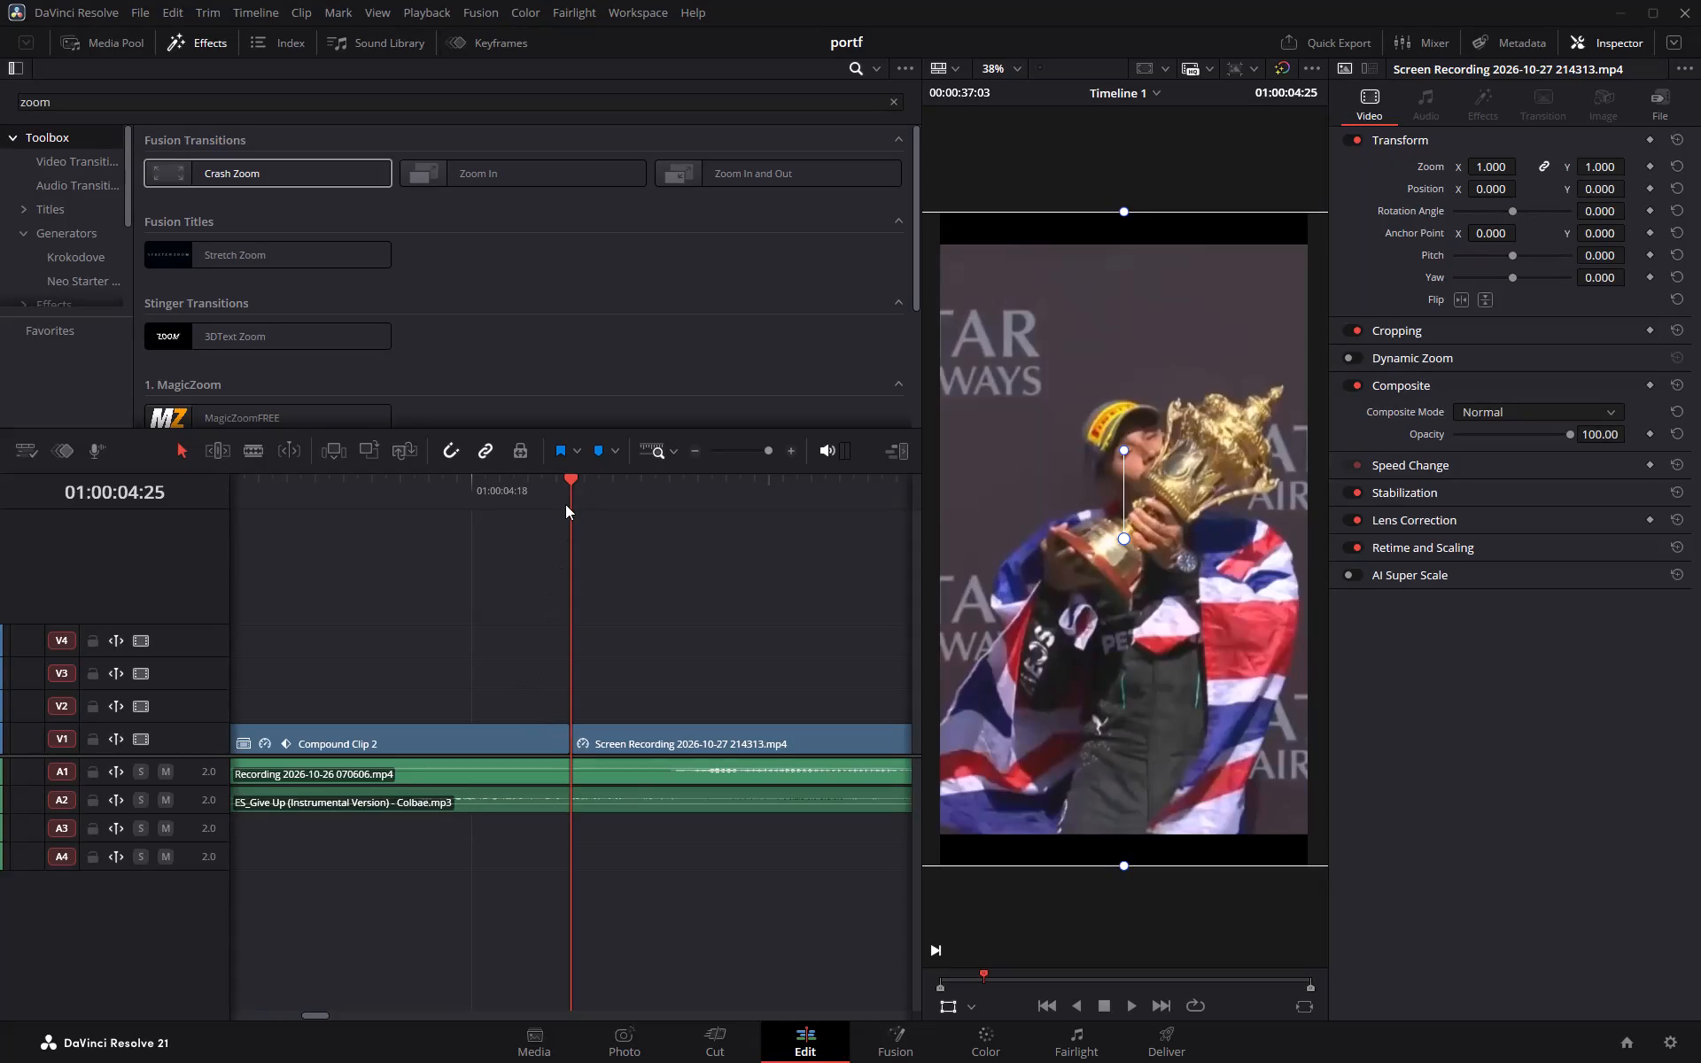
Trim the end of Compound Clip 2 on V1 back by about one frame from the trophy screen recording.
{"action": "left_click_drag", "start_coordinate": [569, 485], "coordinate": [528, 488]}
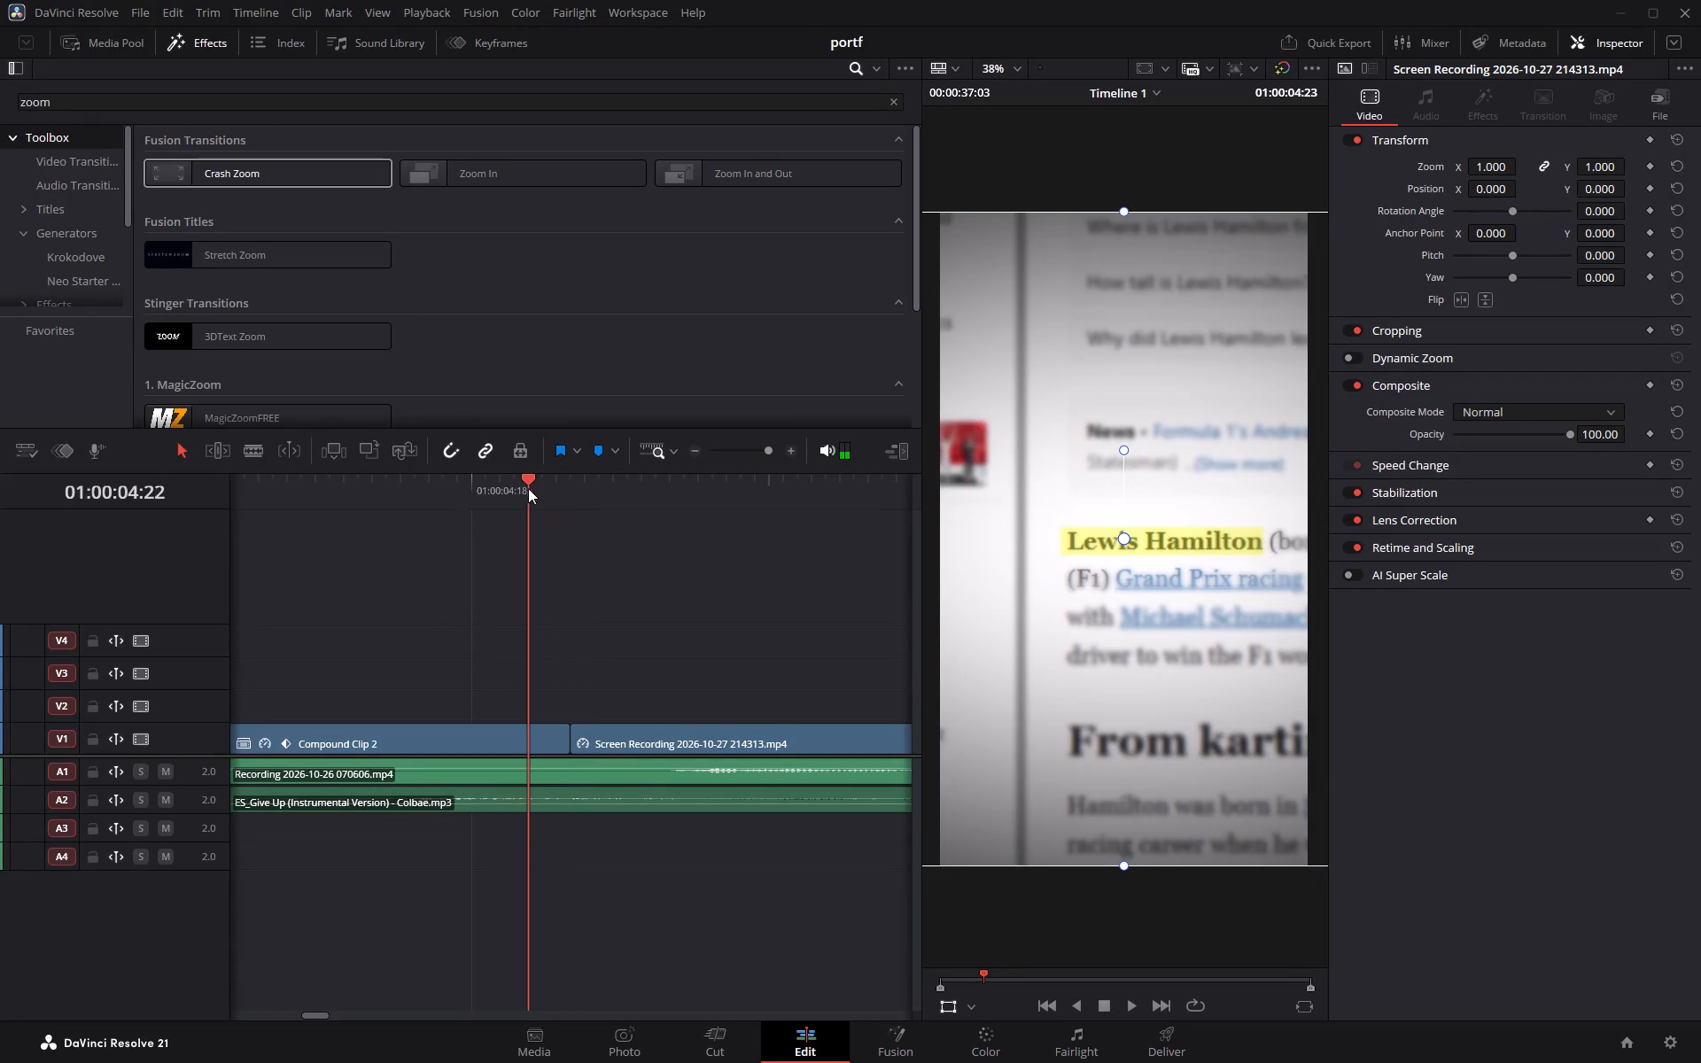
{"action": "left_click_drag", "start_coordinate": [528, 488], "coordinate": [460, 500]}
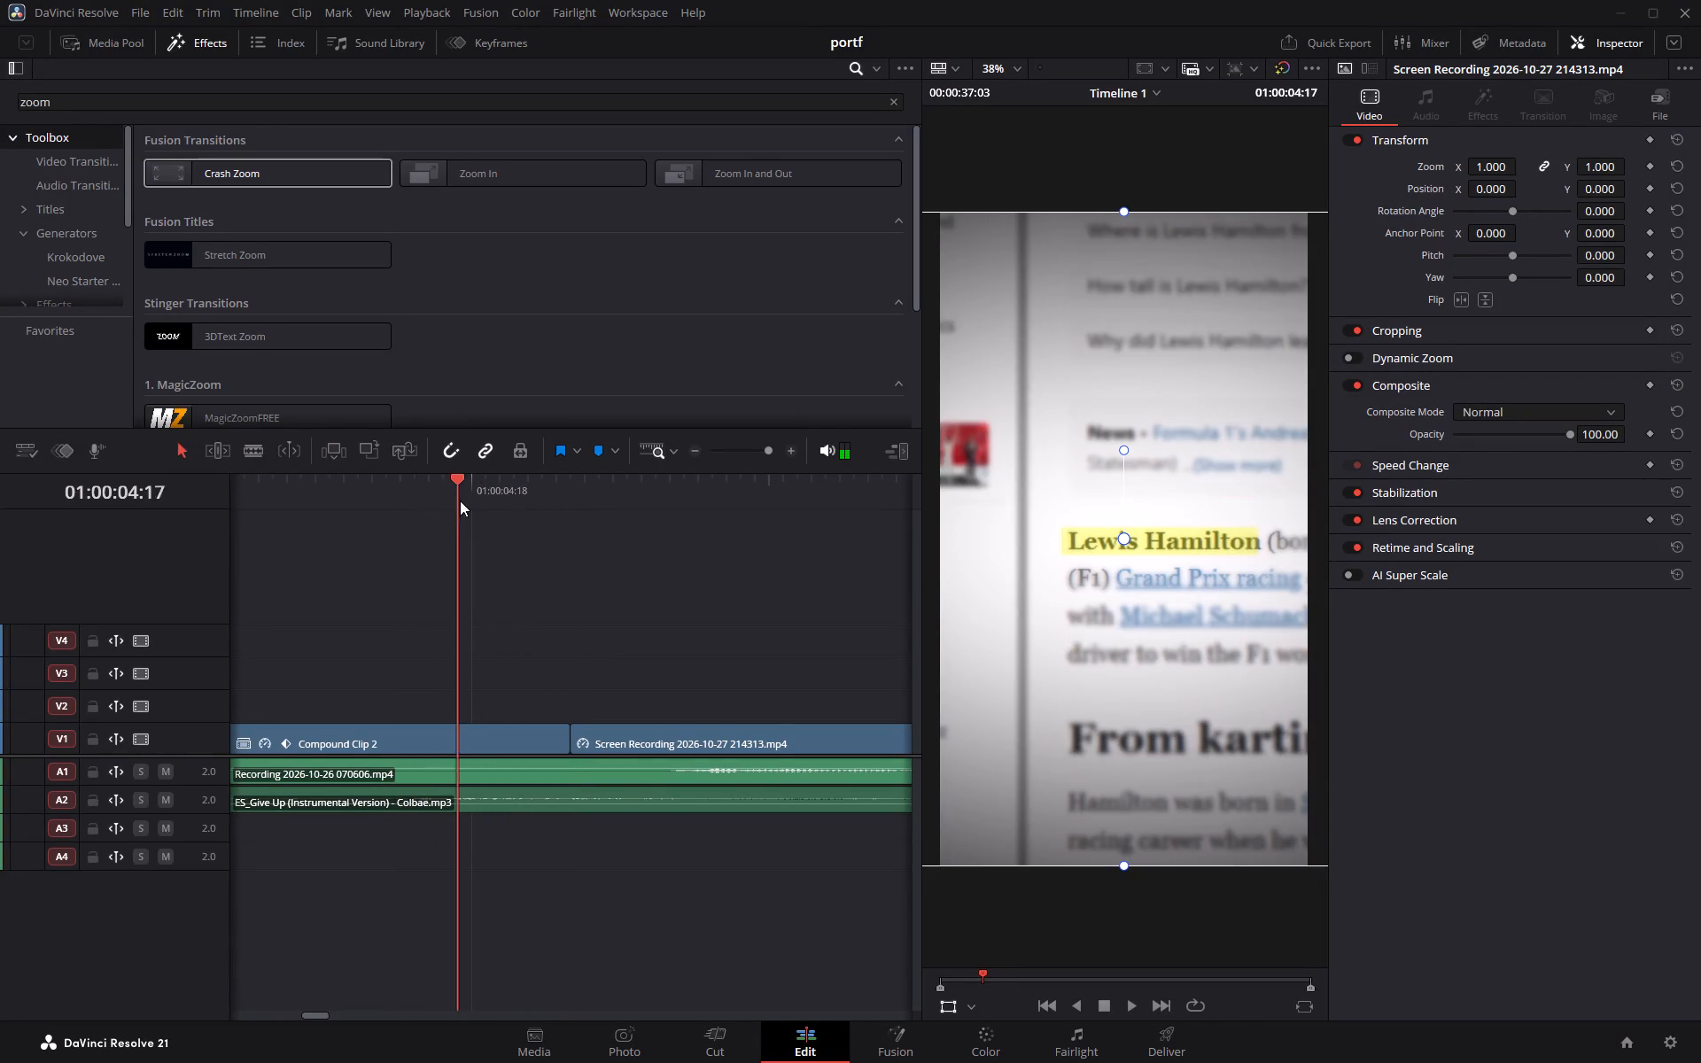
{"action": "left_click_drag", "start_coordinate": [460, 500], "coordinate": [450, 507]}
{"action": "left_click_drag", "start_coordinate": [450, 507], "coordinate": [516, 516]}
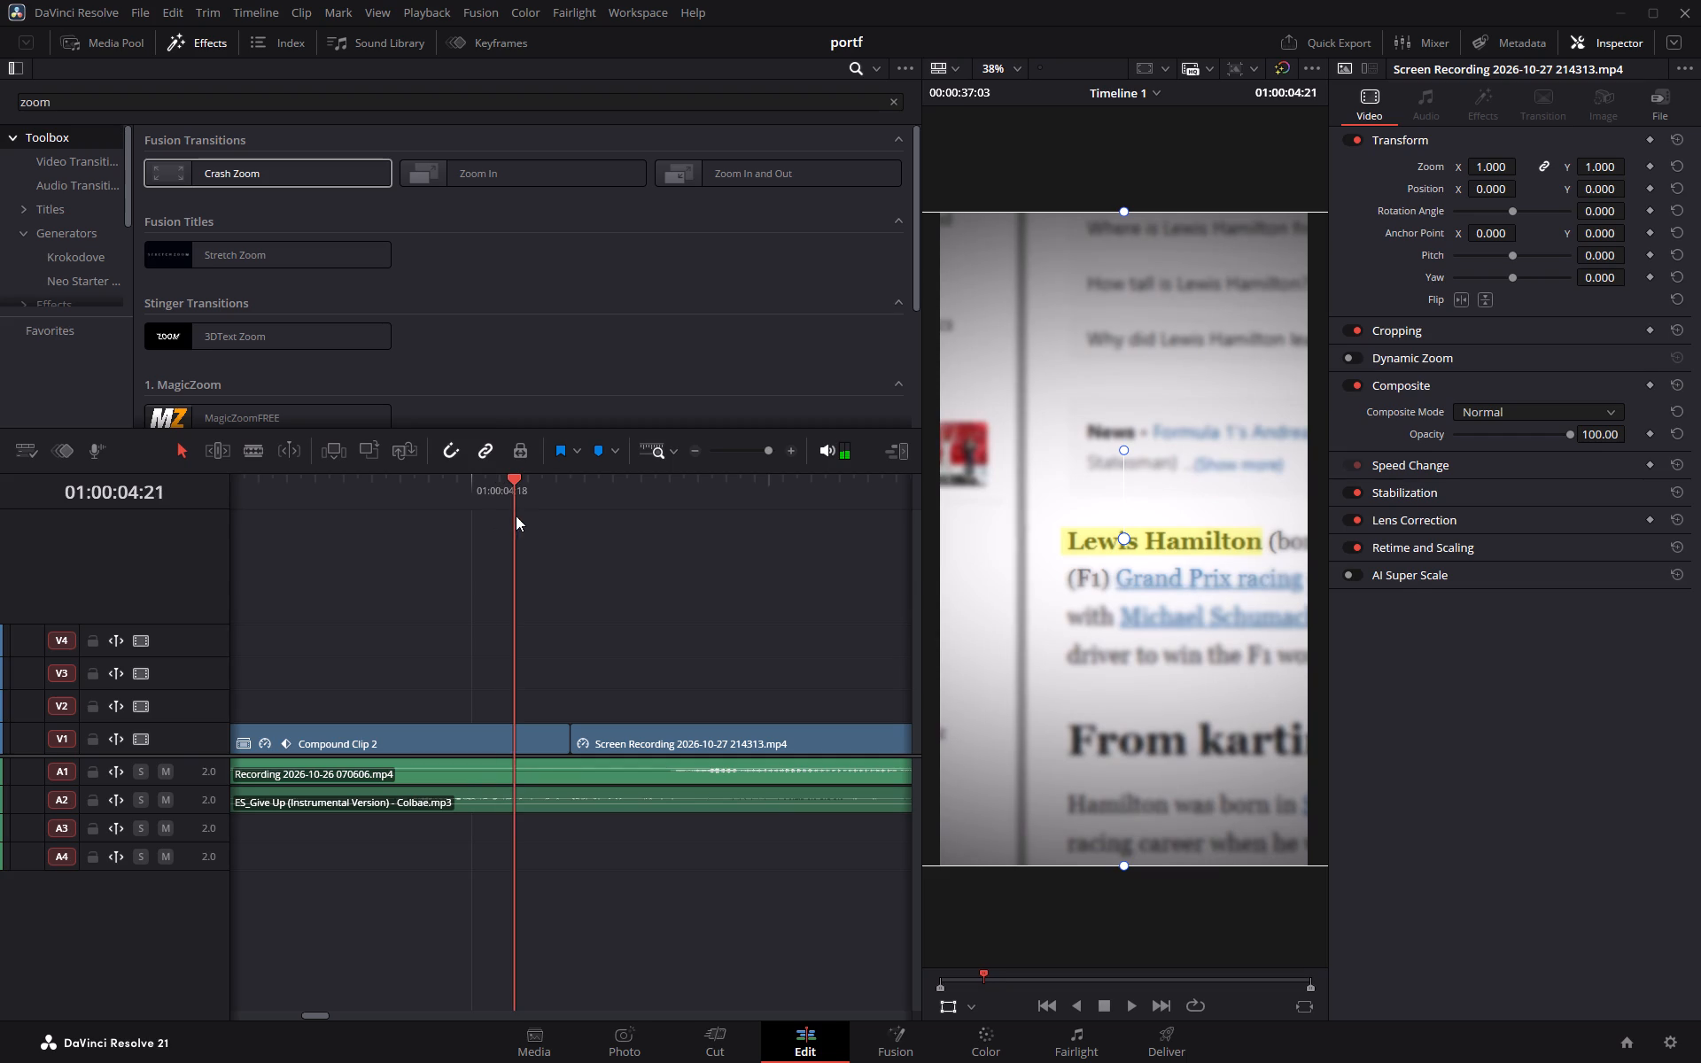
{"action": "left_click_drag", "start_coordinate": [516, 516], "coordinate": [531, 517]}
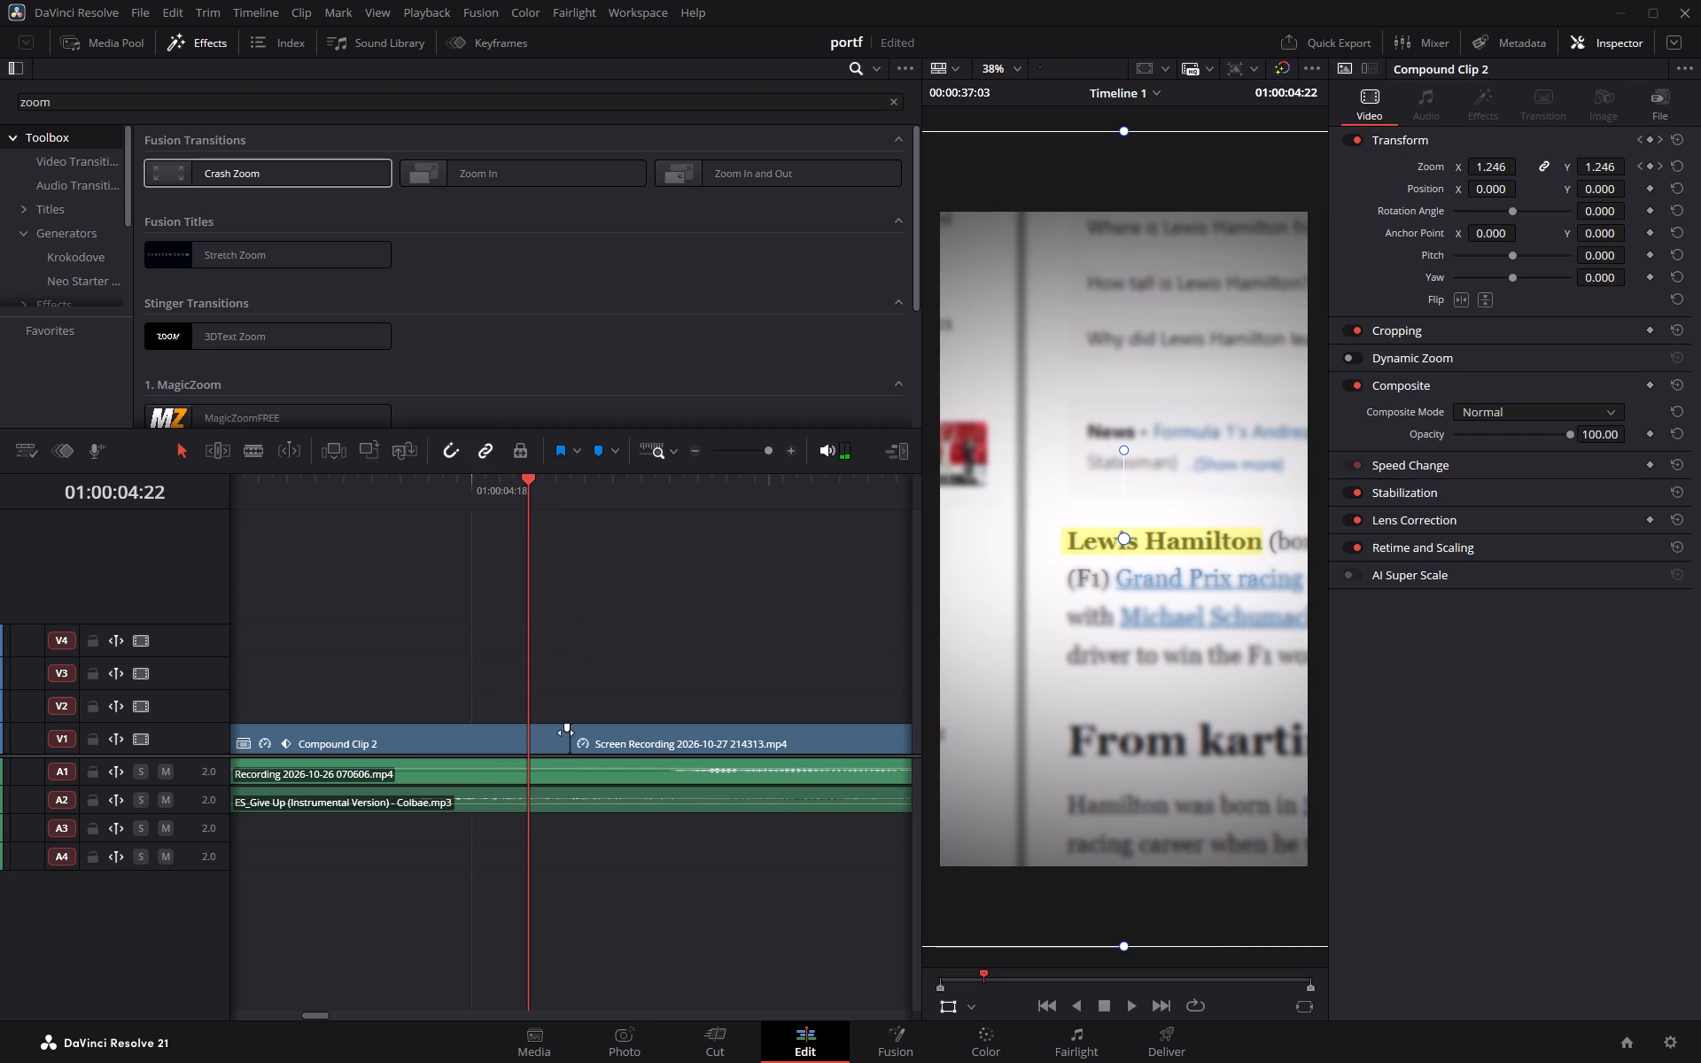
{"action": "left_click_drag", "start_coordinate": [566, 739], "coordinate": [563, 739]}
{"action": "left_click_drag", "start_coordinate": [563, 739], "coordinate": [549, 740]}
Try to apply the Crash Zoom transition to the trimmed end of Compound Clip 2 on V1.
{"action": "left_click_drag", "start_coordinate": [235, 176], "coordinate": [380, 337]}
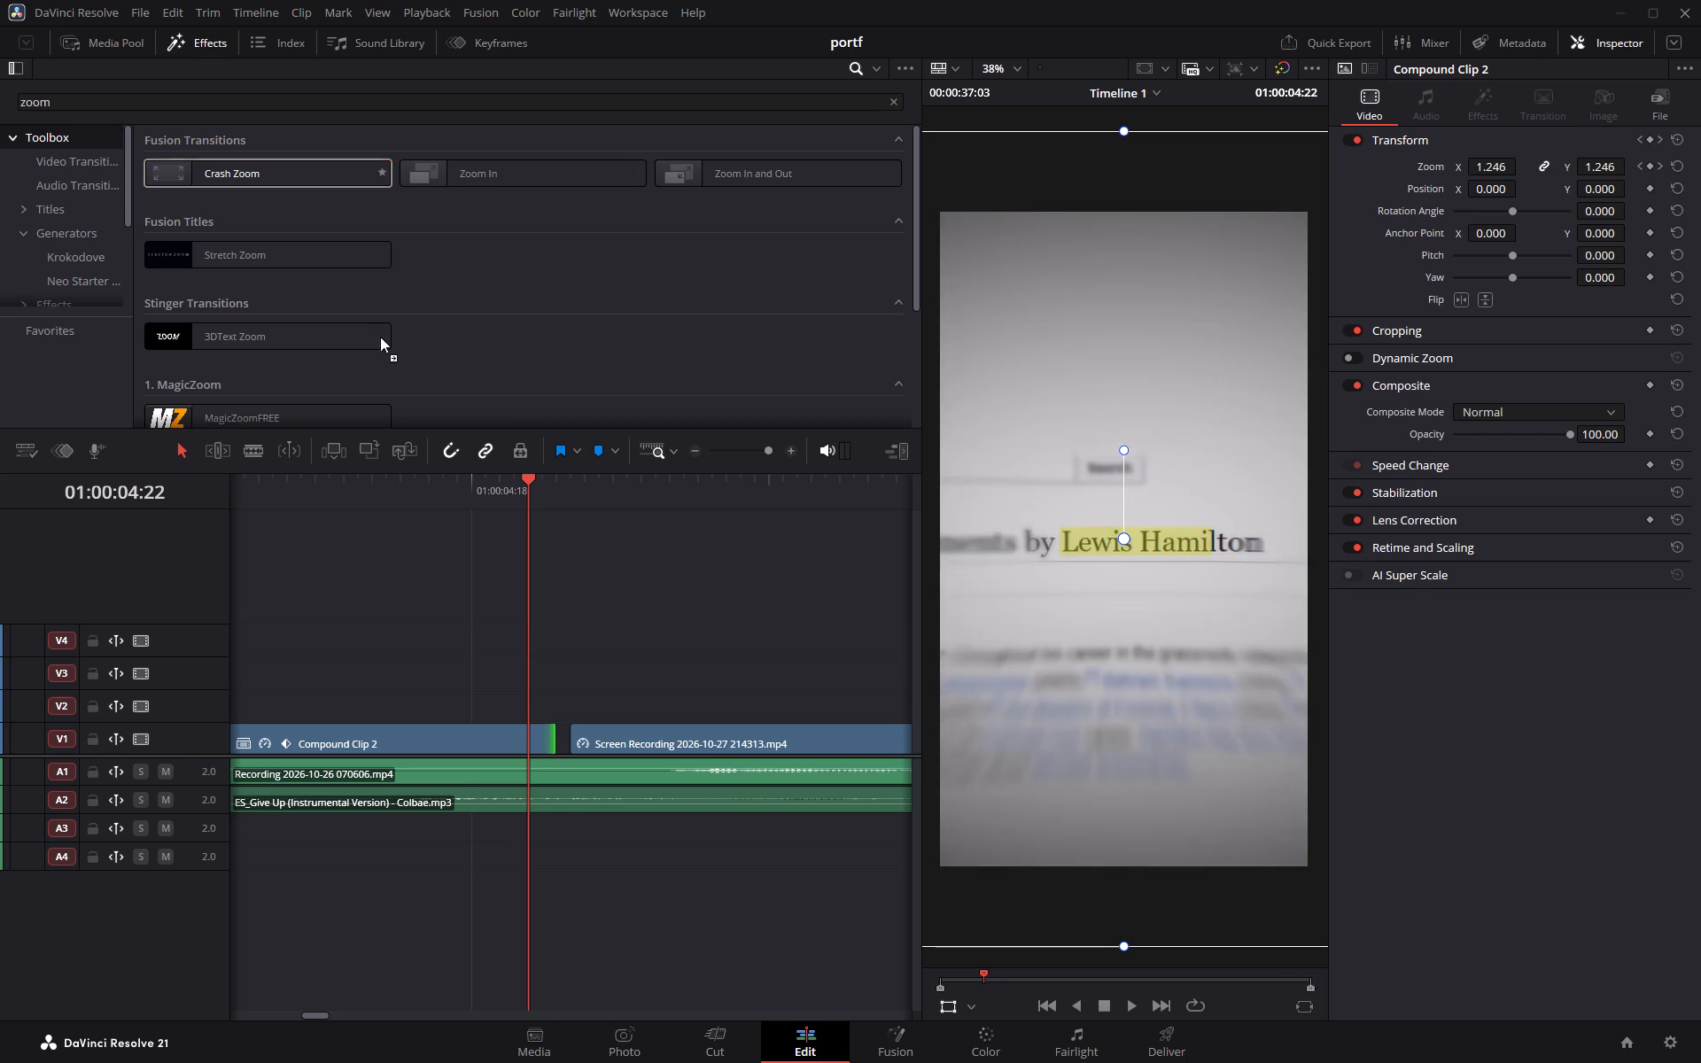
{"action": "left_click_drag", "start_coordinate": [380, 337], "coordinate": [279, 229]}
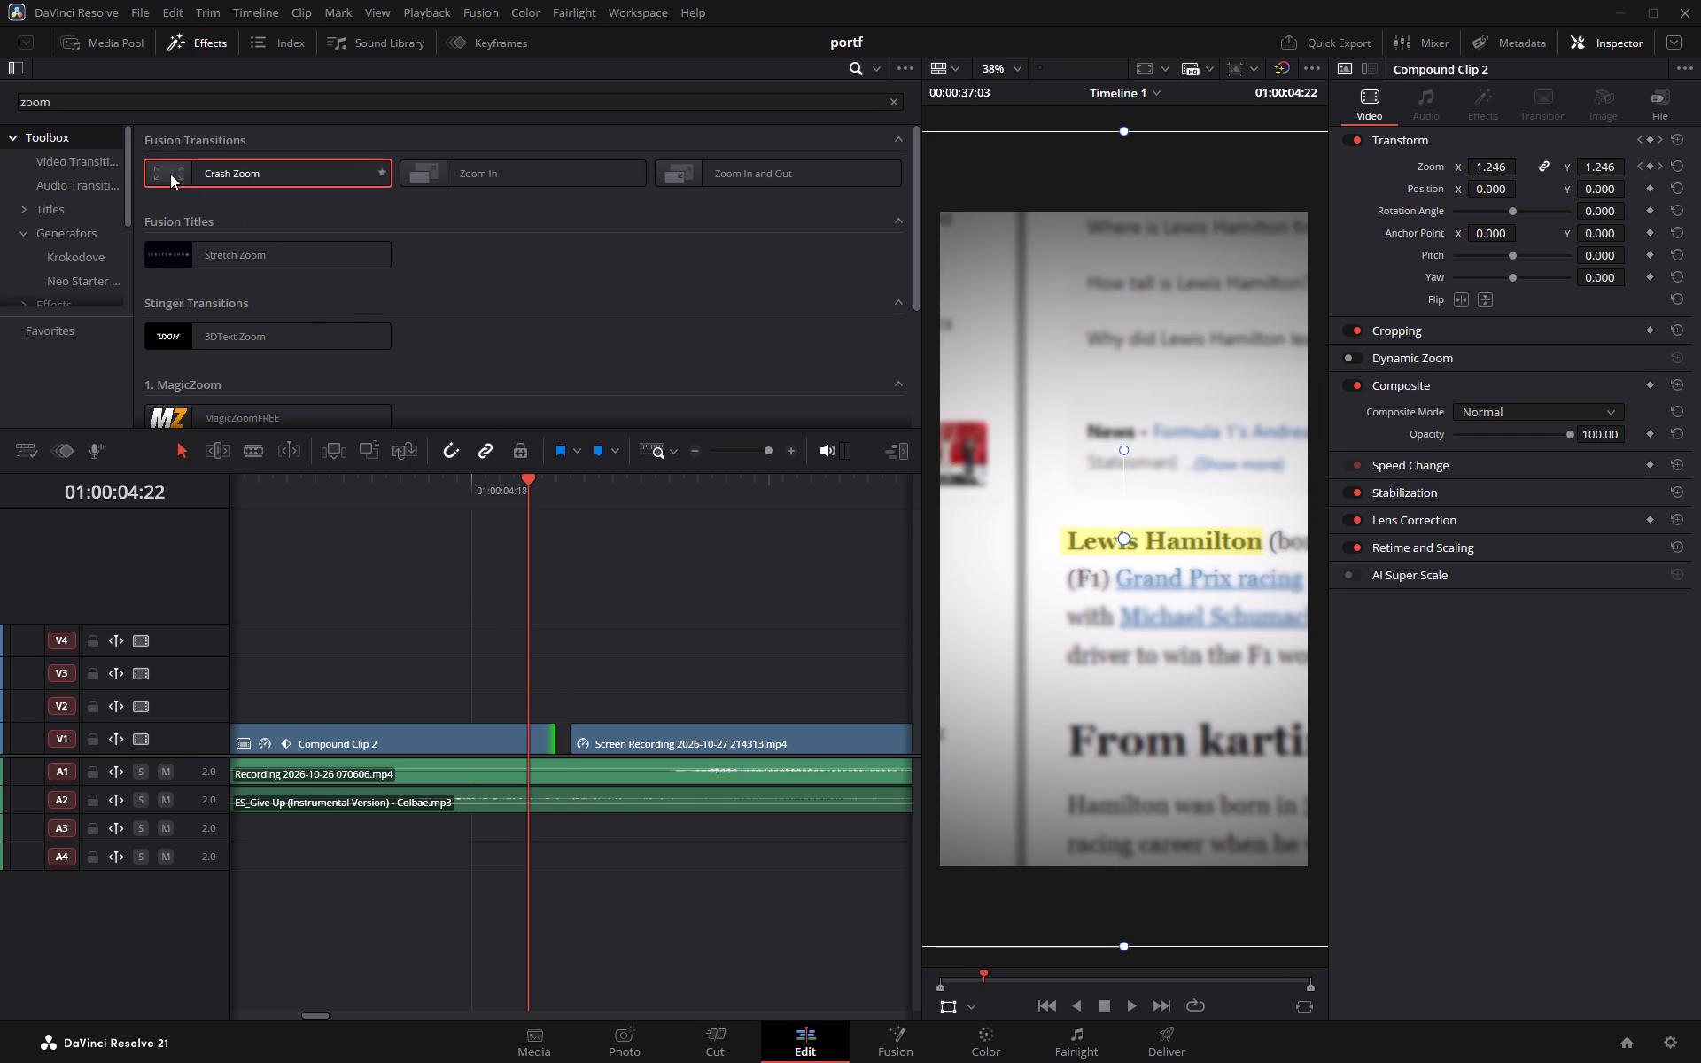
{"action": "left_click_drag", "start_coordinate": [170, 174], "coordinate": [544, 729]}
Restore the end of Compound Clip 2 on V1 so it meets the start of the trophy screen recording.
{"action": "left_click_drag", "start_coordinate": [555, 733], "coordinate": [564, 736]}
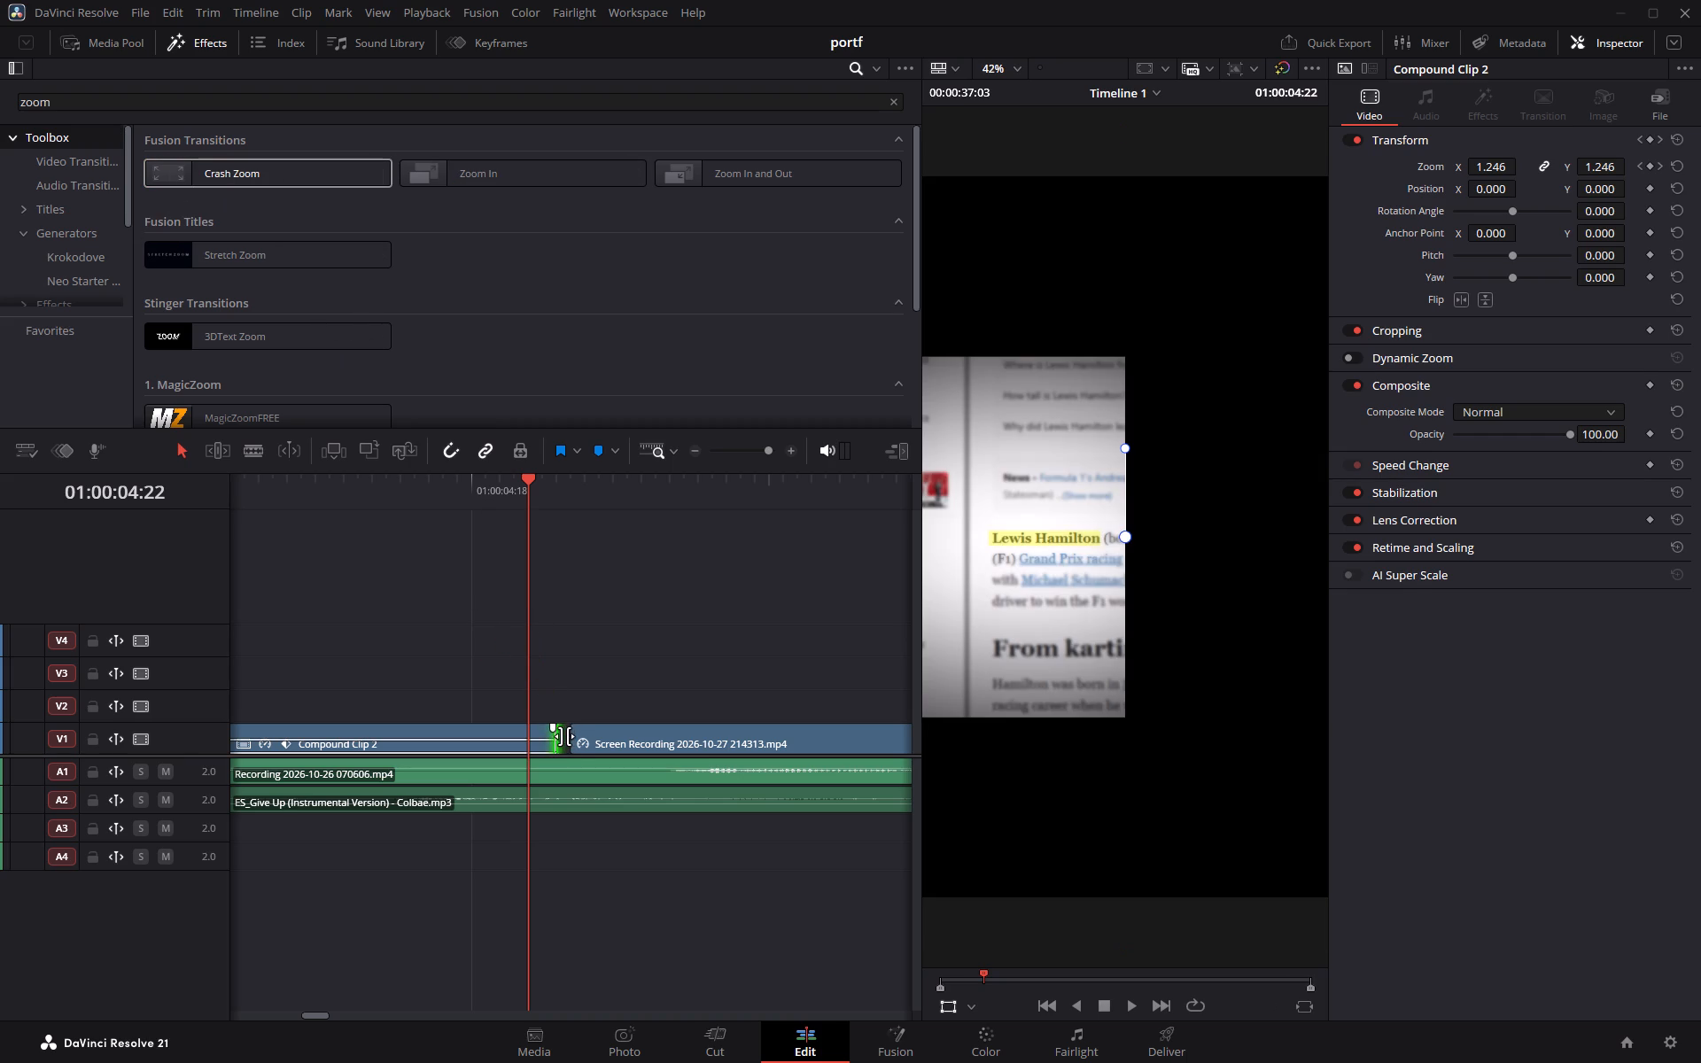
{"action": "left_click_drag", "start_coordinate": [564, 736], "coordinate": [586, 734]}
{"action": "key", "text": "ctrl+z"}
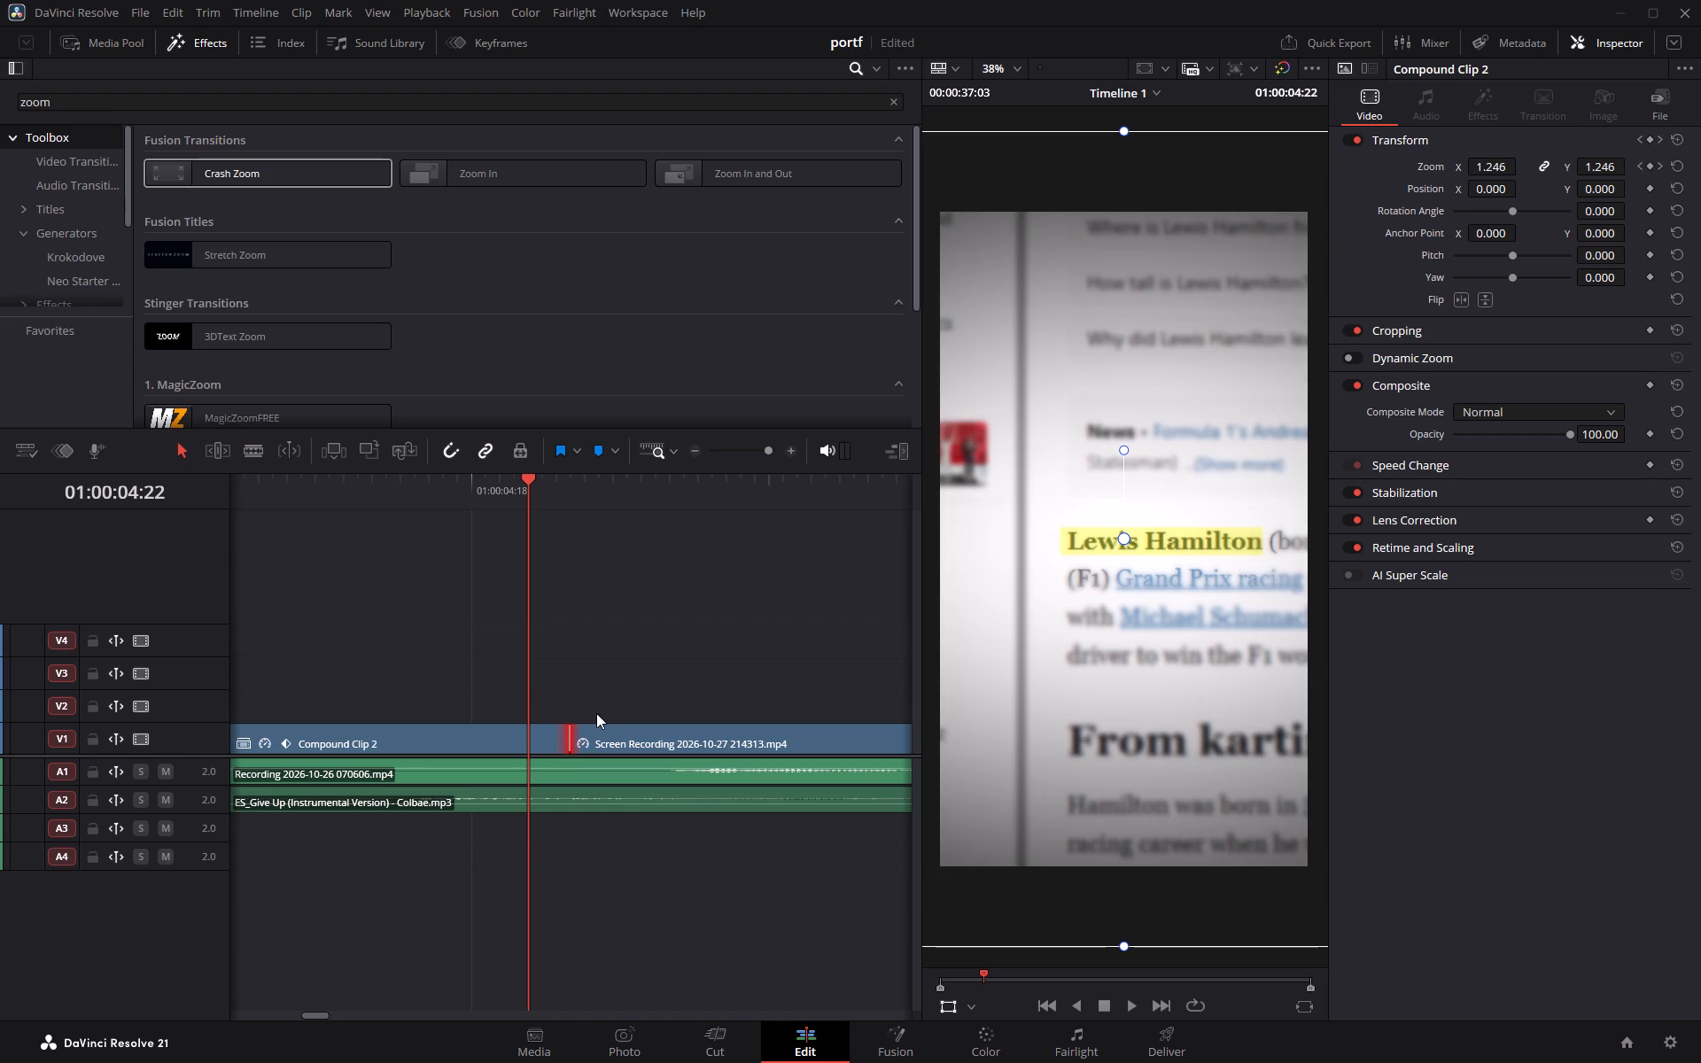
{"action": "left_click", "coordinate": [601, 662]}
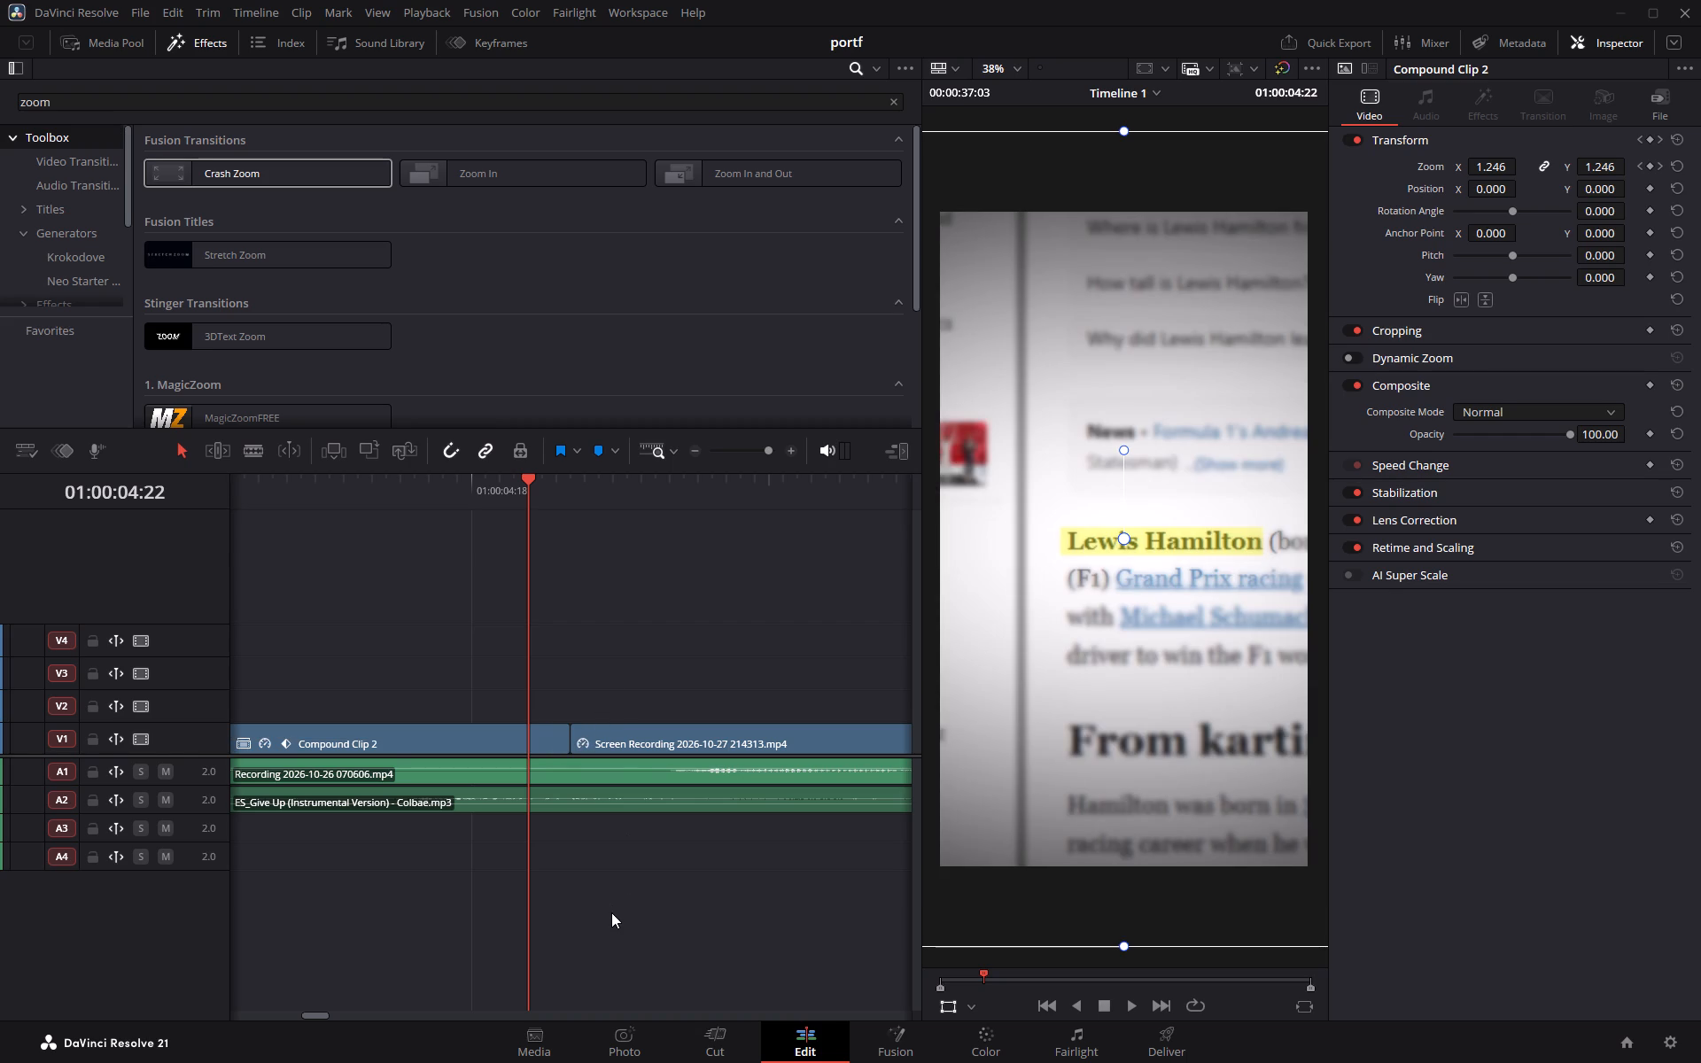
Play Timeline 1 across the cut from Compound Clip 2 into the trophy screen recording.
{"action": "key", "text": "space"}
{"action": "key", "text": "space"}
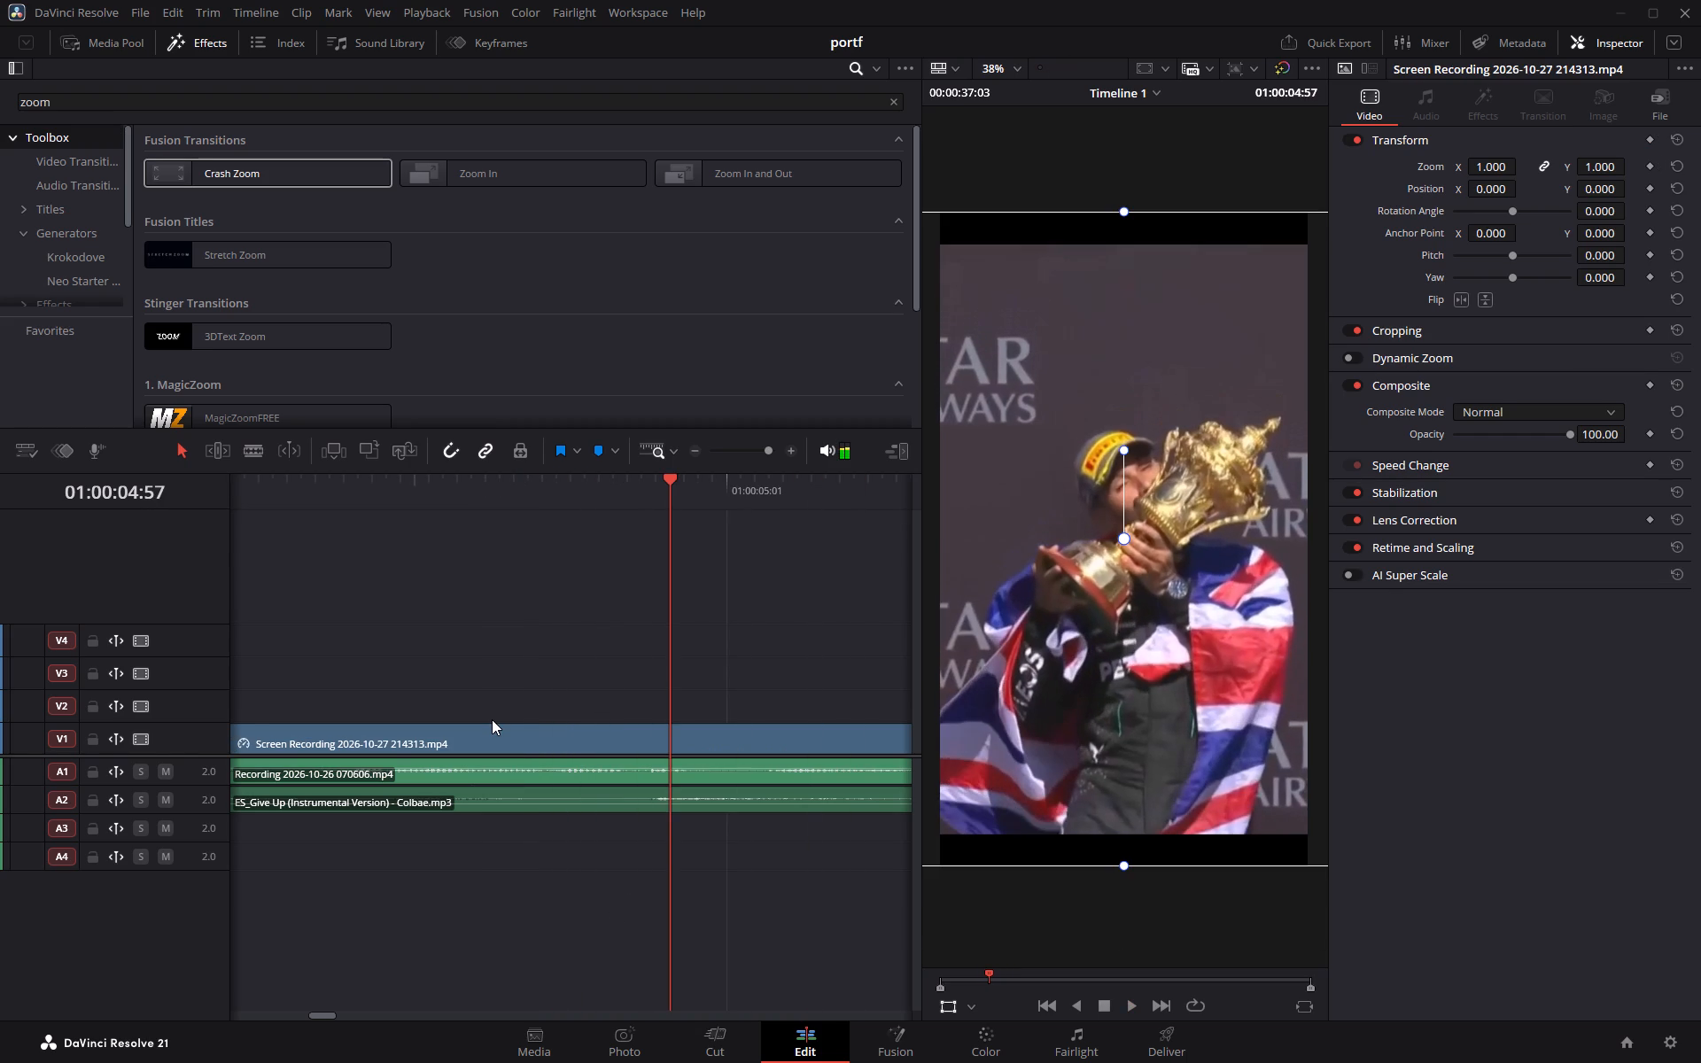
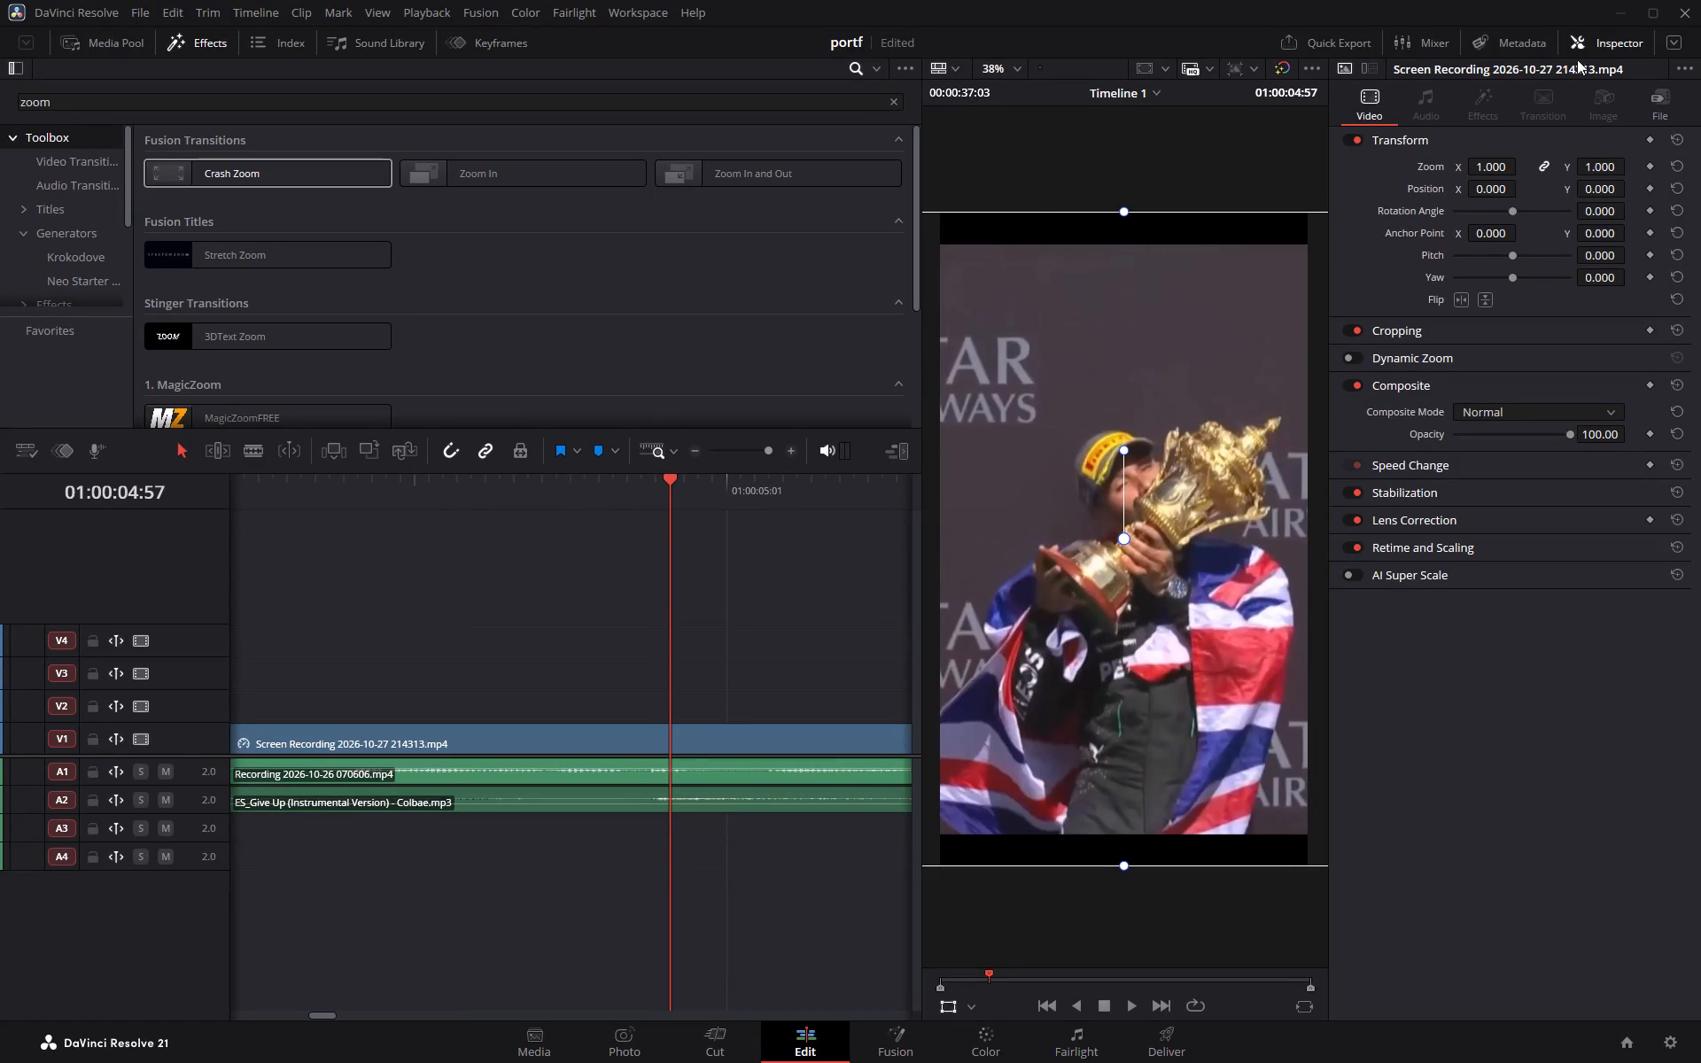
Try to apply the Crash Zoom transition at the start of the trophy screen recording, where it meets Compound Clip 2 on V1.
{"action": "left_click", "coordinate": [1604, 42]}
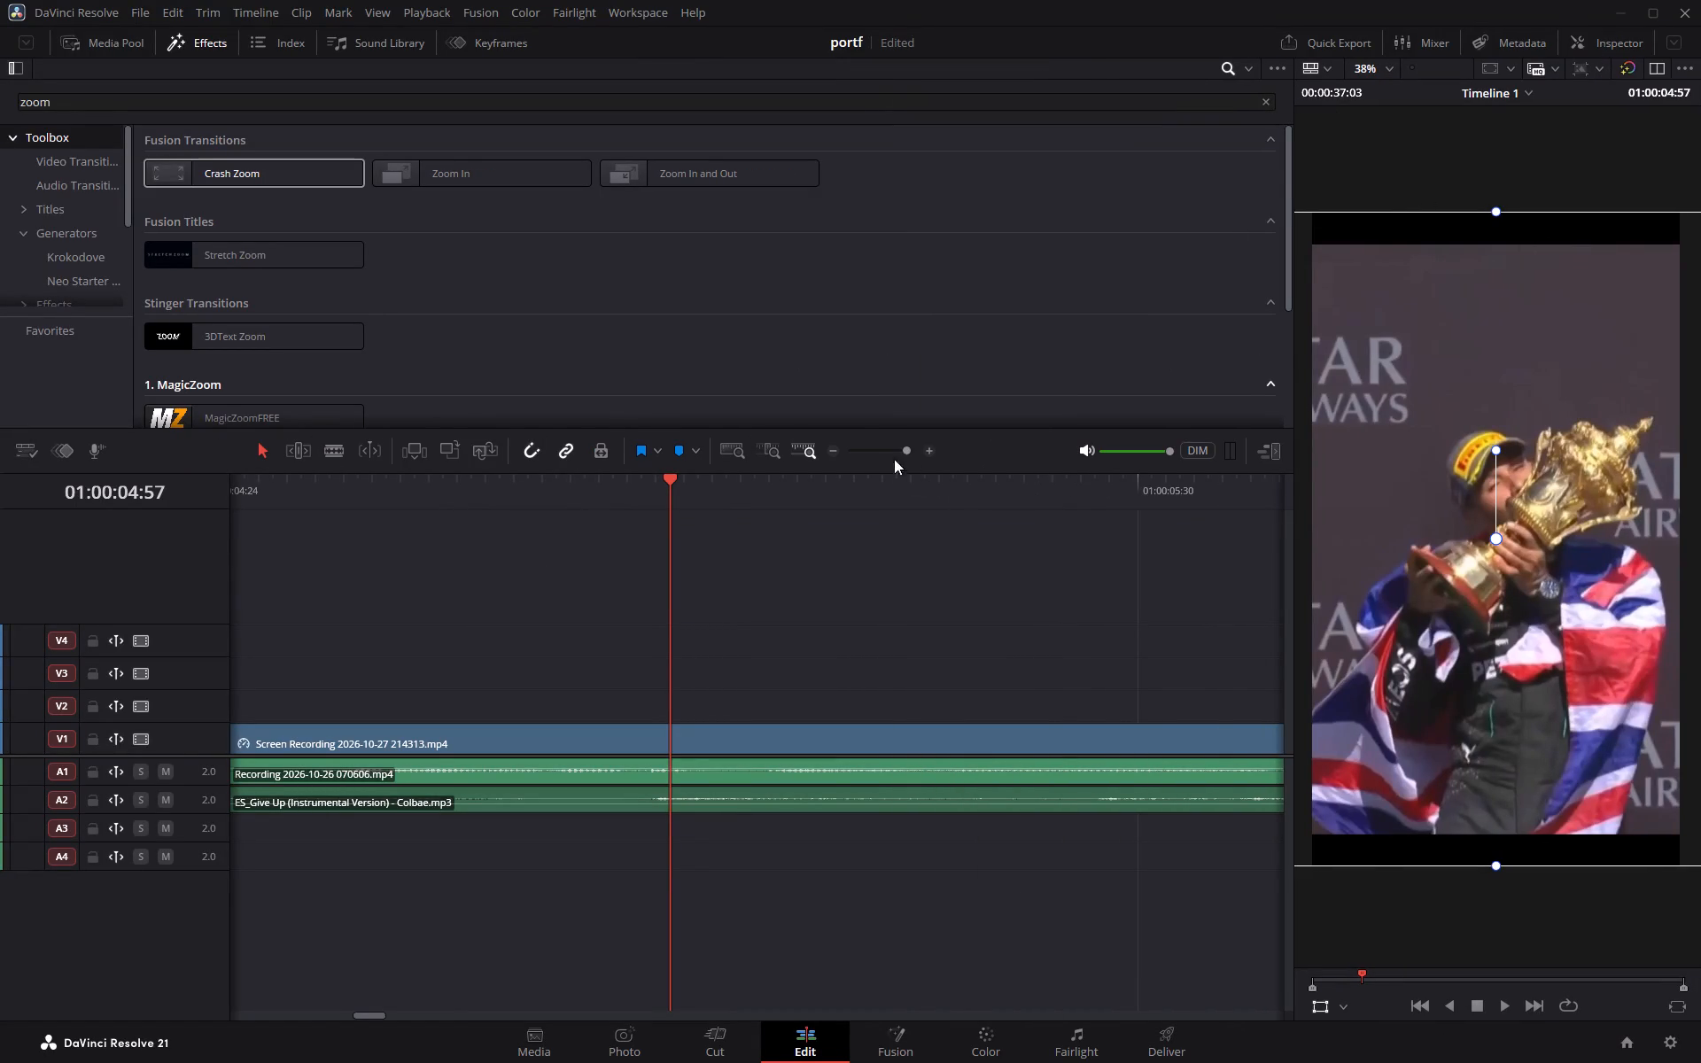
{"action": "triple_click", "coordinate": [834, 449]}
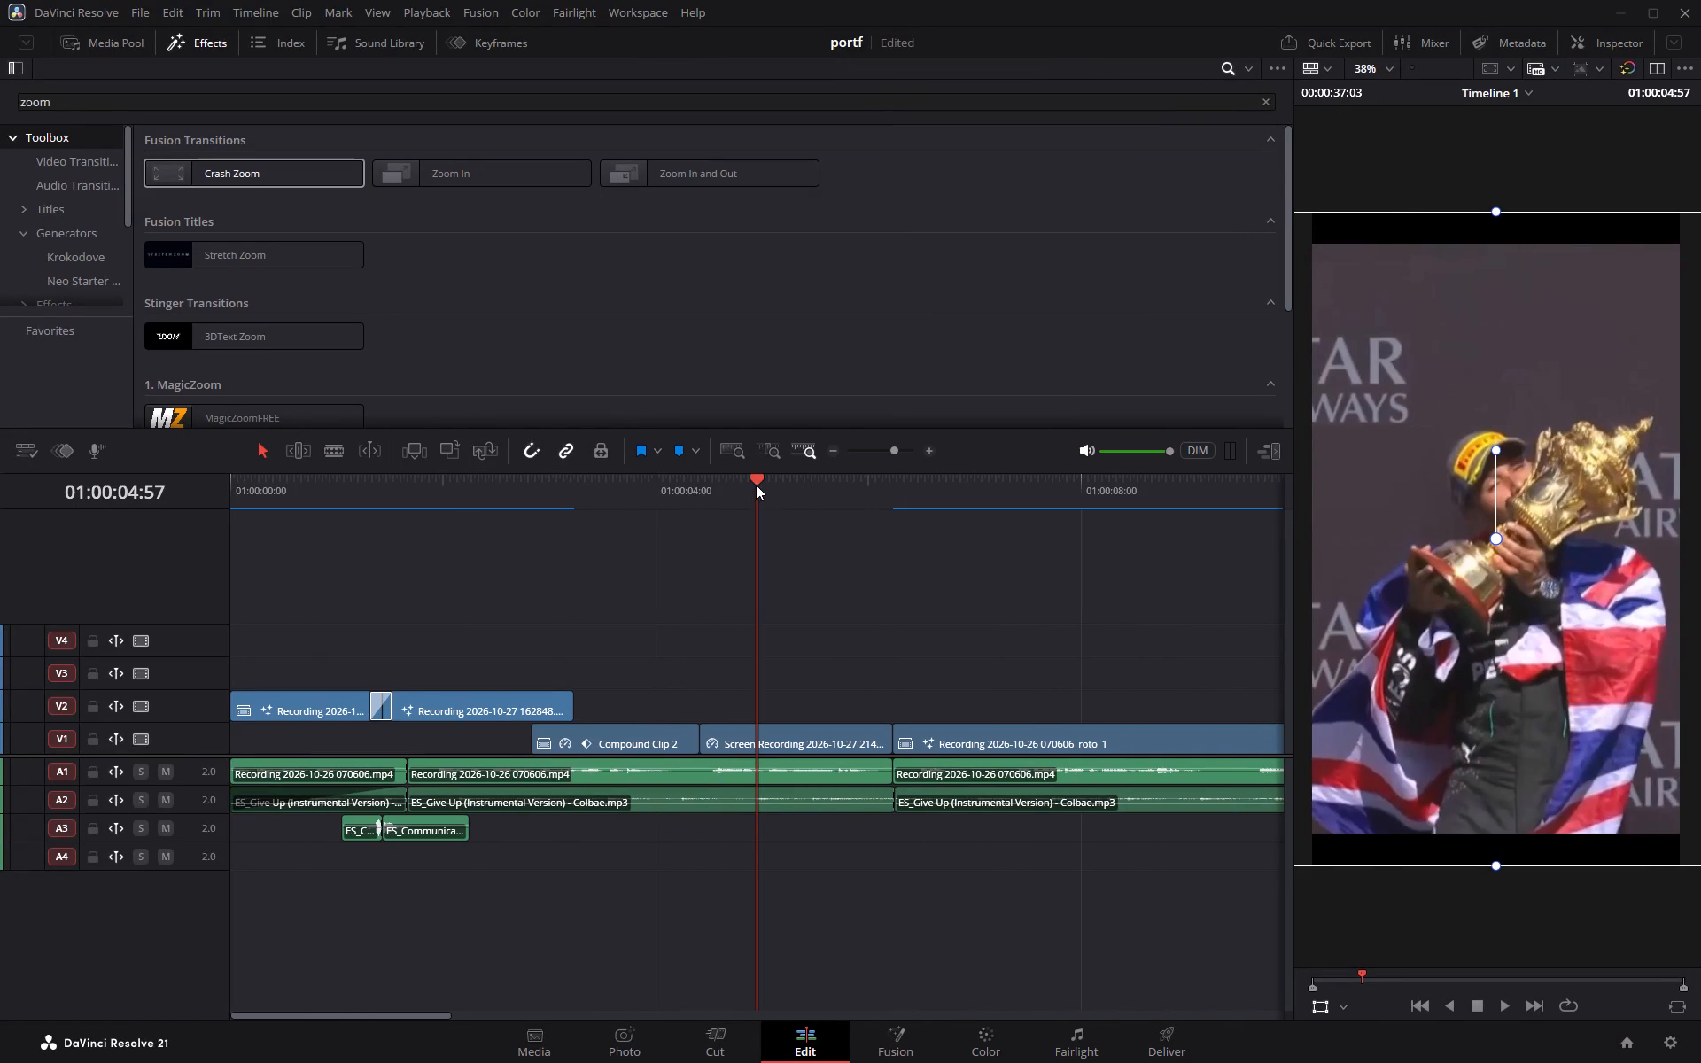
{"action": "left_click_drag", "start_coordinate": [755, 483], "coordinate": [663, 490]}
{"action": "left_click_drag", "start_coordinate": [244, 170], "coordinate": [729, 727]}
Search the effects library for "flas" and pick the Brightness Flash transition for the timeline.
{"action": "left_click", "coordinate": [1272, 106]}
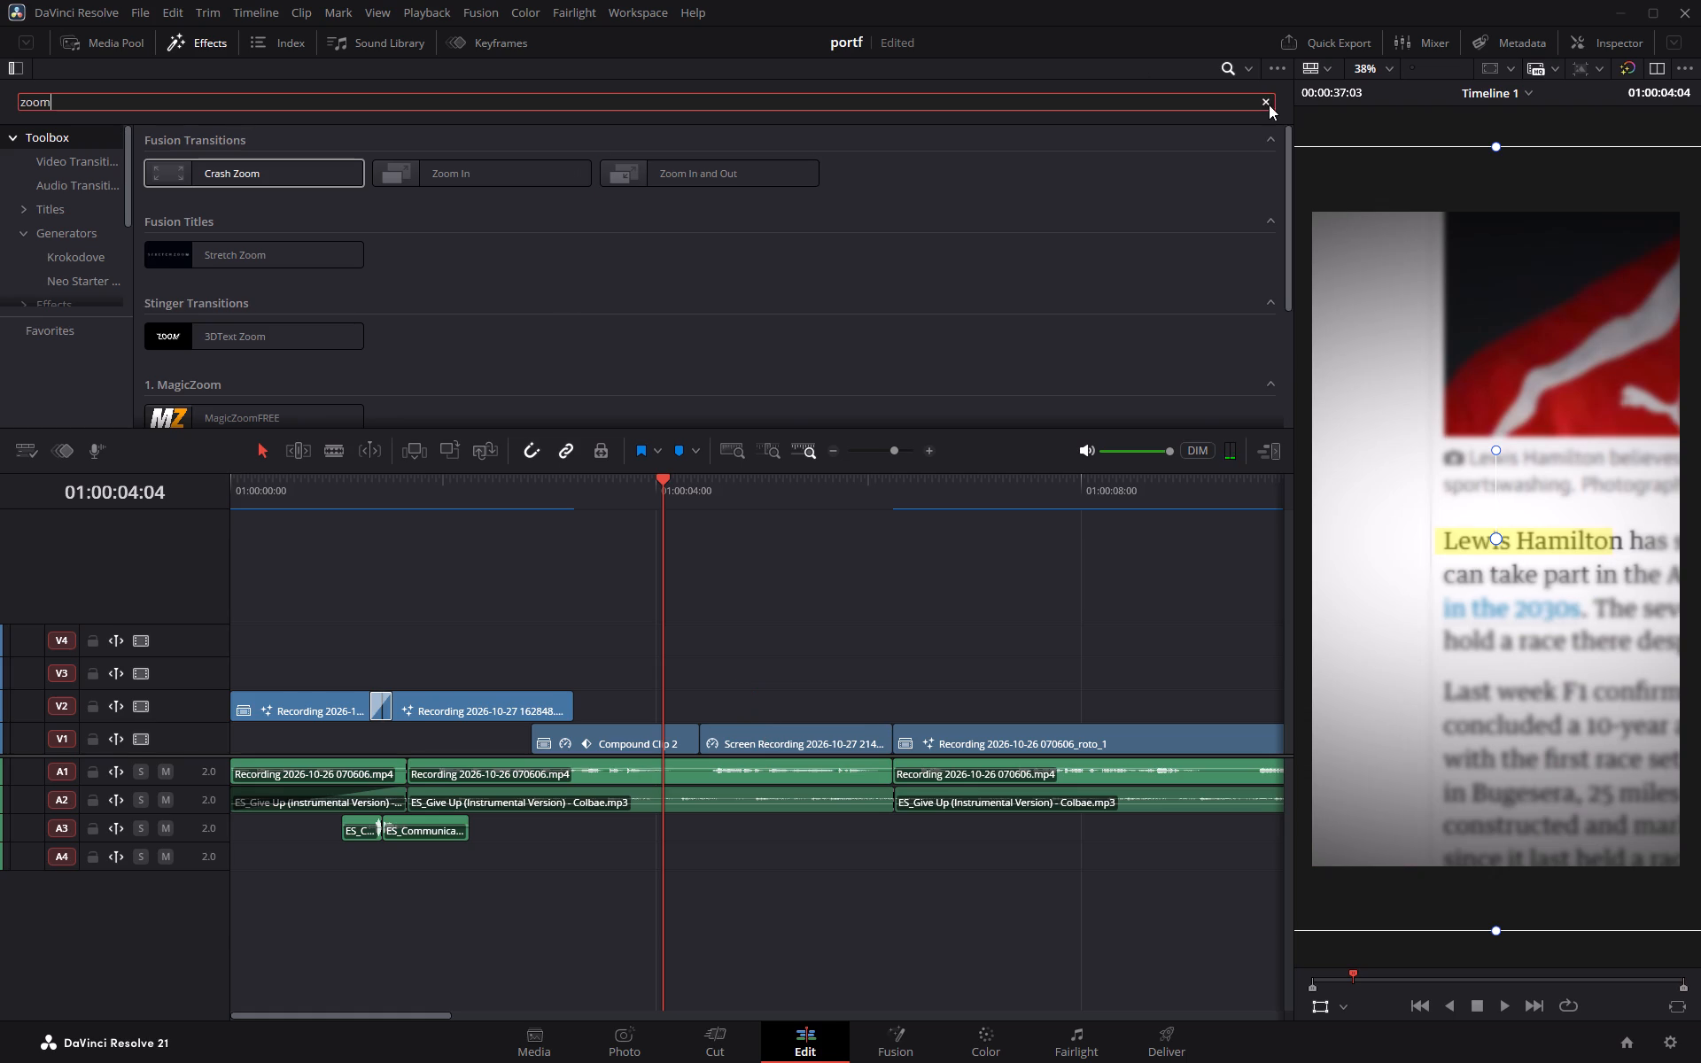
{"action": "left_click", "coordinate": [1267, 104]}
{"action": "type", "text": "flas"}
{"action": "left_click_drag", "start_coordinate": [258, 174], "coordinate": [292, 202]}
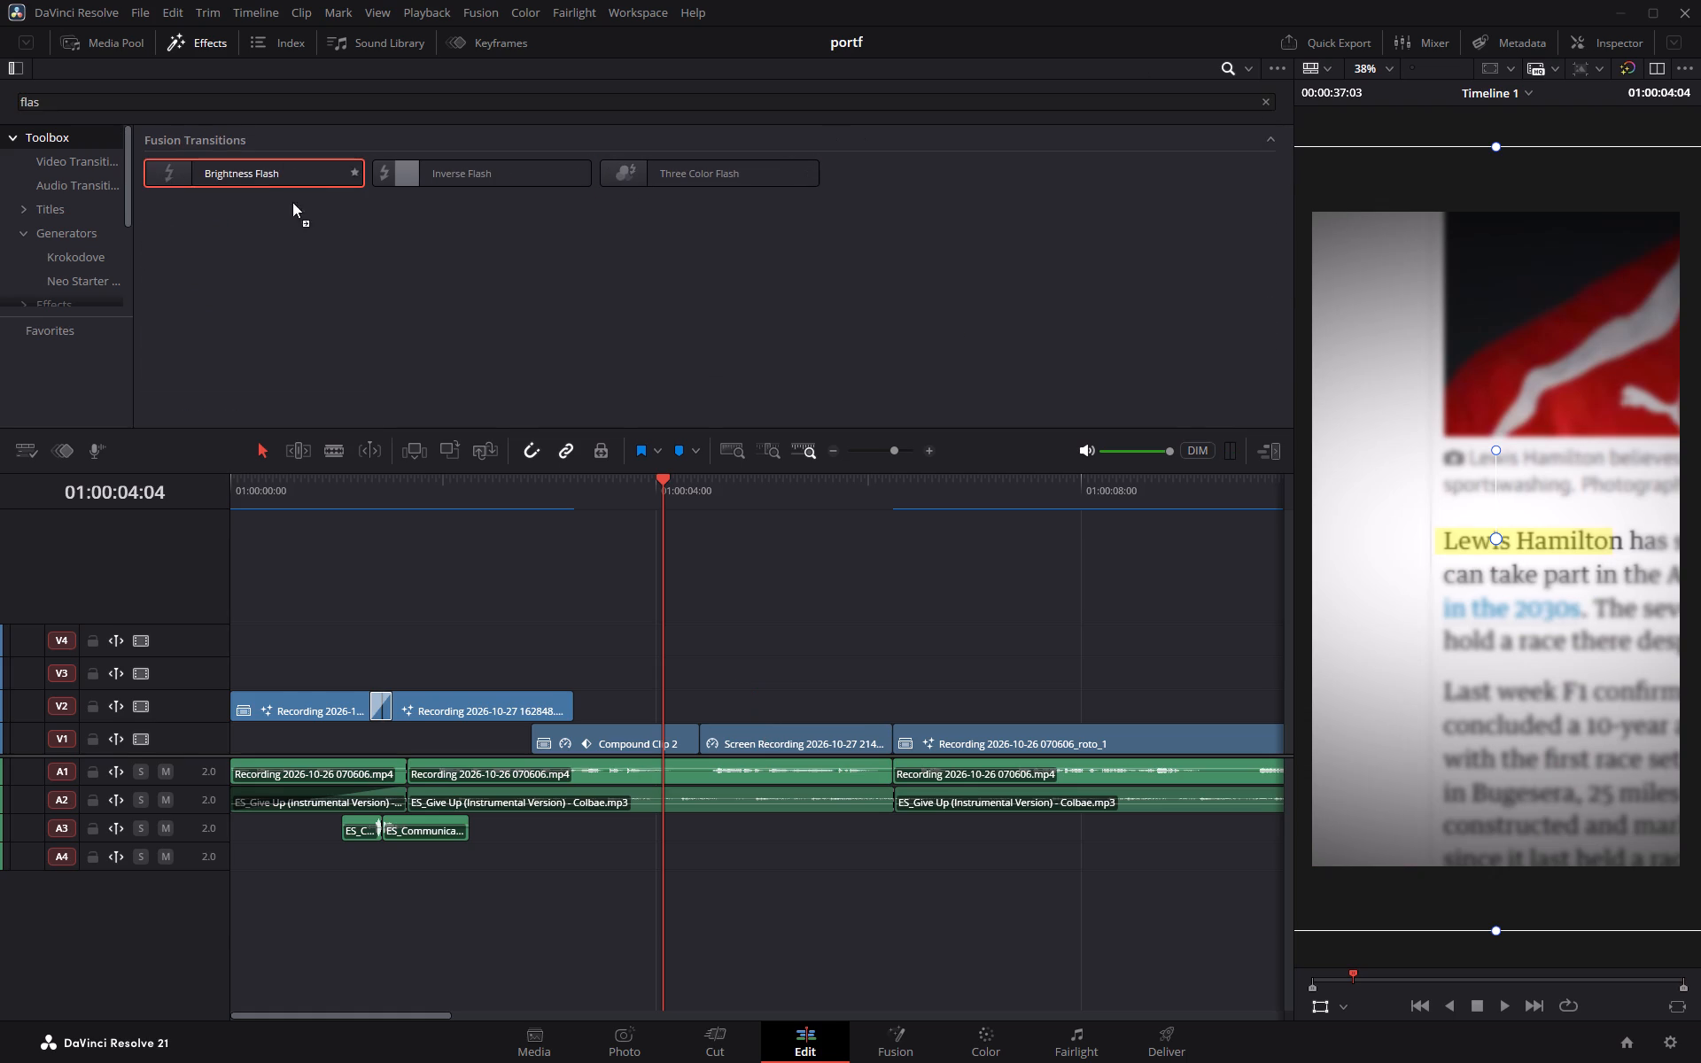
{"action": "left_click_drag", "start_coordinate": [292, 202], "coordinate": [443, 329]}
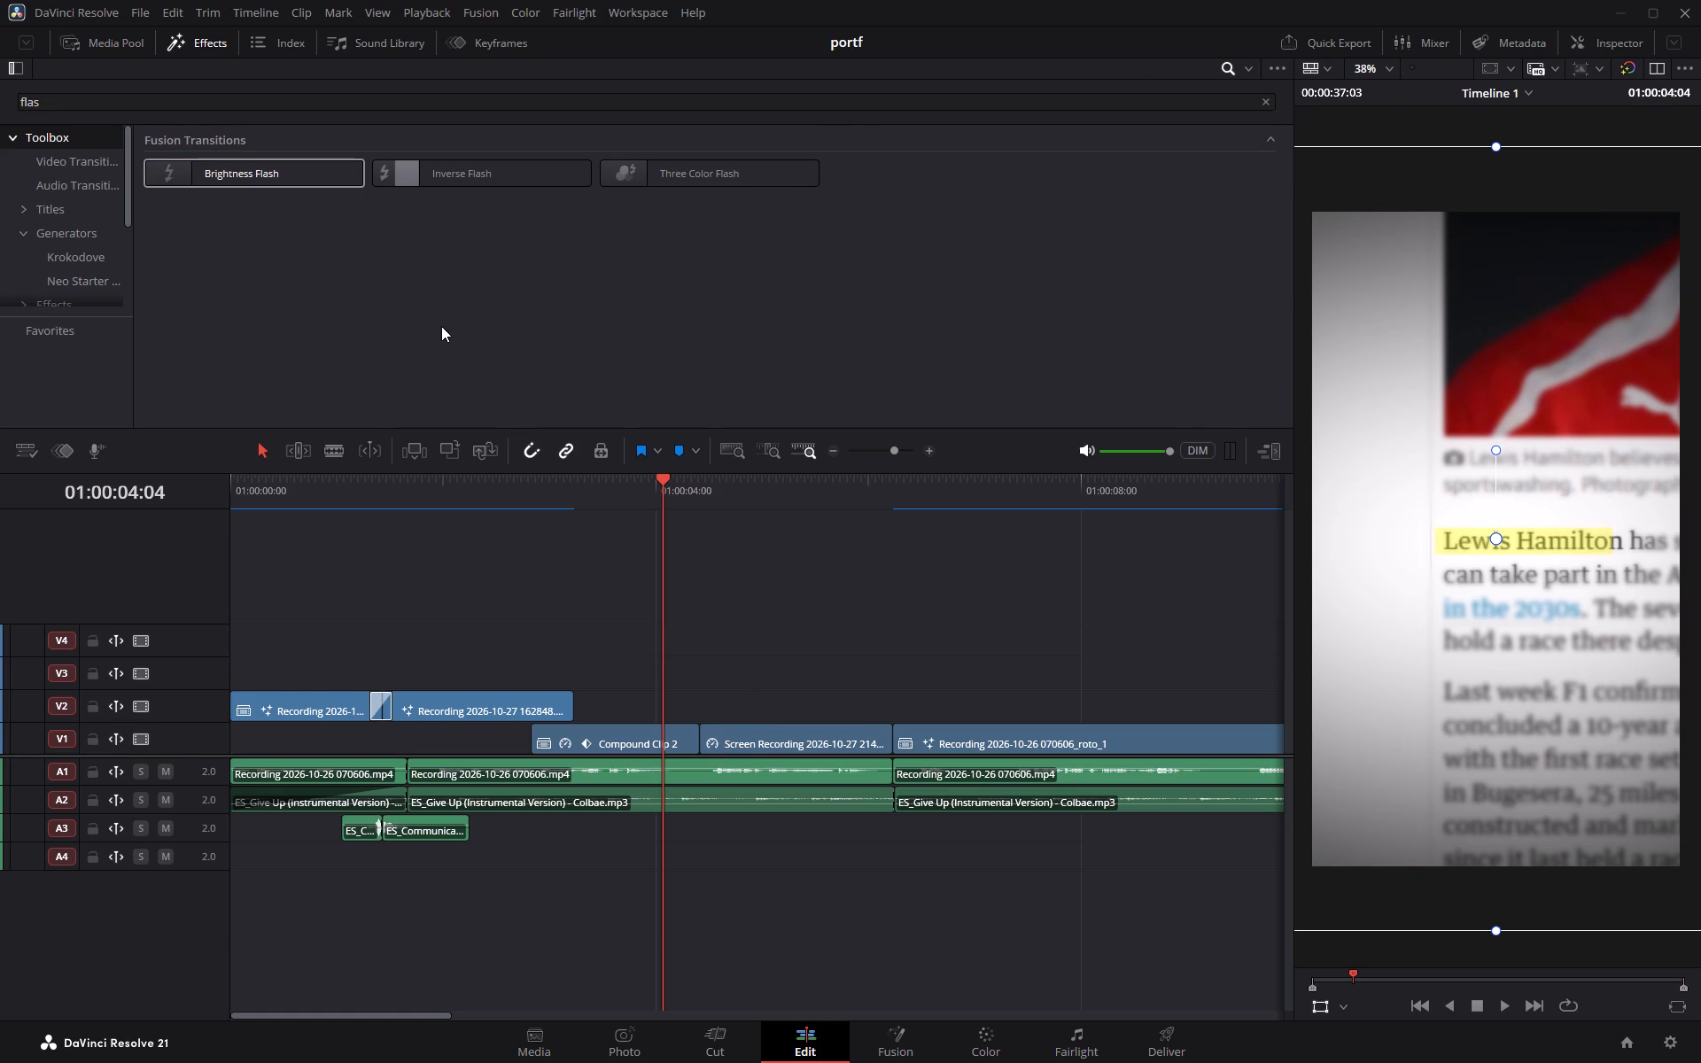
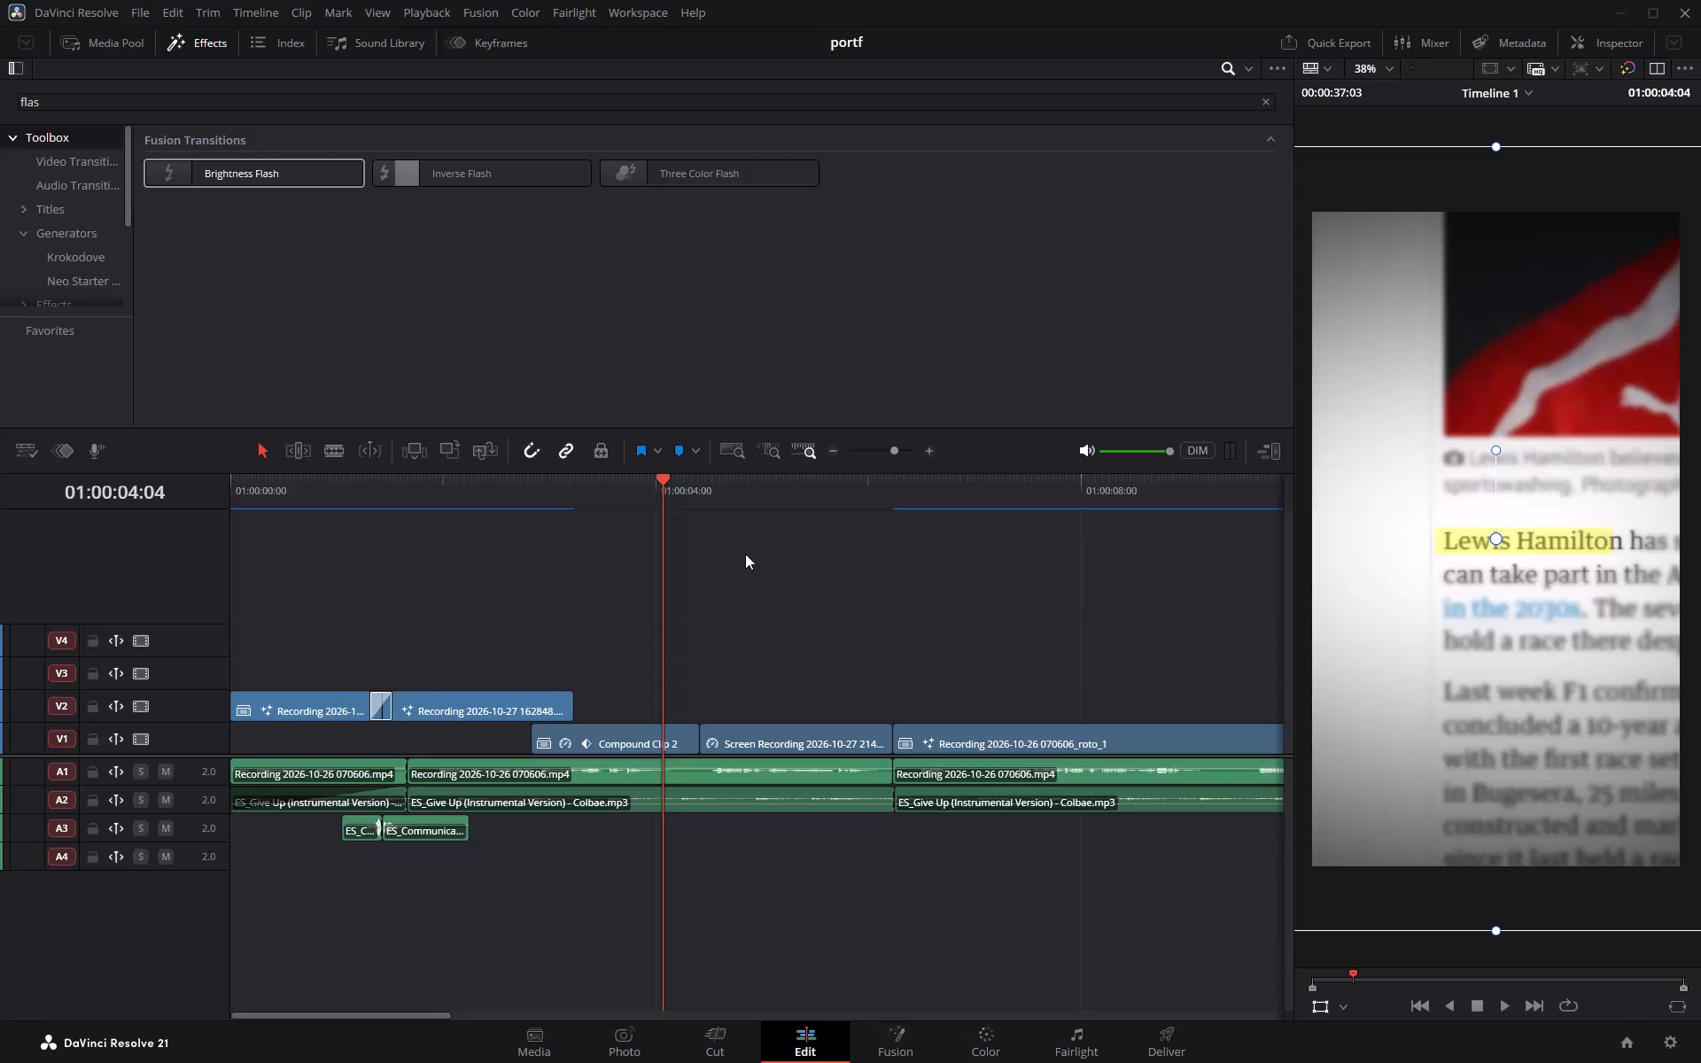
Open Compound Clip 2 from V1 of Timeline 1 in its own timeline.
{"action": "left_click_drag", "start_coordinate": [663, 484], "coordinate": [577, 492]}
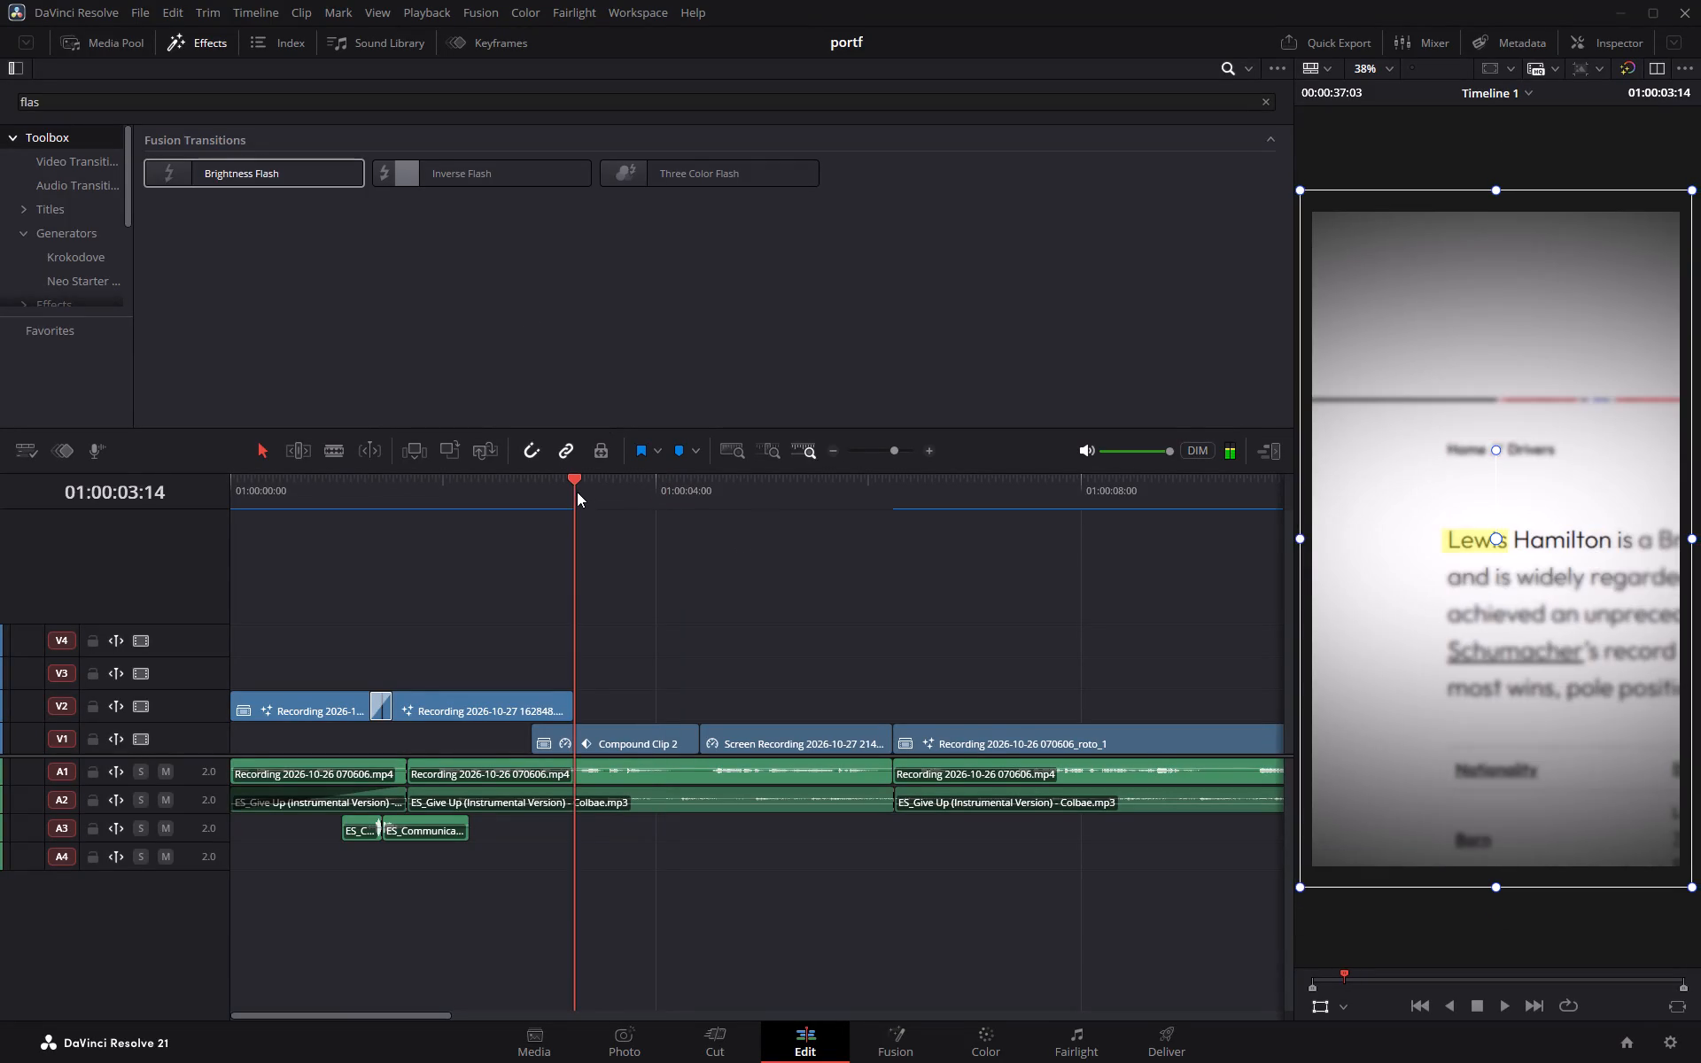
{"action": "left_click_drag", "start_coordinate": [577, 492], "coordinate": [695, 506]}
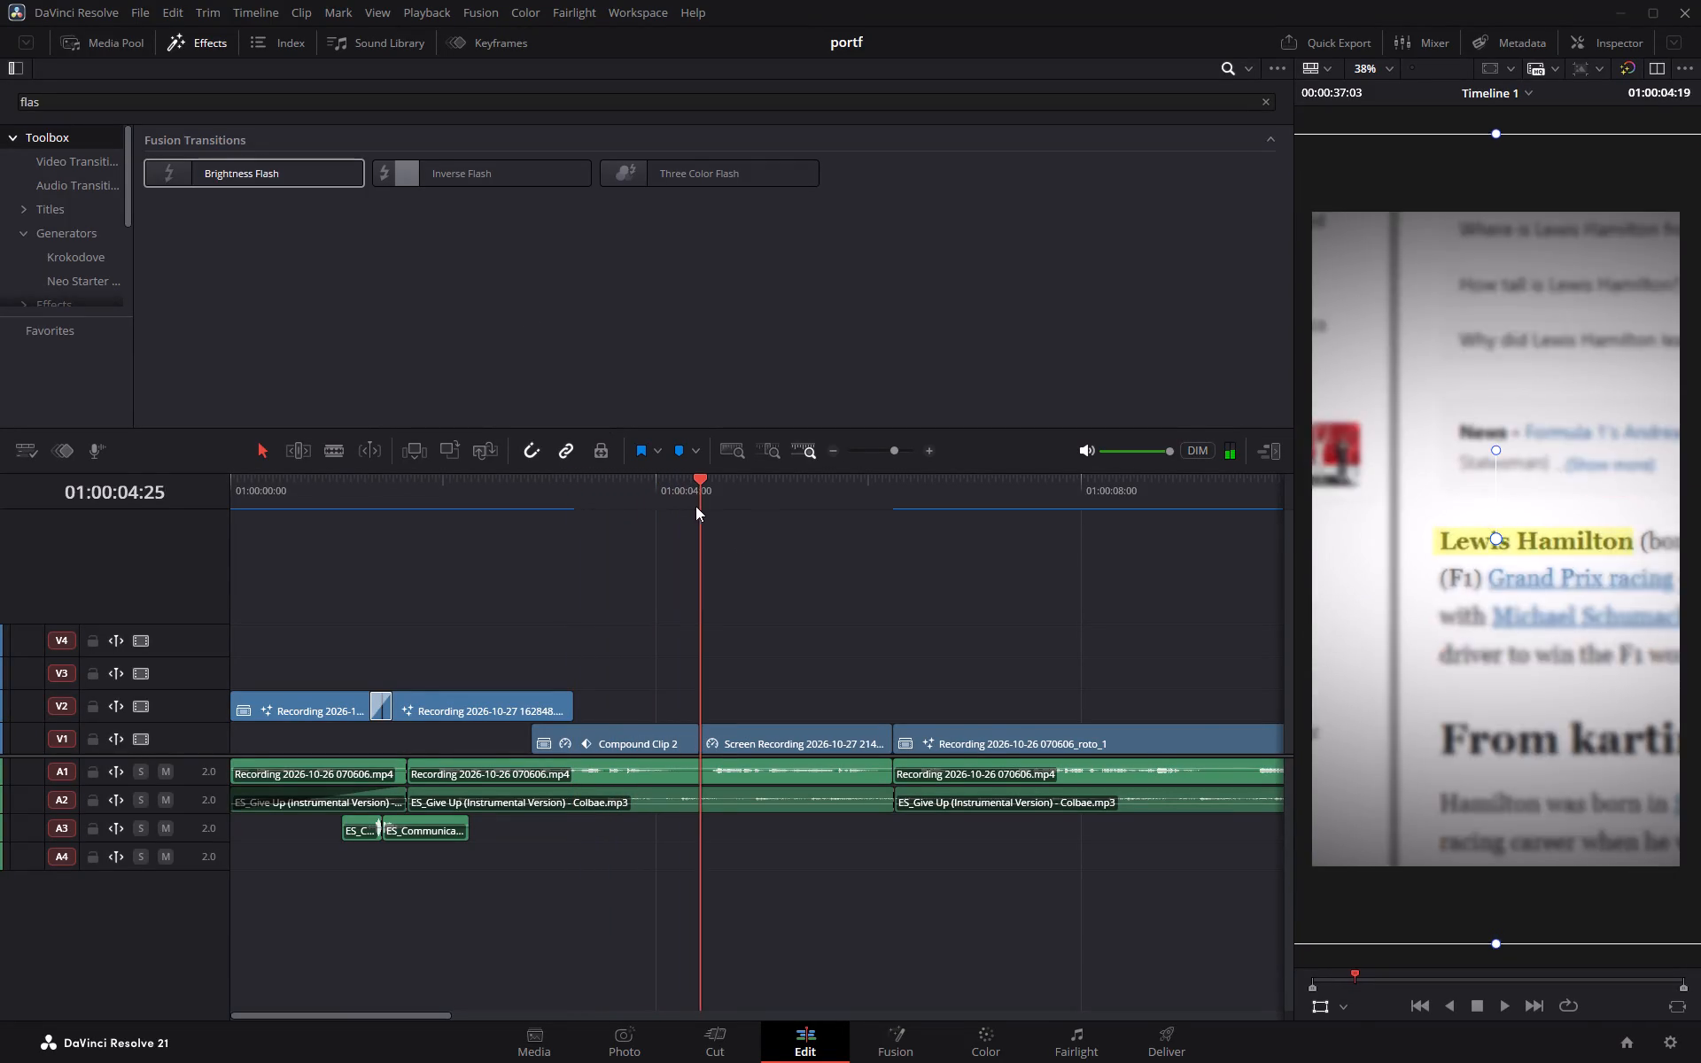
{"action": "left_click_drag", "start_coordinate": [695, 506], "coordinate": [705, 508]}
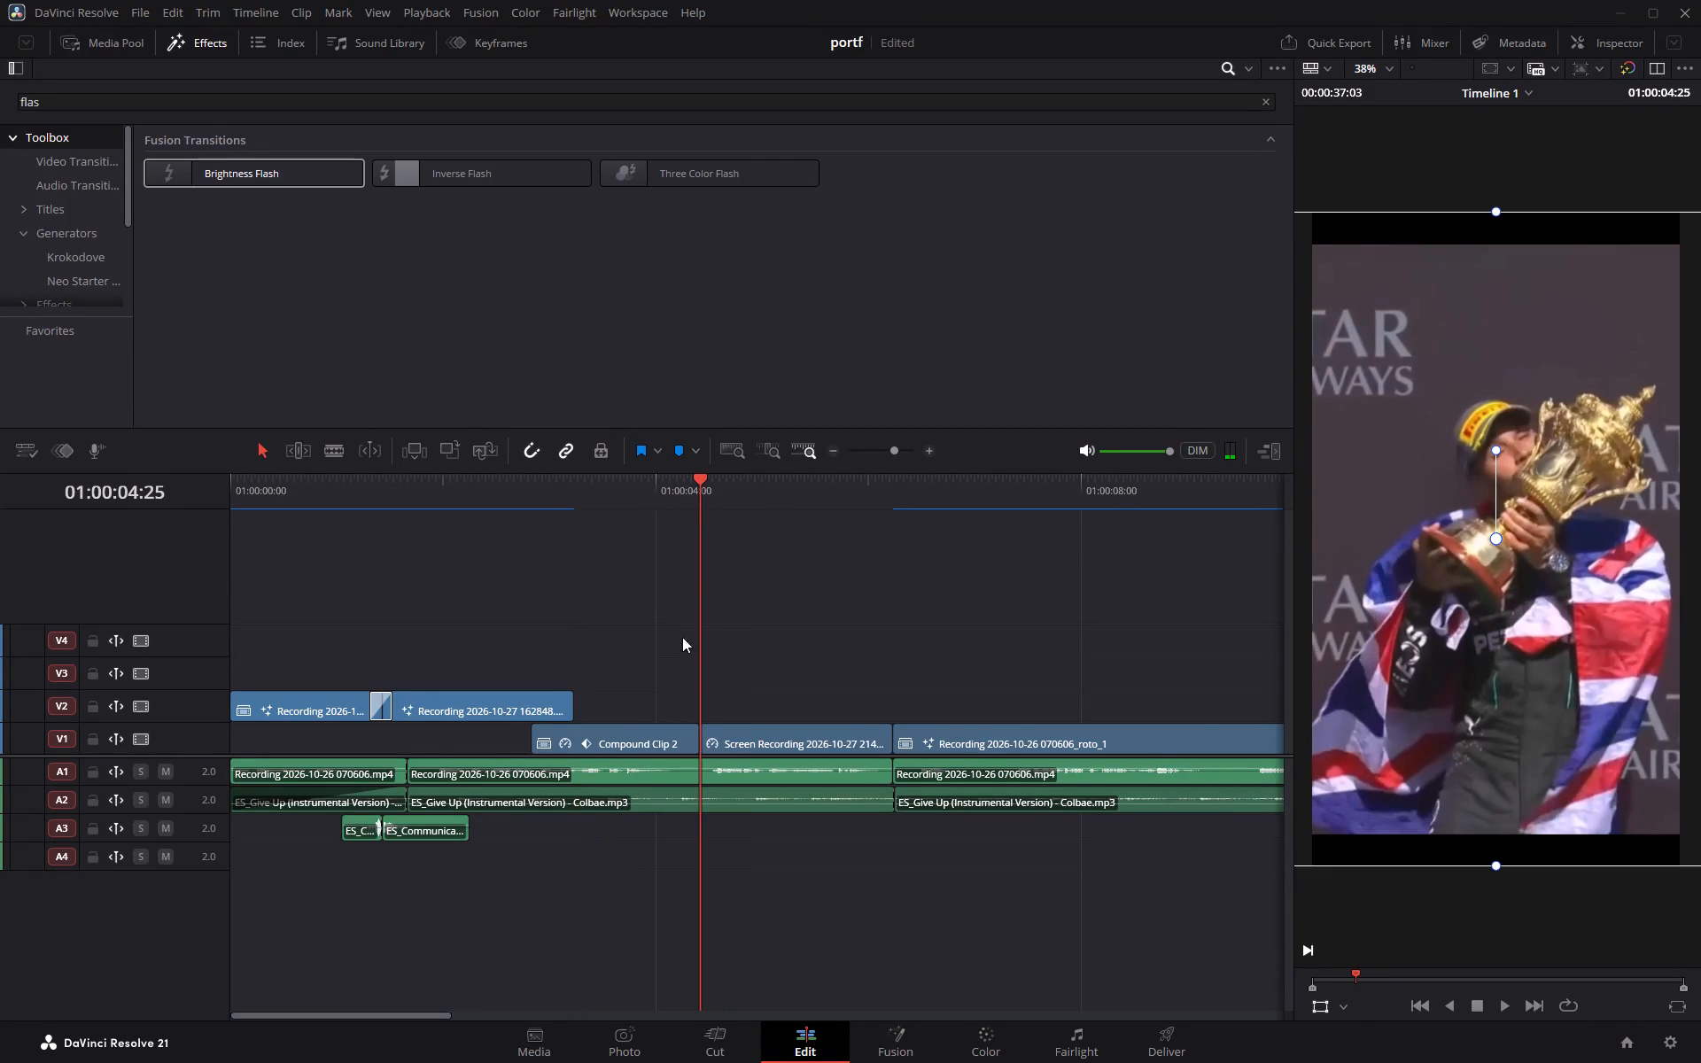
{"action": "left_click", "coordinate": [625, 739]}
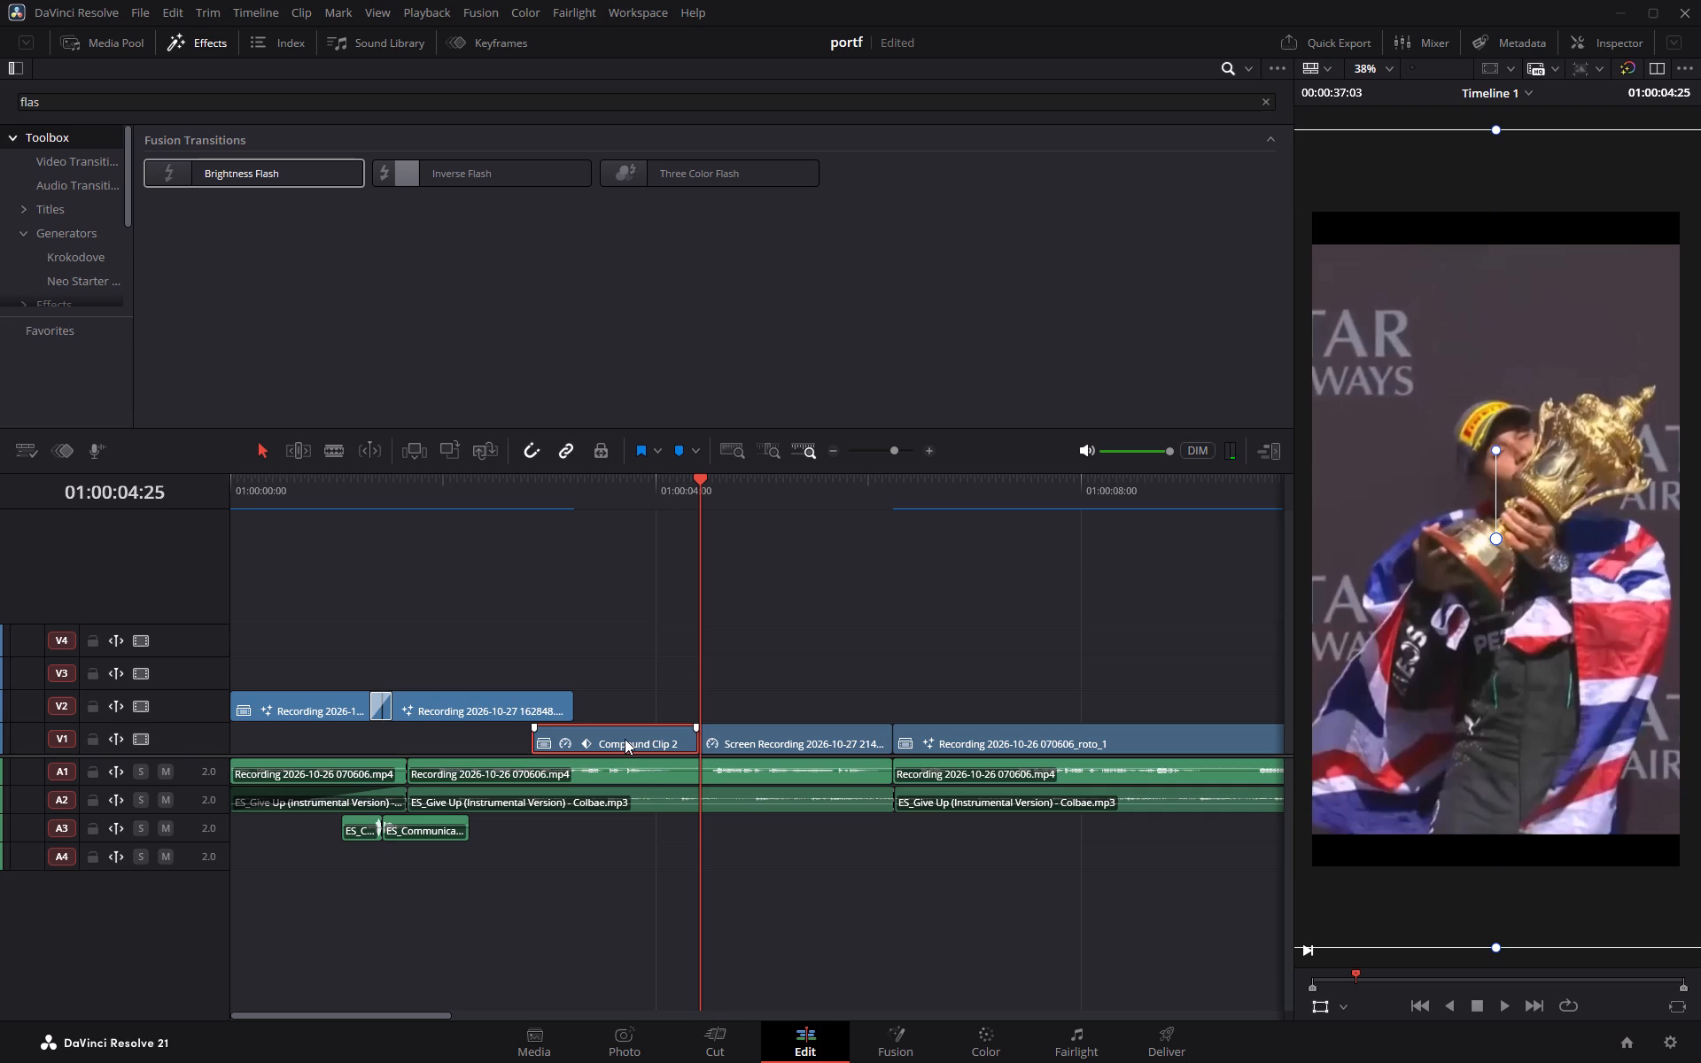
{"action": "right_click", "coordinate": [625, 739]}
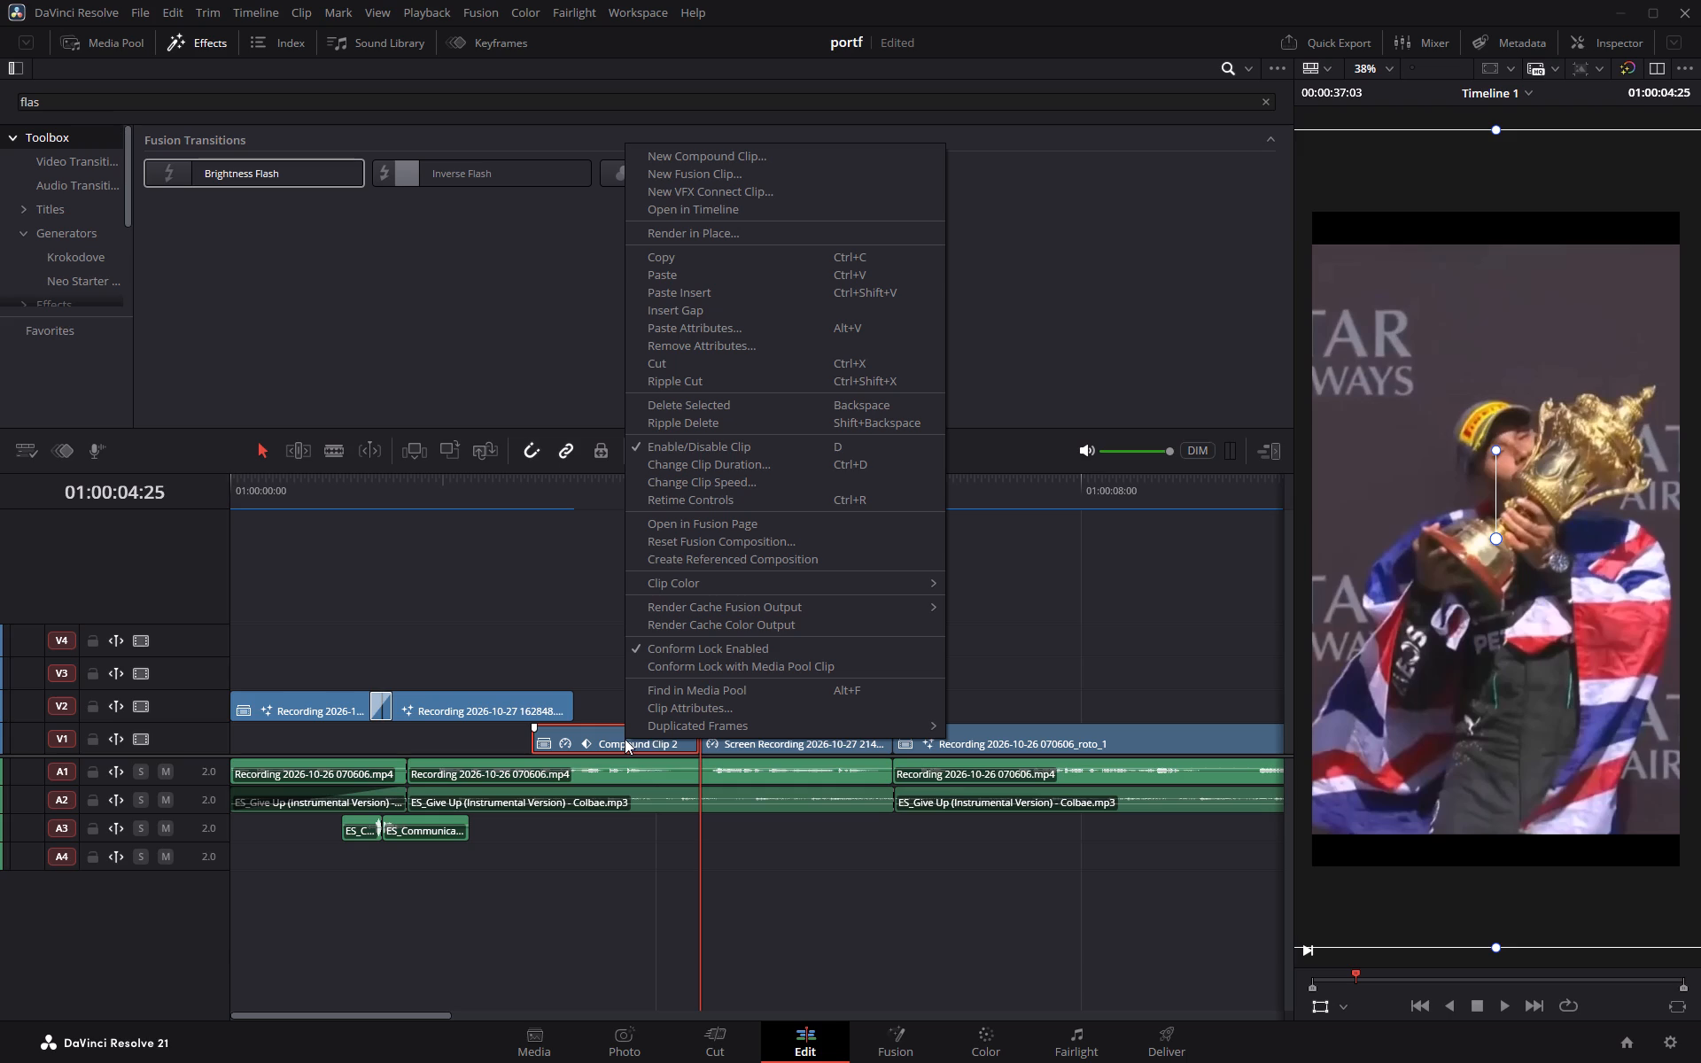
{"action": "left_click", "coordinate": [705, 211]}
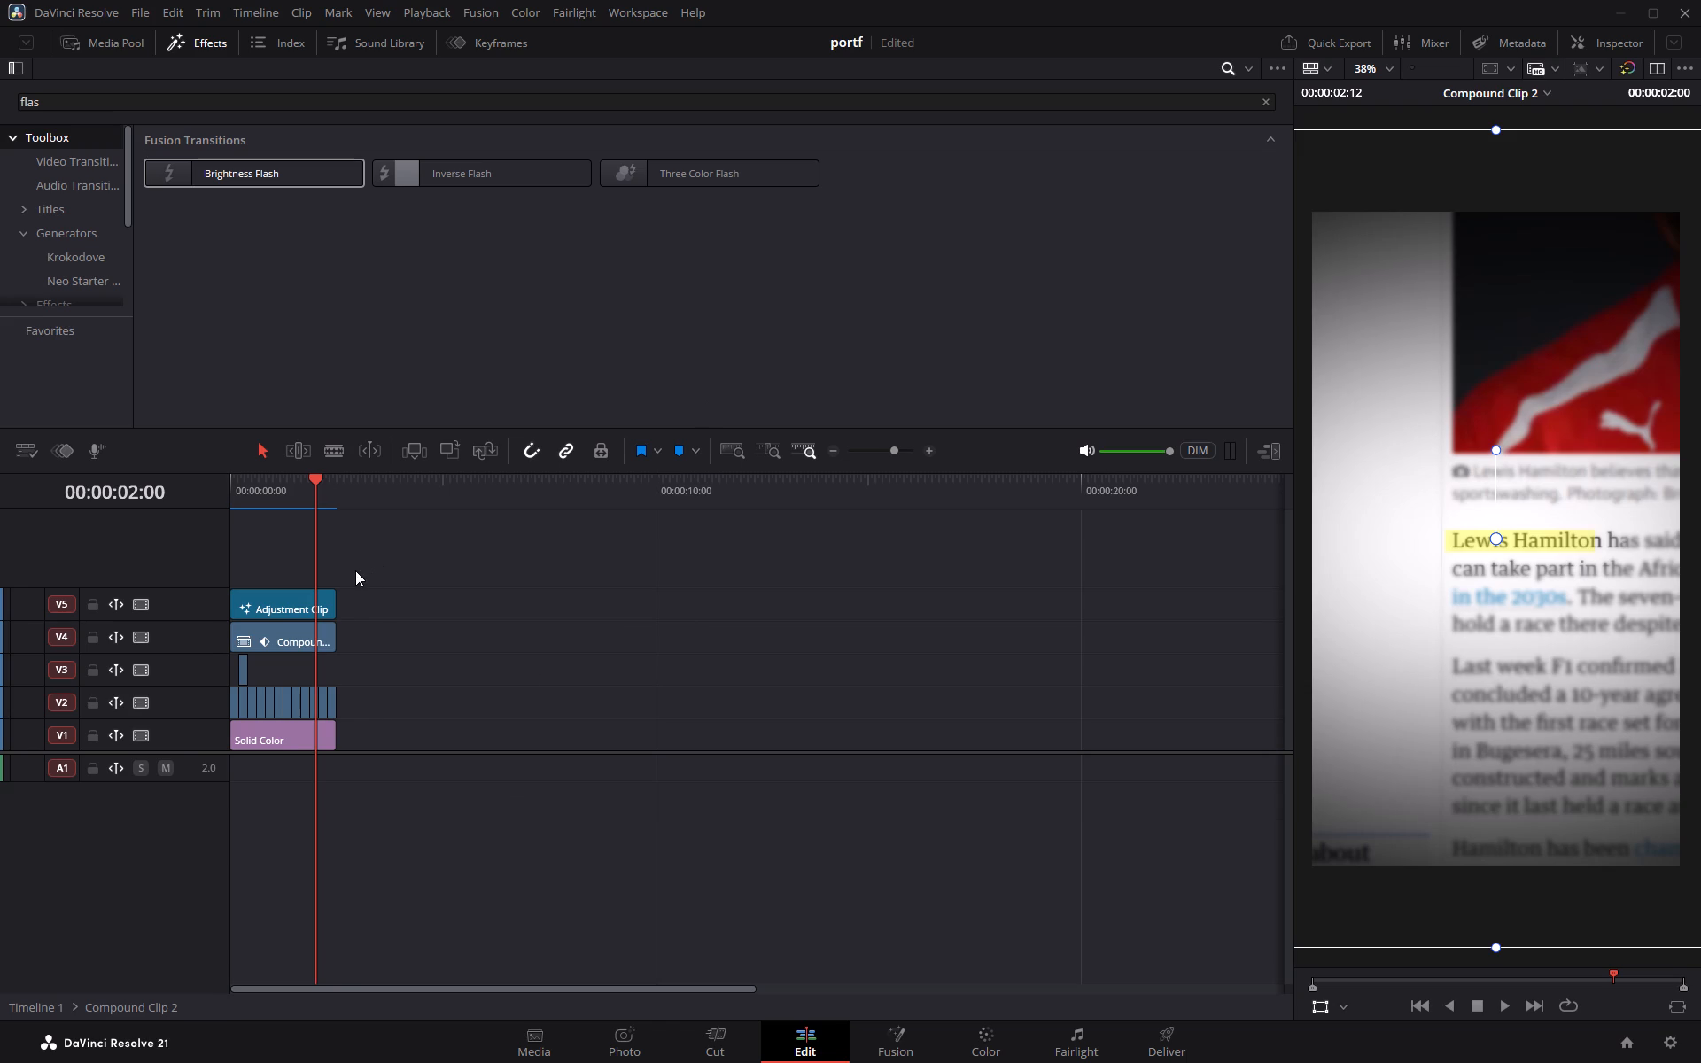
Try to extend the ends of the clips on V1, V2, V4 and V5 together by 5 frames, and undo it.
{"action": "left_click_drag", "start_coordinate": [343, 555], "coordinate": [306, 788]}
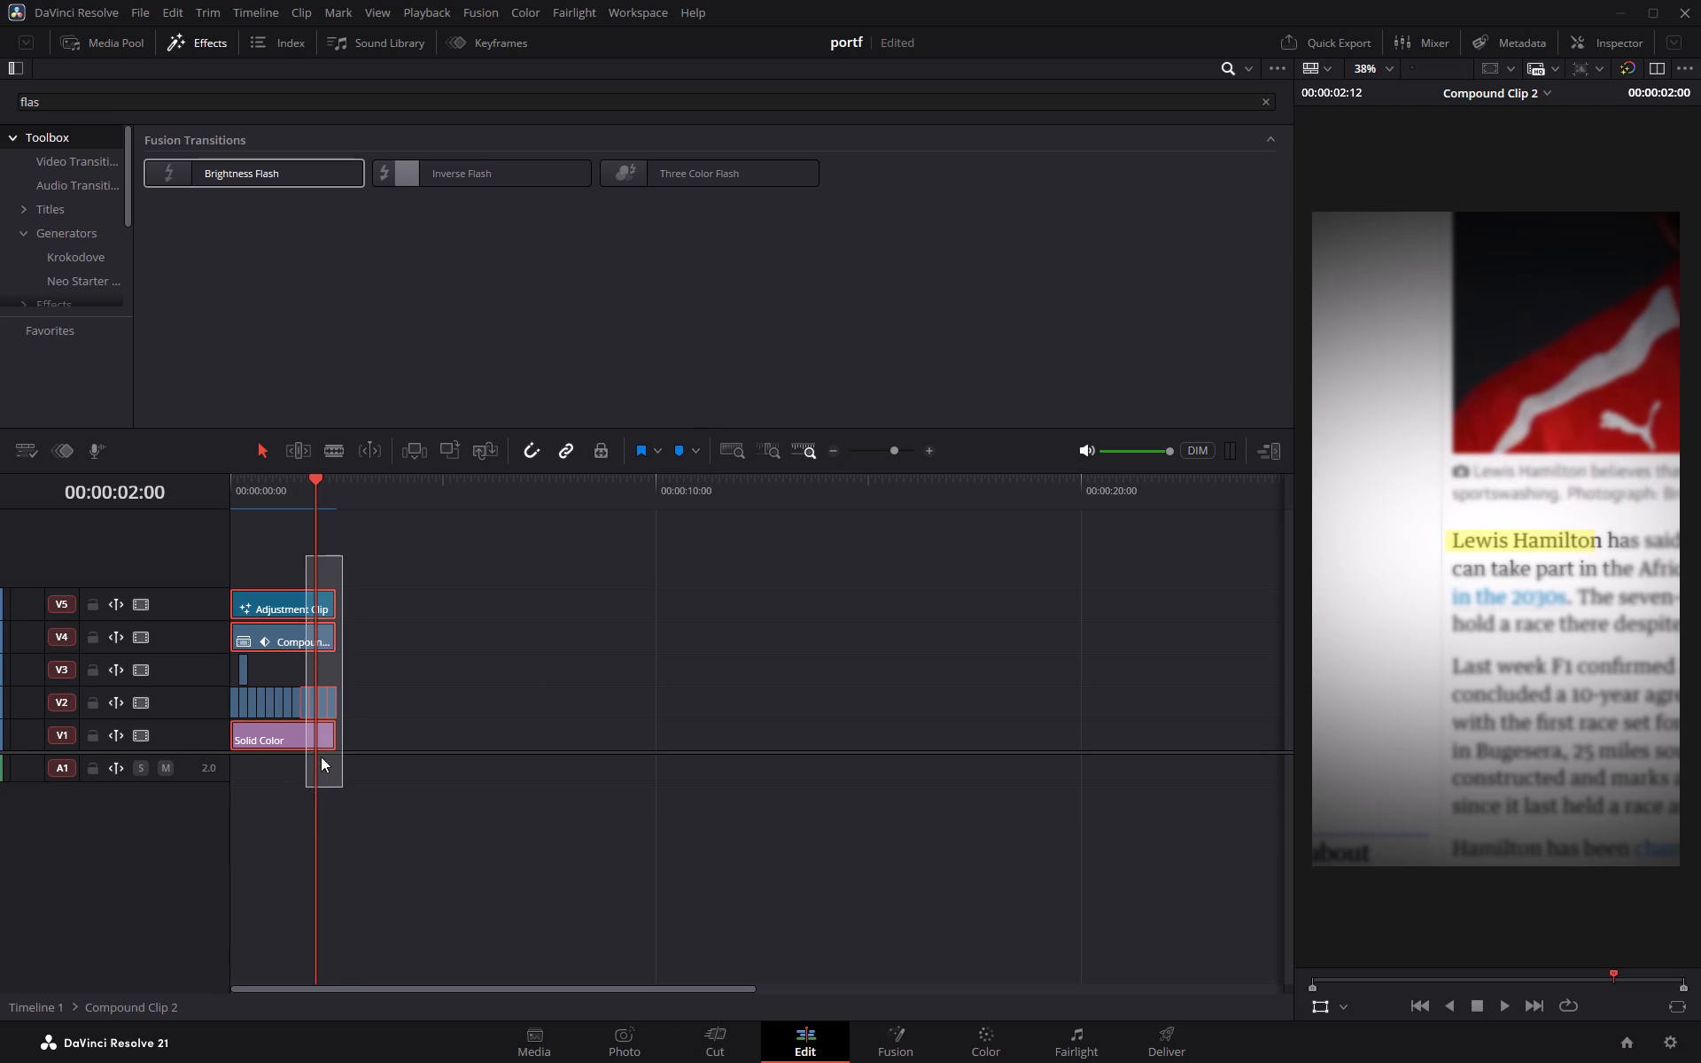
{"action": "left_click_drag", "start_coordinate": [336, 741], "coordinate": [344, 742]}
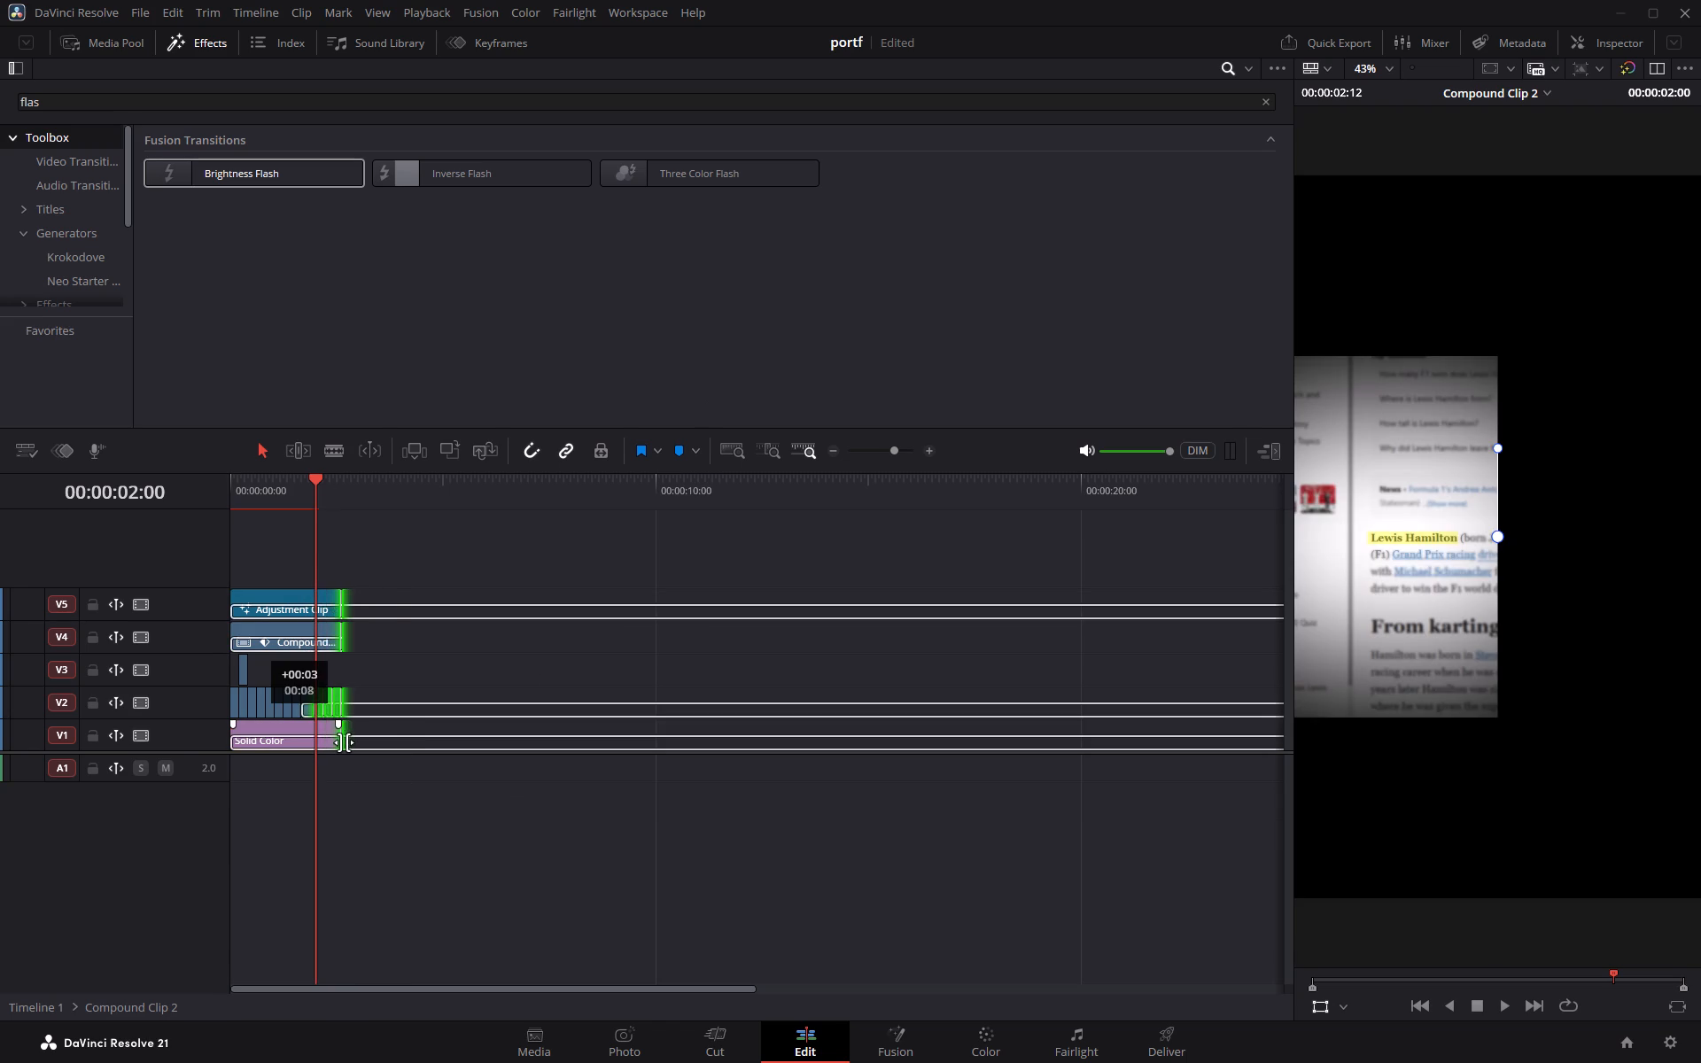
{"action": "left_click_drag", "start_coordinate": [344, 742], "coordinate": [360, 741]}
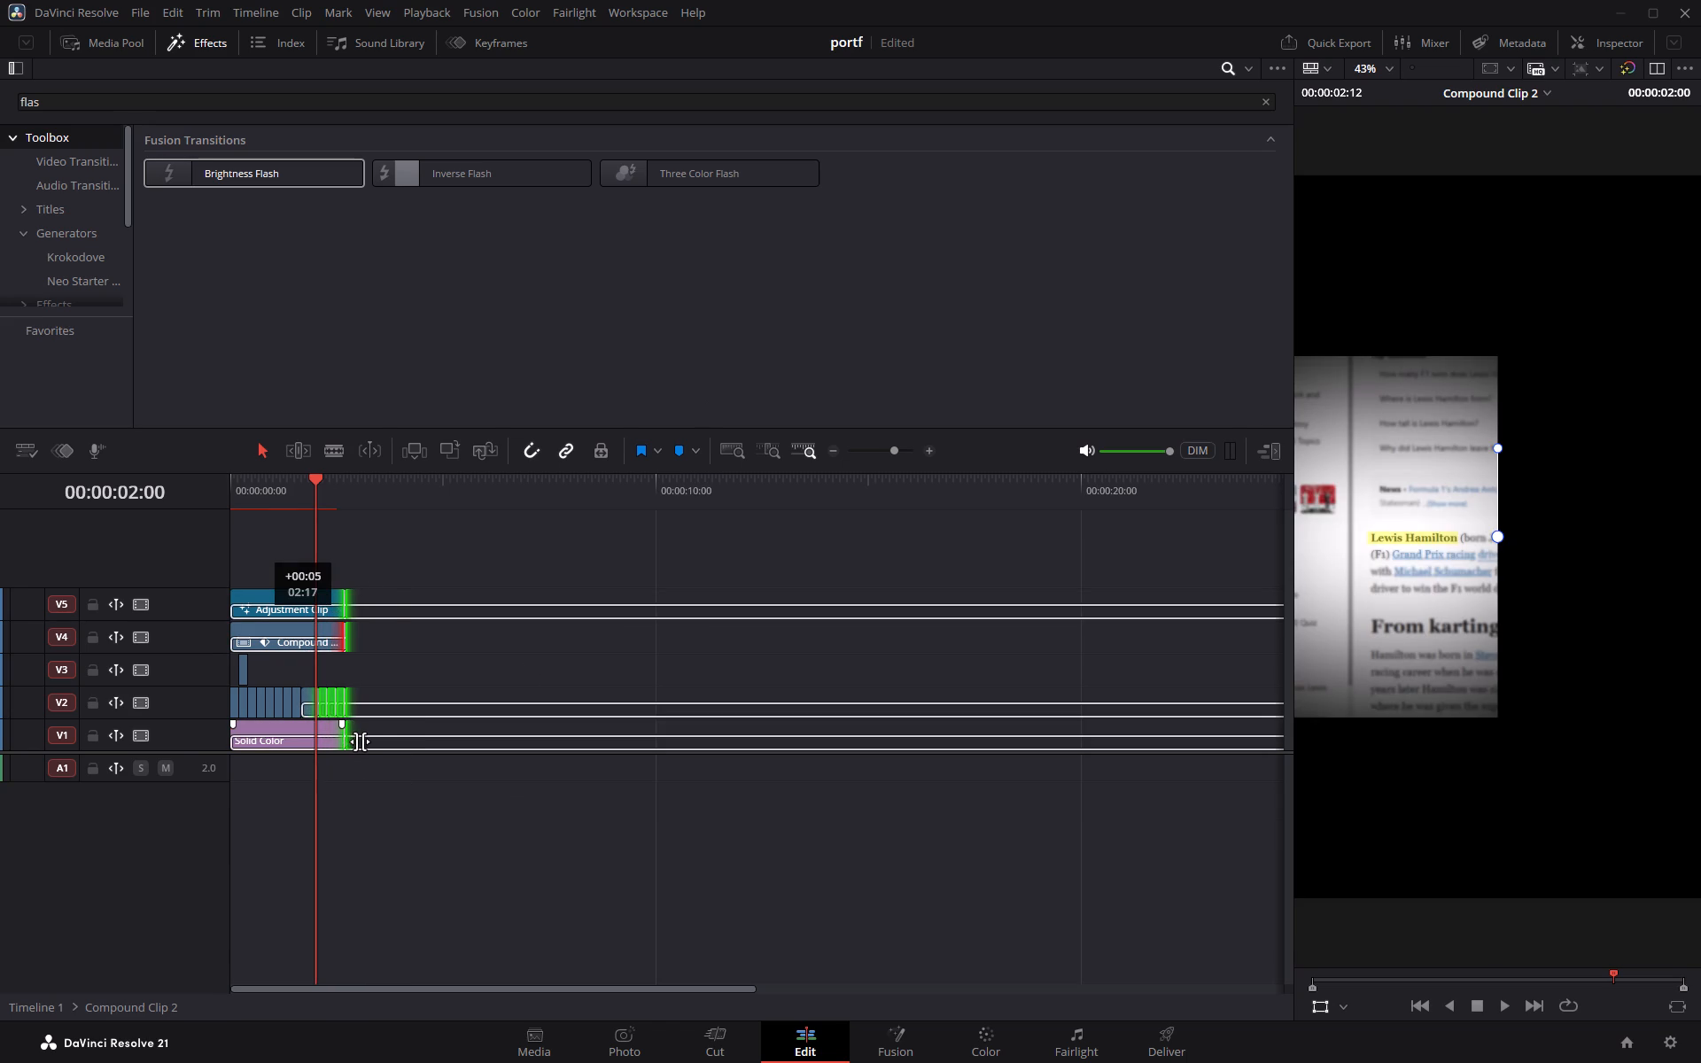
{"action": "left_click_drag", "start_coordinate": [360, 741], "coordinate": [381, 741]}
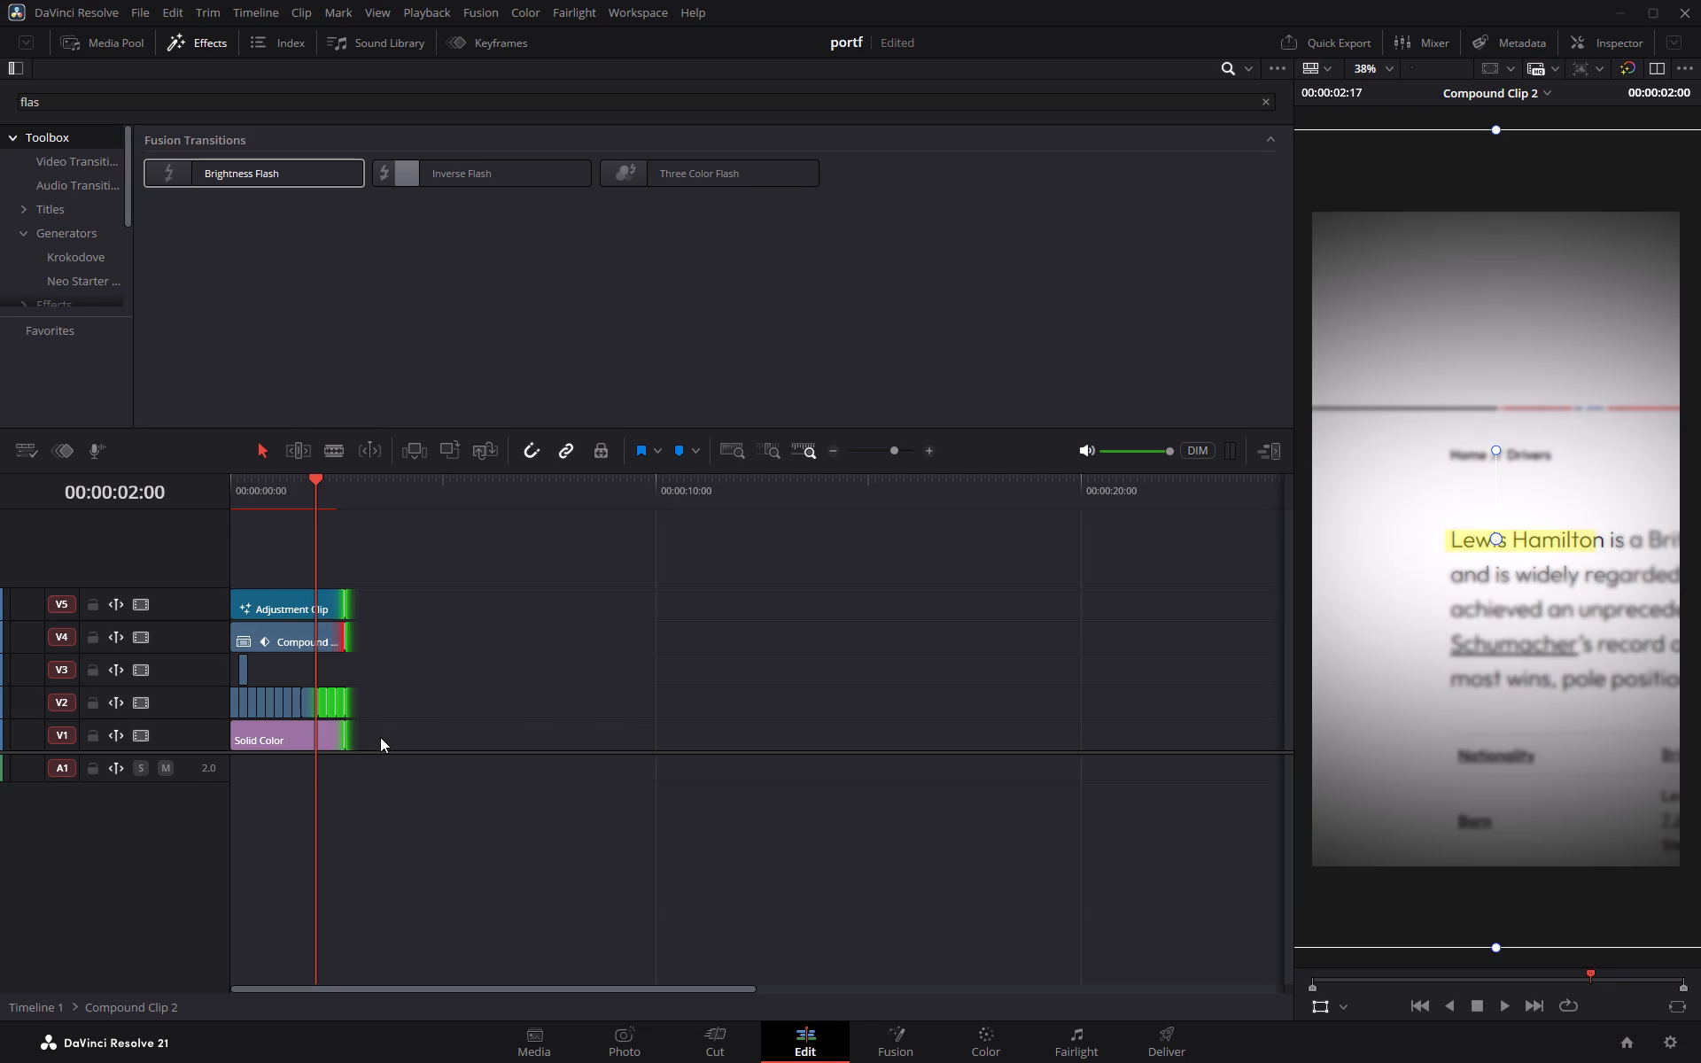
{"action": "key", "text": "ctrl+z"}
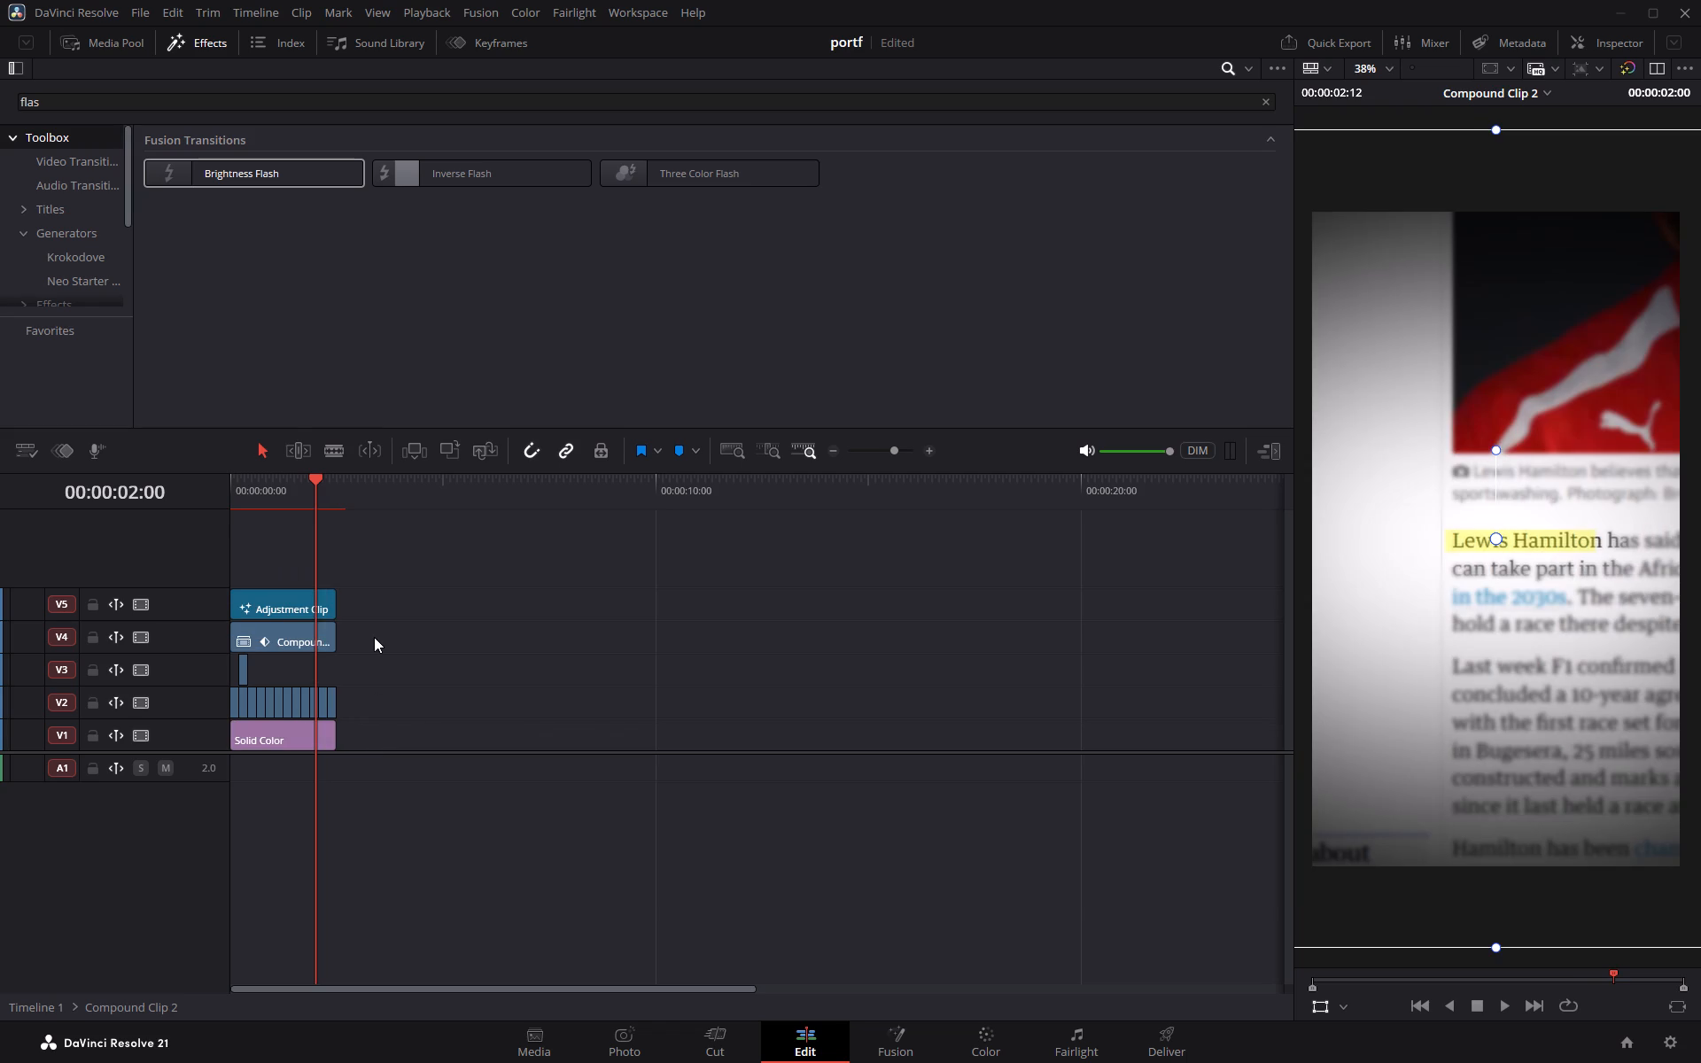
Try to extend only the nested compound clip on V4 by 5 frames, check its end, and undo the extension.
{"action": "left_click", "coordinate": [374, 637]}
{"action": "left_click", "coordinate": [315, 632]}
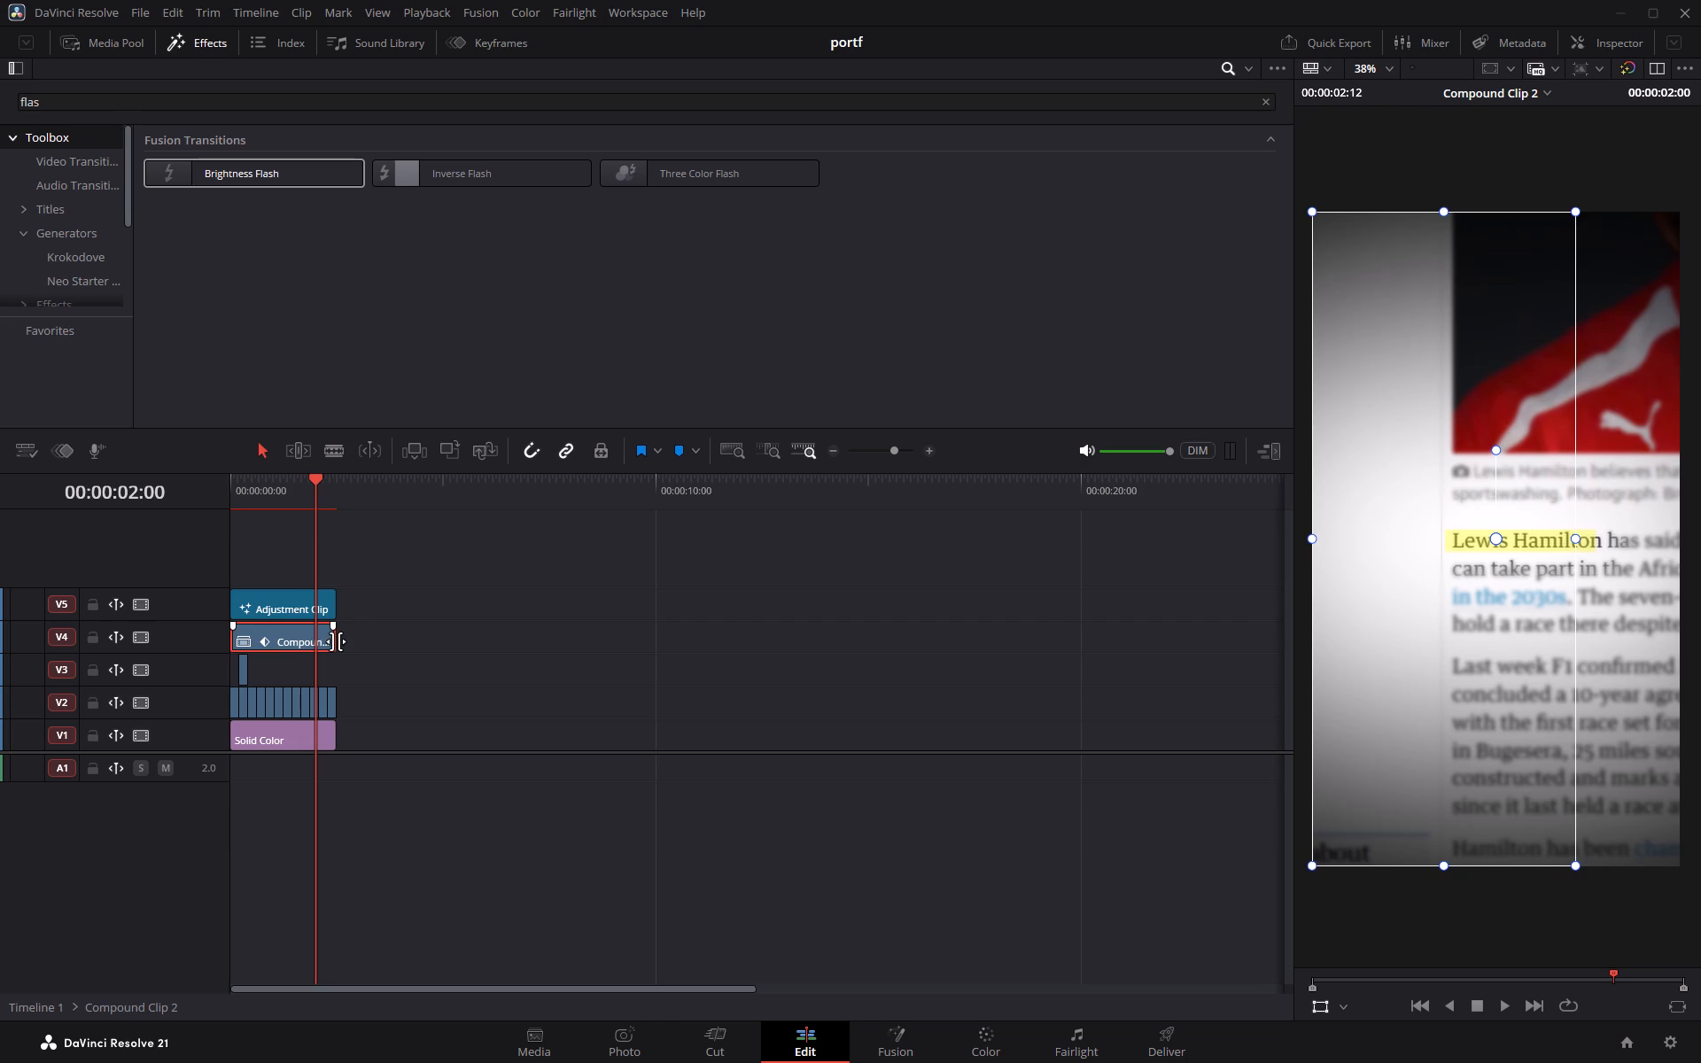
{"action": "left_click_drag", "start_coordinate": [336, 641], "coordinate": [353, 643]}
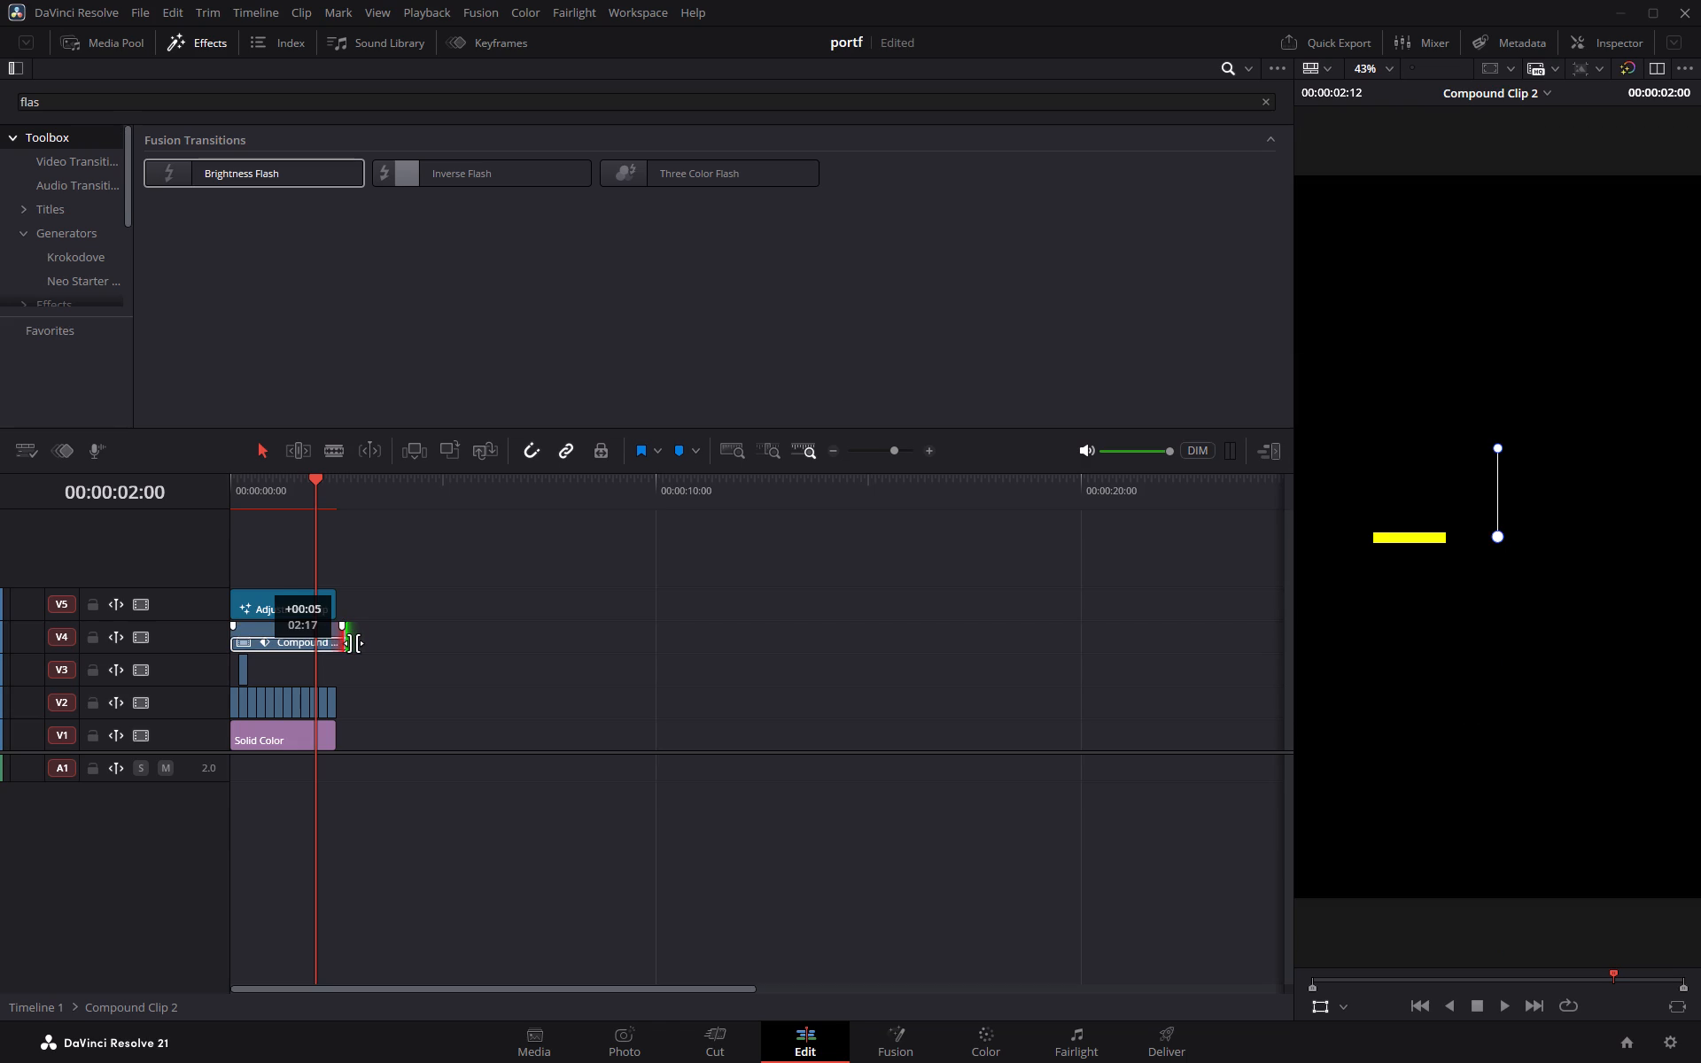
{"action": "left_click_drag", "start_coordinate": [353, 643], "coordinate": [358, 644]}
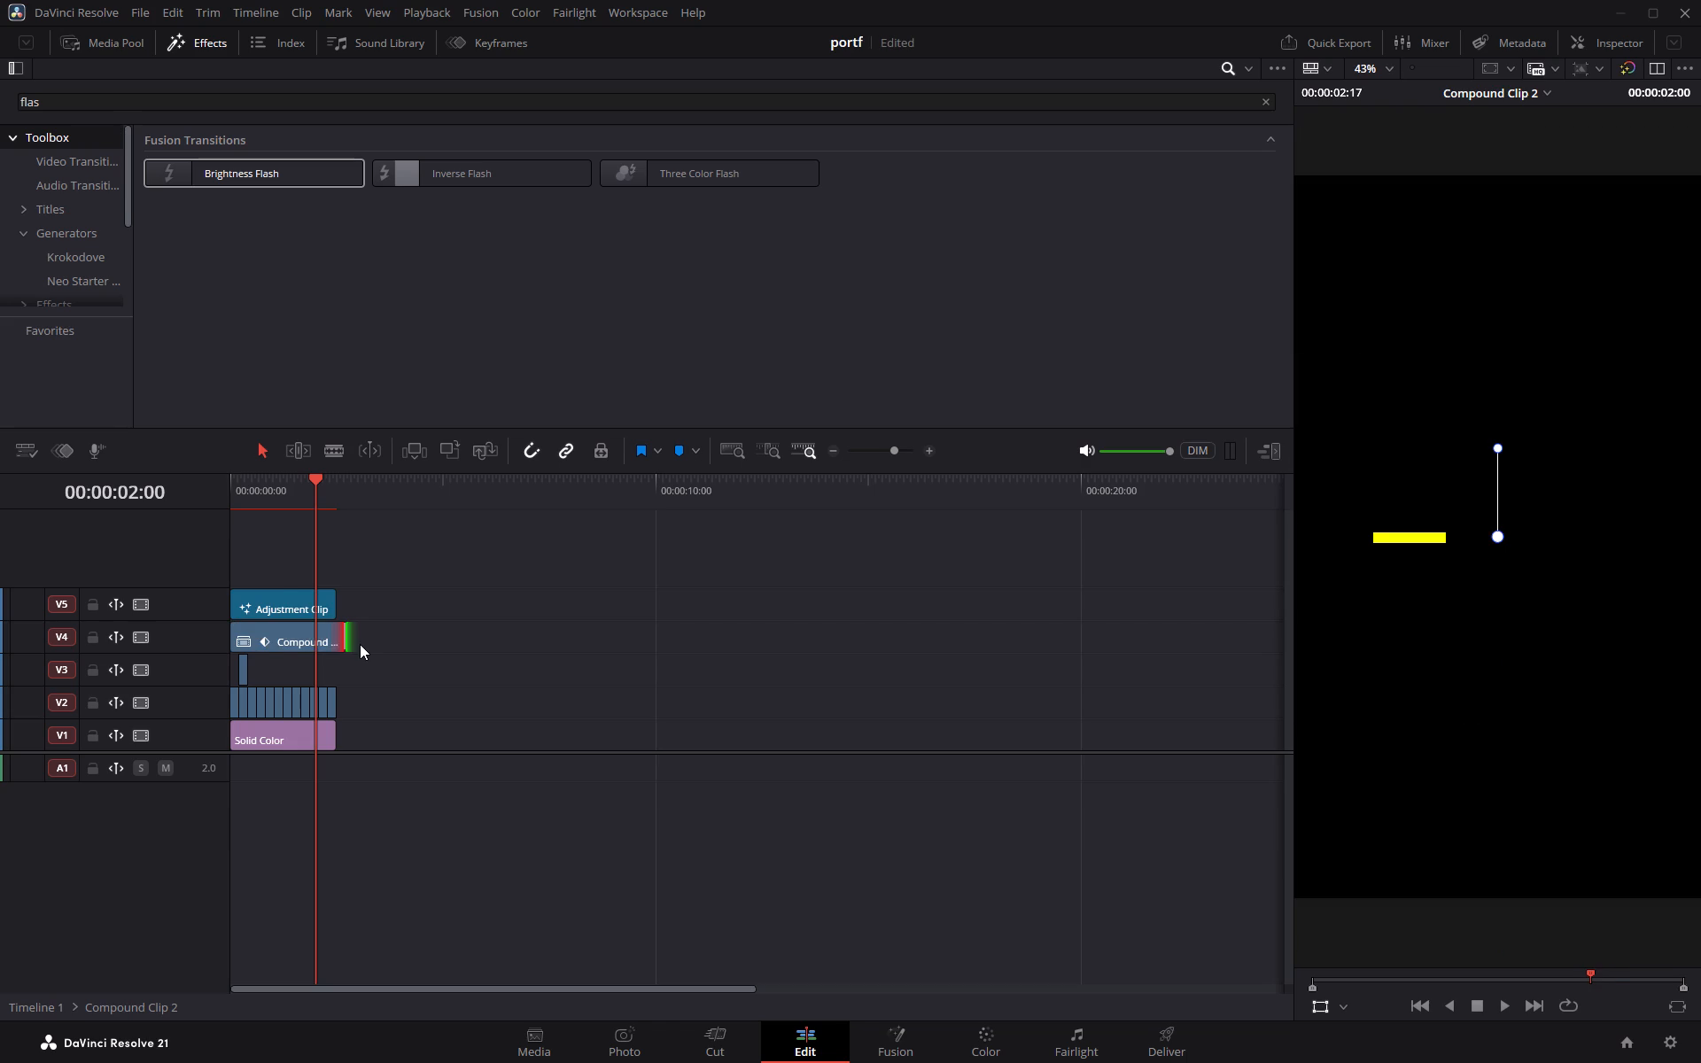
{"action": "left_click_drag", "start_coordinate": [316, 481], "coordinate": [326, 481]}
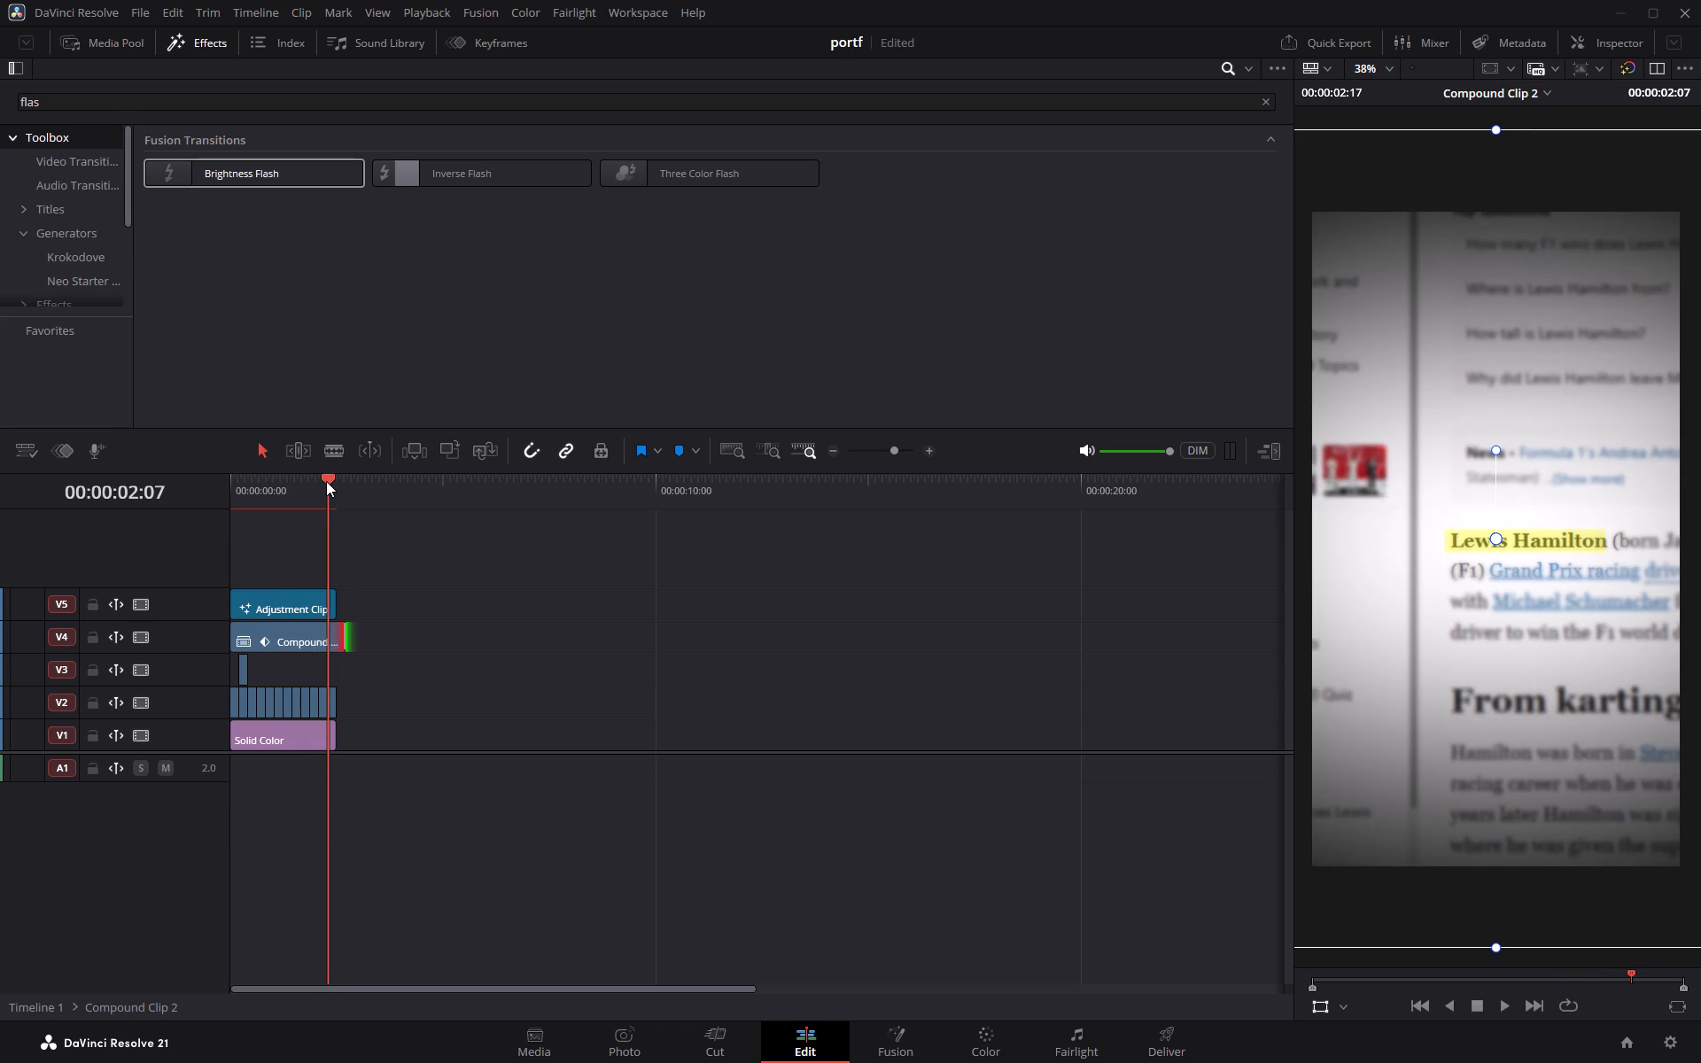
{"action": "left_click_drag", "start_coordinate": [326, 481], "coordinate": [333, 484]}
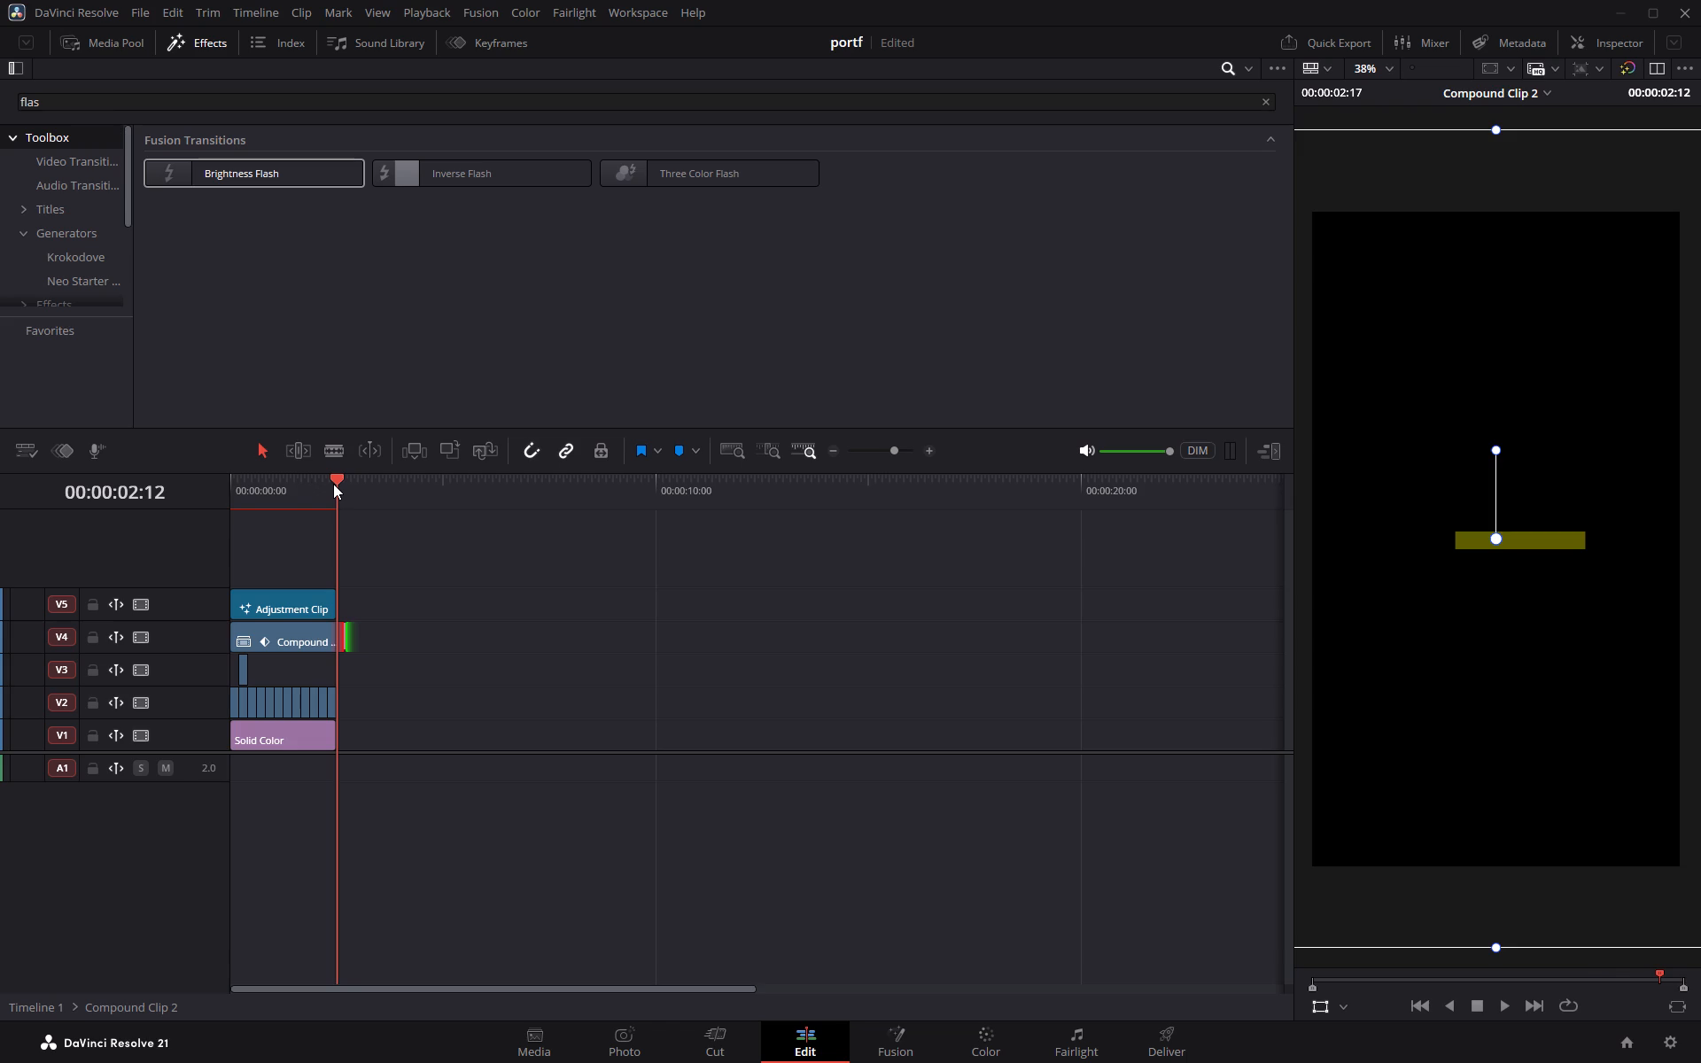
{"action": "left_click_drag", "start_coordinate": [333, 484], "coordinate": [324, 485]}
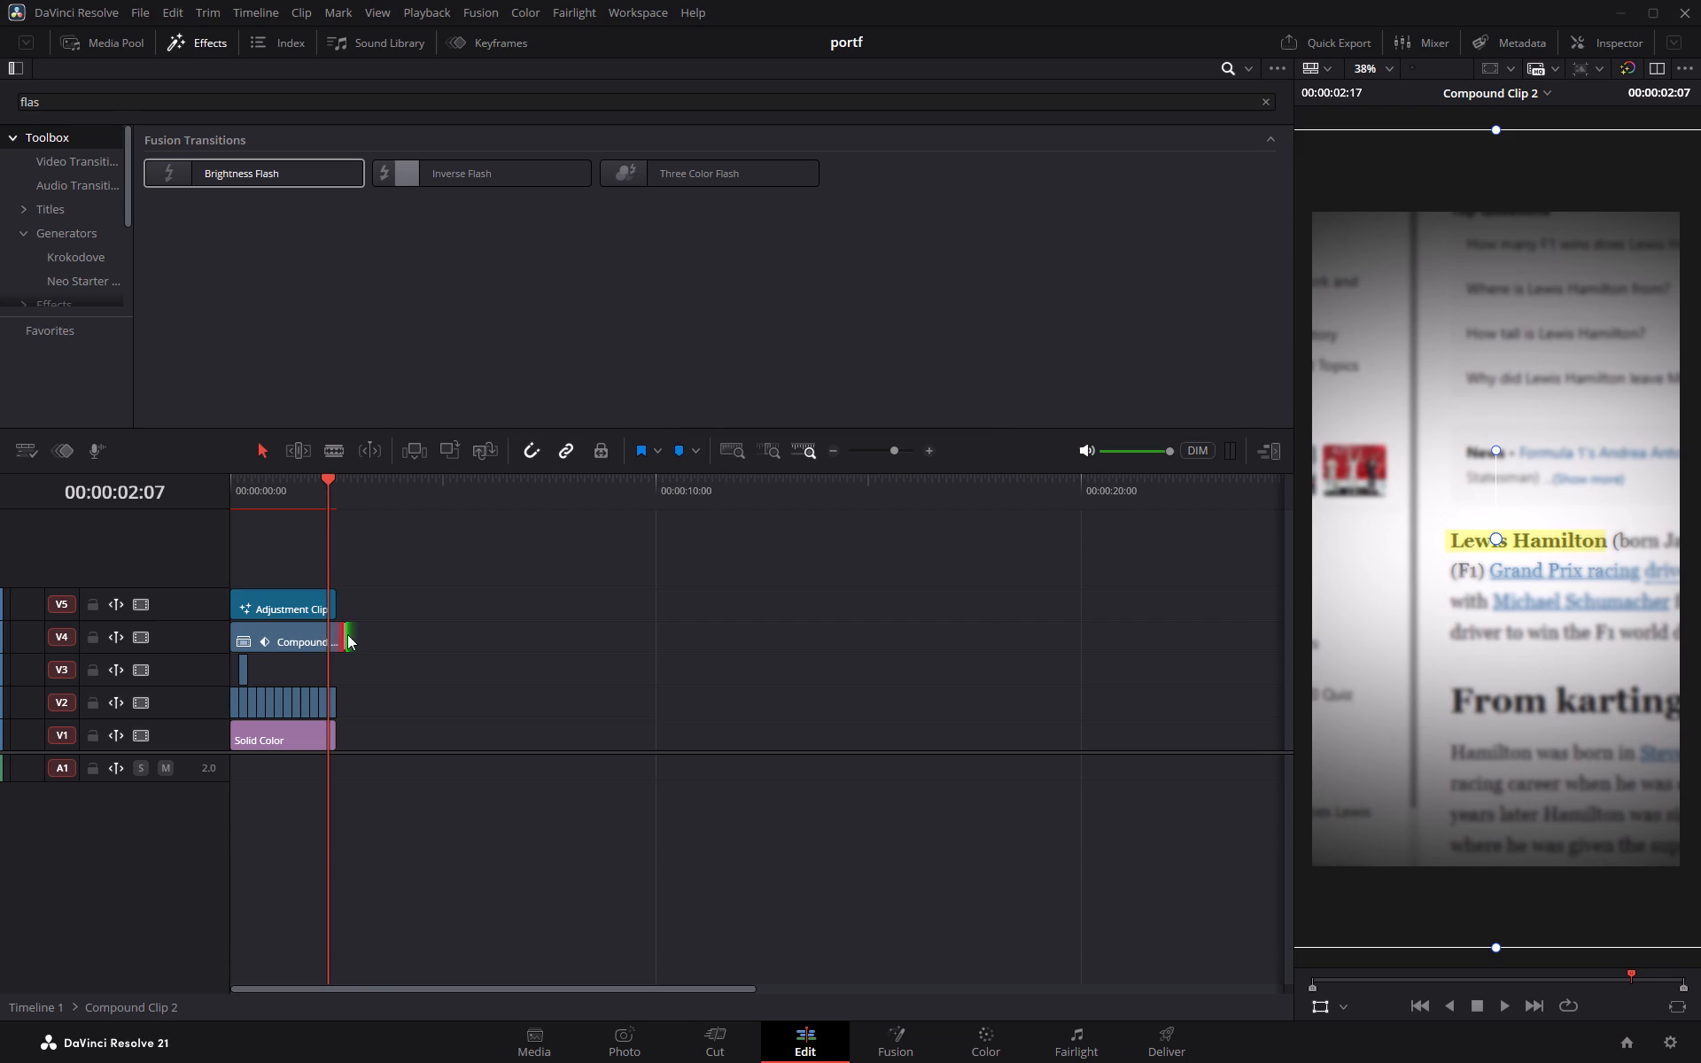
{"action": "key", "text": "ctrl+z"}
Open the nested compound clip on V4 in its own timeline.
{"action": "right_click", "coordinate": [287, 642]}
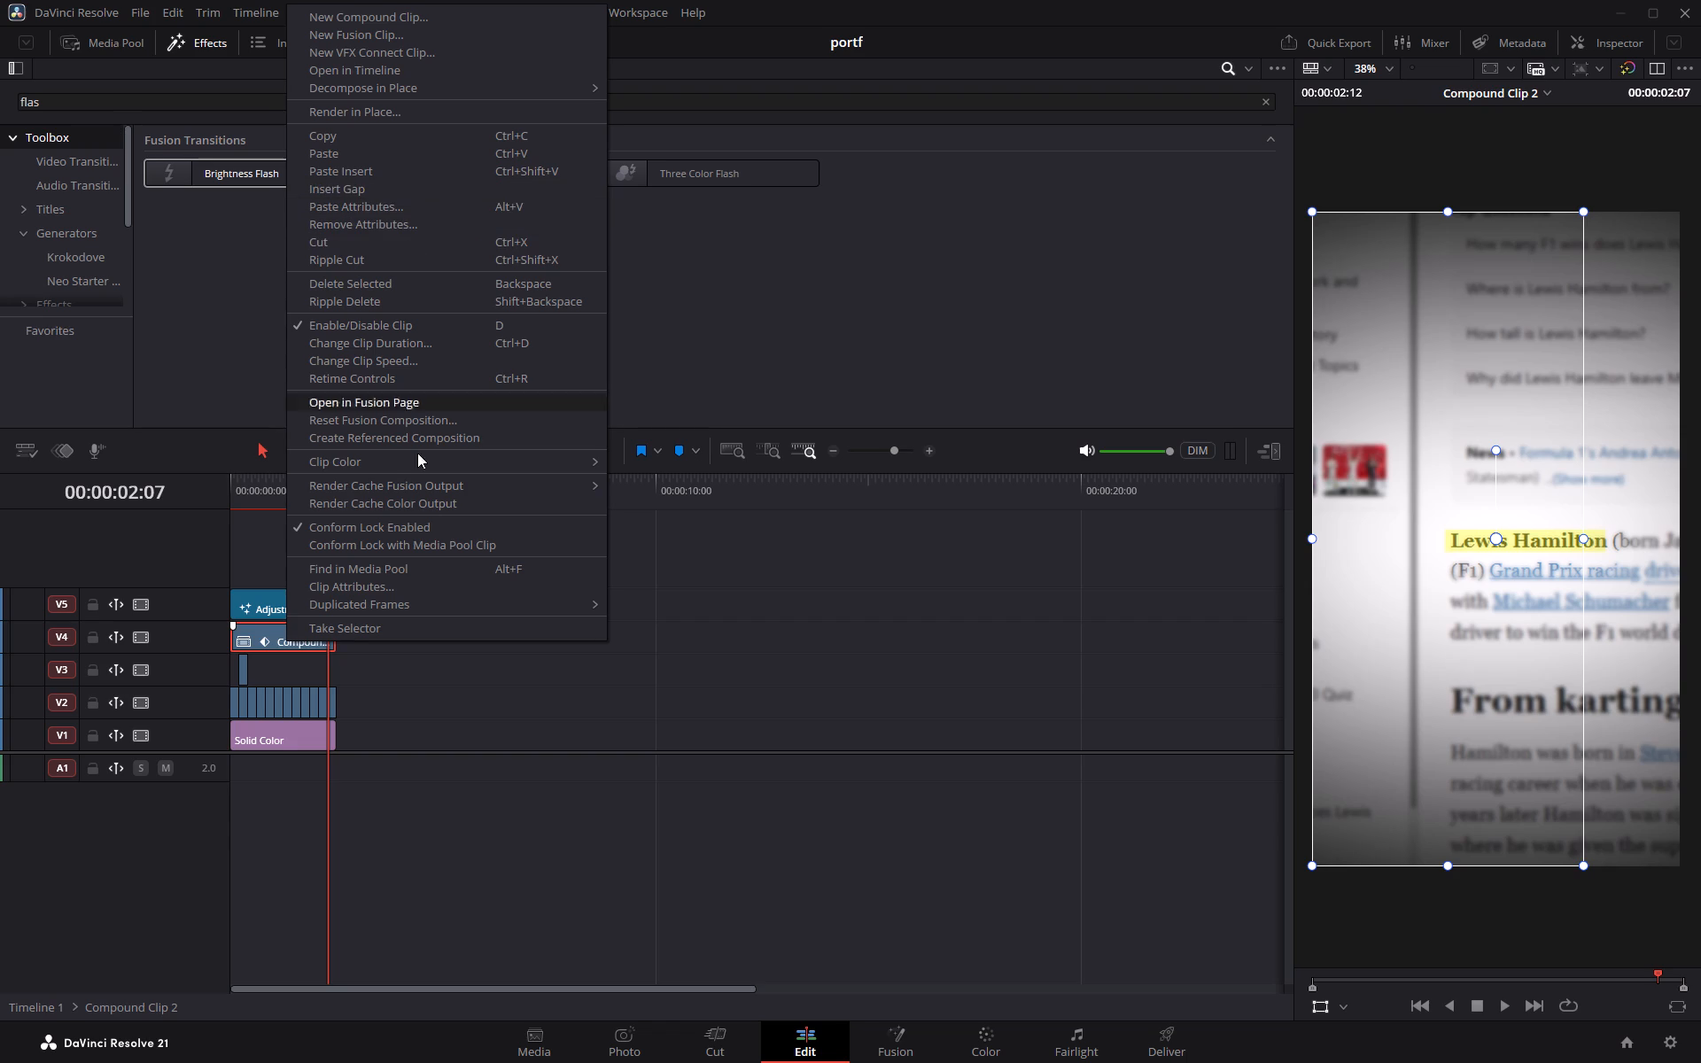
{"action": "left_click", "coordinate": [501, 702]}
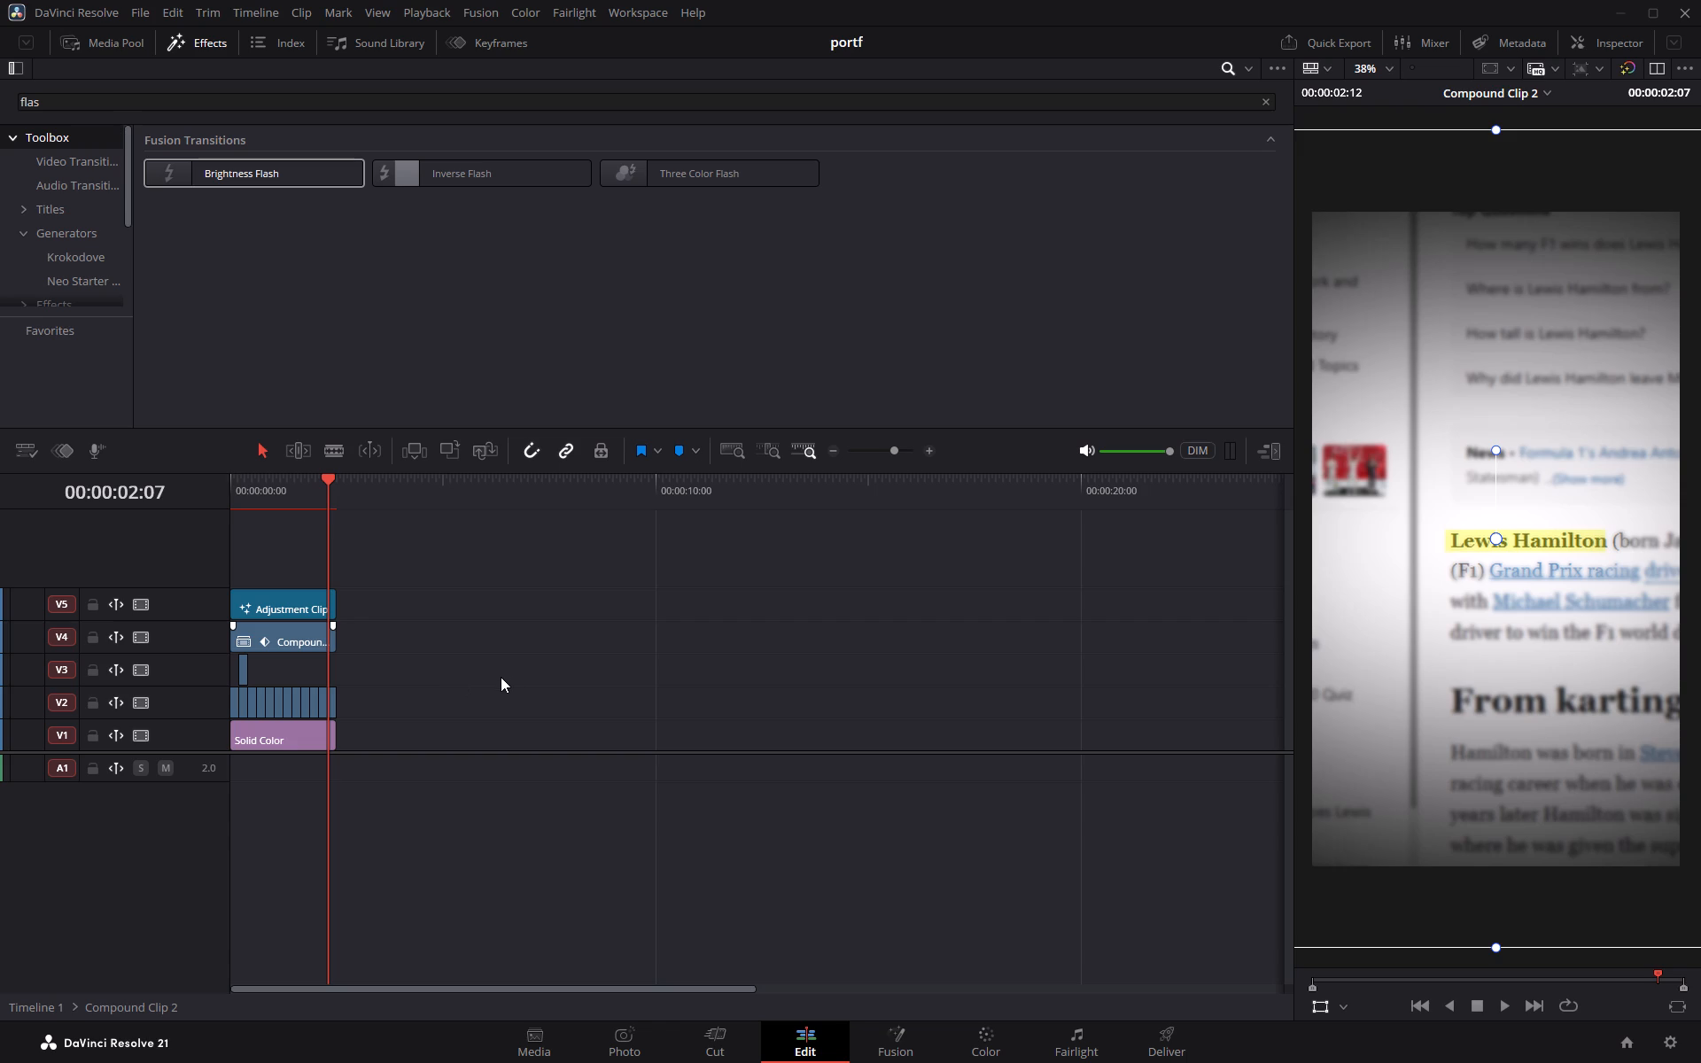
{"action": "left_click_drag", "start_coordinate": [328, 484], "coordinate": [301, 487]}
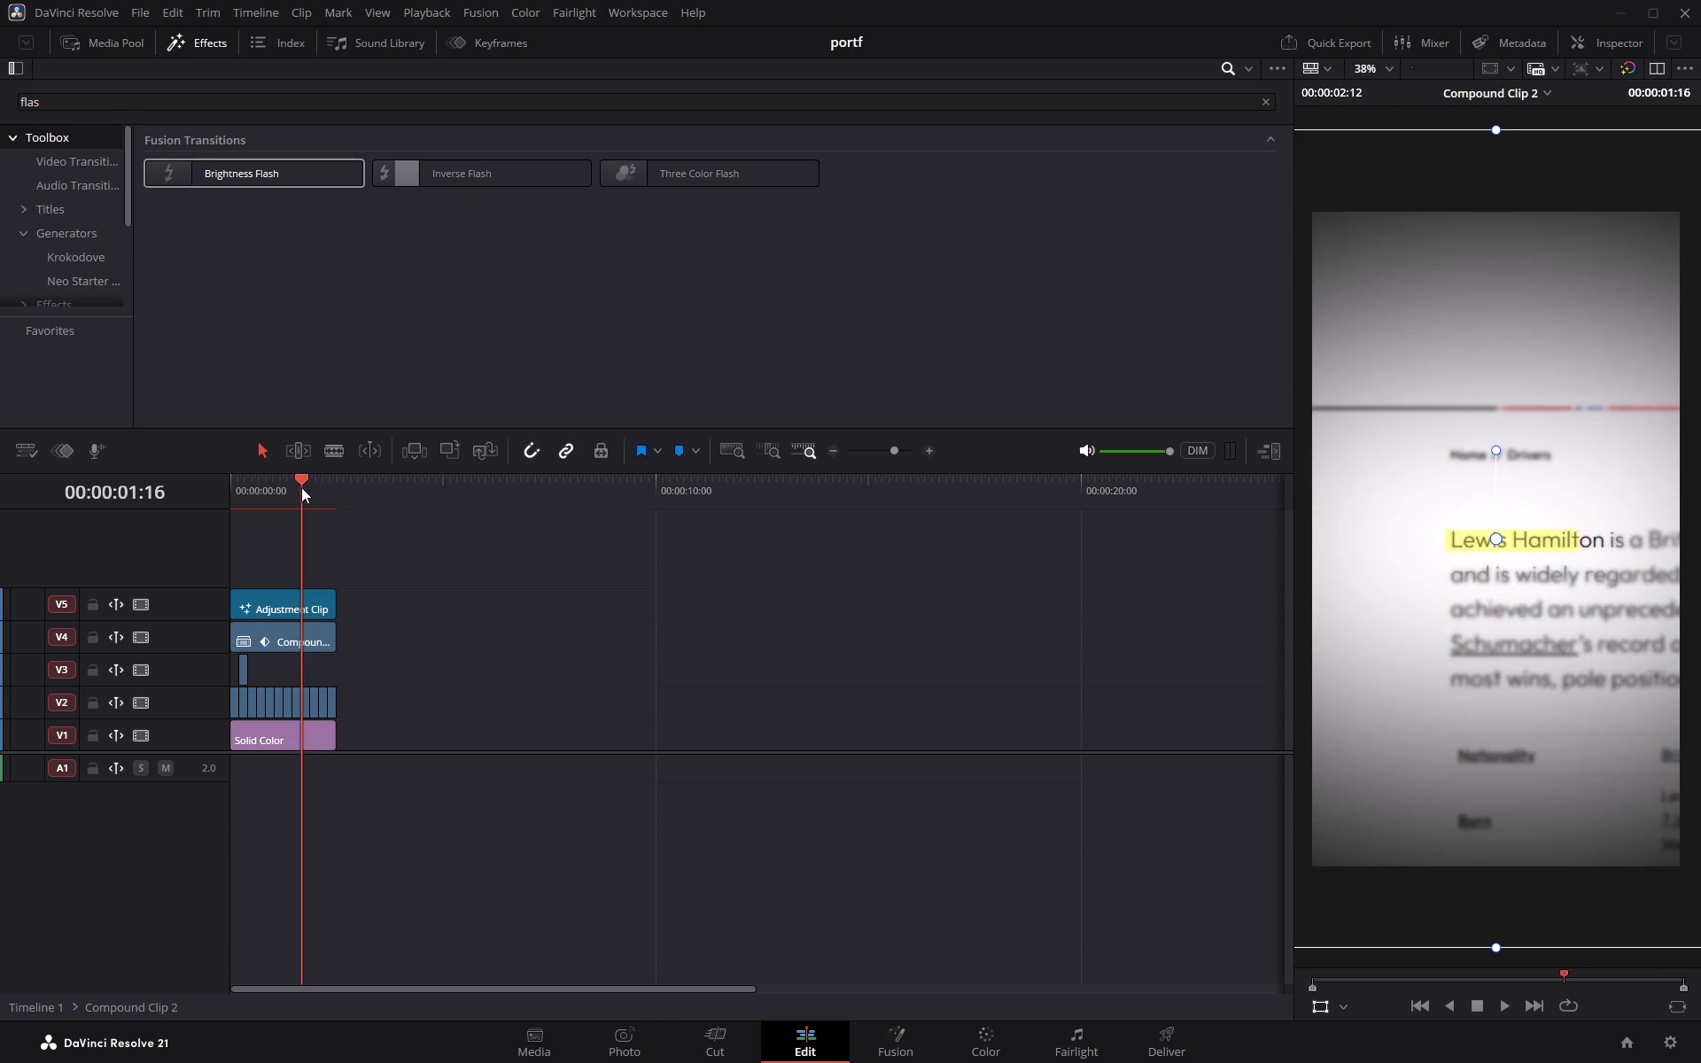
{"action": "left_click_drag", "start_coordinate": [301, 487], "coordinate": [276, 490]}
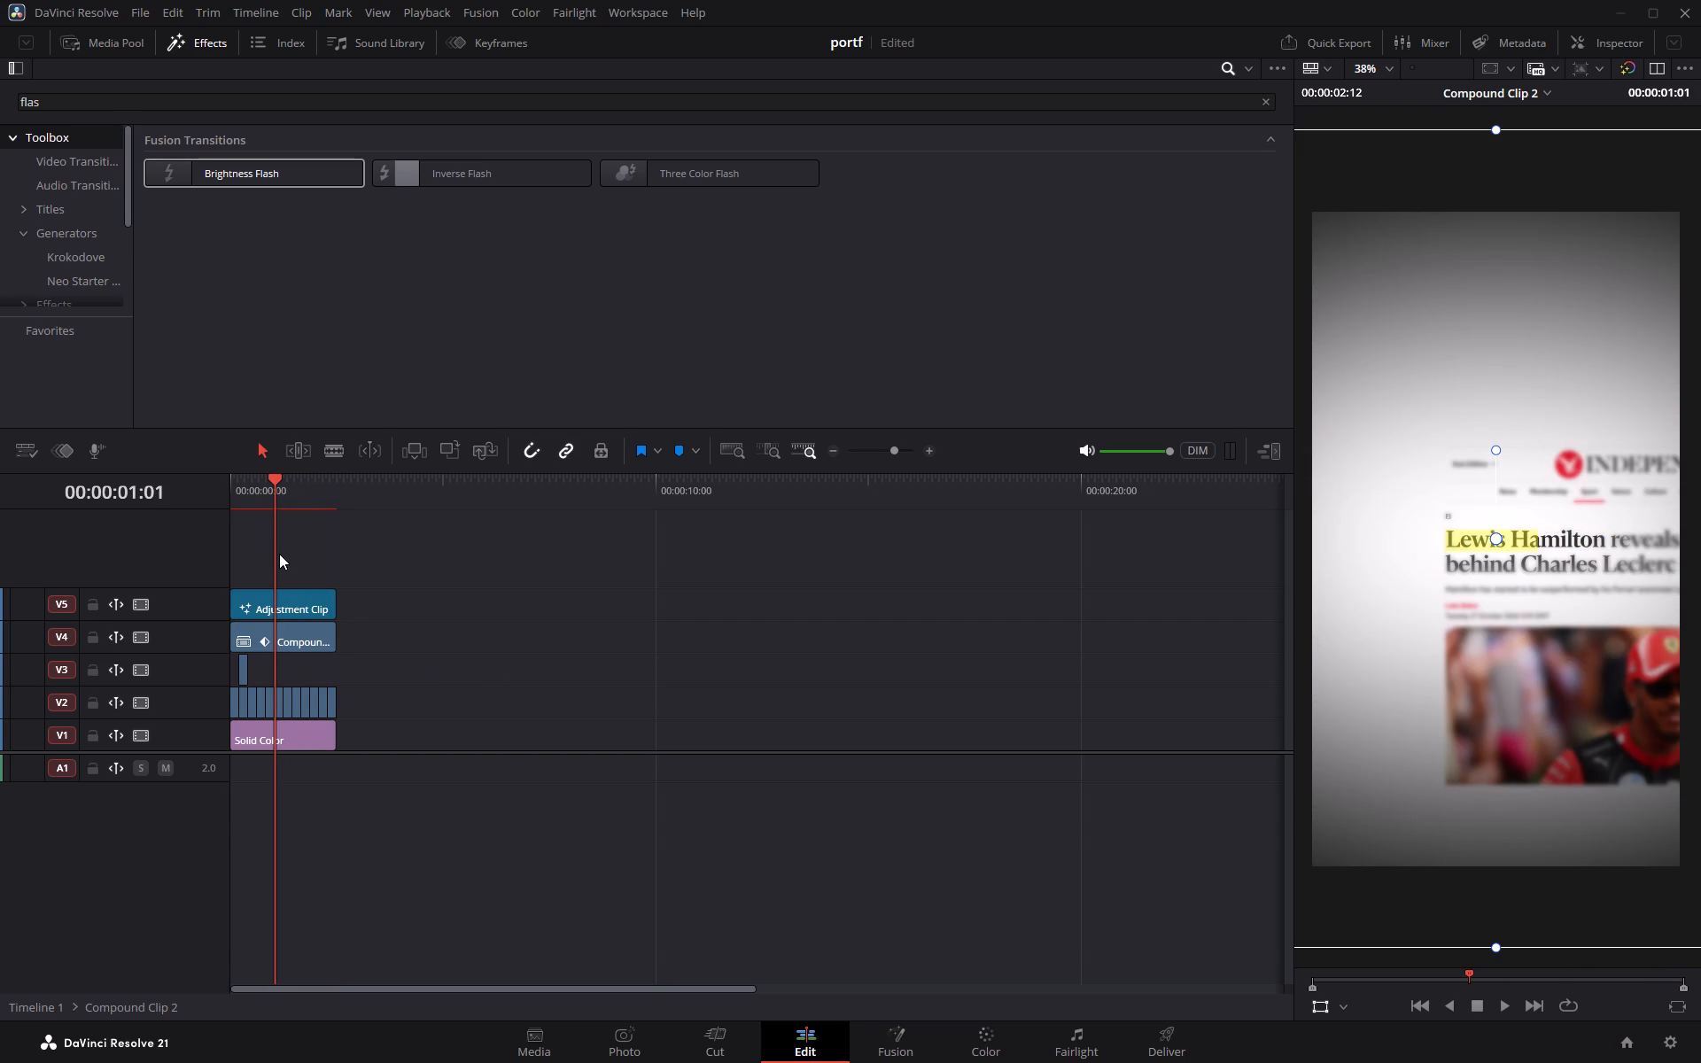
{"action": "left_click", "coordinate": [292, 646]}
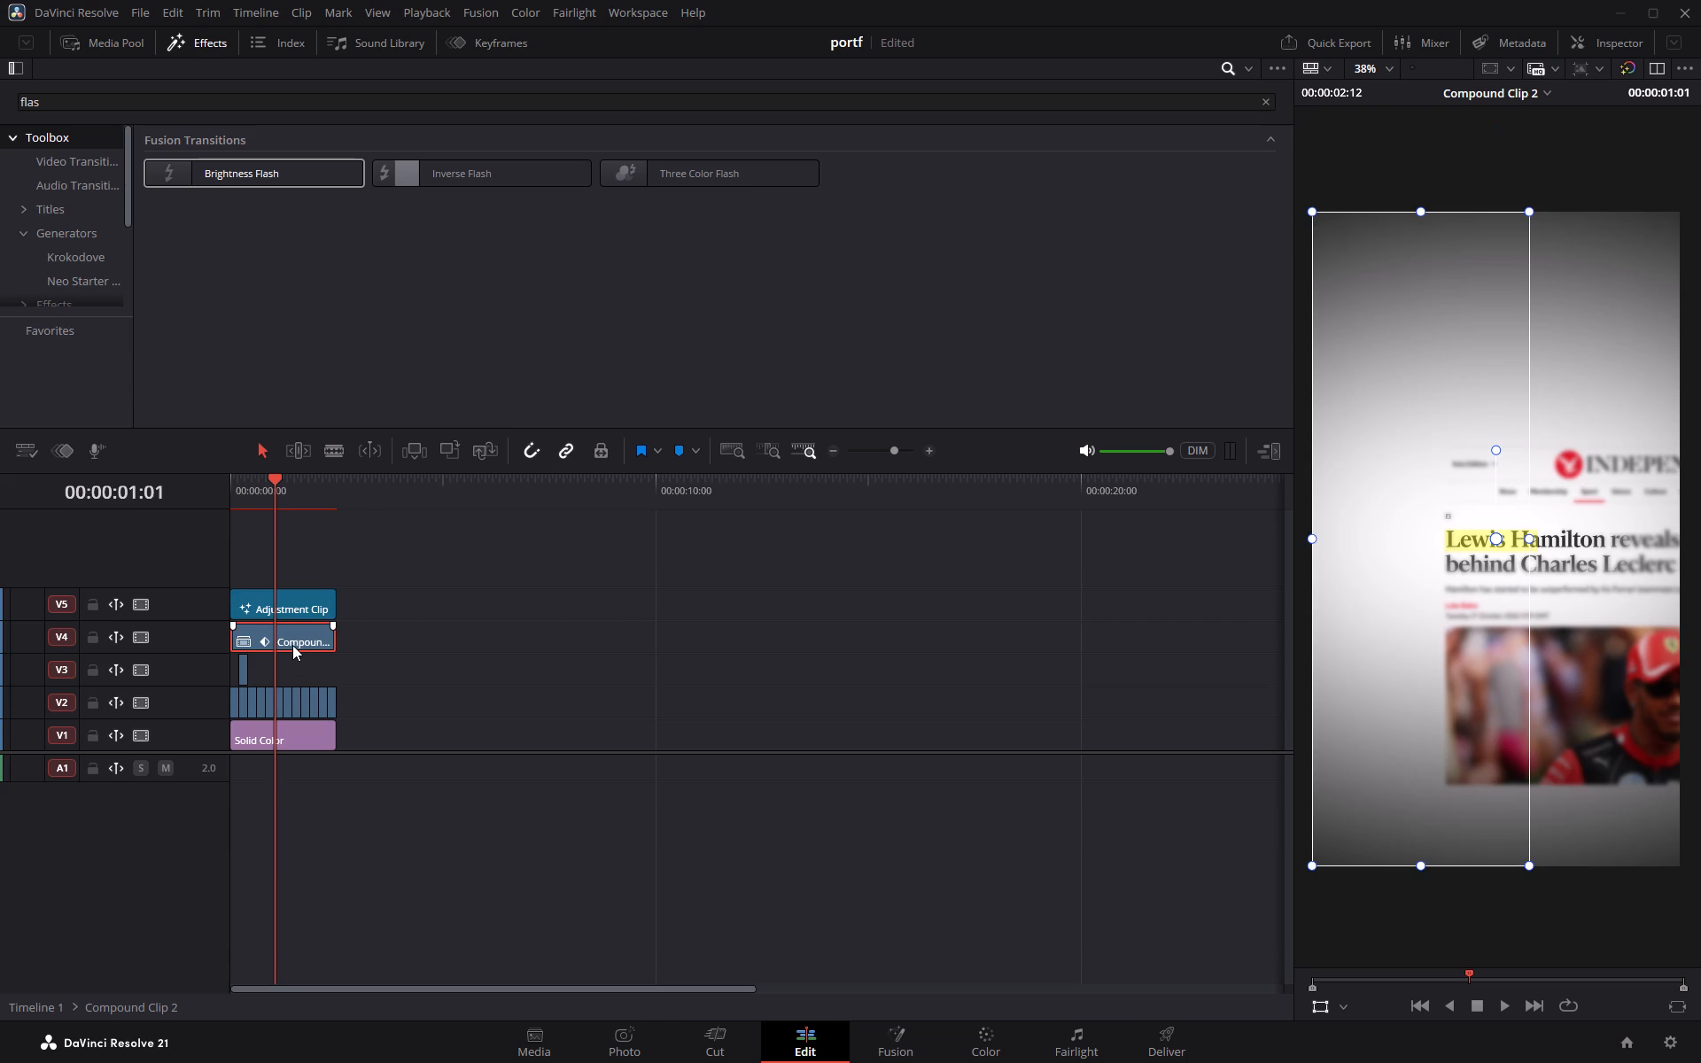
{"action": "right_click", "coordinate": [292, 645]}
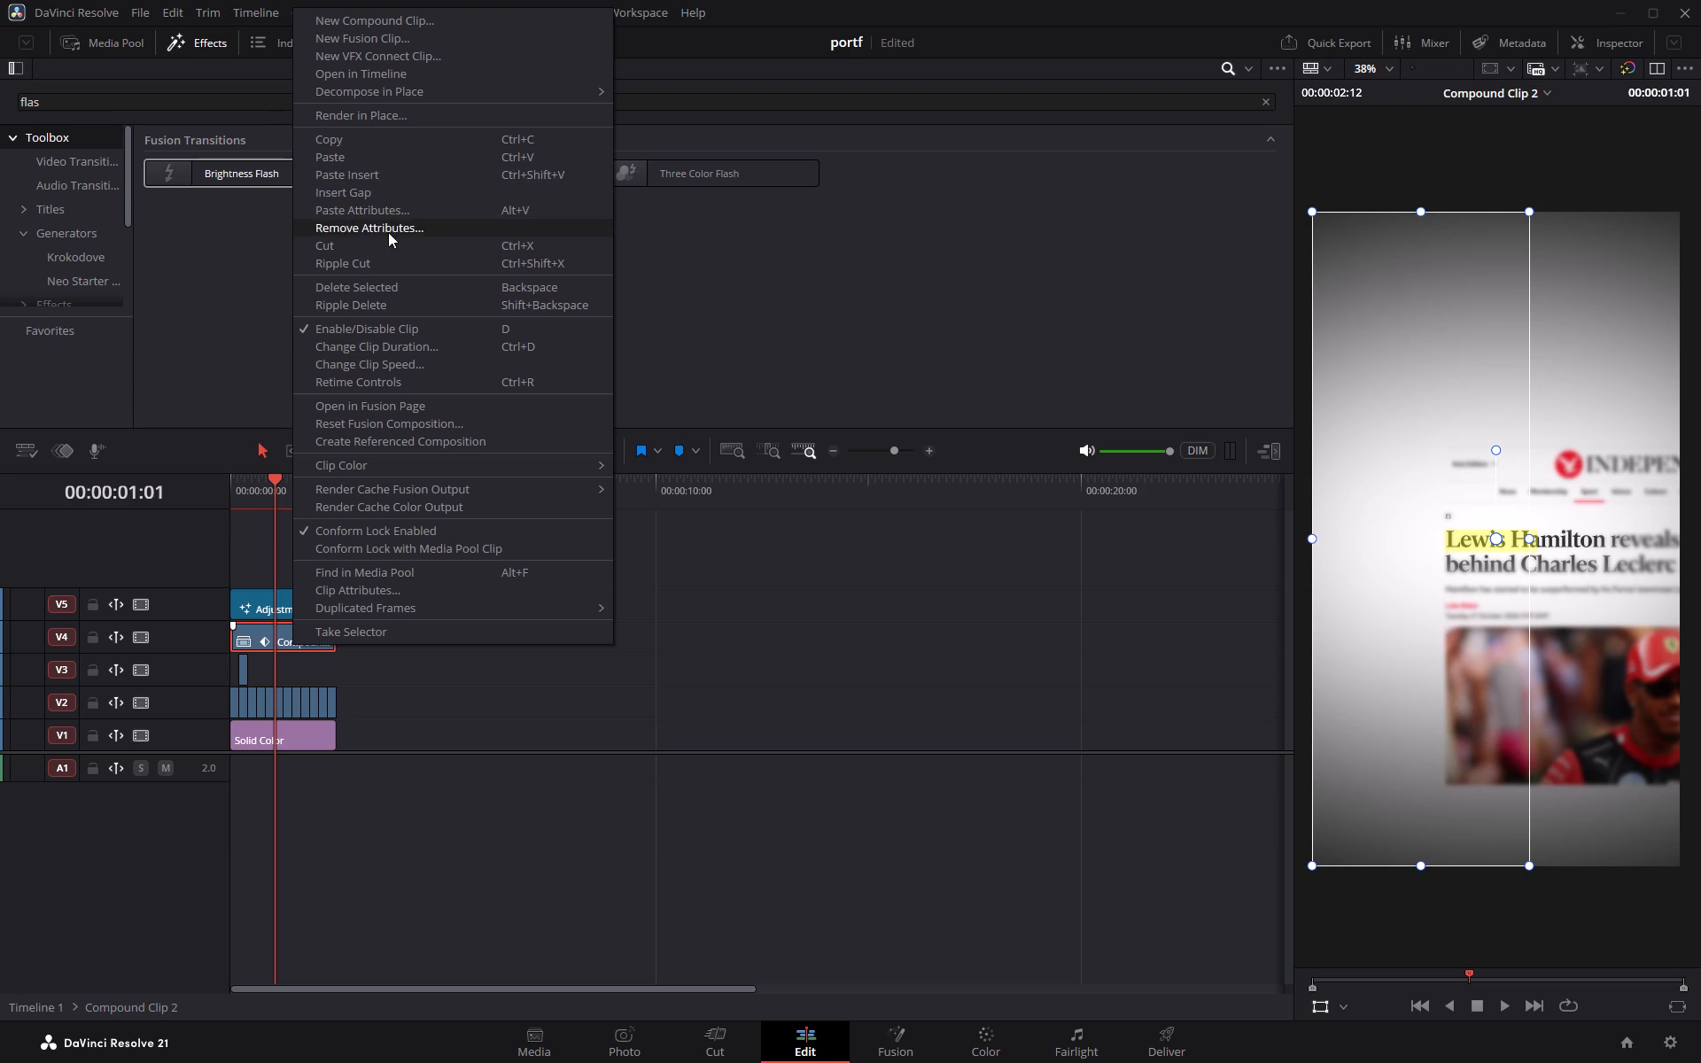
{"action": "left_click", "coordinate": [379, 80]}
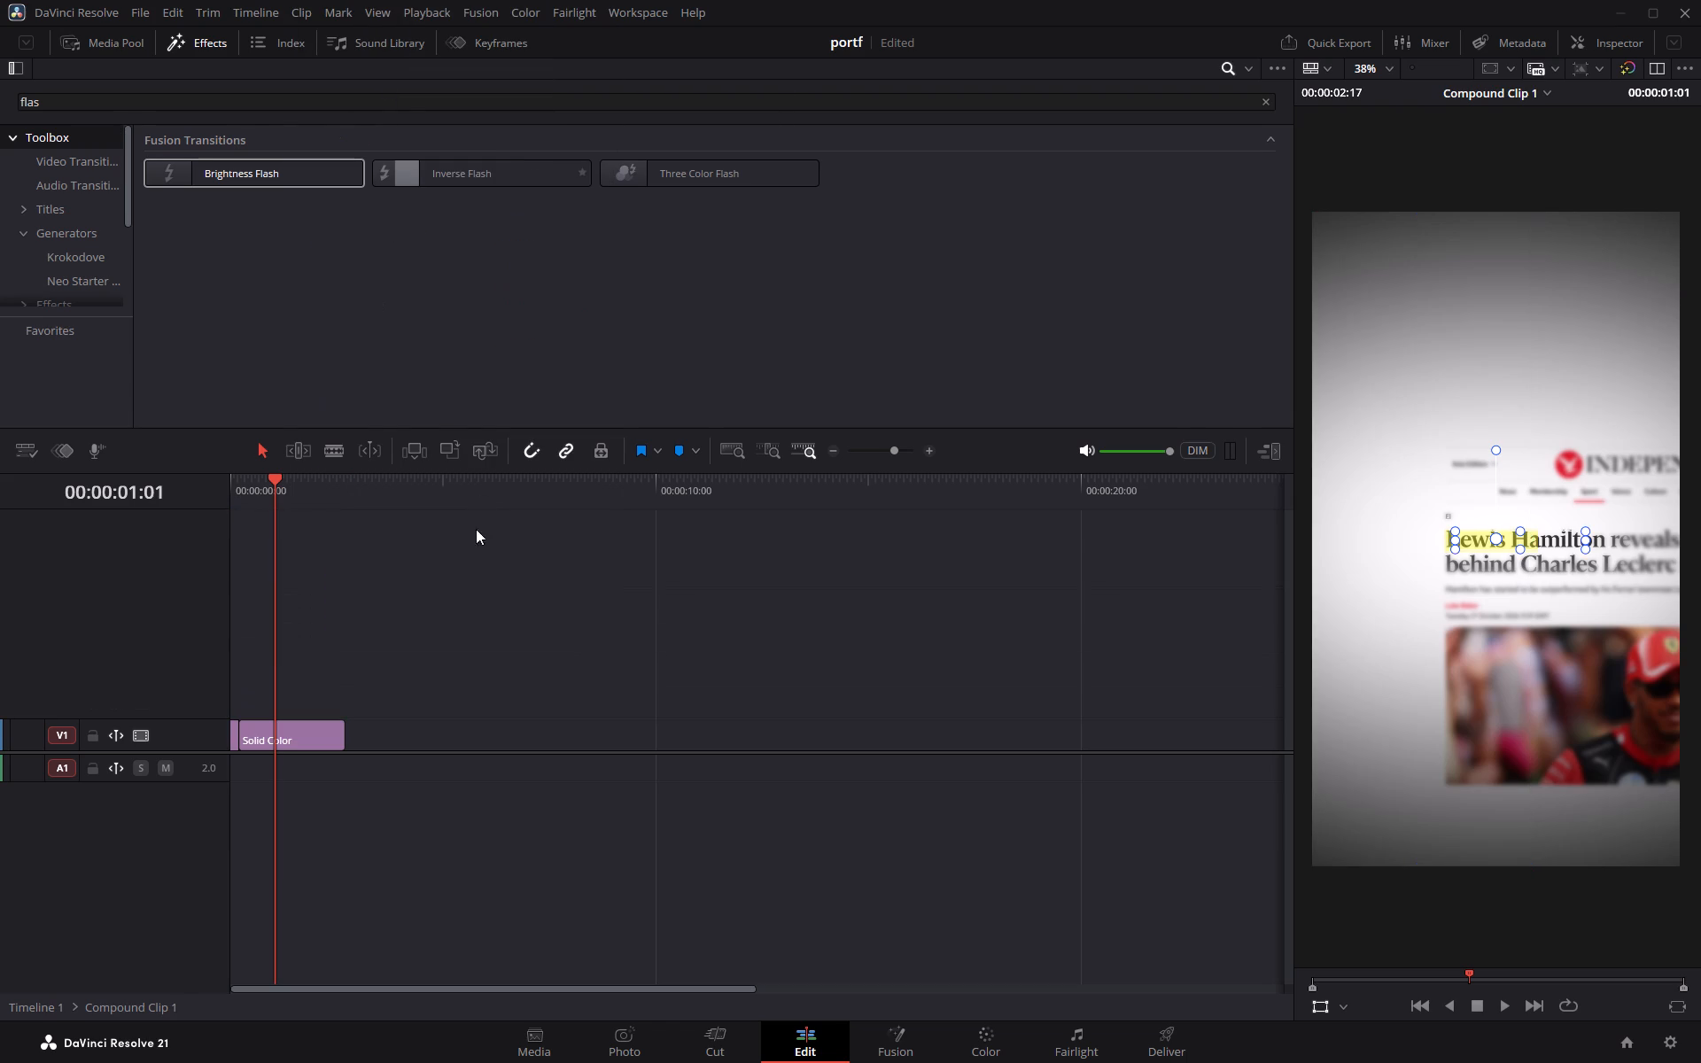
Copy both Solid Color clips inside the nested compound clip and go back to Compound Clip 2.
{"action": "left_click_drag", "start_coordinate": [439, 719], "coordinate": [220, 756]}
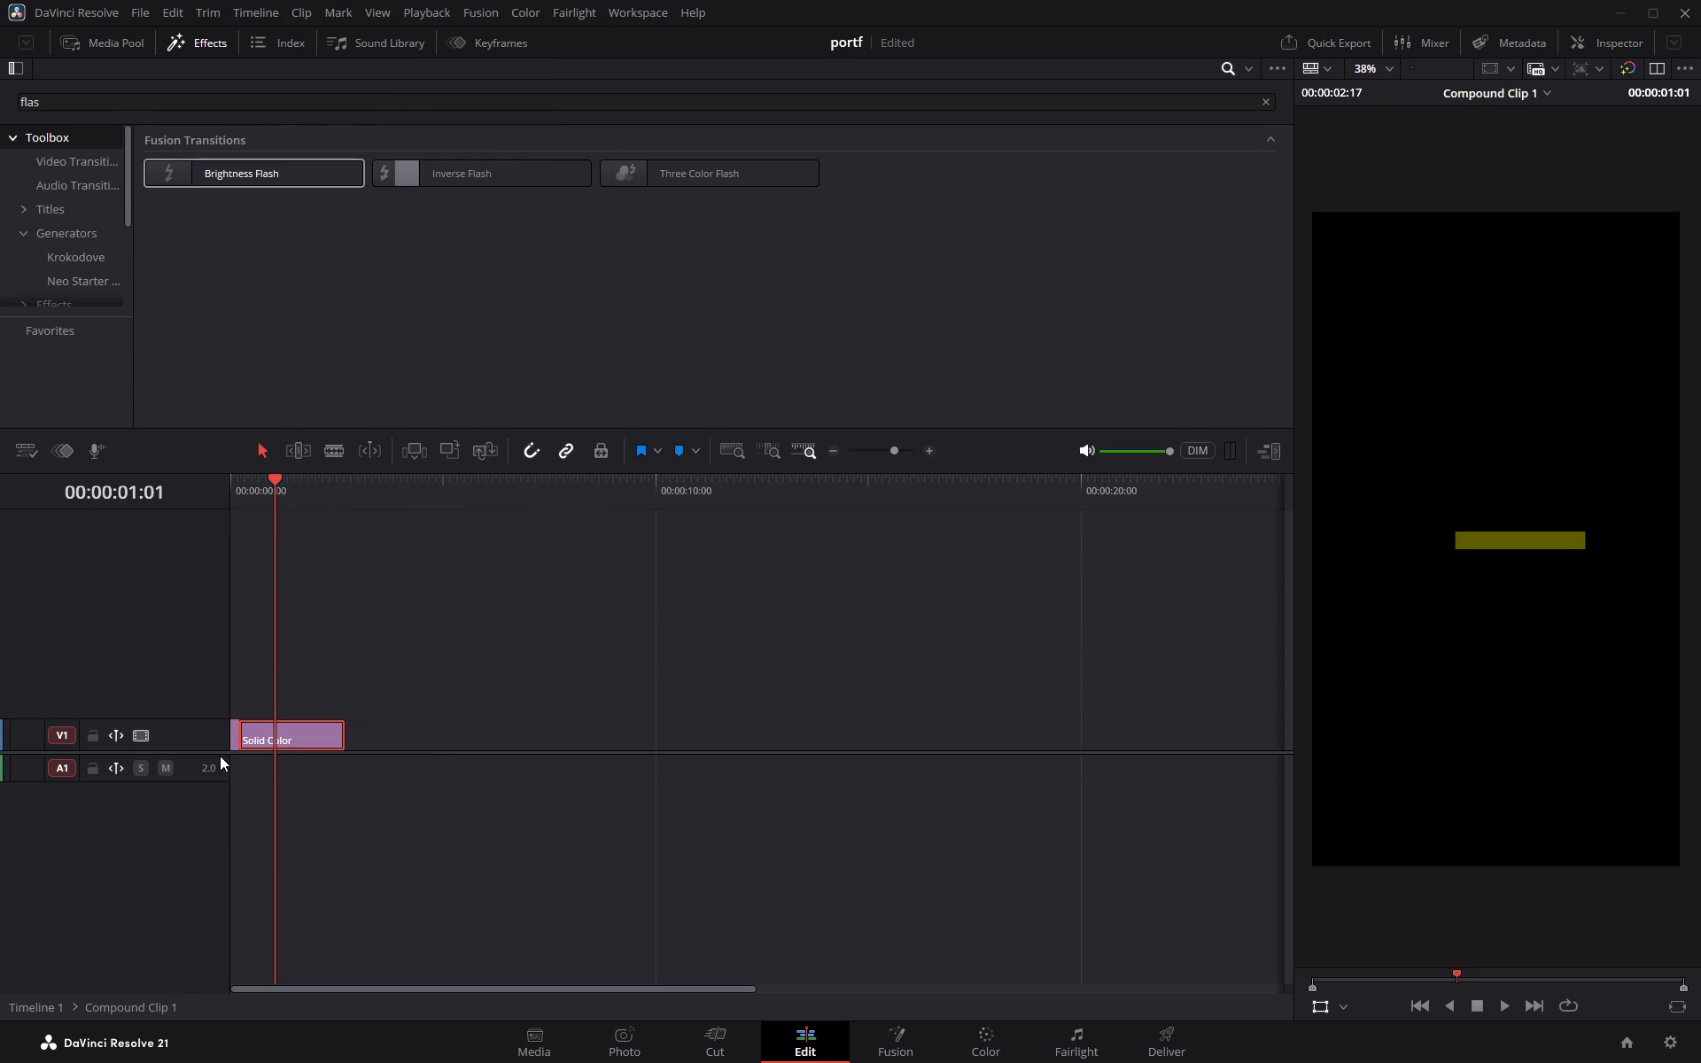
{"action": "key", "text": "ctrl+c"}
{"action": "key", "text": "ctrl+c"}
{"action": "key", "text": "ctrl+c"}
{"action": "key", "text": "ctrl+c"}
{"action": "key", "text": "ctrl+c"}
{"action": "key", "text": "ctrl+z"}
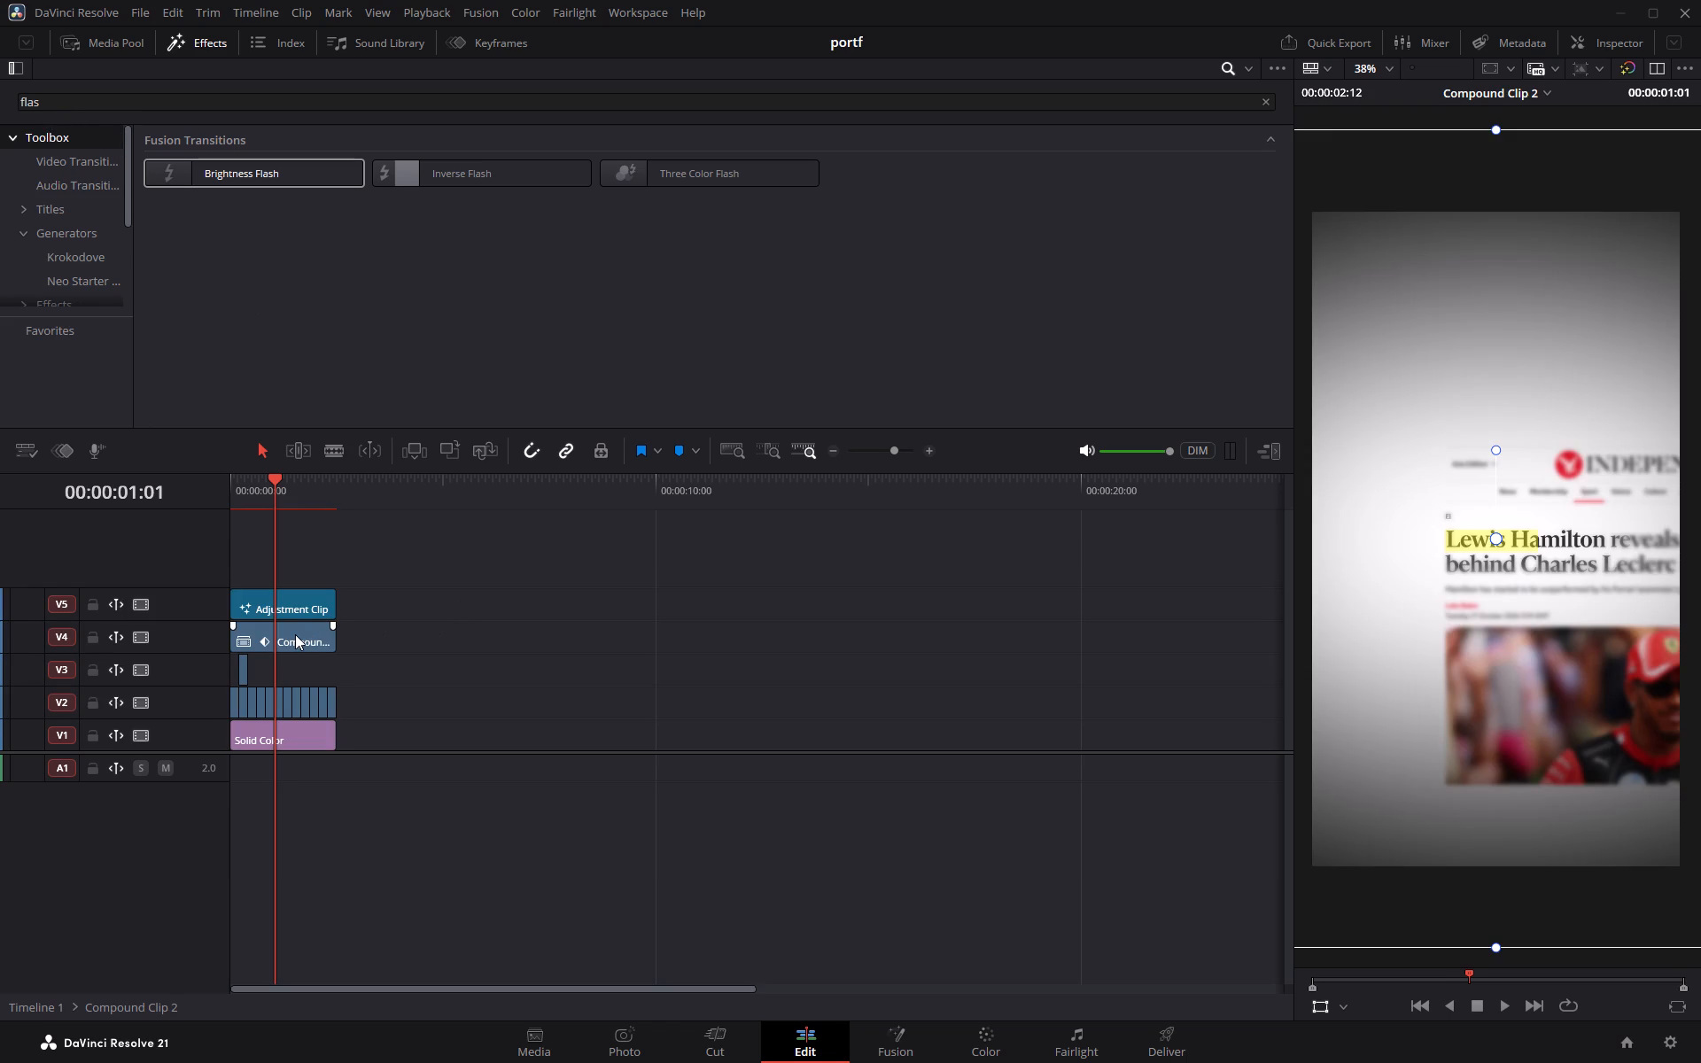
Delete the nested compound clip from V4 of Compound Clip 2.
{"action": "left_click_drag", "start_coordinate": [360, 638], "coordinate": [324, 637]}
{"action": "left_click_drag", "start_coordinate": [324, 637], "coordinate": [240, 643]}
{"action": "key", "text": "BackSpace"}
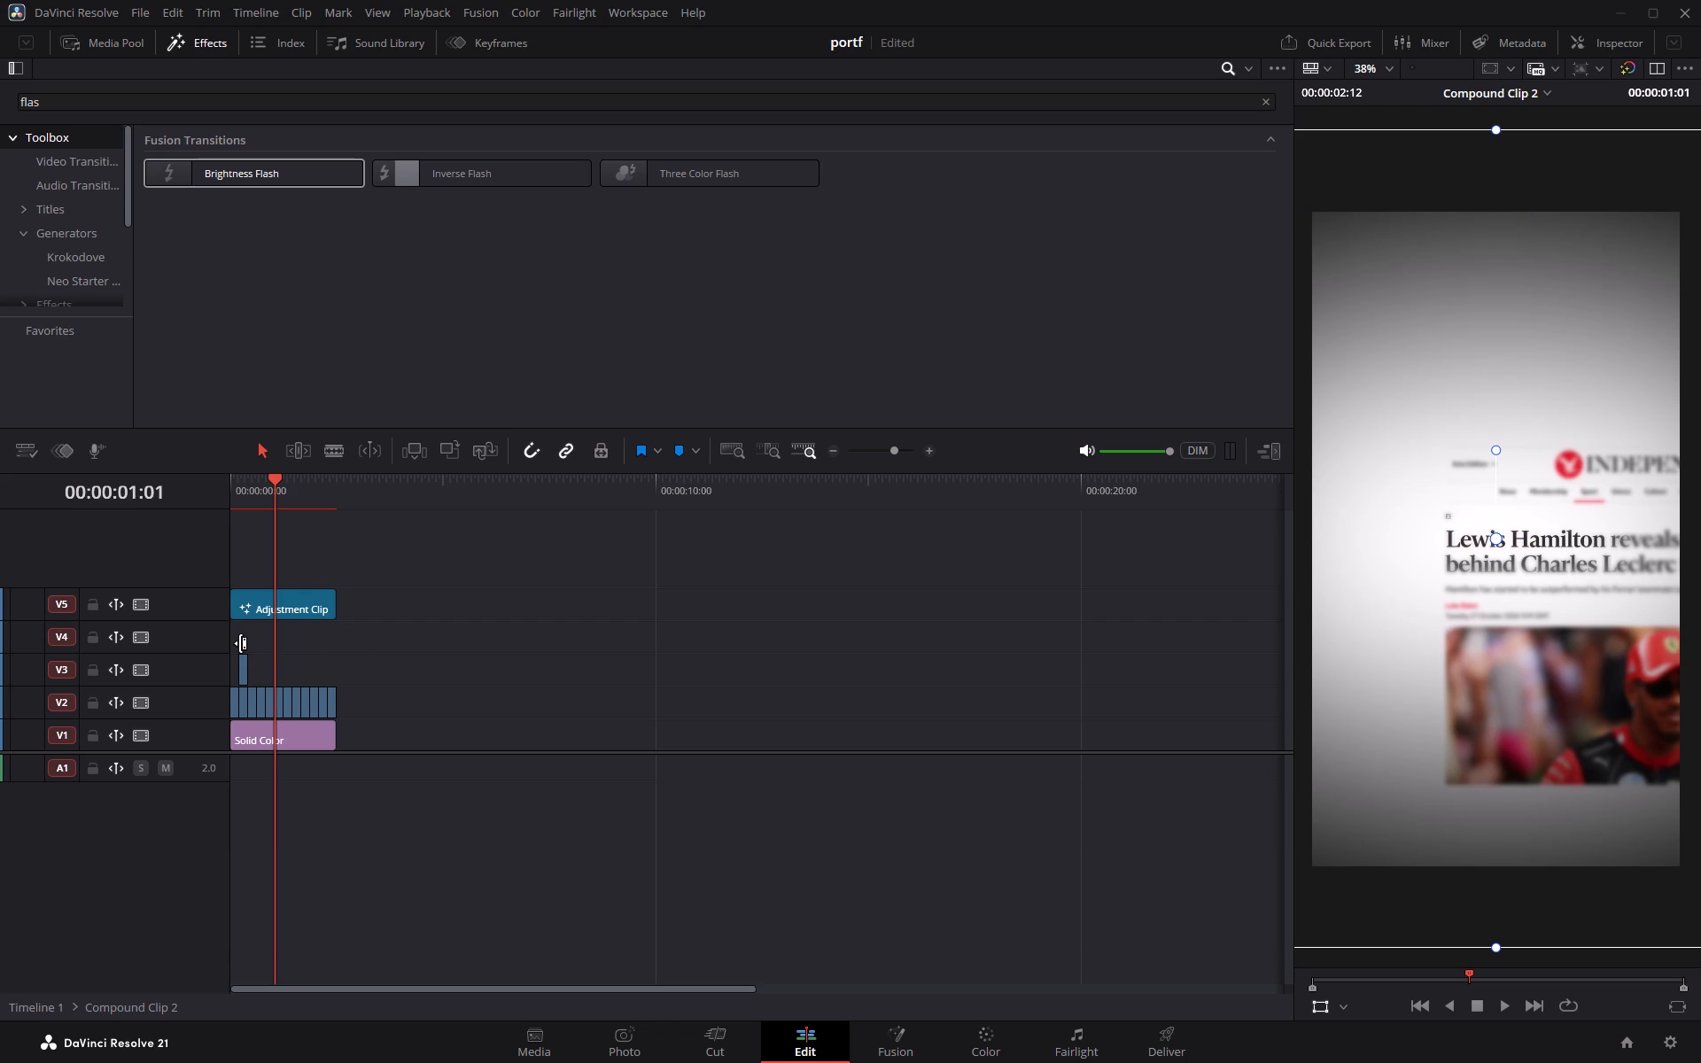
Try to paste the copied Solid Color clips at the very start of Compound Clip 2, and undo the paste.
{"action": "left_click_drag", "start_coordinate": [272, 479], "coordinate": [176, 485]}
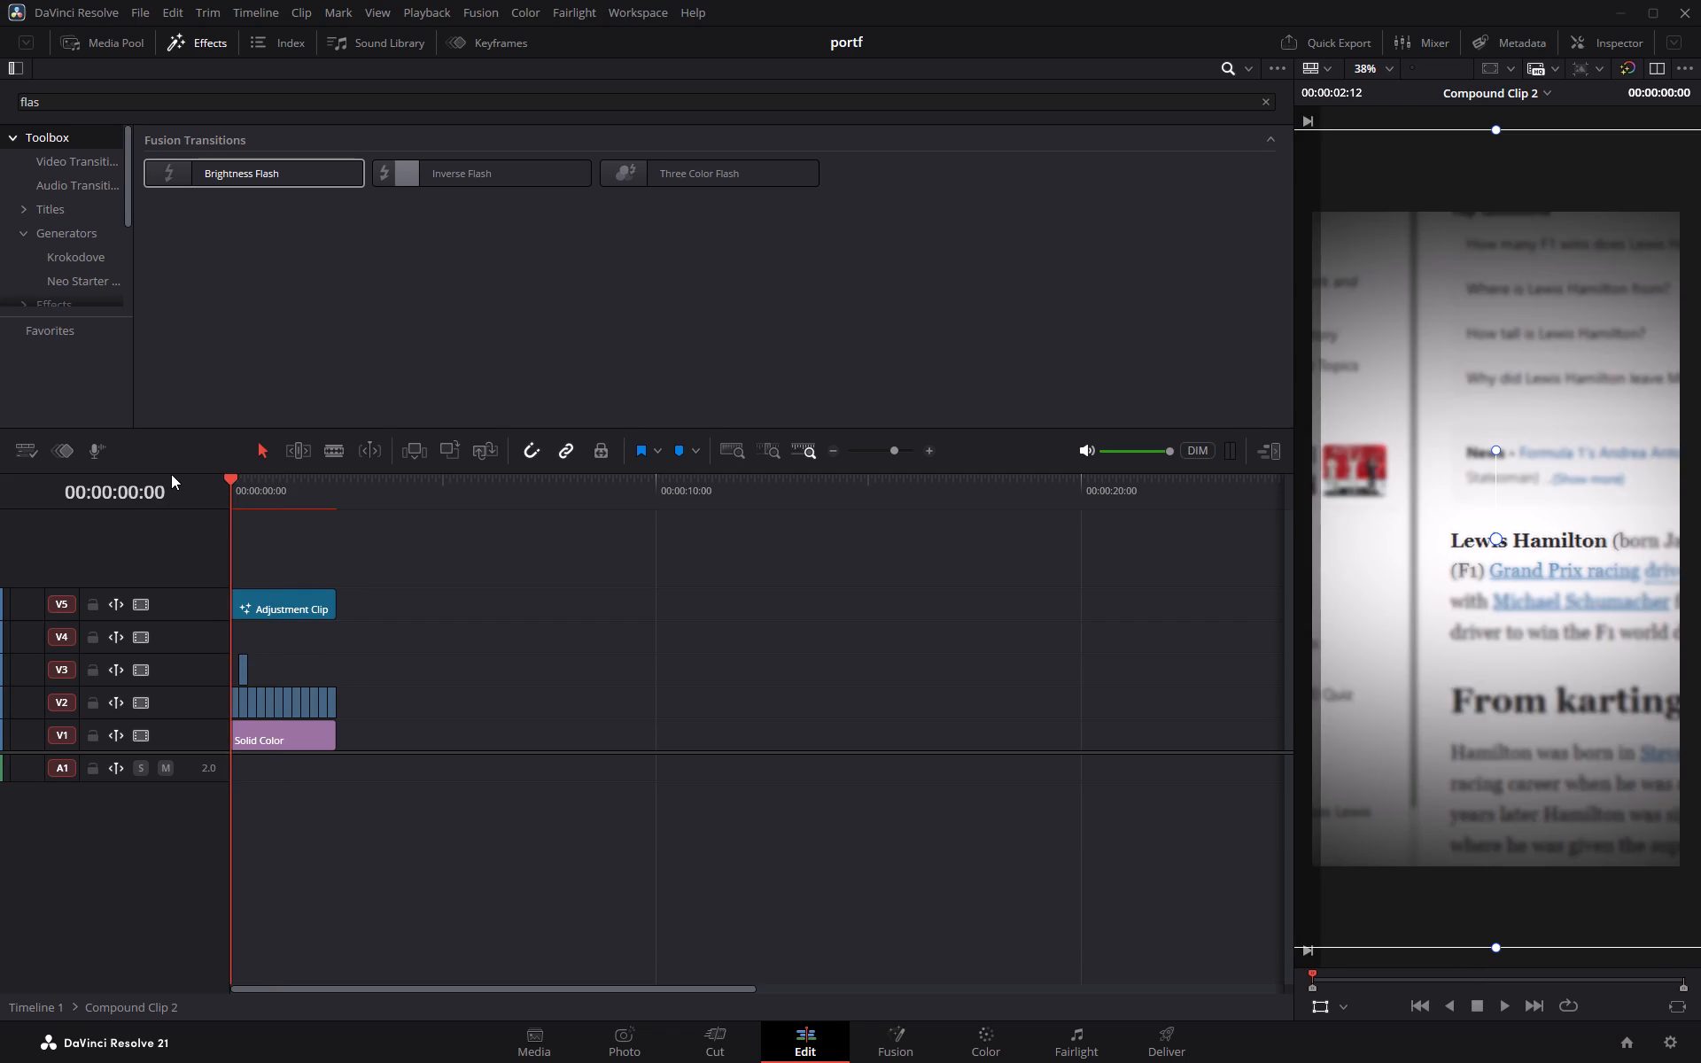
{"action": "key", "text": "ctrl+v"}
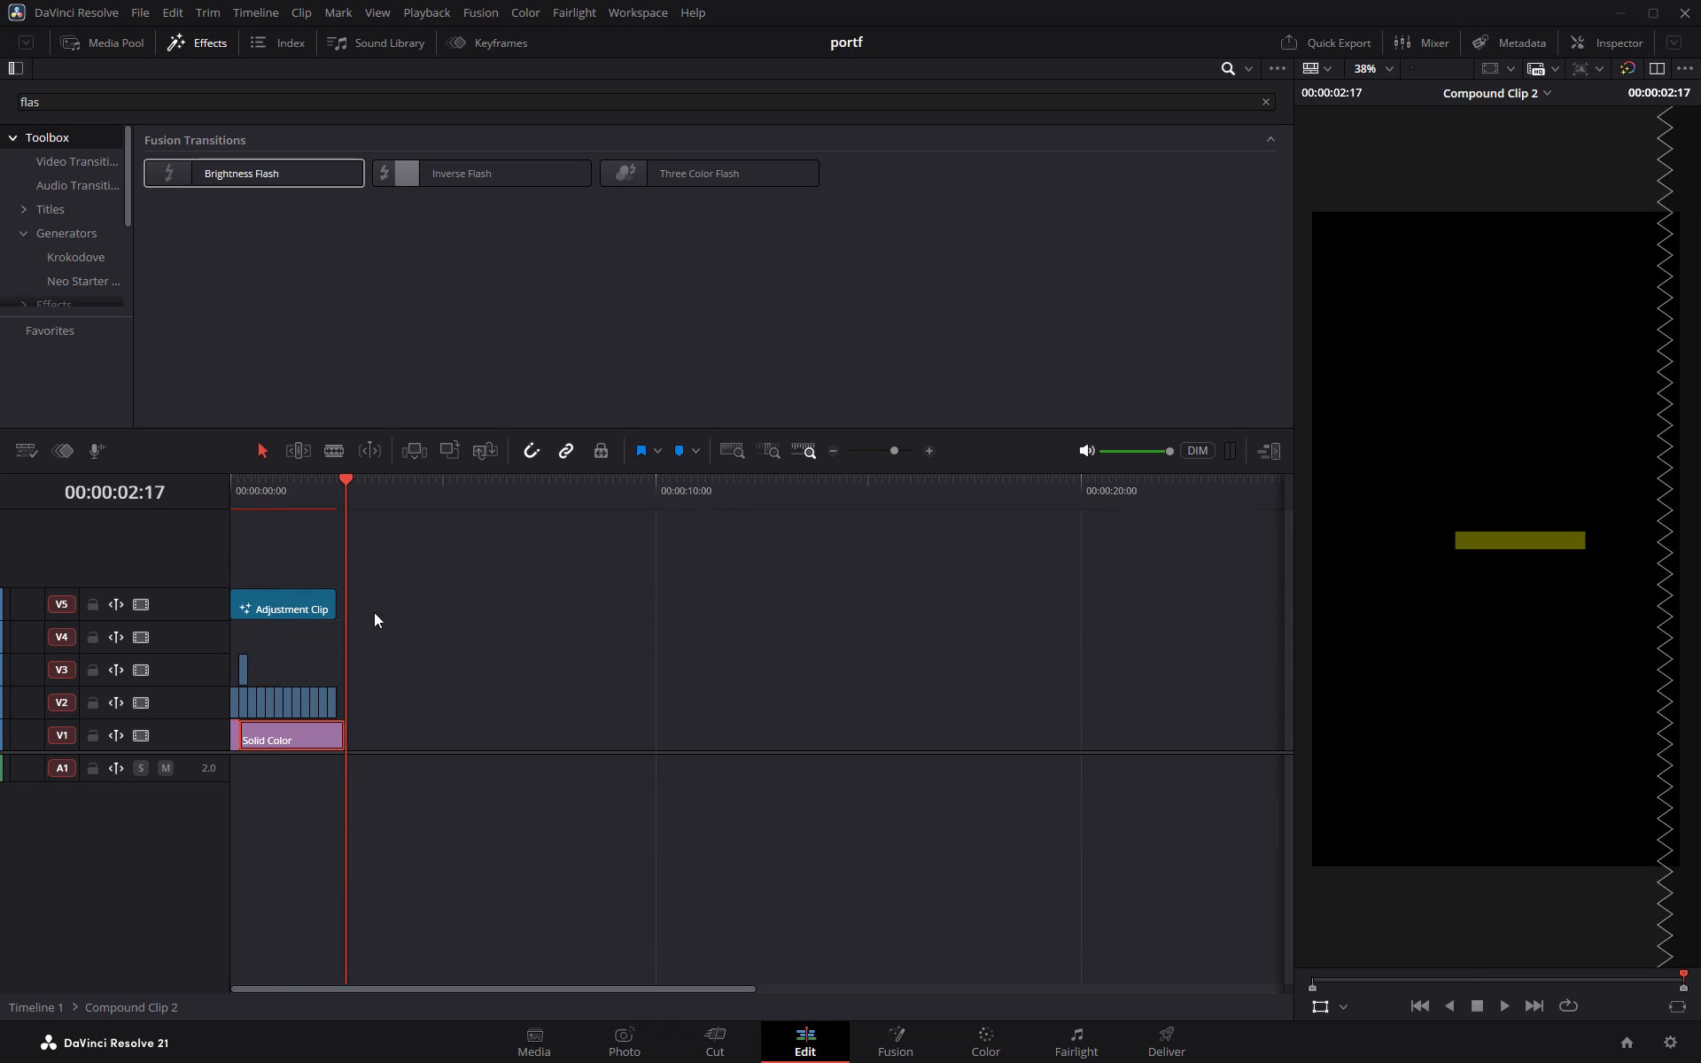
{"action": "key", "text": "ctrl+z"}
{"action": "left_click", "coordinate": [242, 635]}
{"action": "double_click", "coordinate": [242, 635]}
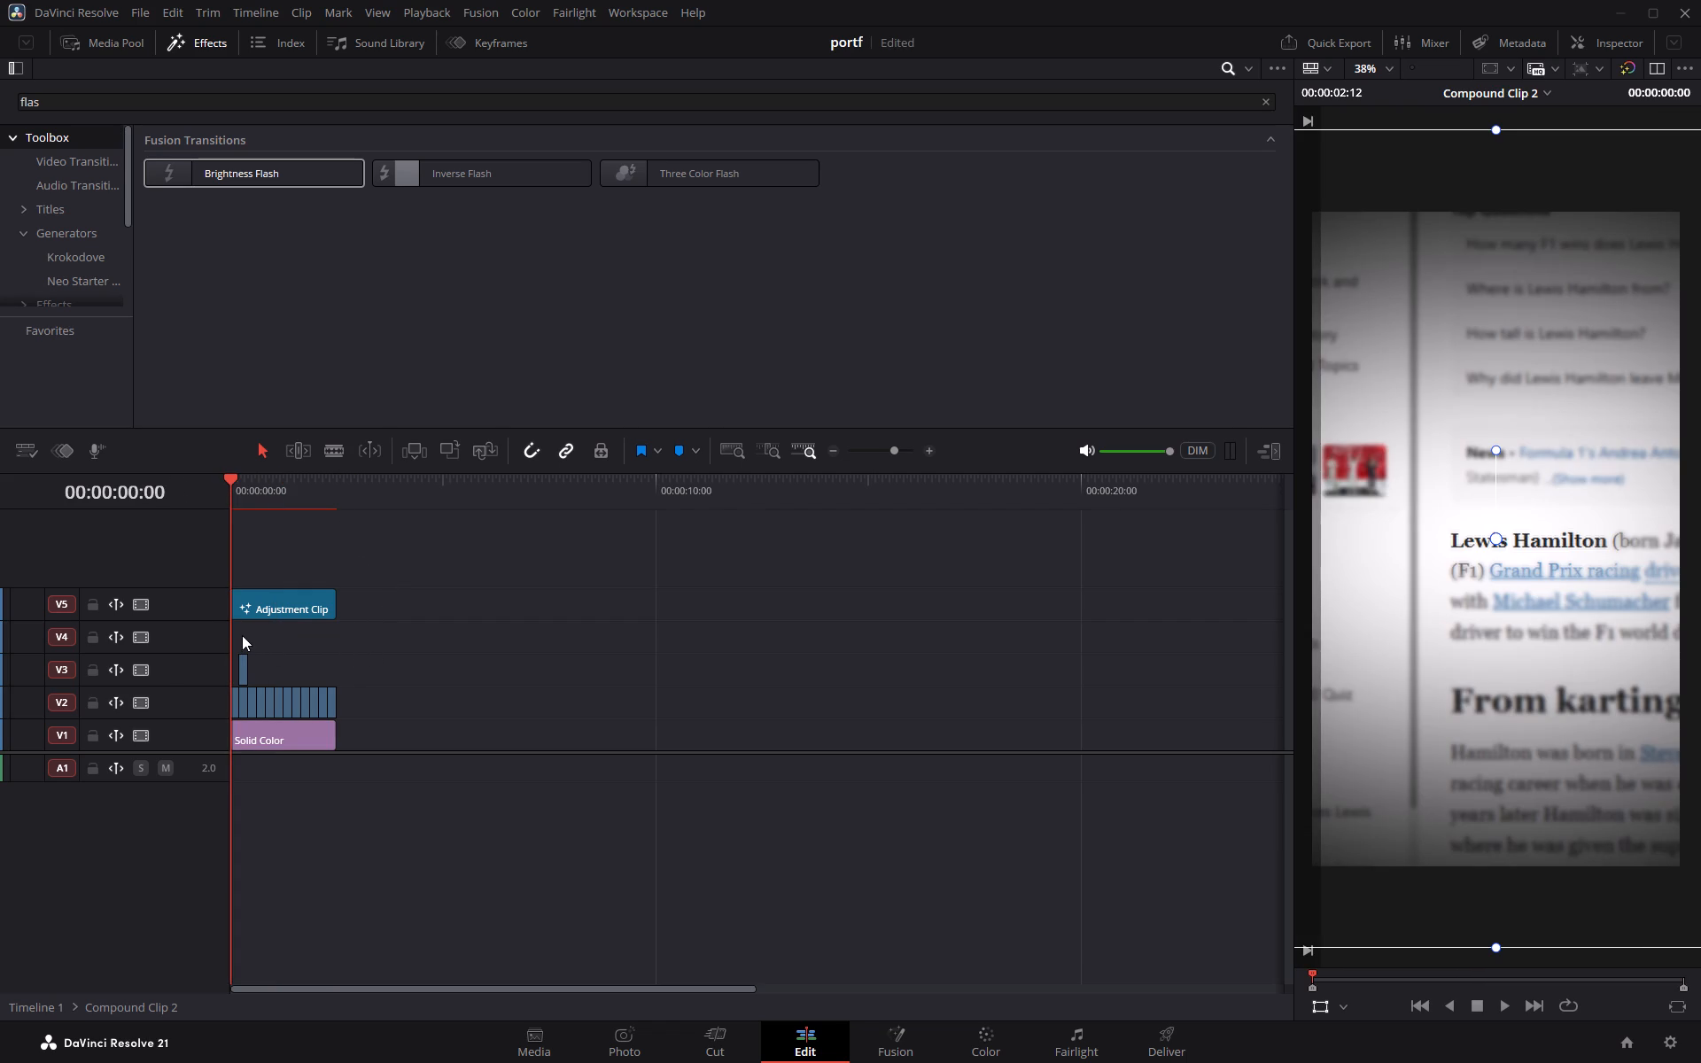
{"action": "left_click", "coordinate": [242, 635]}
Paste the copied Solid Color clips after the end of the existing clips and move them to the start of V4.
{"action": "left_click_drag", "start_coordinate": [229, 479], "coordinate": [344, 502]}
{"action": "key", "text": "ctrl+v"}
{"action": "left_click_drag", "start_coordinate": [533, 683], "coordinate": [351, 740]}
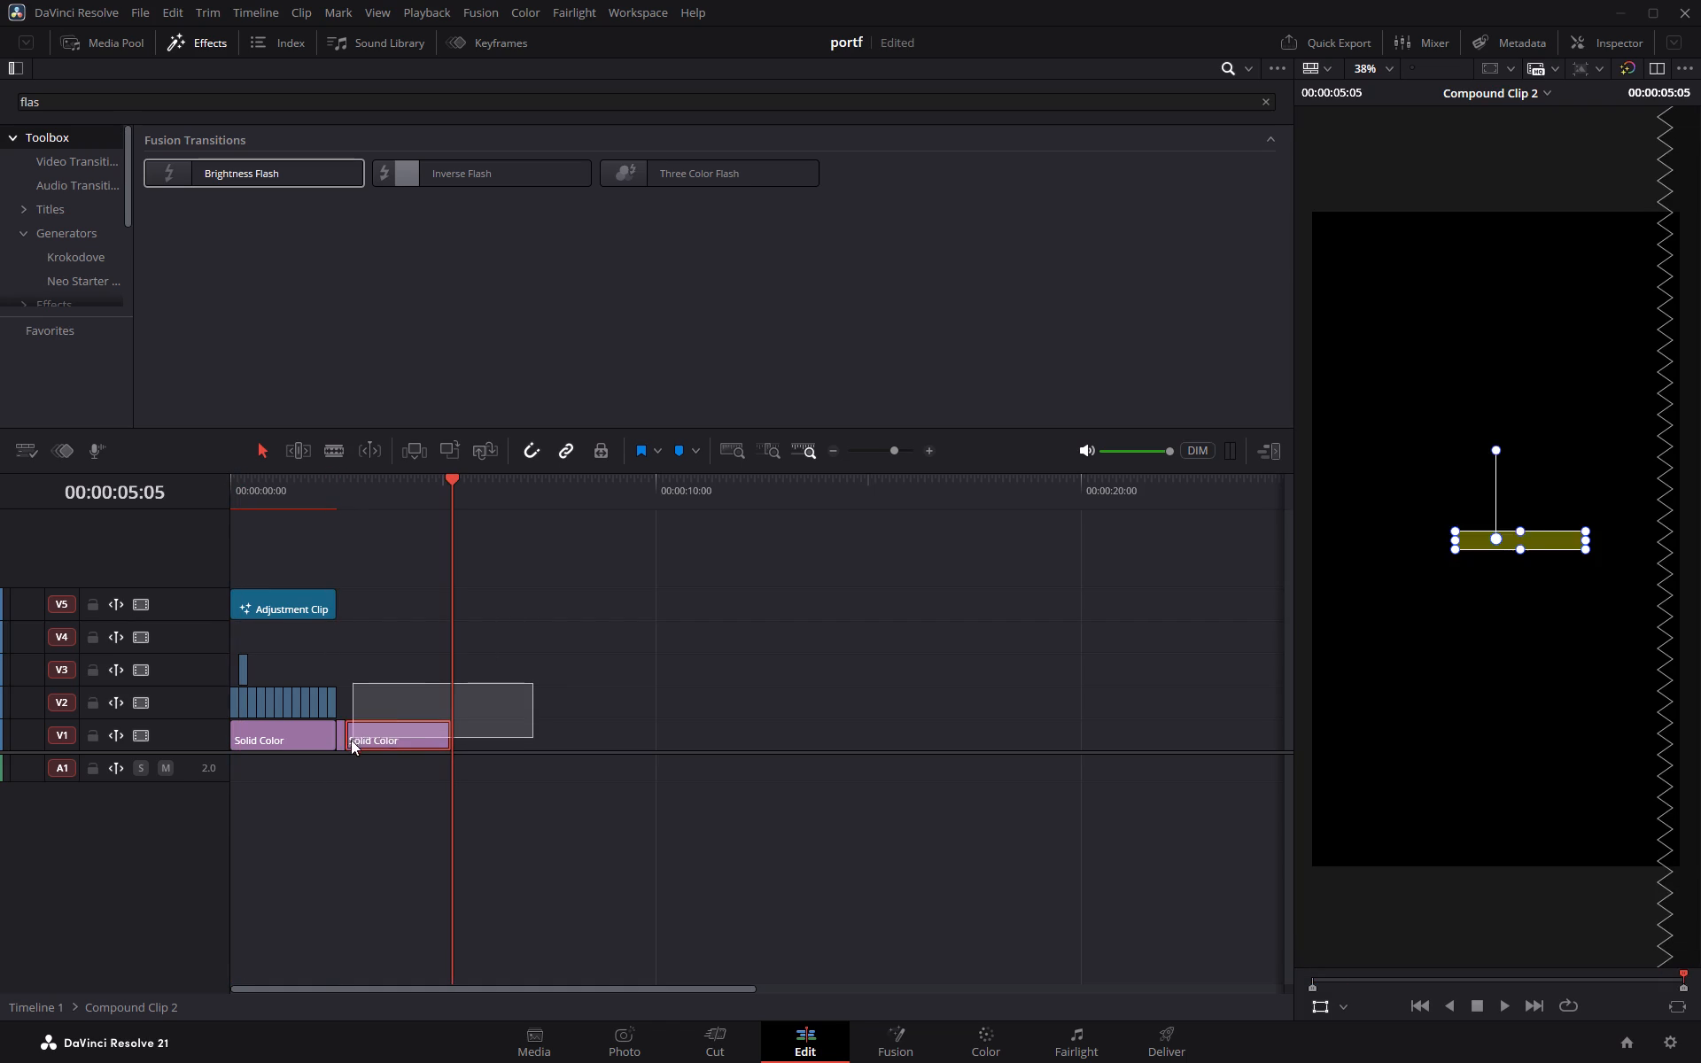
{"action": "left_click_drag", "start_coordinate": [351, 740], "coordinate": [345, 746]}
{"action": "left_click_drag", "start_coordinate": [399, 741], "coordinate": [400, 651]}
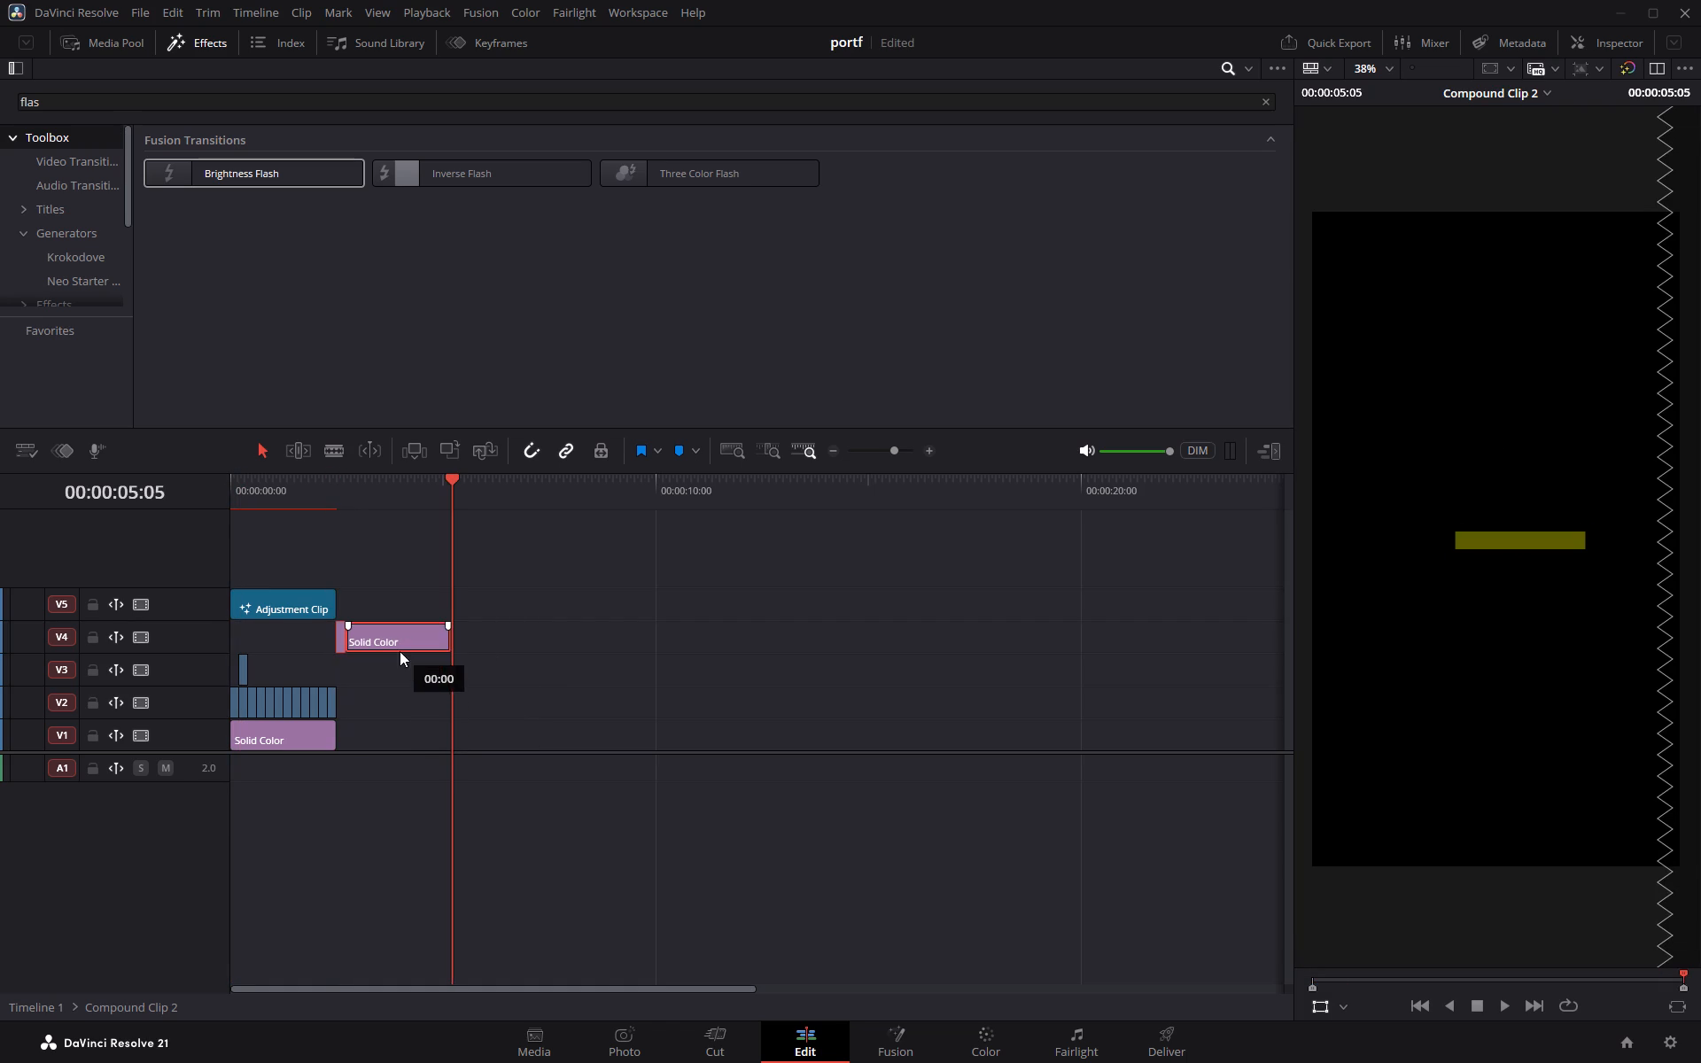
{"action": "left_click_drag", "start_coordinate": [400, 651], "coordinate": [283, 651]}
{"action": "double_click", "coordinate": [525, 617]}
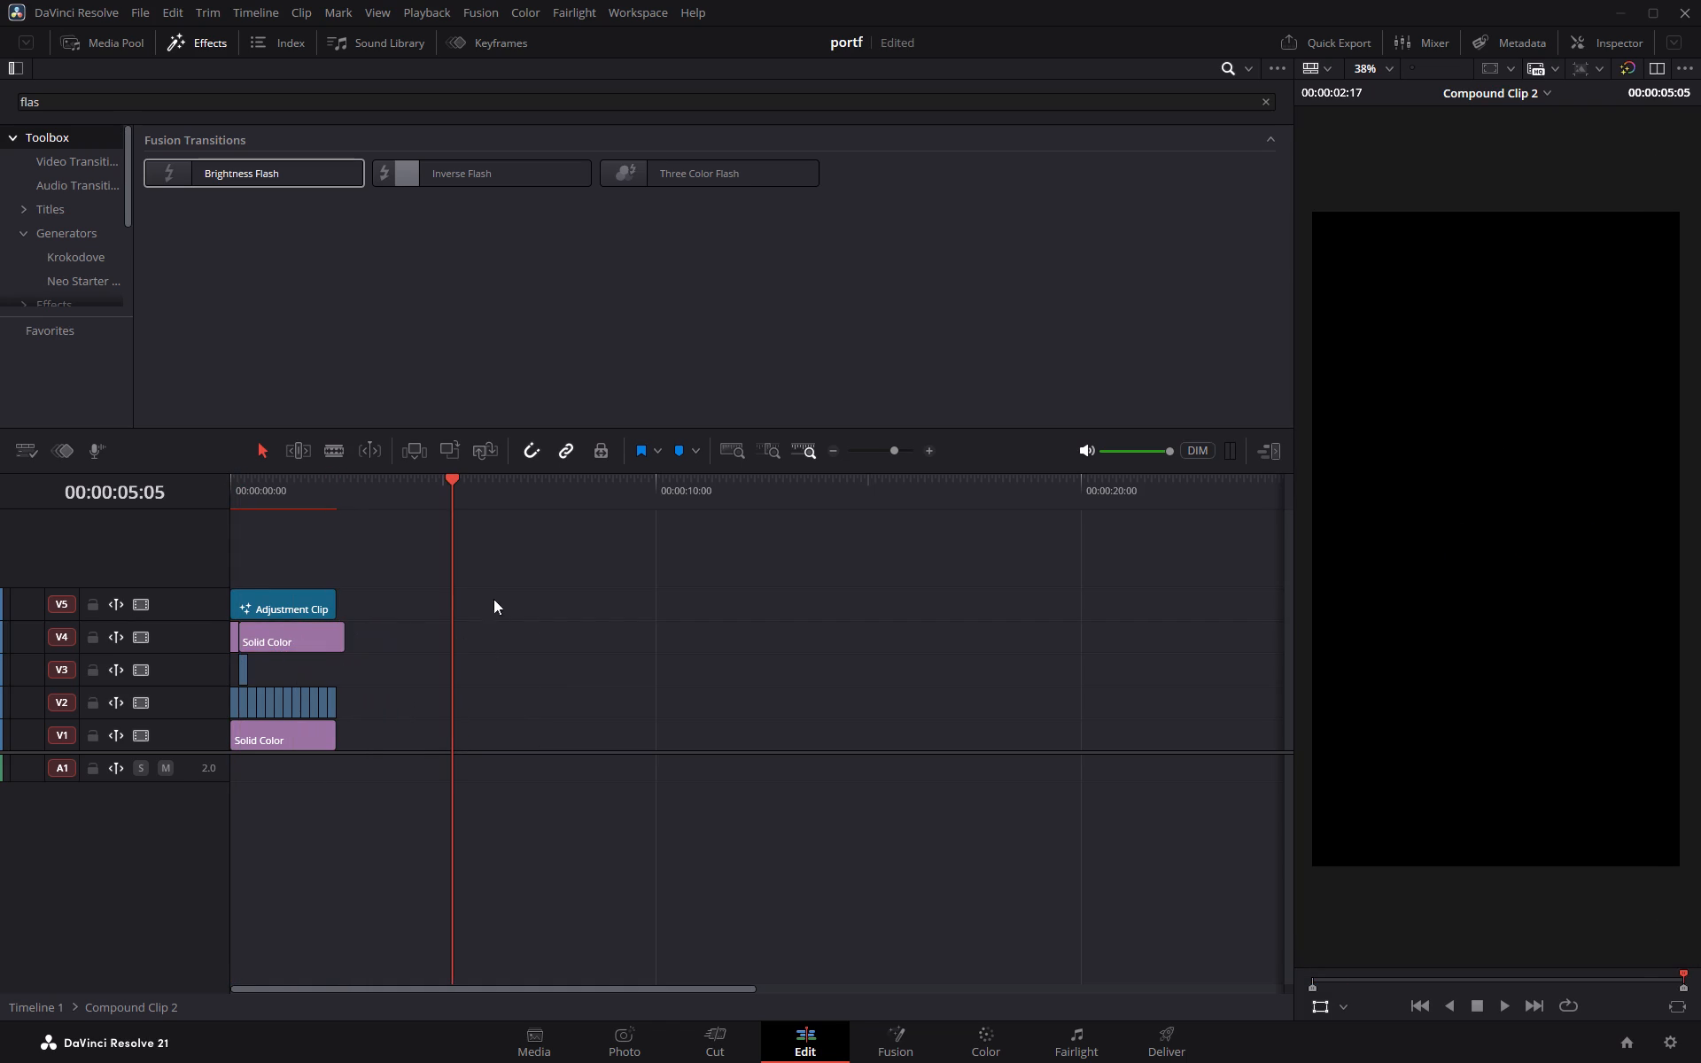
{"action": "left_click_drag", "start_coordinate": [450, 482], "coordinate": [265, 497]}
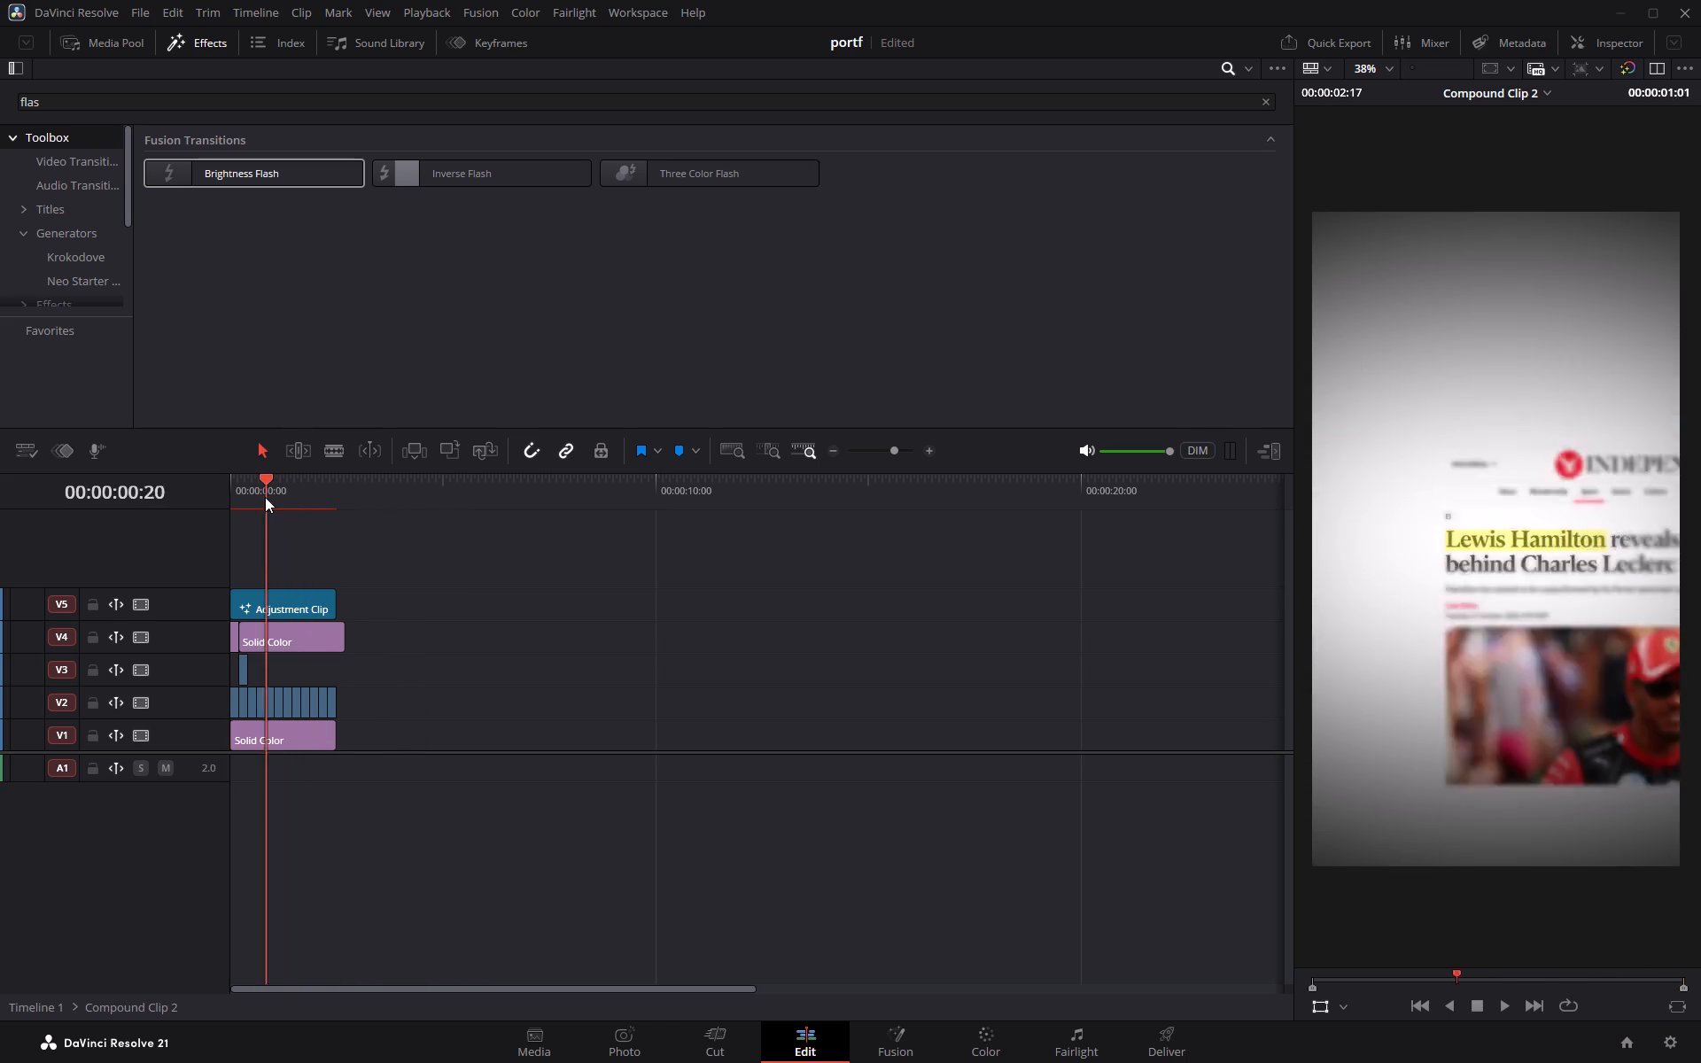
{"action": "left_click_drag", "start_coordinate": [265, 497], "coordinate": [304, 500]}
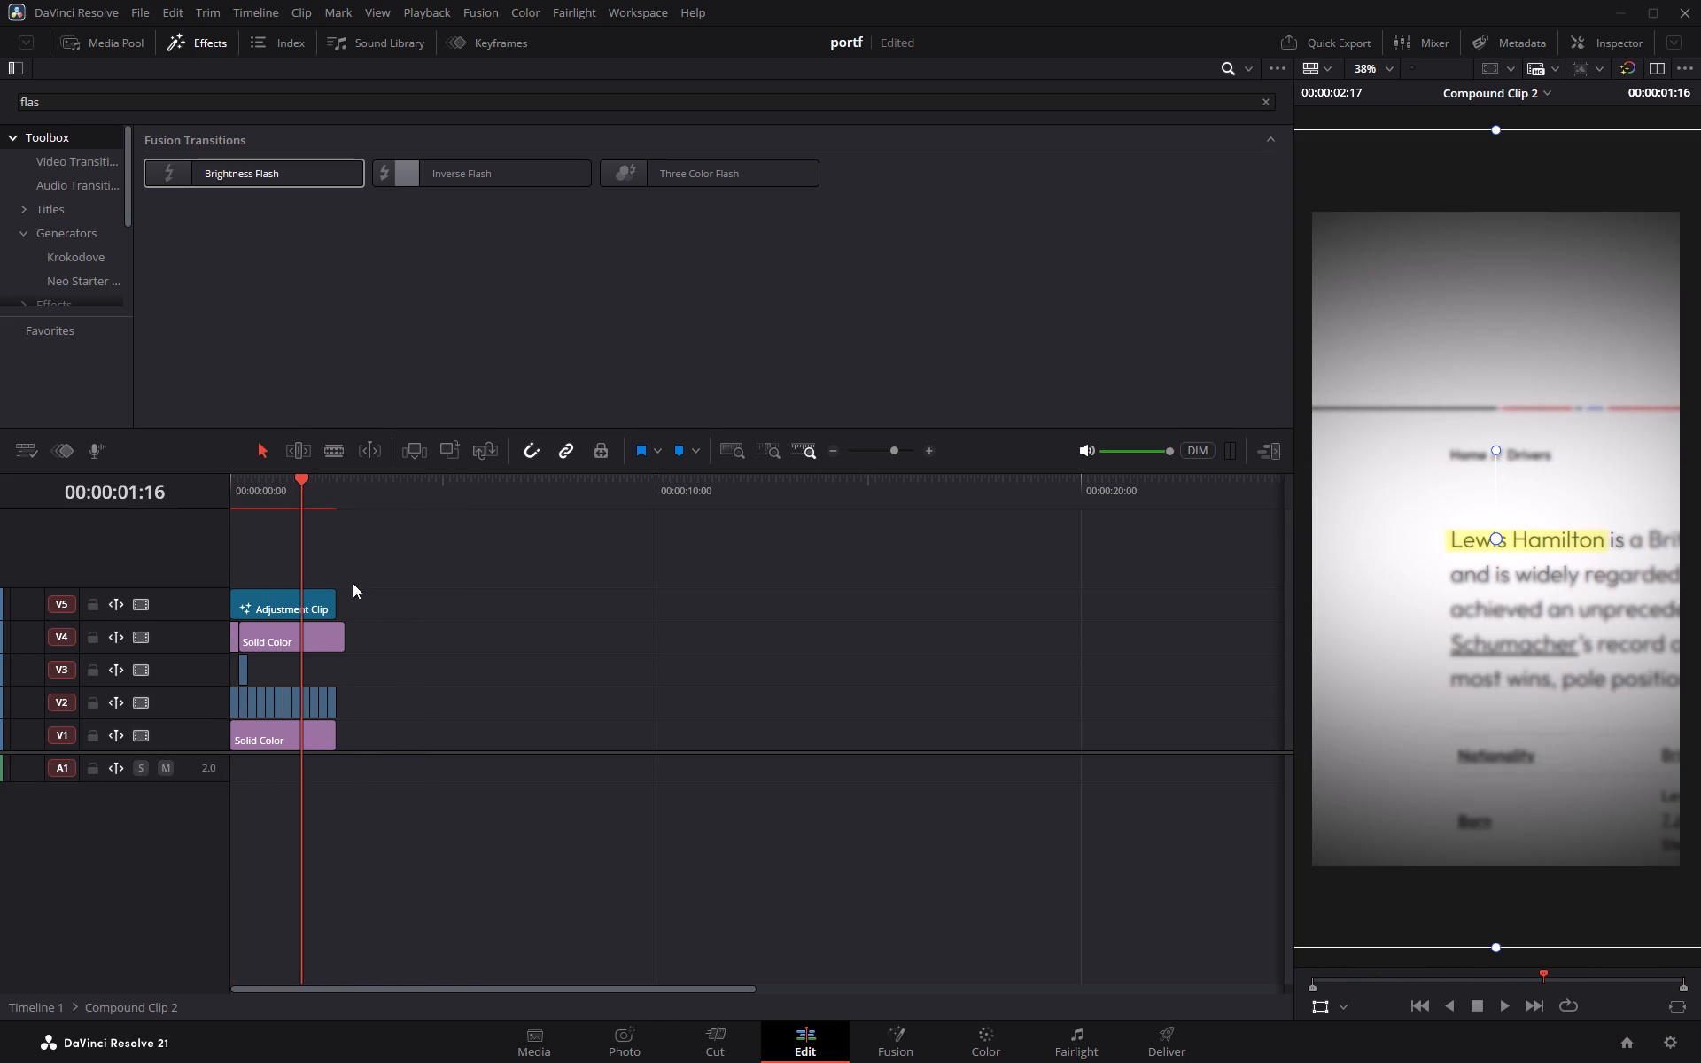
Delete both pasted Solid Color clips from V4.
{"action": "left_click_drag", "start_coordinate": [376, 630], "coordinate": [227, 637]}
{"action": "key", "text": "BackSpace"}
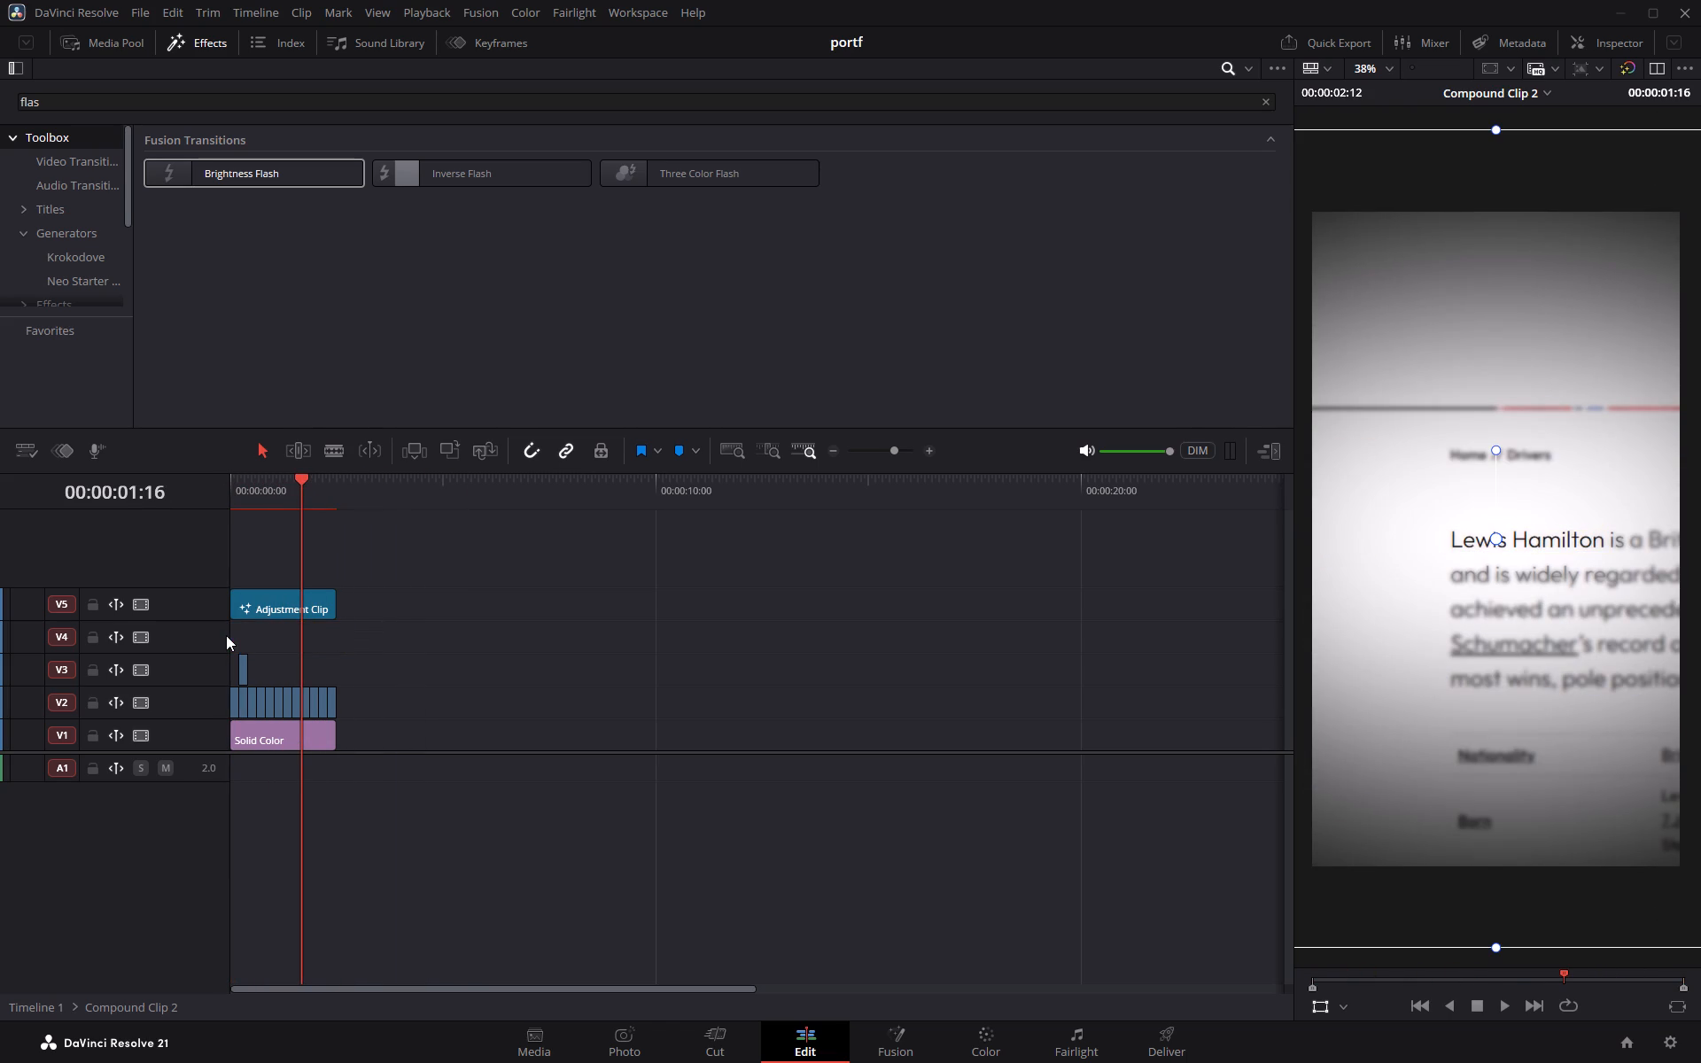
Duplicate the V1 Solid Color clip onto V4, aligned with the original's start.
{"action": "left_click", "coordinate": [280, 741]}
{"action": "left_click_drag", "start_coordinate": [280, 741], "coordinate": [275, 682], "text": "alt"}
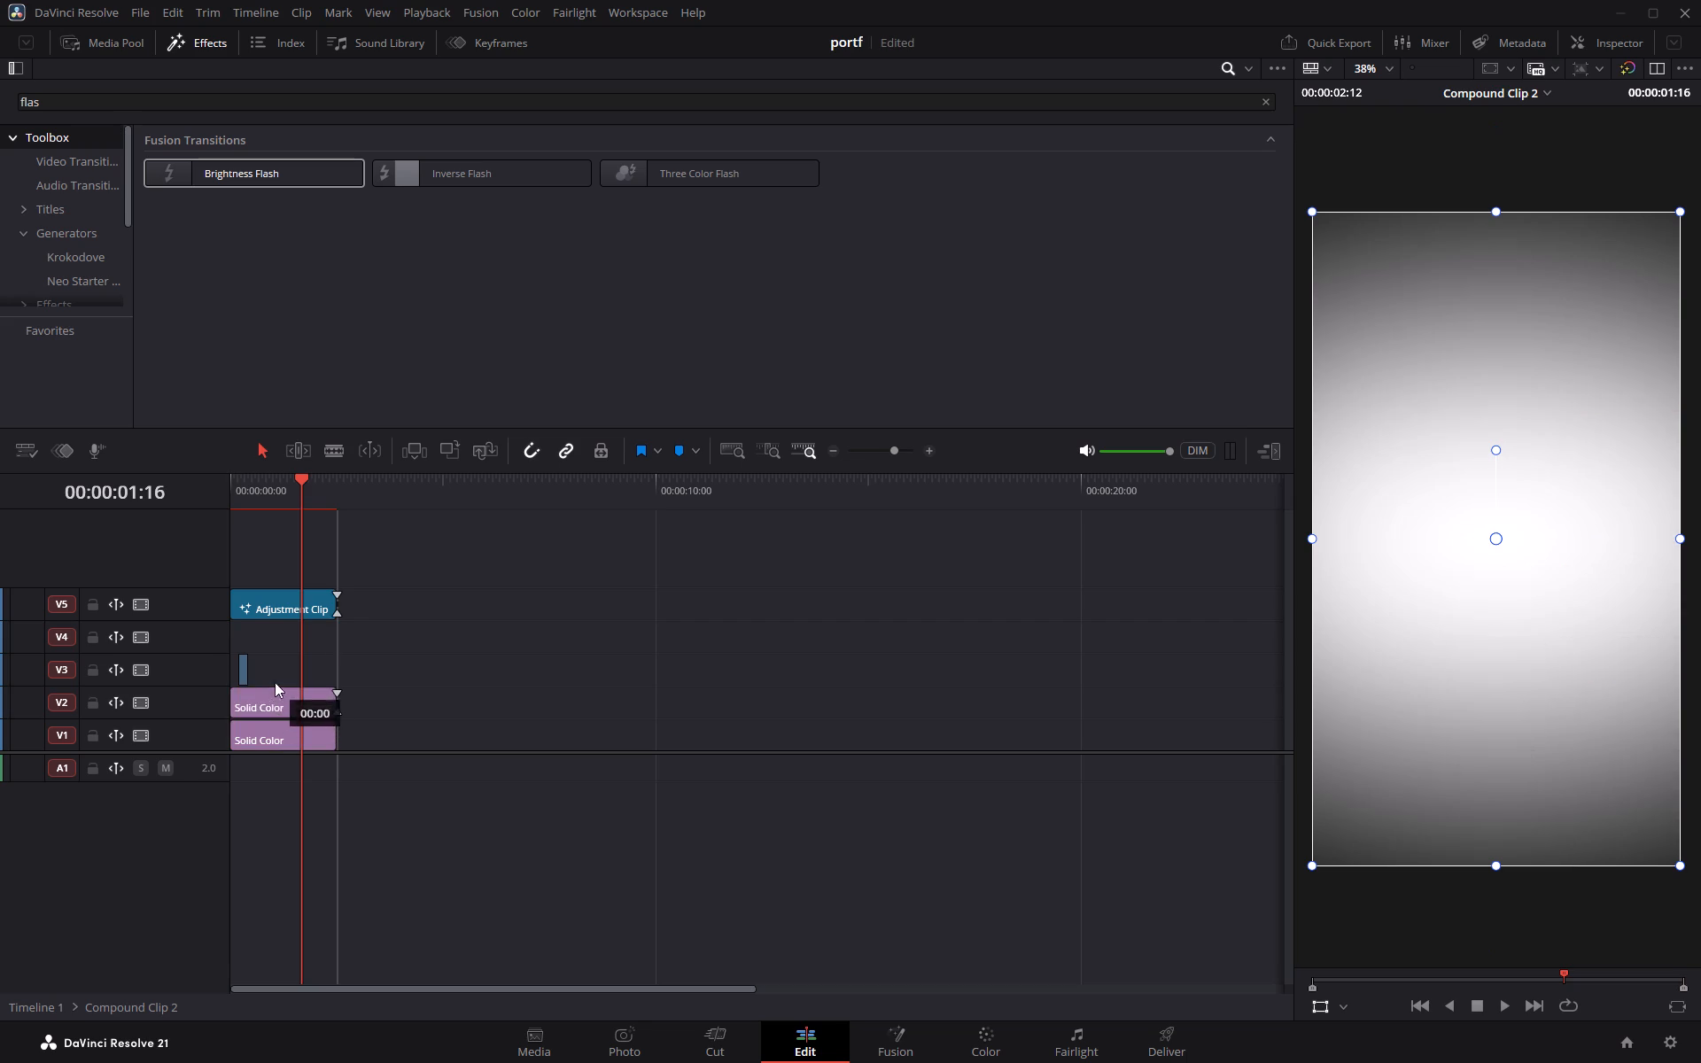
{"action": "left_click_drag", "start_coordinate": [275, 682], "coordinate": [271, 642], "text": "alt"}
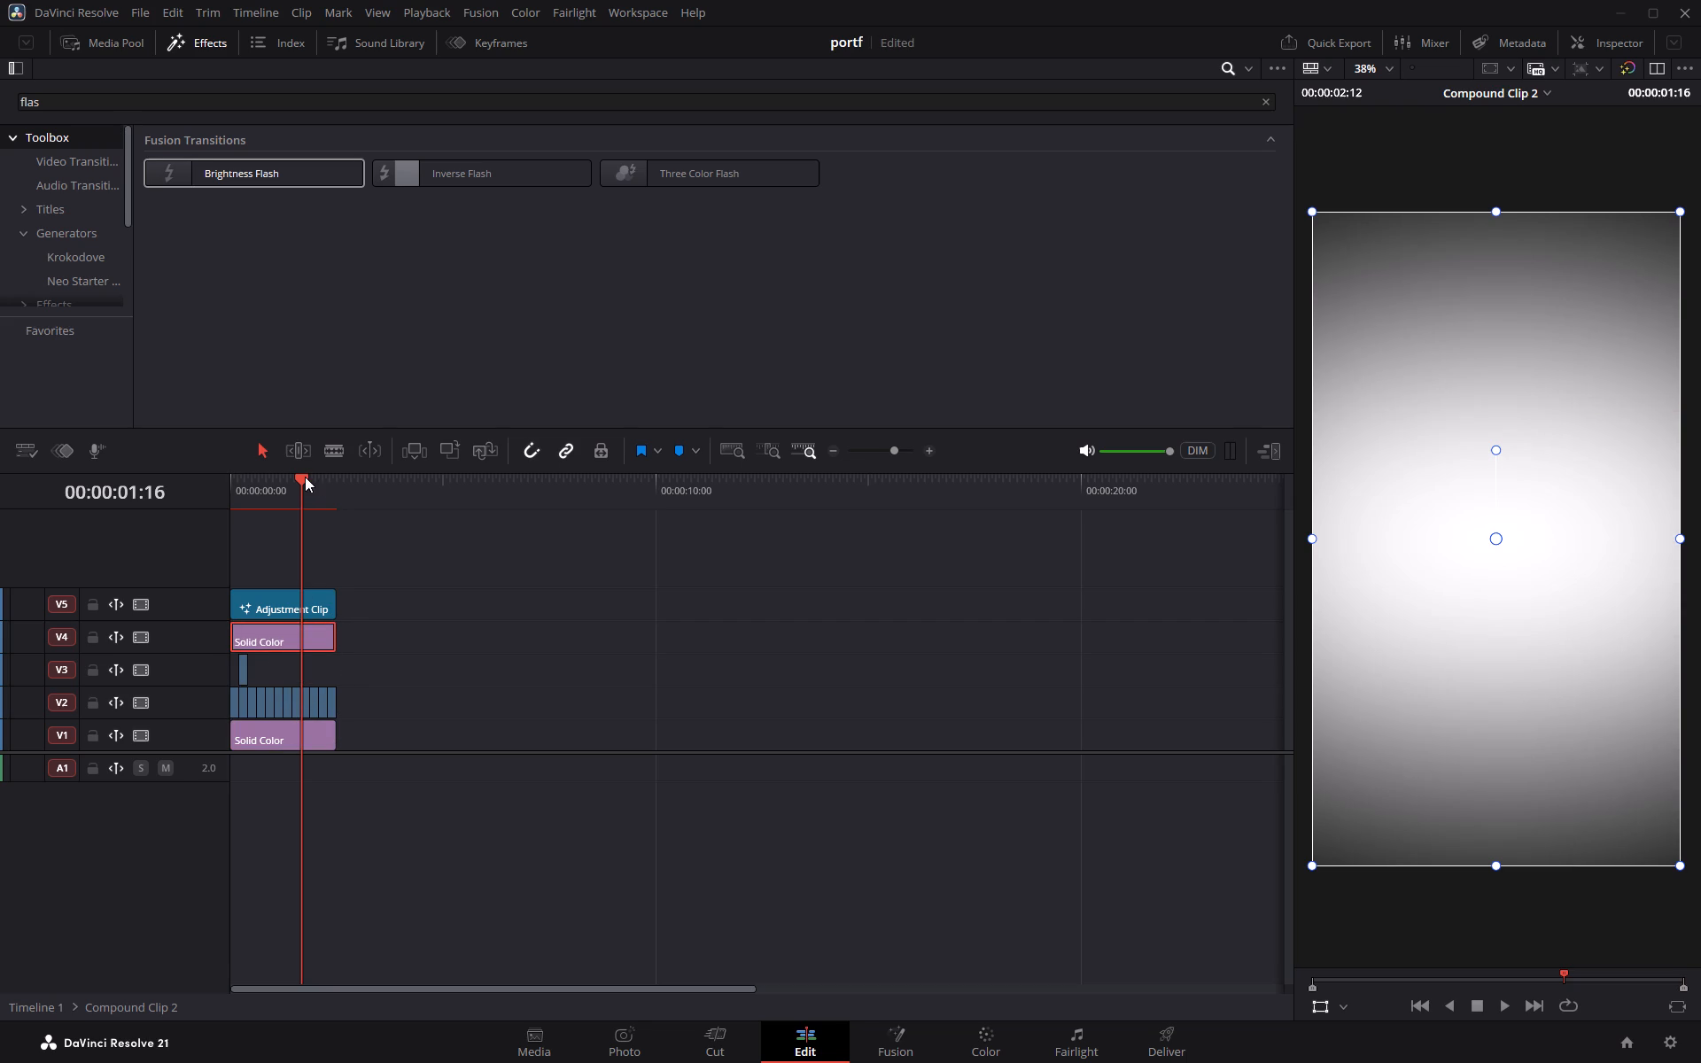
Set the V4 Solid Color clip's generator color to bright yellow, #ffea02.
{"action": "left_click_drag", "start_coordinate": [304, 477], "coordinate": [273, 476]}
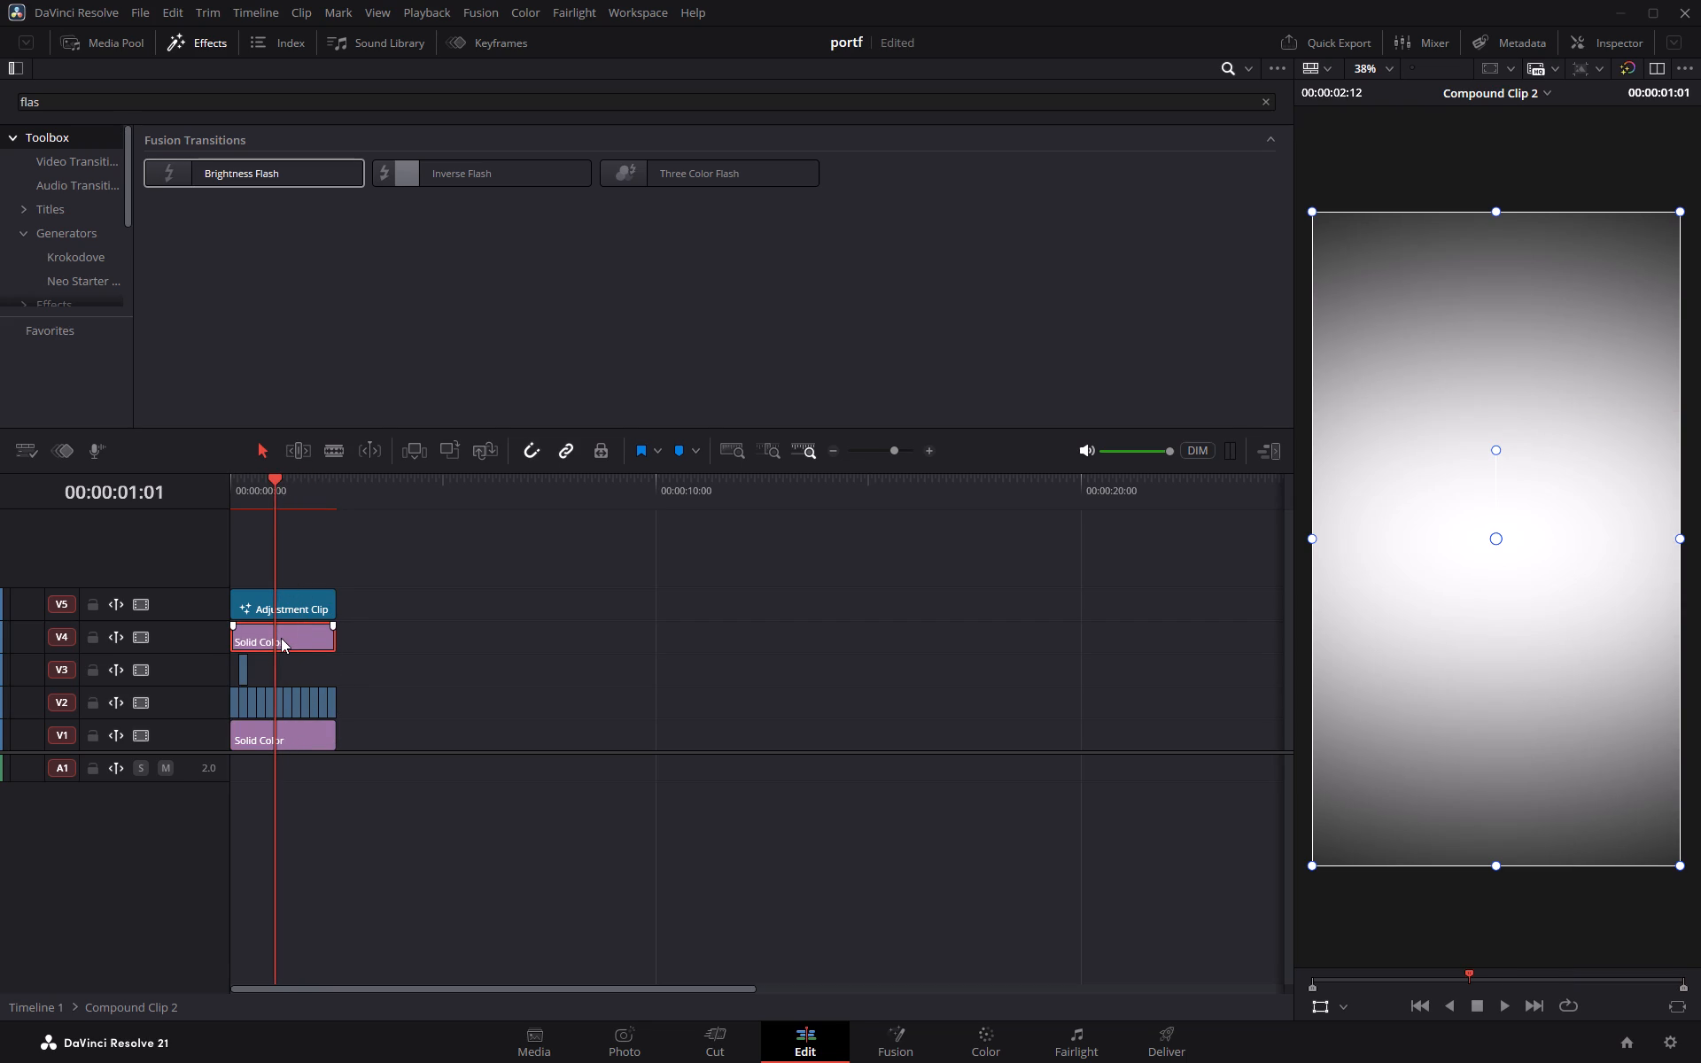
{"action": "left_click", "coordinate": [1601, 45]}
{"action": "left_click", "coordinate": [1479, 198]}
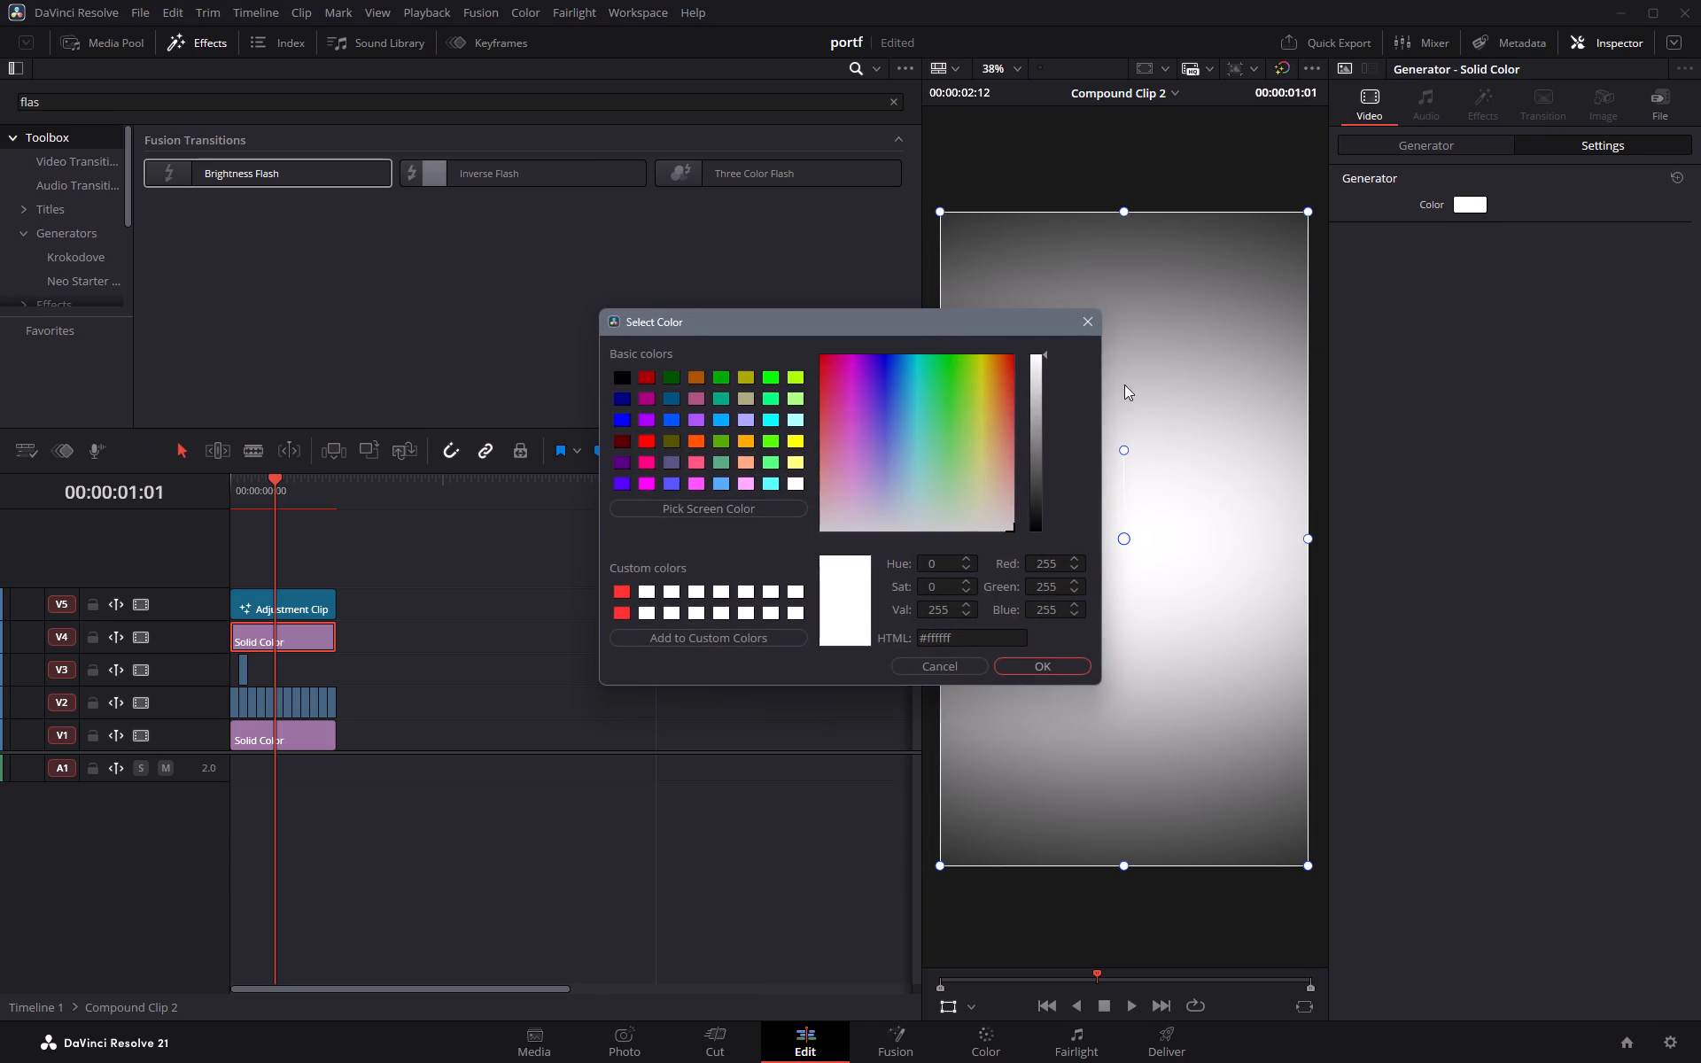
{"action": "left_click_drag", "start_coordinate": [971, 406], "coordinate": [984, 356]}
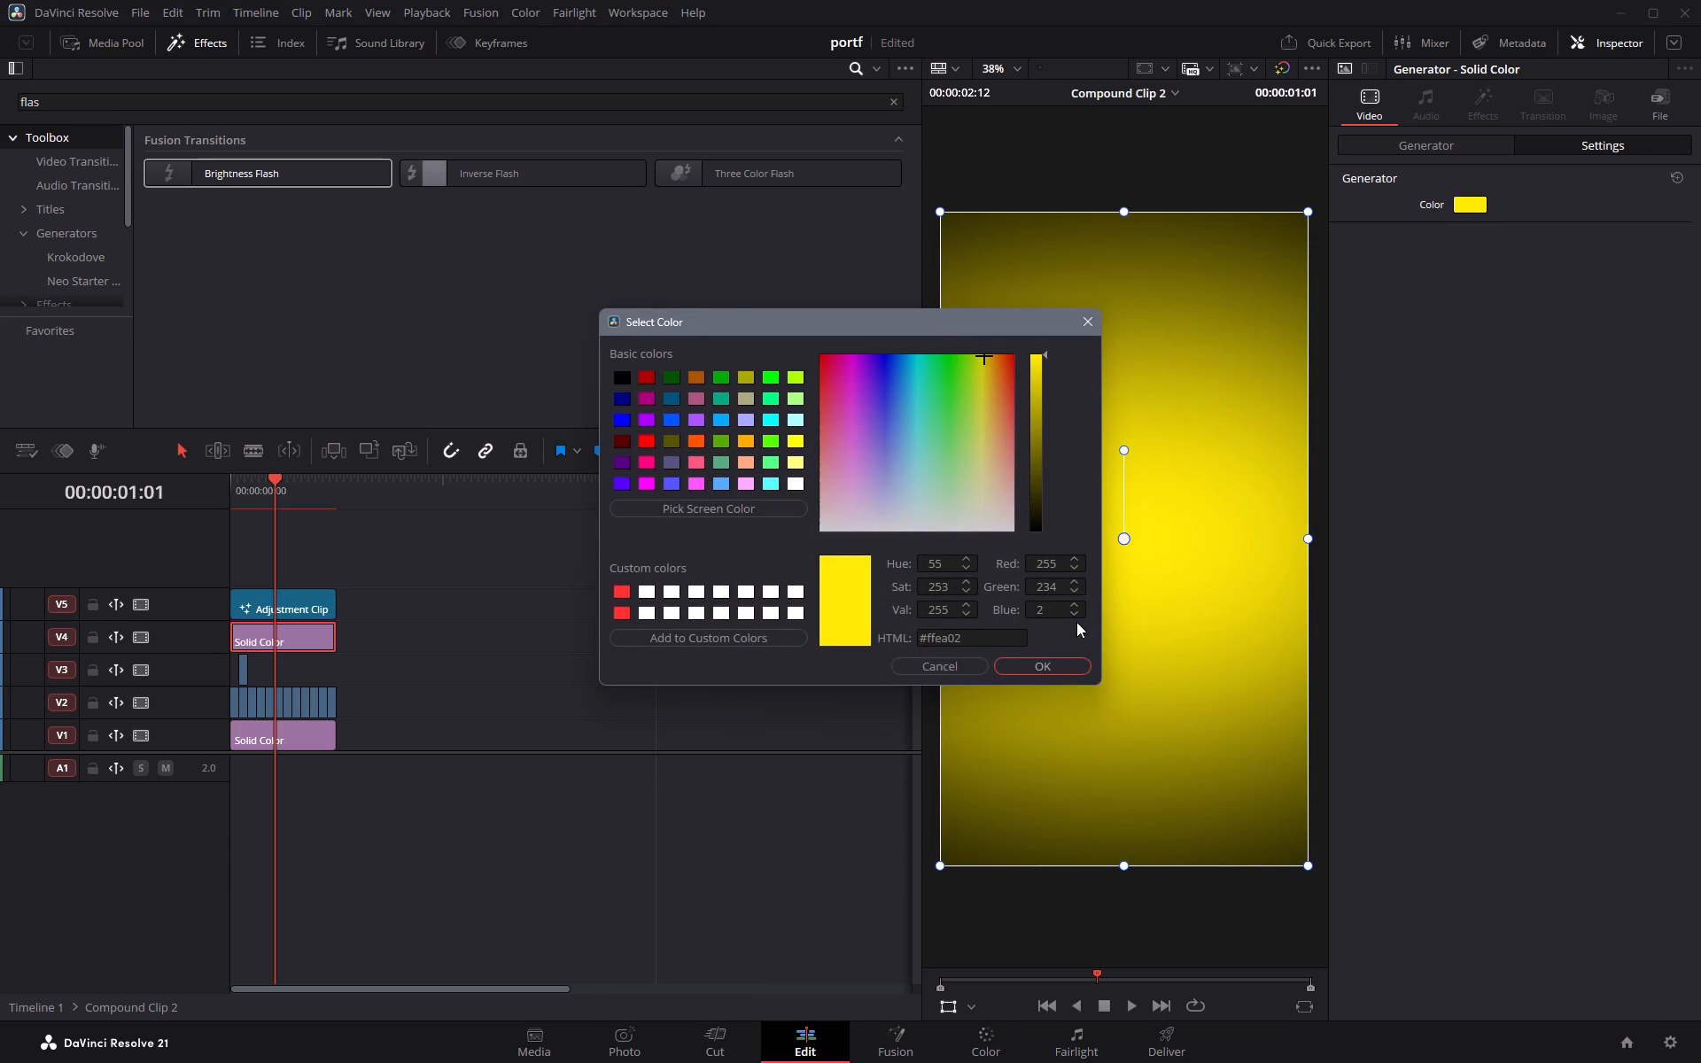
{"action": "left_click", "coordinate": [1056, 664]}
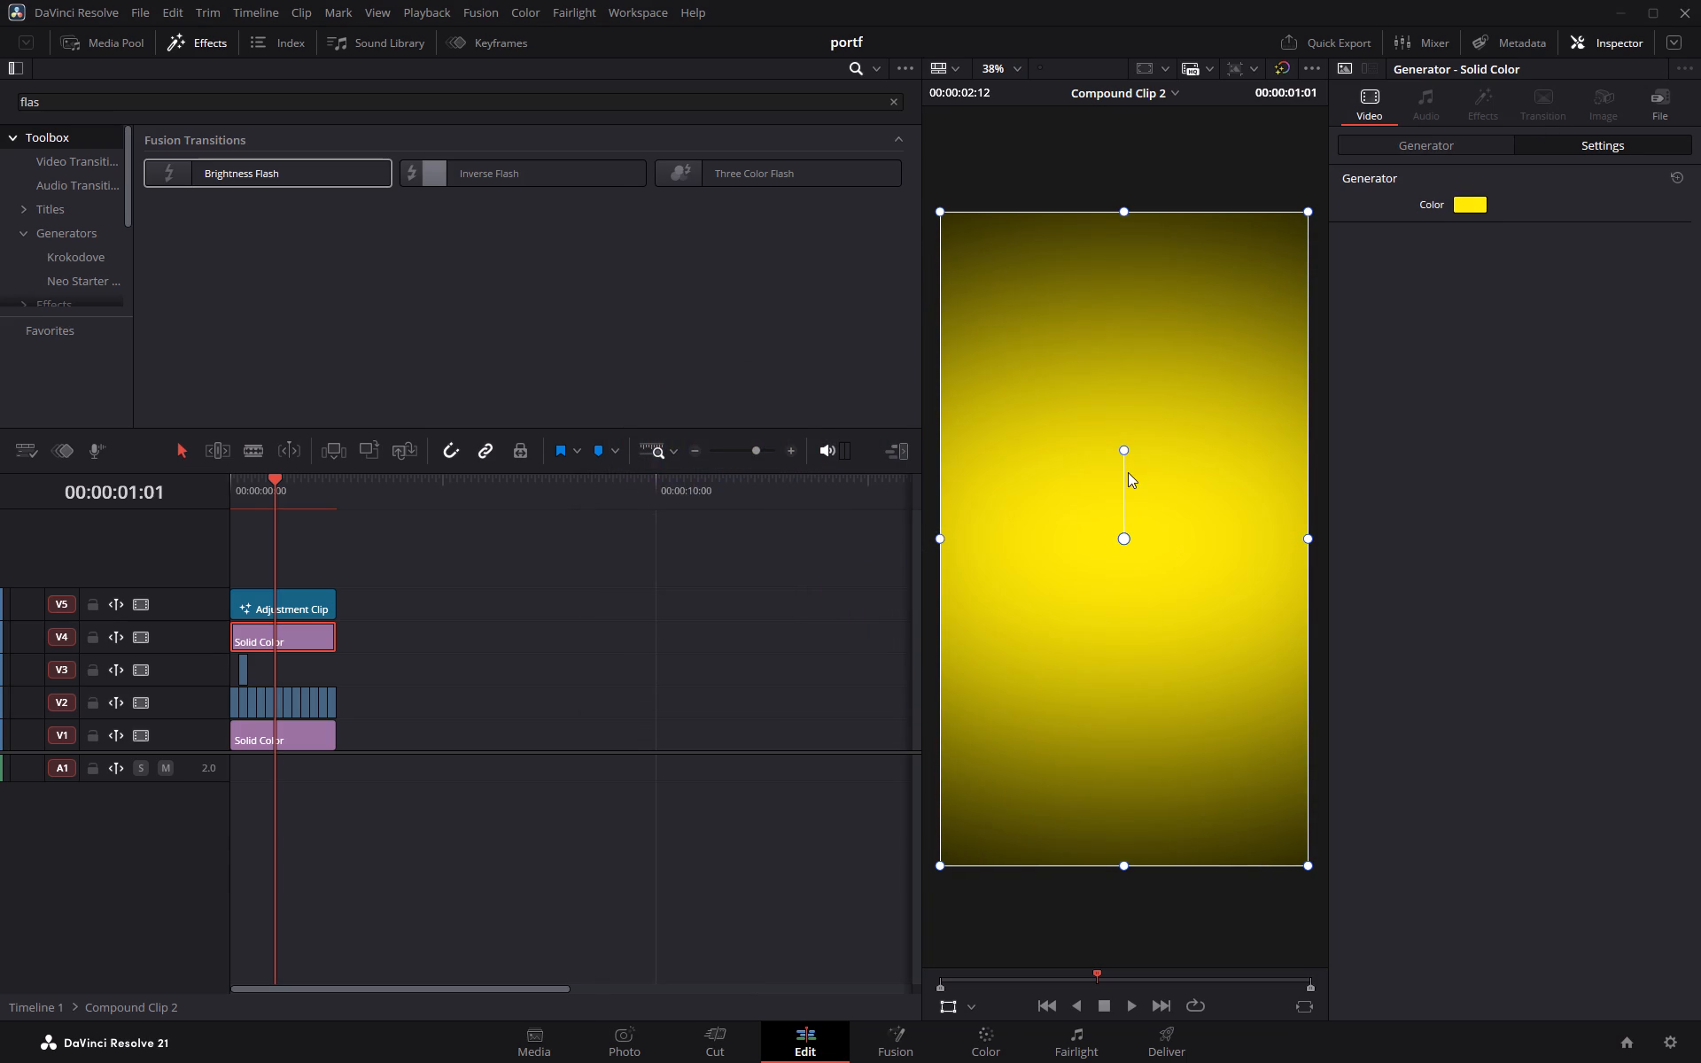
Lower the V4 Solid Color clip's opacity to about 50.
{"action": "left_click", "coordinate": [1450, 149]}
{"action": "left_click", "coordinate": [1560, 149]}
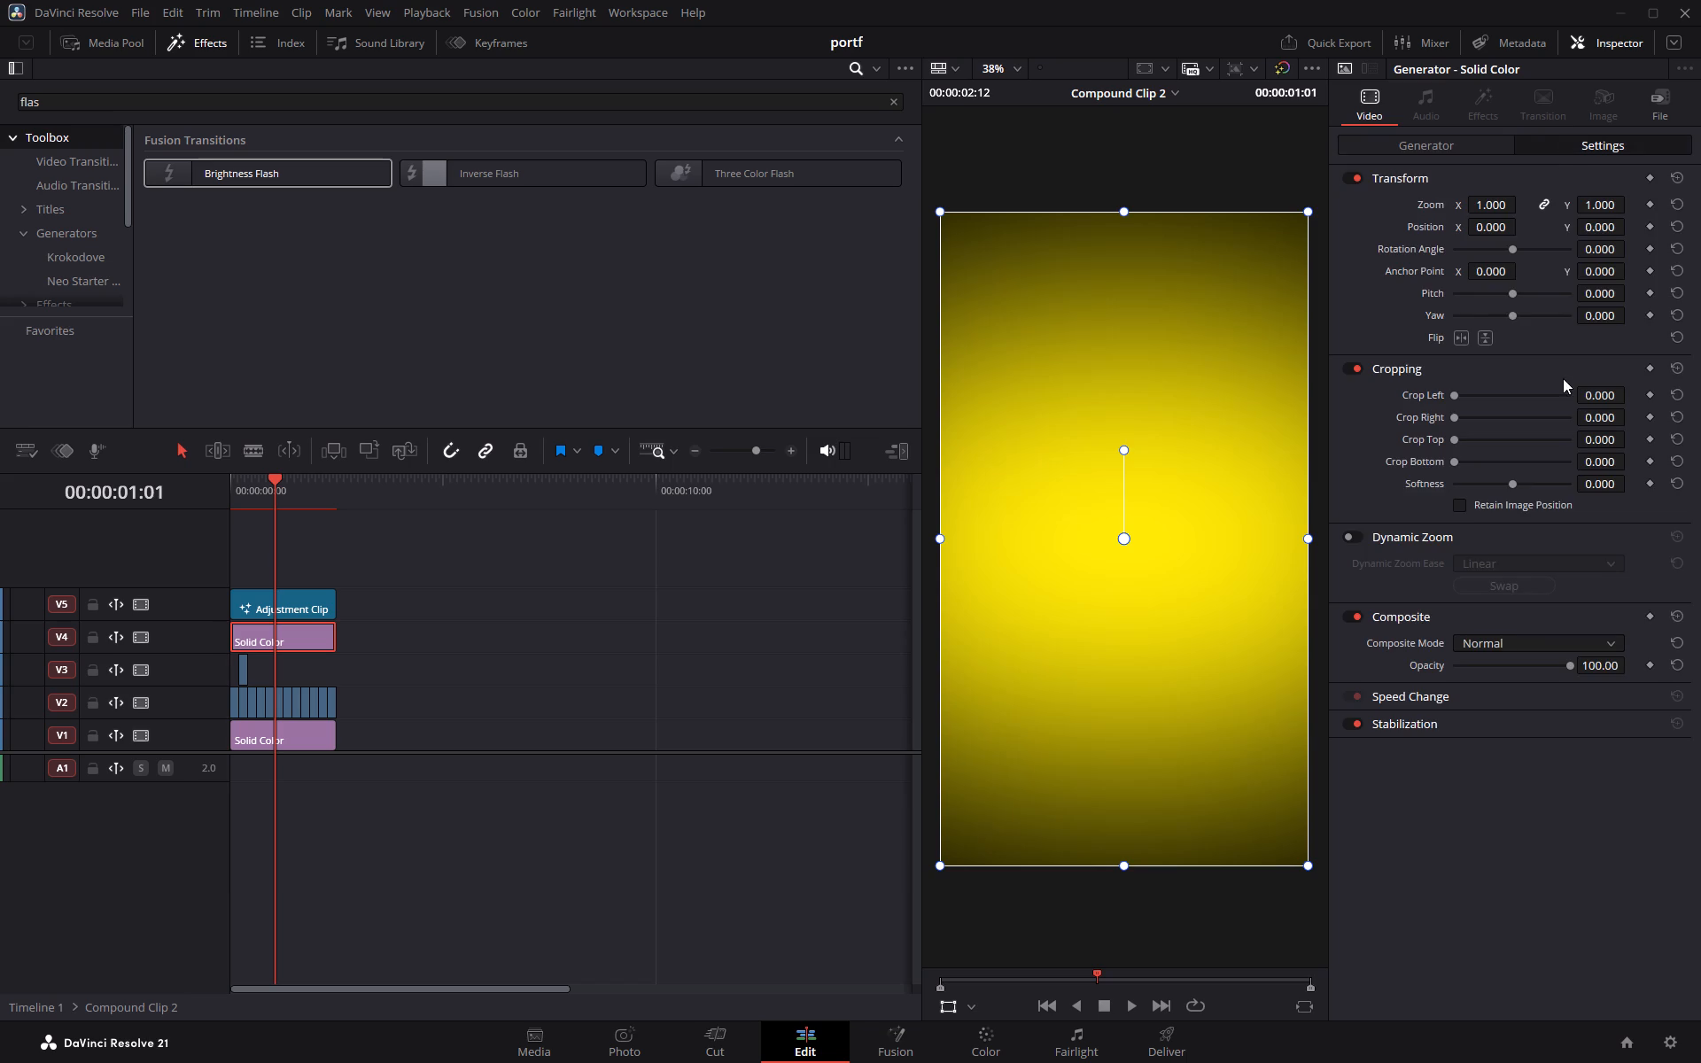
{"action": "left_click_drag", "start_coordinate": [1565, 667], "coordinate": [1521, 665]}
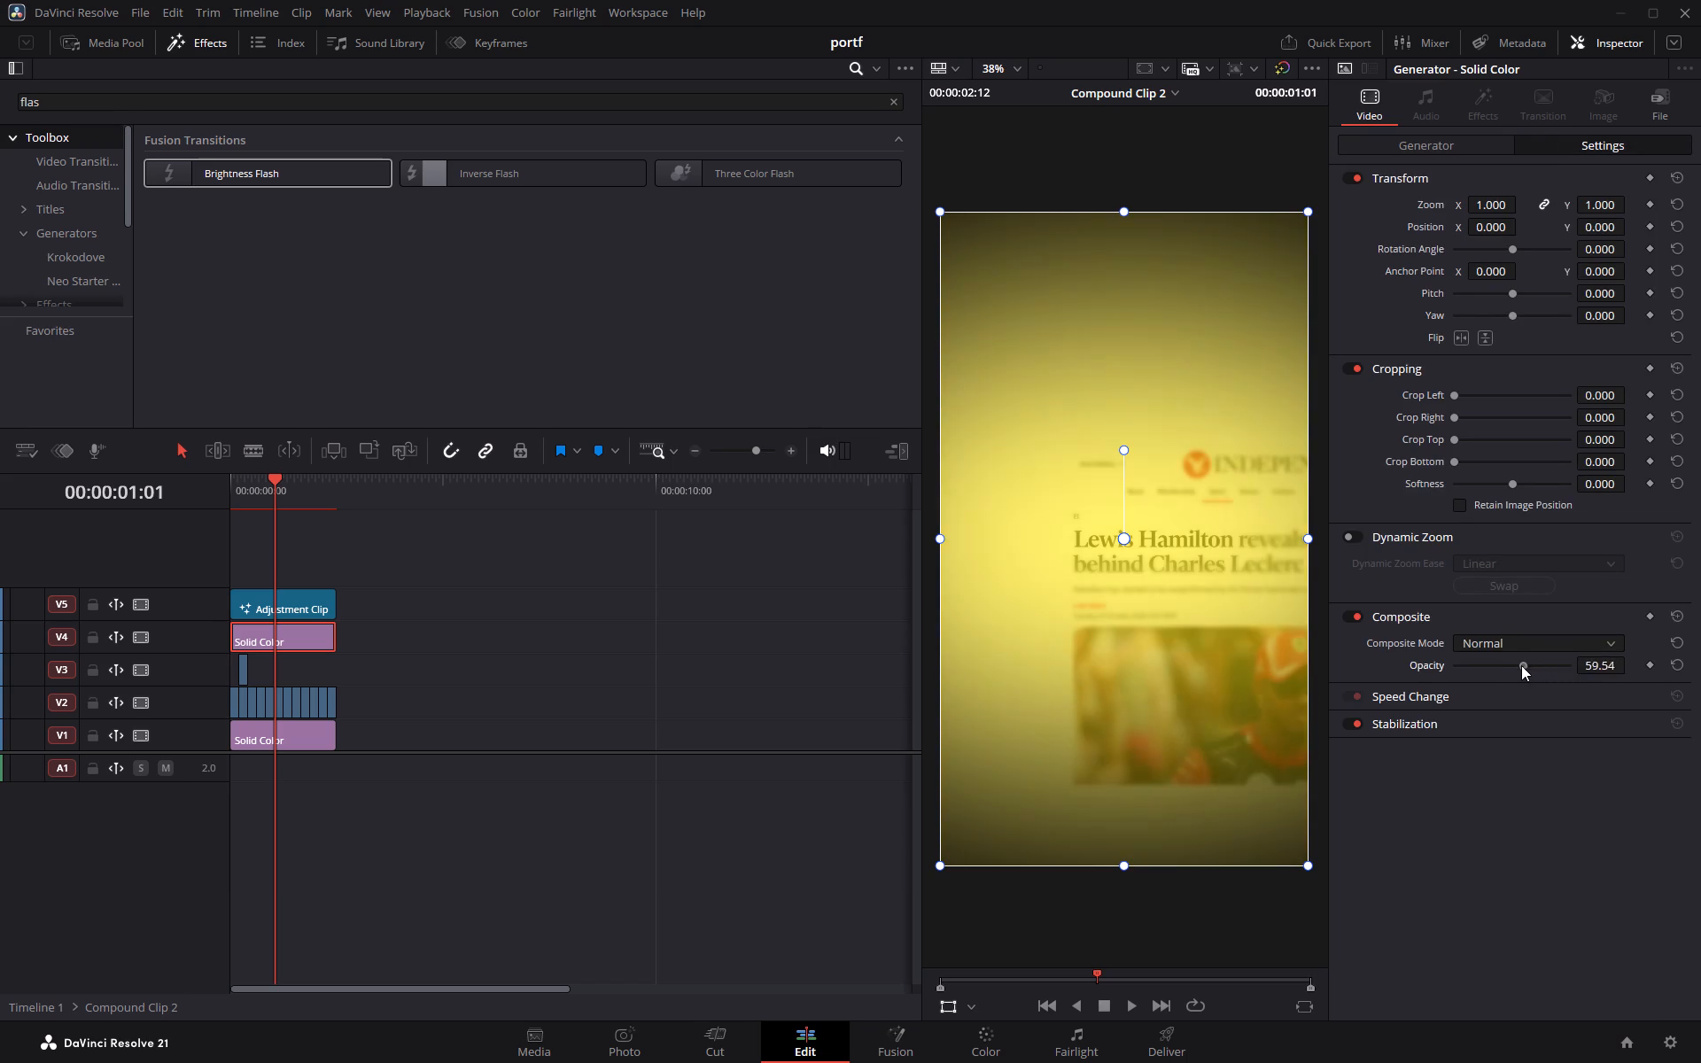
{"action": "left_click_drag", "start_coordinate": [1521, 665], "coordinate": [1498, 667]}
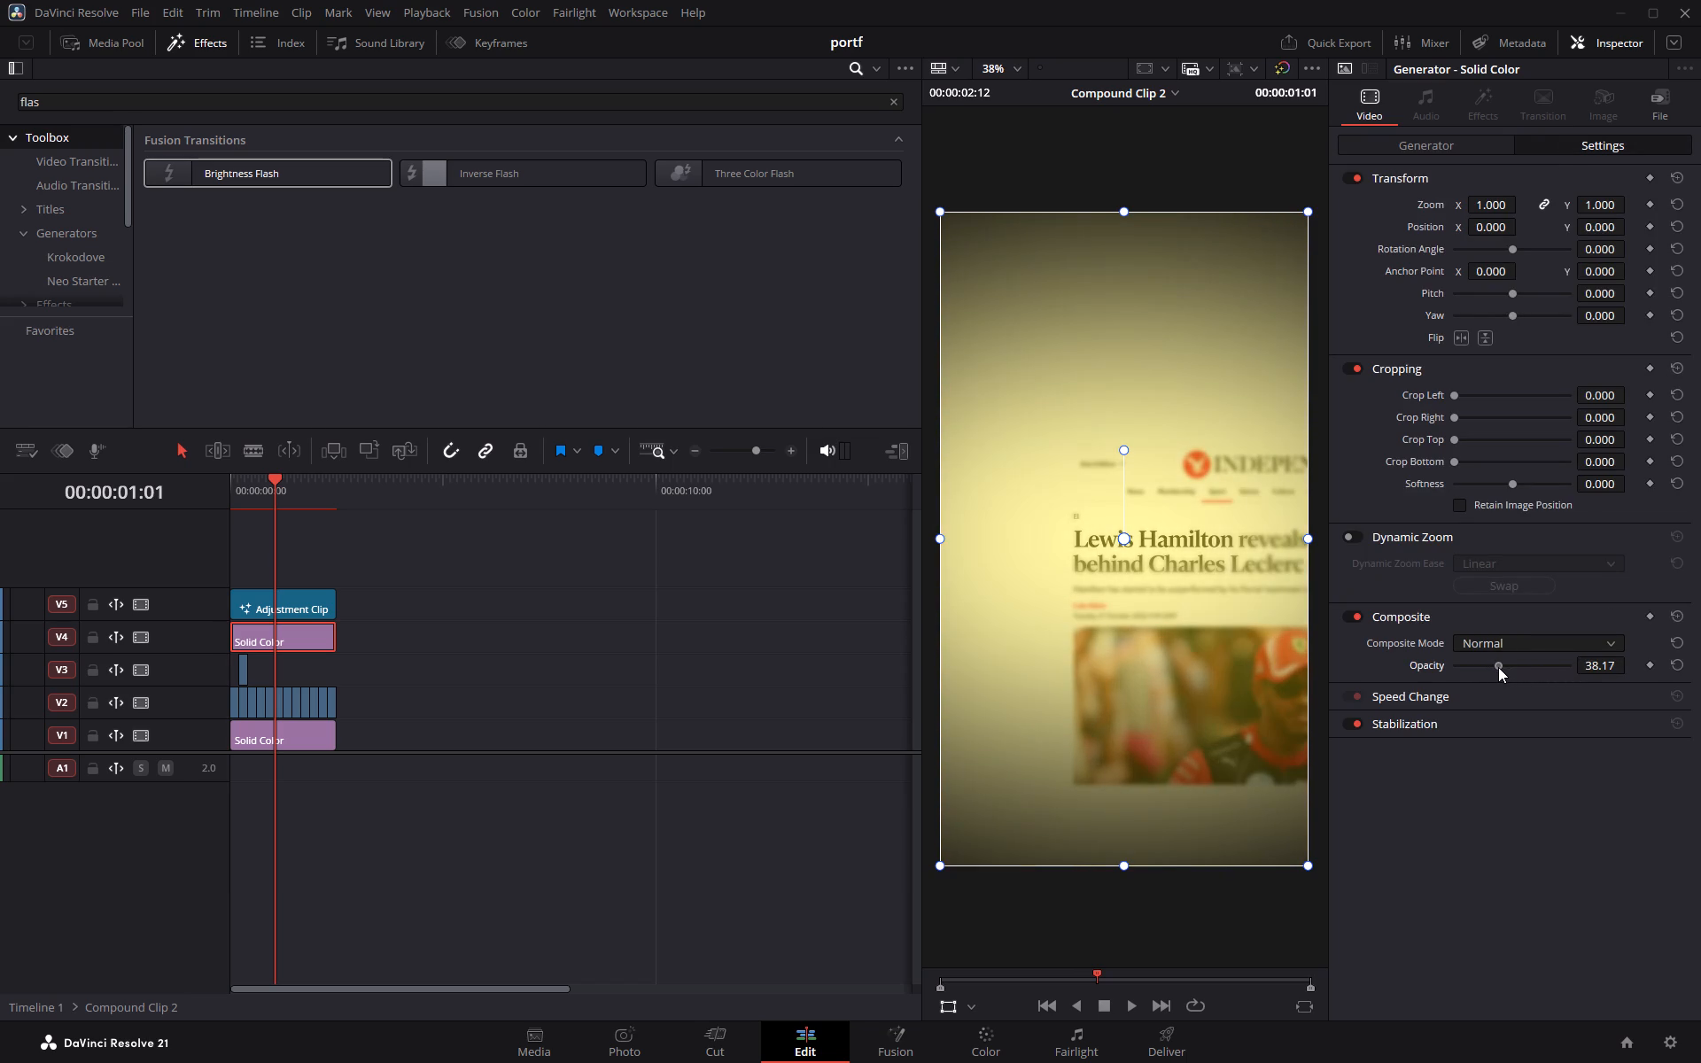
{"action": "left_click_drag", "start_coordinate": [1498, 667], "coordinate": [1502, 667]}
{"action": "left_click_drag", "start_coordinate": [1502, 667], "coordinate": [1503, 667]}
{"action": "left_click_drag", "start_coordinate": [1586, 669], "coordinate": [1615, 671]}
{"action": "left_click_drag", "start_coordinate": [1615, 671], "coordinate": [1619, 671]}
Shrink the yellow clip into a thin strip over "Lewis Hamilton", with Zoom X about 0.43 and Zoom Y about 0.048.
{"action": "left_click_drag", "start_coordinate": [1125, 866], "coordinate": [1122, 555]}
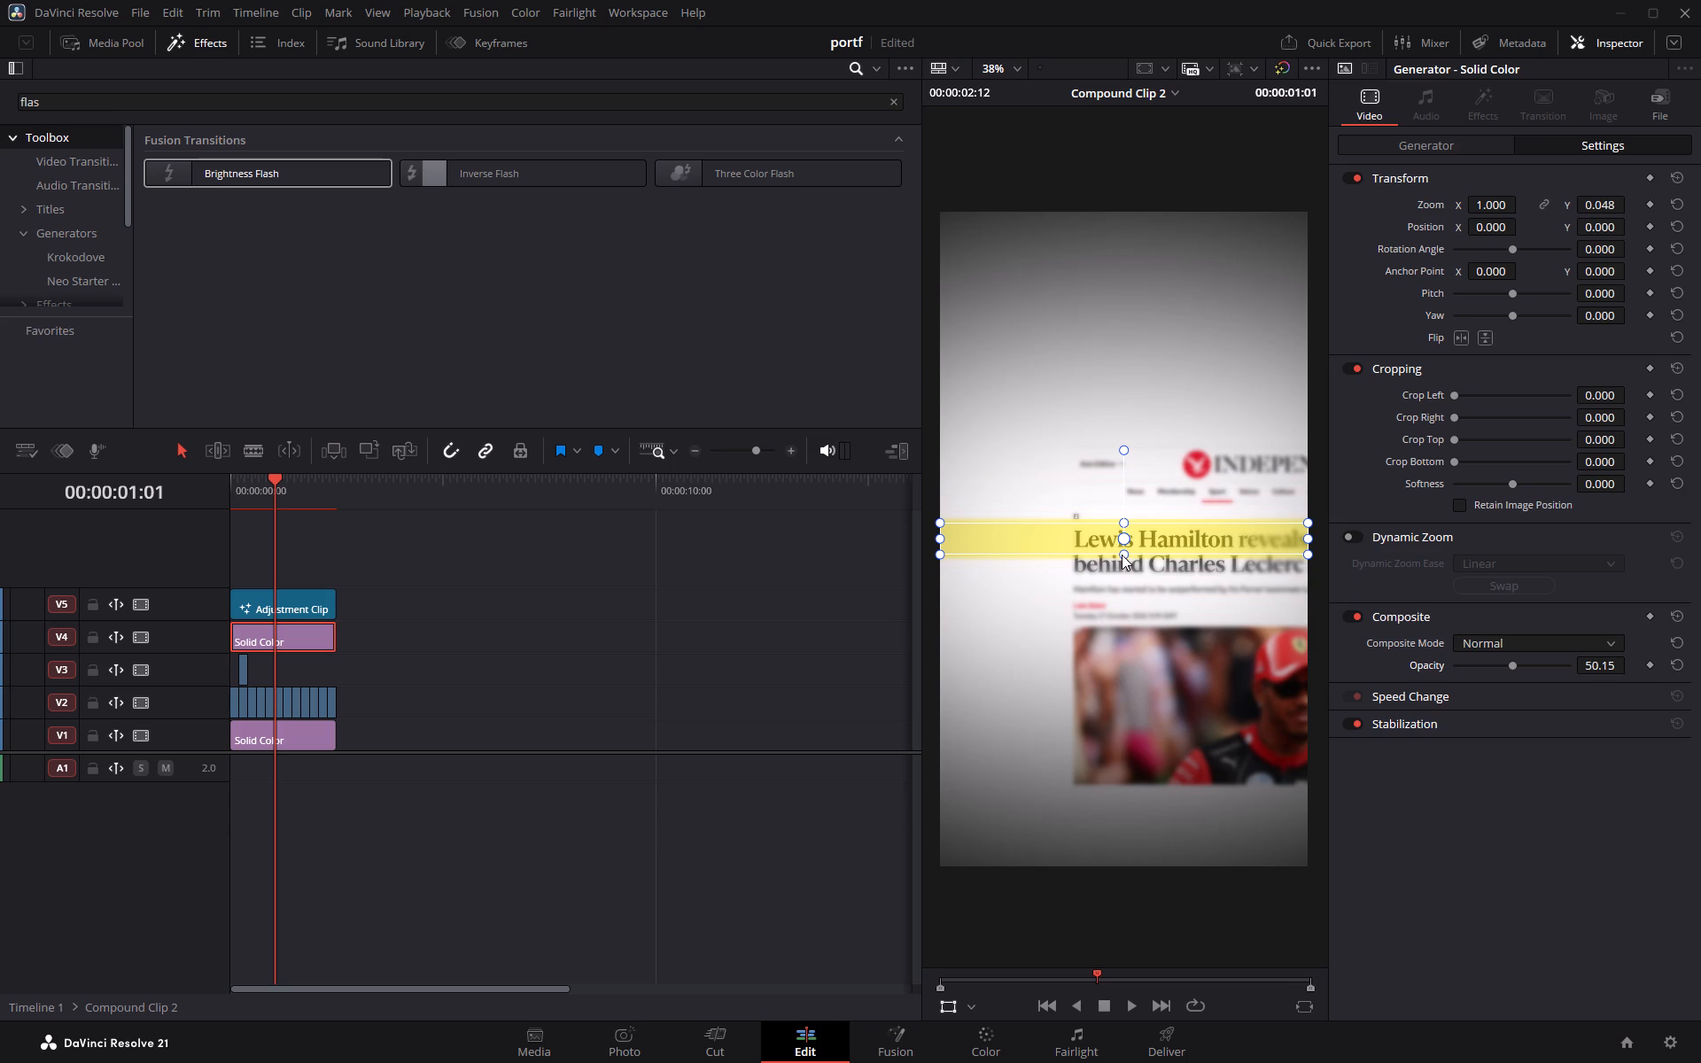
{"action": "left_click_drag", "start_coordinate": [937, 540], "coordinate": [1040, 543]}
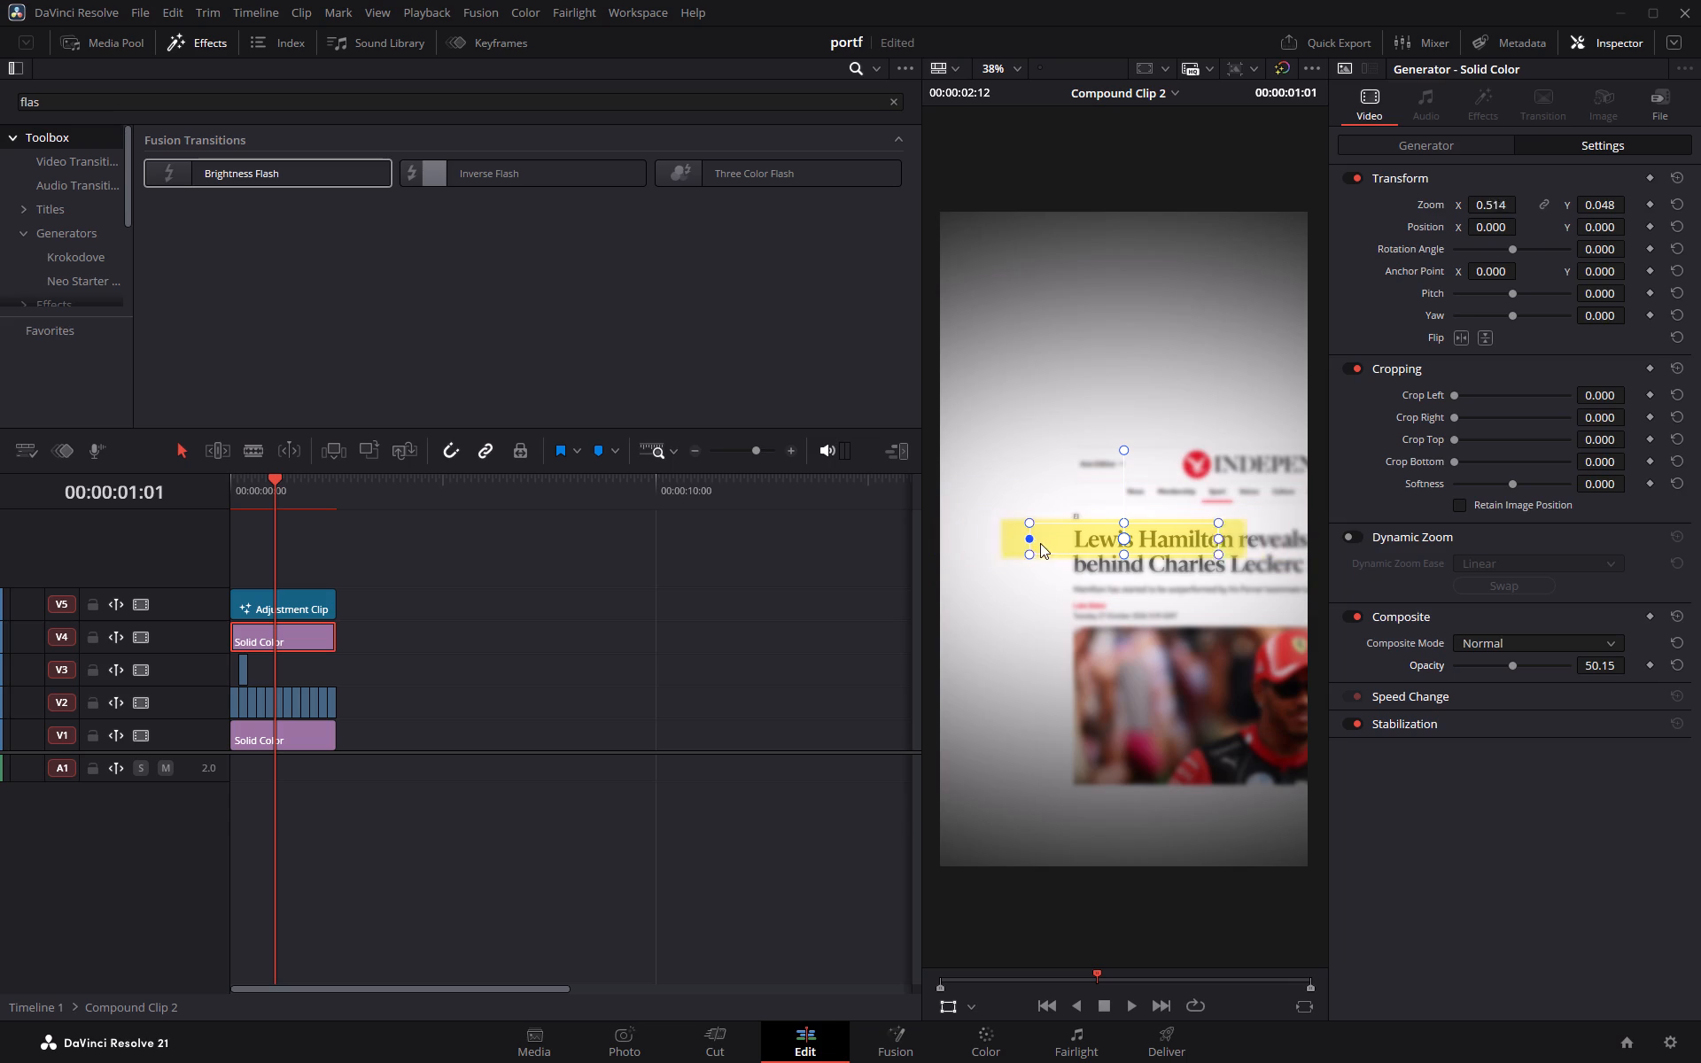
{"action": "left_click_drag", "start_coordinate": [1040, 543], "coordinate": [1080, 546]}
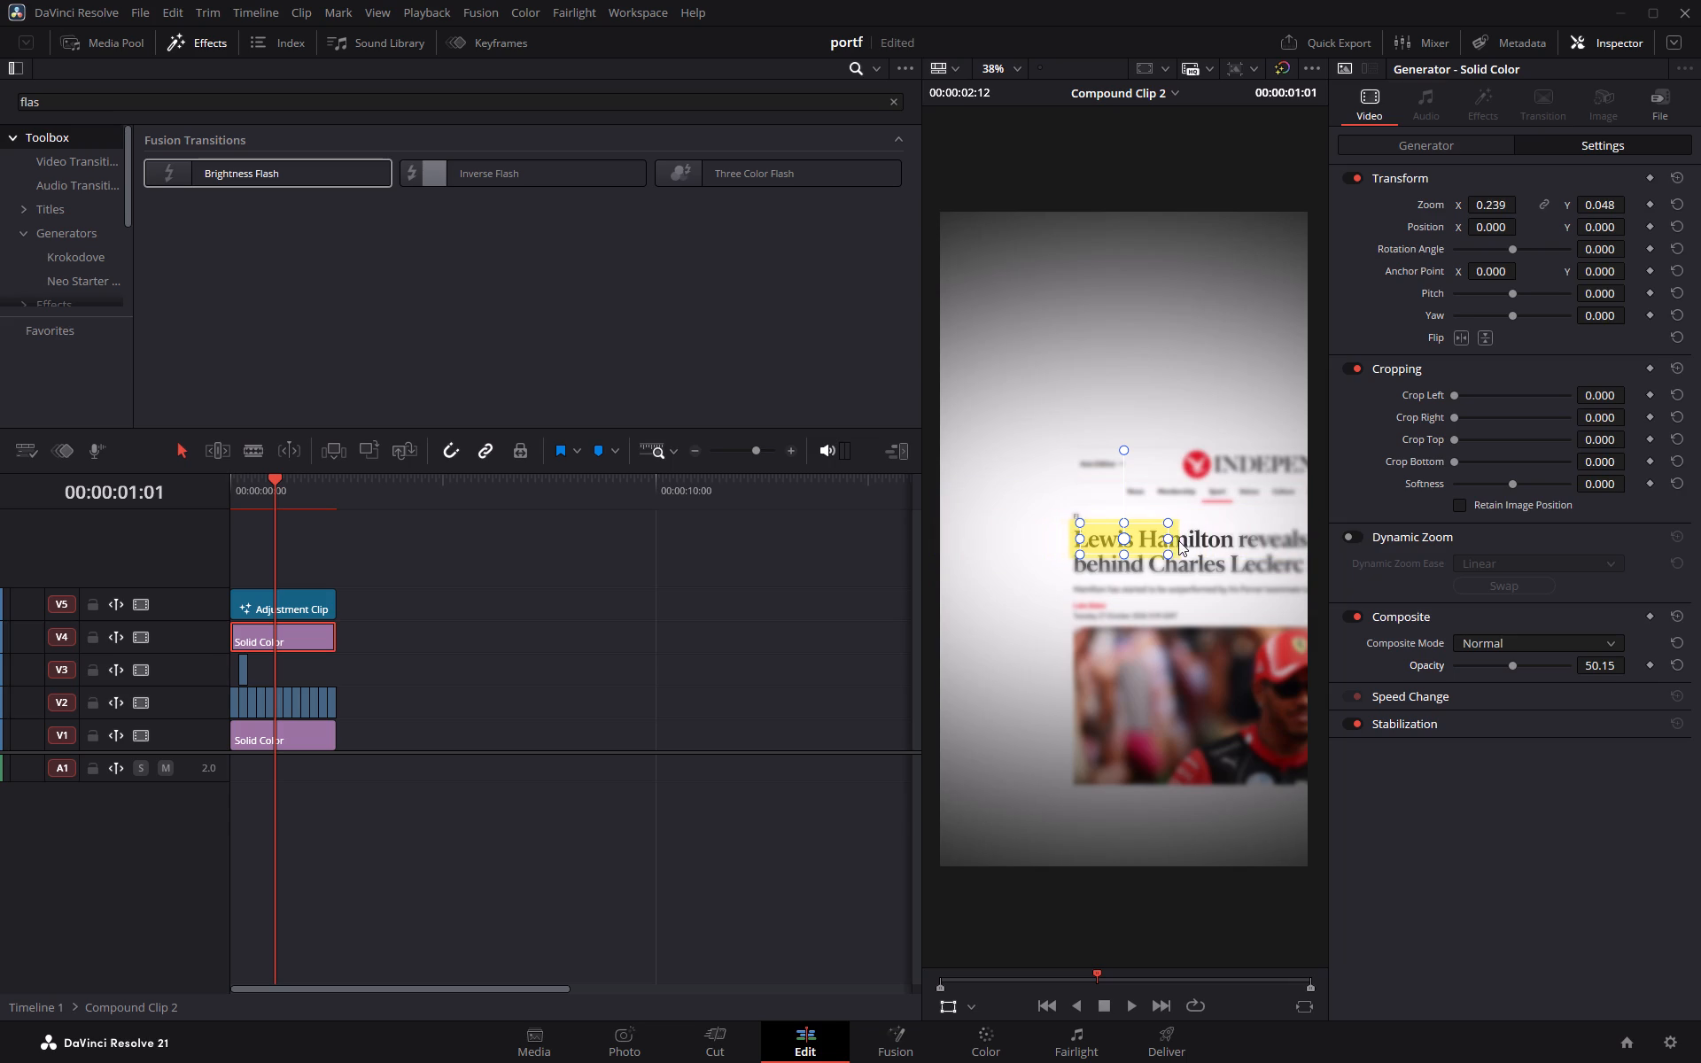
{"action": "left_click_drag", "start_coordinate": [1172, 539], "coordinate": [1204, 539]}
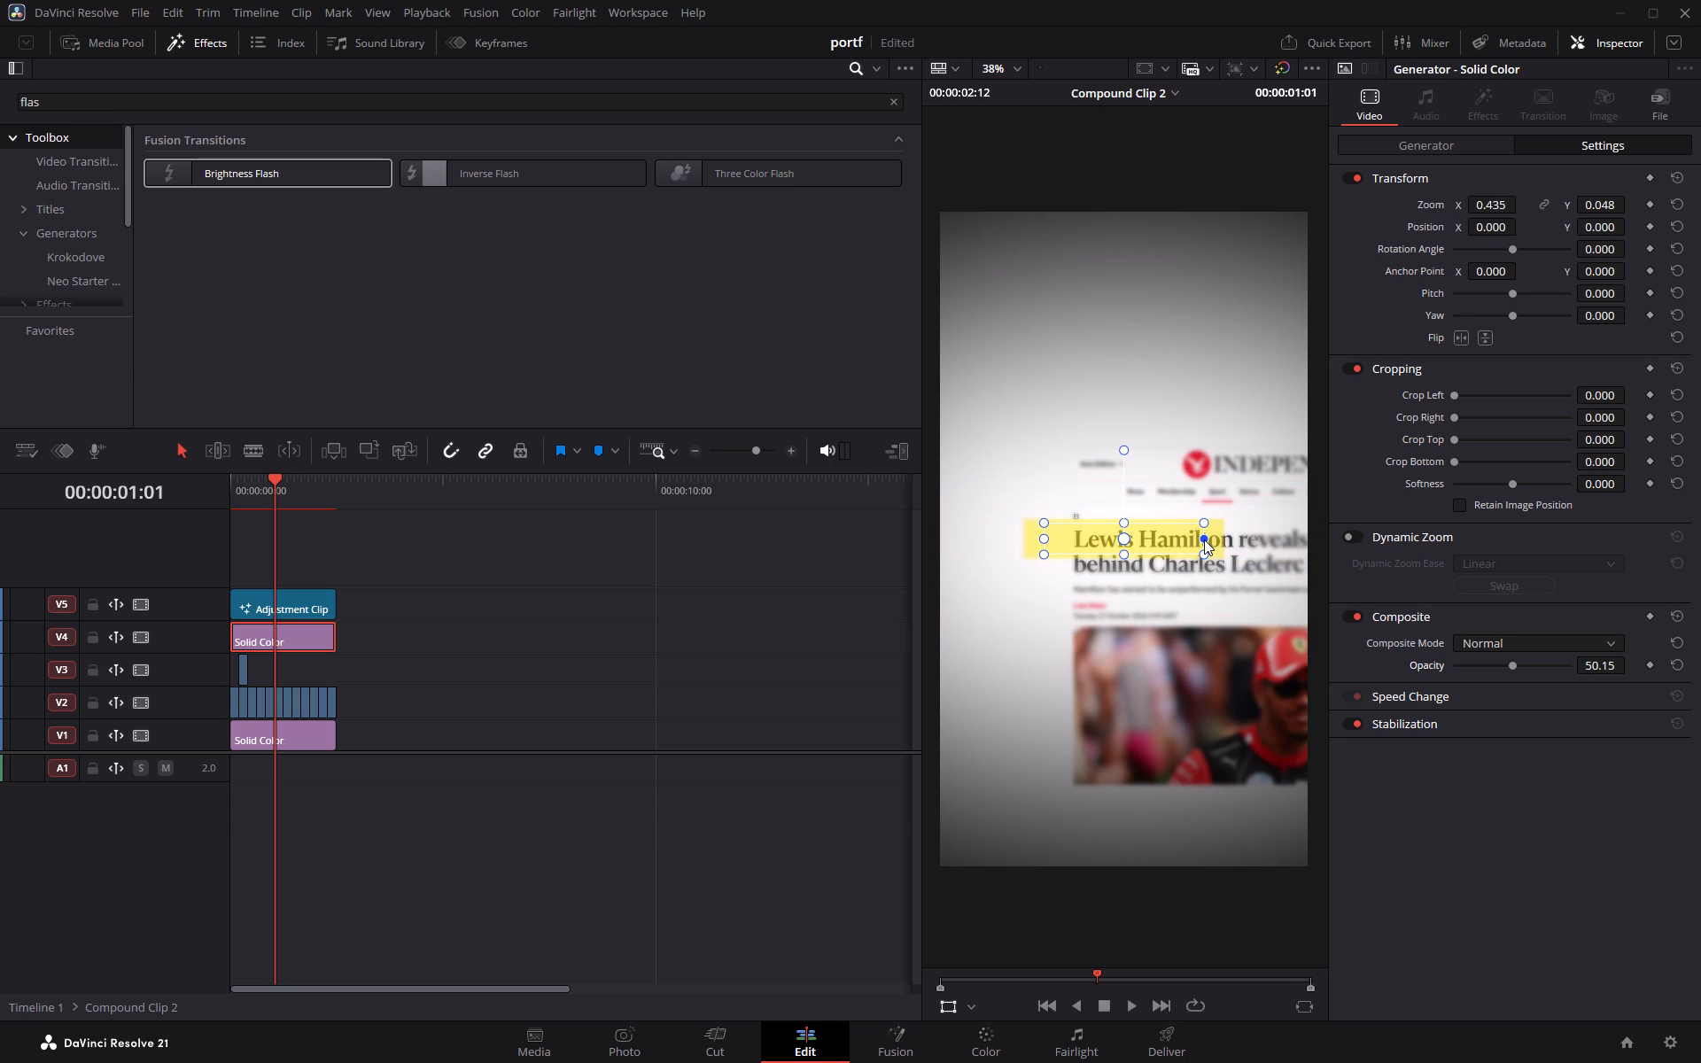
{"action": "left_click_drag", "start_coordinate": [1204, 539], "coordinate": [1203, 539]}
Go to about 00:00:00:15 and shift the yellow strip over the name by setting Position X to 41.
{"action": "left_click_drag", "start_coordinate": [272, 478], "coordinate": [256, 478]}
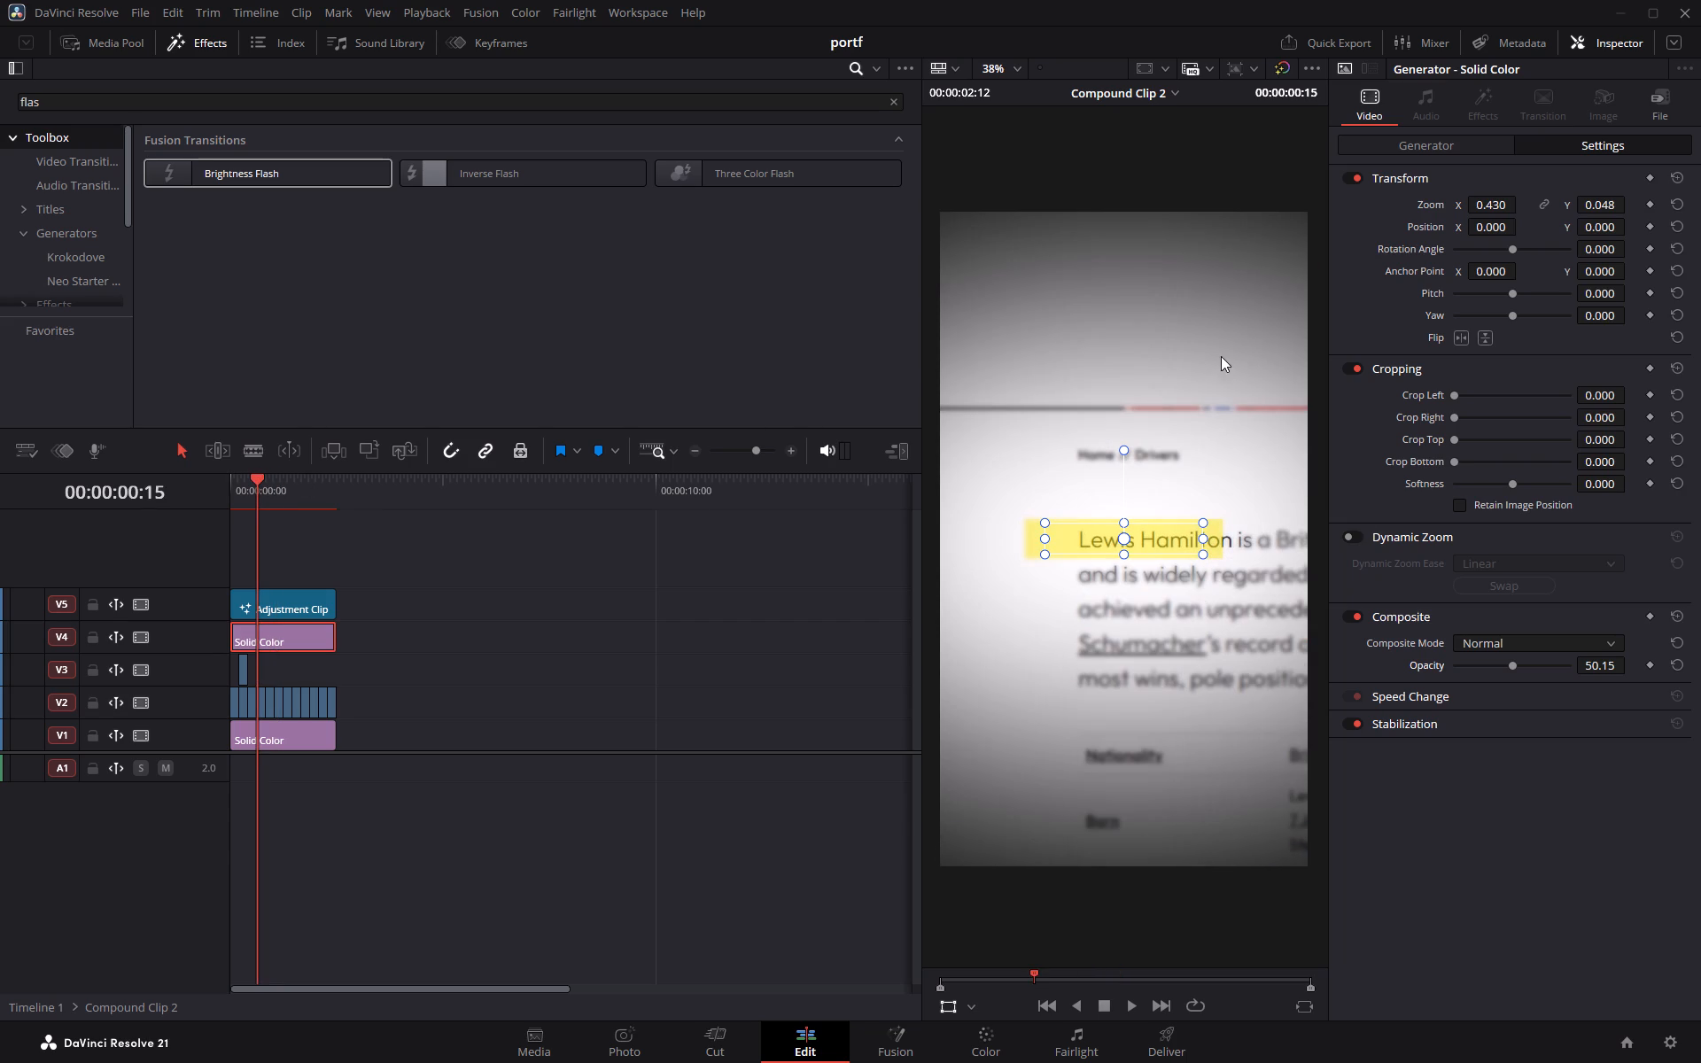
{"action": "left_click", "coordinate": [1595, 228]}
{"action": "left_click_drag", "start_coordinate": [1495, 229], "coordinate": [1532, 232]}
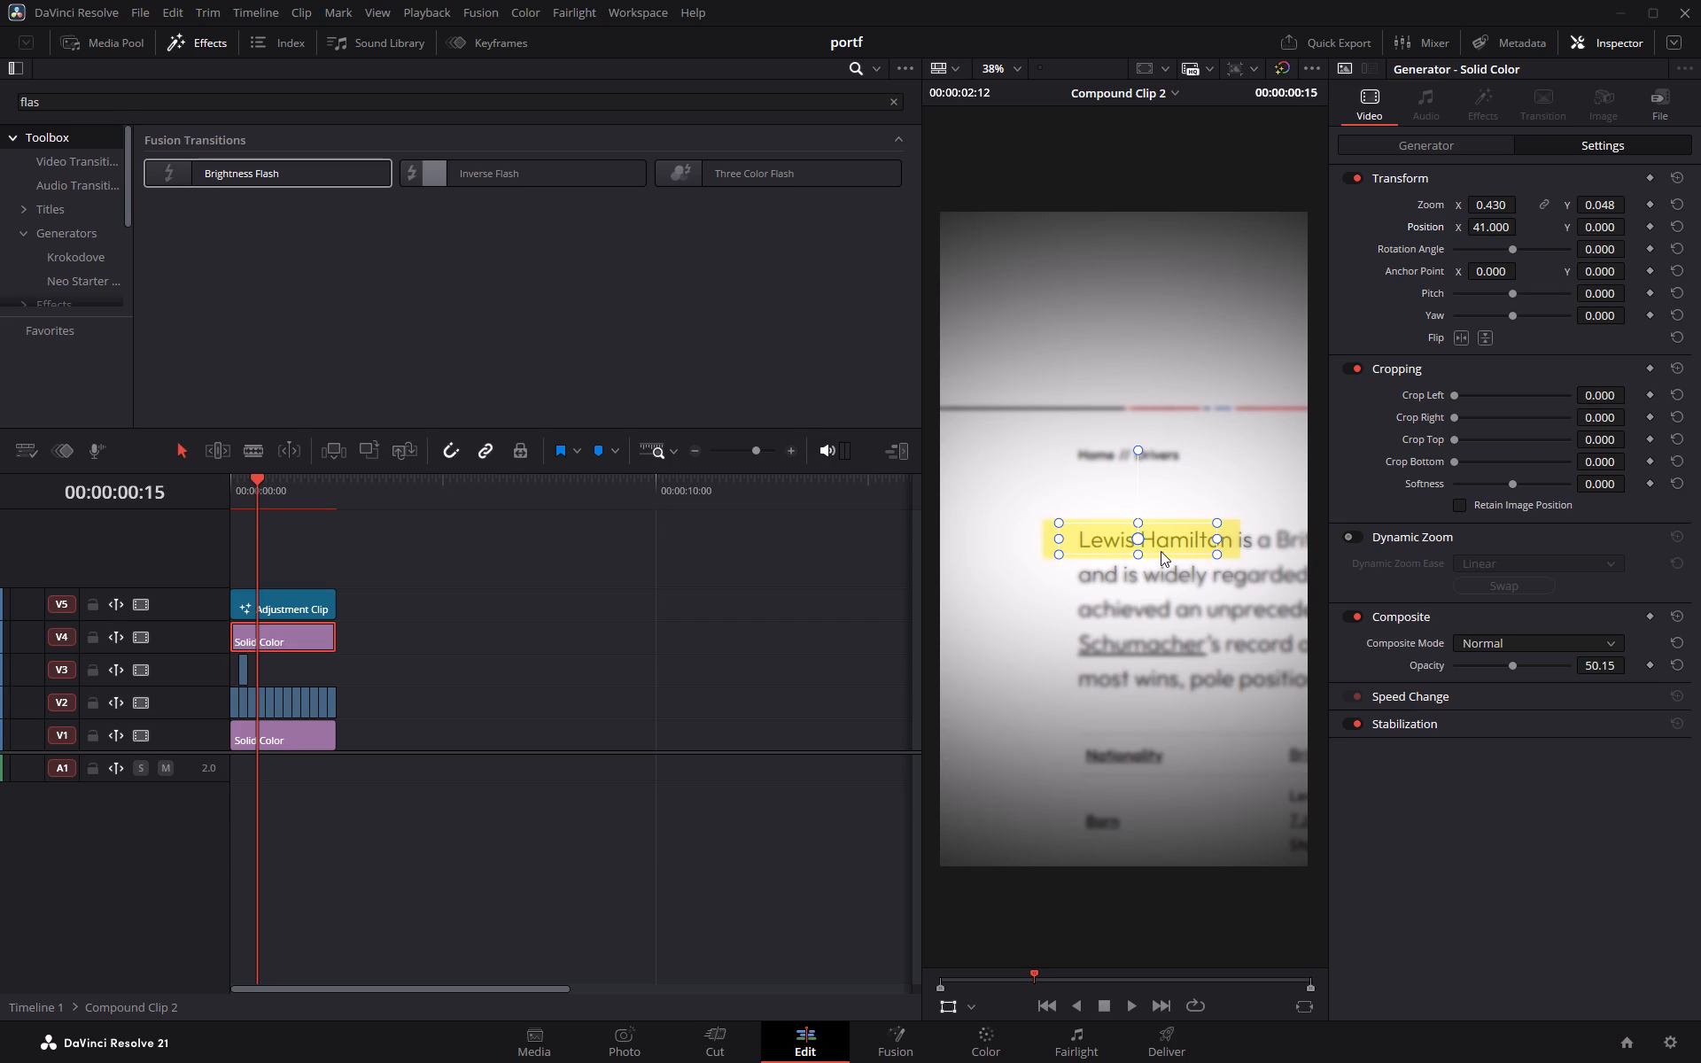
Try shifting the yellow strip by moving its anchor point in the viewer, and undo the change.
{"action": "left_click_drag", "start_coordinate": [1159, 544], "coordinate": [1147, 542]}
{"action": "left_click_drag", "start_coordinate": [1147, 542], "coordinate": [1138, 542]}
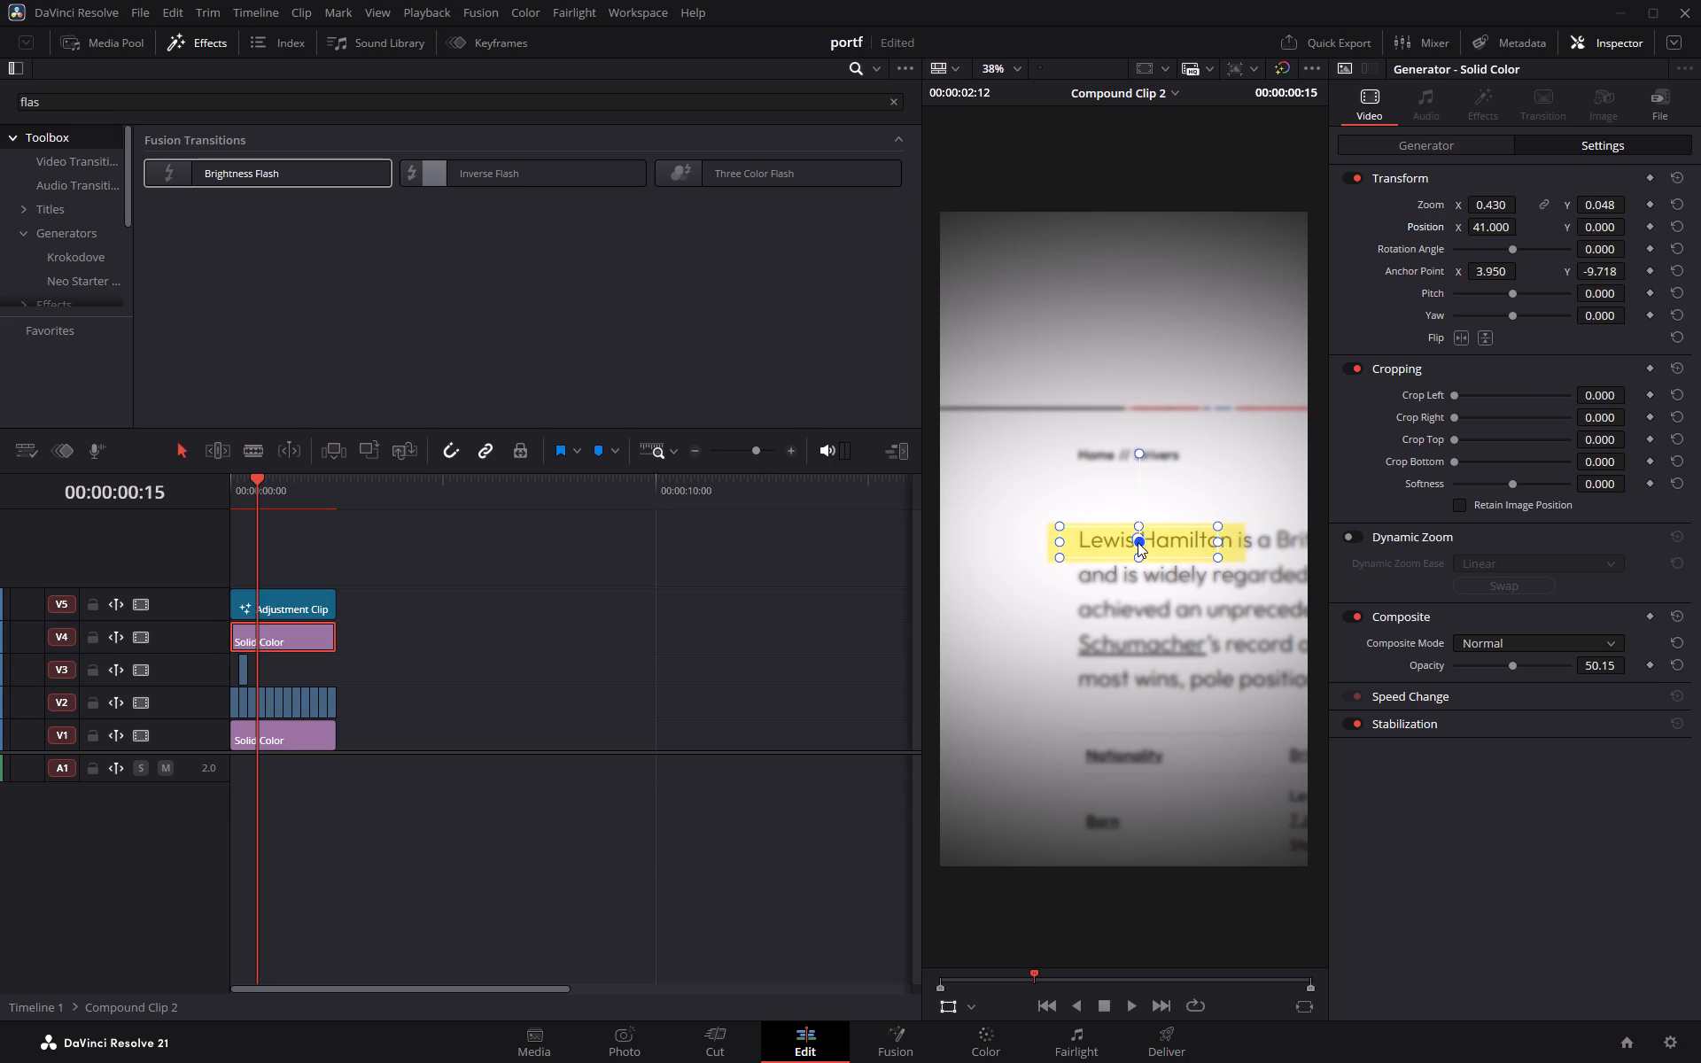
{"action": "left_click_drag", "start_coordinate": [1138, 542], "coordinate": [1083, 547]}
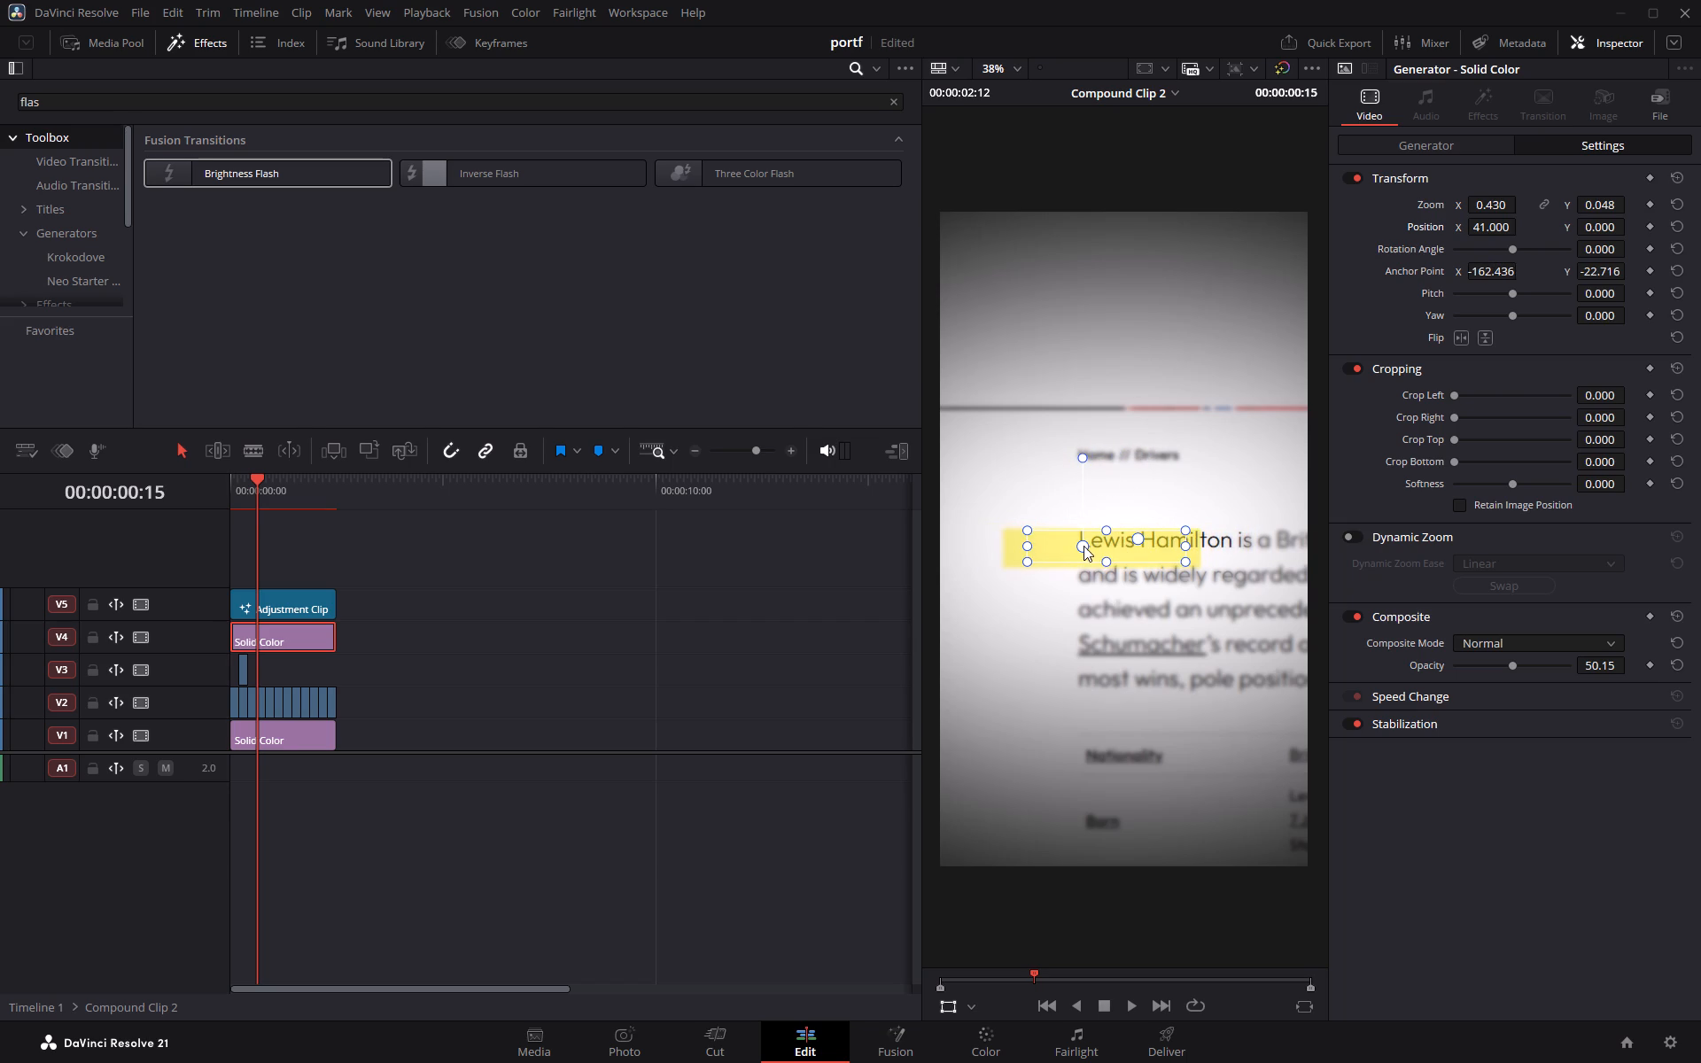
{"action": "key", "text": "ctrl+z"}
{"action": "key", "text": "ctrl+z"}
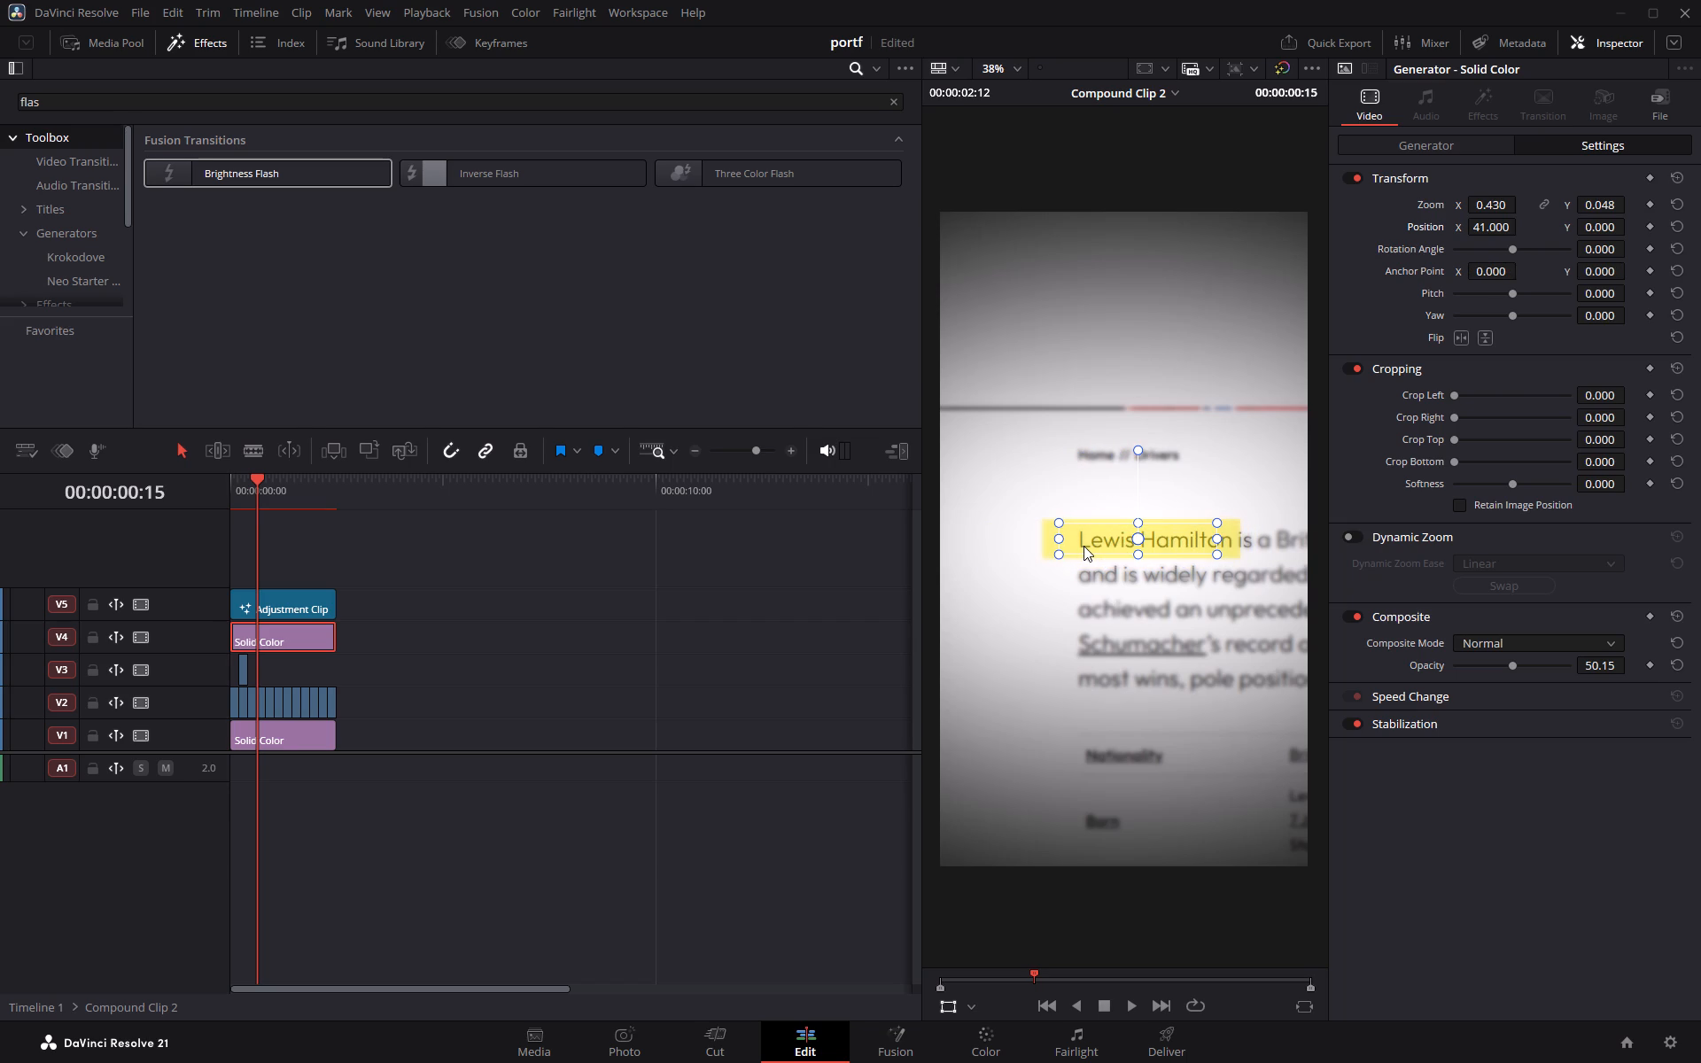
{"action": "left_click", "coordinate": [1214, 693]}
Position the yellow strip at X 64 and Y 2.
{"action": "left_click", "coordinate": [1596, 233]}
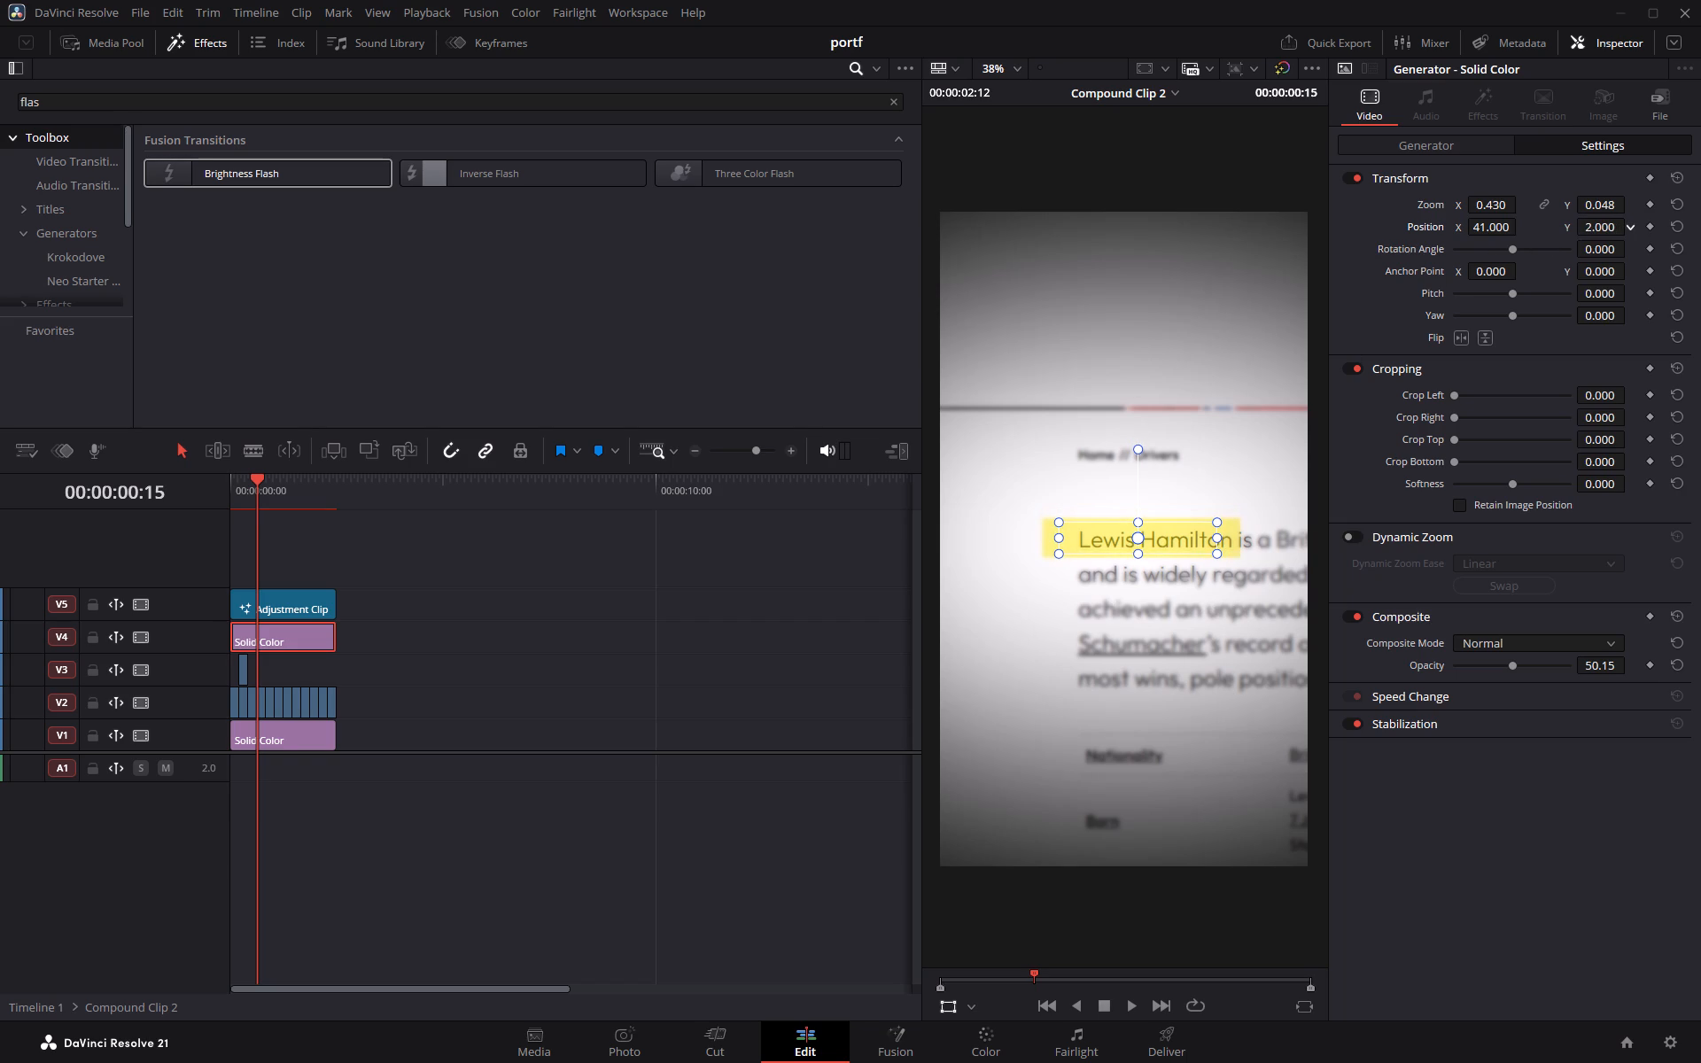
{"action": "left_click_drag", "start_coordinate": [1492, 228], "coordinate": [1506, 228]}
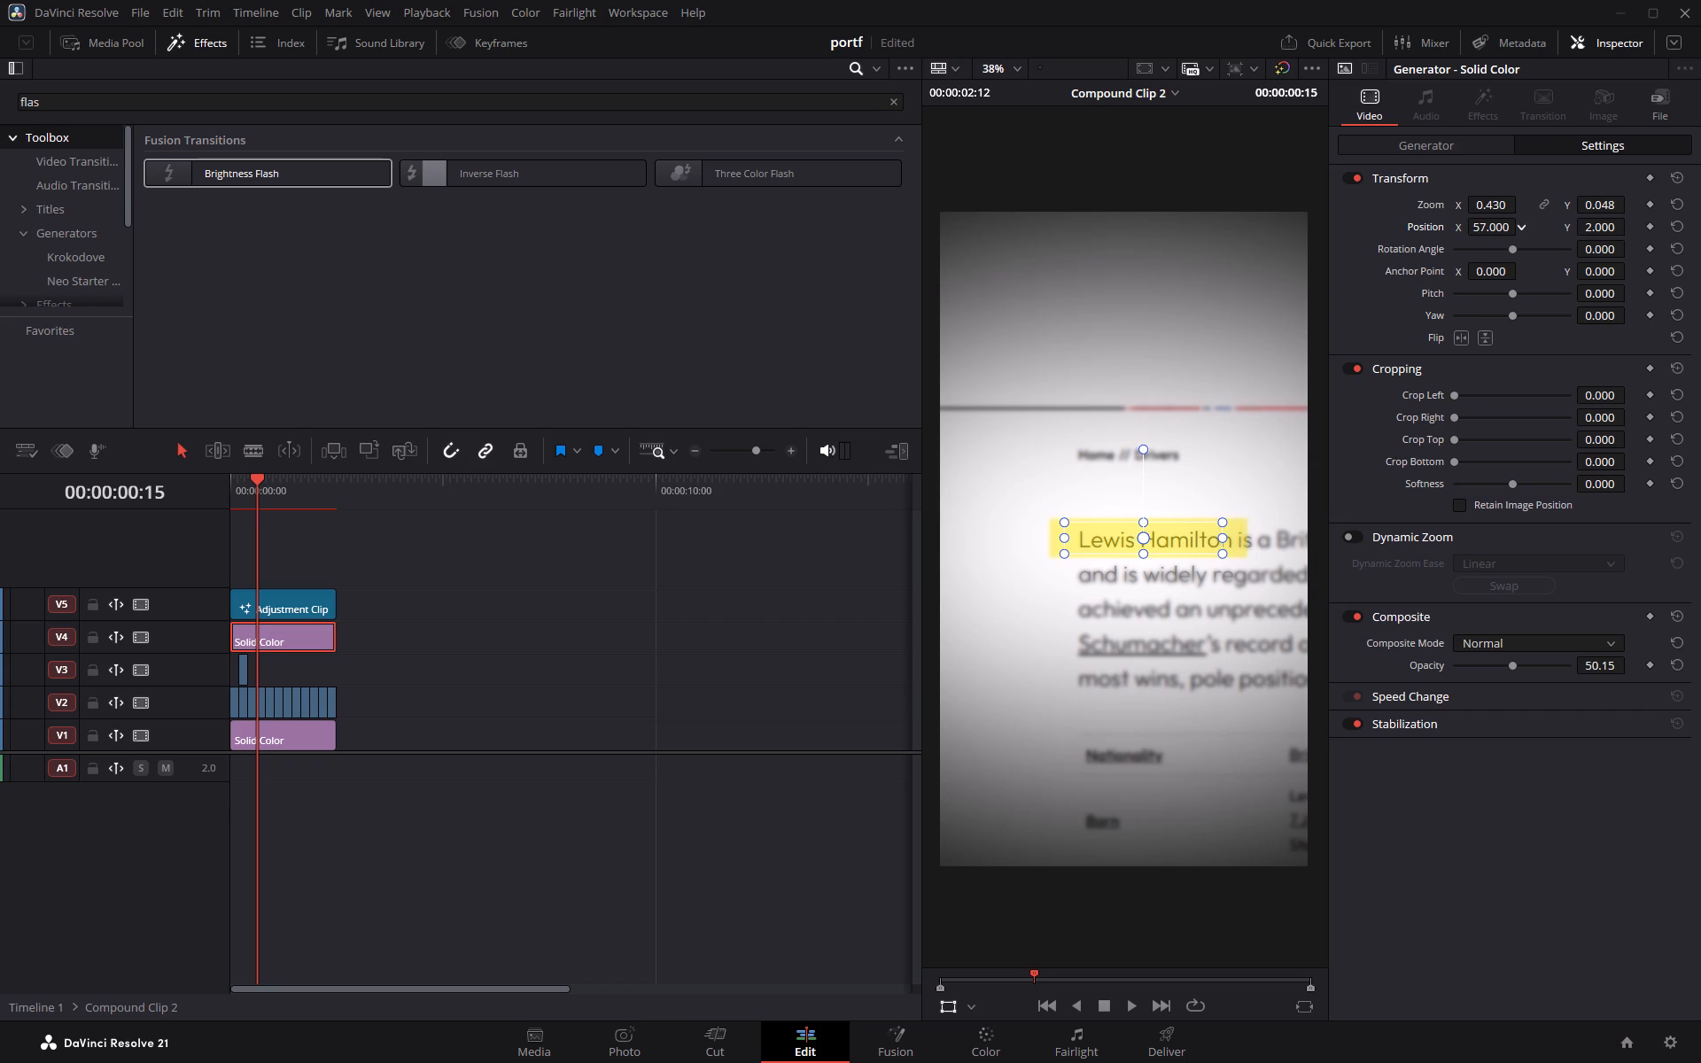
{"action": "left_click_drag", "start_coordinate": [1506, 228], "coordinate": [1512, 229]}
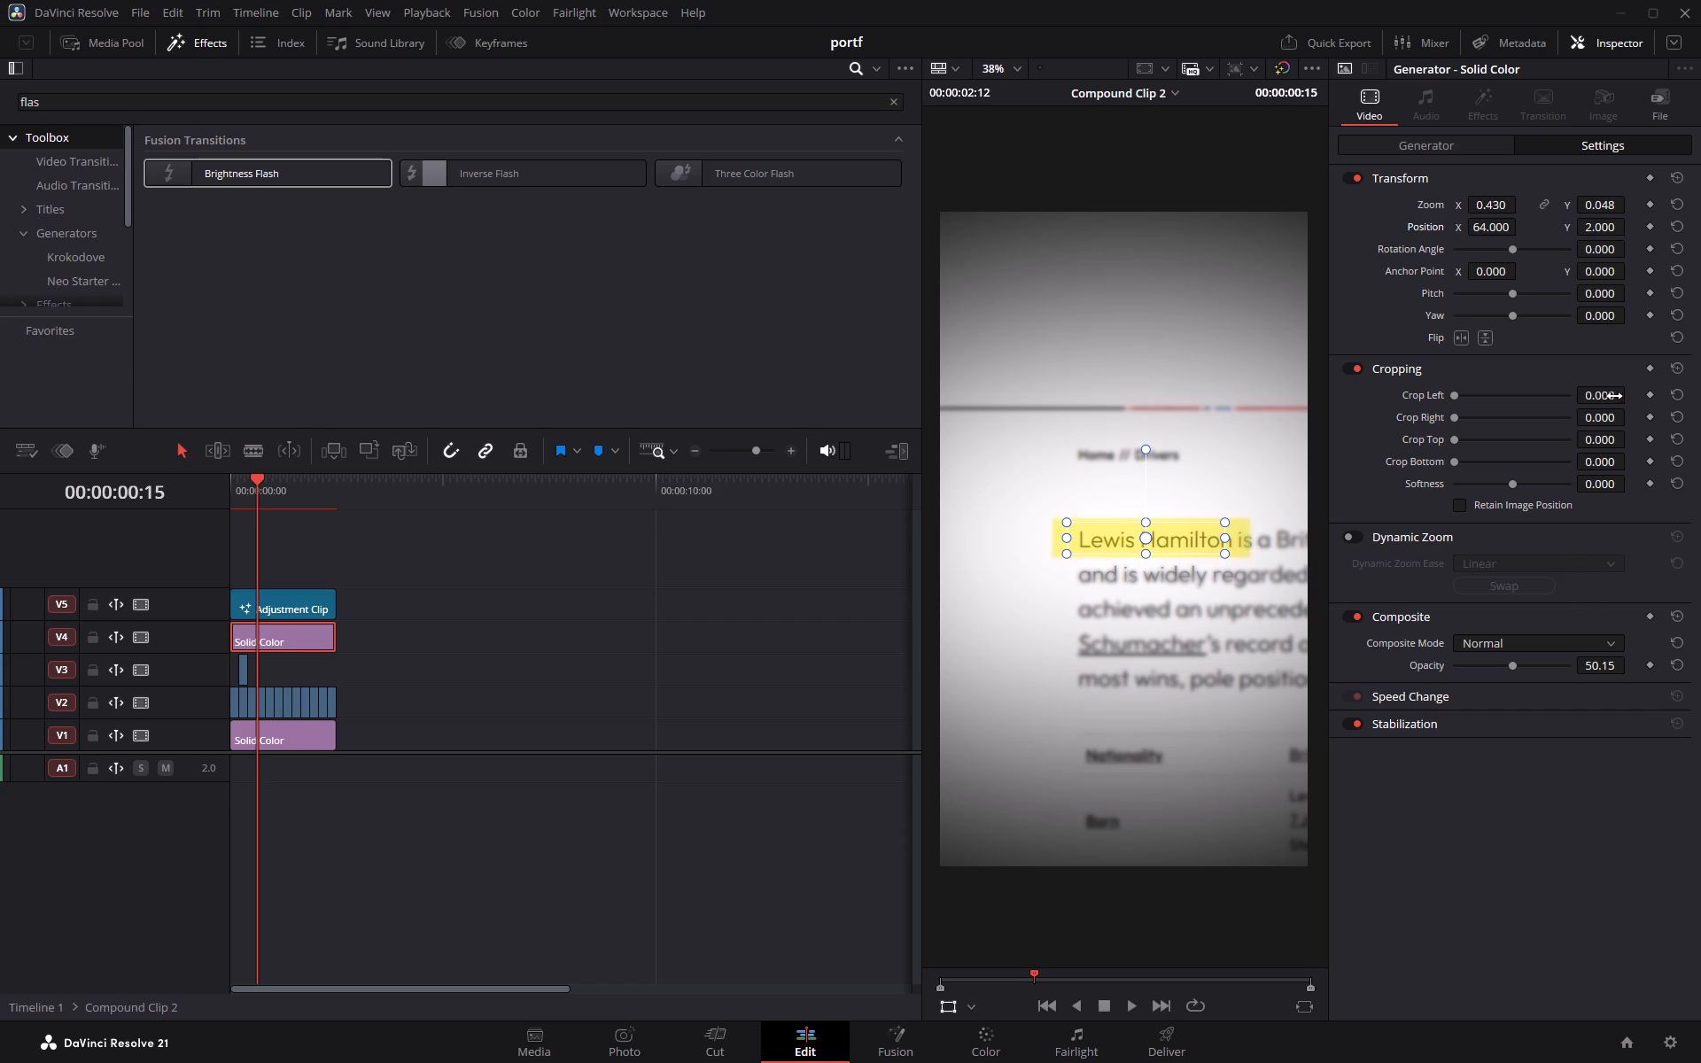
Crop the yellow strip tightly around "Lewis Hamilton" with Crop Left 115, Right 81, Top 371 and Bottom 186.
{"action": "left_click_drag", "start_coordinate": [1613, 396], "coordinate": [1583, 399]}
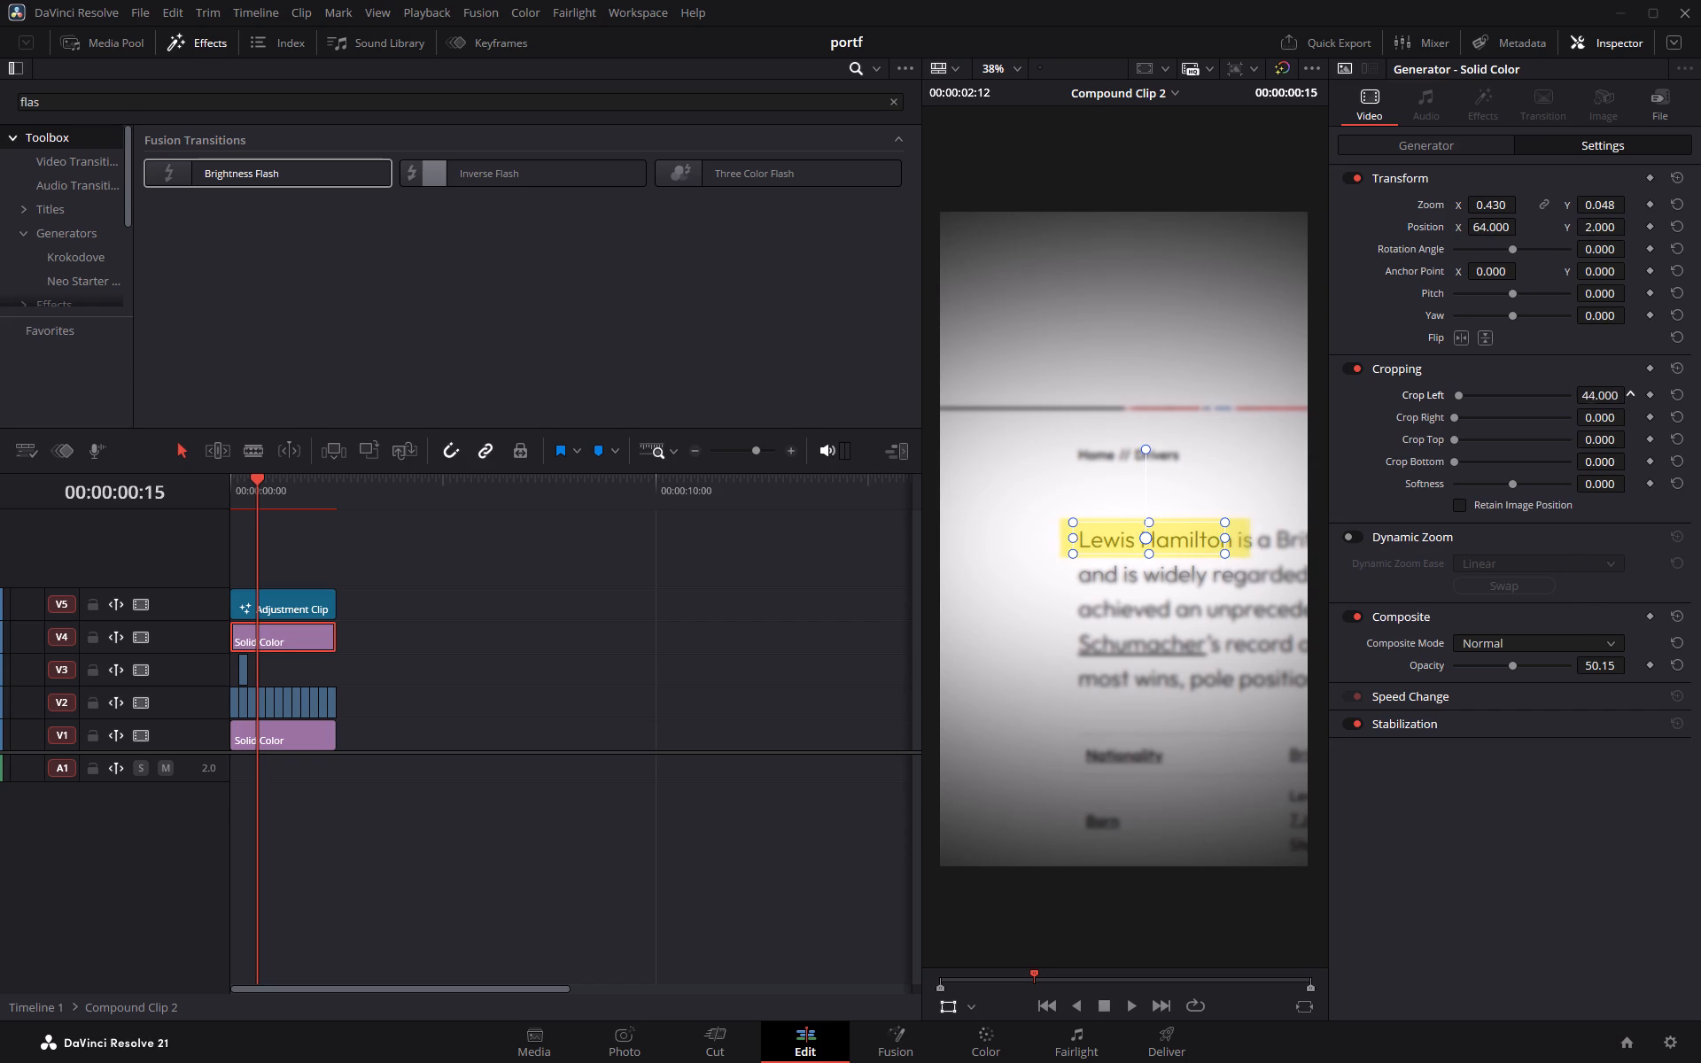
{"action": "left_click_drag", "start_coordinate": [1583, 399], "coordinate": [1644, 404]}
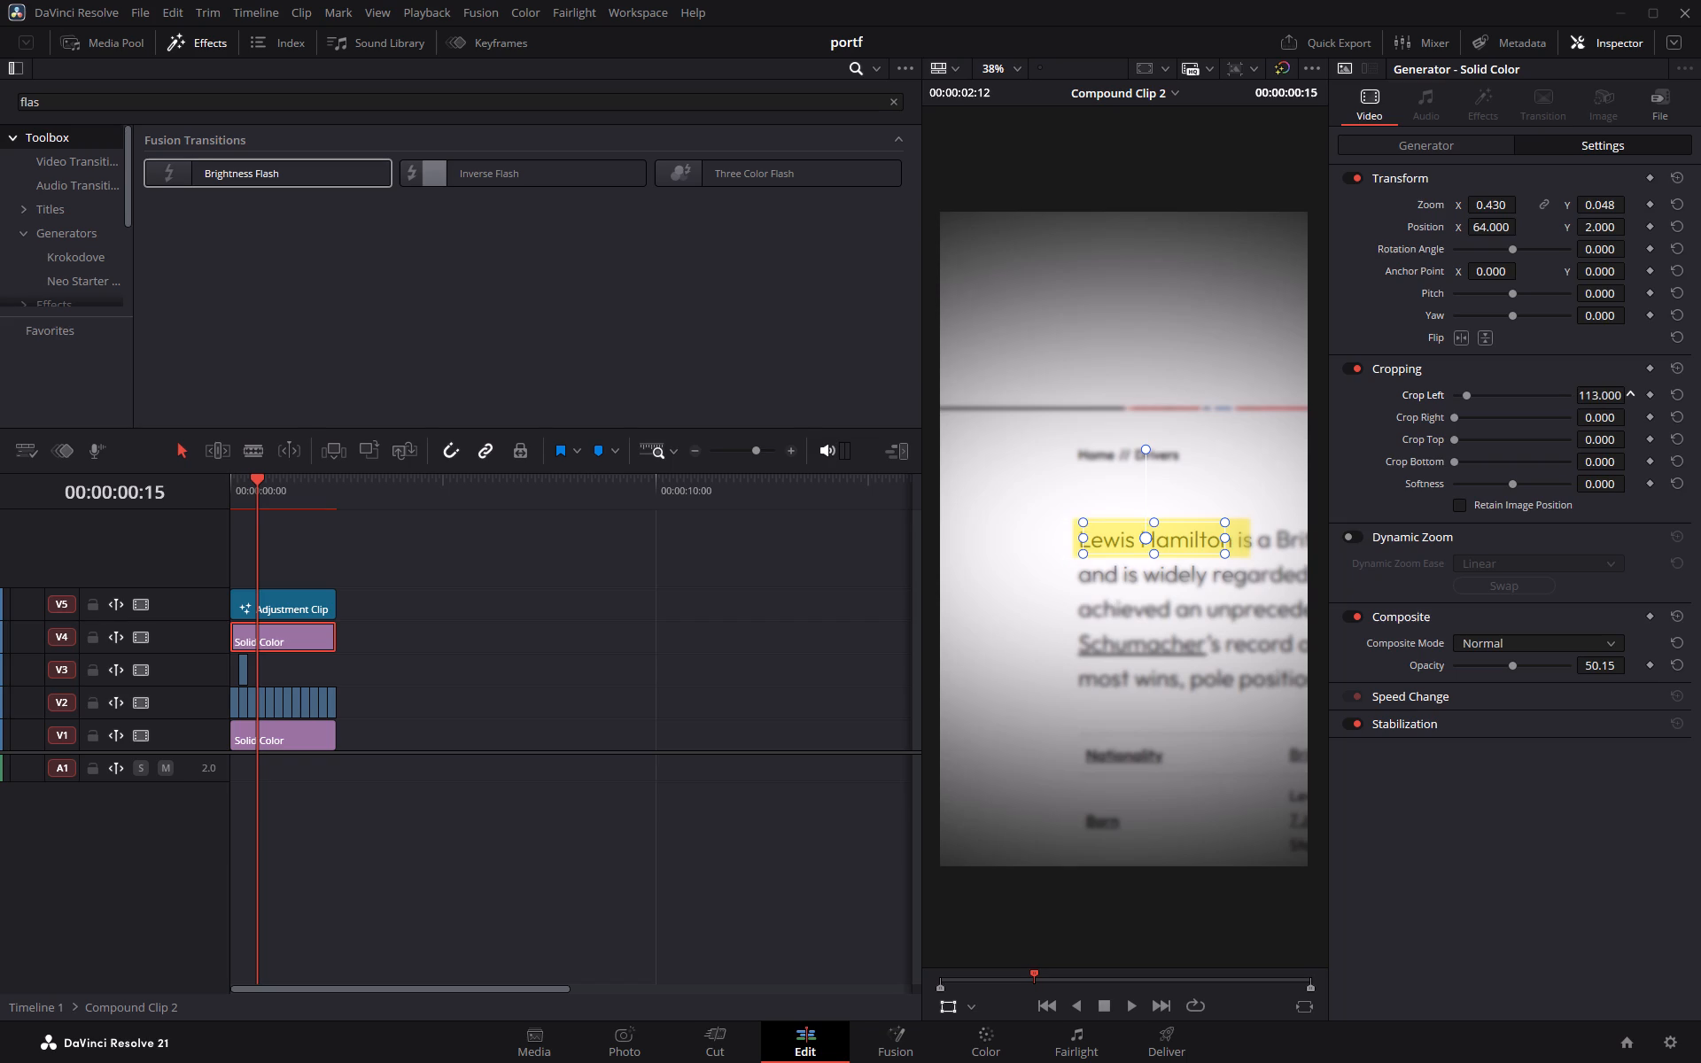
{"action": "left_click_drag", "start_coordinate": [1644, 404], "coordinate": [1648, 405]}
{"action": "left_click", "coordinate": [1612, 399]}
{"action": "left_click_drag", "start_coordinate": [1588, 421], "coordinate": [1659, 421]}
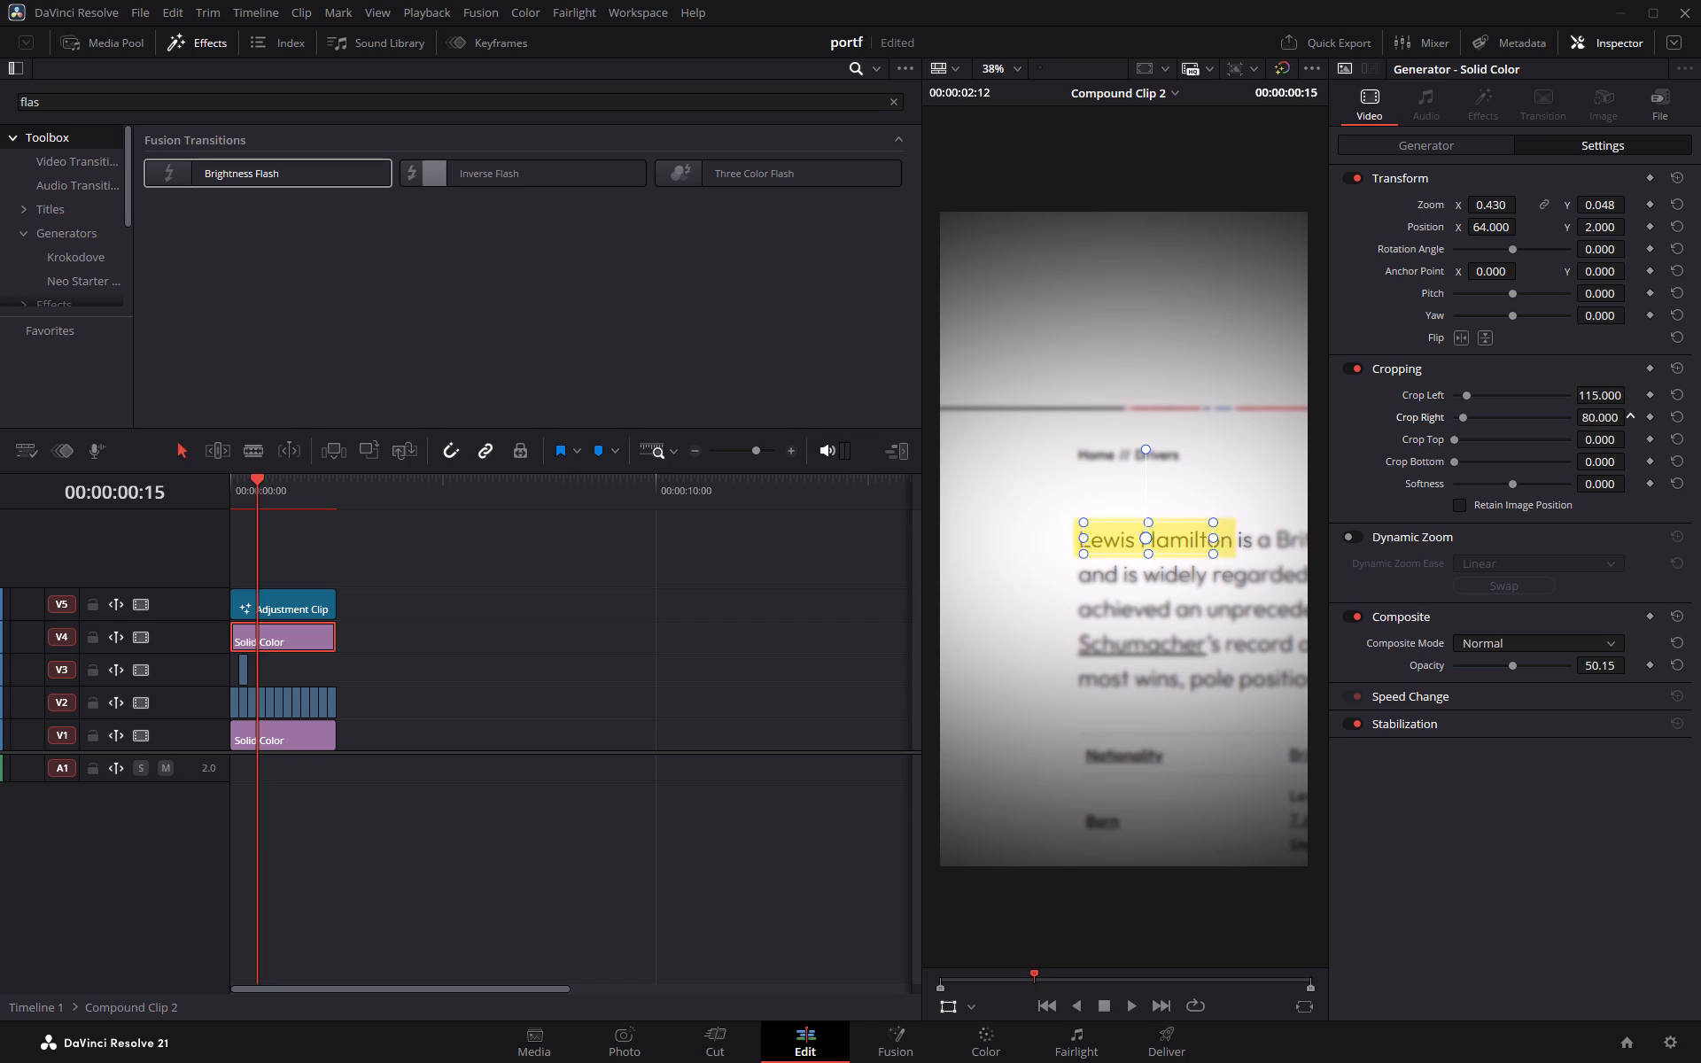
{"action": "left_click_drag", "start_coordinate": [1659, 421], "coordinate": [1660, 421]}
{"action": "left_click_drag", "start_coordinate": [1593, 443], "coordinate": [1614, 442]}
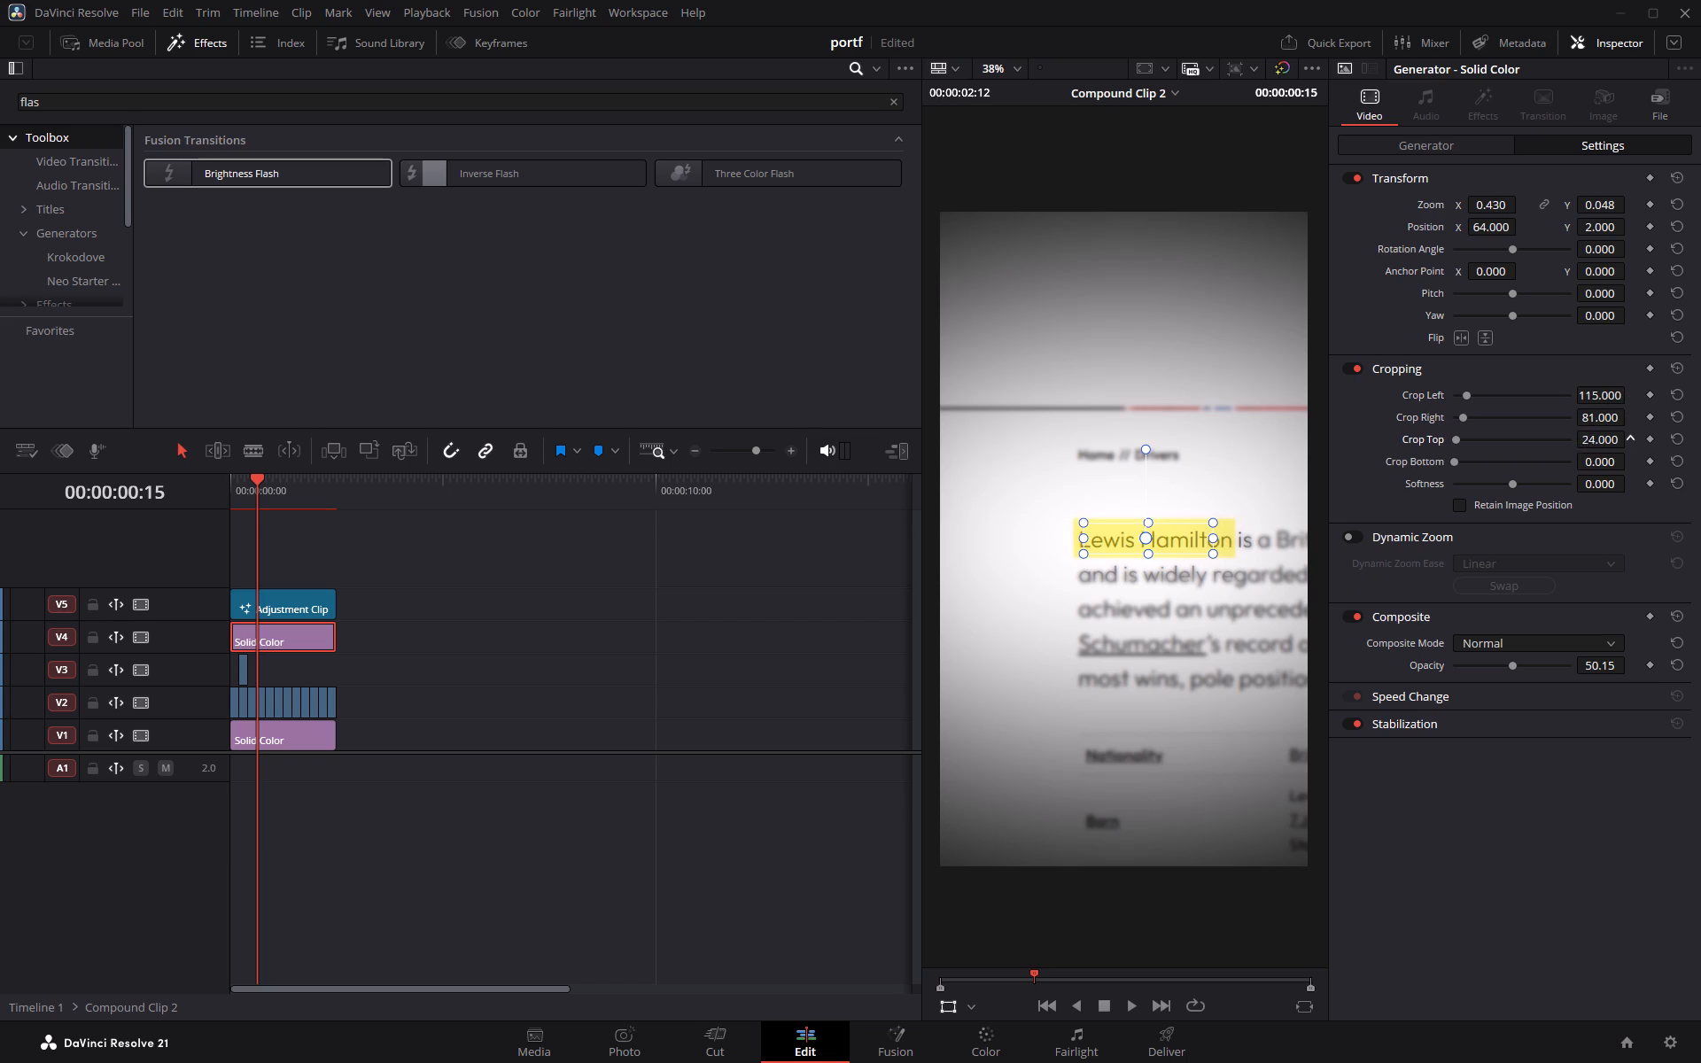
{"action": "left_click_drag", "start_coordinate": [1614, 442], "coordinate": [1087, 524]}
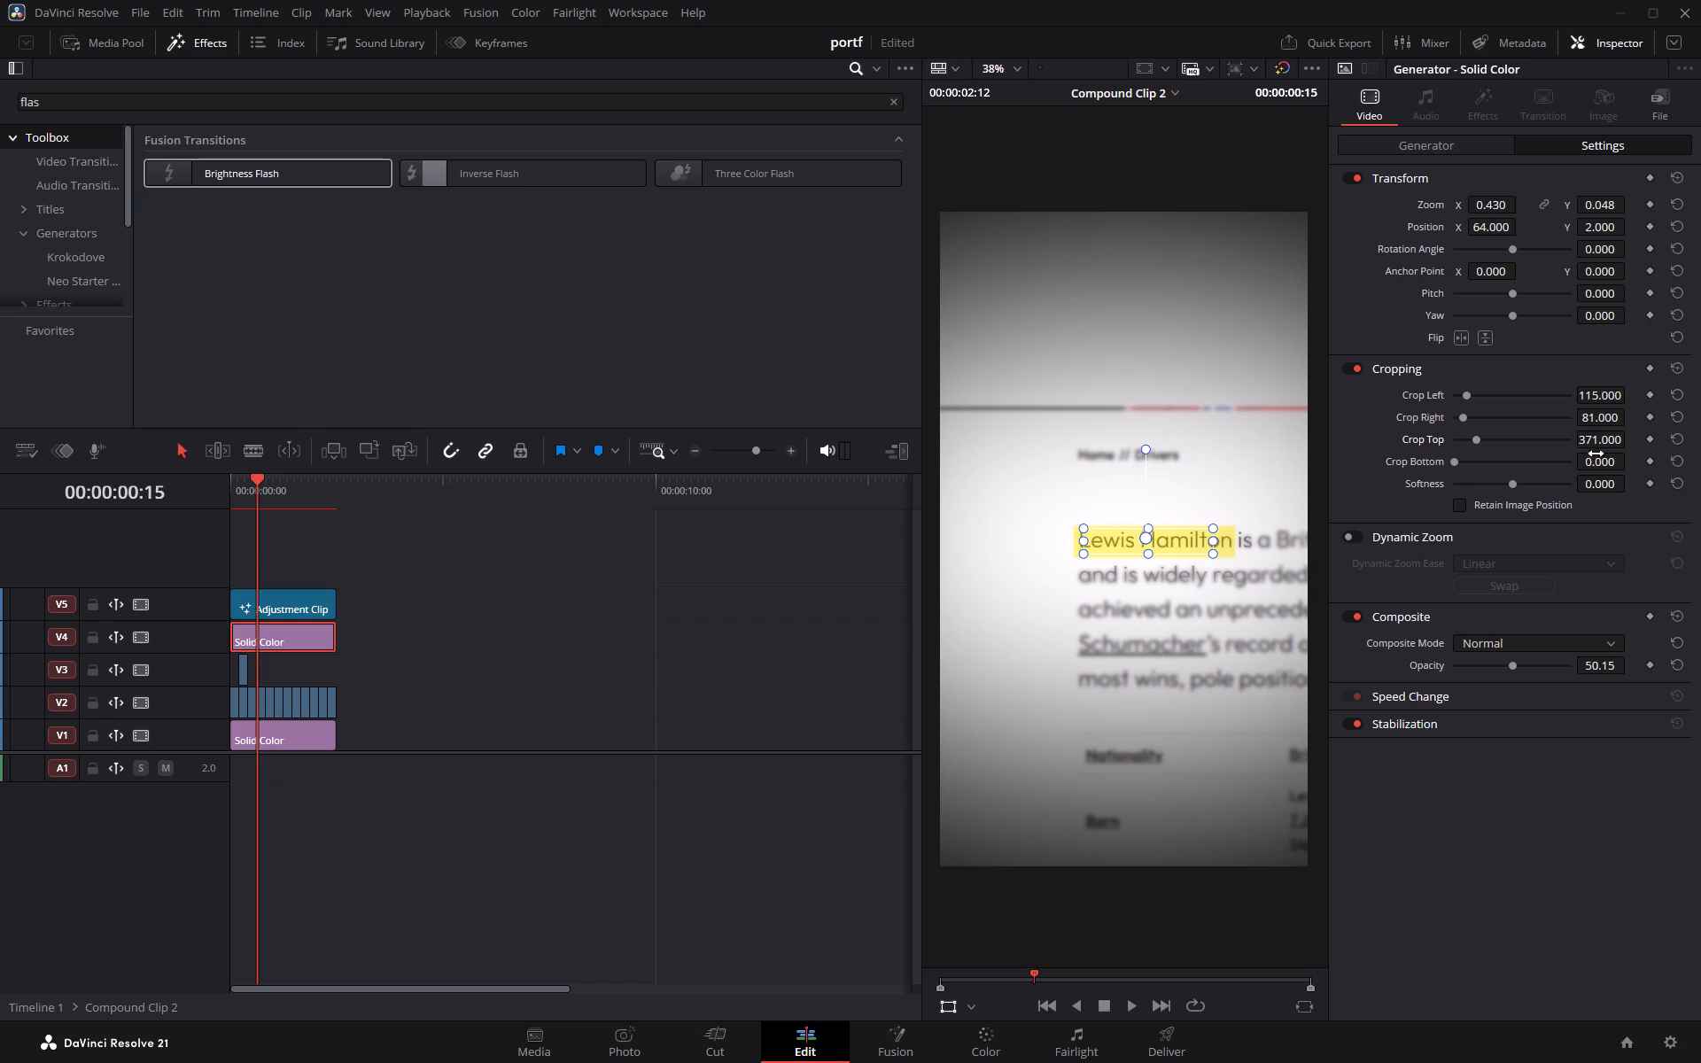
{"action": "left_click_drag", "start_coordinate": [1599, 462], "coordinate": [925, 525]}
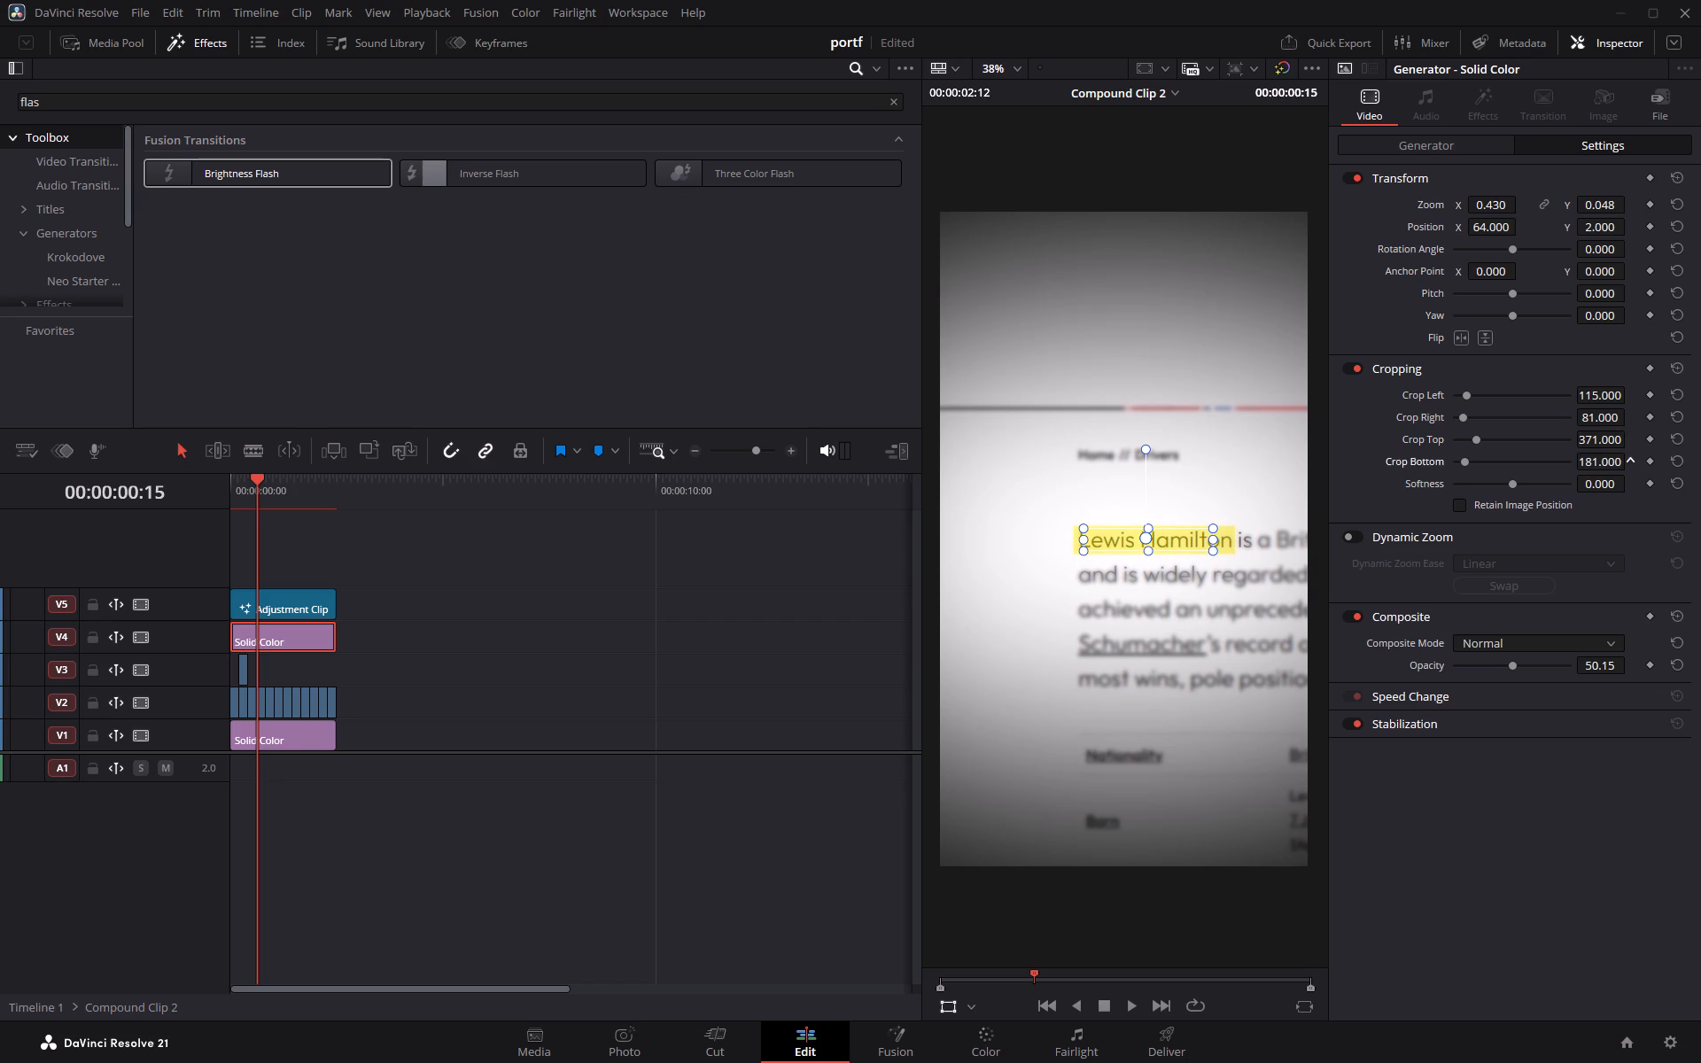
{"action": "left_click_drag", "start_coordinate": [925, 525], "coordinate": [929, 525]}
{"action": "double_click", "coordinate": [734, 780]}
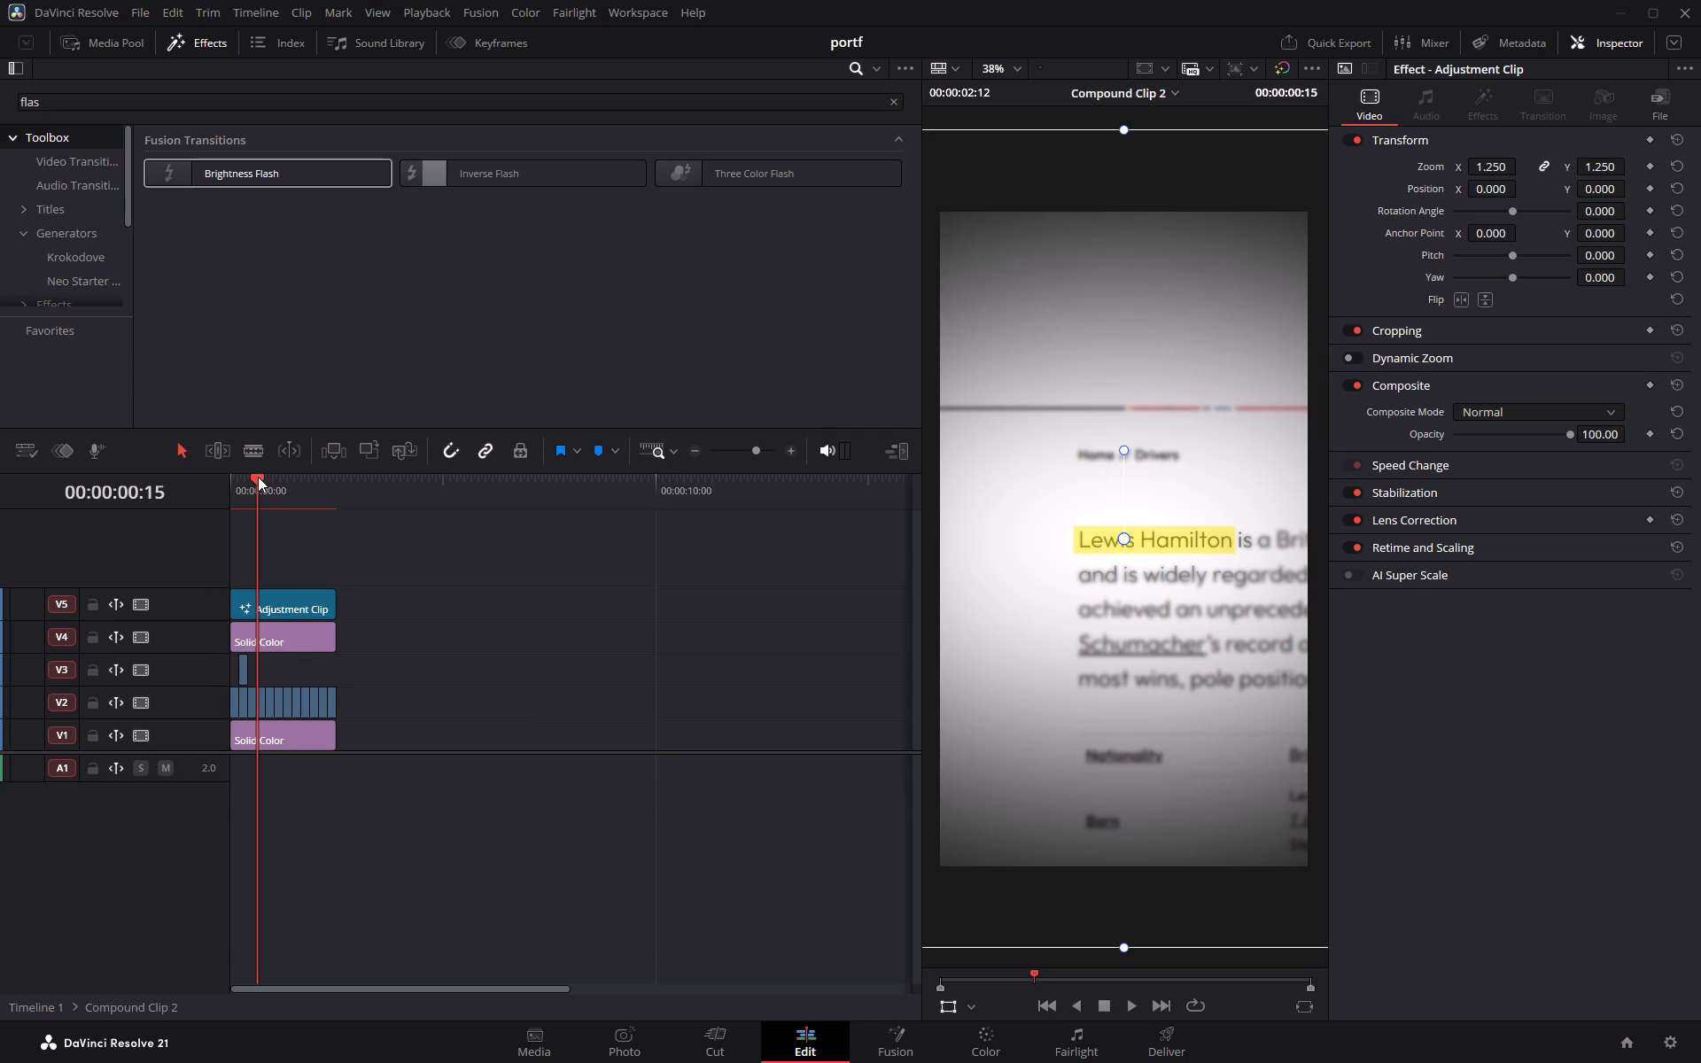
Check the highlight over the next frames, return to 00:00:00:00 and set the yellow strip's opacity to 45.15.
{"action": "left_click_drag", "start_coordinate": [257, 477], "coordinate": [266, 479]}
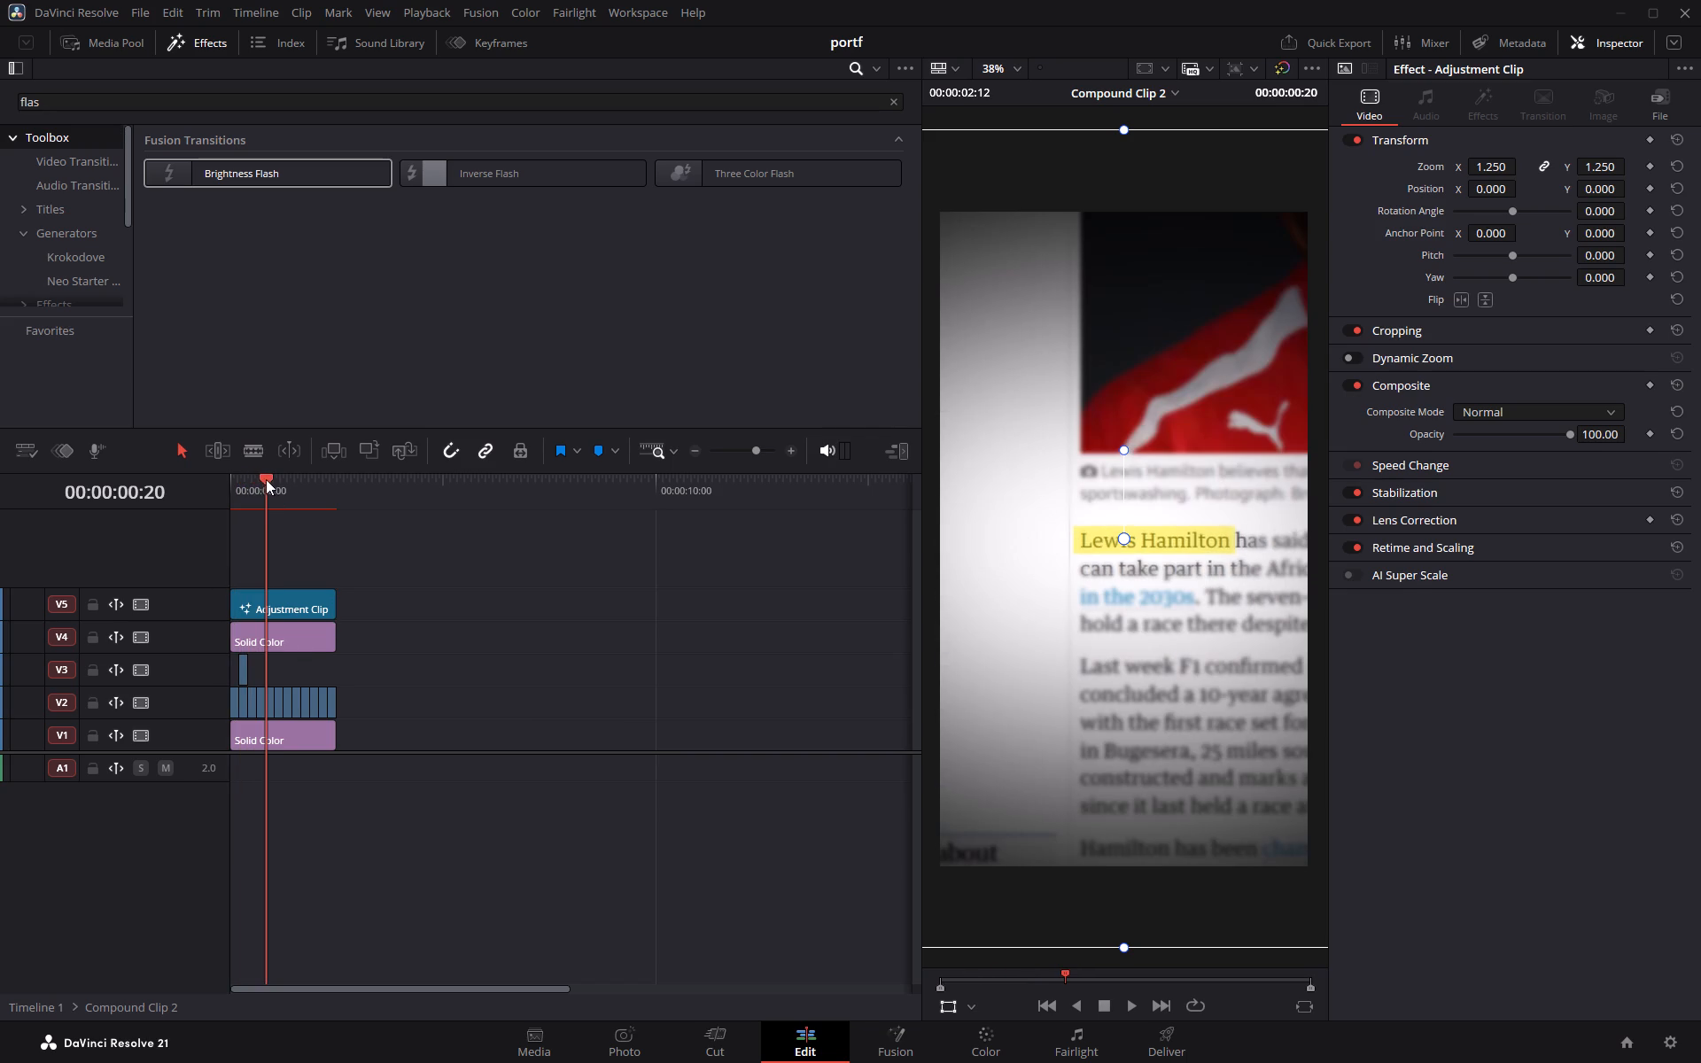
{"action": "left_click_drag", "start_coordinate": [266, 479], "coordinate": [221, 479]}
{"action": "left_click", "coordinate": [295, 641]}
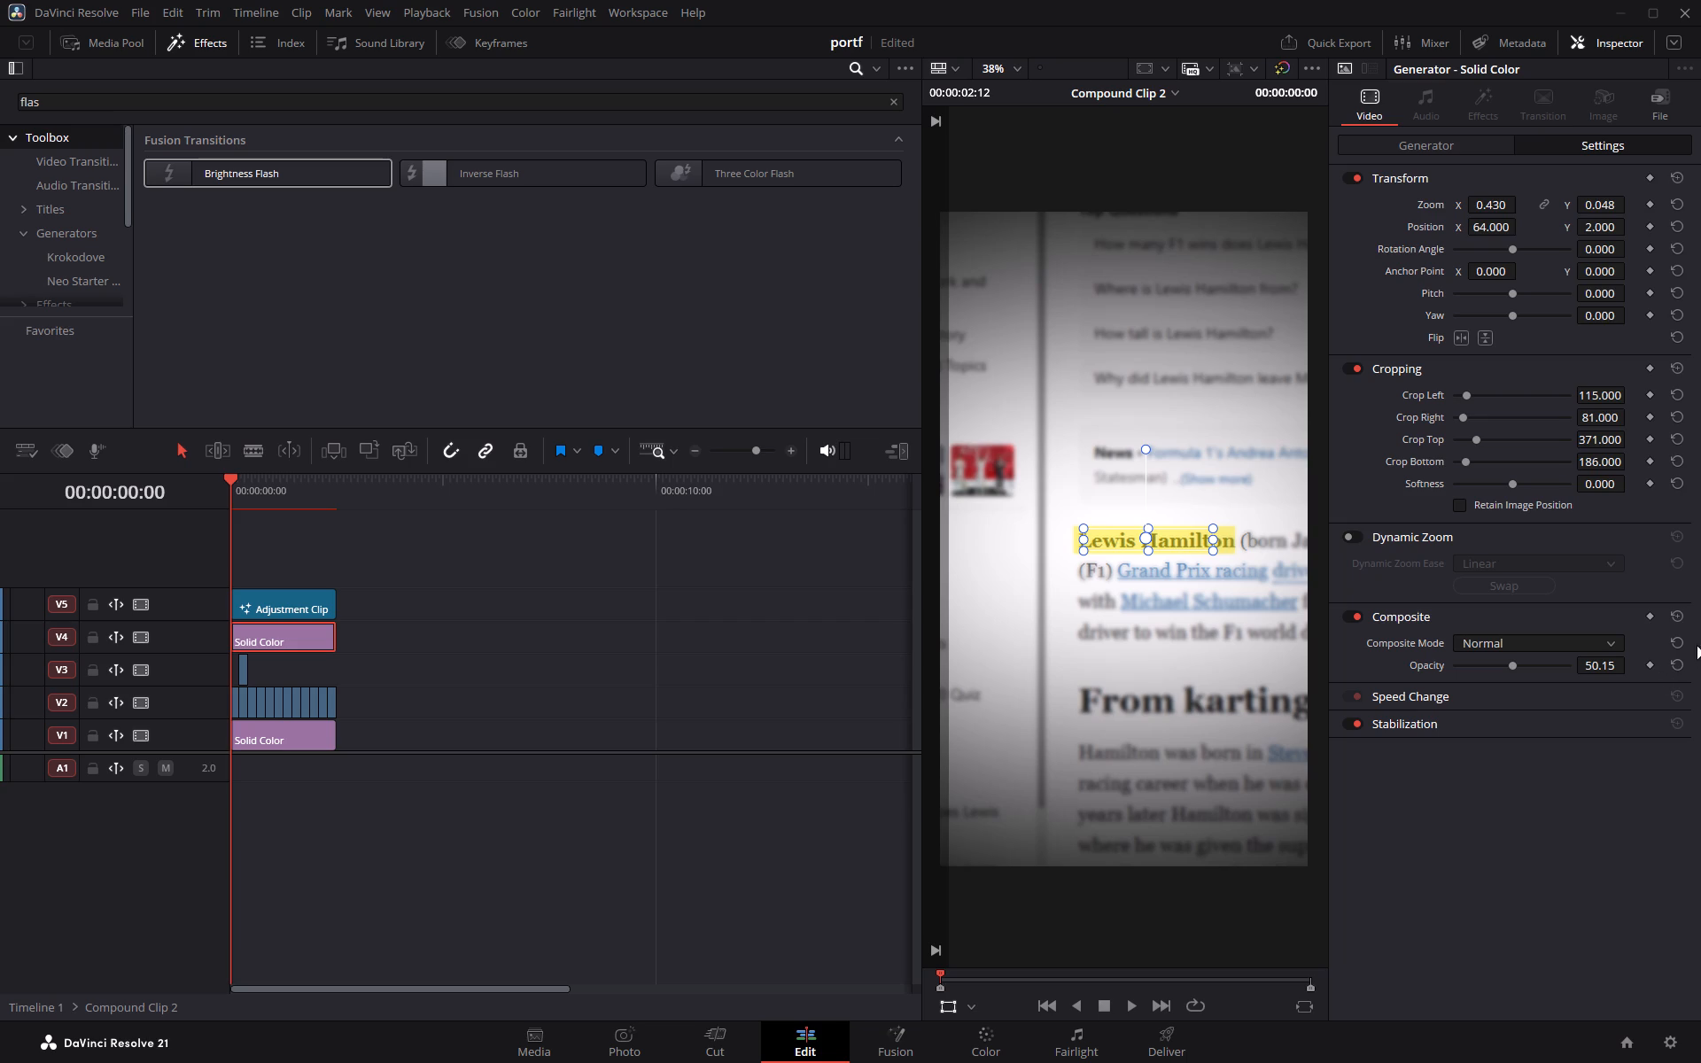
{"action": "left_click_drag", "start_coordinate": [1616, 669], "coordinate": [1590, 668]}
{"action": "left_click_drag", "start_coordinate": [1590, 668], "coordinate": [1594, 668]}
{"action": "double_click", "coordinate": [1465, 850]}
Fine-tune the yellow strip's side edges with Crop Left 126 and Crop Right 71.
{"action": "left_click", "coordinate": [1606, 397]}
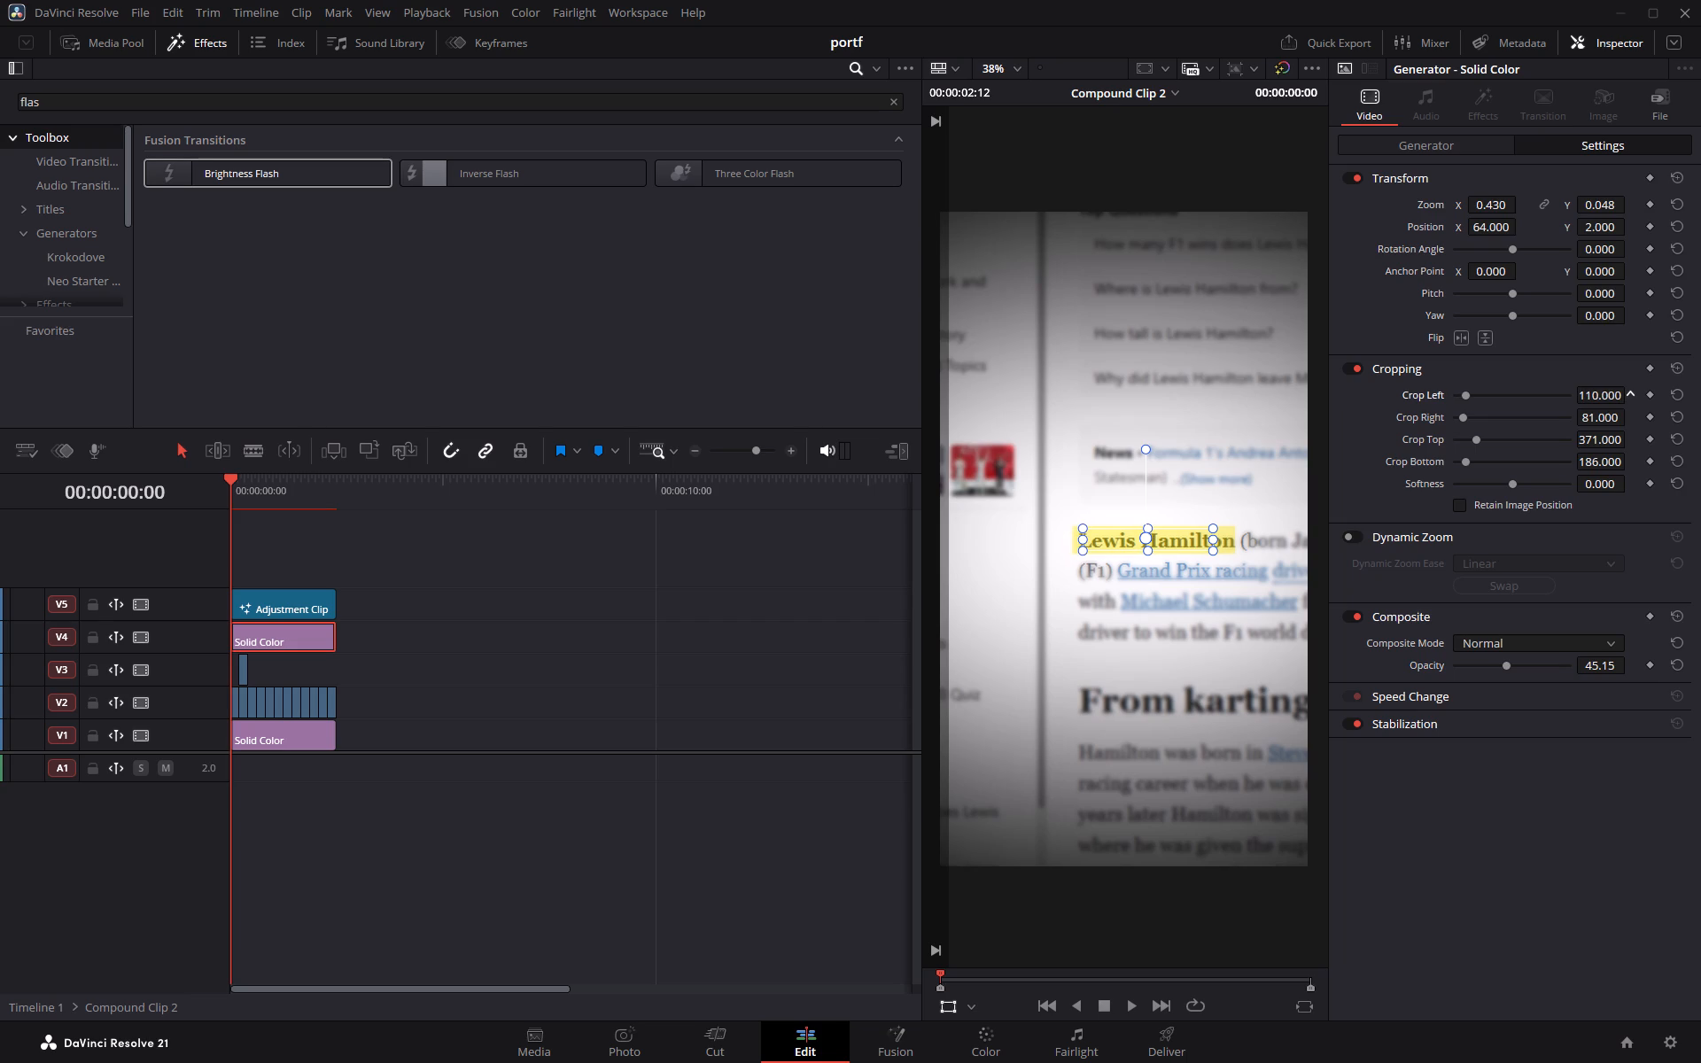
{"action": "double_click", "coordinate": [1476, 876]}
{"action": "double_click", "coordinate": [1455, 828]}
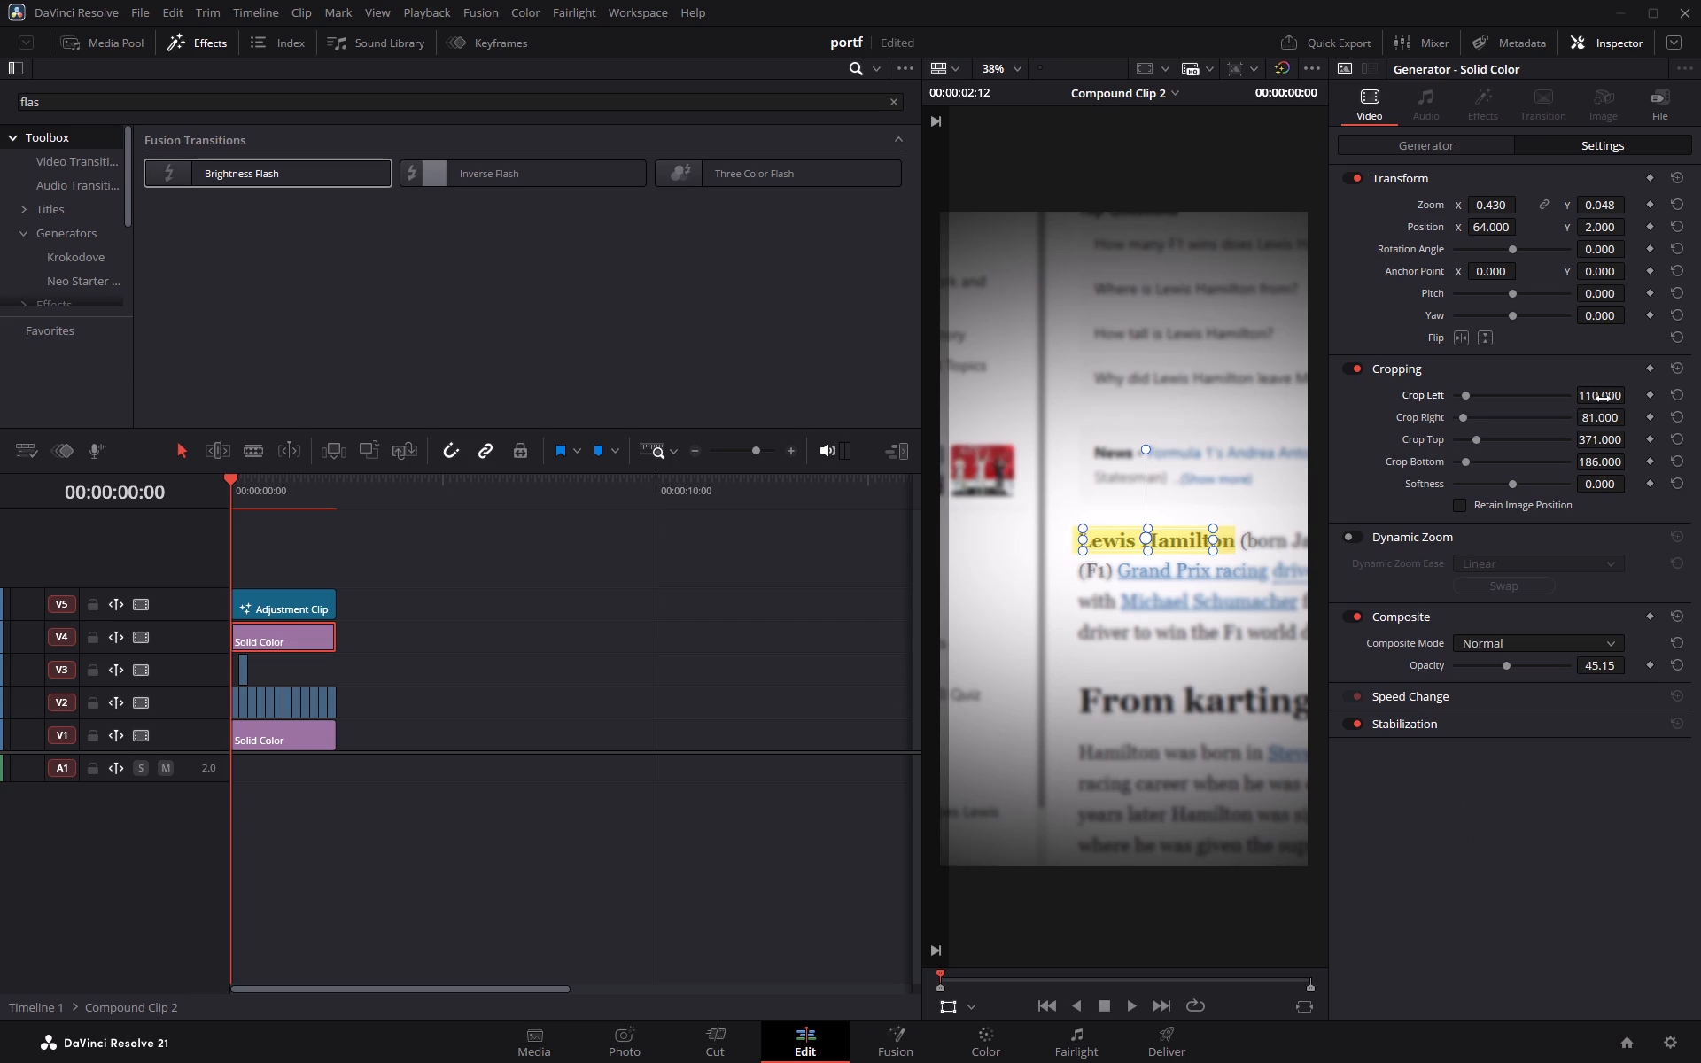
{"action": "left_click_drag", "start_coordinate": [1598, 394], "coordinate": [1613, 395]}
{"action": "left_click", "coordinate": [1598, 394]}
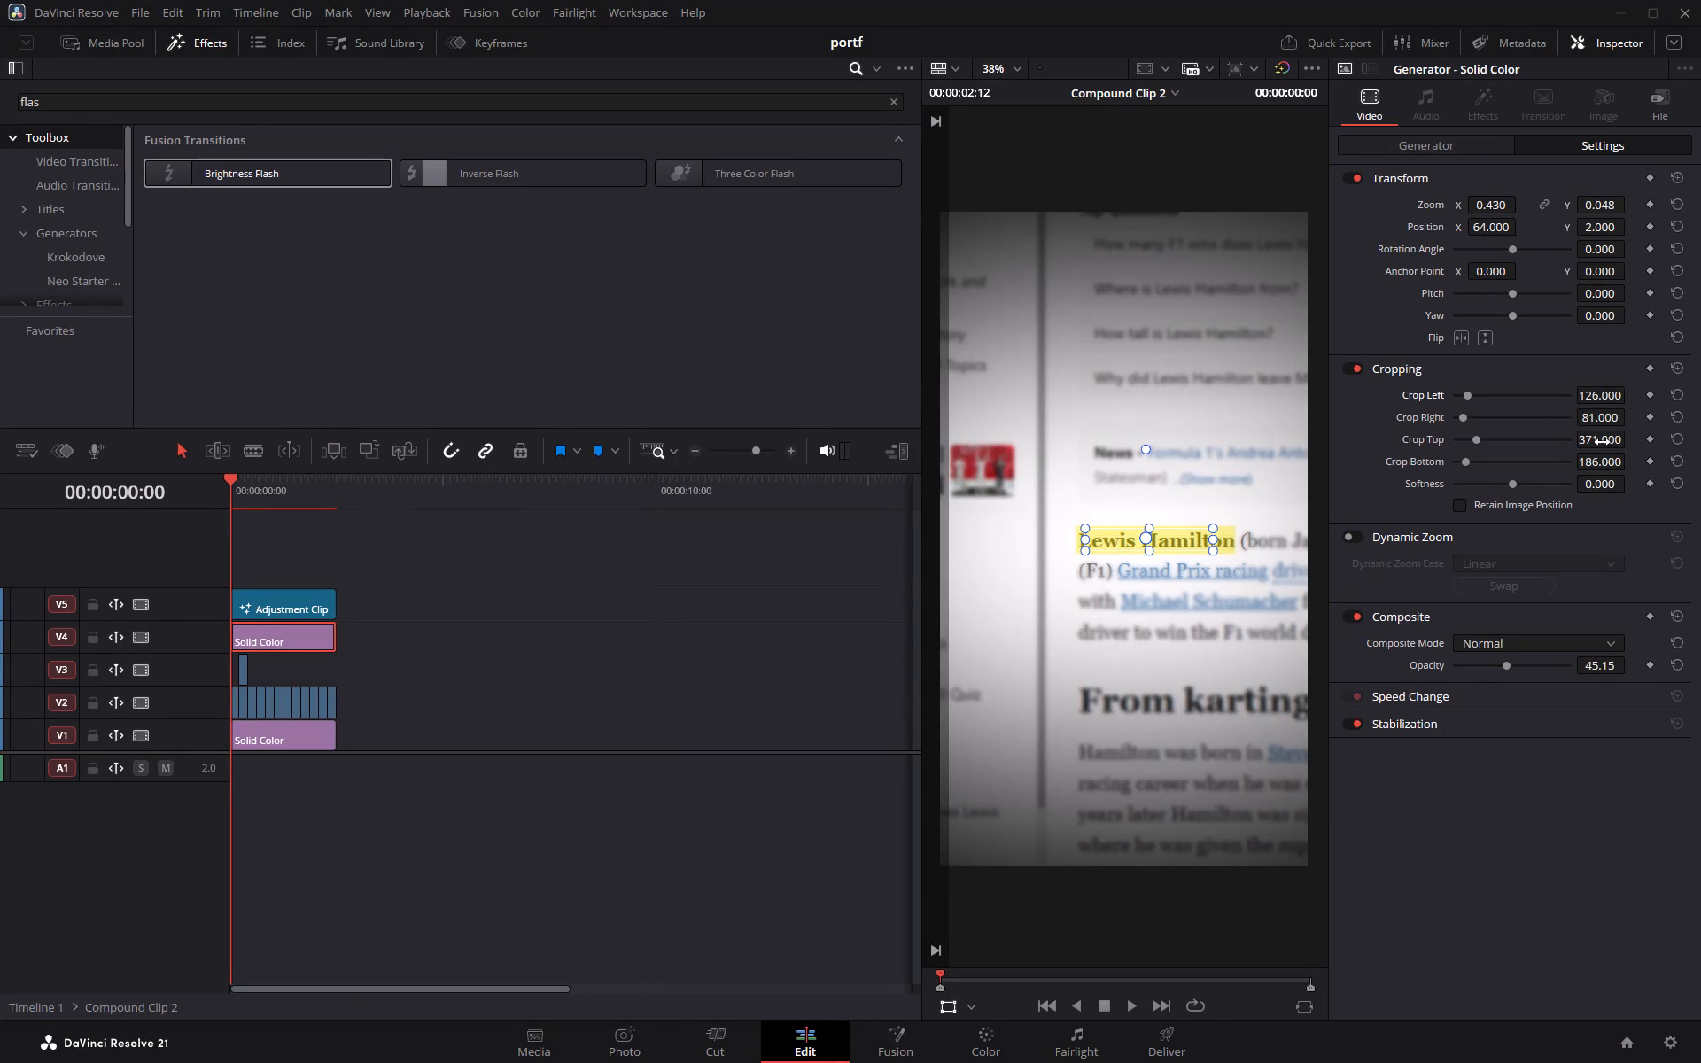
{"action": "left_click_drag", "start_coordinate": [1596, 420], "coordinate": [1598, 419]}
{"action": "left_click_drag", "start_coordinate": [1598, 419], "coordinate": [1588, 417]}
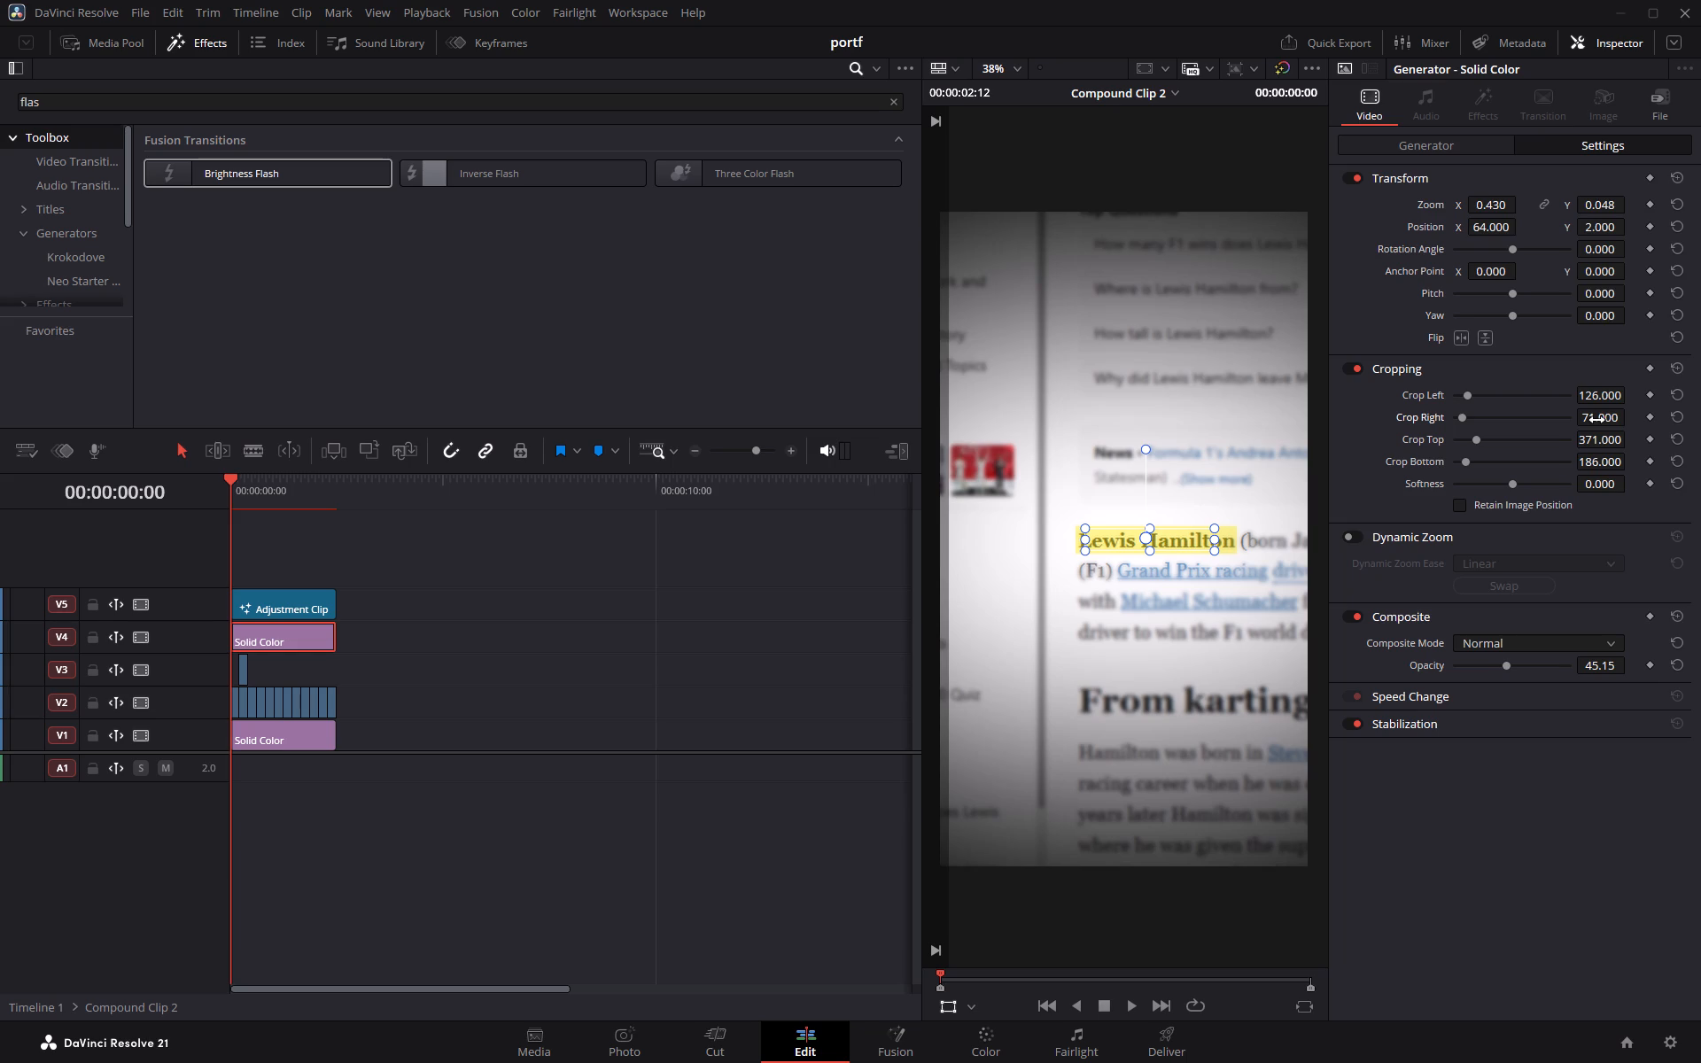
Keyframe the yellow strip's Crop Right at the first frame and again at the end, 00:00:02:12.
{"action": "left_click", "coordinate": [1651, 416]}
{"action": "left_click_drag", "start_coordinate": [231, 477], "coordinate": [274, 480]}
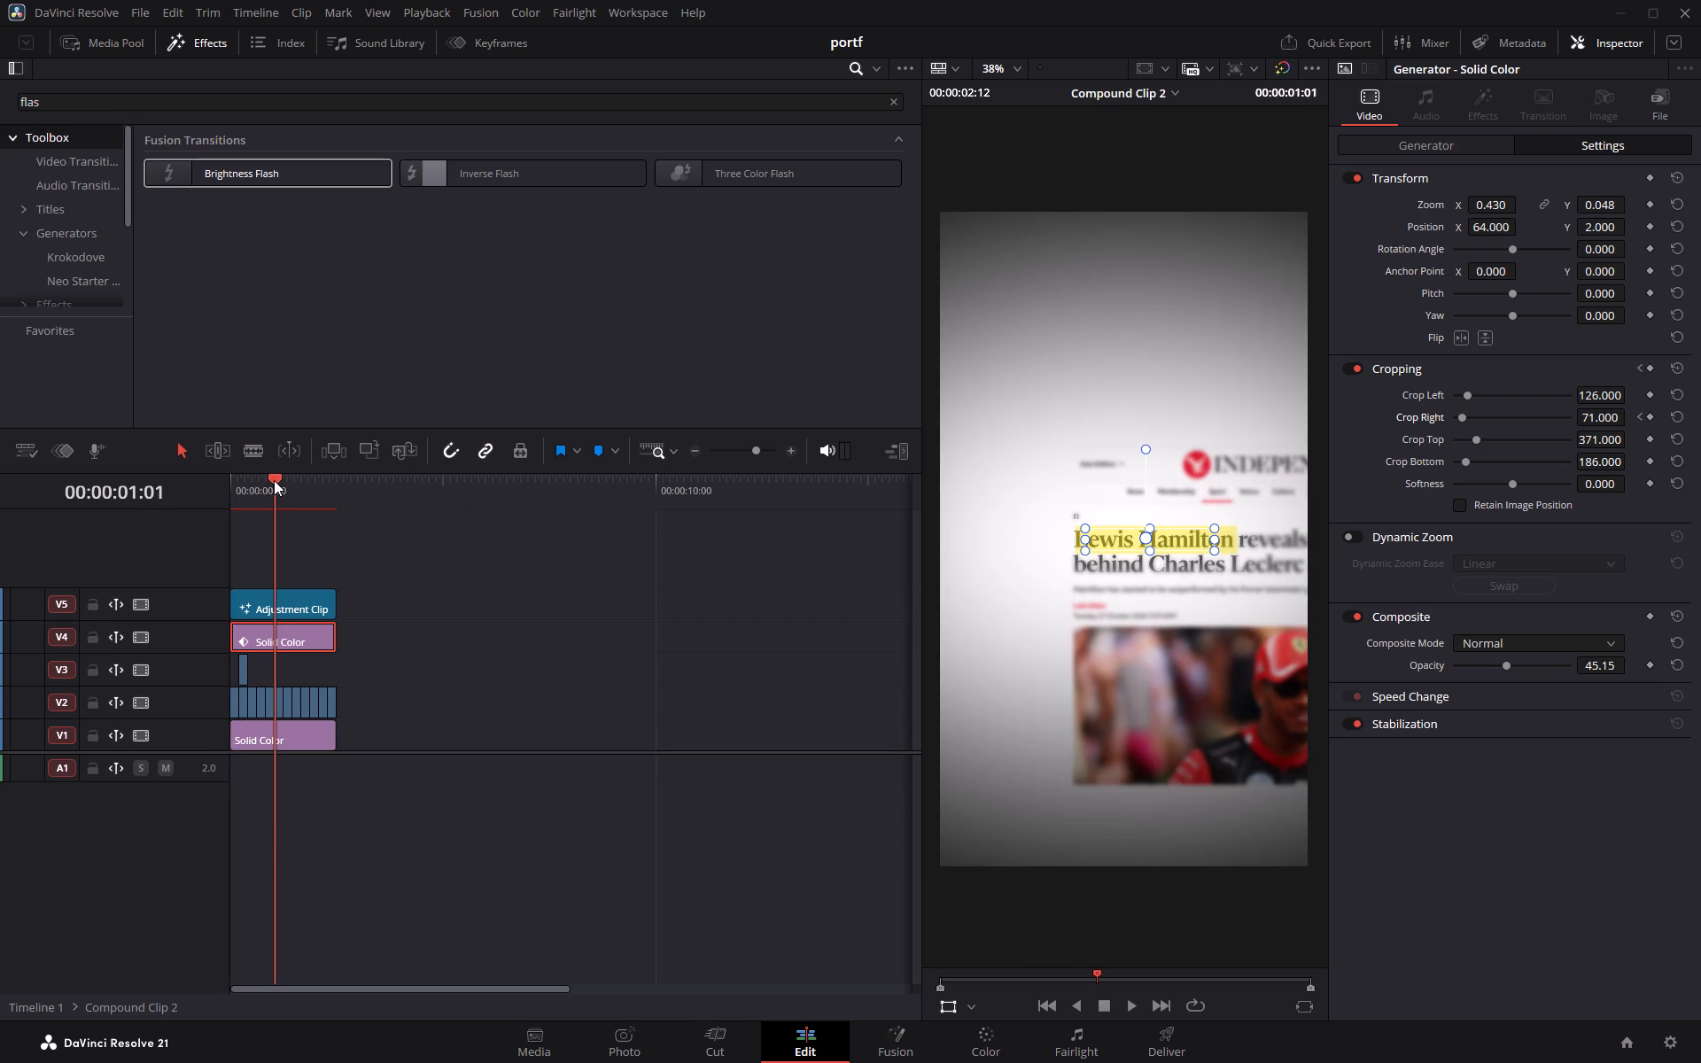
{"action": "left_click_drag", "start_coordinate": [274, 480], "coordinate": [222, 484]}
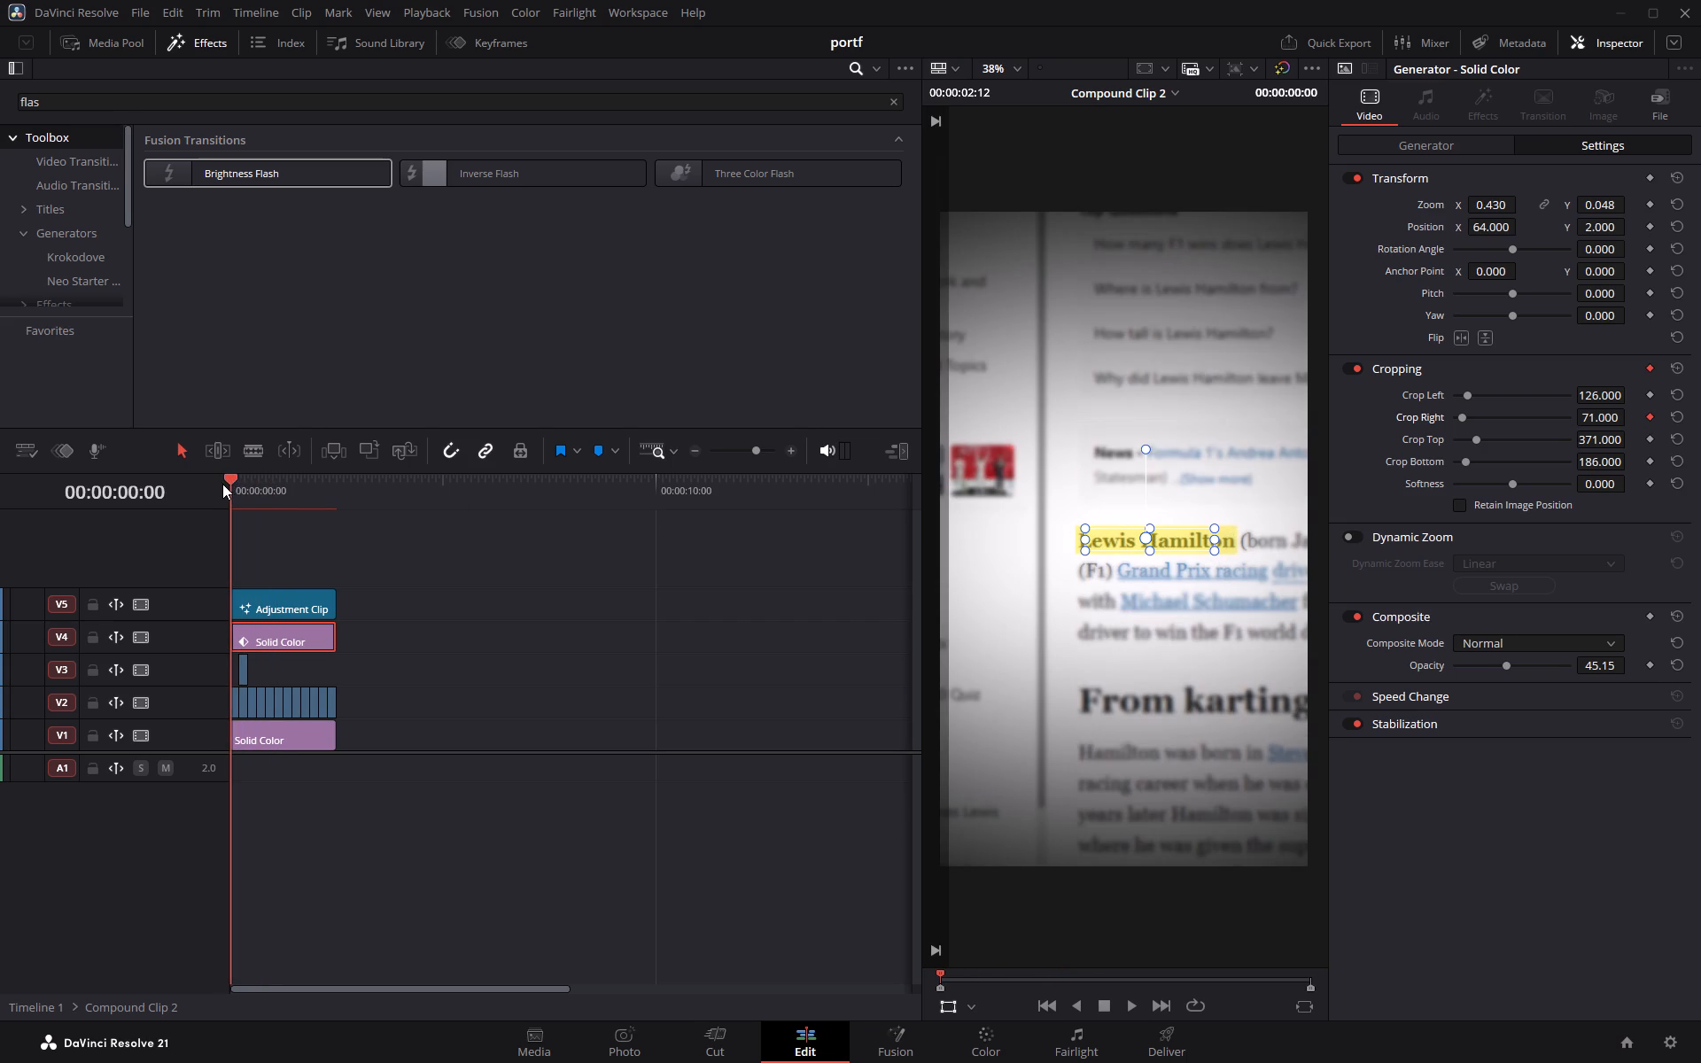
{"action": "left_click_drag", "start_coordinate": [222, 484], "coordinate": [315, 485]}
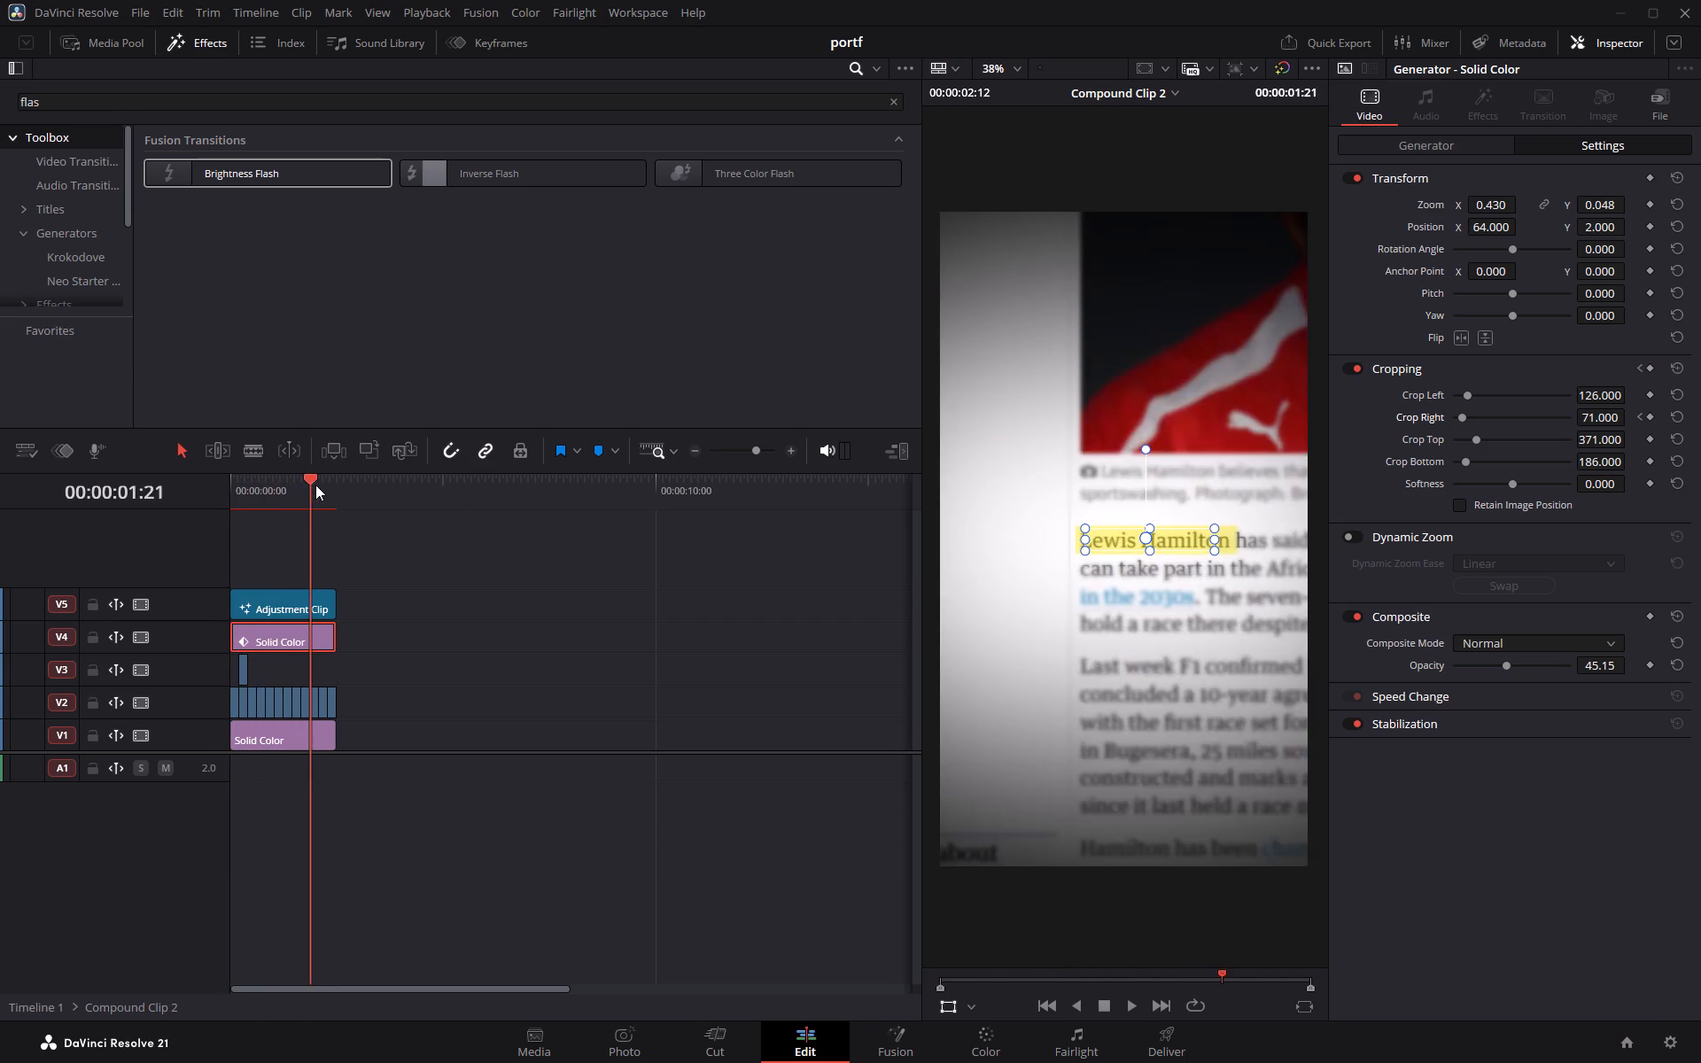
{"action": "left_click_drag", "start_coordinate": [315, 485], "coordinate": [332, 485]}
{"action": "key", "text": "Right"}
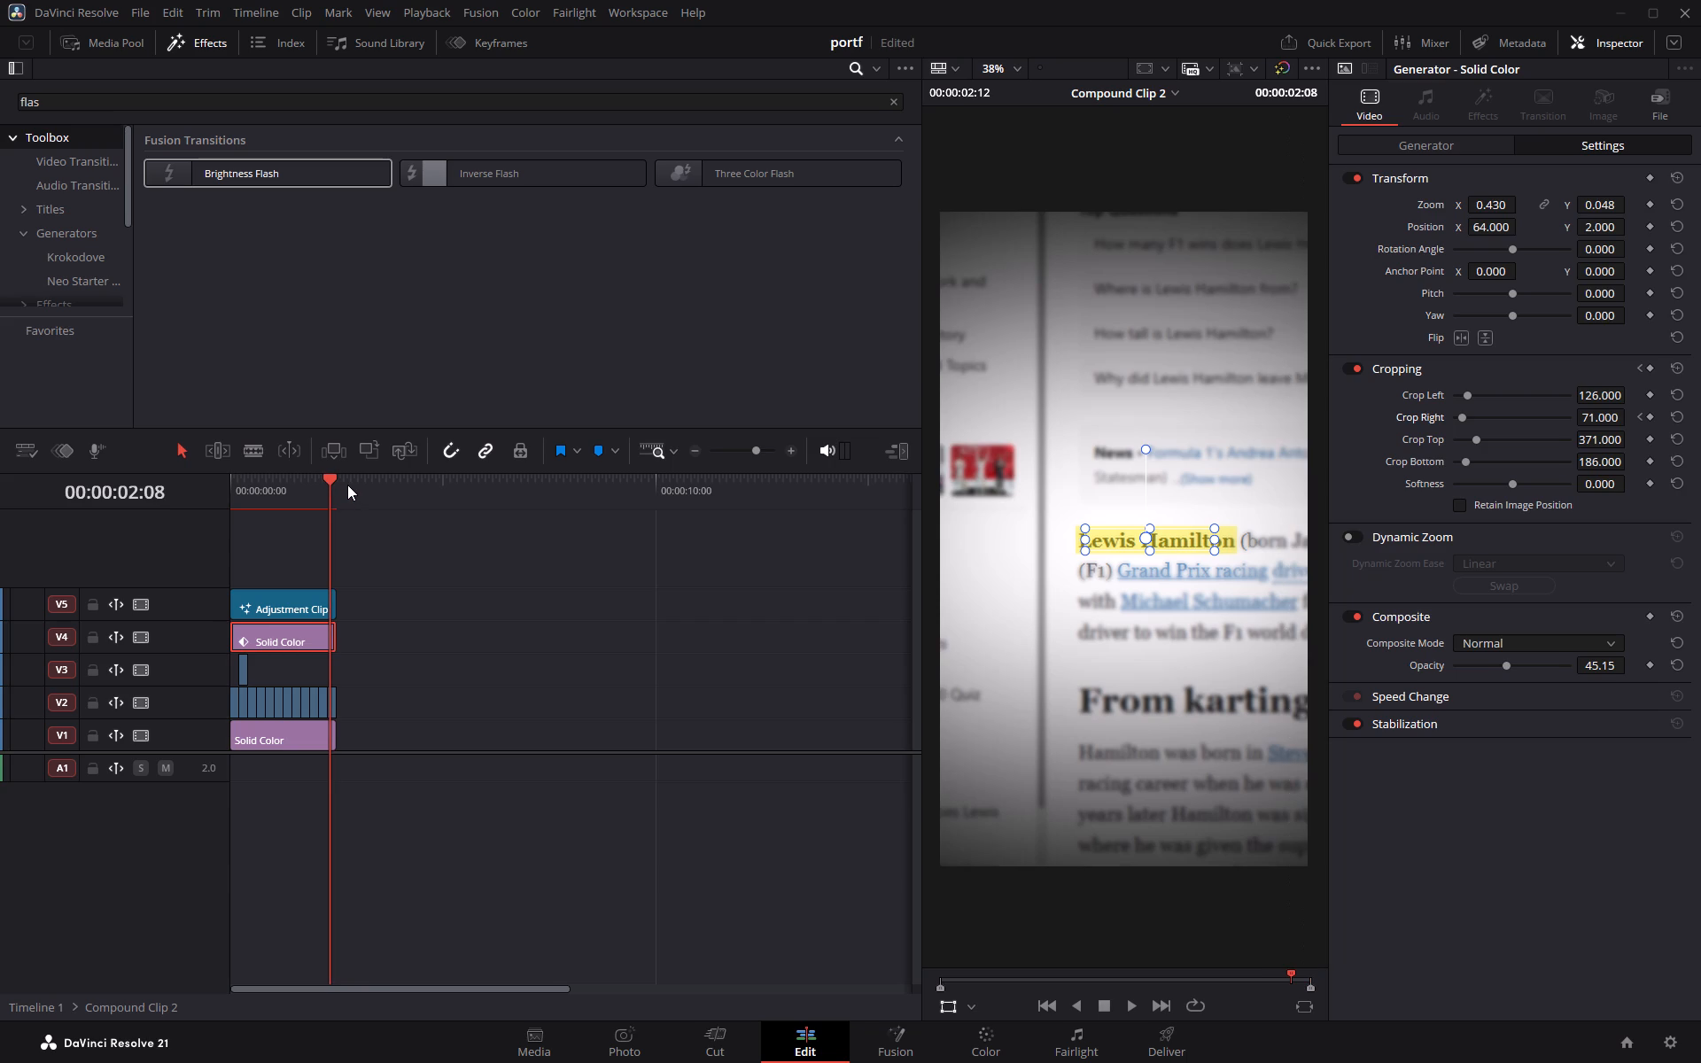
{"action": "key", "text": "Right"}
{"action": "key", "text": "Right"}
{"action": "key", "text": "Right"}
{"action": "key", "text": "Right"}
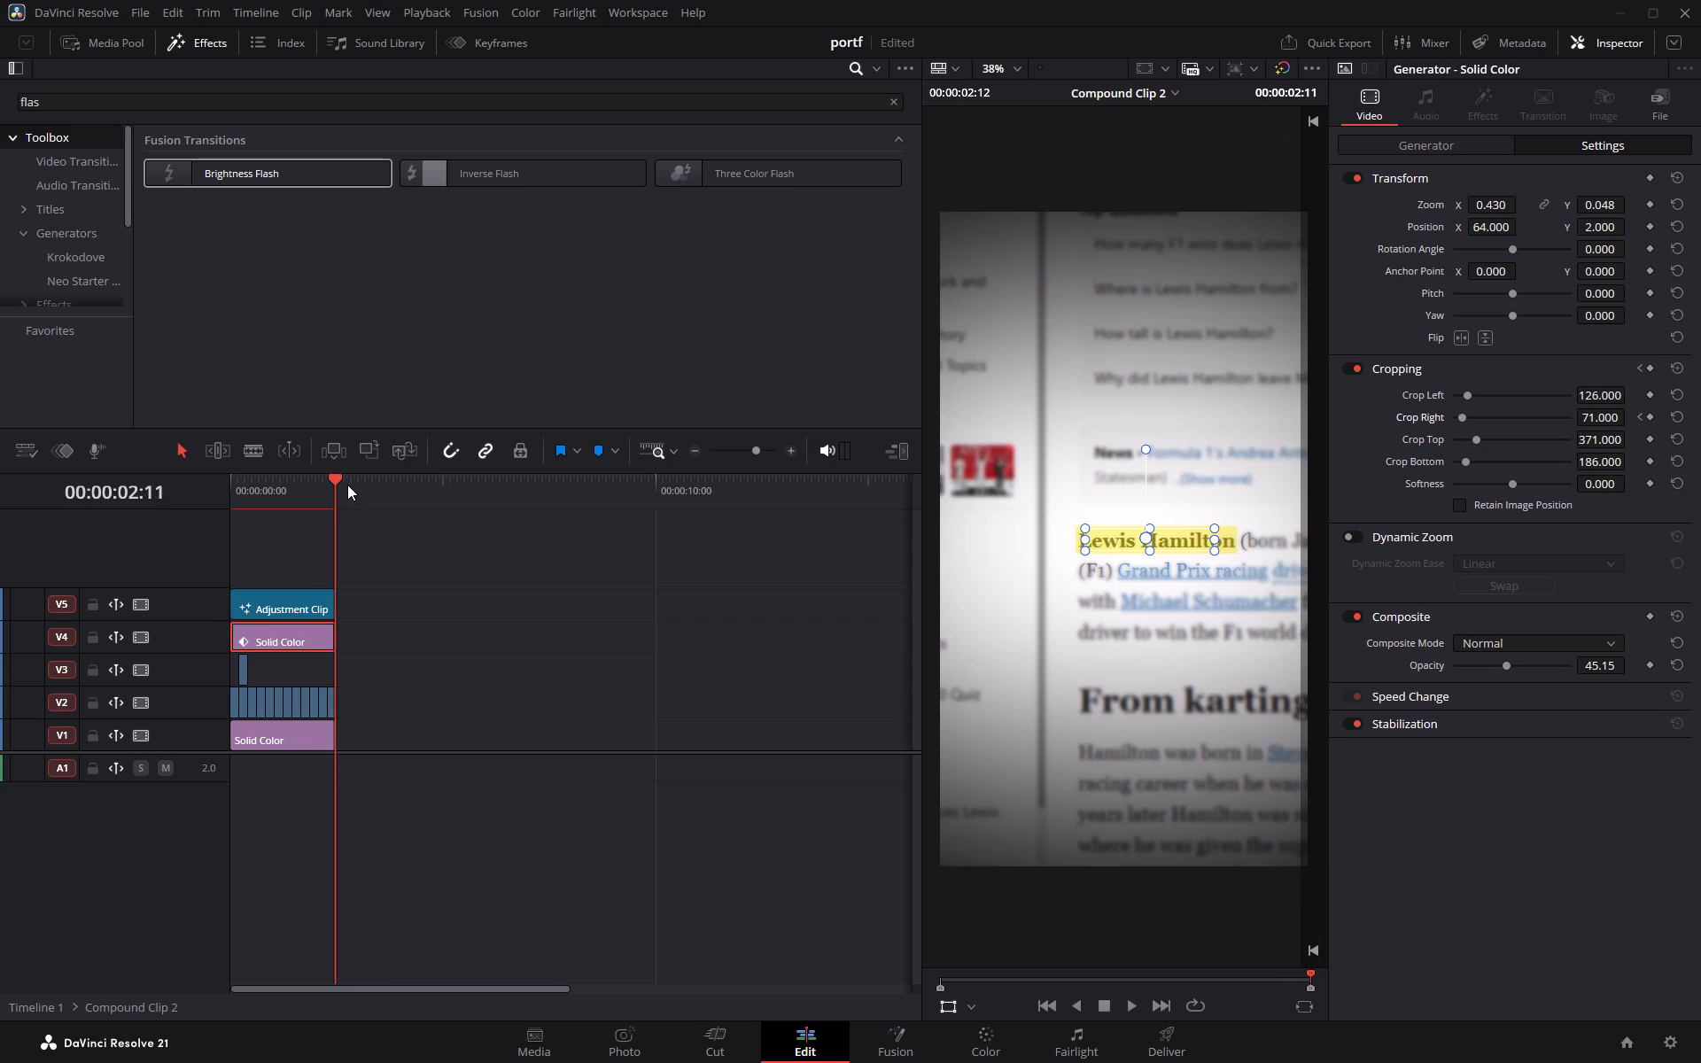
{"action": "key", "text": "Right"}
{"action": "key", "text": "Left"}
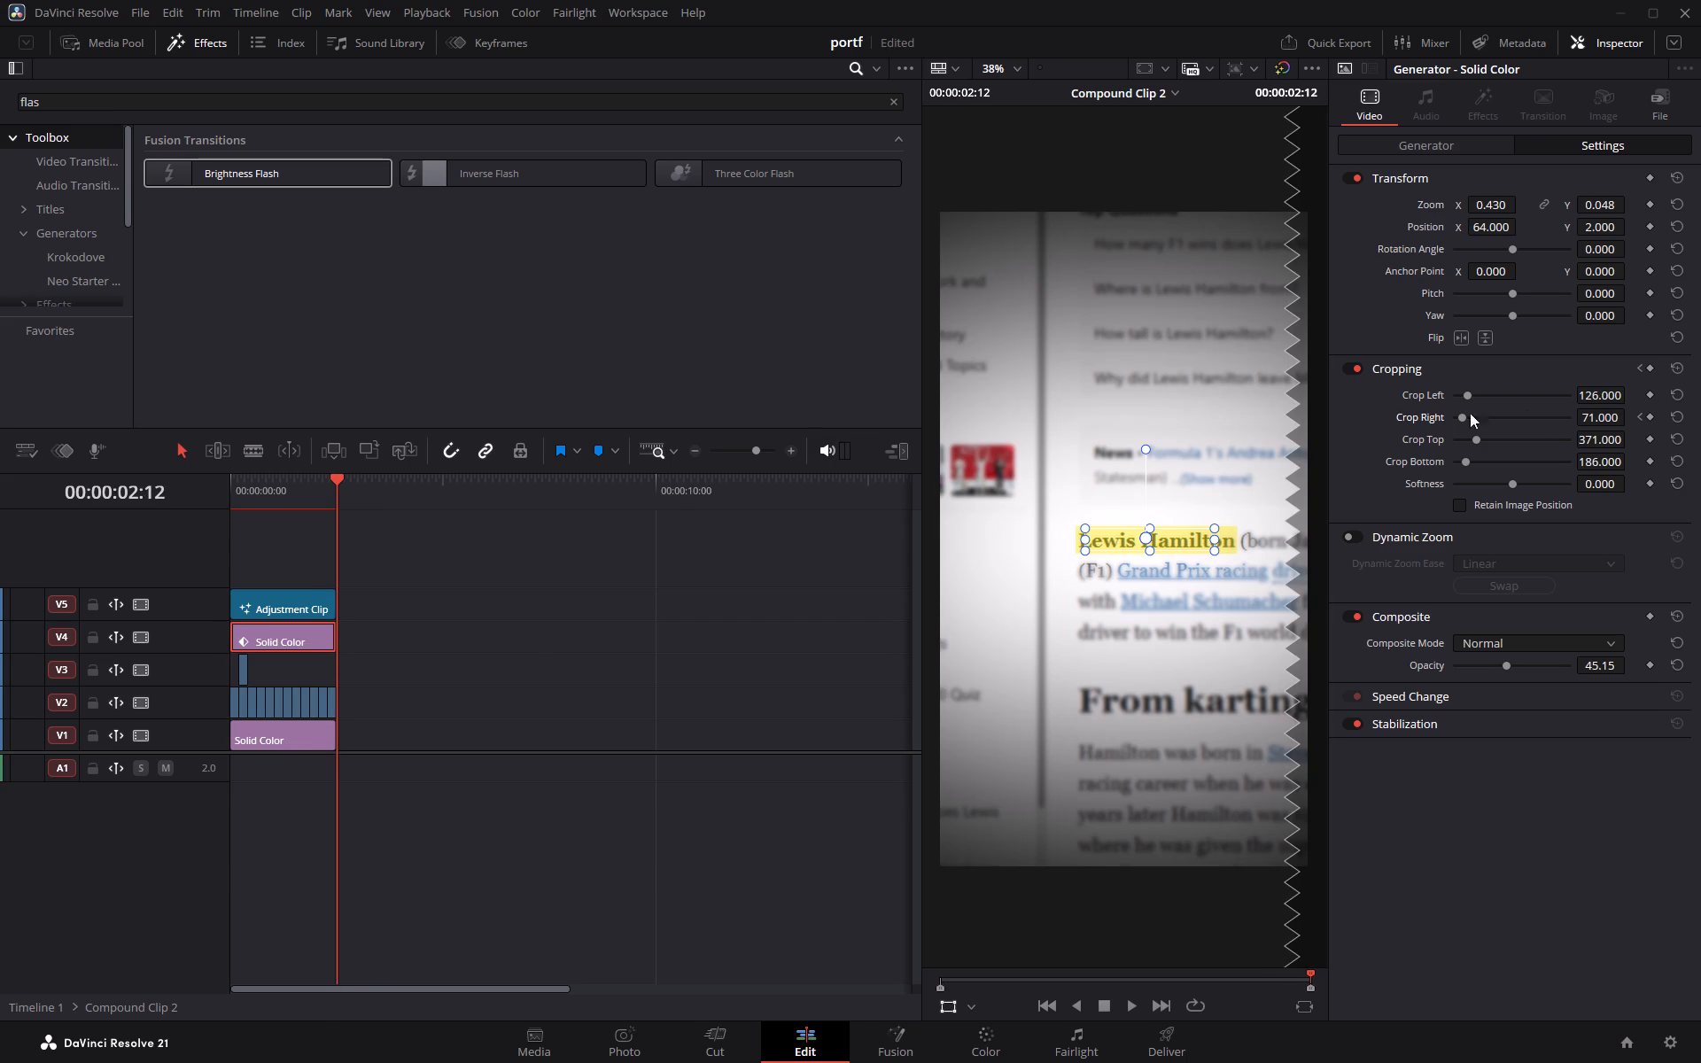
{"action": "left_click", "coordinate": [1650, 420]}
Return to the first Crop Right keyframe and set its value to 937 so the highlight starts collapsed.
{"action": "left_click", "coordinate": [1641, 416]}
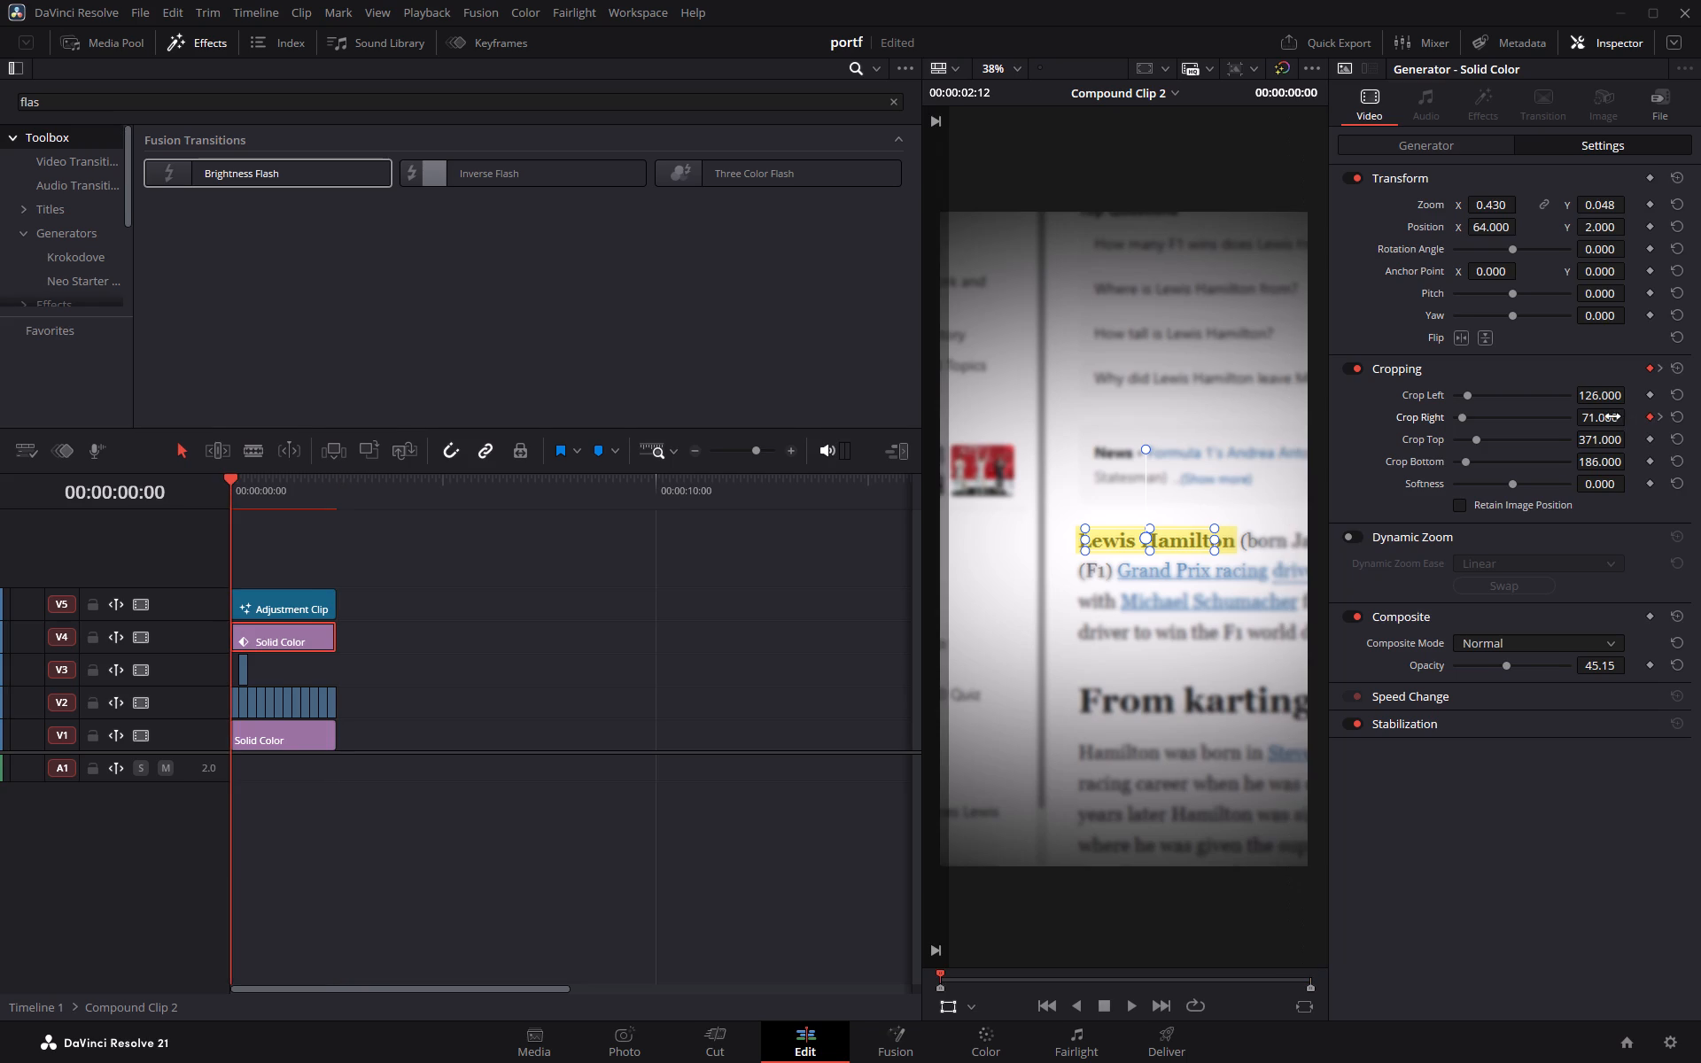
{"action": "left_click_drag", "start_coordinate": [1612, 416], "coordinate": [1078, 516]}
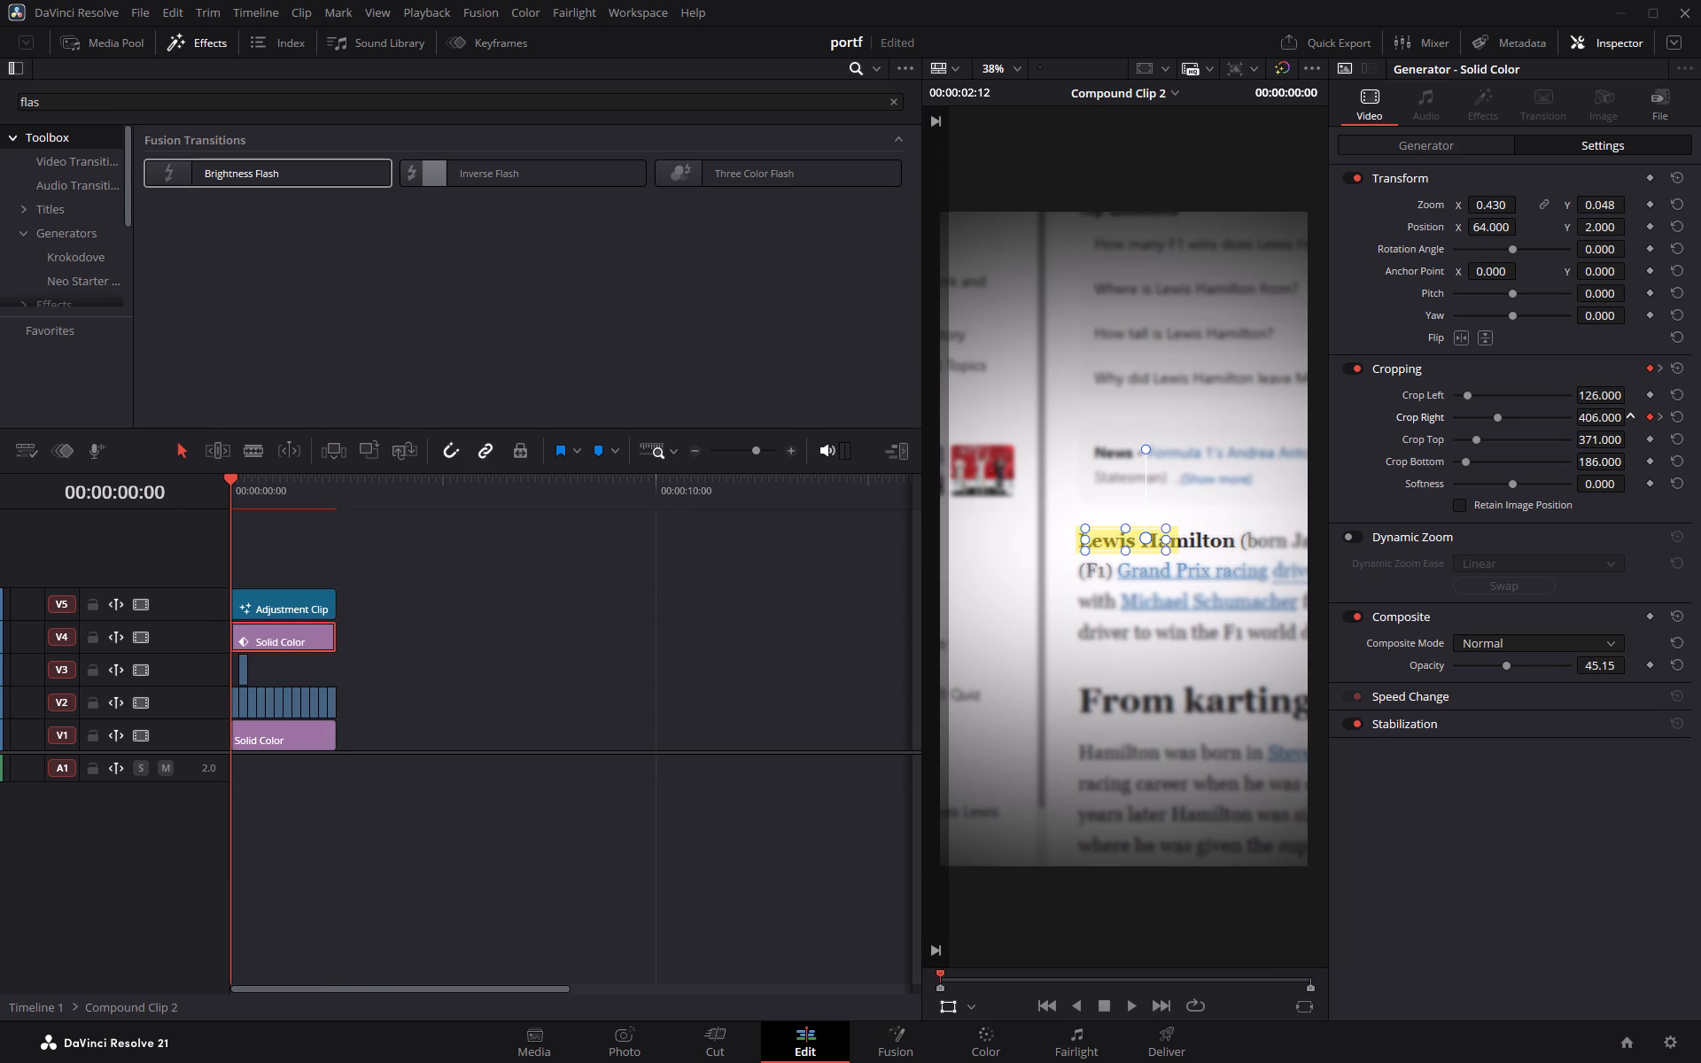
{"action": "left_click_drag", "start_coordinate": [1078, 516], "coordinate": [1122, 514]}
{"action": "left_click_drag", "start_coordinate": [1122, 514], "coordinate": [1392, 509]}
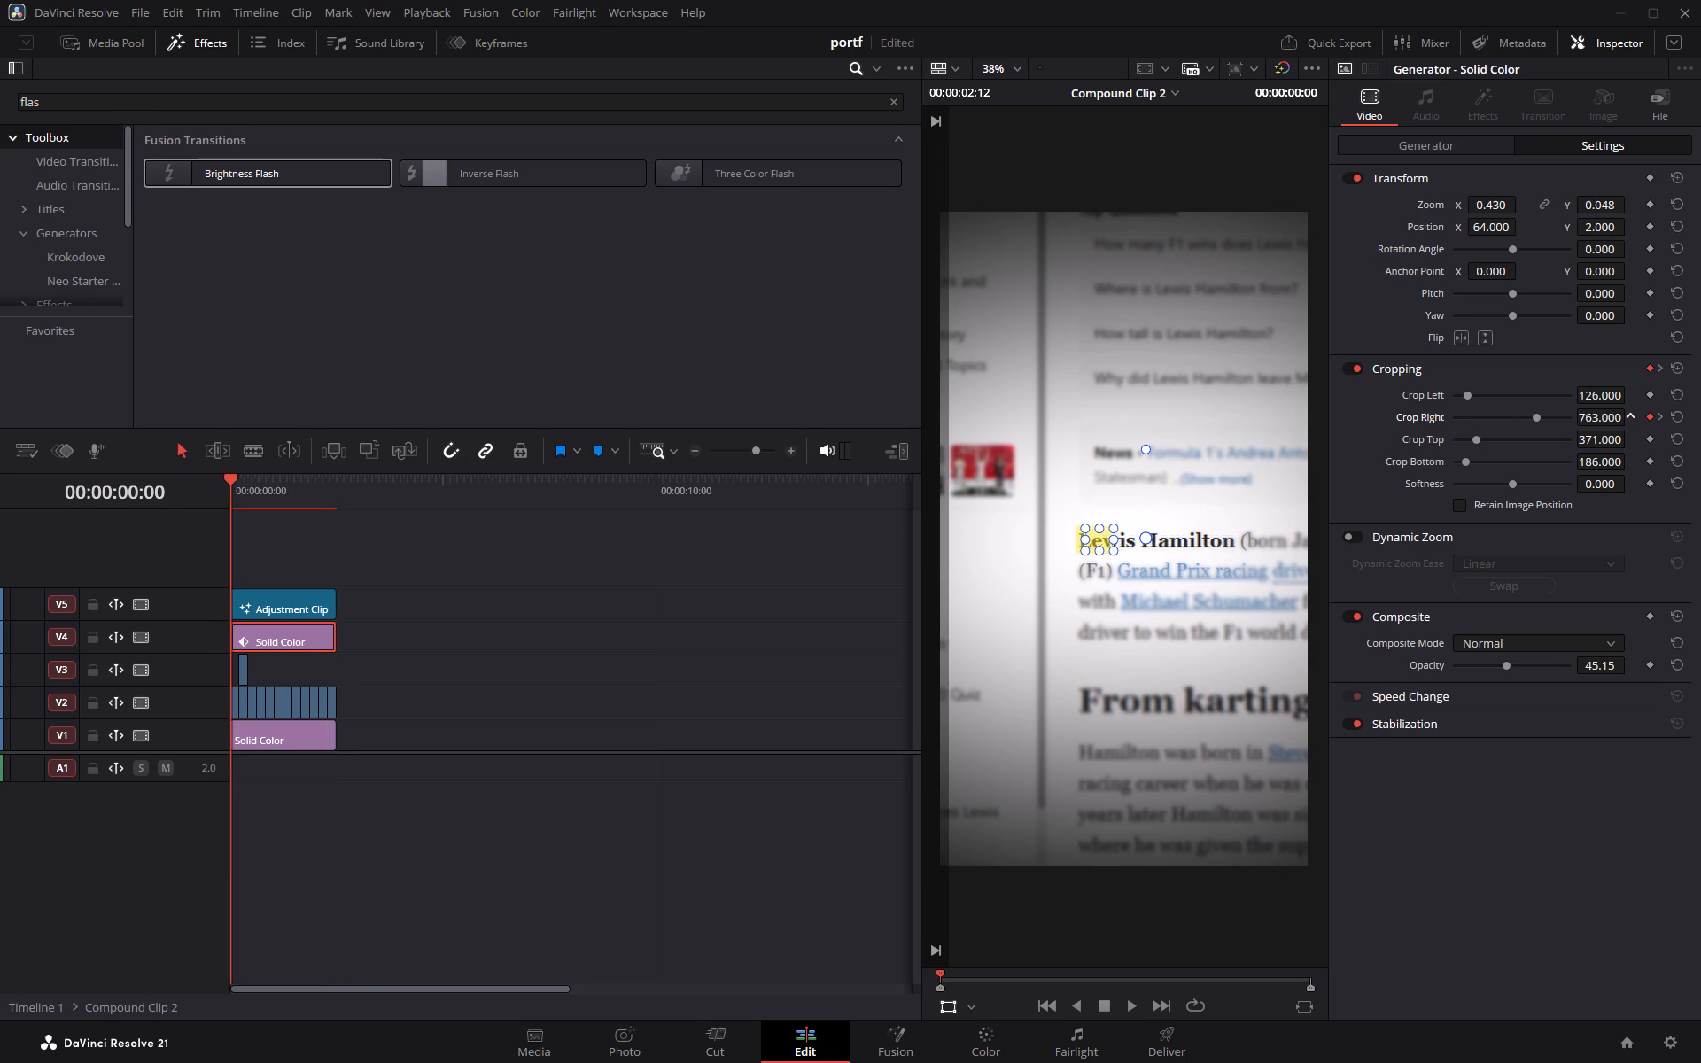
{"action": "left_click_drag", "start_coordinate": [1392, 509], "coordinate": [1568, 507]}
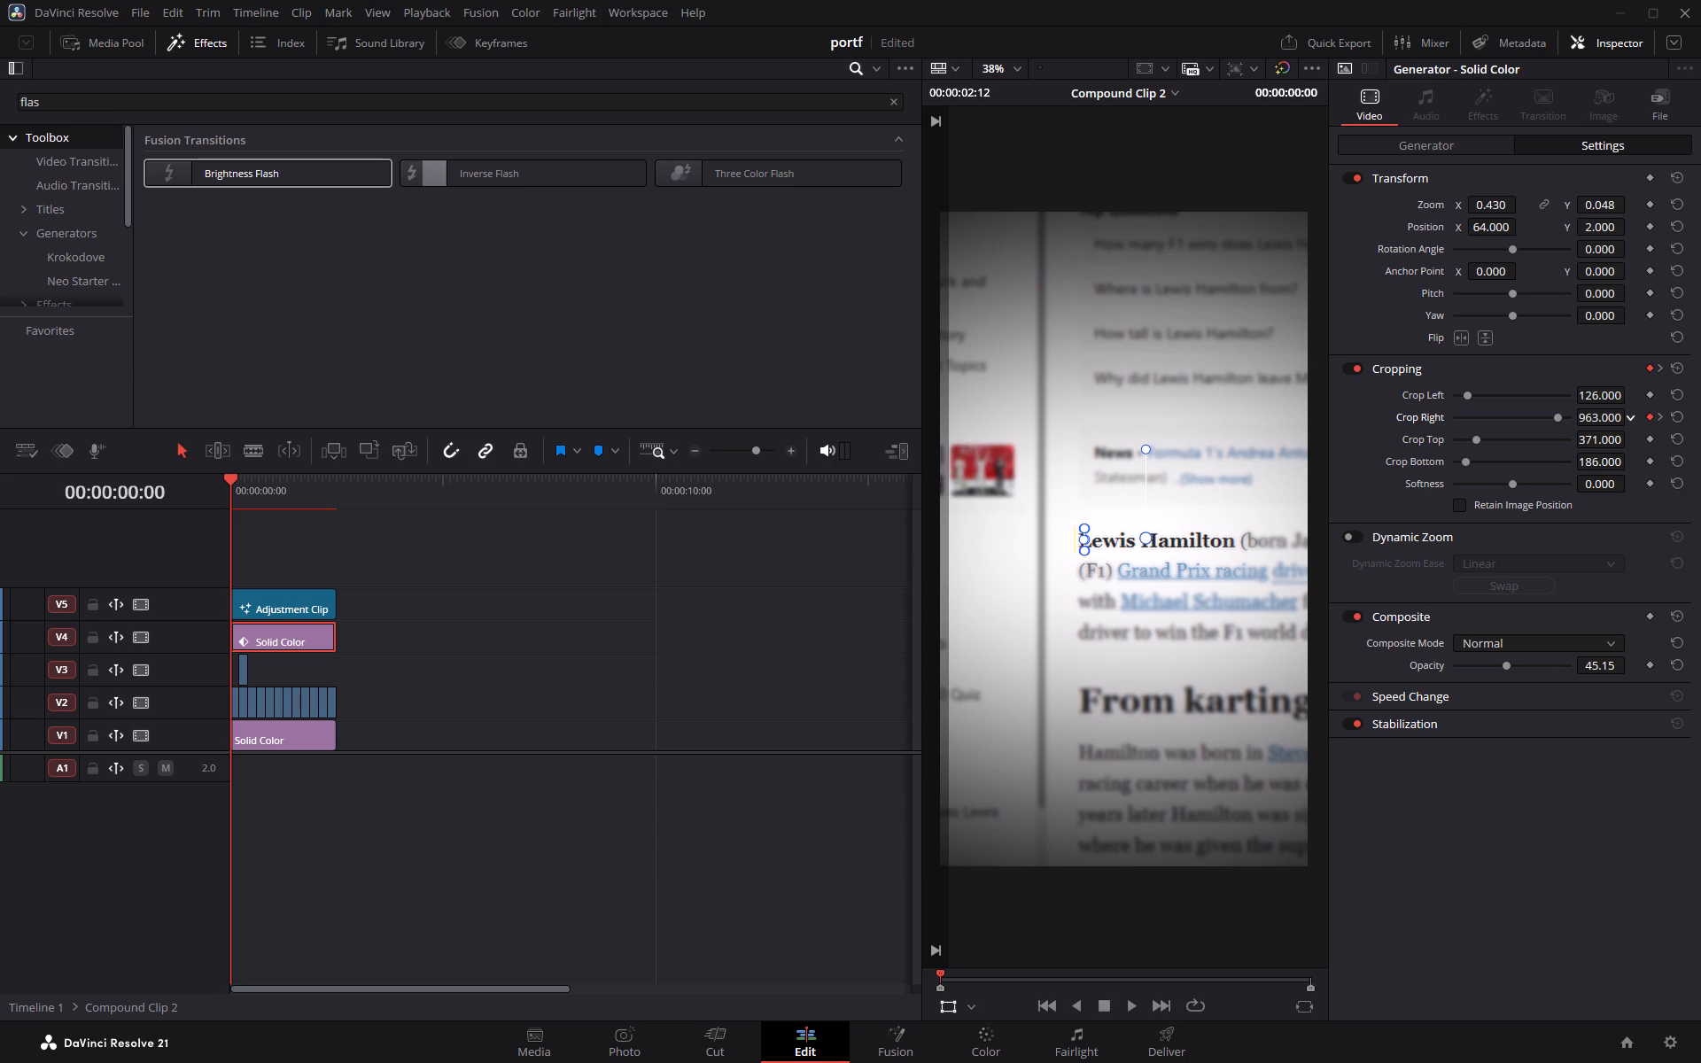
{"action": "left_click_drag", "start_coordinate": [1568, 507], "coordinate": [1545, 507]}
Deselect the yellow strip and play Compound Clip 2 from the start to check the highlight's wipe.
{"action": "double_click", "coordinate": [598, 881]}
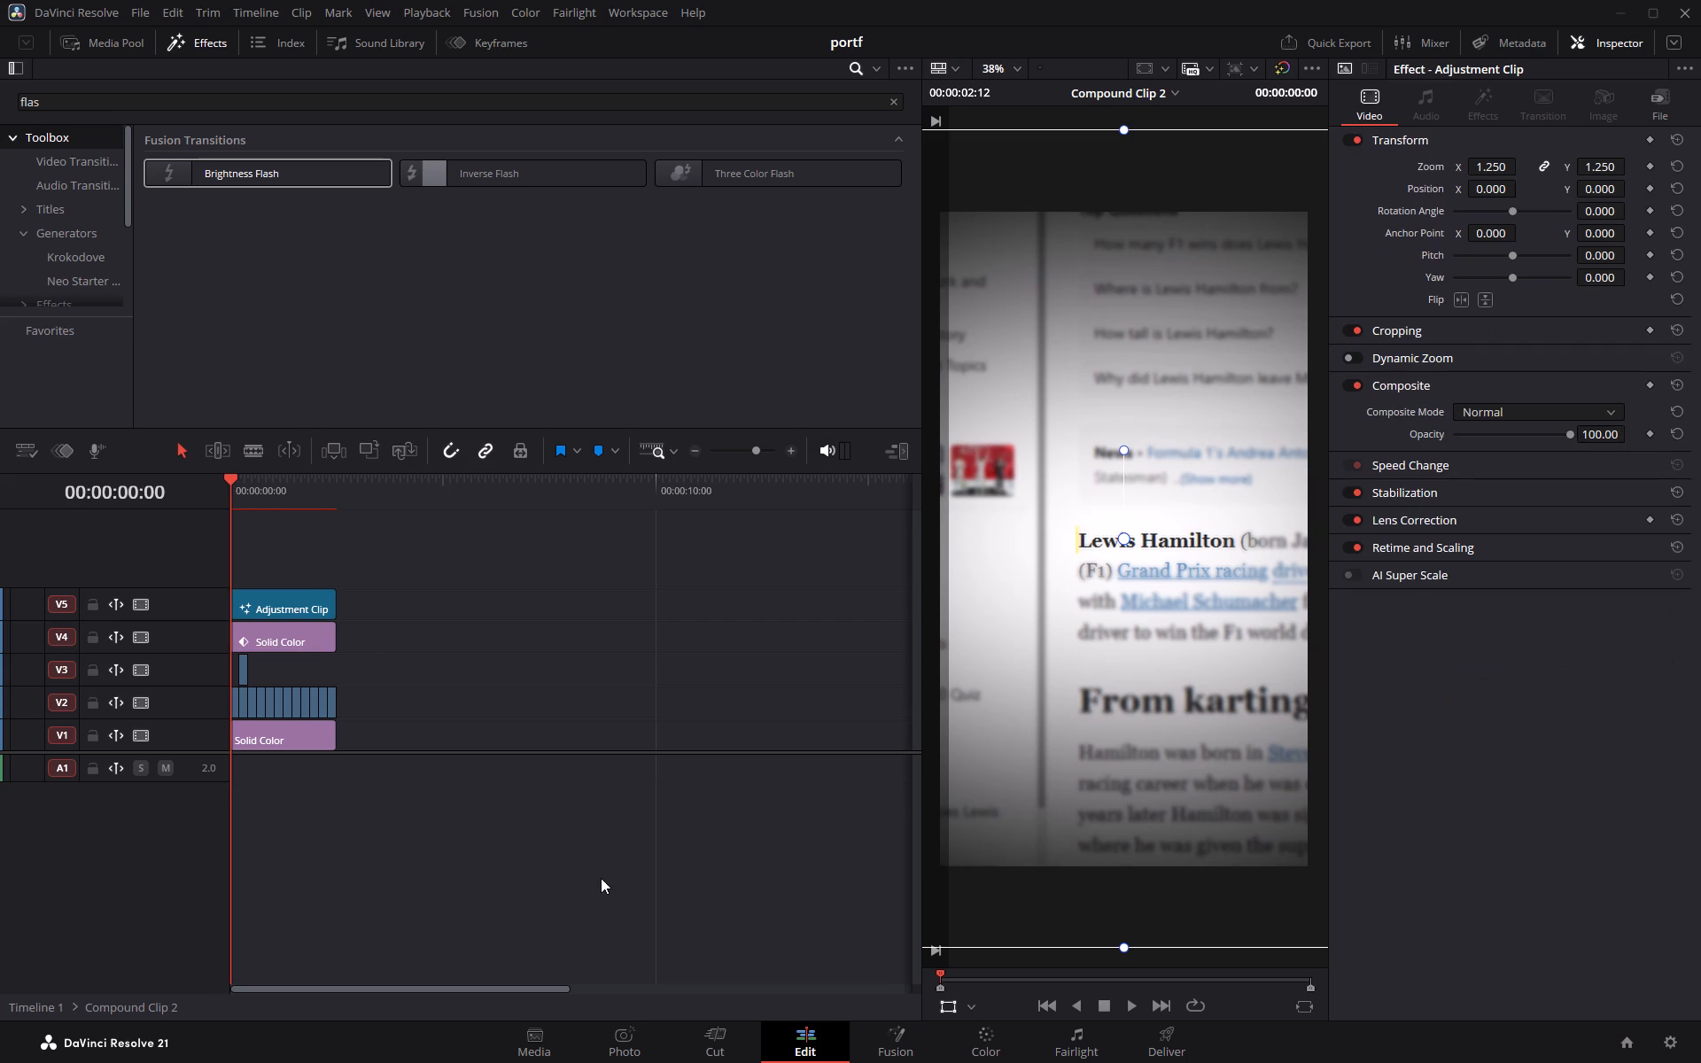
{"action": "key", "text": "space"}
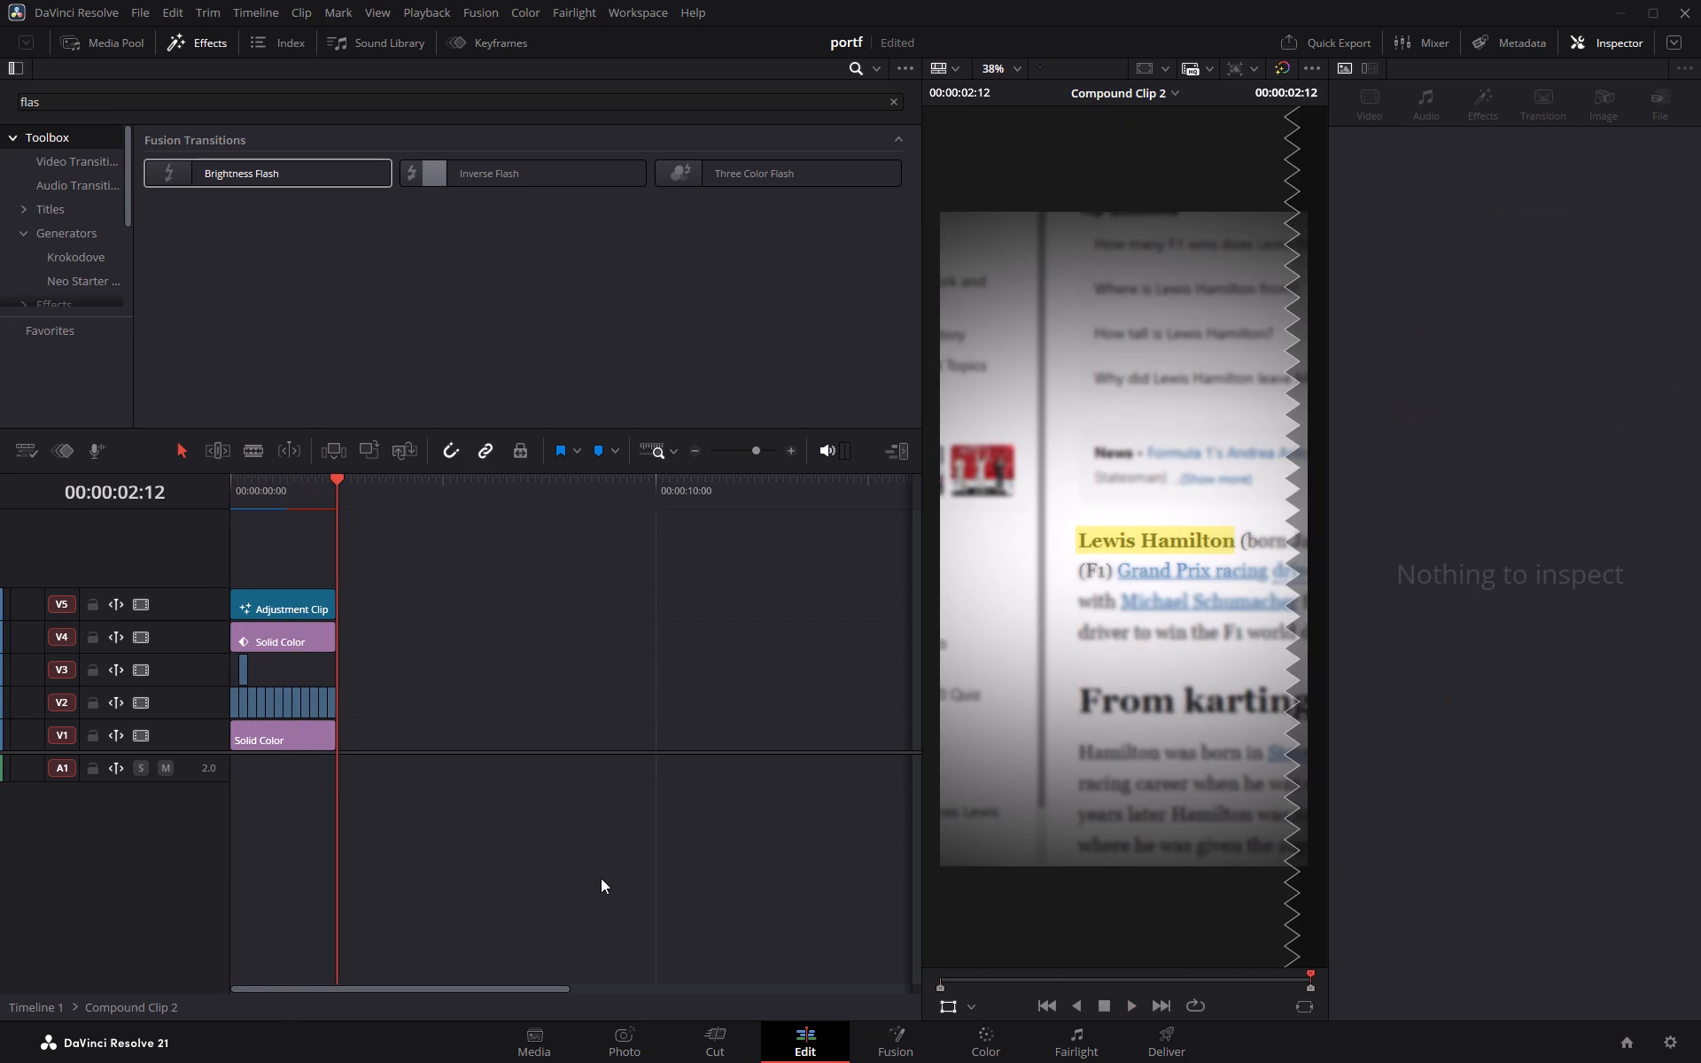
{"action": "key", "text": "space"}
Select the yellow strip on V4 and open its Crop Right curve in the detached Keyframe Editor.
{"action": "left_click_drag", "start_coordinate": [335, 479], "coordinate": [254, 485]}
{"action": "left_click", "coordinate": [302, 635]}
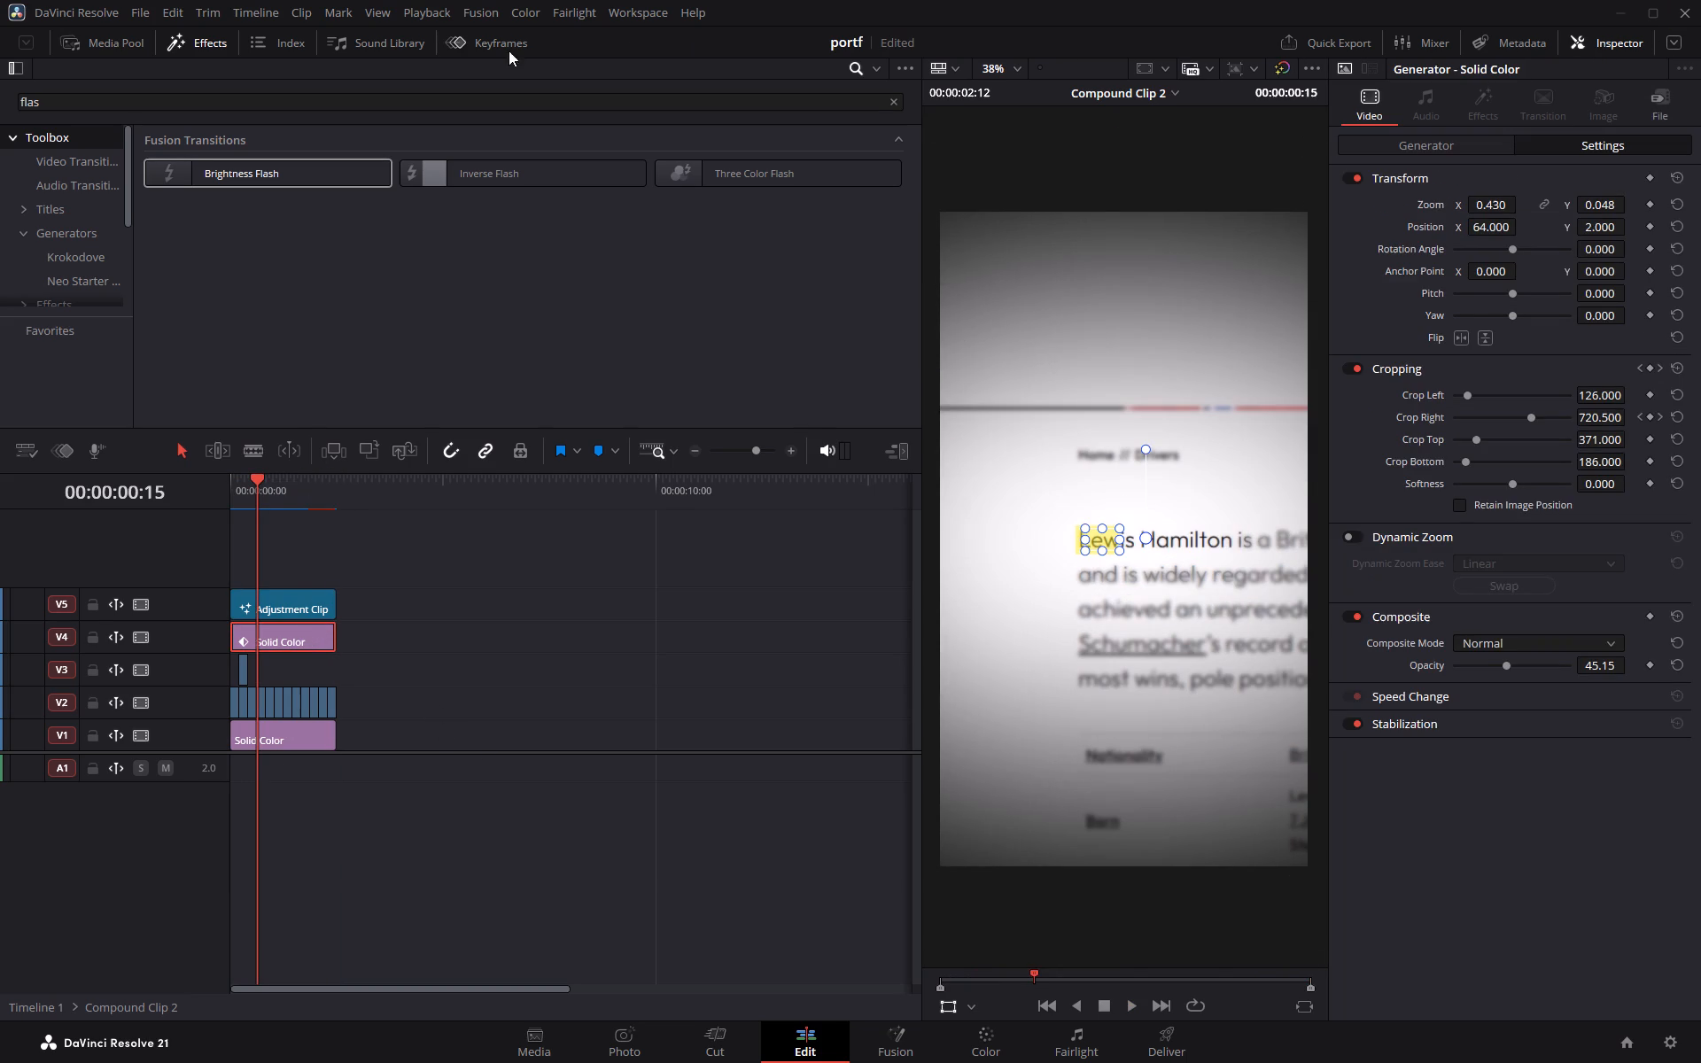
{"action": "left_click", "coordinate": [479, 43]}
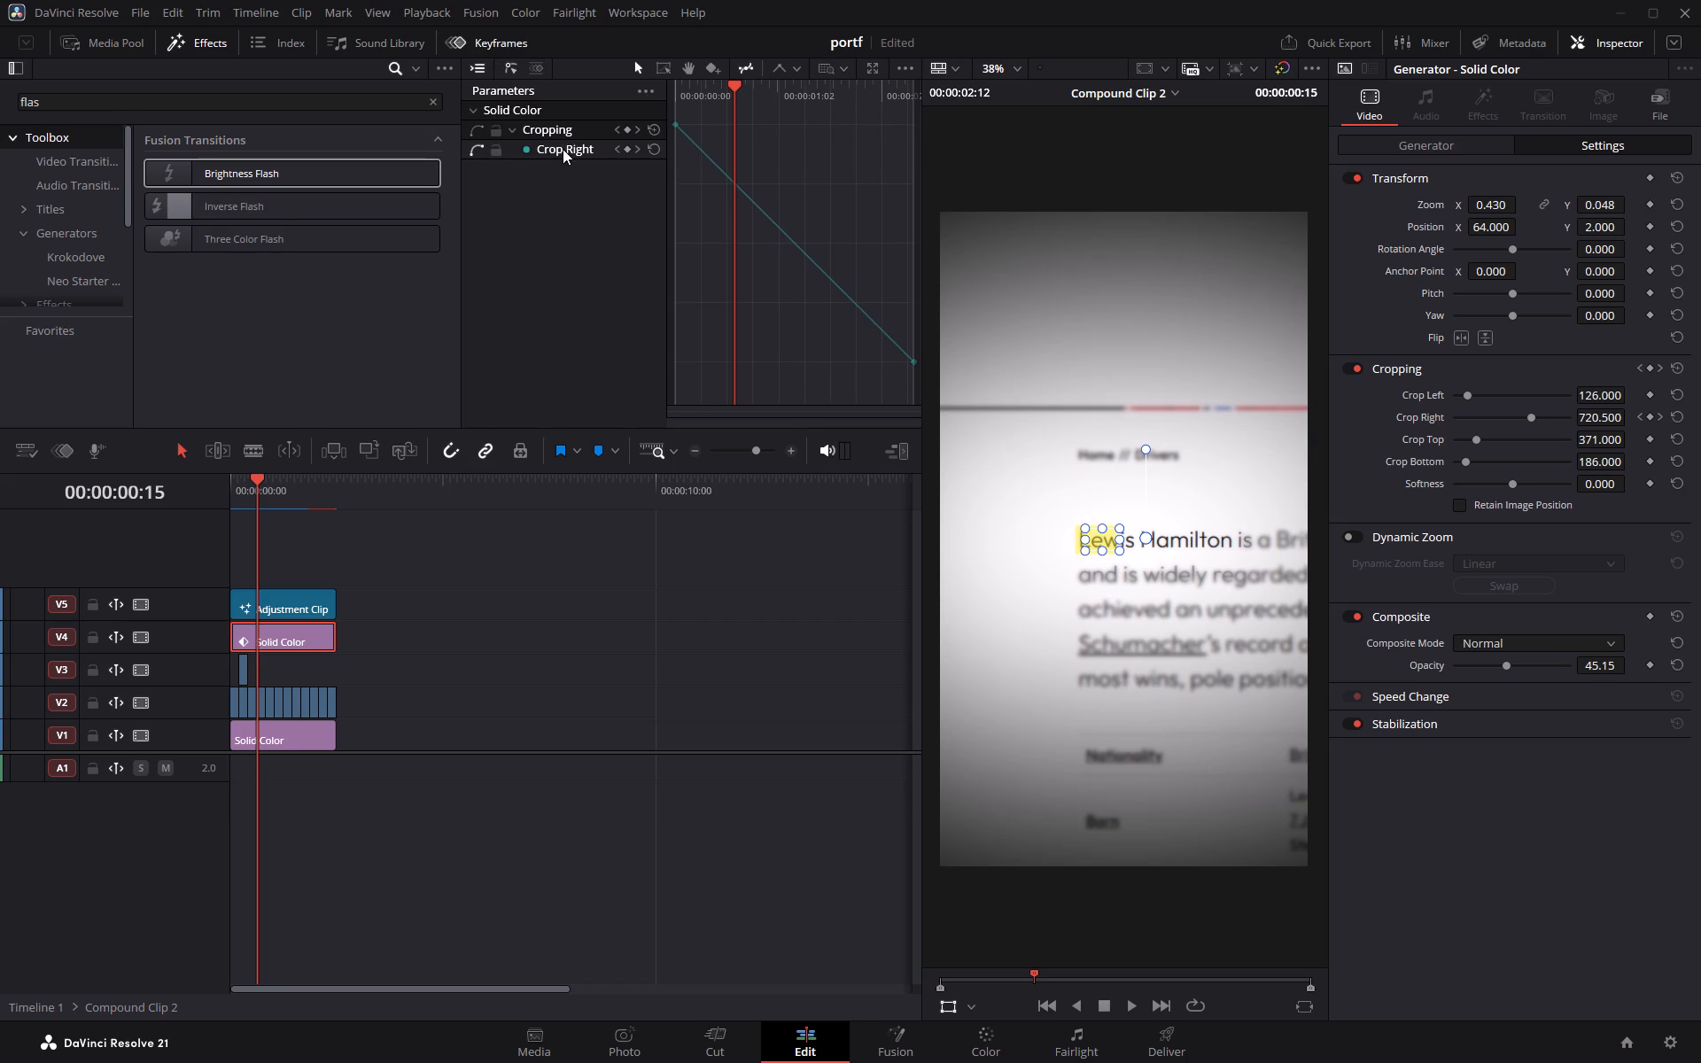
{"action": "left_click", "coordinate": [475, 149]}
{"action": "left_click", "coordinate": [475, 149]}
{"action": "left_click", "coordinate": [870, 66]}
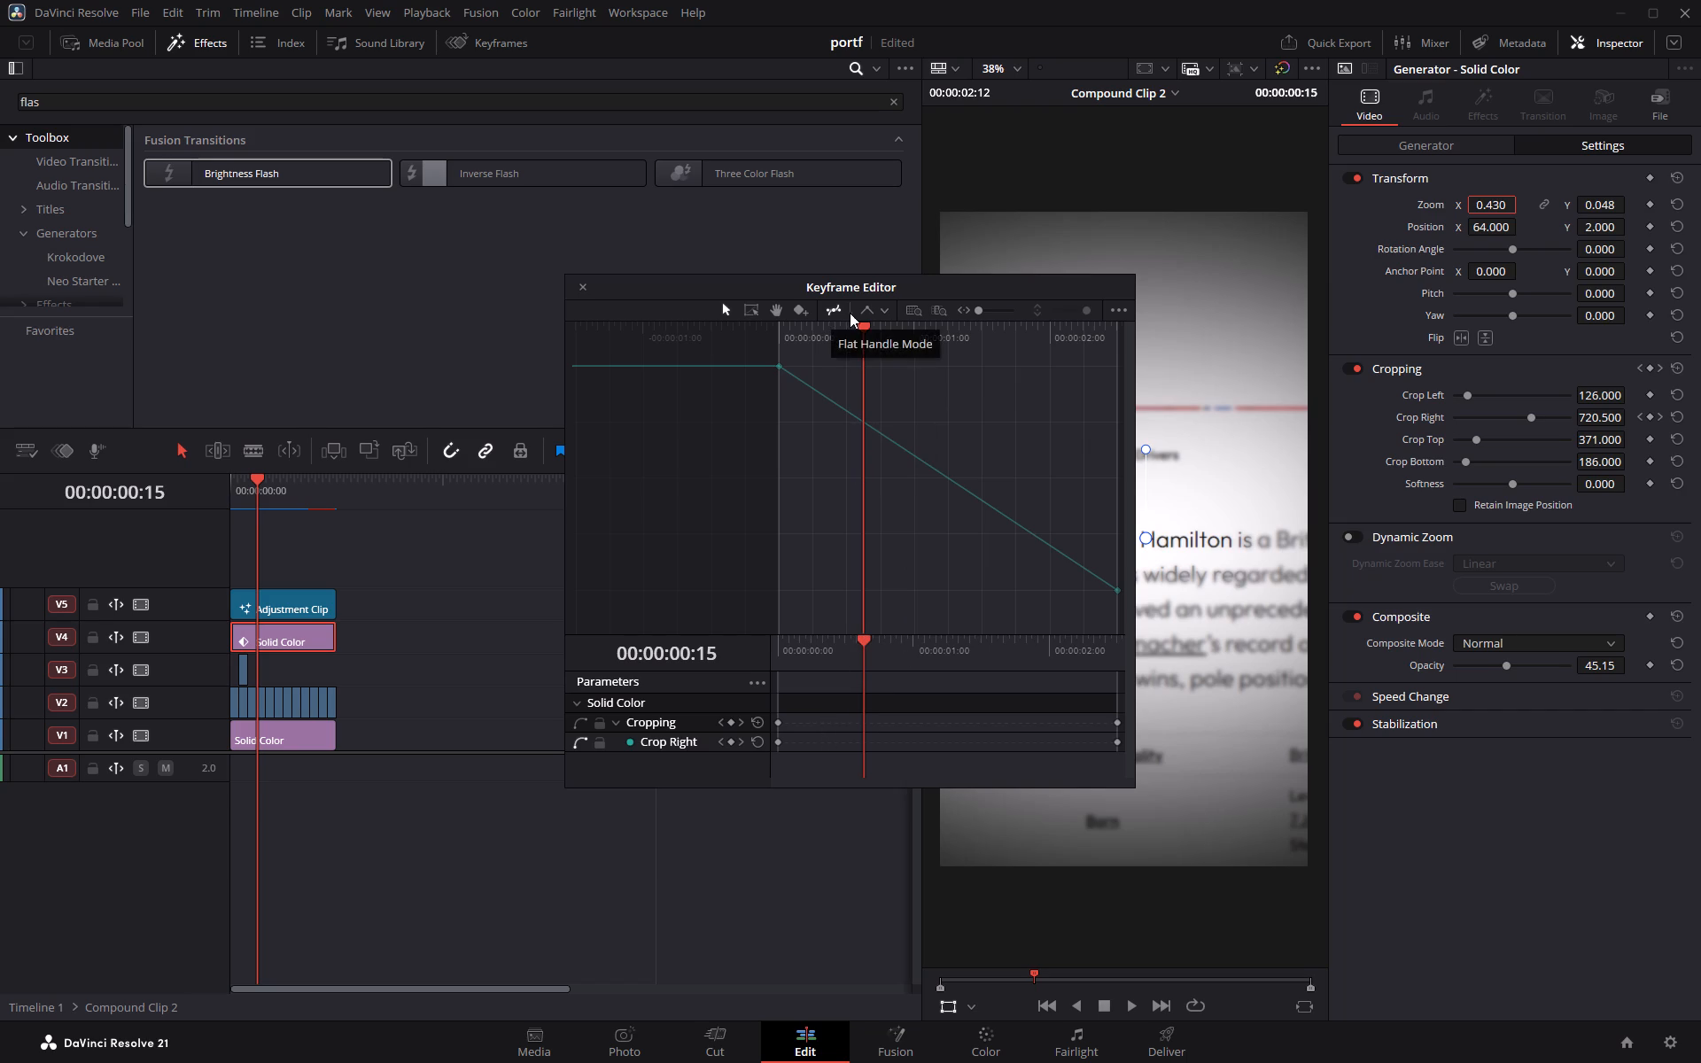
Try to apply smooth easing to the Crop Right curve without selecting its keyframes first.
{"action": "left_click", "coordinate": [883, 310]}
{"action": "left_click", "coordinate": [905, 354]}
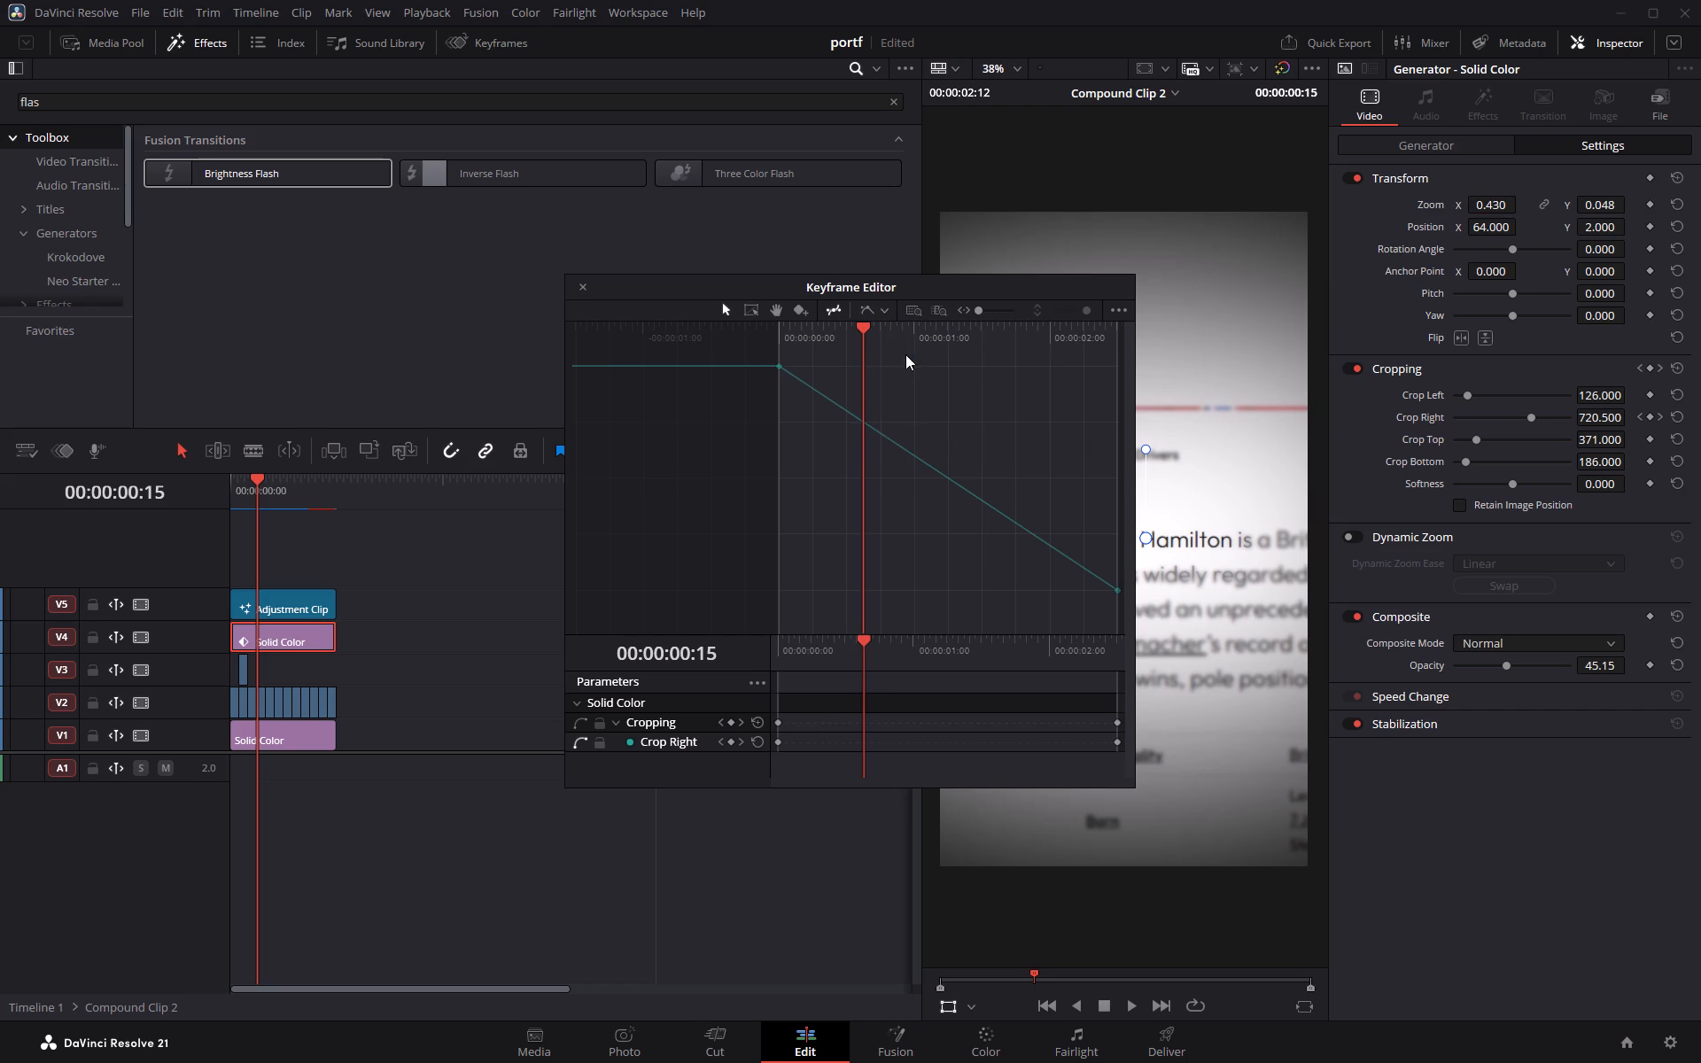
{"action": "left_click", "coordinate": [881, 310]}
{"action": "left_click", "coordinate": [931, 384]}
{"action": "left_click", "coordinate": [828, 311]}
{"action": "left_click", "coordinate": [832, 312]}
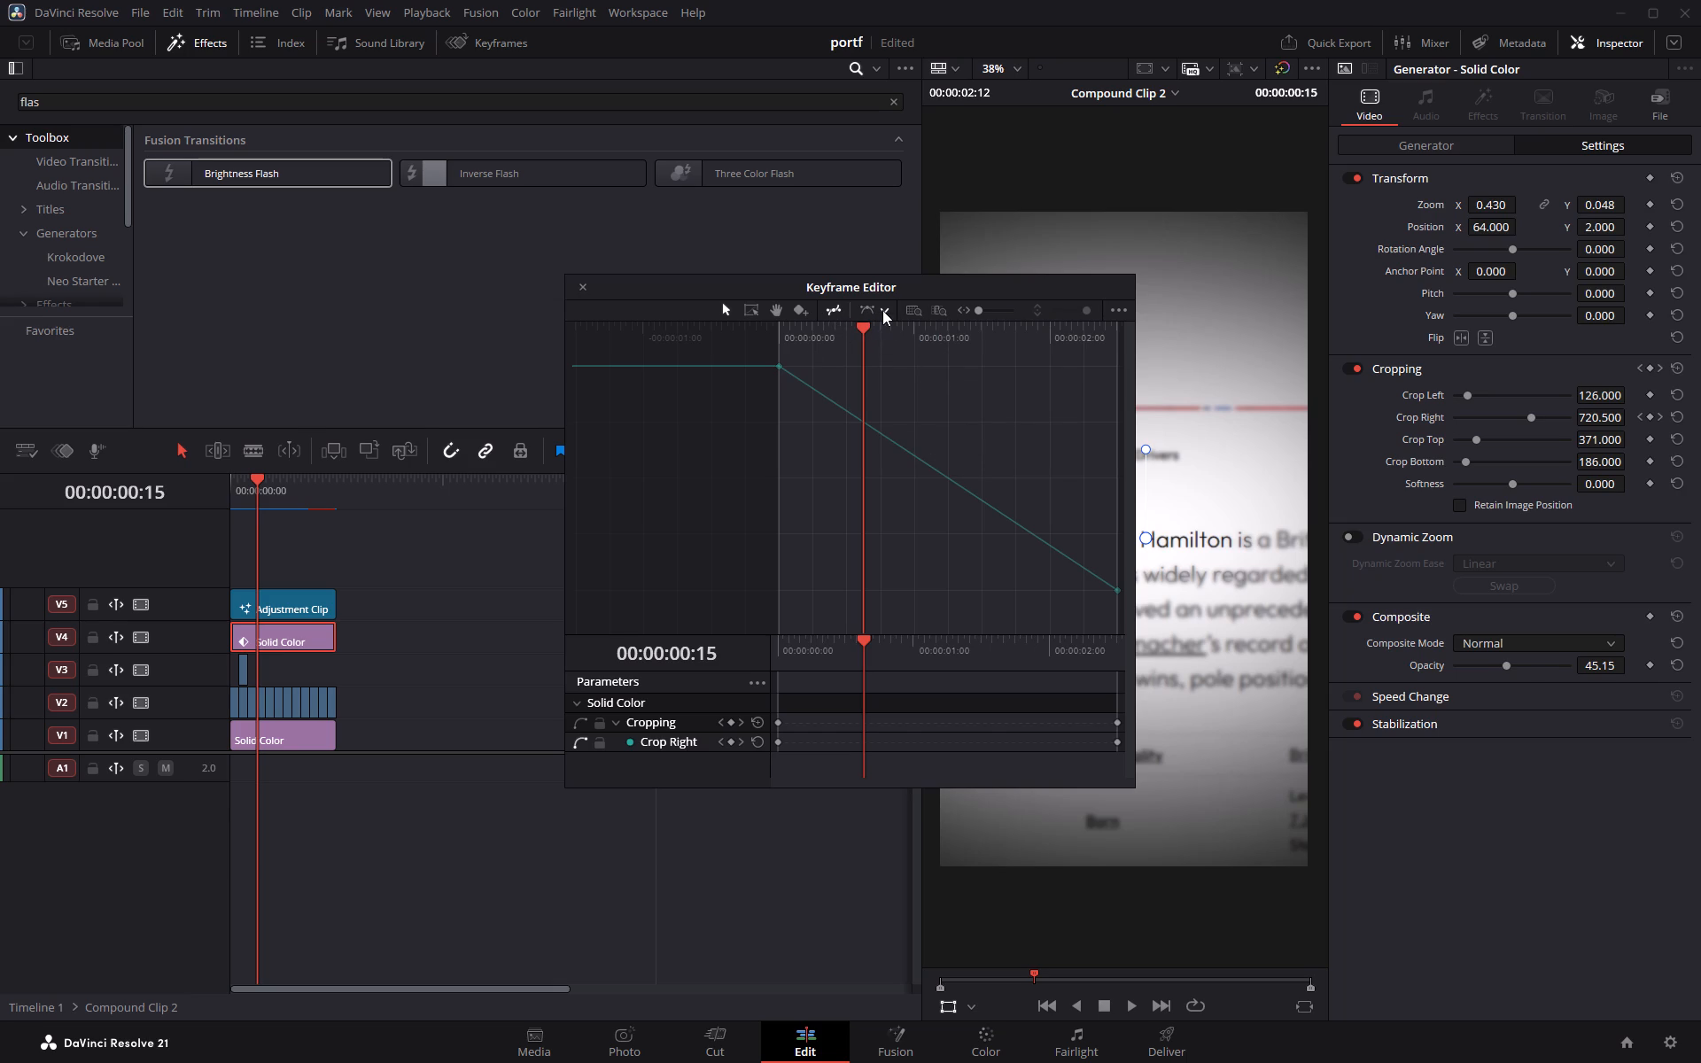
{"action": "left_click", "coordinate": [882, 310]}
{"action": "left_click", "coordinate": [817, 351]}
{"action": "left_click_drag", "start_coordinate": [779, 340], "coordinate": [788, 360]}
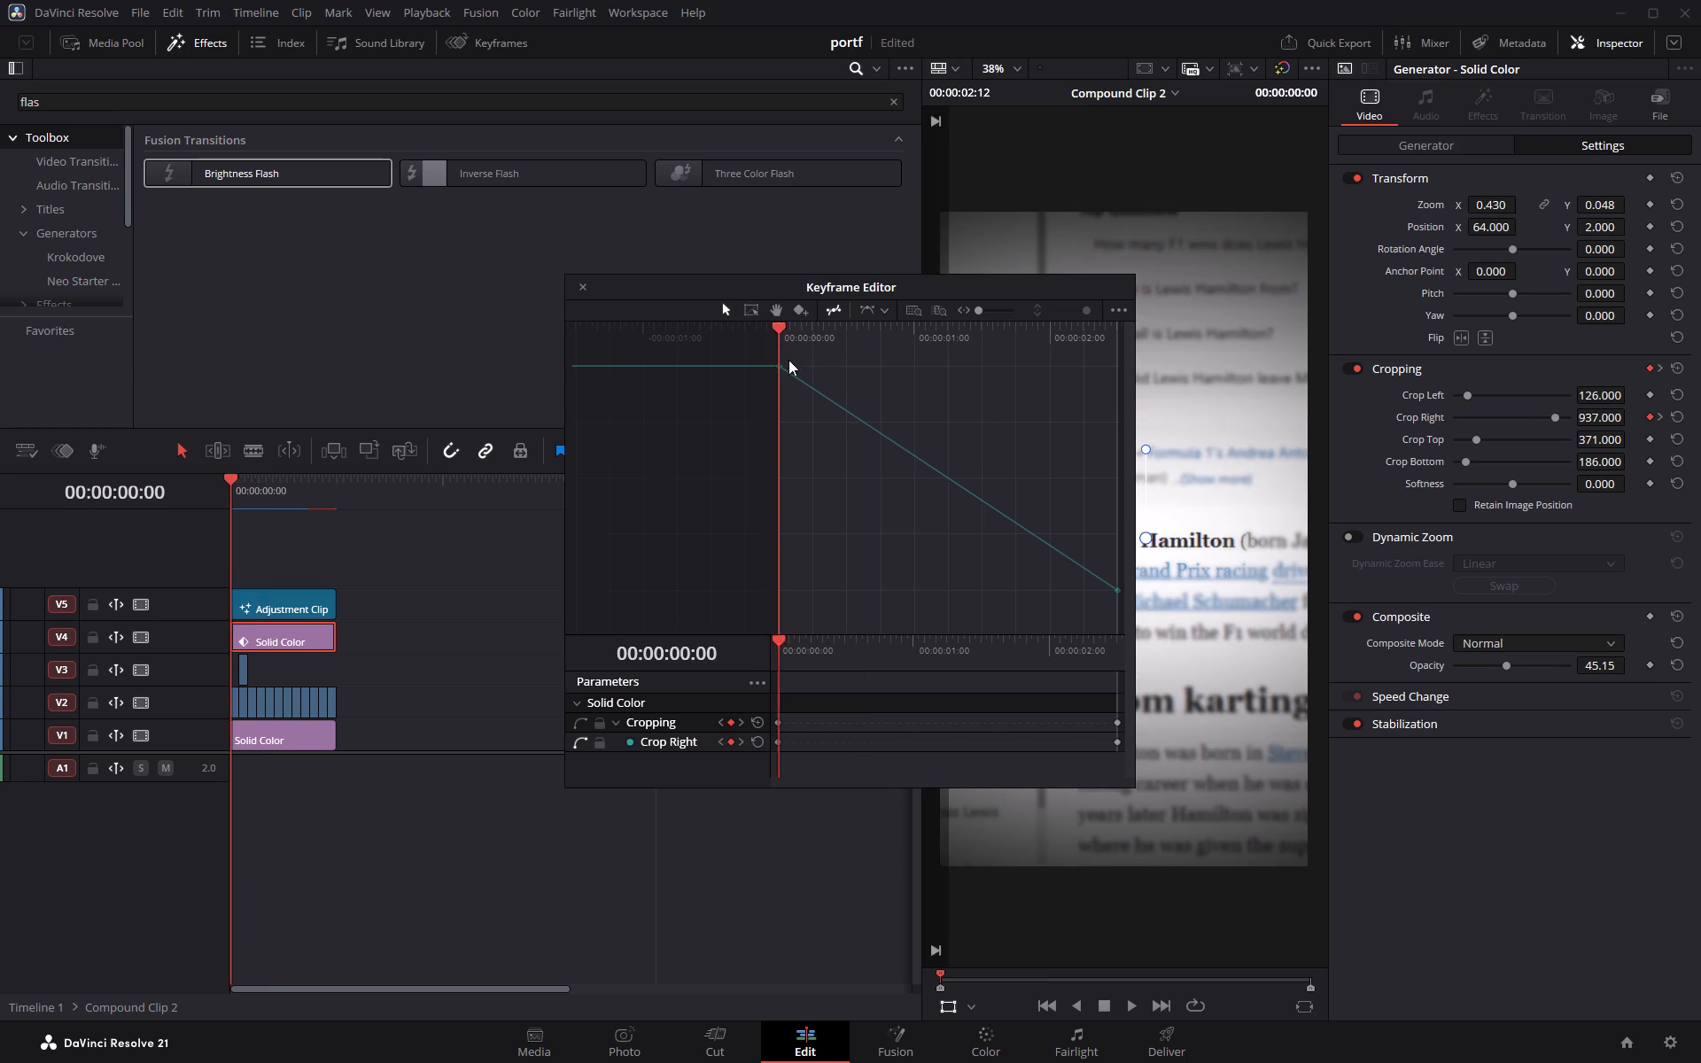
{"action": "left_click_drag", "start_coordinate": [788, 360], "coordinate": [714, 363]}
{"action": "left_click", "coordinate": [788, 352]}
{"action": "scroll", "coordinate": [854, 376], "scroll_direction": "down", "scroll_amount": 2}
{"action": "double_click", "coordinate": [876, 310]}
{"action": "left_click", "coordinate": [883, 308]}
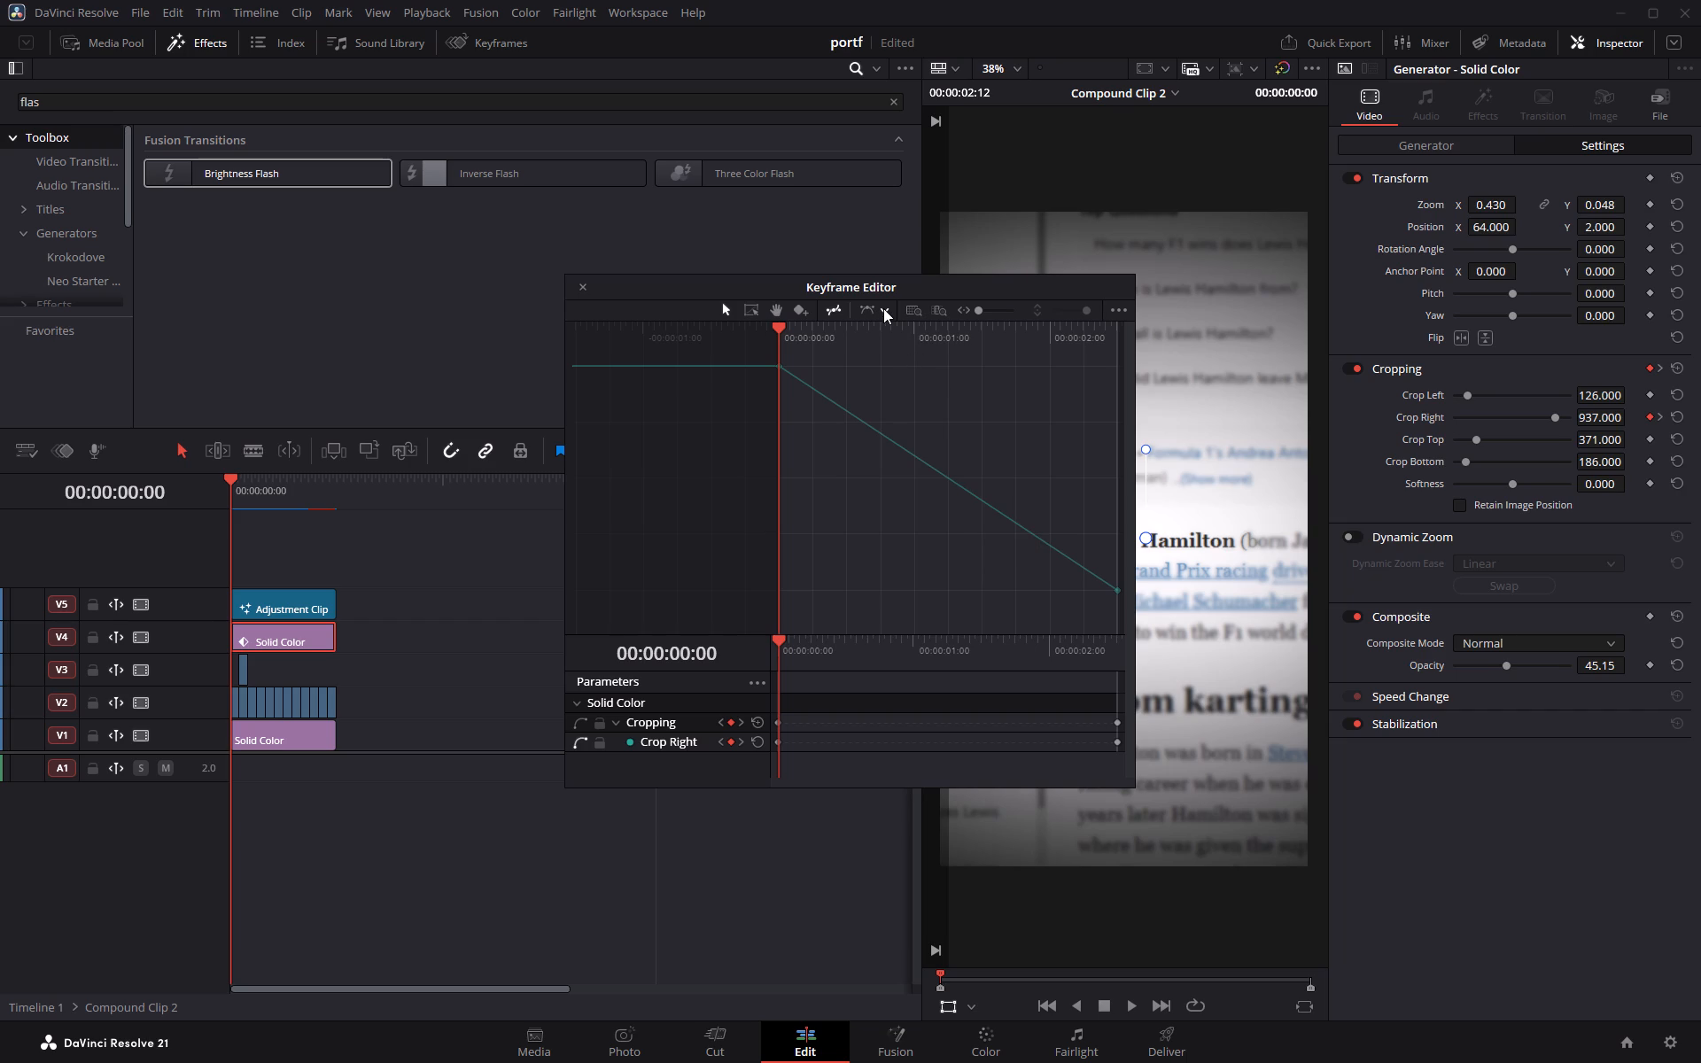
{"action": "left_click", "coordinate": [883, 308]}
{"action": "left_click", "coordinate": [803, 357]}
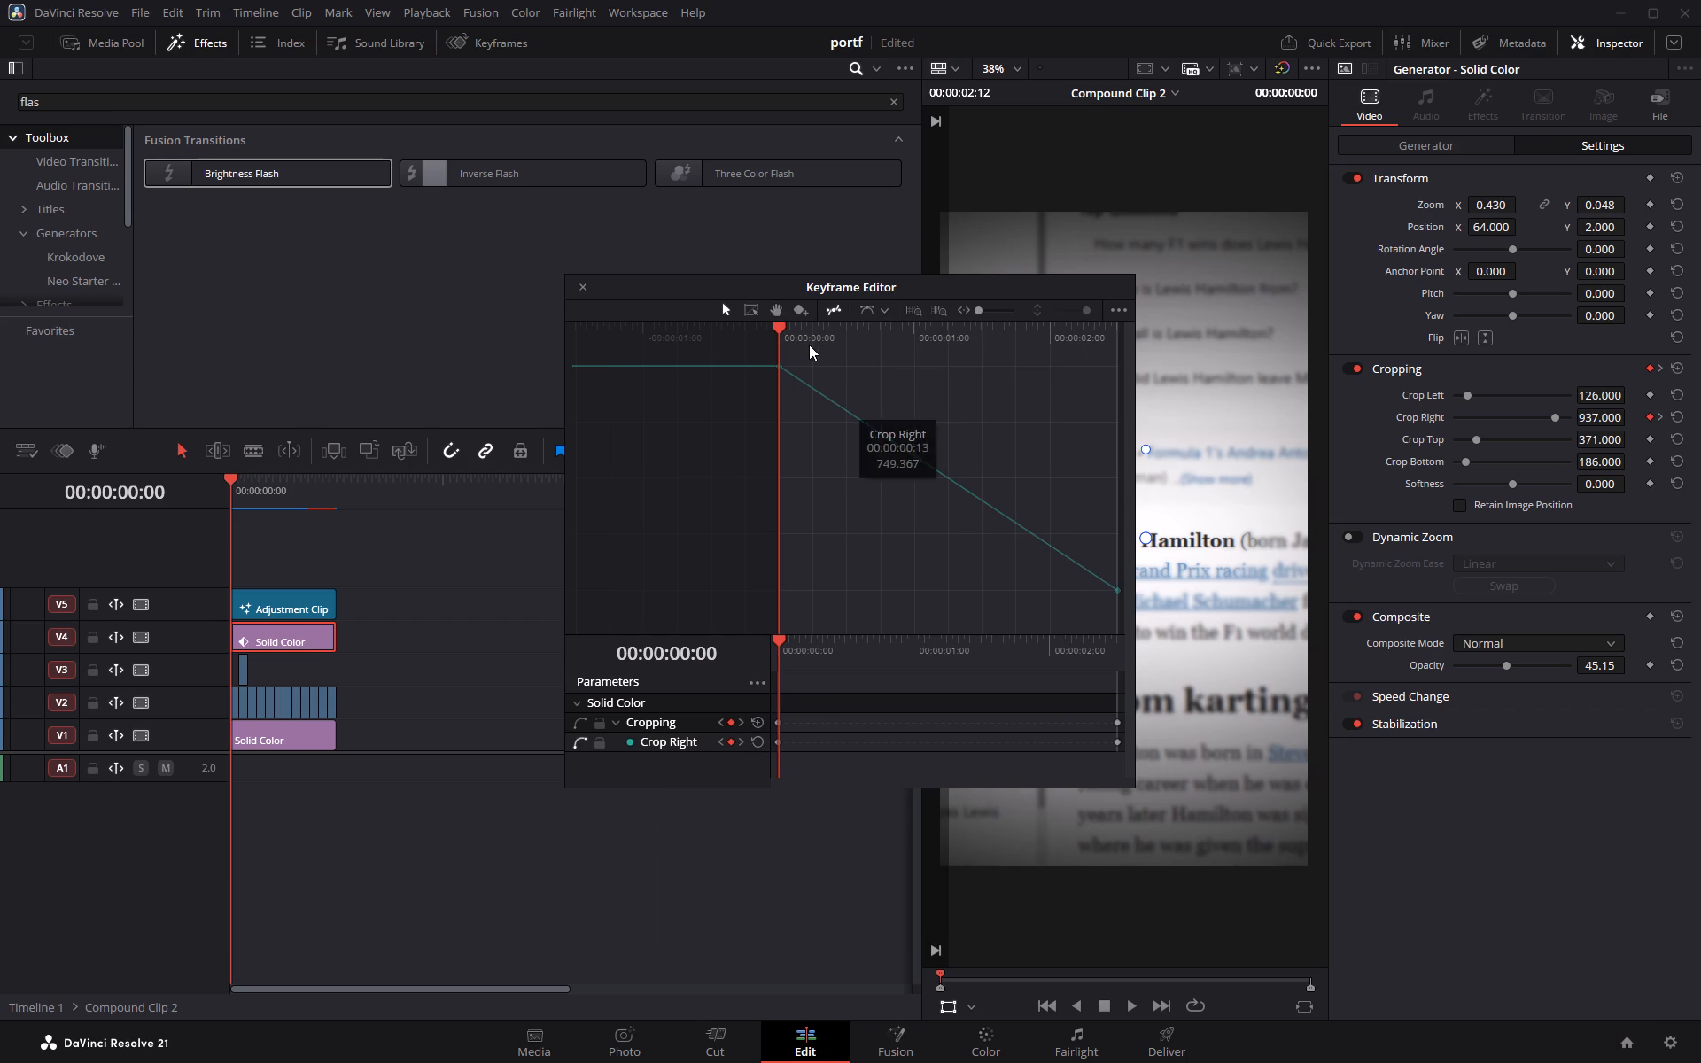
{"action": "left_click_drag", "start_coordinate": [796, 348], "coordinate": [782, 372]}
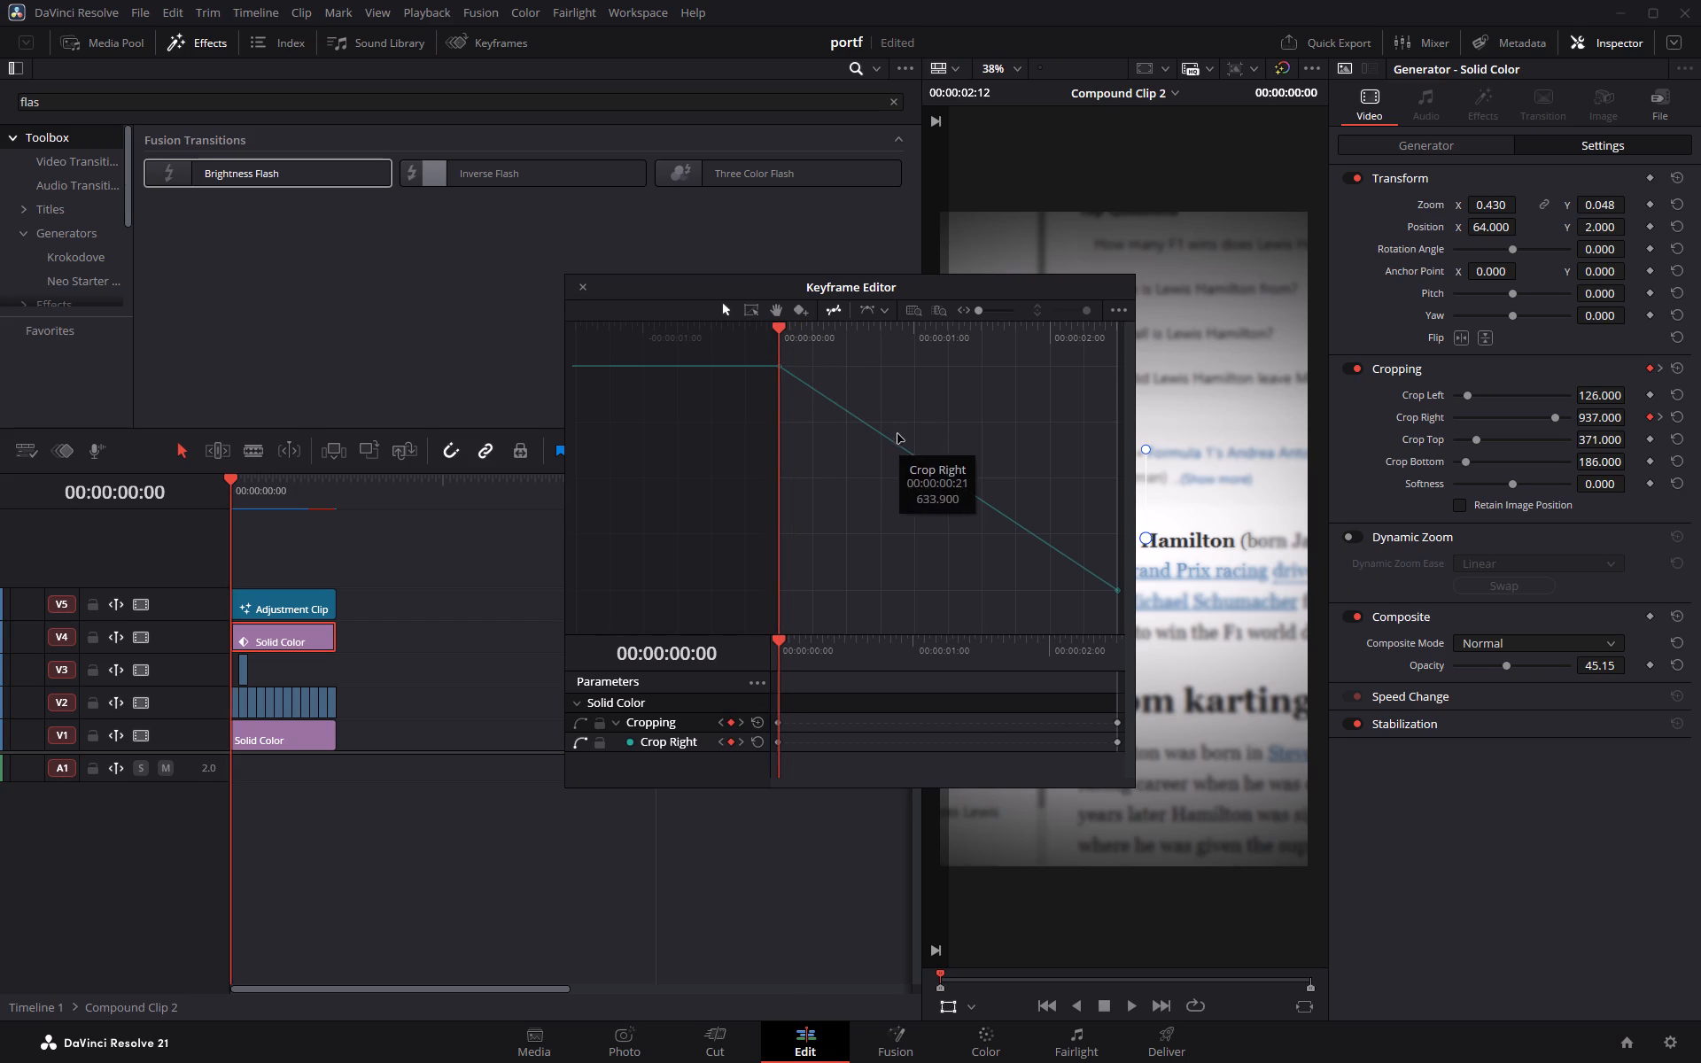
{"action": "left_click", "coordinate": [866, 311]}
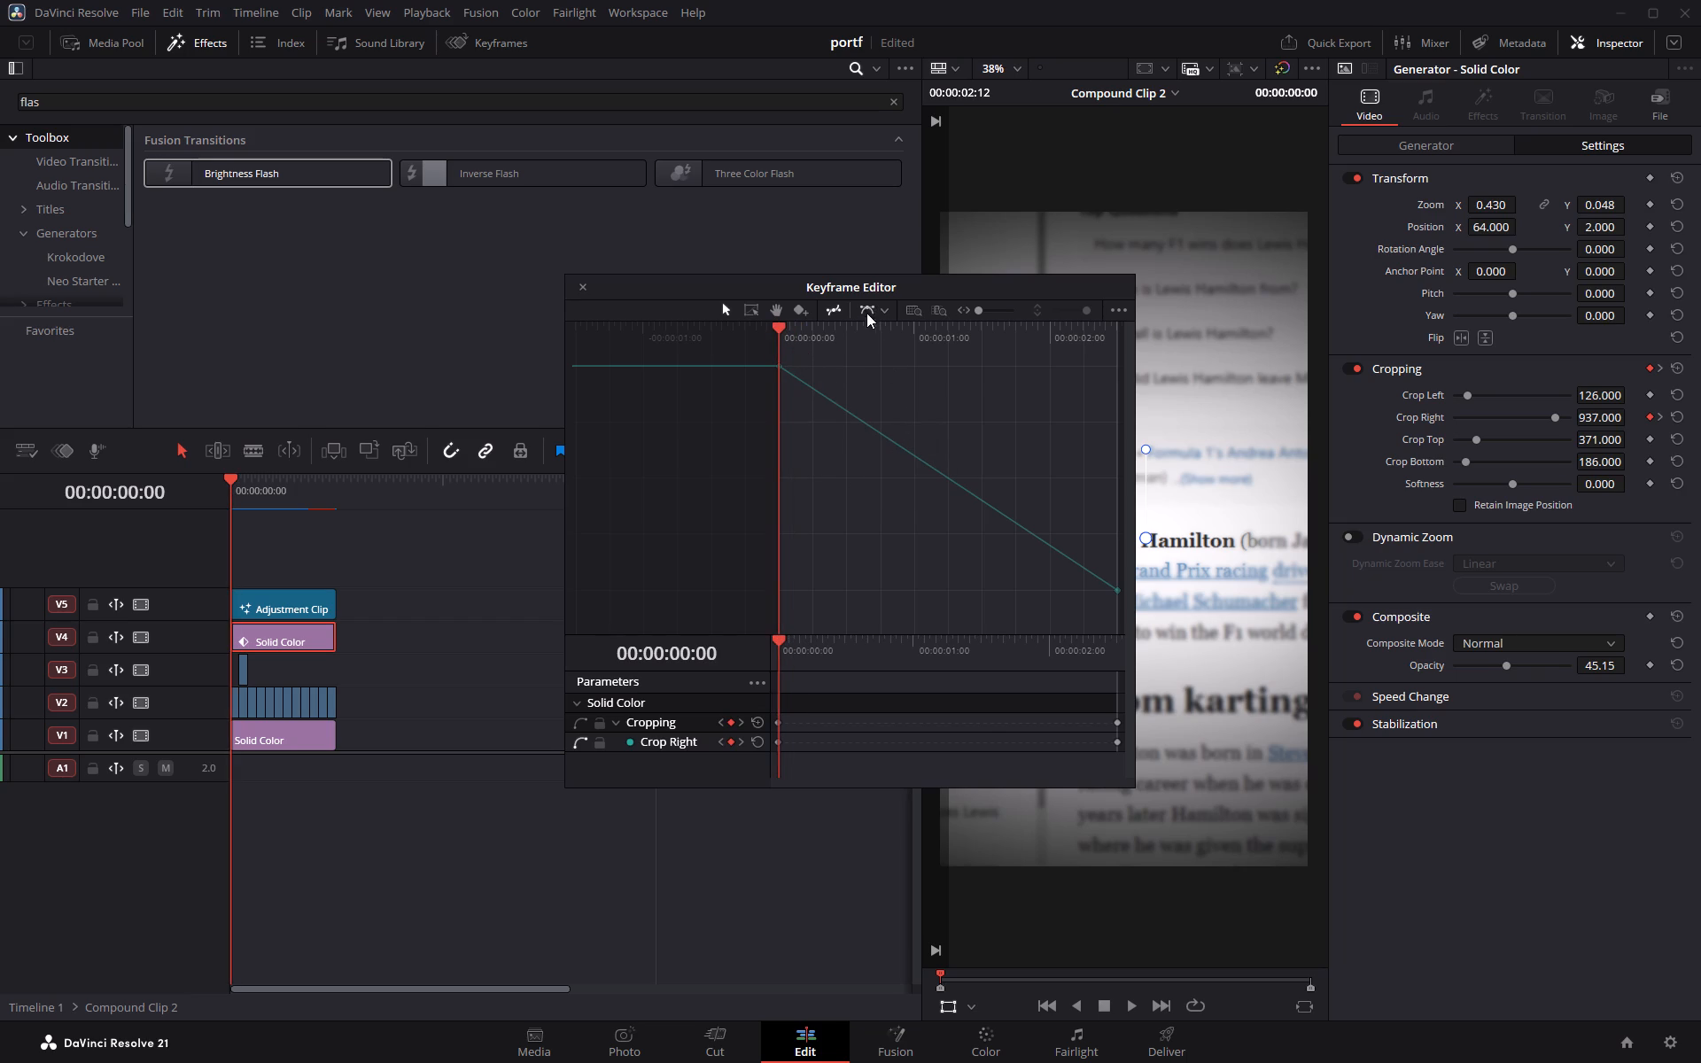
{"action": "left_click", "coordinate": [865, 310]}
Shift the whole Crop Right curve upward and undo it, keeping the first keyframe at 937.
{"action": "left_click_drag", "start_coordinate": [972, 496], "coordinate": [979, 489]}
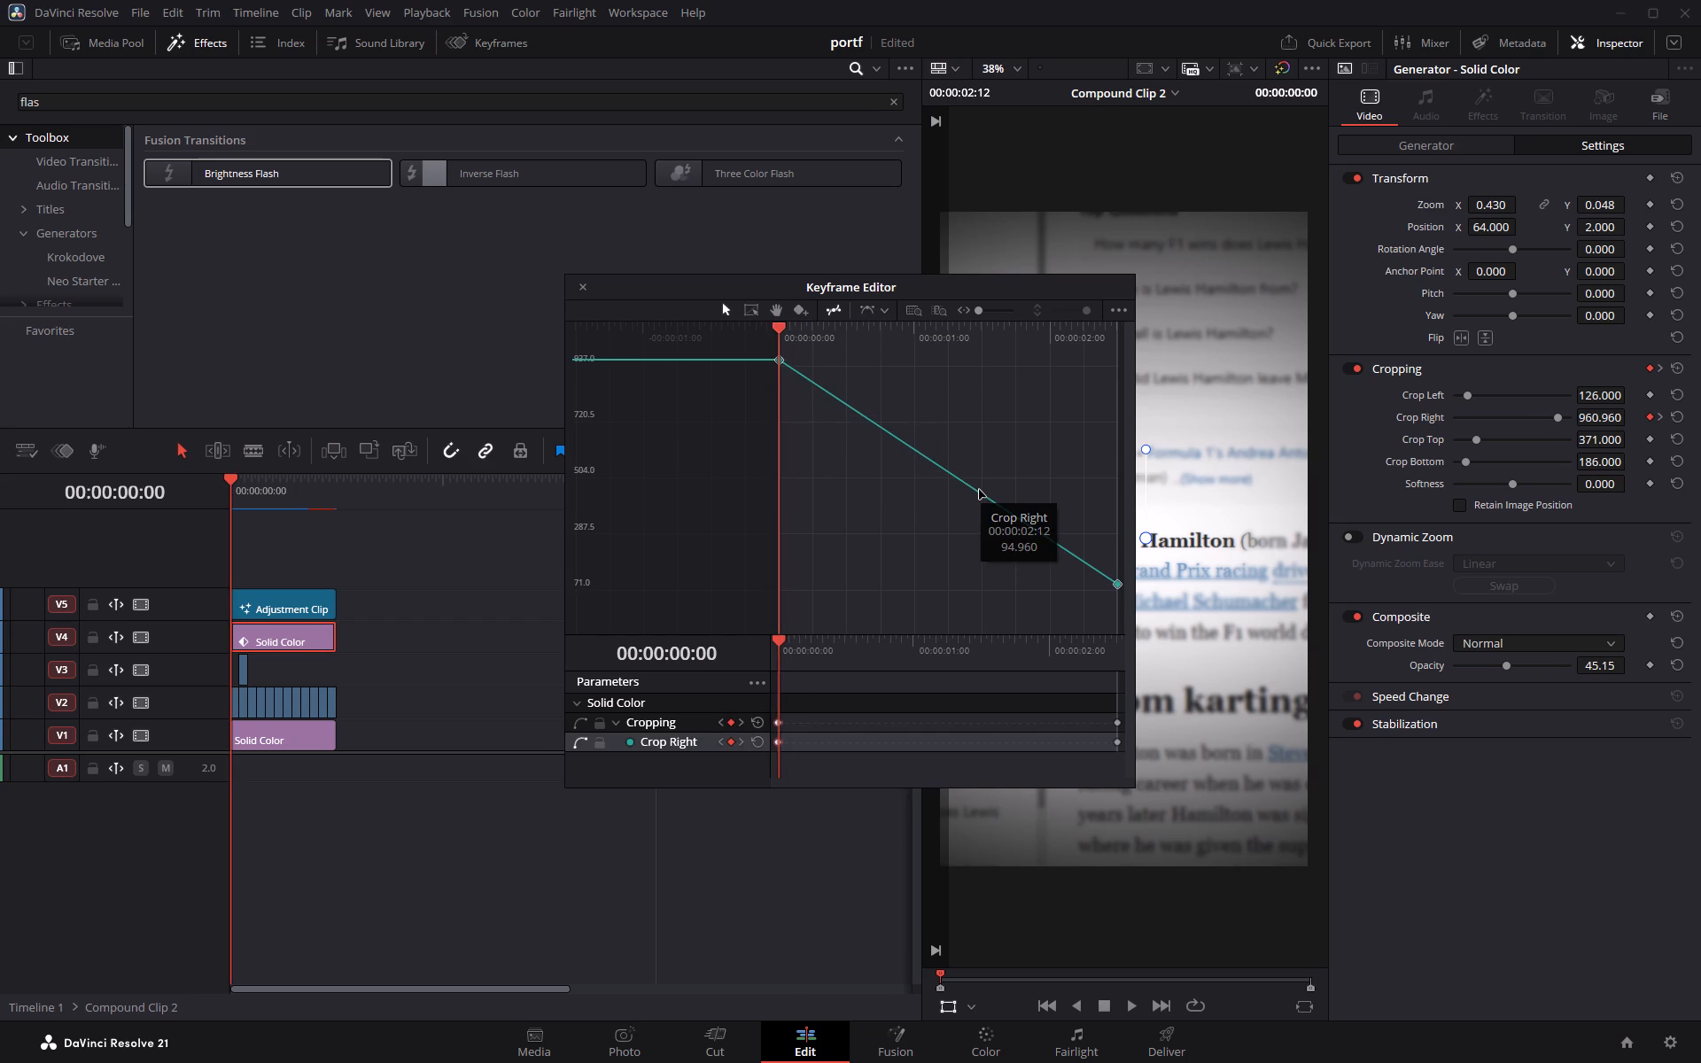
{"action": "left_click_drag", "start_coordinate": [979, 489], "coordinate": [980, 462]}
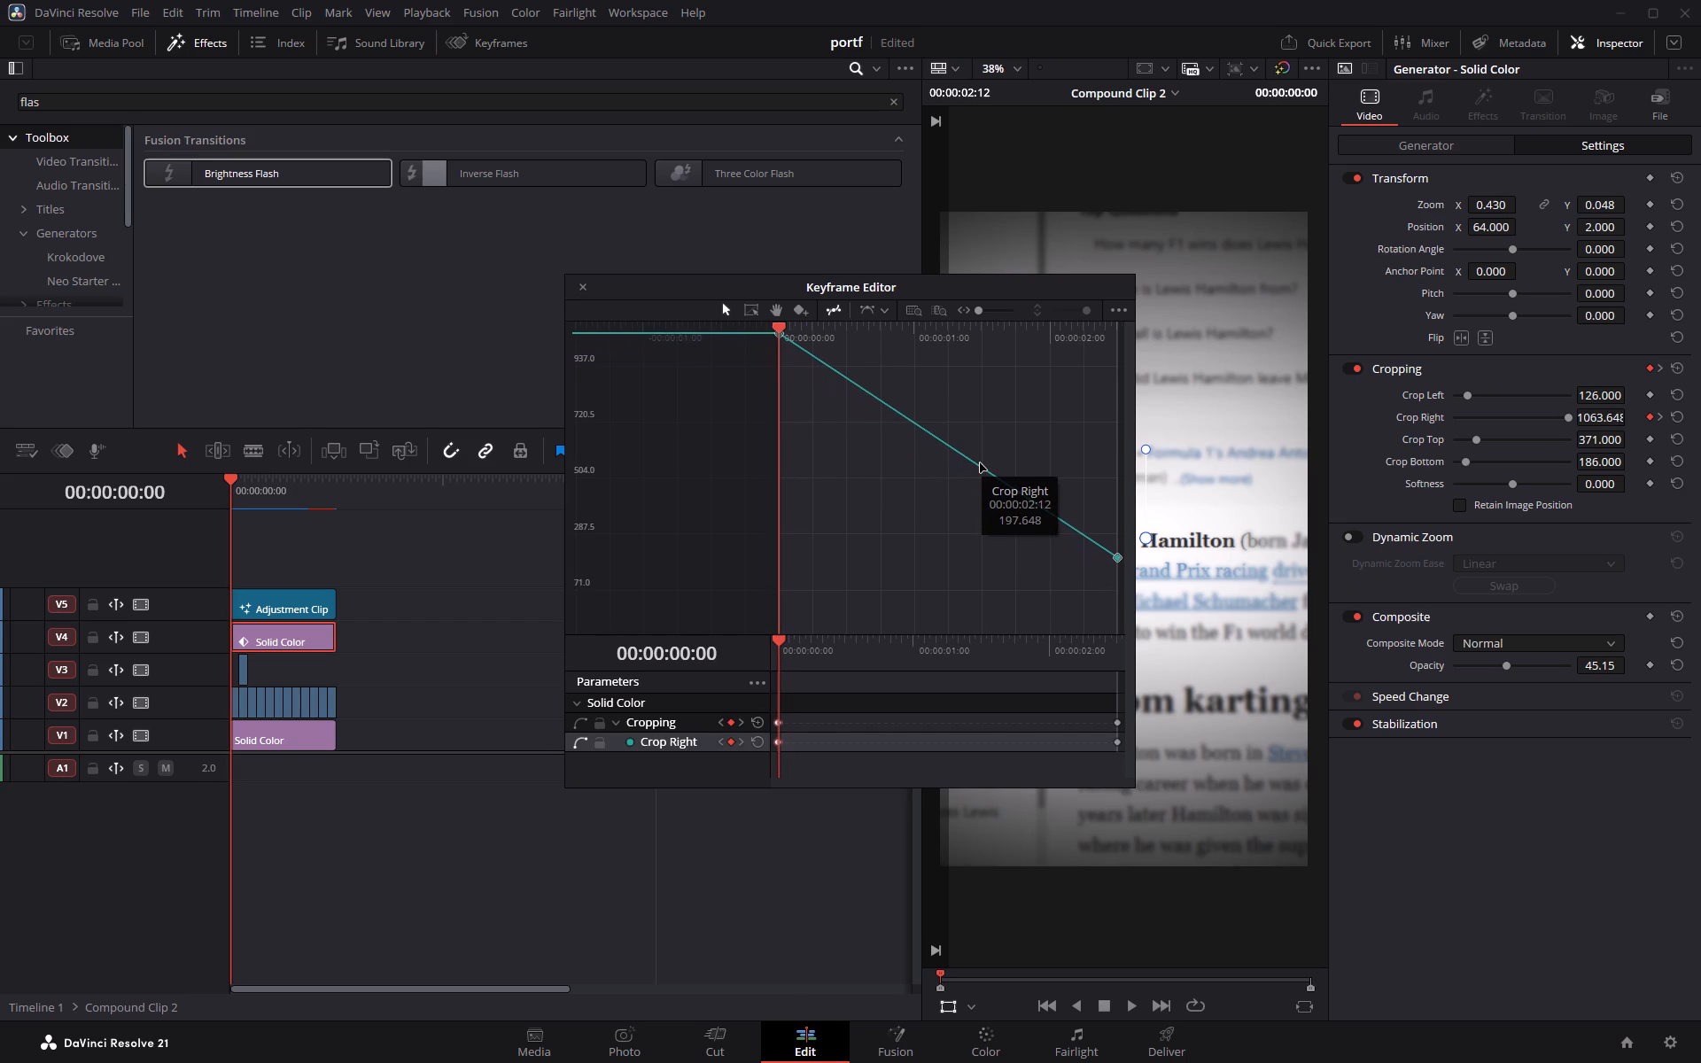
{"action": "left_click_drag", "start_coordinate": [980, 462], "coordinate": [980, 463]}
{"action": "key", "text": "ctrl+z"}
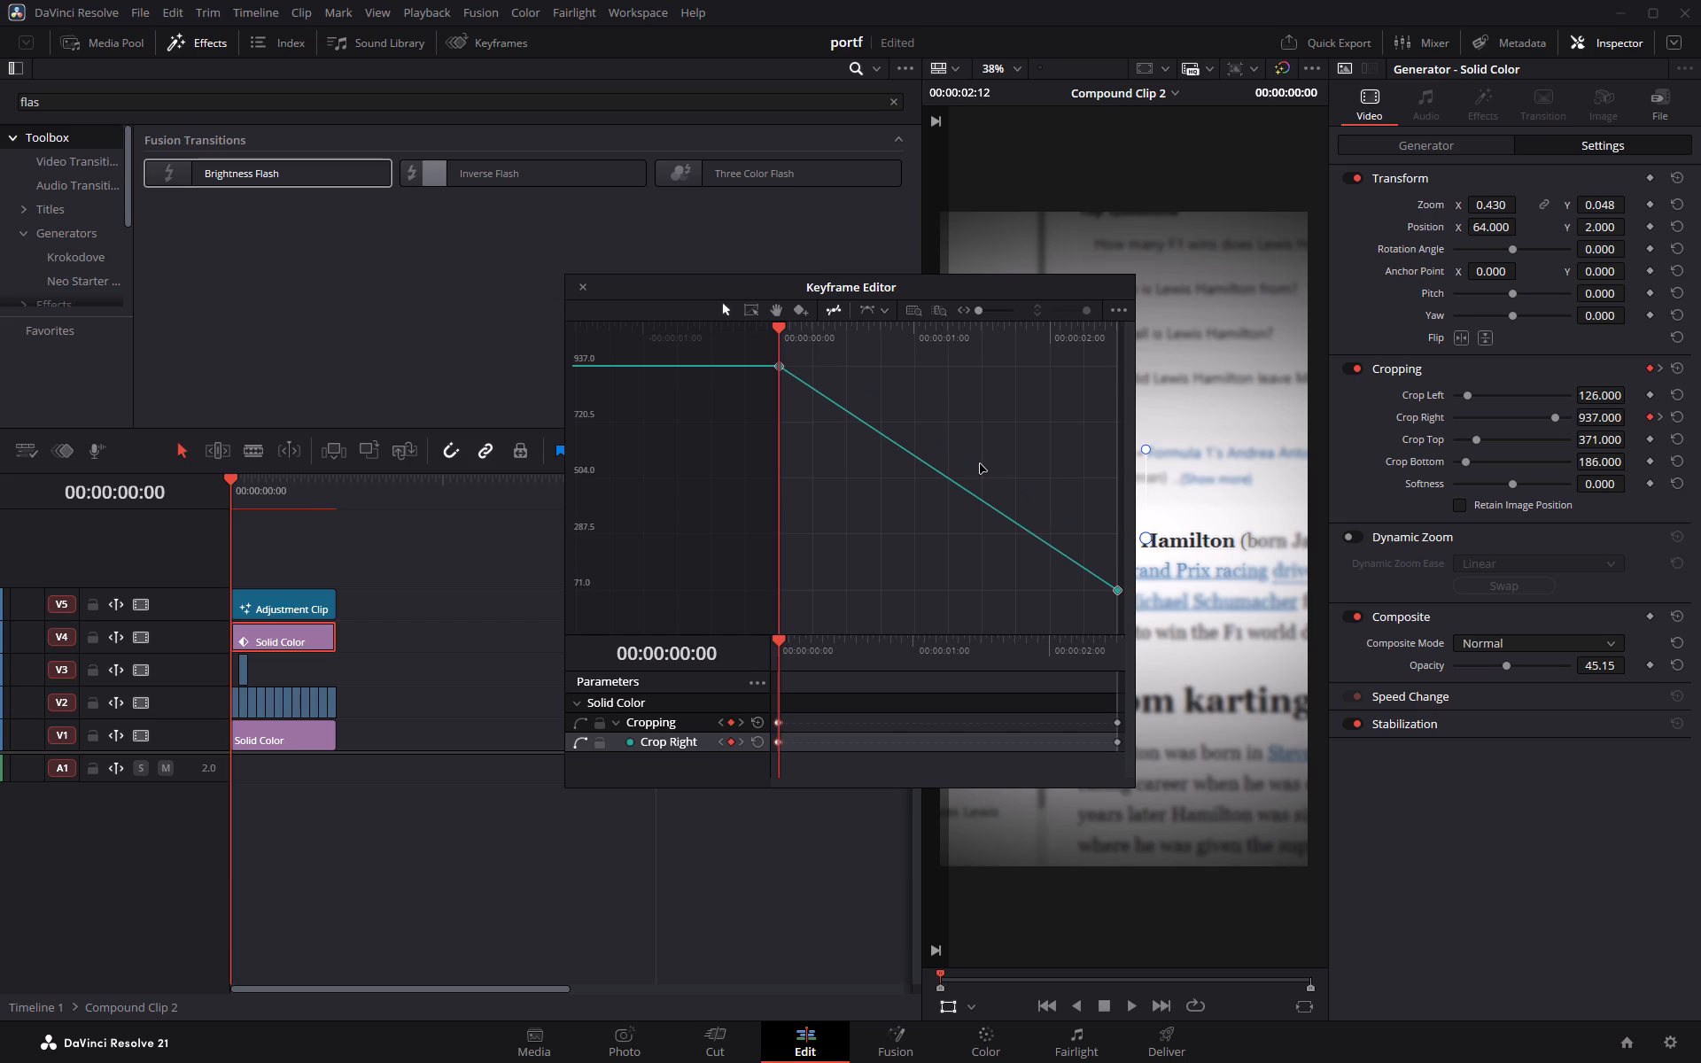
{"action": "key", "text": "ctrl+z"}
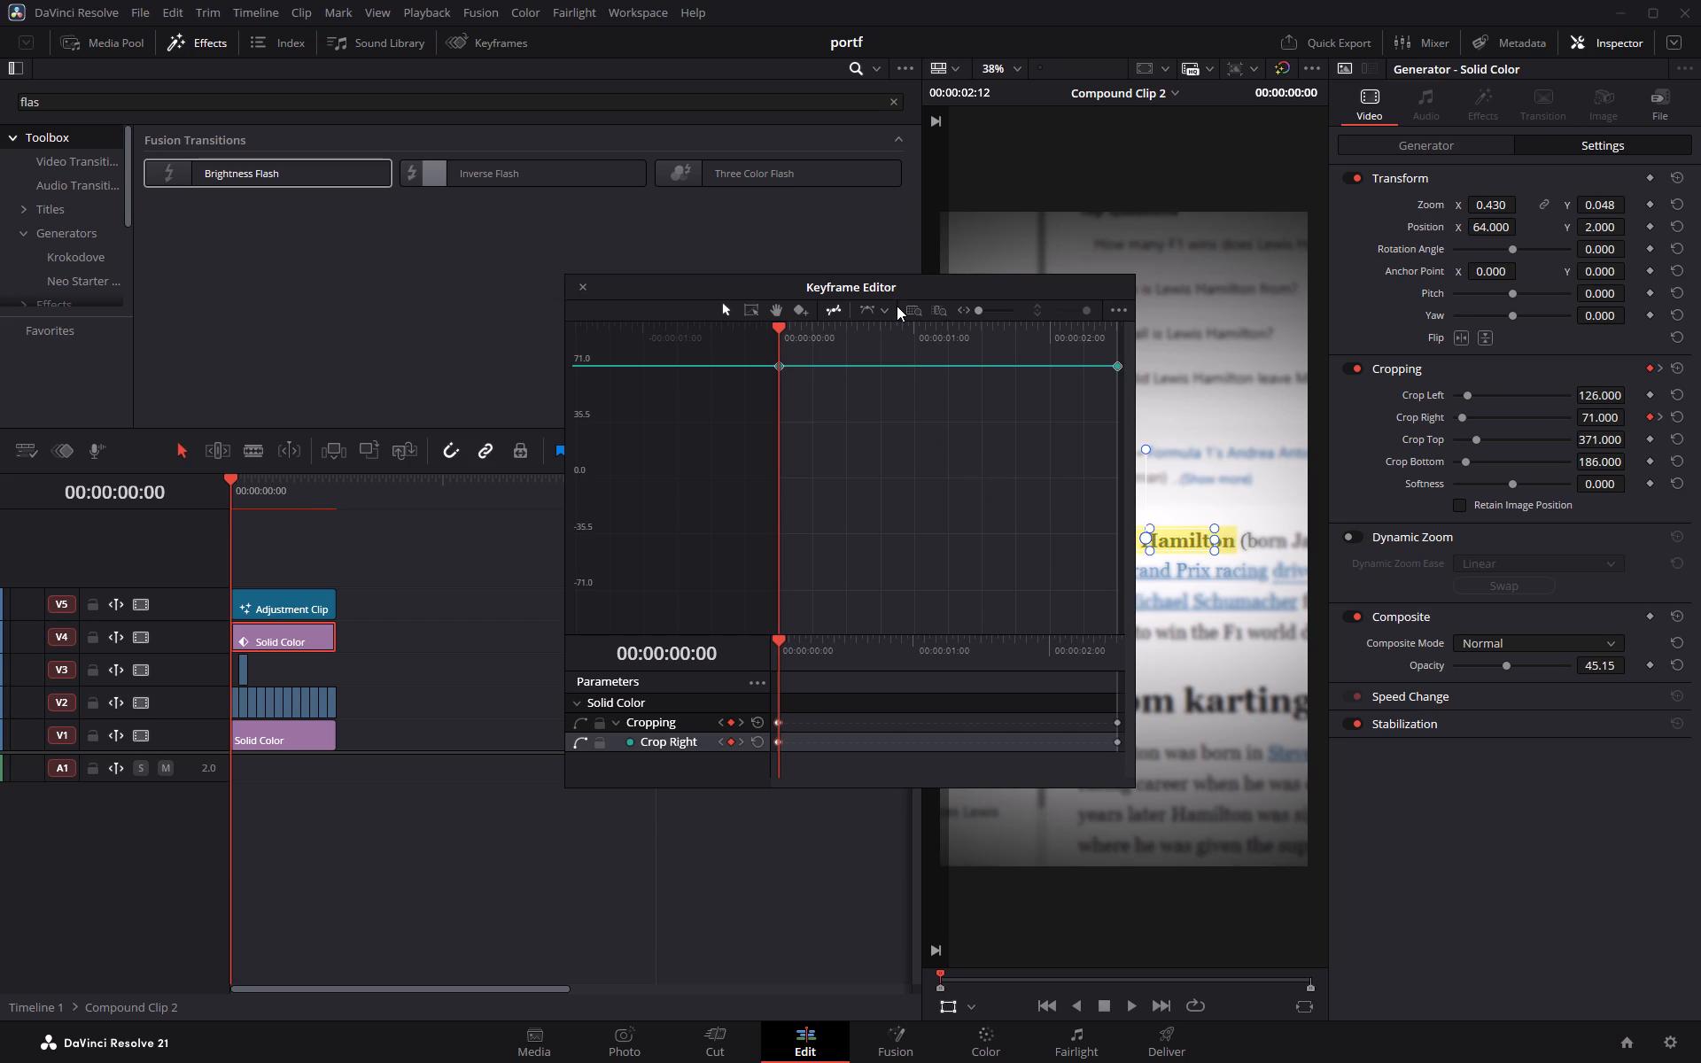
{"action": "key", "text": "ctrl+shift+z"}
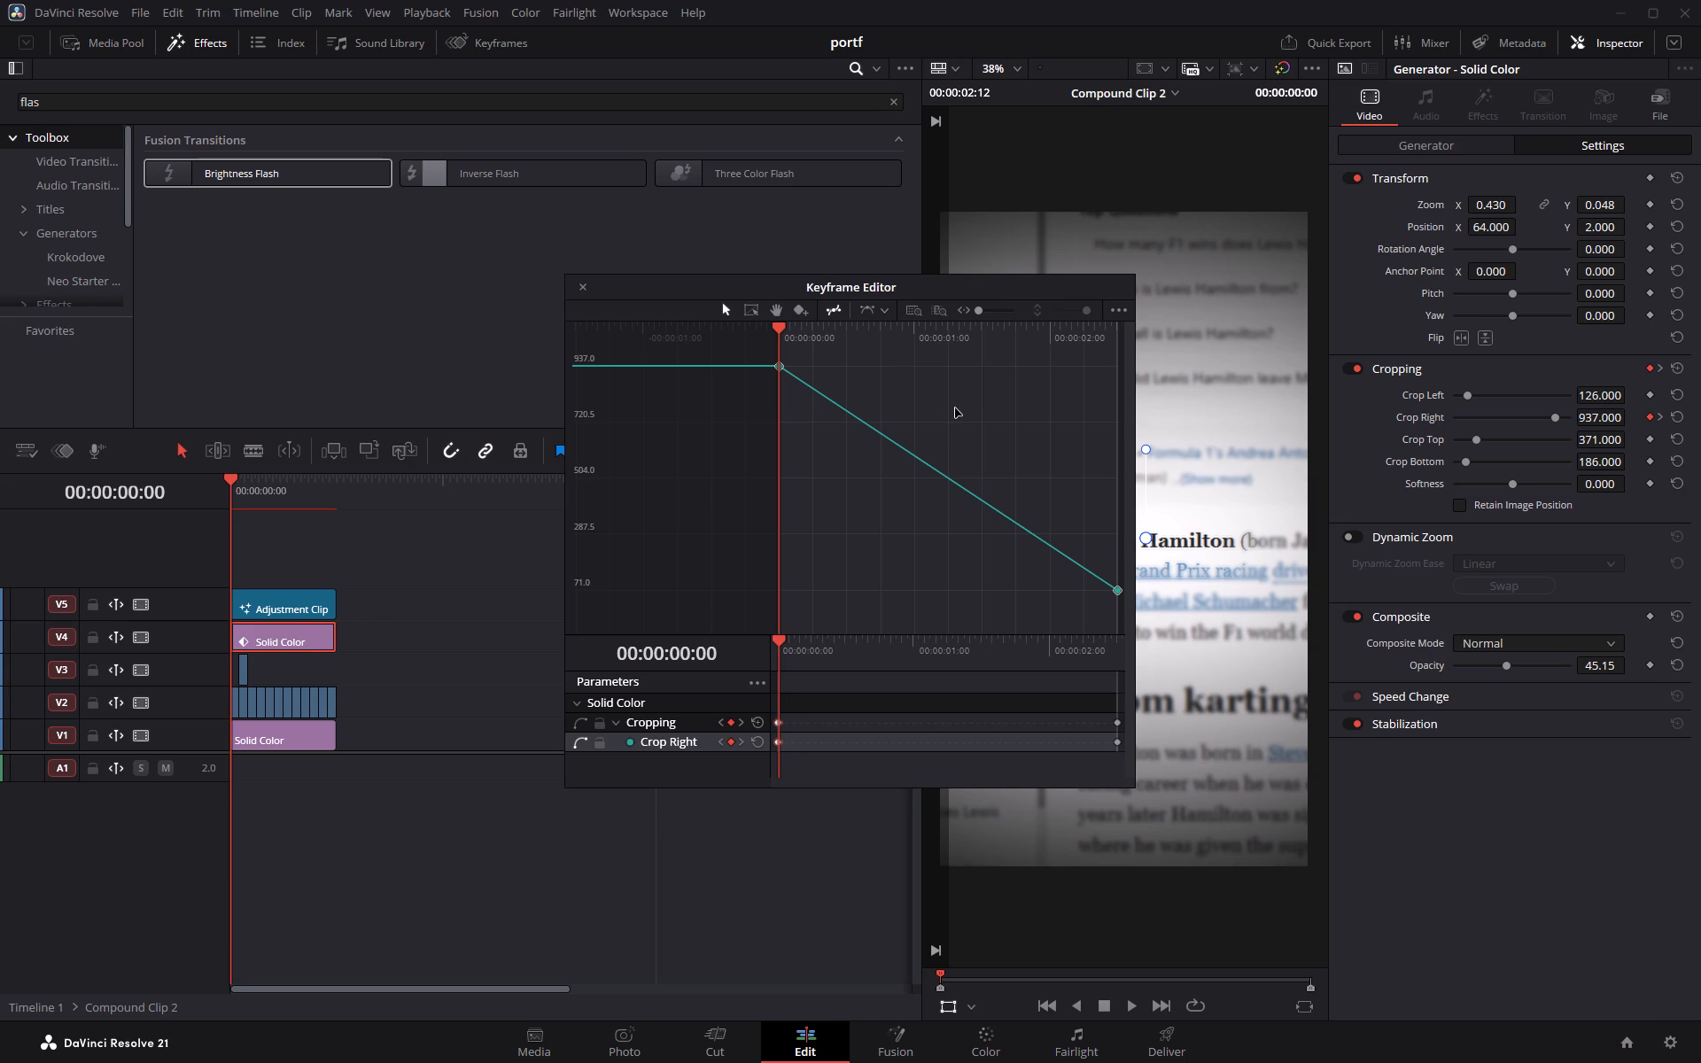
Ease both selected Crop Right keyframes into a smooth S-curve and close the detached Keyframe Editor.
{"action": "left_click", "coordinate": [863, 309]}
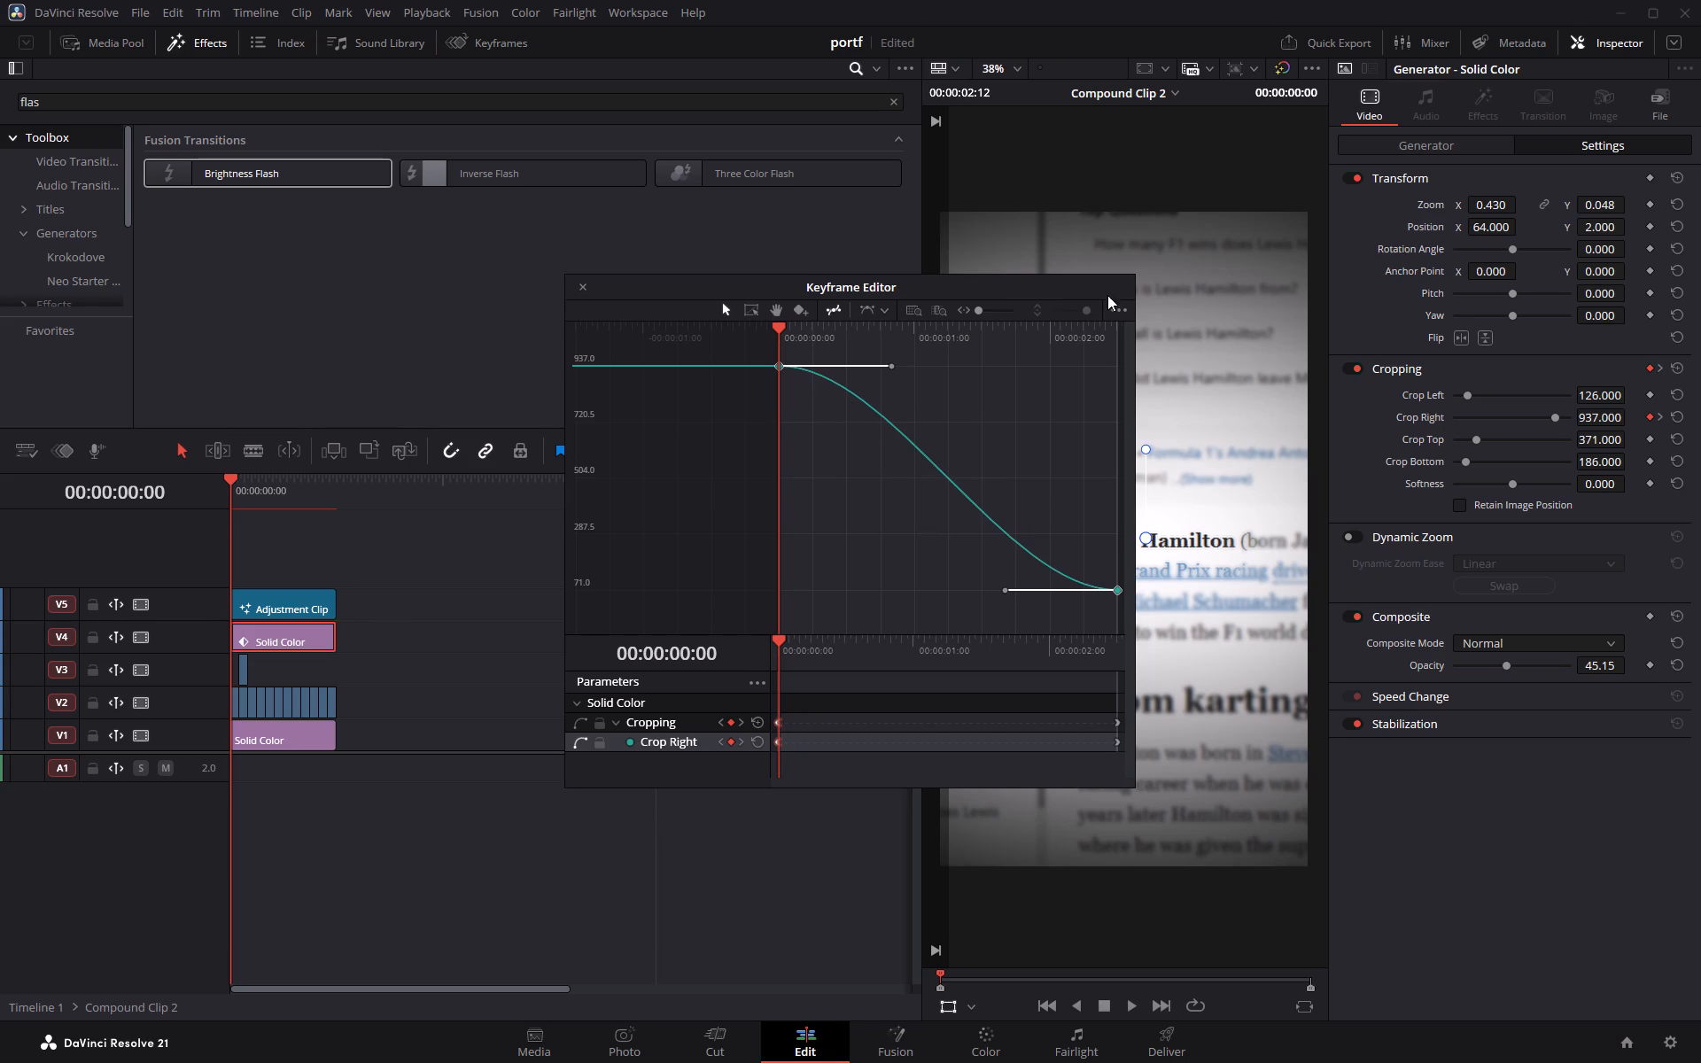
{"action": "left_click", "coordinate": [581, 286]}
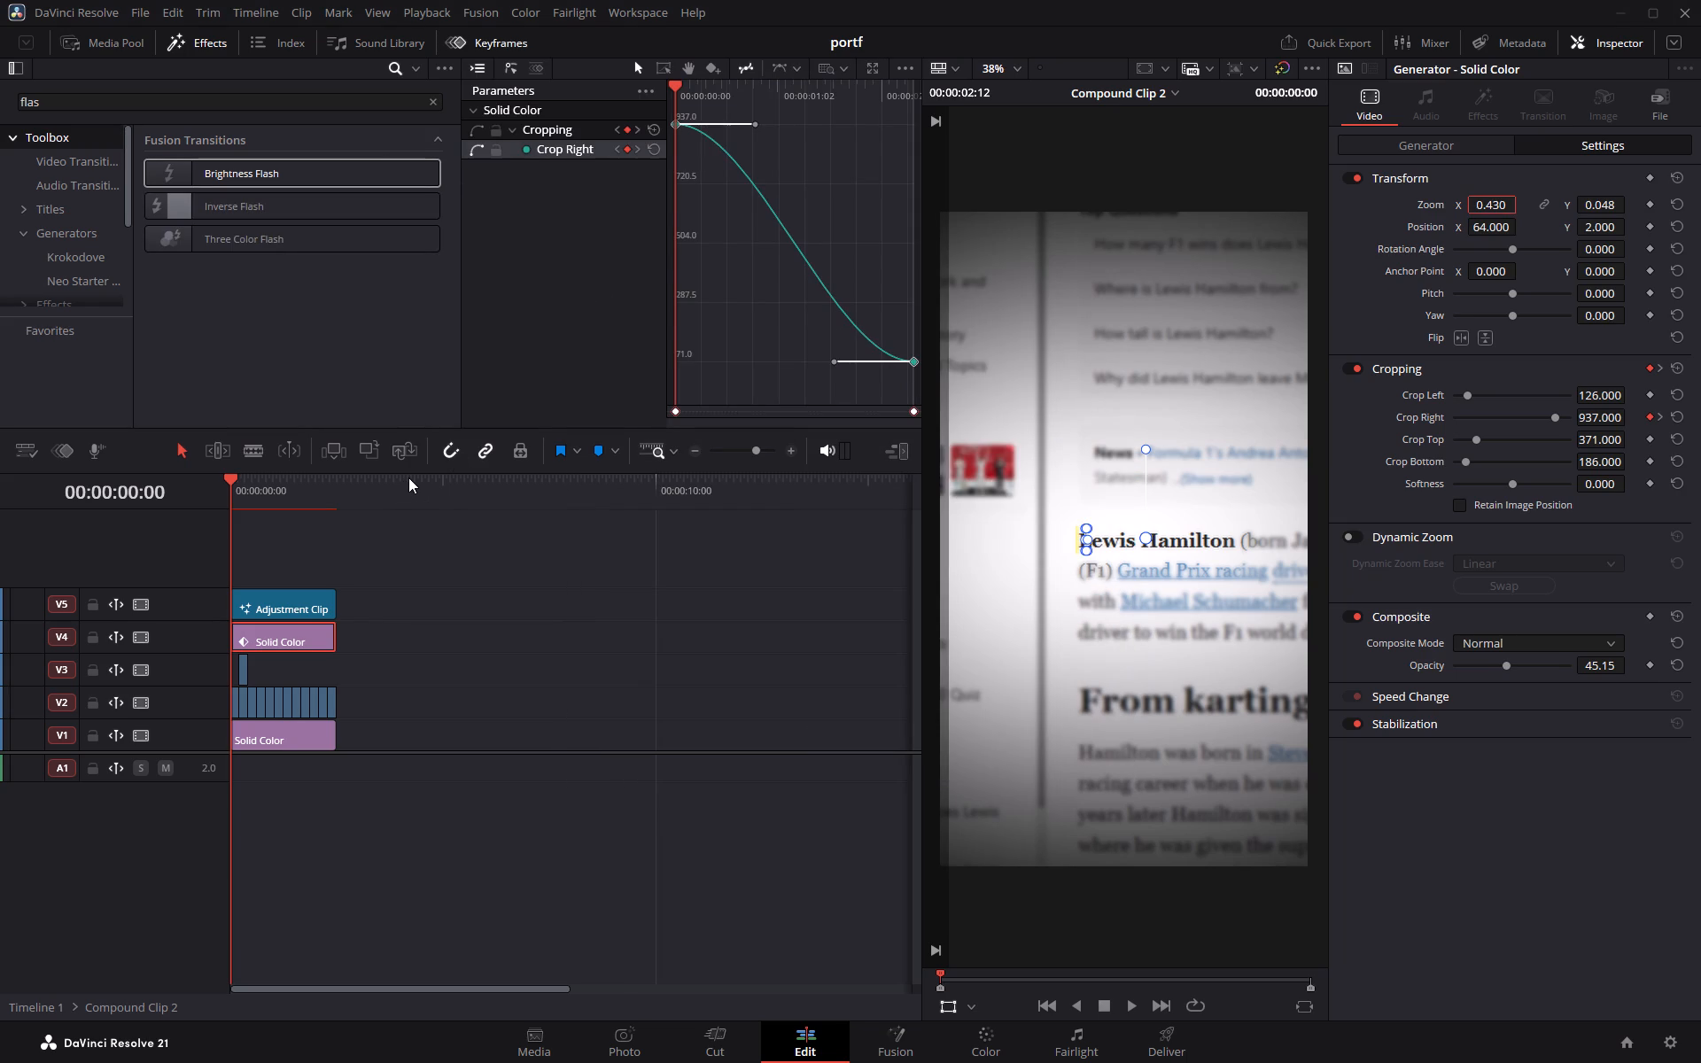
Play Compound Clip 2 from the start to check the eased highlight wipe.
{"action": "key", "text": "space"}
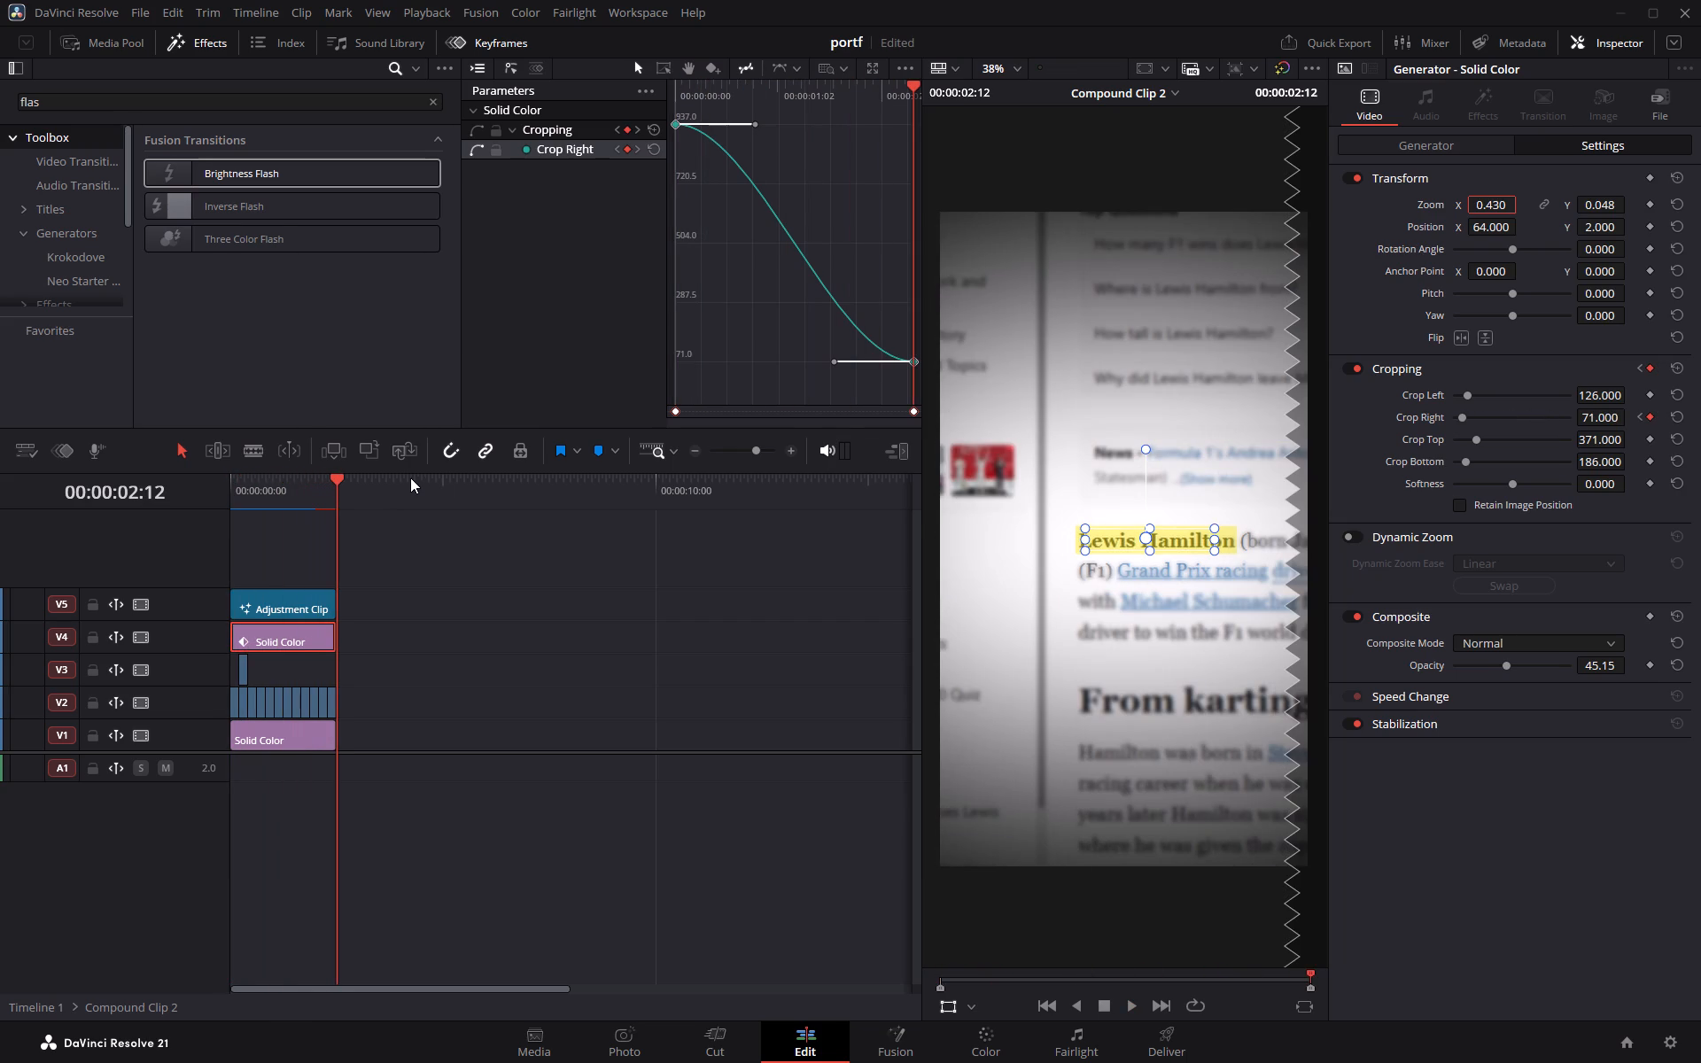
Extend the ends of the last clips on V5, V4, V2 and V1 together to about 00:00:03:02.
{"action": "left_click_drag", "start_coordinate": [371, 556], "coordinate": [297, 663]}
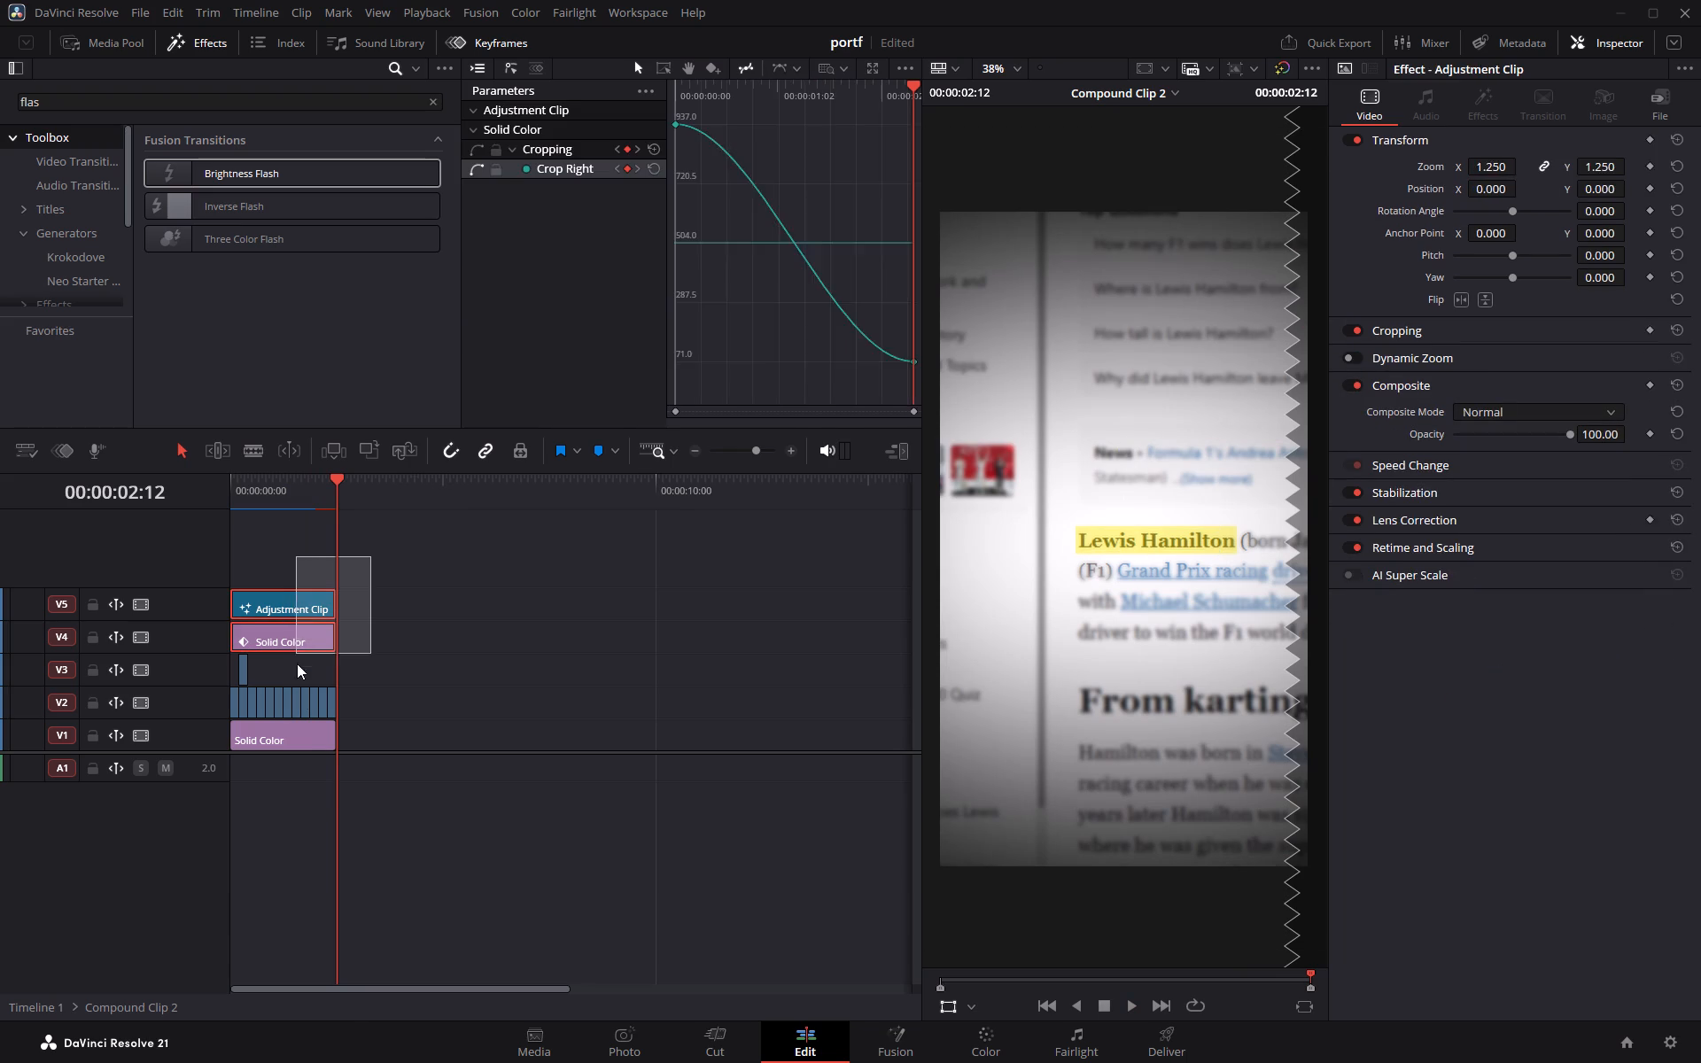
{"action": "left_click_drag", "start_coordinate": [297, 663], "coordinate": [325, 777]}
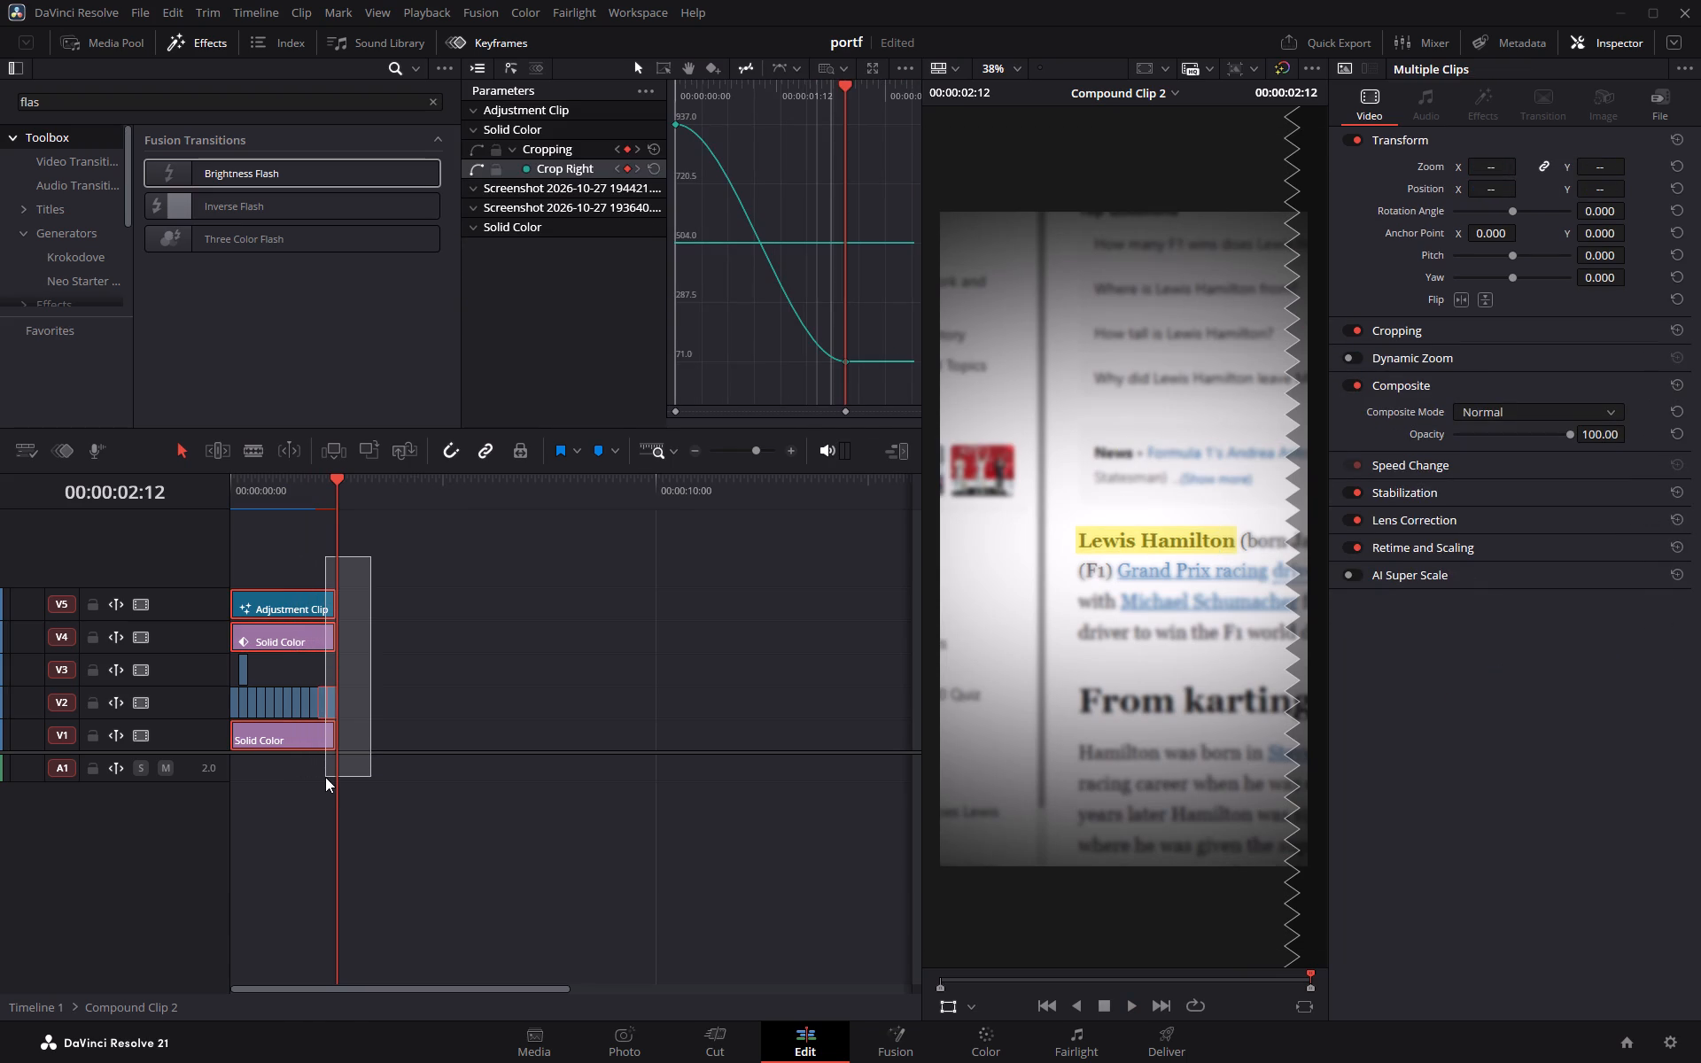
{"action": "left_click_drag", "start_coordinate": [325, 777], "coordinate": [326, 777]}
{"action": "left_click_drag", "start_coordinate": [333, 741], "coordinate": [351, 744]}
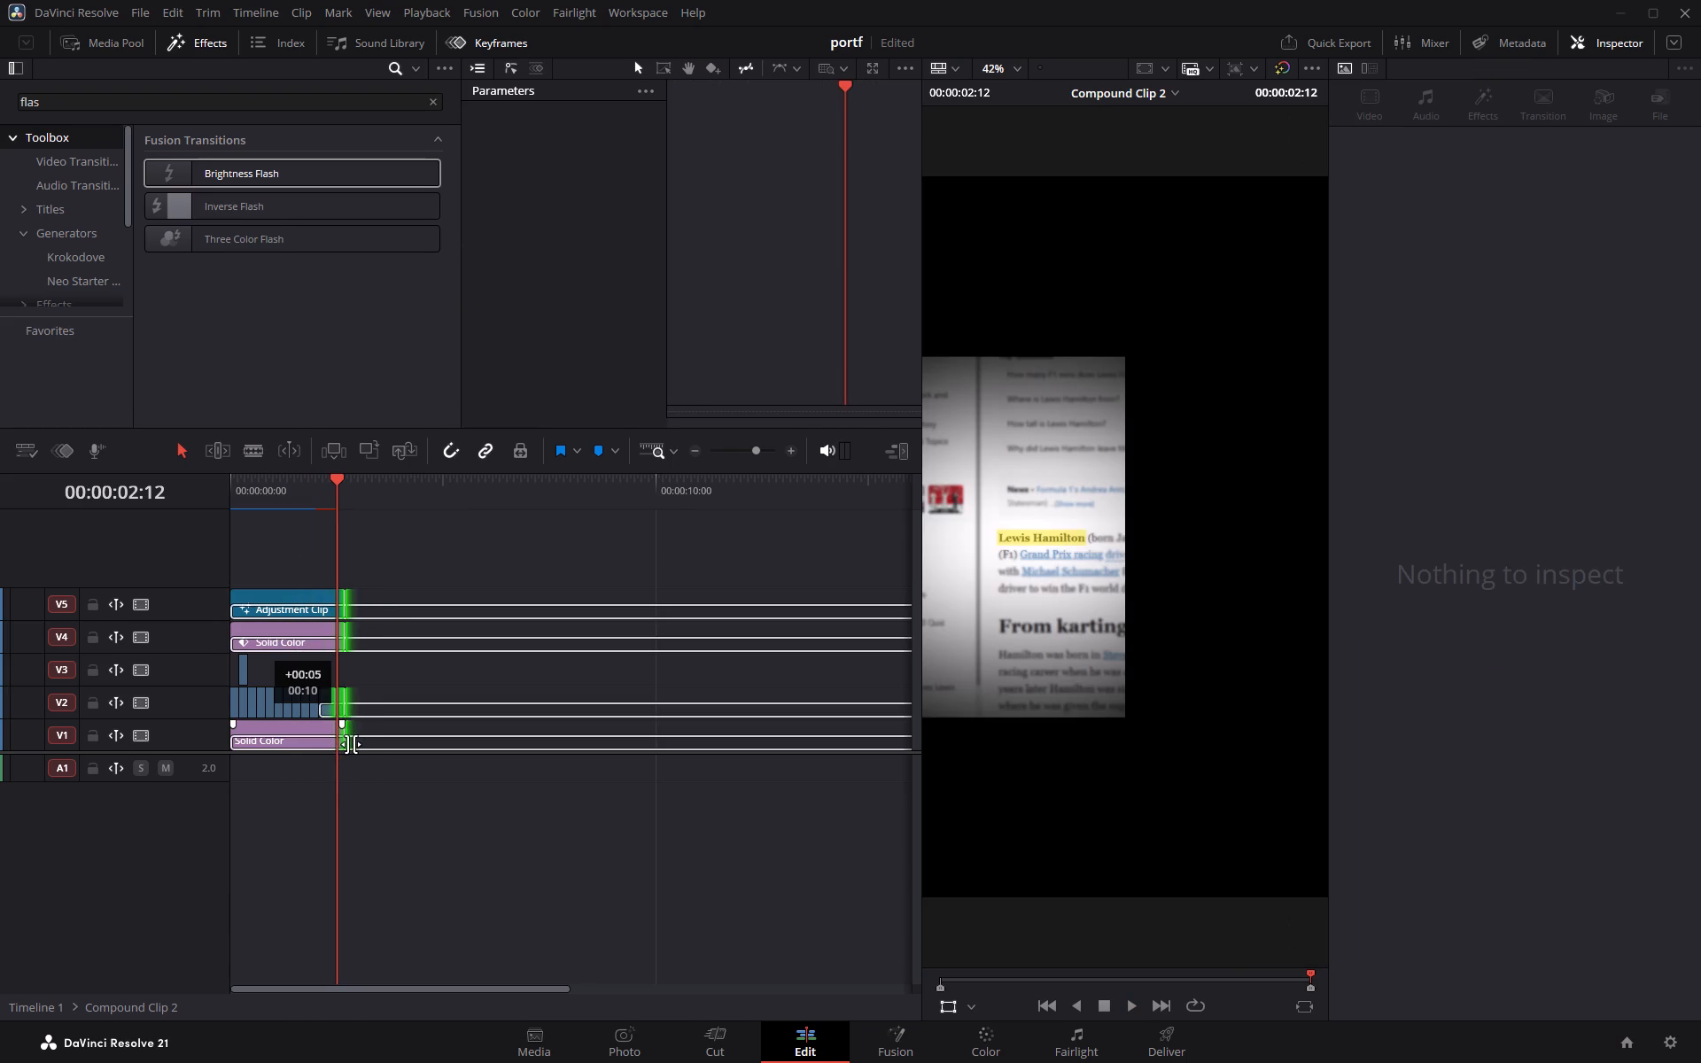
{"action": "left_click_drag", "start_coordinate": [351, 744], "coordinate": [359, 745]}
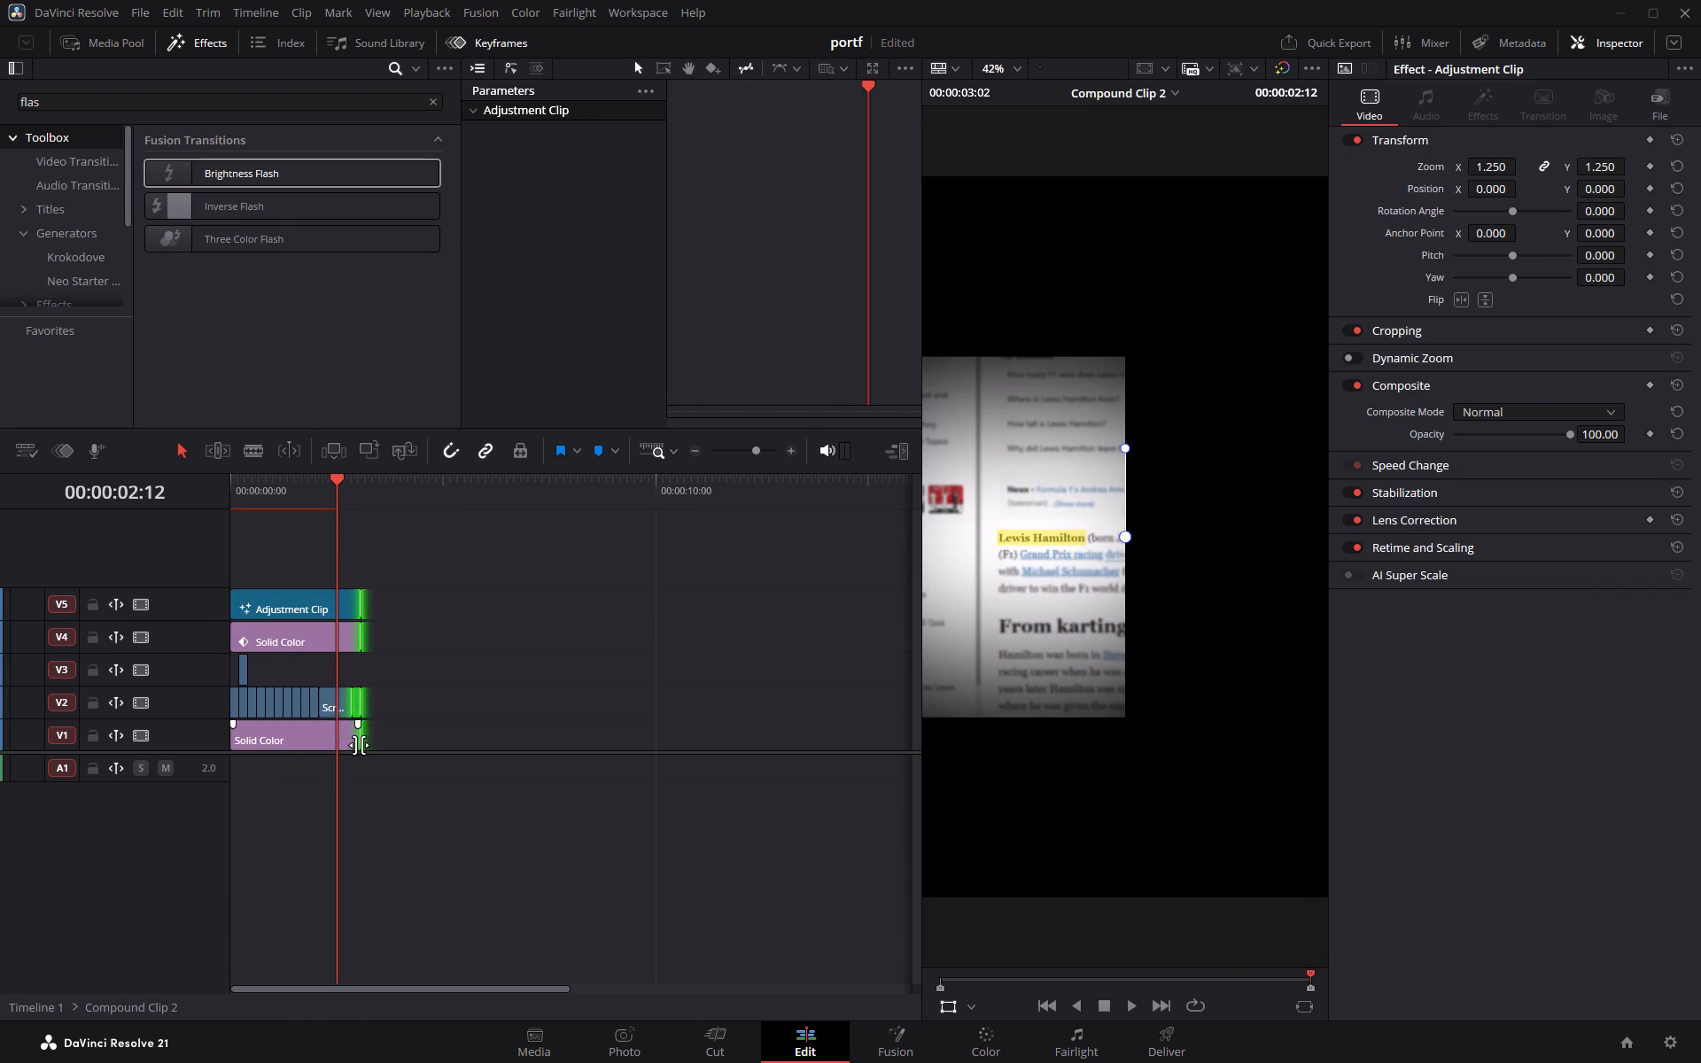
Close the current project and reopen portf from the local project library.
{"action": "left_click", "coordinate": [893, 1035]}
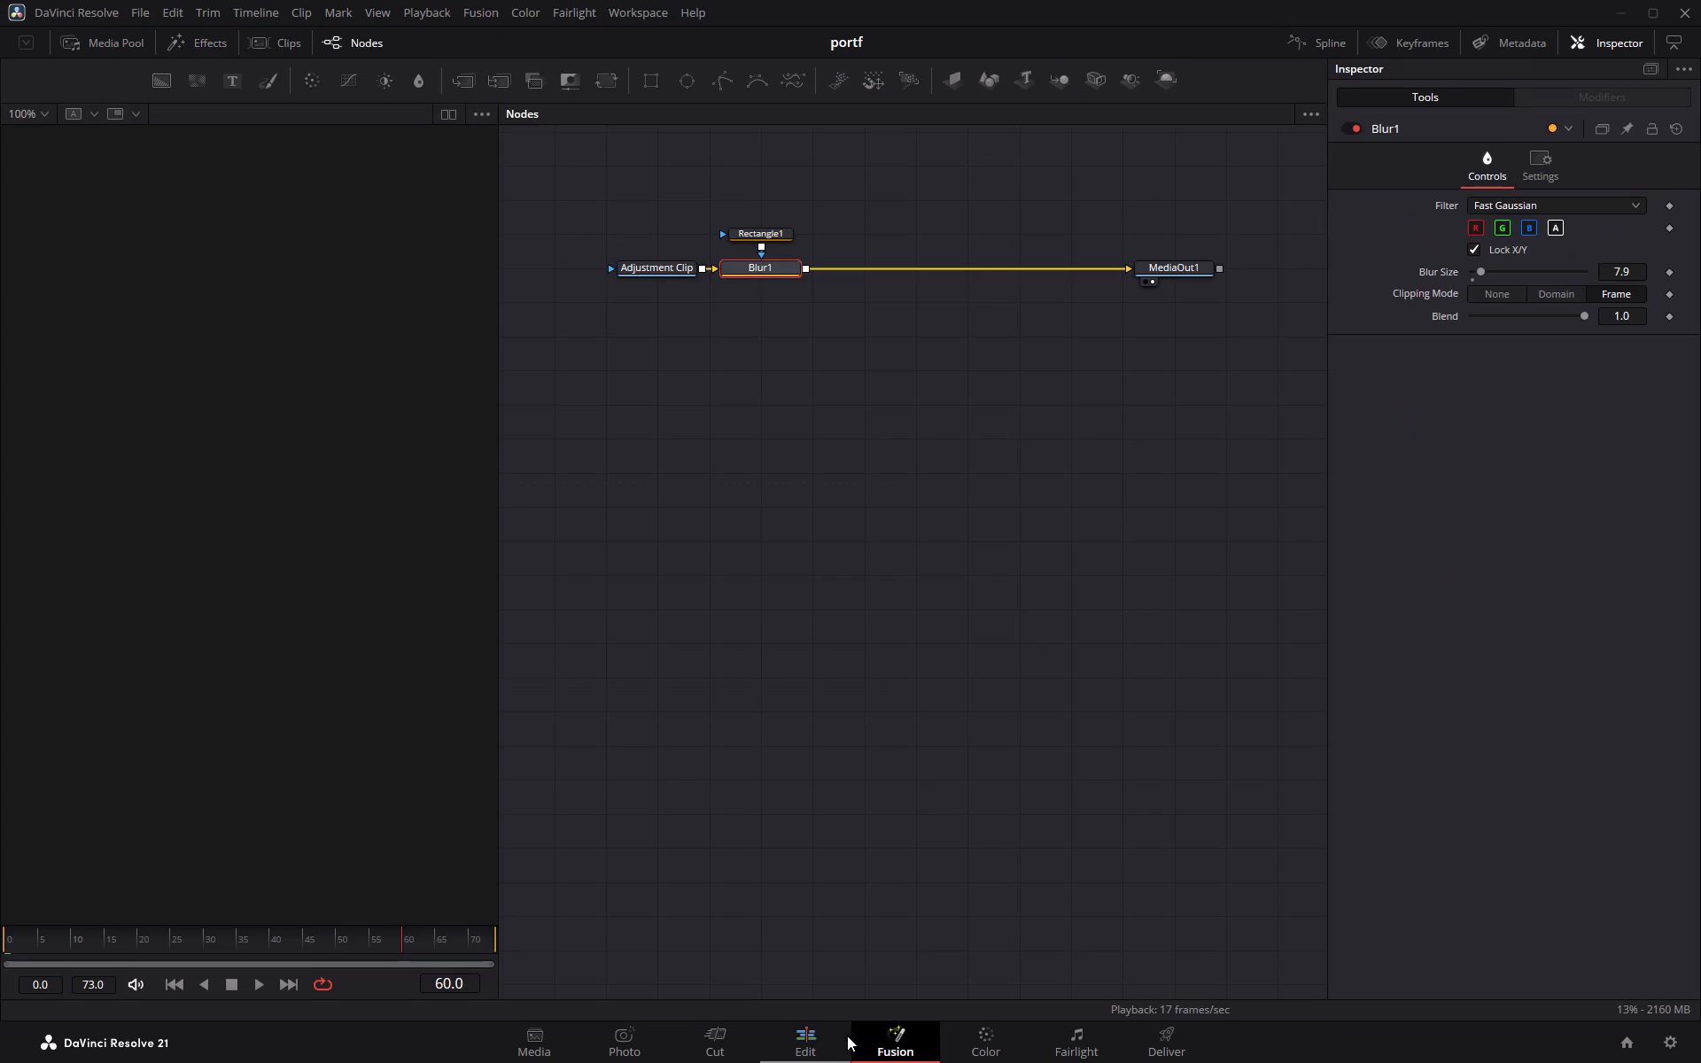
{"action": "left_click", "coordinate": [822, 1038]}
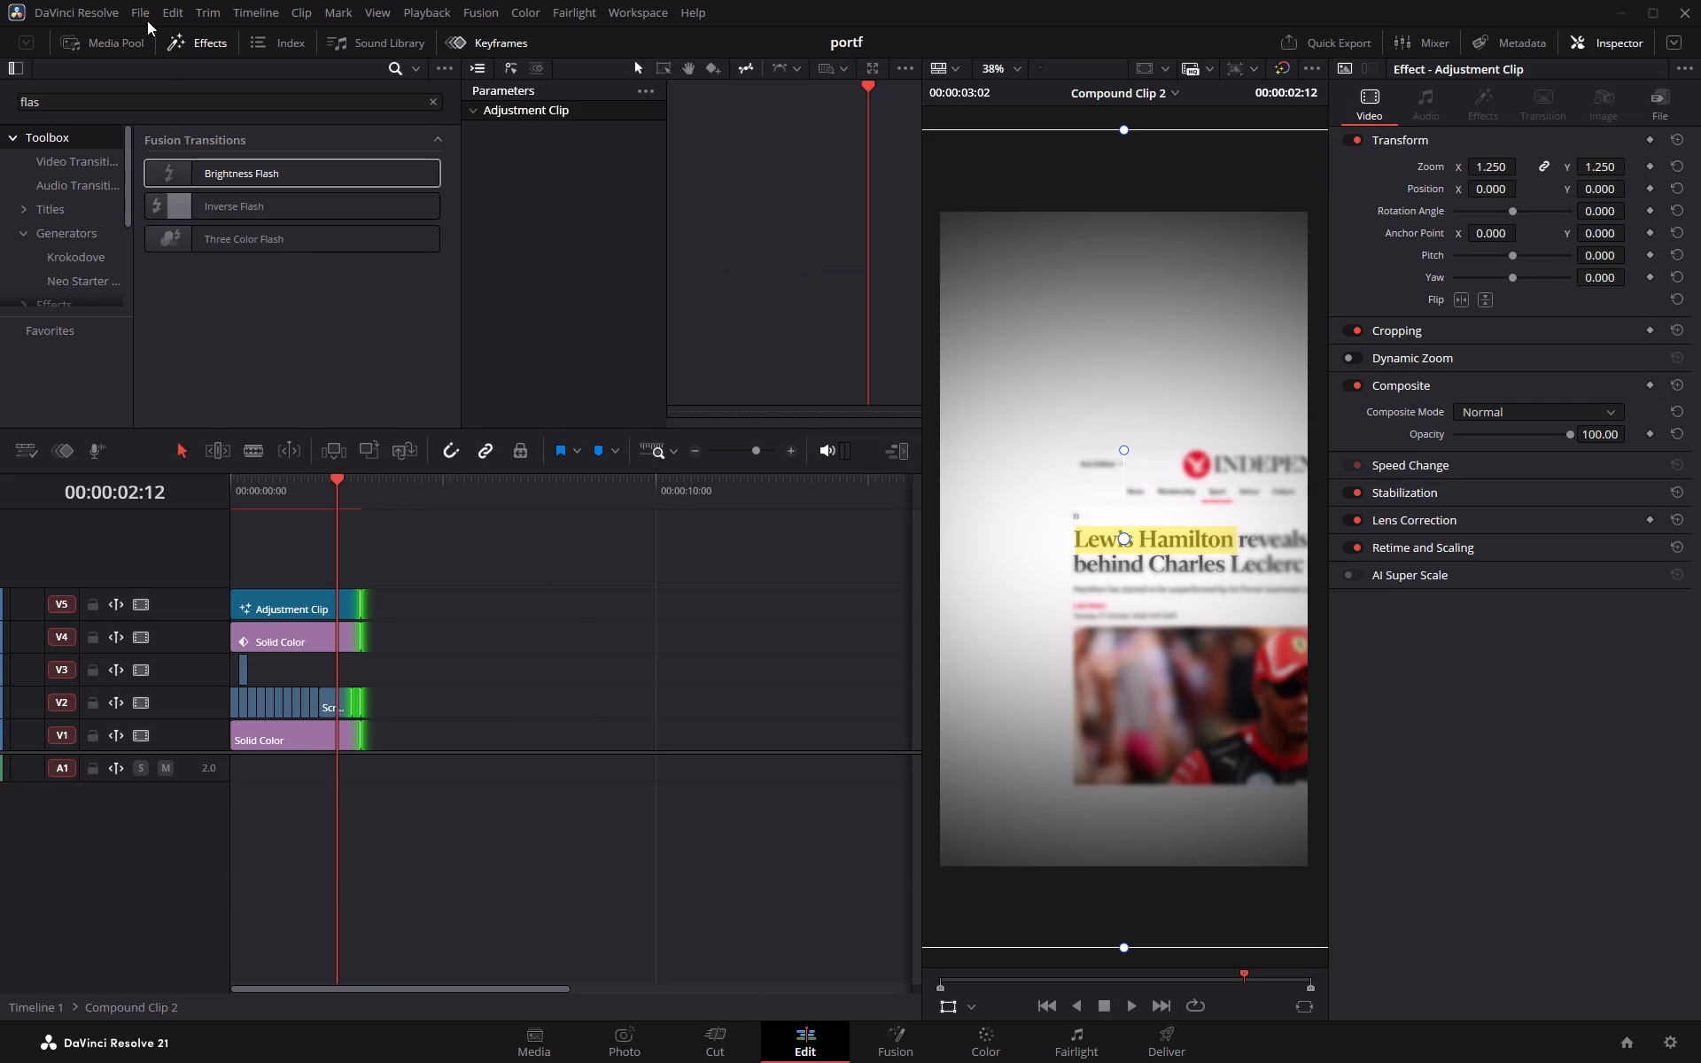
{"action": "left_click", "coordinate": [140, 14]}
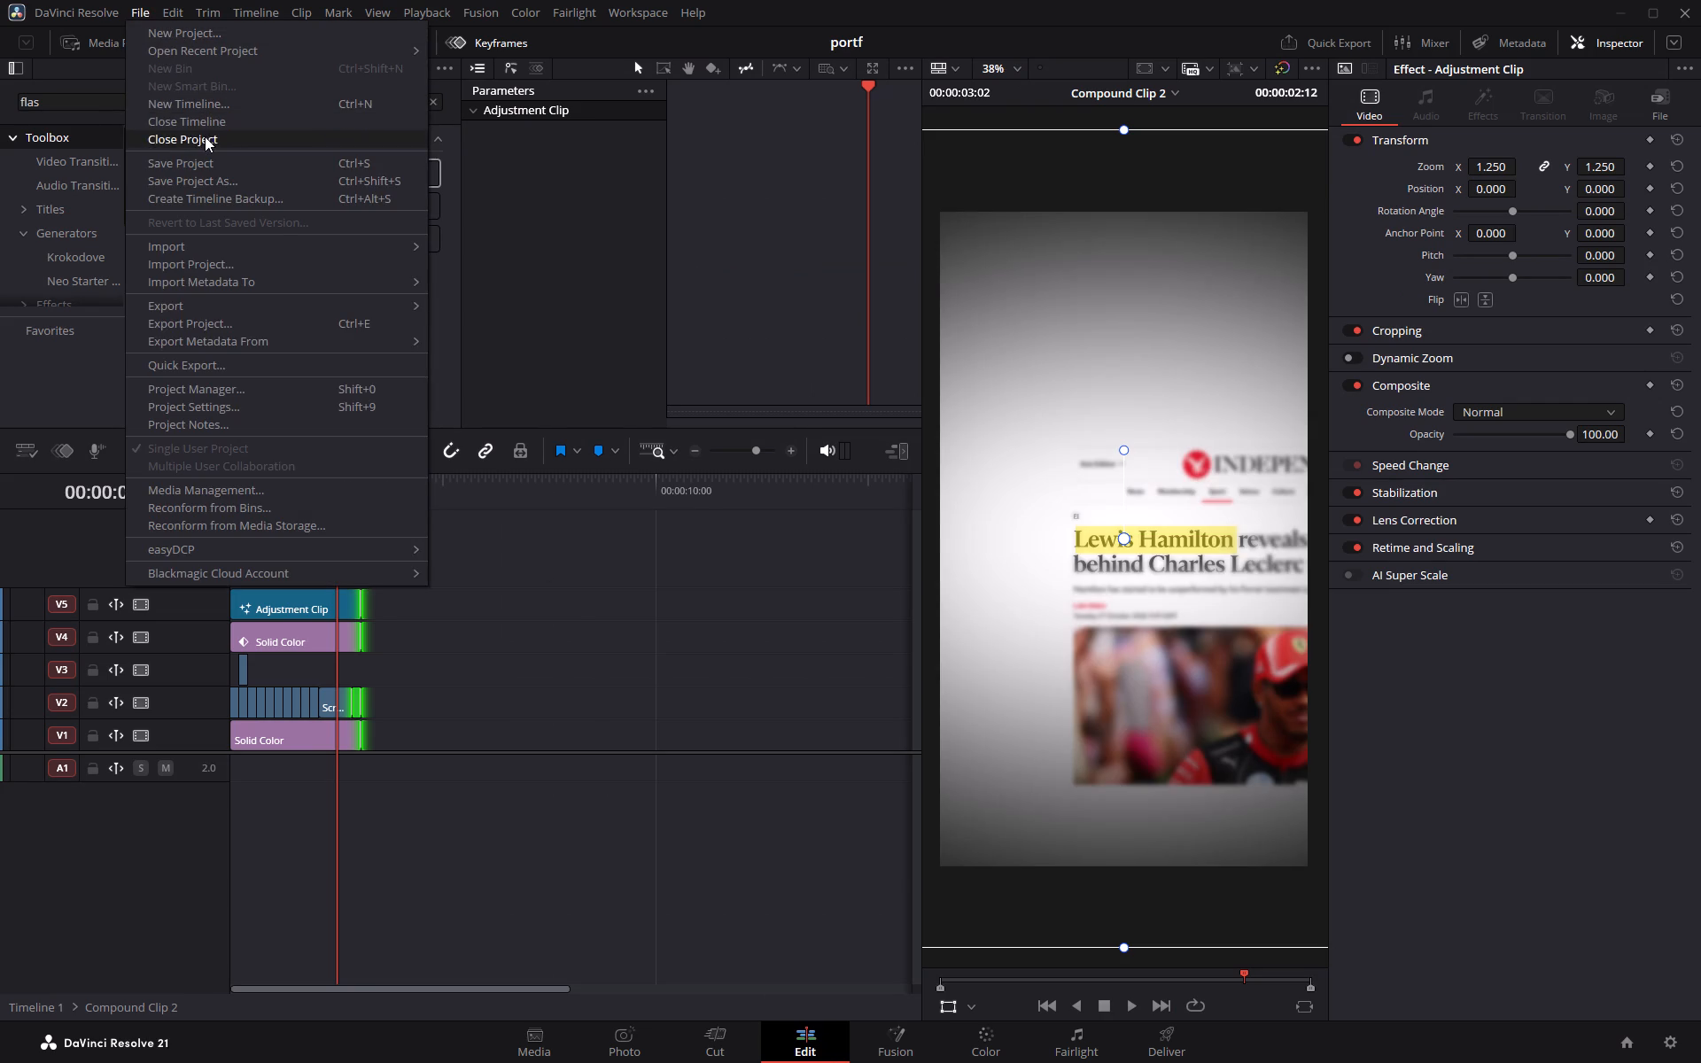
{"action": "left_click", "coordinate": [205, 136]}
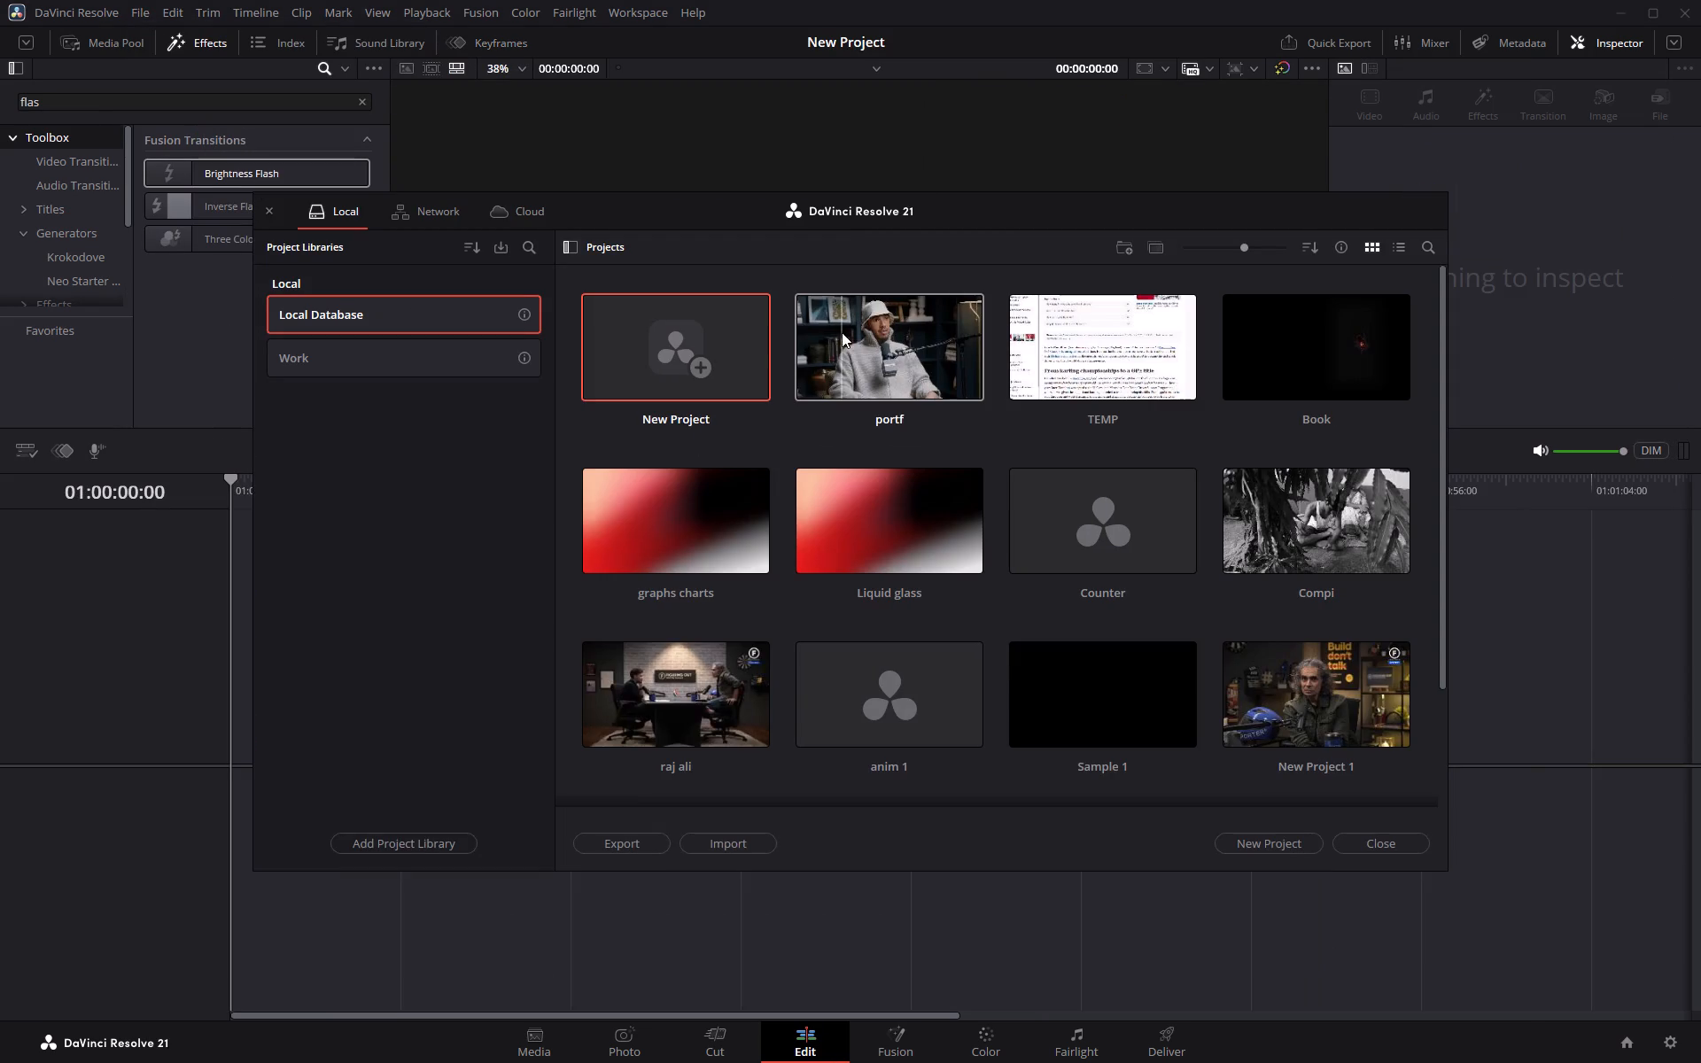
{"action": "double_click", "coordinate": [819, 371]}
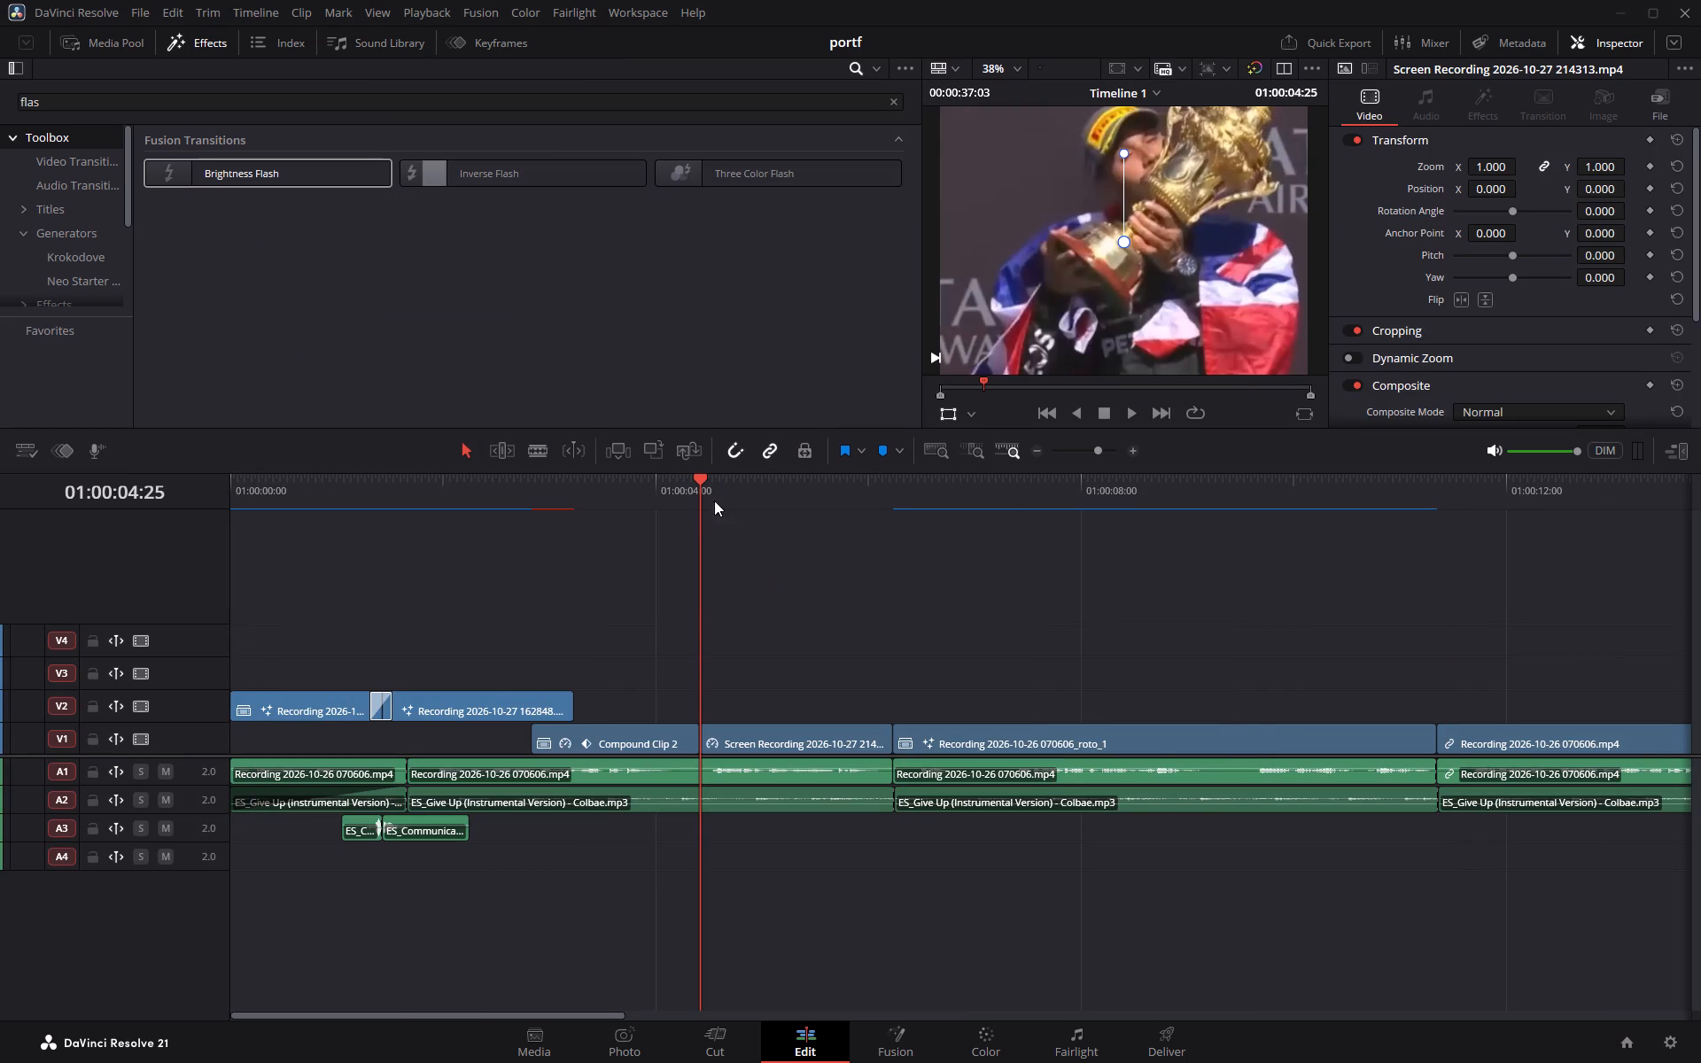
Scrub back and forth through Compound Clip 2 to review its headlines and the cut to the trophy clip.
{"action": "left_click_drag", "start_coordinate": [701, 478], "coordinate": [534, 496]}
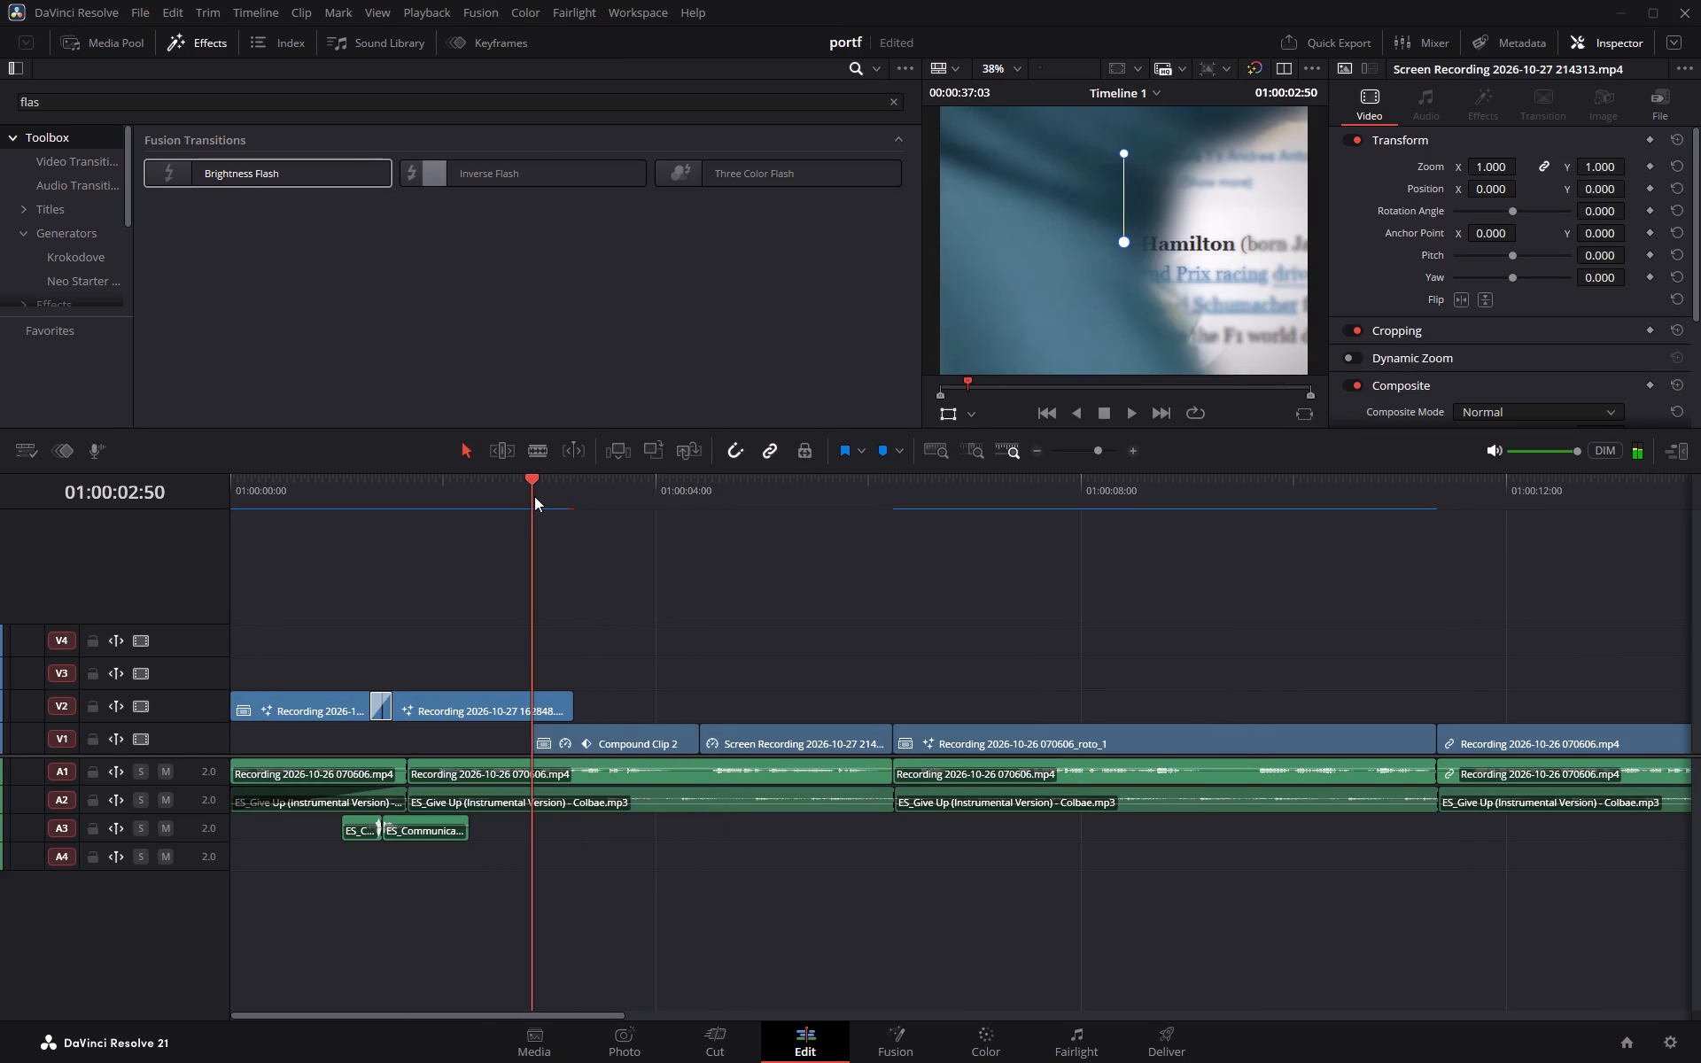
{"action": "left_click_drag", "start_coordinate": [534, 496], "coordinate": [562, 500]}
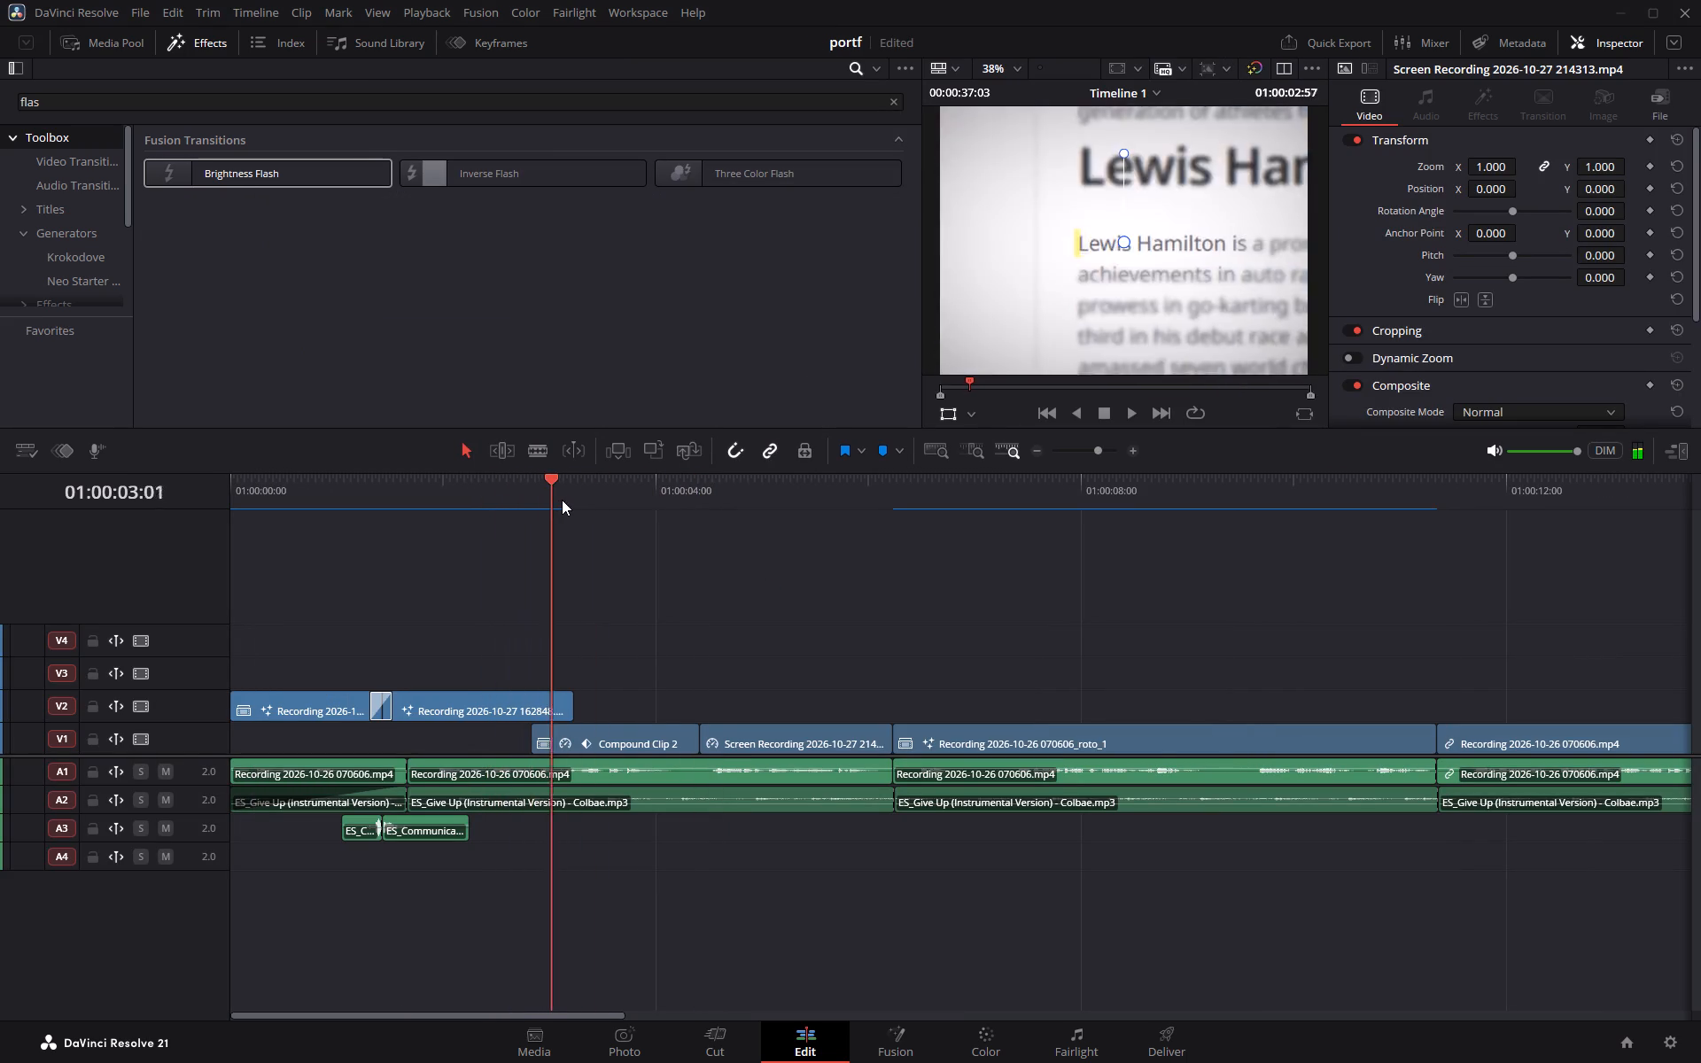
{"action": "left_click_drag", "start_coordinate": [562, 500], "coordinate": [702, 501]}
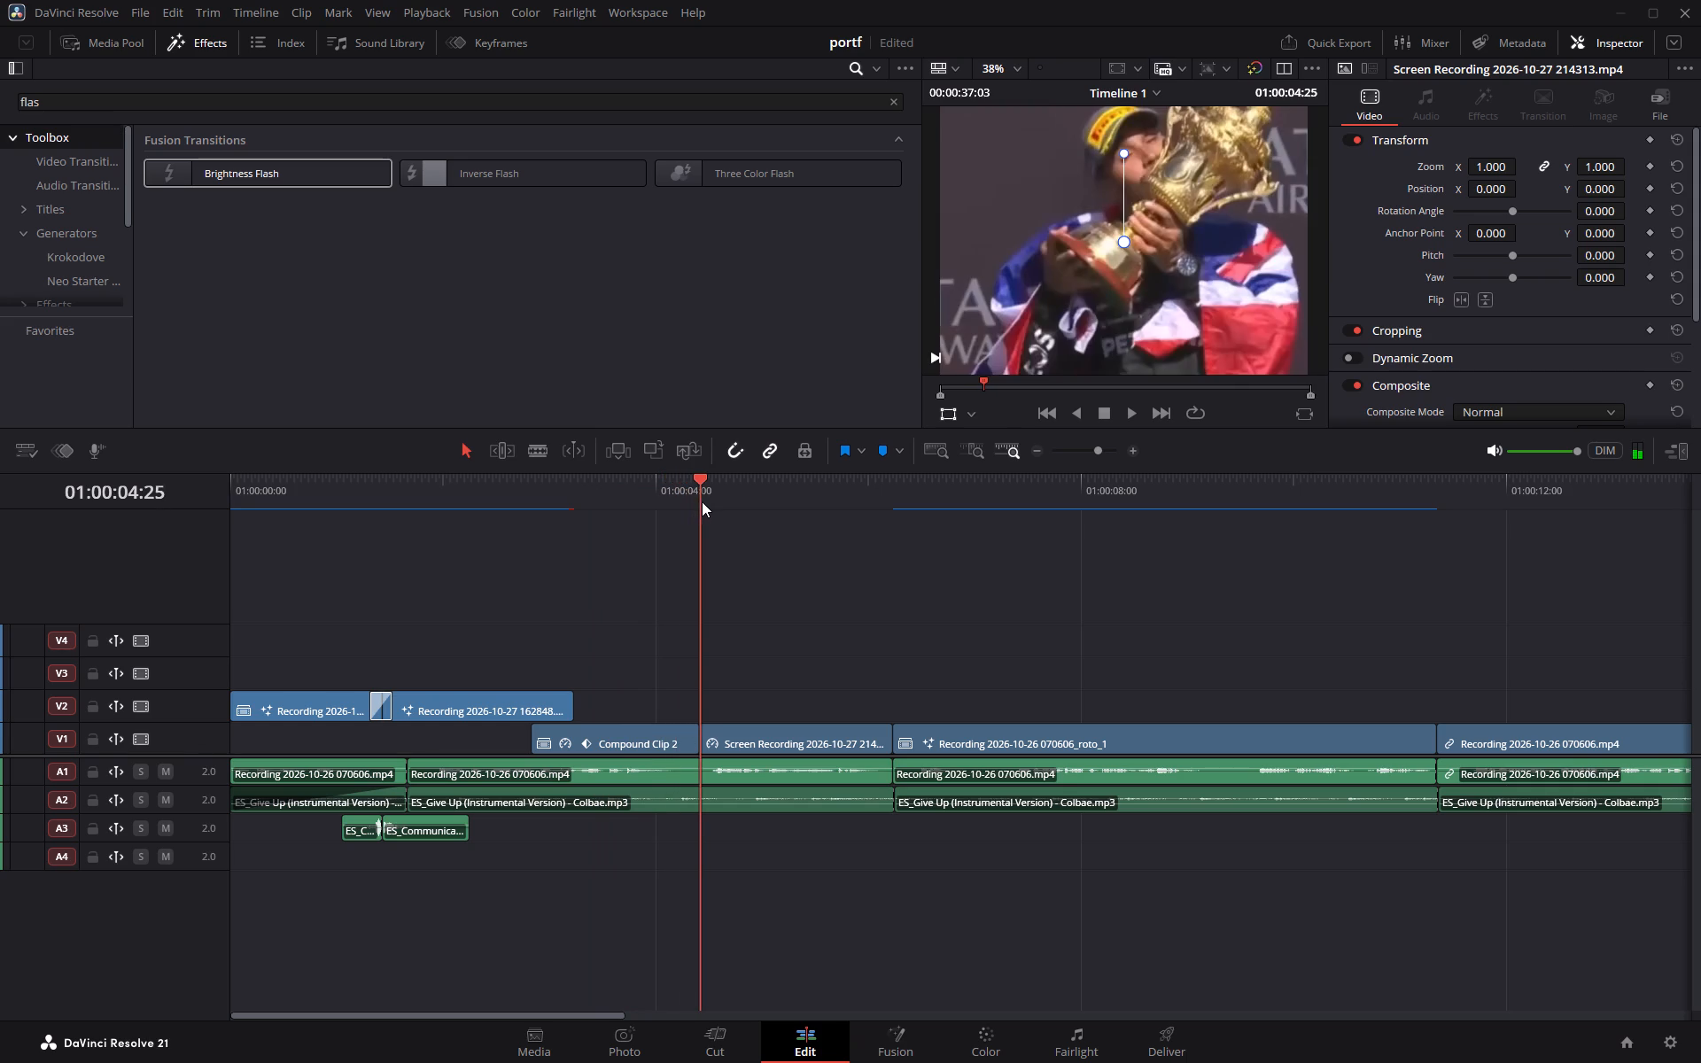
{"action": "left_click_drag", "start_coordinate": [702, 501], "coordinate": [623, 502]}
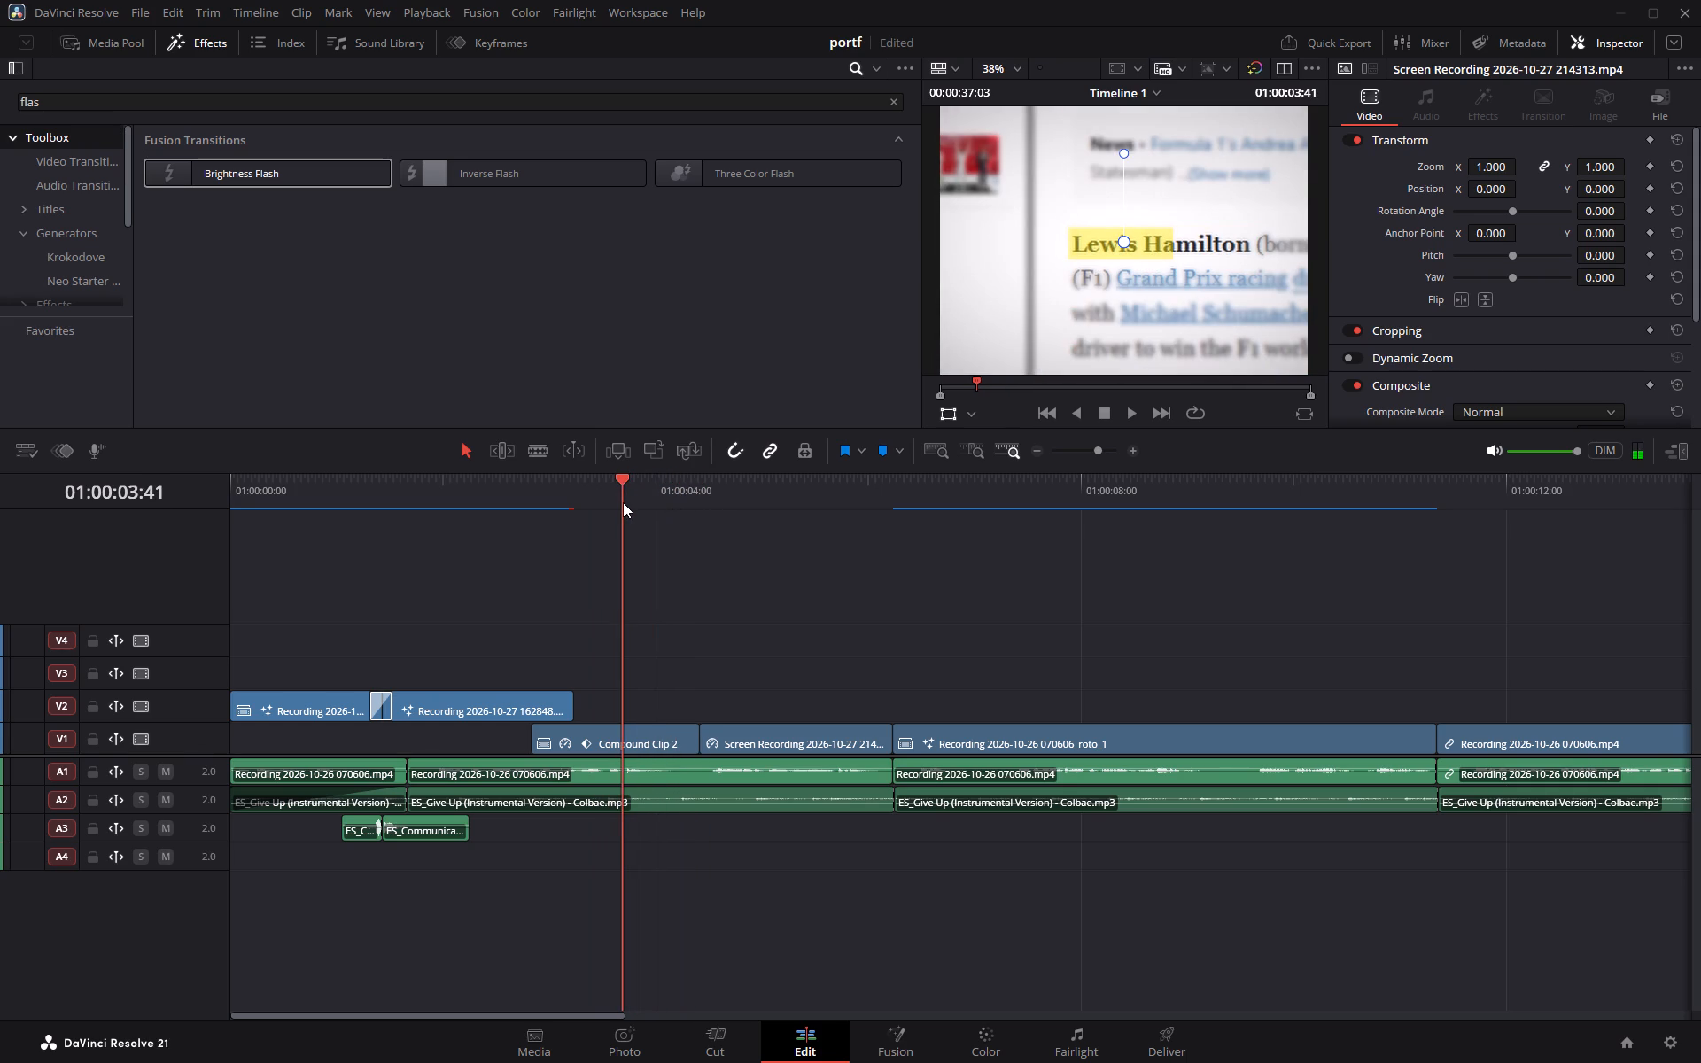
{"action": "left_click_drag", "start_coordinate": [623, 502], "coordinate": [717, 511]}
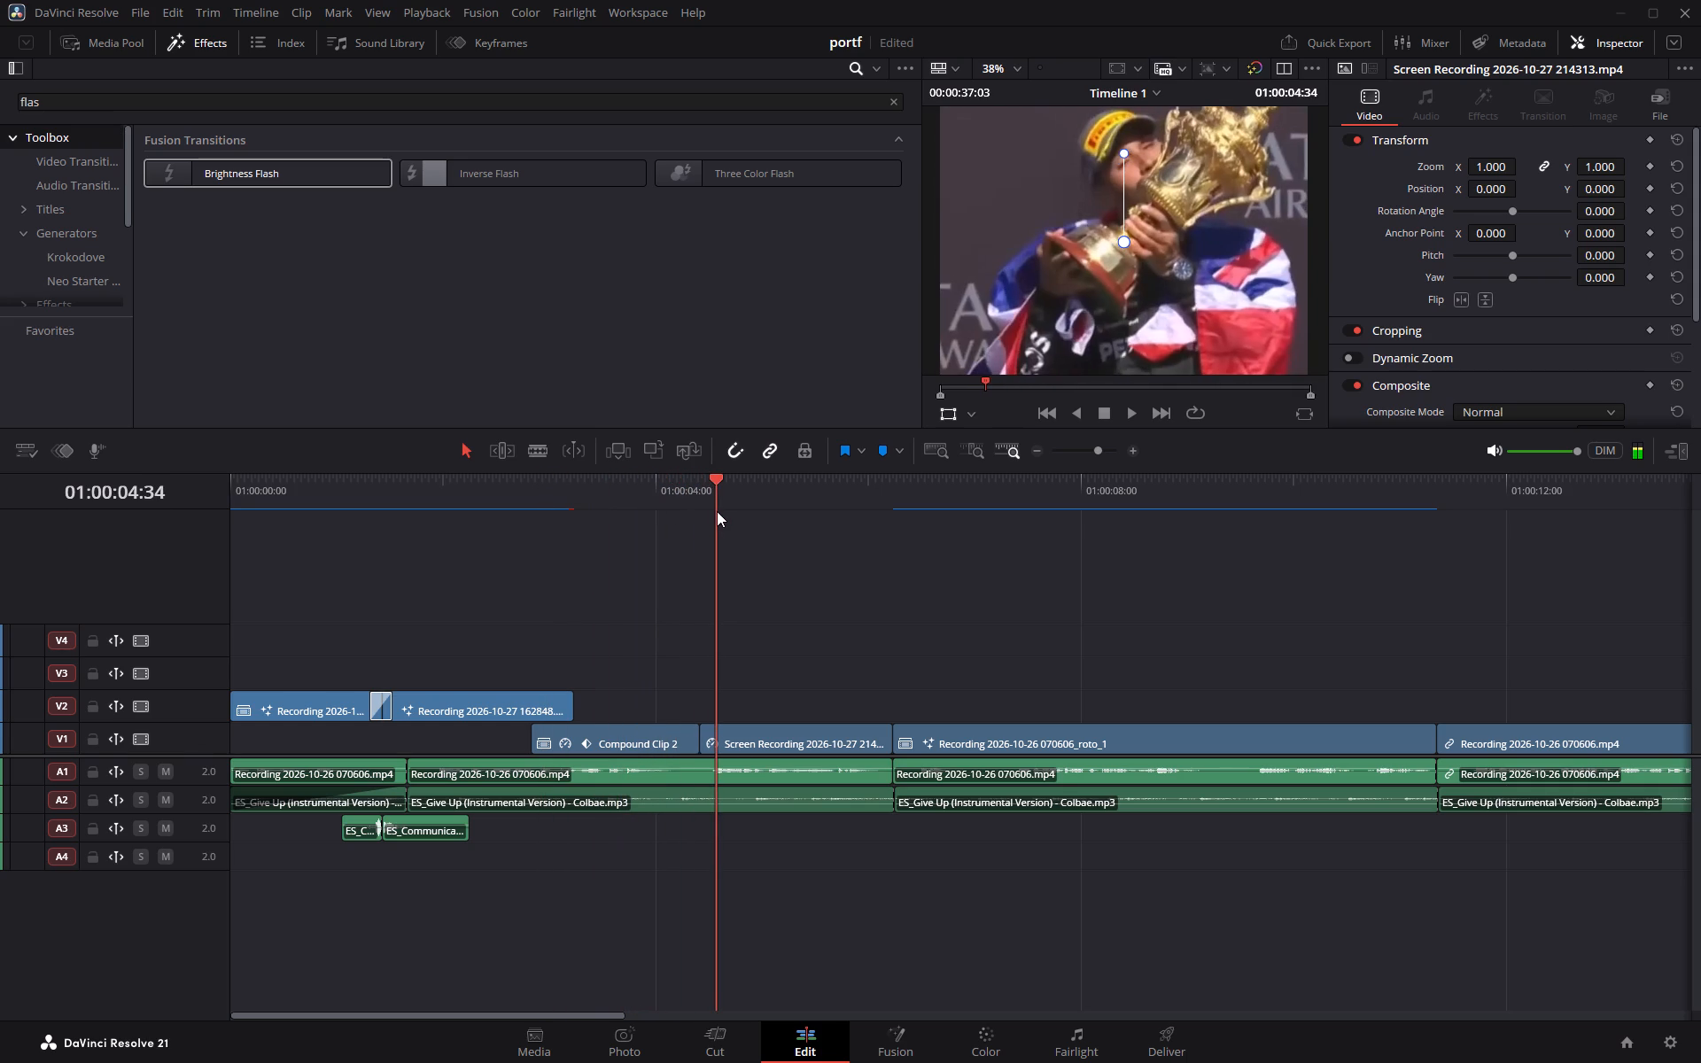
{"action": "left_click_drag", "start_coordinate": [717, 511], "coordinate": [672, 508]}
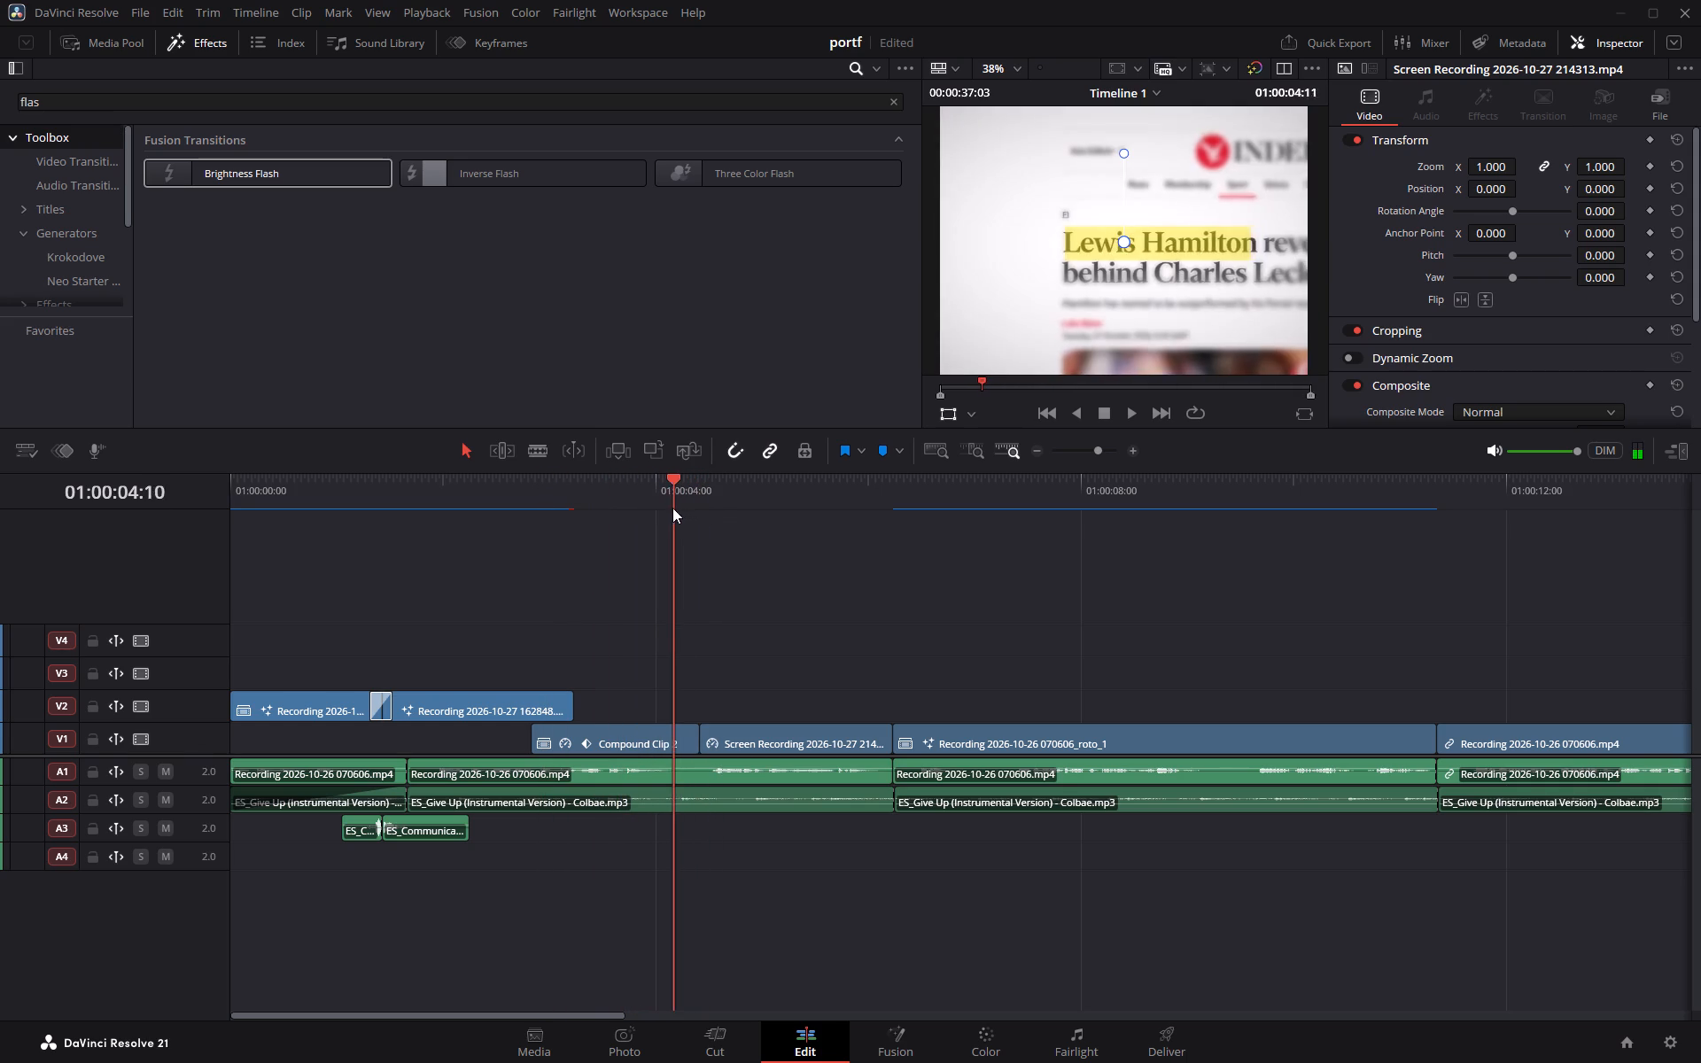
{"action": "left_click_drag", "start_coordinate": [672, 508], "coordinate": [710, 510]}
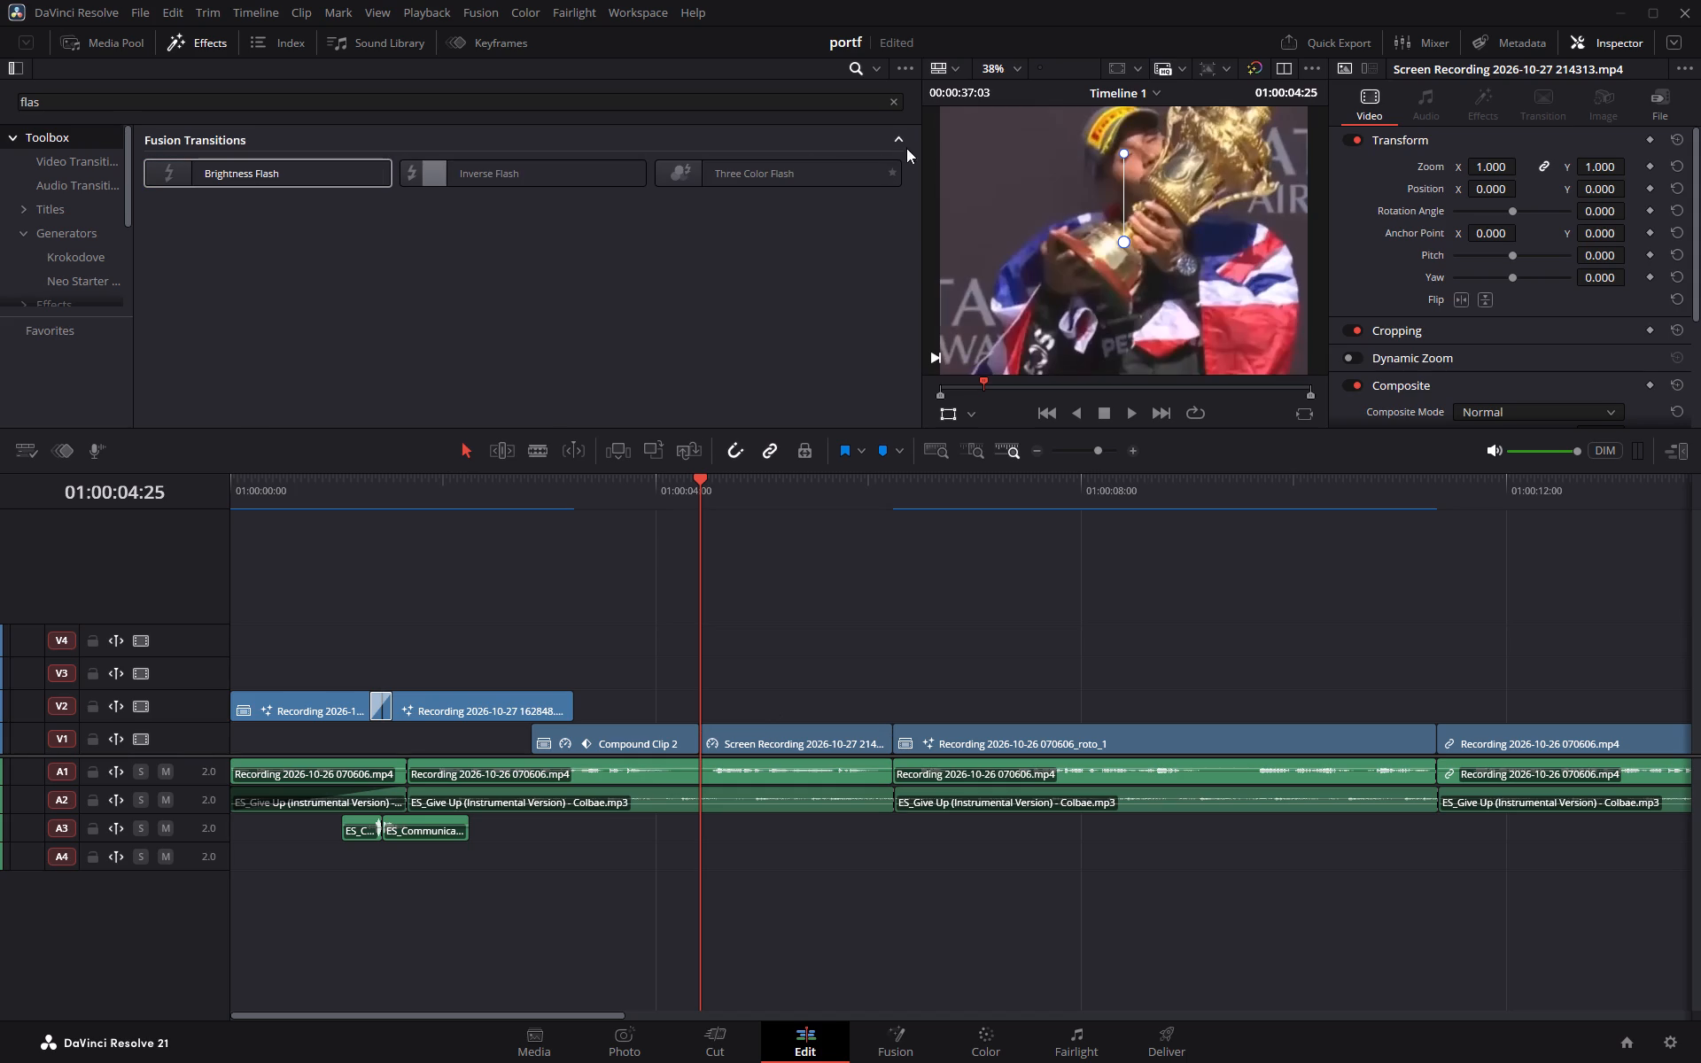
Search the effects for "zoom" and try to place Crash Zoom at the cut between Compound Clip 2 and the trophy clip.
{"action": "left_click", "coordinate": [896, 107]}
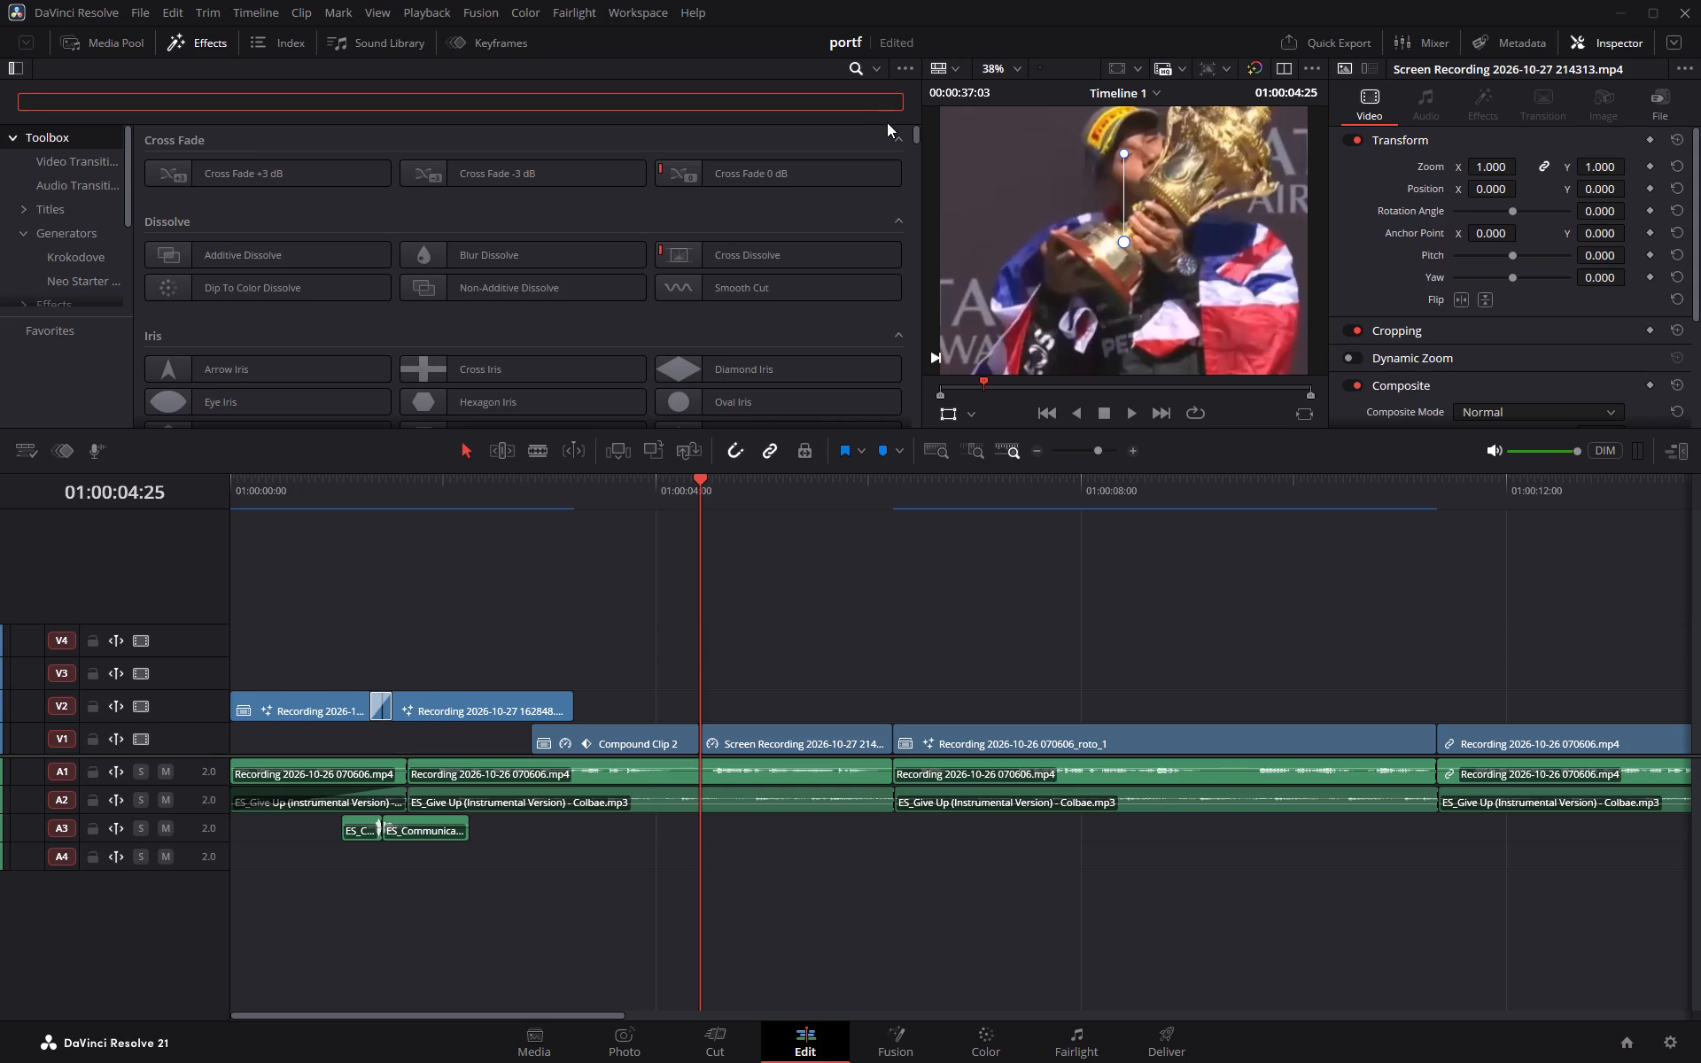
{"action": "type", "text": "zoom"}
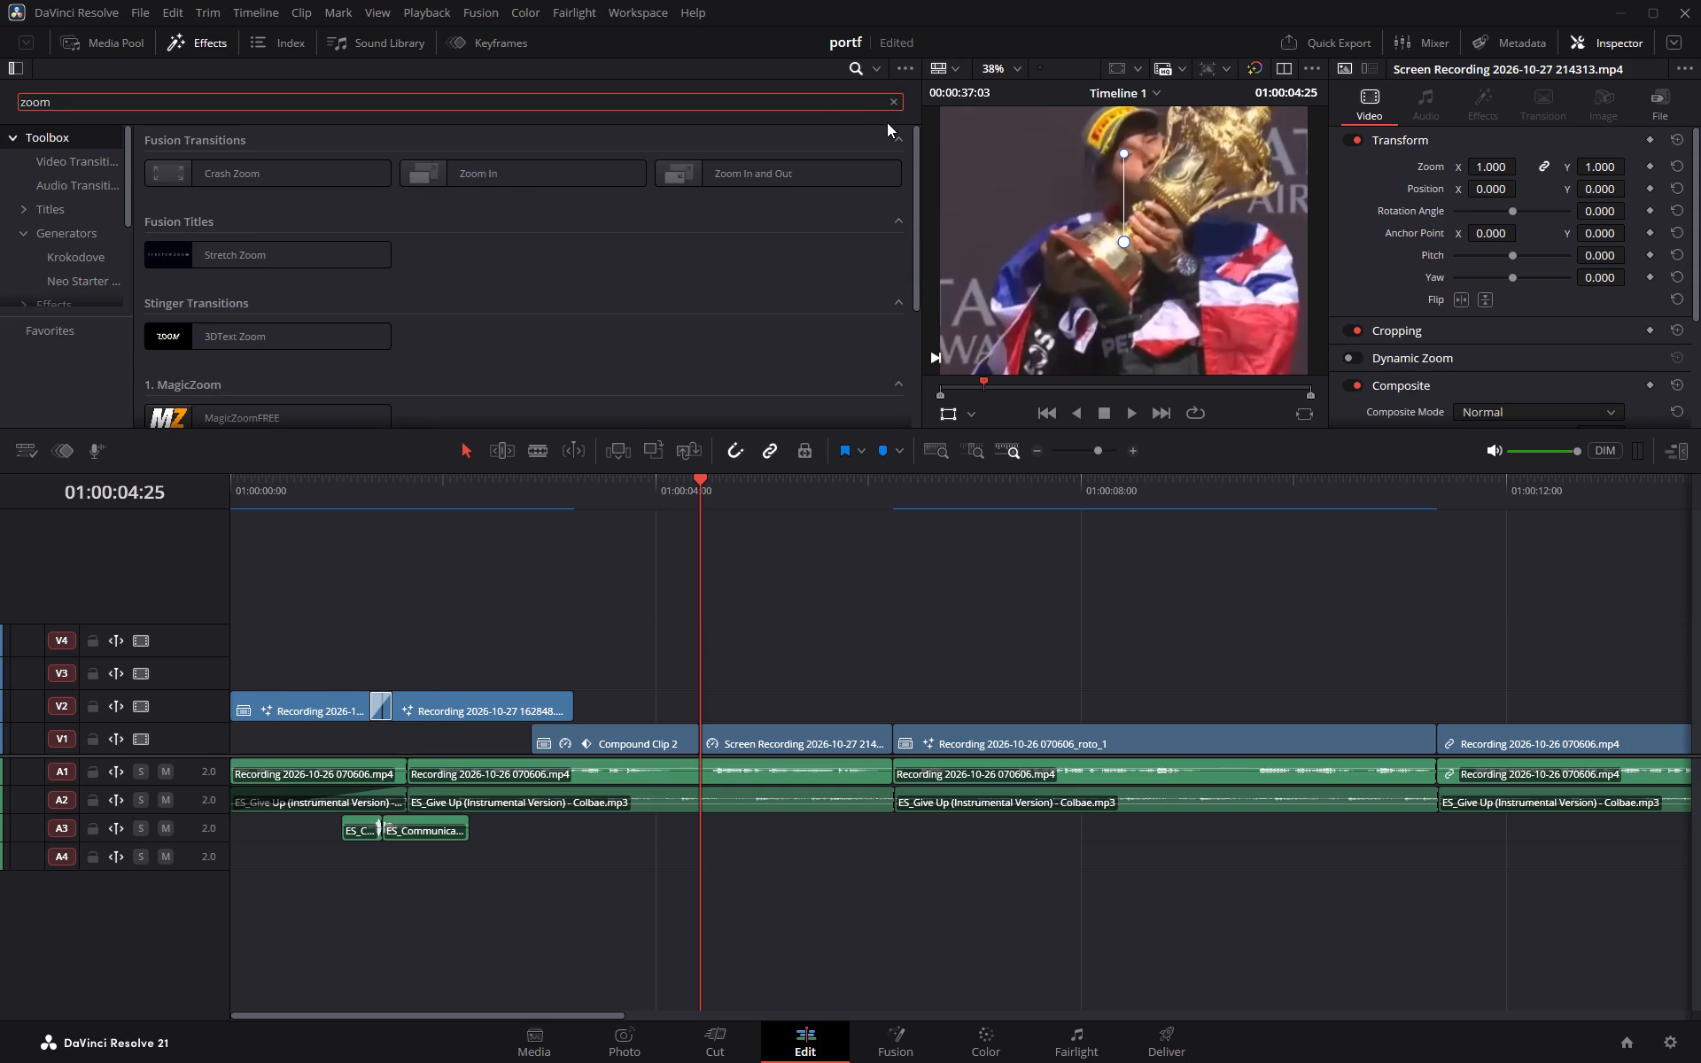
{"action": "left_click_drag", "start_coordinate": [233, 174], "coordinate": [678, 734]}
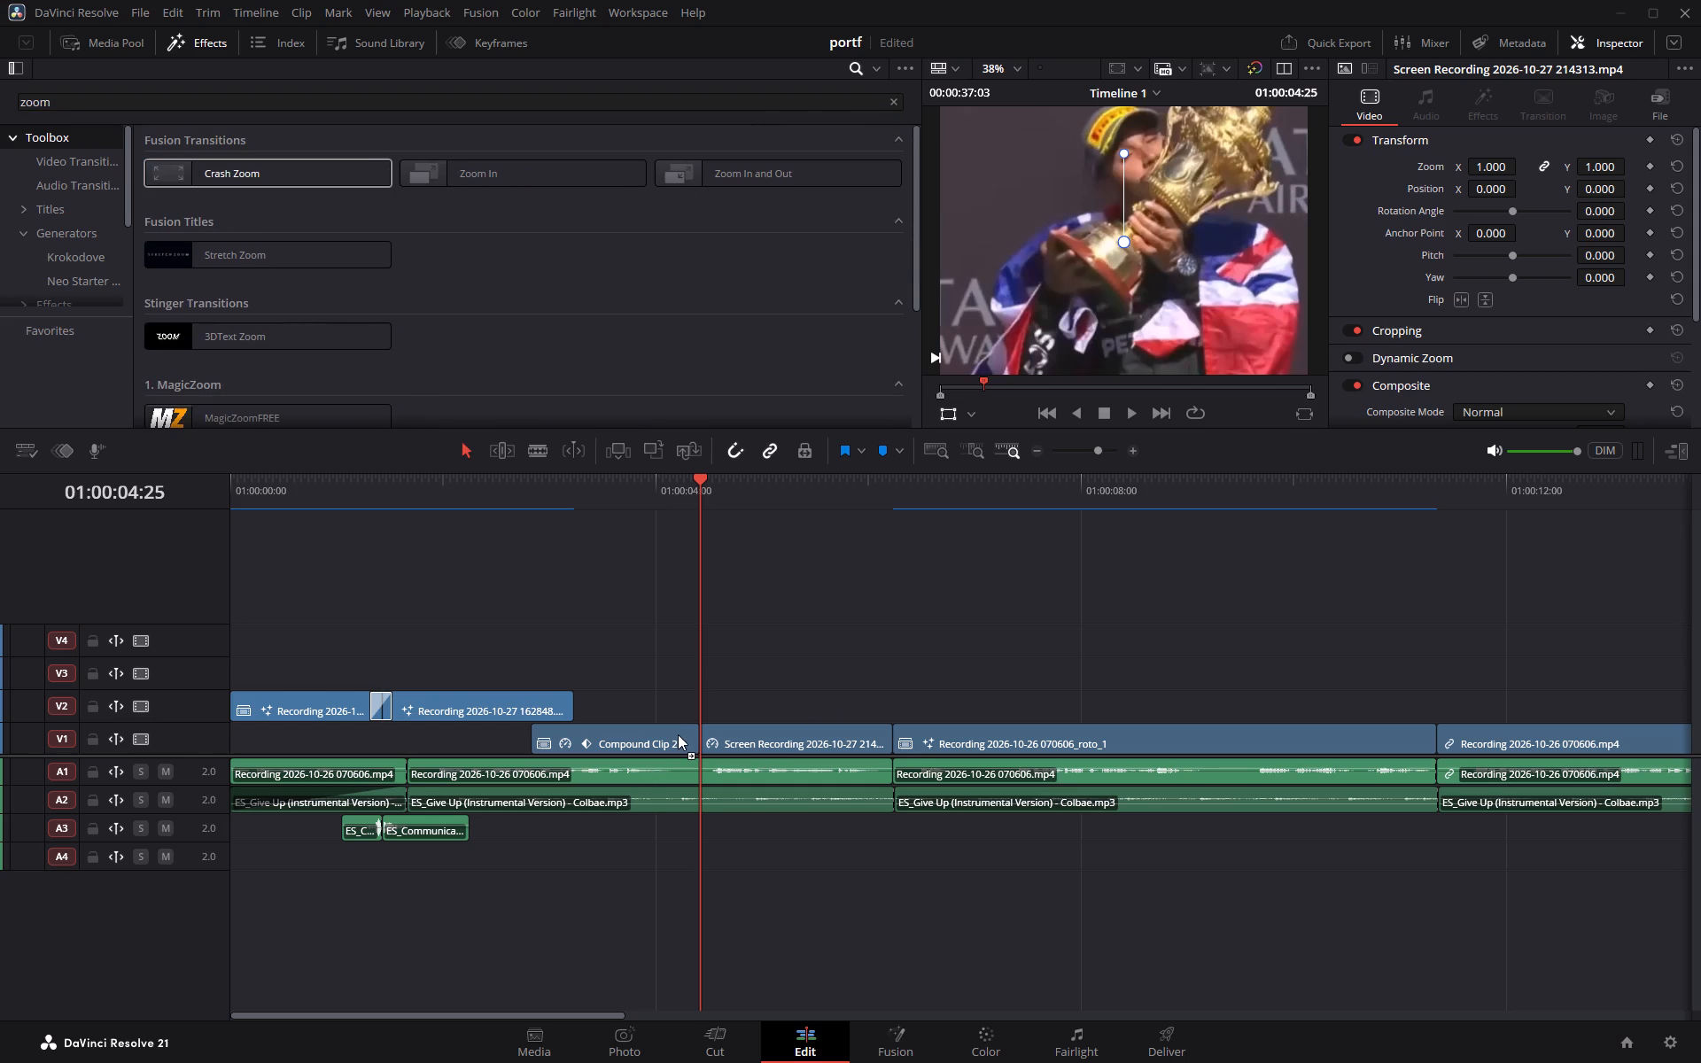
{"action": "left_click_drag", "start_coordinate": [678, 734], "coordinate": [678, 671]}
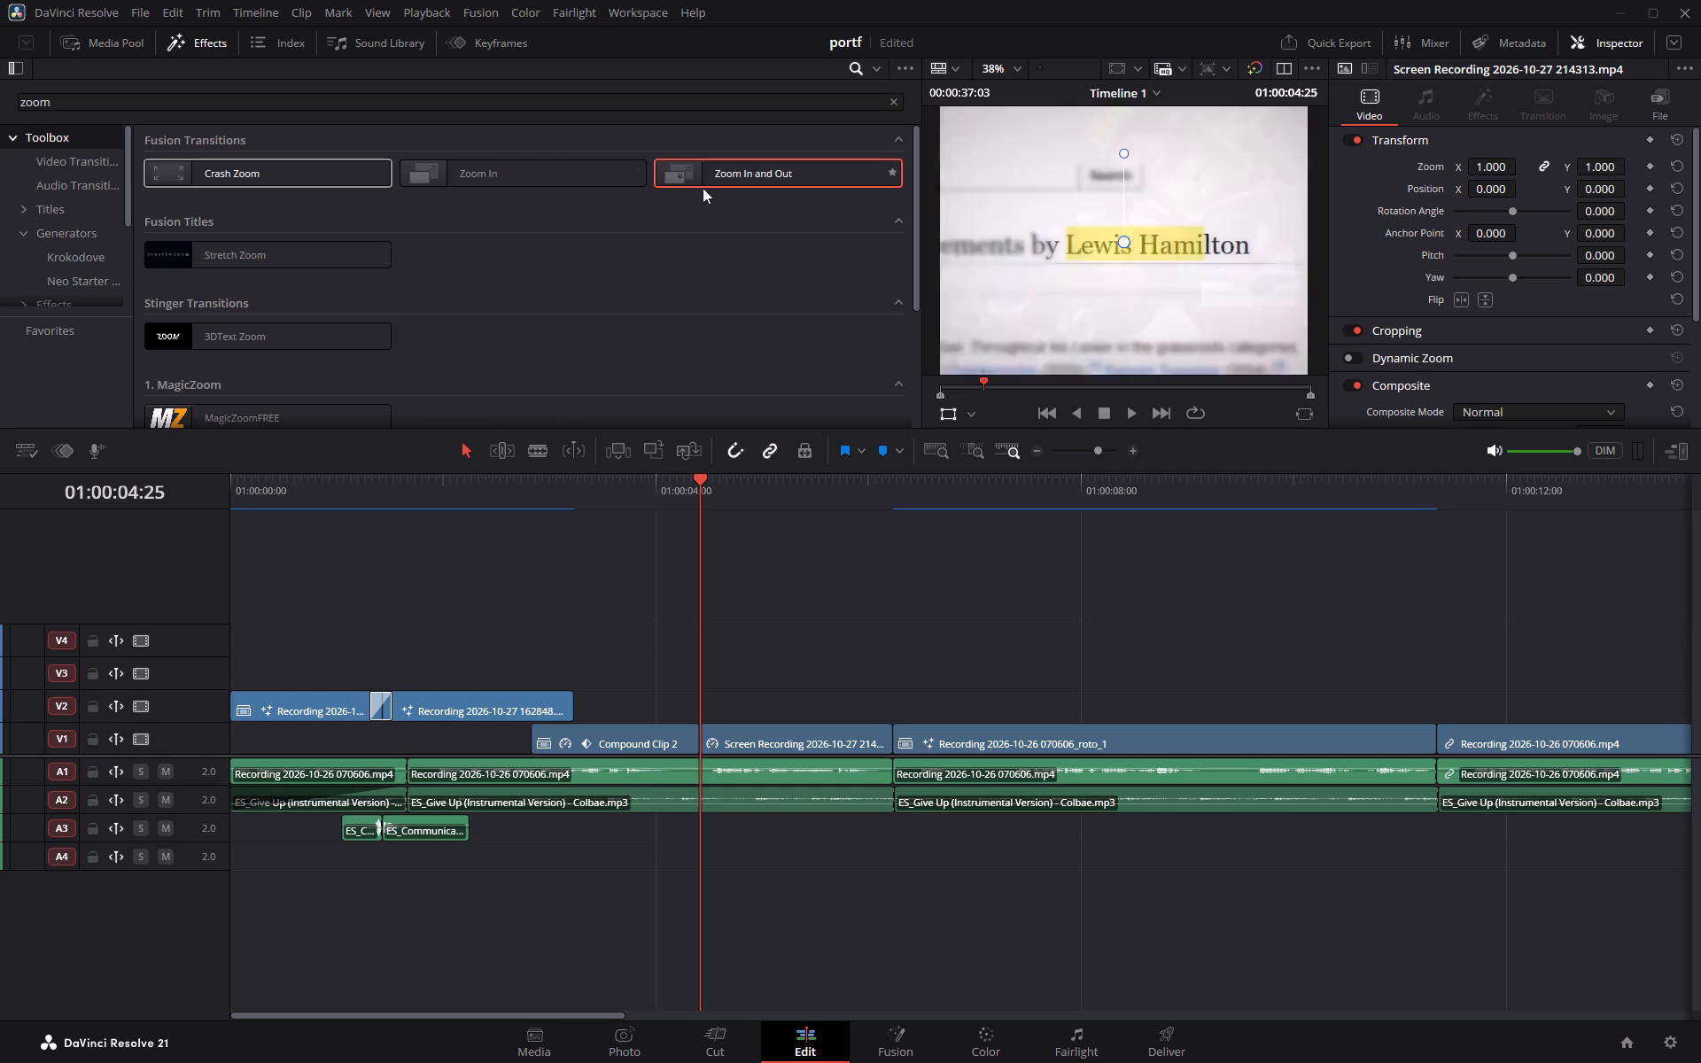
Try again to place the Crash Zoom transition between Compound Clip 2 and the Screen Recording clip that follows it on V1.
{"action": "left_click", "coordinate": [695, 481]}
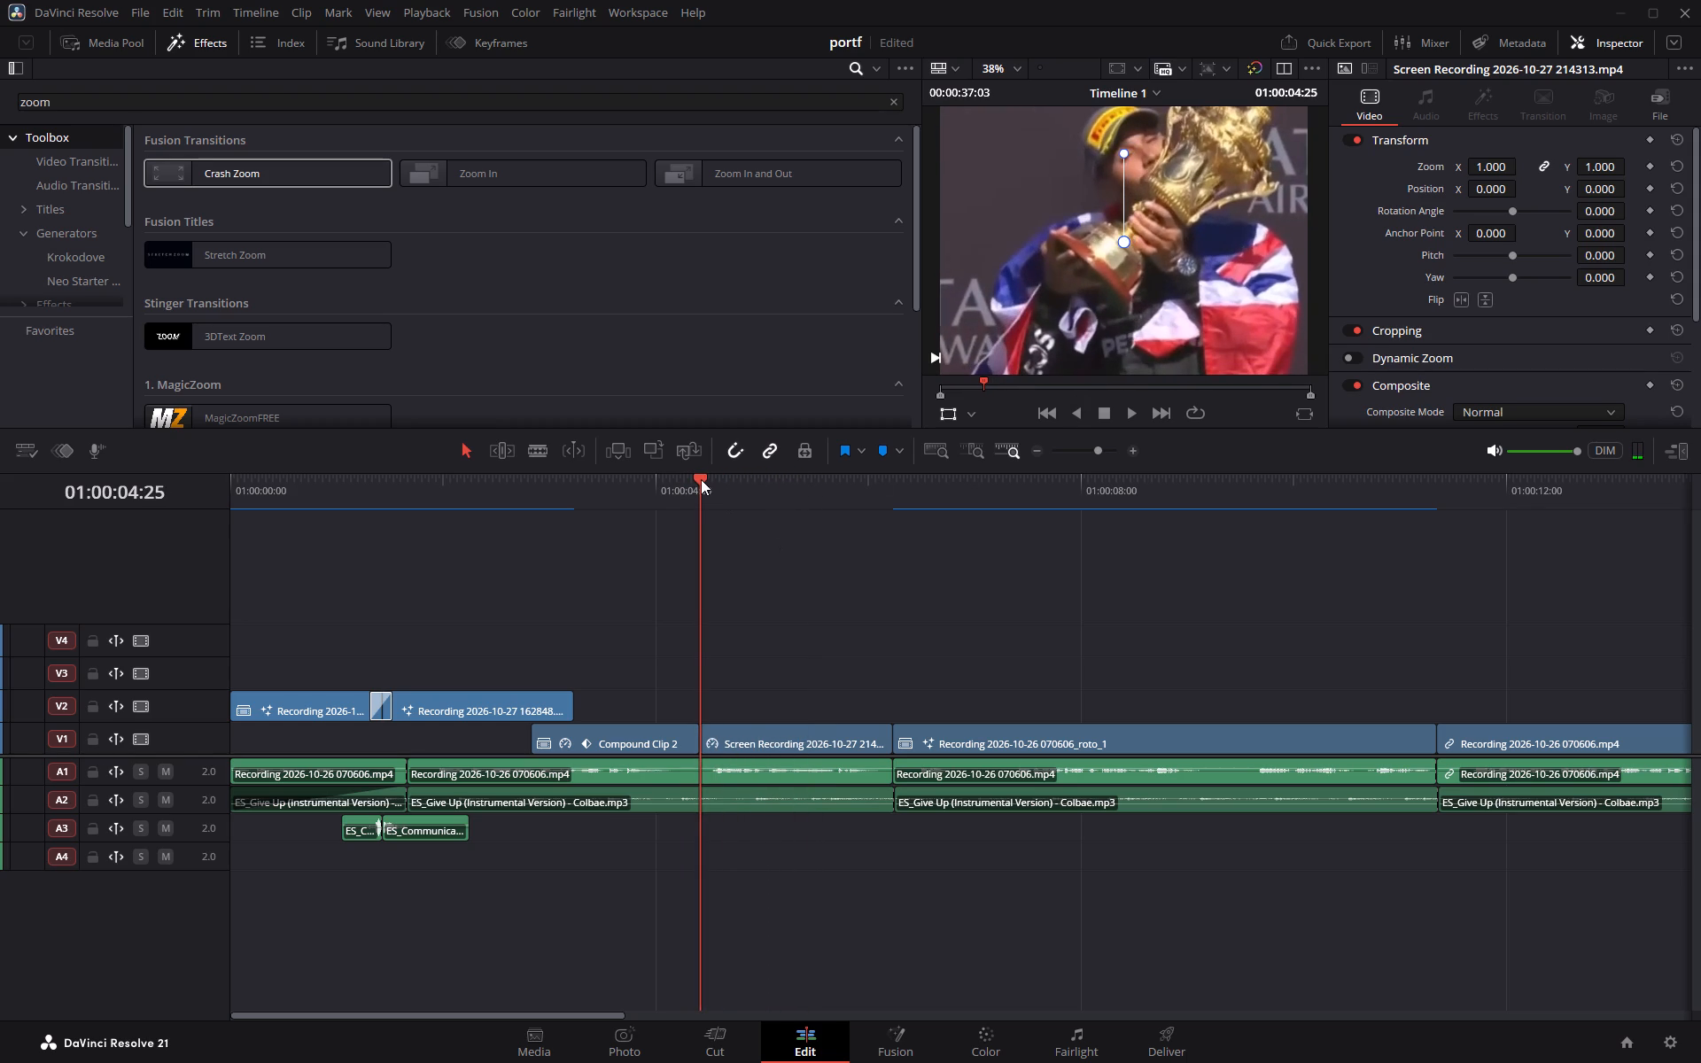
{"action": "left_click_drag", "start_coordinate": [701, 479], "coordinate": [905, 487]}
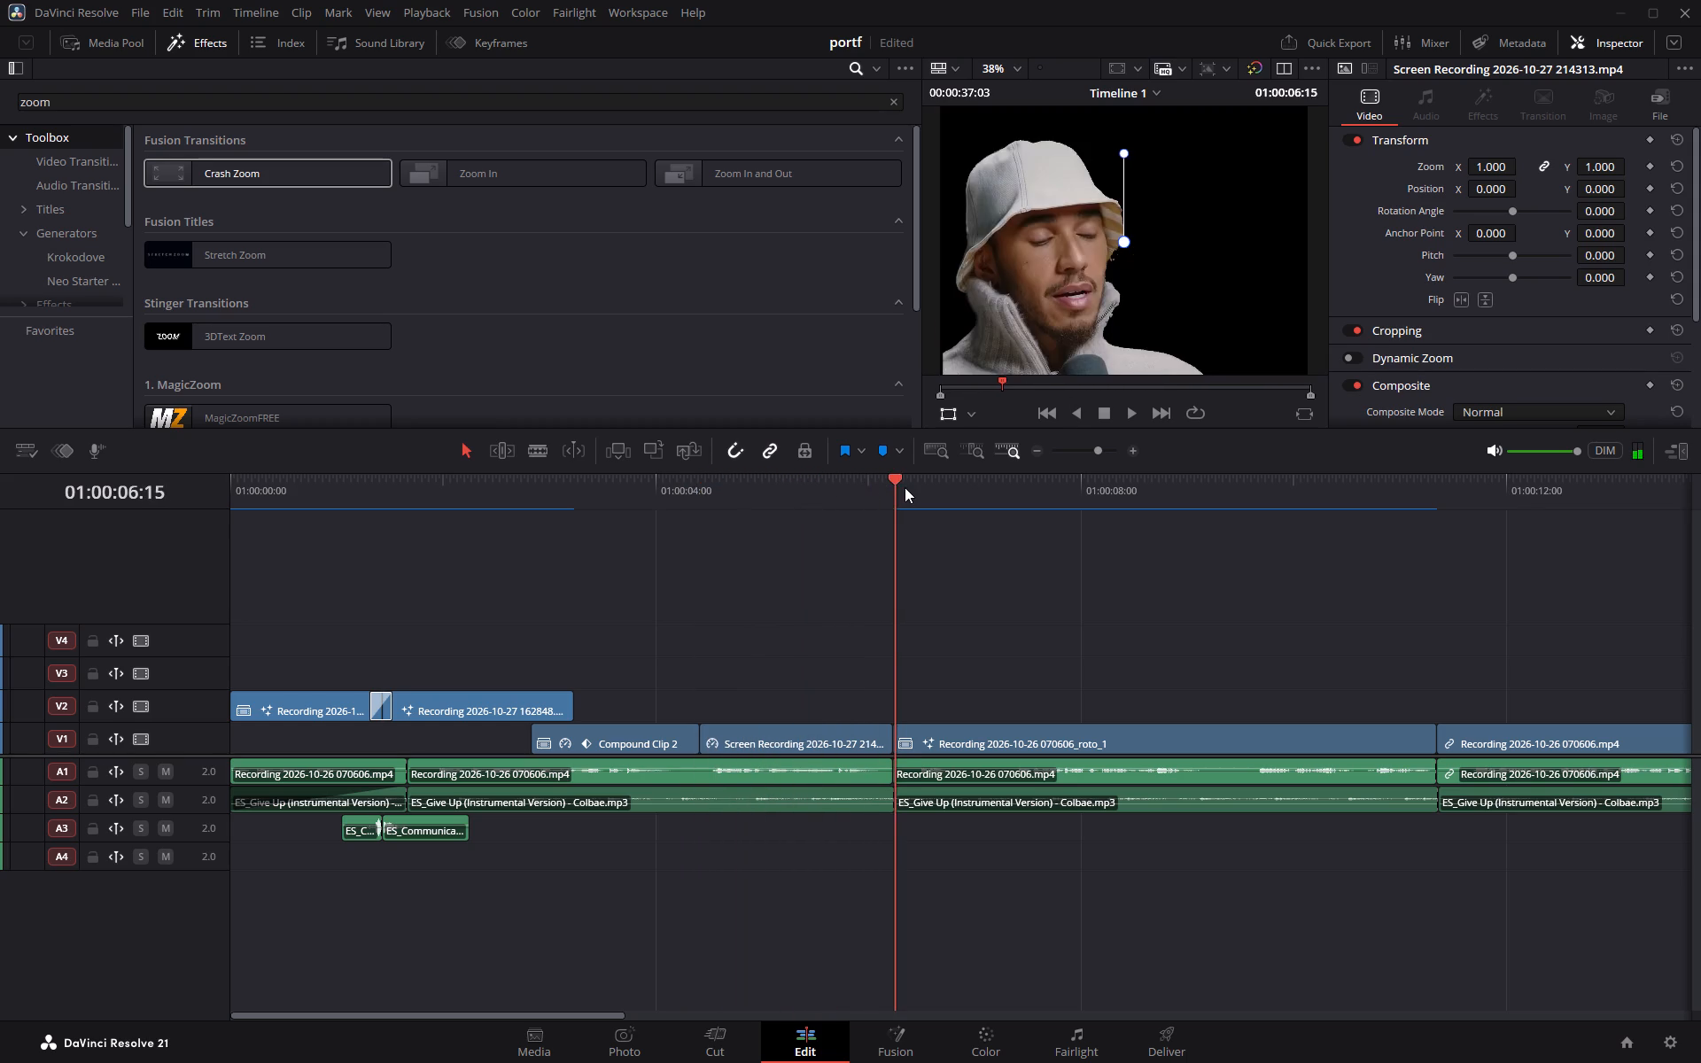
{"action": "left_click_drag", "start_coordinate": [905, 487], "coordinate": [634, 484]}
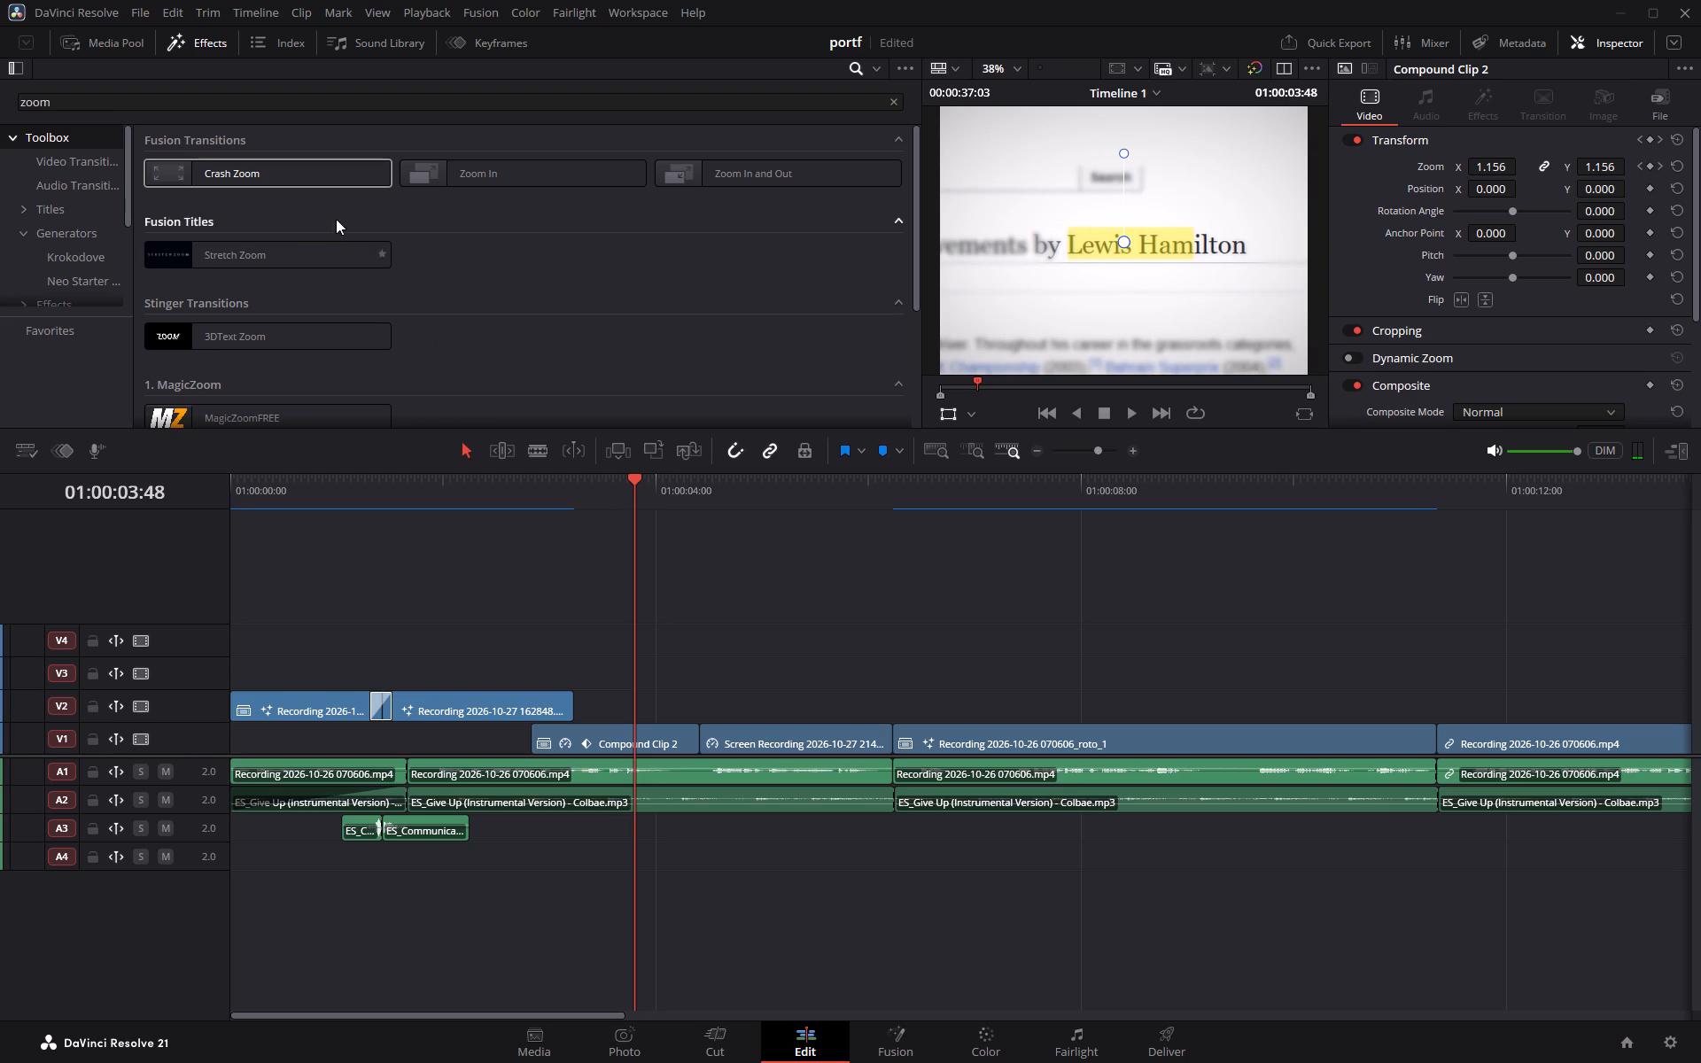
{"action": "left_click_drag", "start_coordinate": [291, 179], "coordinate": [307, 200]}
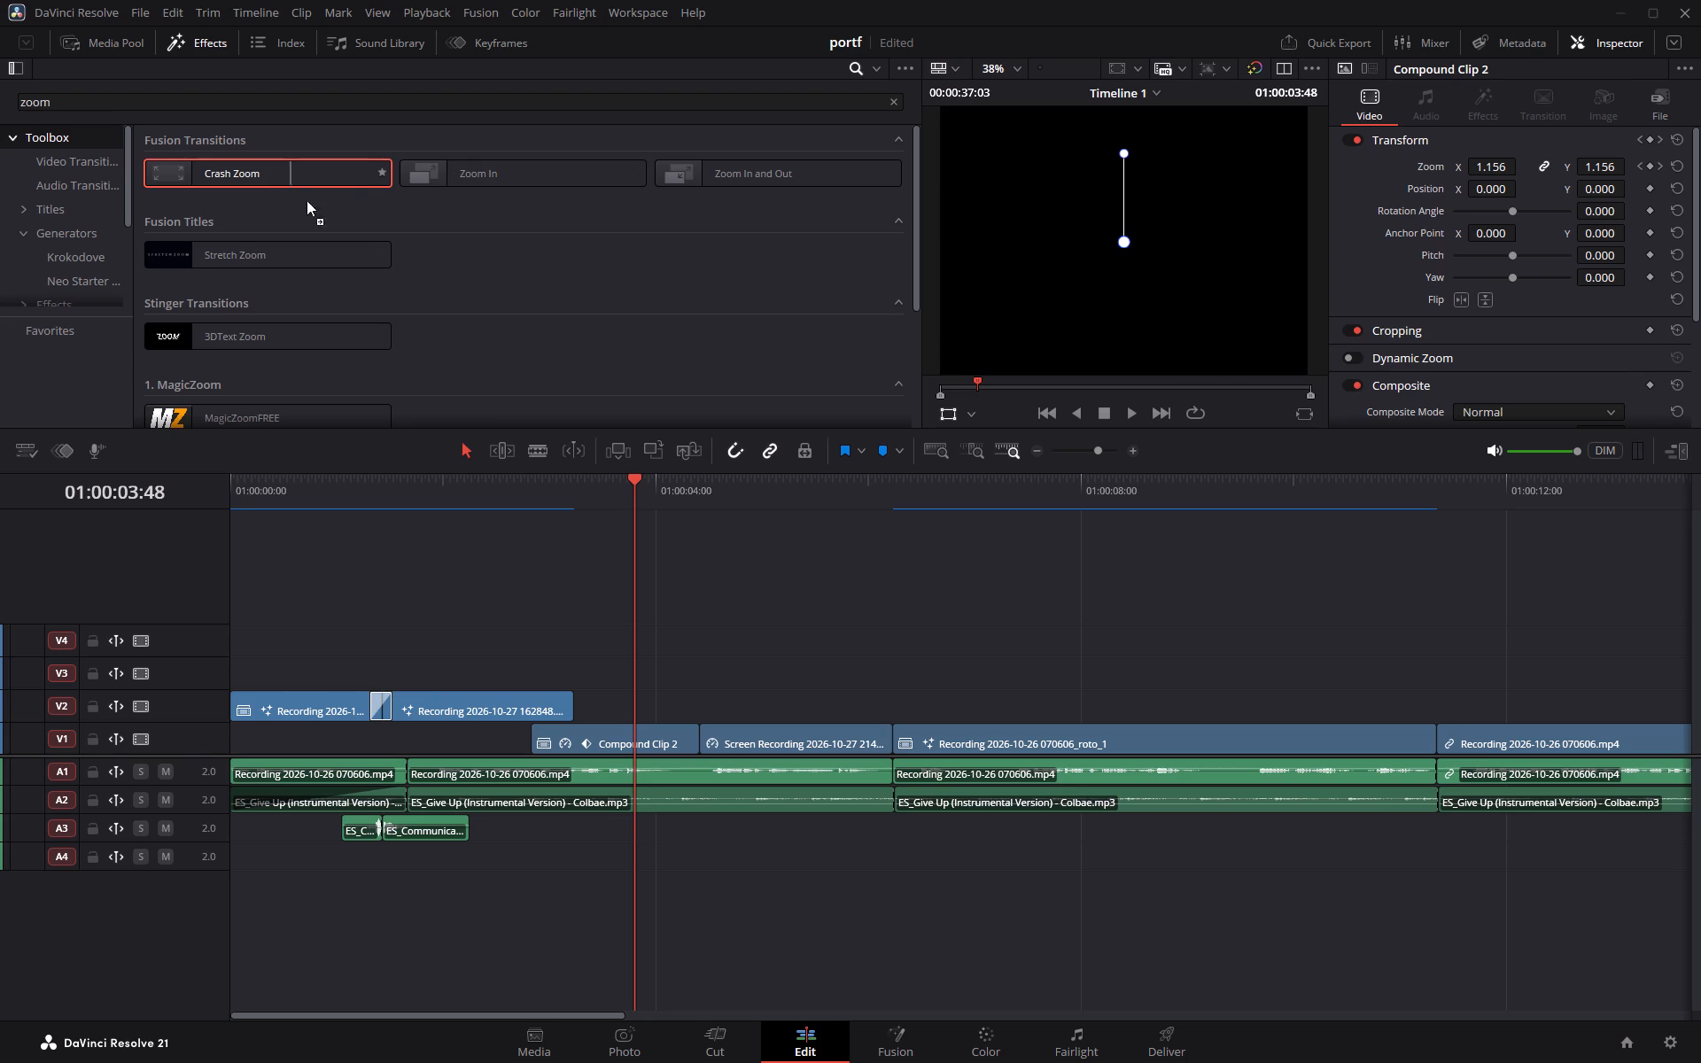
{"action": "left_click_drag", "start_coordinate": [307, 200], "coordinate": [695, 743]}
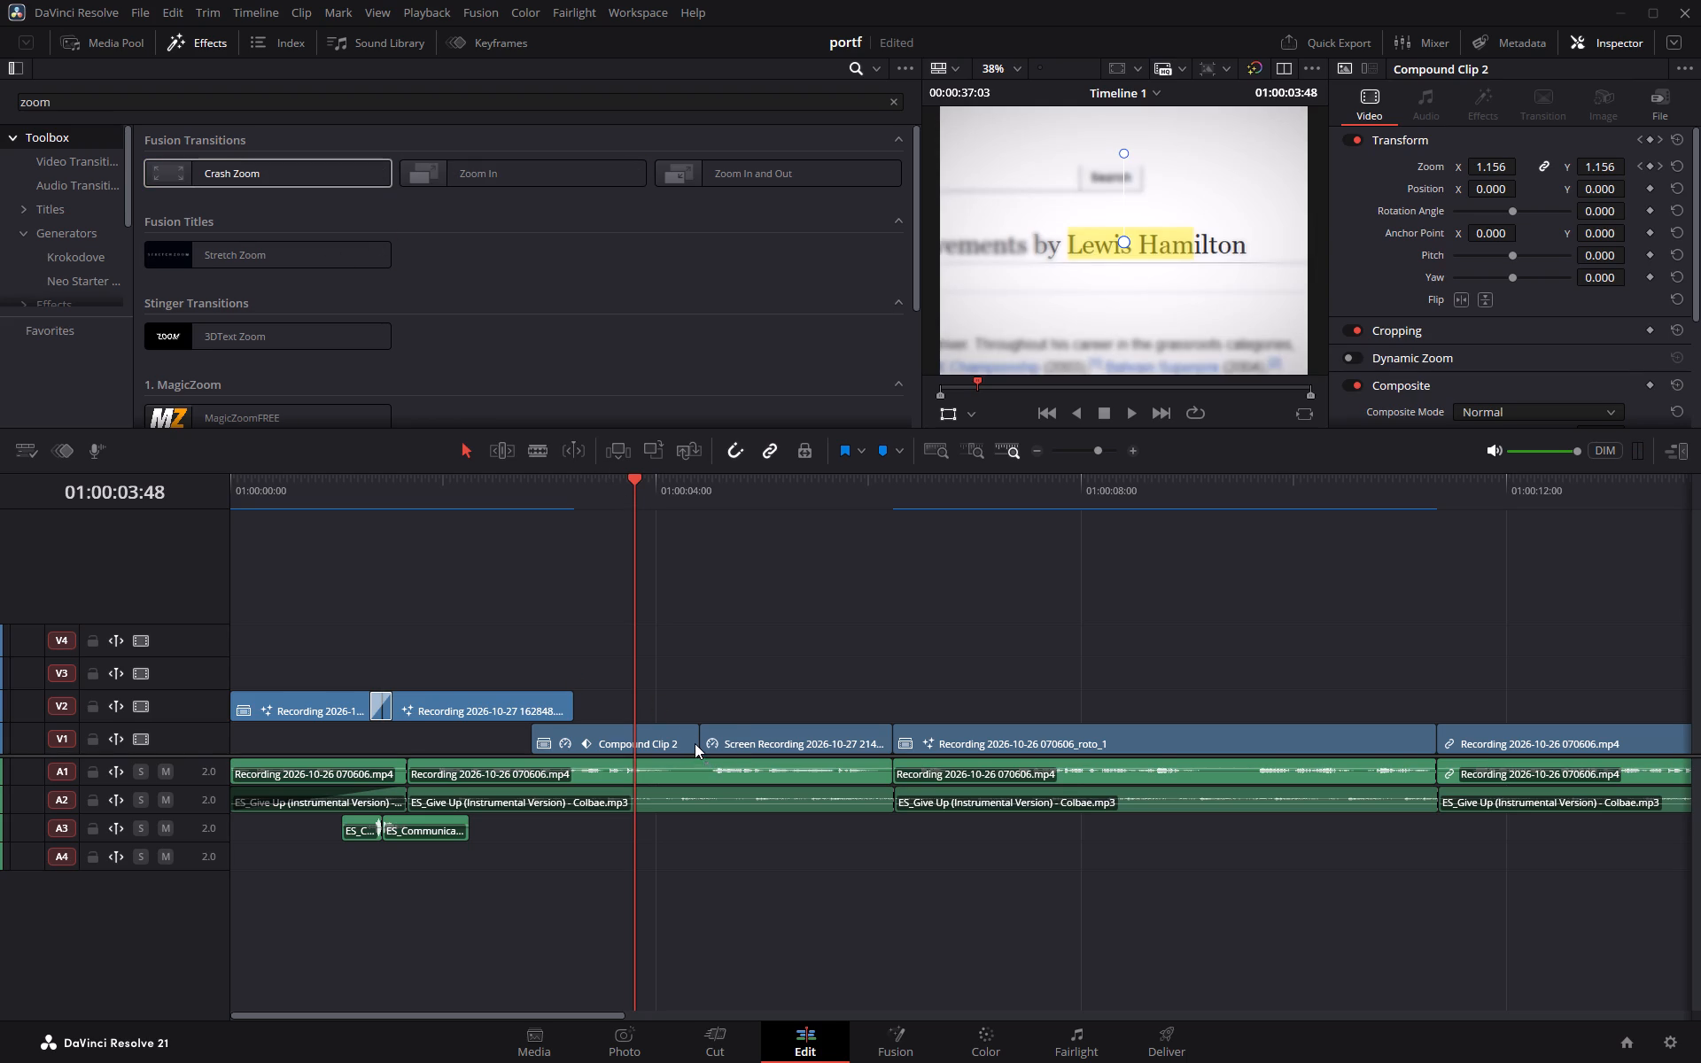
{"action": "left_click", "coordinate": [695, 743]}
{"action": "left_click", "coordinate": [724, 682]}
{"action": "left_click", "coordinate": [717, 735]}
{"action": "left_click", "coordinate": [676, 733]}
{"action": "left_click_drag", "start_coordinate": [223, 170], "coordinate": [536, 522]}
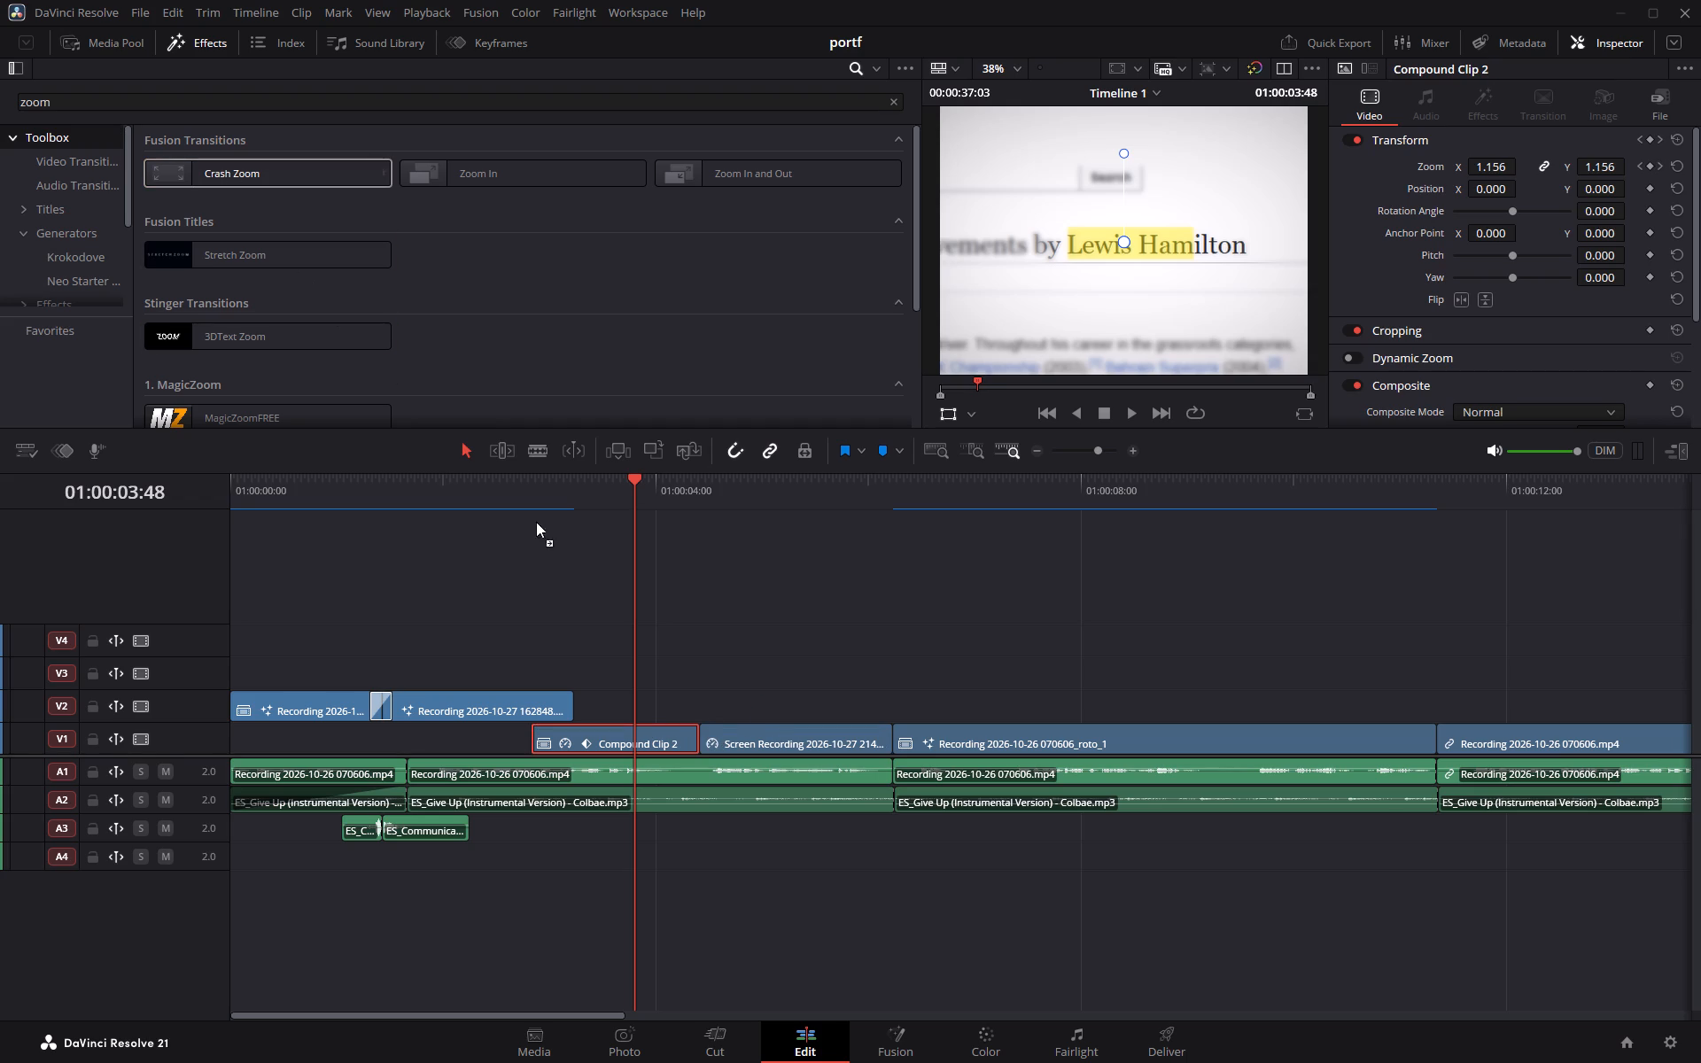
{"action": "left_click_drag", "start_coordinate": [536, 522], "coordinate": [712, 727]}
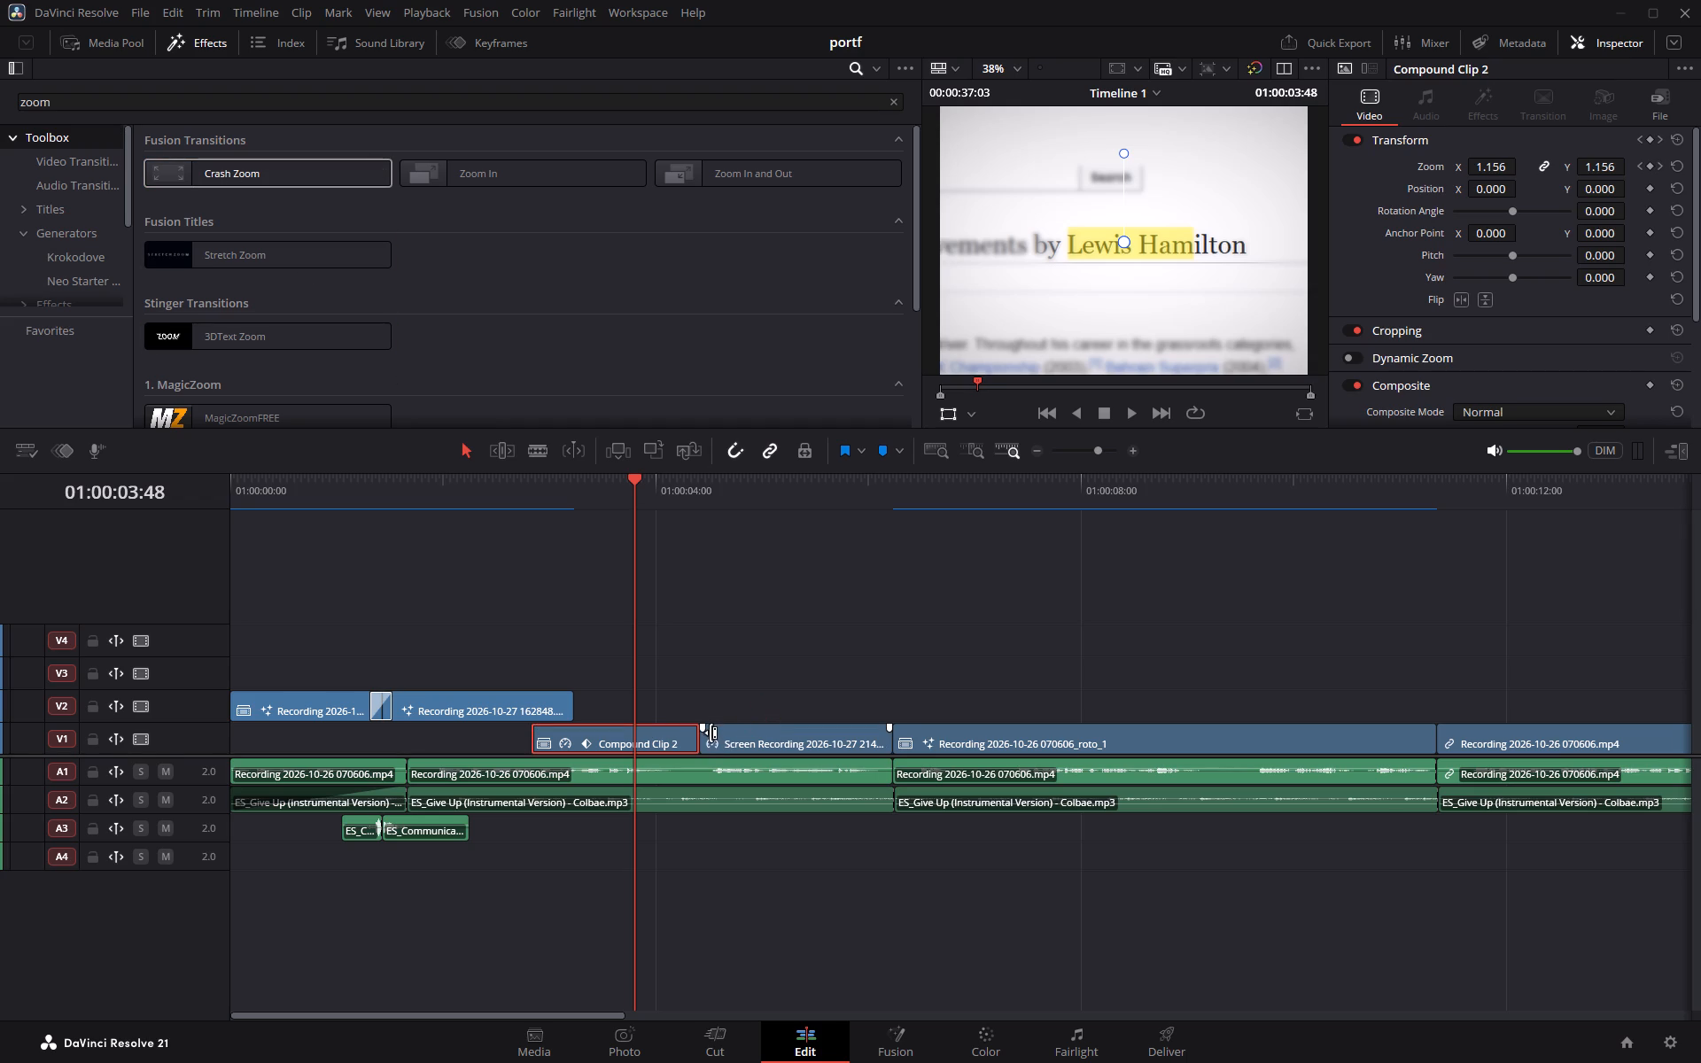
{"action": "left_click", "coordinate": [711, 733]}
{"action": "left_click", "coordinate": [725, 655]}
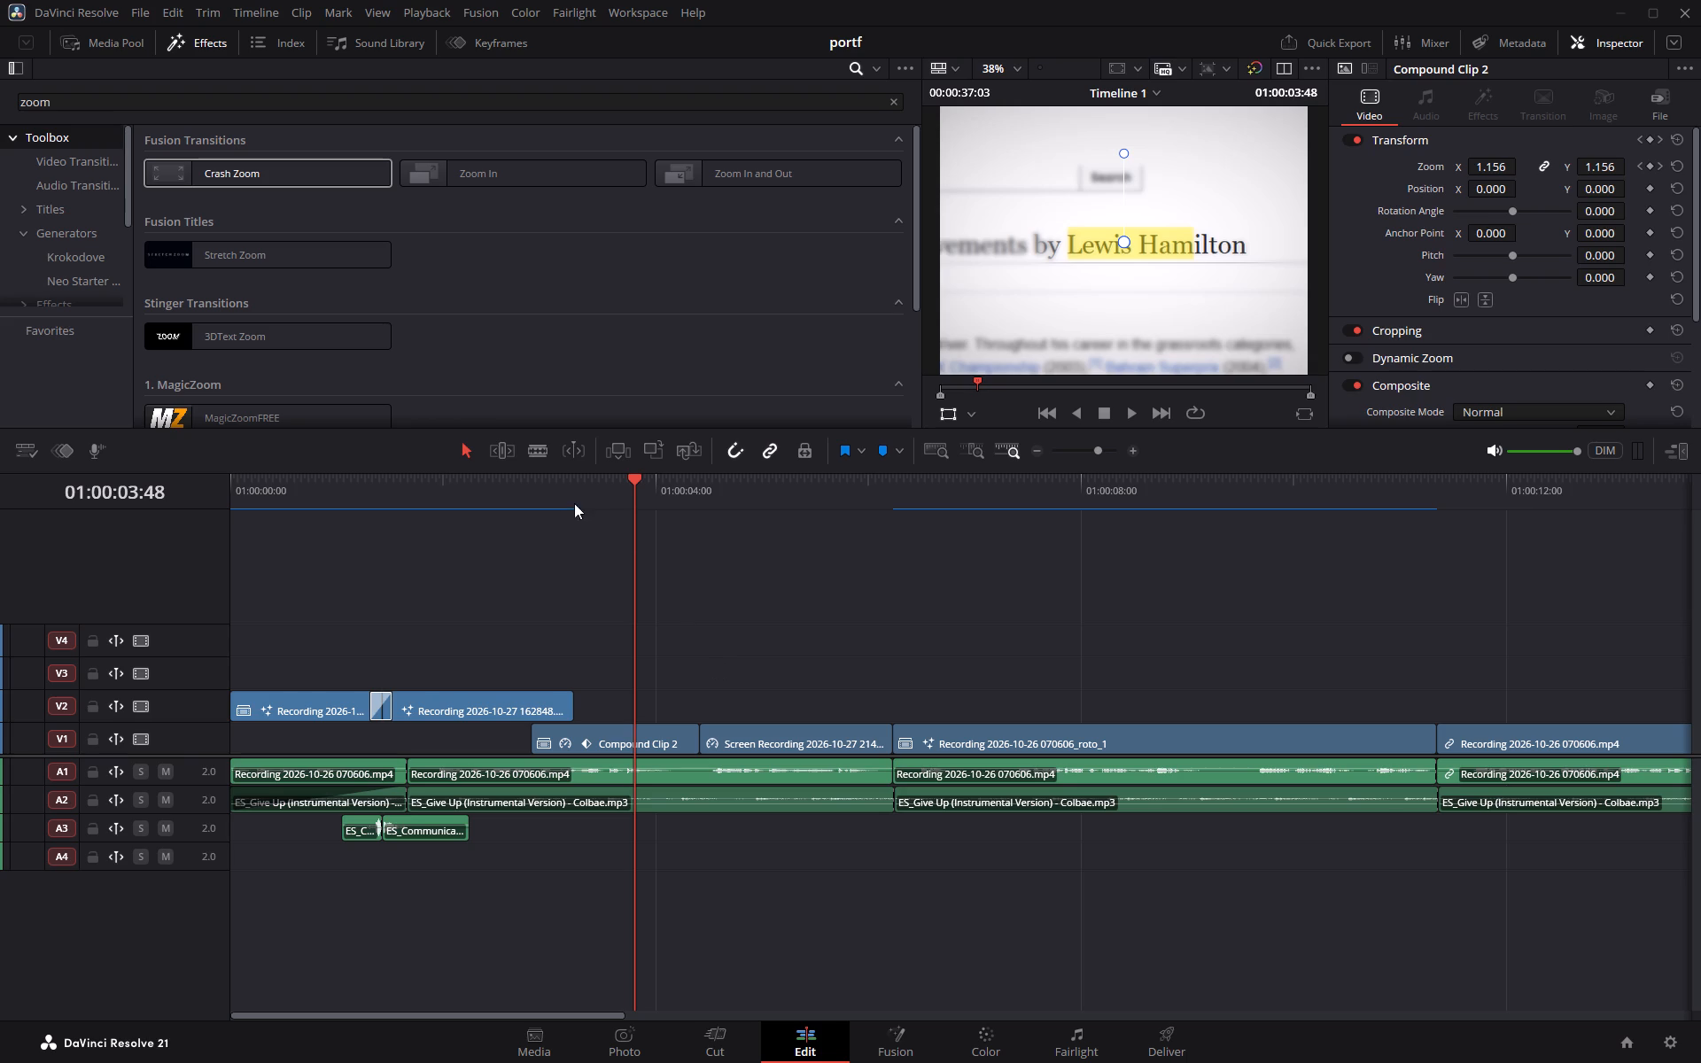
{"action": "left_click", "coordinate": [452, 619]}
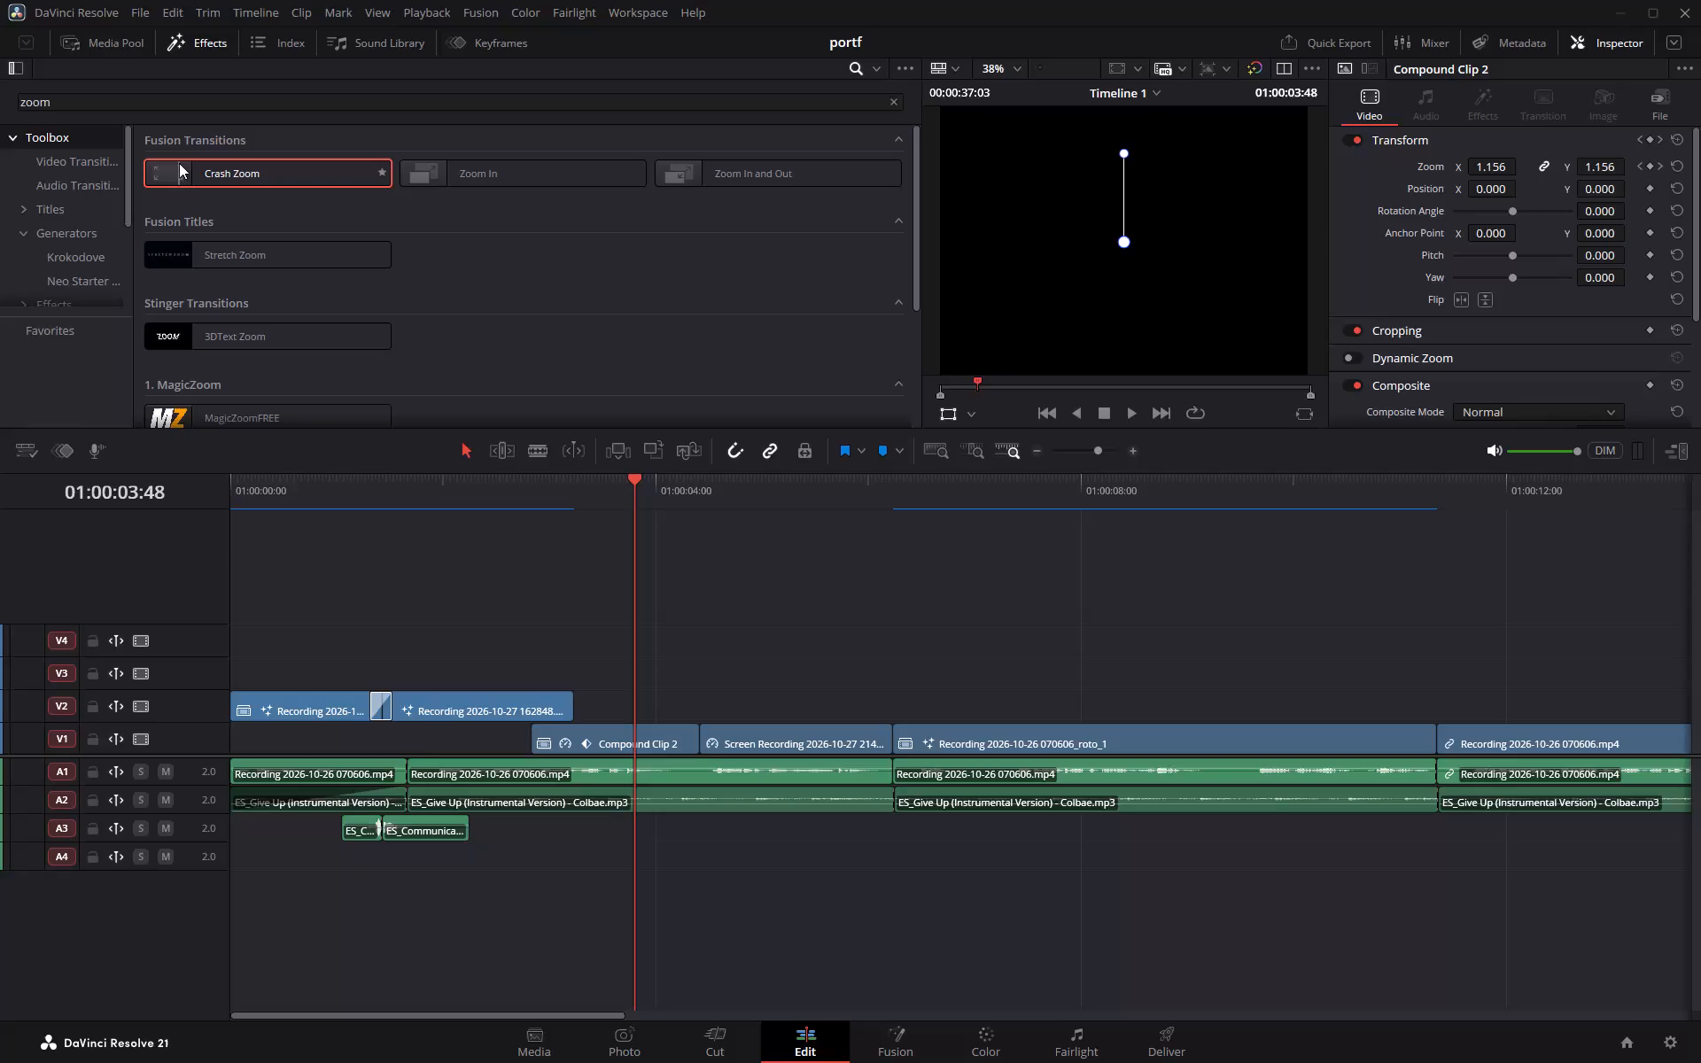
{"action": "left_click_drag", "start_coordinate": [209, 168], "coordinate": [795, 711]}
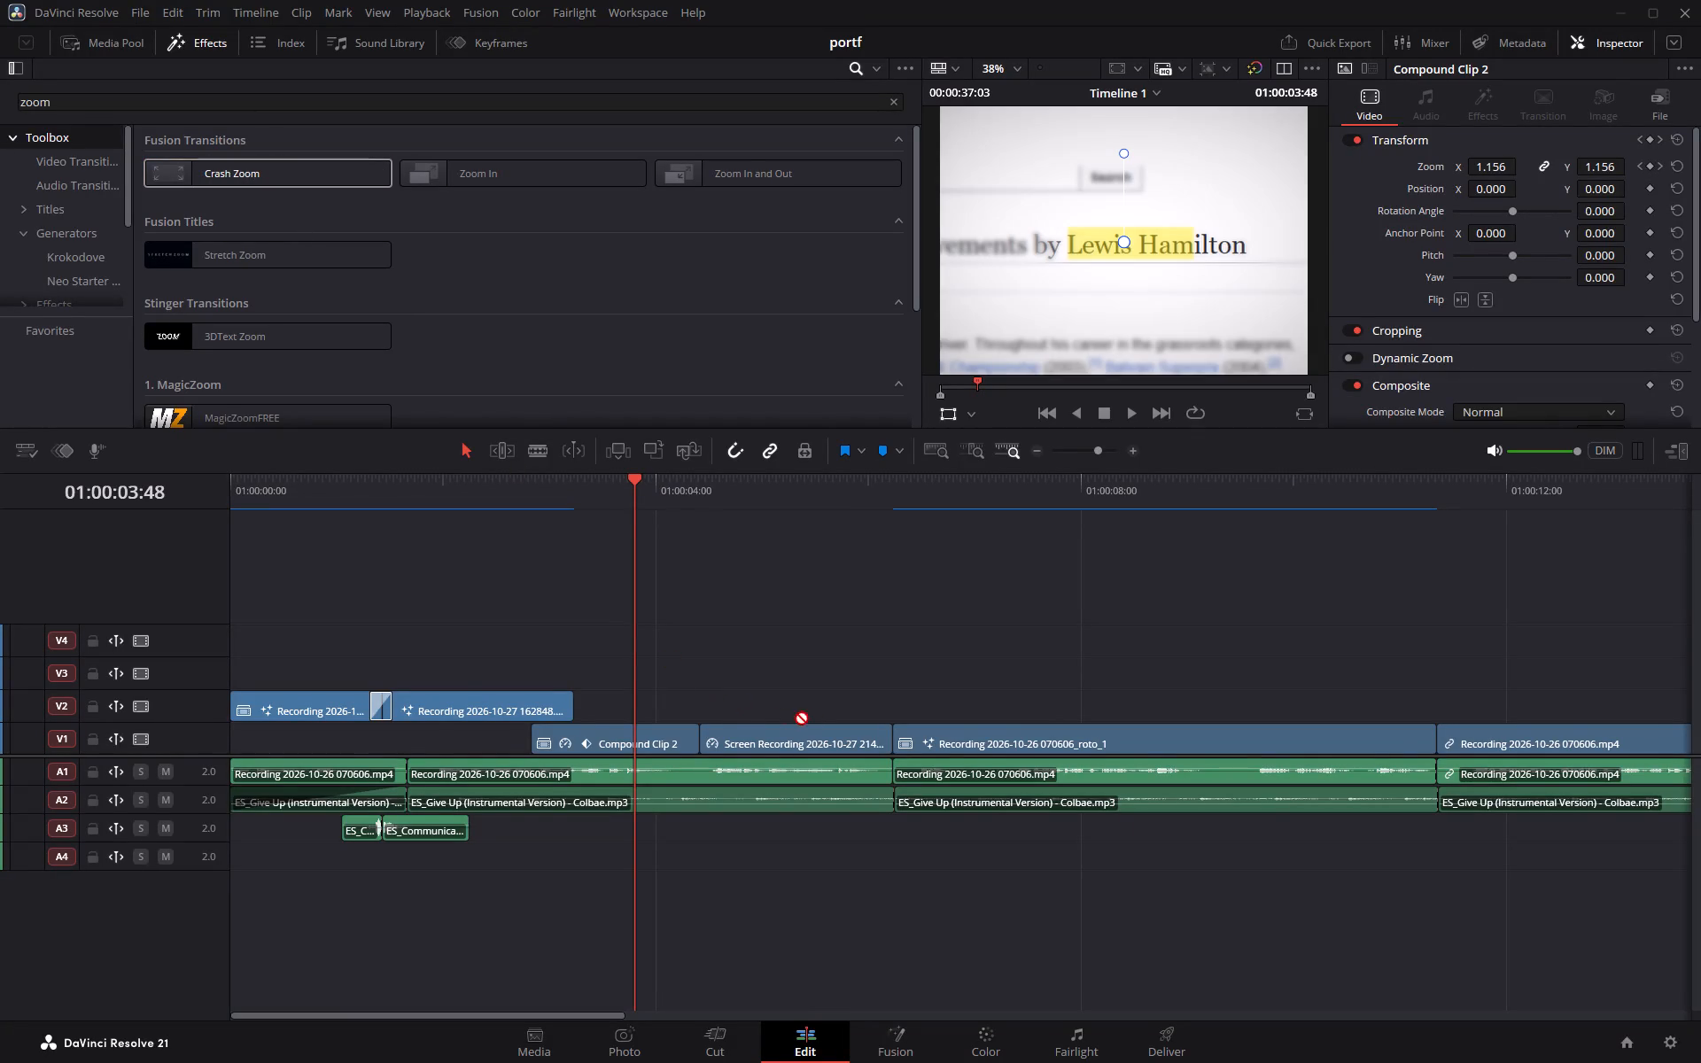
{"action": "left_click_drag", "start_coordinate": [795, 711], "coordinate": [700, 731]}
Turn the Screen Recording trophy clip after Compound Clip 2 on V1 into a new compound clip with its default name.
{"action": "left_click_drag", "start_coordinate": [633, 473], "coordinate": [688, 489]}
{"action": "left_click_drag", "start_coordinate": [633, 476], "coordinate": [696, 489]}
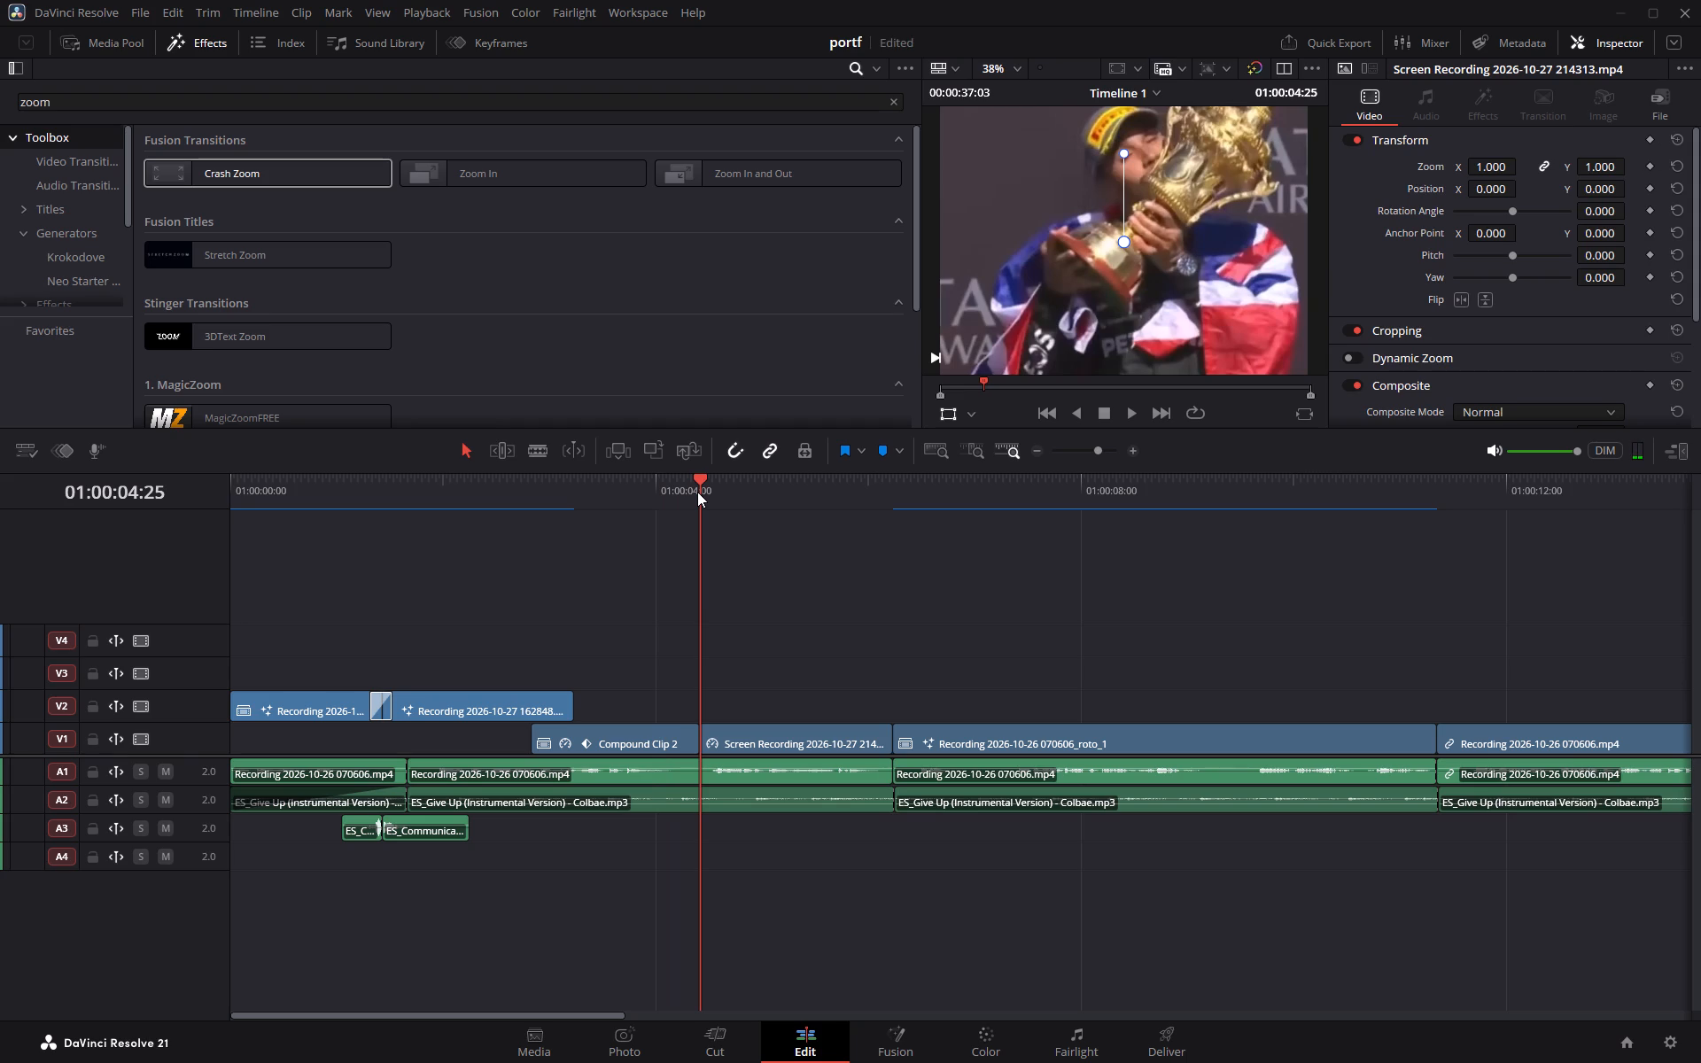
{"action": "right_click", "coordinate": [764, 742]}
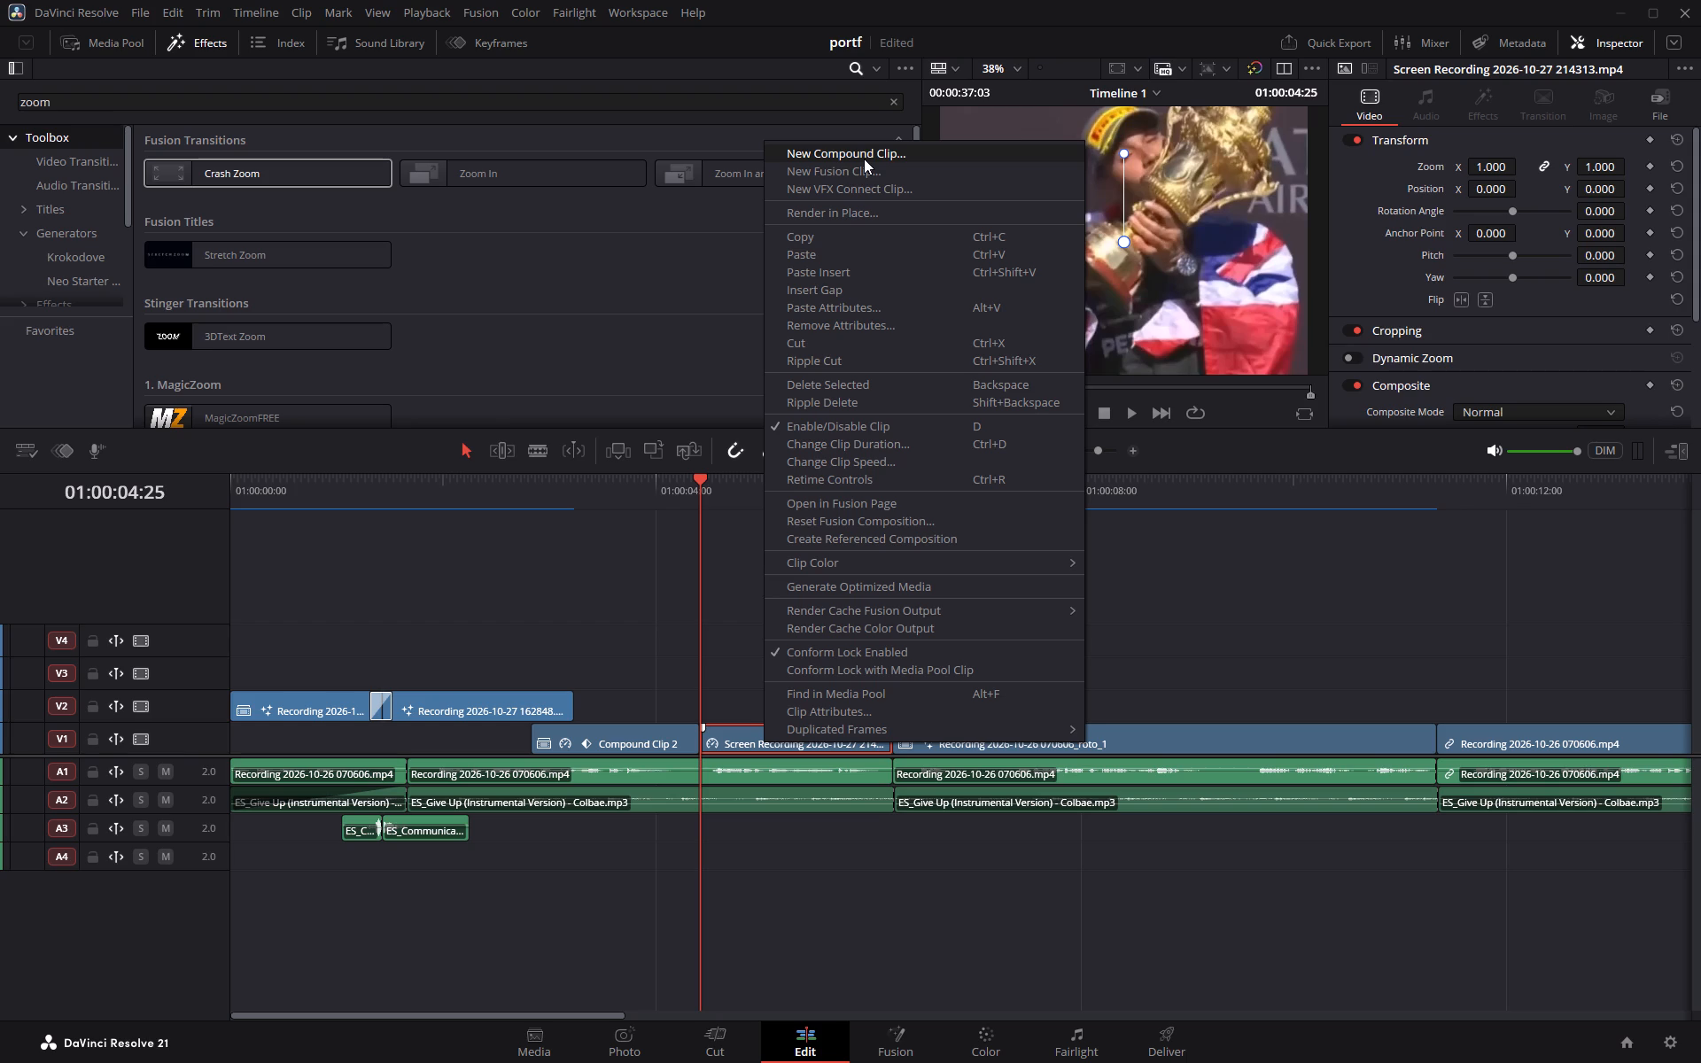
{"action": "left_click", "coordinate": [864, 159]}
{"action": "left_click", "coordinate": [965, 574]}
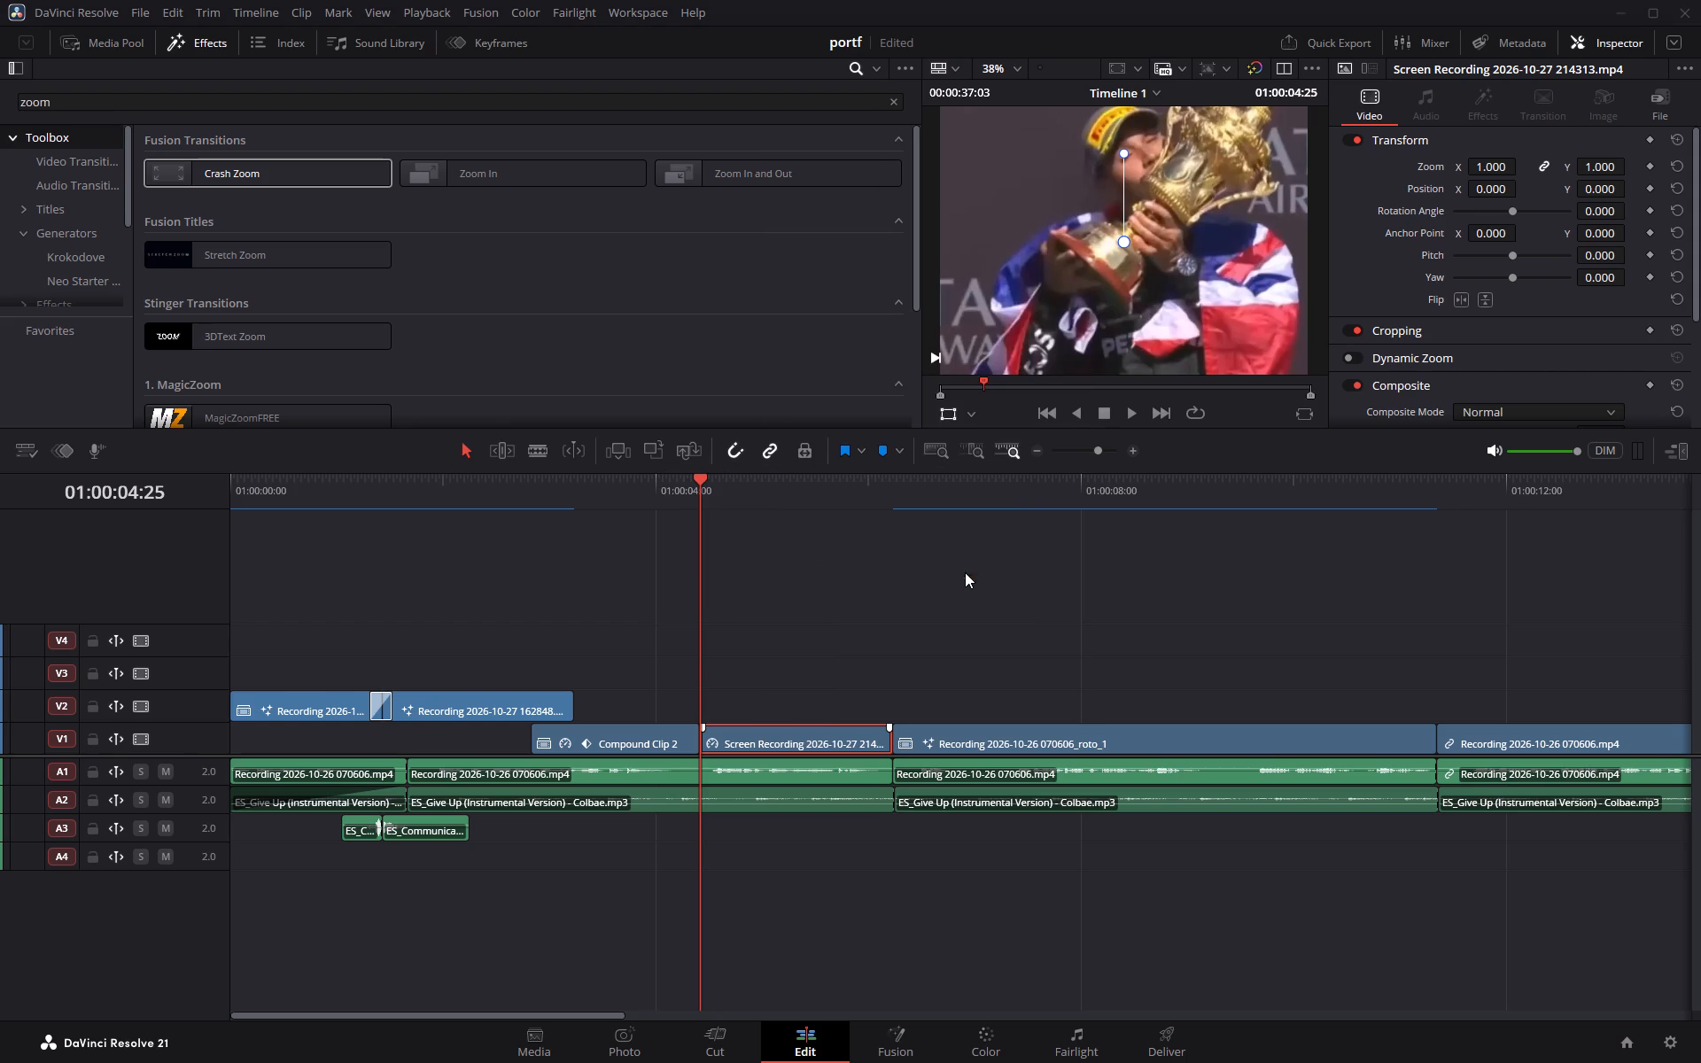
Open the new trophy compound clip in its own timeline and split its clip at 00:00:00:21.
{"action": "right_click", "coordinate": [782, 743]}
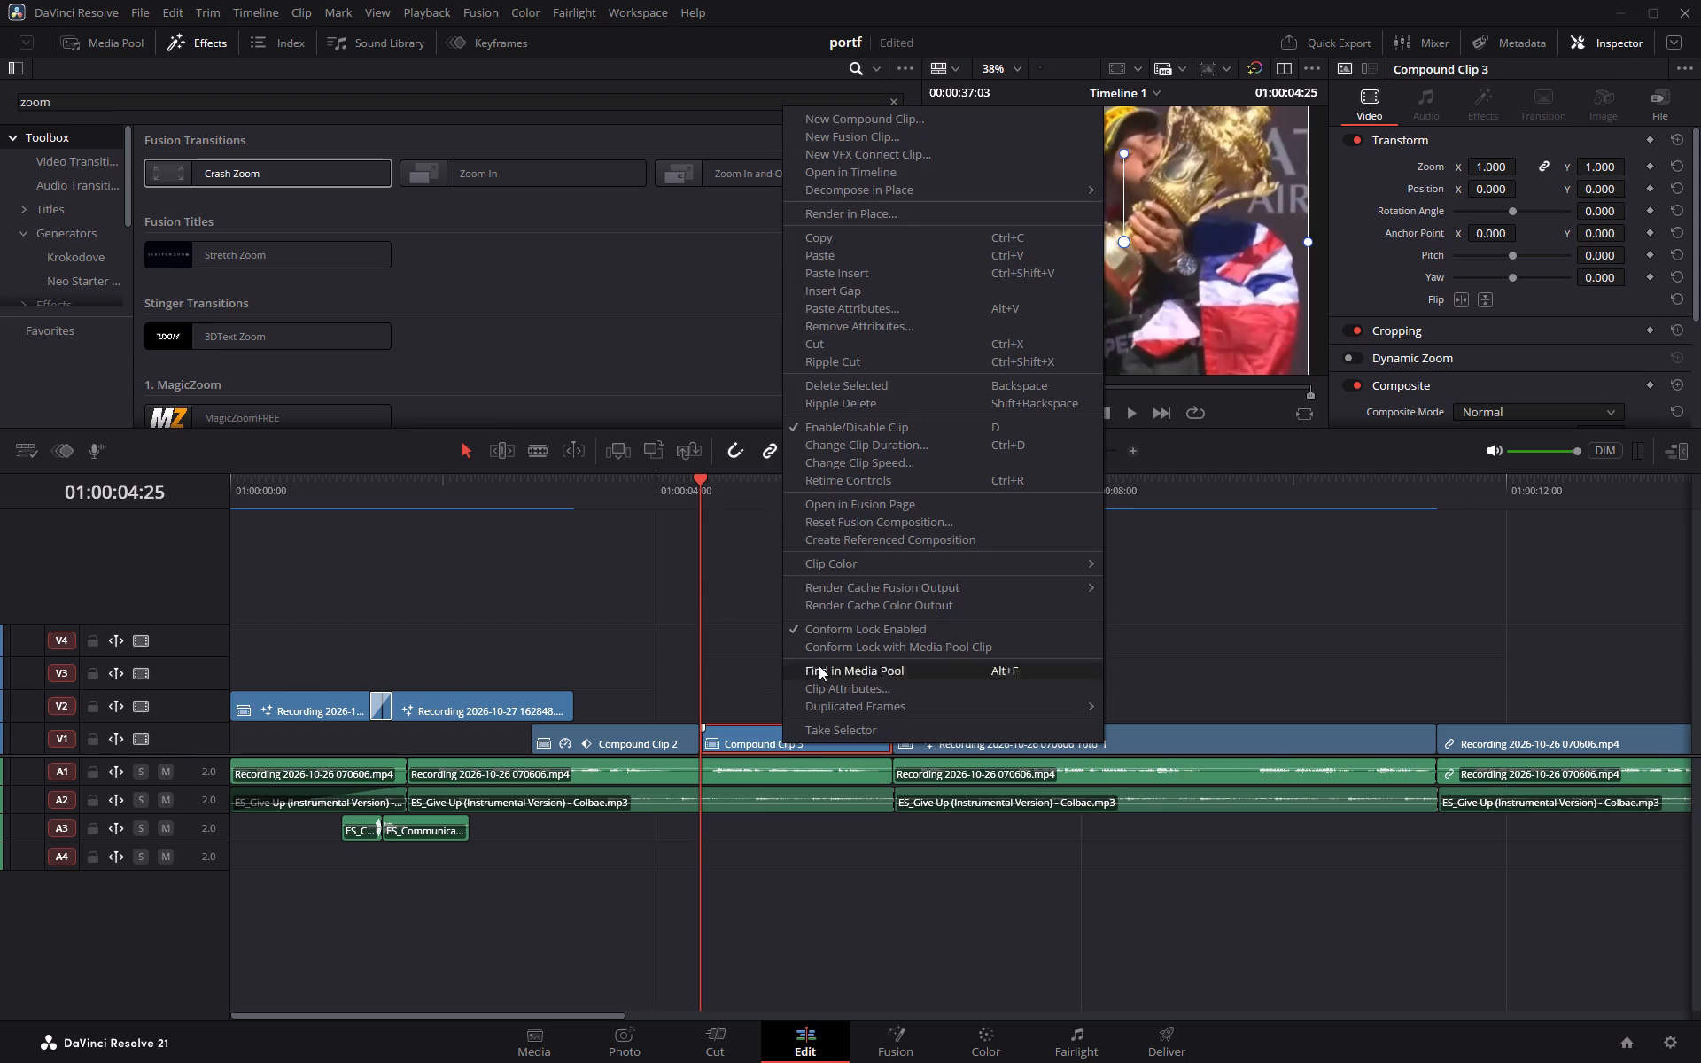
{"action": "left_click", "coordinate": [866, 175]}
{"action": "left_click_drag", "start_coordinate": [233, 478], "coordinate": [268, 482]}
{"action": "key", "text": "s"}
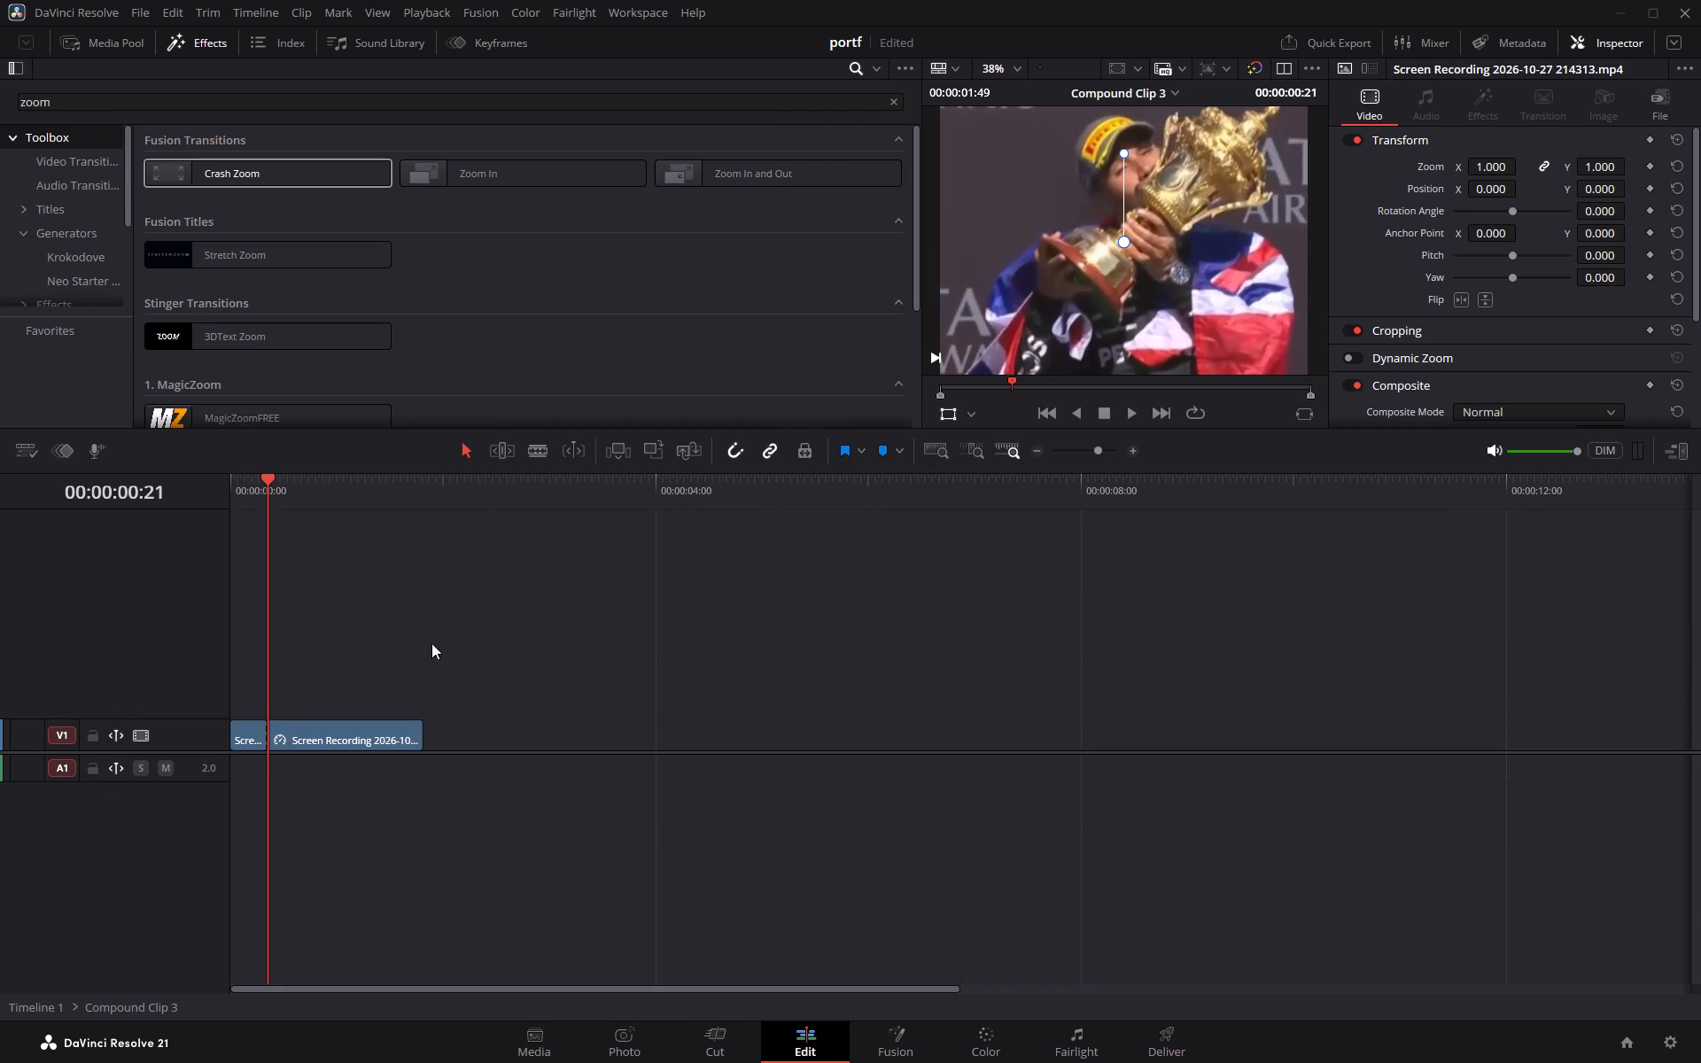
Duplicate the short opening piece at the timeline start and butt the two original pieces directly against the copy's end.
{"action": "left_click_drag", "start_coordinate": [235, 670], "coordinate": [412, 778]}
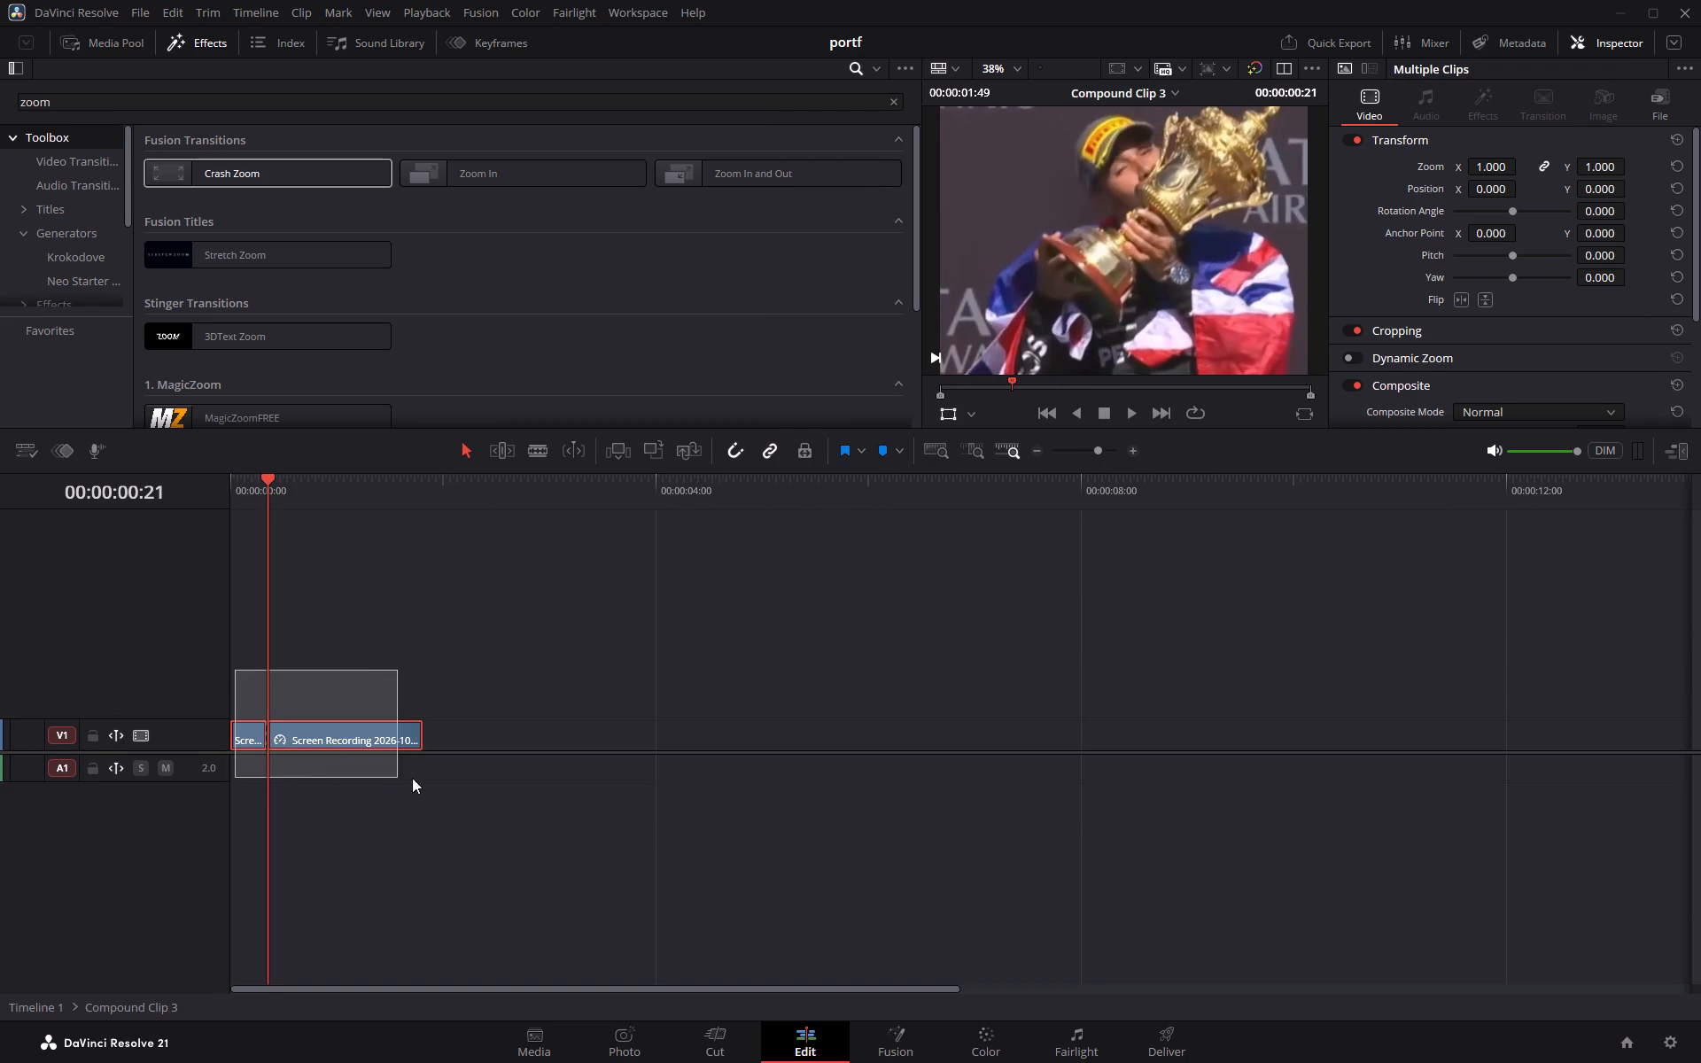
{"action": "left_click_drag", "start_coordinate": [412, 778], "coordinate": [423, 778]}
{"action": "left_click_drag", "start_coordinate": [338, 748], "coordinate": [407, 745]}
{"action": "left_click", "coordinate": [373, 774]}
{"action": "left_click_drag", "start_coordinate": [314, 740], "coordinate": [250, 741], "text": "alt"}
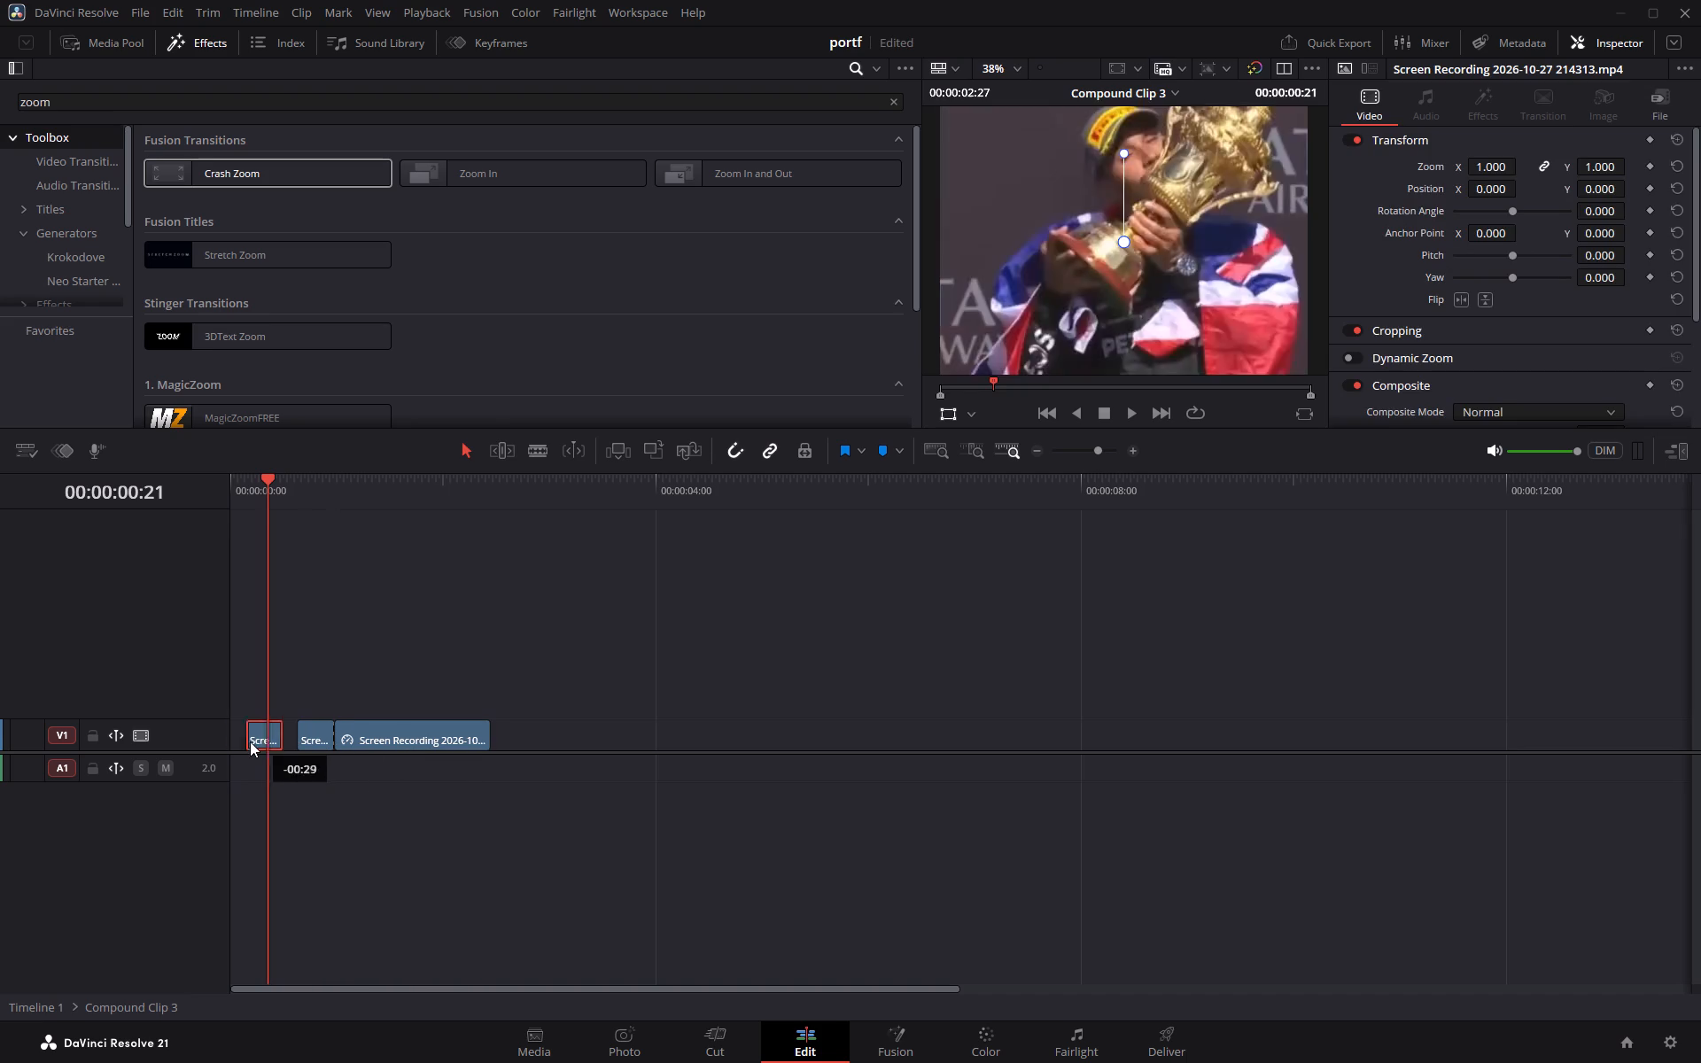
{"action": "left_click_drag", "start_coordinate": [250, 741], "coordinate": [243, 741], "text": "alt"}
{"action": "left_click", "coordinate": [360, 809]}
{"action": "left_click", "coordinate": [300, 667]}
{"action": "left_click_drag", "start_coordinate": [282, 663], "coordinate": [509, 782]}
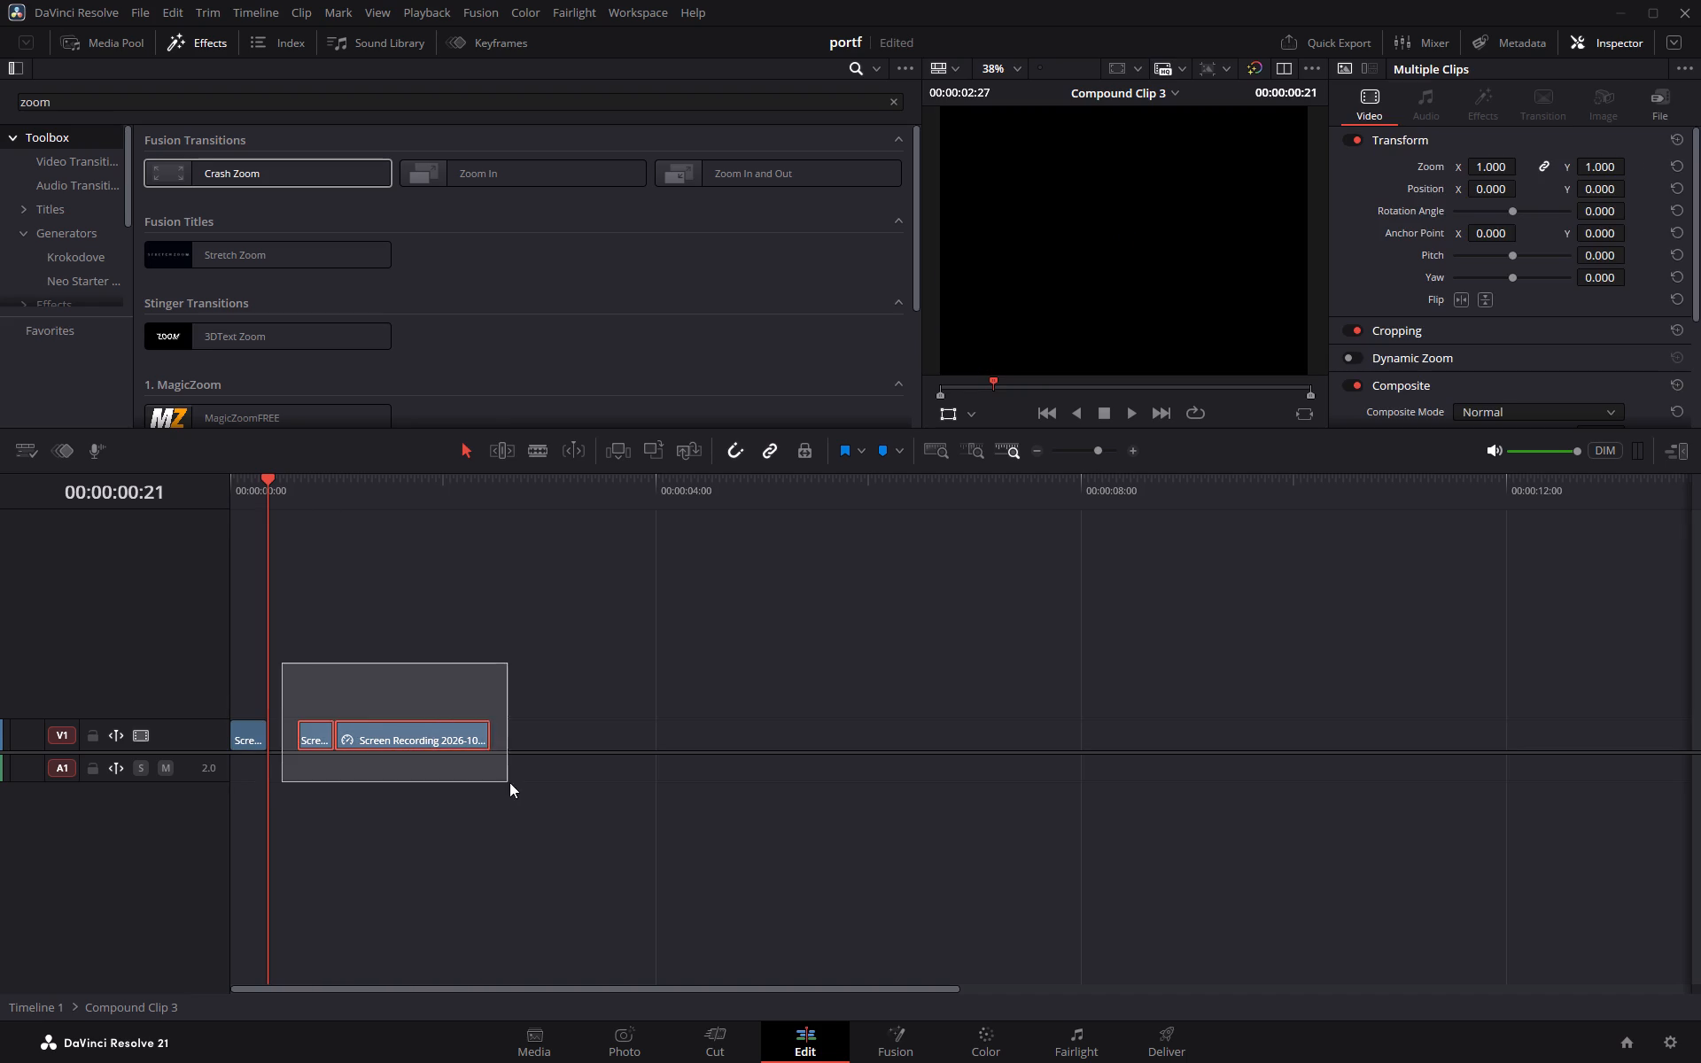
{"action": "left_click_drag", "start_coordinate": [509, 782], "coordinate": [509, 781]}
{"action": "left_click_drag", "start_coordinate": [431, 735], "coordinate": [401, 735]}
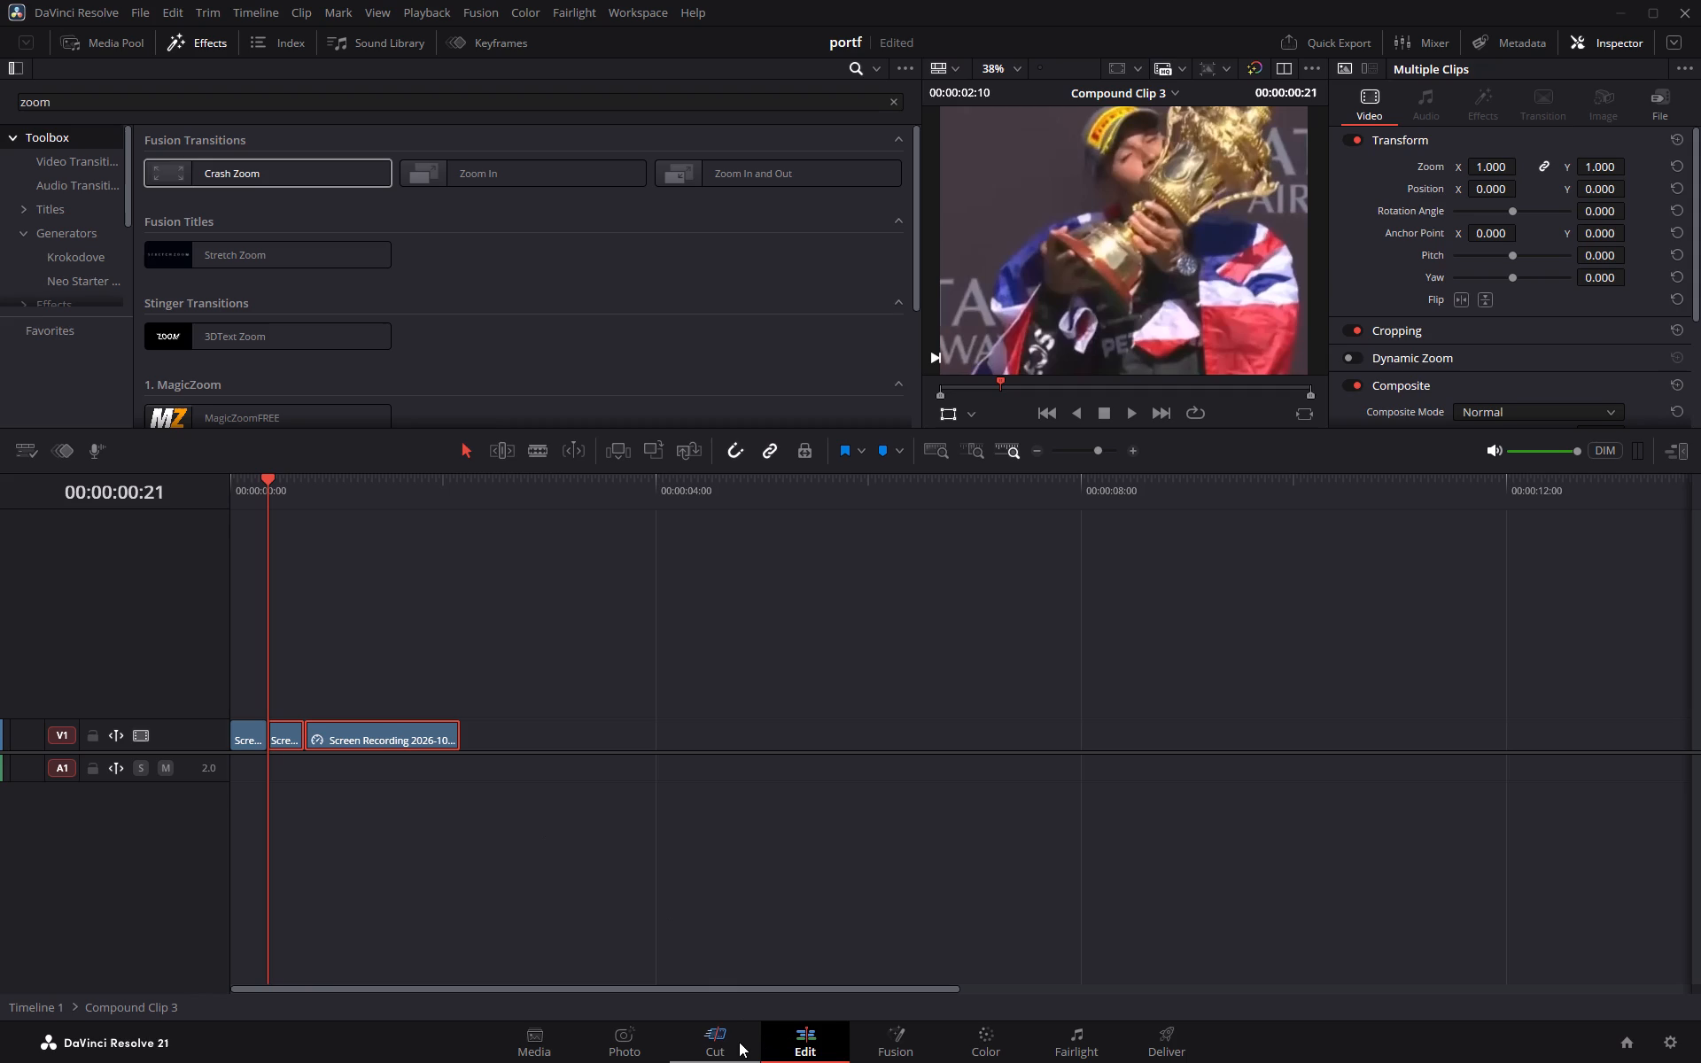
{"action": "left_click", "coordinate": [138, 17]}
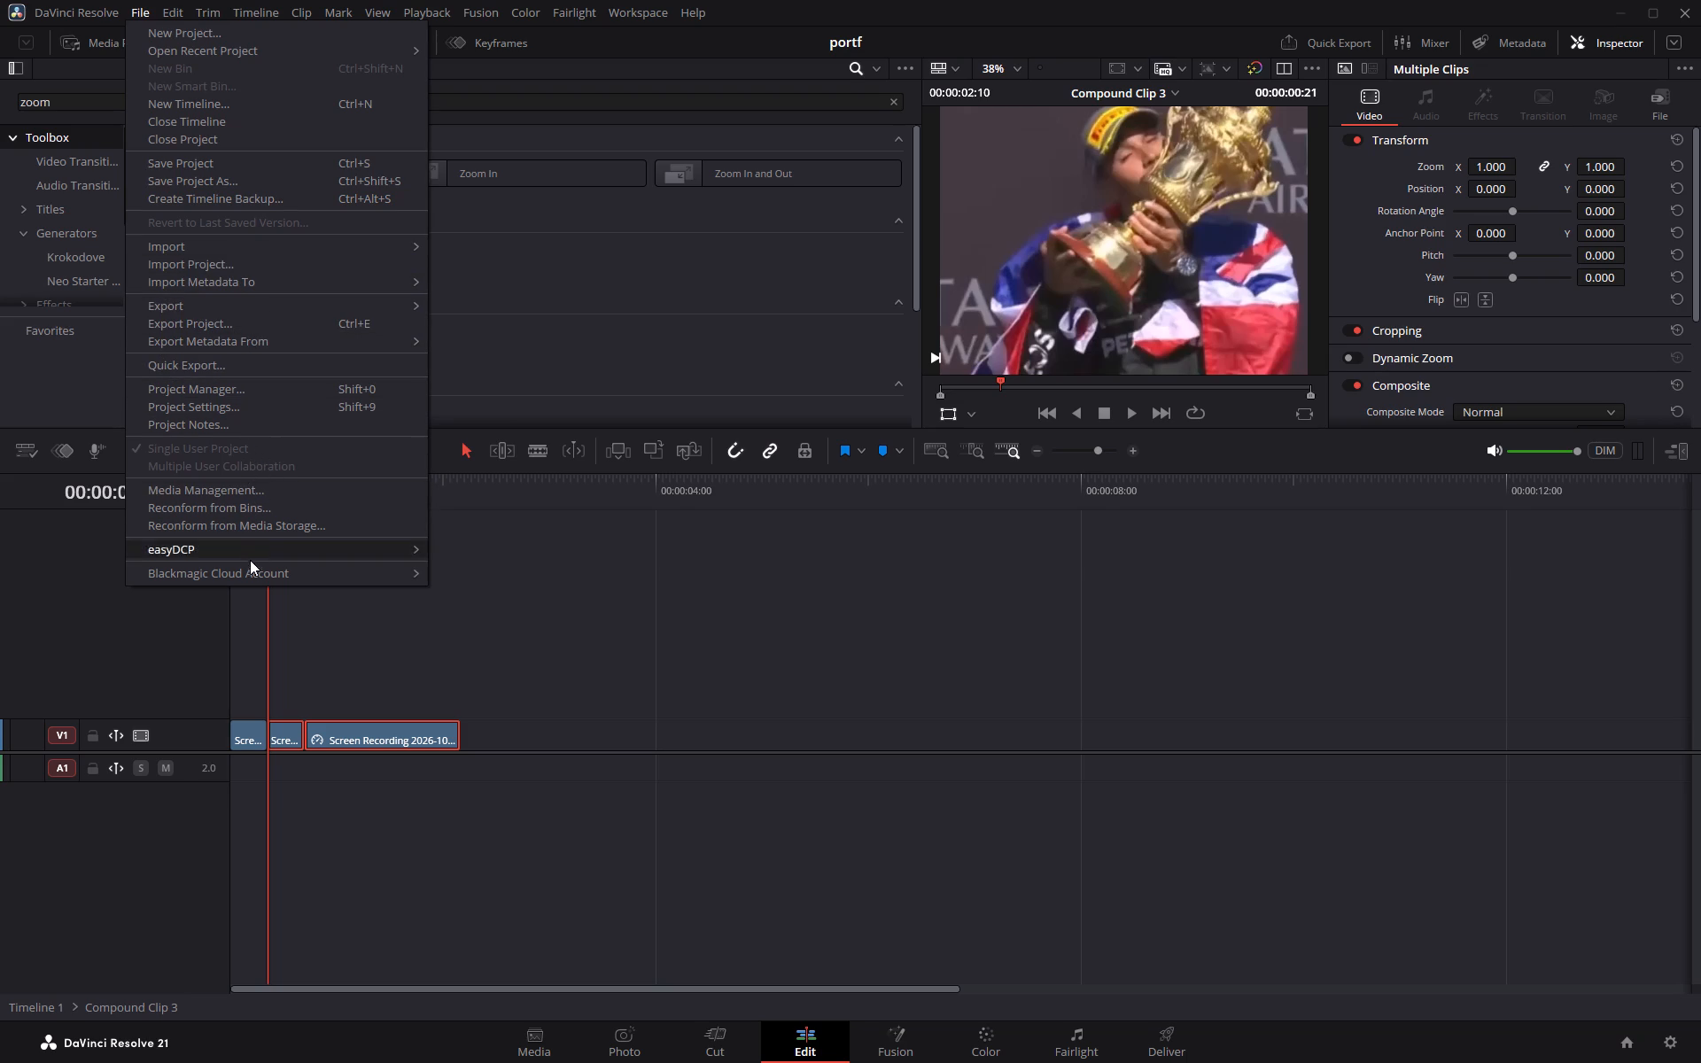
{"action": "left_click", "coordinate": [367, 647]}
Close the portf project and reopen it from the project manager.
{"action": "right_click", "coordinate": [390, 726]}
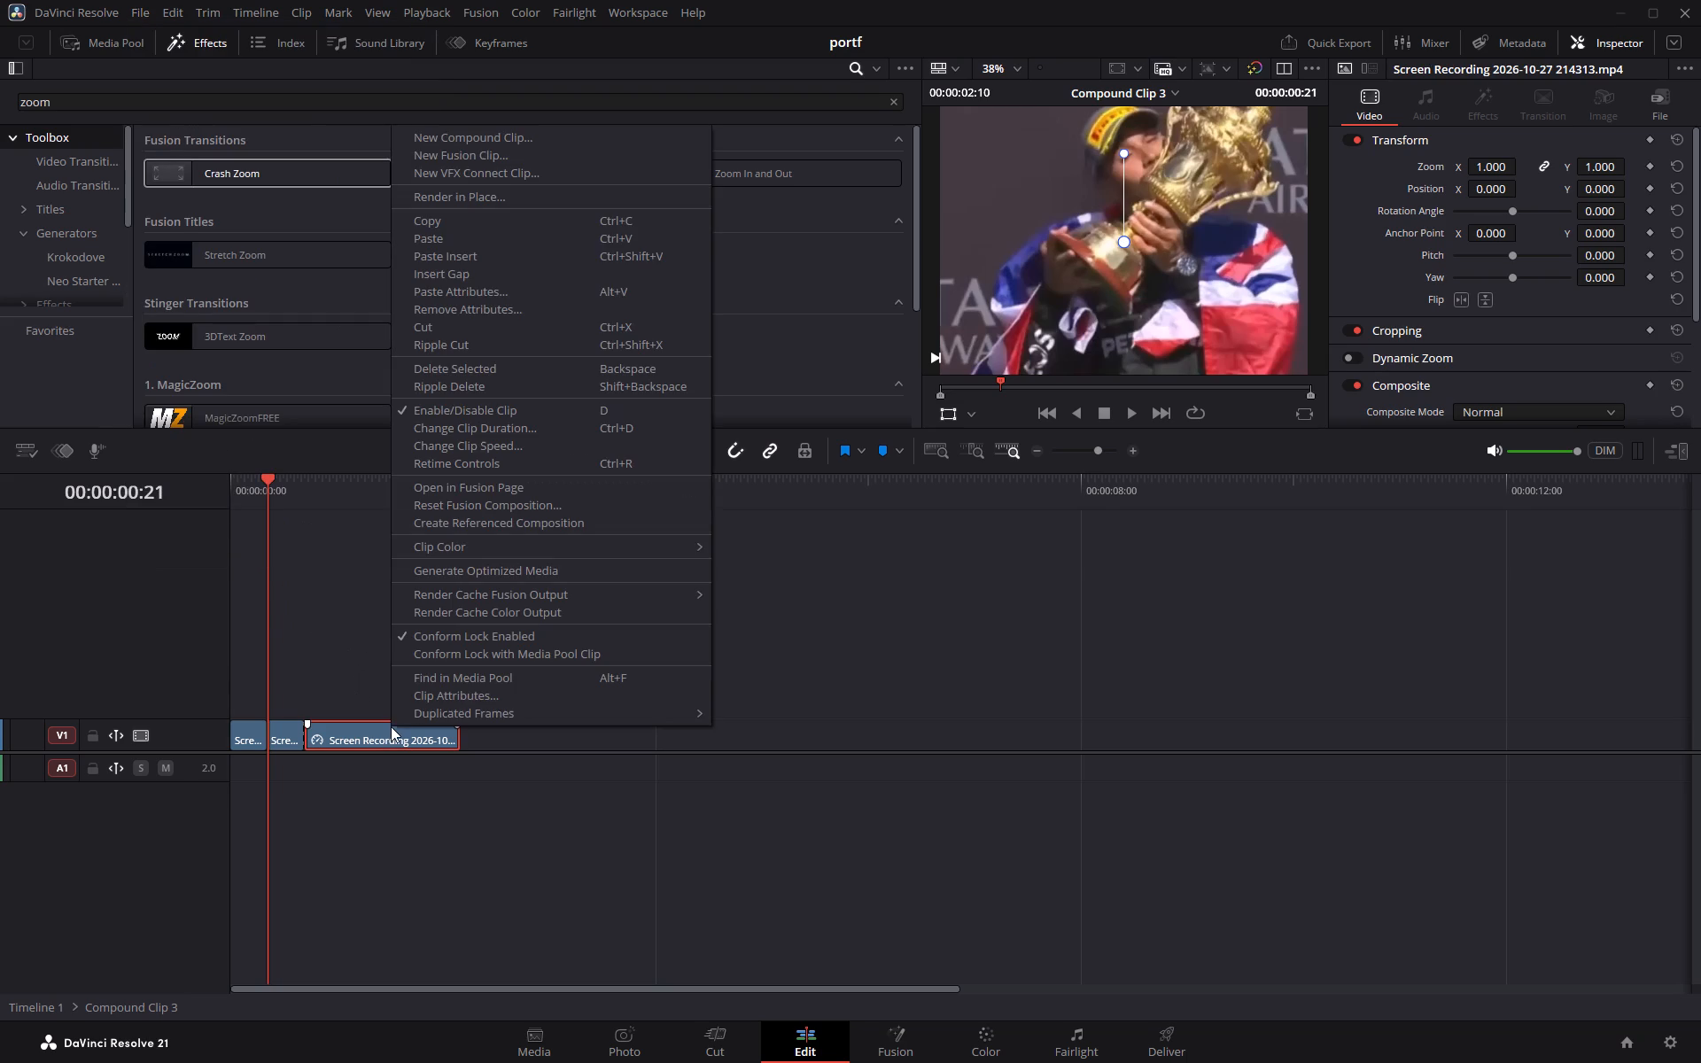
{"action": "right_click", "coordinate": [355, 605]}
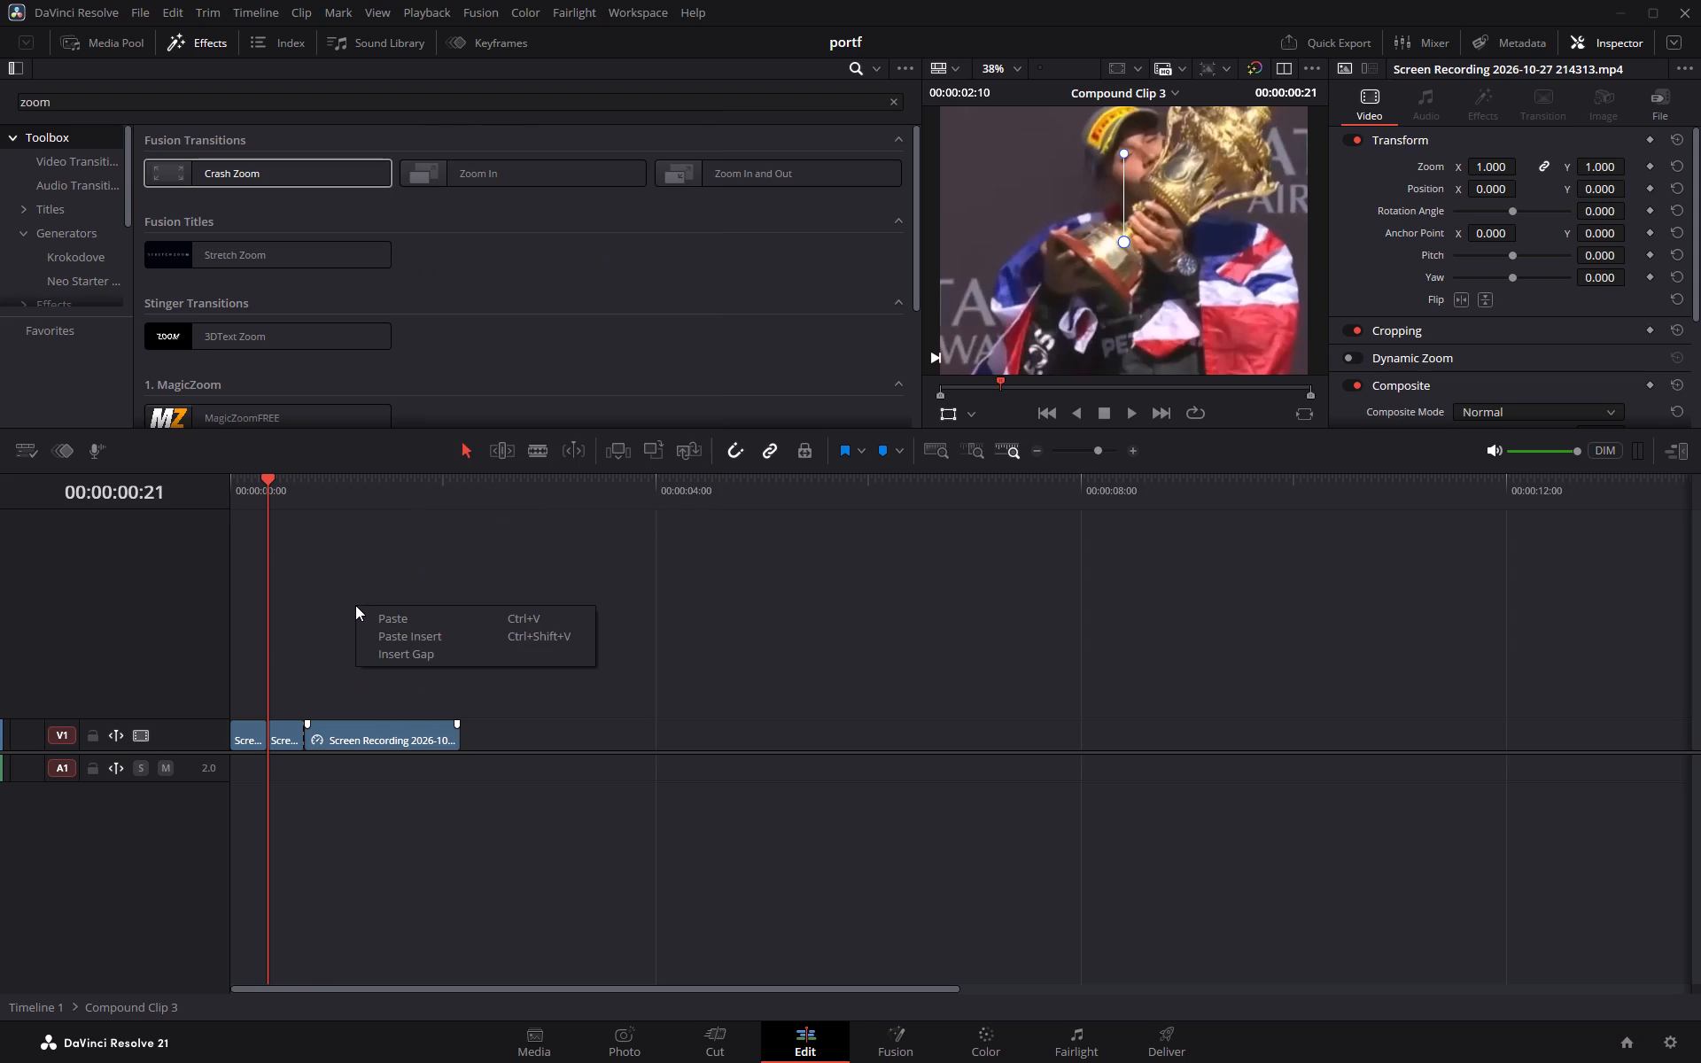
{"action": "left_click", "coordinate": [299, 568]}
{"action": "left_click", "coordinate": [140, 5]}
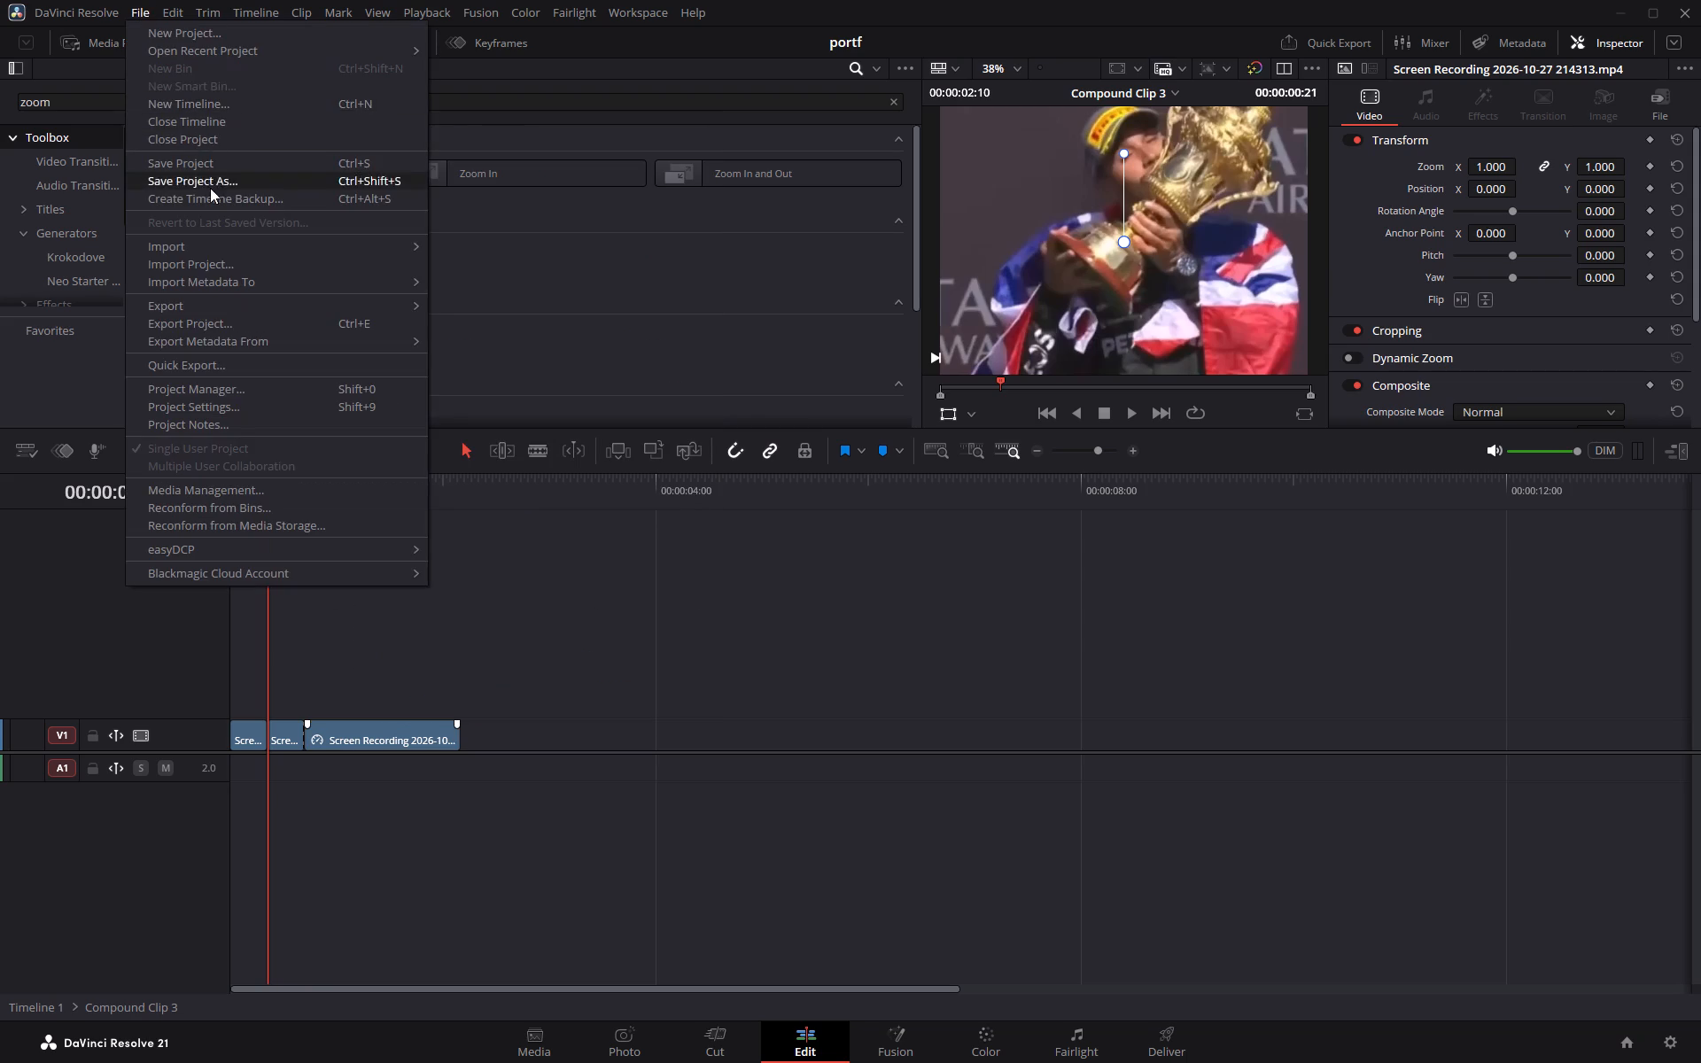
{"action": "left_click", "coordinate": [210, 140]}
{"action": "double_click", "coordinate": [811, 361]}
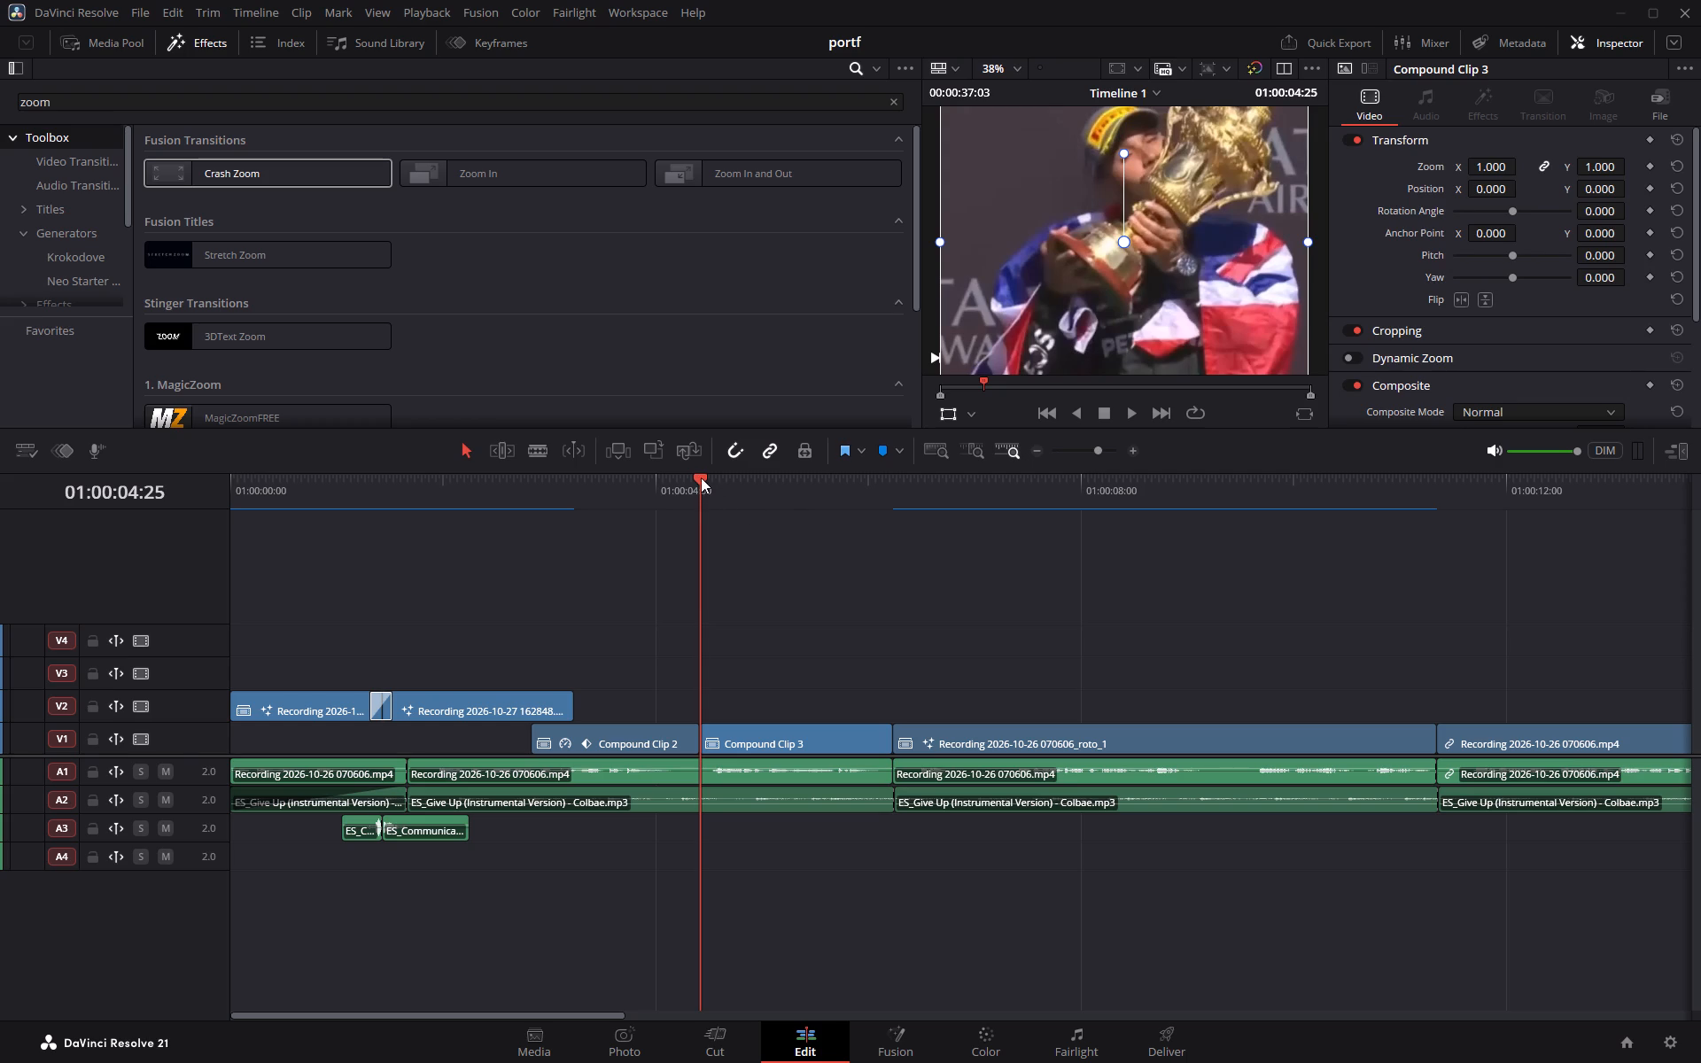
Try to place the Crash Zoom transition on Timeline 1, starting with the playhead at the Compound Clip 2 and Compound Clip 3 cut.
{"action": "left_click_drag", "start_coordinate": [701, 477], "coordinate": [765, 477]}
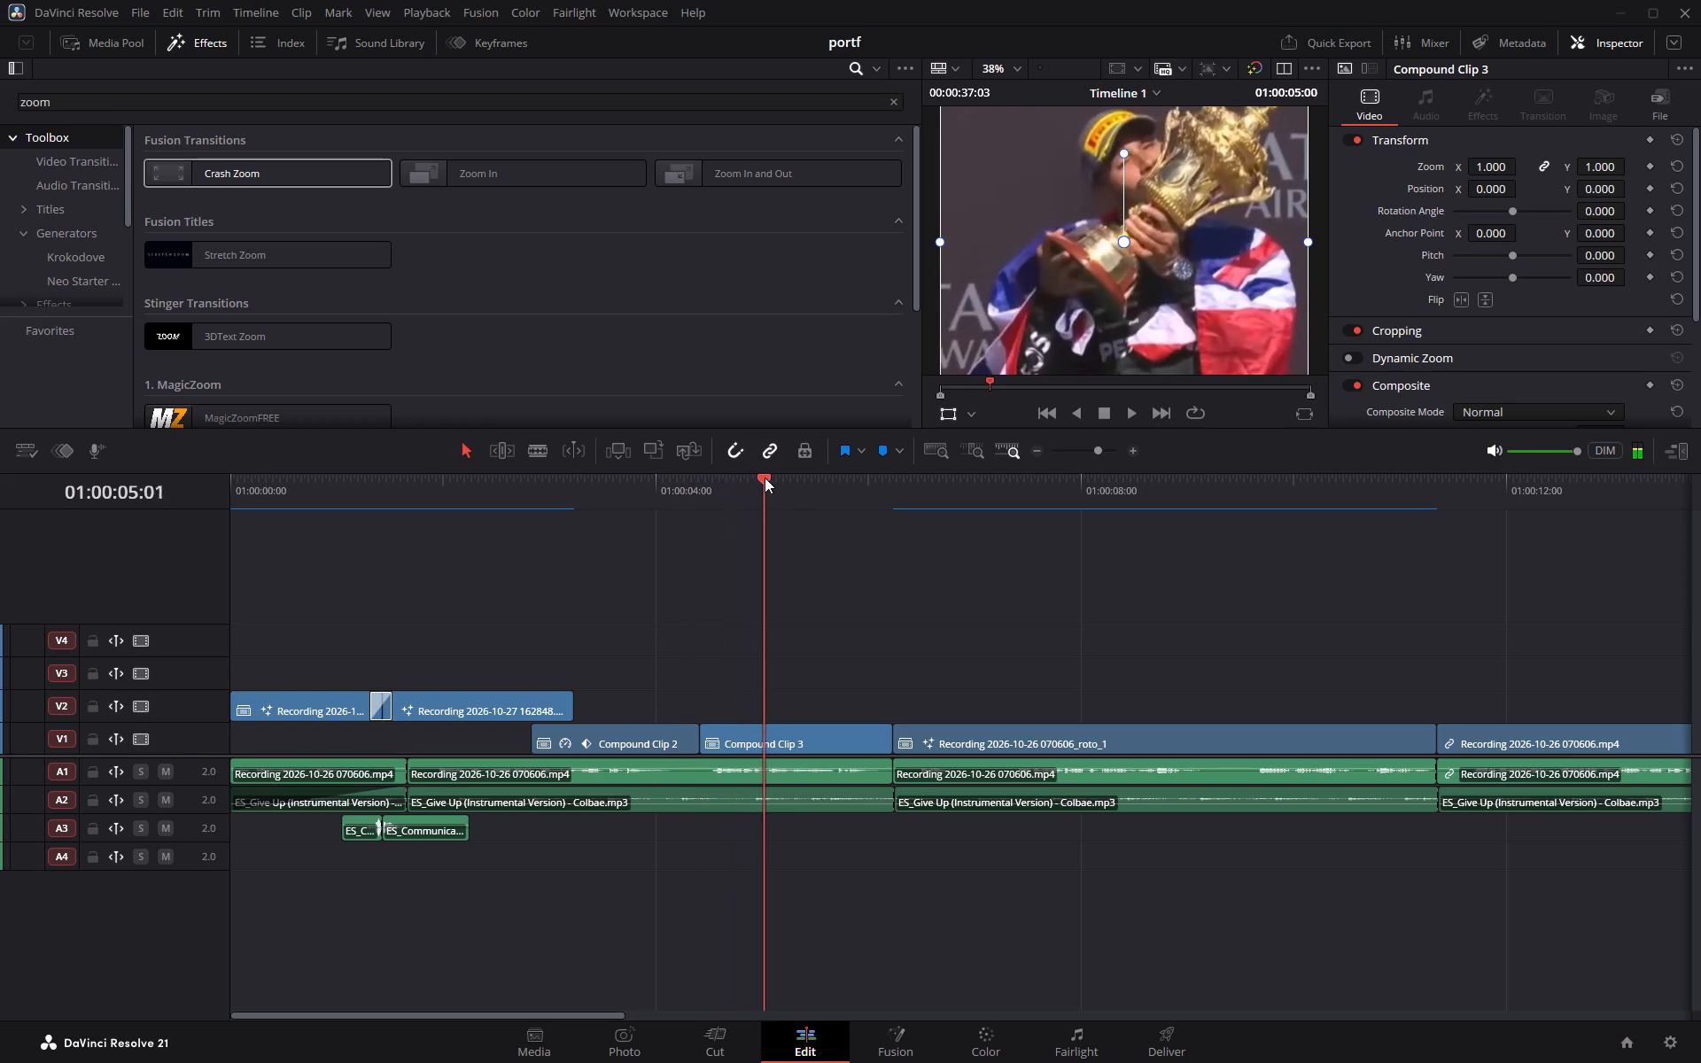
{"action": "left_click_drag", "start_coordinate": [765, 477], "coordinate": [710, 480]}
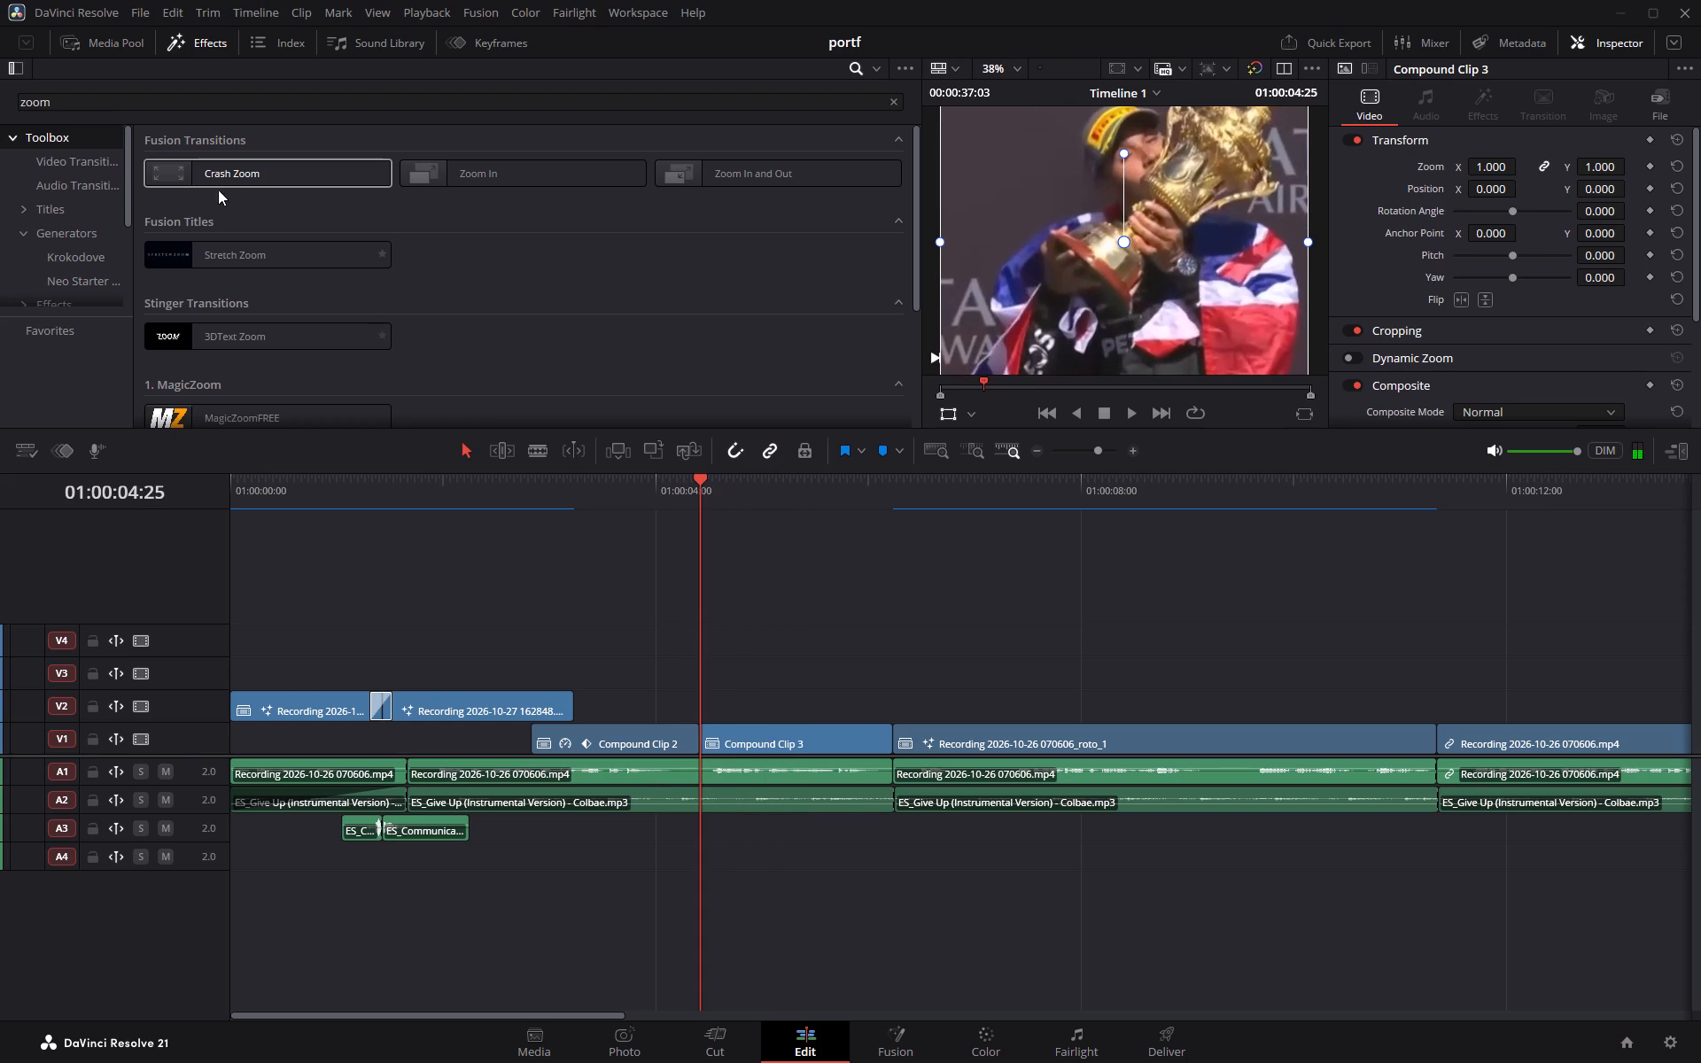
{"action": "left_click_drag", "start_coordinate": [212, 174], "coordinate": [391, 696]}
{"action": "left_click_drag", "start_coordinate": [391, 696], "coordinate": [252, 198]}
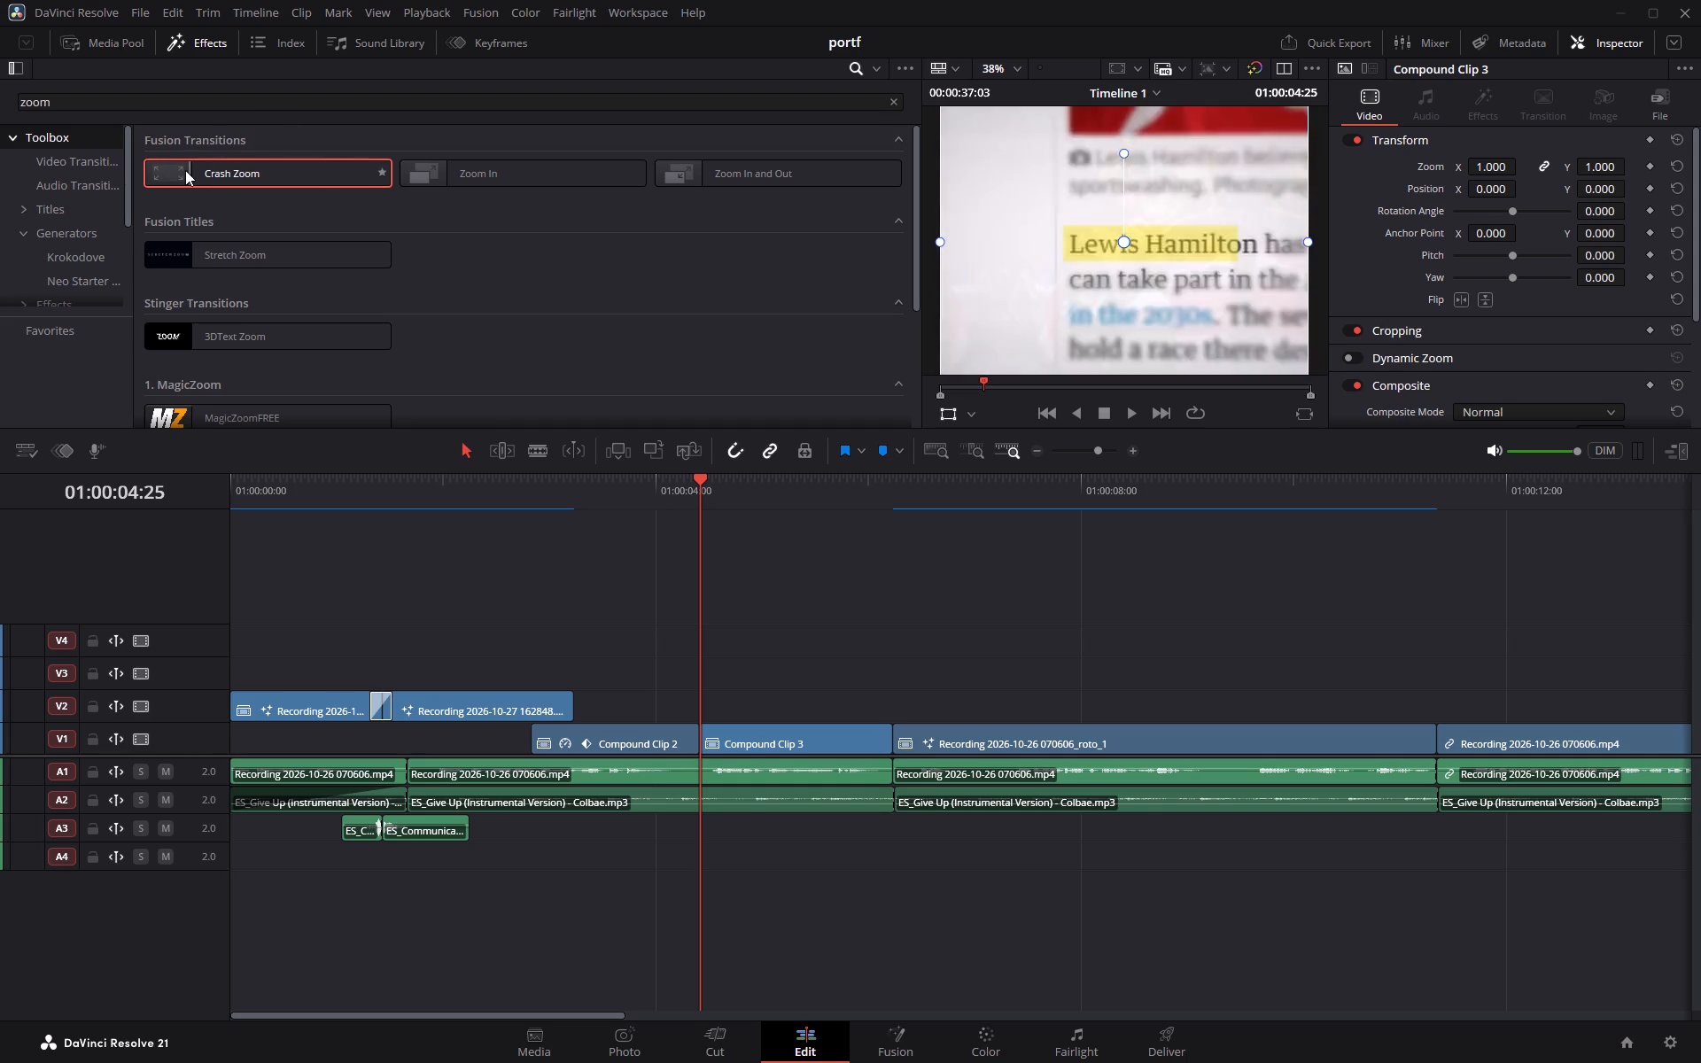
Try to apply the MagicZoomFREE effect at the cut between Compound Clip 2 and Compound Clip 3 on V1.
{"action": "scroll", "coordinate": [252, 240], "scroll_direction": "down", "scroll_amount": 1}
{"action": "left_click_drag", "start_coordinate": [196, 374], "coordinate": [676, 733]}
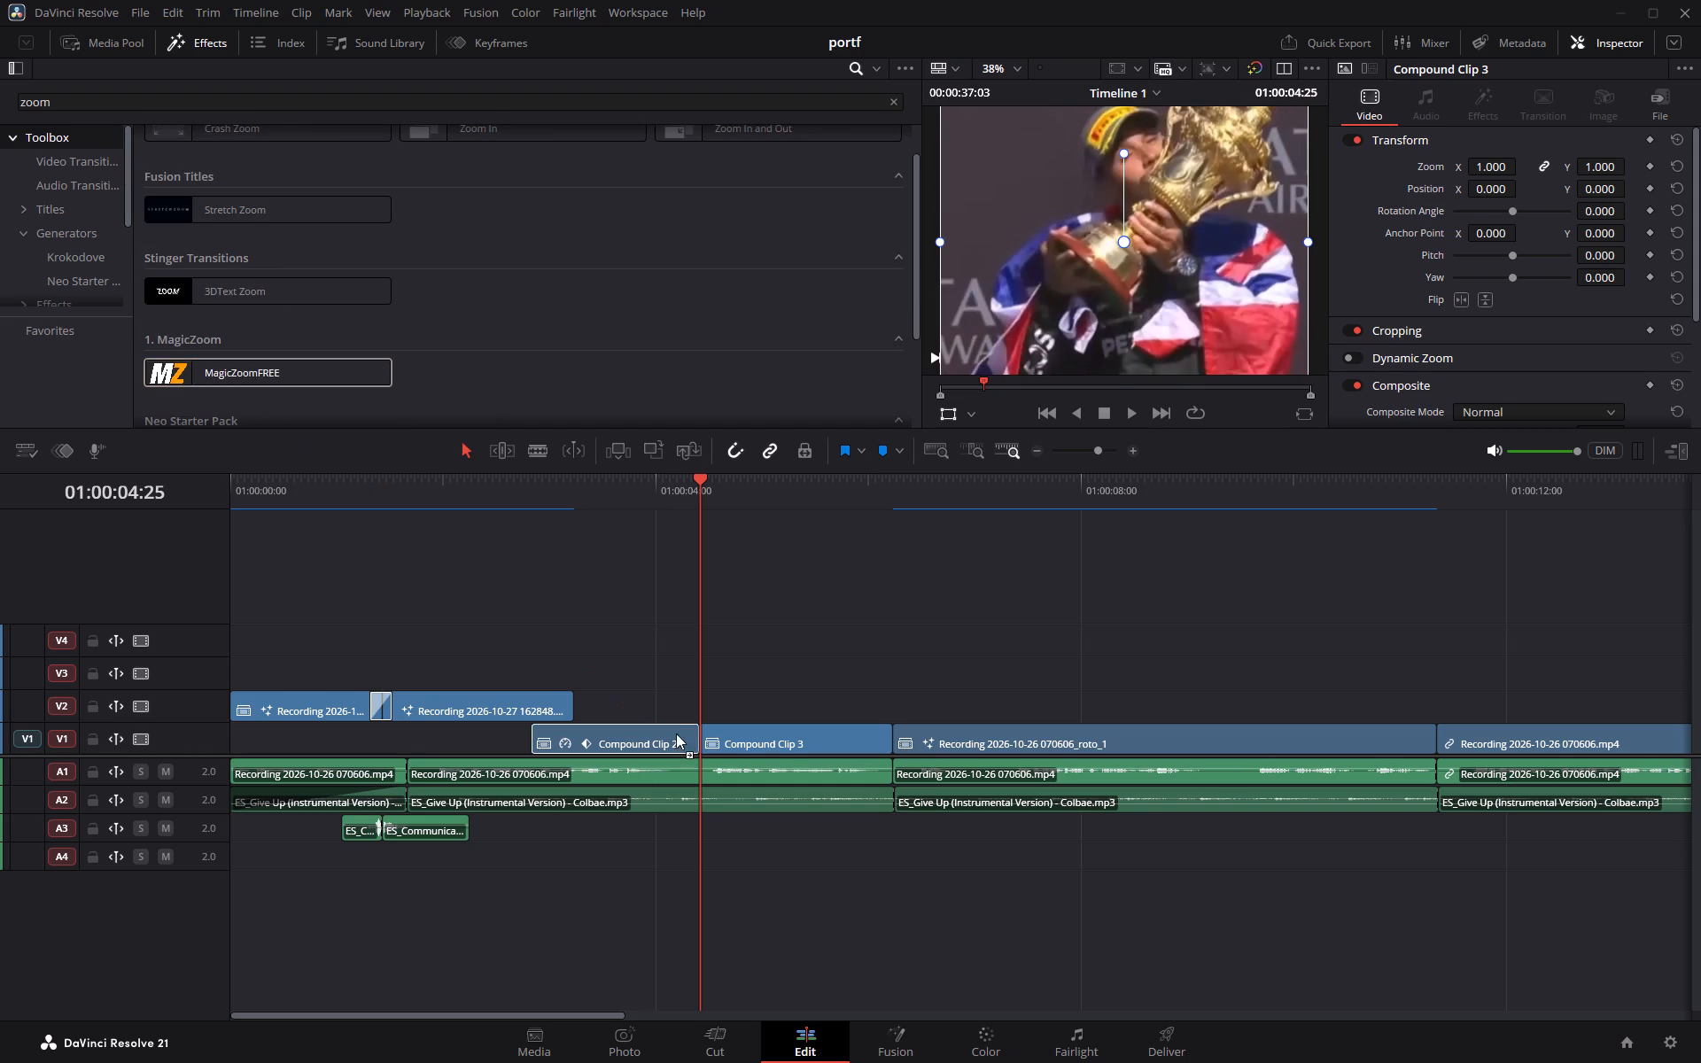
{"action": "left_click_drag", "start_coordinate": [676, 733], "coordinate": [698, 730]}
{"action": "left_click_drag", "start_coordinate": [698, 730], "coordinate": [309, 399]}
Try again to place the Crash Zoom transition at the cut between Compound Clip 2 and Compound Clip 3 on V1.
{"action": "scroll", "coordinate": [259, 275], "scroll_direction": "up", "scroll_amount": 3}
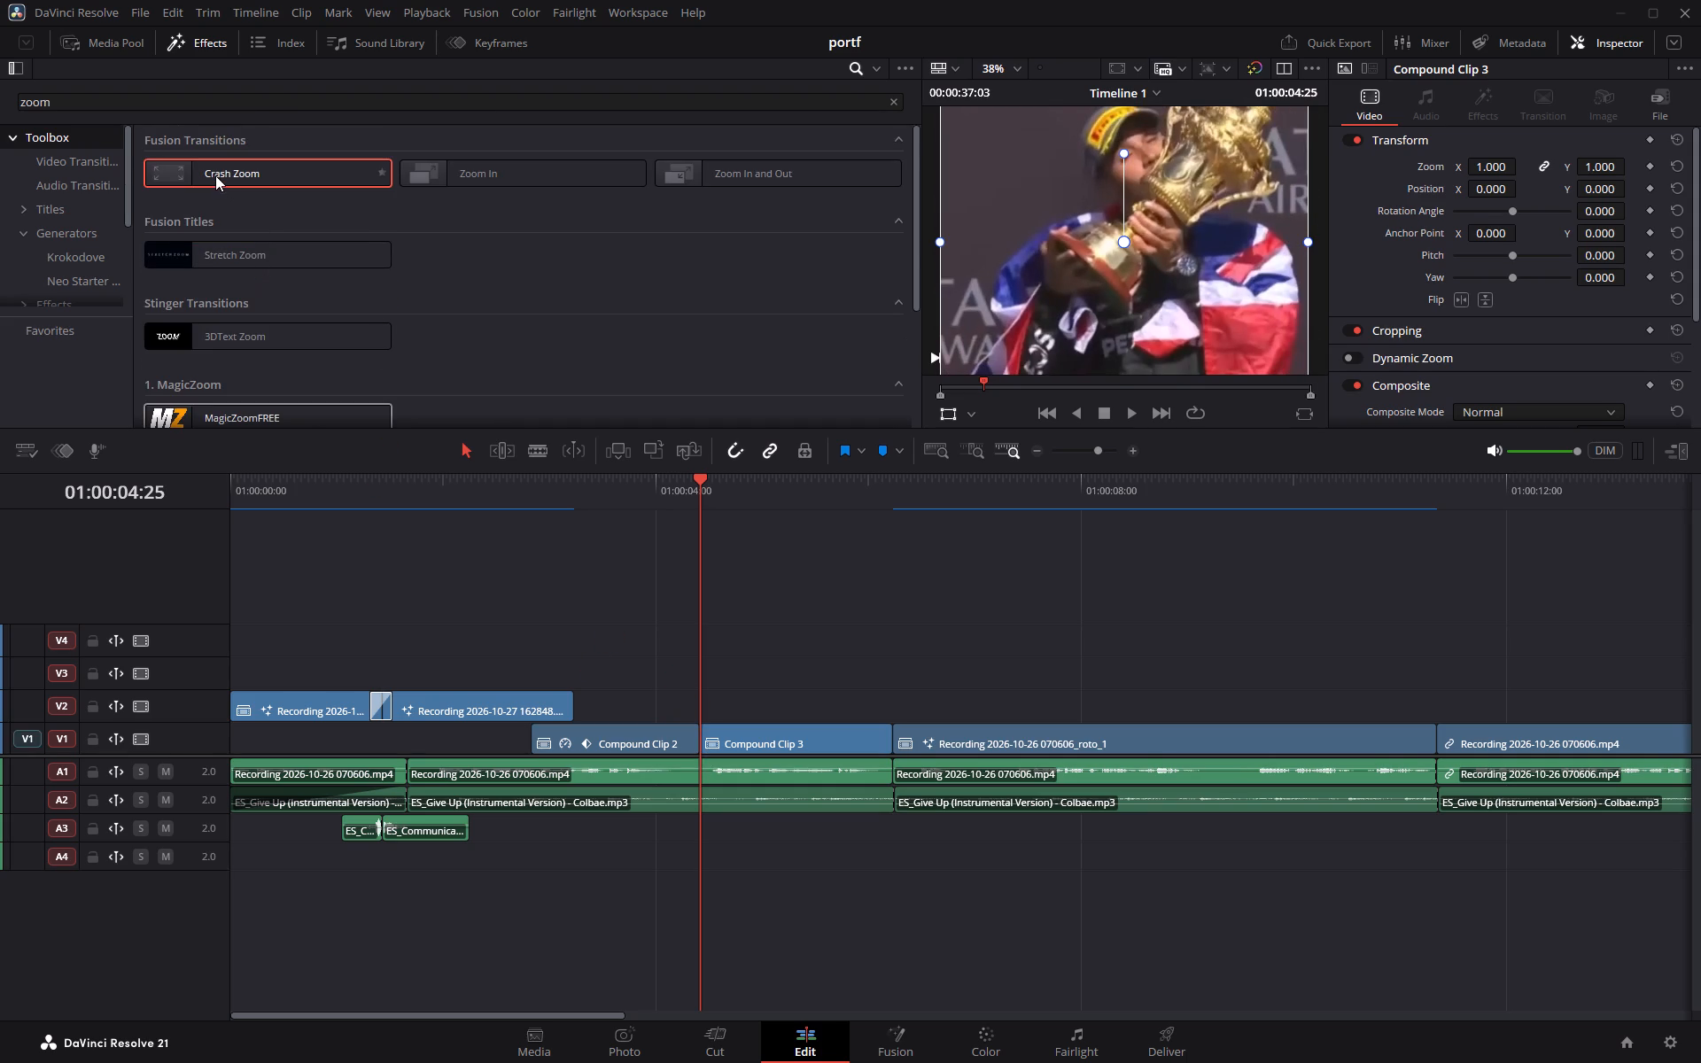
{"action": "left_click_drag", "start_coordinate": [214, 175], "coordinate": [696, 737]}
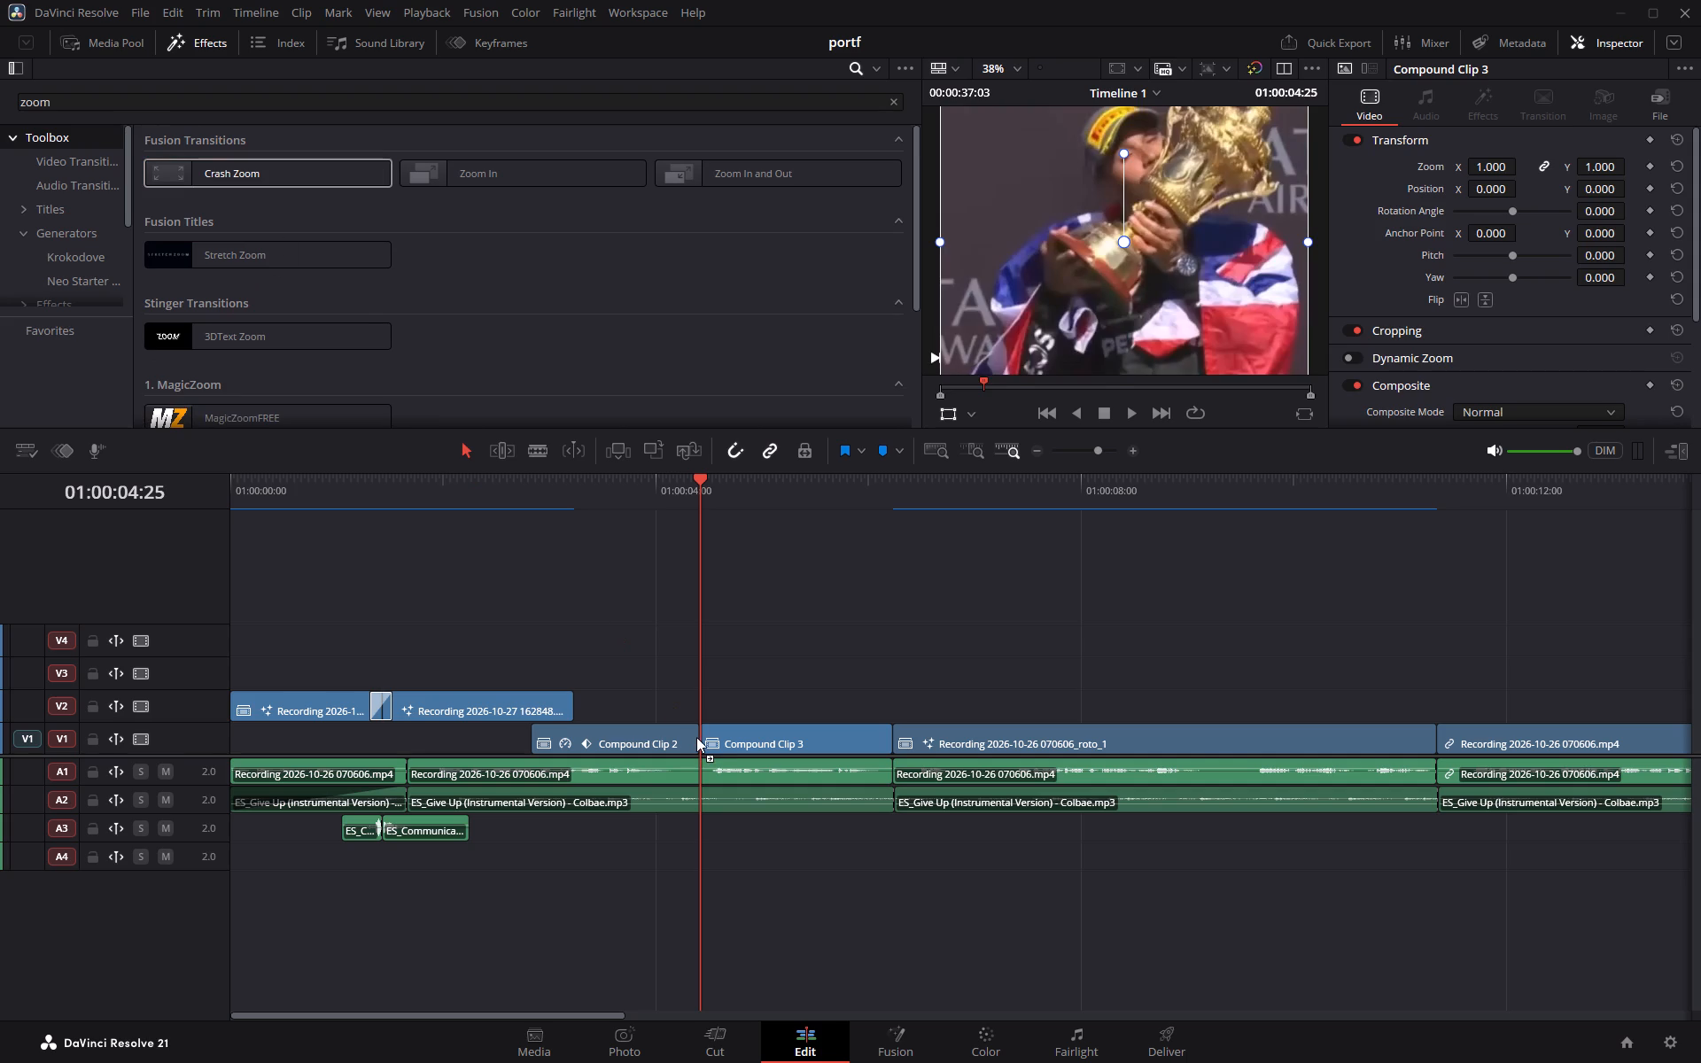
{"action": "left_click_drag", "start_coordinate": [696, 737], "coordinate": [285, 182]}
Browse the Resolve FX effects and their filters for a suitable zoom effect, clearing the zoom search.
{"action": "scroll", "coordinate": [288, 229], "scroll_direction": "up", "scroll_amount": 1}
{"action": "scroll", "coordinate": [91, 282], "scroll_direction": "down", "scroll_amount": 1}
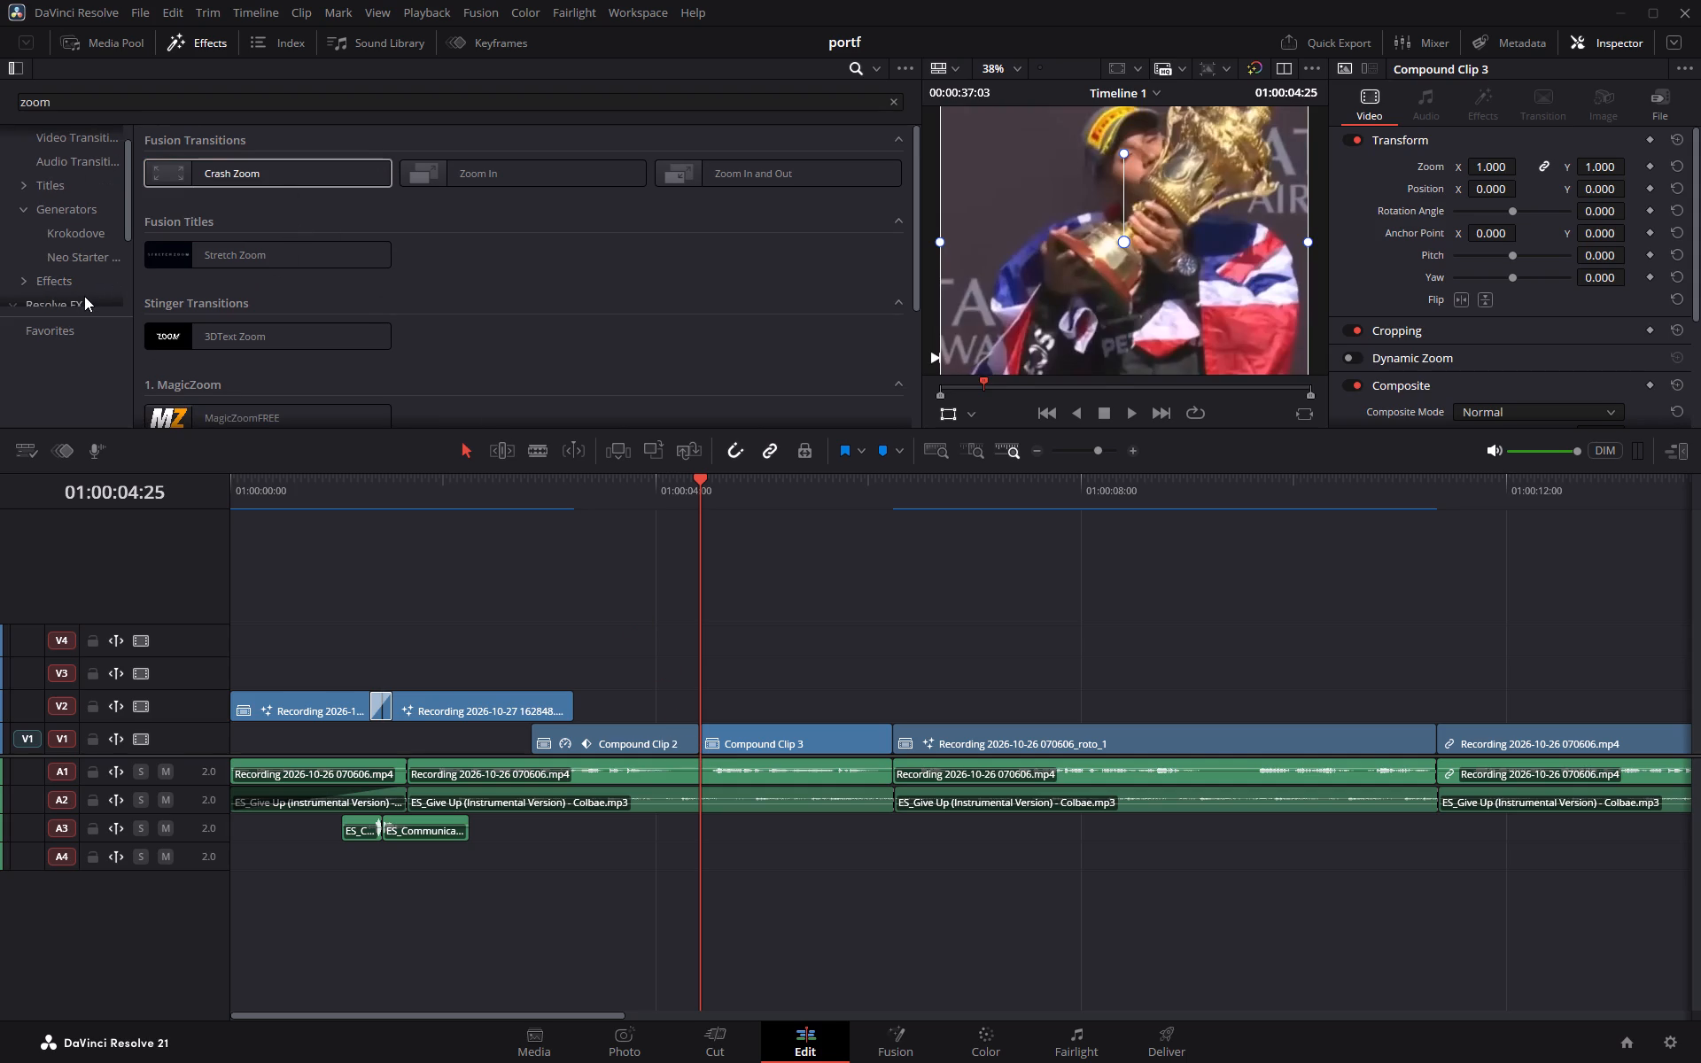
{"action": "scroll", "coordinate": [84, 296], "scroll_direction": "down", "scroll_amount": 1}
{"action": "left_click", "coordinate": [77, 273]}
{"action": "scroll", "coordinate": [110, 250], "scroll_direction": "down", "scroll_amount": 1}
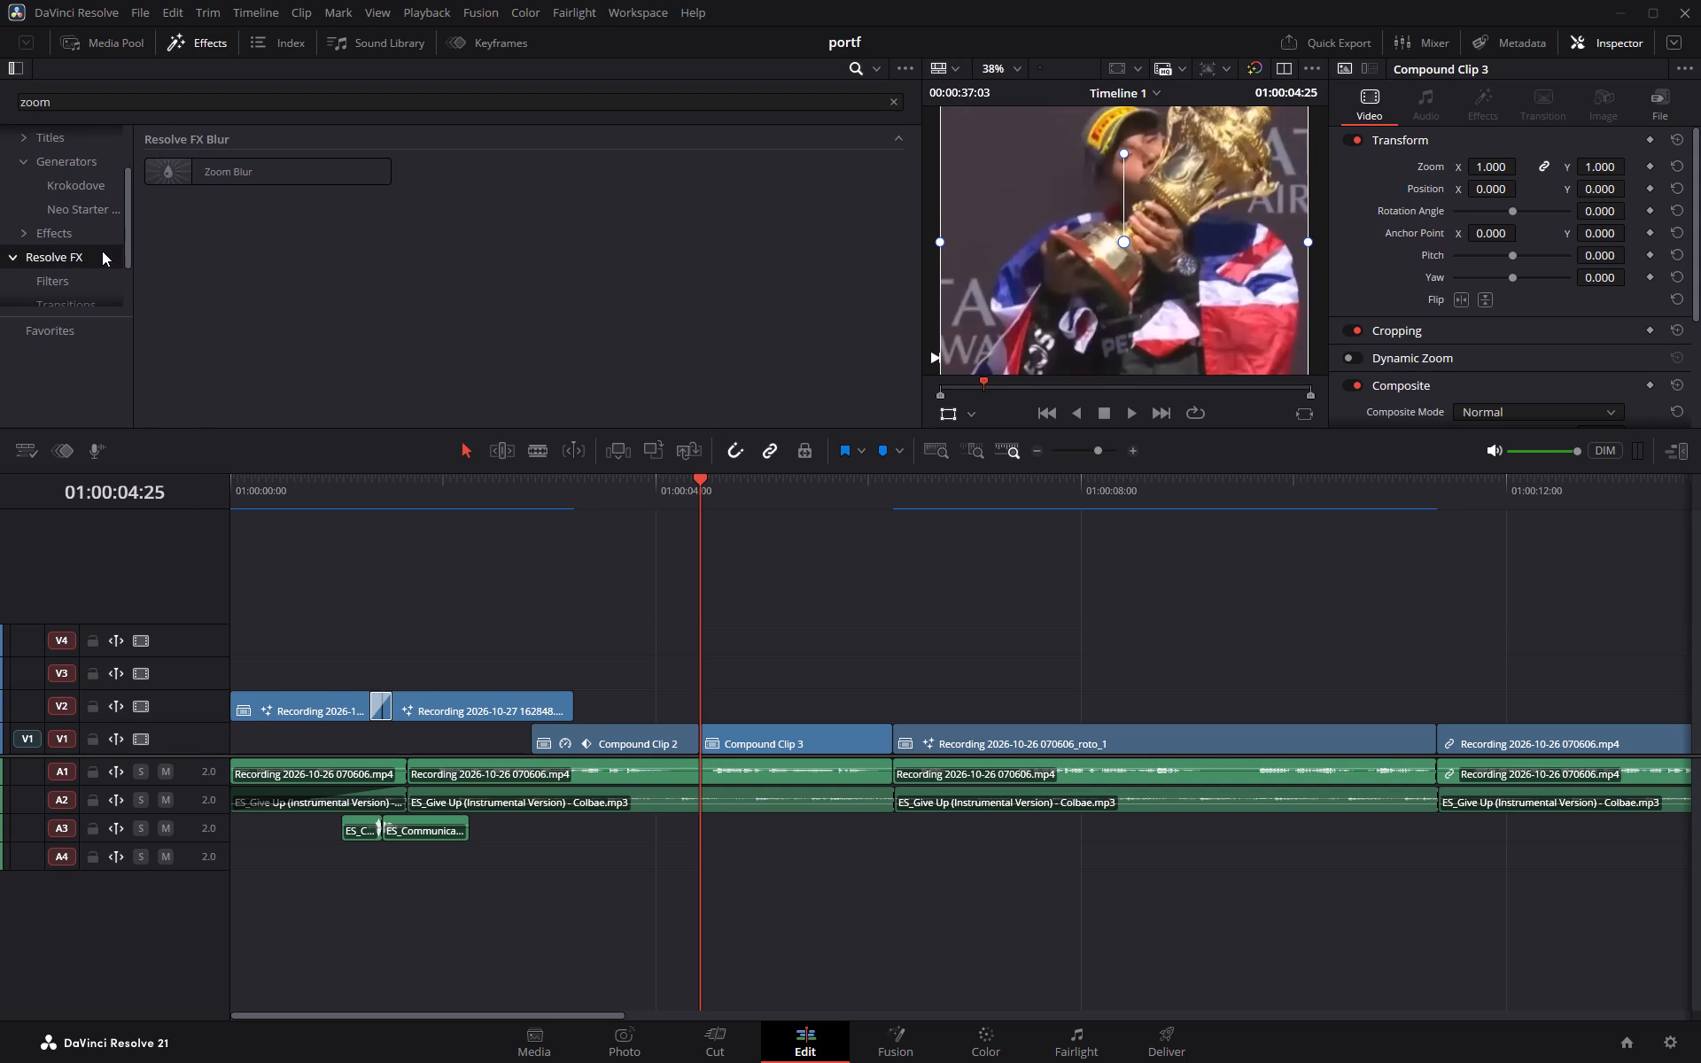
{"action": "left_click", "coordinate": [85, 278]}
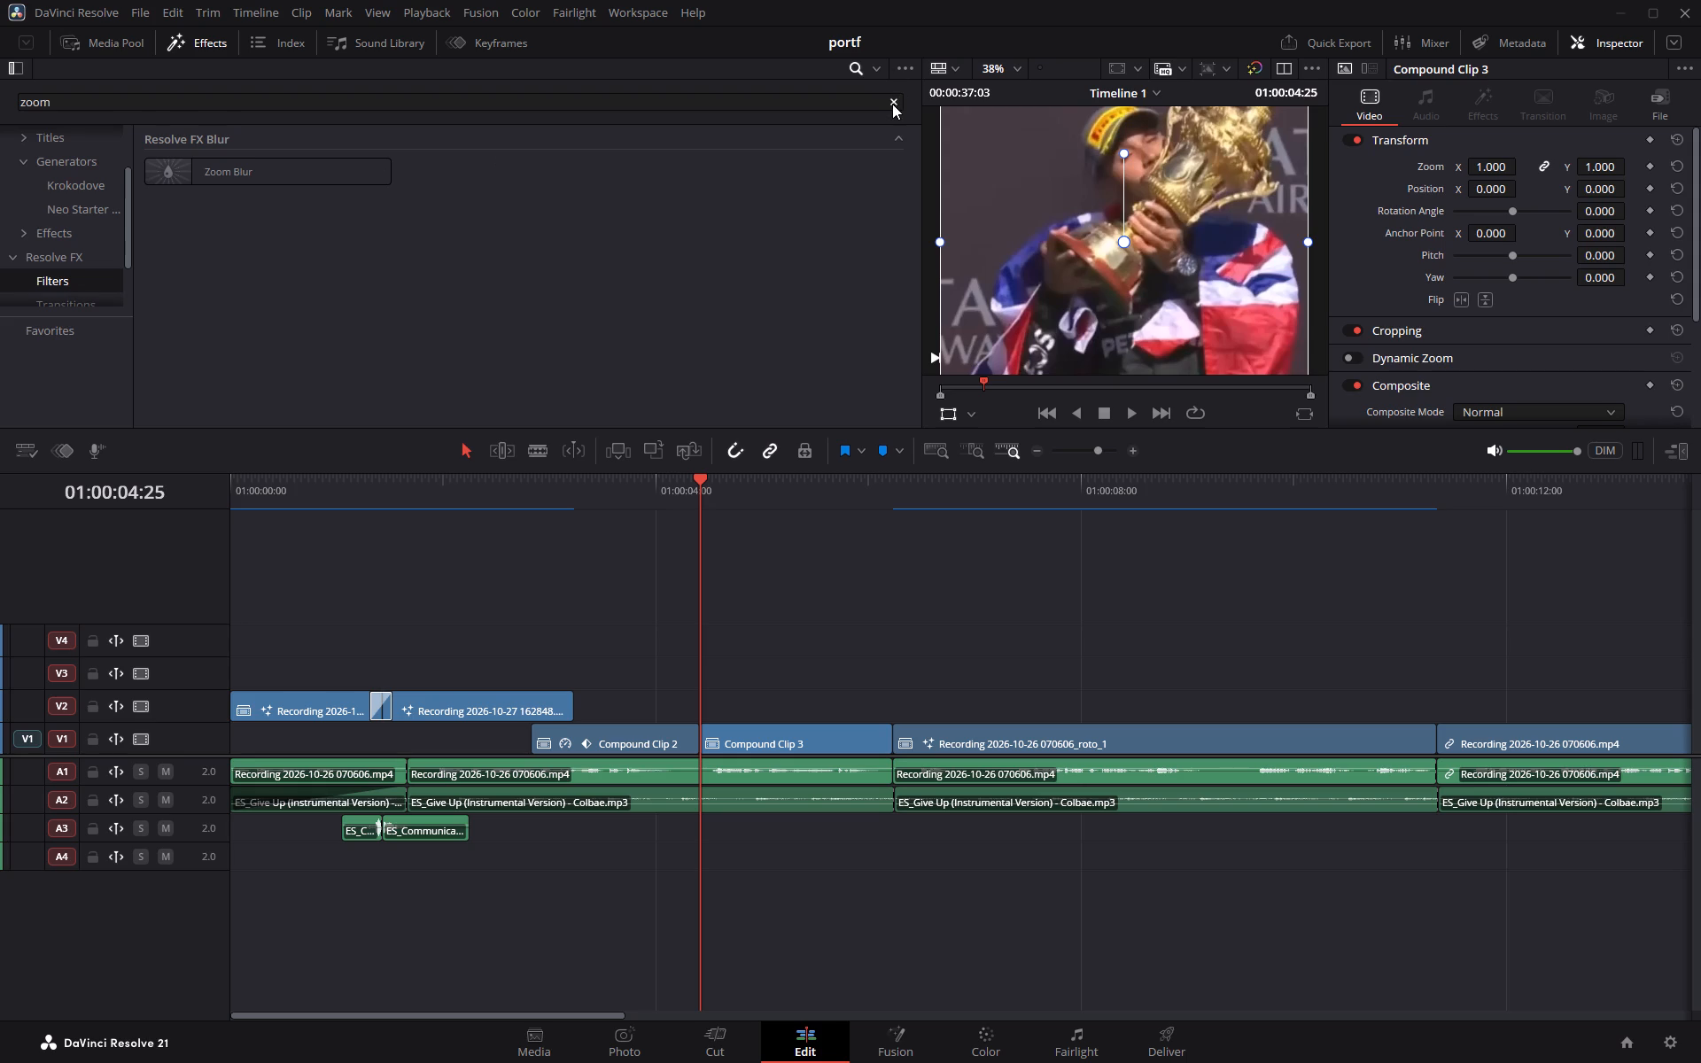
{"action": "left_click", "coordinate": [892, 104]}
{"action": "left_click", "coordinate": [96, 260]}
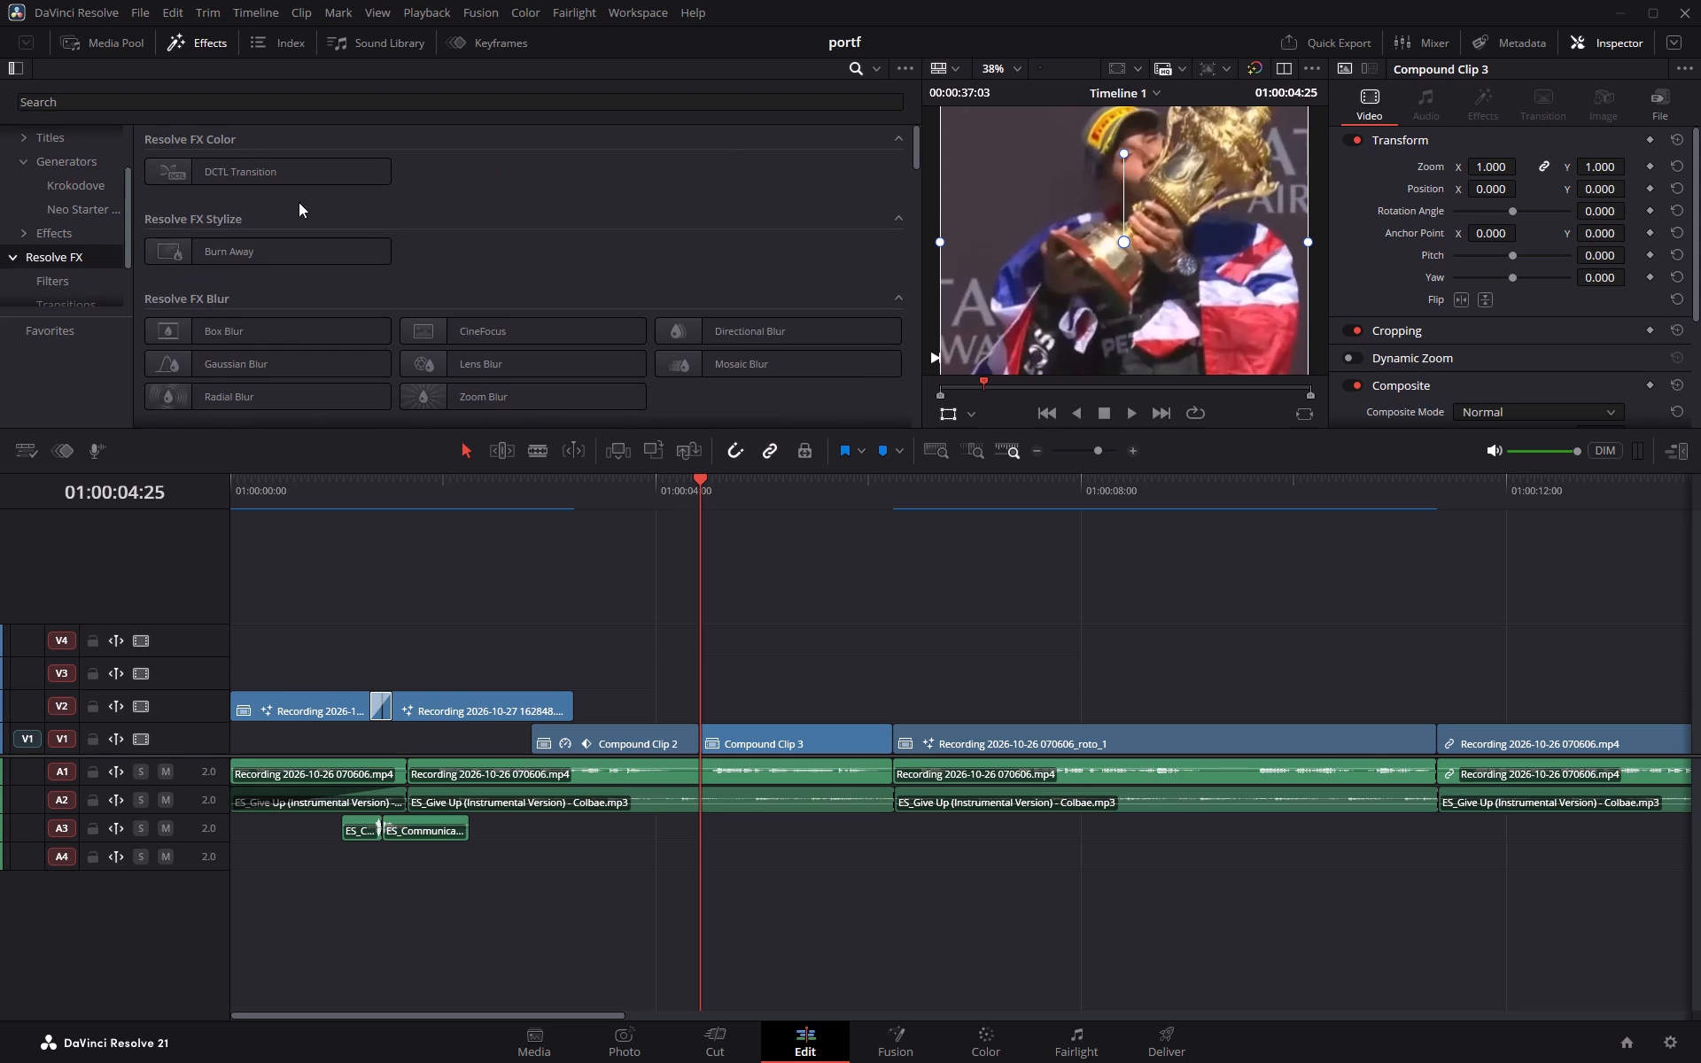
Place an Adjustment Clip on V2 so it covers the cut between Compound Clip 2 and Compound Clip 3.
{"action": "left_click", "coordinate": [89, 235]}
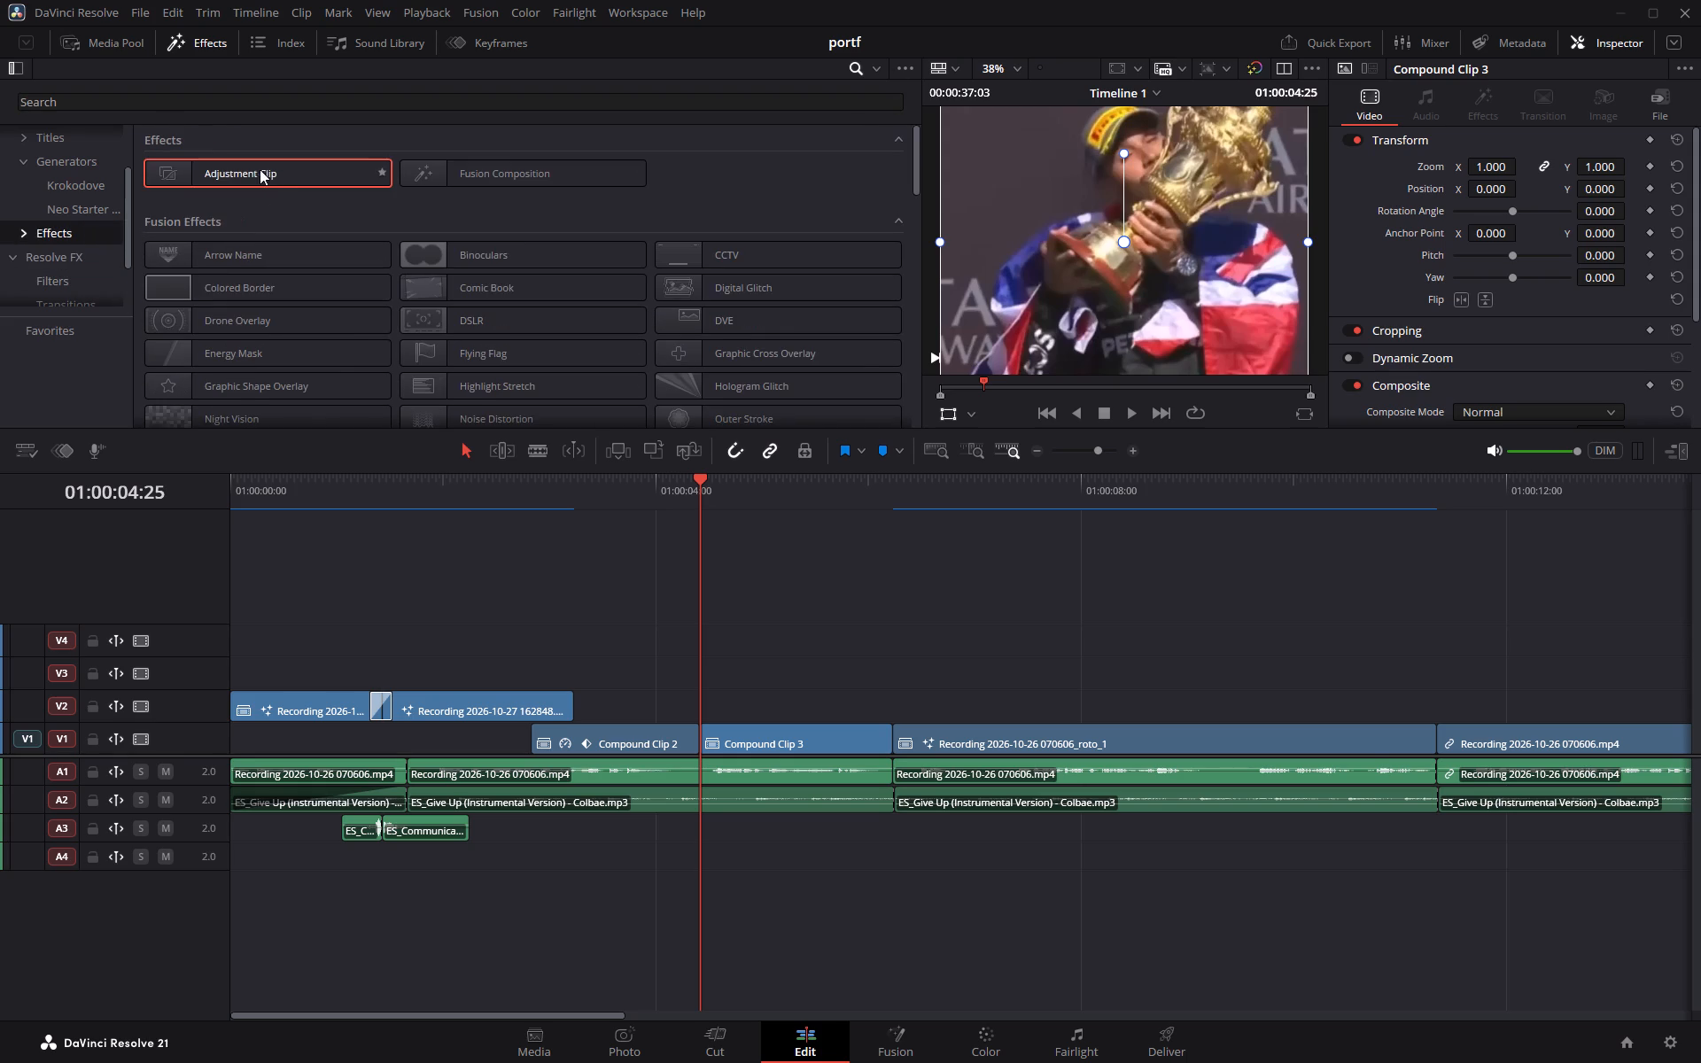
{"action": "left_click_drag", "start_coordinate": [260, 169], "coordinate": [665, 705]}
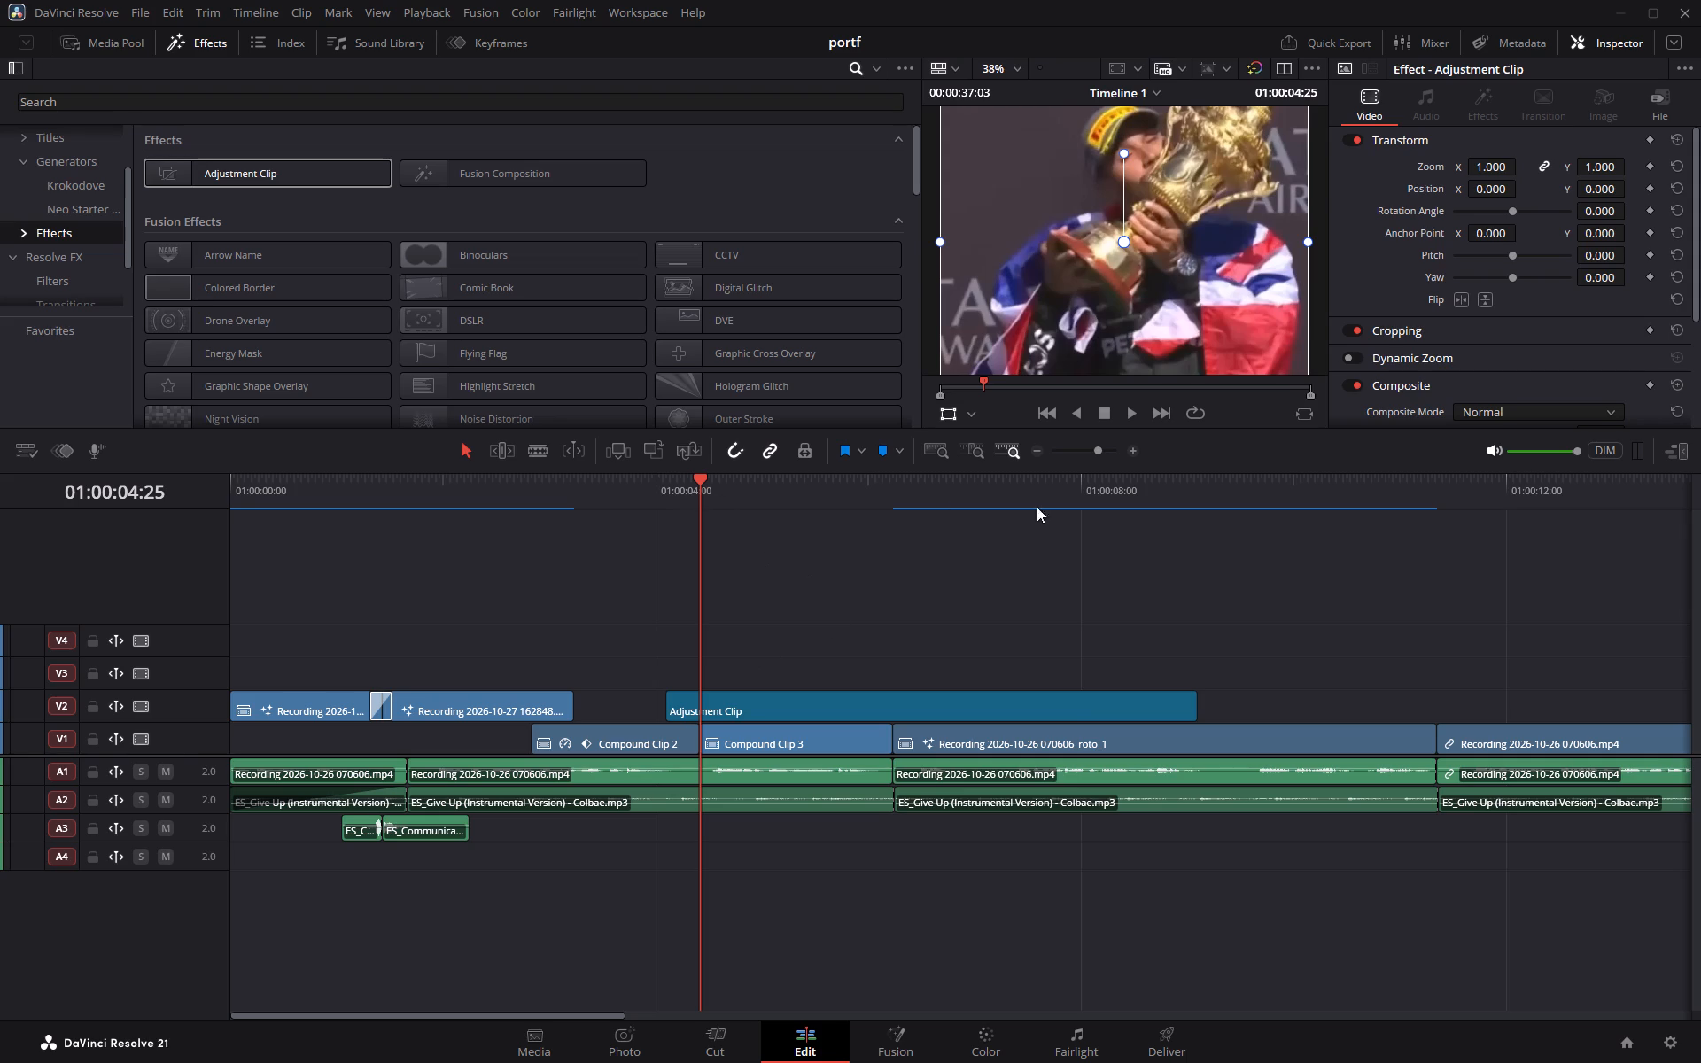
Split the V2 adjustment clip at about 01:00:04:20 and 01:00:04:32 and delete the outer pieces, keeping the short middle piece.
{"action": "left_click", "coordinate": [1137, 449]}
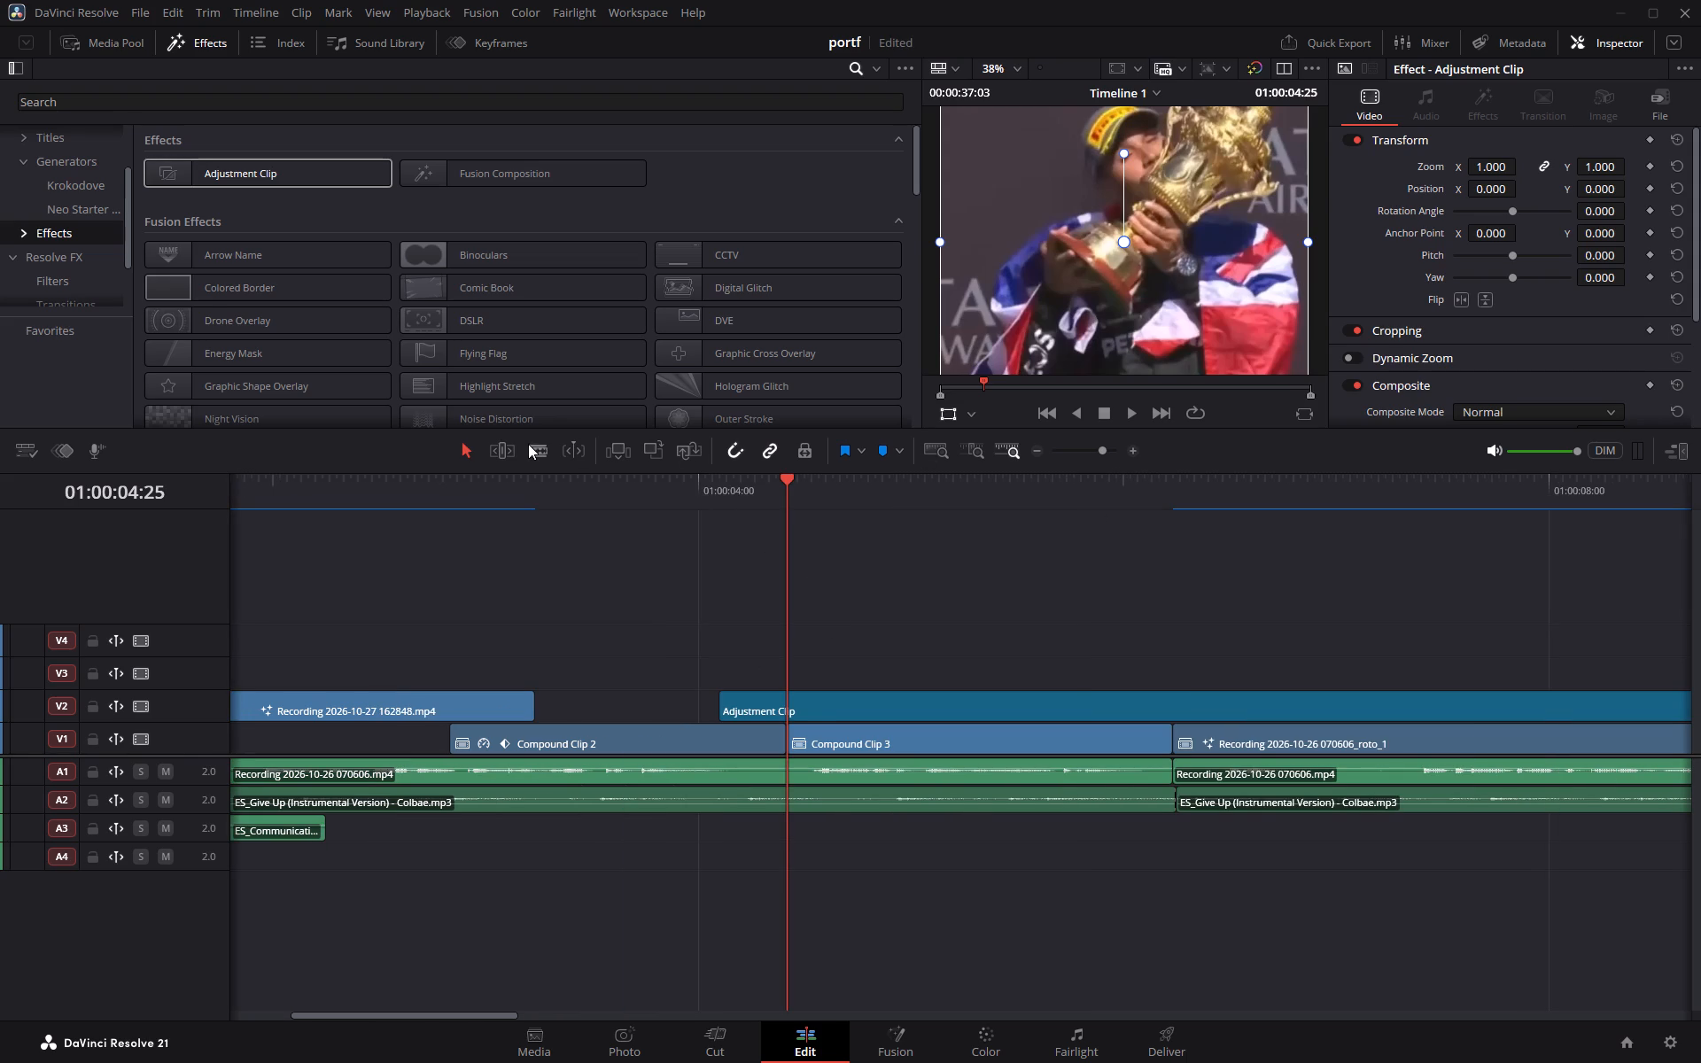
{"action": "left_click", "coordinate": [531, 446]}
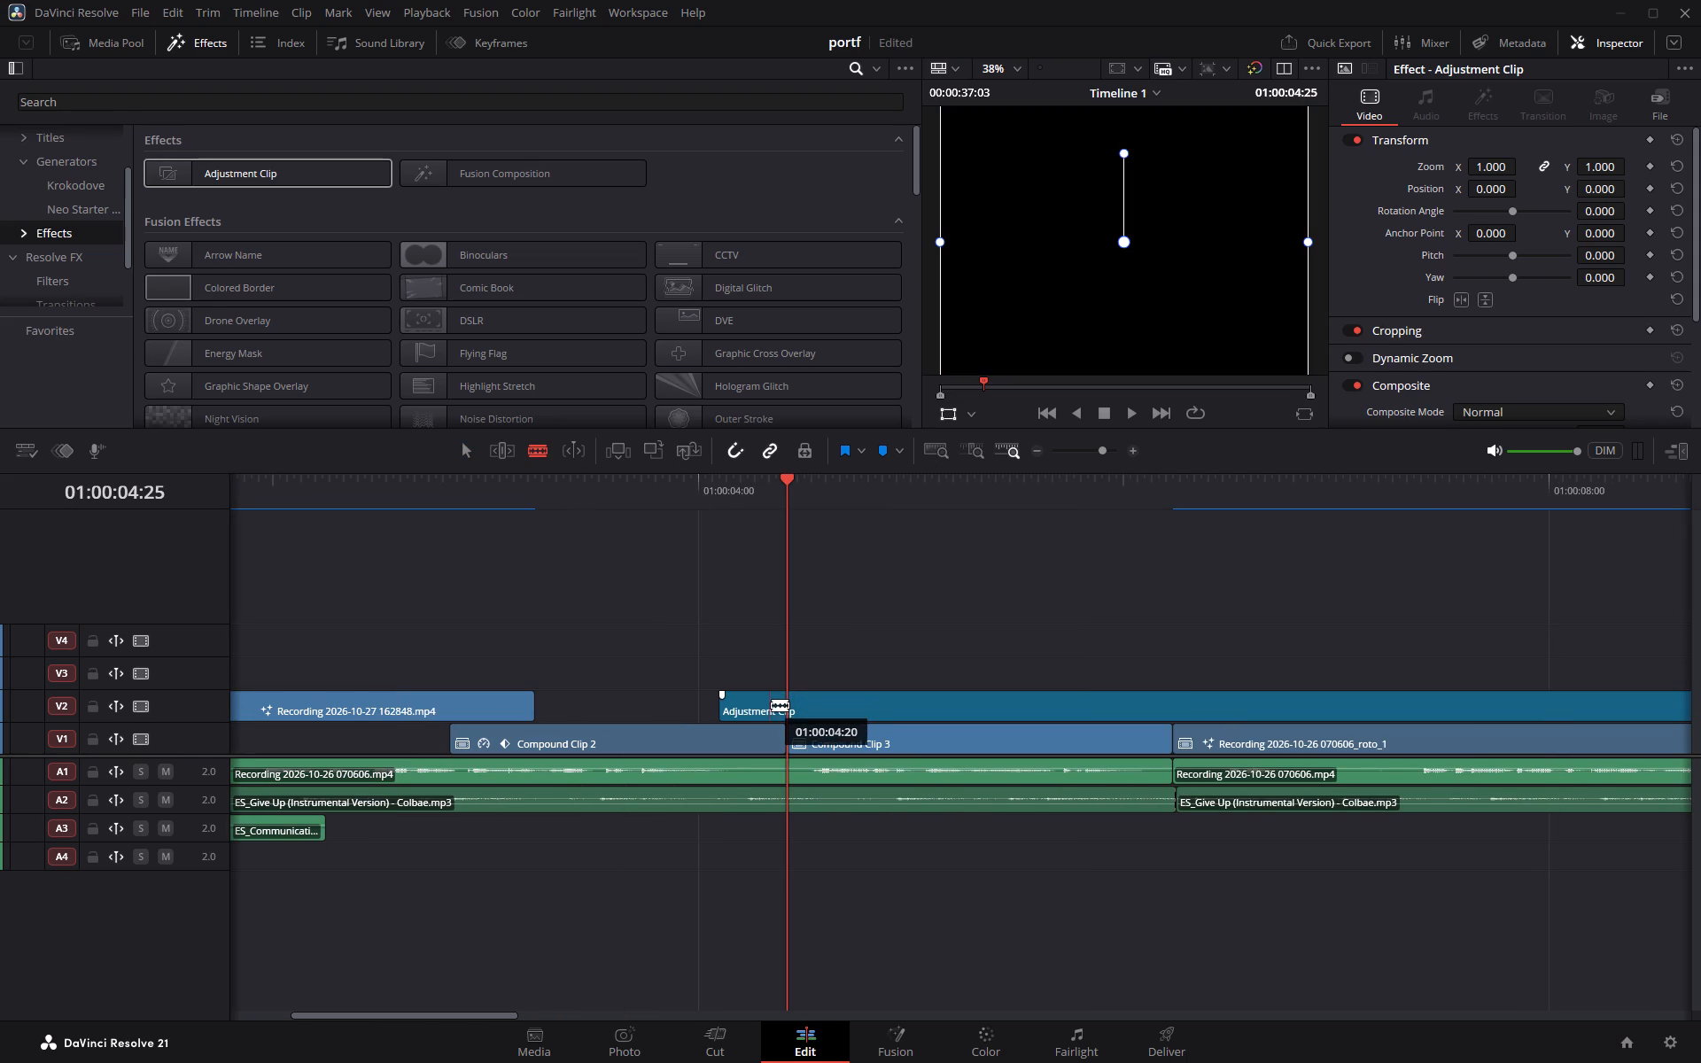
{"action": "left_click", "coordinate": [770, 705]}
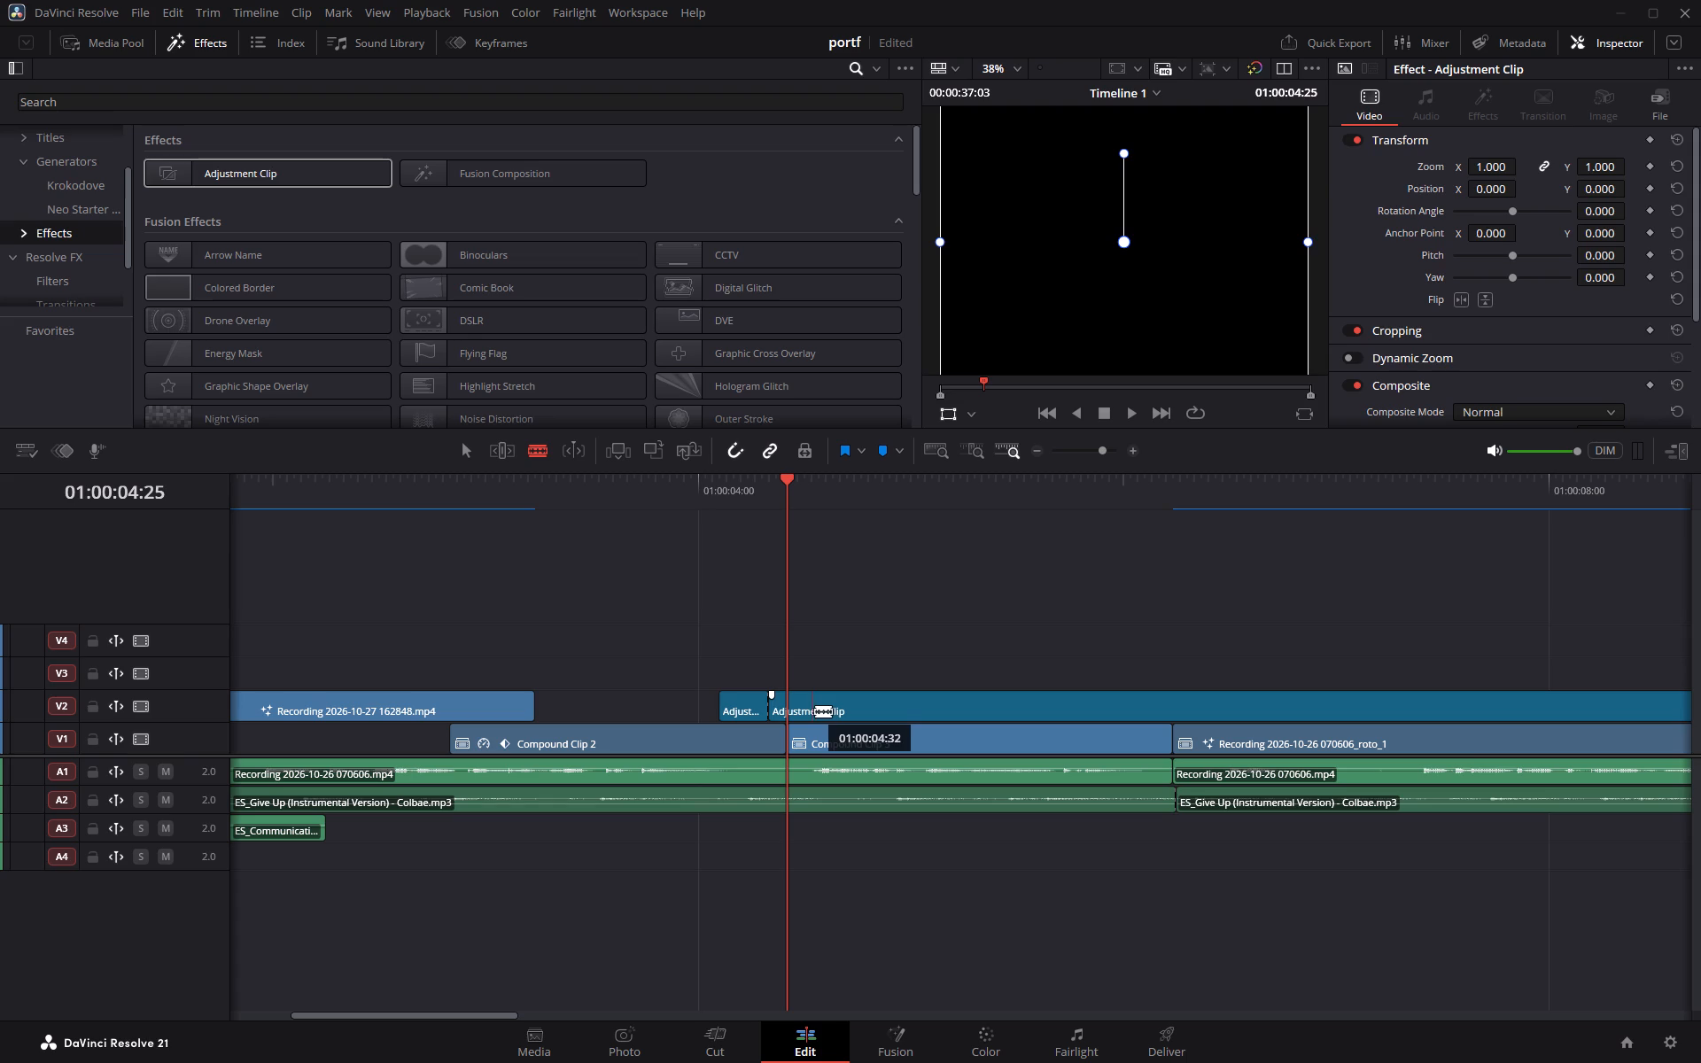
{"action": "left_click", "coordinate": [814, 710]}
{"action": "left_click", "coordinate": [463, 444]}
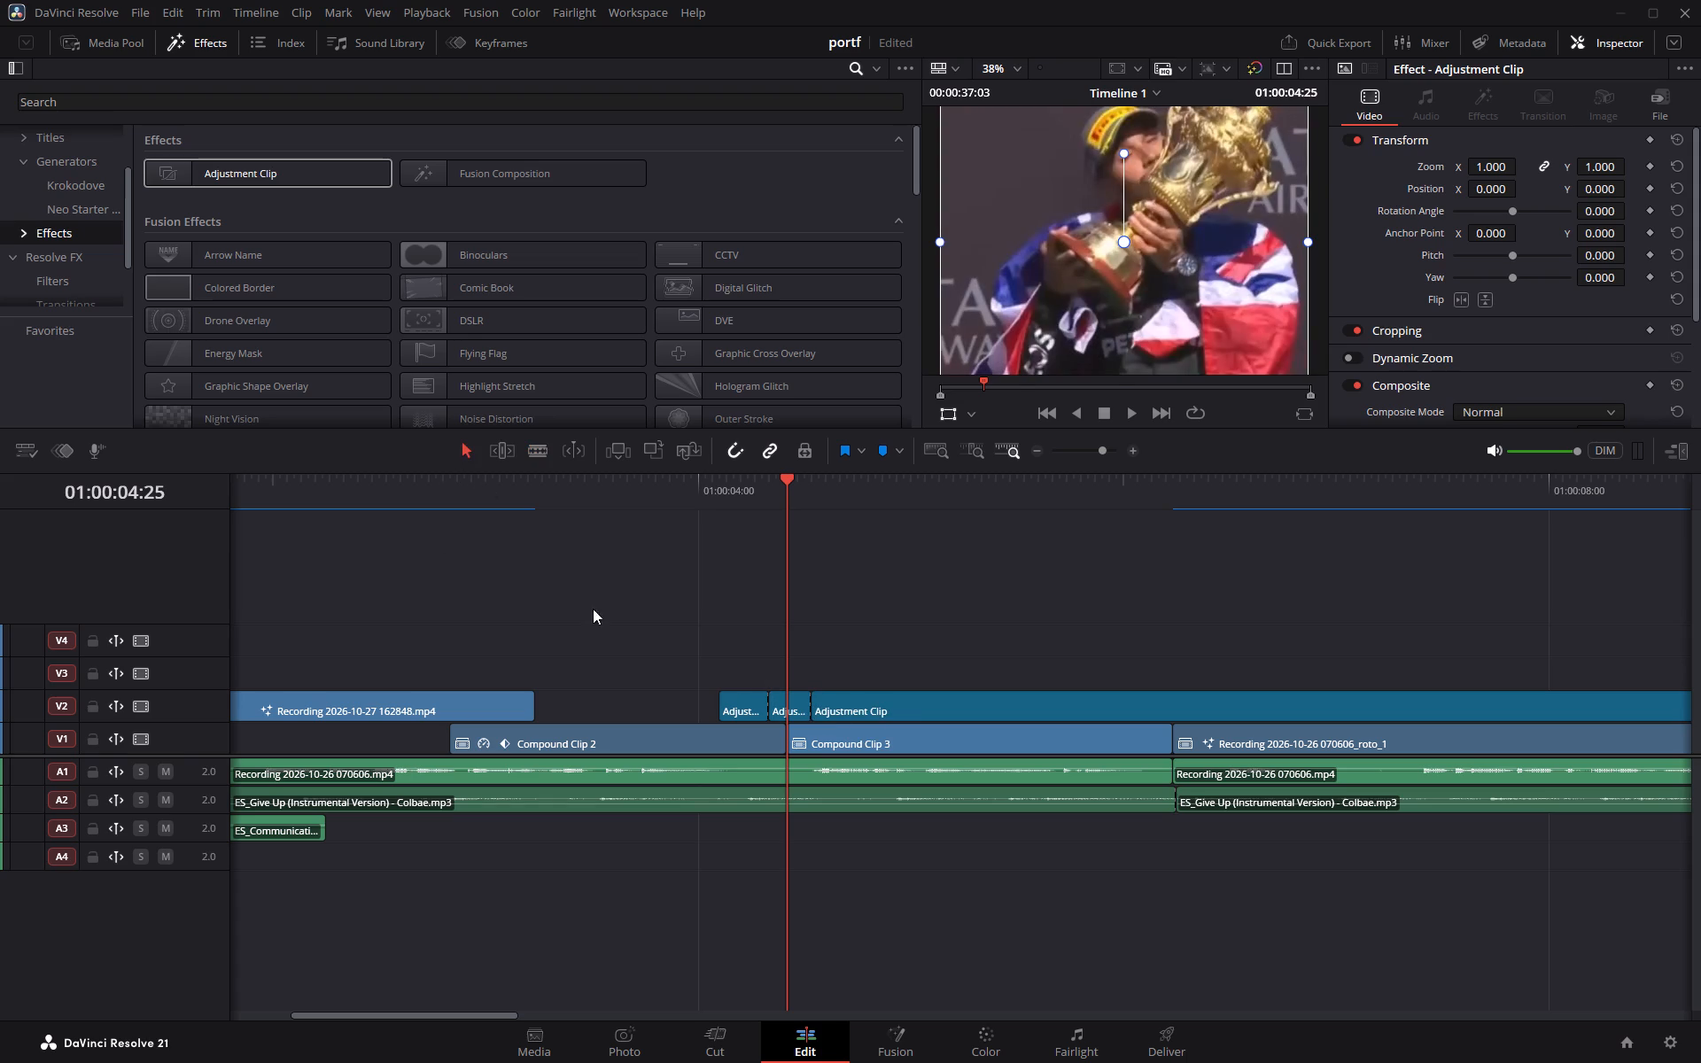
{"action": "left_click_drag", "start_coordinate": [710, 663], "coordinate": [732, 714]}
{"action": "key", "text": "BackSpace"}
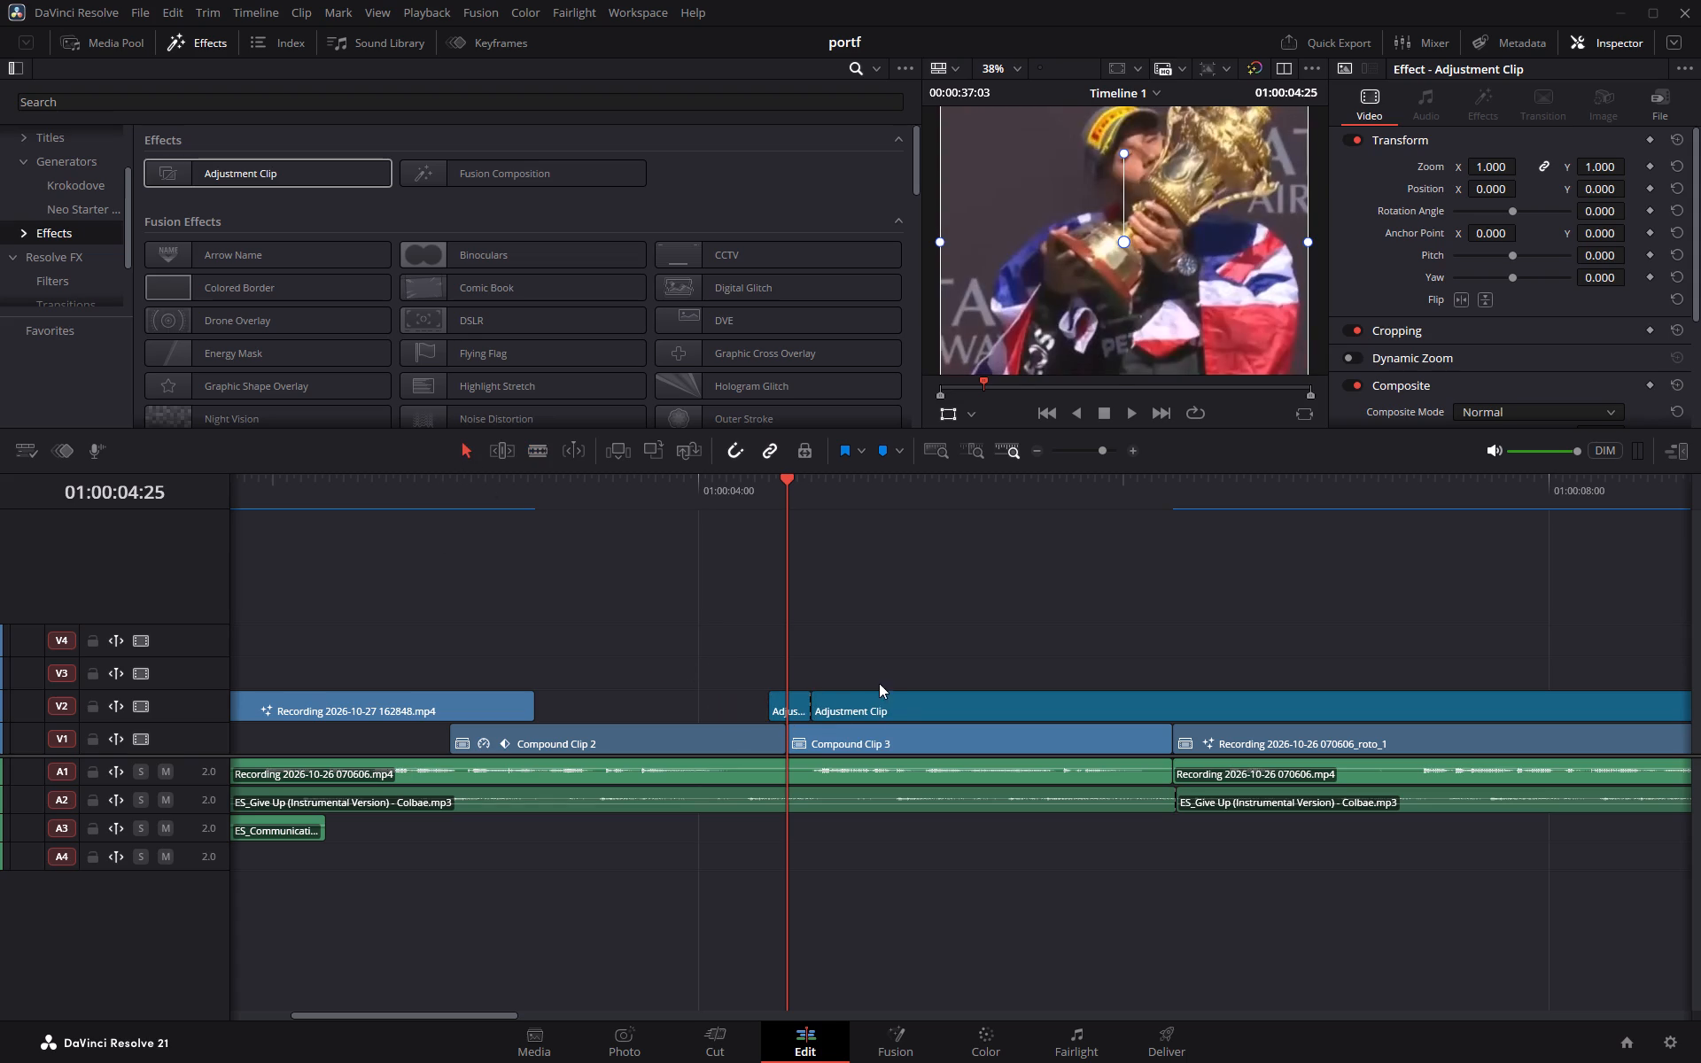
{"action": "left_click_drag", "start_coordinate": [875, 673], "coordinate": [894, 712]}
{"action": "key", "text": "BackSpace"}
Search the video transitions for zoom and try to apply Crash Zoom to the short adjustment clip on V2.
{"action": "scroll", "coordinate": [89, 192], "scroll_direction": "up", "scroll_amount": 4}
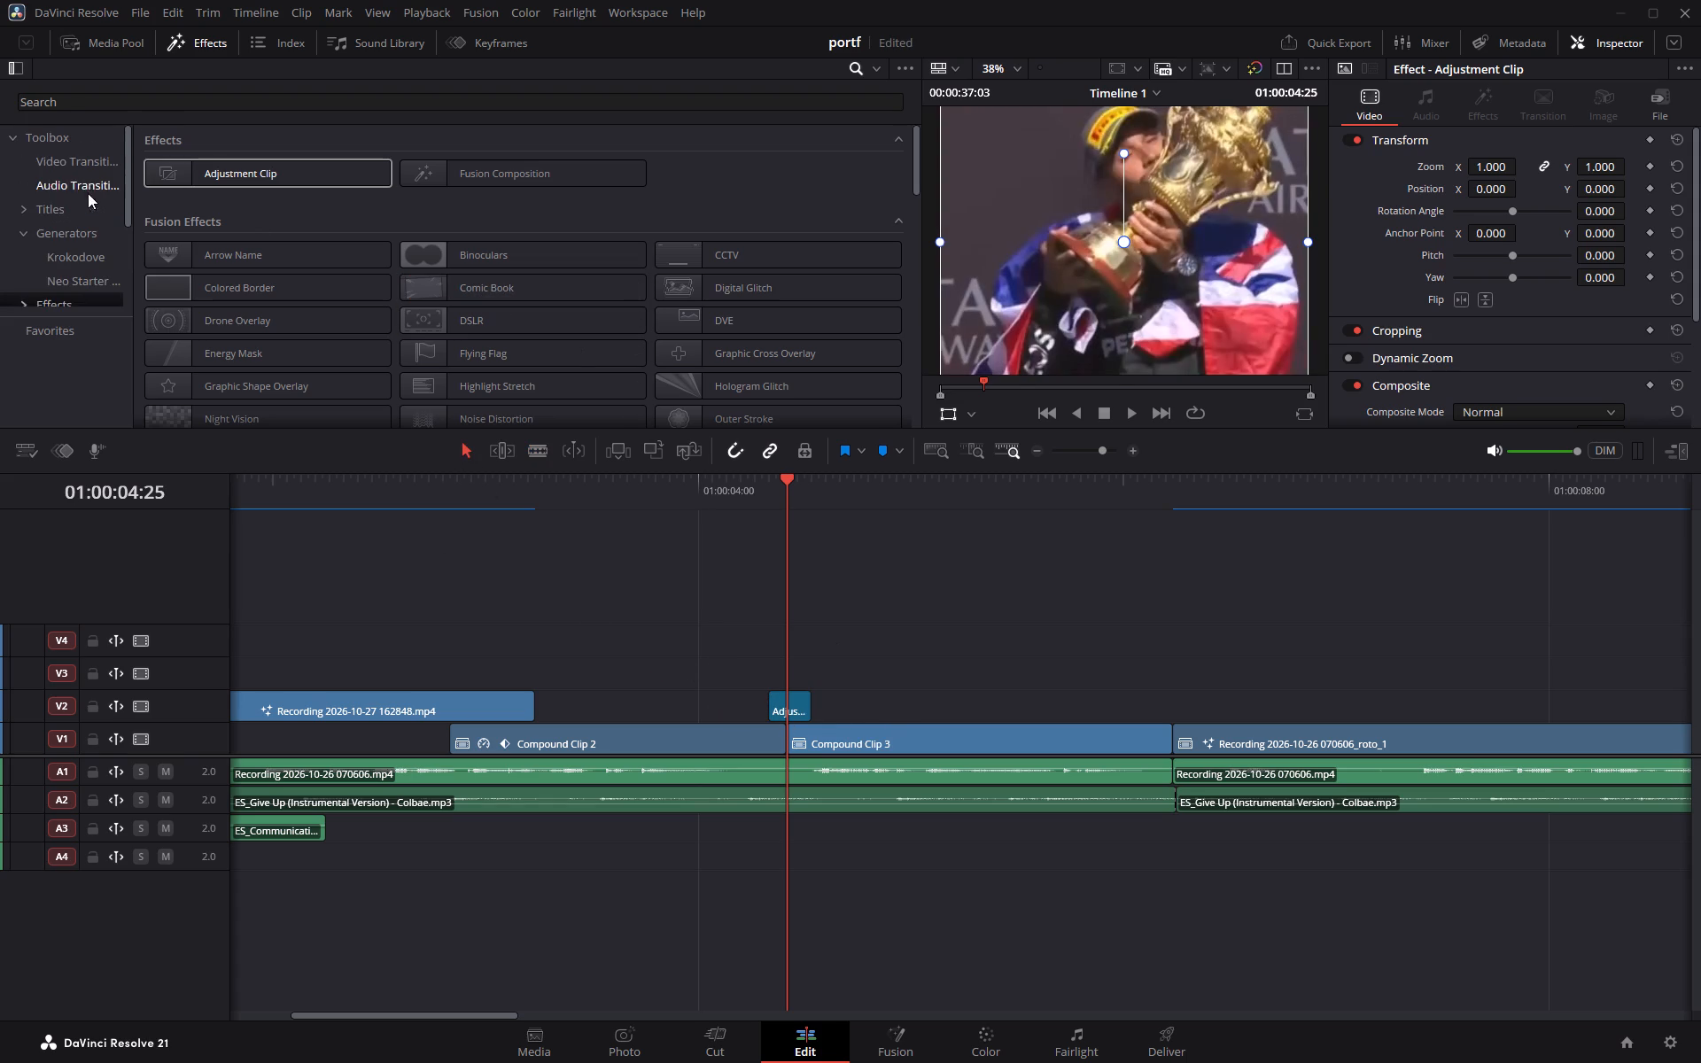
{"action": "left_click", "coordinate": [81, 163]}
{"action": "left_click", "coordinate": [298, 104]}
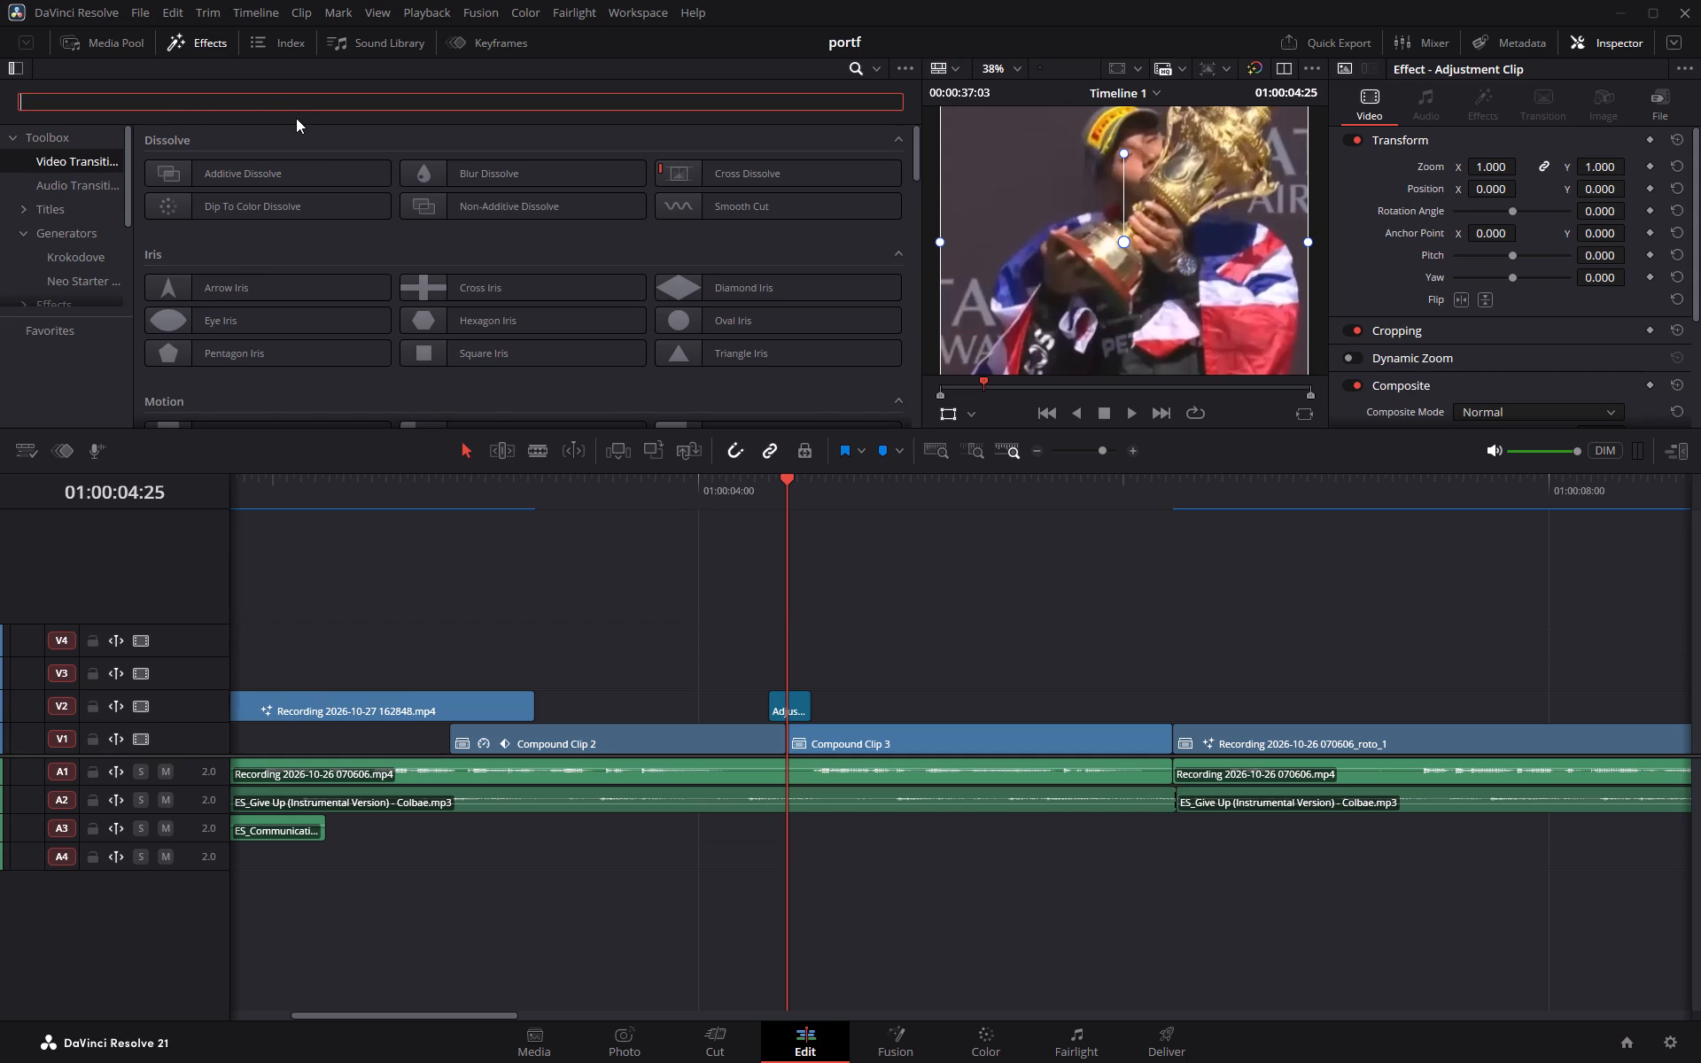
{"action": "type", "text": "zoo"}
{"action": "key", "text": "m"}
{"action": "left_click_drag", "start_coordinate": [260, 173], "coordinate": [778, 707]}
Open the short V2 adjustment clip's composition in the Fusion page.
{"action": "left_click", "coordinate": [778, 707]}
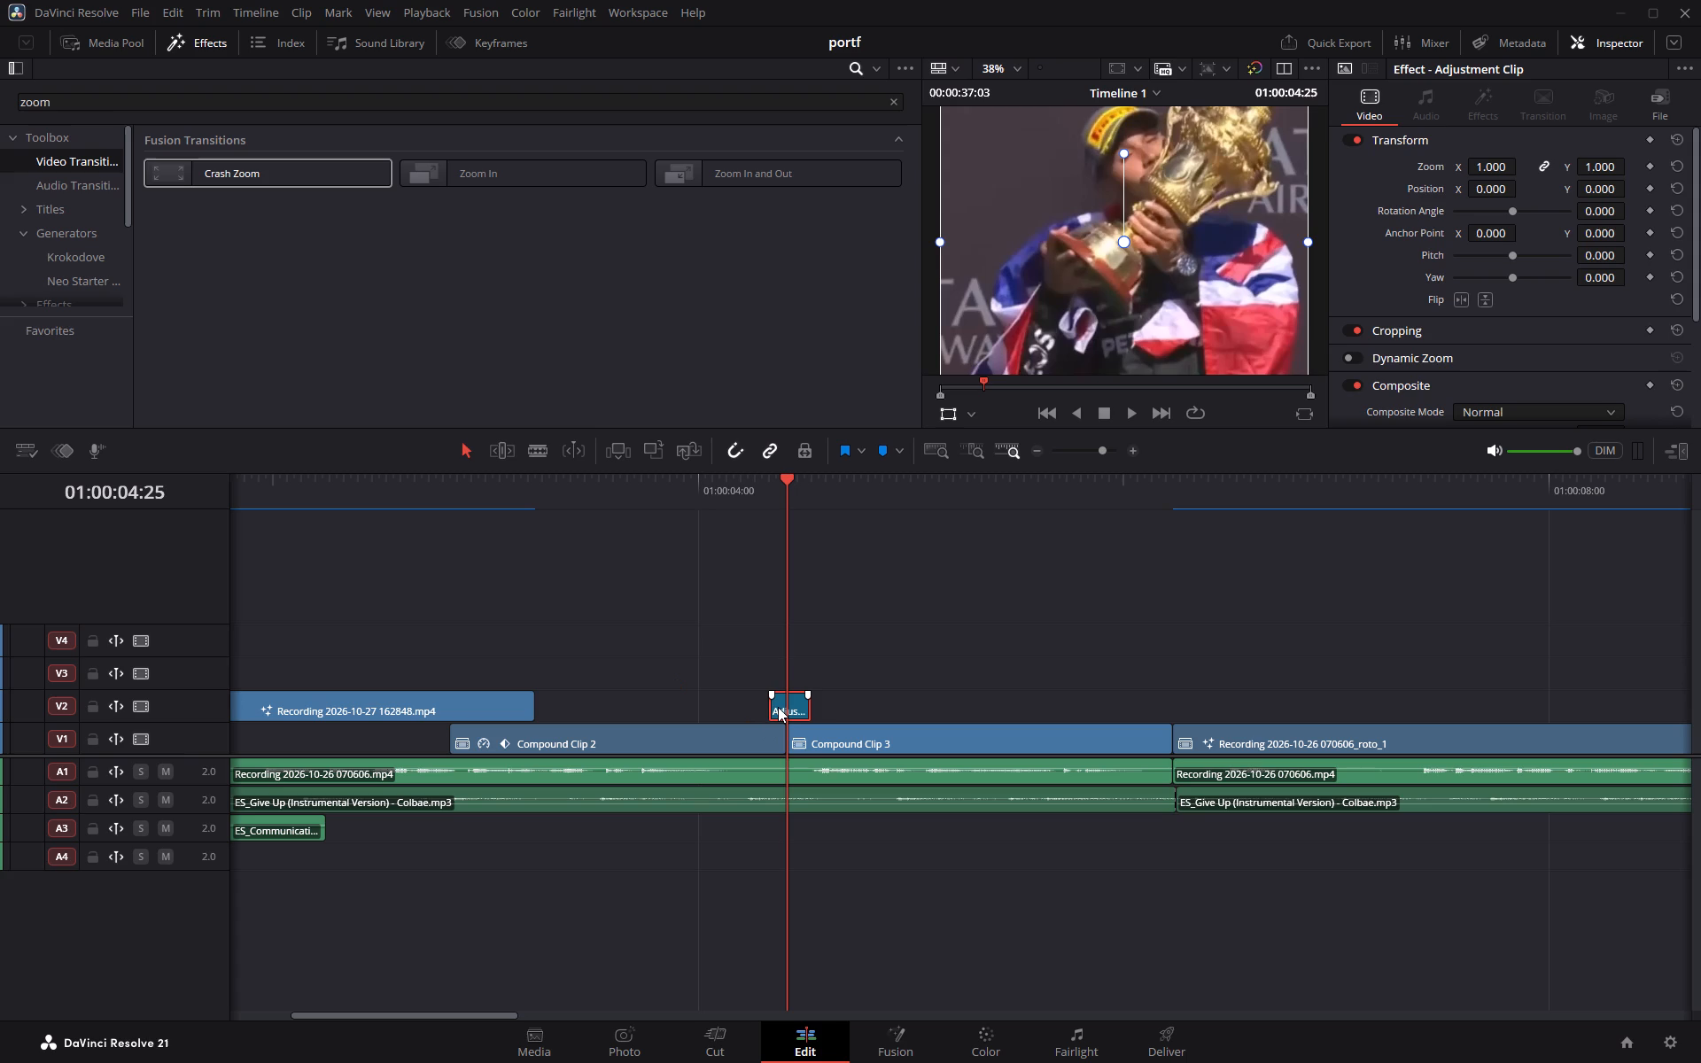
{"action": "right_click", "coordinate": [778, 707]}
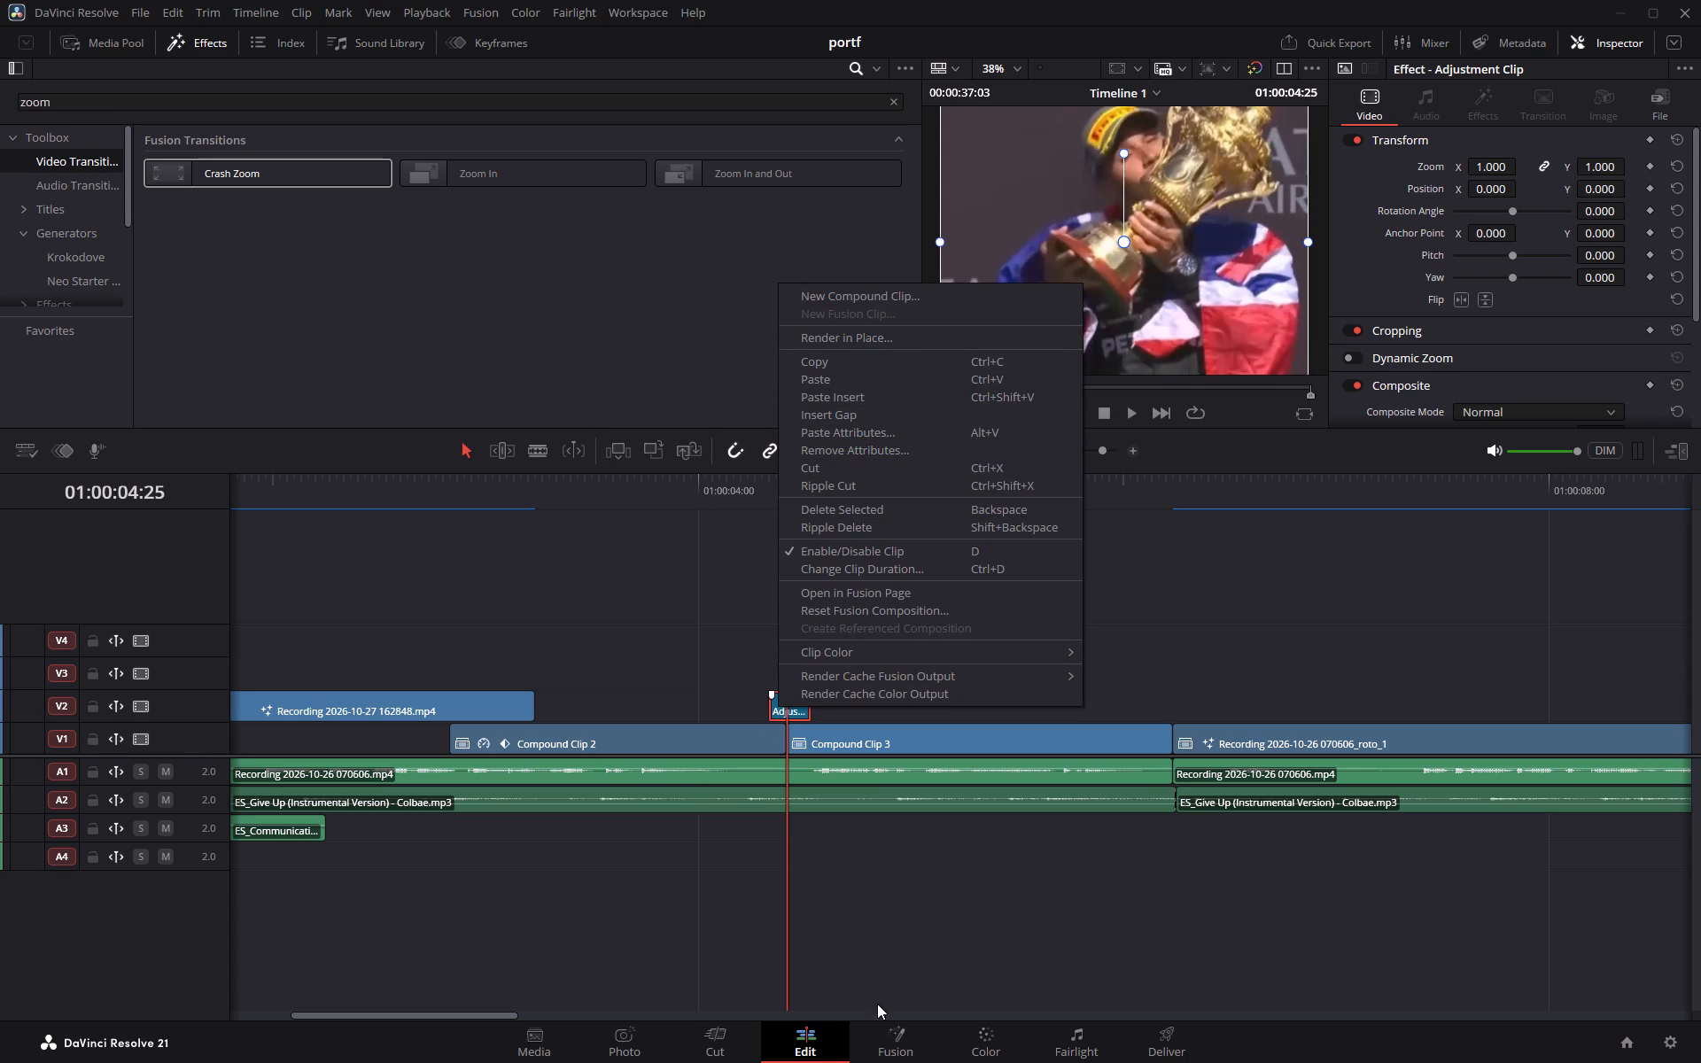
{"action": "left_click", "coordinate": [891, 1033]}
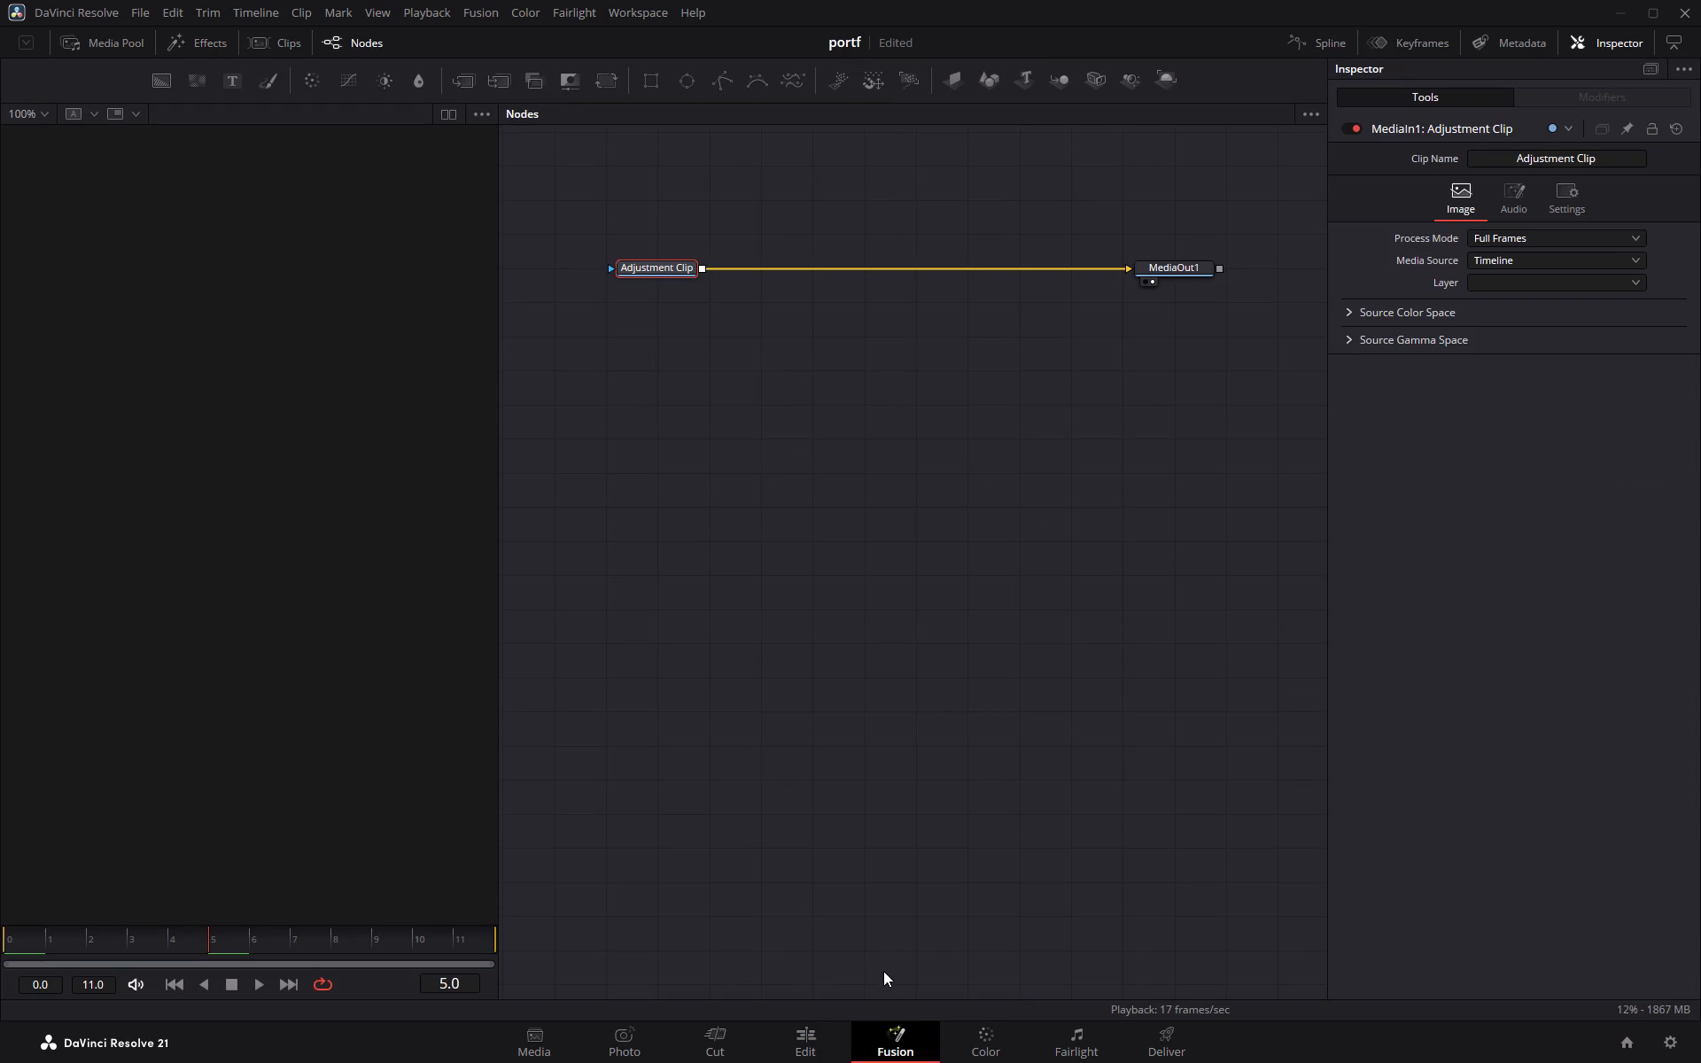
Search the Fusion tool list for zoom tools, leaving the list without adding one.
{"action": "key", "text": "shift+space"}
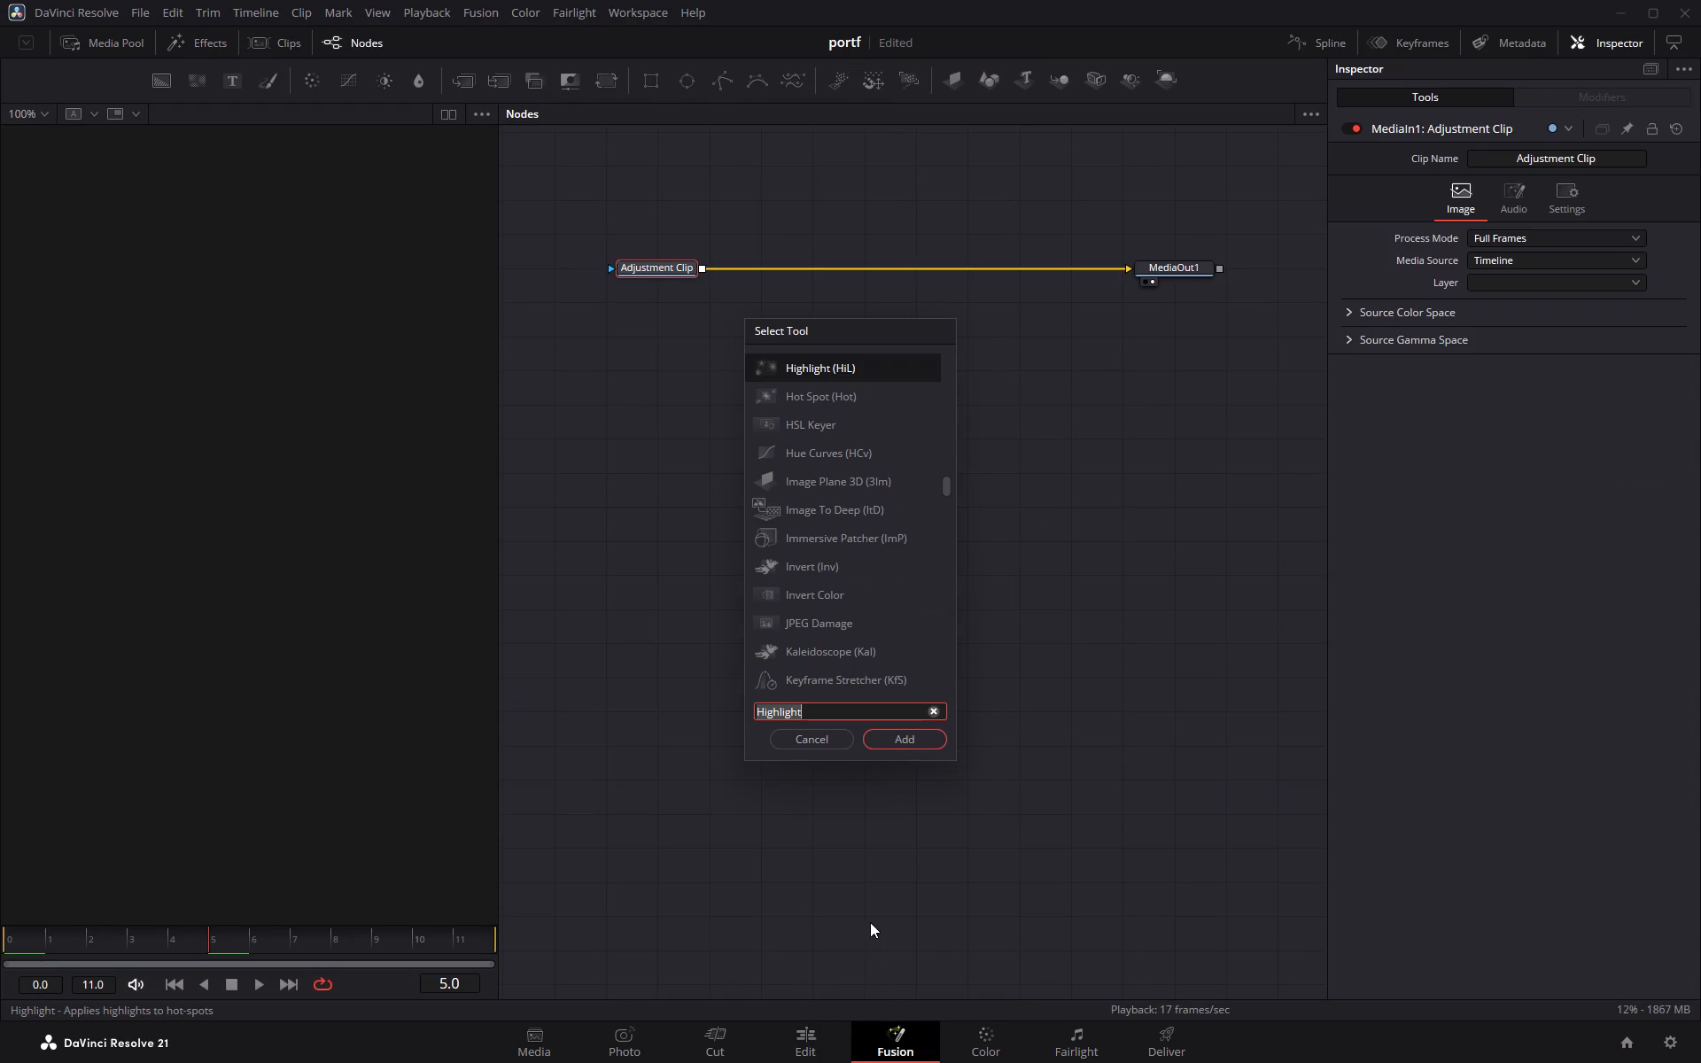
{"action": "key", "text": "BackSpace"}
{"action": "type", "text": "zo"}
{"action": "key", "text": "o"}
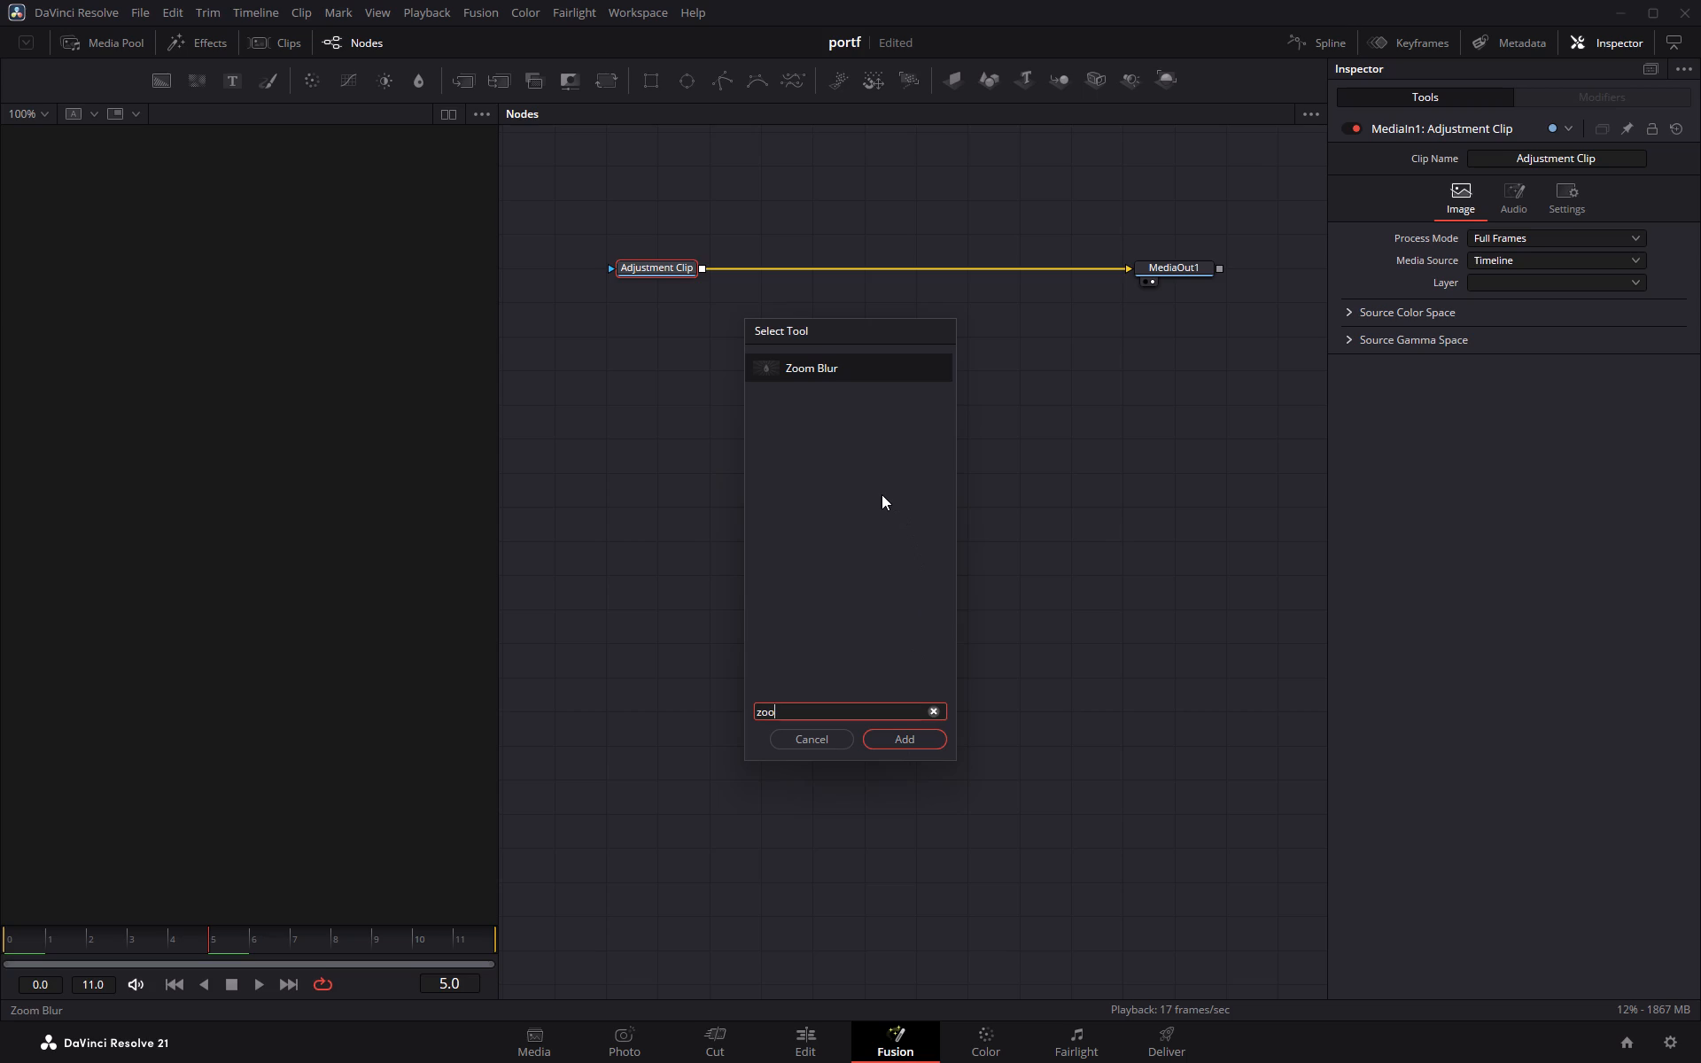
{"action": "key", "text": "BackSpace"}
{"action": "key", "text": "BackSpace"}
{"action": "key", "text": "BackSpace"}
{"action": "left_click", "coordinate": [816, 739]}
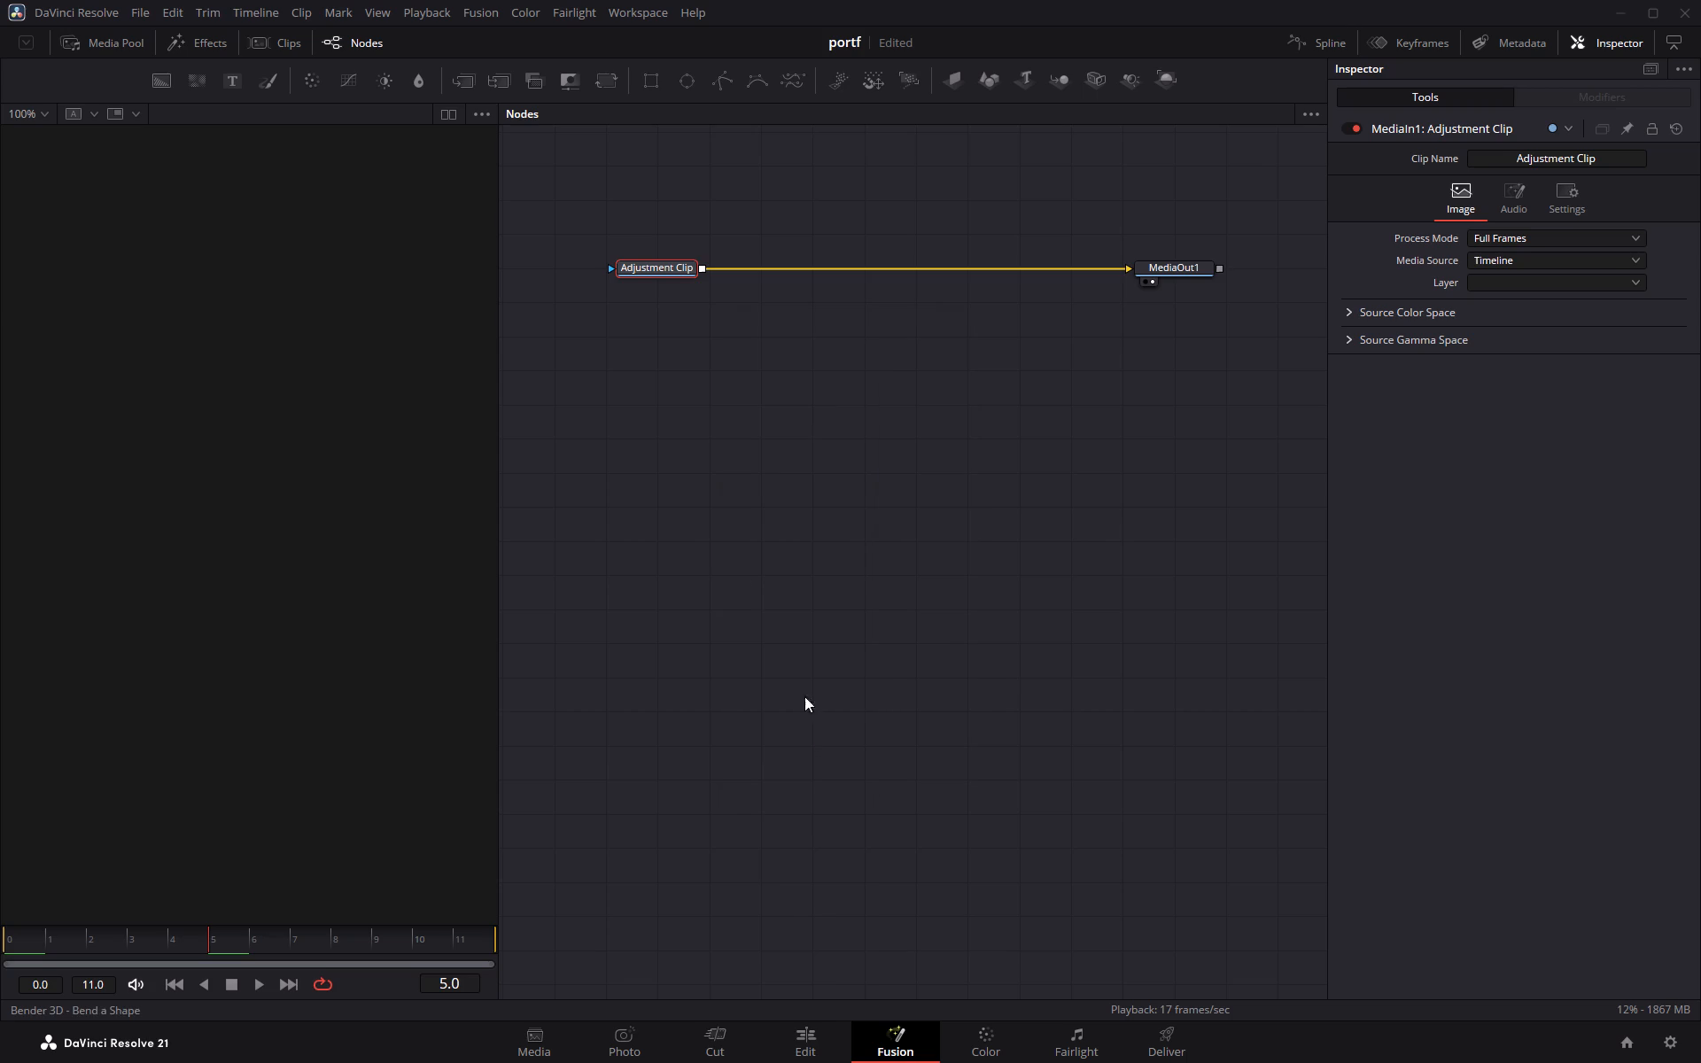
Browse the Fusion effects library's templates and tool categories, including Effect, Generator, Macros, Krokodove, Optical Flow and OpenFX, for a zoom effect.
{"action": "left_click", "coordinate": [181, 39]}
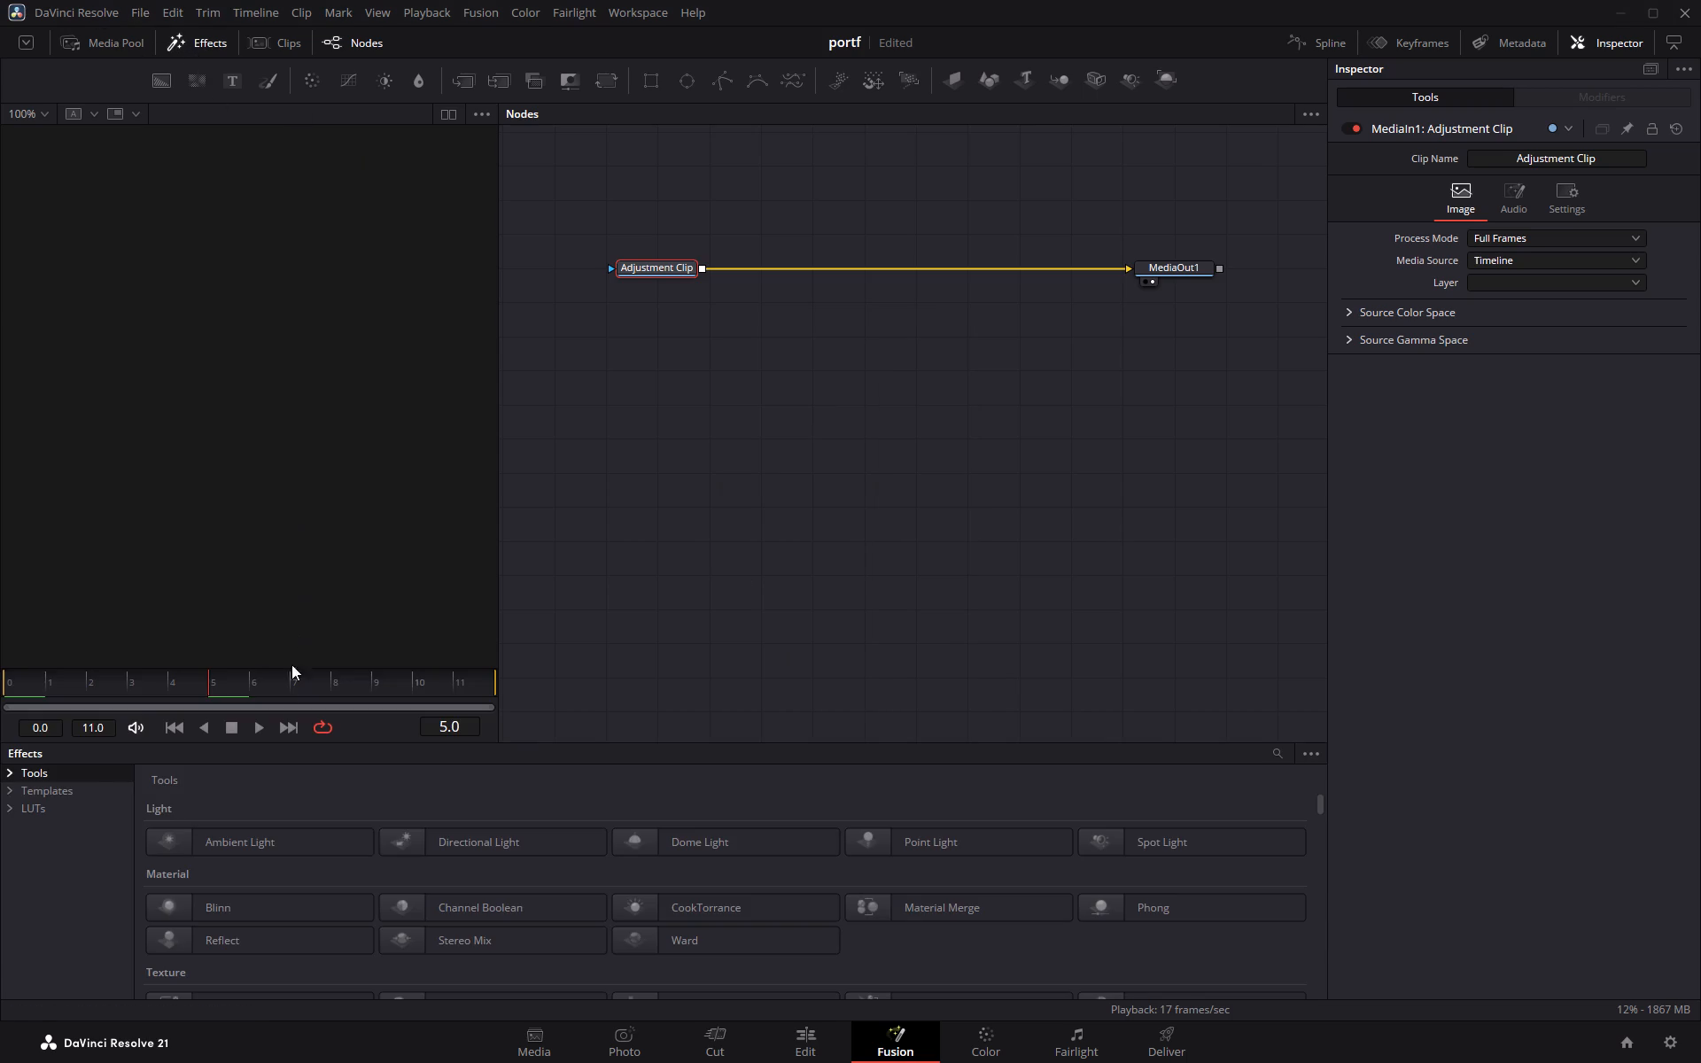
{"action": "left_click", "coordinate": [77, 788]}
{"action": "left_click", "coordinate": [18, 787]}
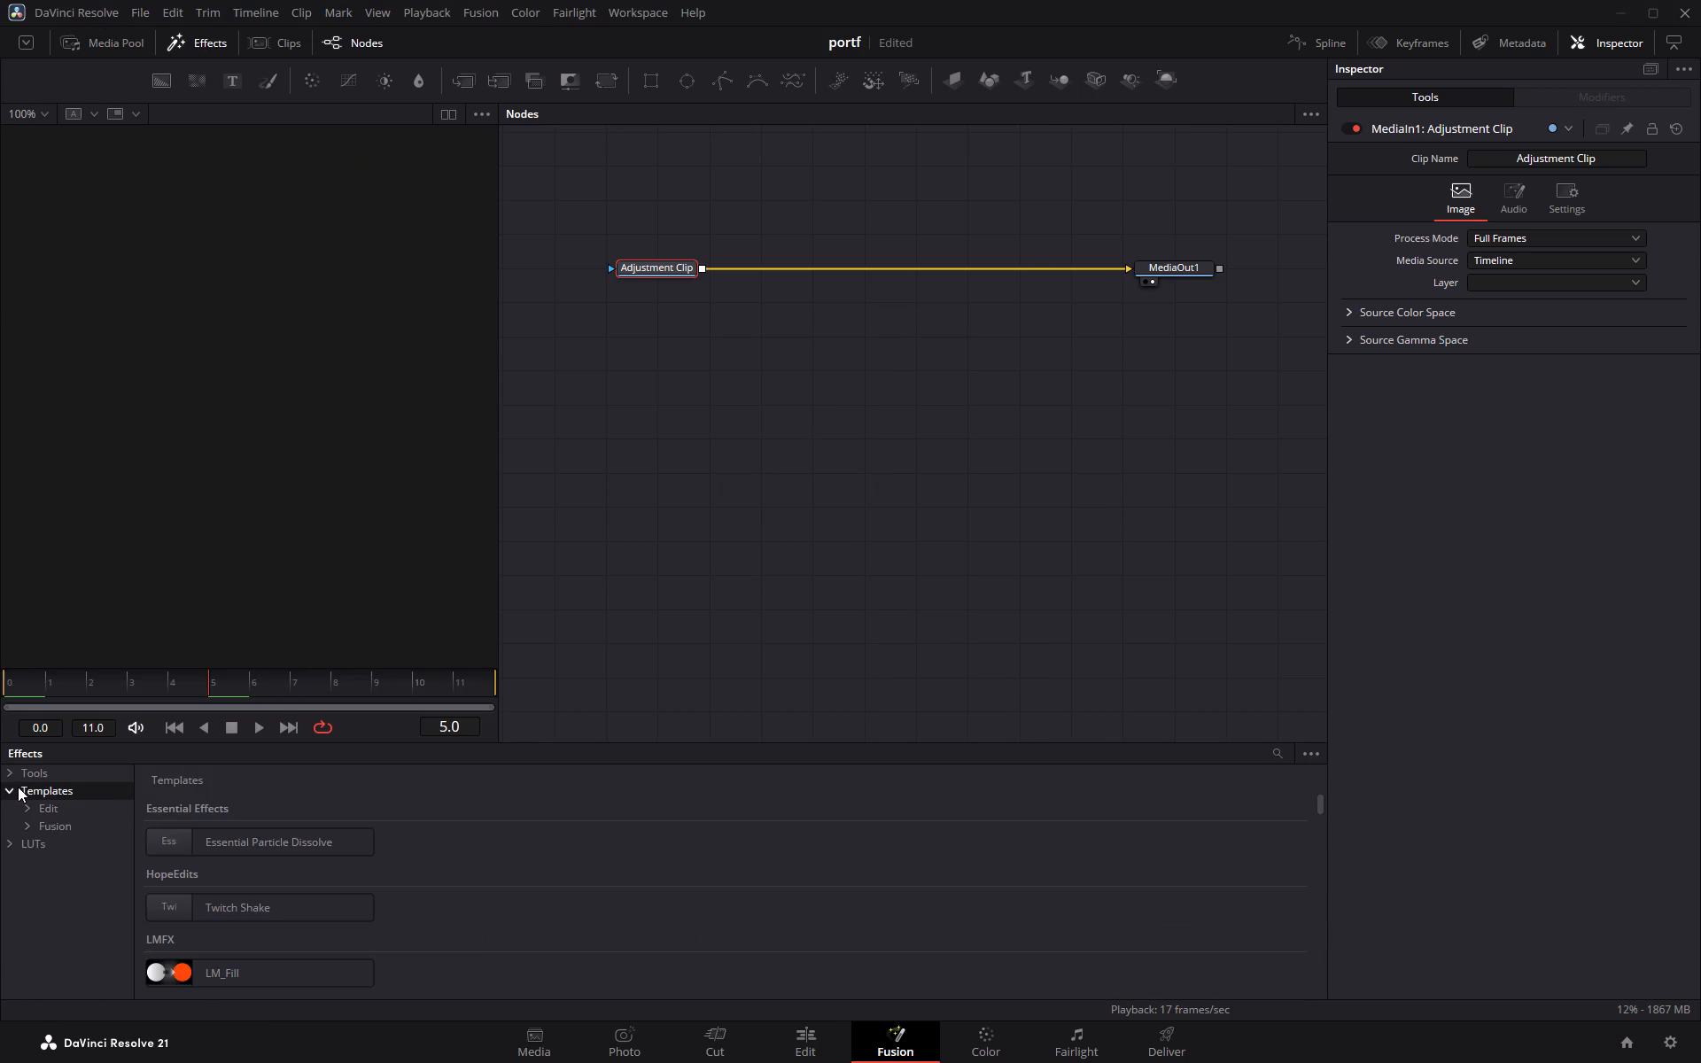
{"action": "left_click", "coordinate": [17, 787]}
{"action": "left_click", "coordinate": [11, 767]}
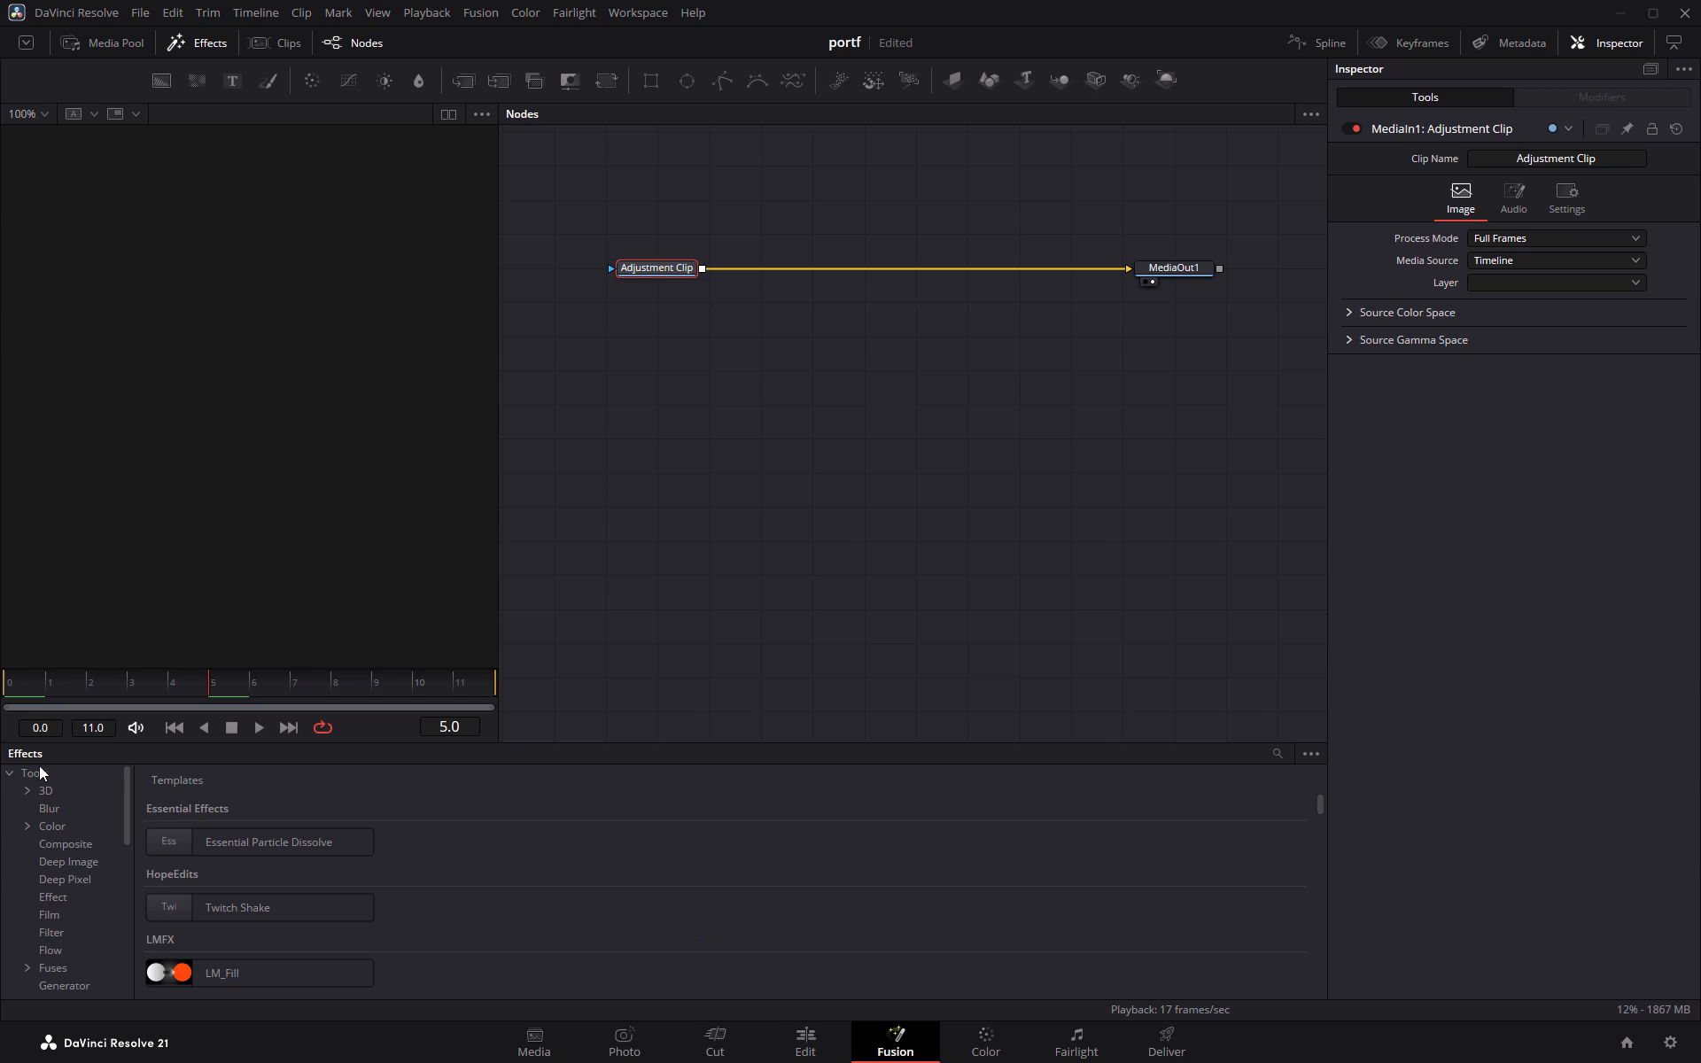
{"action": "left_click", "coordinate": [39, 765]}
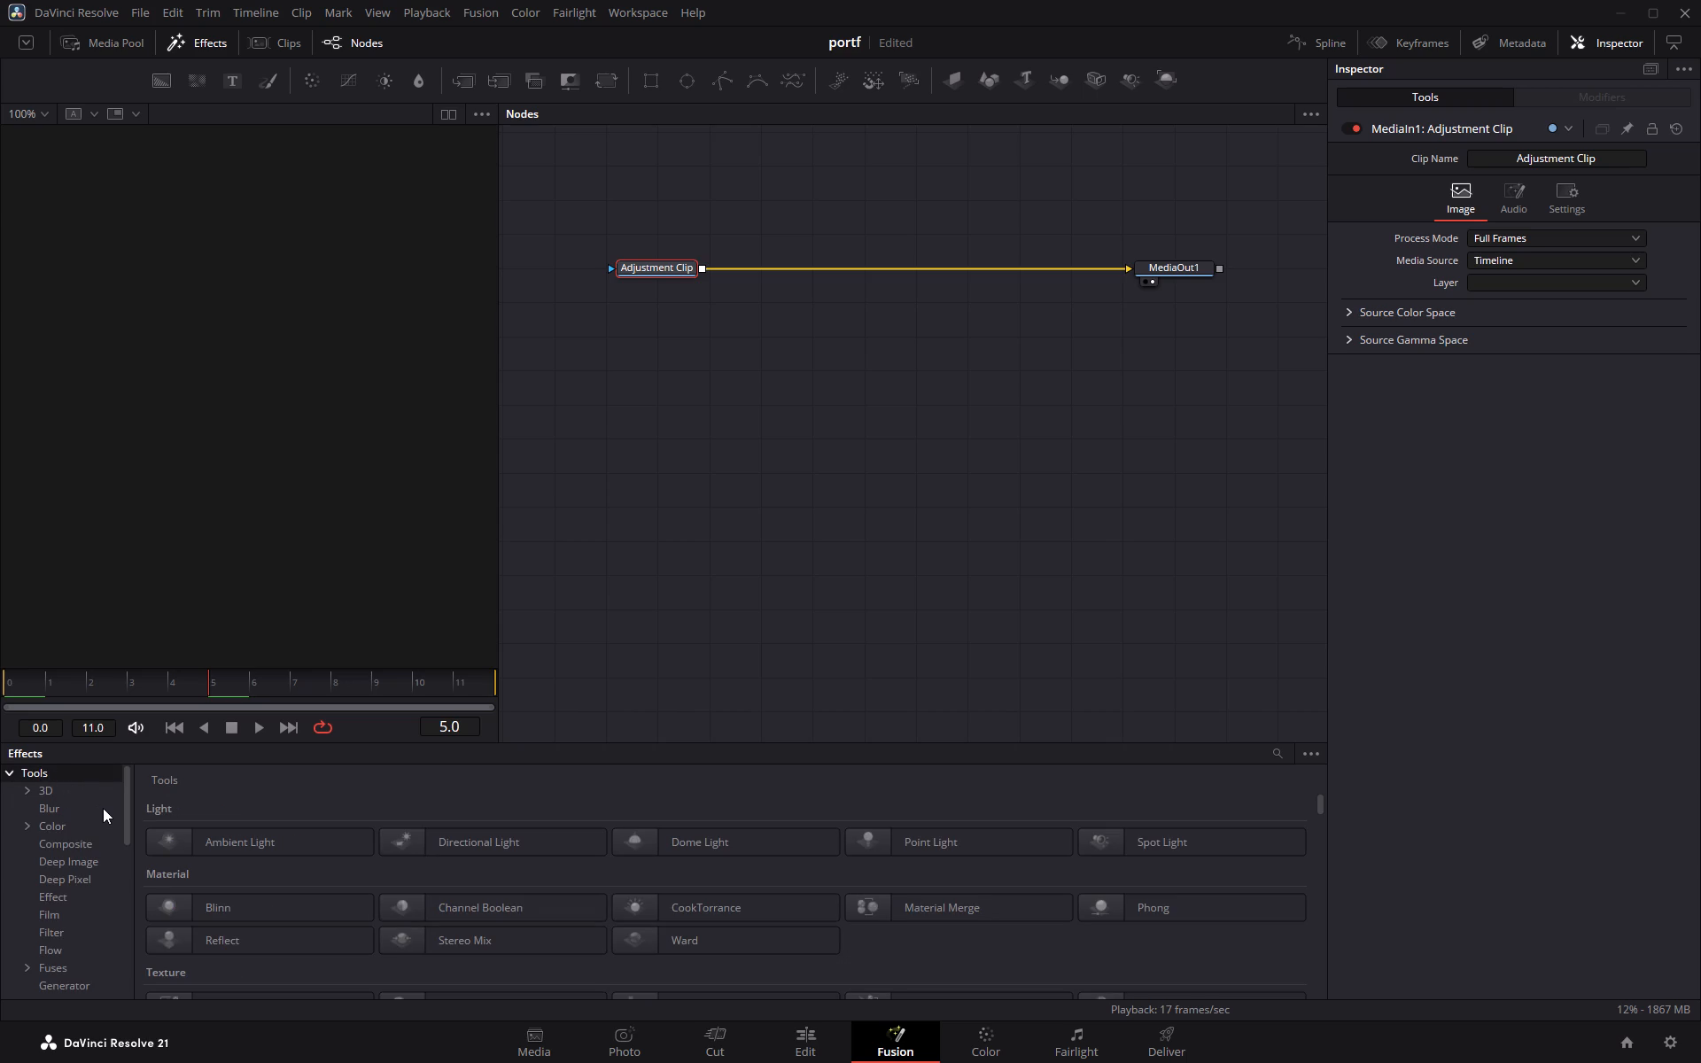
{"action": "left_click", "coordinate": [77, 915]}
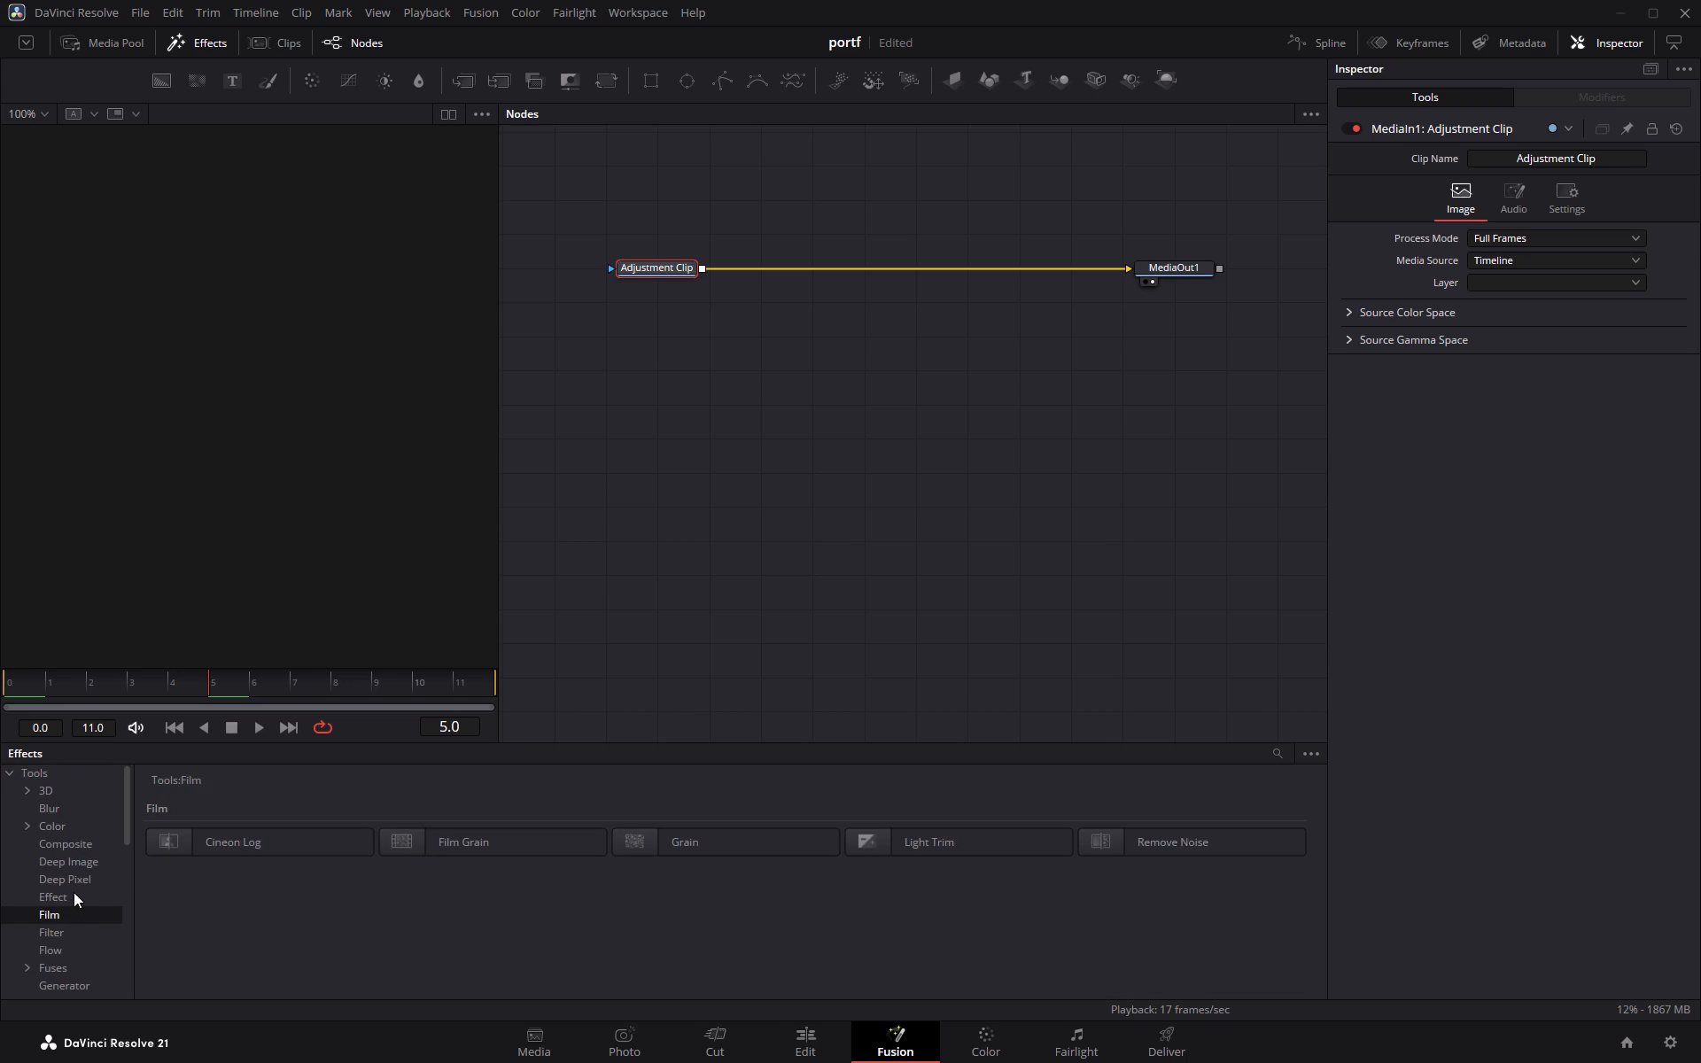
{"action": "left_click", "coordinate": [74, 892]}
{"action": "scroll", "coordinate": [74, 890], "scroll_direction": "down", "scroll_amount": 2}
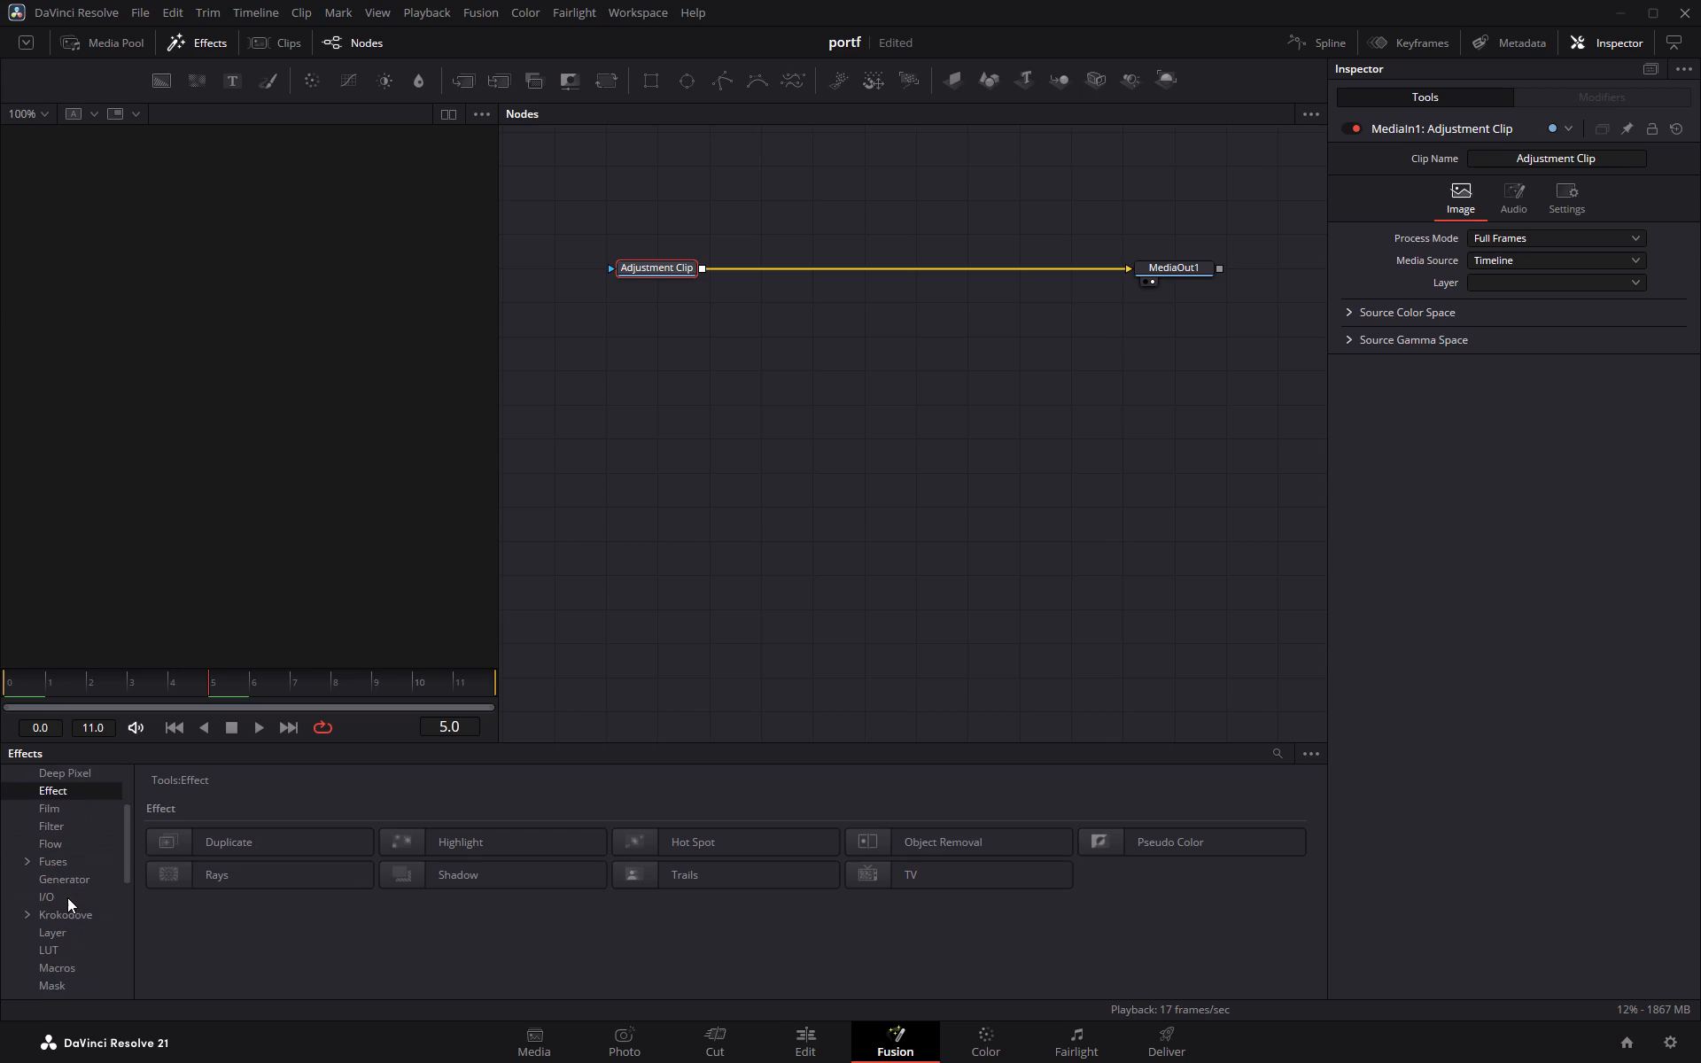
{"action": "left_click", "coordinate": [66, 865]}
{"action": "left_click", "coordinate": [70, 882]}
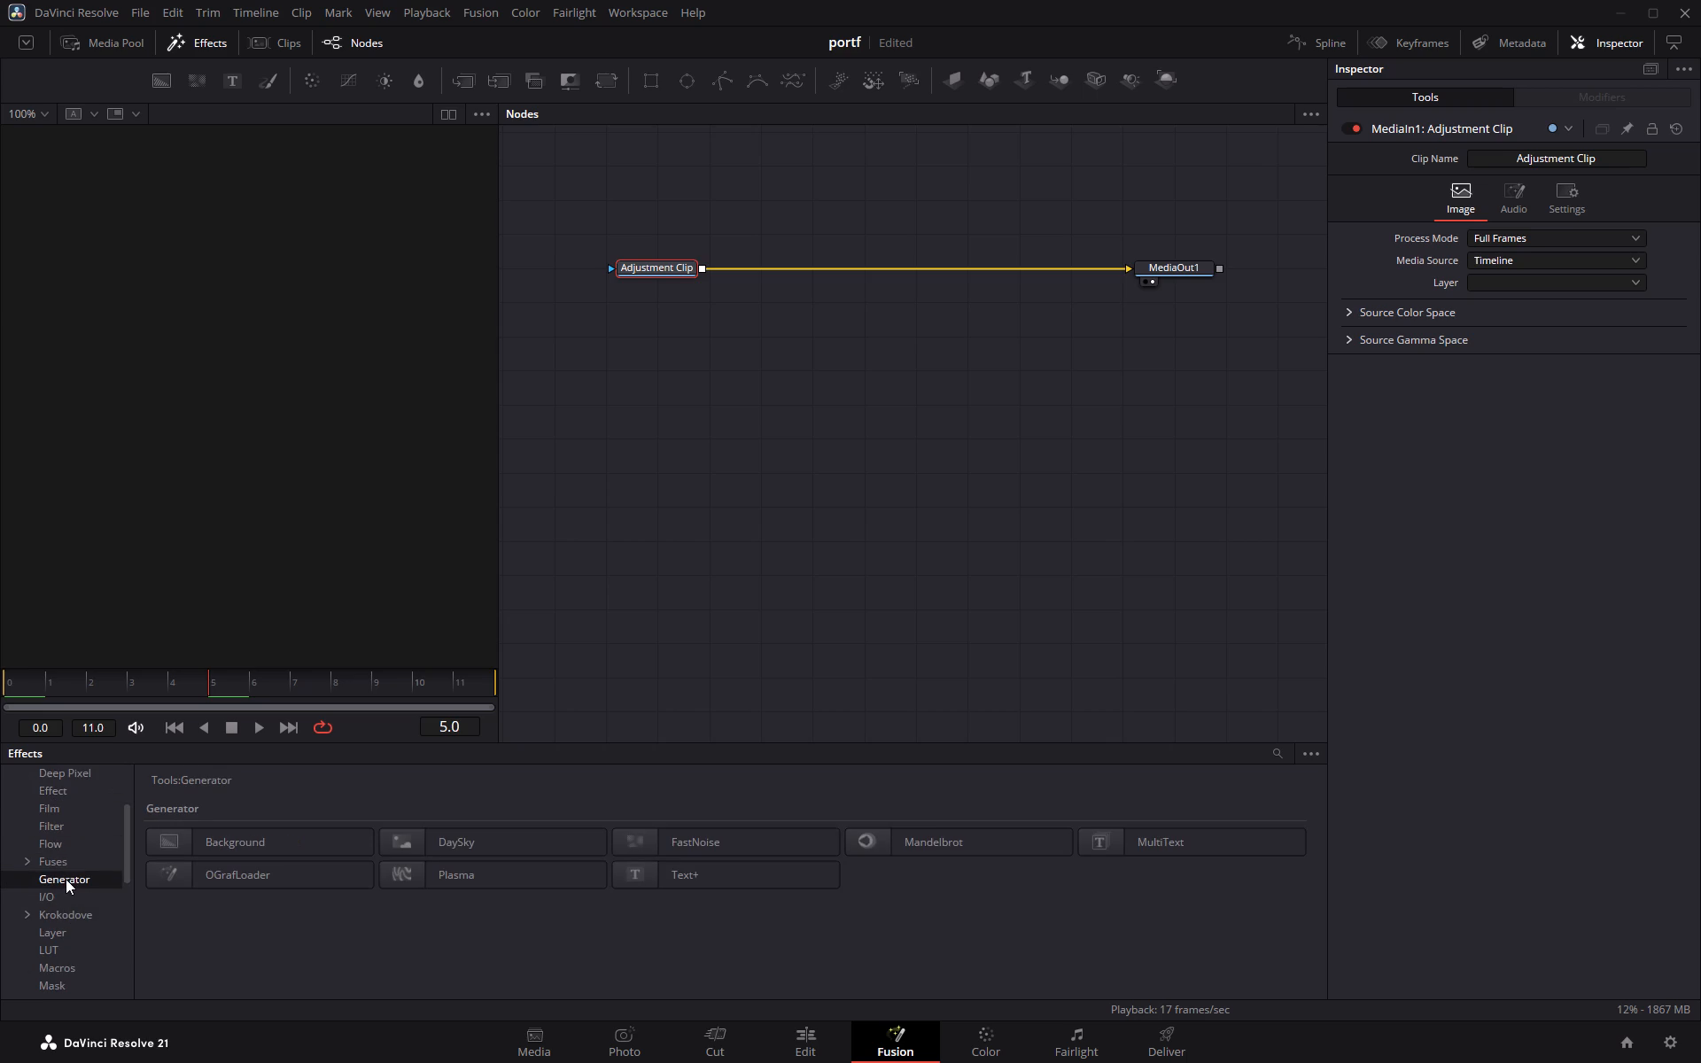
{"action": "scroll", "coordinate": [66, 879], "scroll_direction": "down", "scroll_amount": 1}
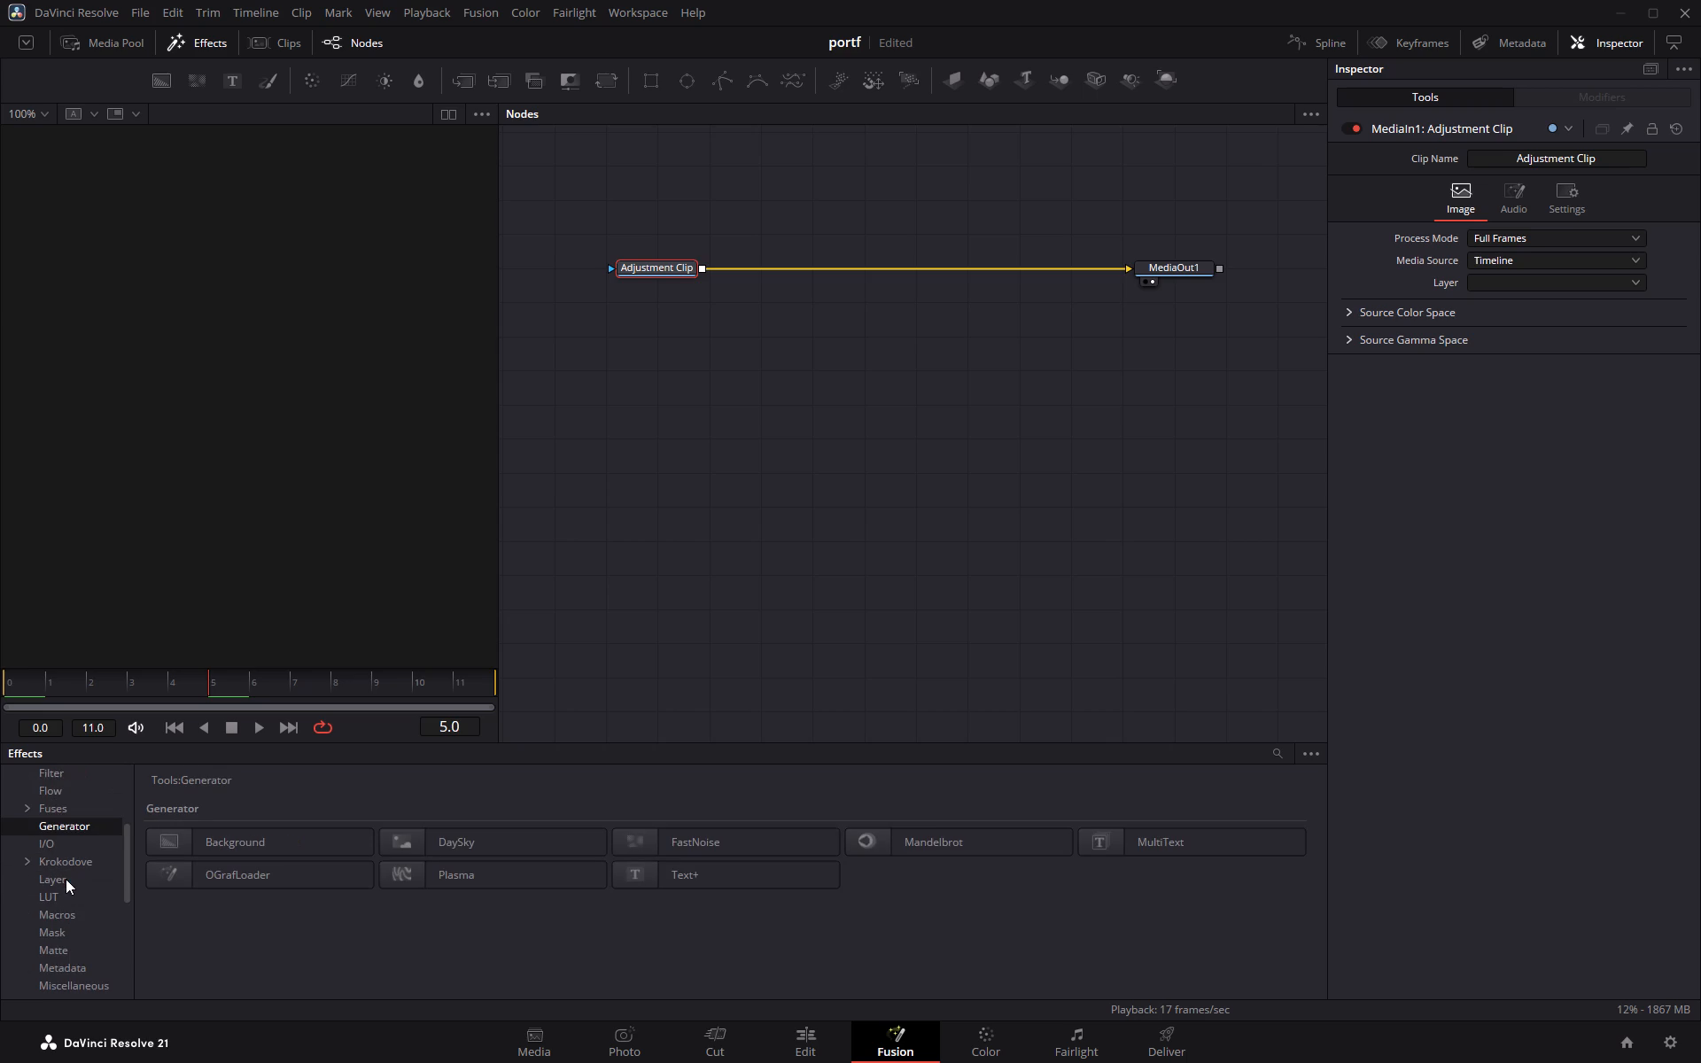
{"action": "left_click", "coordinate": [65, 927]}
{"action": "left_click", "coordinate": [66, 907]}
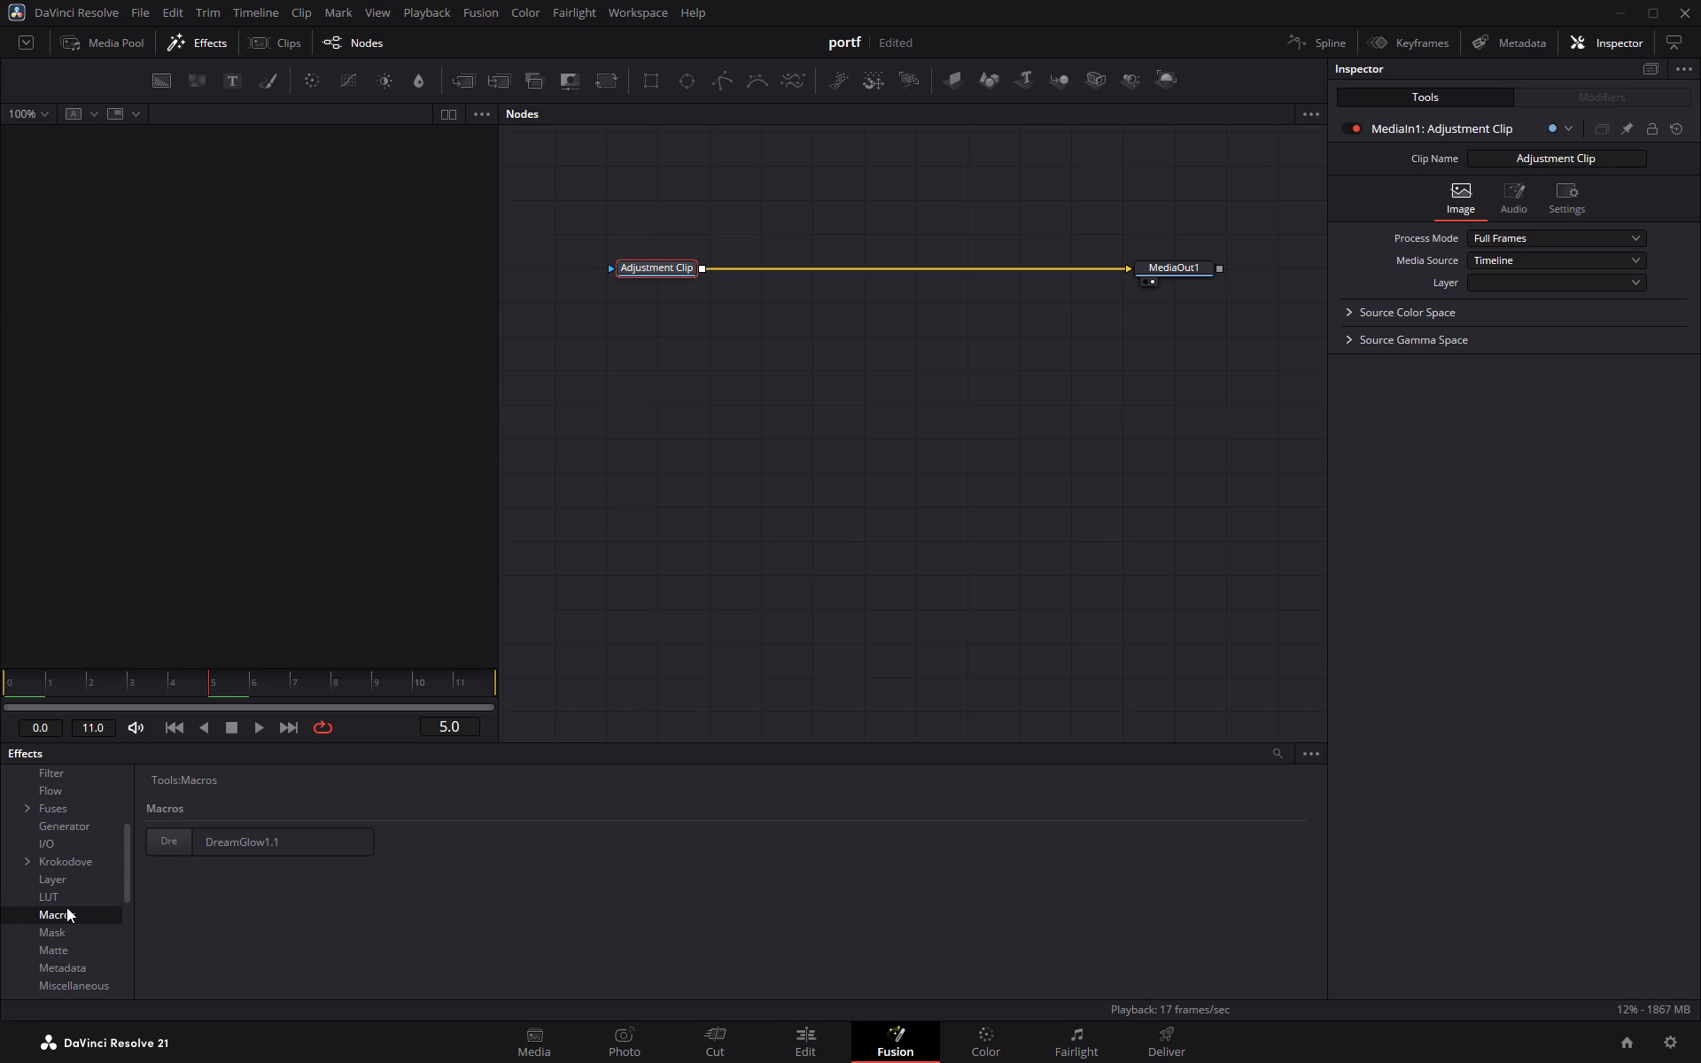
{"action": "left_click", "coordinate": [67, 896]}
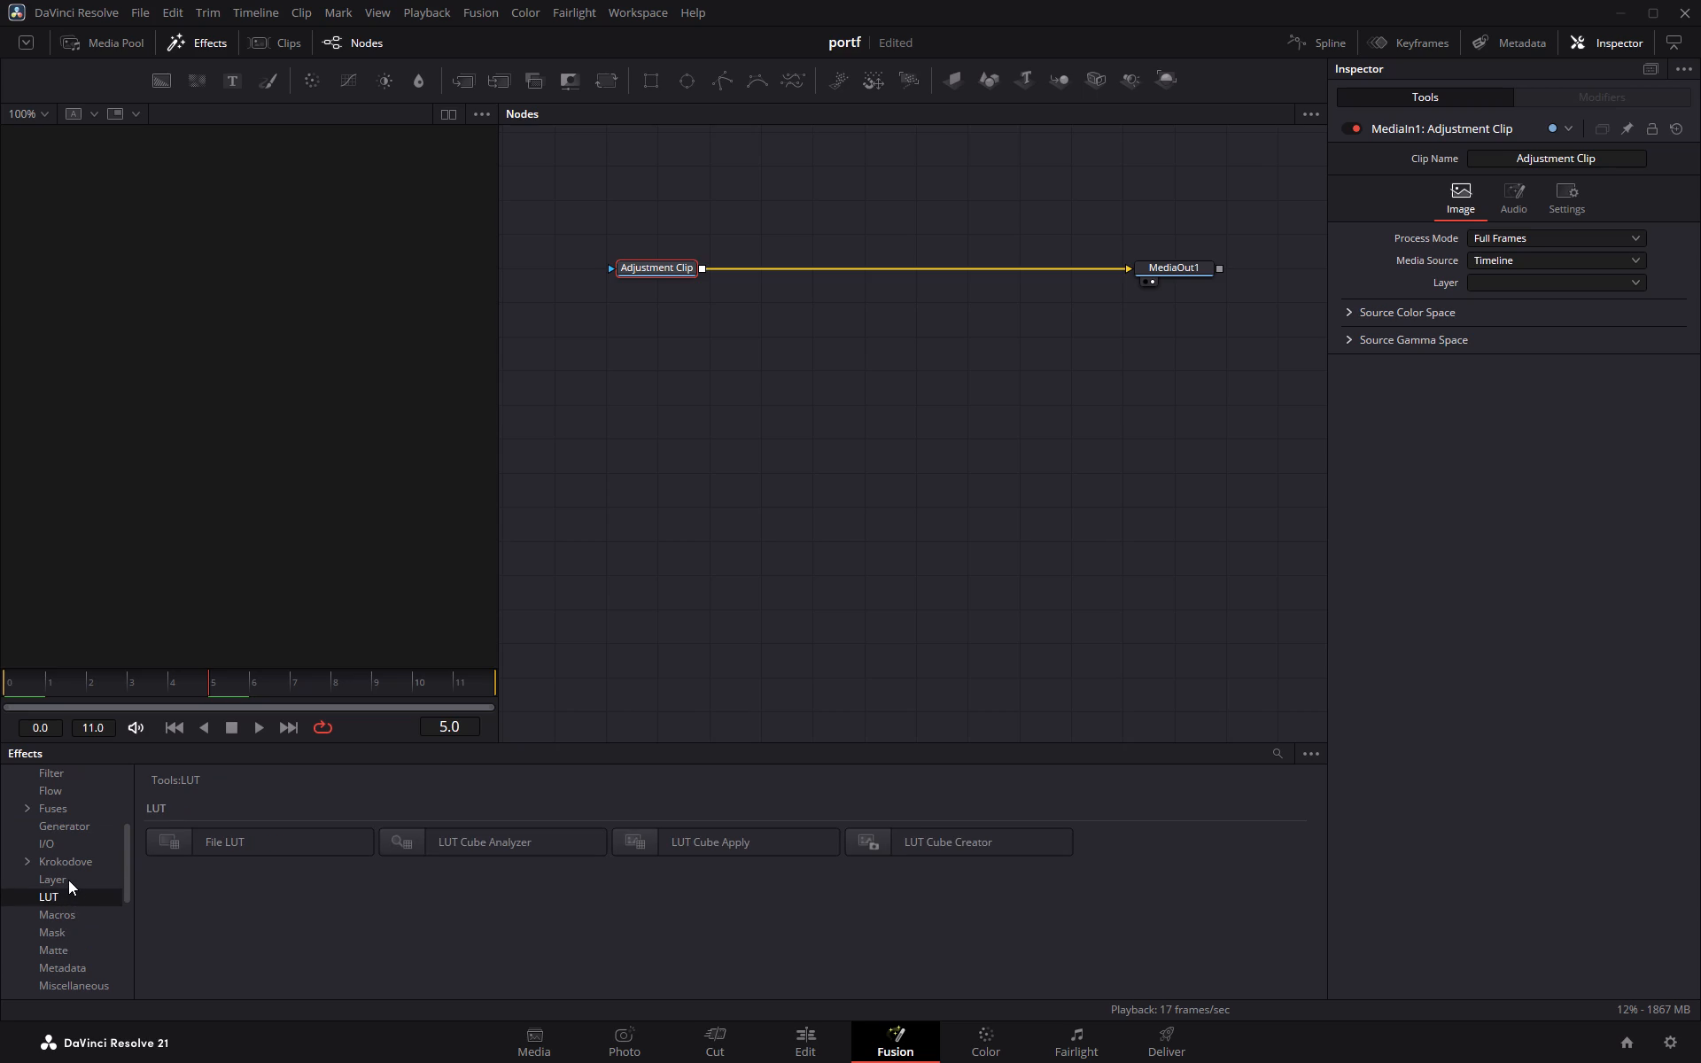
{"action": "left_click", "coordinate": [68, 880]}
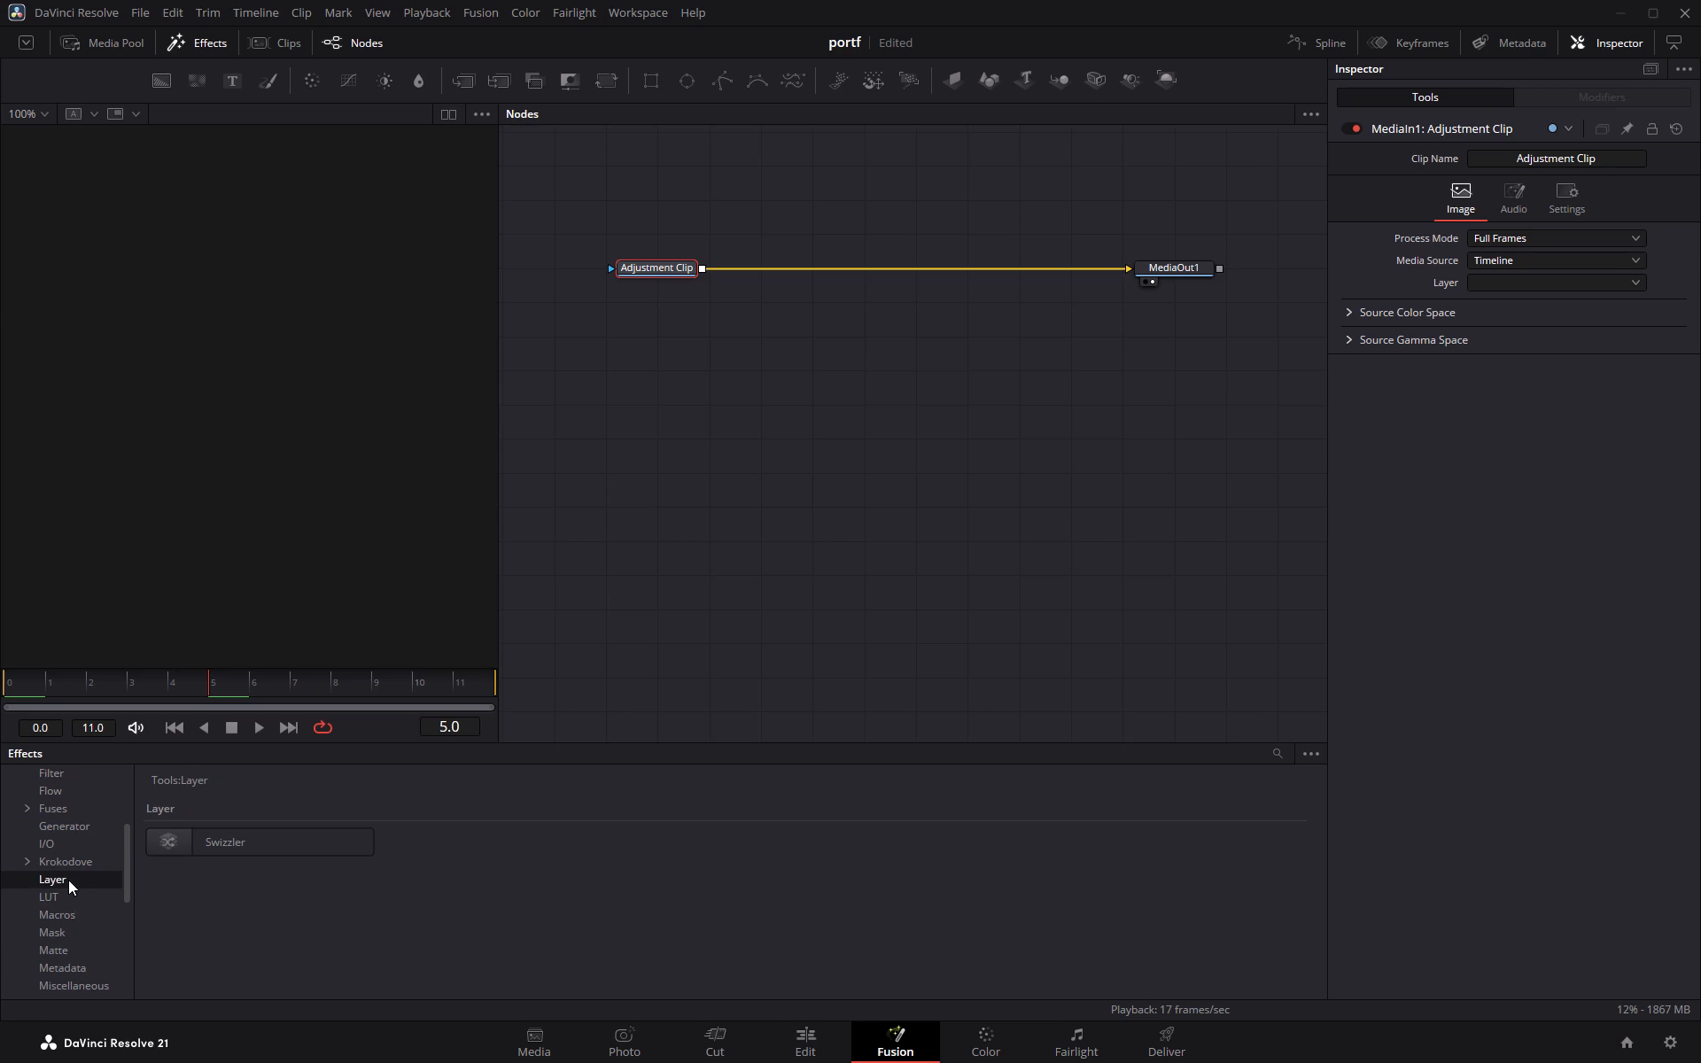
{"action": "left_click", "coordinate": [68, 860]}
{"action": "scroll", "coordinate": [71, 871], "scroll_direction": "down", "scroll_amount": 2}
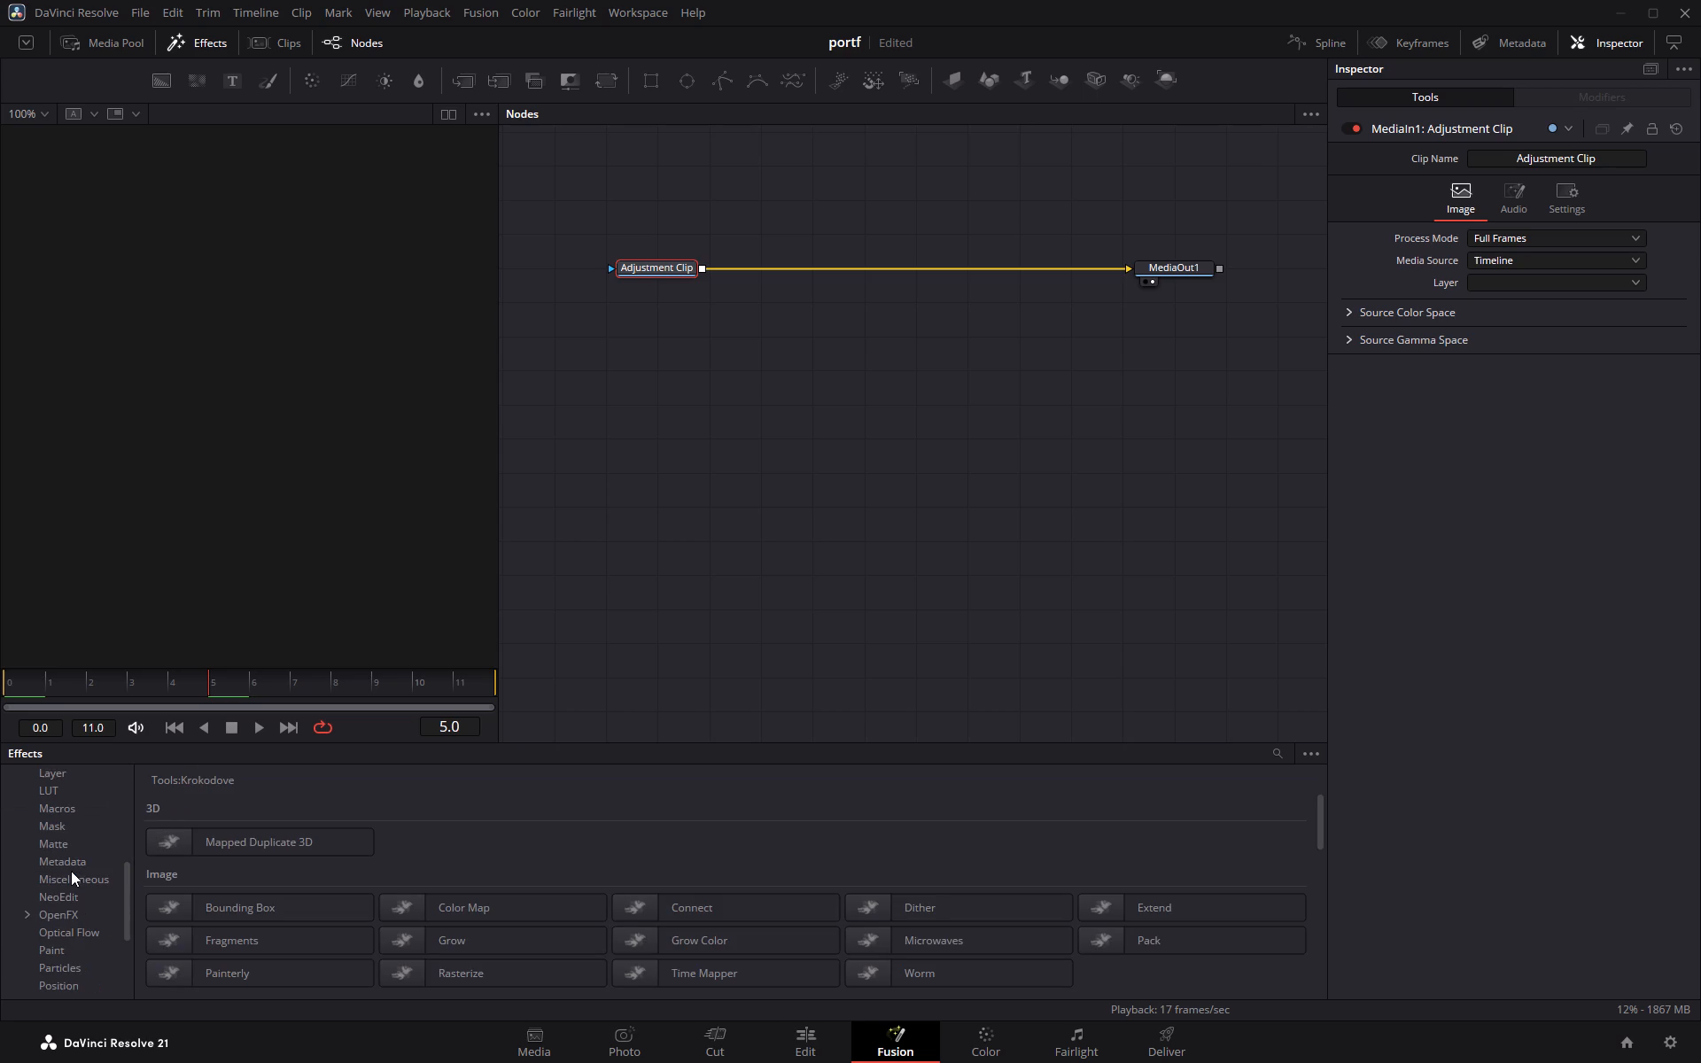
{"action": "left_click", "coordinate": [78, 936]}
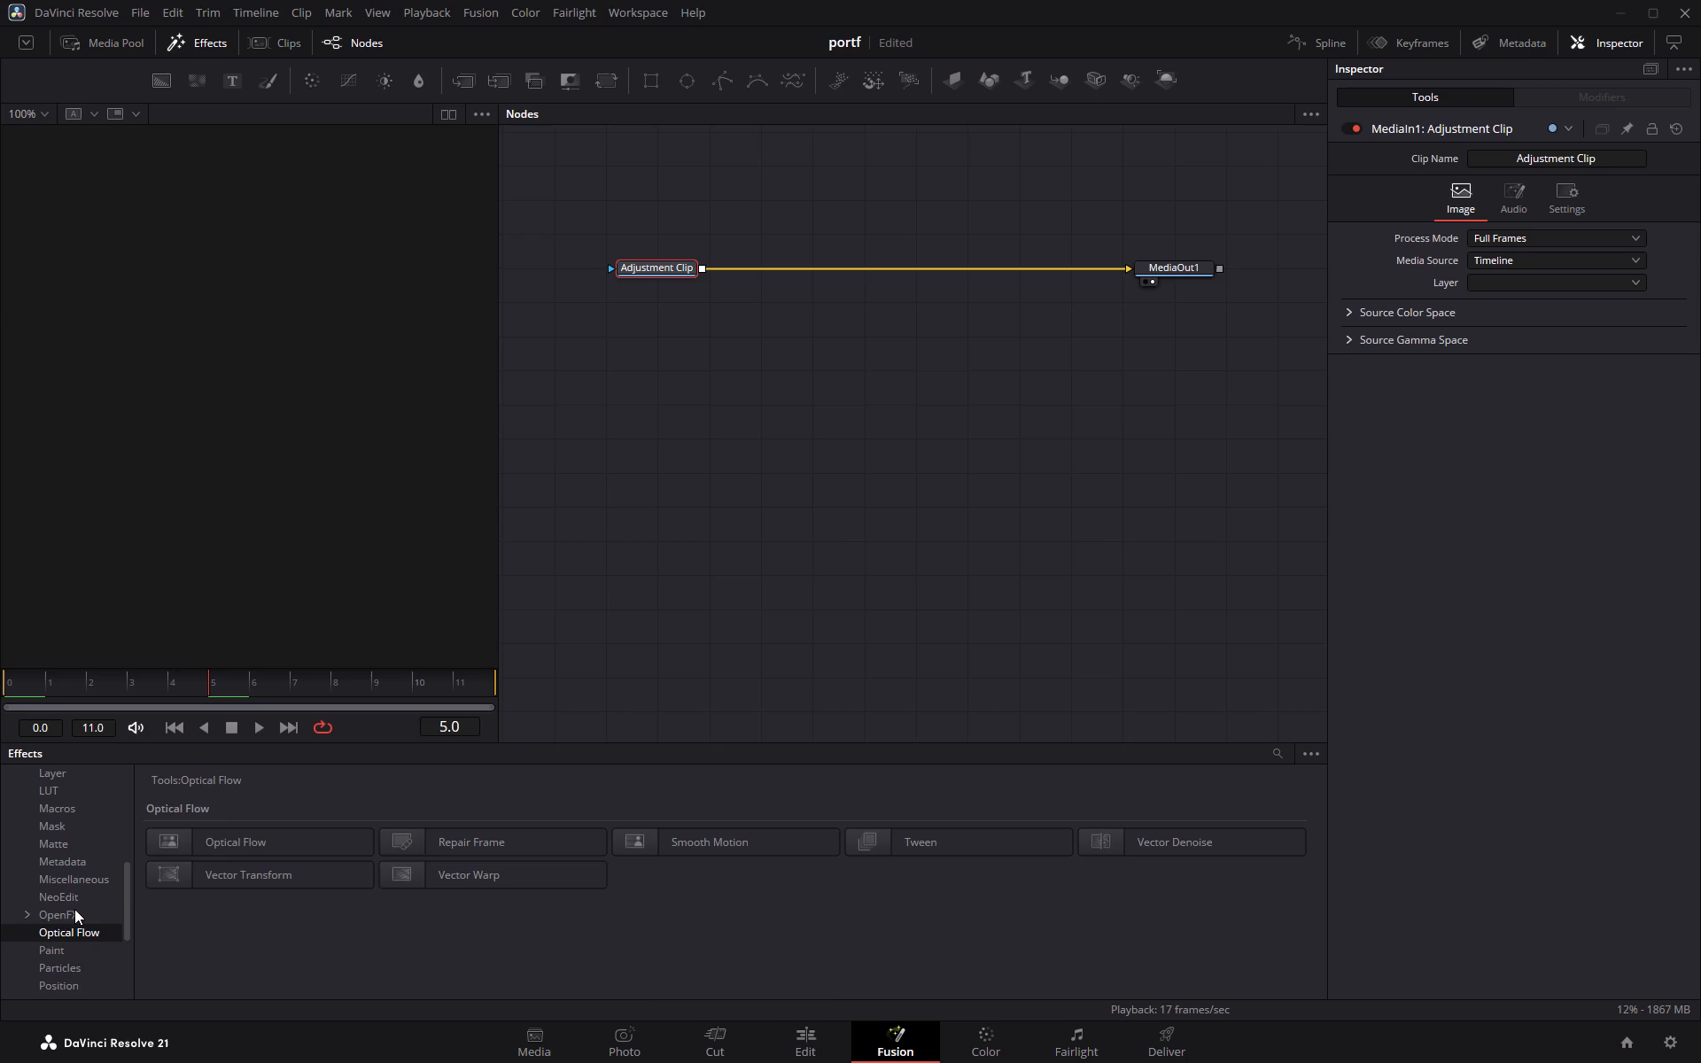
{"action": "left_click", "coordinate": [74, 909]}
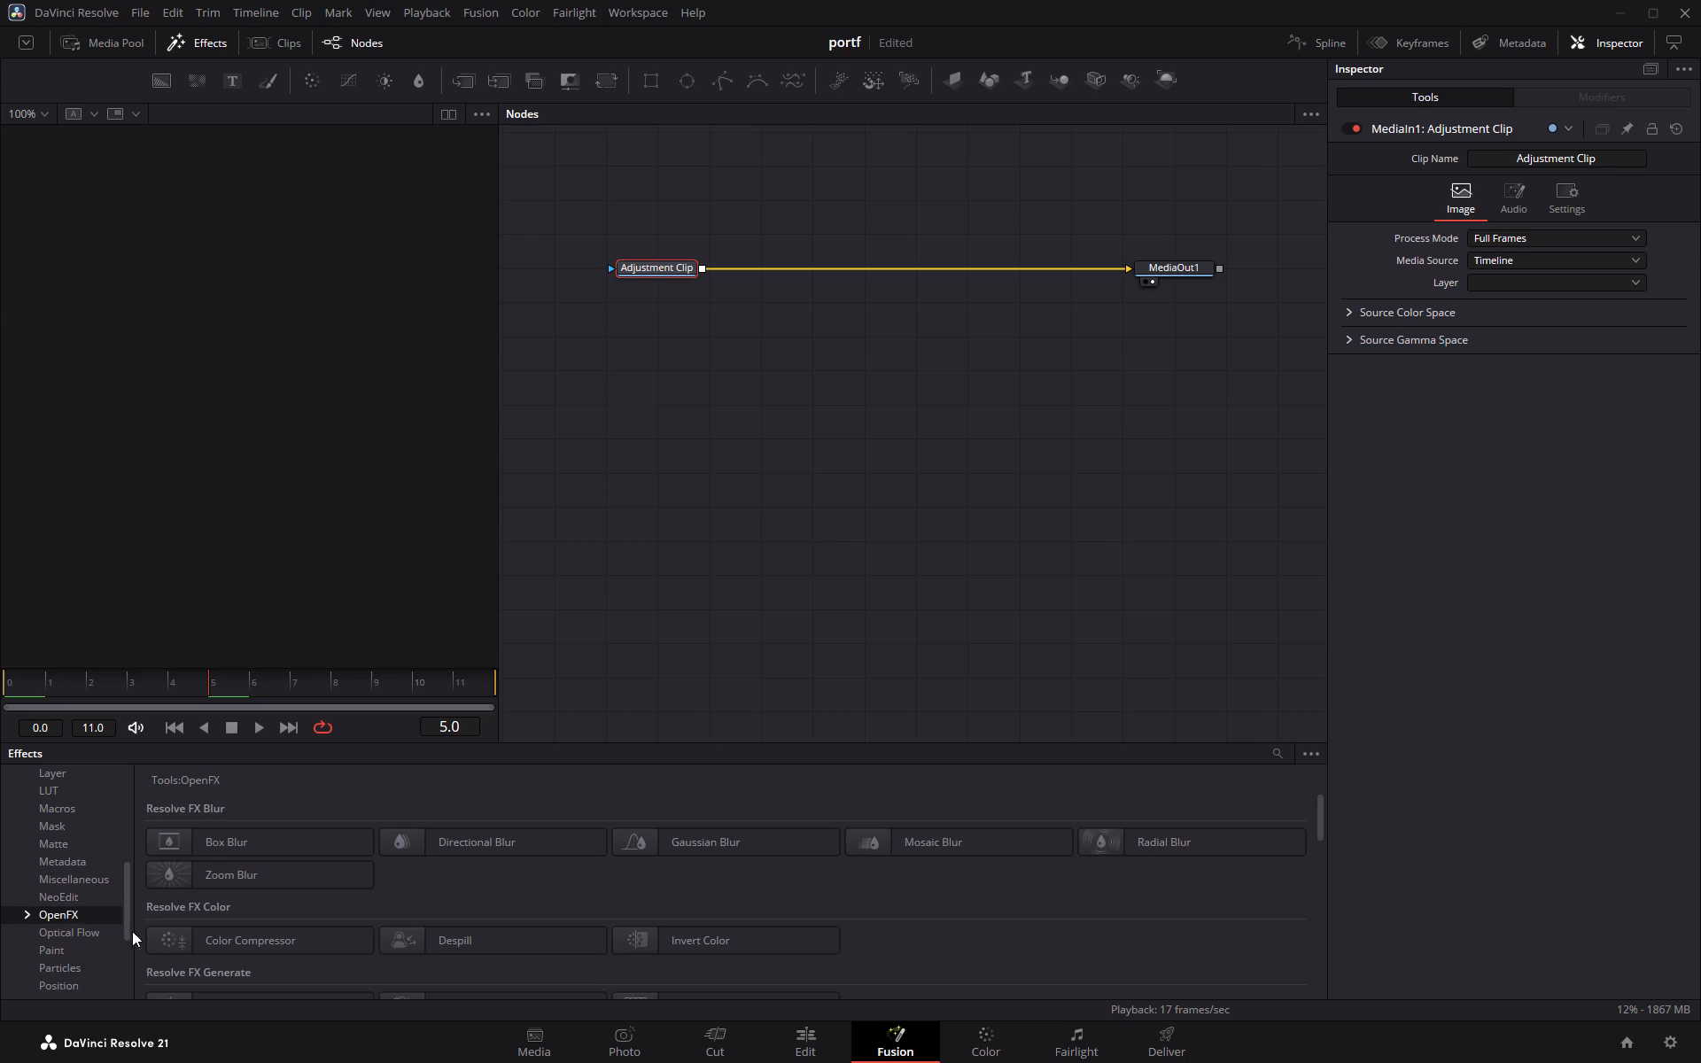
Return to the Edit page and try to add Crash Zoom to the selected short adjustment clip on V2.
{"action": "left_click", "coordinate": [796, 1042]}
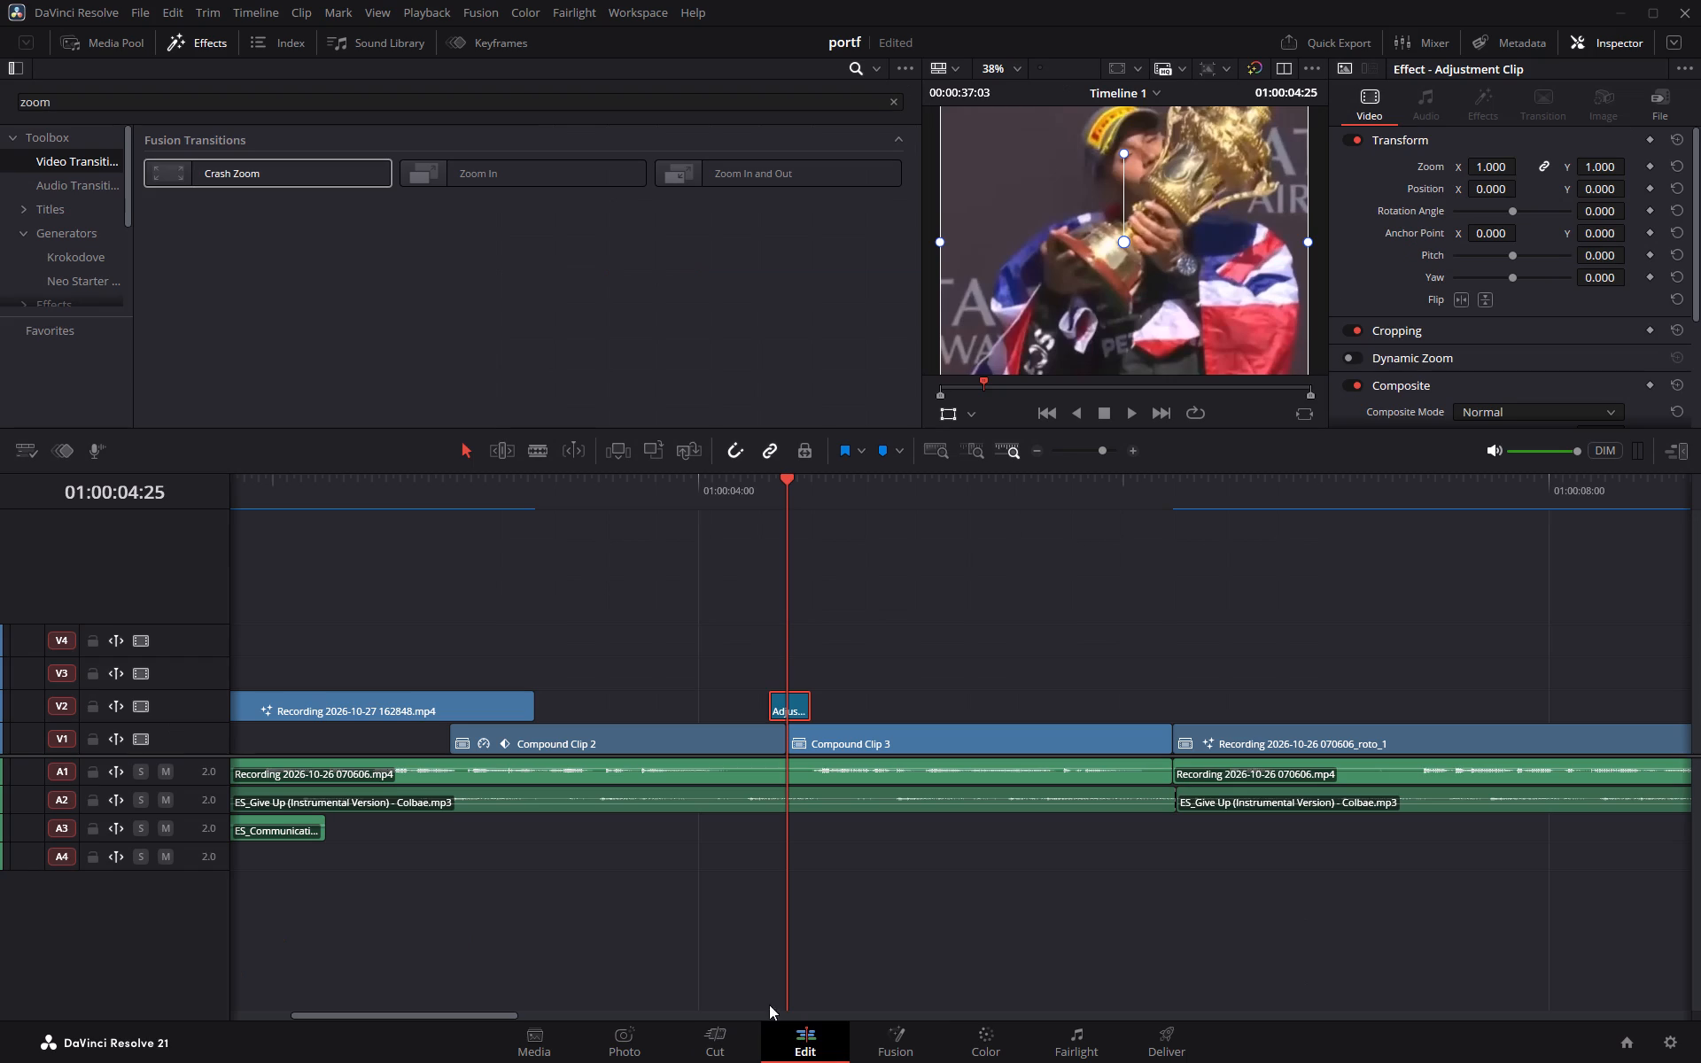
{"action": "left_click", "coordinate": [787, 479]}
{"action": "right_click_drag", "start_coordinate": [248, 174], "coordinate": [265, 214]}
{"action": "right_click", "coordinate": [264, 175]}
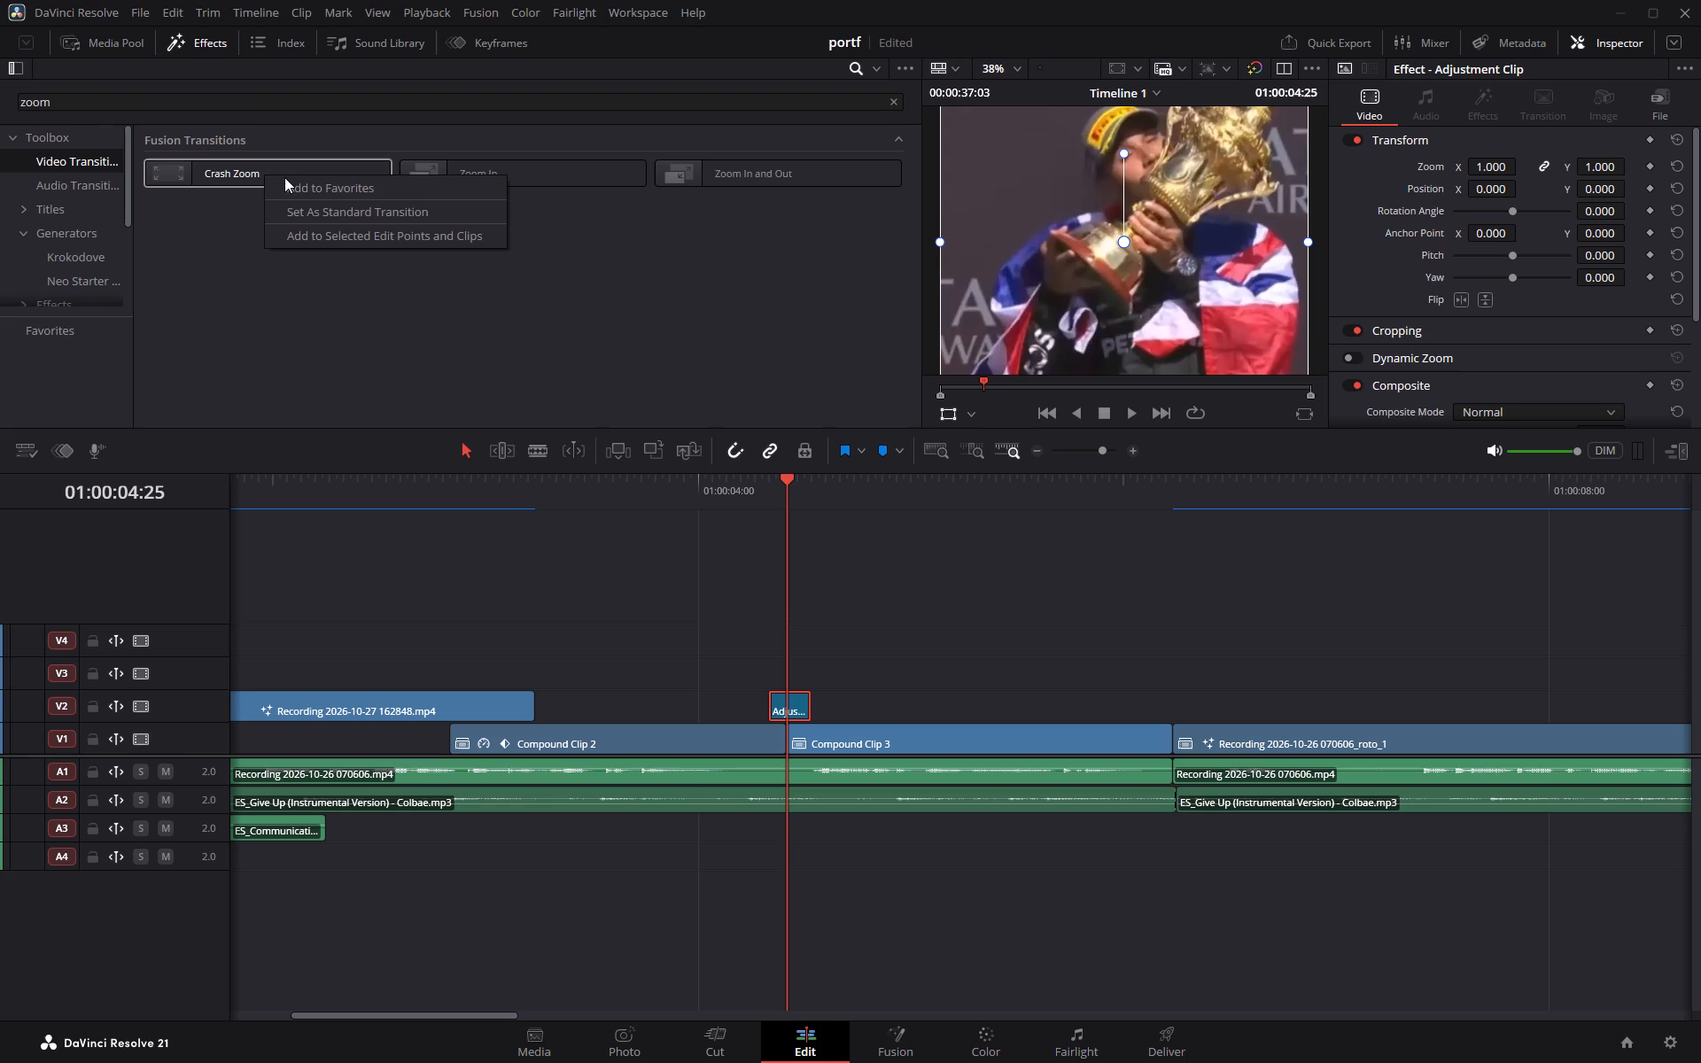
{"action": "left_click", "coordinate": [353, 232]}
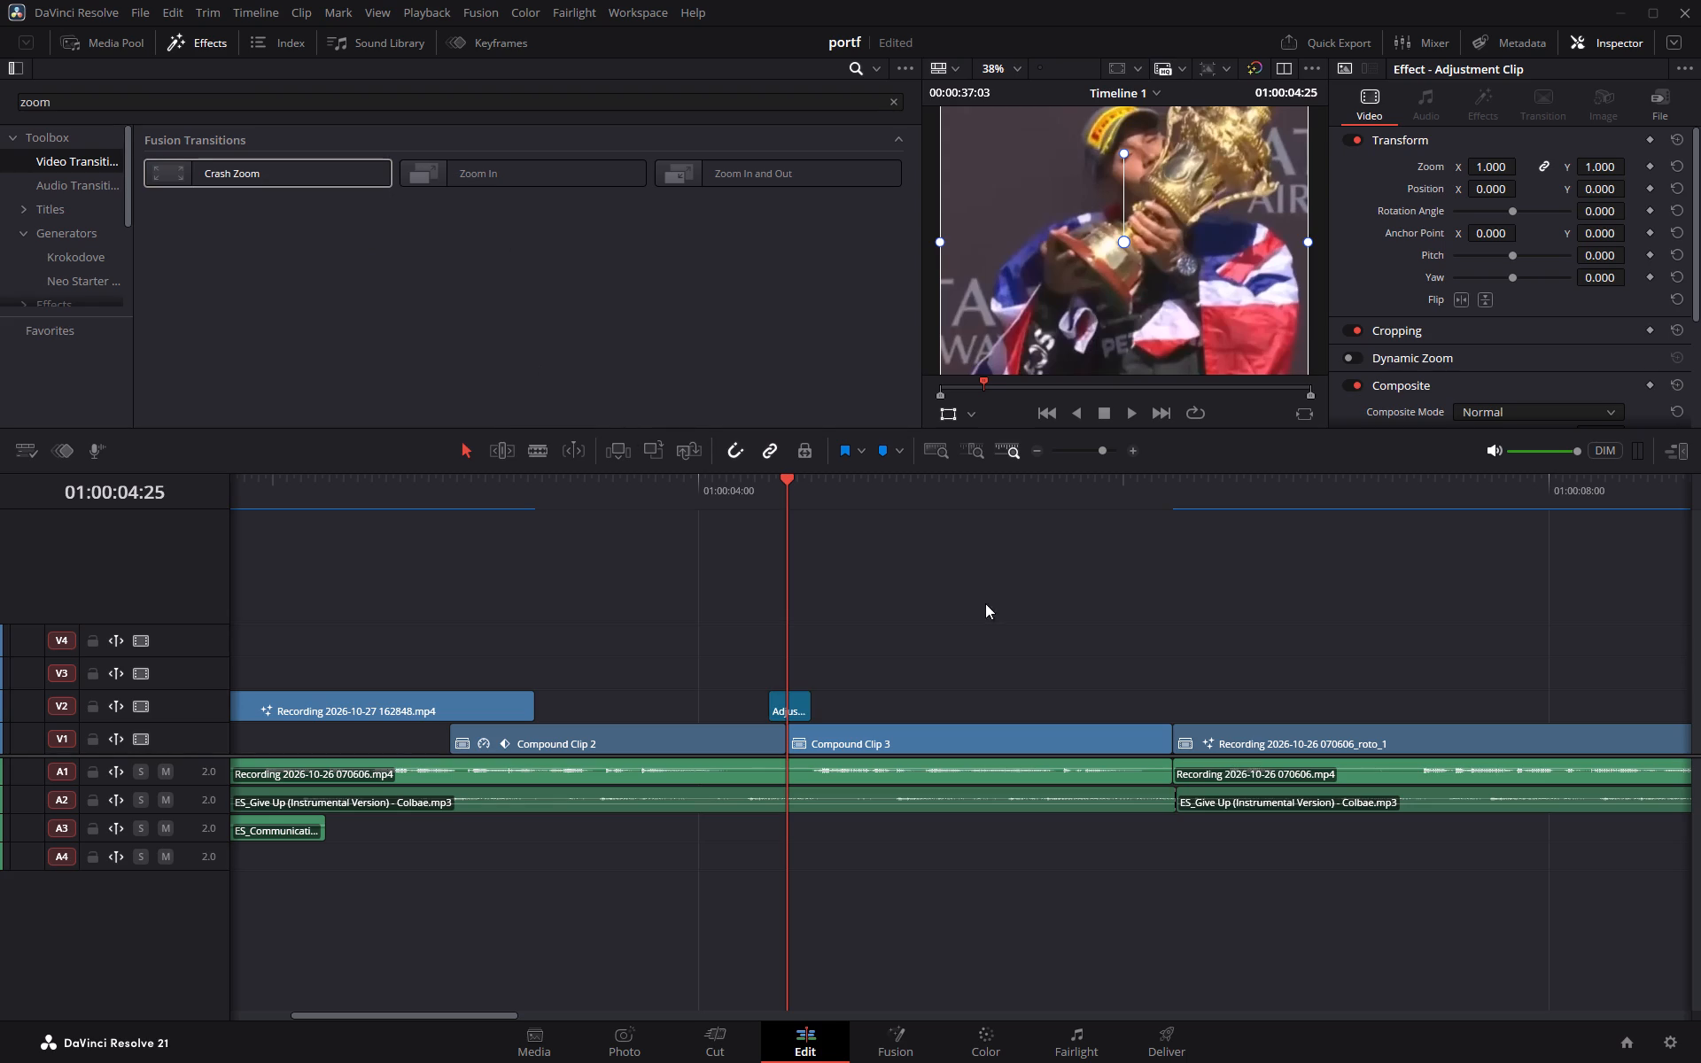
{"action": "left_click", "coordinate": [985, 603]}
Scrub through Compound Clip 3 after the cut, between about 01:00:04:37 and 01:00:05:48, to review its footage.
{"action": "left_click_drag", "start_coordinate": [783, 477], "coordinate": [835, 479]}
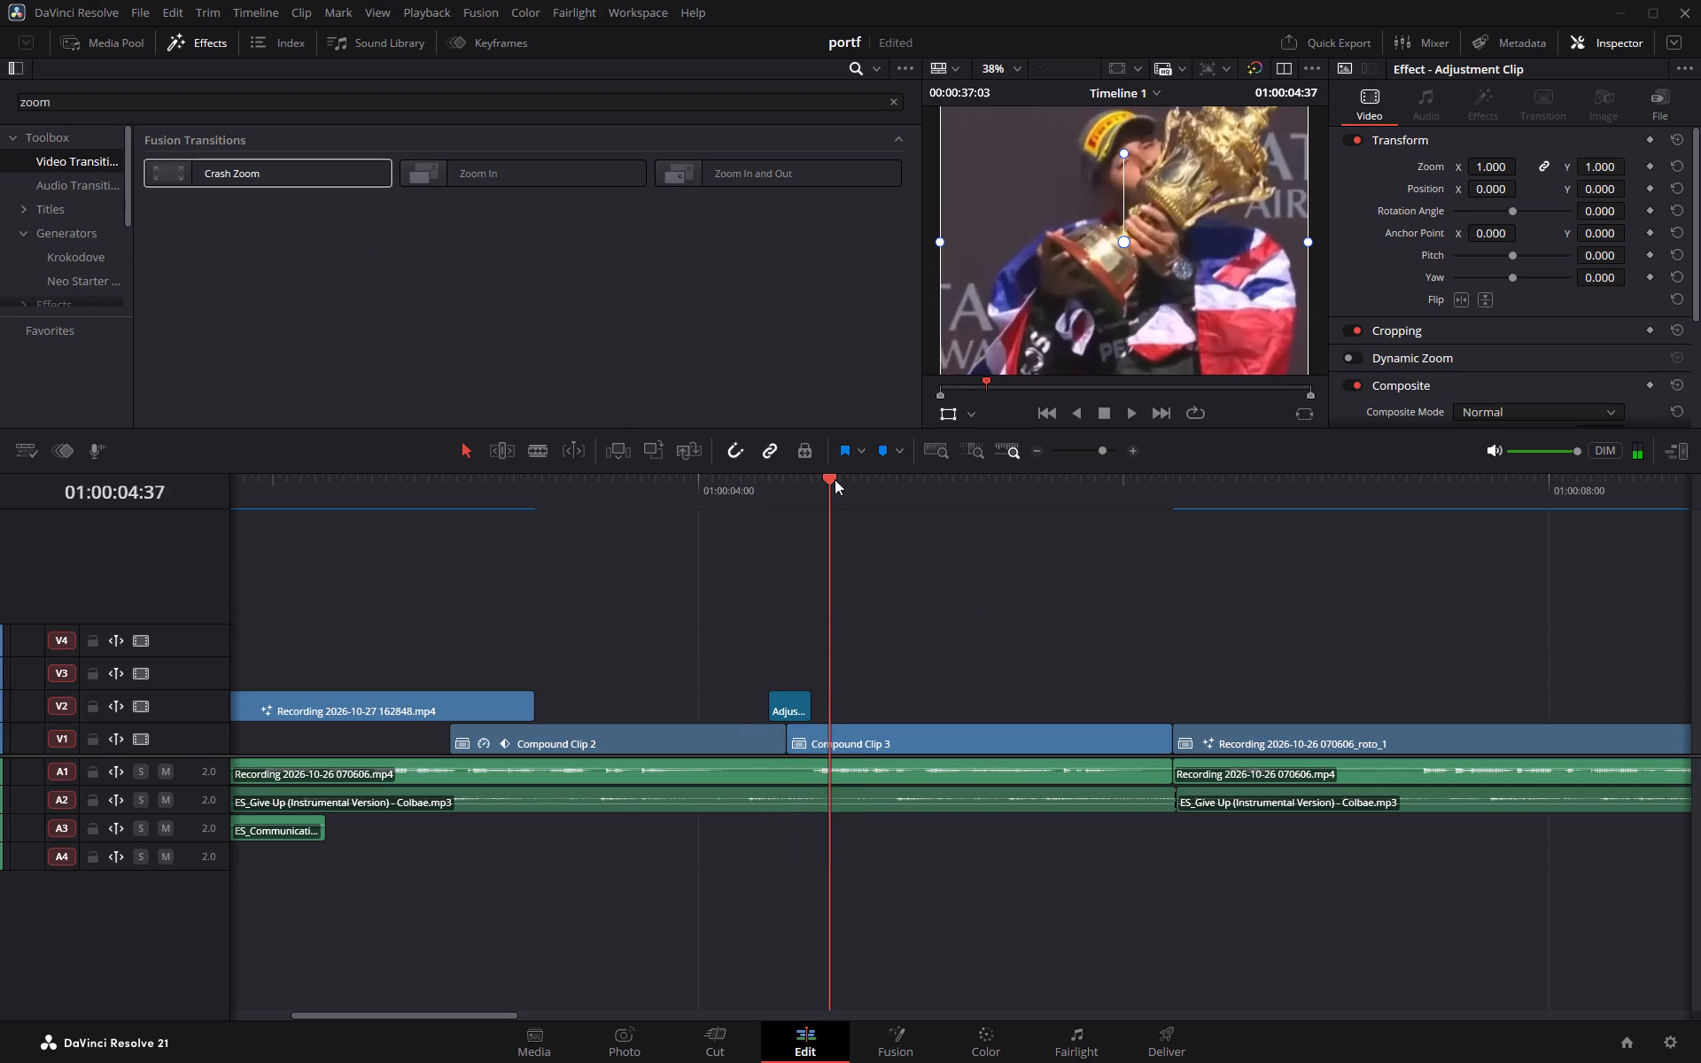
{"action": "left_click_drag", "start_coordinate": [835, 479], "coordinate": [838, 479]}
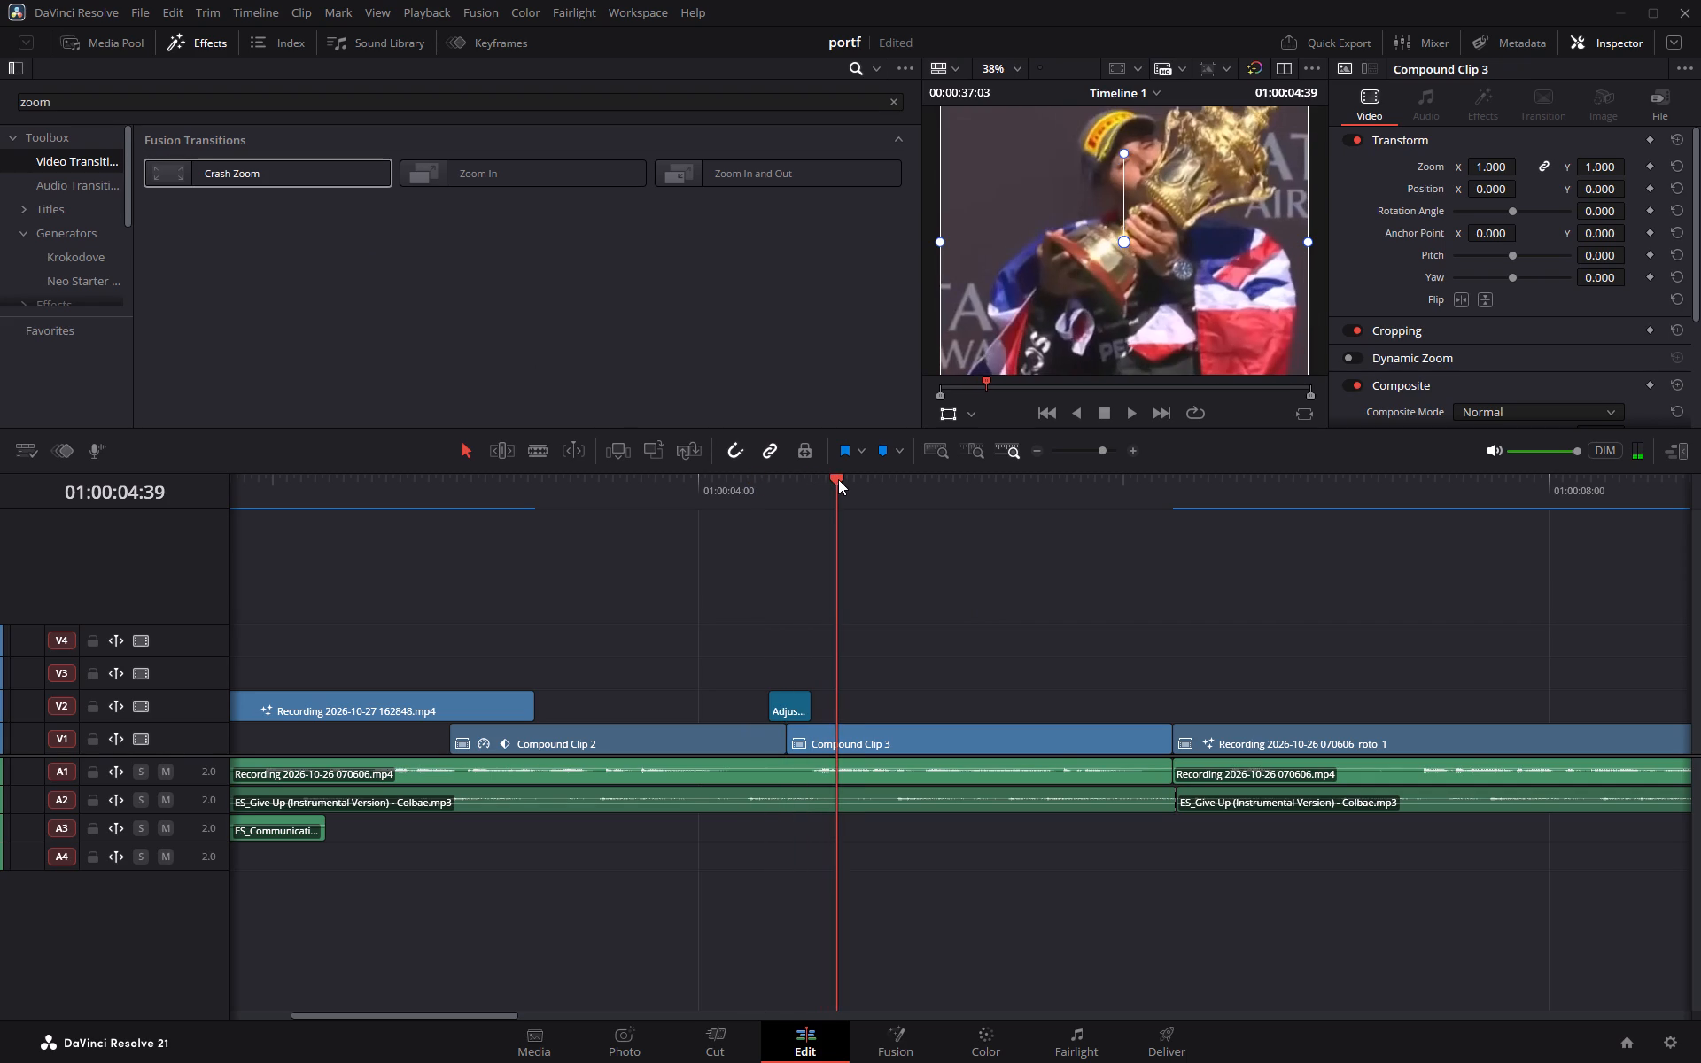
{"action": "left_click_drag", "start_coordinate": [838, 479], "coordinate": [1124, 497]}
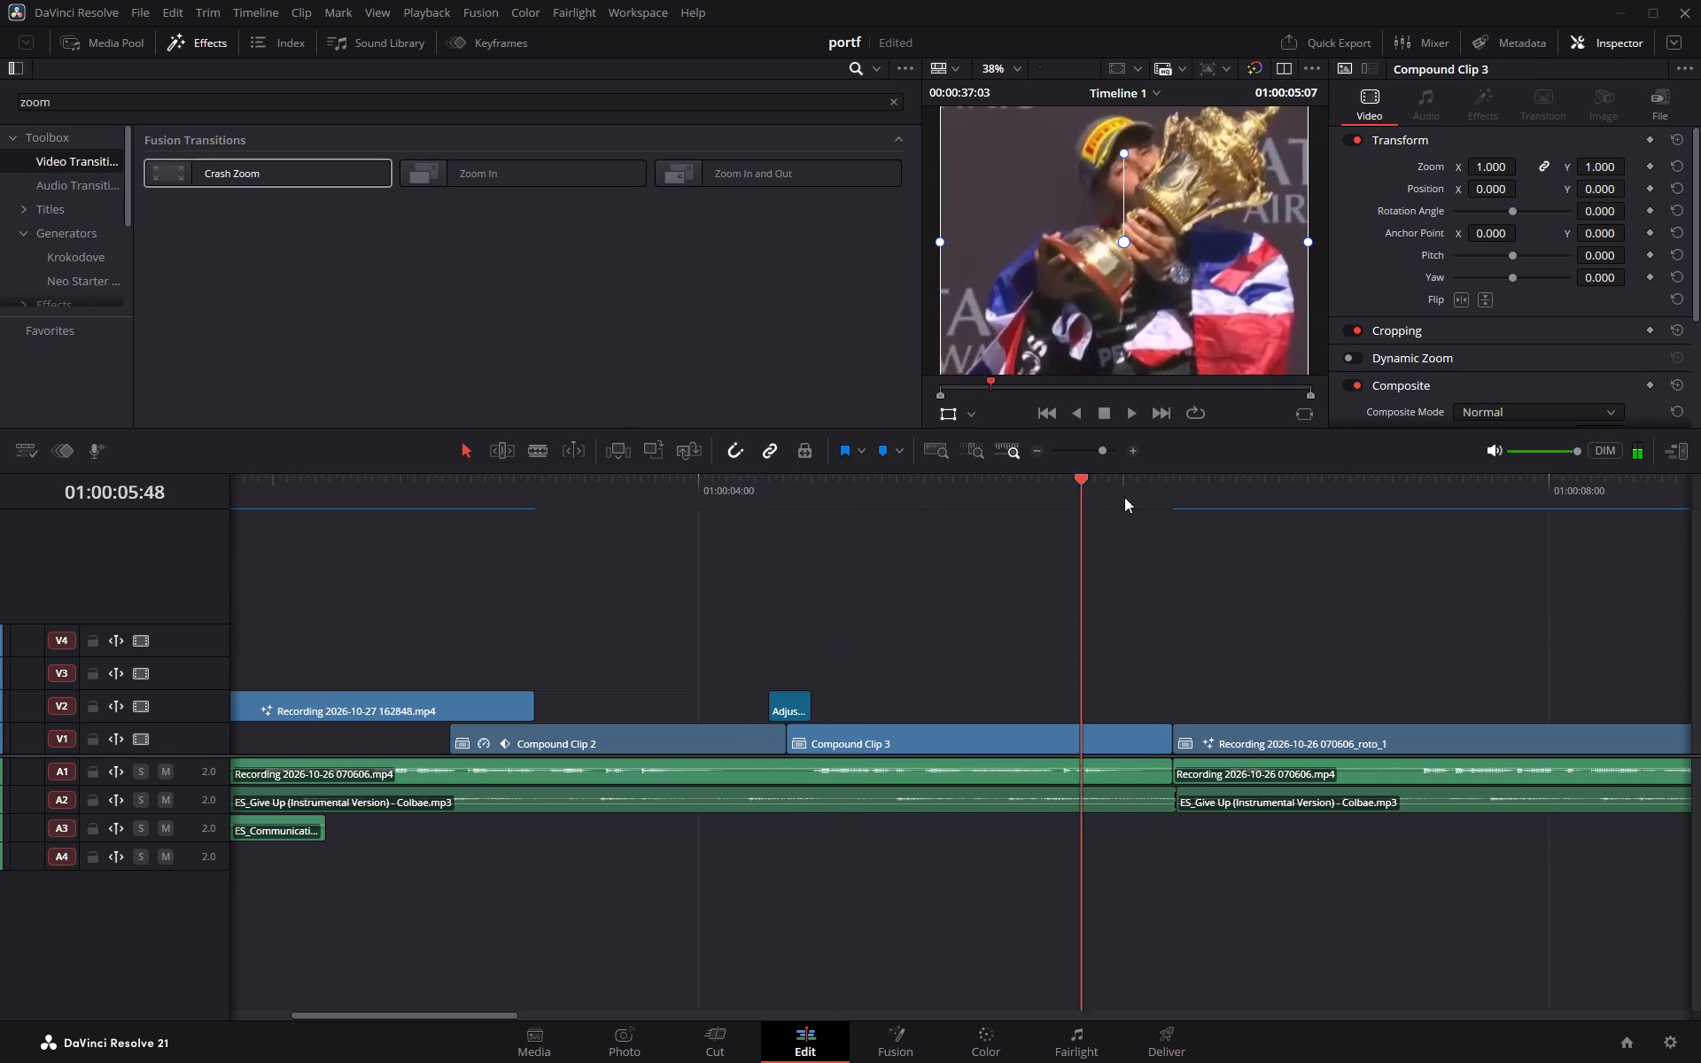
{"action": "left_click_drag", "start_coordinate": [1124, 497], "coordinate": [939, 496]}
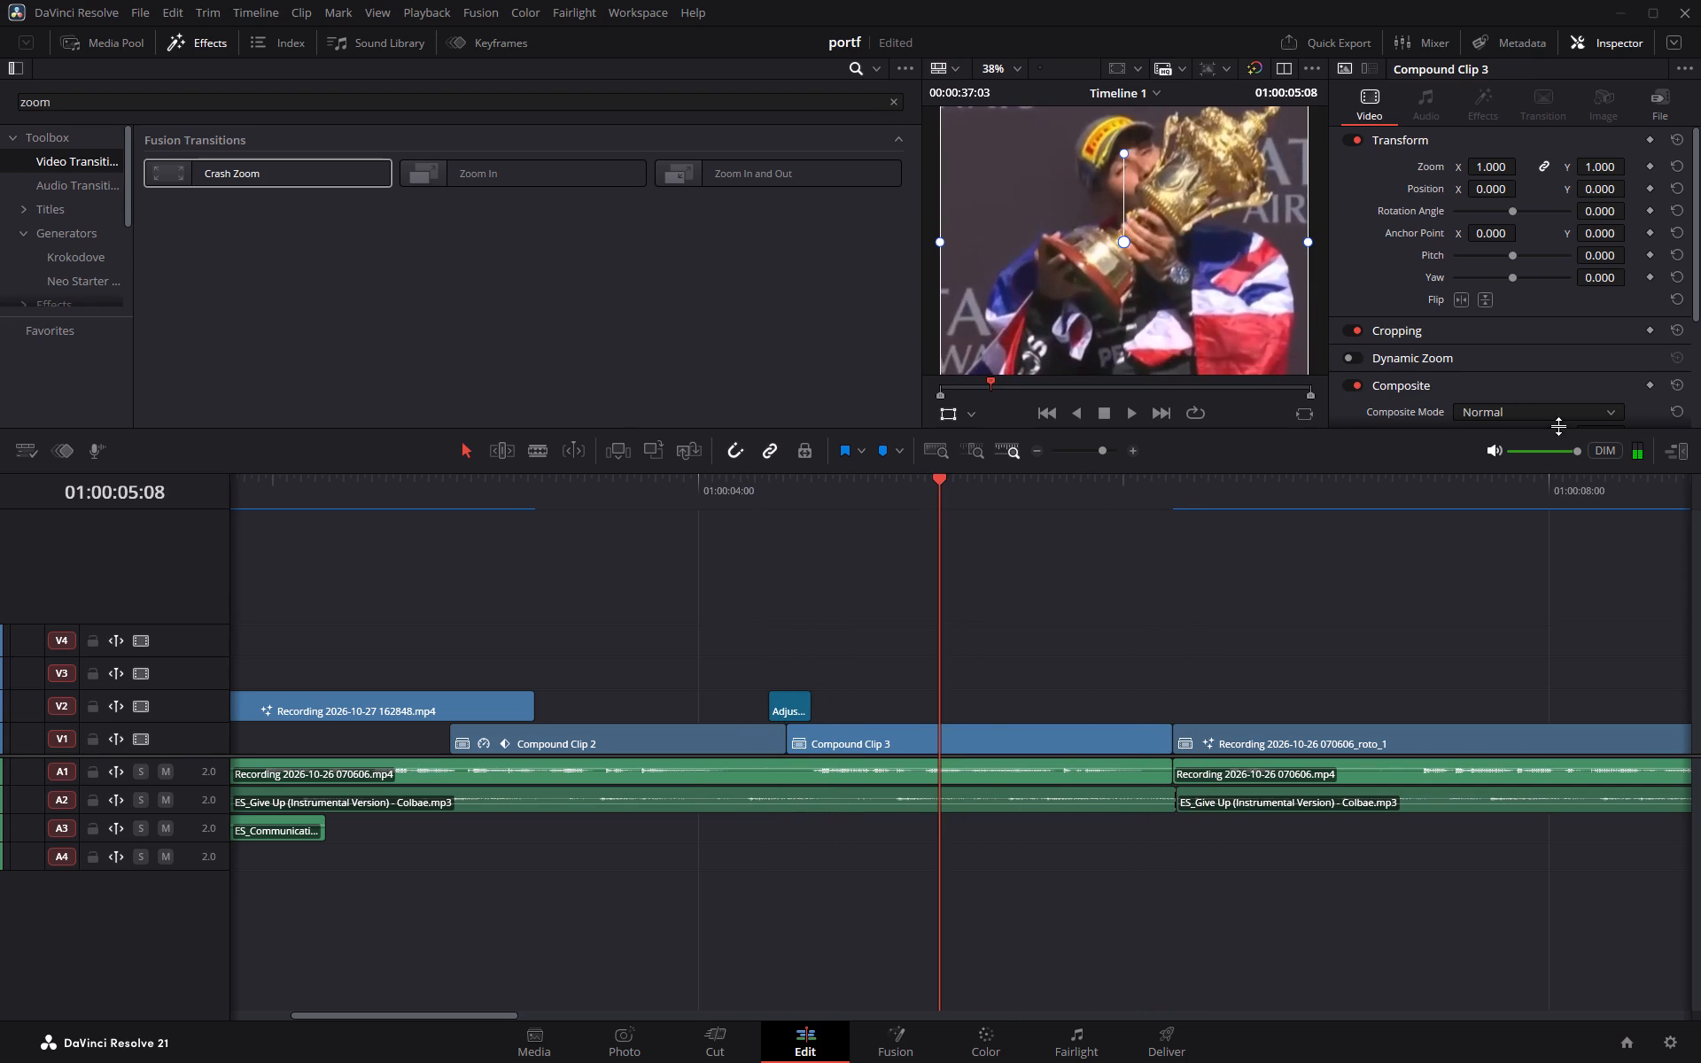
Expand the timeline viewer to full height so the whole vertical frame can be seen.
{"action": "left_click", "coordinate": [1682, 454]}
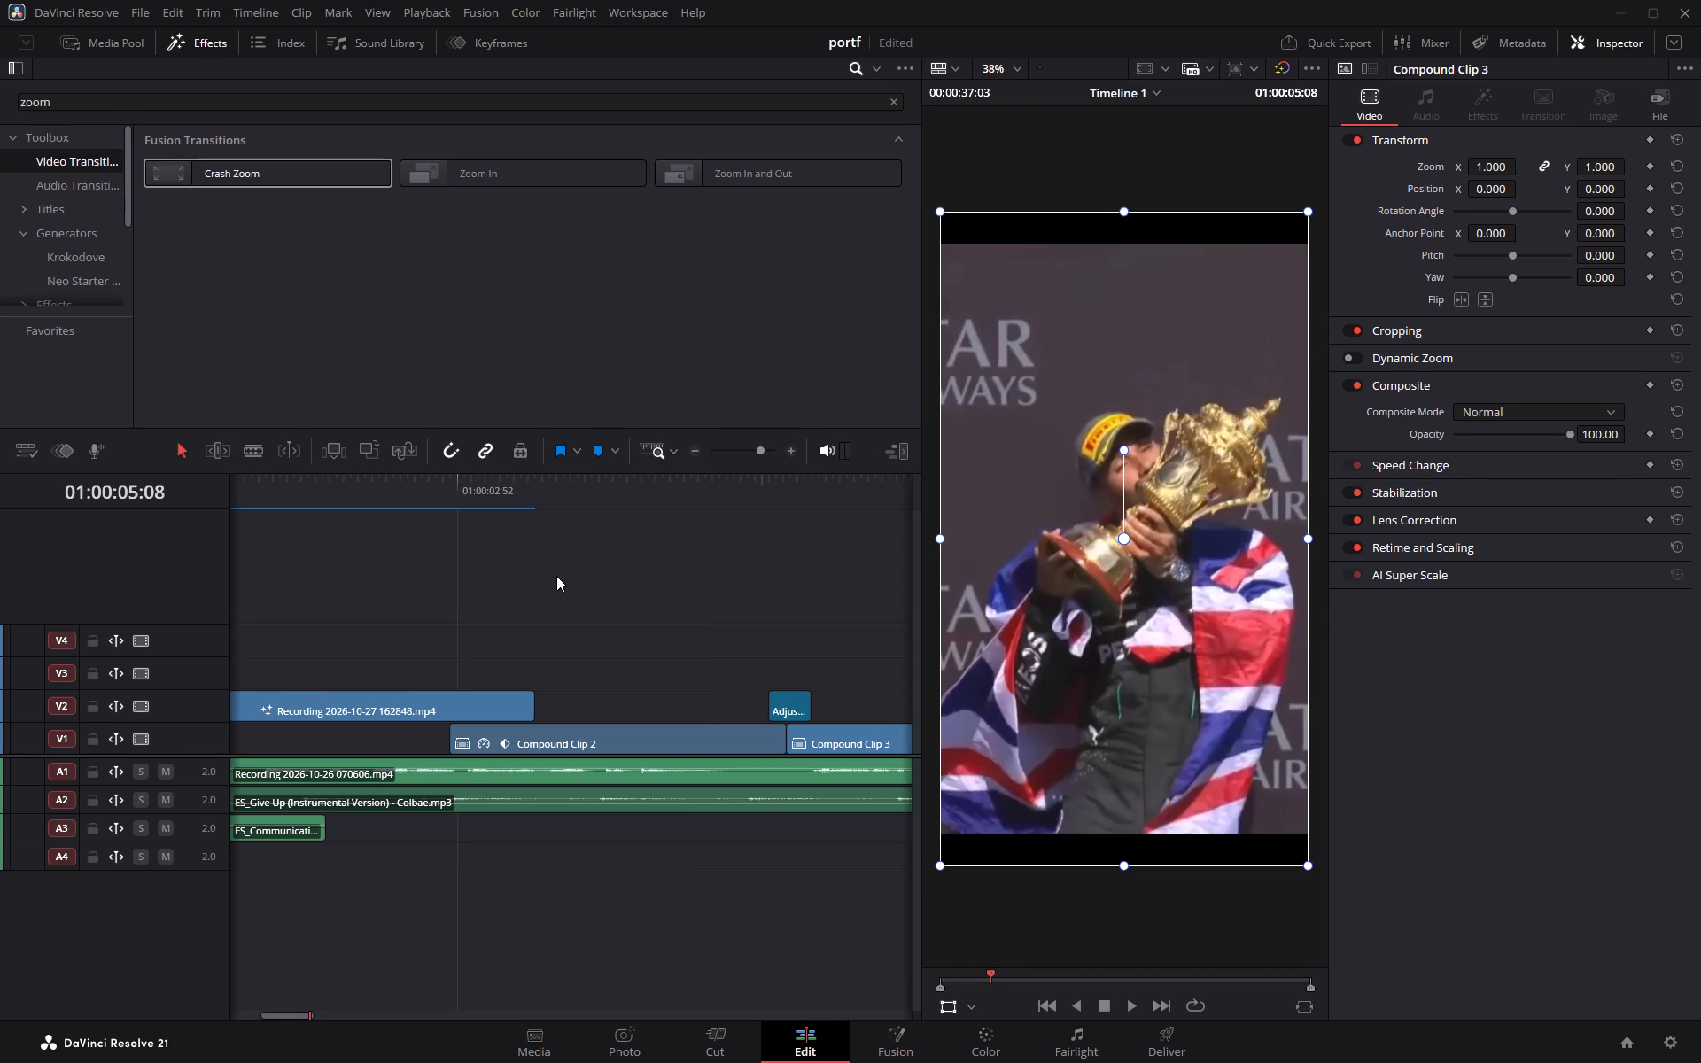
Close the open Snipping Tool window from the window switcher.
{"action": "key", "text": "alt+Tab"}
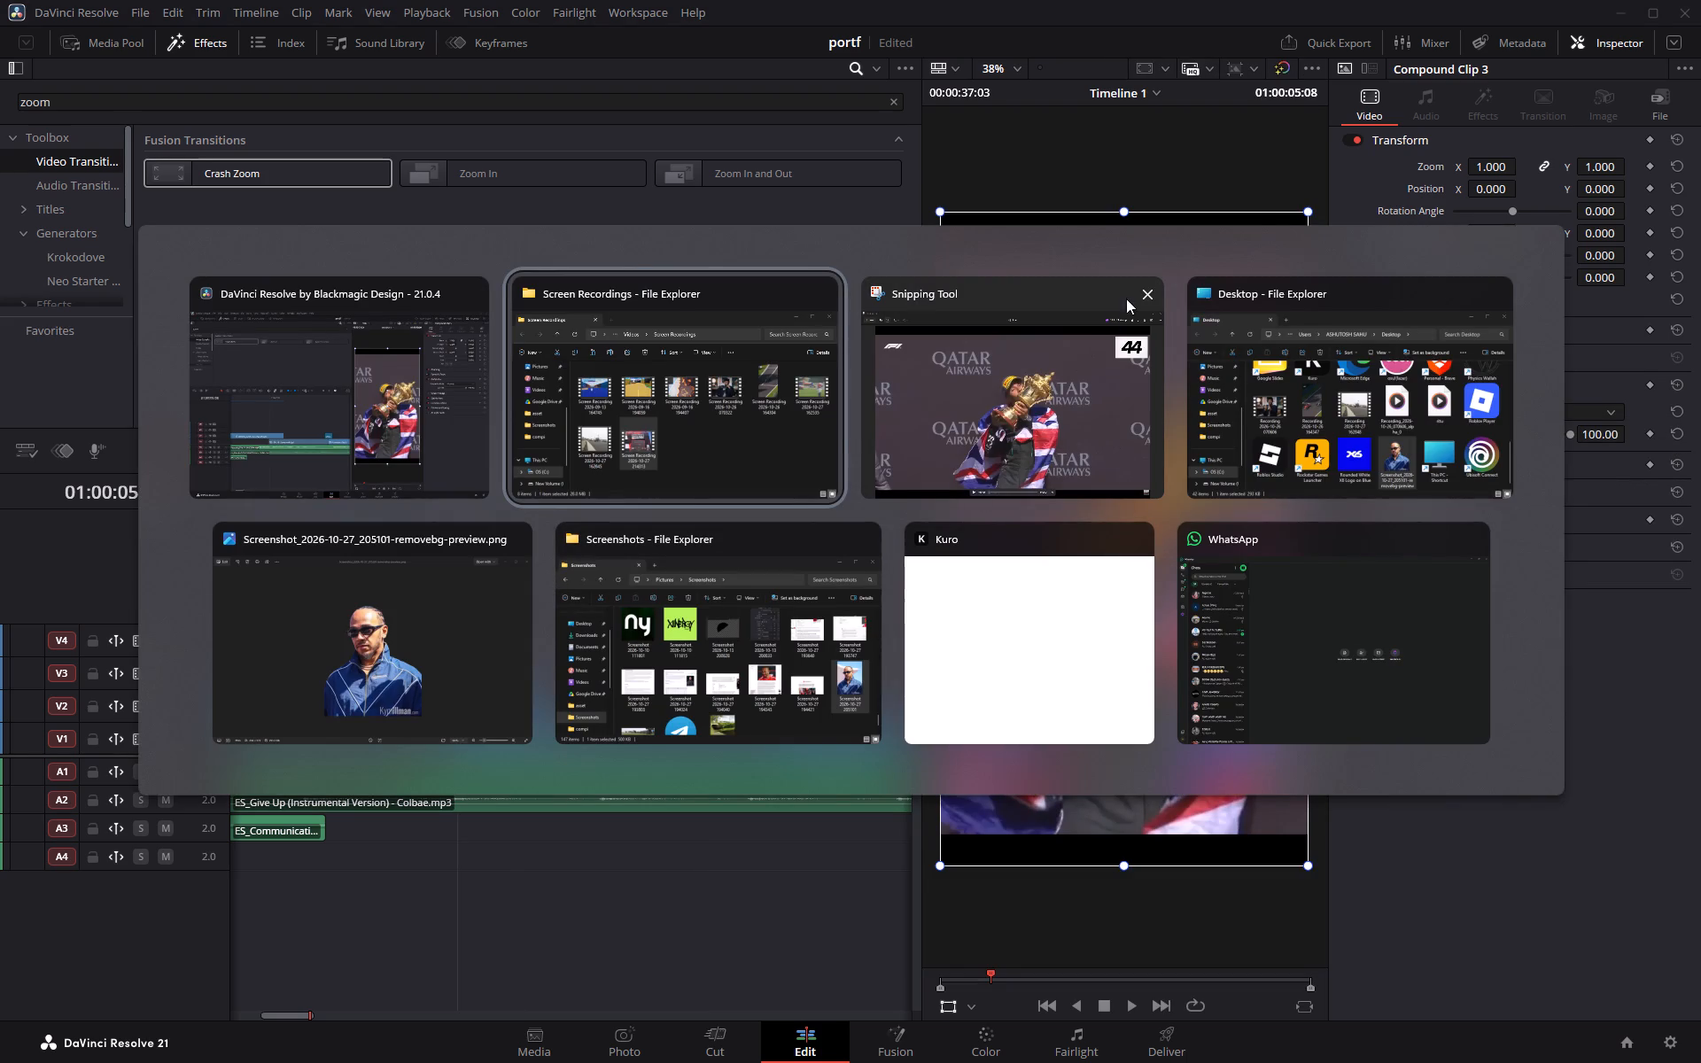
{"action": "left_click", "coordinate": [1140, 297], "text": "alt"}
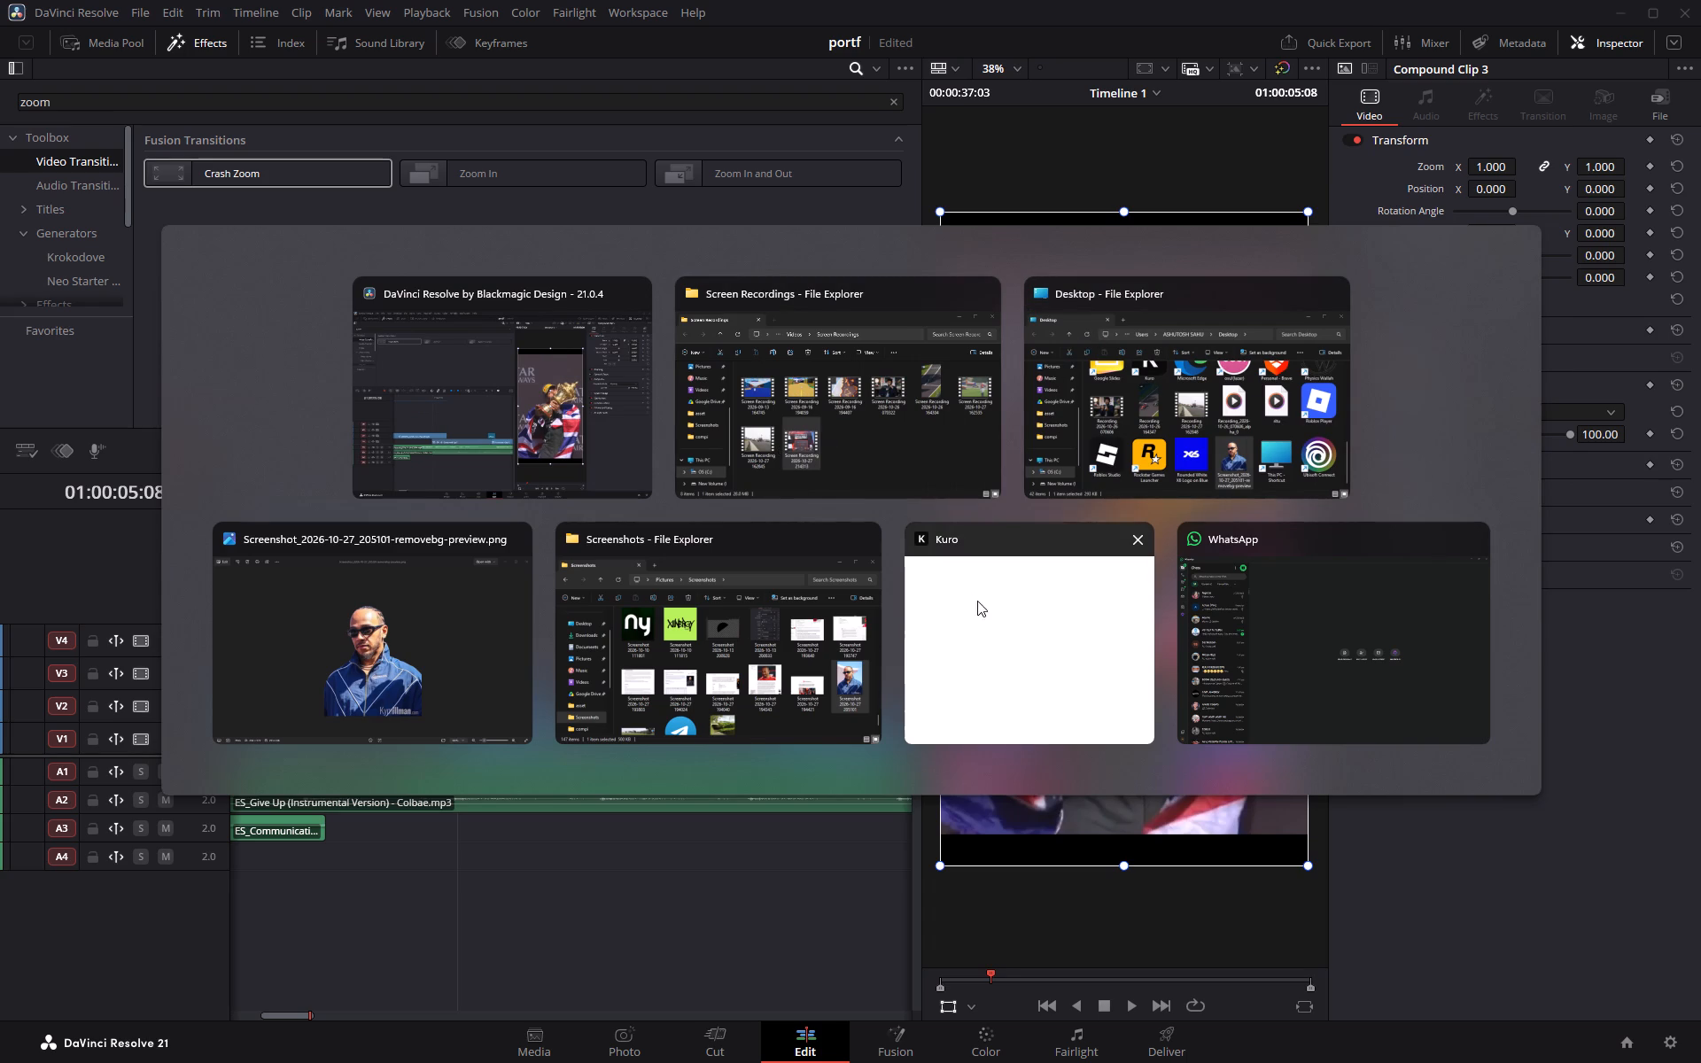
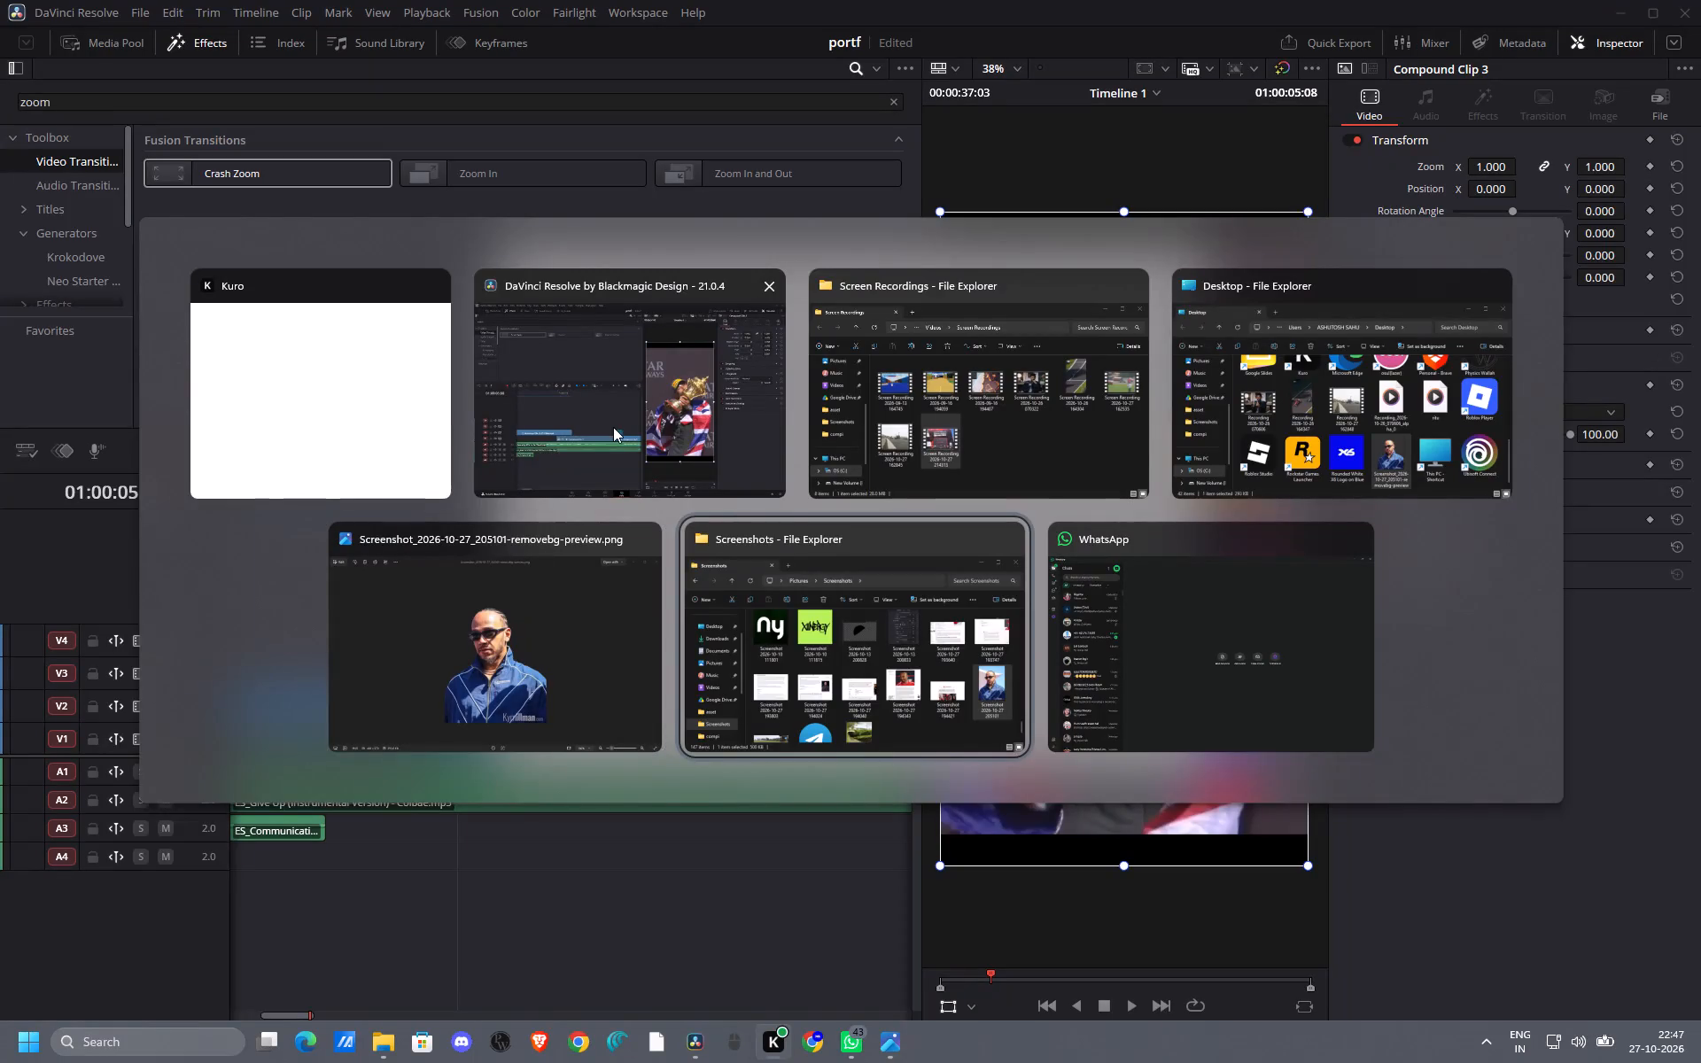
Switch to Google Chrome with the first profile, close the What's New tab and open YouTube.
{"action": "left_click", "coordinate": [564, 408], "text": "alt"}
{"action": "key", "text": "super+d"}
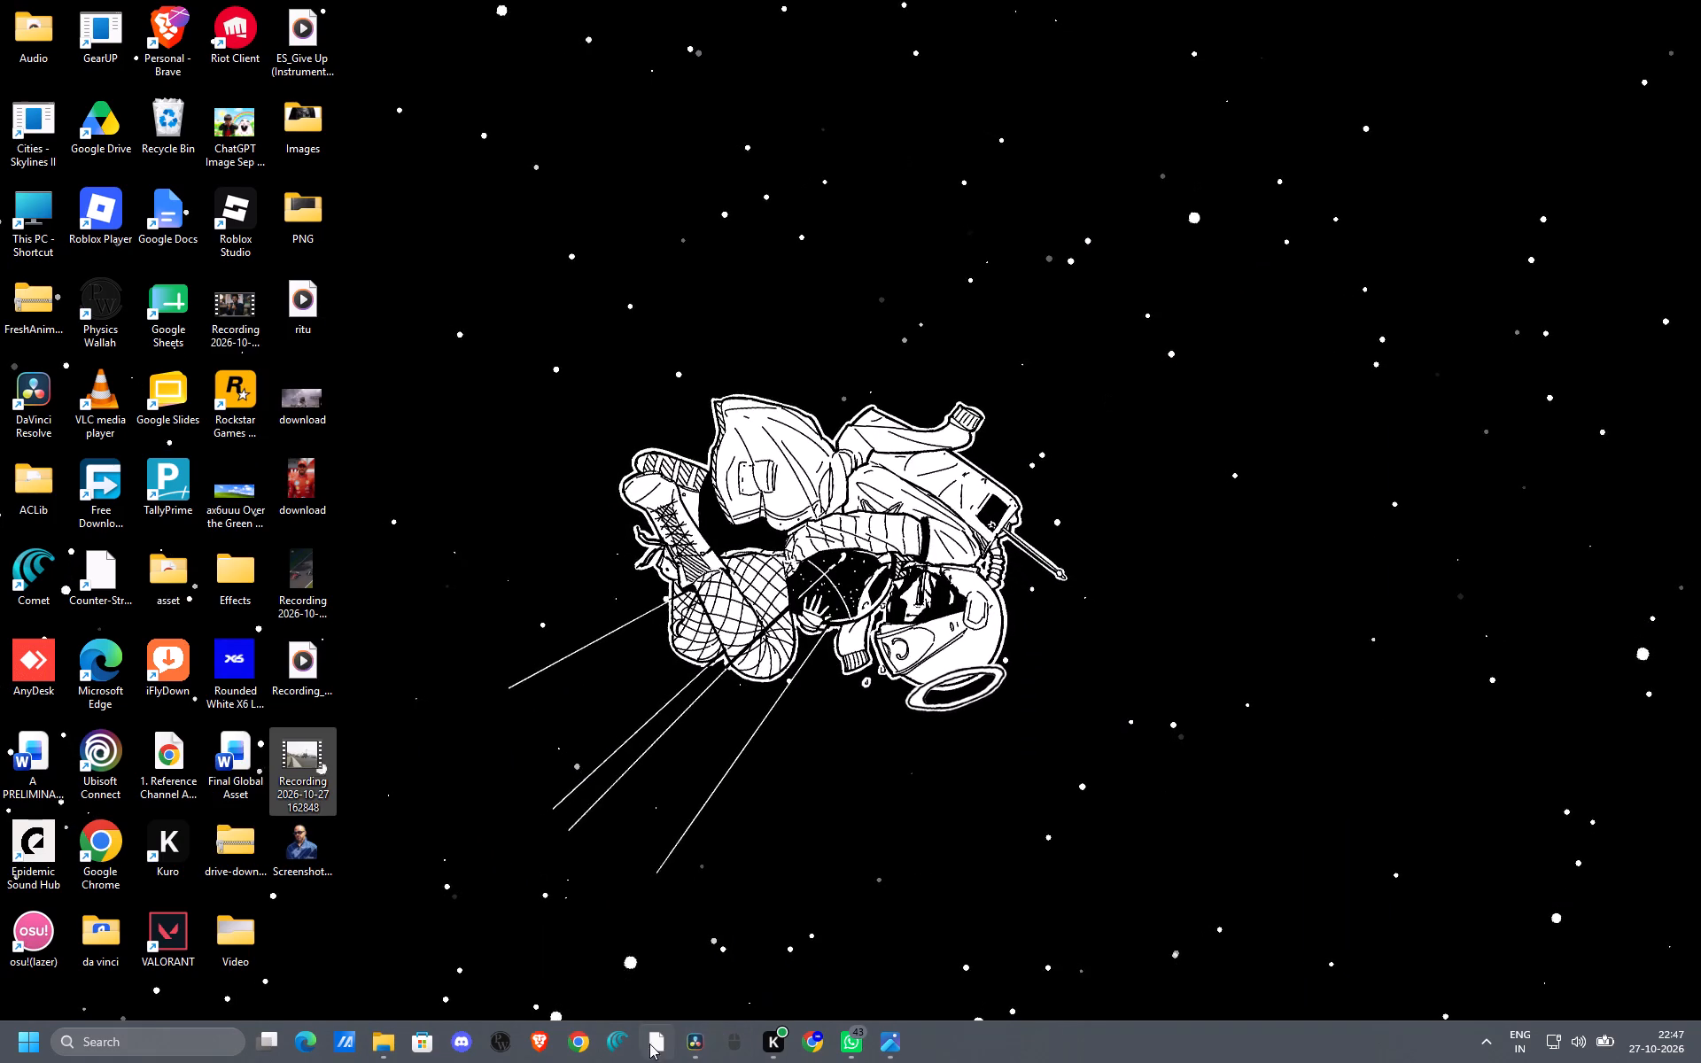
{"action": "left_click", "coordinate": [579, 1044]}
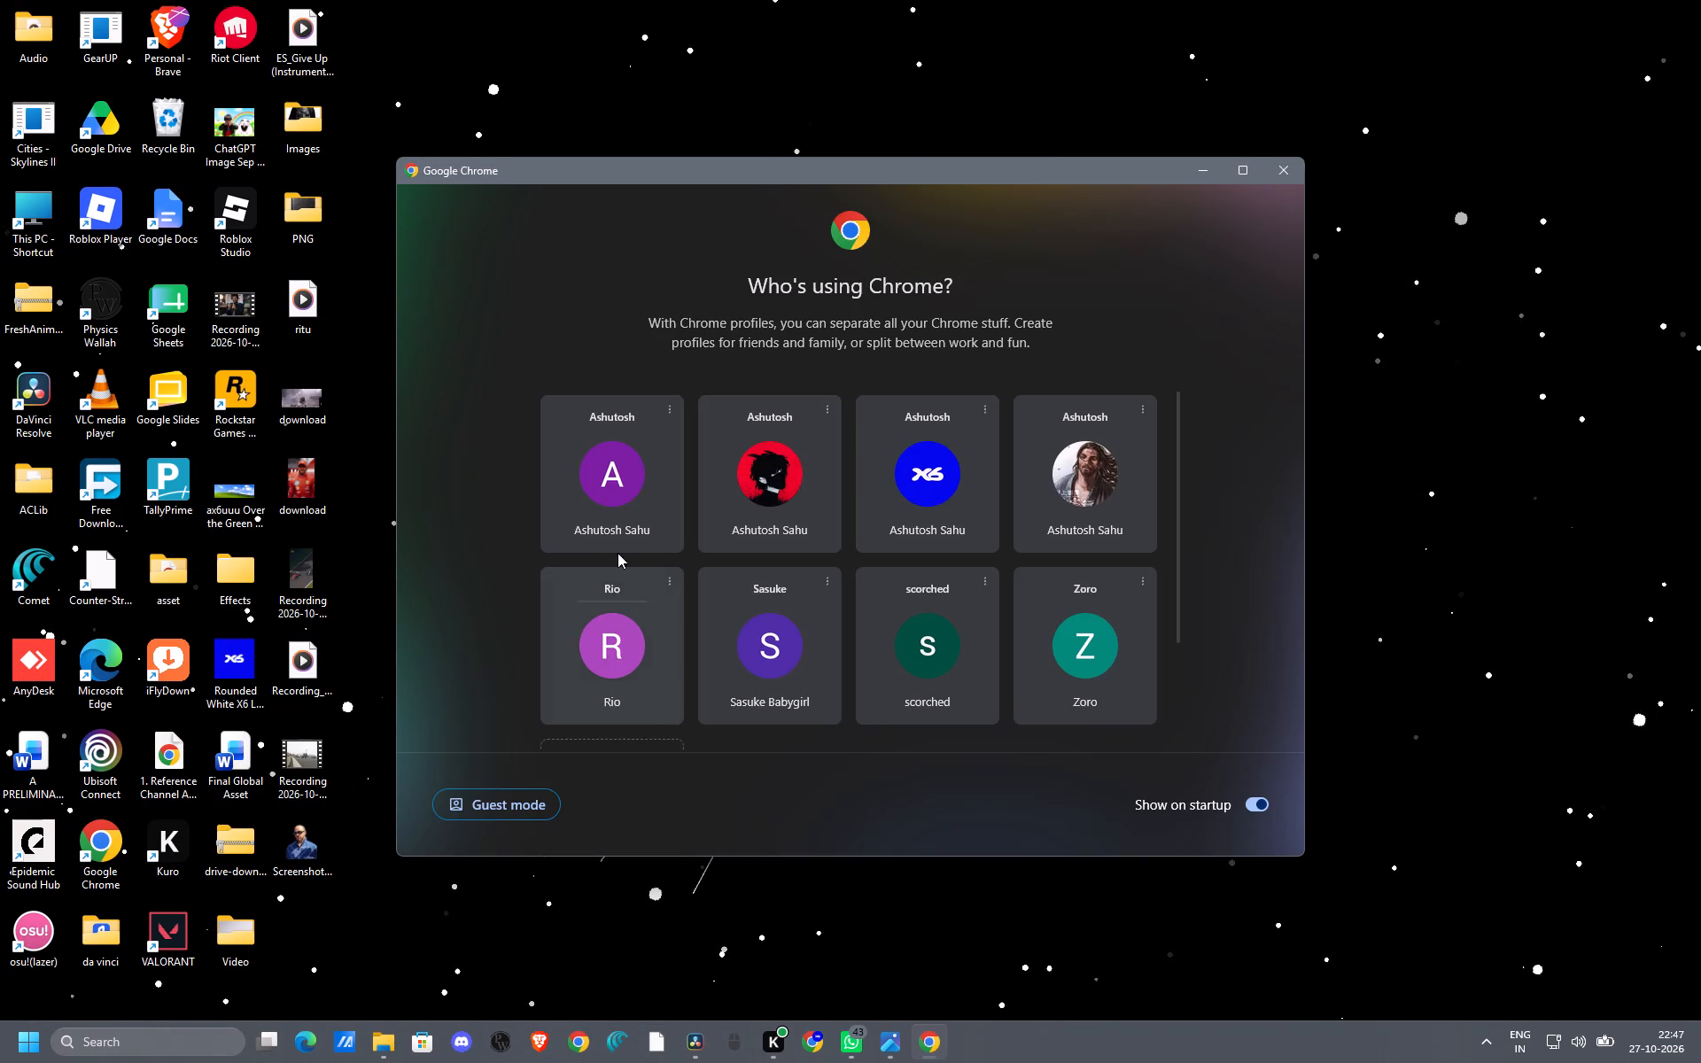
{"action": "left_click", "coordinate": [587, 498]}
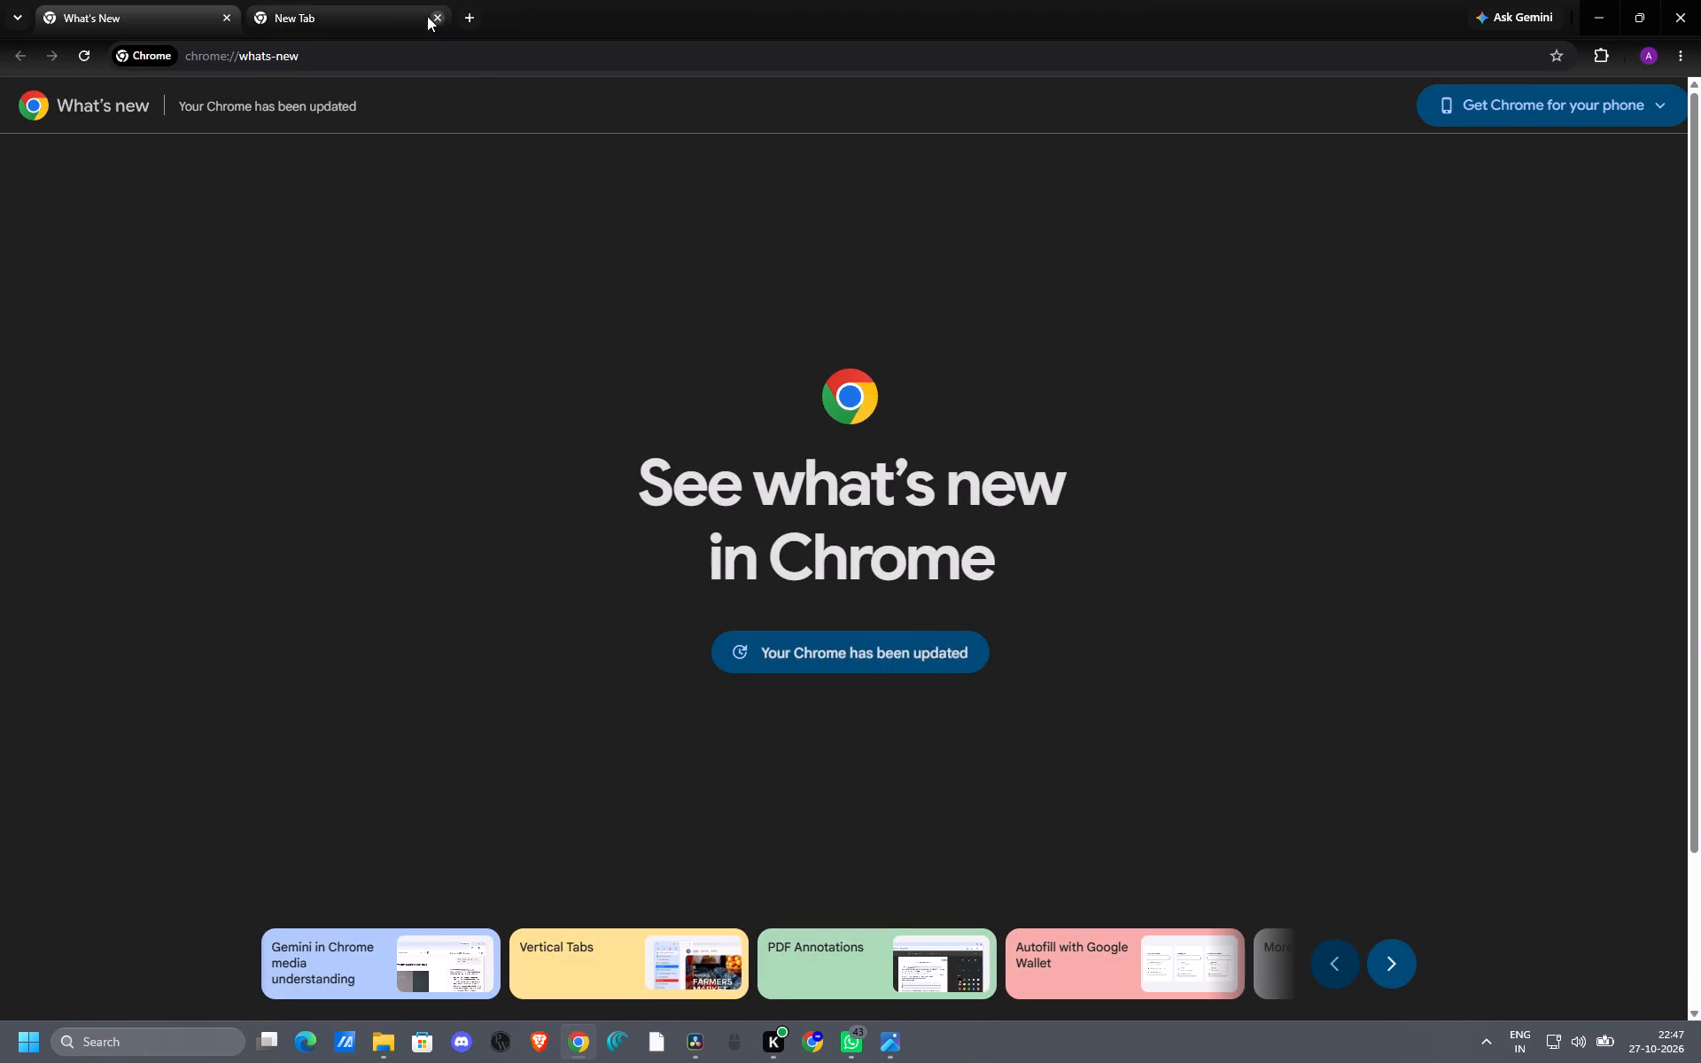
{"action": "left_click", "coordinate": [398, 17]}
{"action": "left_click", "coordinate": [229, 12]}
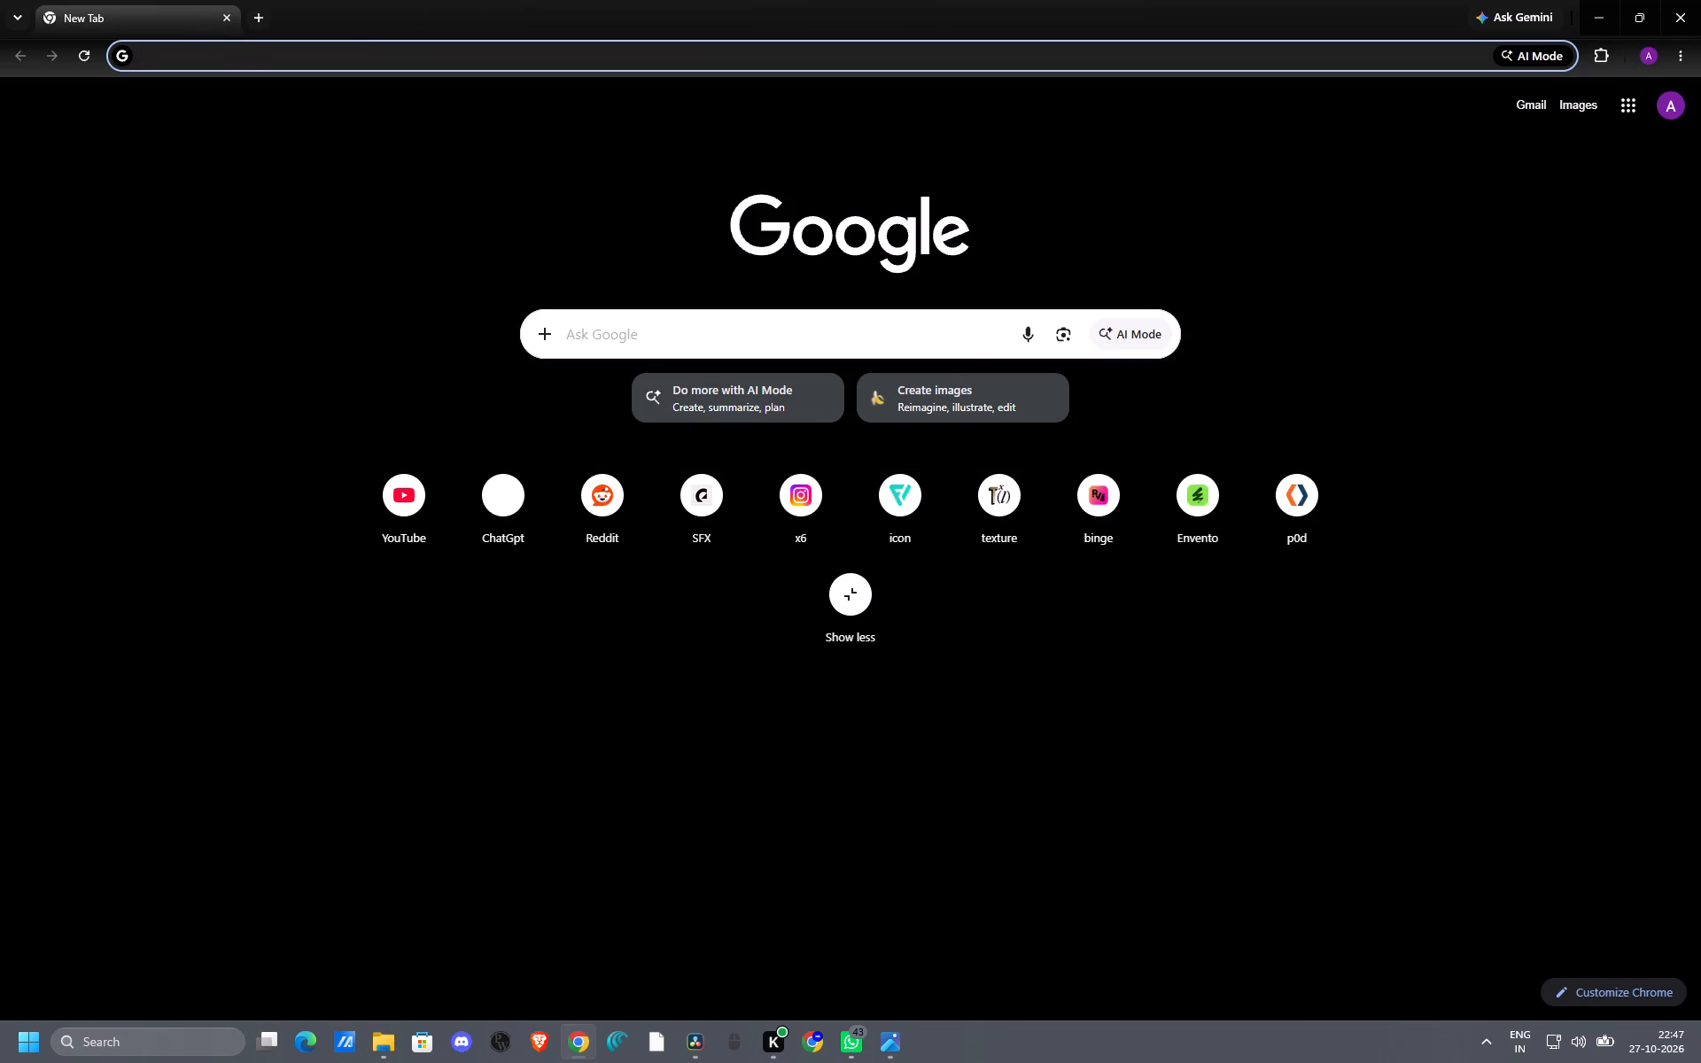
{"action": "left_click", "coordinate": [245, 55]}
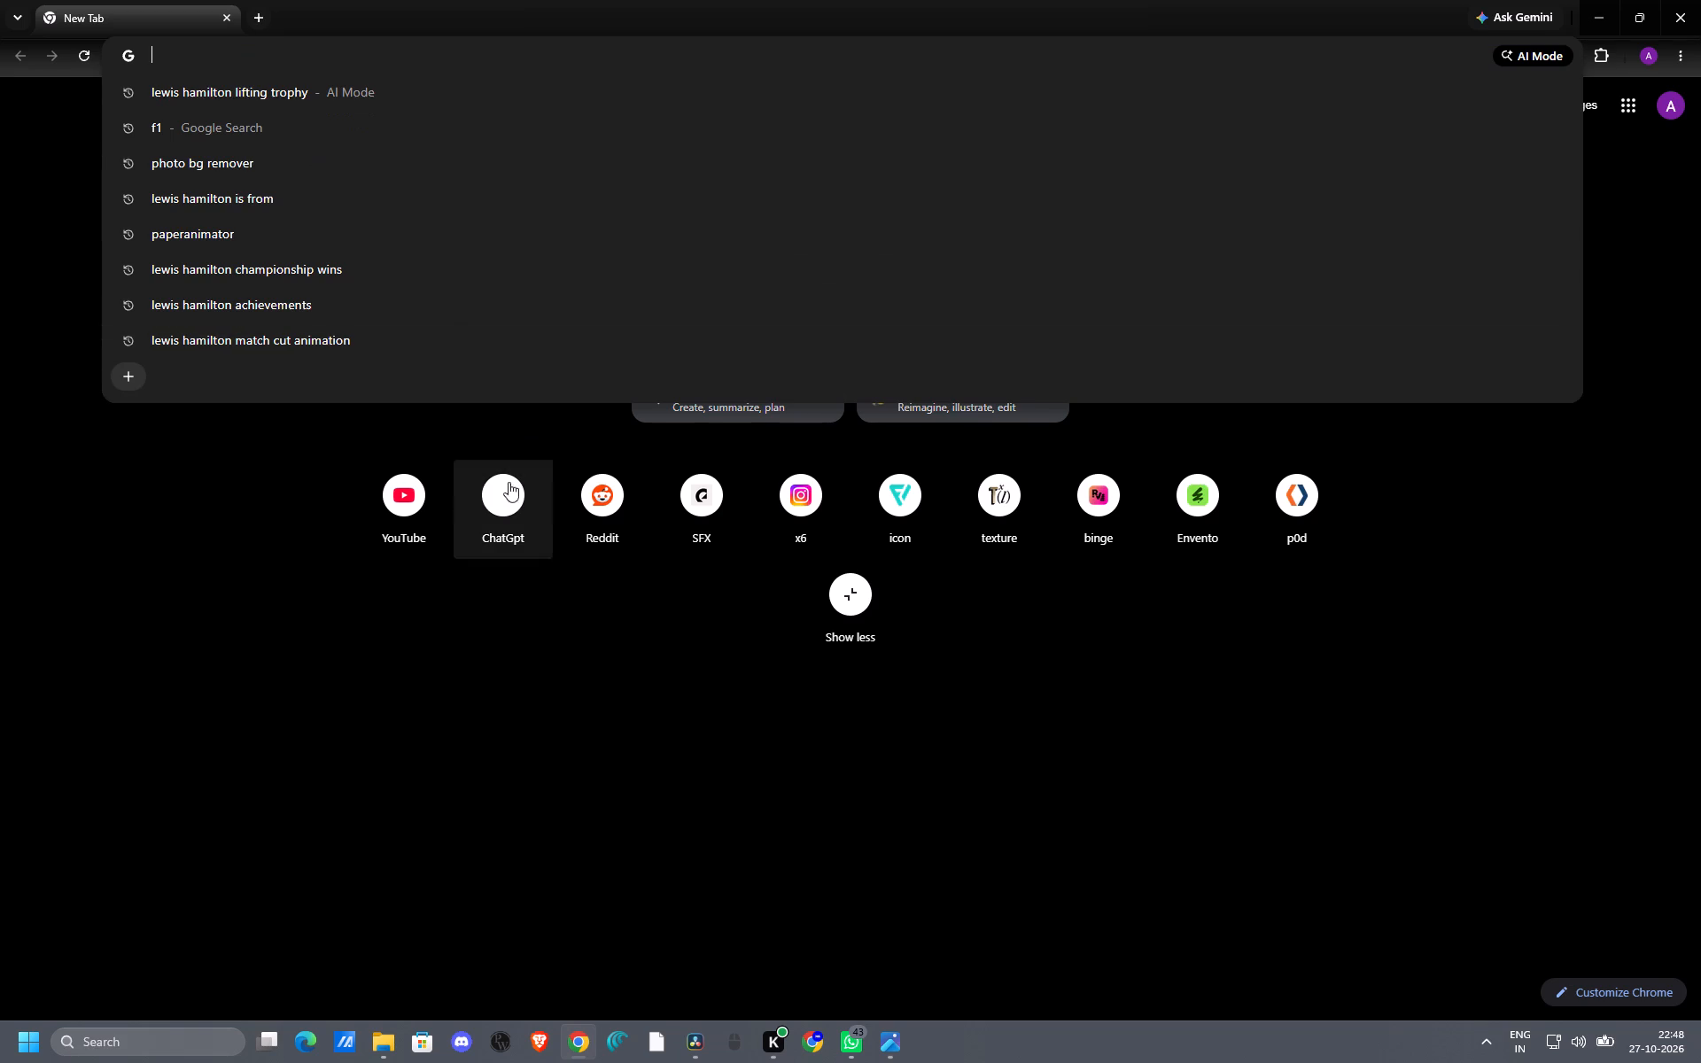
{"action": "left_click", "coordinate": [405, 535]}
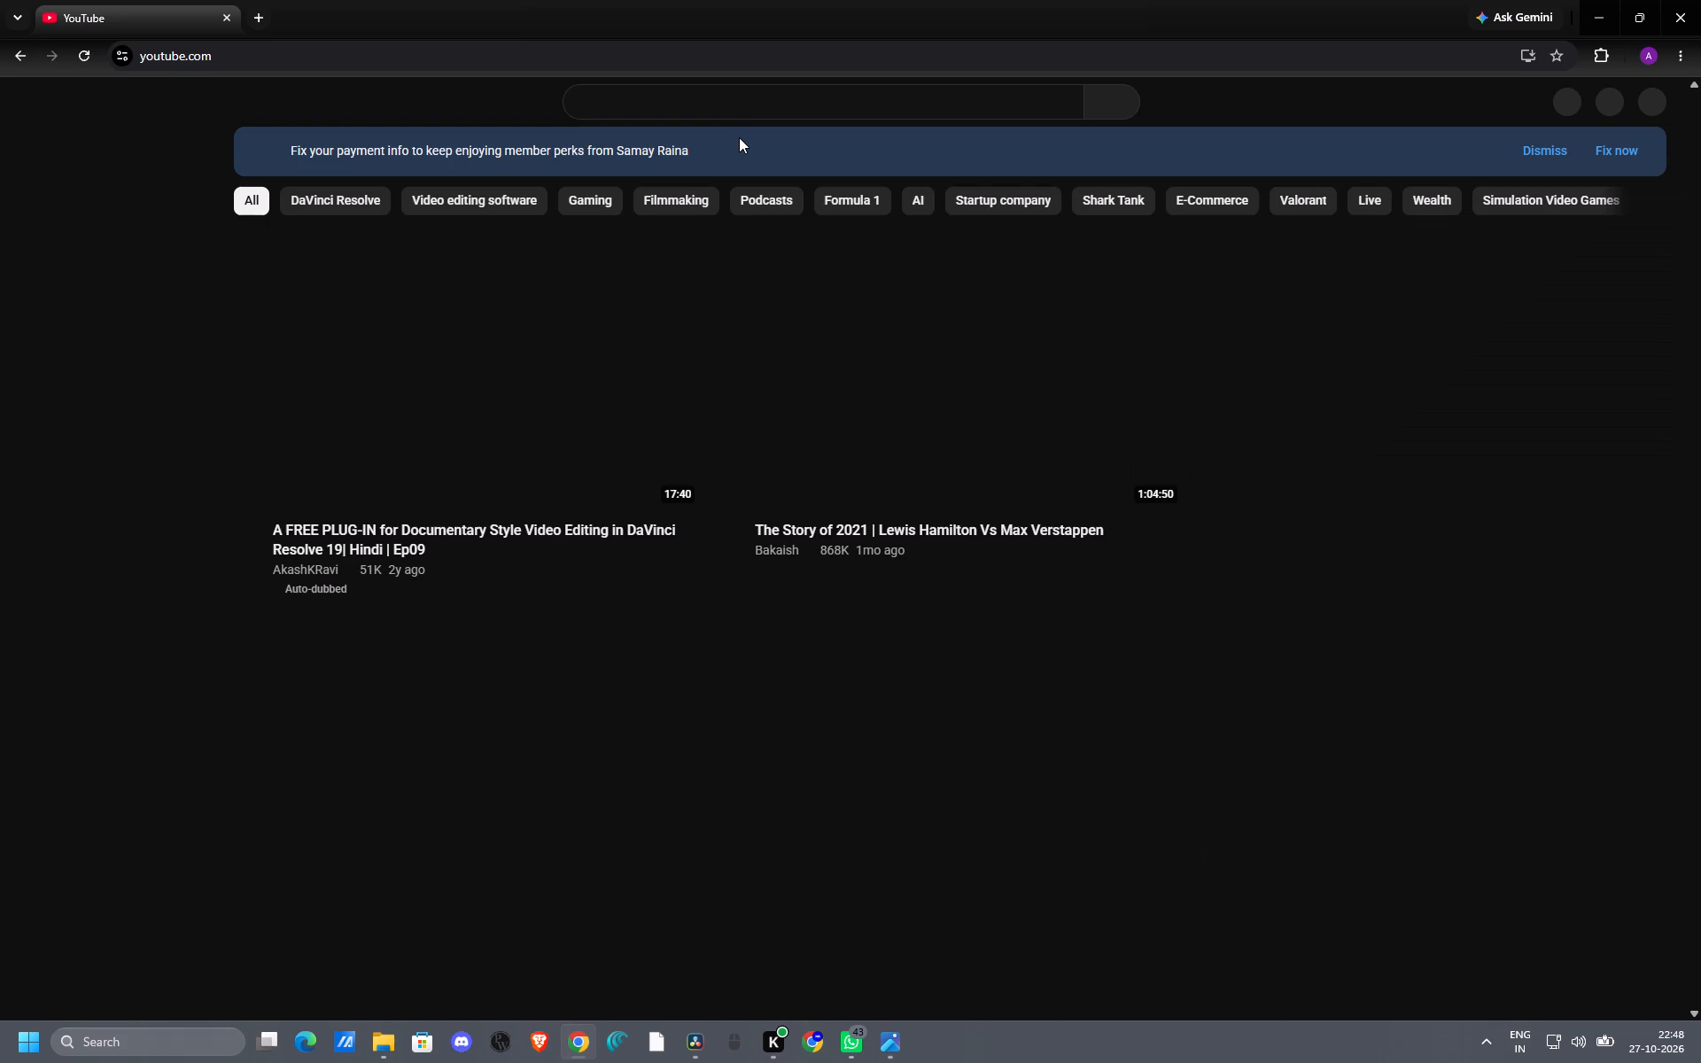
Search YouTube for "crash zoom transation in da vinci".
{"action": "left_click", "coordinate": [747, 99]}
{"action": "type", "text": "crash zoom"}
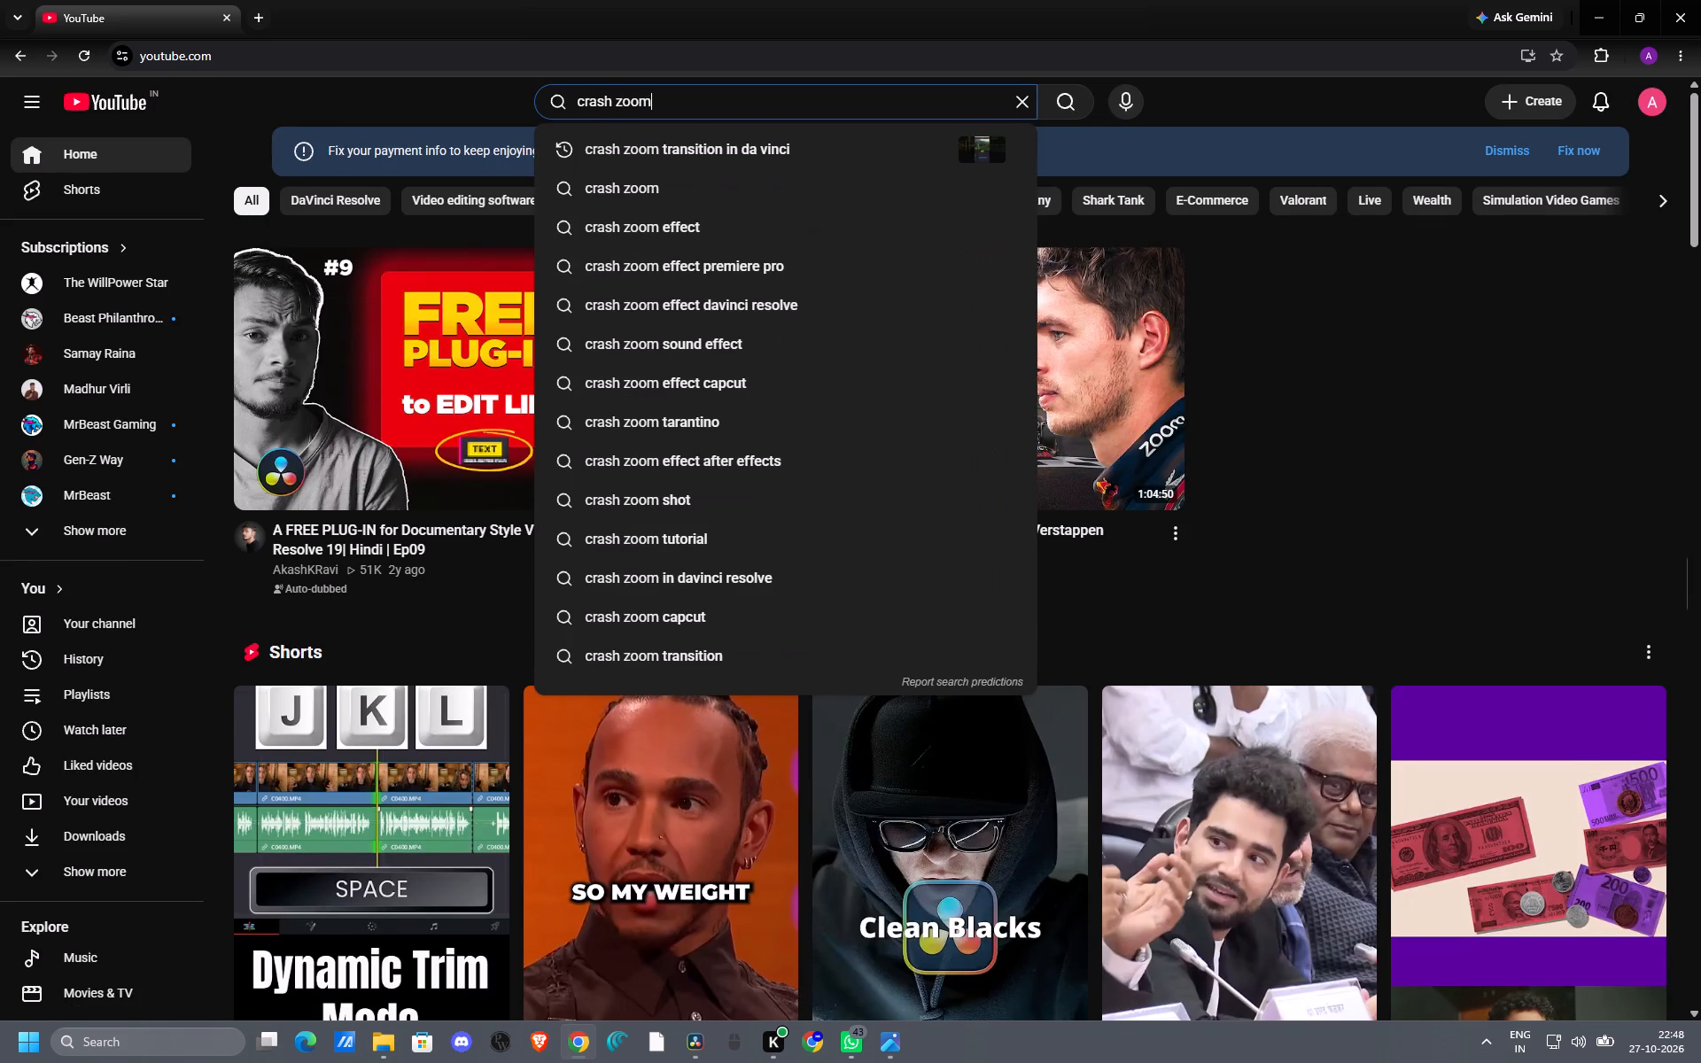
{"action": "key", "text": "space"}
{"action": "type", "text": "transation in da vinci"}
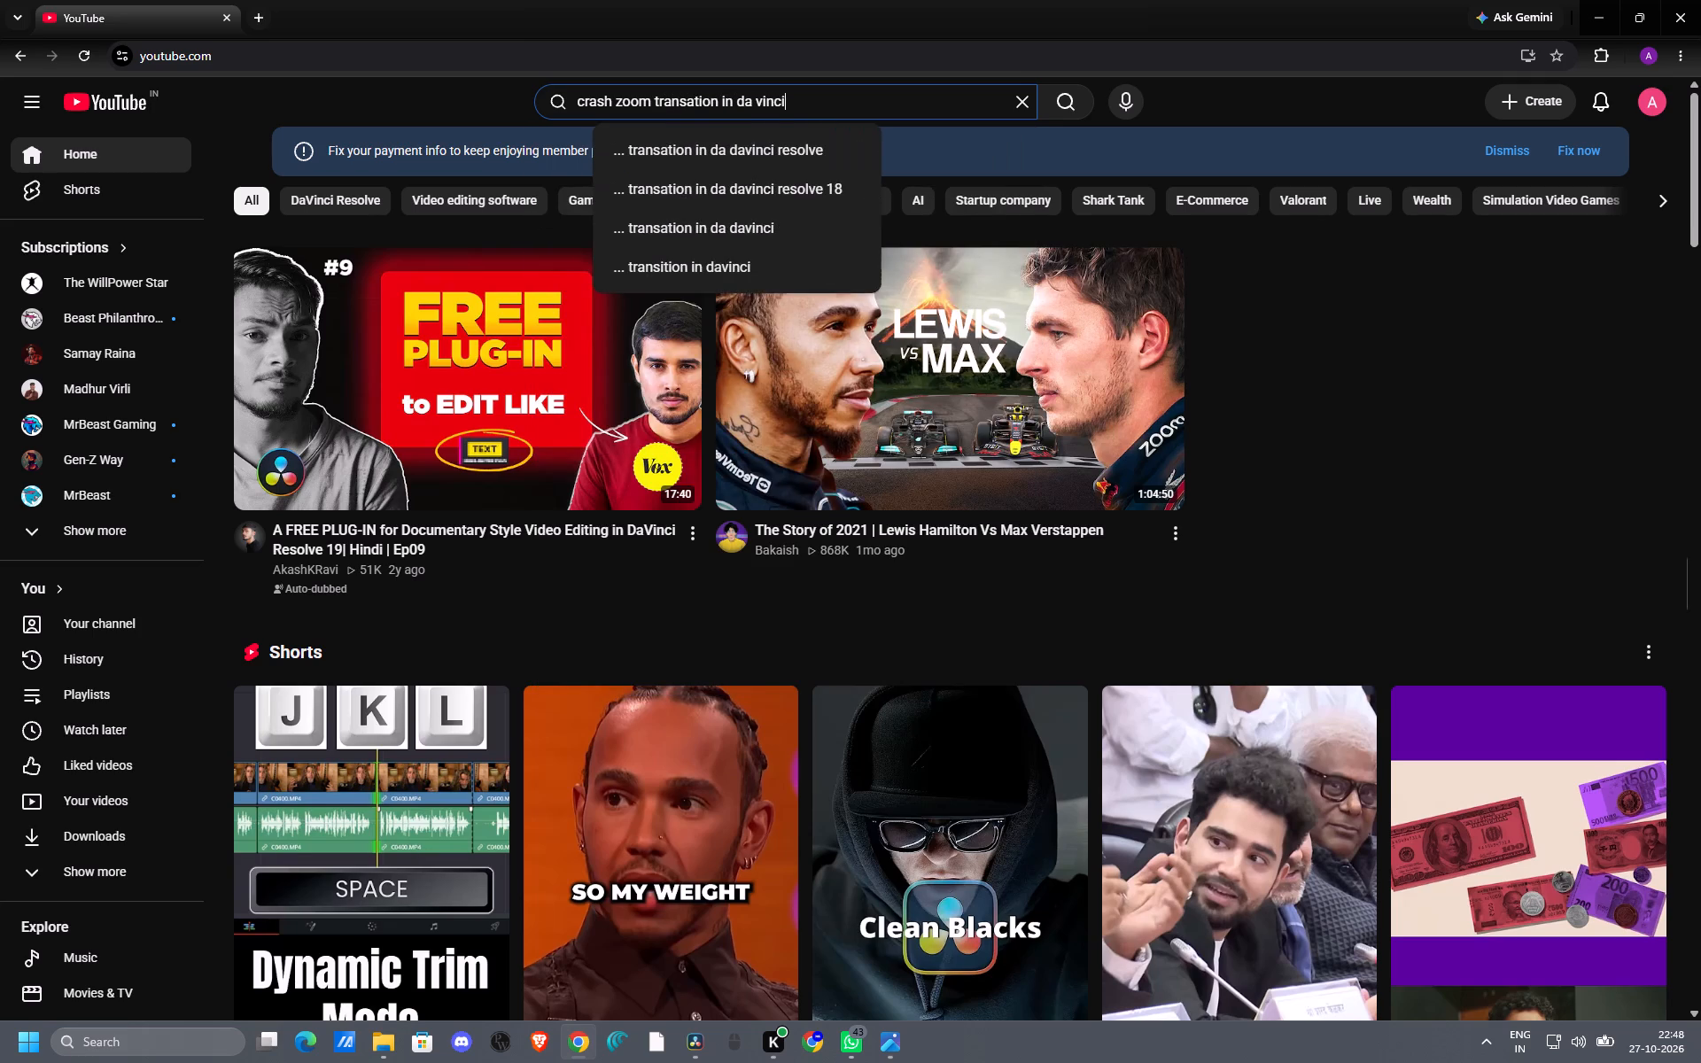
{"action": "key", "text": "Return"}
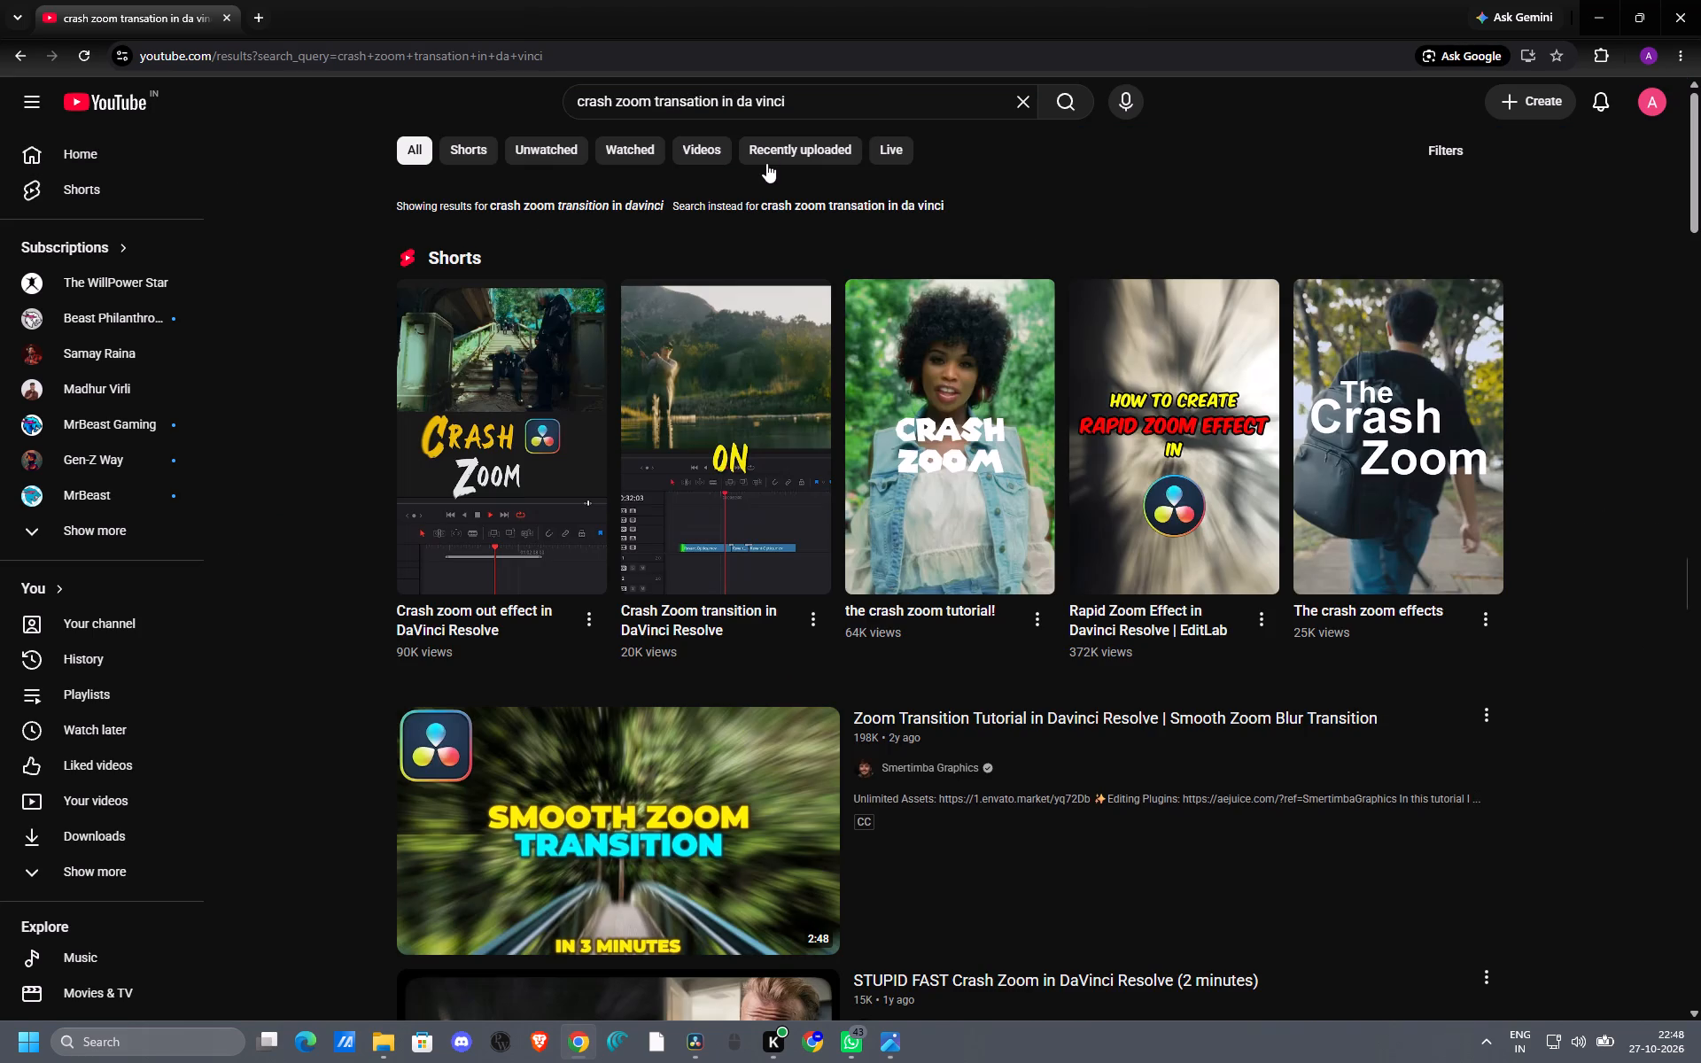
Watch the YouTube short "Crash zoom out effect in DaVinci Resolve" and pause it near its end.
{"action": "left_click", "coordinate": [477, 428]}
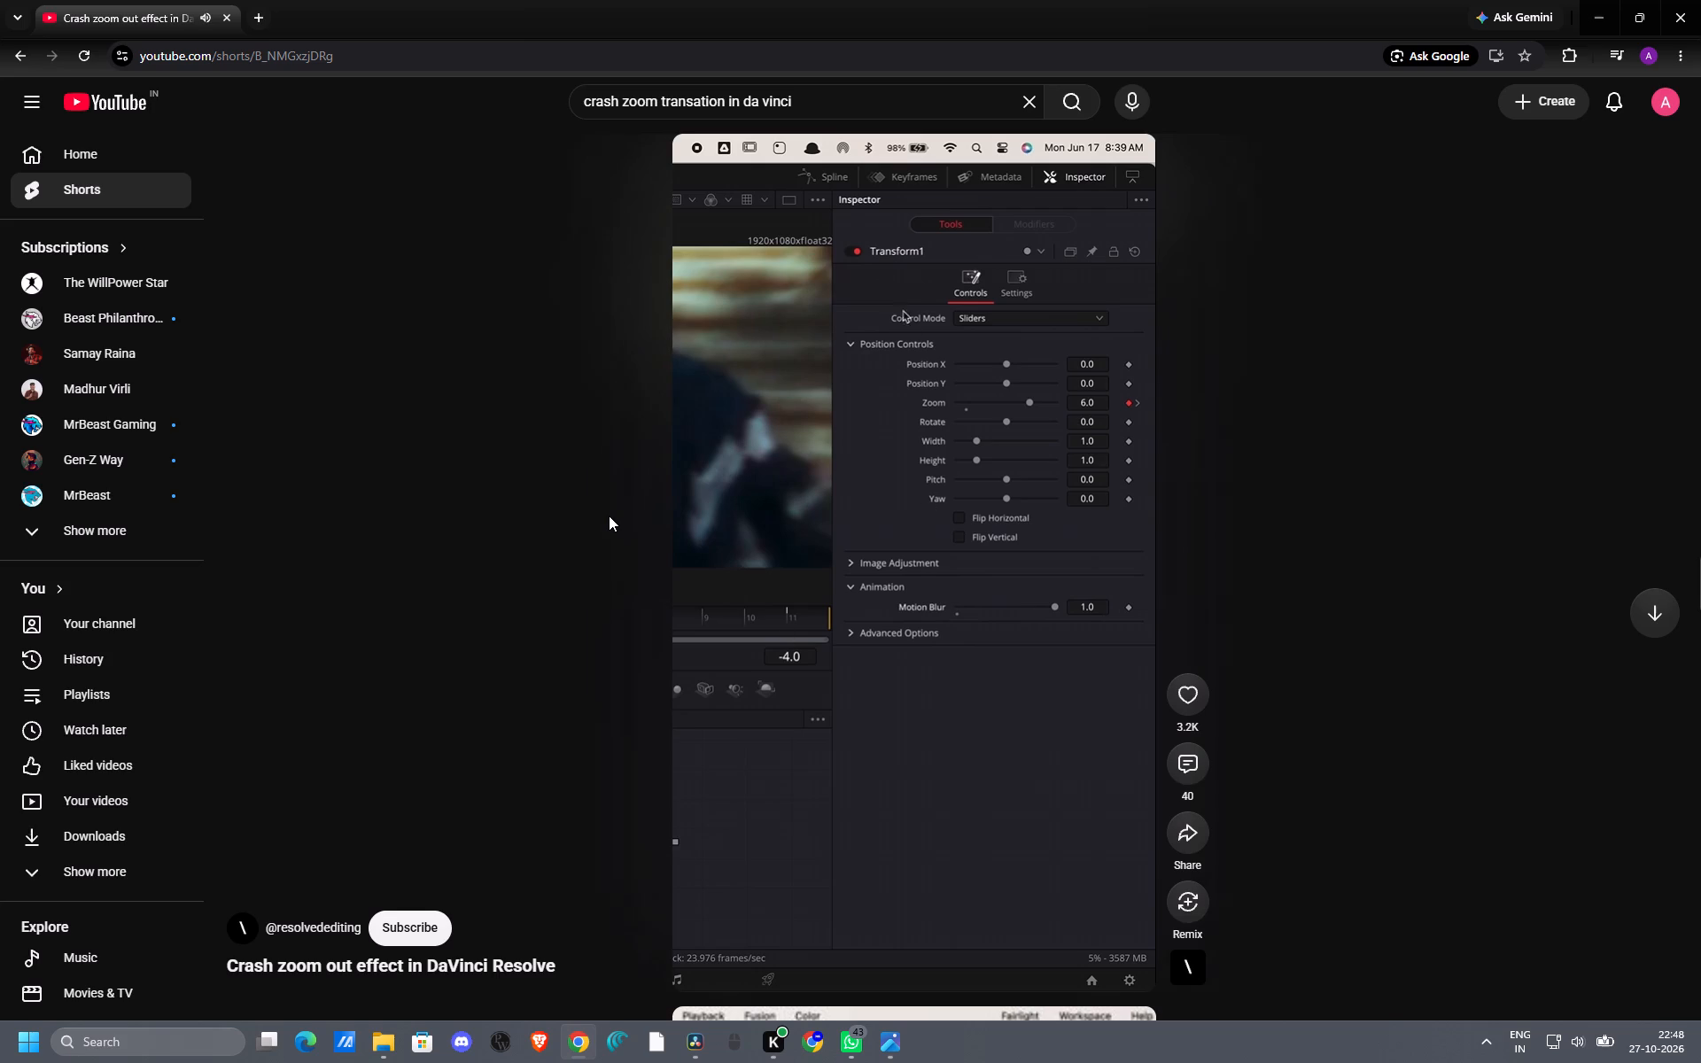
{"action": "scroll", "coordinate": [609, 516], "scroll_direction": "down", "scroll_amount": 5}
{"action": "scroll", "coordinate": [609, 516], "scroll_direction": "up", "scroll_amount": 6}
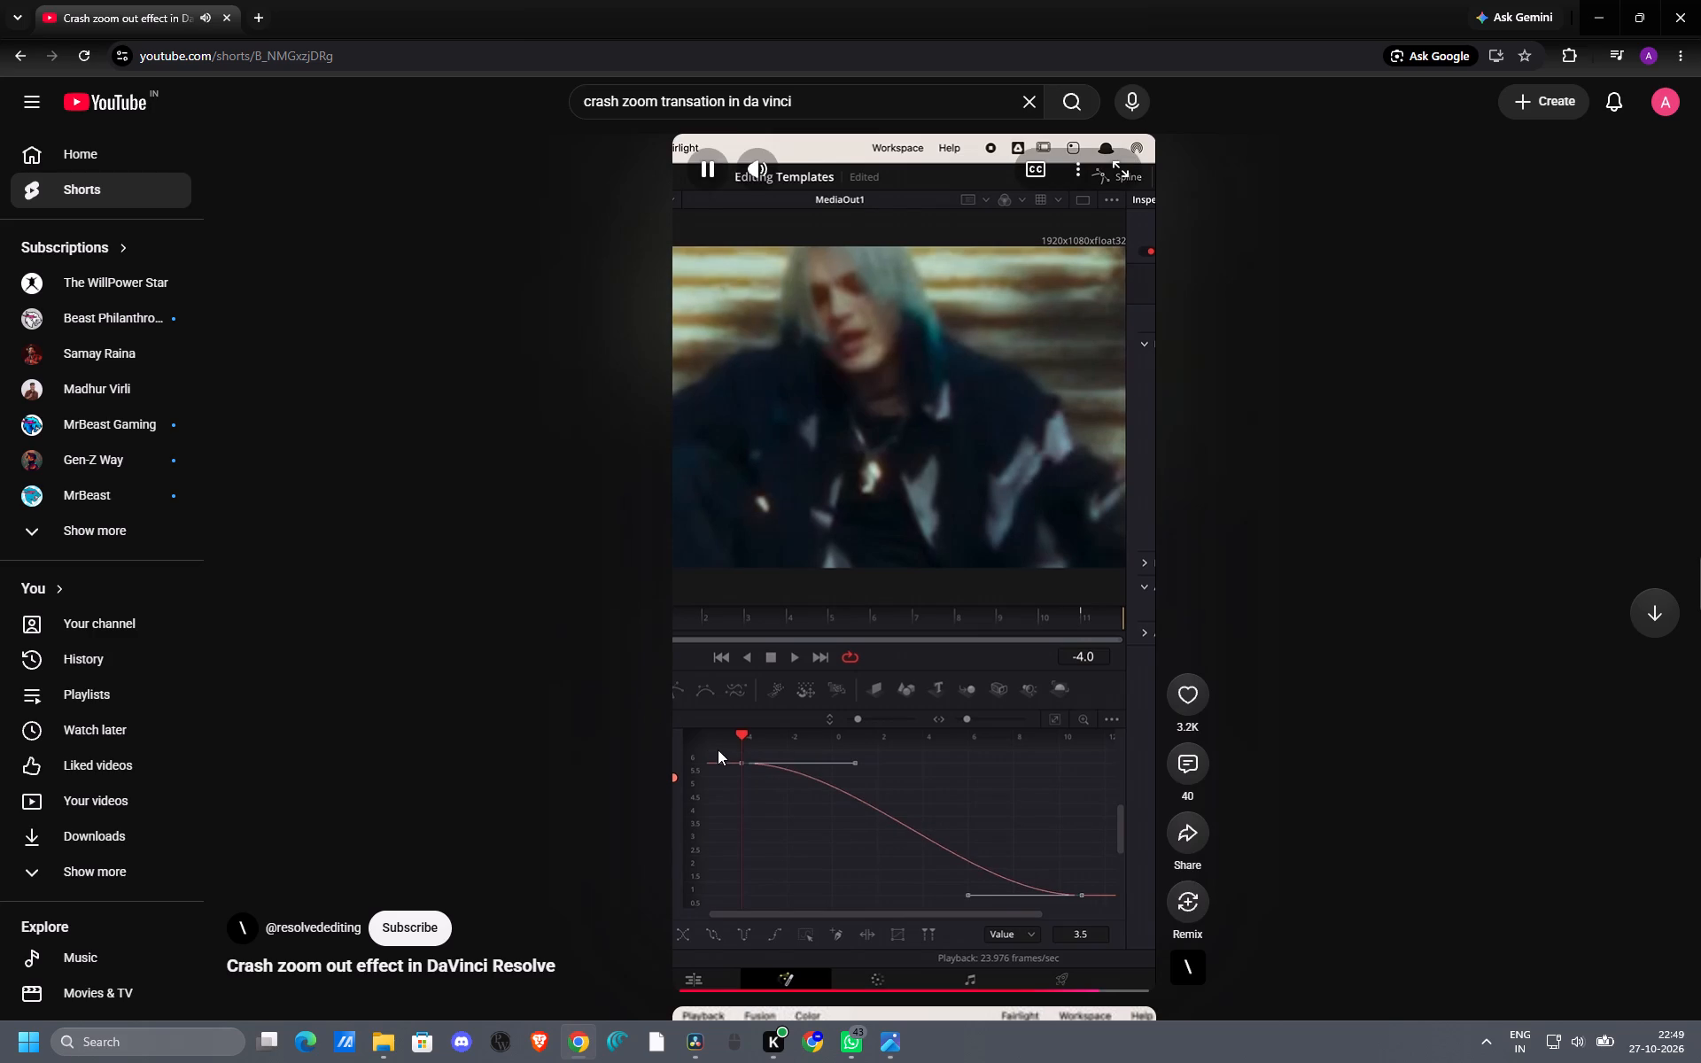
{"action": "left_click", "coordinate": [773, 742]}
Switch to DaVinci Resolve, open the Fusion page and add a Transform node between Compound Clip 3 and MediaOut1.
{"action": "key", "text": "alt+Tab"}
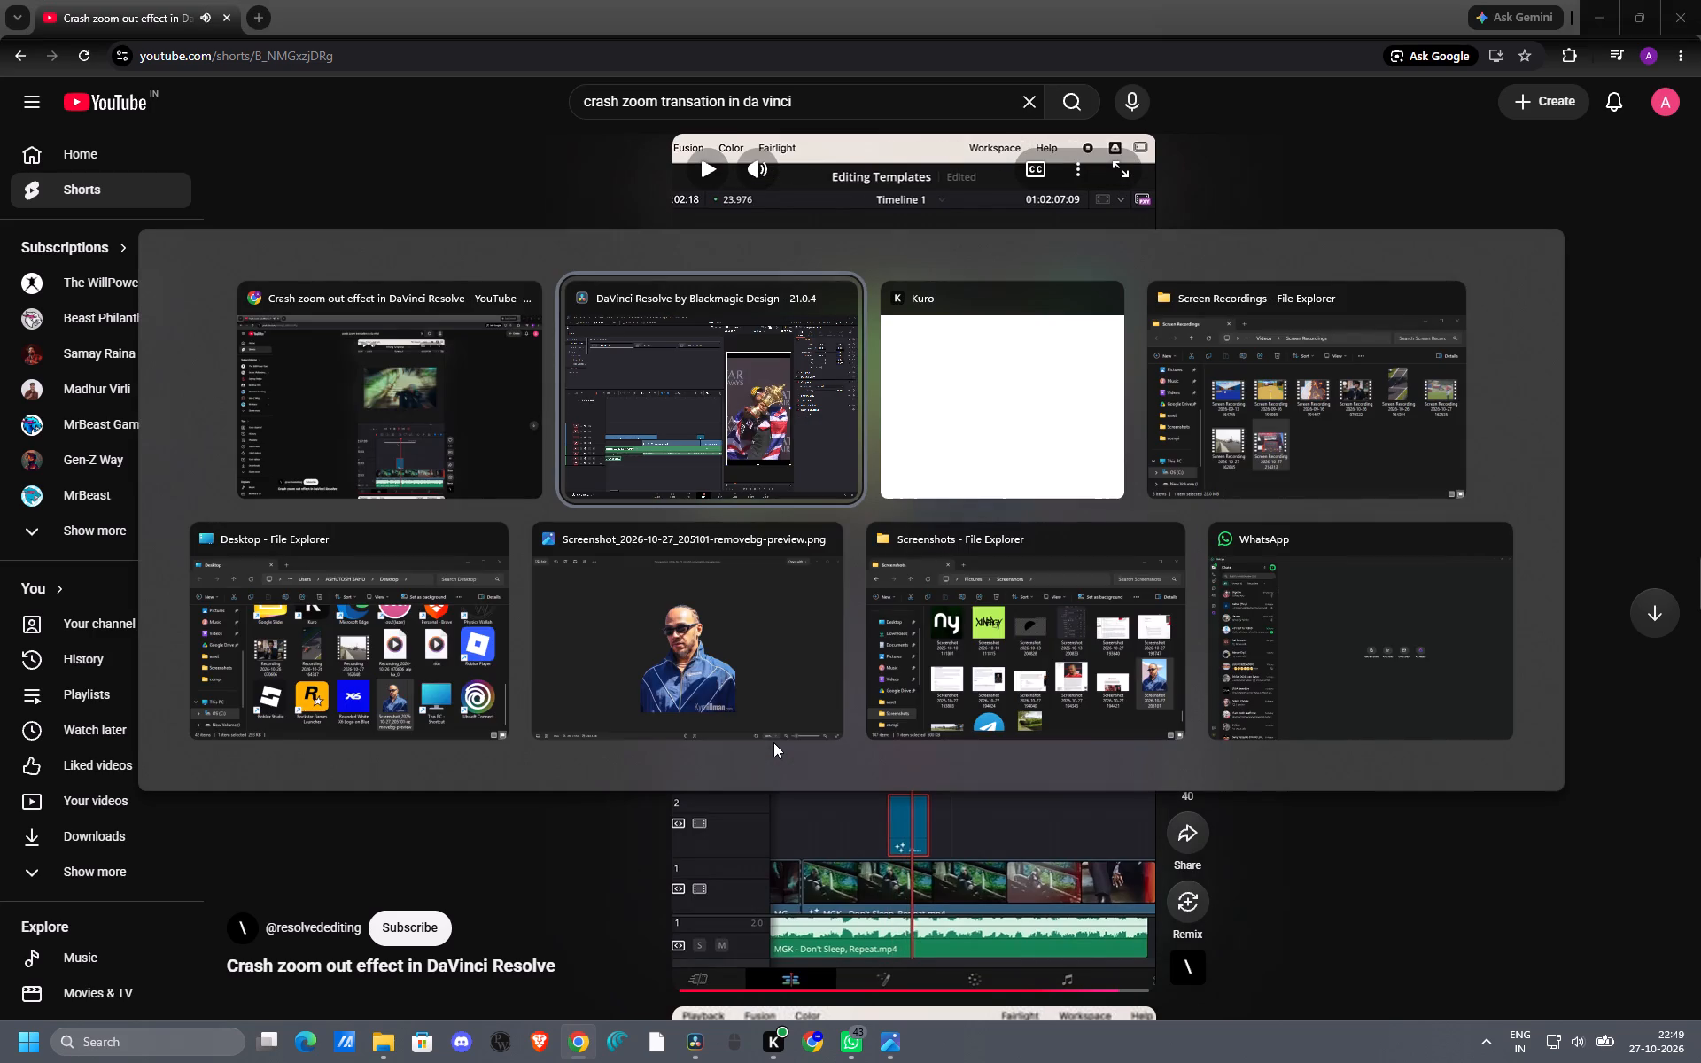
{"action": "left_click", "coordinate": [796, 709]}
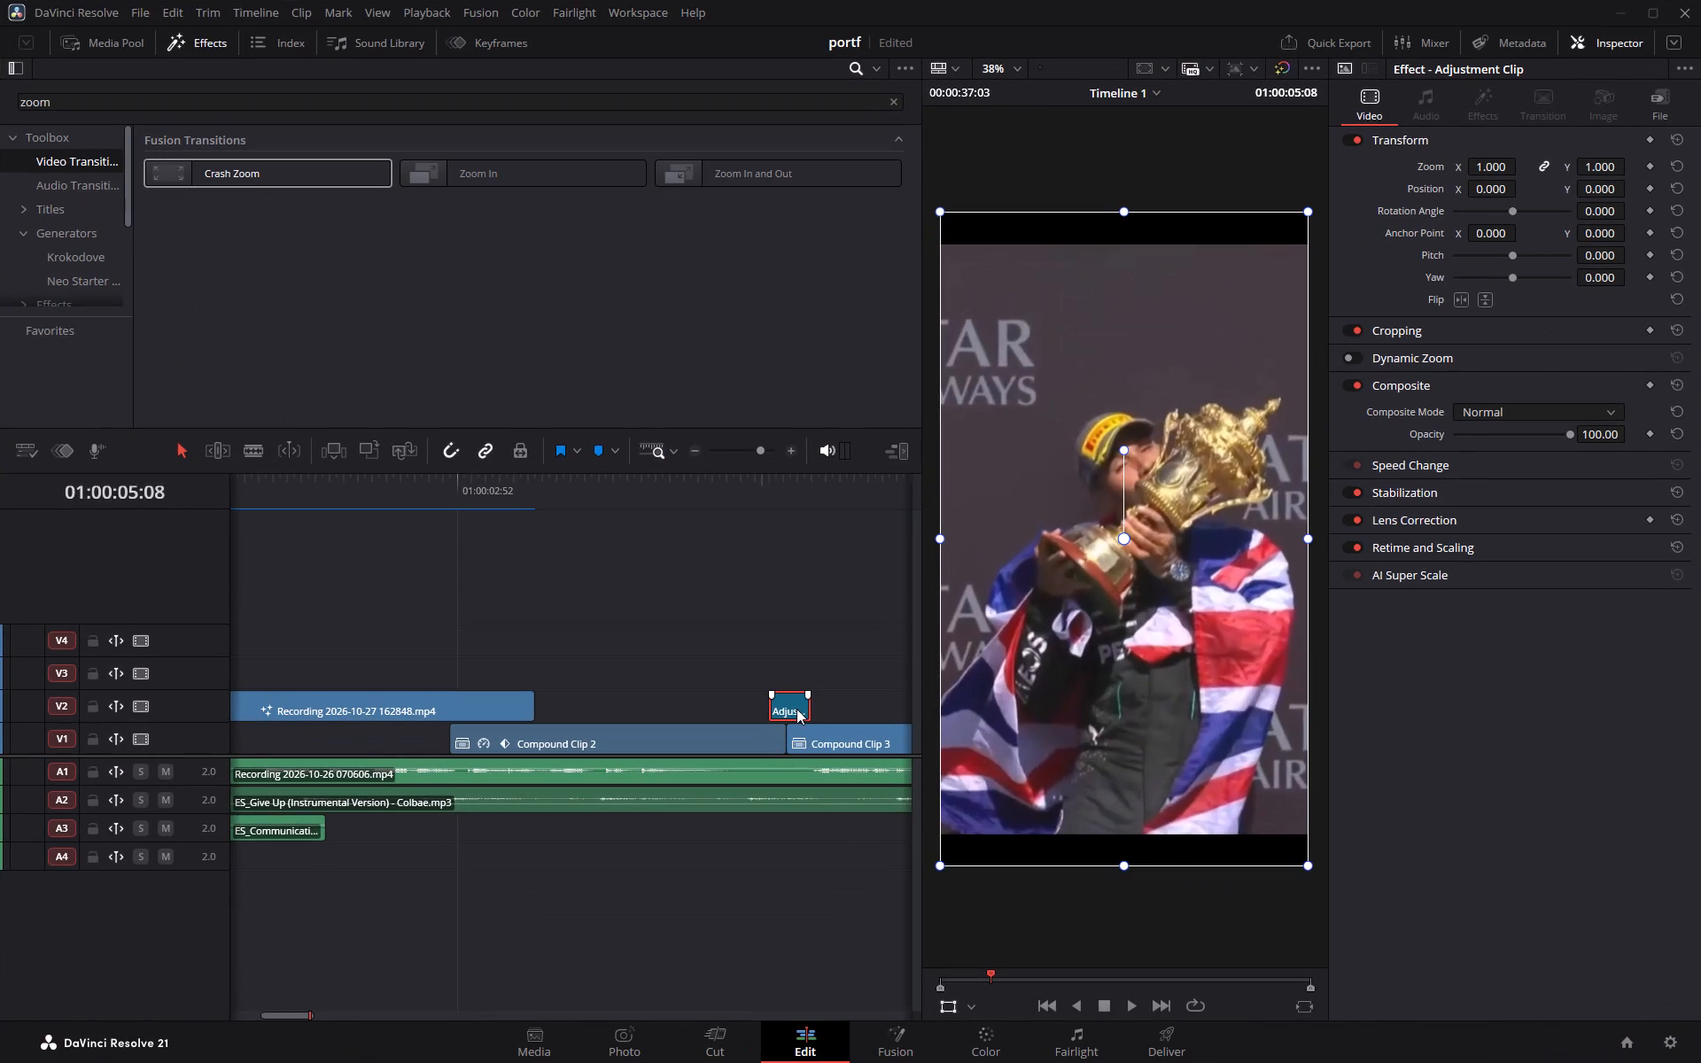
{"action": "left_click", "coordinate": [904, 1035]}
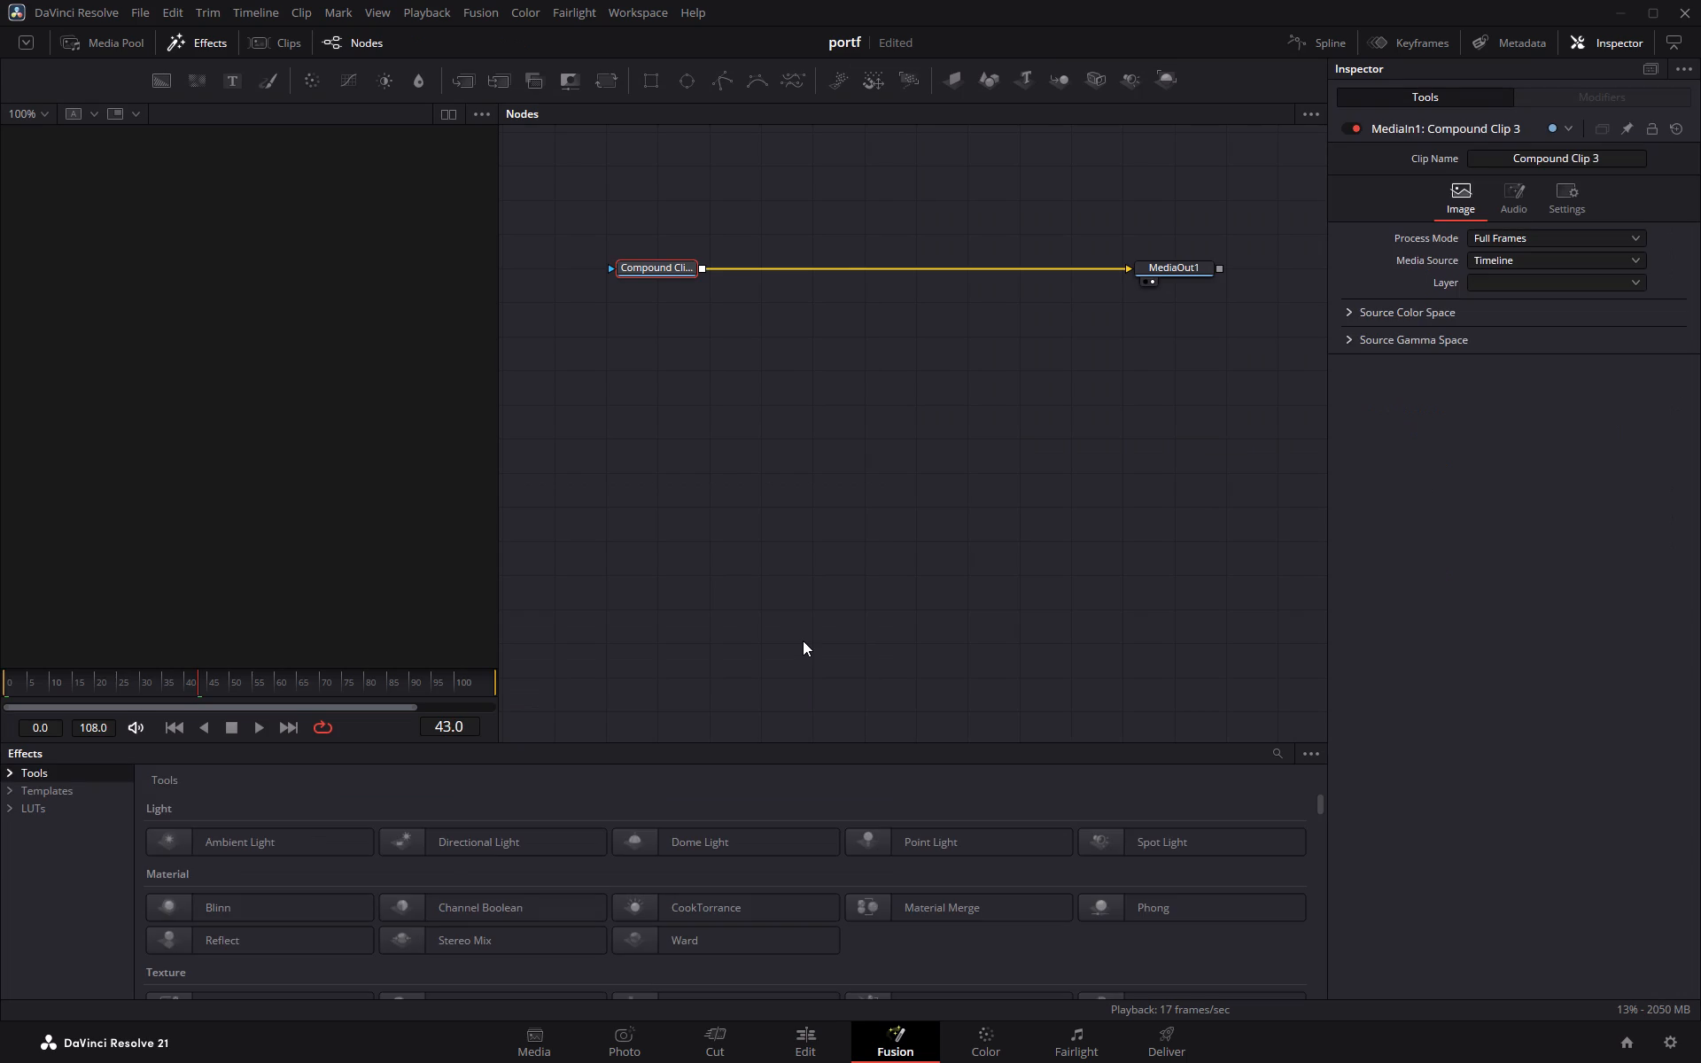
{"action": "key", "text": "shift+space"}
{"action": "key", "text": "BackSpace"}
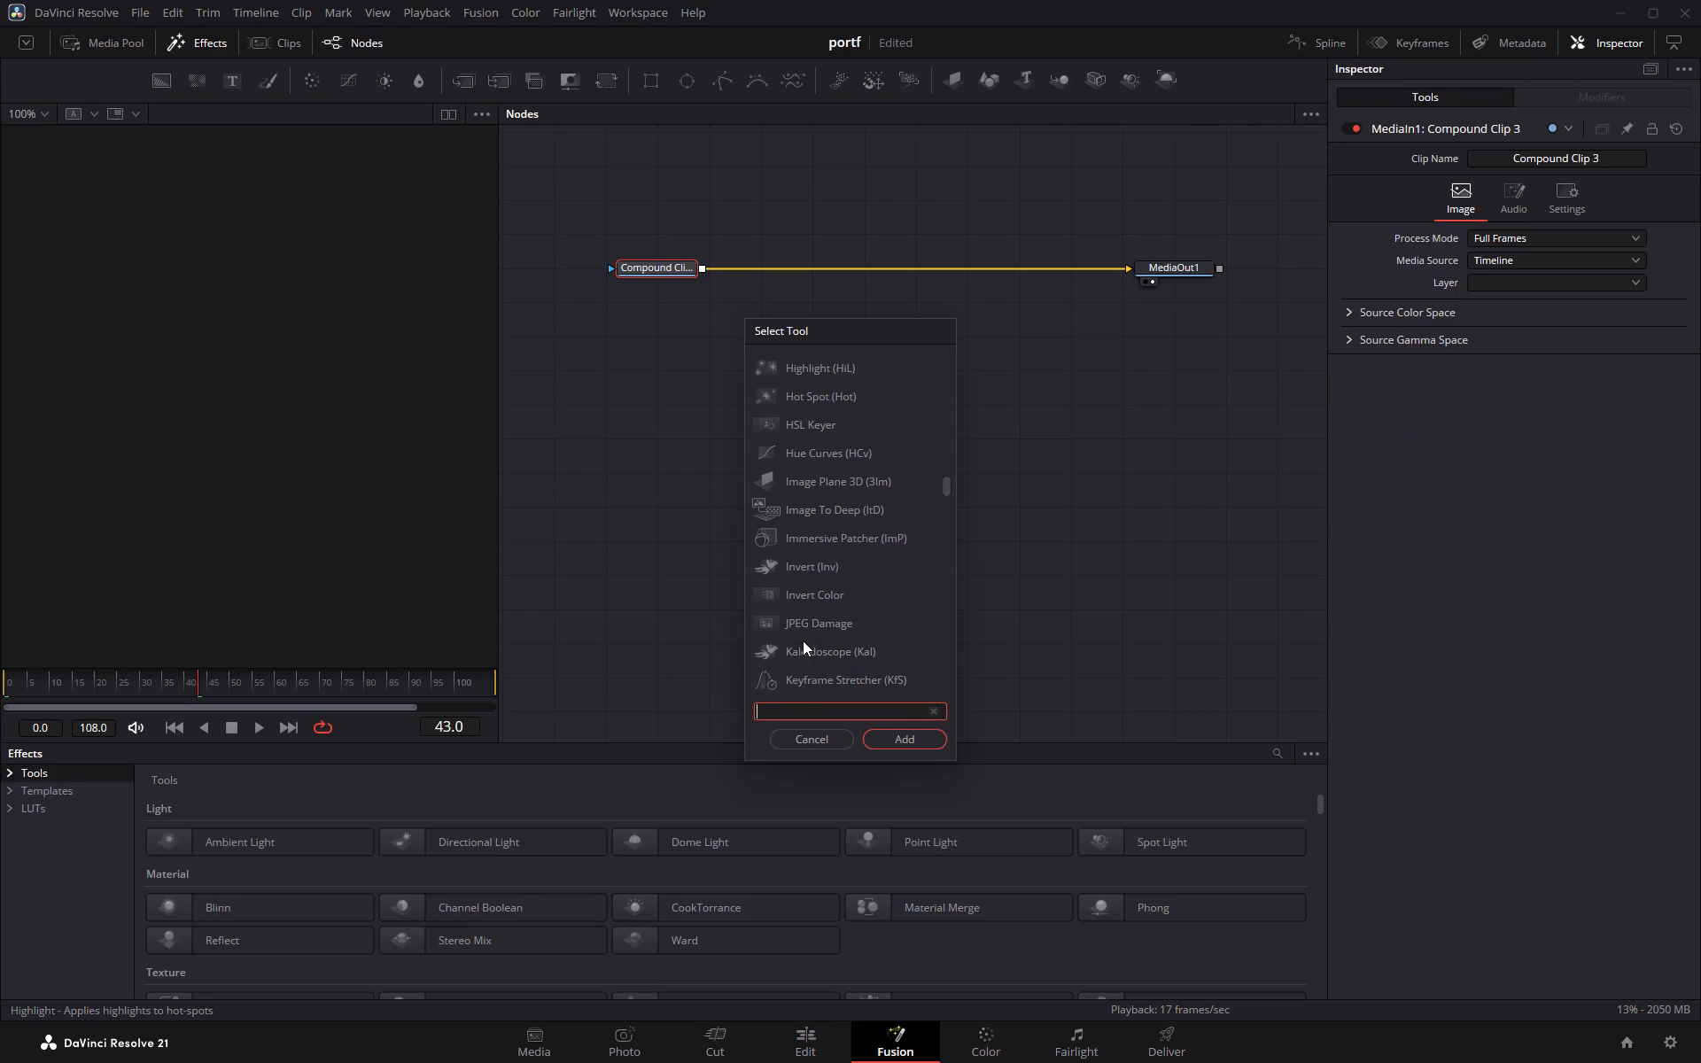
{"action": "type", "text": "tra"}
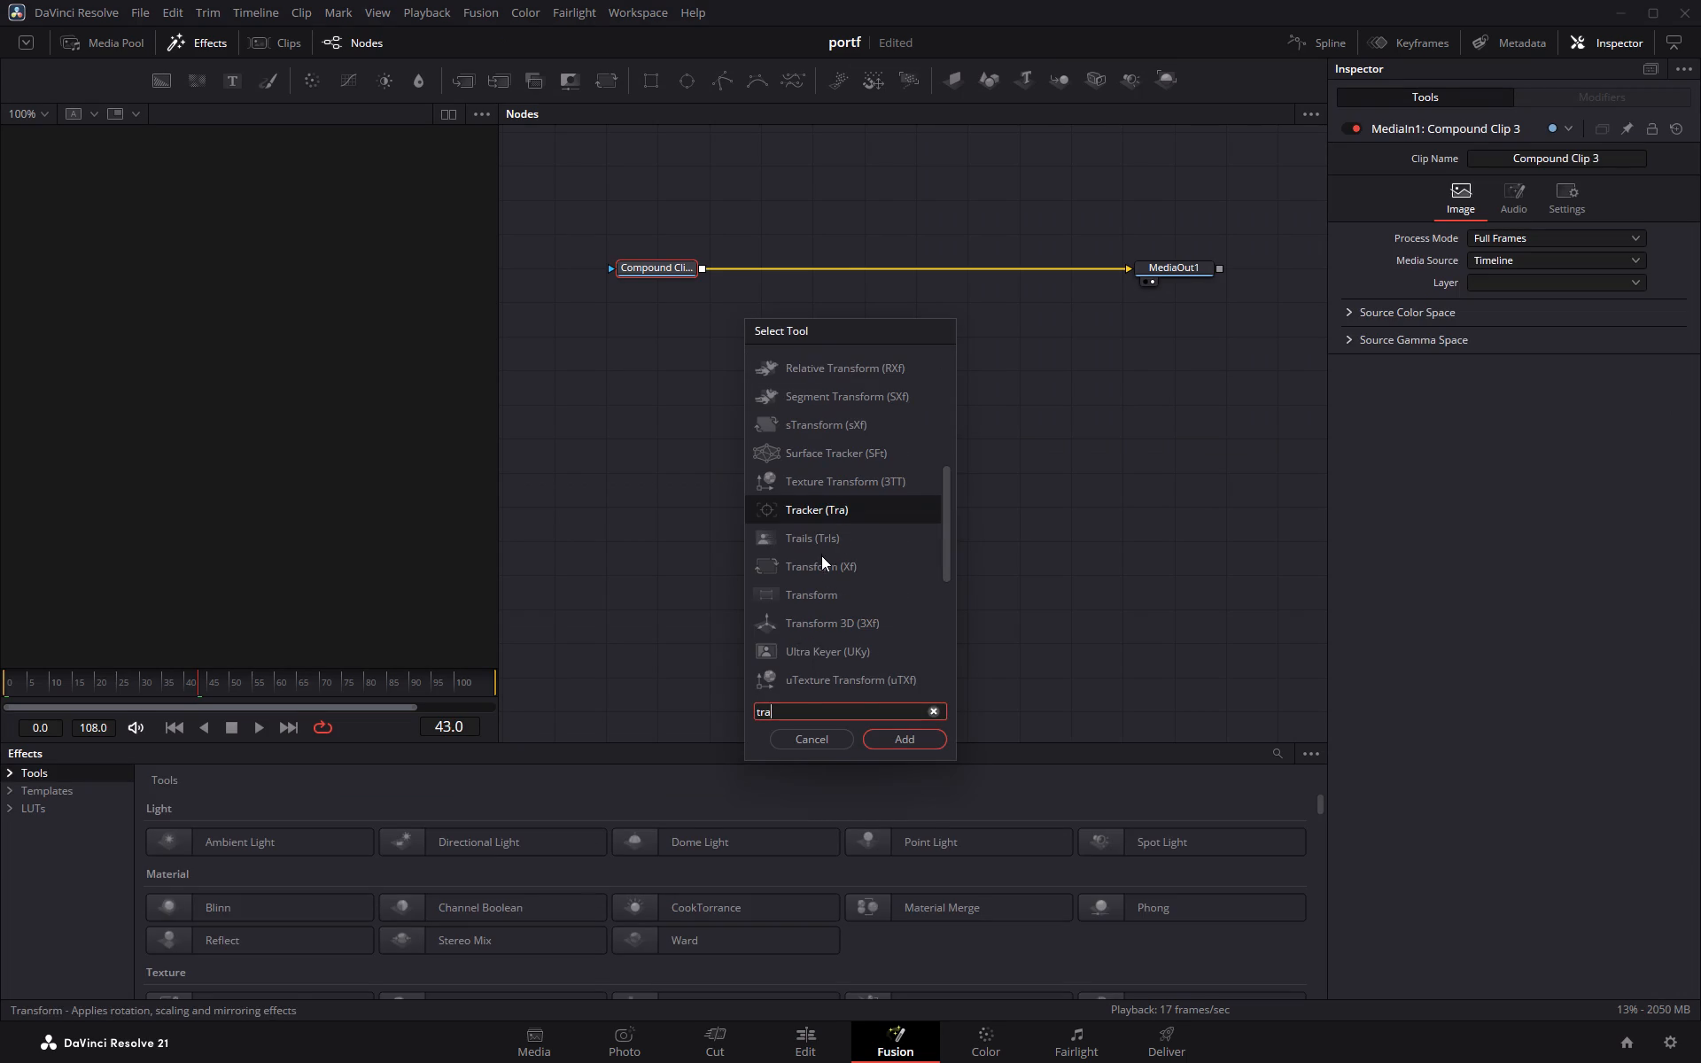
{"action": "key", "text": "n"}
{"action": "key", "text": "s"}
{"action": "left_click", "coordinate": [825, 508]}
{"action": "left_click", "coordinate": [899, 739]}
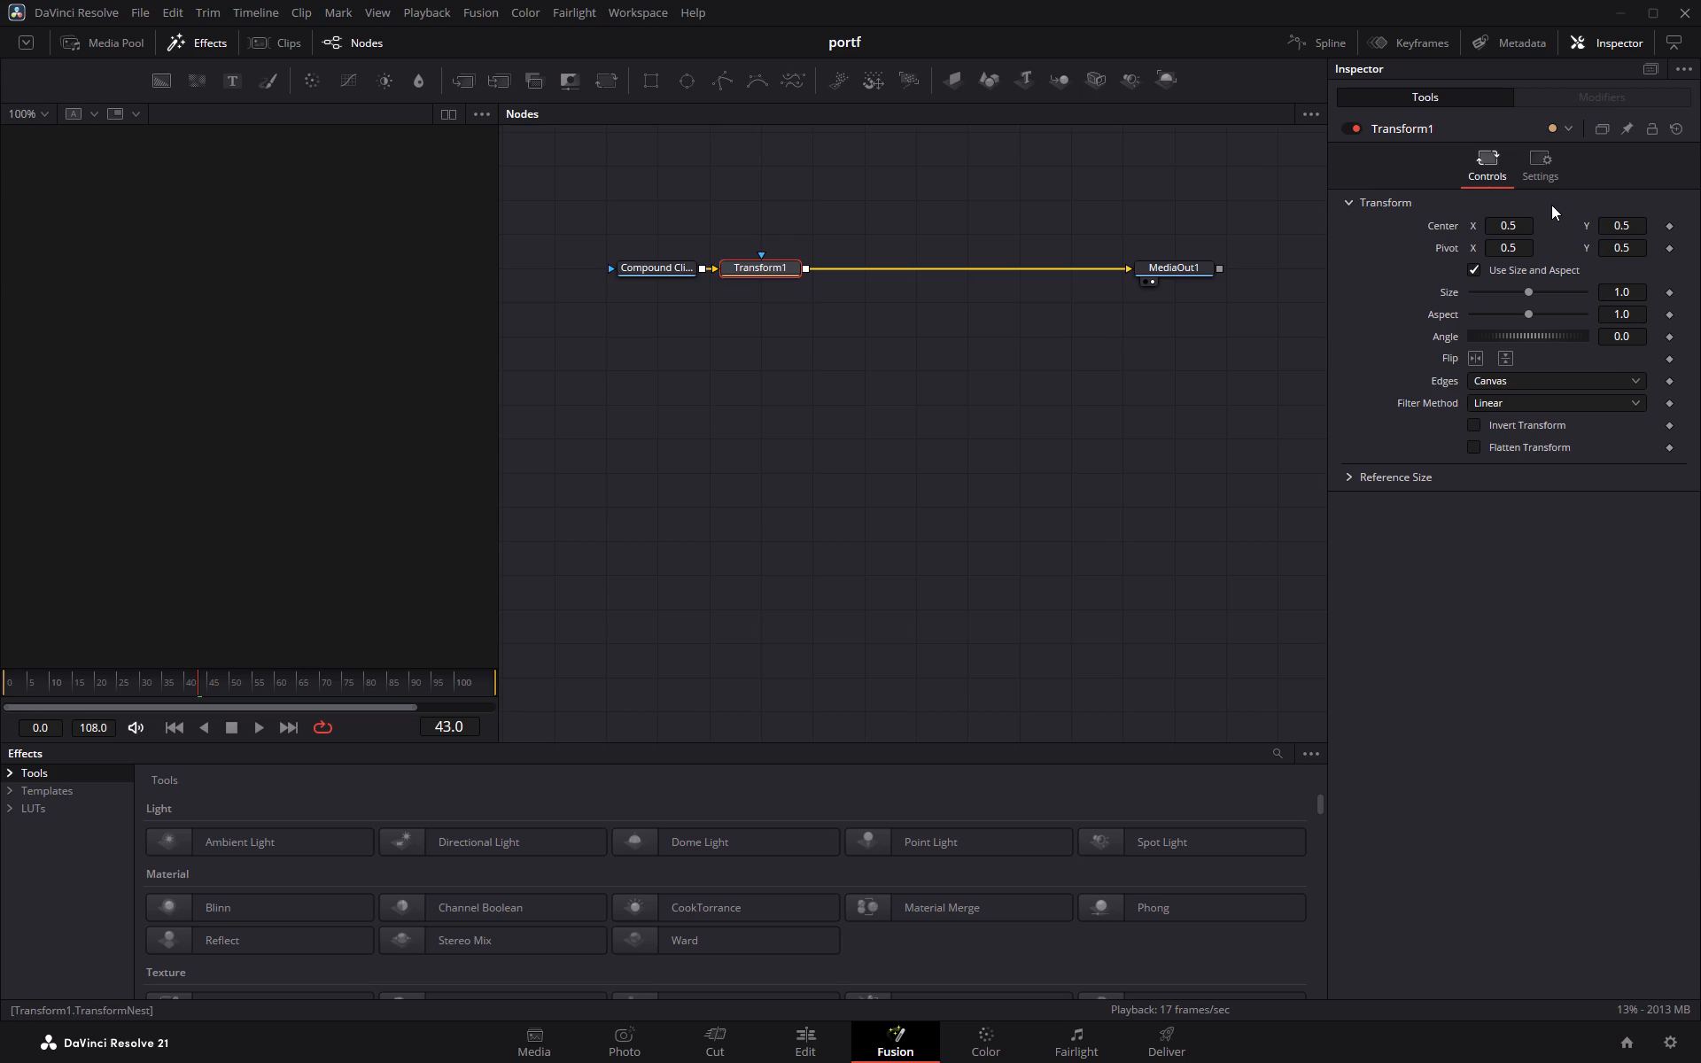
{"action": "left_click", "coordinate": [1350, 477]}
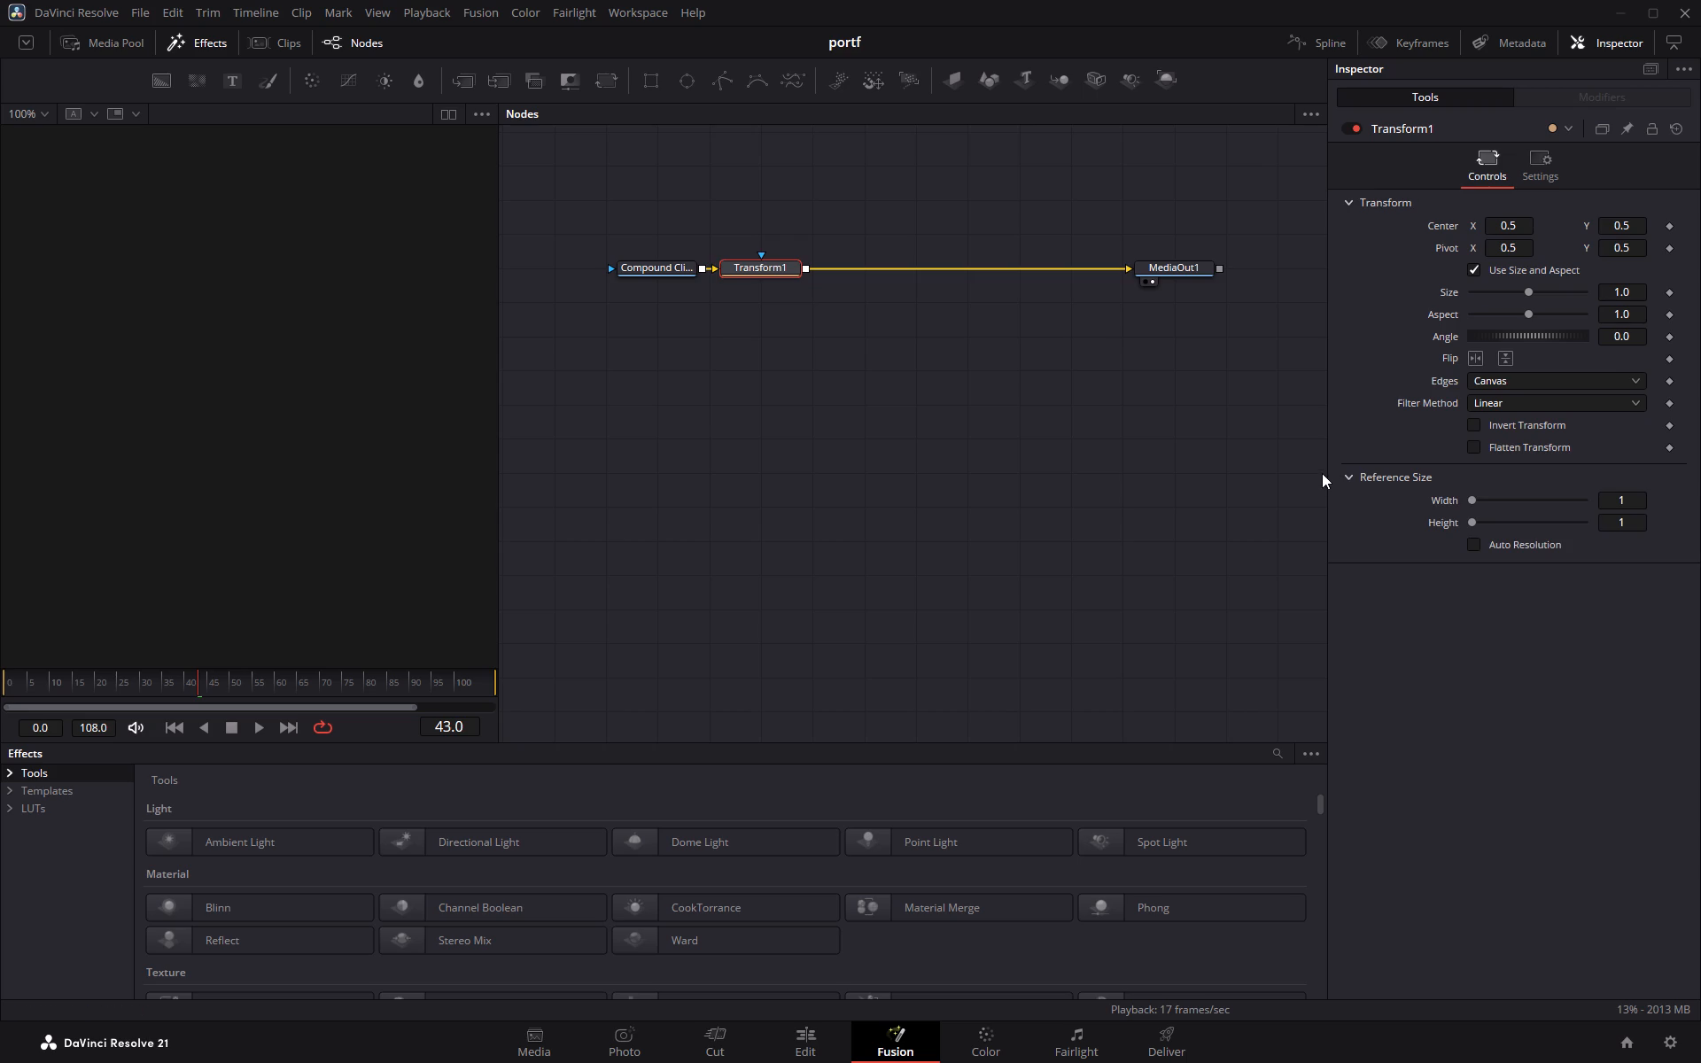
Reselect the V2 adjustment clip on the Edit page, reopen Fusion and move Transform1 farther from the Compound Clip 3 node.
{"action": "left_click", "coordinate": [843, 1036]}
{"action": "left_click", "coordinate": [690, 638]}
{"action": "left_click", "coordinate": [434, 702]}
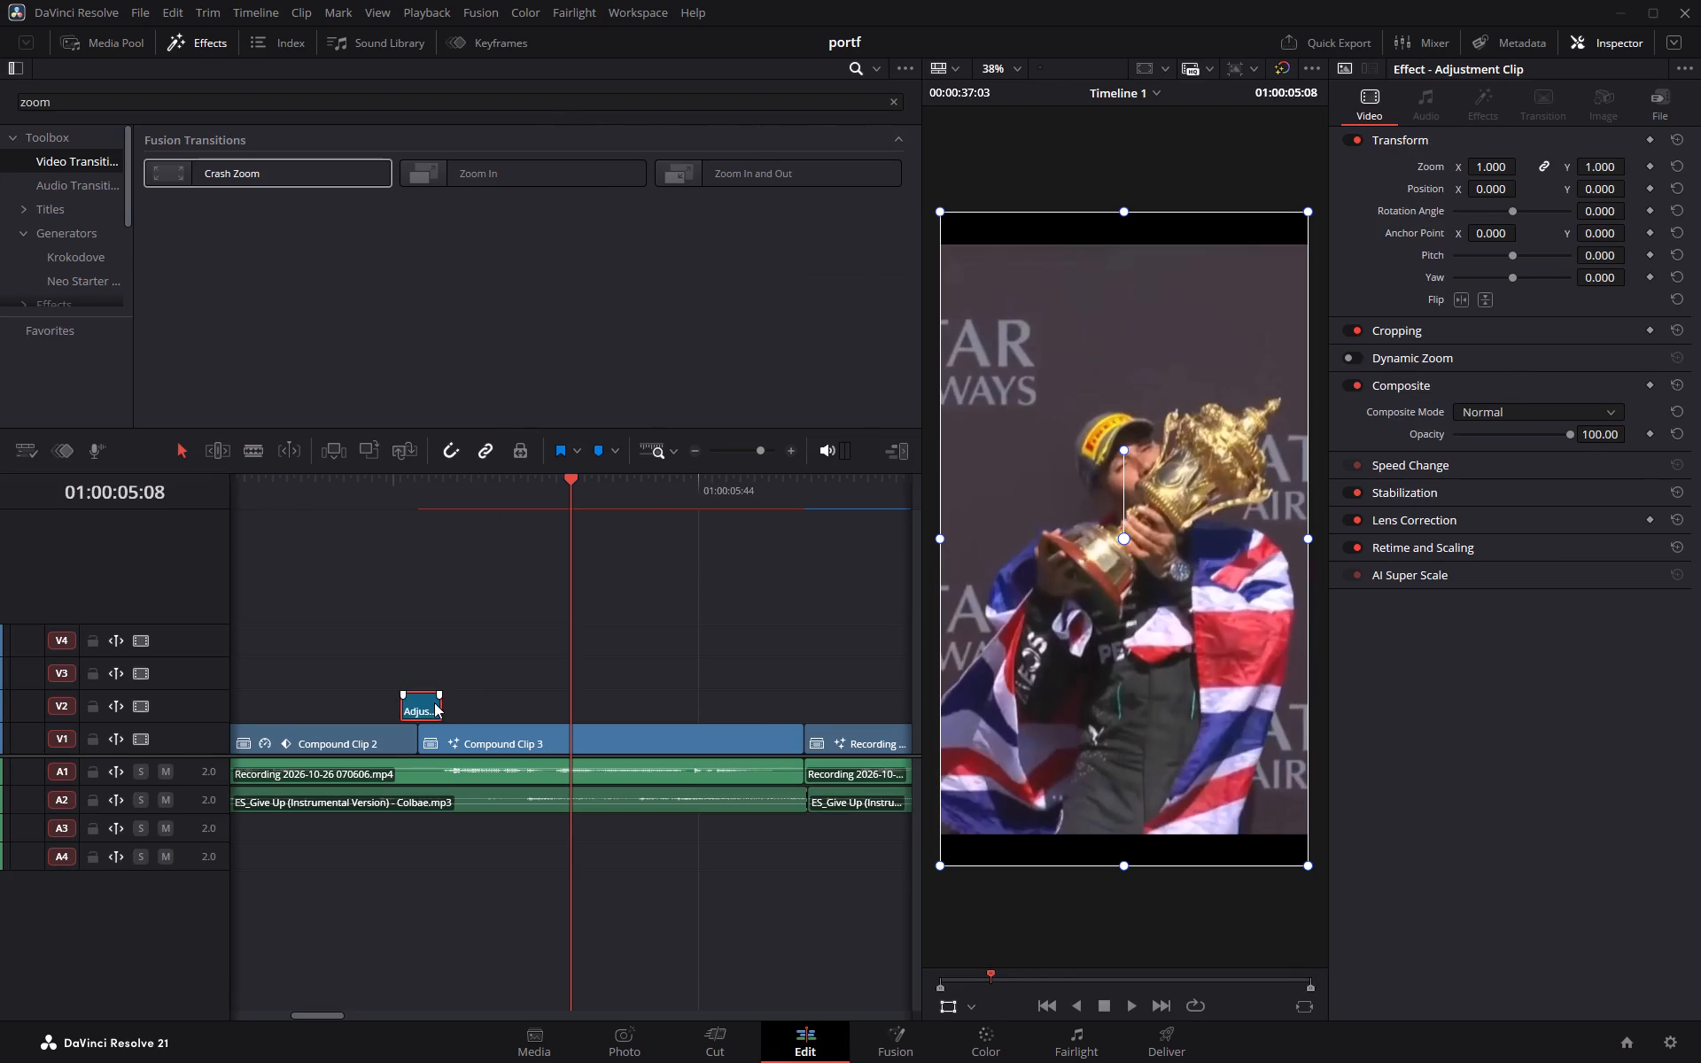
{"action": "left_click", "coordinate": [866, 1059]}
{"action": "left_click_drag", "start_coordinate": [736, 264], "coordinate": [793, 269]}
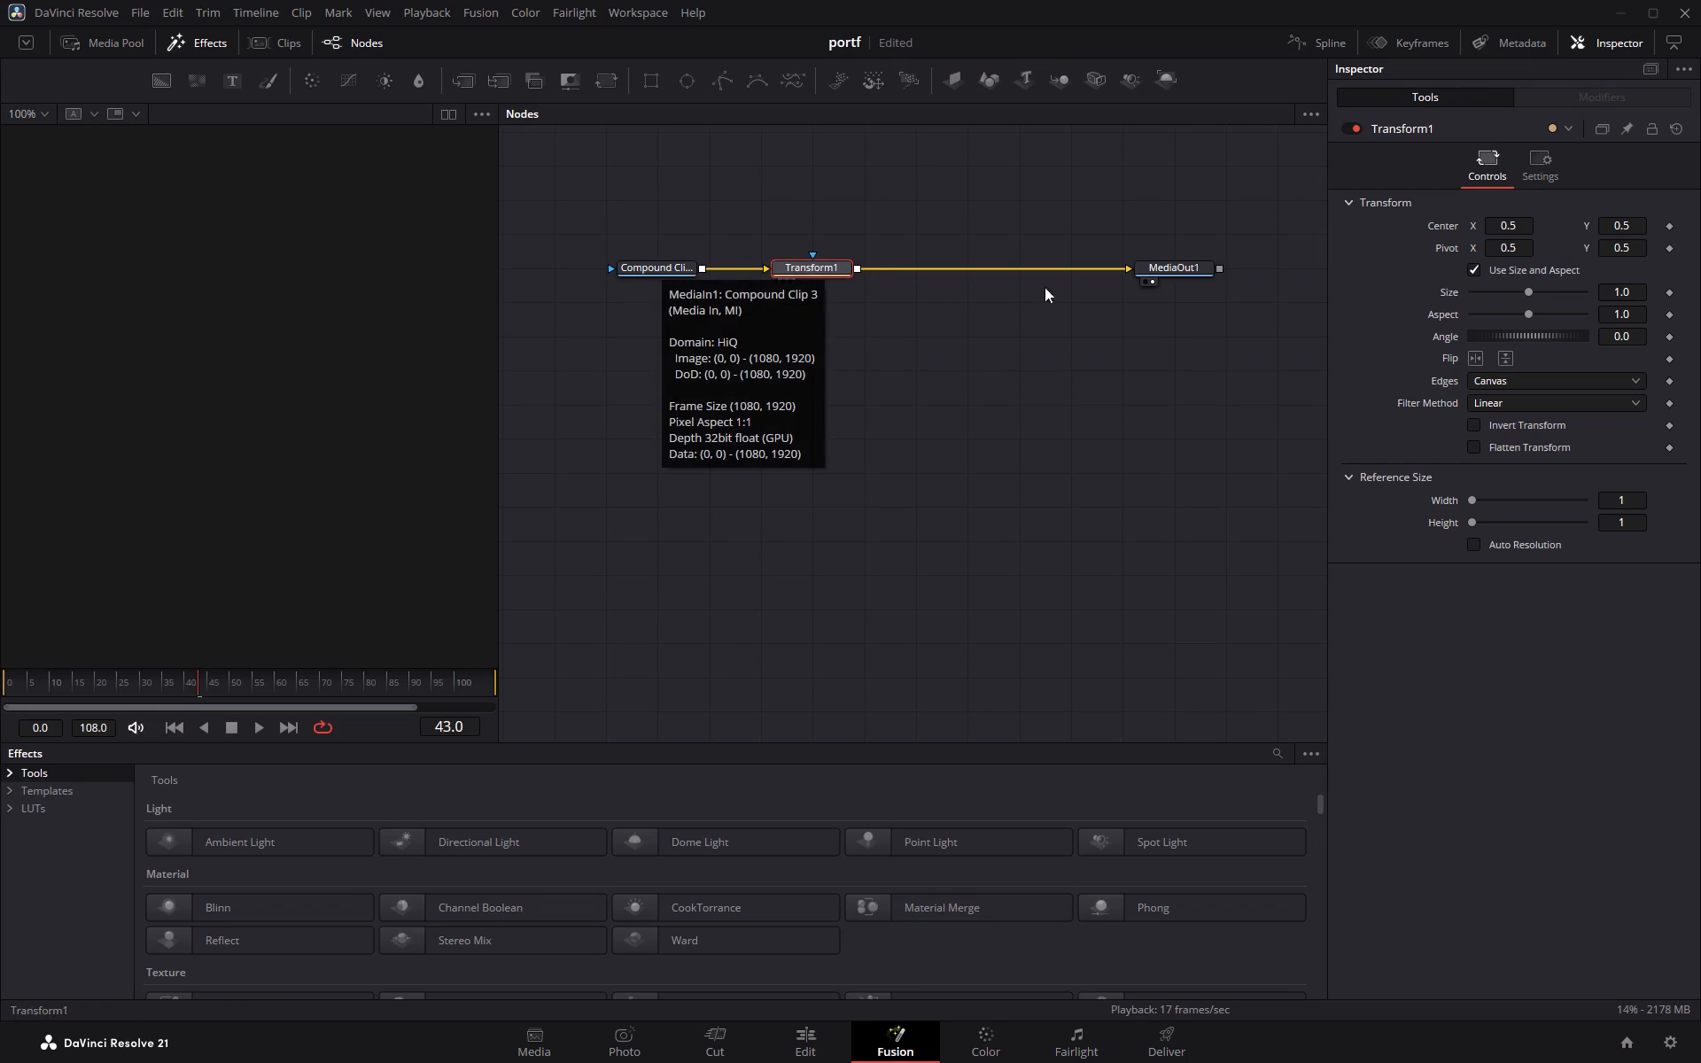
Show Compound Clip 3's MediaOut1 in the Fusion viewer and scrub through the composition to check which footage it contains.
{"action": "left_click", "coordinate": [1177, 269]}
{"action": "key", "text": "1"}
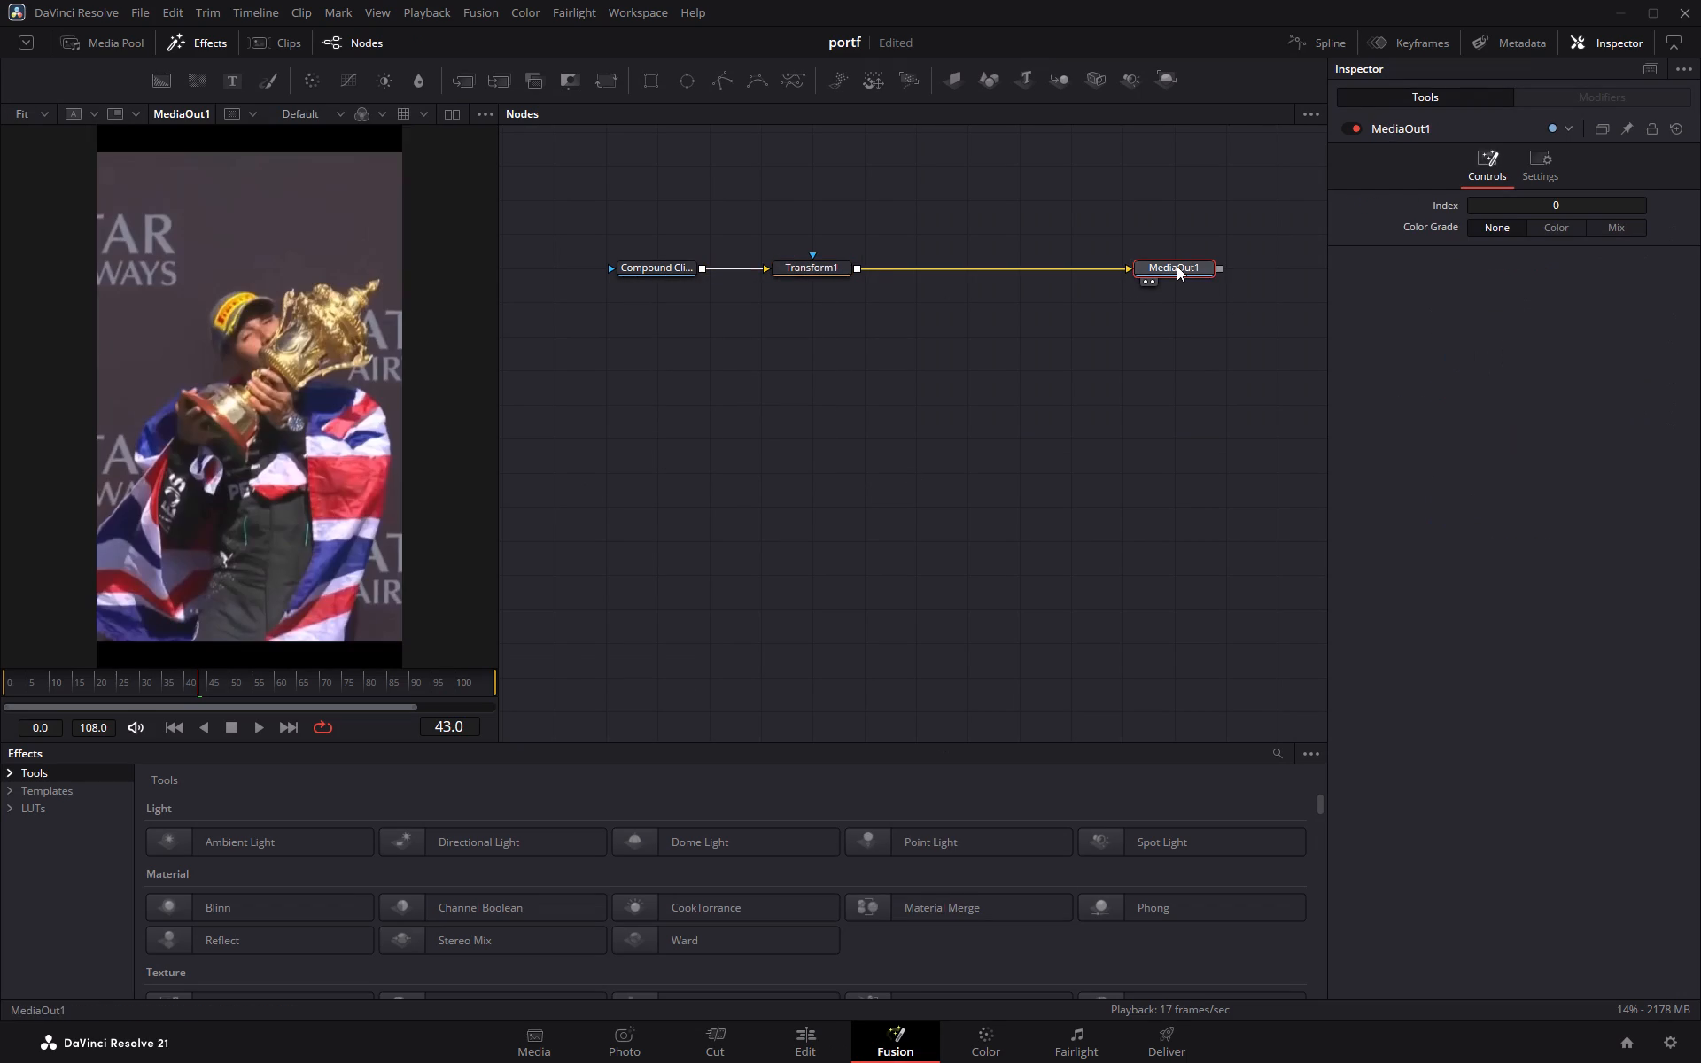
{"action": "left_click_drag", "start_coordinate": [195, 682], "coordinate": [118, 685]}
{"action": "left_click_drag", "start_coordinate": [118, 685], "coordinate": [454, 675]}
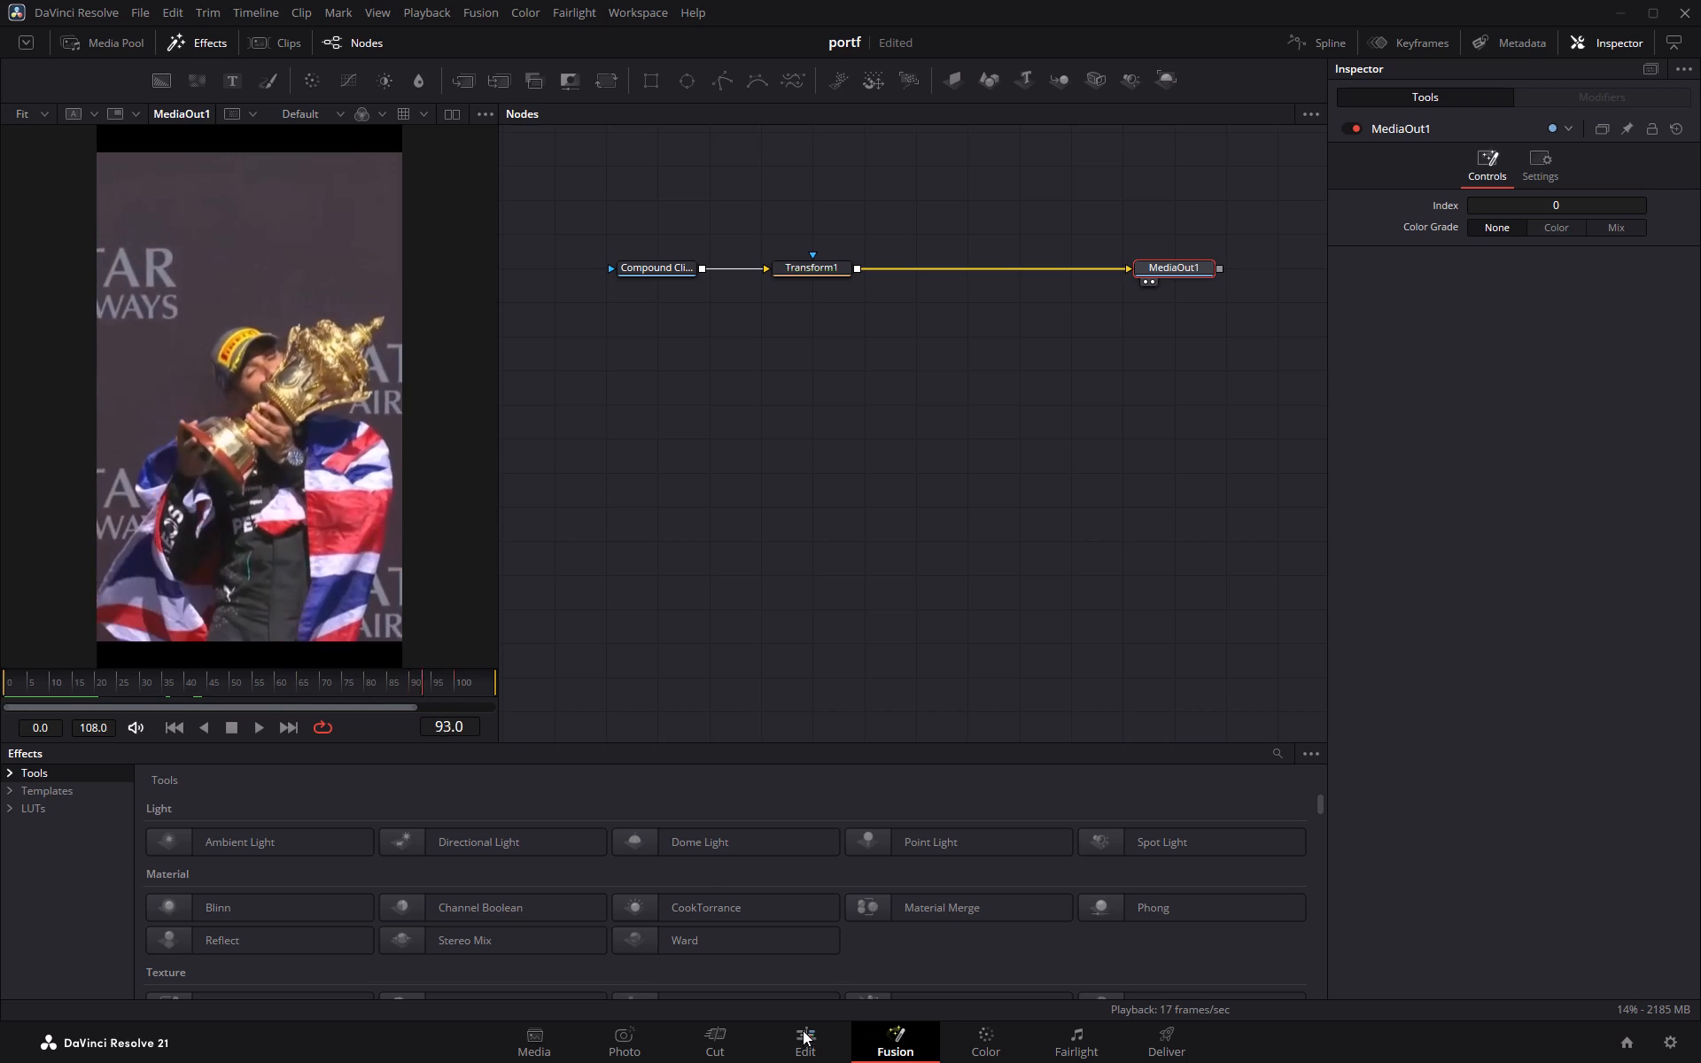
On the Edit page, move the playhead to 01:00:04:20, open the V2 adjustment clip in Fusion and add a Transform node.
{"action": "left_click", "coordinate": [798, 1036]}
{"action": "double_click", "coordinate": [612, 947]}
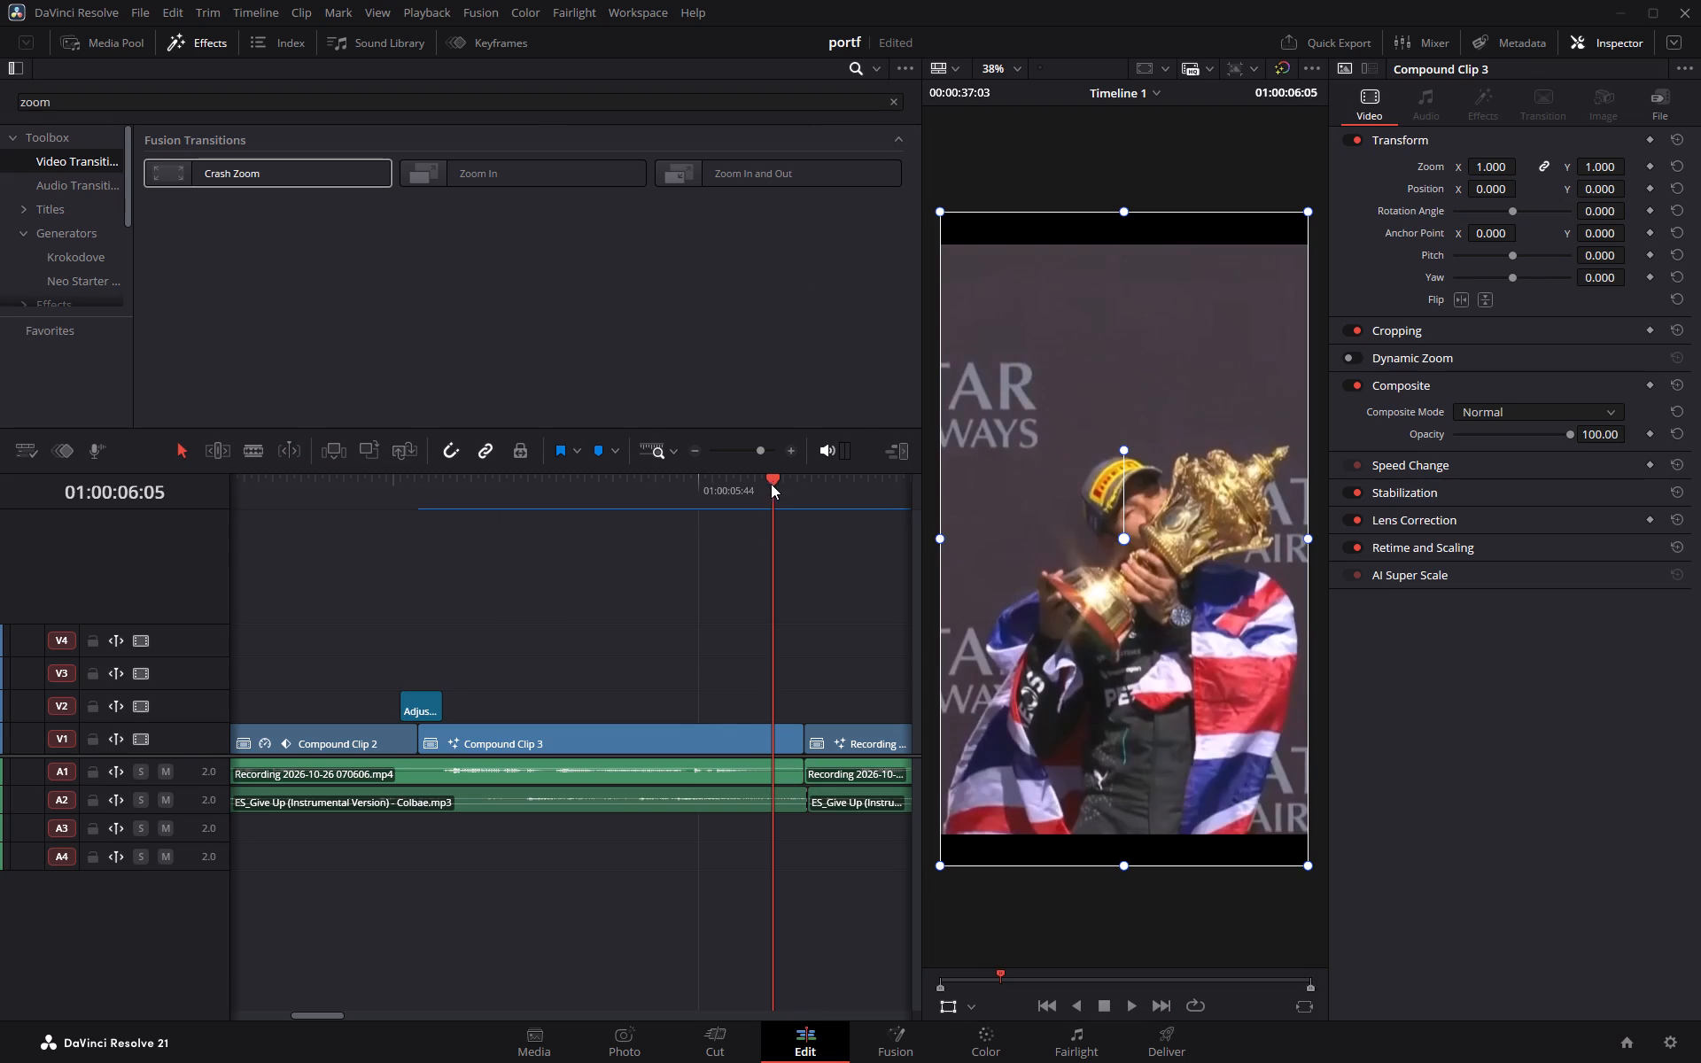
{"action": "left_click_drag", "start_coordinate": [773, 477], "coordinate": [395, 495]}
{"action": "left_click", "coordinate": [423, 704]}
{"action": "right_click", "coordinate": [423, 704]}
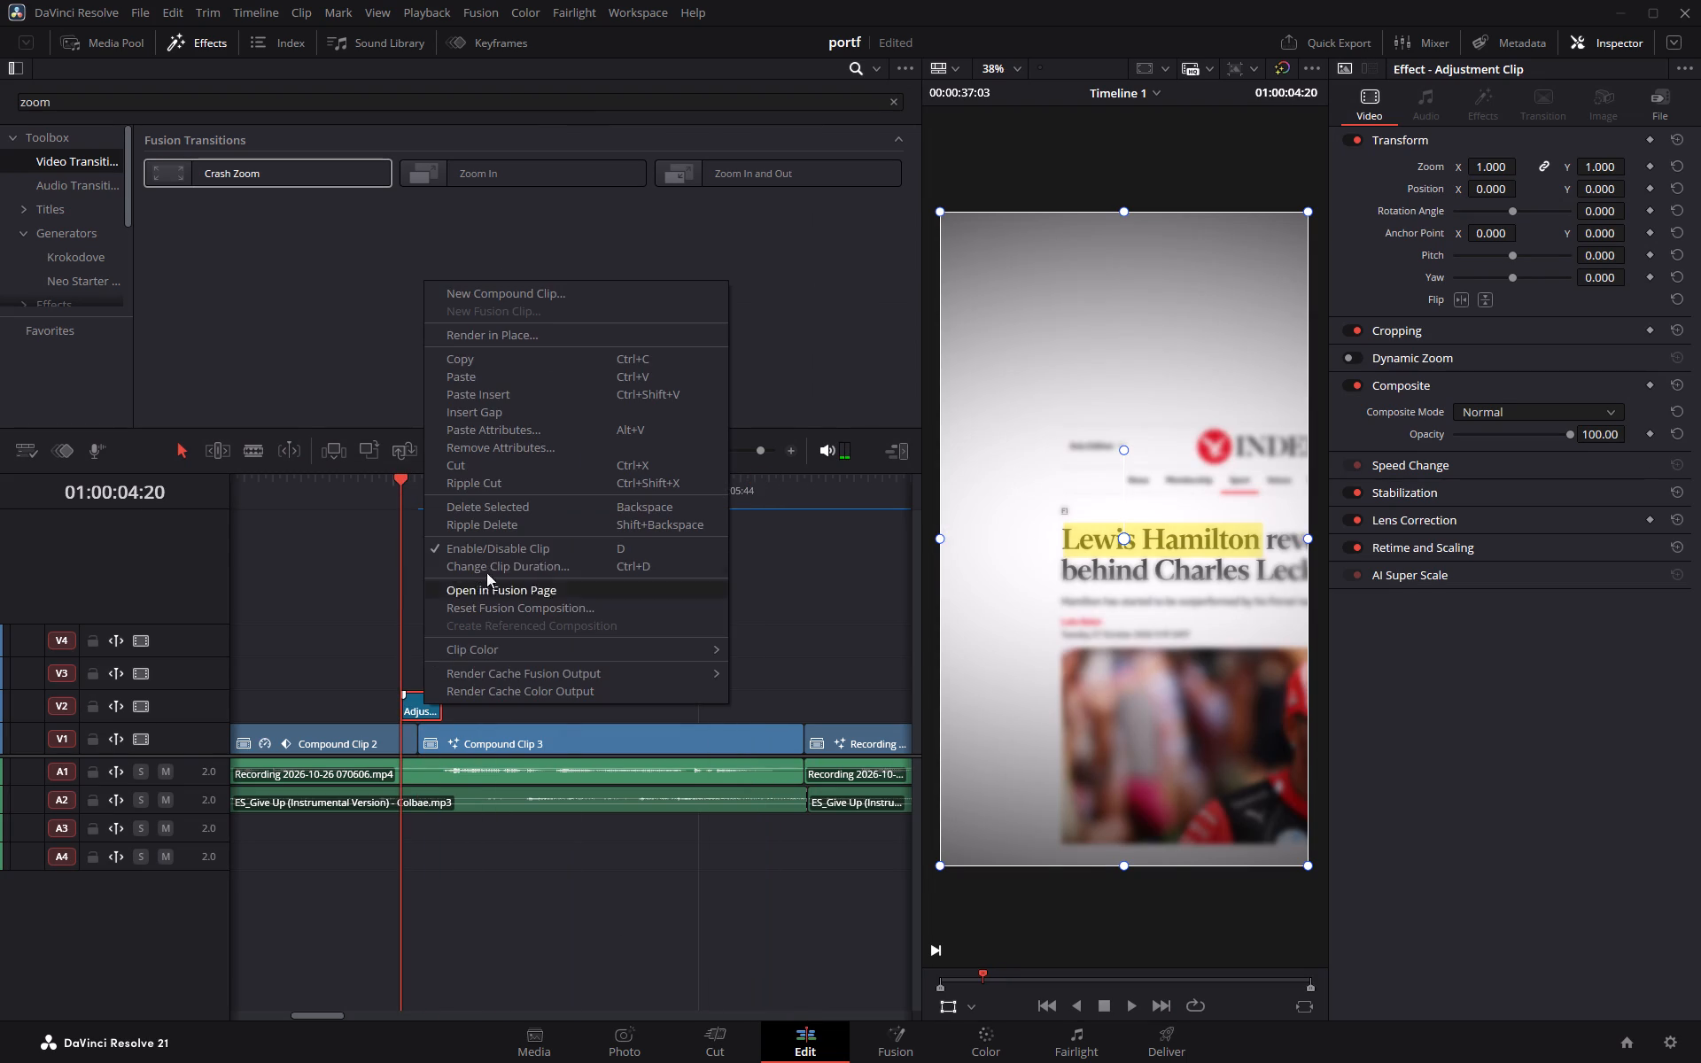
{"action": "left_click", "coordinate": [531, 589]}
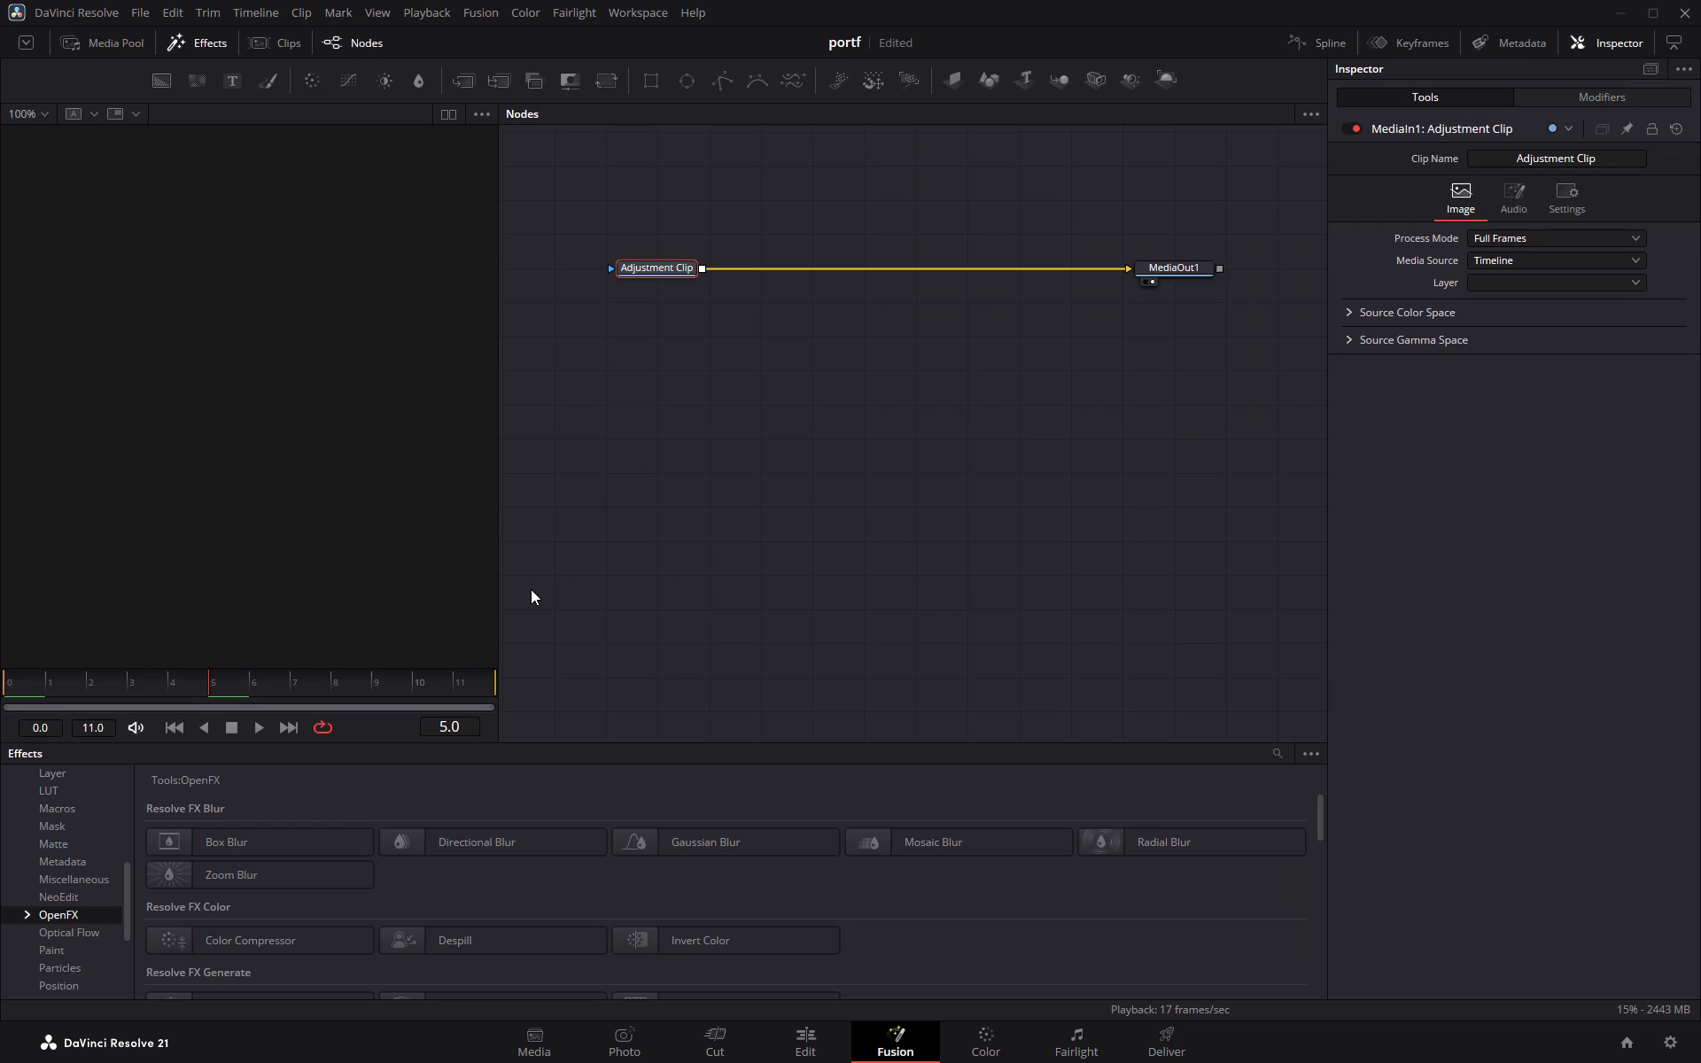
{"action": "key", "text": "shift+space"}
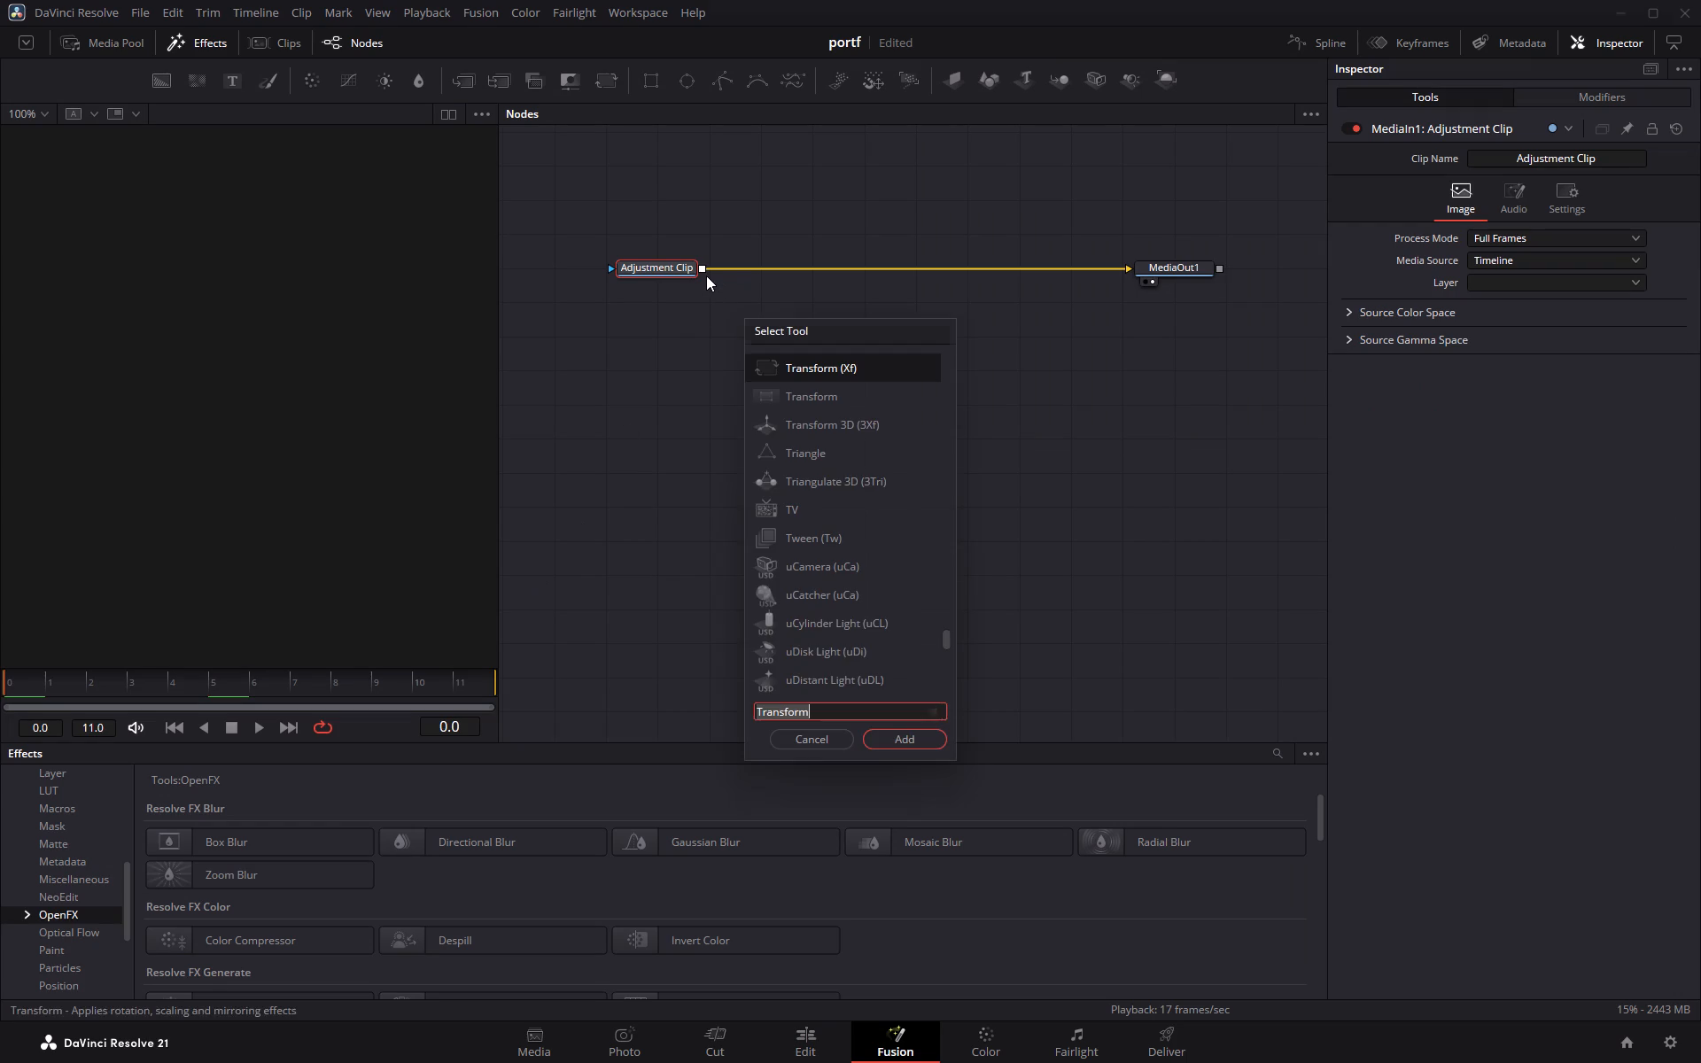
{"action": "left_click", "coordinate": [909, 733]}
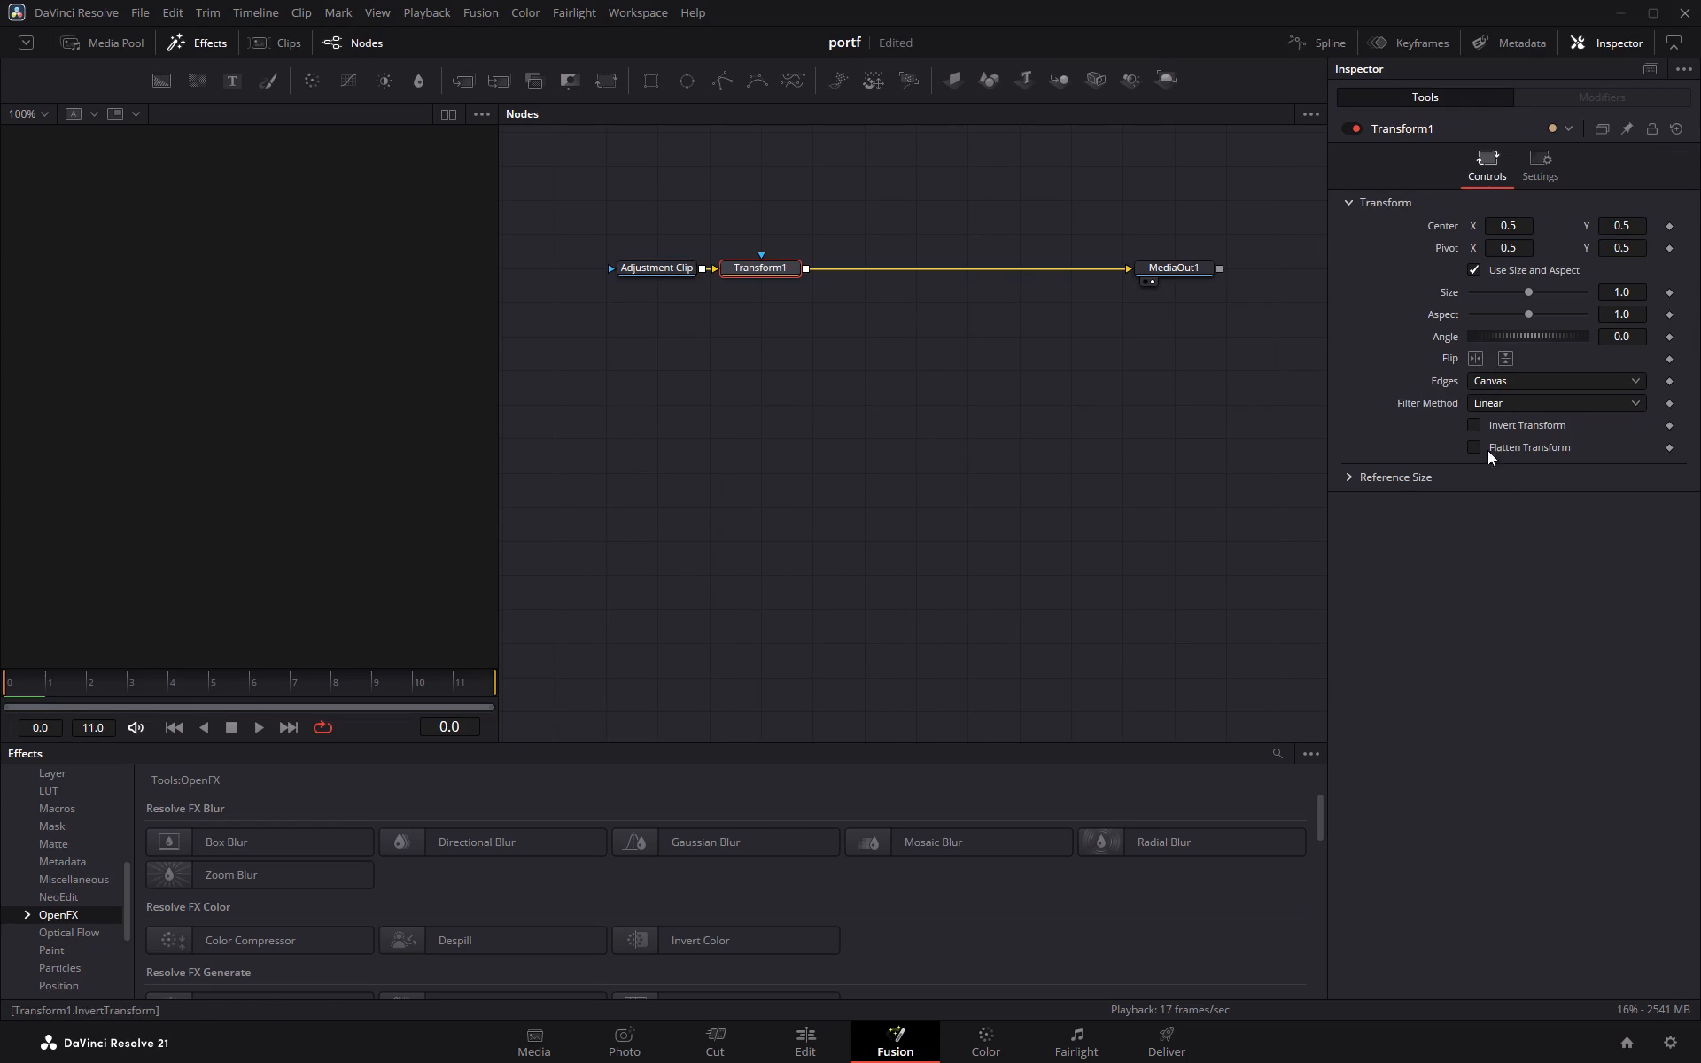
Look through the adjustment clip's Transform1 reference size options and settings for the controls used in the tutorial.
{"action": "left_click", "coordinate": [1380, 475]}
{"action": "left_click", "coordinate": [1357, 476]}
{"action": "left_click", "coordinate": [1353, 475]}
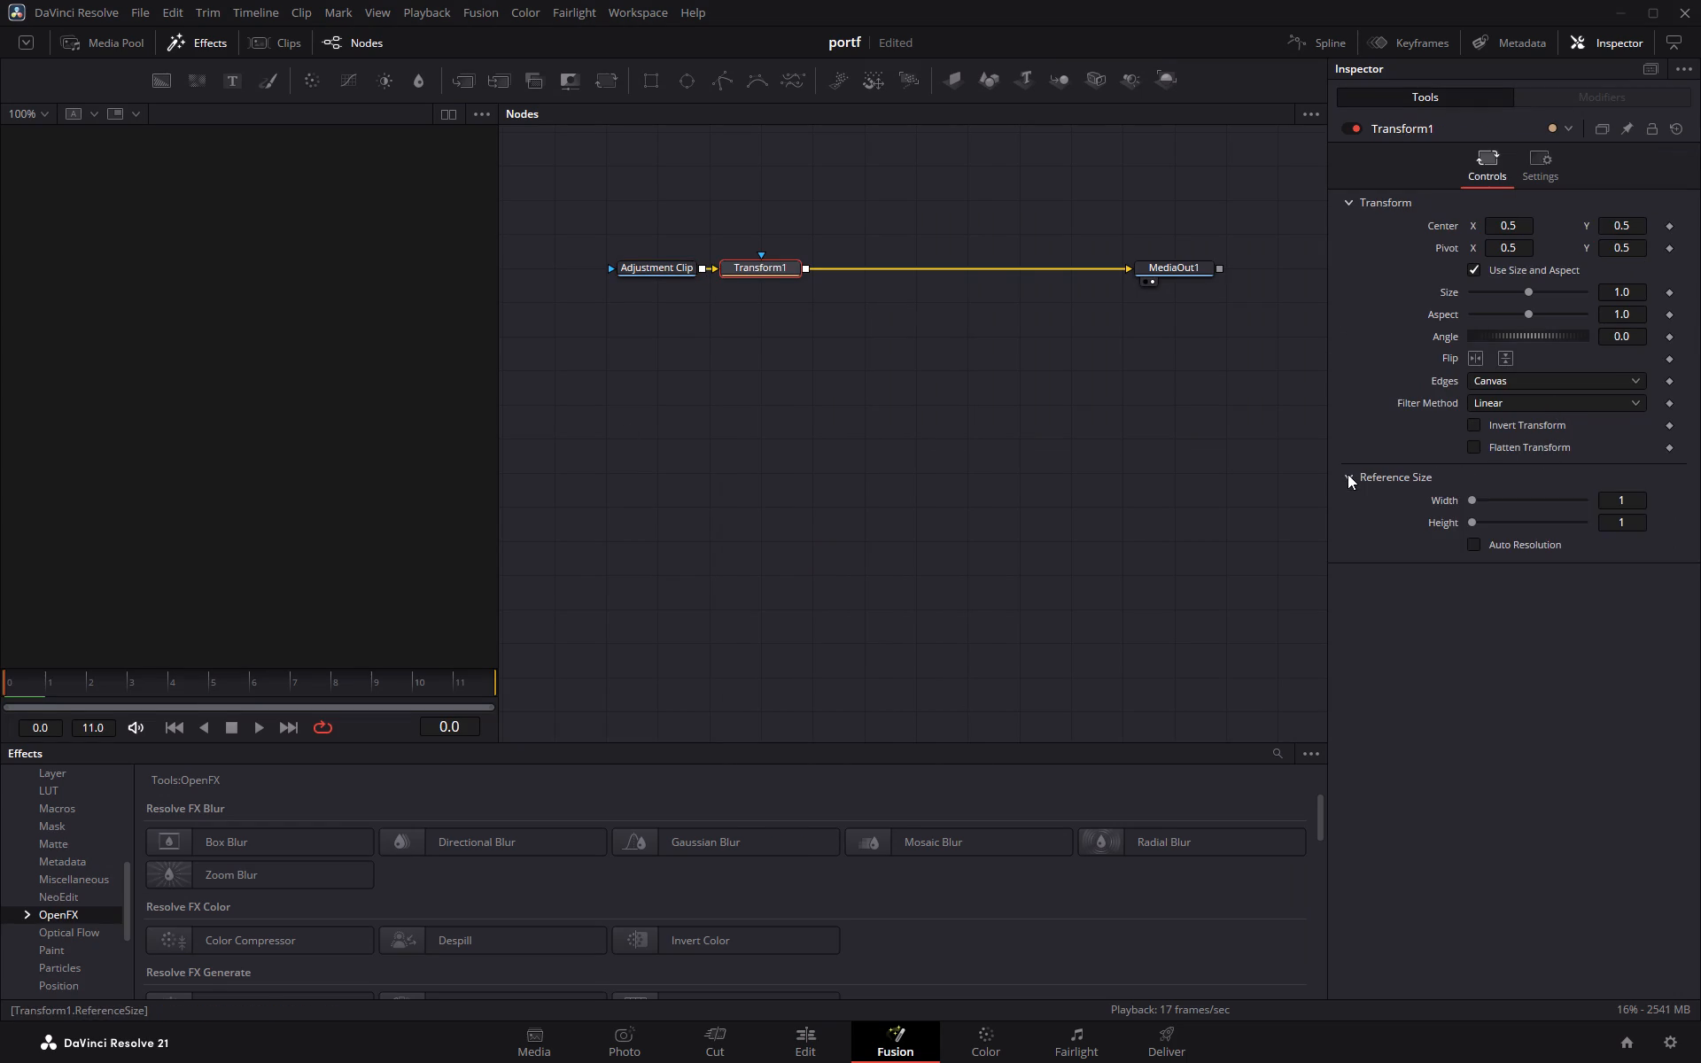
{"action": "left_click", "coordinate": [1348, 474]}
{"action": "left_click", "coordinate": [1545, 171]}
{"action": "left_click", "coordinate": [1498, 171]}
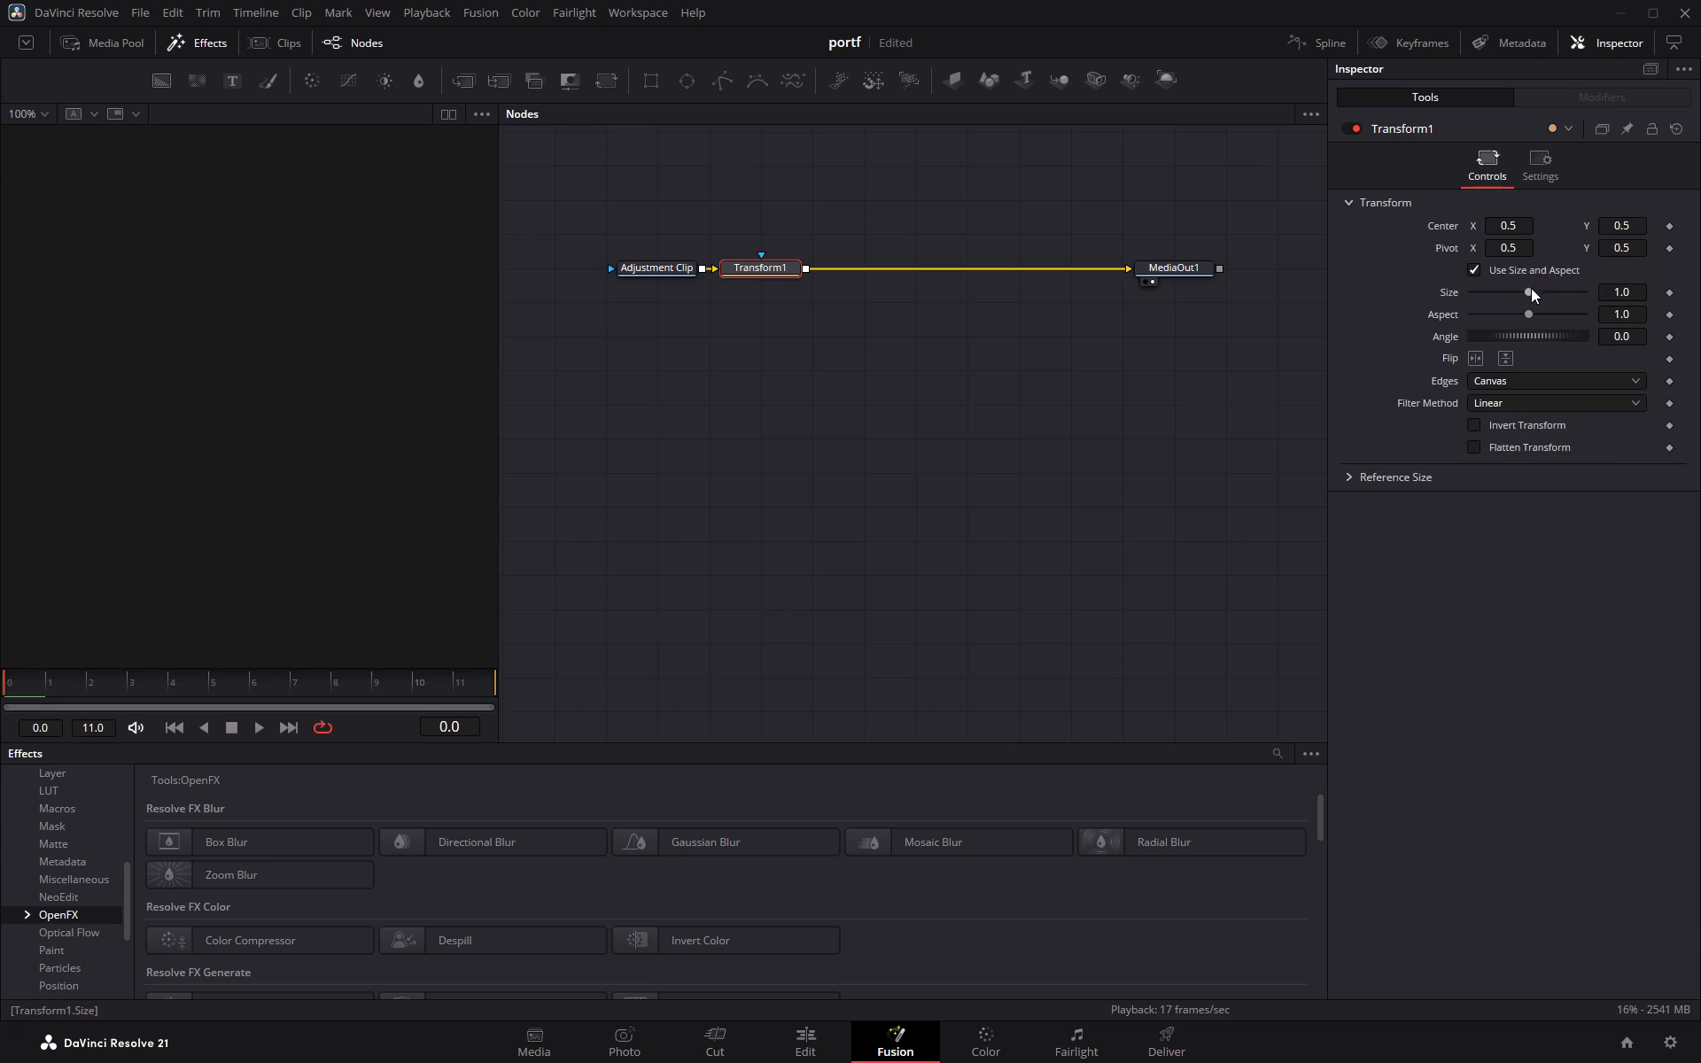
Show the adjustment clip's MediaOut1 in the Fusion viewer and reselect Transform1.
{"action": "left_click", "coordinate": [1175, 268]}
{"action": "key", "text": "1"}
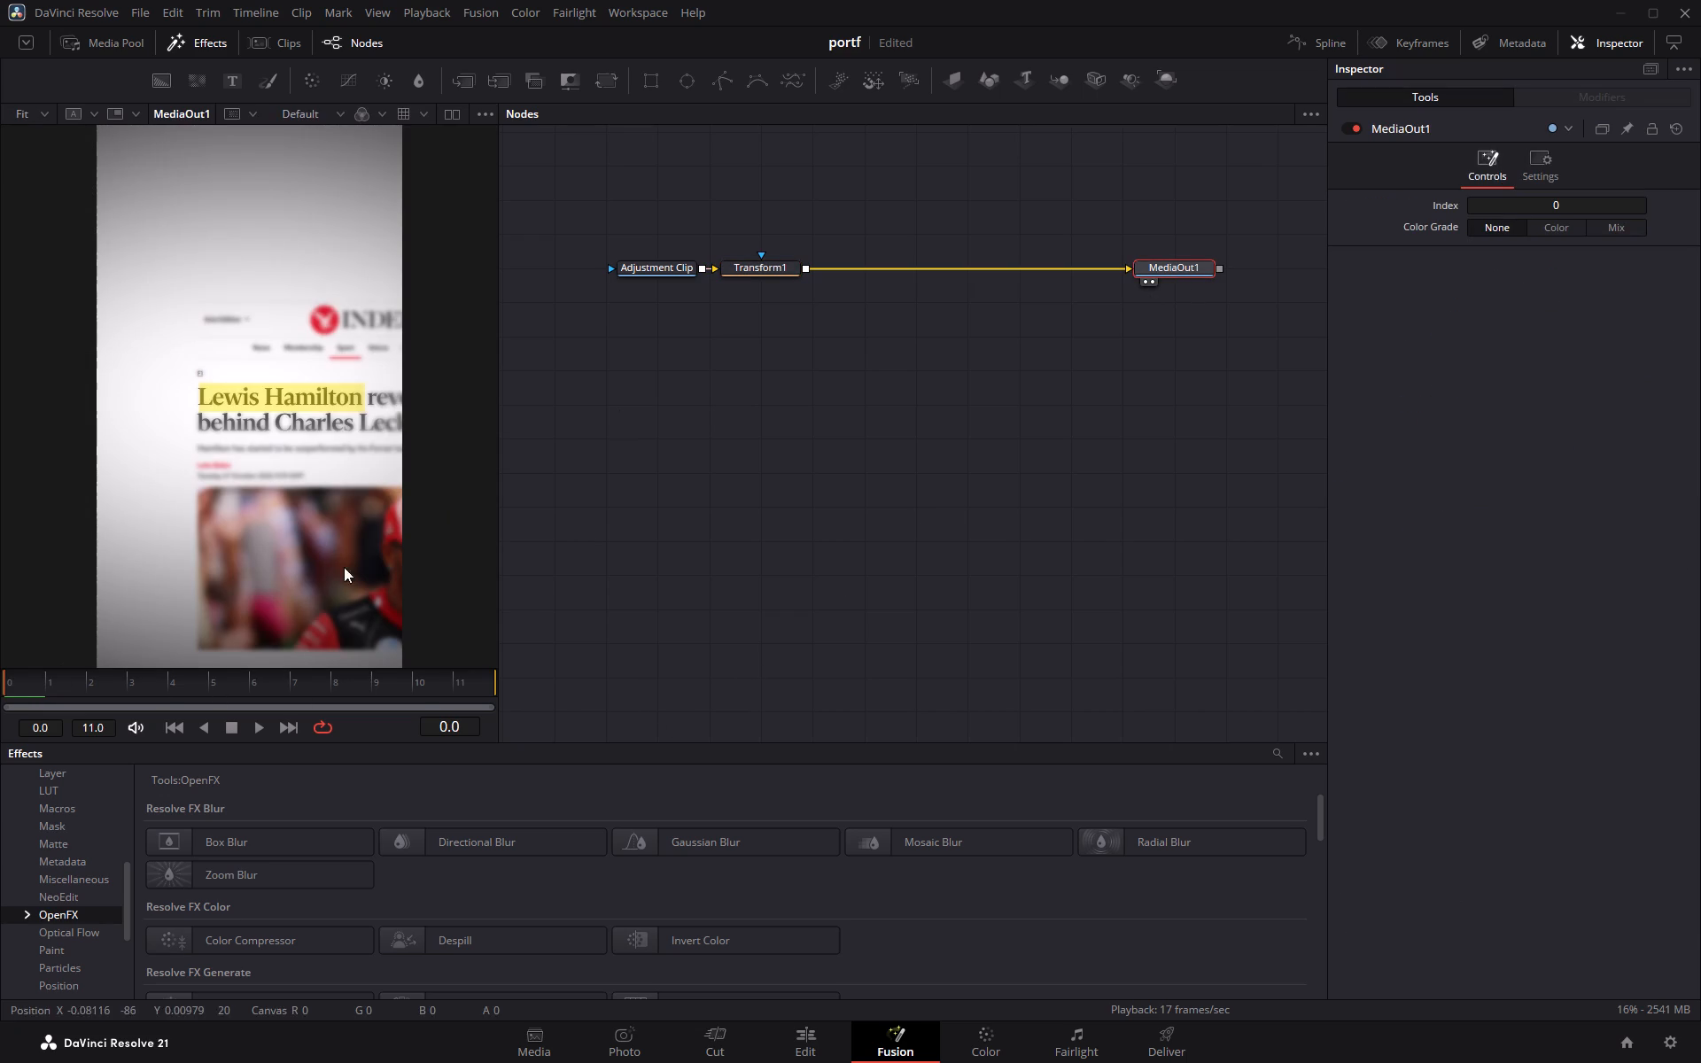
{"action": "left_click", "coordinate": [766, 271]}
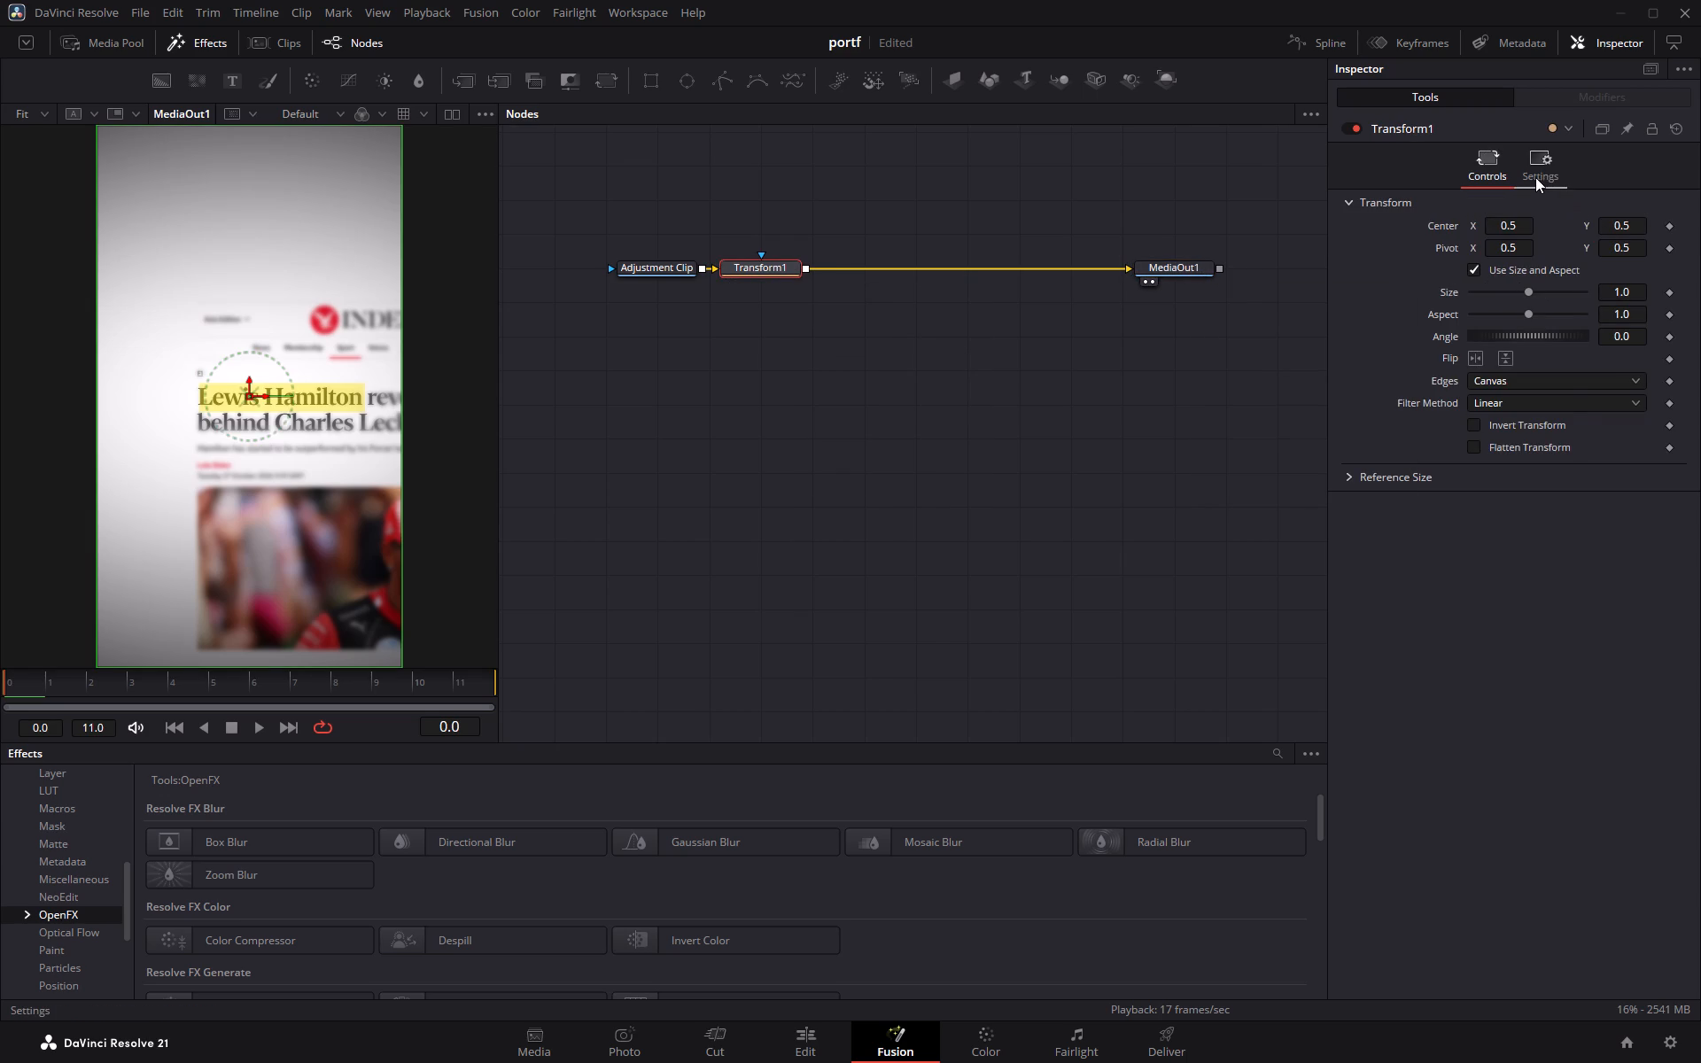
Rewatch the tutorial's zoom keyframe section in Chrome and compare its controls with Transform1's Transform and Reference Size options in DaVinci Resolve.
{"action": "key", "text": "alt+Tab"}
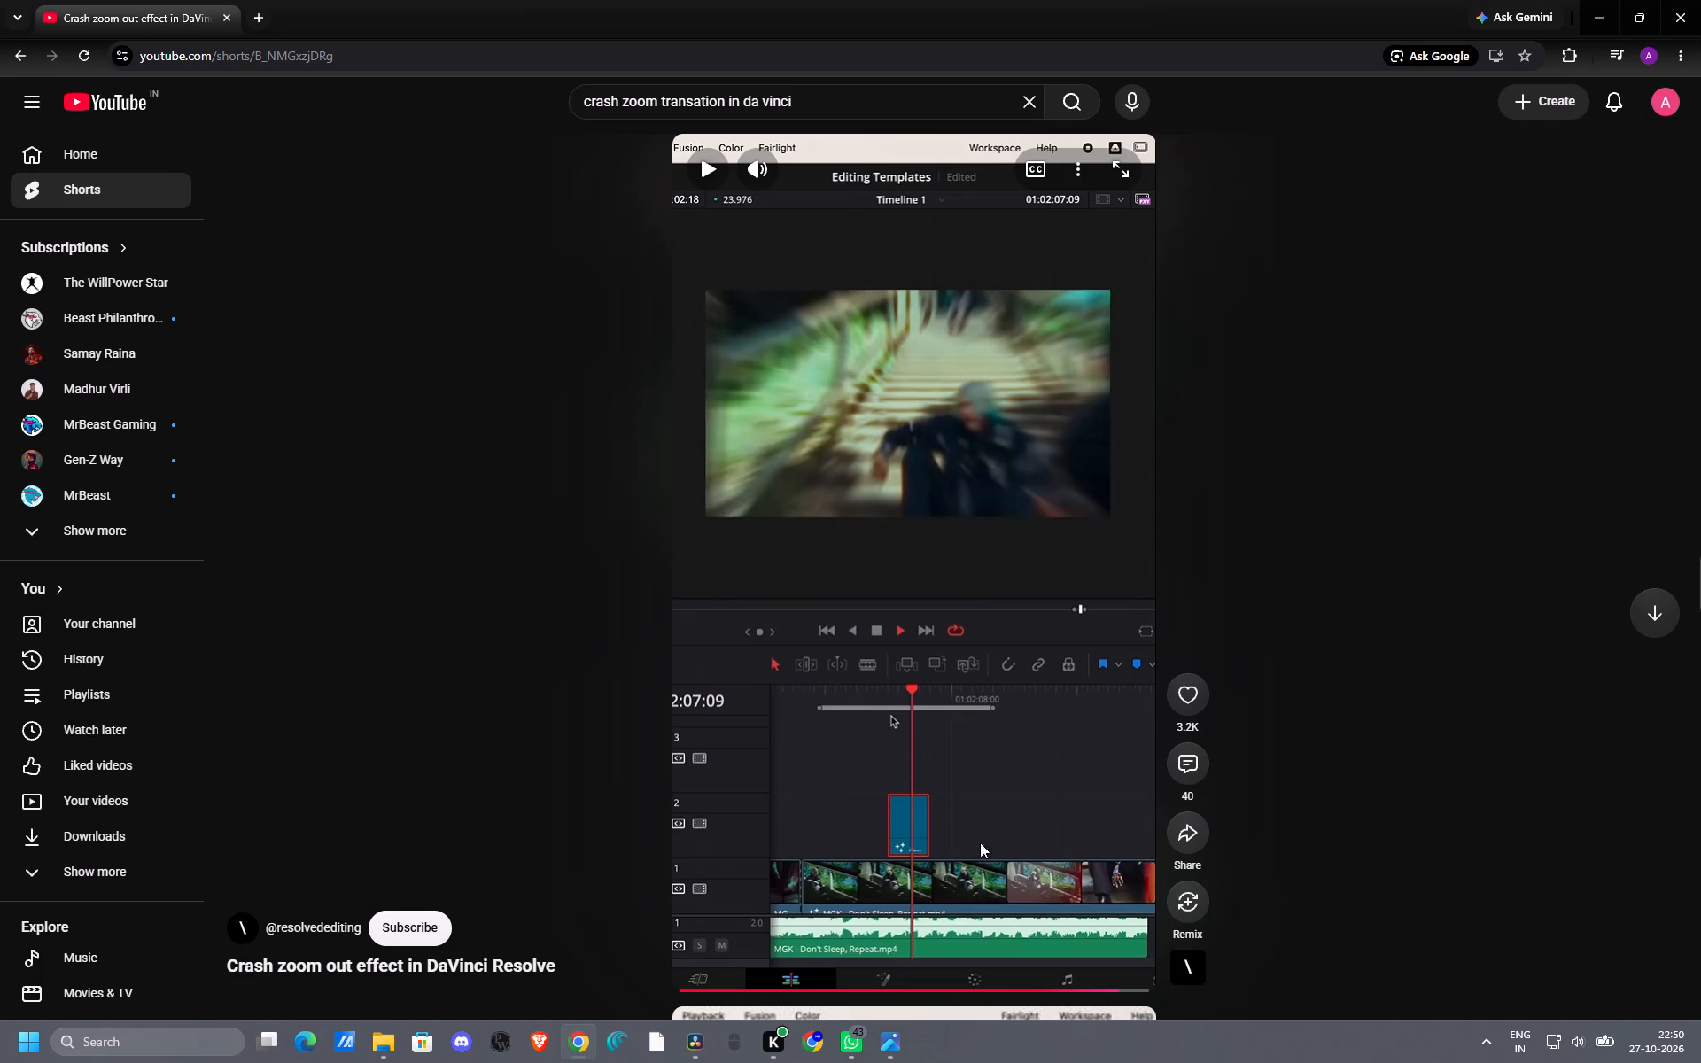
{"action": "key", "text": "space"}
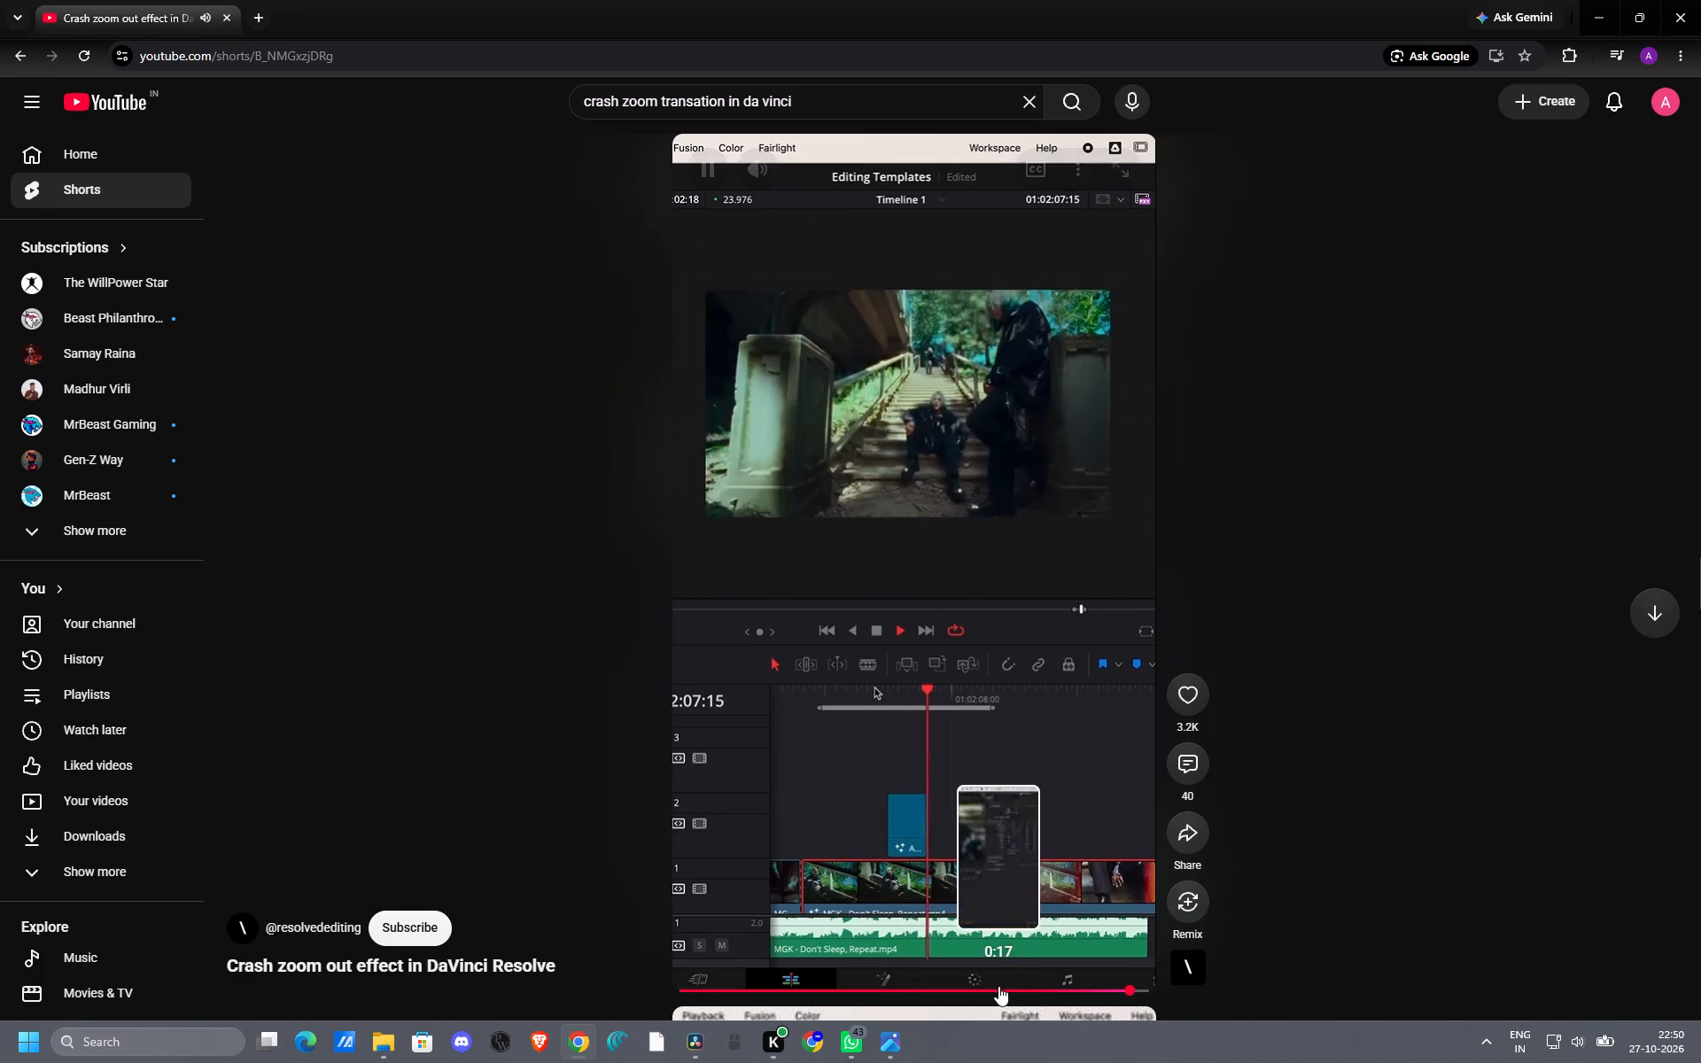
{"action": "left_click_drag", "start_coordinate": [998, 986], "coordinate": [915, 987]}
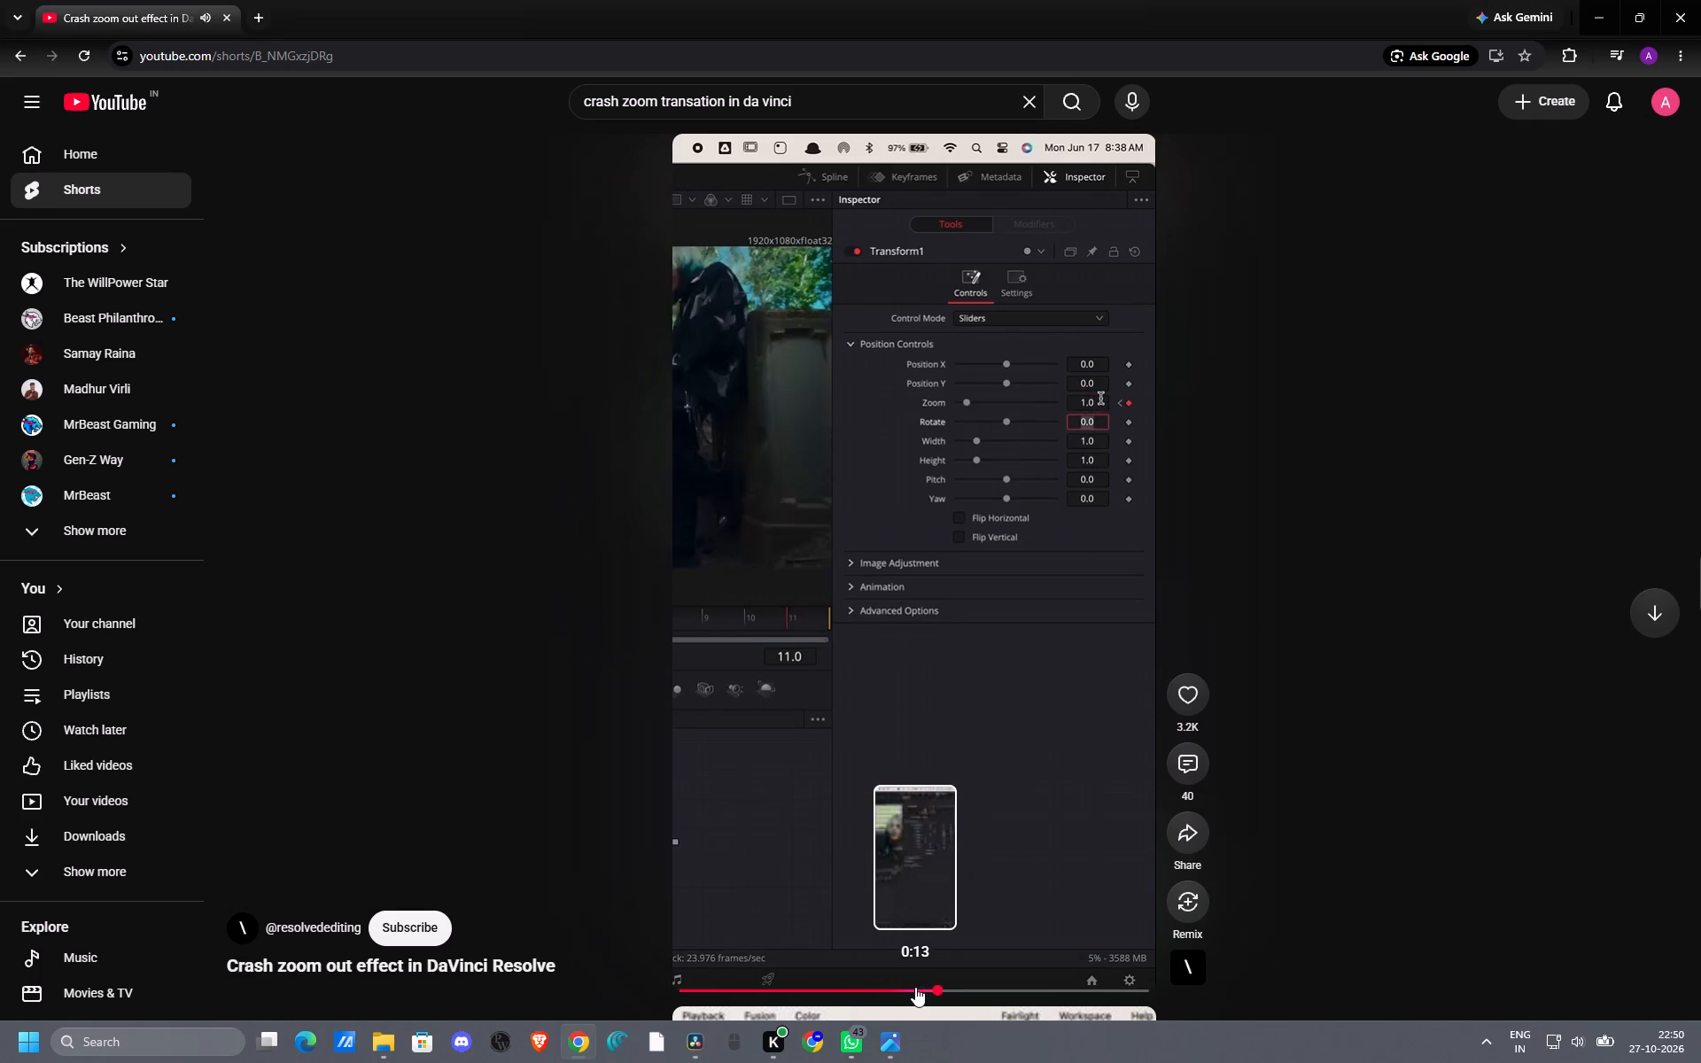
{"action": "left_click", "coordinate": [967, 664]}
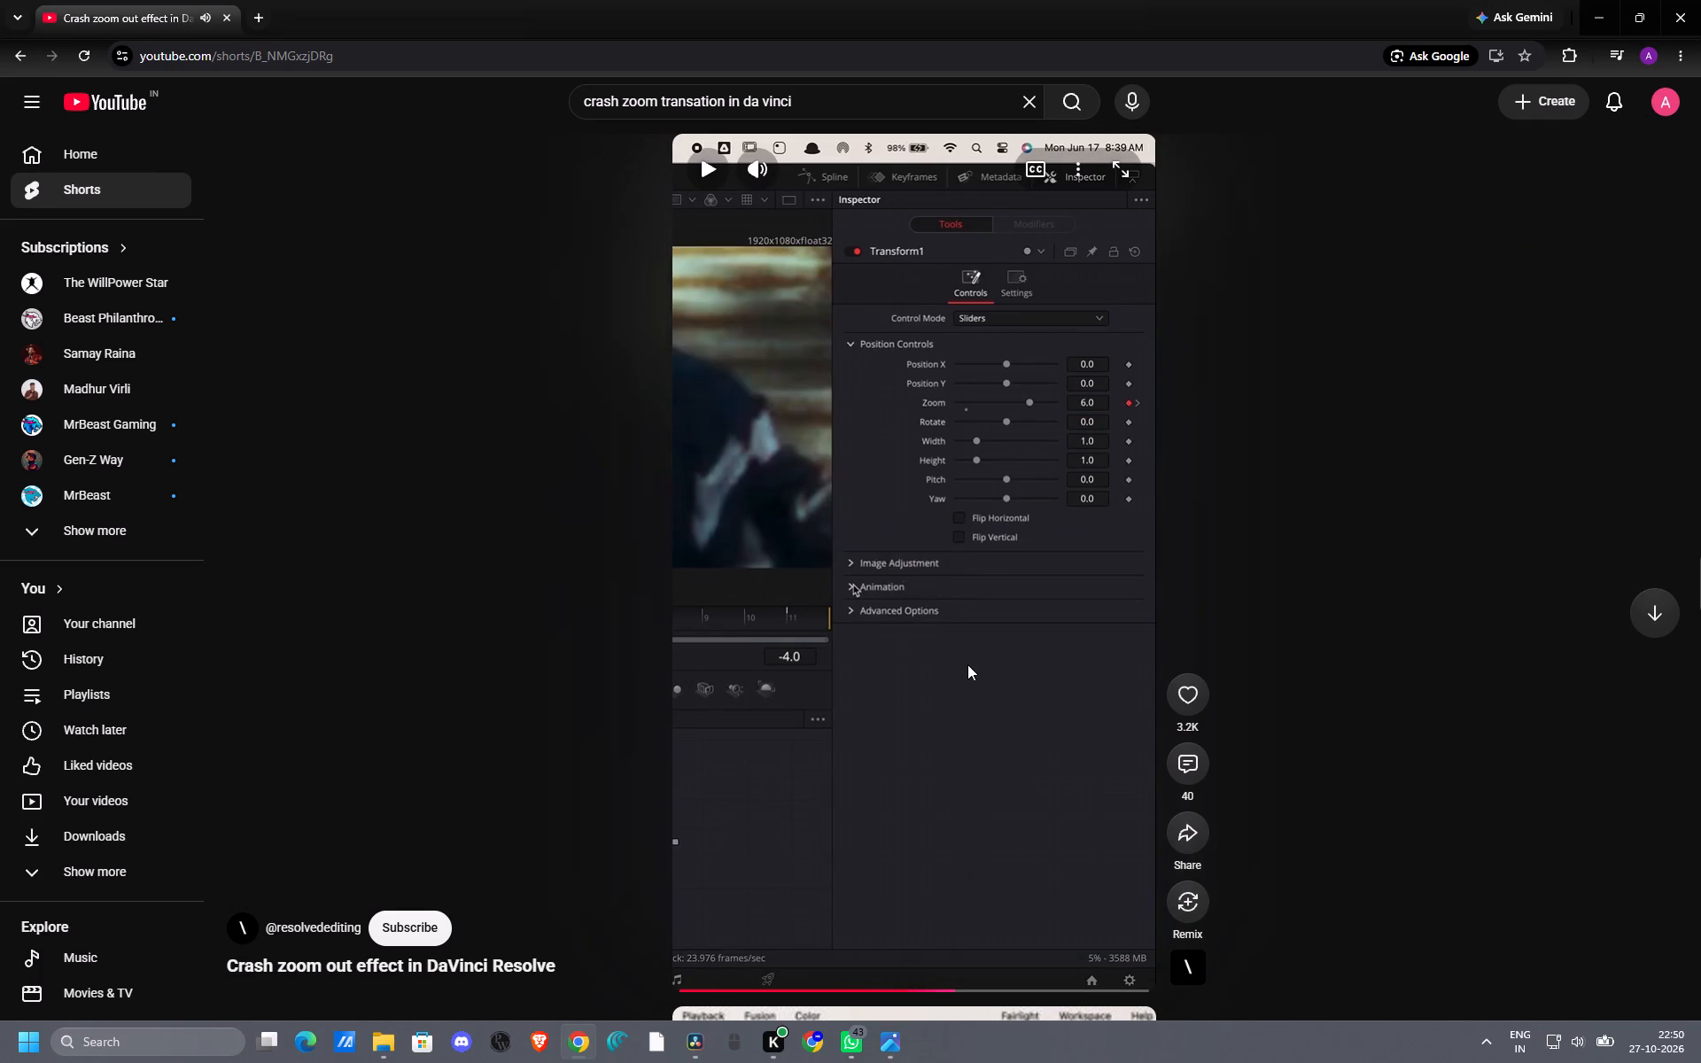
{"action": "key", "text": "alt+Tab"}
{"action": "left_click", "coordinate": [1348, 204]}
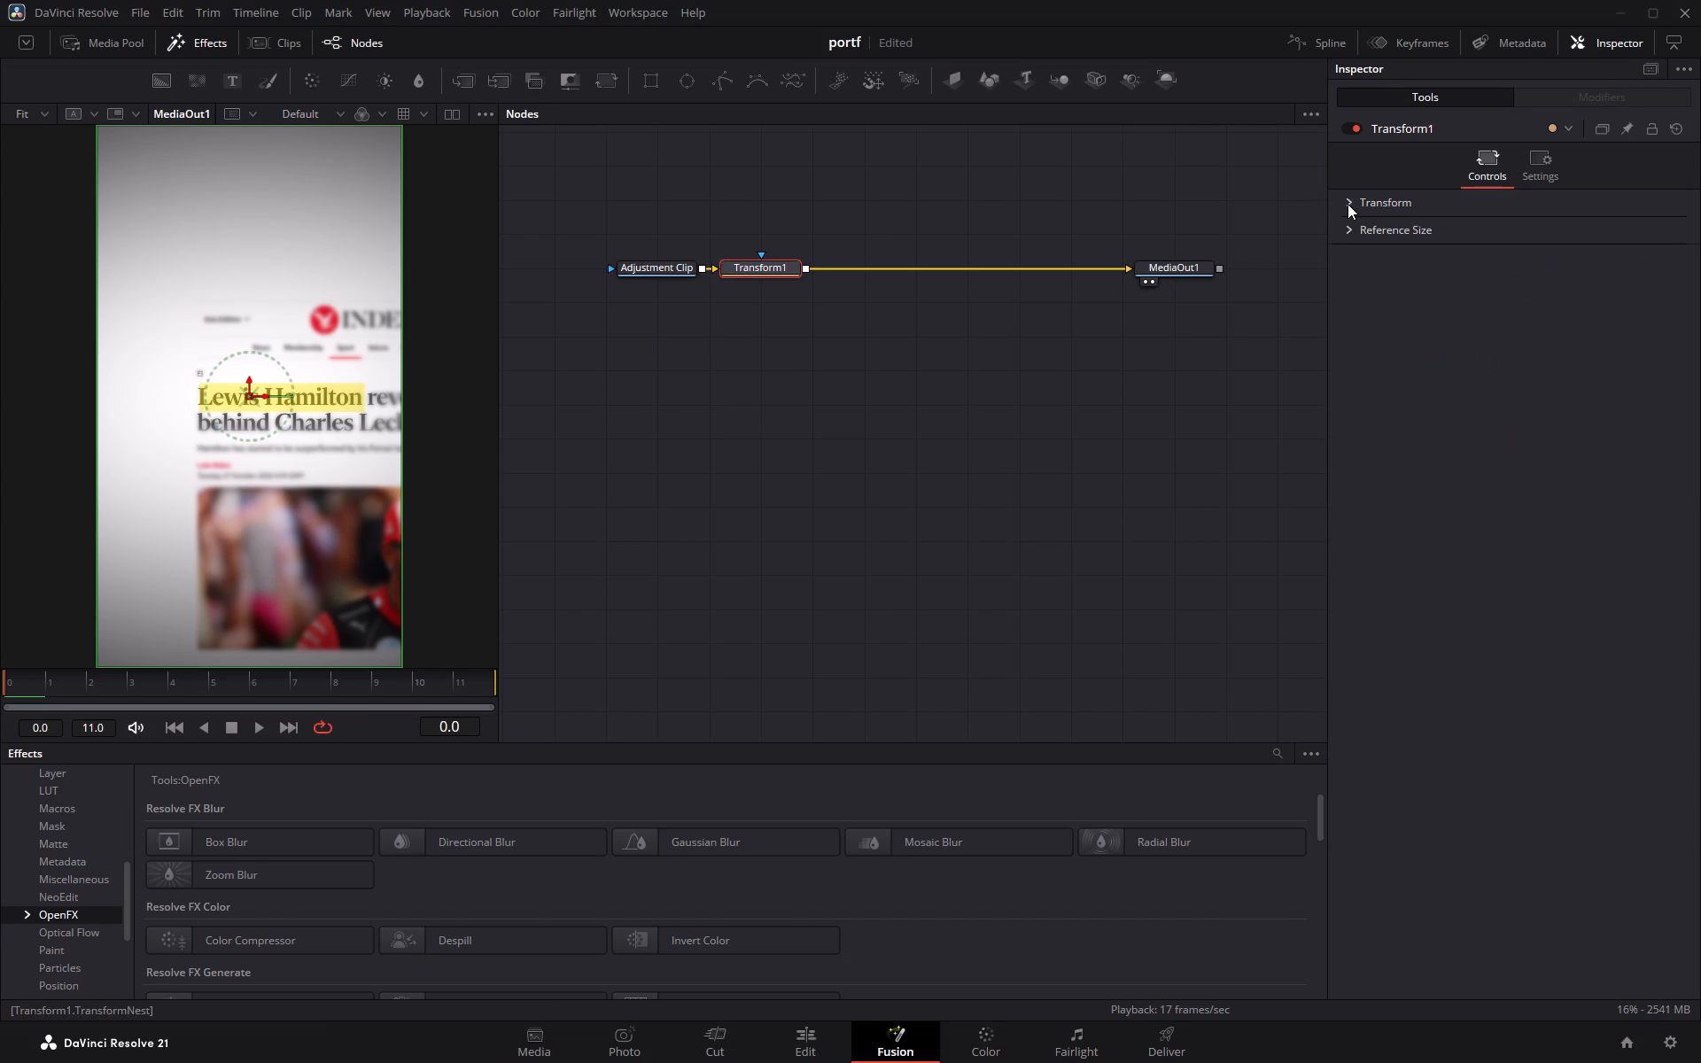
{"action": "left_click", "coordinate": [1348, 204]}
{"action": "left_click", "coordinate": [1350, 476]}
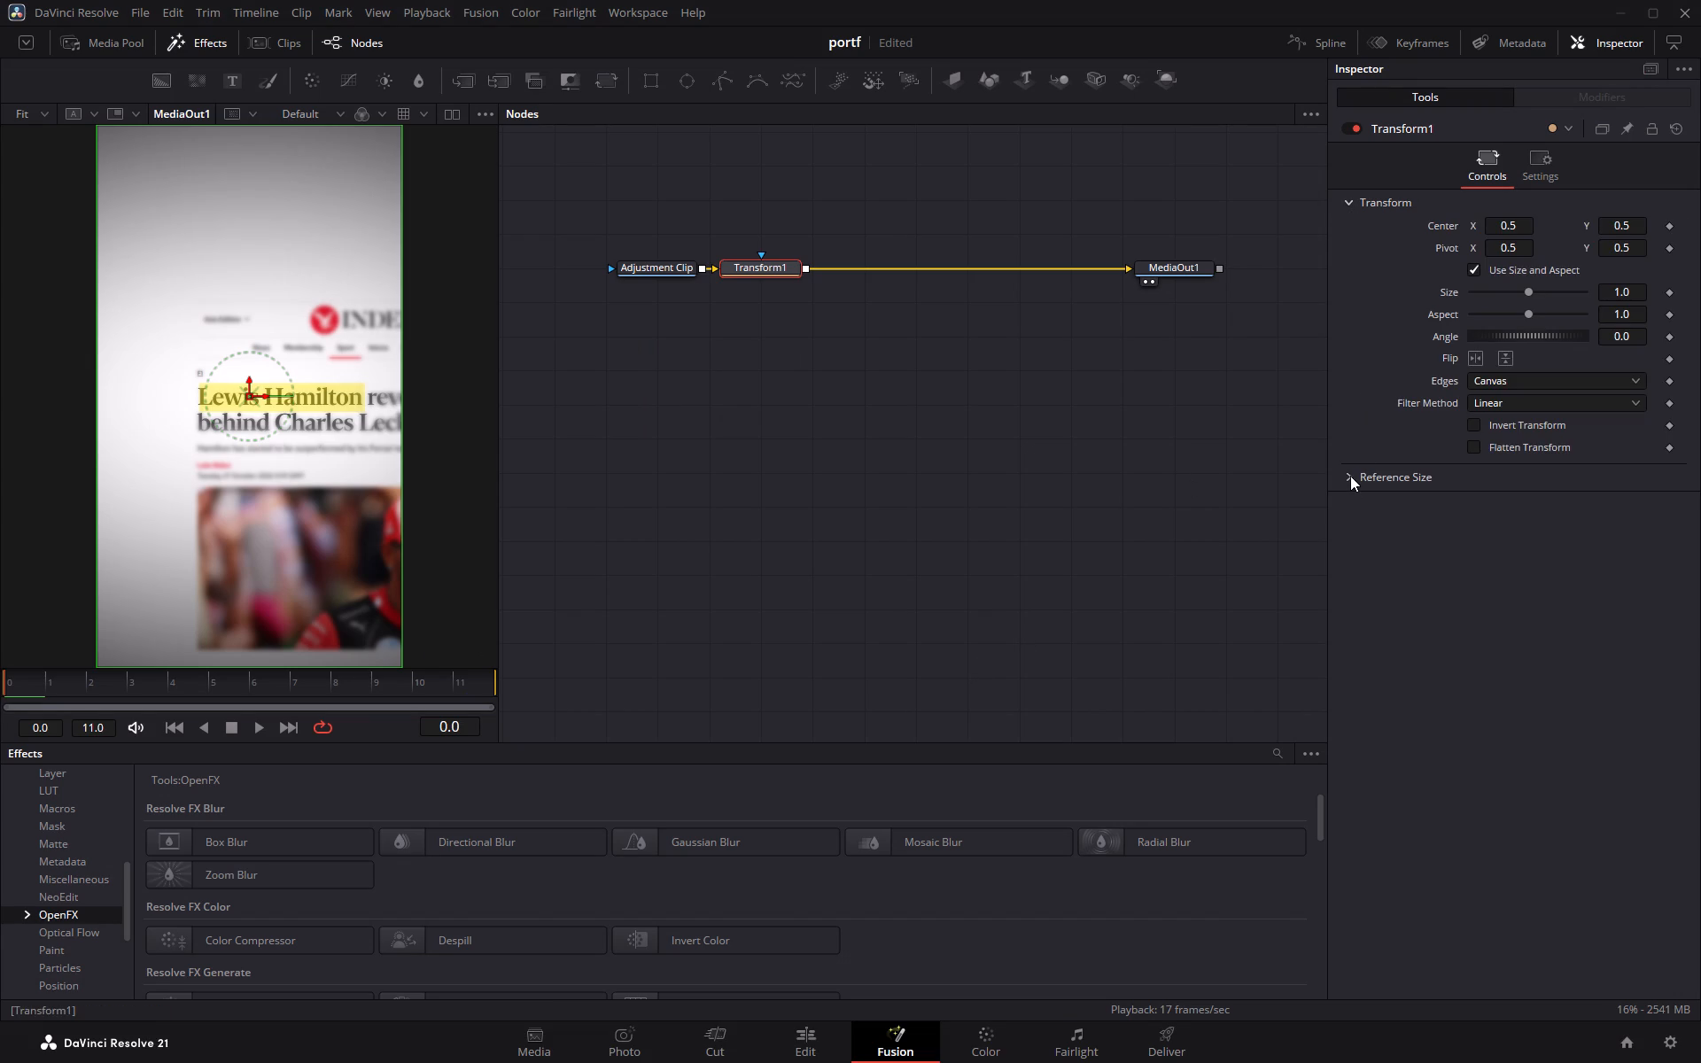
{"action": "left_click", "coordinate": [1351, 476]}
Replay the crash zoom tutorial in Chrome from near its start up to where the Transform's zoom value is entered.
{"action": "key", "text": "alt+Tab"}
{"action": "left_click", "coordinate": [748, 985]}
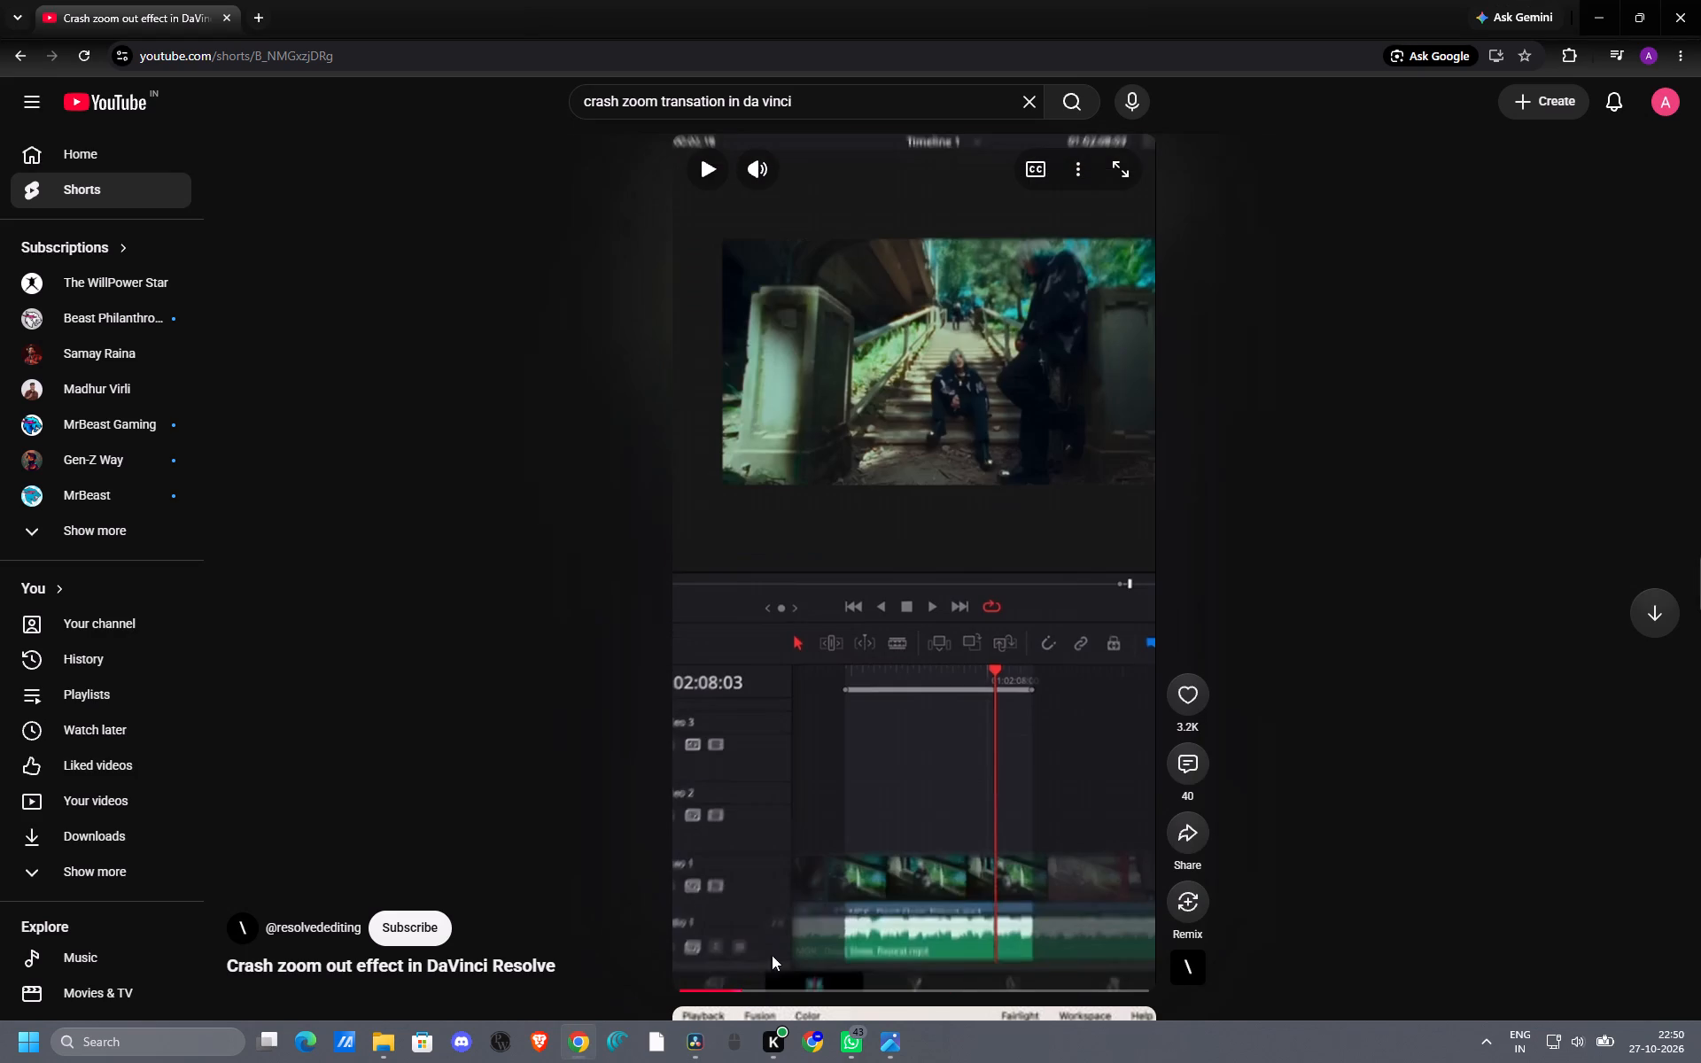
{"action": "key", "text": "space"}
{"action": "scroll", "coordinate": [957, 644], "scroll_direction": "up", "scroll_amount": 6}
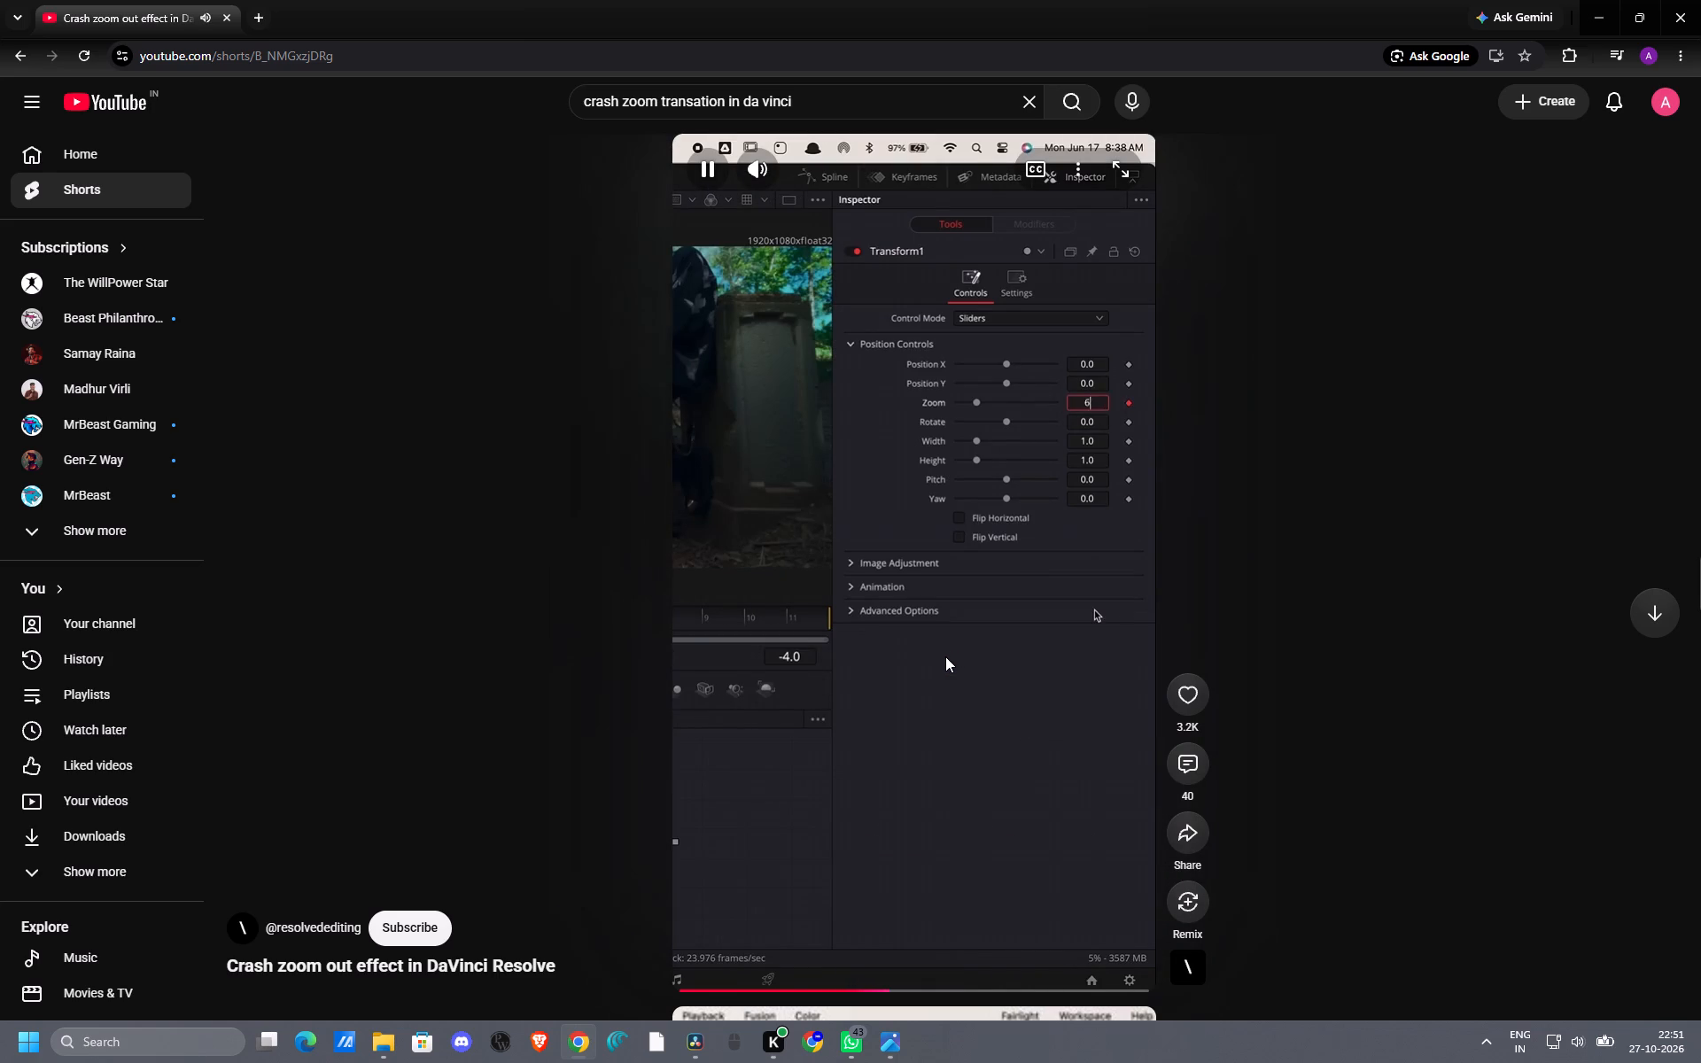
{"action": "key", "text": "space"}
{"action": "key", "text": "alt+Tab"}
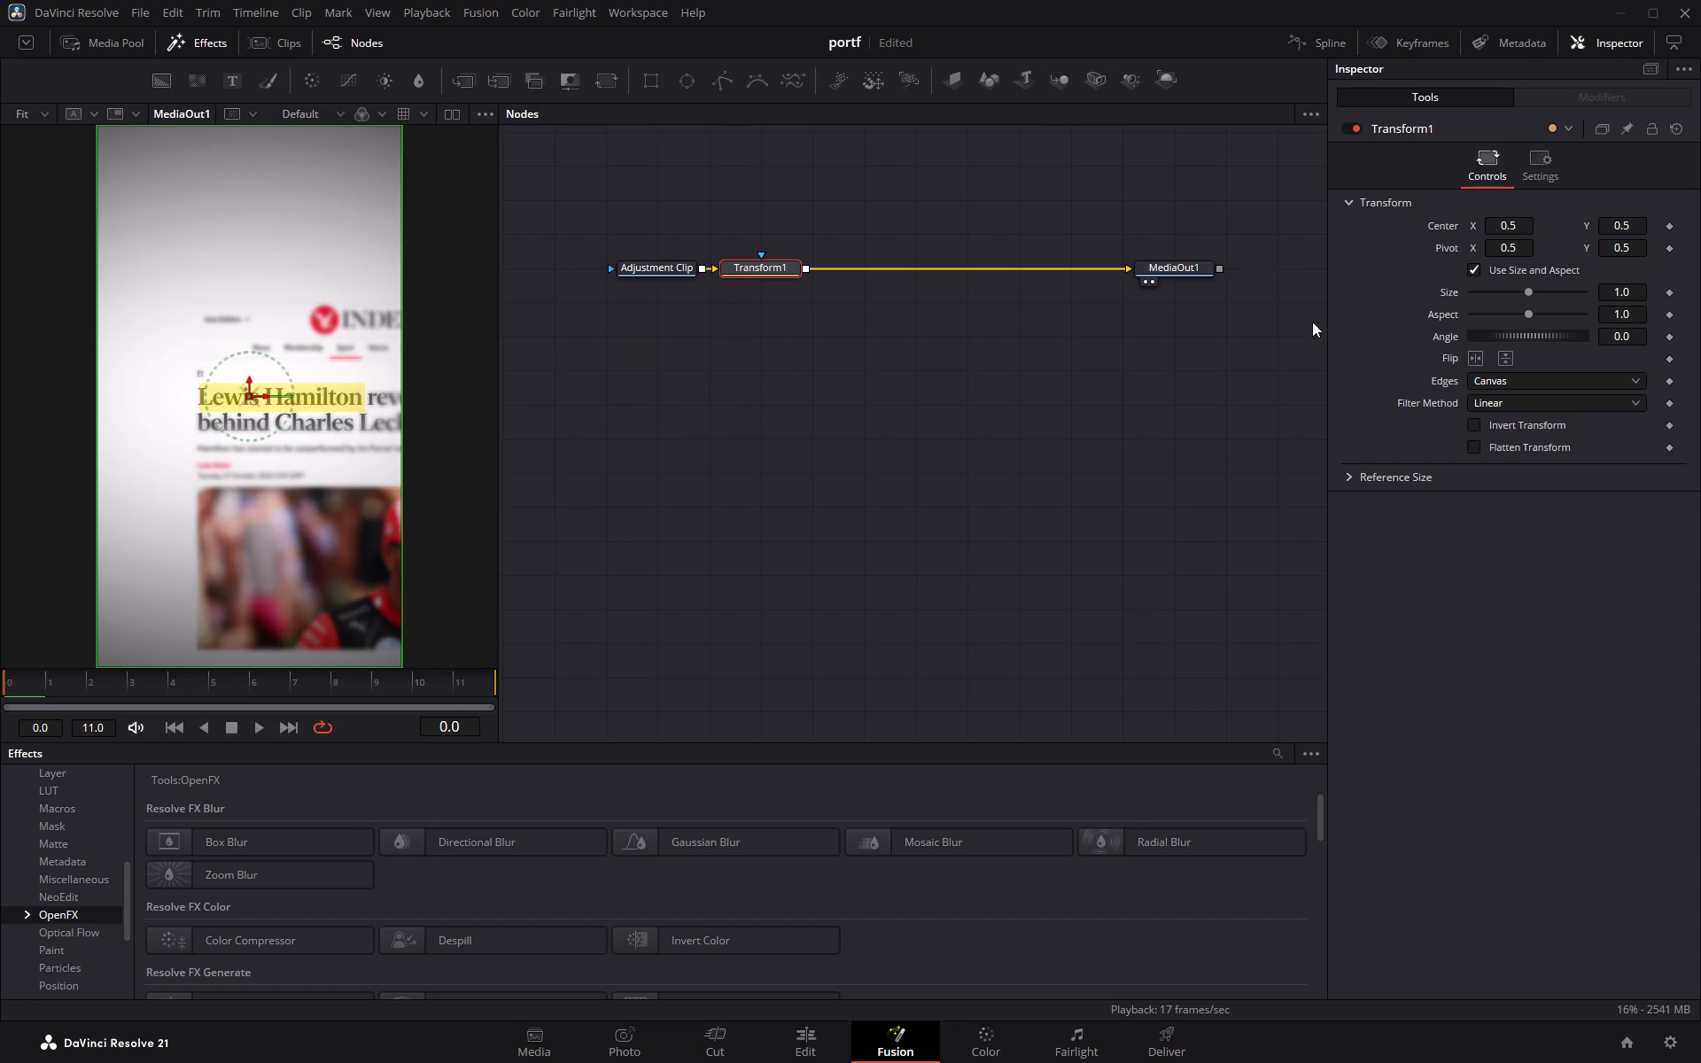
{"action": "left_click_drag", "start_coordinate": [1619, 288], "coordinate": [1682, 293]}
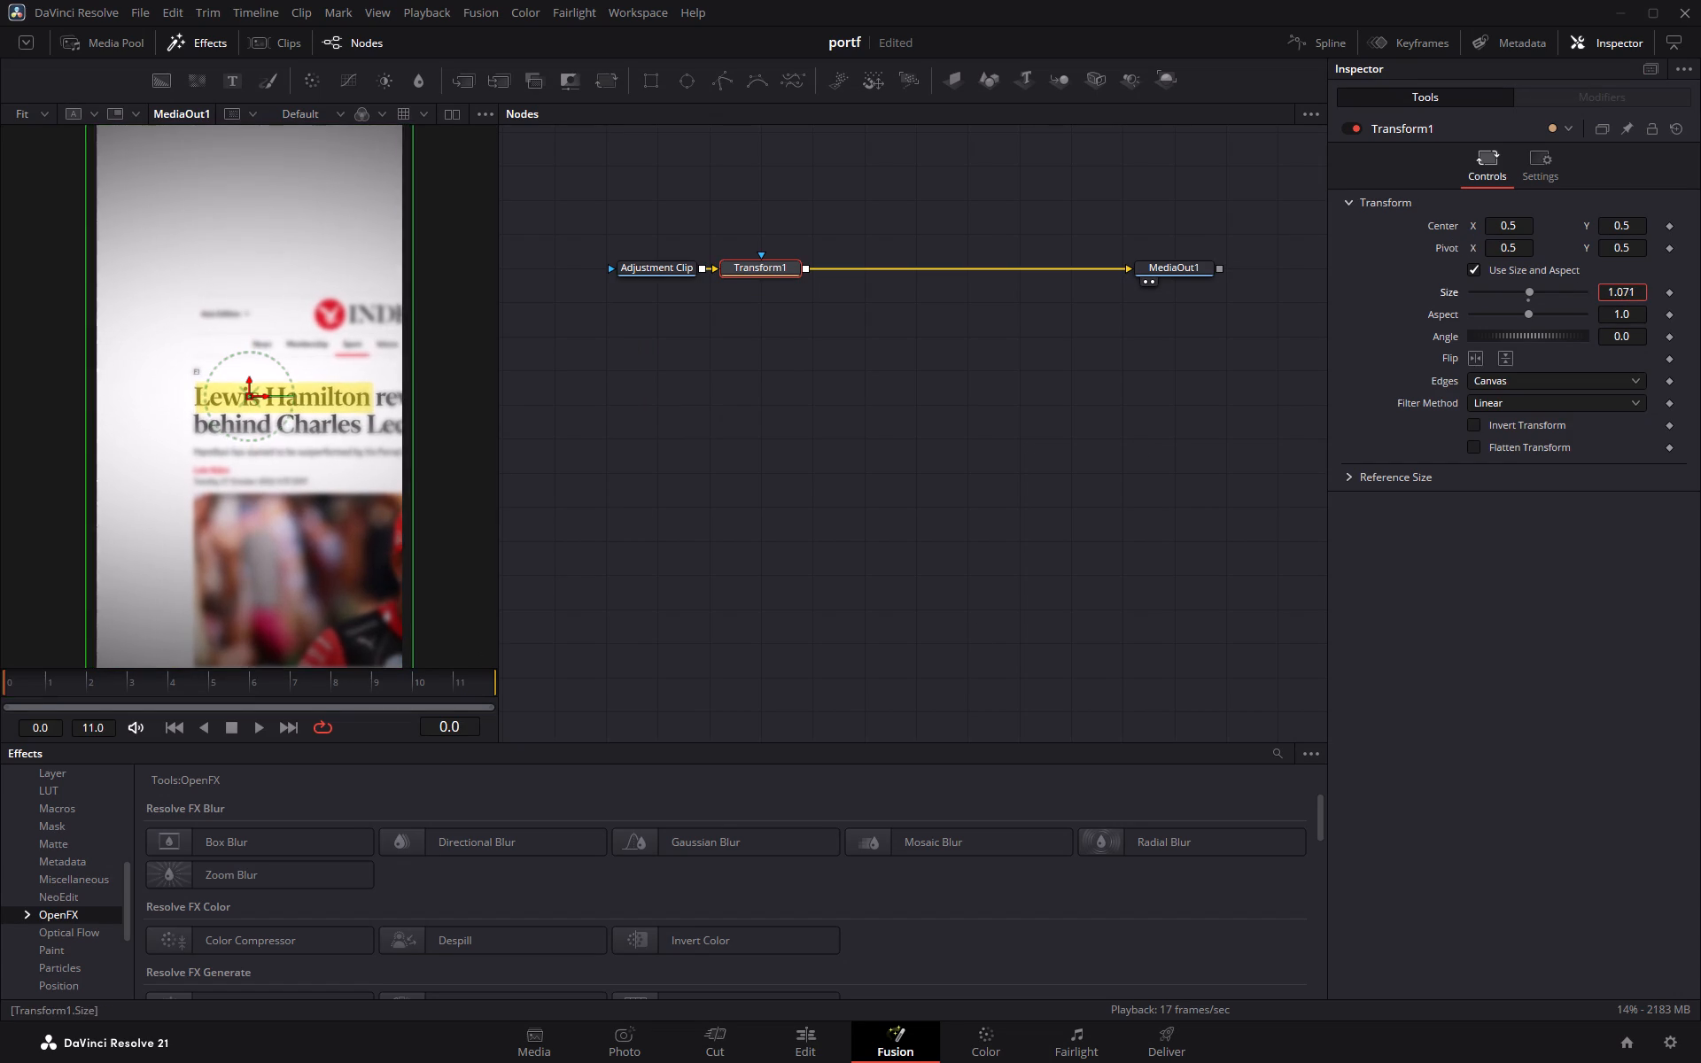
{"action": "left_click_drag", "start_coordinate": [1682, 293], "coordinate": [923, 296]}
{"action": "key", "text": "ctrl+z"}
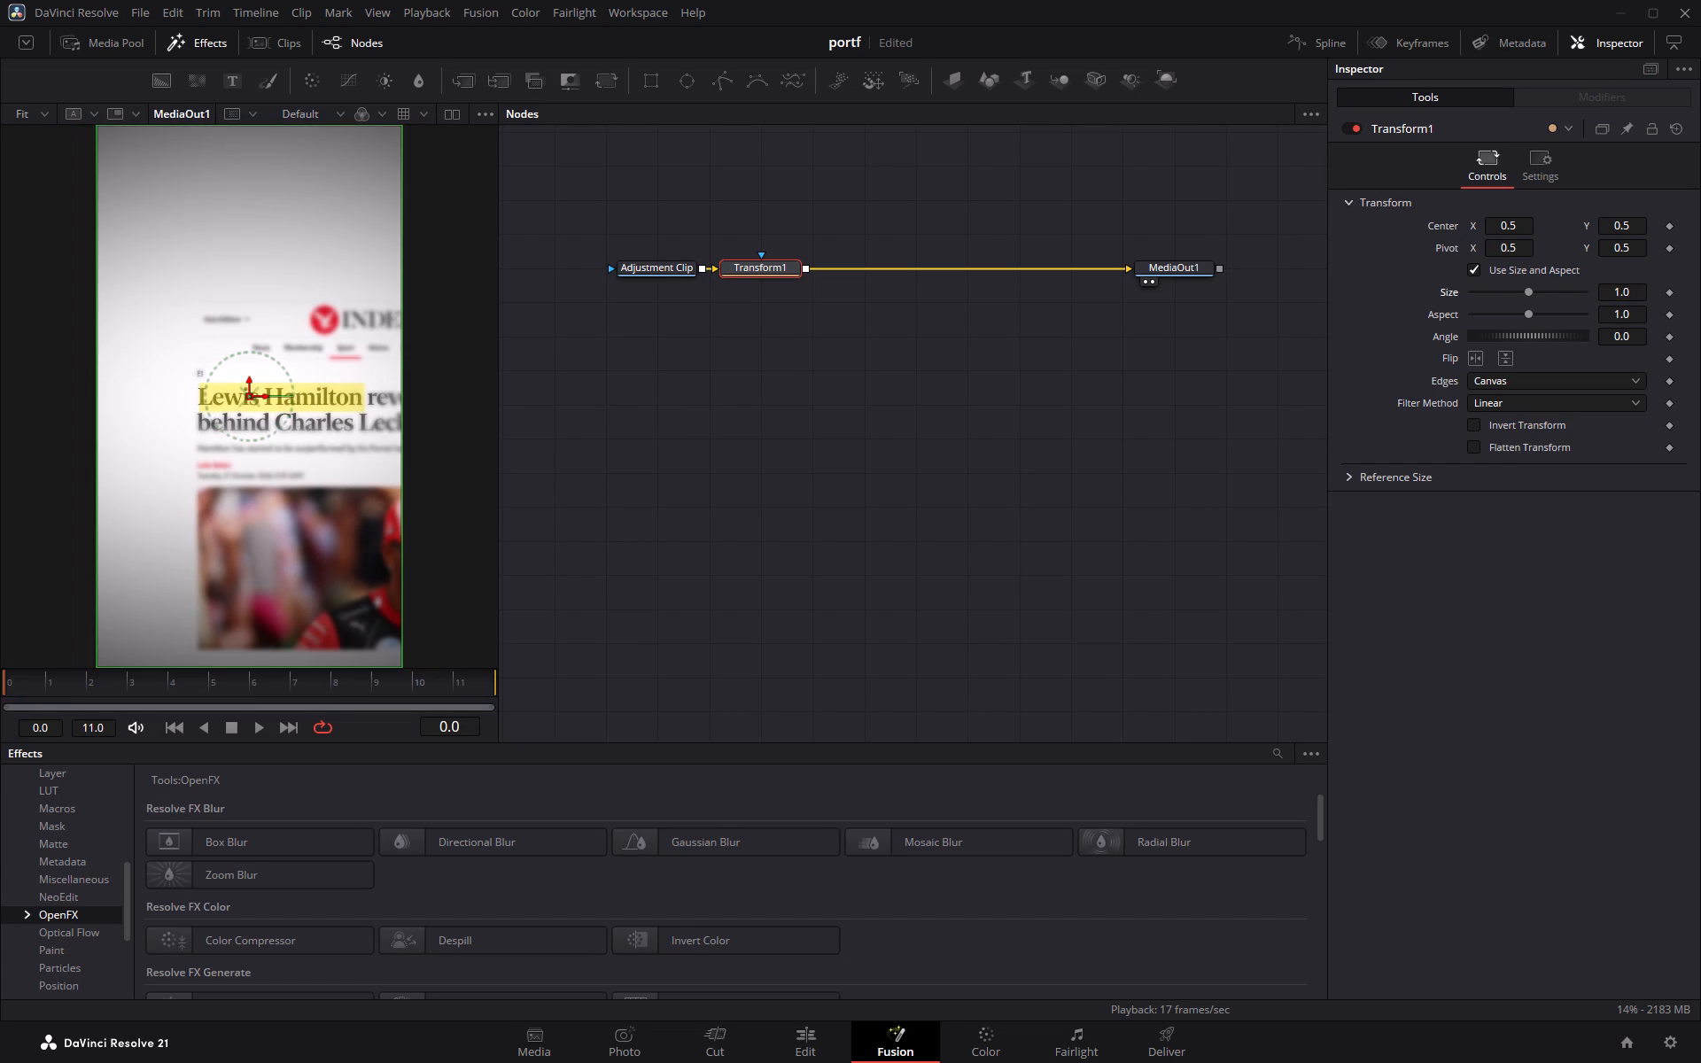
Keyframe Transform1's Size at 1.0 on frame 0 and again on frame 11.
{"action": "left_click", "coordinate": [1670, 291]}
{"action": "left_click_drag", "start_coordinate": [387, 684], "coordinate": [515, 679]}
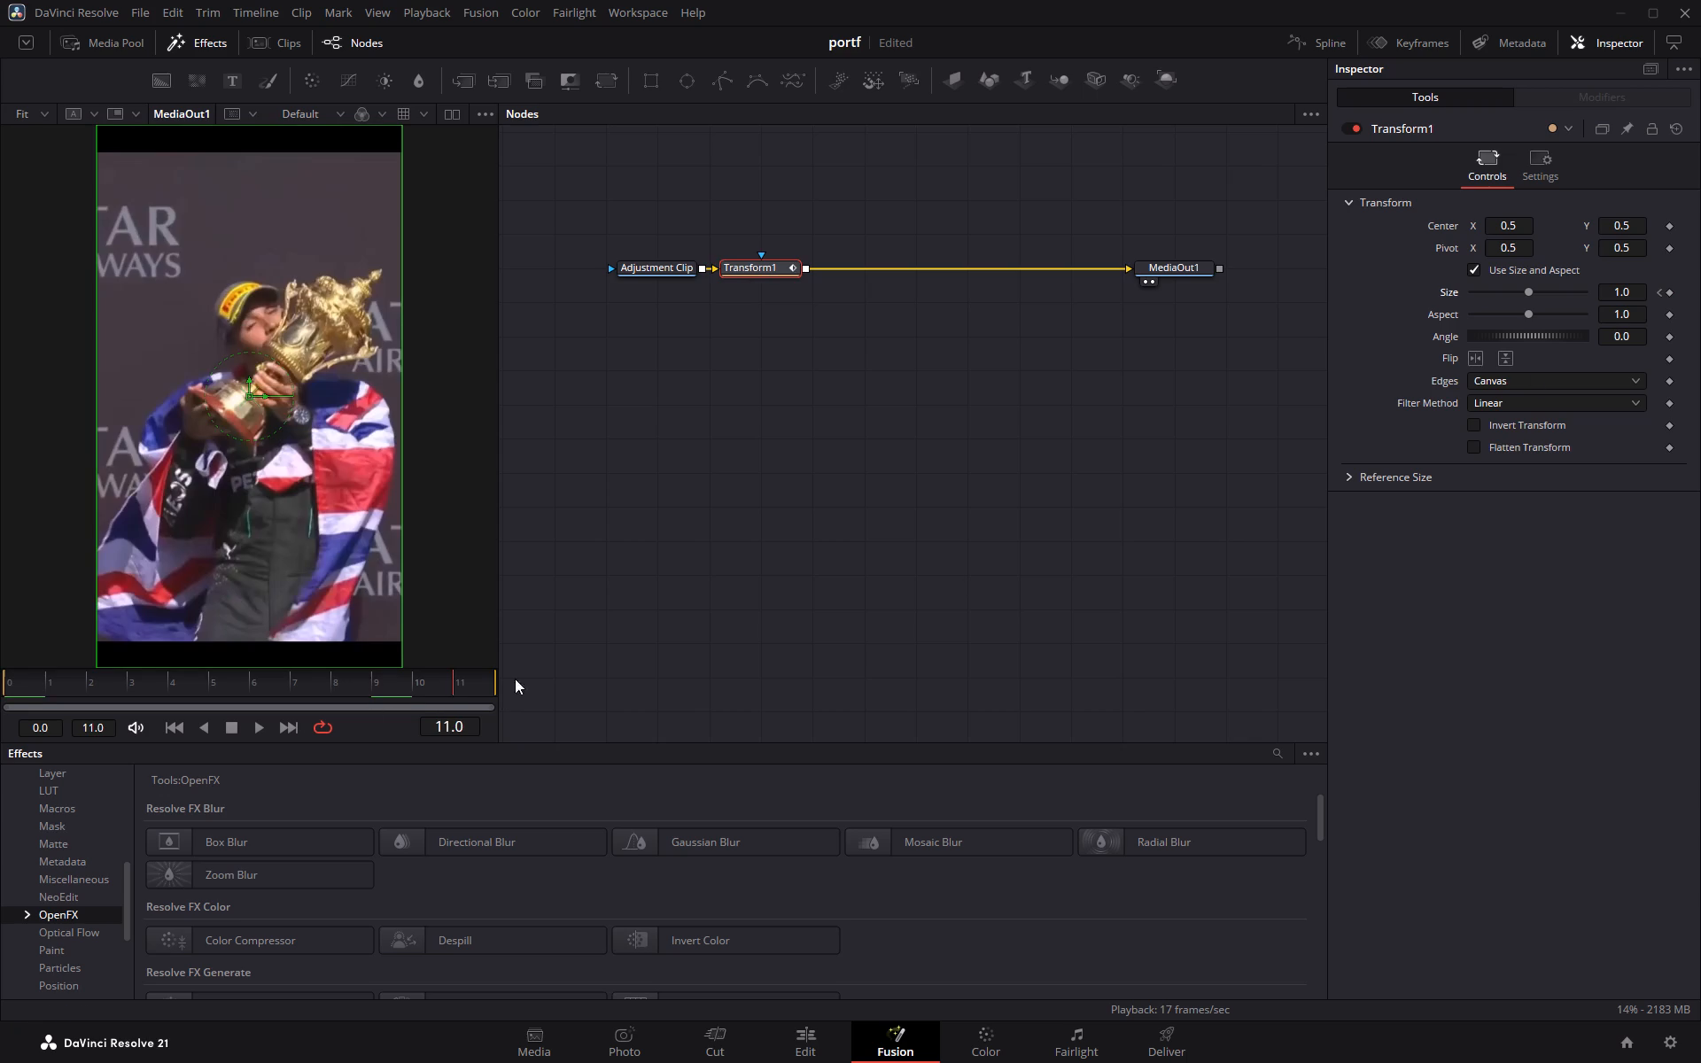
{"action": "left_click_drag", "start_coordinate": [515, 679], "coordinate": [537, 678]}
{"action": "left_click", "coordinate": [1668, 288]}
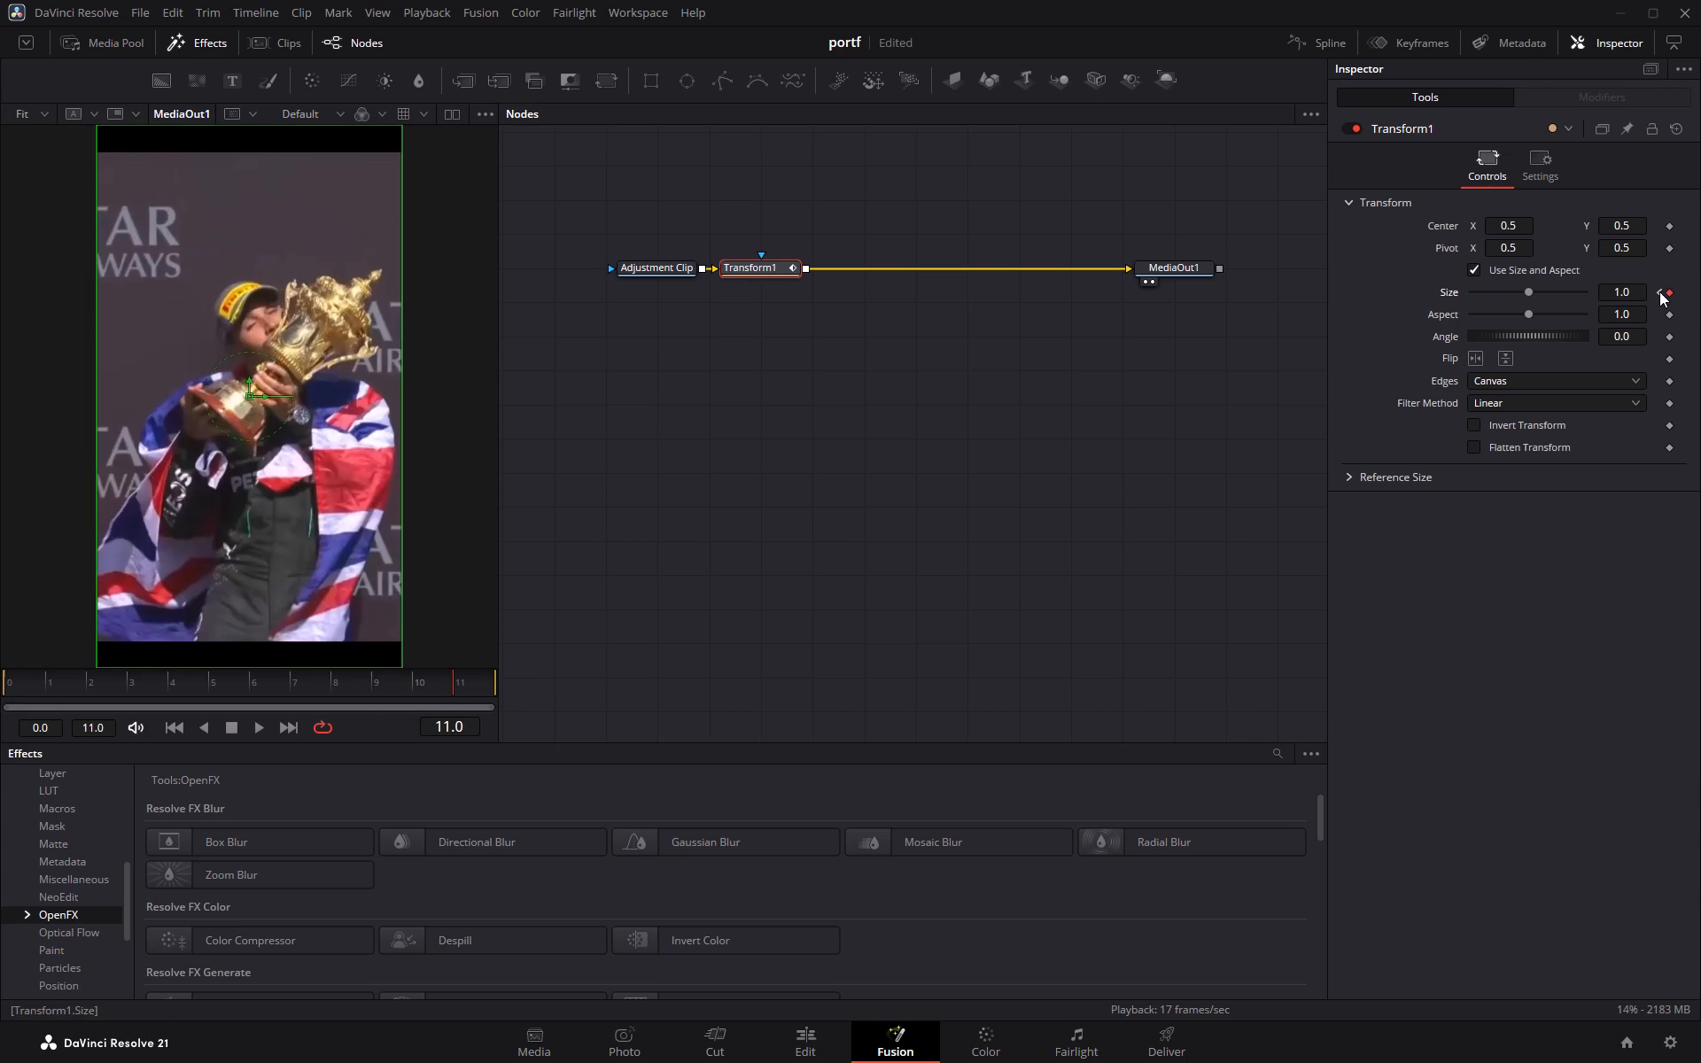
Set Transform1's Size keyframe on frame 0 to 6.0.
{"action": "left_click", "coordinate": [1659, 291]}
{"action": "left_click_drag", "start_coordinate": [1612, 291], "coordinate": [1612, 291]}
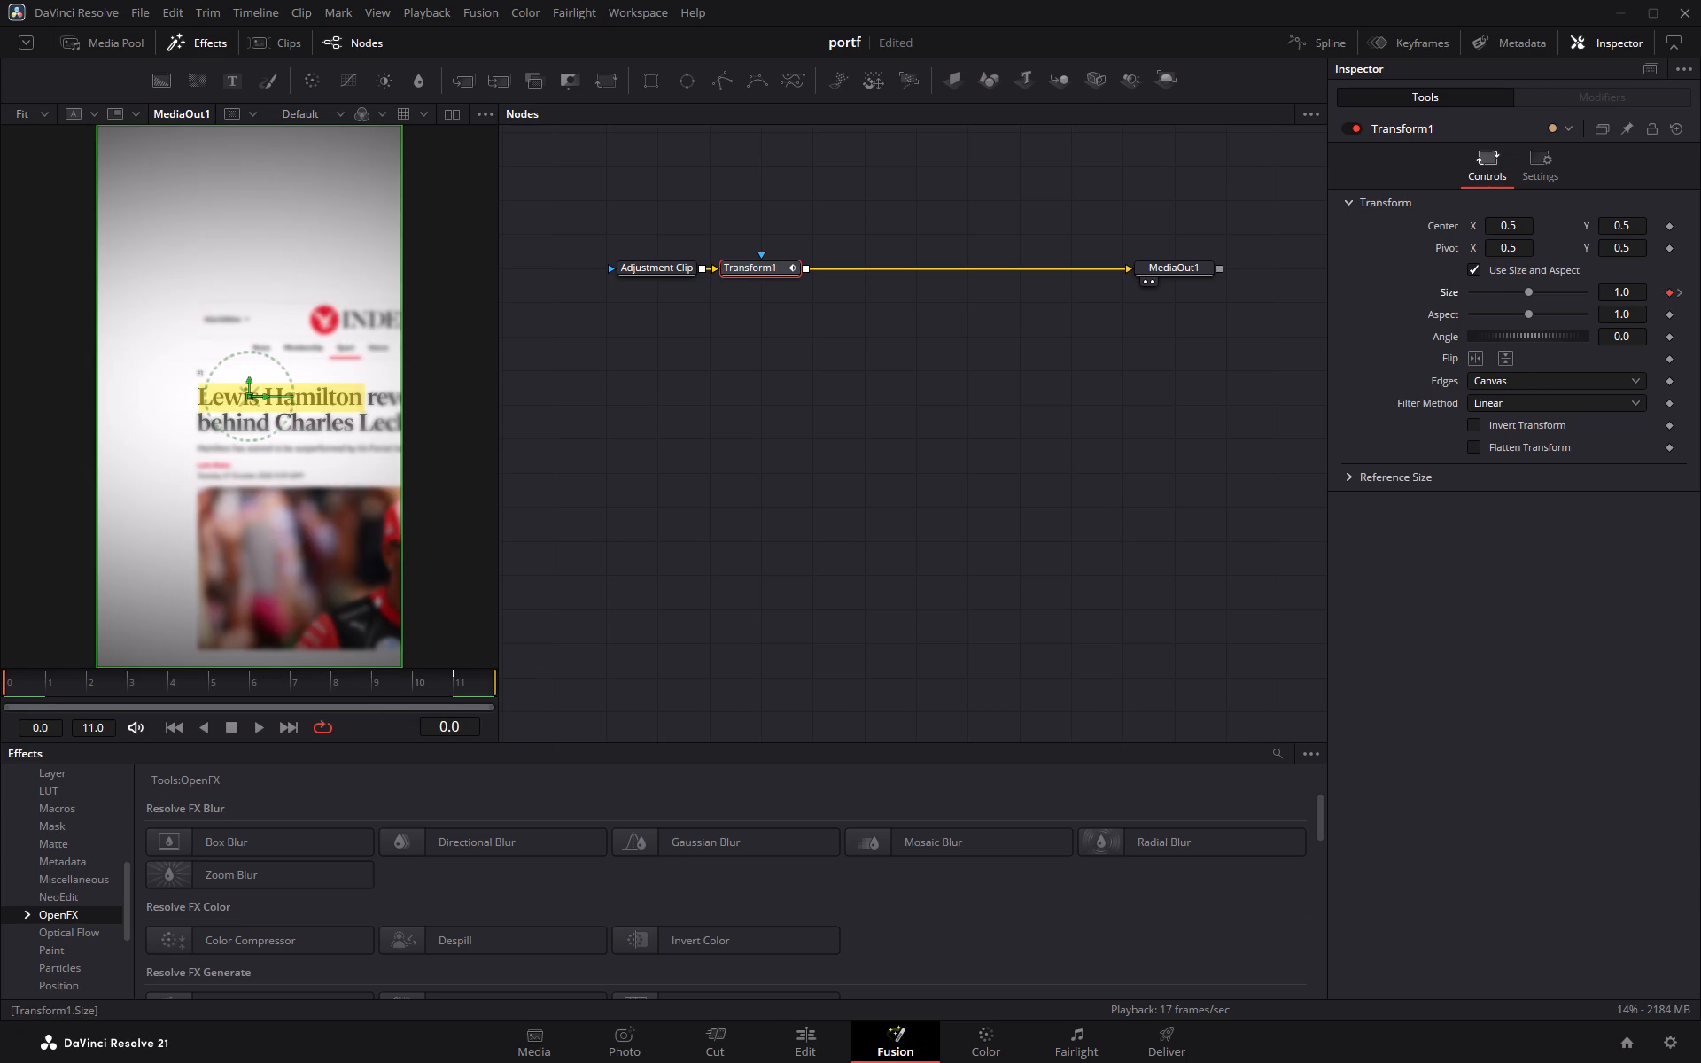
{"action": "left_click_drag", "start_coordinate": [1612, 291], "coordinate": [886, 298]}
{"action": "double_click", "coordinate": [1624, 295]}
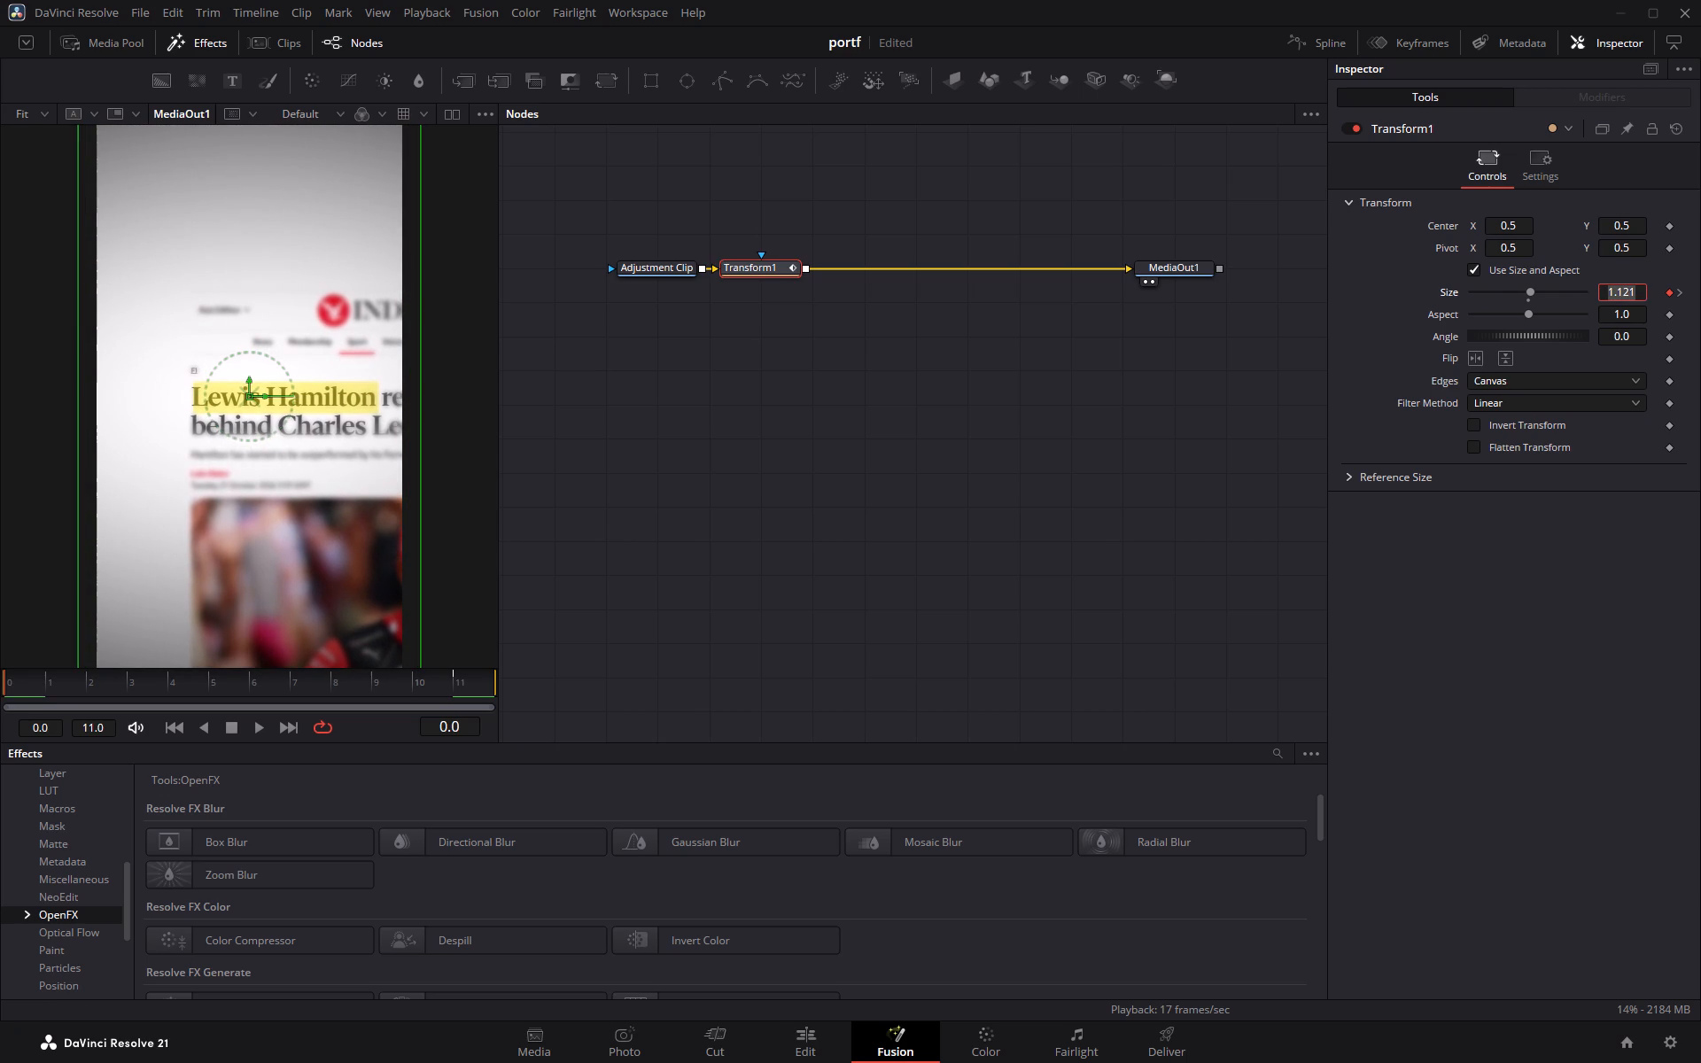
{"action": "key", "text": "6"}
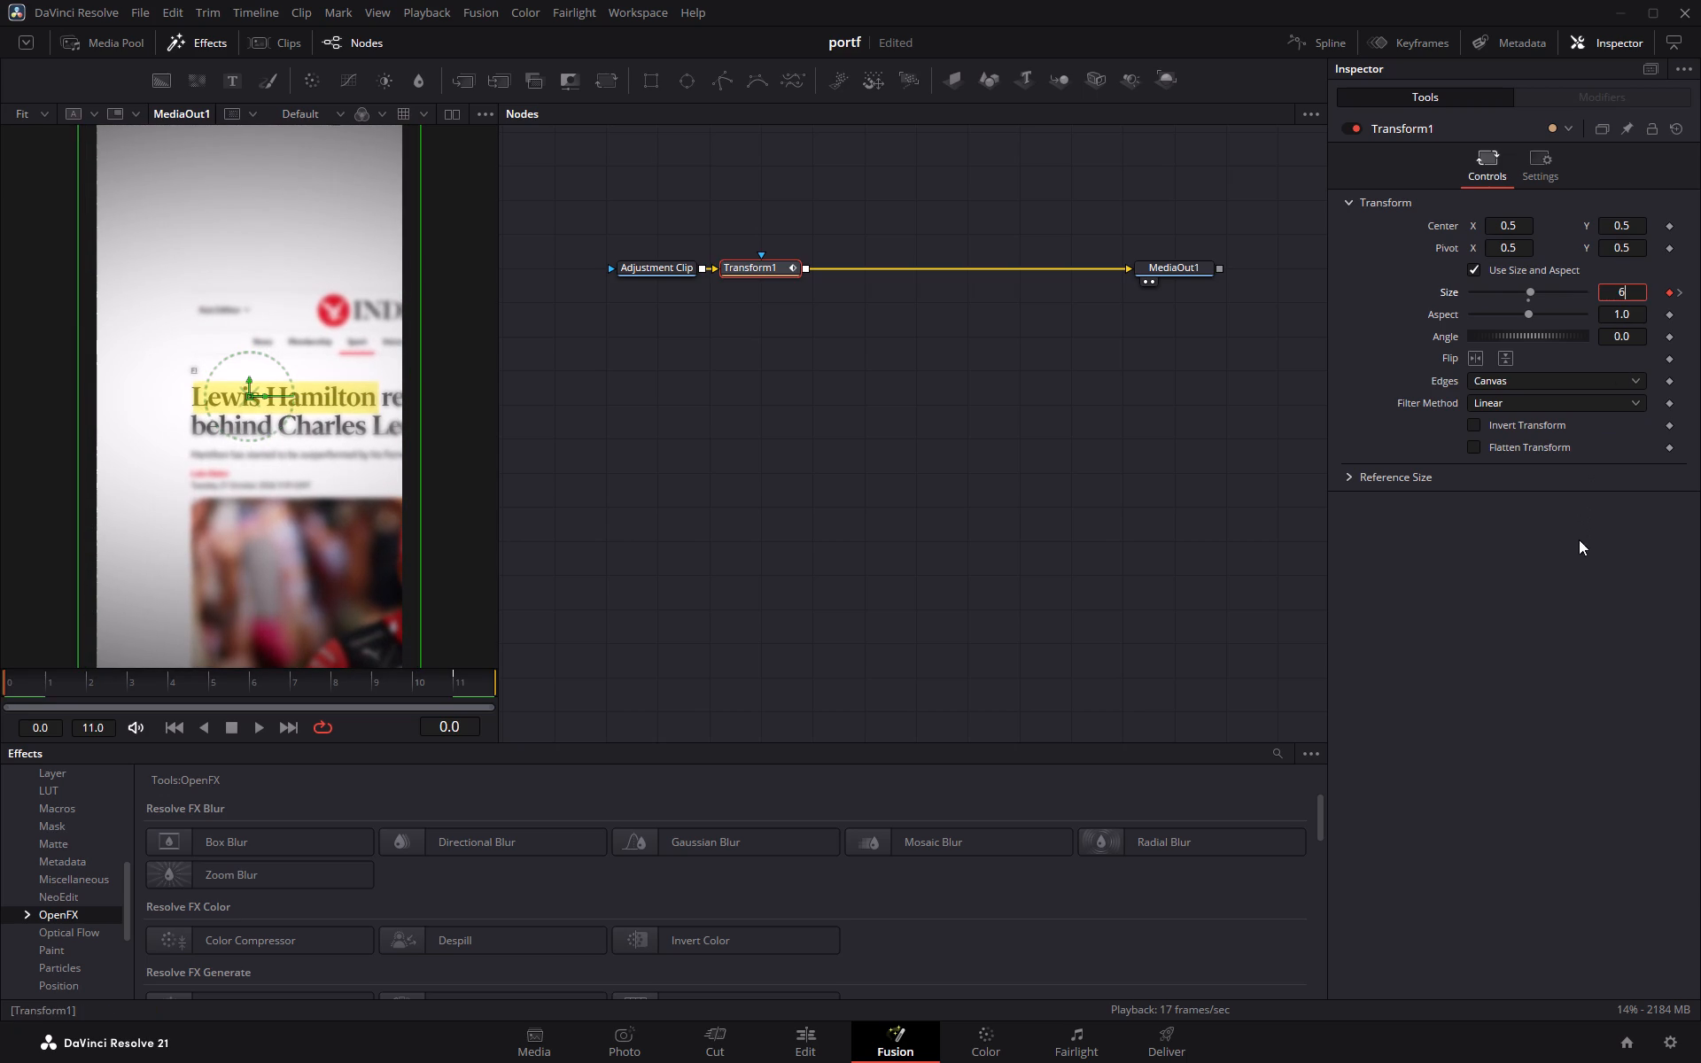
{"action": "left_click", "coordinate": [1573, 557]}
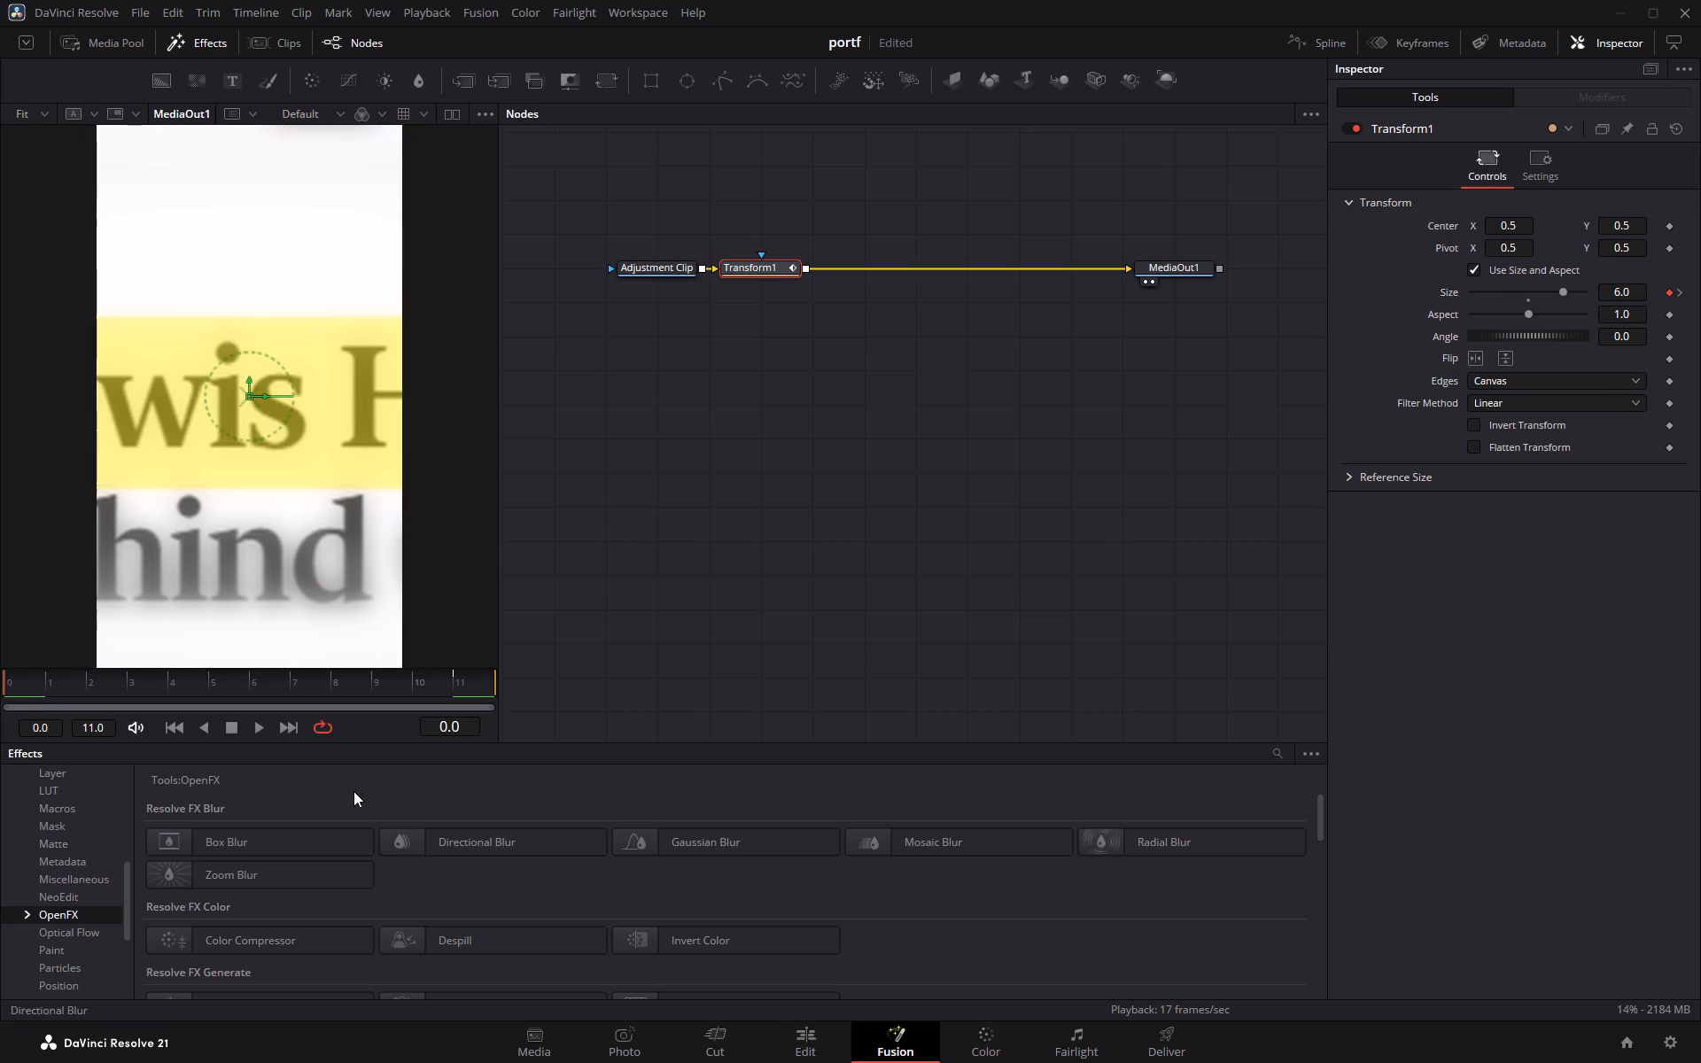
Scrub back and forth between frames 0 and 11 to examine the Transform1 zoom animation.
{"action": "left_click_drag", "start_coordinate": [48, 687], "coordinate": [404, 682]}
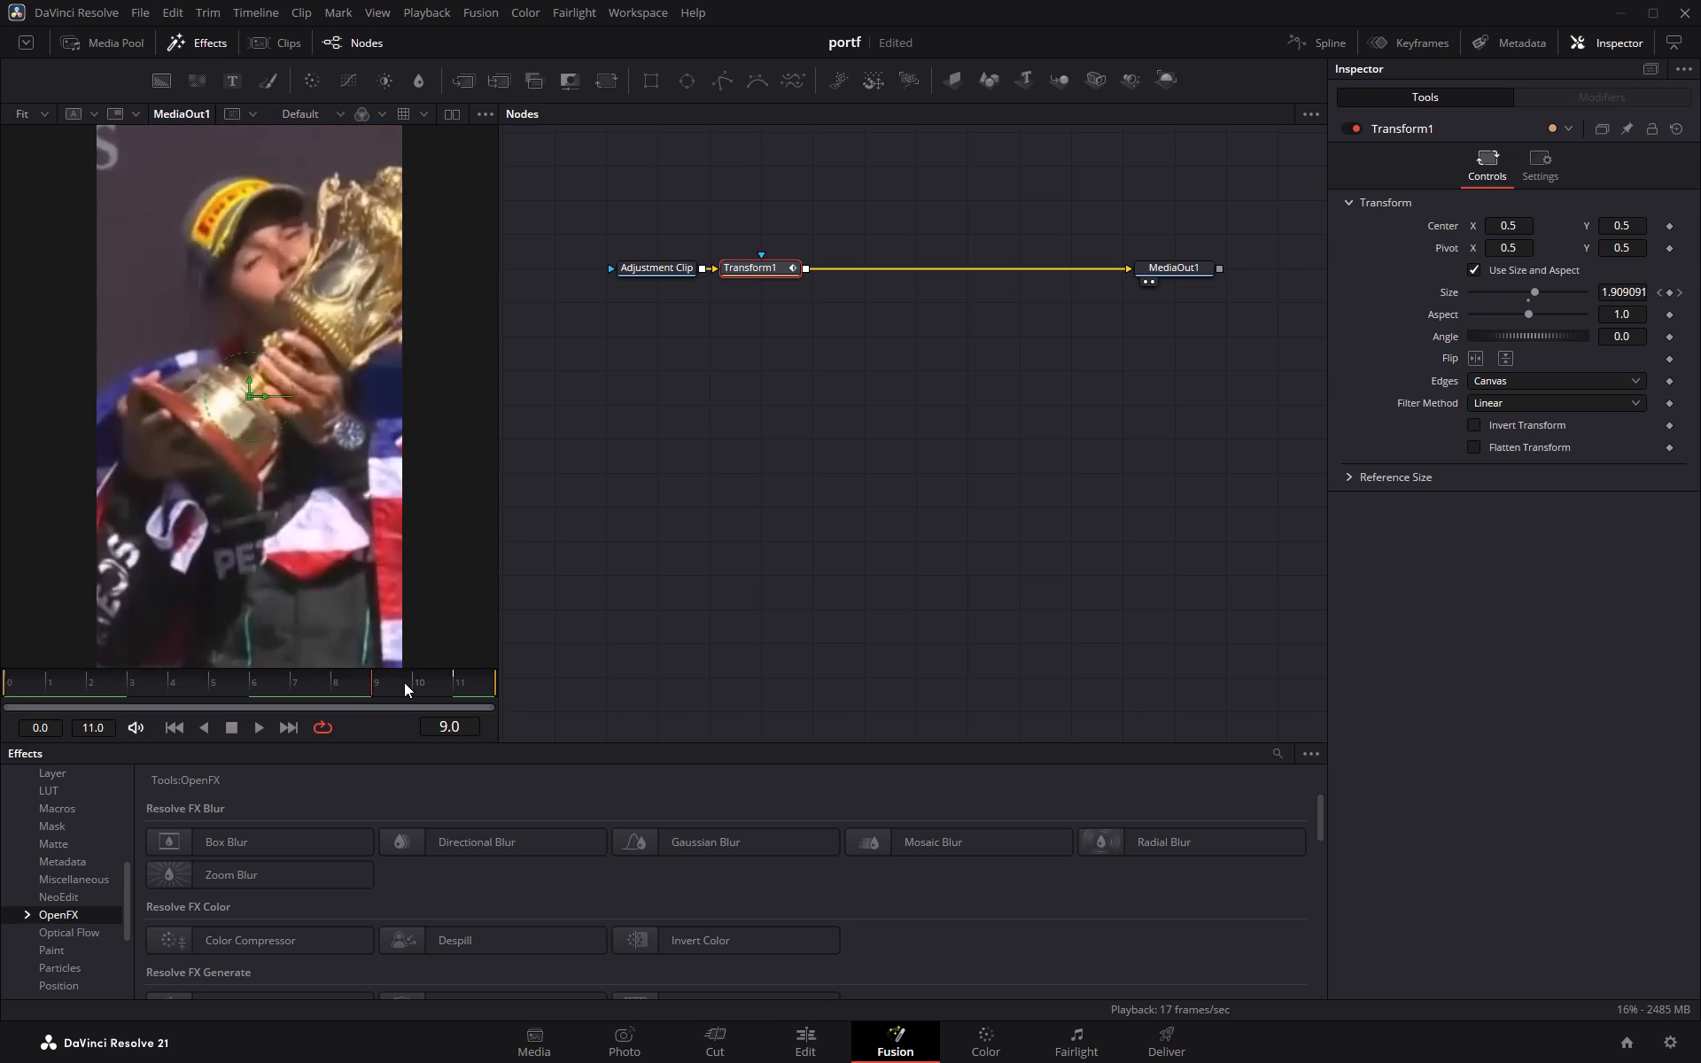
{"action": "left_click_drag", "start_coordinate": [404, 682], "coordinate": [484, 678]}
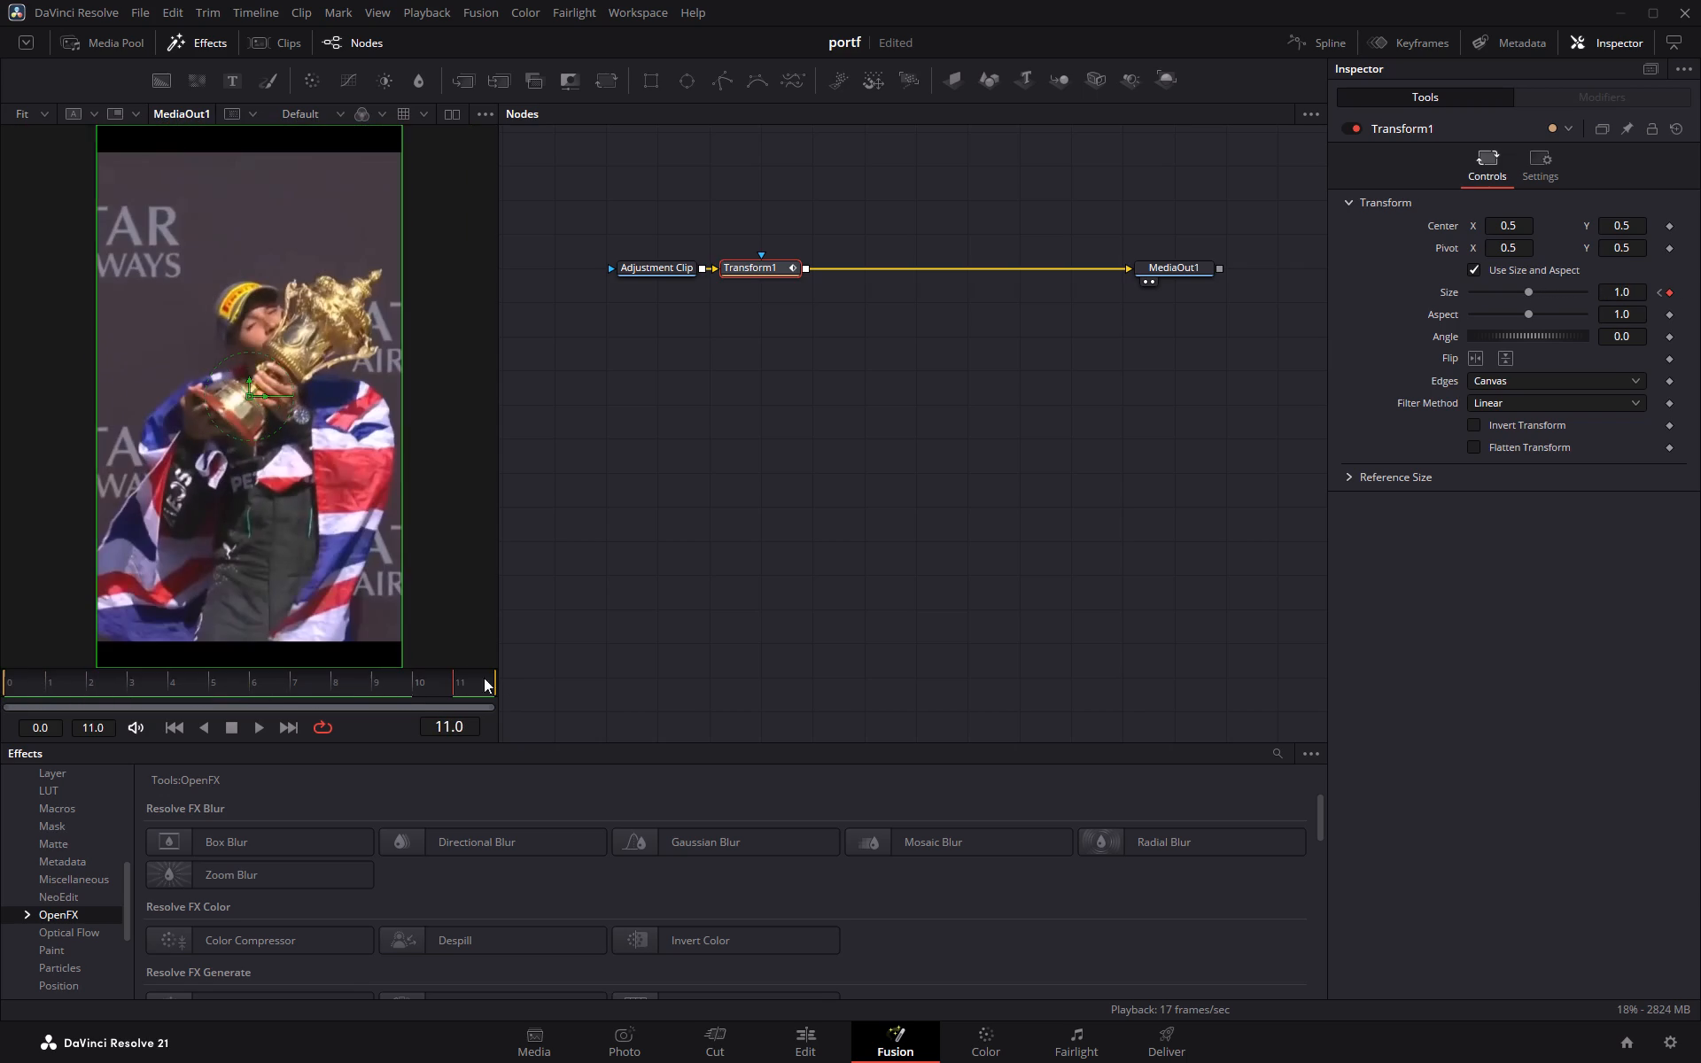
{"action": "left_click_drag", "start_coordinate": [484, 678], "coordinate": [394, 685]}
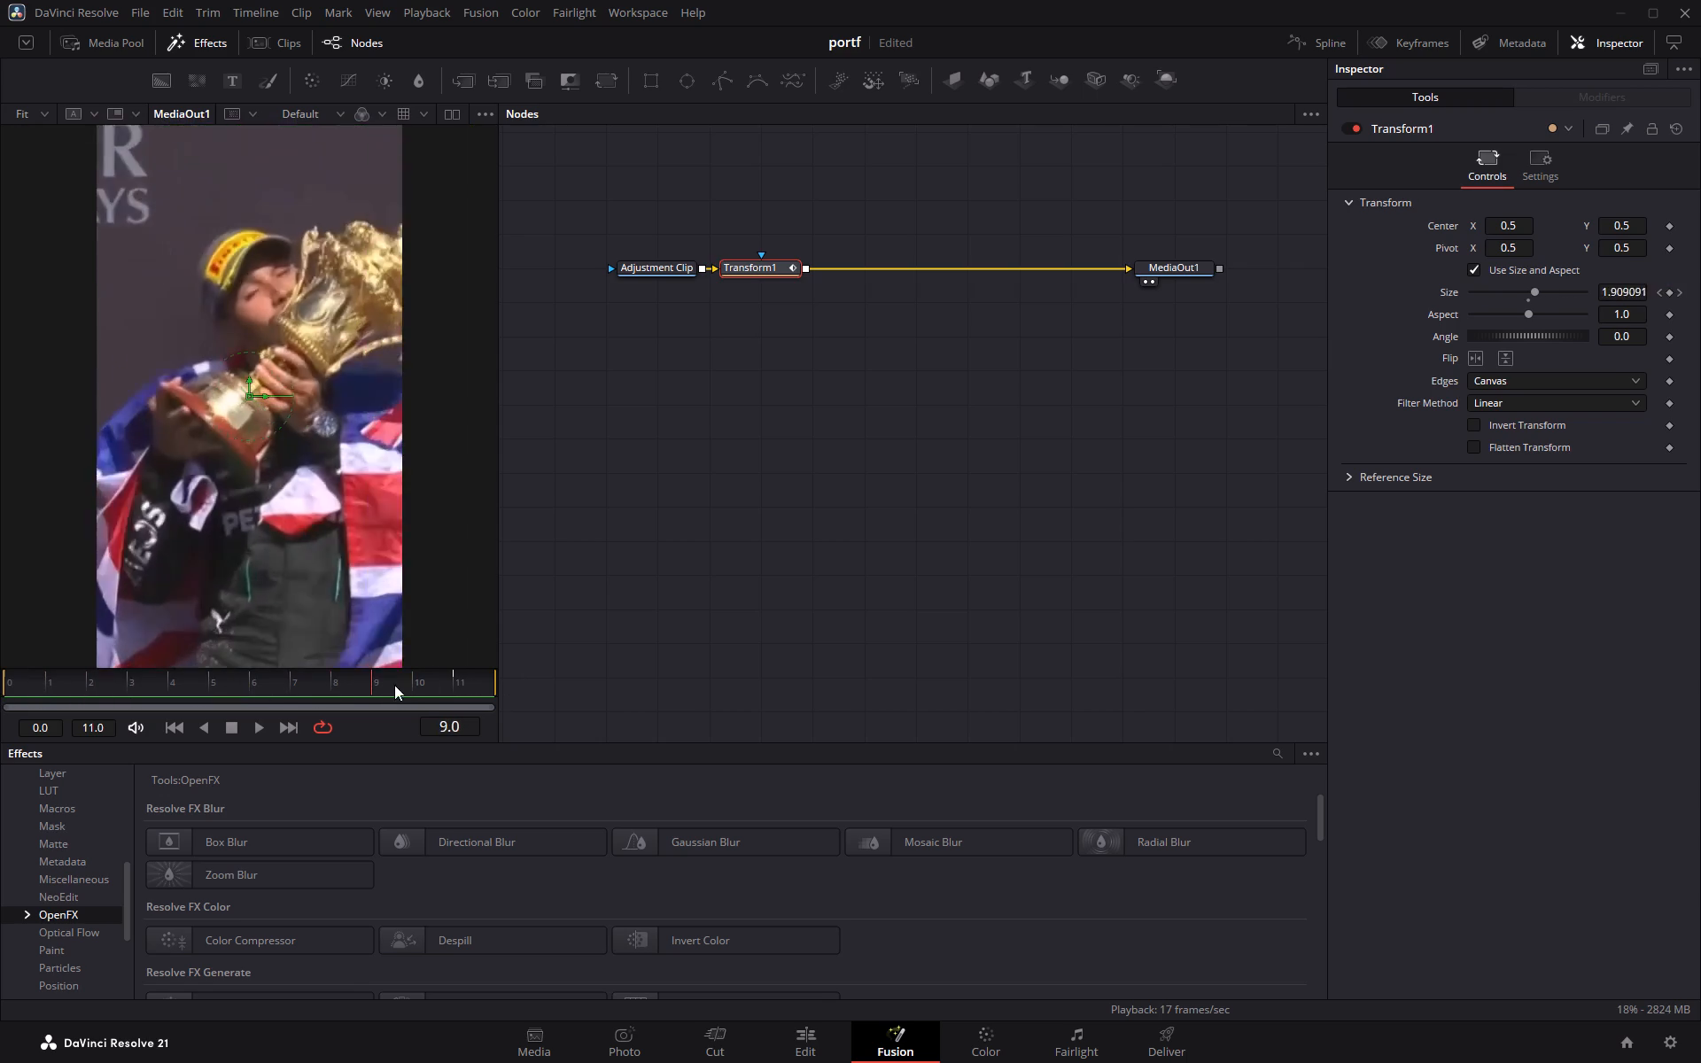
{"action": "left_click_drag", "start_coordinate": [394, 685], "coordinate": [0, 690]}
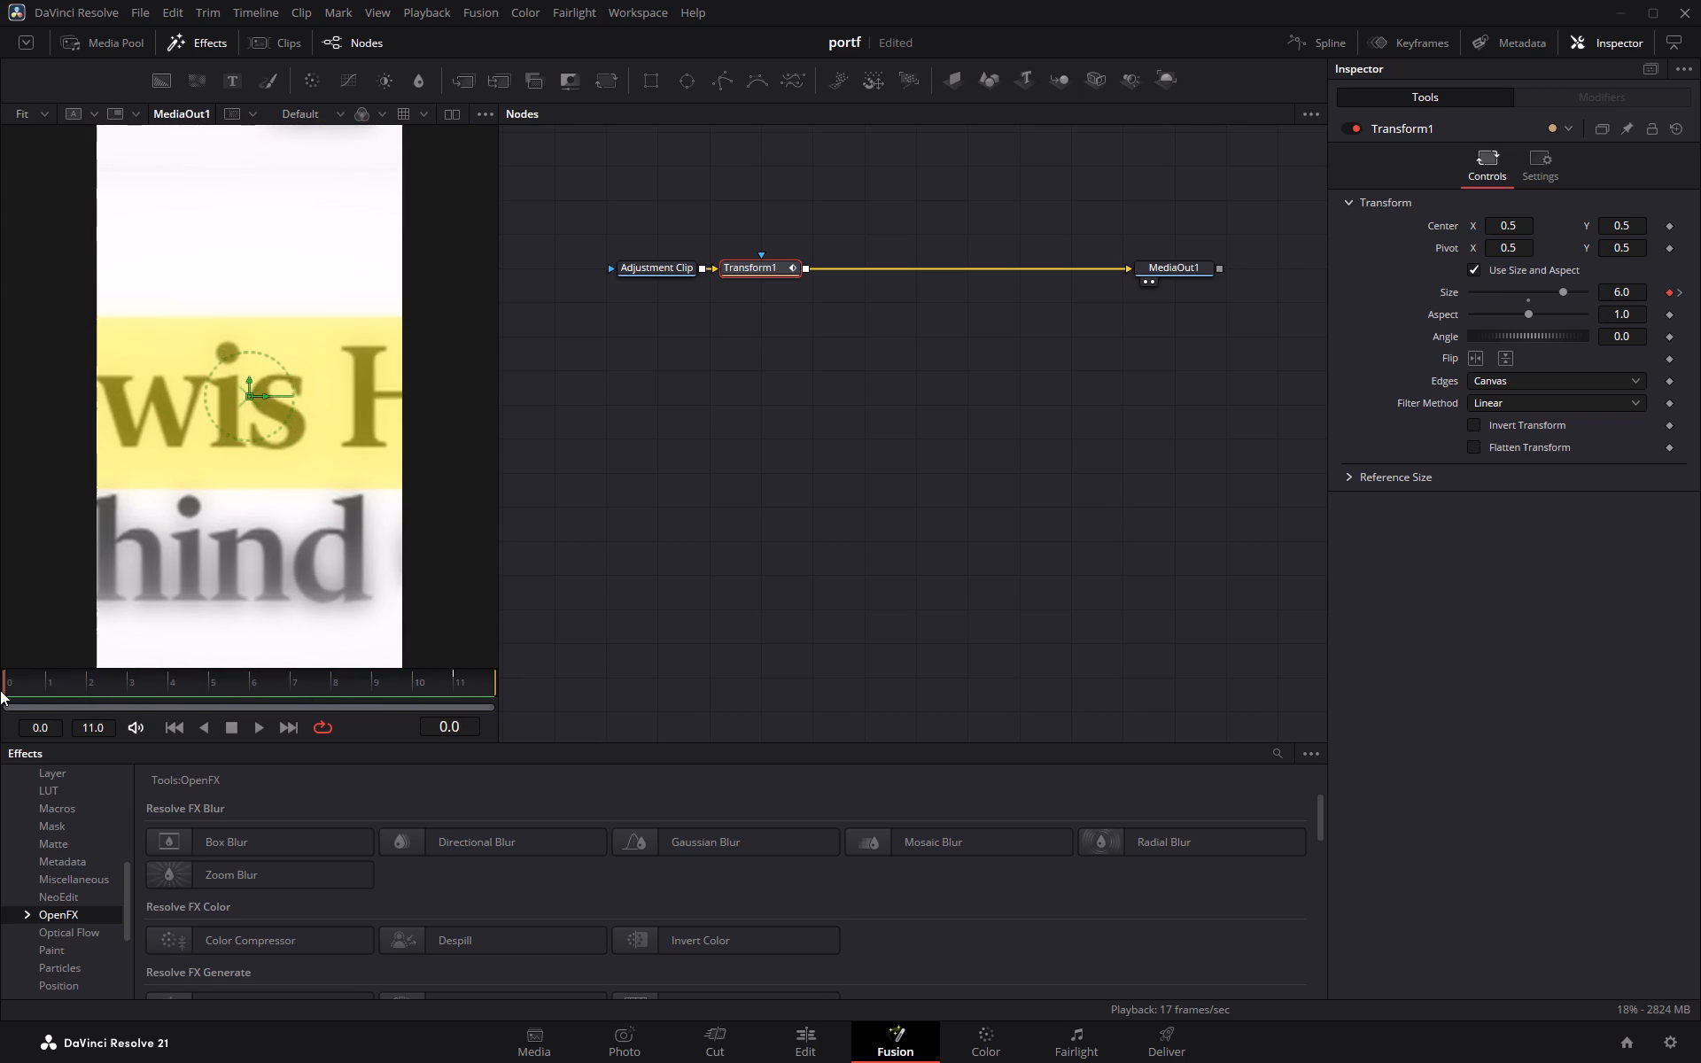
{"action": "left_click_drag", "start_coordinate": [0, 690], "coordinate": [386, 683]}
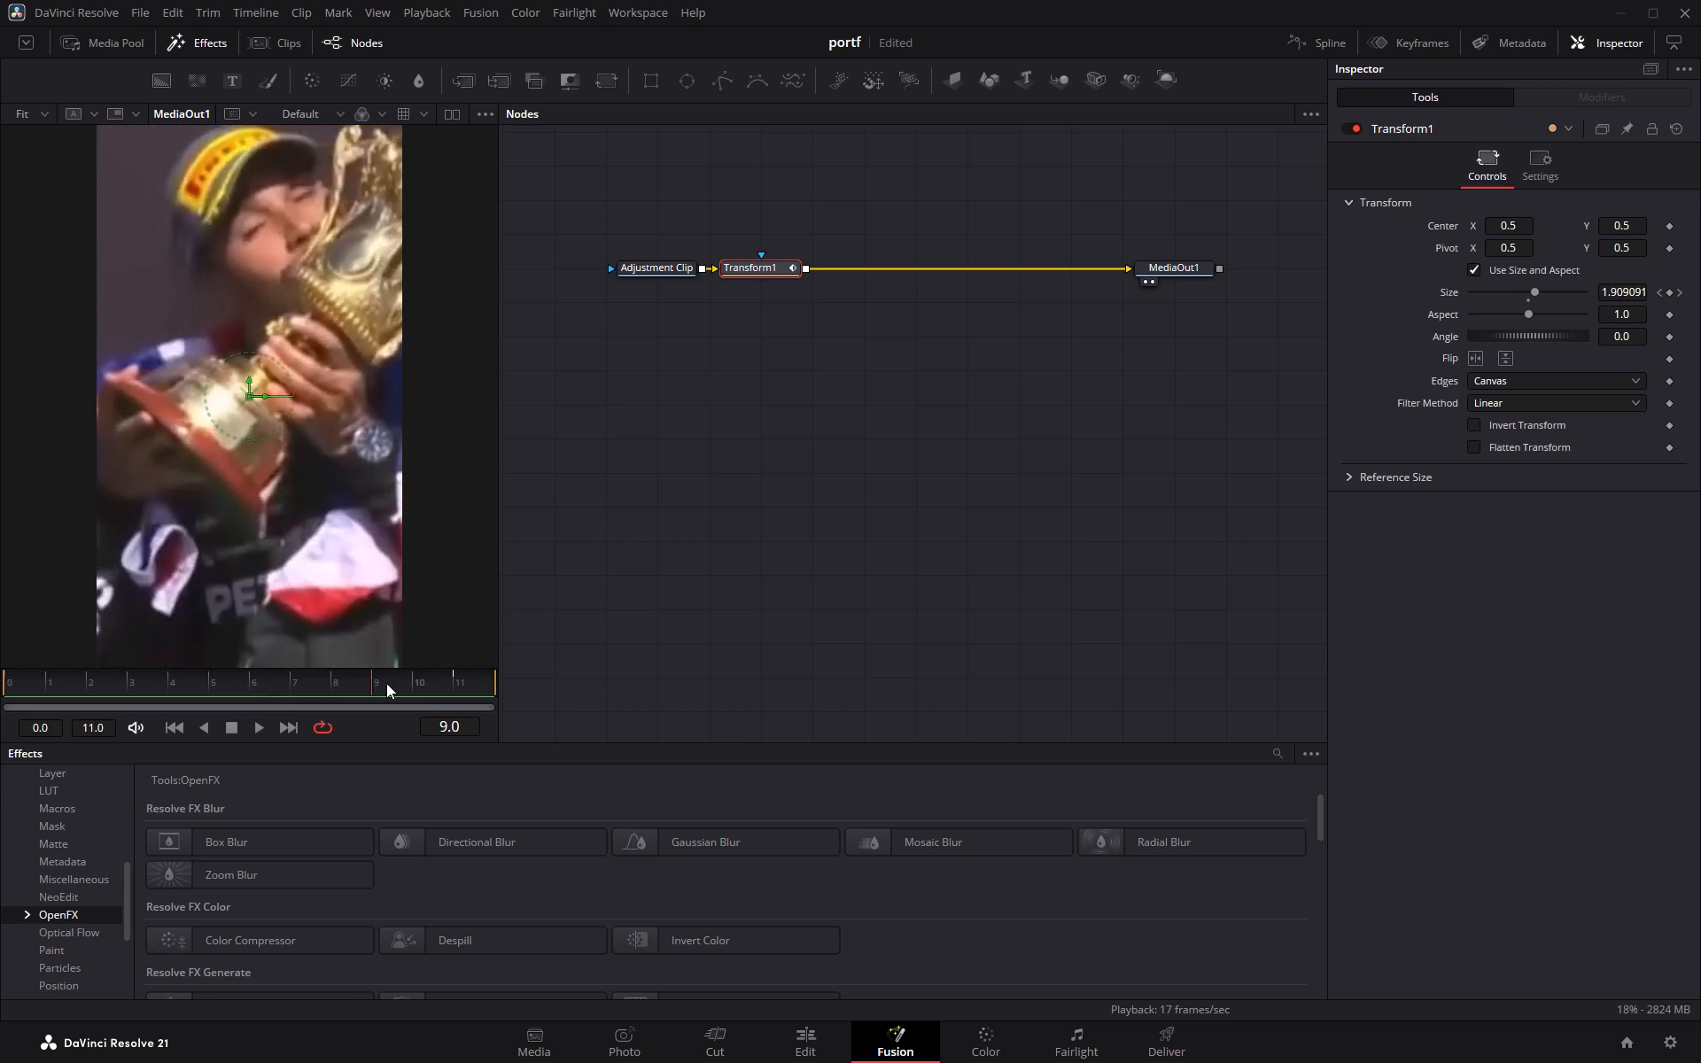
{"action": "left_click_drag", "start_coordinate": [386, 683], "coordinate": [470, 680]}
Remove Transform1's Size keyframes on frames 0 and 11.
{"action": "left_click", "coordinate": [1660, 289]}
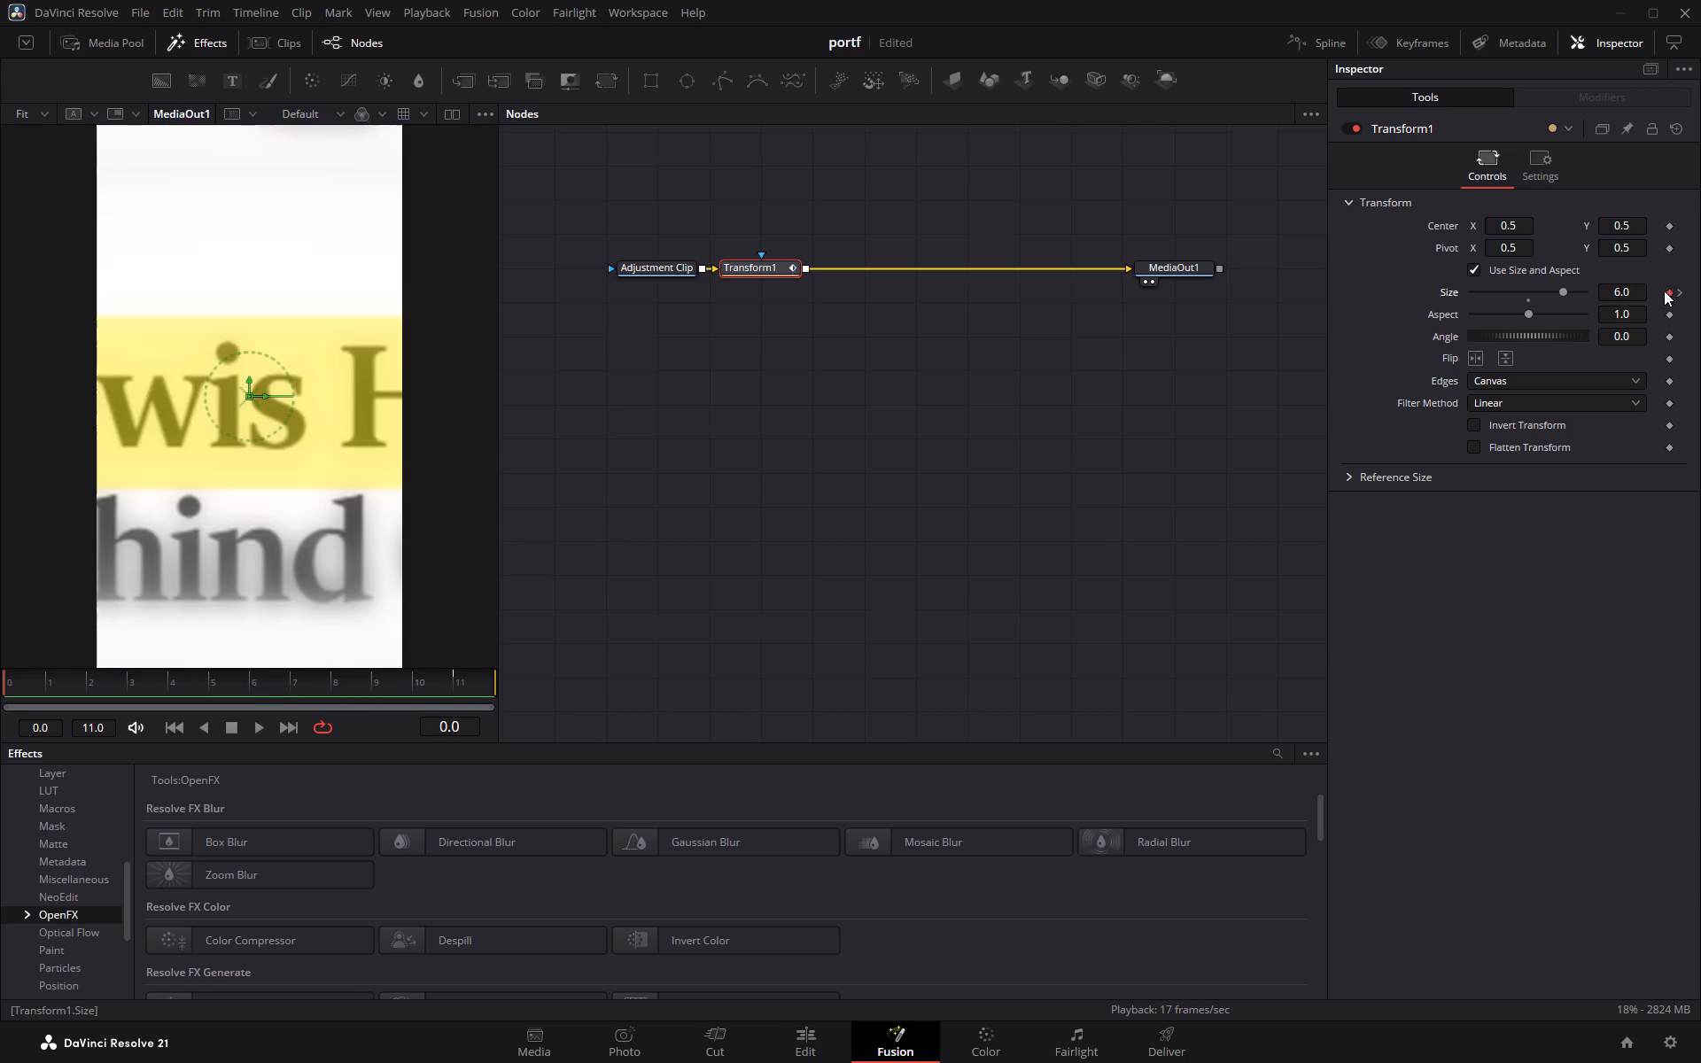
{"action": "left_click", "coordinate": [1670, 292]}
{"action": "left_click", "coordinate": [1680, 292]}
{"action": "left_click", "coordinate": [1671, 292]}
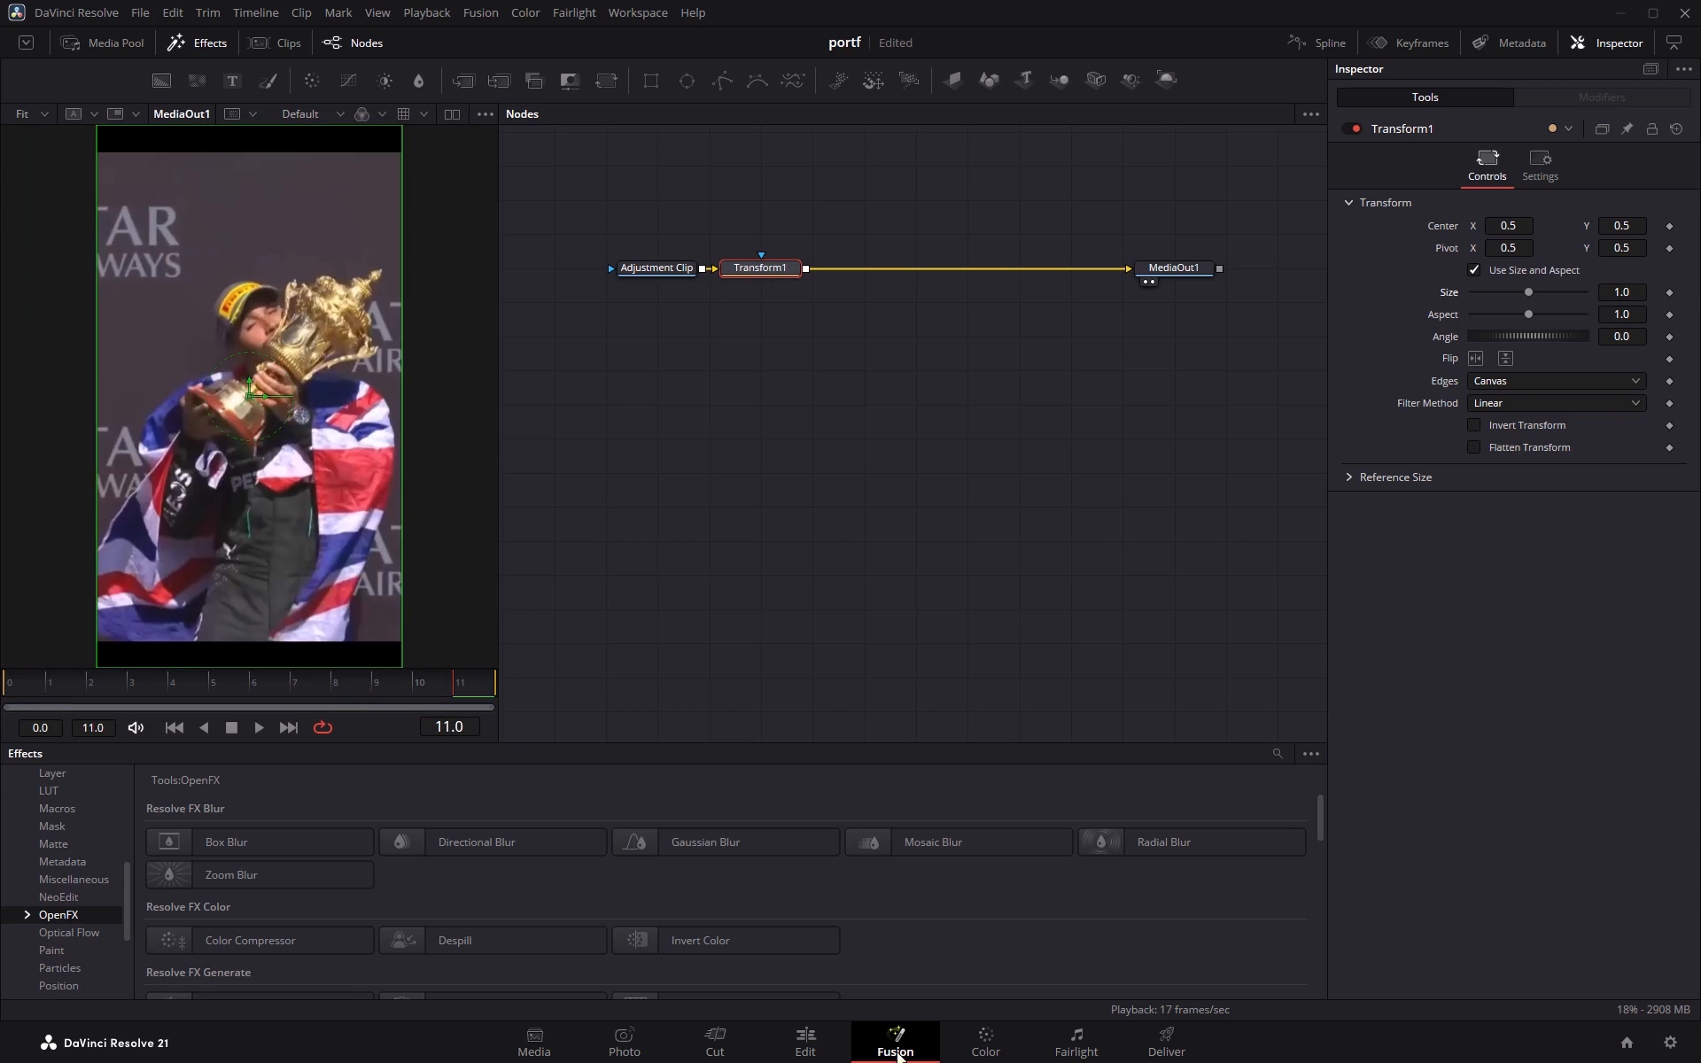
On the Edit page, scrub across the V2 adjustment clip to check the cut between Compound Clips 2 and 3.
{"action": "left_click", "coordinate": [833, 1044]}
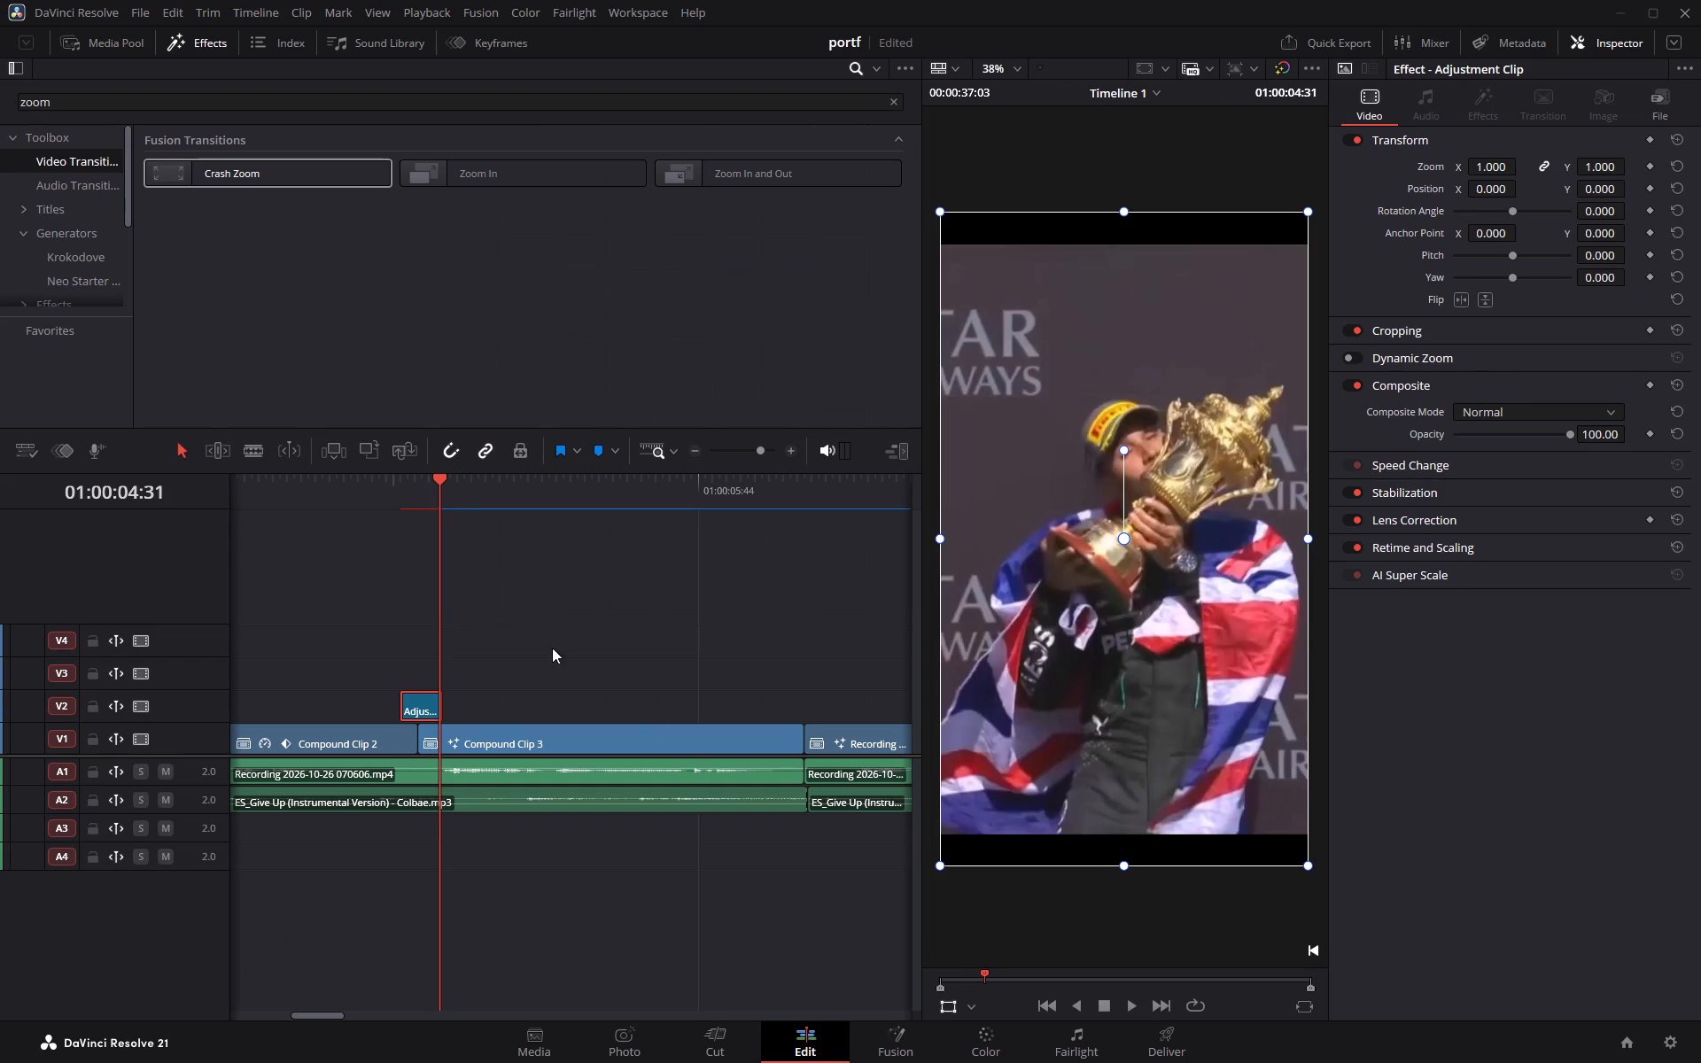
{"action": "left_click_drag", "start_coordinate": [438, 477], "coordinate": [422, 479]}
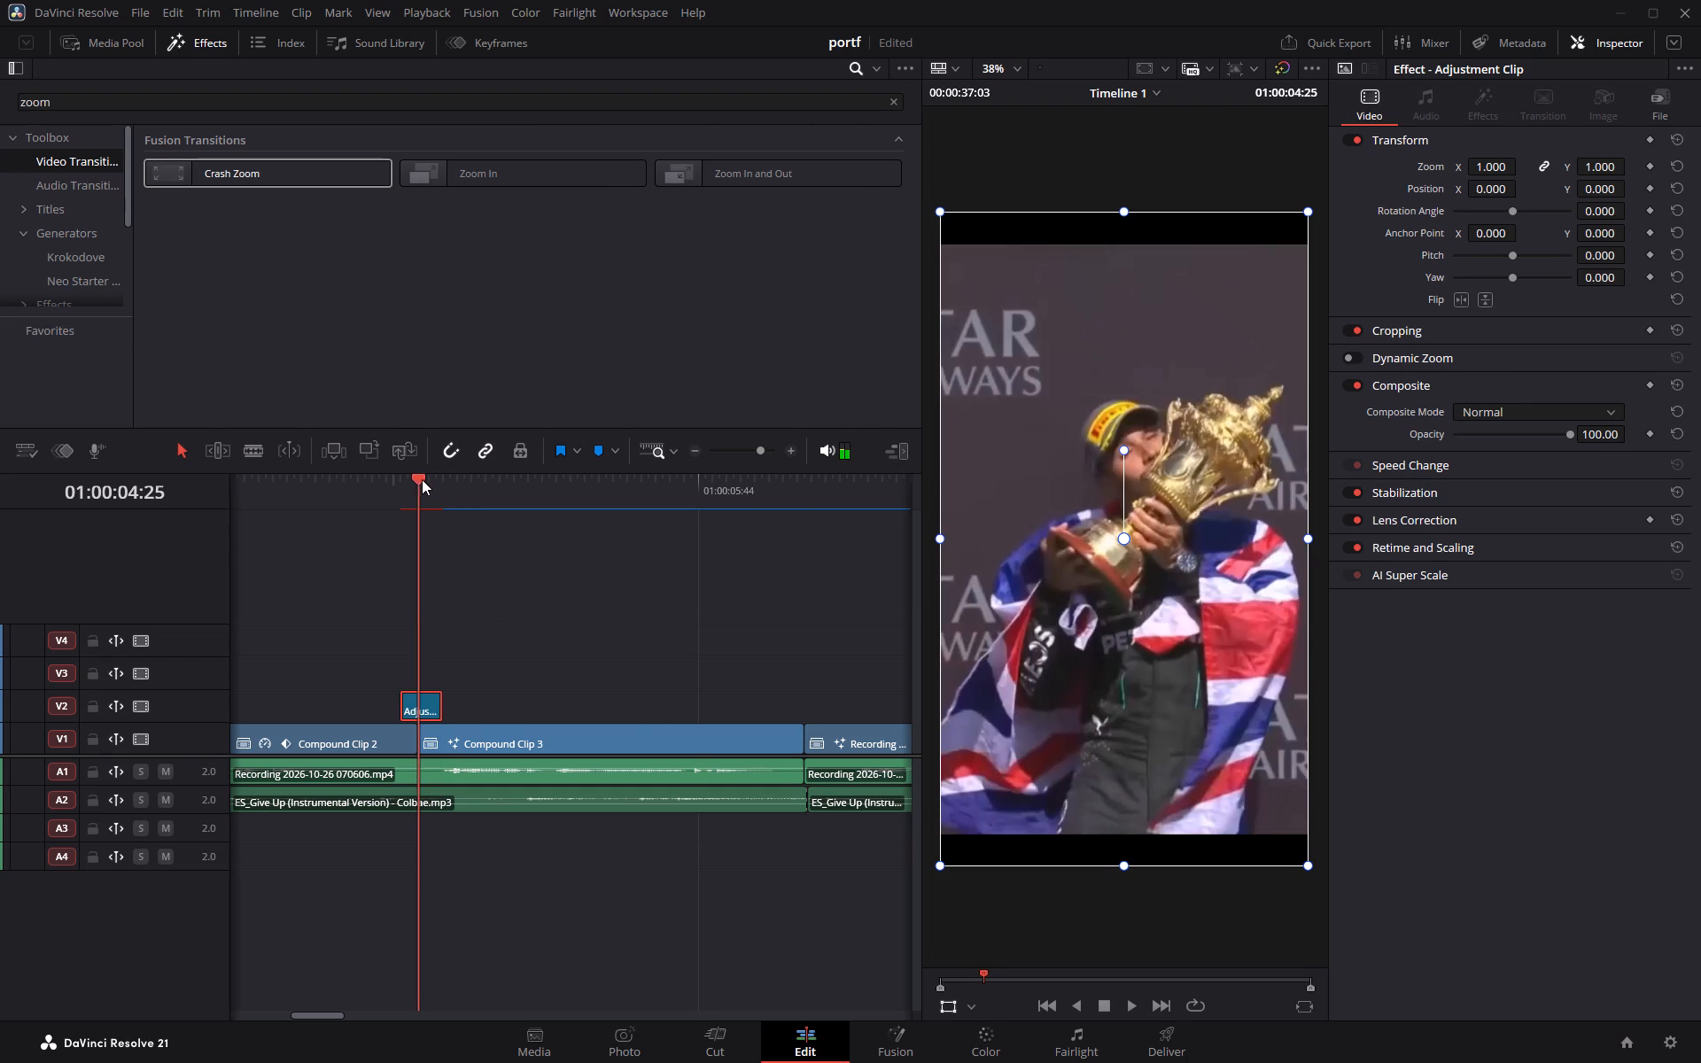
{"action": "left_click_drag", "start_coordinate": [422, 479], "coordinate": [349, 493]}
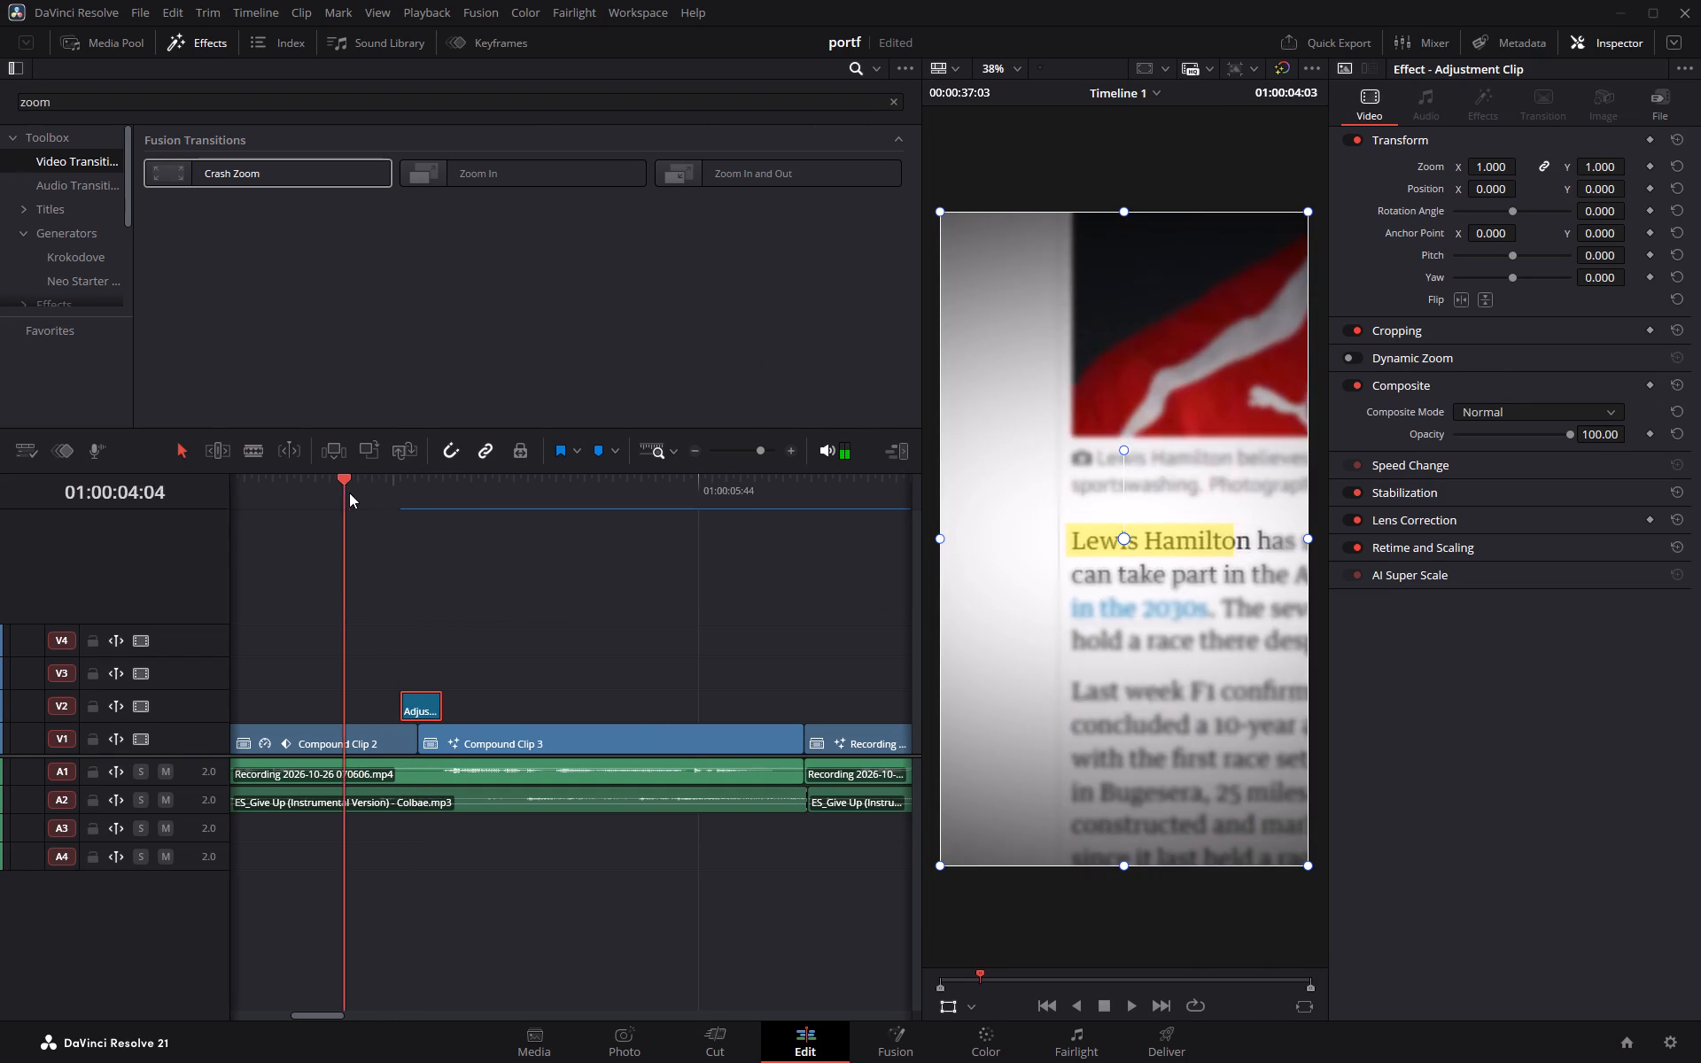
{"action": "left_click_drag", "start_coordinate": [349, 493], "coordinate": [441, 502]}
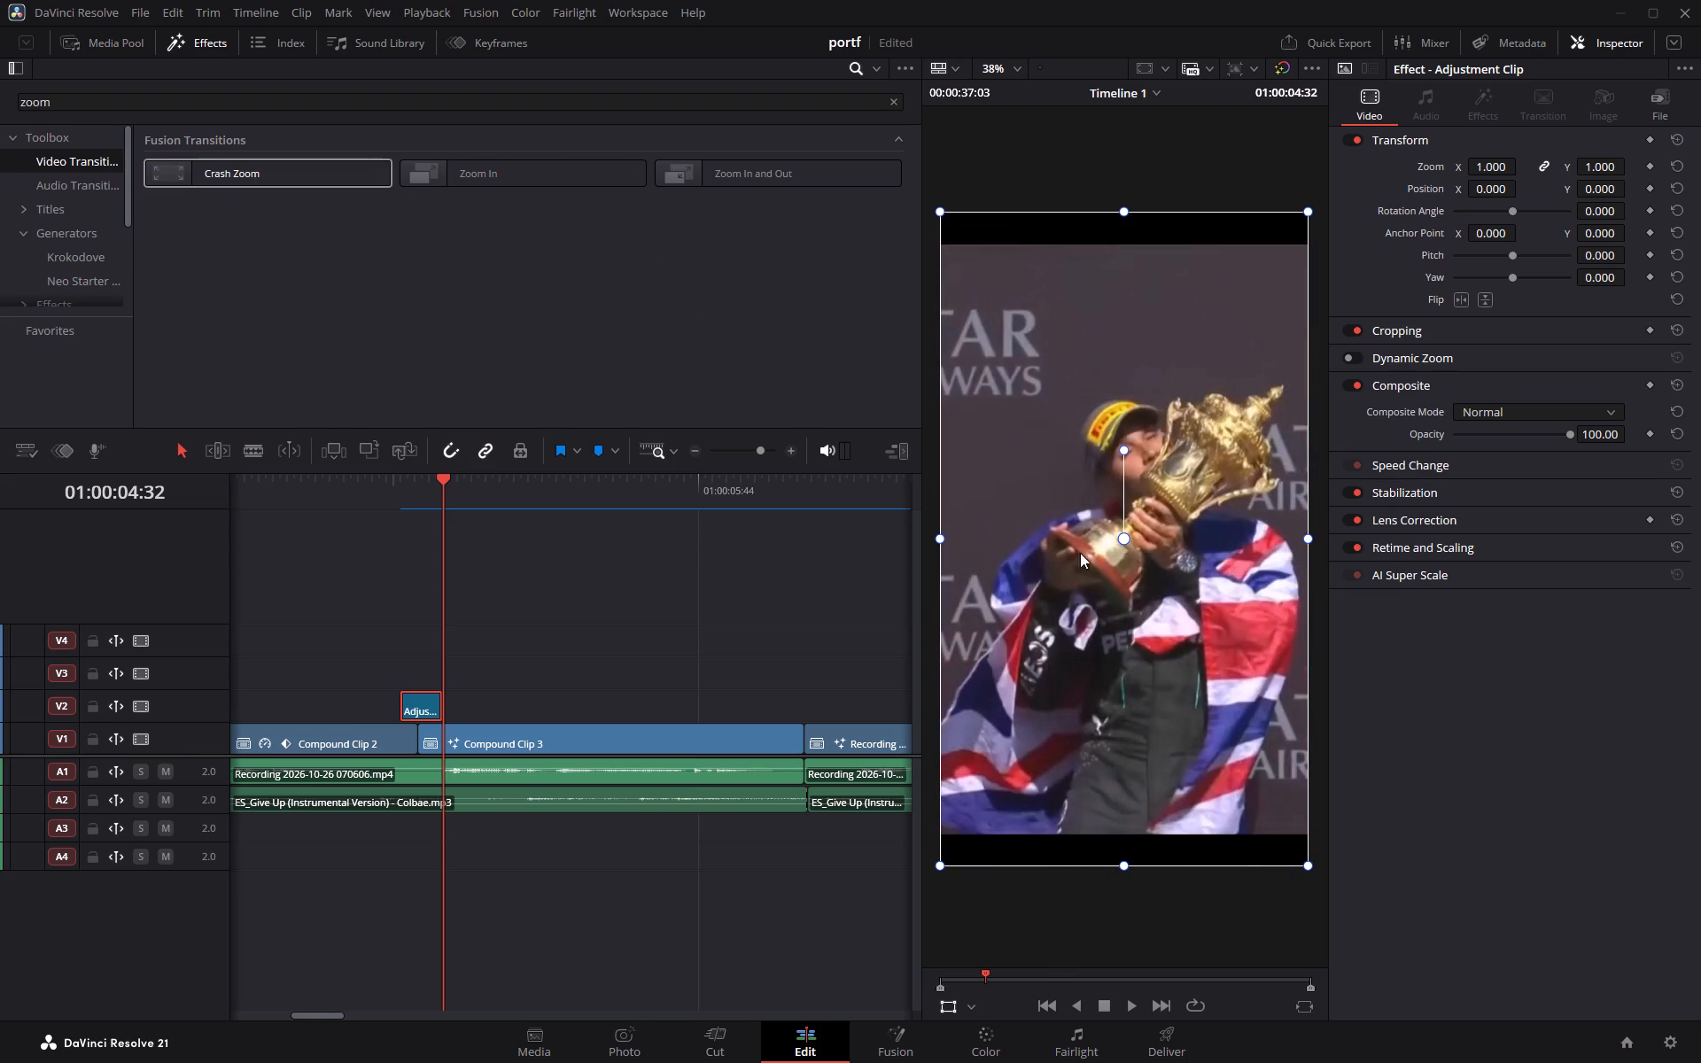
Close the DaVinci Resolve window.
{"action": "left_click", "coordinate": [1700, 0]}
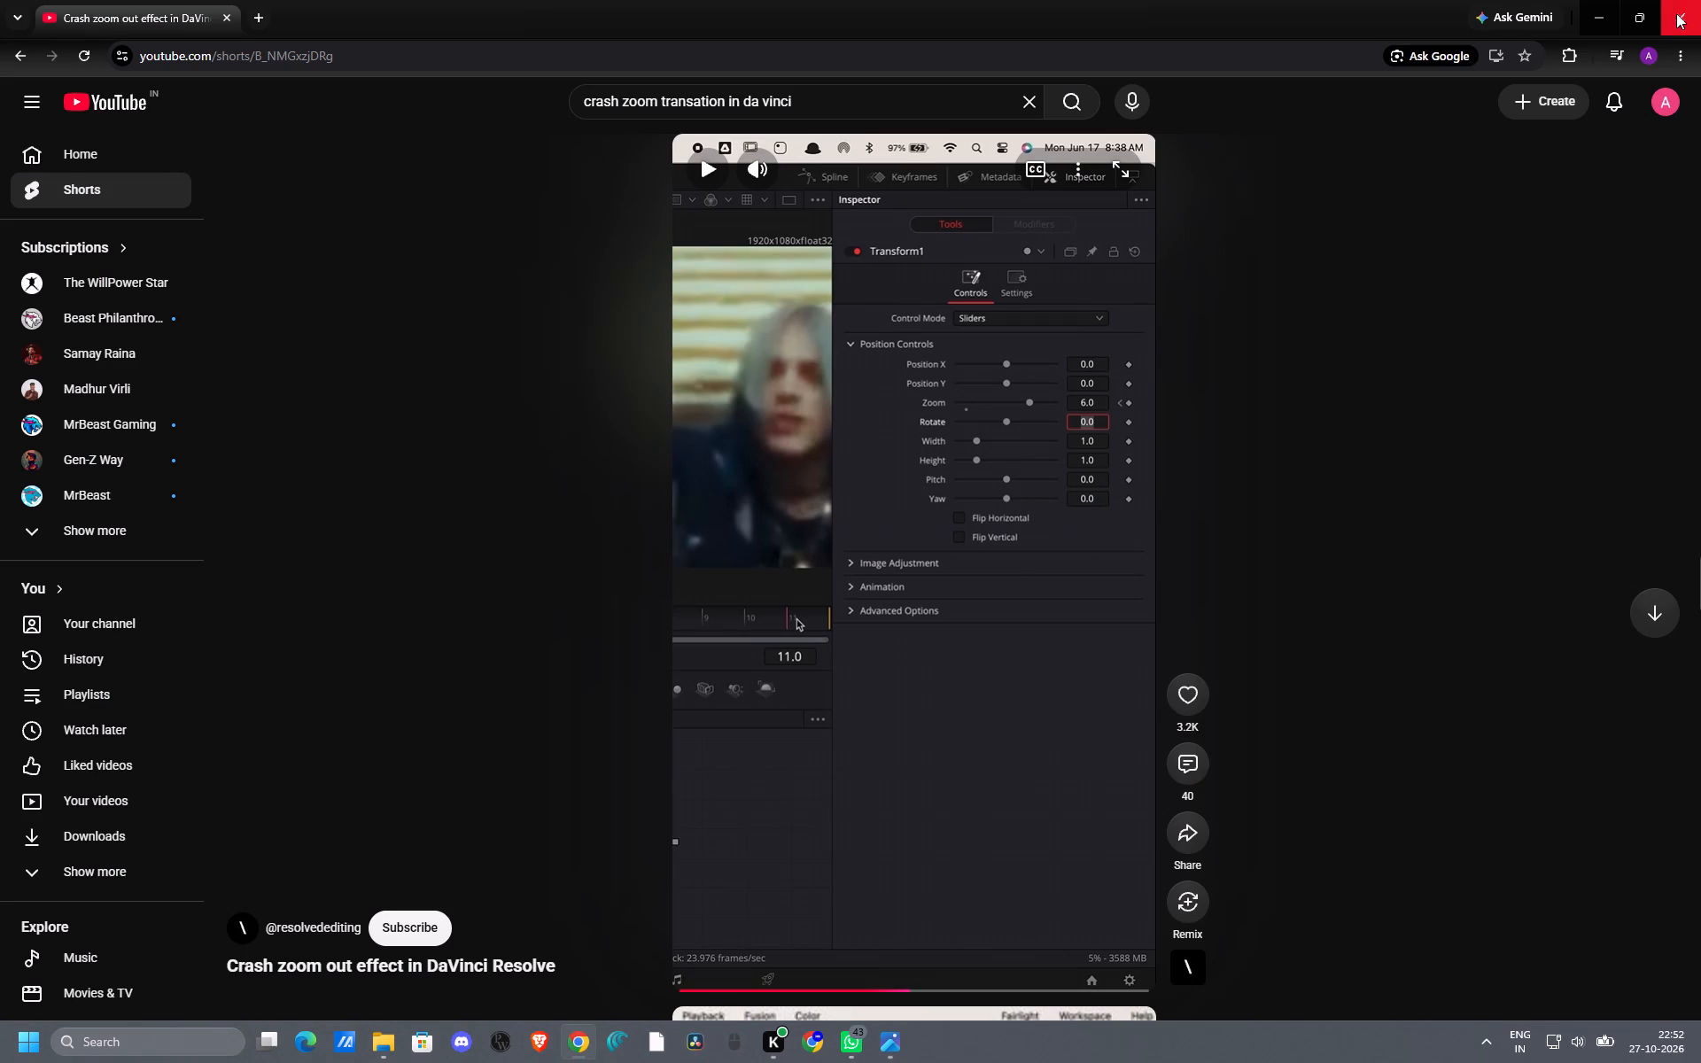